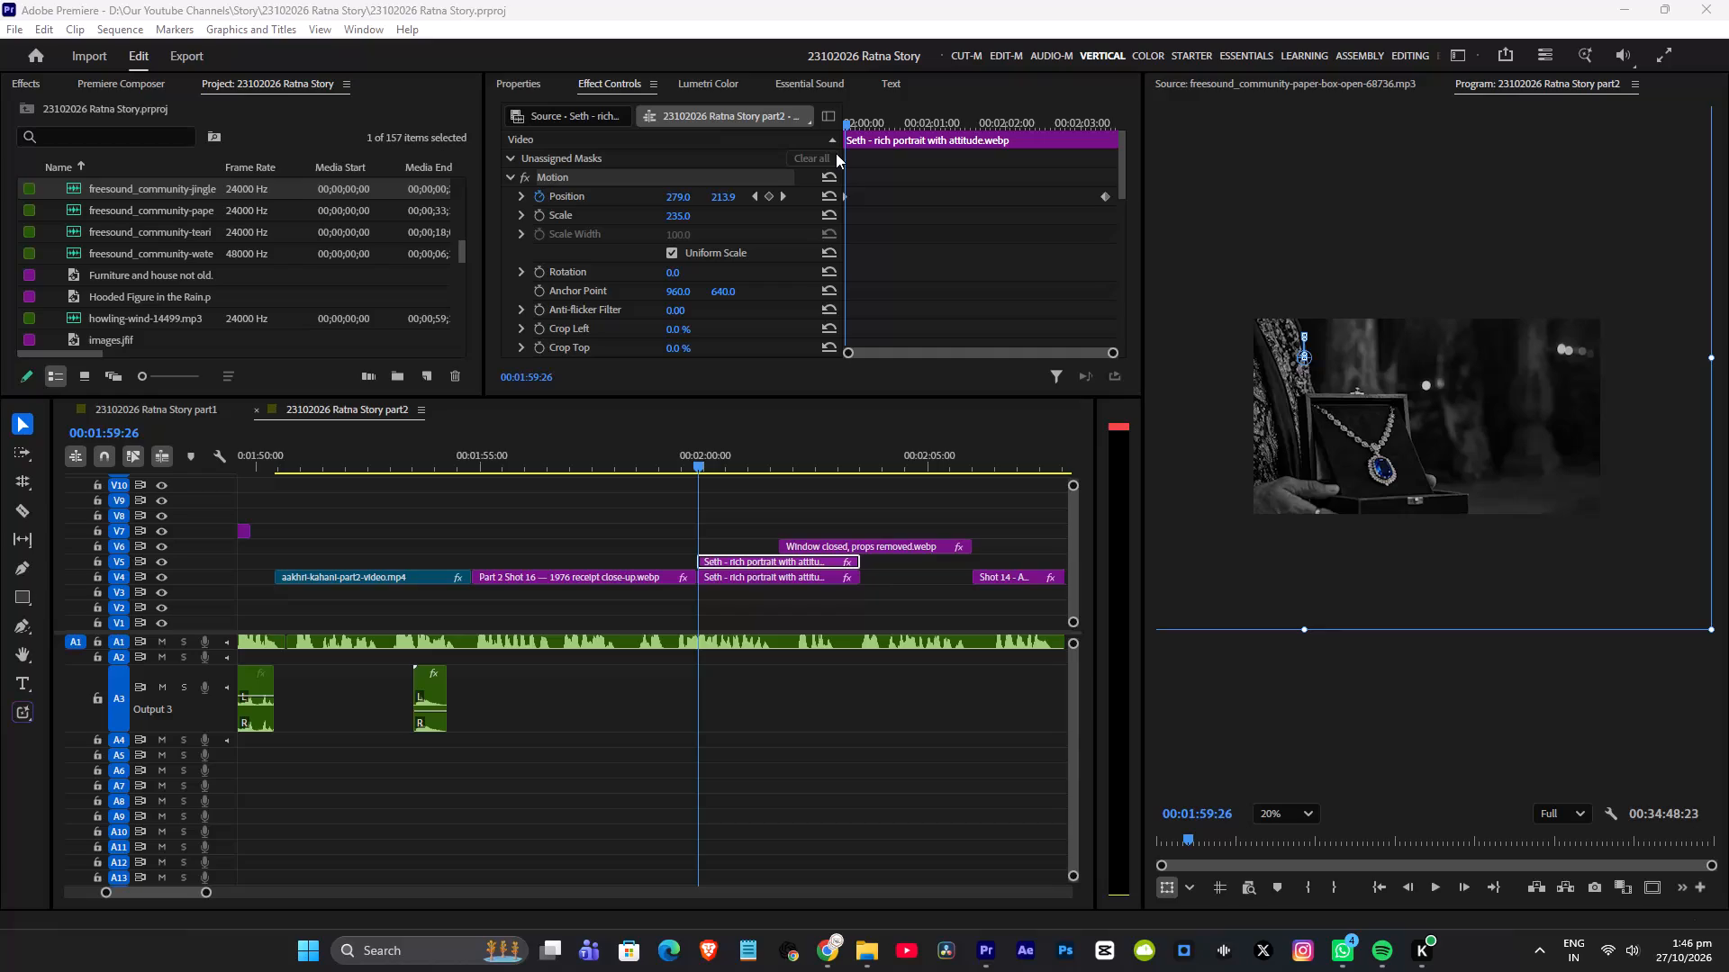
# Review the part2 sequence around the 1976 receipt close-up and the Seth portrait clips, playing through the cut near 00:02:00.
pyautogui.click(669, 454)
pyautogui.press('space')
pyautogui.scroll(-5, 744, 490)
pyautogui.keyDown('alt'); pyautogui.scroll(-2, 753, 486); pyautogui.keyUp('alt')
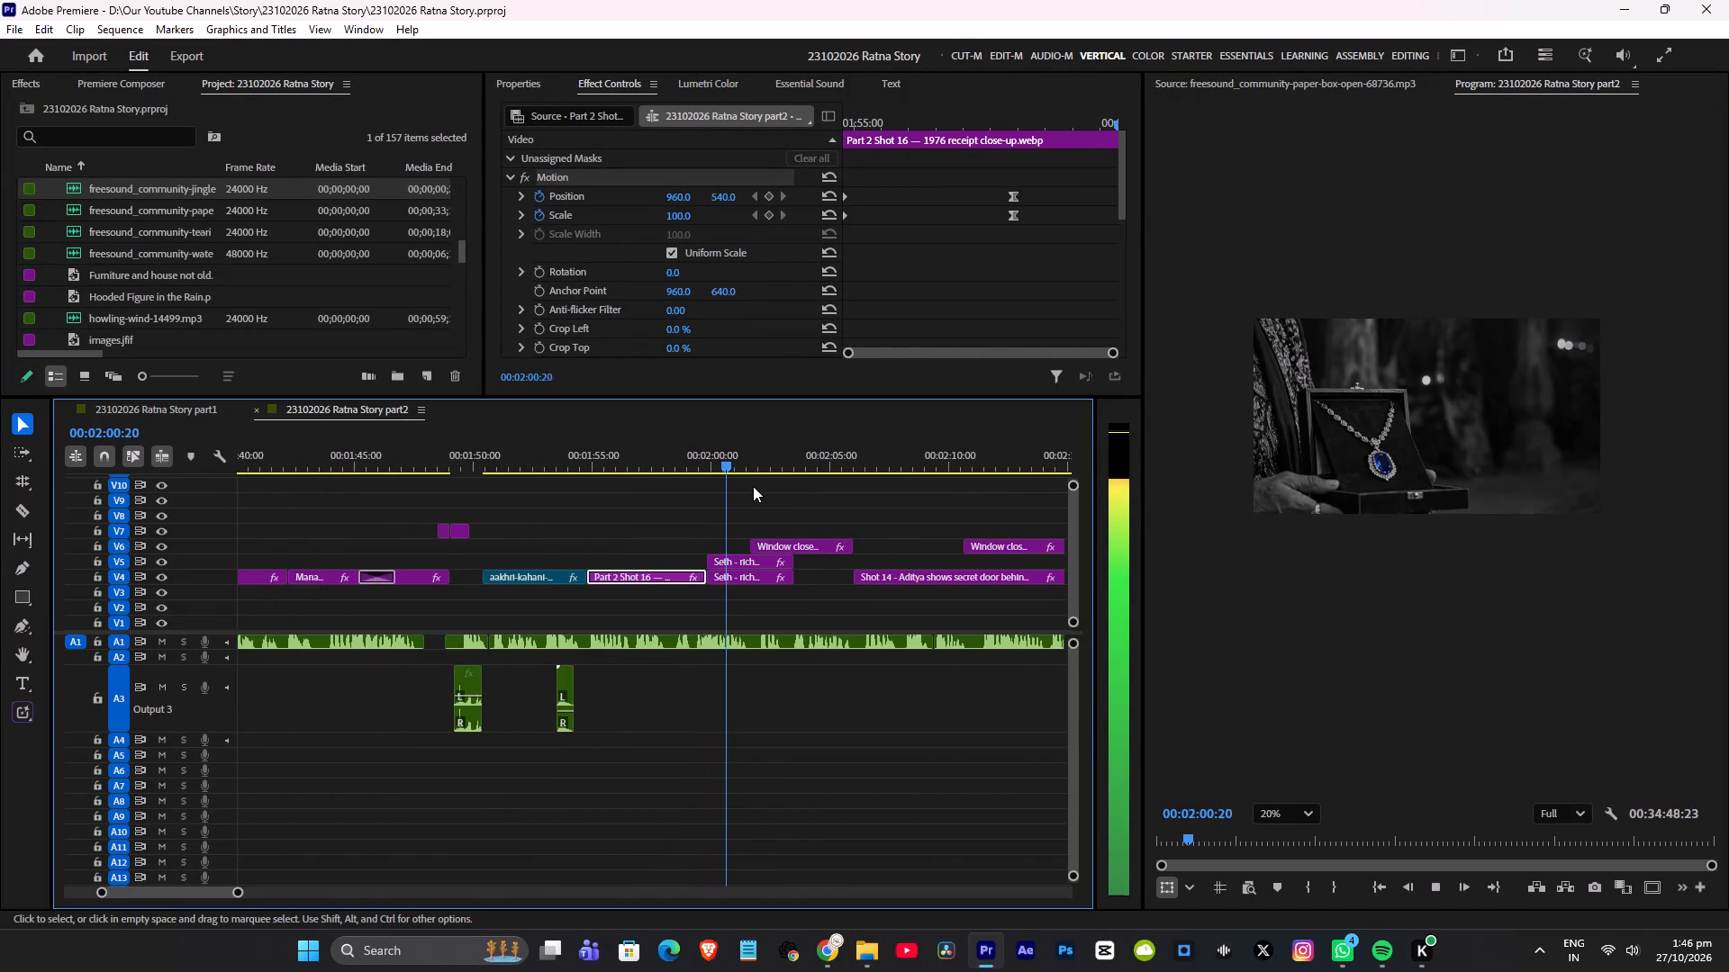
pyautogui.keyDown('alt'); pyautogui.scroll(7, 720, 502); pyautogui.keyUp('alt')
pyautogui.click(667, 454)
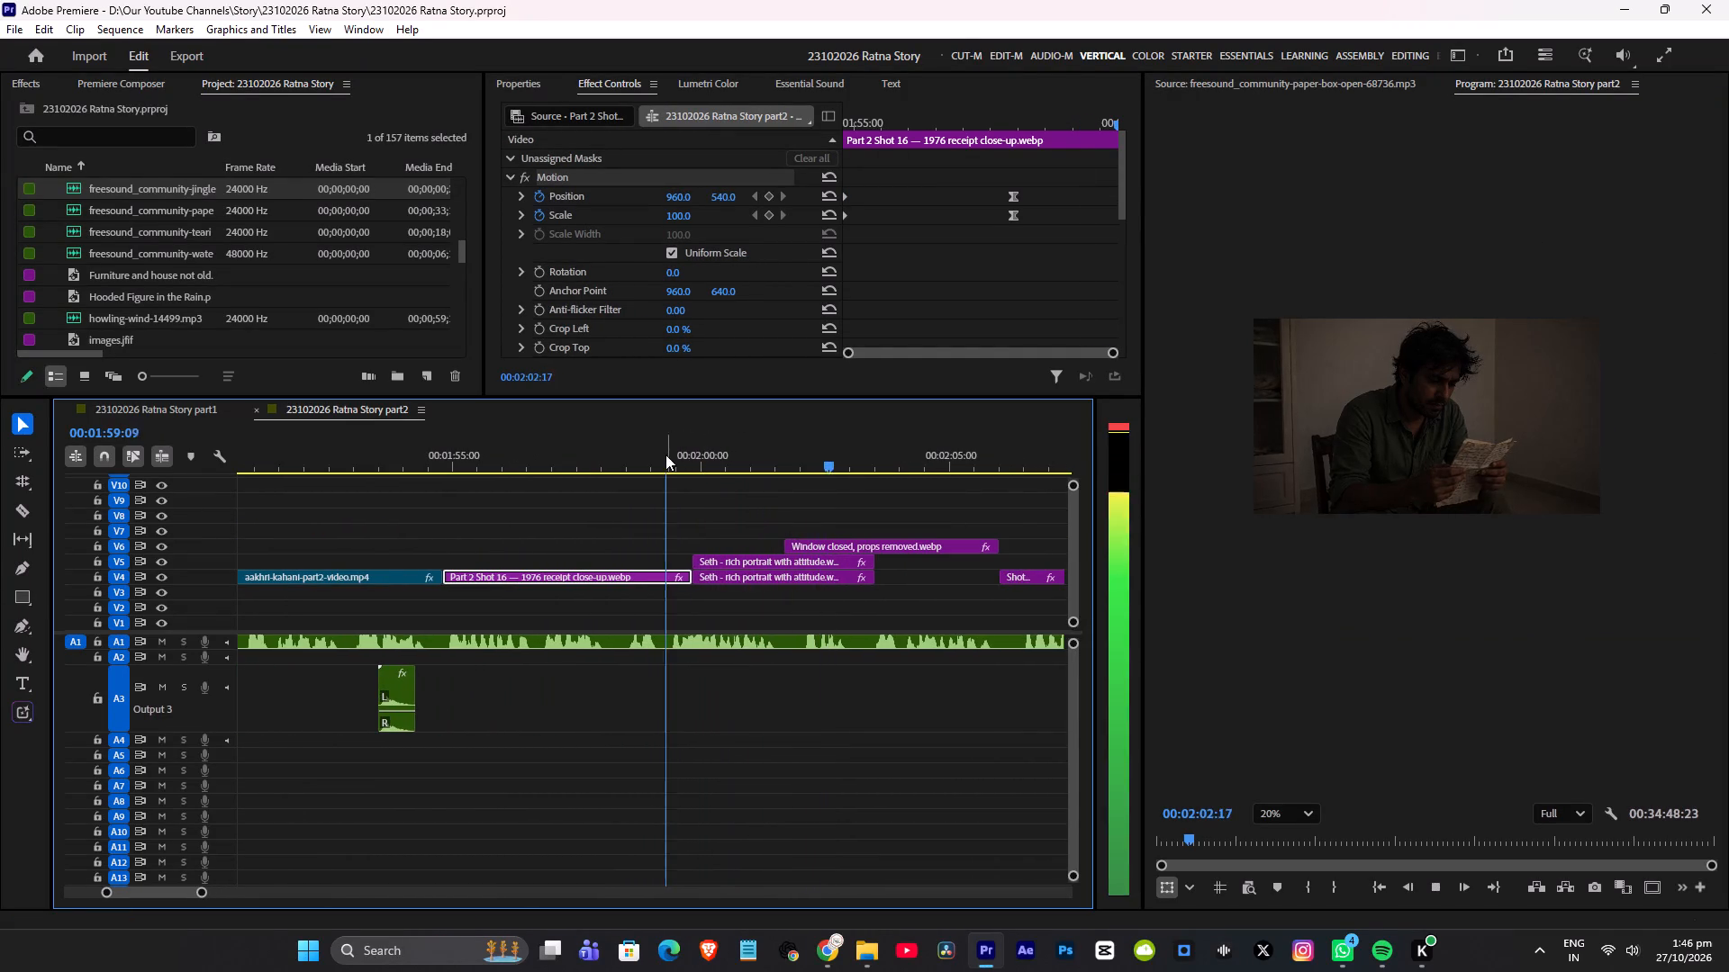
pyautogui.press('space')
pyautogui.keyDown('alt'); pyautogui.scroll(5, 746, 484); pyautogui.keyUp('alt')
pyautogui.press('space')
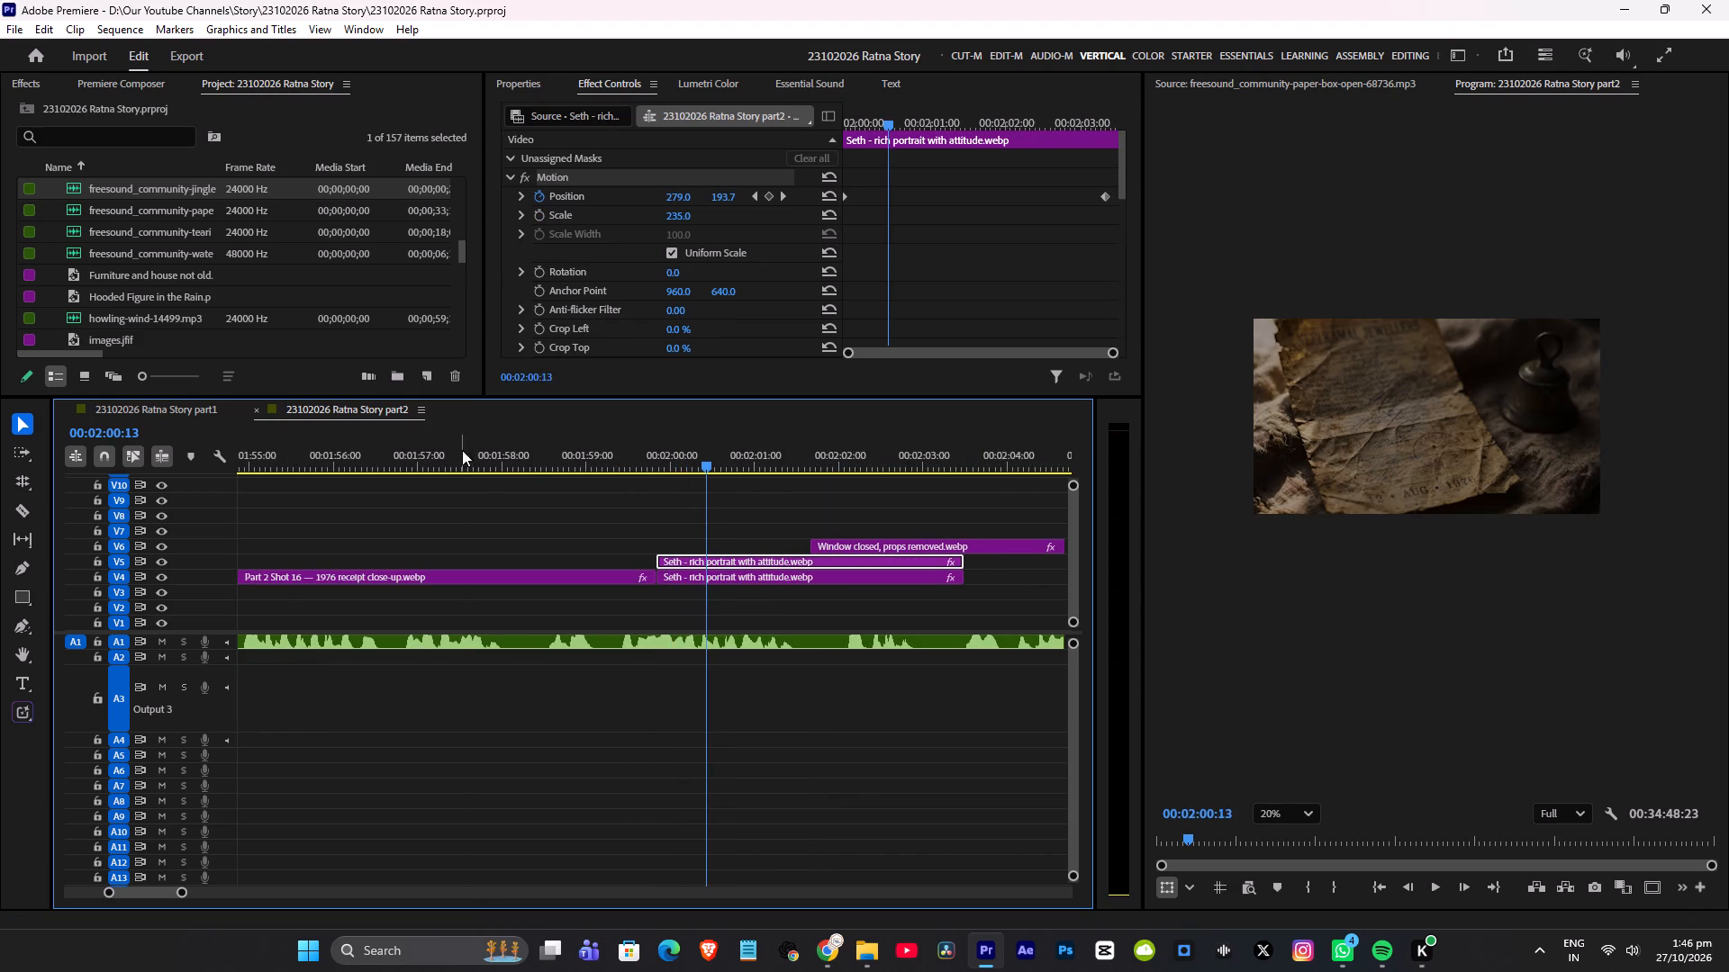
pyautogui.click(462, 450)
pyautogui.press('space')
pyautogui.keyDown('alt'); pyautogui.scroll(-5, 759, 486); pyautogui.keyUp('alt')
pyautogui.keyDown('alt'); pyautogui.scroll(4, 763, 495); pyautogui.keyUp('alt')
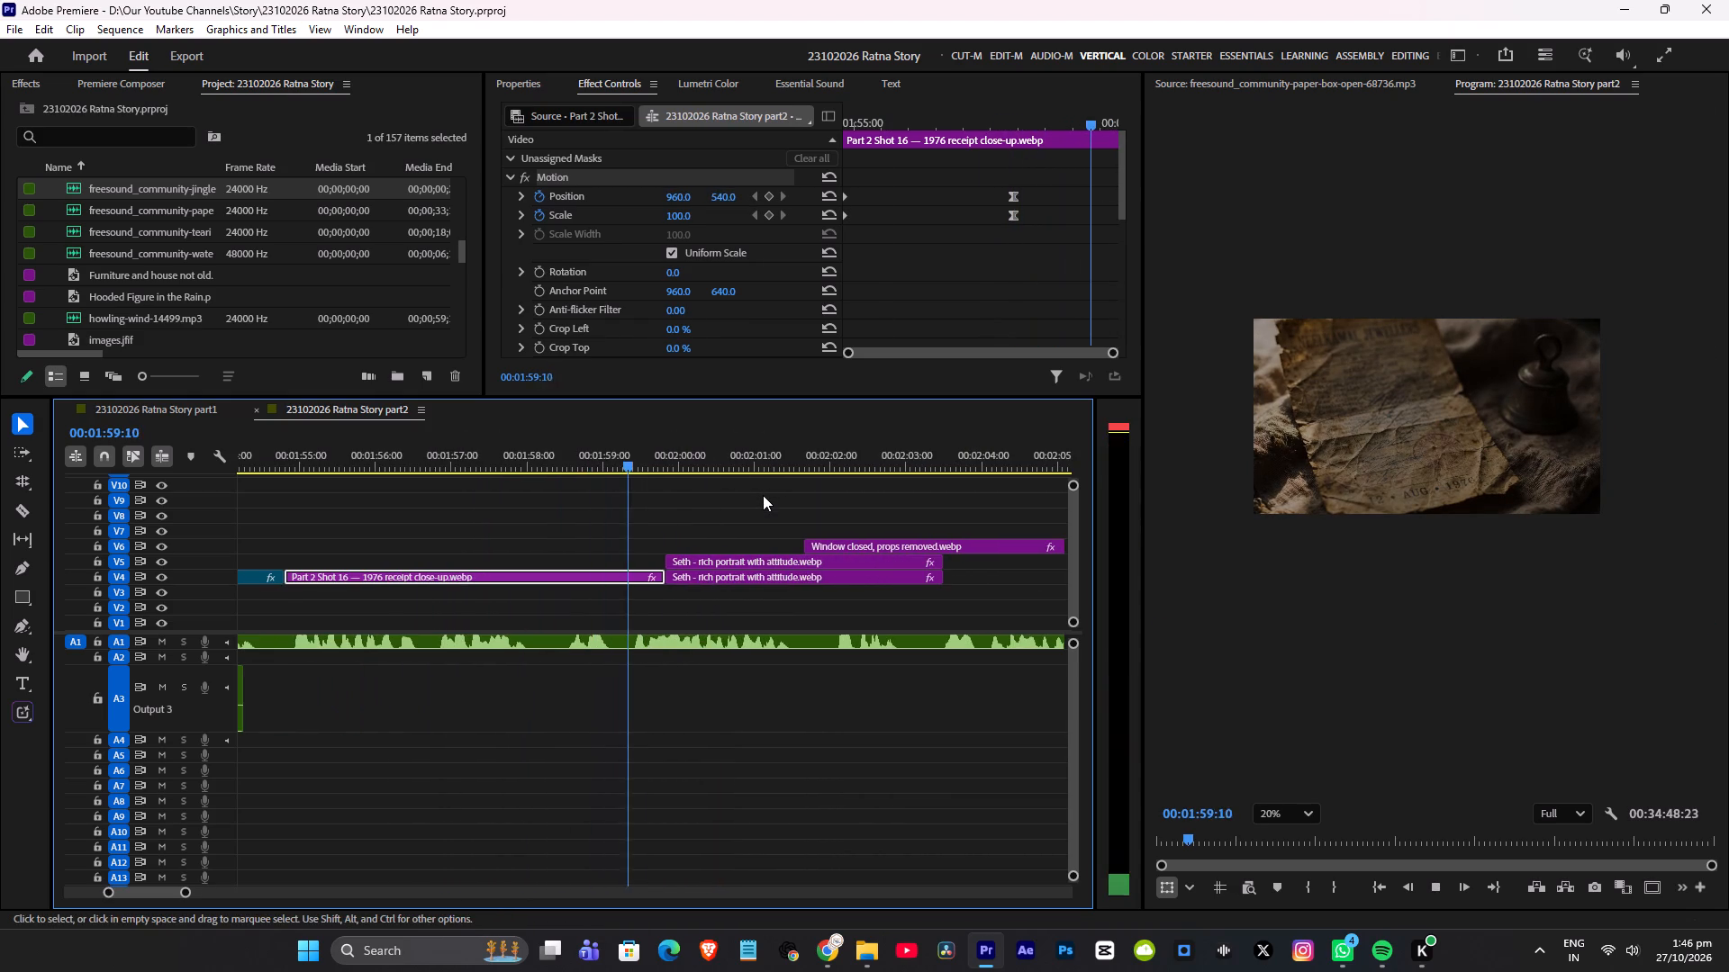
pyautogui.press('space')
pyautogui.click(519, 451)
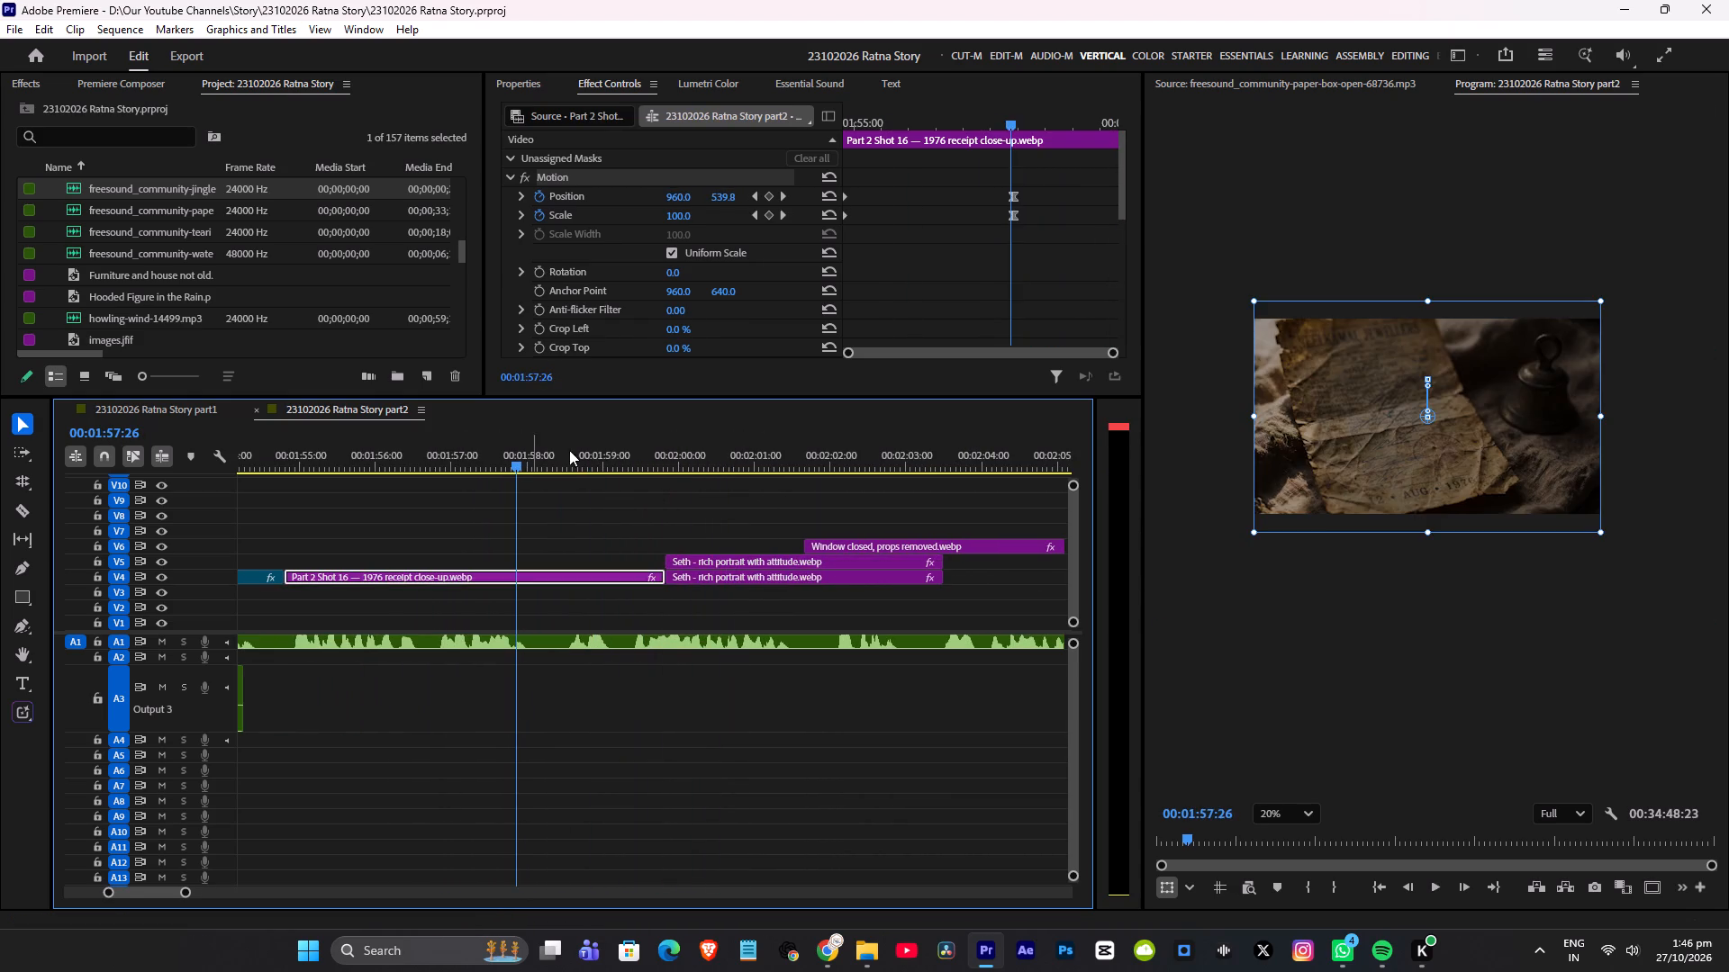
pyautogui.click(698, 454)
# Search backward through the 23102026 Ratna Story part1 sequence for the star sparkle effect to reuse.
pyautogui.click(172, 405)
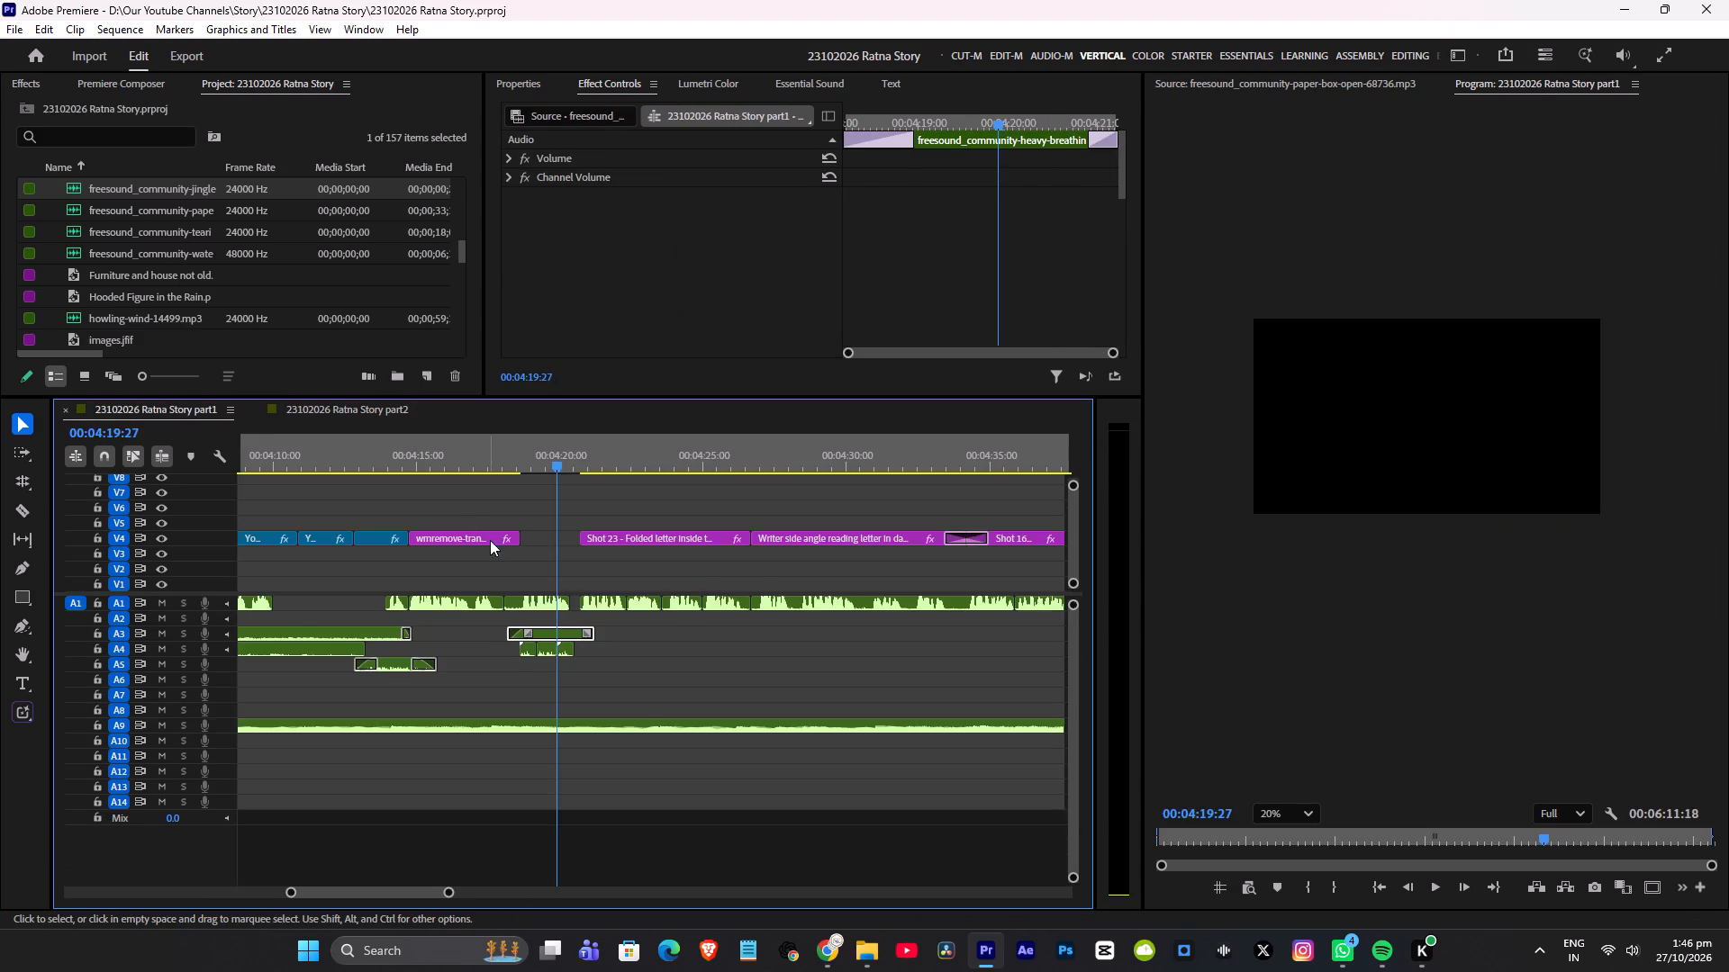
pyautogui.scroll(5, 507, 531)
pyautogui.keyDown('alt'); pyautogui.scroll(-6, 645, 514); pyautogui.keyUp('alt')
pyautogui.moveTo(624, 447); pyautogui.dragTo(534, 468)
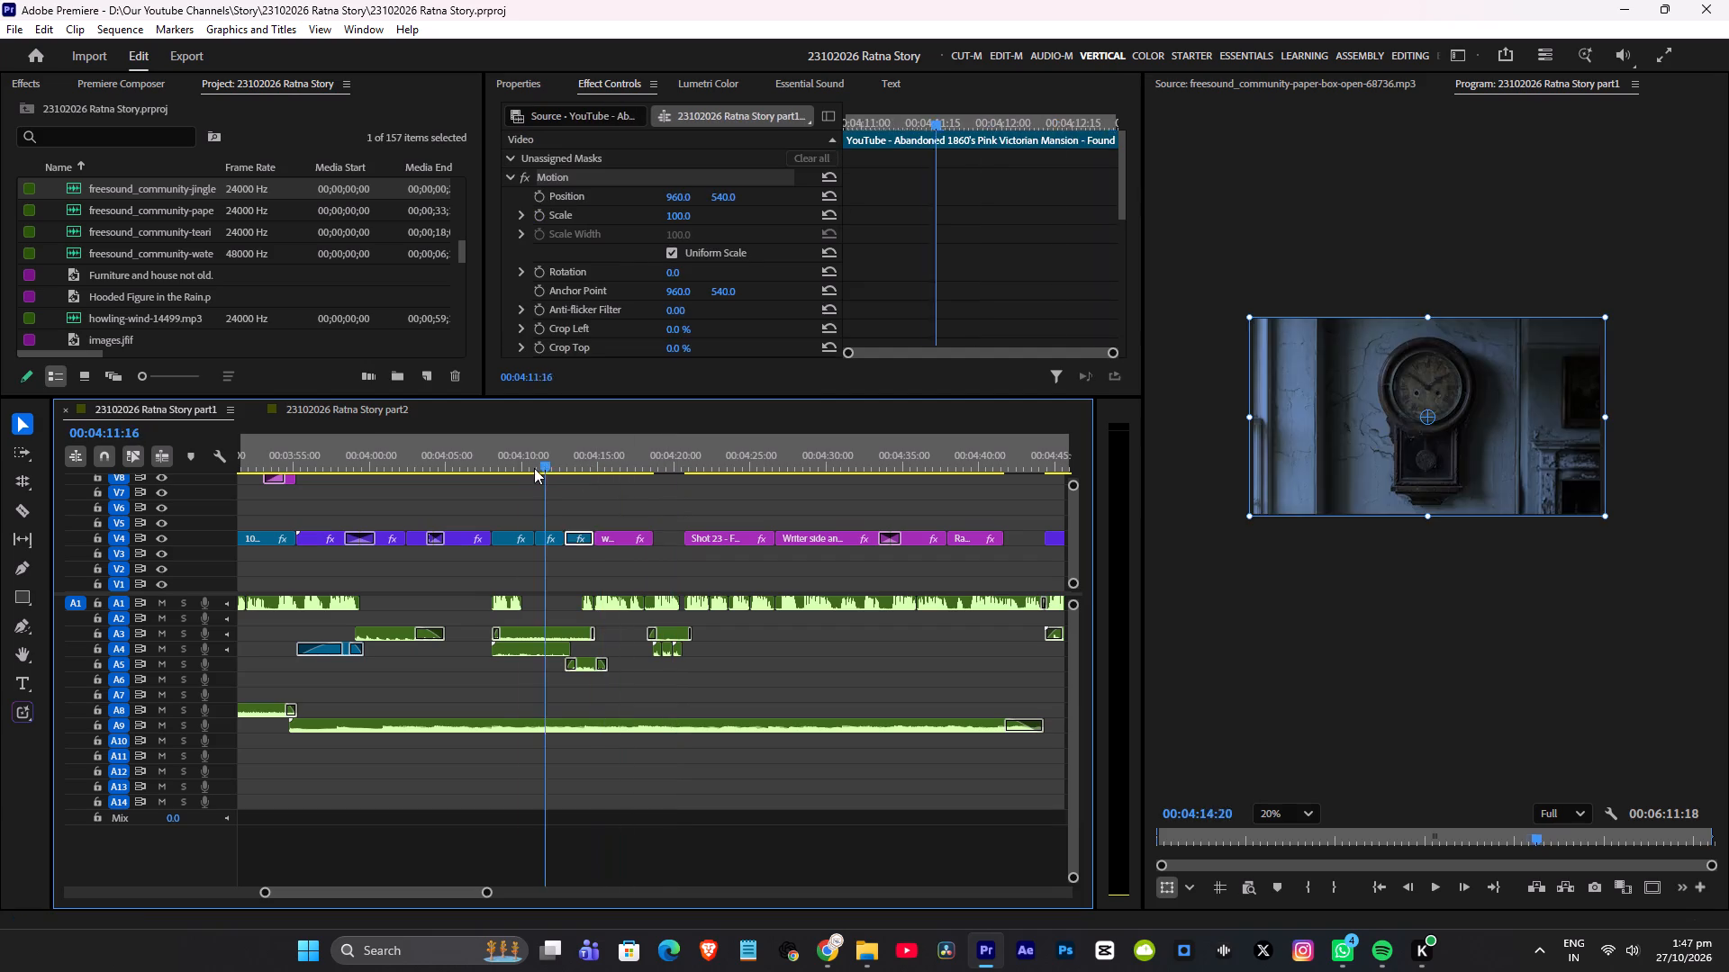
pyautogui.moveTo(534, 468); pyautogui.dragTo(327, 477)
pyautogui.scroll(5, 375, 485)
pyautogui.moveTo(448, 451); pyautogui.dragTo(440, 453)
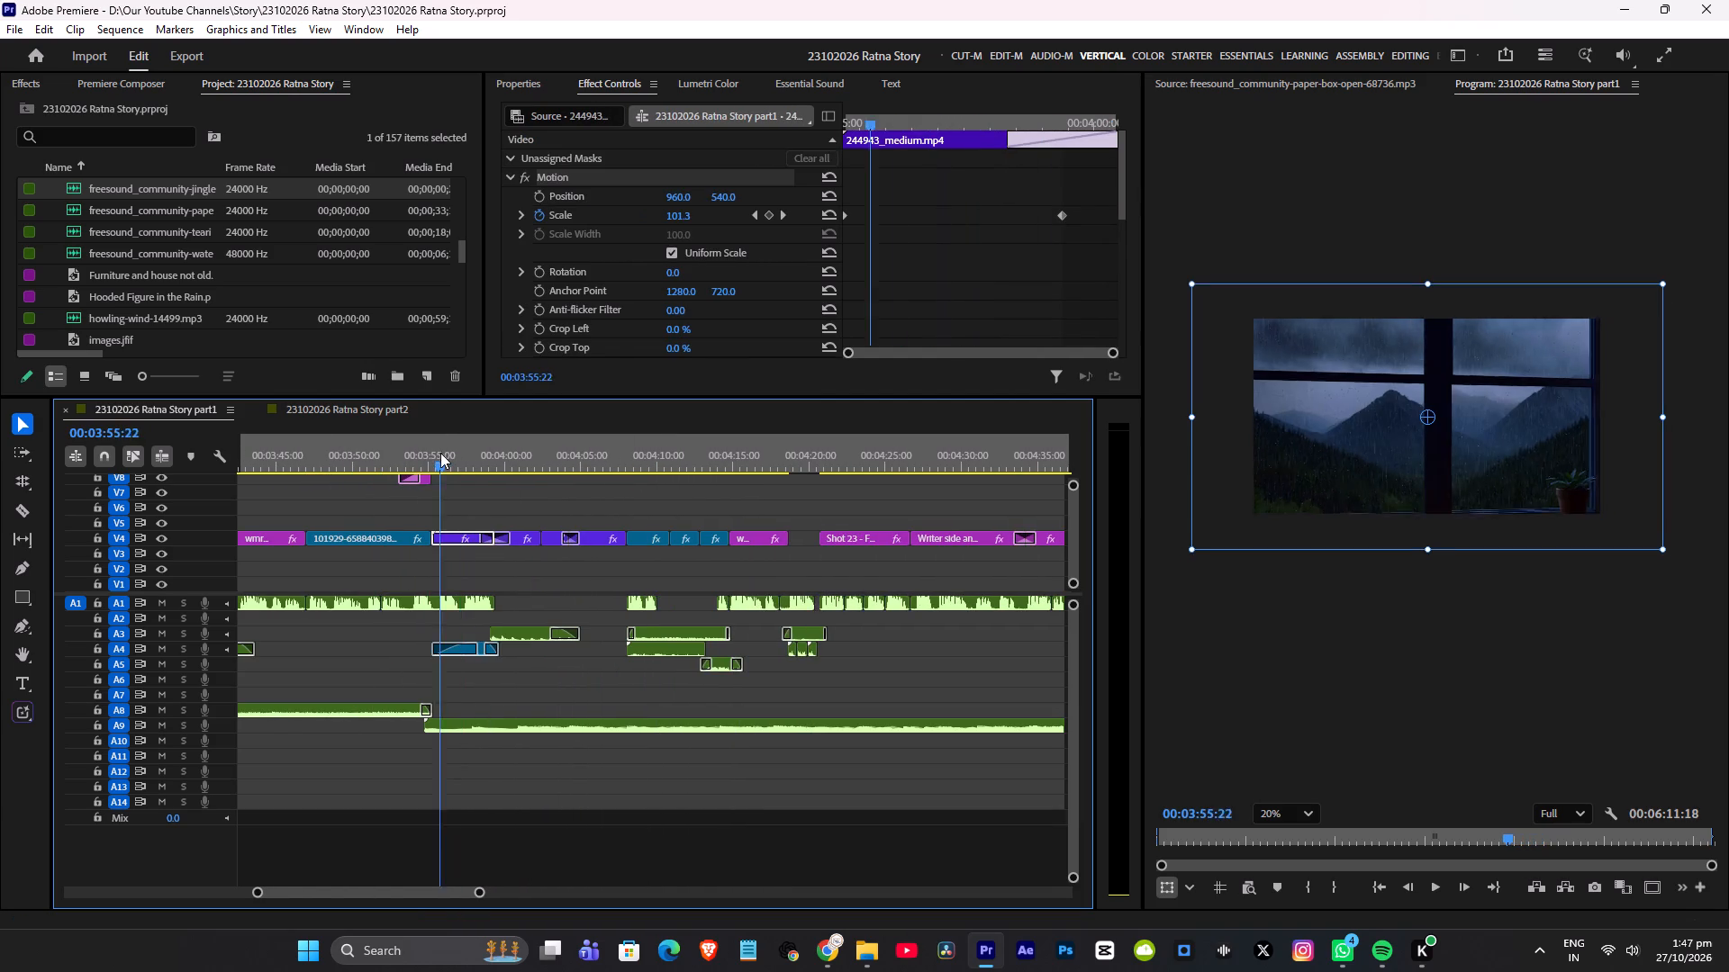
pyautogui.moveTo(440, 453); pyautogui.dragTo(343, 475)
pyautogui.scroll(11, 357, 478)
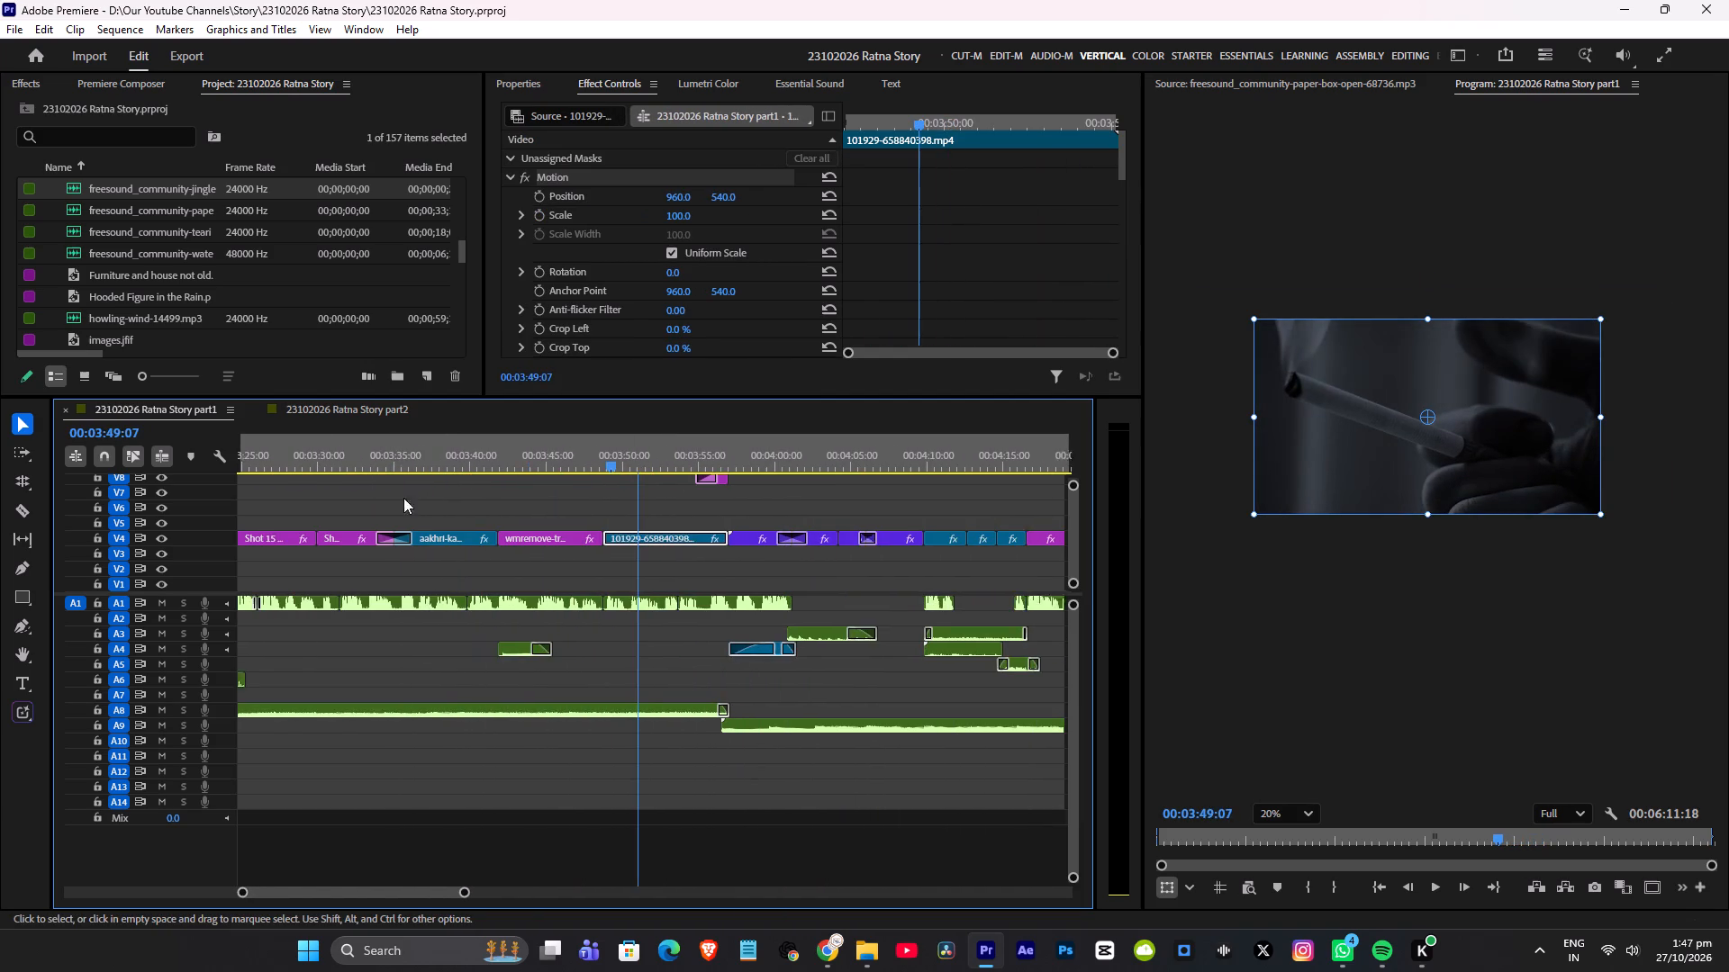
pyautogui.scroll(1, 403, 498)
pyautogui.moveTo(609, 461); pyautogui.dragTo(296, 510)
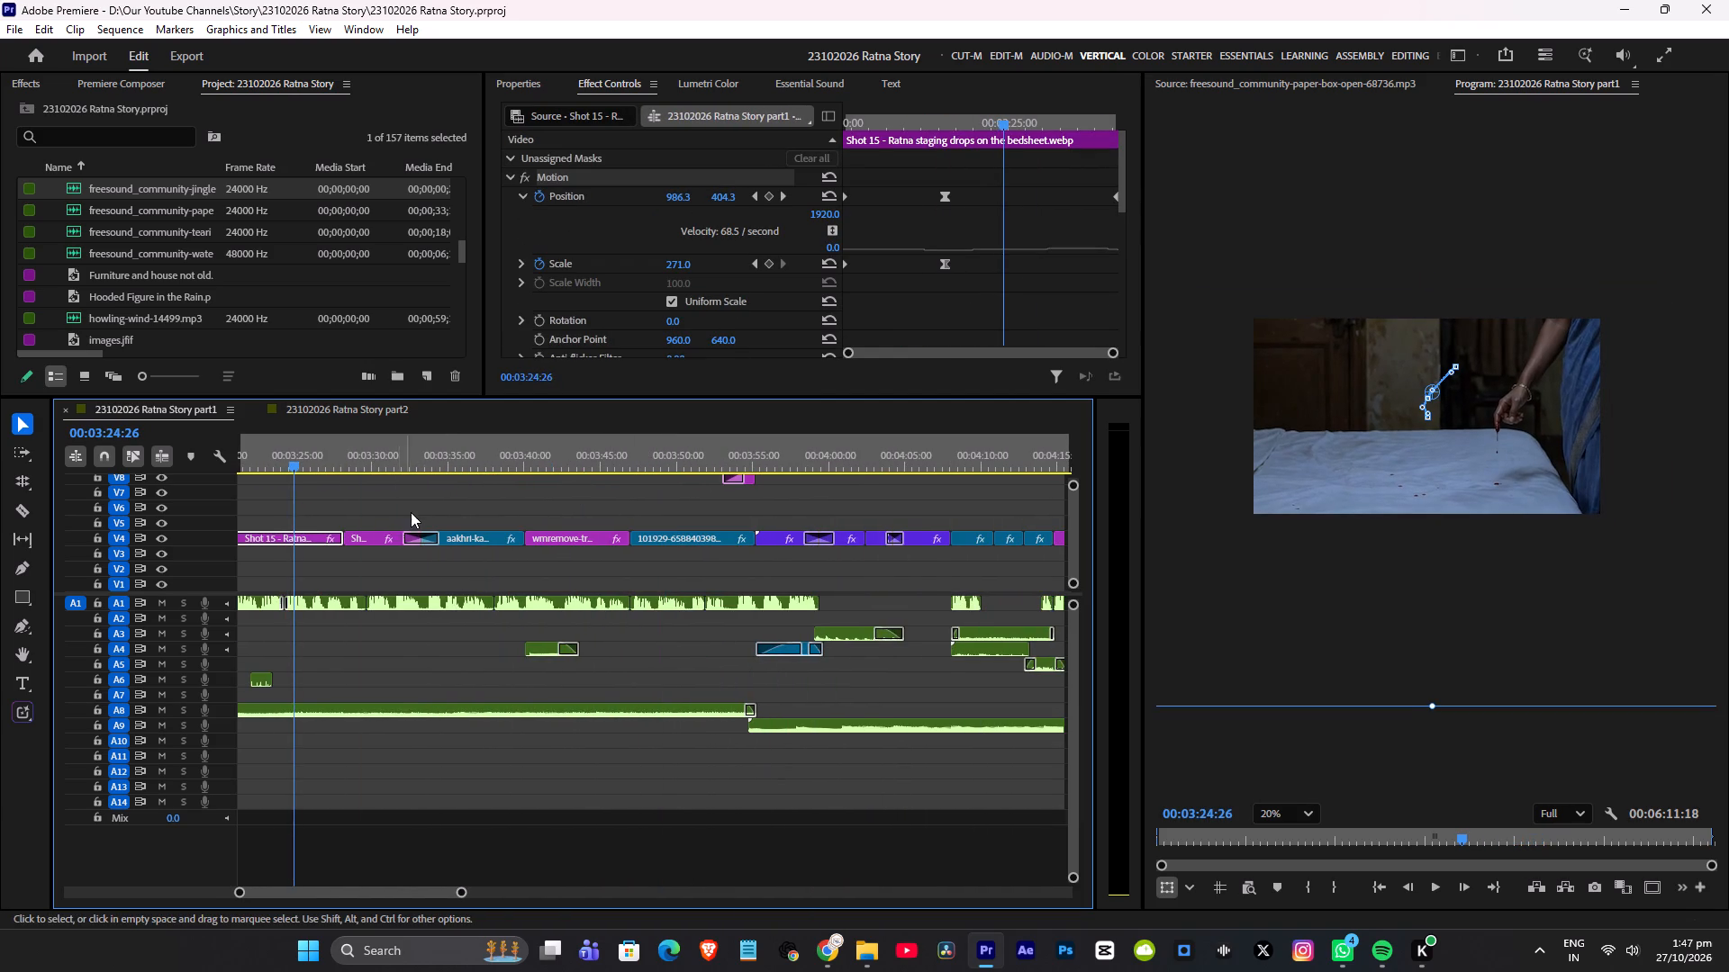
pyautogui.scroll(5, 414, 508)
pyautogui.click(515, 462)
pyautogui.click(634, 457)
pyautogui.moveTo(666, 465); pyautogui.dragTo(506, 478)
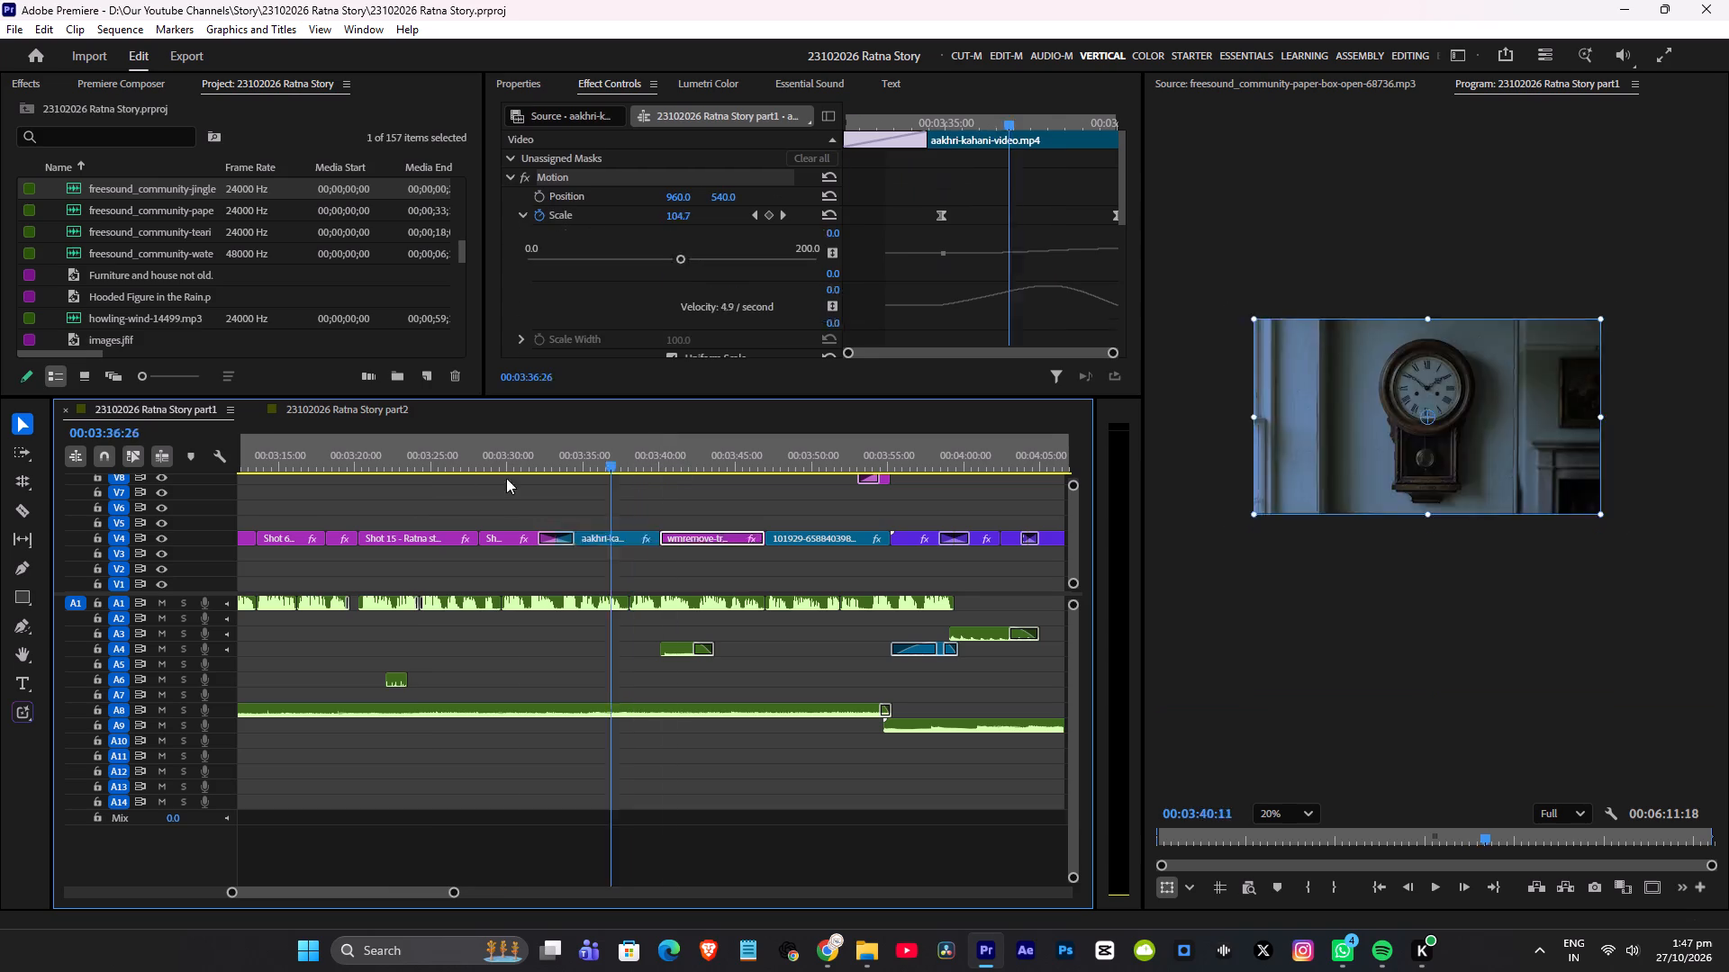
pyautogui.moveTo(506, 478); pyautogui.dragTo(309, 496)
pyautogui.scroll(5, 429, 508)
pyautogui.moveTo(457, 454); pyautogui.dragTo(354, 475)
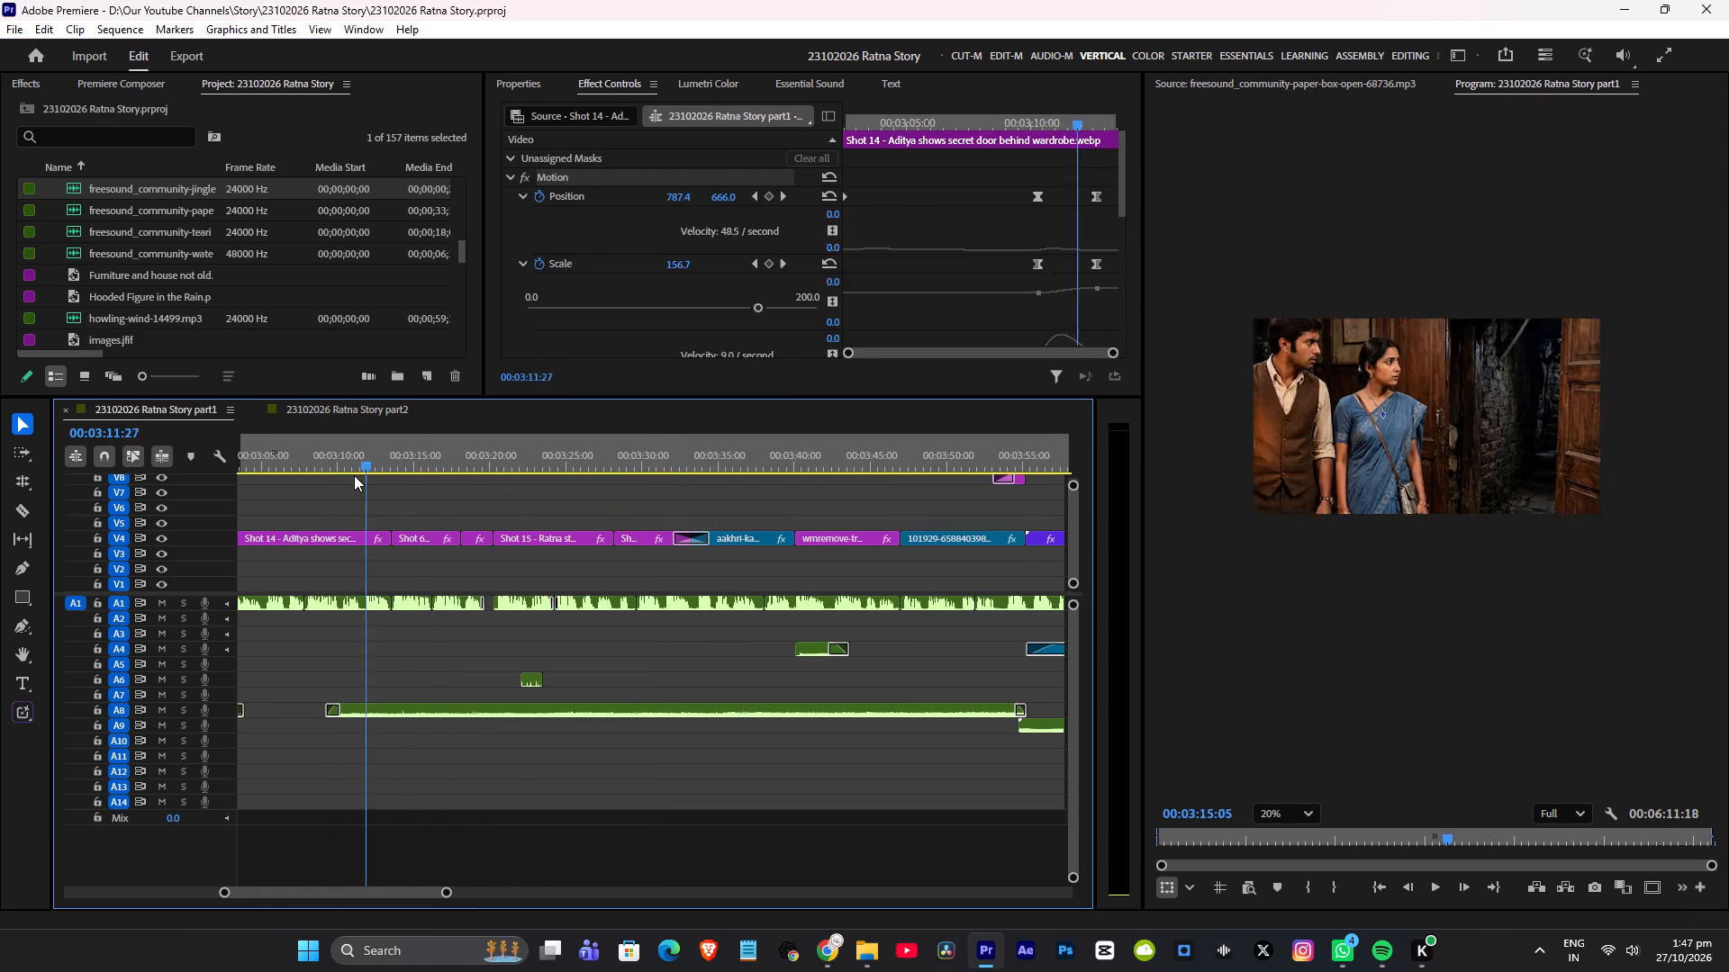
pyautogui.moveTo(354, 475); pyautogui.dragTo(348, 477)
pyautogui.scroll(16, 442, 499)
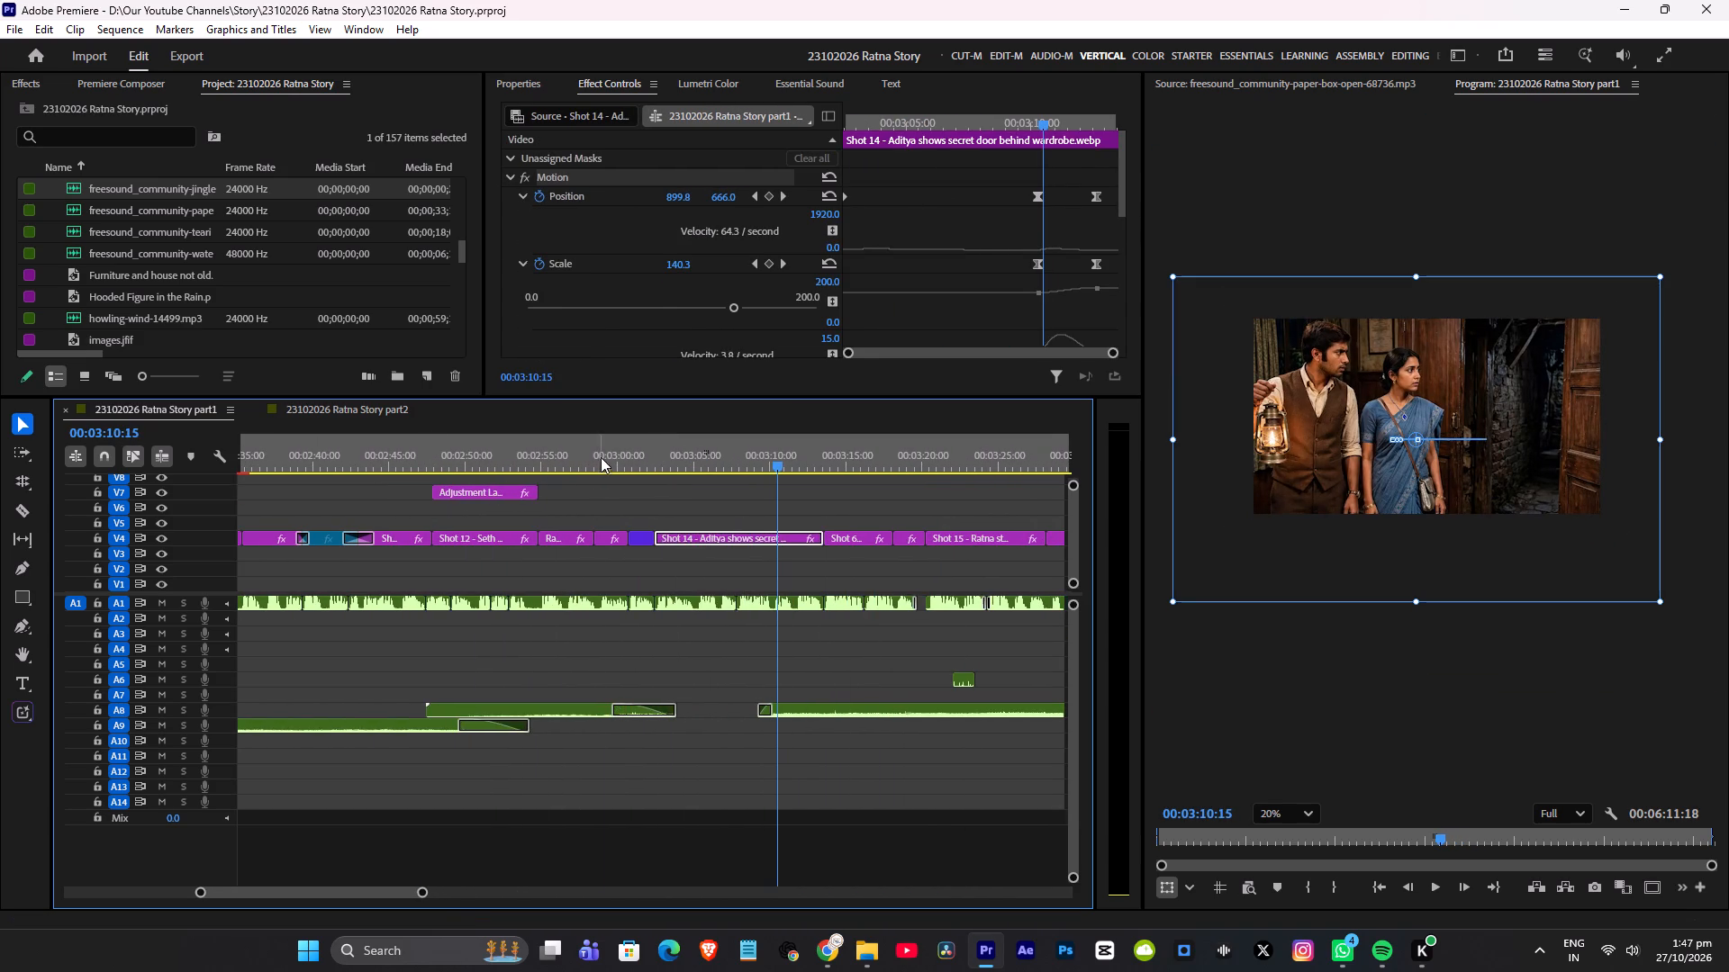
pyautogui.moveTo(602, 460); pyautogui.dragTo(374, 502)
pyautogui.scroll(6, 384, 502)
pyautogui.moveTo(486, 458); pyautogui.dragTo(371, 478)
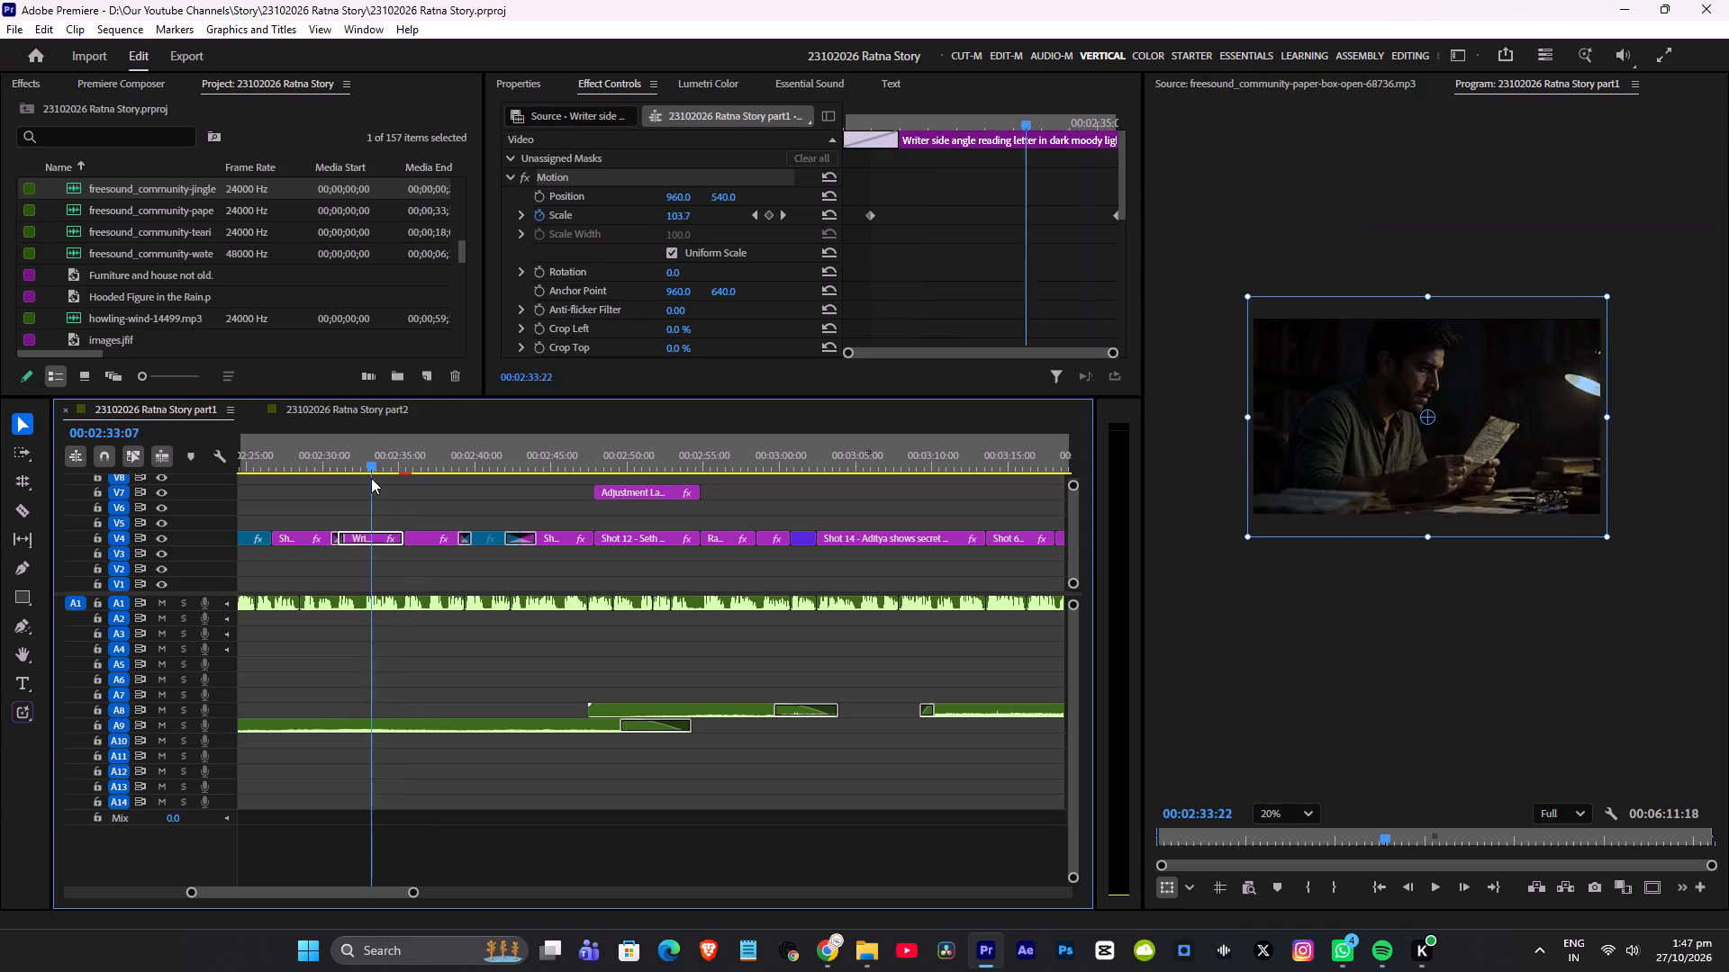
pyautogui.moveTo(371, 478); pyautogui.dragTo(331, 488)
pyautogui.scroll(8, 358, 484)
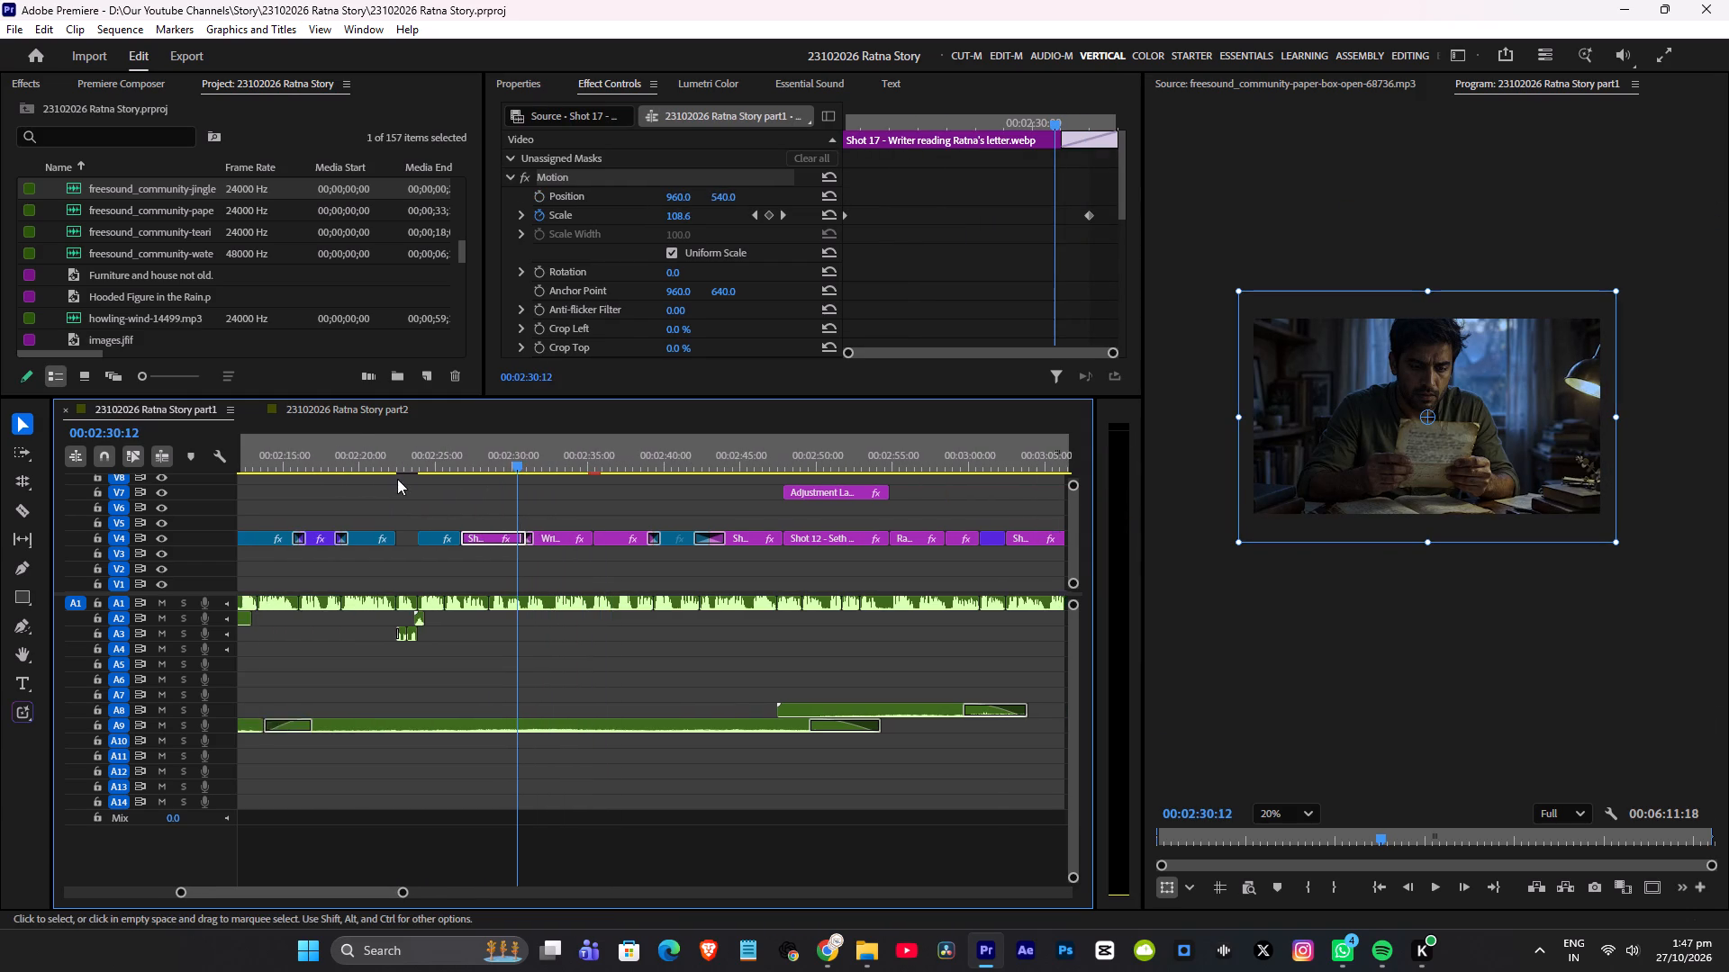
pyautogui.scroll(2, 397, 479)
pyautogui.moveTo(531, 454); pyautogui.dragTo(389, 472)
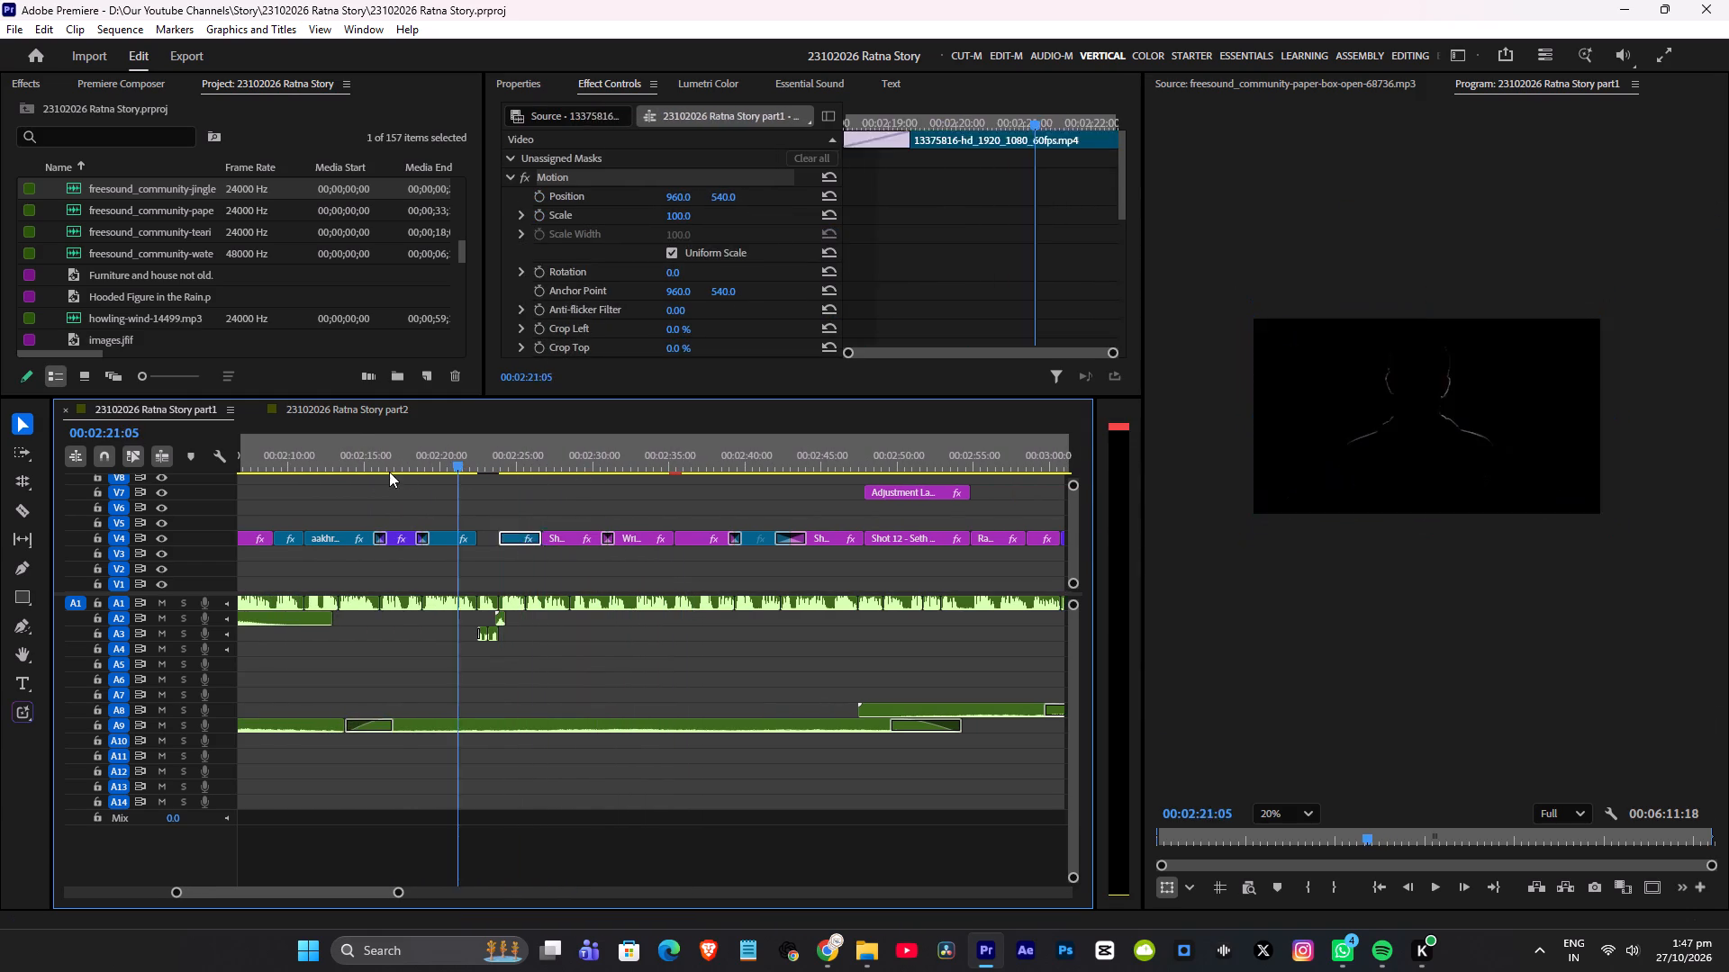
pyautogui.moveTo(389, 472); pyautogui.dragTo(260, 496)
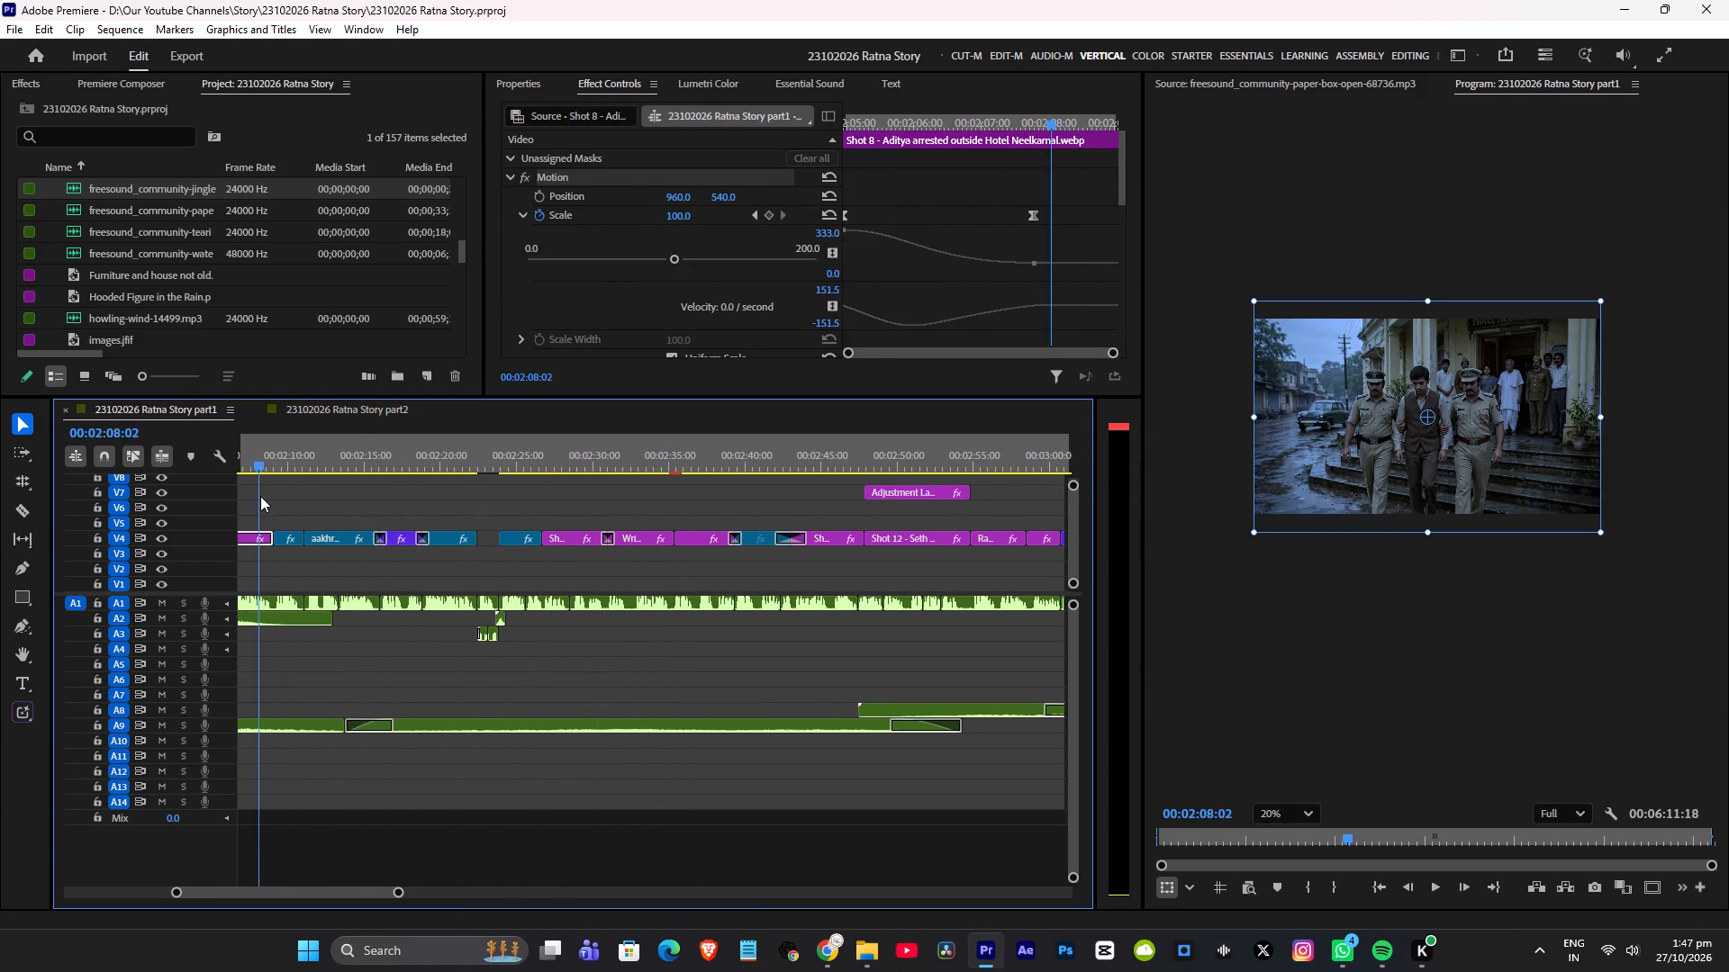
pyautogui.moveTo(260, 496); pyautogui.dragTo(384, 513)
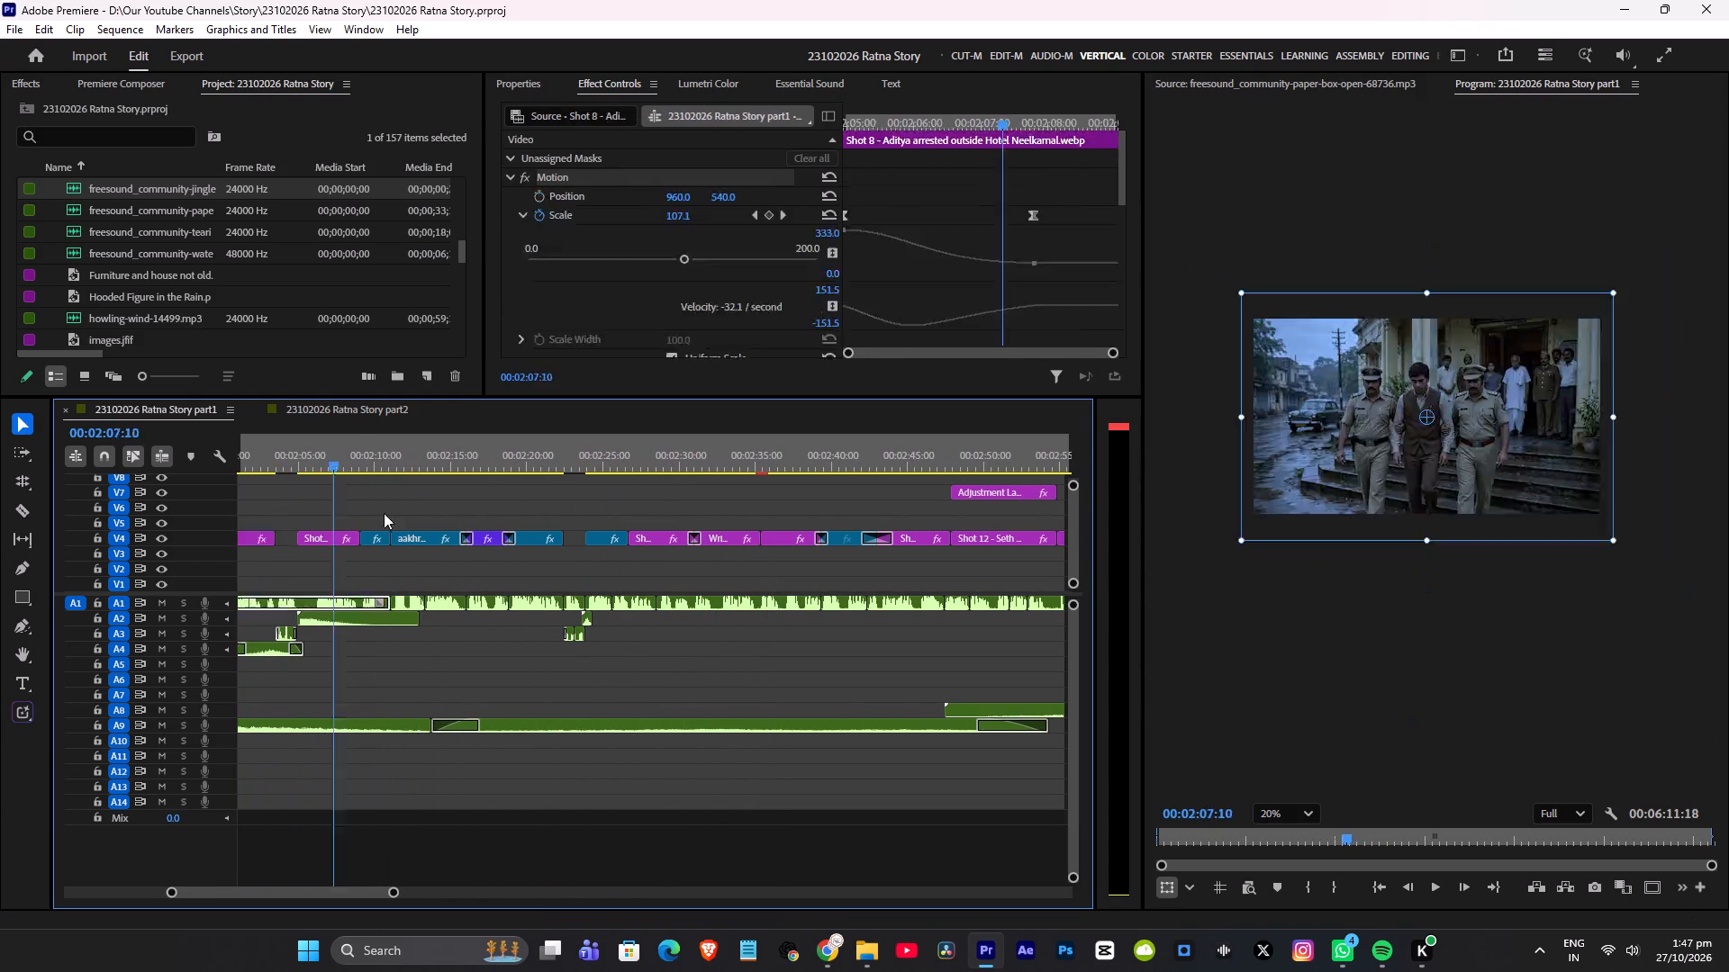
pyautogui.moveTo(384, 513); pyautogui.dragTo(602, 524)
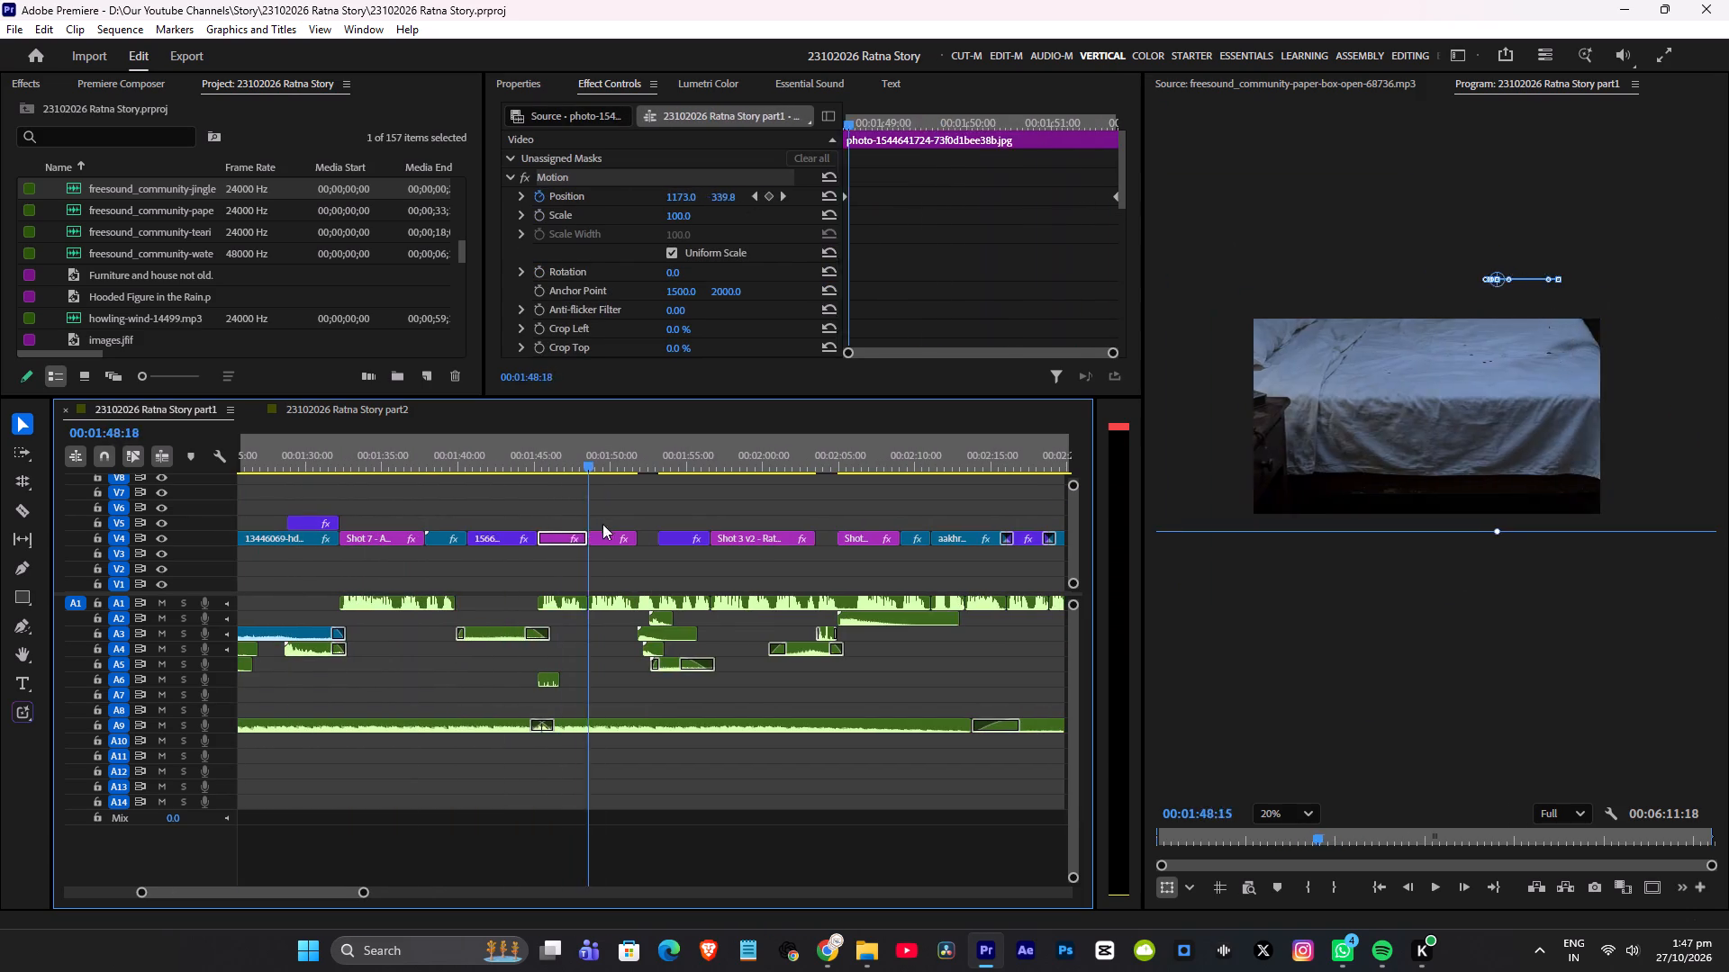
pyautogui.moveTo(602, 524); pyautogui.dragTo(288, 537)
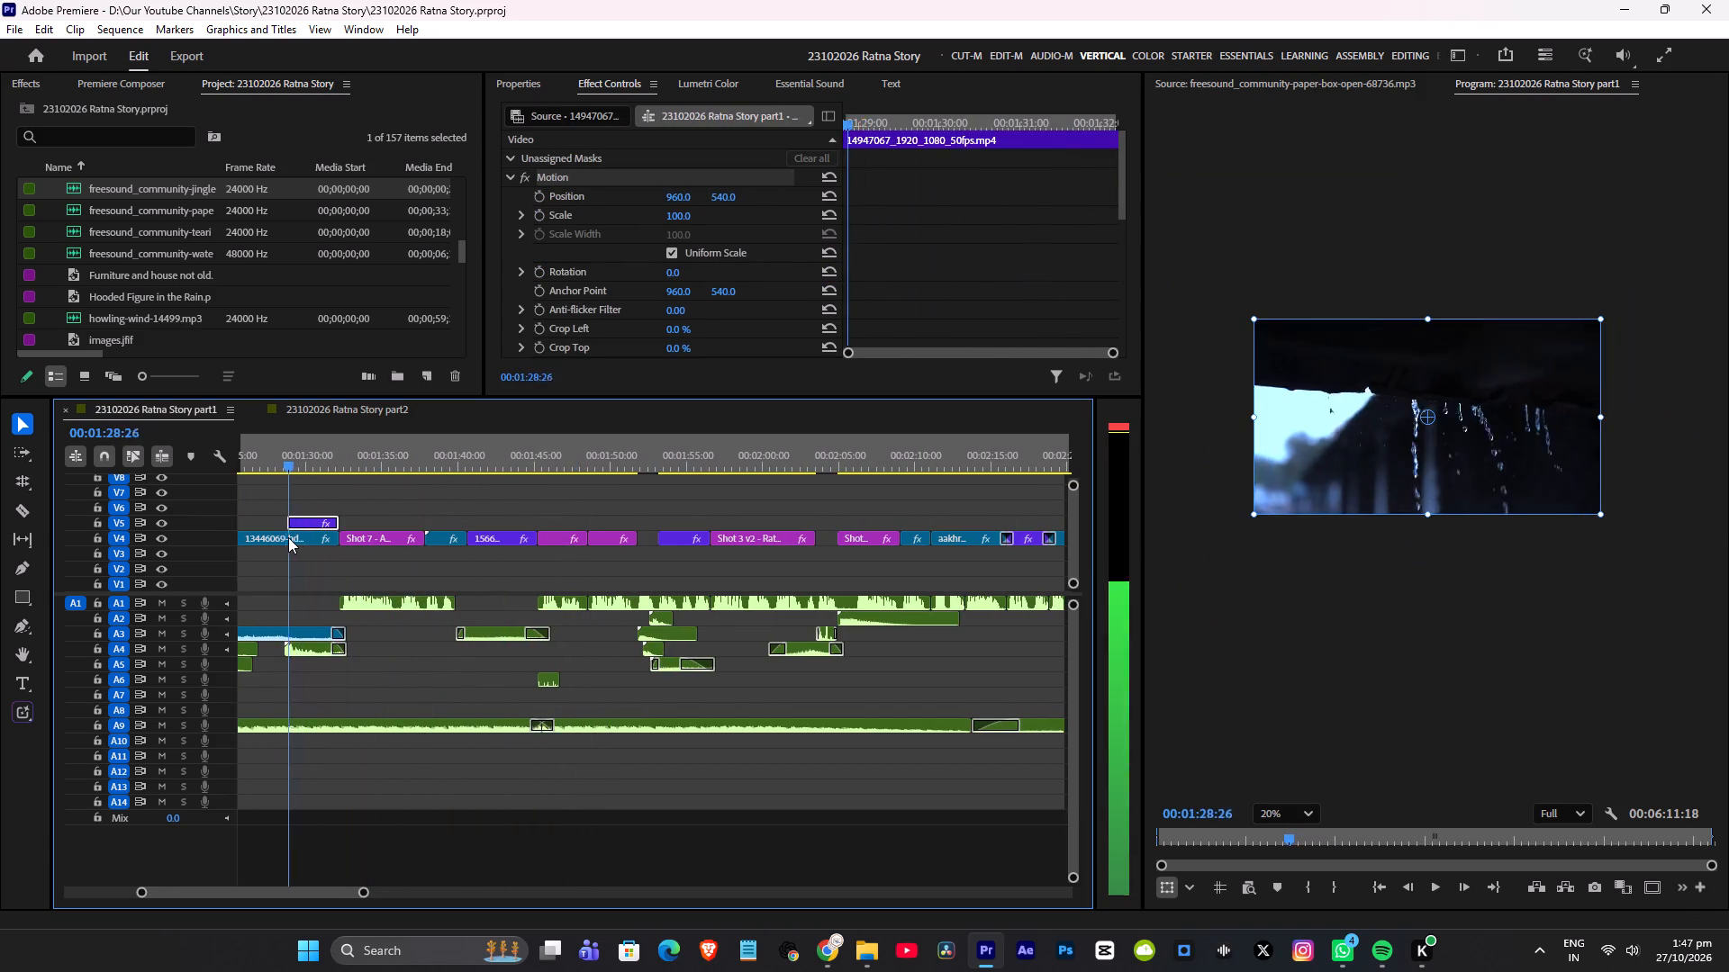
pyautogui.moveTo(288, 537); pyautogui.dragTo(415, 539)
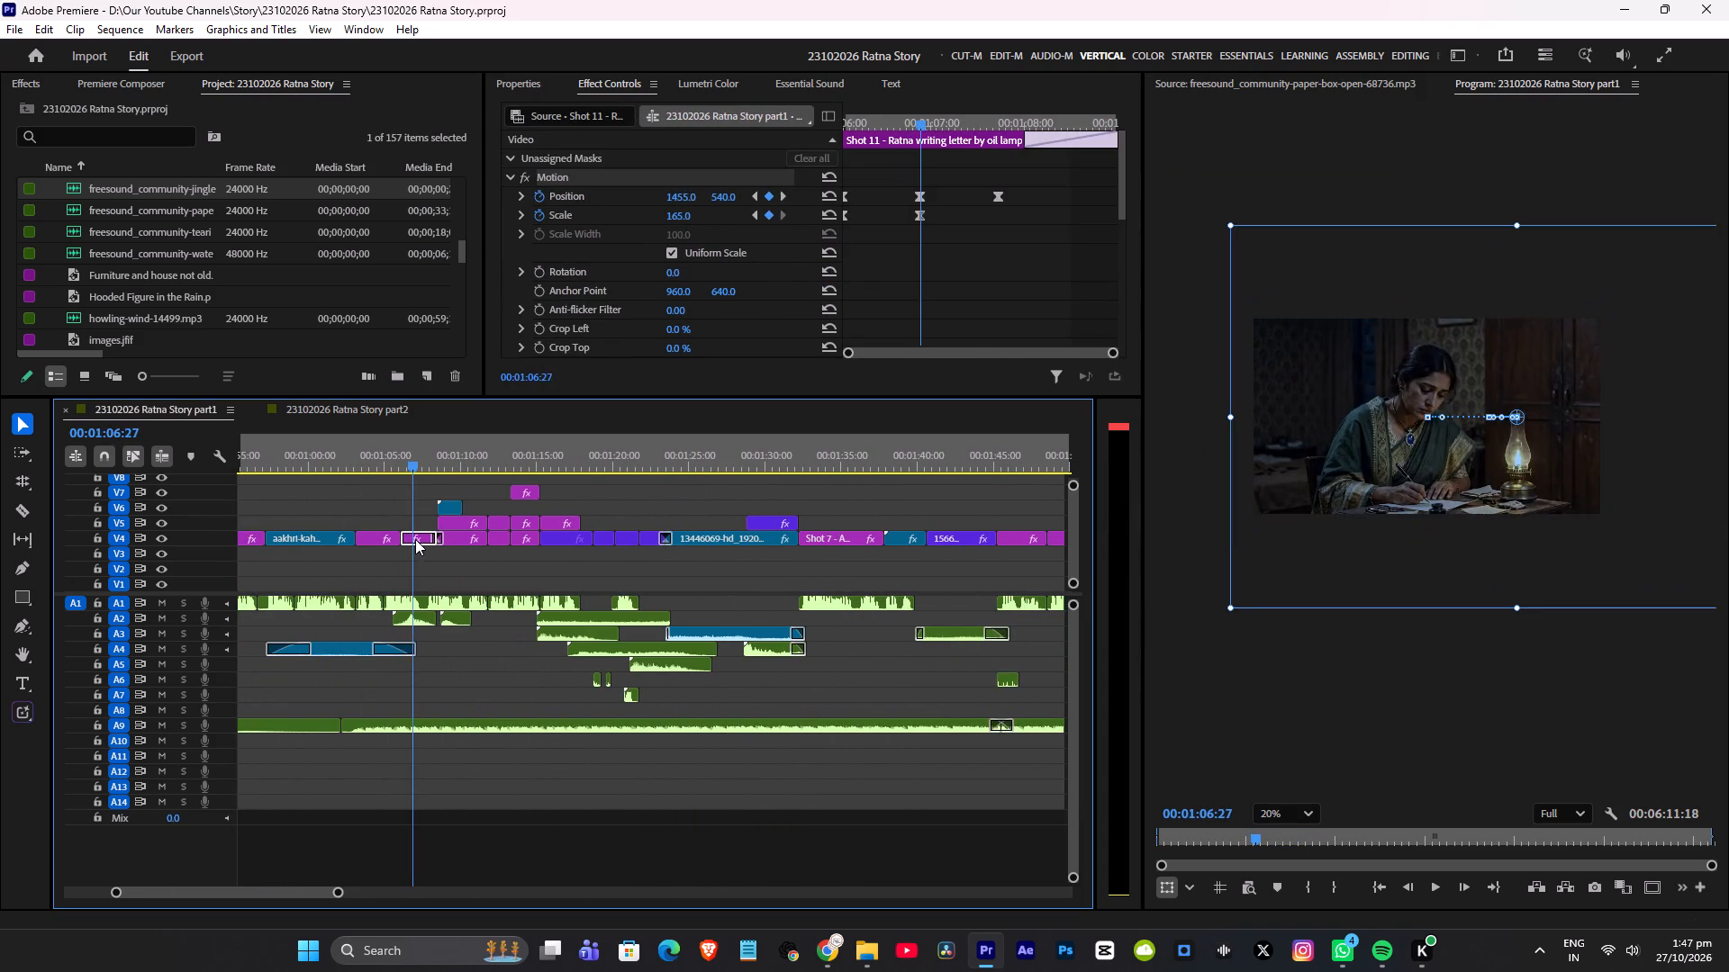
pyautogui.moveTo(415, 539); pyautogui.dragTo(300, 559)
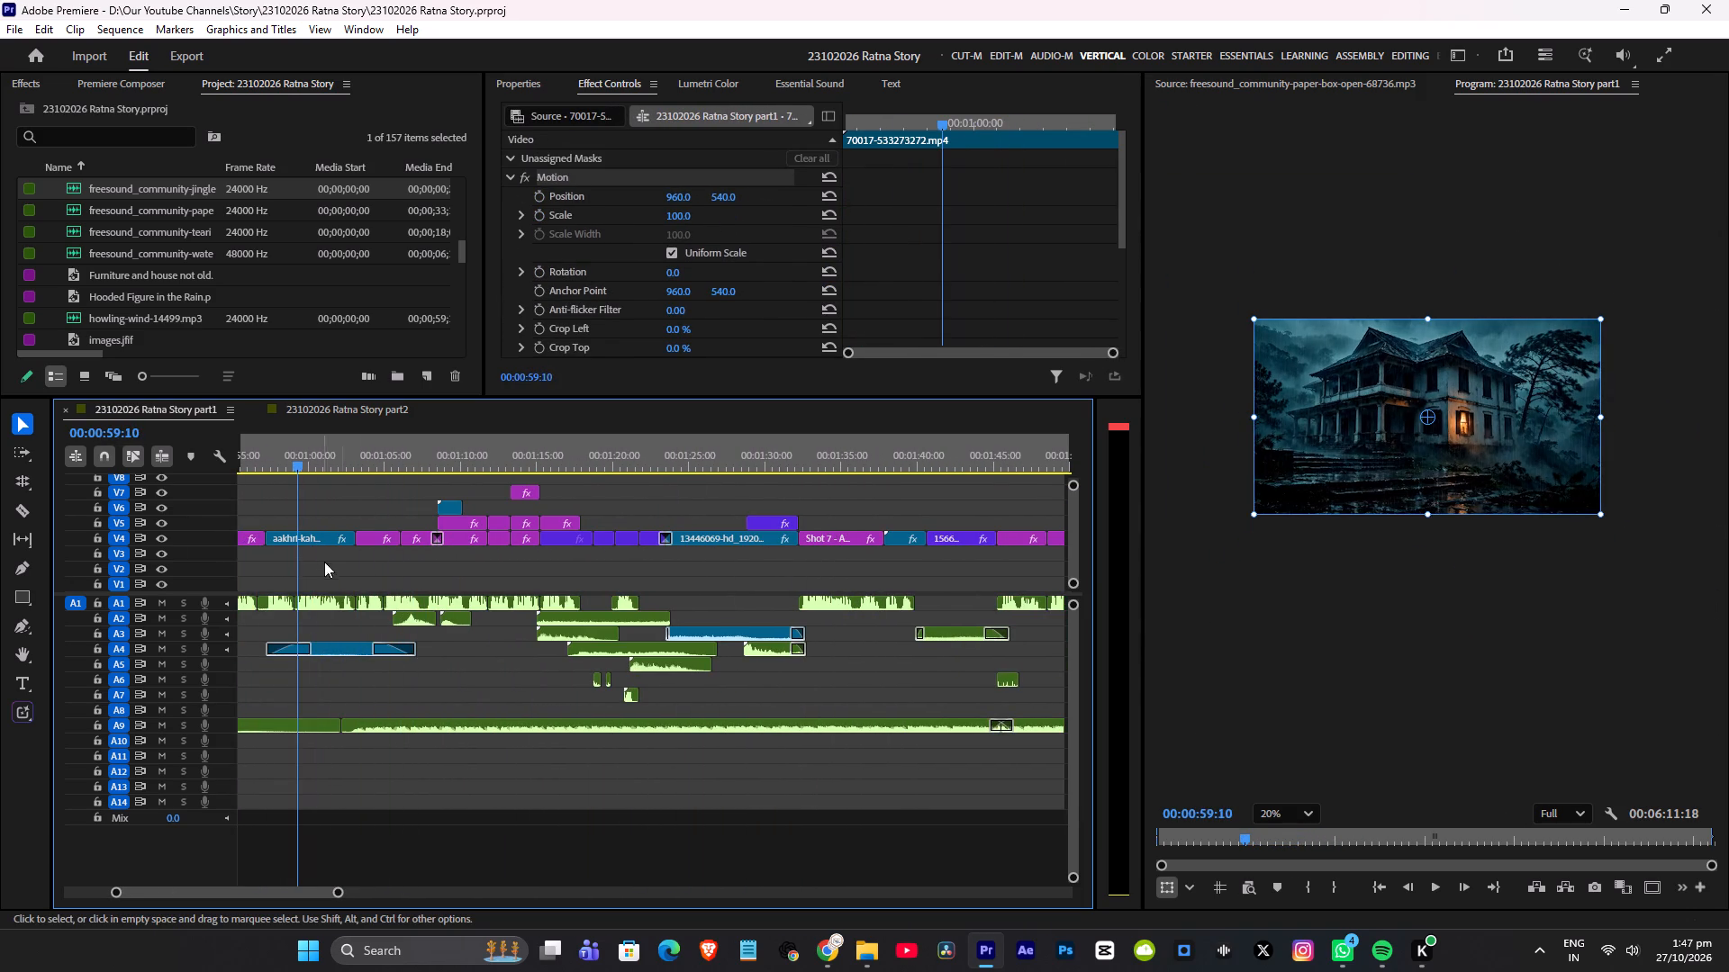
pyautogui.press('space')
pyautogui.scroll(9, 370, 594)
pyautogui.moveTo(640, 455); pyautogui.dragTo(647, 457)
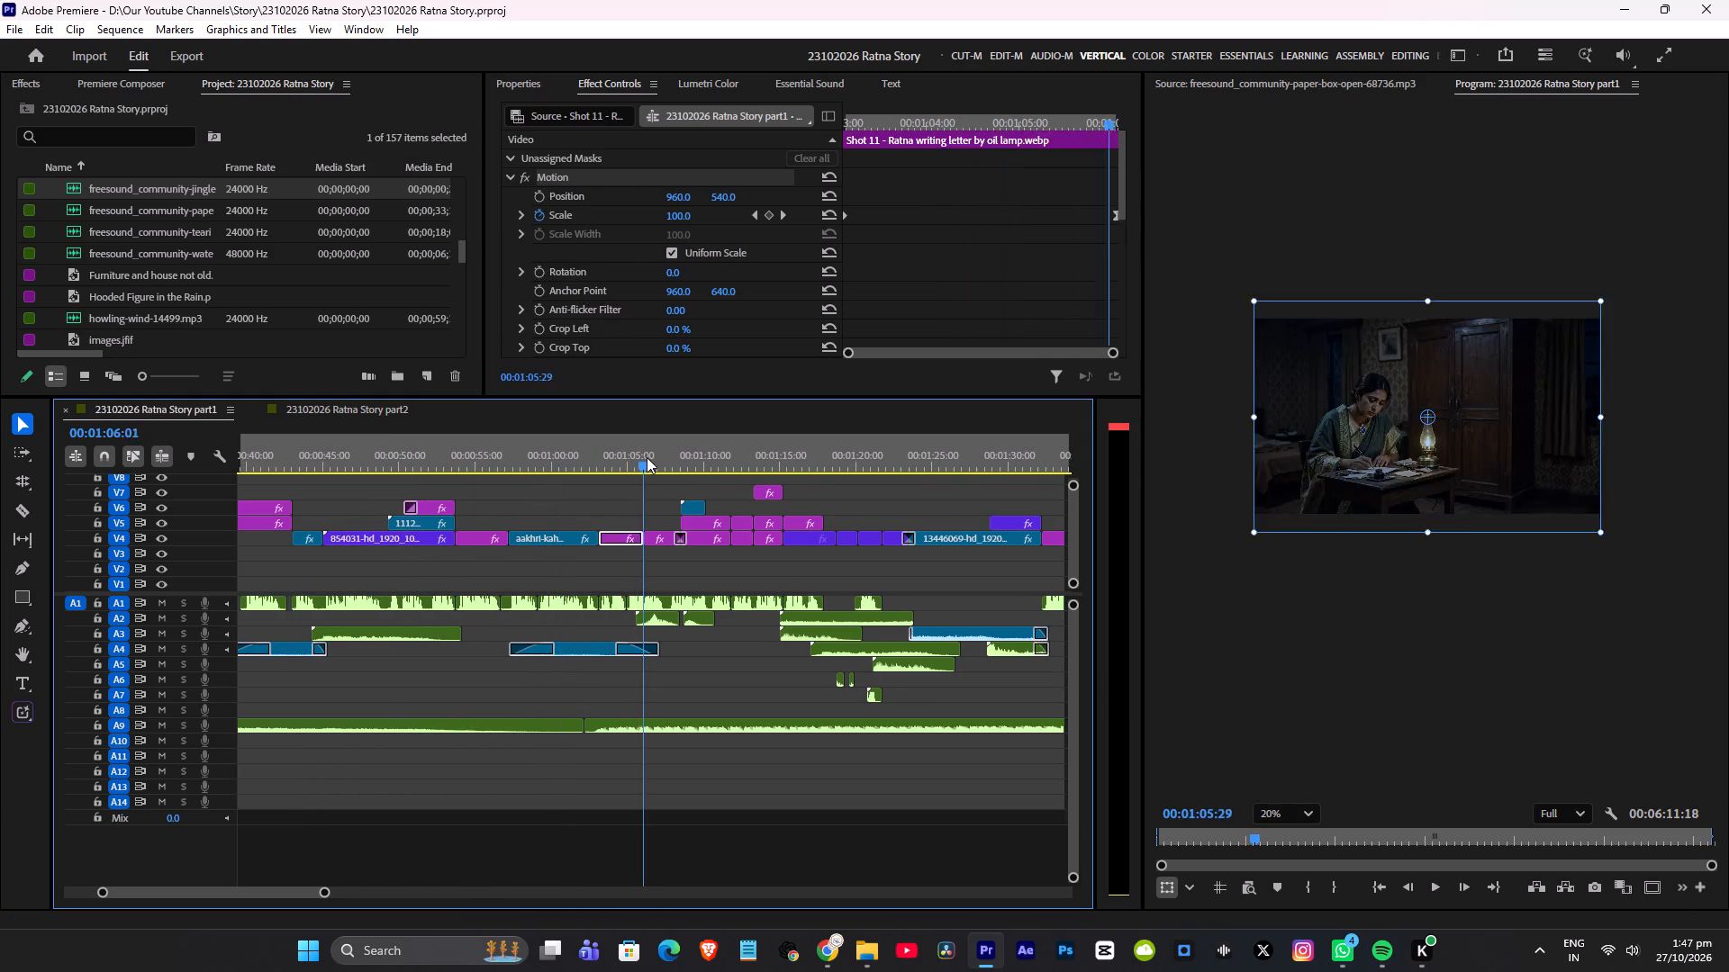
pyautogui.moveTo(647, 457); pyautogui.dragTo(703, 462)
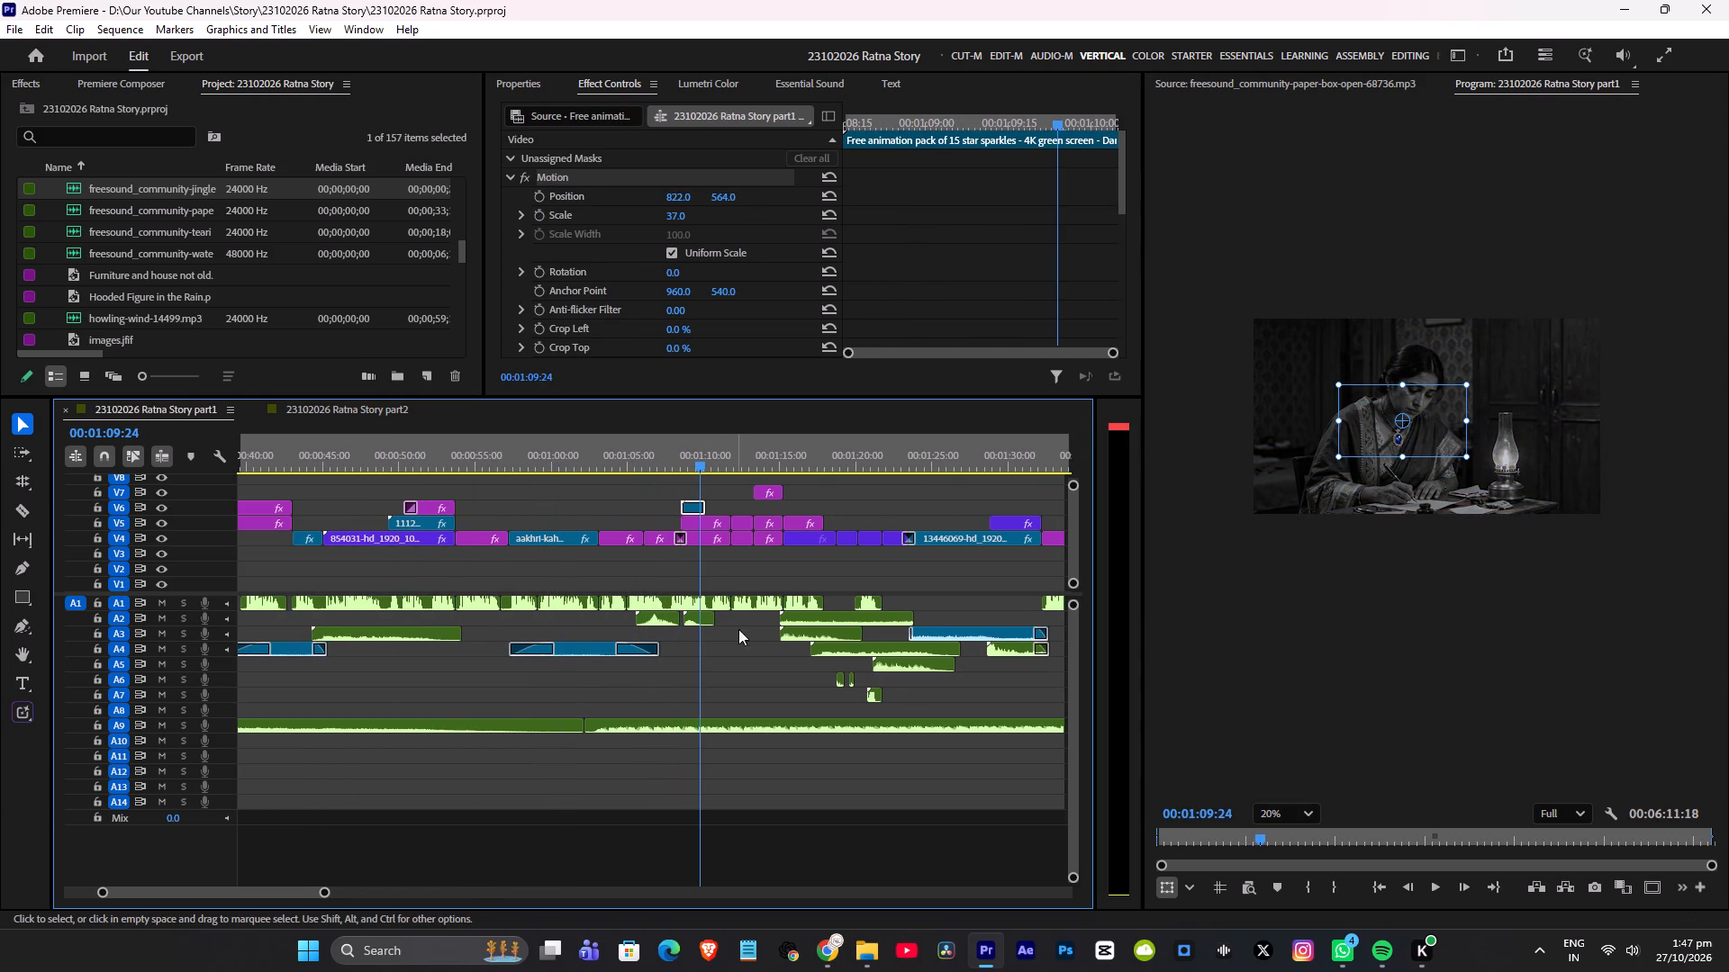
# Copy the star sparkle animation and its sparkle sound from part1 and paste them into part2 near the start of the receipt close-up.
pyautogui.keyDown('ctrl'); pyautogui.scroll(-4, 735, 640); pyautogui.keyUp('ctrl')
pyautogui.click(696, 620)
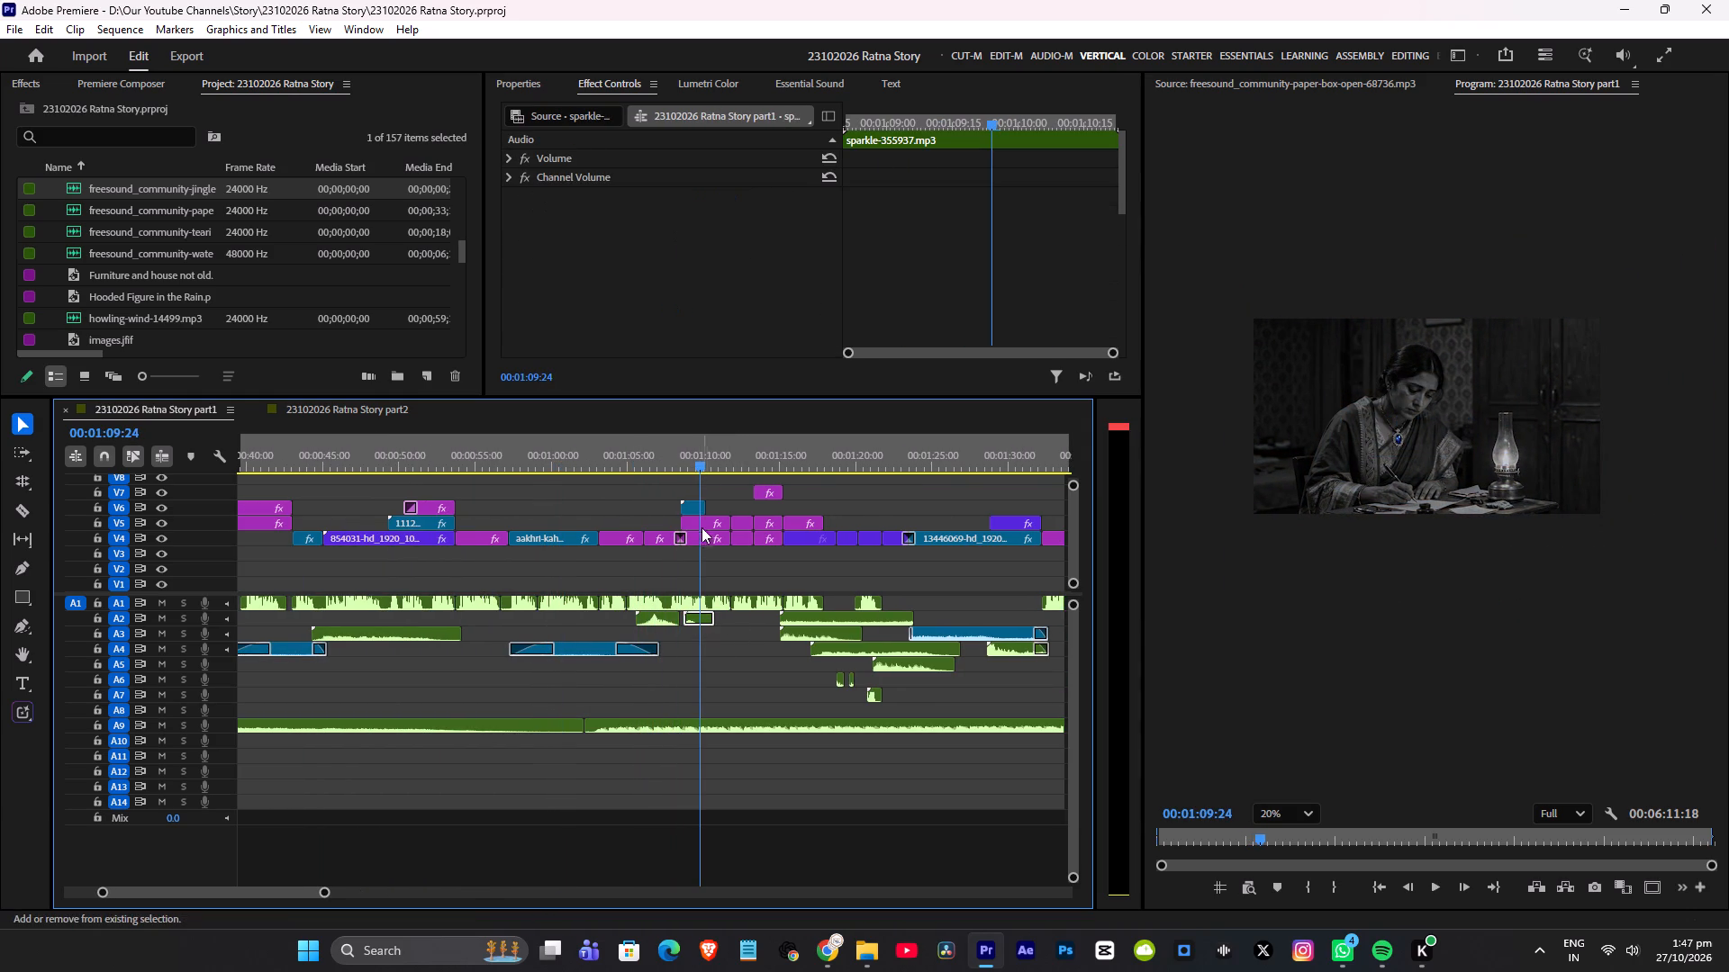
pyautogui.keyDown('shift'); pyautogui.click(693, 504); pyautogui.keyUp('shift')
pyautogui.hotkey('ctrl', 'c')
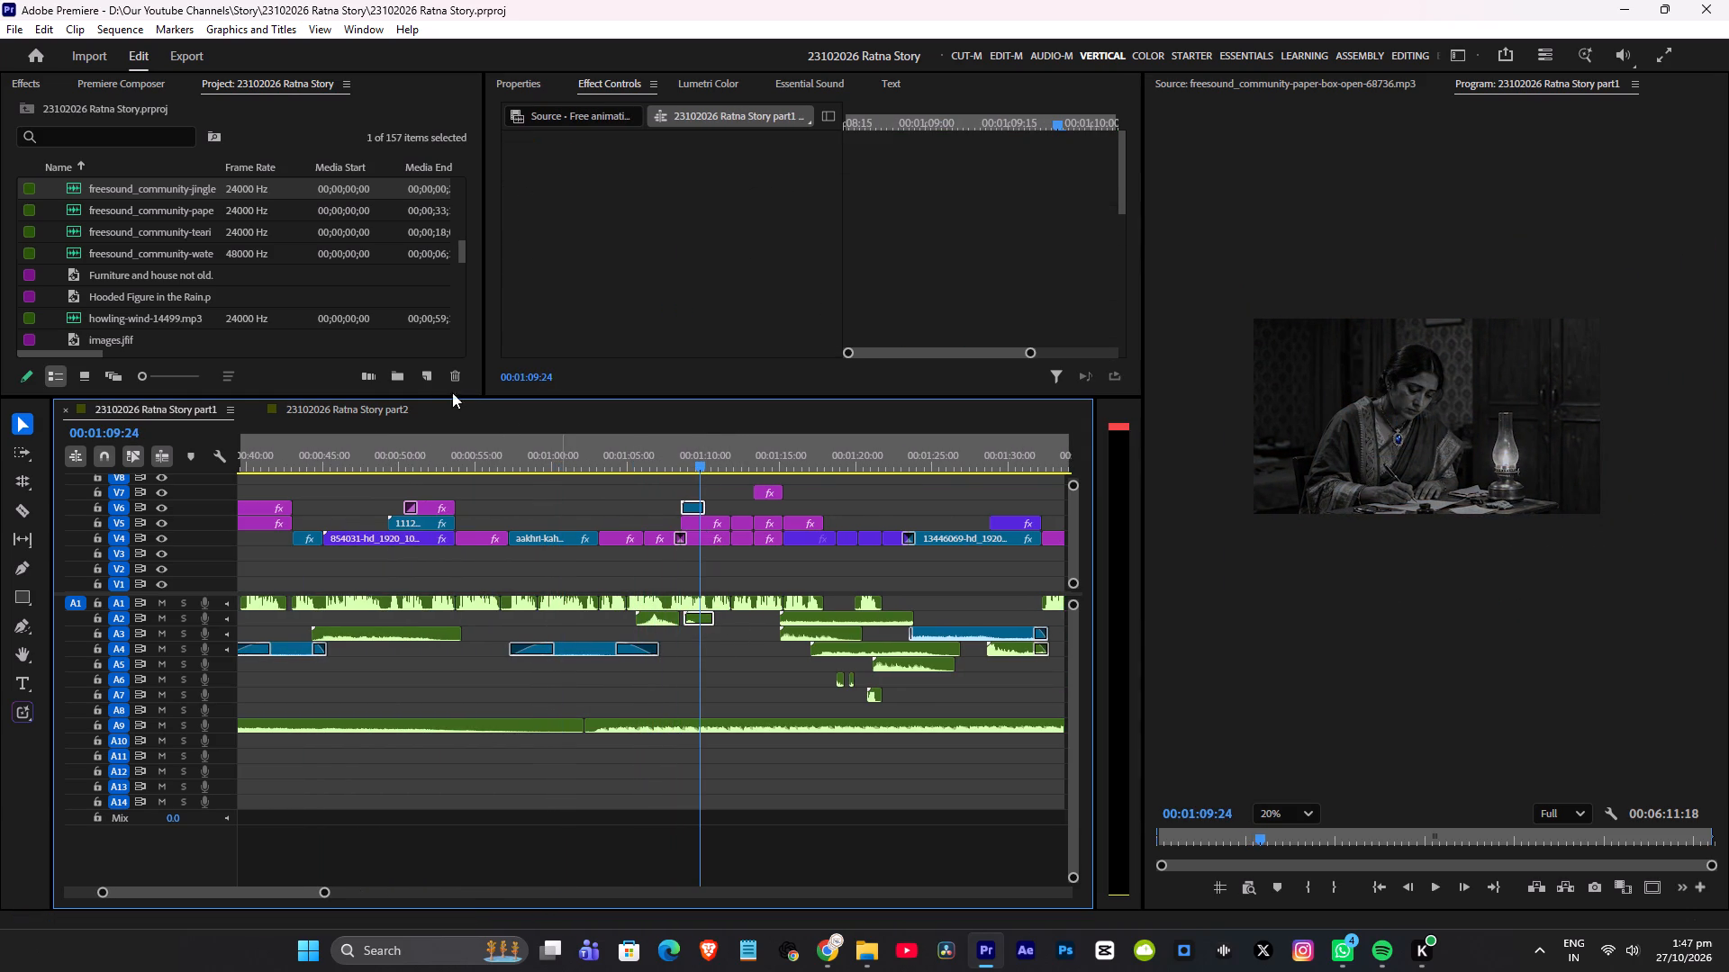
pyautogui.click(369, 411)
pyautogui.moveTo(612, 459); pyautogui.dragTo(352, 463)
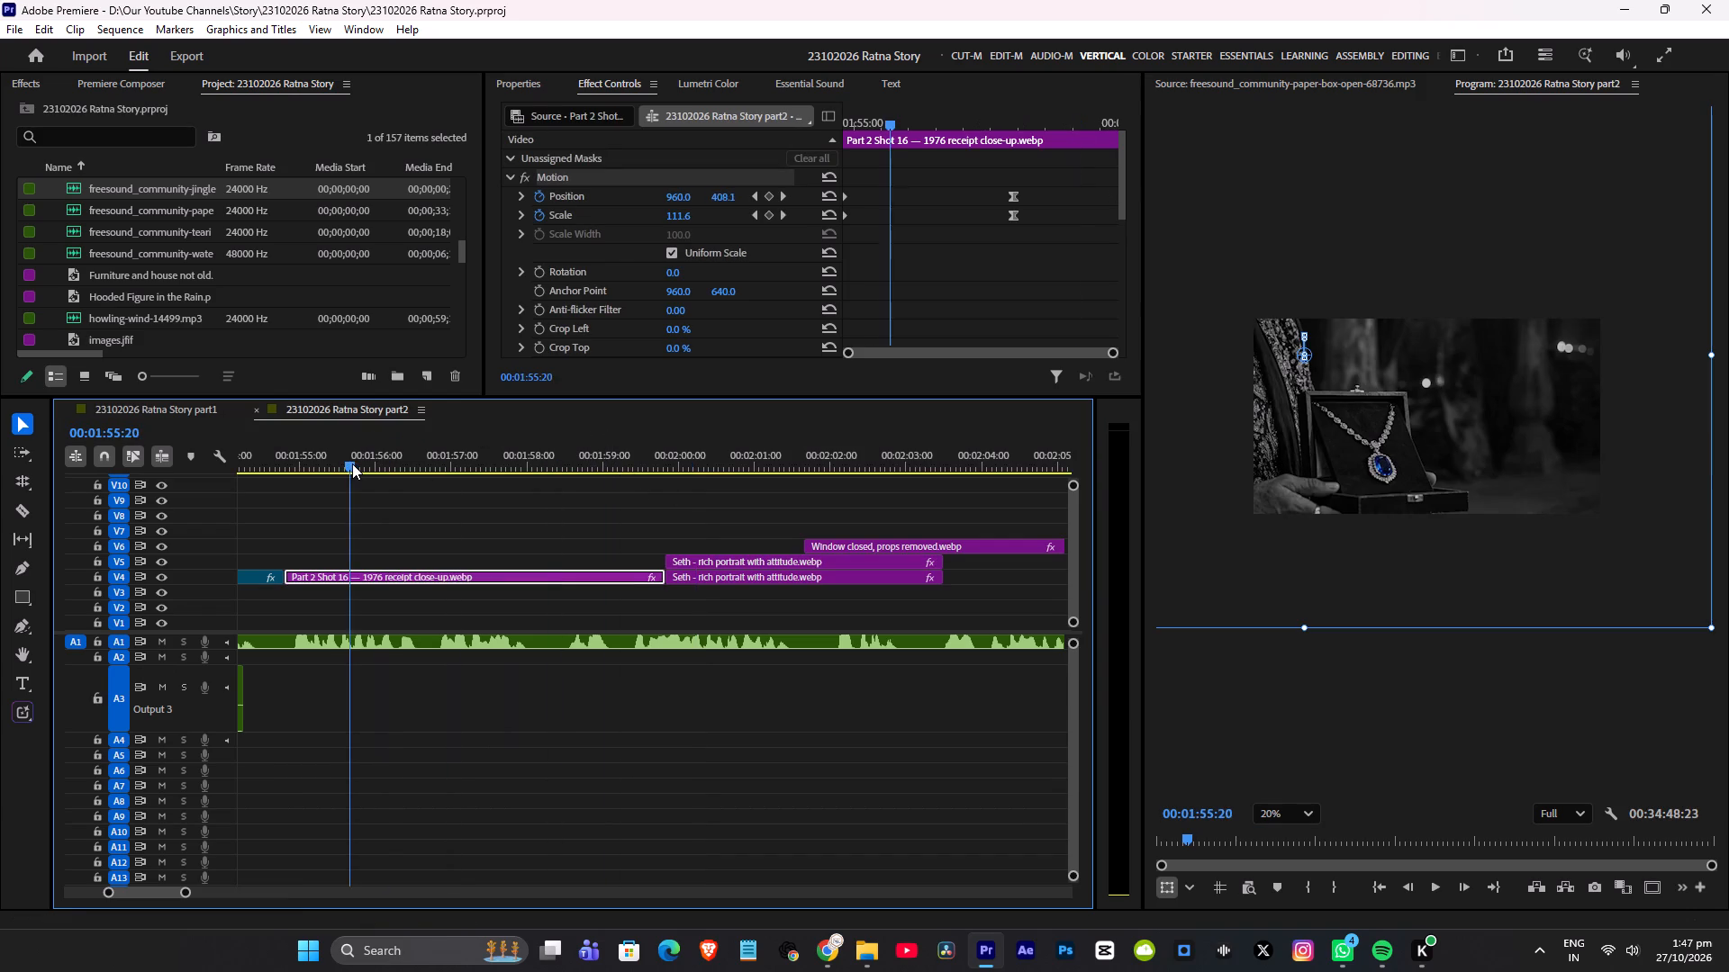
pyautogui.moveTo(352, 463); pyautogui.dragTo(358, 463)
pyautogui.click(499, 488)
pyautogui.hotkey('ctrl', 'v')
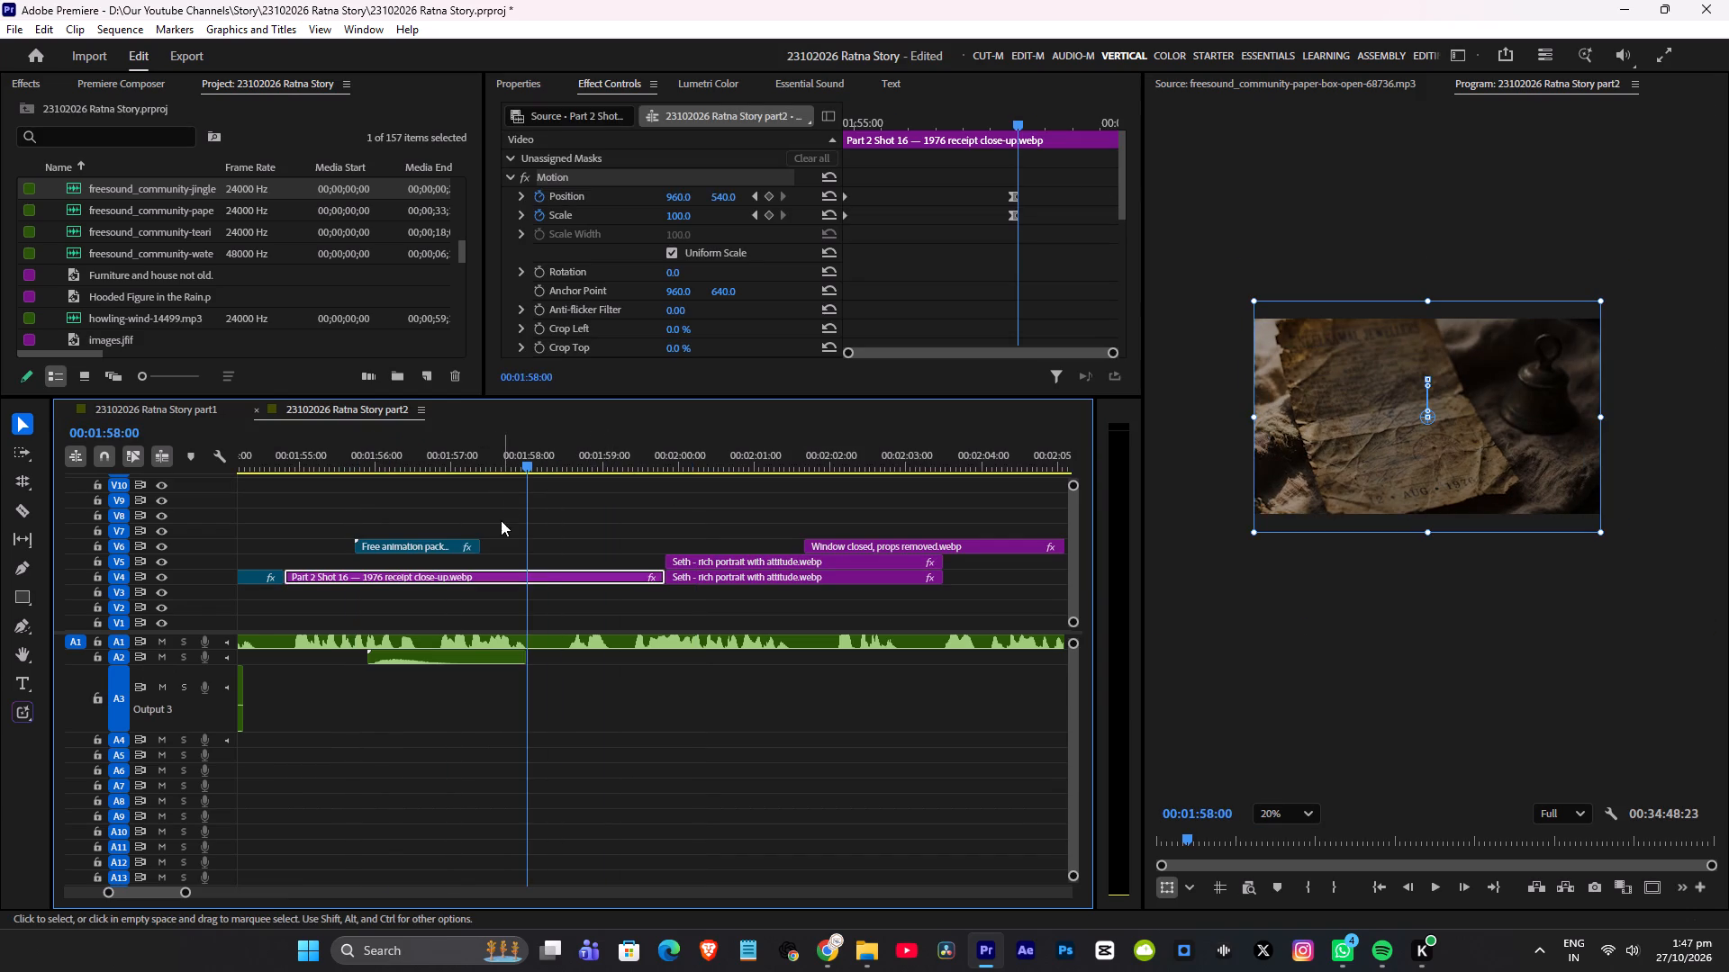
# Preview the pasted sparkle and move its animation clip from V6 up to track V8, keeping its timing.
pyautogui.scroll(5, 501, 520)
pyautogui.click(511, 458)
pyautogui.press('space')
pyautogui.scroll(-4, 556, 472)
pyautogui.press('space')
pyautogui.keyDown('shift'); pyautogui.click(480, 661); pyautogui.keyUp('shift')
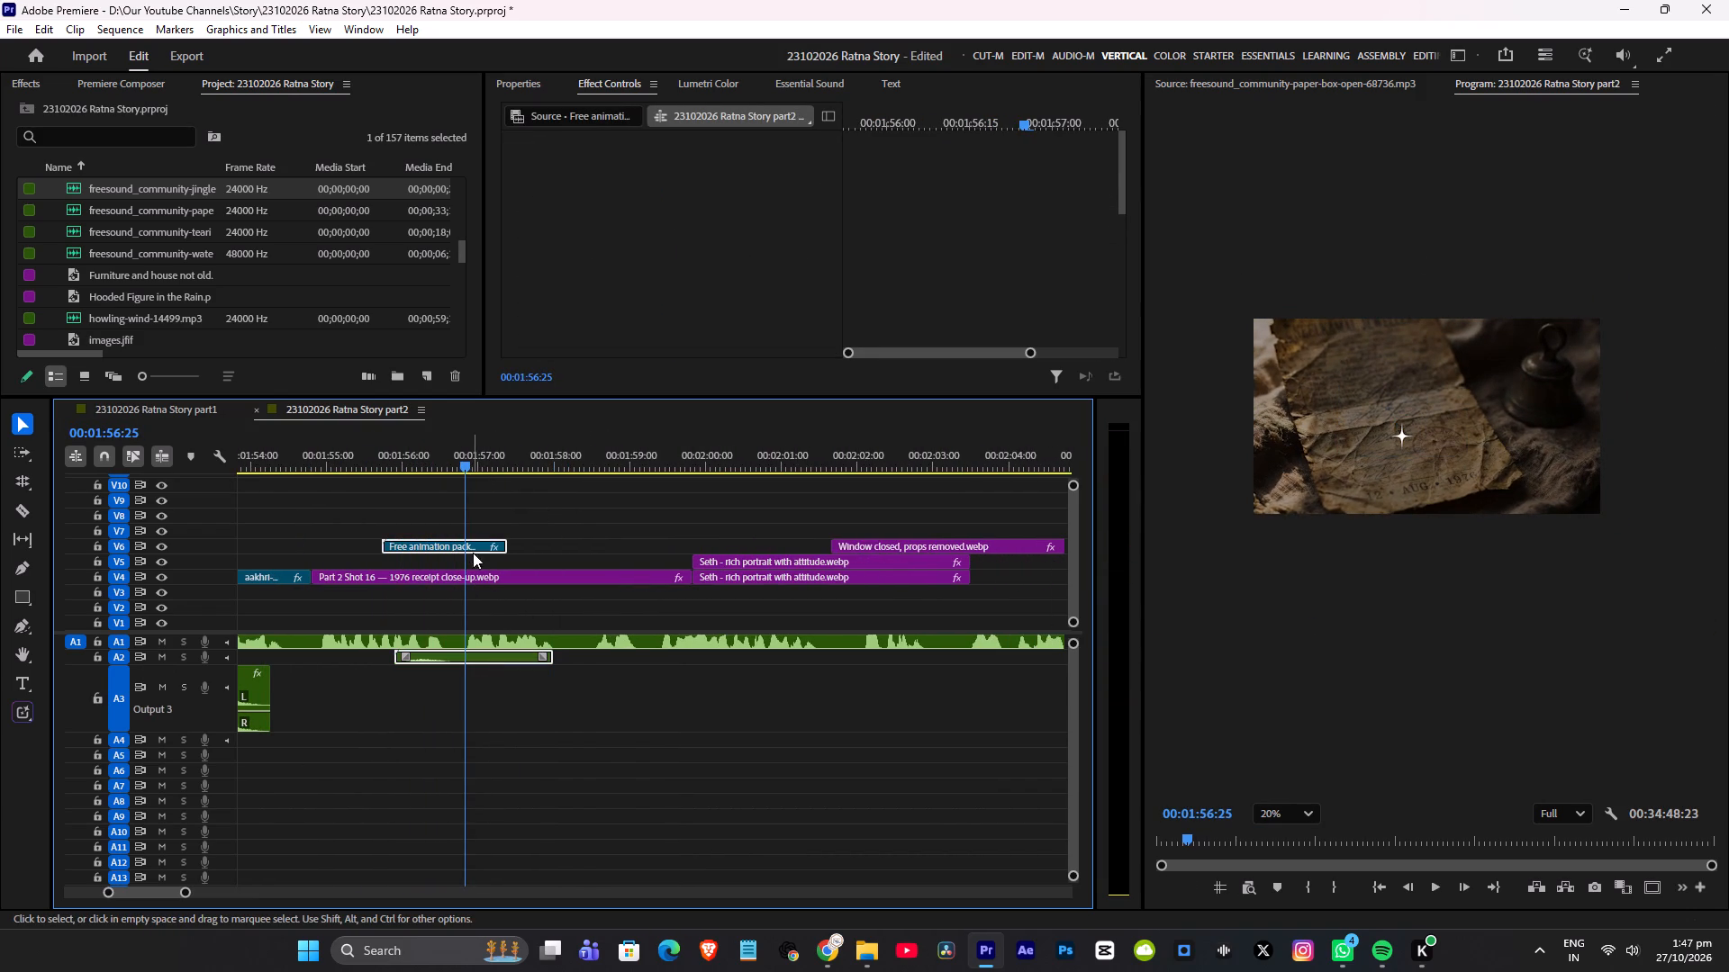
pyautogui.moveTo(473, 544); pyautogui.dragTo(480, 510)
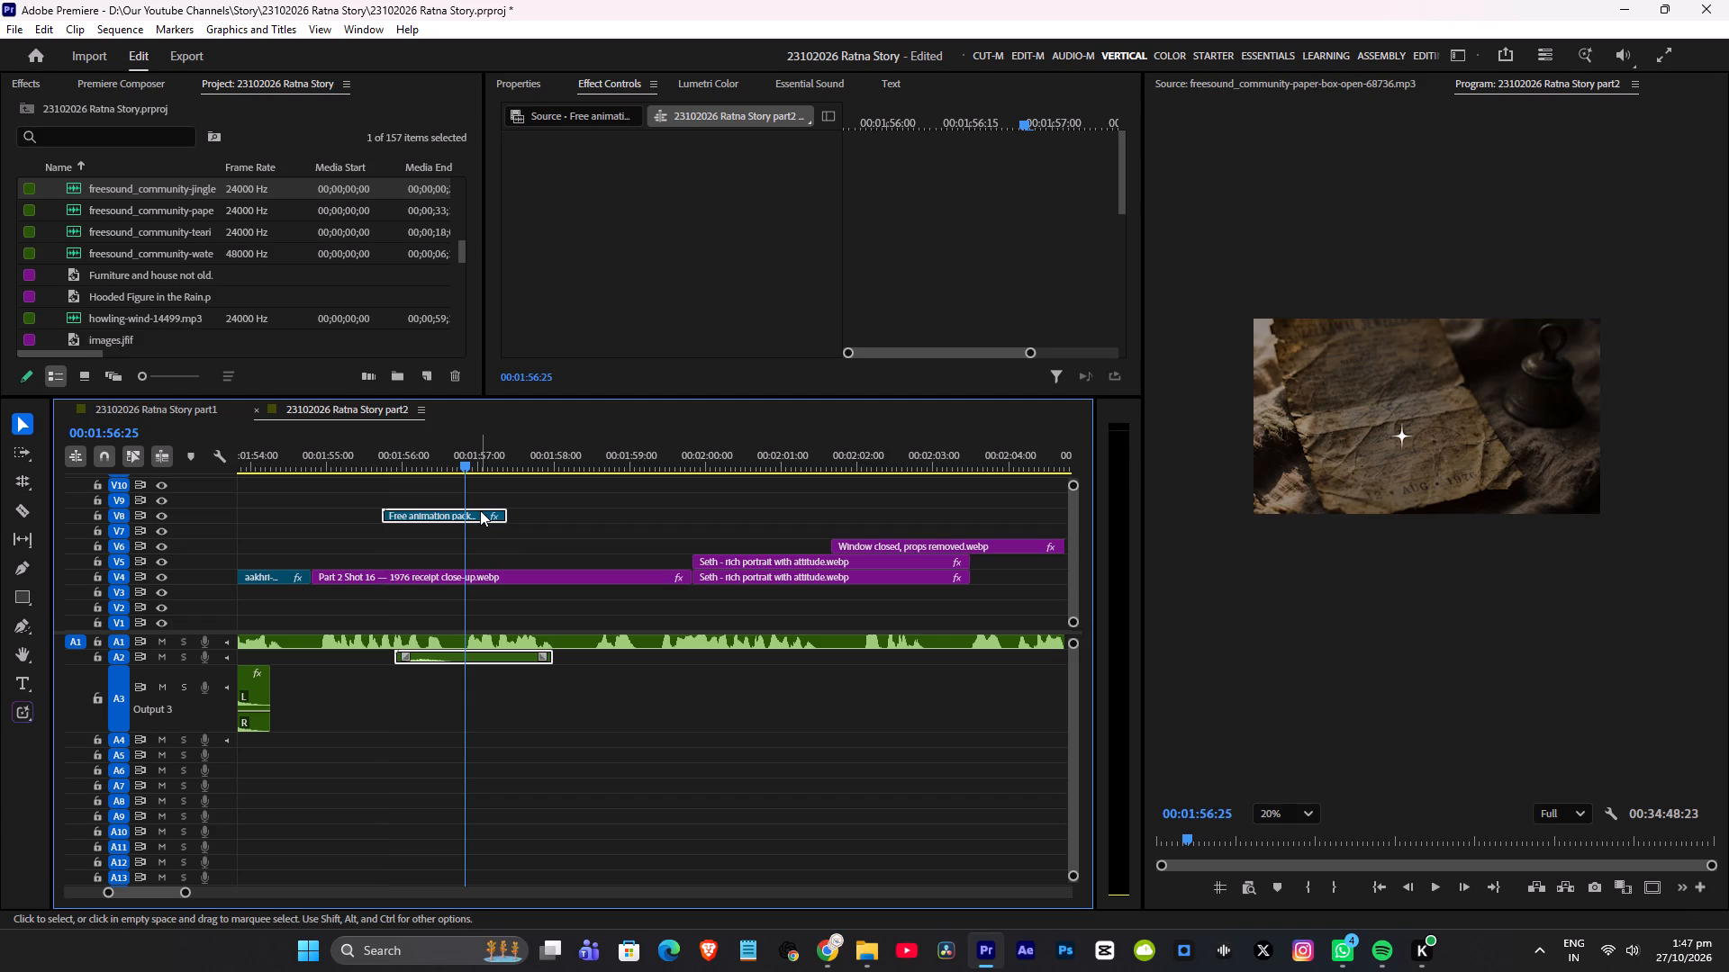
pyautogui.hotkey('ctrl', 'z')
pyautogui.moveTo(471, 547); pyautogui.dragTo(472, 501)
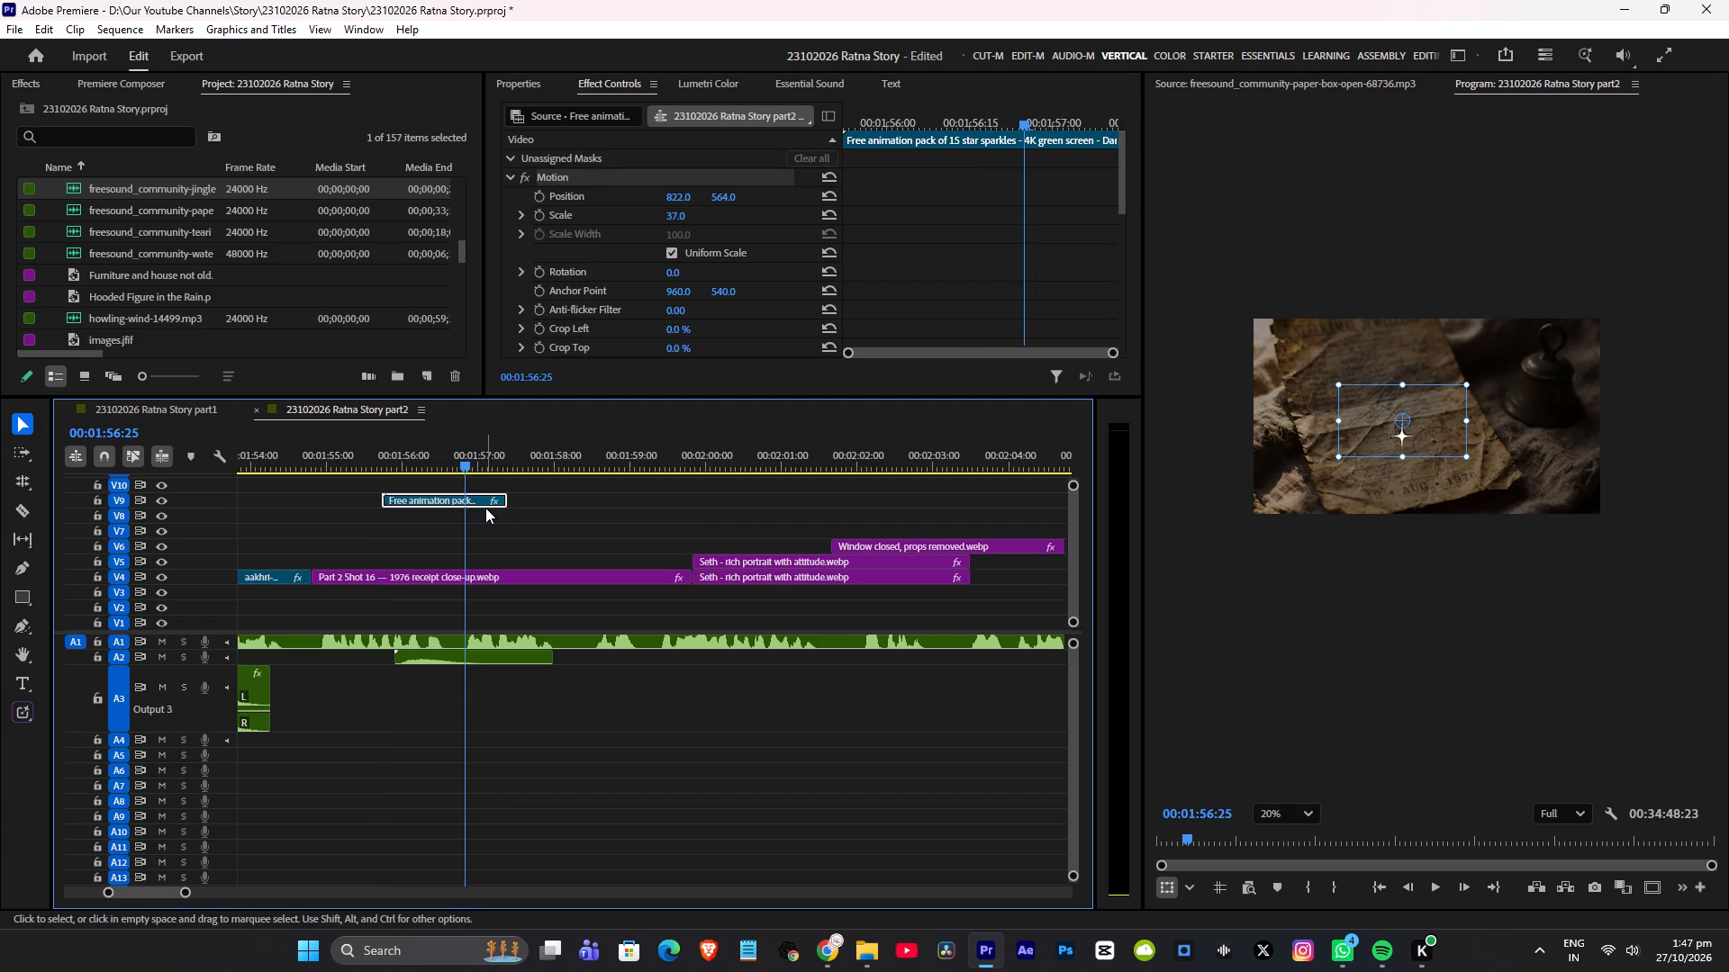
pyautogui.keyDown('shift'); pyautogui.moveTo(472, 503); pyautogui.dragTo(472, 519); pyautogui.keyUp('shift')
# Move the sparkle animation and its sound together to about 00:02:01:15, around the start of the Window closed clip, and save the project.
pyautogui.keyDown('shift'); pyautogui.click(485, 659); pyautogui.keyUp('shift')
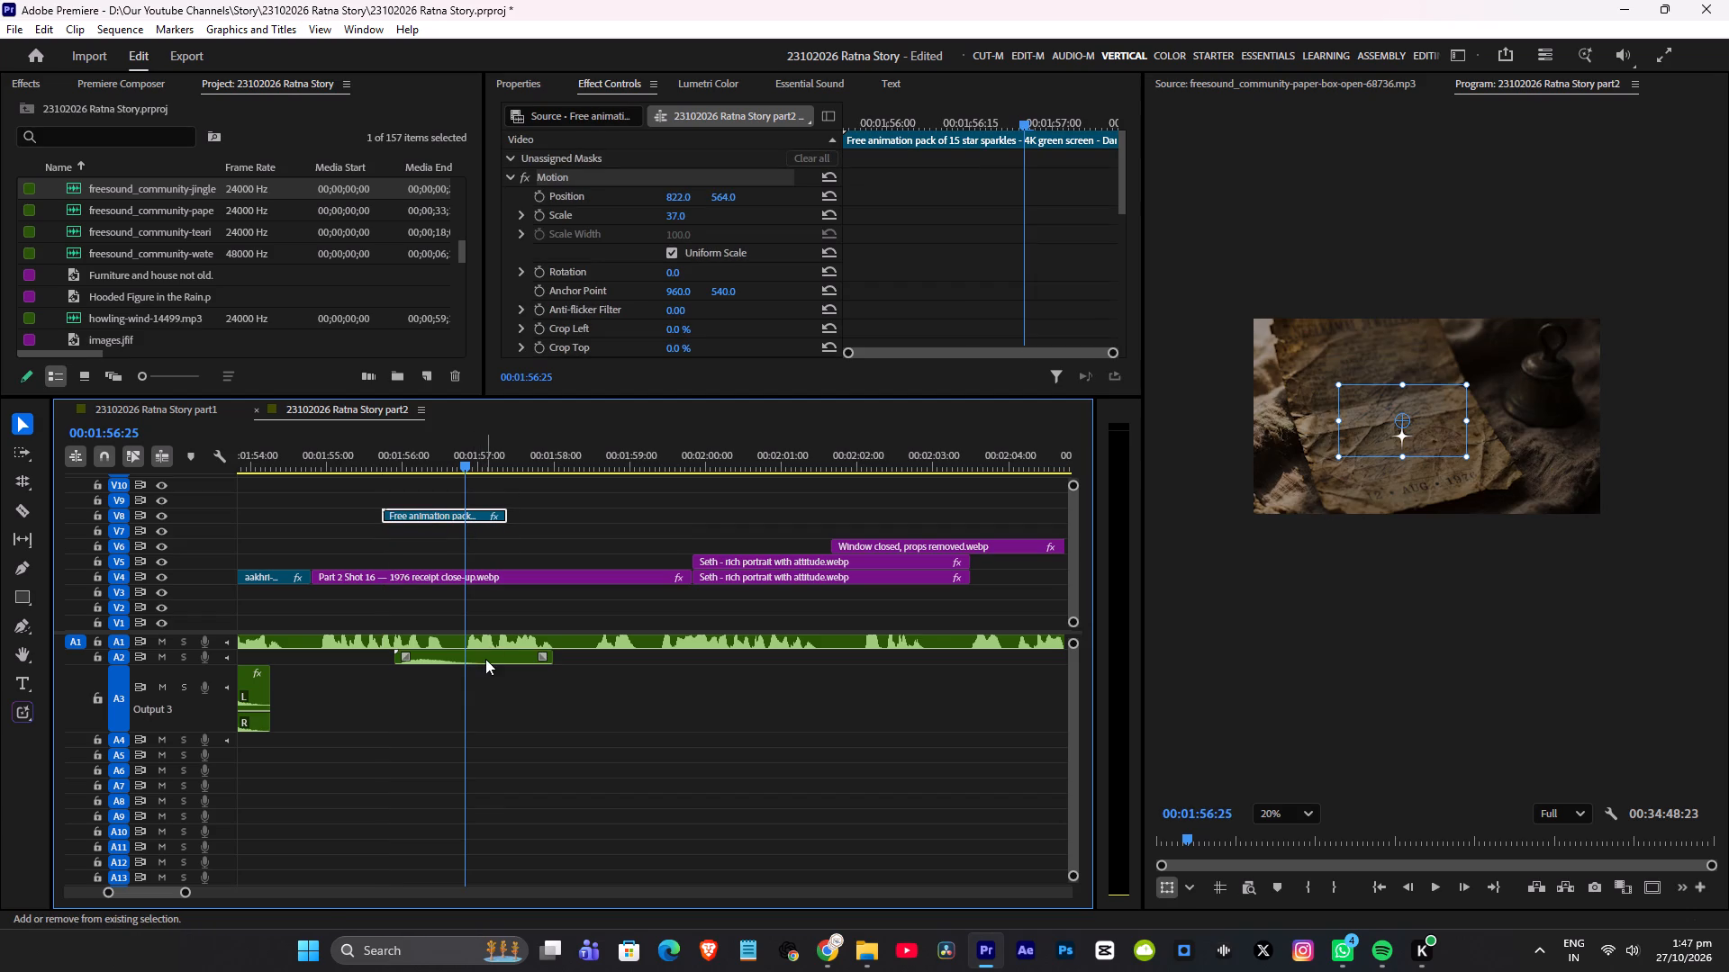
pyautogui.moveTo(470, 515); pyautogui.dragTo(905, 515)
pyautogui.hotkey('ctrl', 's')
# Move the sparkle animation and its sound earlier together, starting the animation on V7 at the Seth portrait clip's start, about 00:01:59:25.
pyautogui.click(765, 451)
pyautogui.press('space')
pyautogui.scroll(-2, 830, 478)
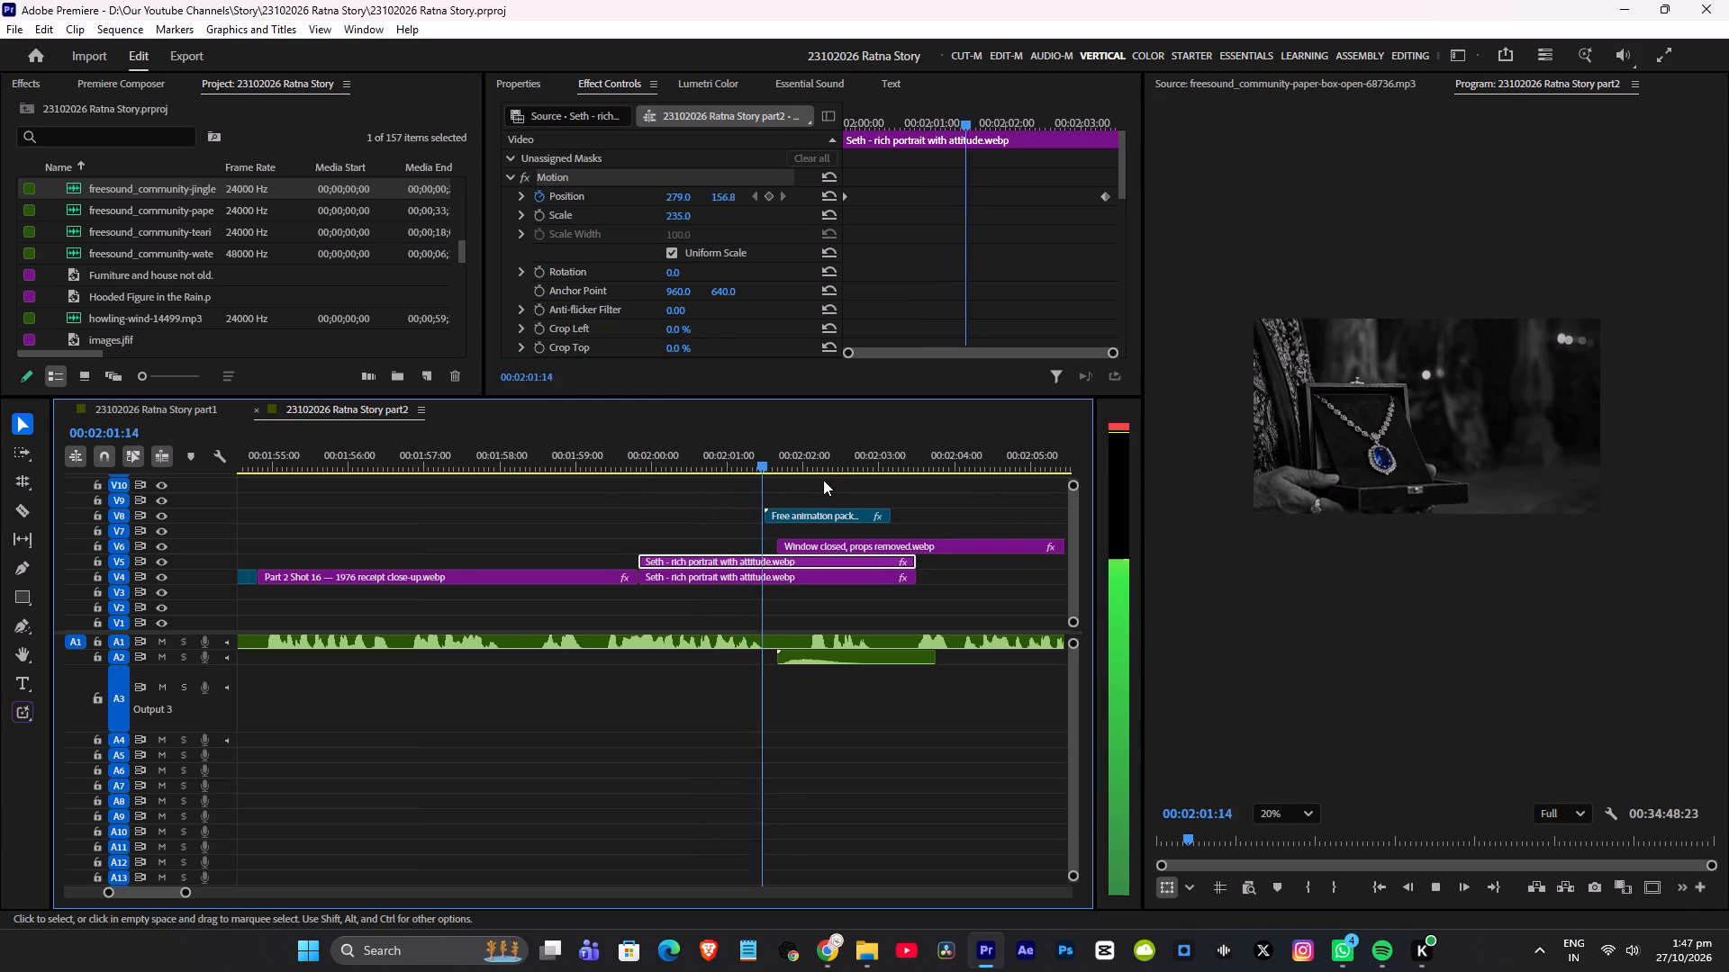
pyautogui.keyDown('alt'); pyautogui.scroll(2, 799, 481); pyautogui.keyUp('alt')
pyautogui.press('space')
pyautogui.click(832, 512)
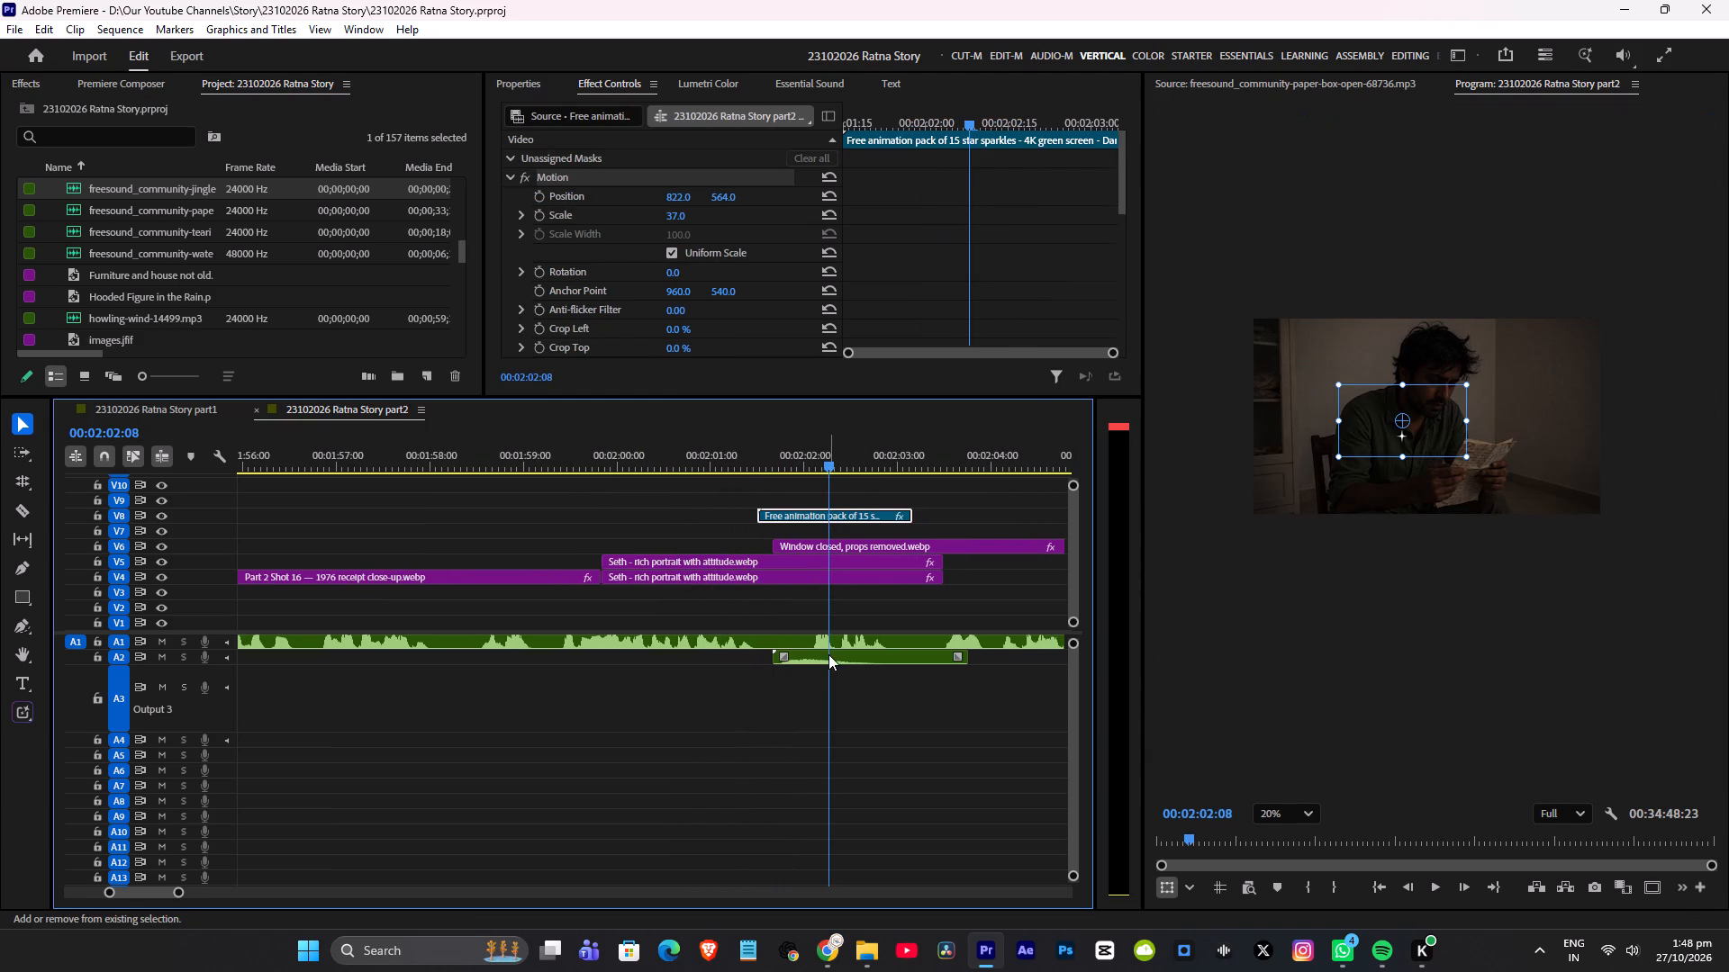
pyautogui.keyDown('shift'); pyautogui.click(828, 654); pyautogui.keyUp('shift')
pyautogui.moveTo(836, 516); pyautogui.dragTo(690, 521)
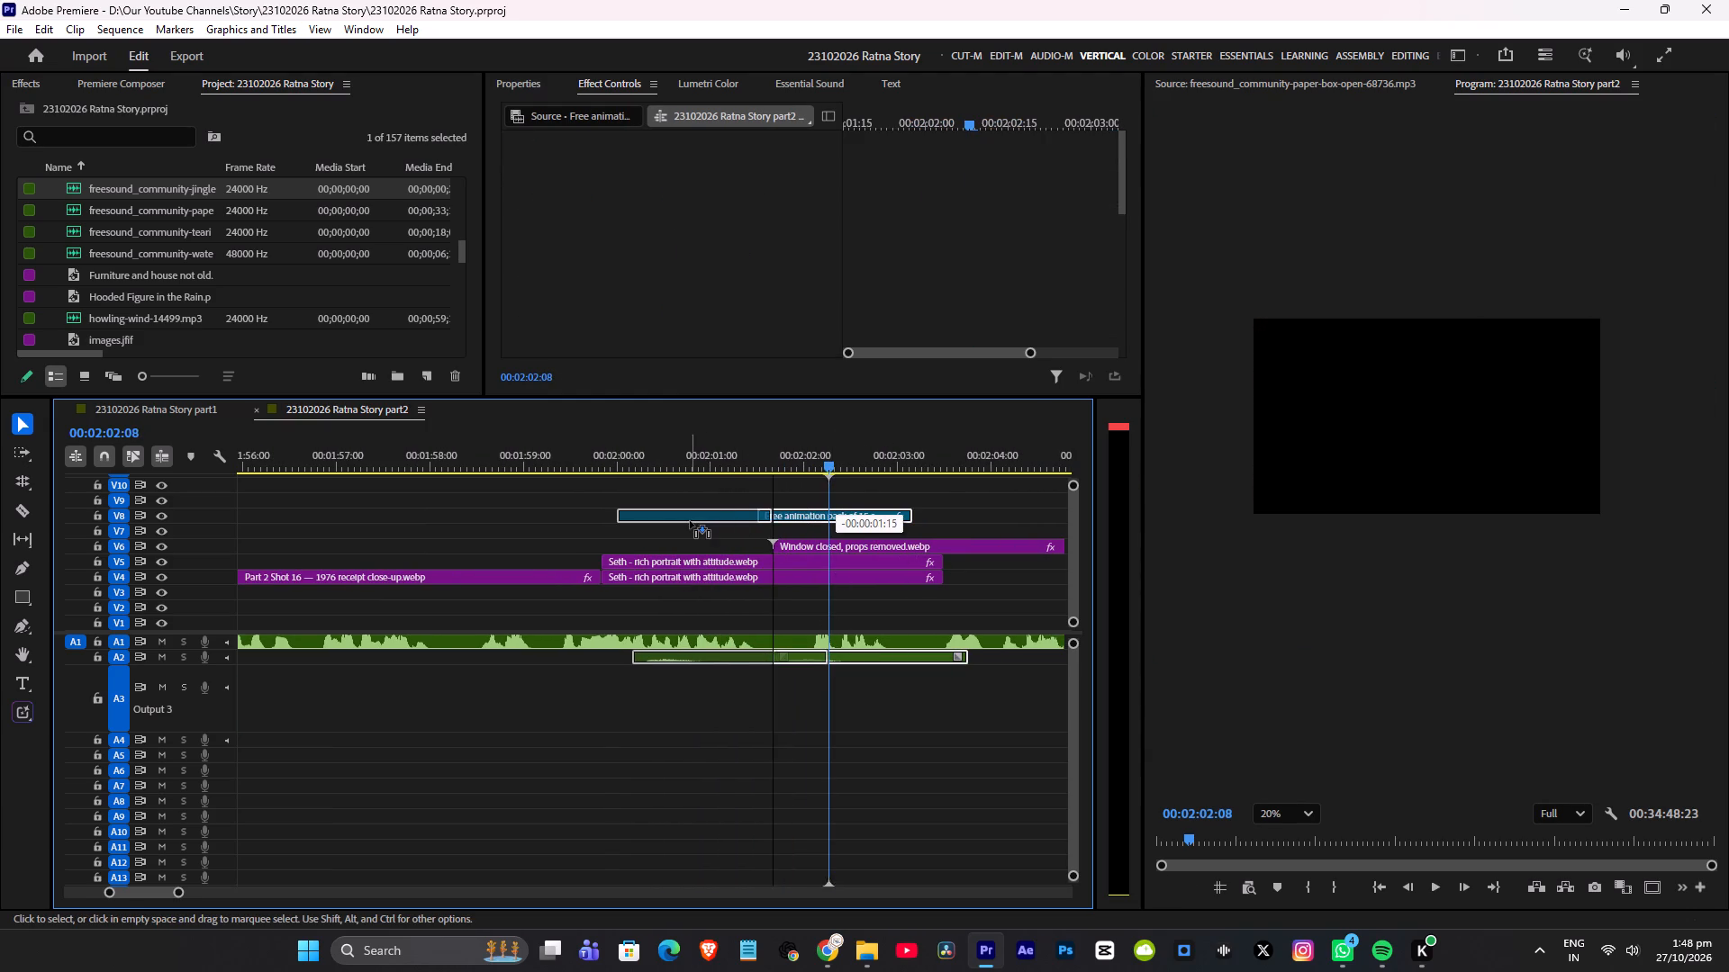
pyautogui.moveTo(690, 521); pyautogui.dragTo(680, 533)
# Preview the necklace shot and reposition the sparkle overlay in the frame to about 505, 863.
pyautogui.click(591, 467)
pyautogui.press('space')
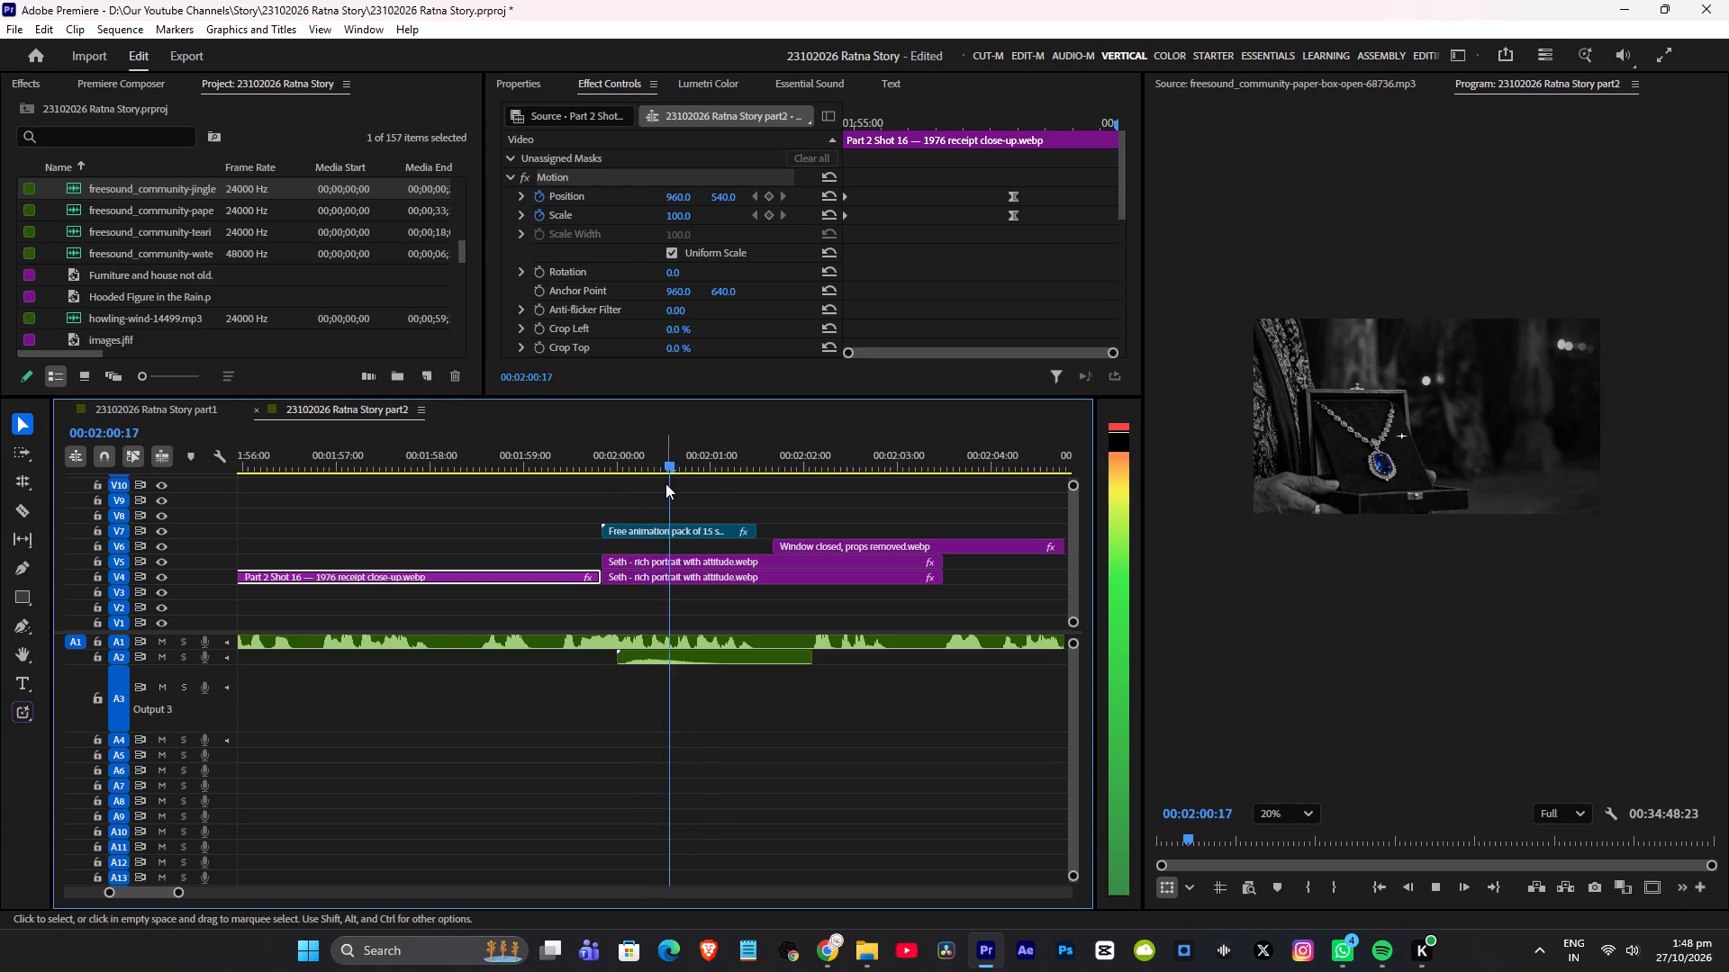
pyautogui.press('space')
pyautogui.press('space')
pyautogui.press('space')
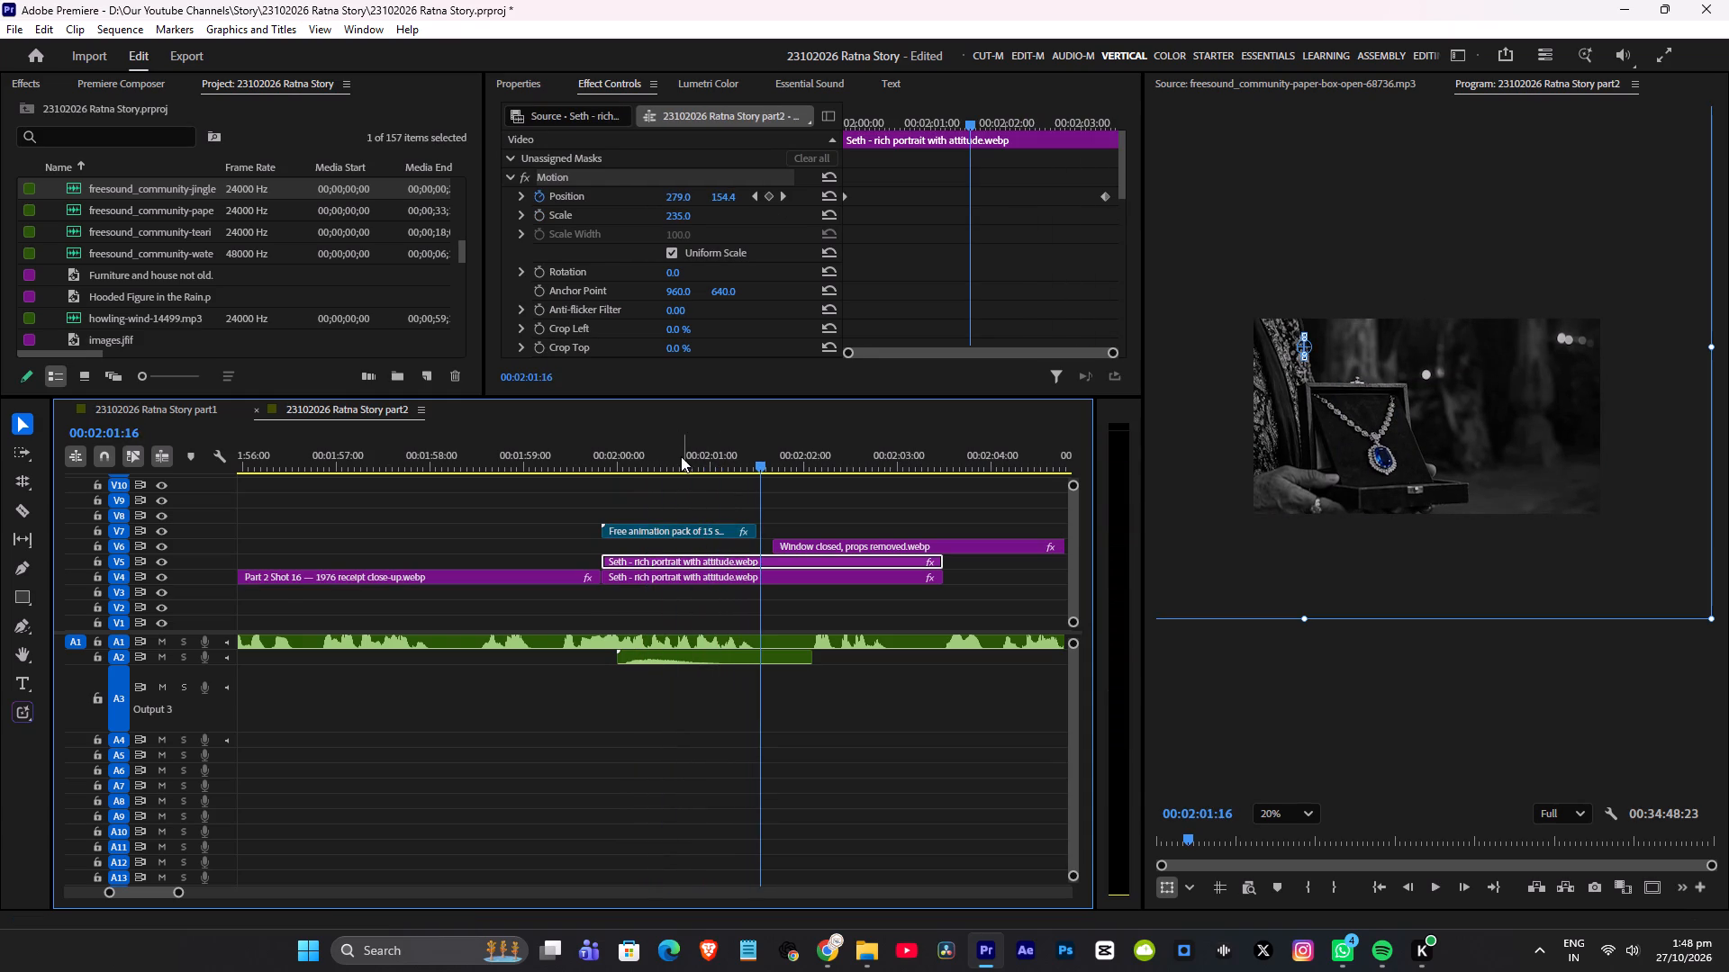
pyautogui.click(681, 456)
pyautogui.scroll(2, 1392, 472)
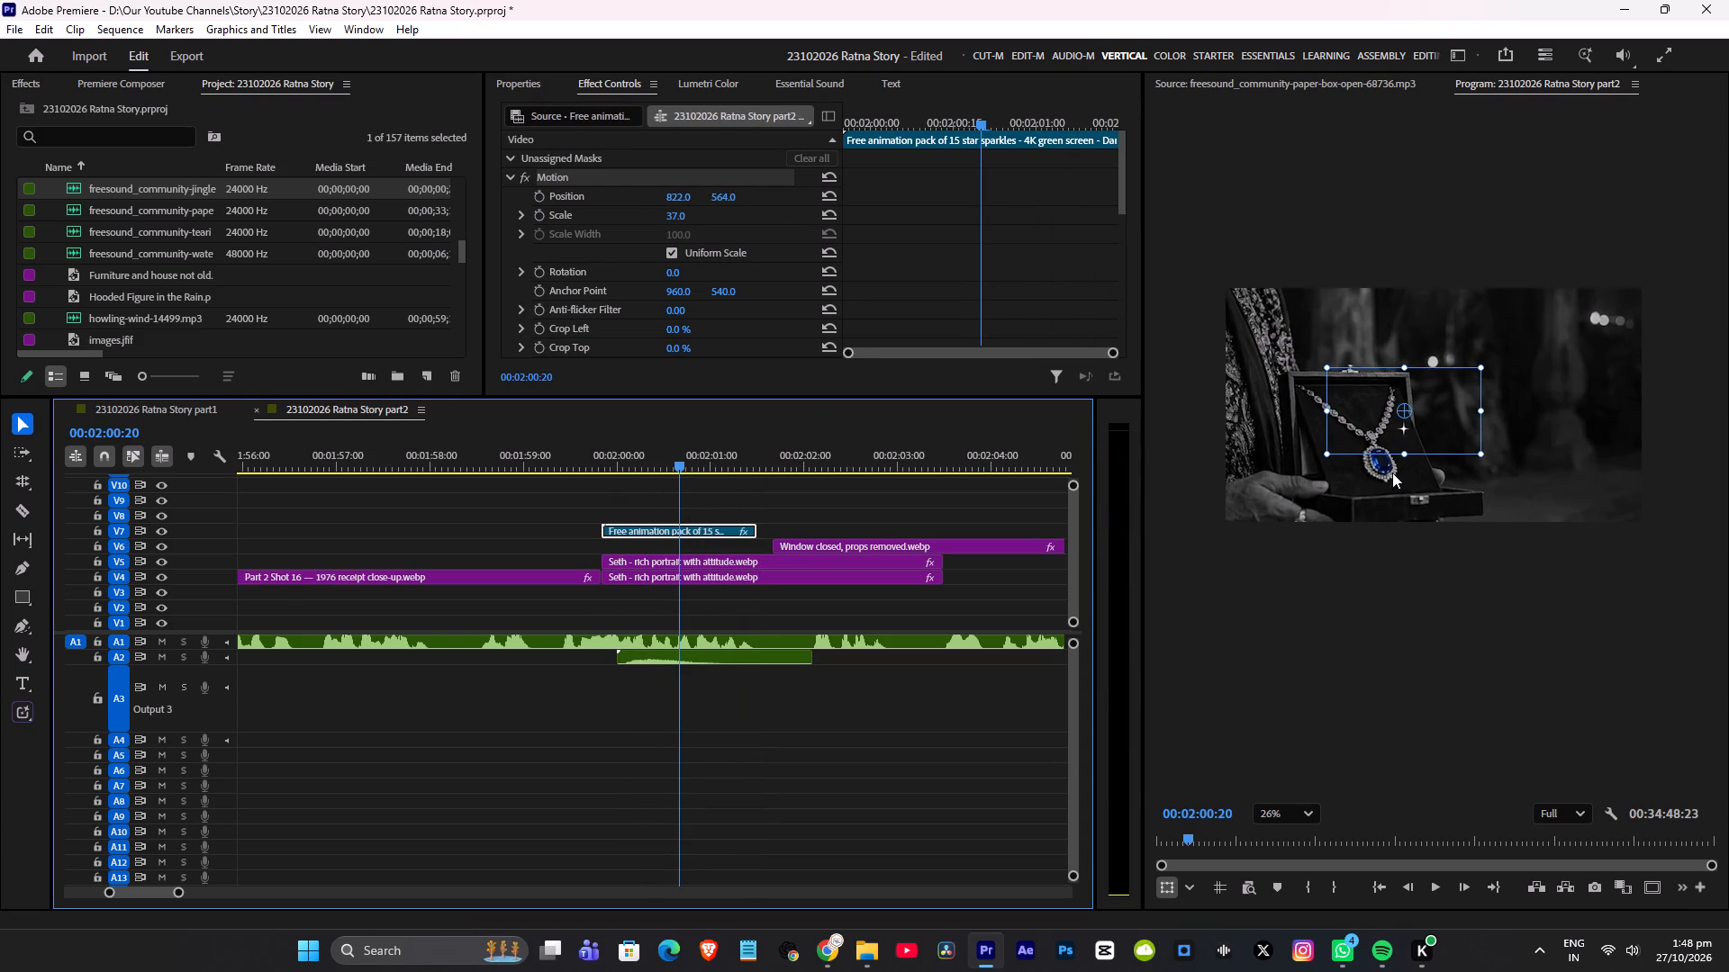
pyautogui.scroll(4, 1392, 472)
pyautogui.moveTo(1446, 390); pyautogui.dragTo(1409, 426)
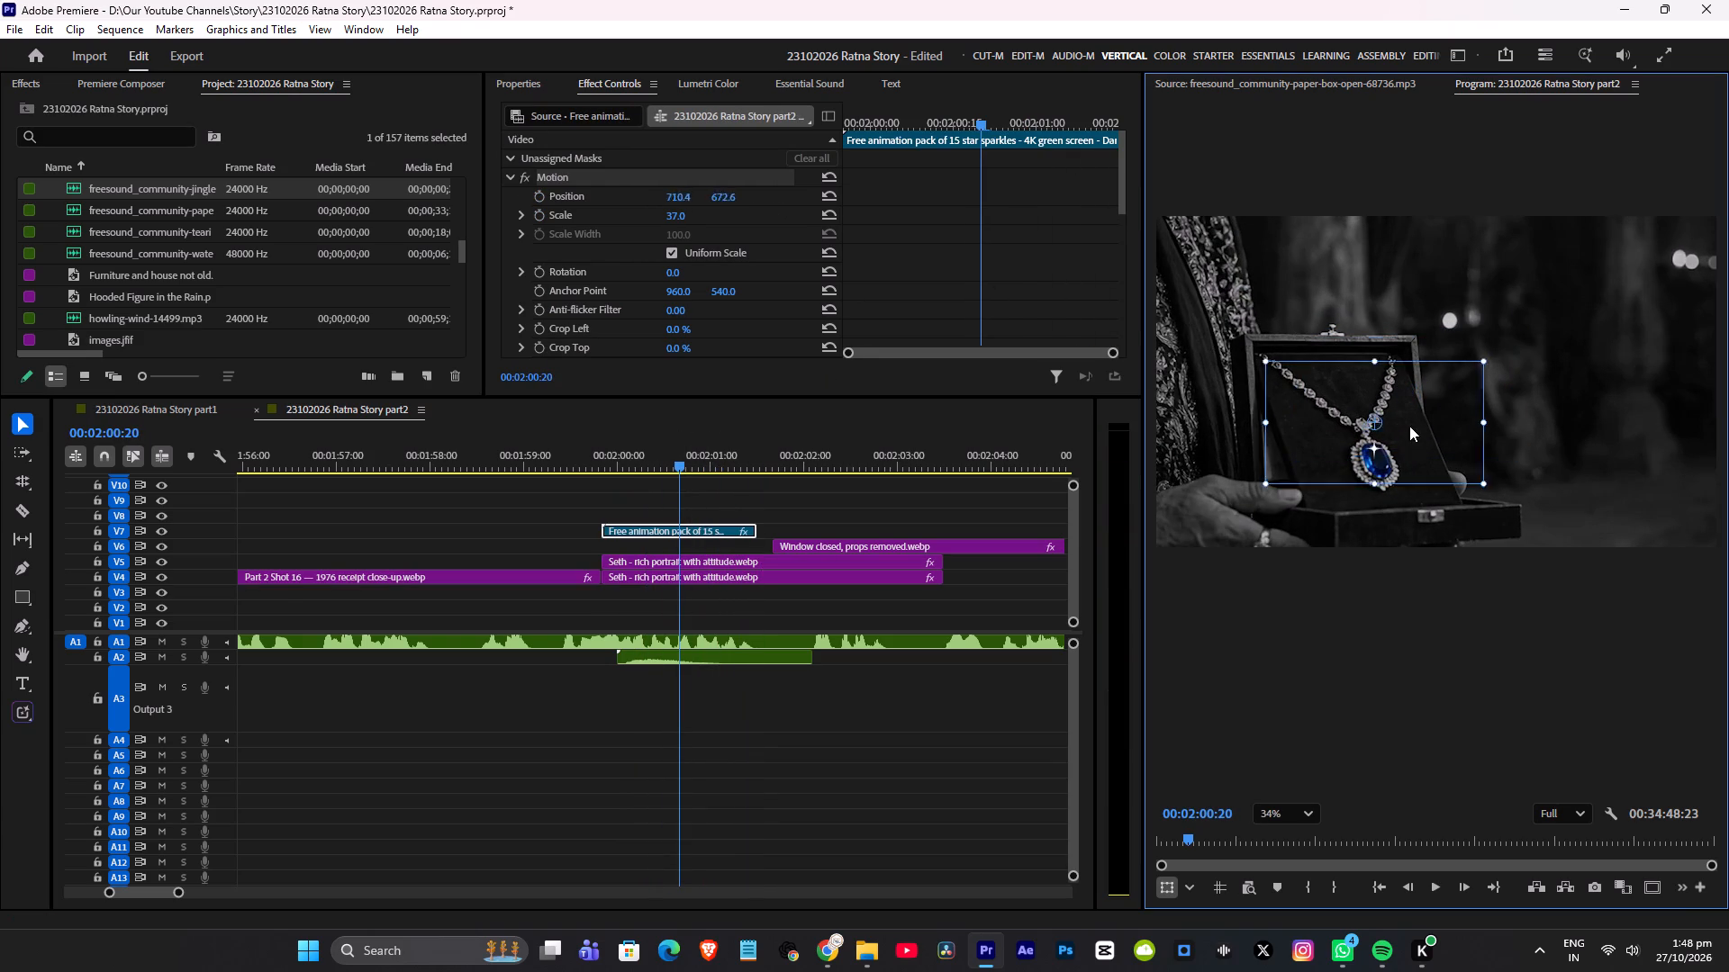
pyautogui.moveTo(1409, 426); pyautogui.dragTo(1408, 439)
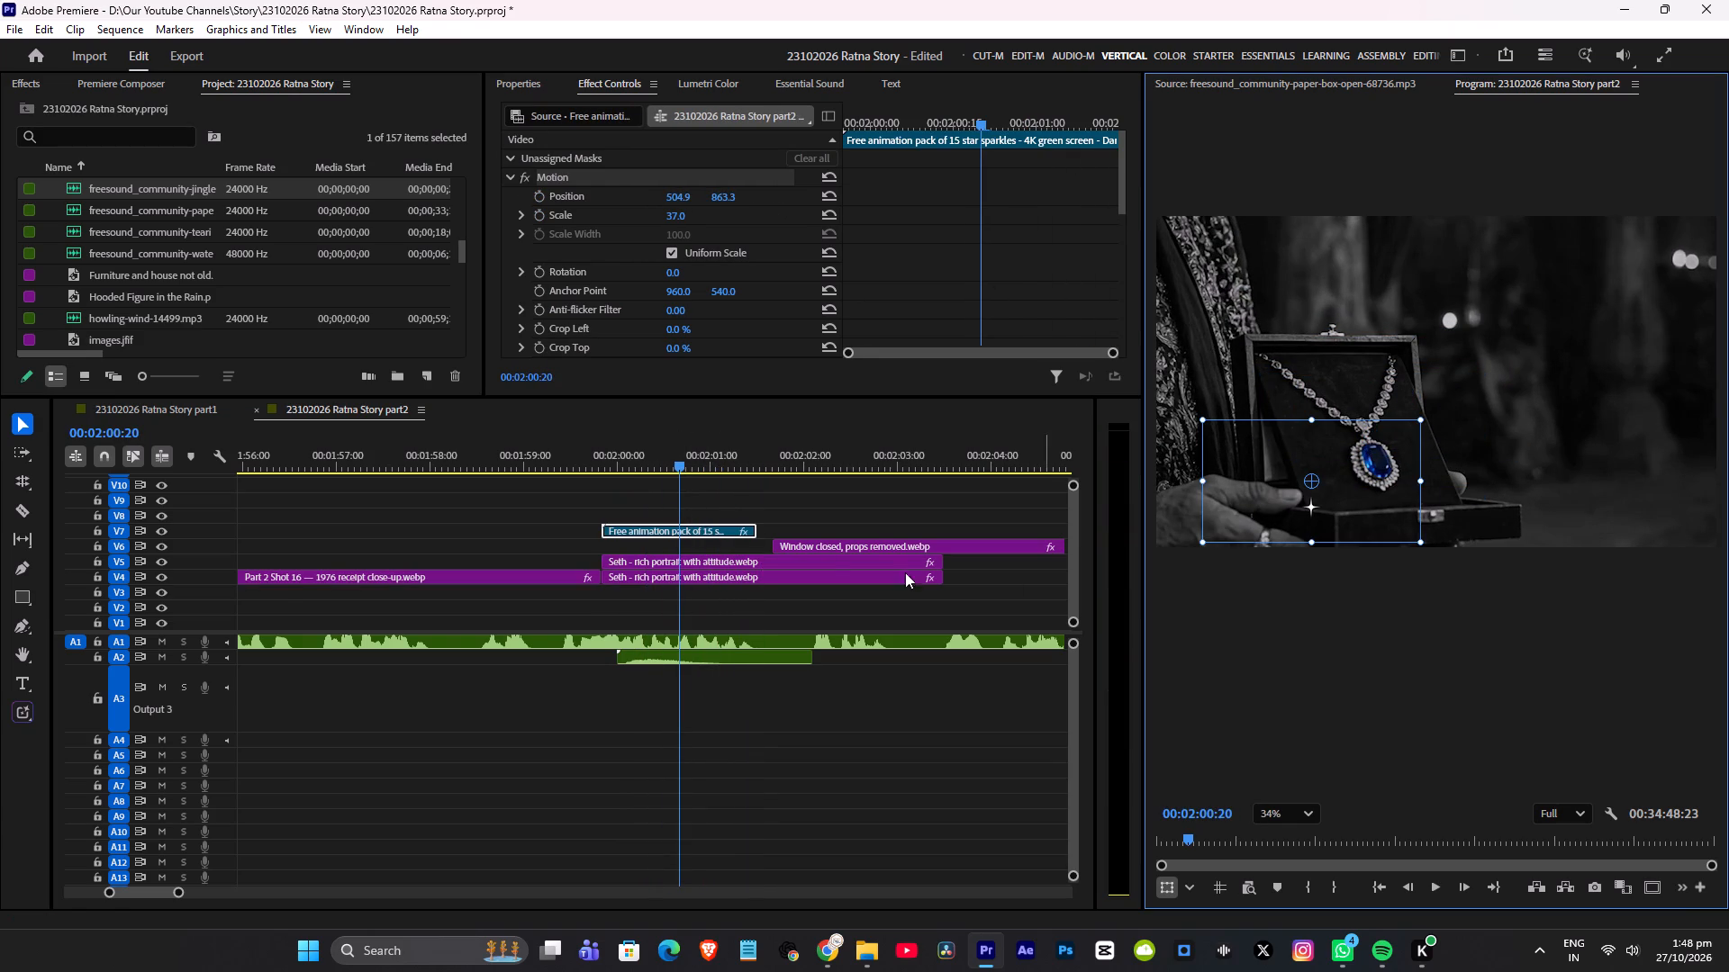
# Review the sparkle, reposition it onto the blue pendant at 695.8, 751.8, and enable a Position keyframe at 00:02:00:06.
pyautogui.click(579, 459)
pyautogui.press('space')
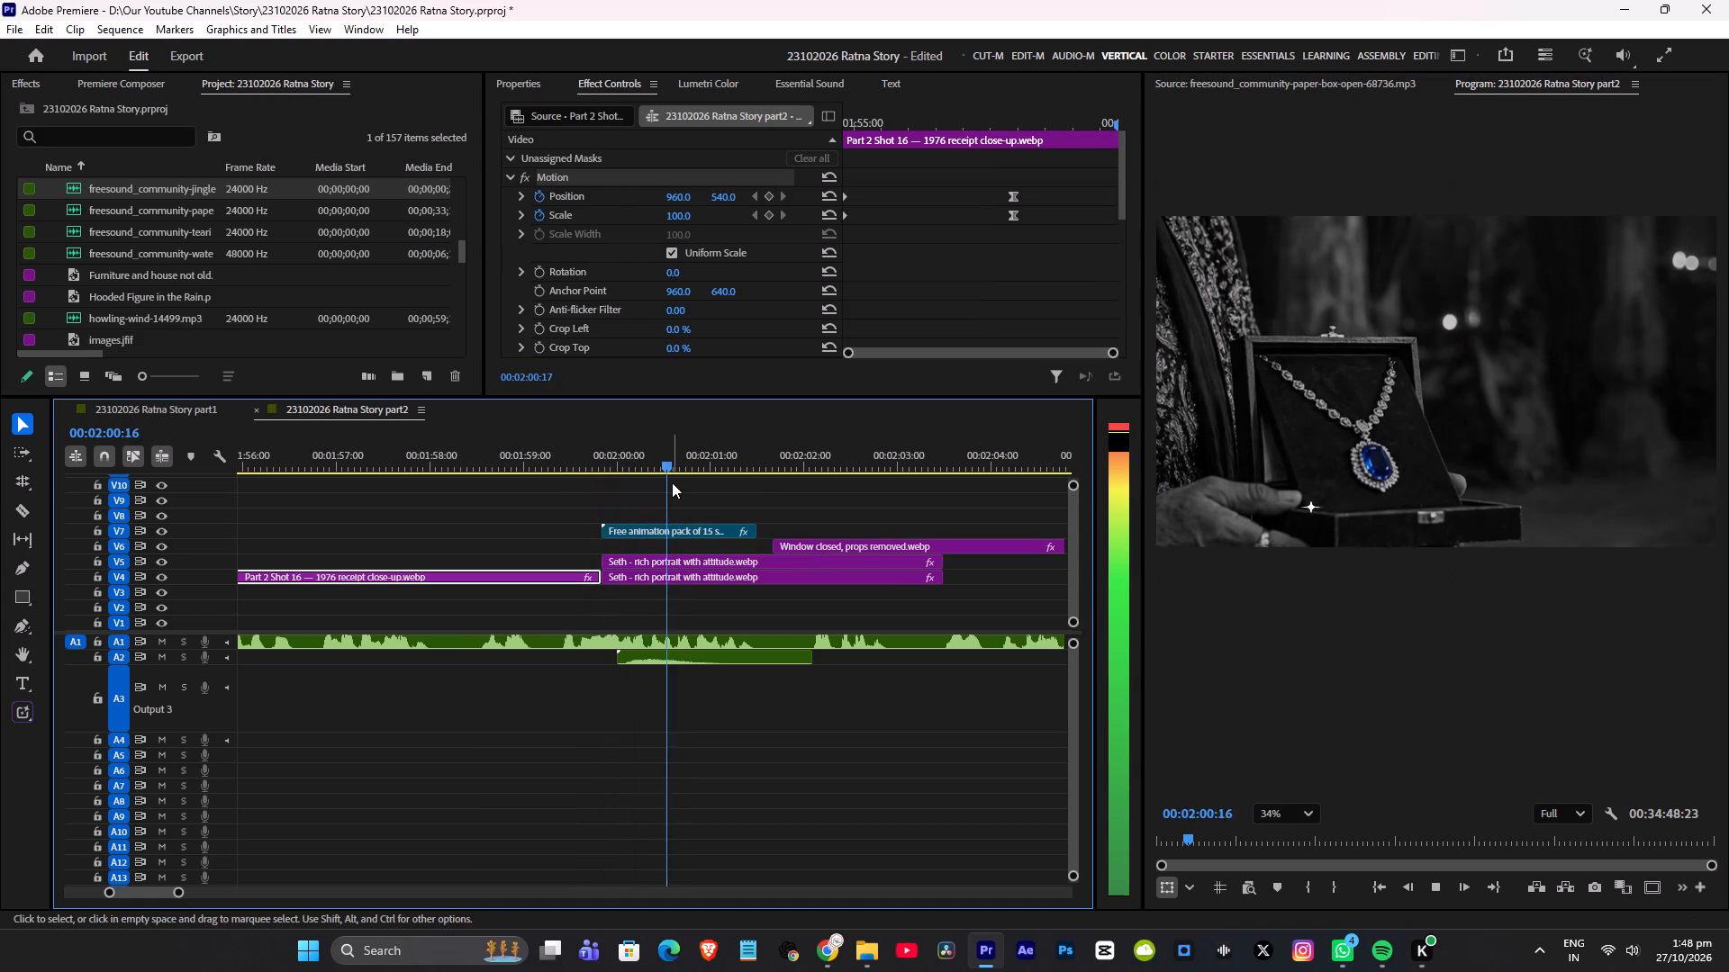
pyautogui.press('space')
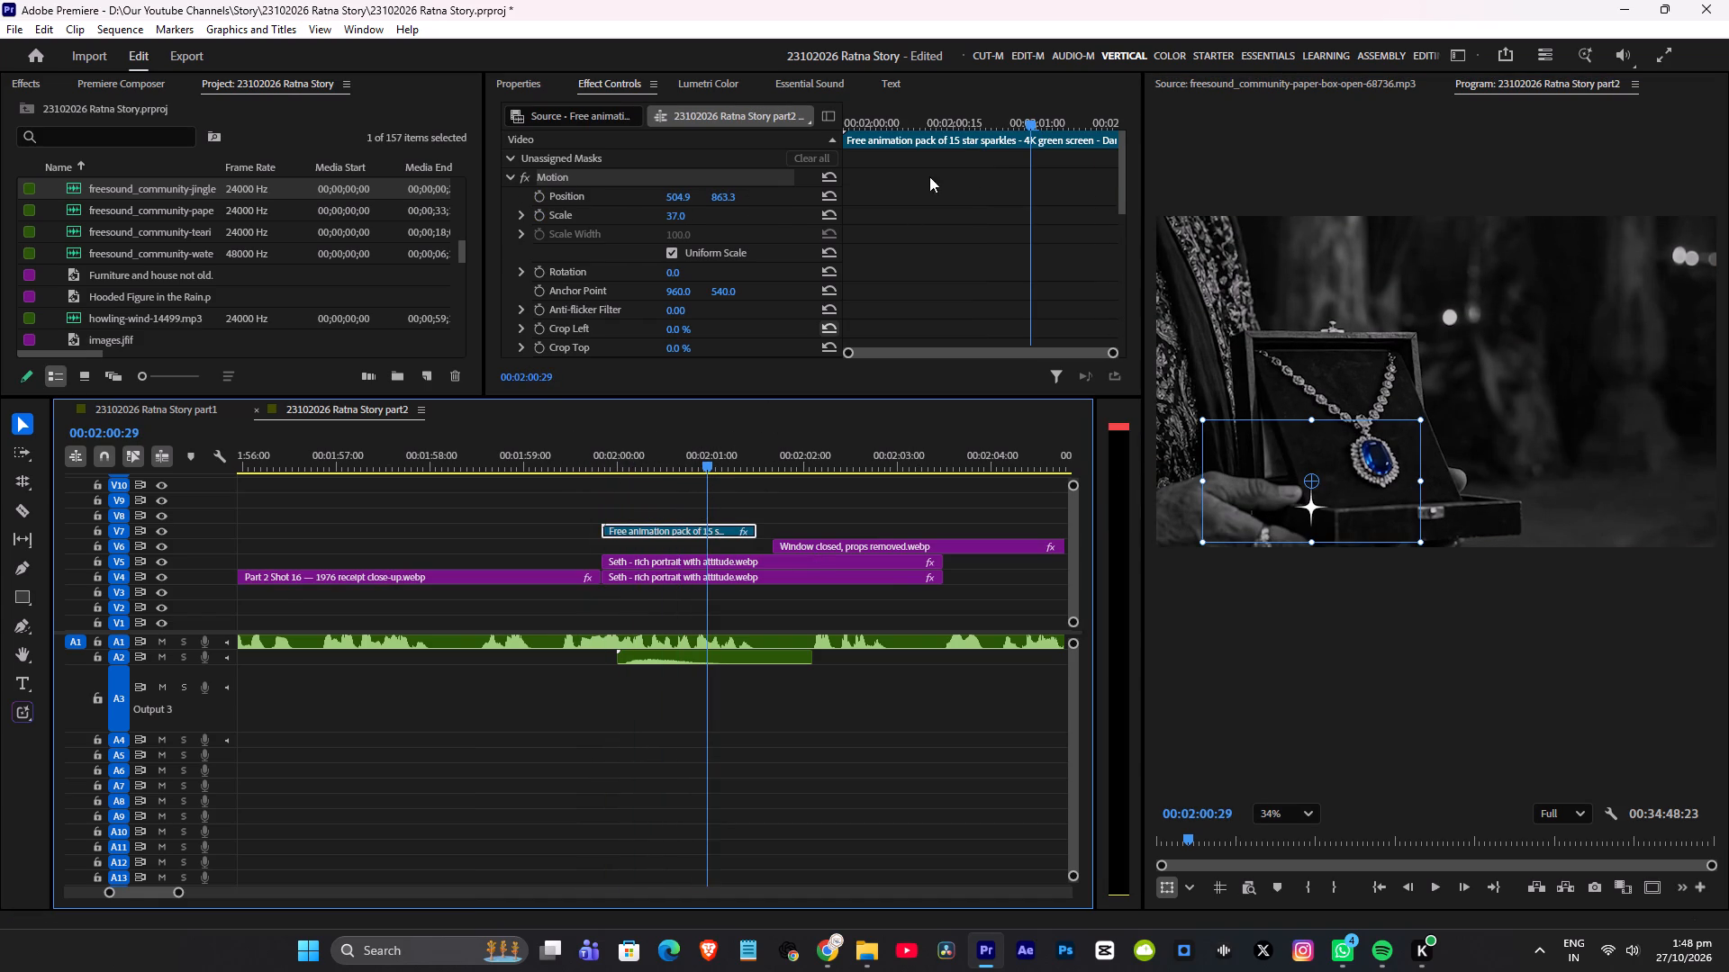
pyautogui.click(973, 119)
pyautogui.moveTo(973, 119); pyautogui.dragTo(875, 139)
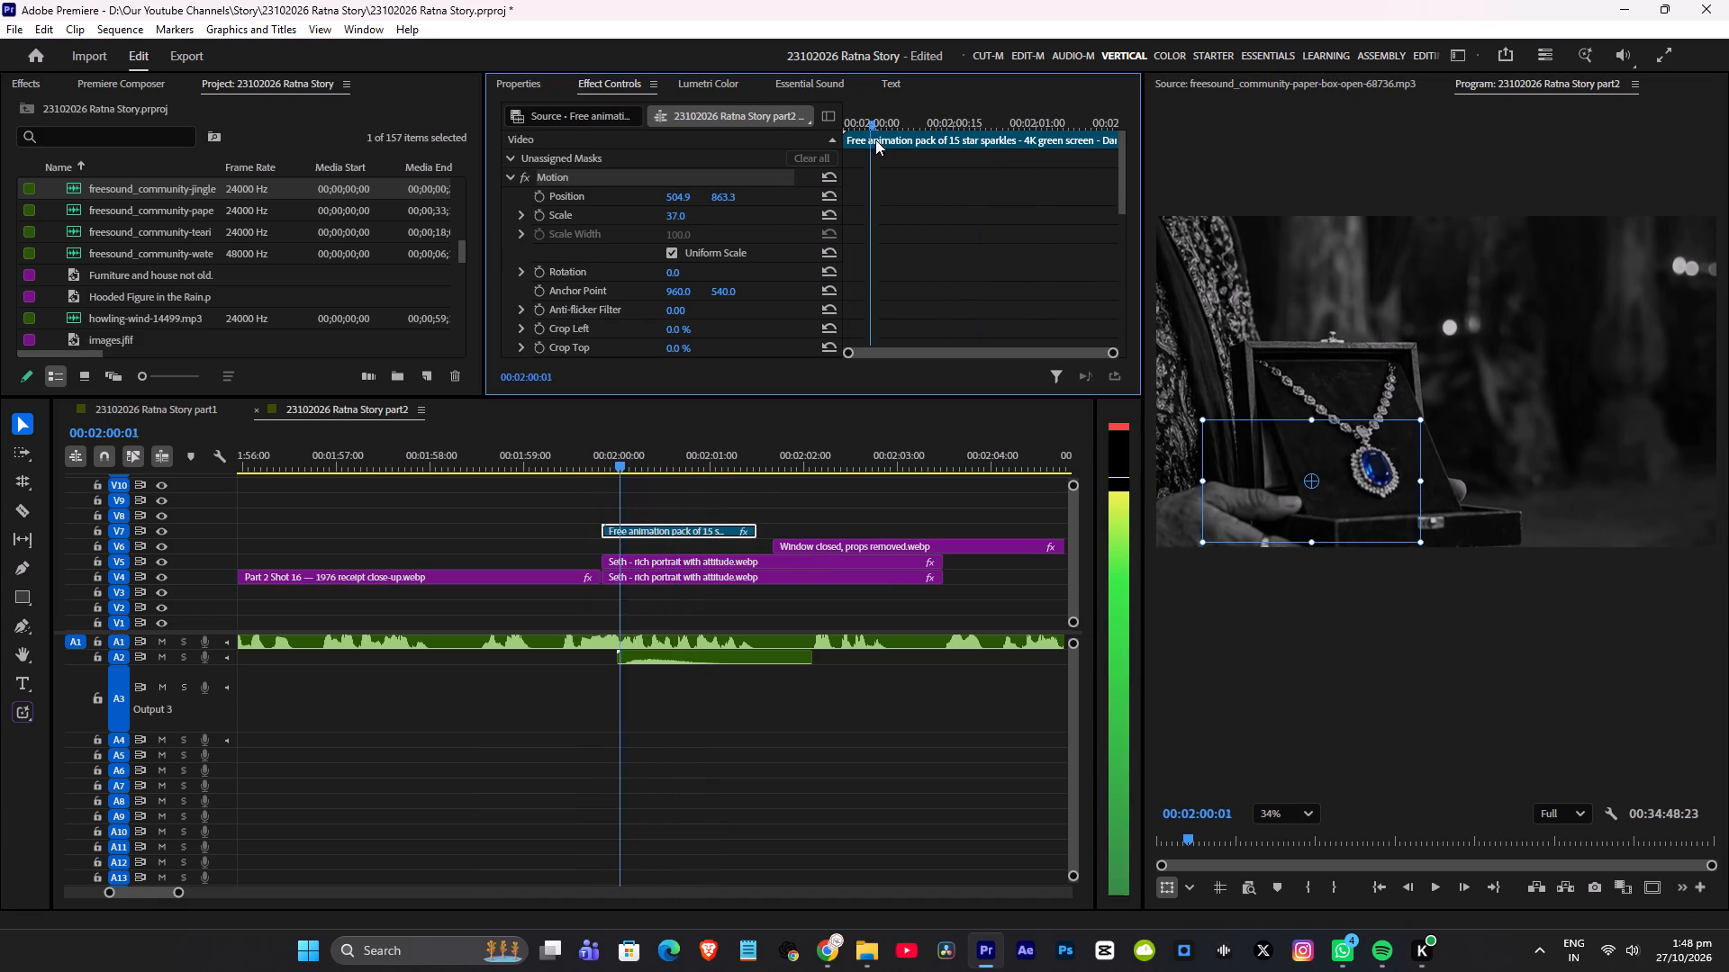
pyautogui.moveTo(875, 139); pyautogui.dragTo(804, 154)
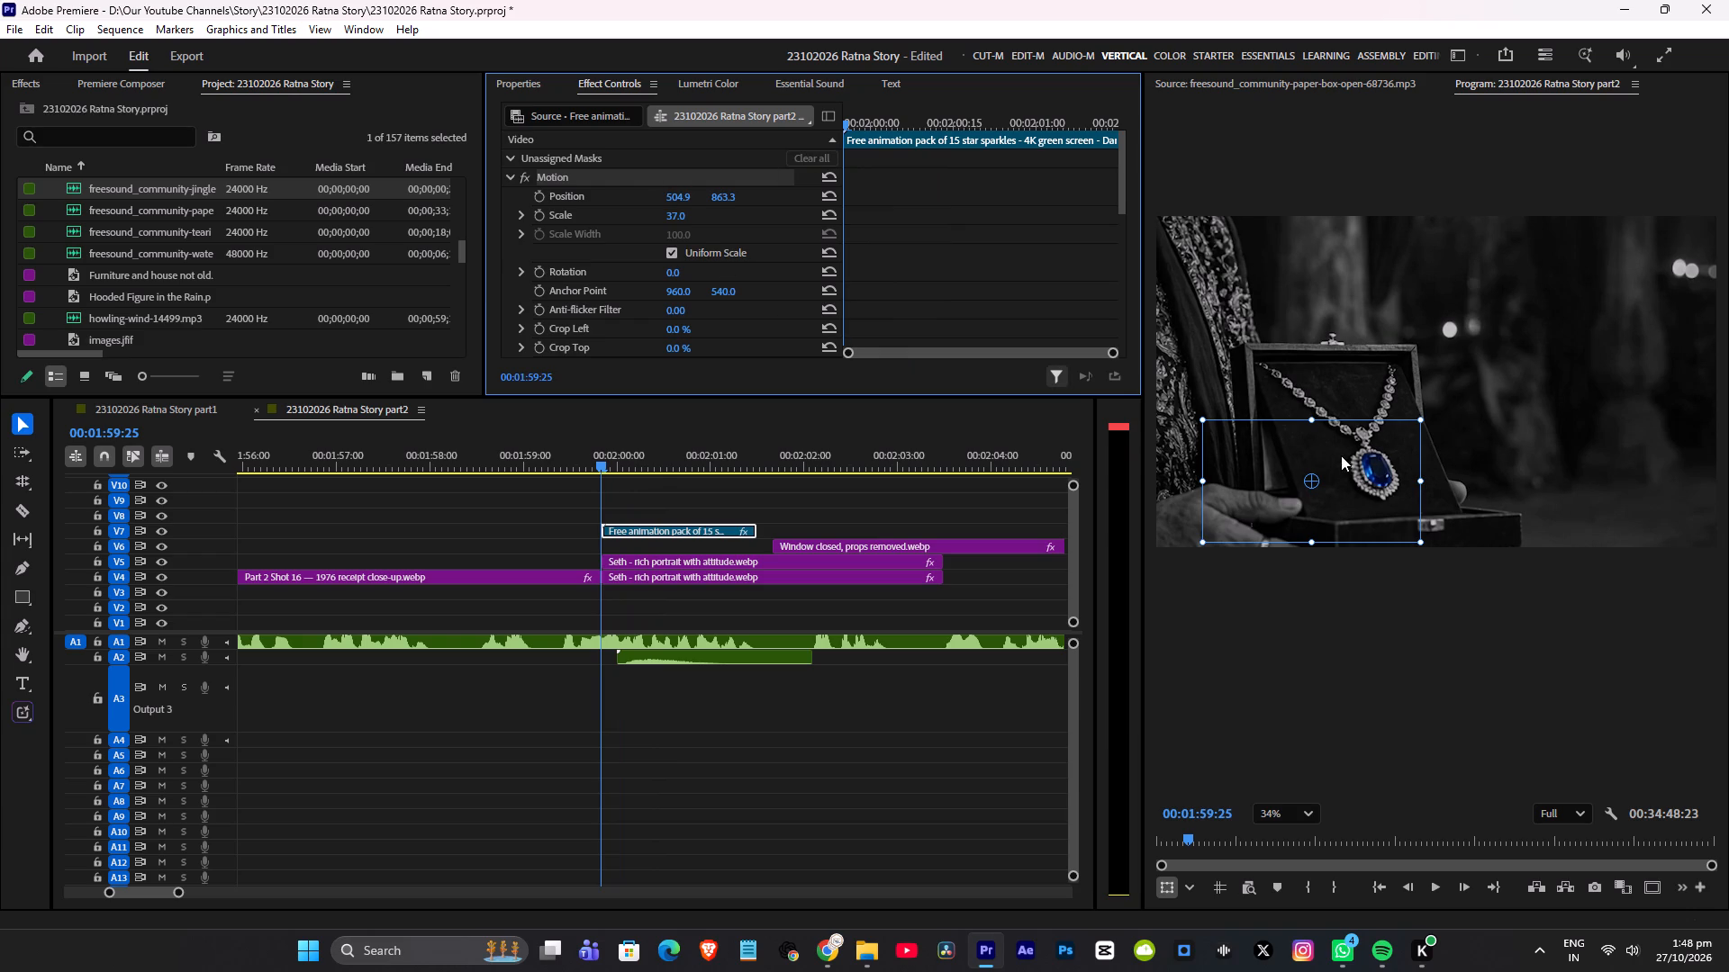
pyautogui.press('space')
pyautogui.press('space')
pyautogui.press('space')
pyautogui.press('space')
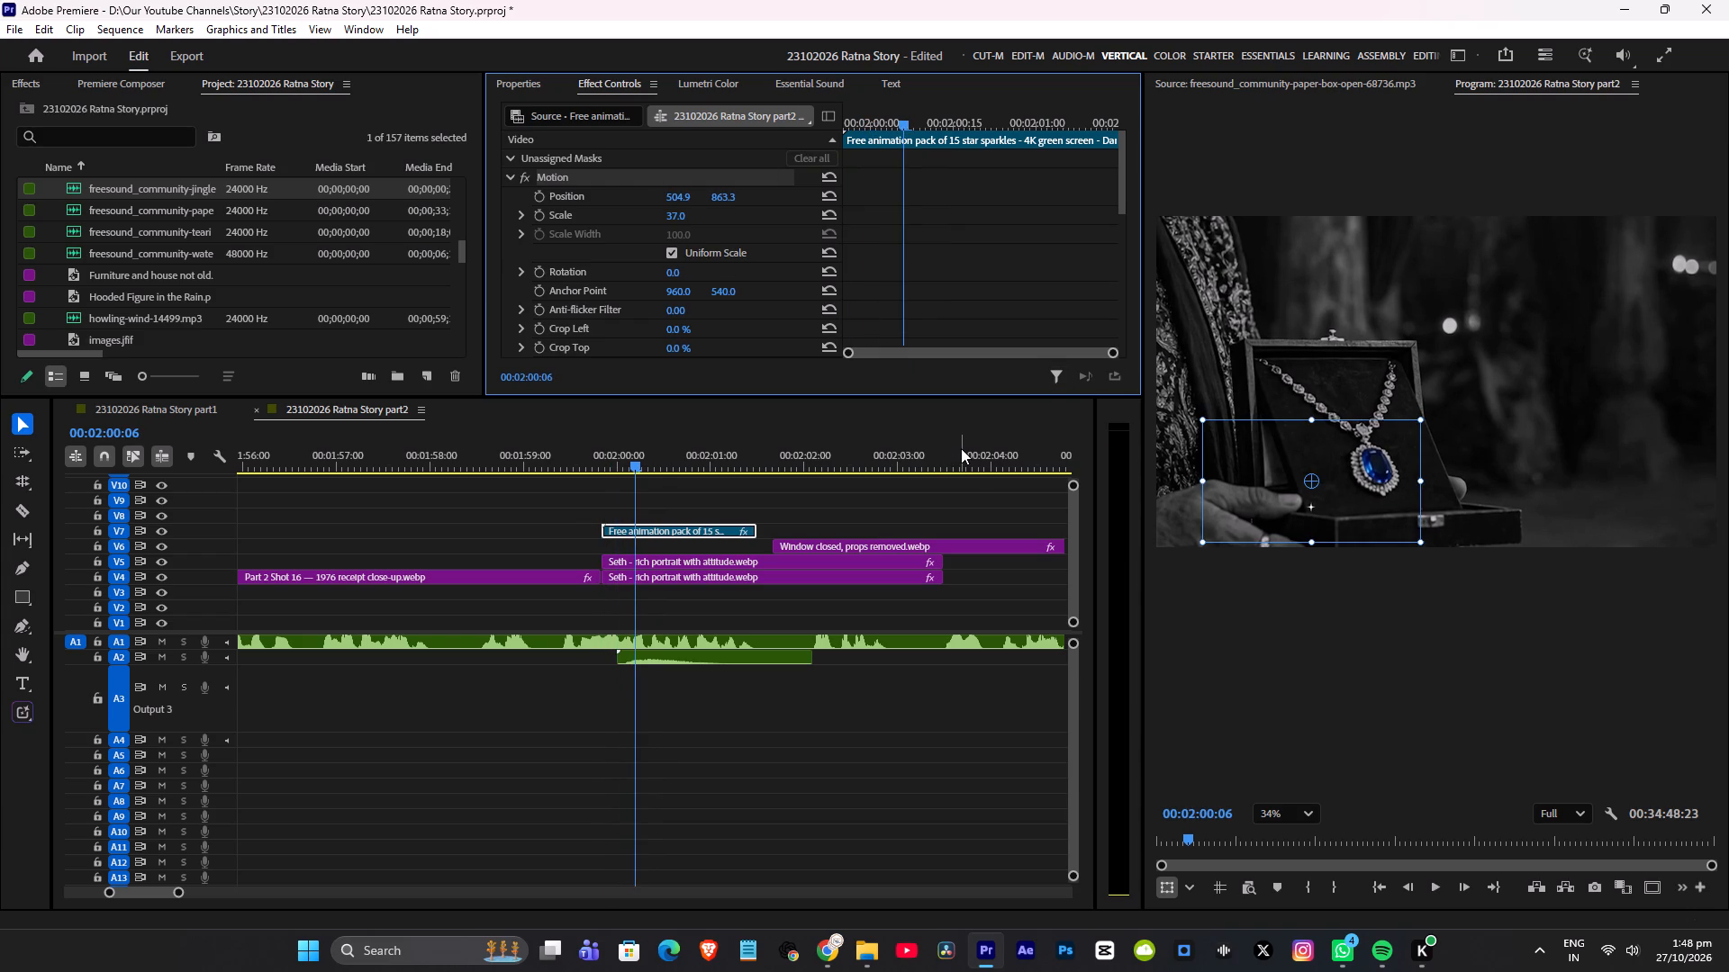
pyautogui.moveTo(1345, 479); pyautogui.dragTo(1347, 479)
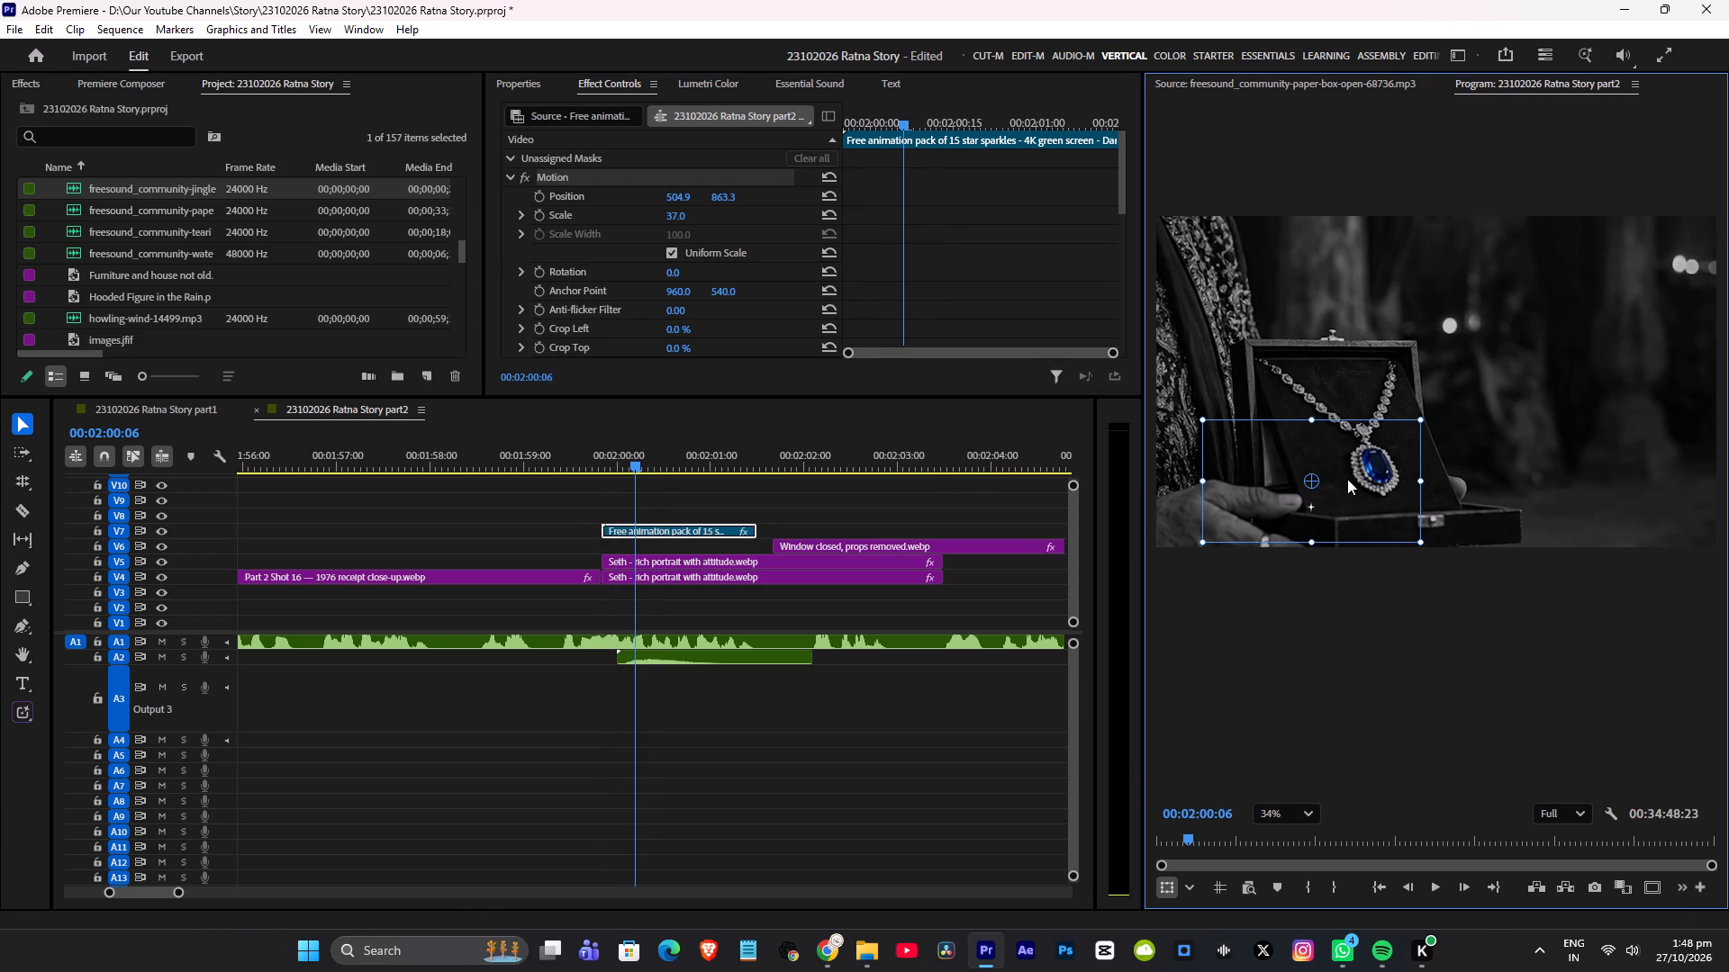
pyautogui.moveTo(1347, 479); pyautogui.dragTo(1404, 445)
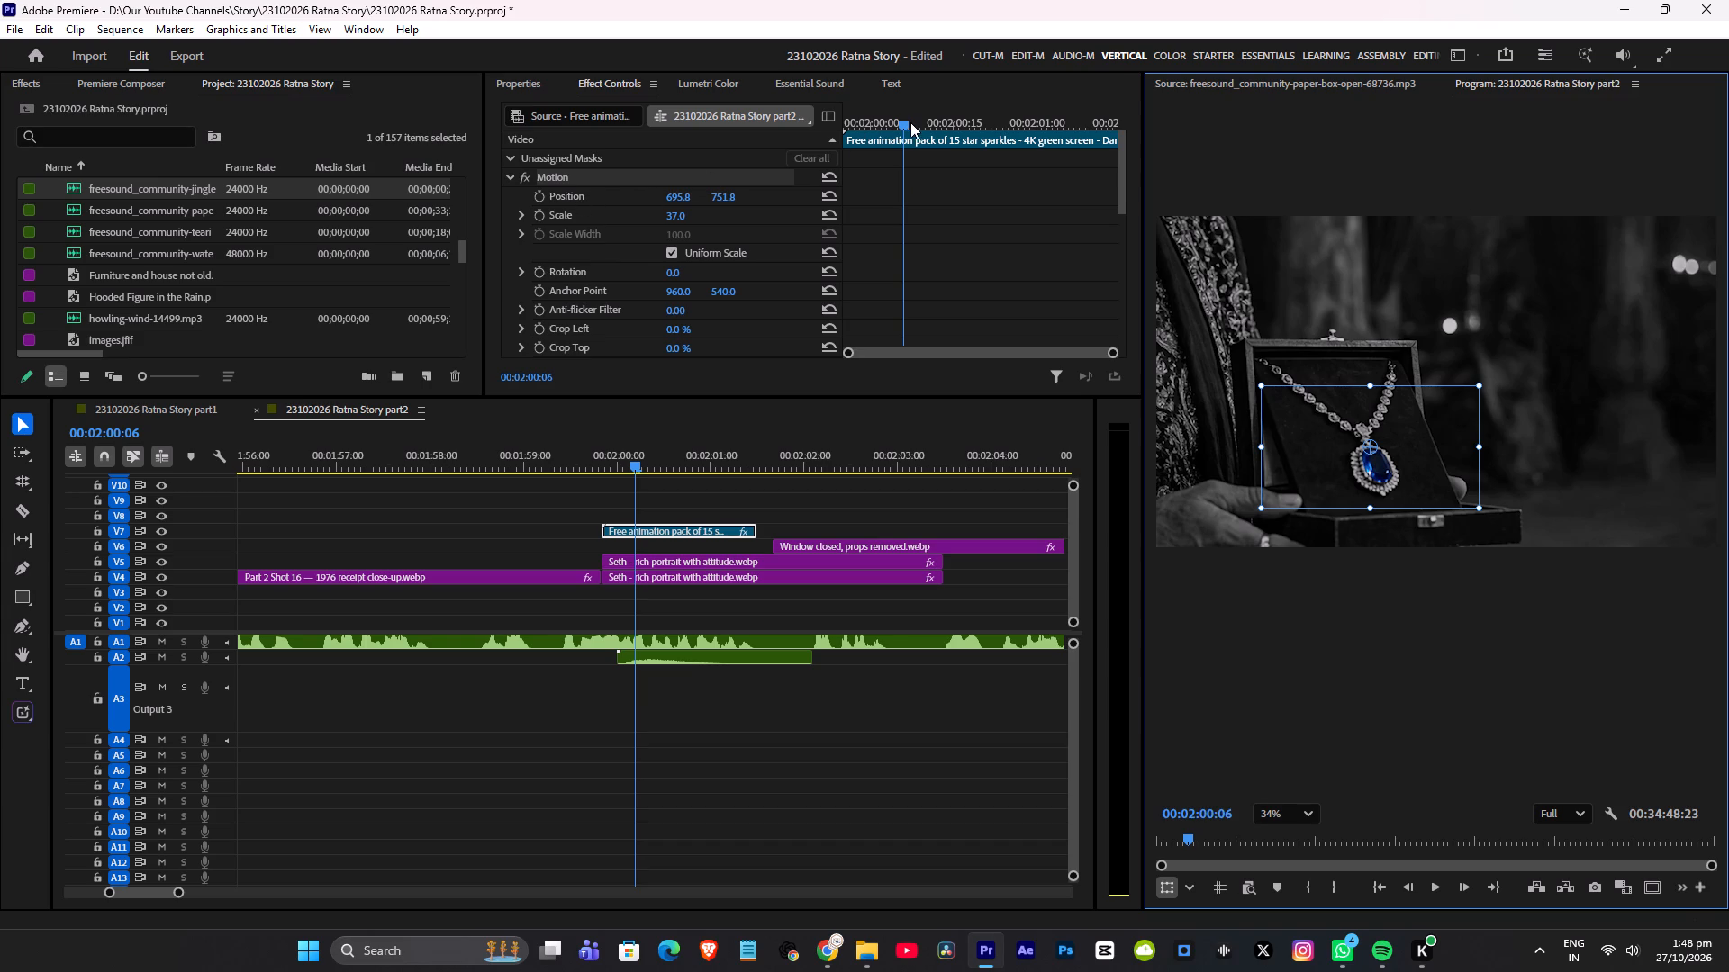
pyautogui.click(536, 195)
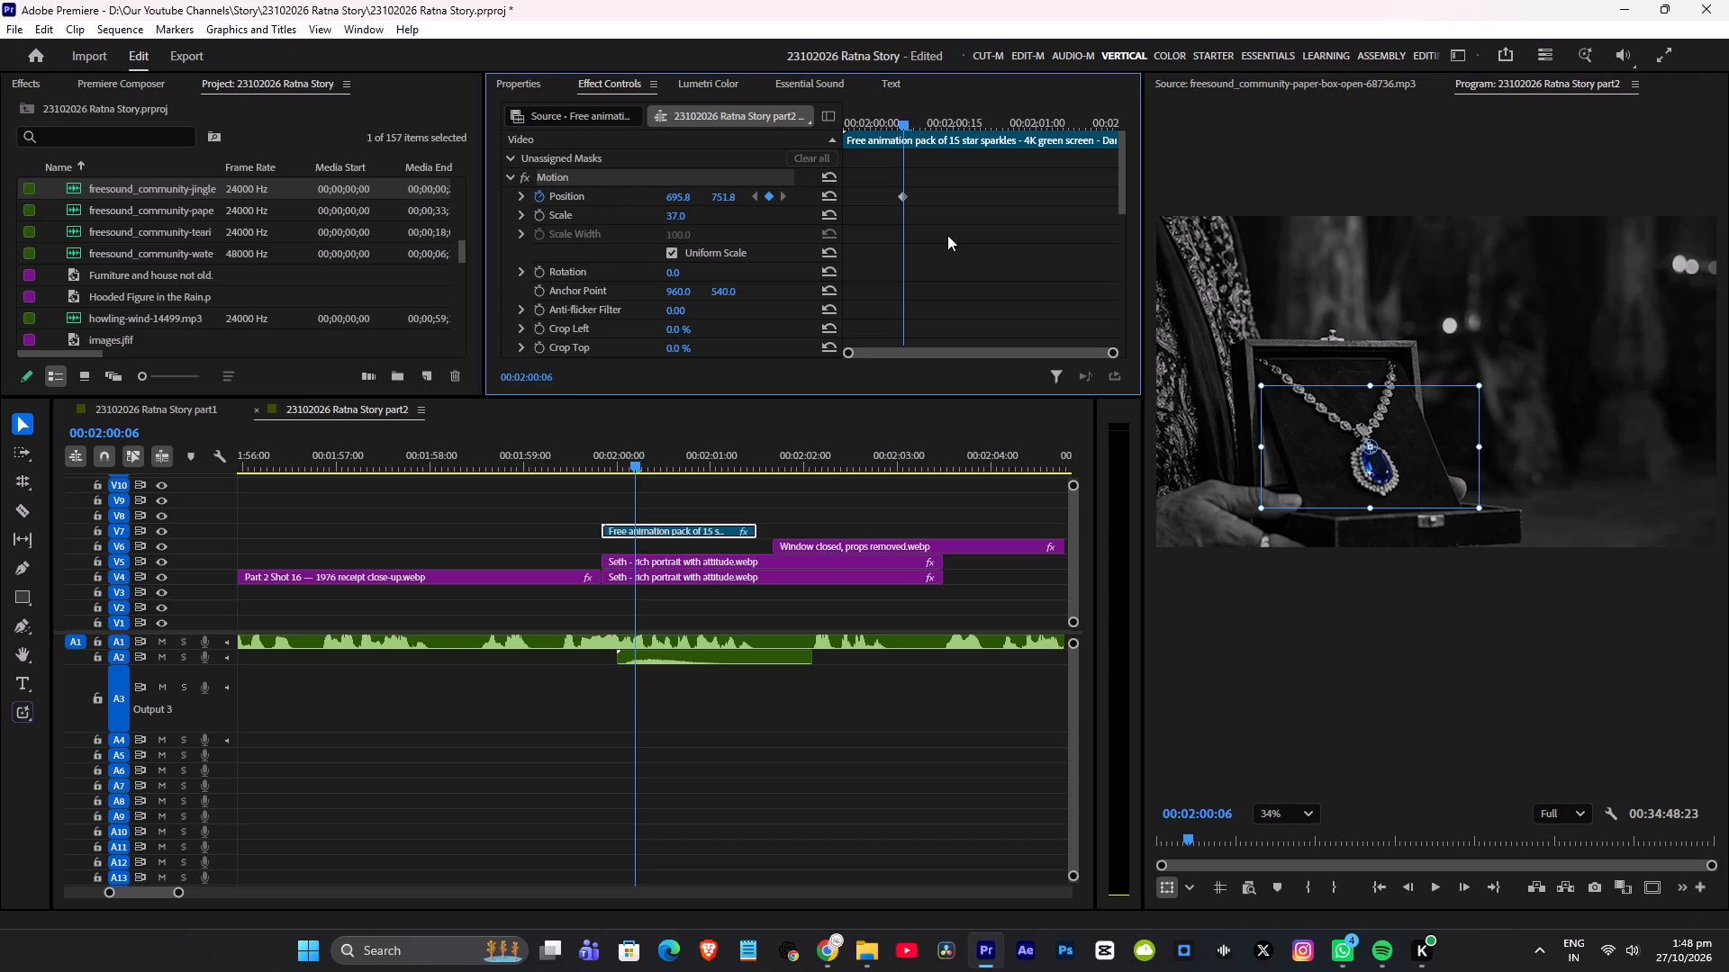
# Add a second Position keyframe at 00:02:01:08, shifting the sparkle to vertical 734.8 and slightly further right to follow the pendant.
pyautogui.press('space')
pyautogui.press('space')
pyautogui.press('space')
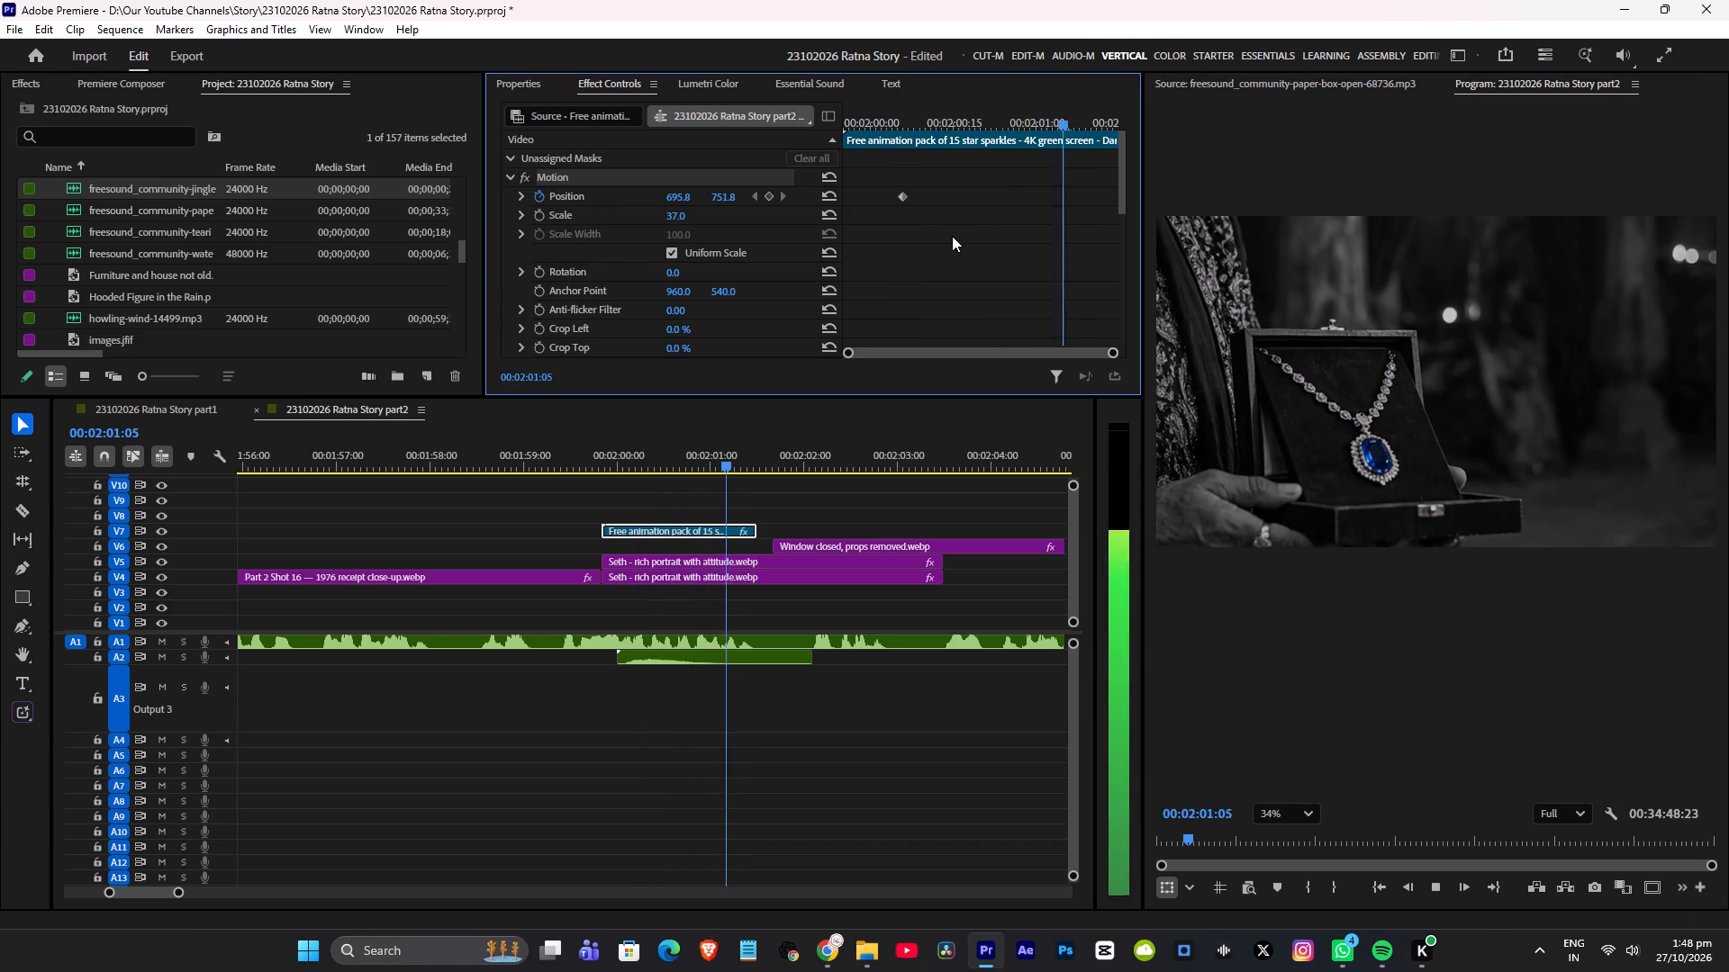
pyautogui.press('space')
pyautogui.moveTo(729, 196); pyautogui.dragTo(716, 204)
pyautogui.moveTo(680, 197); pyautogui.dragTo(687, 197)
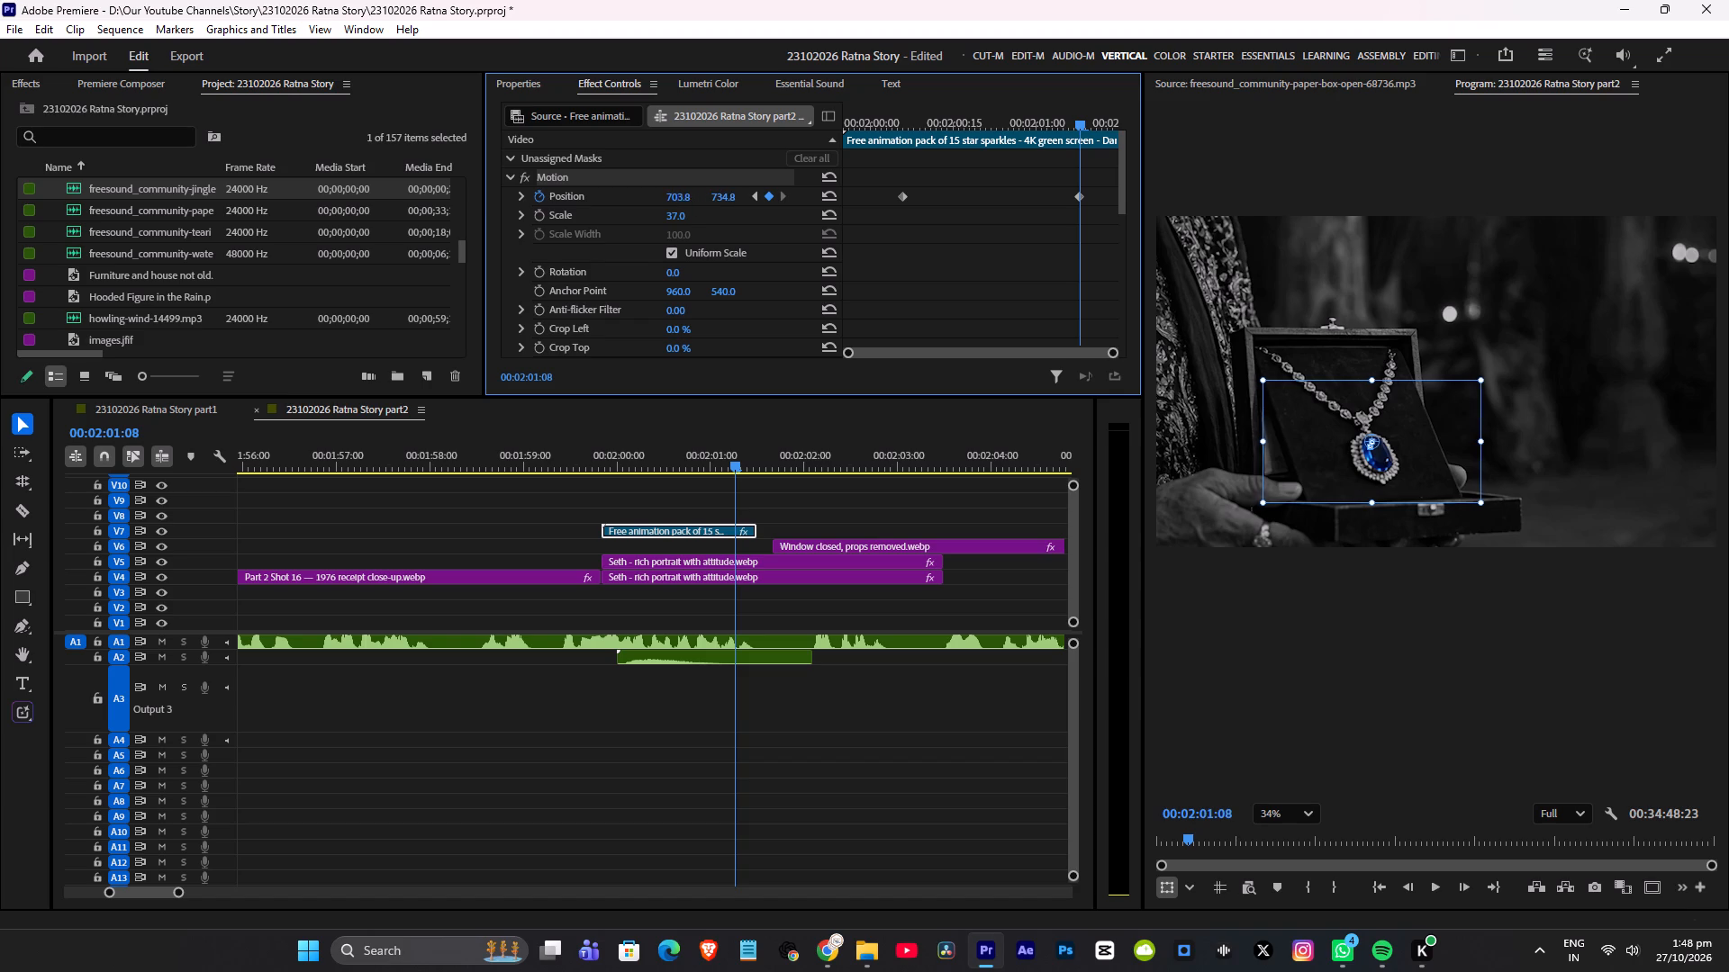
pyautogui.moveTo(687, 197); pyautogui.dragTo(697, 197)
# Check the keyframed sparkle in playback, save the project, and set the program preview zoom to Fit.
pyautogui.click(612, 454)
pyautogui.press('space')
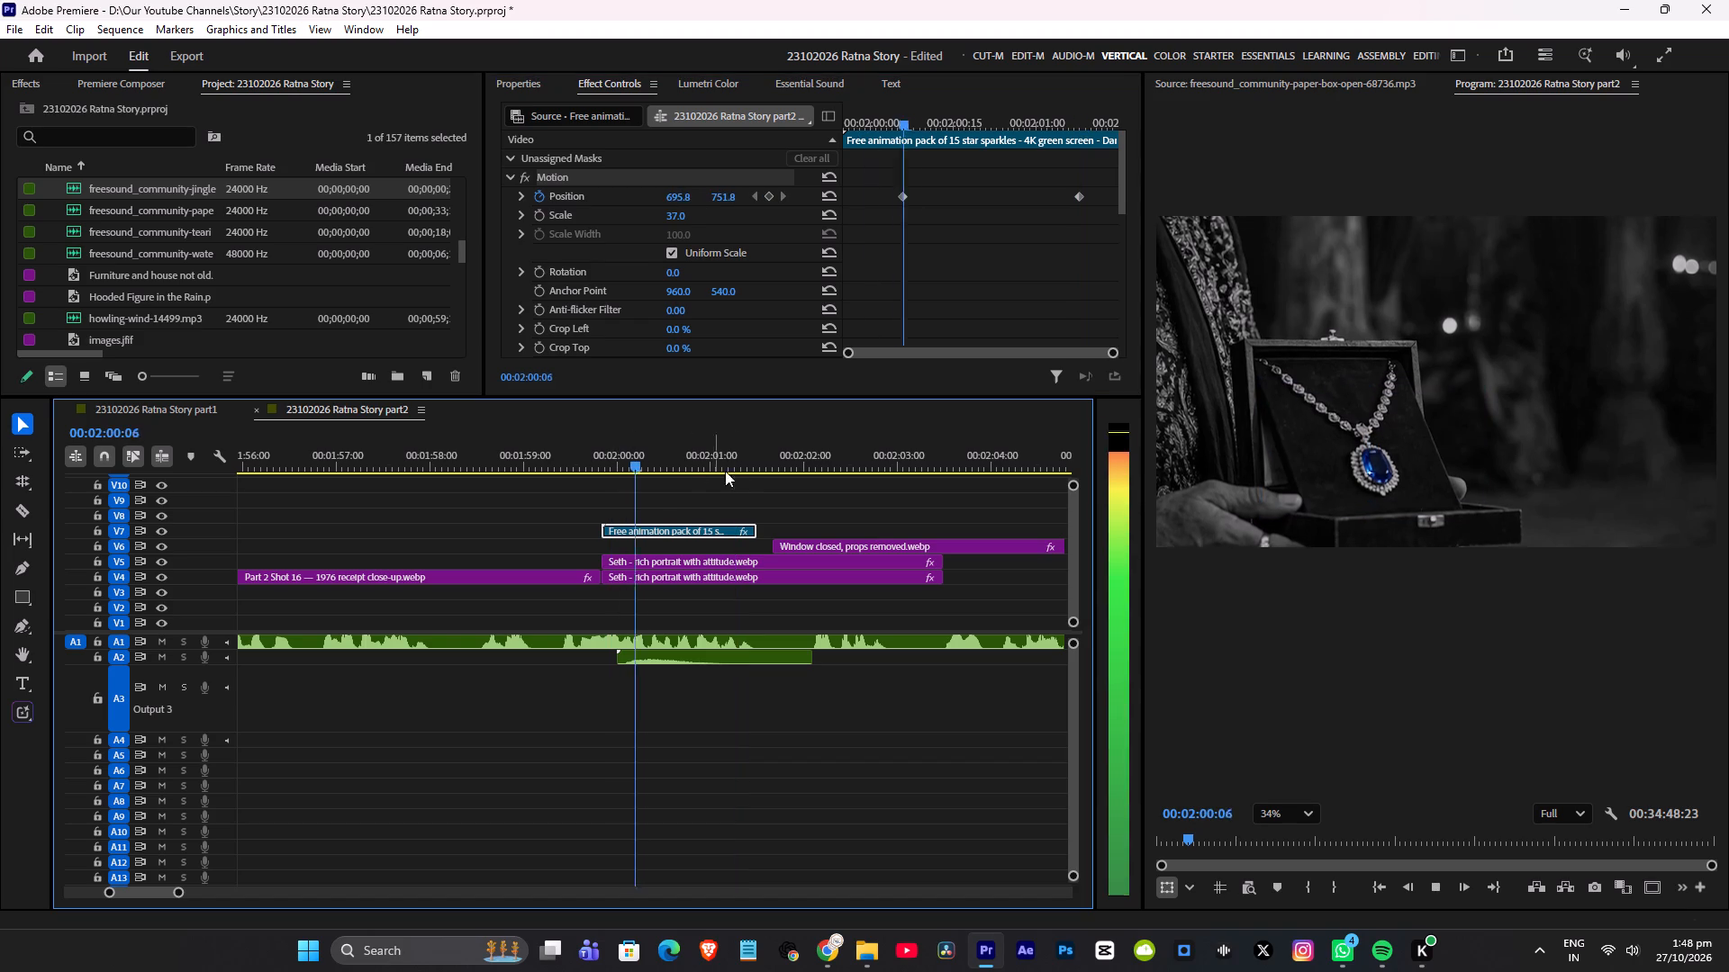
pyautogui.press('space')
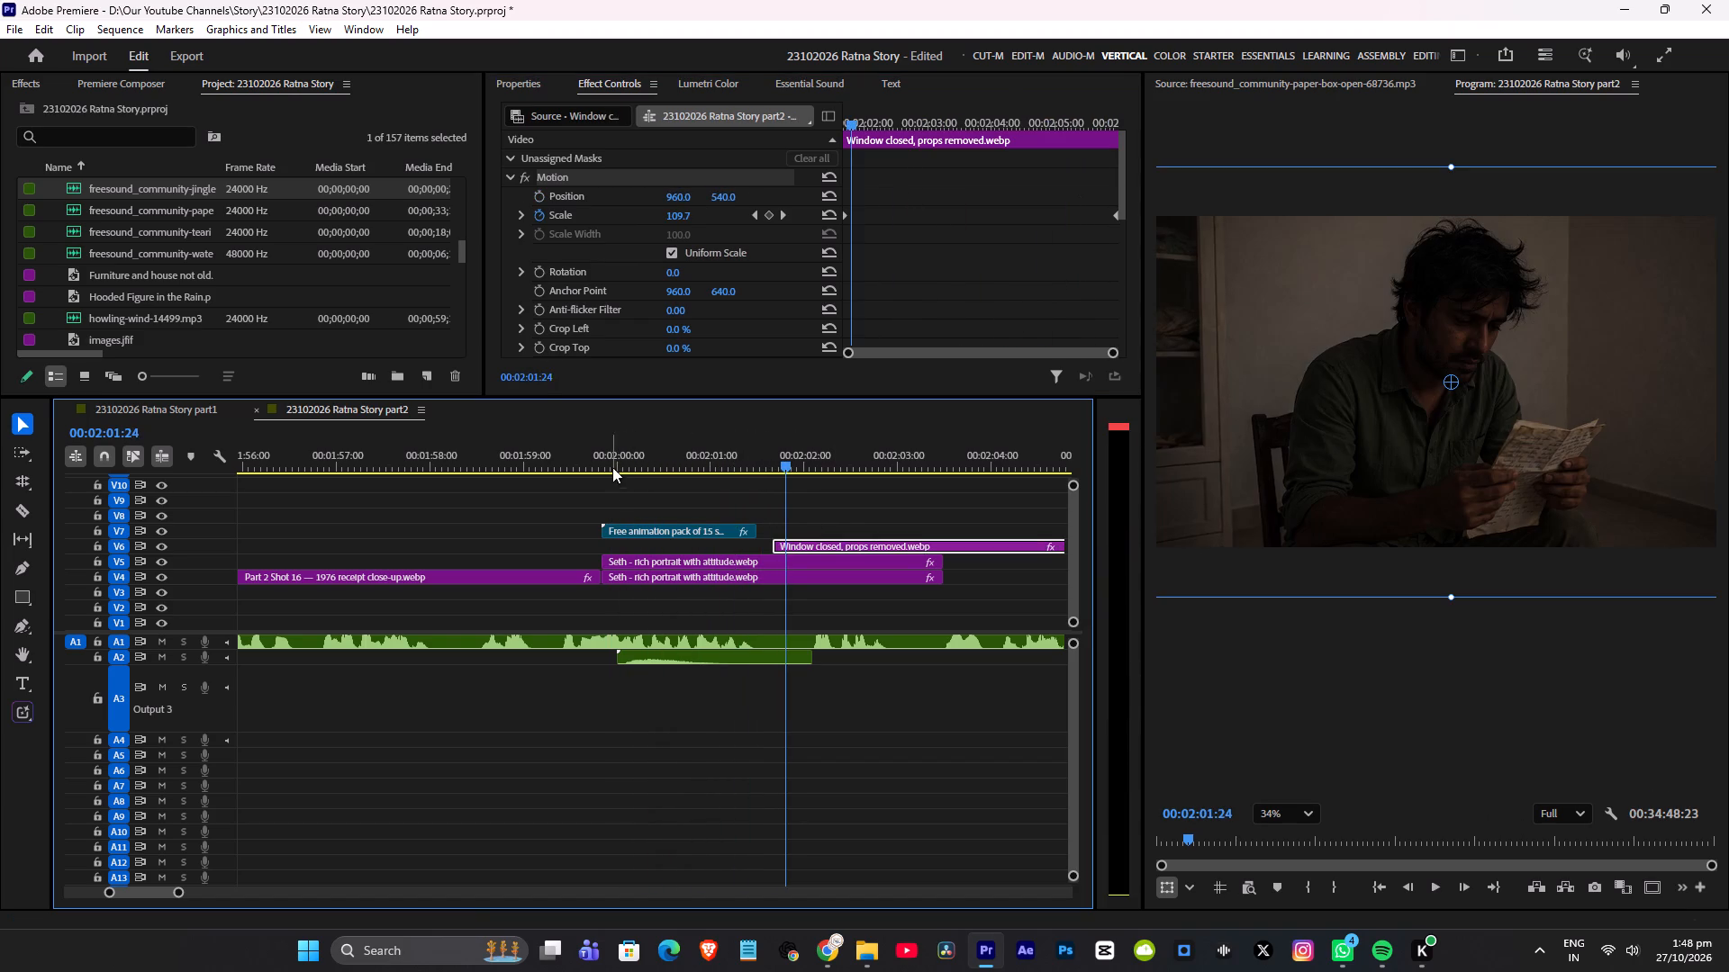
pyautogui.click(587, 459)
pyautogui.hotkey('ctrl', 's')
pyautogui.click(1300, 811)
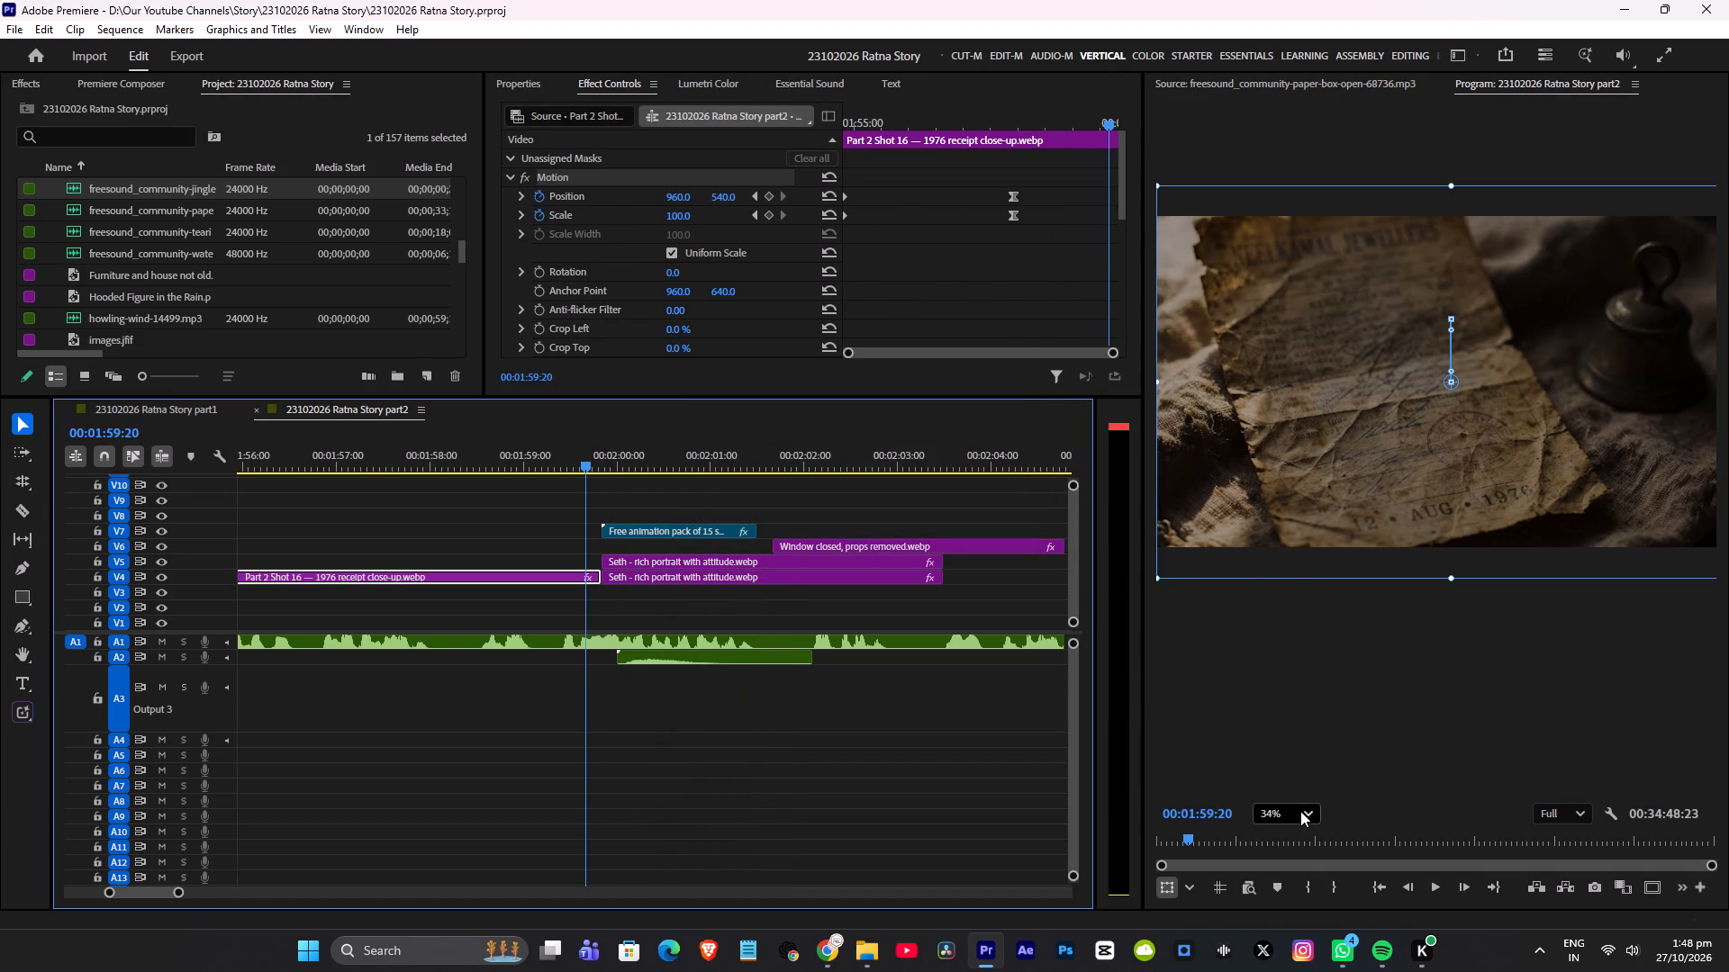
pyautogui.click(1286, 558)
pyautogui.hotkey('ctrl', 's')
# Play part2 onward from the end of the receipt close-up through the shot of Ratna behind the pillar to review the edit.
pyautogui.press('space')
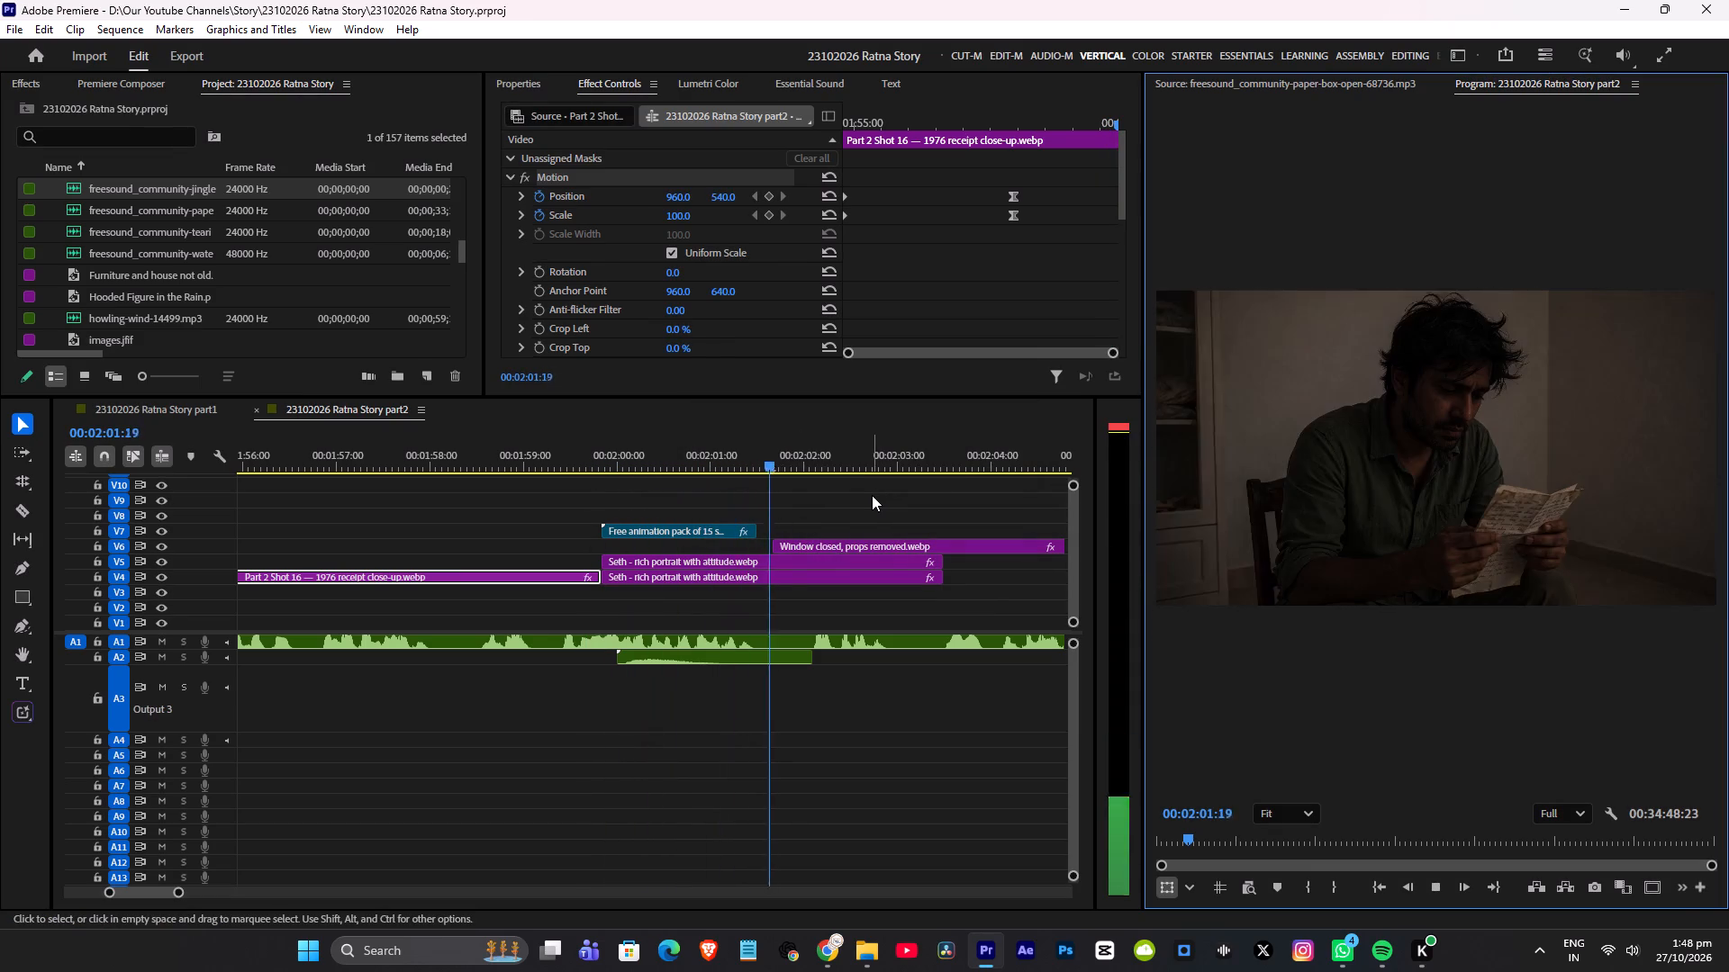
pyautogui.scroll(-5, 847, 504)
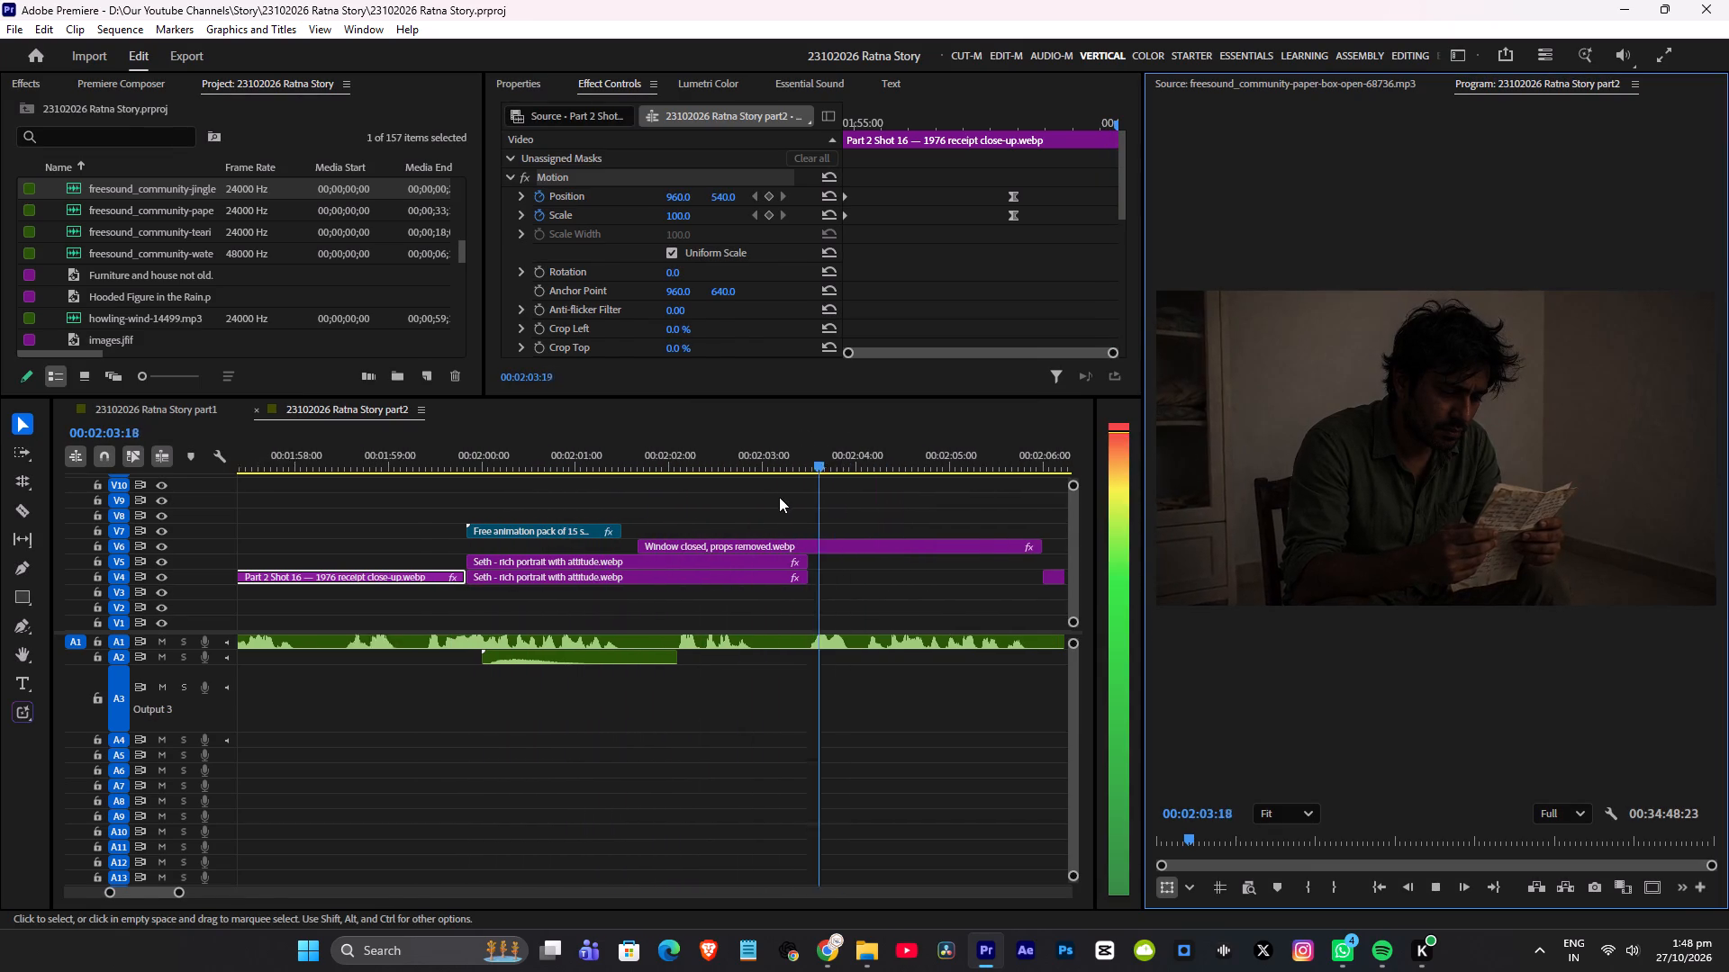
pyautogui.scroll(-2, 779, 497)
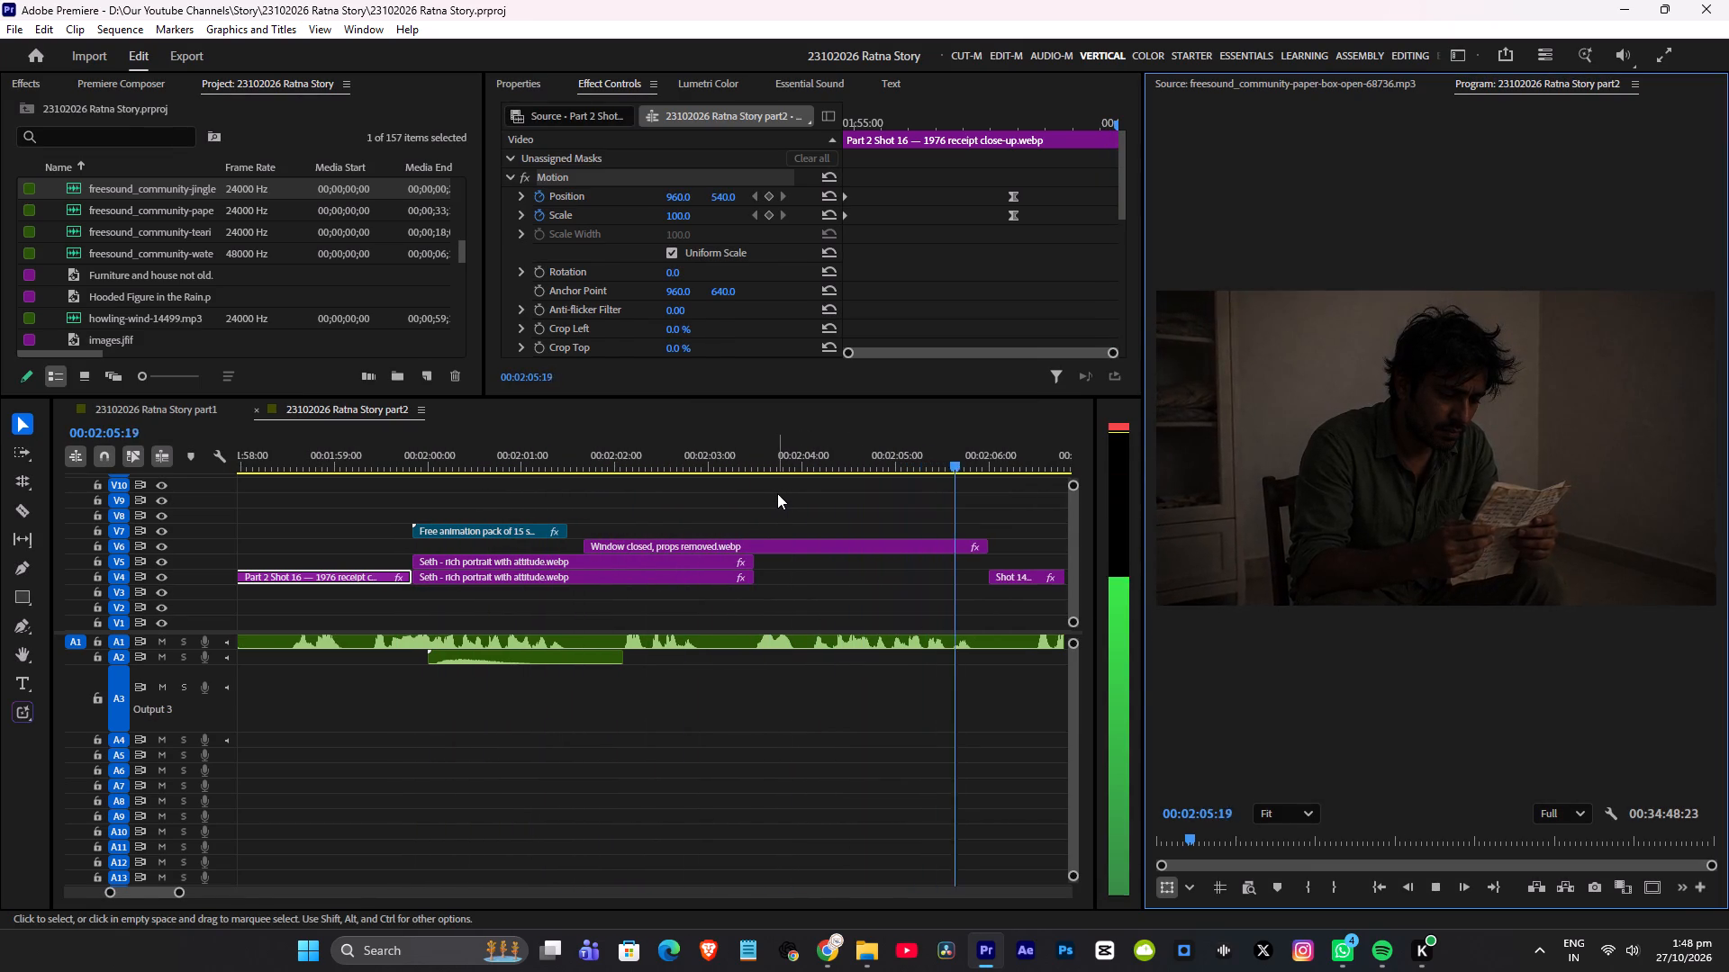
pyautogui.scroll(-8, 782, 493)
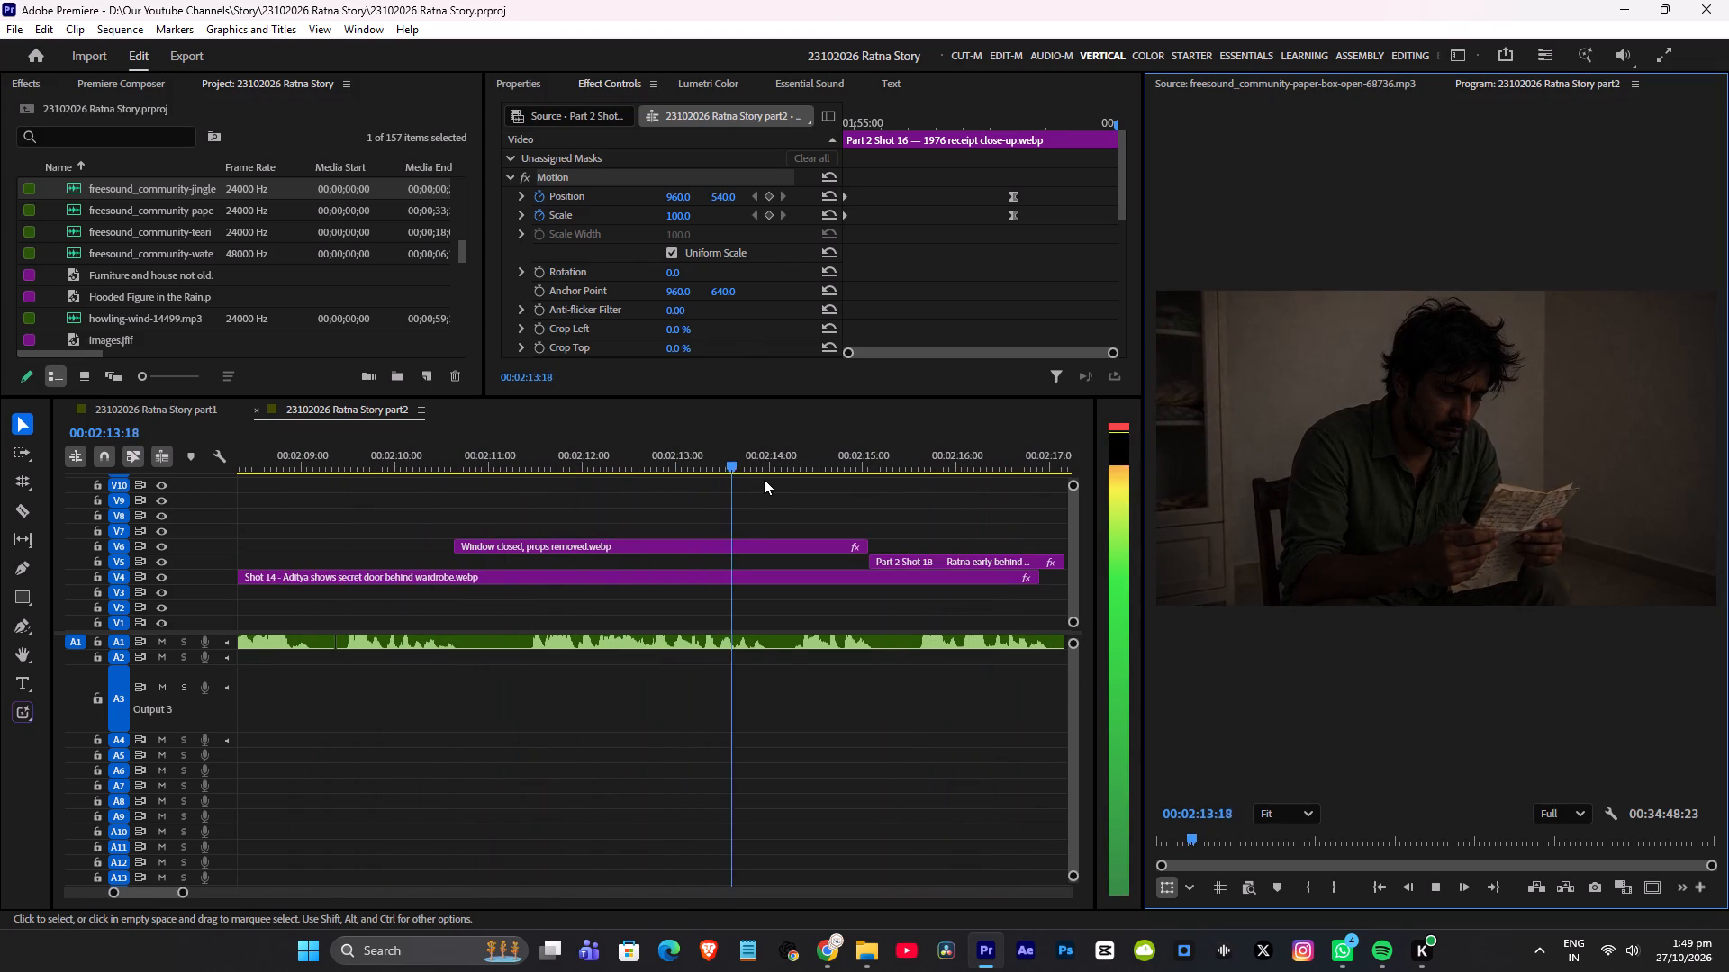
pyautogui.scroll(-2, 764, 479)
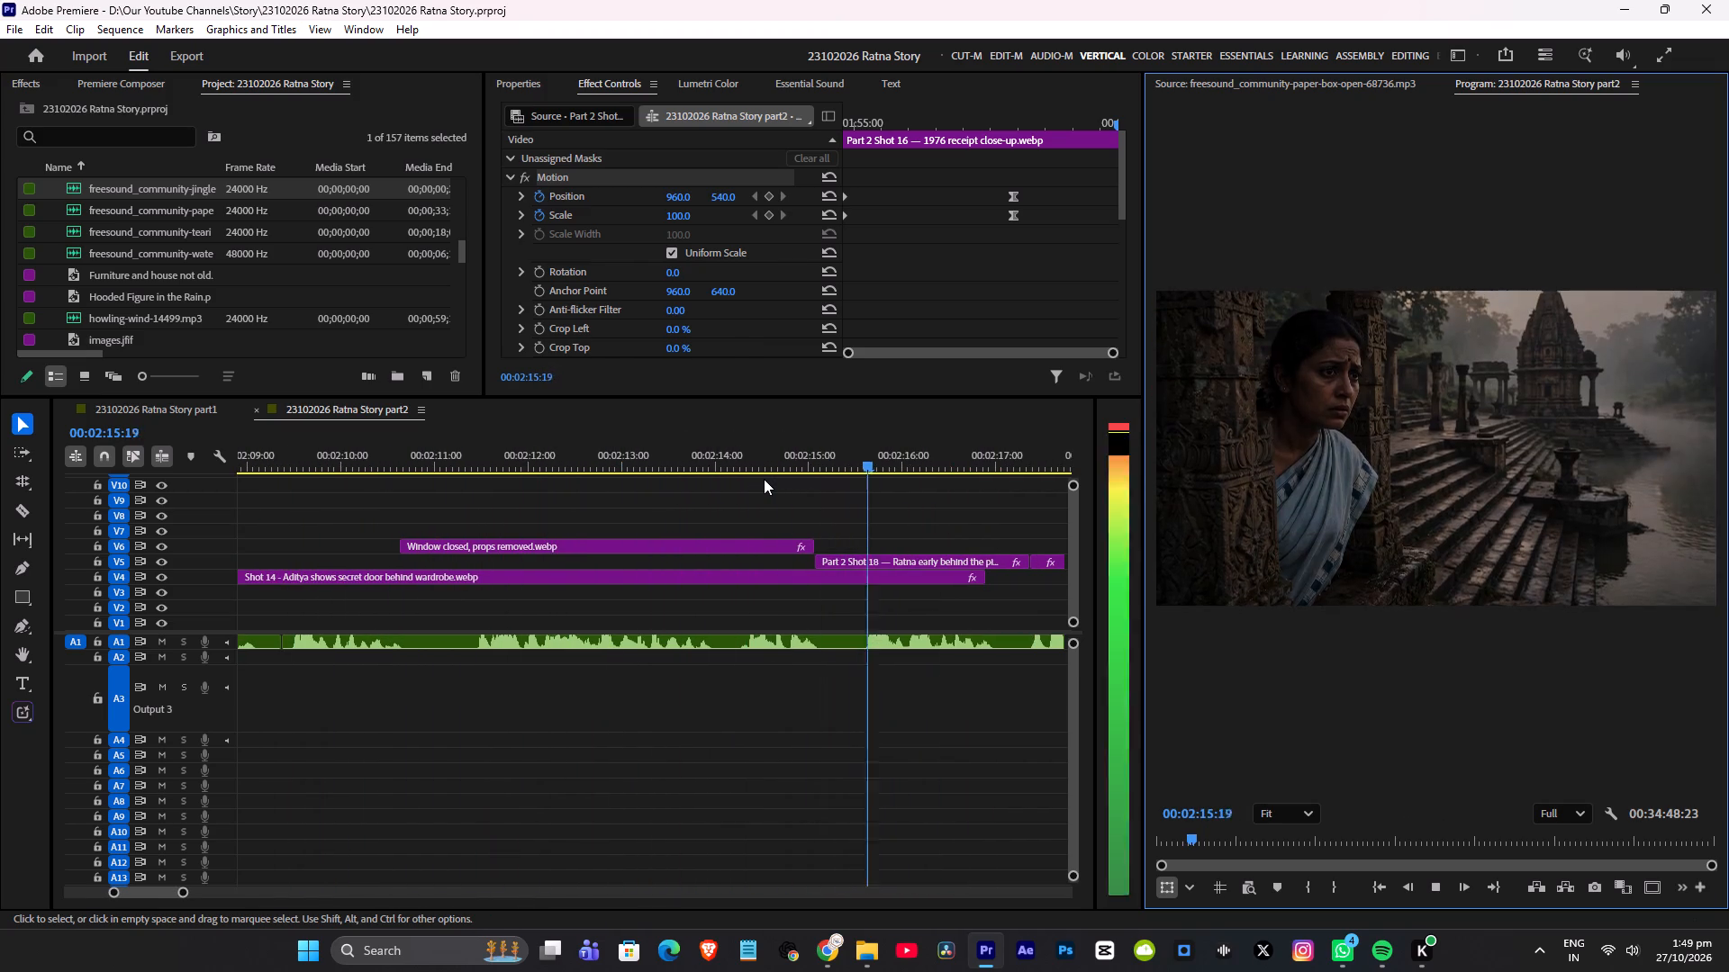
pyautogui.scroll(-3, 757, 483)
pyautogui.keyDown('alt'); pyautogui.scroll(-13, 792, 484); pyautogui.keyUp('alt')
pyautogui.press('space')
# Replay the section from the first Ratna pillar shot through Shot 8, examining the timing and zoom of the arrest clip.
pyautogui.click(784, 463)
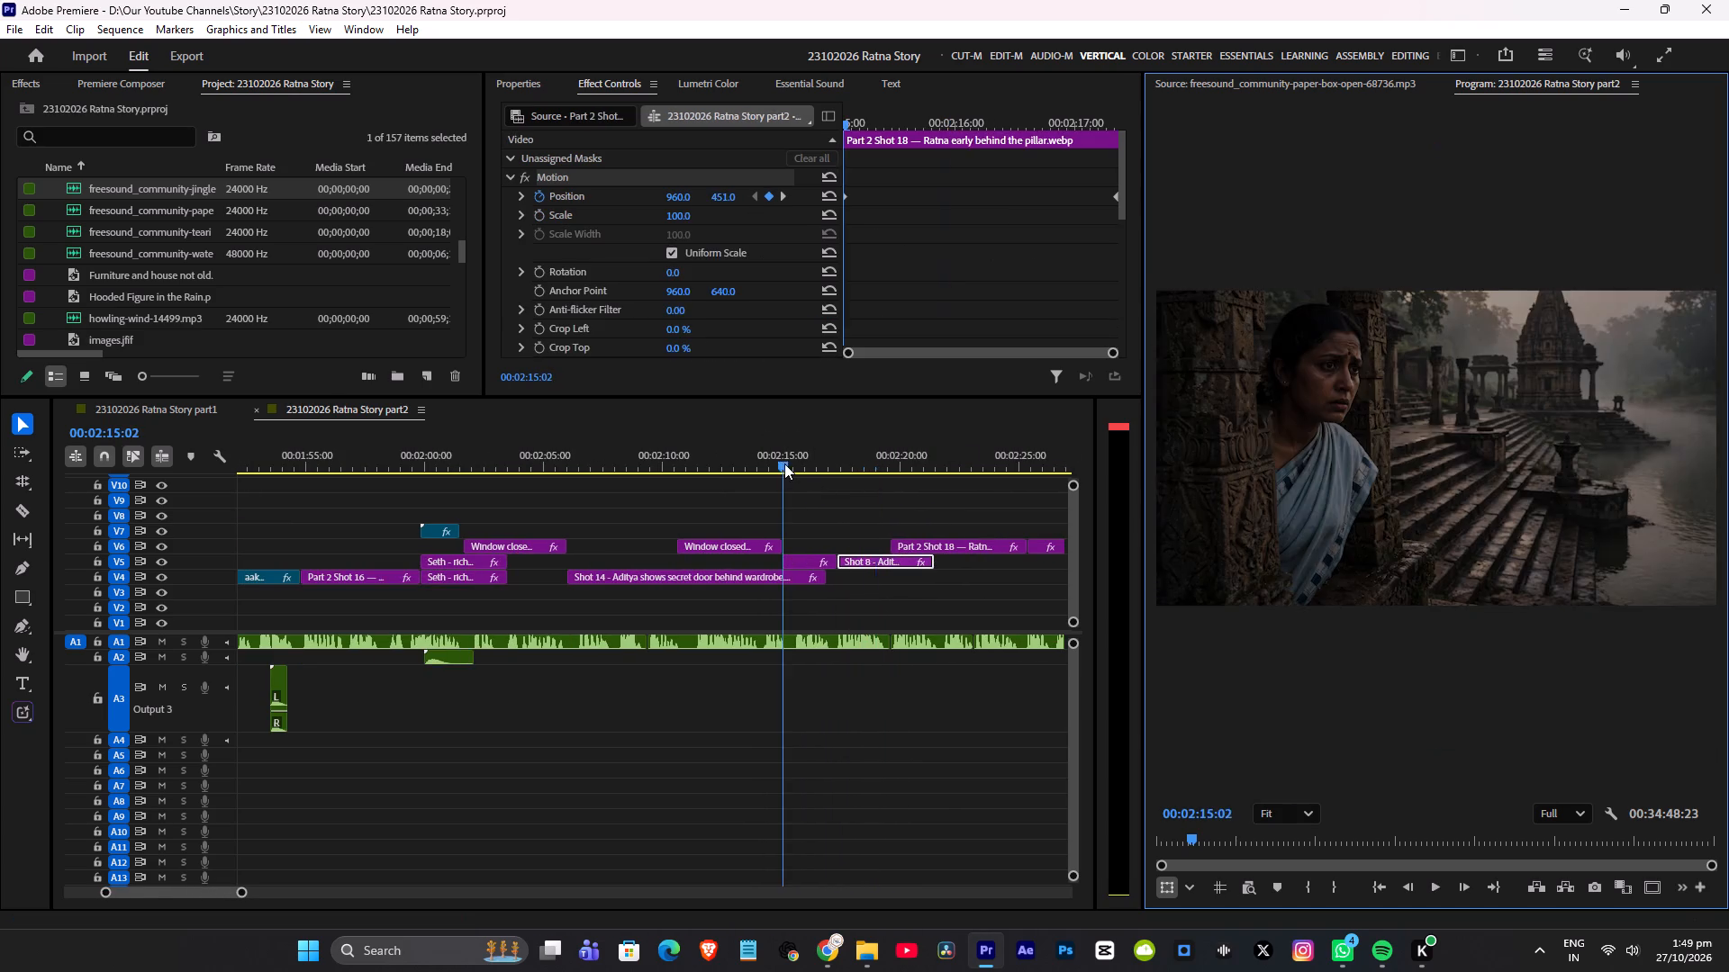
pyautogui.press('space')
pyautogui.keyDown('alt'); pyautogui.scroll(7, 848, 490); pyautogui.keyUp('alt')
pyautogui.scroll(-4, 843, 499)
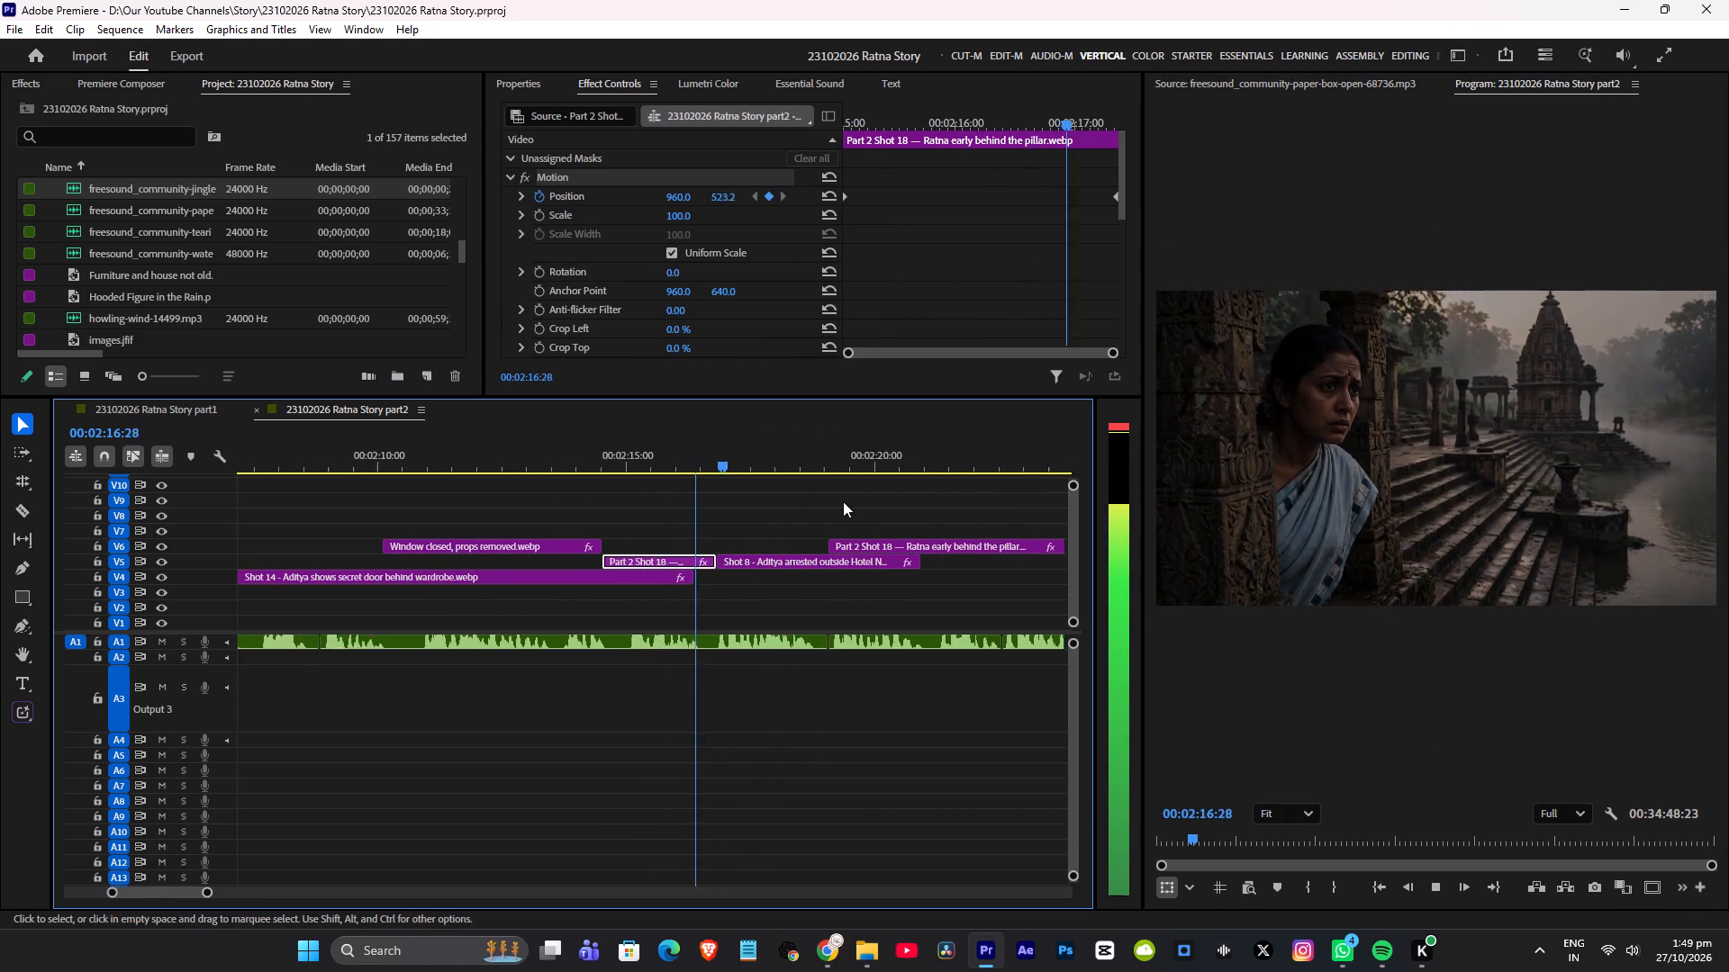
pyautogui.scroll(-5, 843, 501)
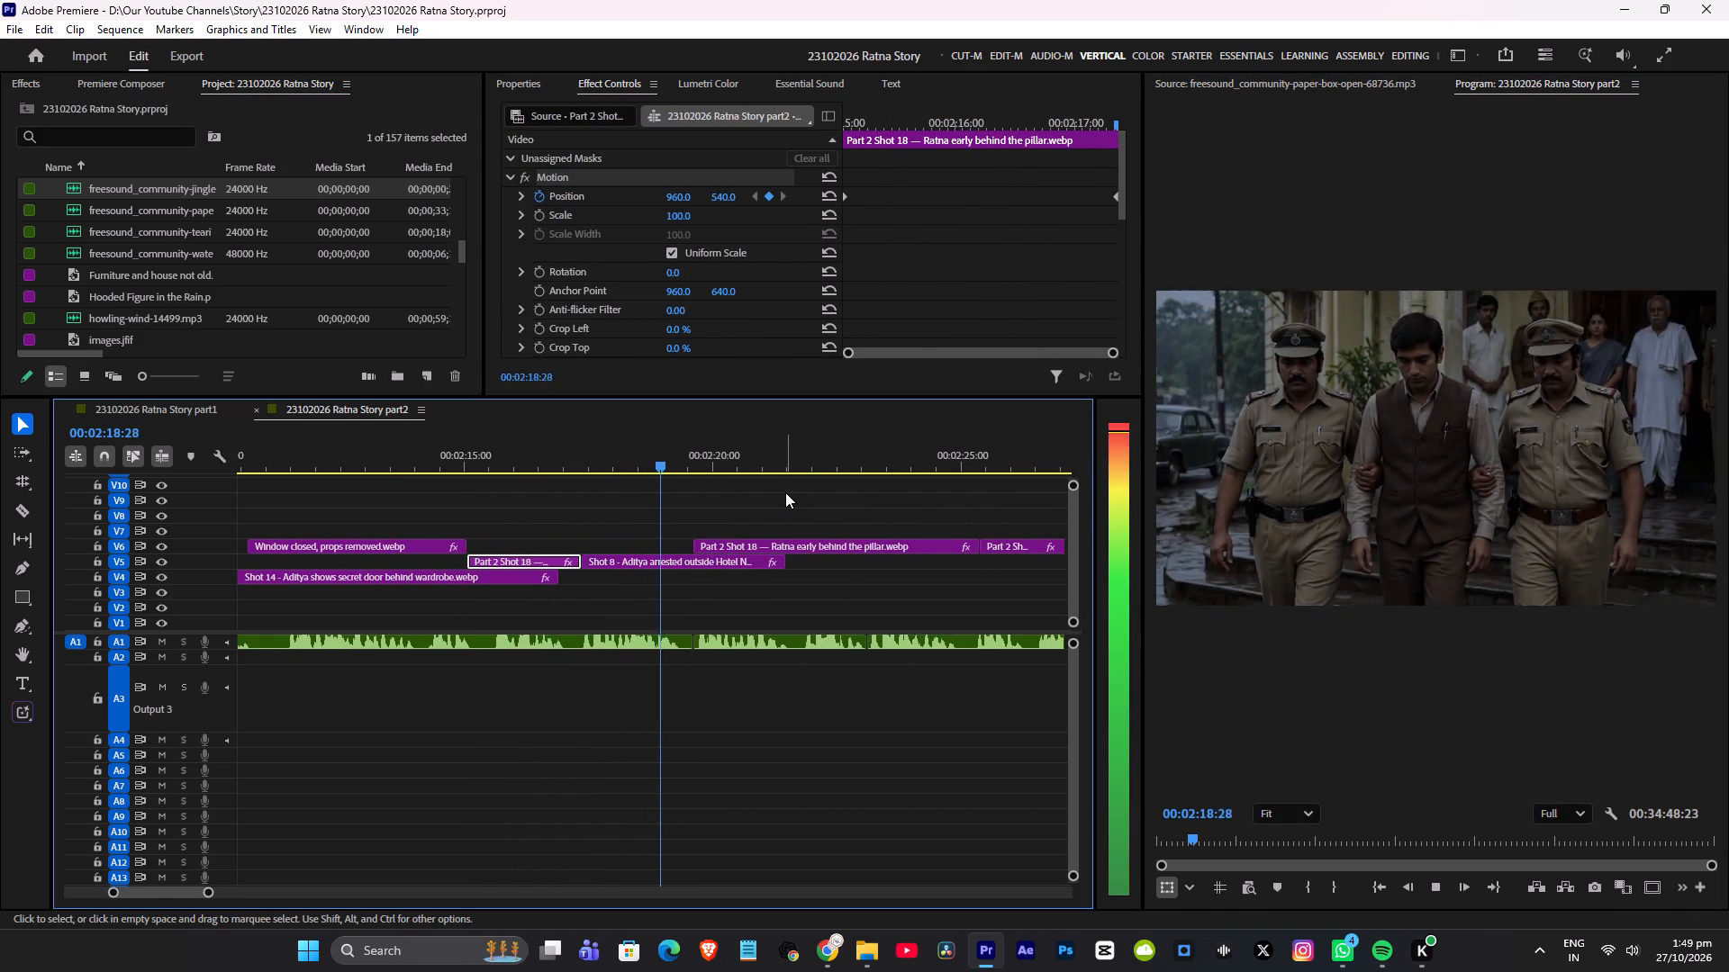
pyautogui.press('space')
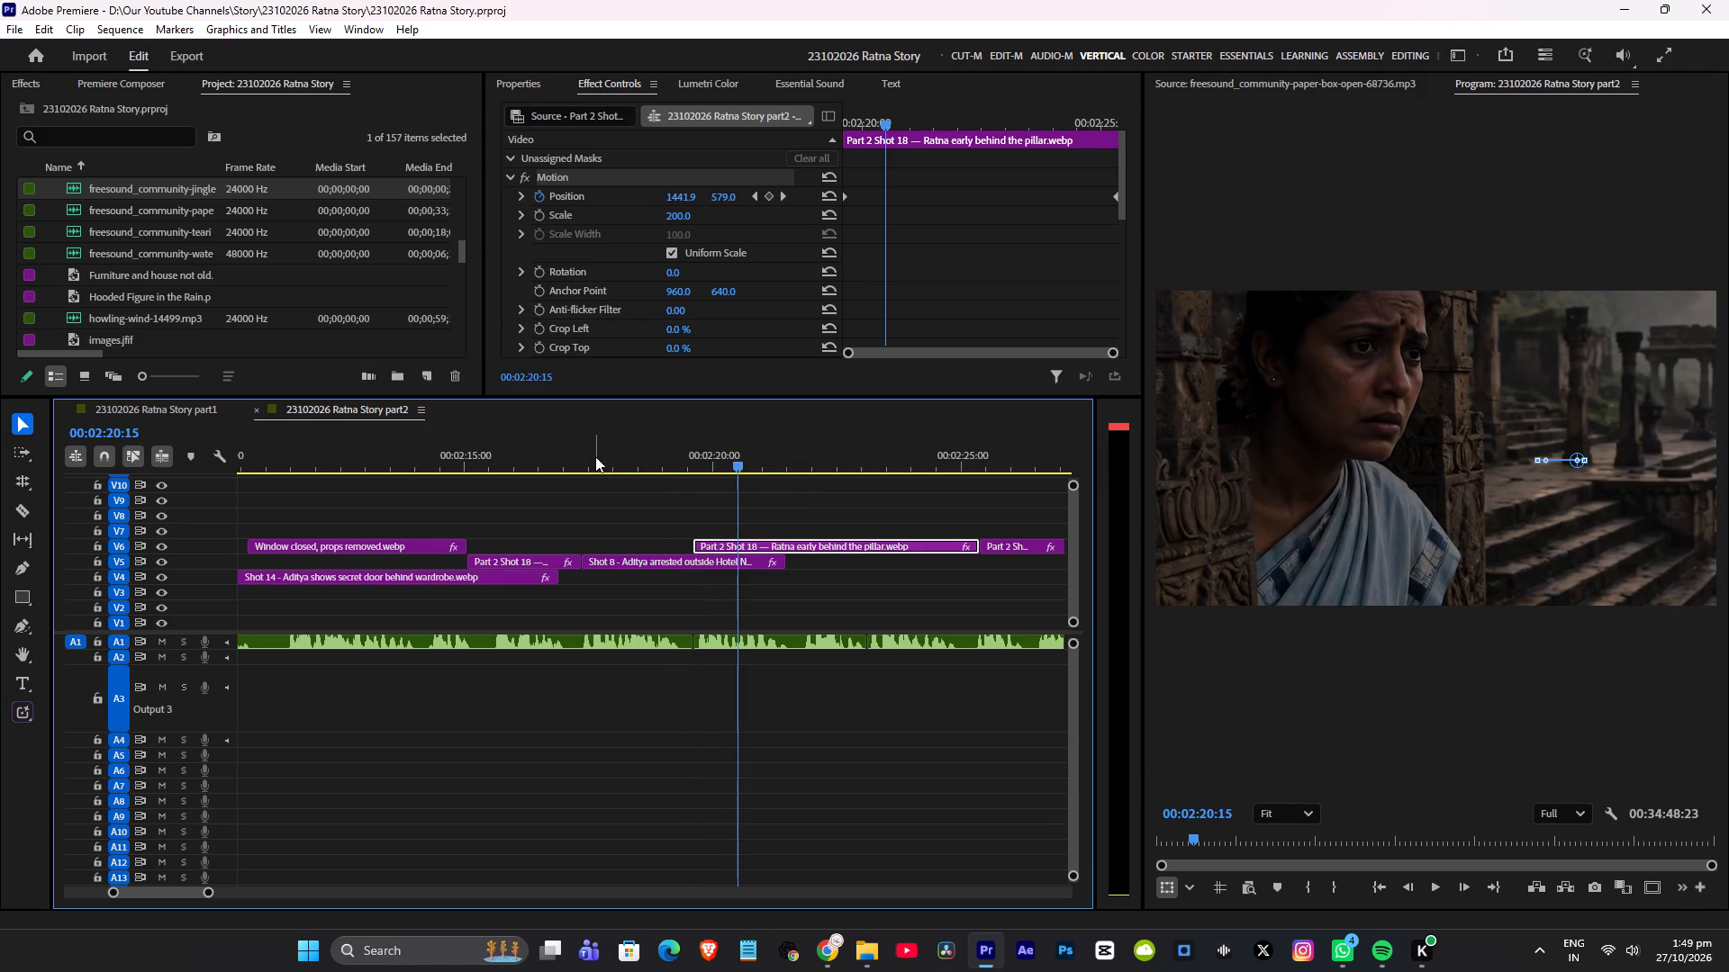
pyautogui.click(589, 457)
pyautogui.press('space')
pyautogui.press('space')
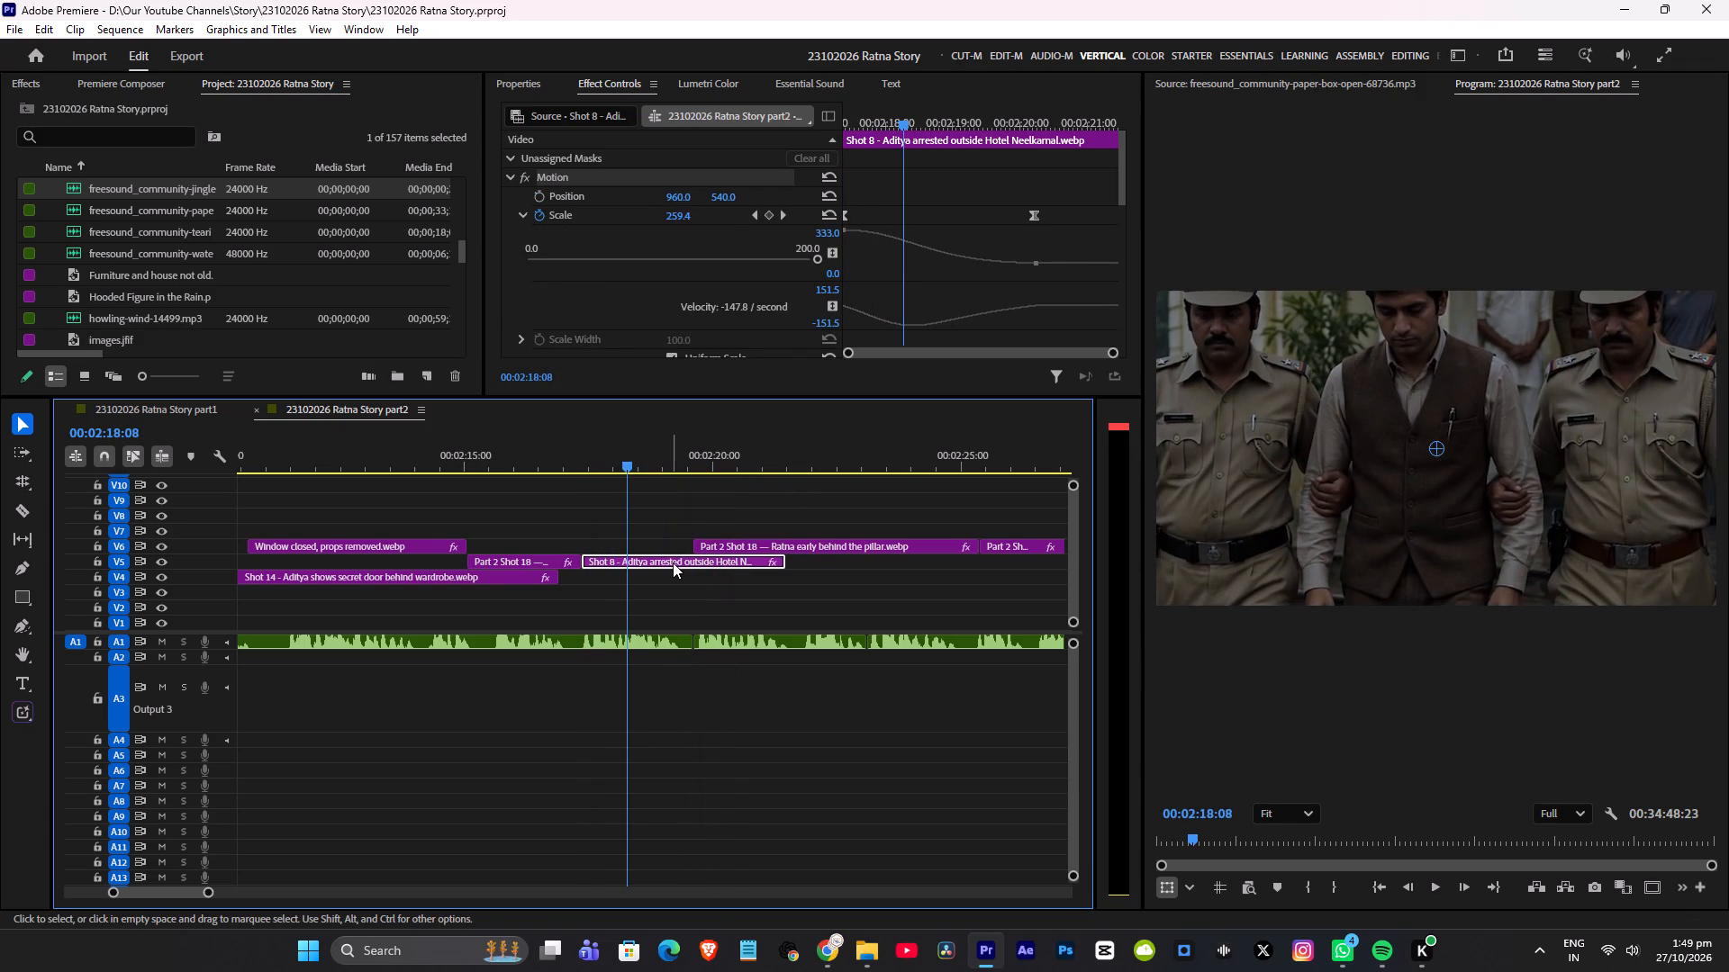
pyautogui.press('space')
pyautogui.press('space')
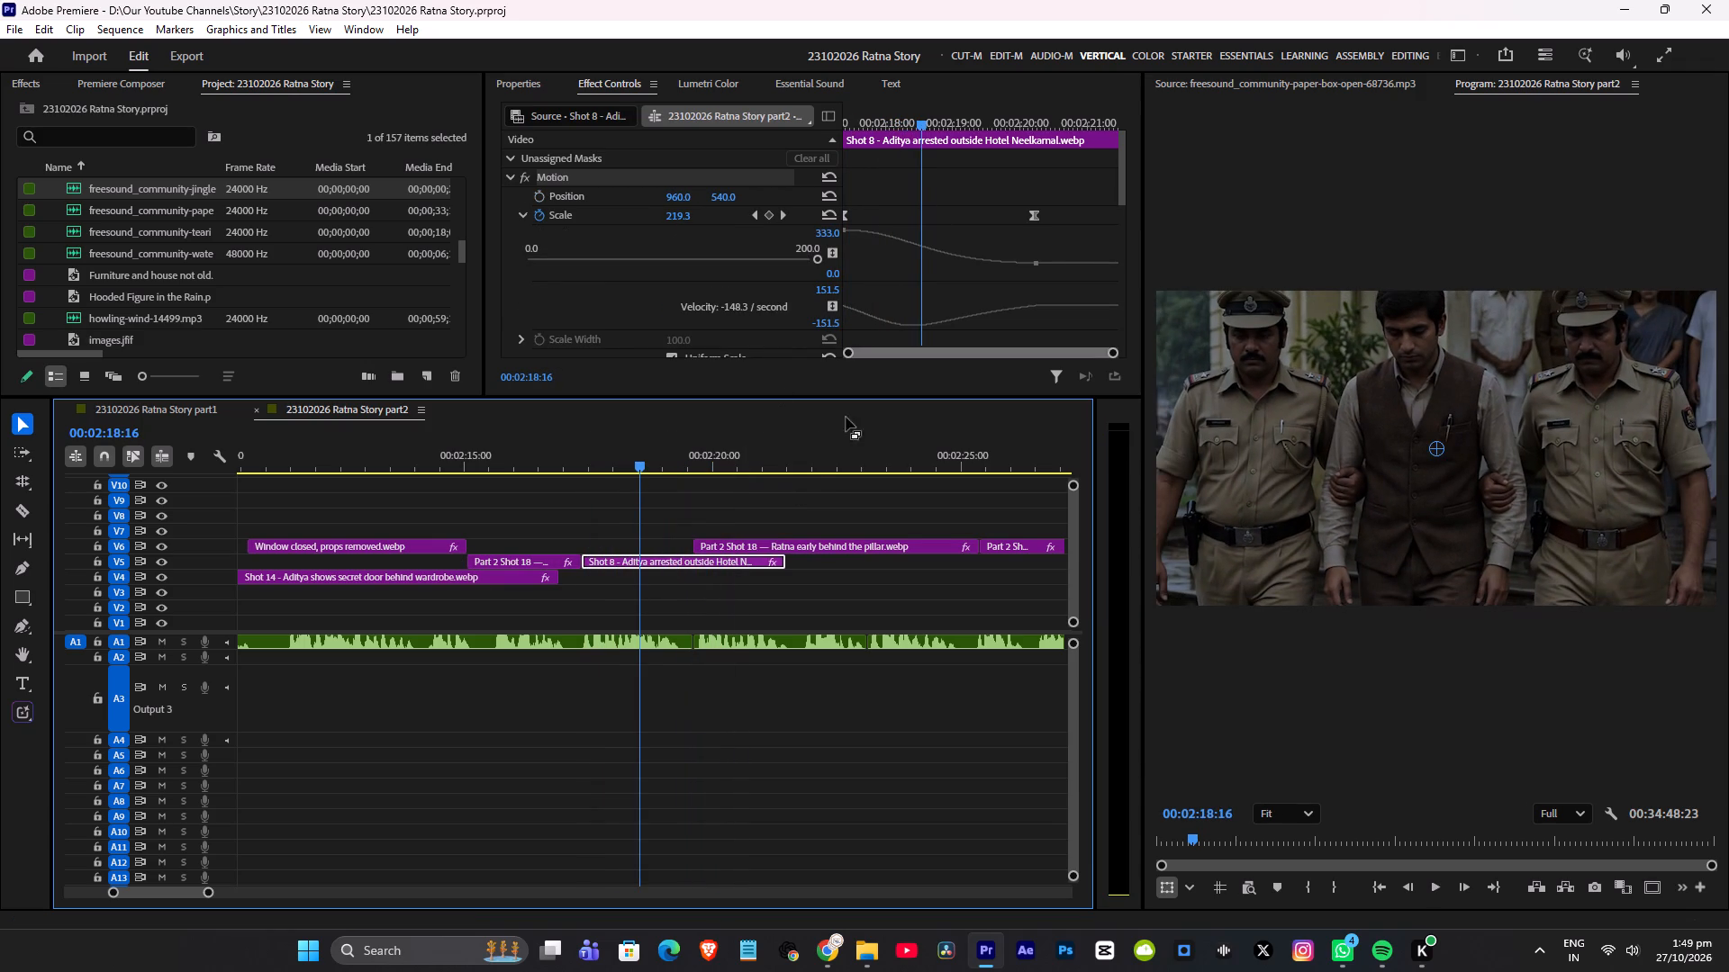
pyautogui.press('space')
pyautogui.press('space')
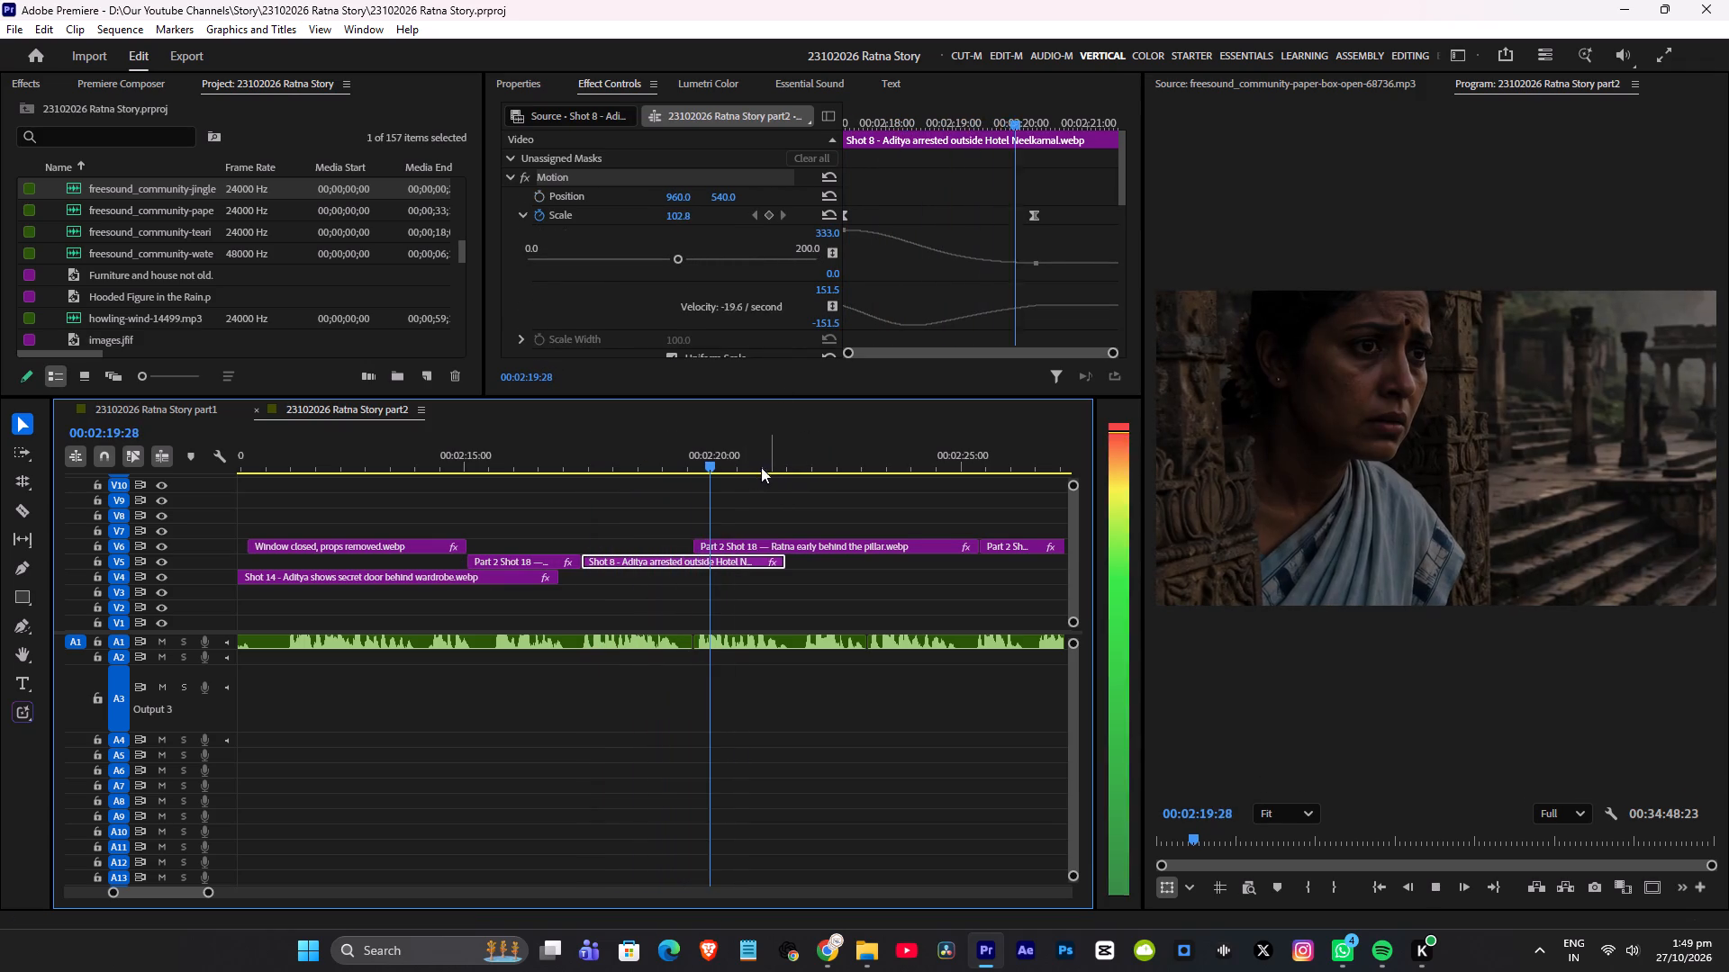
pyautogui.moveTo(655, 456); pyautogui.dragTo(641, 463)
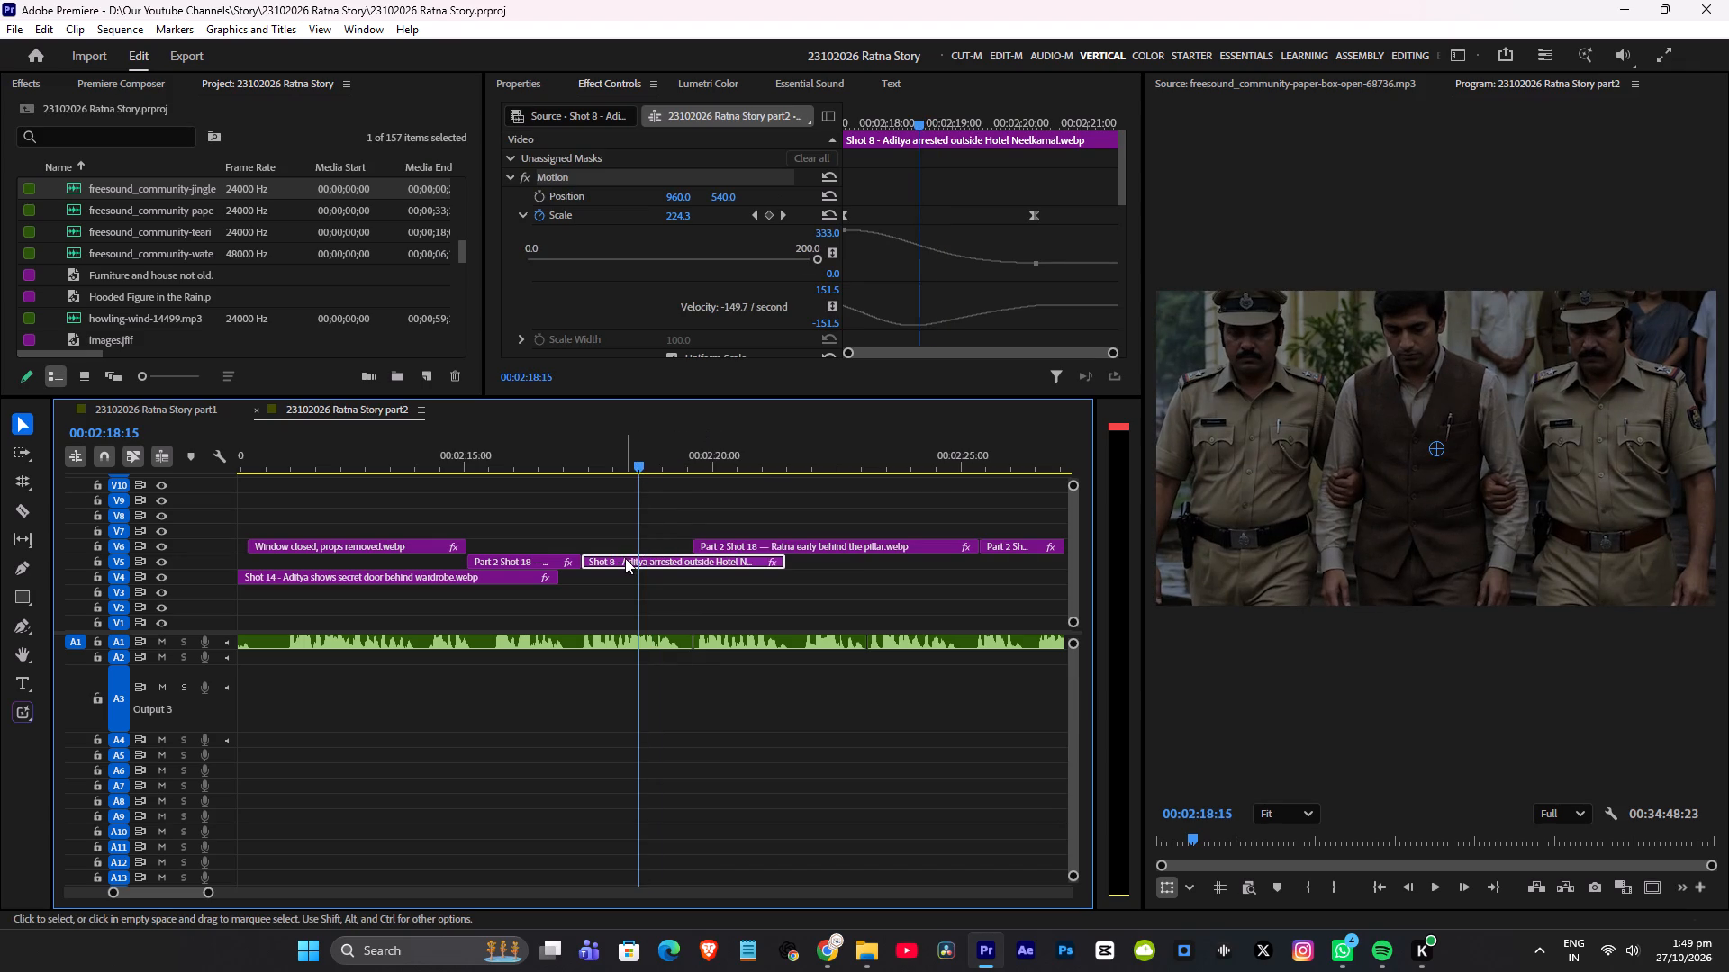
# Move the Shot 8 arrest clip down to V4 so it starts where the Shot 14 wardrobe clip ends, check it in playback, and save.
pyautogui.moveTo(625, 559); pyautogui.dragTo(624, 577)
pyautogui.moveTo(634, 573); pyautogui.dragTo(622, 574)
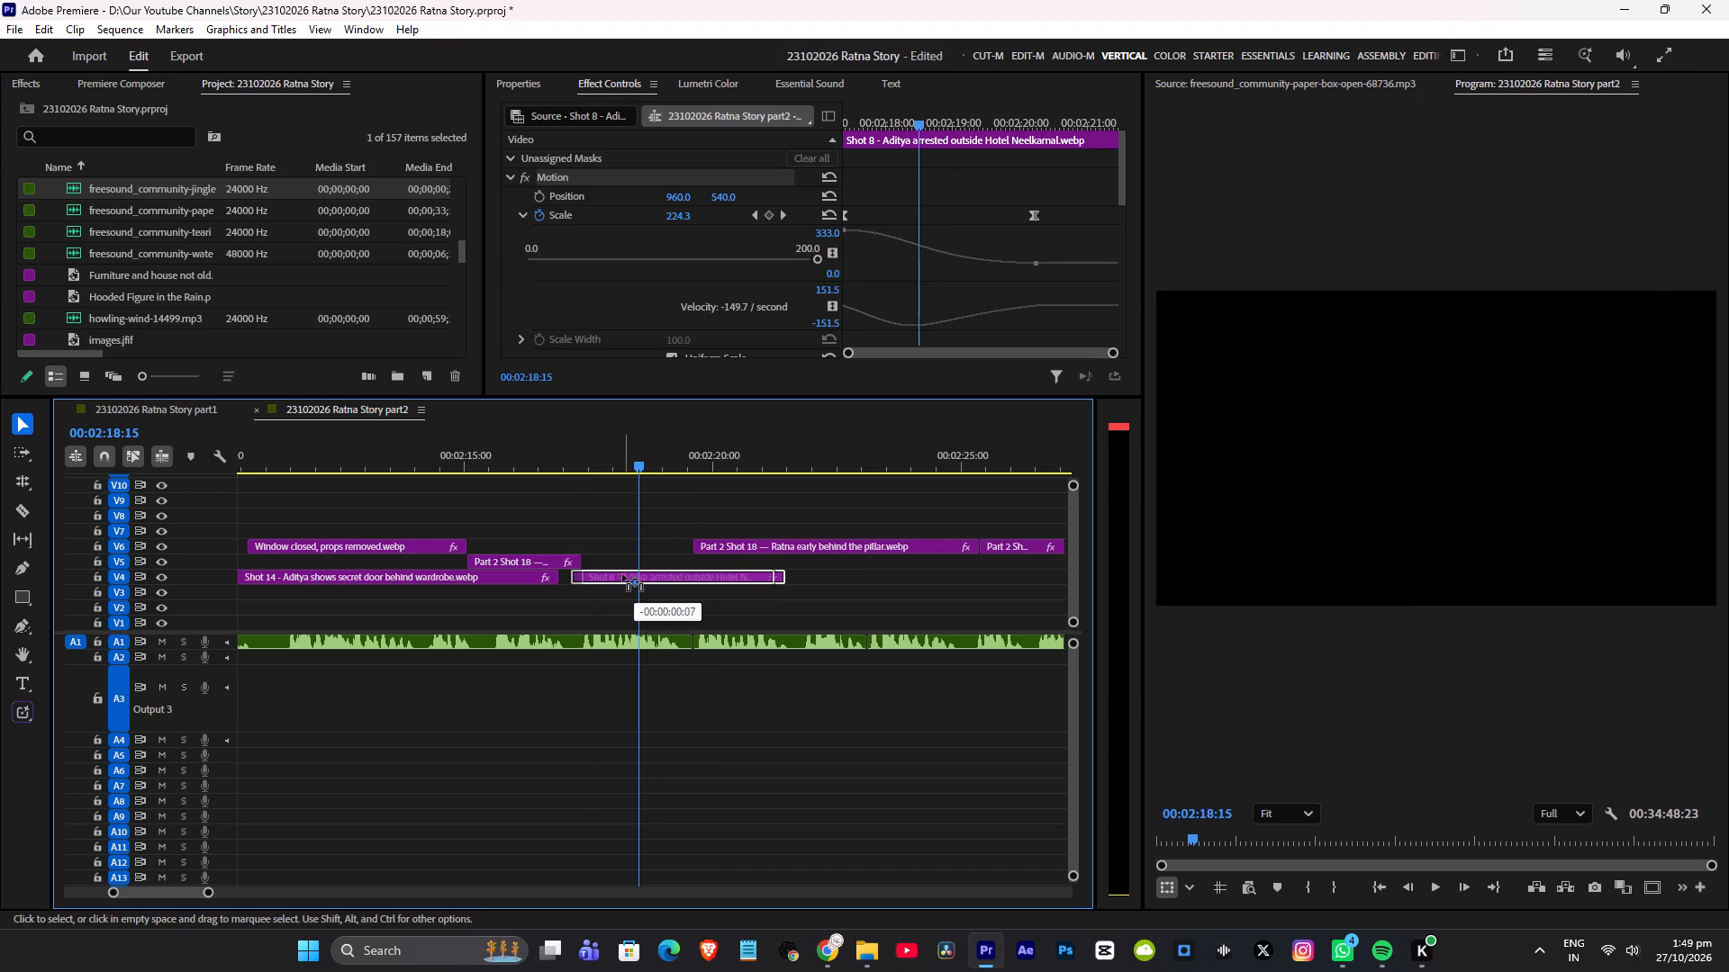
pyautogui.moveTo(622, 574); pyautogui.dragTo(617, 577)
pyautogui.click(562, 469)
pyautogui.press('space')
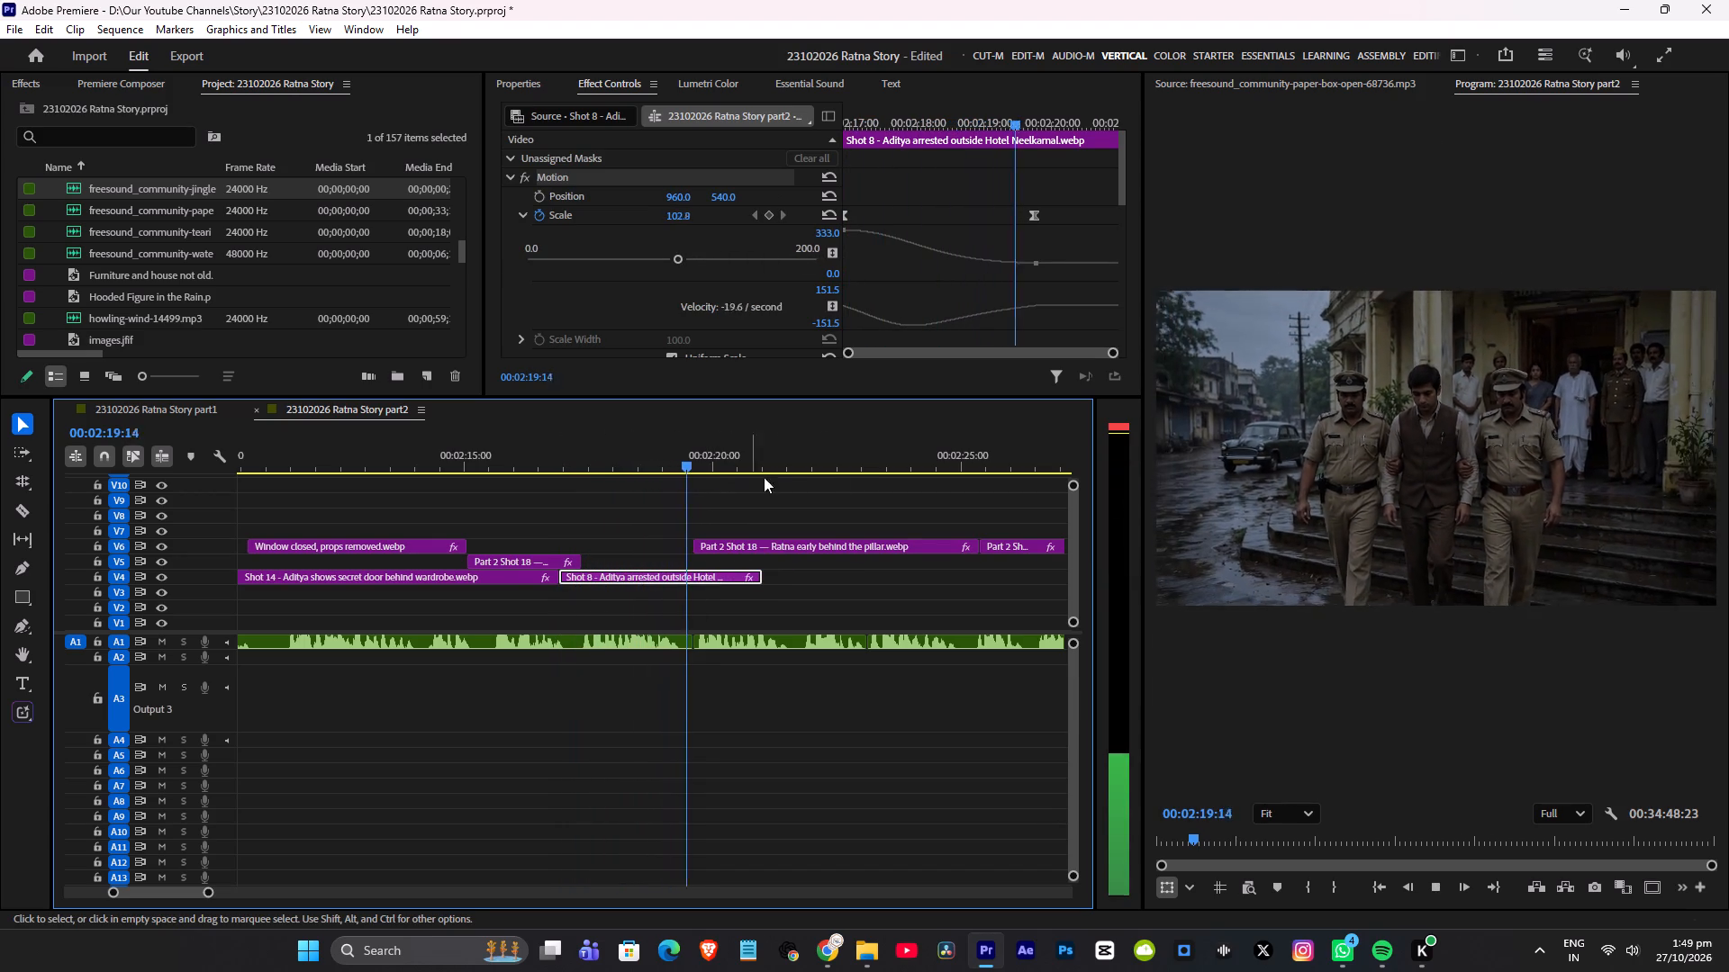
pyautogui.scroll(-5, 861, 481)
pyautogui.hotkey('ctrl', 's')
# Play through the two consecutive Part 2 Shot 18 Ratna pillar clips on V6, examining the cut between them.
pyautogui.press('space')
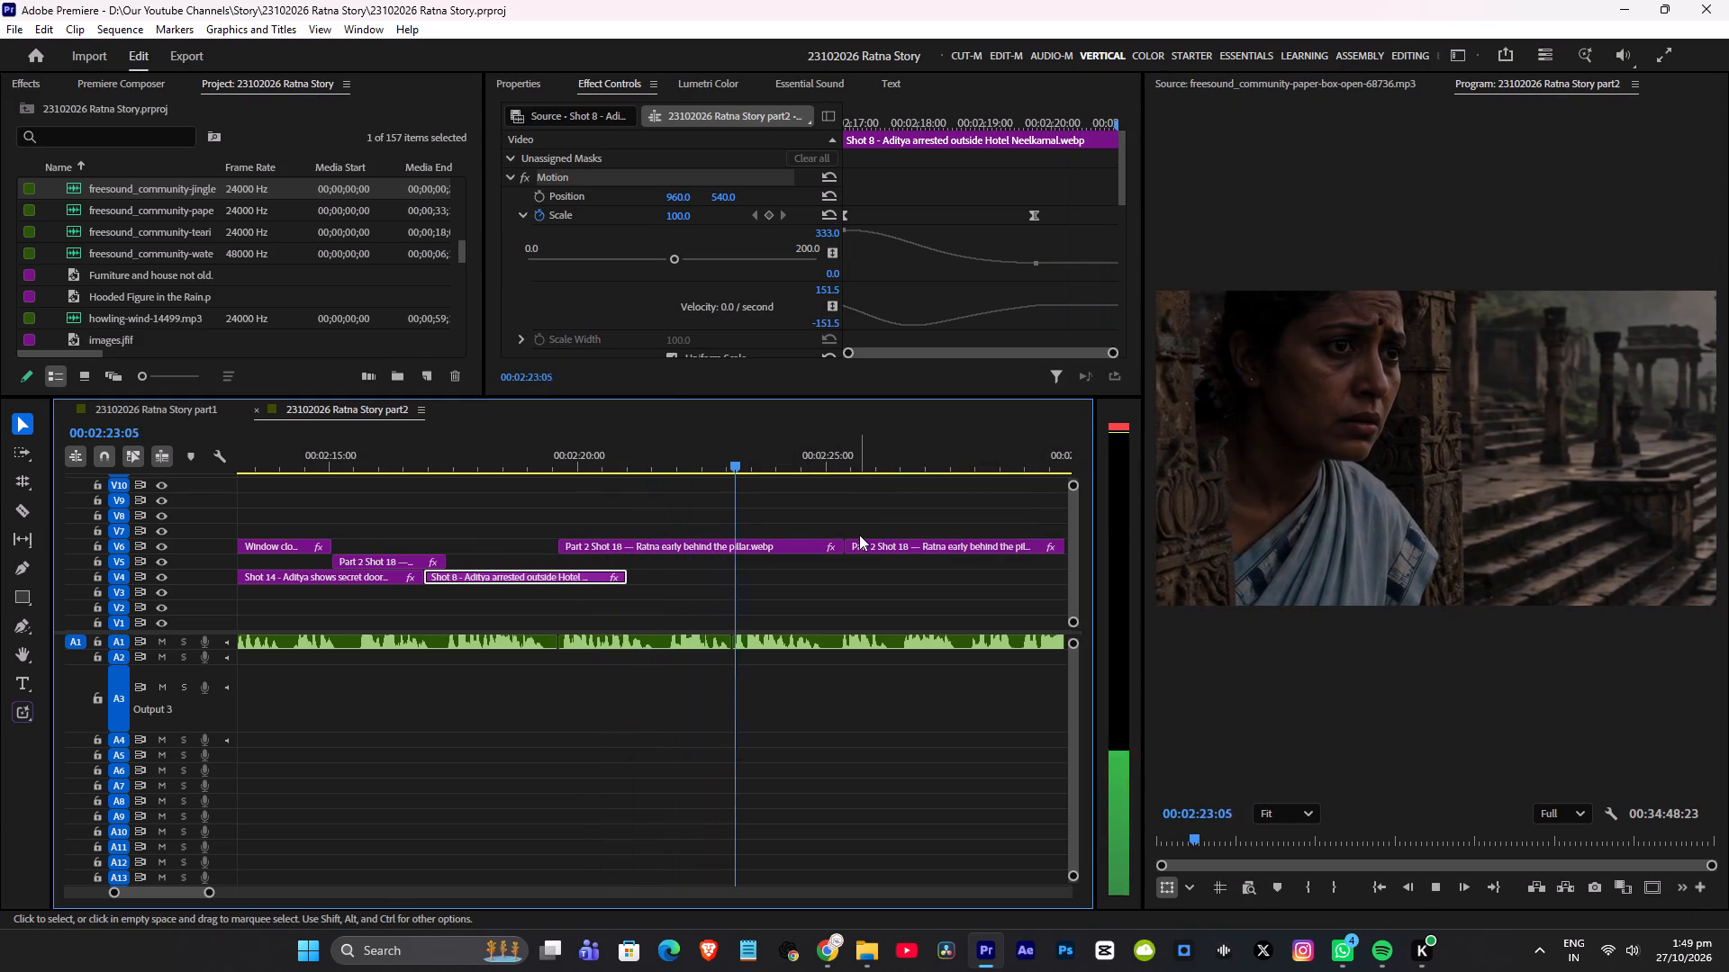
pyautogui.press('space')
pyautogui.hotkey('ctrl', 's')
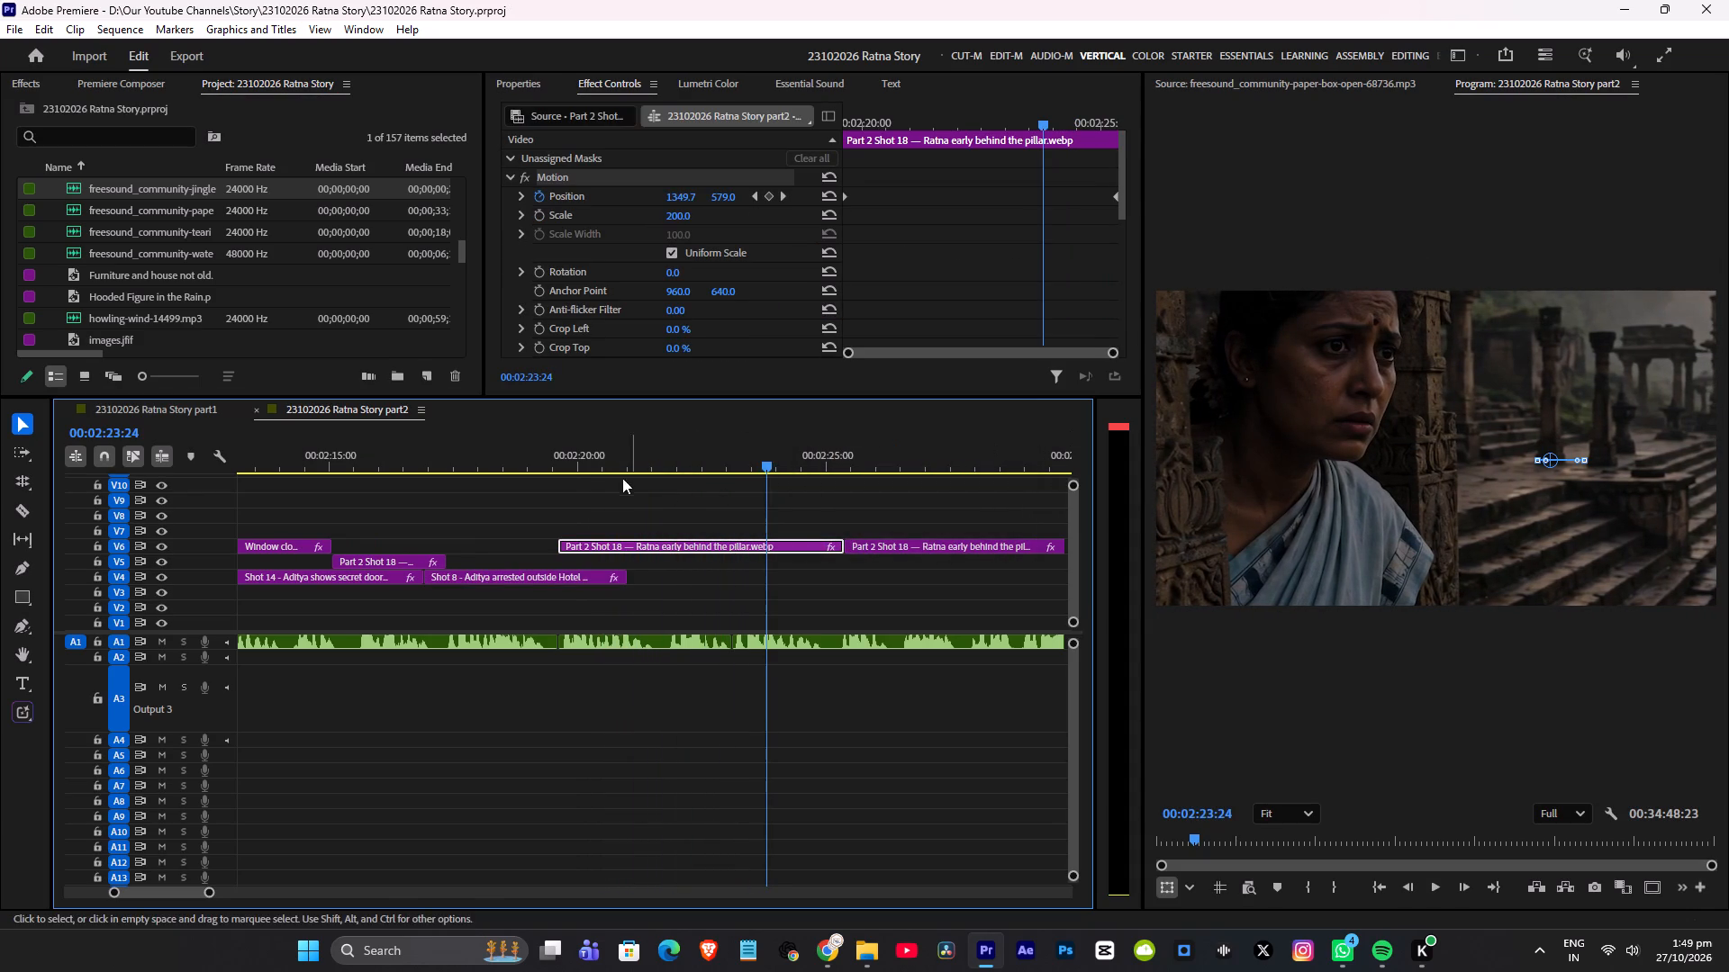
pyautogui.click(575, 462)
pyautogui.press('space')
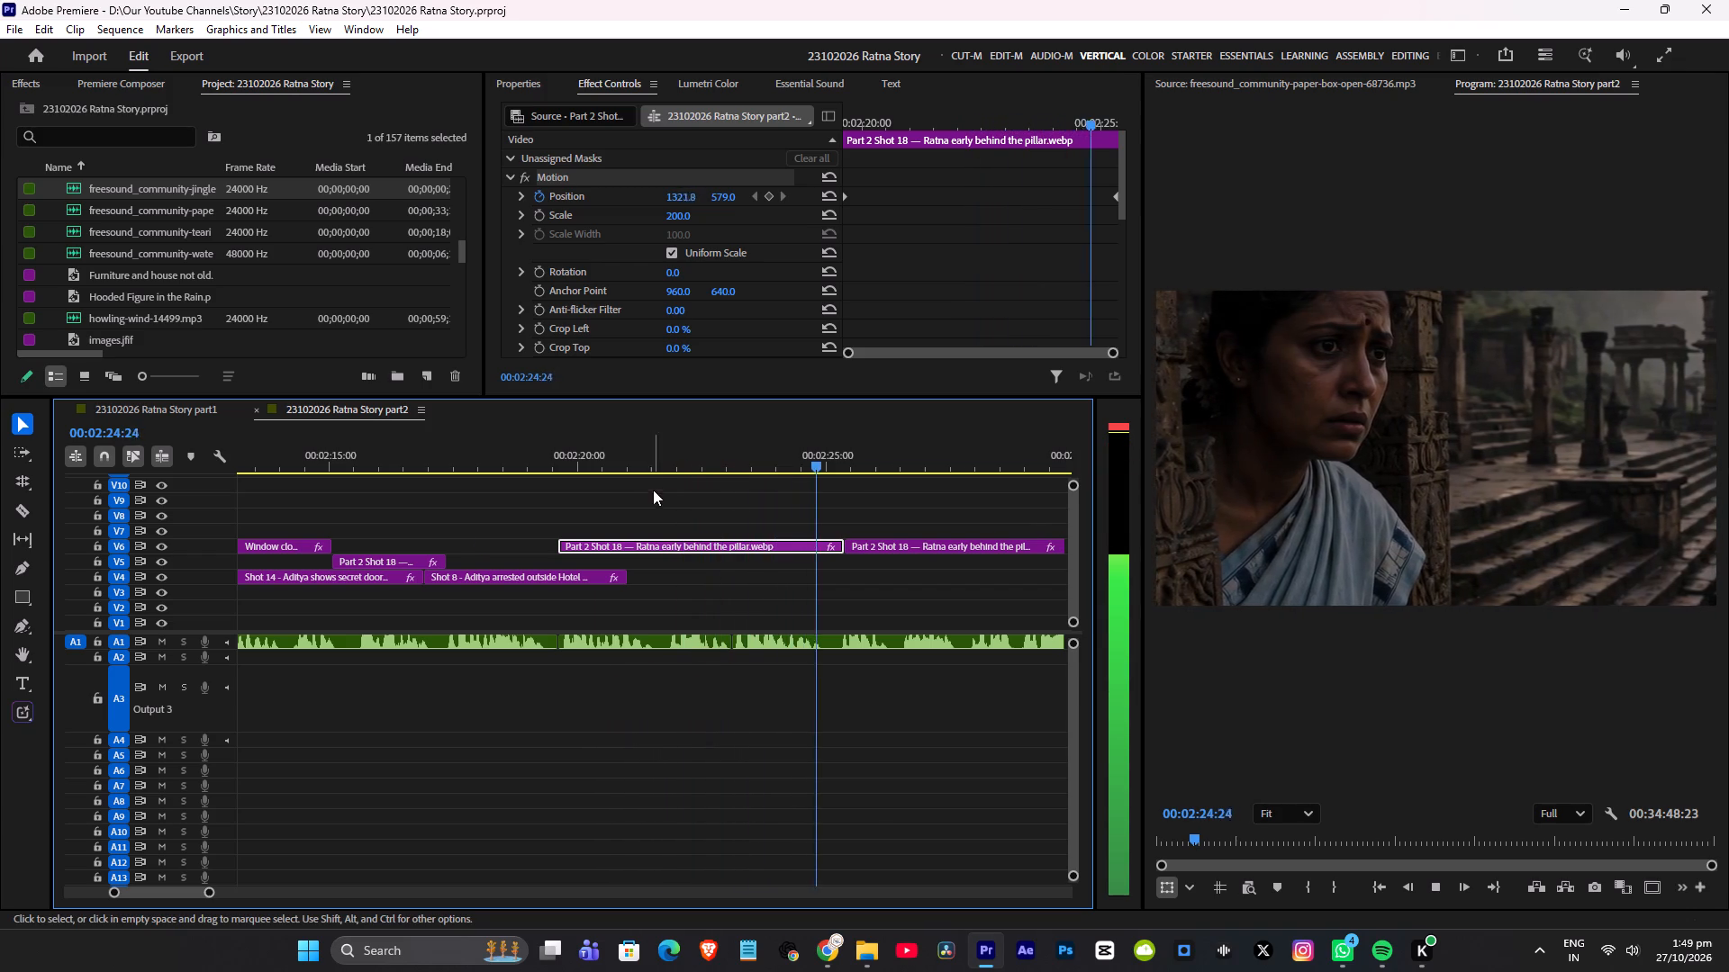
pyautogui.scroll(-10, 653, 491)
pyautogui.press('space')
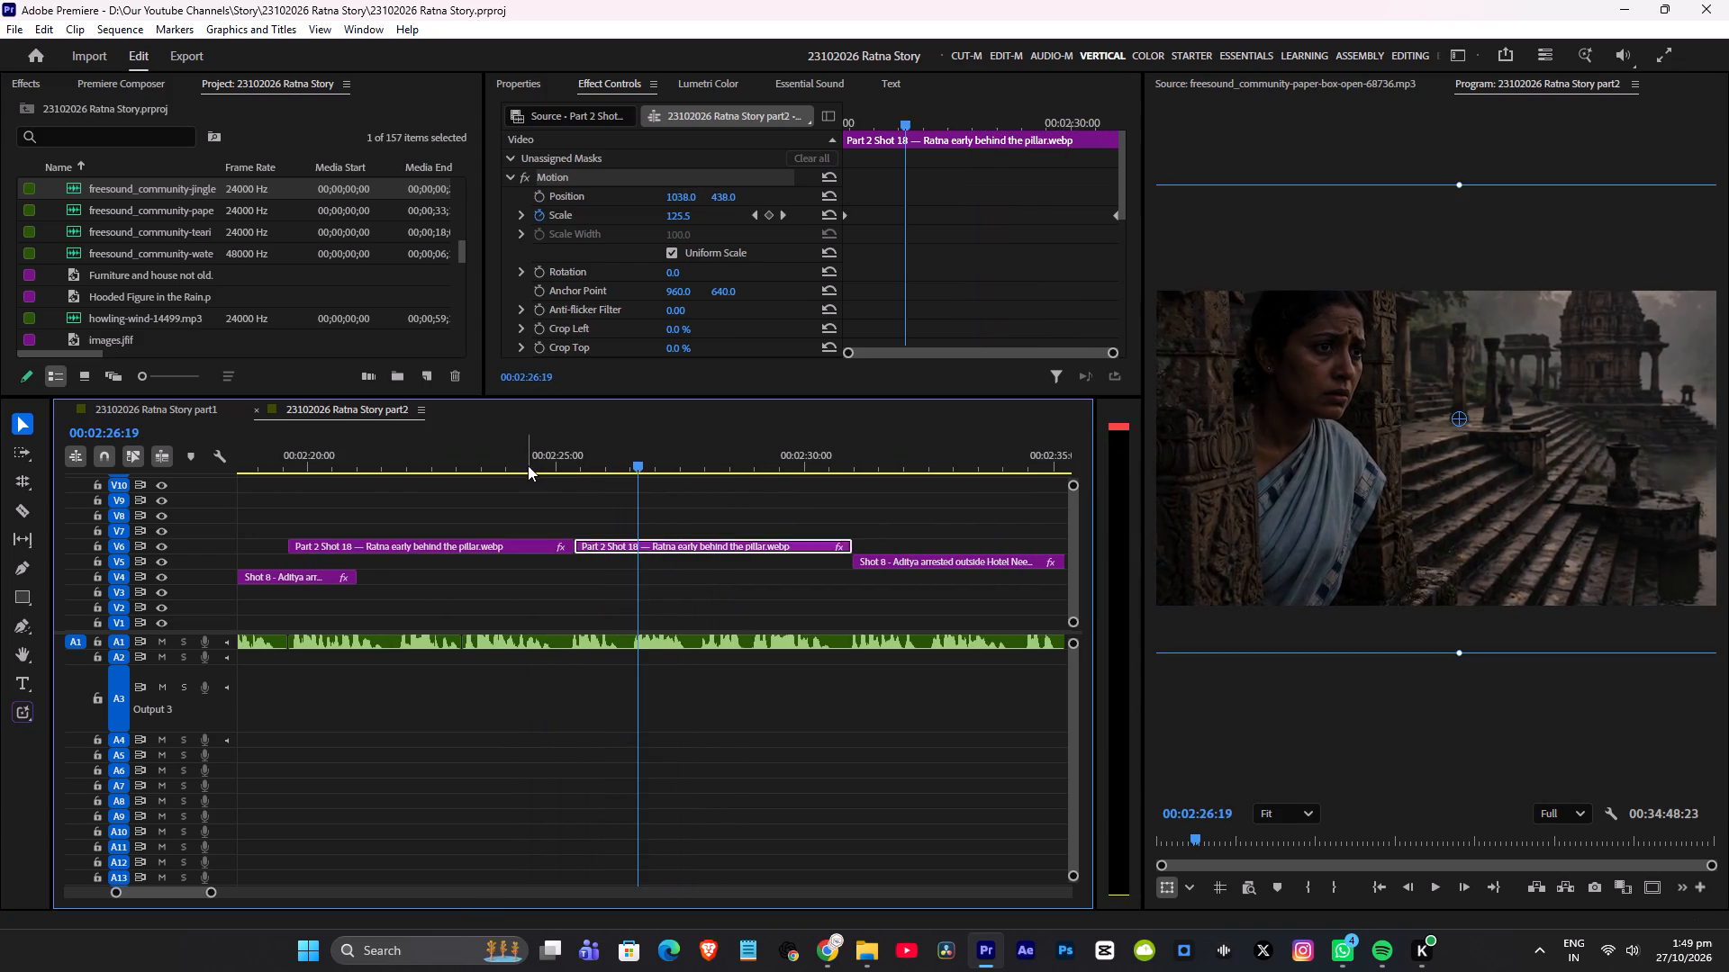
pyautogui.click(526, 464)
pyautogui.press('space')
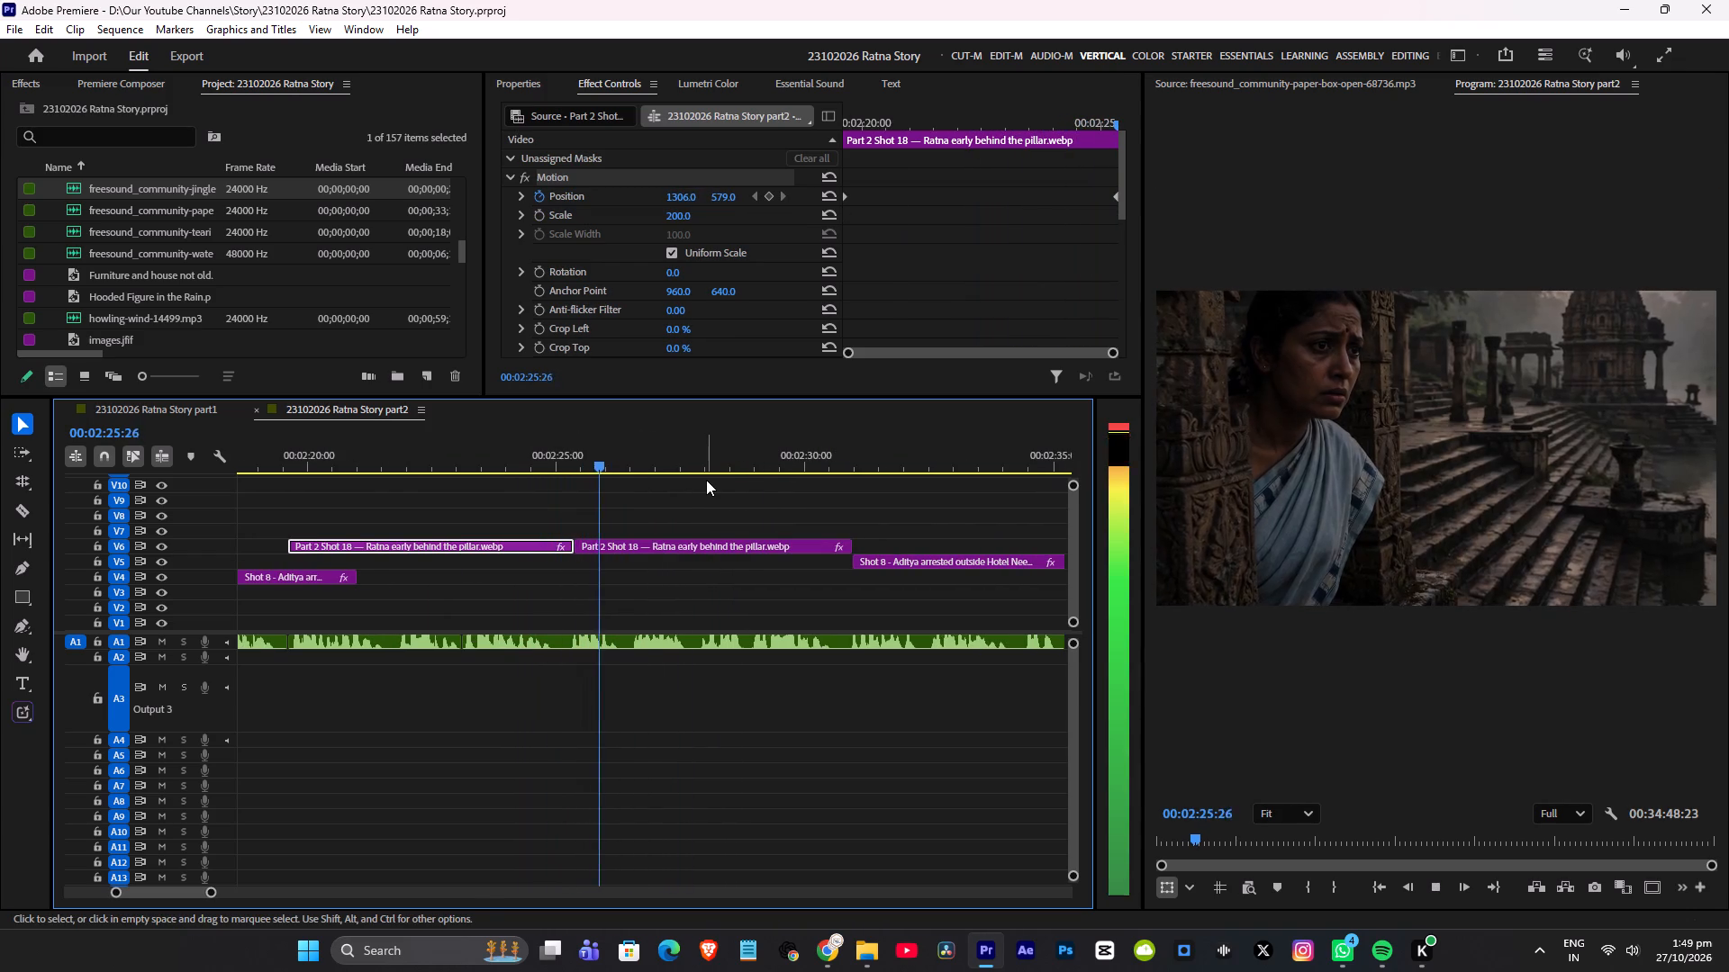
pyautogui.press('space')
pyautogui.click(590, 466)
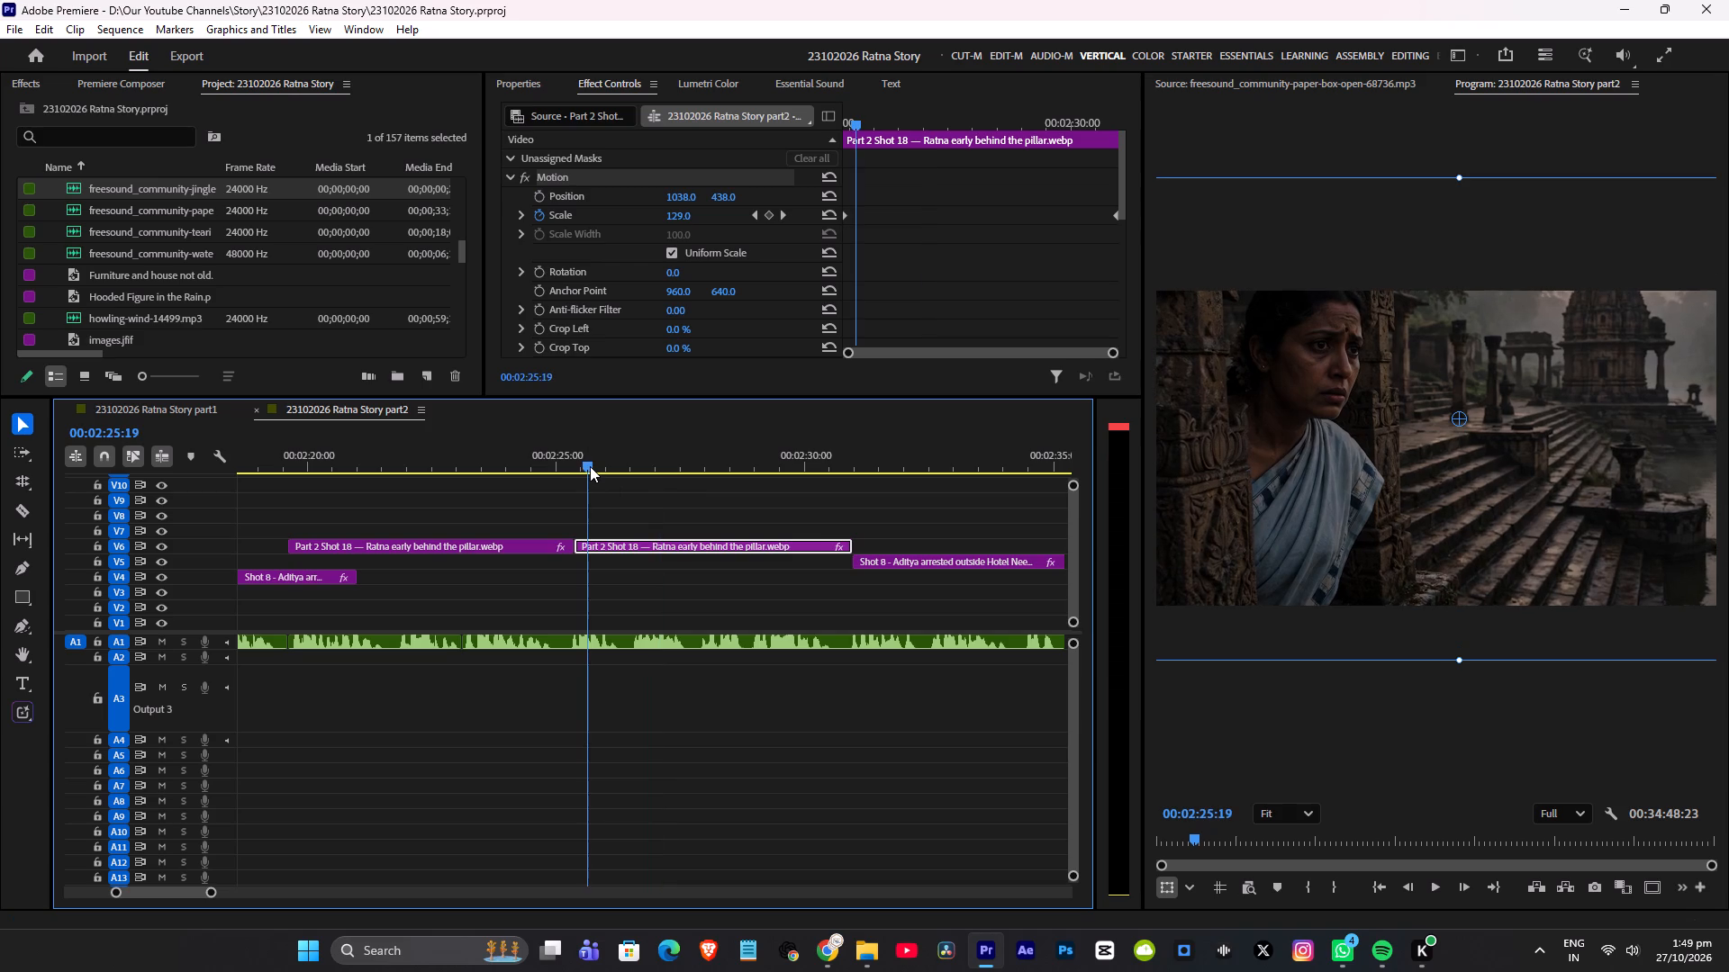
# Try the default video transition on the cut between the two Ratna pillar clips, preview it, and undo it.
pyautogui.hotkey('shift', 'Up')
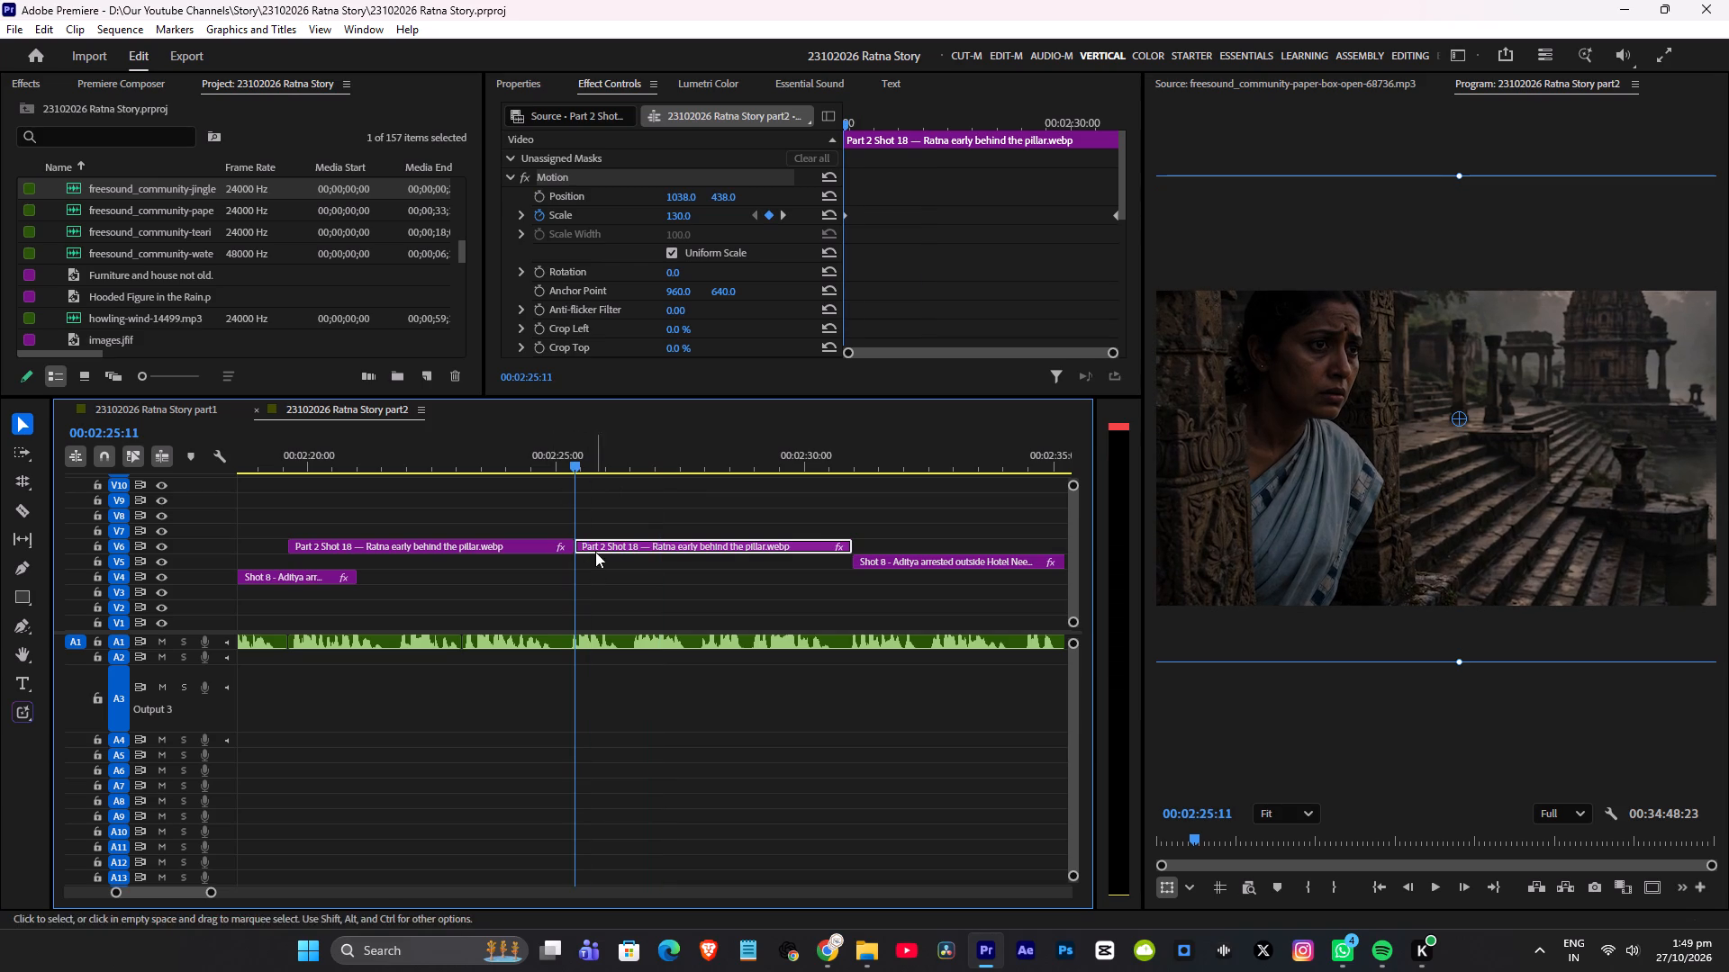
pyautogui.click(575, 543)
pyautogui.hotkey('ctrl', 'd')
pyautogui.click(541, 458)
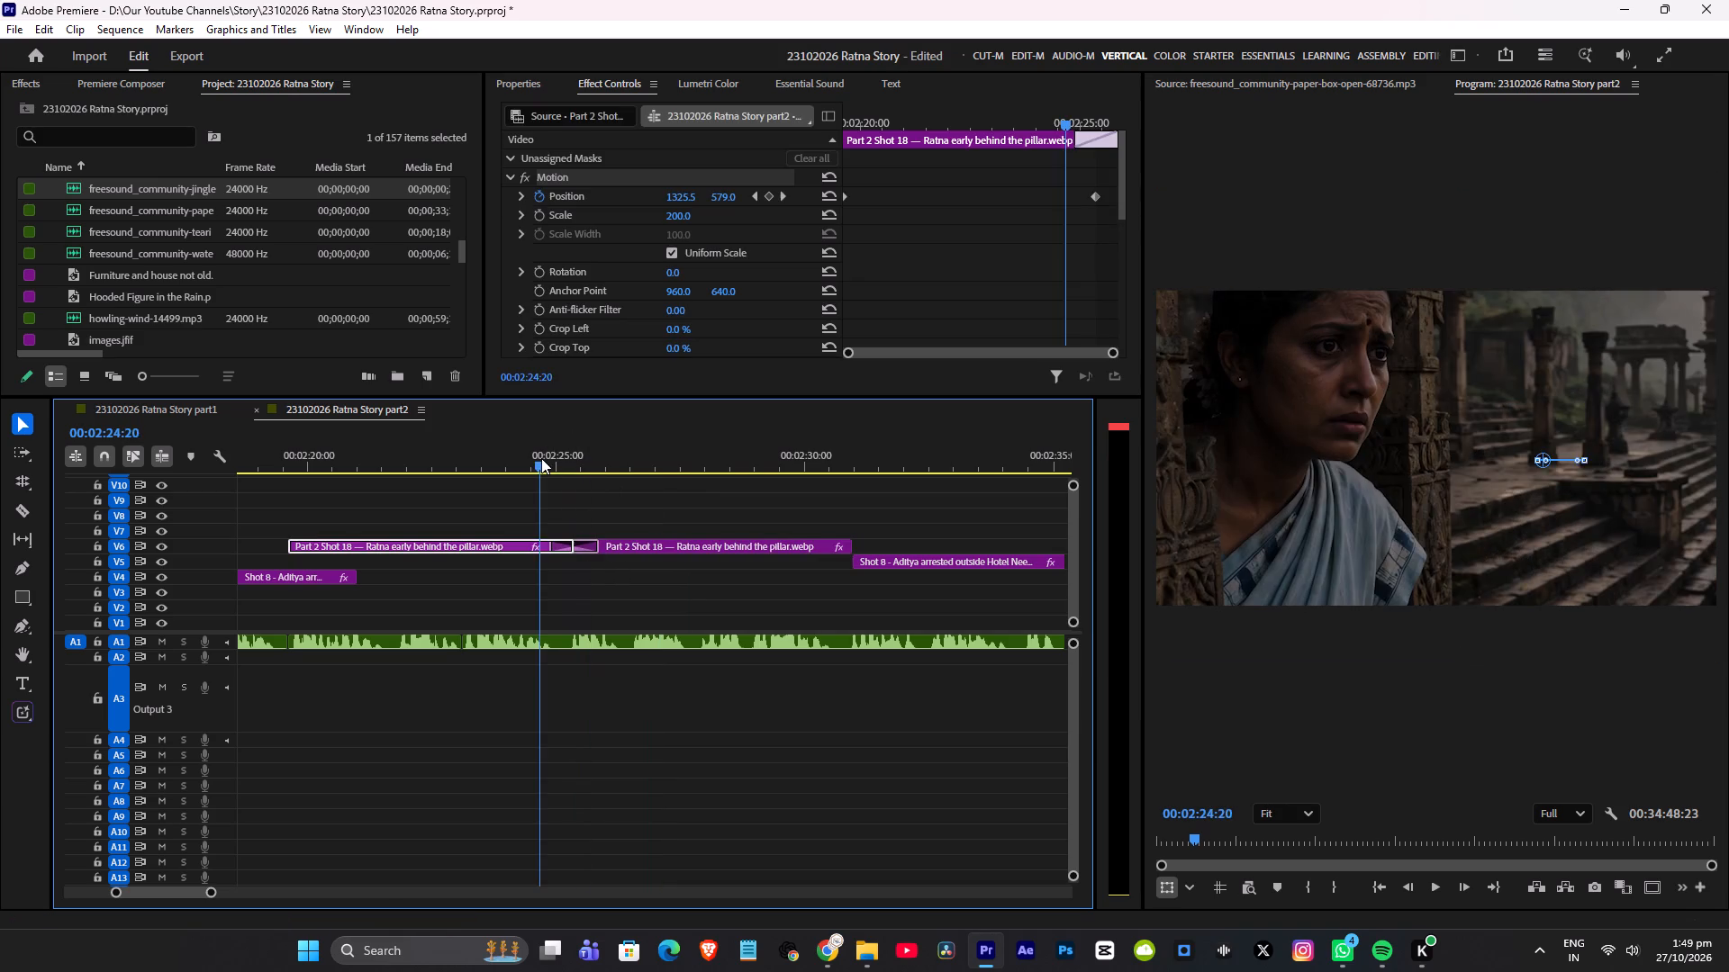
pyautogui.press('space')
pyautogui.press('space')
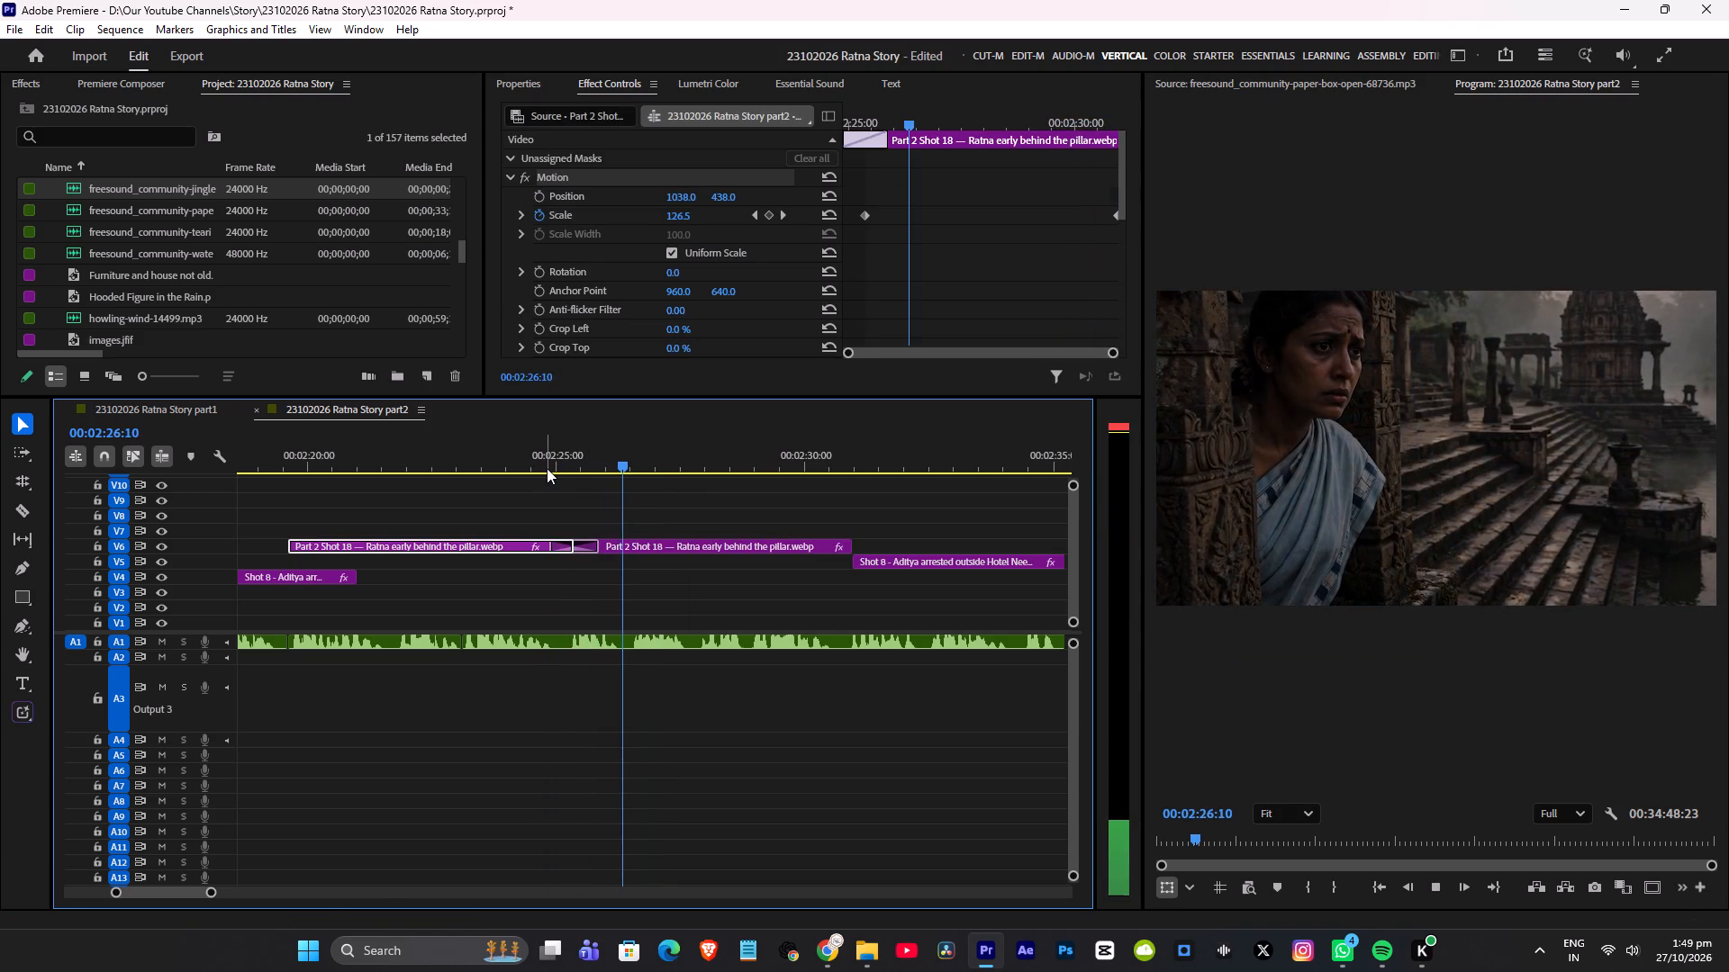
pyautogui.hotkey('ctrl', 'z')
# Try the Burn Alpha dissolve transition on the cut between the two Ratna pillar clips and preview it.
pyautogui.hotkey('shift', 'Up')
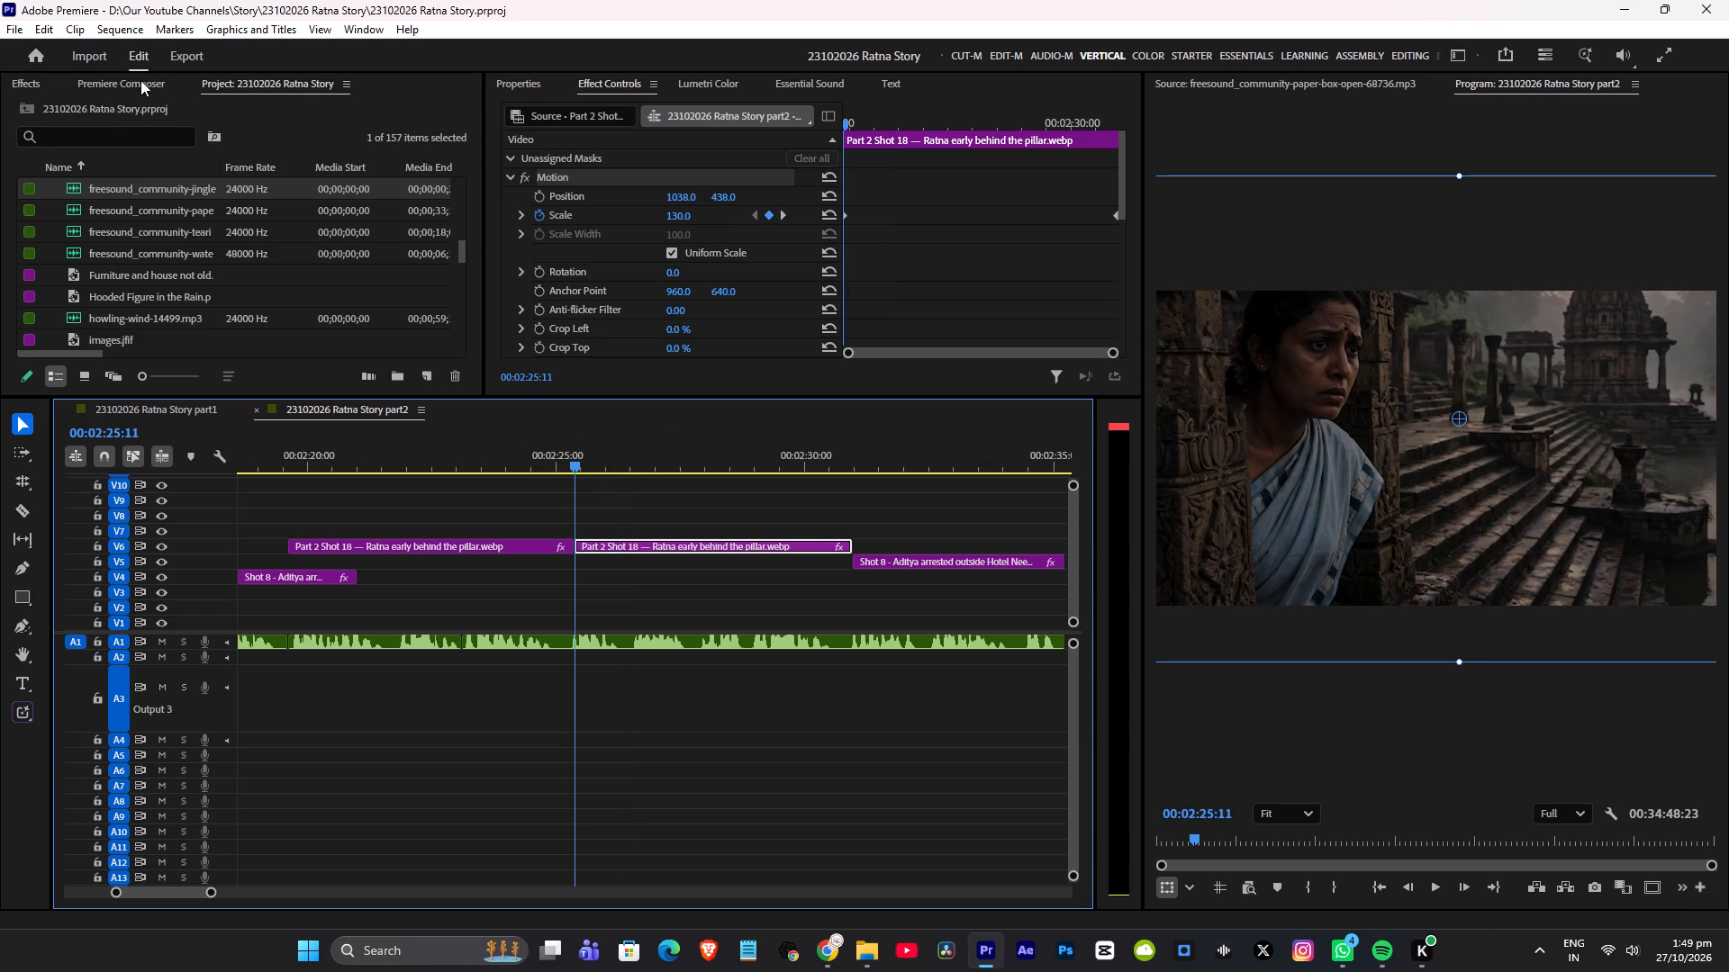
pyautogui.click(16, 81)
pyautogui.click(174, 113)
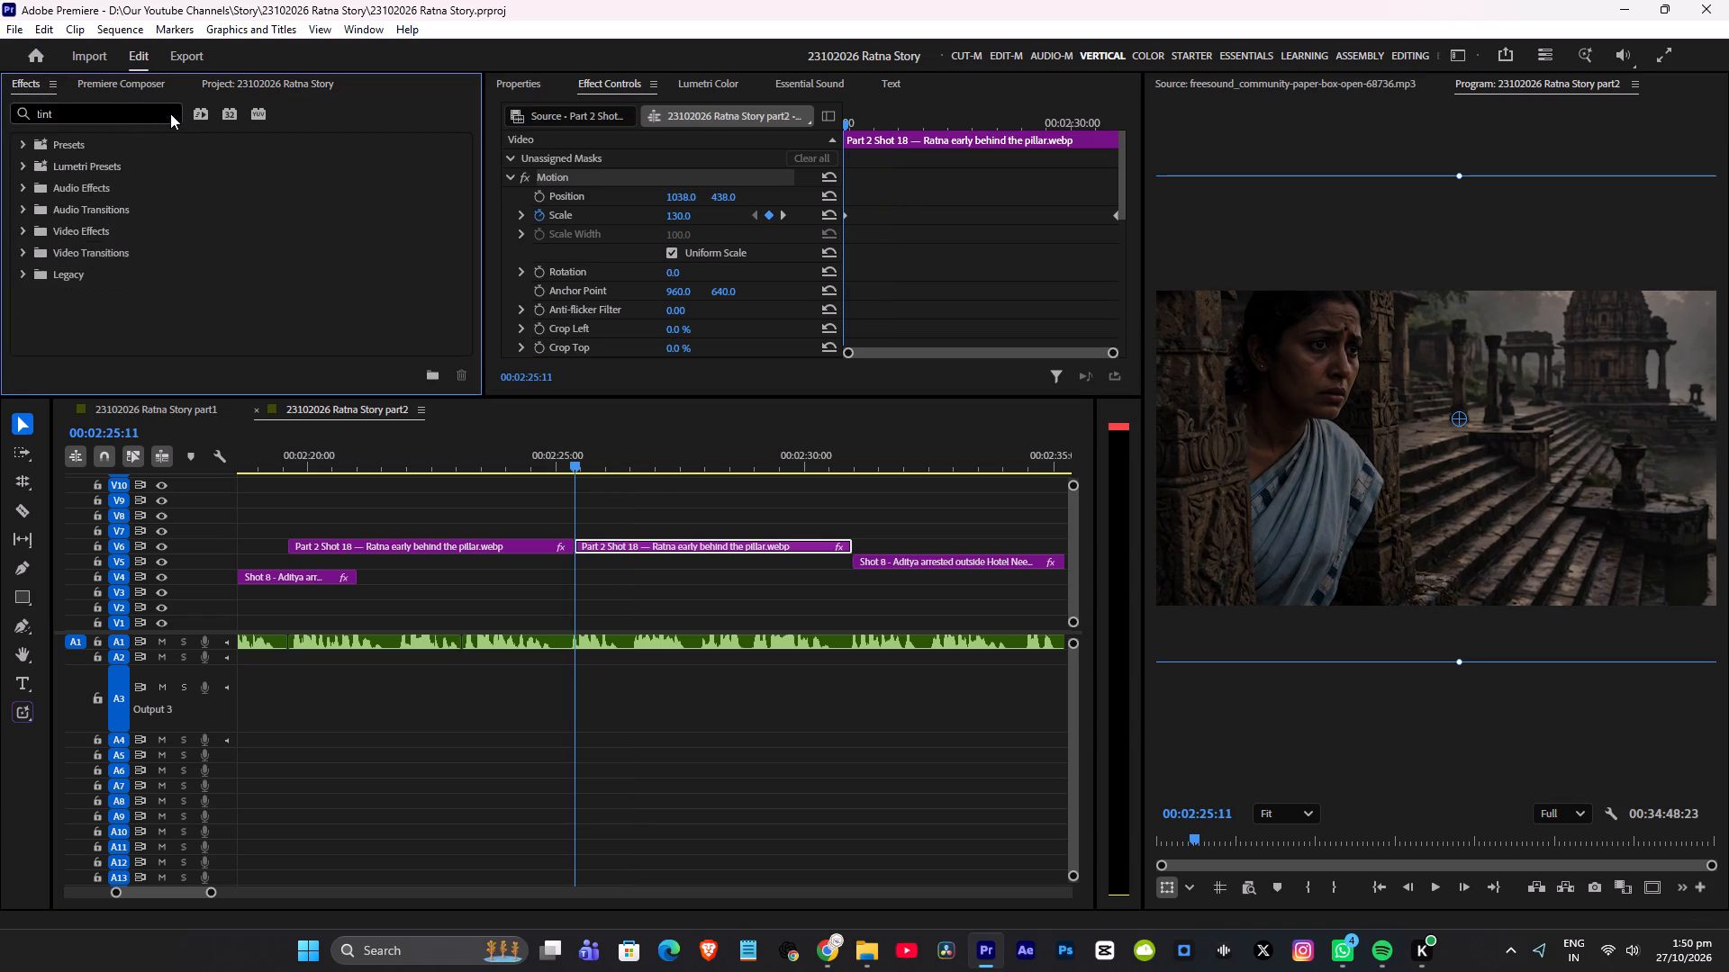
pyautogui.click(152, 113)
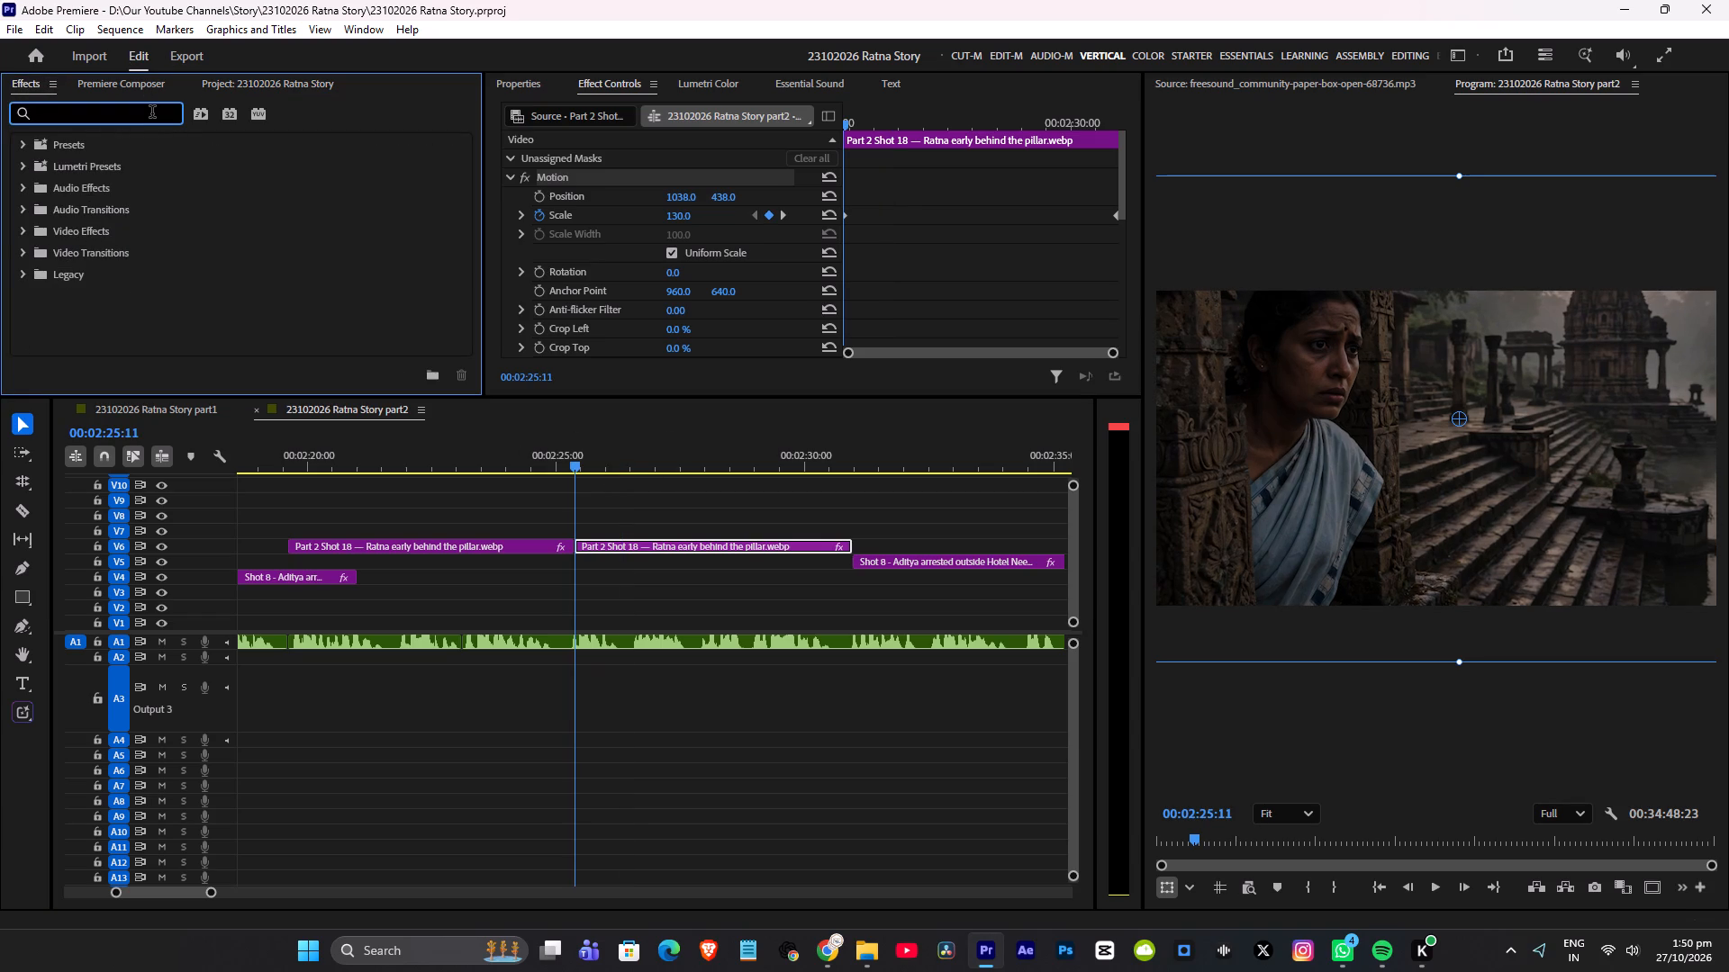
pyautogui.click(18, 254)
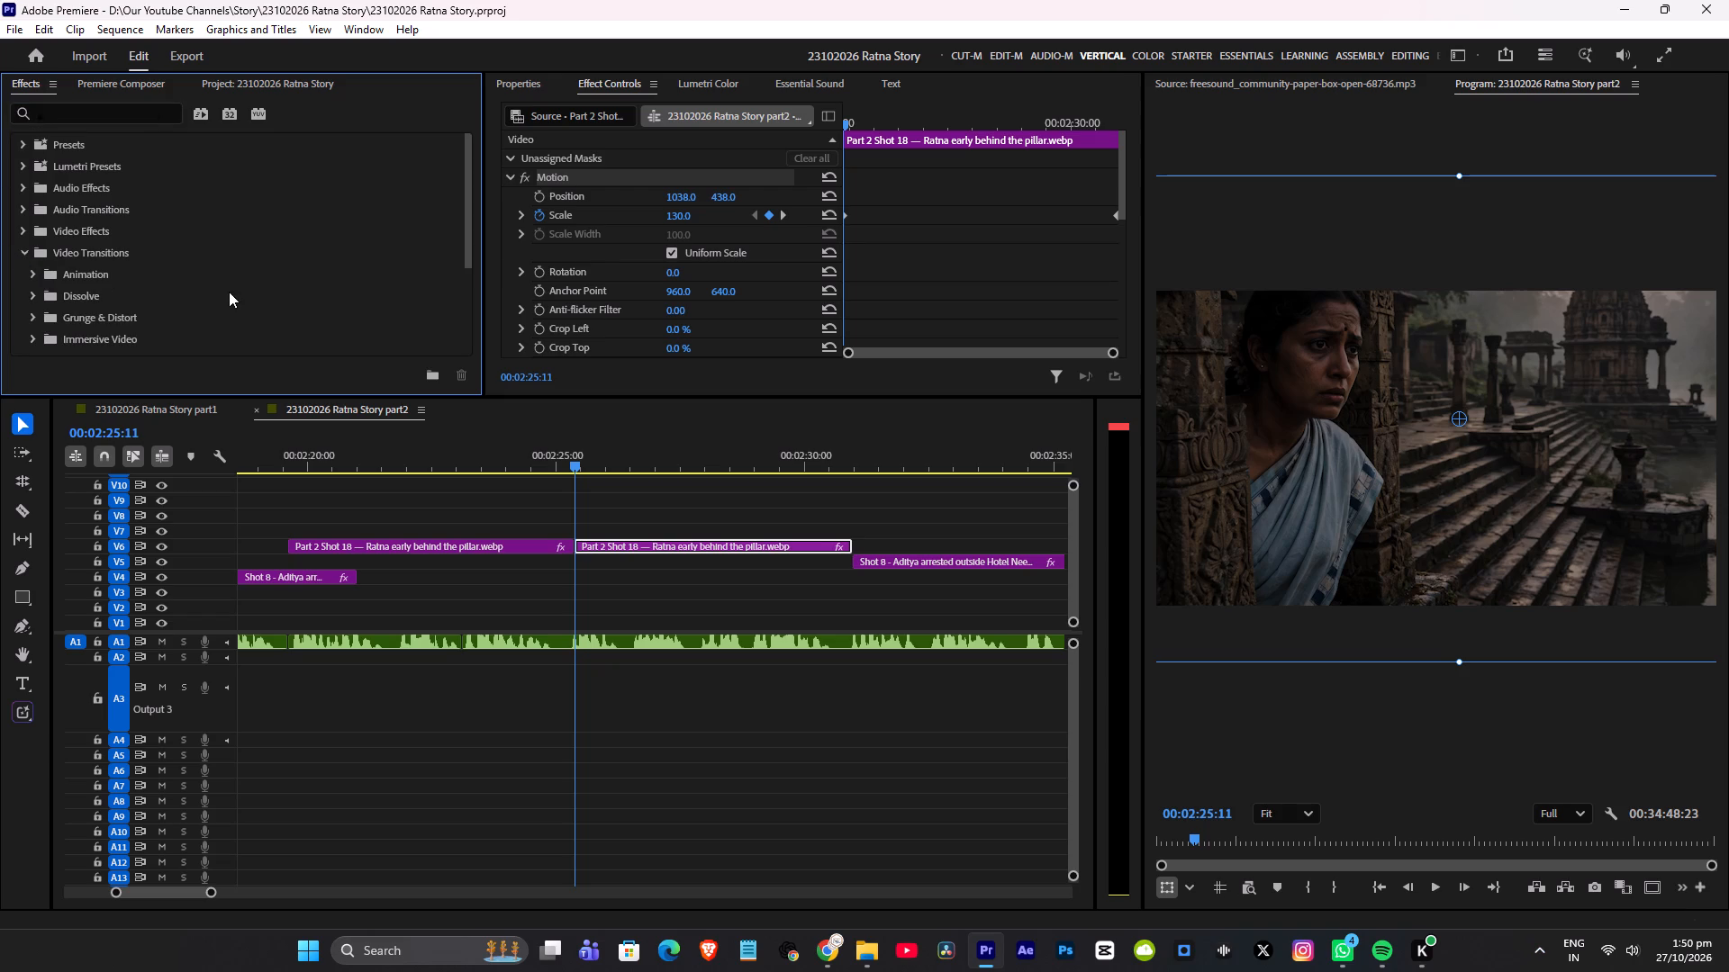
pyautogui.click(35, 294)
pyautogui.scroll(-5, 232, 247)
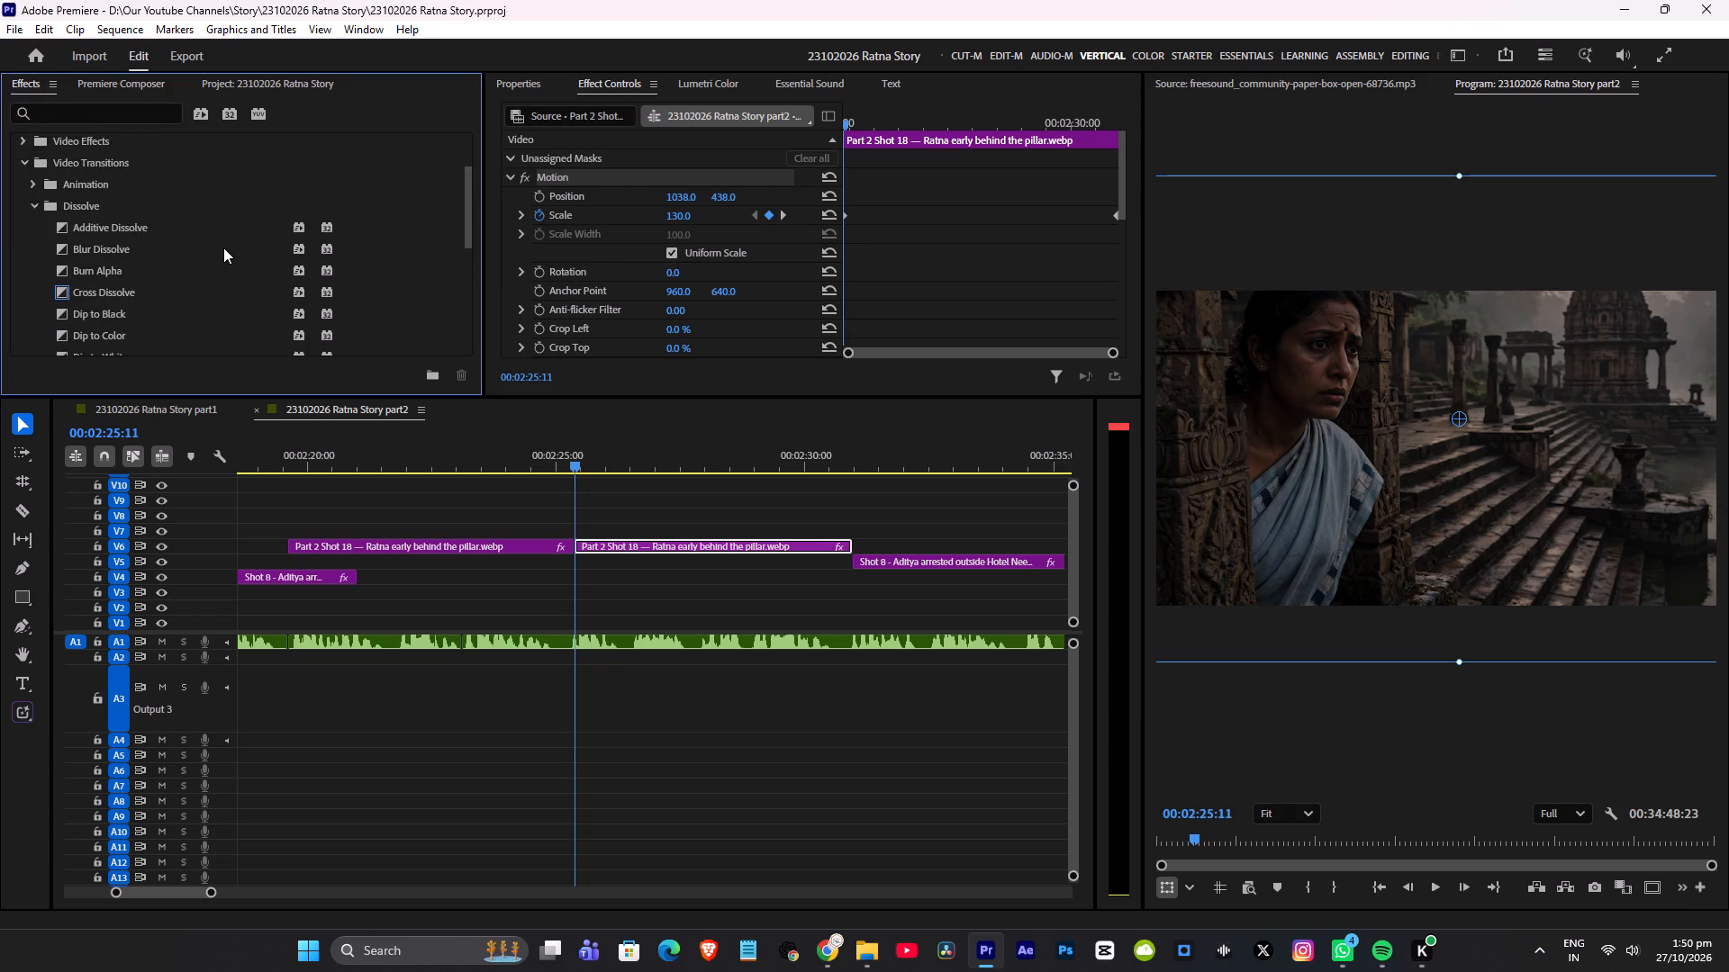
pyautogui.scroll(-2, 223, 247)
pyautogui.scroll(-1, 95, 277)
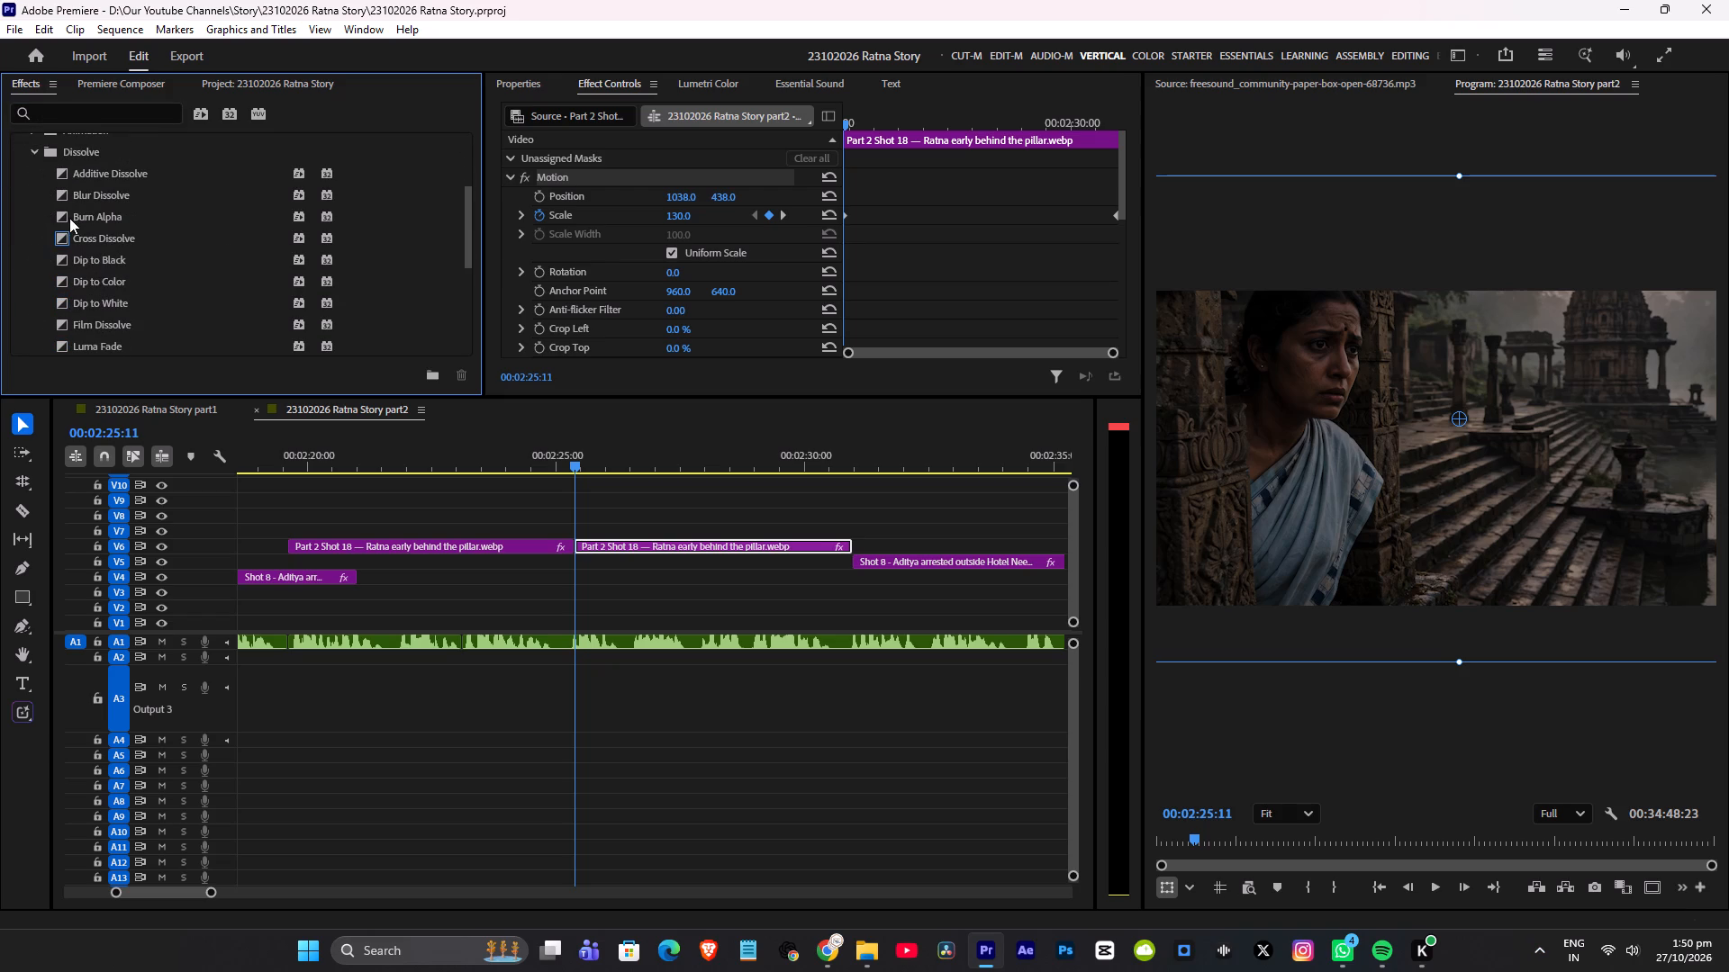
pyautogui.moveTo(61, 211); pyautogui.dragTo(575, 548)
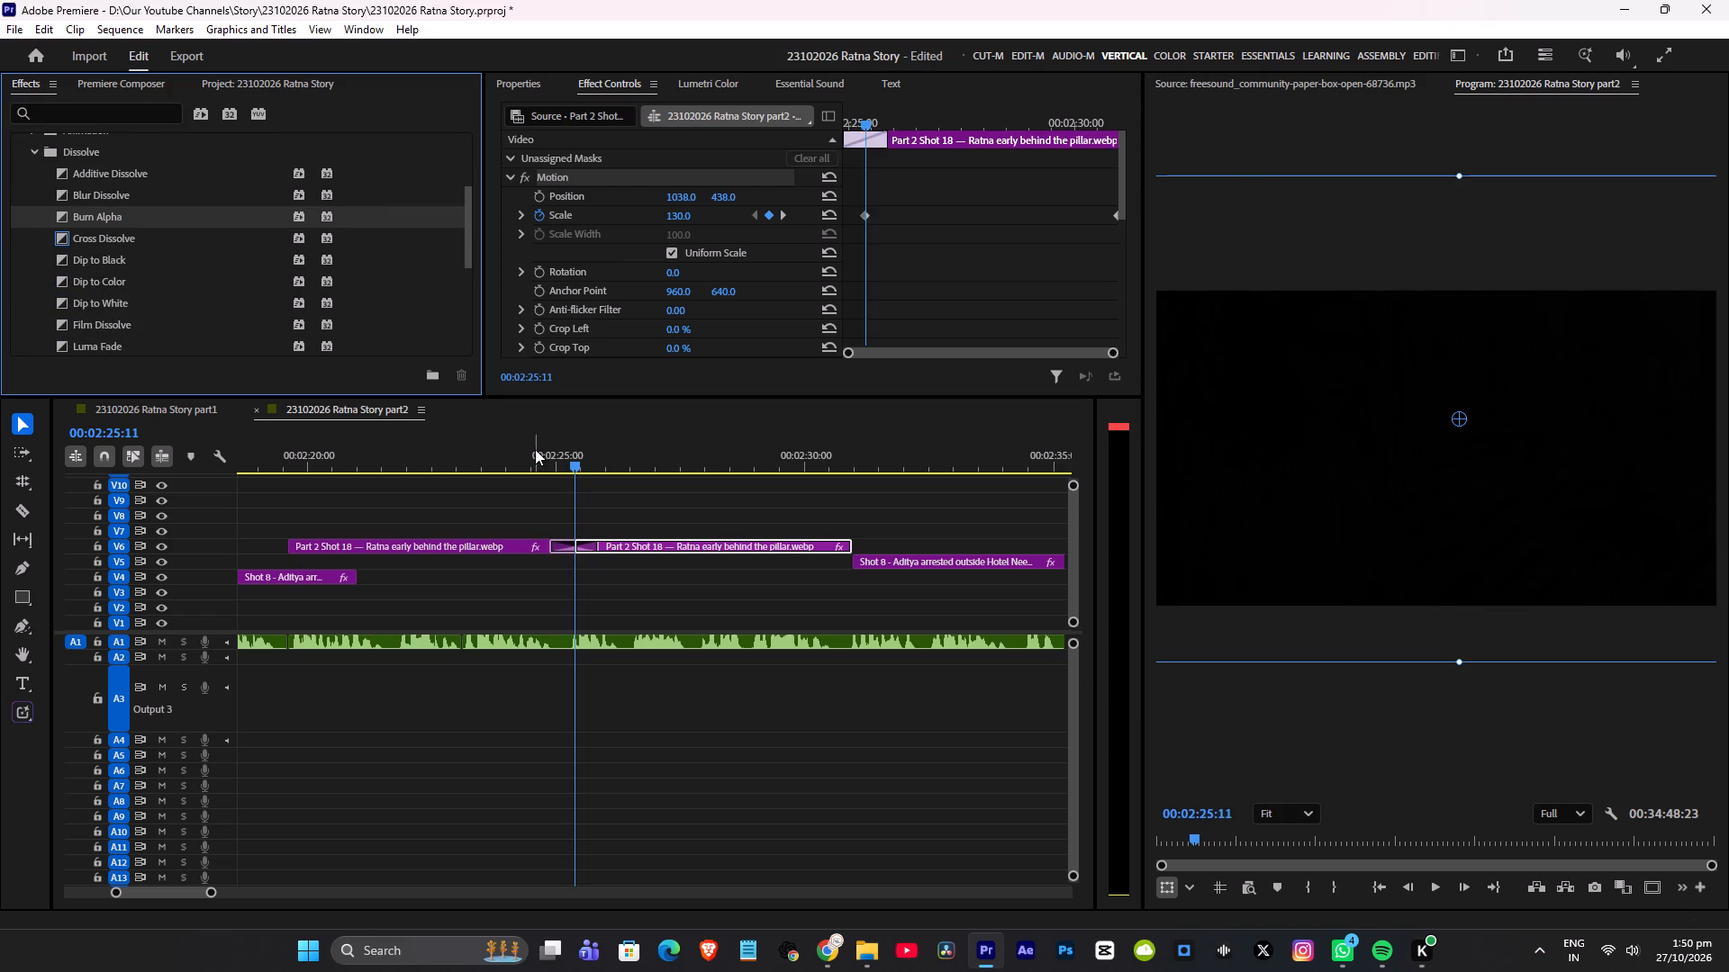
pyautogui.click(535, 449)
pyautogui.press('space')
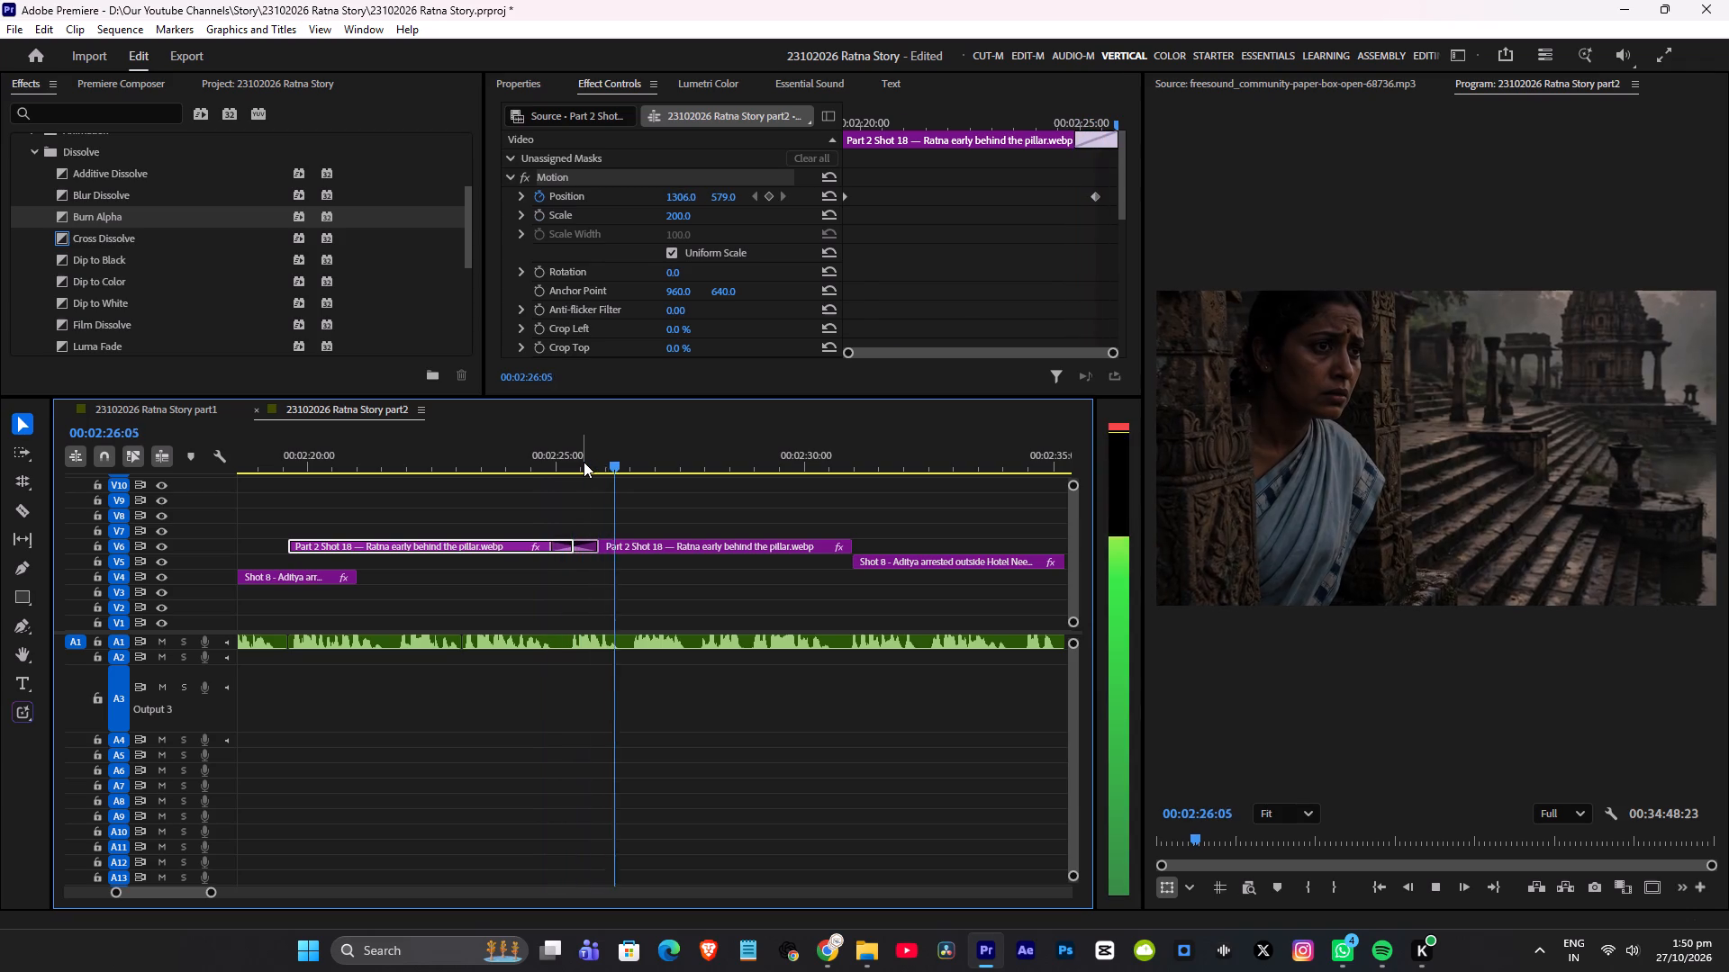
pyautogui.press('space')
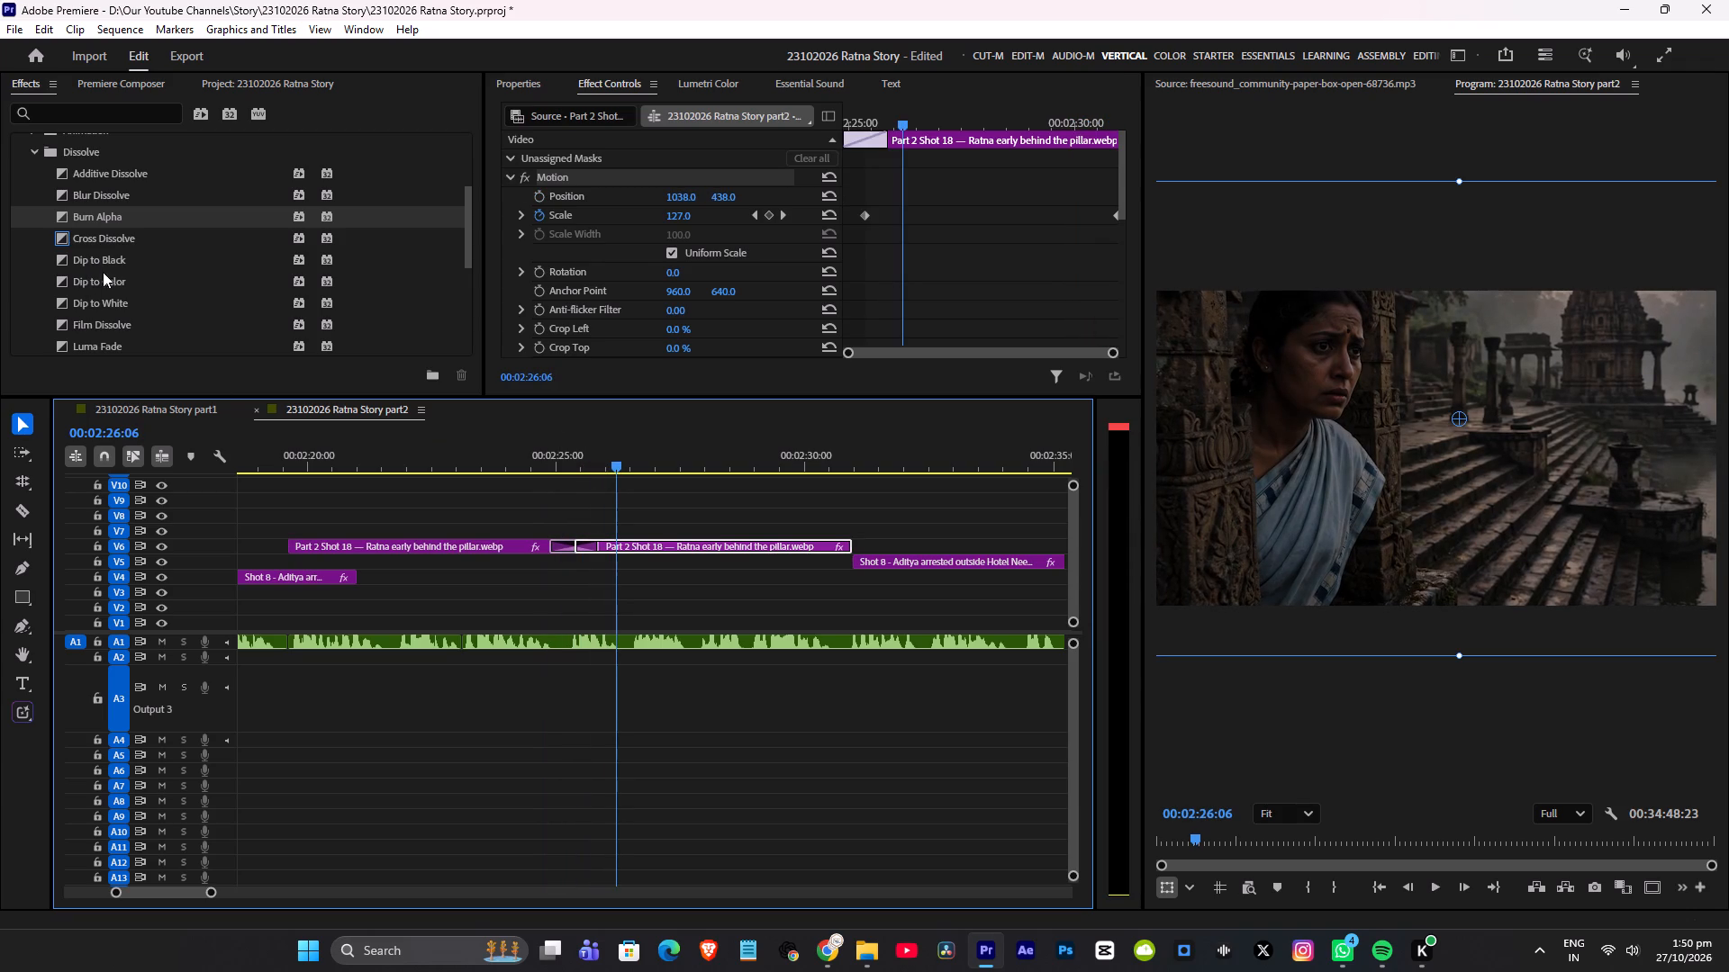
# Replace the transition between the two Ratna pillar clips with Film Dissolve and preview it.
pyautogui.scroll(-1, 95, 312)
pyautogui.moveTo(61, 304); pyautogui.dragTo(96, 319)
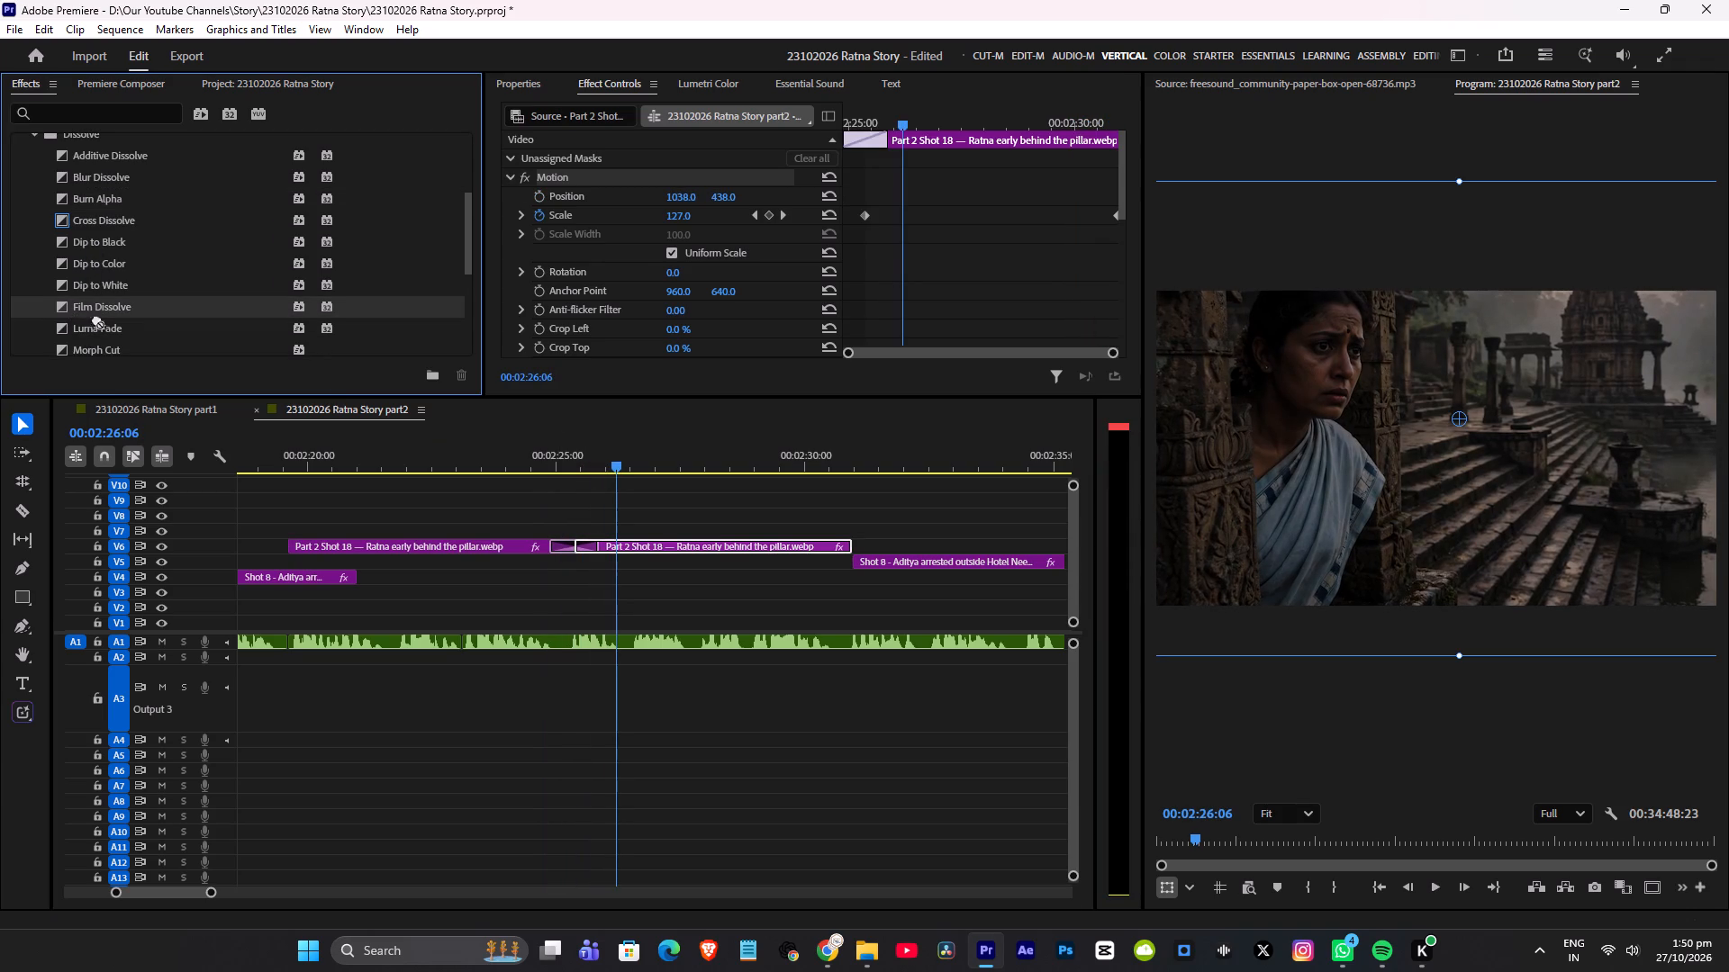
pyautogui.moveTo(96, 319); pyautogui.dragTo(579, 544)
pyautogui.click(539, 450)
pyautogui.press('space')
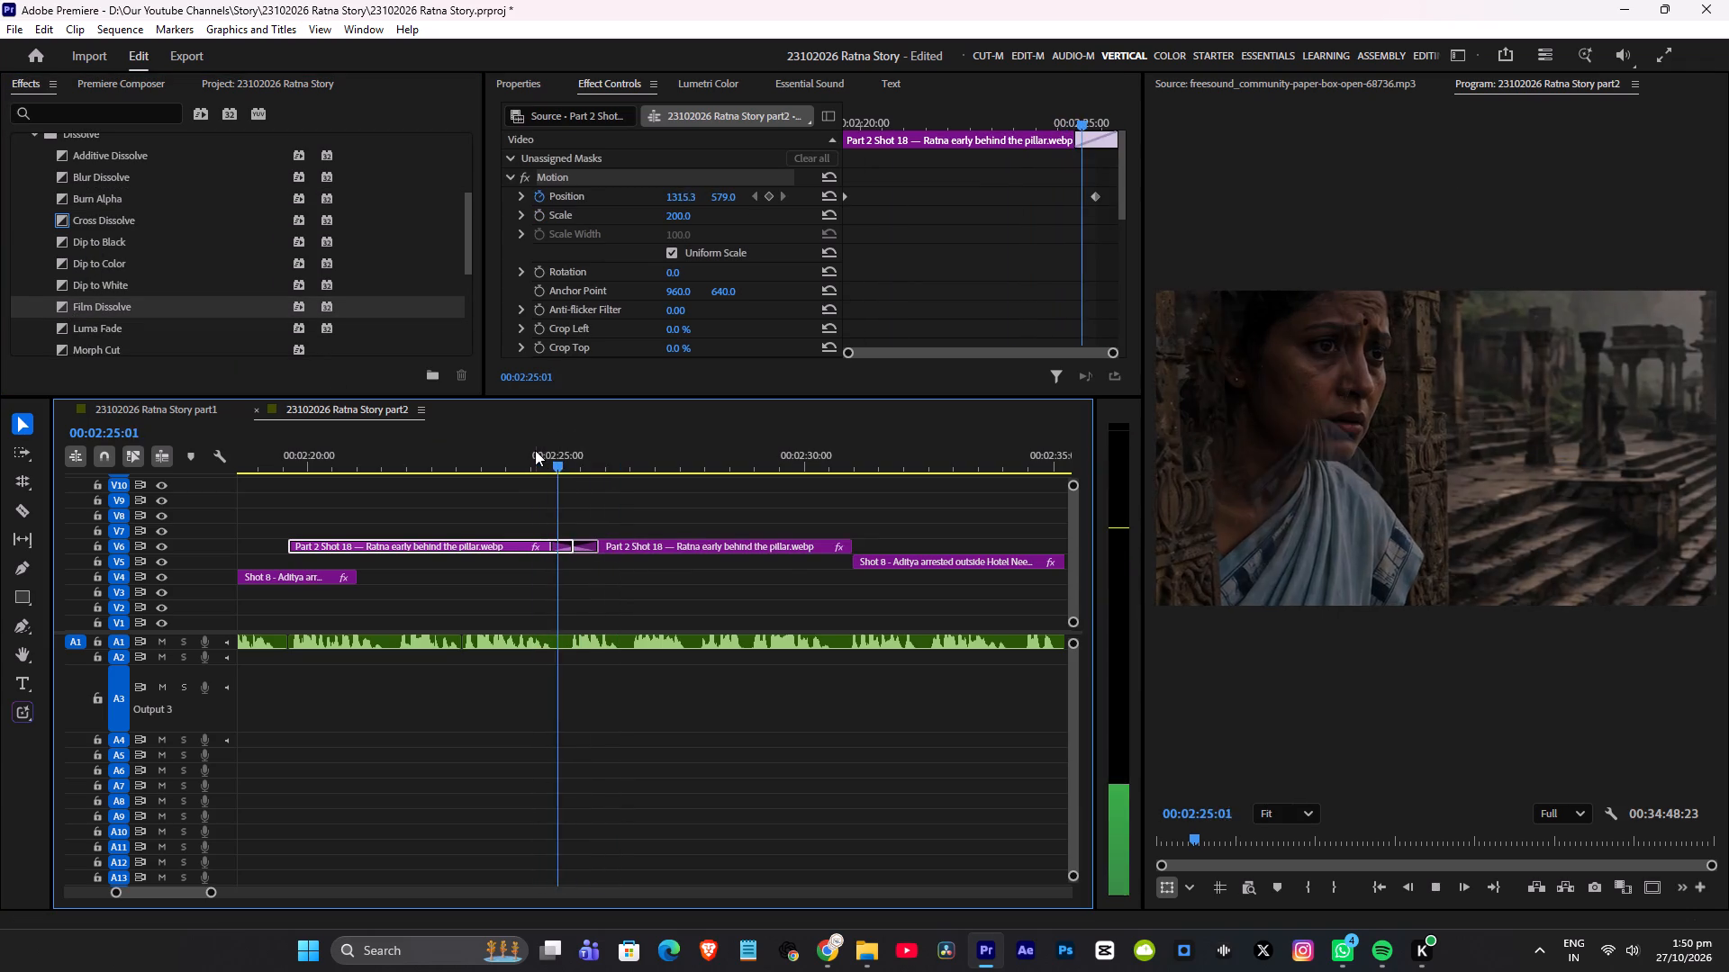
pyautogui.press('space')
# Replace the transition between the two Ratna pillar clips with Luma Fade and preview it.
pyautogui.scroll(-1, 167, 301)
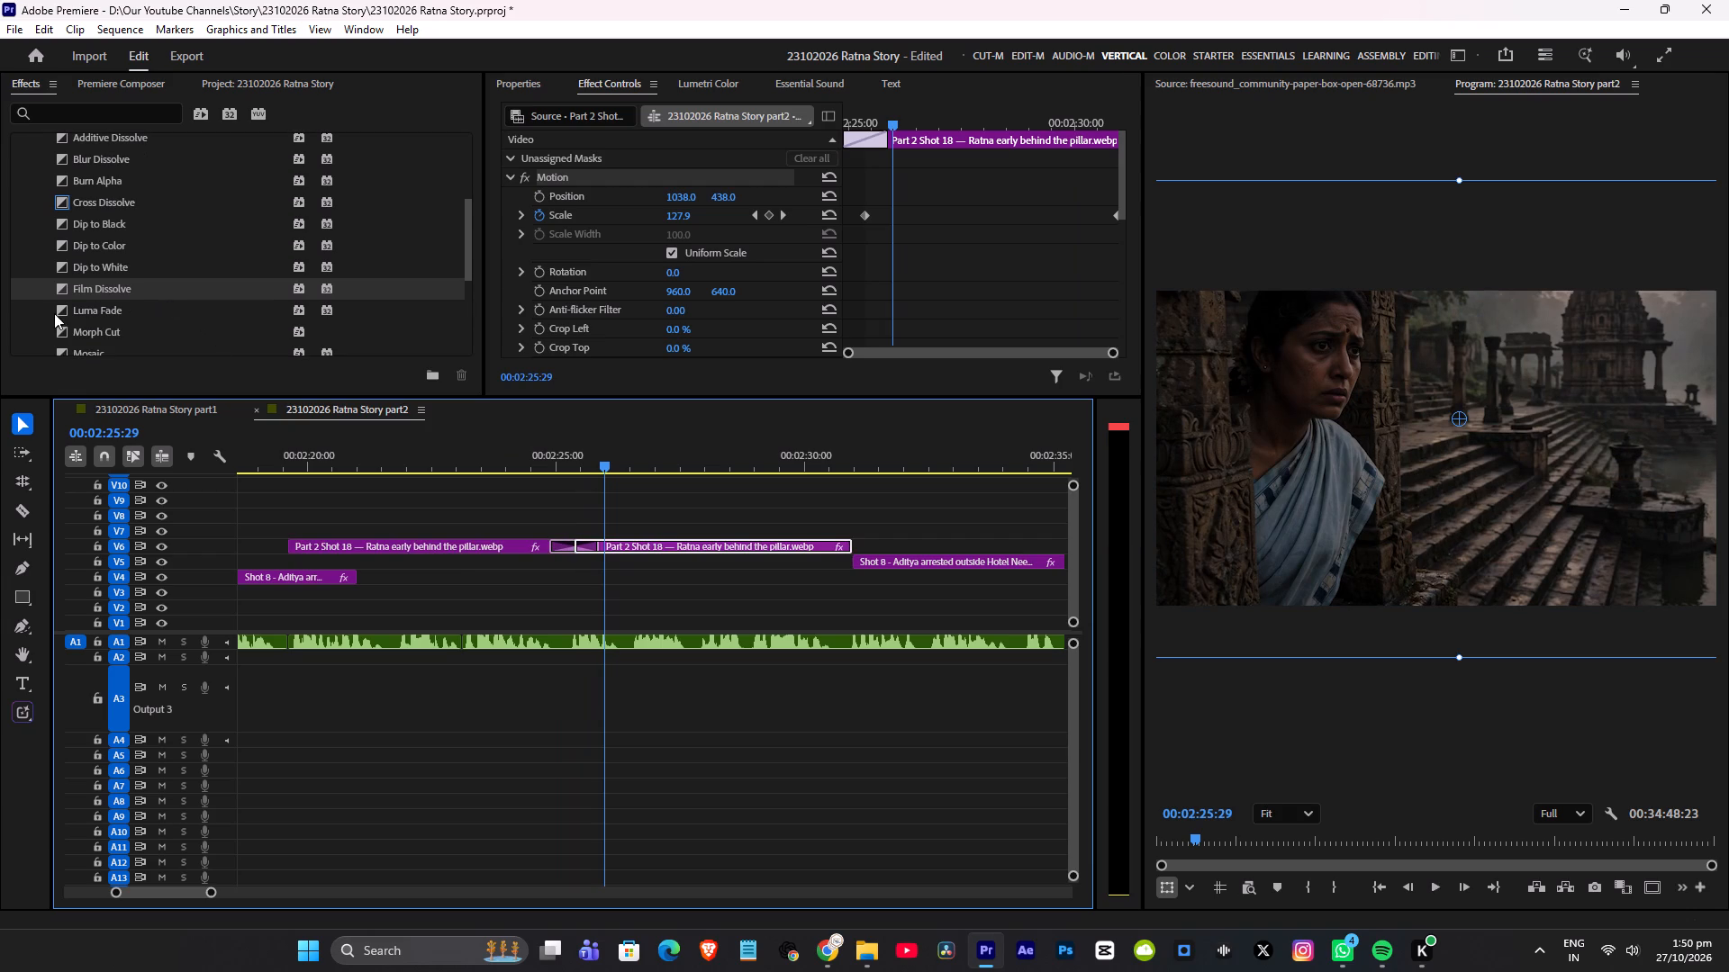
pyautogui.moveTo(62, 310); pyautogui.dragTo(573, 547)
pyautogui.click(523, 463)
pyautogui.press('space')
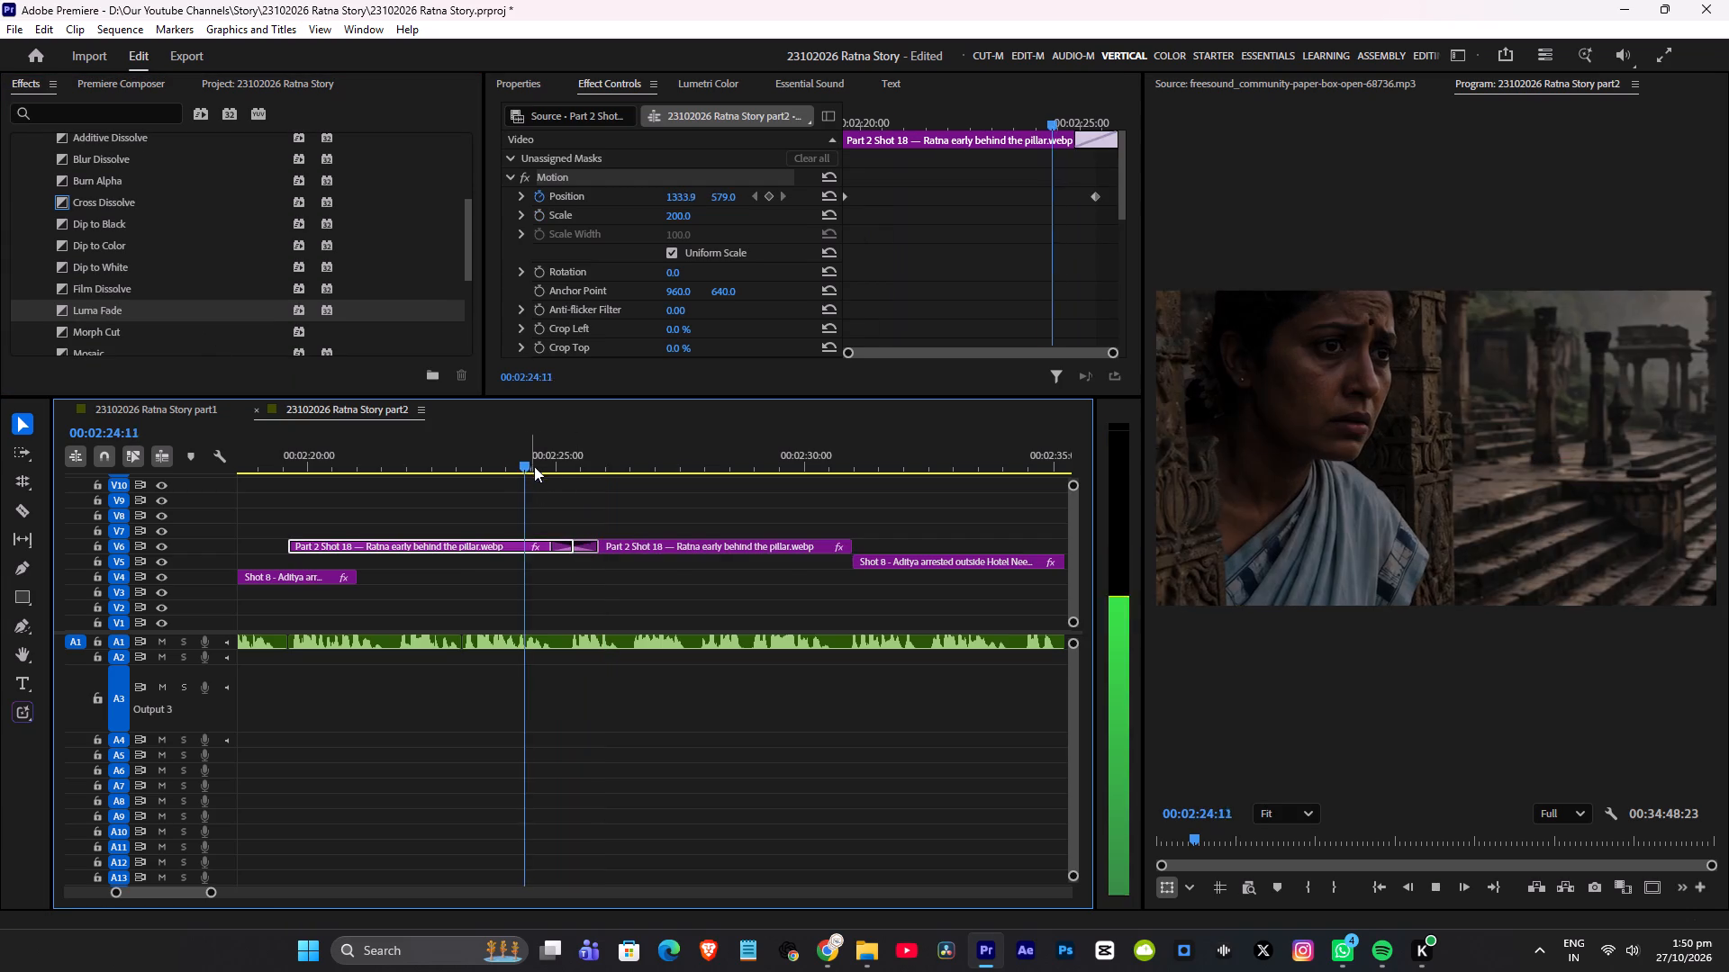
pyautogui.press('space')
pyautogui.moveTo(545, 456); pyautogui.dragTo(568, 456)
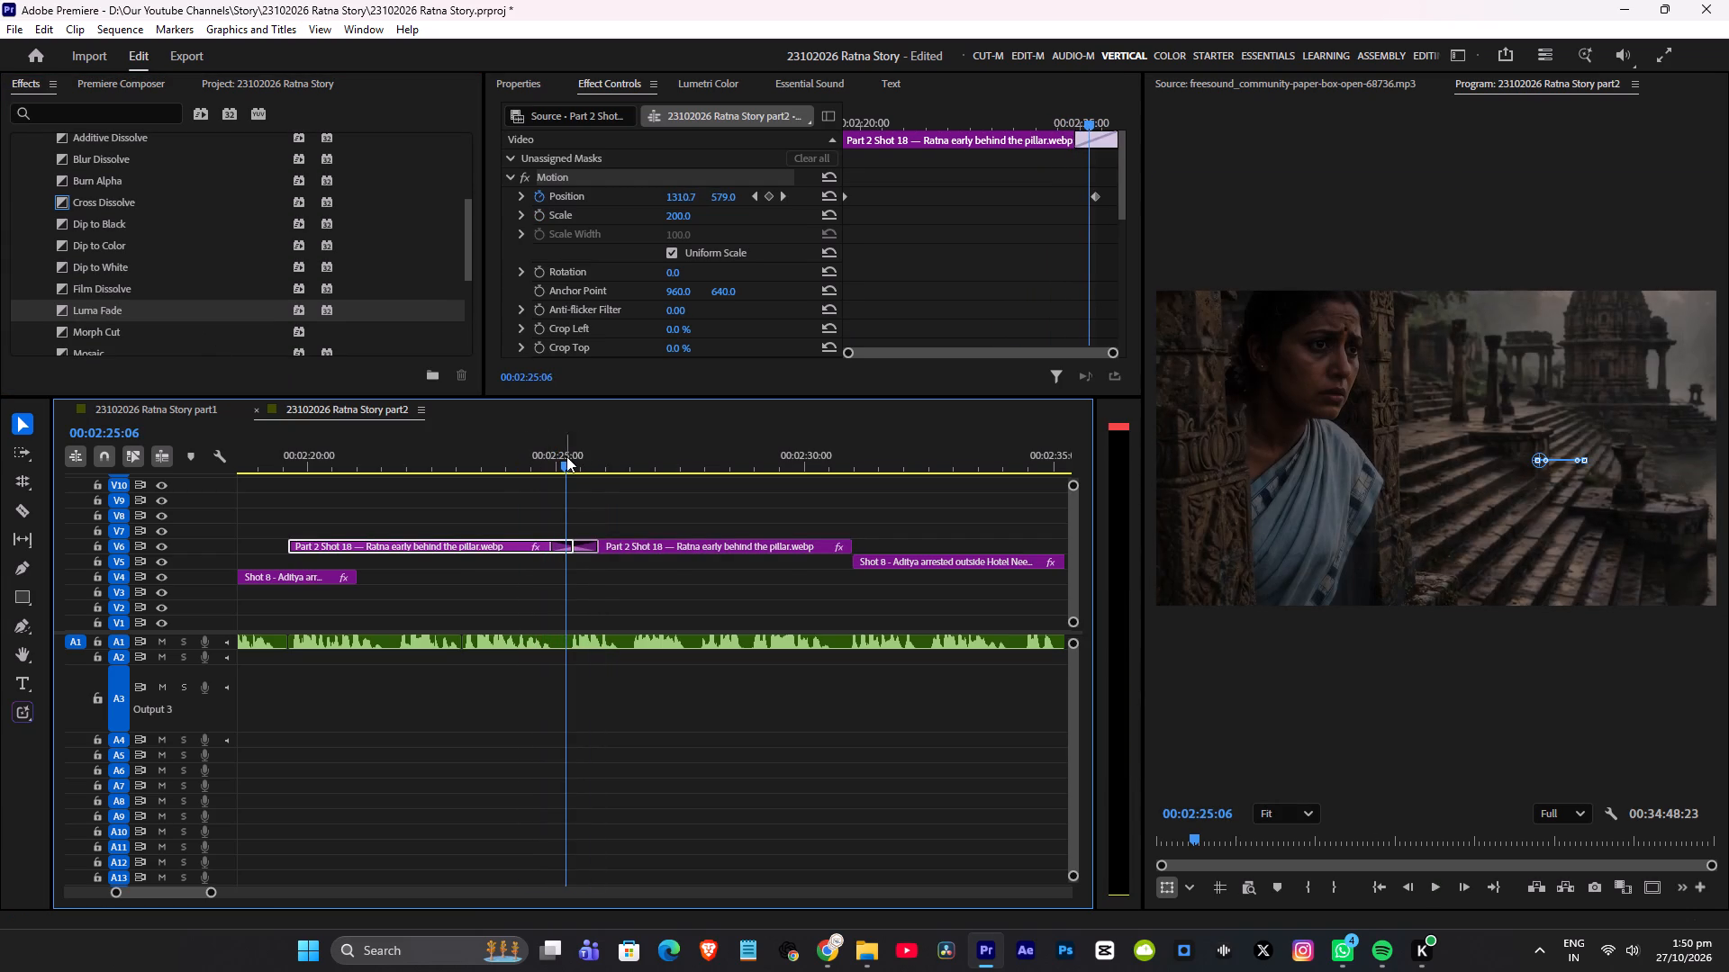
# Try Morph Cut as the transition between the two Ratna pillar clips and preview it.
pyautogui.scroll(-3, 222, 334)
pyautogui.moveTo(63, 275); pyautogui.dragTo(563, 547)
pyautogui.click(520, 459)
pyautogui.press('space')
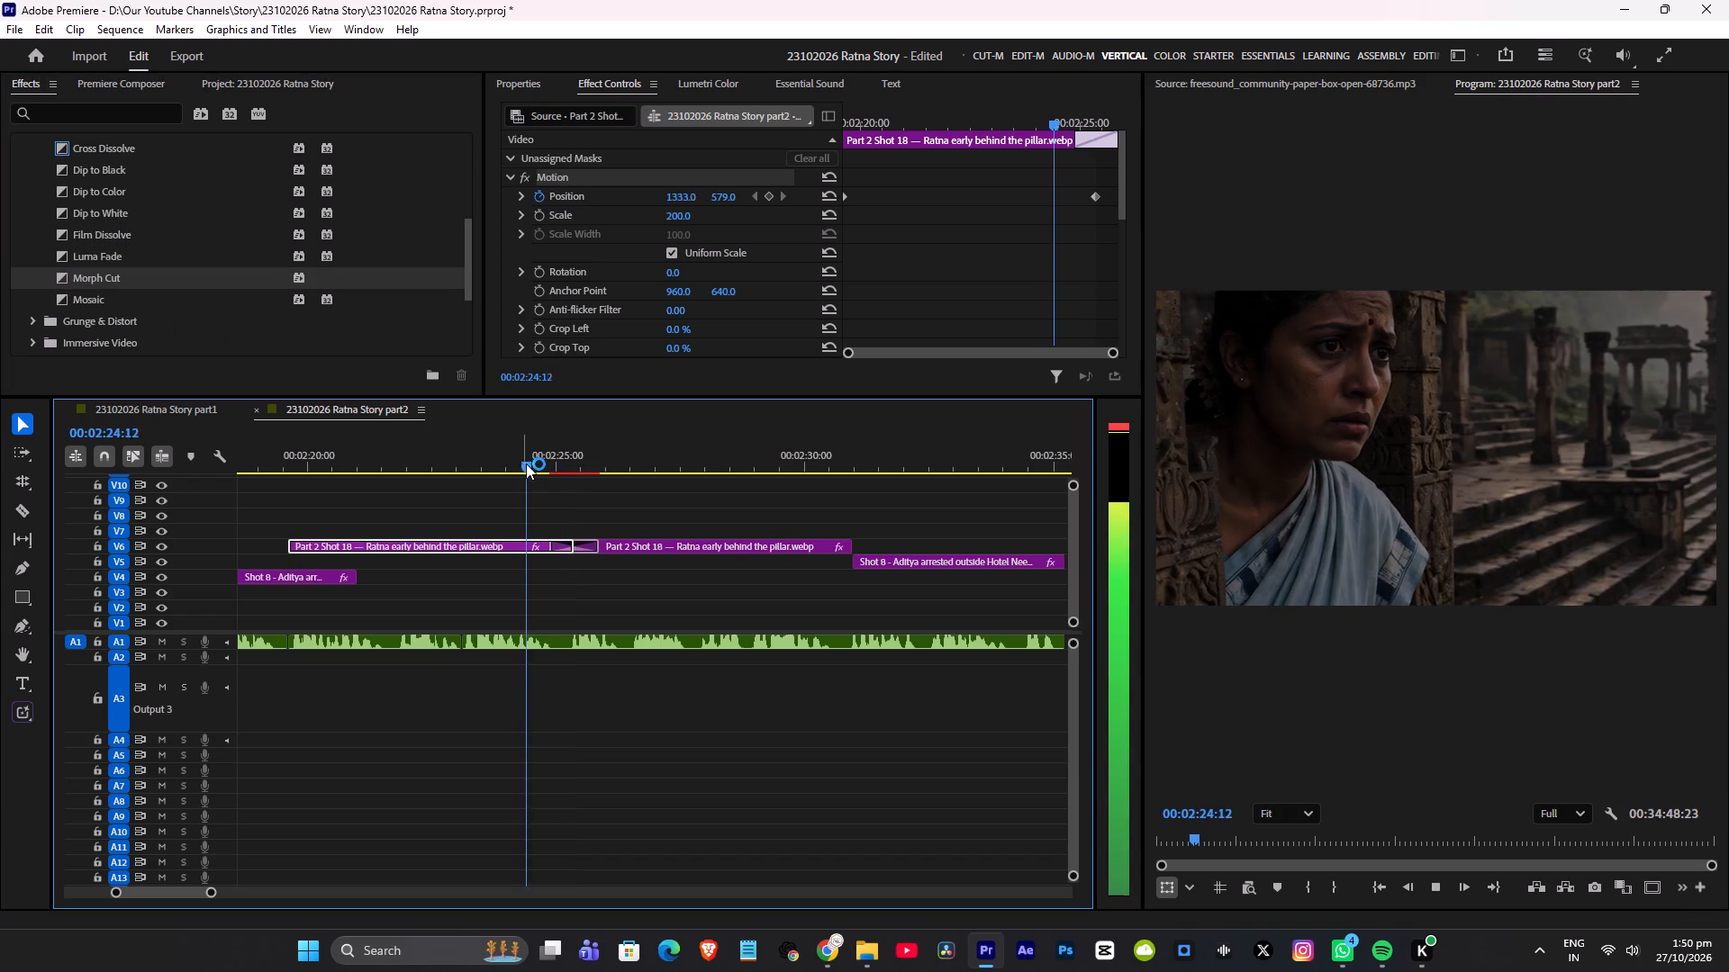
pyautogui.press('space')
# Apply the Mosaic dissolve transition to the cut between the two Ratna pillar clips and check it in playback.
pyautogui.scroll(1, 138, 283)
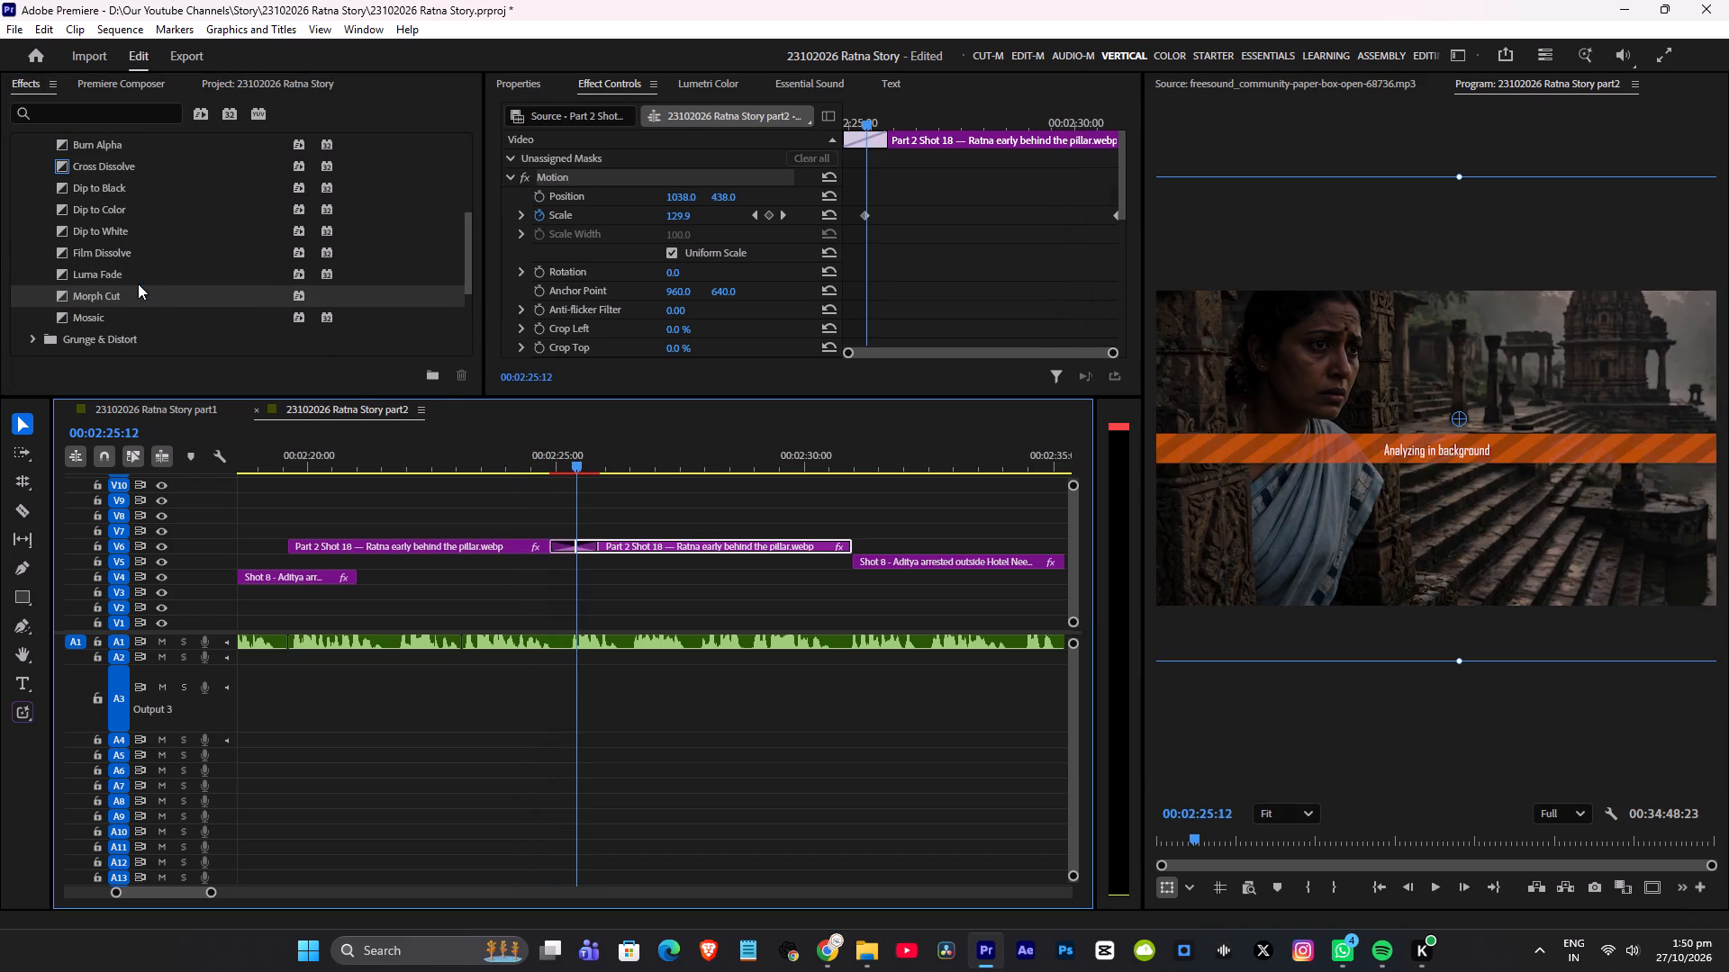
pyautogui.moveTo(62, 316); pyautogui.dragTo(580, 546)
pyautogui.click(533, 447)
pyautogui.press('space')
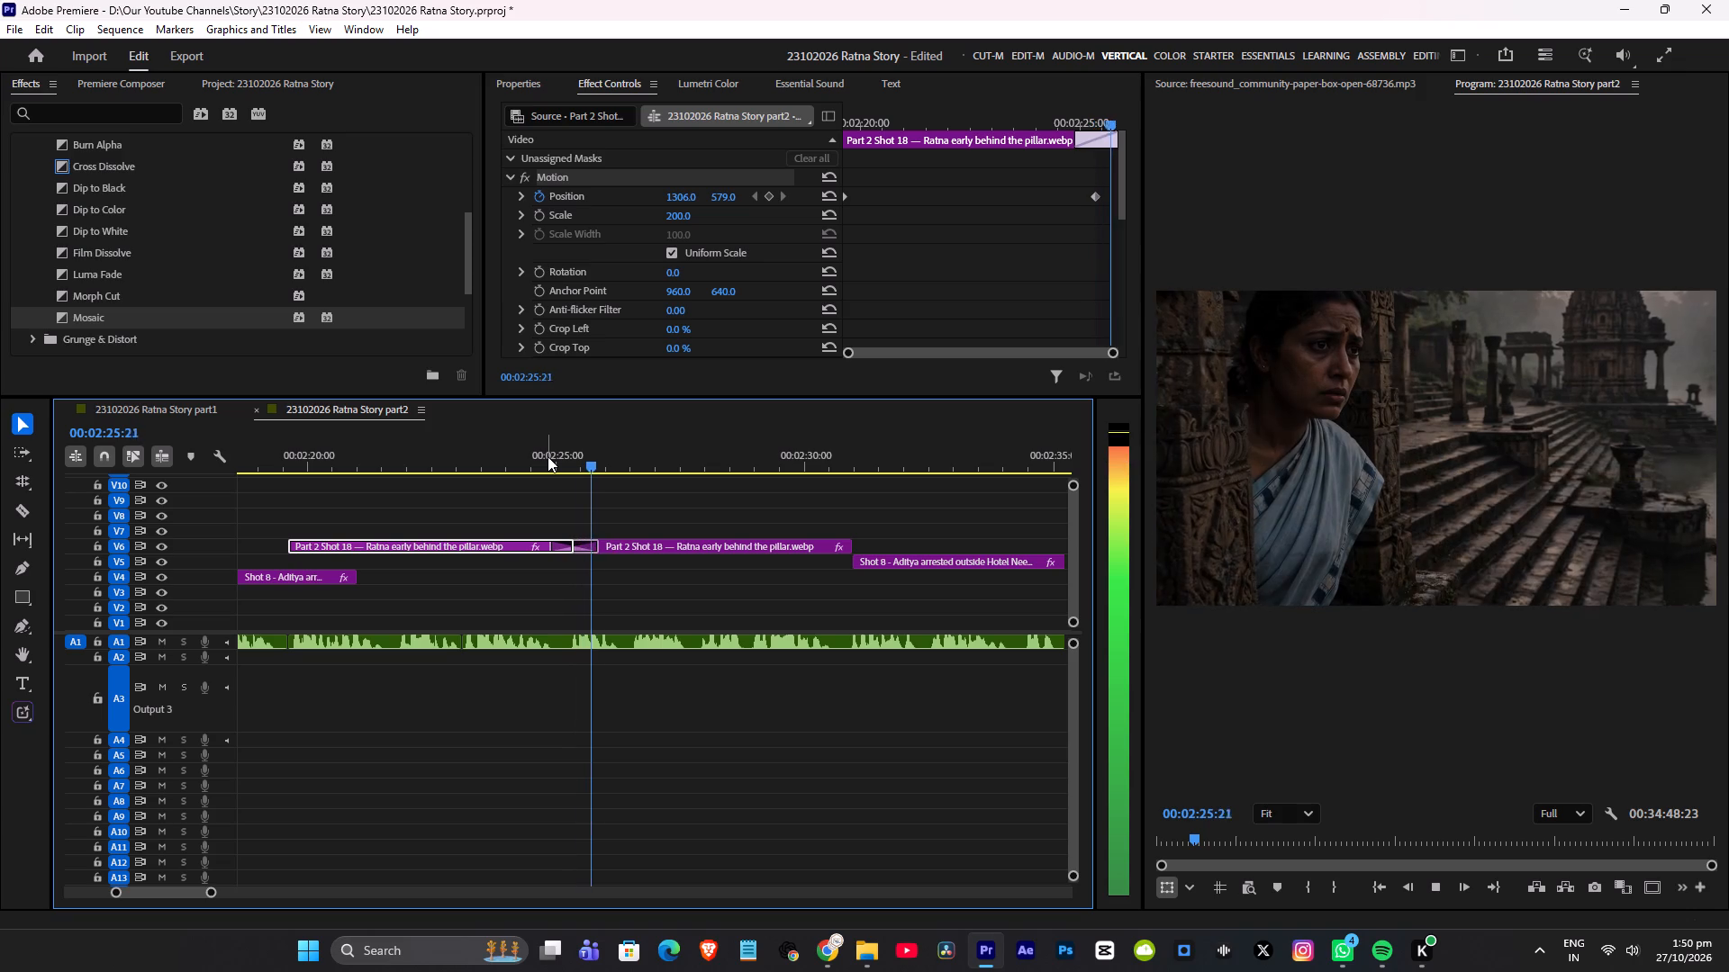
pyautogui.press('space')
pyautogui.click(512, 454)
pyautogui.press('space')
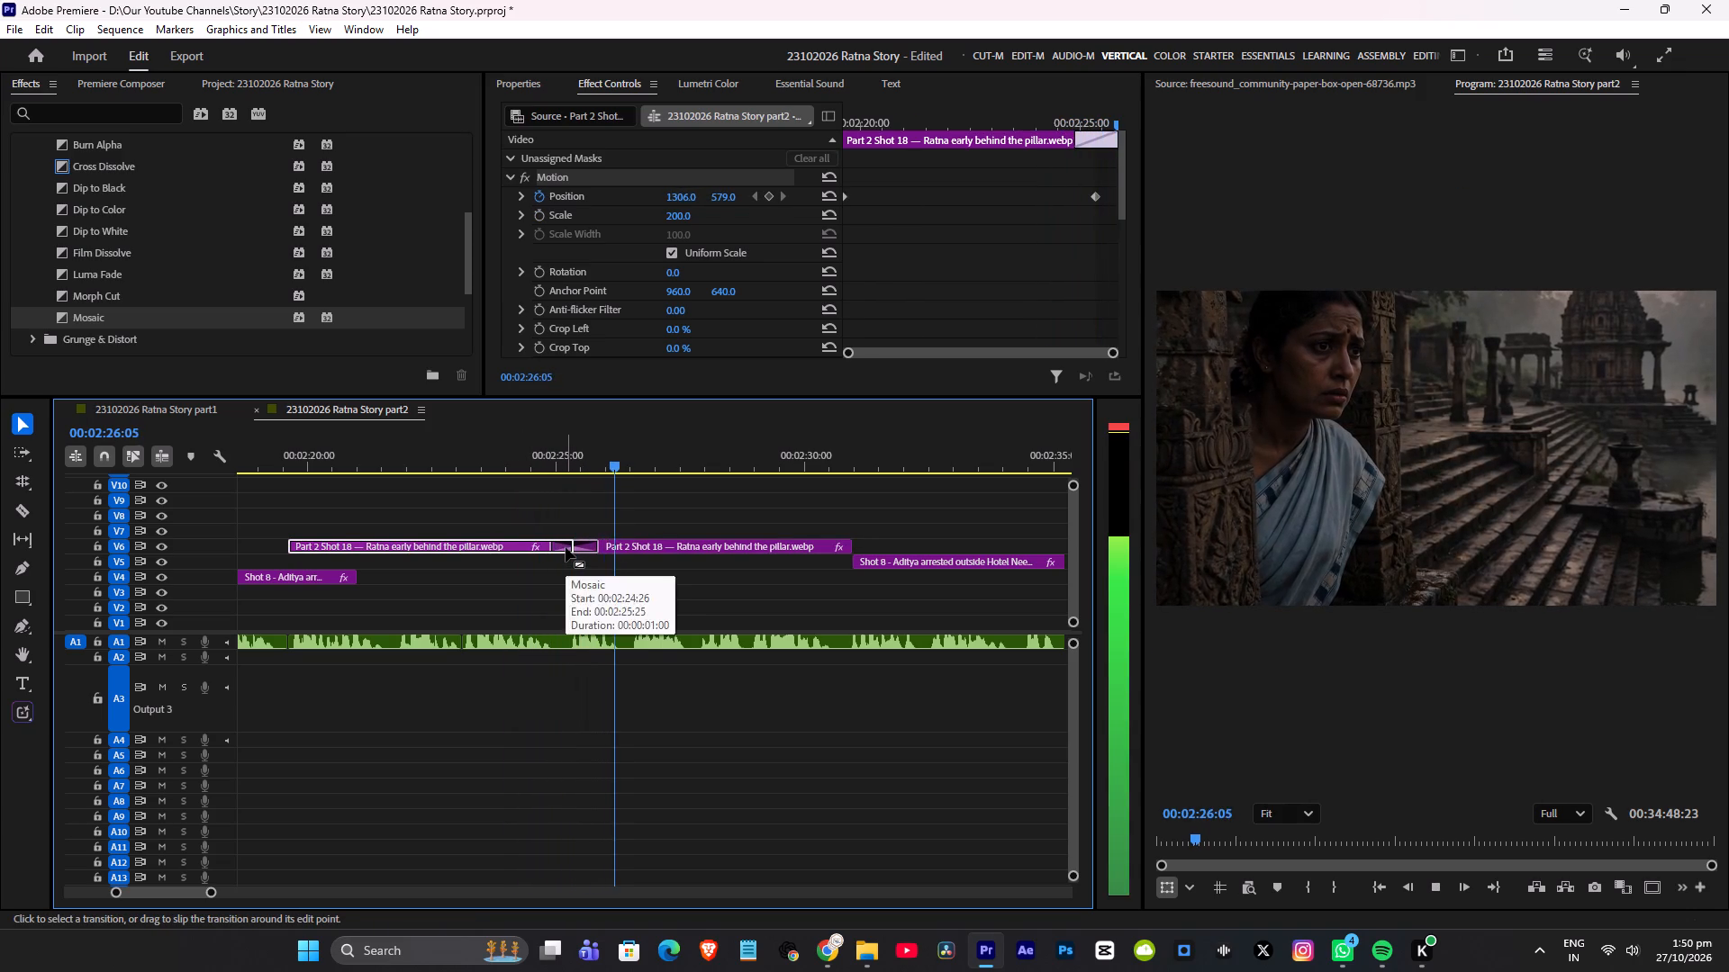
pyautogui.press('space')
# Lengthen the Mosaic transition slightly on both sides of the cut, preview it, and save the project.
pyautogui.moveTo(557, 546); pyautogui.dragTo(549, 547)
pyautogui.click(511, 464)
pyautogui.press('space')
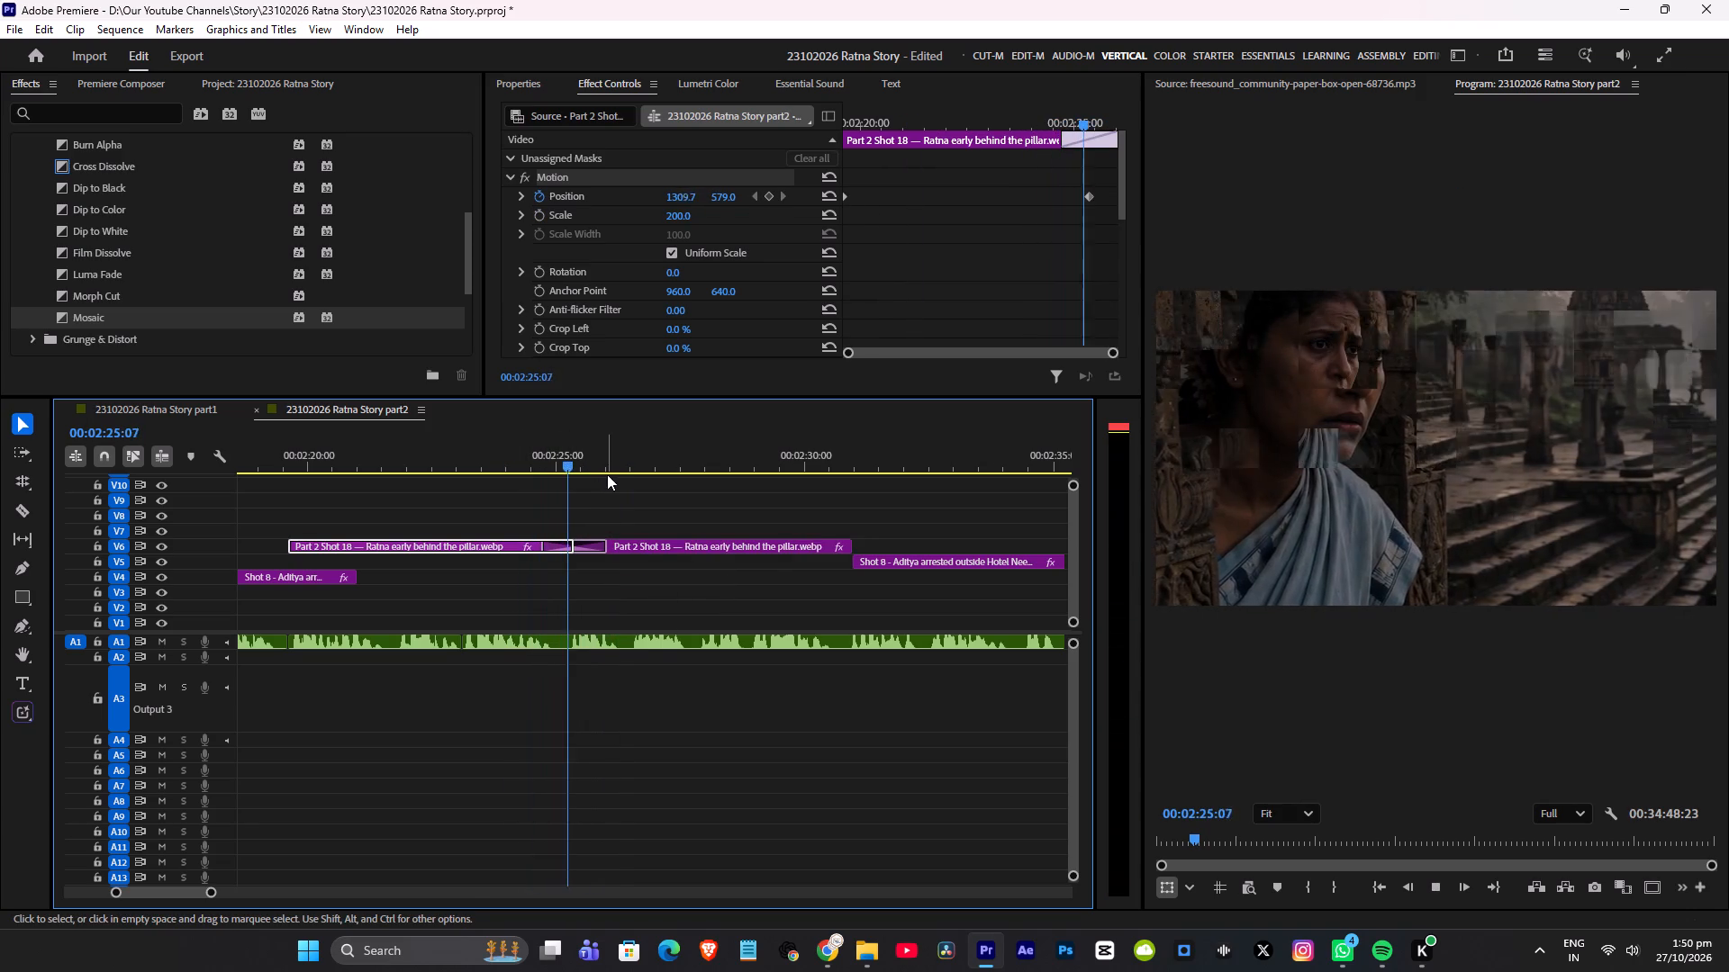
pyautogui.press('space')
pyautogui.click(507, 453)
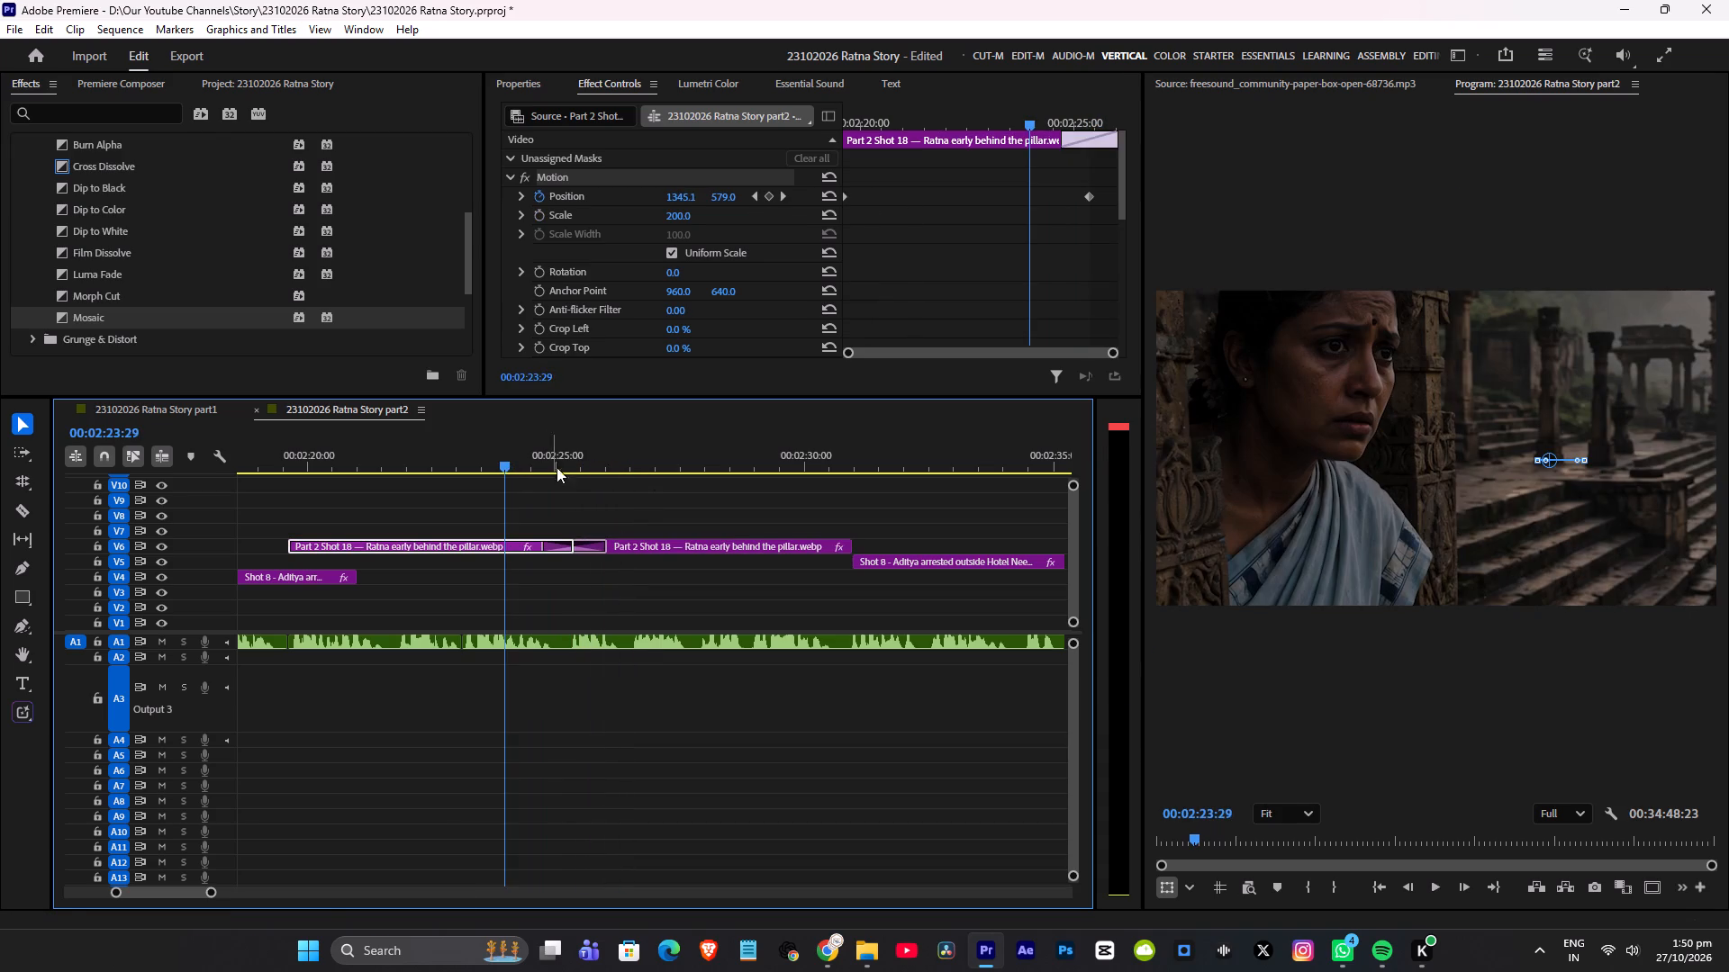
pyautogui.hotkey('ctrl', 's')
pyautogui.press('space')
pyautogui.press('space')
# Move the second Ratna pillar clip's first Scale keyframe earlier within the Mosaic transition, check the playback, and save the project.
pyautogui.click(641, 545)
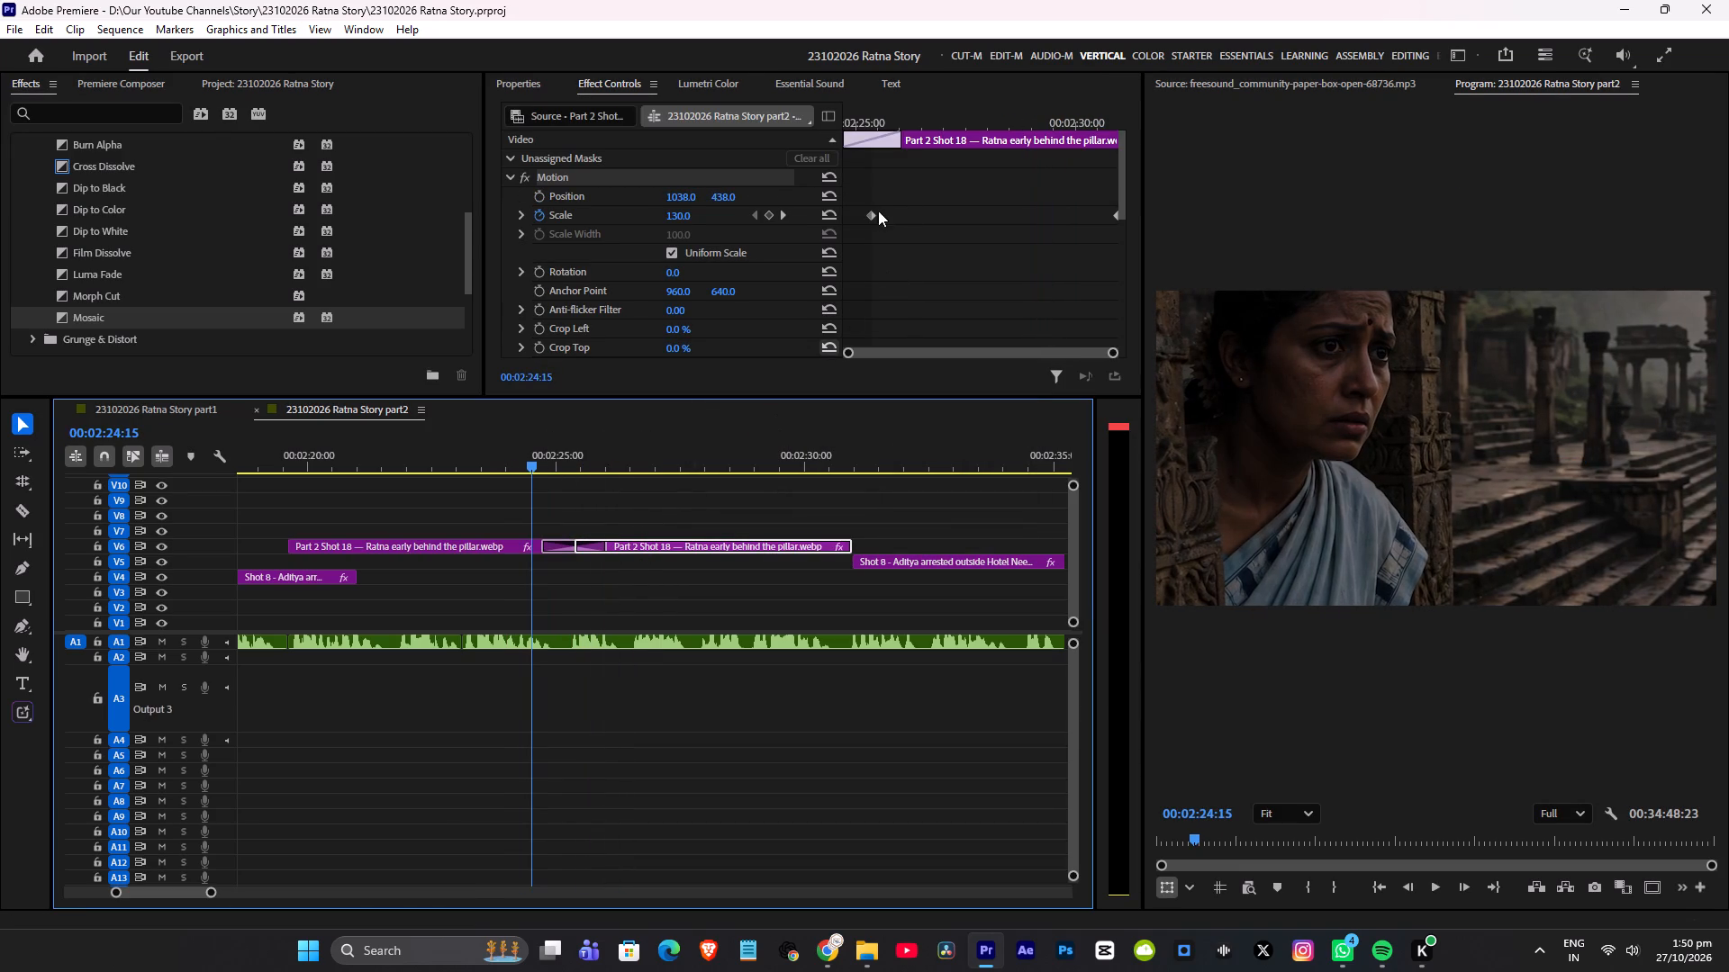
pyautogui.moveTo(868, 211); pyautogui.dragTo(857, 220)
pyautogui.click(505, 449)
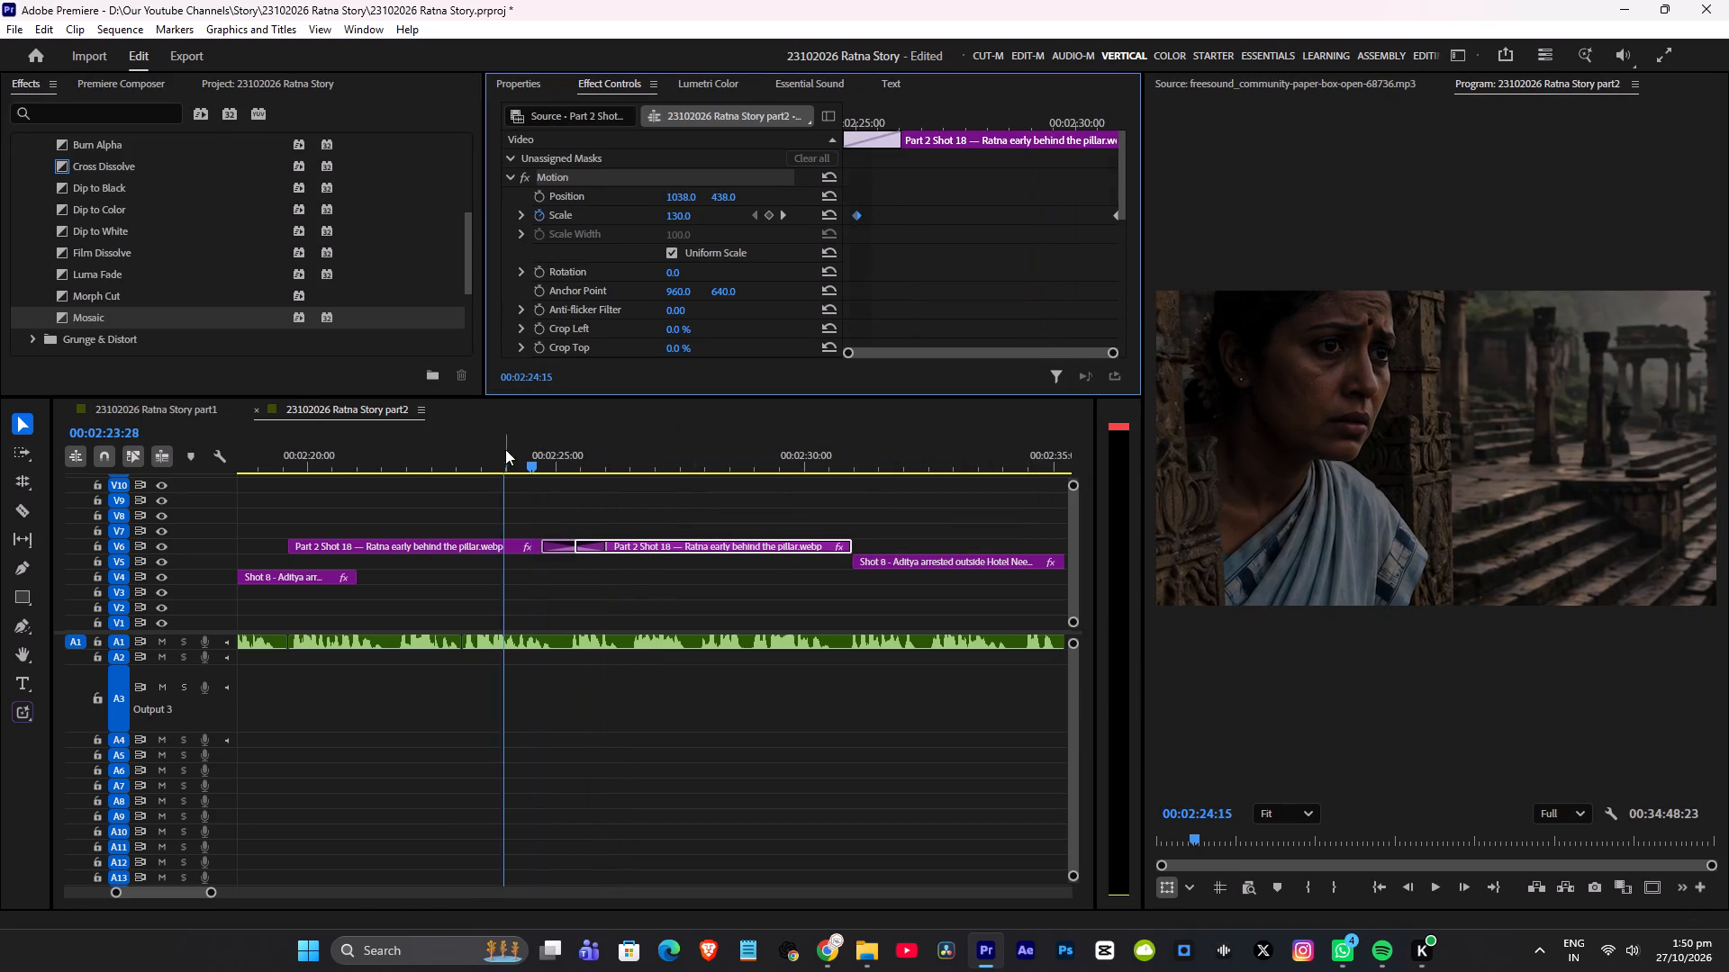
pyautogui.press('space')
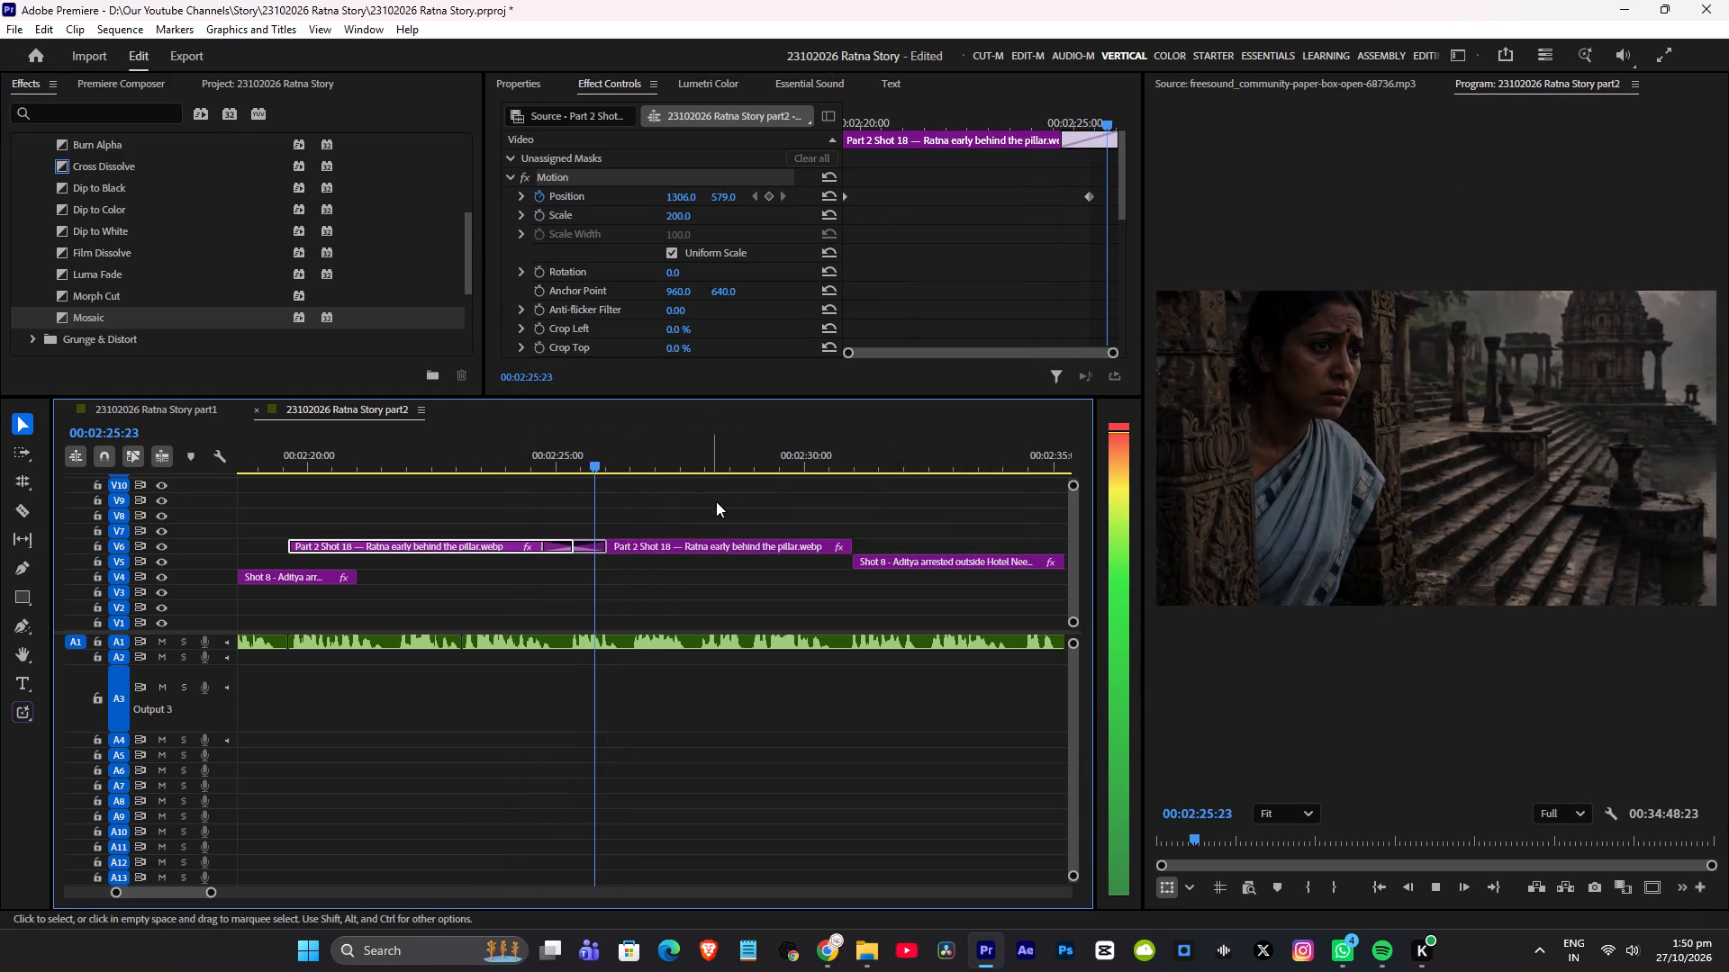
pyautogui.hotkey('ctrl', 's')
pyautogui.press('space')
pyautogui.keyDown('alt'); pyautogui.scroll(-5, 800, 502); pyautogui.keyUp('alt')
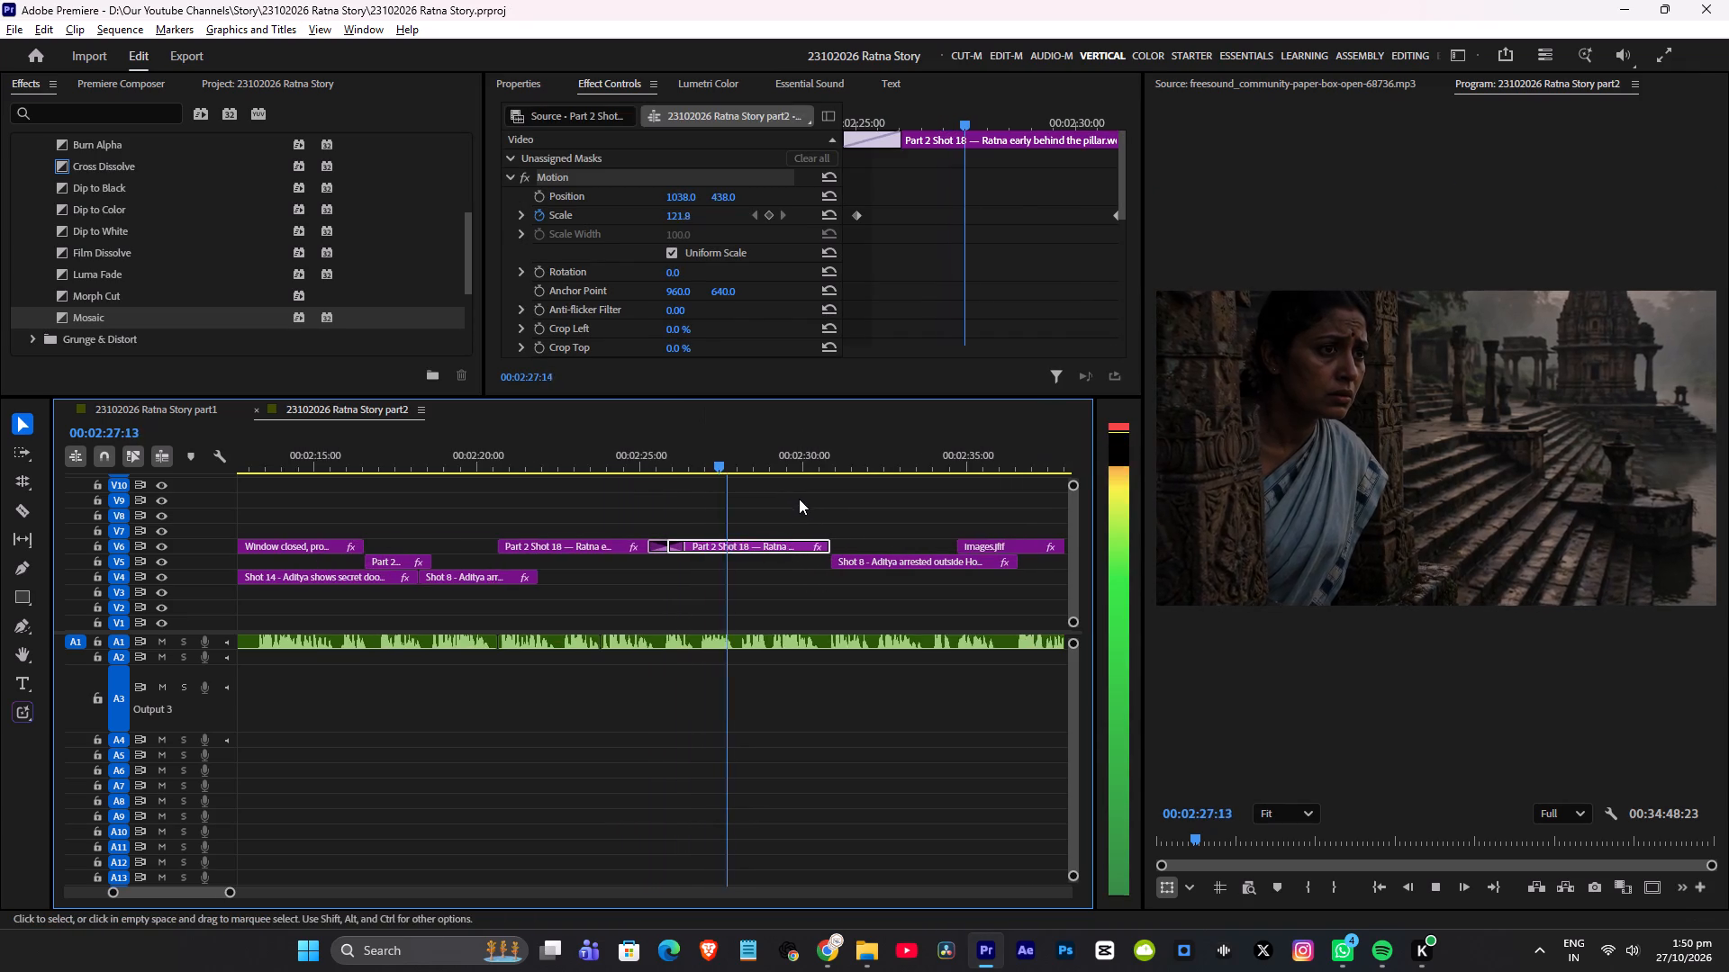
# Move the Shot 8 Aditya arrest clip on V5 about 1.3 seconds earlier, overlapping the second Ratna pillar clip's end, preview it, and save.
pyautogui.scroll(-4, 833, 499)
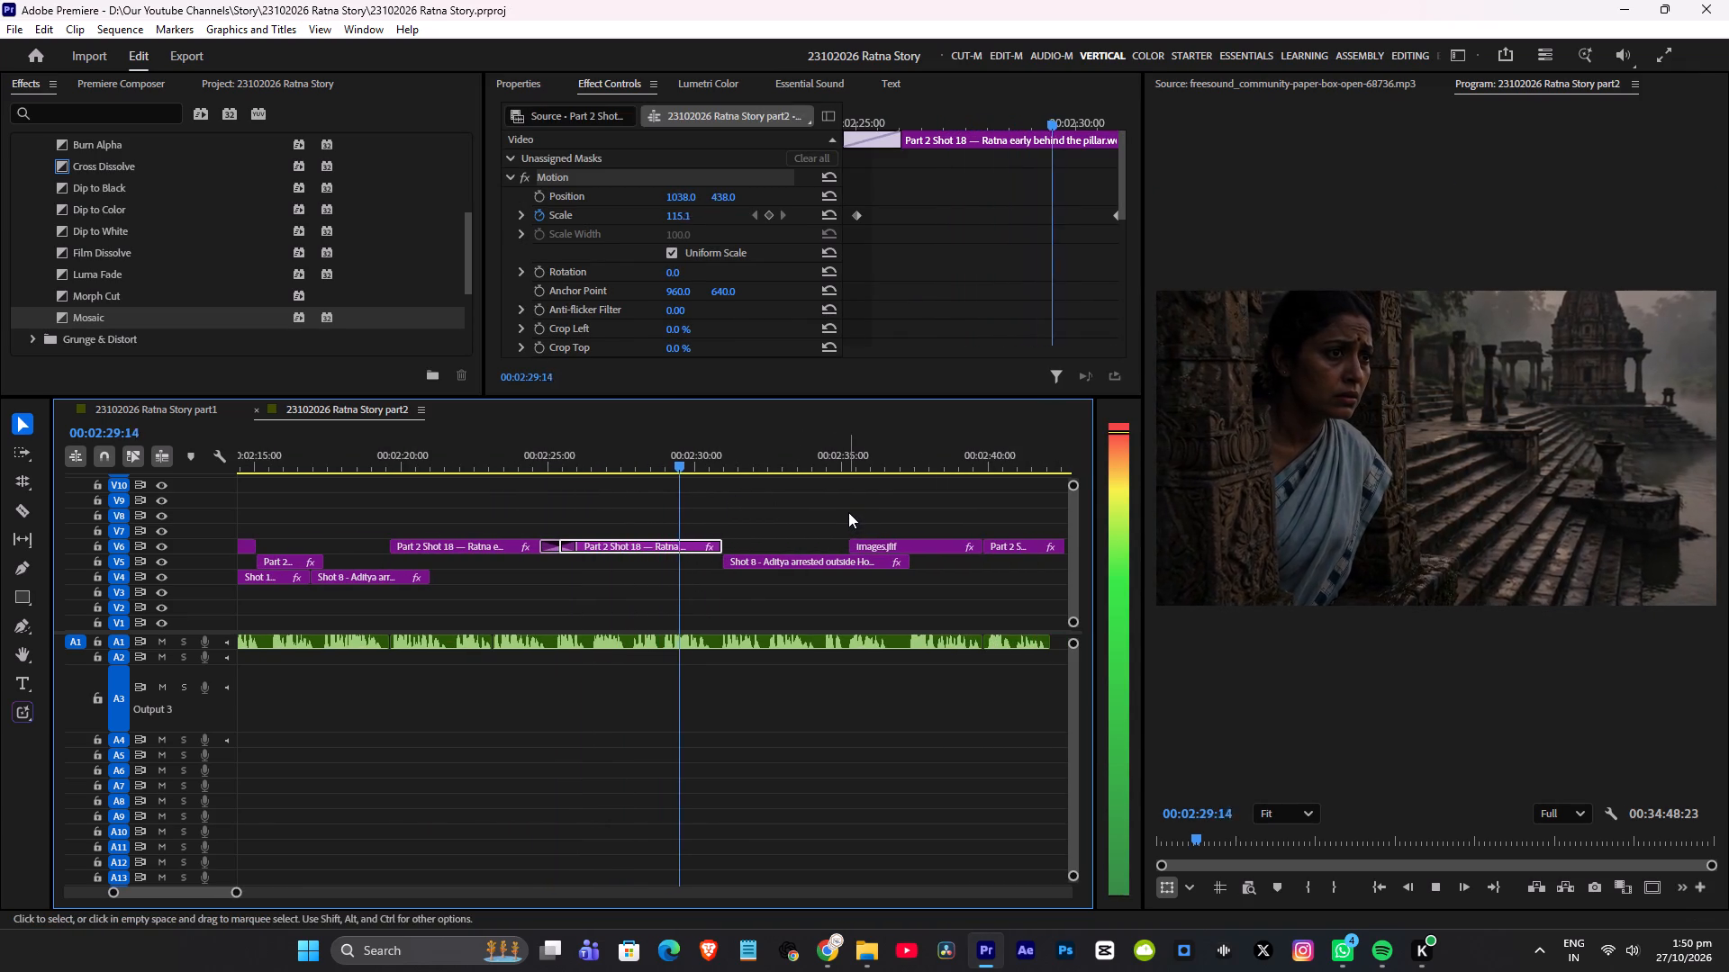
pyautogui.scroll(-3, 848, 512)
pyautogui.scroll(-3, 737, 508)
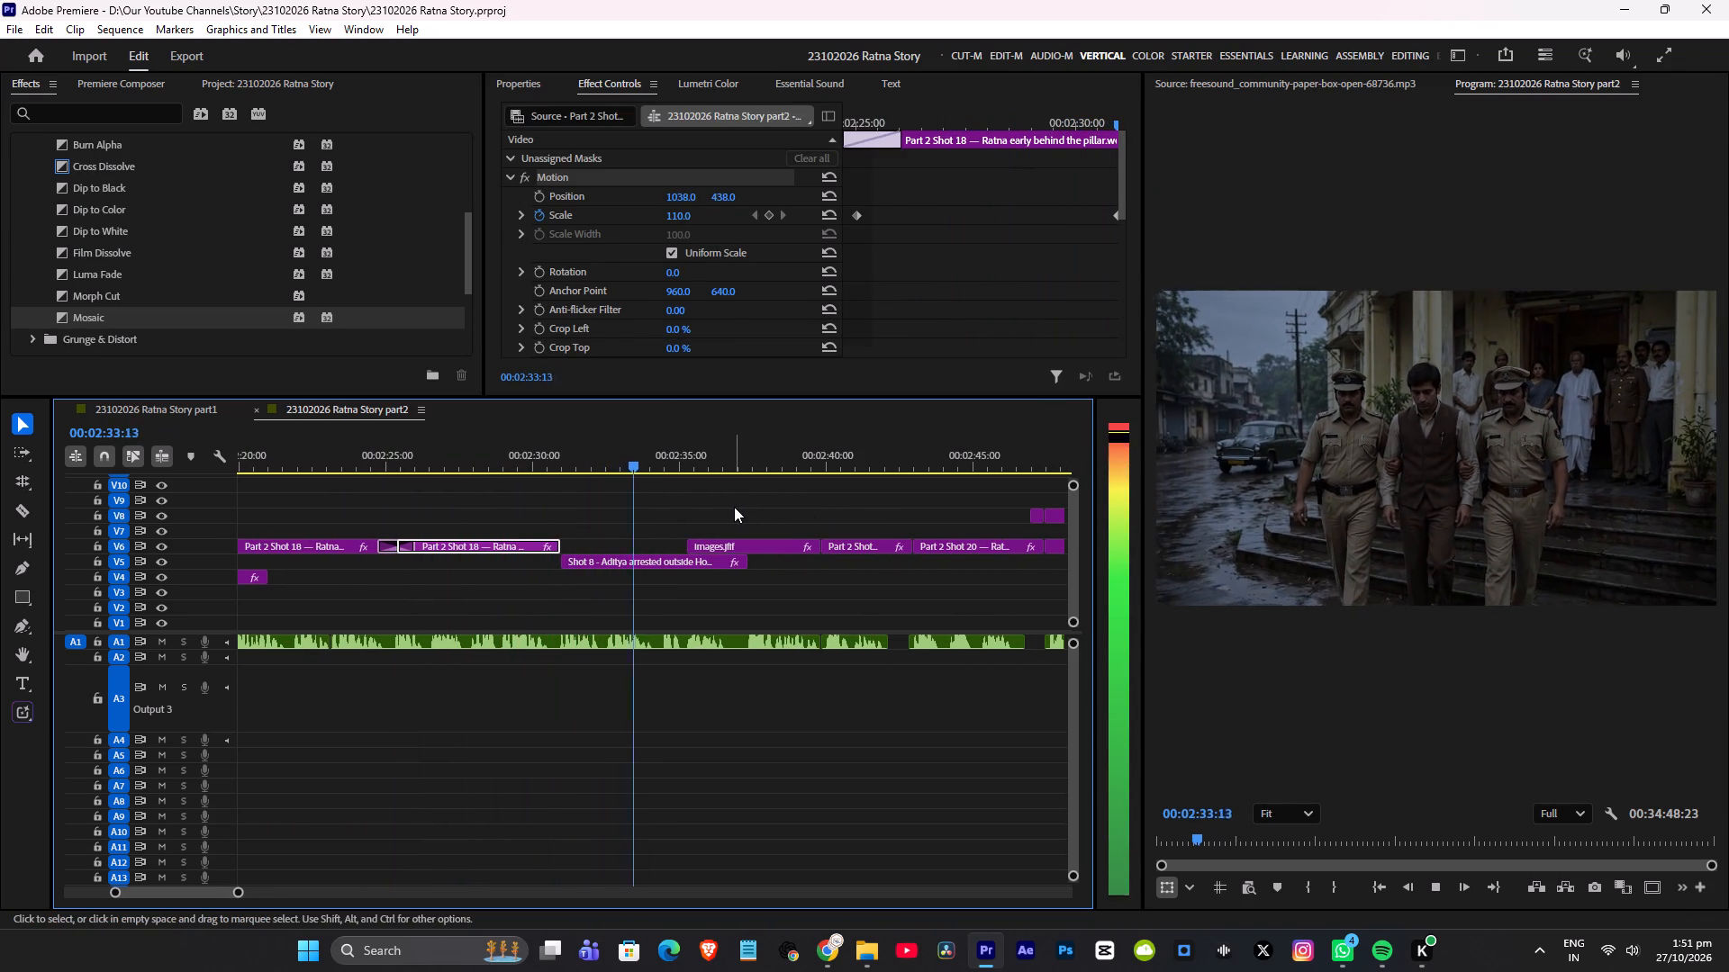
pyautogui.press('space')
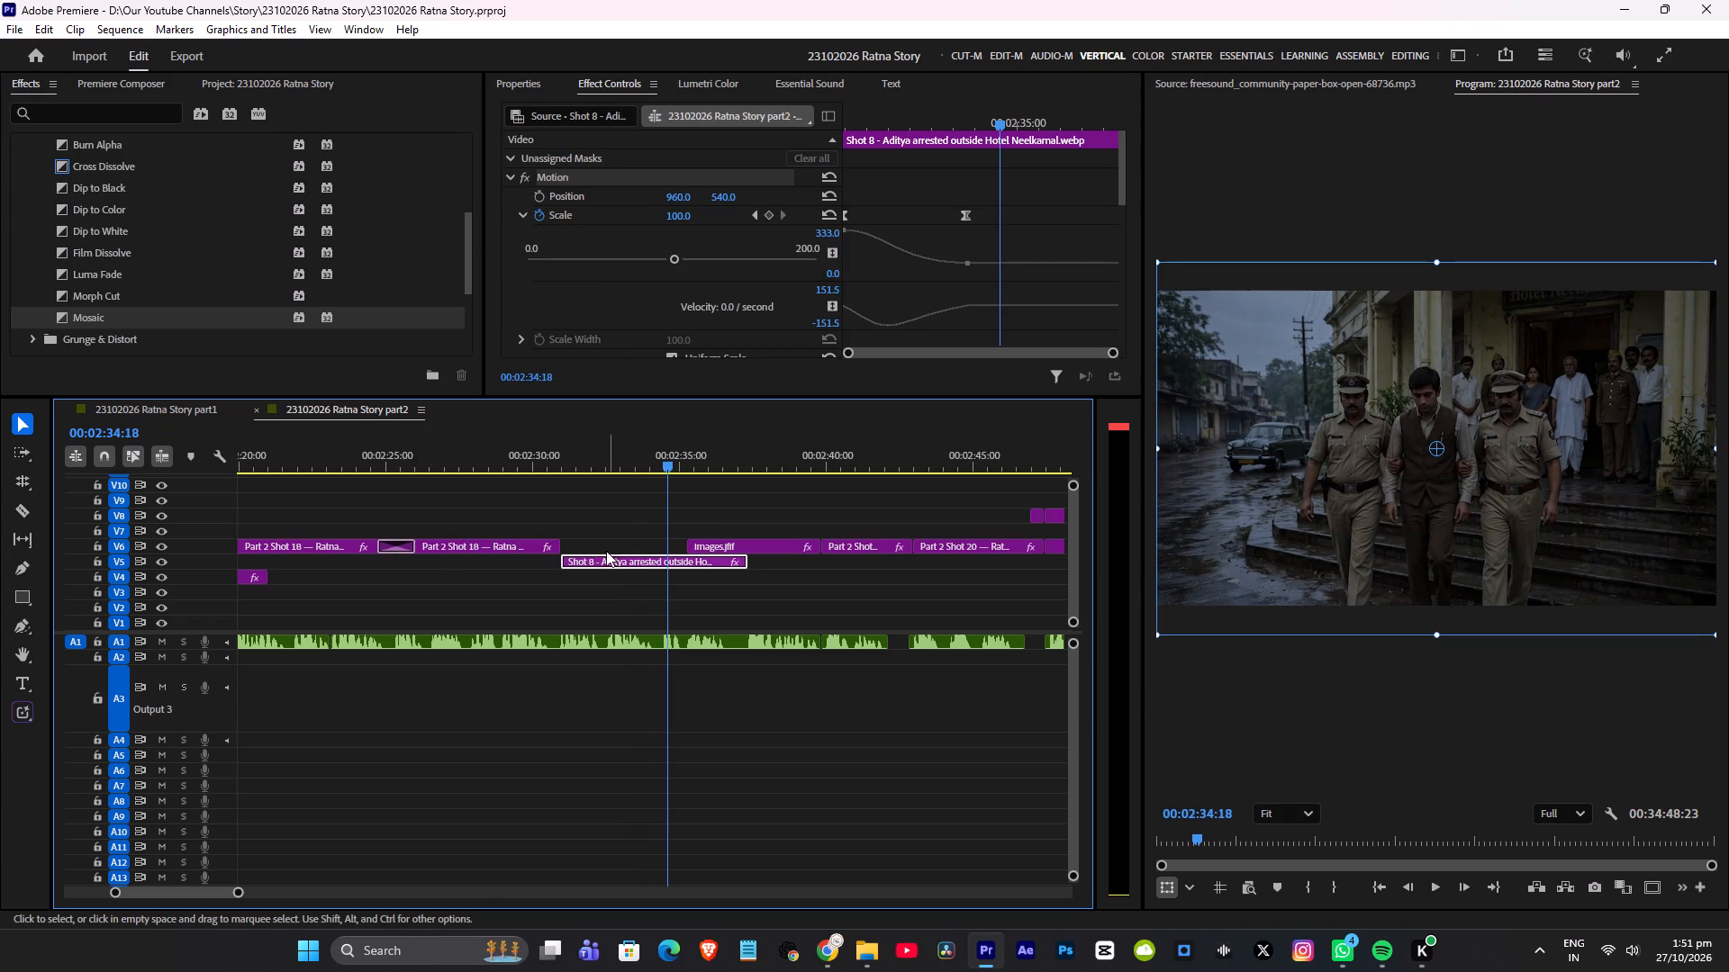
pyautogui.moveTo(599, 561); pyautogui.dragTo(562, 562)
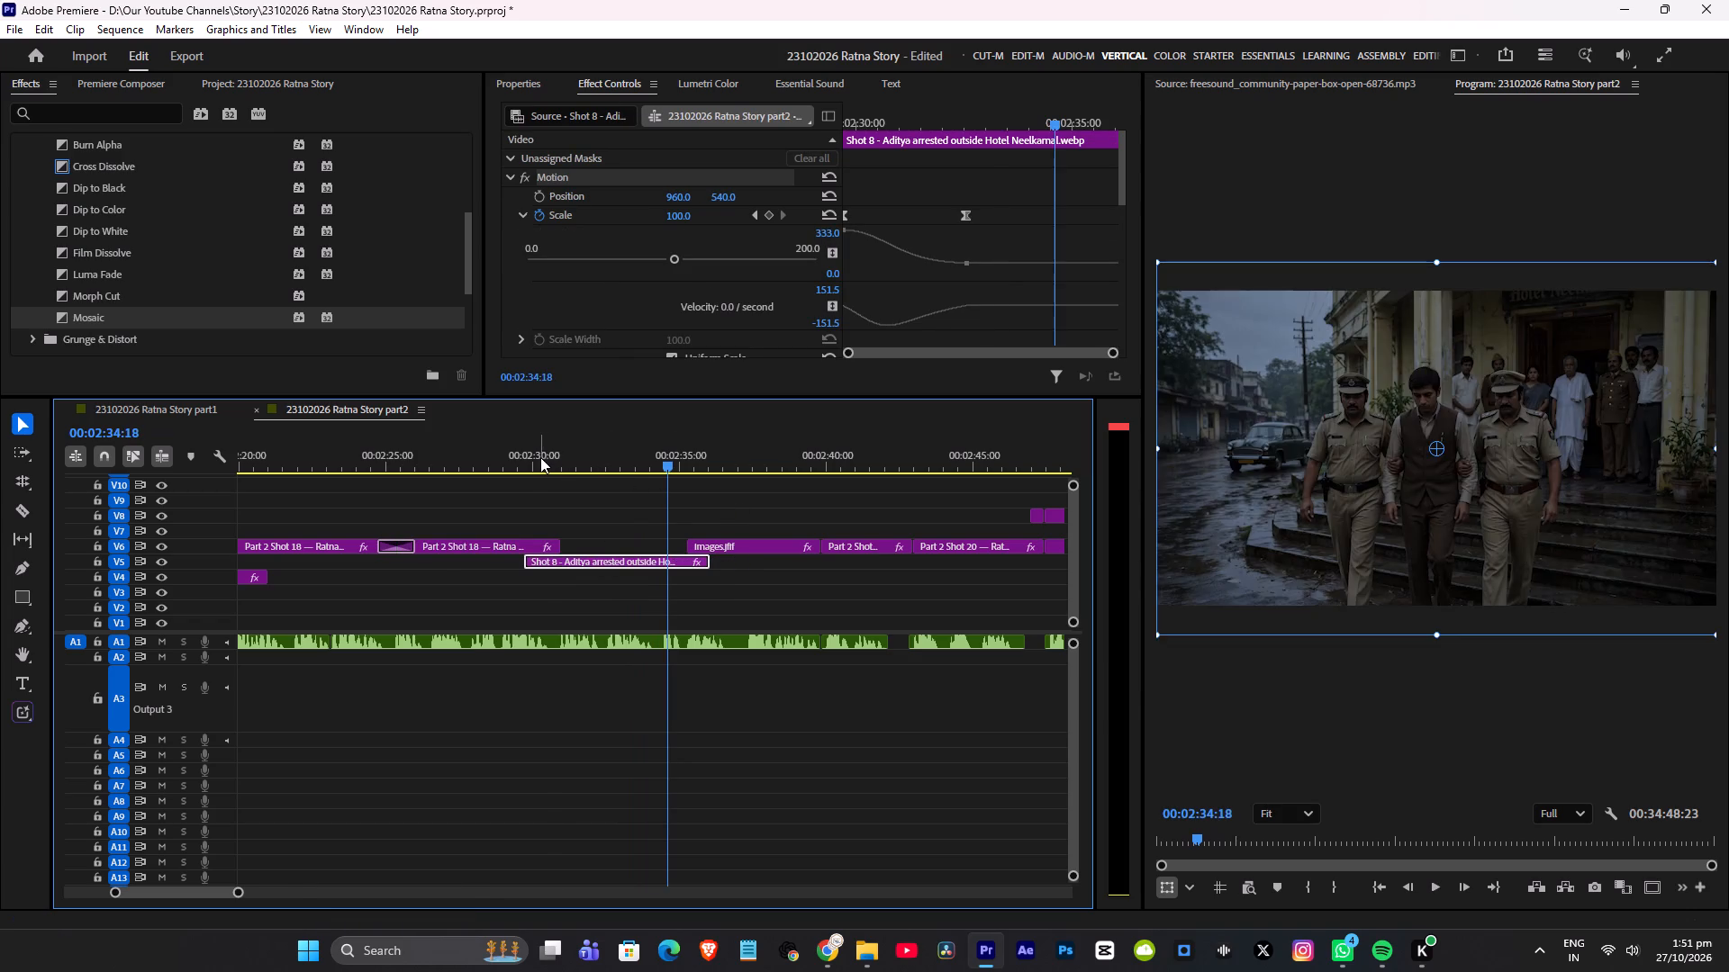
pyautogui.click(539, 457)
pyautogui.press('space')
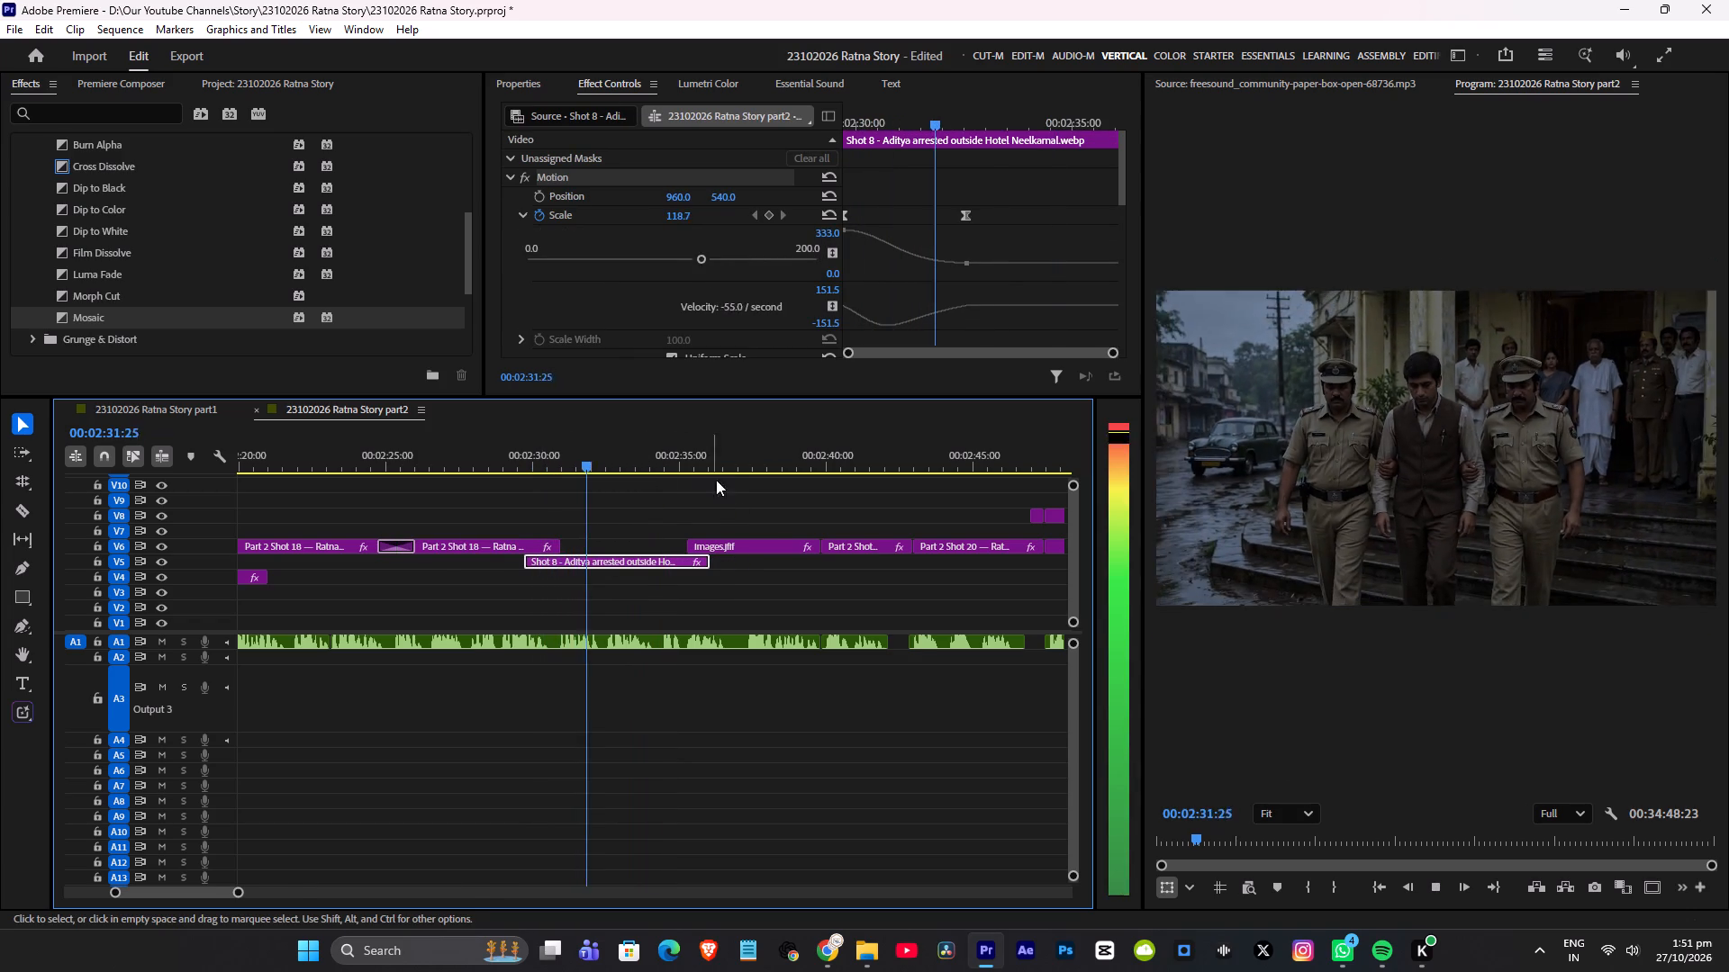
pyautogui.scroll(-4, 740, 490)
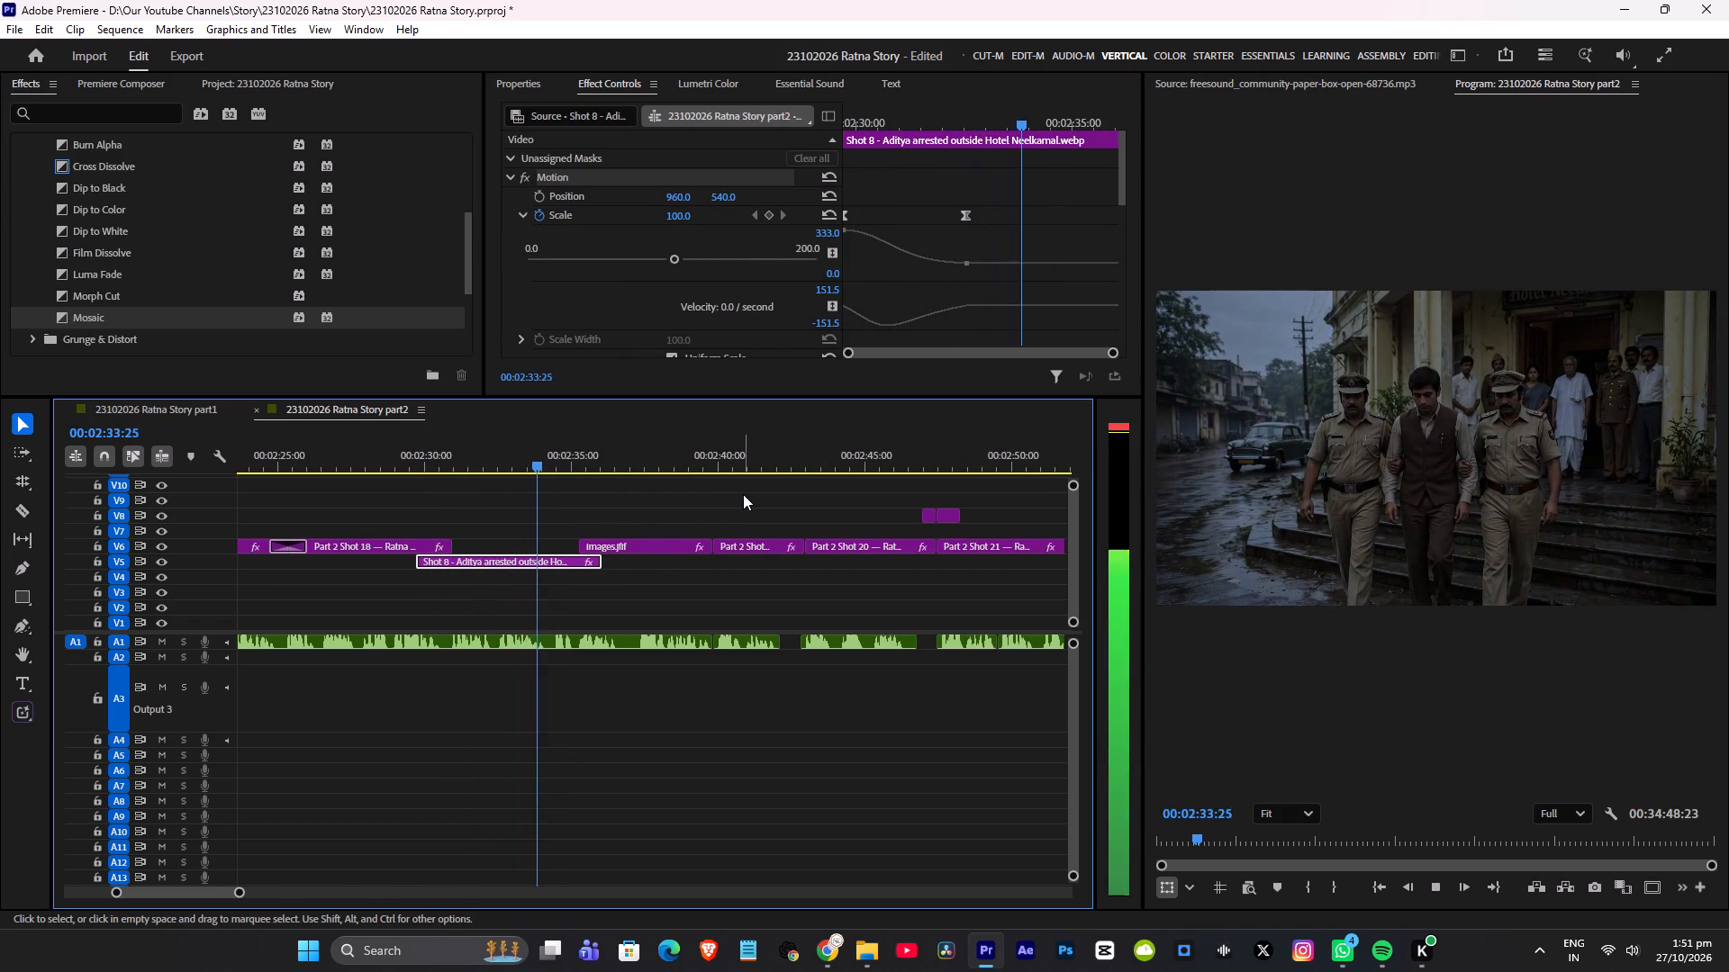
pyautogui.scroll(-3, 750, 499)
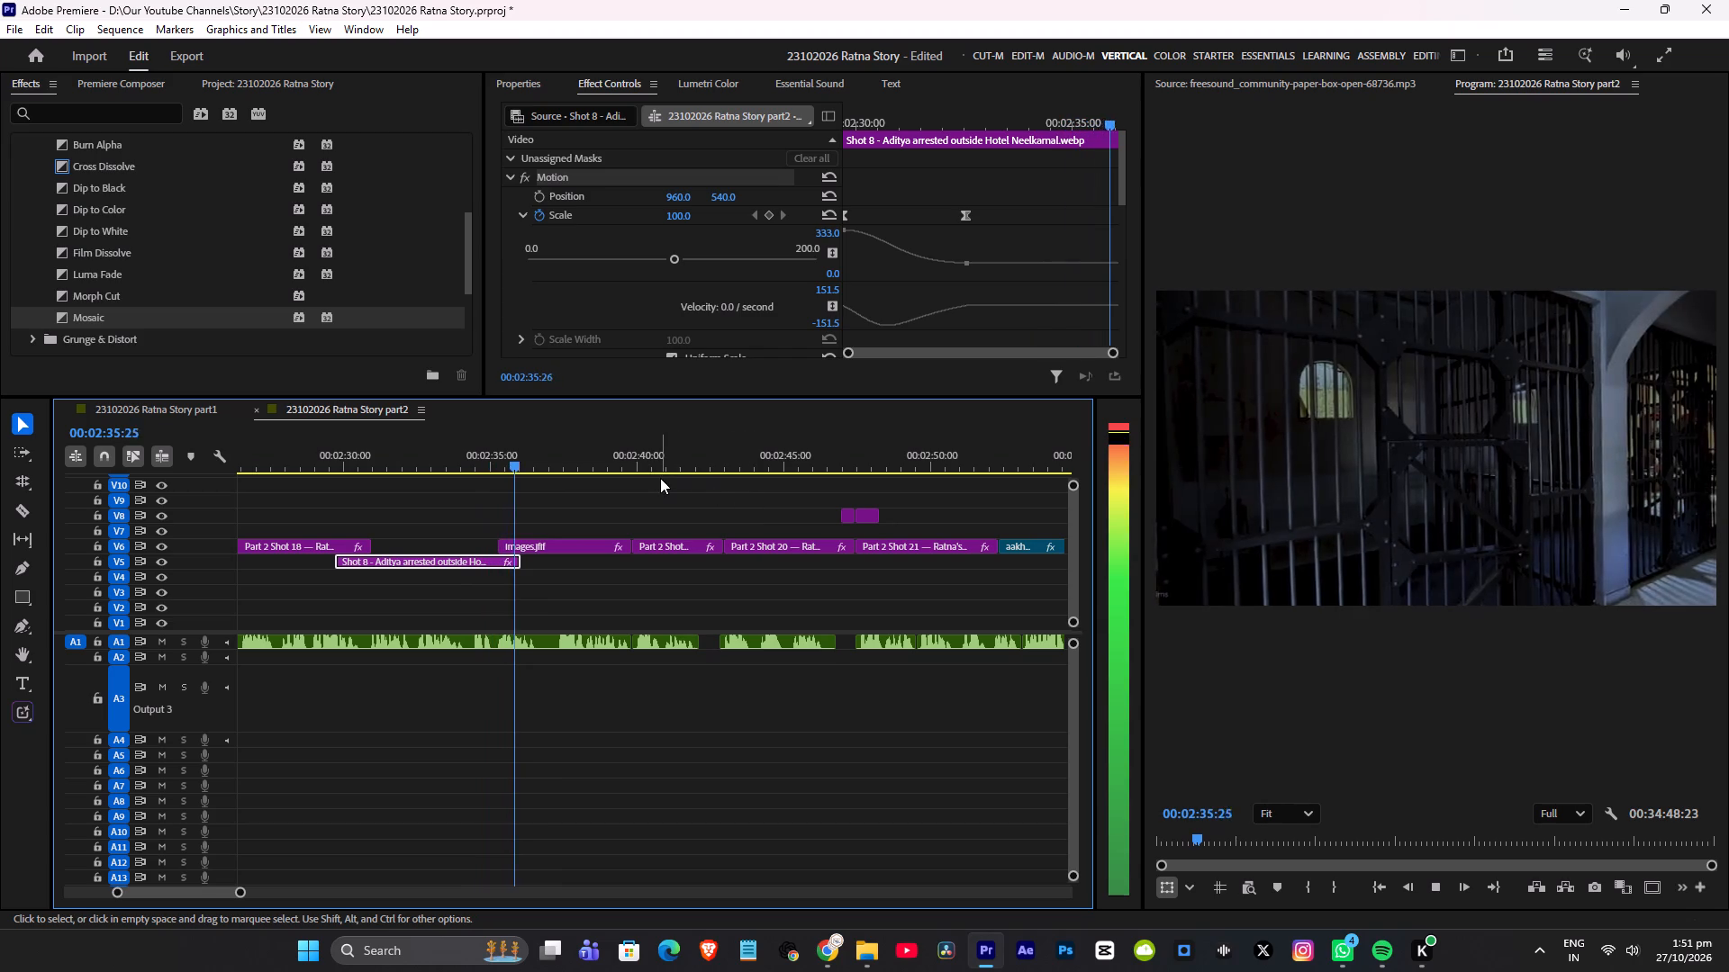
pyautogui.hotkey('ctrl', 's')
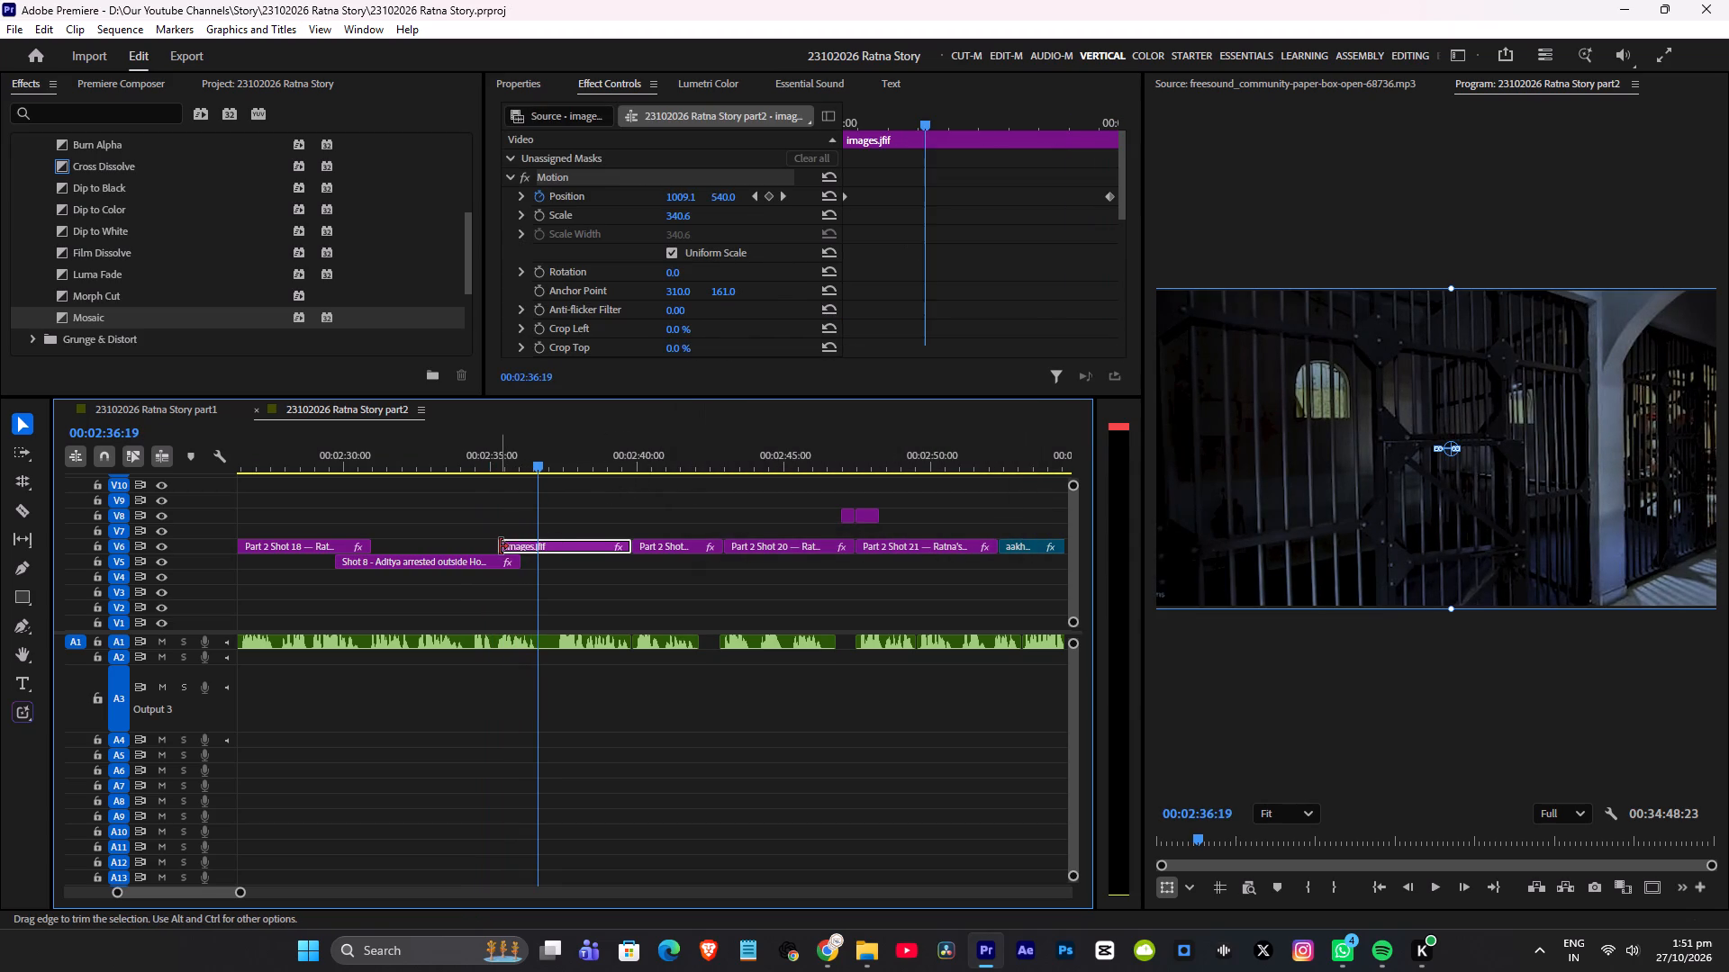
# Extend the start of images.jfif slightly earlier, add the default Cross Dissolve there, and preview the change from the arrest shot.
pyautogui.click(500, 546)
pyautogui.hotkey('ctrl', 's')
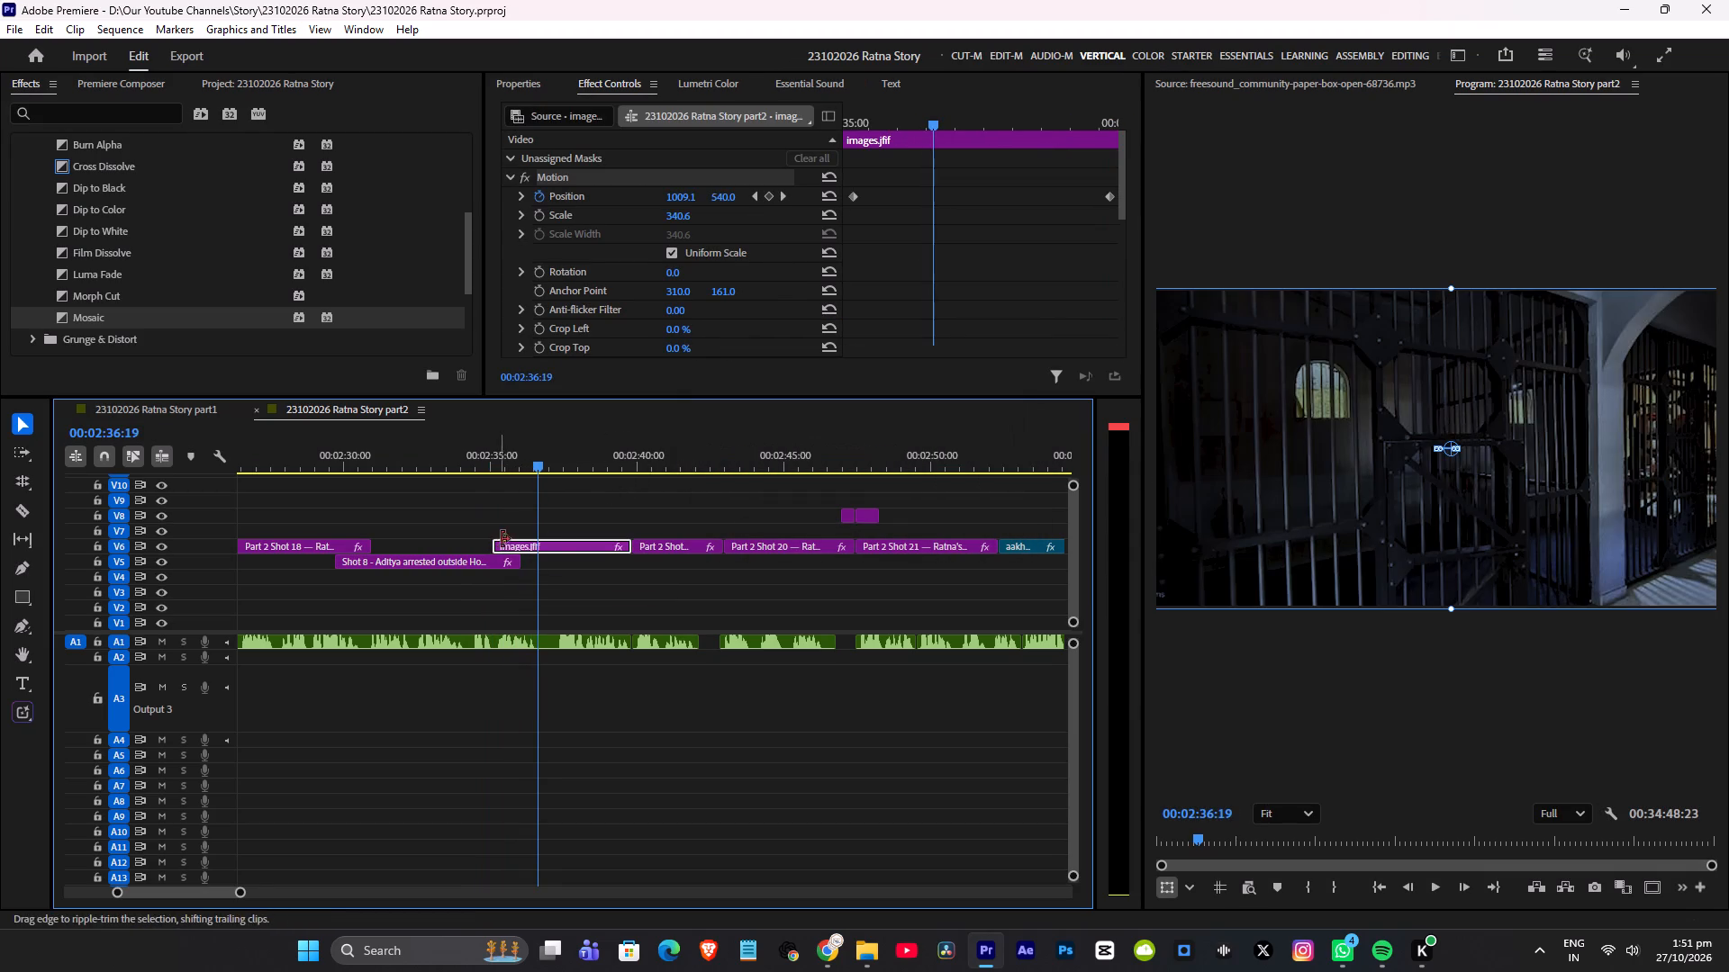
pyautogui.hotkey('ctrl', 'd')
pyautogui.click(485, 449)
pyautogui.press('space')
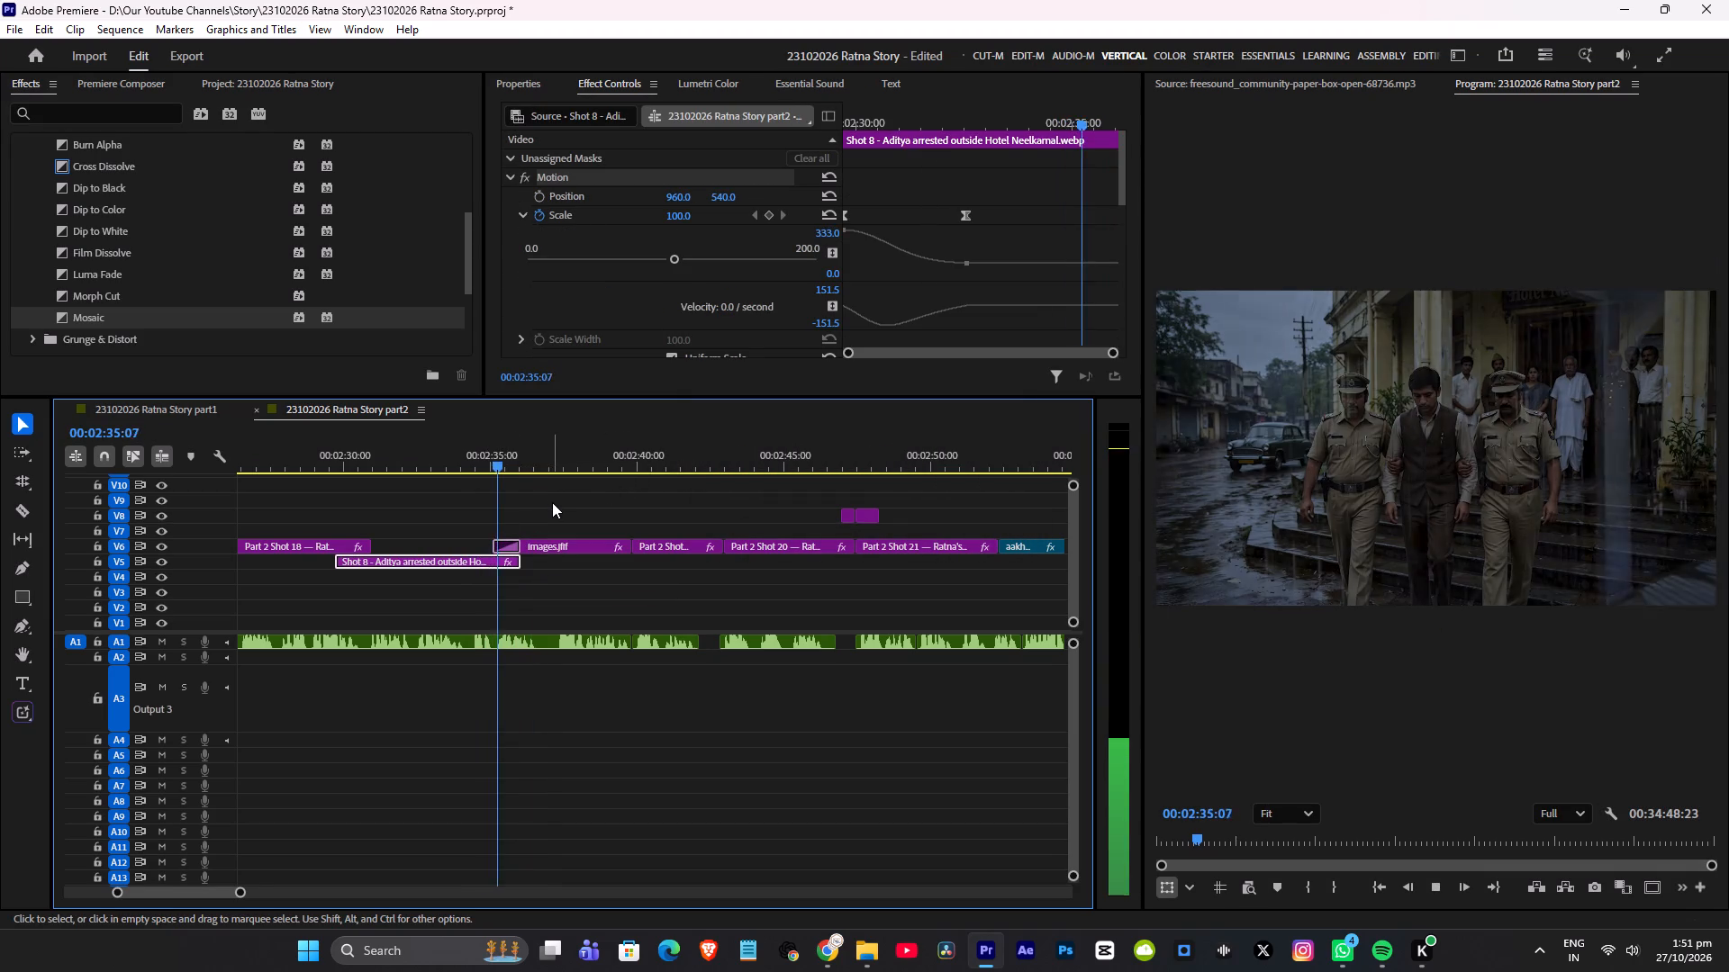
pyautogui.press('space')
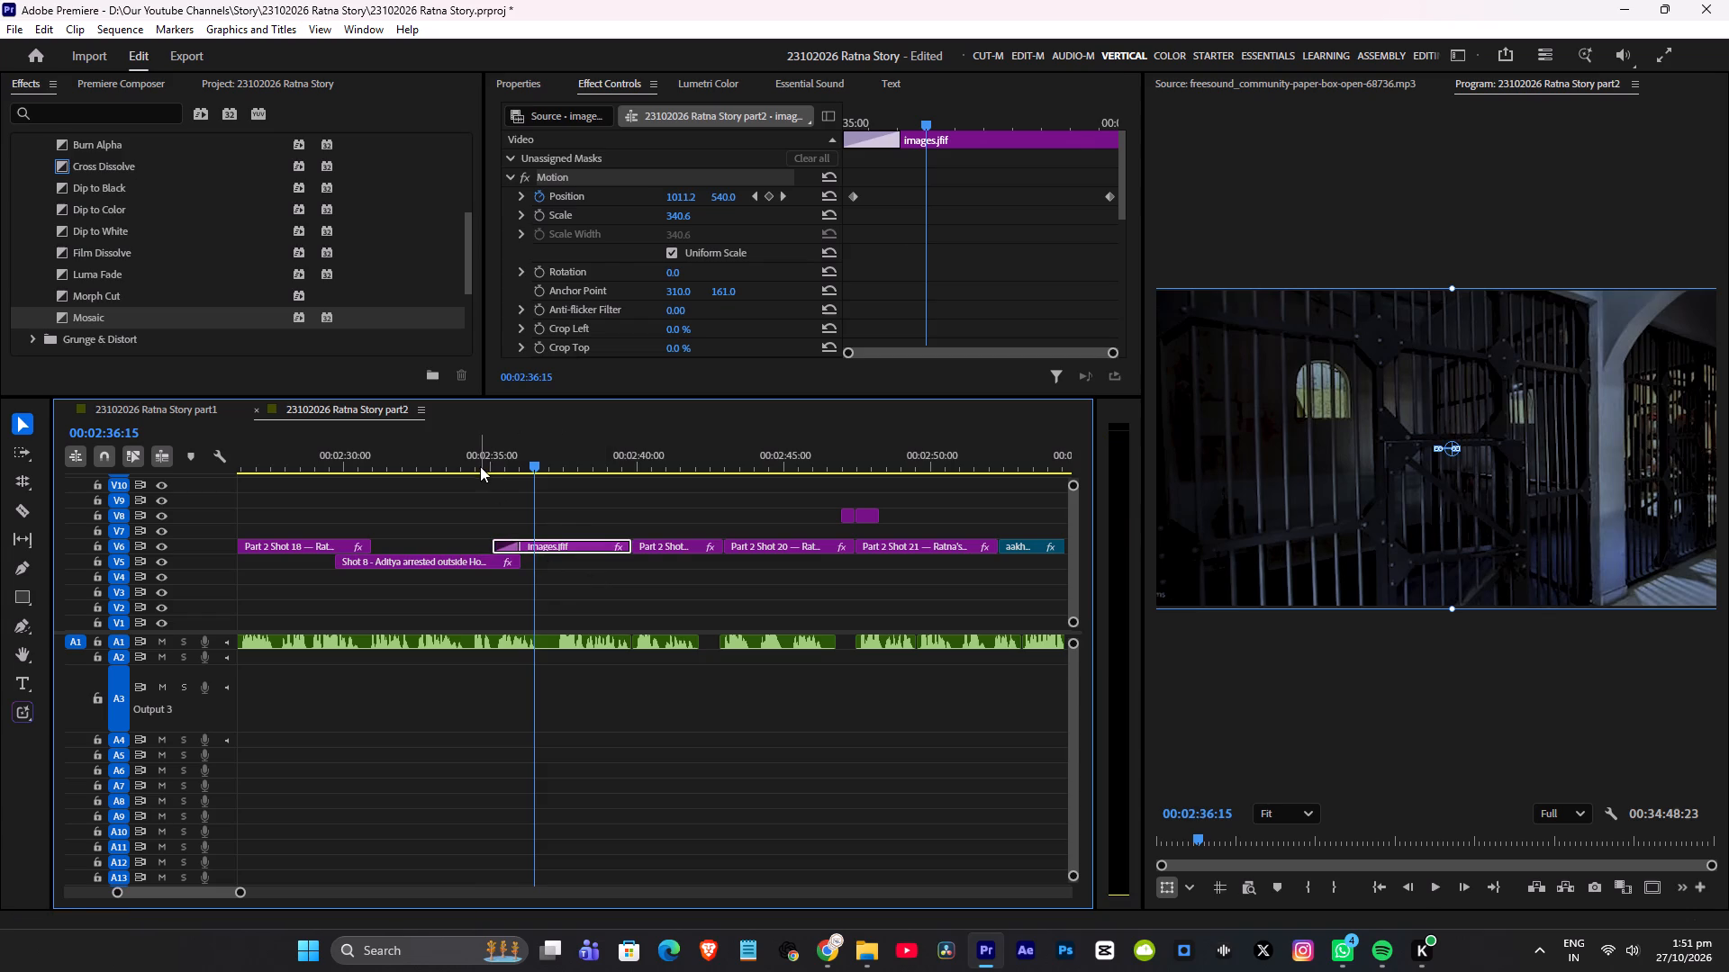
pyautogui.click(480, 465)
pyautogui.press('space')
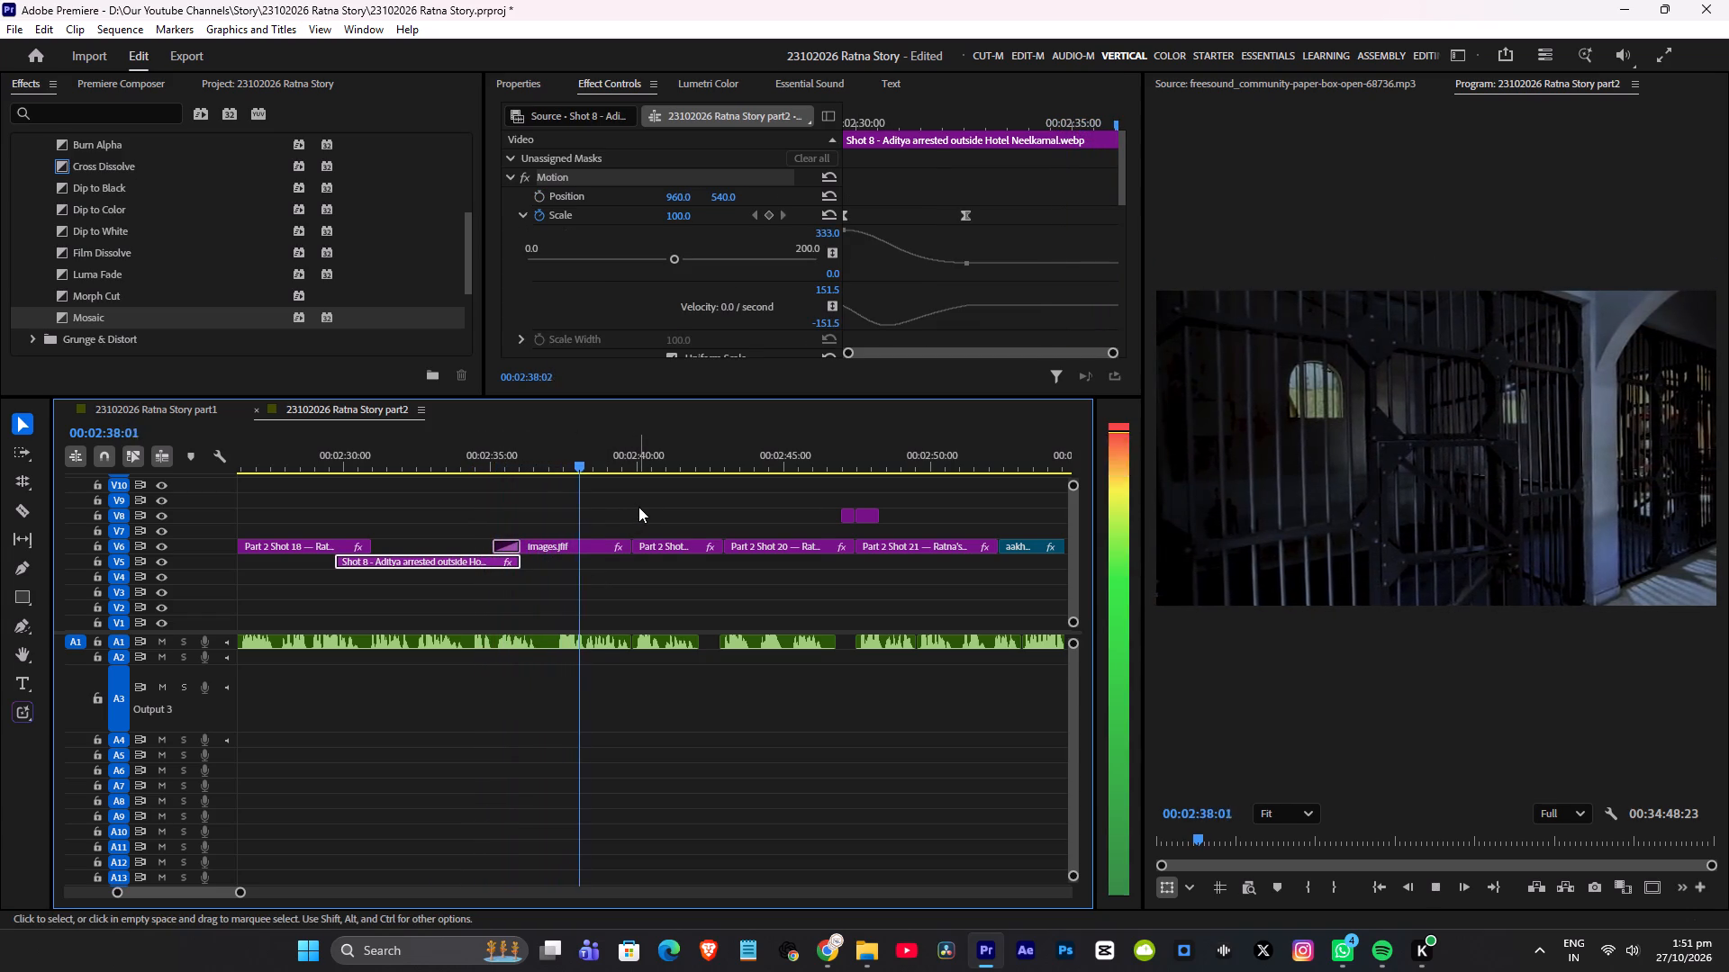
# Shift Part 2 Shot 21 and all following clips about 1.5 seconds later, leaving a gap after Shot 20, and preview it.
pyautogui.scroll(-2, 638, 507)
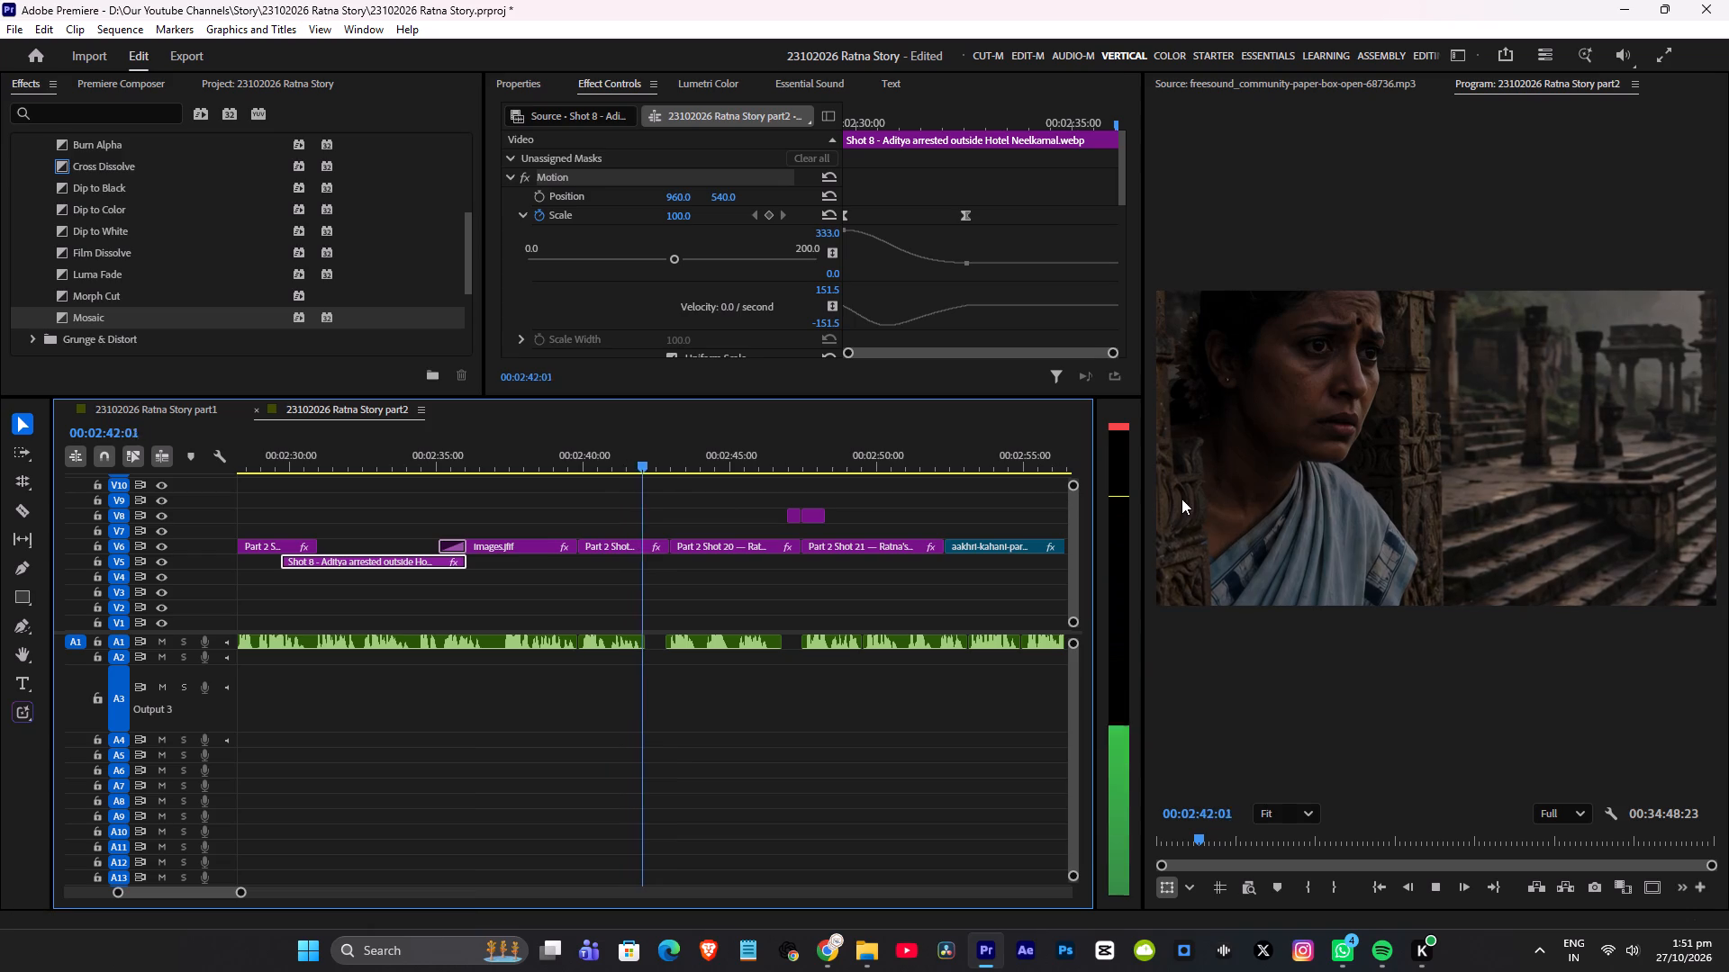
pyautogui.scroll(-2, 671, 538)
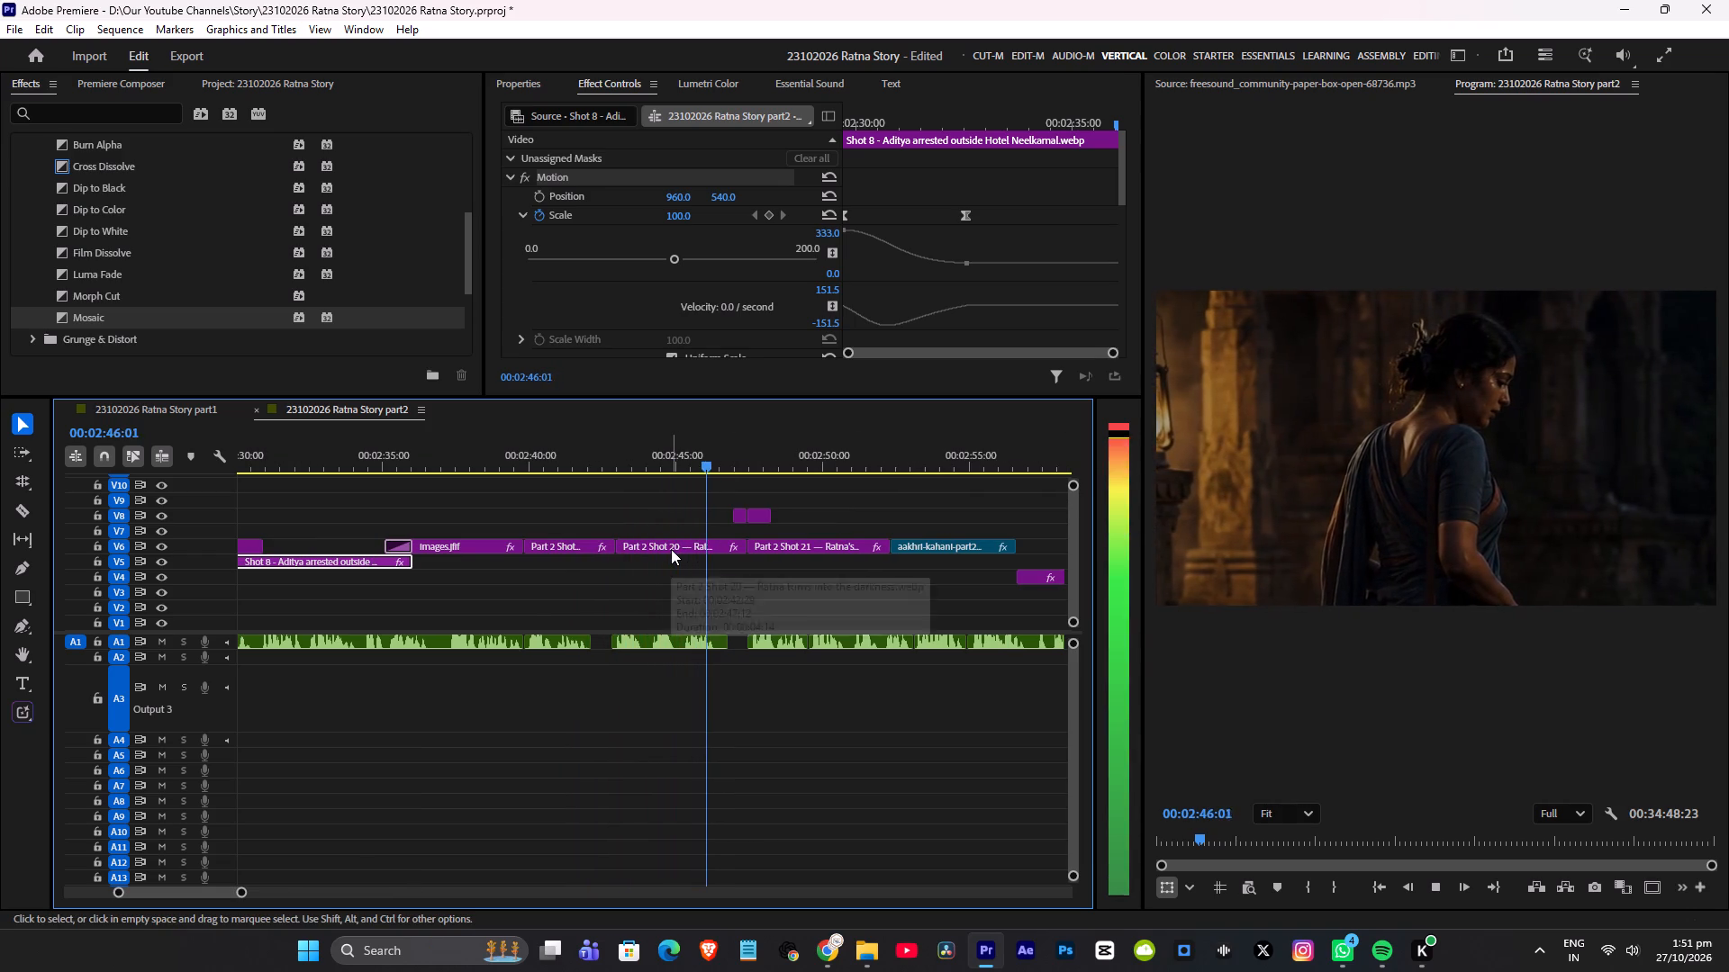
pyautogui.scroll(-4, 683, 548)
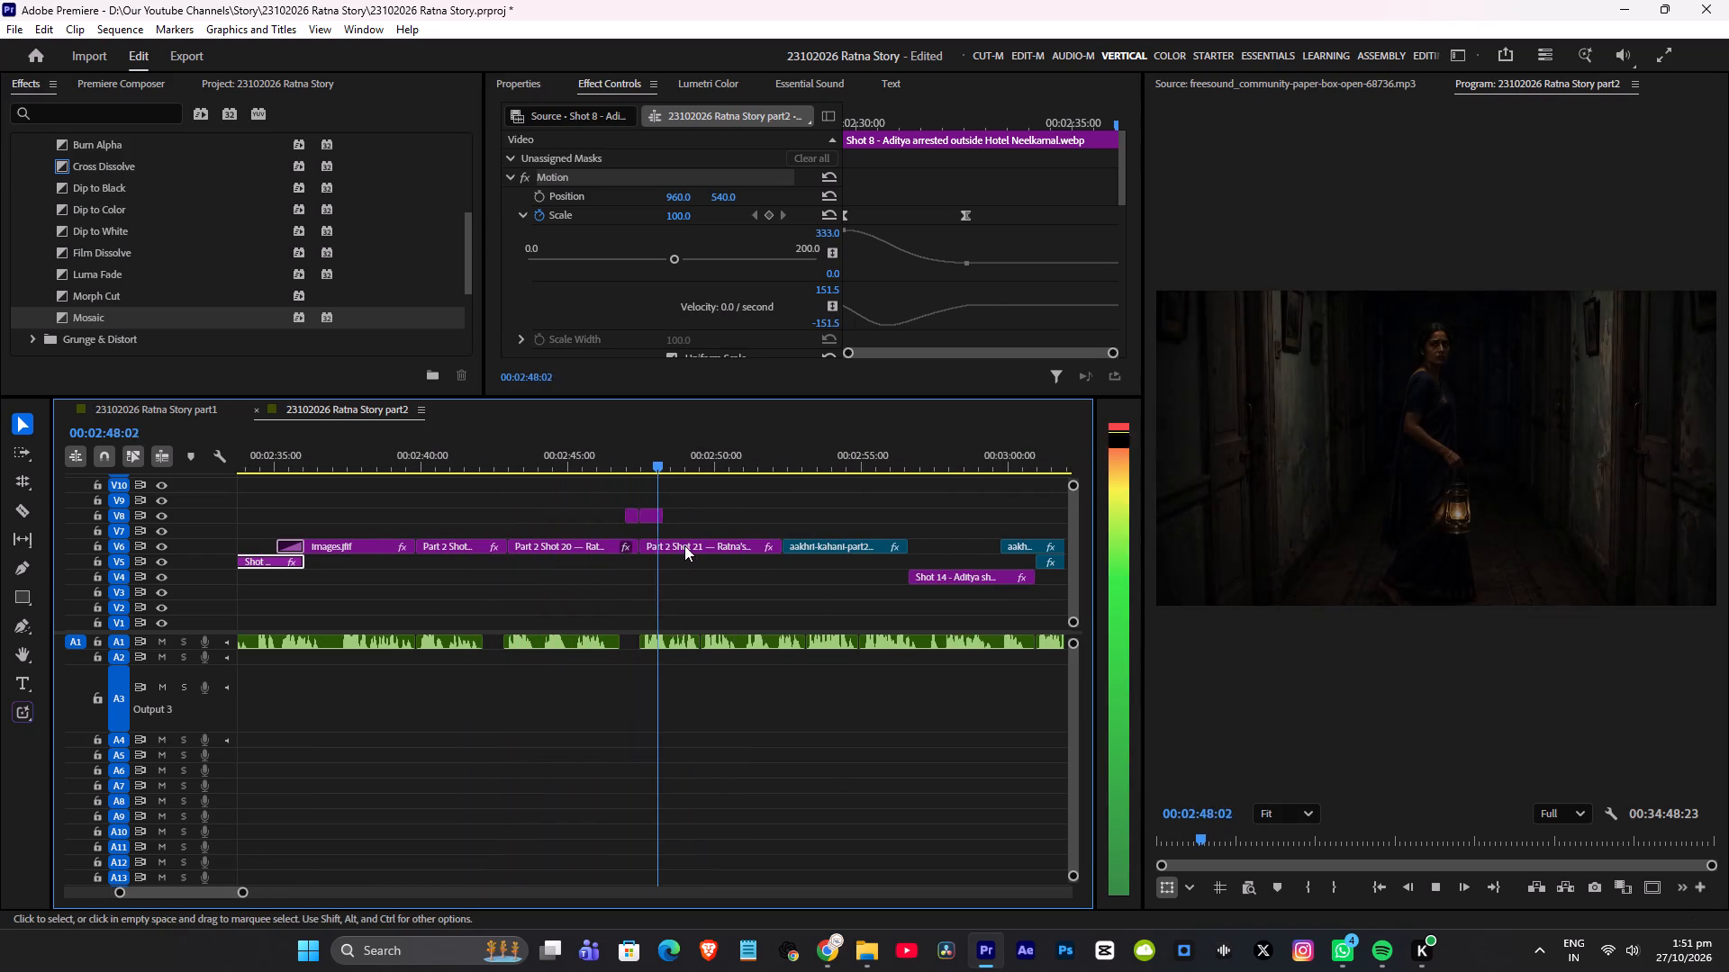
pyautogui.scroll(-2, 684, 545)
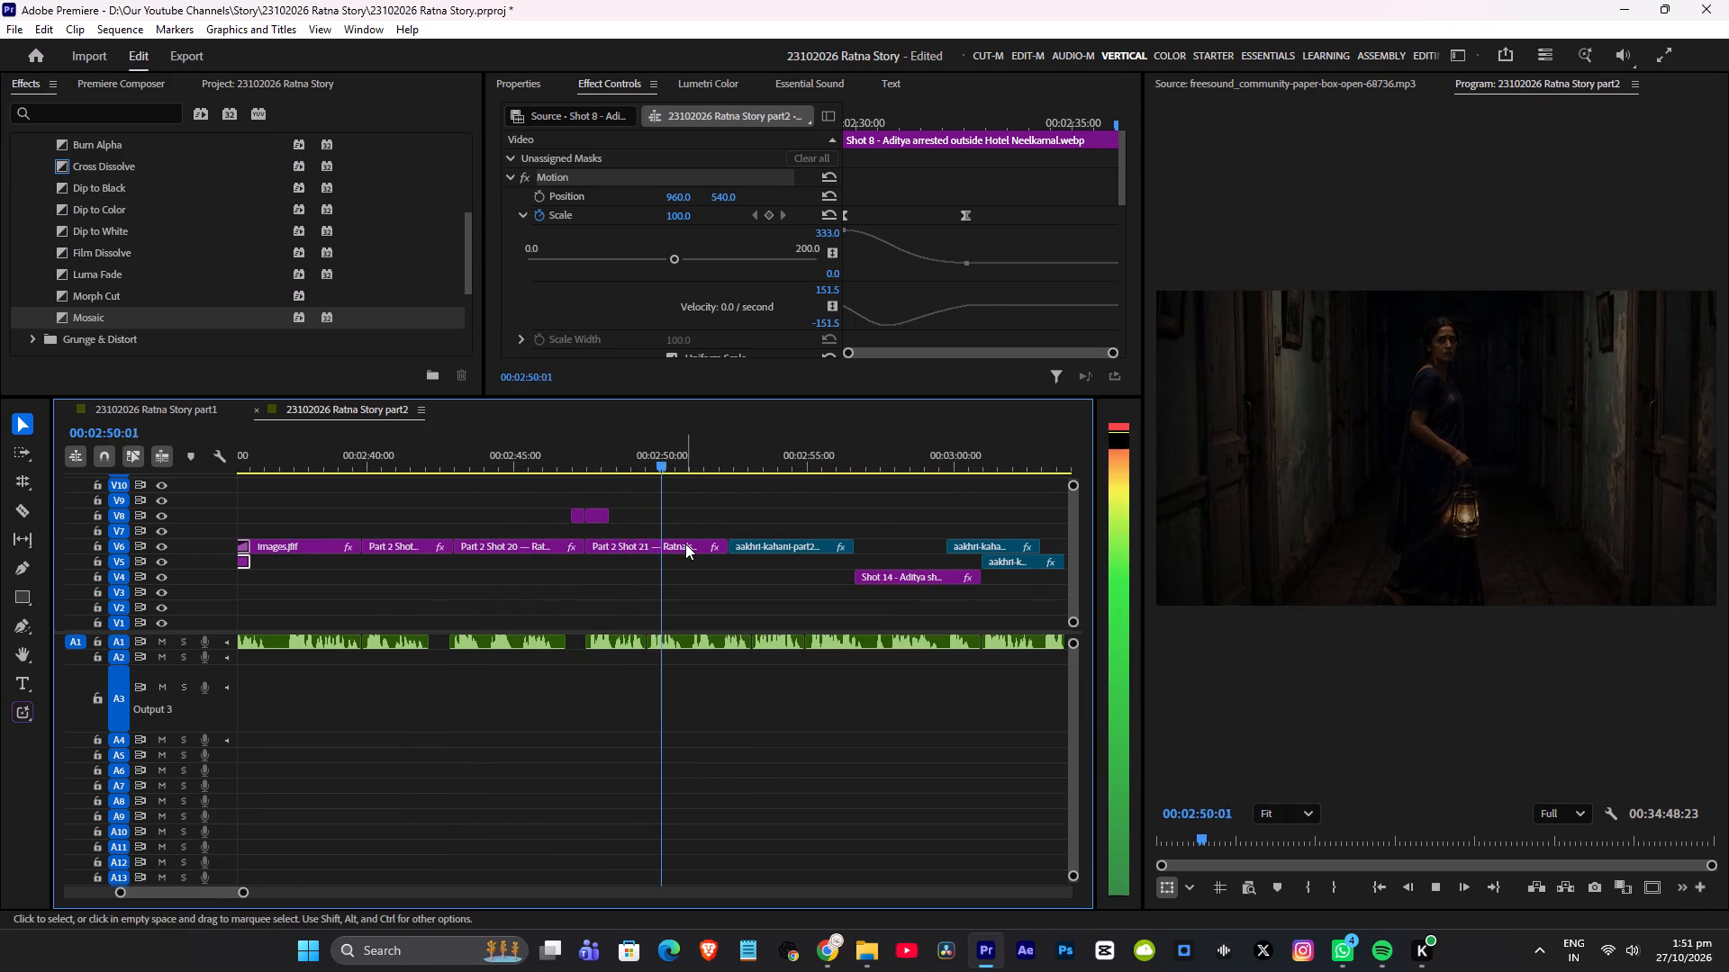
pyautogui.press('space')
pyautogui.press('a')
pyautogui.click(647, 542)
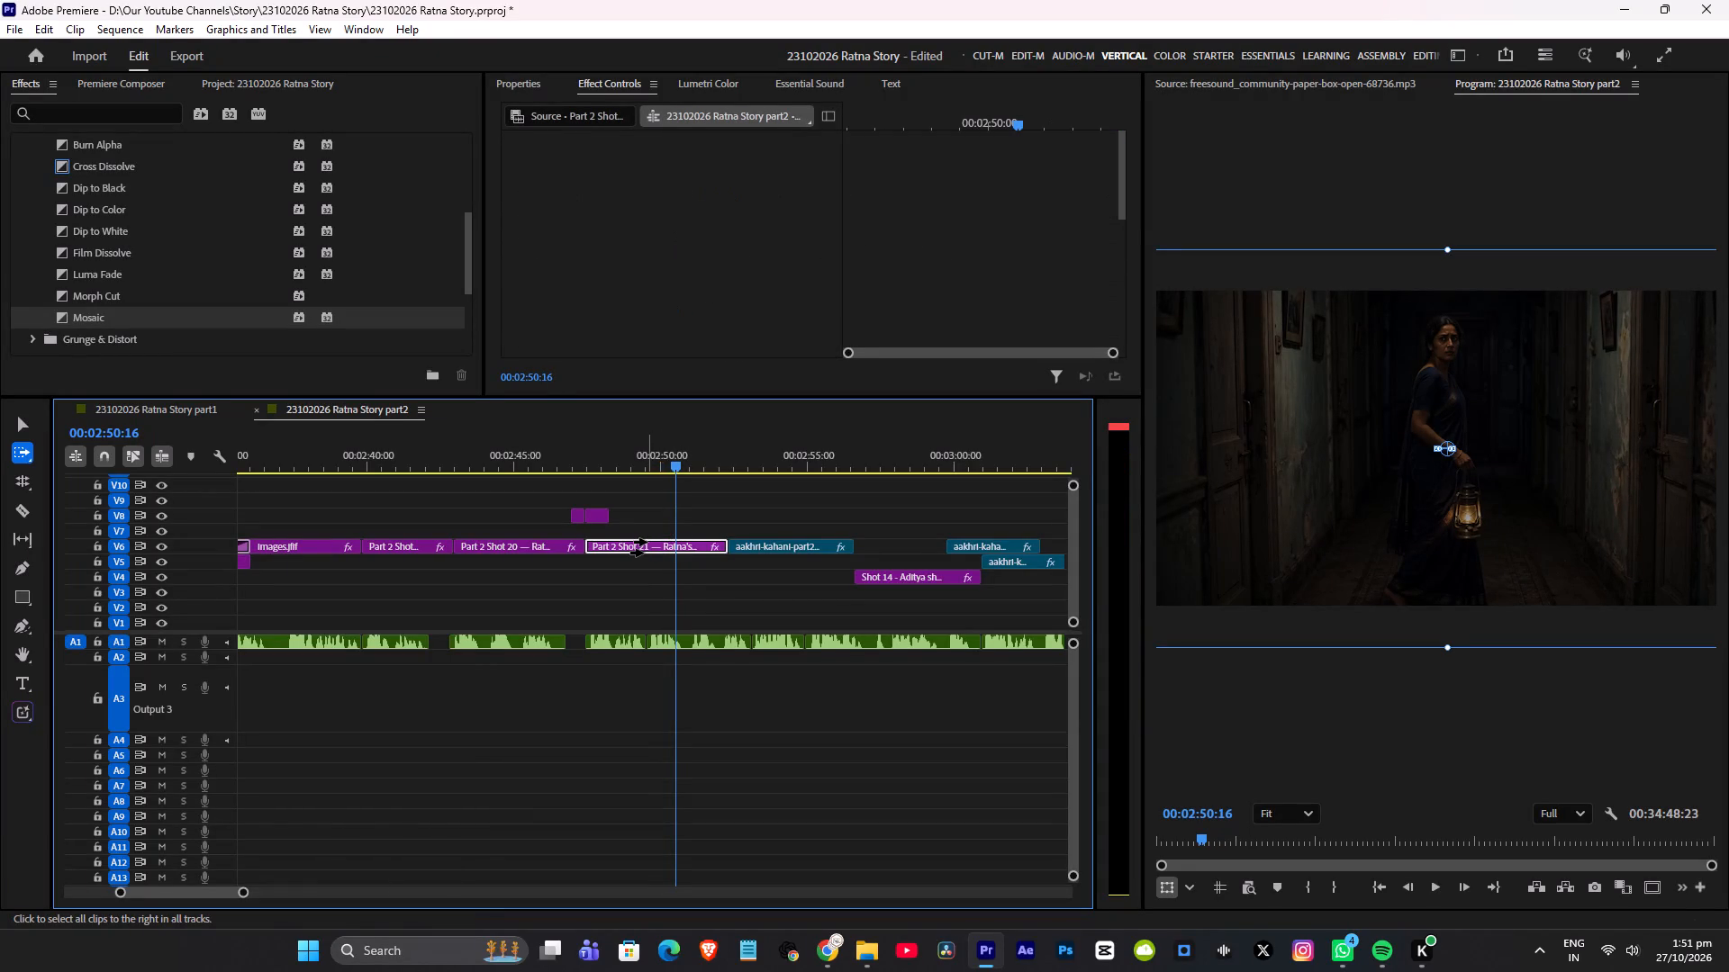
pyautogui.press('v')
pyautogui.moveTo(620, 544); pyautogui.dragTo(643, 545)
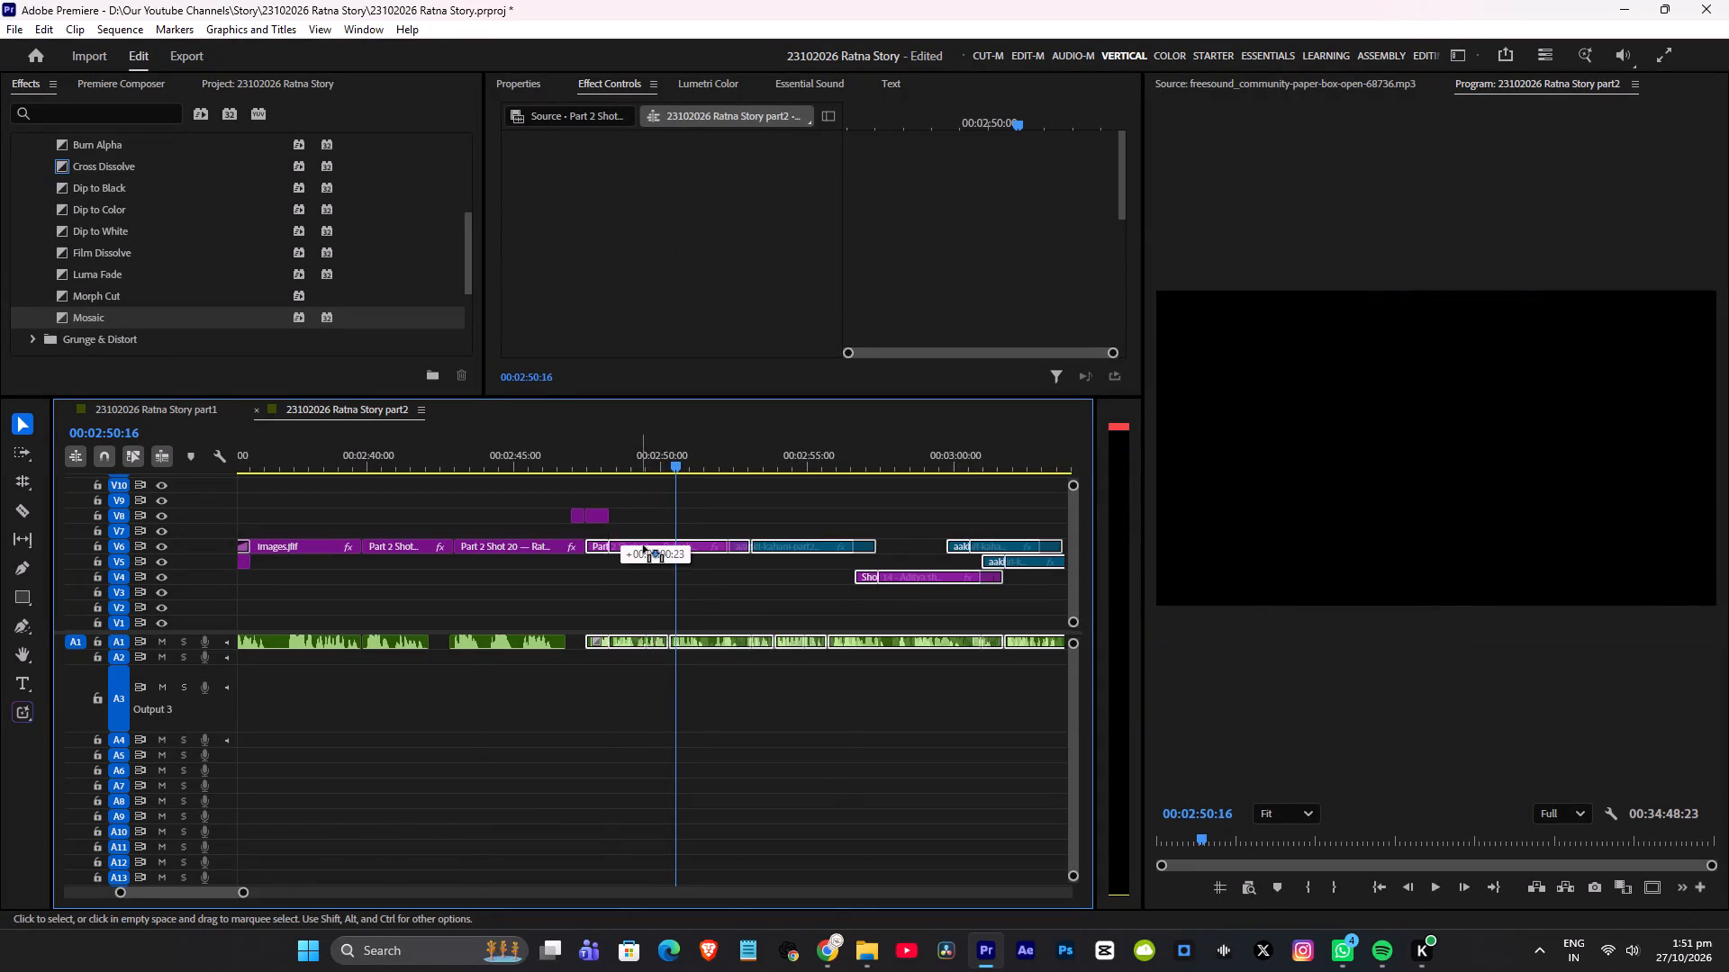
pyautogui.moveTo(643, 545); pyautogui.dragTo(665, 545)
pyautogui.click(645, 505)
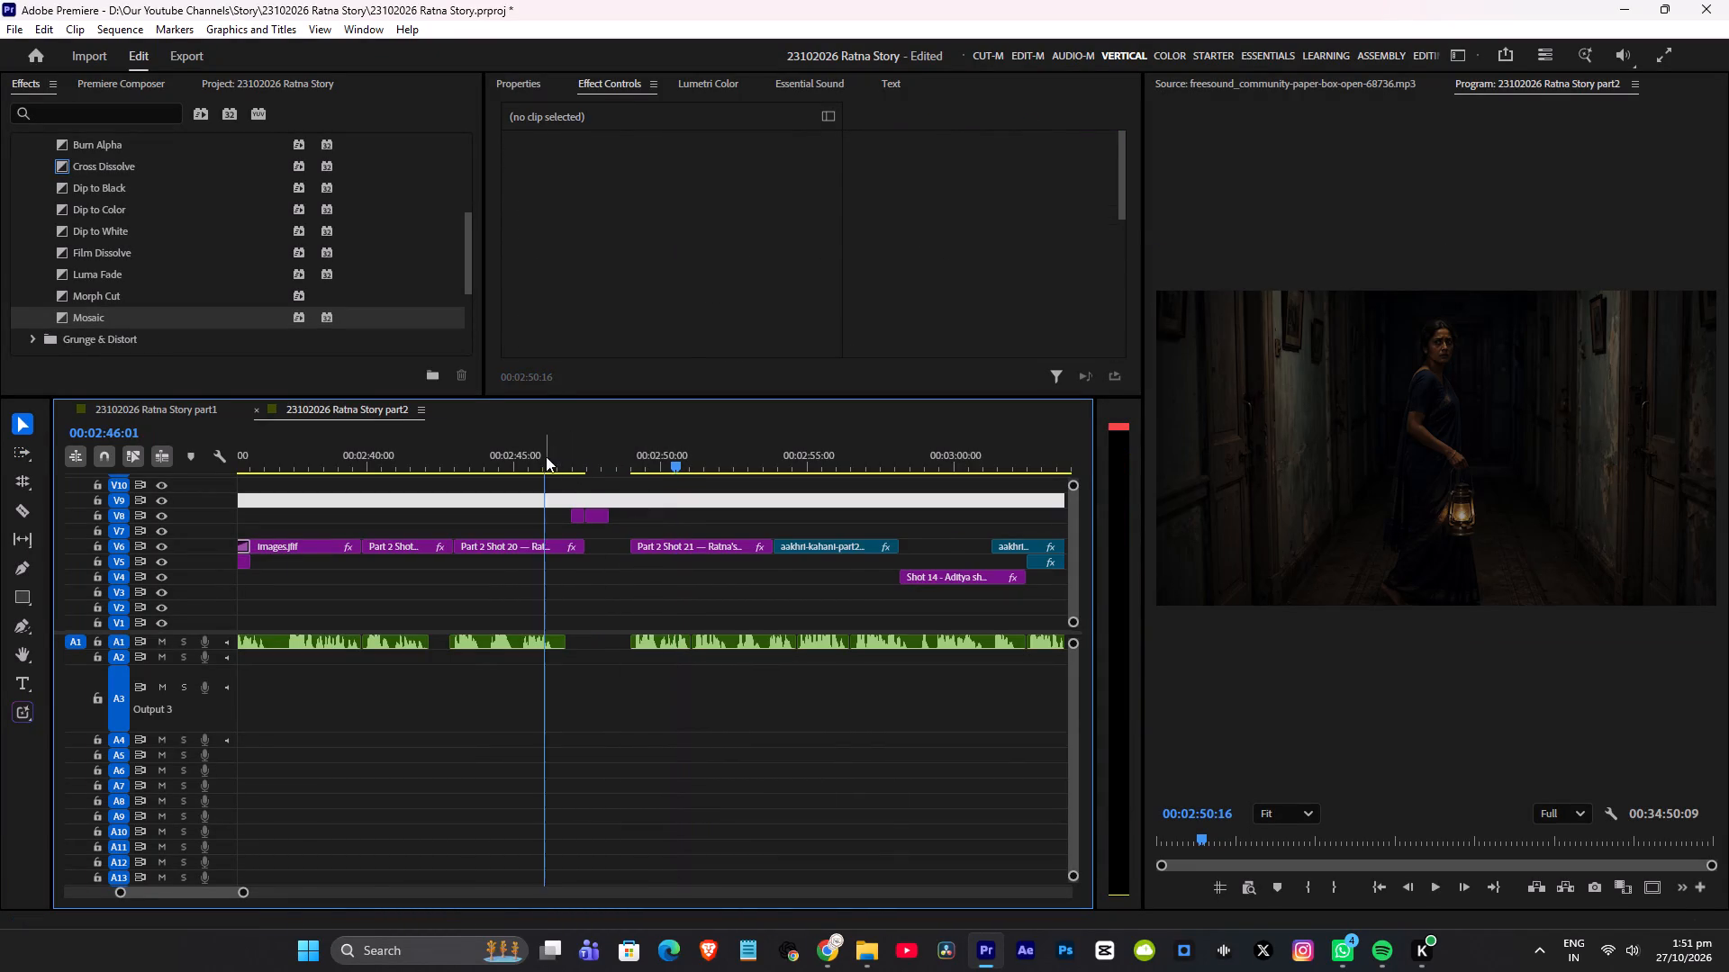
pyautogui.click(546, 456)
pyautogui.press('space')
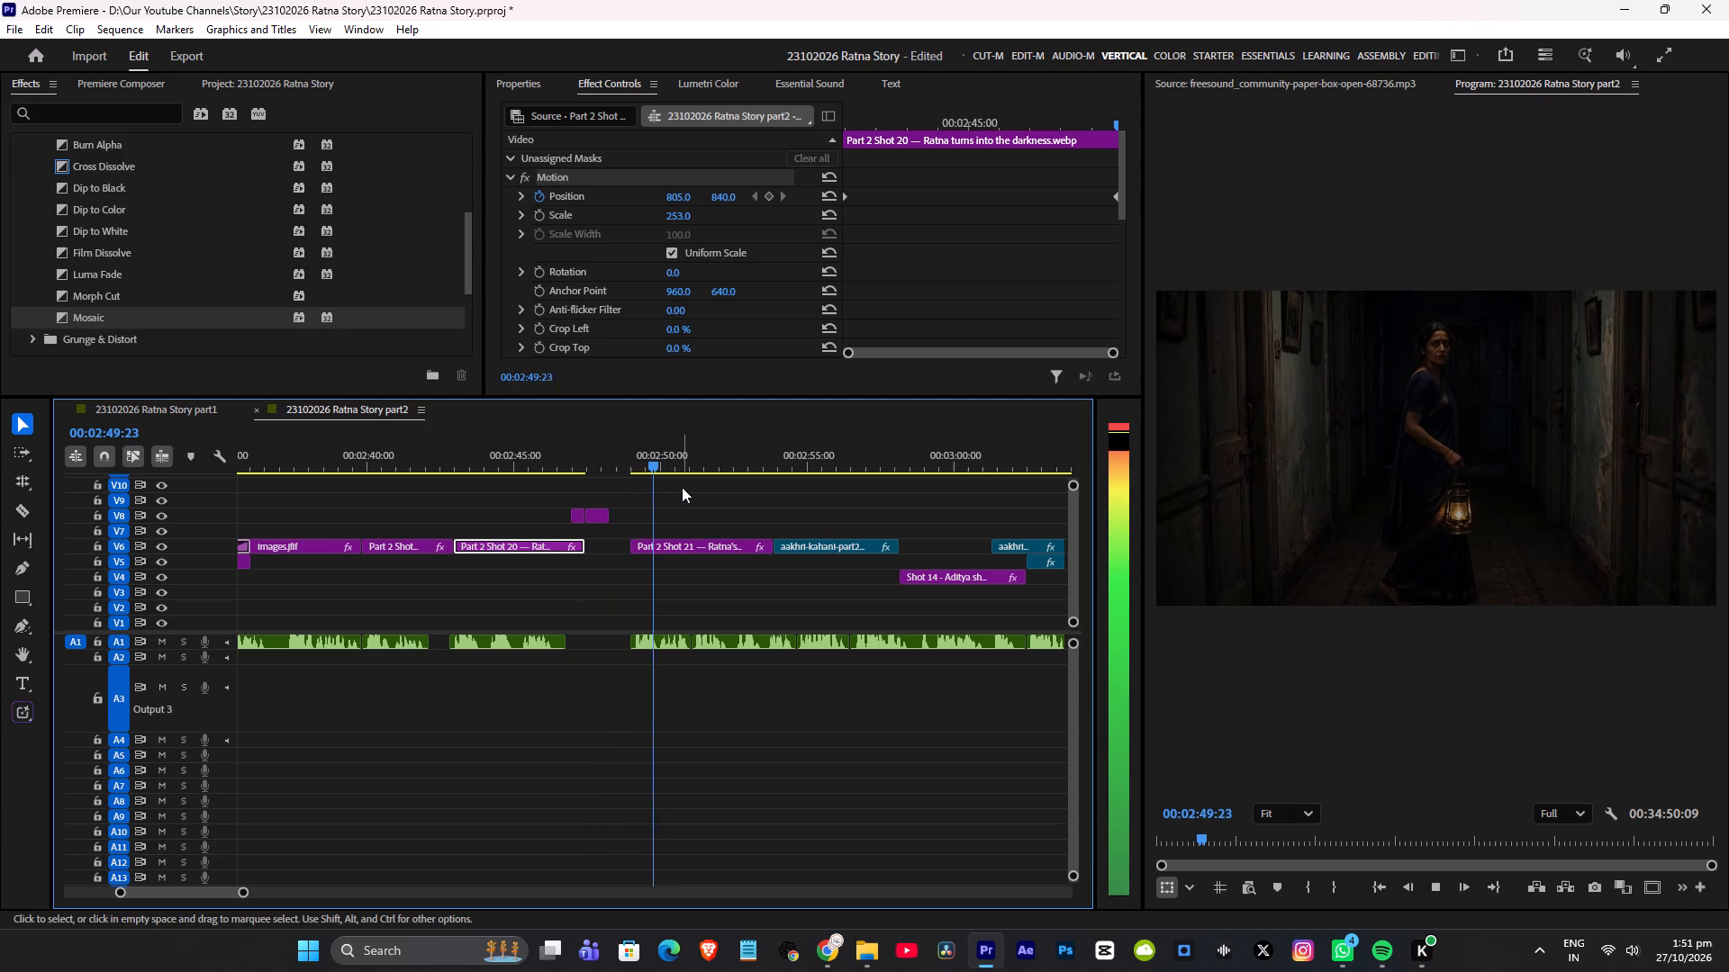
pyautogui.press('space')
# Duplicate the pair of short effect clips on V8 and align the copies' shared cut with the start of Part 2 Shot 21.
pyautogui.click(616, 463)
pyautogui.press('space')
pyautogui.press('space')
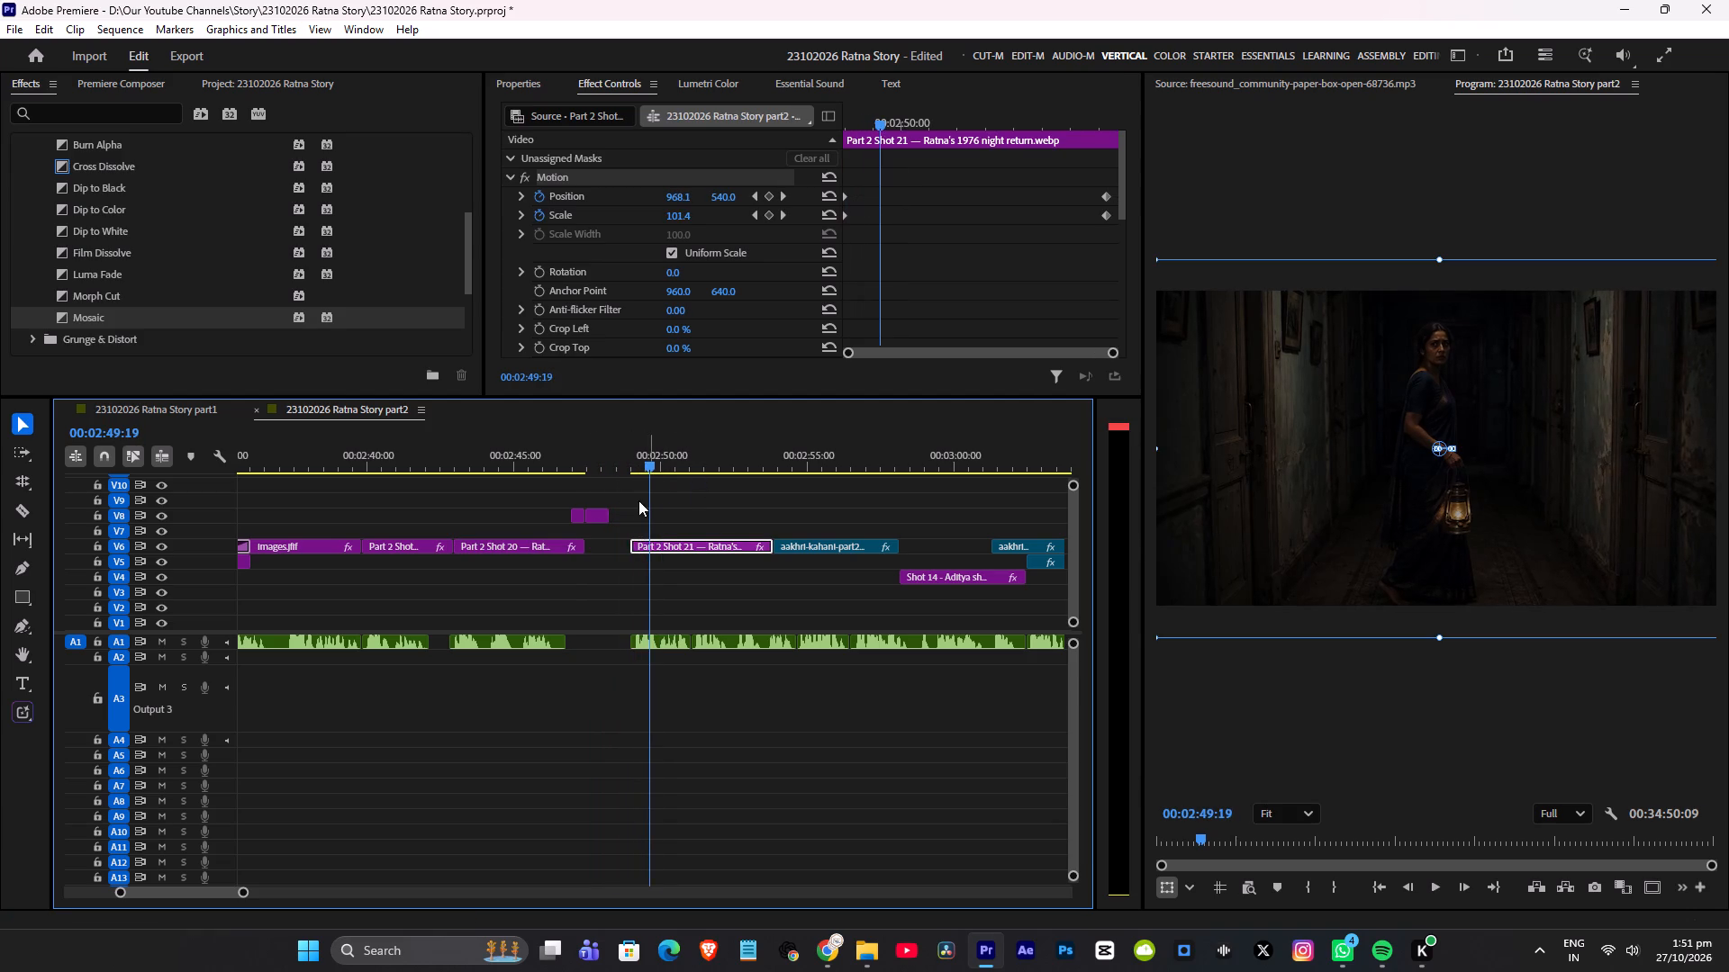
pyautogui.moveTo(566, 493); pyautogui.dragTo(599, 509)
pyautogui.keyDown('alt'); pyautogui.moveTo(597, 512); pyautogui.dragTo(623, 516); pyautogui.keyUp('alt')
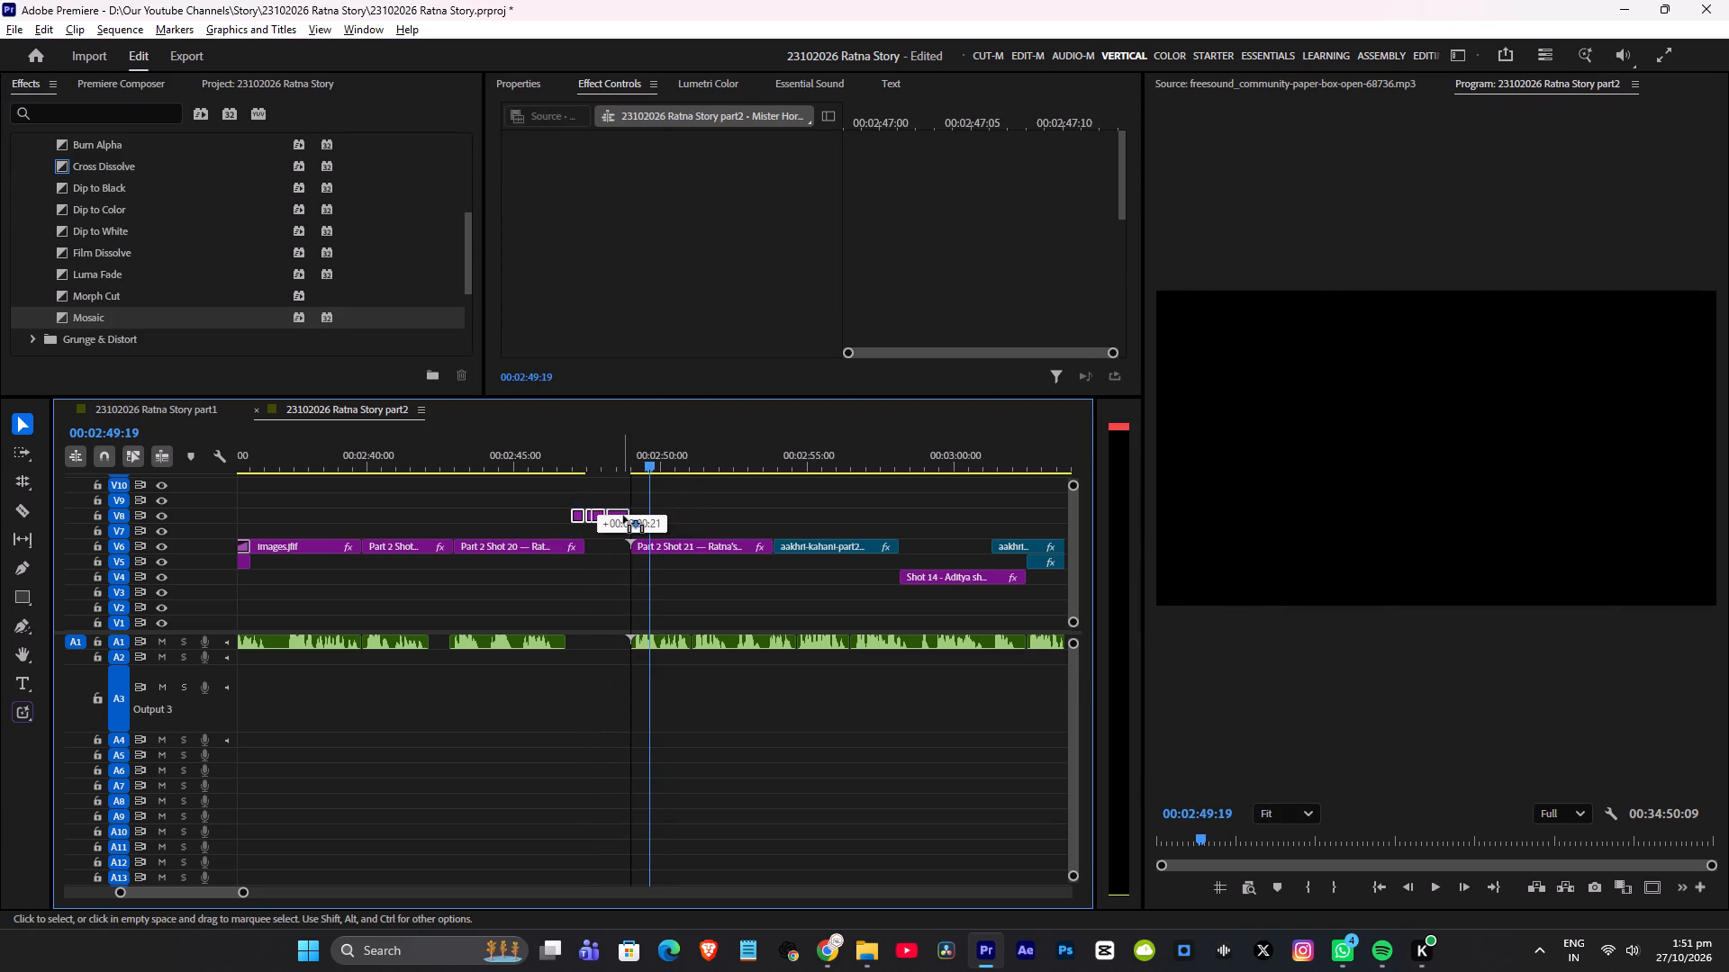
pyautogui.keyDown('alt'); pyautogui.moveTo(623, 516); pyautogui.dragTo(629, 526); pyautogui.keyUp('alt')
pyautogui.keyDown('alt'); pyautogui.scroll(6, 636, 527); pyautogui.keyUp('alt')
pyautogui.moveTo(626, 528); pyautogui.dragTo(629, 528)
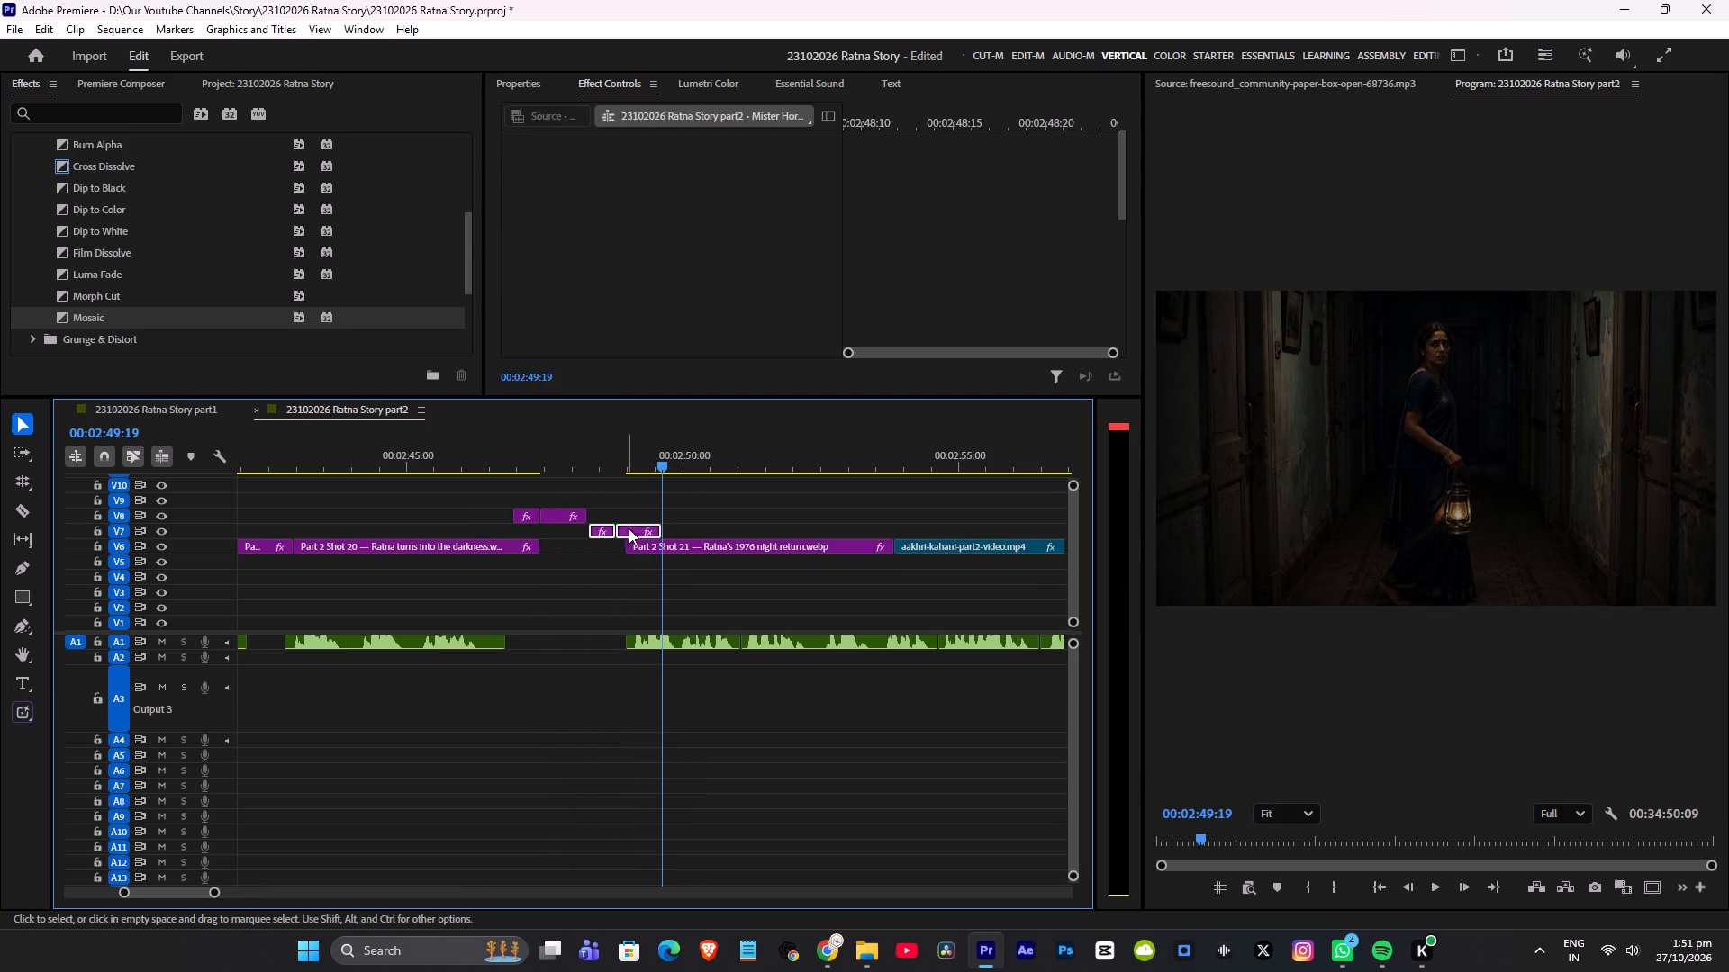
pyautogui.moveTo(629, 528); pyautogui.dragTo(641, 528)
pyautogui.moveTo(640, 530); pyautogui.dragTo(638, 519)
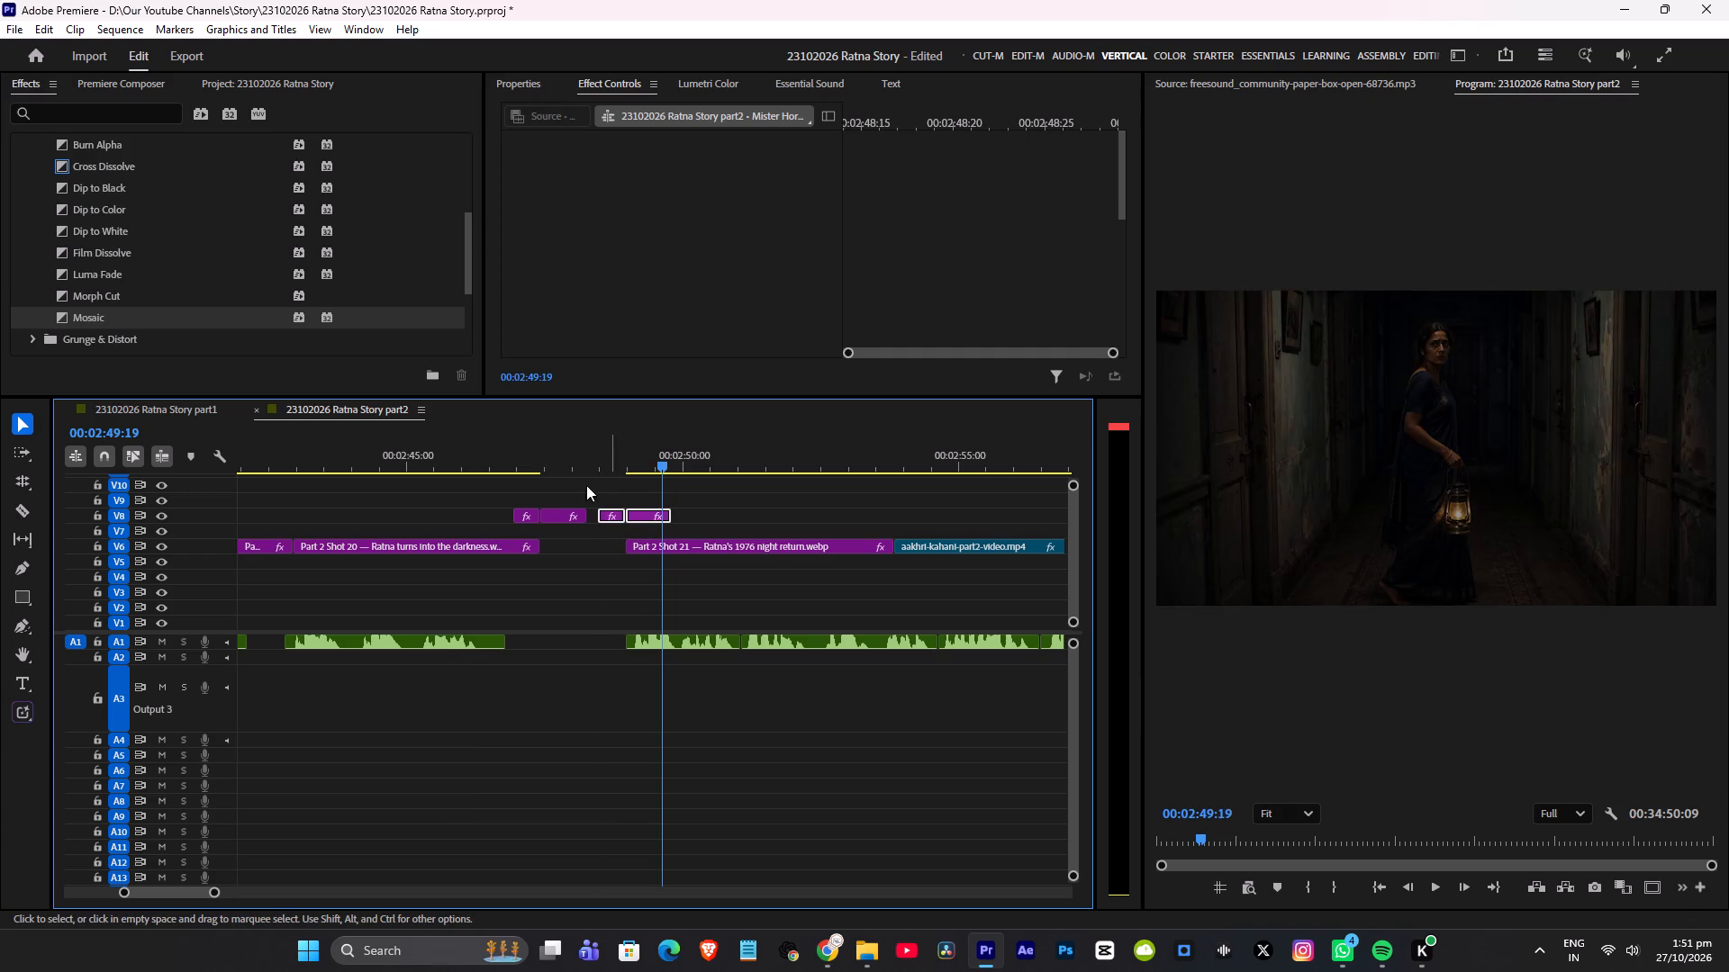
# Play back the gap and both effect pairs from the end of Shot 20 into Shot 21, and save the project.
pyautogui.click(502, 455)
pyautogui.press('space')
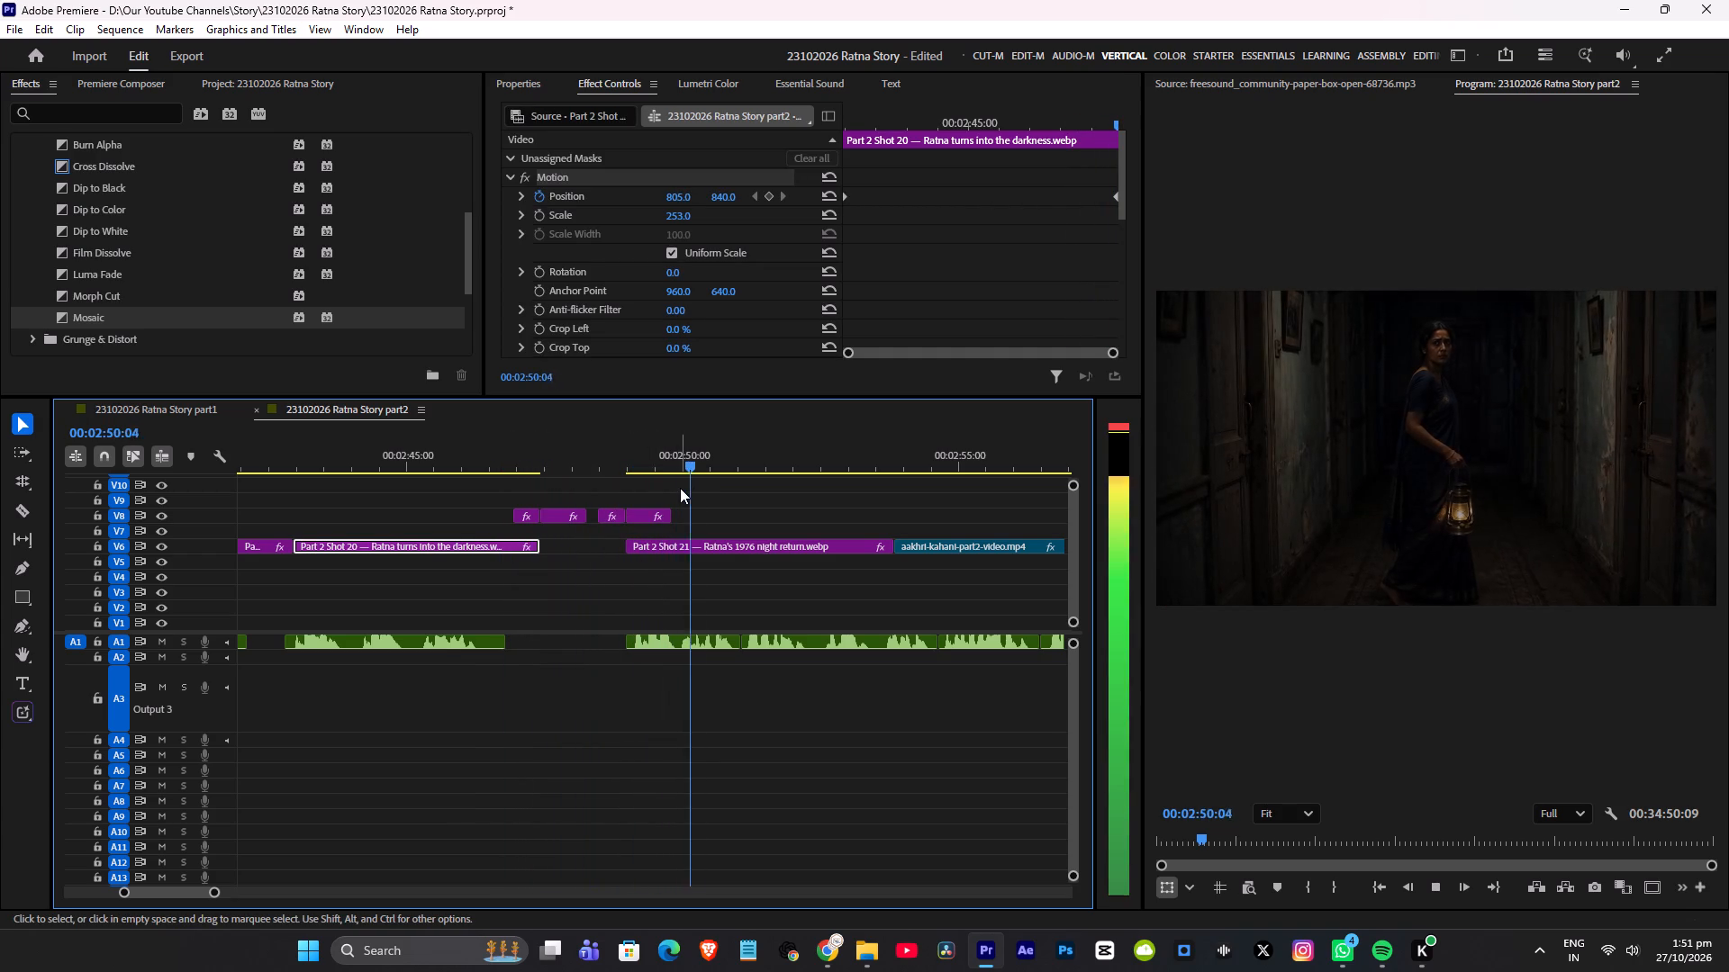
pyautogui.hotkey('ctrl', 's')
pyautogui.press('space')
pyautogui.keyDown('alt'); pyautogui.scroll(-5, 828, 514); pyautogui.keyUp('alt')
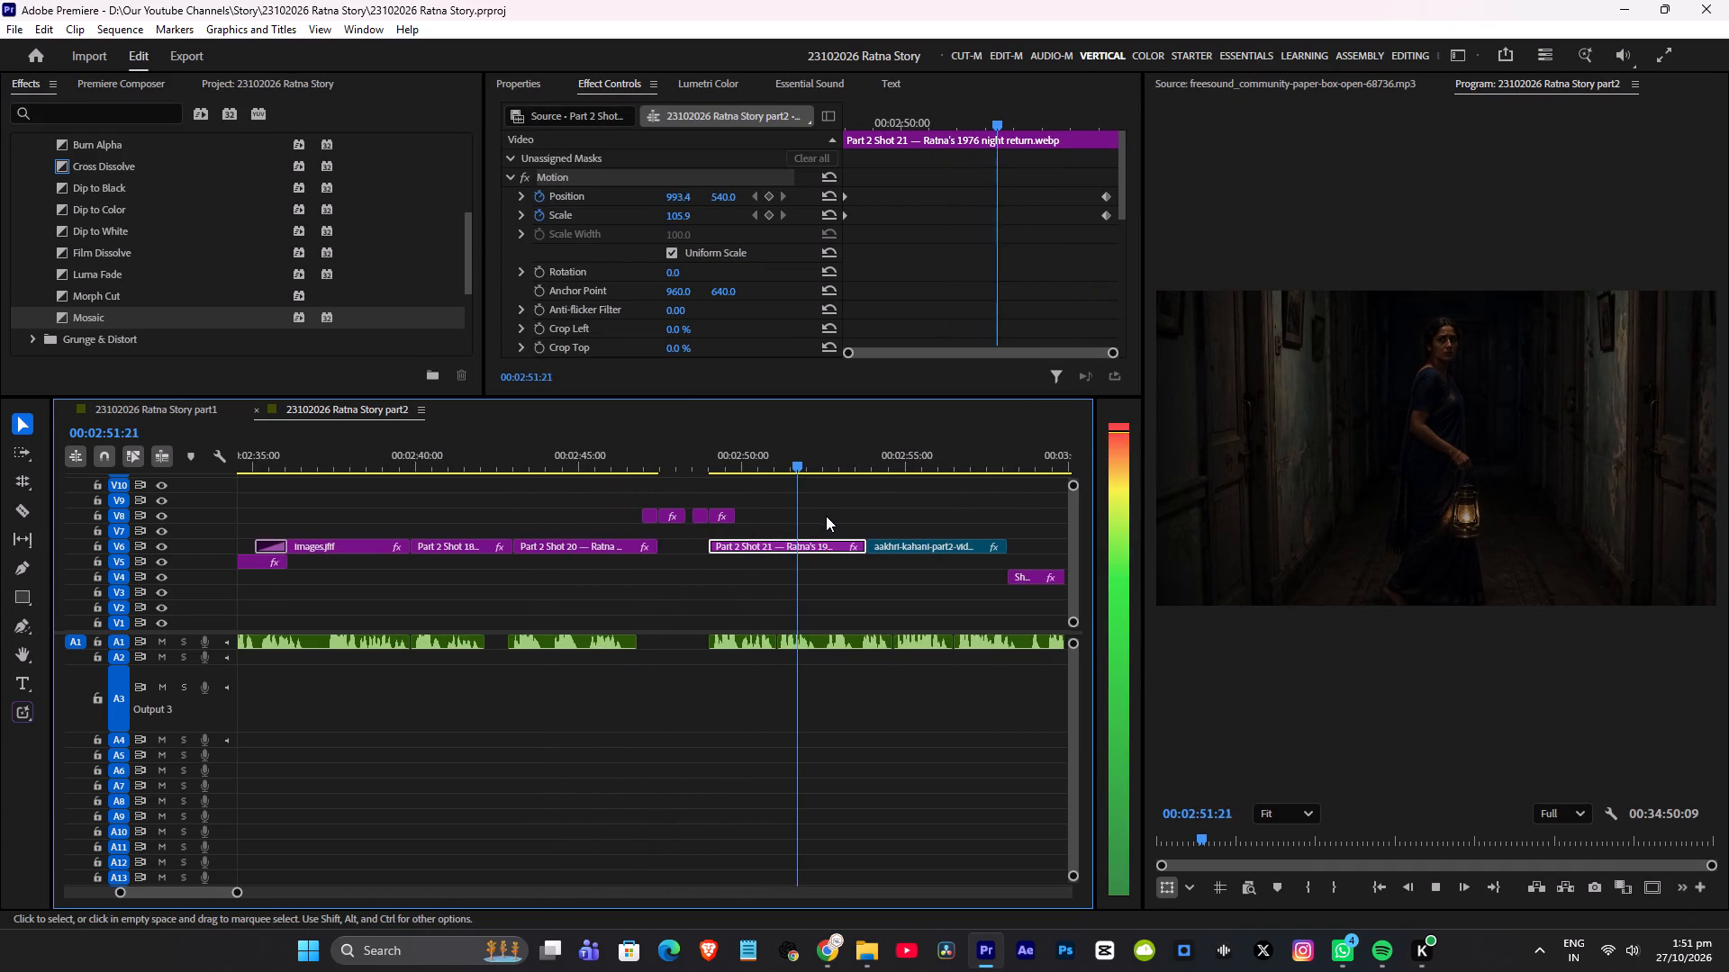
pyautogui.scroll(-4, 826, 517)
pyautogui.press('space')
pyautogui.click(766, 511)
pyautogui.hotkey('ctrl', 's')
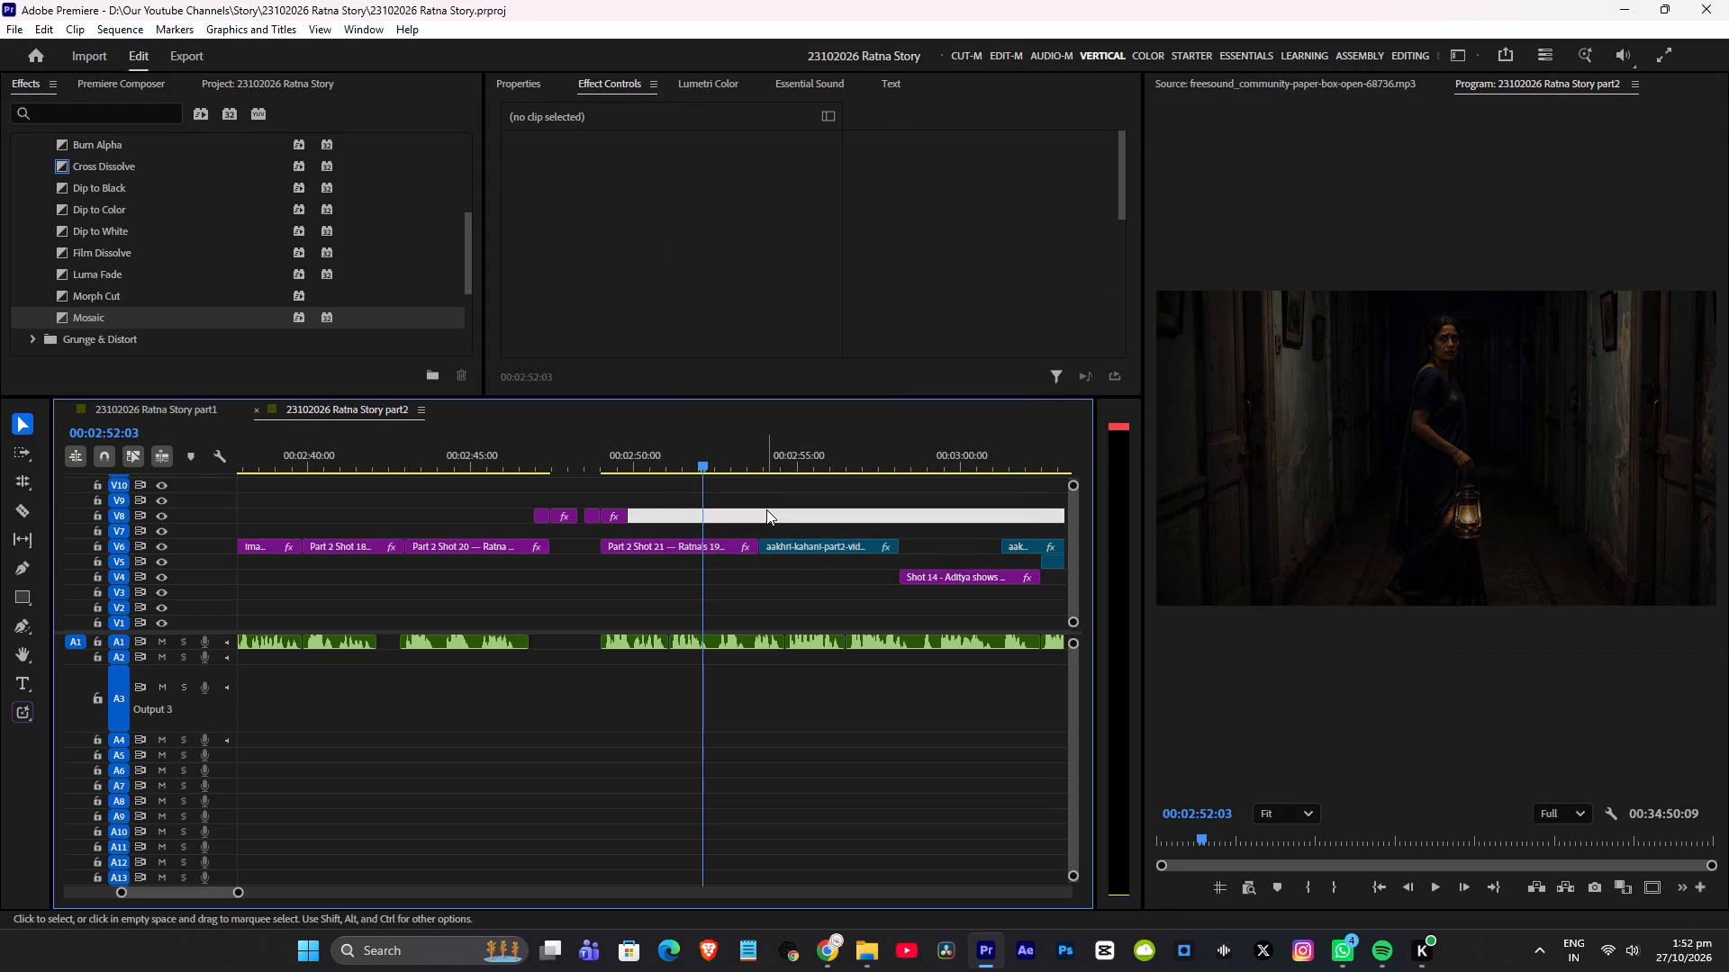
# Copy the 11:00 am title clip on V13 of the part1 sequence and paste it into part2 at 00:02:52:03 over Shot 21.
pyautogui.keyDown('alt'); pyautogui.scroll(-5, 785, 508); pyautogui.keyUp('alt')
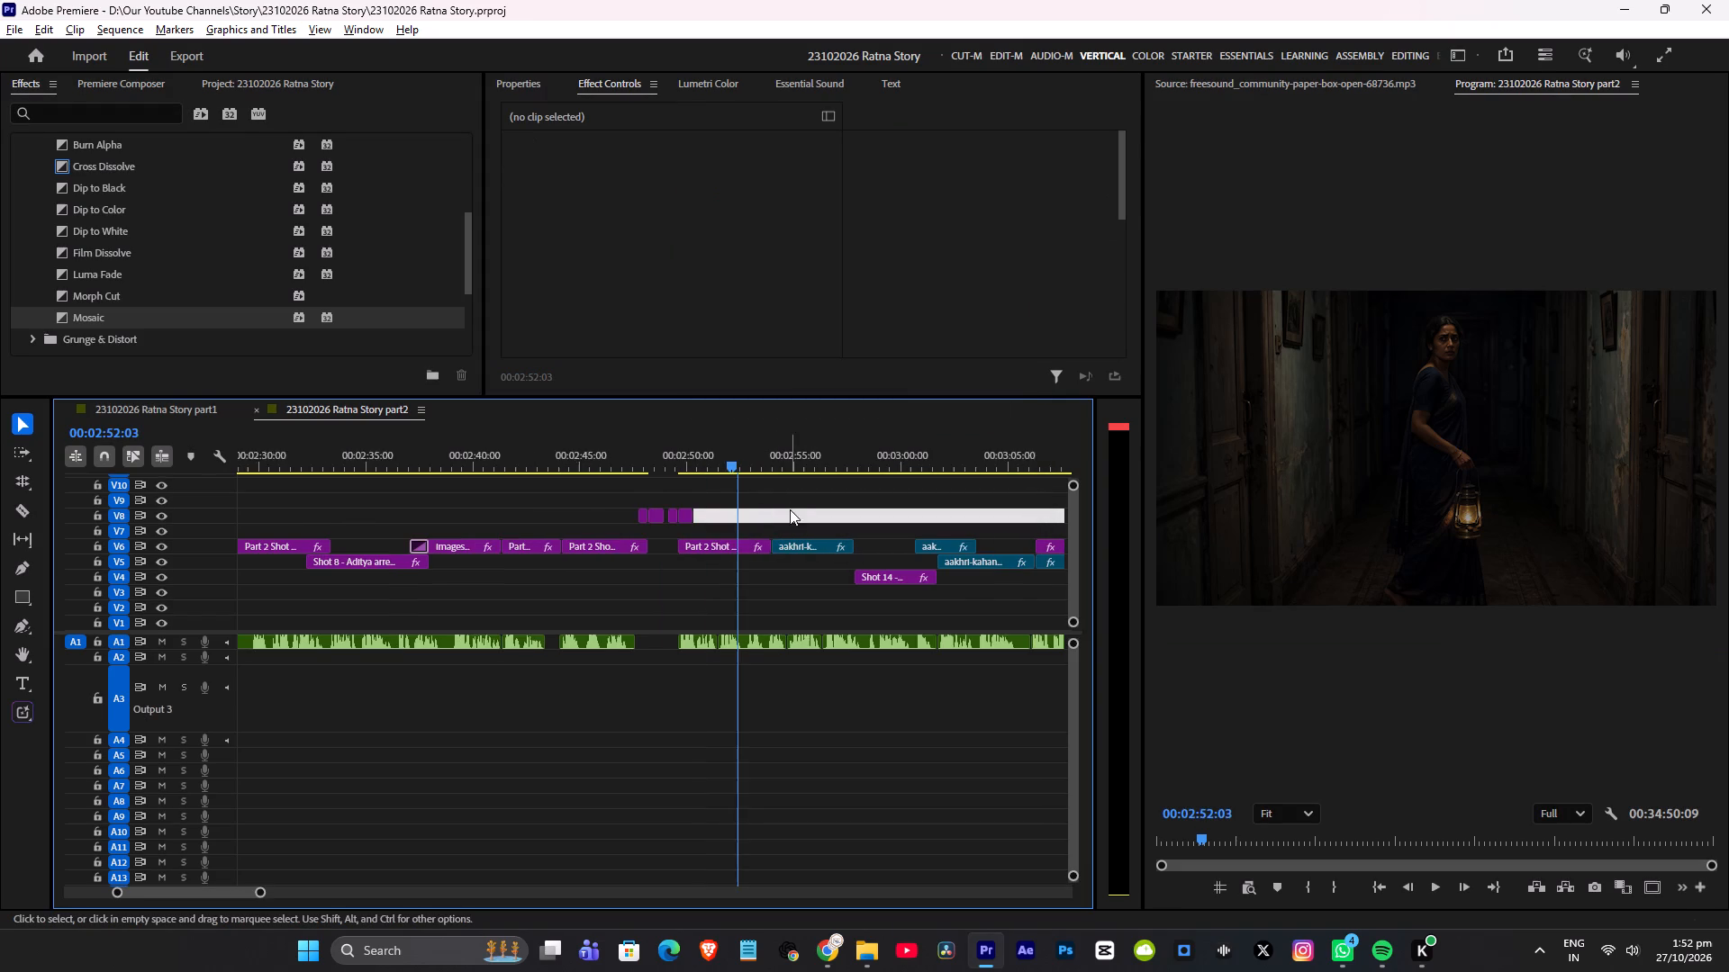
pyautogui.click(176, 404)
pyautogui.moveTo(349, 447); pyautogui.dragTo(16, 459)
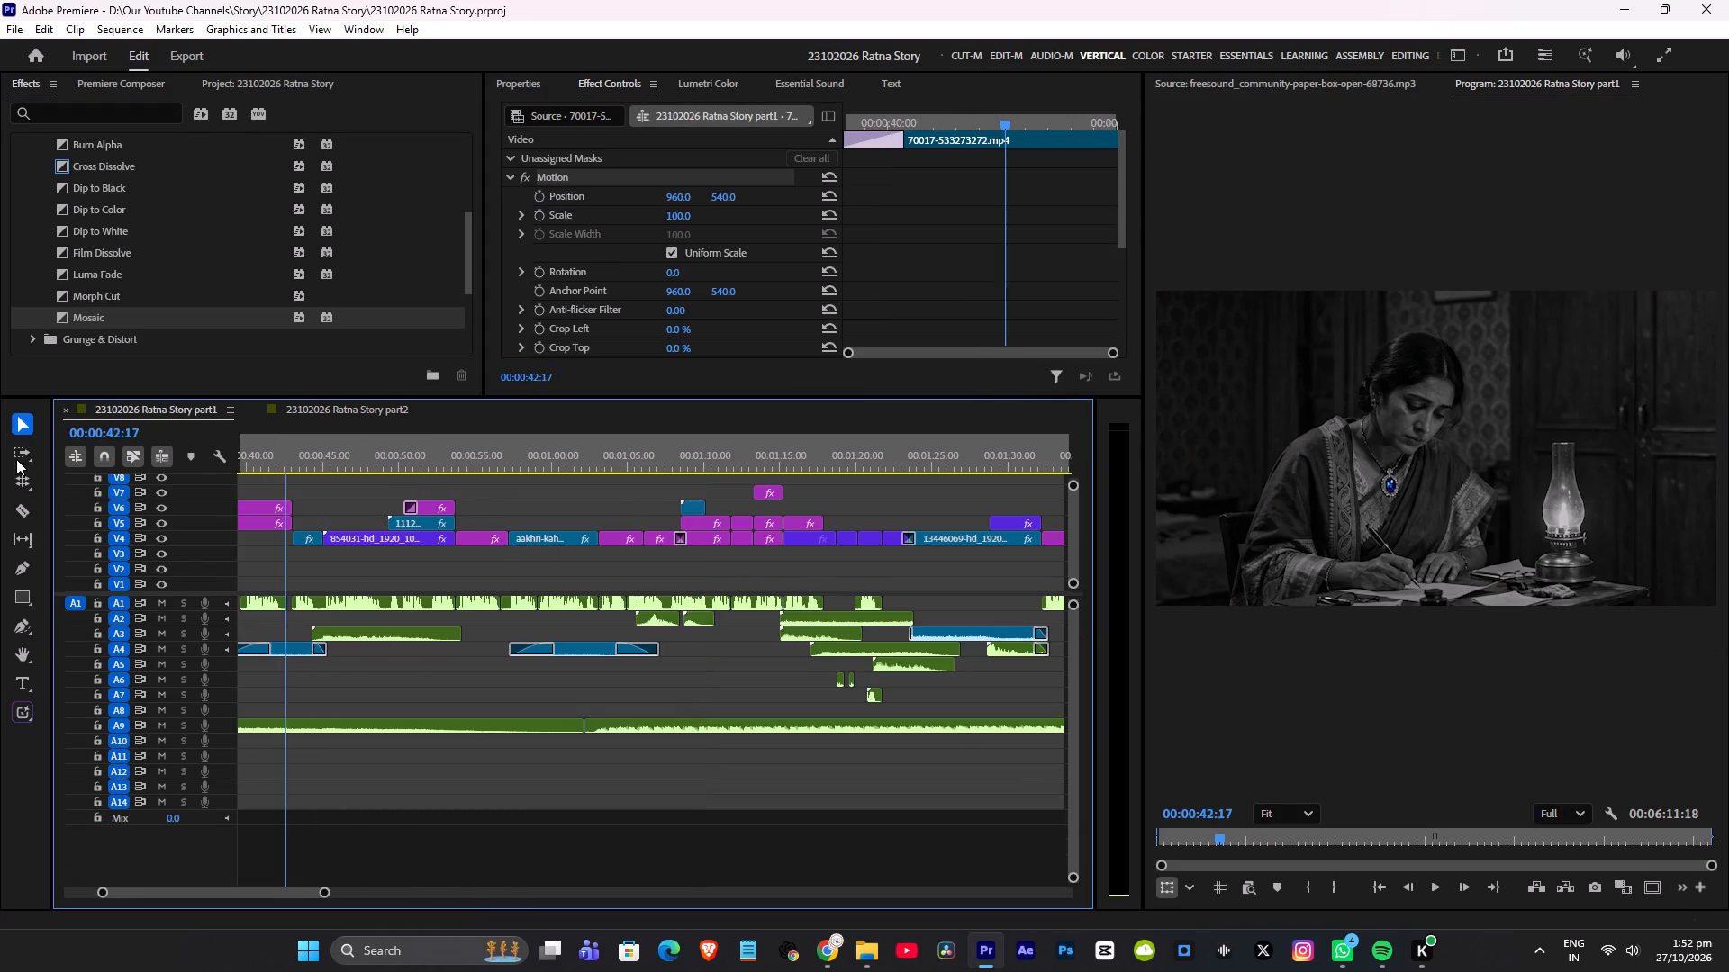
pyautogui.moveTo(16, 459); pyautogui.dragTo(0, 465)
pyautogui.moveTo(367, 453); pyautogui.dragTo(466, 459)
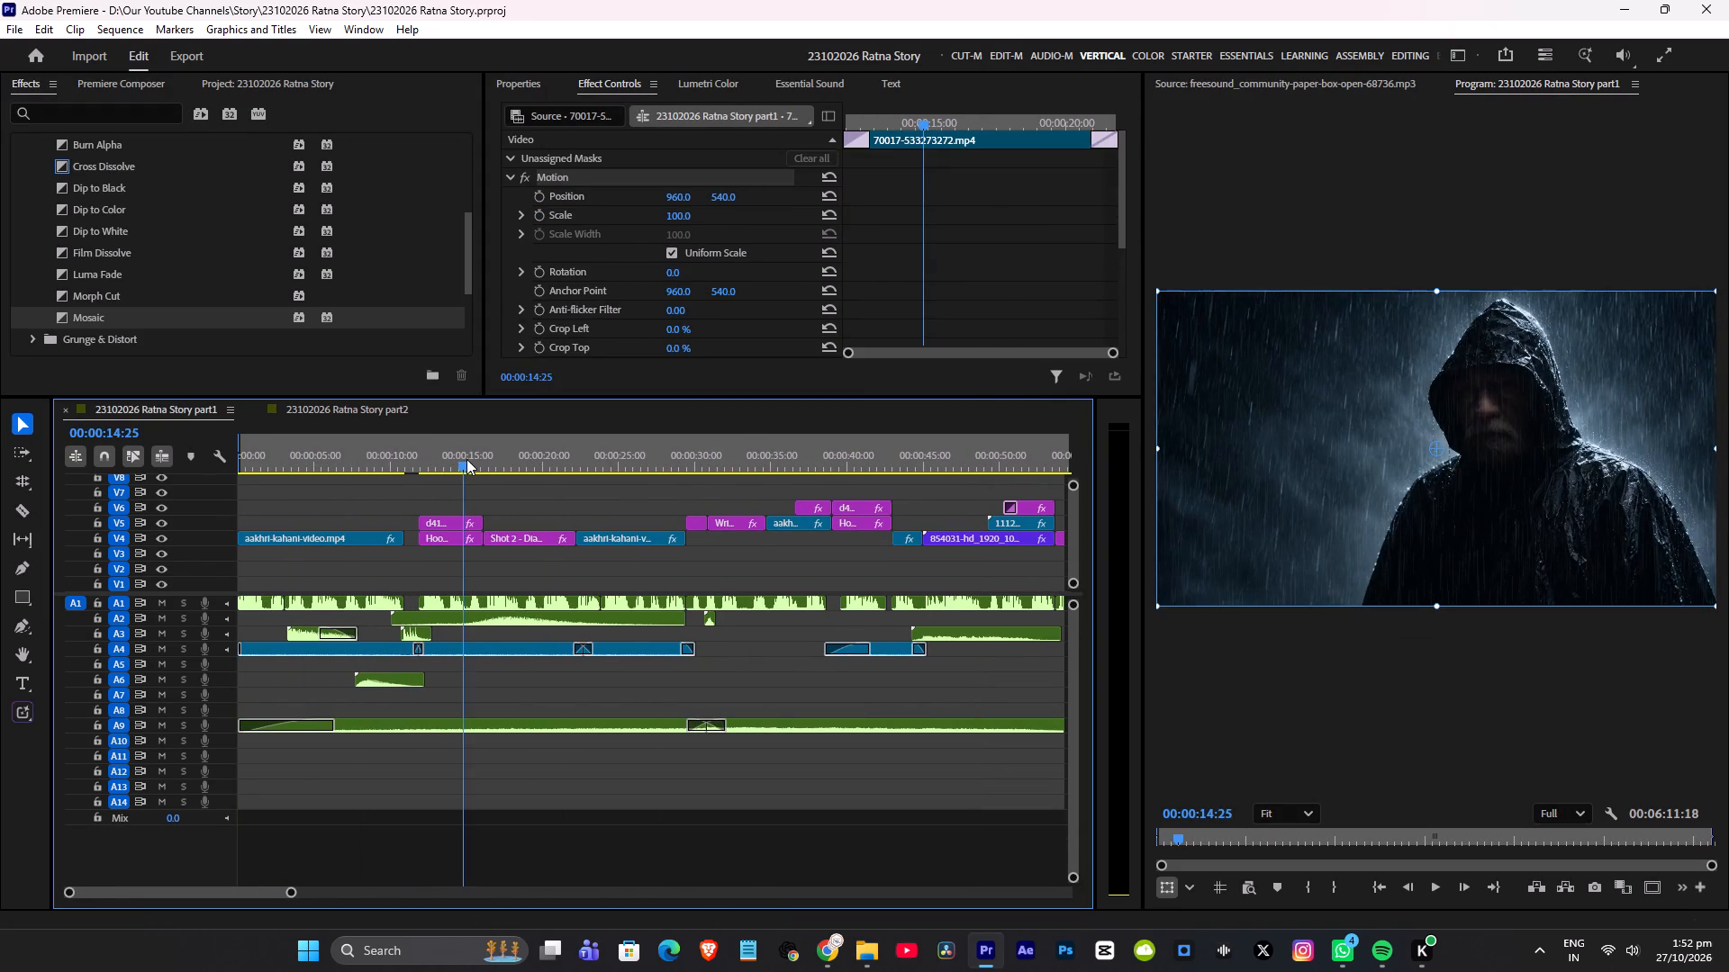
pyautogui.moveTo(466, 459); pyautogui.dragTo(372, 474)
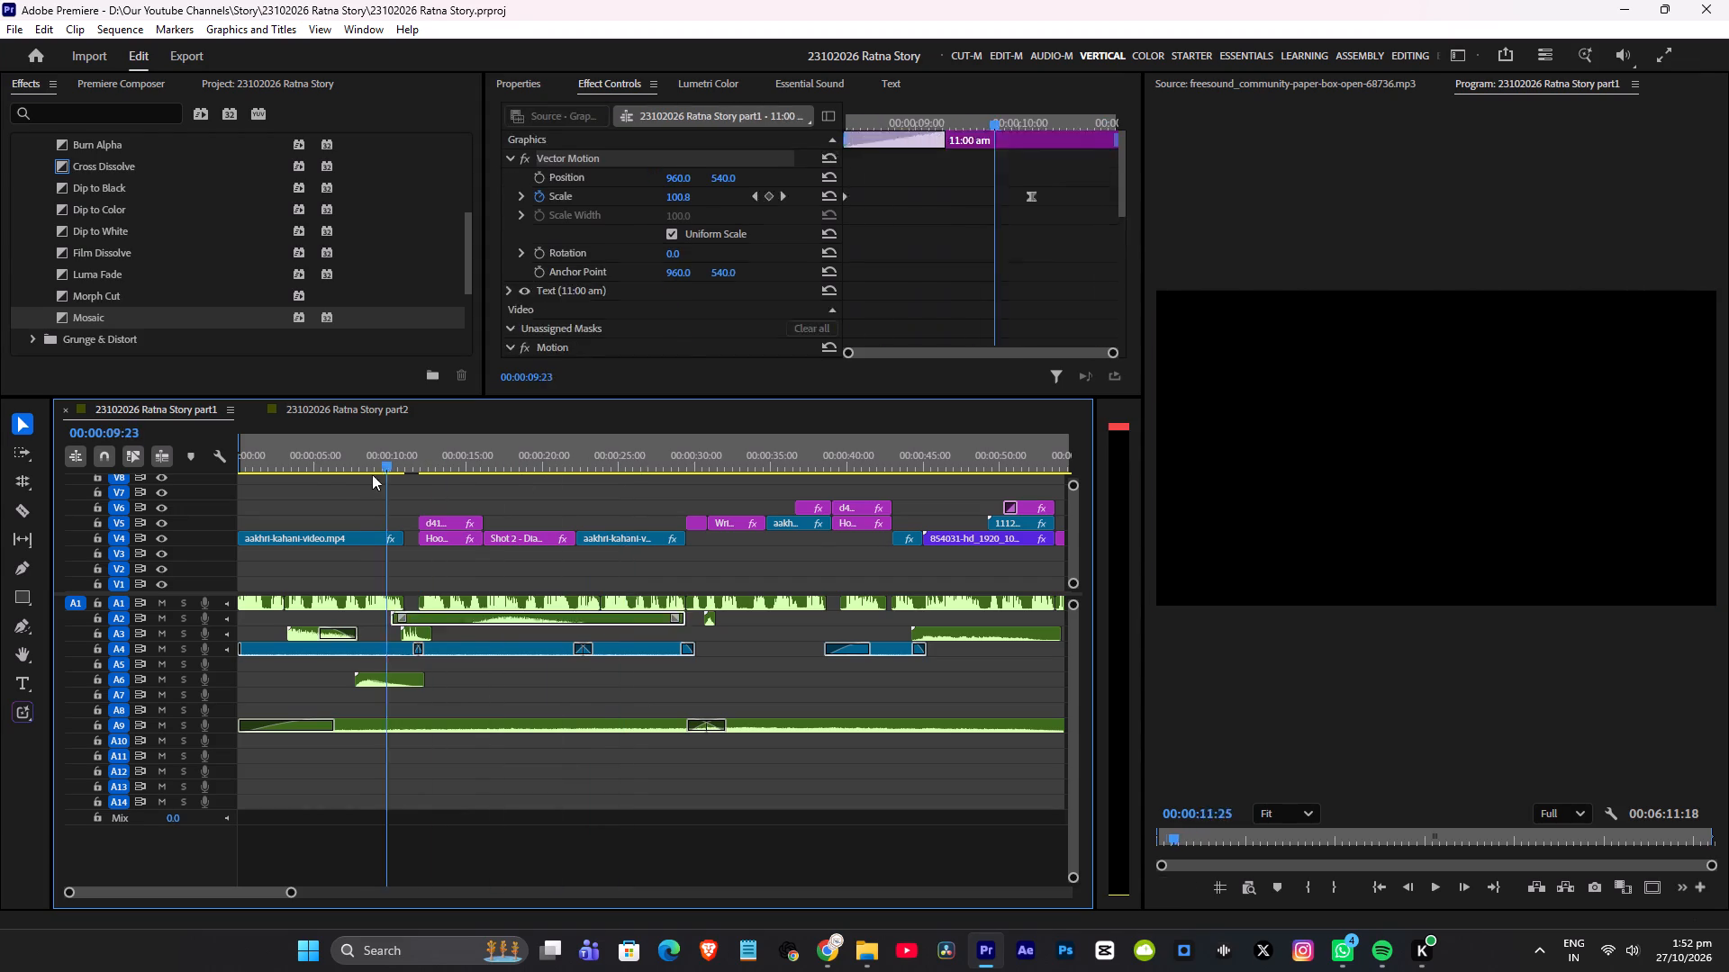
pyautogui.moveTo(372, 474); pyautogui.dragTo(326, 476)
pyautogui.scroll(6, 370, 481)
pyautogui.keyDown('ctrl'); pyautogui.scroll(4, 403, 491); pyautogui.keyUp('ctrl')
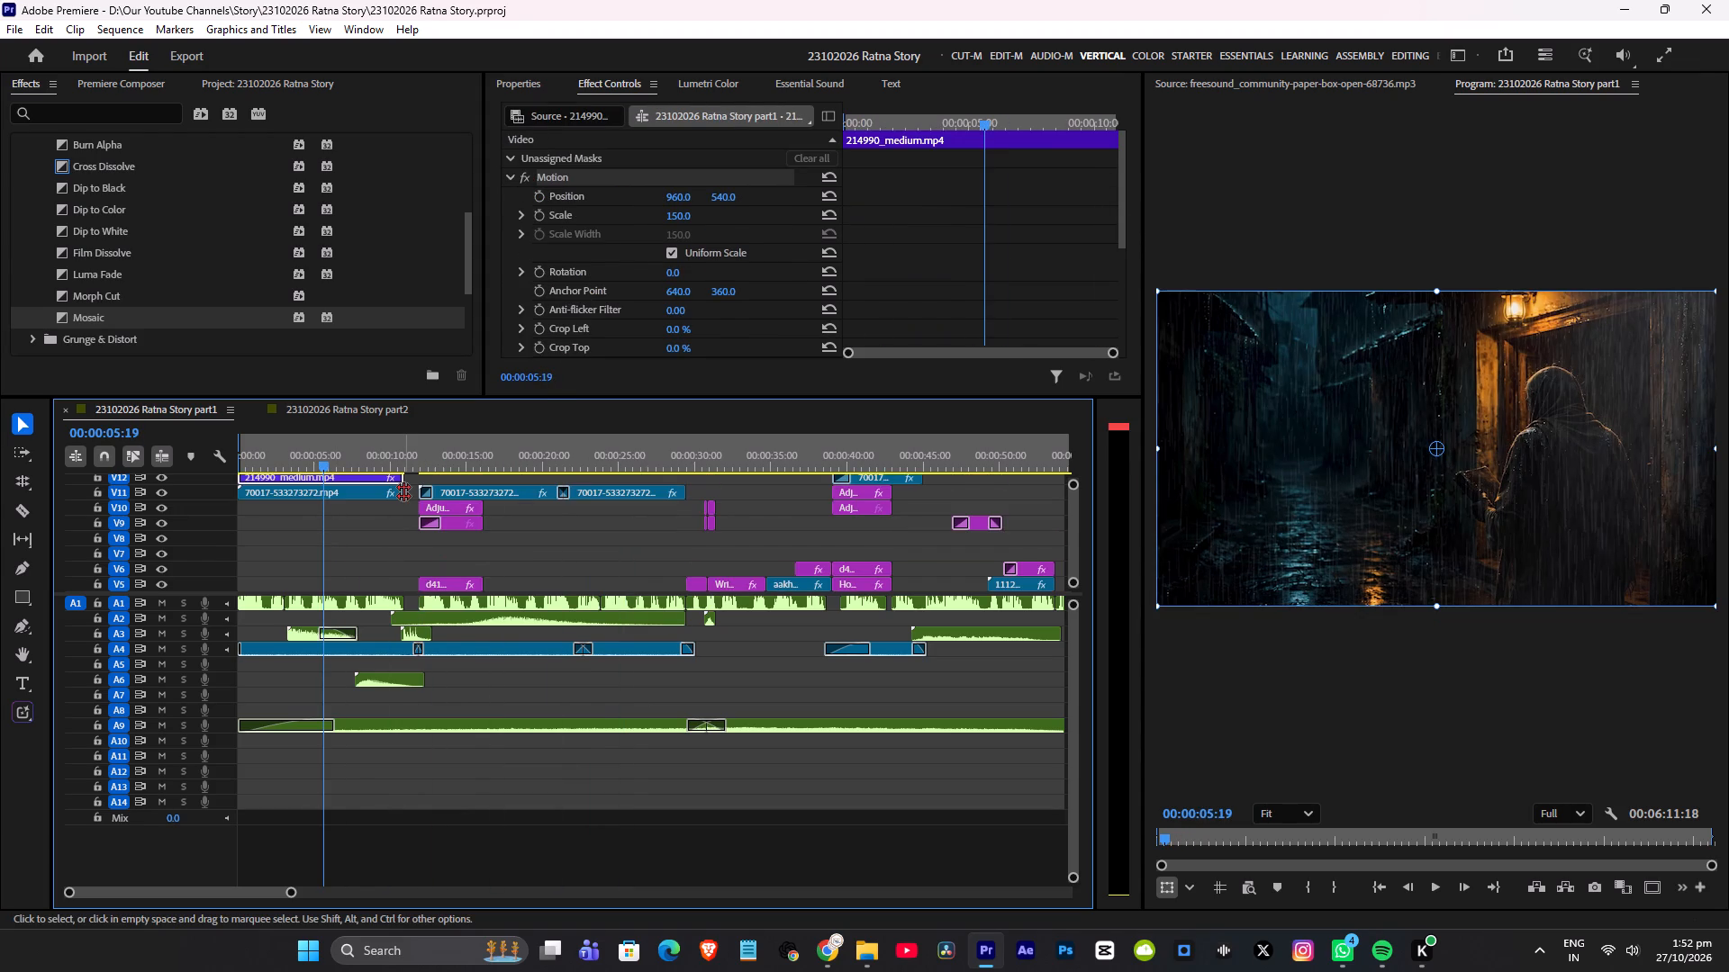
pyautogui.keyDown('ctrl'); pyautogui.scroll(6, 403, 491); pyautogui.keyUp('ctrl')
pyautogui.click(387, 548)
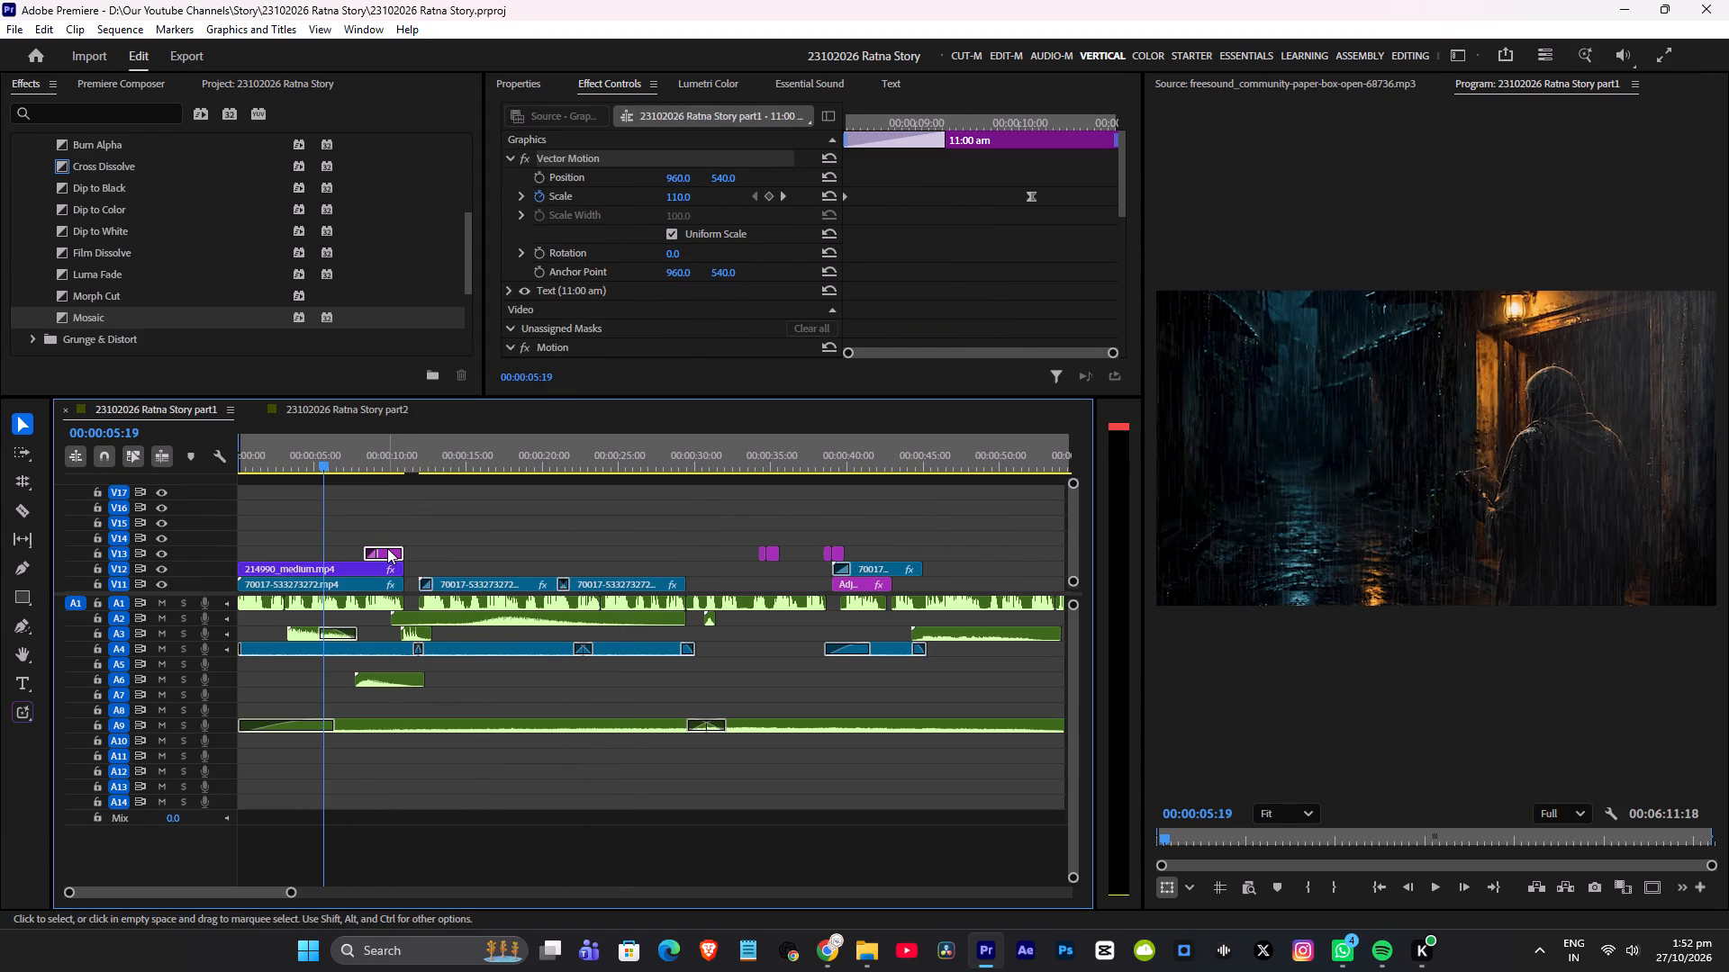
pyautogui.hotkey('ctrl', 'c')
pyautogui.click(337, 405)
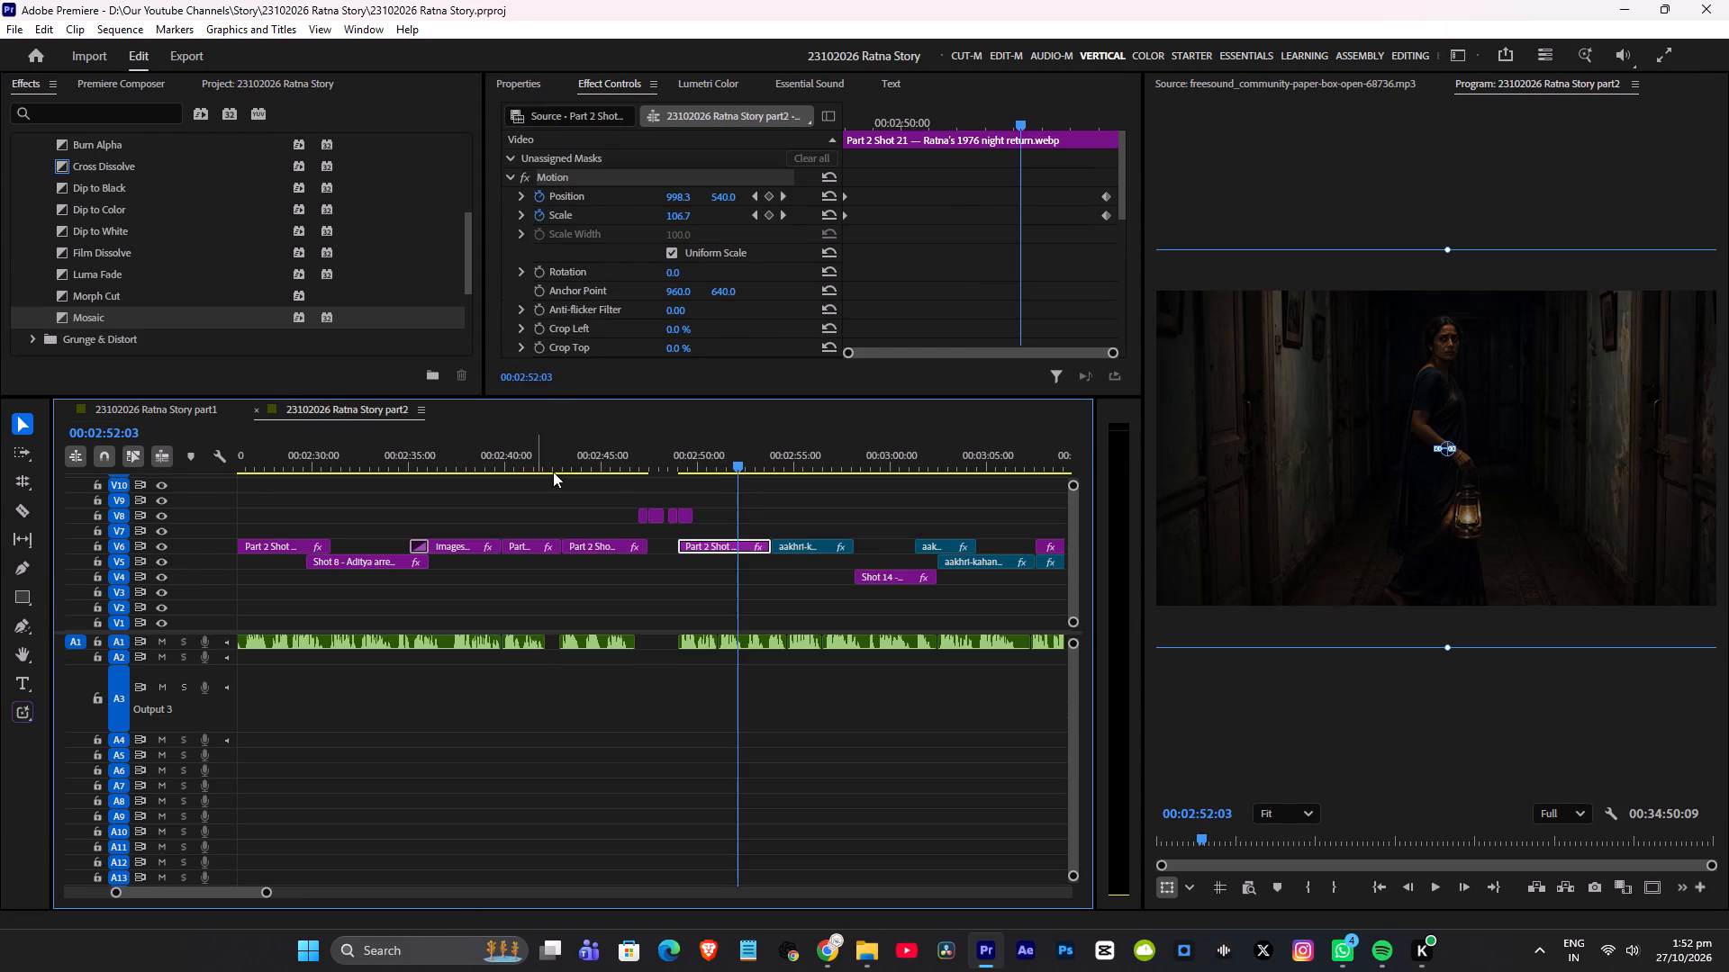
pyautogui.click(820, 491)
pyautogui.hotkey('ctrl', 'v')
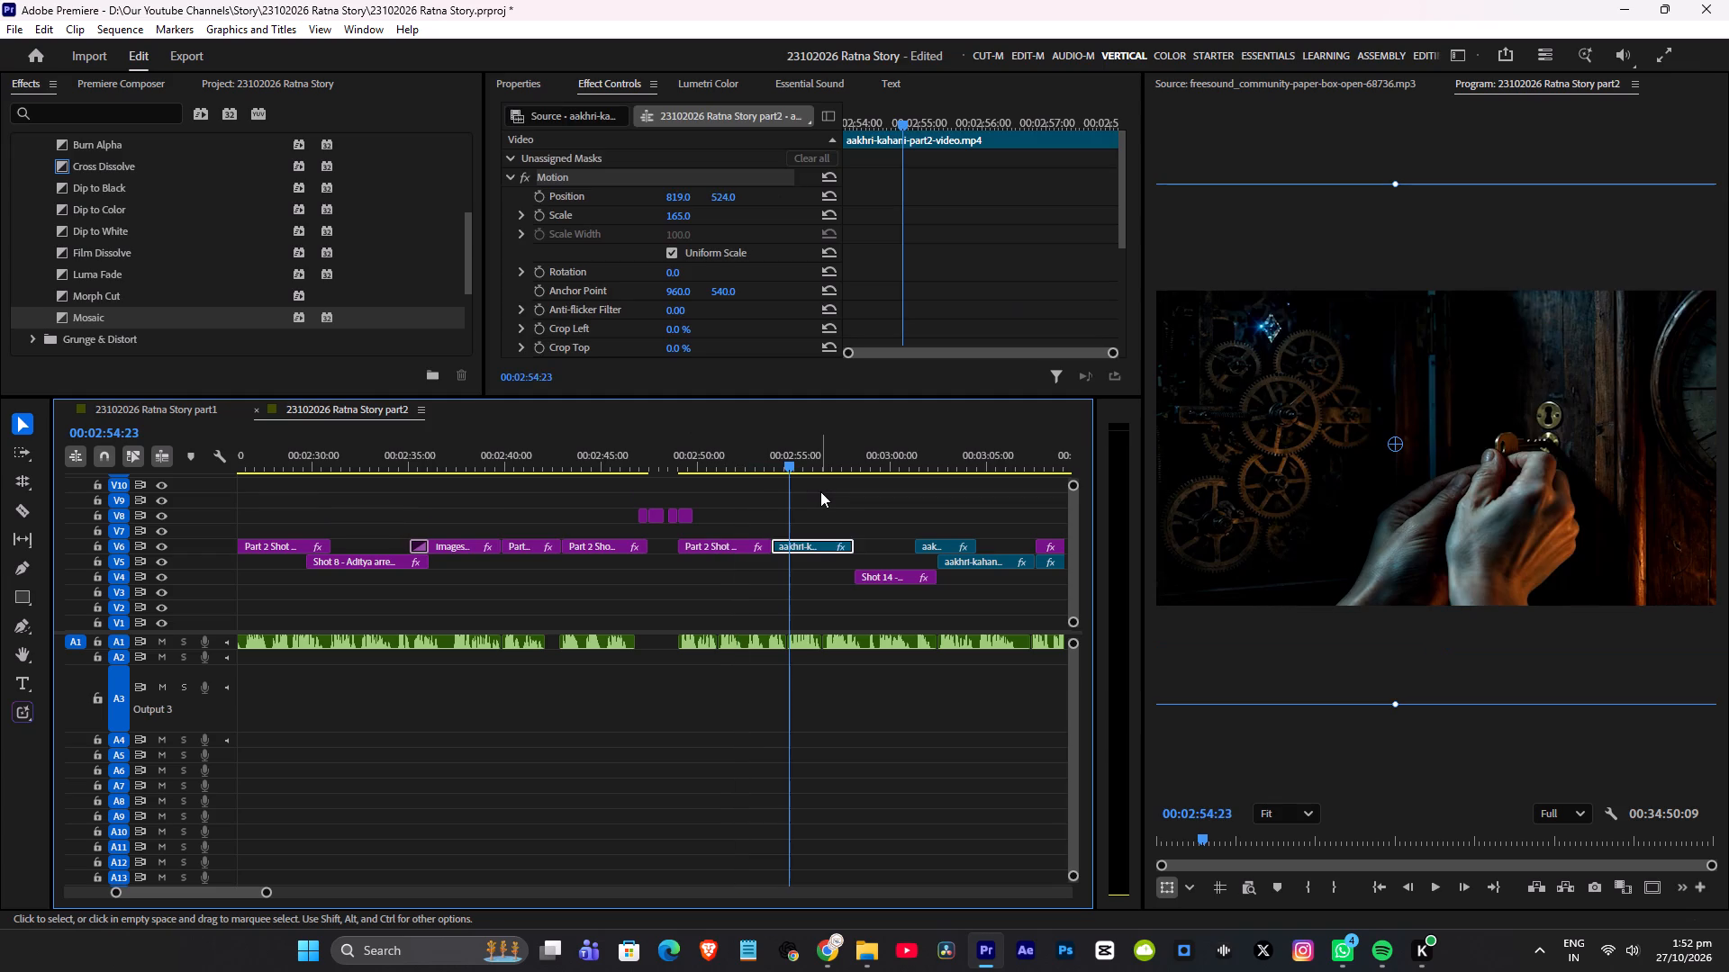
# Move the 11:00 am title clip from V13 down to V7 over Shot 21, starting at about 00:02:50:12.
pyautogui.keyDown('ctrl'); pyautogui.scroll(5, 842, 499); pyautogui.keyUp('ctrl')
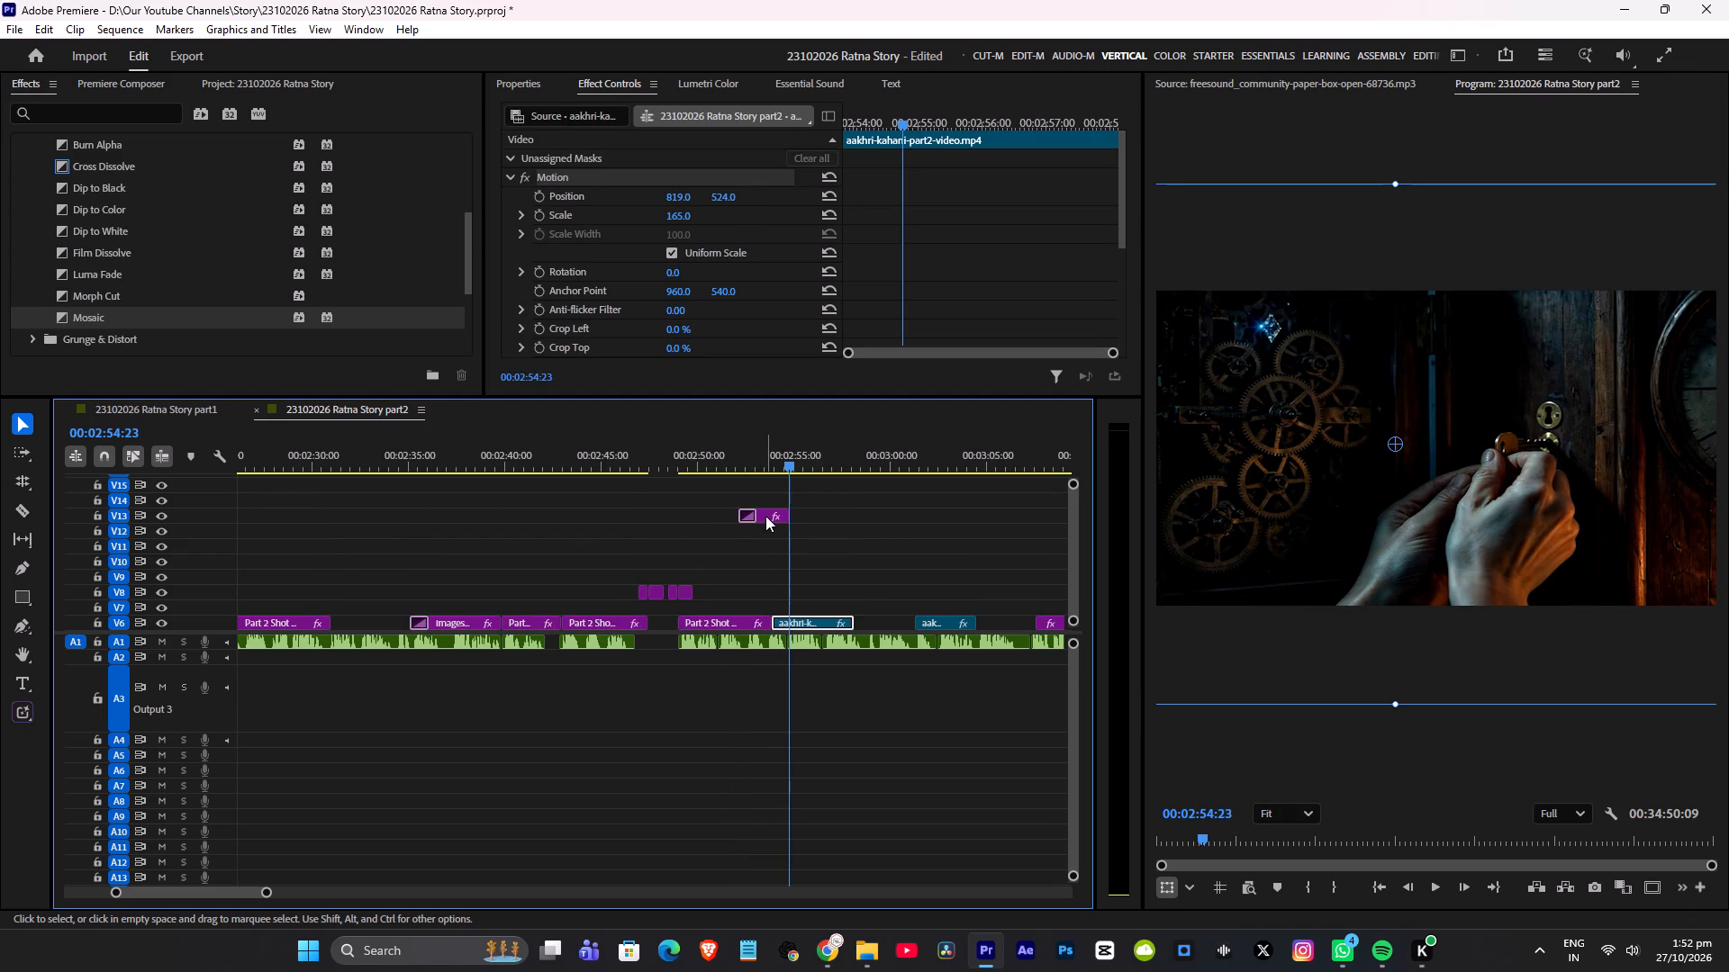
pyautogui.click(765, 516)
pyautogui.moveTo(767, 519); pyautogui.dragTo(749, 593)
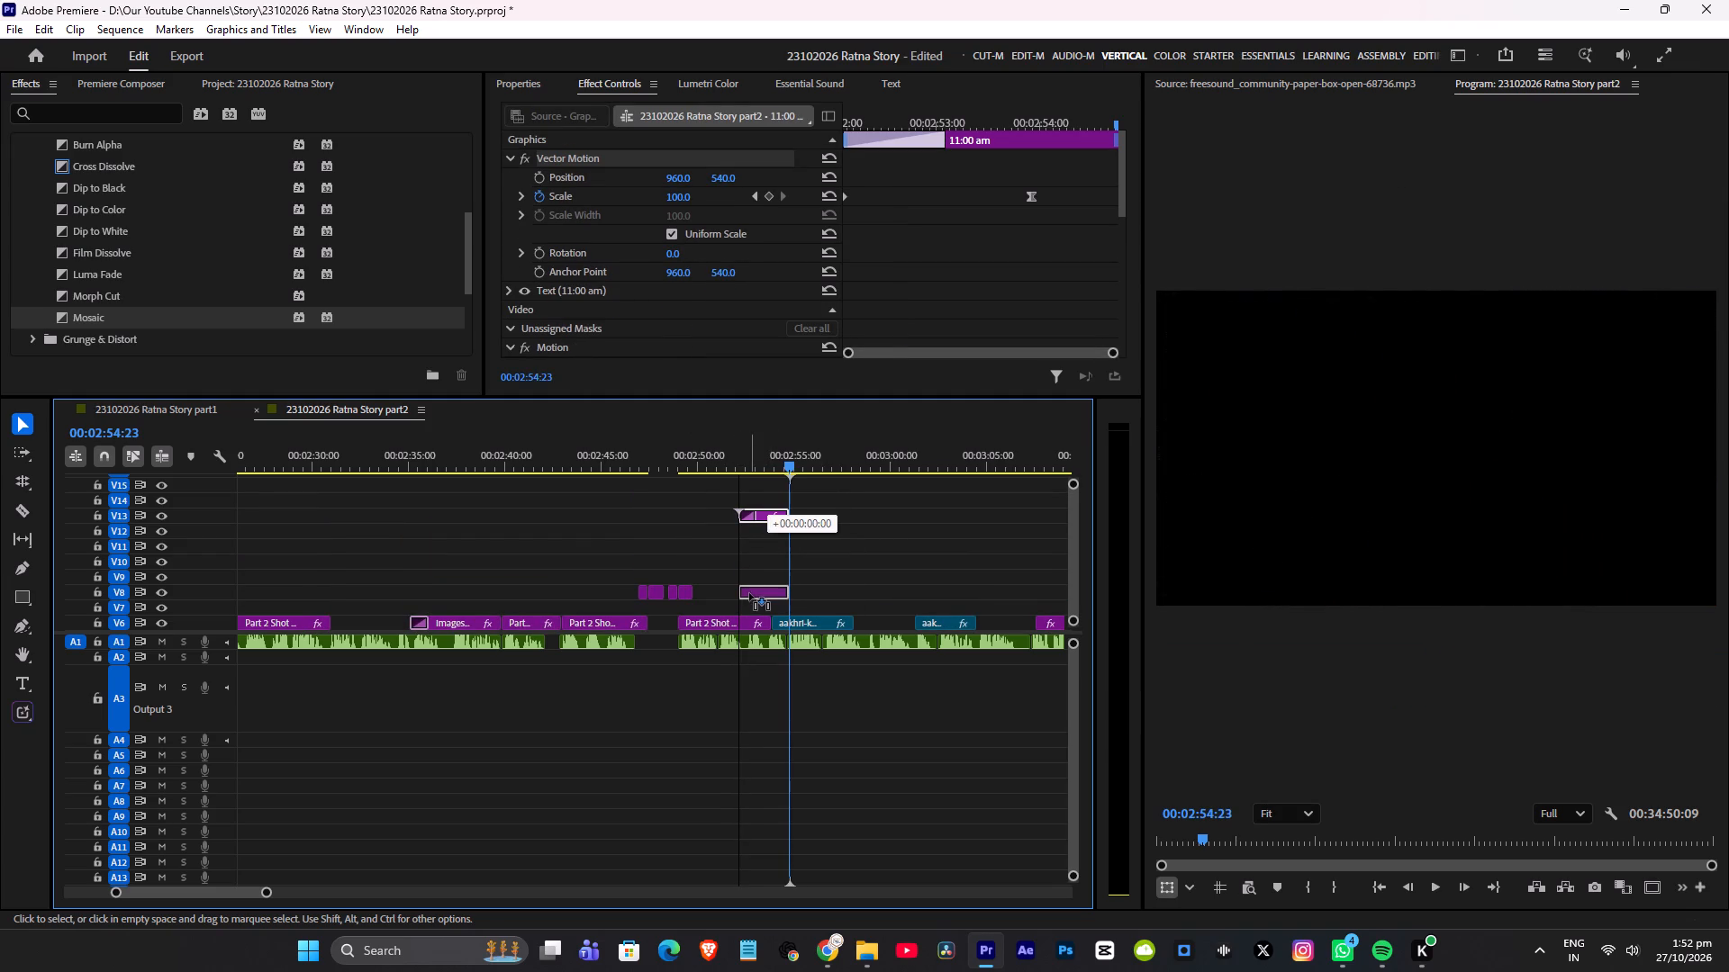
pyautogui.moveTo(749, 593); pyautogui.dragTo(749, 591)
pyautogui.keyDown('ctrl'); pyautogui.scroll(-5, 739, 550); pyautogui.keyUp('ctrl')
pyautogui.keyDown('alt'); pyautogui.scroll(7, 747, 546); pyautogui.keyUp('alt')
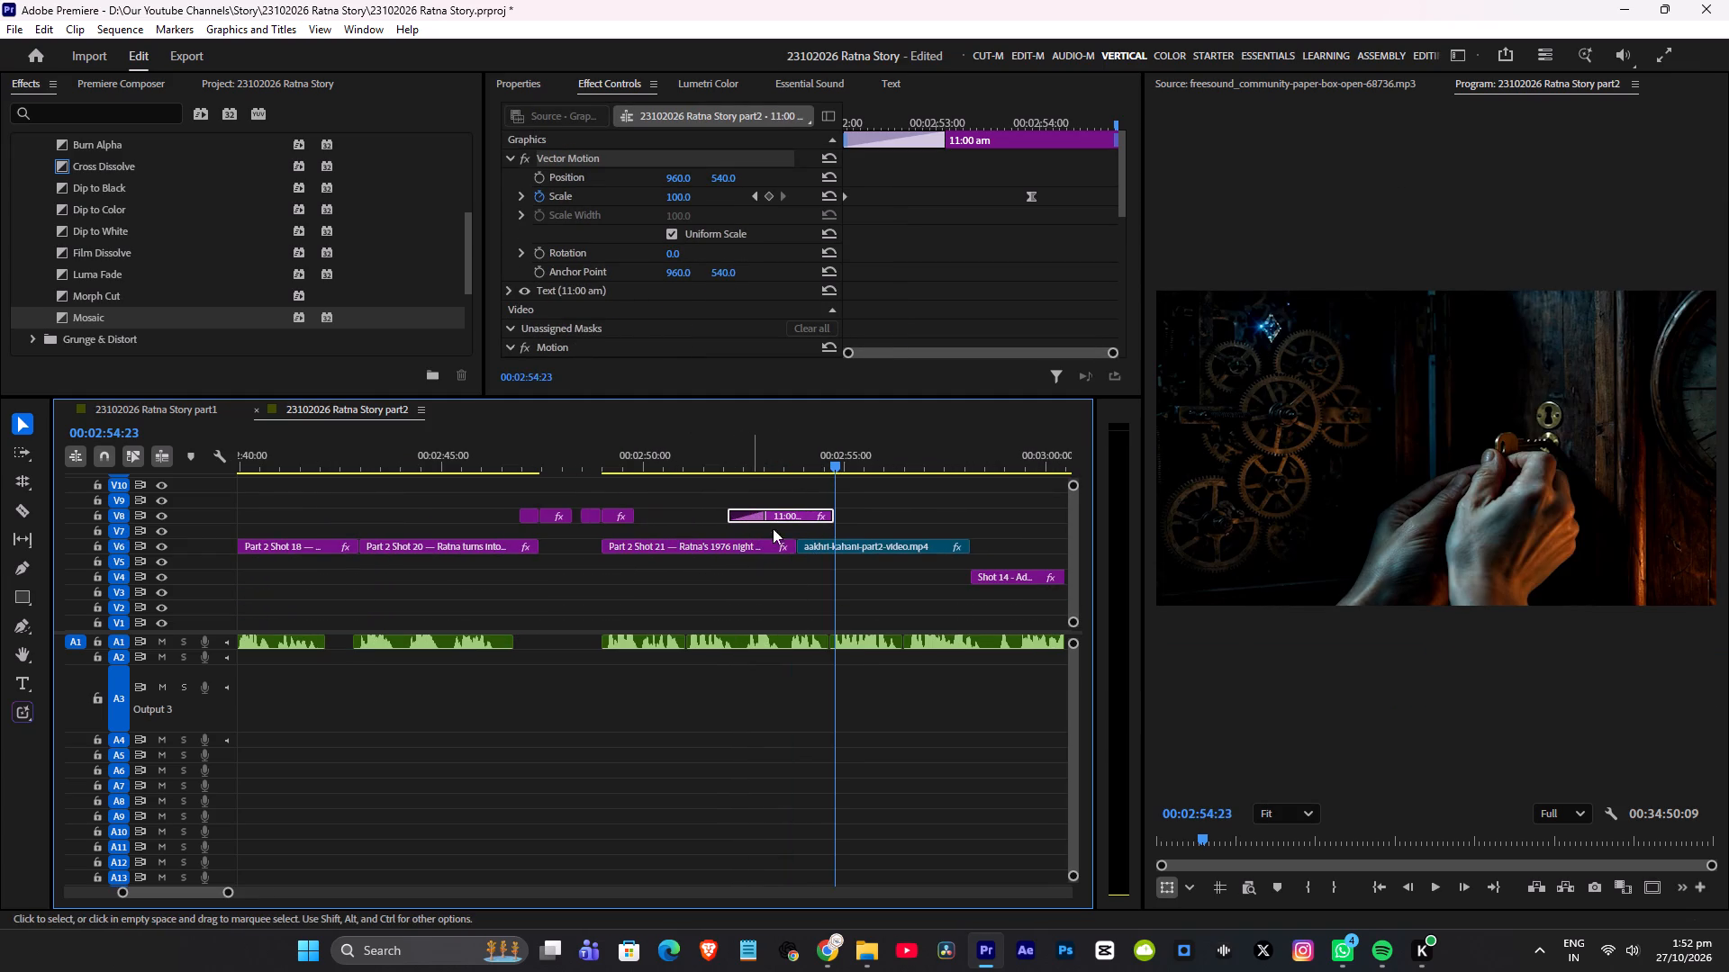
pyautogui.moveTo(785, 518); pyautogui.dragTo(726, 535)
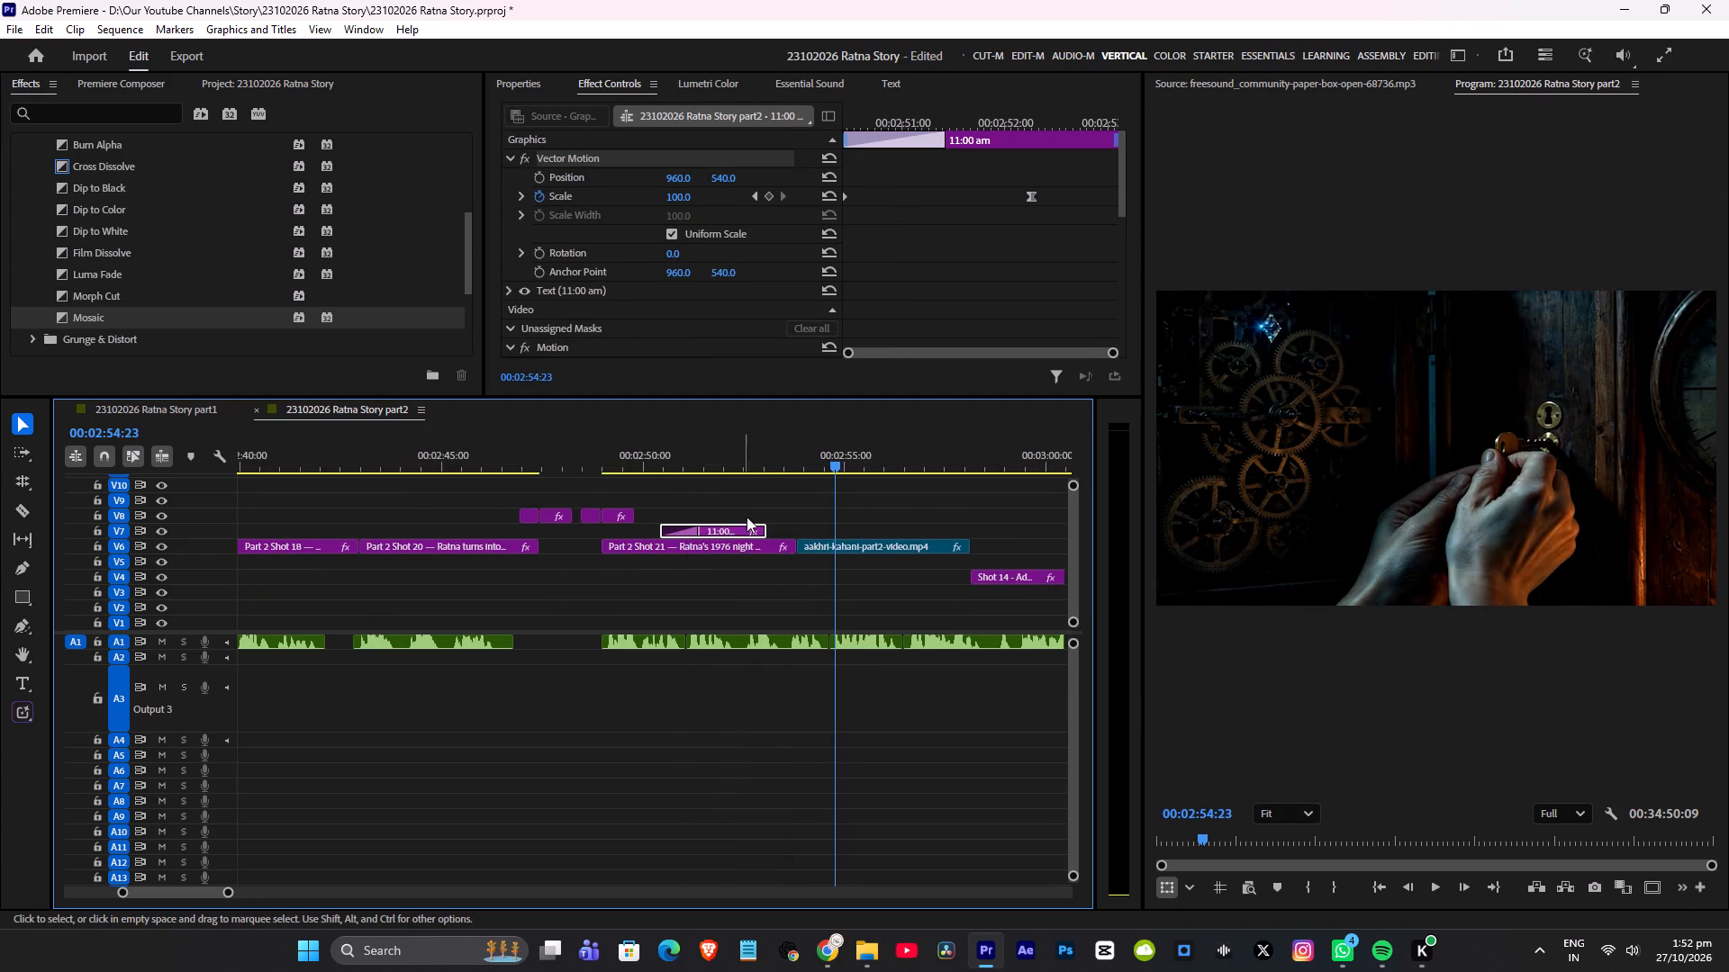
# Change the text of the 11:00 am title over Shot 21 to 1976.
pyautogui.click(730, 452)
pyautogui.doubleClick(1409, 450)
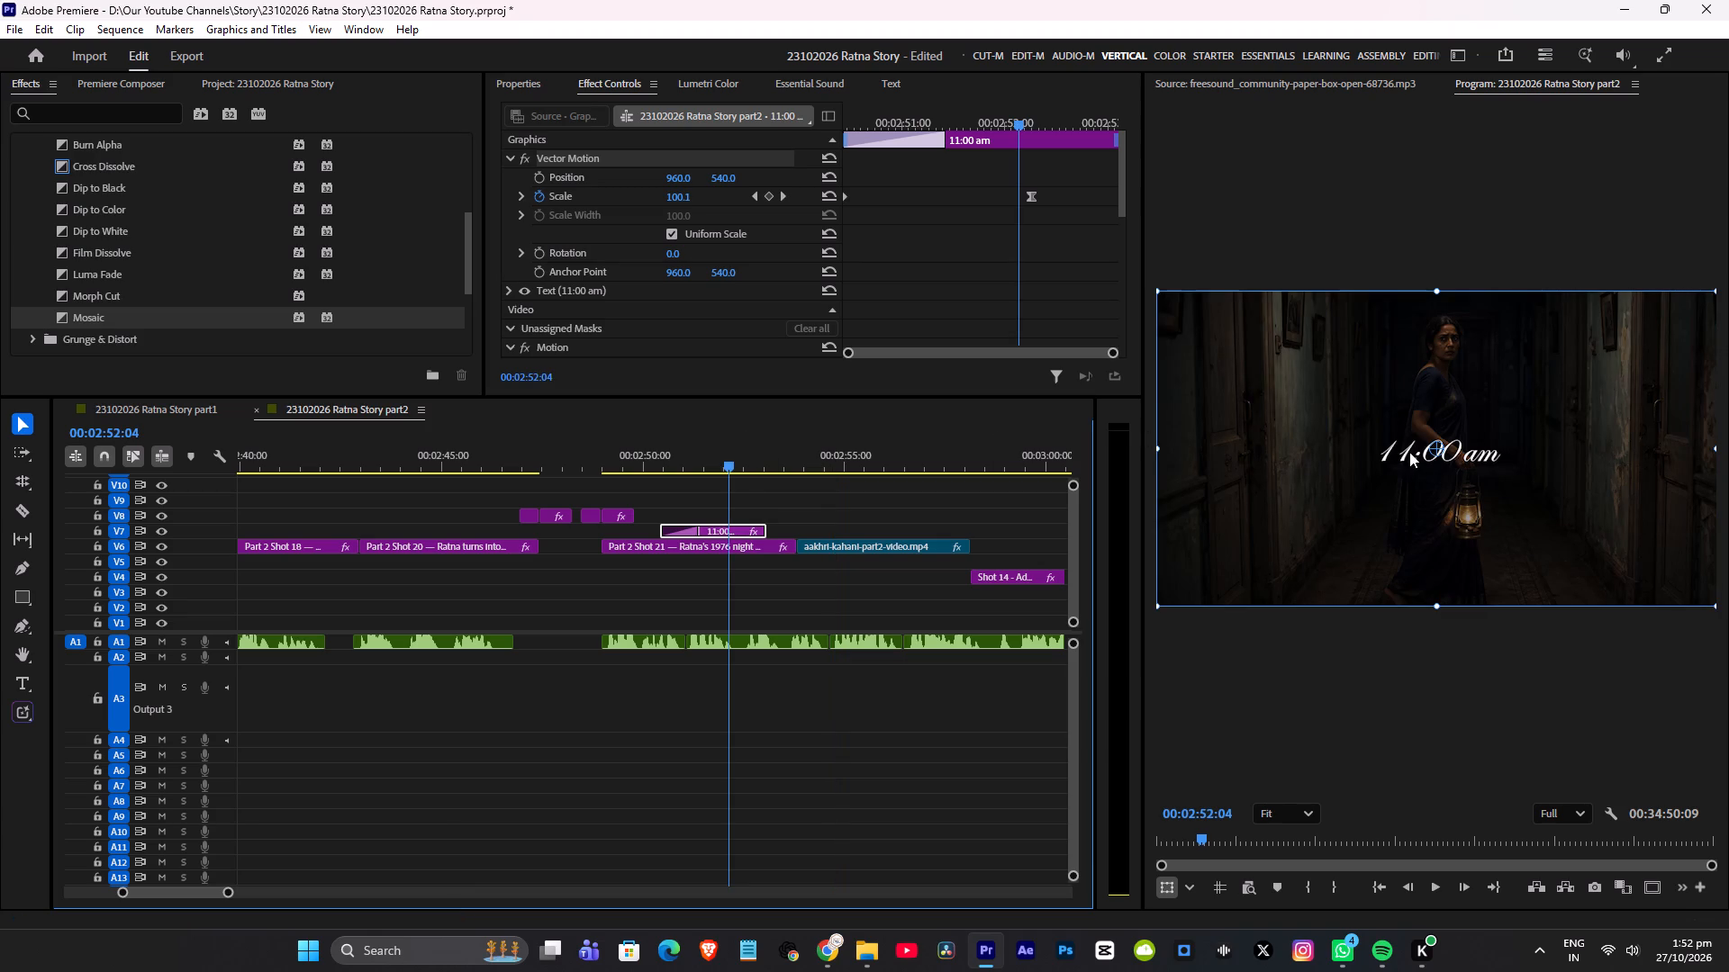
pyautogui.click(715, 497)
pyautogui.click(720, 530)
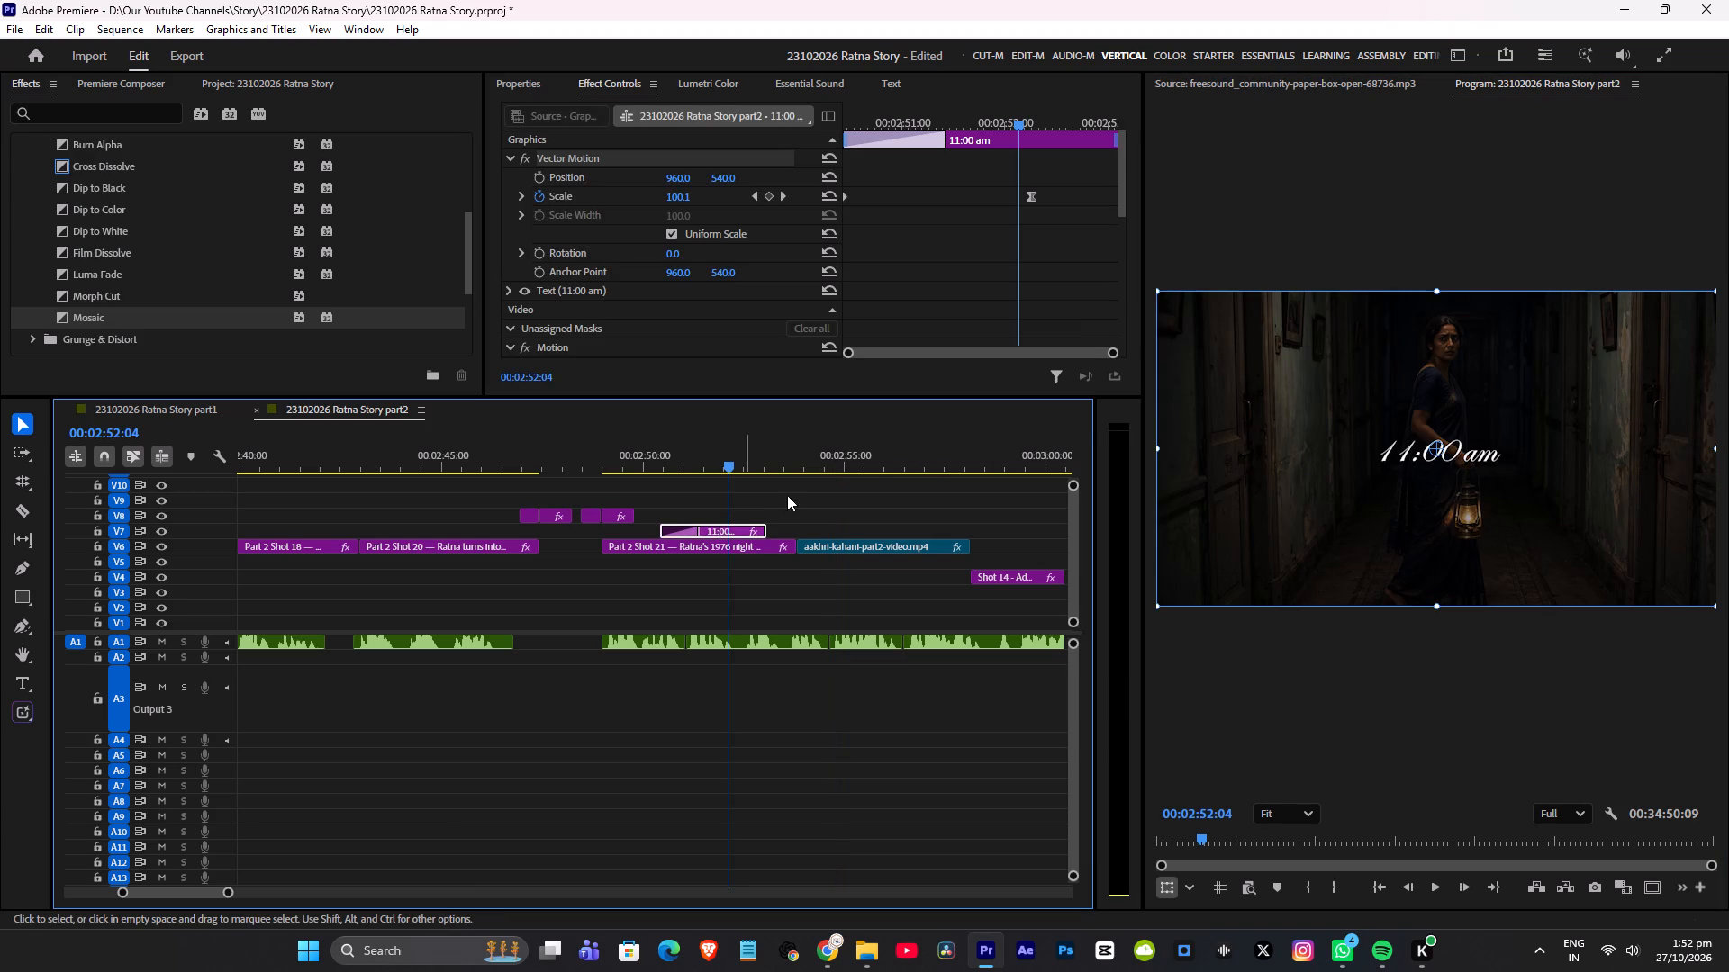
pyautogui.click(569, 291)
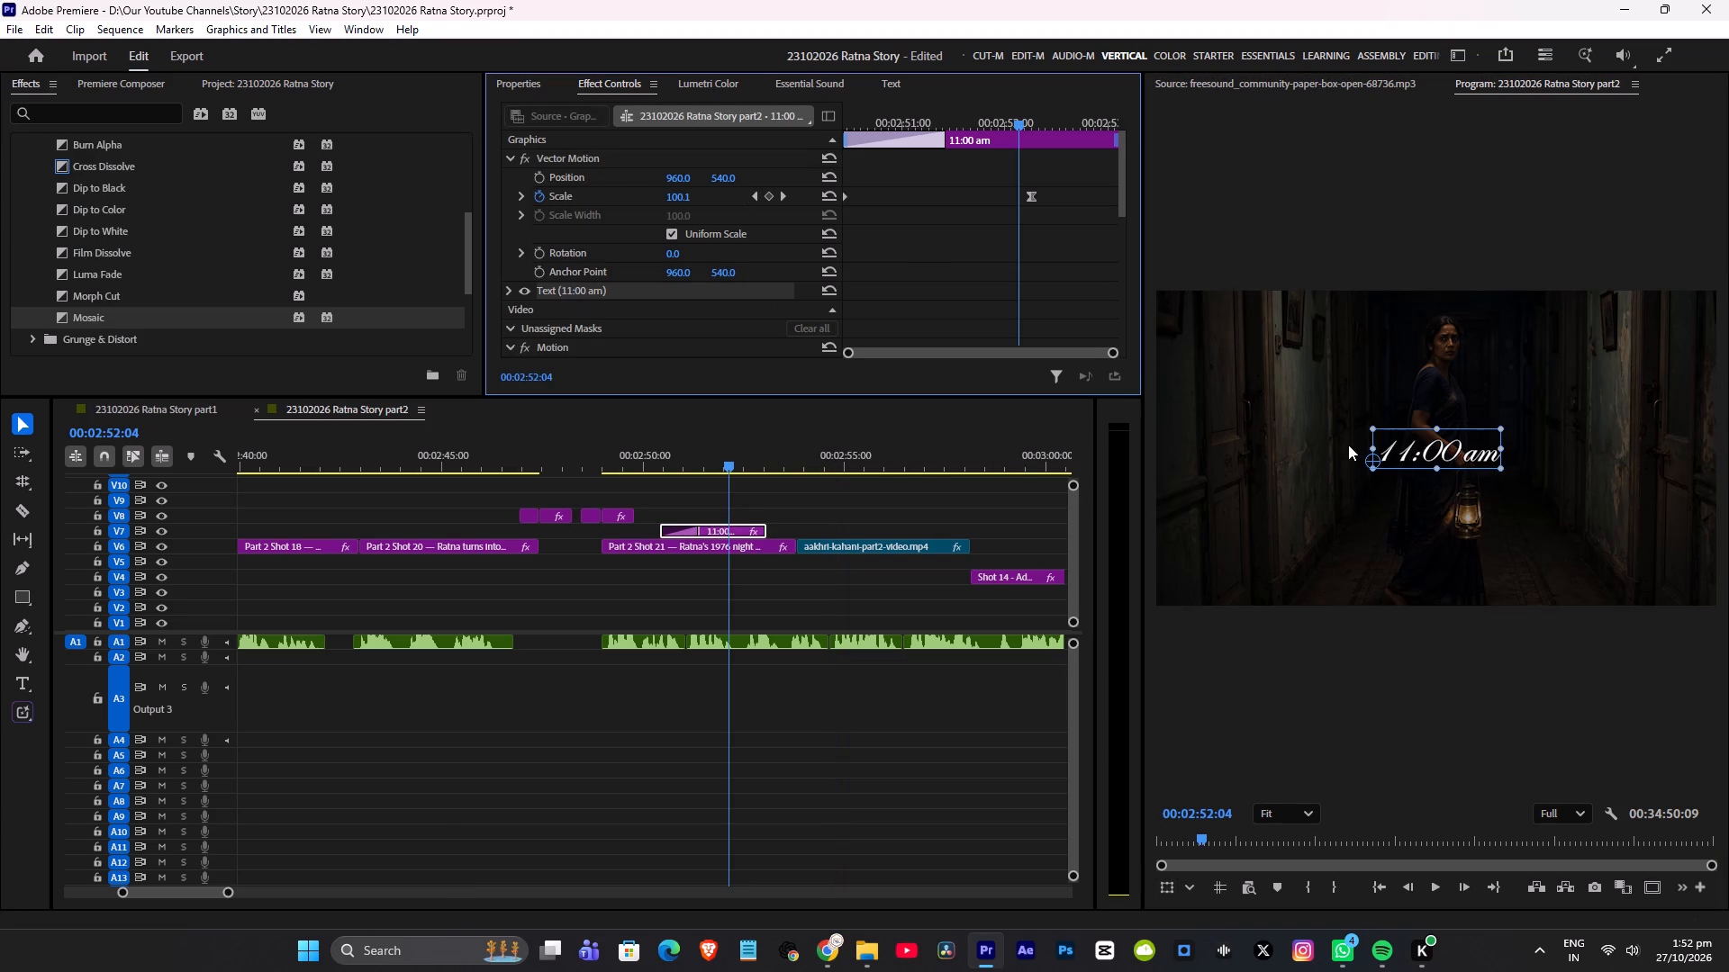
pyautogui.doubleClick(1451, 443)
pyautogui.write('1976')
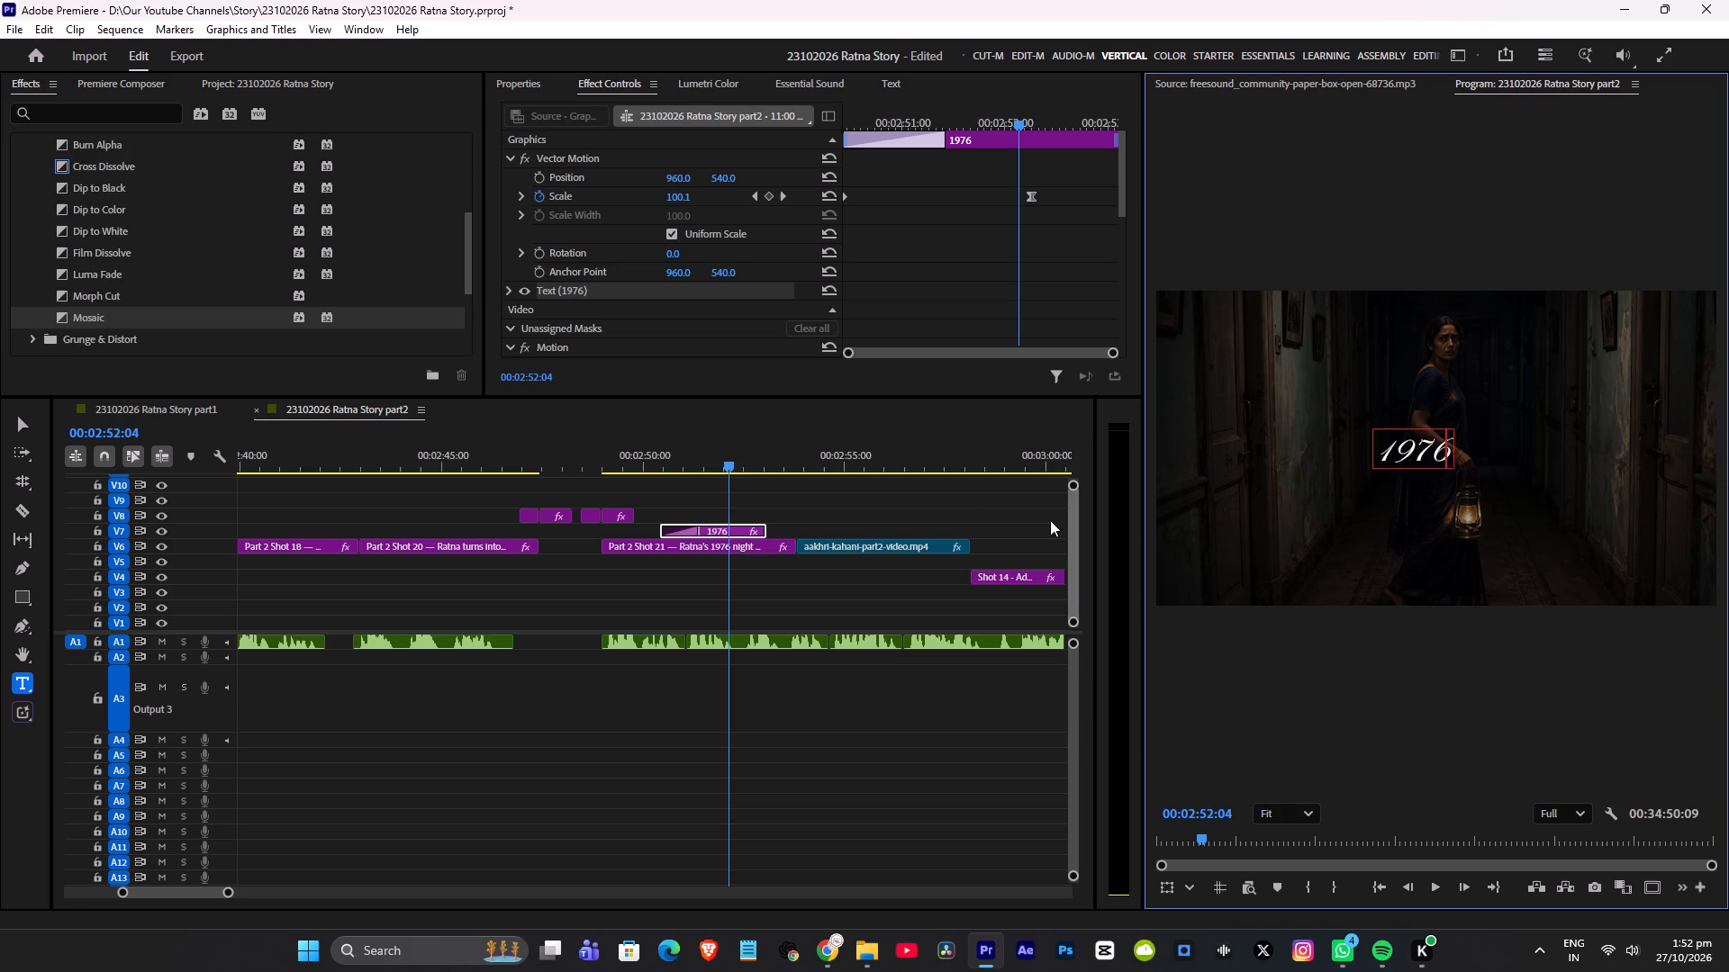
pyautogui.click(837, 505)
pyautogui.click(24, 427)
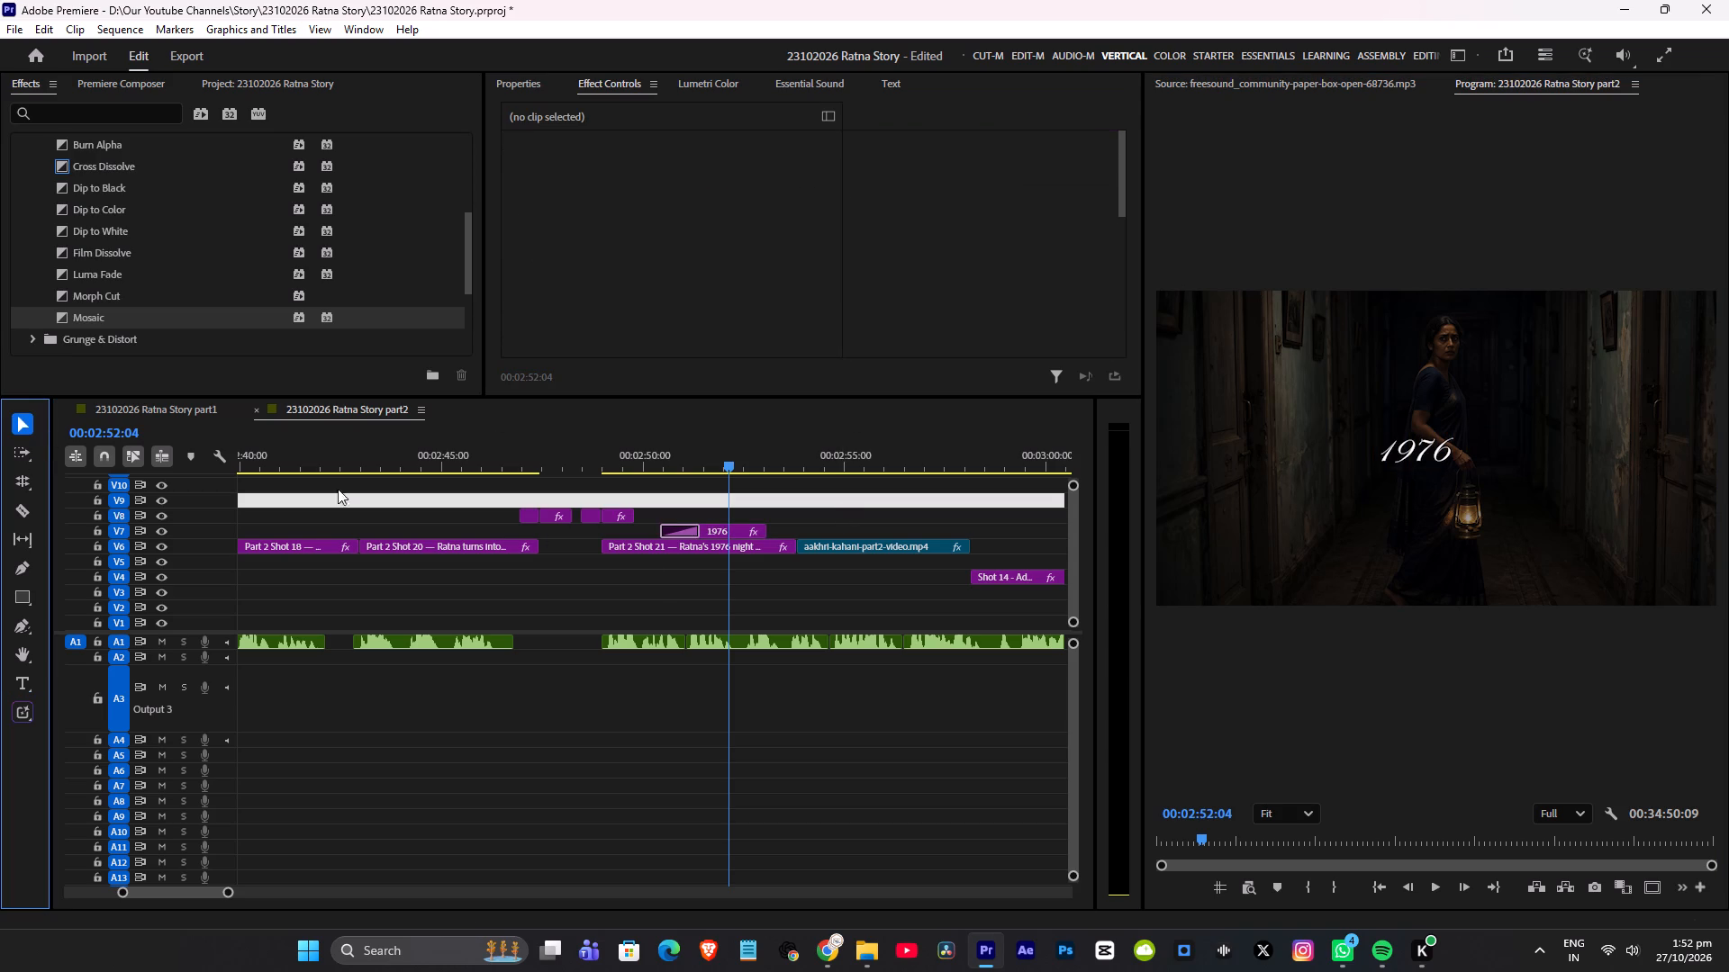
# Center the 1976 text horizontally in the frame and save the project.
pyautogui.click(713, 527)
pyautogui.click(1452, 447)
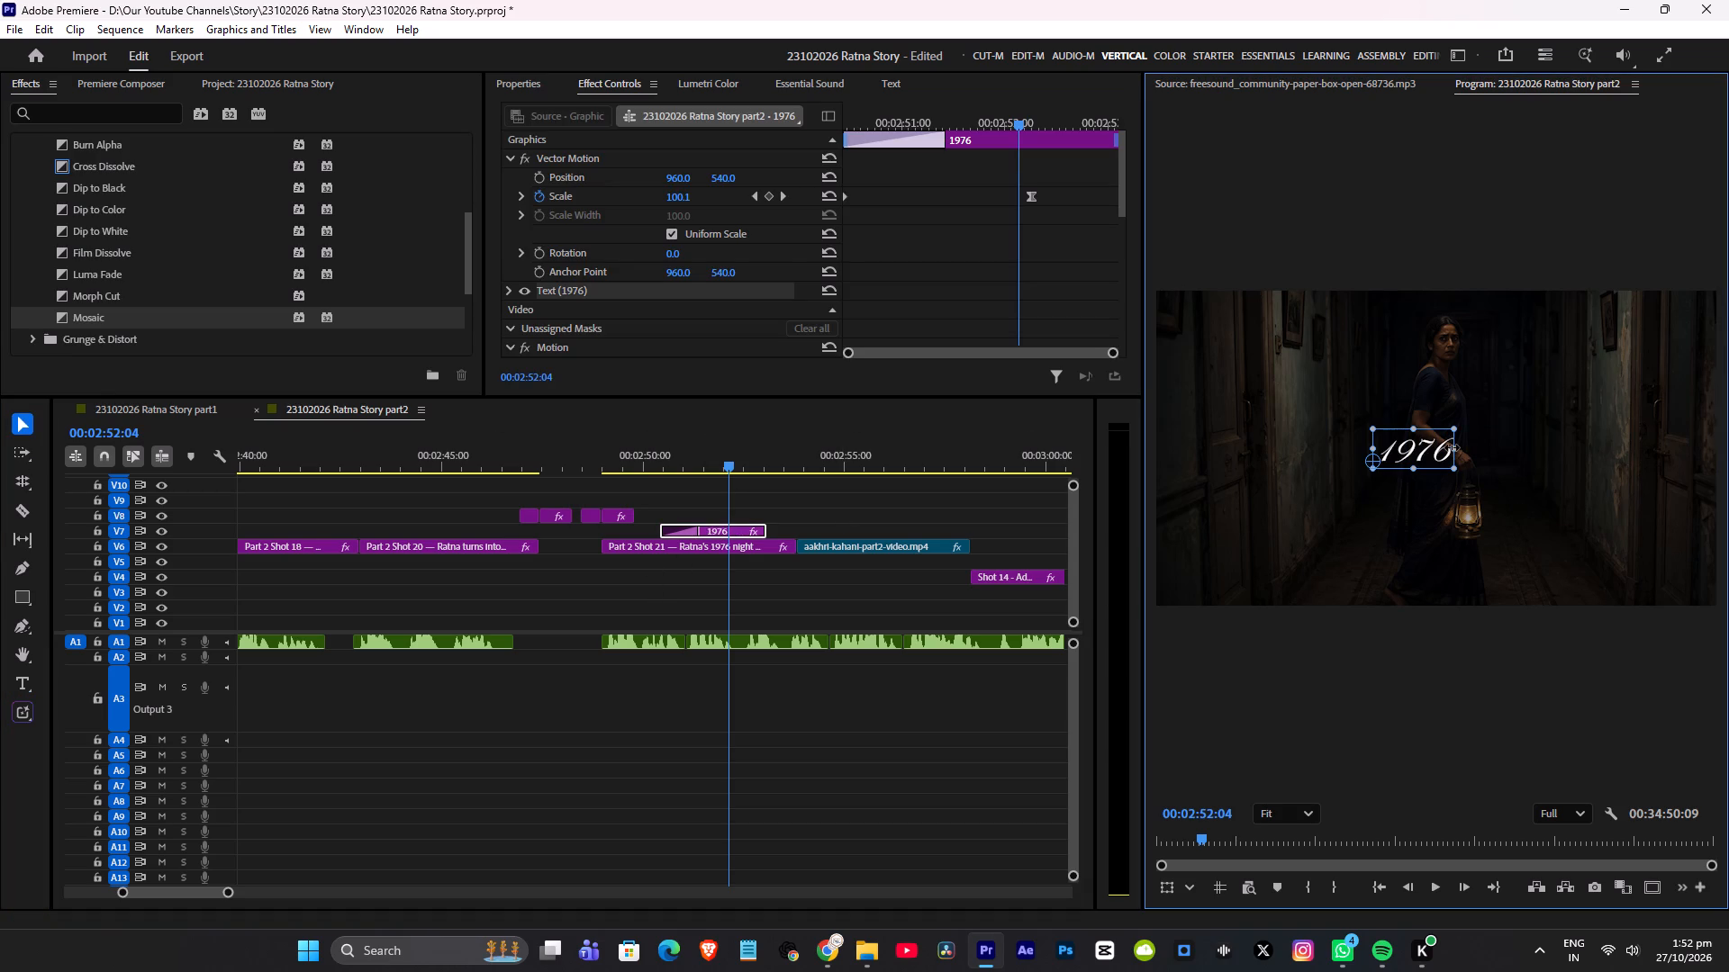
pyautogui.press('F9')
pyautogui.press('F10')
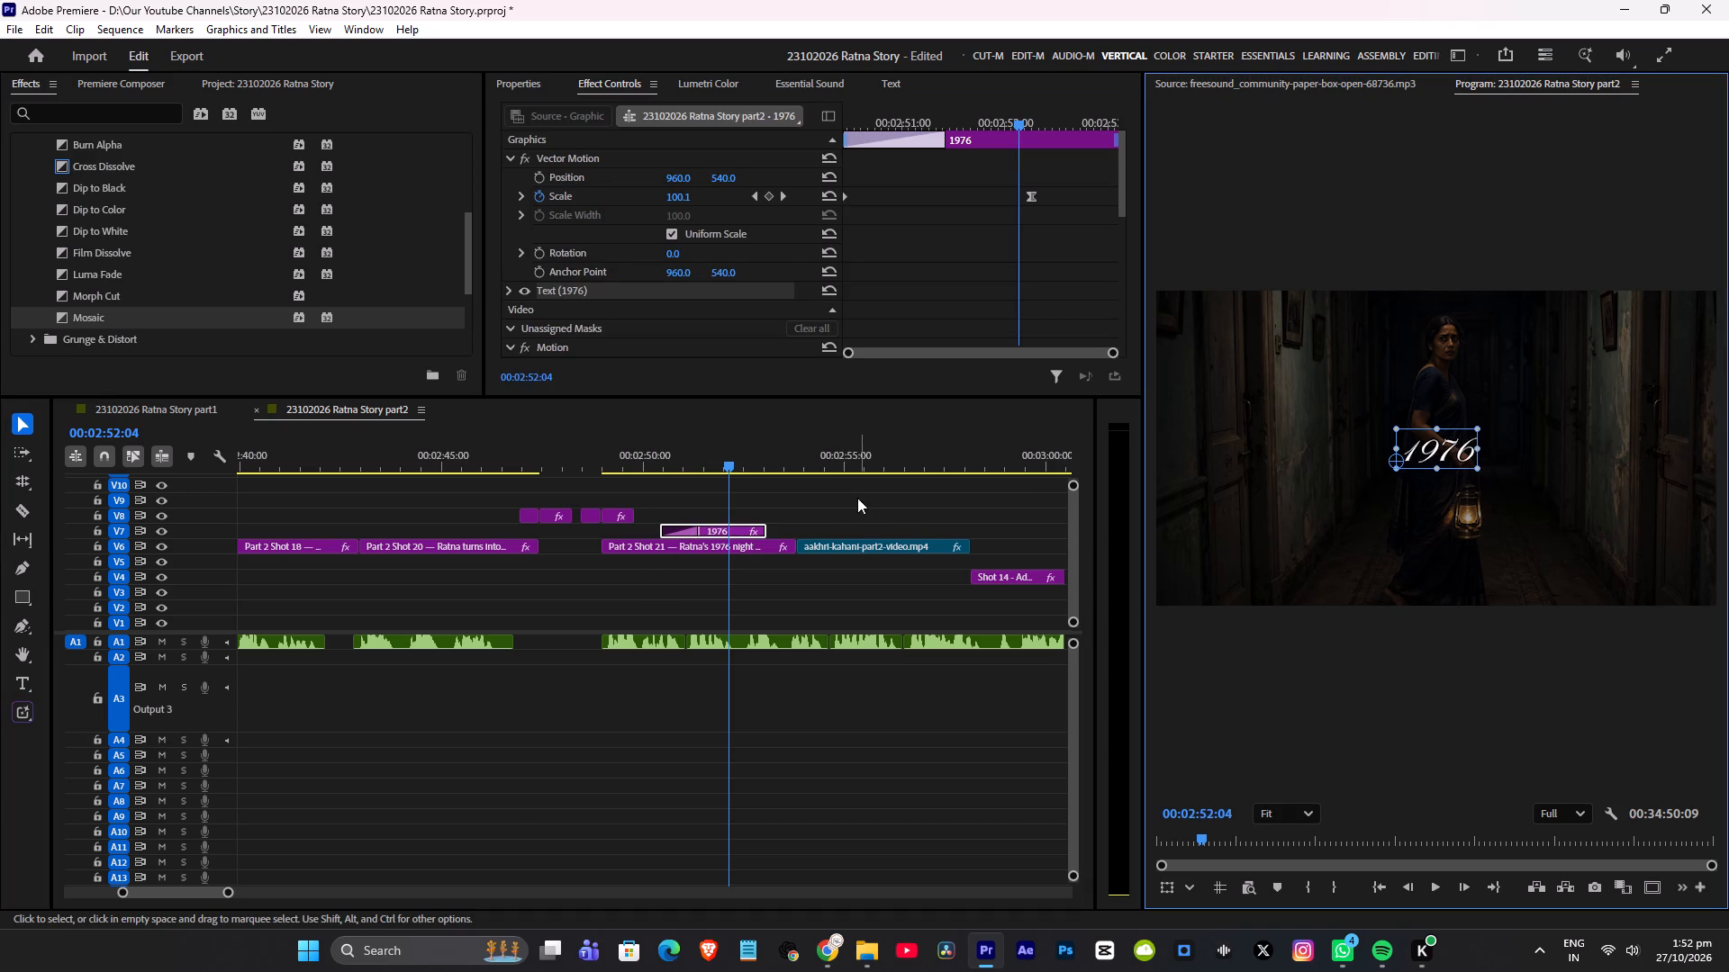
pyautogui.click(857, 498)
pyautogui.hotkey('ctrl', 's')
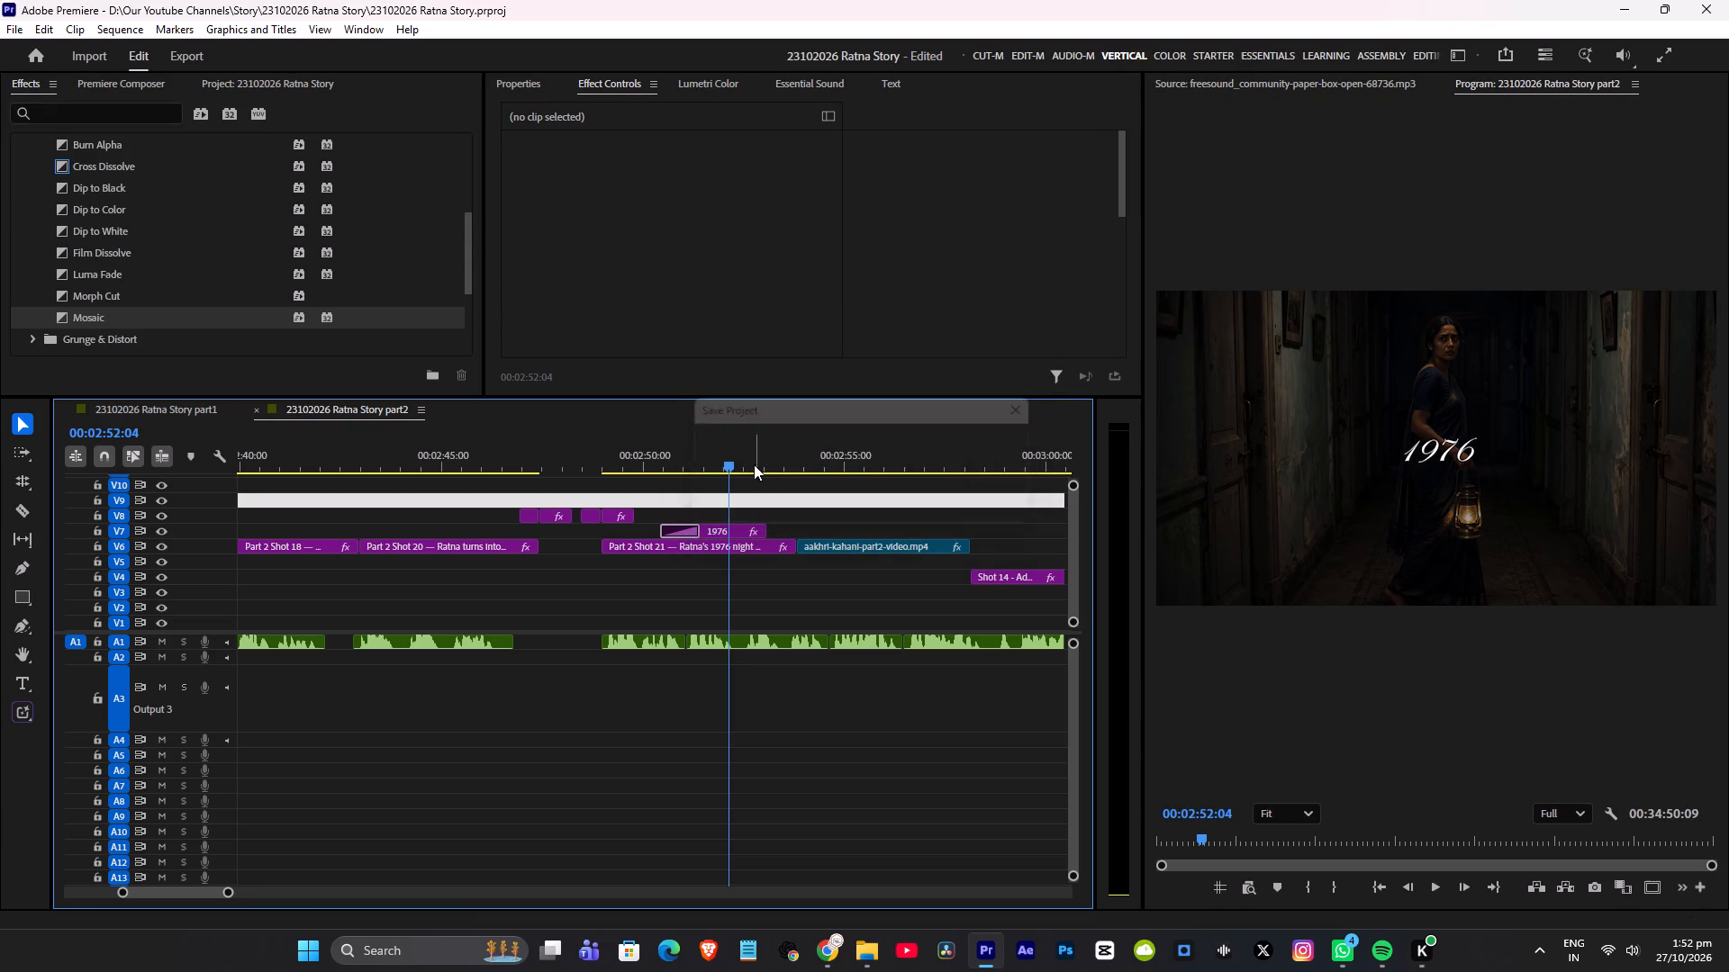
# Move the 1976 title to start where the second V8 effect pair ends, and extend its end to the end of Shot 21.
pyautogui.click(641, 463)
pyautogui.press('space')
pyautogui.keyDown('alt'); pyautogui.scroll(6, 690, 481); pyautogui.keyUp('alt')
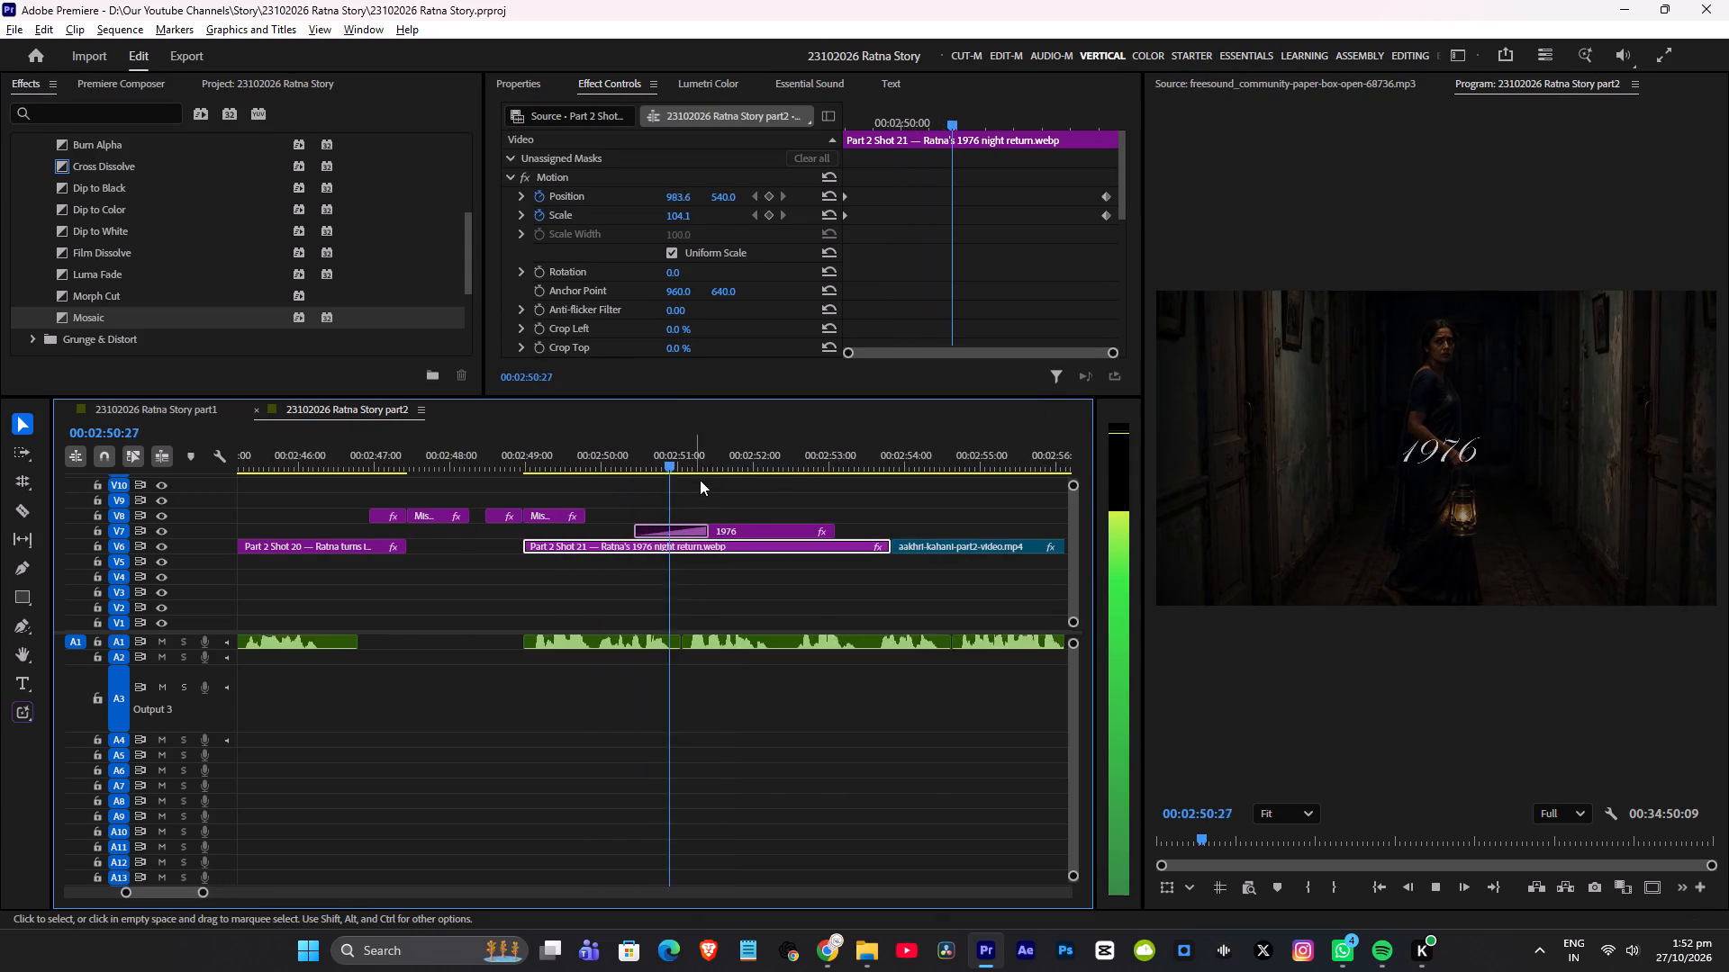
pyautogui.keyDown('alt'); pyautogui.scroll(3, 700, 480); pyautogui.keyUp('alt')
pyautogui.press('space')
pyautogui.moveTo(738, 529); pyautogui.dragTo(680, 530)
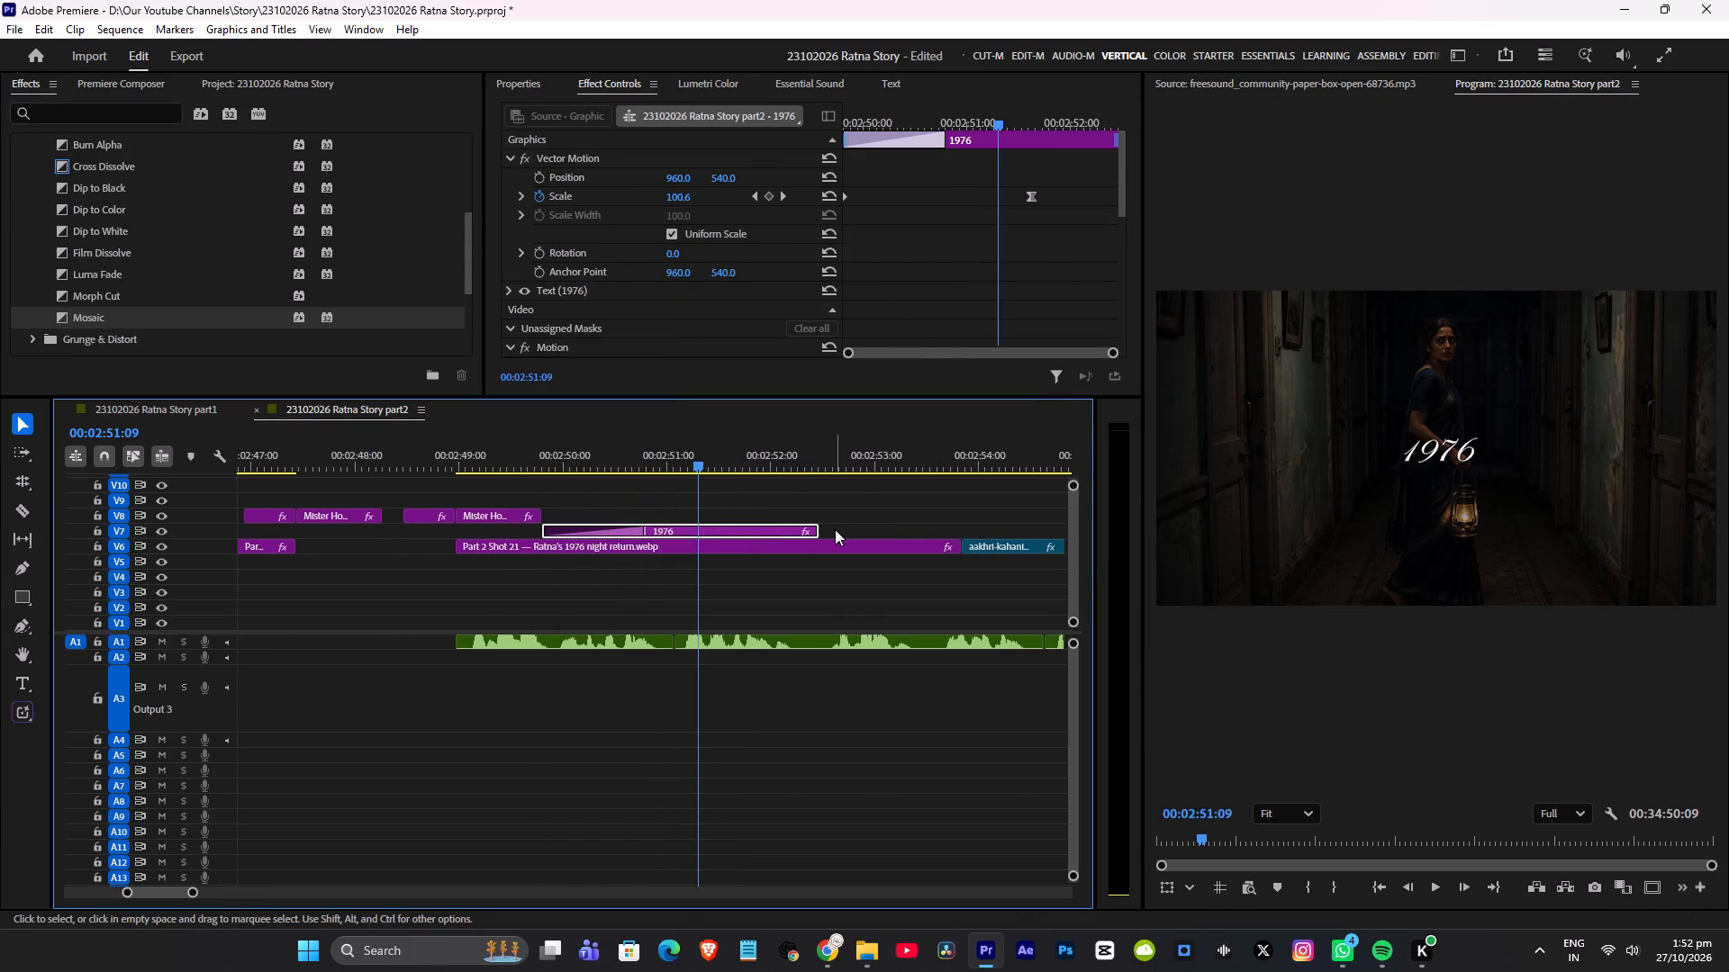
pyautogui.moveTo(829, 529); pyautogui.dragTo(969, 522)
# Preview the 1976 title's entrance and extend its start about 4 frames earlier, overlapping the V8 effect clip.
pyautogui.click(480, 445)
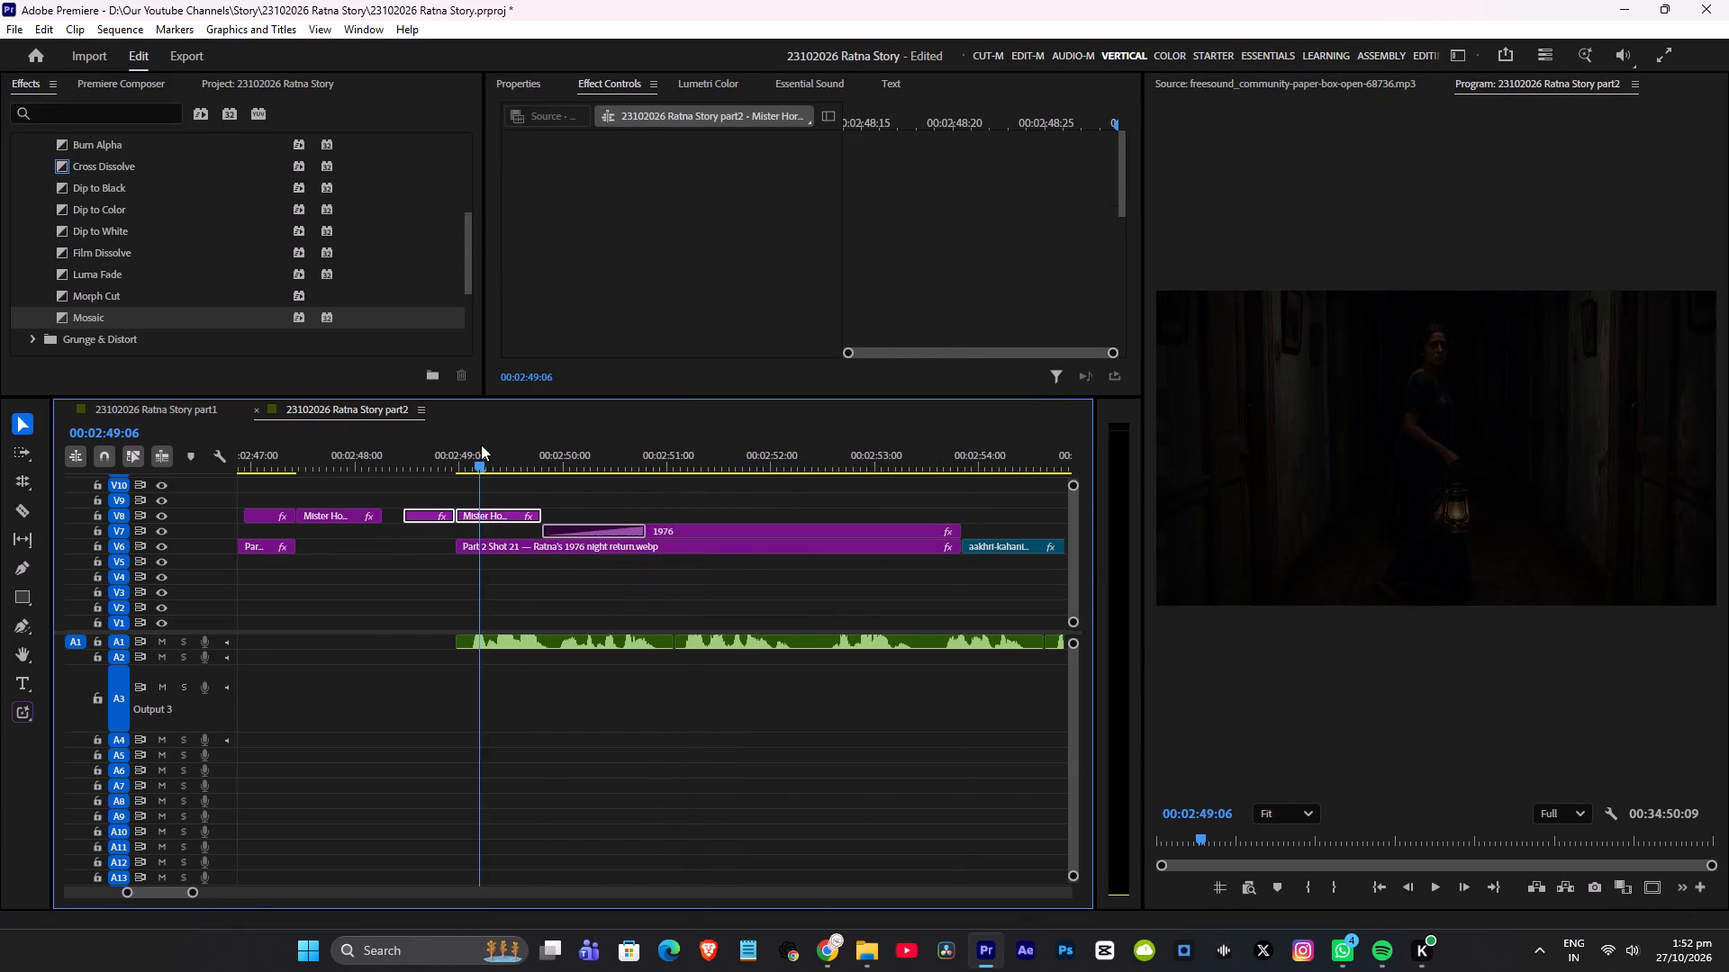
pyautogui.press('space')
pyautogui.press('space')
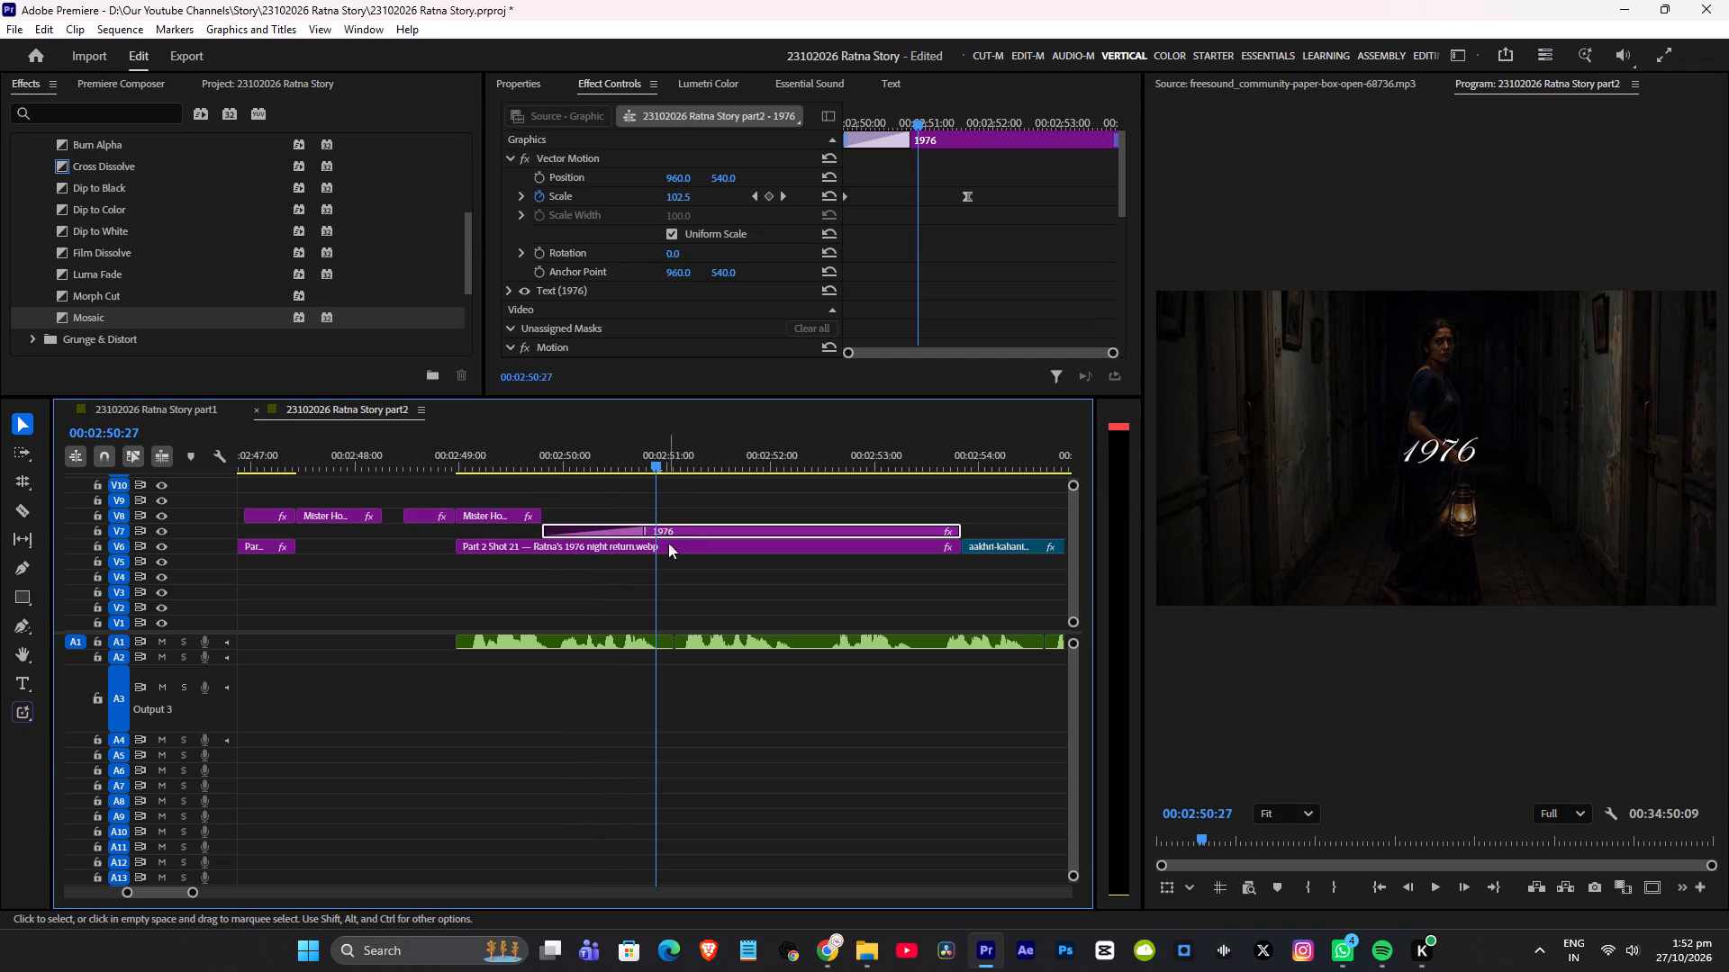
pyautogui.moveTo(546, 530); pyautogui.dragTo(532, 532)
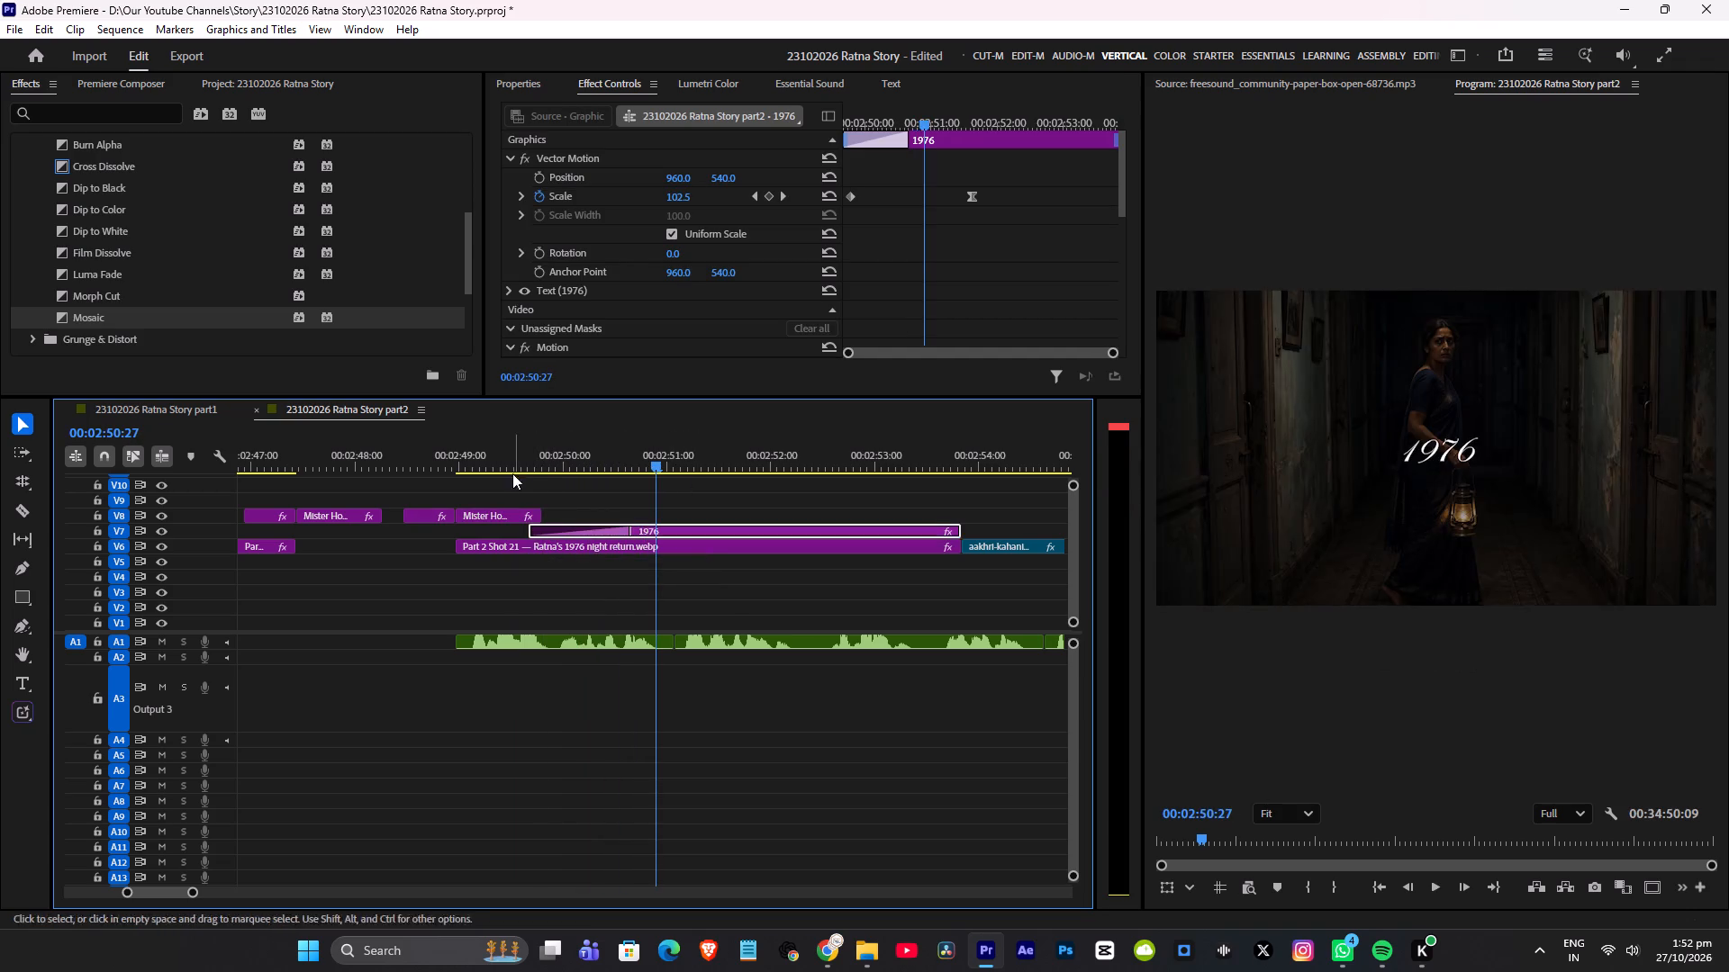
pyautogui.click(500, 460)
pyautogui.press('space')
pyautogui.press('space')
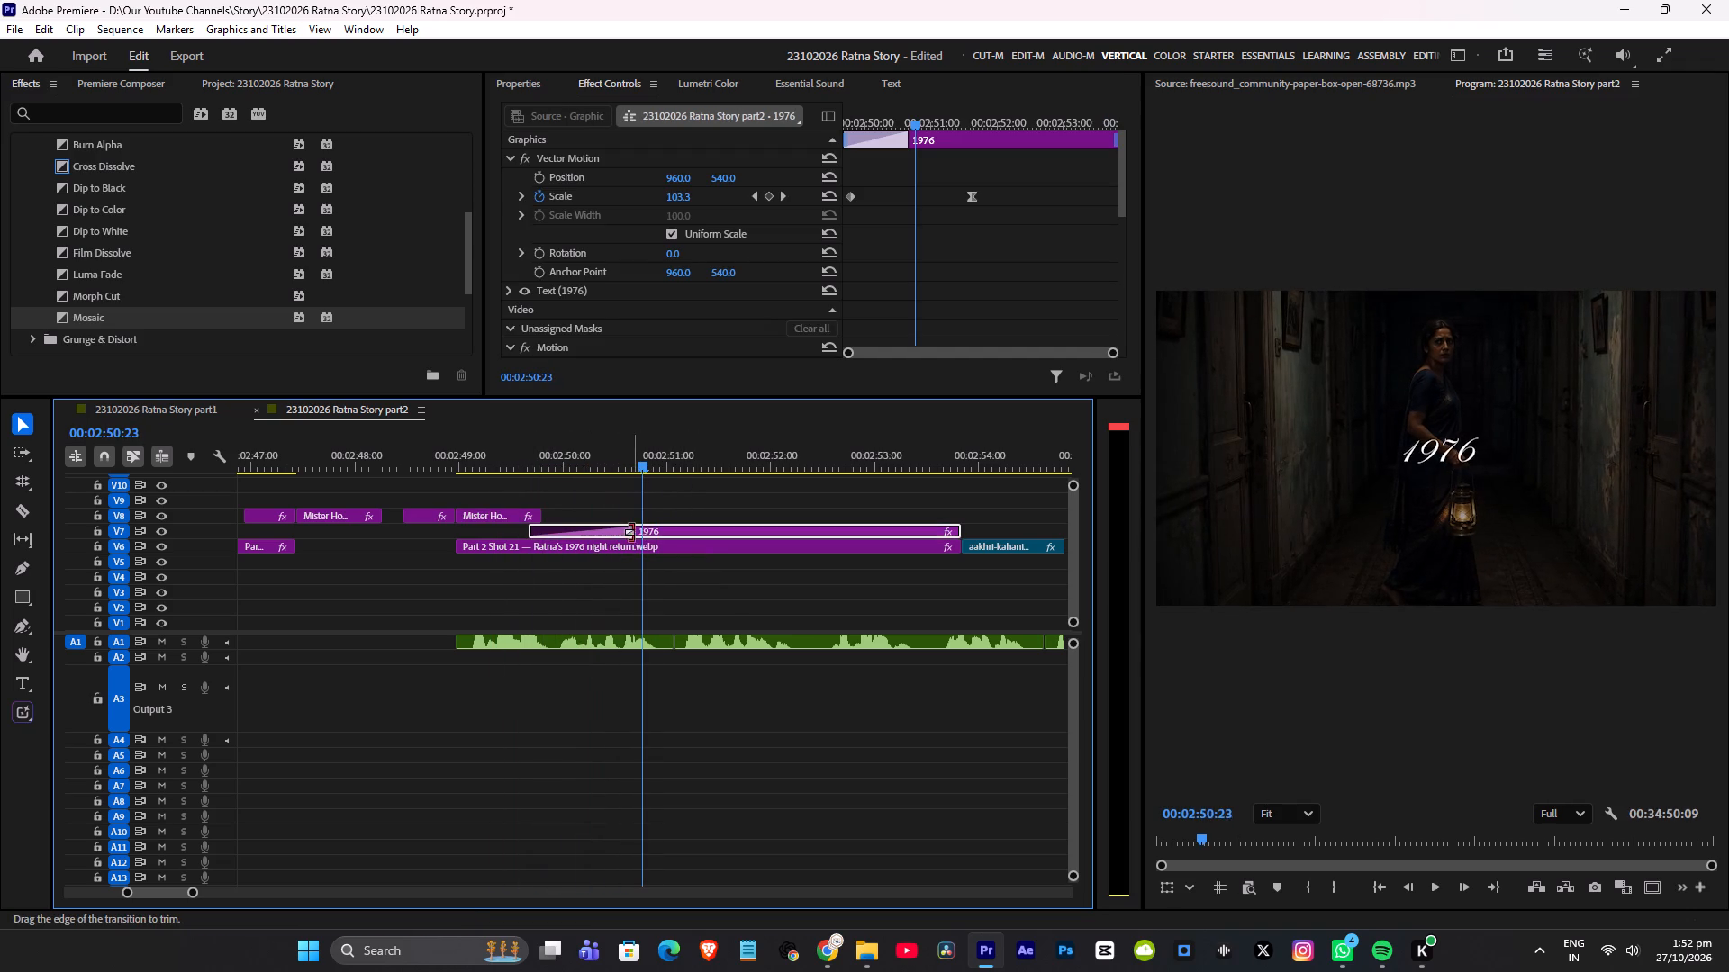
# Lengthen the transition at the start of the 1976 title to about 1.2 seconds and preview it.
pyautogui.moveTo(625, 531); pyautogui.dragTo(646, 531)
pyautogui.click(512, 458)
pyautogui.press('space')
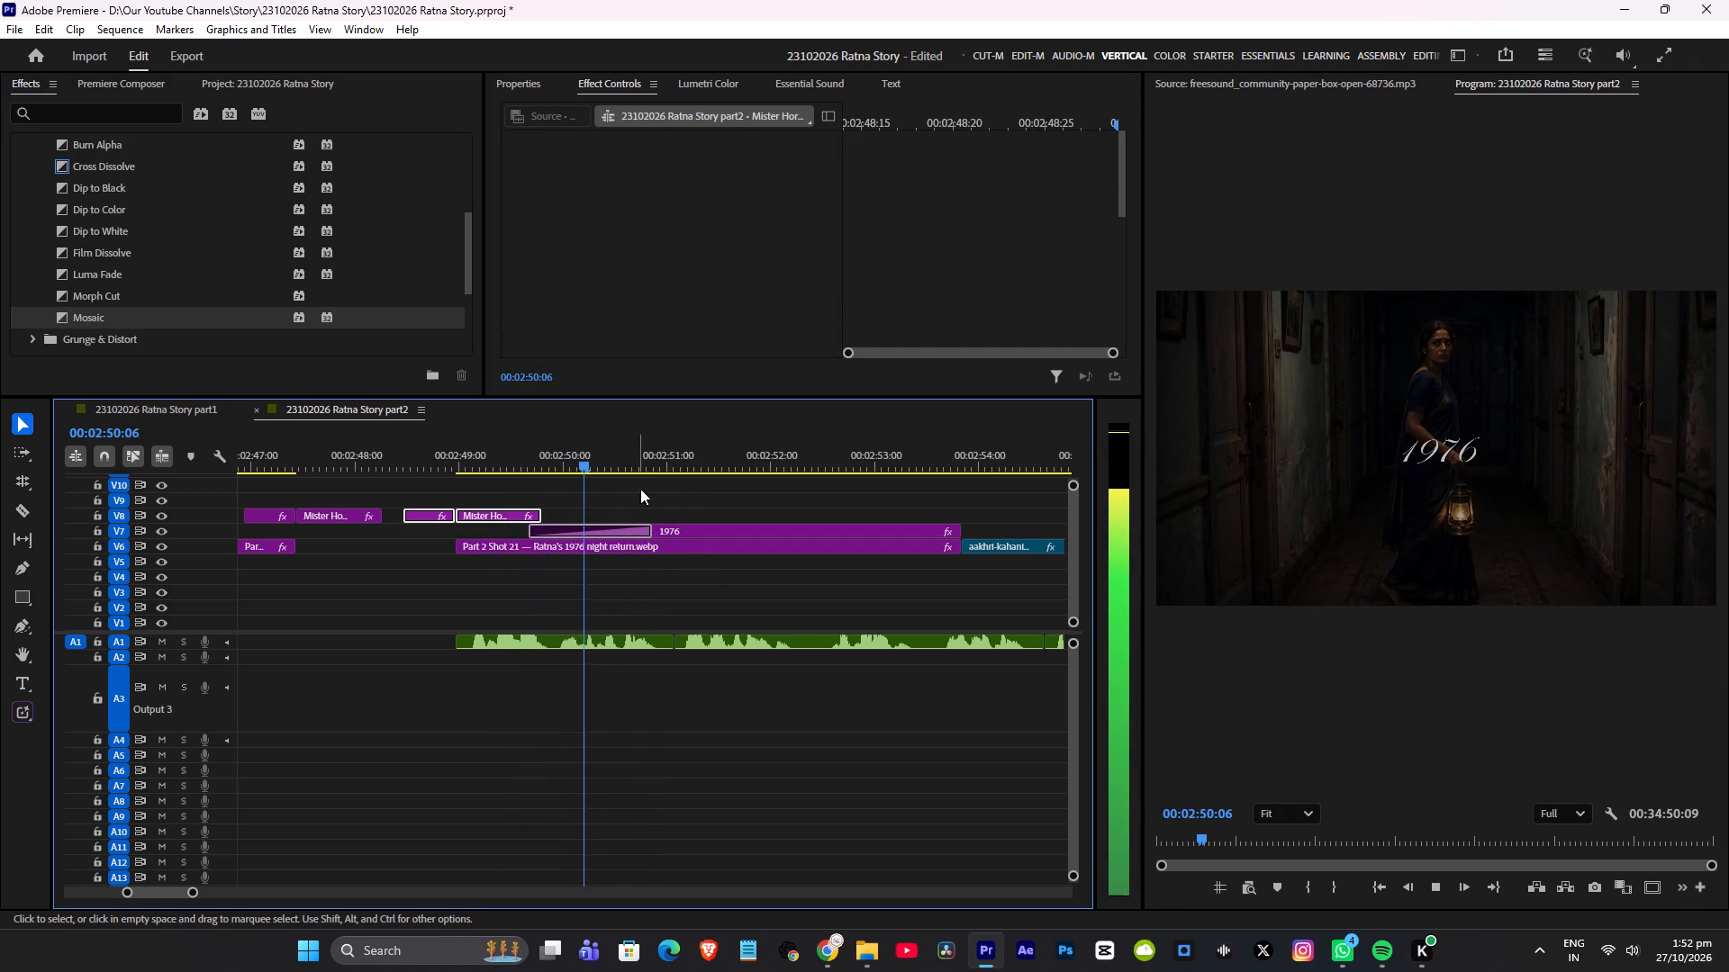
pyautogui.scroll(-8, 752, 507)
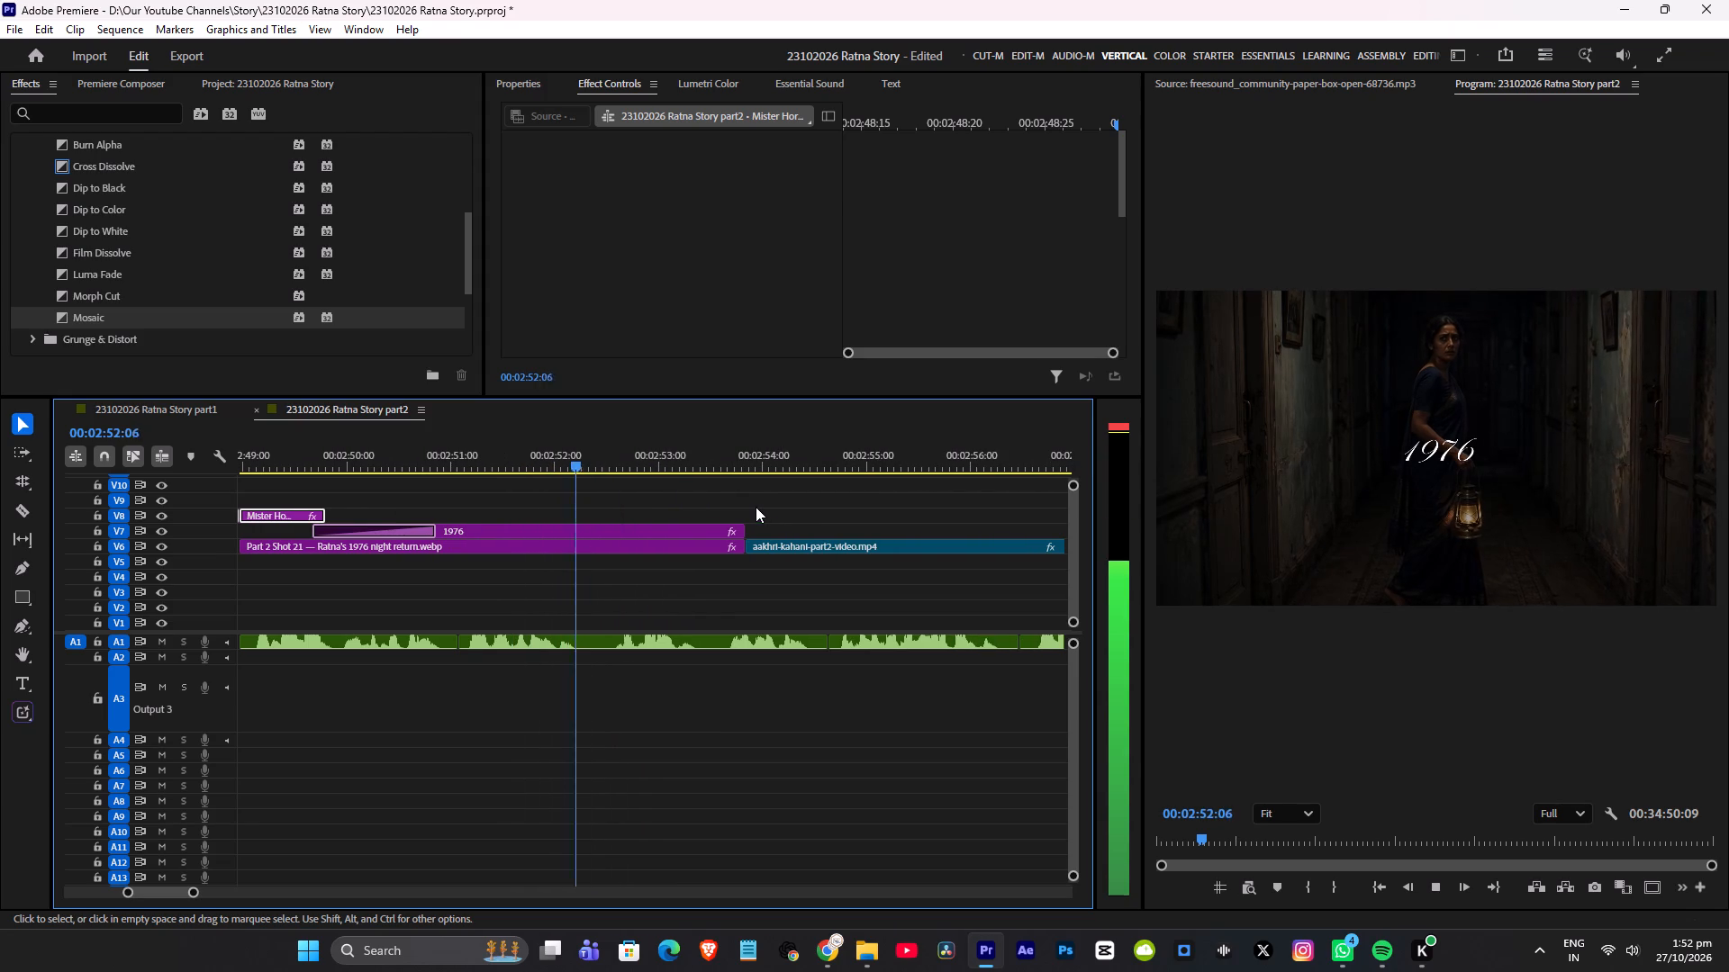
pyautogui.press('space')
# Move the 1976 title's first Scale keyframe to the start of the clip, save, and play back through Shot 21.
pyautogui.moveTo(847, 193); pyautogui.dragTo(787, 202)
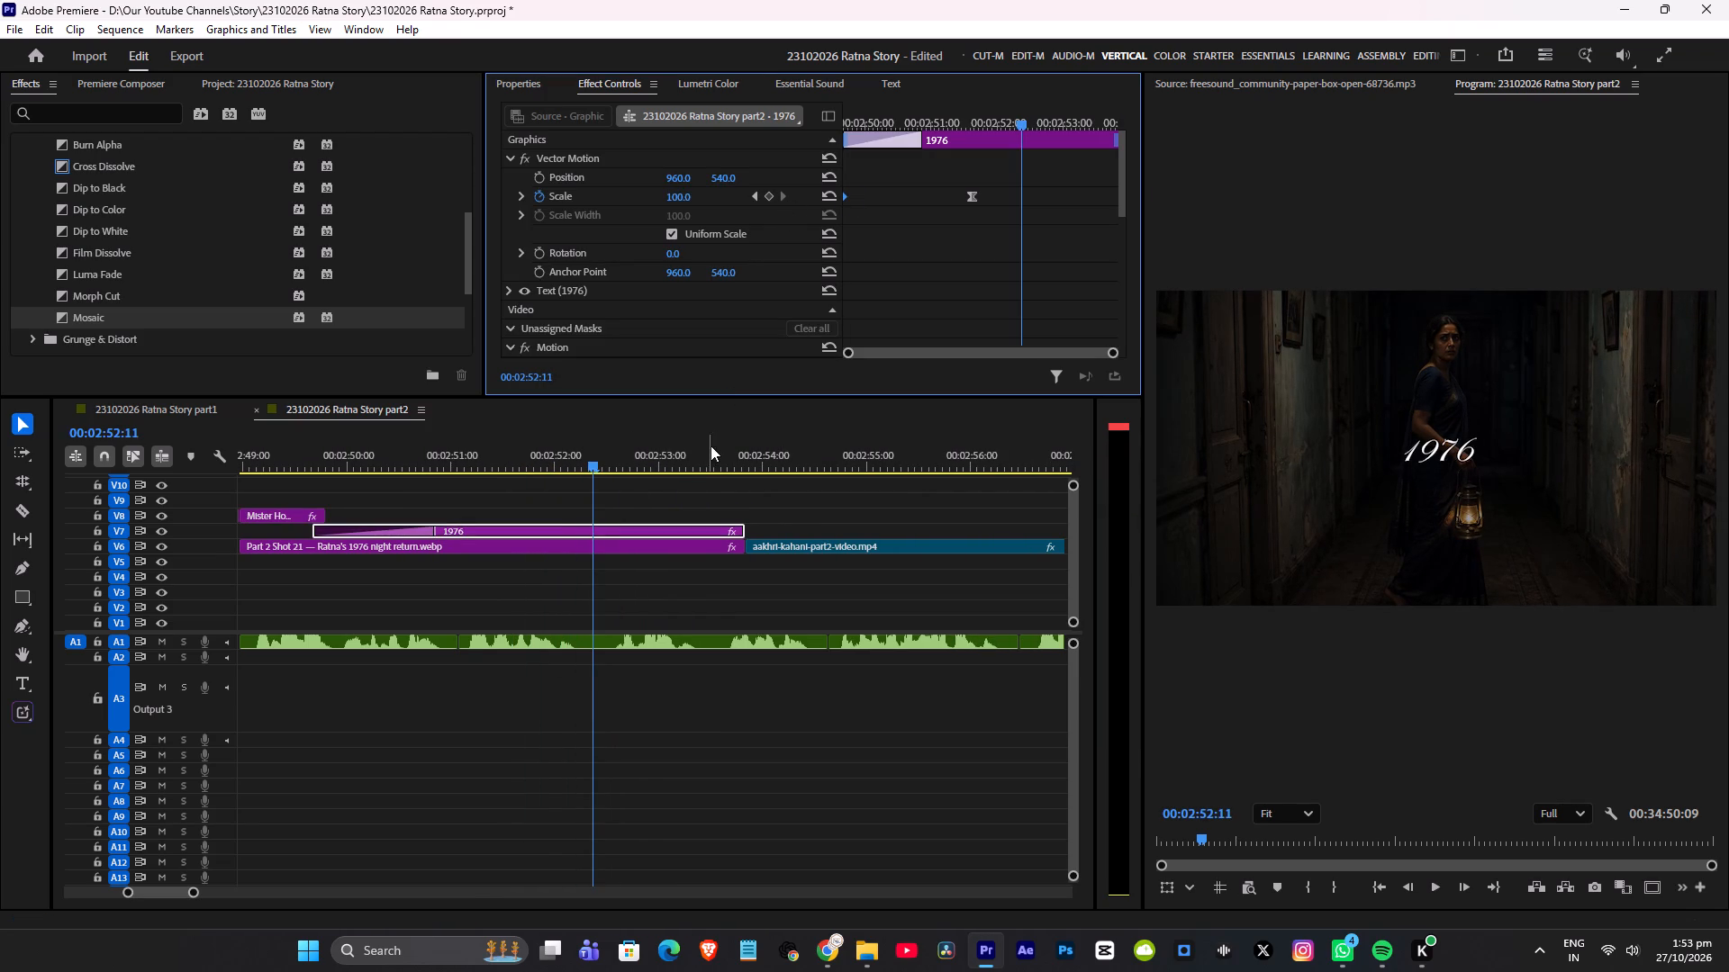
pyautogui.hotkey('ctrl', 's')
pyautogui.click(287, 463)
pyautogui.press('space')
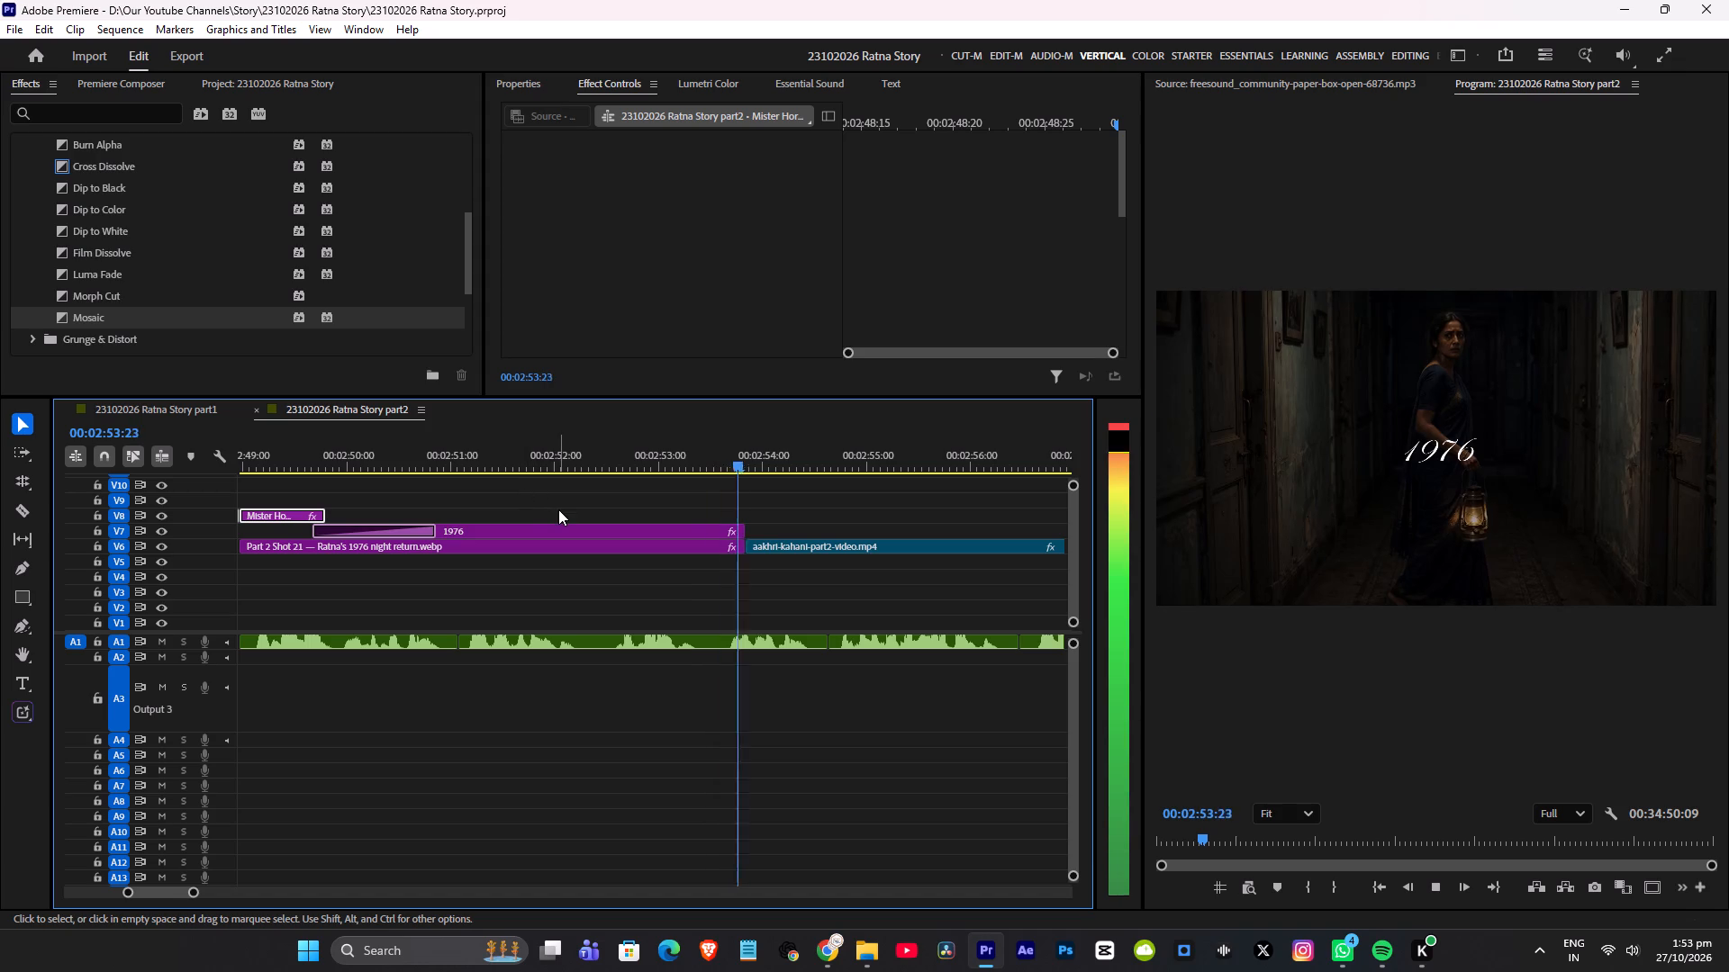
pyautogui.keyDown('alt'); pyautogui.scroll(-7, 570, 518); pyautogui.keyUp('alt')
pyautogui.press('space')
pyautogui.hotkey('ctrl', 's')
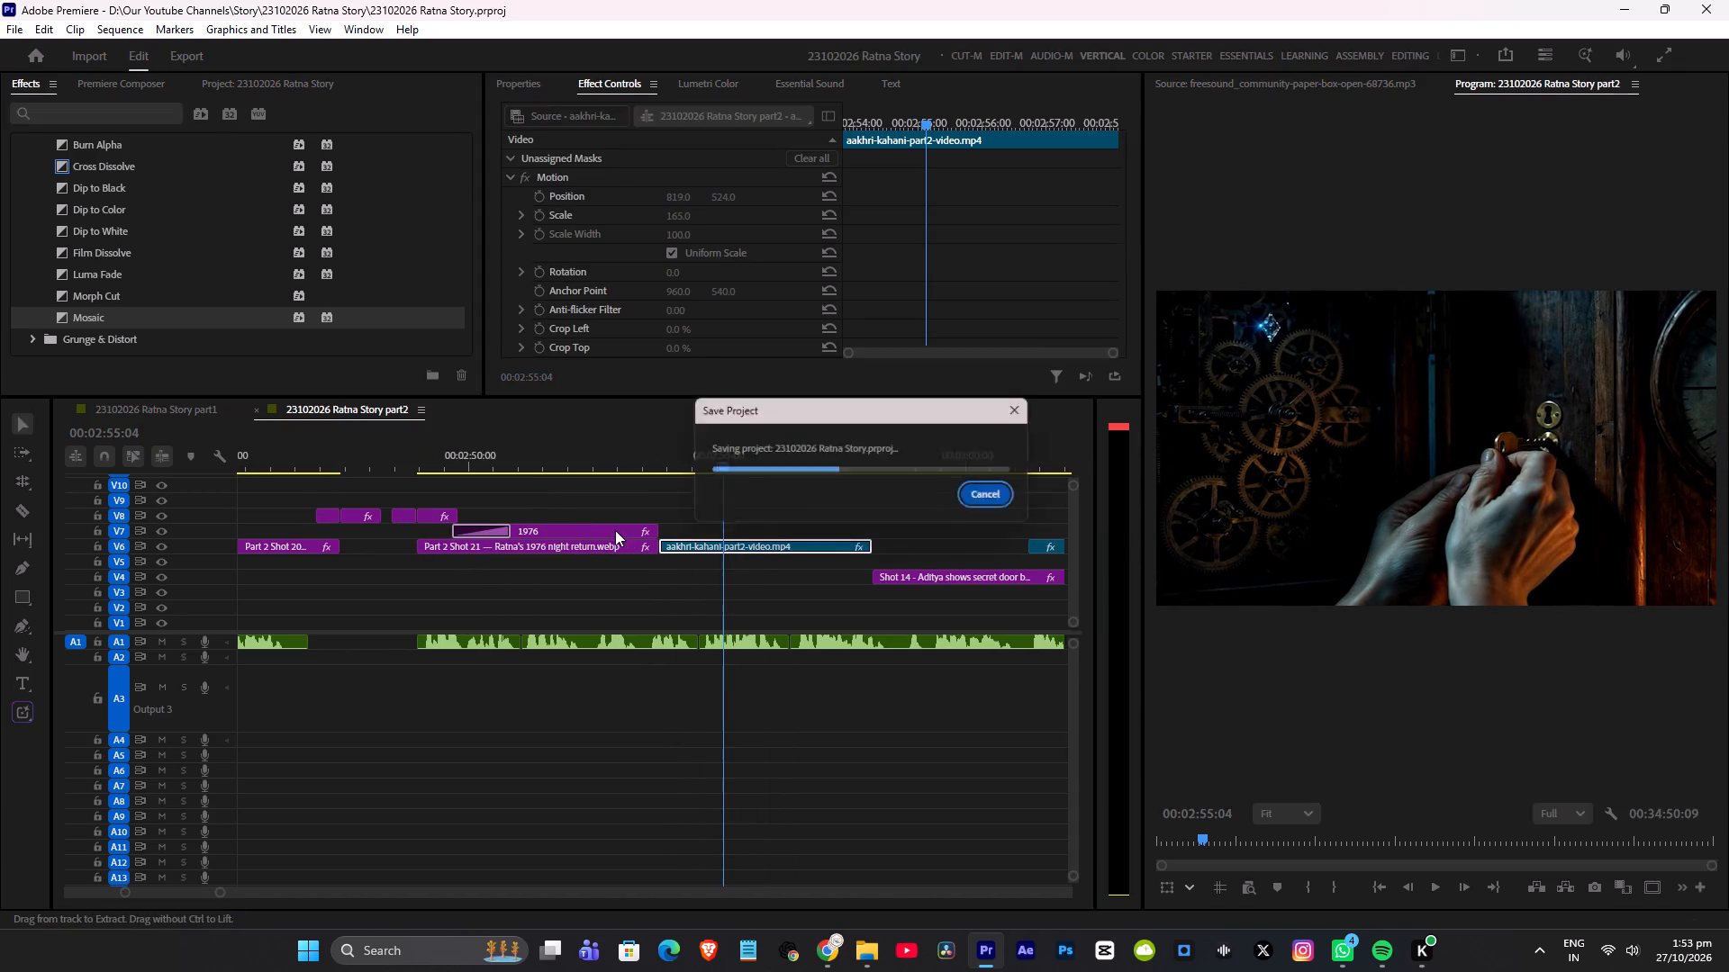
# Preview the cut after Shot 21, trim about 0.8 seconds off the start of the following aakhri-kahani clip to leave a gap, and save.
pyautogui.keyDown('alt'); pyautogui.scroll(4, 694, 506); pyautogui.keyUp('alt')
pyautogui.click(645, 454)
pyautogui.press('space')
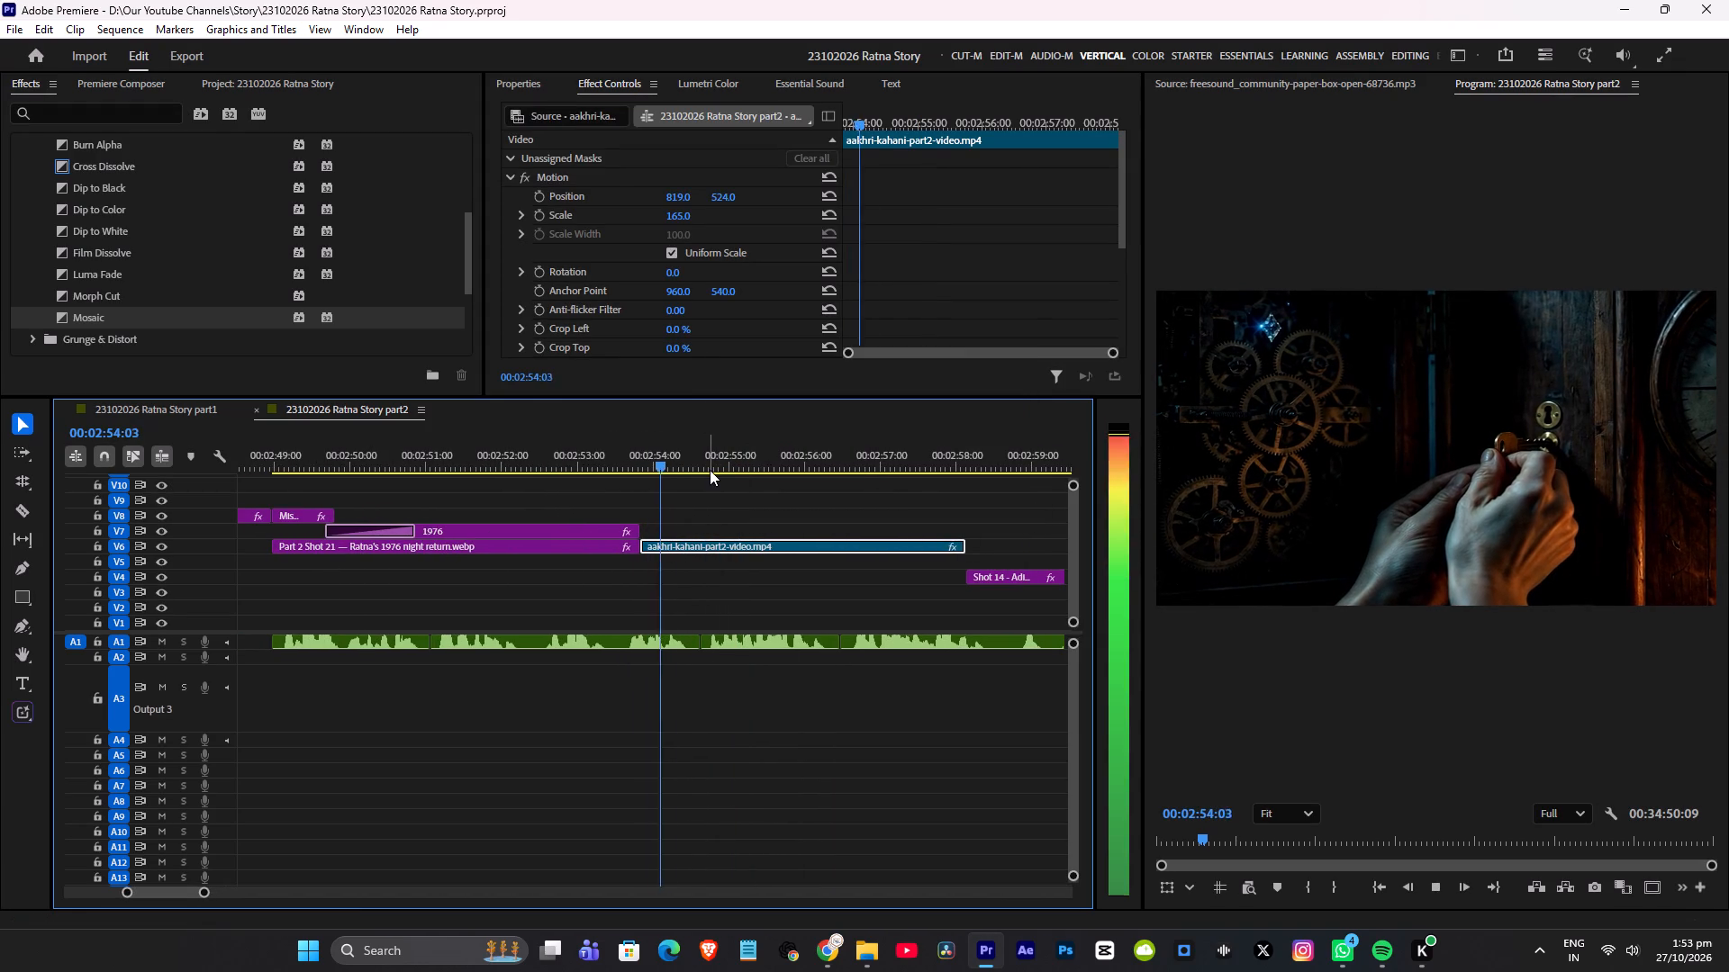
pyautogui.press('space')
pyautogui.press('space')
pyautogui.press('space')
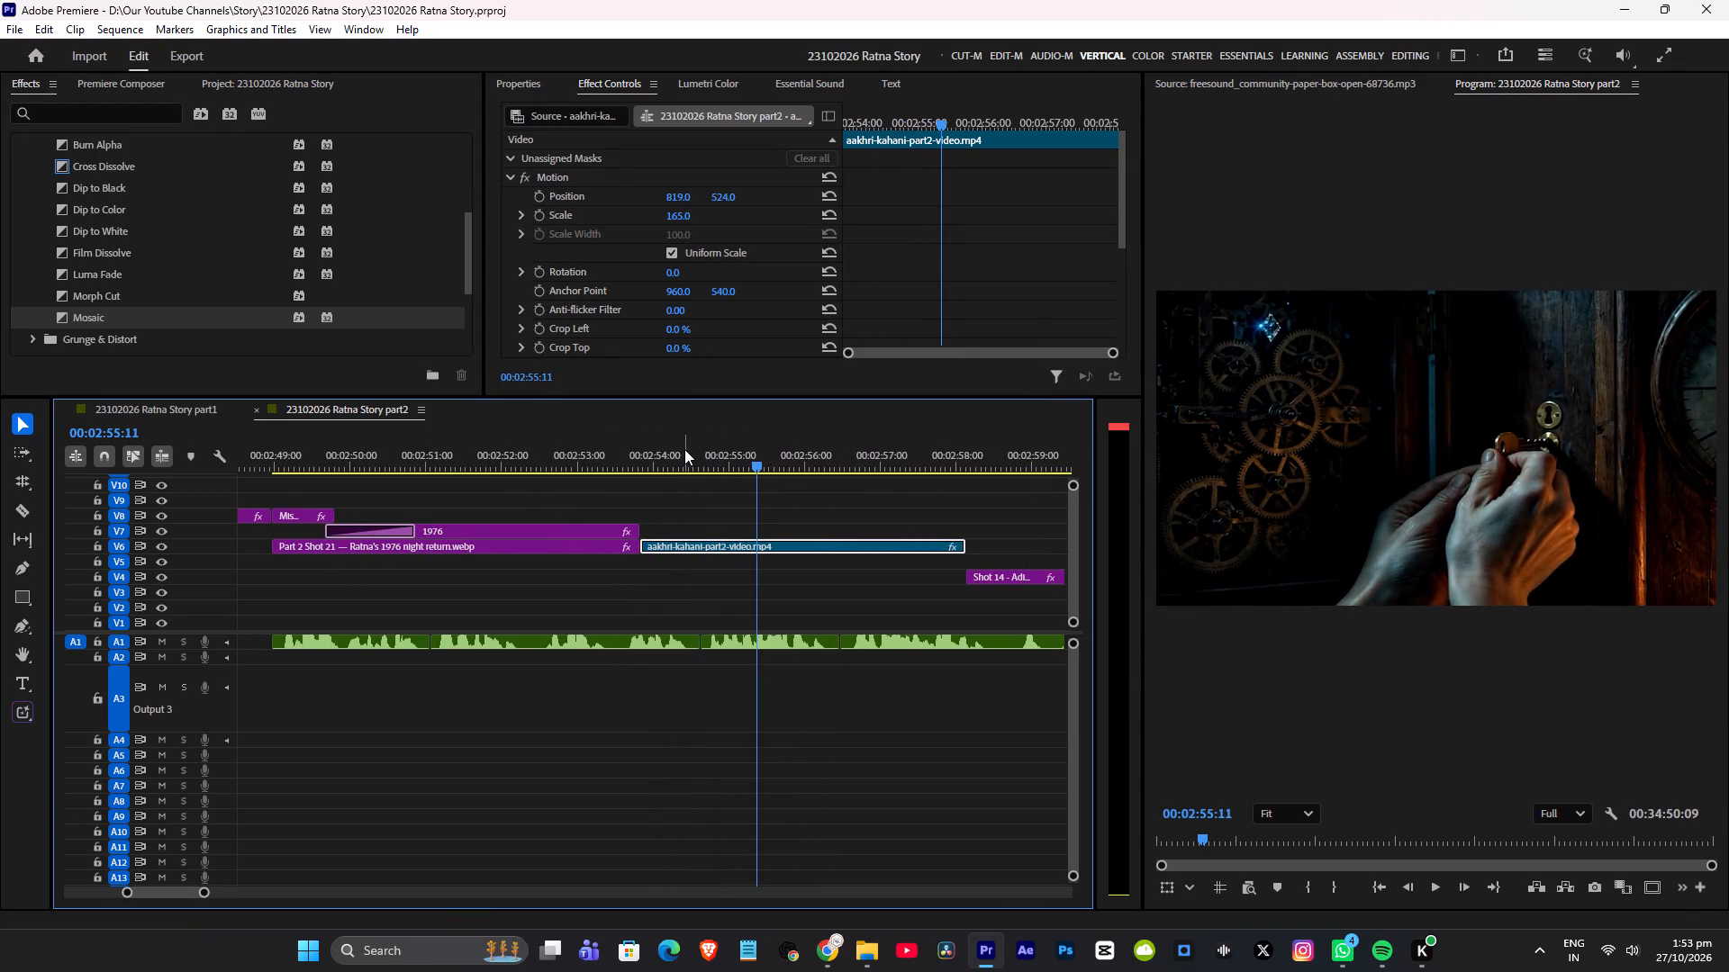
pyautogui.click(684, 449)
pyautogui.click(593, 450)
pyautogui.press('space')
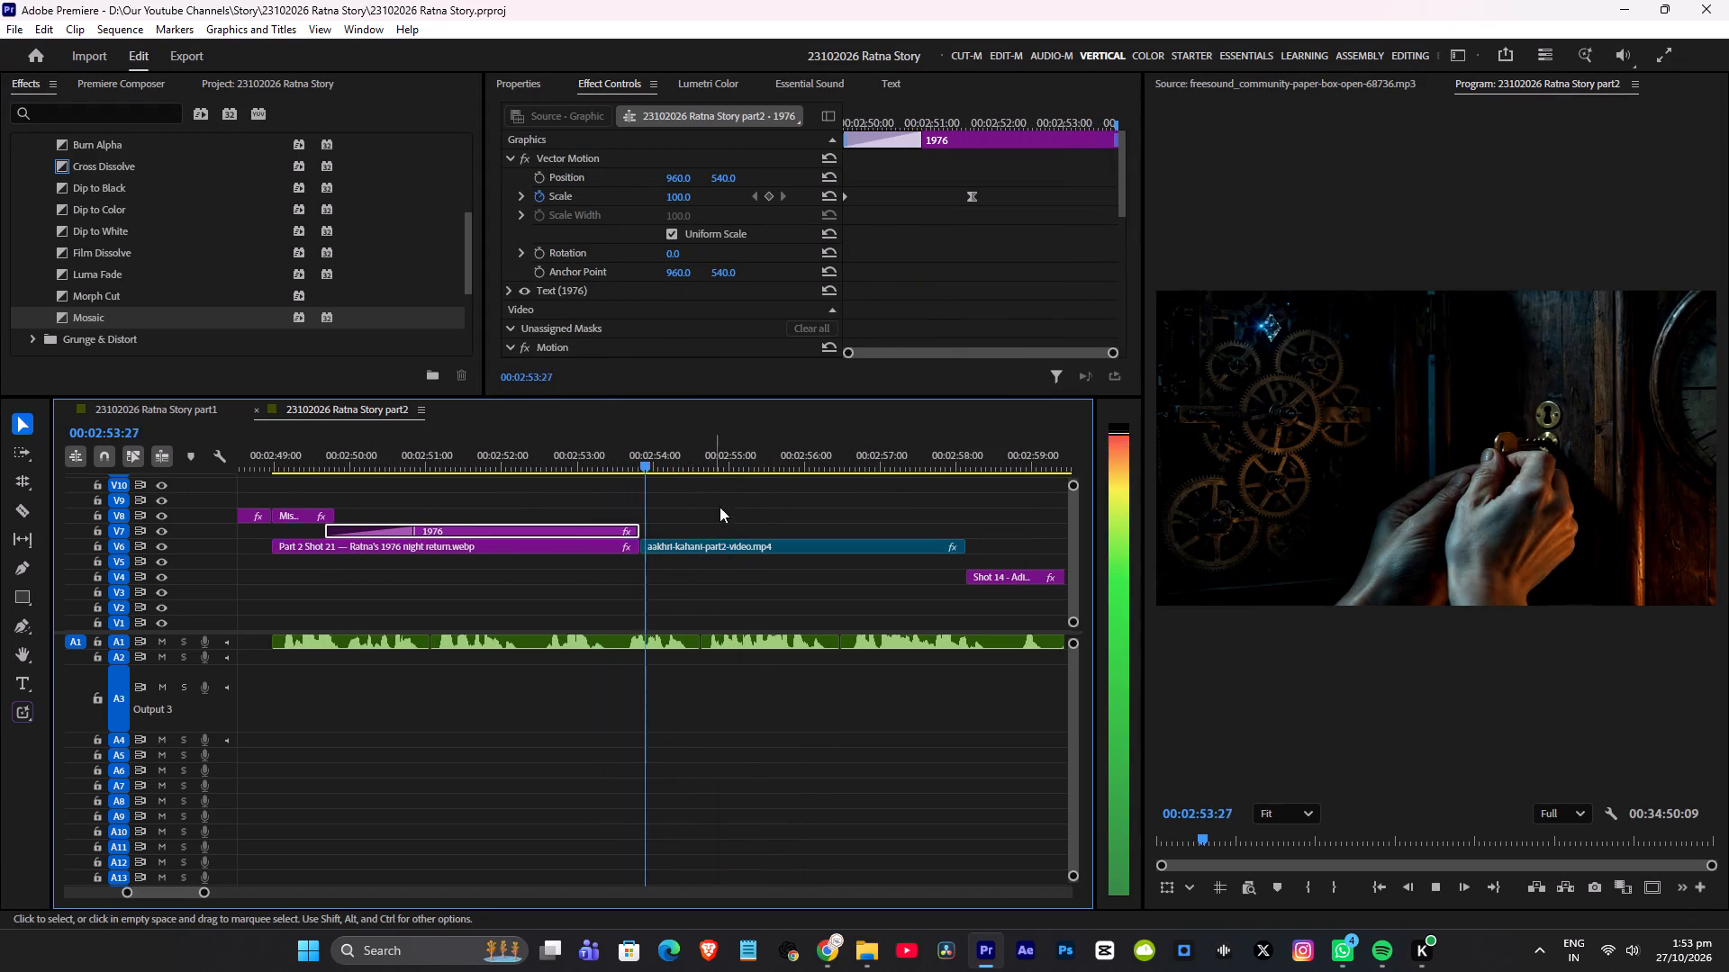
pyautogui.press('space')
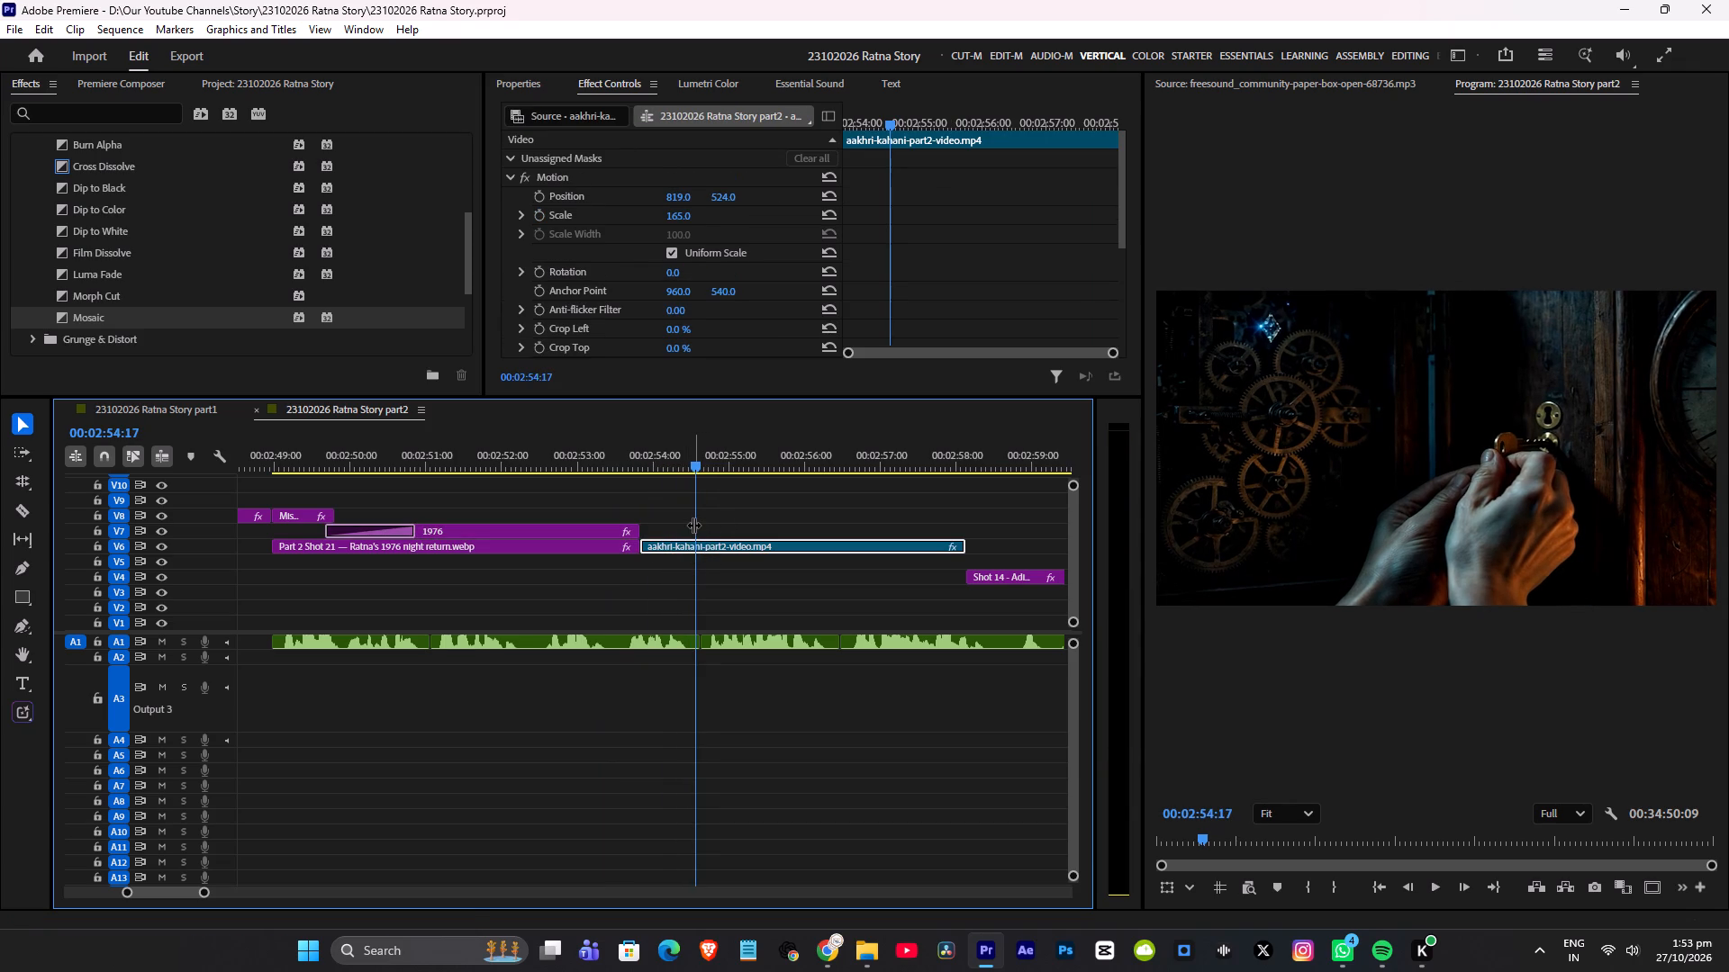
pyautogui.press('space')
pyautogui.press('space')
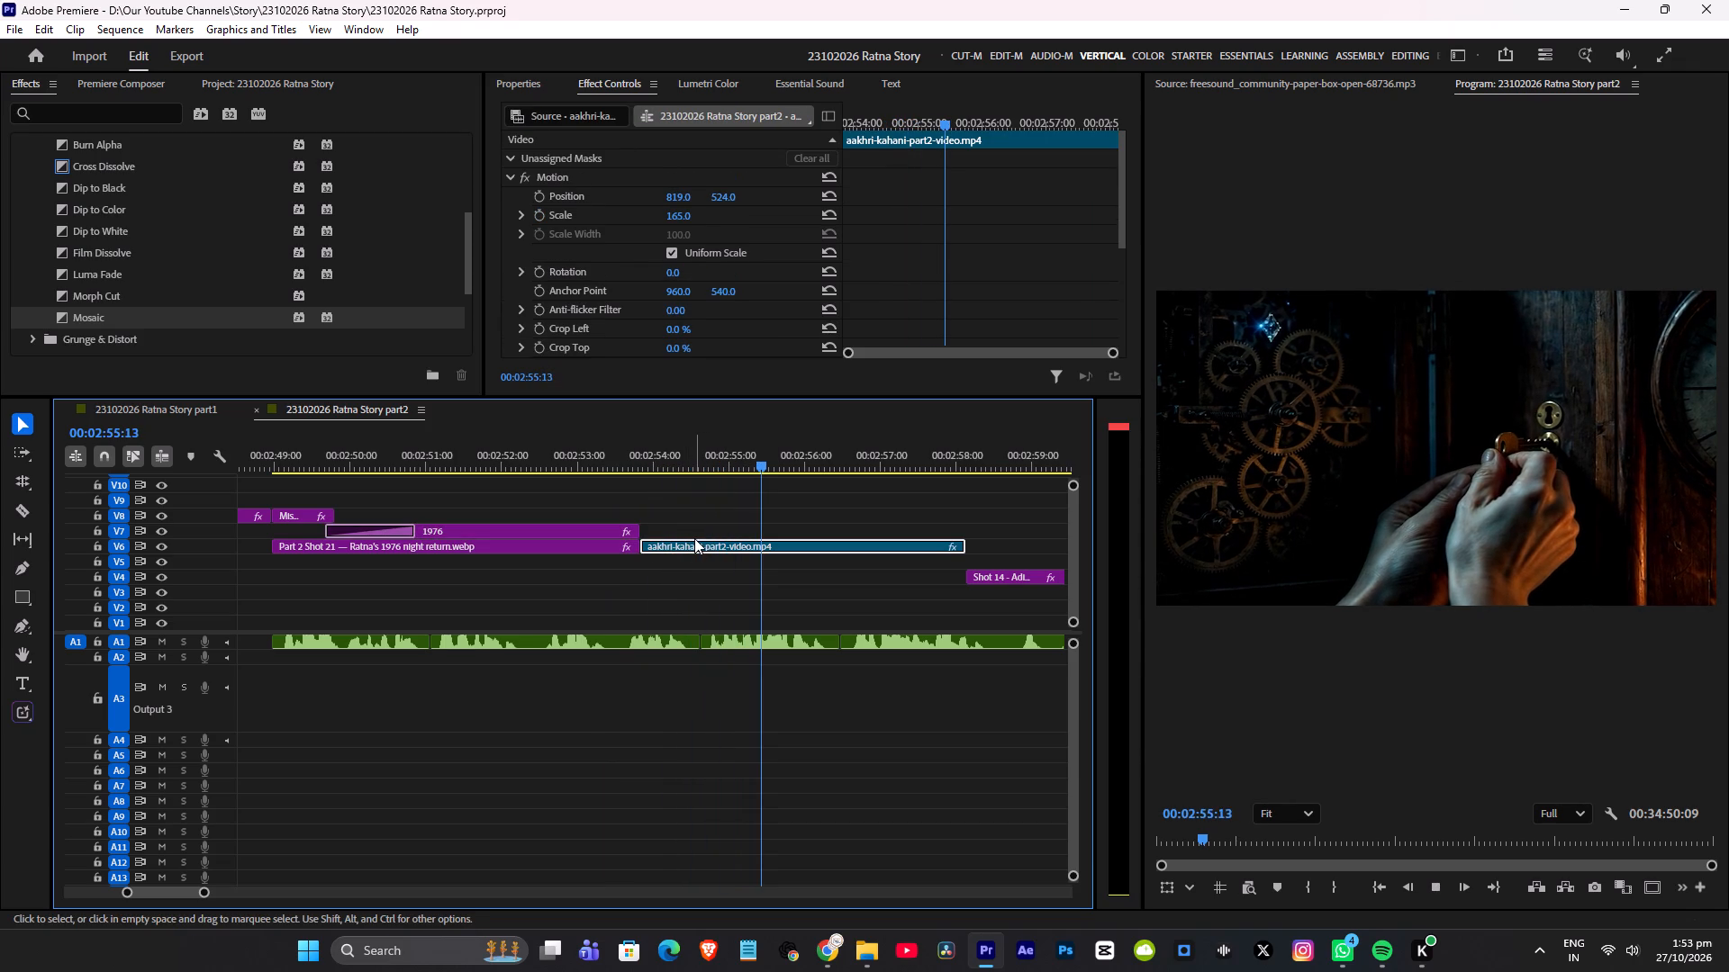
pyautogui.moveTo(652, 540); pyautogui.dragTo(710, 538)
pyautogui.hotkey('ctrl', 's')
# Duplicate the paper-box-open sound near 00:01:50 on A3, placing the copy near 00:02:05 under the letter-reading shot.
pyautogui.keyDown('alt'); pyautogui.scroll(-14, 720, 531); pyautogui.keyUp('alt')
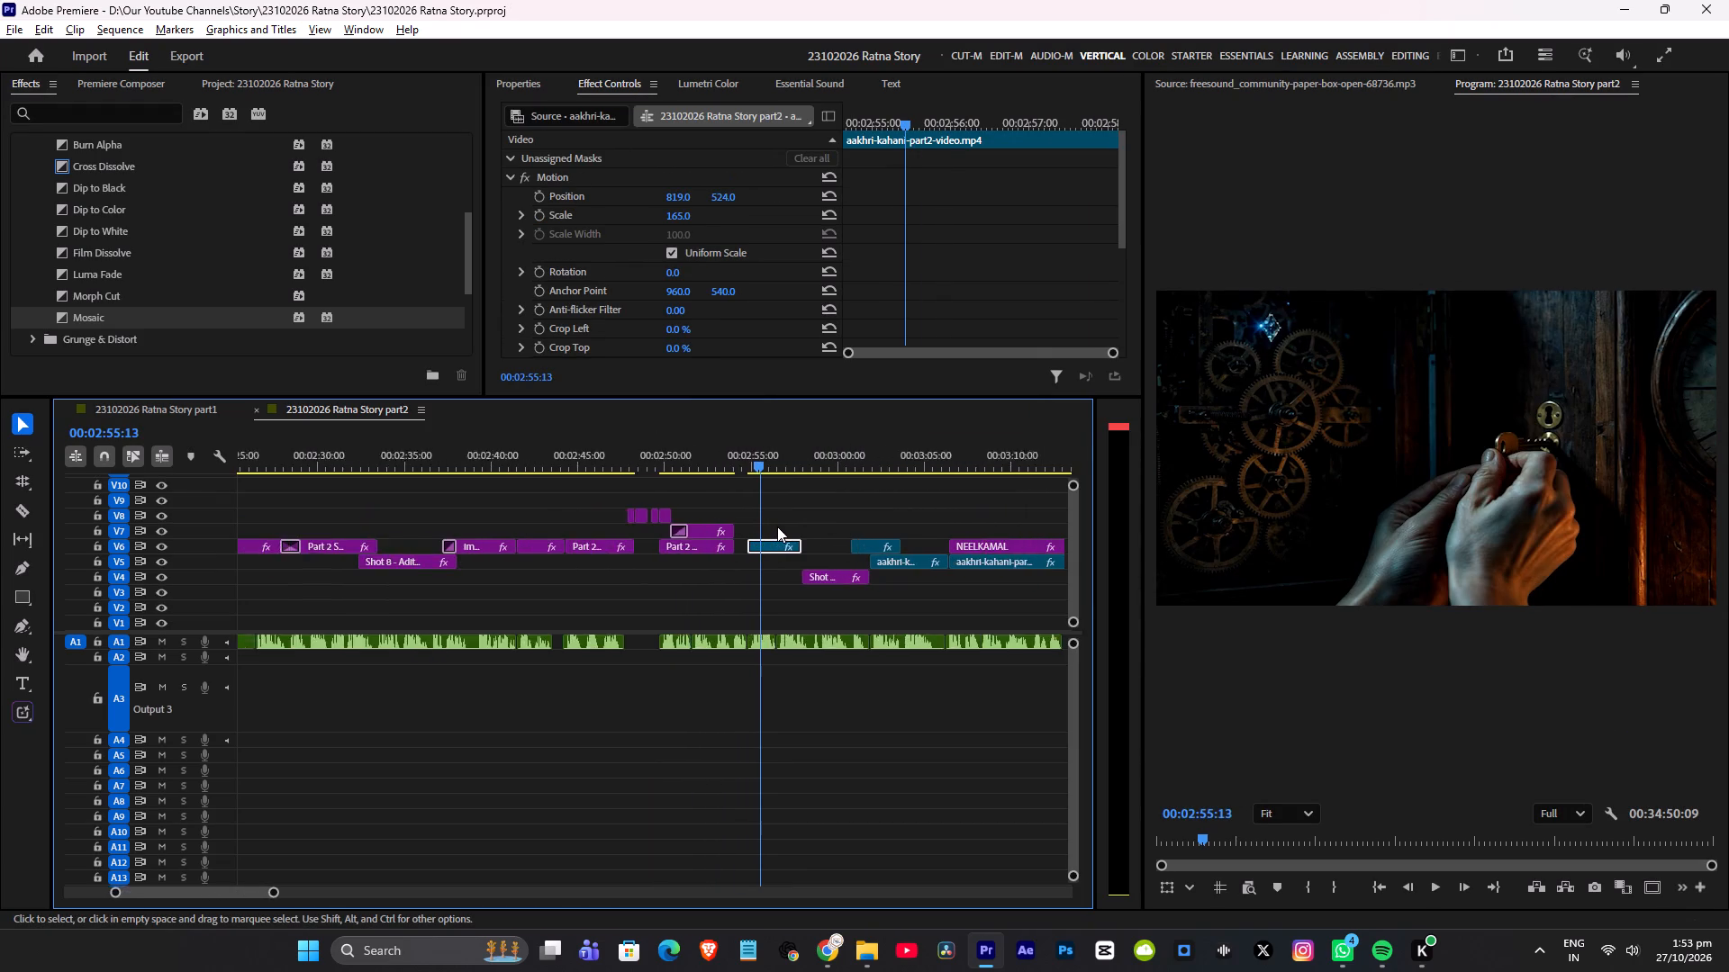
pyautogui.keyDown('alt'); pyautogui.scroll(-4, 777, 526); pyautogui.keyUp('alt')
pyautogui.click(571, 454)
pyautogui.keyDown('alt'); pyautogui.scroll(-2, 702, 487); pyautogui.keyUp('alt')
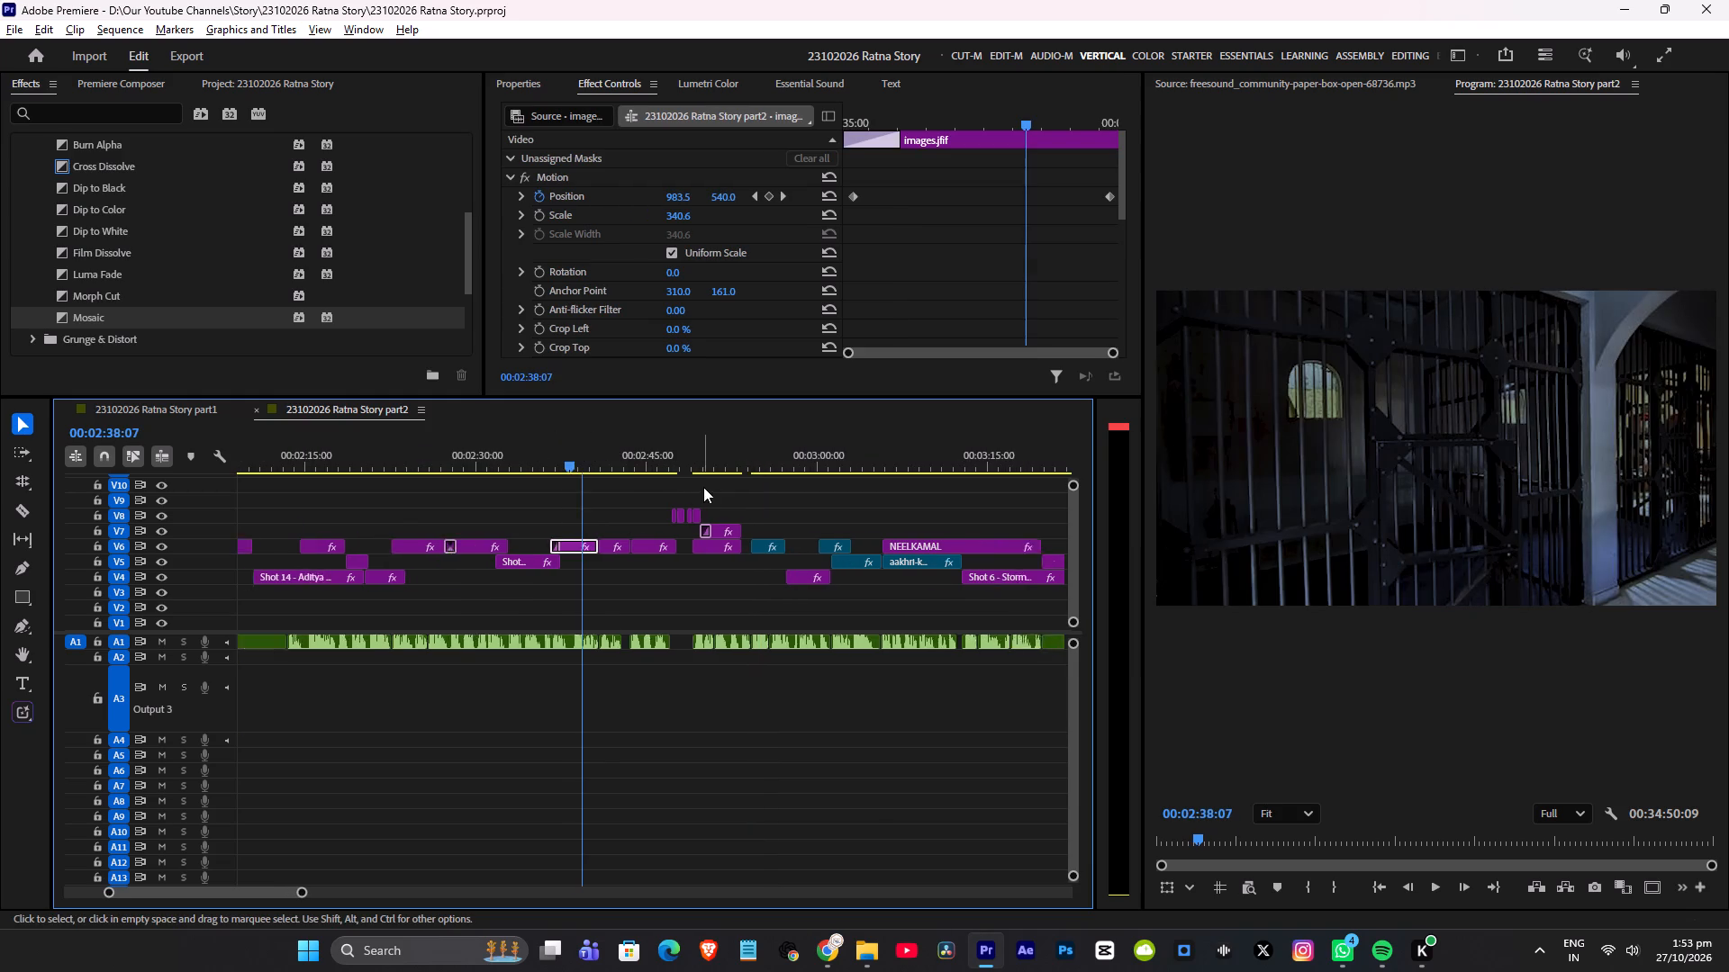
pyautogui.keyDown('alt'); pyautogui.scroll(-7, 703, 487); pyautogui.keyUp('alt')
pyautogui.click(458, 457)
pyautogui.press('space')
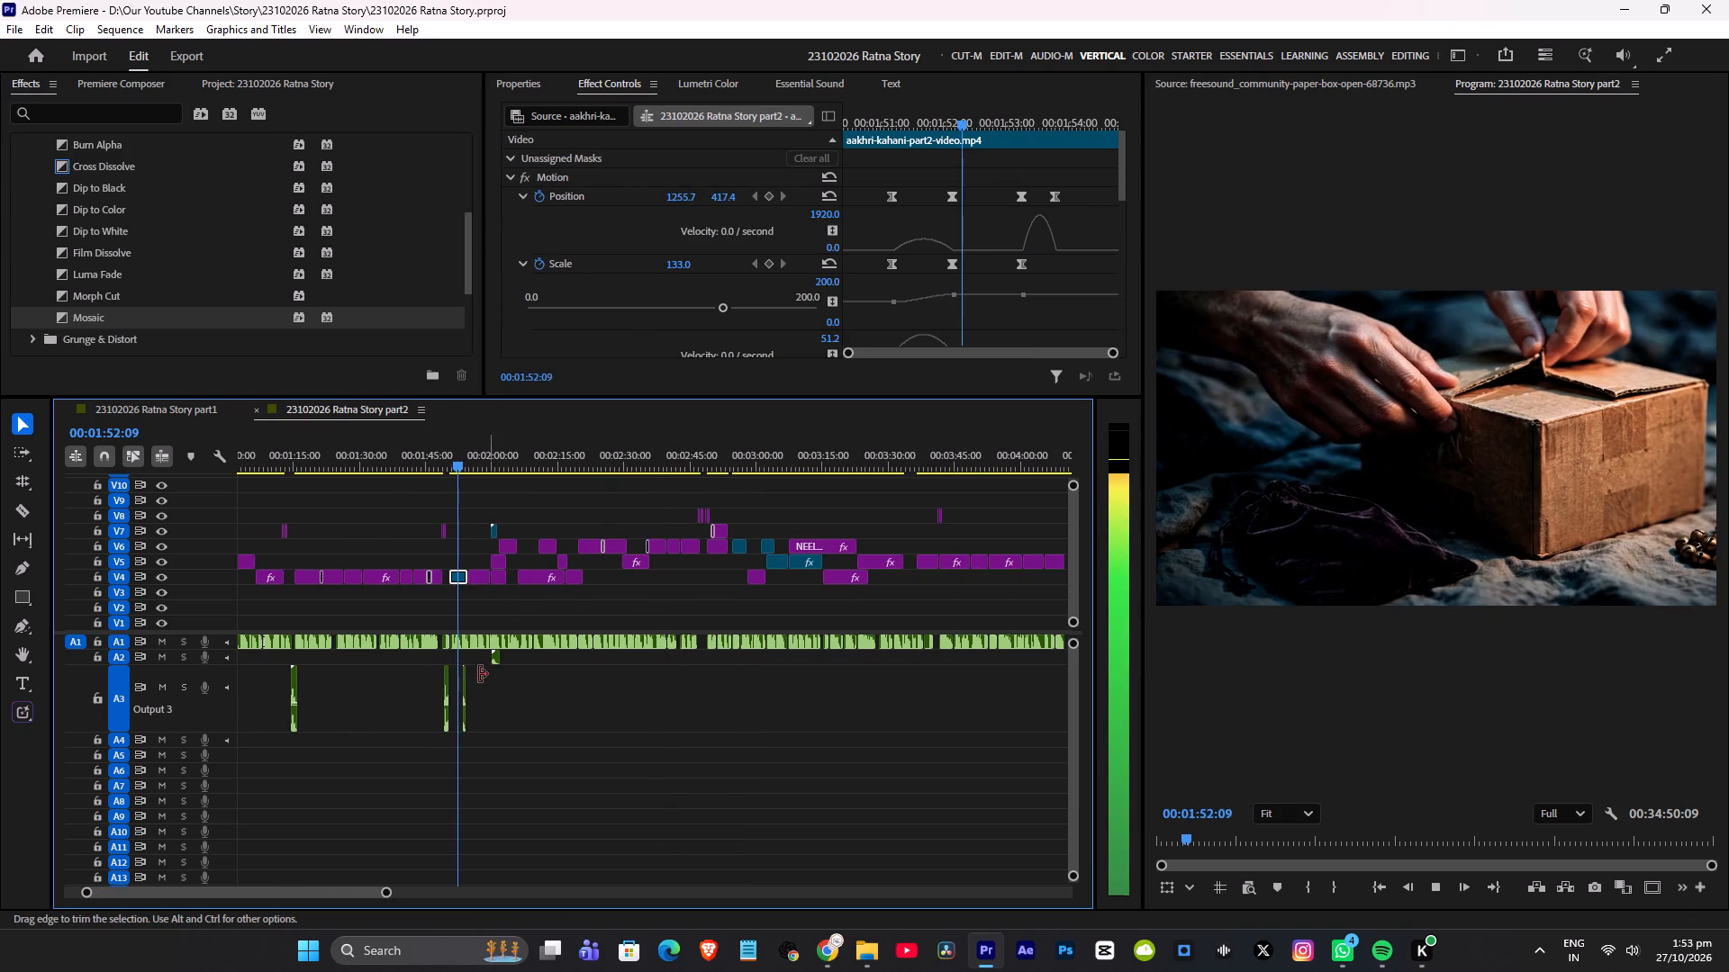
pyautogui.keyDown('alt'); pyautogui.scroll(18, 473, 676); pyautogui.keyUp('alt')
pyautogui.press('space')
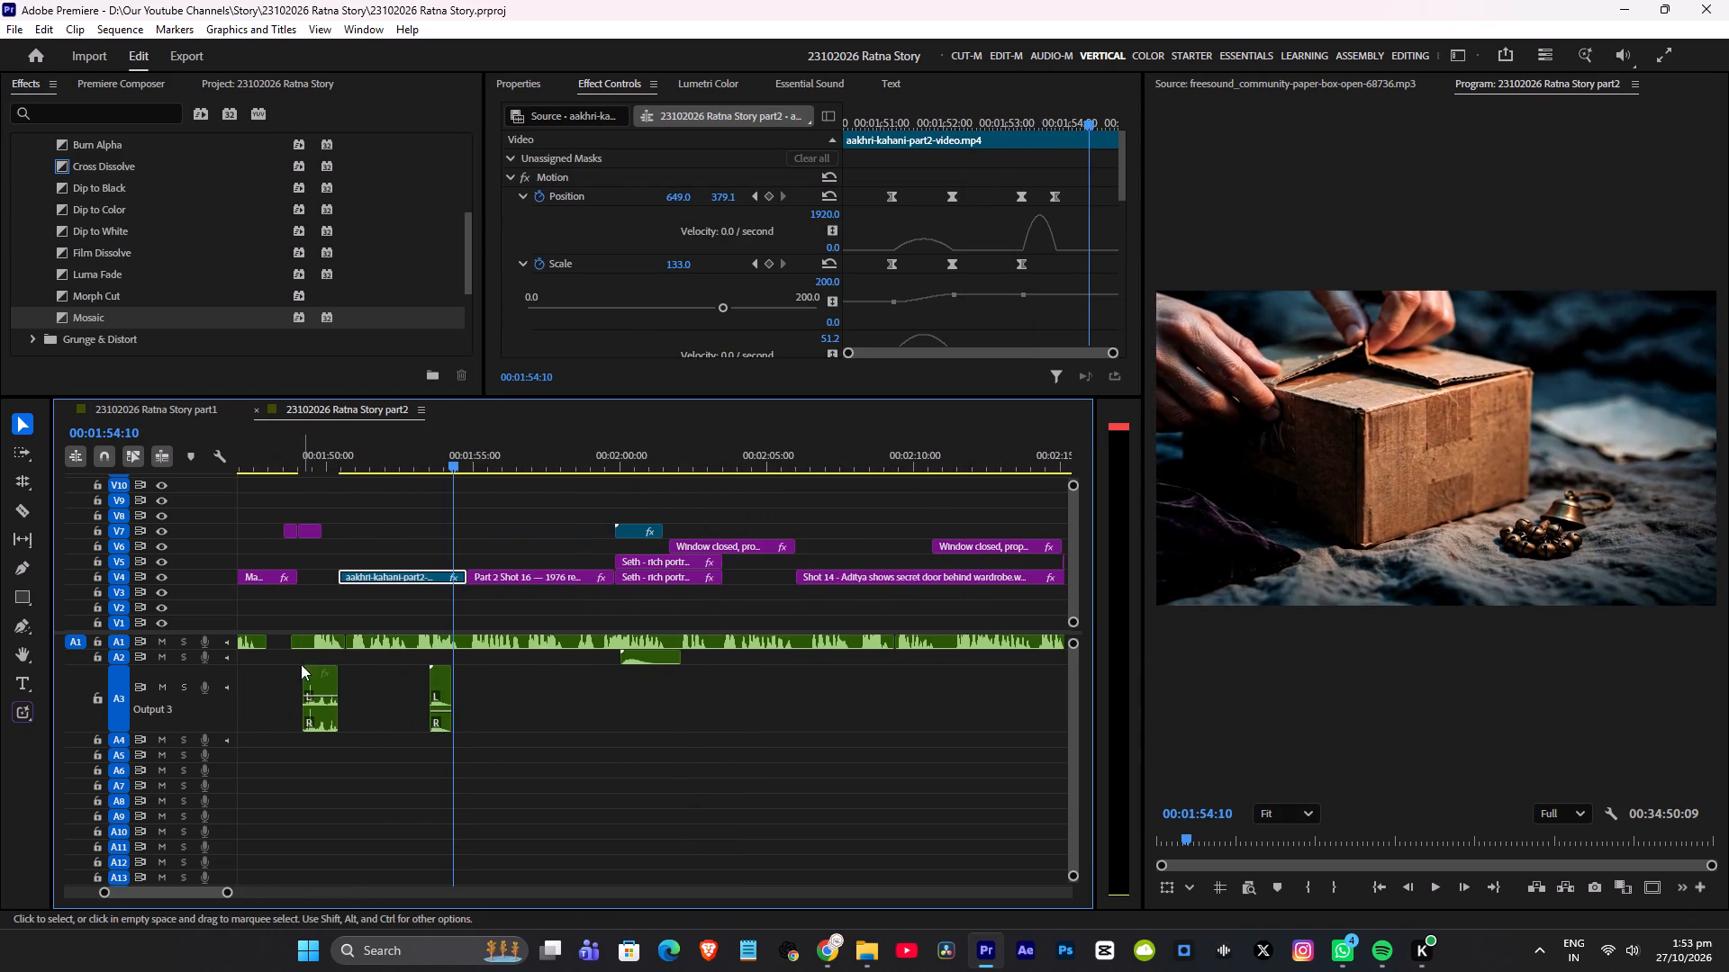
pyautogui.keyDown('alt'); pyautogui.moveTo(321, 678); pyautogui.dragTo(779, 722); pyautogui.keyUp('alt')
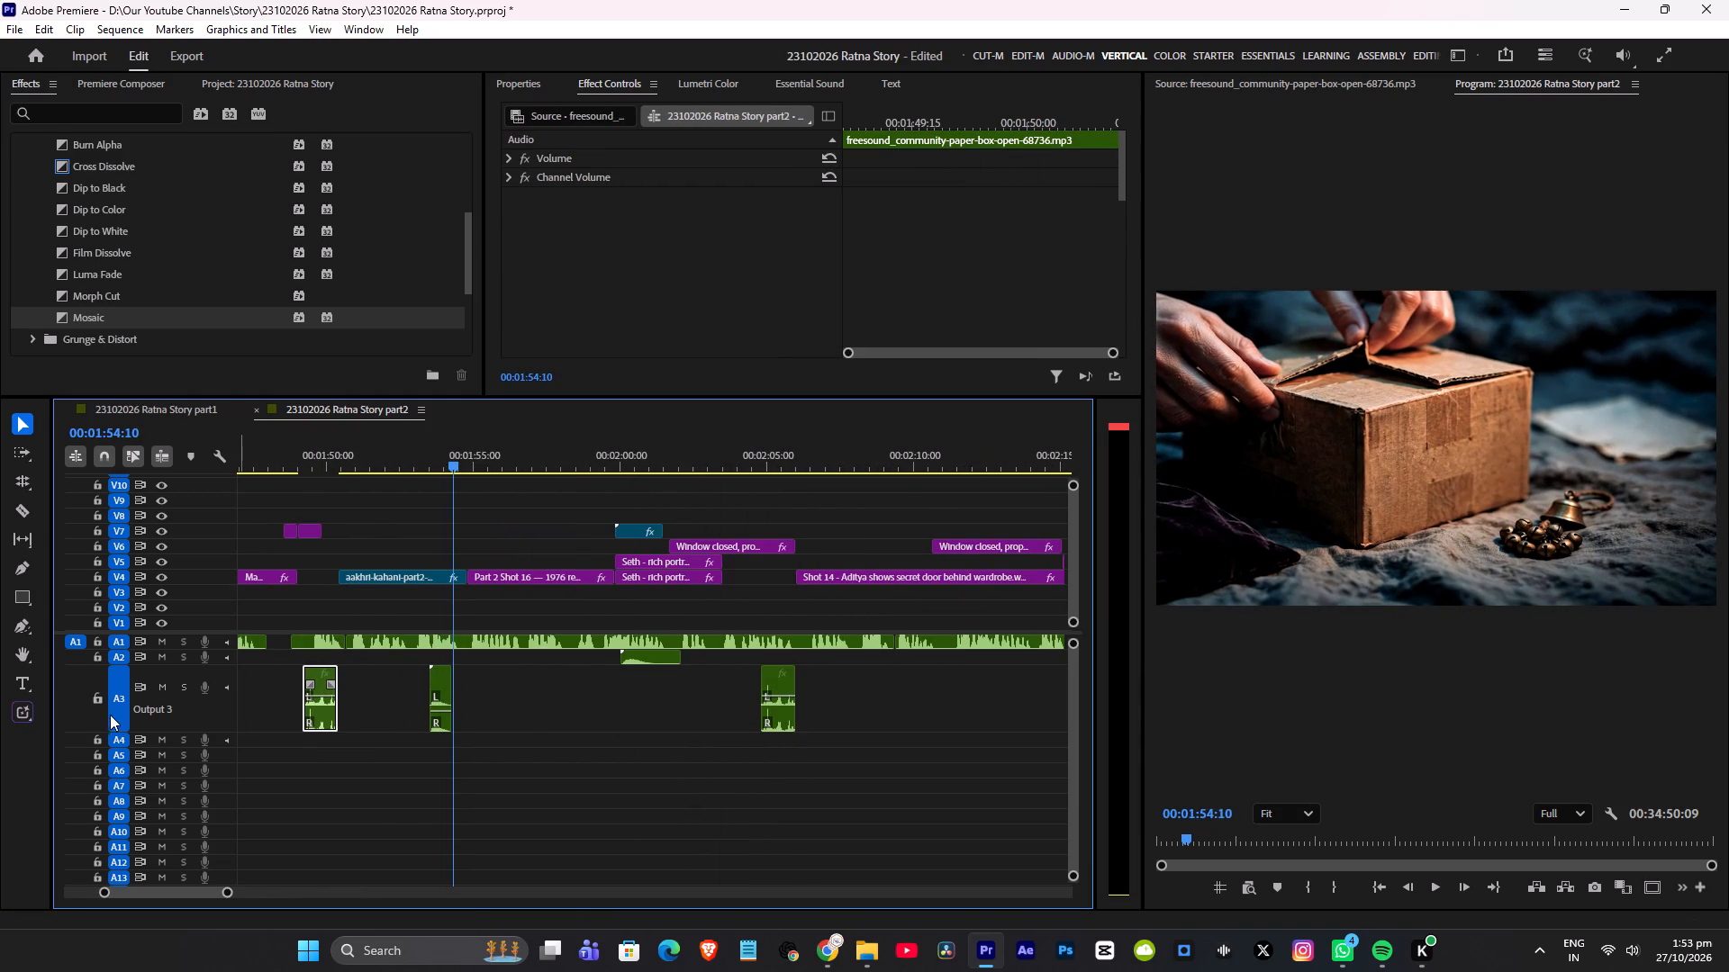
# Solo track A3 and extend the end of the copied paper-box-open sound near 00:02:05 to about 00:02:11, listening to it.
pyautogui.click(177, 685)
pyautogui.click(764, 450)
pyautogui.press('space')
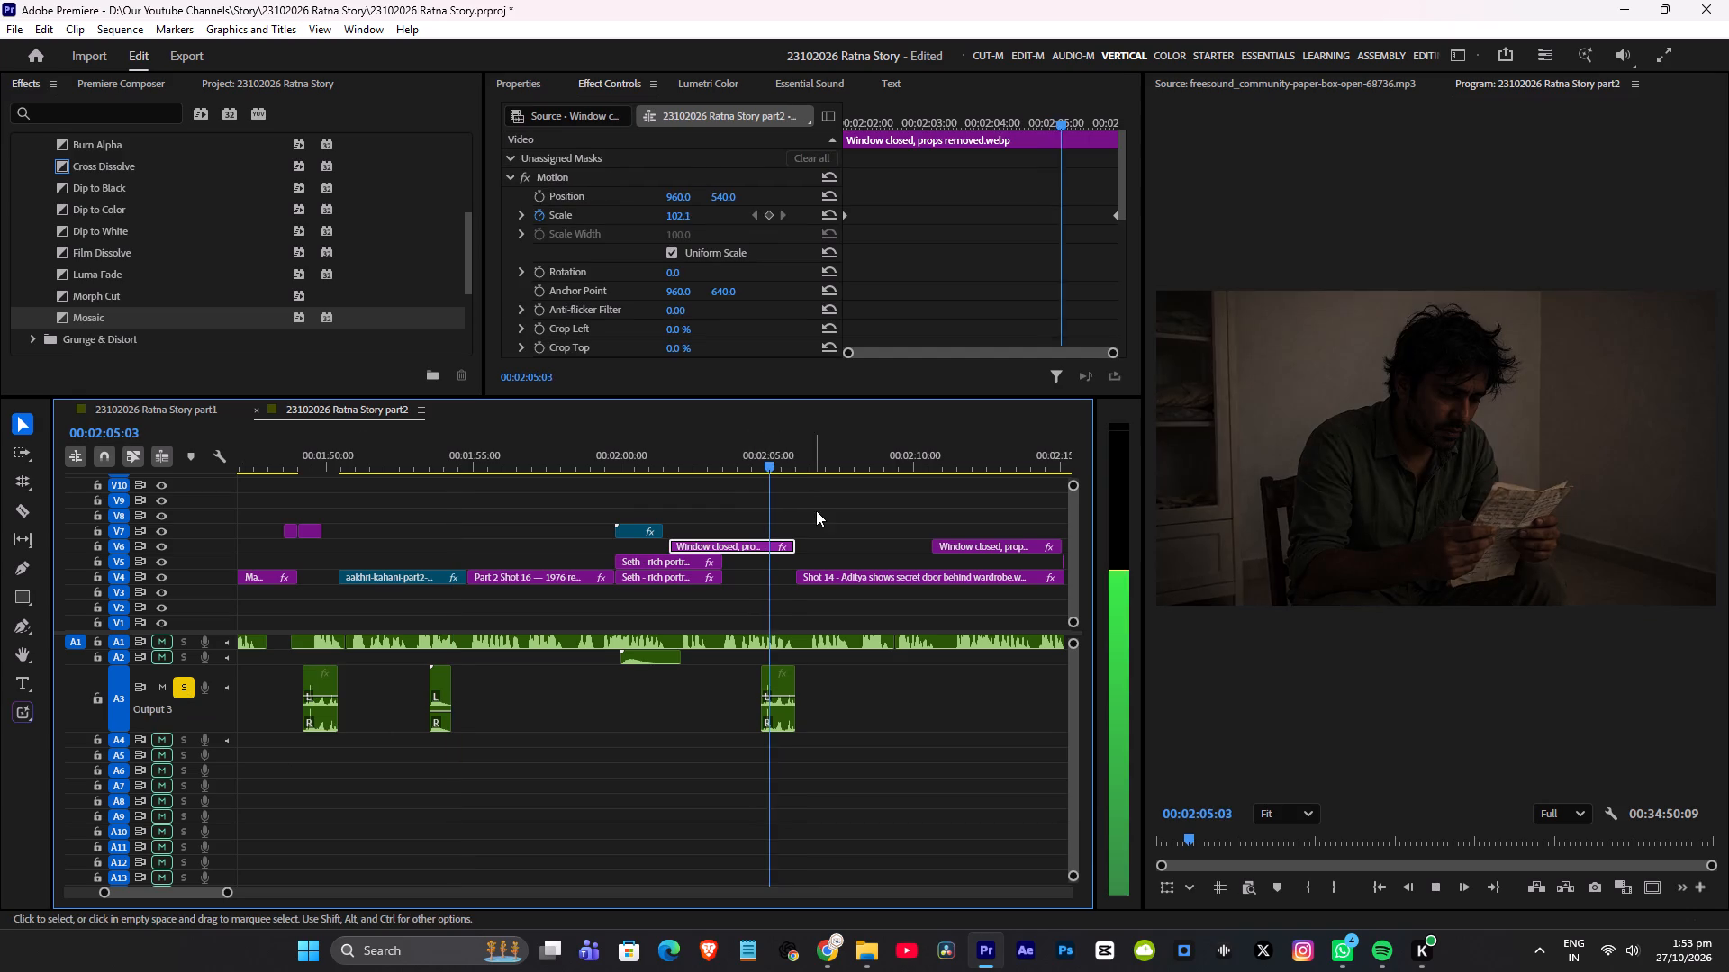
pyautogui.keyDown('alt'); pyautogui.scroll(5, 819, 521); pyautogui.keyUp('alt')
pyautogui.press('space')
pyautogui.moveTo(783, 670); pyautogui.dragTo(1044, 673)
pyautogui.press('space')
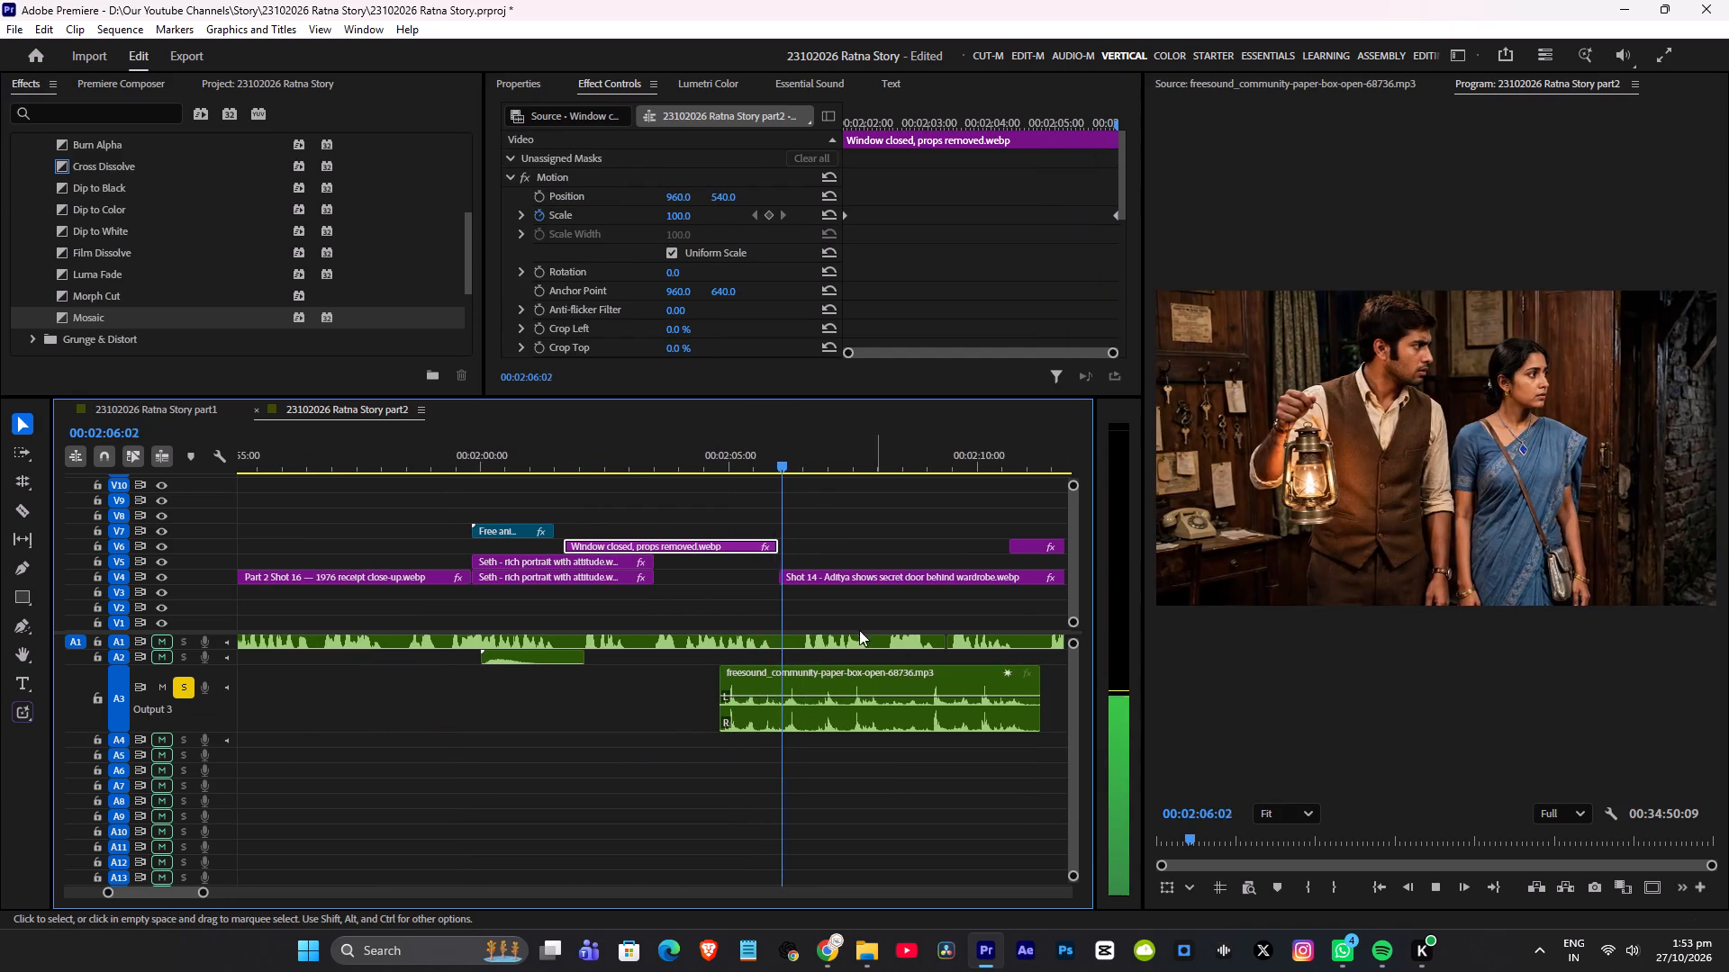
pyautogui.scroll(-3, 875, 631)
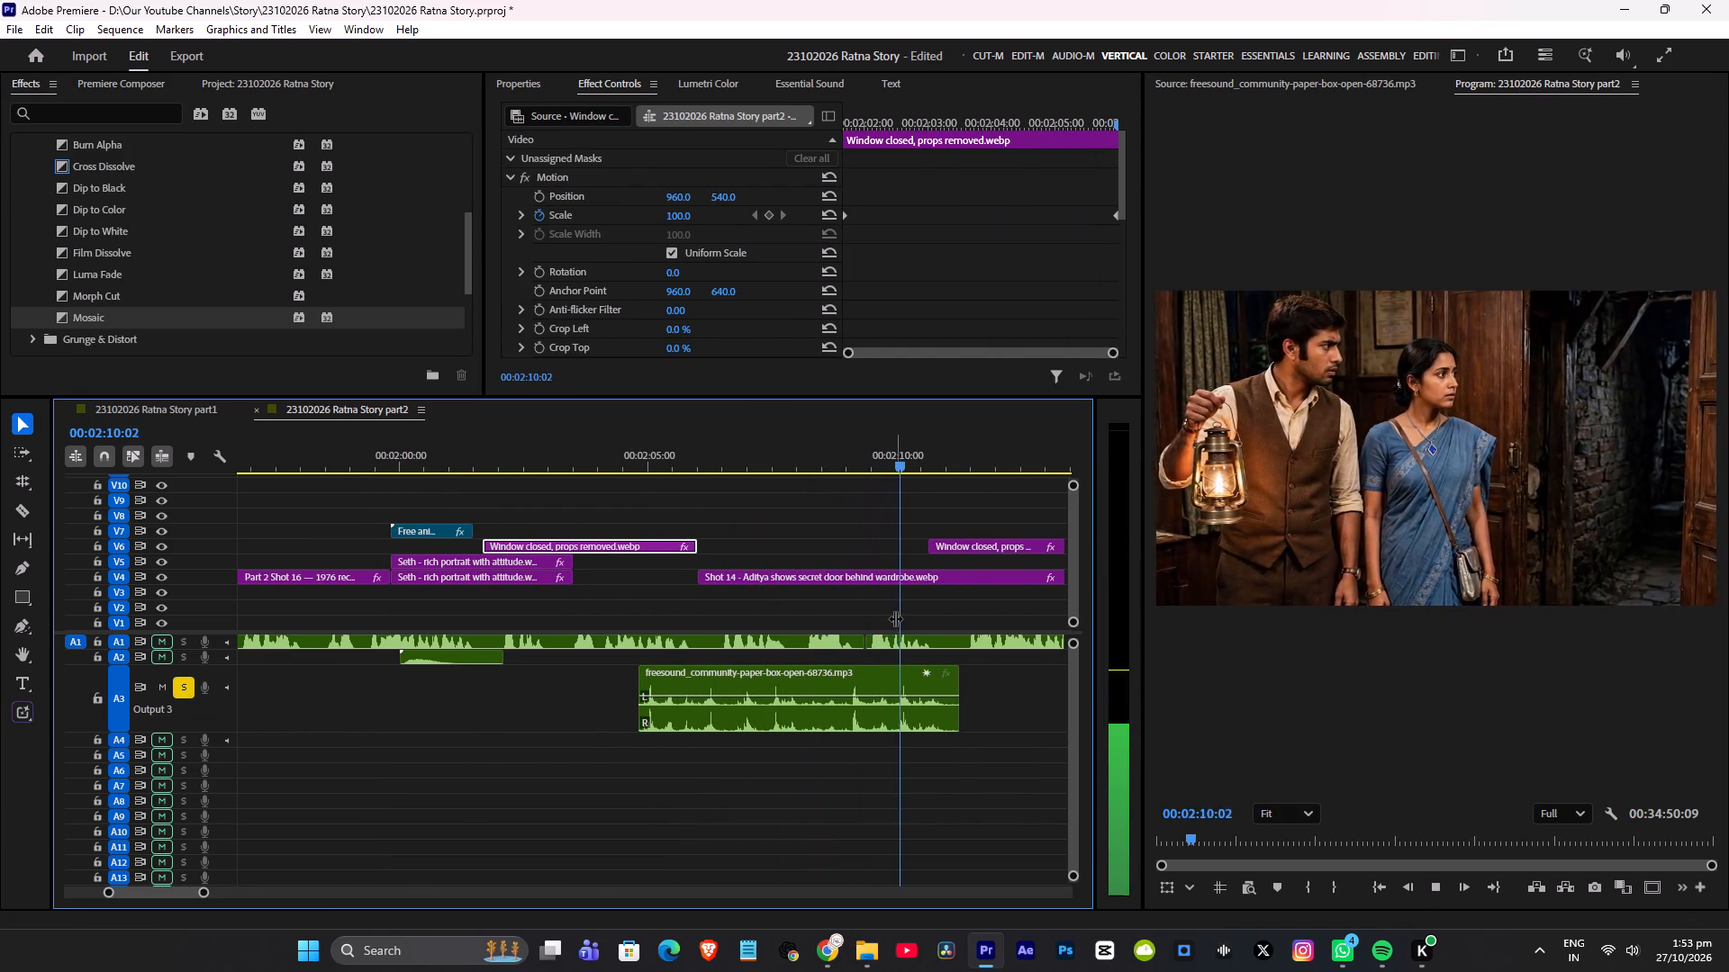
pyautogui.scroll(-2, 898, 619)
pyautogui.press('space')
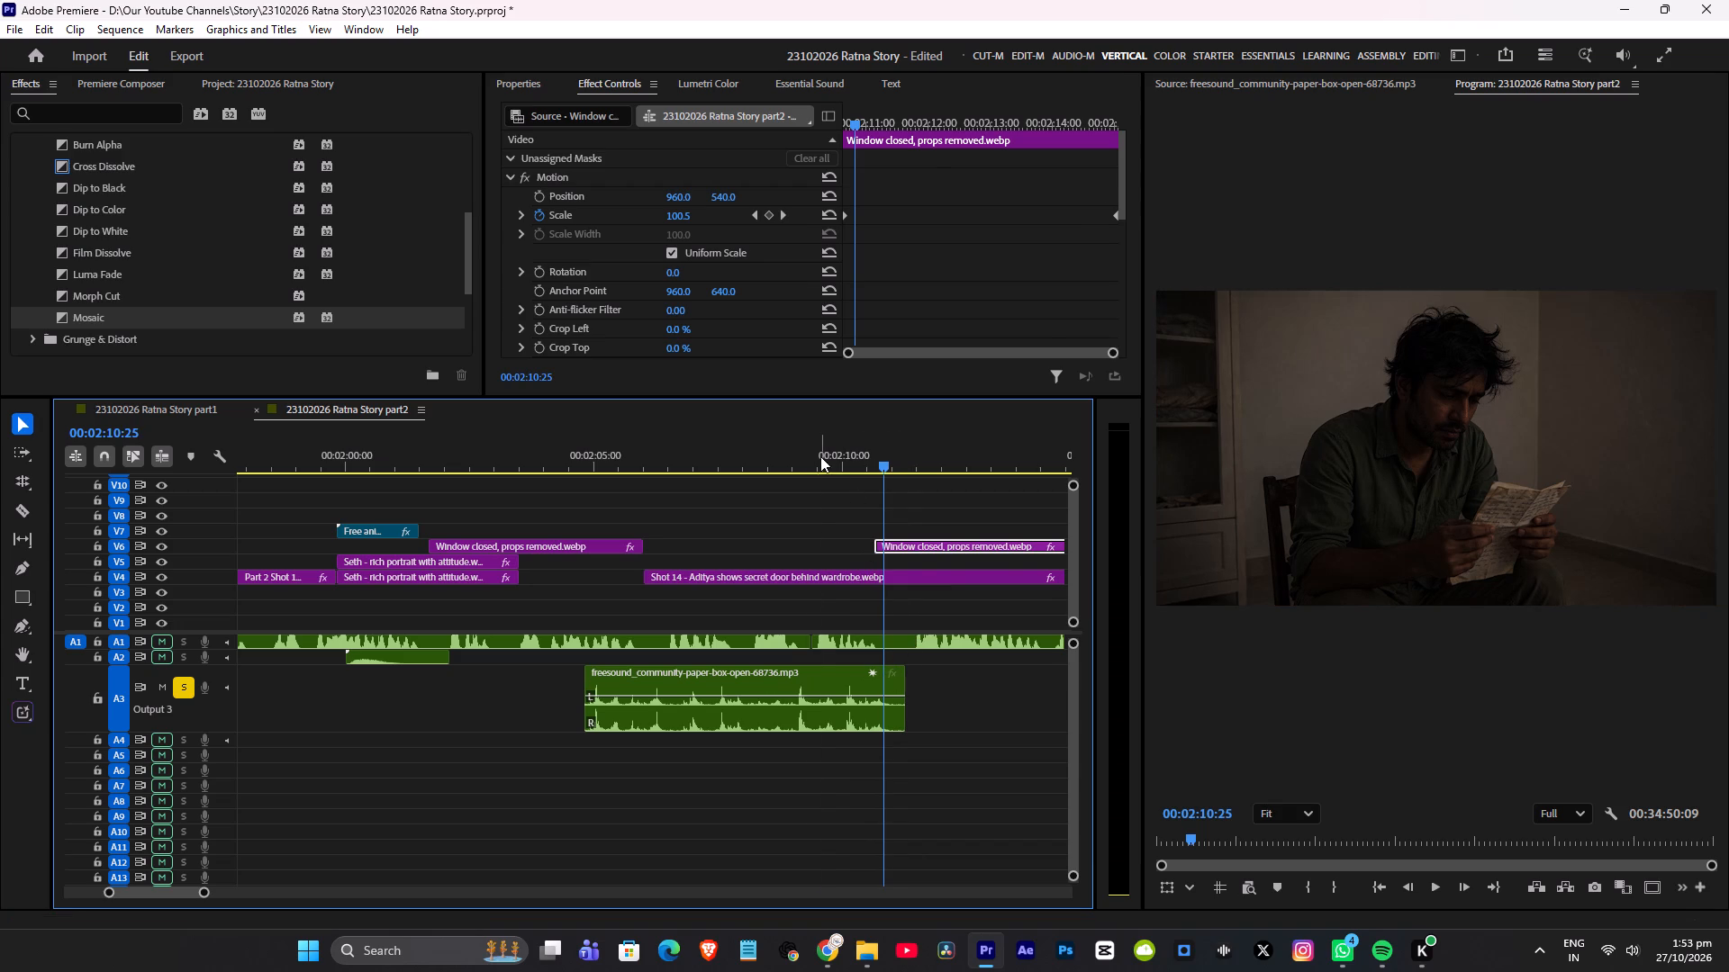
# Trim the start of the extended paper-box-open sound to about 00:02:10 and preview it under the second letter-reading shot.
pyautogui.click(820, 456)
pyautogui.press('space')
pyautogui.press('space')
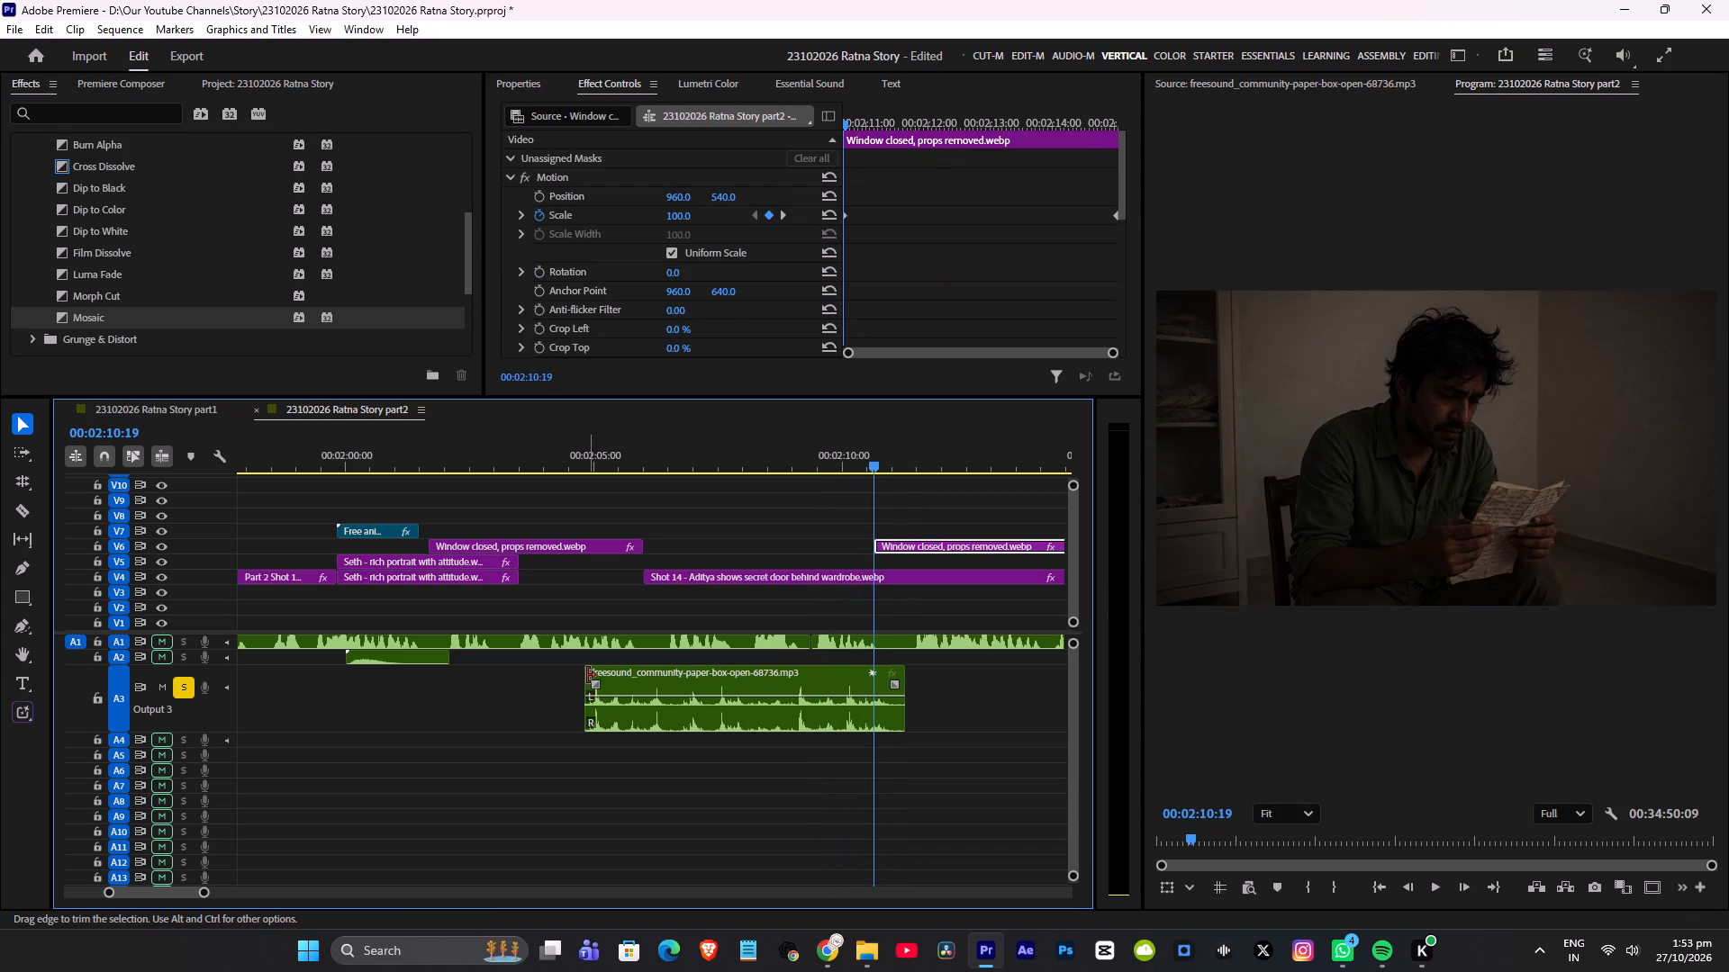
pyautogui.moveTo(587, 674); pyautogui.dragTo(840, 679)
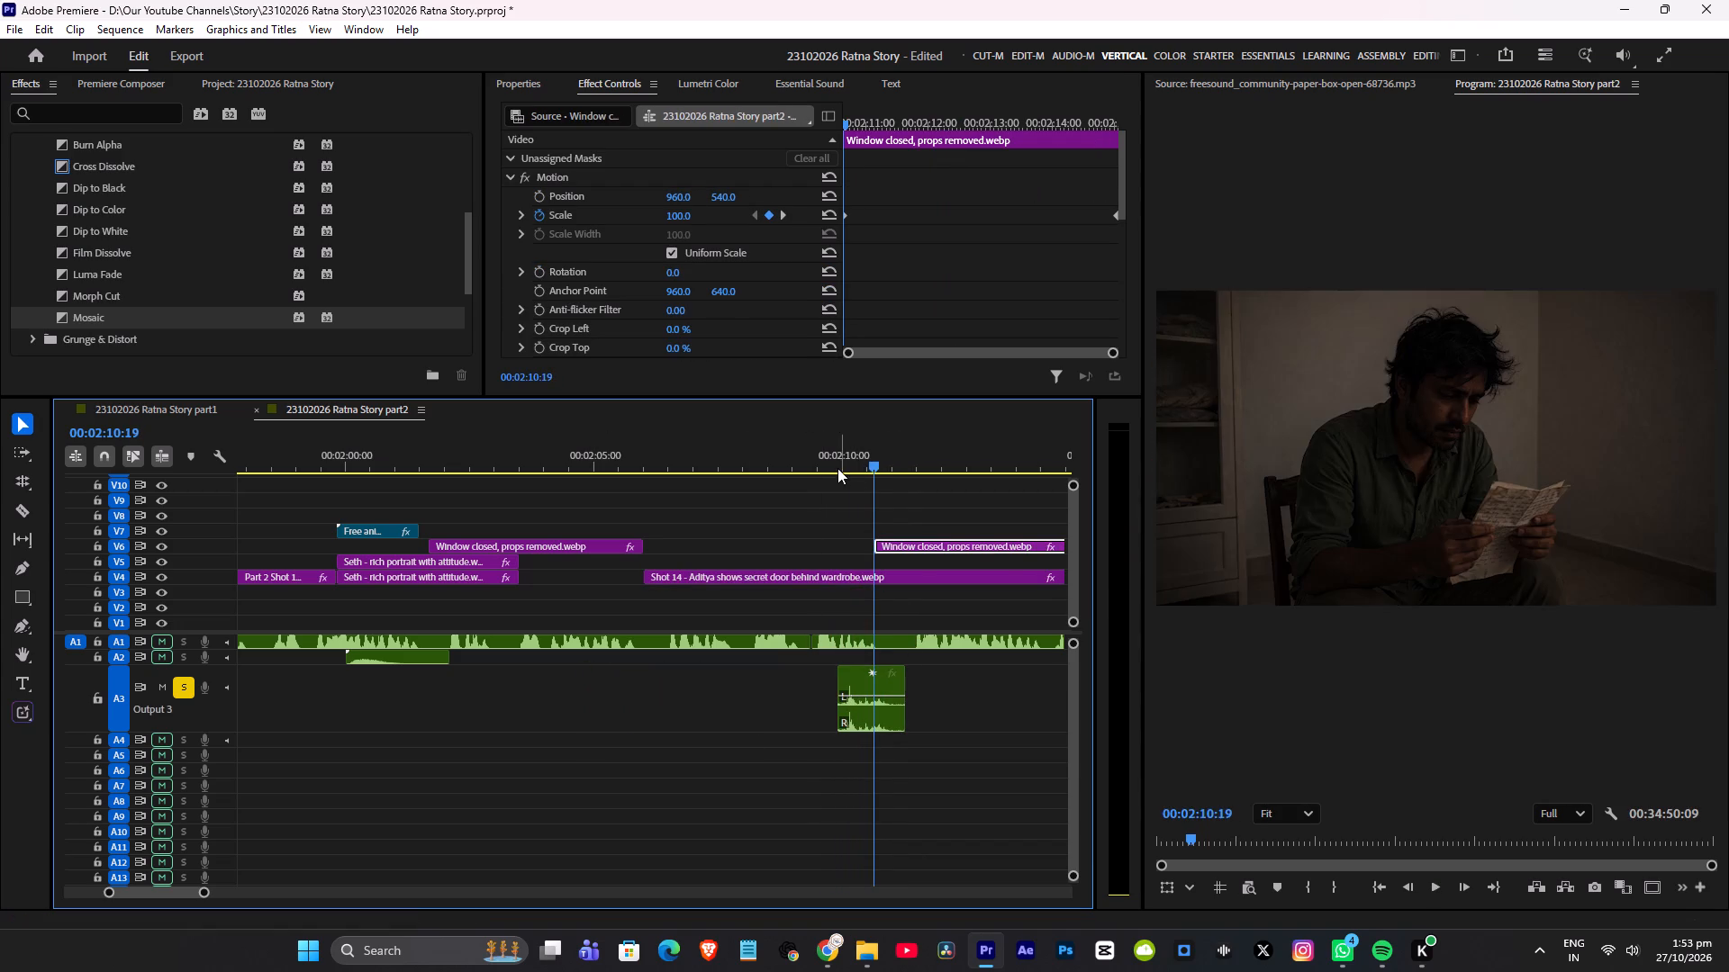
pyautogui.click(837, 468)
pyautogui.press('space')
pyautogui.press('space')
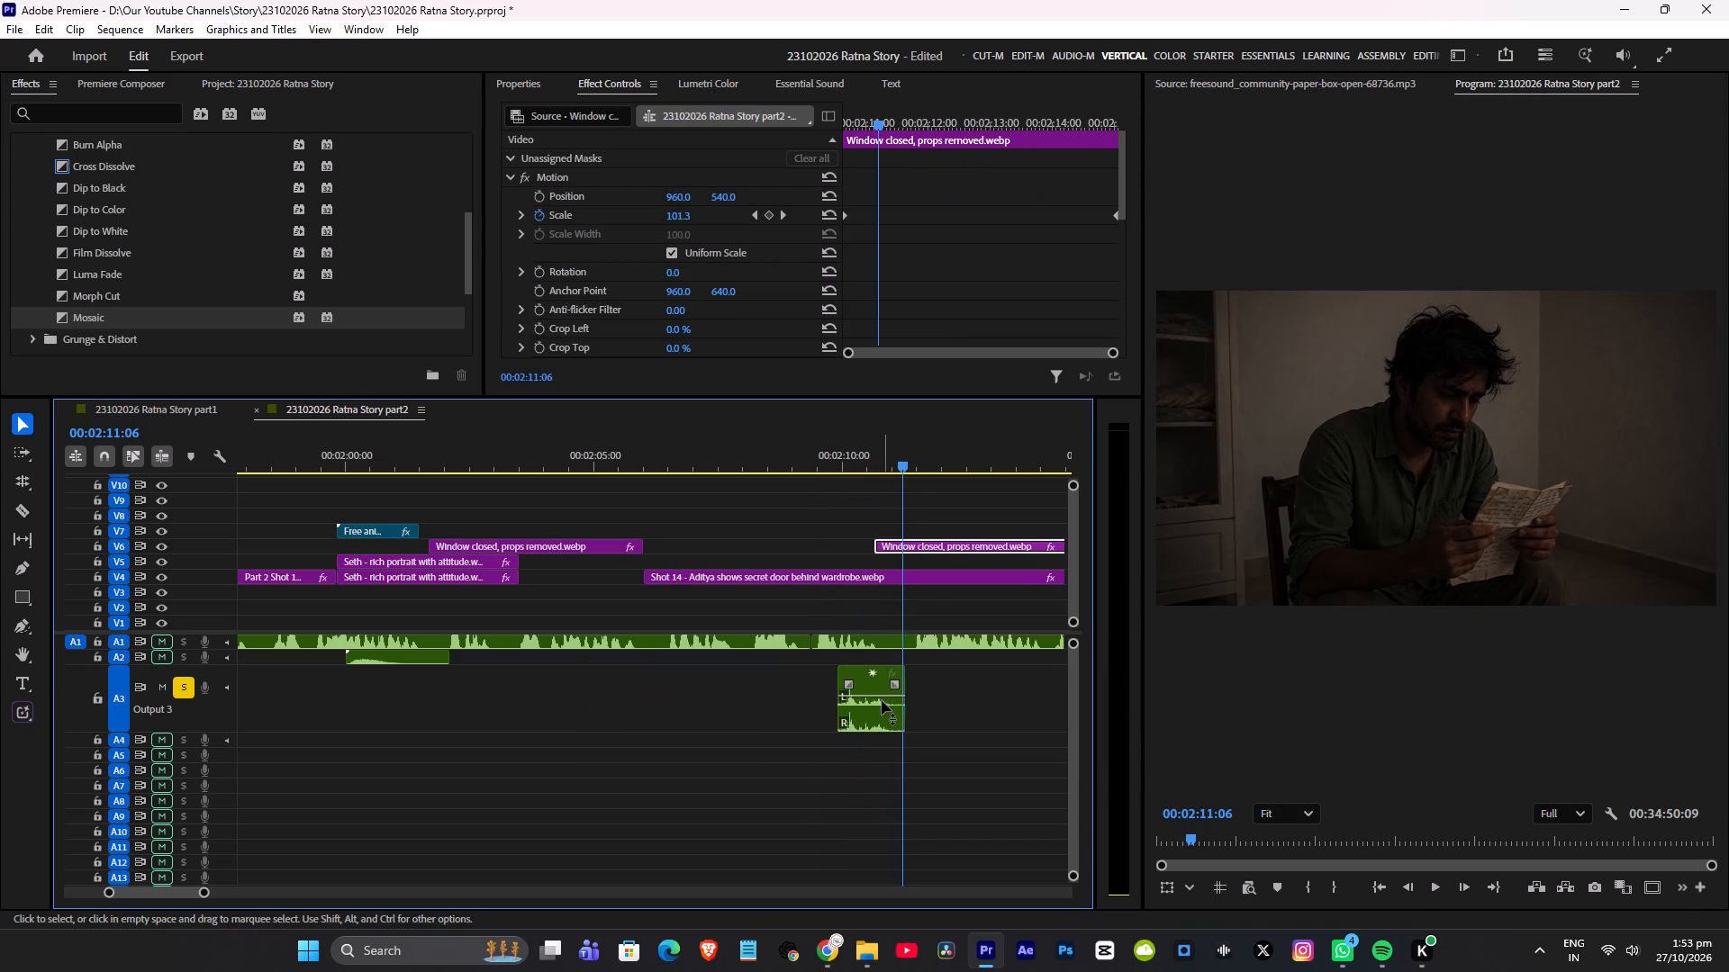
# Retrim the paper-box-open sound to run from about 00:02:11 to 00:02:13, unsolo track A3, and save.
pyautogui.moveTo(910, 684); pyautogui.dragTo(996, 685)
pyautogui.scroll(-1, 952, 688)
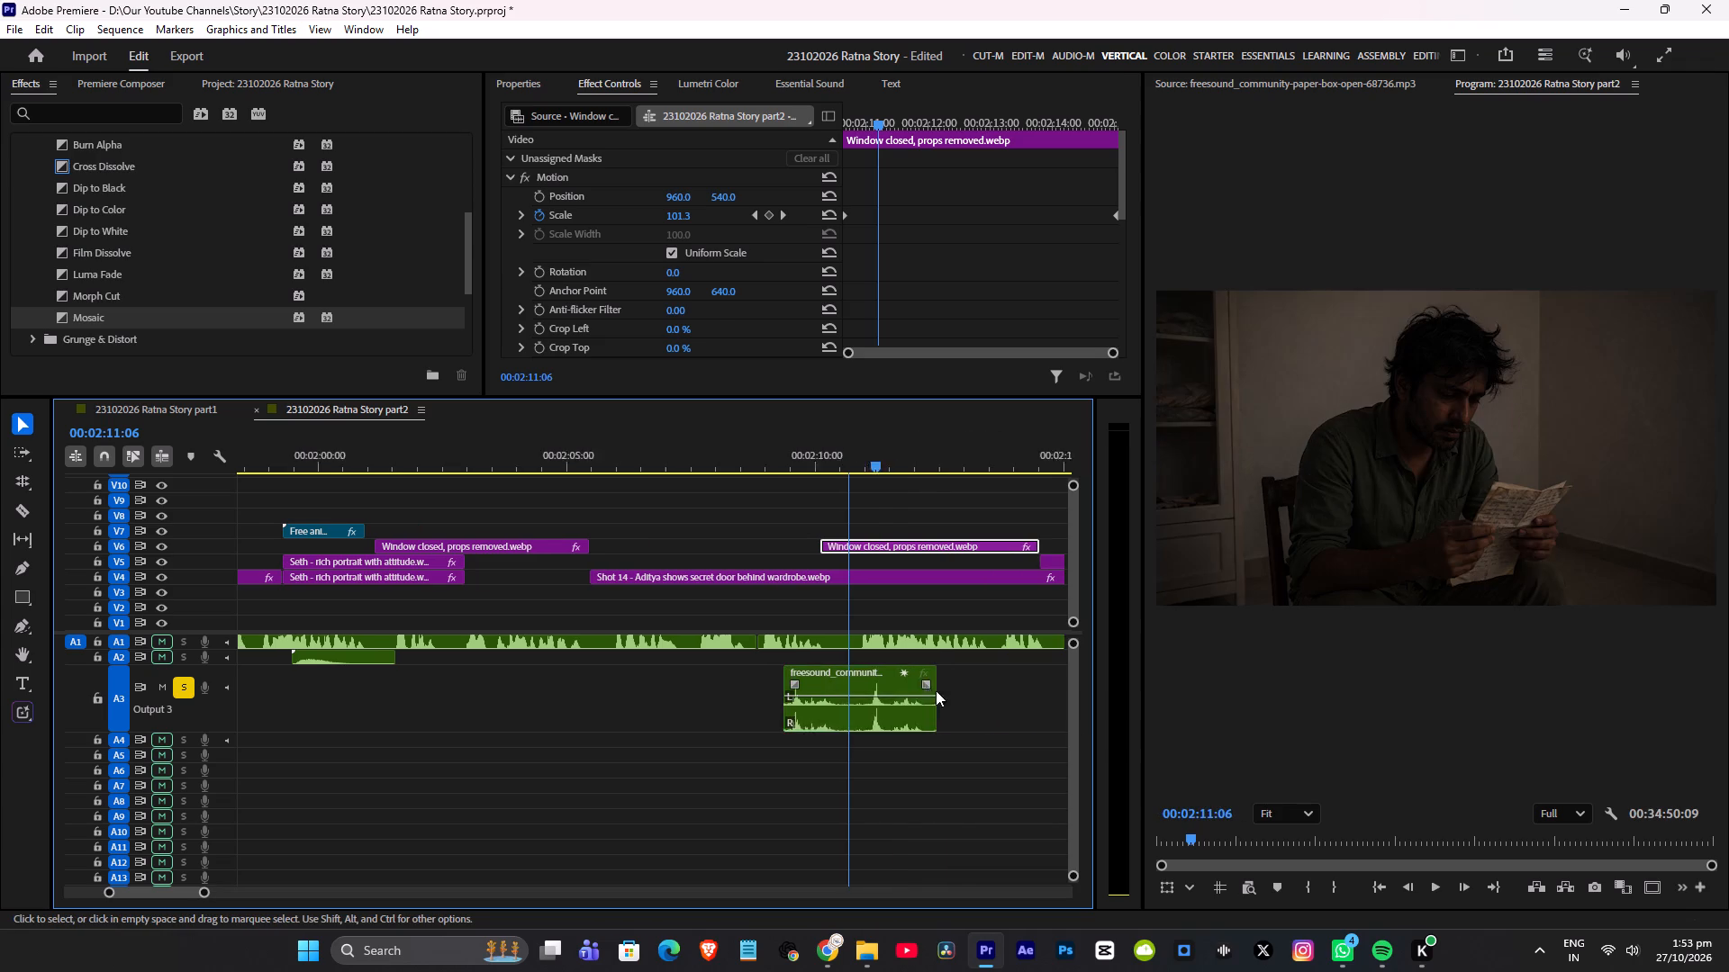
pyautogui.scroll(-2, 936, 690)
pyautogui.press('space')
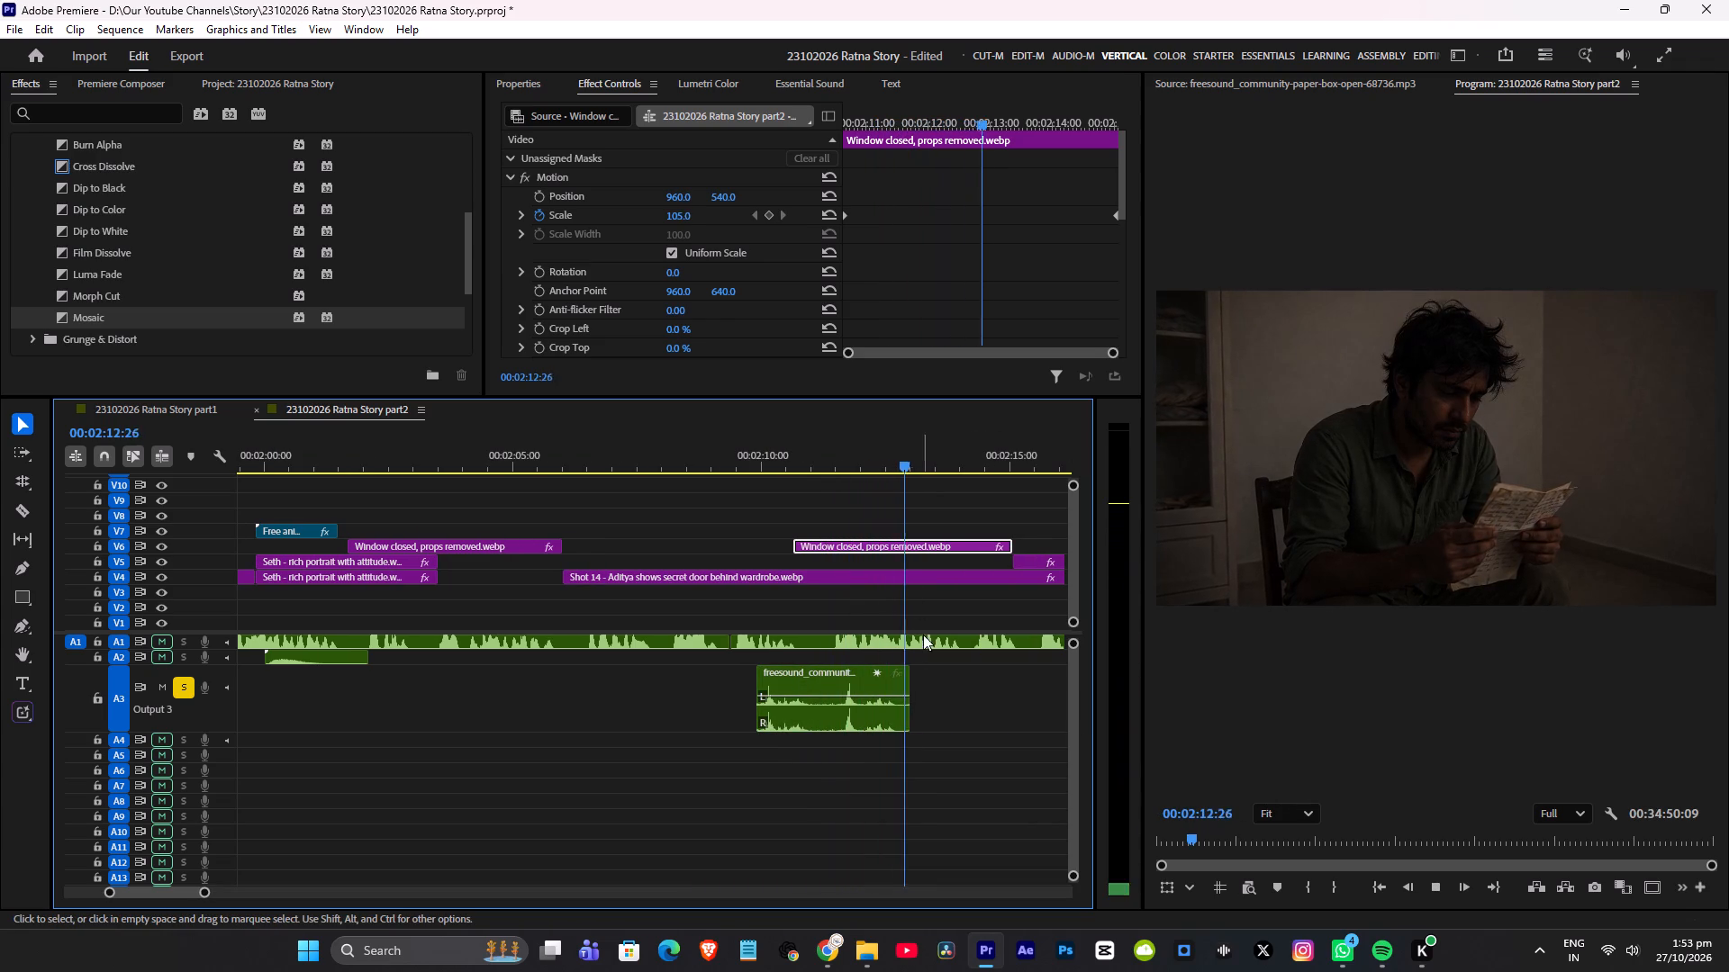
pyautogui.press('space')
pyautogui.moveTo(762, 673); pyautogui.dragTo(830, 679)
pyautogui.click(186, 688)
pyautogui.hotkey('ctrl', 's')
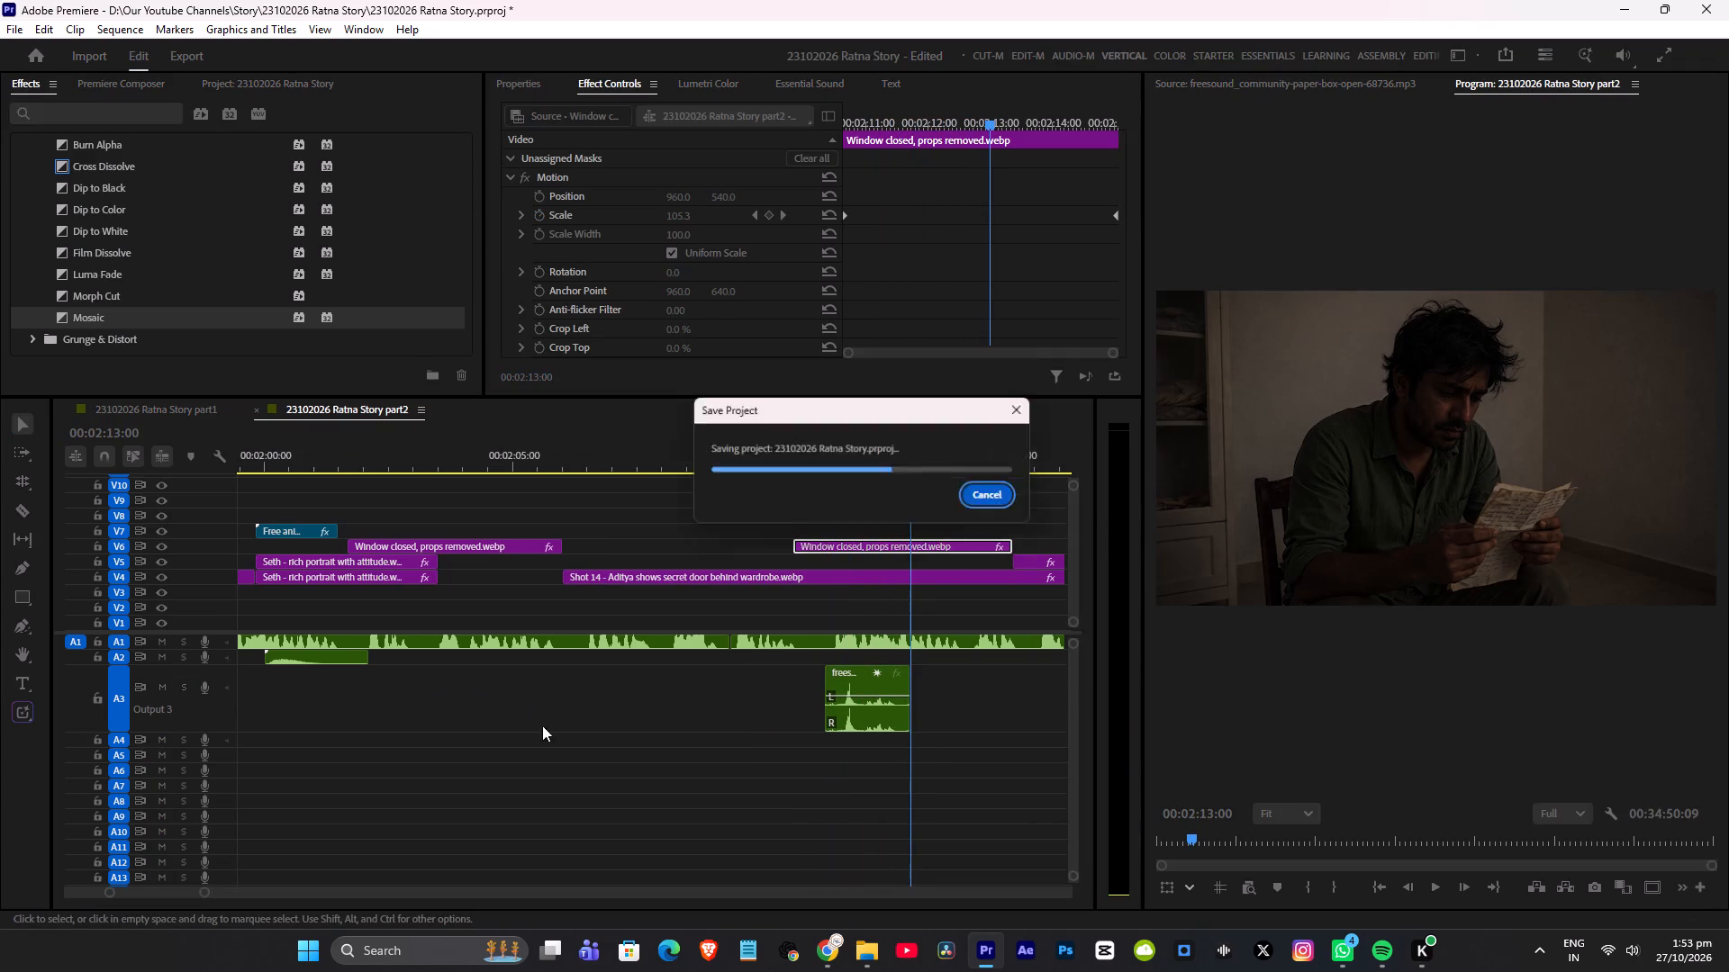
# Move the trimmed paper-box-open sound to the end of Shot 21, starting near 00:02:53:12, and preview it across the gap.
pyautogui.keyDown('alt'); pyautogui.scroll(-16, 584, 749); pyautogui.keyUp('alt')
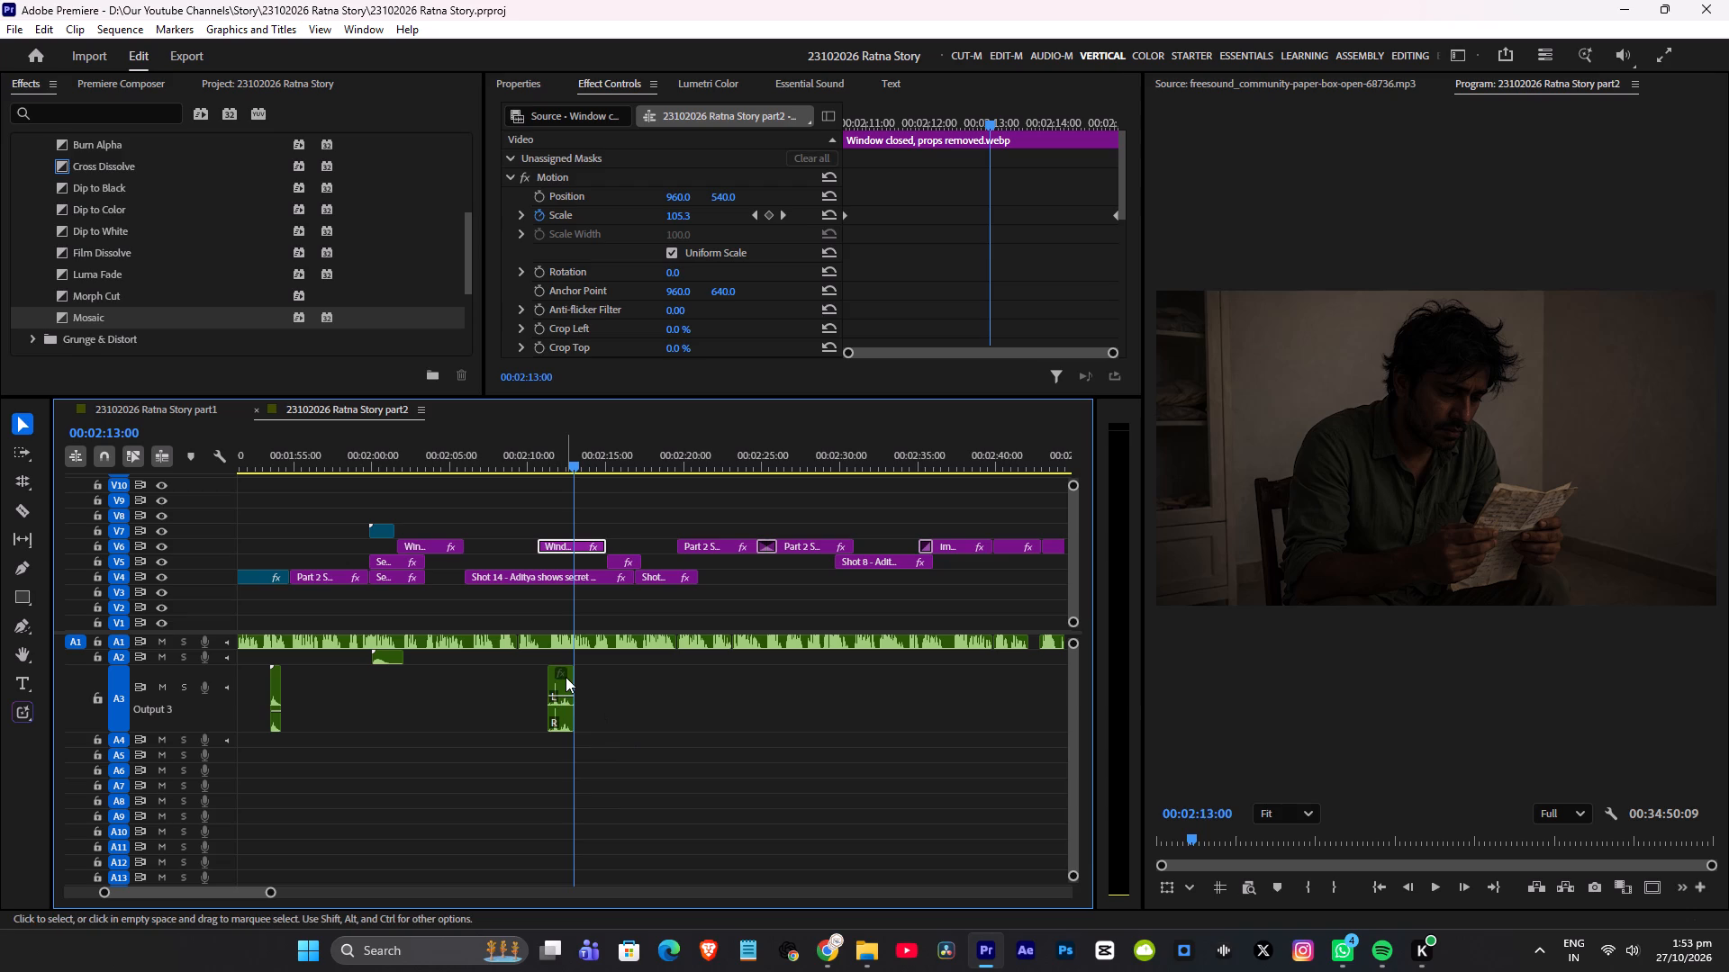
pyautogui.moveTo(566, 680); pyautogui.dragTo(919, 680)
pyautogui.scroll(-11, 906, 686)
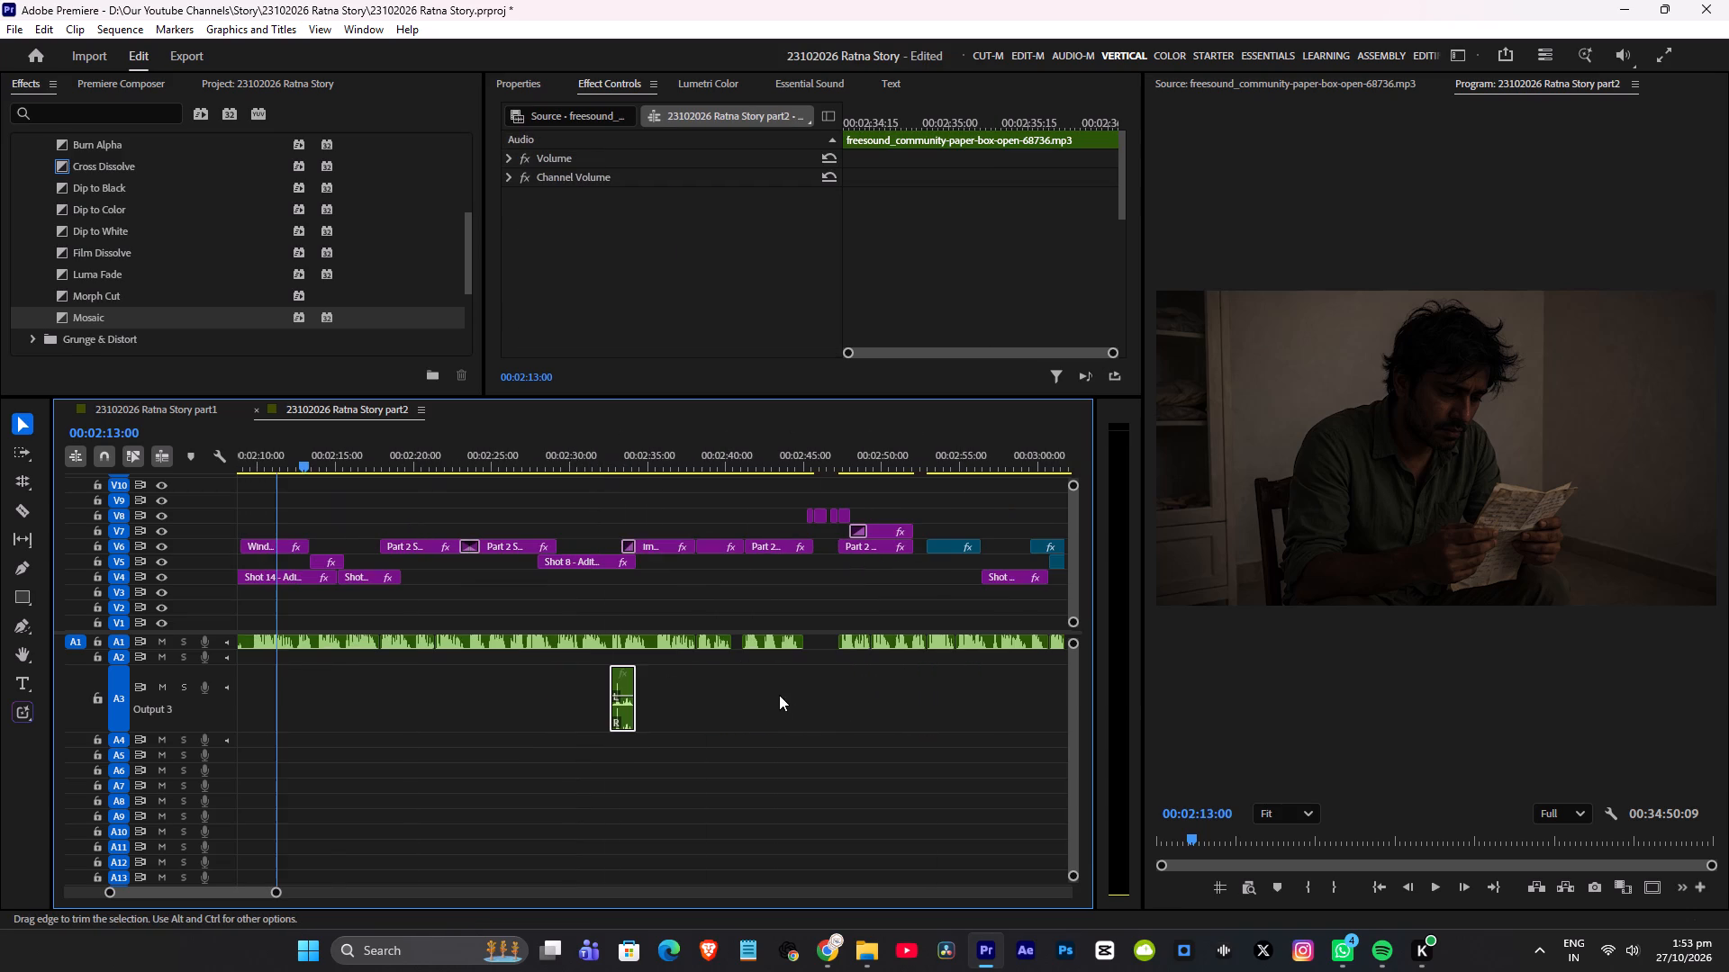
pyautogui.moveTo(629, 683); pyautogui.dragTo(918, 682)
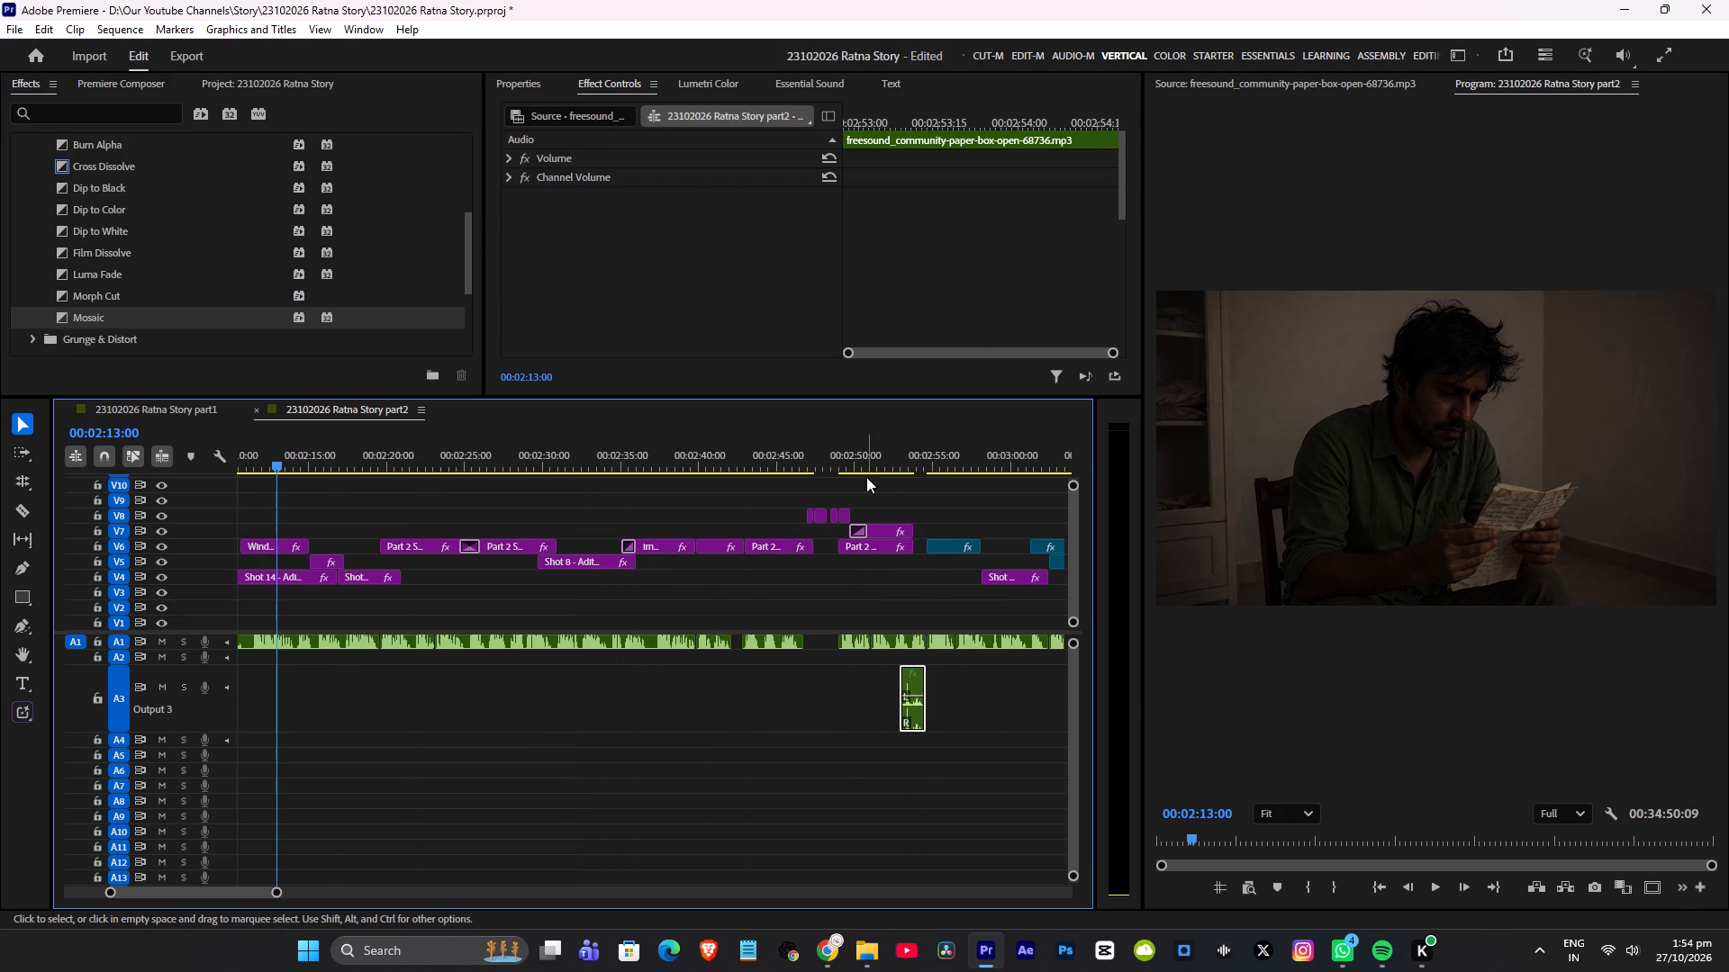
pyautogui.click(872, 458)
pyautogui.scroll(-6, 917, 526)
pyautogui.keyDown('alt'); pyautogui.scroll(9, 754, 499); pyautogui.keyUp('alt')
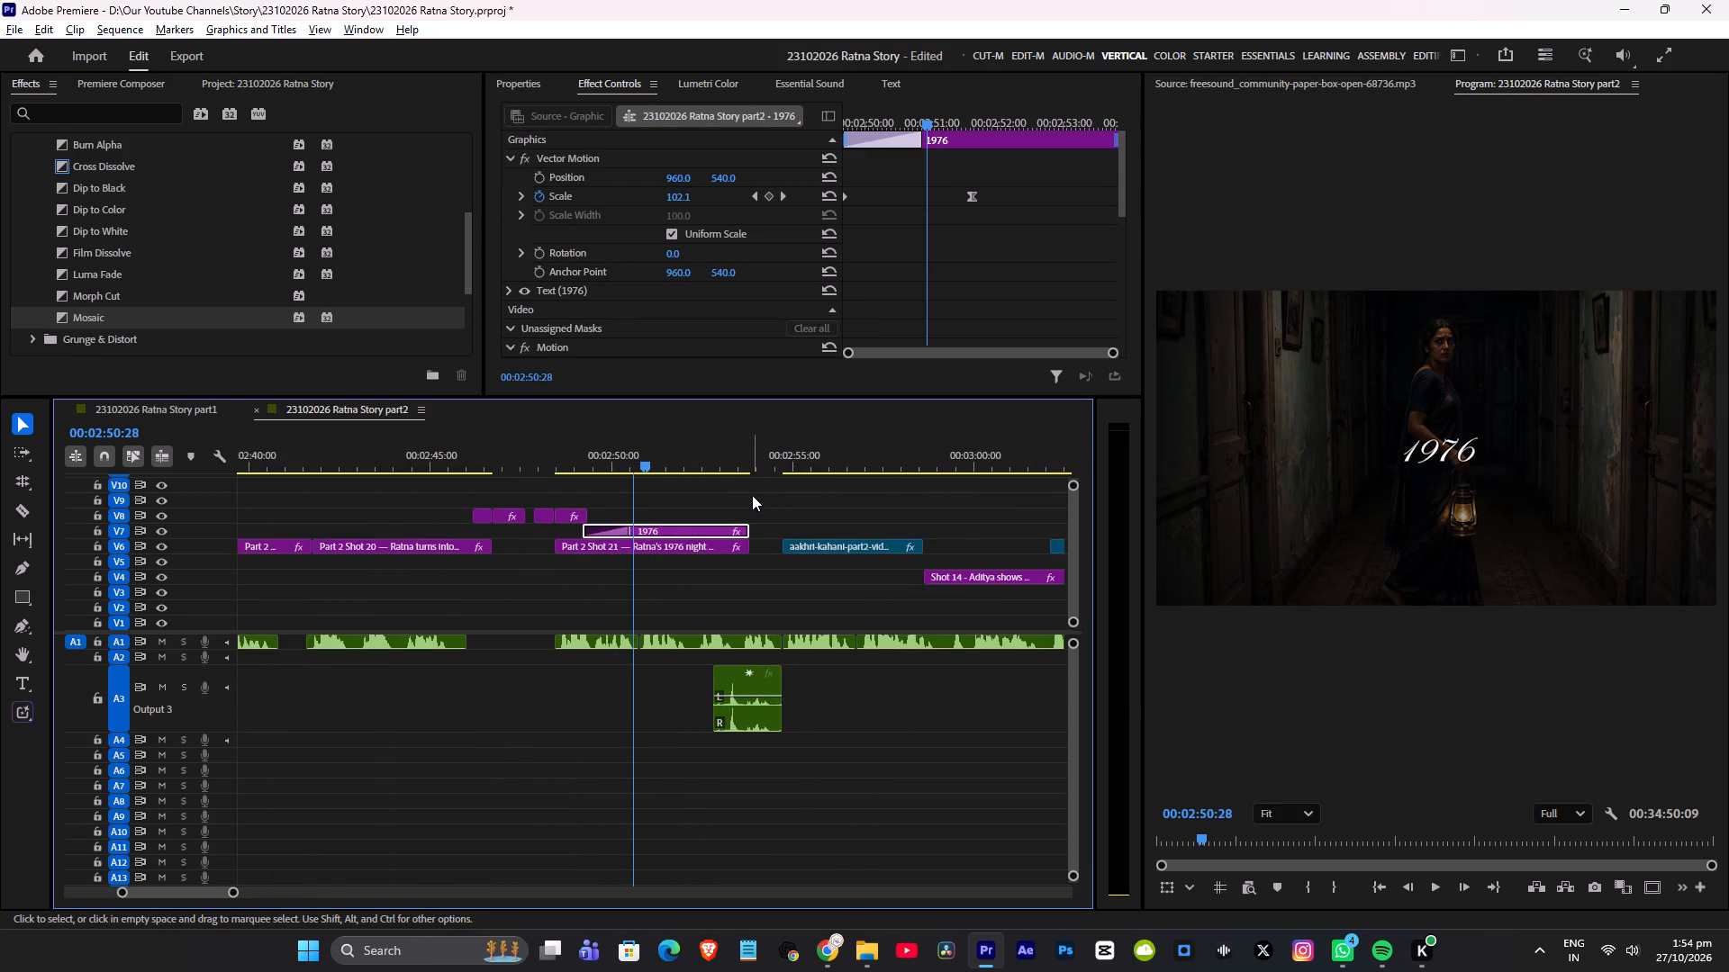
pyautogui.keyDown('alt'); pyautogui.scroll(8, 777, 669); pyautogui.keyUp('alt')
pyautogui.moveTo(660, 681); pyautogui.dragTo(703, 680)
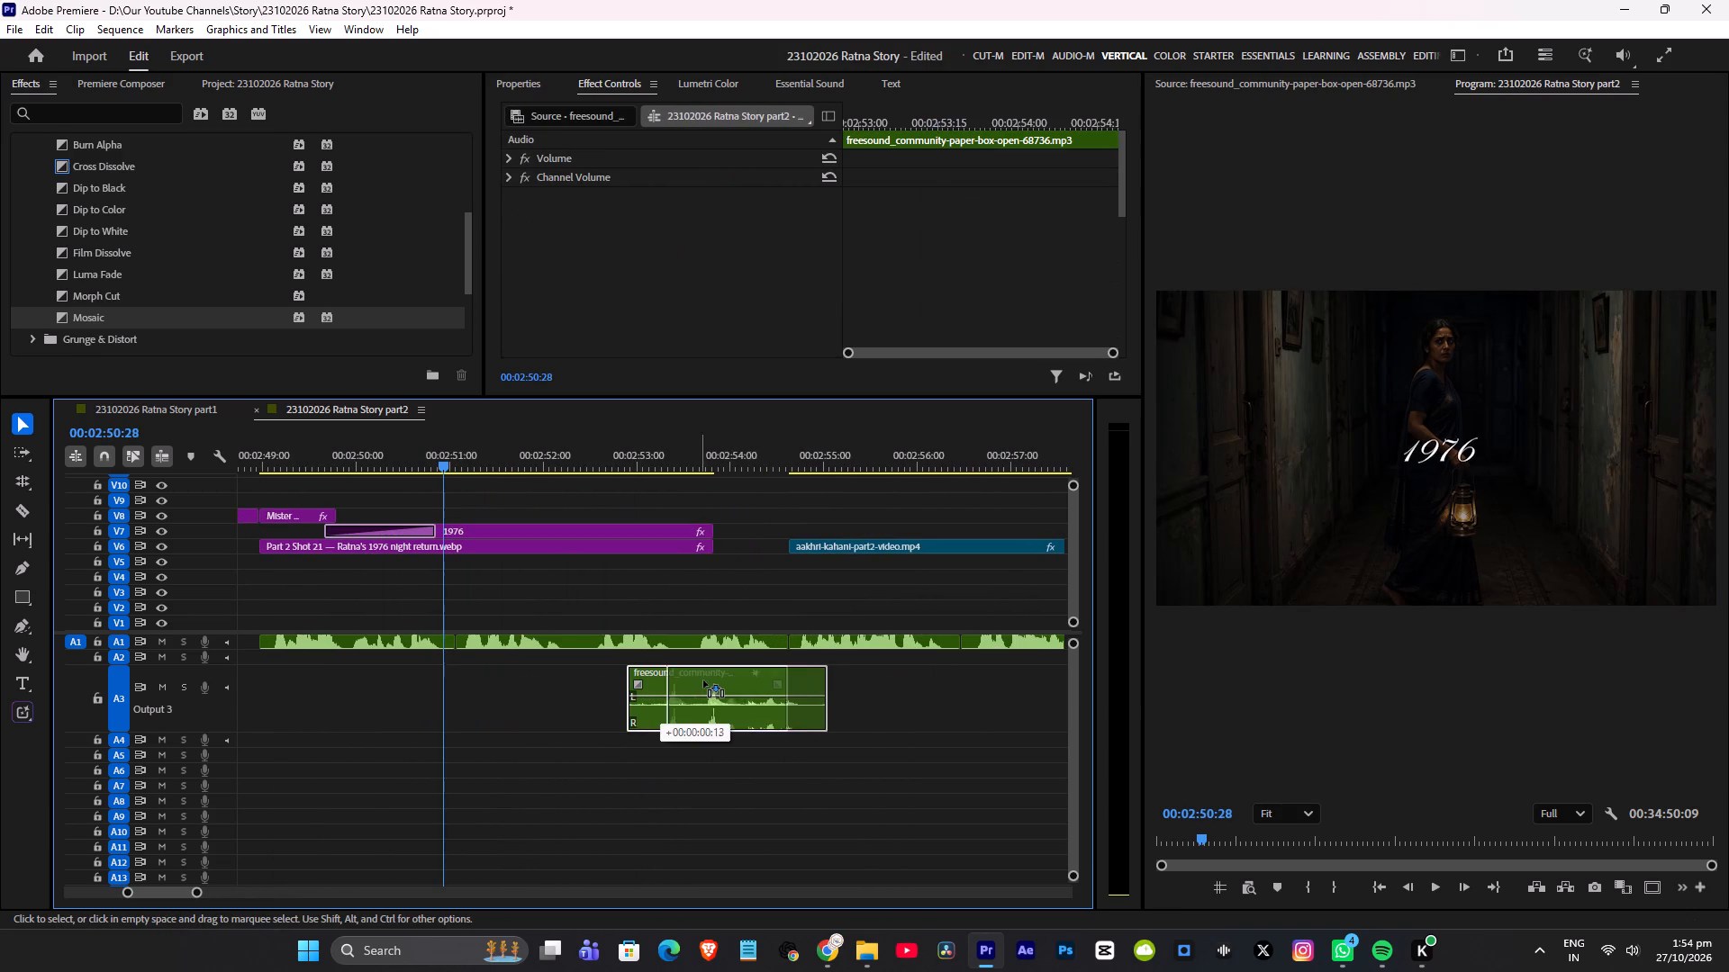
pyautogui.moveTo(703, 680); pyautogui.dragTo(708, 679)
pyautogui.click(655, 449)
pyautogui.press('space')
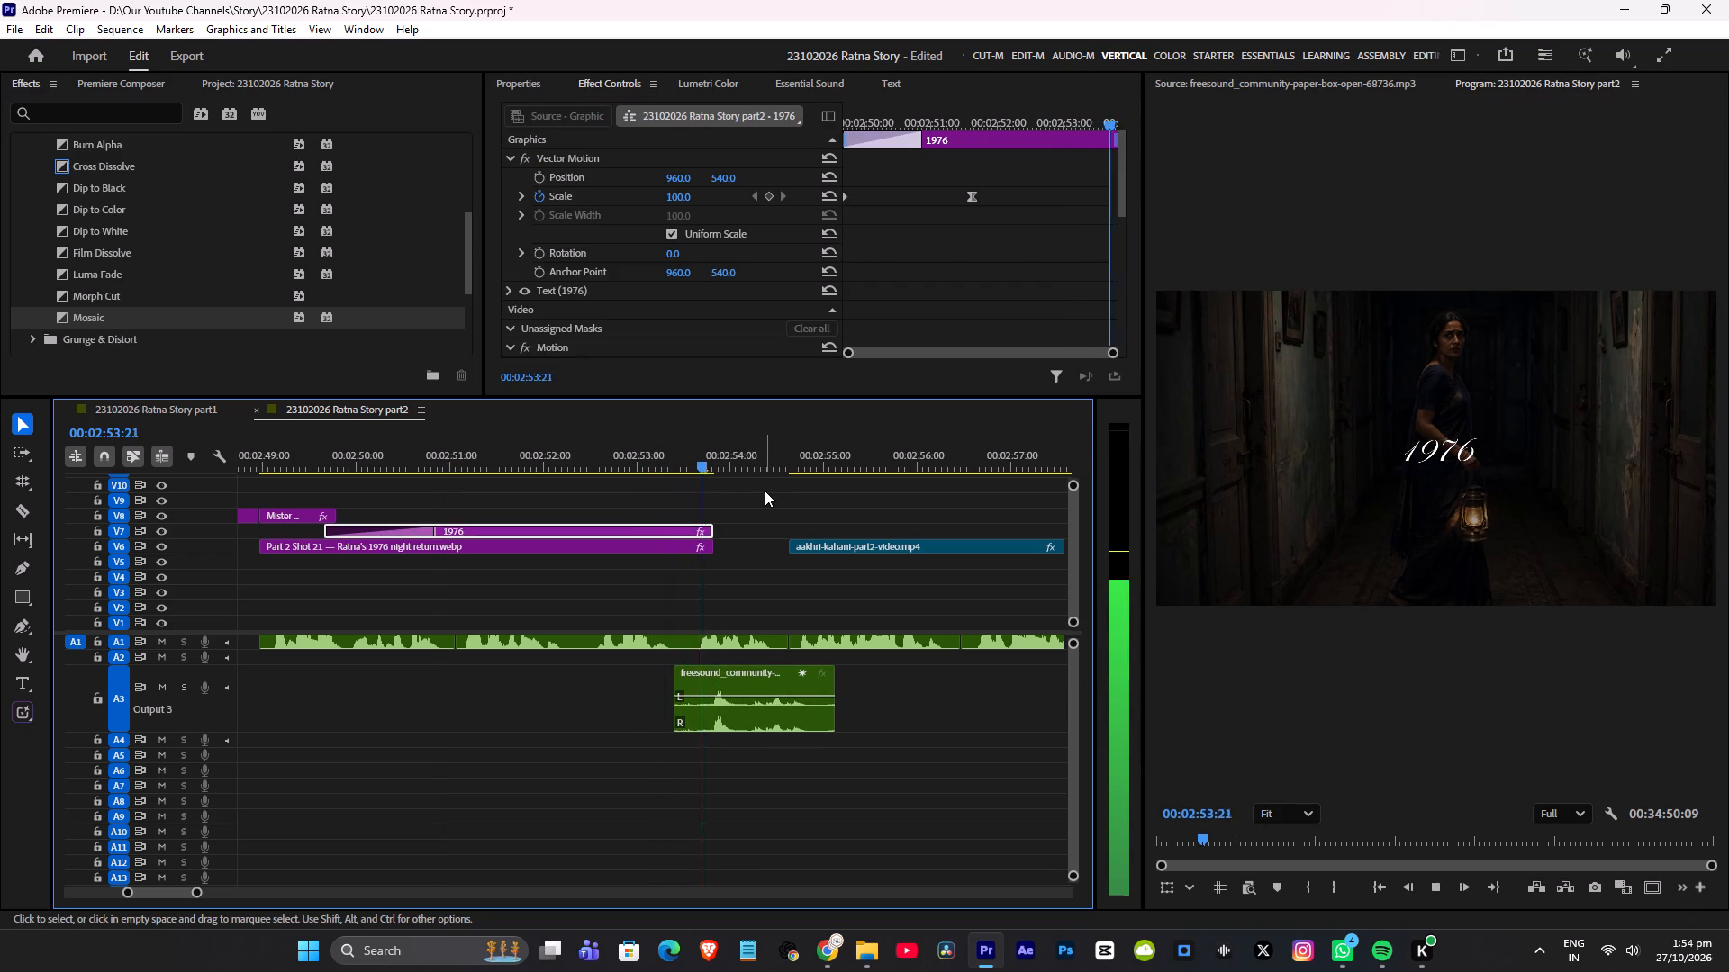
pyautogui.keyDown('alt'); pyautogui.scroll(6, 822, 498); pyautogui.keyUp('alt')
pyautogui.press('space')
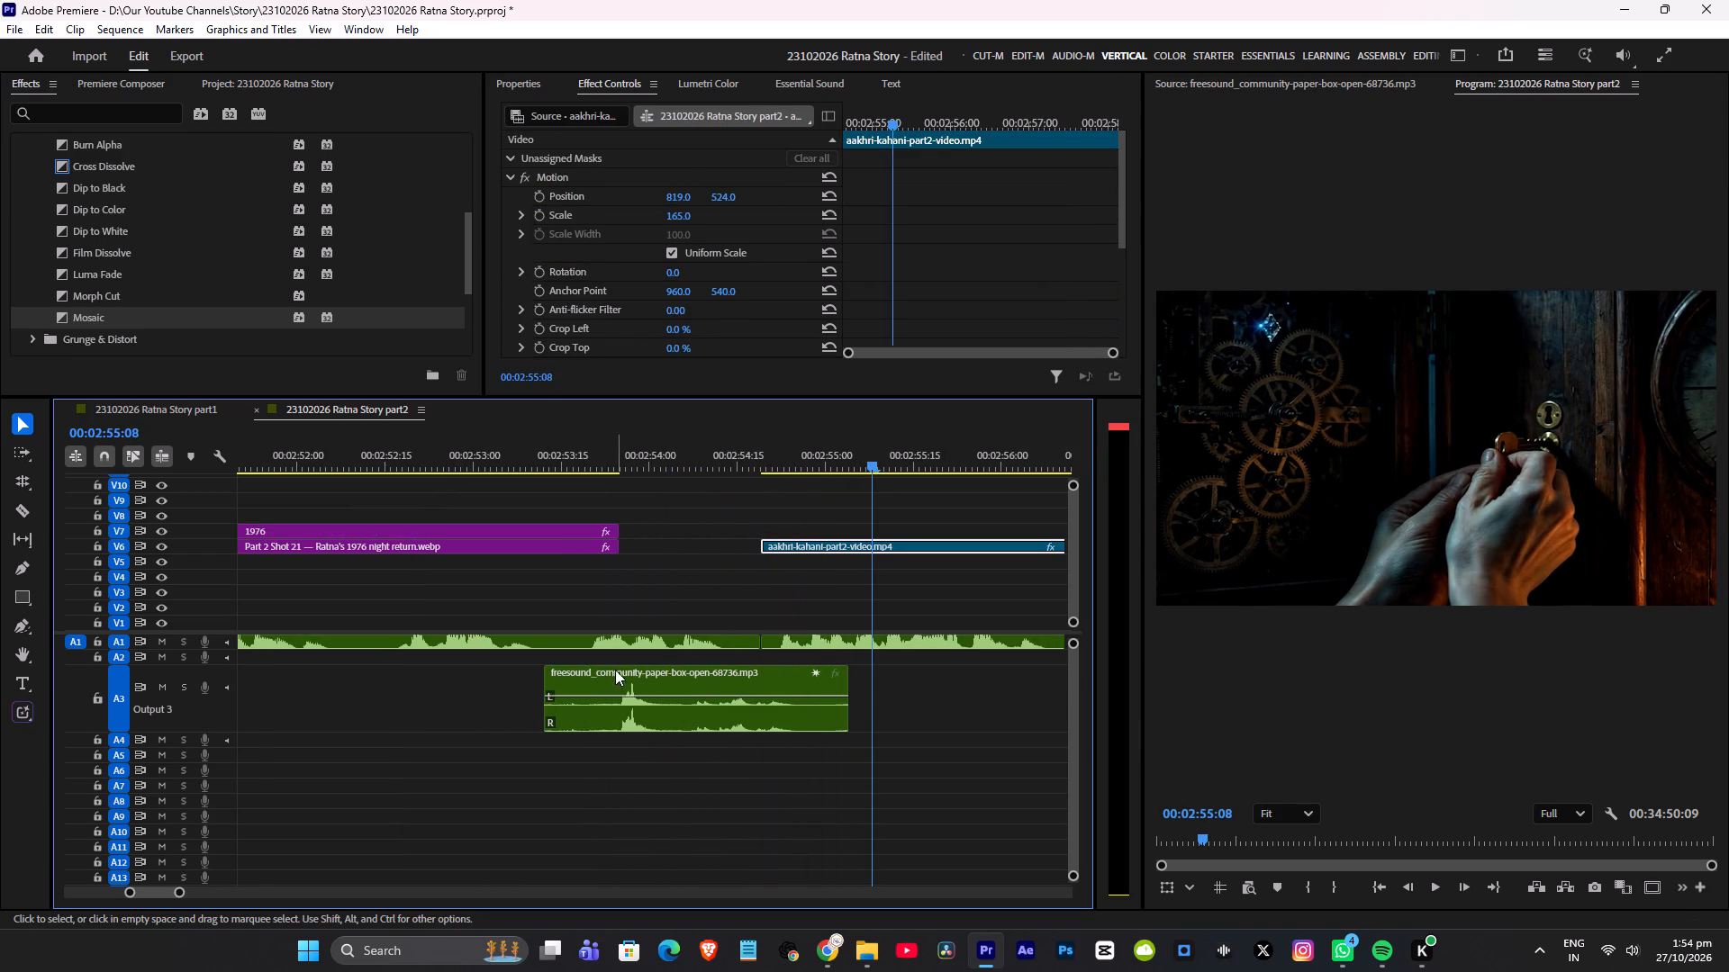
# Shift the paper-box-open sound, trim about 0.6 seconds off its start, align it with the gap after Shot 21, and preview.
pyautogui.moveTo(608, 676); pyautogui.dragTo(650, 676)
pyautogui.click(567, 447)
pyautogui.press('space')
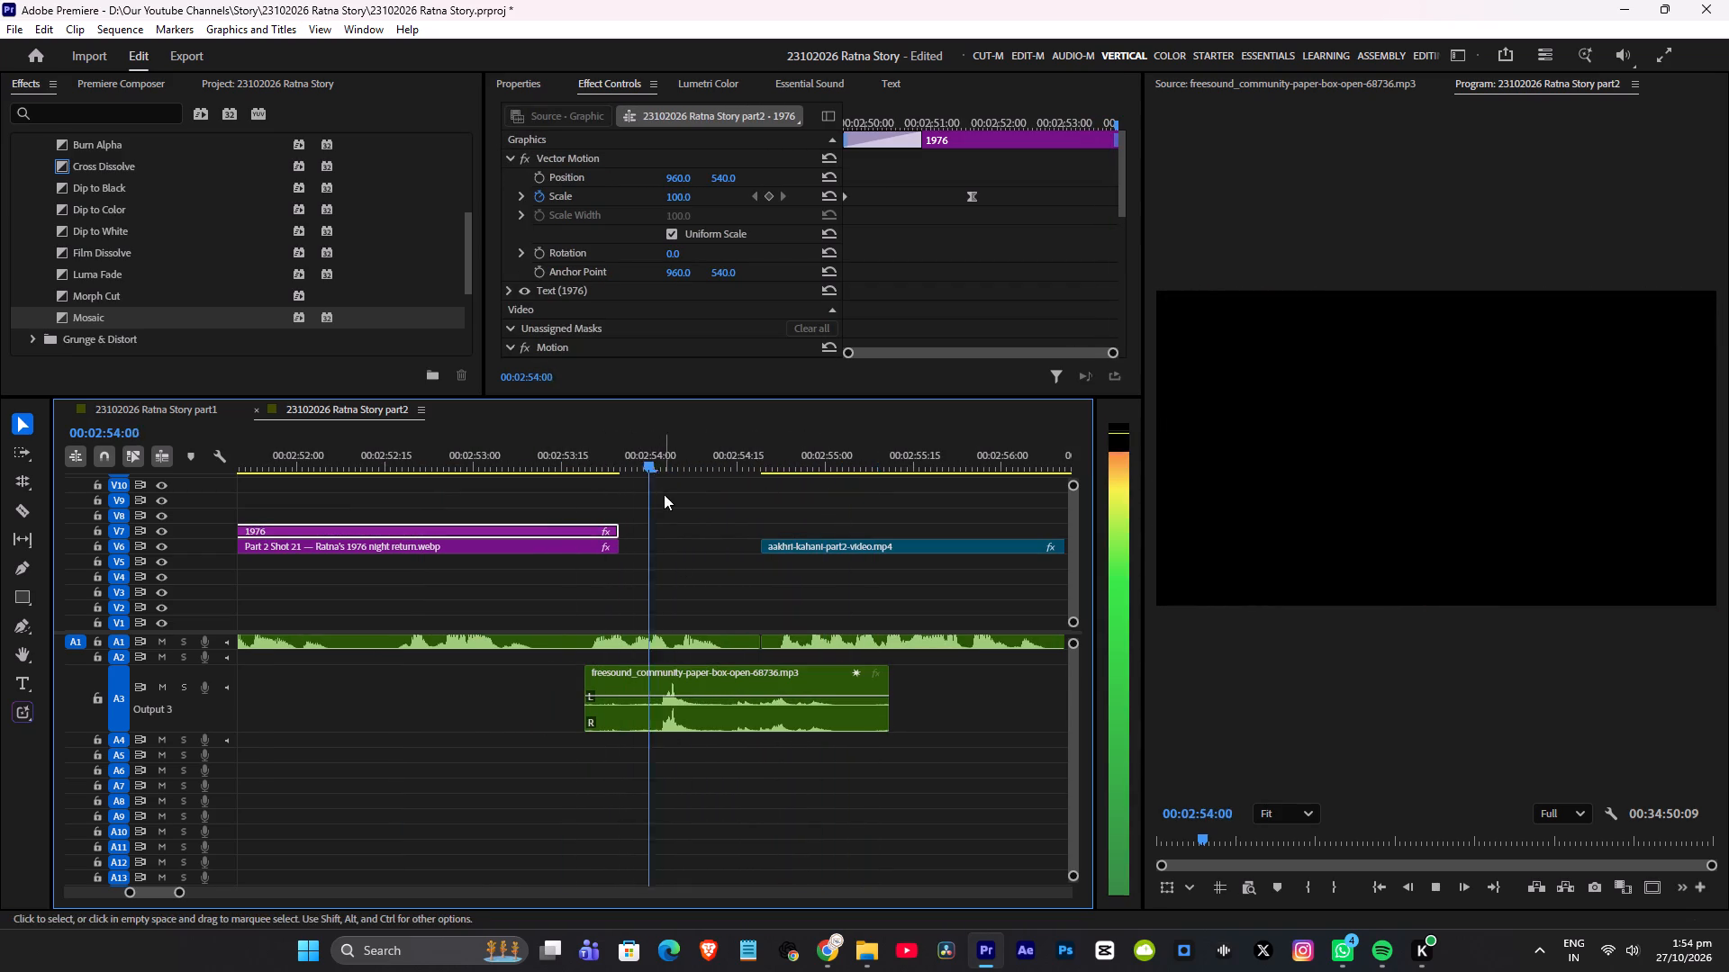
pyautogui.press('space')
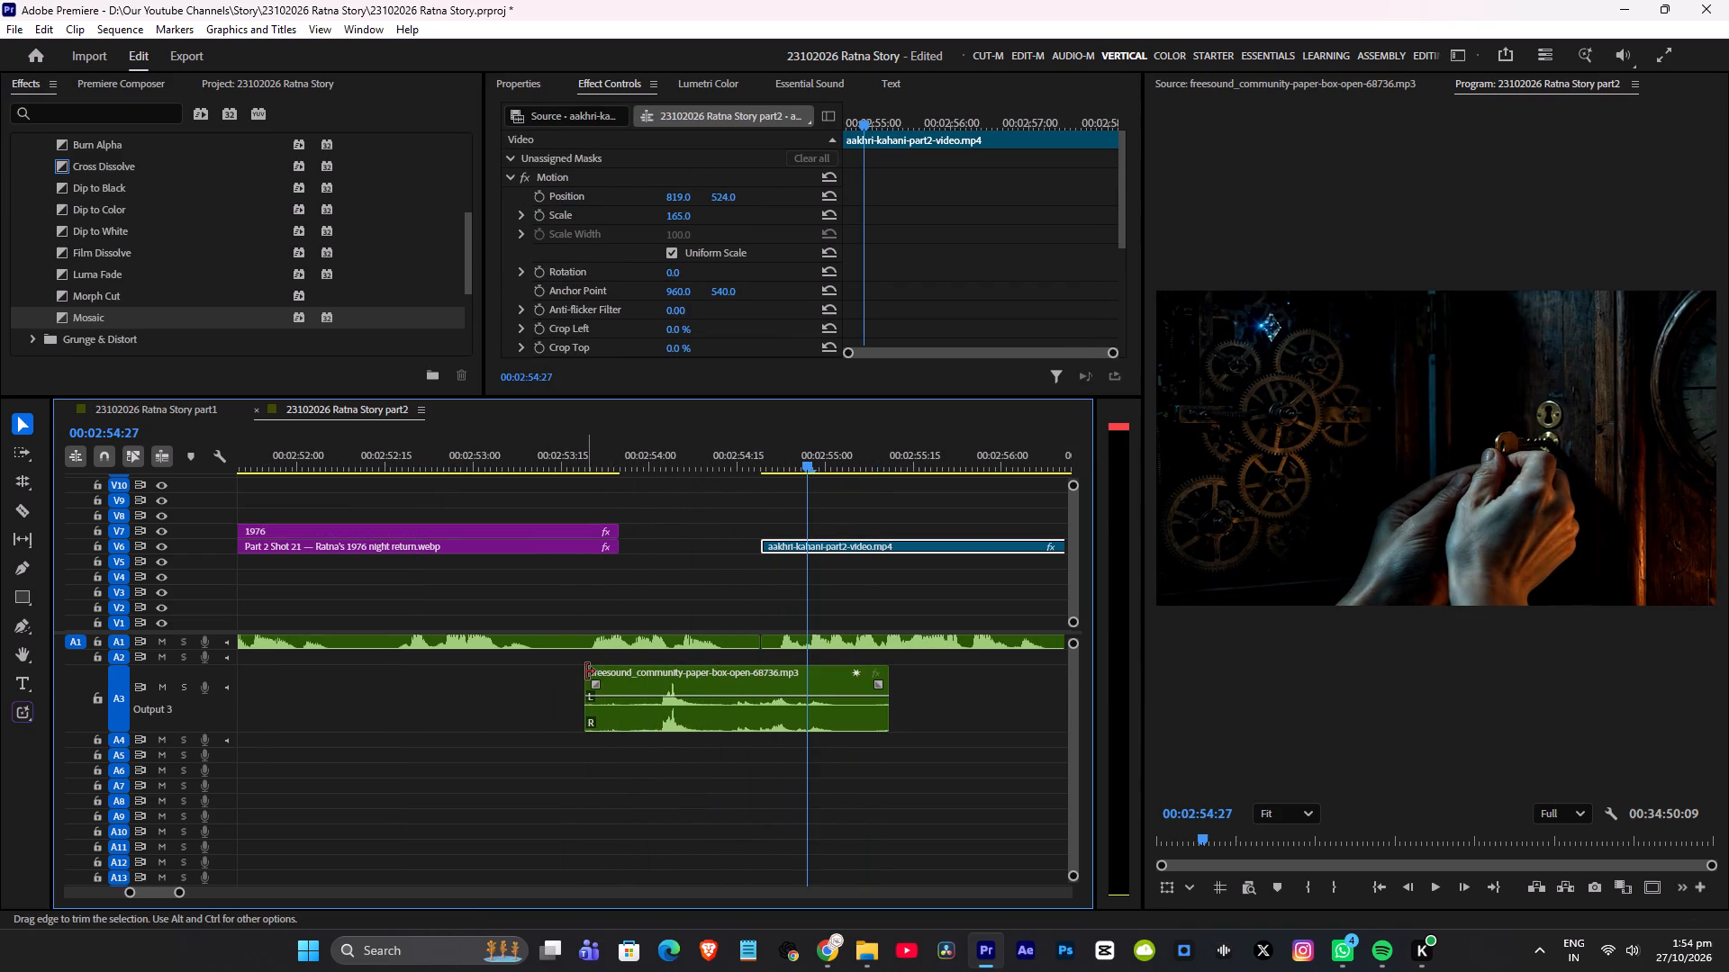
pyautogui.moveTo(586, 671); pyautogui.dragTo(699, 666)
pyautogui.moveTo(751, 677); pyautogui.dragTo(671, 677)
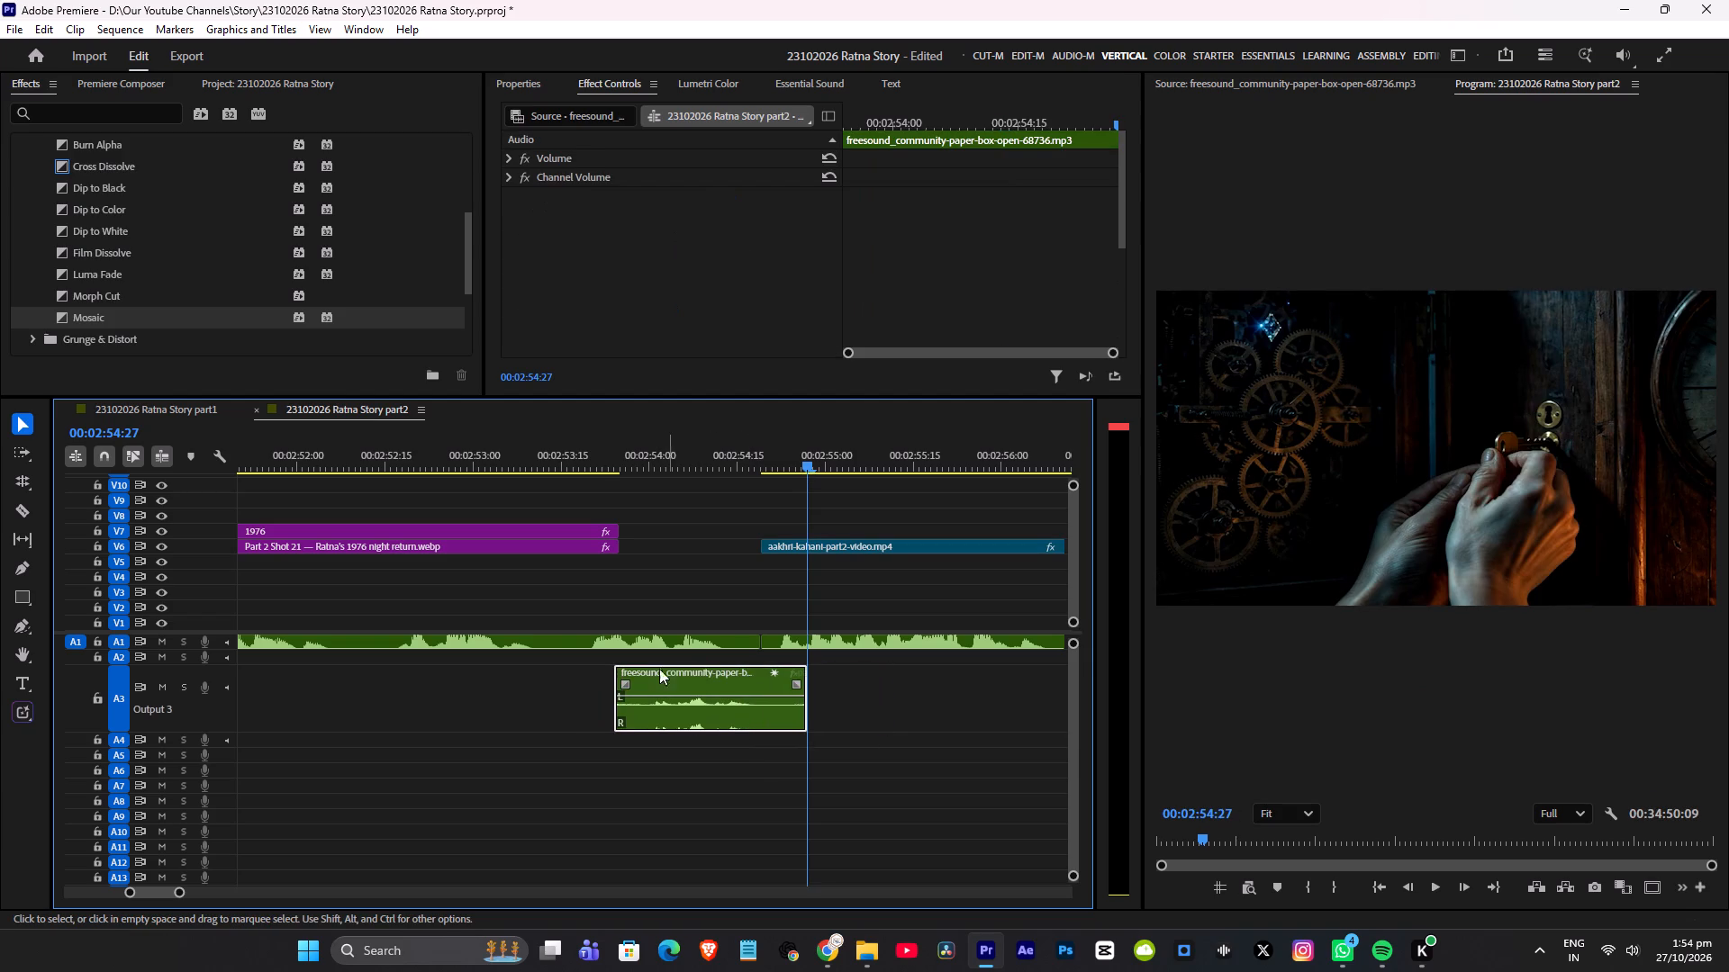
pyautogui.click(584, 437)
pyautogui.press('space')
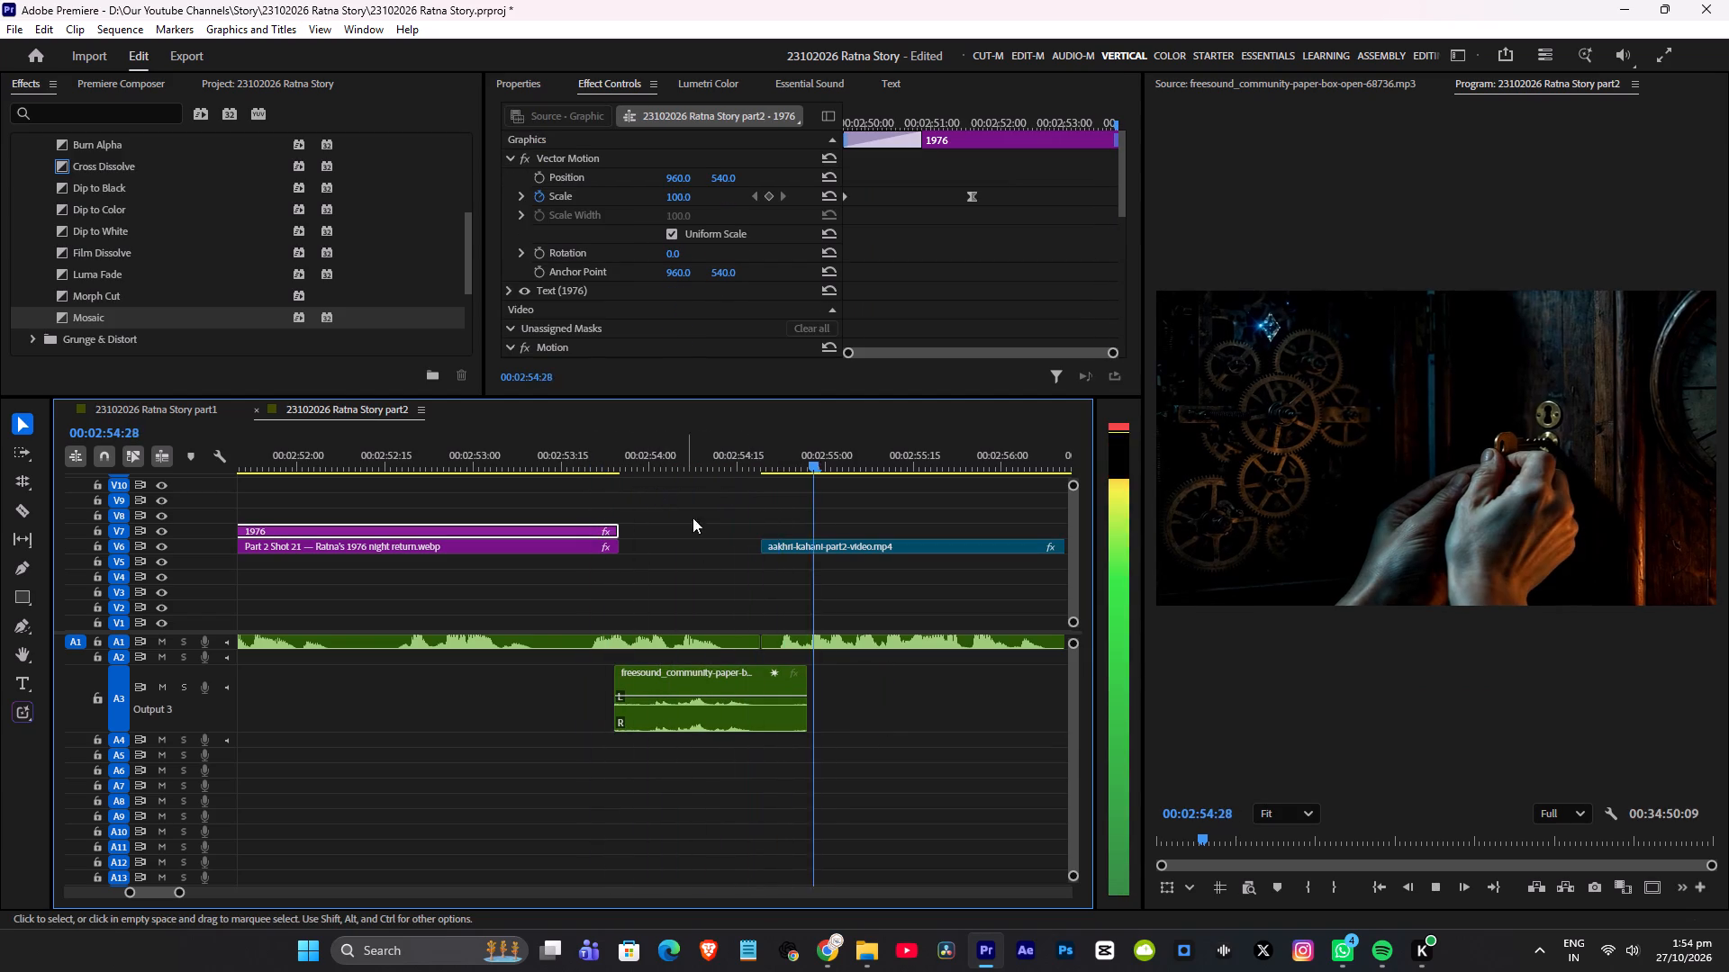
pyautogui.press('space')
# Delete the paper-box-open sound from the gap after Shot 21 on A3 and save the project.
pyautogui.click(710, 688)
pyautogui.press('Delete')
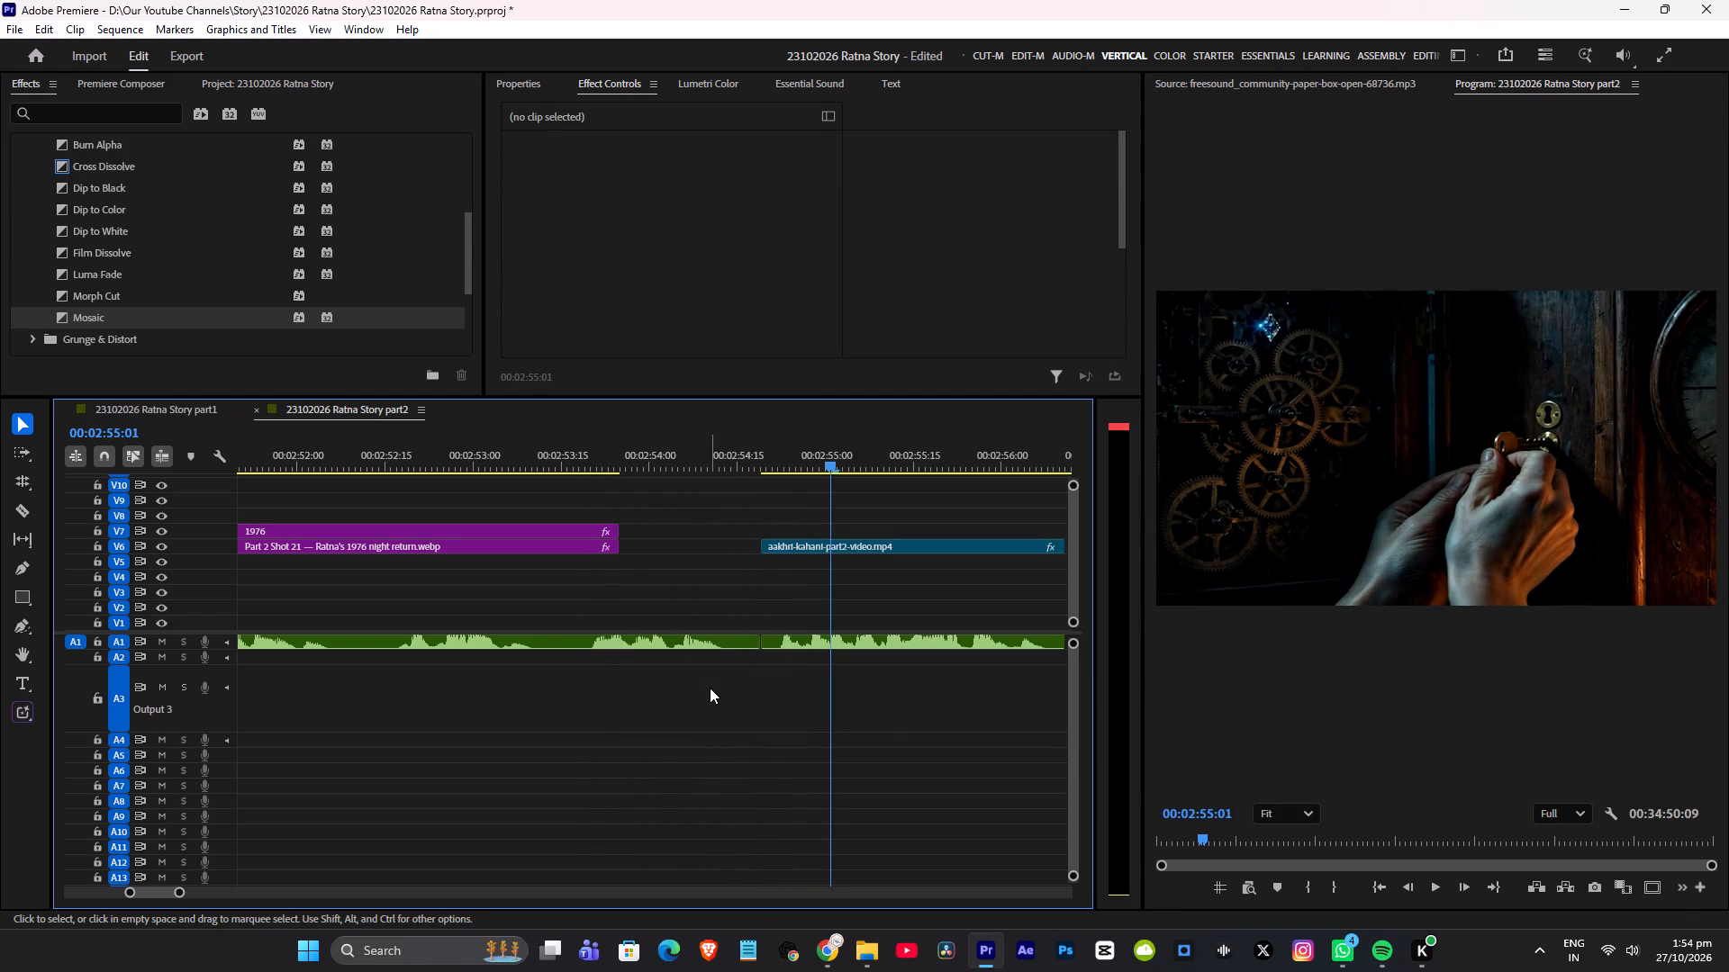
pyautogui.hotkey('ctrl', 's')
# Switch to File Explorer's open DOOR sound folder and go from there to the WOOD folder within Foley.
pyautogui.hotkey('alt', 'Tab')
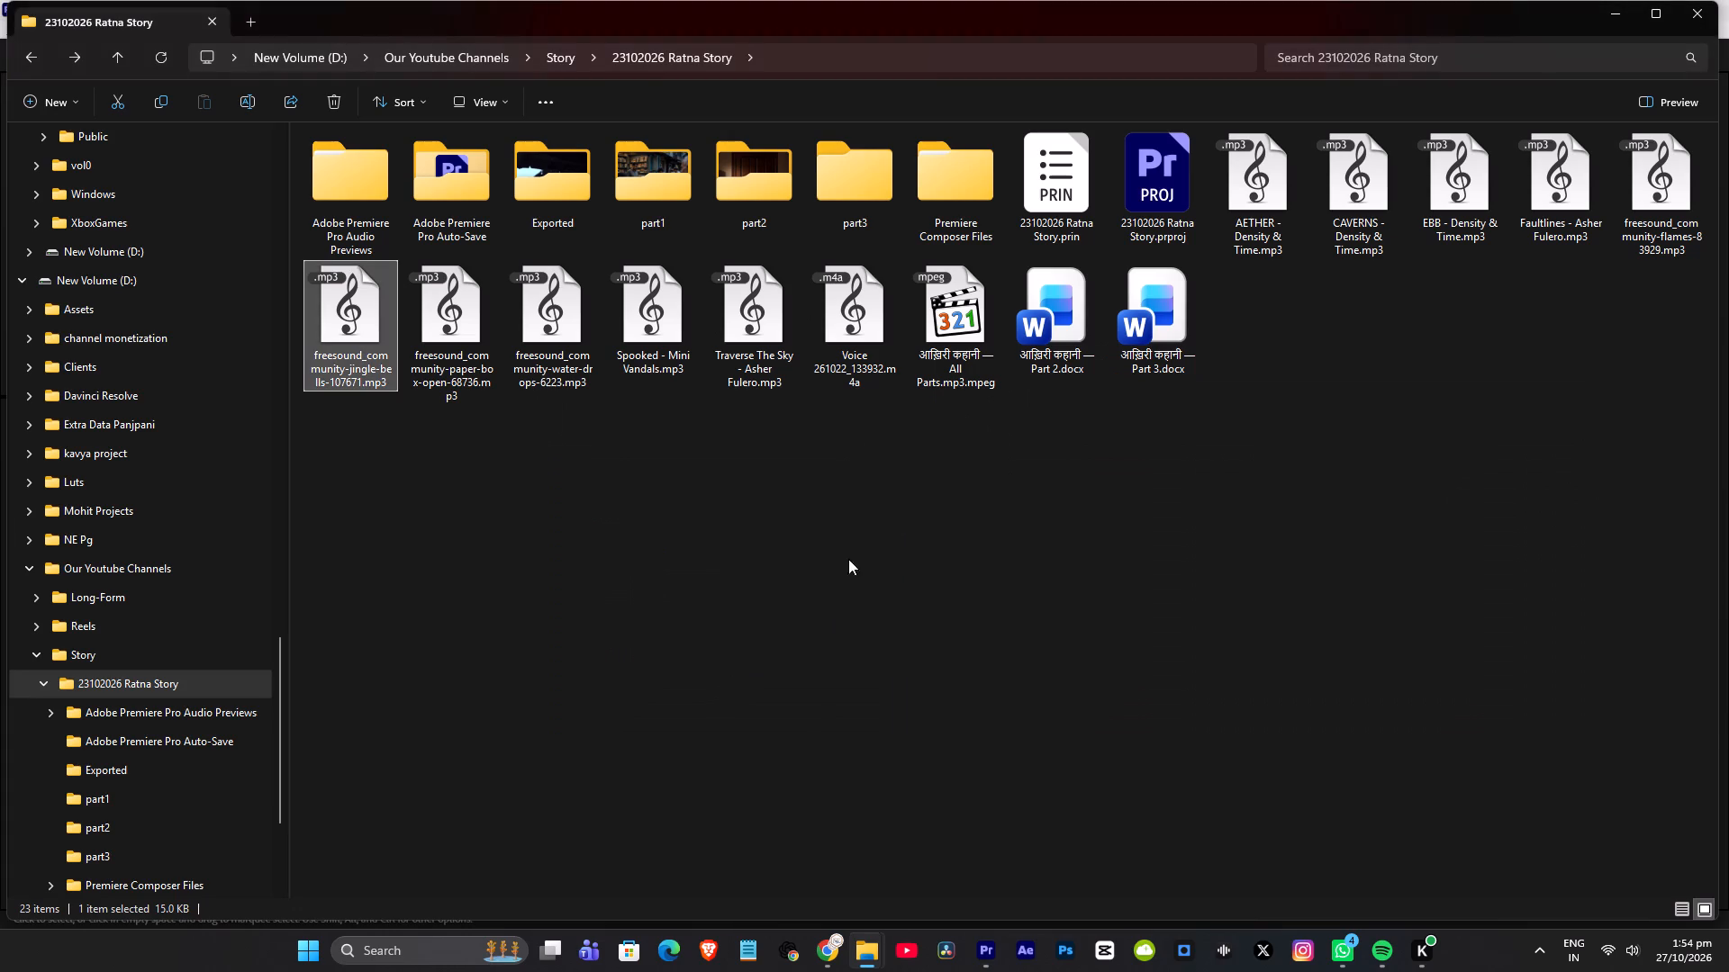
pyautogui.click(848, 514)
pyautogui.click(864, 949)
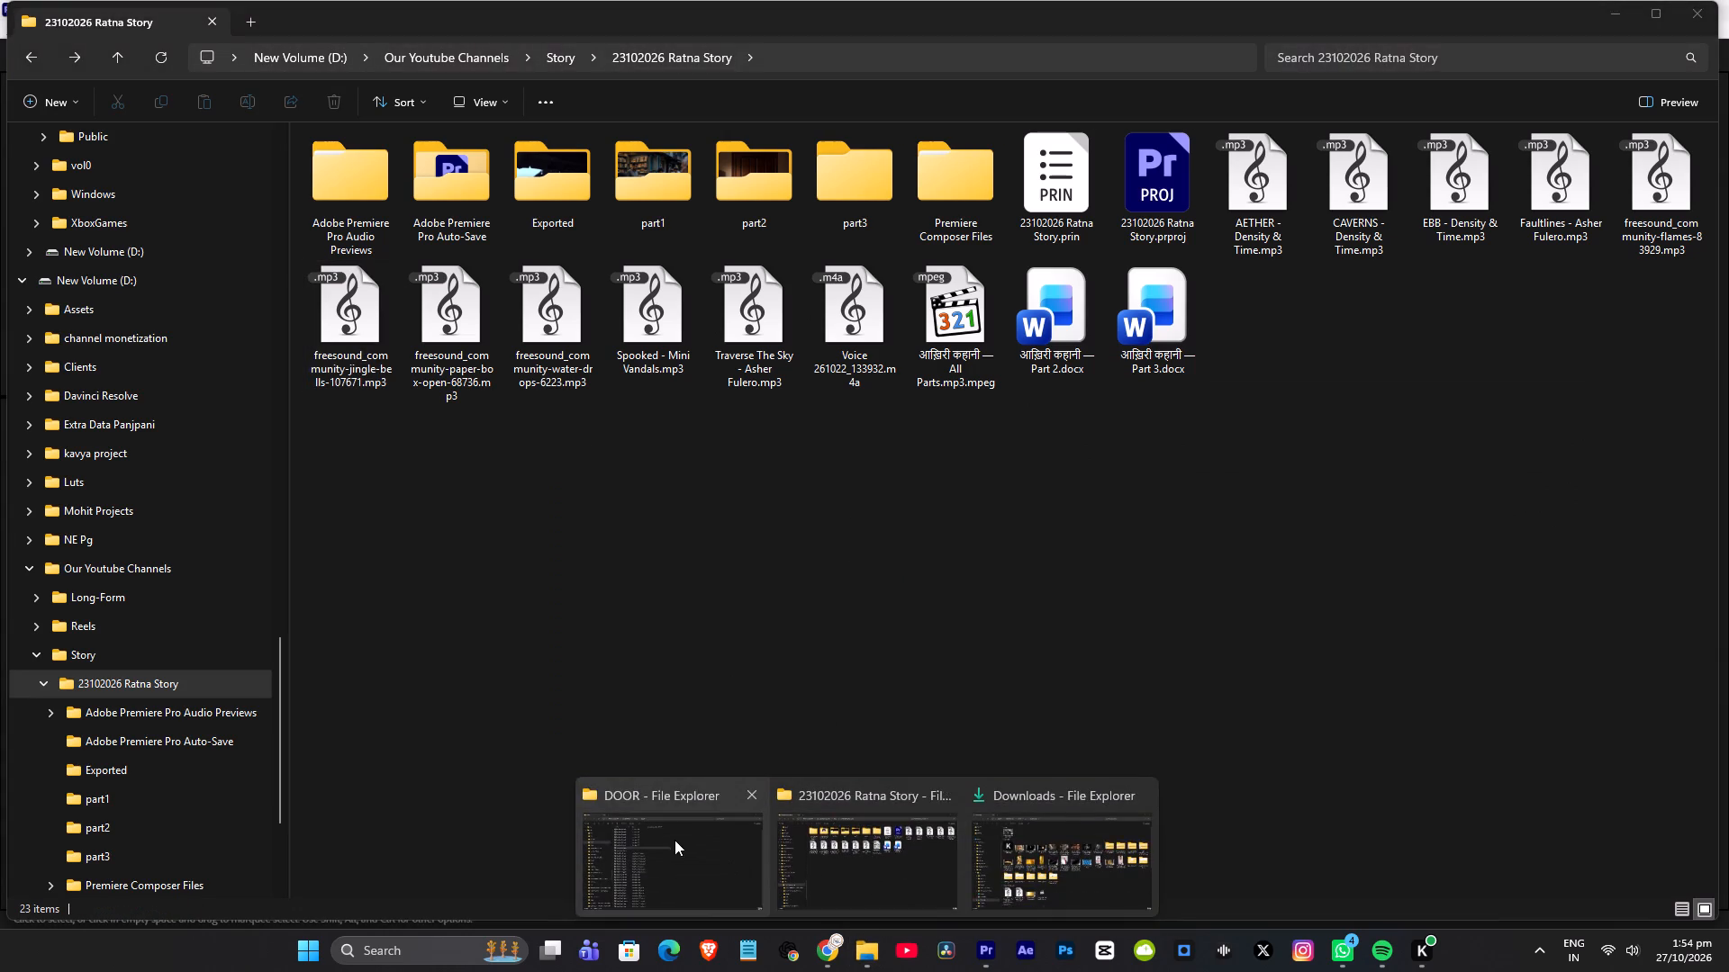
pyautogui.click(674, 839)
pyautogui.click(934, 632)
pyautogui.press('BackSpace')
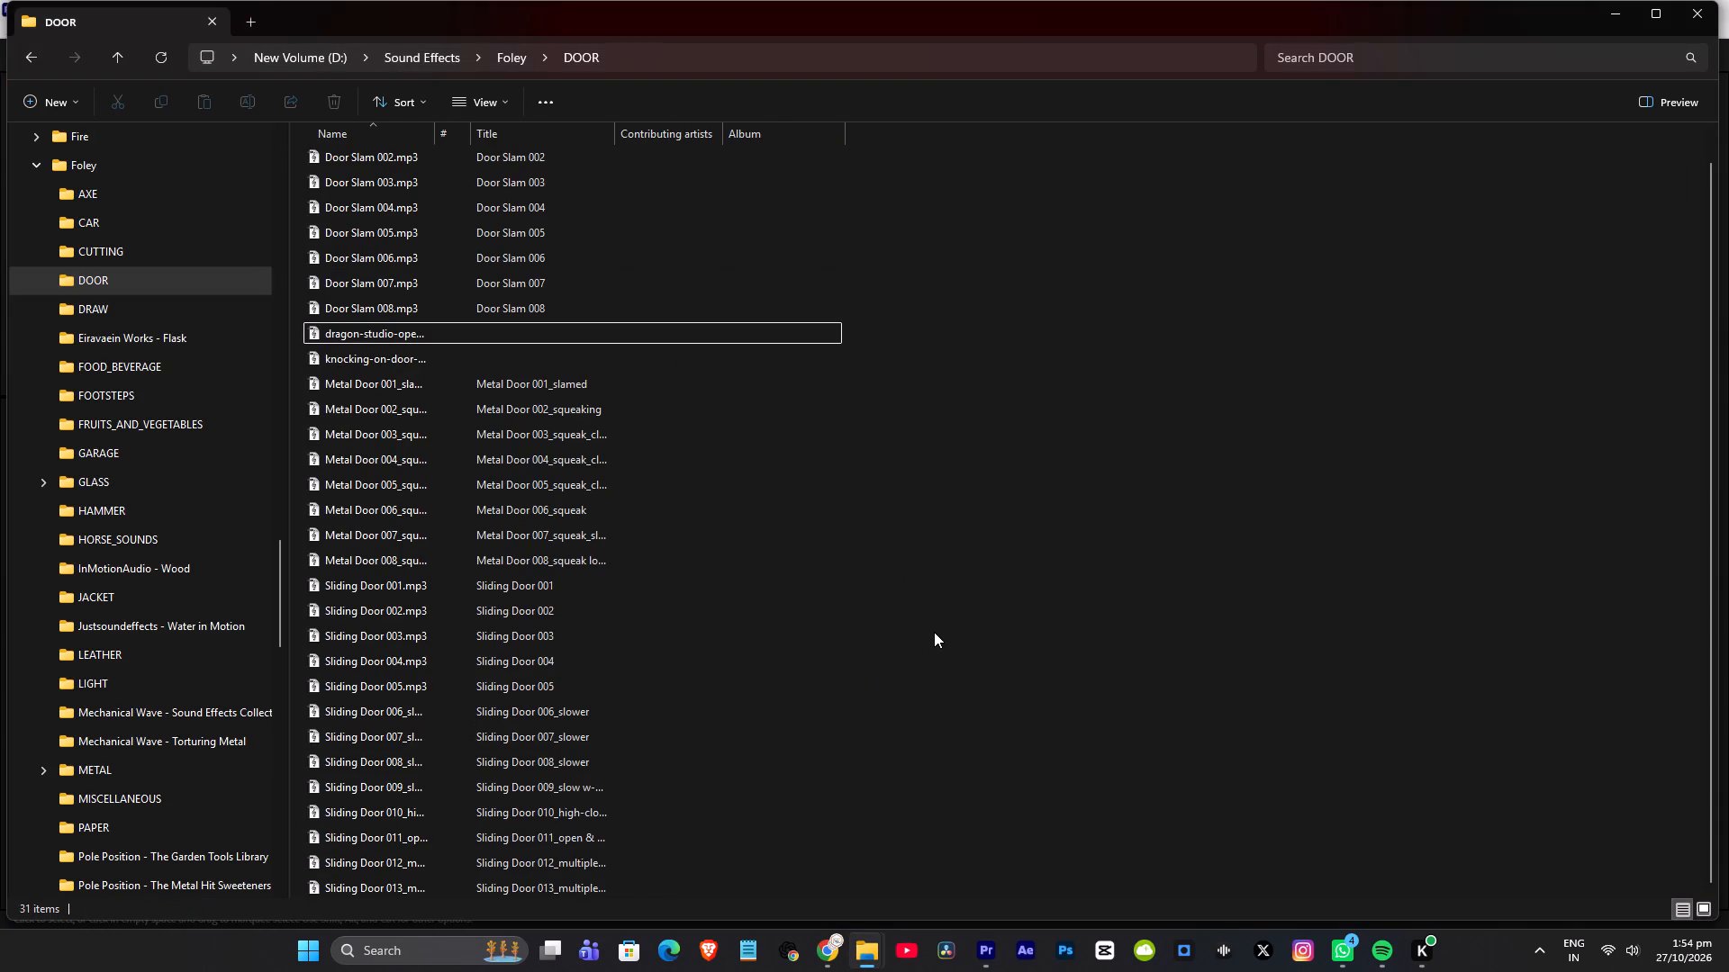
pyautogui.press('w')
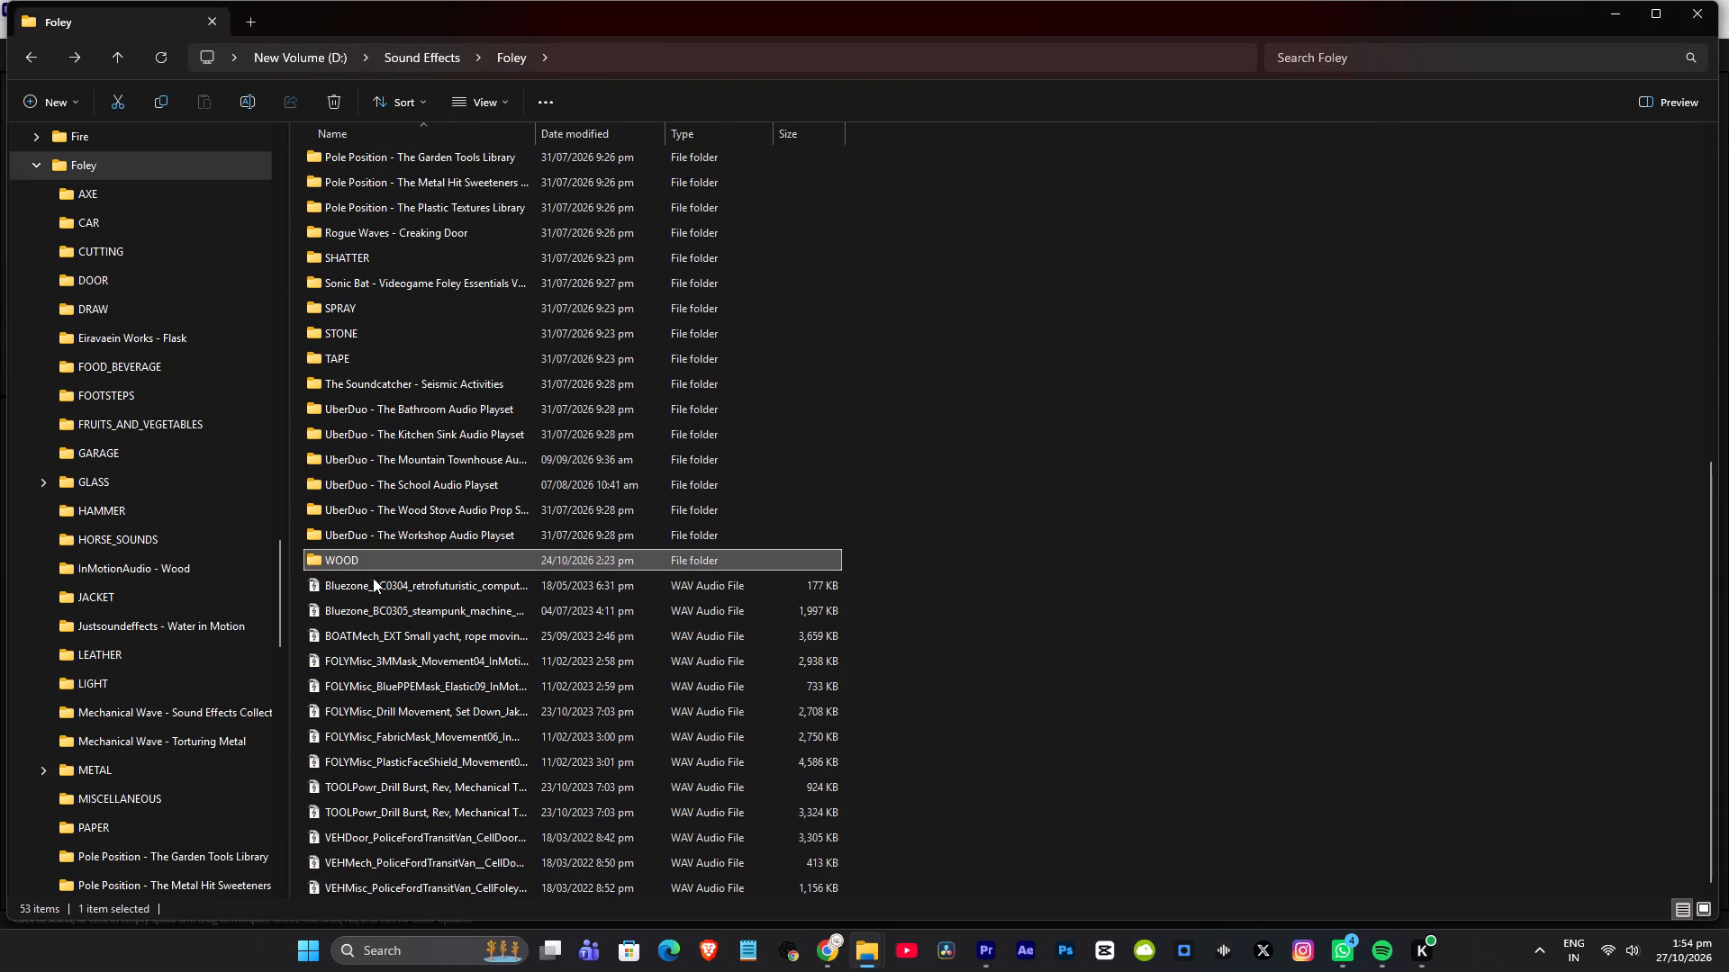
pyautogui.doubleClick(378, 563)
# Audition the wood sounds in the WOOD folder, including moving-wood, the tree falls and magiaz-door_closing.
pyautogui.doubleClick(381, 166)
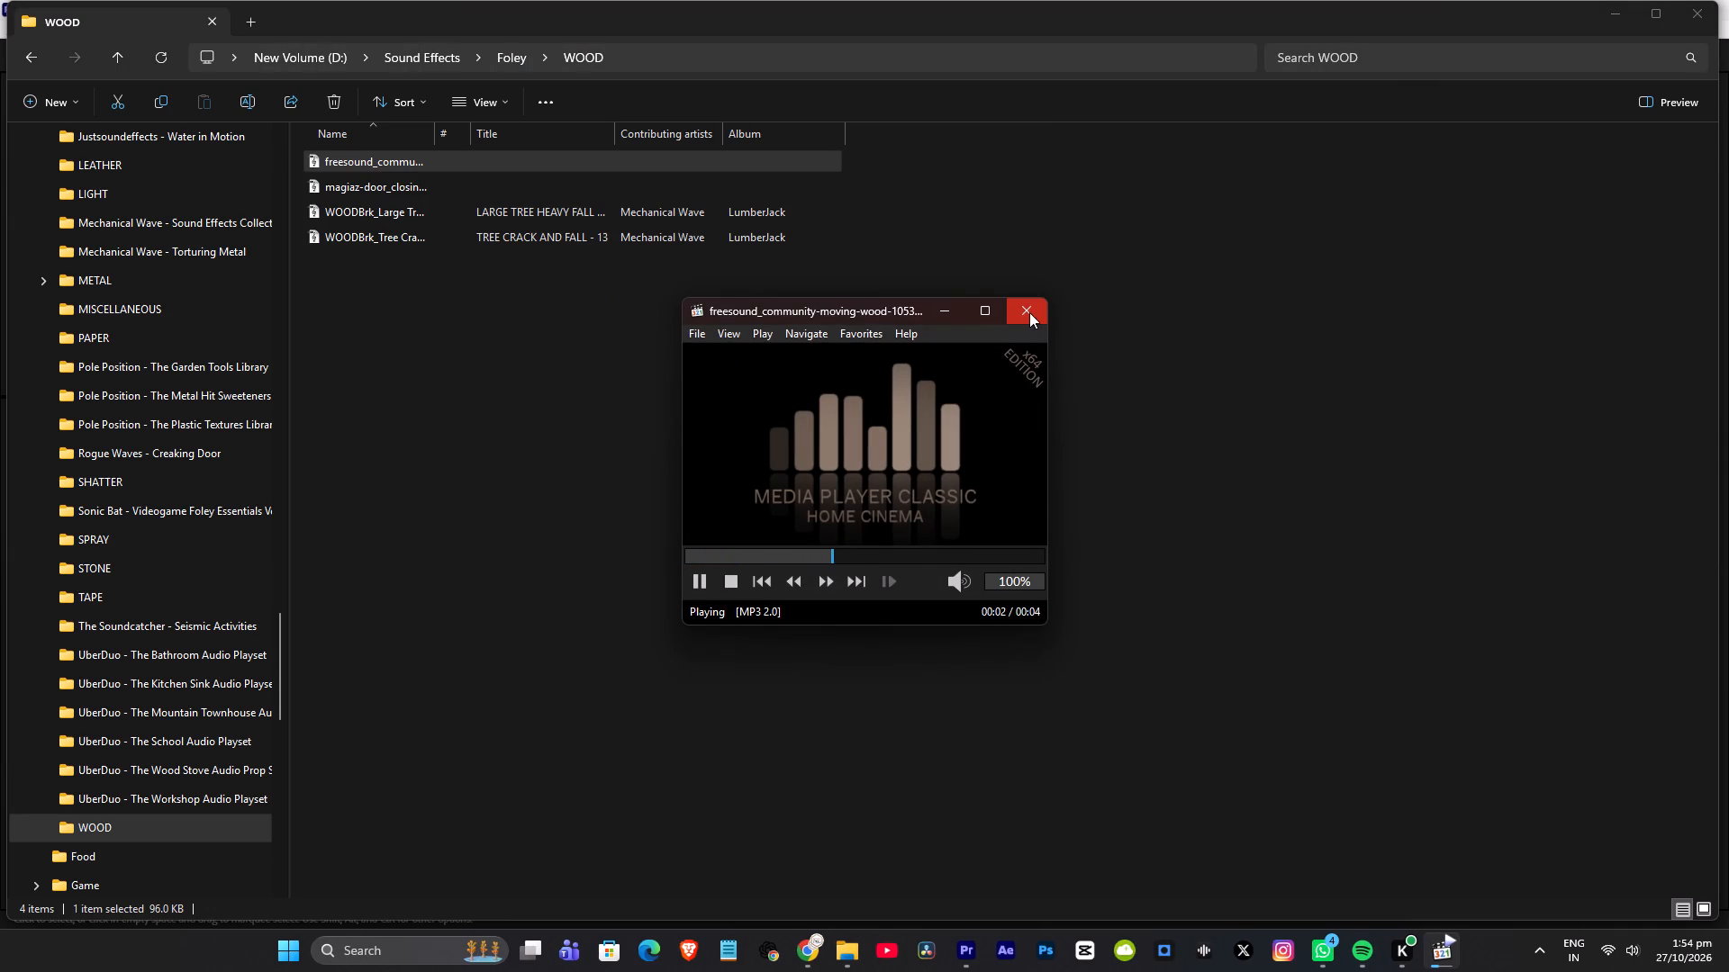
pyautogui.click(860, 572)
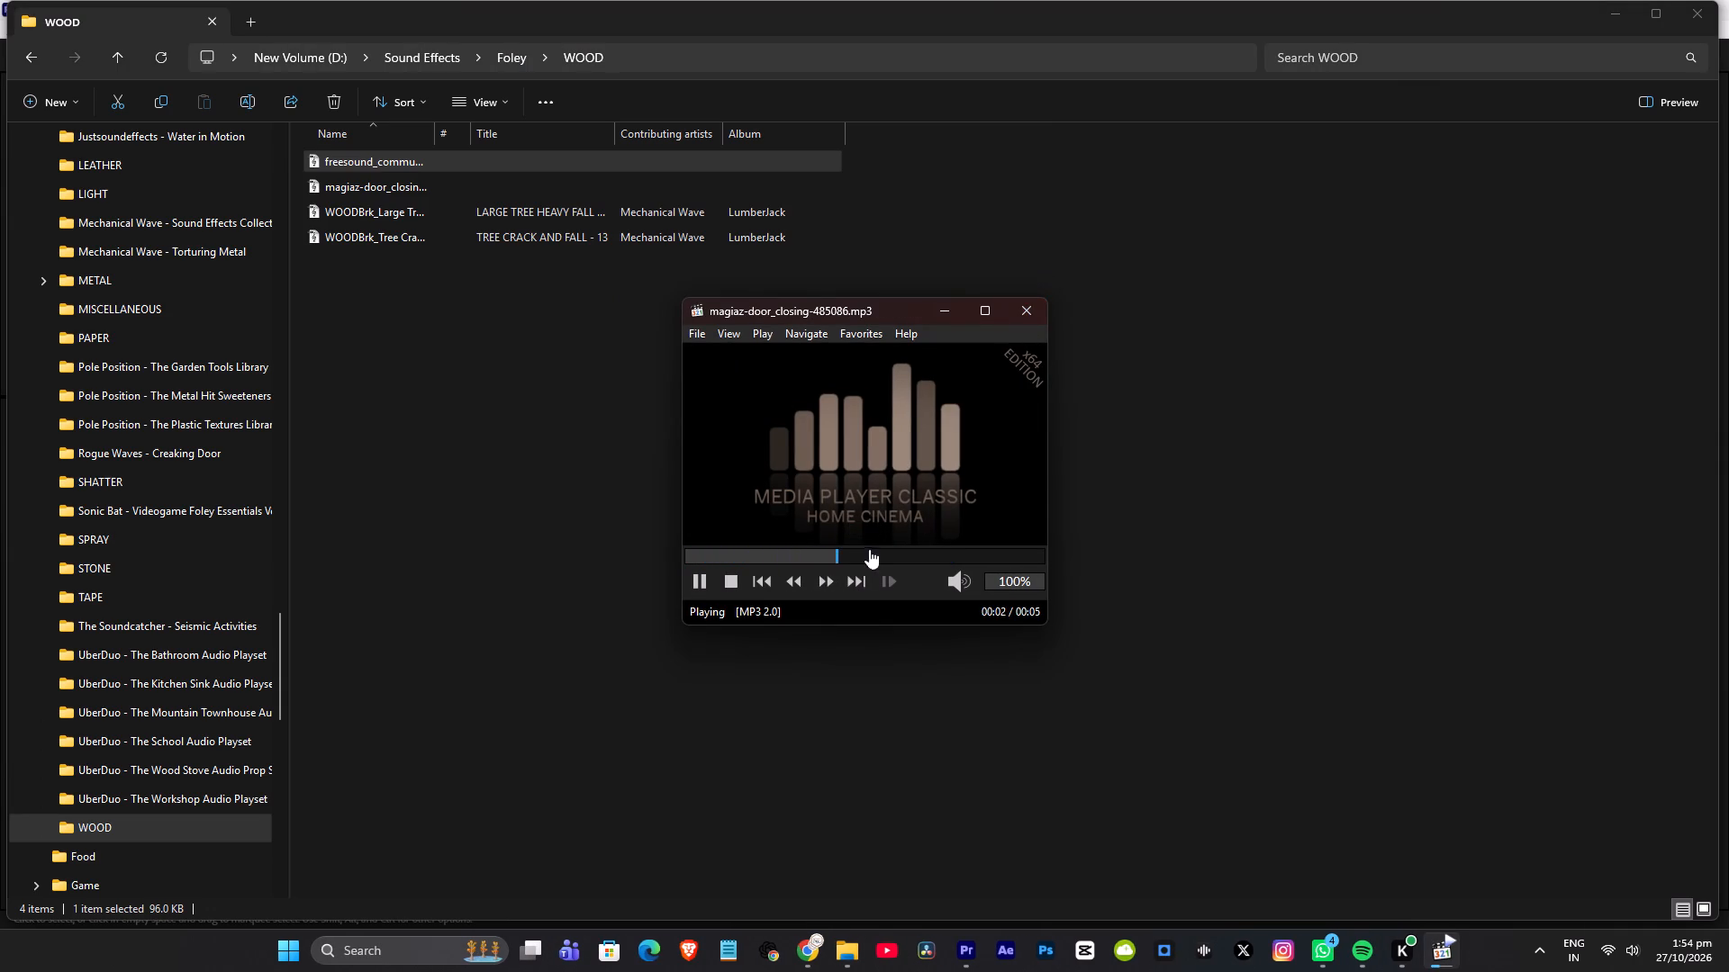
pyautogui.click(854, 578)
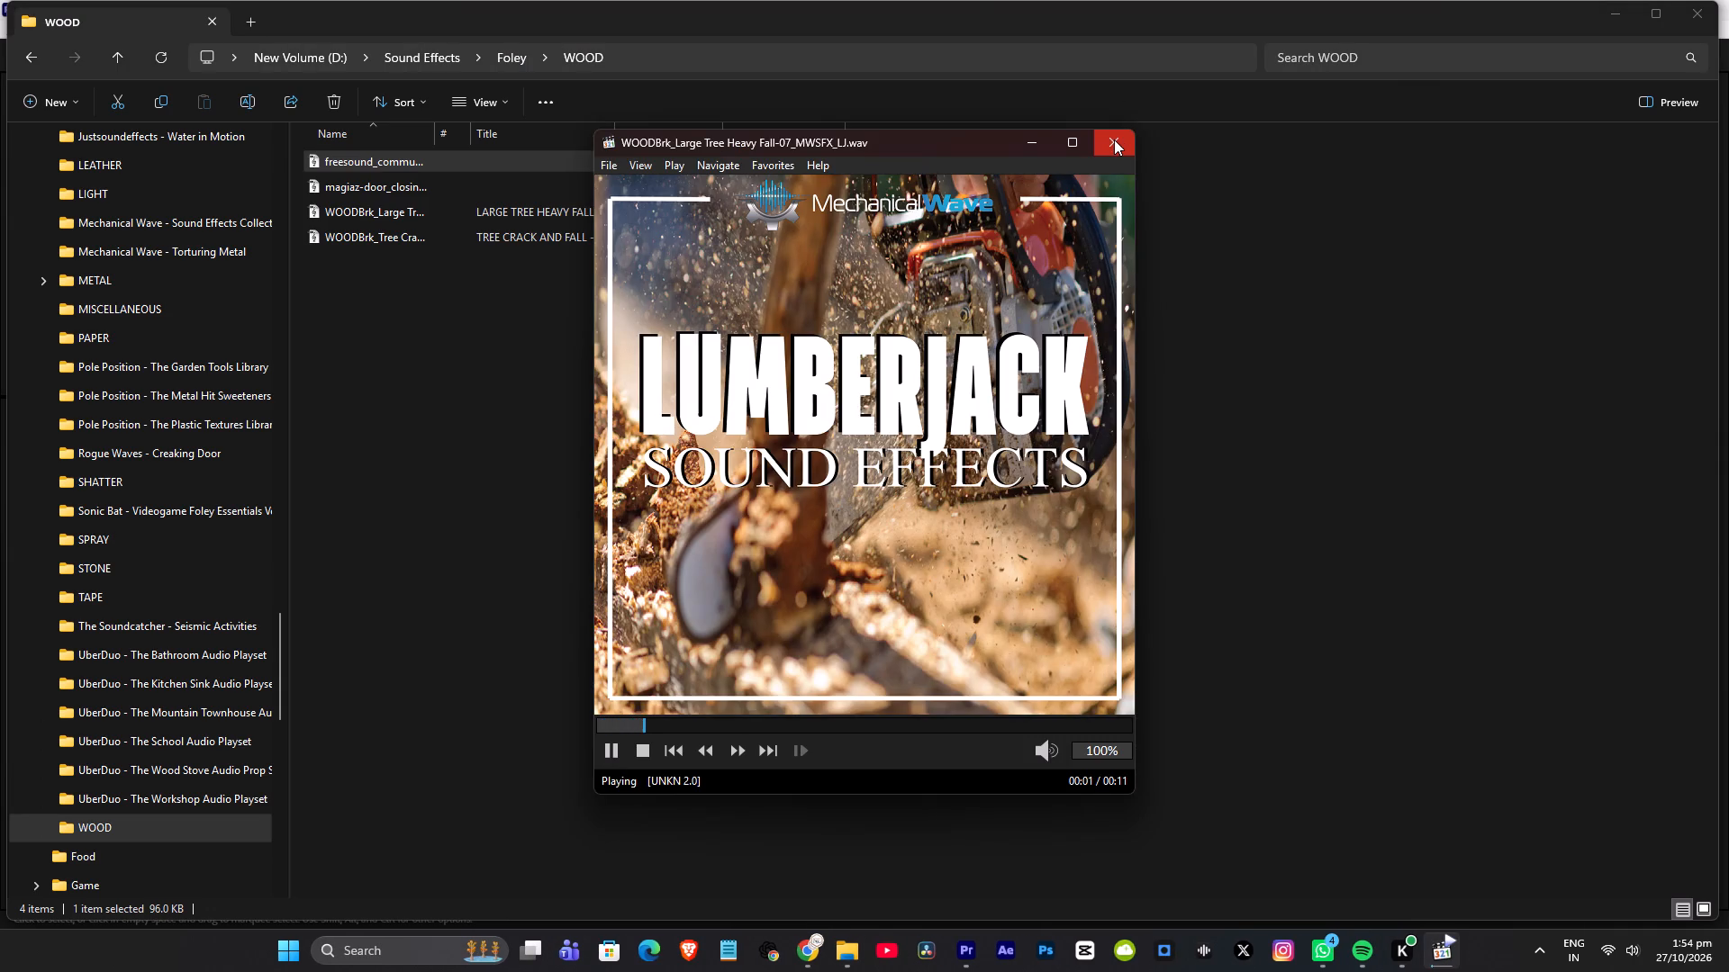
pyautogui.click(1114, 139)
pyautogui.doubleClick(434, 214)
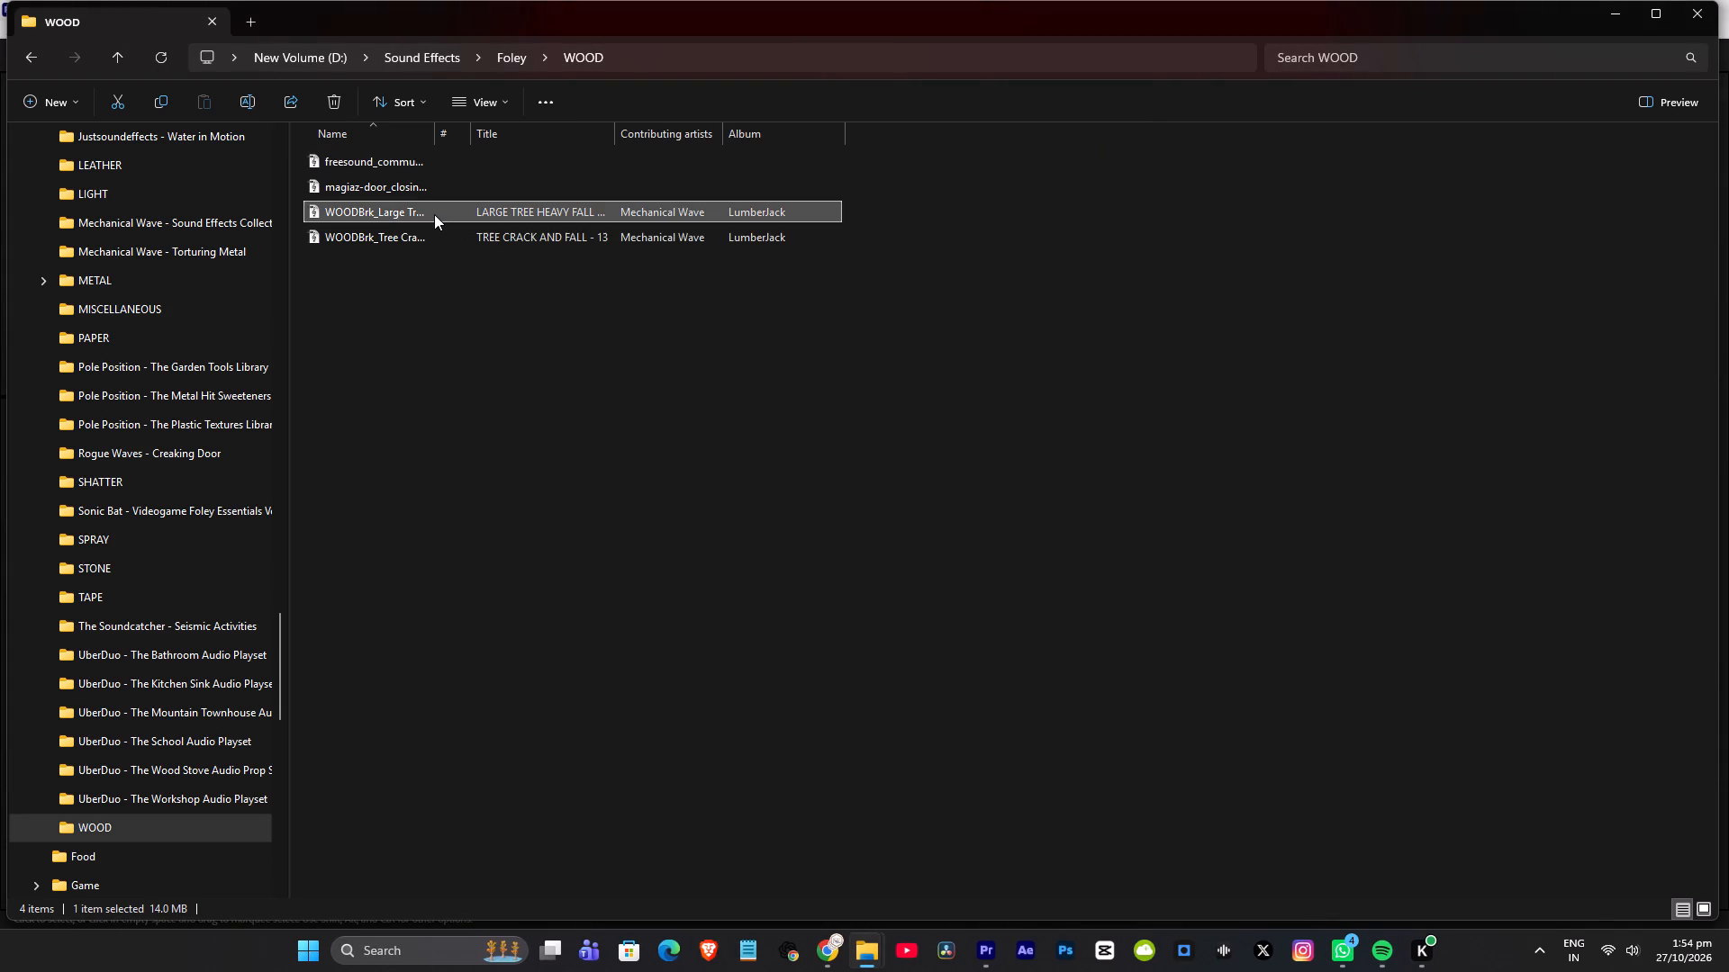
pyautogui.click(1103, 146)
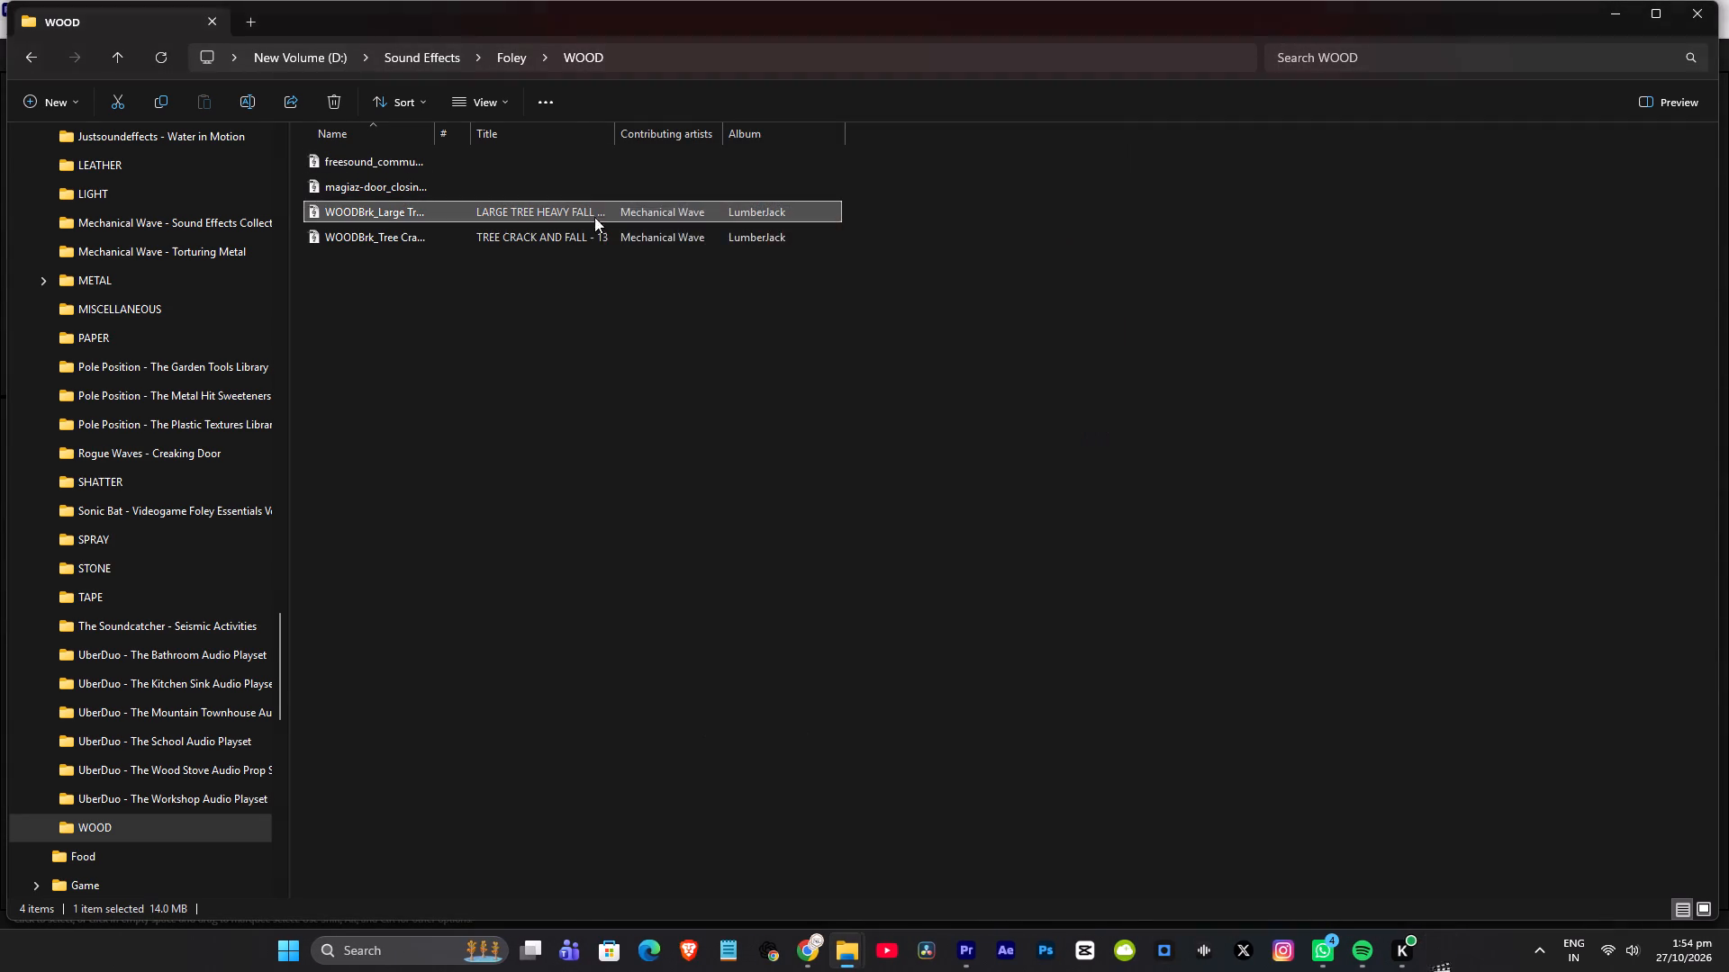
pyautogui.doubleClick(489, 242)
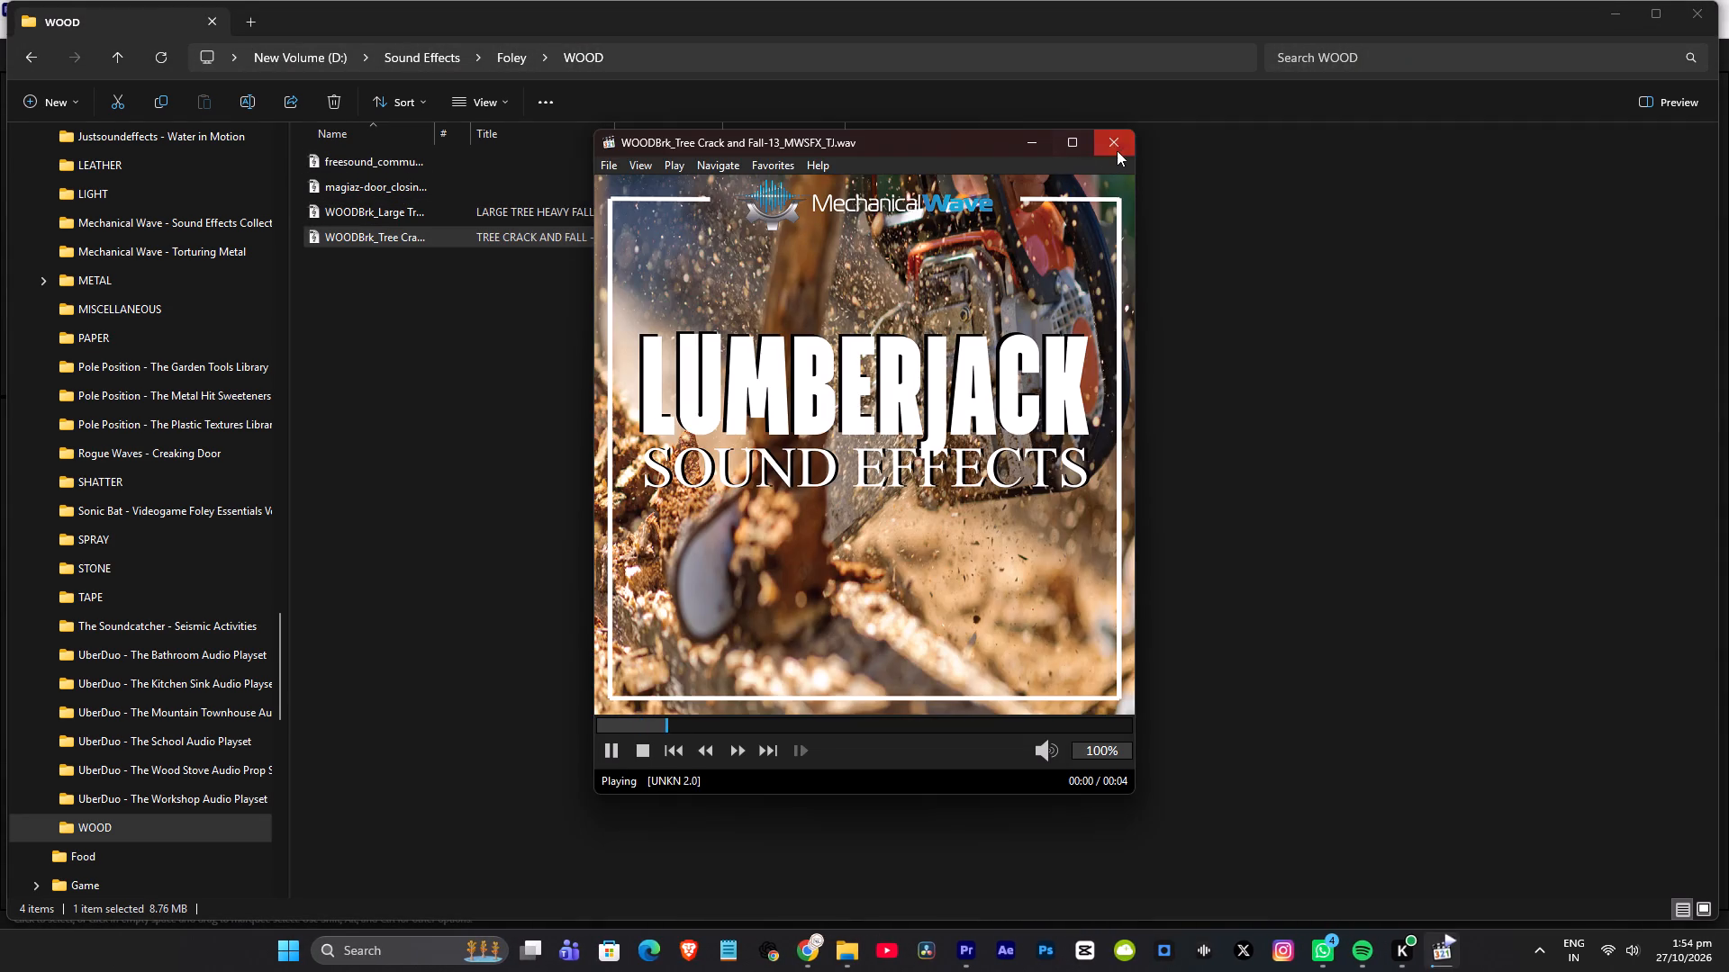
pyautogui.click(1125, 148)
pyautogui.doubleClick(374, 181)
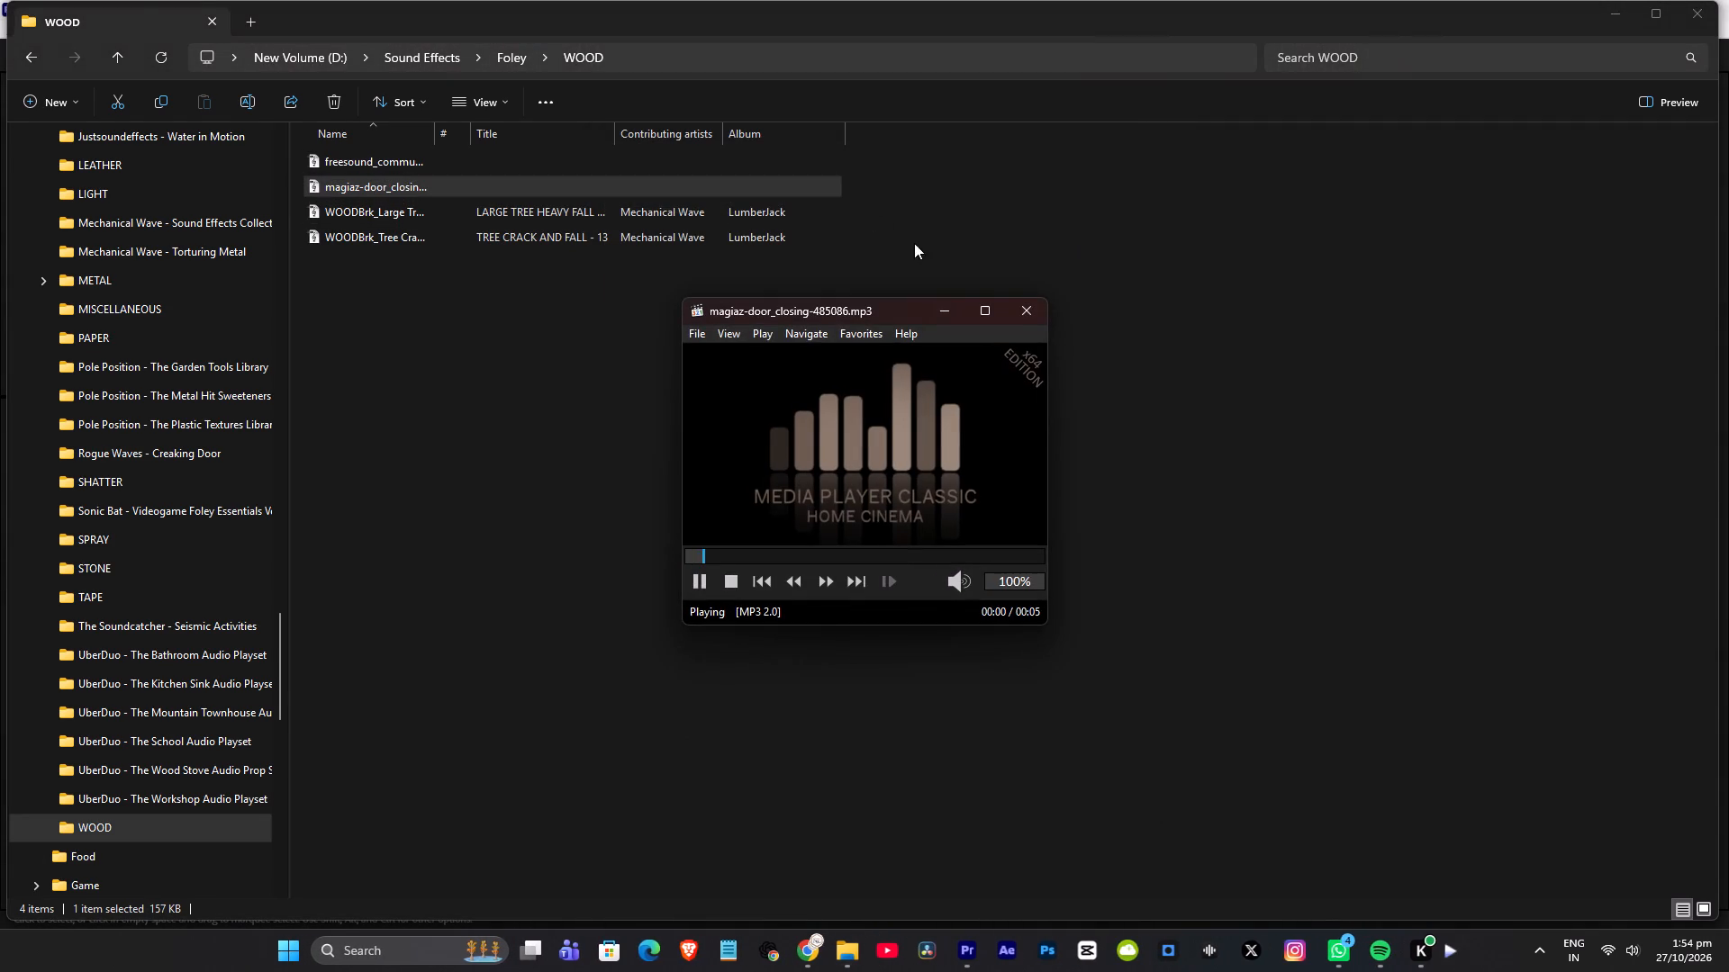
pyautogui.click(1029, 310)
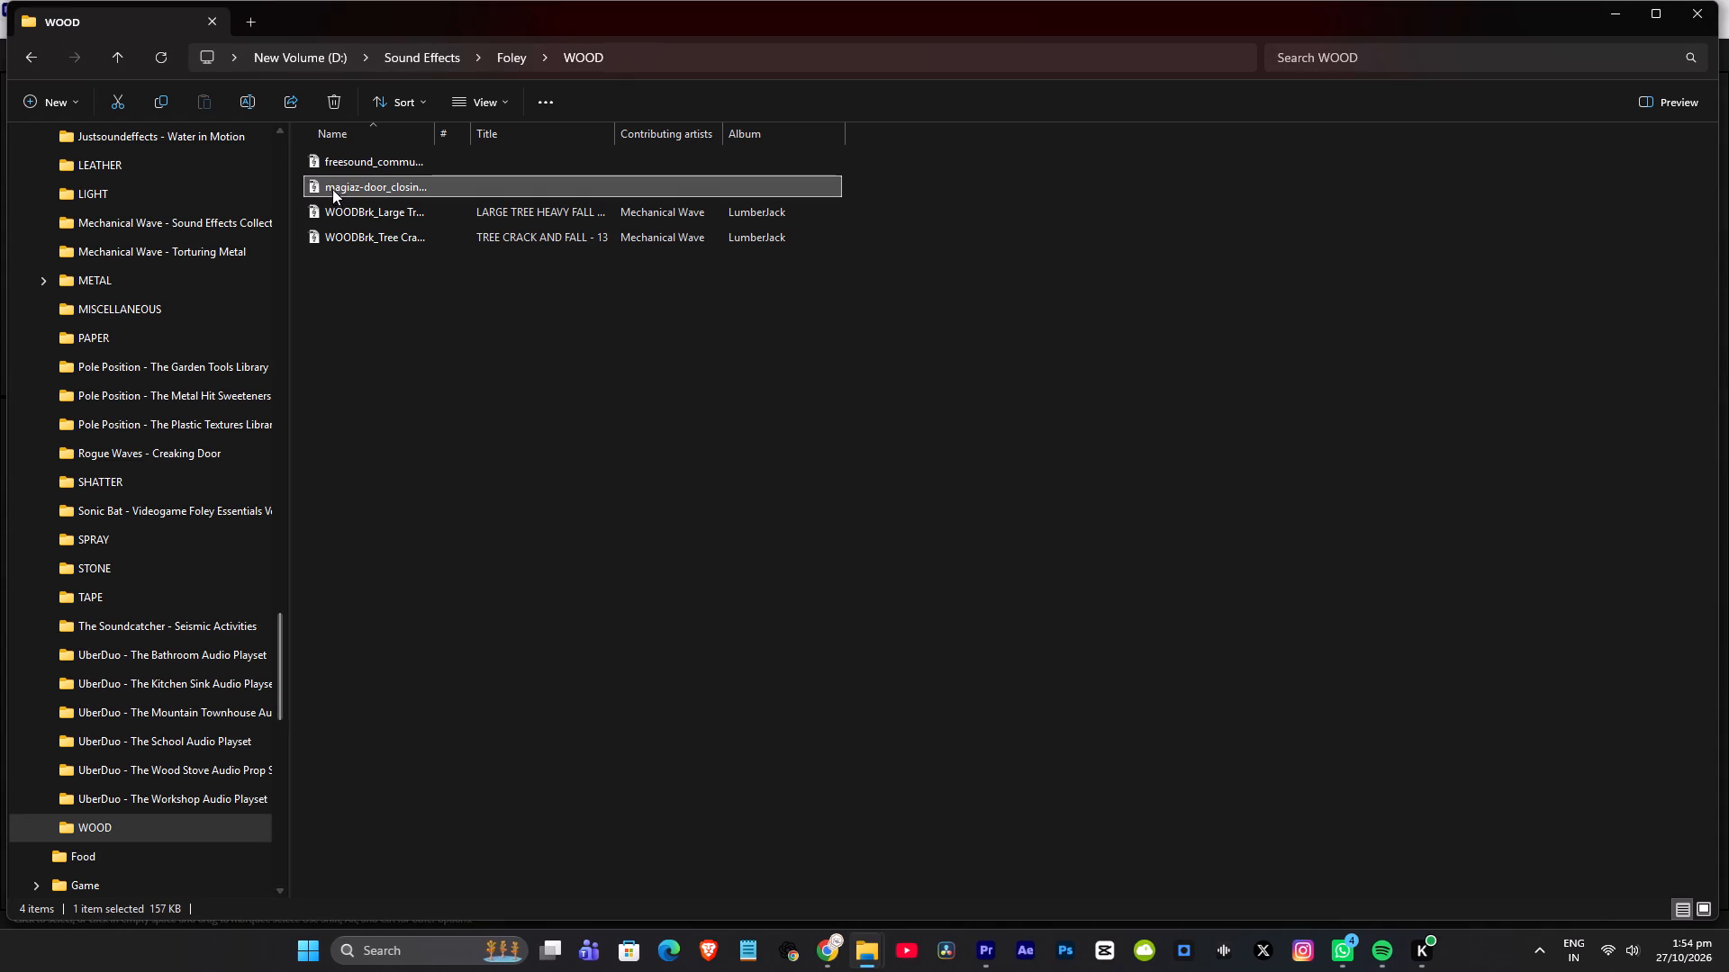
# Bring the magiaz-door_closing sound from the WOOD folder into Adobe Premiere and load it in the Source monitor.
pyautogui.moveTo(326, 186); pyautogui.dragTo(982, 936)
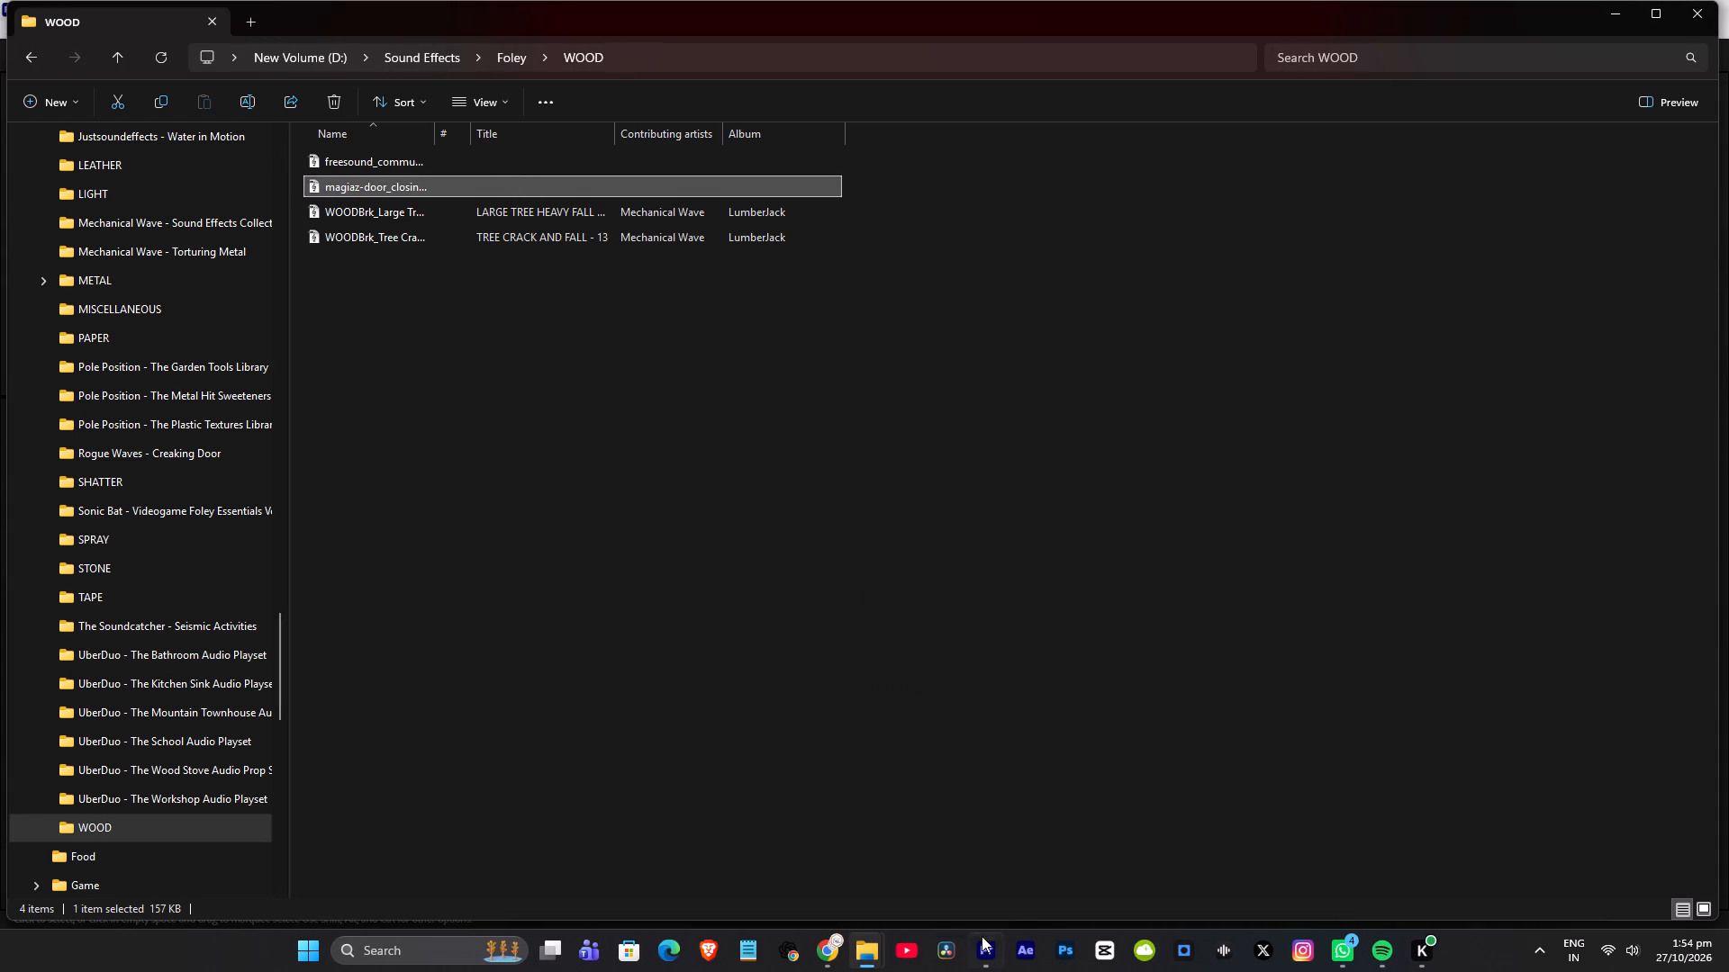
pyautogui.moveTo(982, 936); pyautogui.dragTo(519, 711)
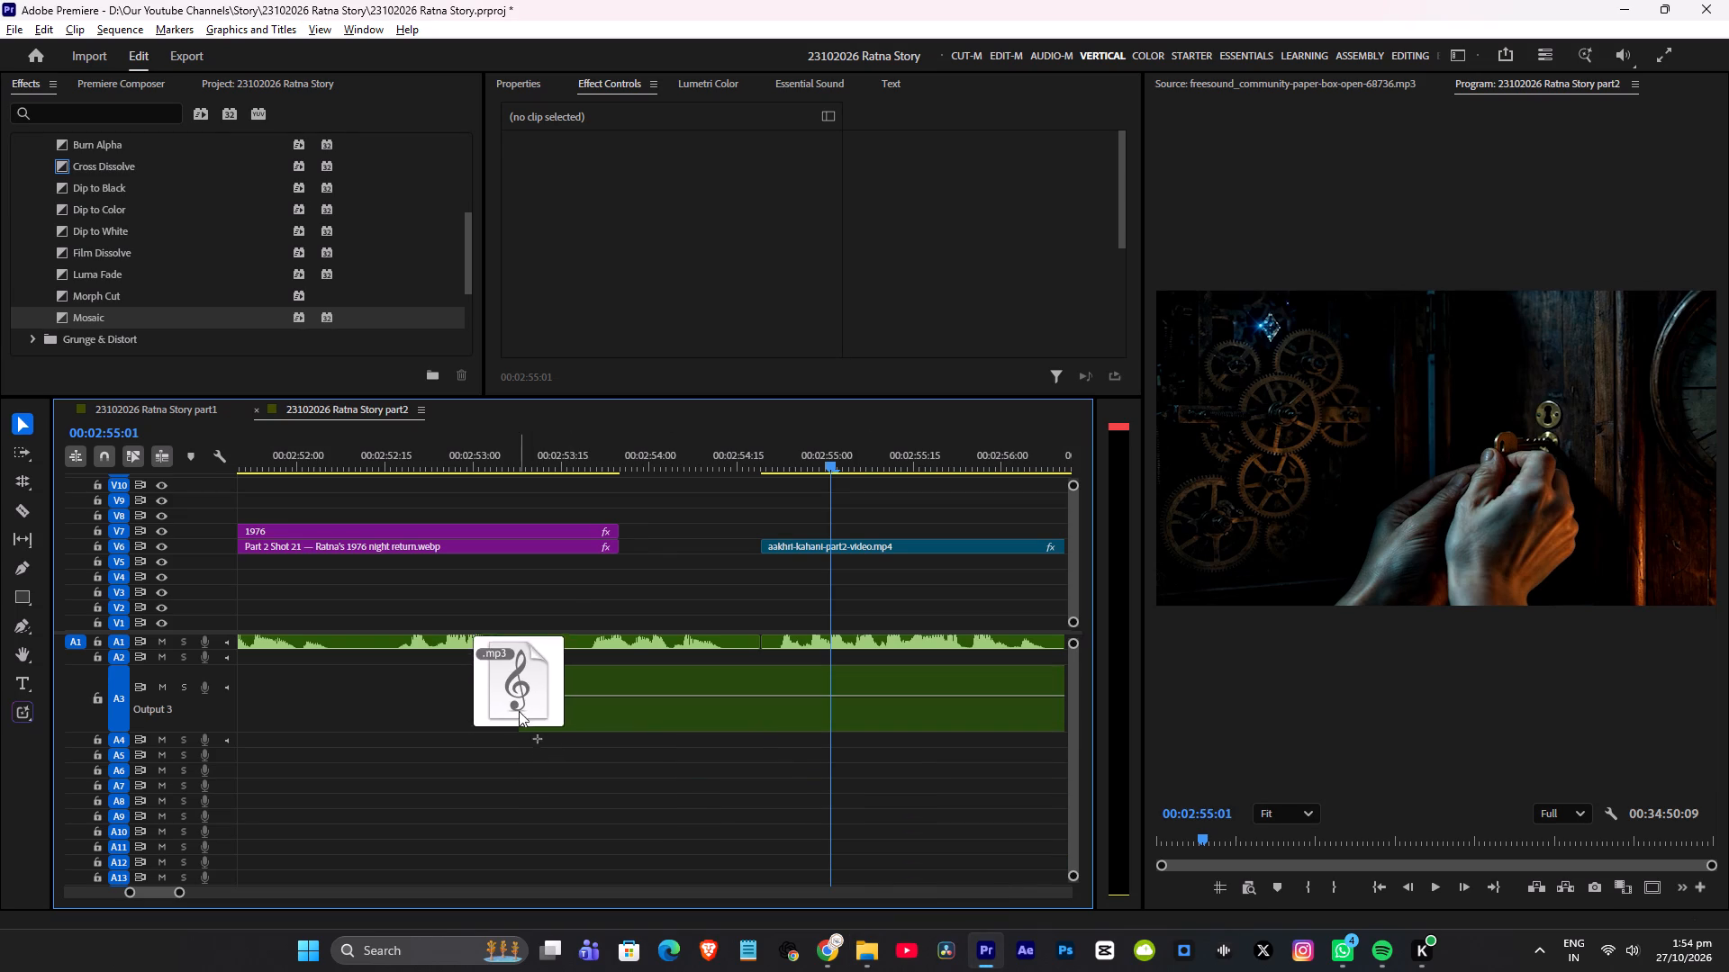
pyautogui.moveTo(519, 711); pyautogui.dragTo(1208, 94)
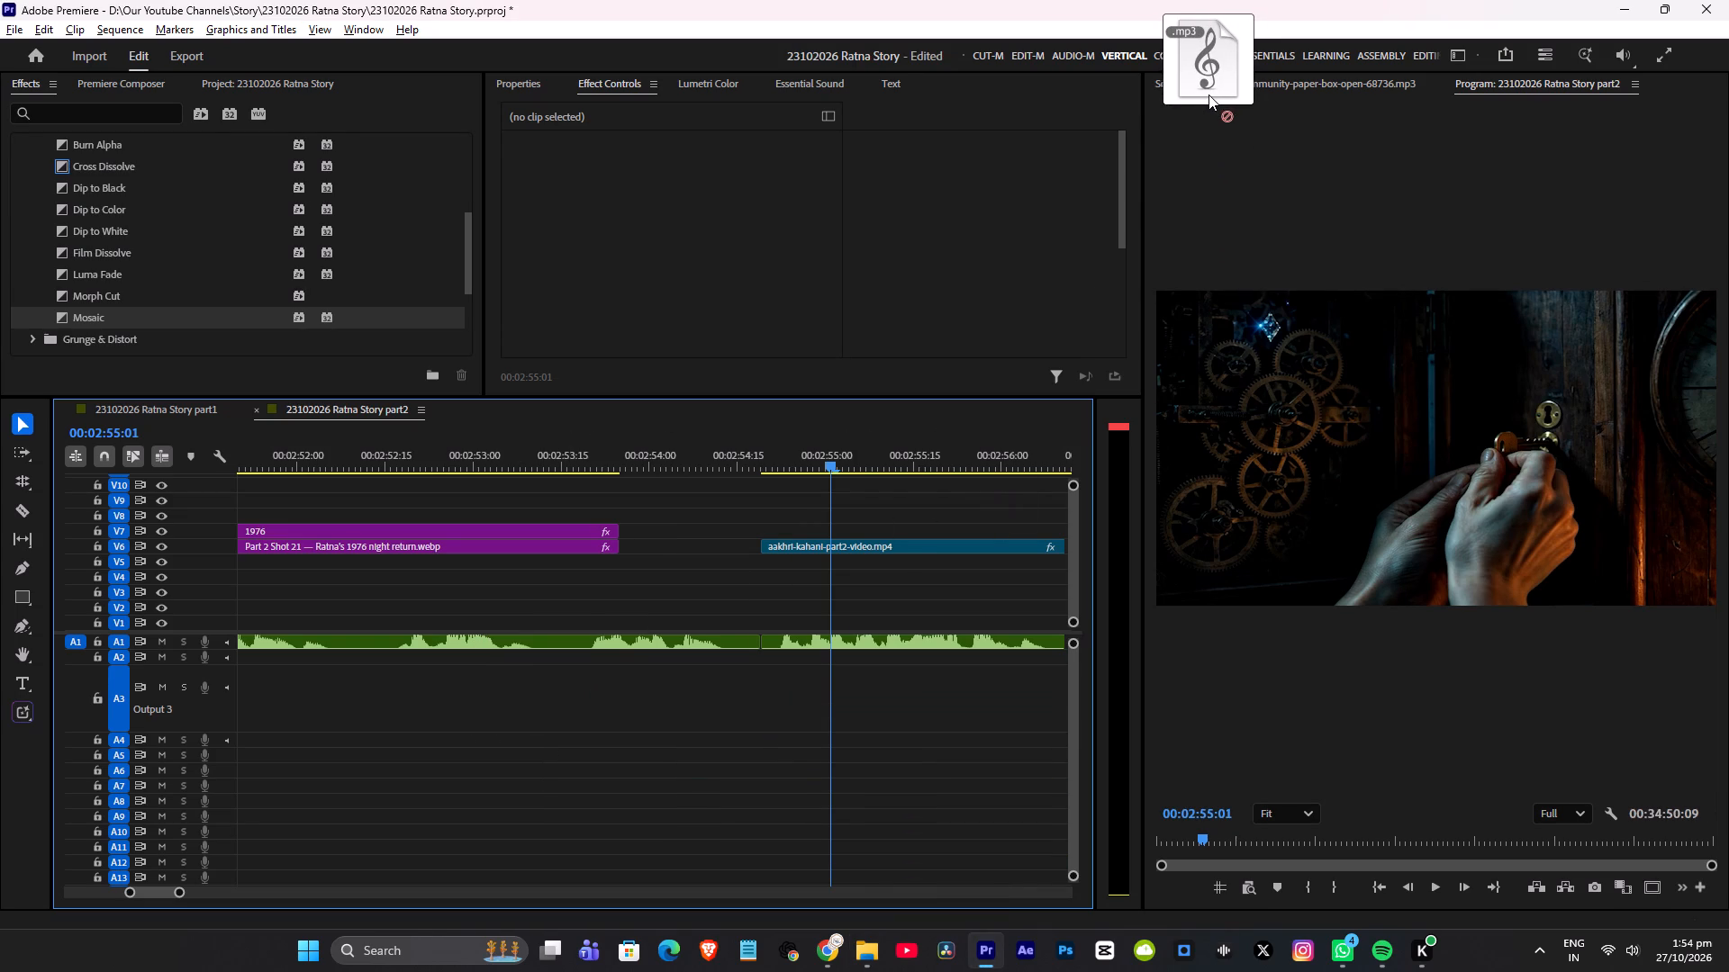
pyautogui.moveTo(1208, 94); pyautogui.dragTo(1373, 516)
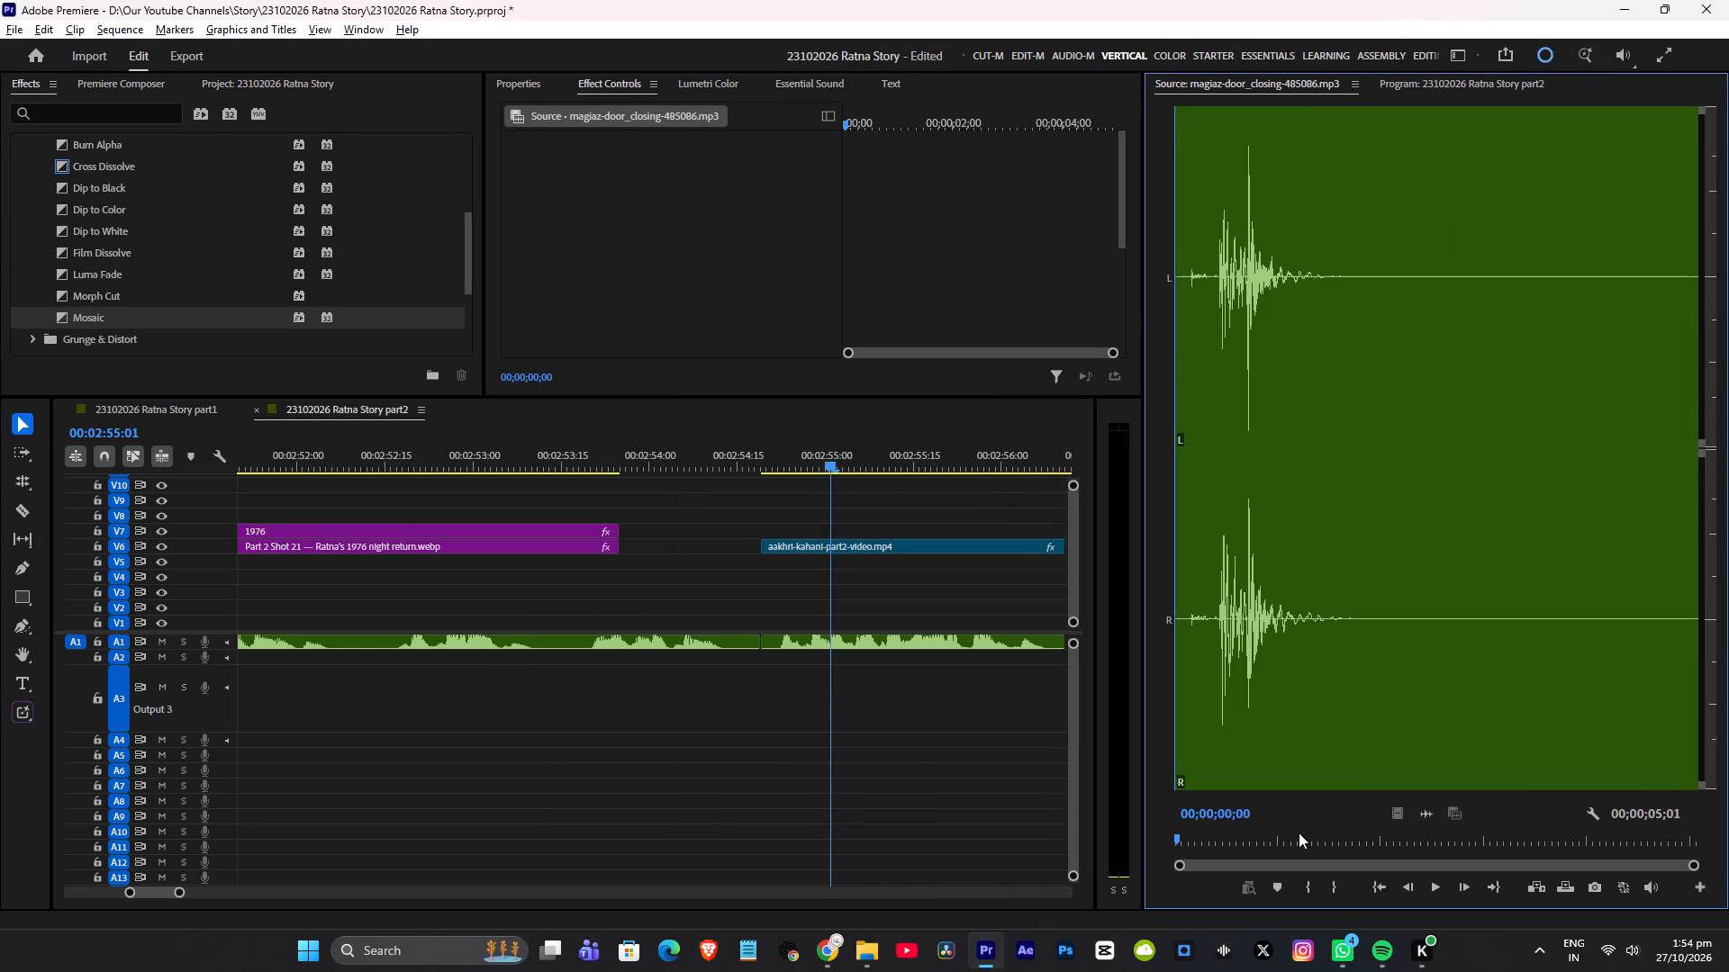
# Audition the door-closing sound, mark its out point at 00;00;01;14, and place the marked portion on A3 below Shot 21.
pyautogui.press('space')
pyautogui.press('space')
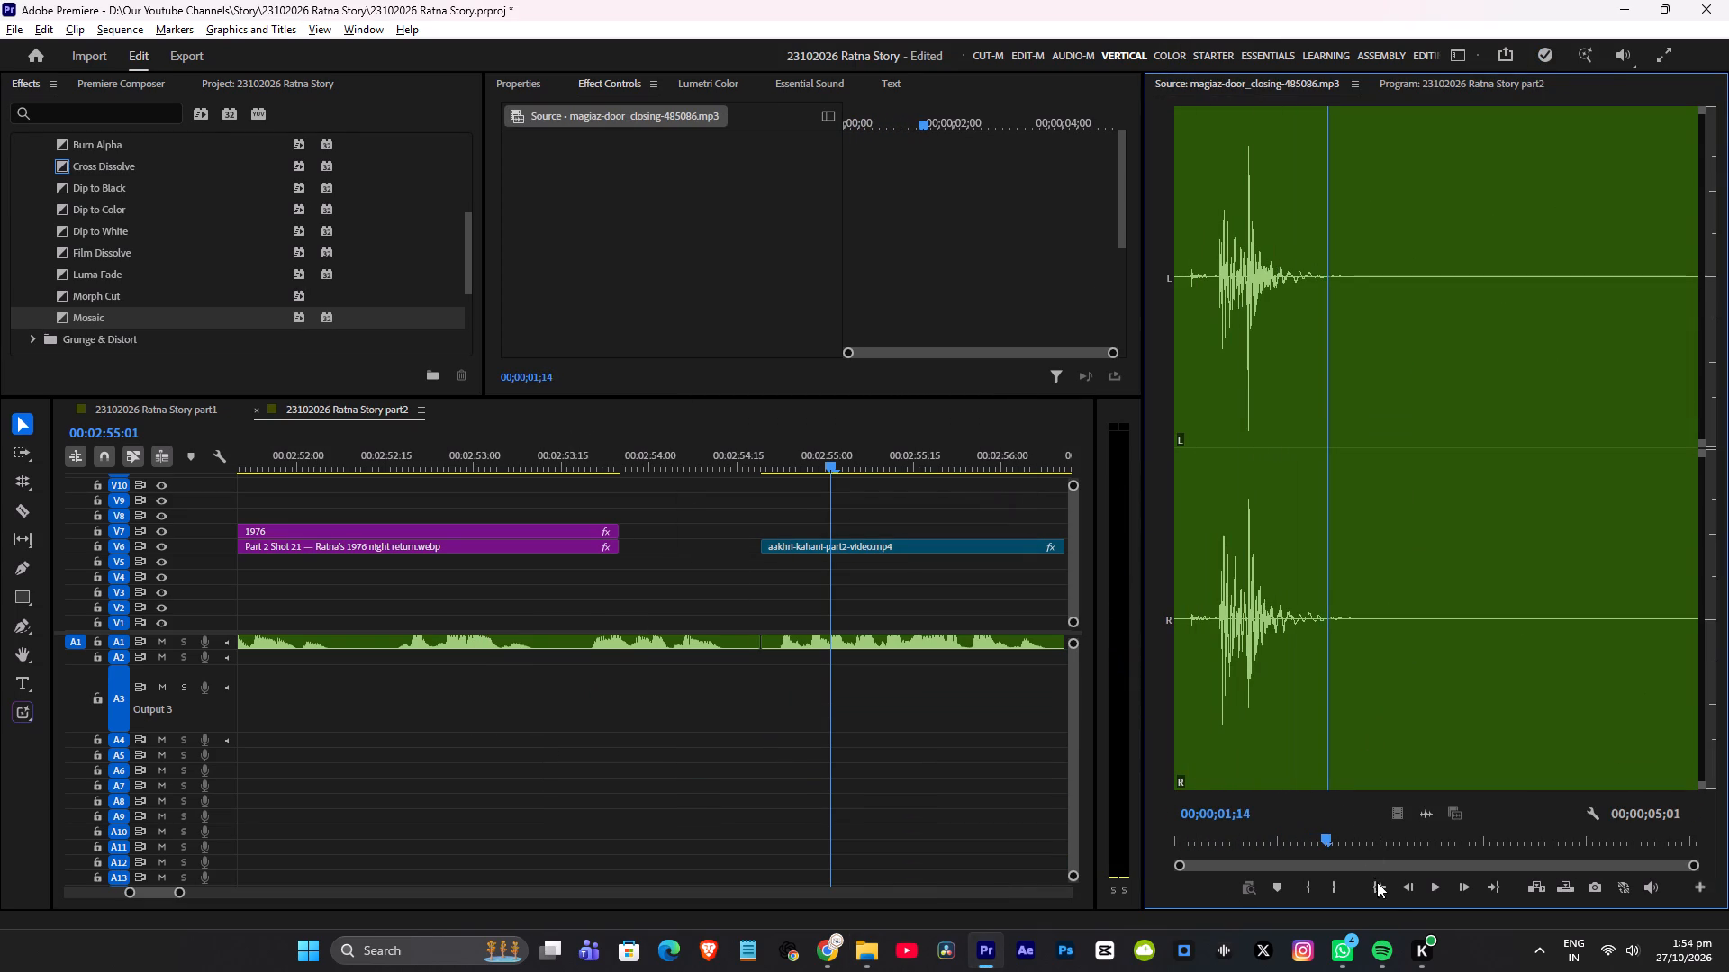
pyautogui.click(1334, 886)
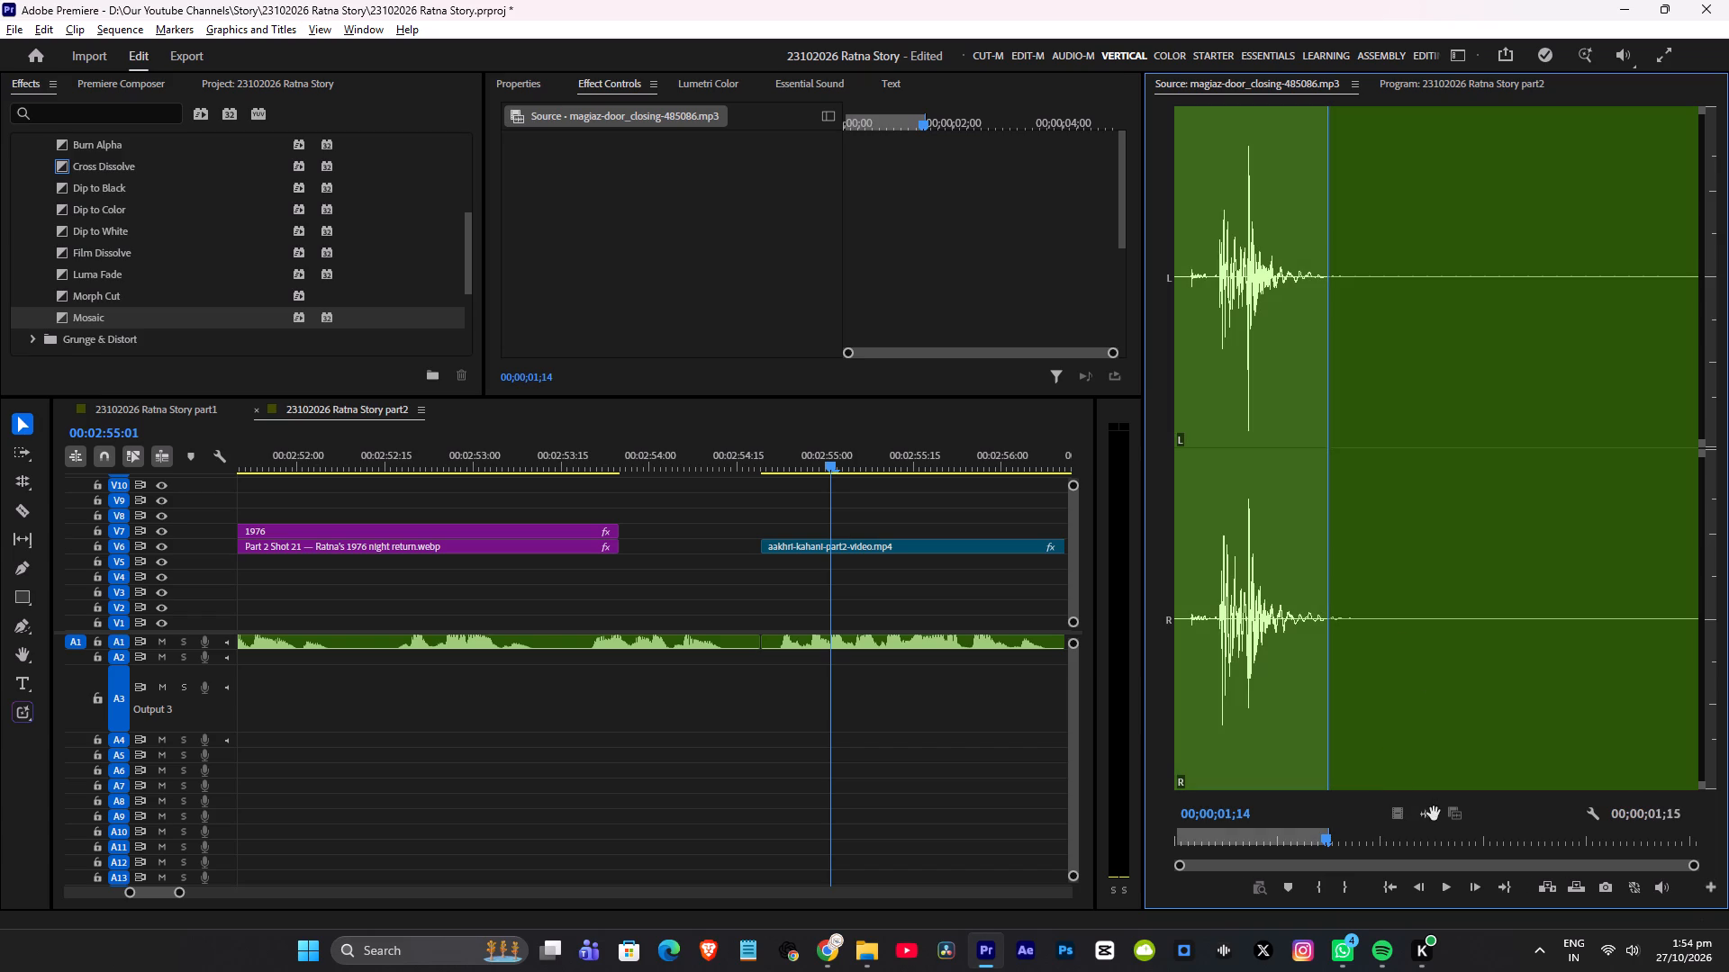
pyautogui.moveTo(1425, 816); pyautogui.dragTo(380, 720)
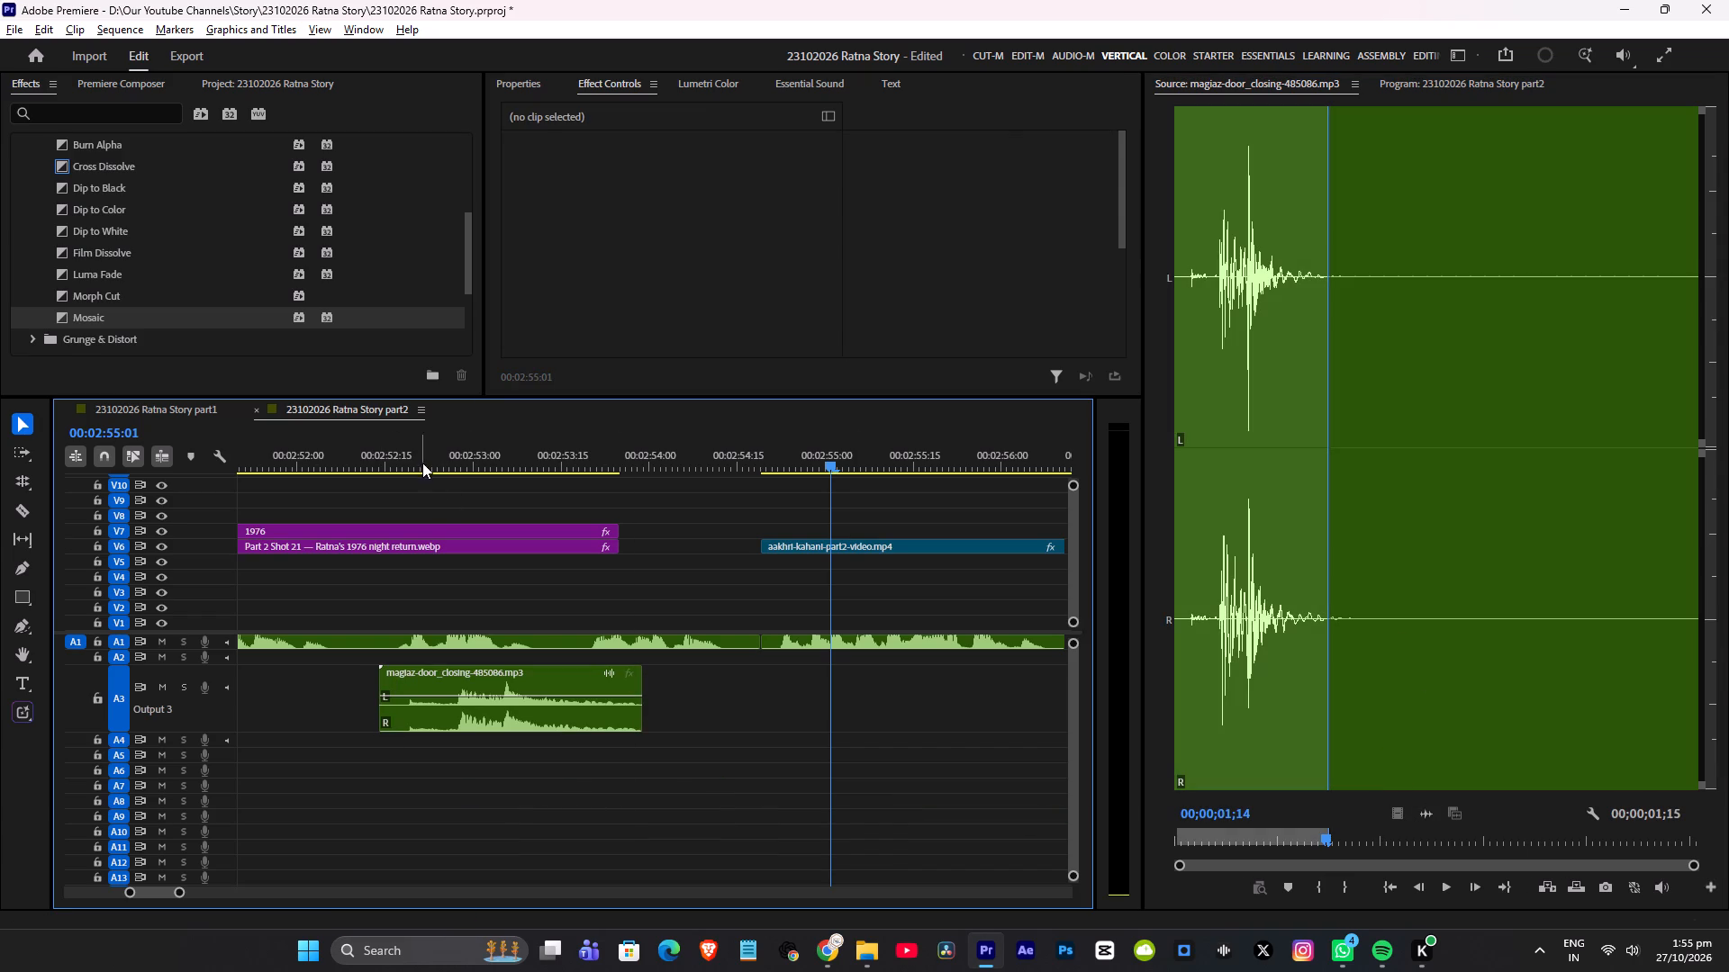
# Preview the door-closing sound, move it about 0.9 seconds later on A3 over the gap after Shot 21, and replay it.
pyautogui.click(421, 462)
pyautogui.press('space')
pyautogui.keyDown('alt'); pyautogui.scroll(-8, 640, 517); pyautogui.keyUp('alt')
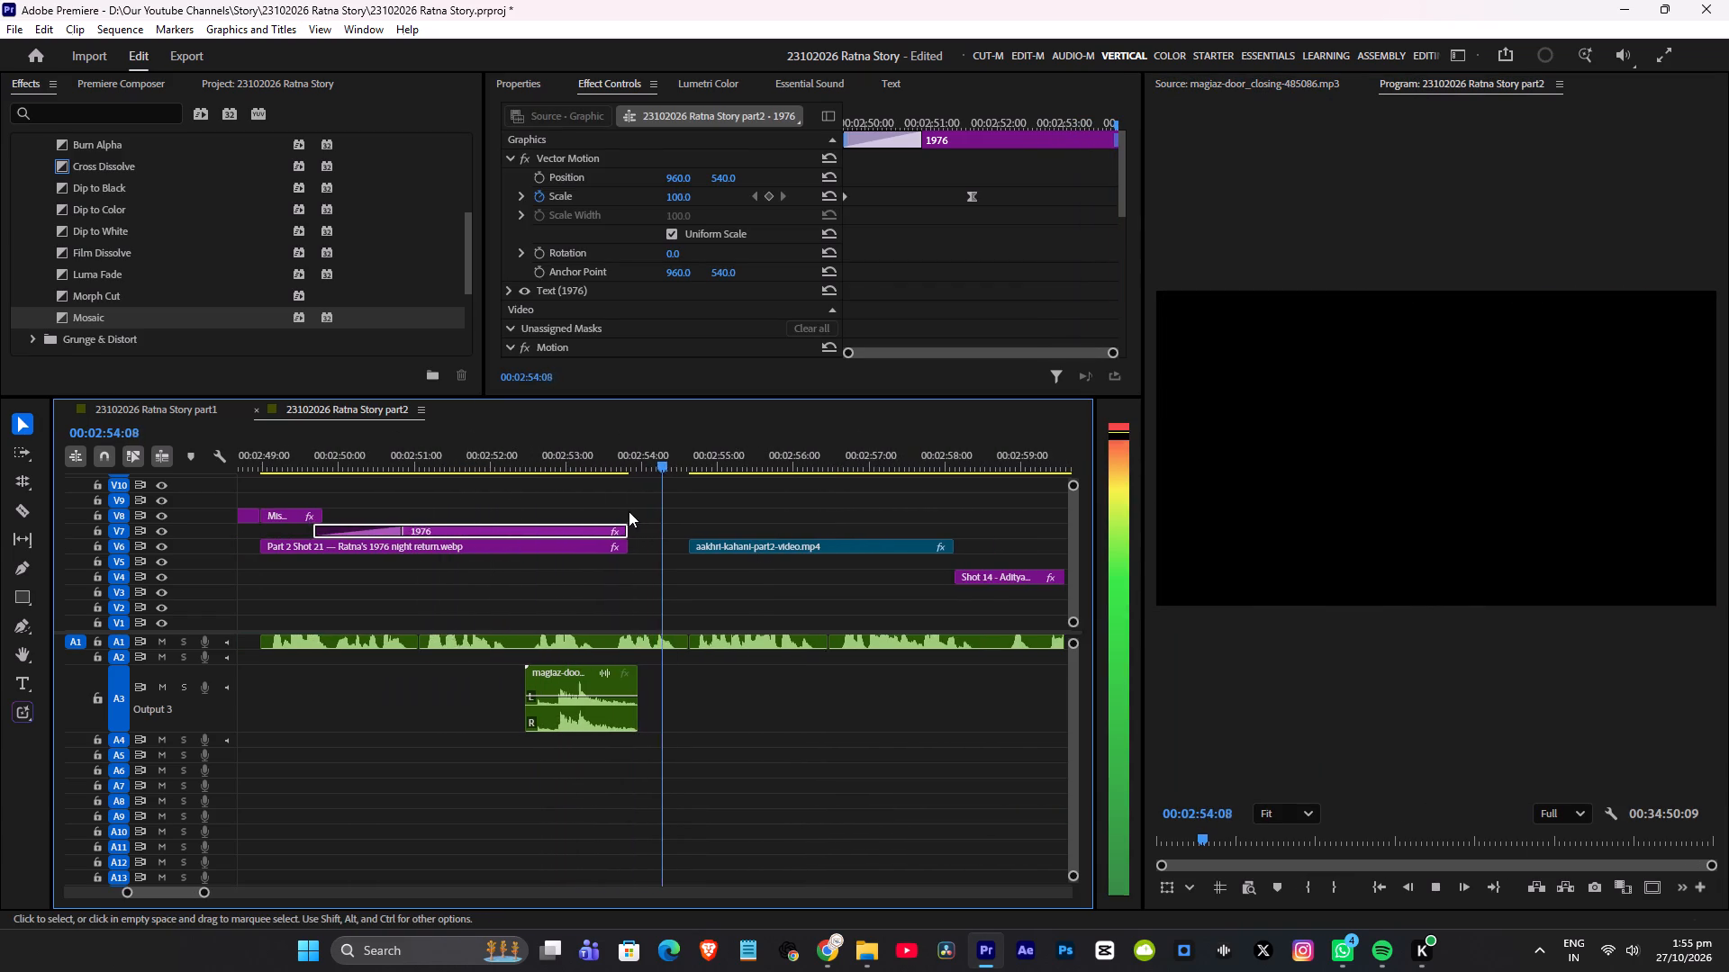
pyautogui.press('space')
pyautogui.moveTo(567, 678); pyautogui.dragTo(634, 678)
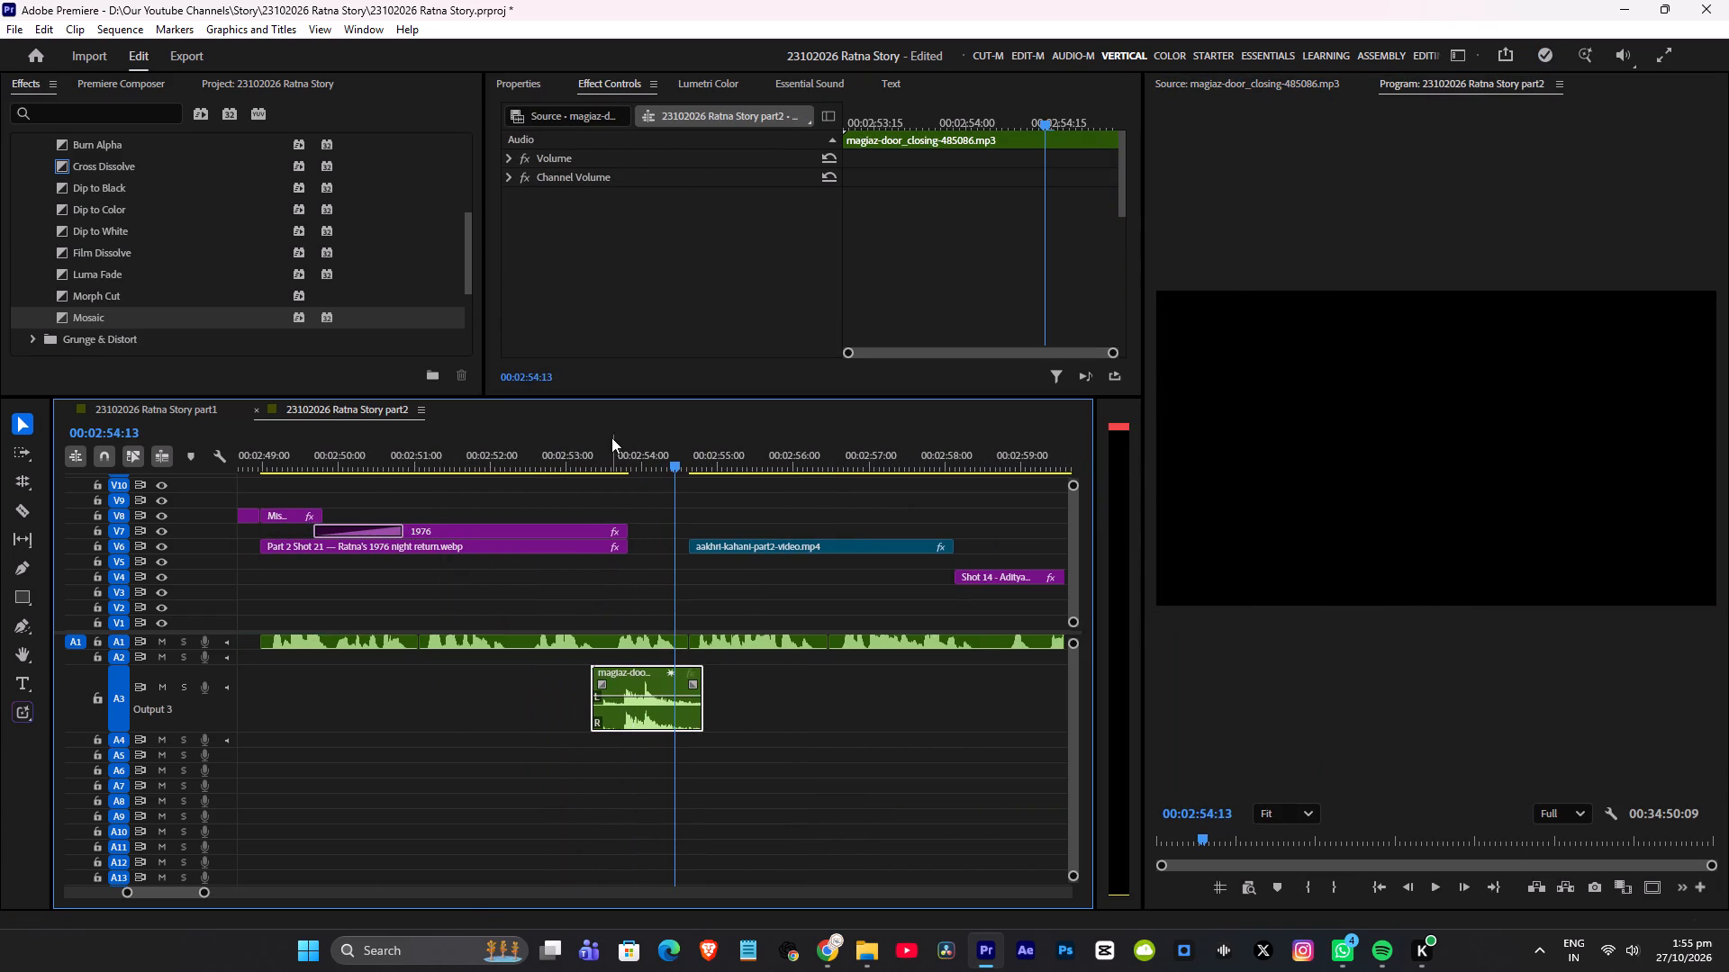
pyautogui.click(611, 437)
pyautogui.press('space')
pyautogui.keyDown('alt'); pyautogui.scroll(6, 646, 494); pyautogui.keyUp('alt')
pyautogui.press('space')
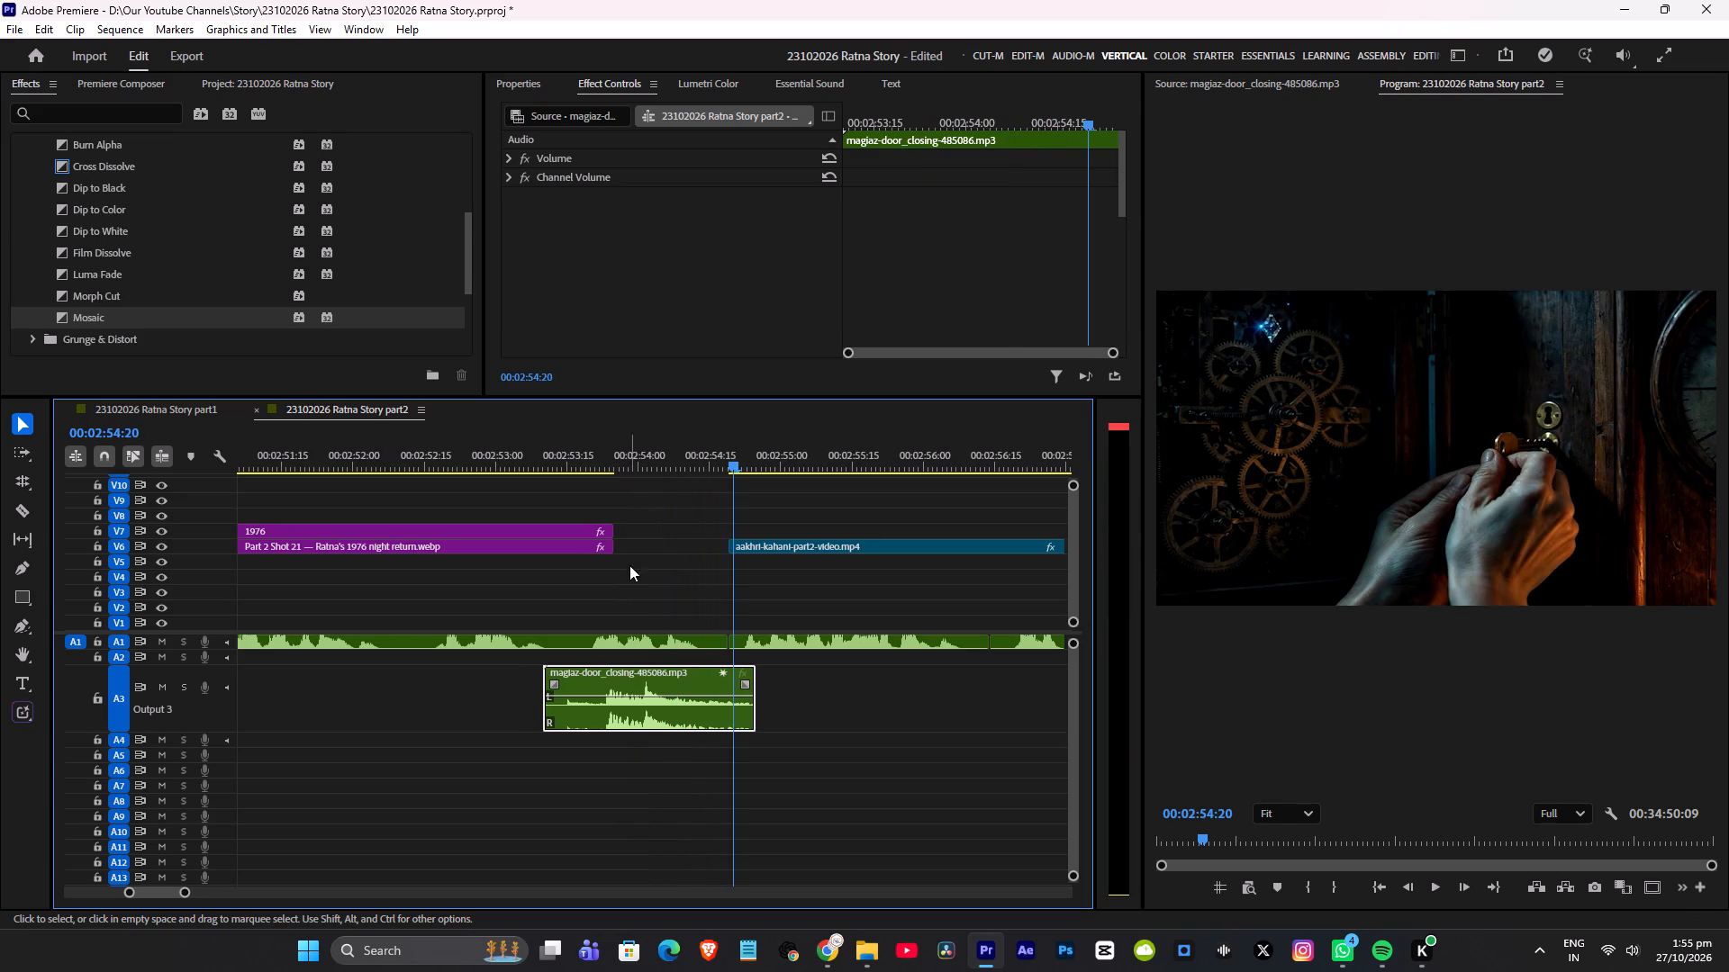
# Nudge the door-closing sound on A3 later by about 4 and about 3 frames, playing the transition after each move.
pyautogui.moveTo(611, 679); pyautogui.dragTo(629, 682)
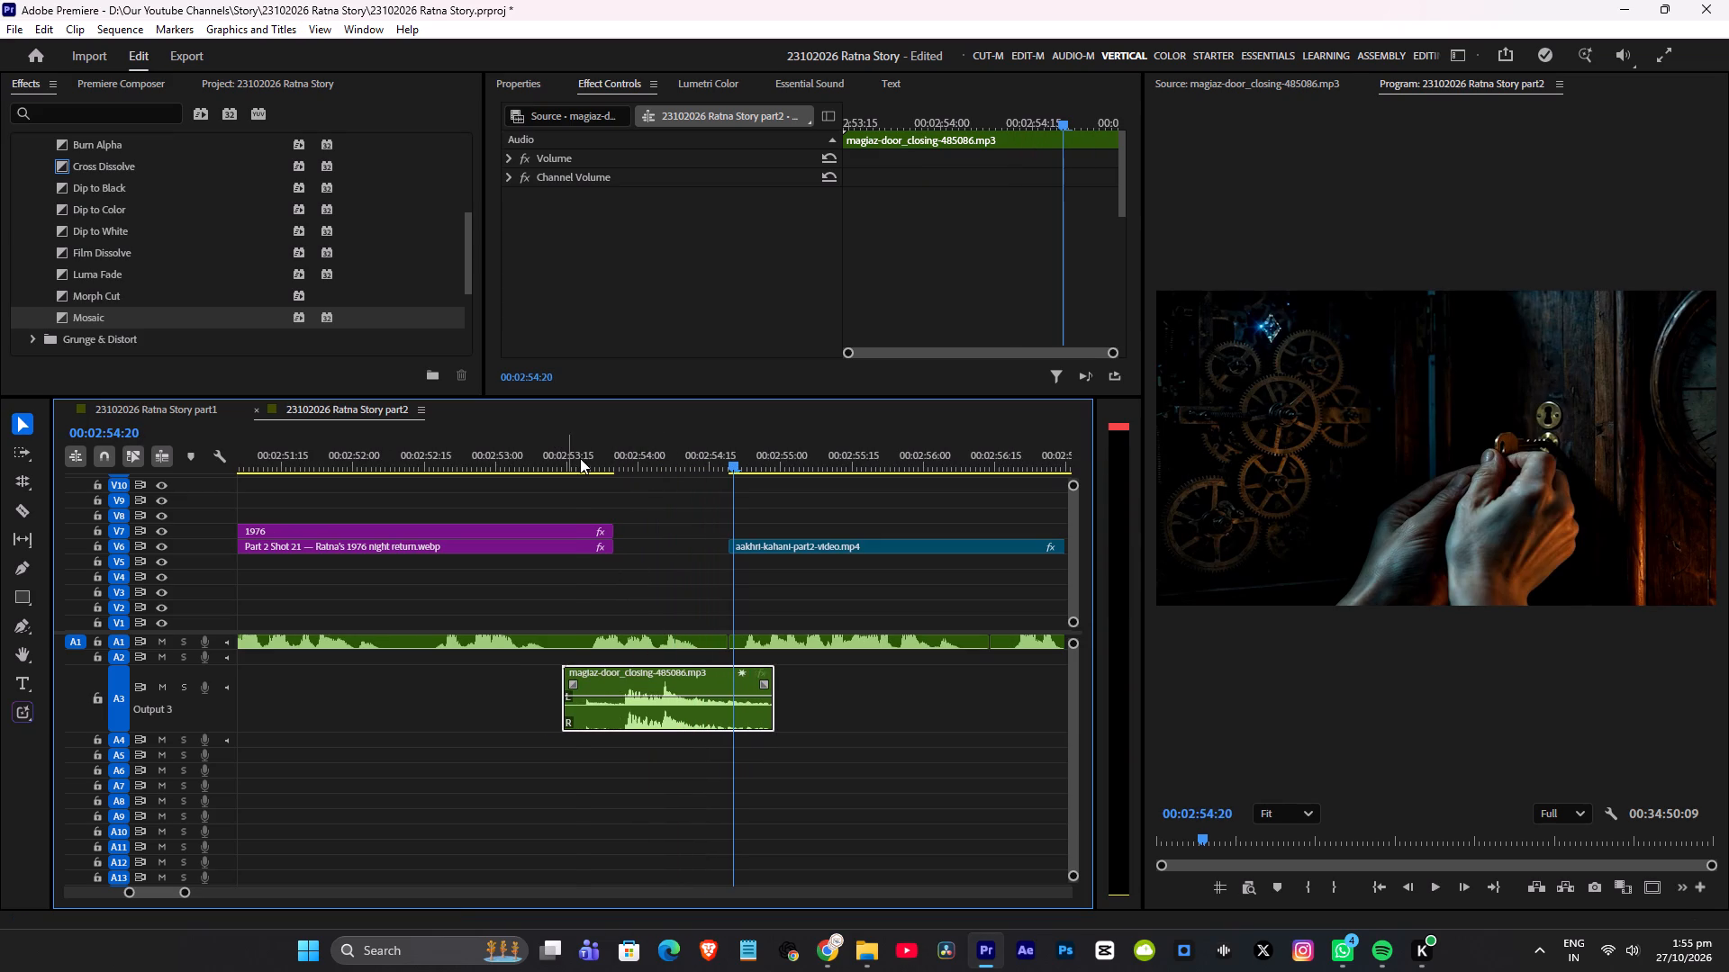
pyautogui.click(580, 458)
pyautogui.press('space')
pyautogui.press('space')
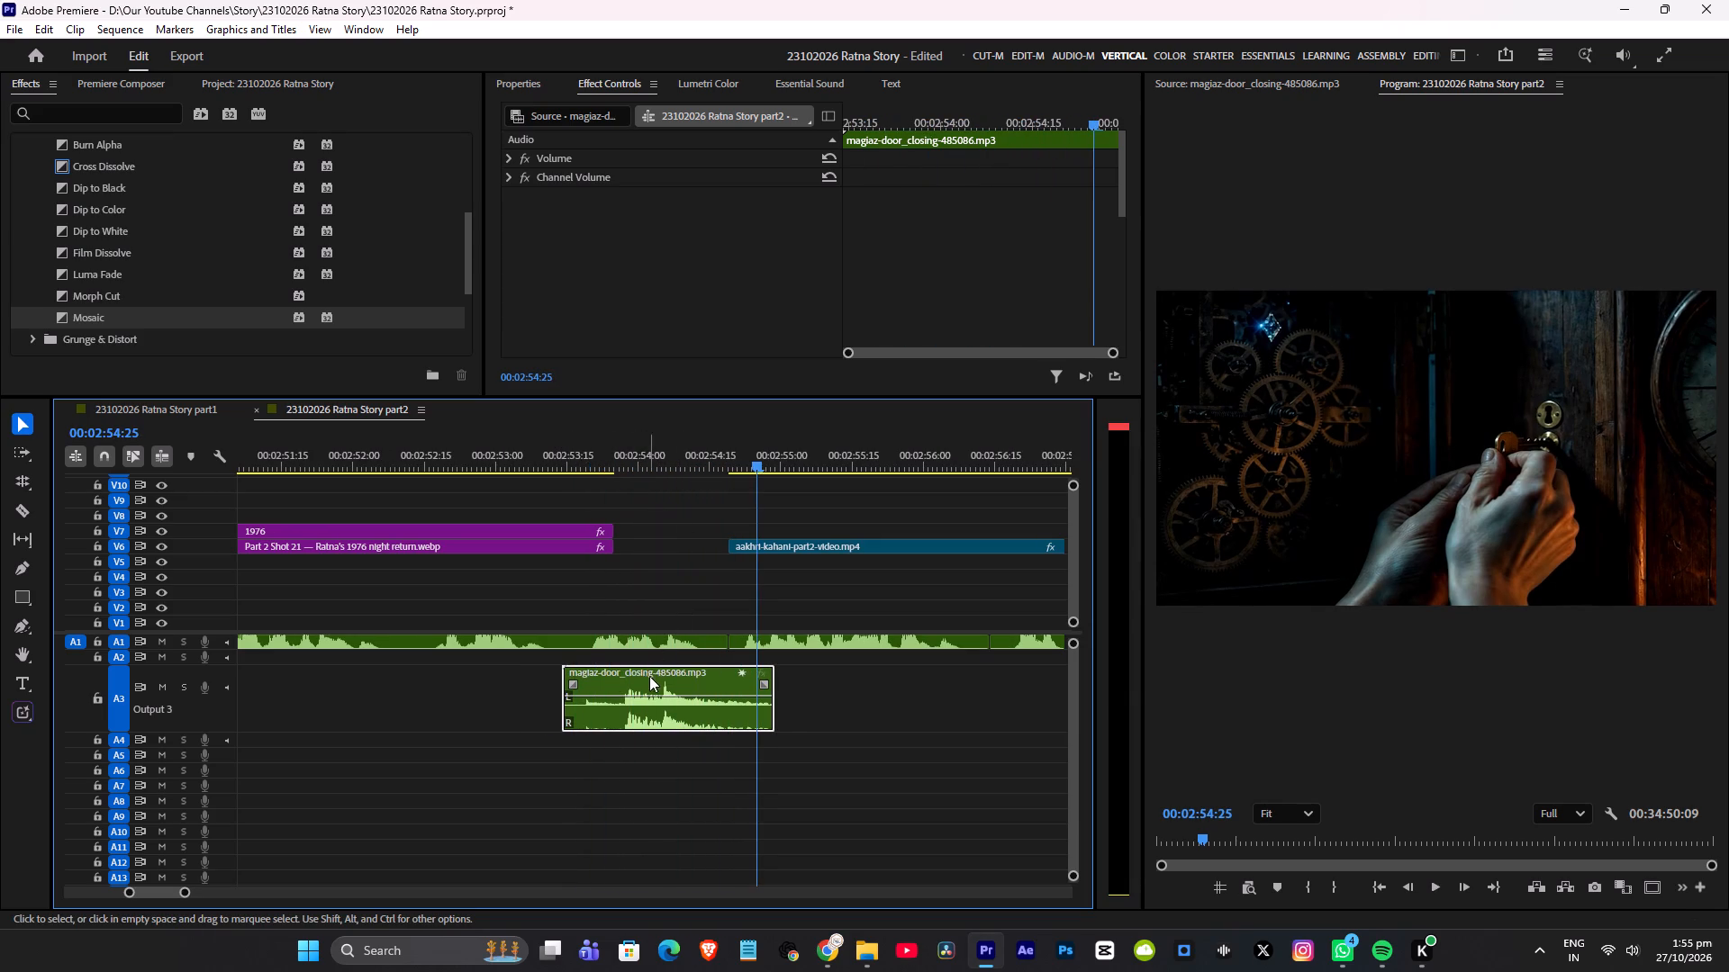
pyautogui.moveTo(649, 677); pyautogui.dragTo(663, 679)
pyautogui.click(595, 462)
pyautogui.press('space')
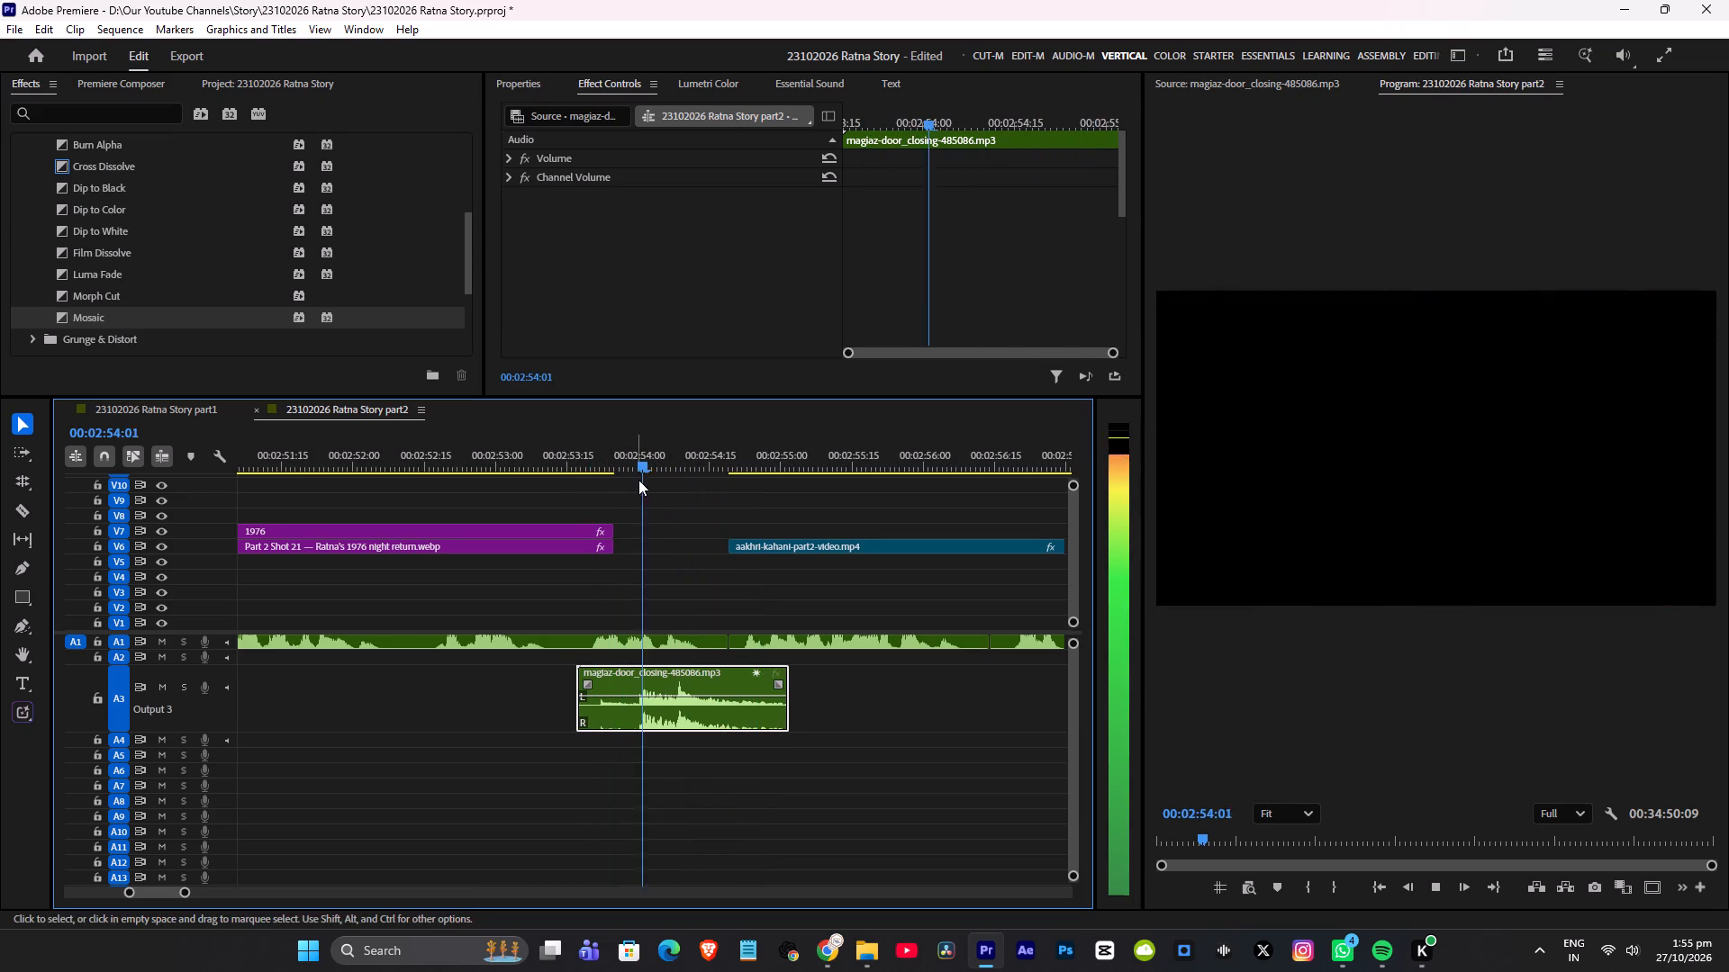
pyautogui.keyDown('alt'); pyautogui.scroll(5, 692, 490); pyautogui.keyUp('alt')
pyautogui.press('space')
pyautogui.click(467, 432)
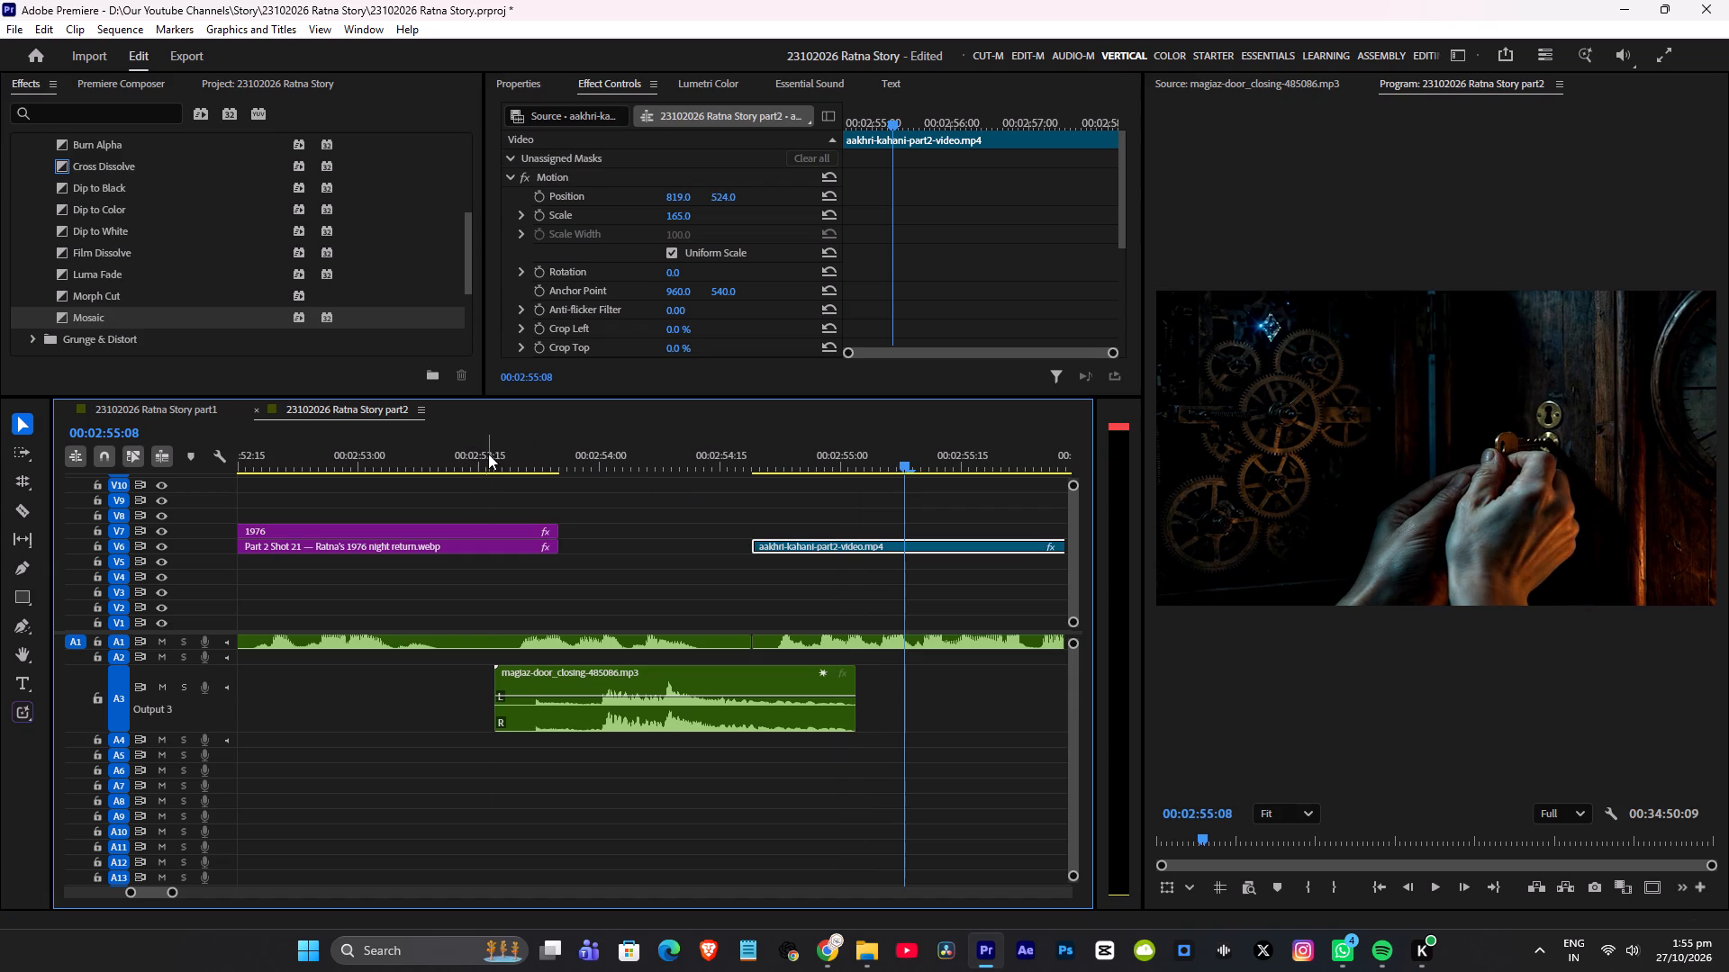
# Recheck the timing, nudge the door-closing sound to start at 00:02:53:19, preview the transition, and save the project.
pyautogui.click(488, 454)
pyautogui.press('space')
pyautogui.press('space')
pyautogui.moveTo(638, 677); pyautogui.dragTo(651, 680)
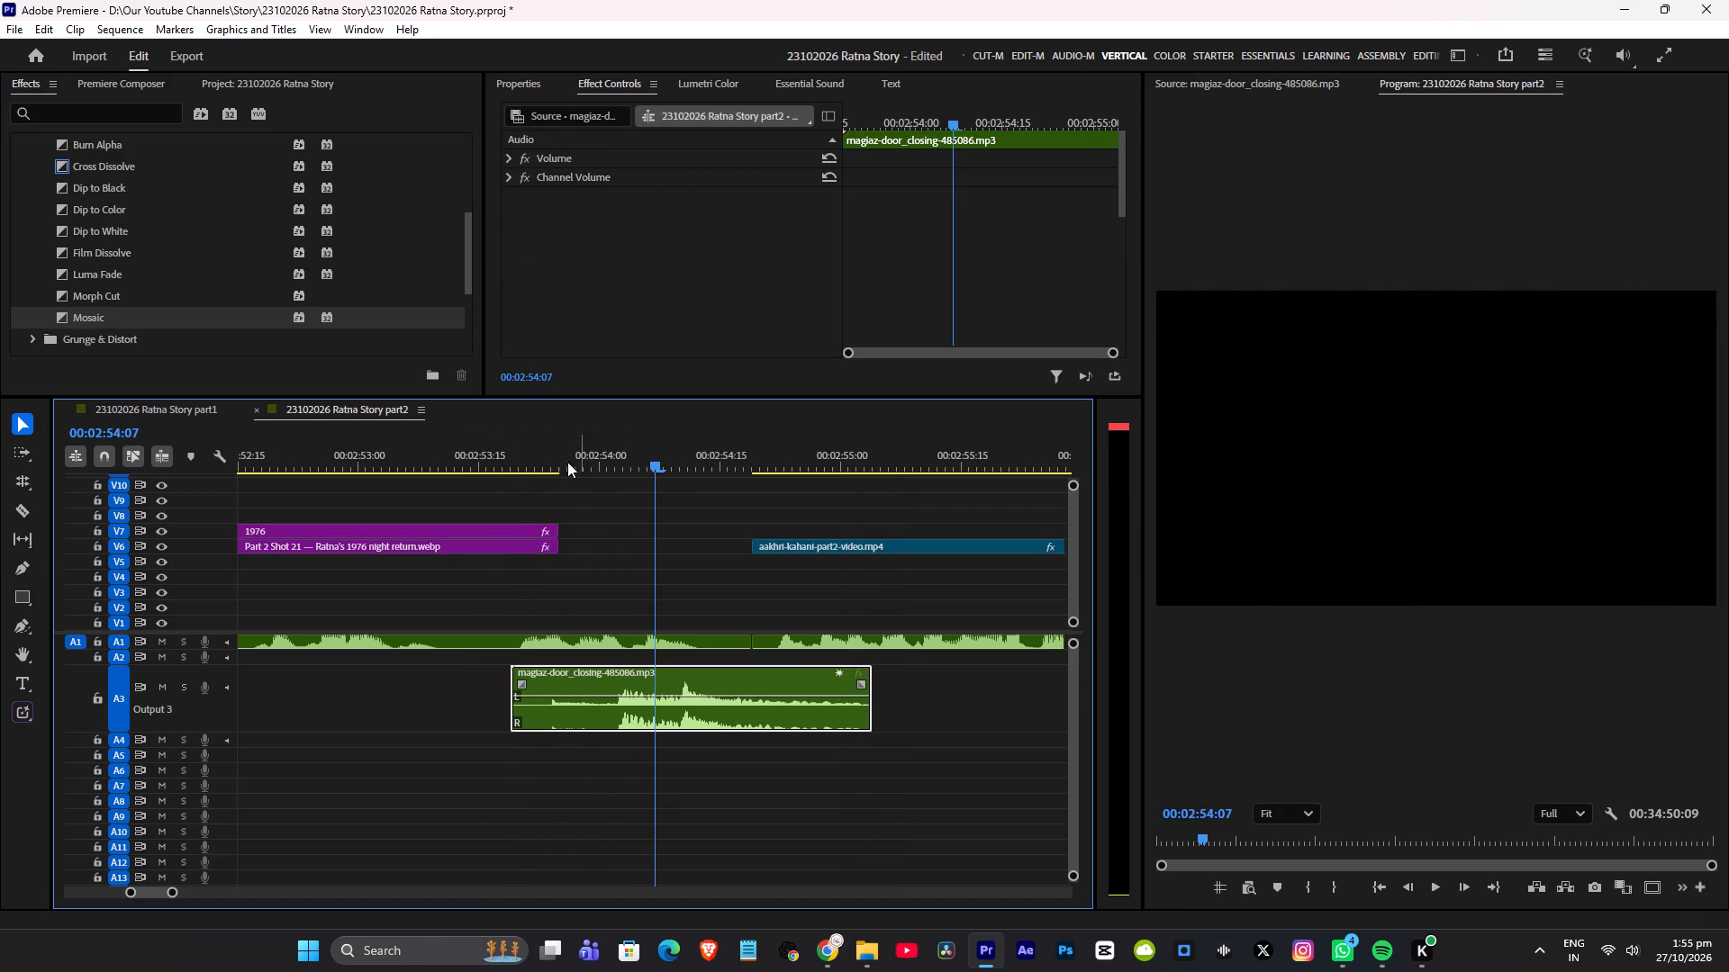
pyautogui.click(520, 446)
pyautogui.press('space')
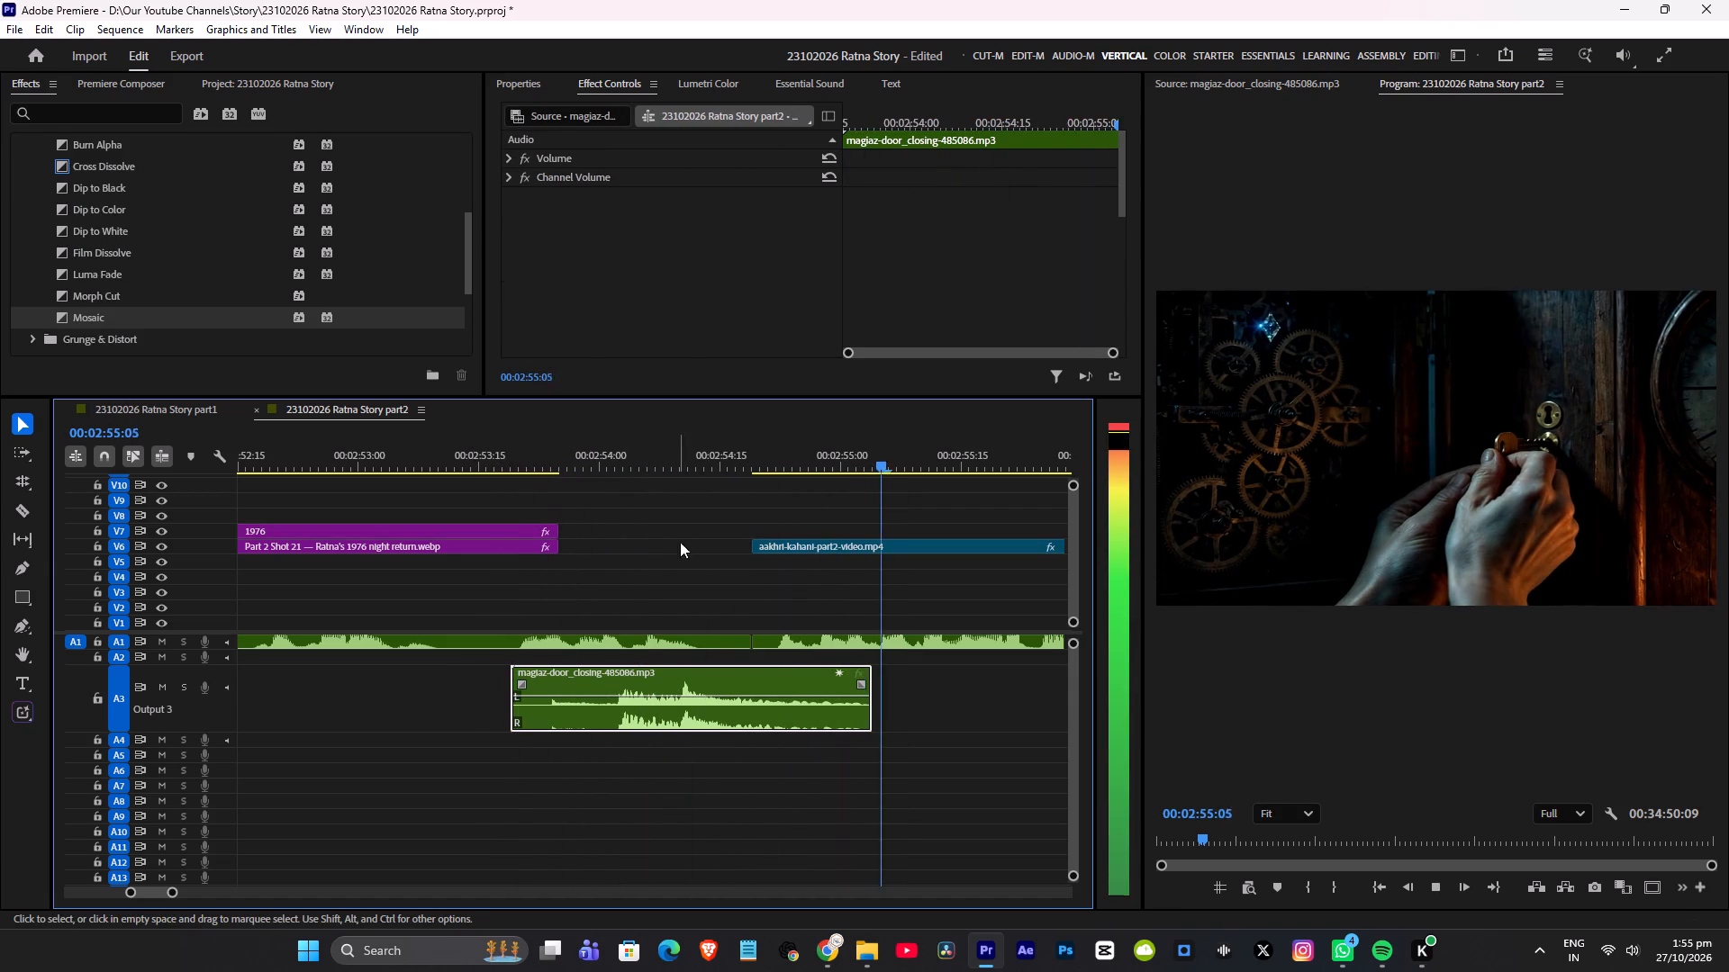
pyautogui.press('space')
pyautogui.hotkey('ctrl', 's')
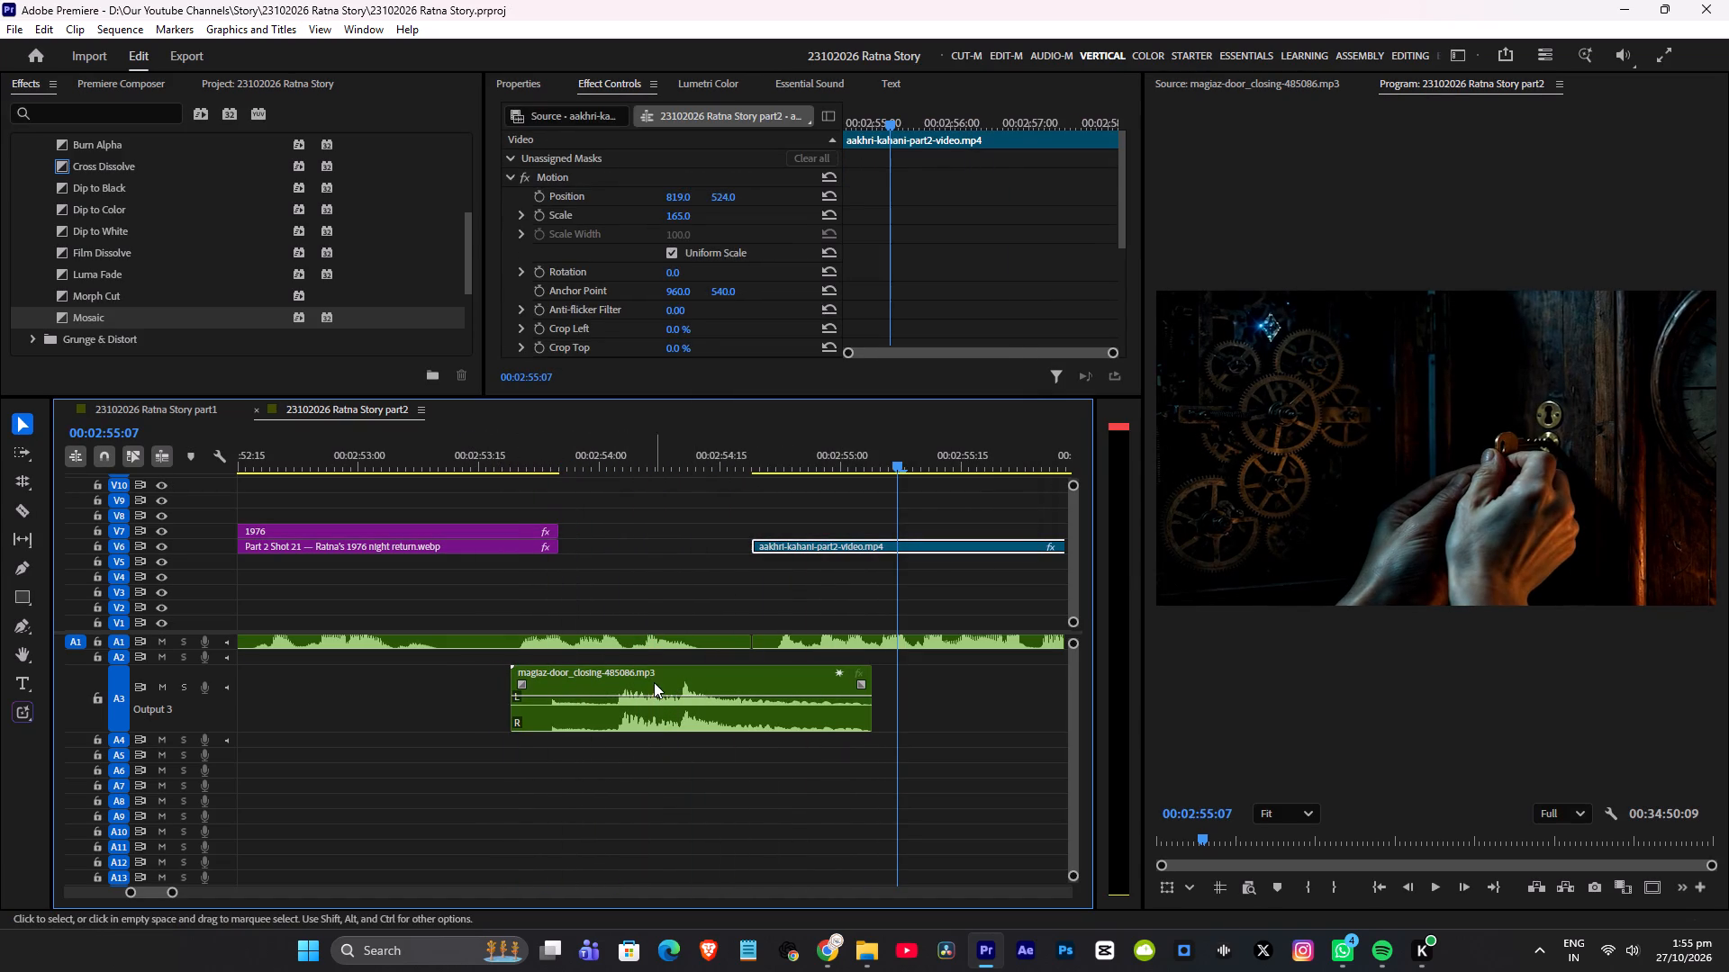
# Find the Parametric Equalizer effect by searching for "parametr" and apply it to the door-closing clip on A3.
pyautogui.click(653, 682)
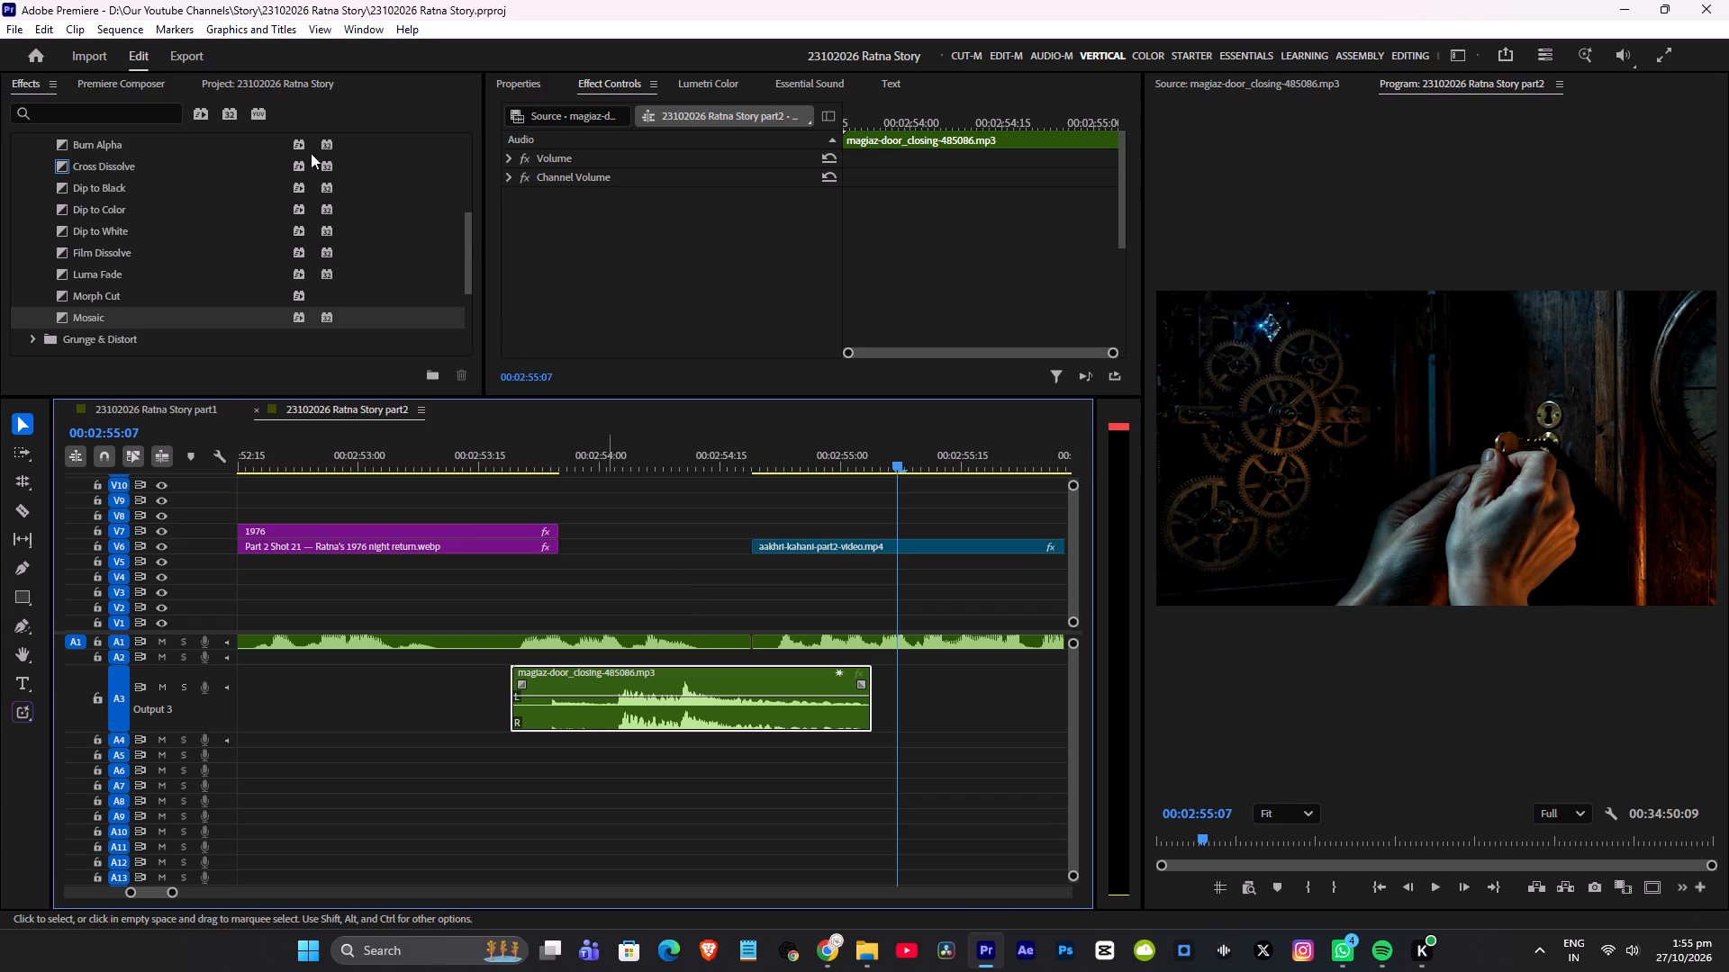
pyautogui.click(98, 118)
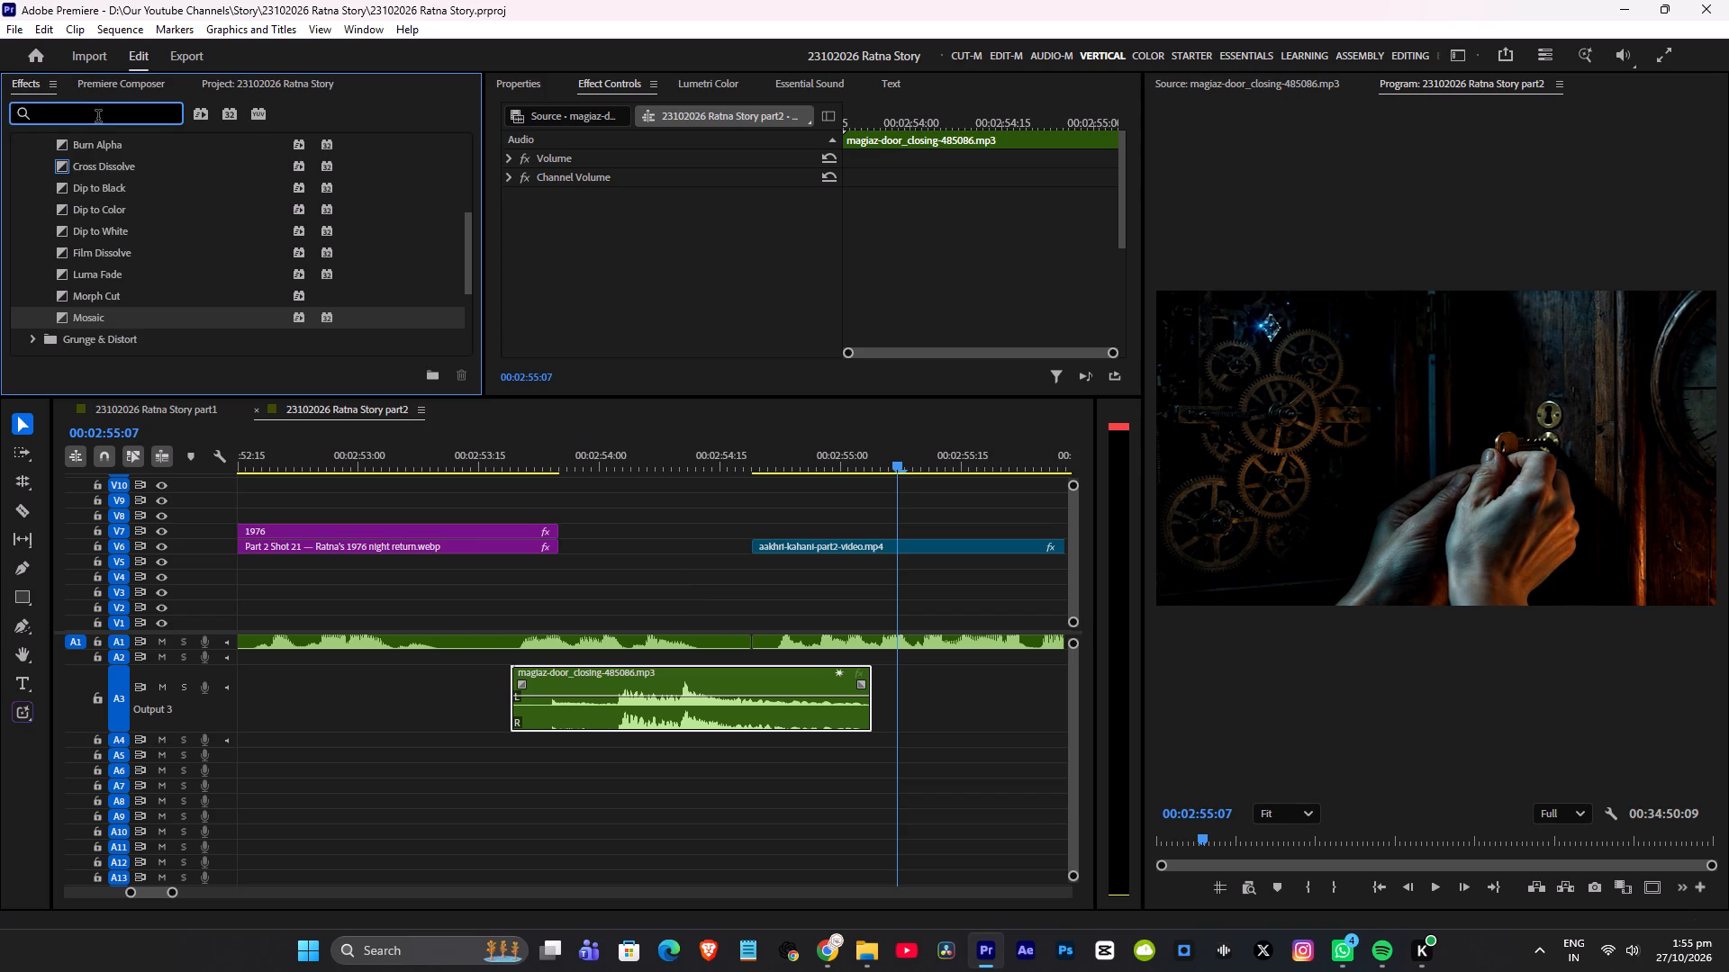
pyautogui.write('parametr')
pyautogui.moveTo(63, 228); pyautogui.dragTo(68, 239)
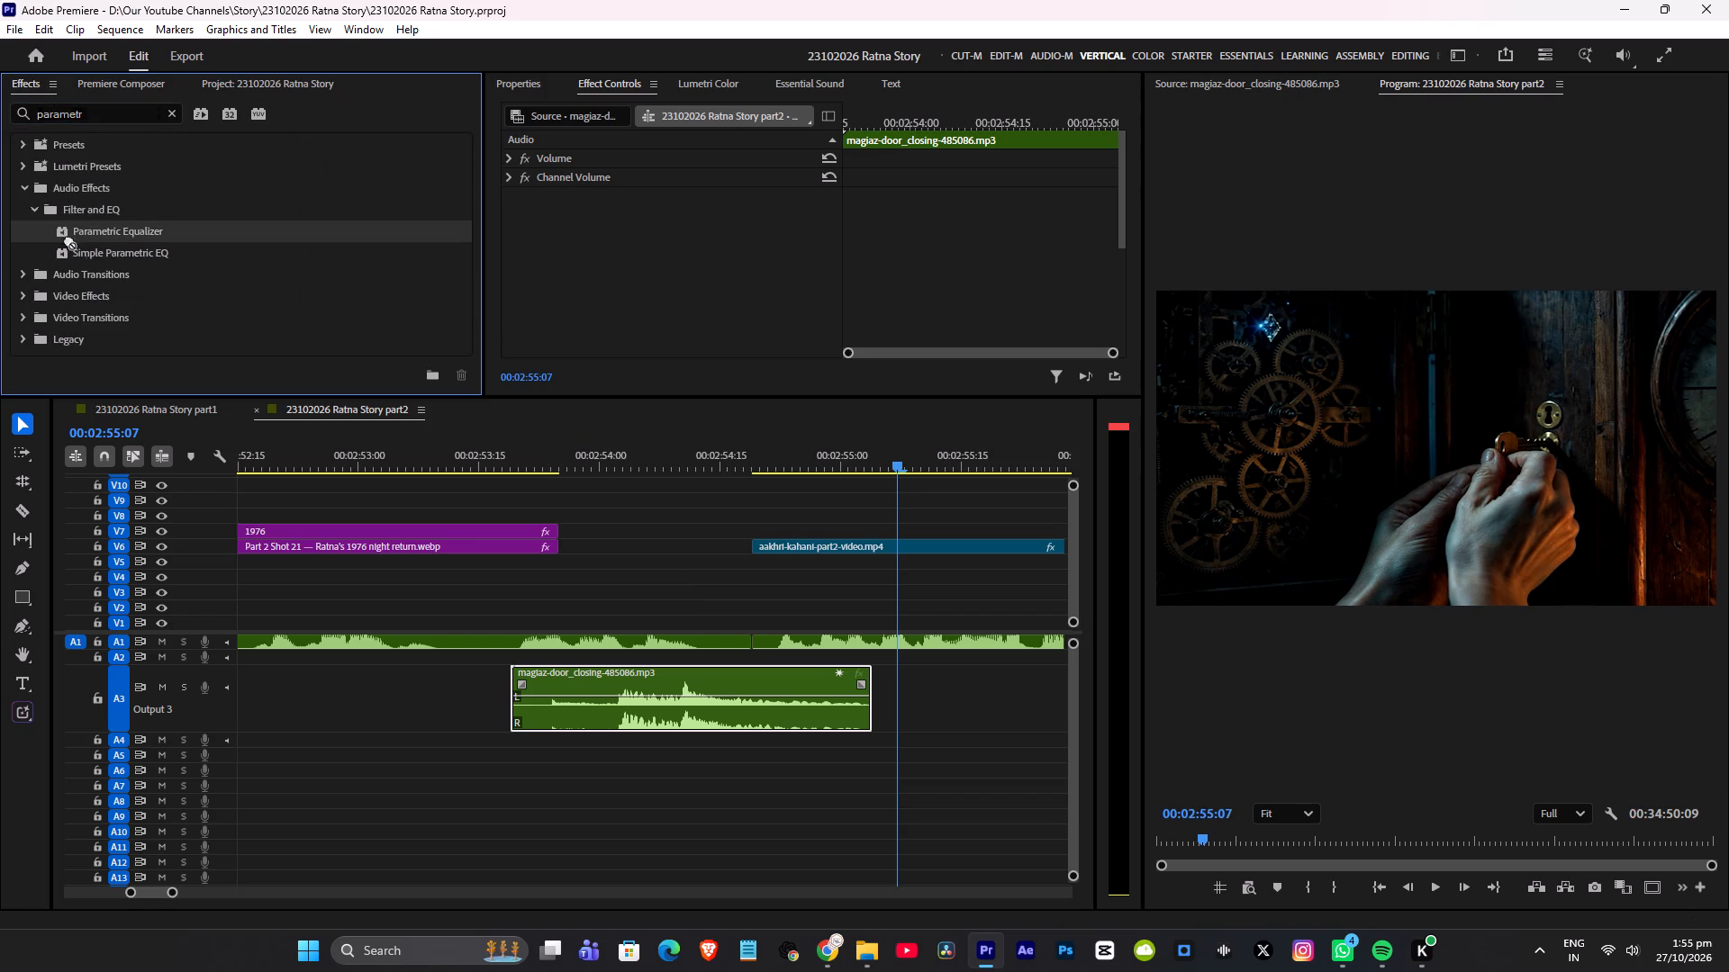
pyautogui.moveTo(68, 239); pyautogui.dragTo(699, 681)
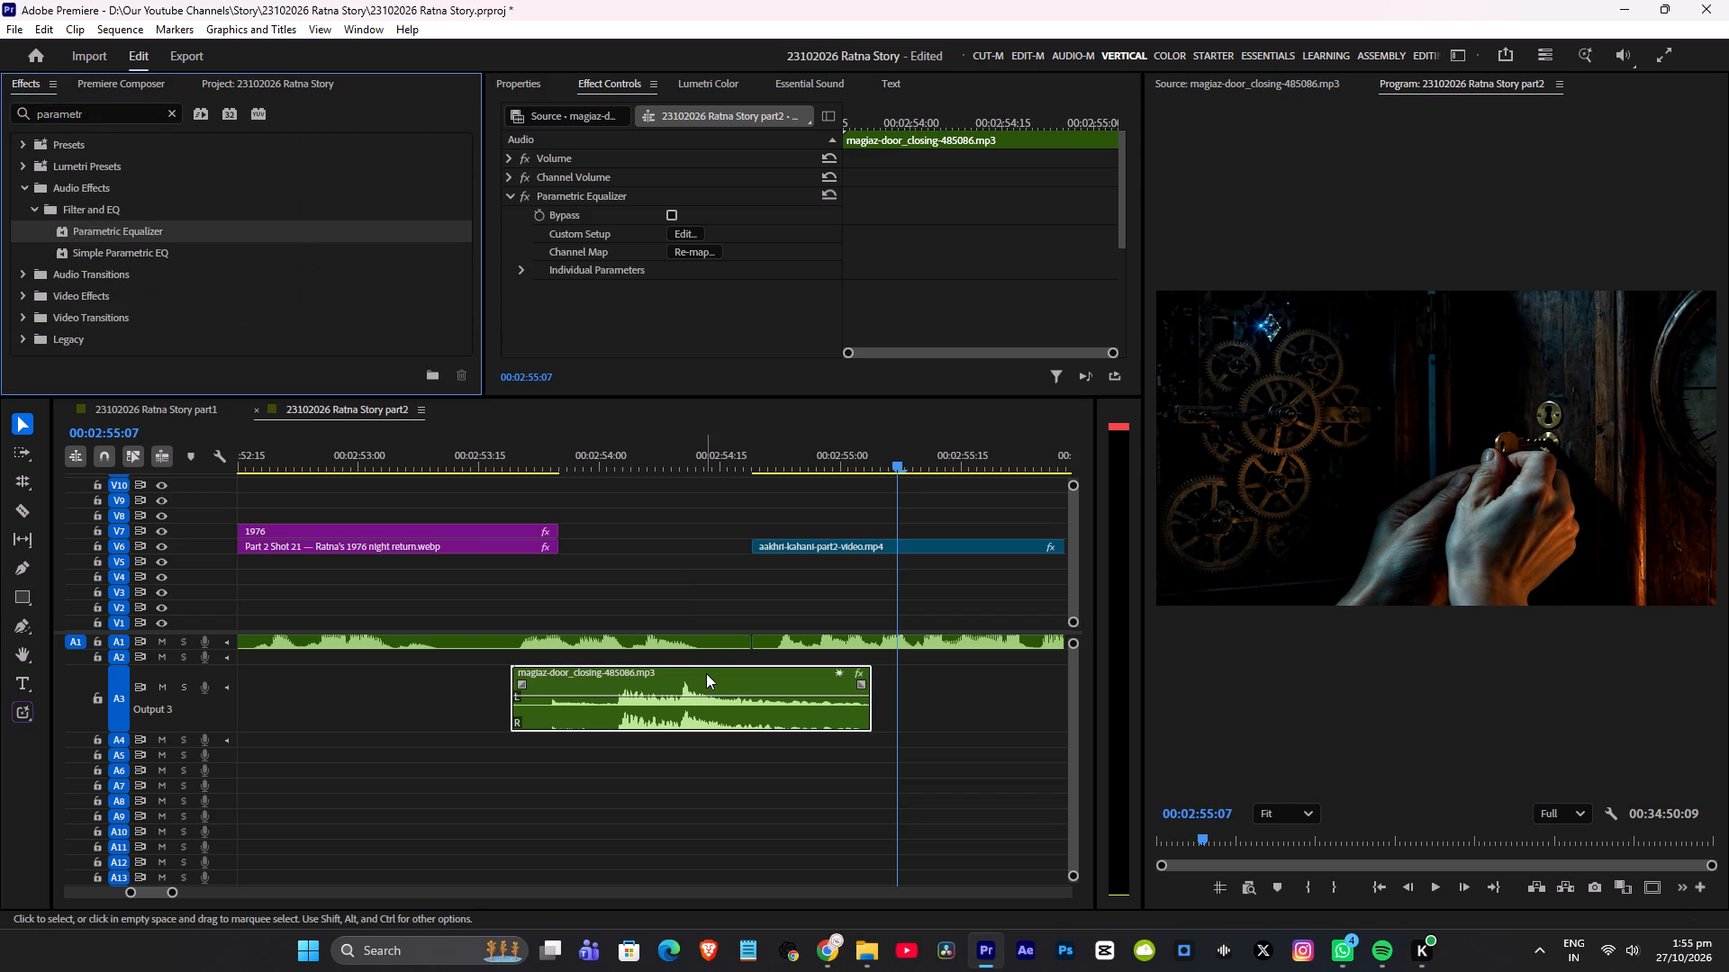
# Open the Parametric Equalizer's custom setup, lower the low-band (L) gain to -18.4 dB, and preview the door sound twice.
pyautogui.click(682, 232)
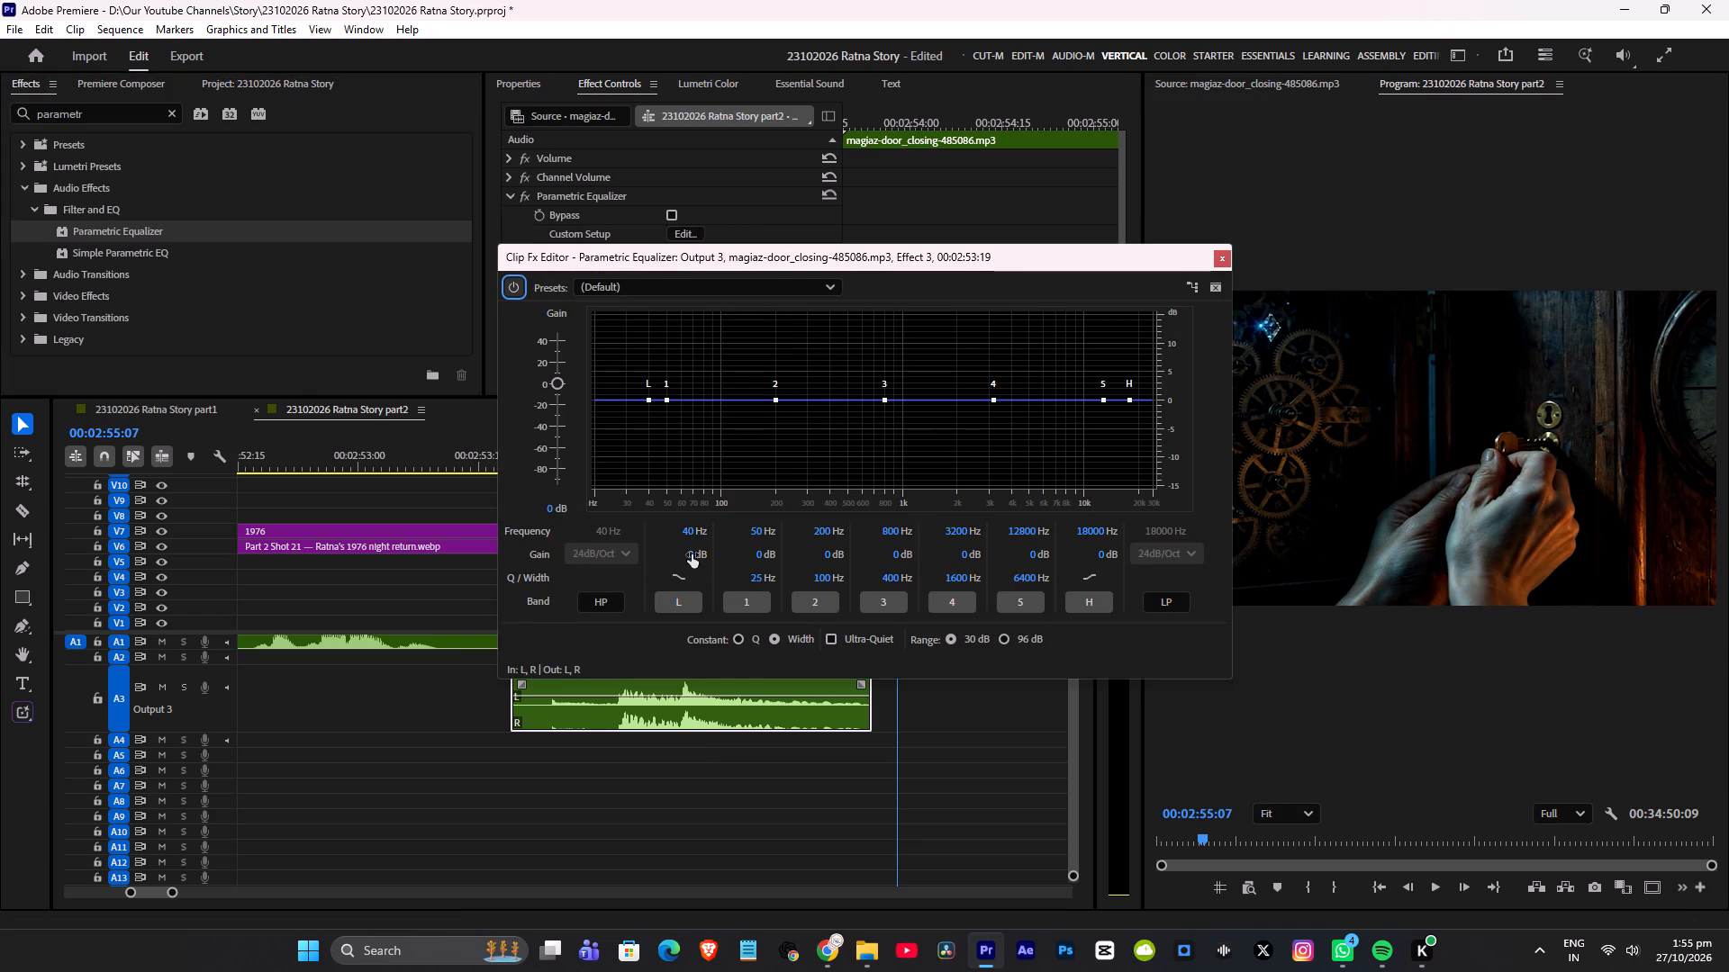
pyautogui.moveTo(692, 554); pyautogui.dragTo(539, 566)
pyautogui.click(496, 771)
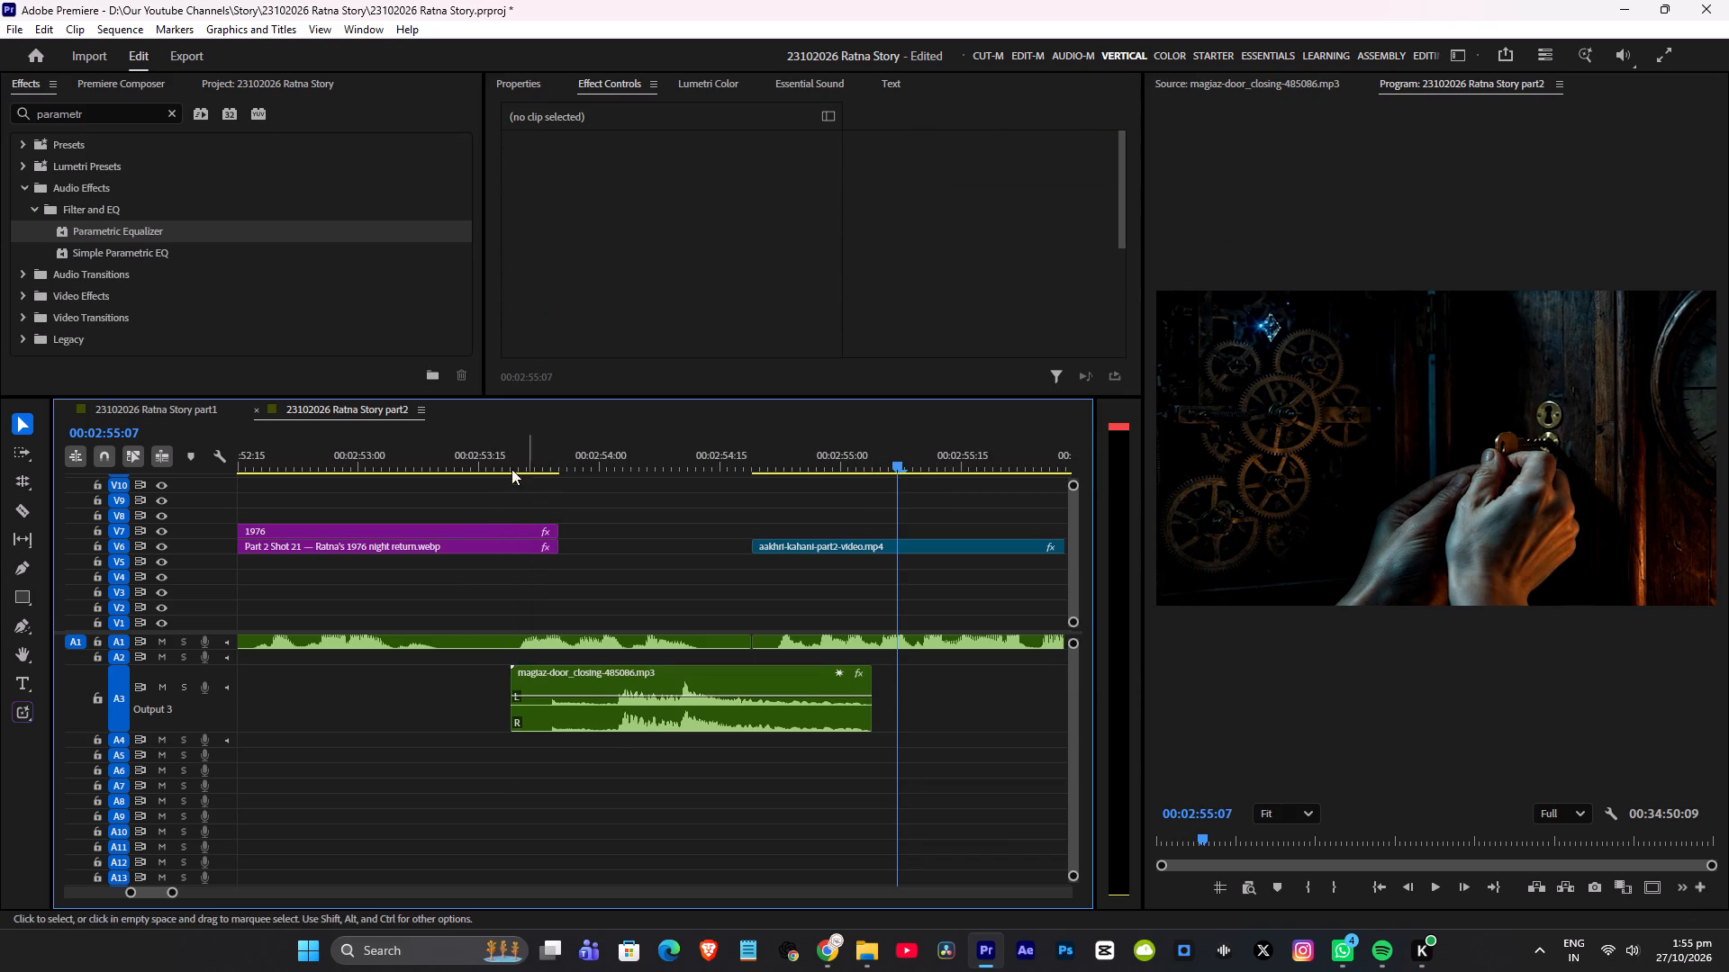
pyautogui.click(493, 448)
pyautogui.press('space')
pyautogui.press('space')
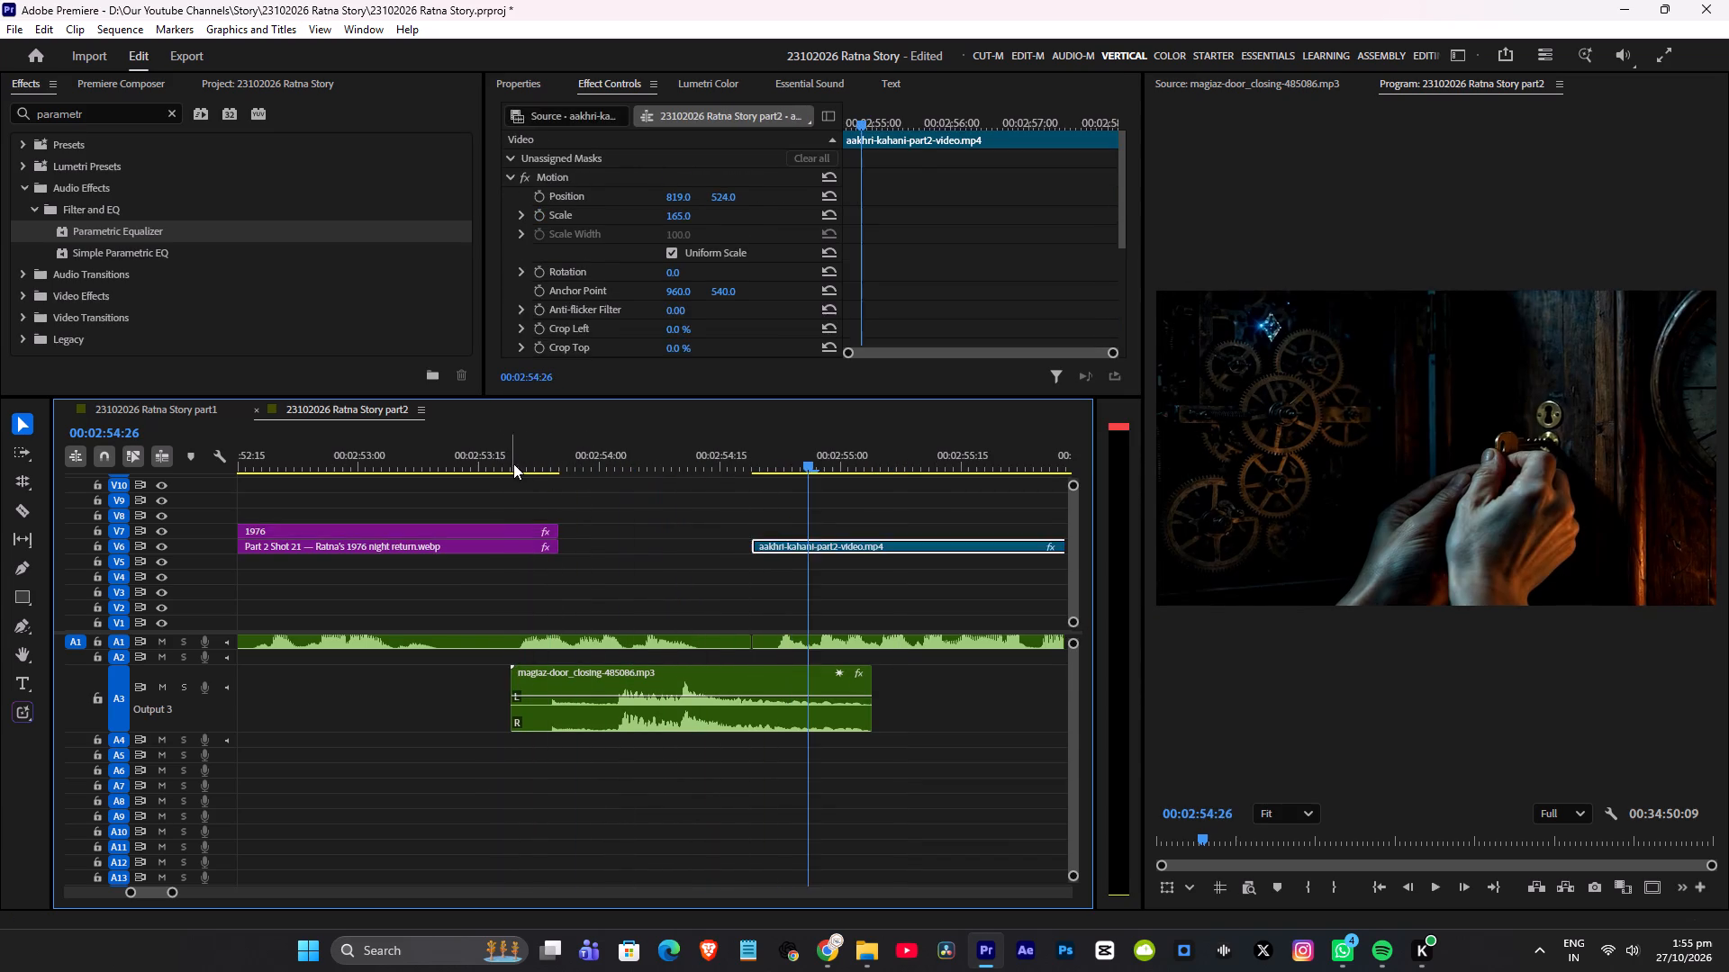
pyautogui.click(502, 463)
pyautogui.press('space')
pyautogui.press('space')
# Set the equalizer's low-band (L) gain to -34 dB with constant Q on the door-closing clip, and preview it.
pyautogui.click(690, 679)
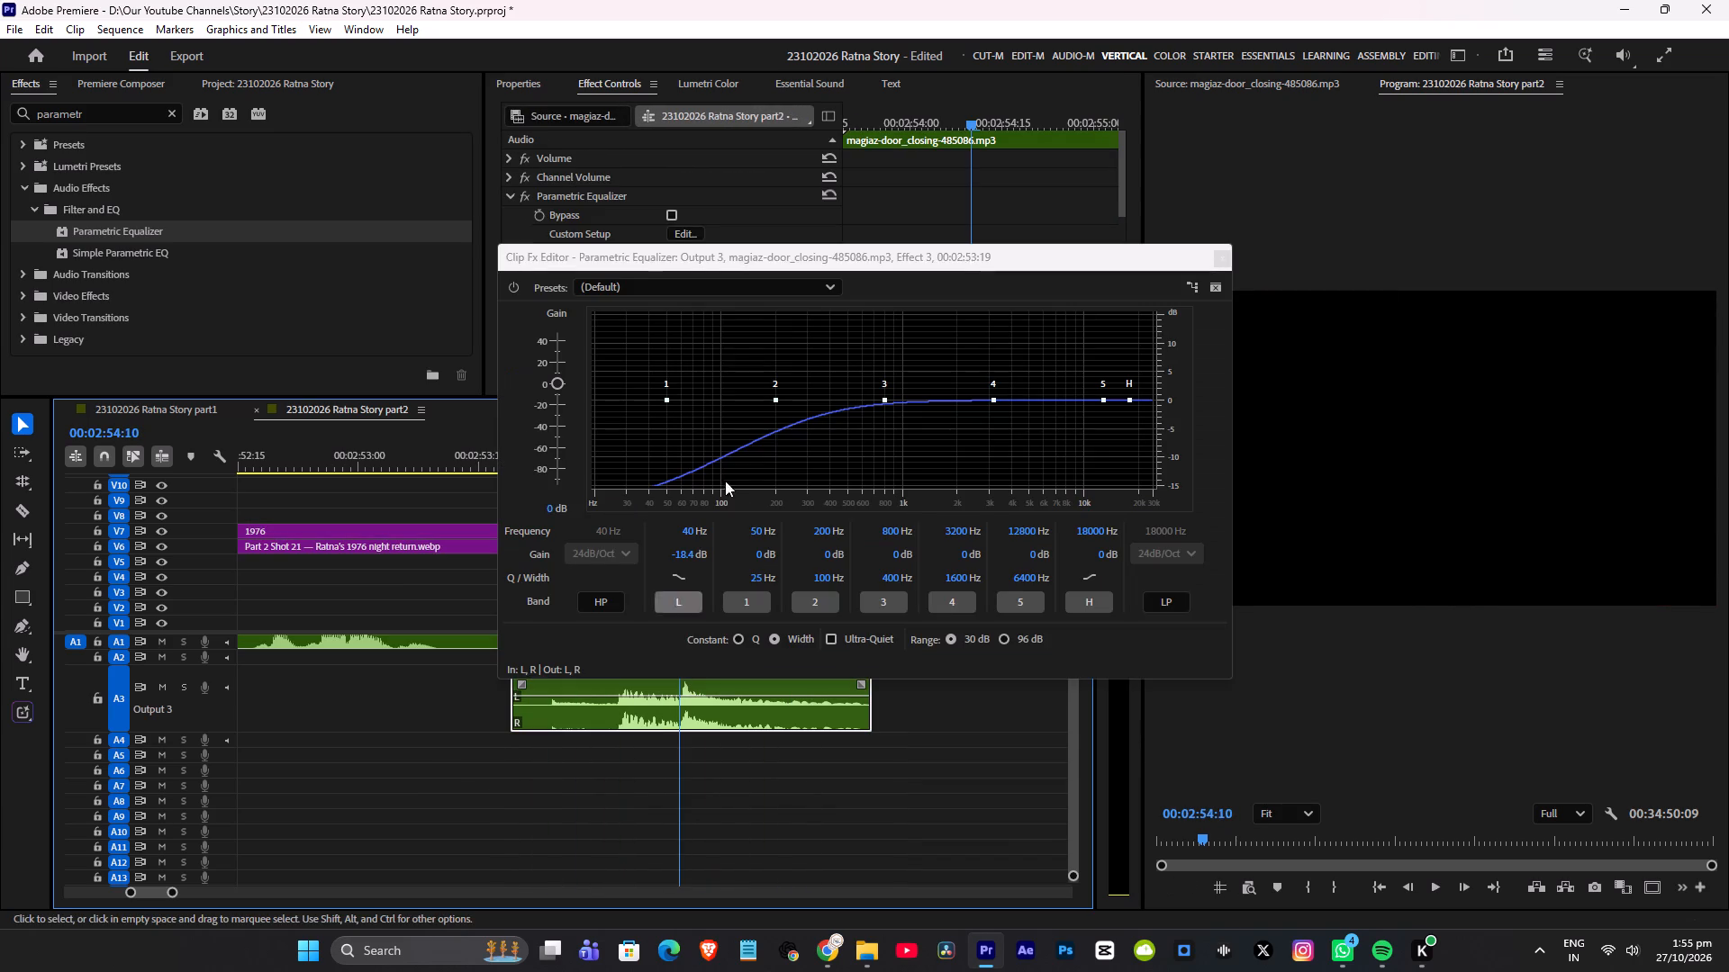
pyautogui.moveTo(688, 555); pyautogui.dragTo(765, 557)
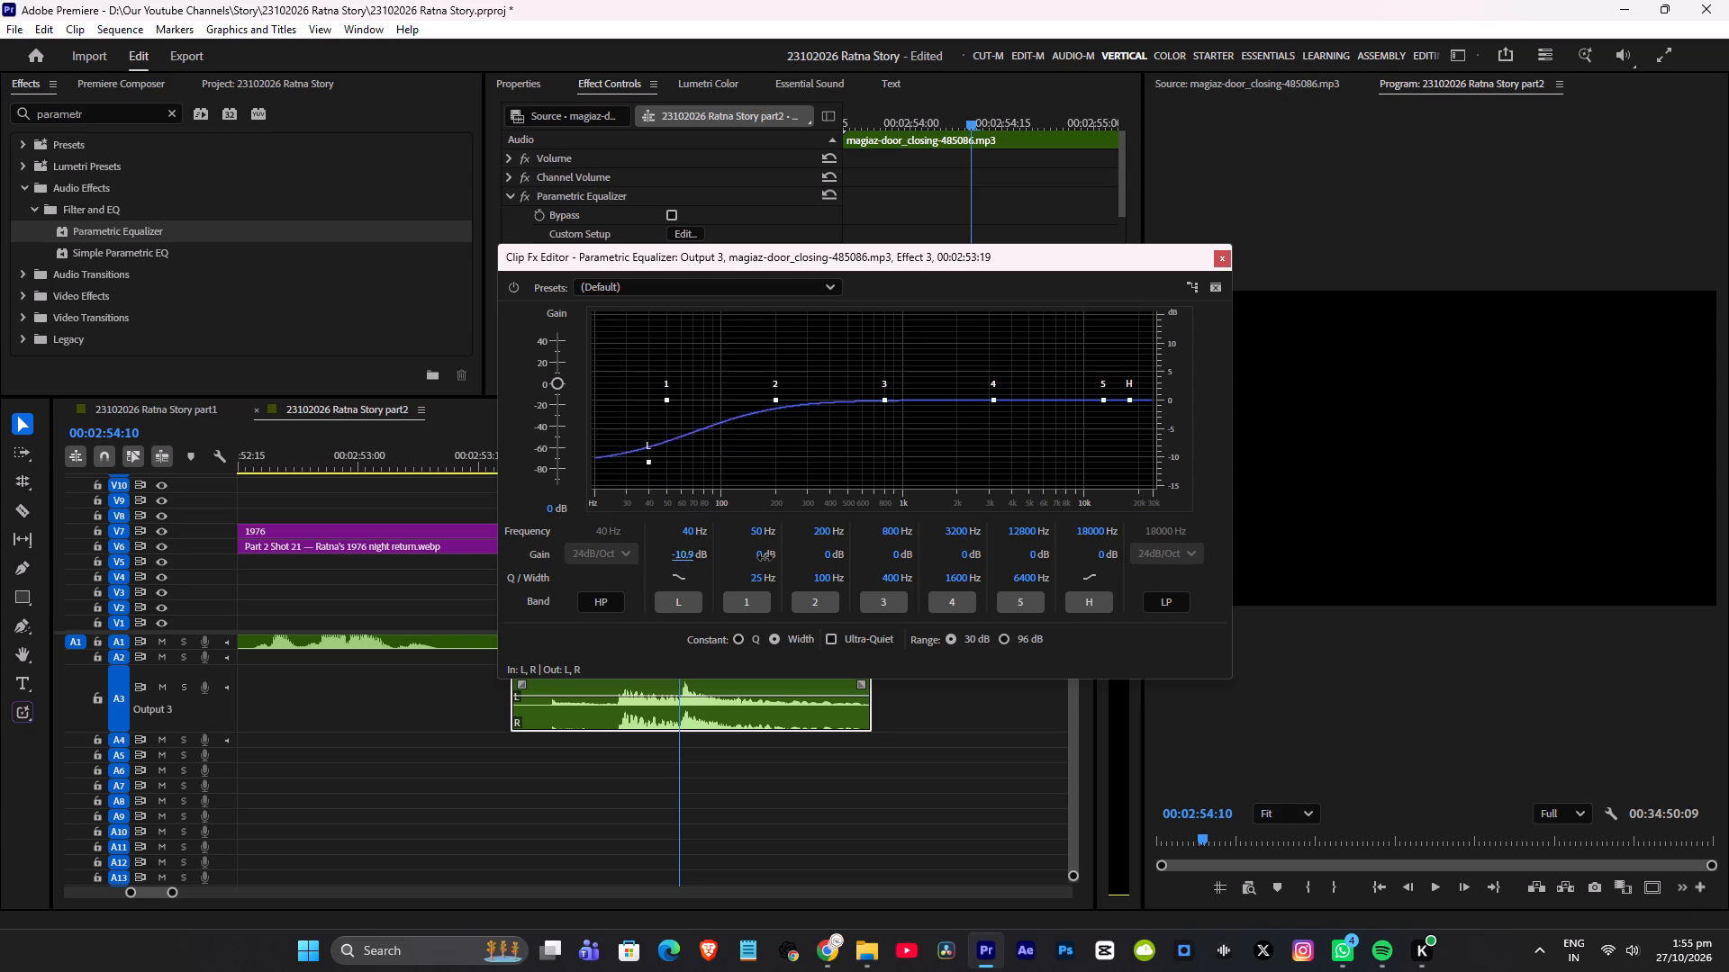
pyautogui.moveTo(765, 557); pyautogui.dragTo(566, 572)
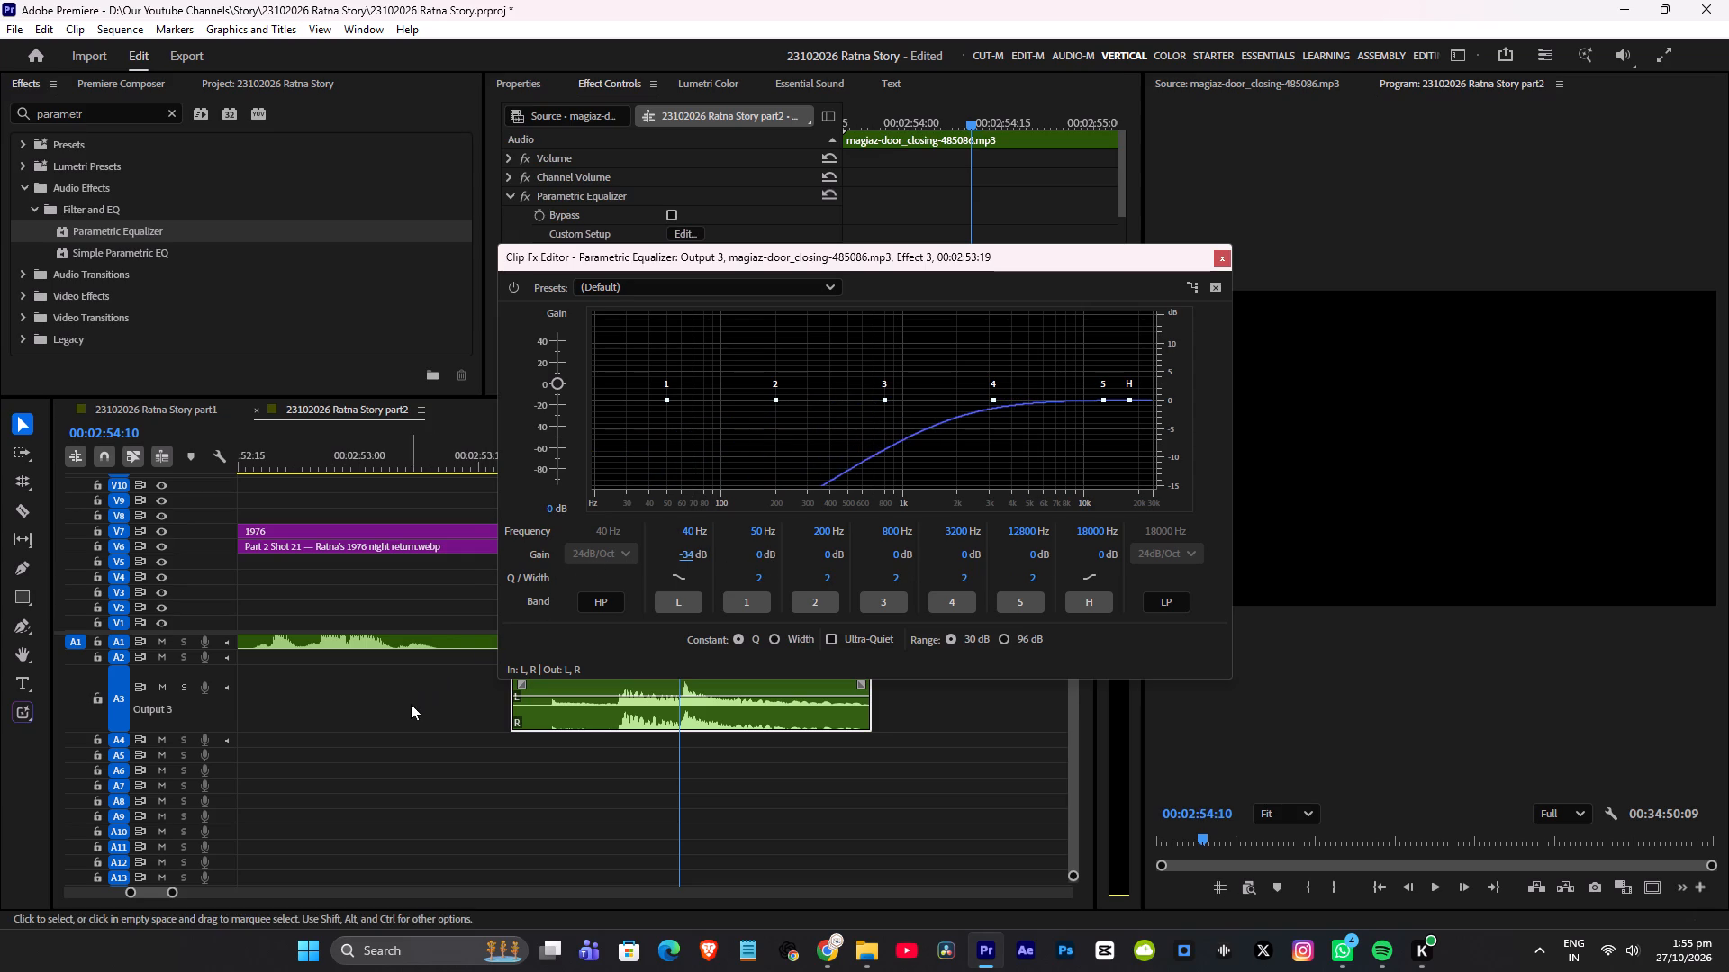
pyautogui.click(411, 704)
pyautogui.click(521, 456)
pyautogui.press('space')
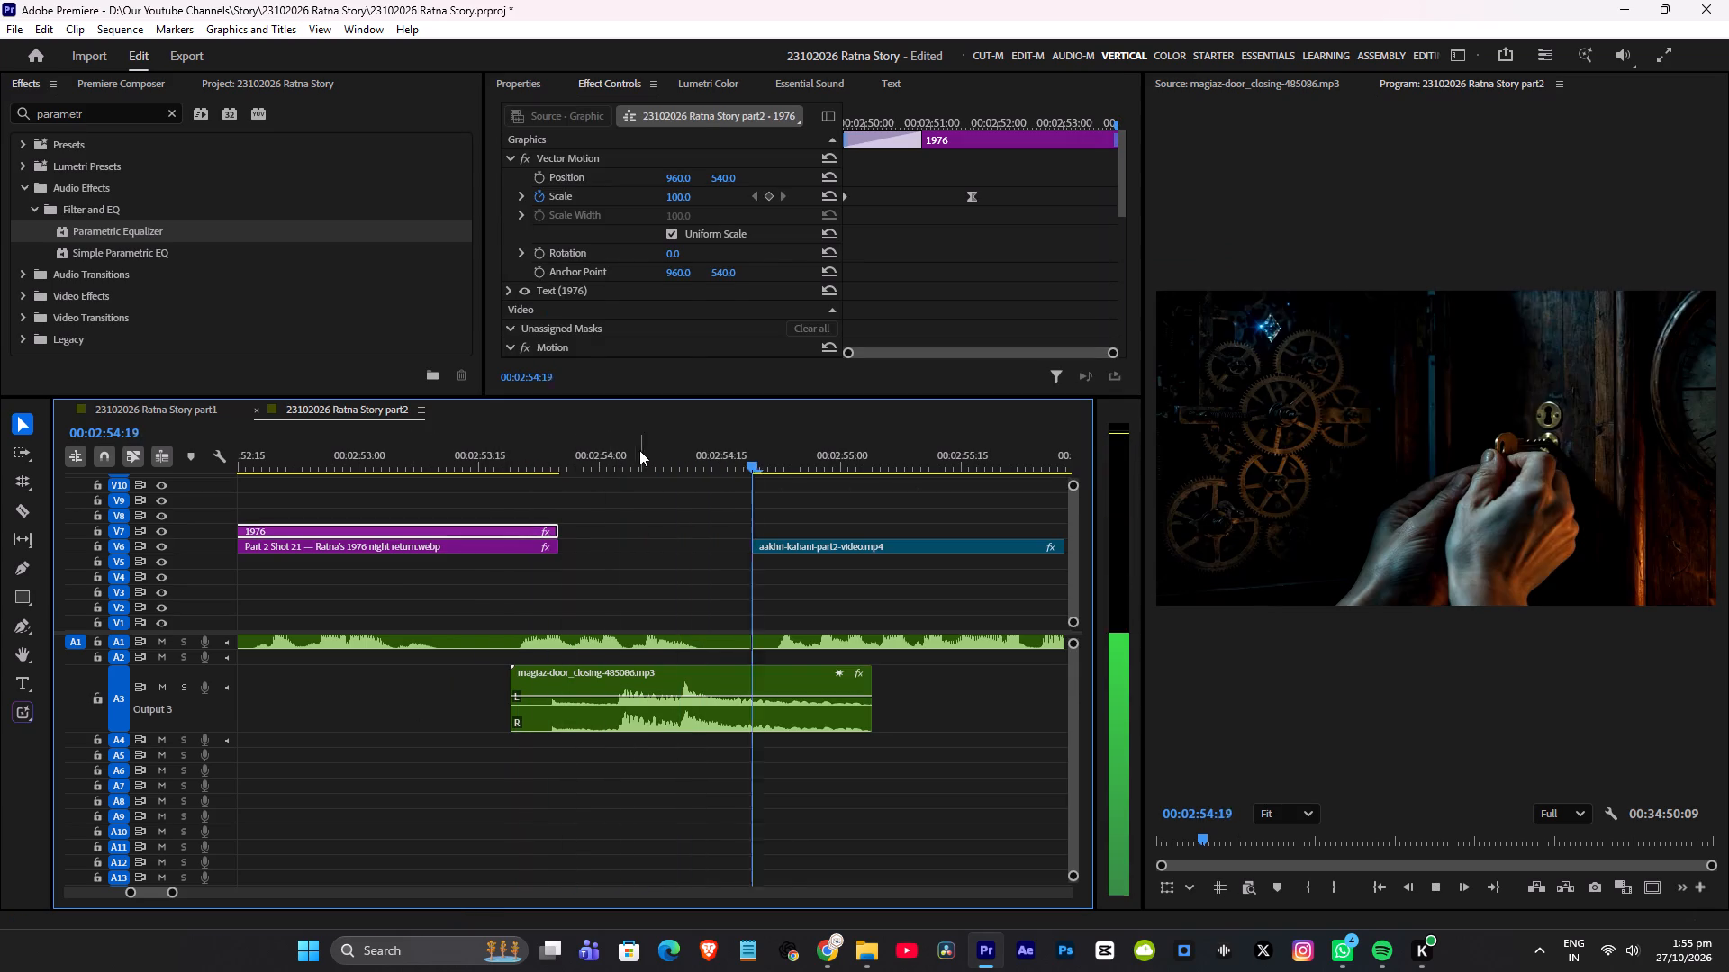
pyautogui.press('space')
# Replay the transition from Shot 21 to the aakhri-kahani-part2-video clip repeatedly to judge the equalized door-closing sound.
pyautogui.click(521, 459)
pyautogui.press('space')
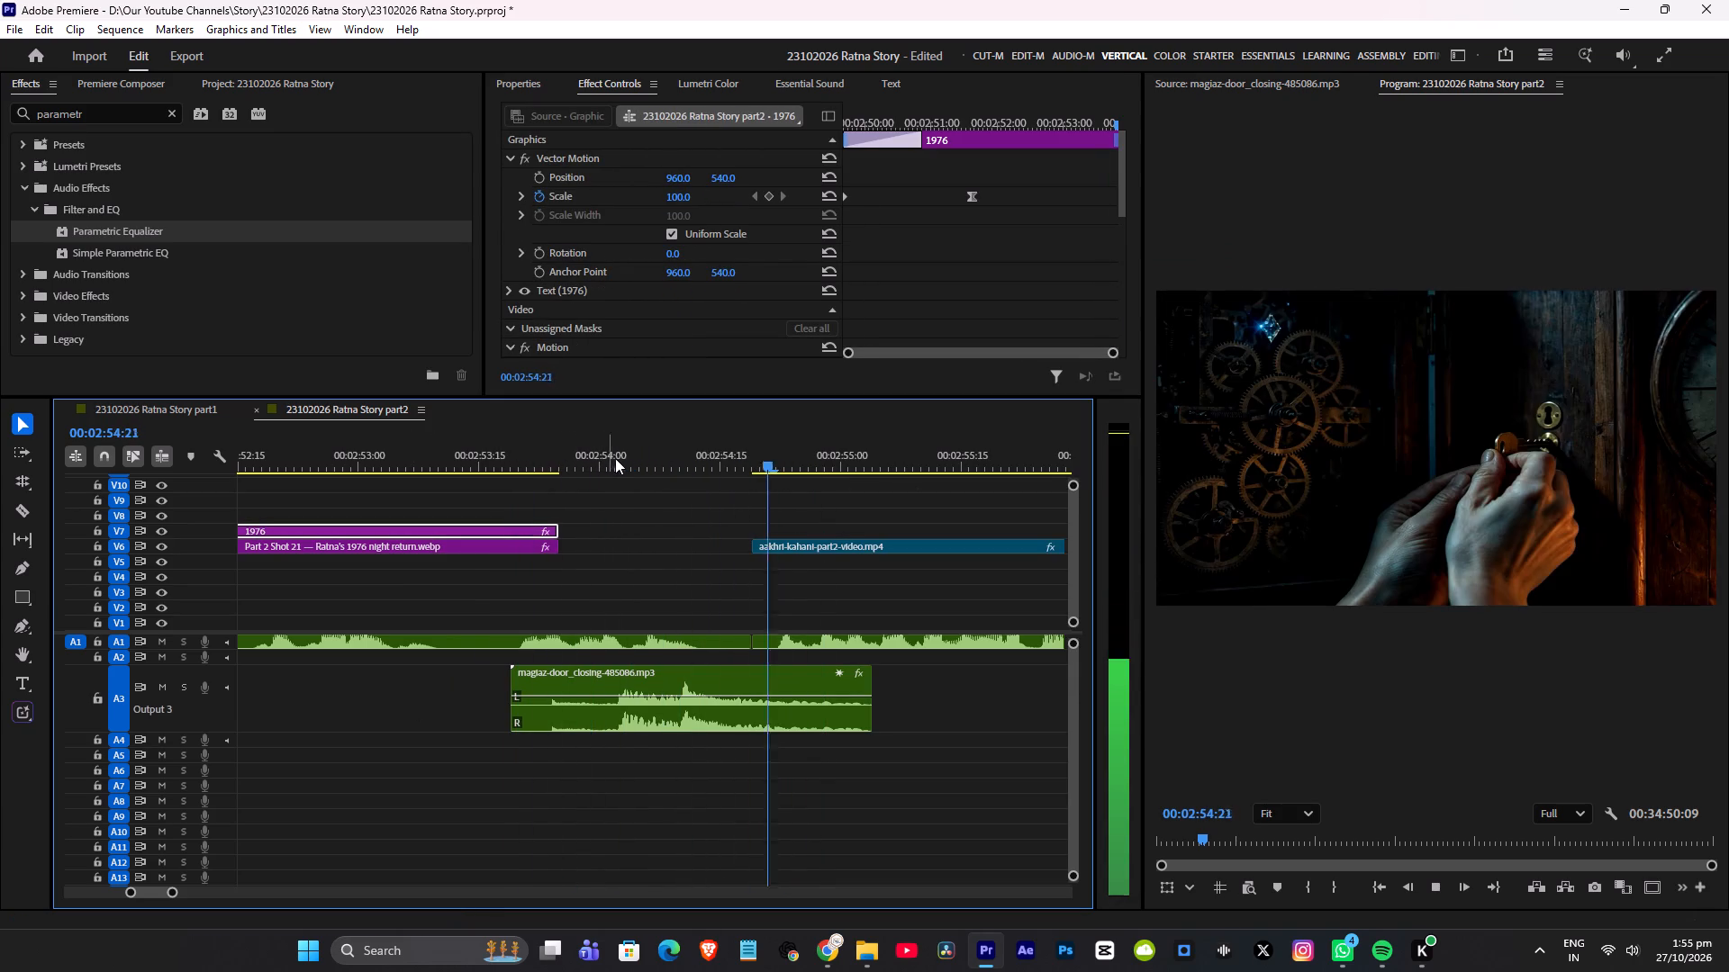
pyautogui.press('space')
pyautogui.click(546, 454)
pyautogui.press('space')
pyautogui.press('space')
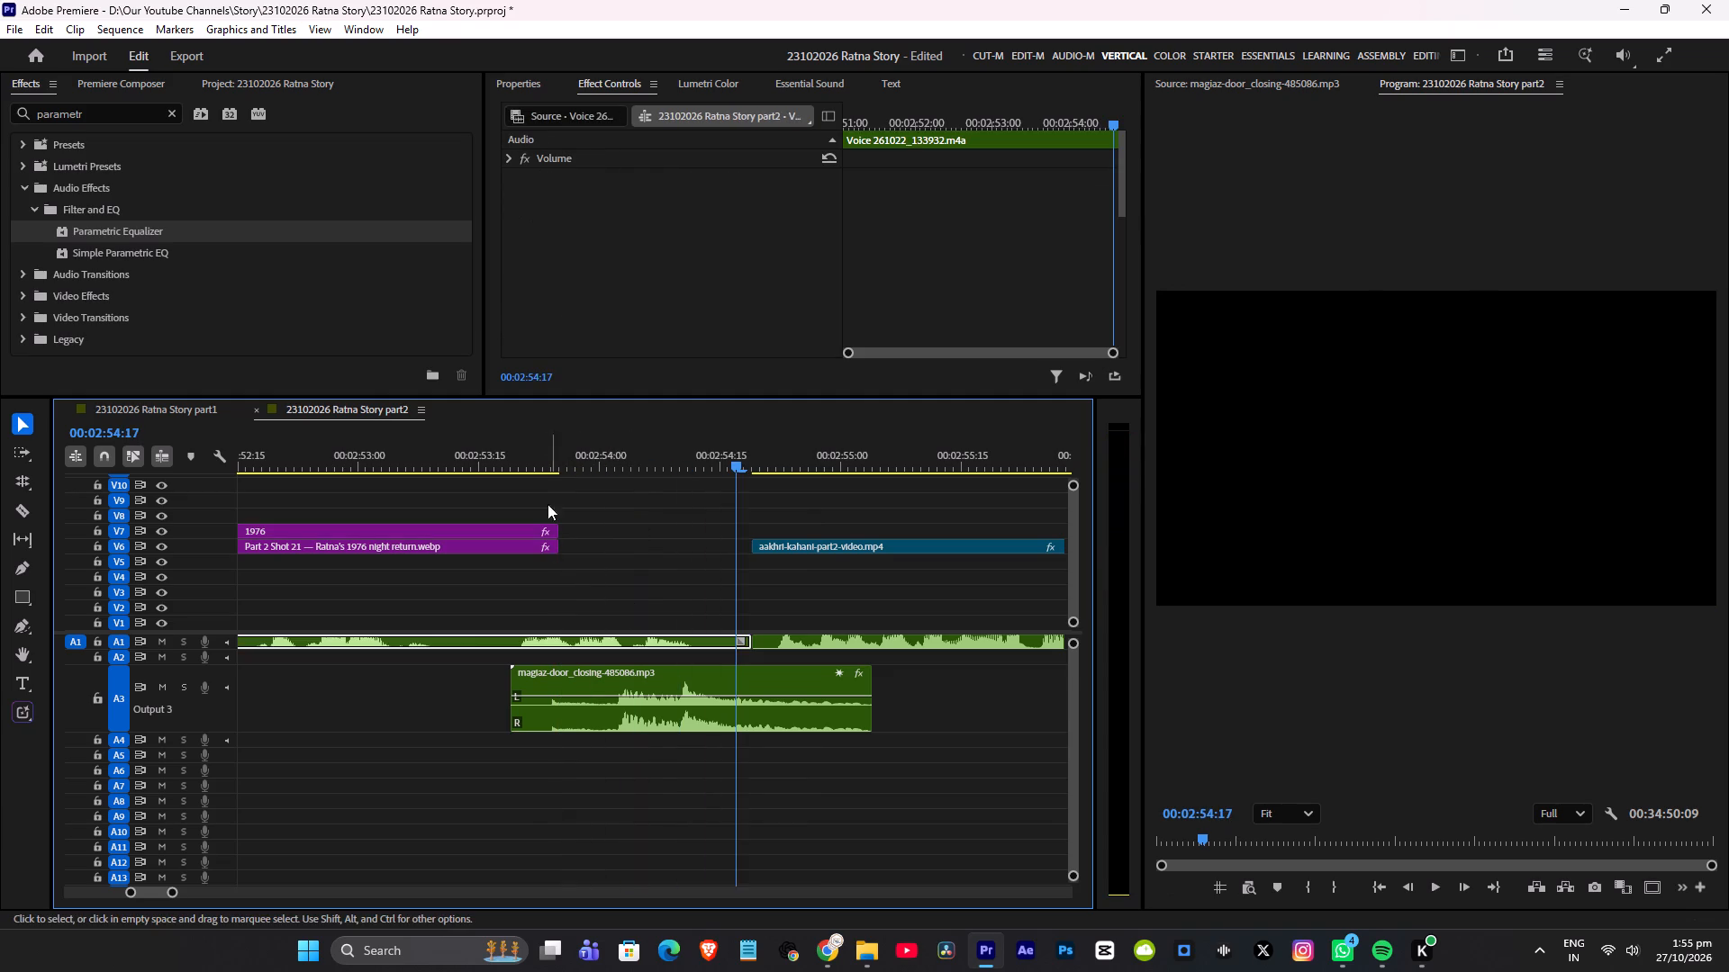
pyautogui.click(515, 462)
pyautogui.press('space')
pyautogui.press('space')
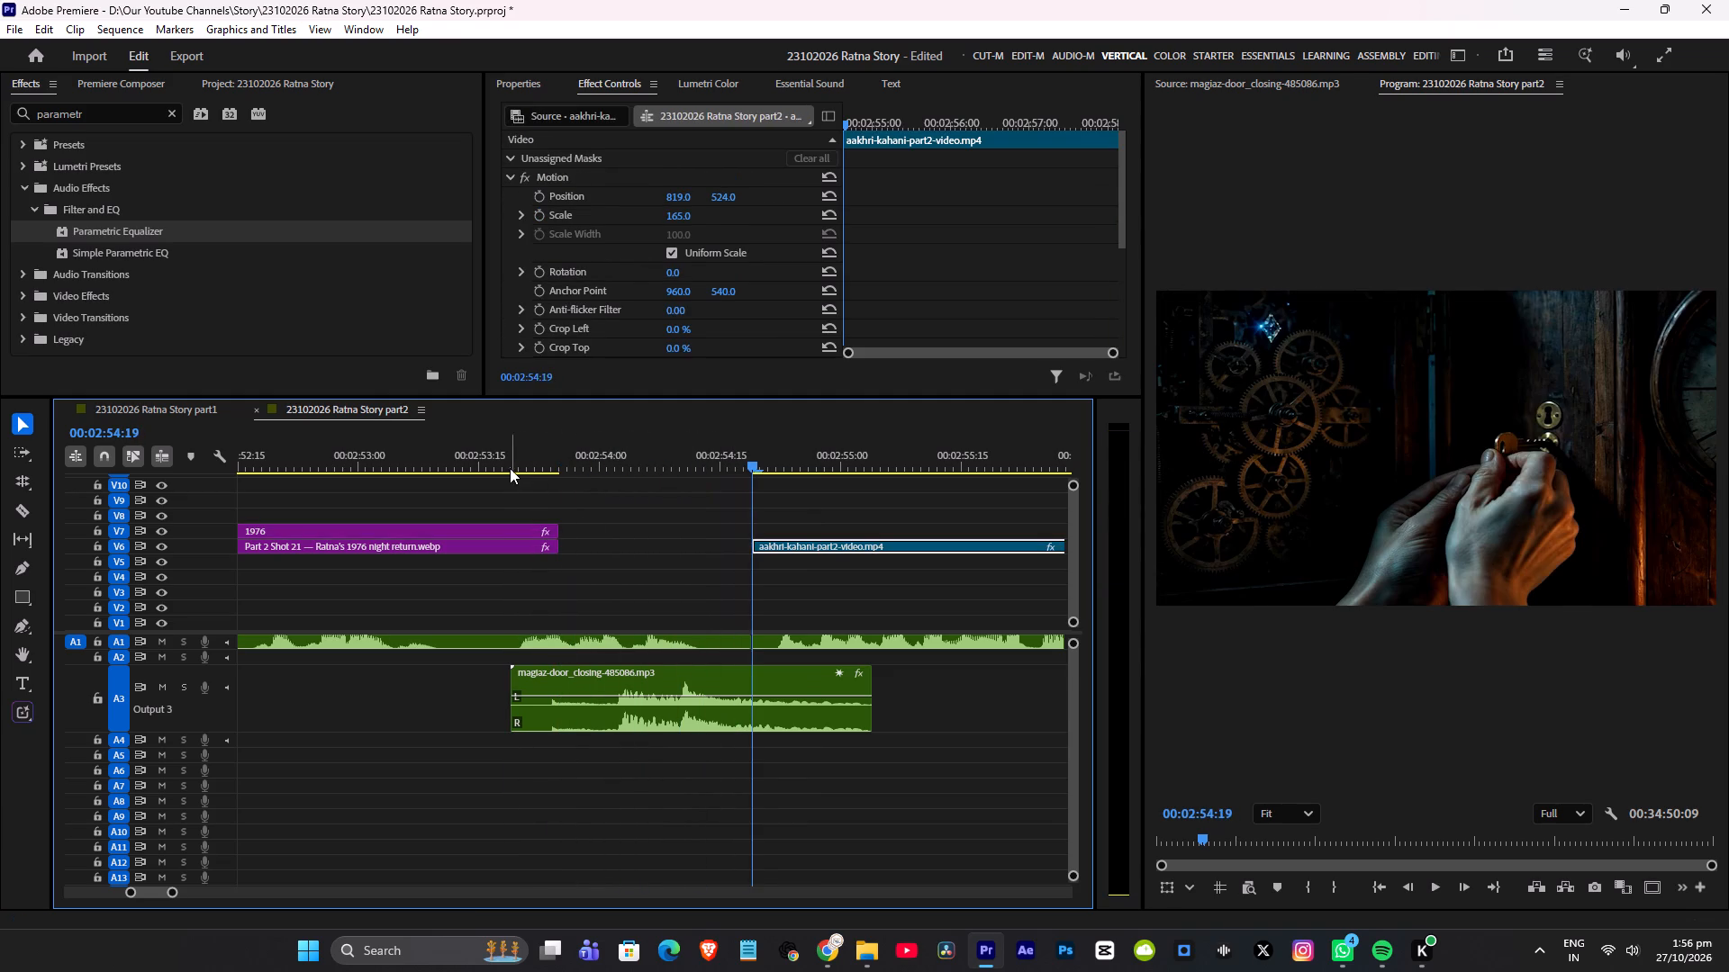
pyautogui.click(500, 455)
pyautogui.click(453, 453)
pyautogui.press('space')
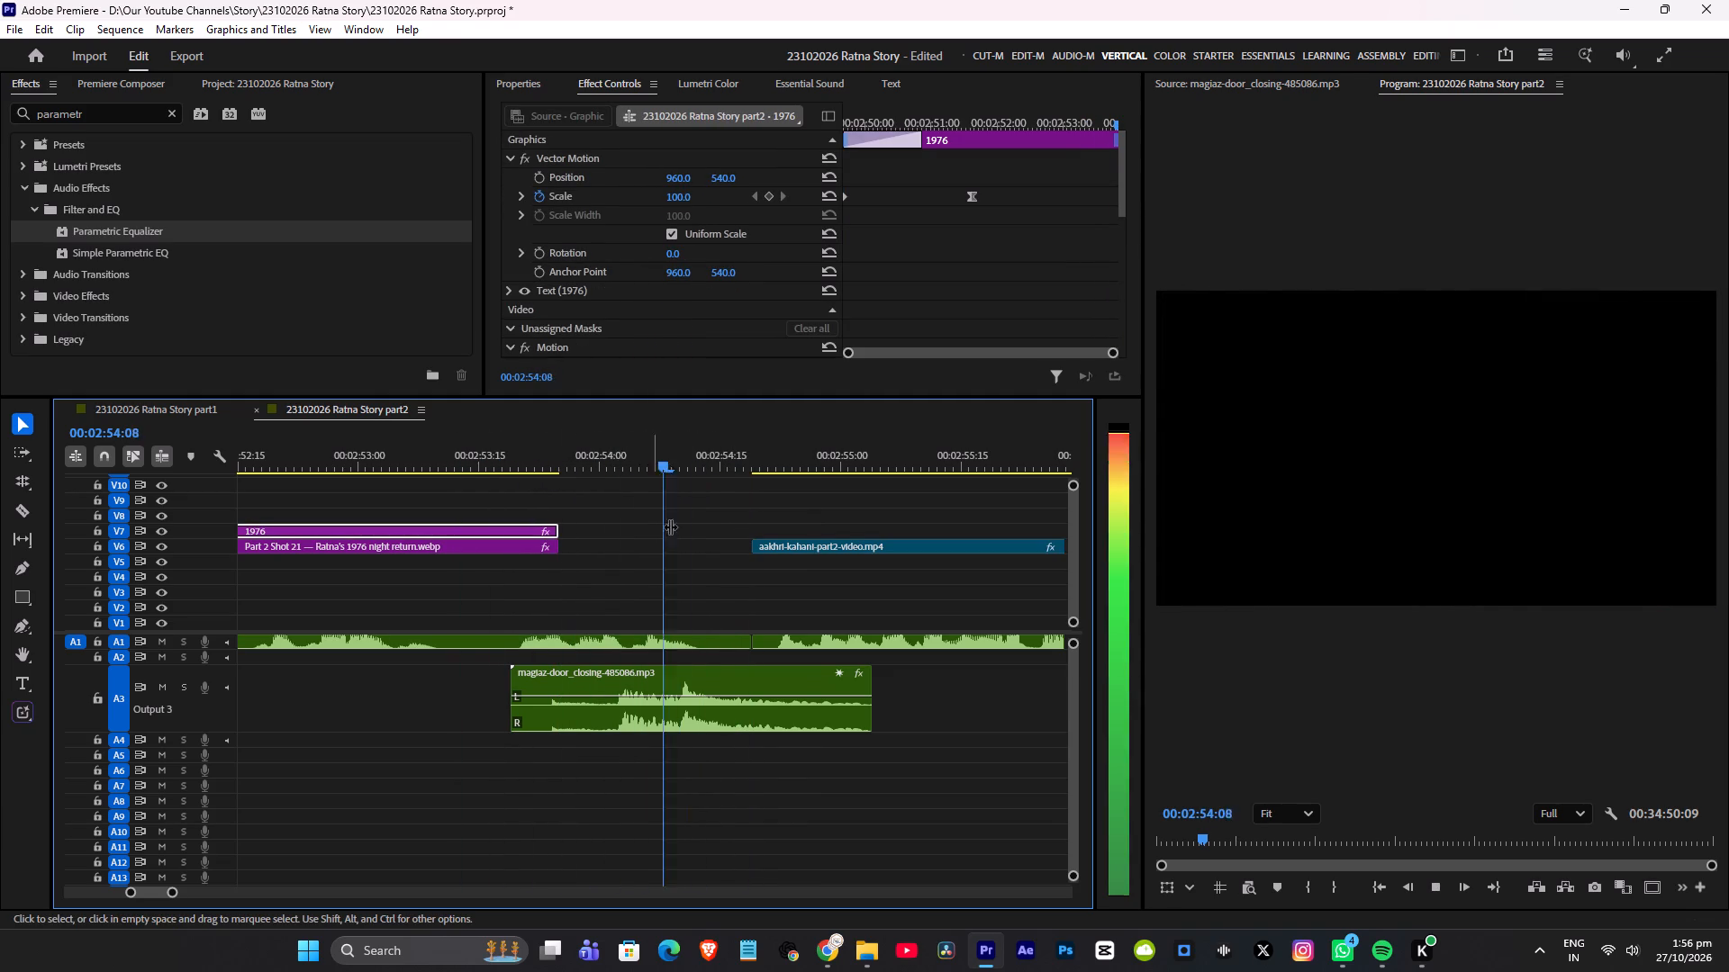
pyautogui.press('space')
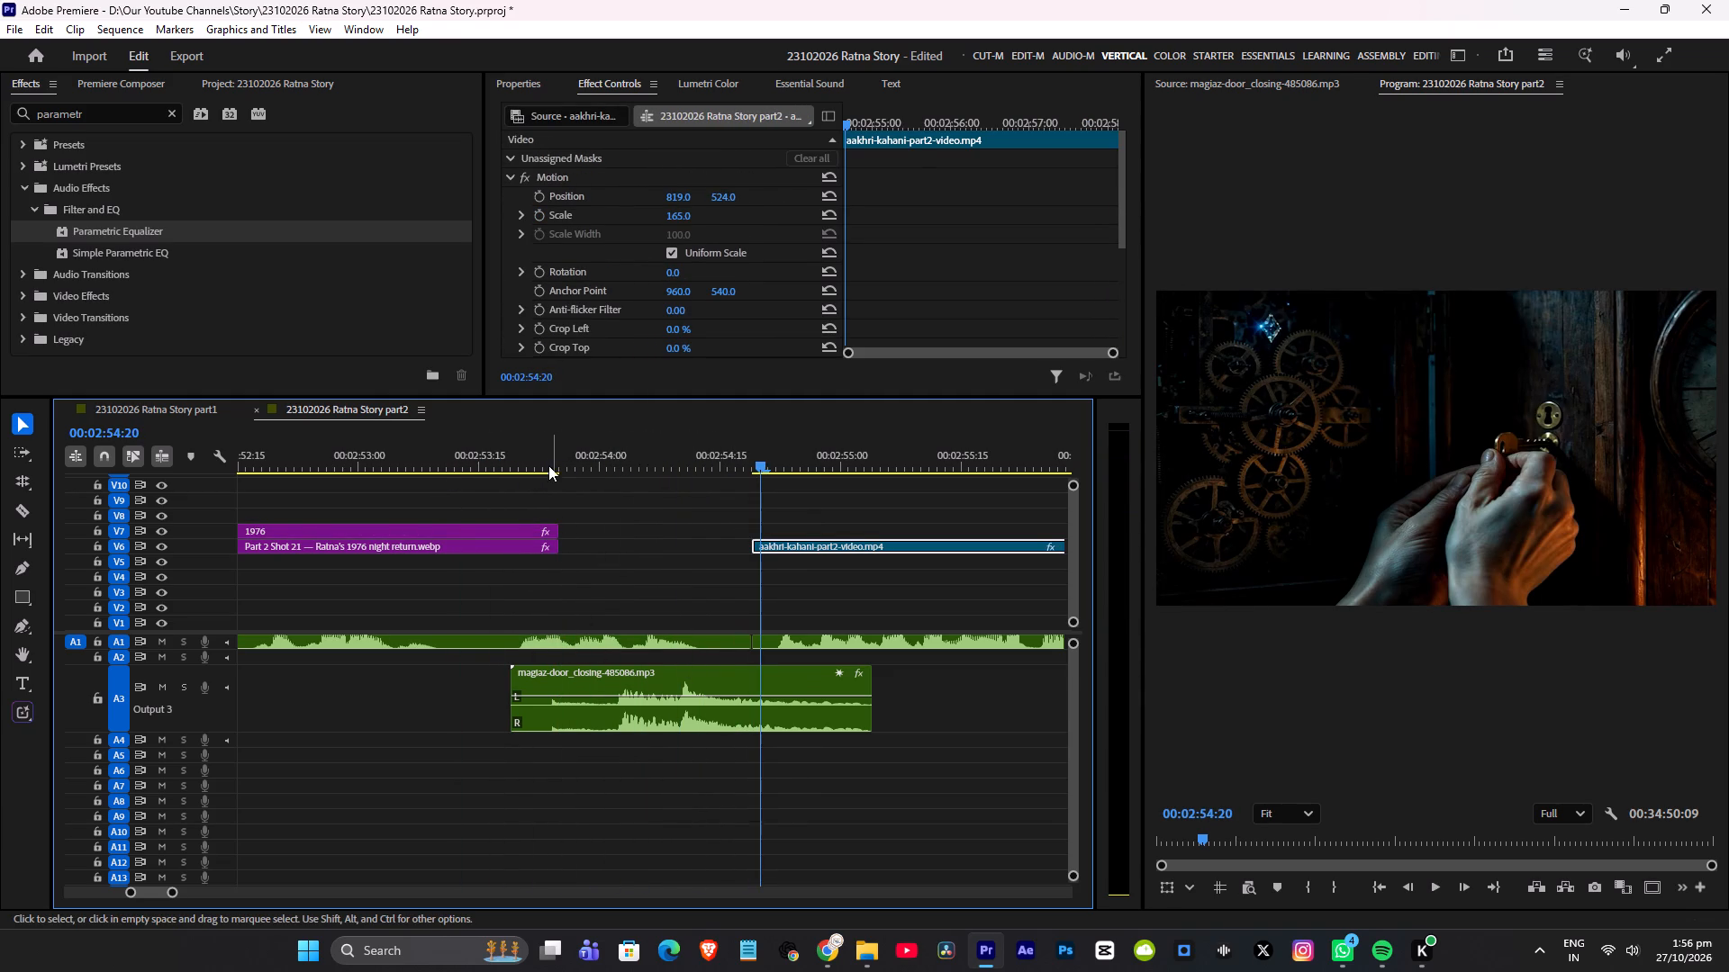
# Trim the ends of the 1976 title and the Part 2 Shot 21 clip back to 00:02:53:24.
pyautogui.click(550, 458)
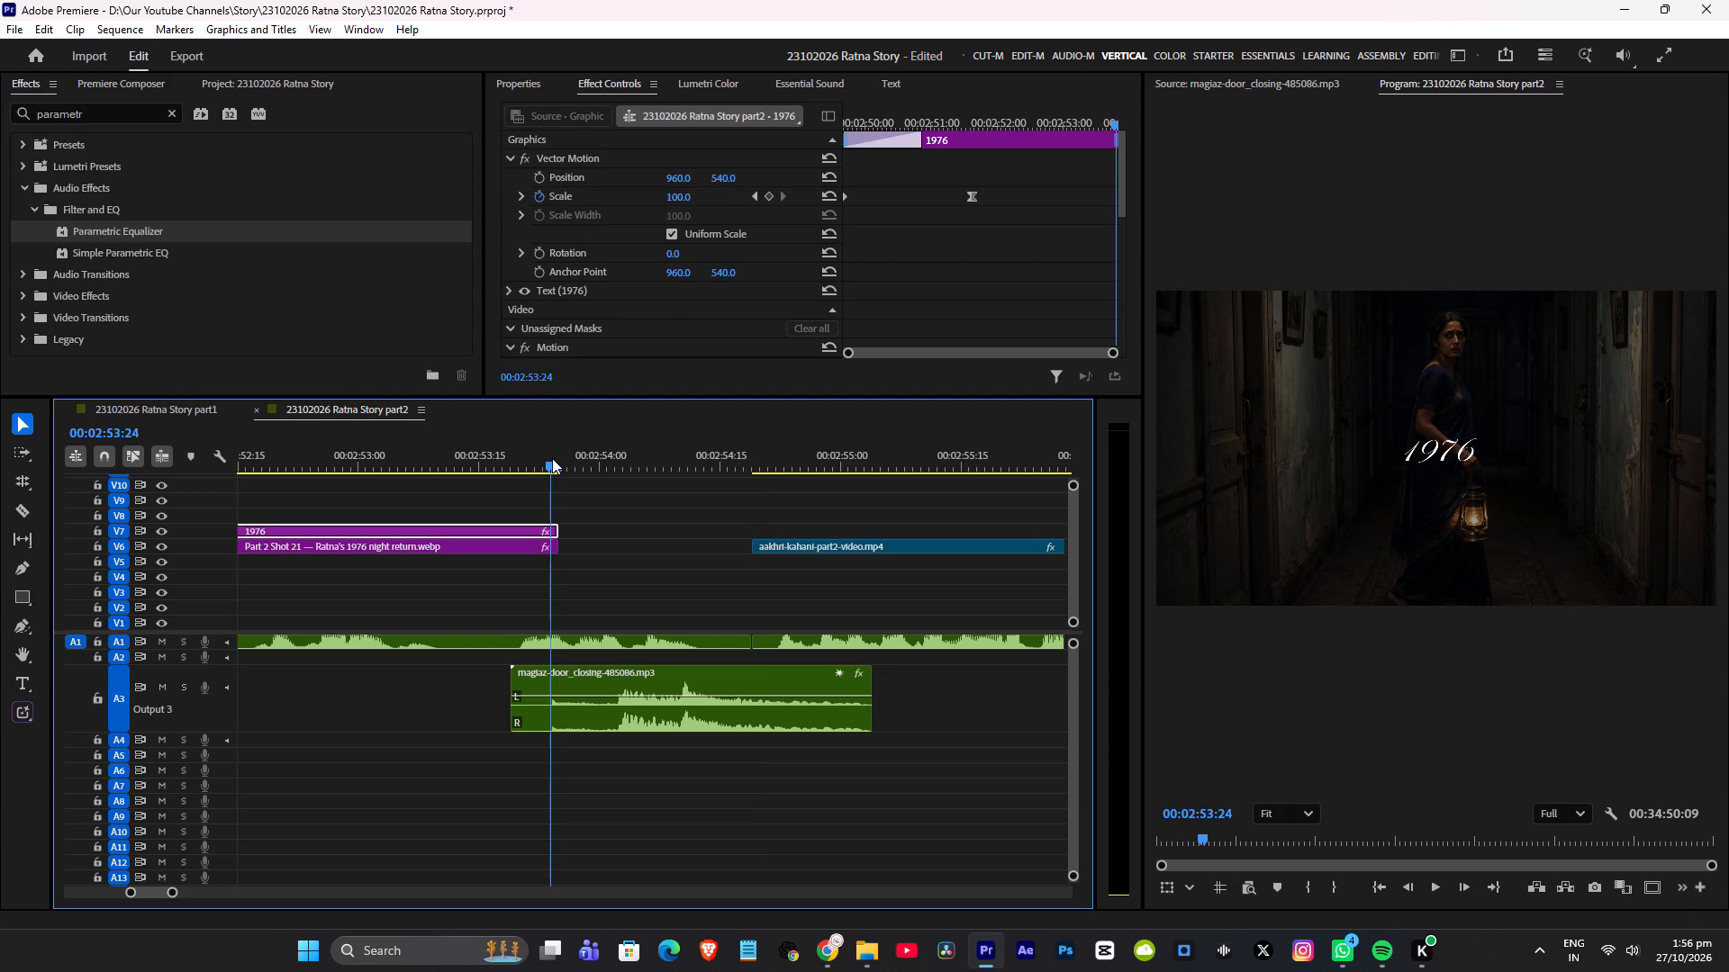
pyautogui.click(562, 531)
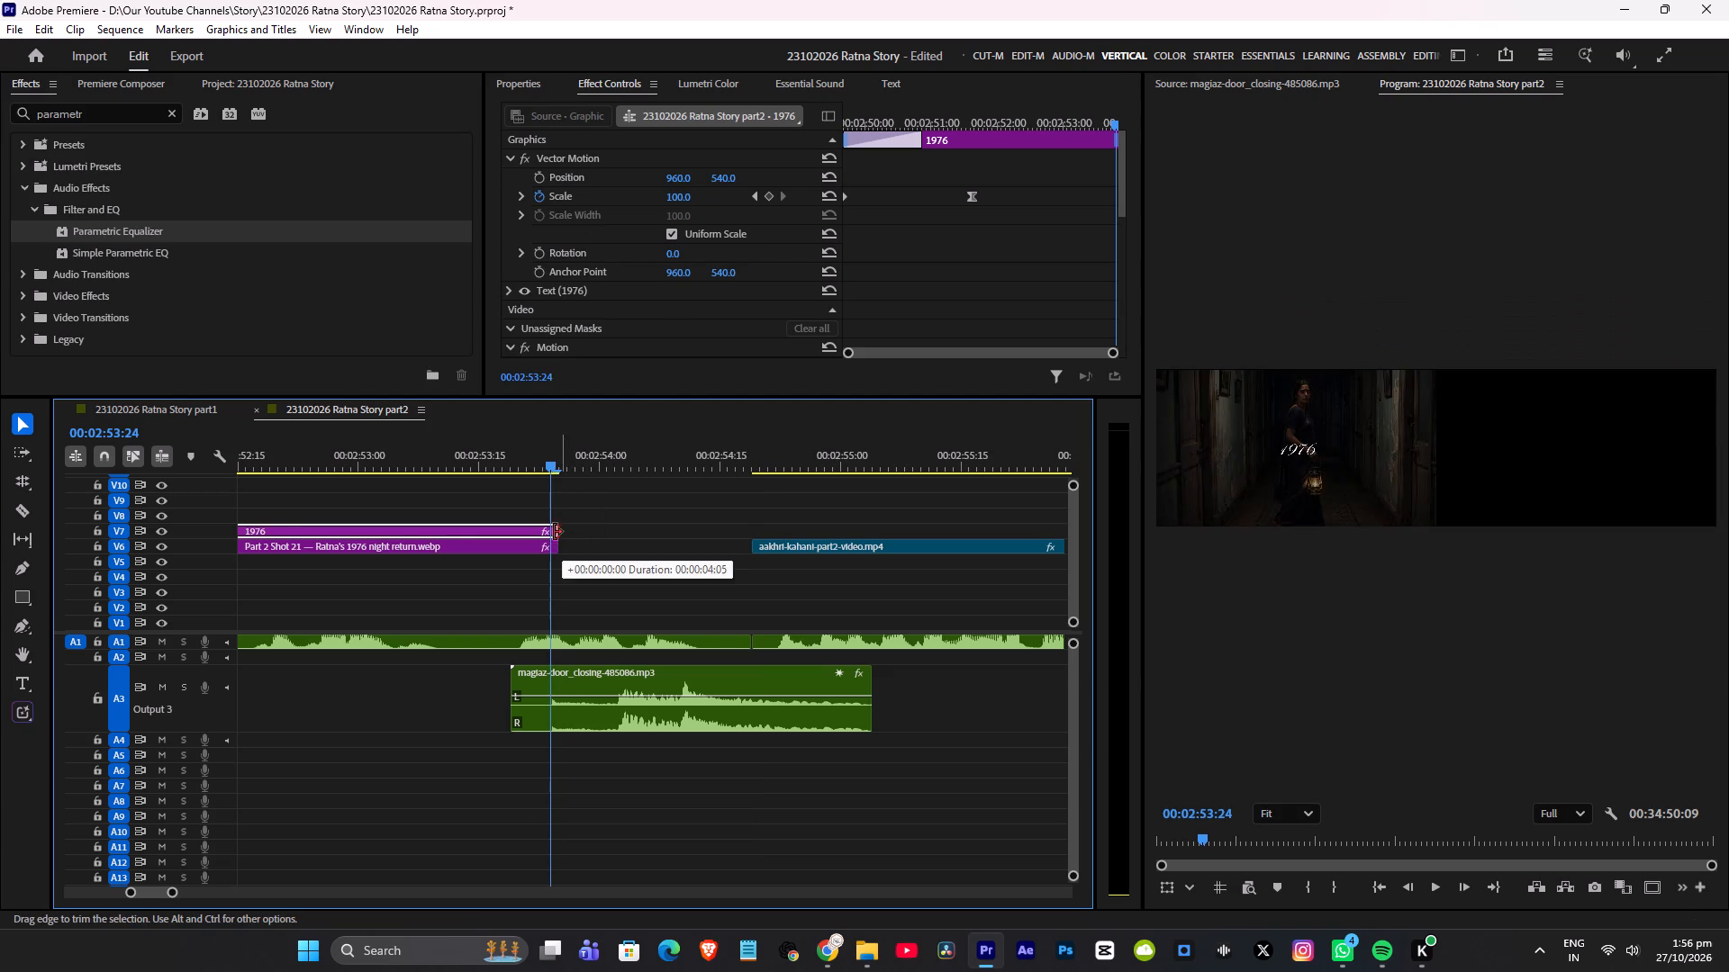
pyautogui.moveTo(565, 550); pyautogui.dragTo(554, 551)
# Replay the transition from the 1976 title through the door-closing sound into the aakhri-kahani-part2-video clip, and save the project.
pyautogui.click(433, 445)
pyautogui.press('space')
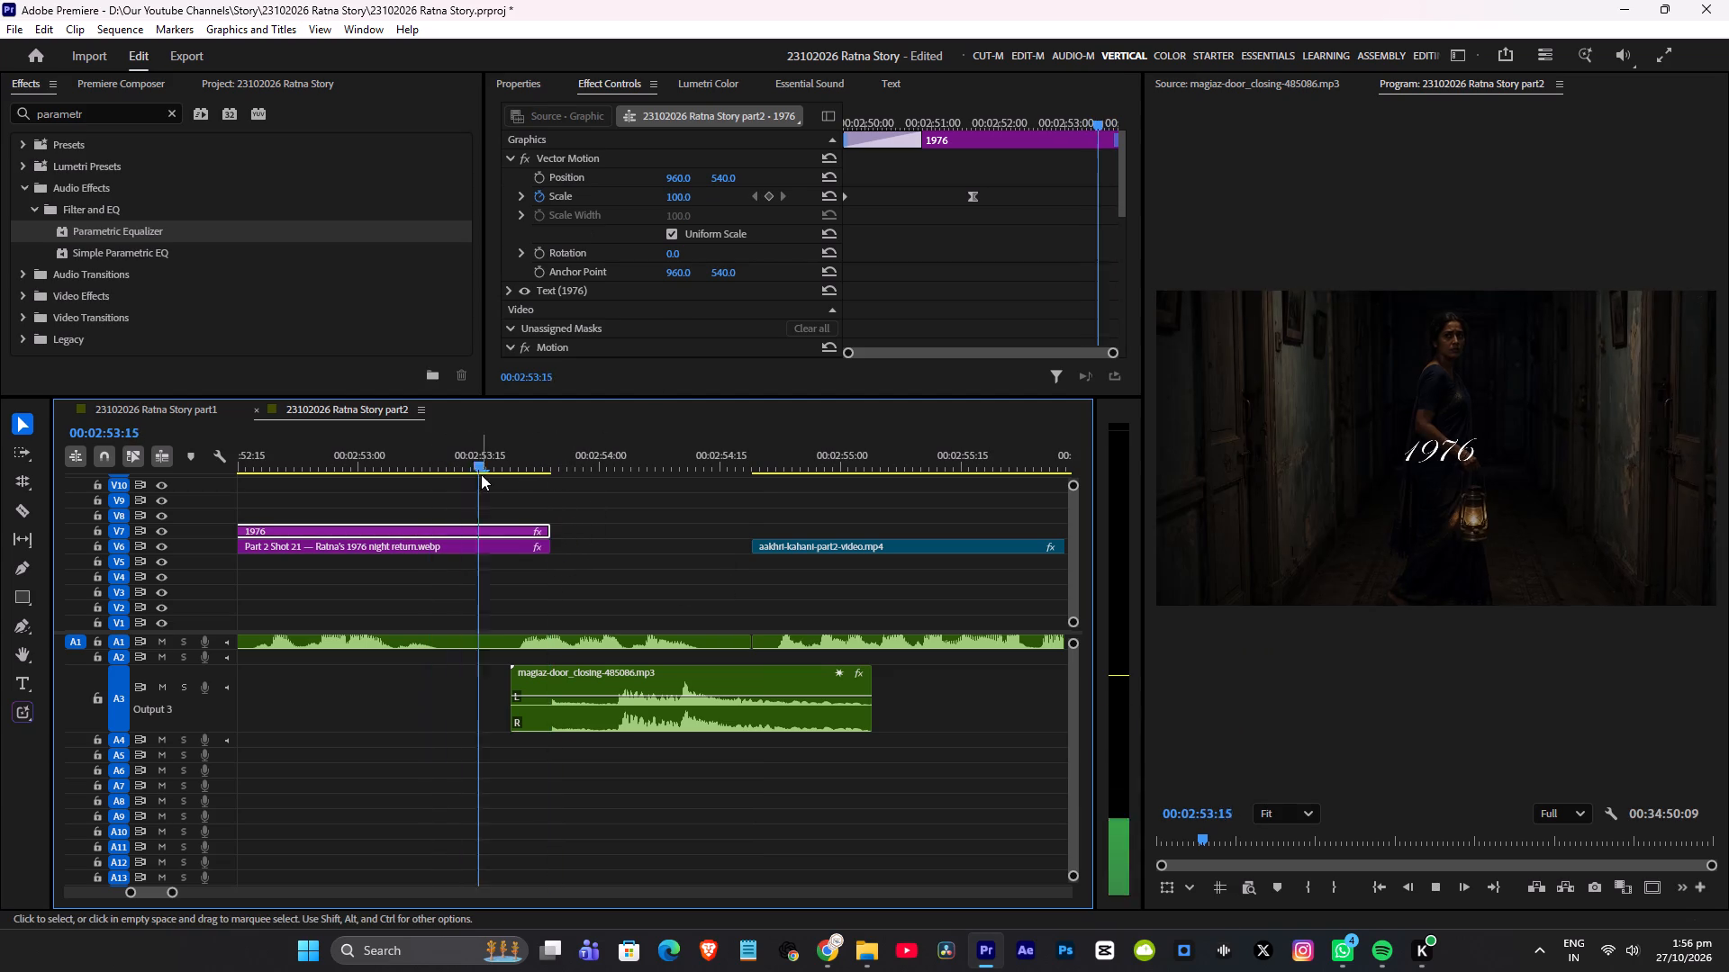
pyautogui.press('space')
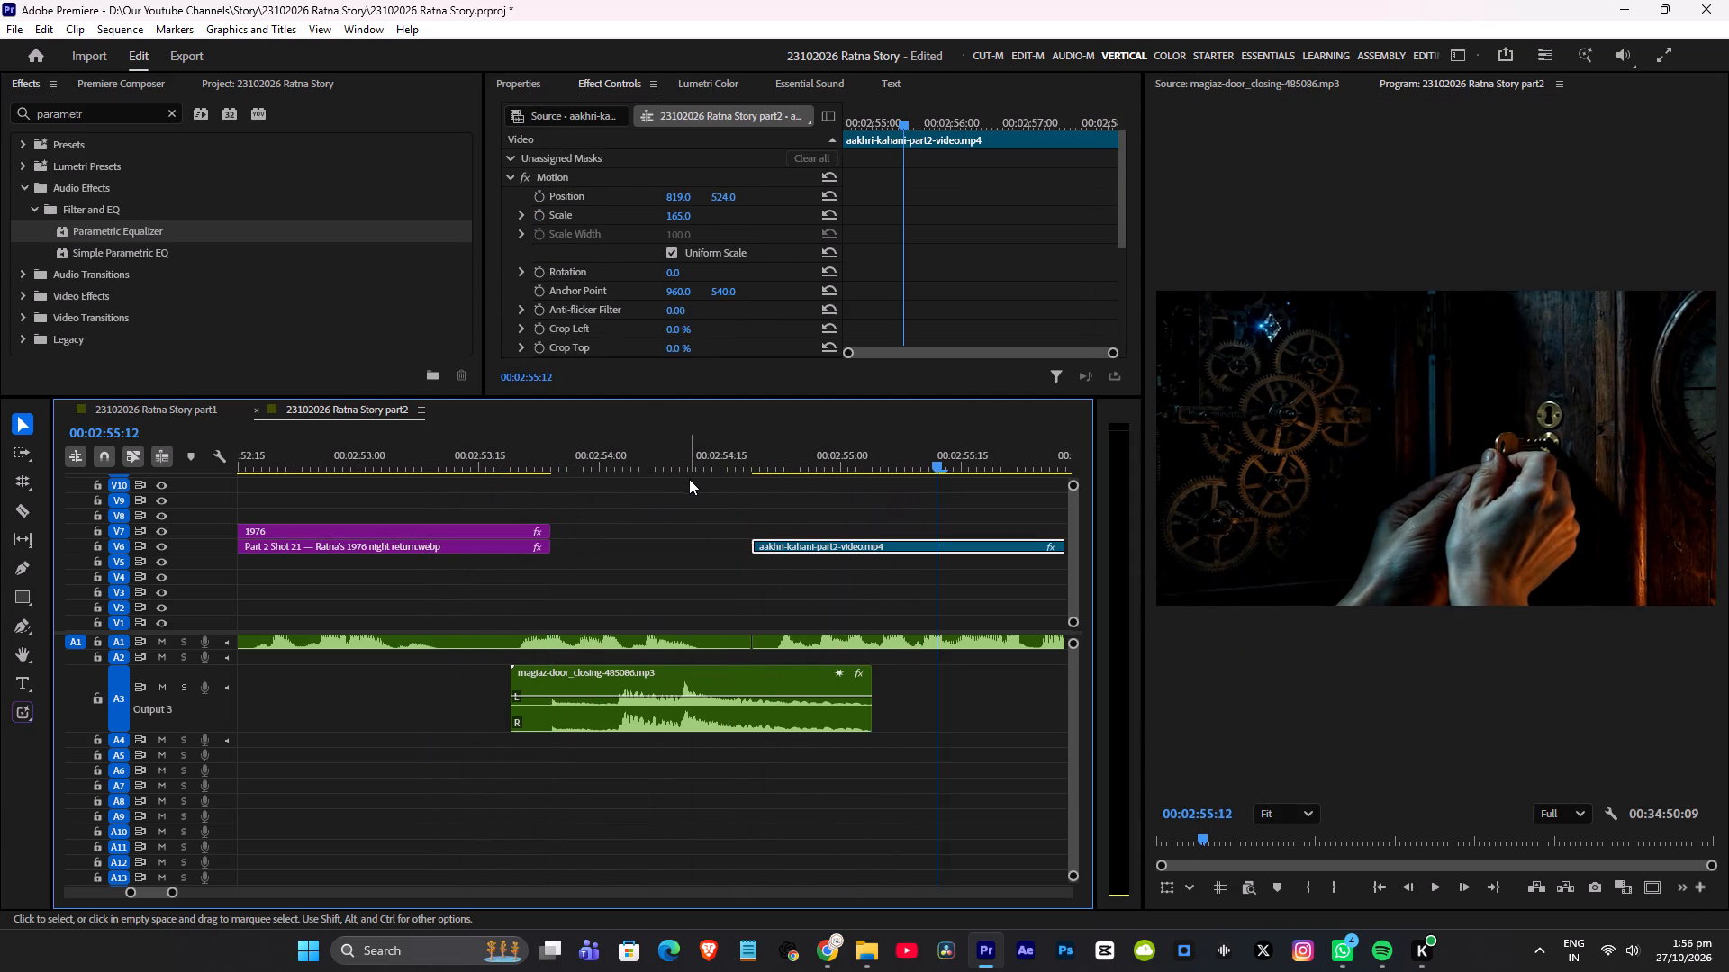
pyautogui.click(510, 454)
pyautogui.press('space')
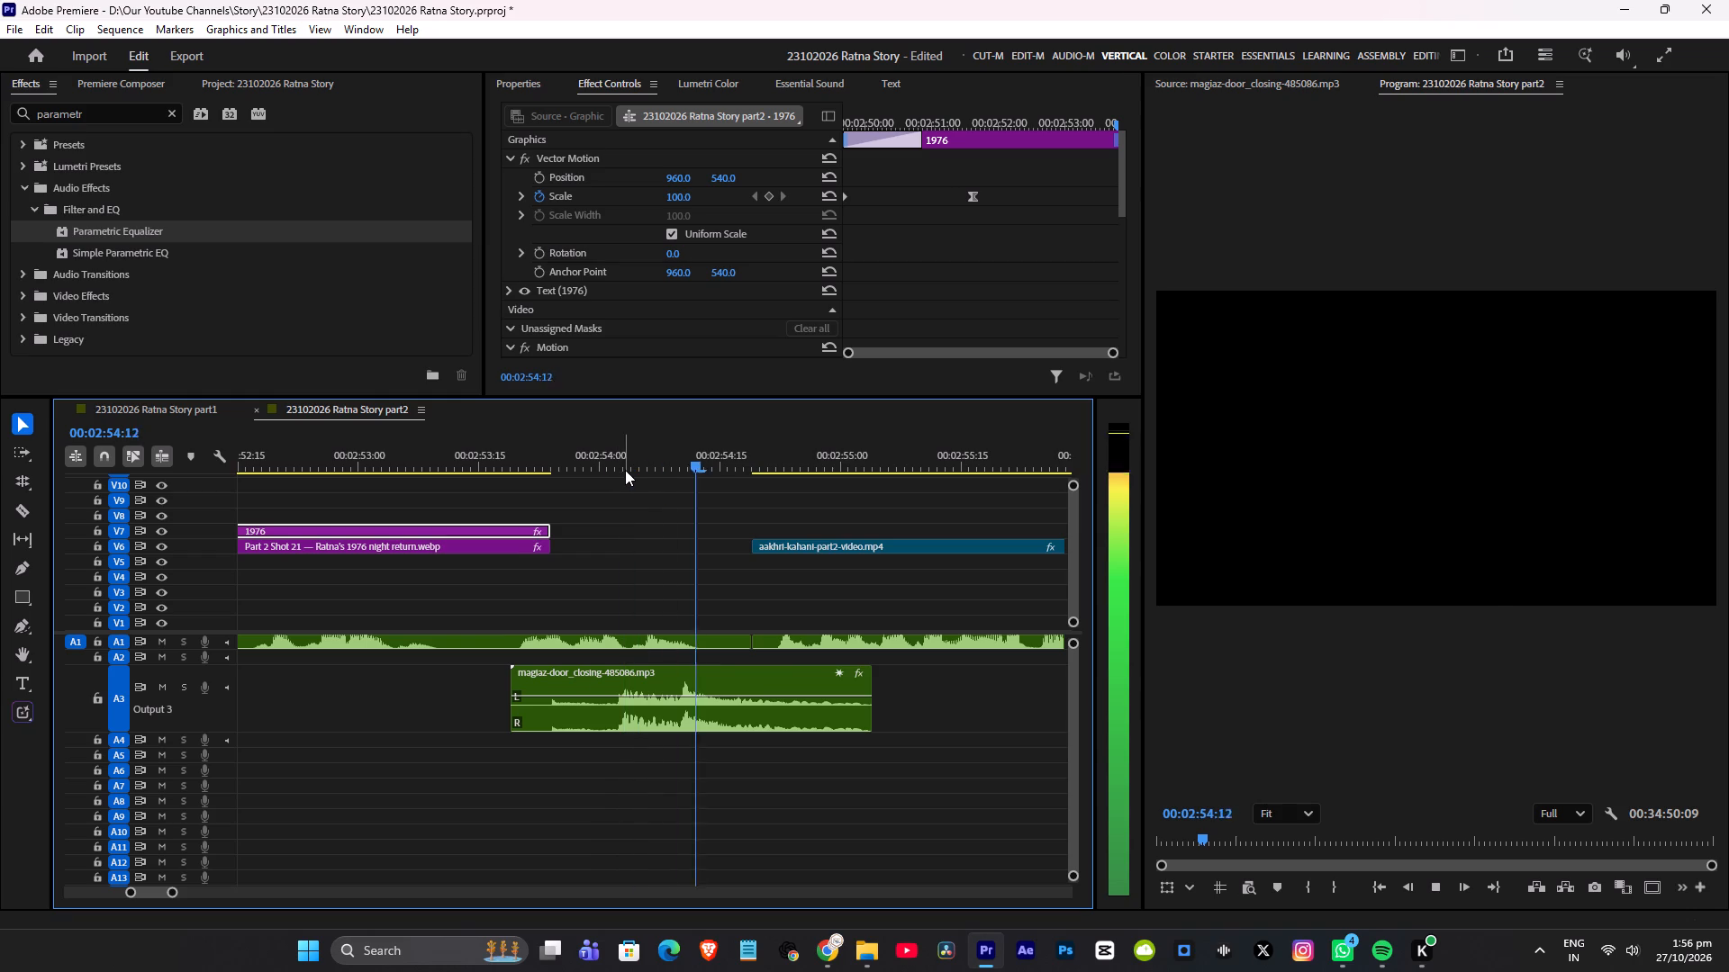
pyautogui.scroll(-5, 653, 476)
pyautogui.keyDown('alt'); pyautogui.scroll(-8, 656, 481); pyautogui.keyUp('alt')
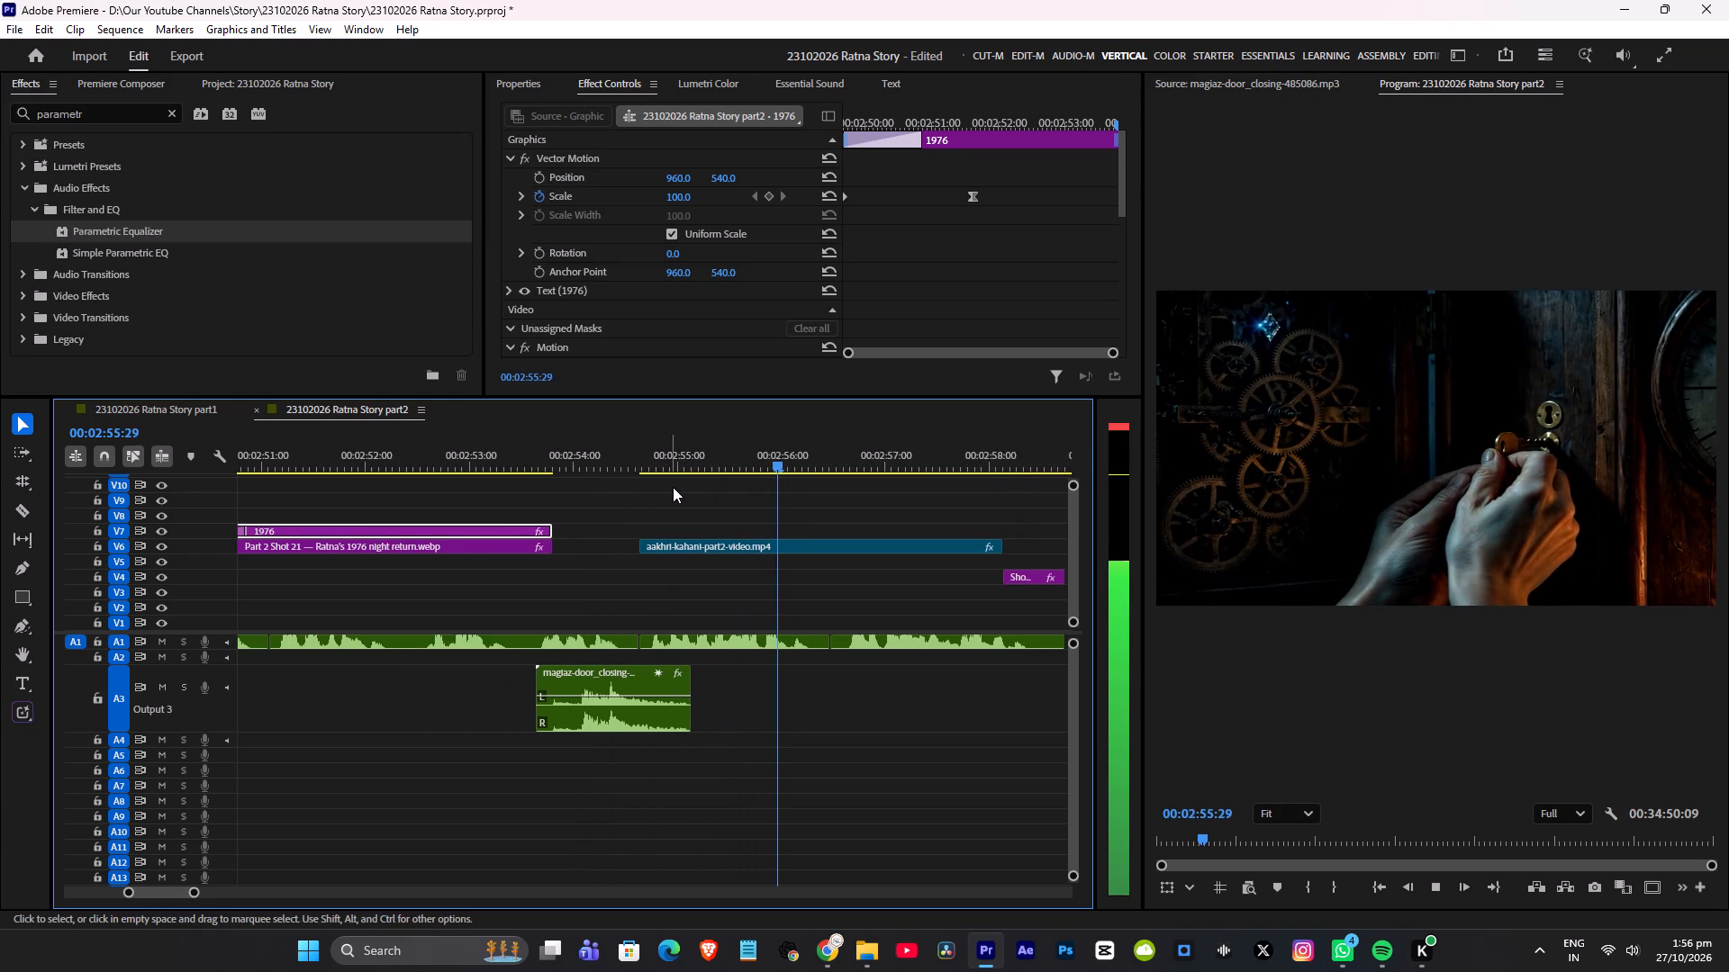
pyautogui.hotkey('ctrl', 's')
# Play through the section from the Shot 14 secret-door clip to the NEELKAMAL title to review it, saving the project.
pyautogui.press('space')
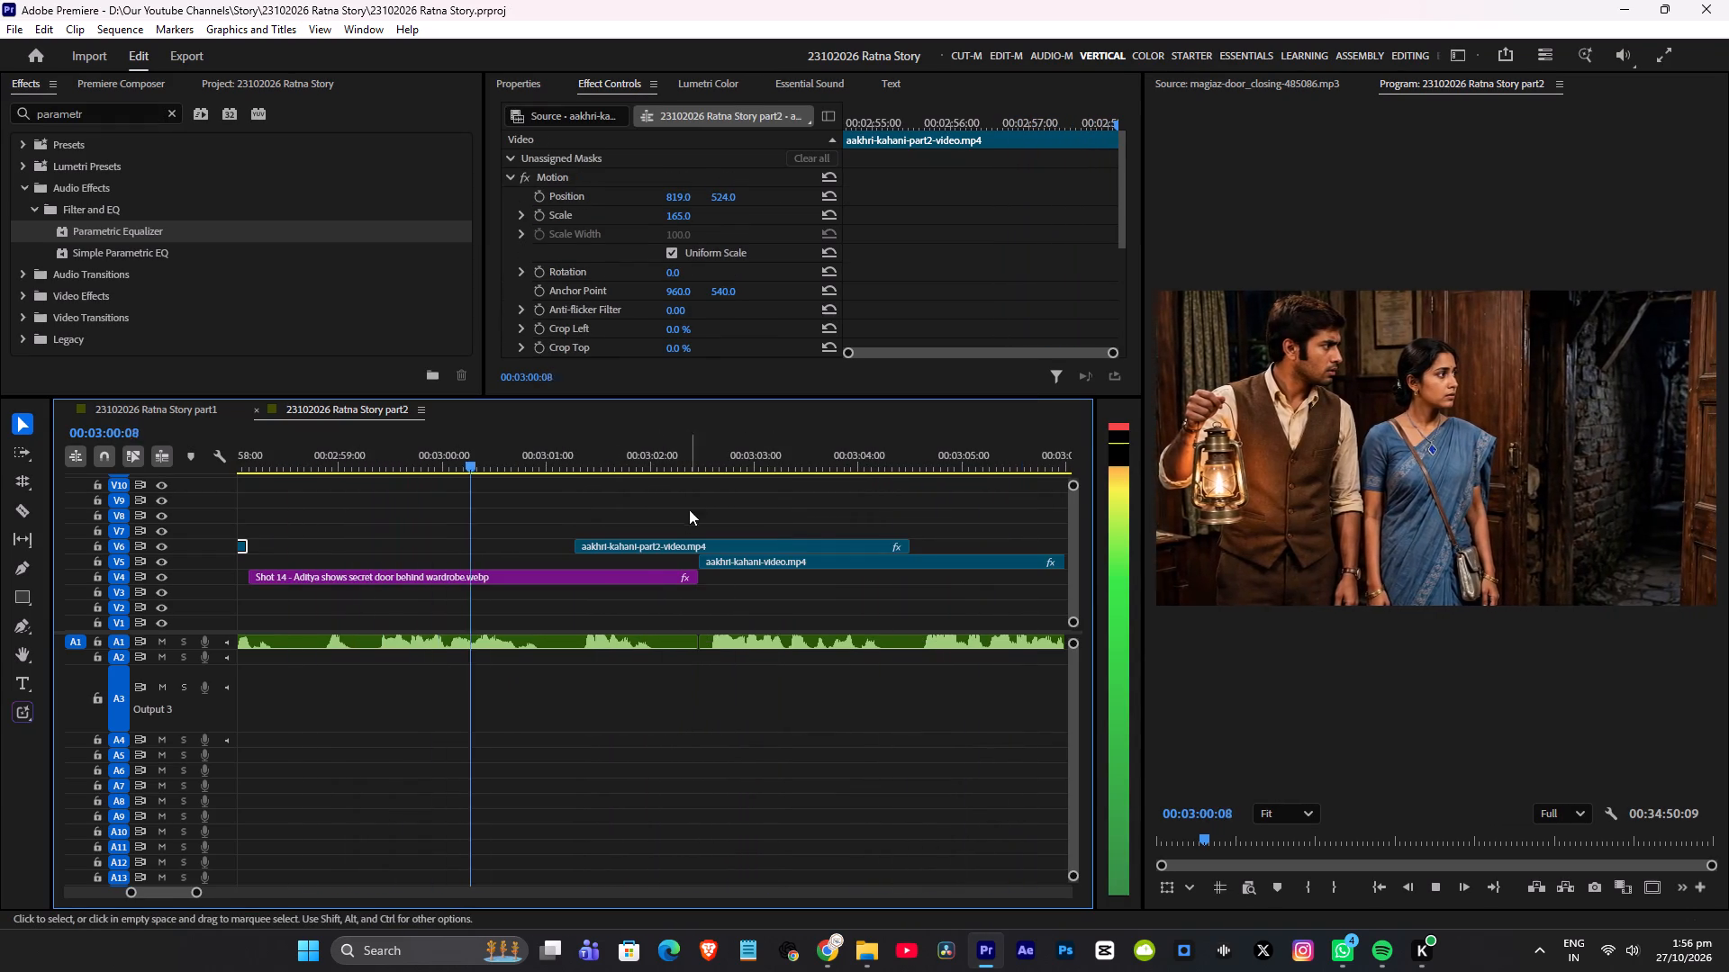
pyautogui.keyDown('alt'); pyautogui.scroll(-10, 675, 519); pyautogui.keyUp('alt')
pyautogui.hotkey('ctrl', 's')
pyautogui.press('space')
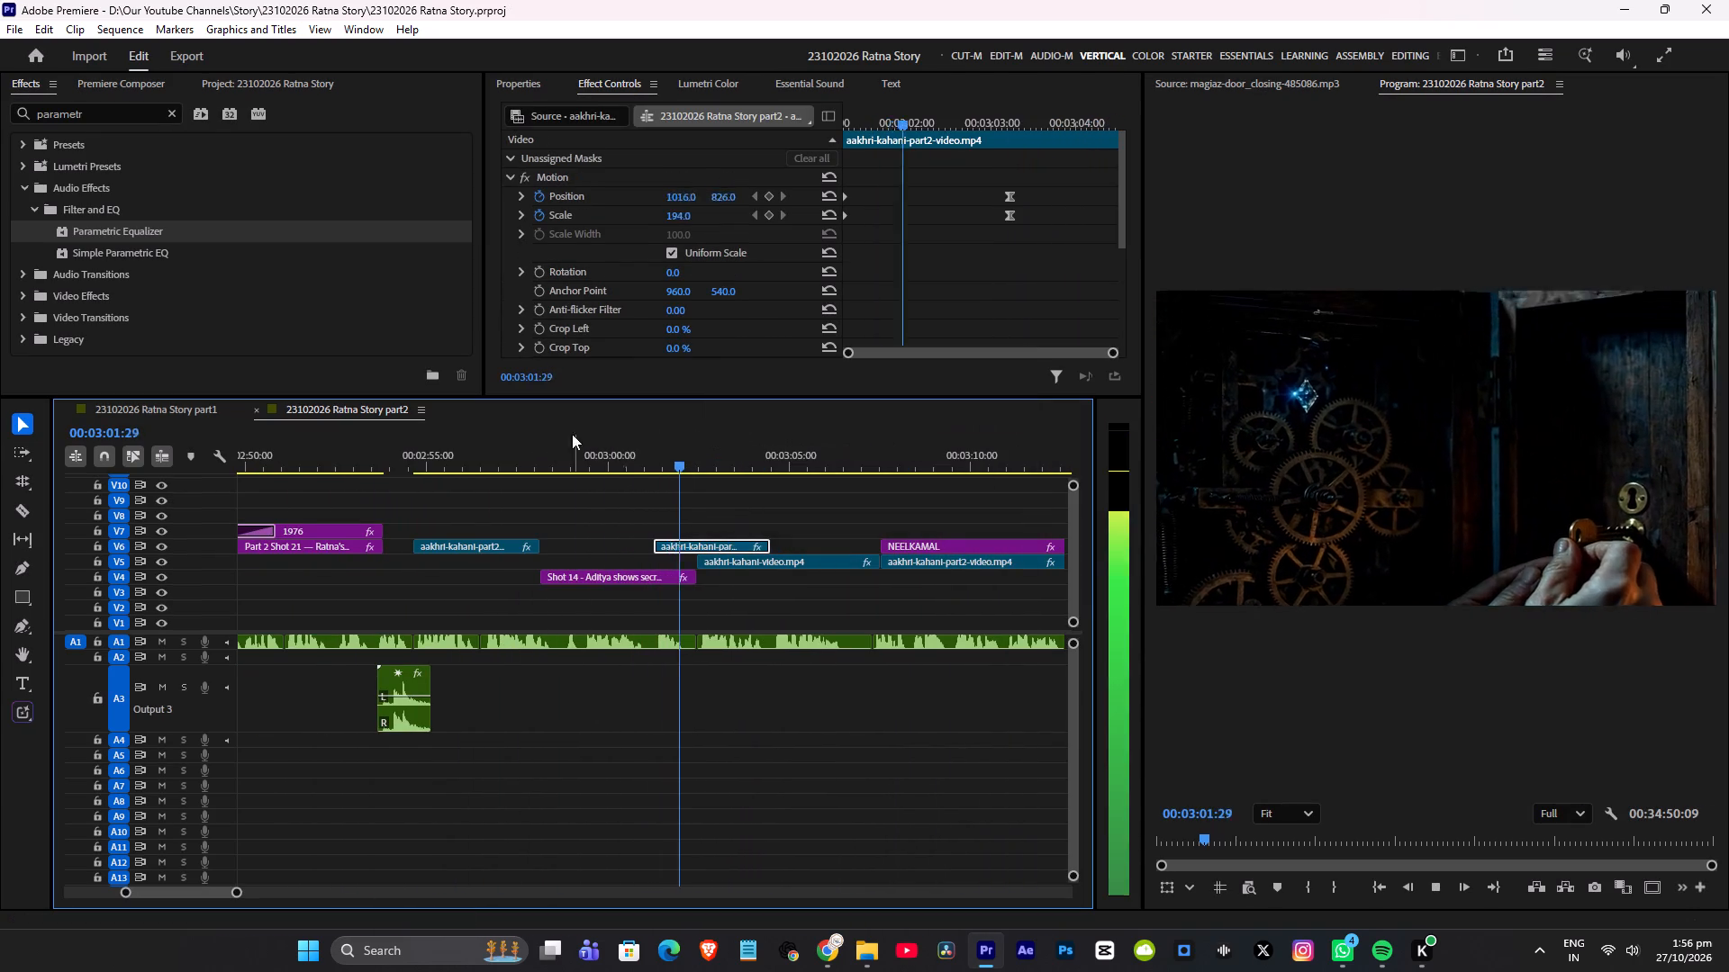
pyautogui.click(564, 442)
pyautogui.press('space')
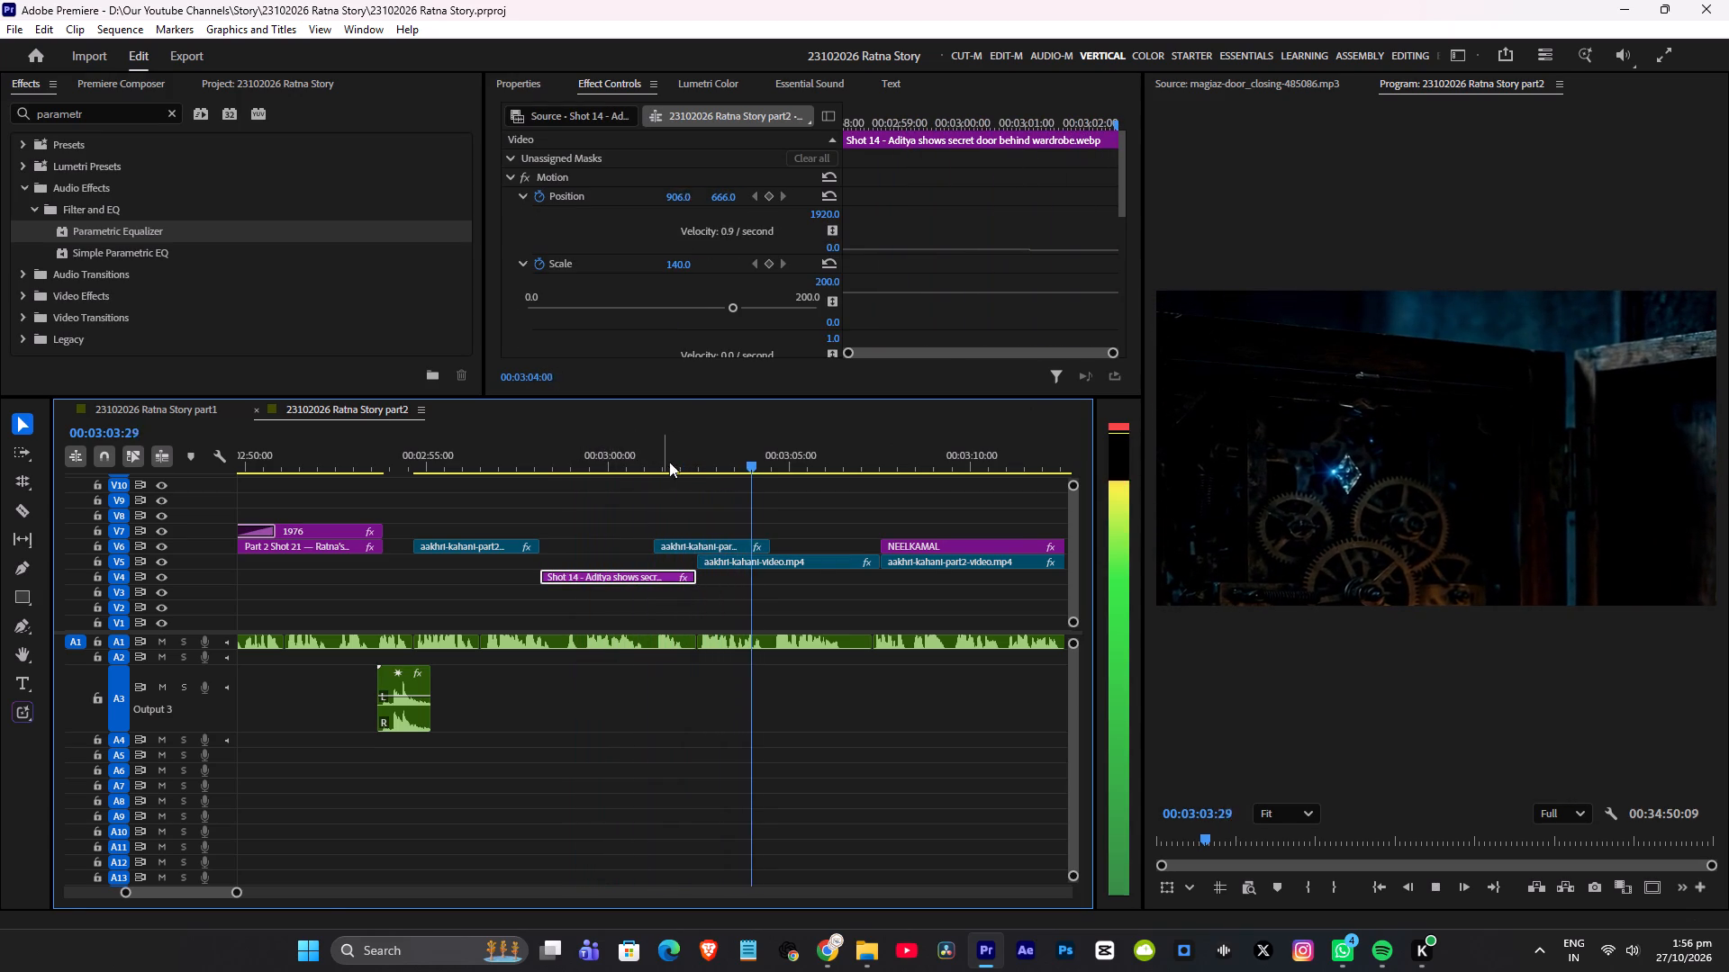
pyautogui.scroll(-4, 708, 479)
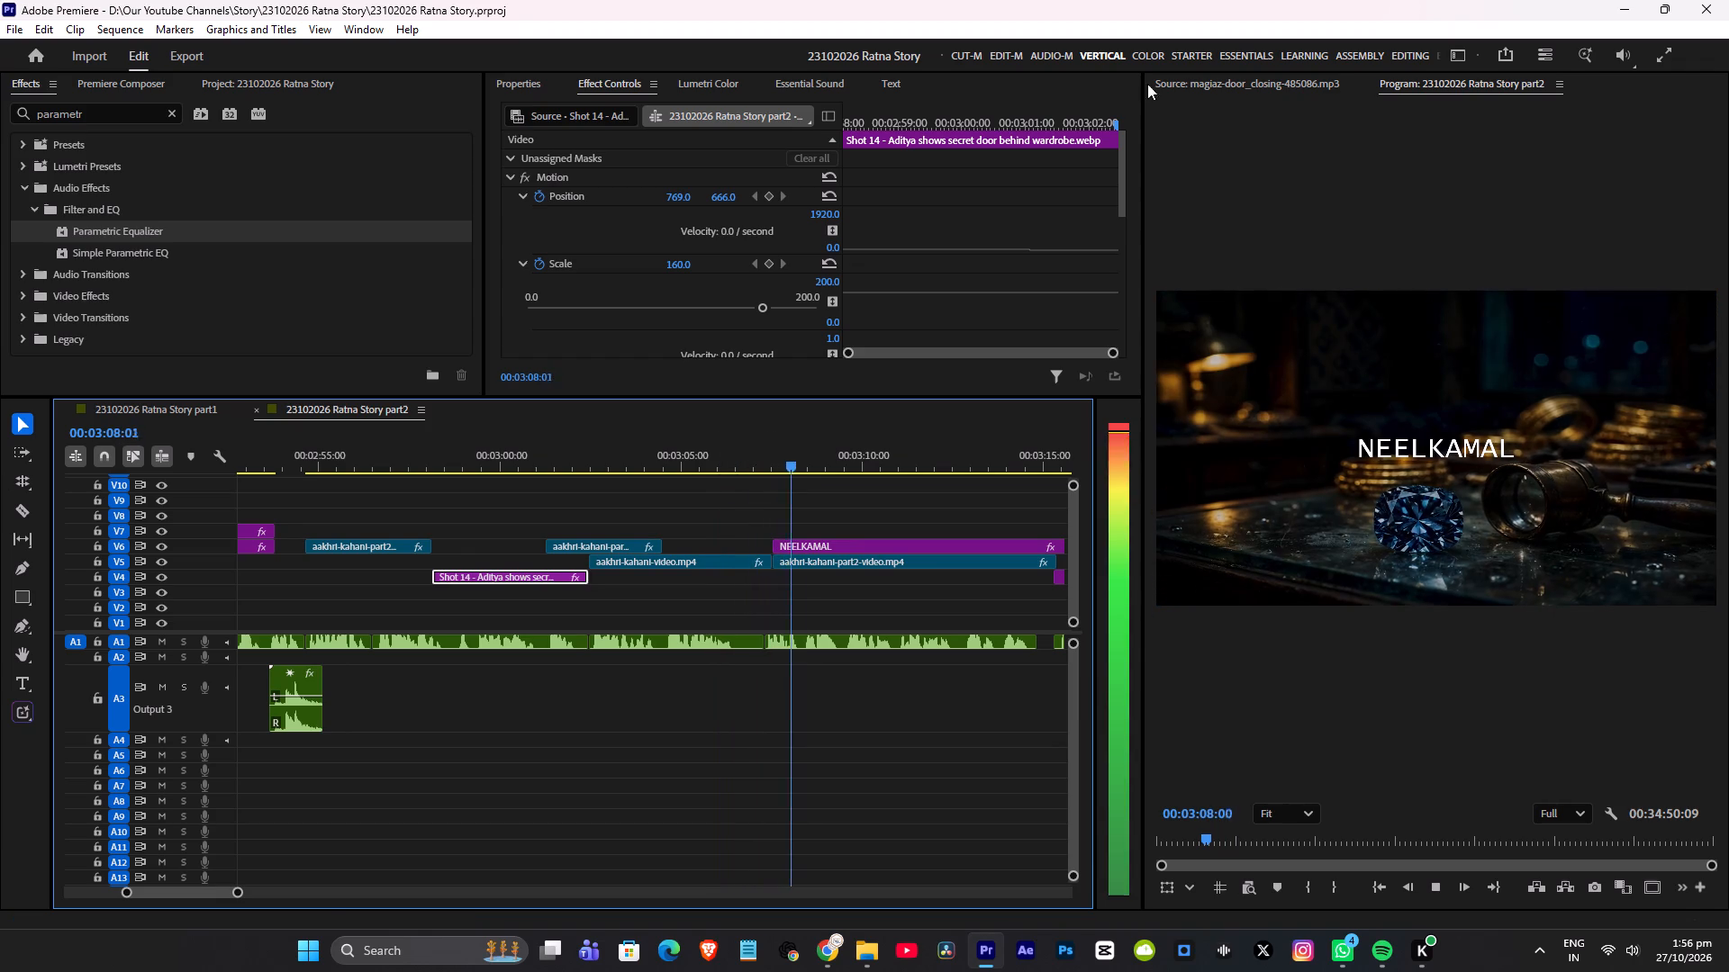
pyautogui.scroll(-3, 912, 524)
pyautogui.press('space')
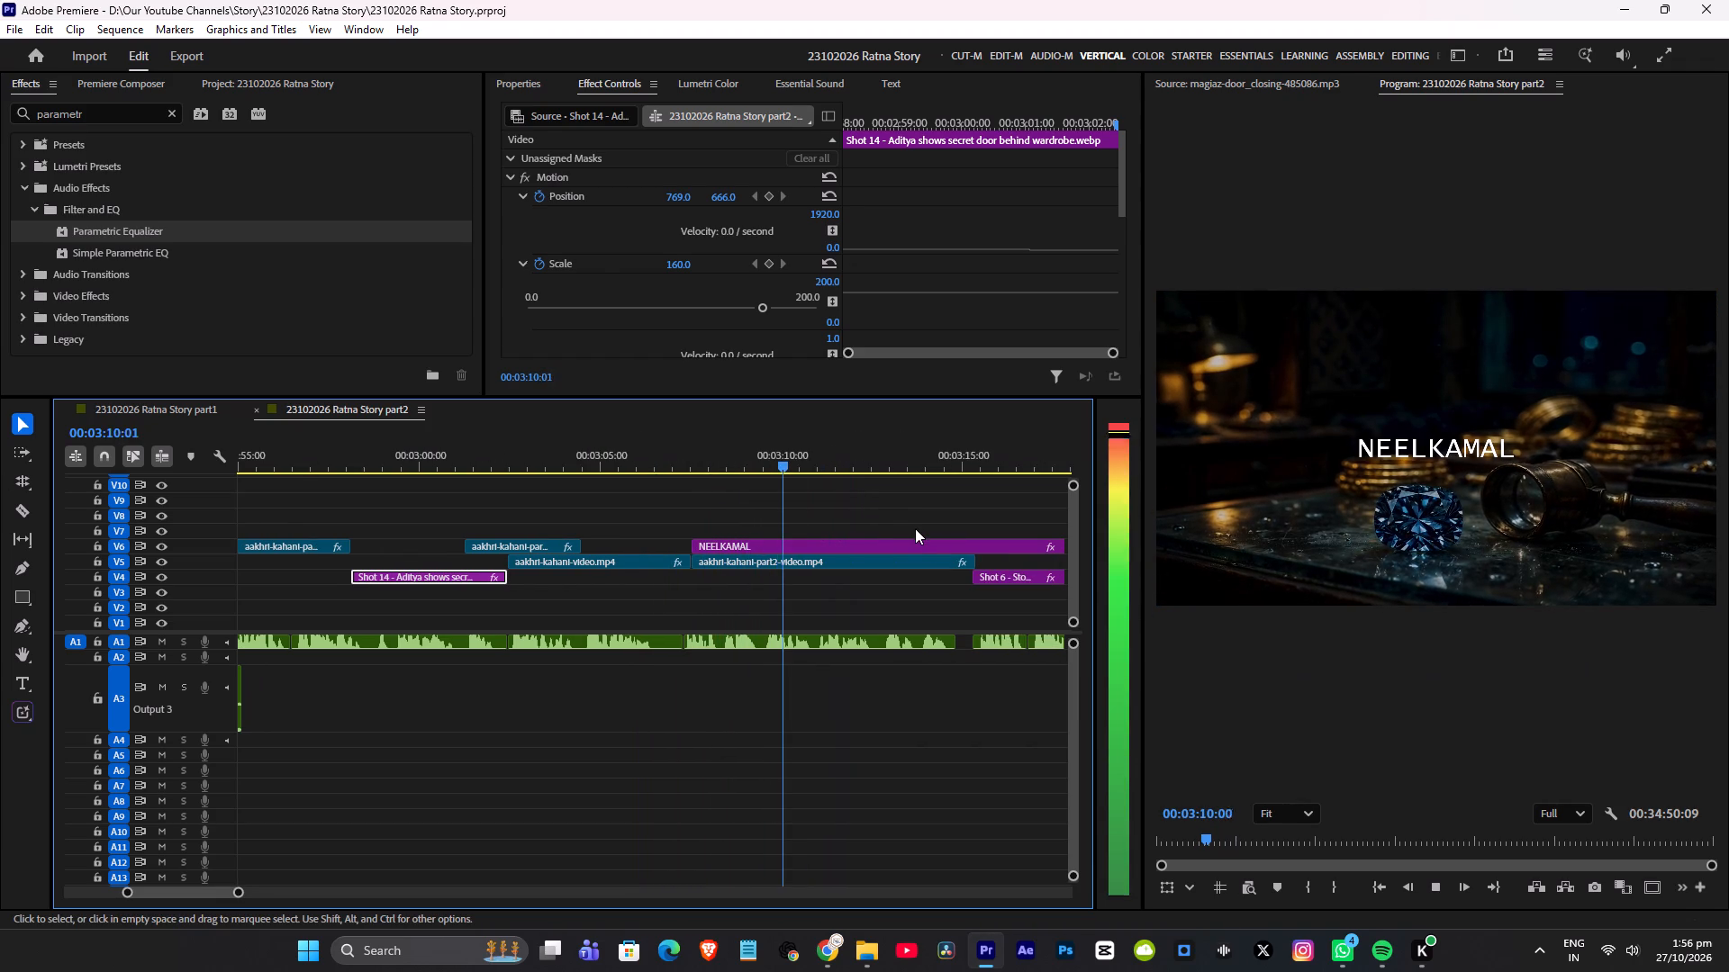
pyautogui.hotkey('ctrl', 's')
pyautogui.keyDown('alt'); pyautogui.scroll(-6, 919, 528); pyautogui.keyUp('alt')
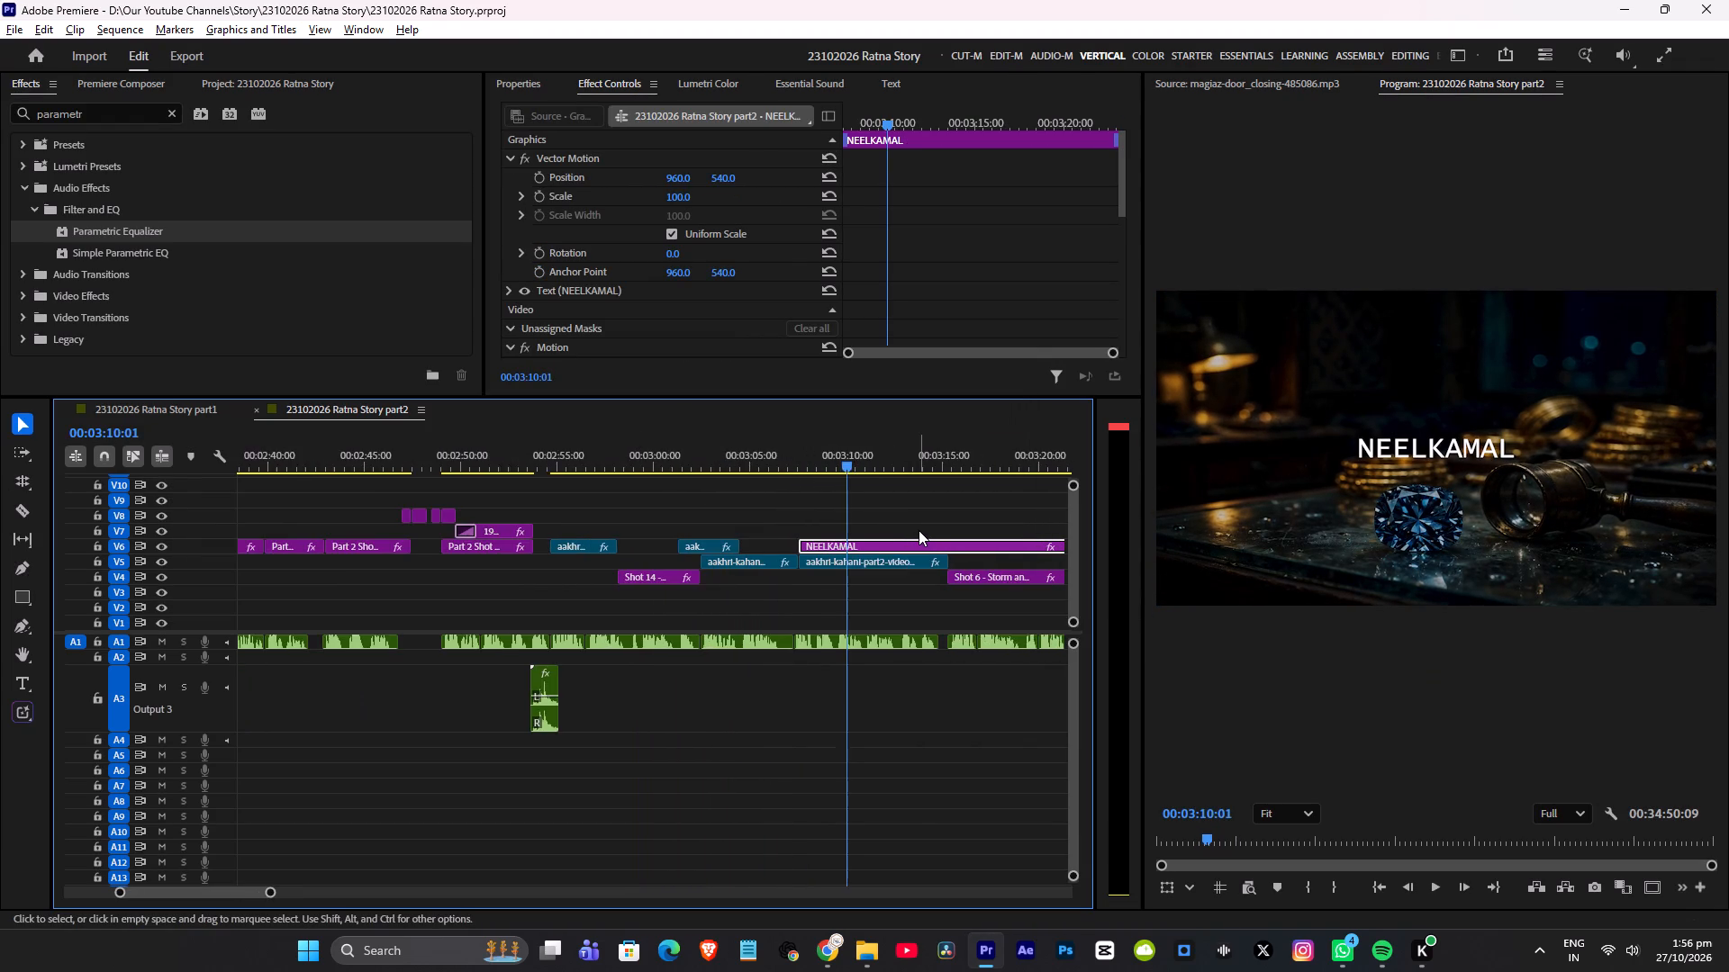
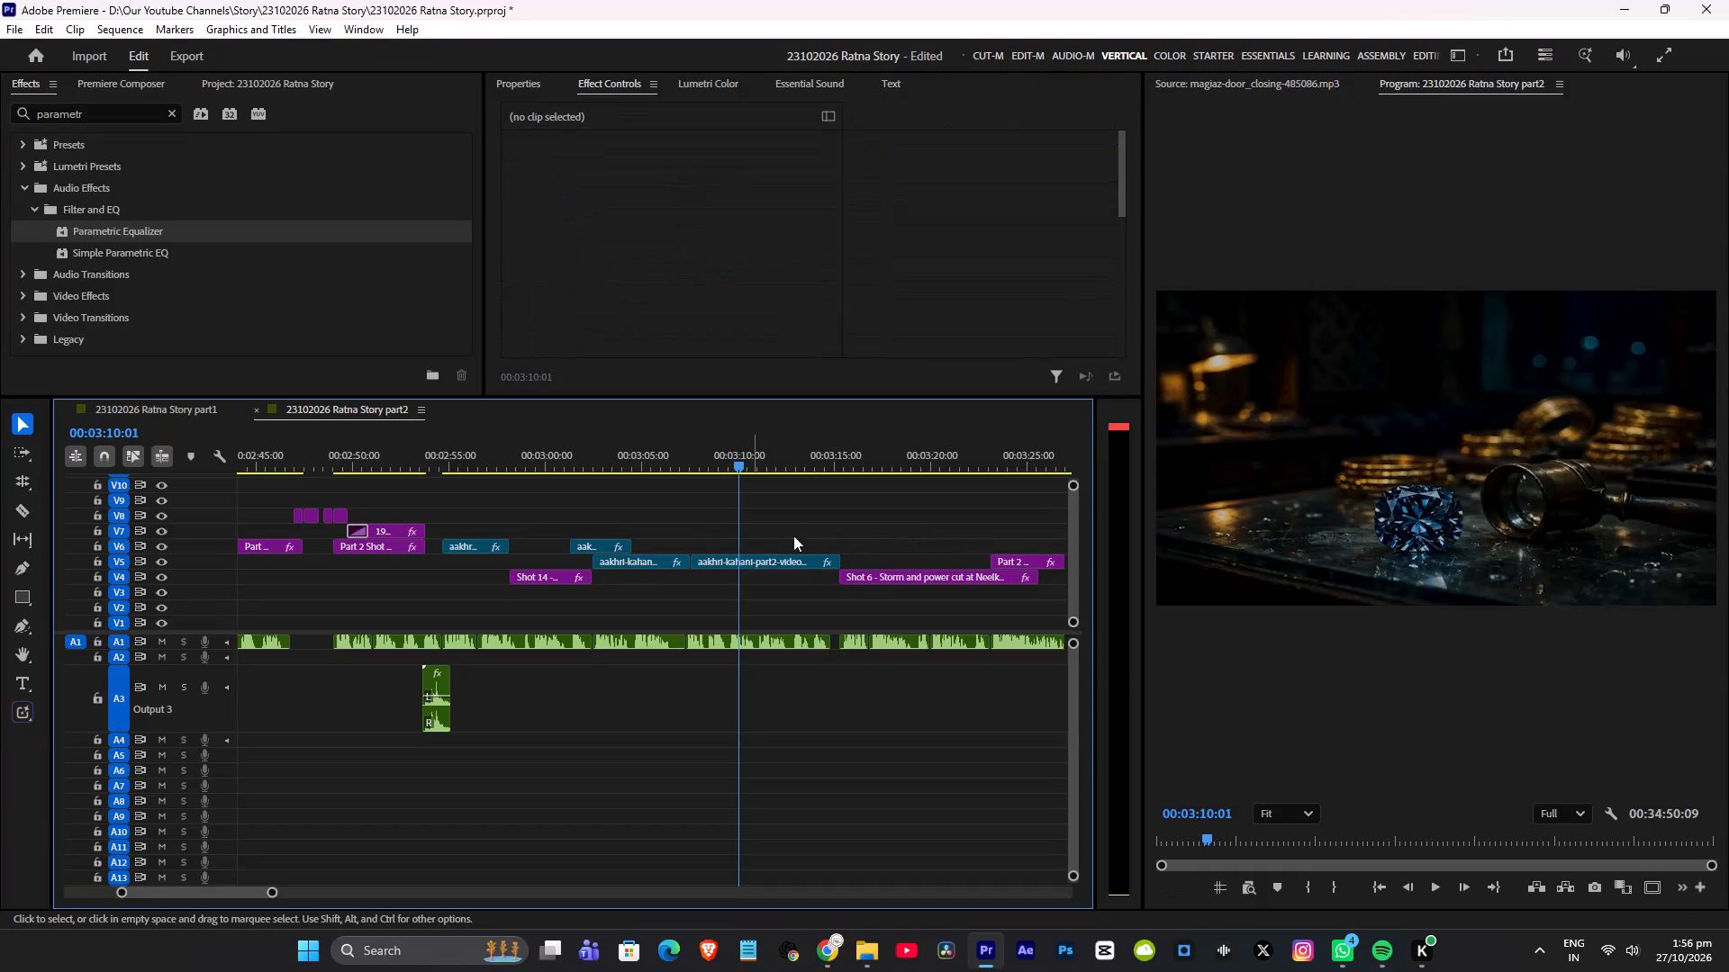
# Duplicate the 1976 title onto V6 above the aakhri-kahani-part2-video clip at about 00:03:08 and change the copy's text to Neelkamal.
pyautogui.click(388, 526)
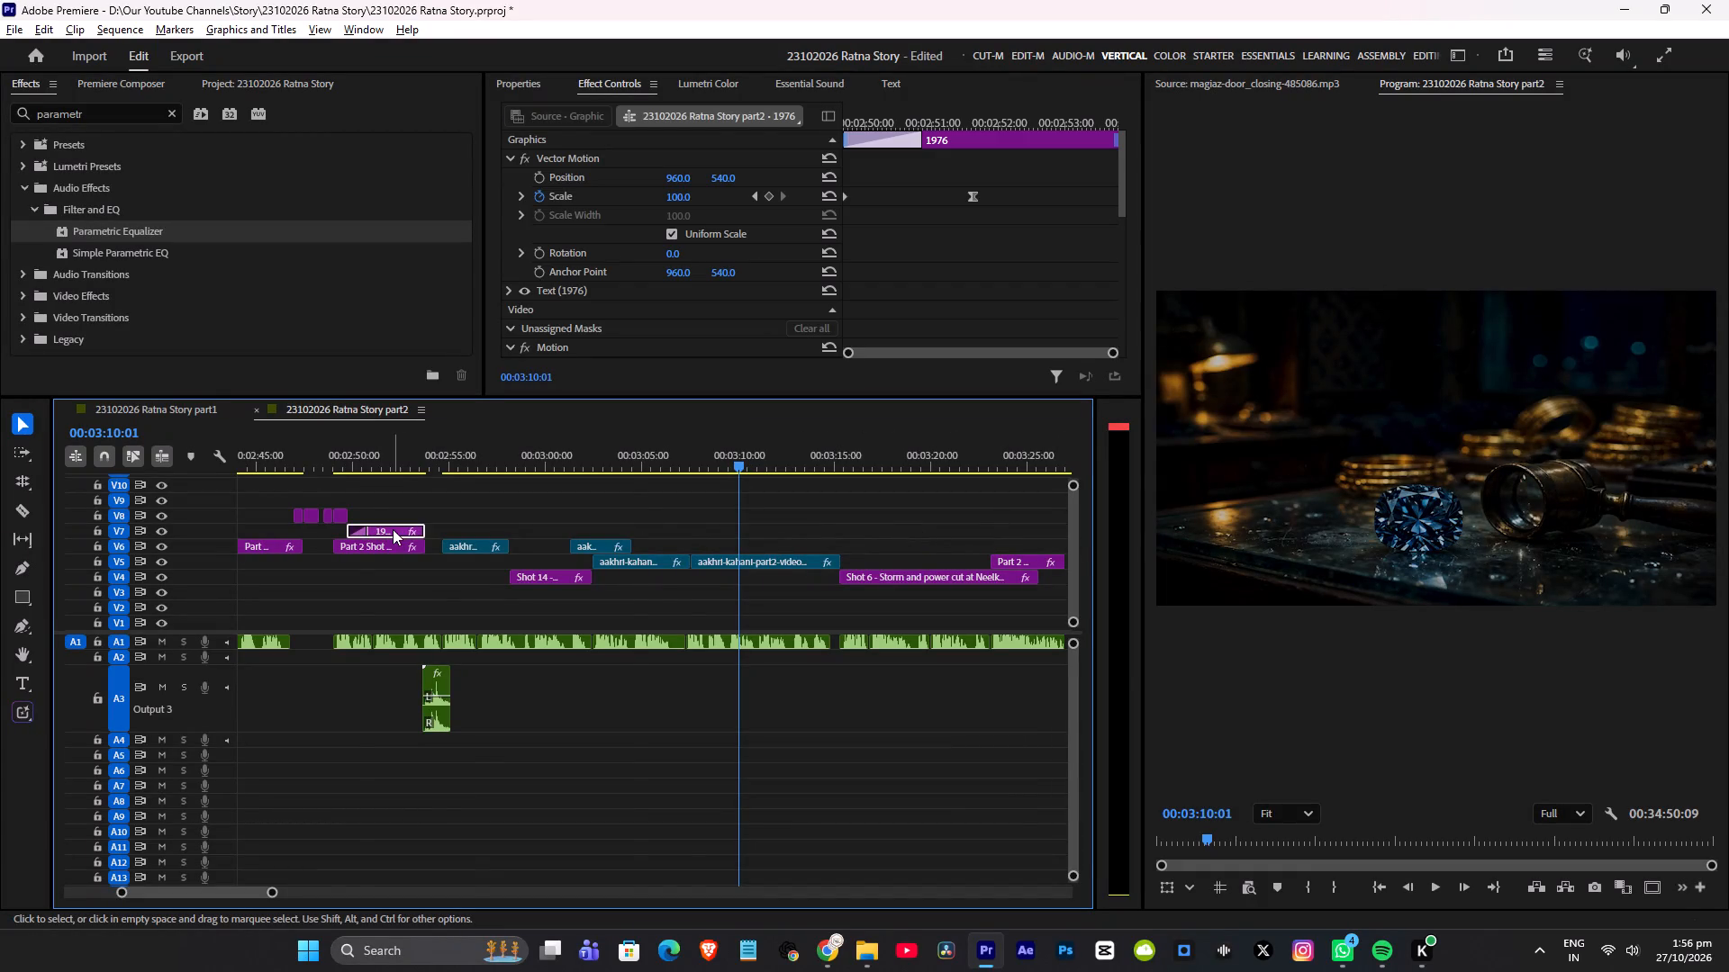
pyautogui.keyDown('alt'); pyautogui.moveTo(393, 529); pyautogui.dragTo(748, 542); pyautogui.keyUp('alt')
pyautogui.click(747, 547)
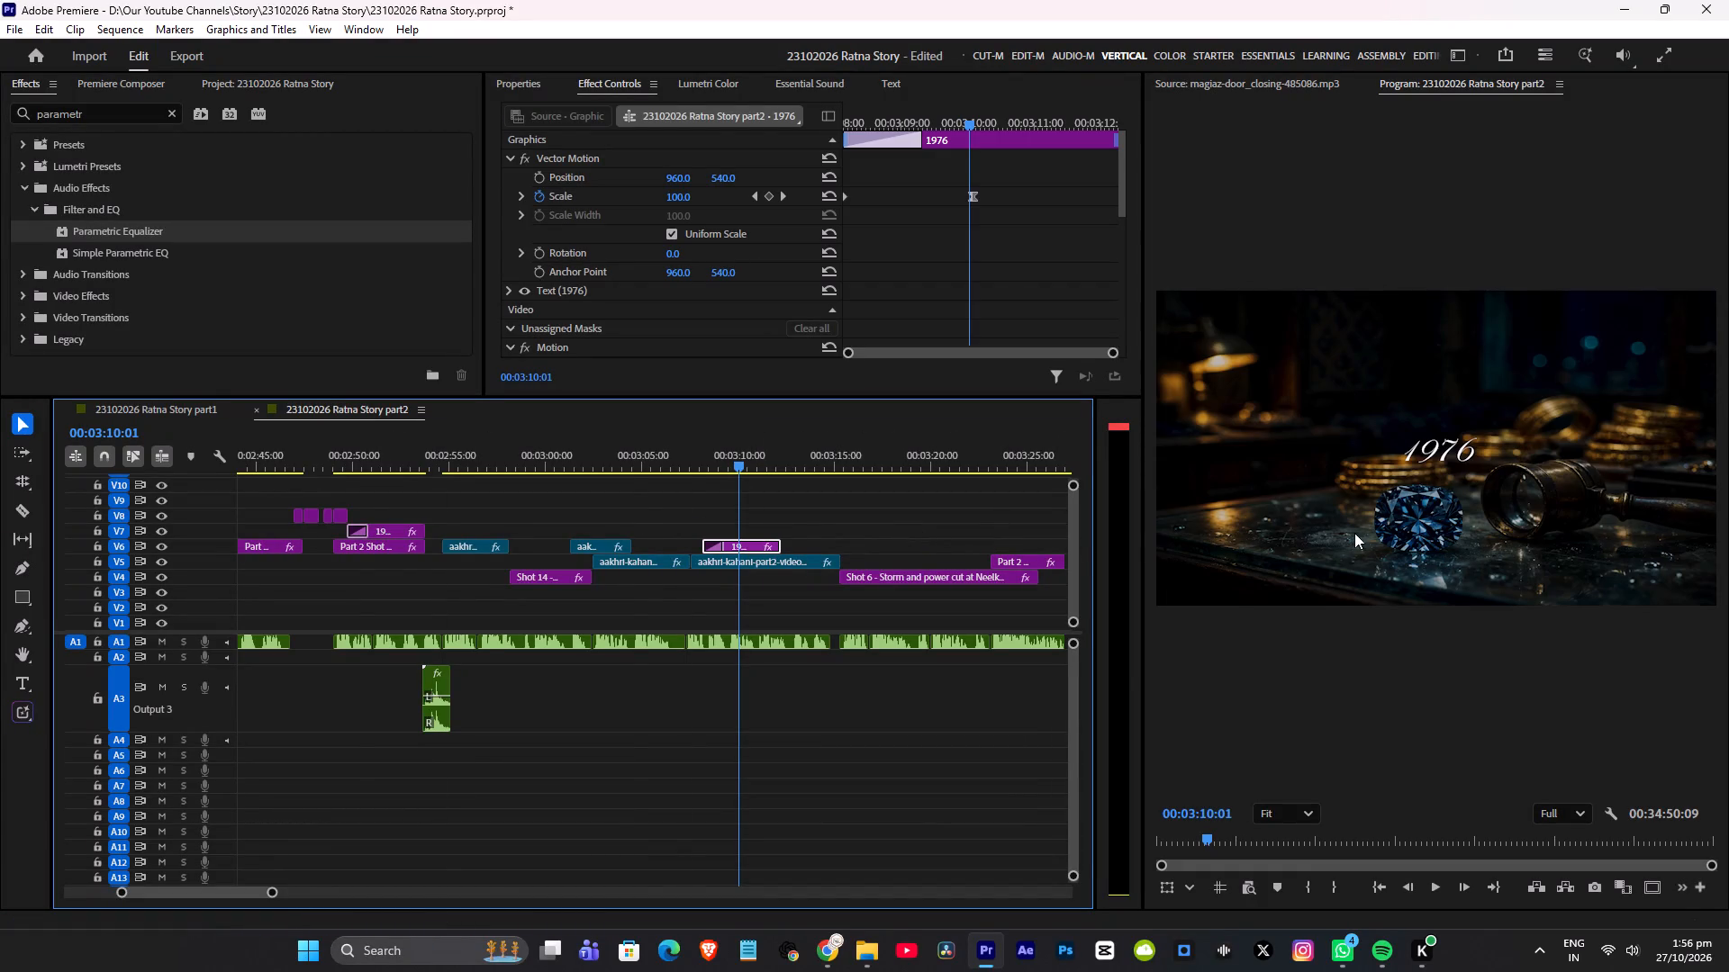
pyautogui.doubleClick(1460, 449)
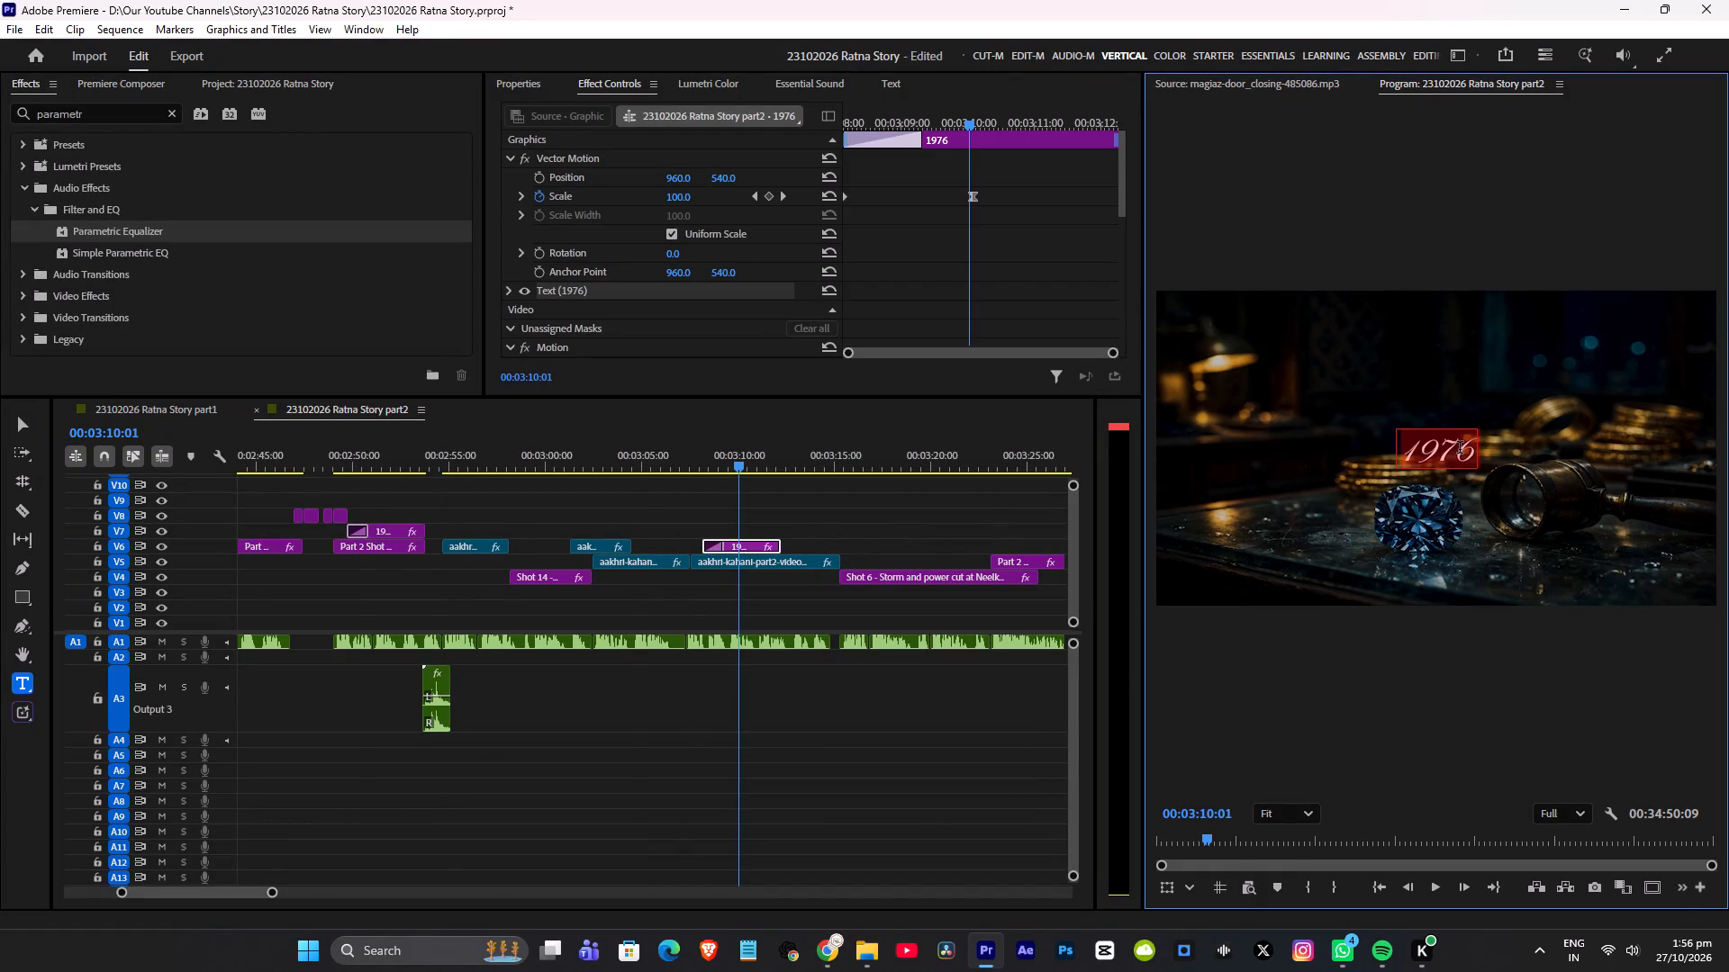
pyautogui.hotkey('shift', 'n')
pyautogui.write('eel')
pyautogui.write('kama')
pyautogui.press('l')
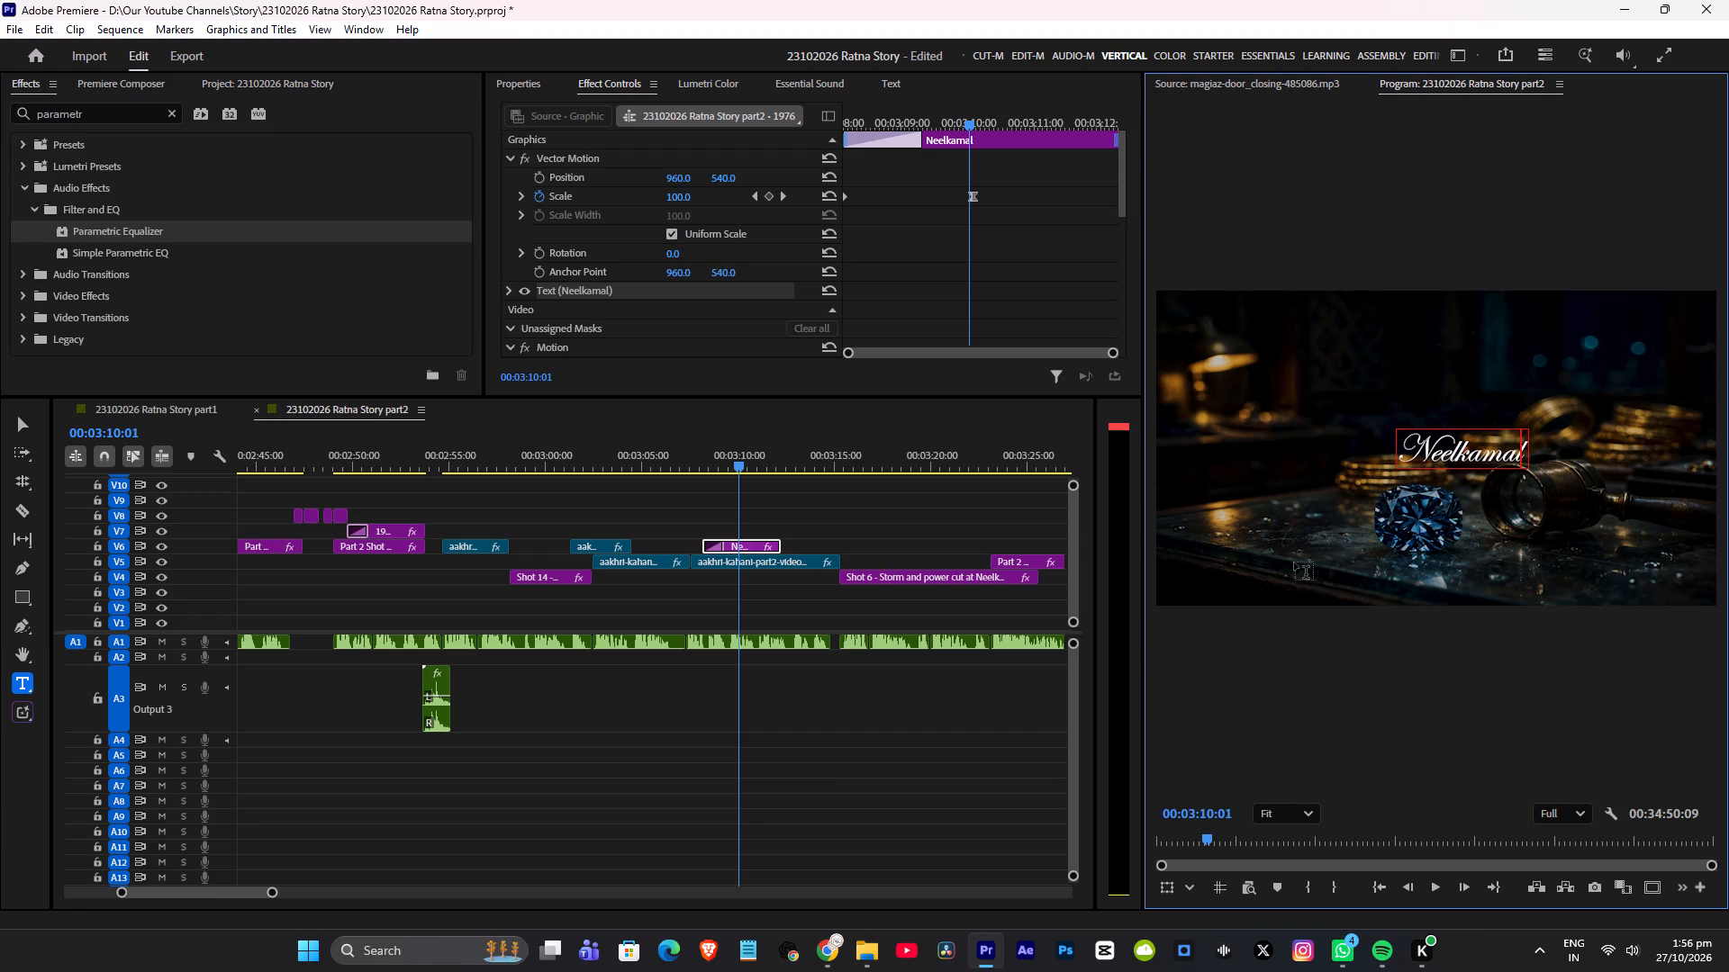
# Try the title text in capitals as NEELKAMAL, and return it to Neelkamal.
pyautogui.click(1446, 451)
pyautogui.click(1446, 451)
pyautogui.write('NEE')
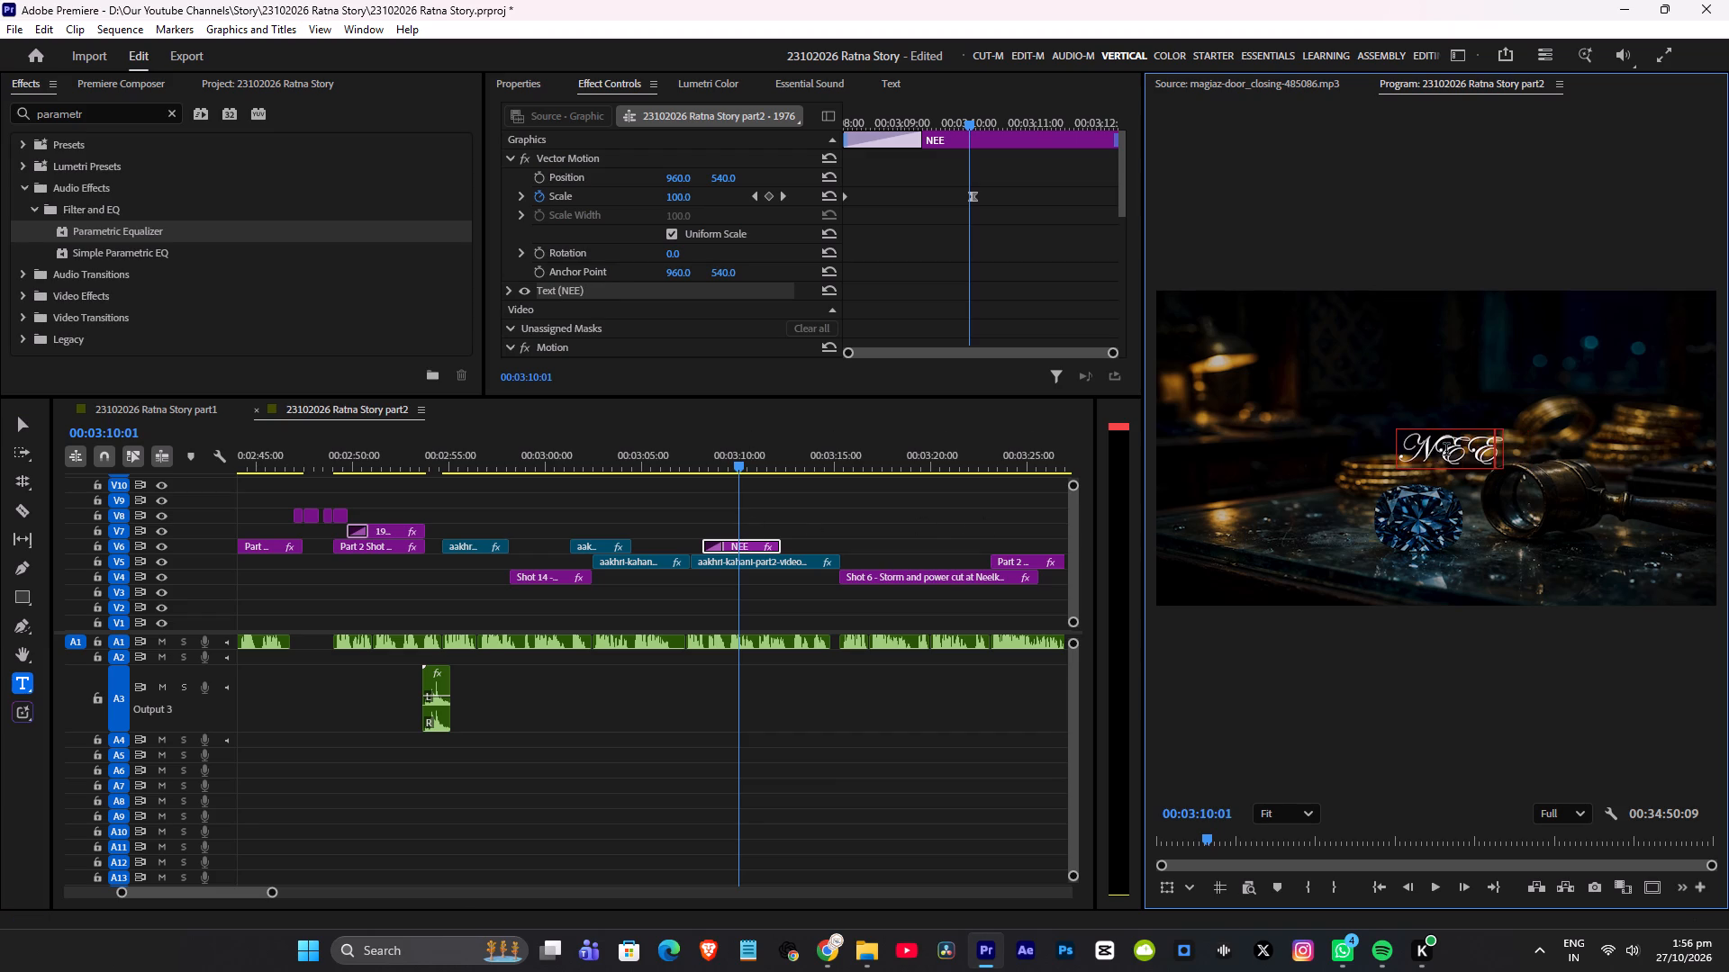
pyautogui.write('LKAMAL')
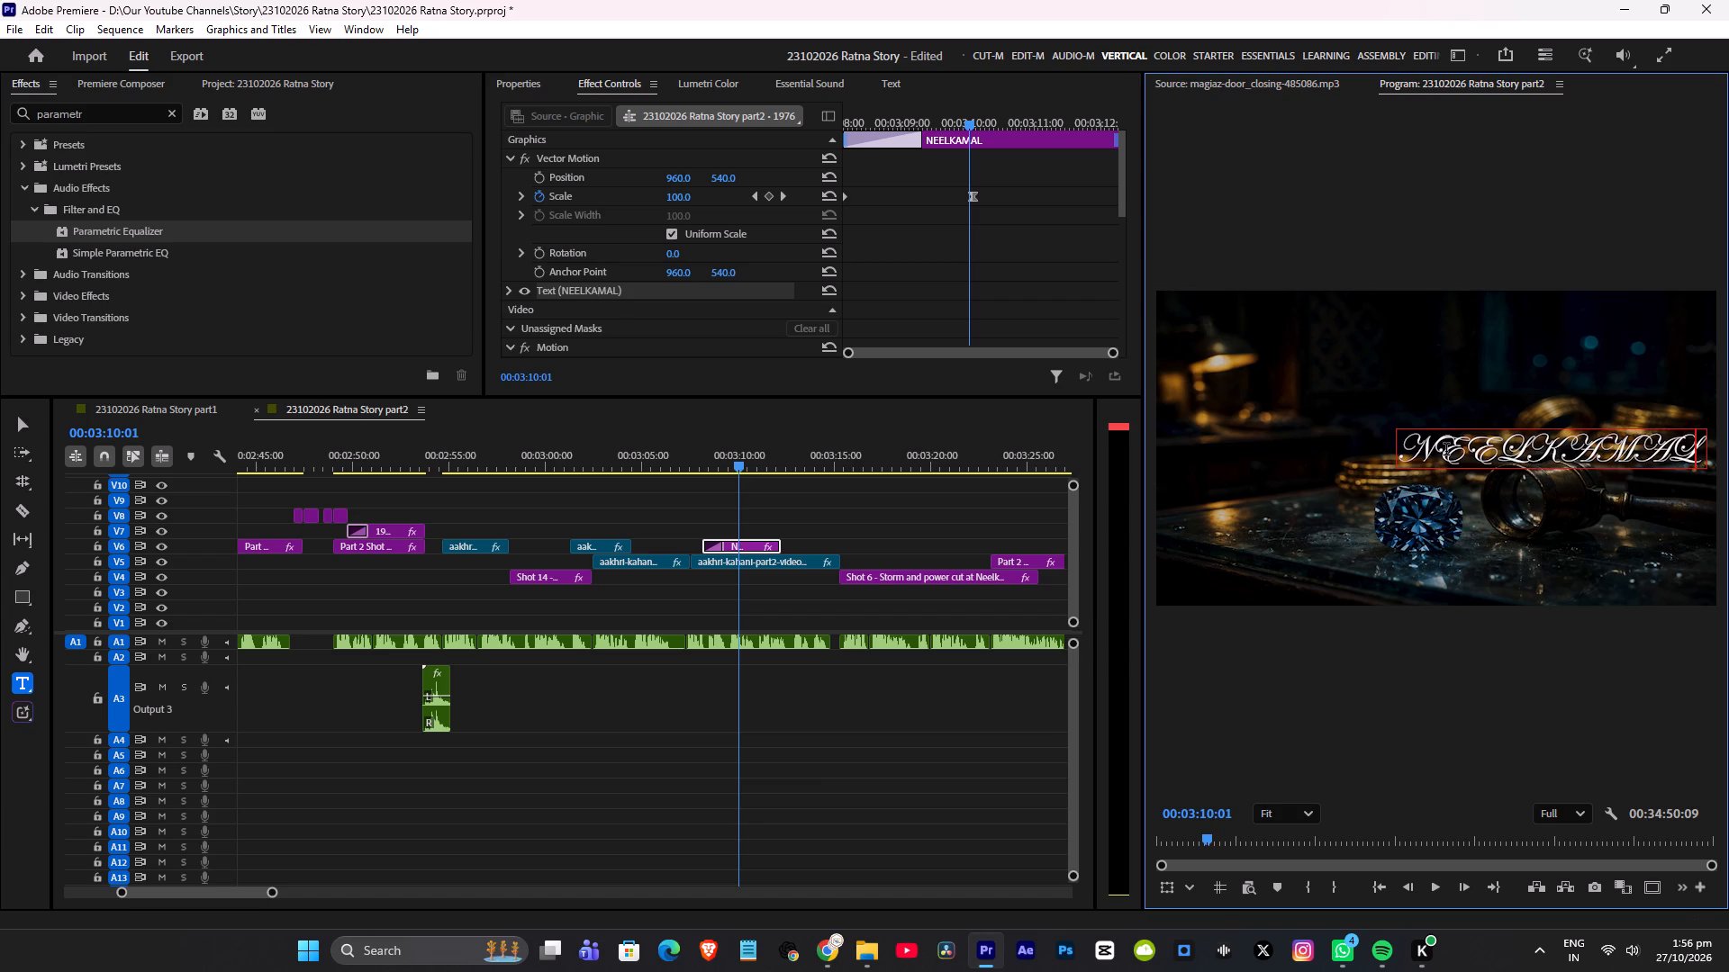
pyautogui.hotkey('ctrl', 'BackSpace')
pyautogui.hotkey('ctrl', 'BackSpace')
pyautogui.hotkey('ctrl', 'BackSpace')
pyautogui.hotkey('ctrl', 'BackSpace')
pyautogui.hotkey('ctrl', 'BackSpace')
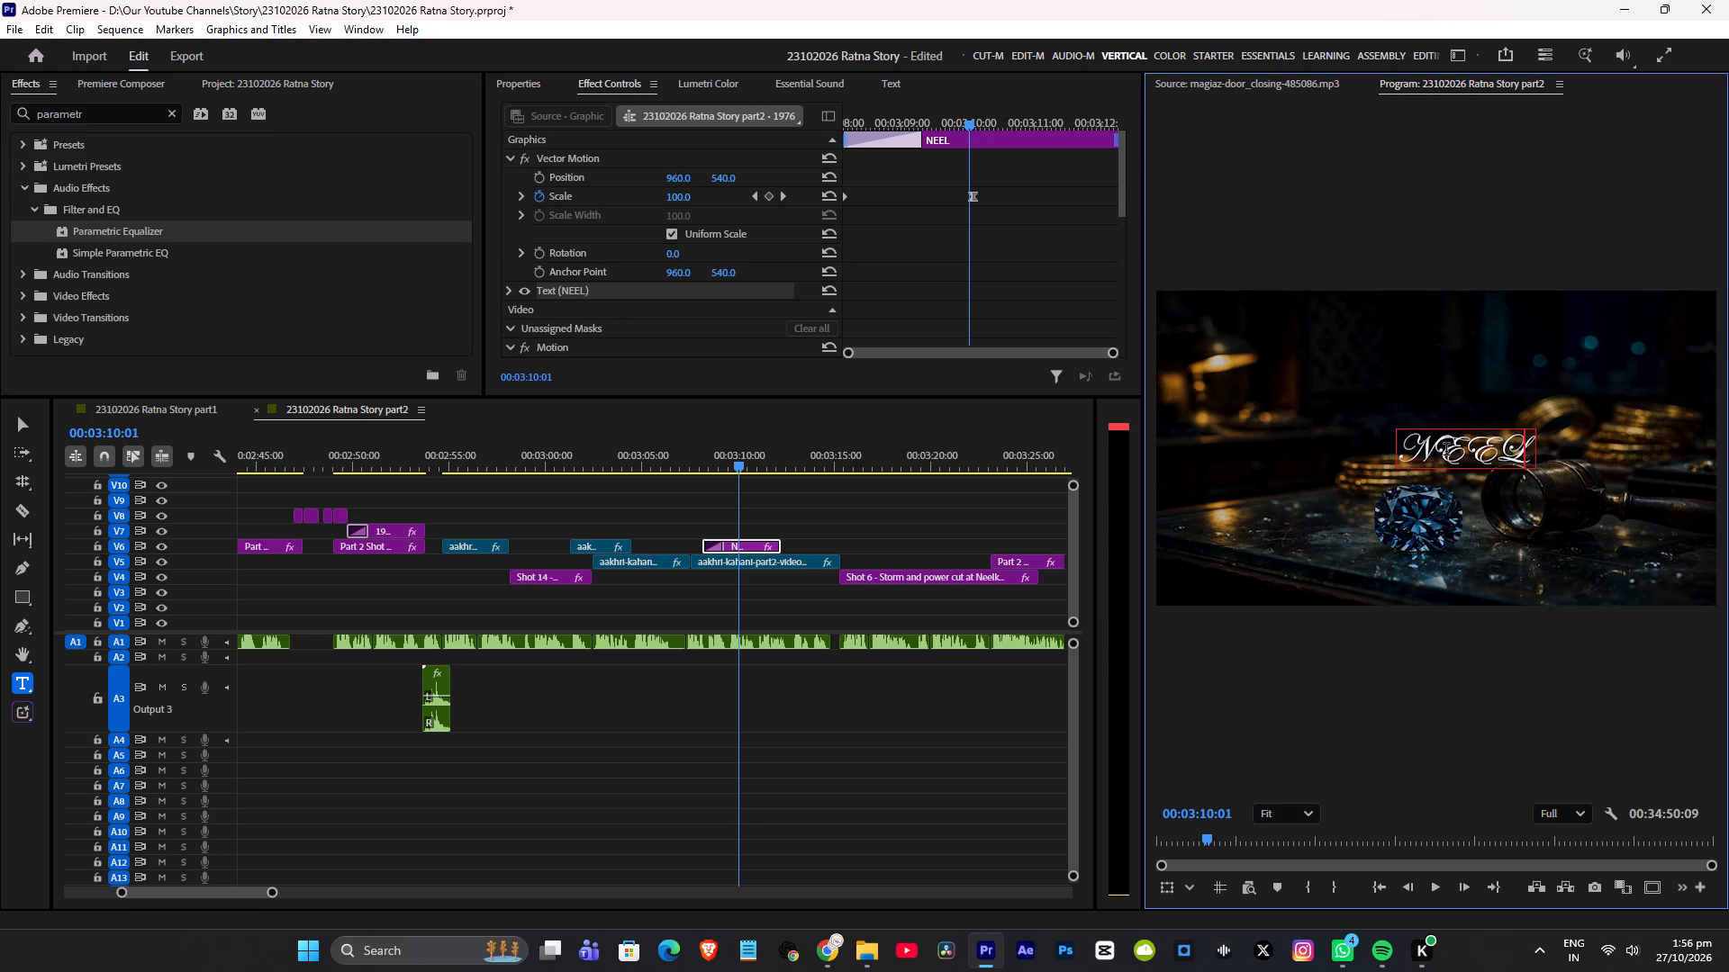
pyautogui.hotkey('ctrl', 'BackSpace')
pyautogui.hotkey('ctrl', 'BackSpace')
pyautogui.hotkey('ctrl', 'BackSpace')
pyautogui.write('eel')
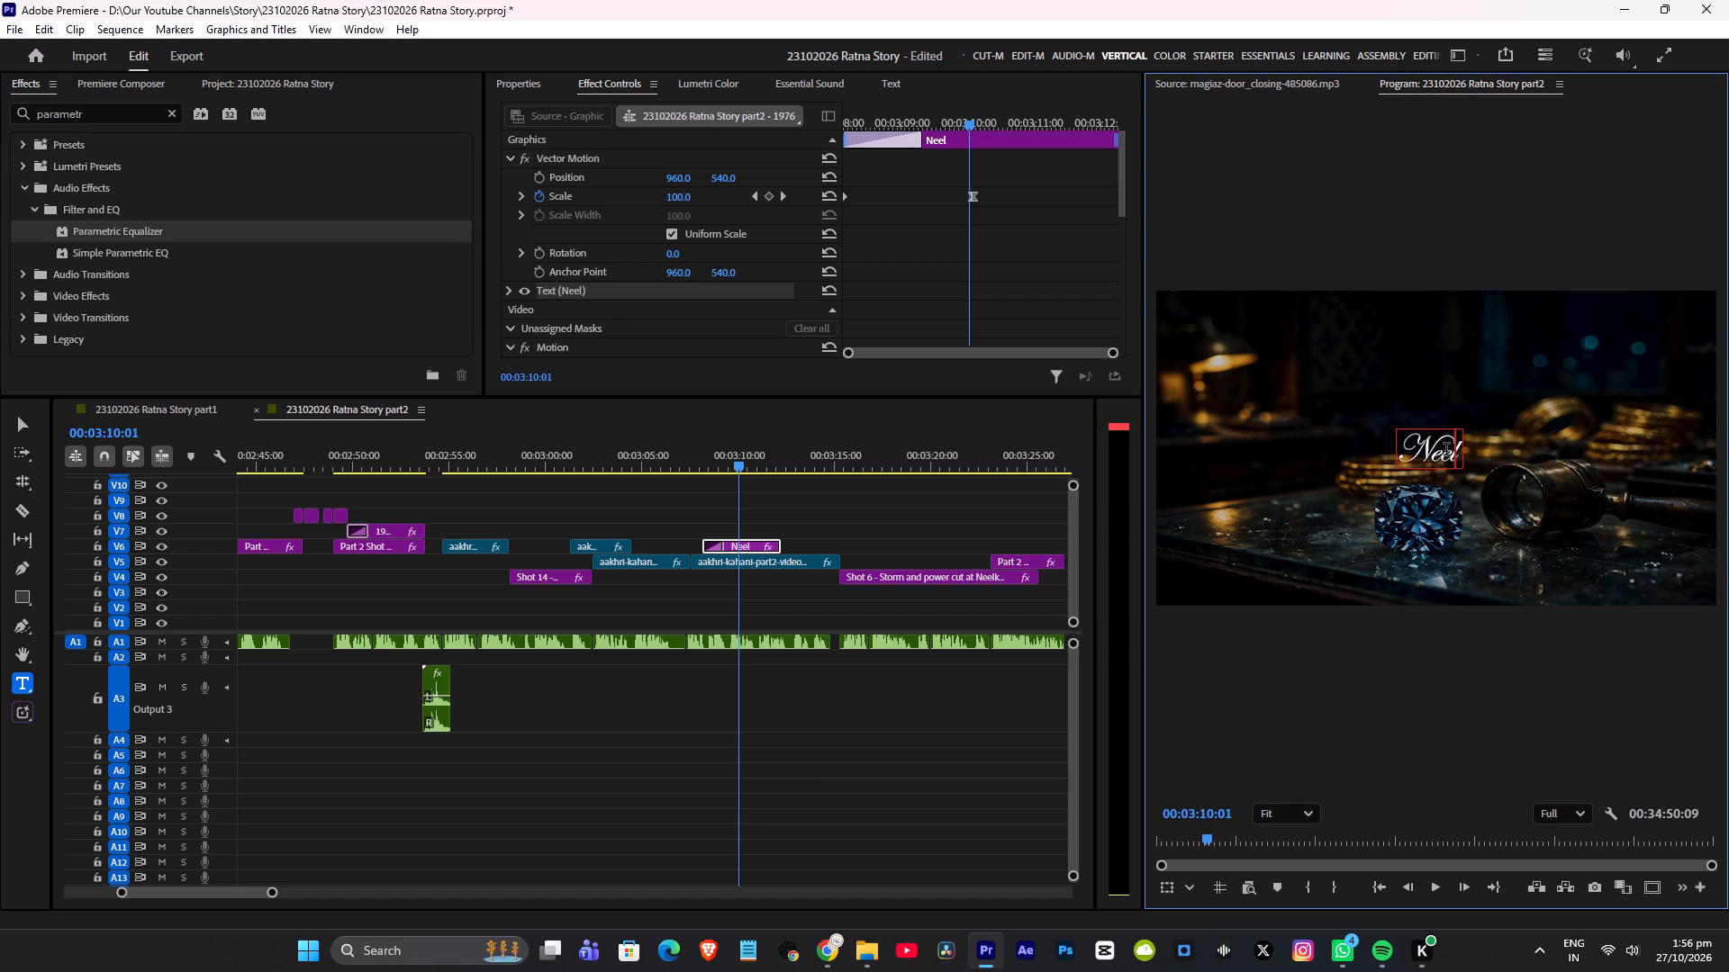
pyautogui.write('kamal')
# Centre the Neelkamal title text horizontally in the frame.
pyautogui.click(812, 508)
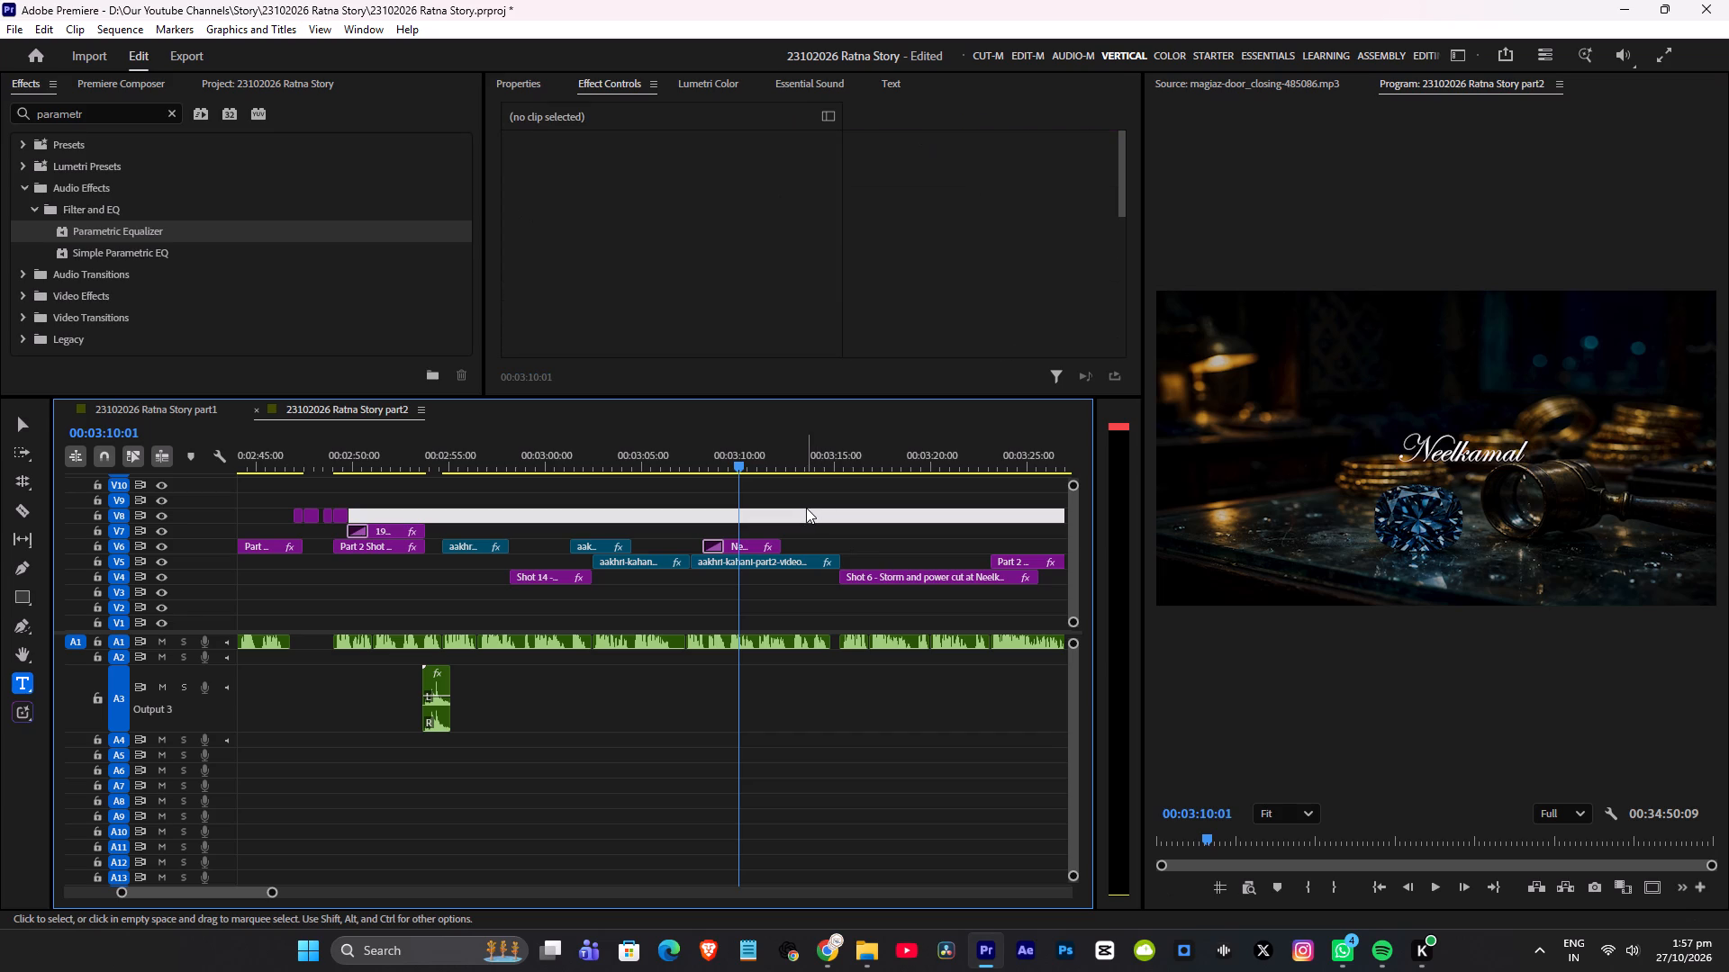
pyautogui.press('v')
pyautogui.click(747, 544)
pyautogui.click(1459, 442)
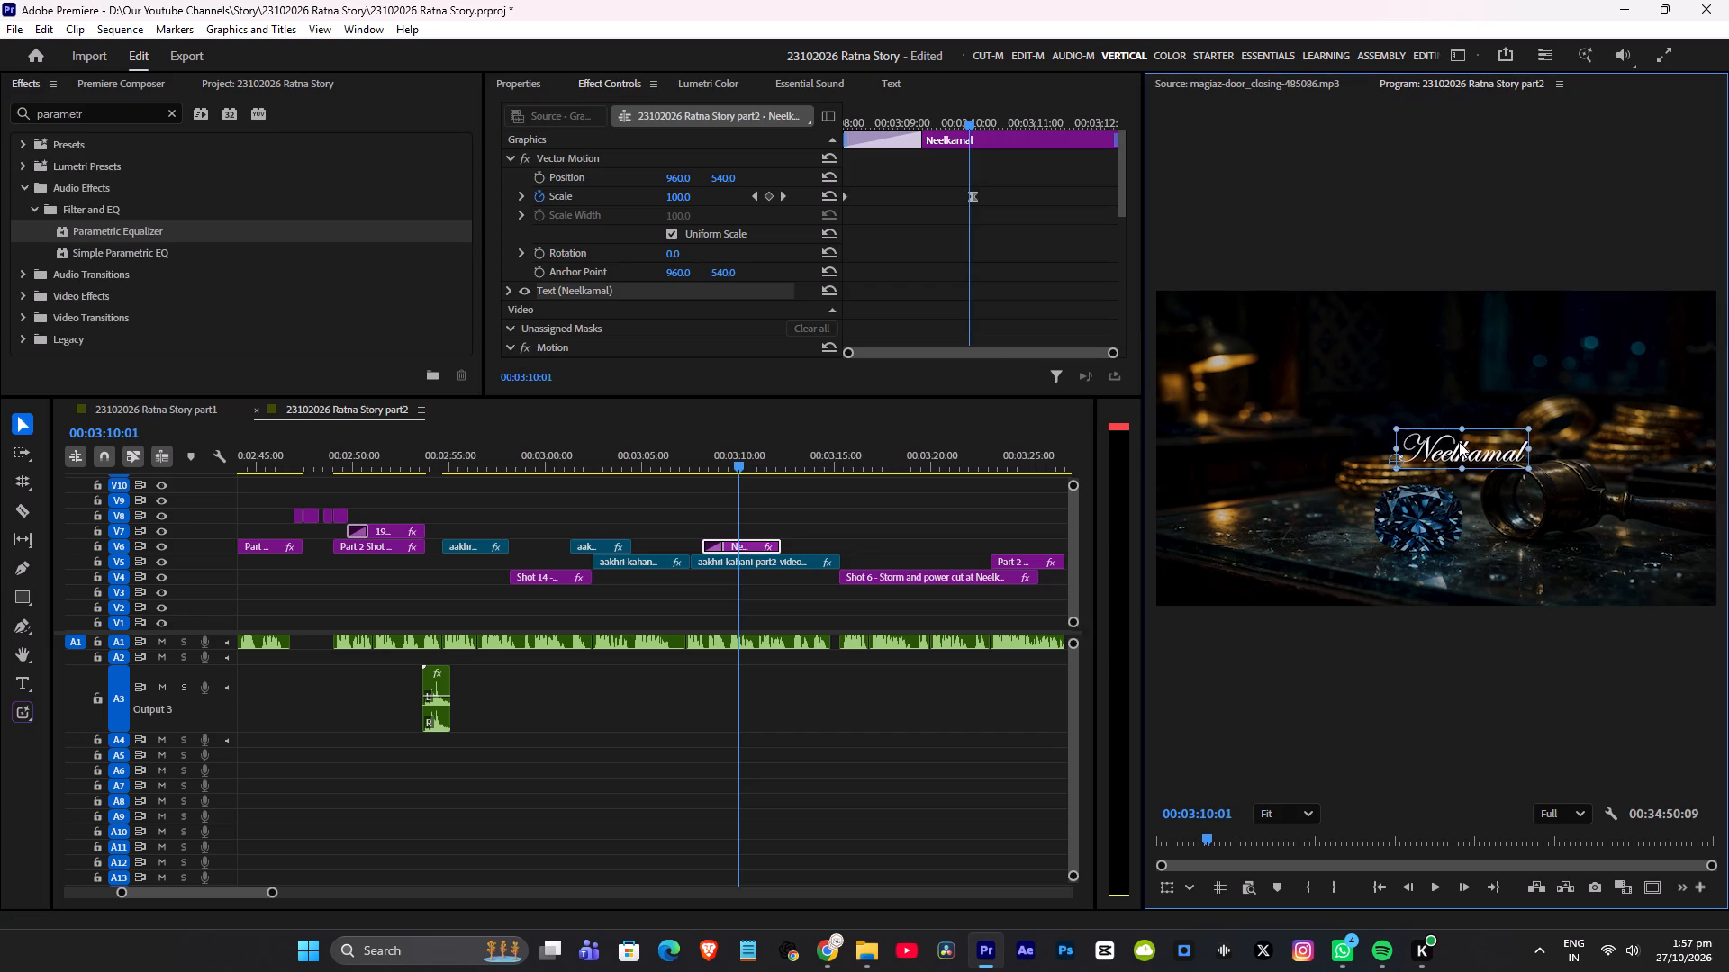
pyautogui.press('F7')
pyautogui.press('F8')
pyautogui.press('F9')
pyautogui.press('F10')
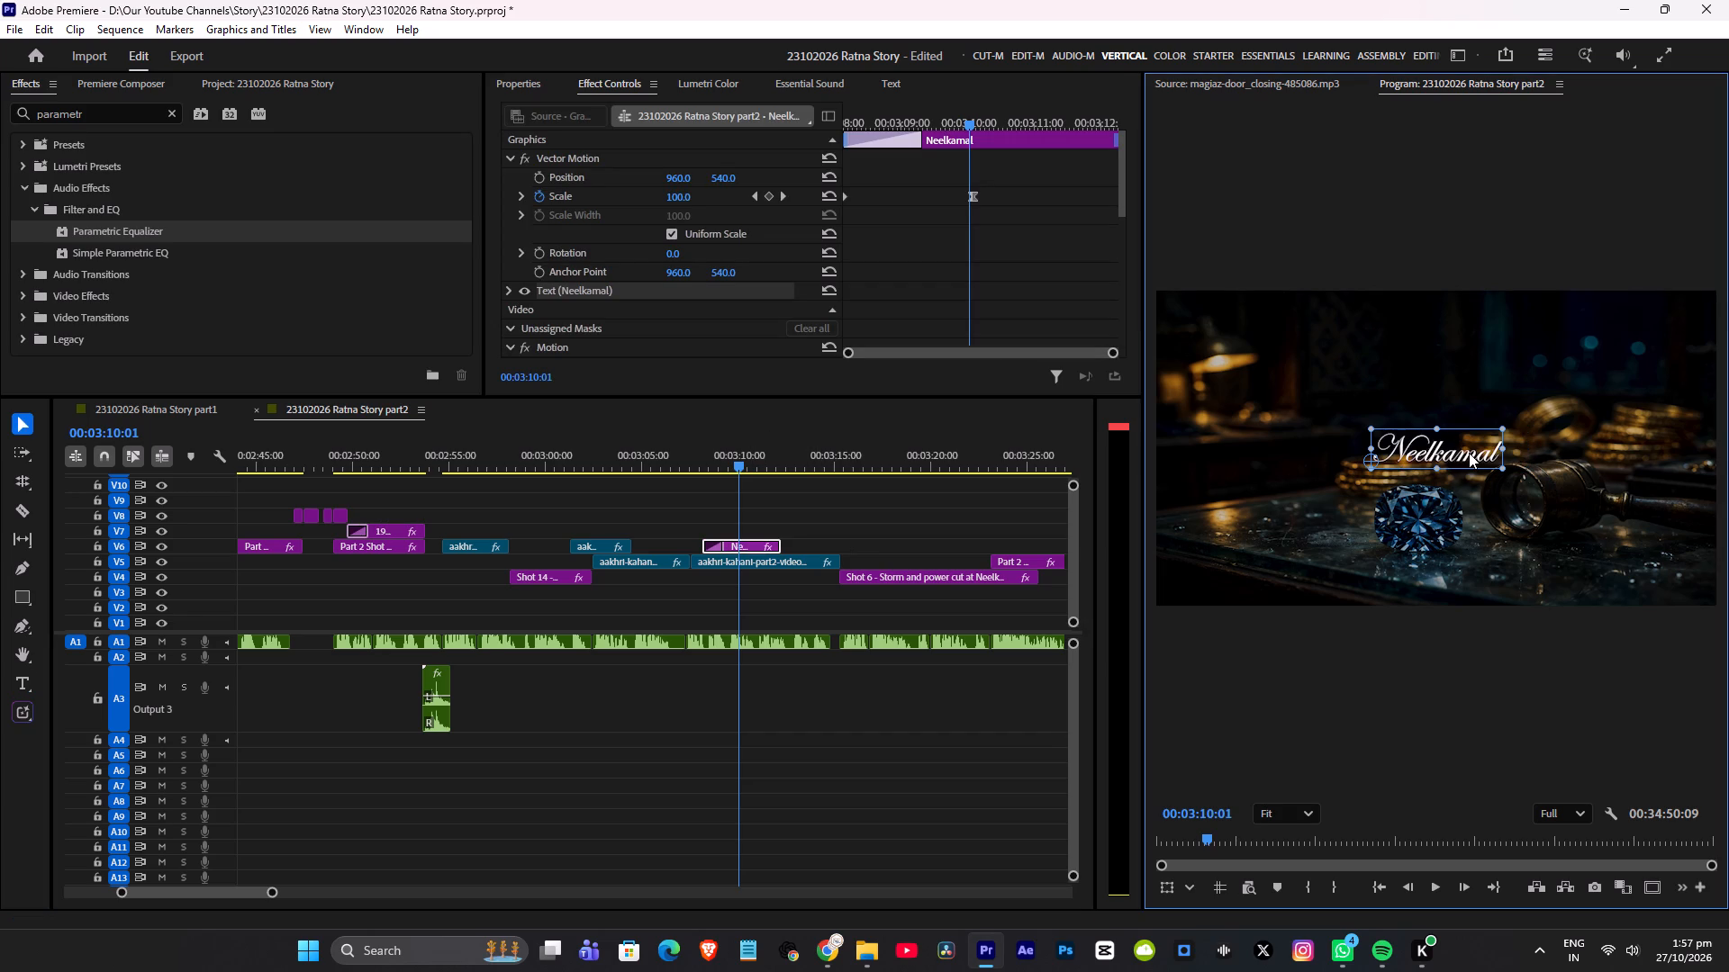
pyautogui.press('F10')
# Move the Neelkamal title to start at about 00:03:11:05 and end with the aakhri-kahani-part2-video clip, and play it back.
pyautogui.click(680, 445)
pyautogui.press('space')
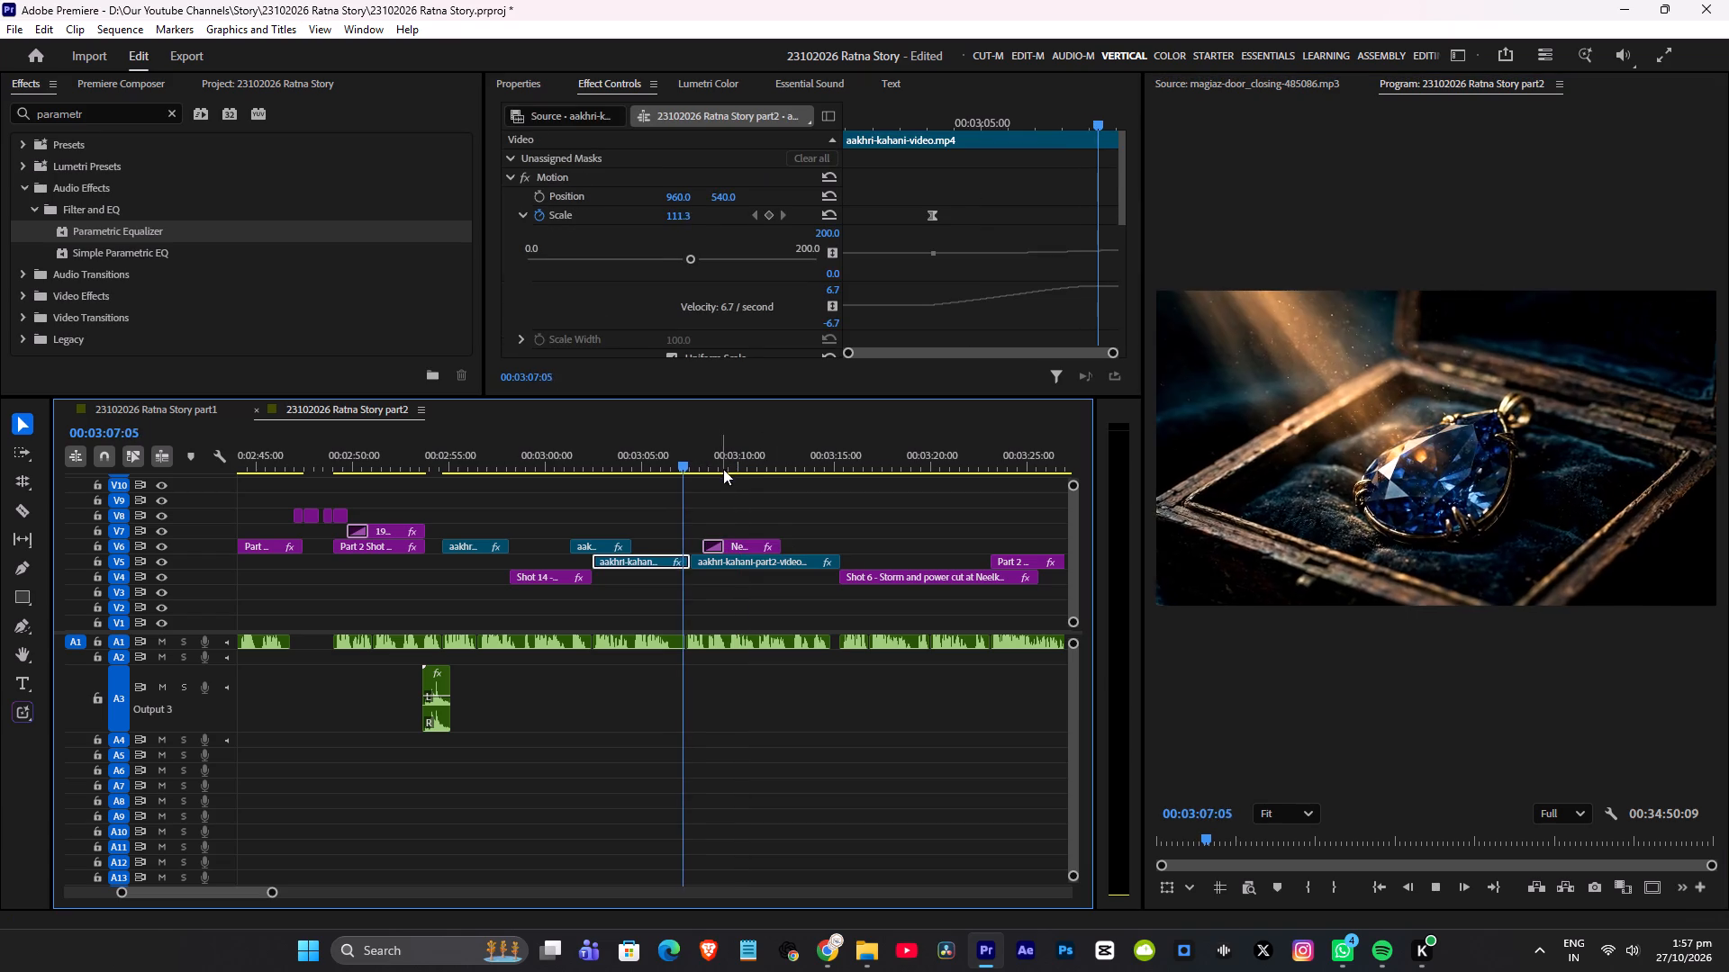
pyautogui.keyDown('alt'); pyautogui.scroll(8, 722, 507); pyautogui.keyUp('alt')
pyautogui.keyDown('alt'); pyautogui.scroll(-7, 740, 502); pyautogui.keyUp('alt')
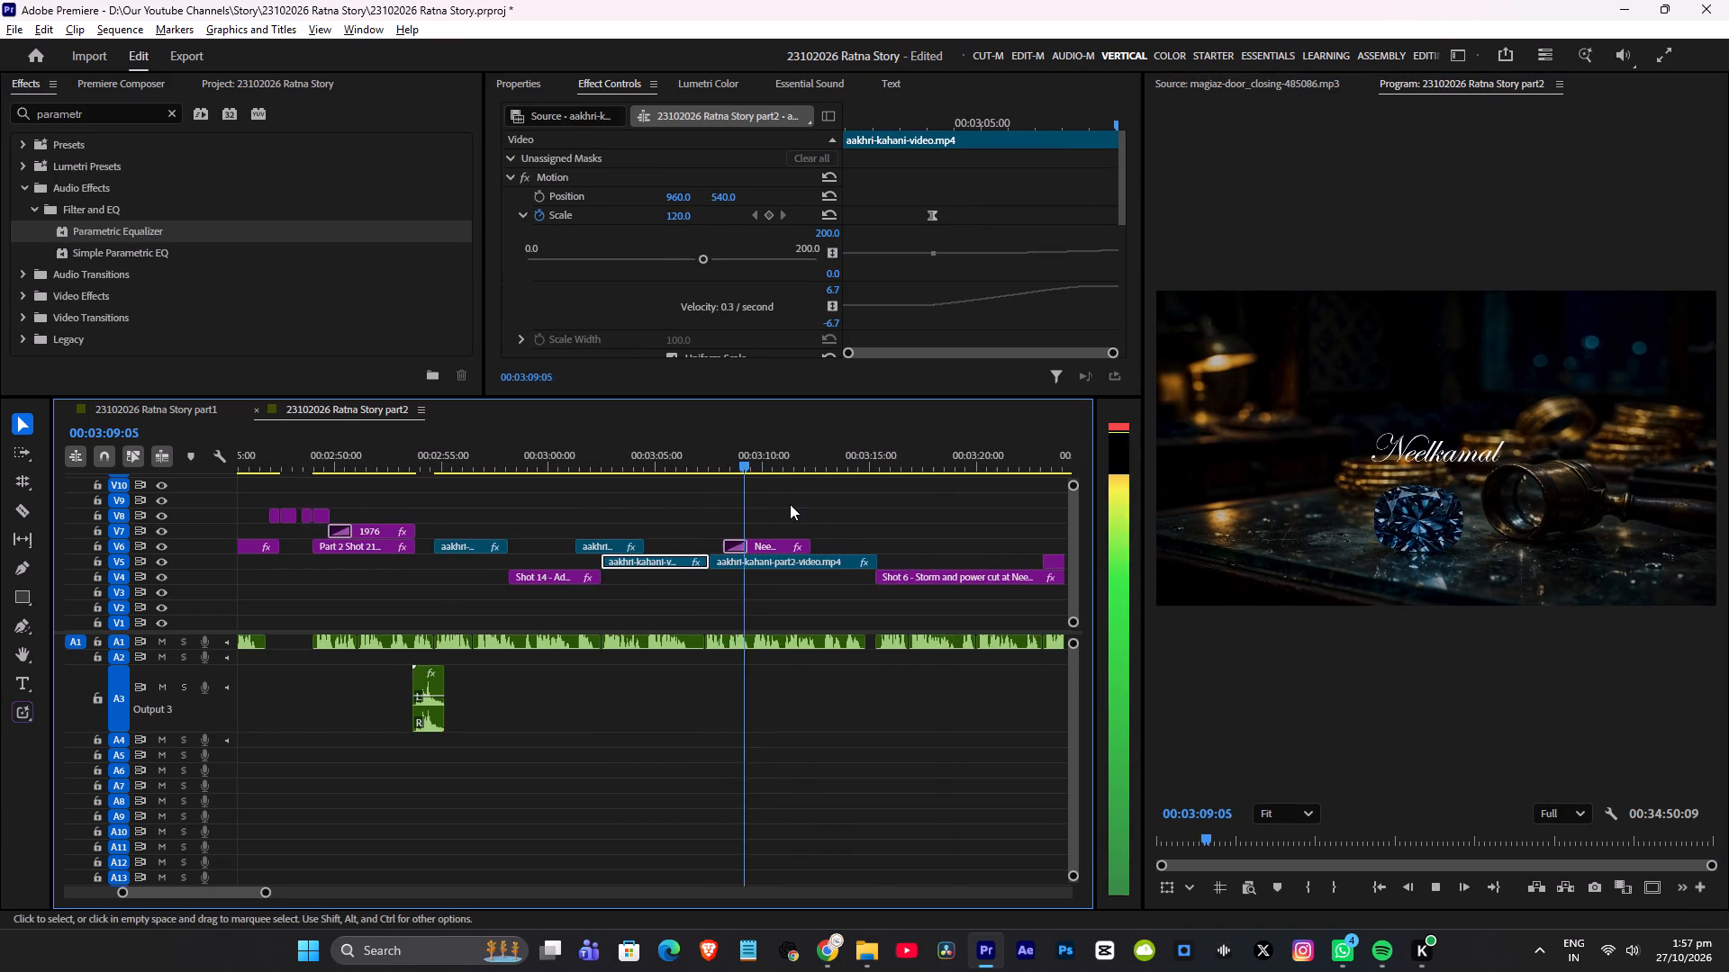
pyautogui.scroll(-4, 809, 514)
pyautogui.keyDown('alt'); pyautogui.scroll(5, 689, 541); pyautogui.keyUp('alt')
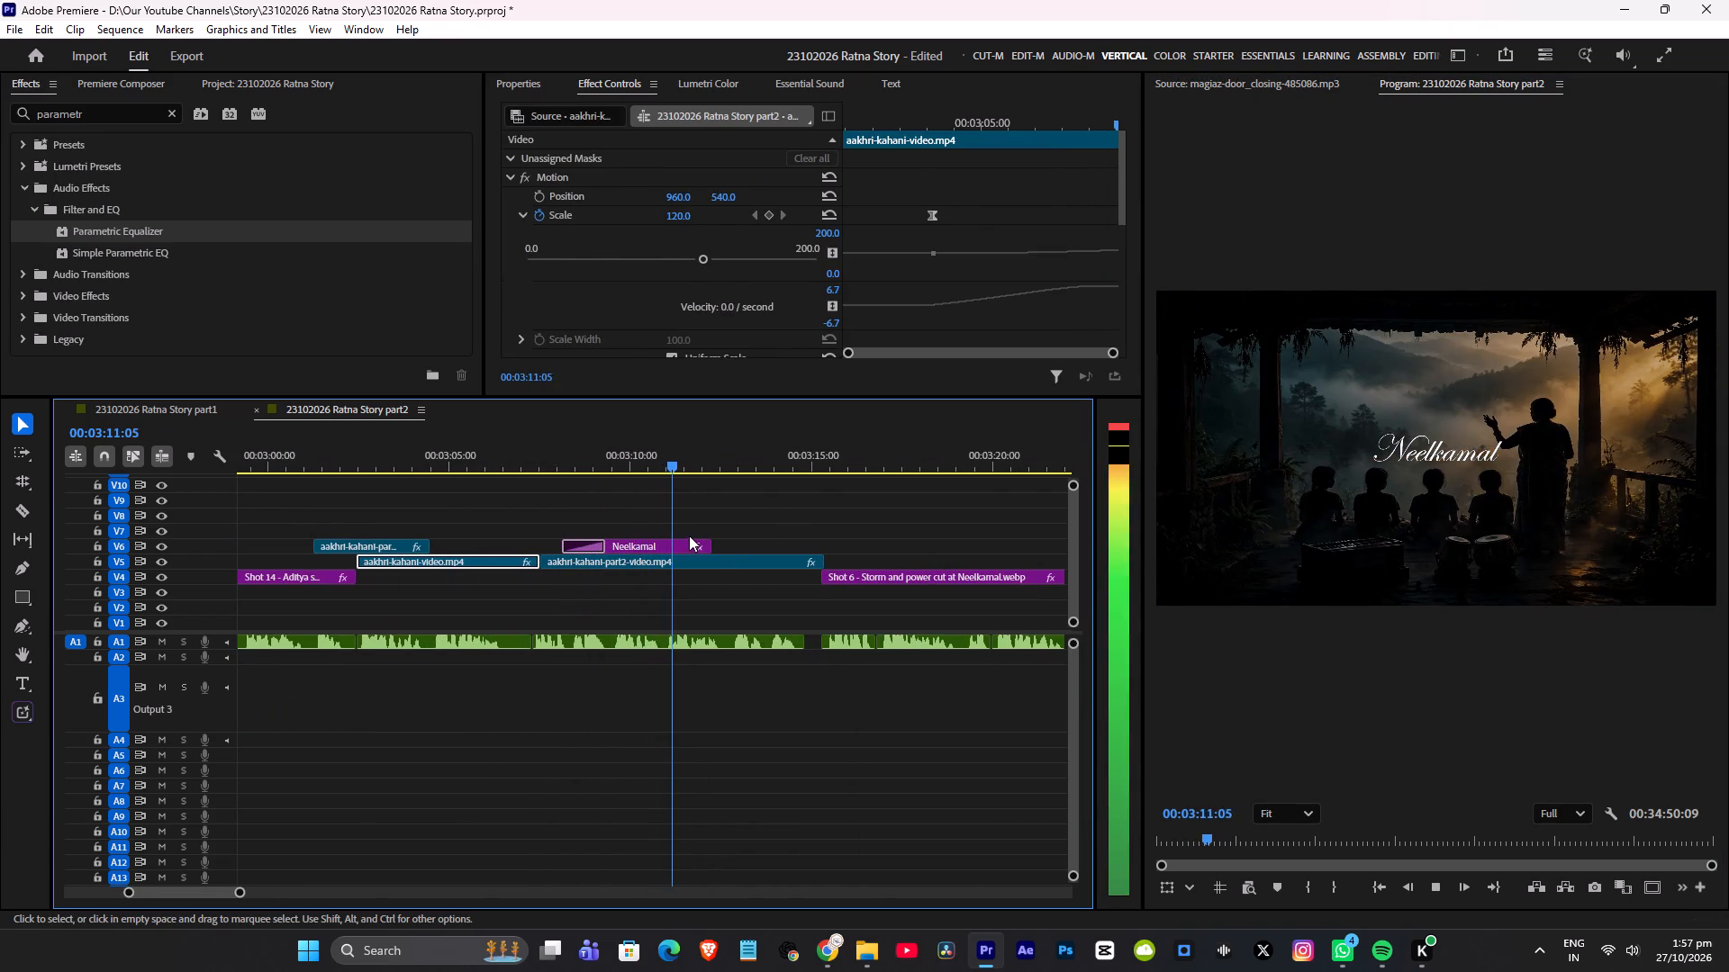
pyautogui.press('space')
pyautogui.click(673, 460)
pyautogui.moveTo(661, 542); pyautogui.dragTo(746, 542)
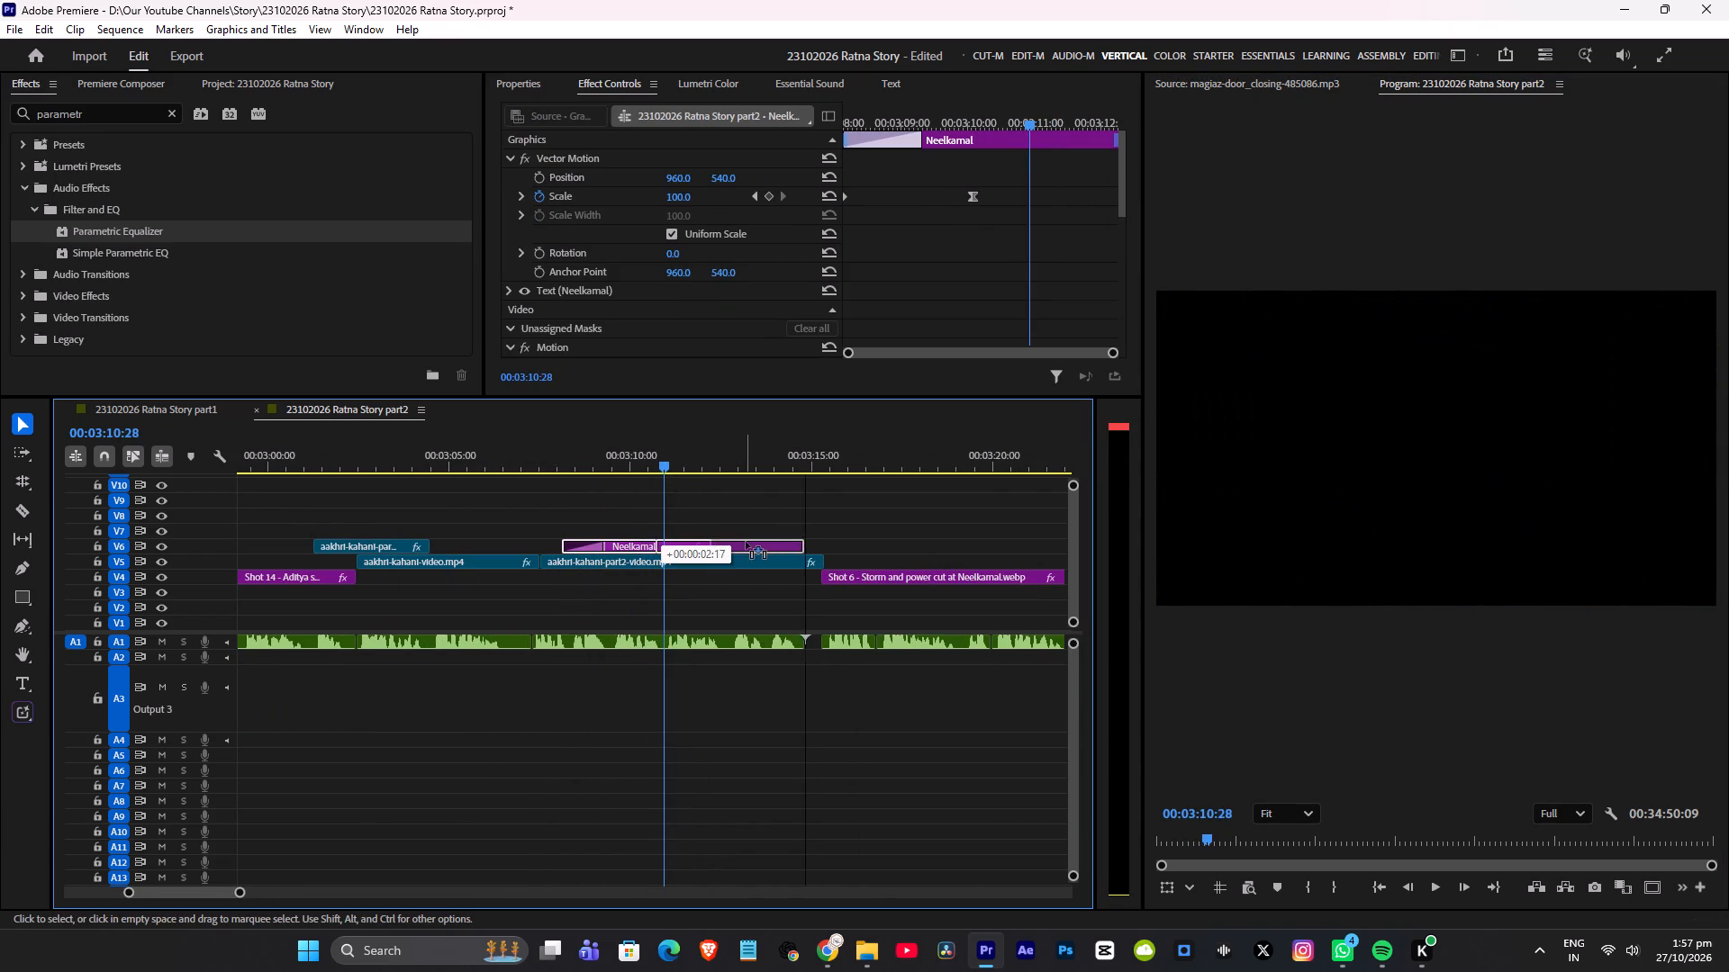
pyautogui.moveTo(746, 542); pyautogui.dragTo(771, 542)
pyautogui.press('space')
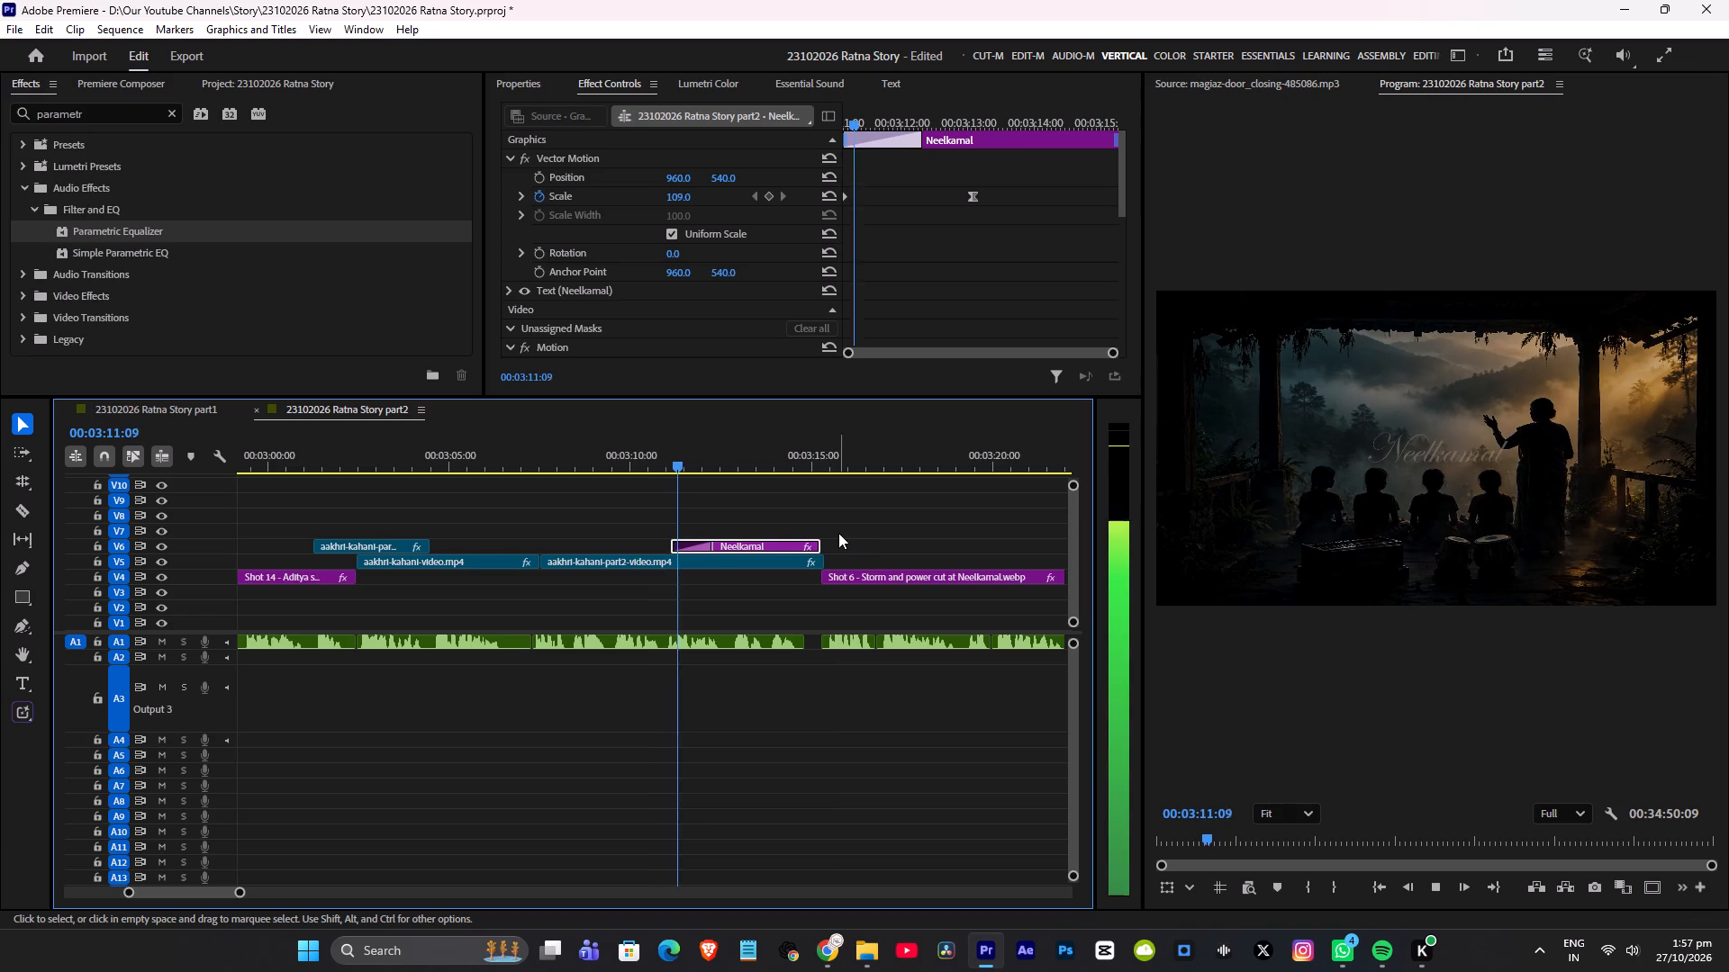
pyautogui.keyDown('alt'); pyautogui.scroll(5, 808, 535); pyautogui.keyUp('alt')
pyautogui.press('space')
# Shorten the Neelkamal title to about 3 seconds, align its end with the aakhri-kahani-part2-video clip's end, and replay it.
pyautogui.moveTo(828, 545); pyautogui.dragTo(818, 547)
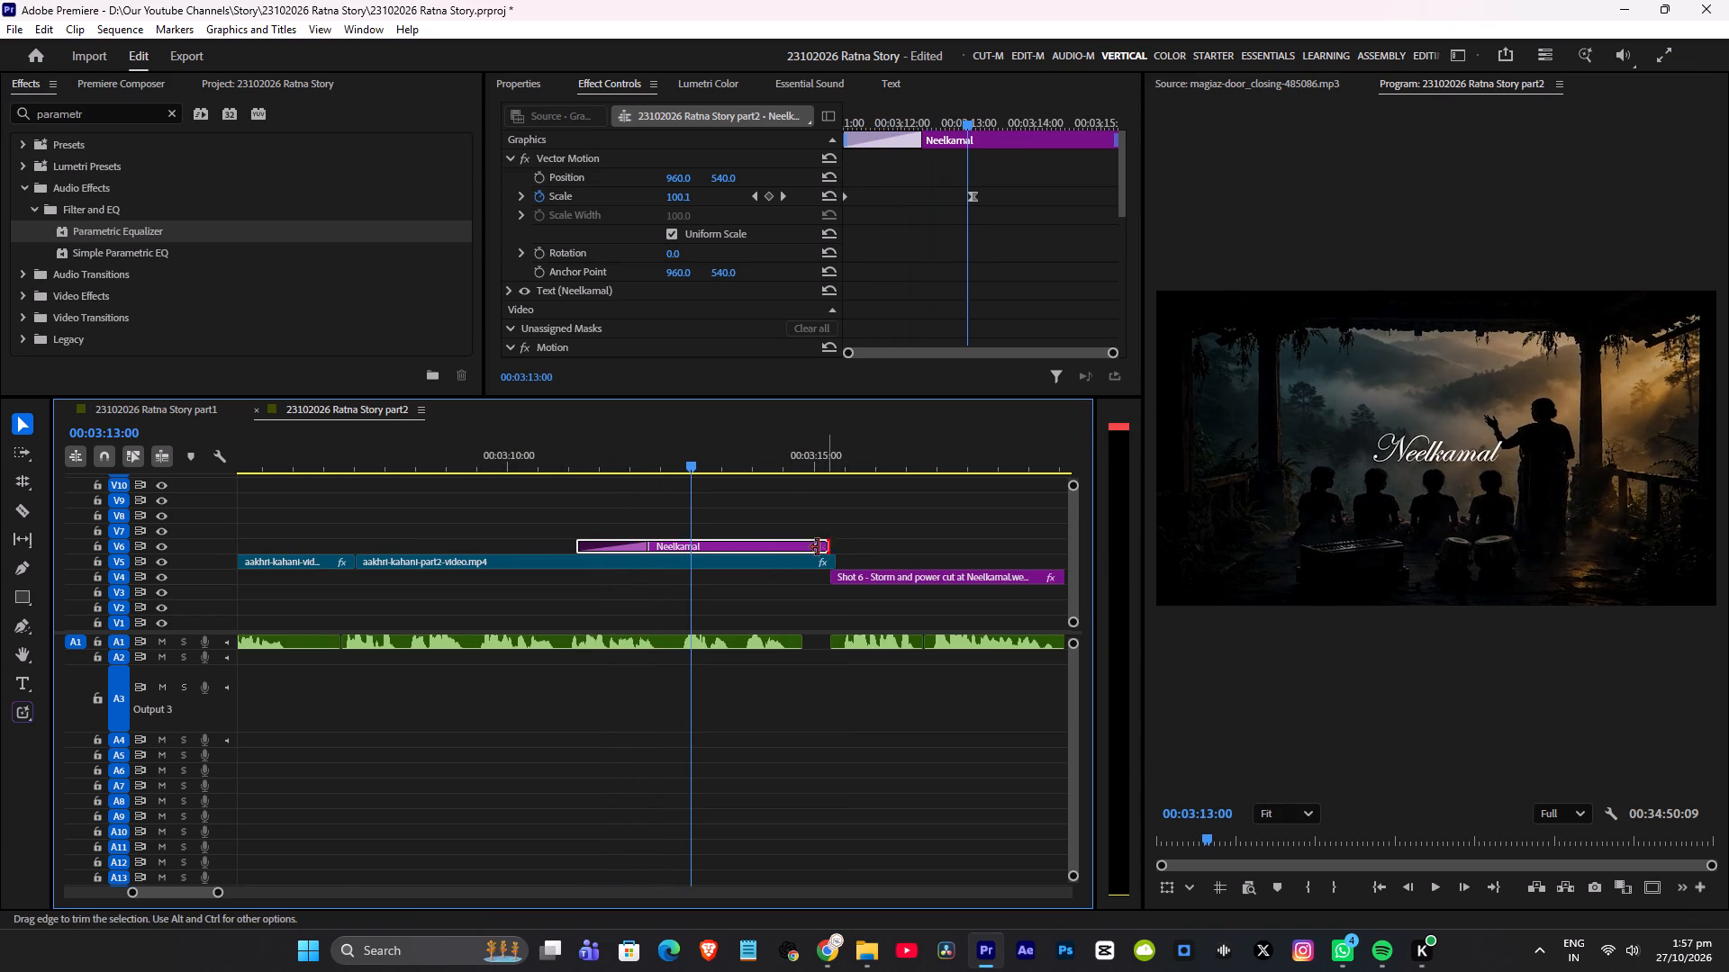
pyautogui.moveTo(818, 547); pyautogui.dragTo(757, 549)
pyautogui.moveTo(727, 543); pyautogui.dragTo(805, 543)
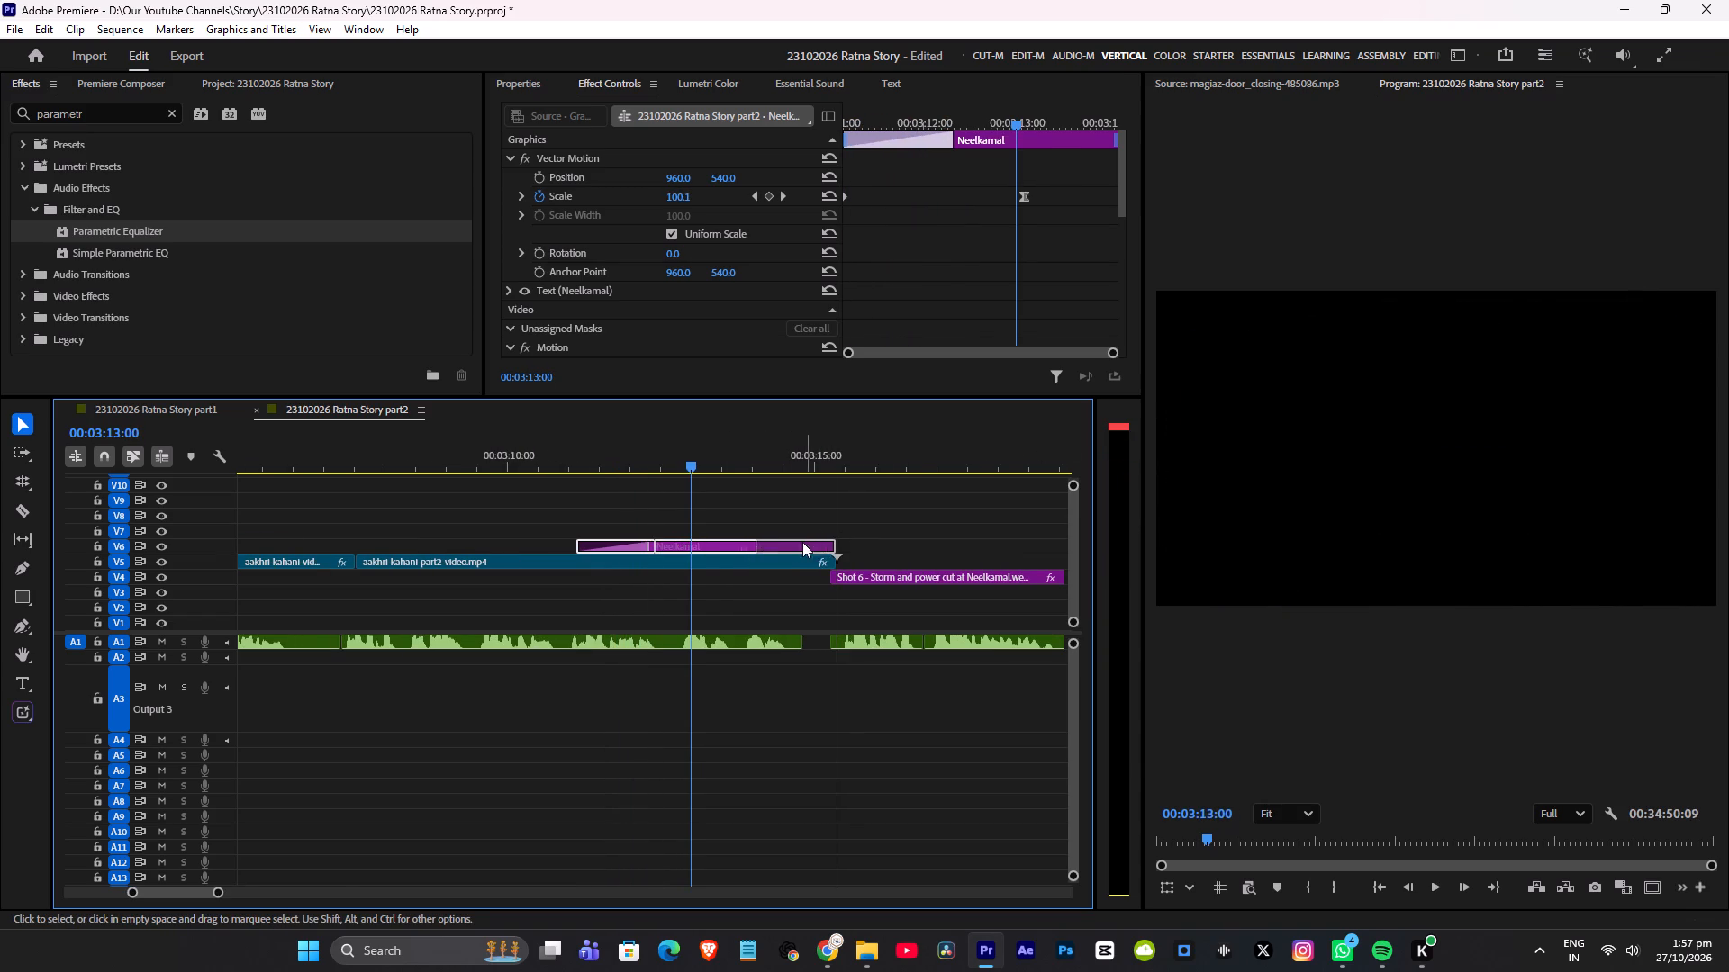
pyautogui.click(654, 458)
pyautogui.press('space')
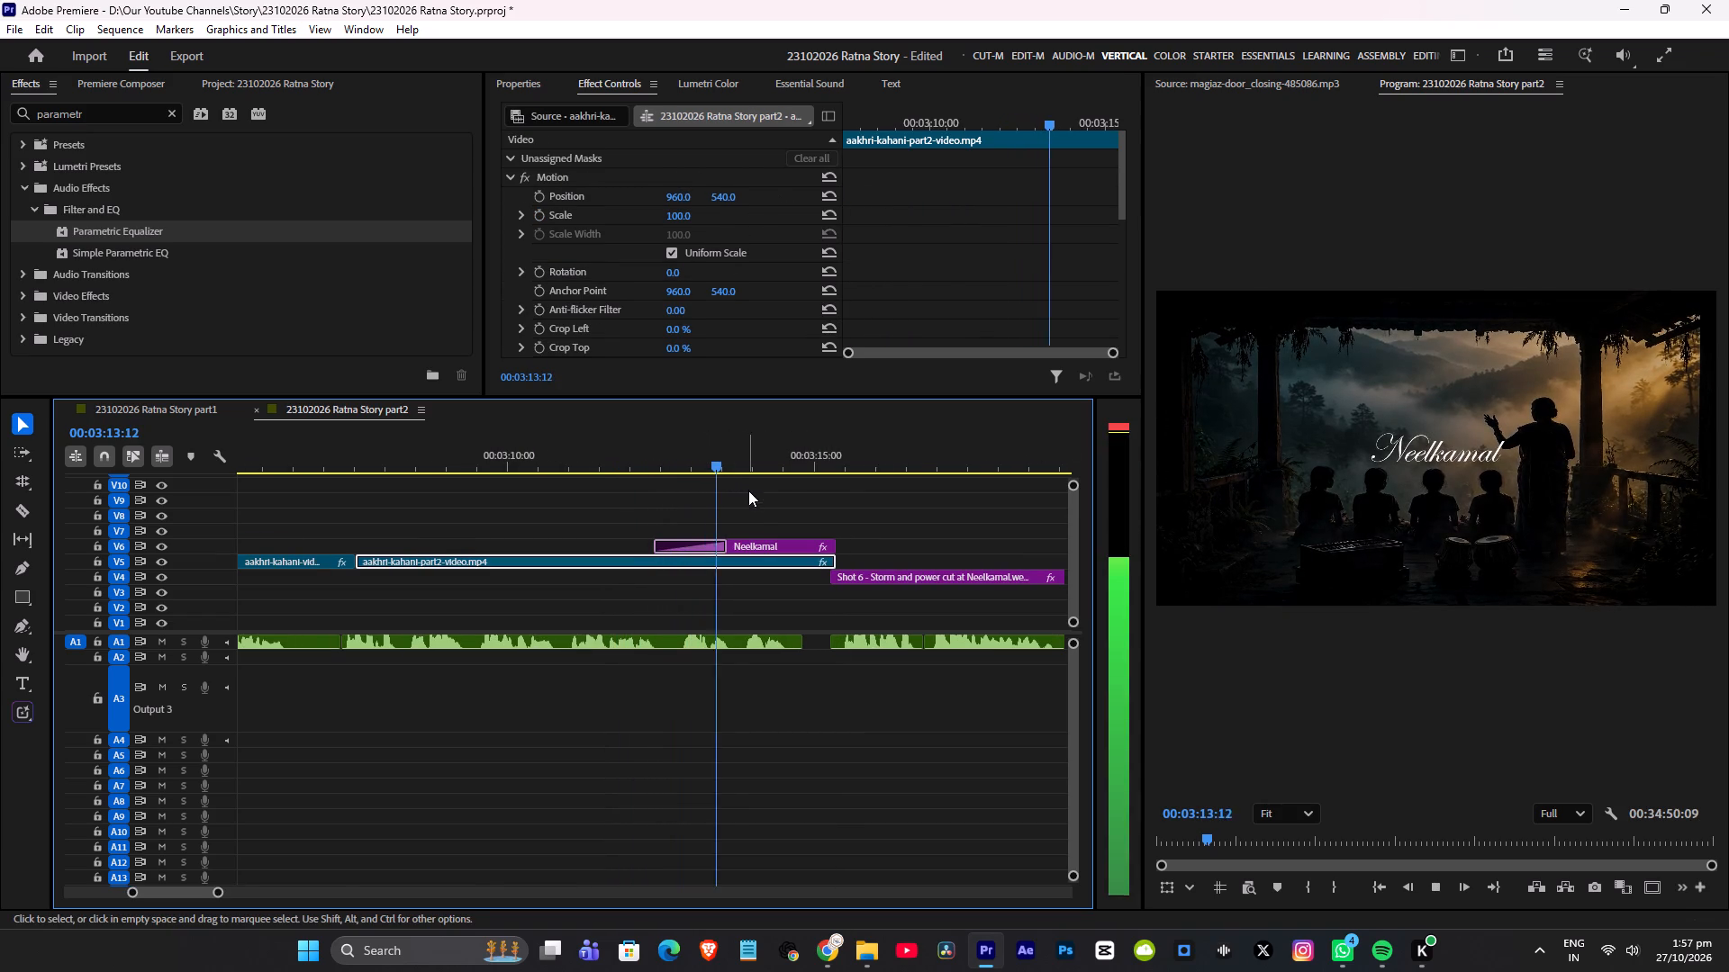
pyautogui.press('space')
# Lengthen the Neelkamal title's fade-in transition to about 1.5 seconds and replay the title.
pyautogui.moveTo(727, 547); pyautogui.dragTo(748, 546)
pyautogui.click(649, 466)
pyautogui.press('space')
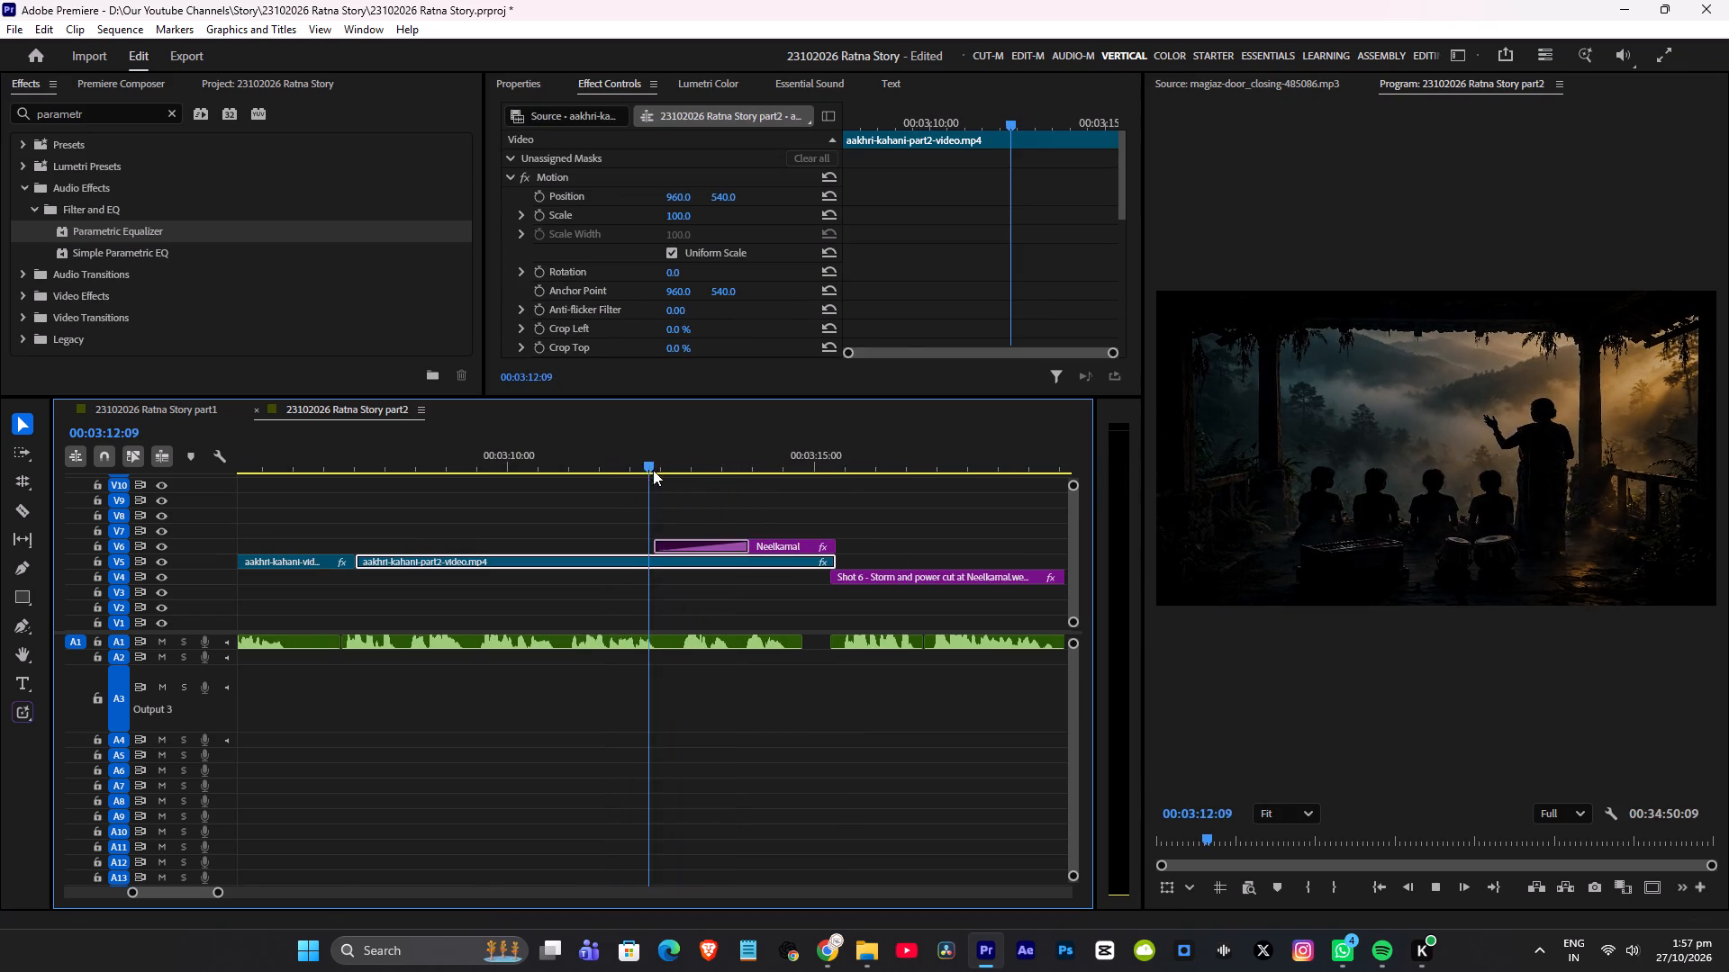
pyautogui.keyDown('alt'); pyautogui.scroll(3, 799, 492); pyautogui.keyUp('alt')
pyautogui.press('space')
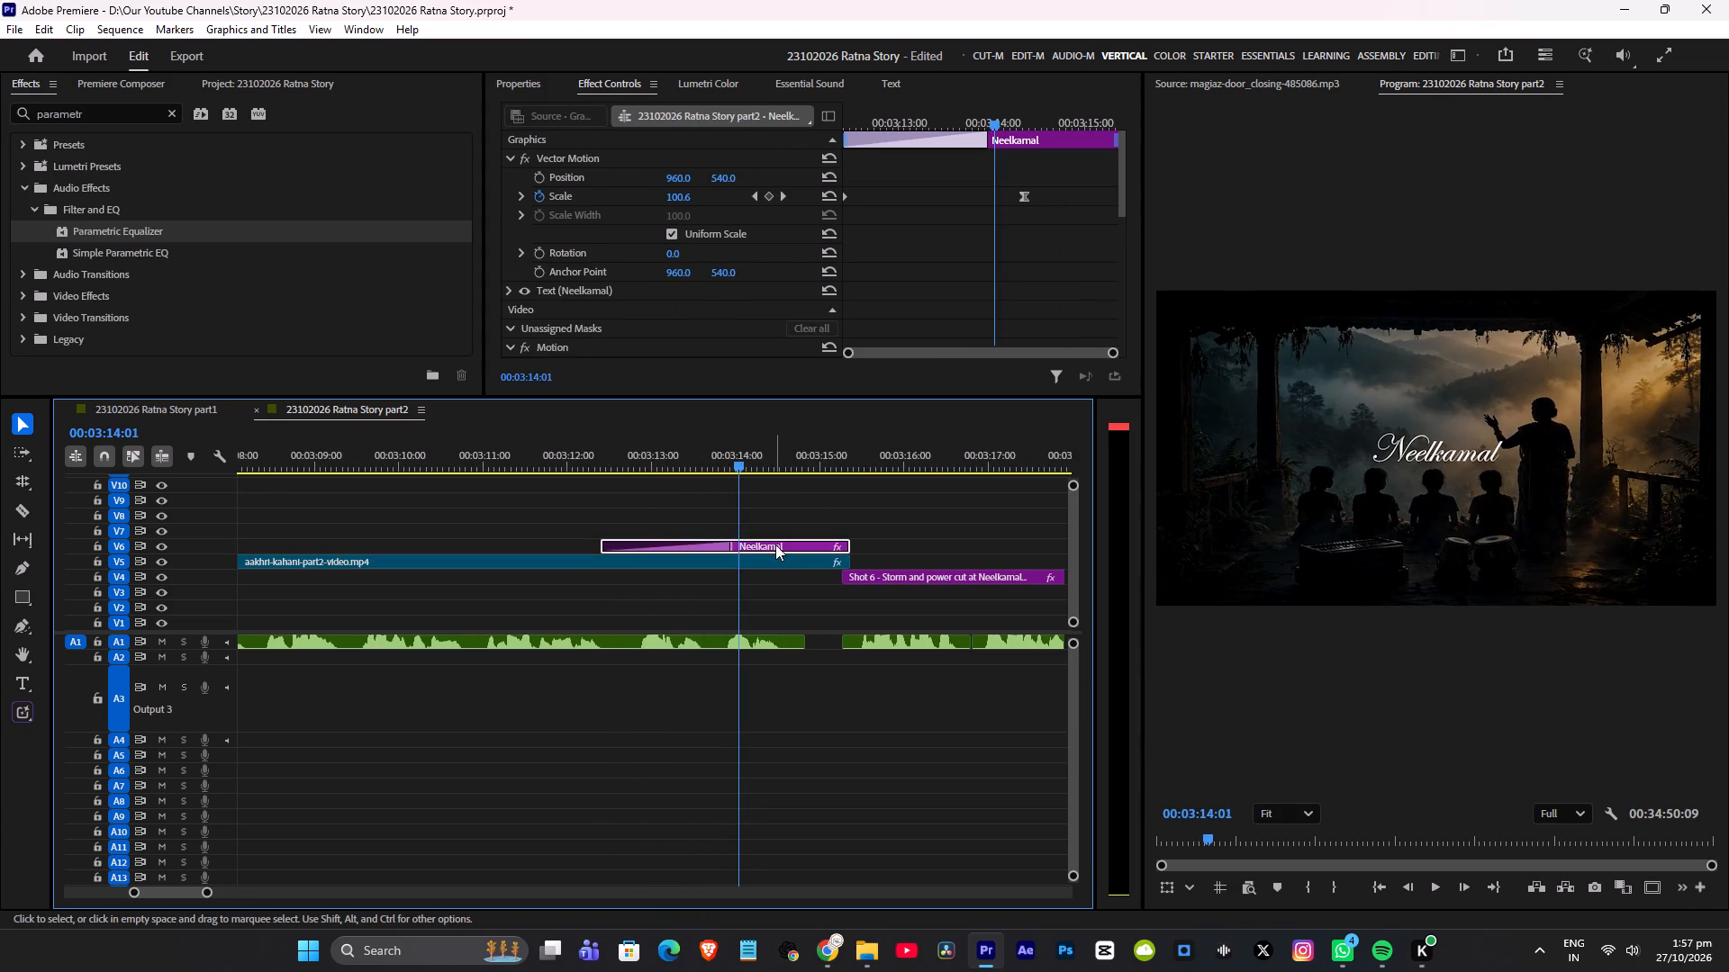
# Shift the Neelkamal title 10 frames forward, trim its end to the clip's end for a 00:00:02:19 duration, replay it and save the project.
pyautogui.moveTo(775, 544); pyautogui.dragTo(802, 544)
pyautogui.moveTo(881, 543); pyautogui.dragTo(849, 547)
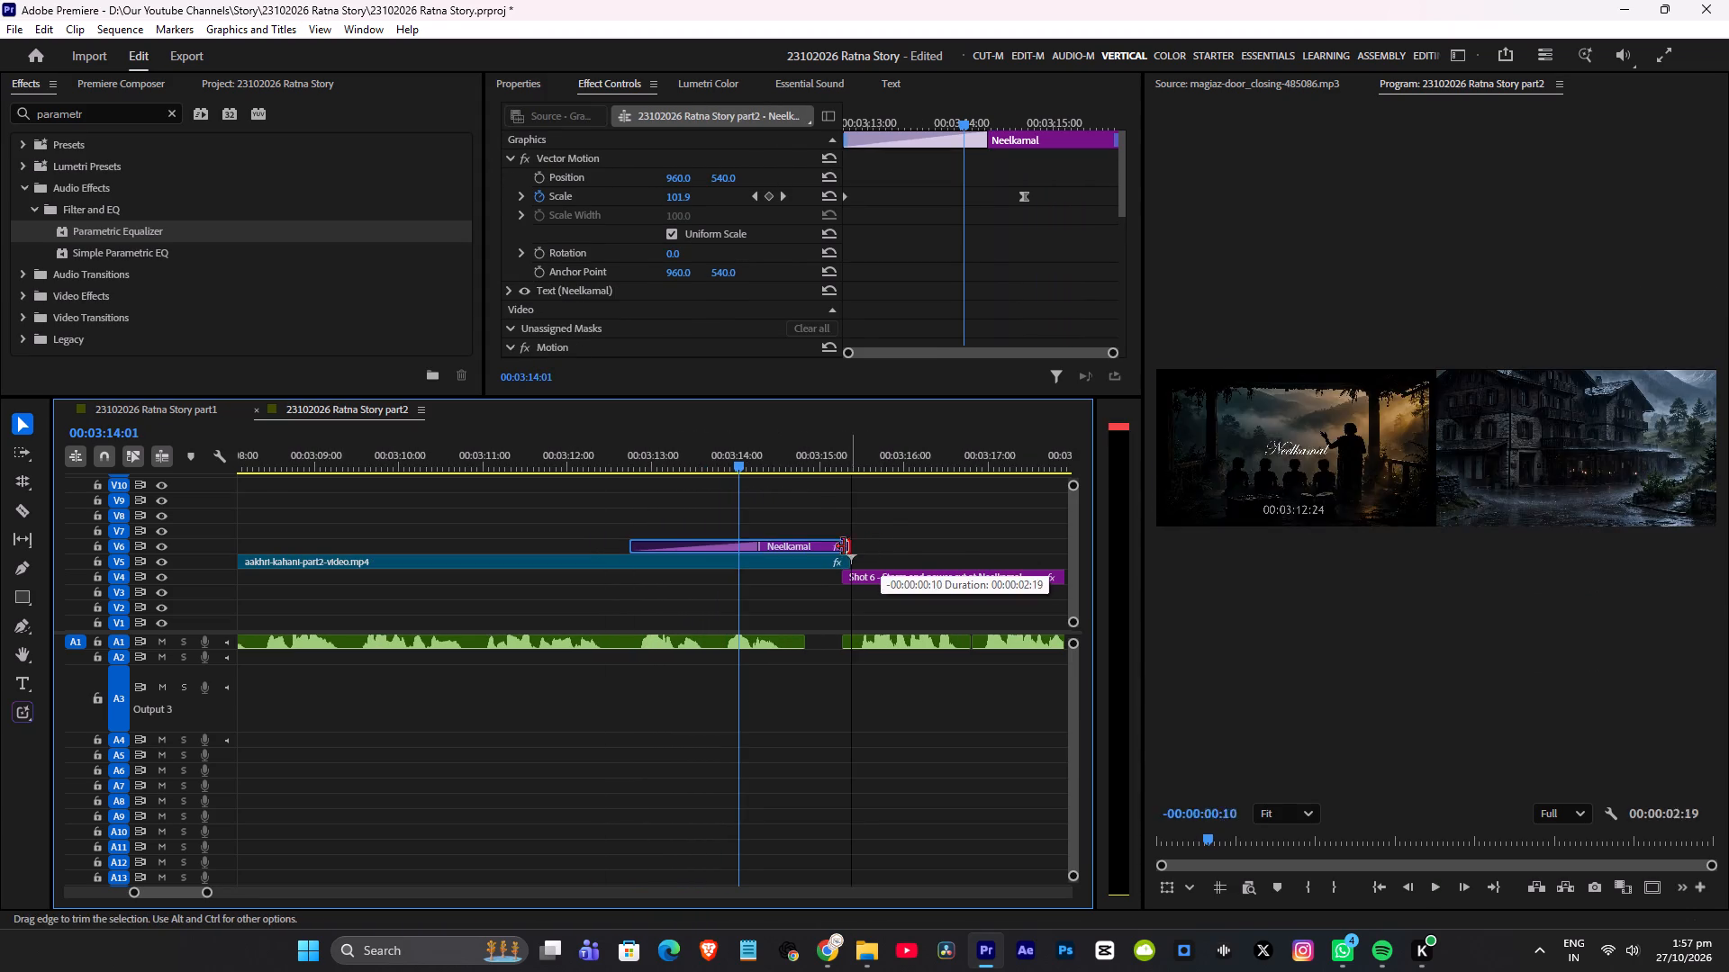
pyautogui.click(625, 451)
pyautogui.press('space')
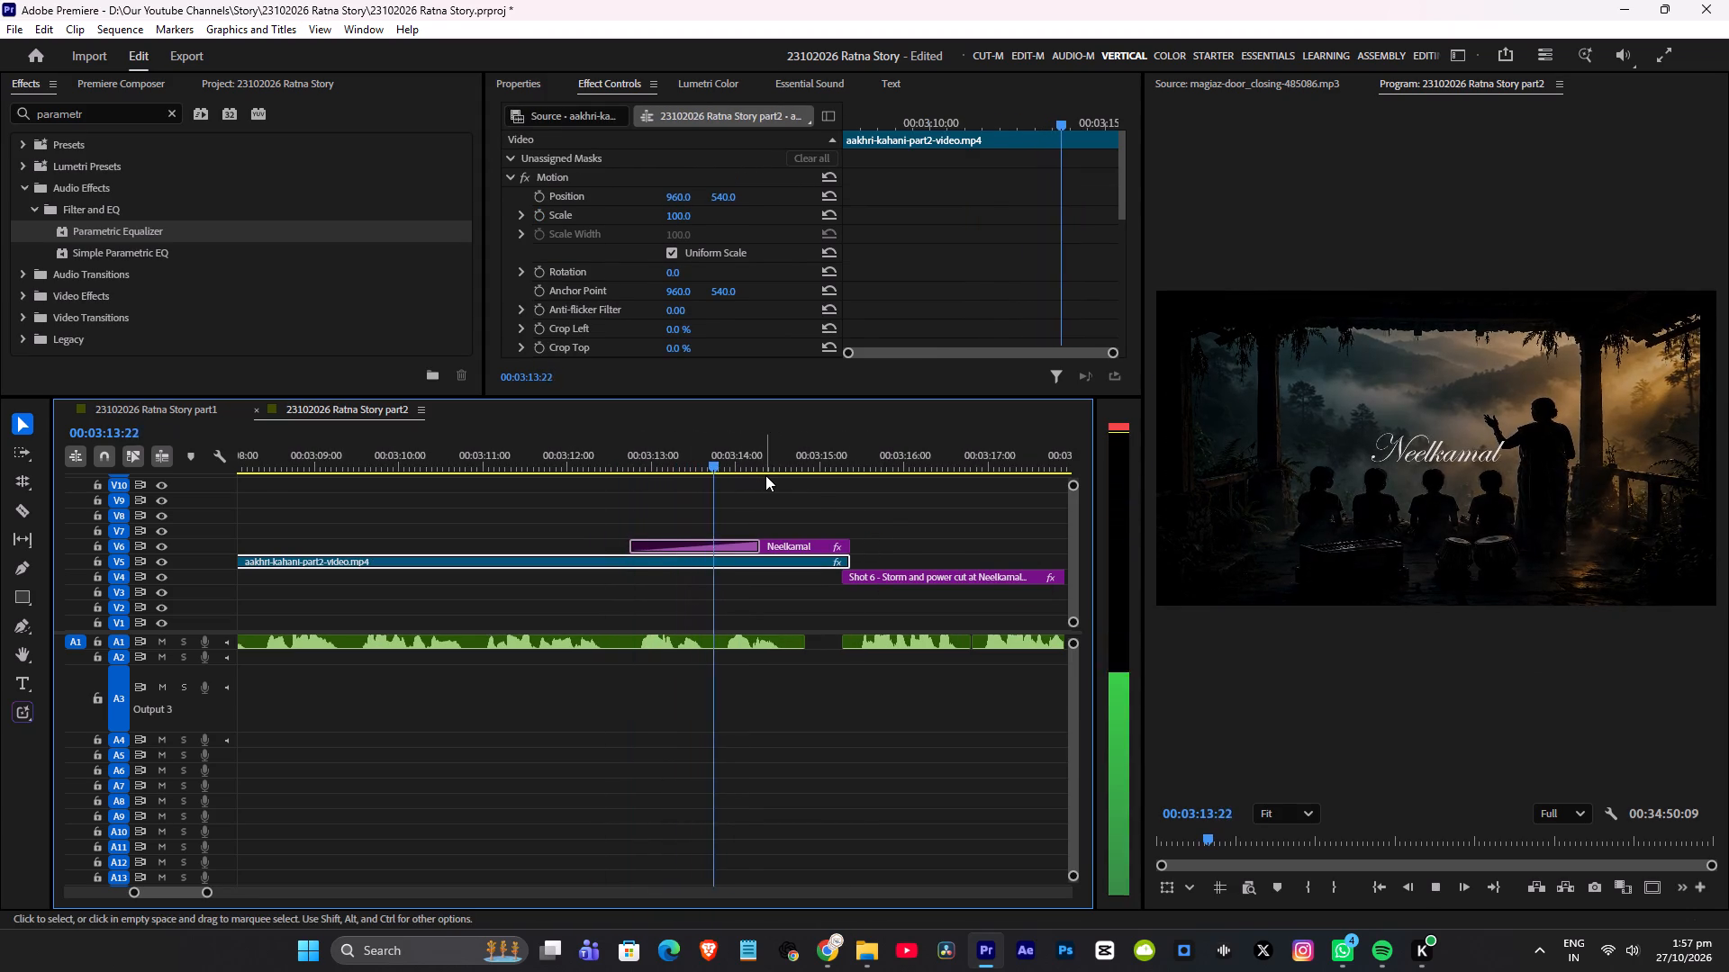
pyautogui.scroll(-4, 790, 506)
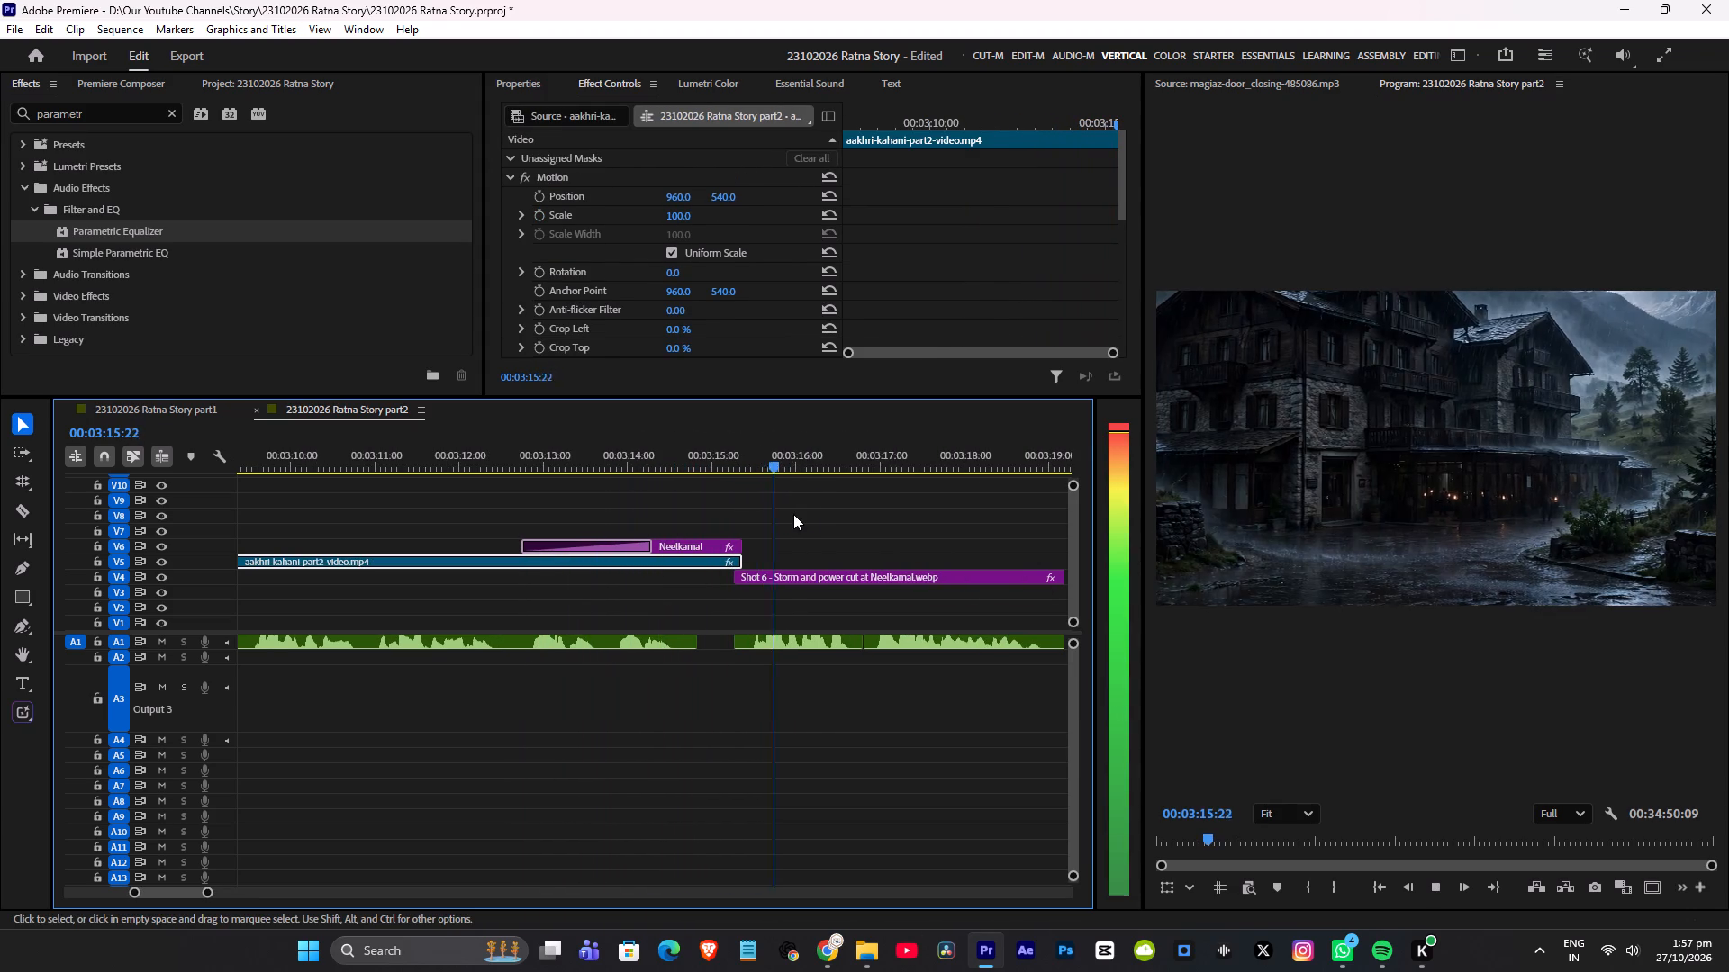
pyautogui.hotkey('ctrl', 's')
pyautogui.scroll(-4, 784, 516)
pyautogui.press('space')
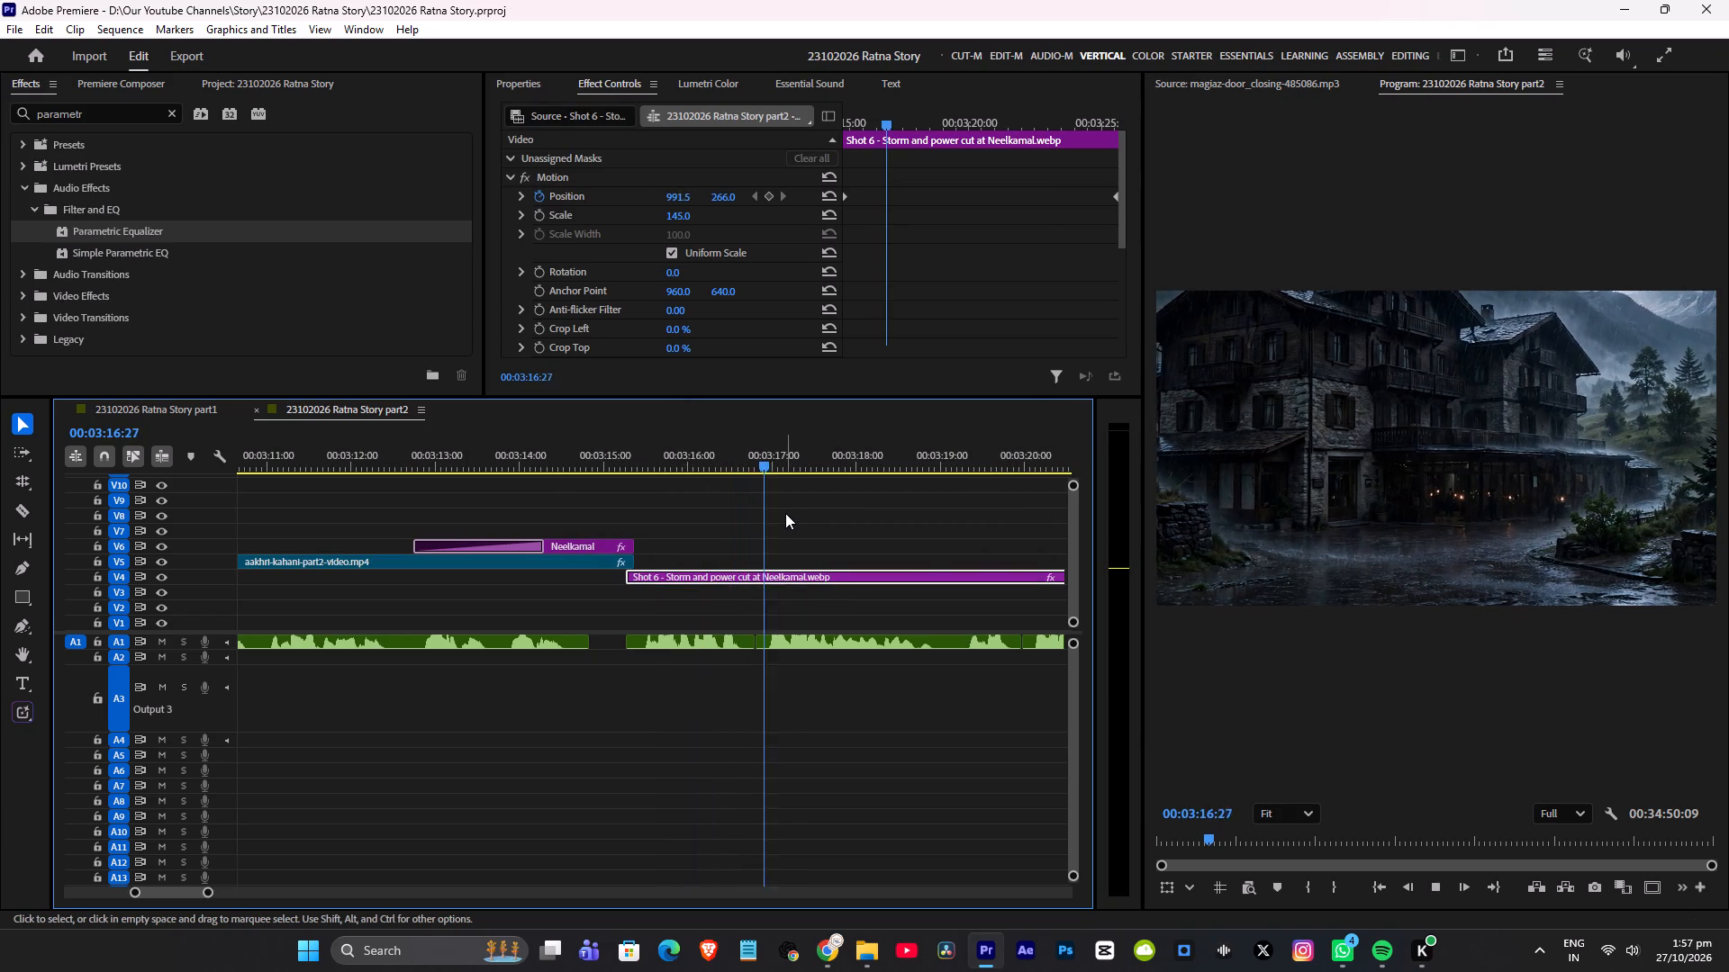
pyautogui.hotkey('ctrl', 's')
# Darken the Shot 6 storm clip in Lumetri Color with Shadows -63.4, Highlights -100 and Whites -87.4, and save the project.
pyautogui.press('space')
pyautogui.scroll(-8, 790, 517)
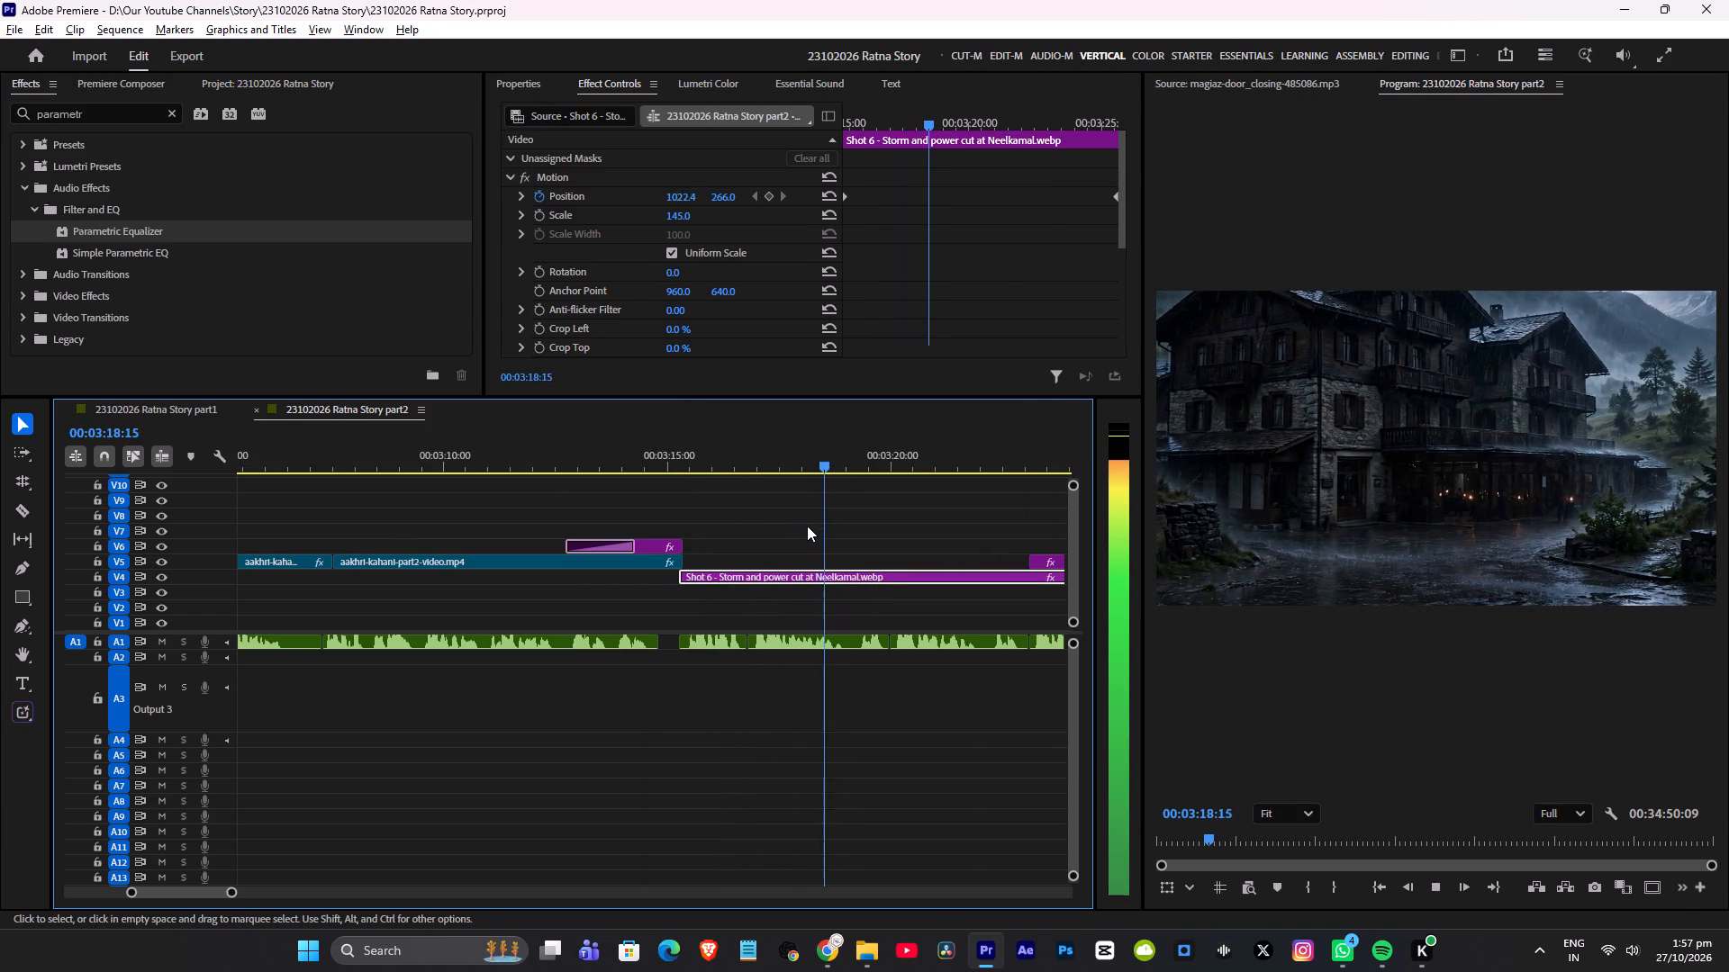
pyautogui.press('space')
pyautogui.scroll(-6, 722, 236)
pyautogui.click(719, 89)
pyautogui.scroll(-6, 665, 294)
pyautogui.scroll(2, 721, 265)
pyautogui.moveTo(846, 257); pyautogui.dragTo(633, 266)
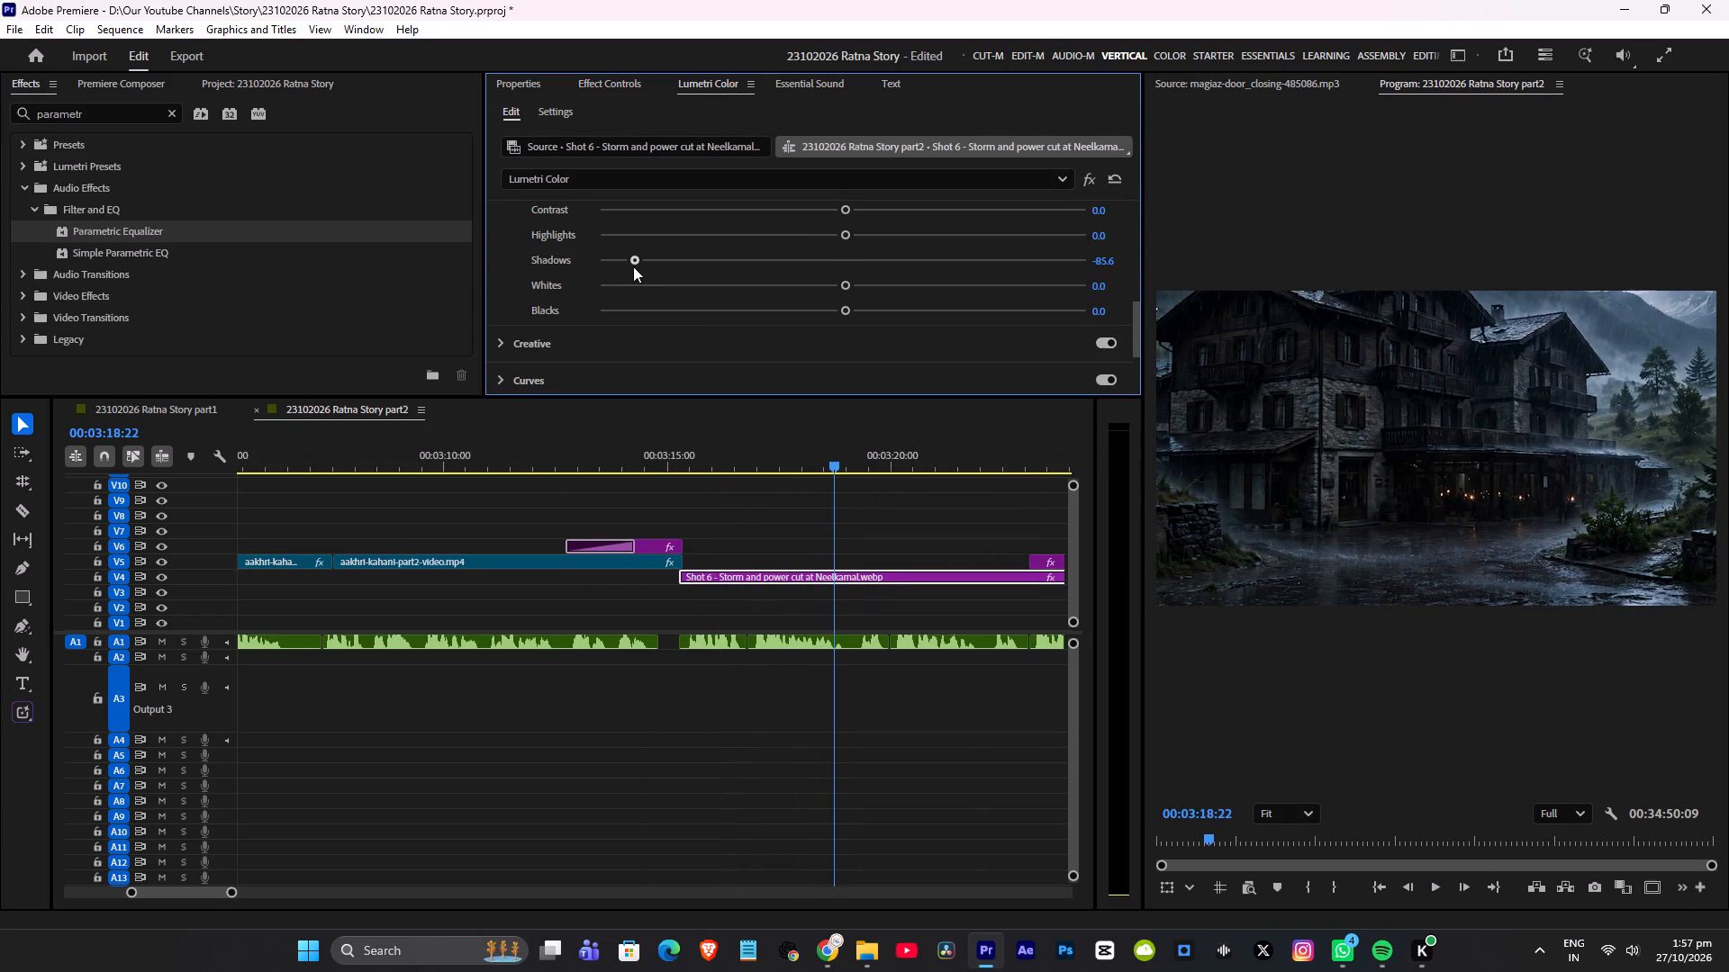
pyautogui.moveTo(633, 266); pyautogui.dragTo(689, 266)
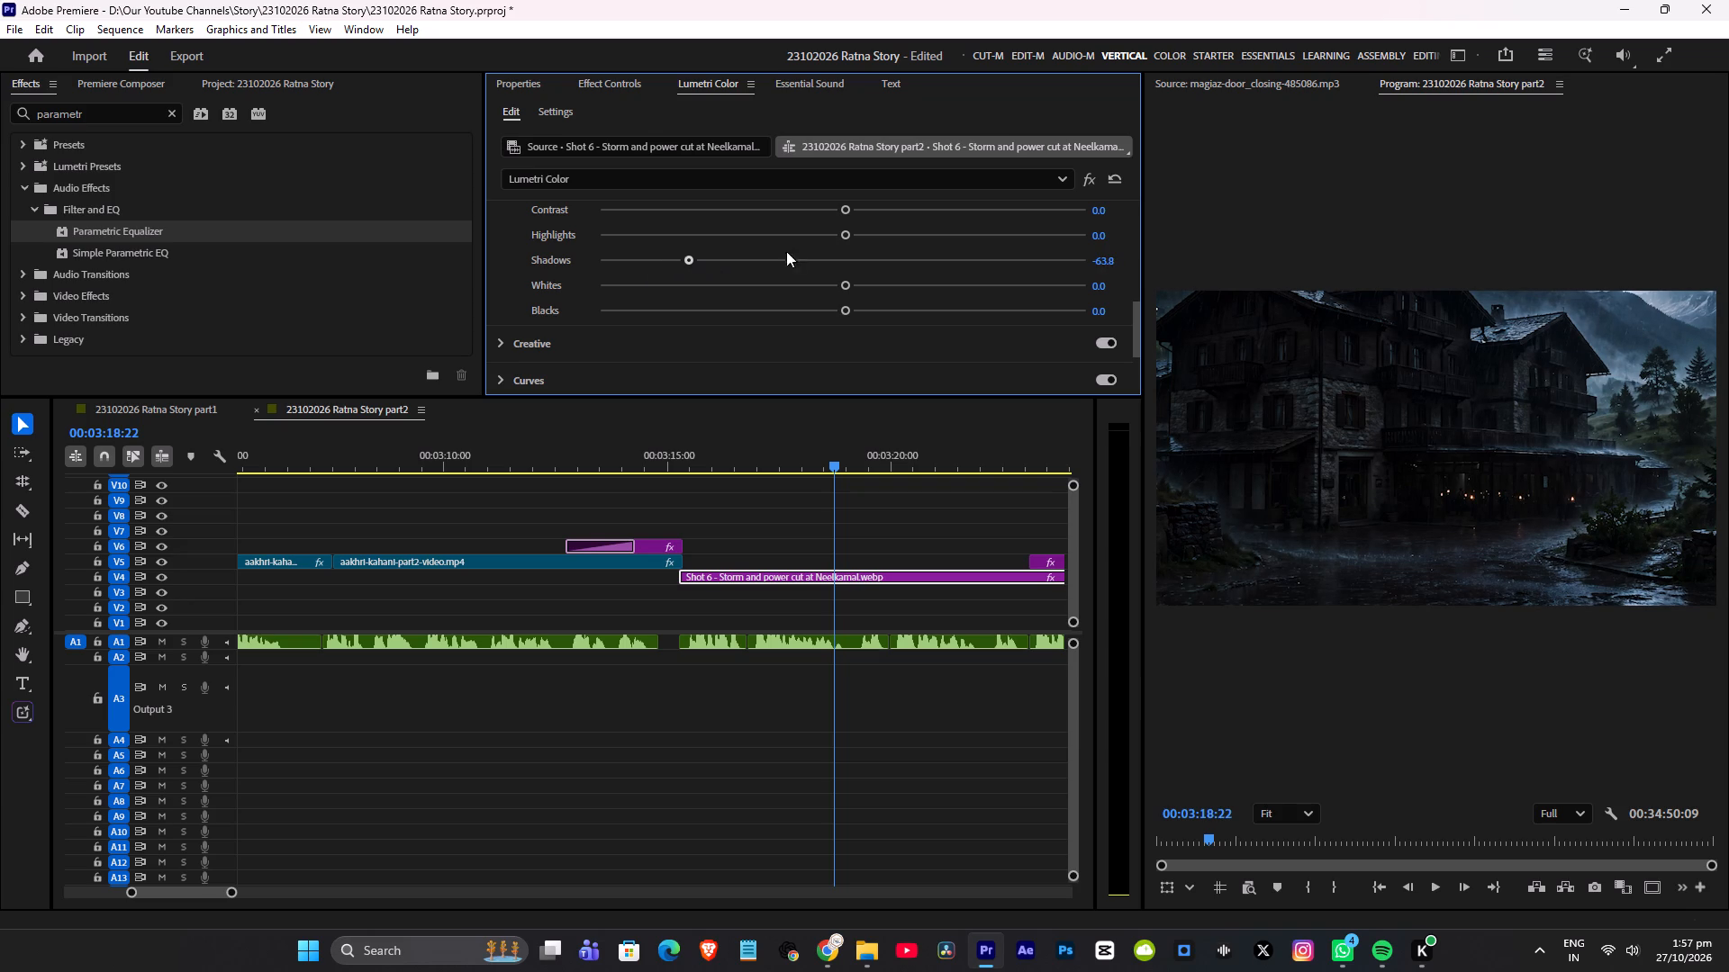
pyautogui.moveTo(849, 231); pyautogui.dragTo(595, 234)
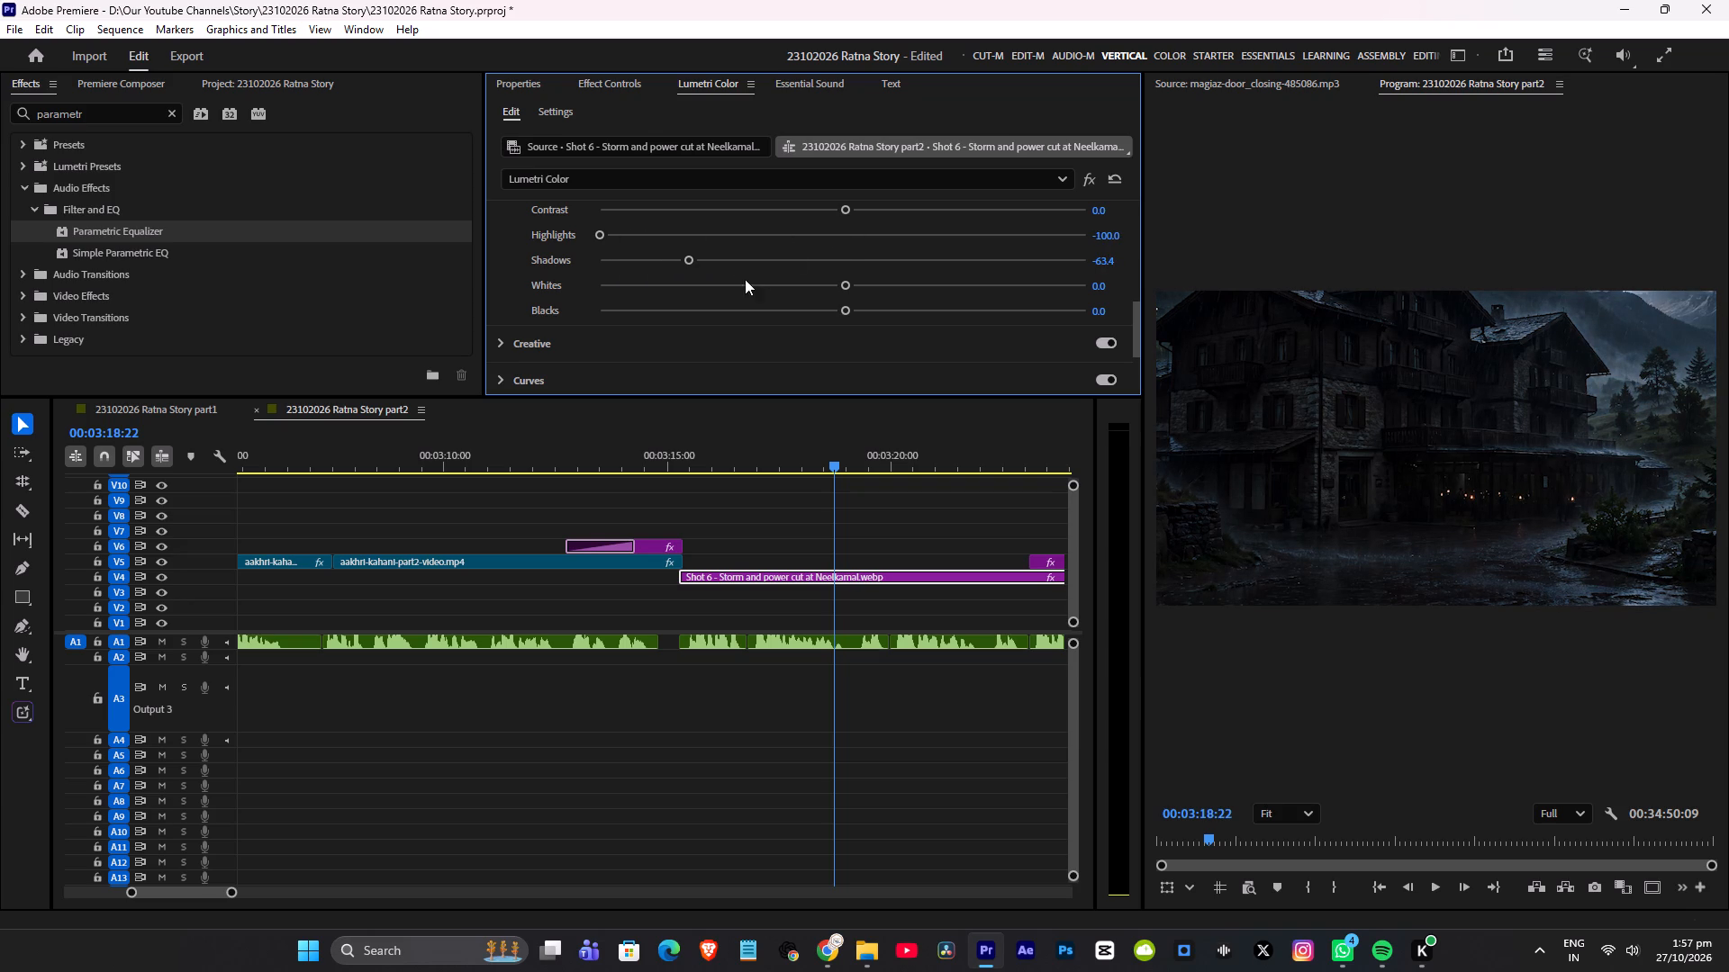
pyautogui.moveTo(842, 285); pyautogui.dragTo(336, 286)
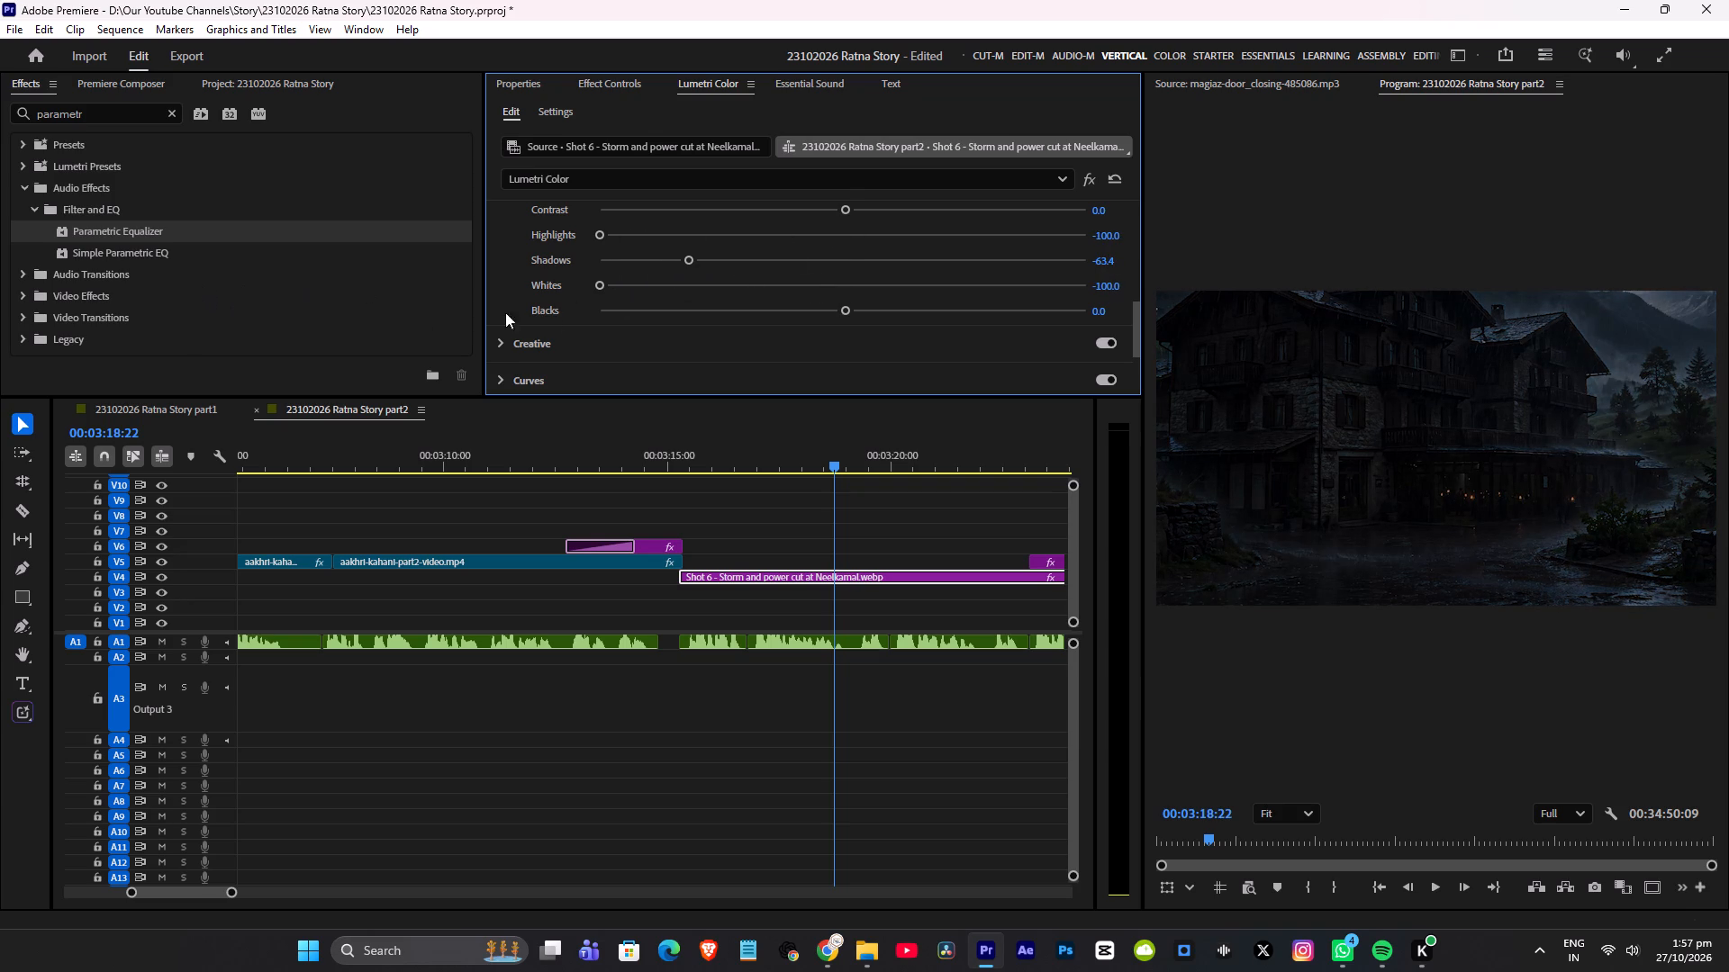
pyautogui.scroll(1, 751, 264)
pyautogui.click(629, 301)
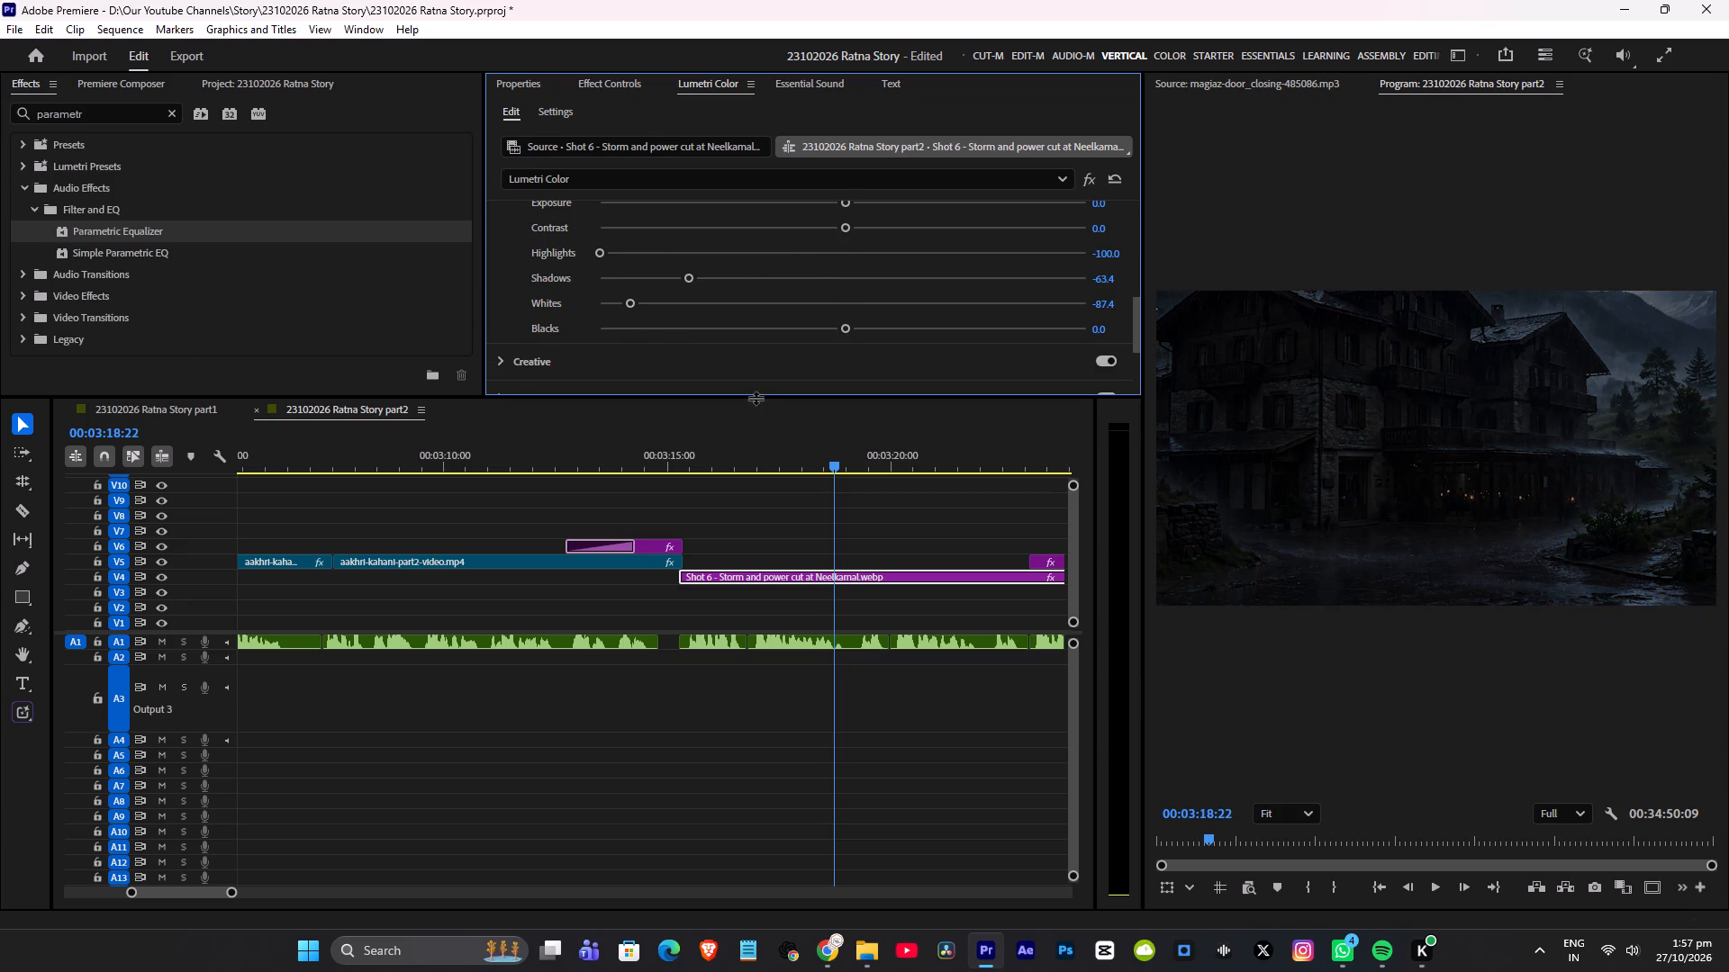
pyautogui.hotkey('ctrl', 's')
# Play back the stretch from the end of the Neelkamal title through the Shot 6 storm clip into Part 2 Shot 18, saving the project.
pyautogui.click(656, 440)
pyautogui.press('space')
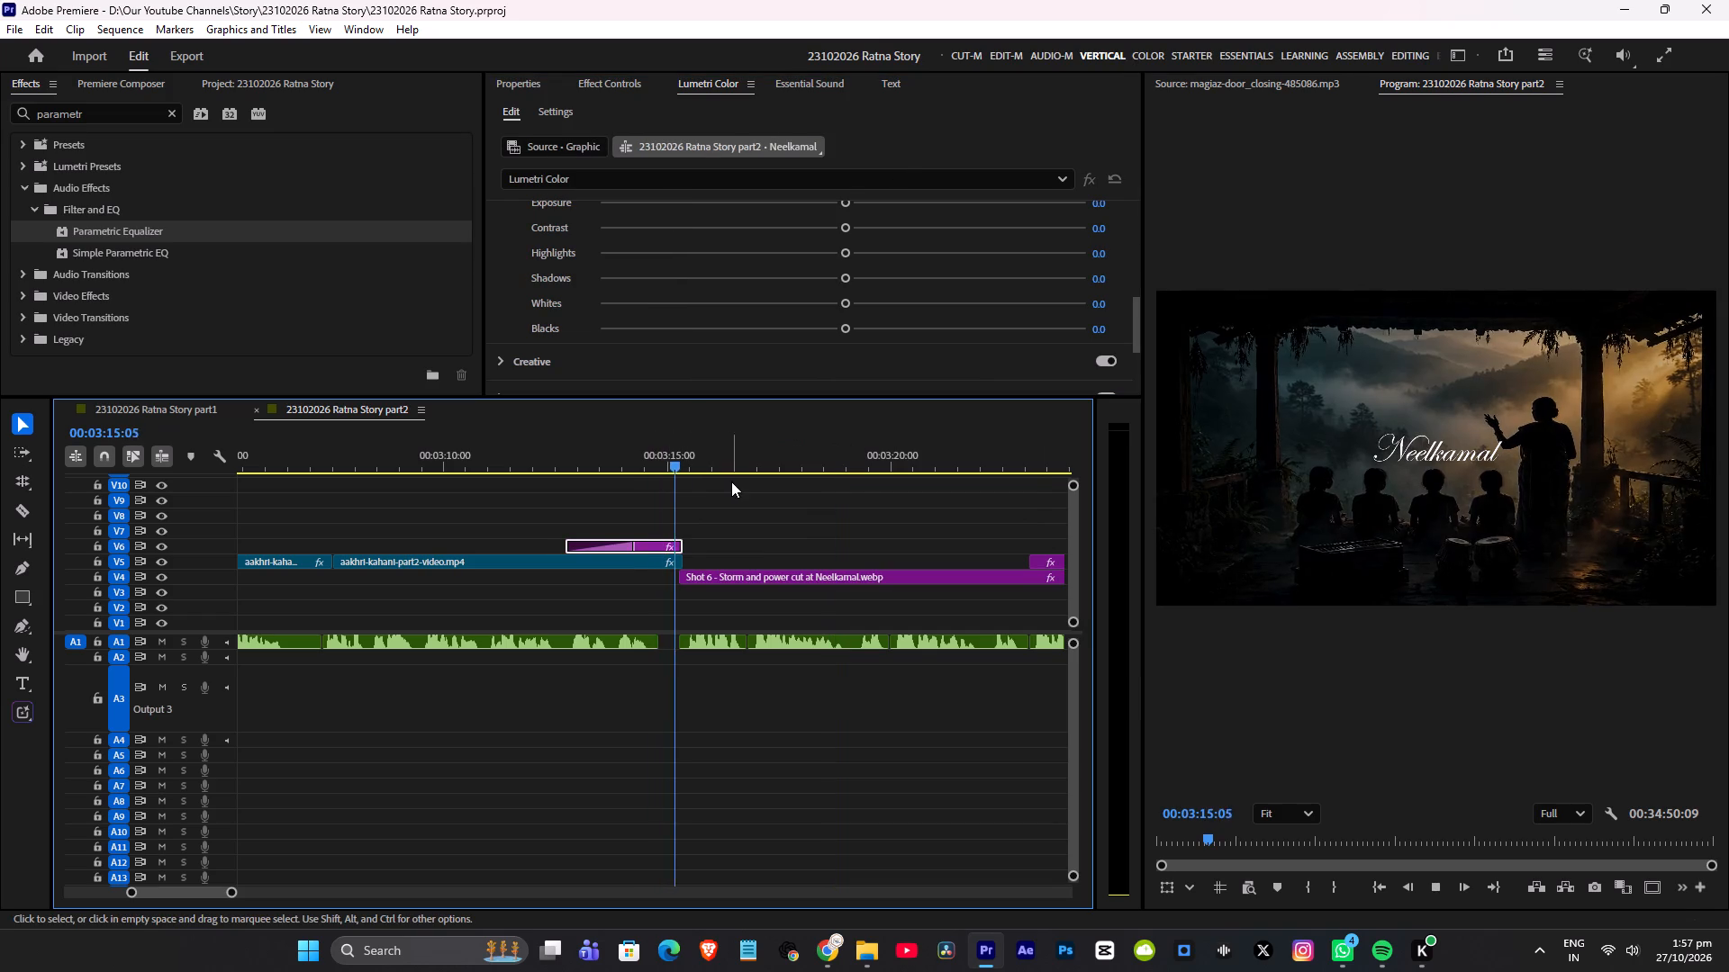
pyautogui.scroll(-4, 736, 491)
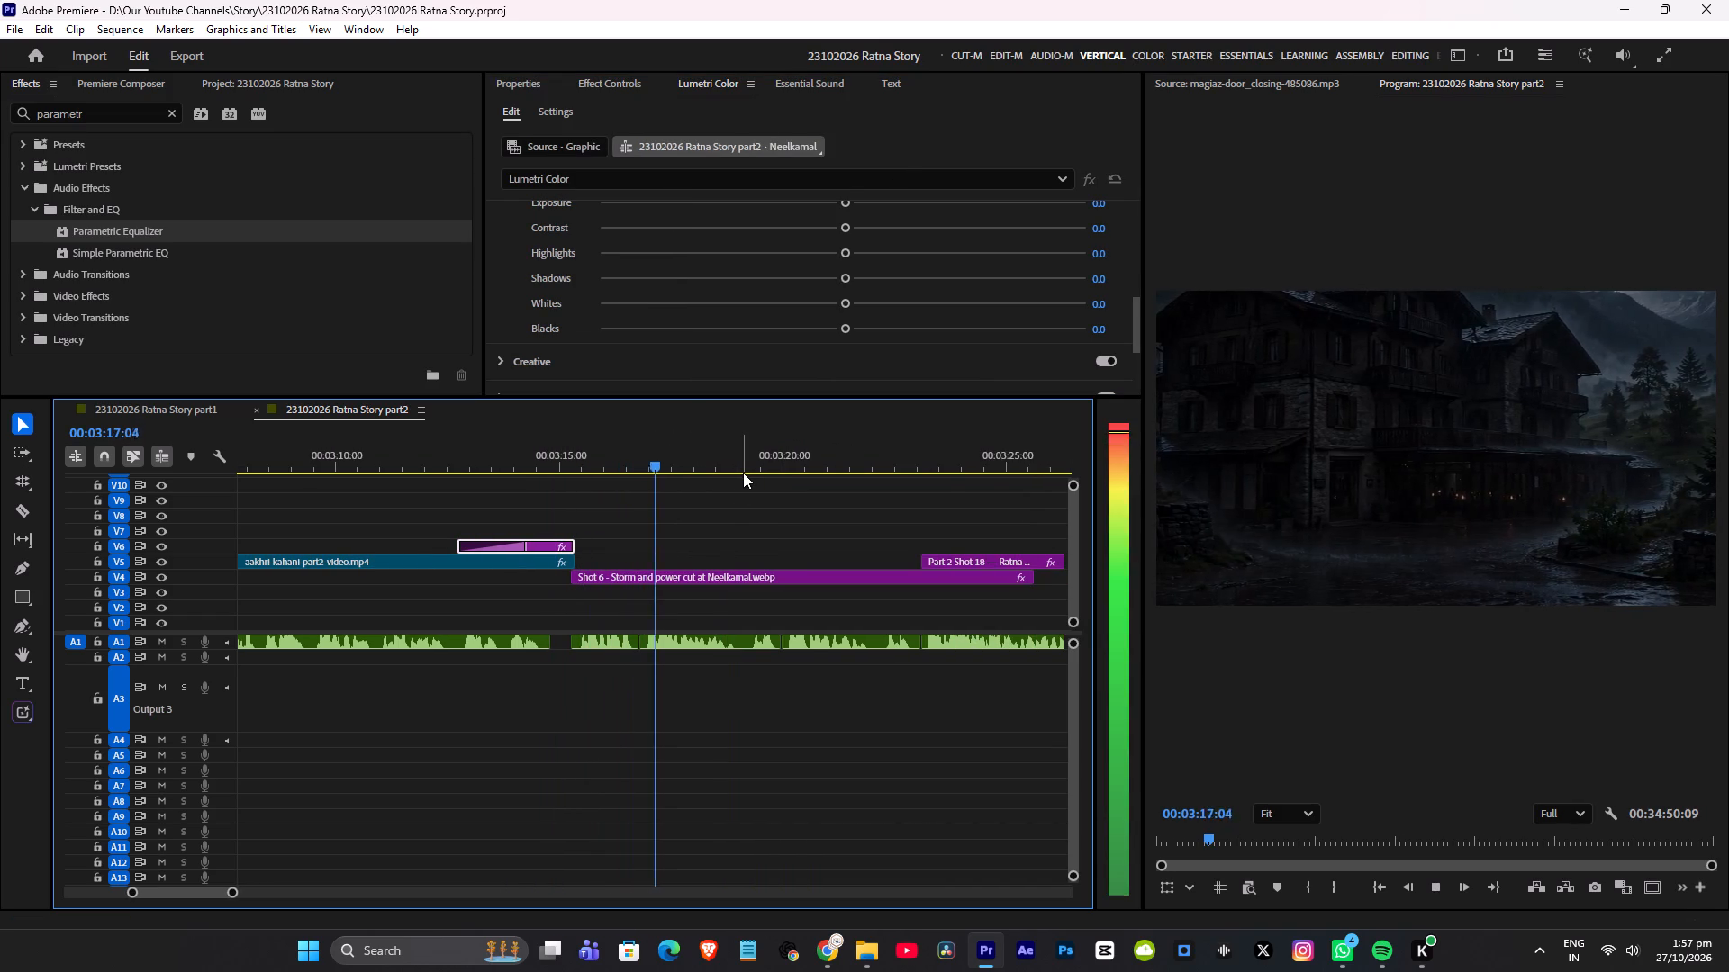
pyautogui.hotkey('ctrl', 's')
pyautogui.press('space')
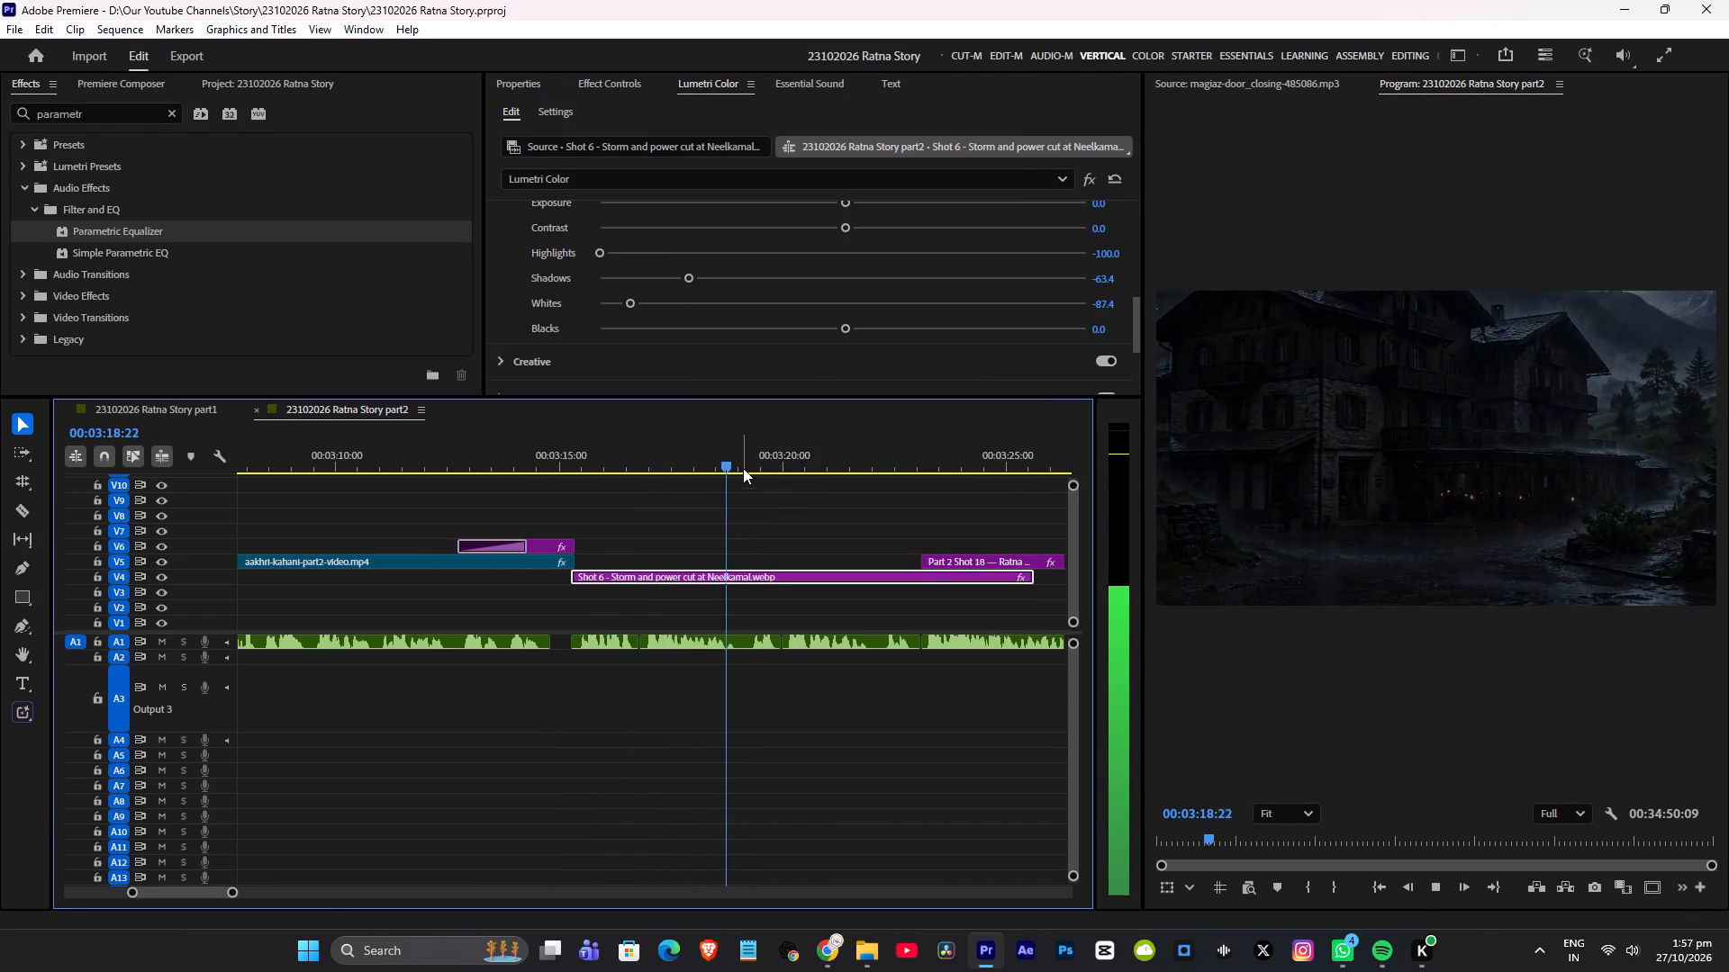
pyautogui.scroll(-7, 866, 502)
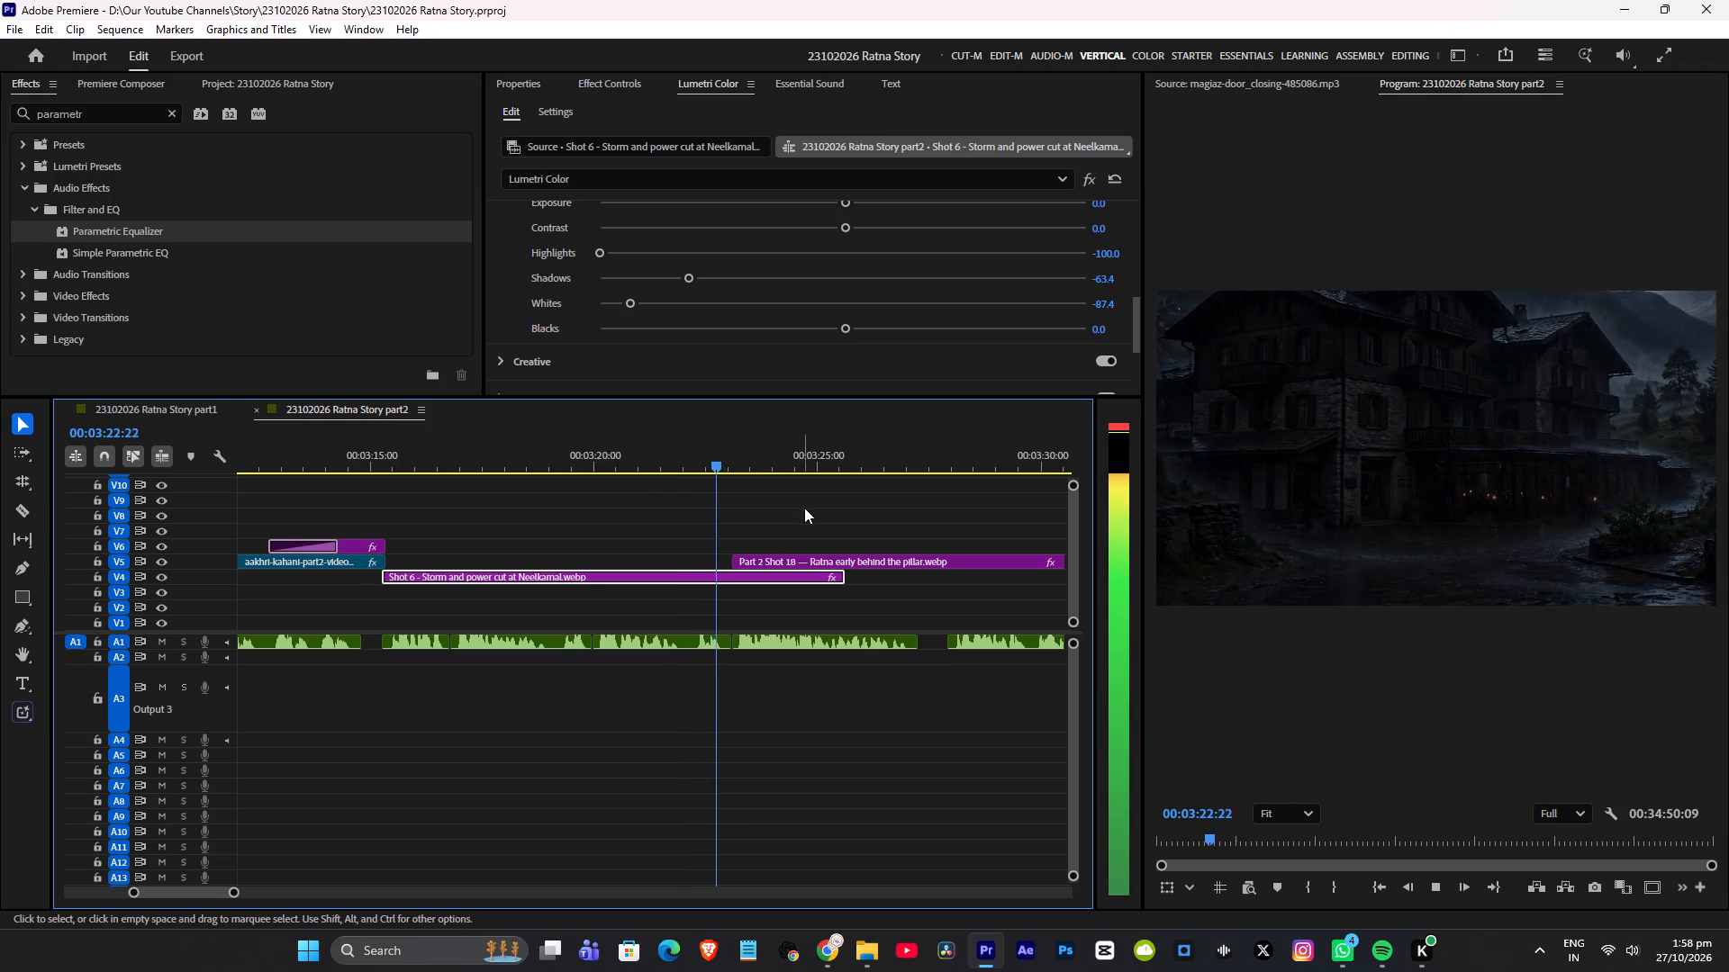
pyautogui.scroll(-3, 810, 505)
pyautogui.keyDown('alt'); pyautogui.scroll(-9, 816, 506); pyautogui.keyUp('alt')
pyautogui.press('space')
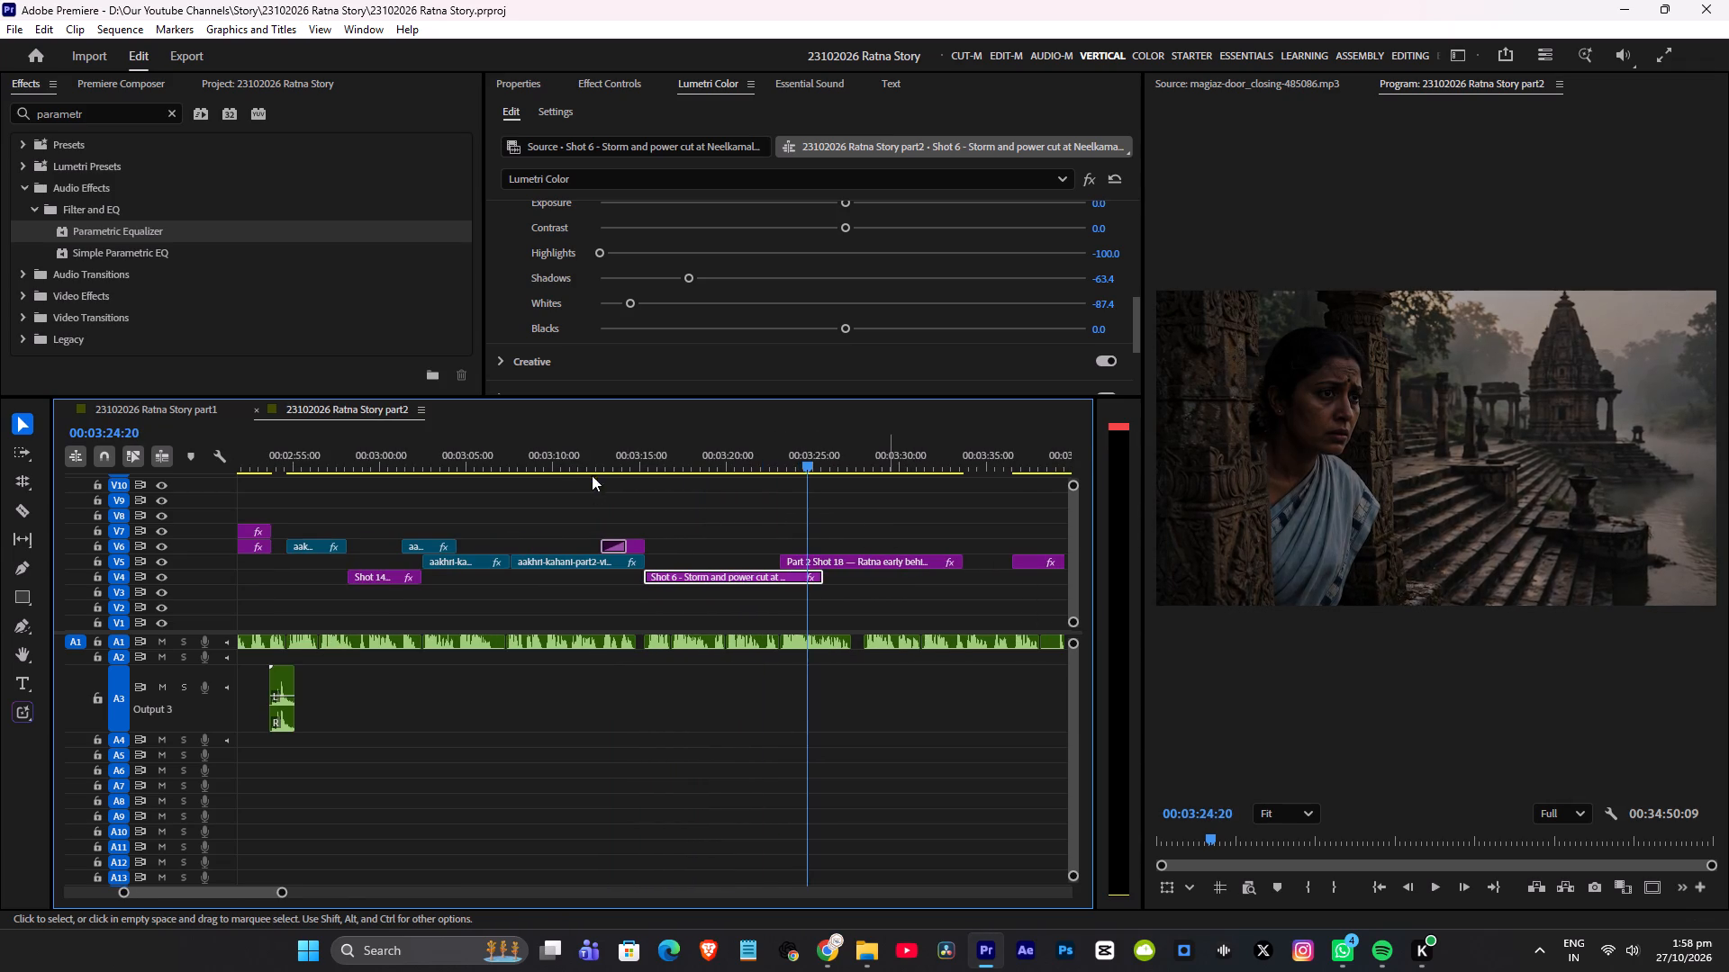
# Save the project and replay the aakhri-kahani-part2-video clip and the cut into it from the preceding aakhri-kahani-video clip.
pyautogui.click(566, 463)
pyautogui.hotkey('ctrl', 's')
pyautogui.press('space')
pyautogui.scroll(3, 655, 505)
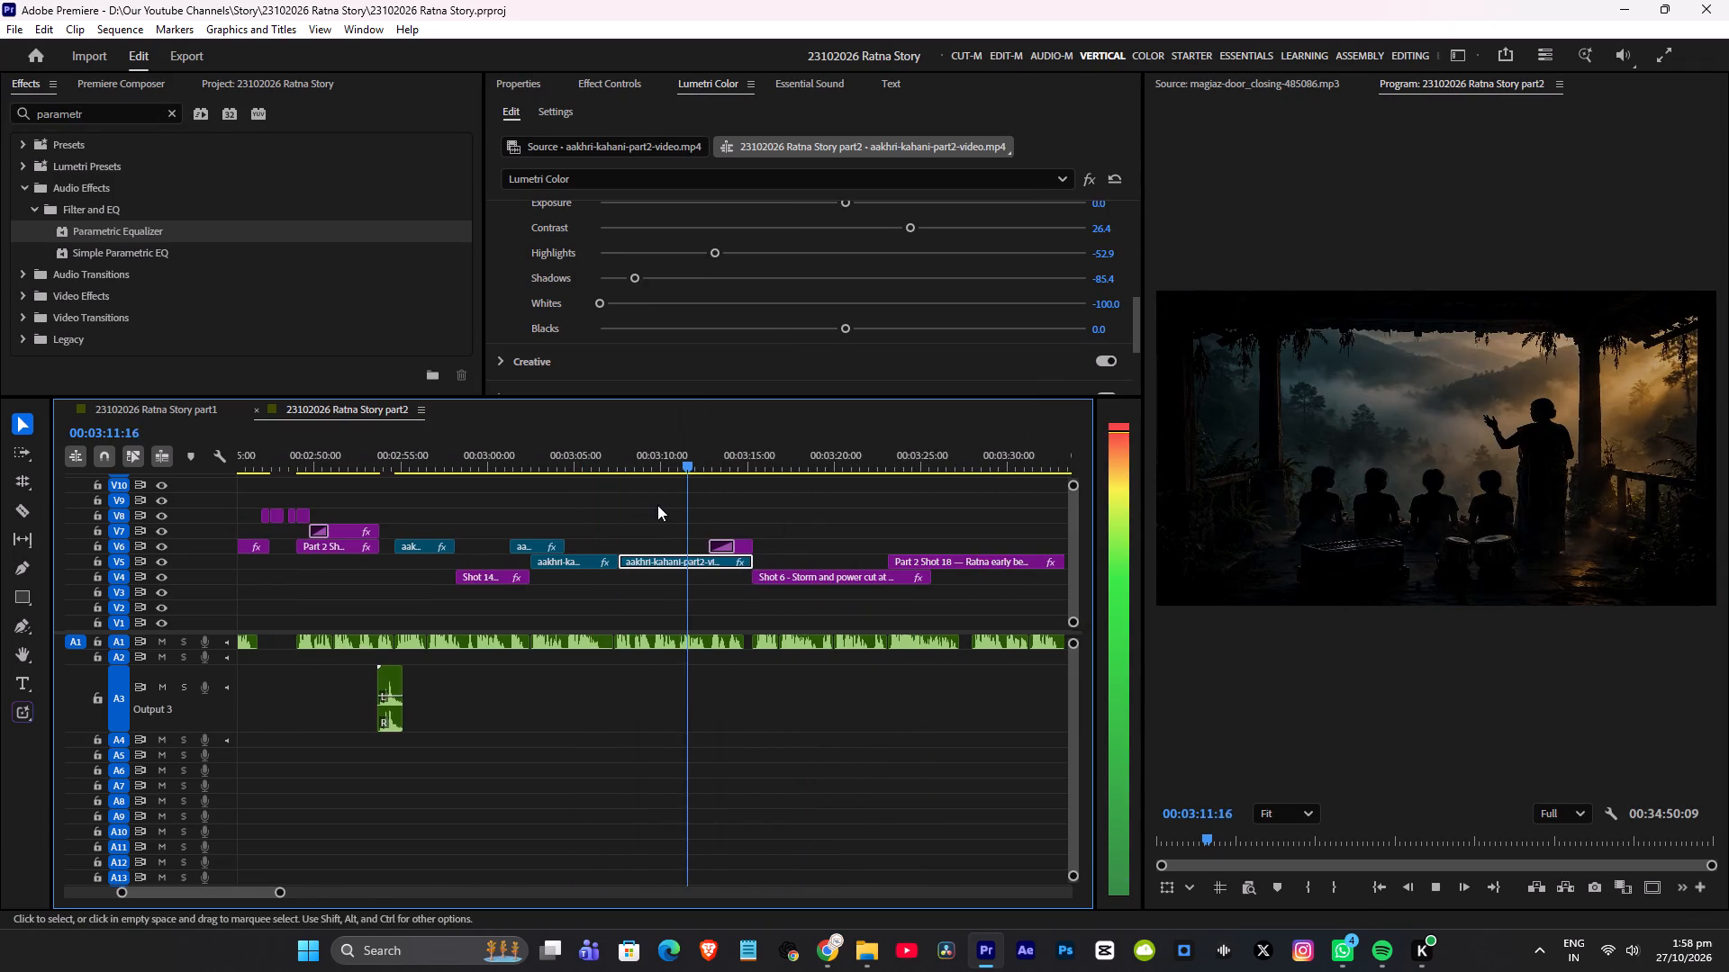
pyautogui.scroll(3, 657, 505)
pyautogui.scroll(2, 801, 516)
pyautogui.press('space')
pyautogui.click(711, 466)
pyautogui.press('space')
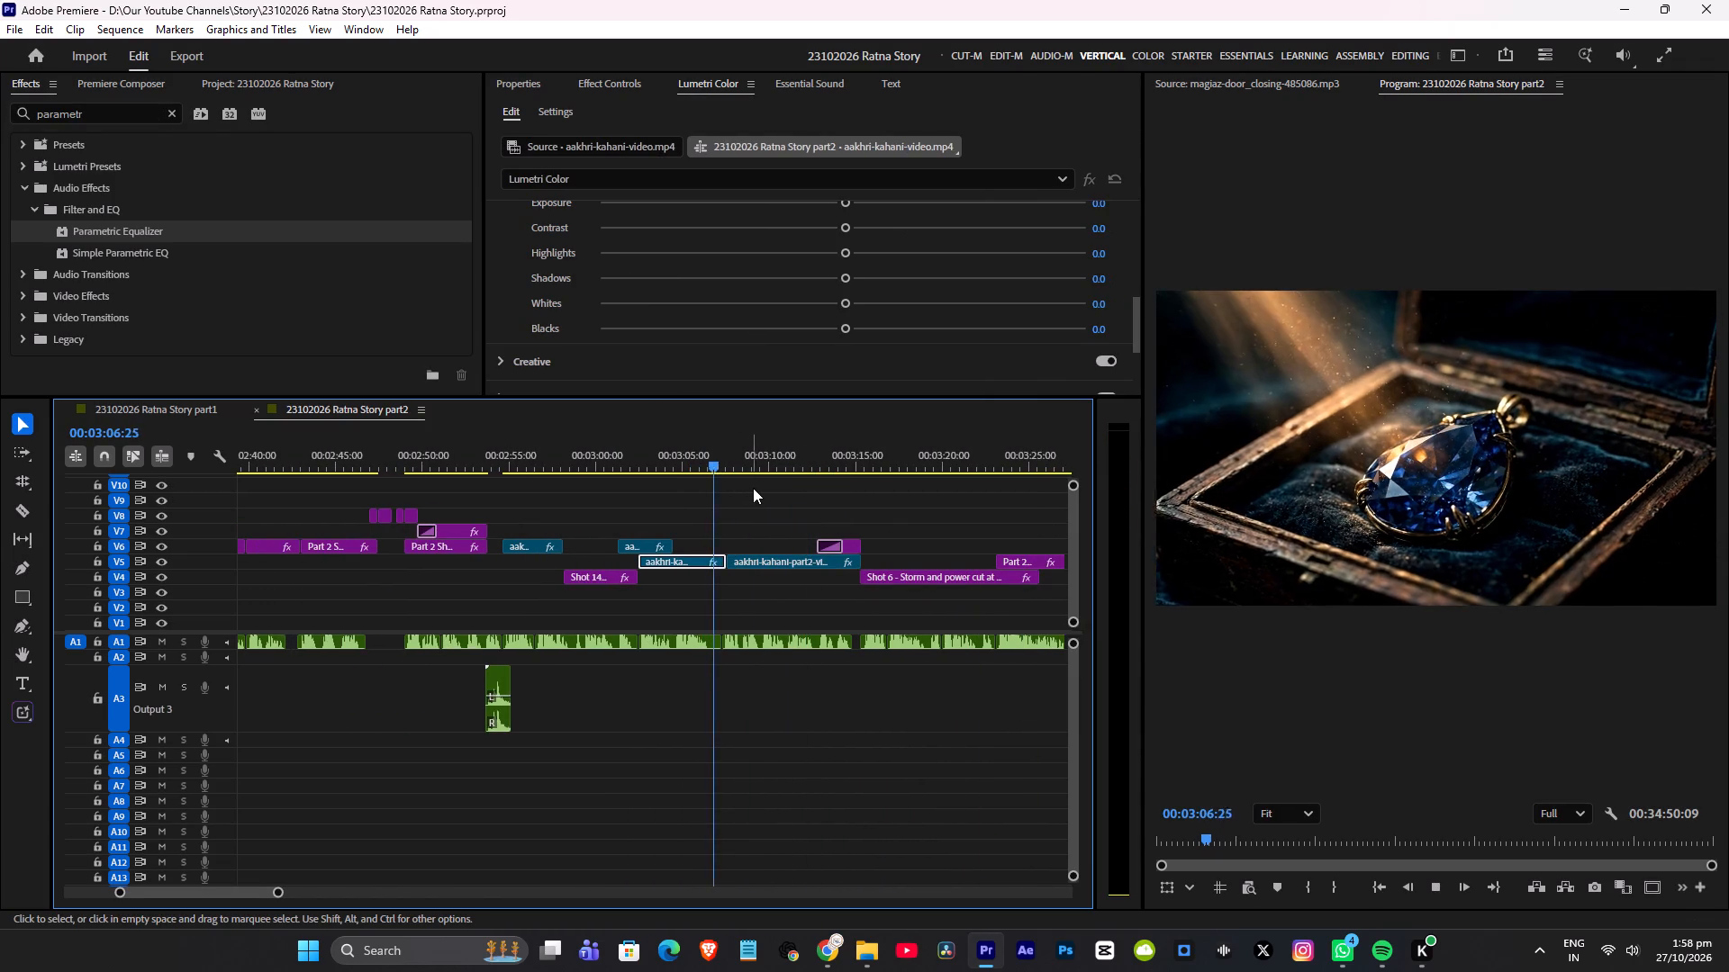
pyautogui.scroll(1, 765, 492)
pyautogui.keyDown('alt'); pyautogui.scroll(4, 792, 496); pyautogui.keyUp('alt')
pyautogui.press('space')
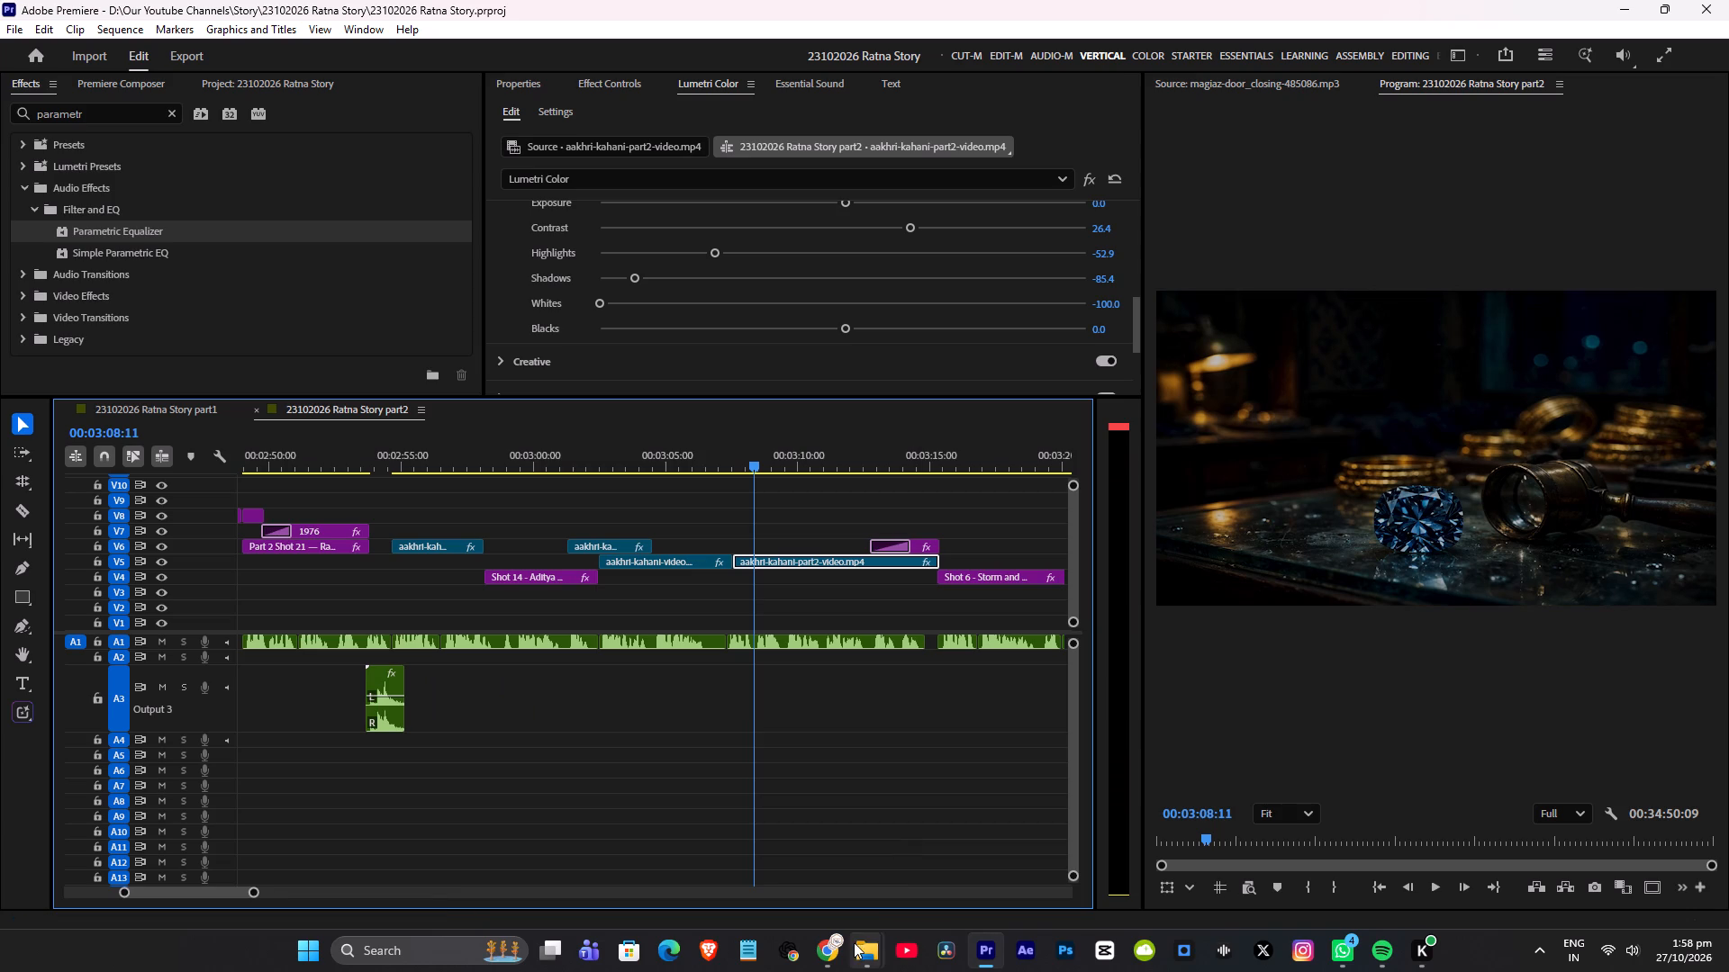
# Switch to File Explorer and open the Instruments folder of the Sound Effects library.
pyautogui.click(863, 952)
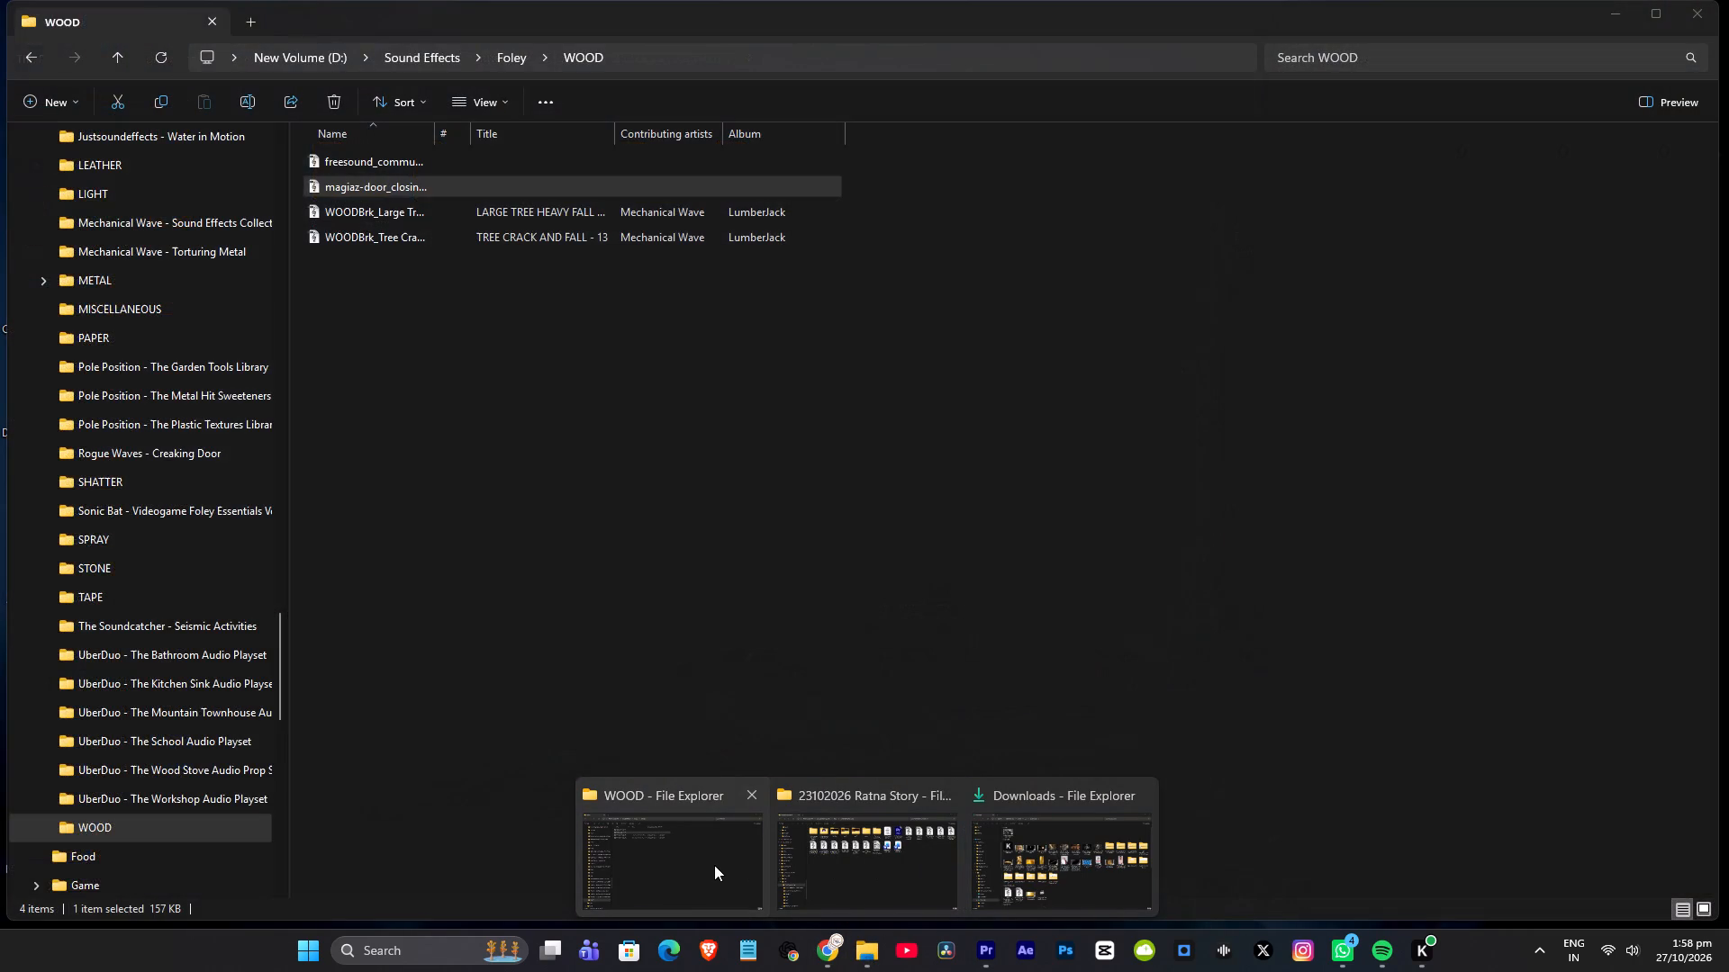
pyautogui.click(714, 865)
pyautogui.click(729, 589)
pyautogui.press('BackSpace')
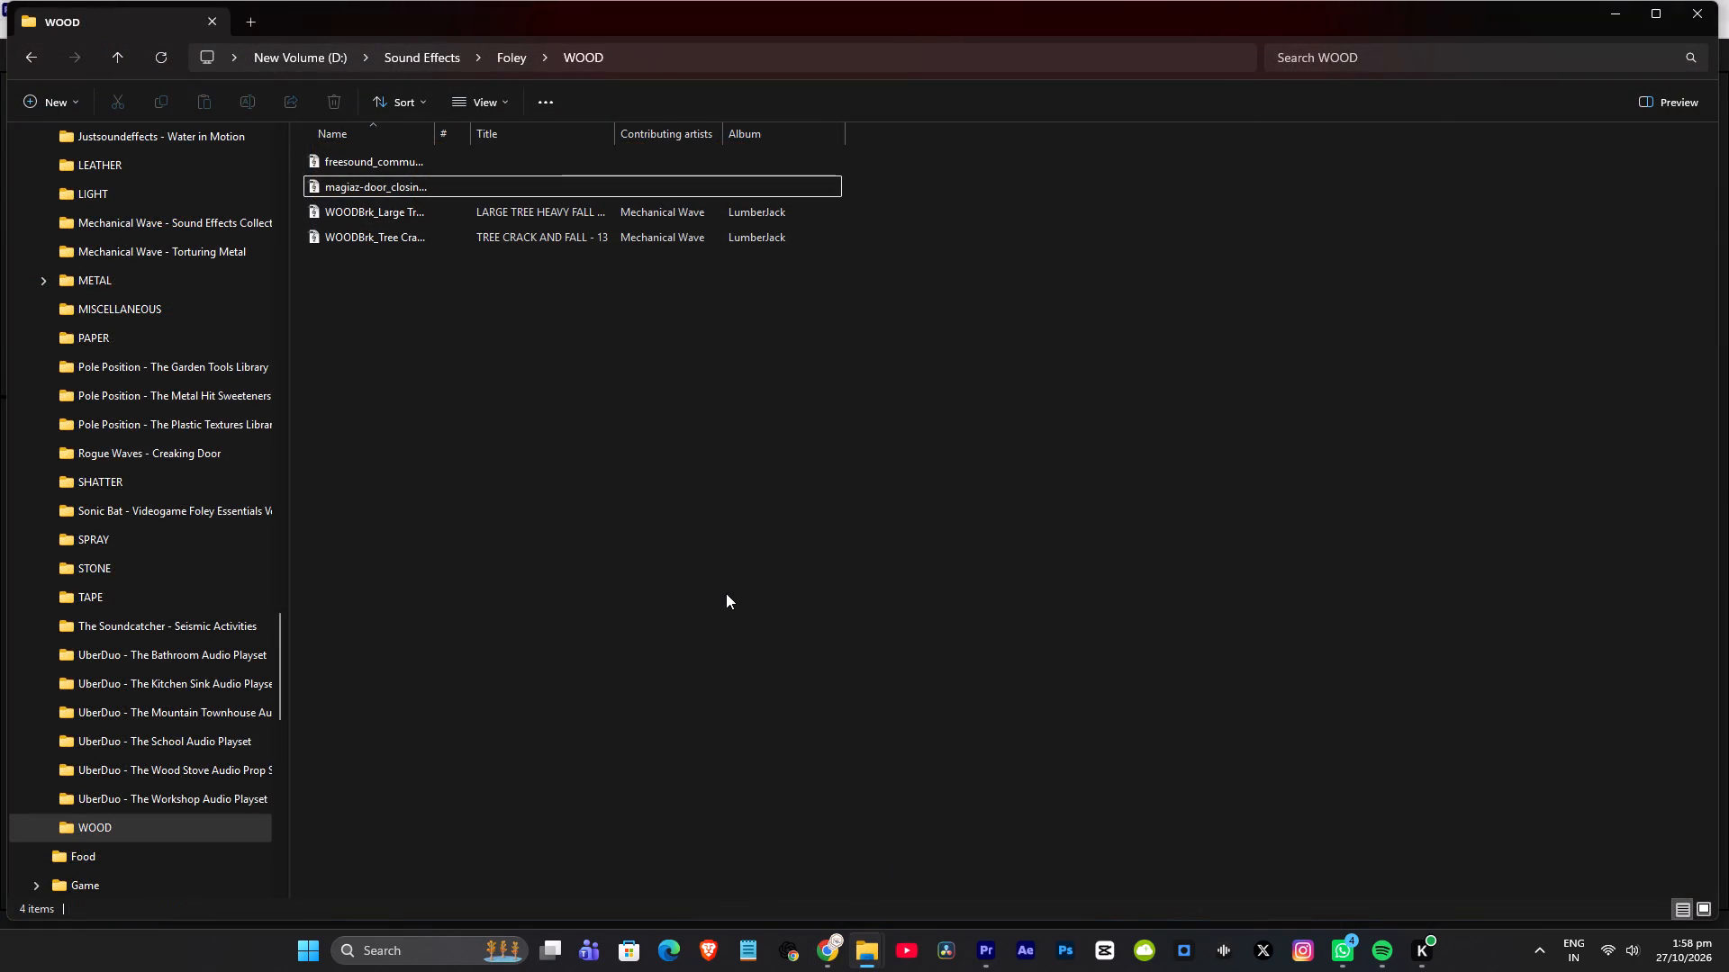
pyautogui.press('BackSpace')
pyautogui.click(886, 721)
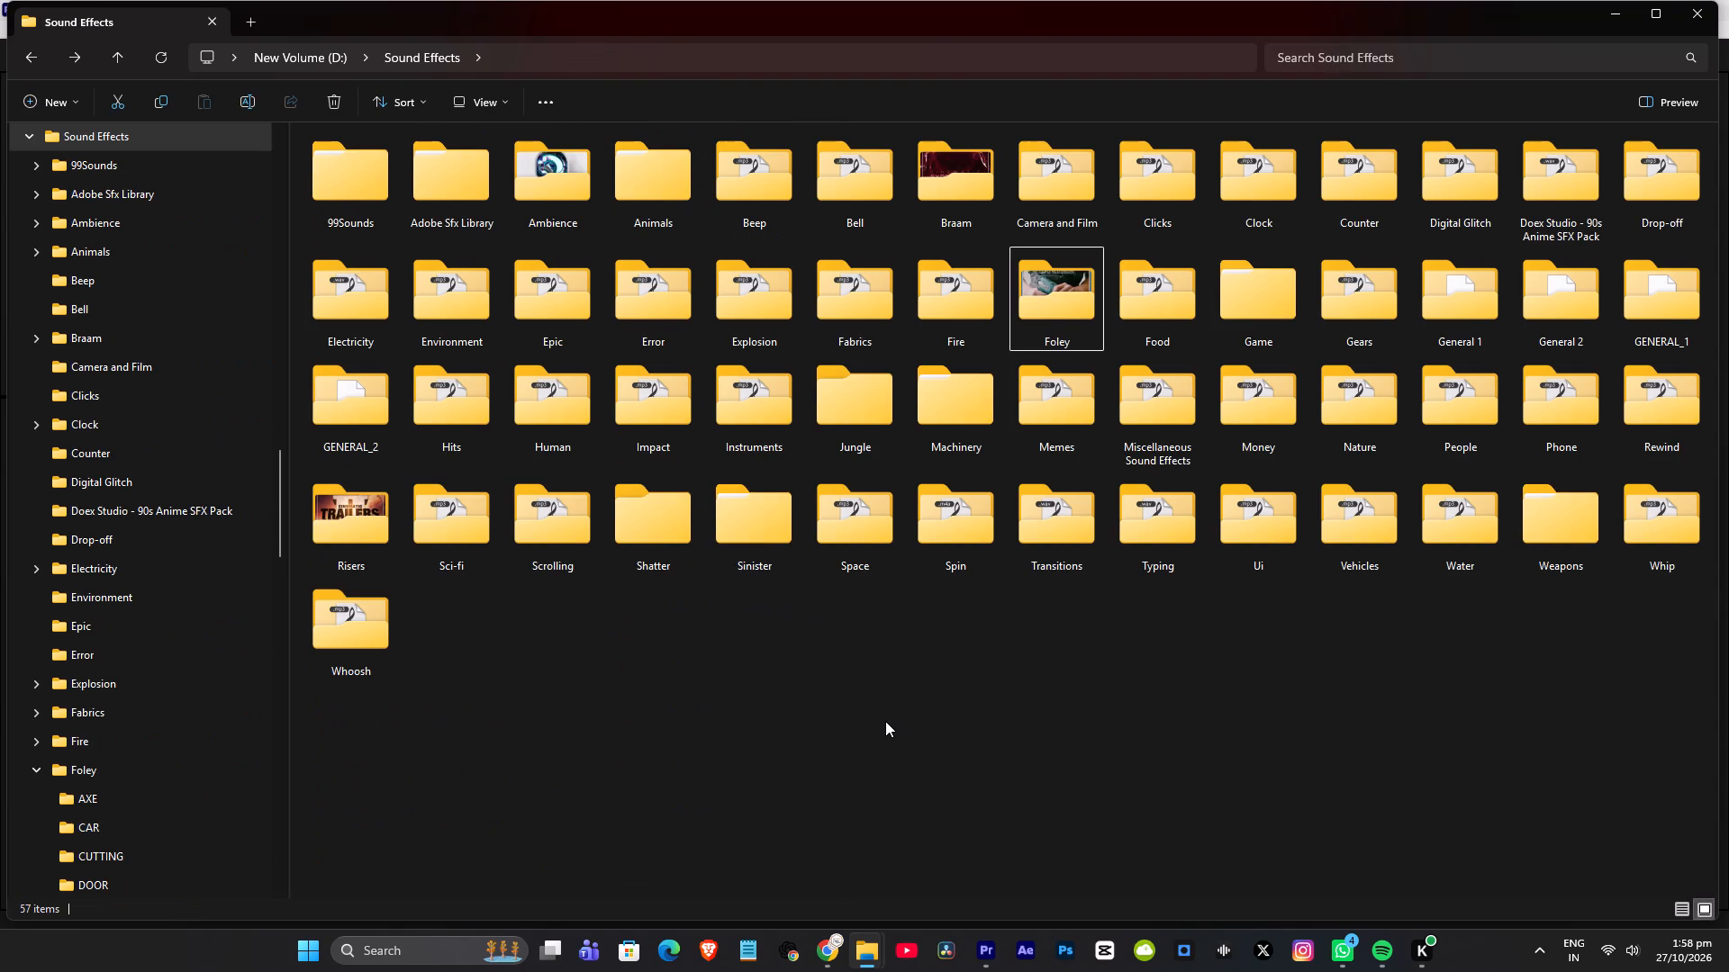
pyautogui.press('i')
pyautogui.doubleClick(765, 409)
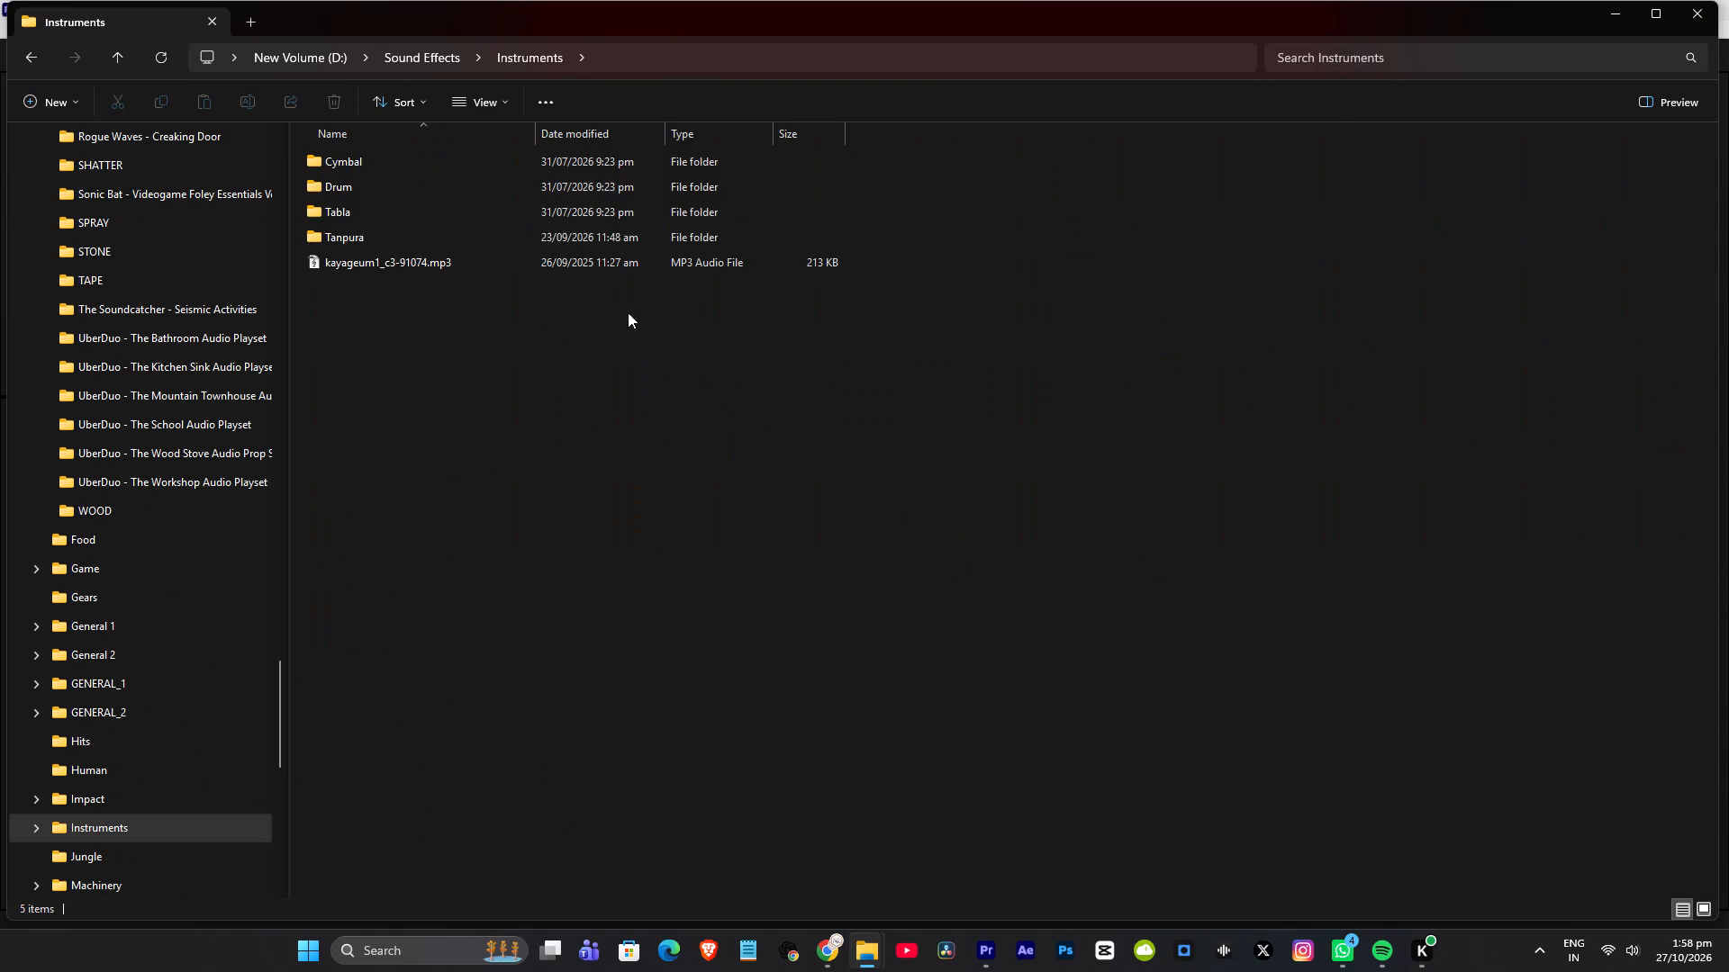
# Audition the ethnicsoundscapes and indian-tanpura-313494 recordings in the Tanpura folder, sampling different points.
pyautogui.doubleClick(360, 237)
pyautogui.doubleClick(384, 160)
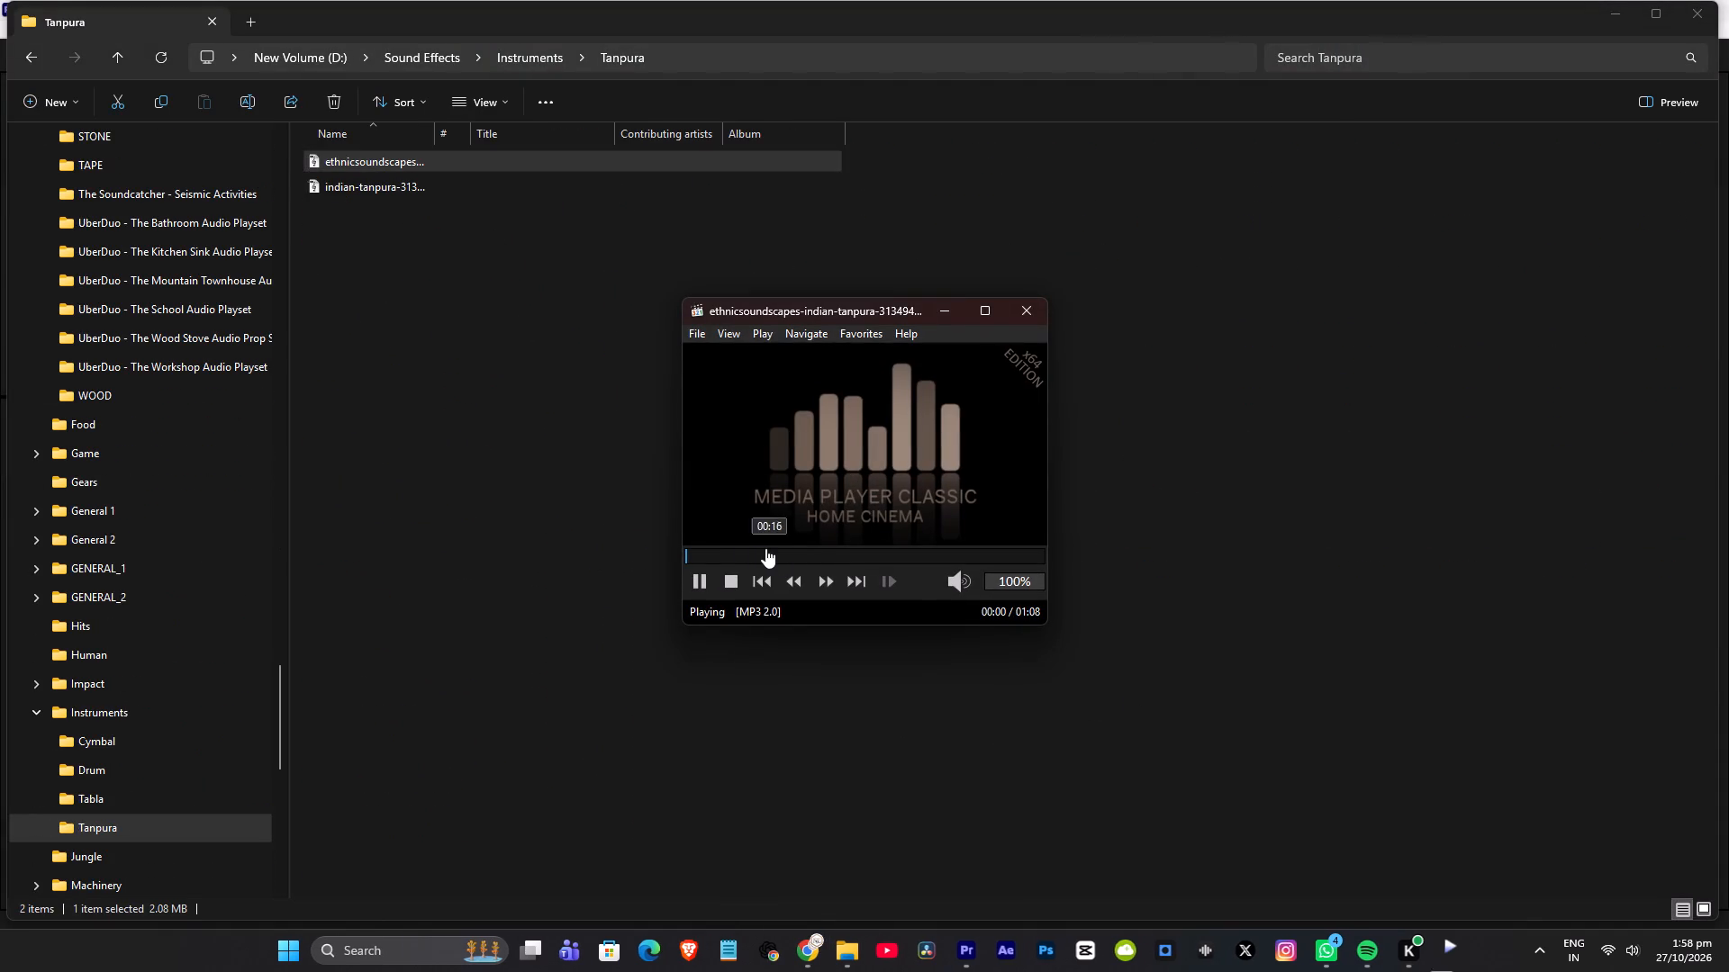
pyautogui.click(753, 549)
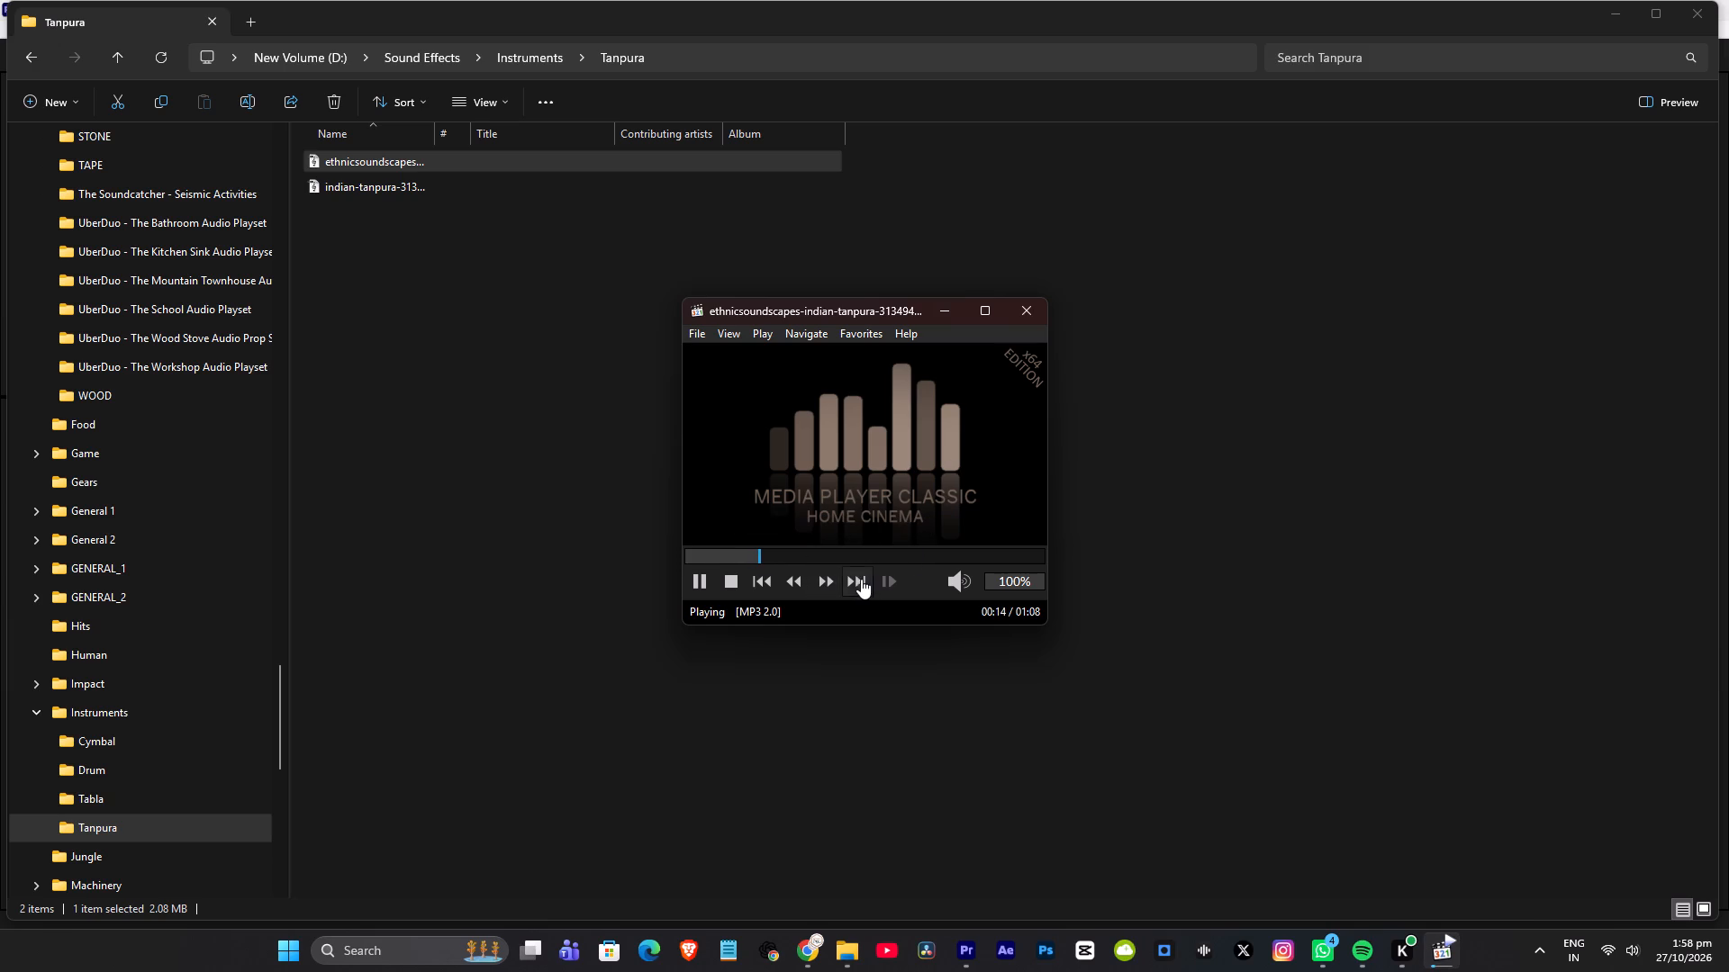
pyautogui.click(860, 579)
pyautogui.click(731, 551)
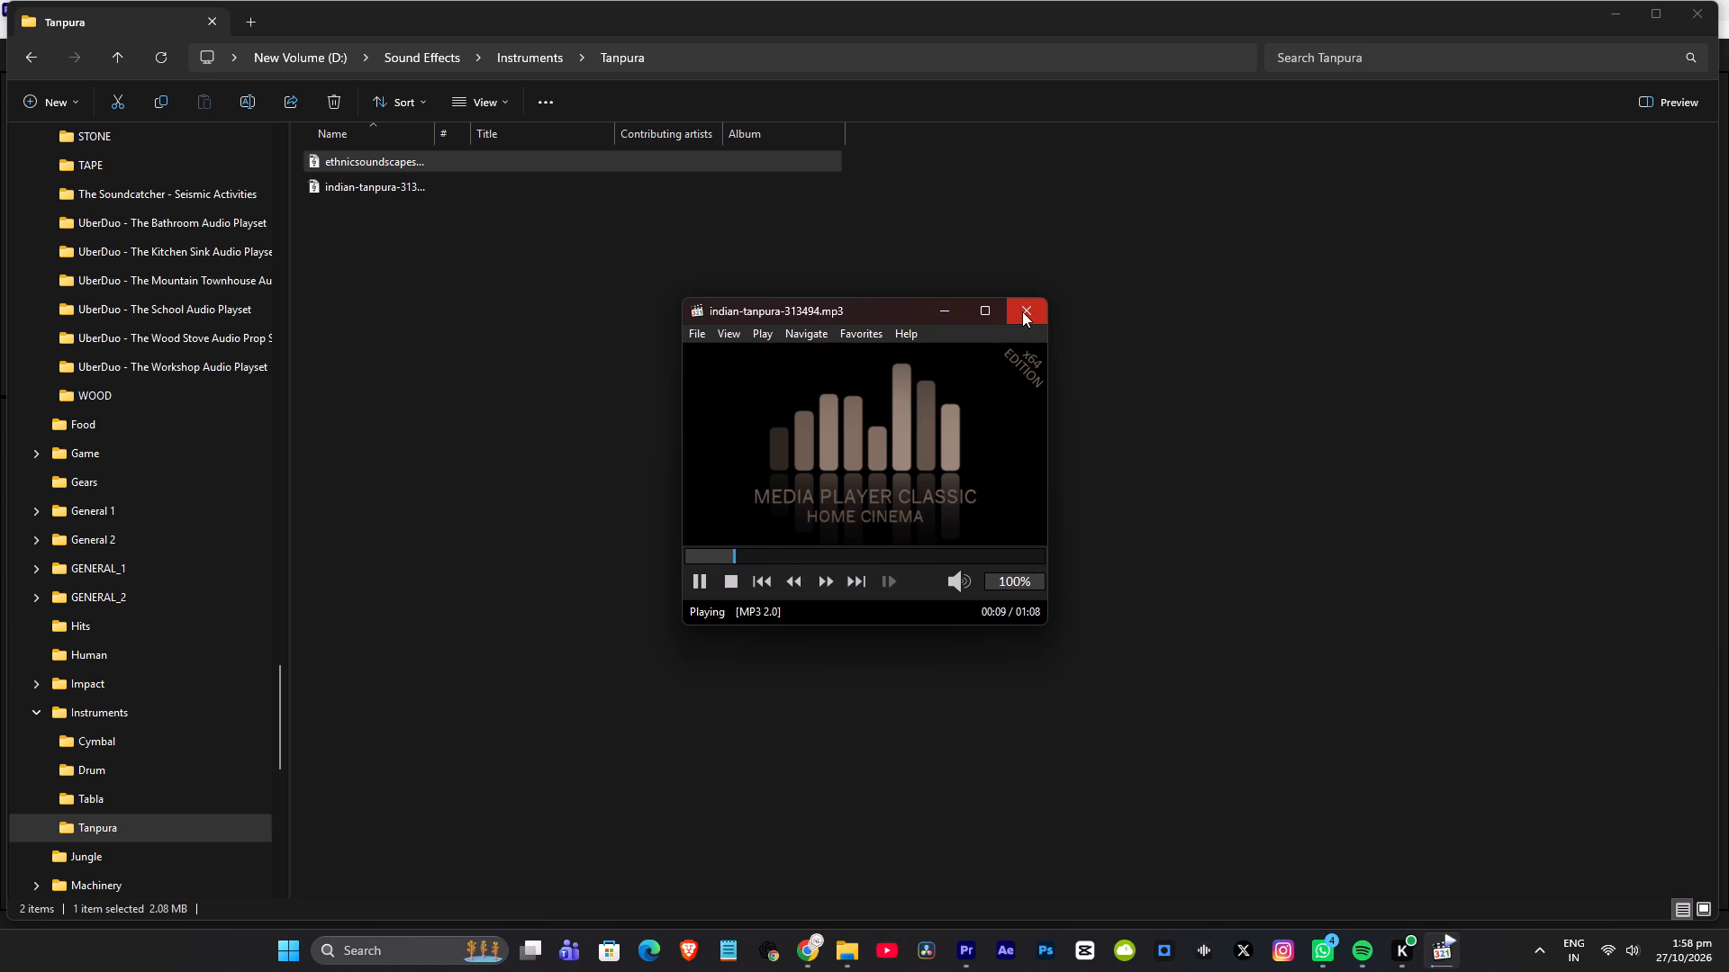
pyautogui.click(1026, 311)
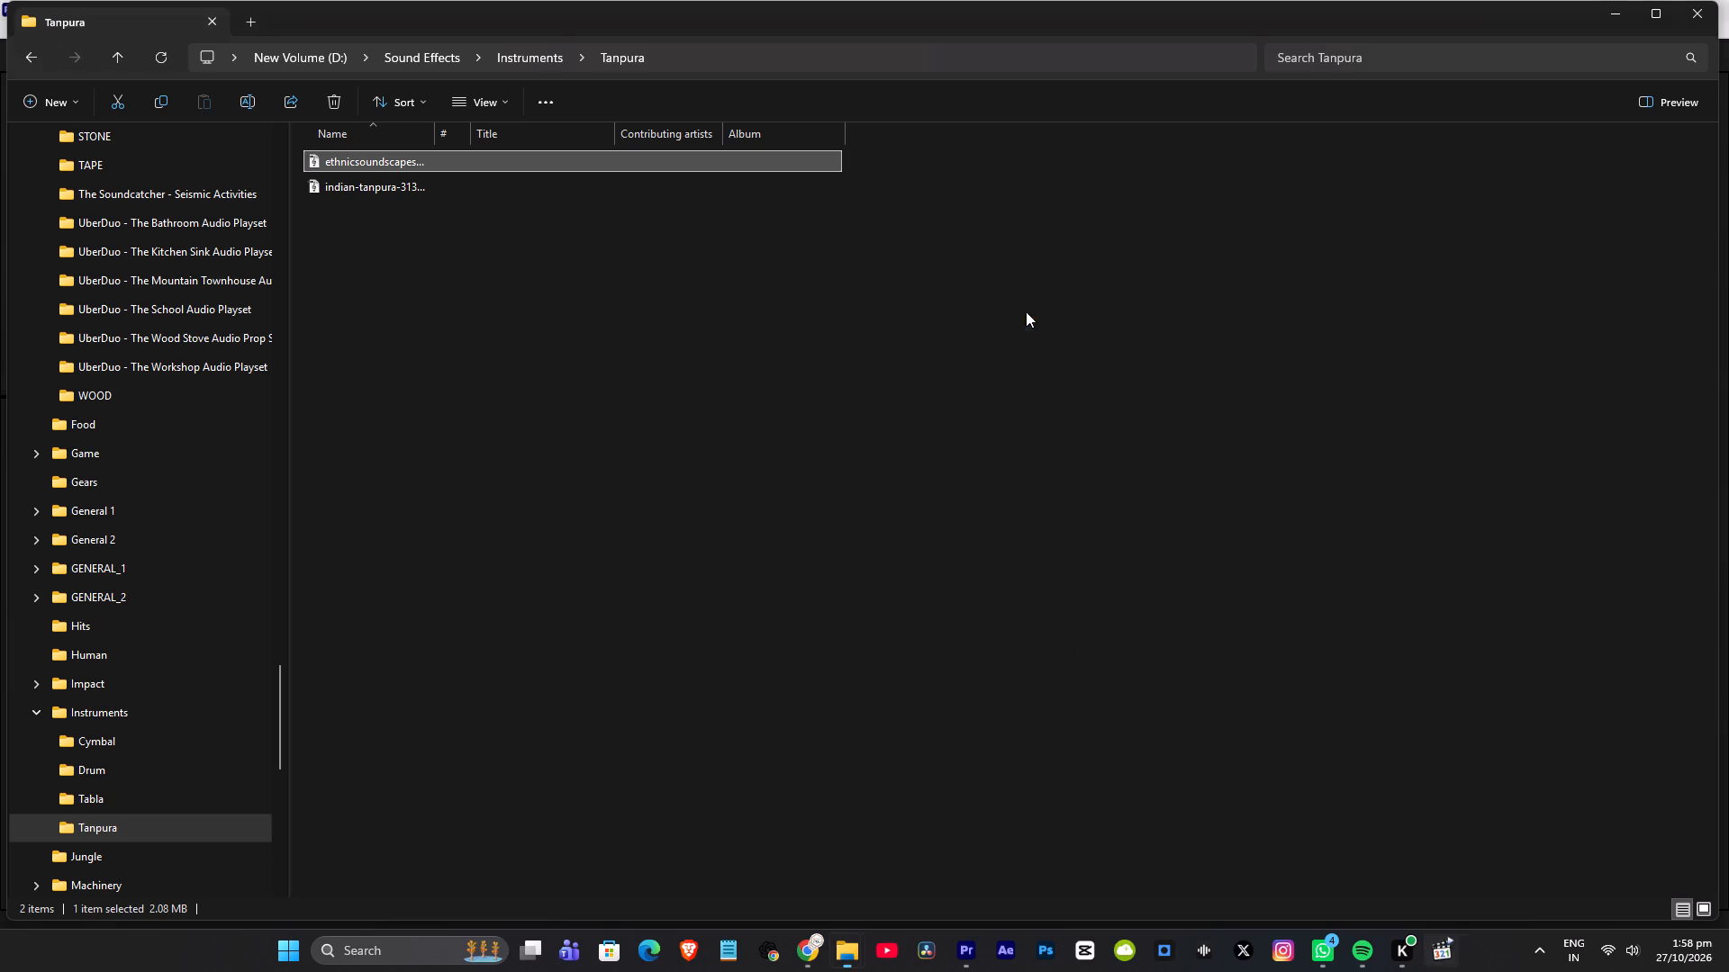
pyautogui.doubleClick(401, 185)
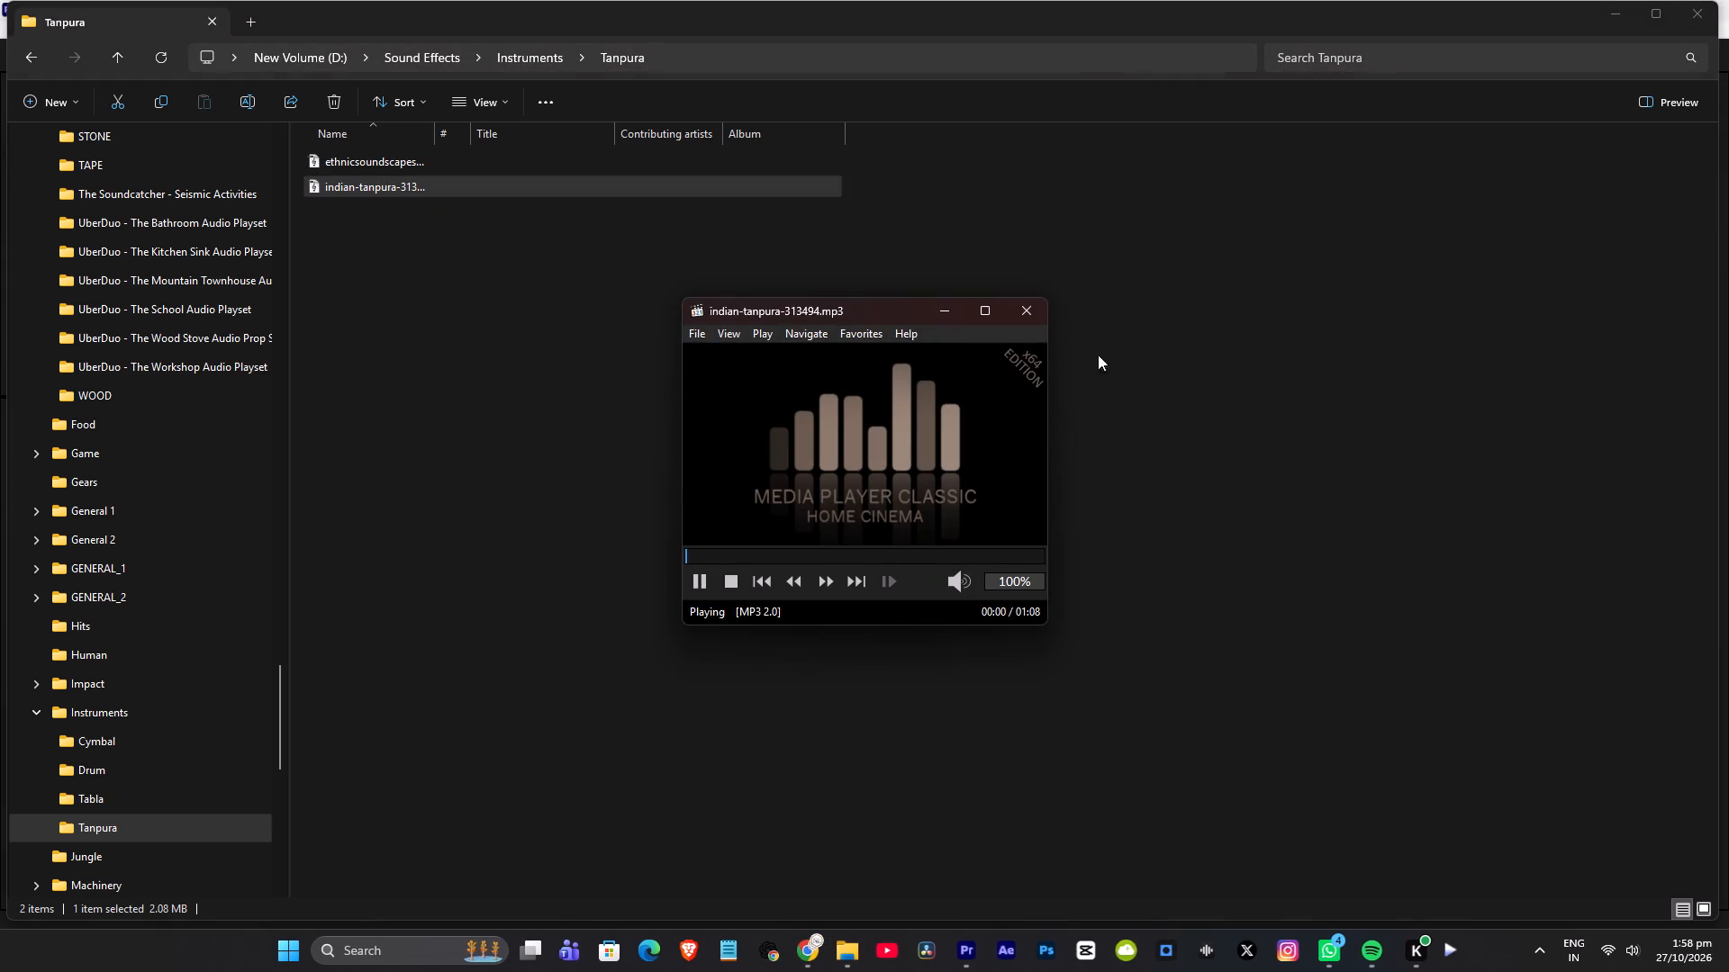
pyautogui.click(1023, 309)
pyautogui.doubleClick(448, 157)
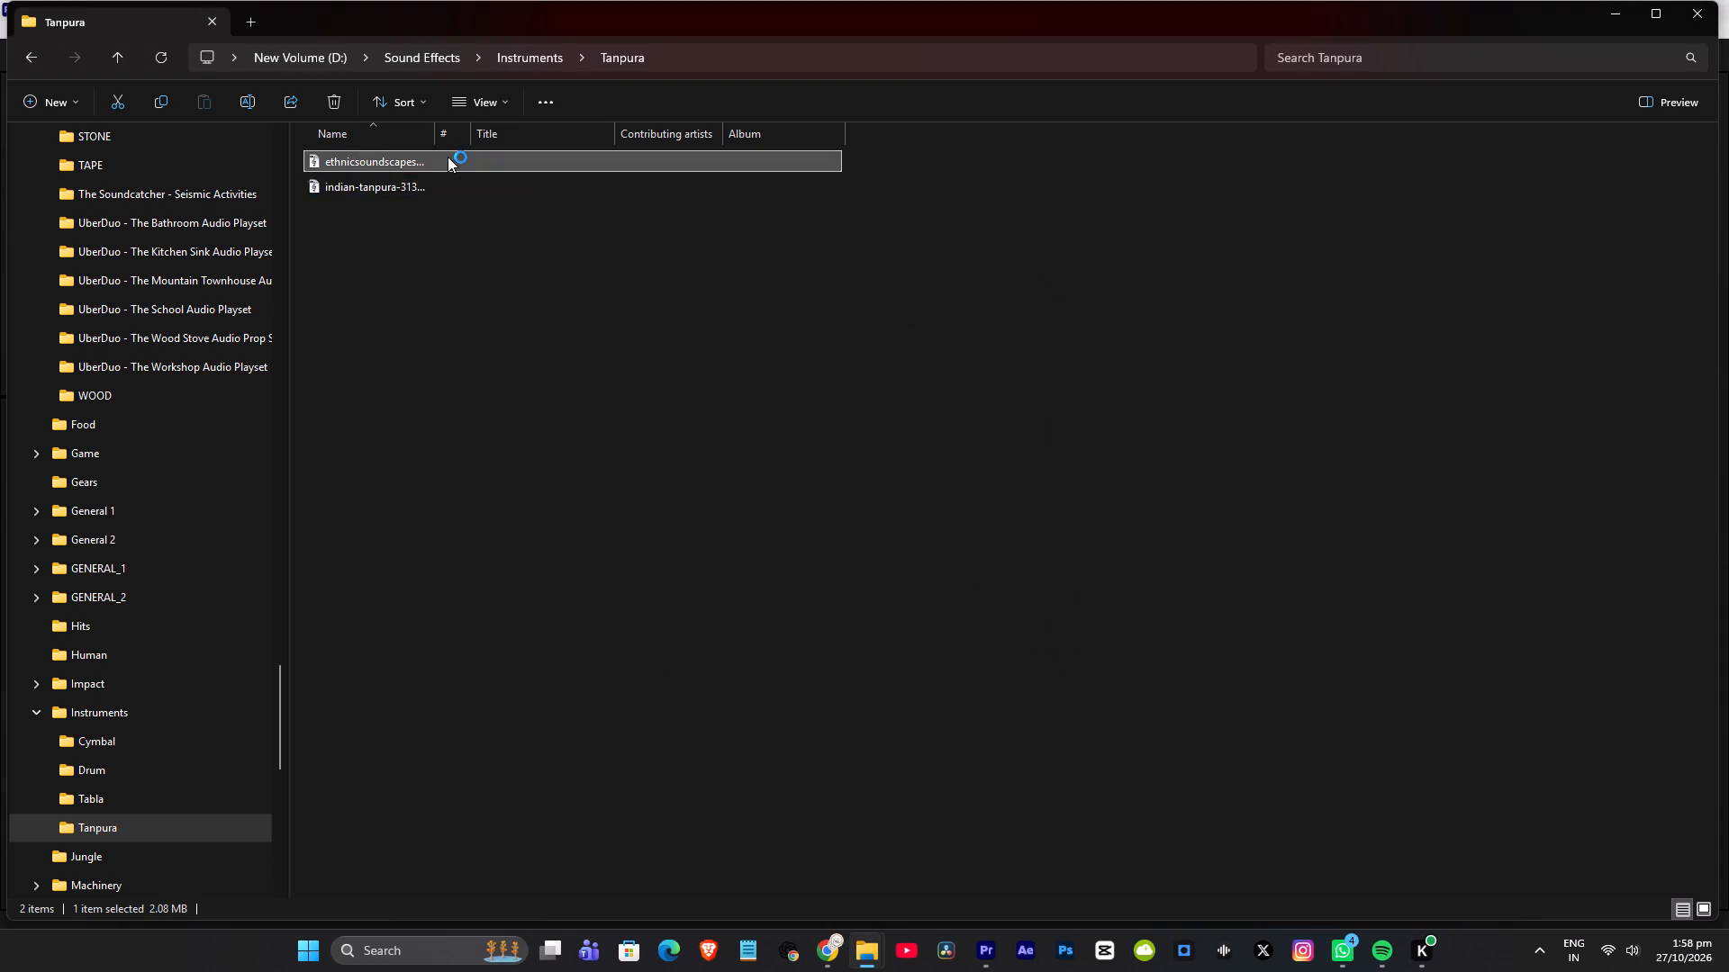
pyautogui.click(807, 553)
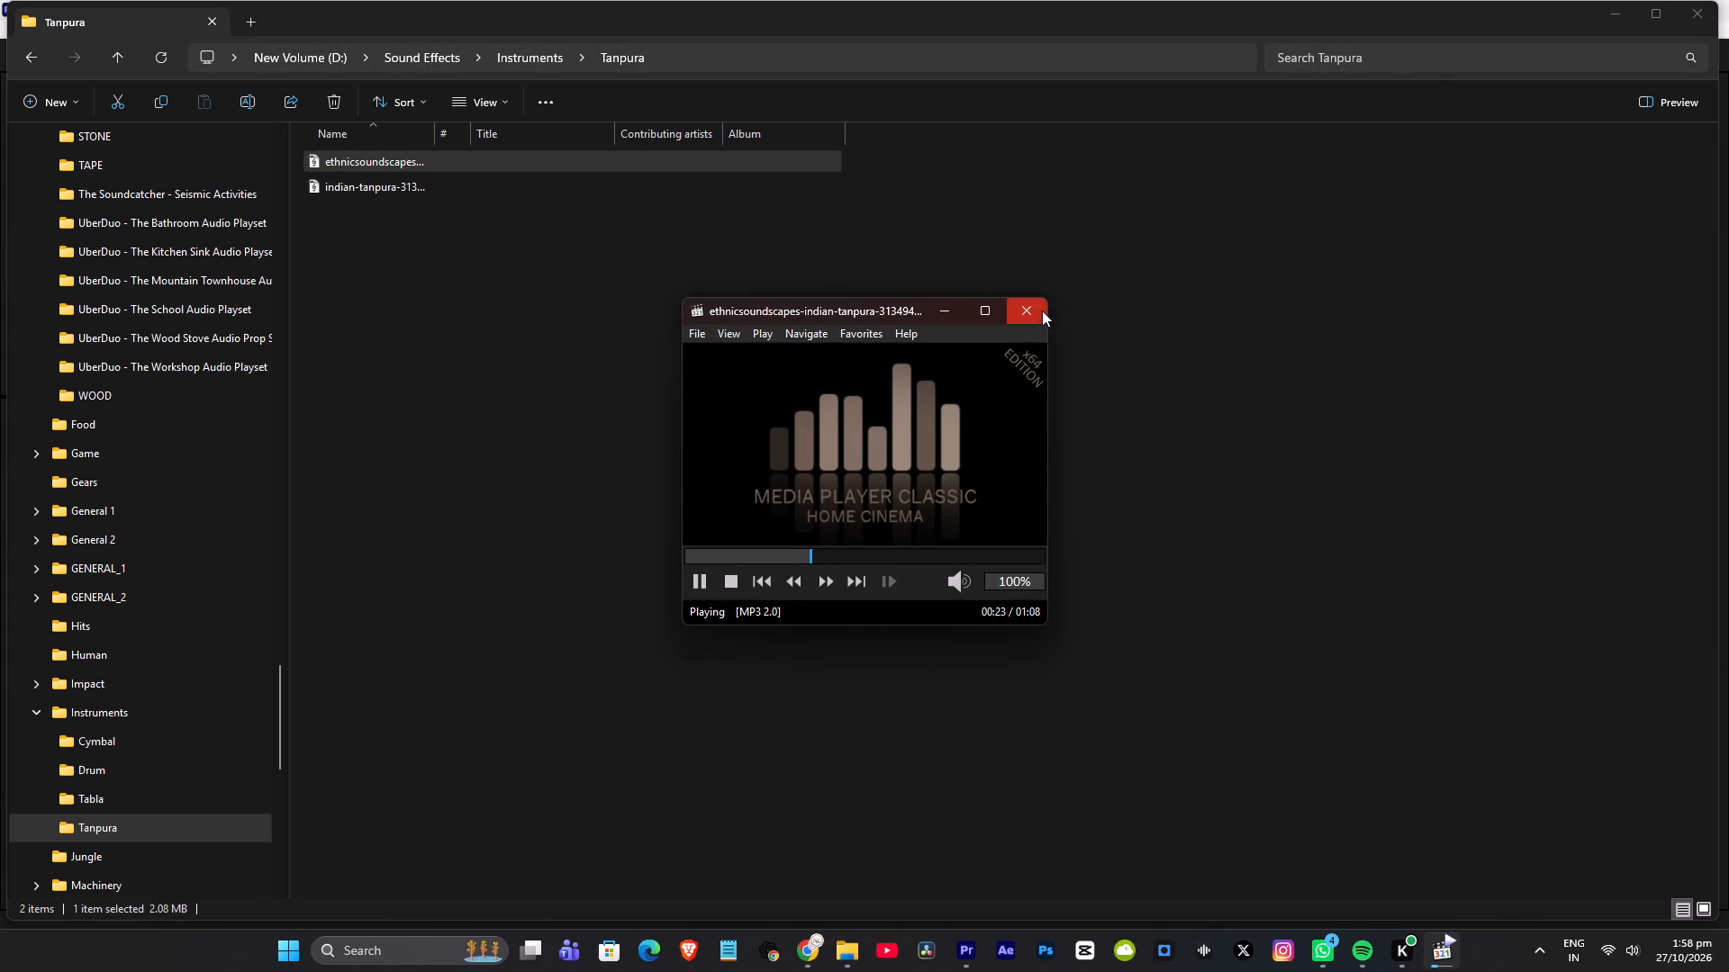
pyautogui.click(1038, 310)
# Go back to the Instruments folder and audition kayageum1_c3-91074.mp3.
pyautogui.press('BackSpace')
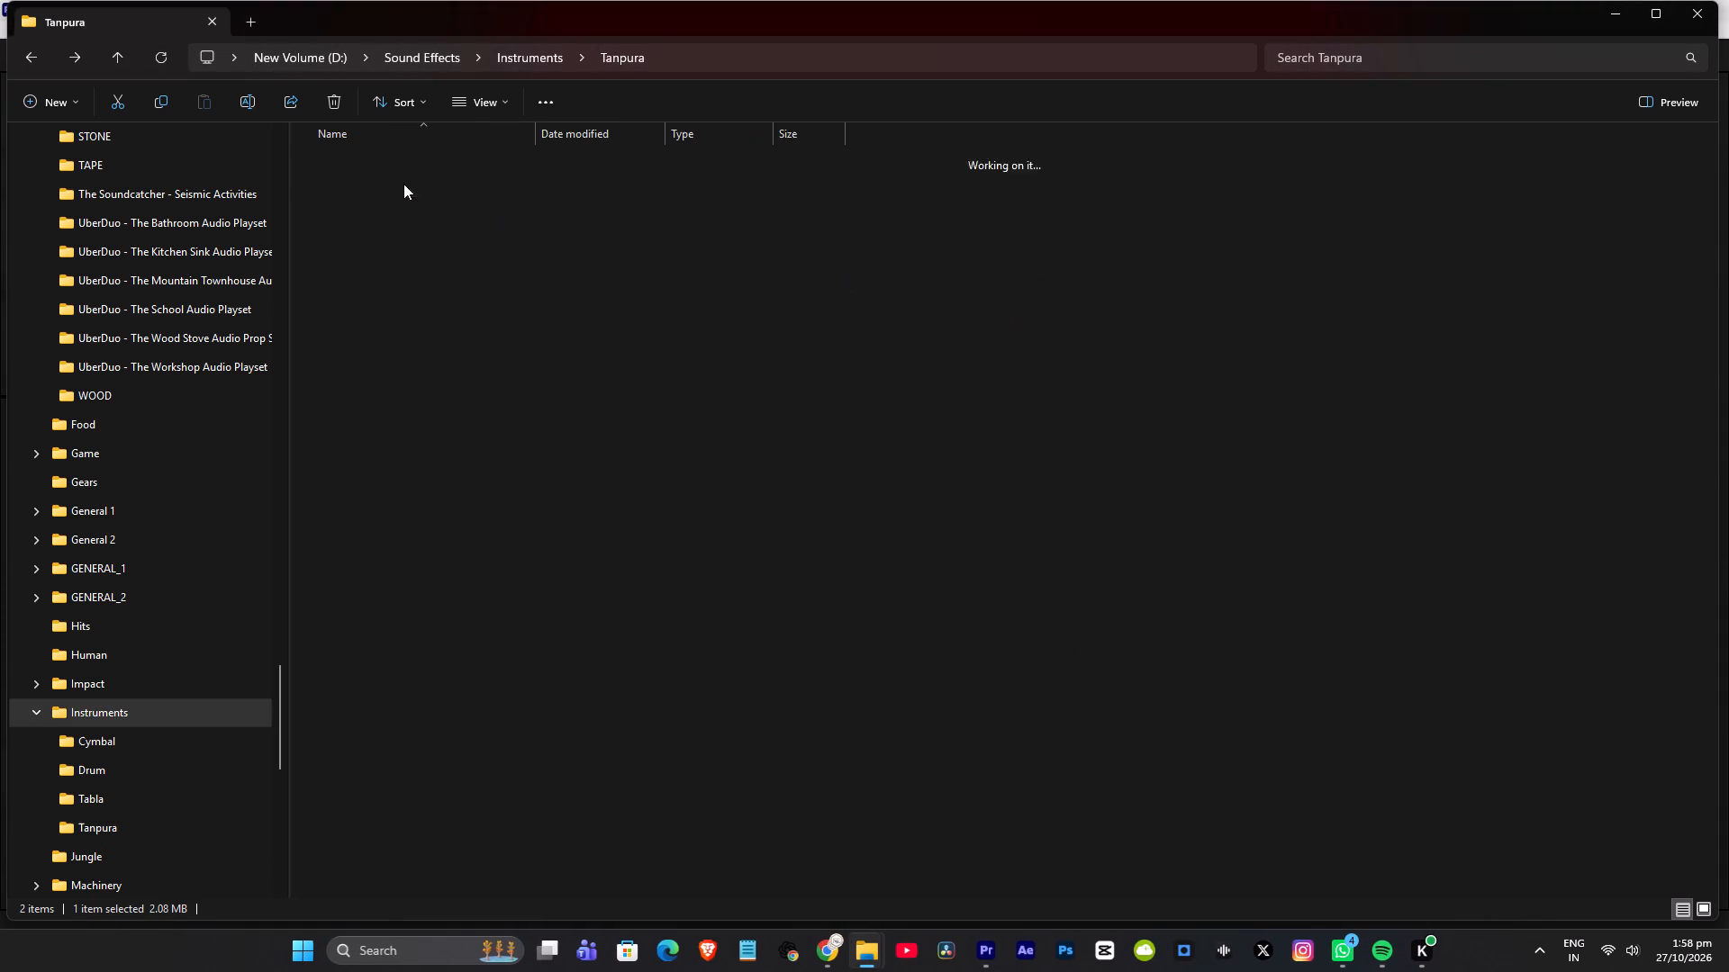
pyautogui.doubleClick(375, 260)
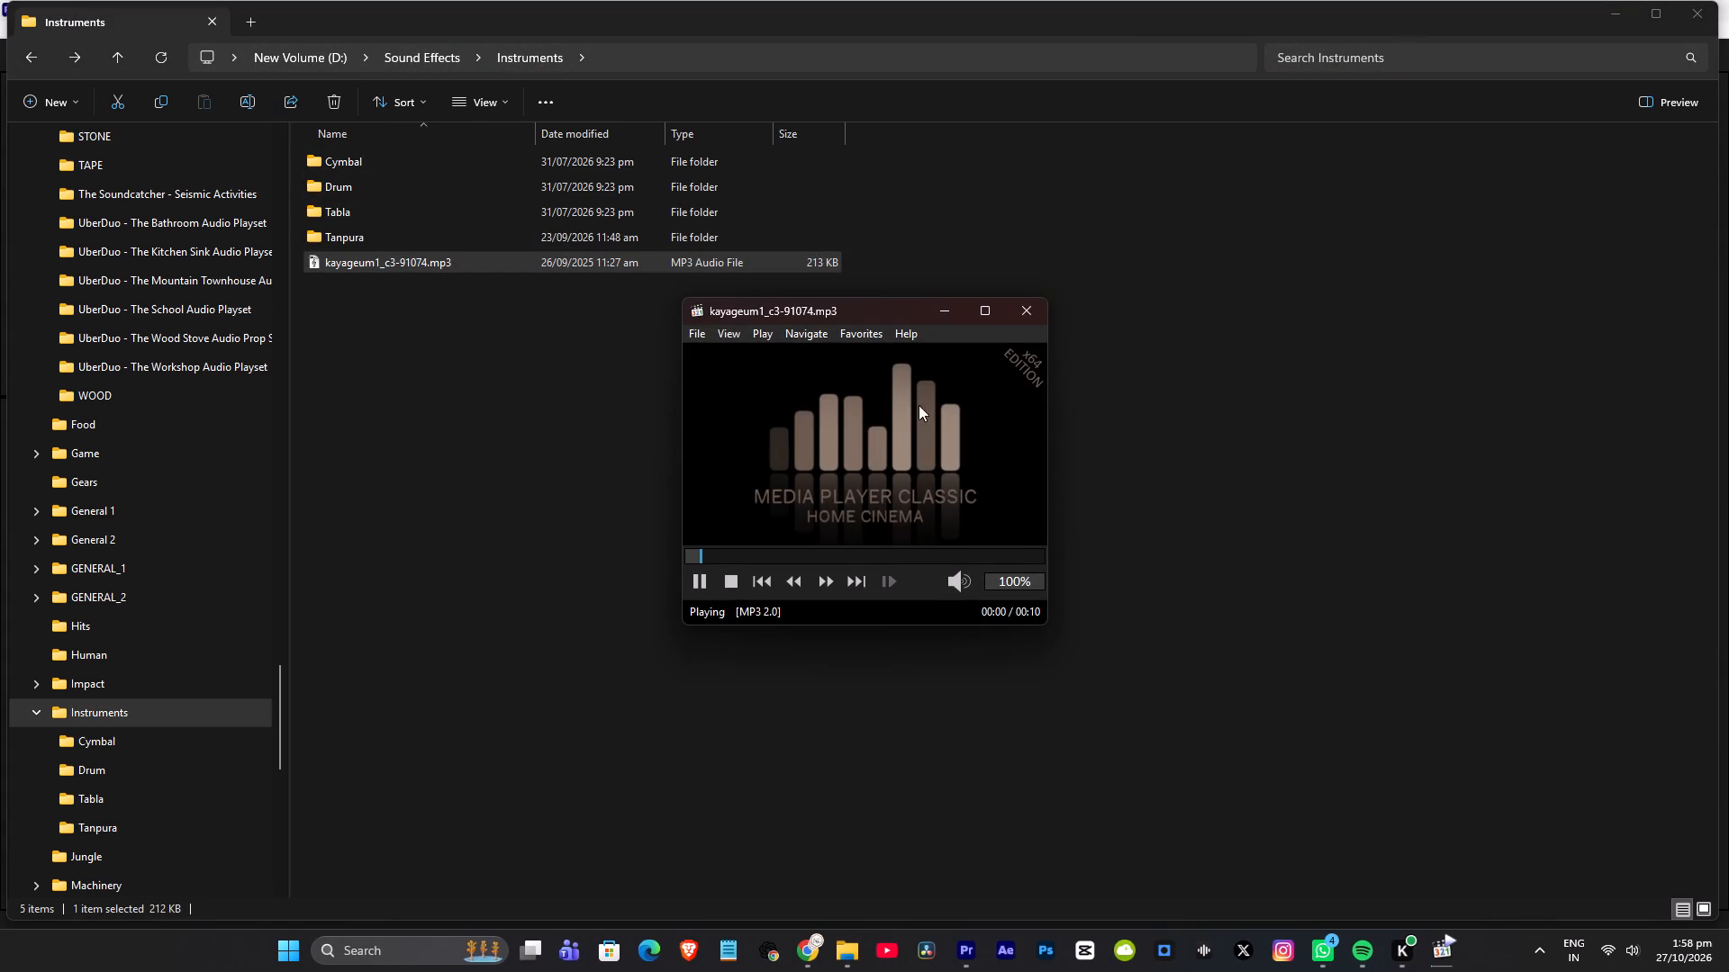
pyautogui.click(1031, 317)
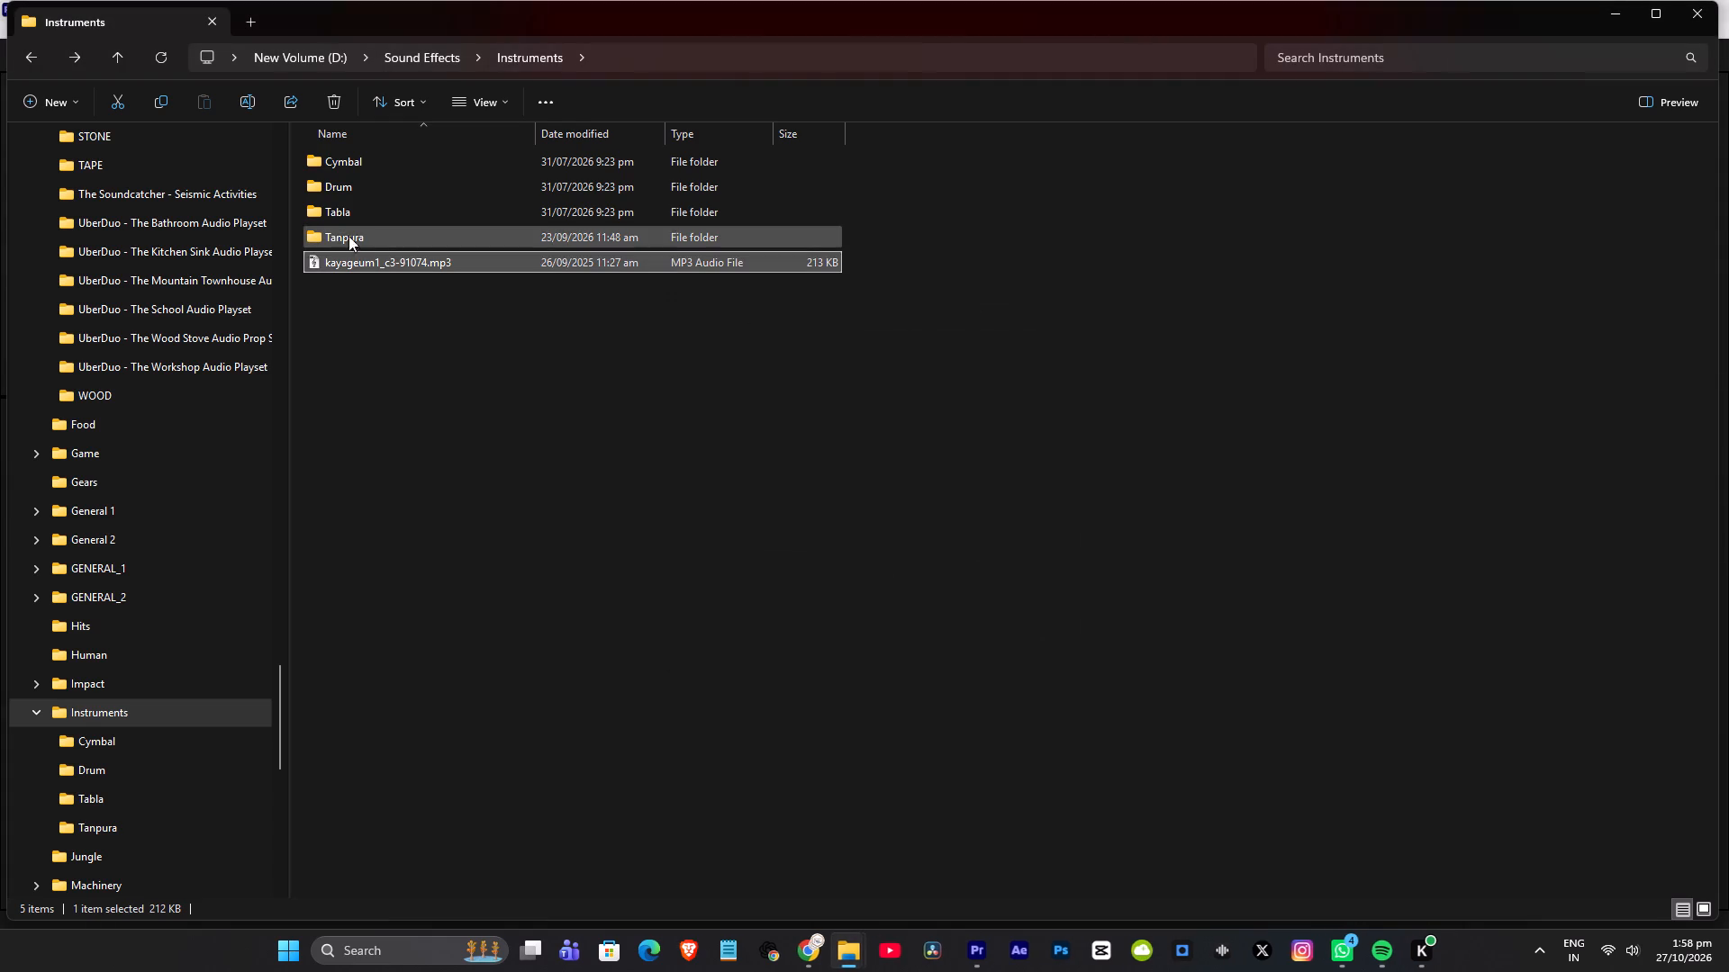
# Audition tabla-150-bpm-264330.mp3 from the Tabla folder, at its start and around 16 seconds in.
pyautogui.doubleClick(351, 215)
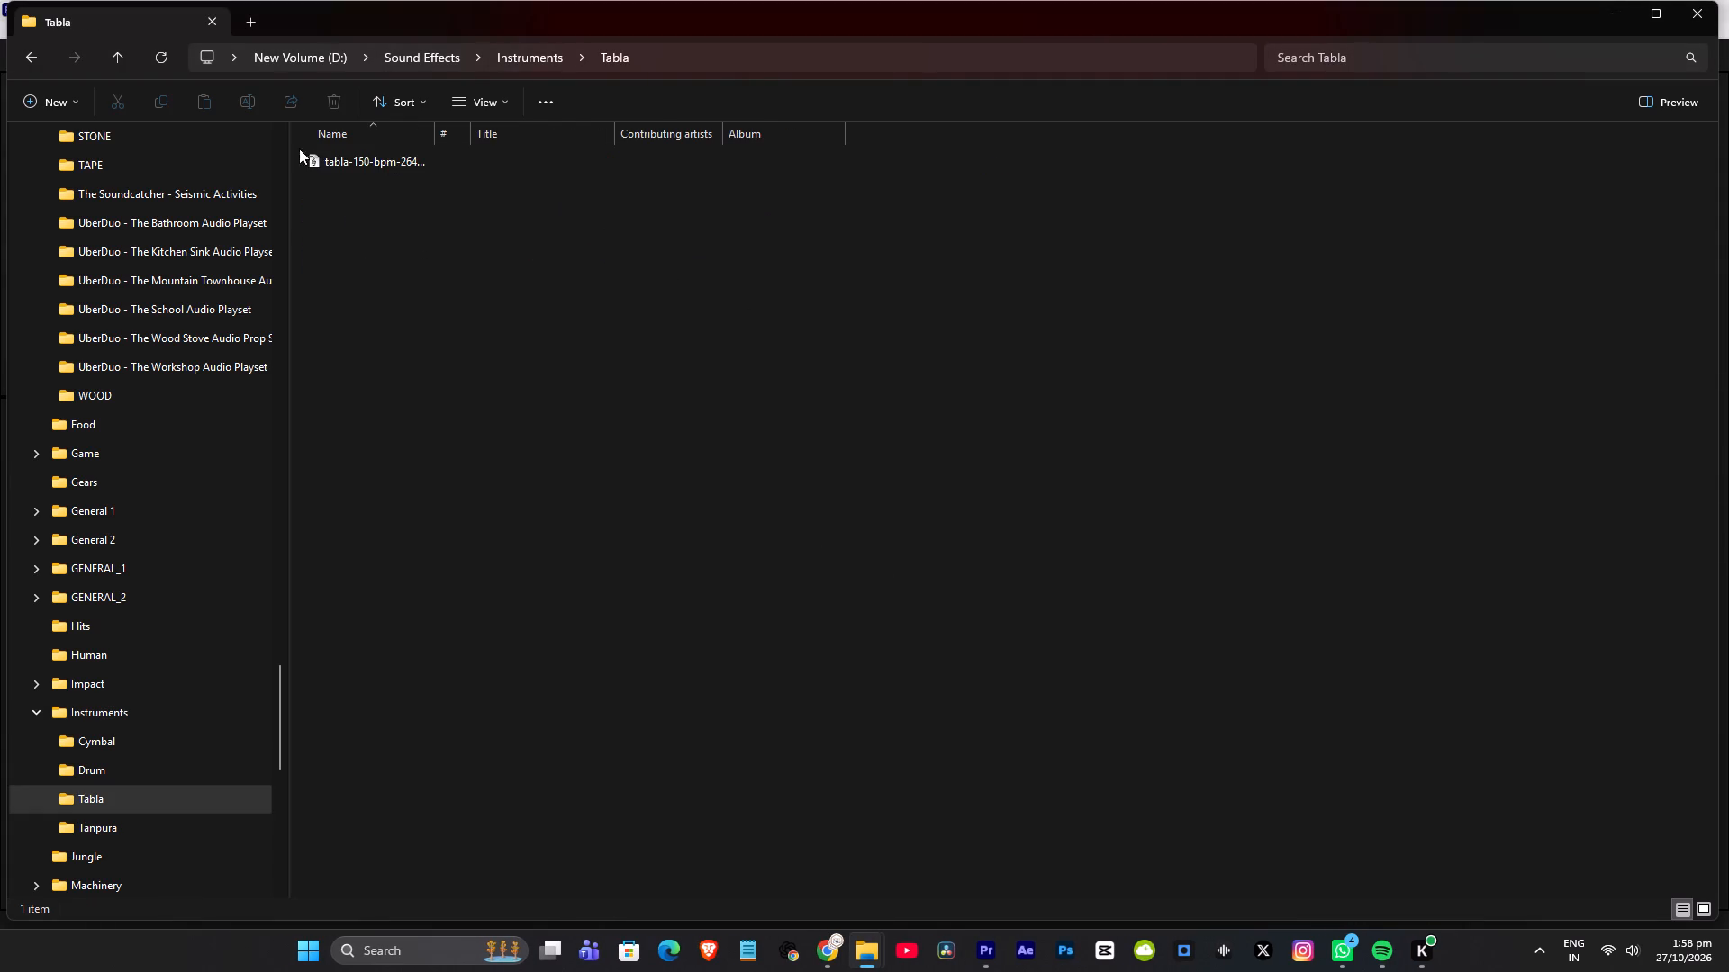
pyautogui.doubleClick(368, 166)
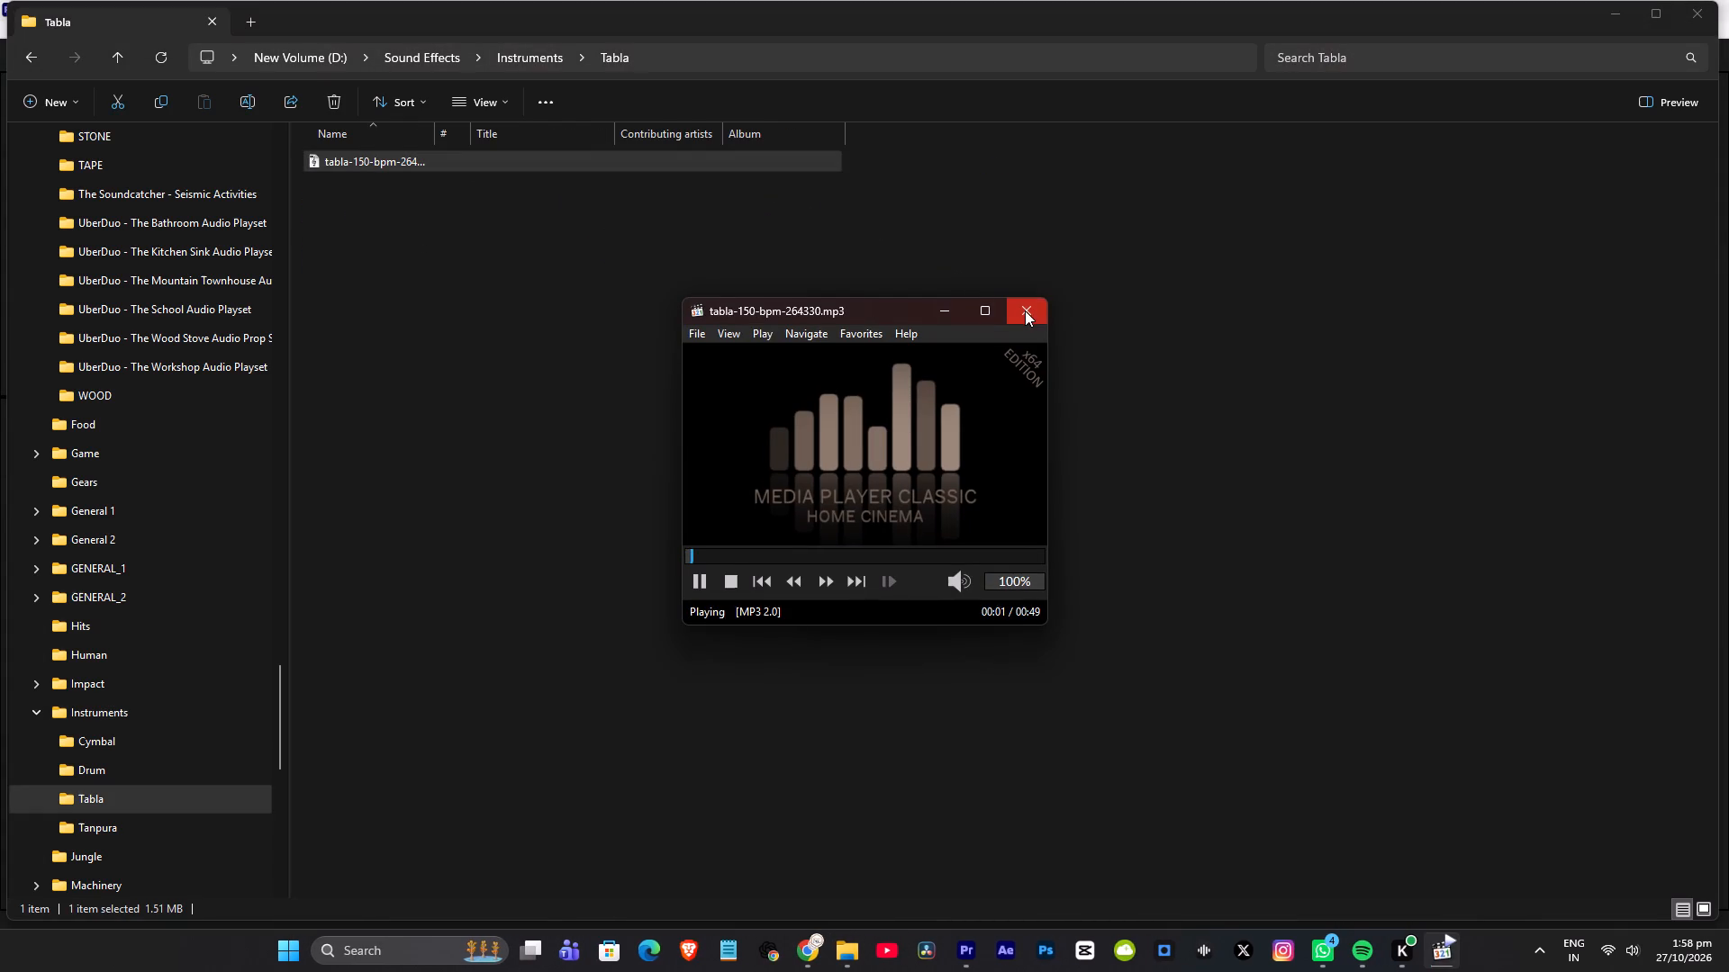
pyautogui.click(1025, 310)
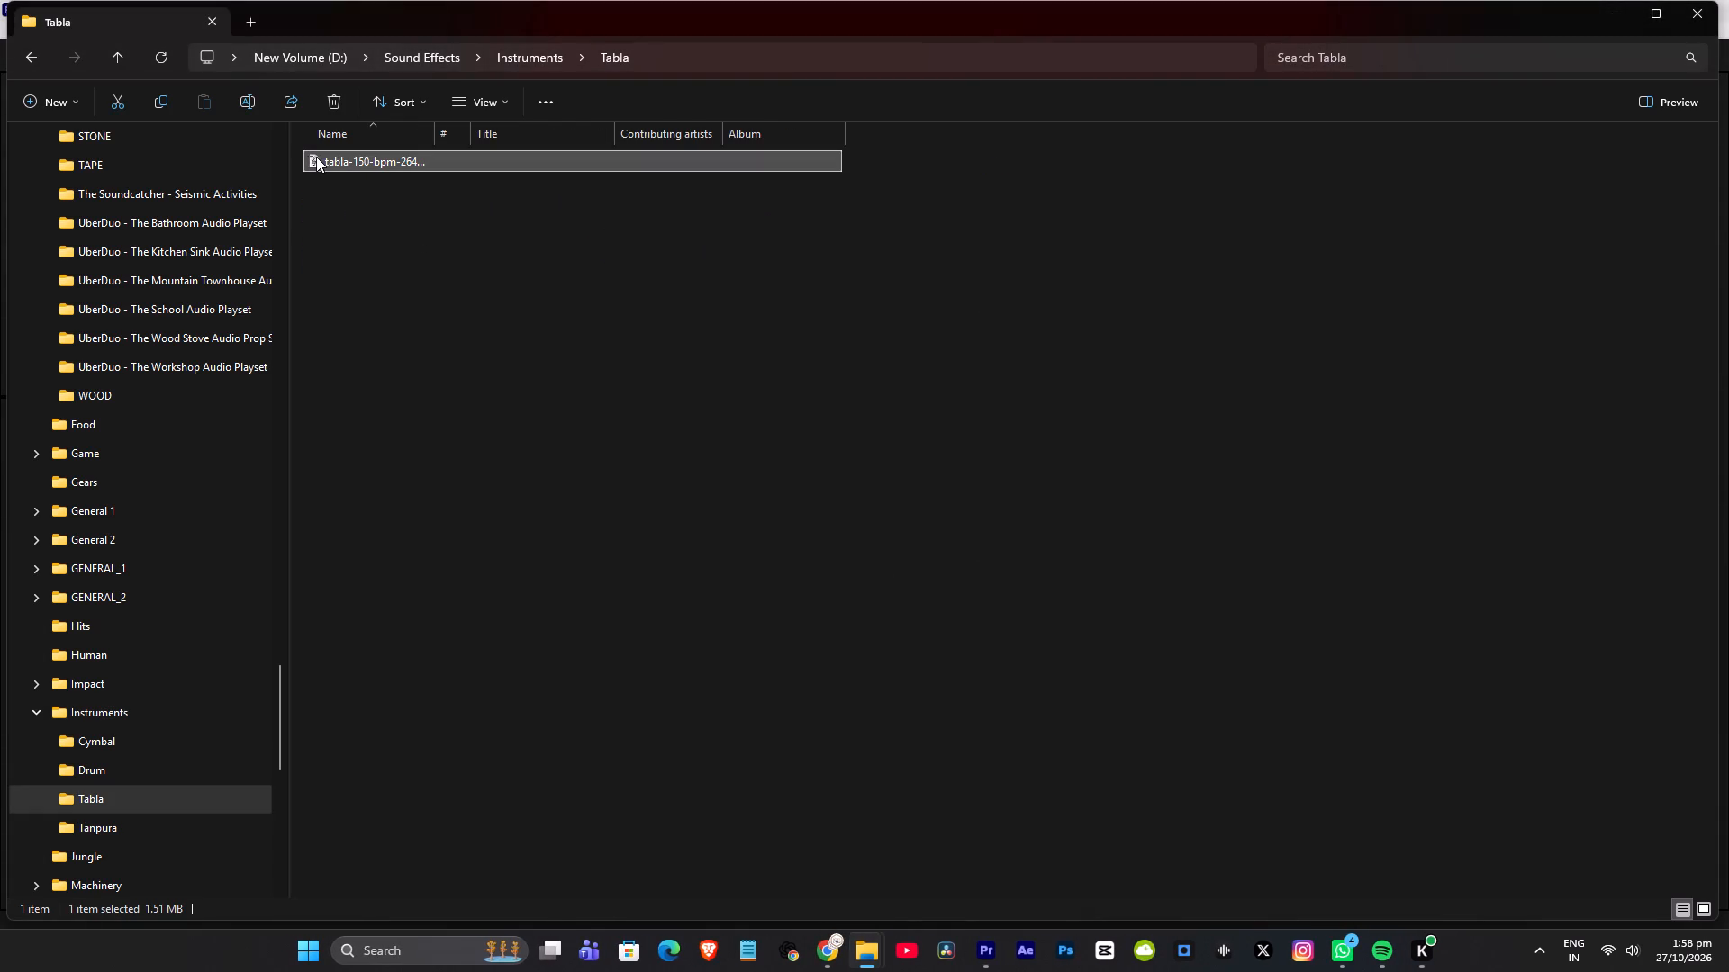
pyautogui.doubleClick(329, 161)
pyautogui.click(800, 556)
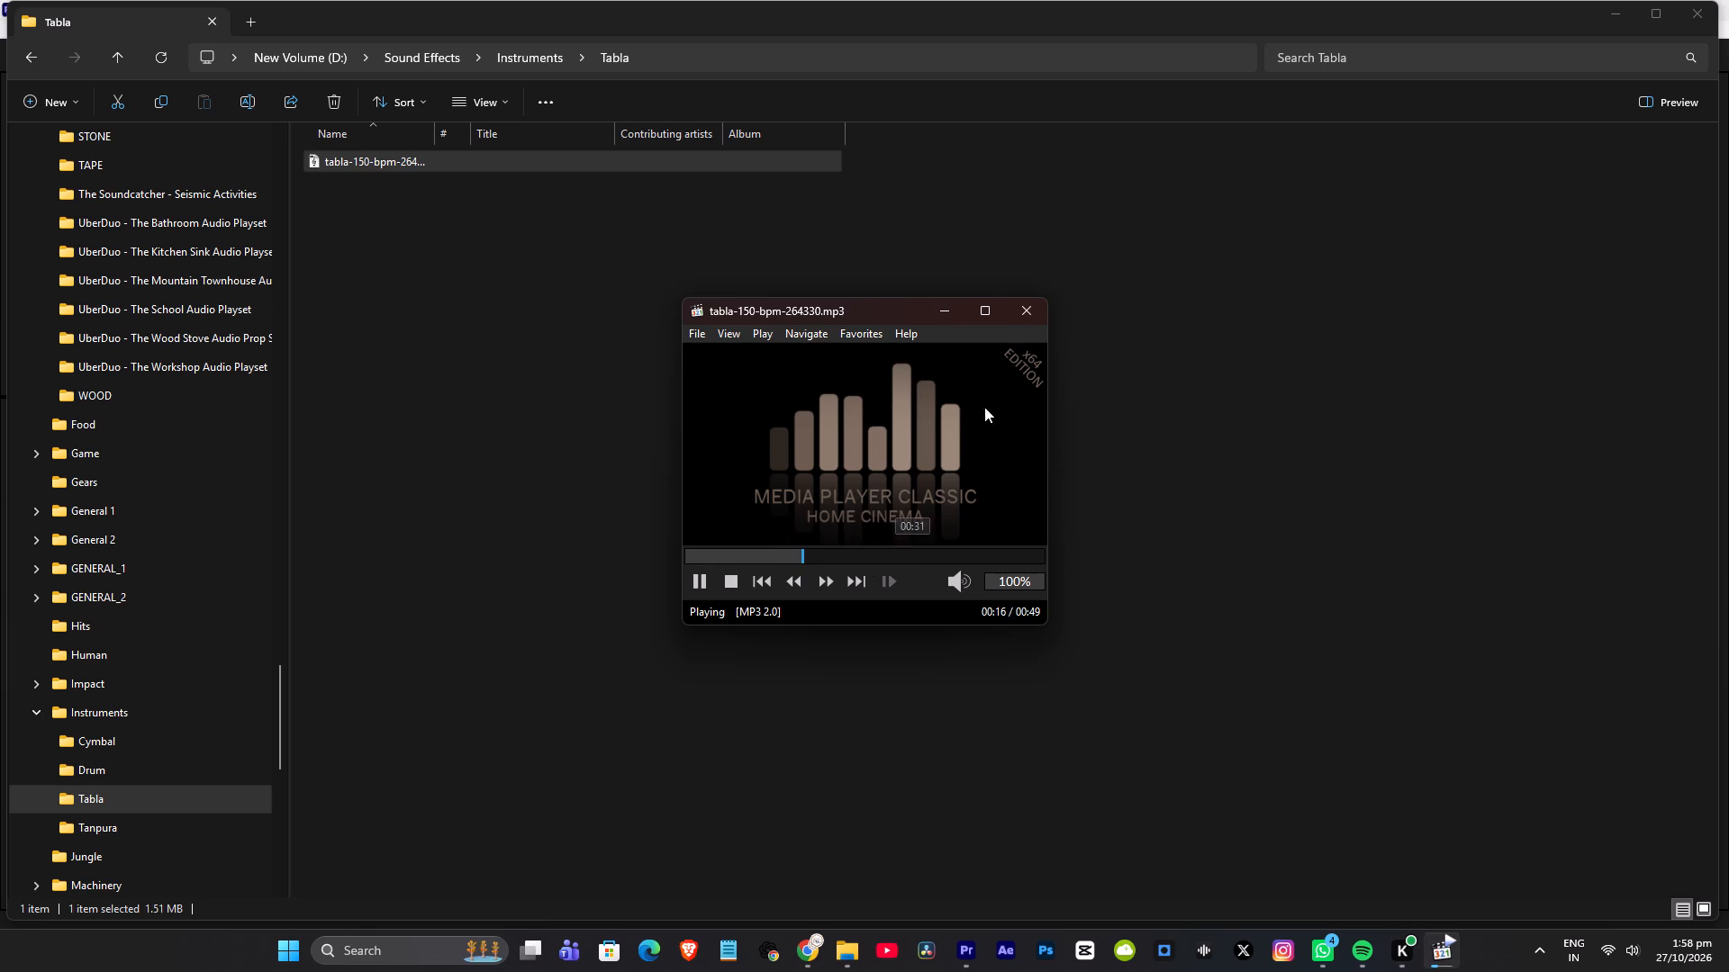
pyautogui.click(1030, 314)
# Bring tabla-150-bpm-264330.mp3 from File Explorer into Premiere's Source monitor.
pyautogui.moveTo(321, 158); pyautogui.dragTo(358, 175)
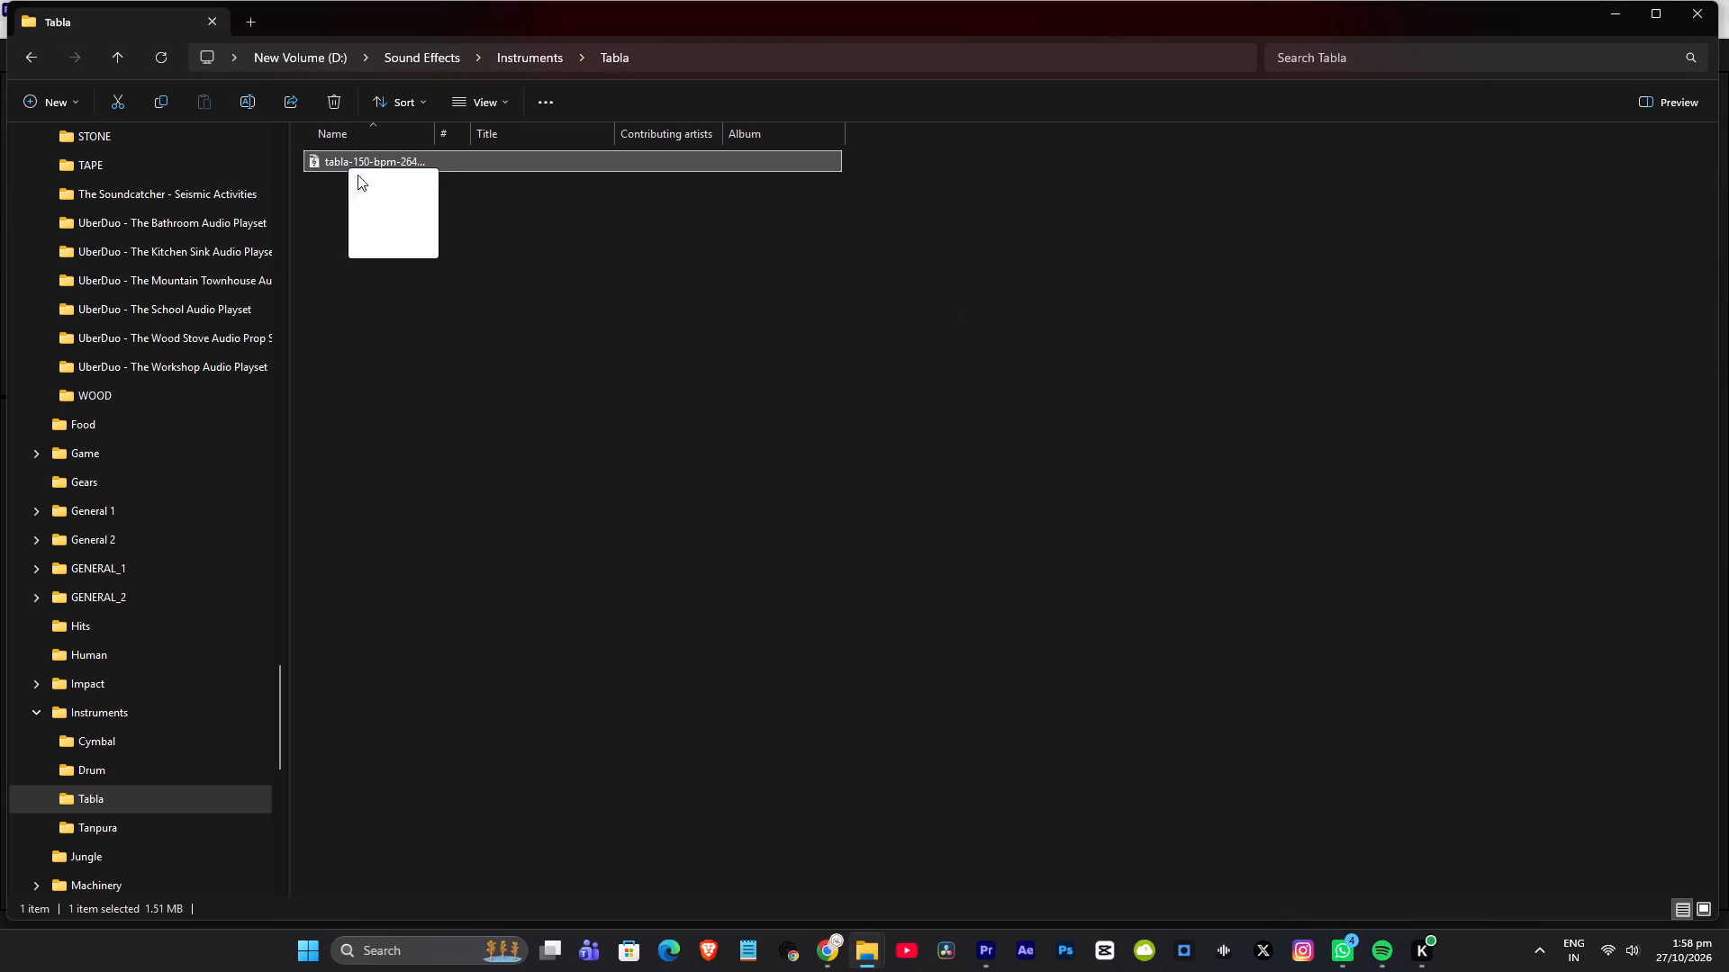
pyautogui.moveTo(358, 175); pyautogui.dragTo(987, 949)
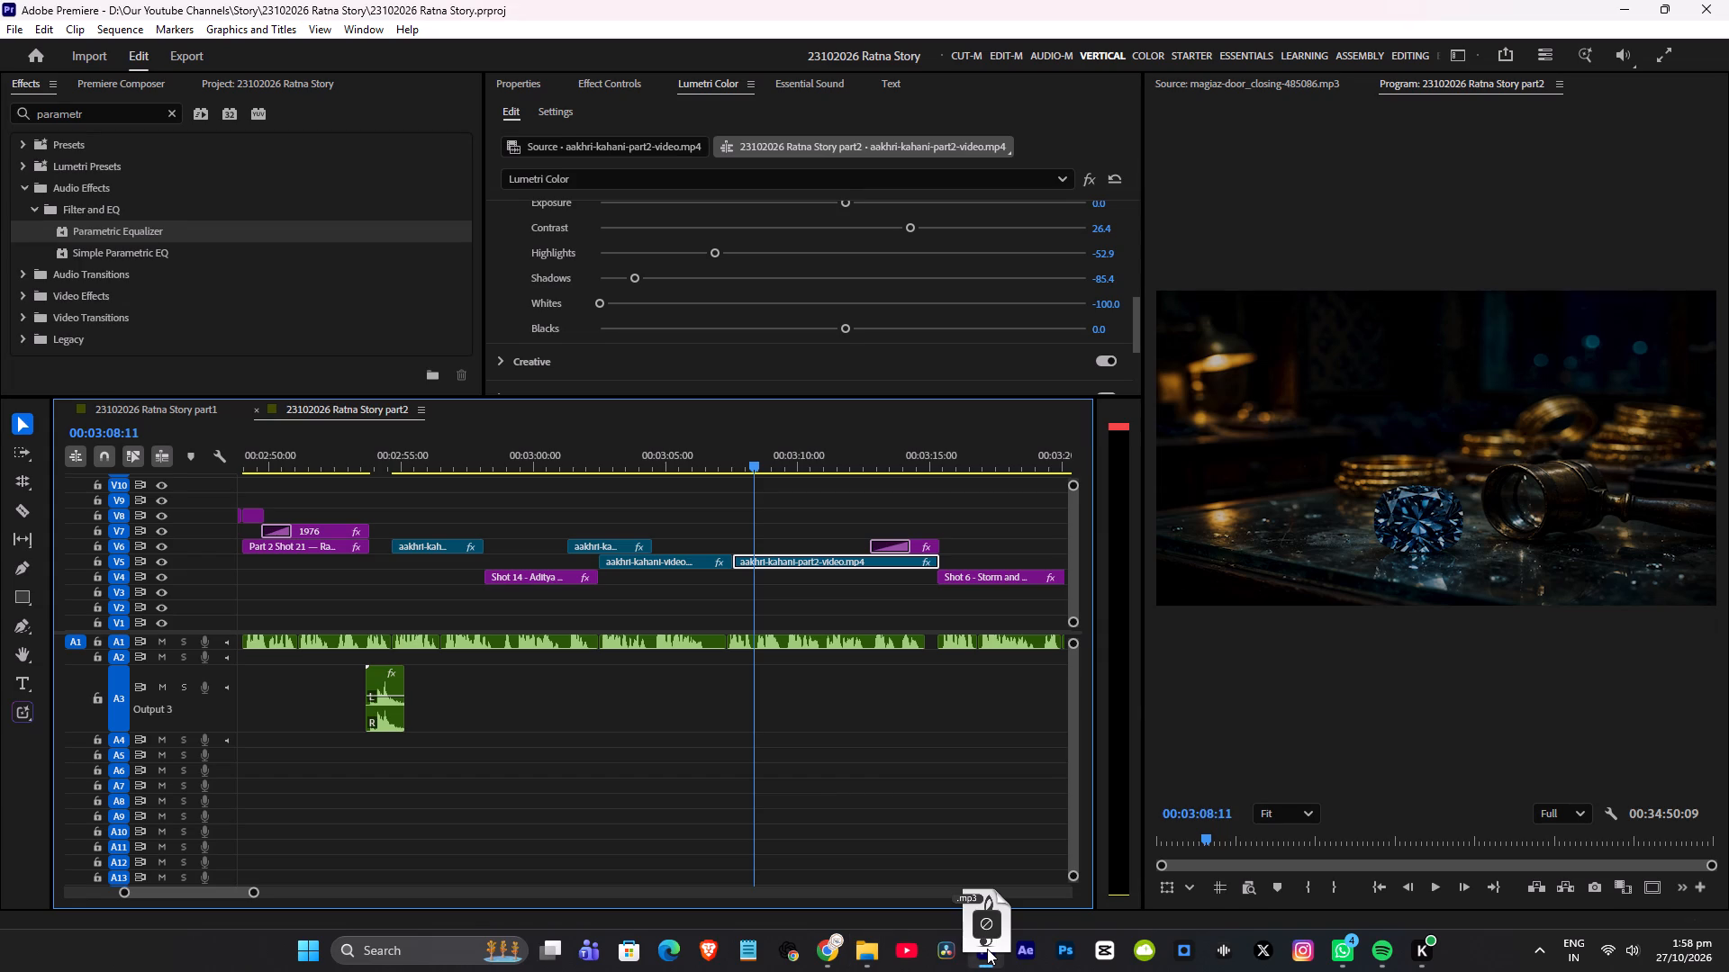
pyautogui.moveTo(987, 949); pyautogui.dragTo(1218, 93)
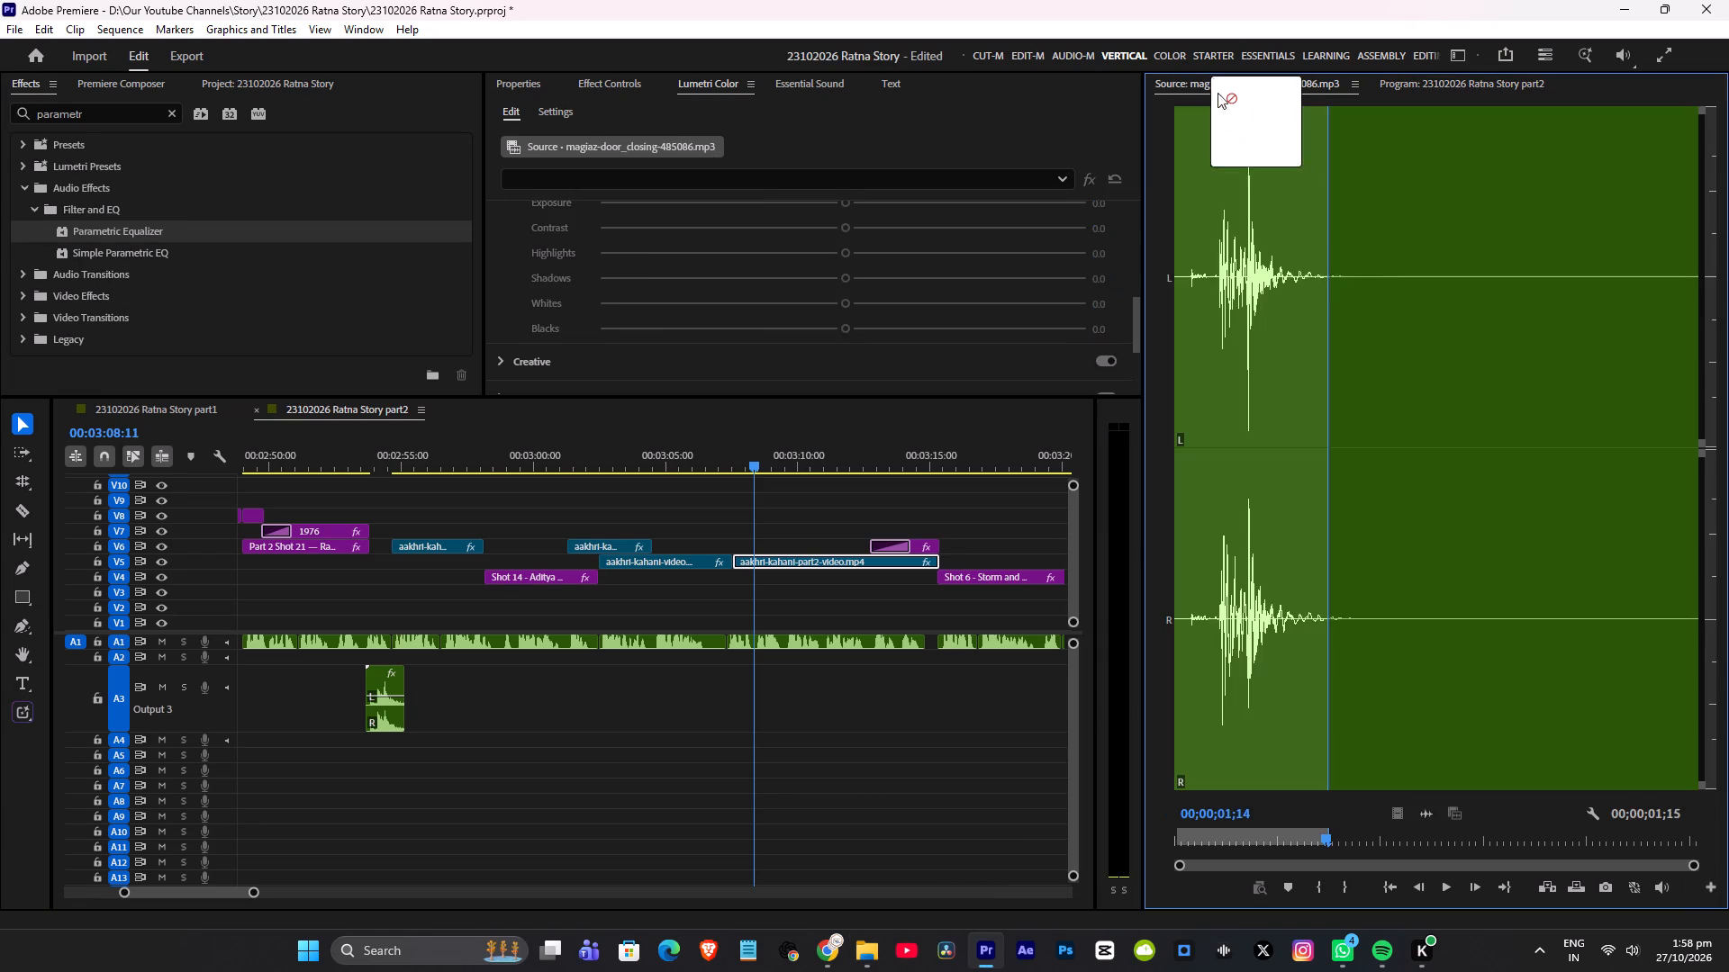
pyautogui.moveTo(1218, 93); pyautogui.dragTo(1422, 526)
# Audition tabla-150-bpm-264330.mp3 in the Source monitor, sampling points from the start through to the end and back around 15 seconds.
pyautogui.press('space')
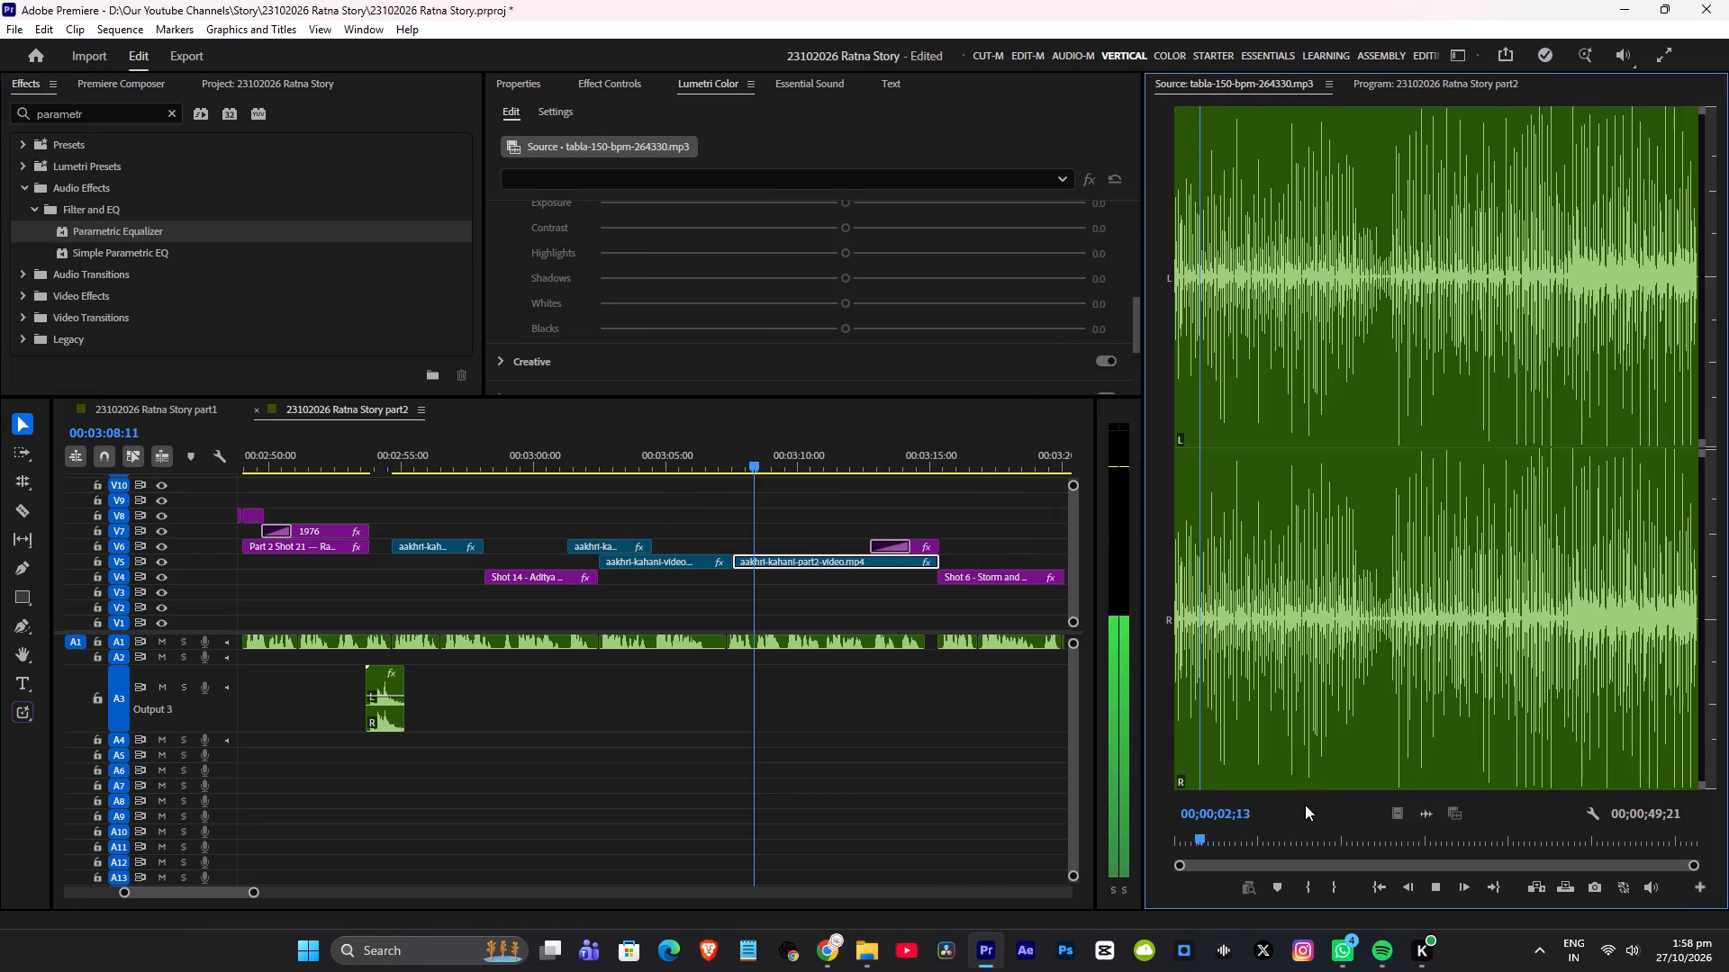
pyautogui.click(1272, 839)
pyautogui.press('space')
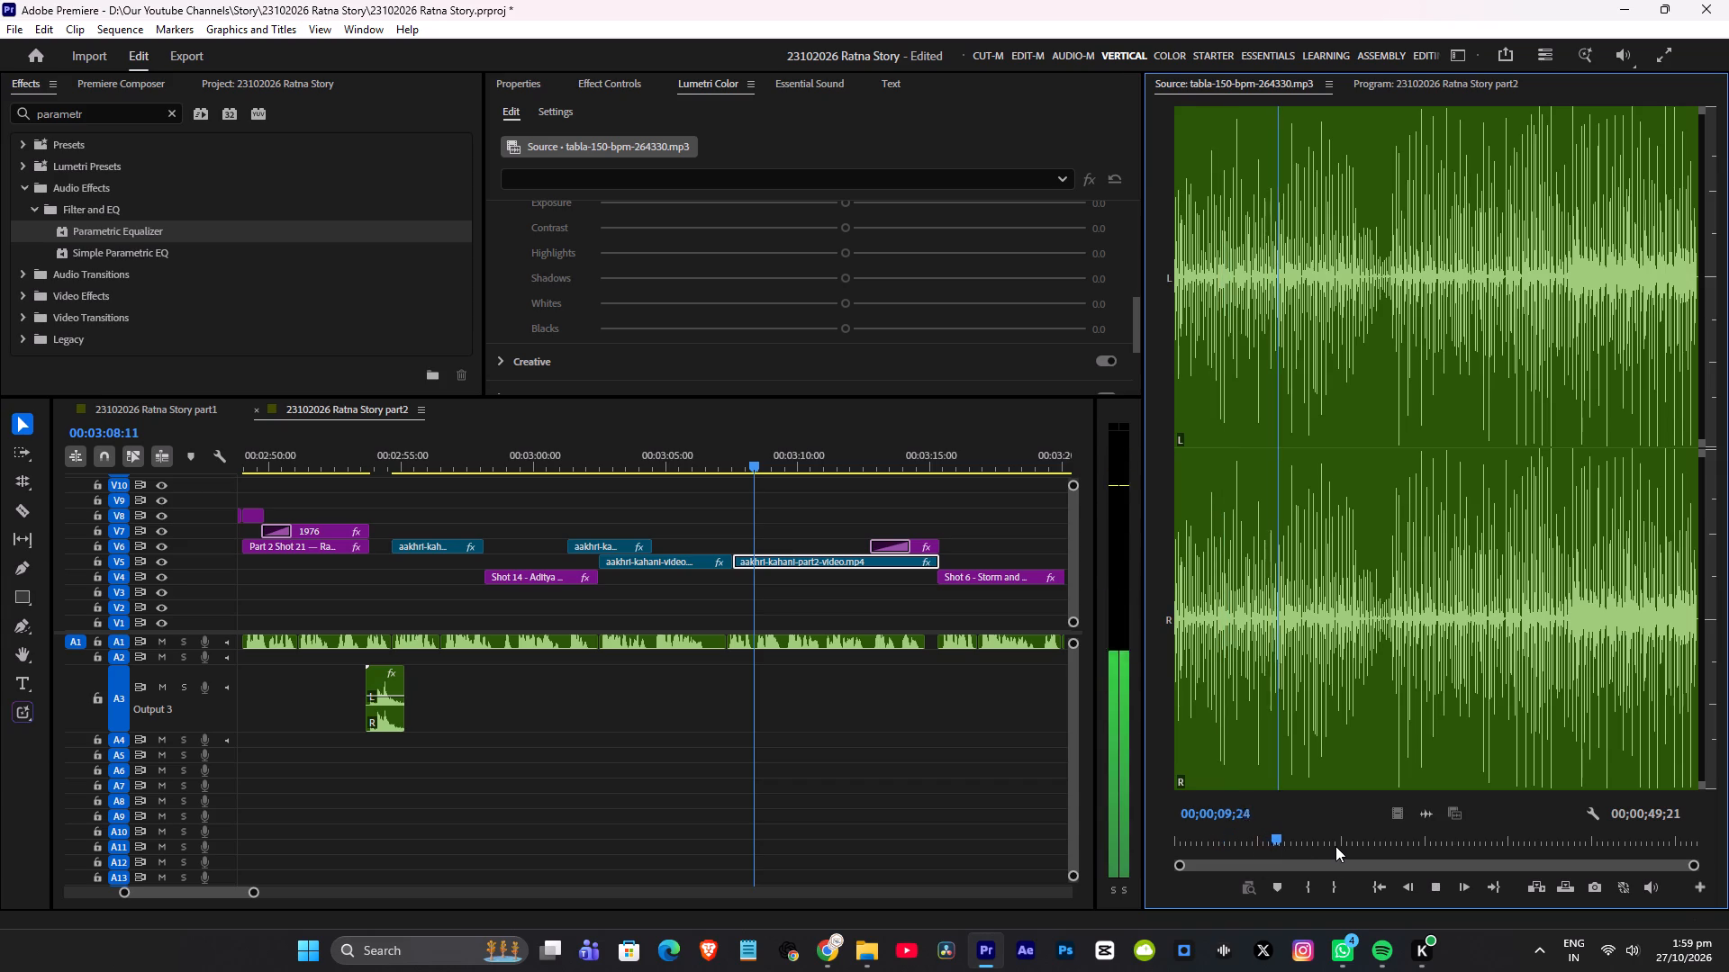
pyautogui.click(1336, 846)
pyautogui.press('space')
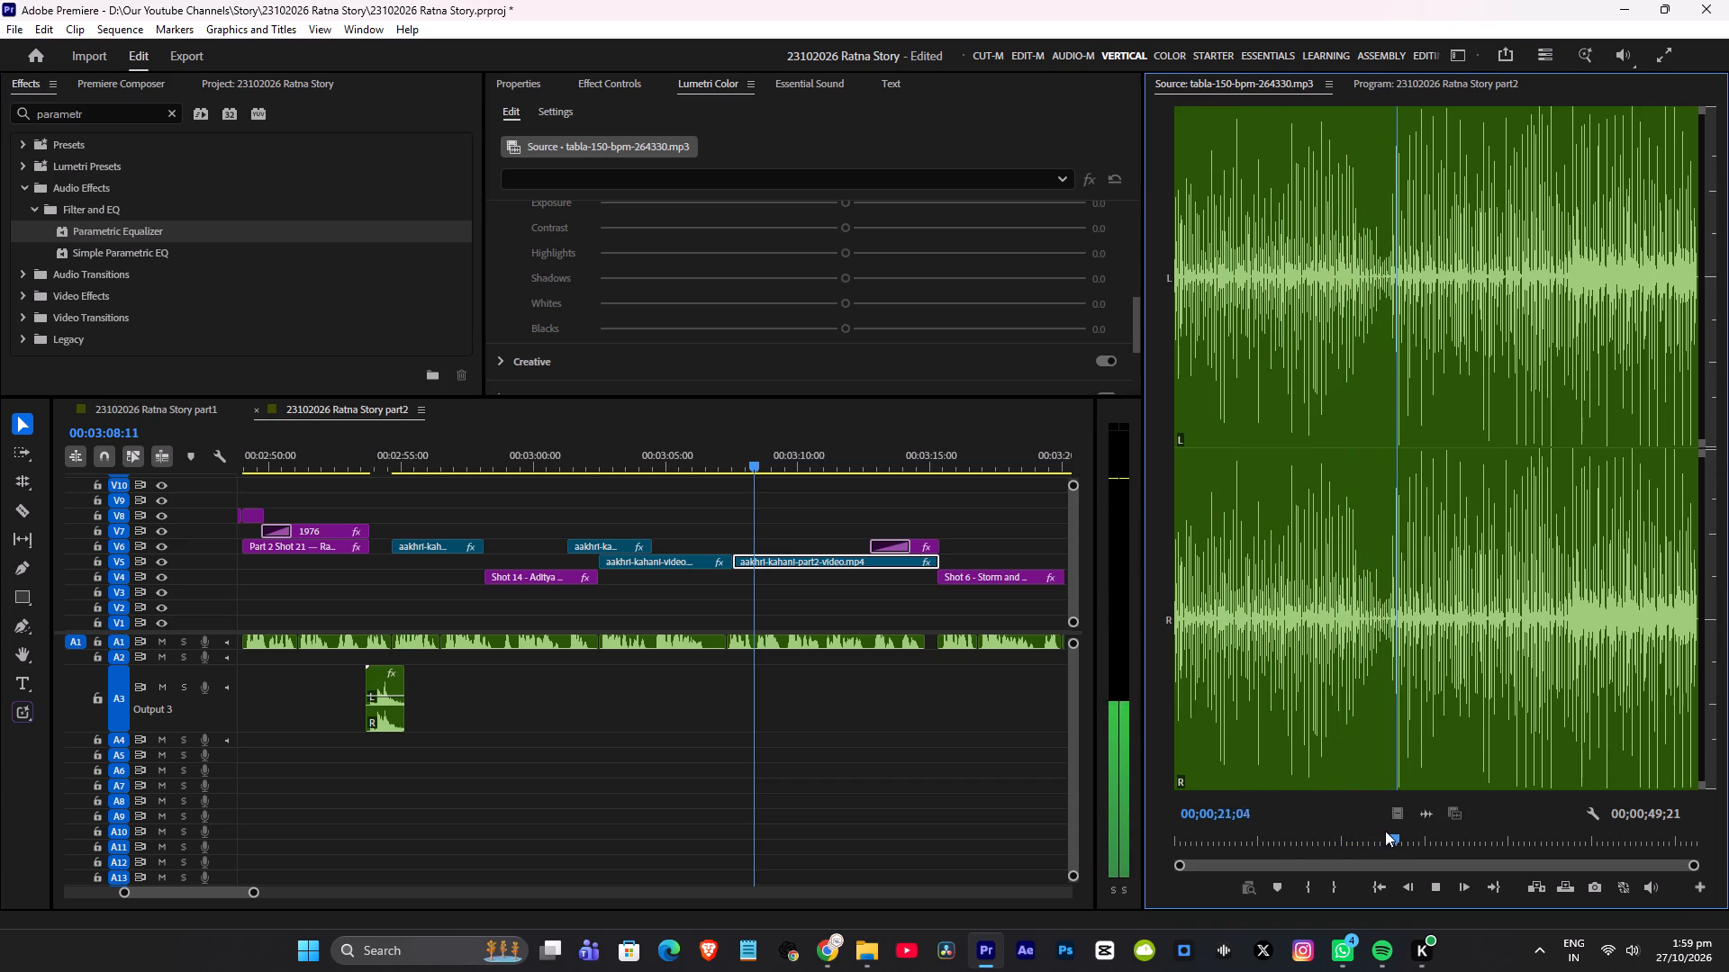
pyautogui.click(1444, 838)
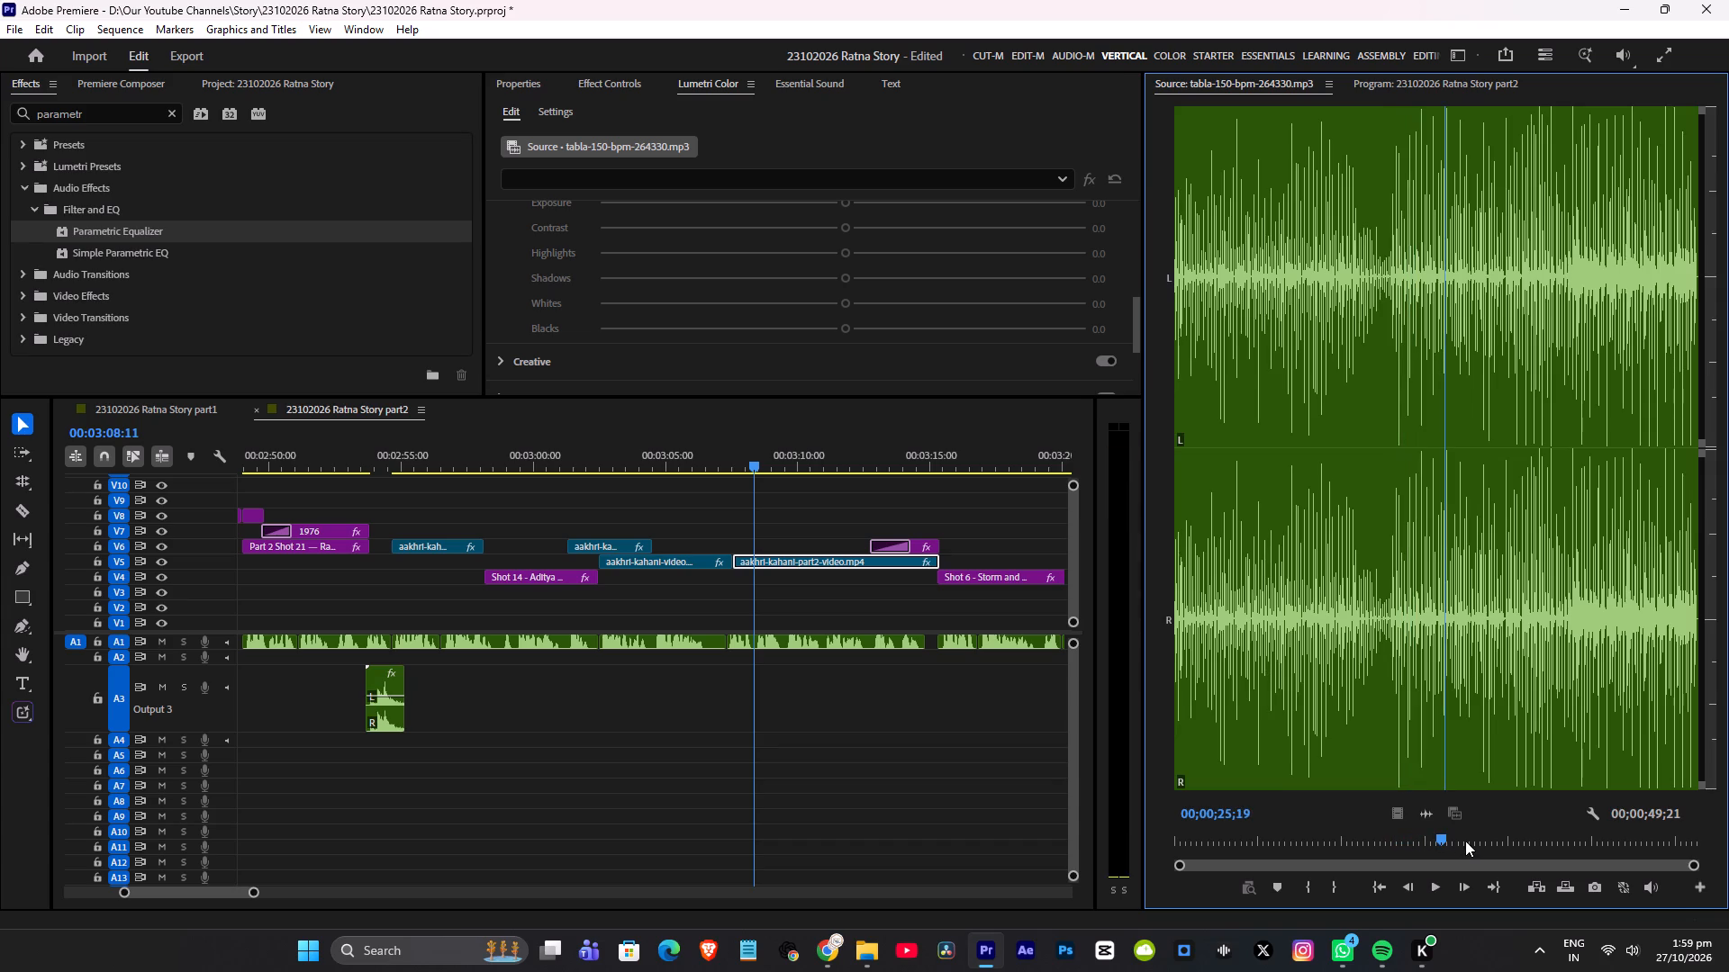
pyautogui.press('space')
pyautogui.click(1487, 841)
pyautogui.press('space')
pyautogui.click(1550, 841)
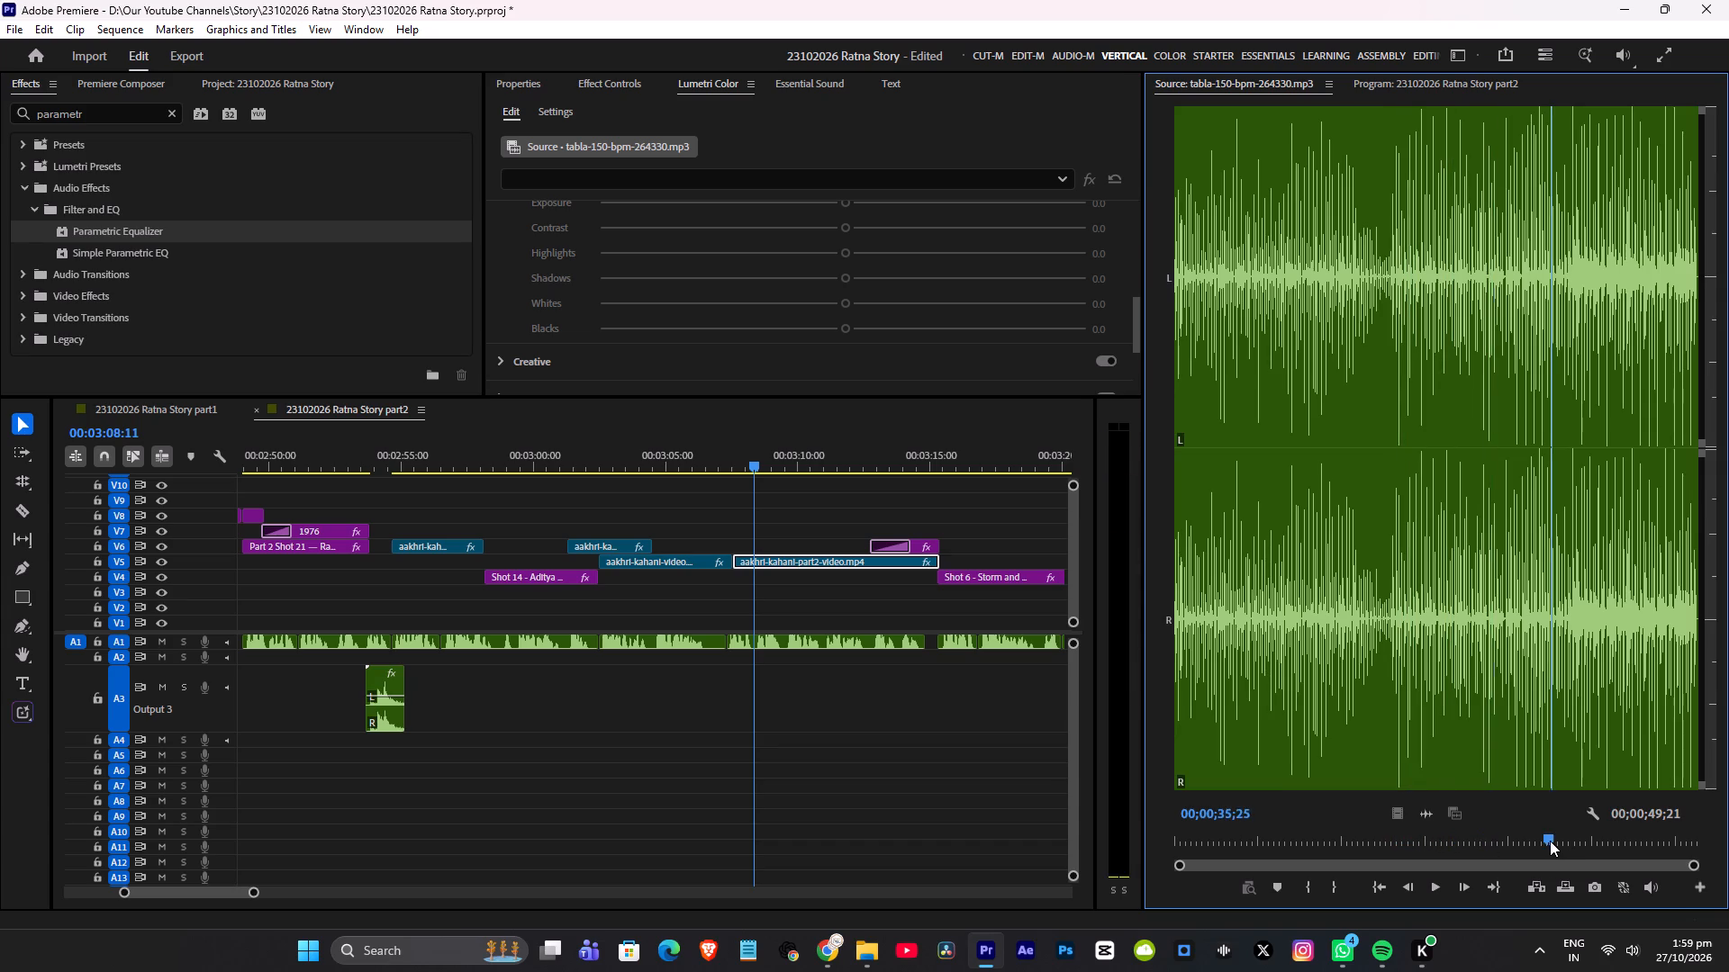
pyautogui.press('space')
pyautogui.click(1591, 841)
pyautogui.press('space')
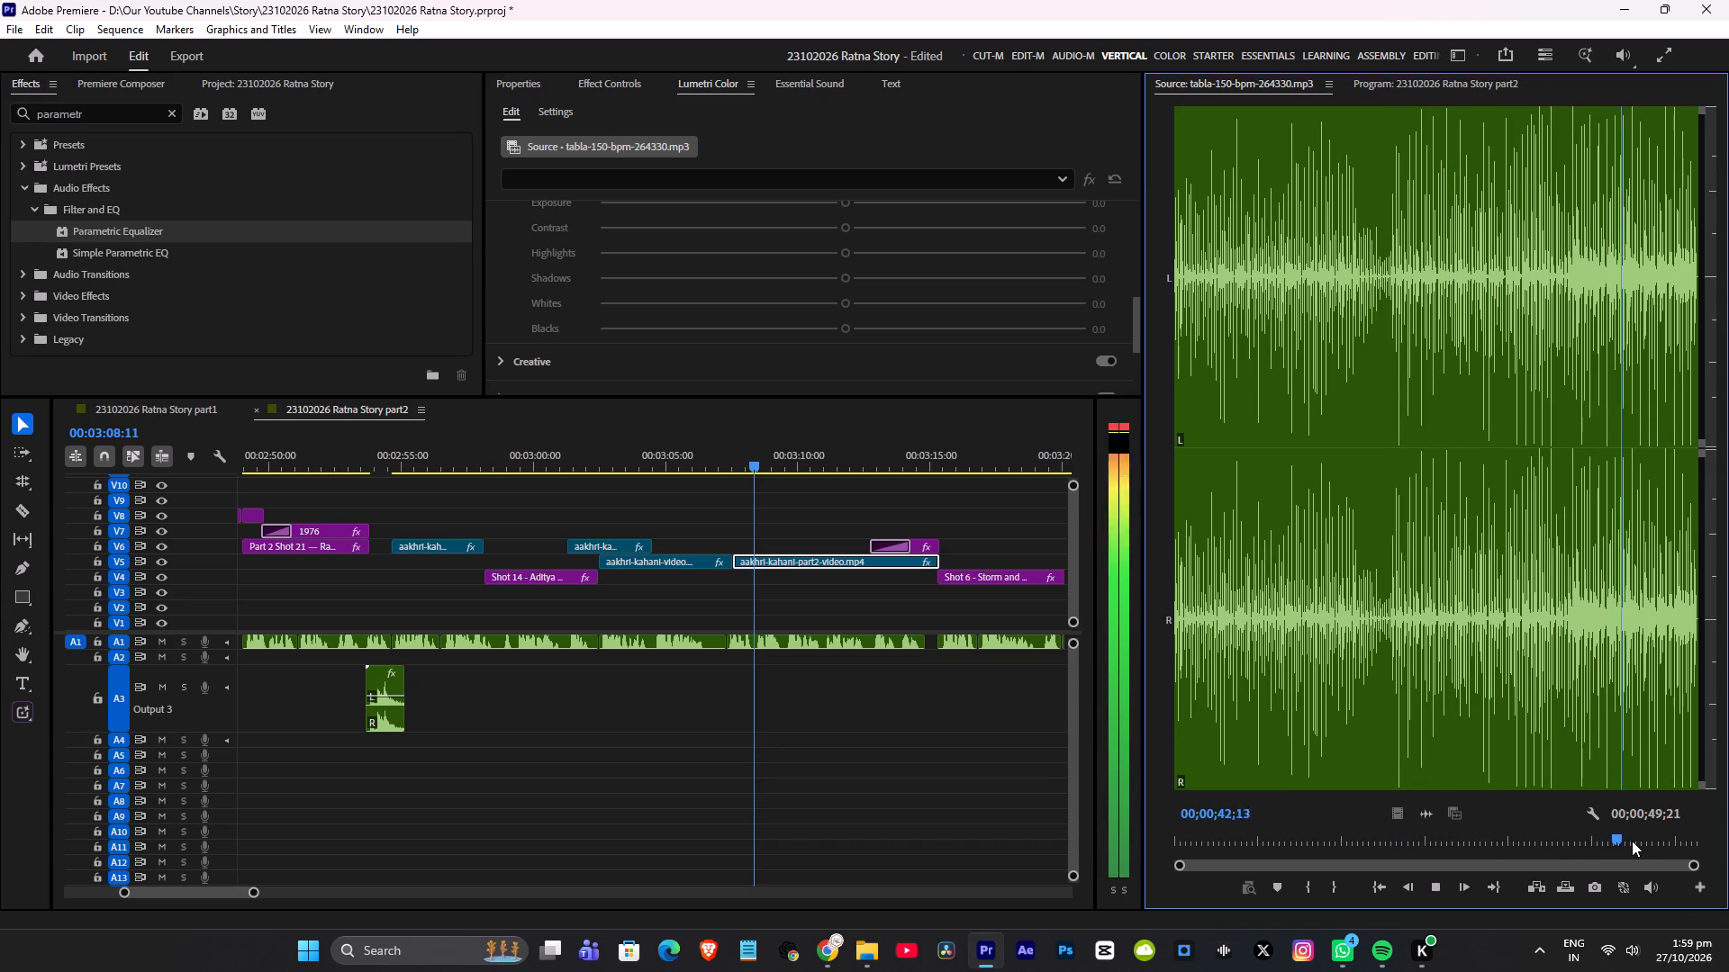
pyautogui.click(1643, 841)
pyautogui.press('space')
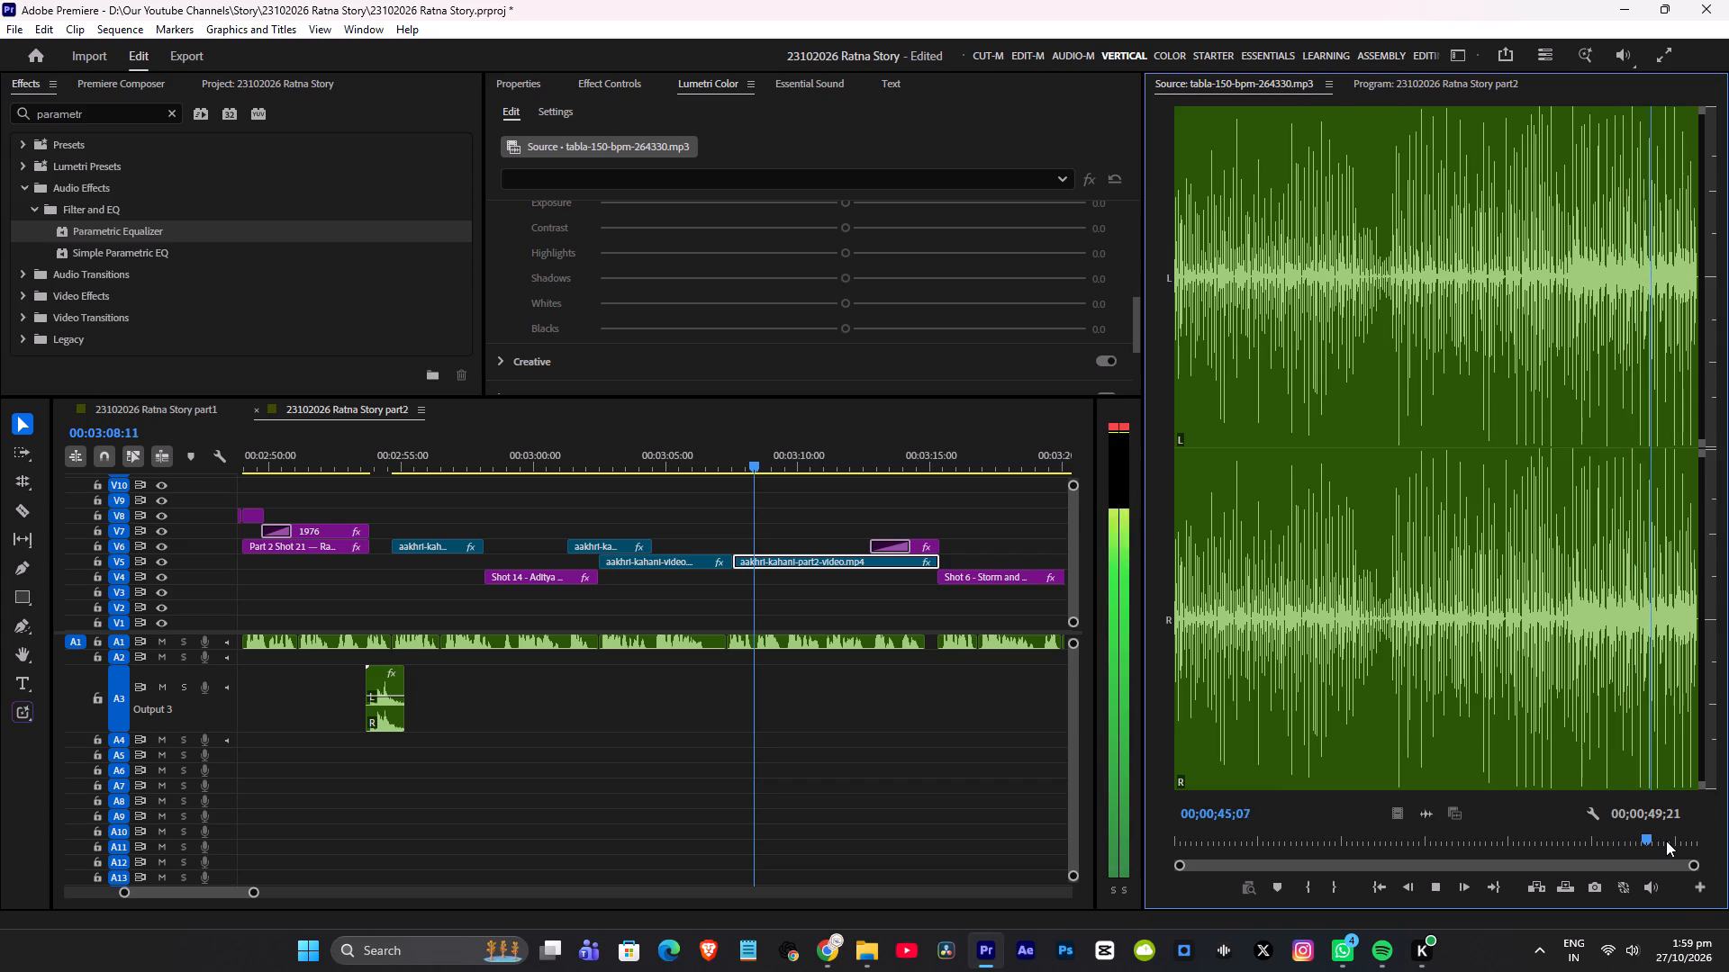
pyautogui.click(1666, 841)
pyautogui.press('space')
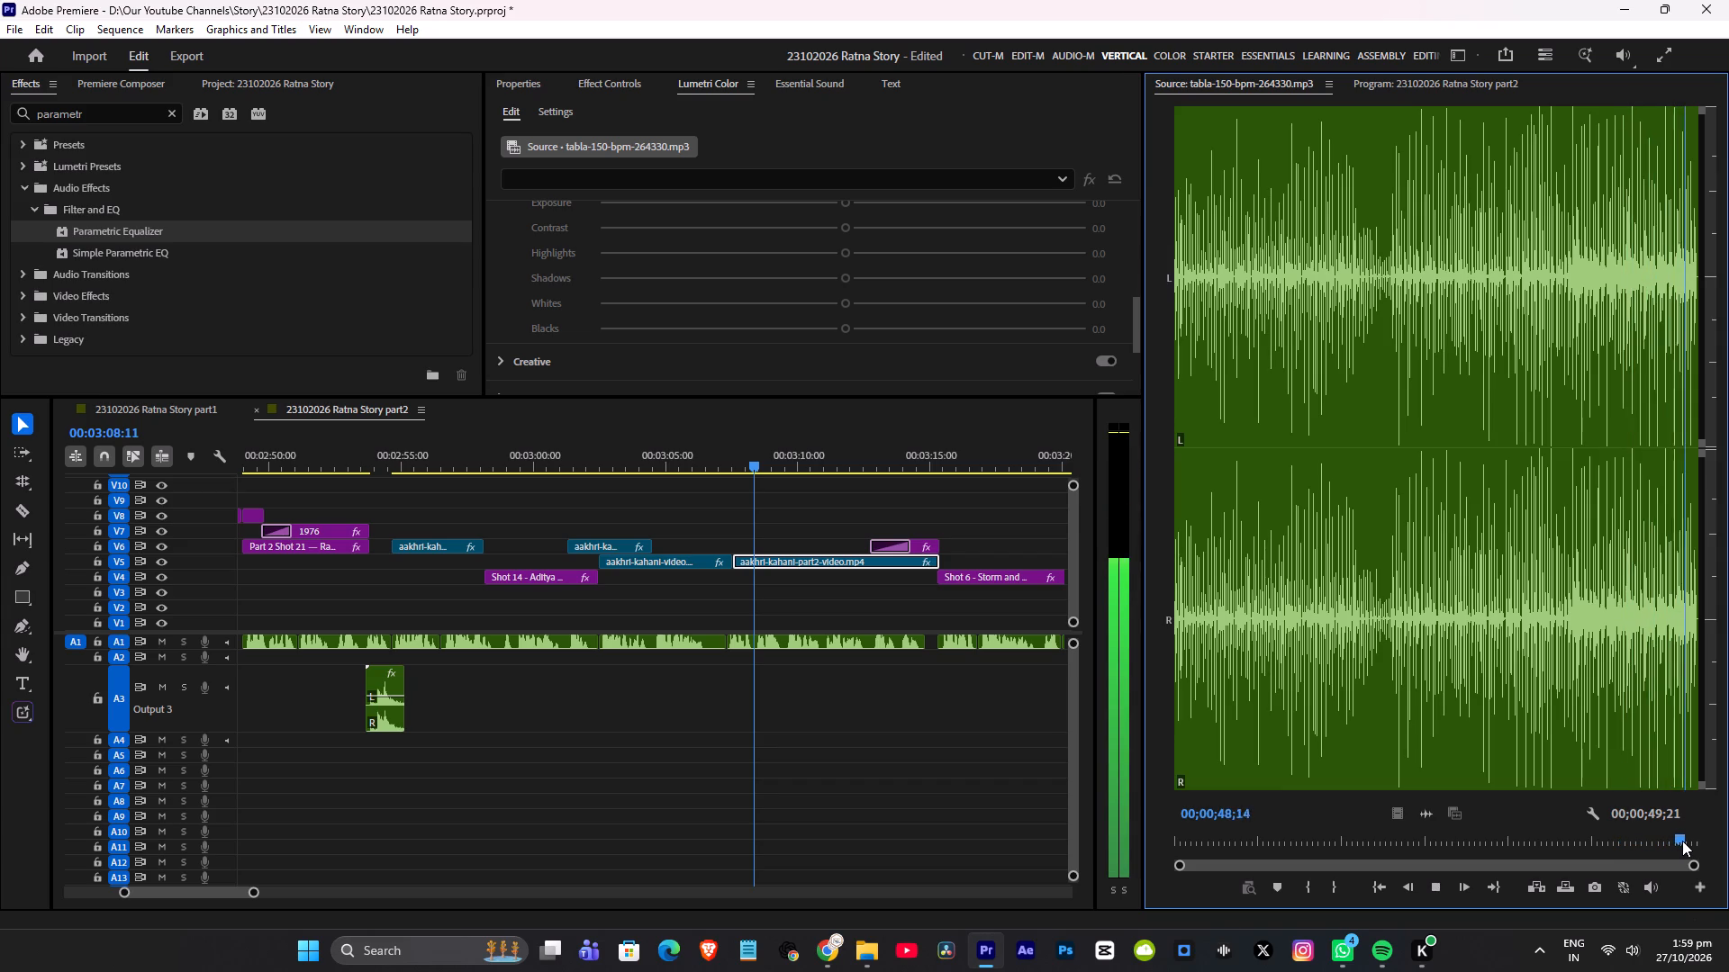
pyautogui.click(1329, 840)
pyautogui.press('space')
pyautogui.press('space')
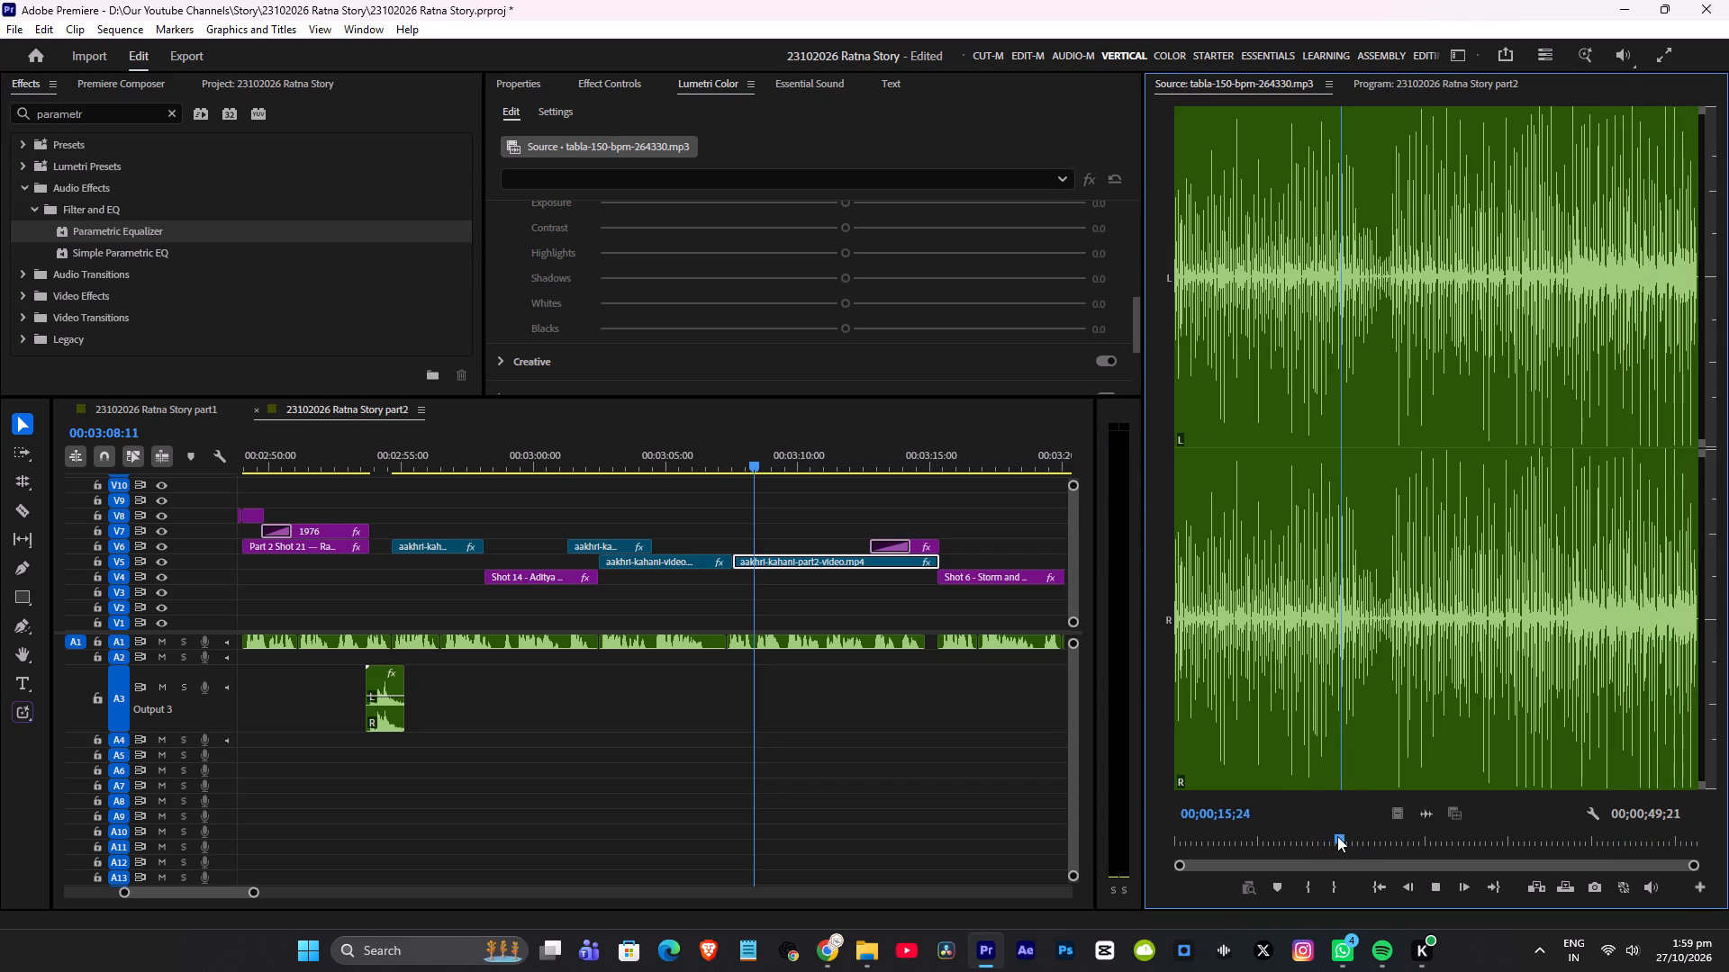
# Mark the section of tabla-150-bpm-264330.mp3 from about 14 seconds to 00;00;17;13 with in and out points.
pyautogui.moveTo(1335, 836); pyautogui.dragTo(1318, 845)
pyautogui.click(1307, 894)
pyautogui.press('space')
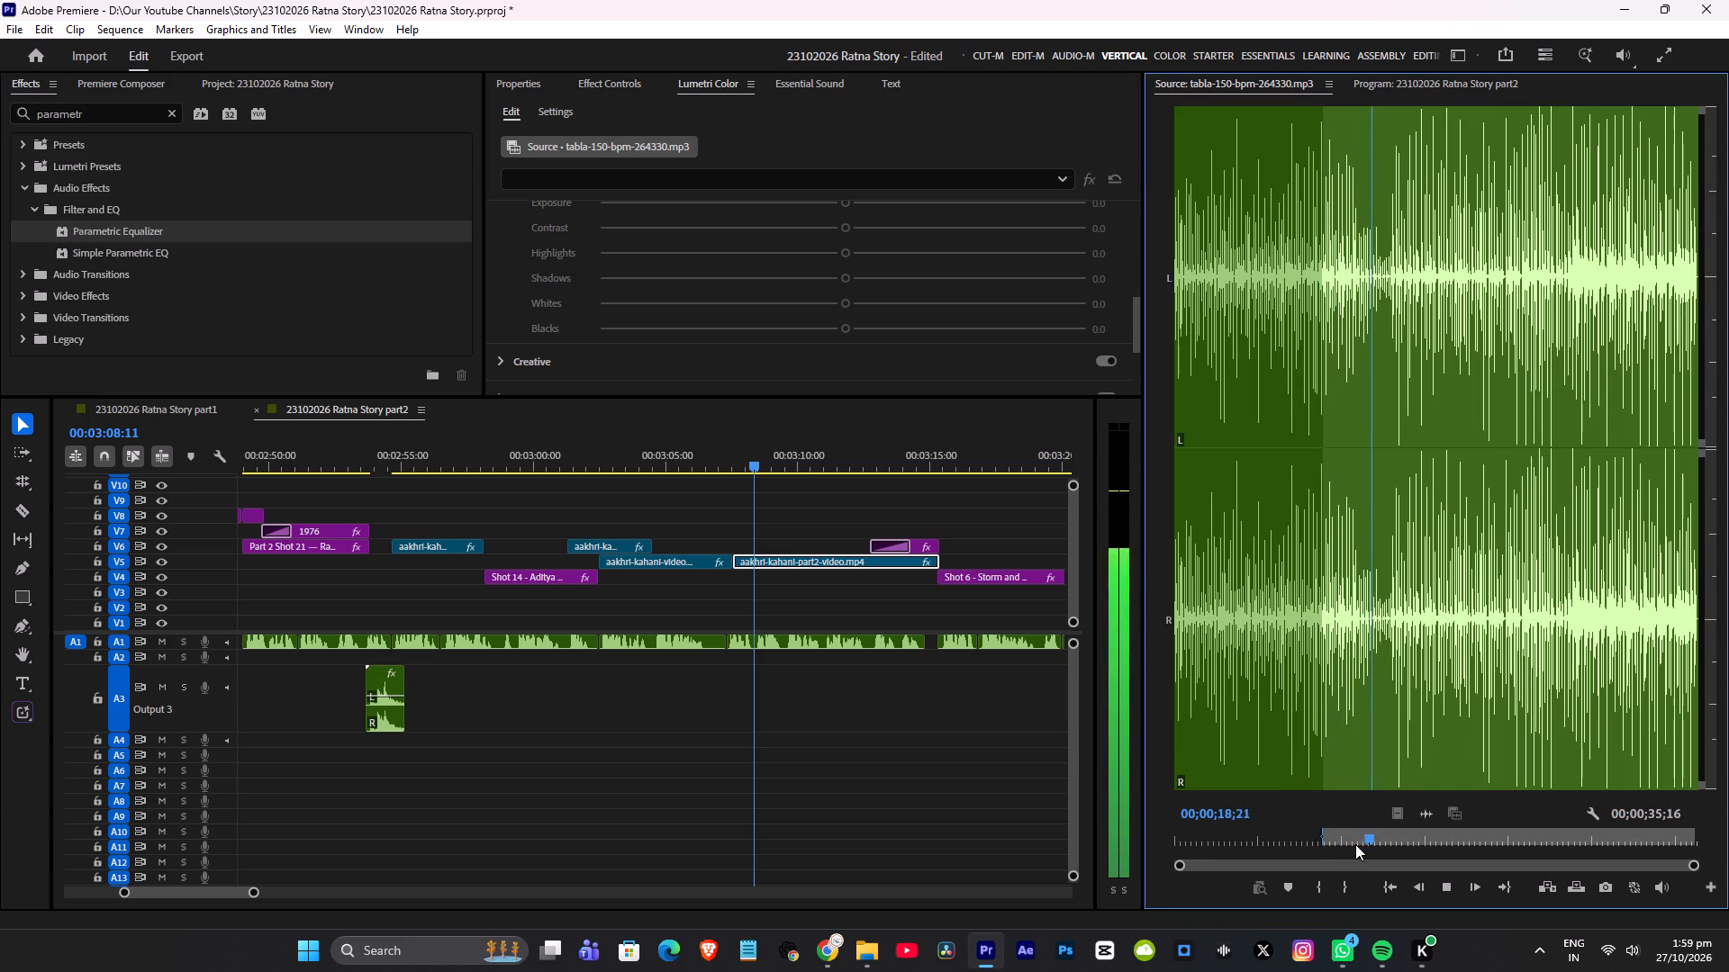
pyautogui.press('space')
pyautogui.moveTo(1370, 842); pyautogui.dragTo(1354, 850)
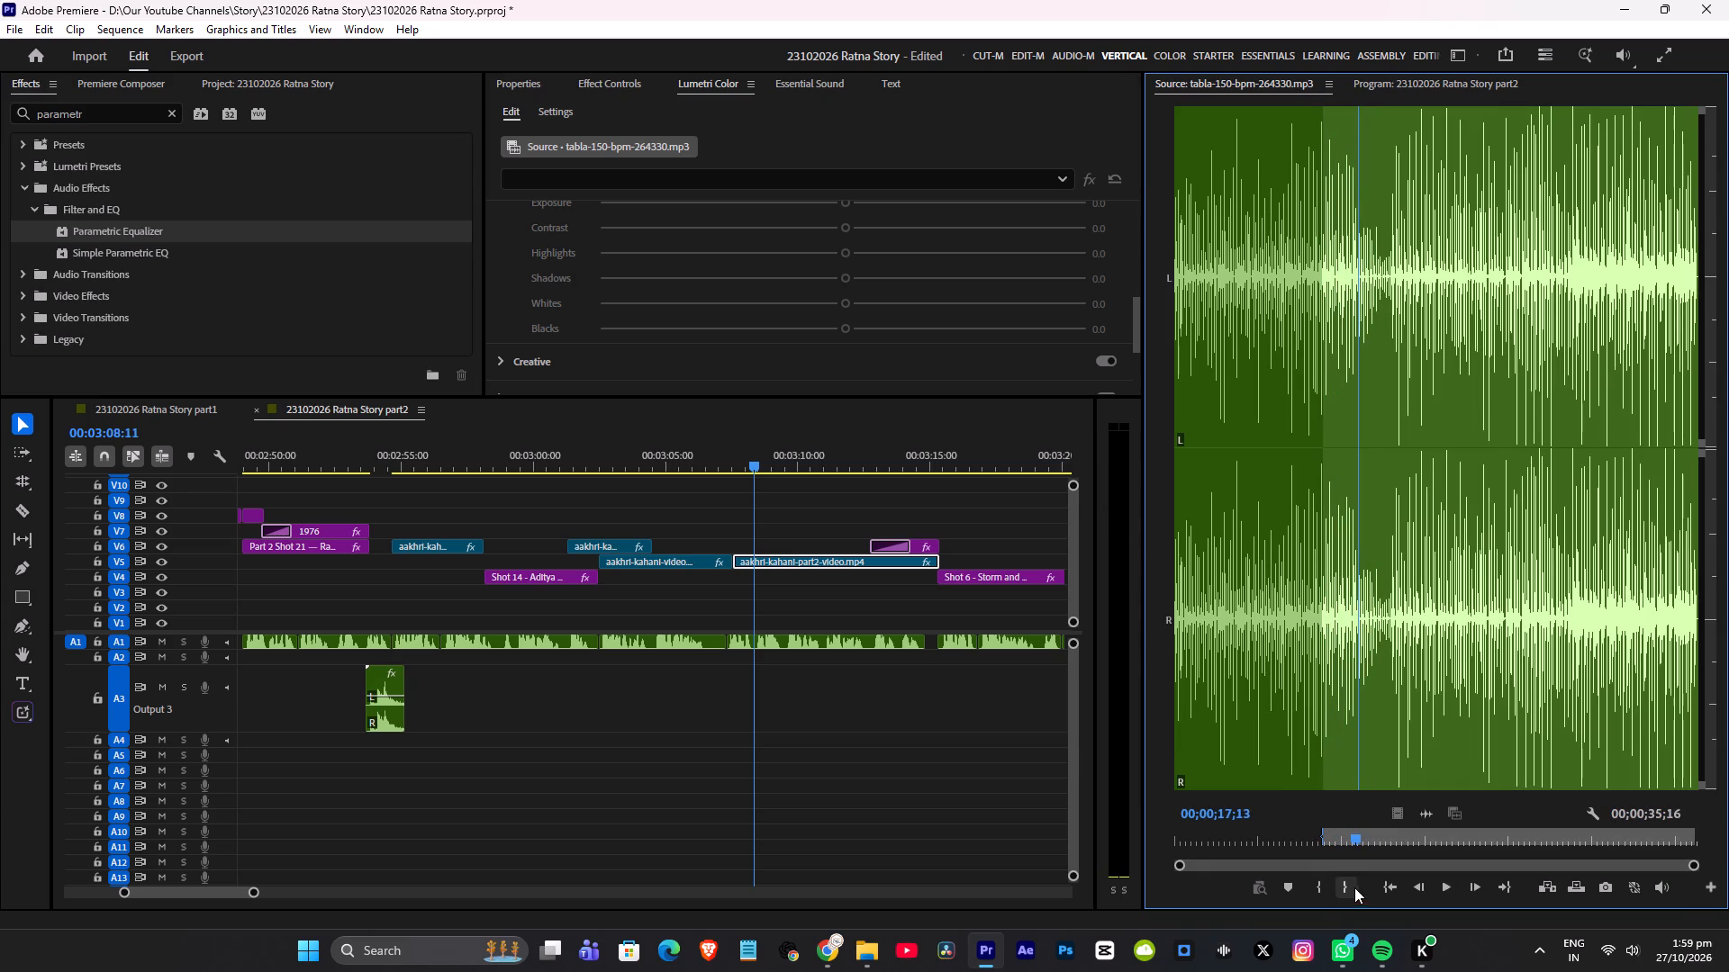
pyautogui.click(1352, 889)
# Place the marked tabla audio on track A3 of the part2 sequence, starting at 00:03:08:11, and save the project.
pyautogui.moveTo(1426, 813); pyautogui.dragTo(676, 702)
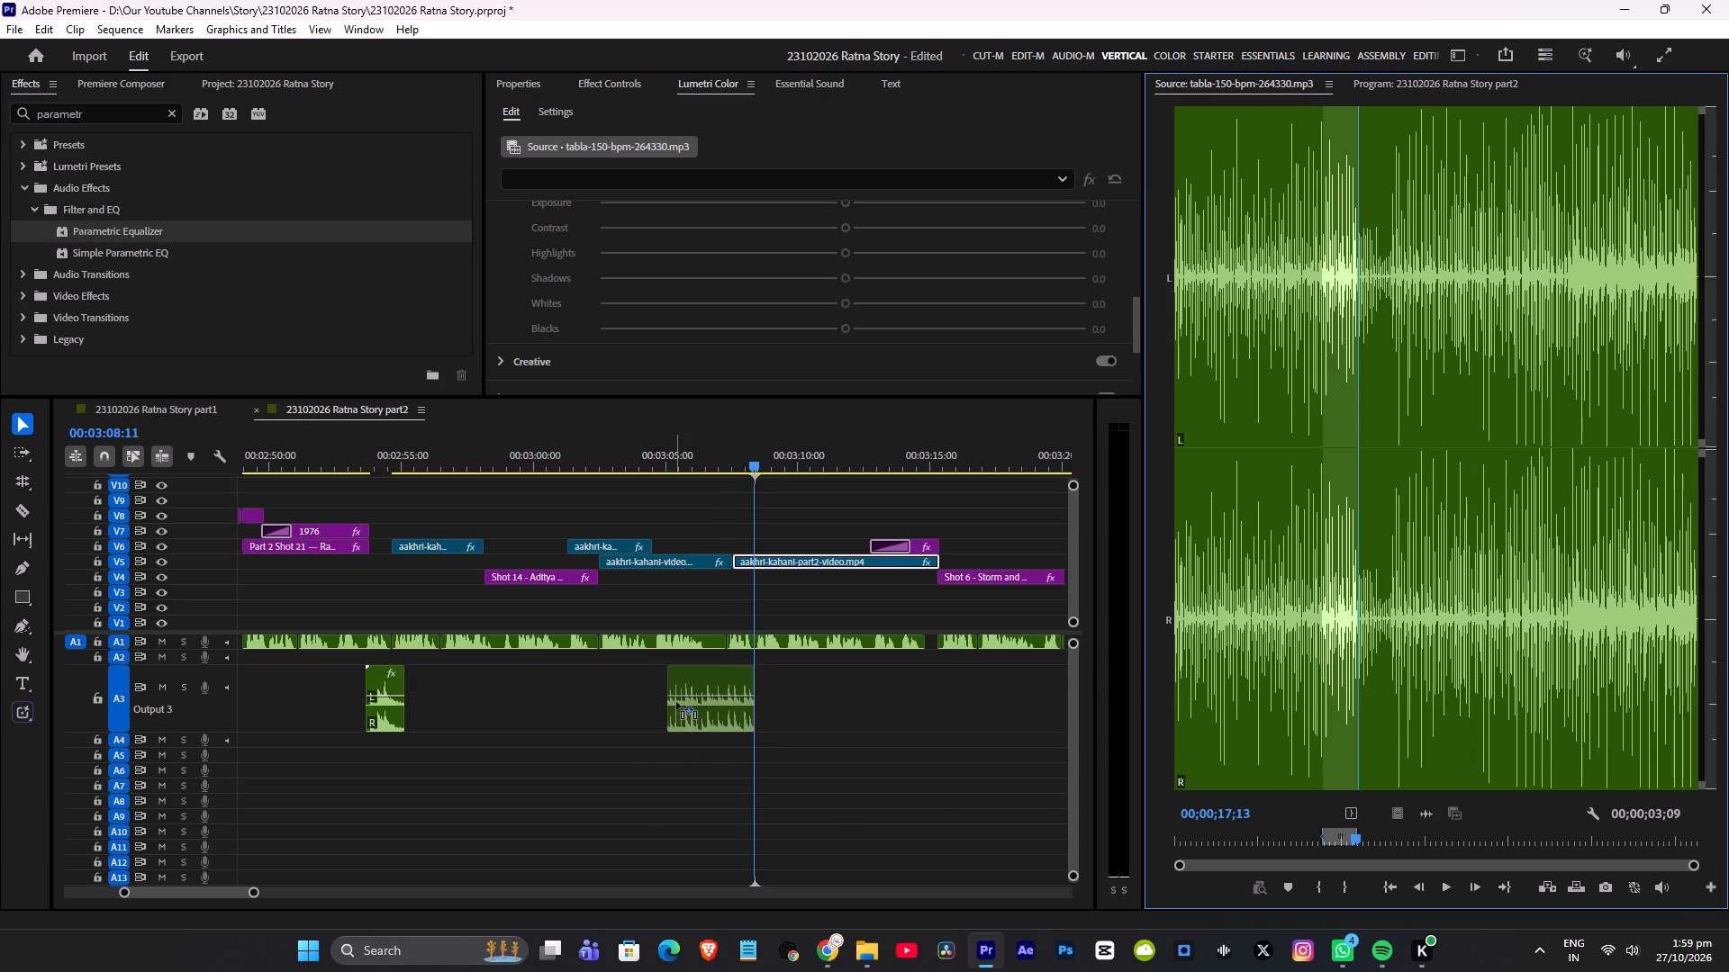
pyautogui.moveTo(676, 702); pyautogui.dragTo(753, 716)
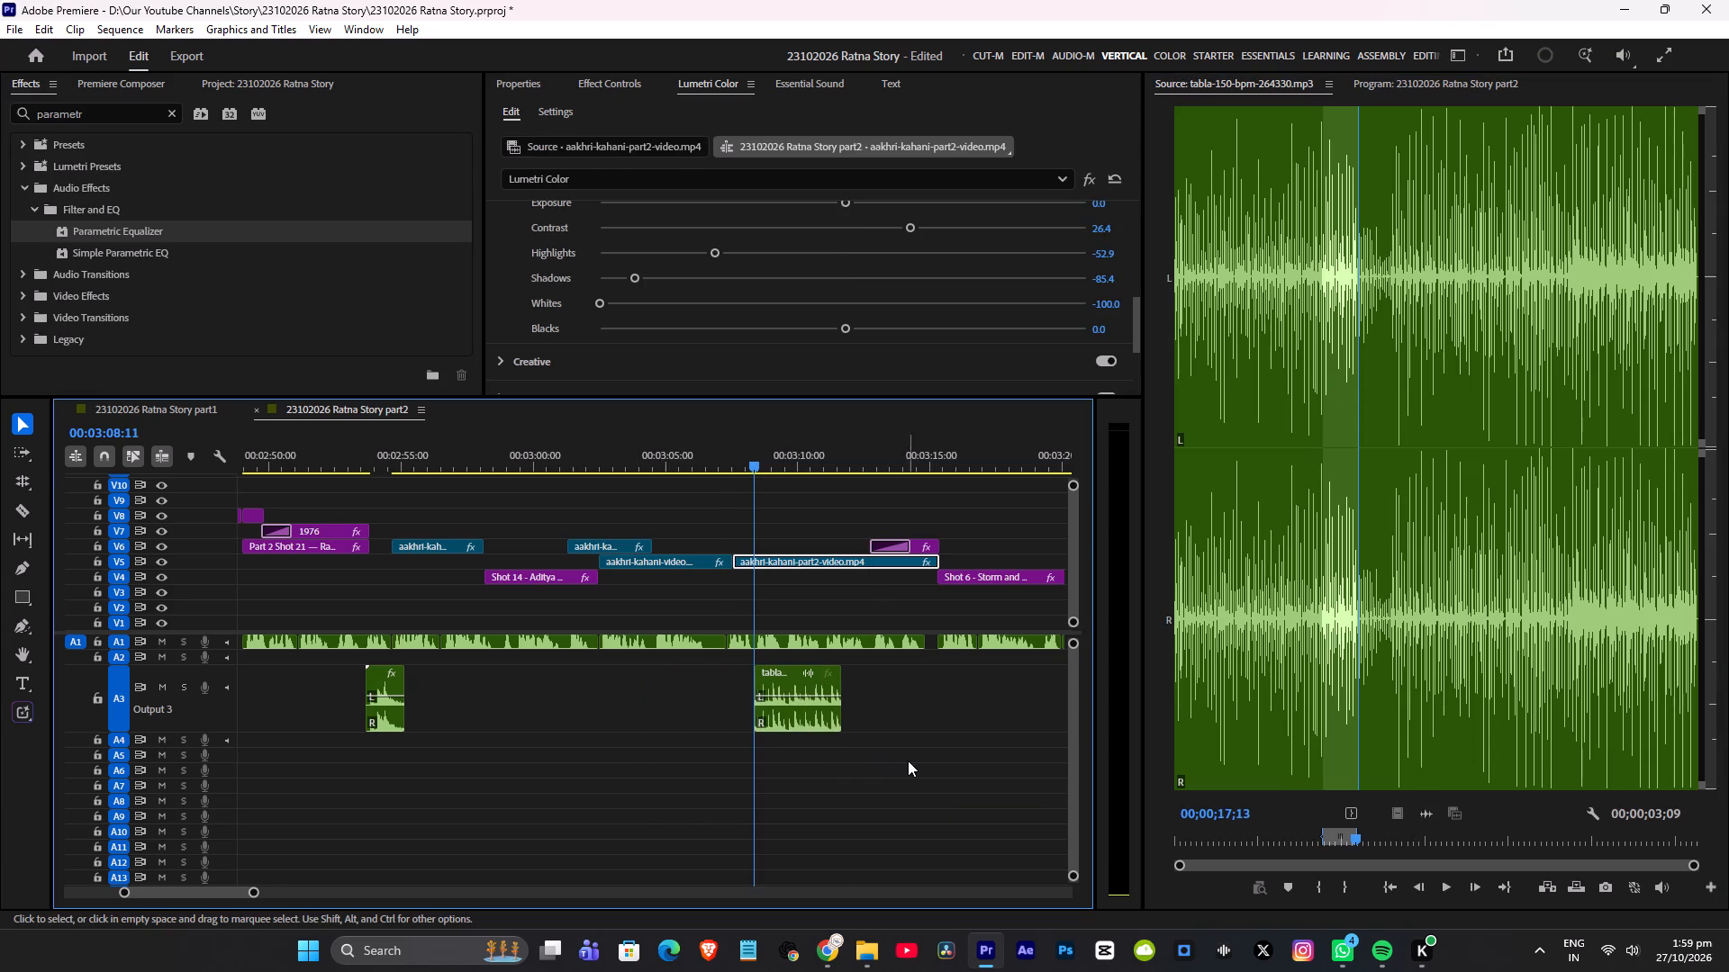
pyautogui.hotkey('ctrl', 's')
# Switch to File Explorer and audition the dragon-studio-atmospheric-drums file in the Drum folder and both recordings in the Cymbal folder.
pyautogui.hotkey('alt', 'Tab')
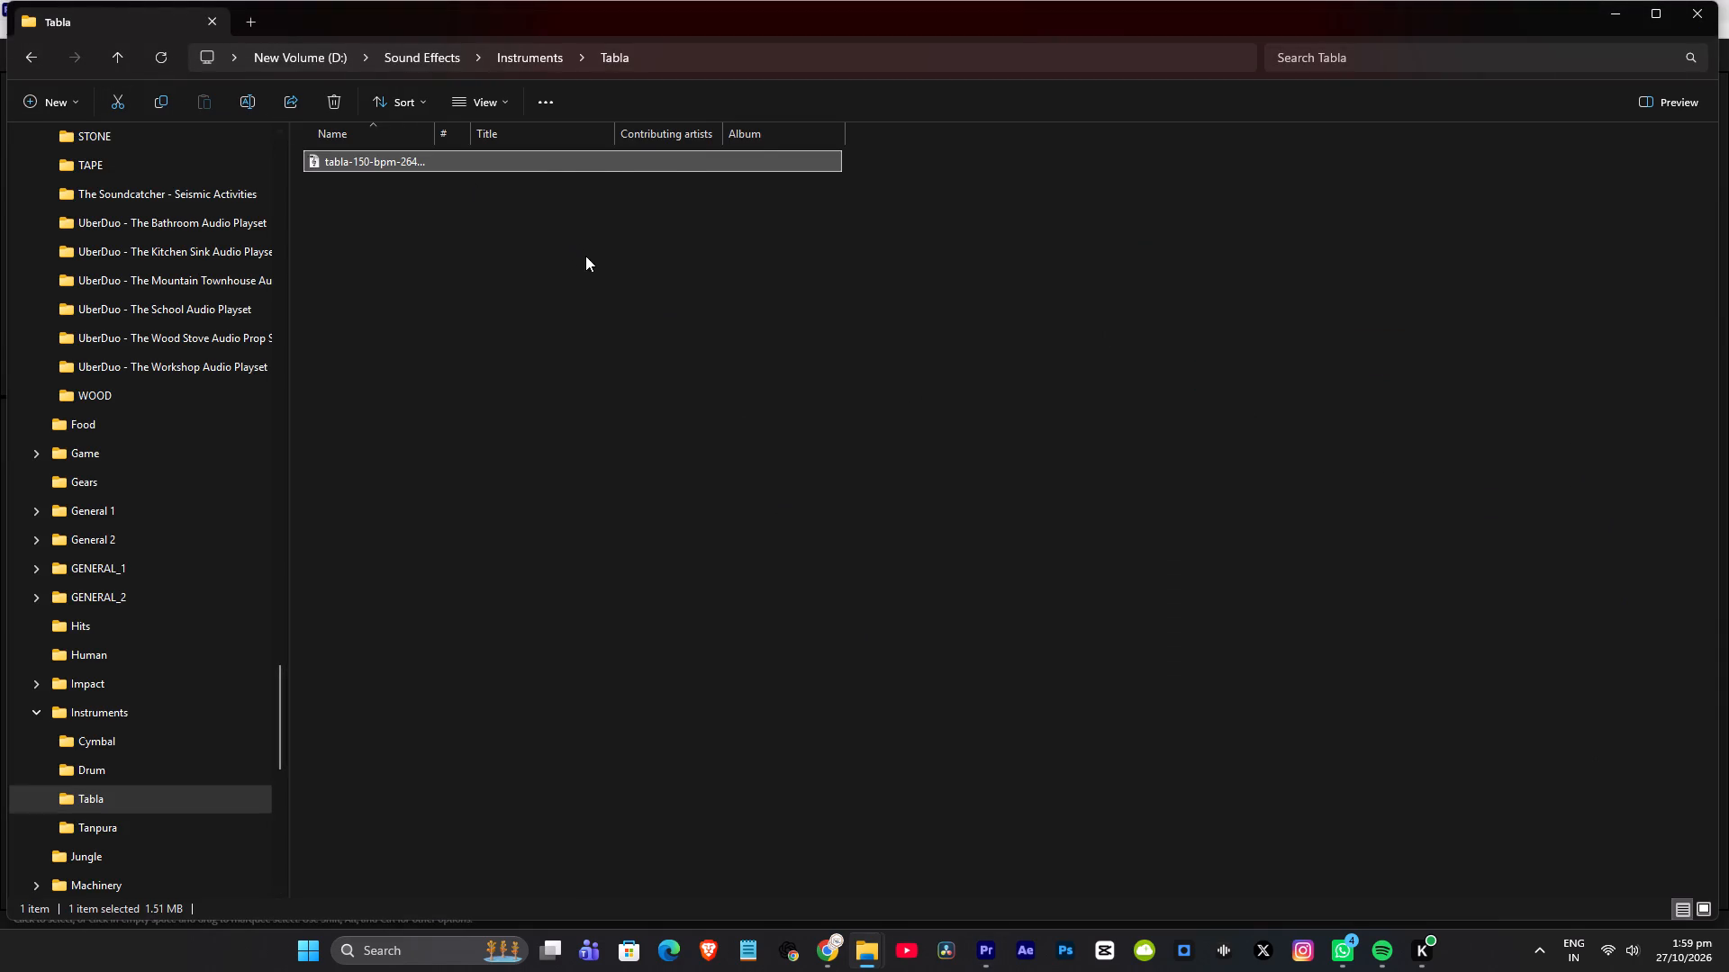
pyautogui.press('BackSpace')
pyautogui.doubleClick(367, 179)
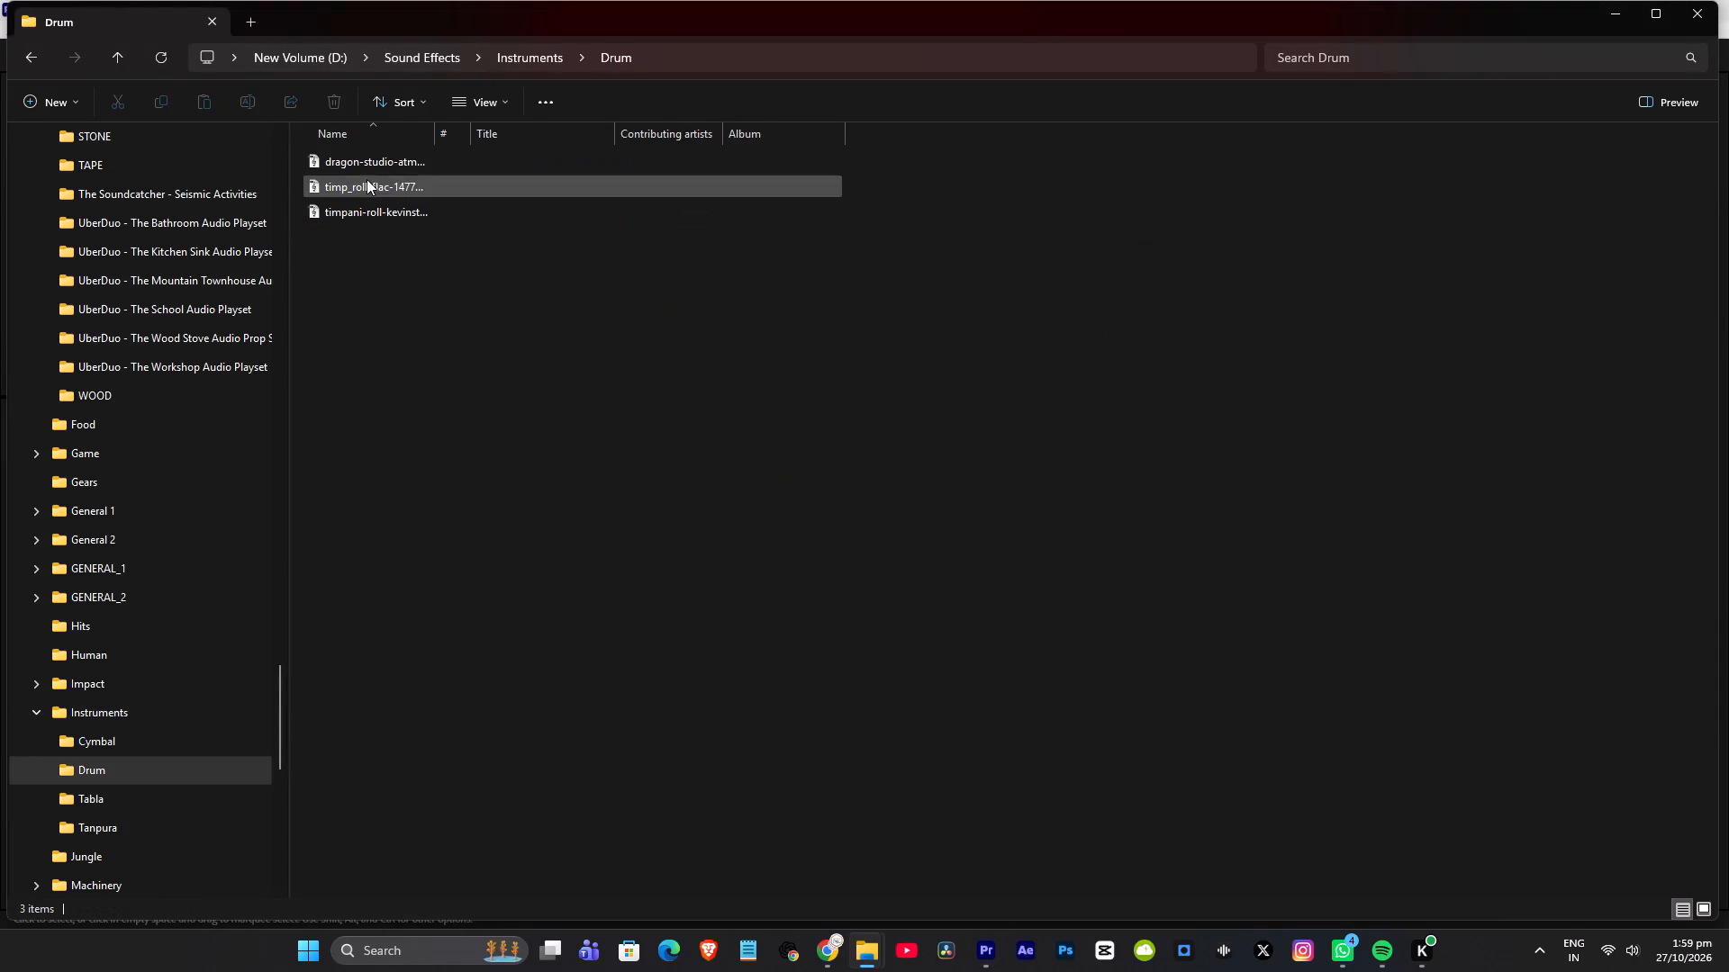
pyautogui.doubleClick(378, 168)
pyautogui.click(1018, 310)
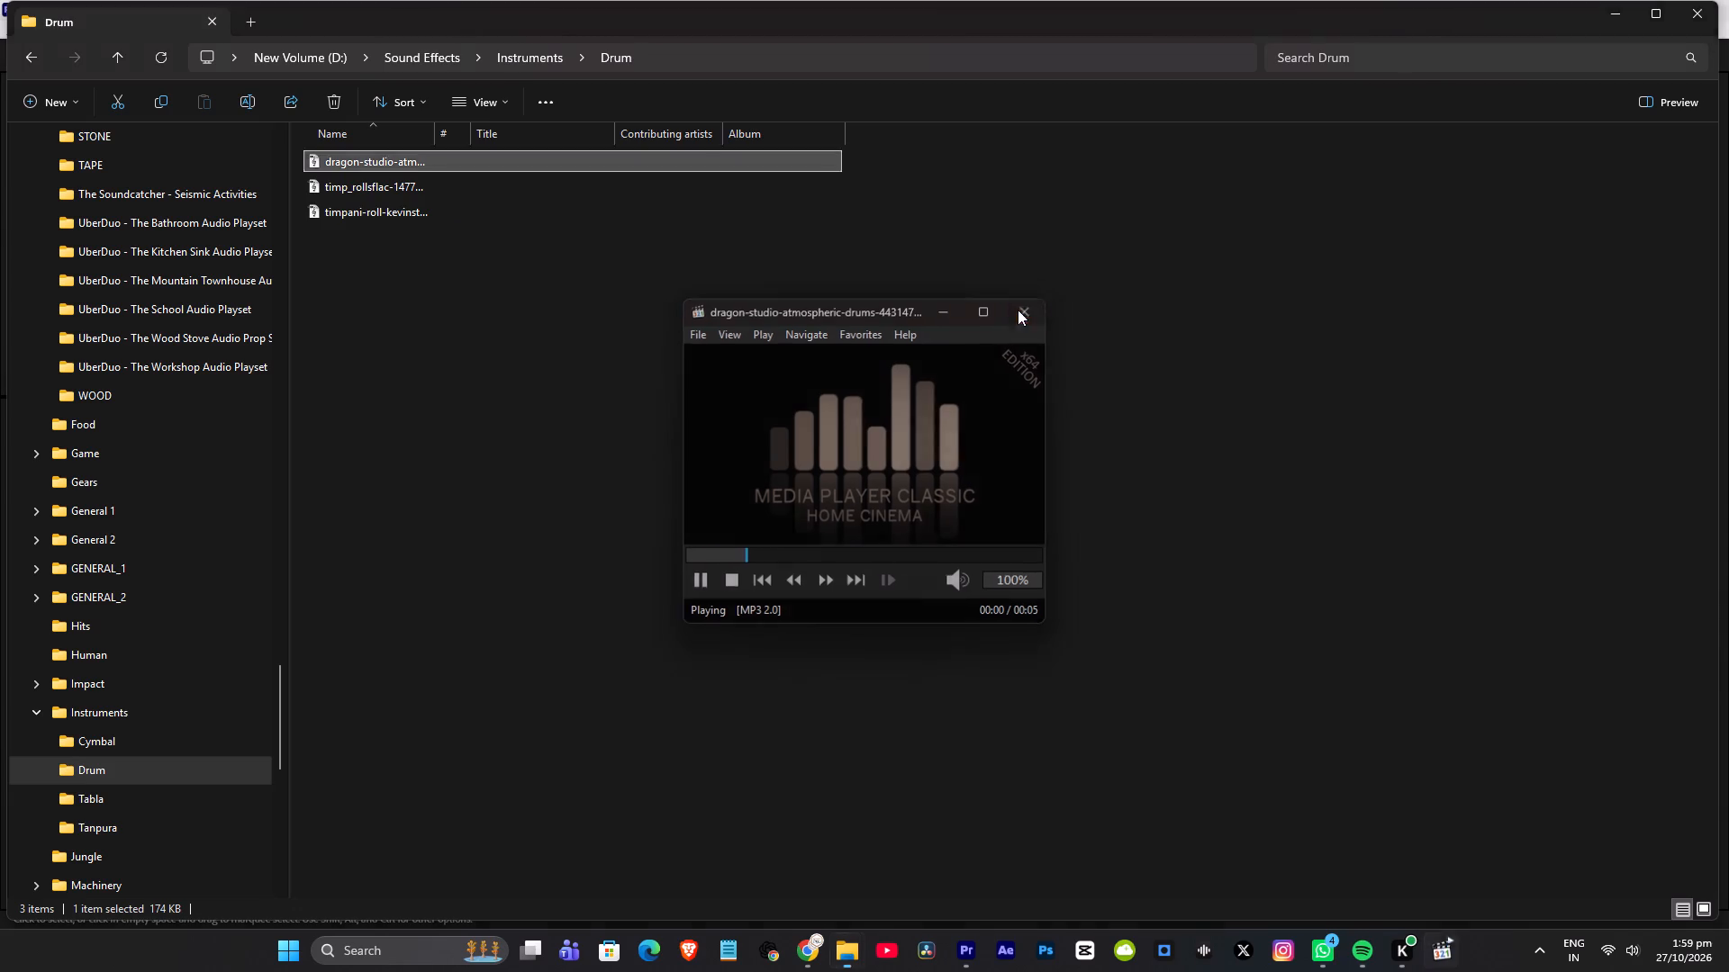
pyautogui.press('BackSpace')
pyautogui.doubleClick(360, 153)
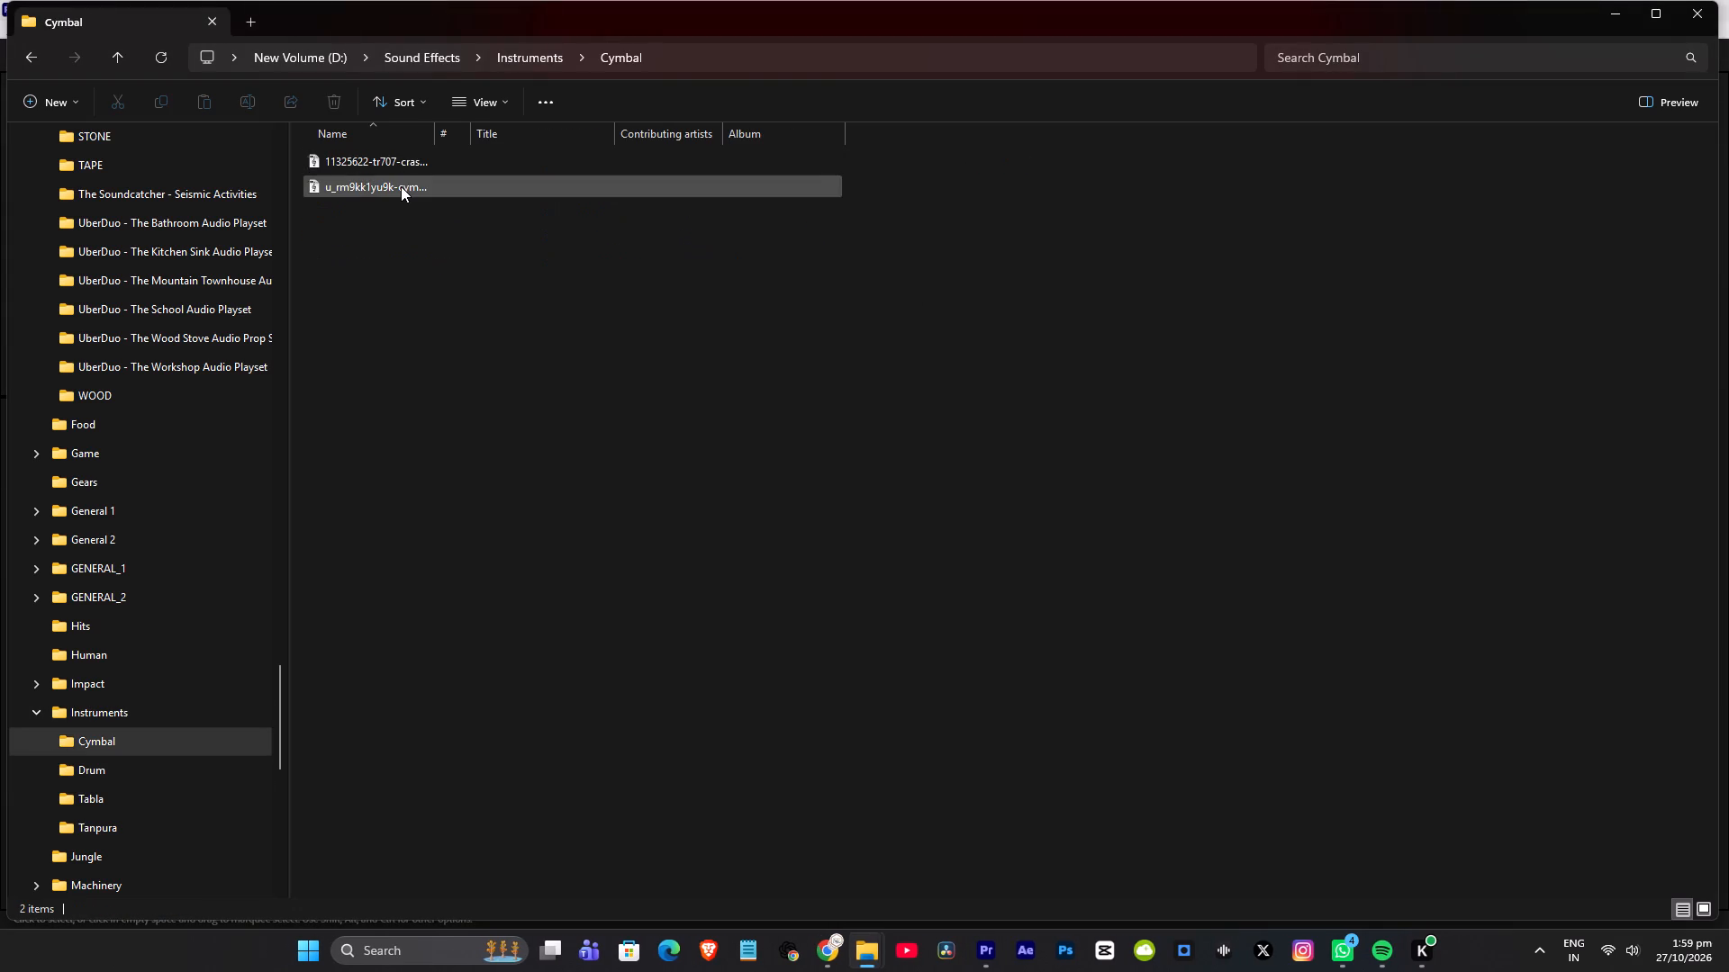
pyautogui.doubleClick(401, 186)
pyautogui.click(1024, 306)
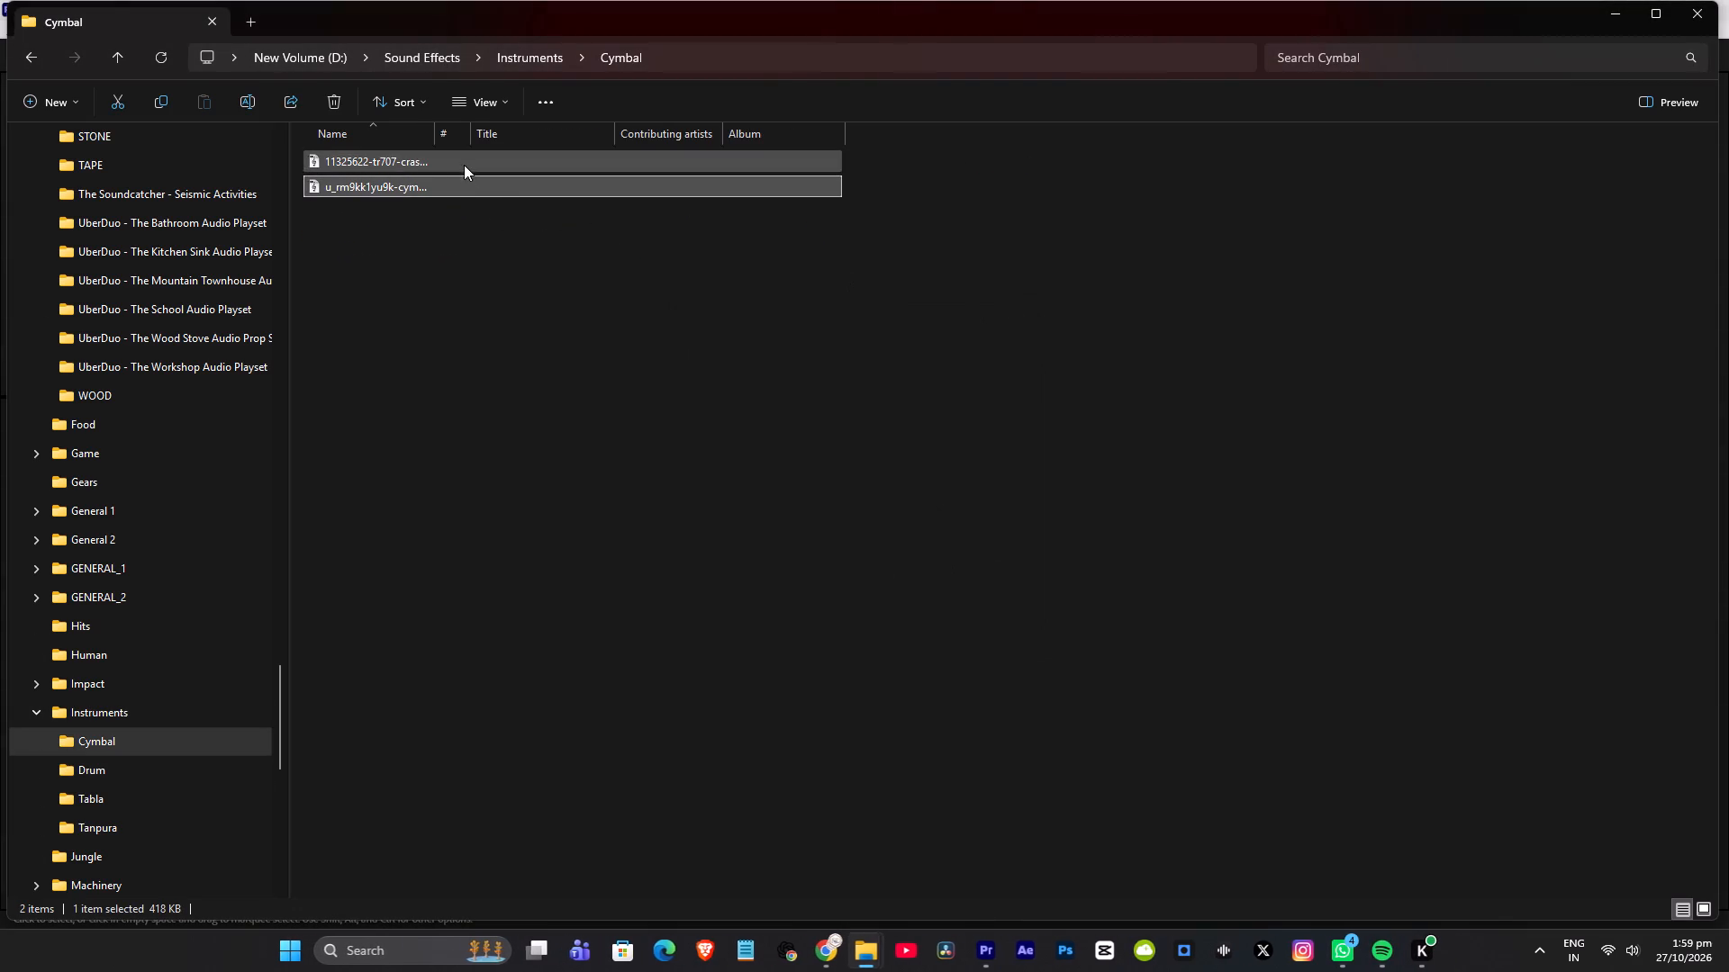
pyautogui.doubleClick(464, 163)
pyautogui.click(1036, 315)
# Open the Tanpura folder under Instruments and audition the indian-tanpura and ethnicsoundscapes recordings around 8 seconds in.
pyautogui.press('BackSpace')
pyautogui.press('BackSpace')
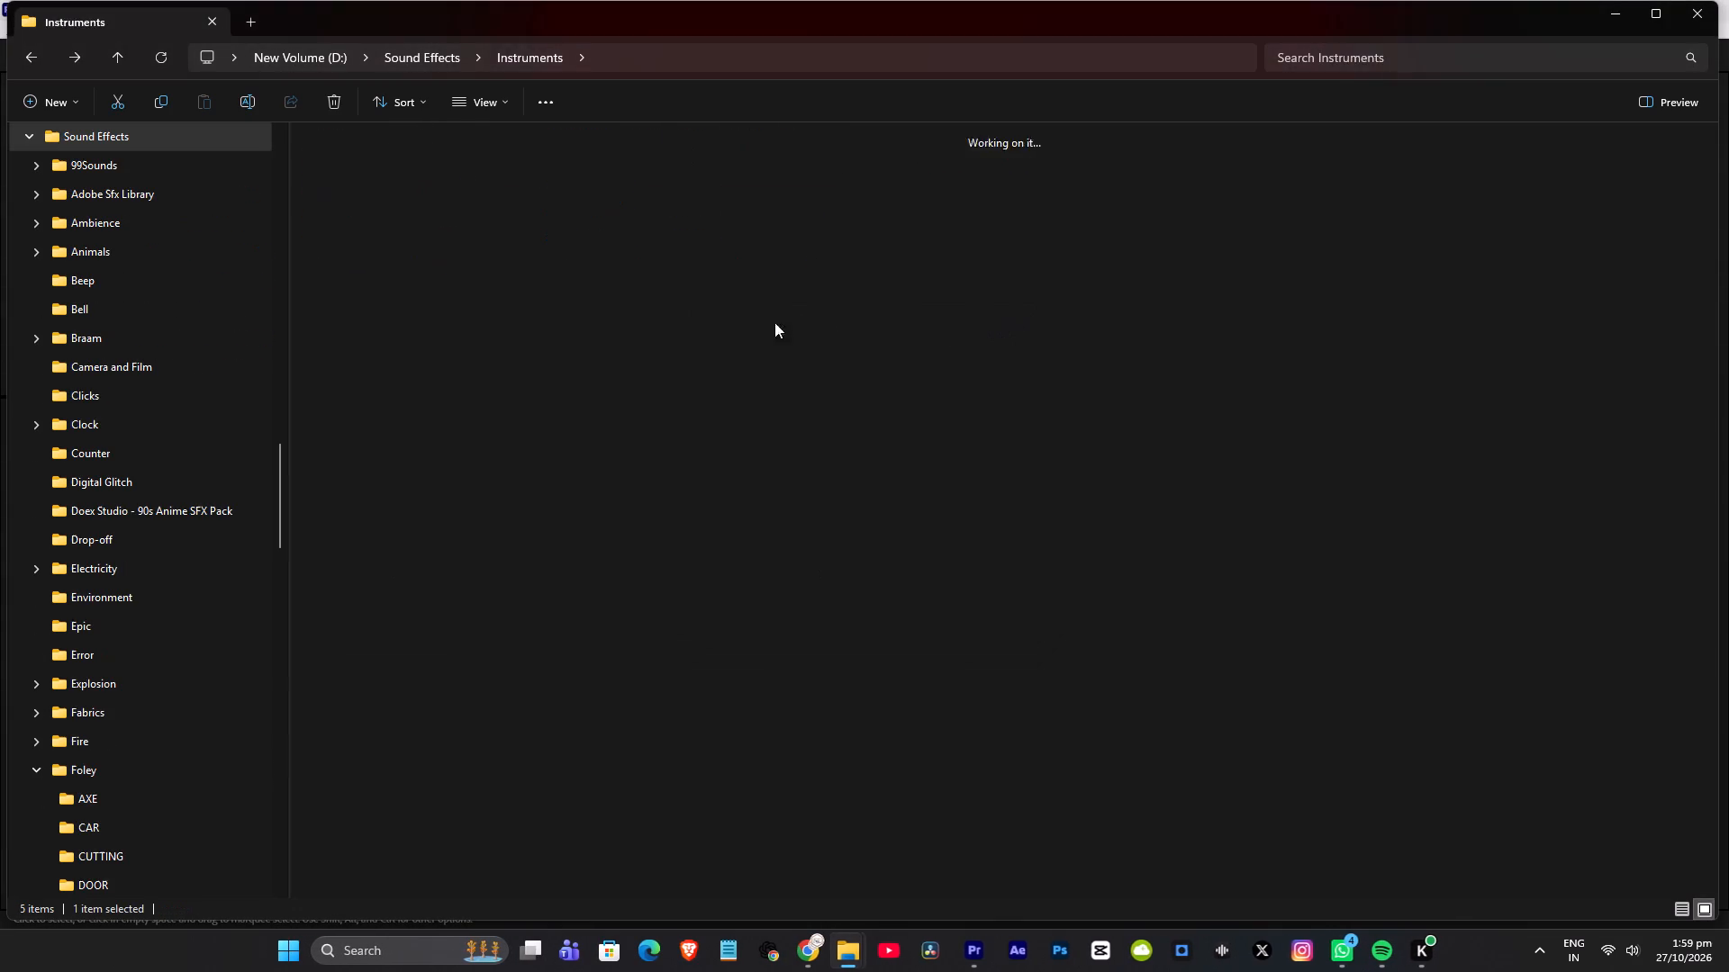
pyautogui.doubleClick(777, 372)
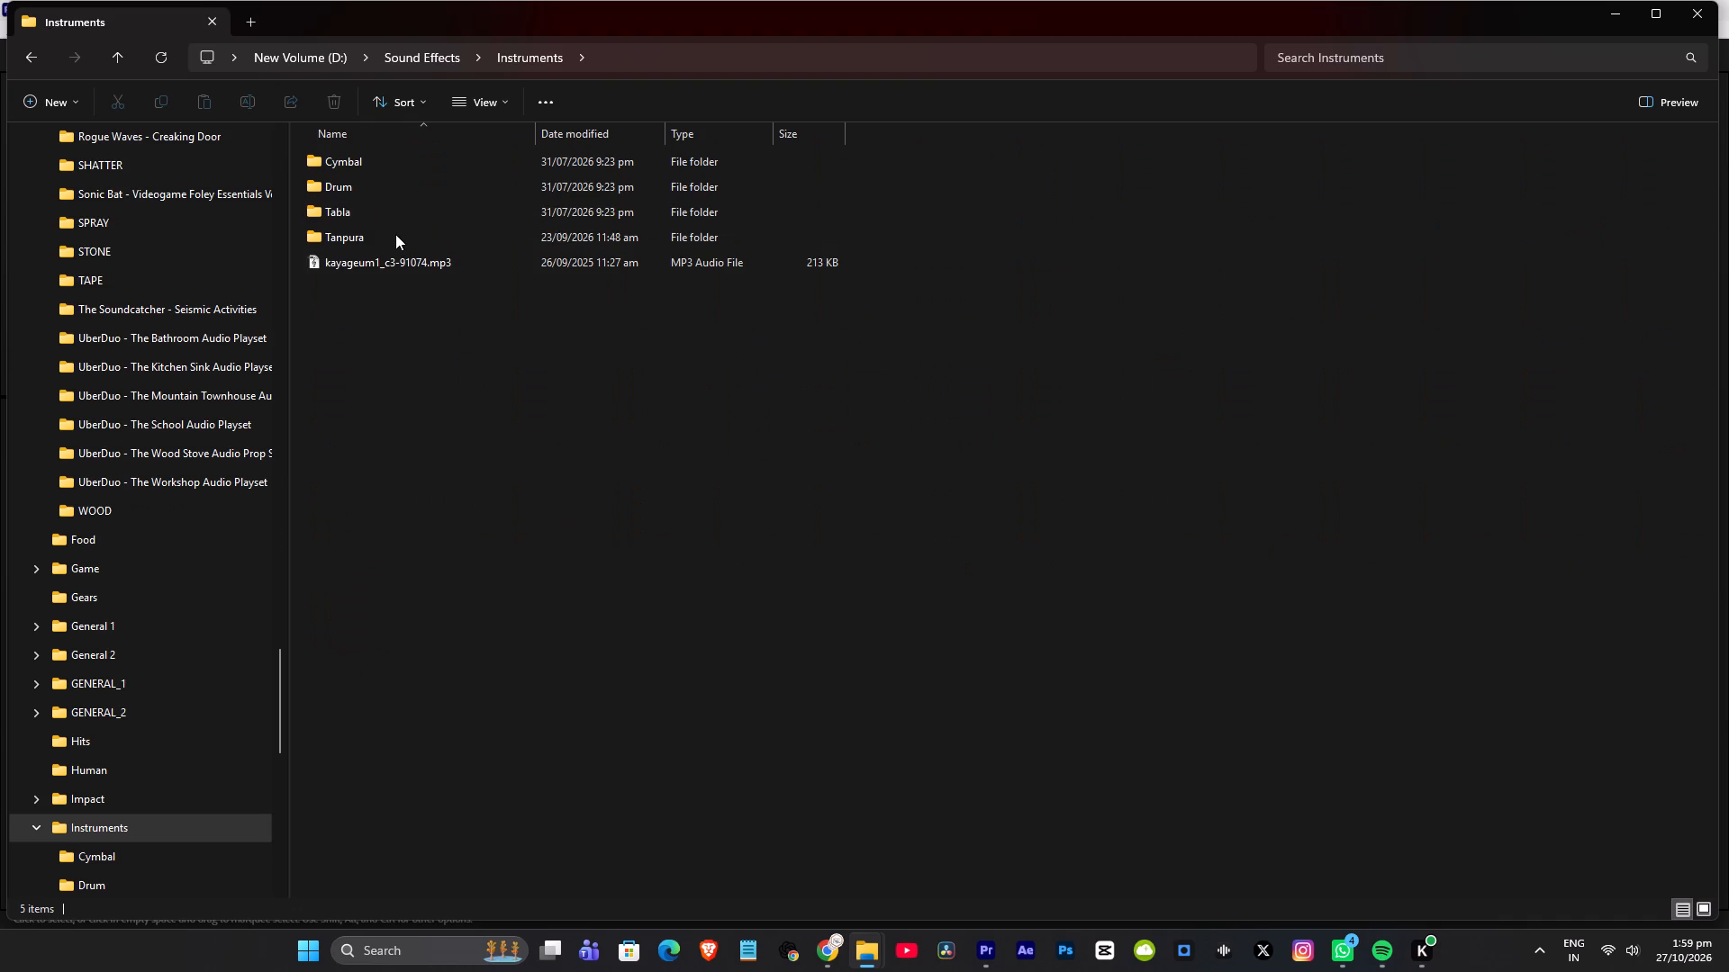
pyautogui.doubleClick(395, 234)
pyautogui.doubleClick(378, 188)
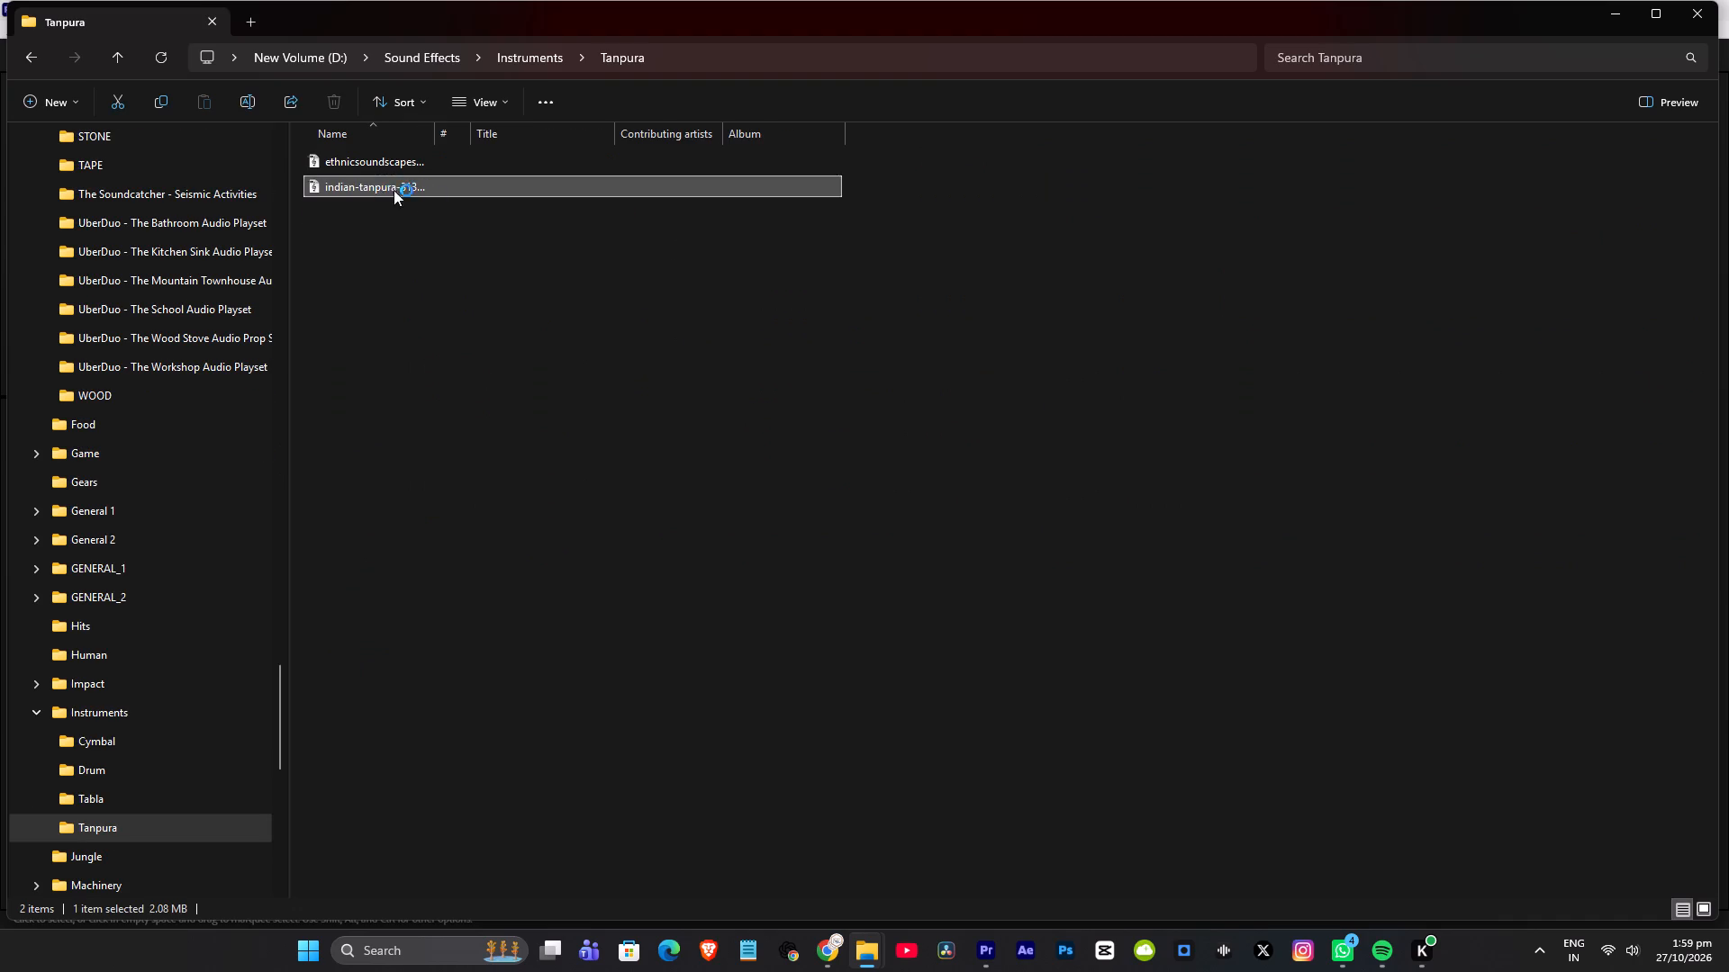
pyautogui.click(729, 555)
pyautogui.click(1036, 312)
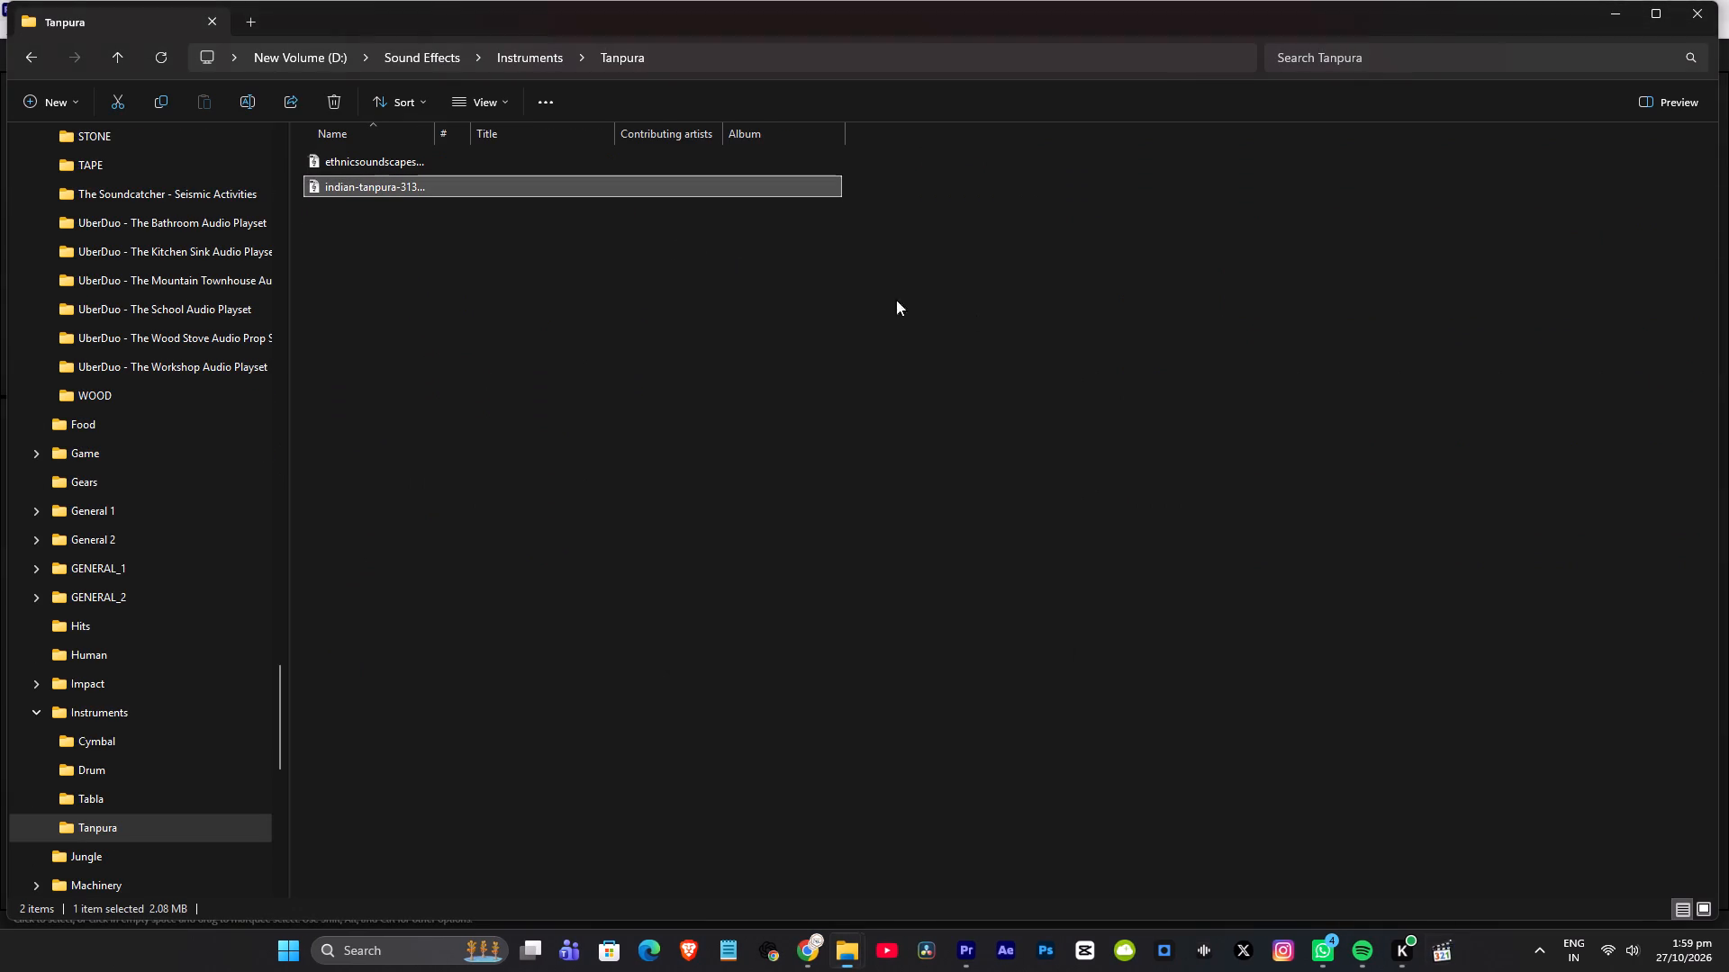
pyautogui.doubleClick(382, 157)
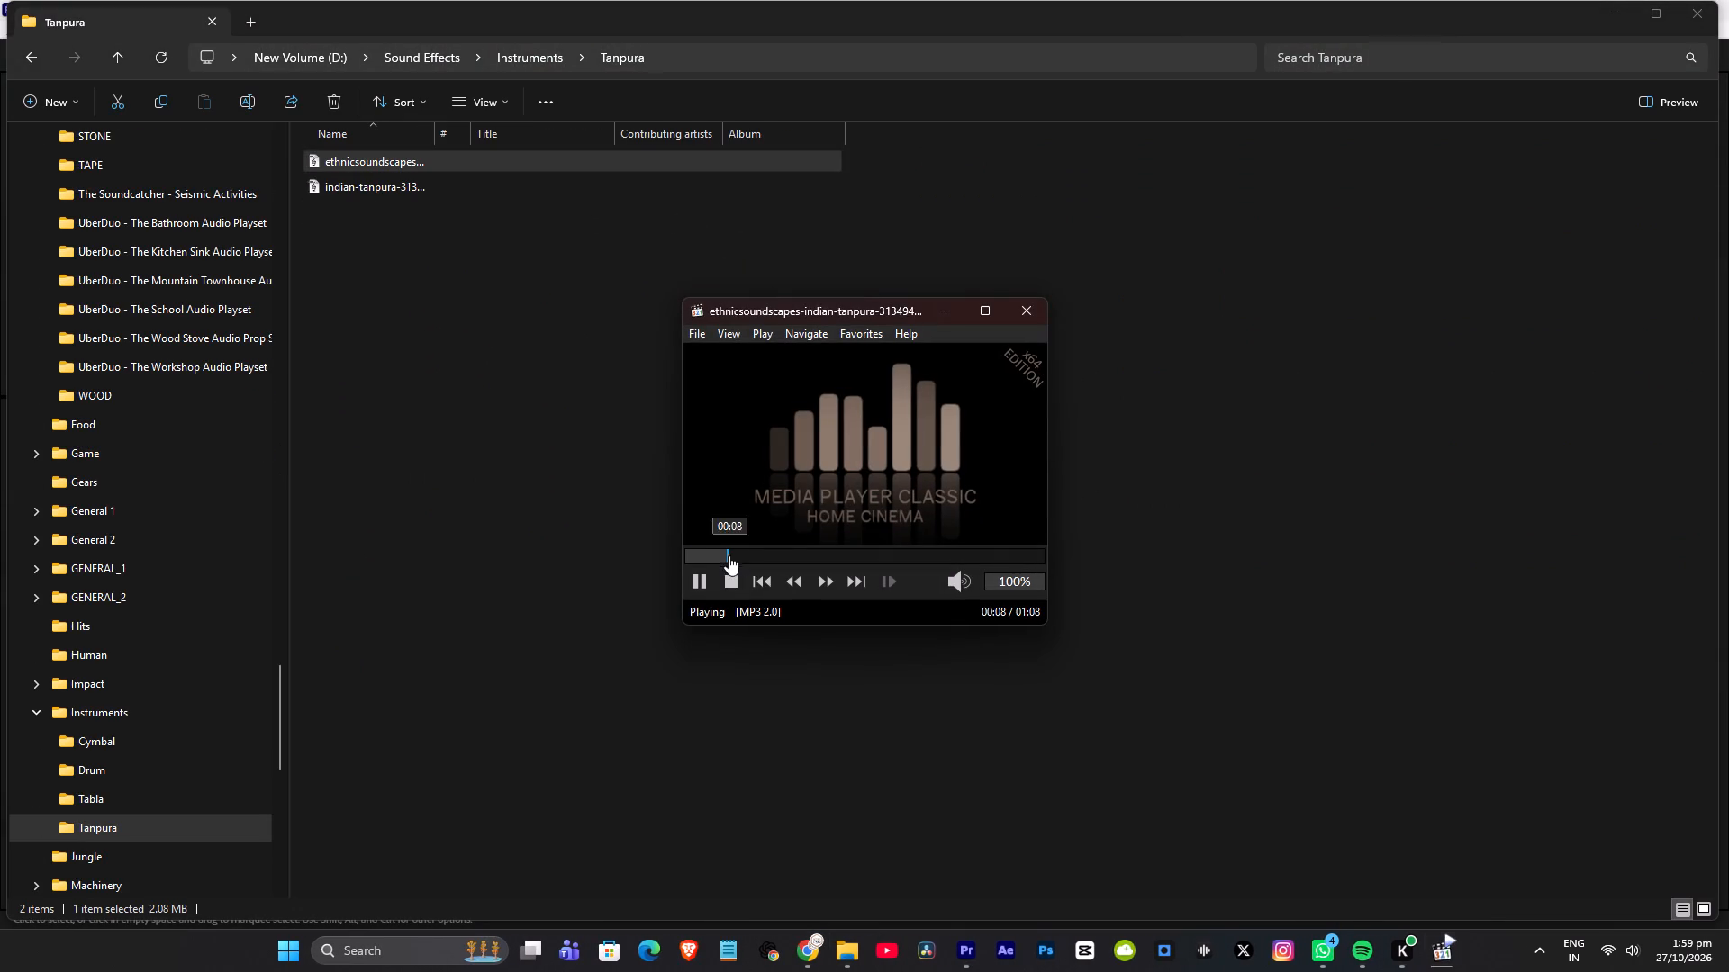
pyautogui.click(729, 555)
pyautogui.click(1036, 310)
# Bring ethnicsoundscapes-indian-tanpura-313494.mp3 from File Explorer into Premiere's Source monitor.
pyautogui.moveTo(321, 157); pyautogui.dragTo(352, 168)
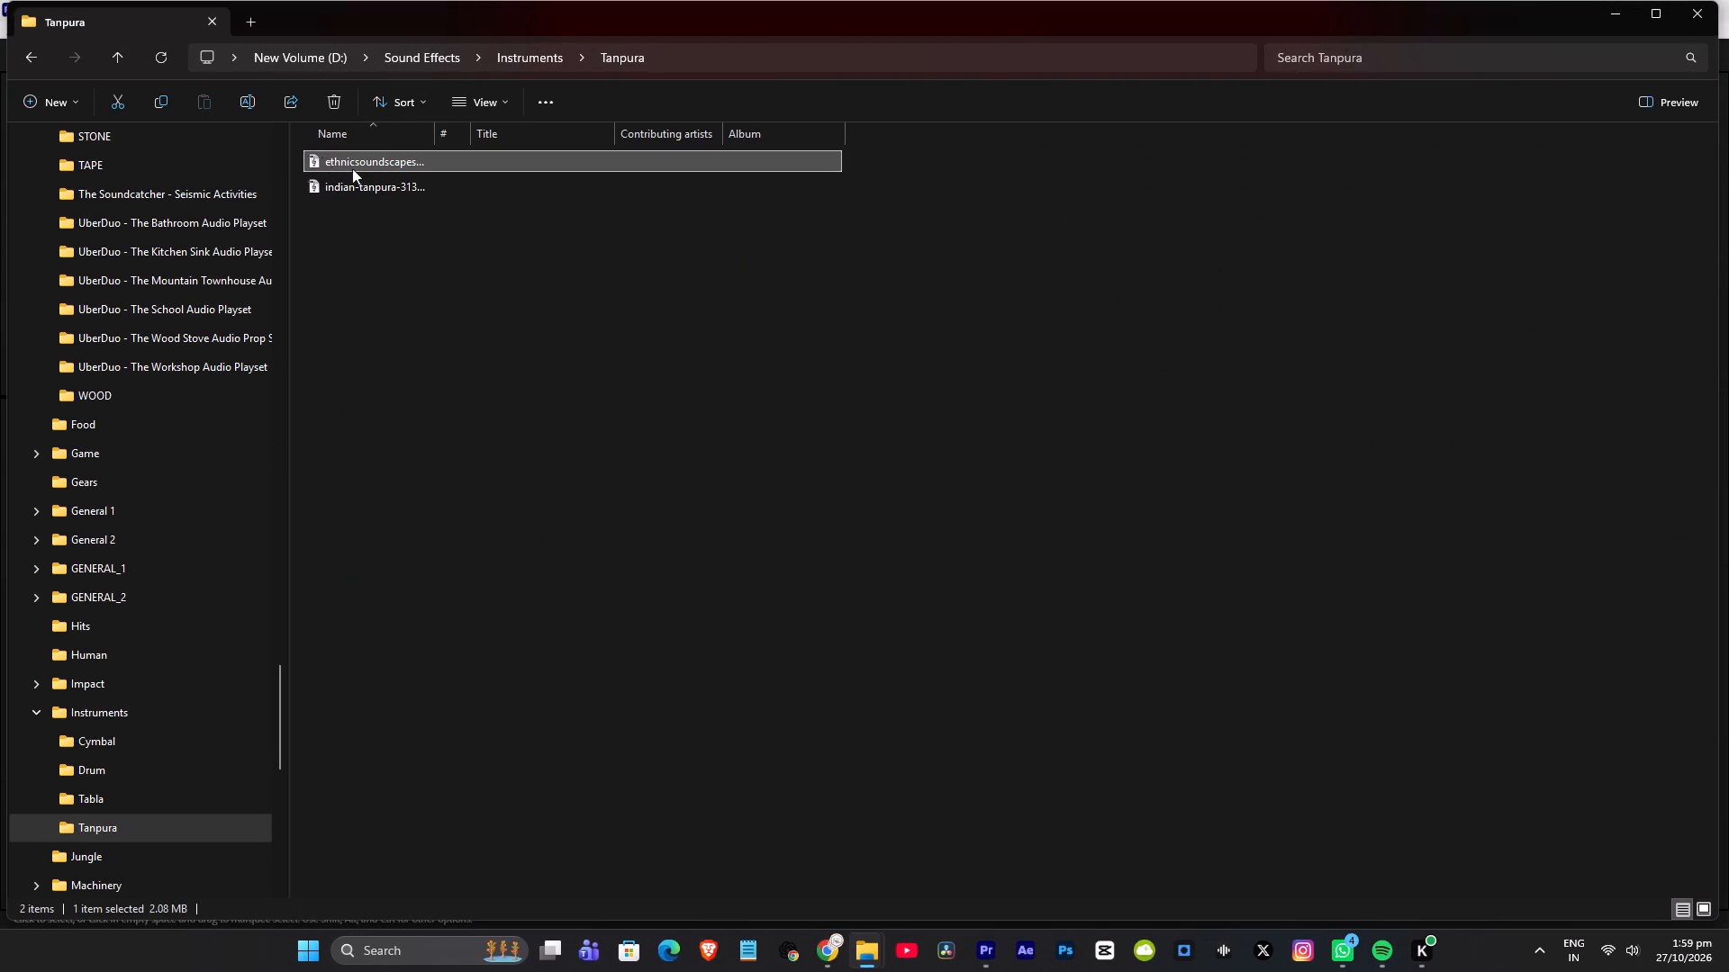
pyautogui.moveTo(352, 168); pyautogui.dragTo(1018, 243)
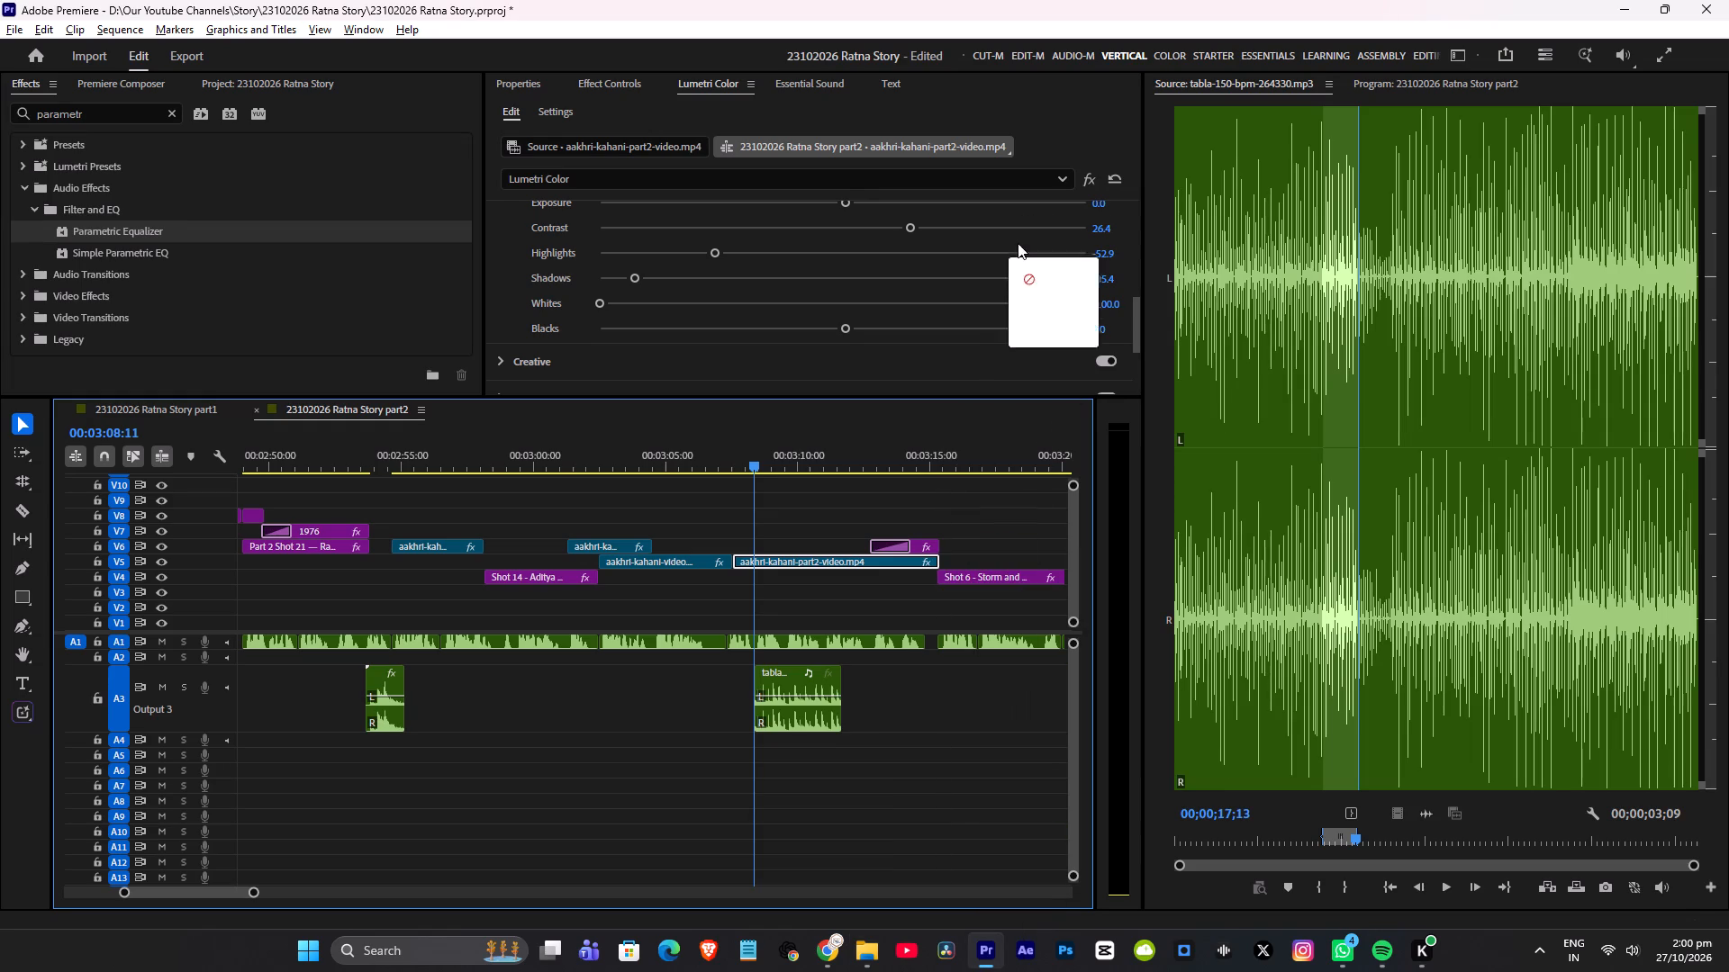
pyautogui.moveTo(1018, 243); pyautogui.dragTo(1435, 602)
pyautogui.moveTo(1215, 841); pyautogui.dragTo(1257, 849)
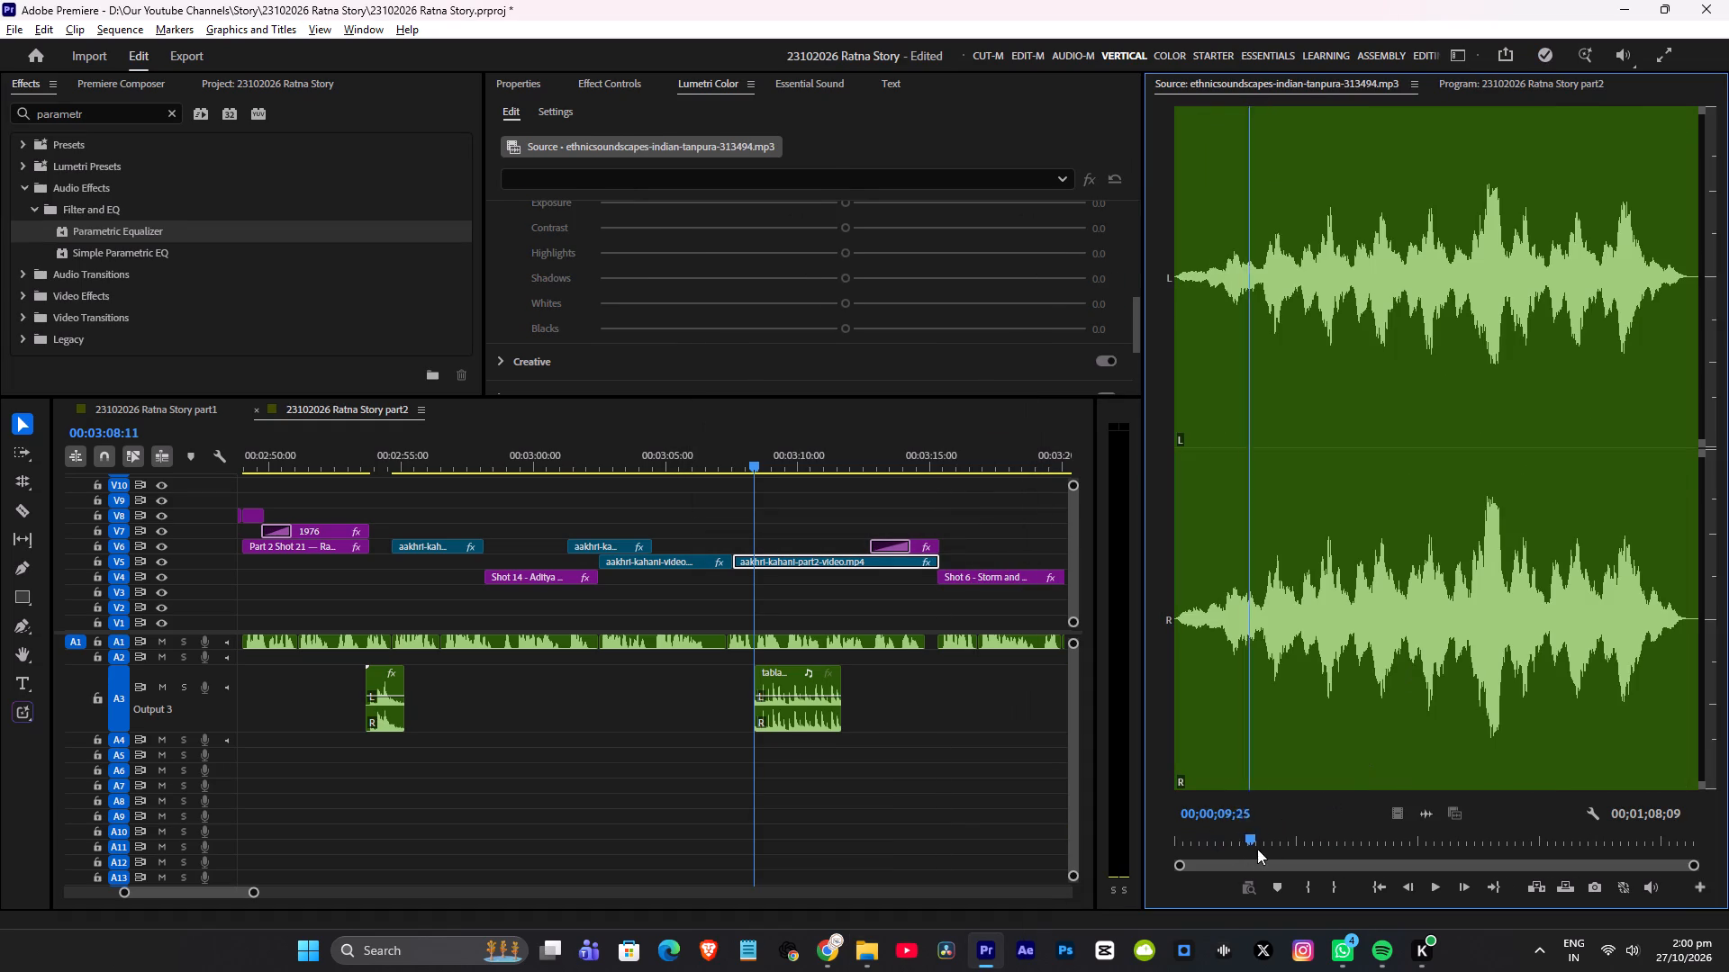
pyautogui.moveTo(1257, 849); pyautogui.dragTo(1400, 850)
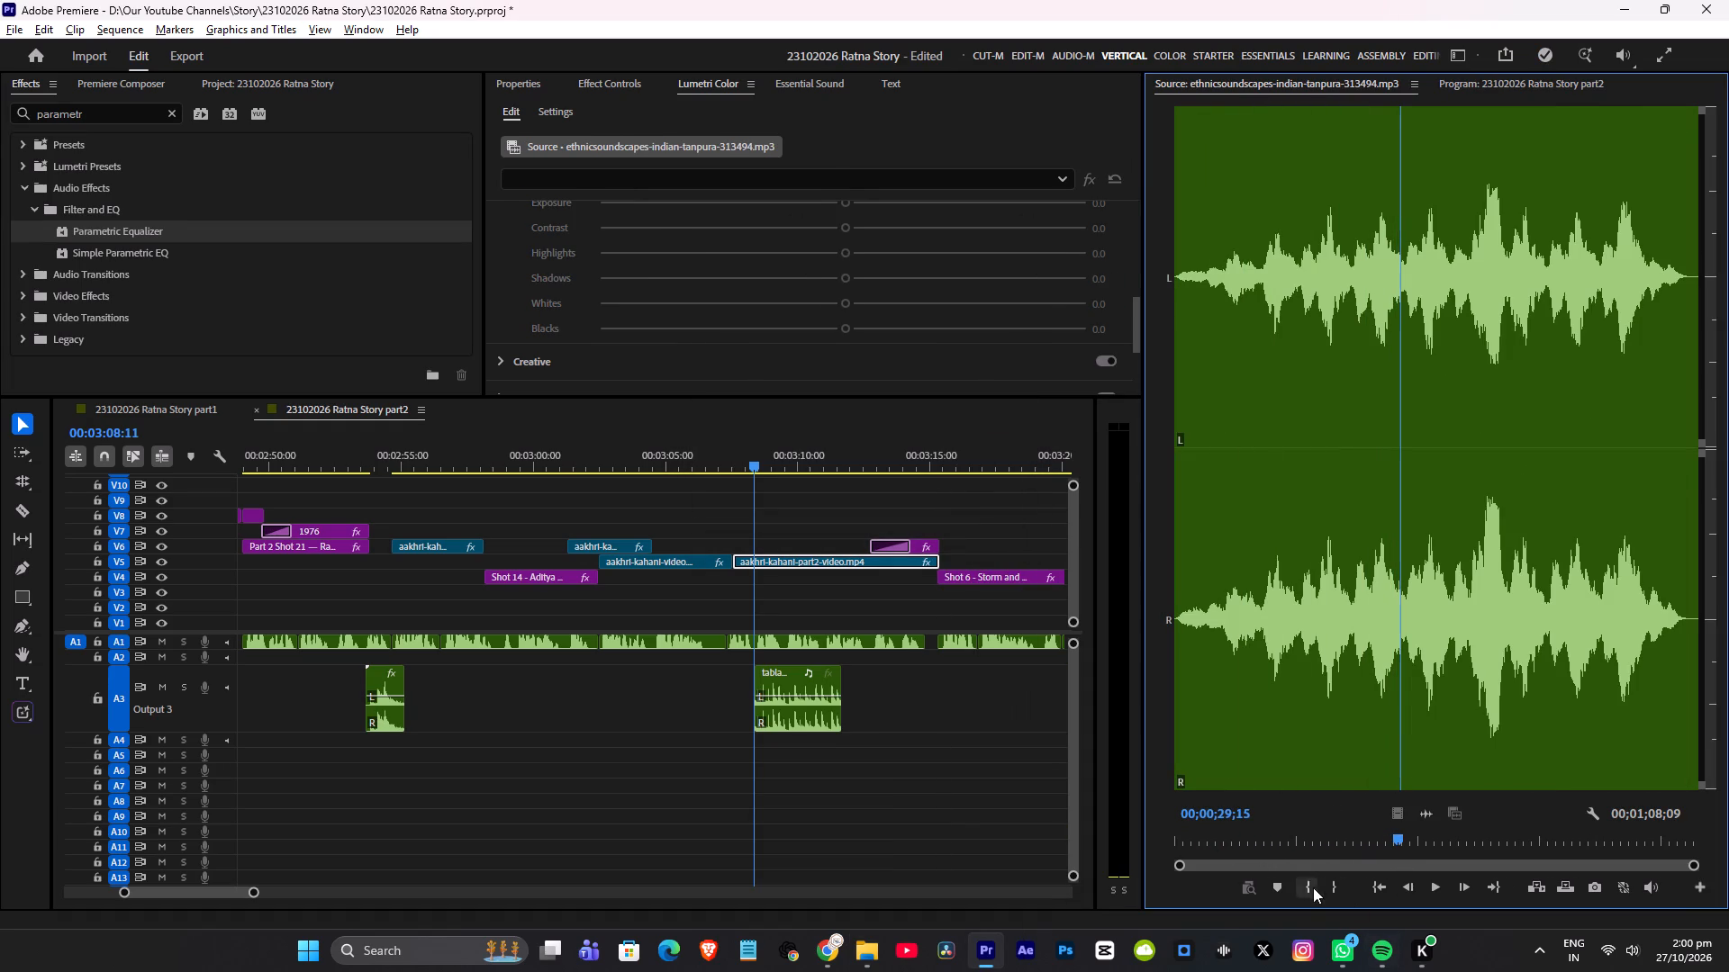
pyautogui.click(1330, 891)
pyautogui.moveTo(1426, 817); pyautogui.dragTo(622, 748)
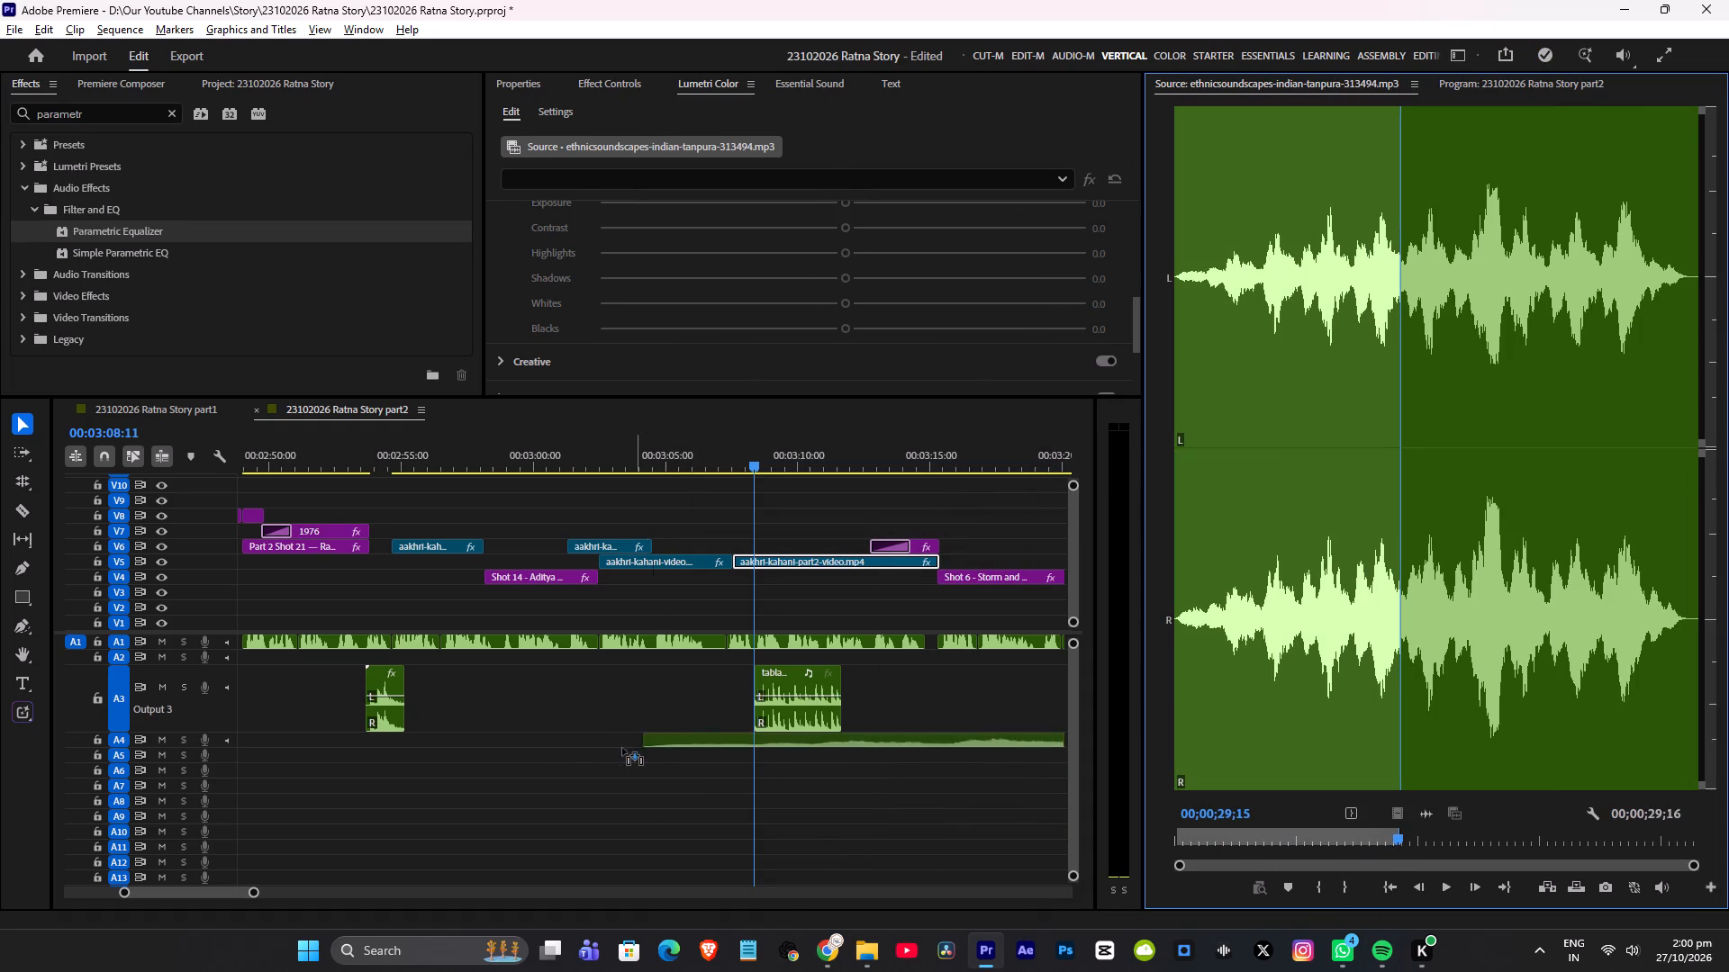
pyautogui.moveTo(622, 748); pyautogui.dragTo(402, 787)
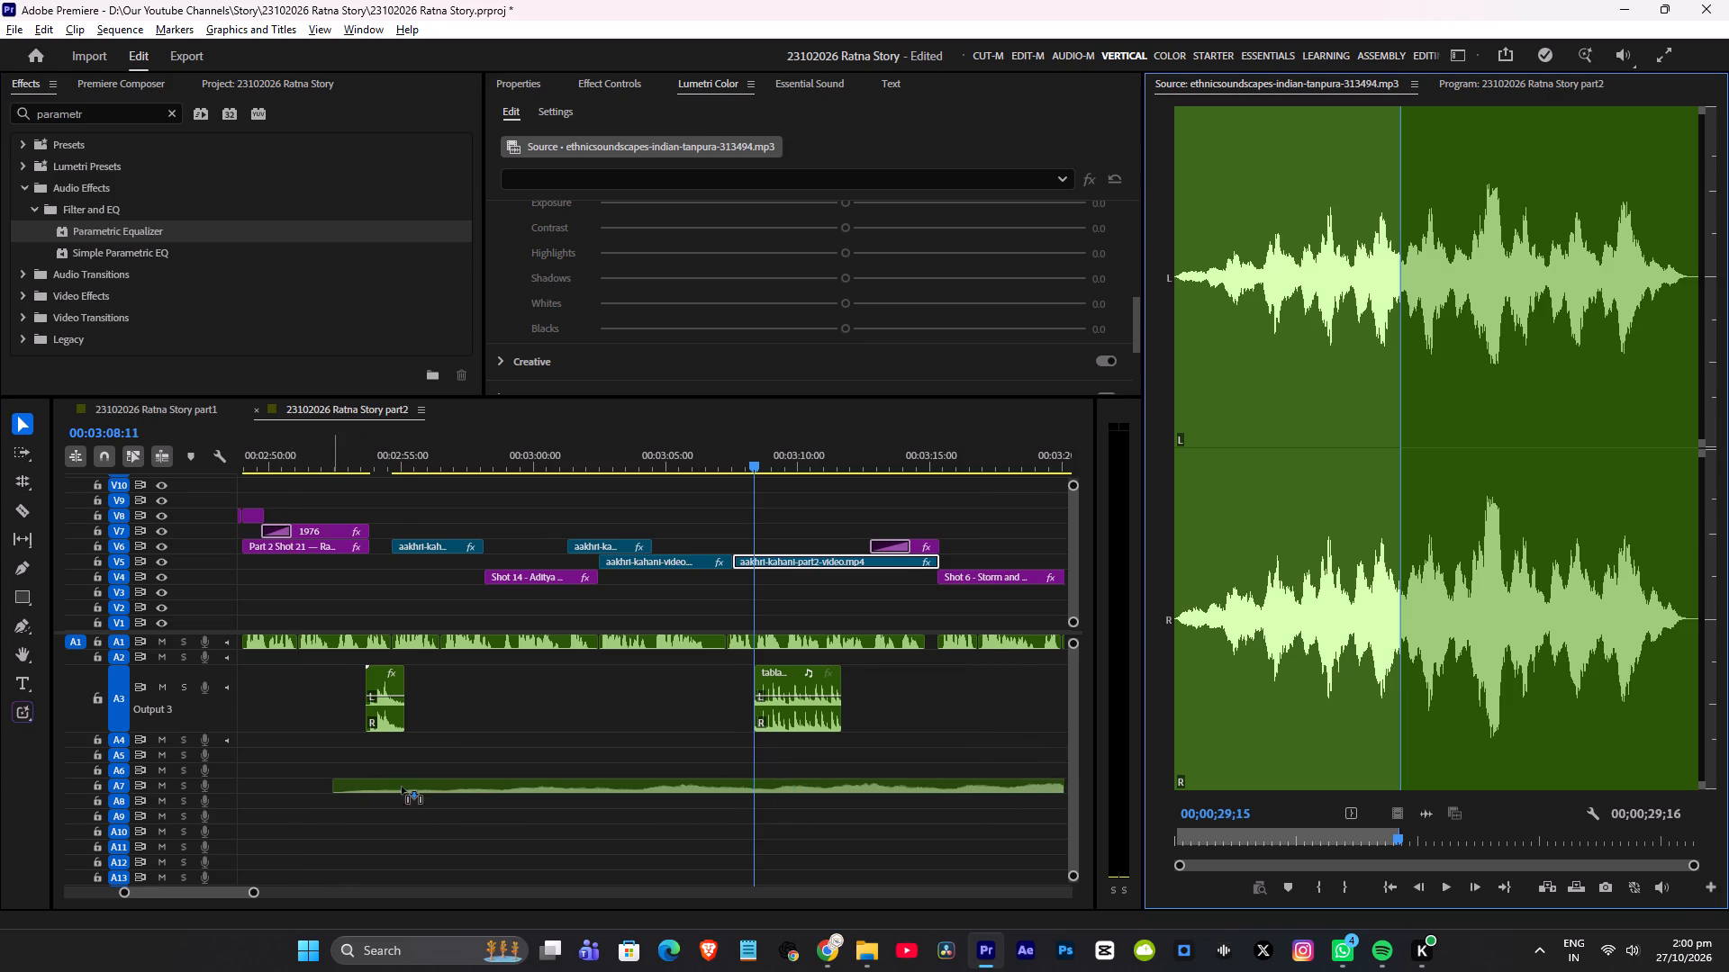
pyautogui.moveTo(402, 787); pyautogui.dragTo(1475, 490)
# Set the tanpura source's out point to 00;00;07;28 and place its audio on A3, ending where the aakhri-kahani-part2-video.mp4 clip on V5 begins.
pyautogui.moveTo(1245, 842); pyautogui.dragTo(1239, 846)
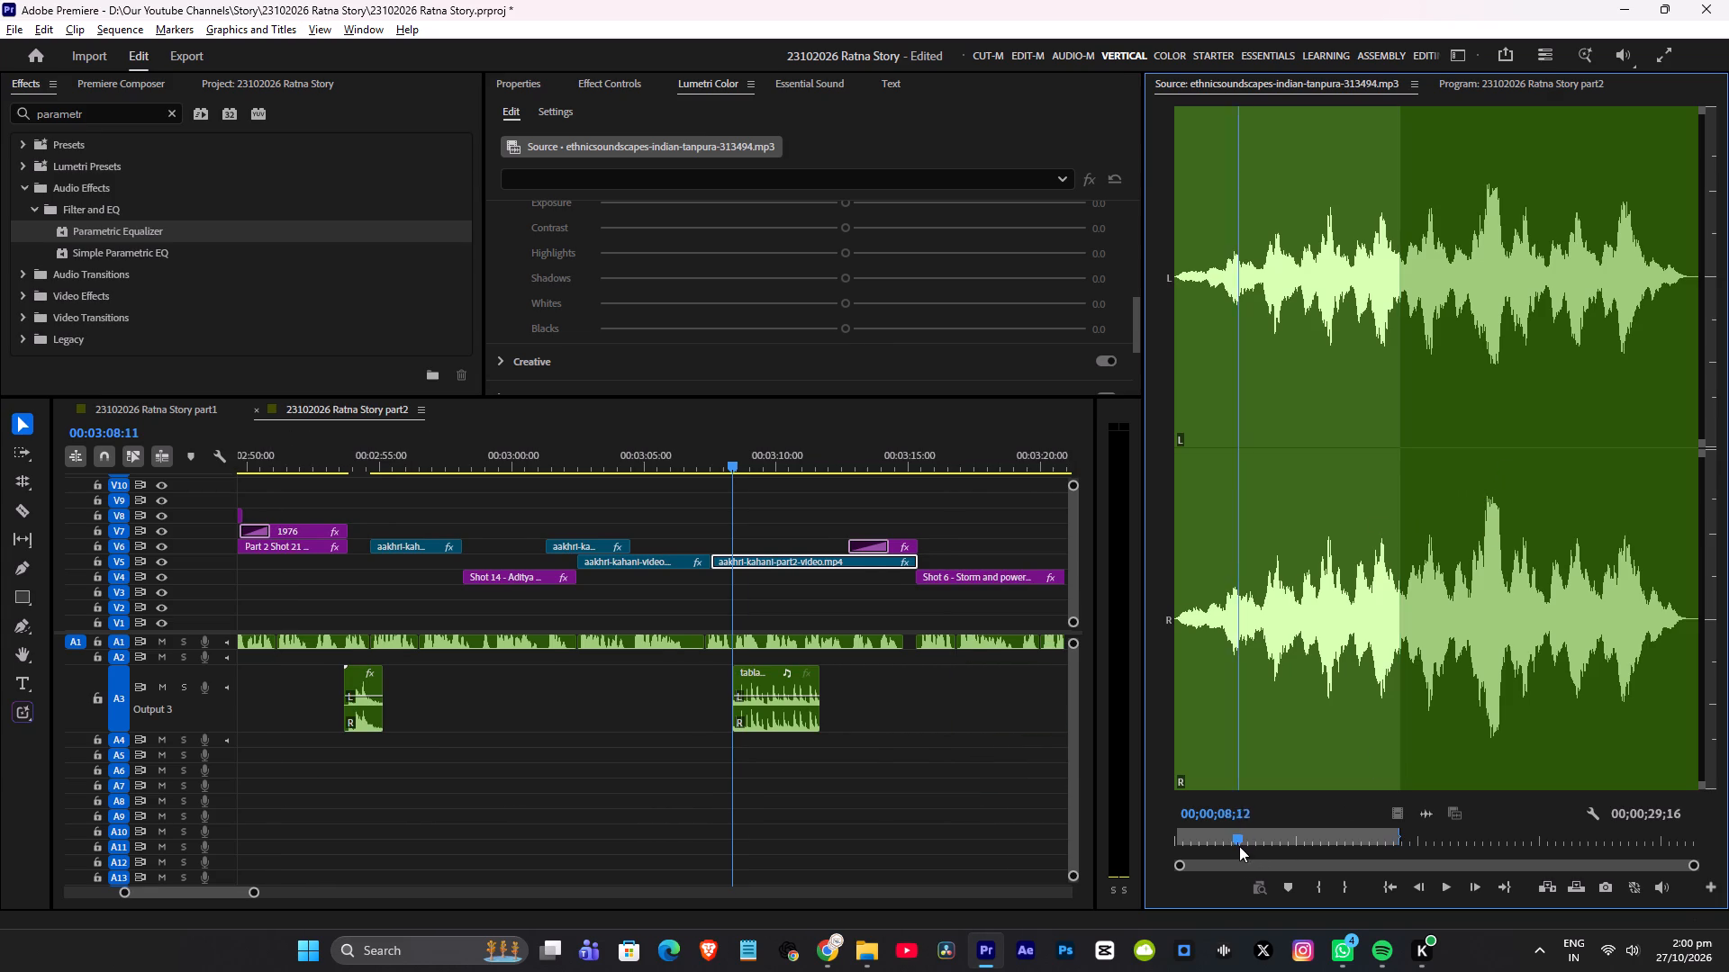
pyautogui.moveTo(1239, 846); pyautogui.dragTo(1236, 847)
pyautogui.click(1339, 881)
pyautogui.moveTo(1428, 814); pyautogui.dragTo(424, 698)
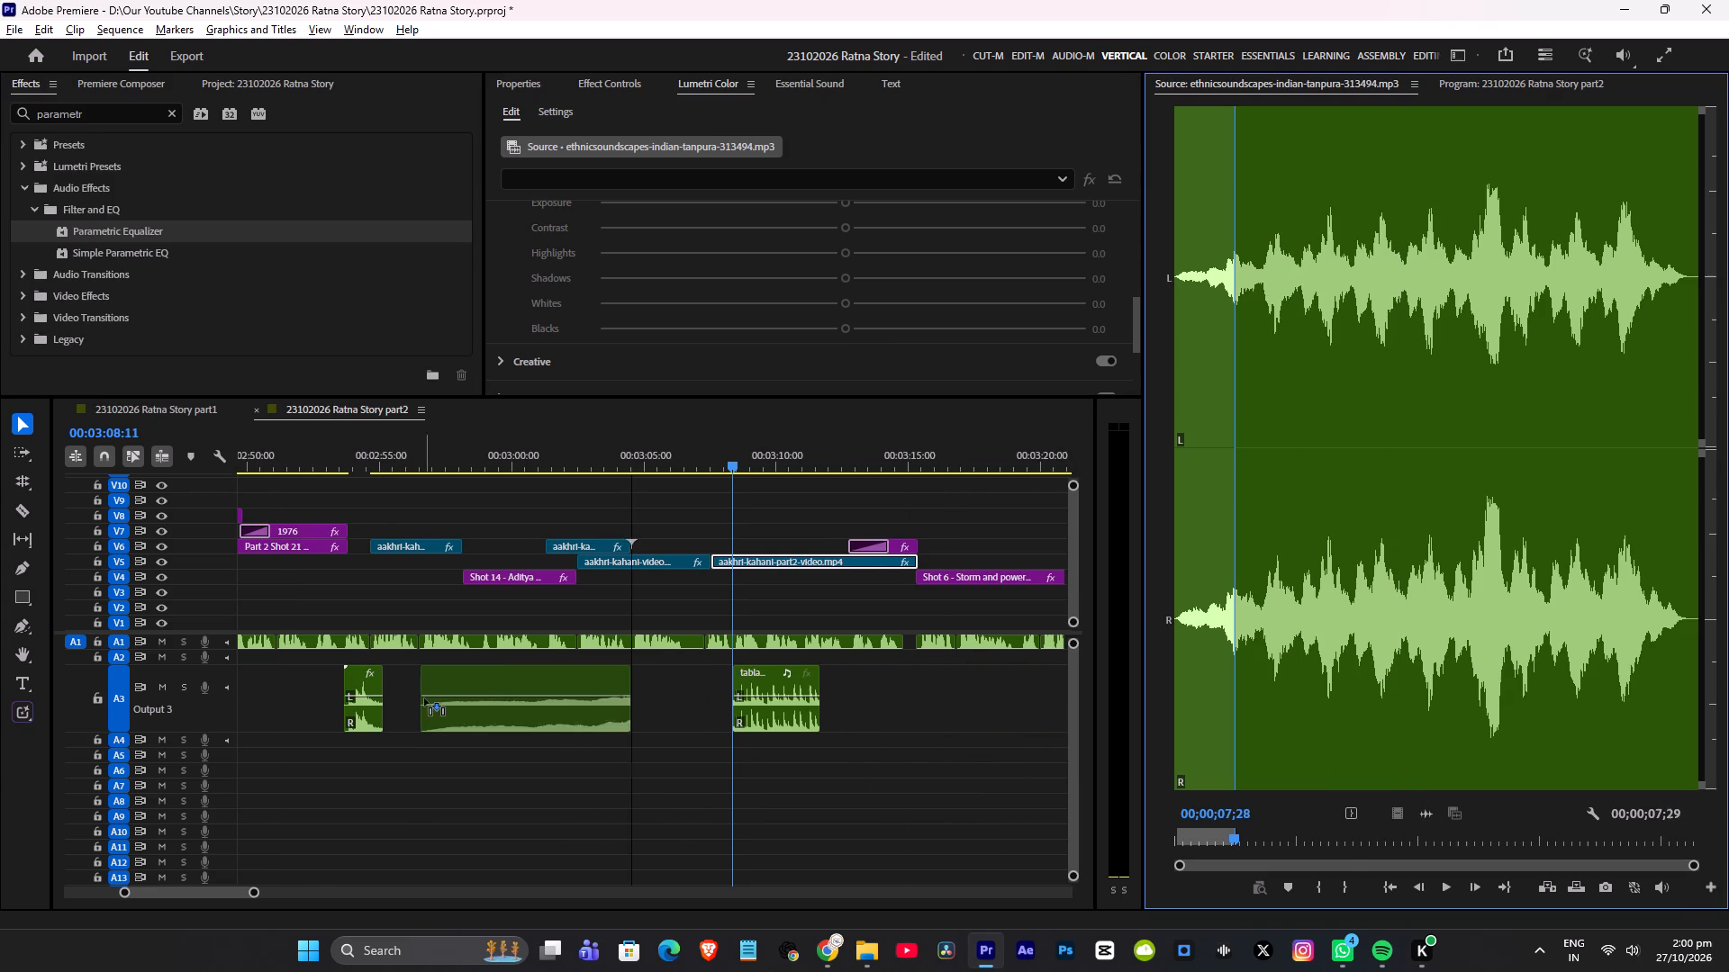
pyautogui.moveTo(424, 698); pyautogui.dragTo(505, 728)
# Play the part2 sequence from just after 00:03:00:00 to hear the tanpura clip against the picture and narration.
pyautogui.keyDown('alt'); pyautogui.scroll(3, 539, 705); pyautogui.keyUp('alt')
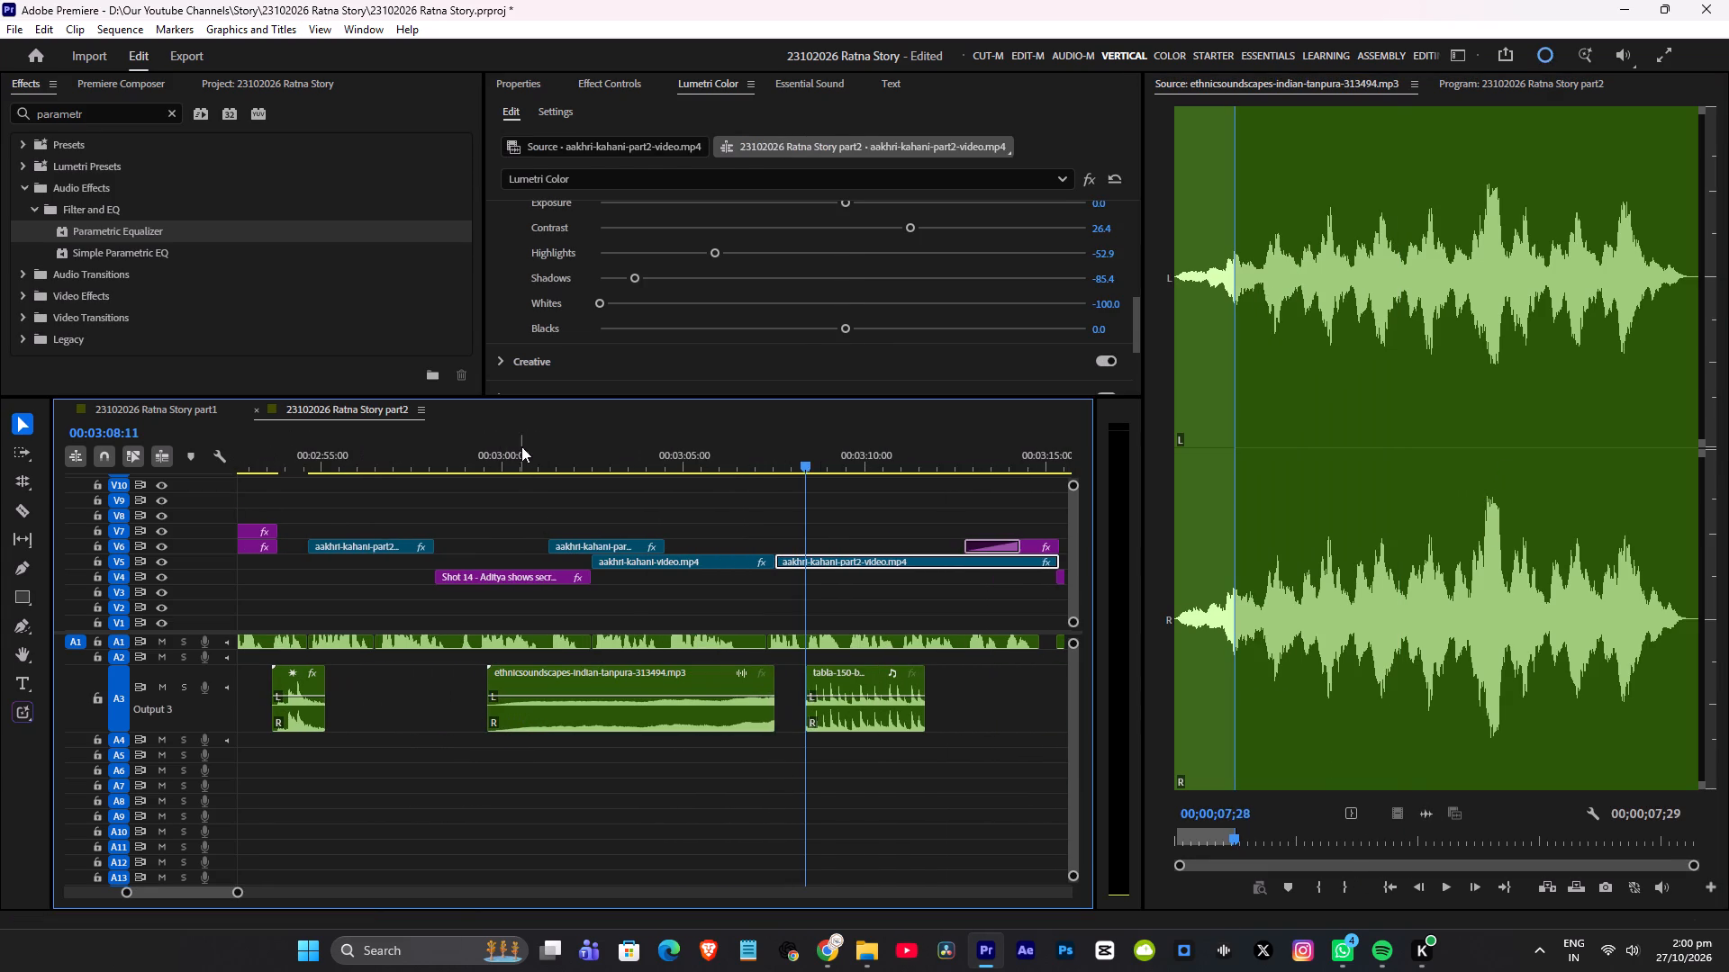
pyautogui.click(521, 446)
pyautogui.press('space')
pyautogui.keyDown('alt'); pyautogui.scroll(6, 655, 514); pyautogui.keyUp('alt')
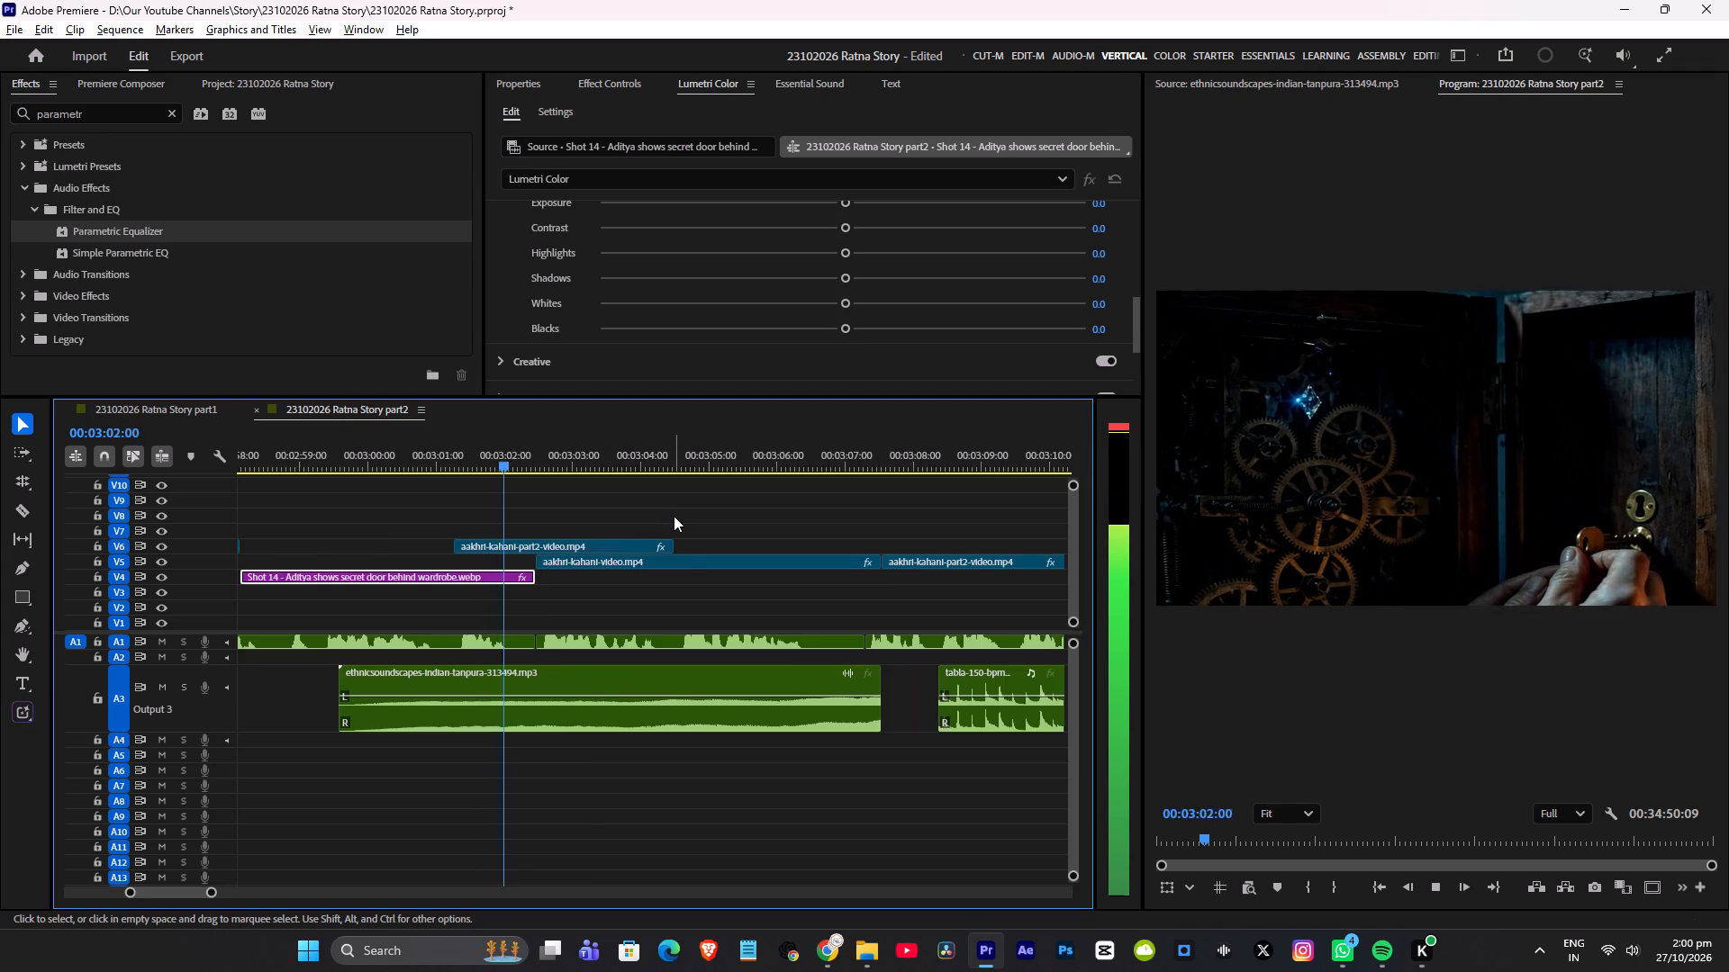
pyautogui.keyDown('alt'); pyautogui.scroll(-5, 674, 516); pyautogui.keyUp('alt')
pyautogui.press('space')
# Move the tanpura clip from A3 down to A5 and slide it later until it overlaps the tabla clip, playing the result.
pyautogui.moveTo(629, 733); pyautogui.dragTo(629, 757)
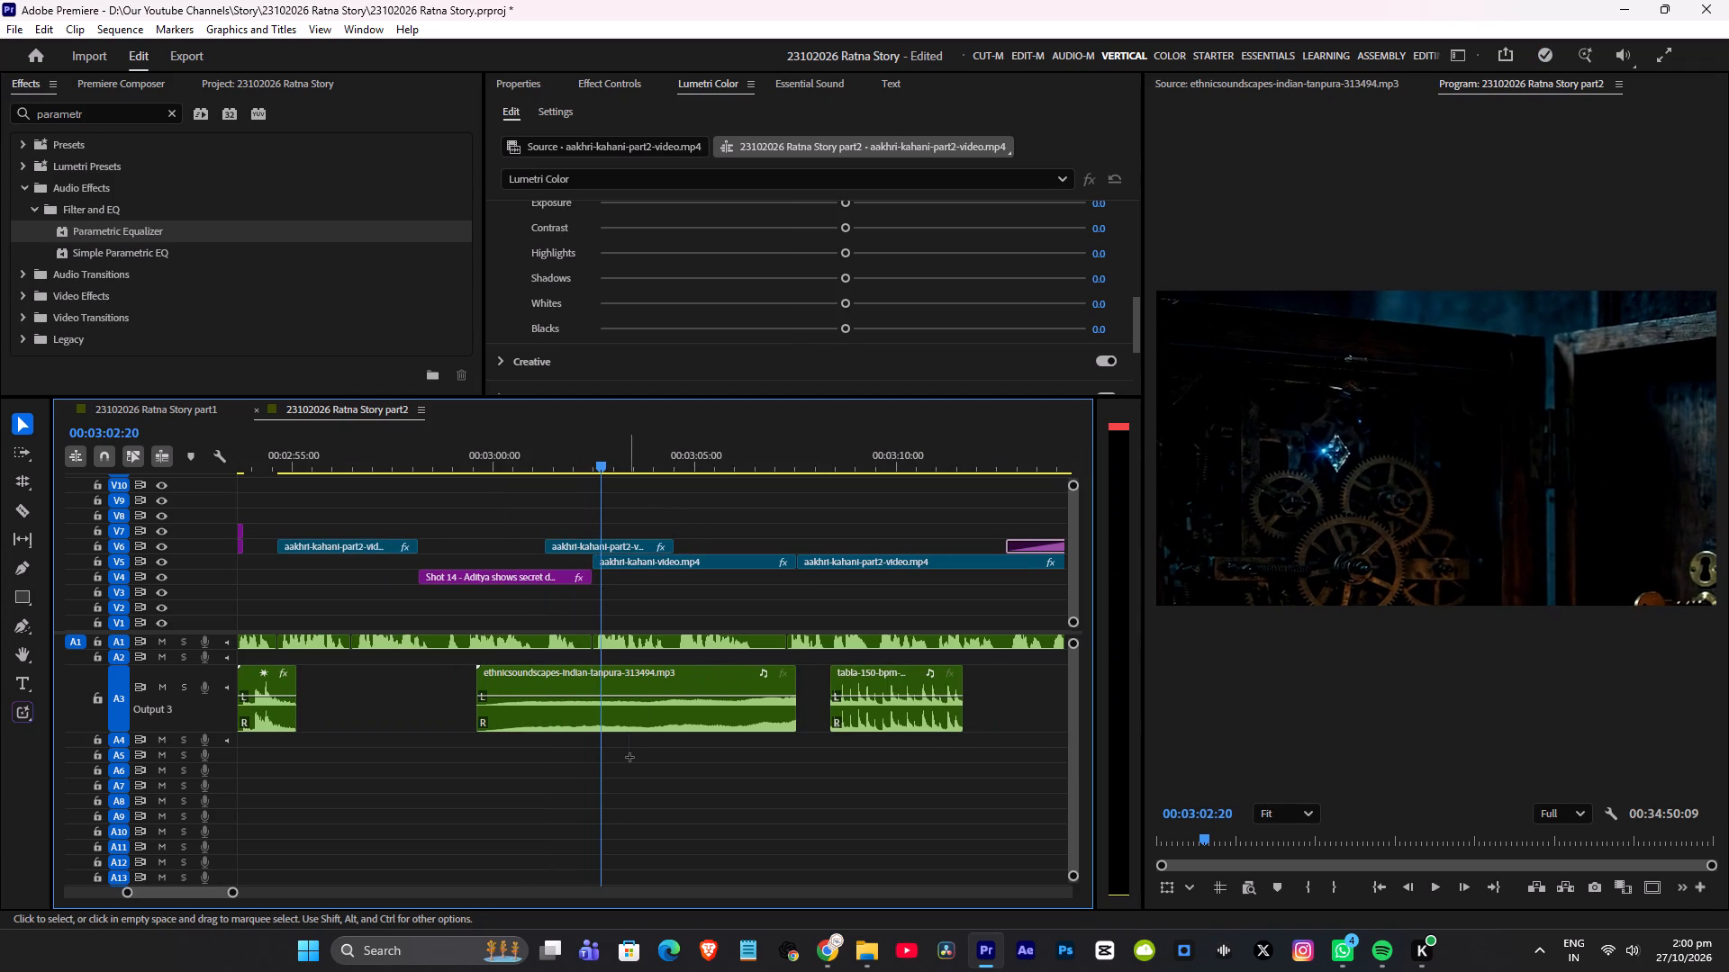
pyautogui.moveTo(629, 757); pyautogui.dragTo(629, 755)
pyautogui.moveTo(630, 729); pyautogui.dragTo(636, 753)
pyautogui.moveTo(570, 754); pyautogui.dragTo(697, 757)
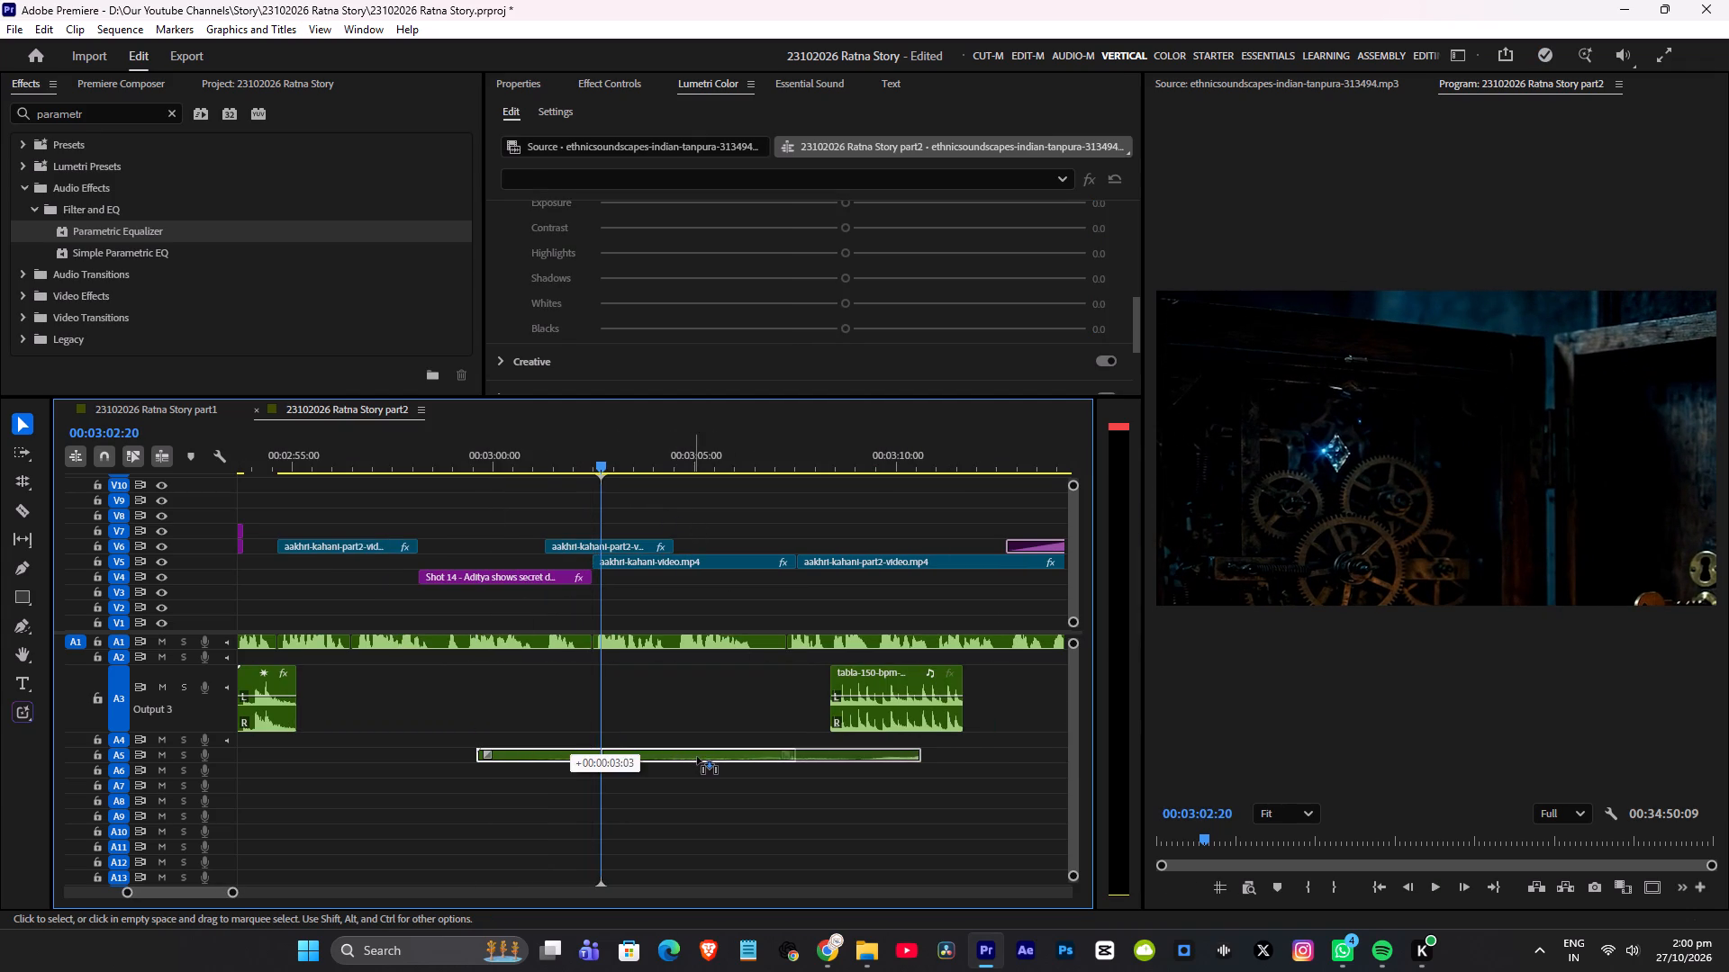
pyautogui.moveTo(697, 757); pyautogui.dragTo(698, 757)
pyautogui.press('space')
pyautogui.keyDown('alt'); pyautogui.scroll(-5, 662, 715); pyautogui.keyUp('alt')
pyautogui.scroll(-5, 675, 731)
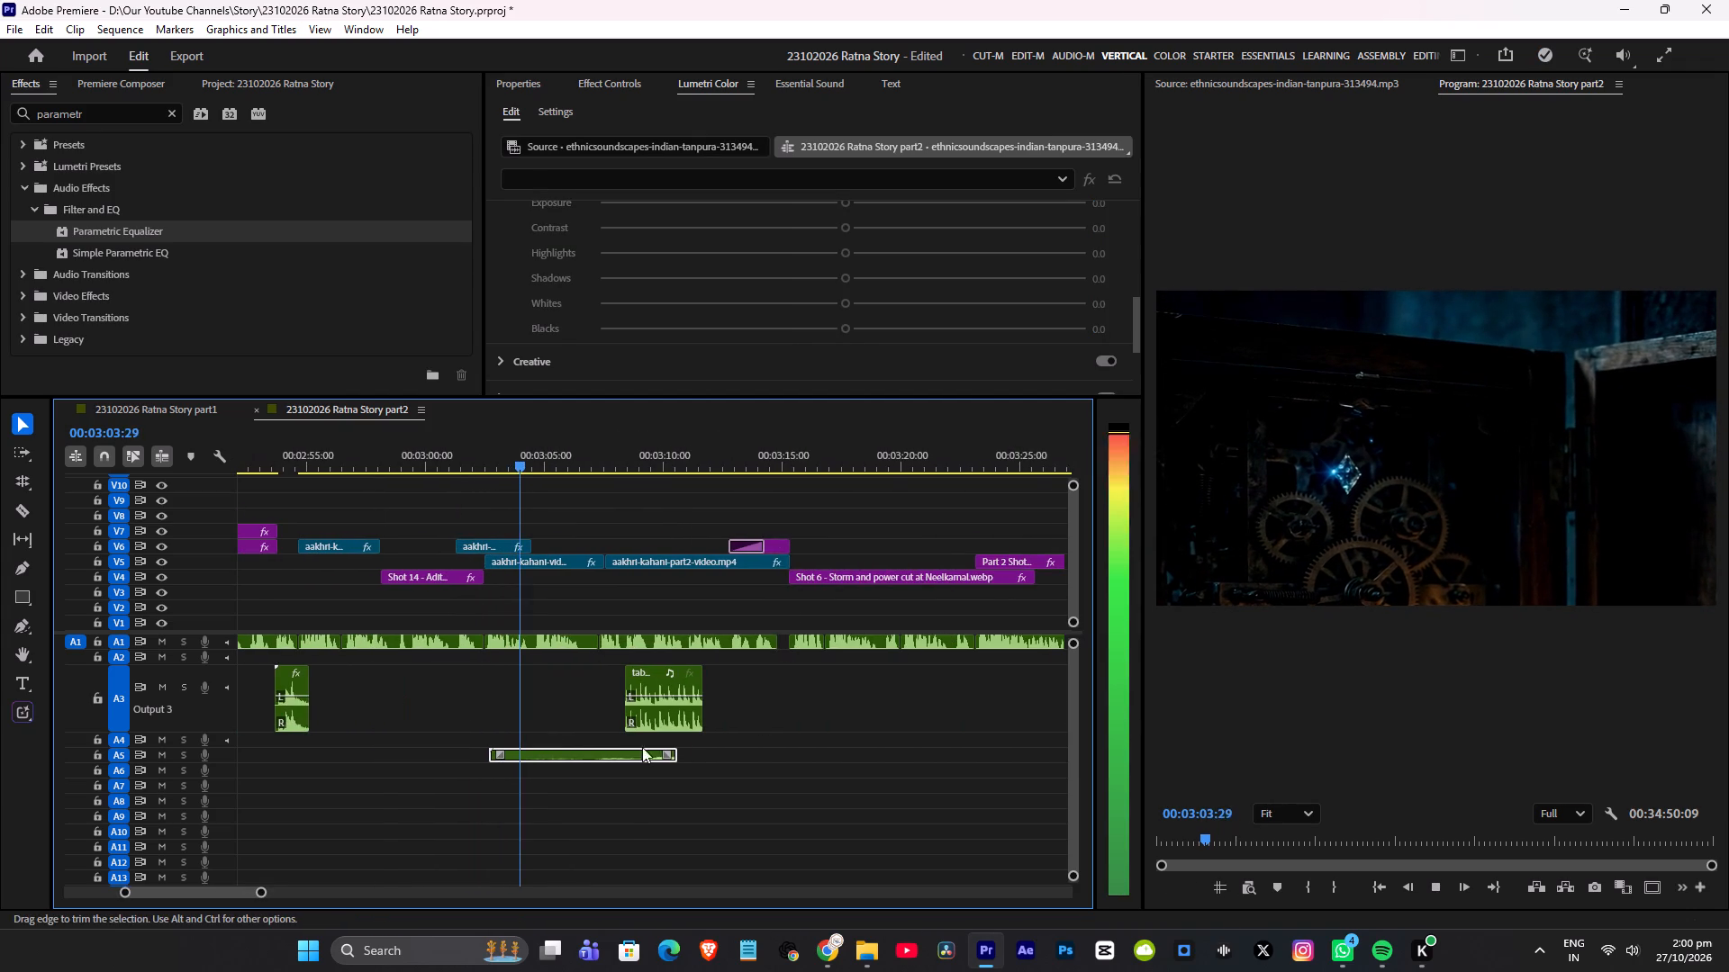
pyautogui.press('space')
pyautogui.moveTo(579, 758); pyautogui.dragTo(734, 758)
pyautogui.click(669, 446)
pyautogui.press('space')
pyautogui.keyDown('alt'); pyautogui.scroll(9, 717, 491); pyautogui.keyUp('alt')
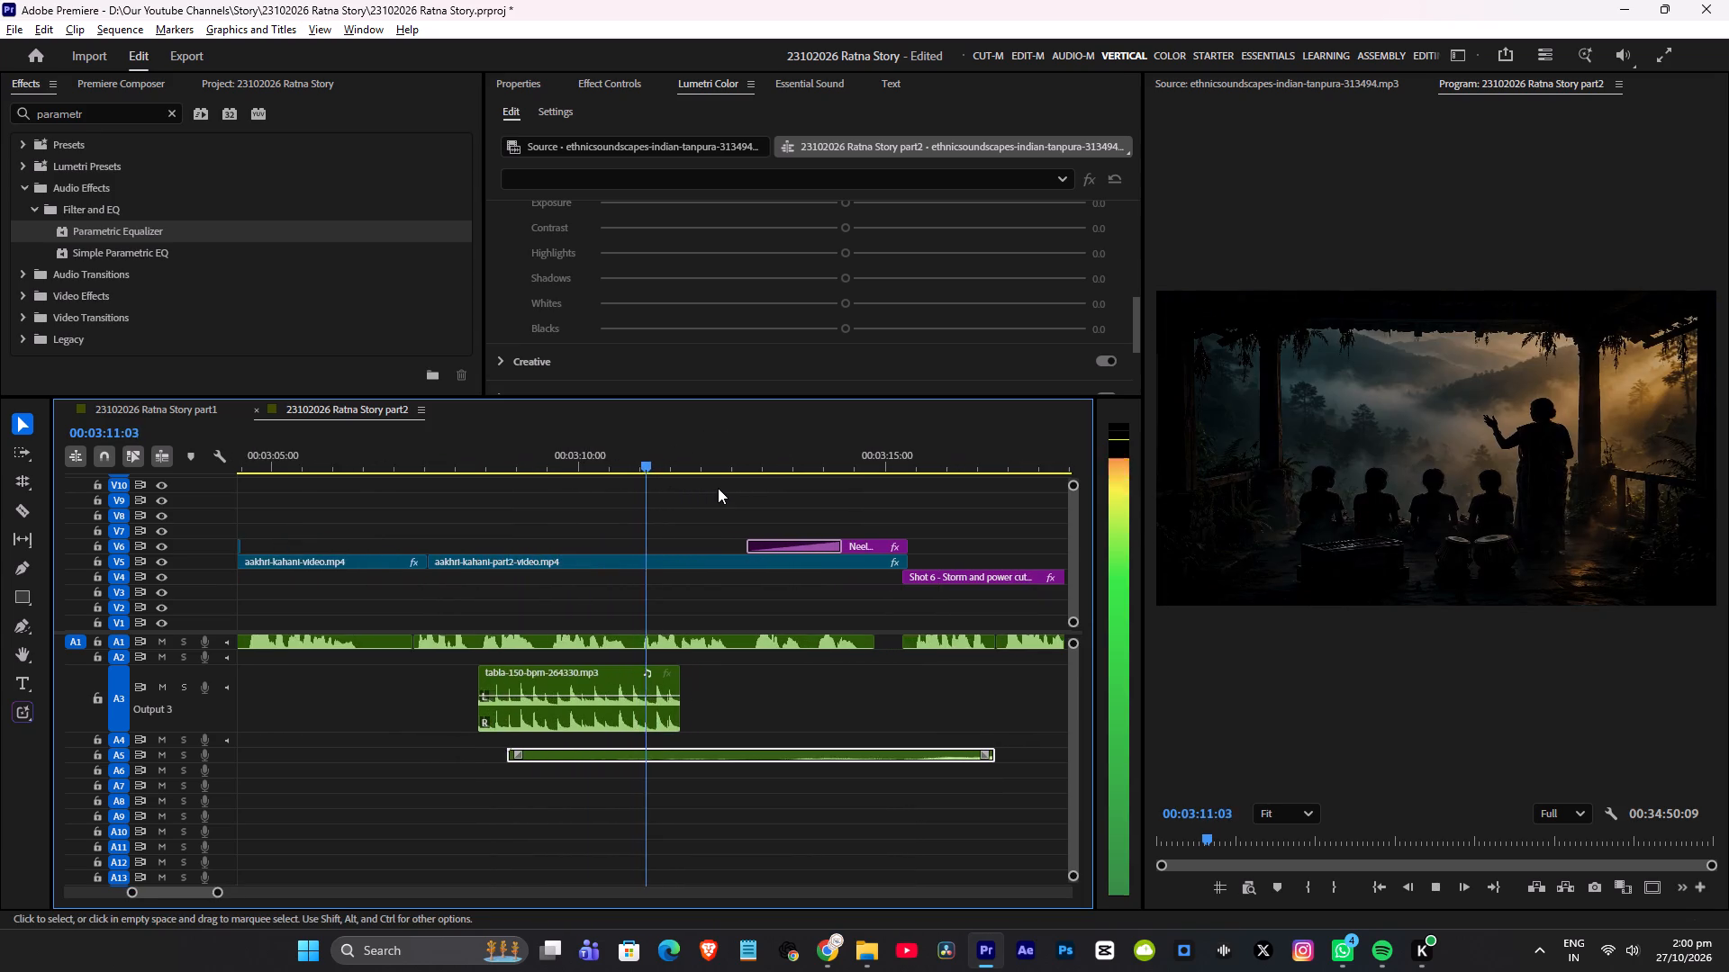
pyautogui.keyDown('alt'); pyautogui.scroll(-5, 718, 488); pyautogui.keyUp('alt')
pyautogui.scroll(-5, 708, 494)
pyautogui.press('space')
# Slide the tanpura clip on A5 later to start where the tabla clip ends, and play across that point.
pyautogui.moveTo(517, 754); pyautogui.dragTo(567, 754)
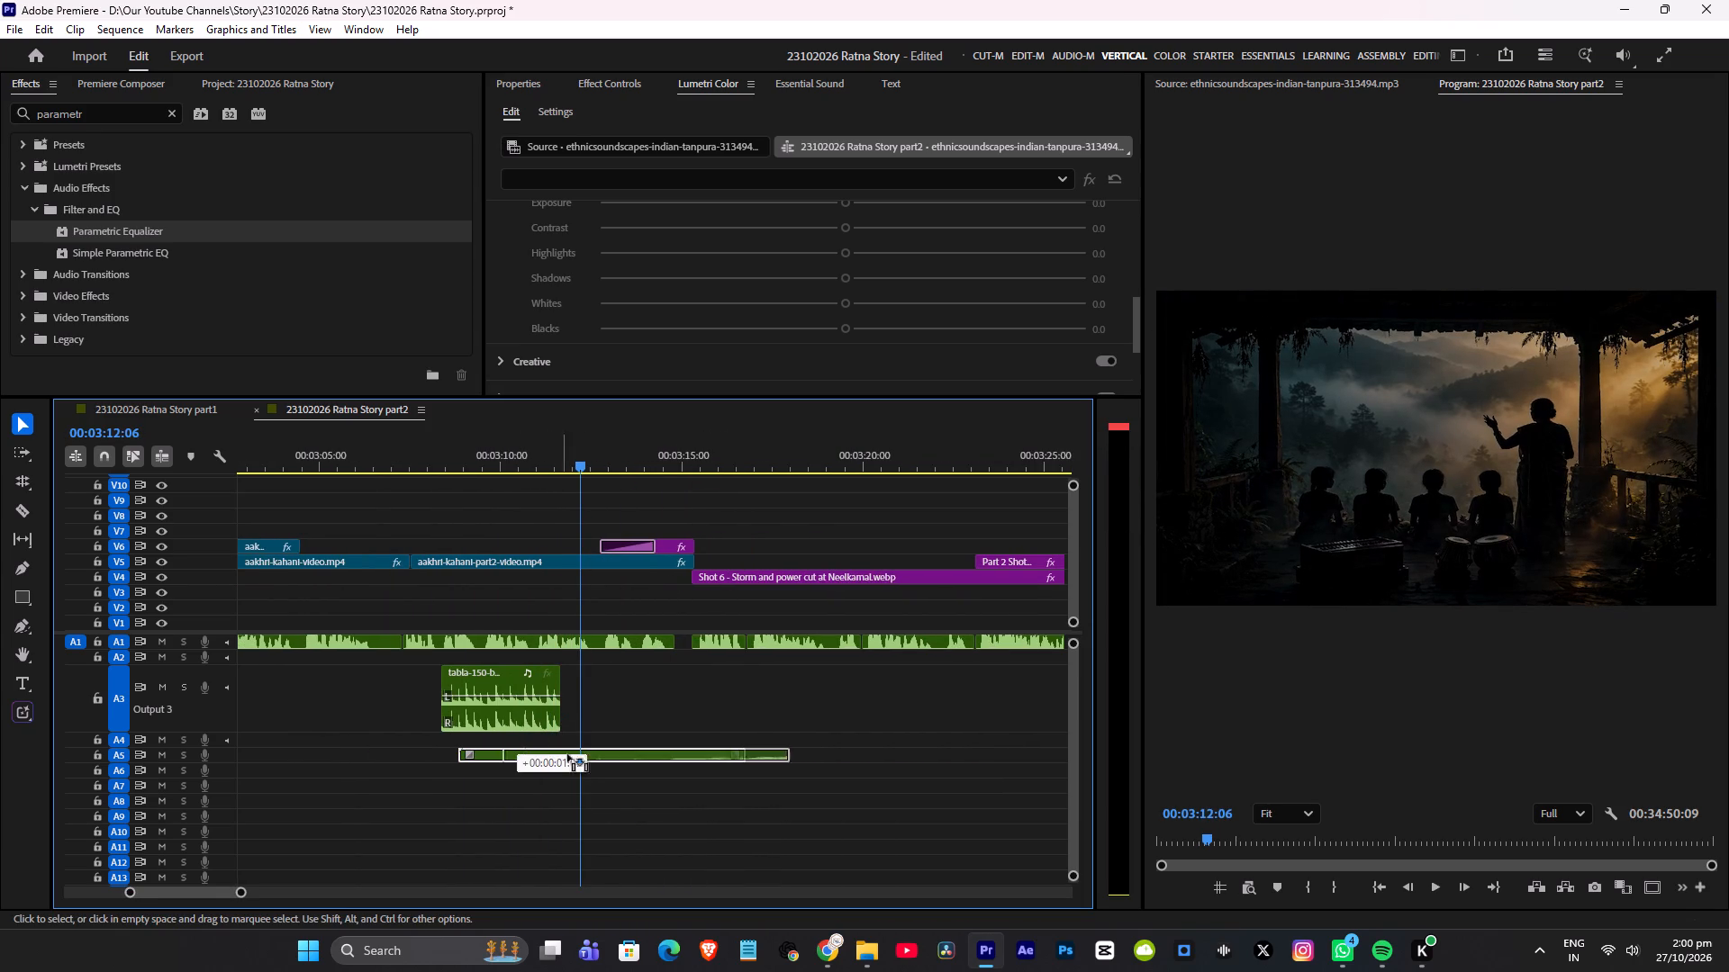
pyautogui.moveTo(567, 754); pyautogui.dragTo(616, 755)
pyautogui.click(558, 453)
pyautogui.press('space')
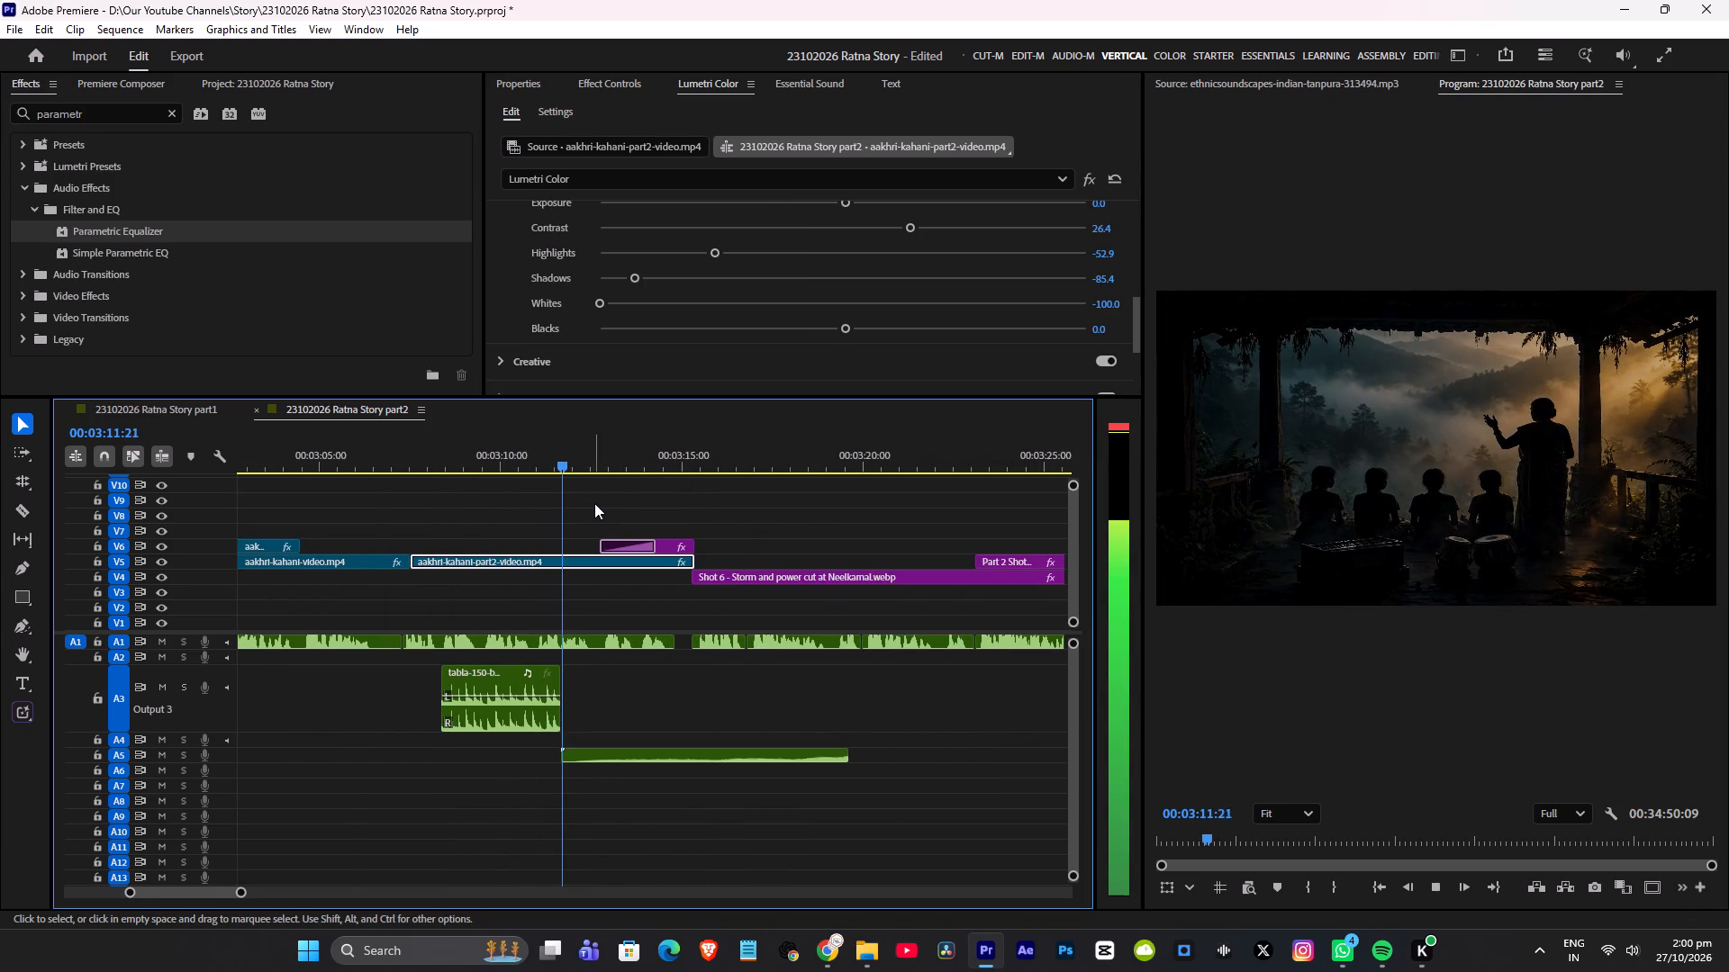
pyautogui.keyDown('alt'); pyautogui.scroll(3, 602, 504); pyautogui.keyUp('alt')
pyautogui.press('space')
# Move the tanpura clip on A5 to start at 00:03:10:26, where the silhouetted storyteller shot begins, and play it.
pyautogui.moveTo(539, 450); pyautogui.dragTo(482, 484)
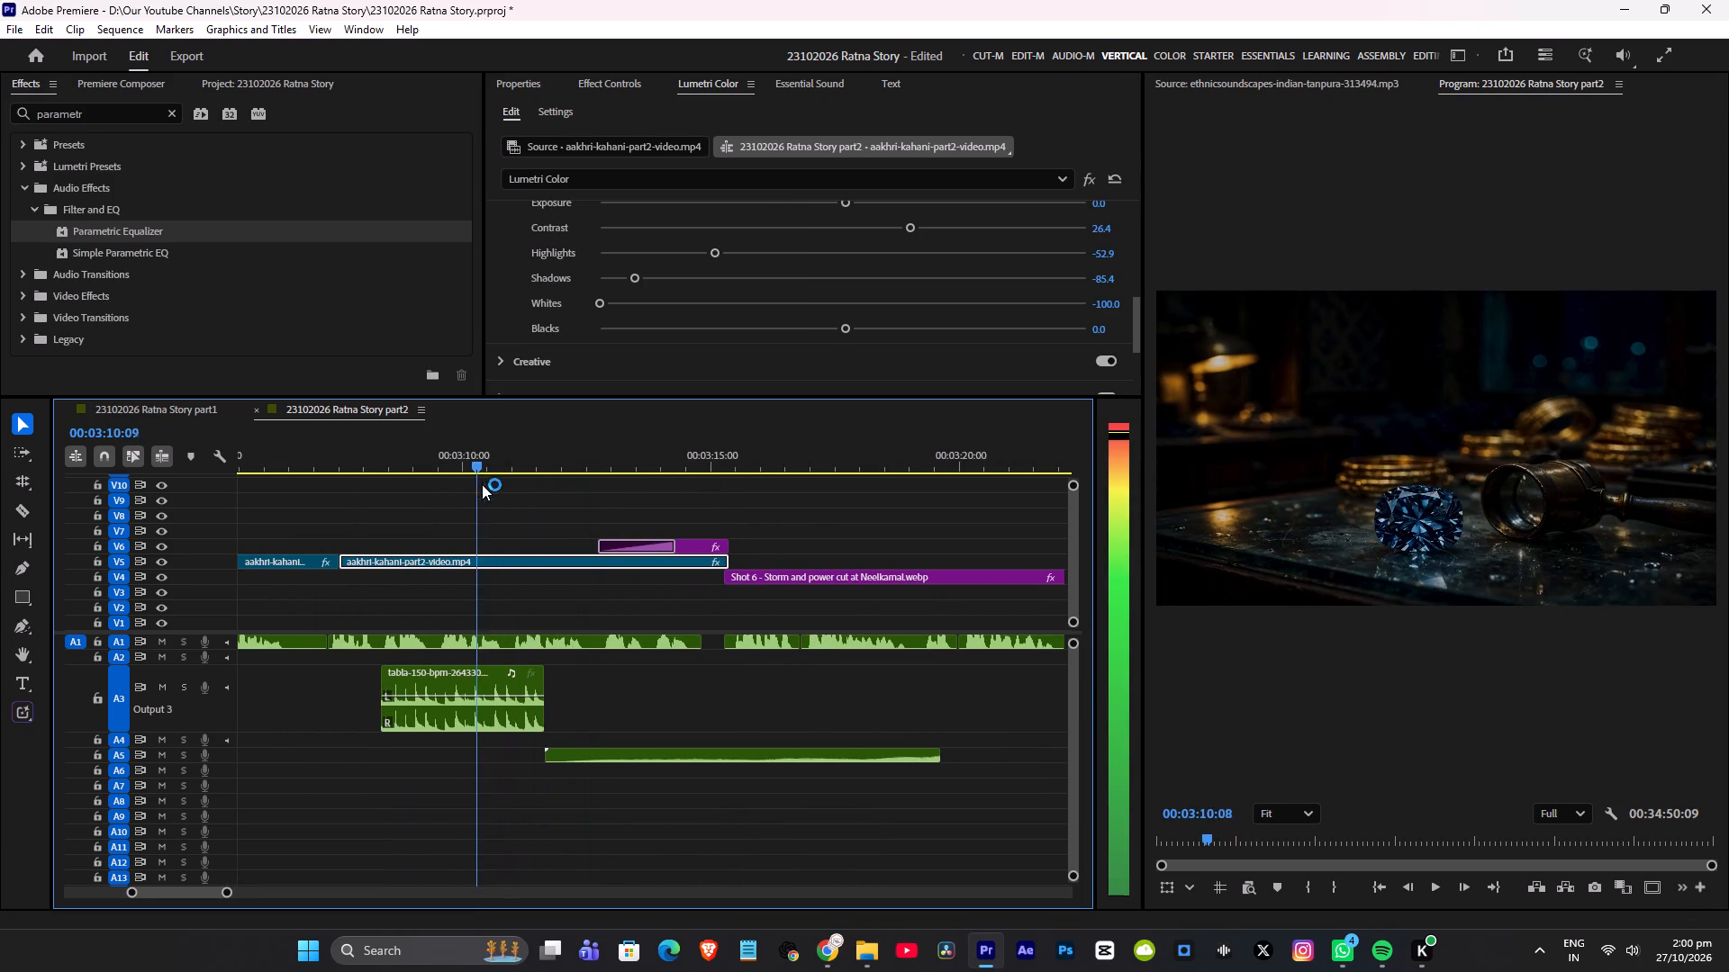
pyautogui.moveTo(482, 484); pyautogui.dragTo(508, 494)
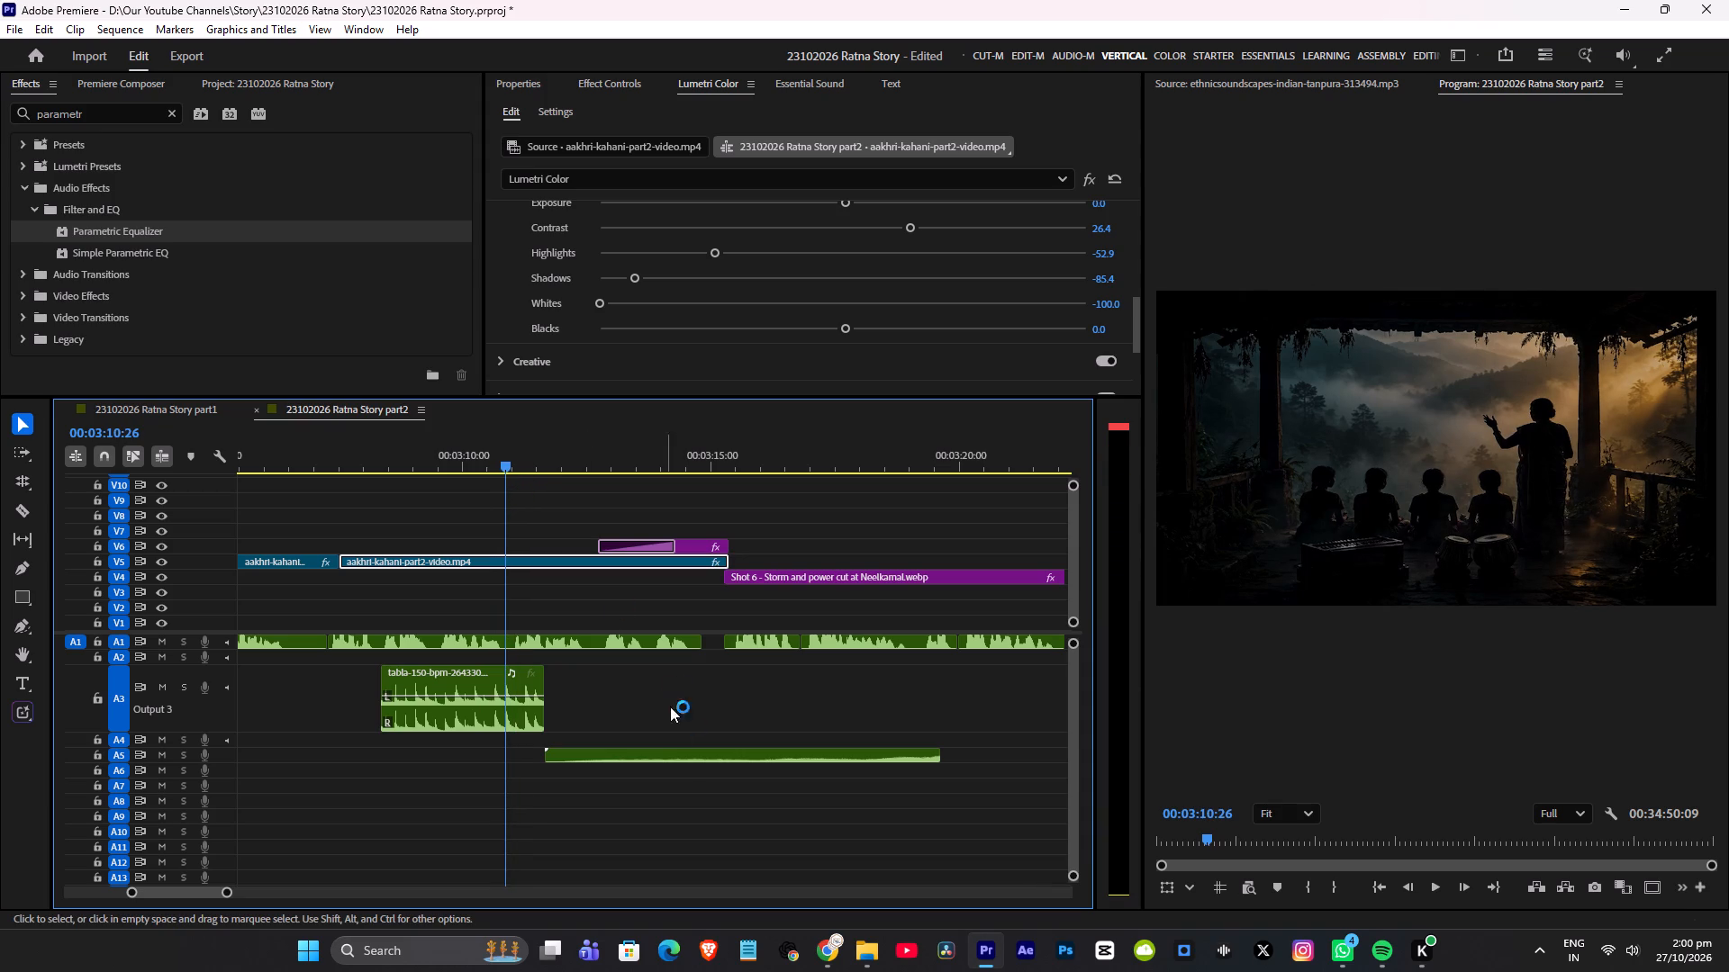
pyautogui.moveTo(665, 759); pyautogui.dragTo(618, 752)
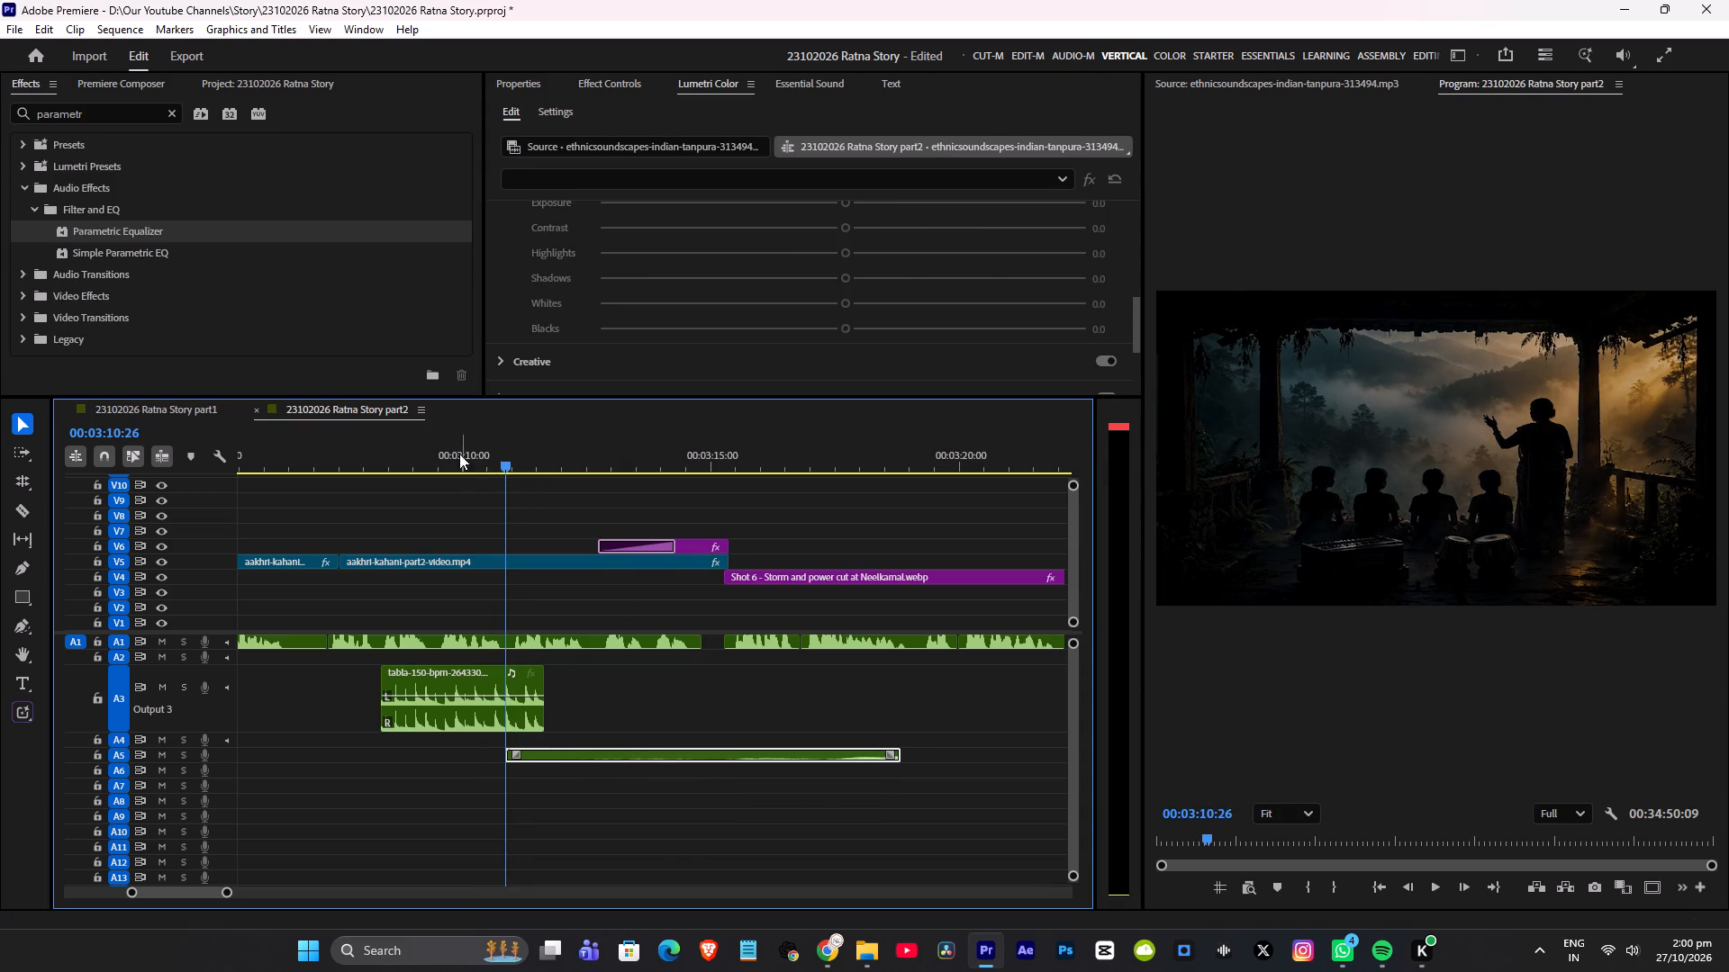
pyautogui.click(474, 449)
pyautogui.press('space')
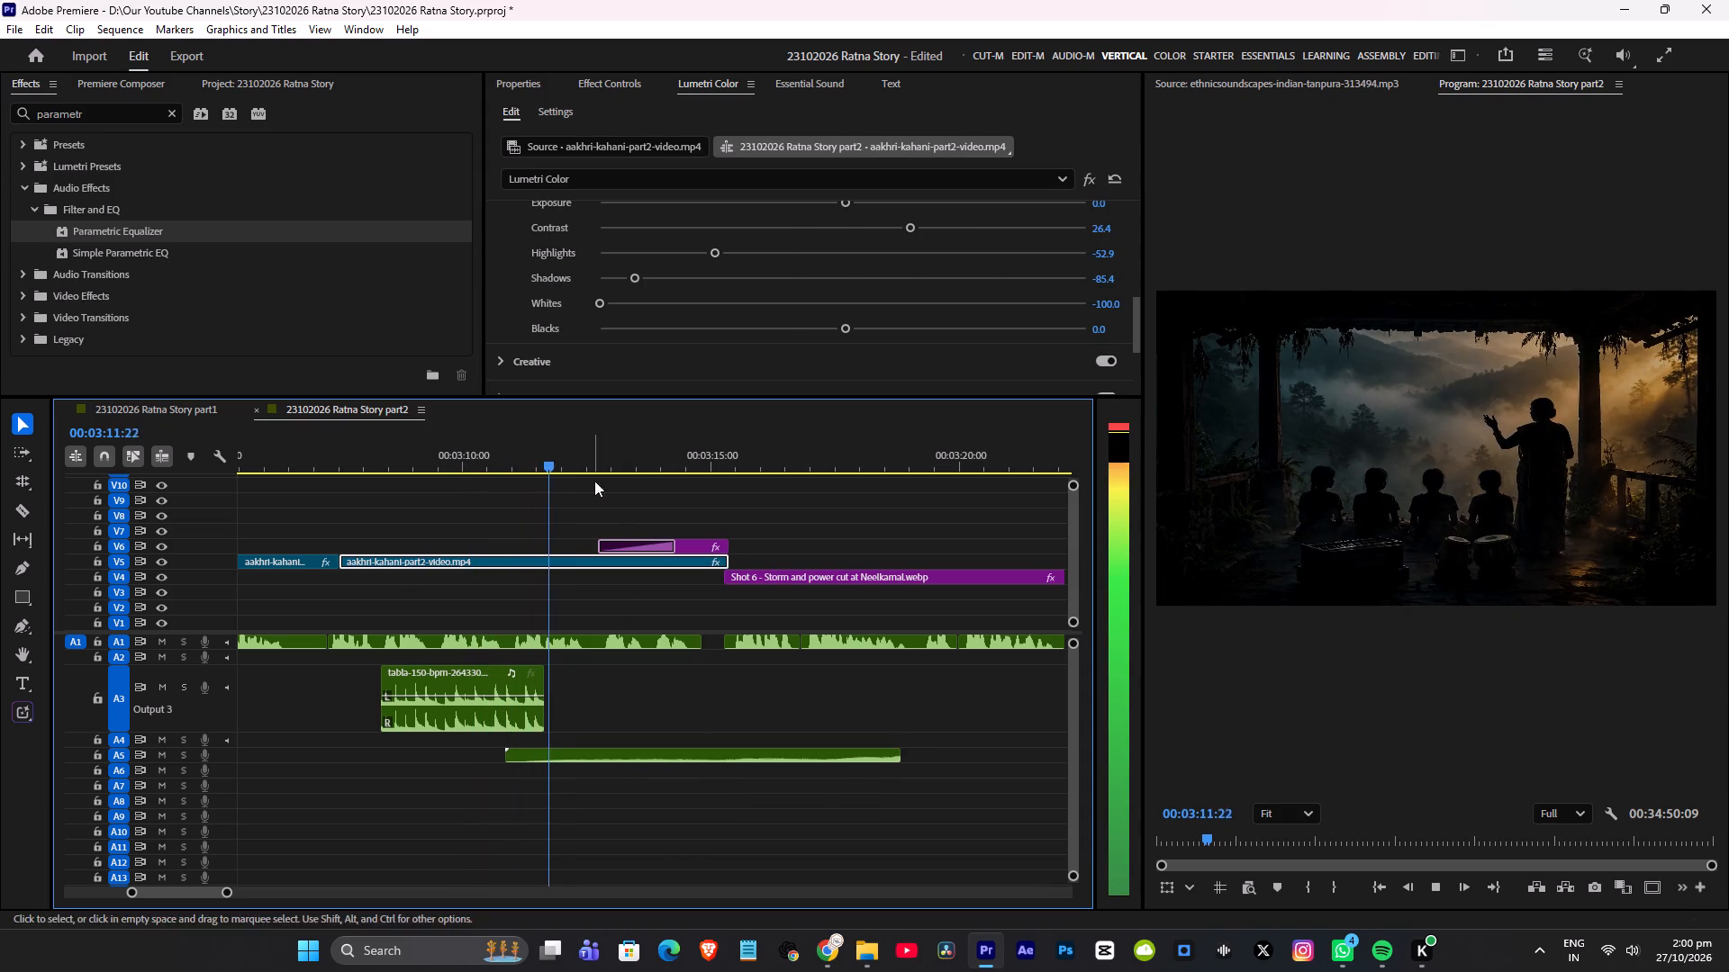
pyautogui.press('space')
# Slide the tabla clip on A3 later so it ends together with the aakhri-kahani-part2-video.mp4 clip on V5.
pyautogui.moveTo(450, 672); pyautogui.dragTo(620, 676)
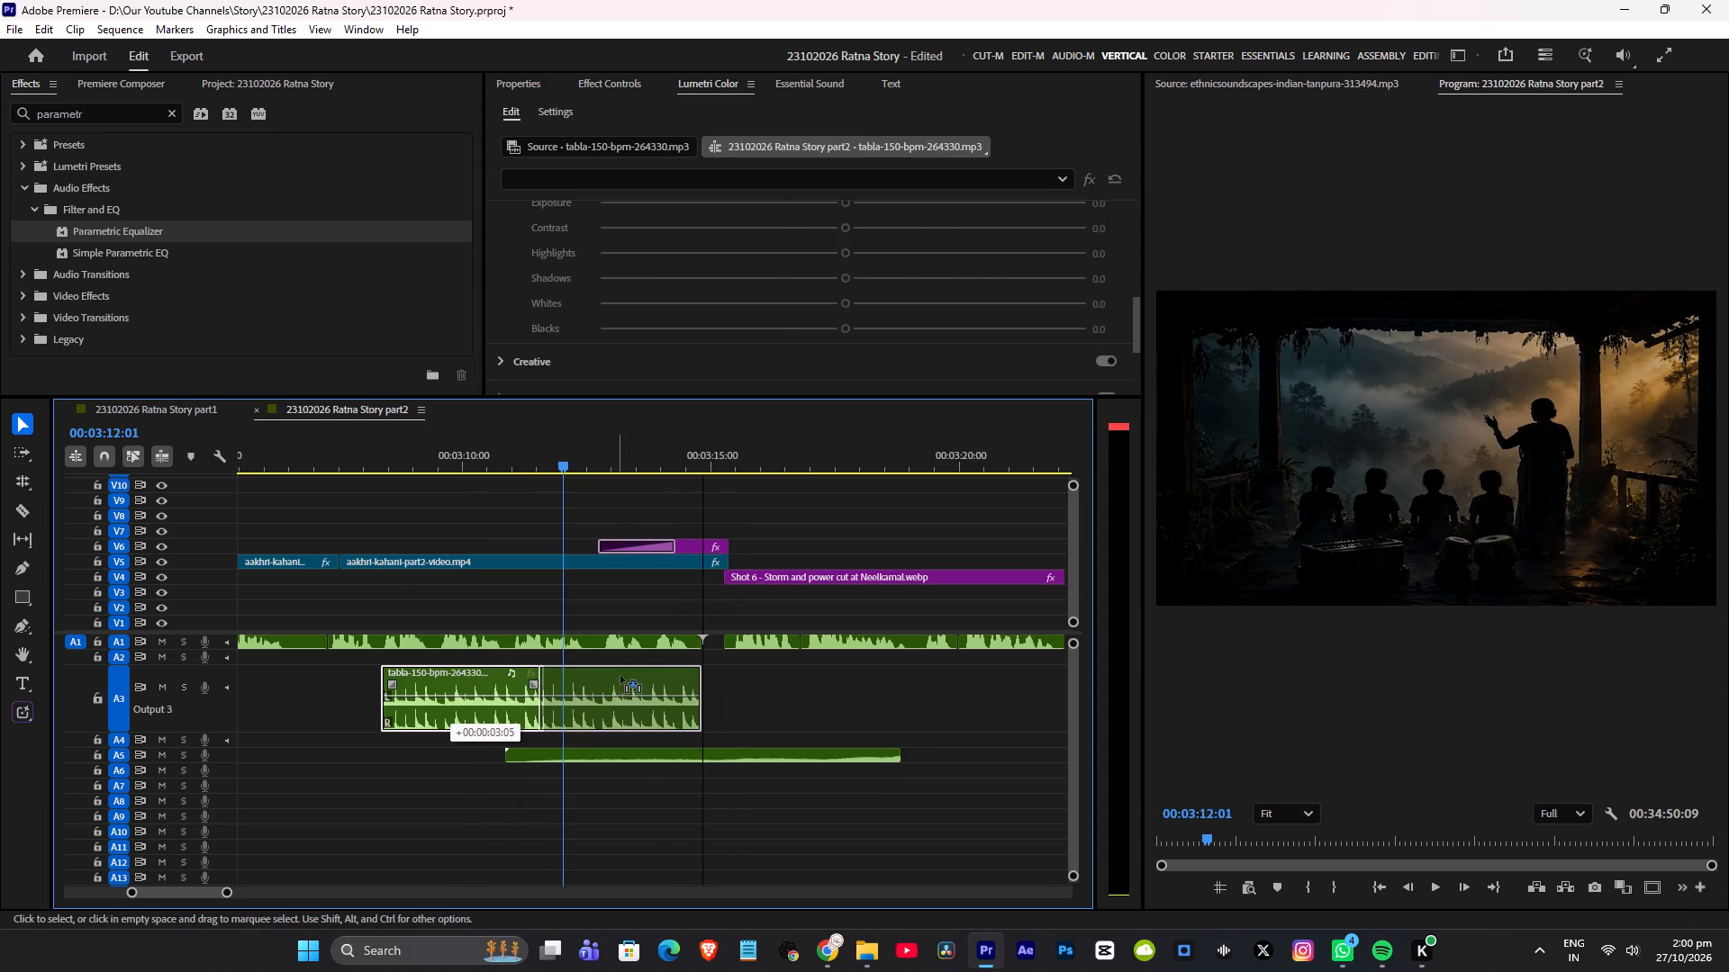
pyautogui.moveTo(620, 676); pyautogui.dragTo(629, 676)
pyautogui.click(503, 454)
pyautogui.press('space')
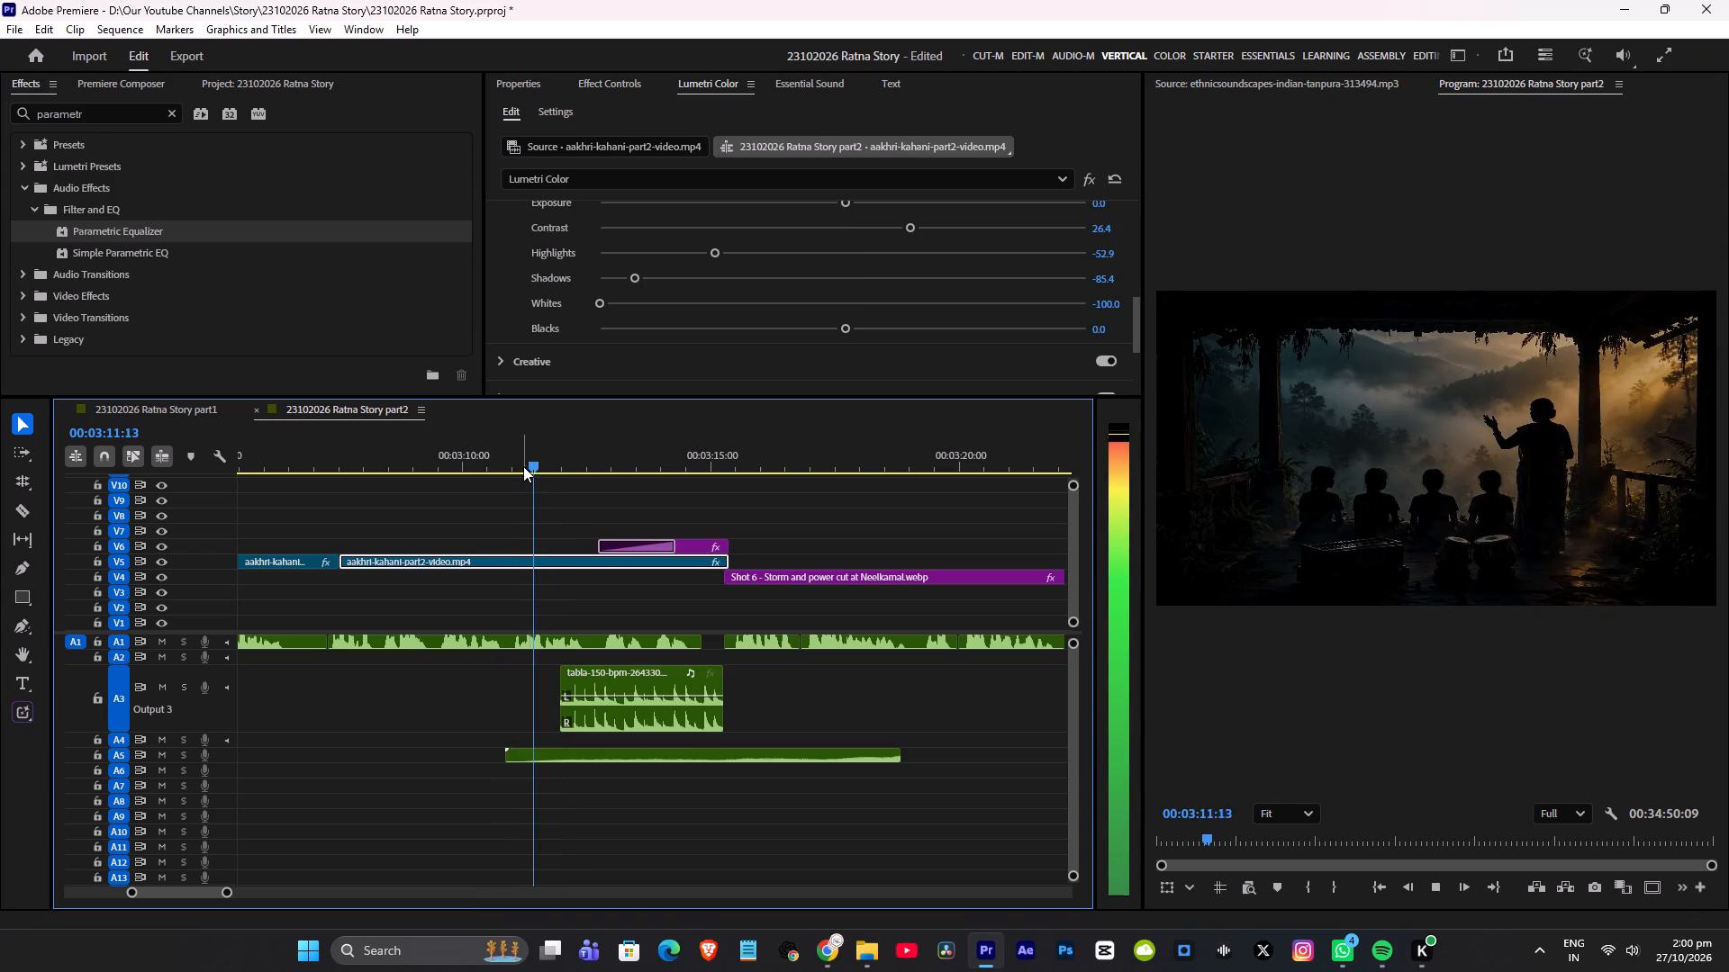
pyautogui.keyDown('alt'); pyautogui.scroll(3, 604, 508); pyautogui.keyUp('alt')
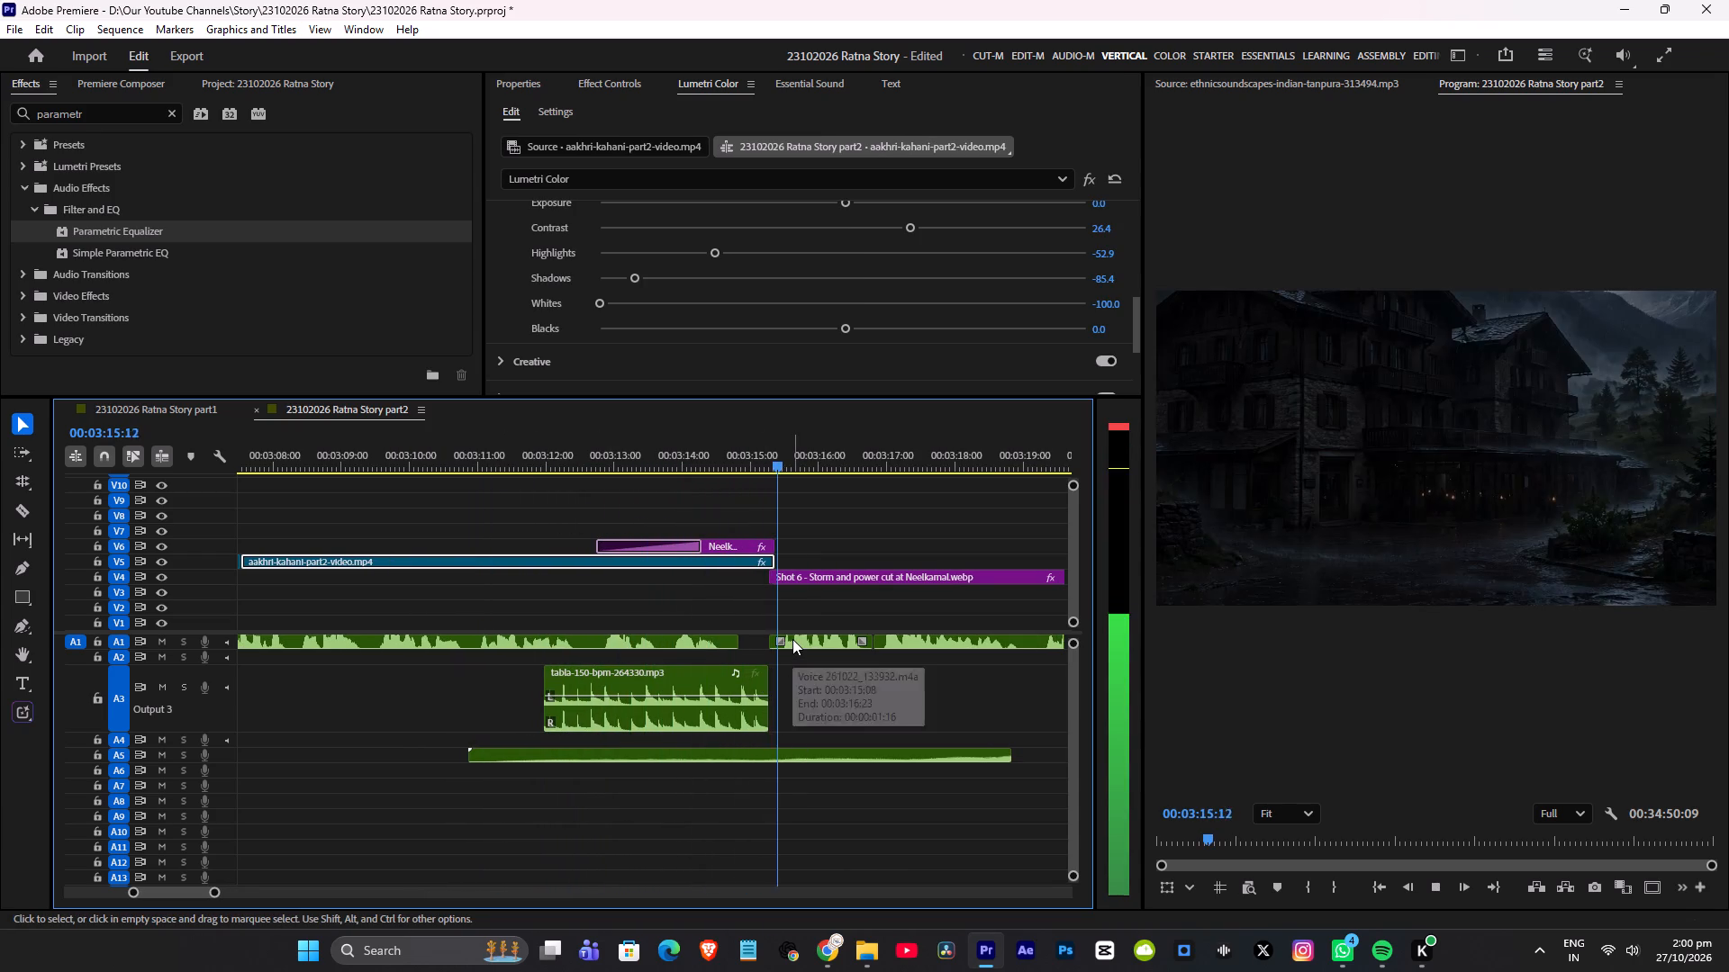
pyautogui.keyDown('alt'); pyautogui.scroll(3, 803, 638); pyautogui.keyUp('alt')
pyautogui.press('space')
pyautogui.moveTo(708, 677); pyautogui.dragTo(716, 678)
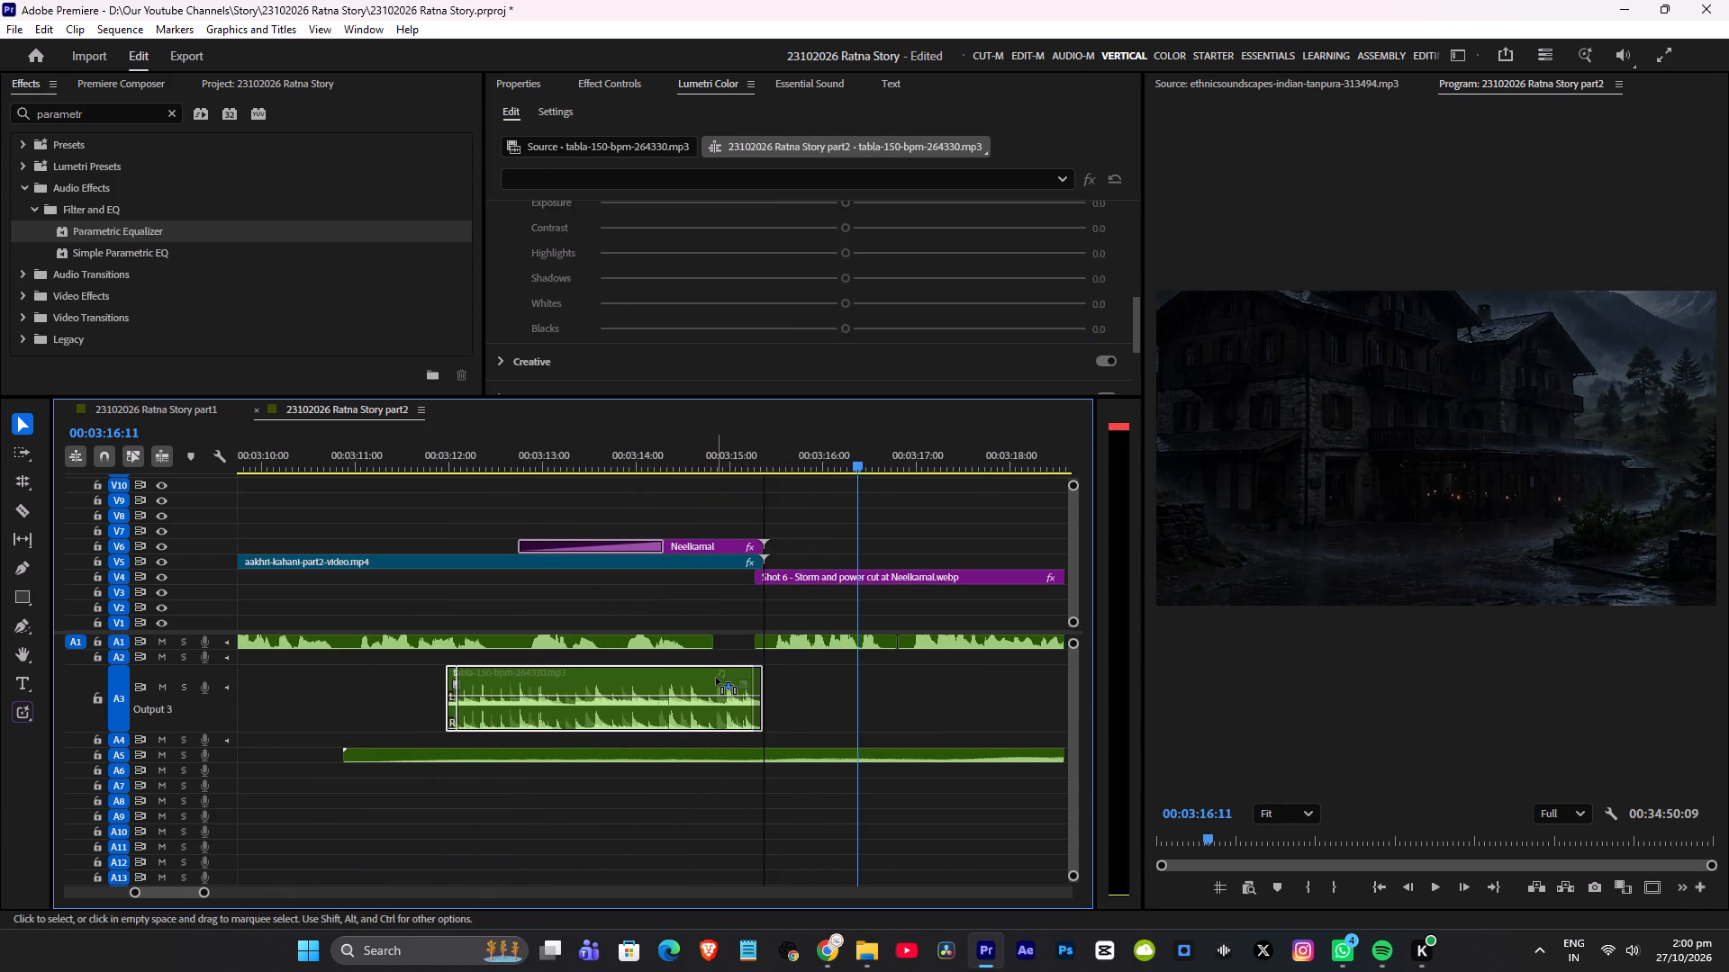
pyautogui.moveTo(716, 678); pyautogui.dragTo(711, 683)
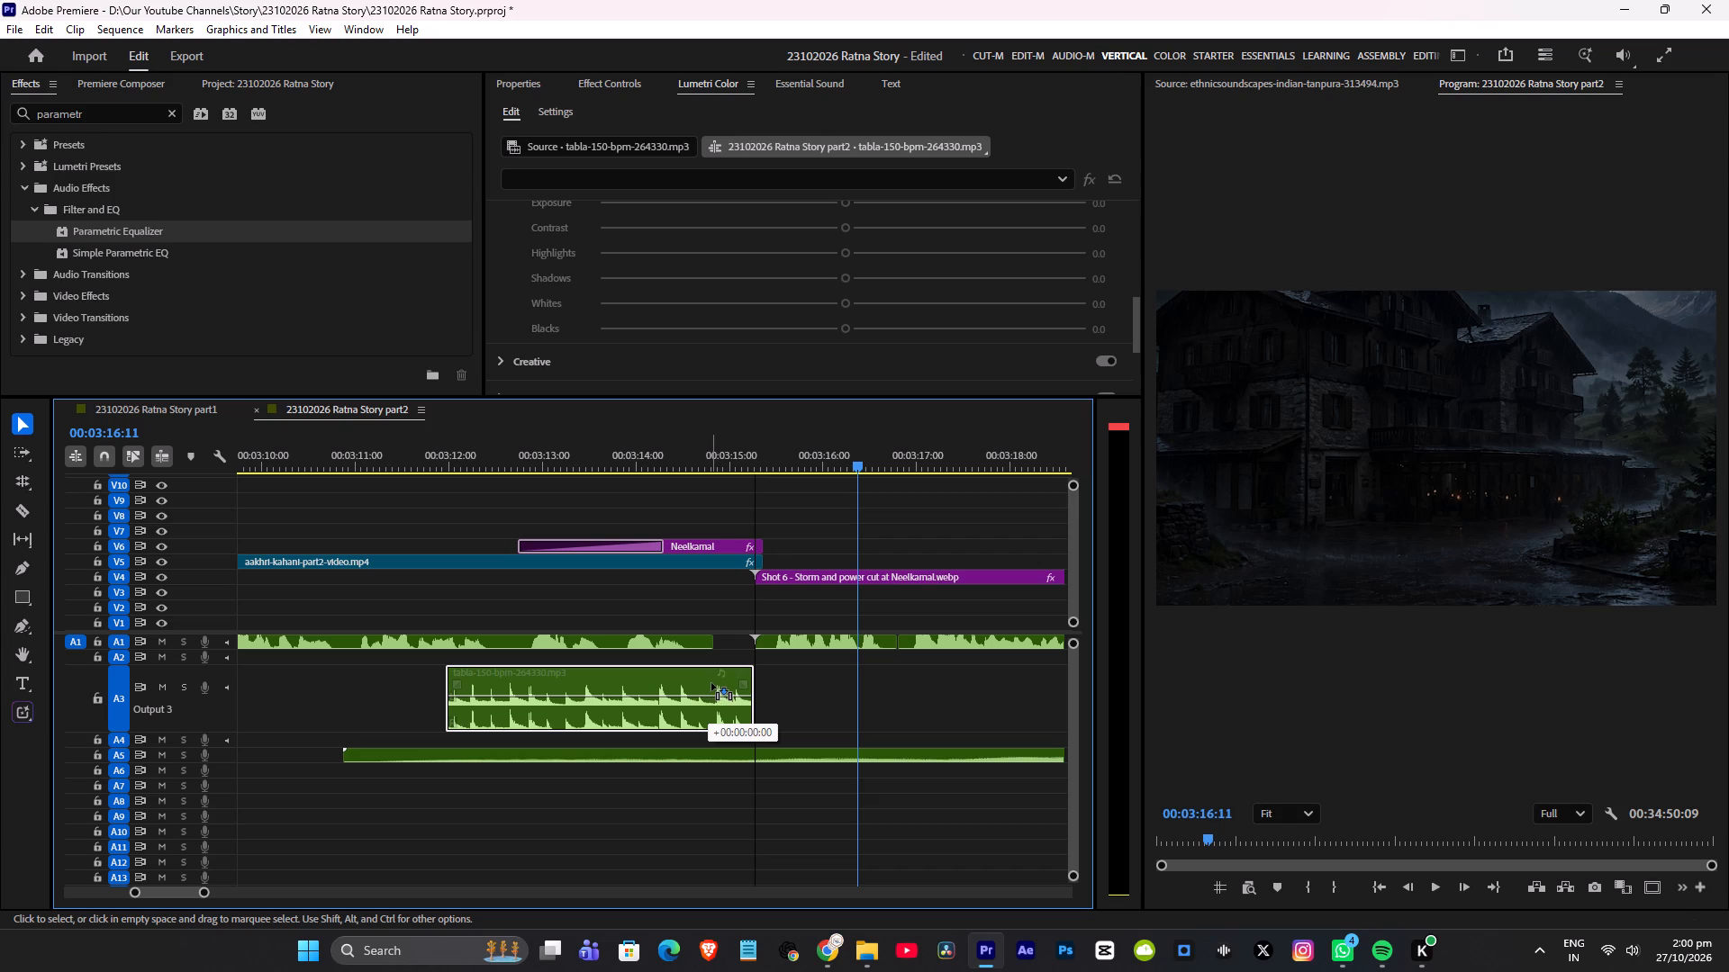
pyautogui.moveTo(711, 683); pyautogui.dragTo(715, 685)
# Trim the tanpura clip's end back to about 00:03:16:20 and give it a fade-out of about 3 seconds.
pyautogui.keyDown('alt'); pyautogui.scroll(-9, 548, 480); pyautogui.keyUp('alt')
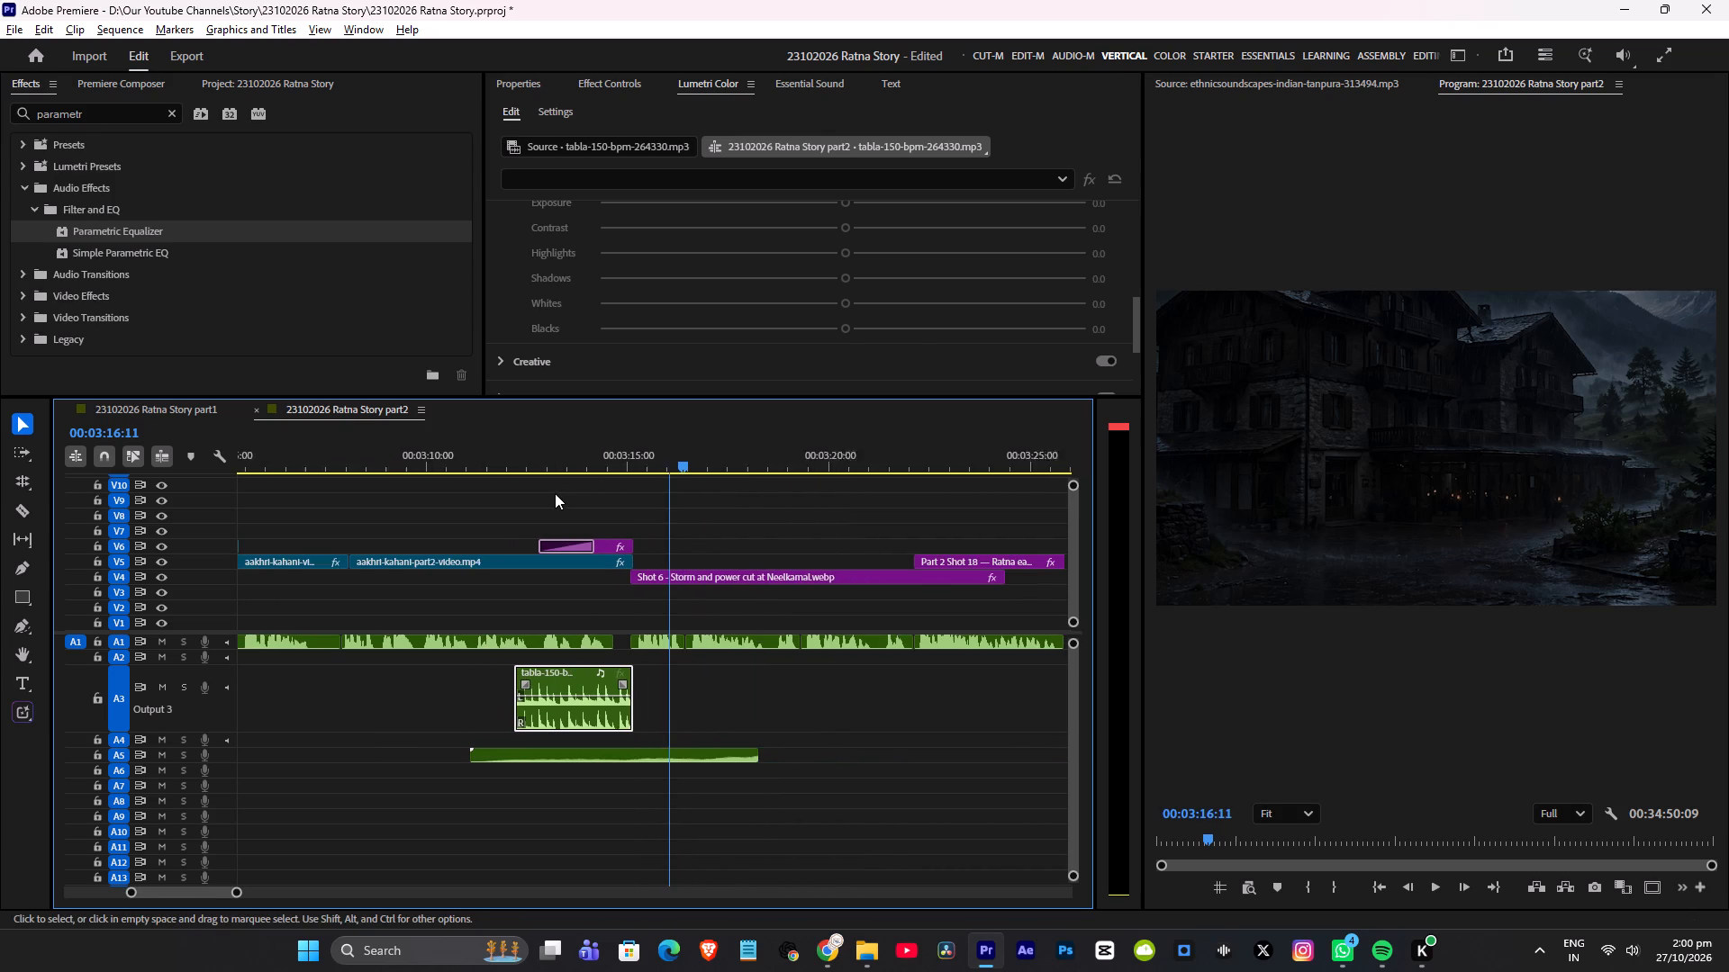
pyautogui.press('space')
pyautogui.press('space')
pyautogui.moveTo(764, 754); pyautogui.dragTo(756, 756)
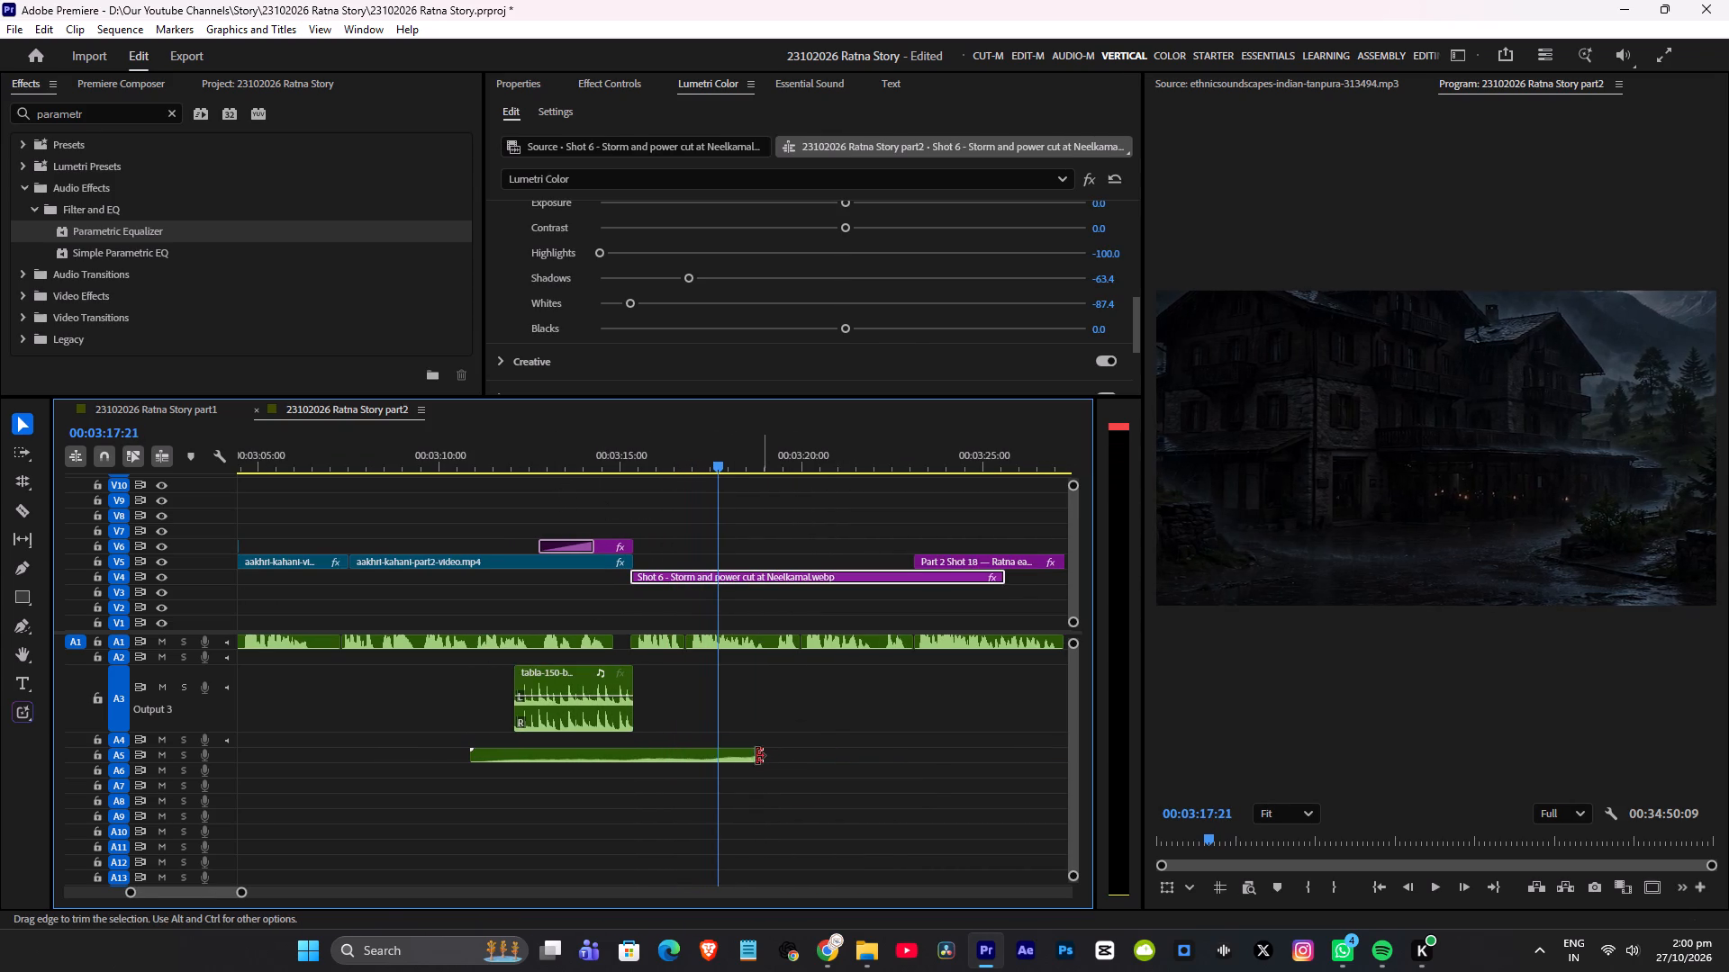
pyautogui.moveTo(756, 756); pyautogui.dragTo(686, 760)
pyautogui.moveTo(673, 753); pyautogui.dragTo(575, 760)
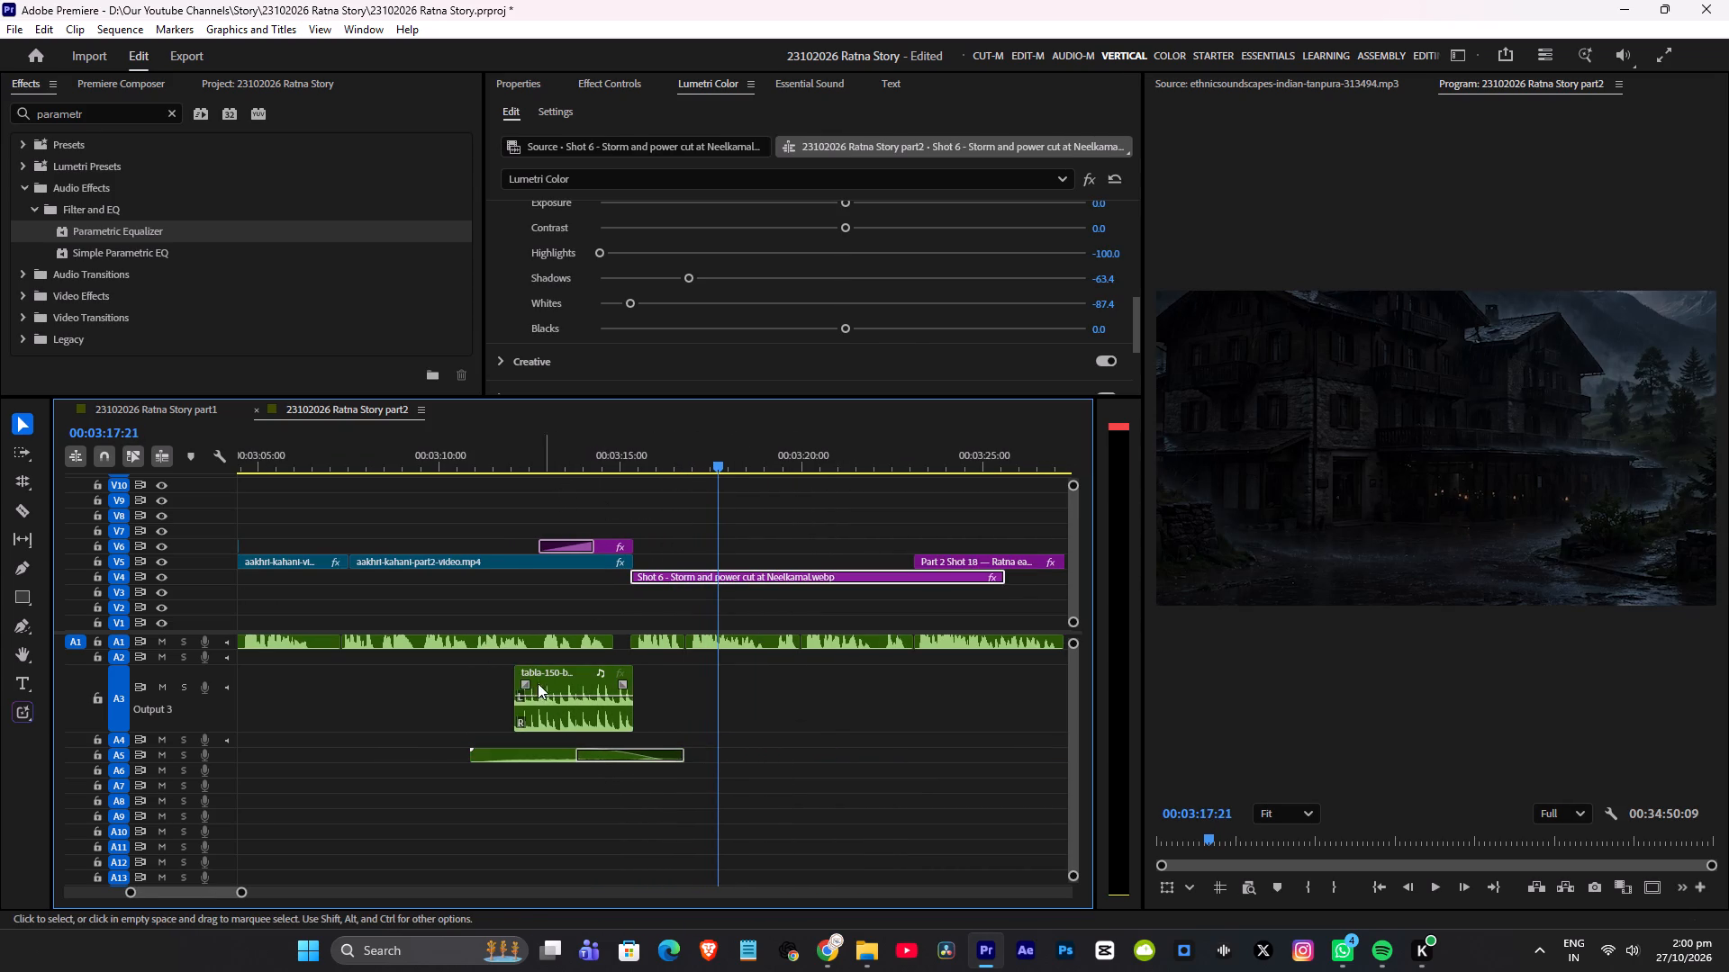
# Lower the tabla clip's volume by two large increments and save the project.
pyautogui.click(553, 679)
pyautogui.write('{{')
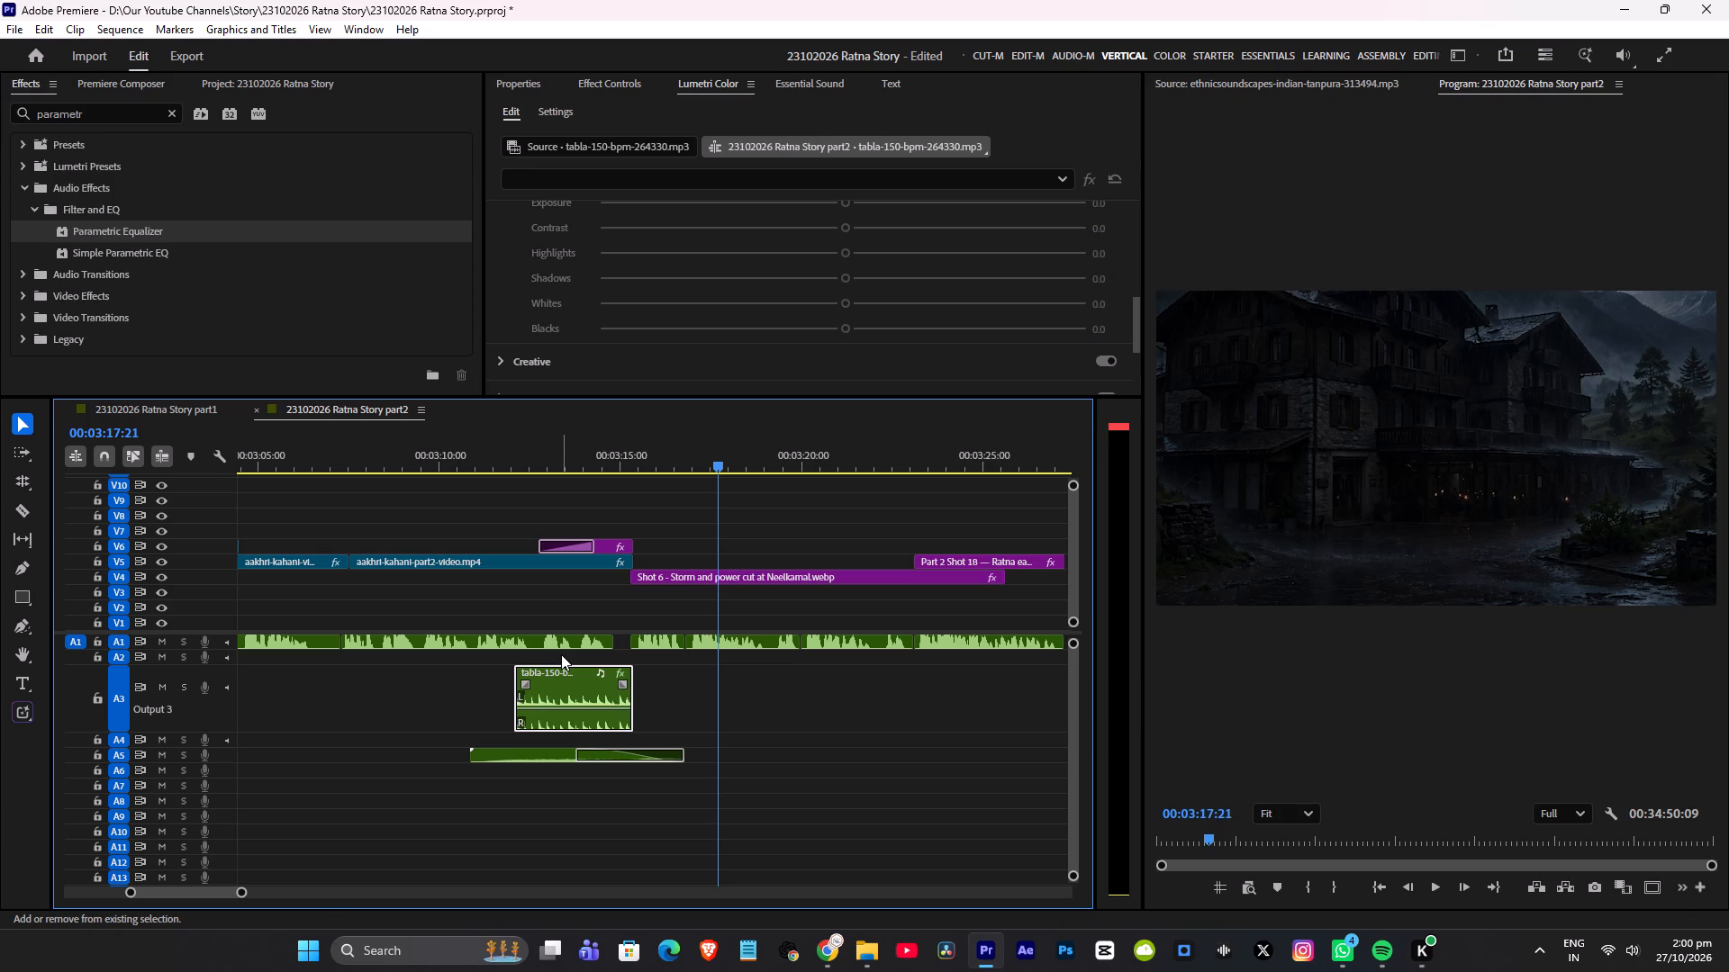
pyautogui.hotkey('ctrl', 's')
# Trim the tanpura clip to end with the tabla clip and shorten its fade-out to about 0.8 seconds.
pyautogui.click(466, 452)
pyautogui.press('space')
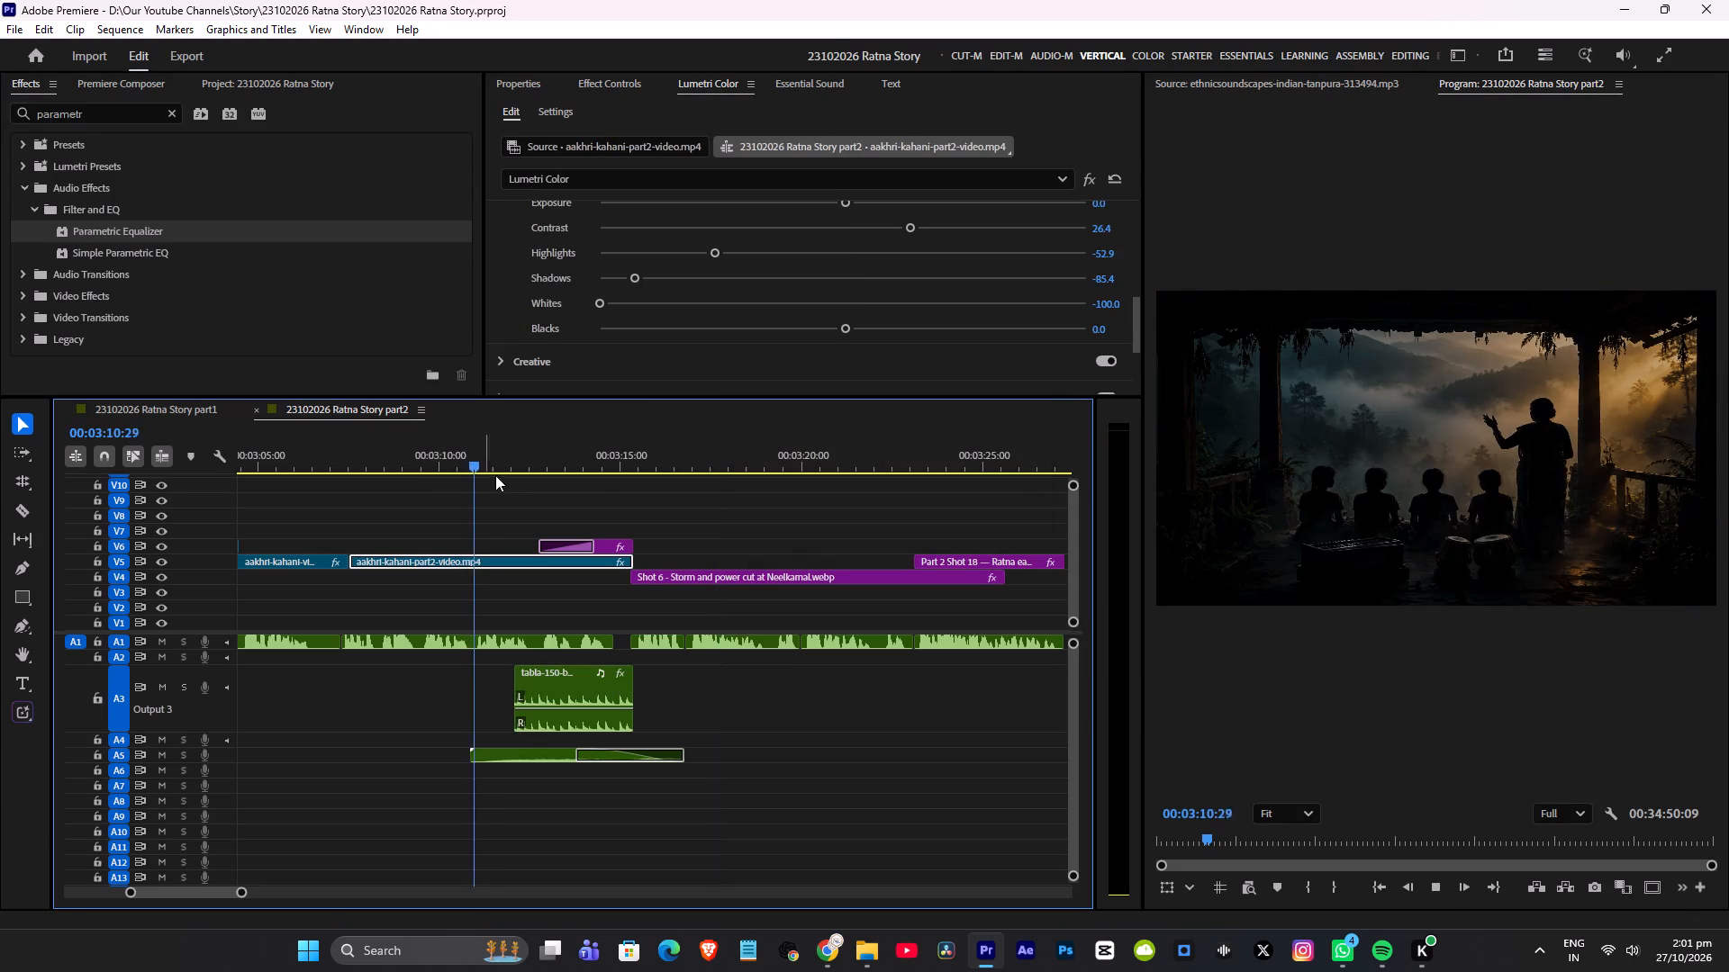
pyautogui.keyDown('alt'); pyautogui.scroll(5, 594, 481); pyautogui.keyUp('alt')
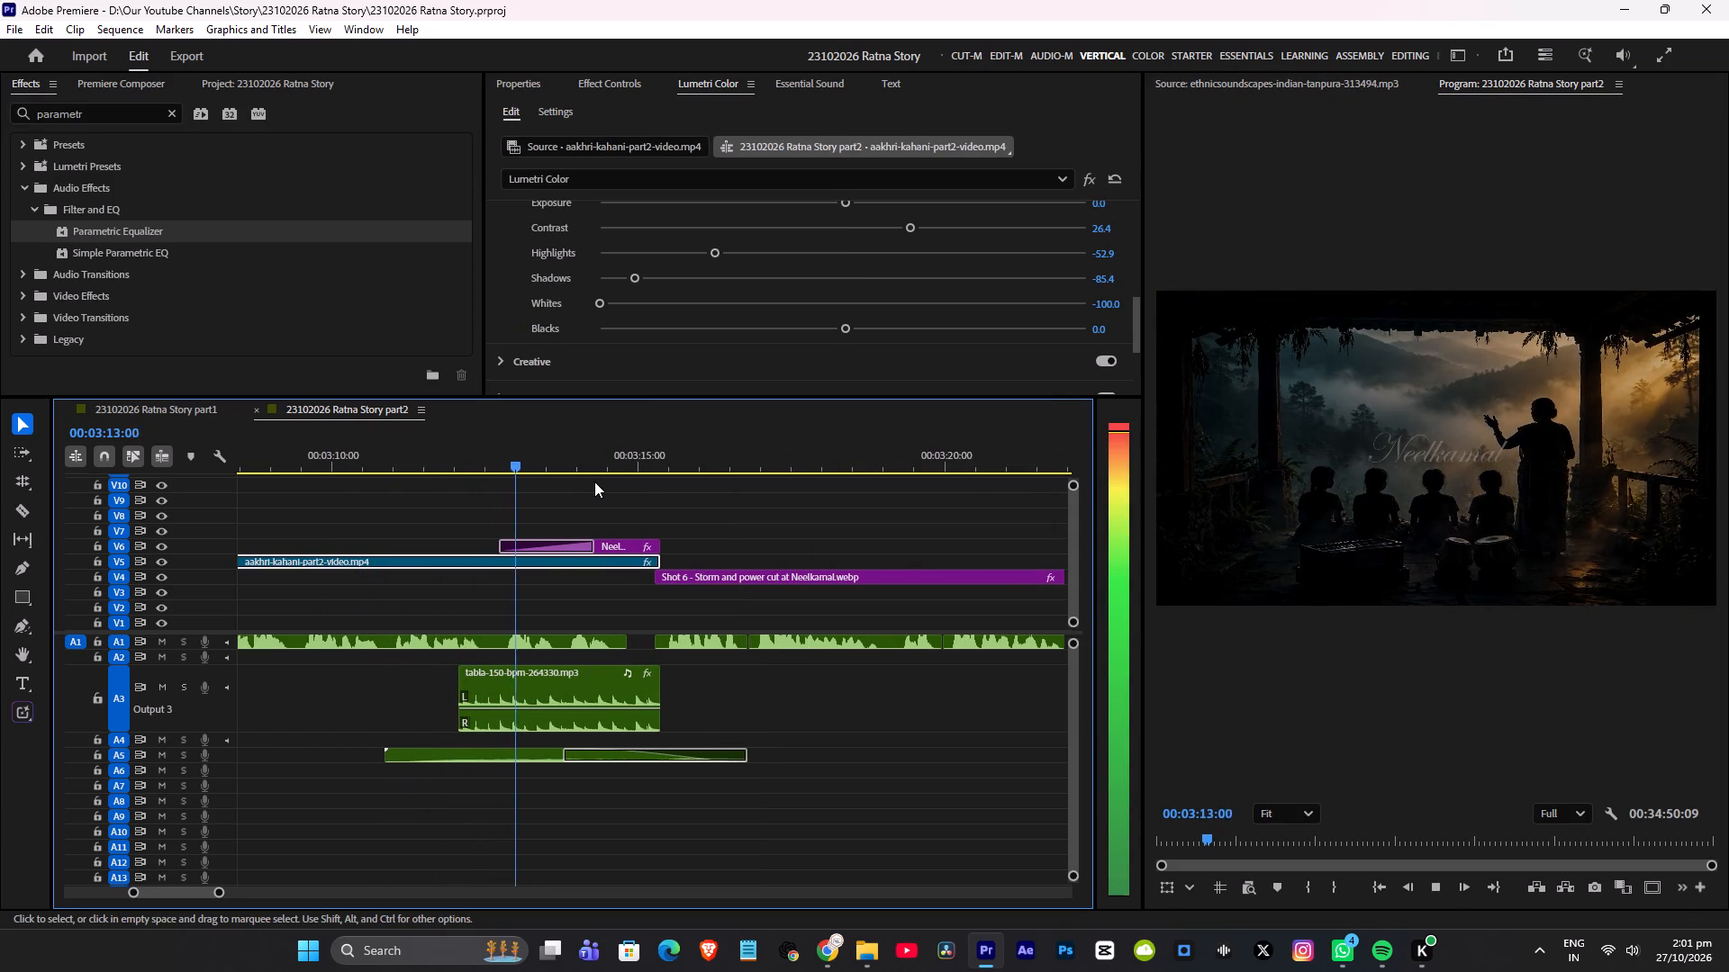
pyautogui.scroll(-3, 595, 489)
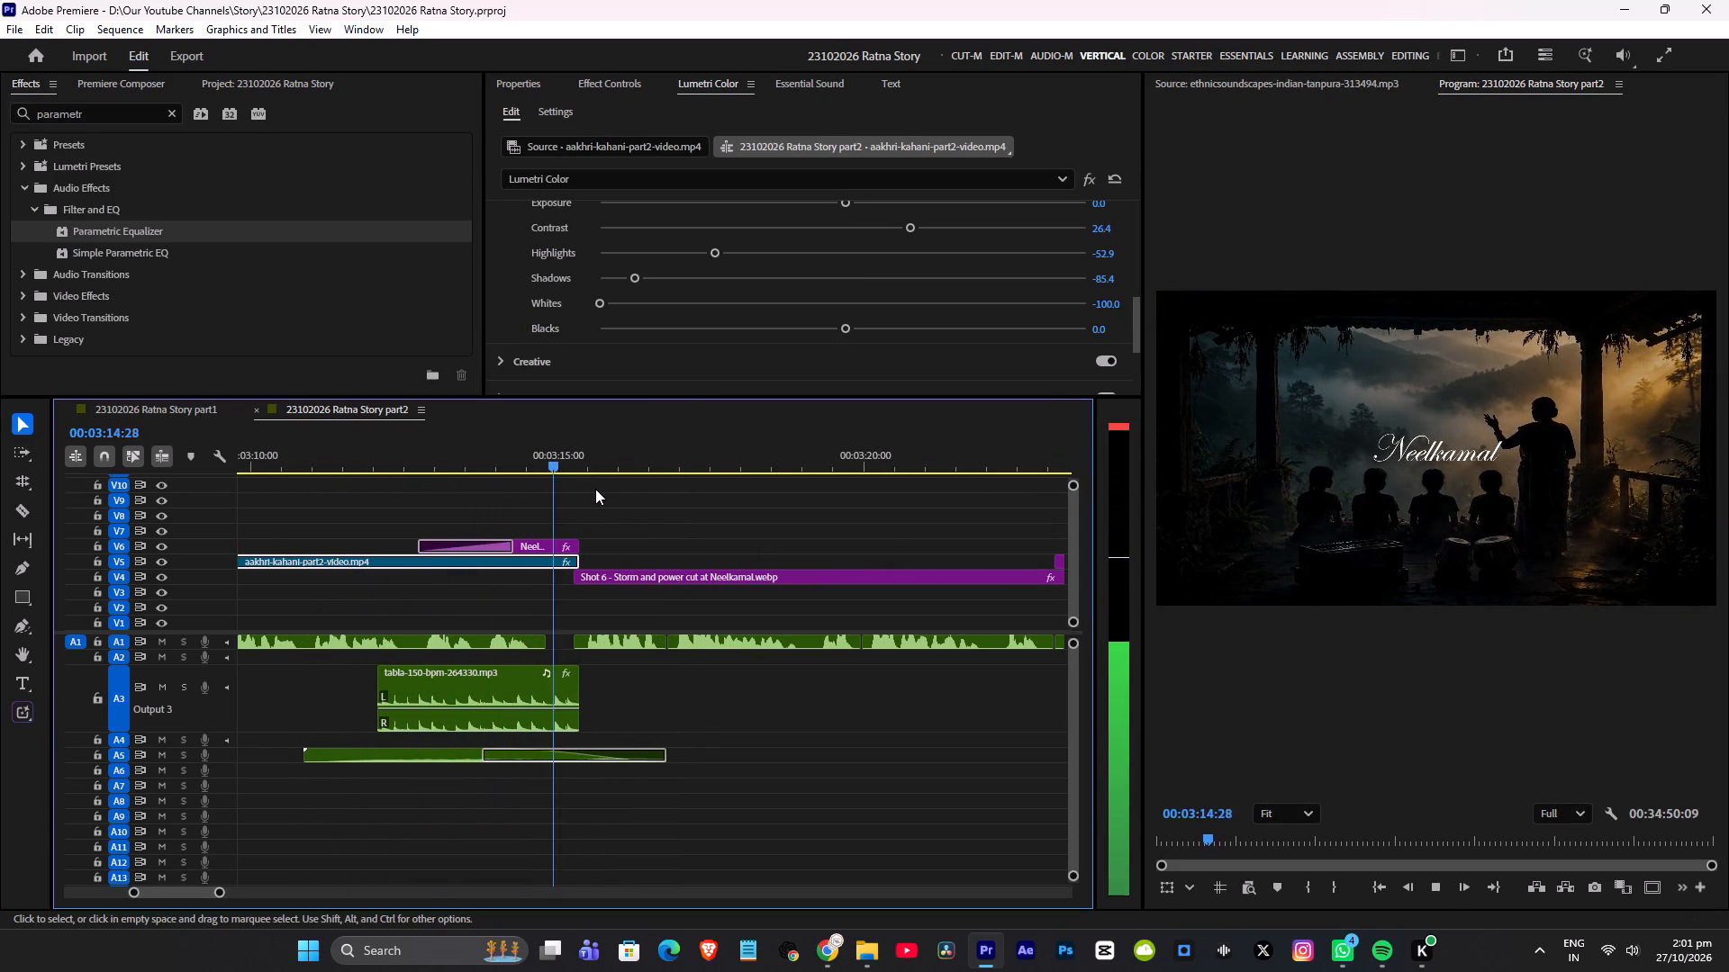
pyautogui.press('space')
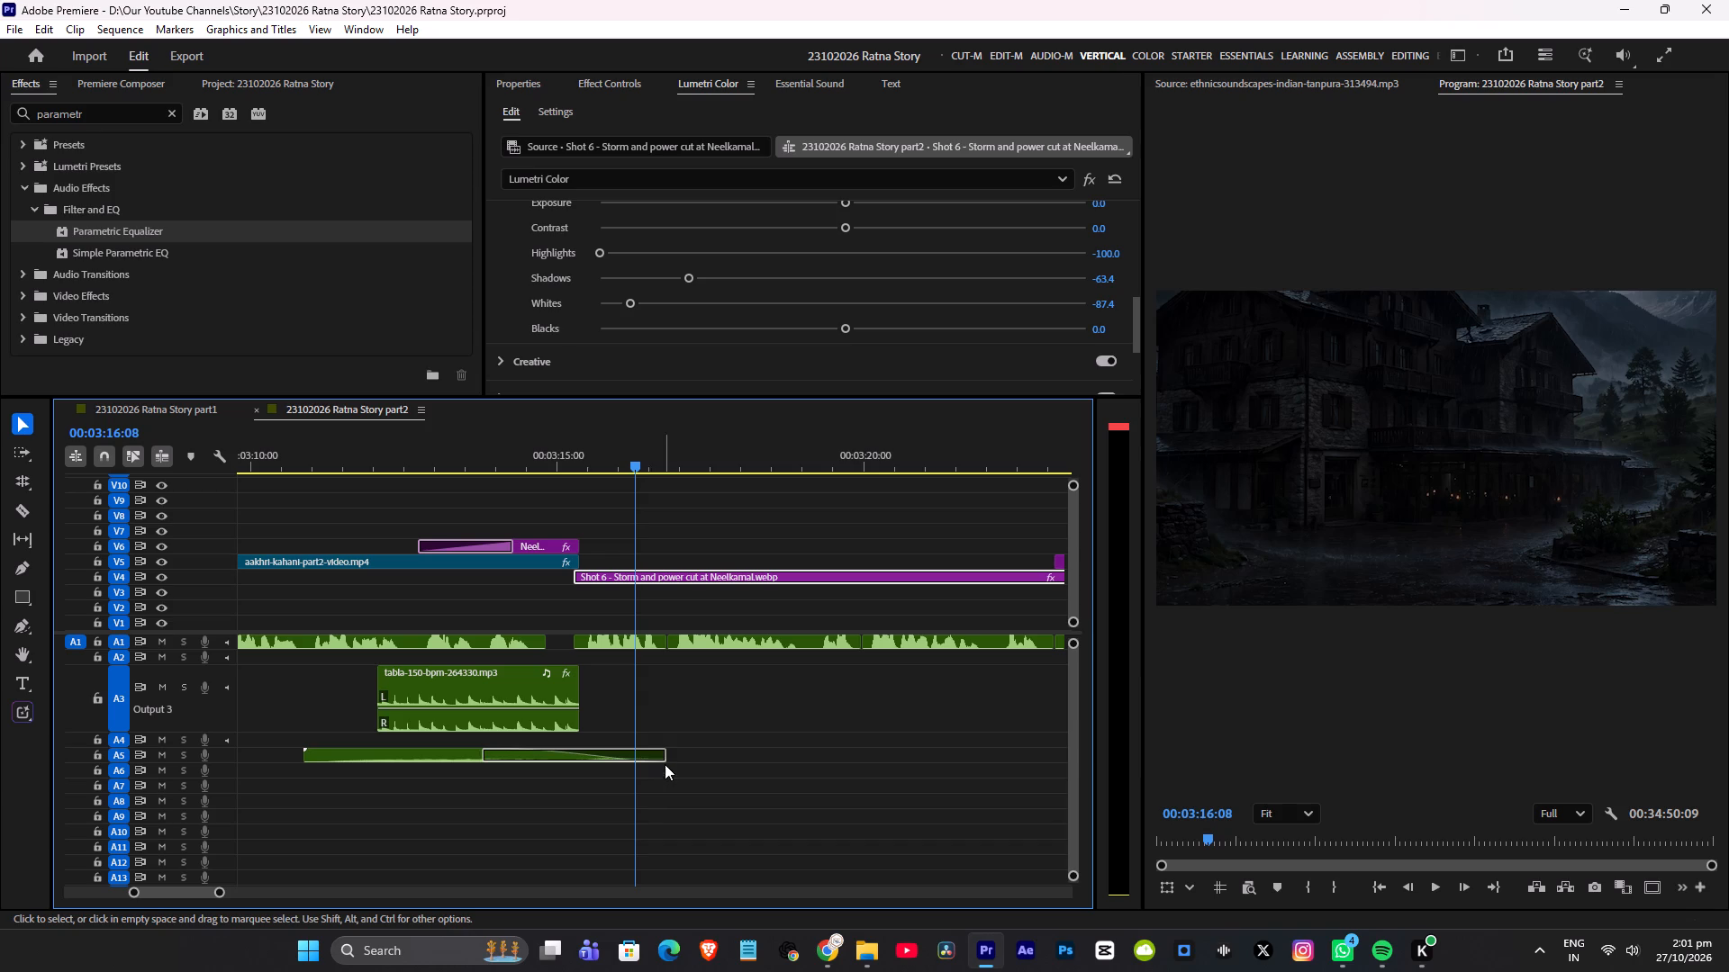
pyautogui.moveTo(666, 756); pyautogui.dragTo(581, 759)
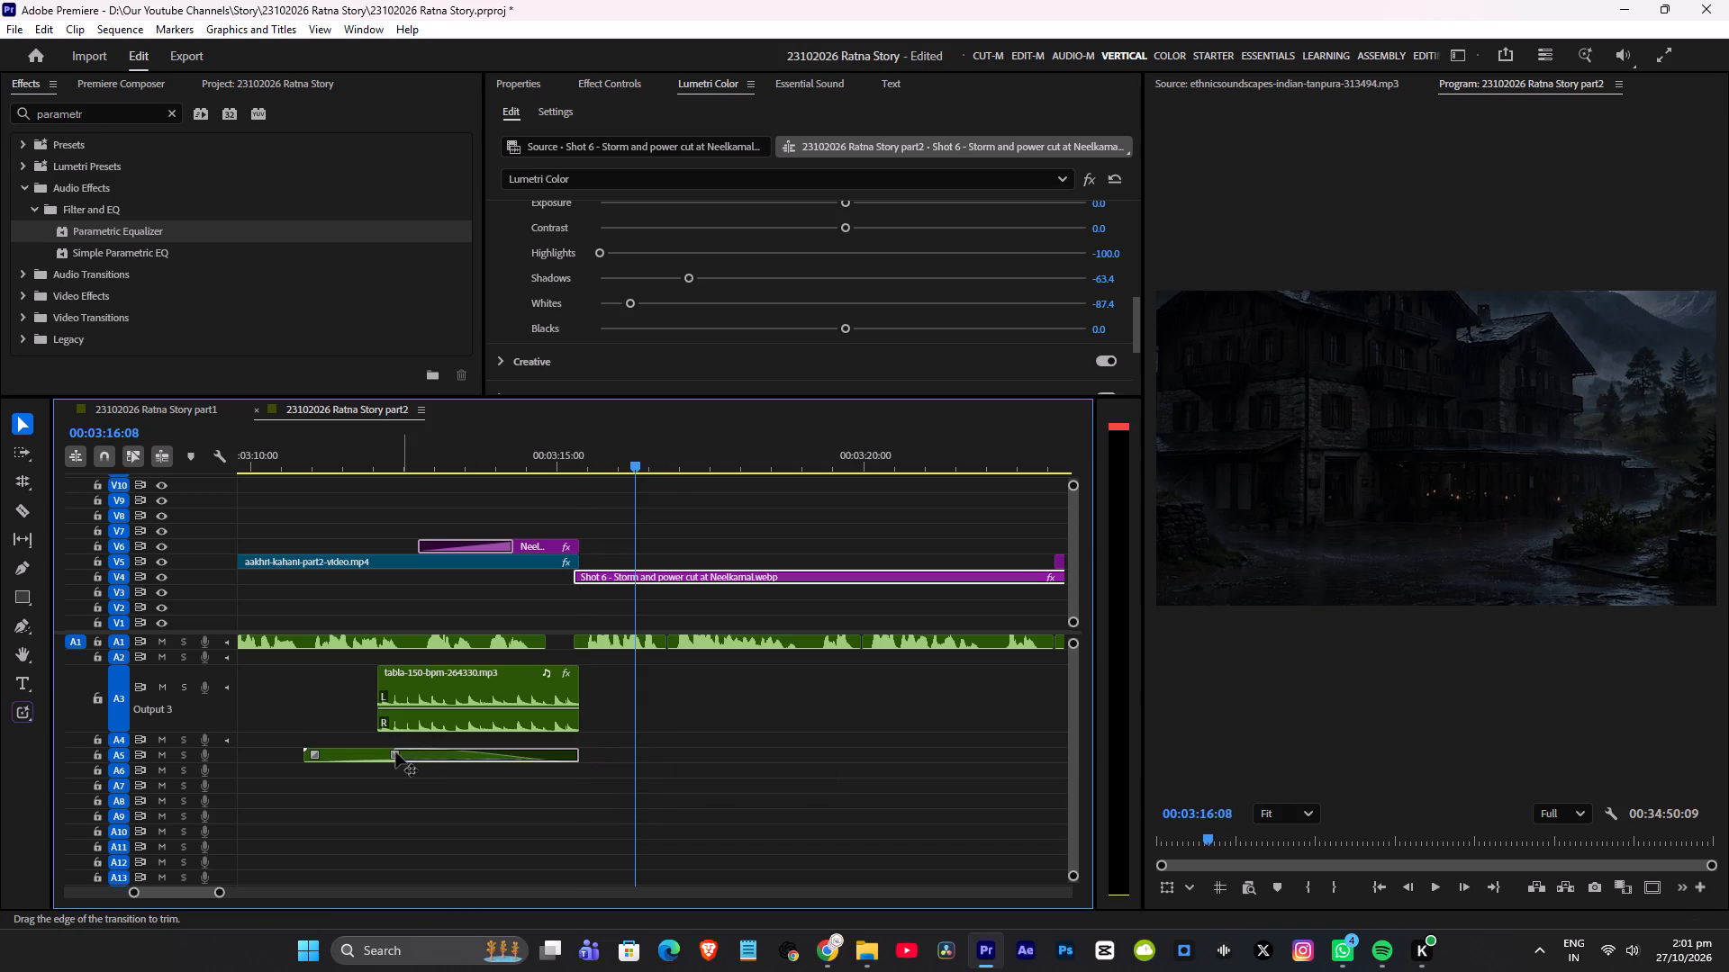
pyautogui.moveTo(395, 754); pyautogui.dragTo(530, 753)
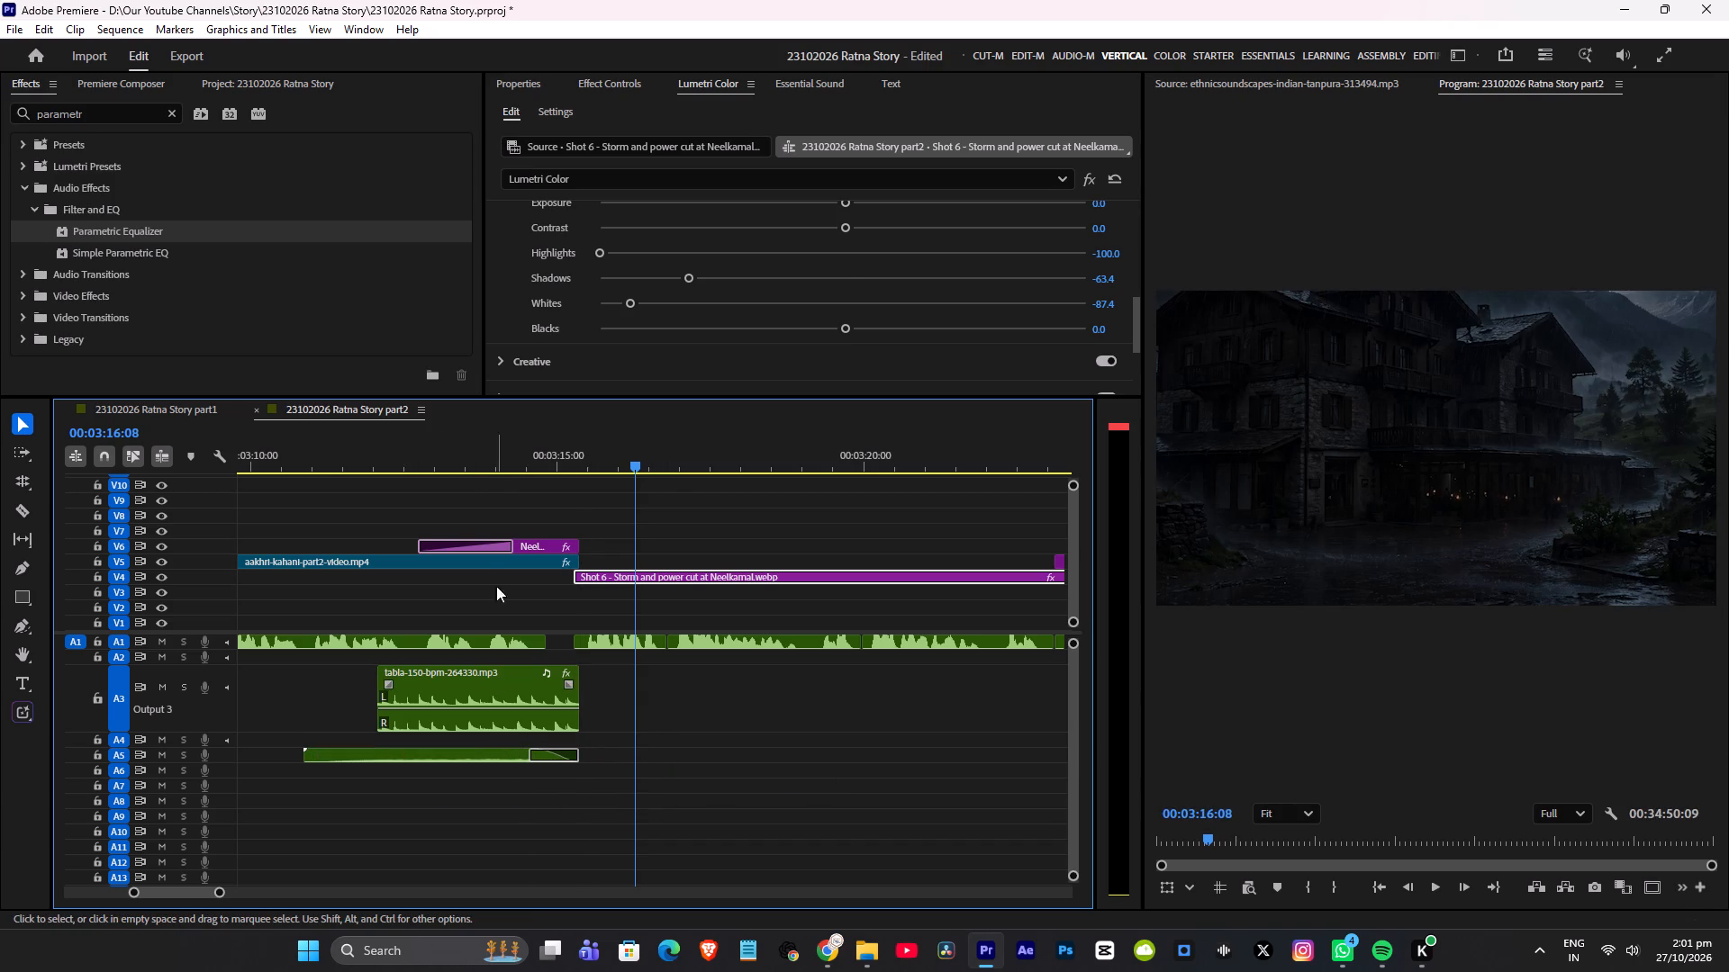
# Play the Neelkamal title passage into Shot 6 and lower the tabla clip's volume by four small increments.
pyautogui.click(483, 458)
pyautogui.press('space')
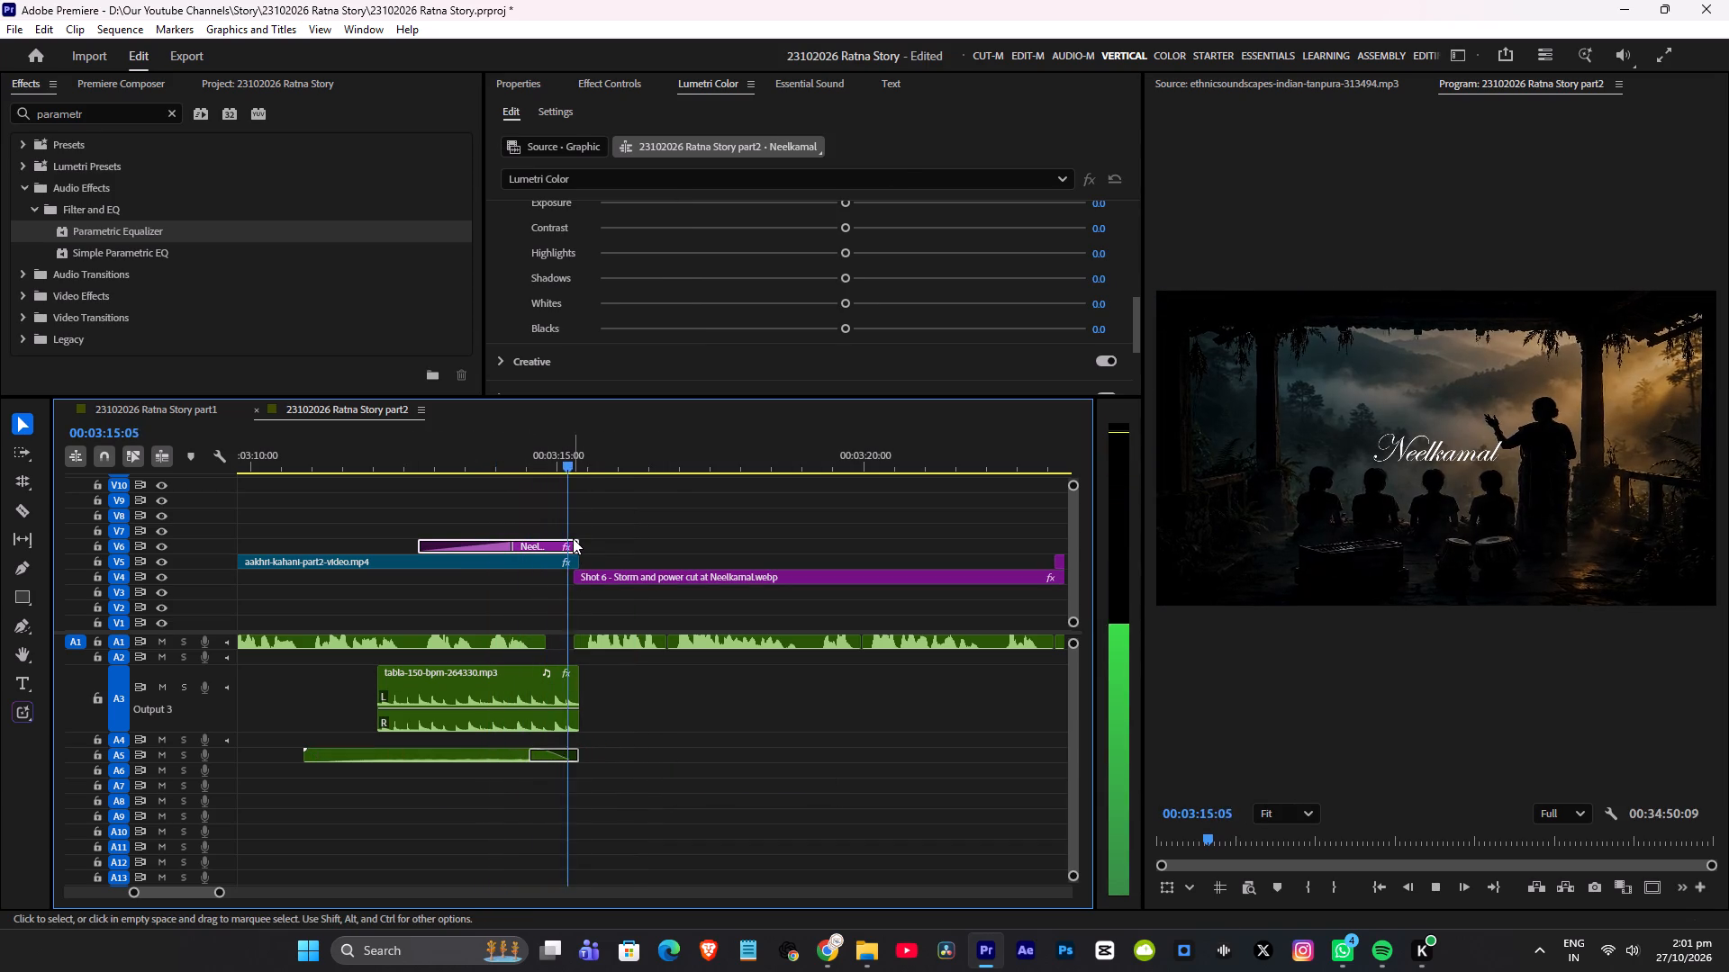
pyautogui.press('space')
pyautogui.click(468, 448)
pyautogui.press('space')
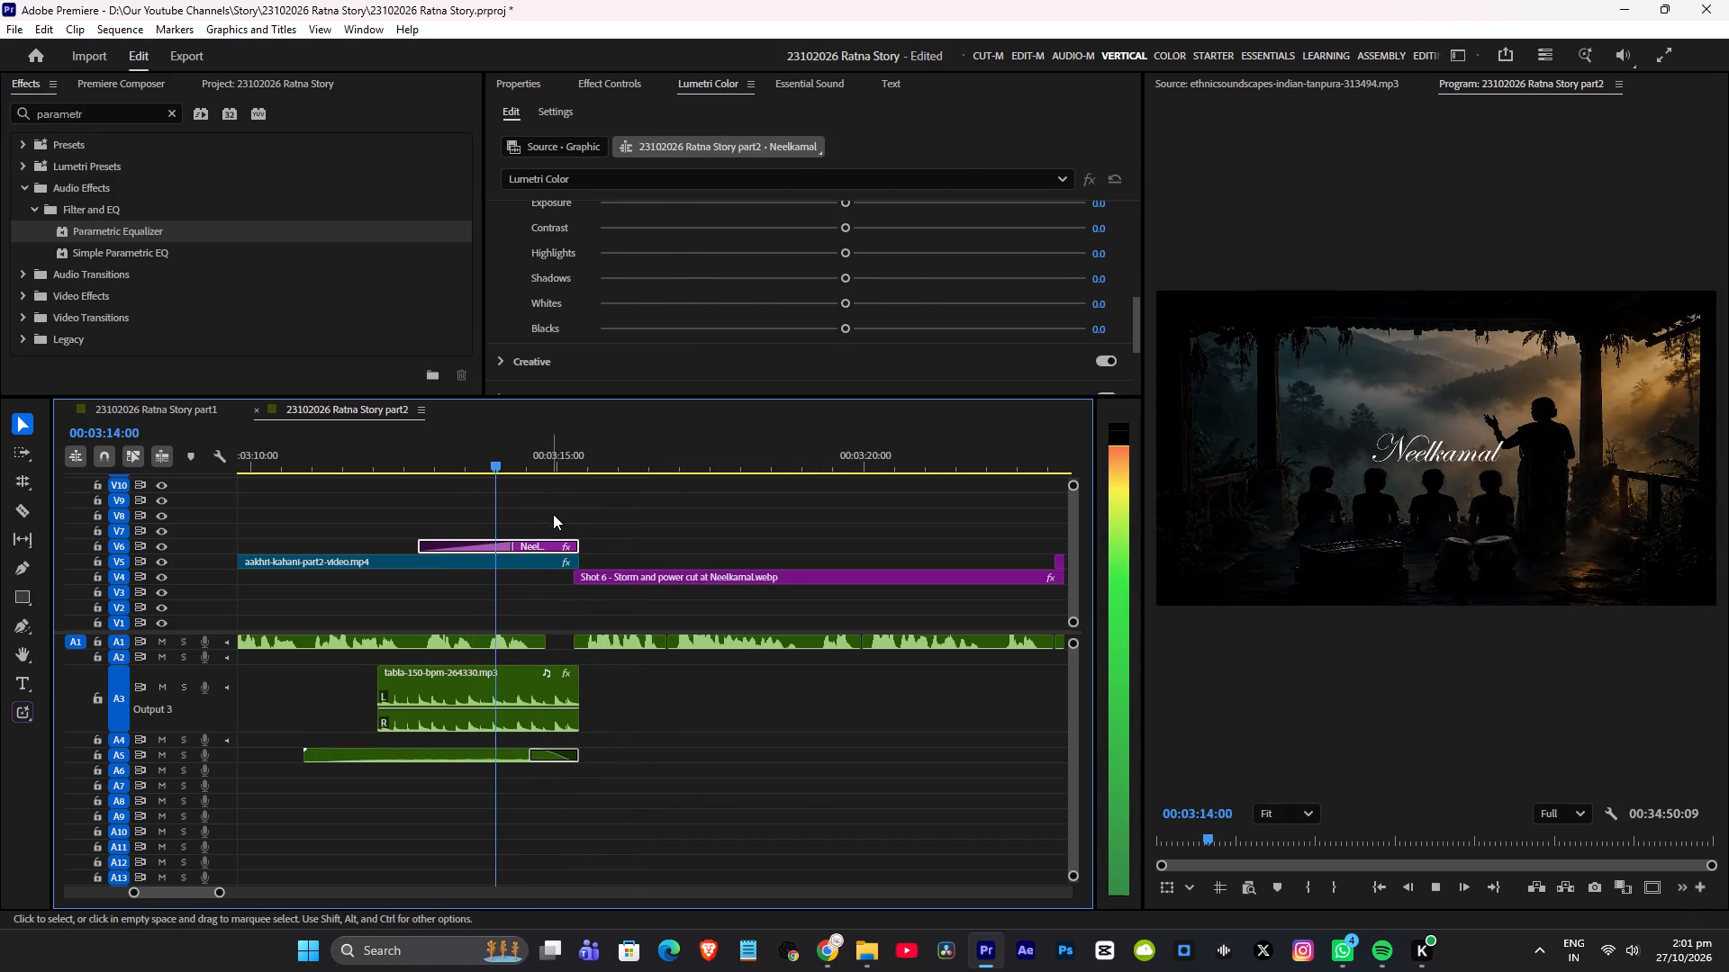
pyautogui.keyDown('alt'); pyautogui.scroll(5, 553, 514); pyautogui.keyUp('alt')
pyautogui.press('space')
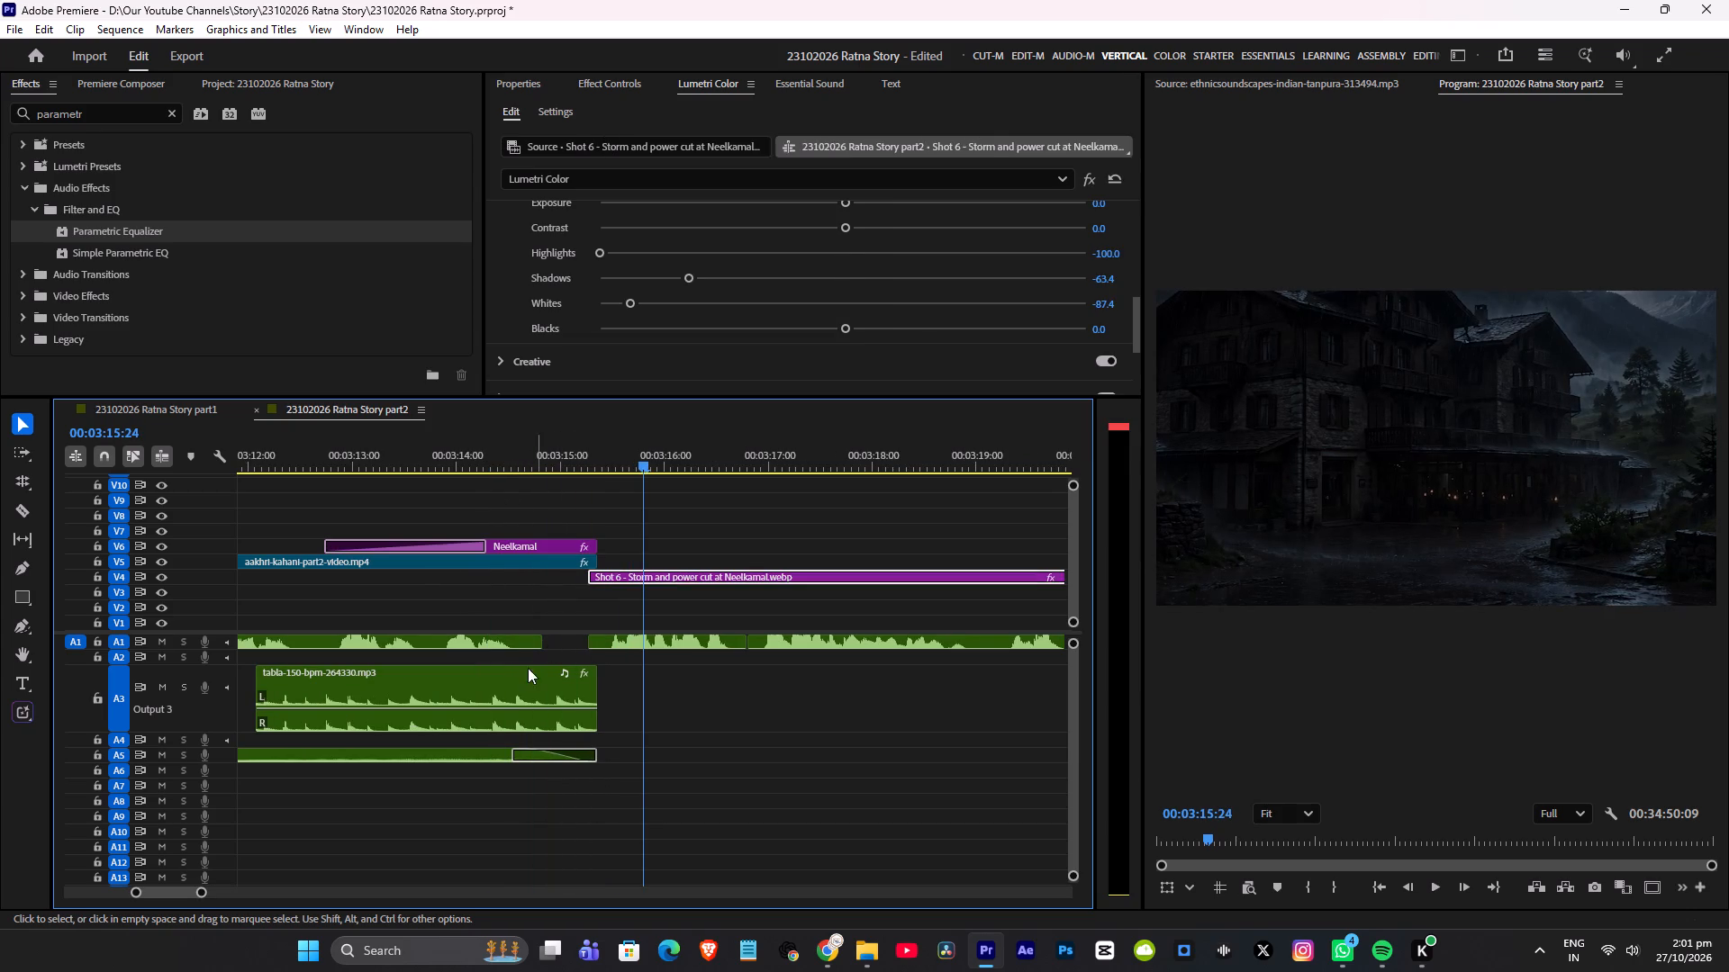
pyautogui.click(518, 679)
pyautogui.press('[')
pyautogui.press('[')
pyautogui.press('[')
pyautogui.press('[')
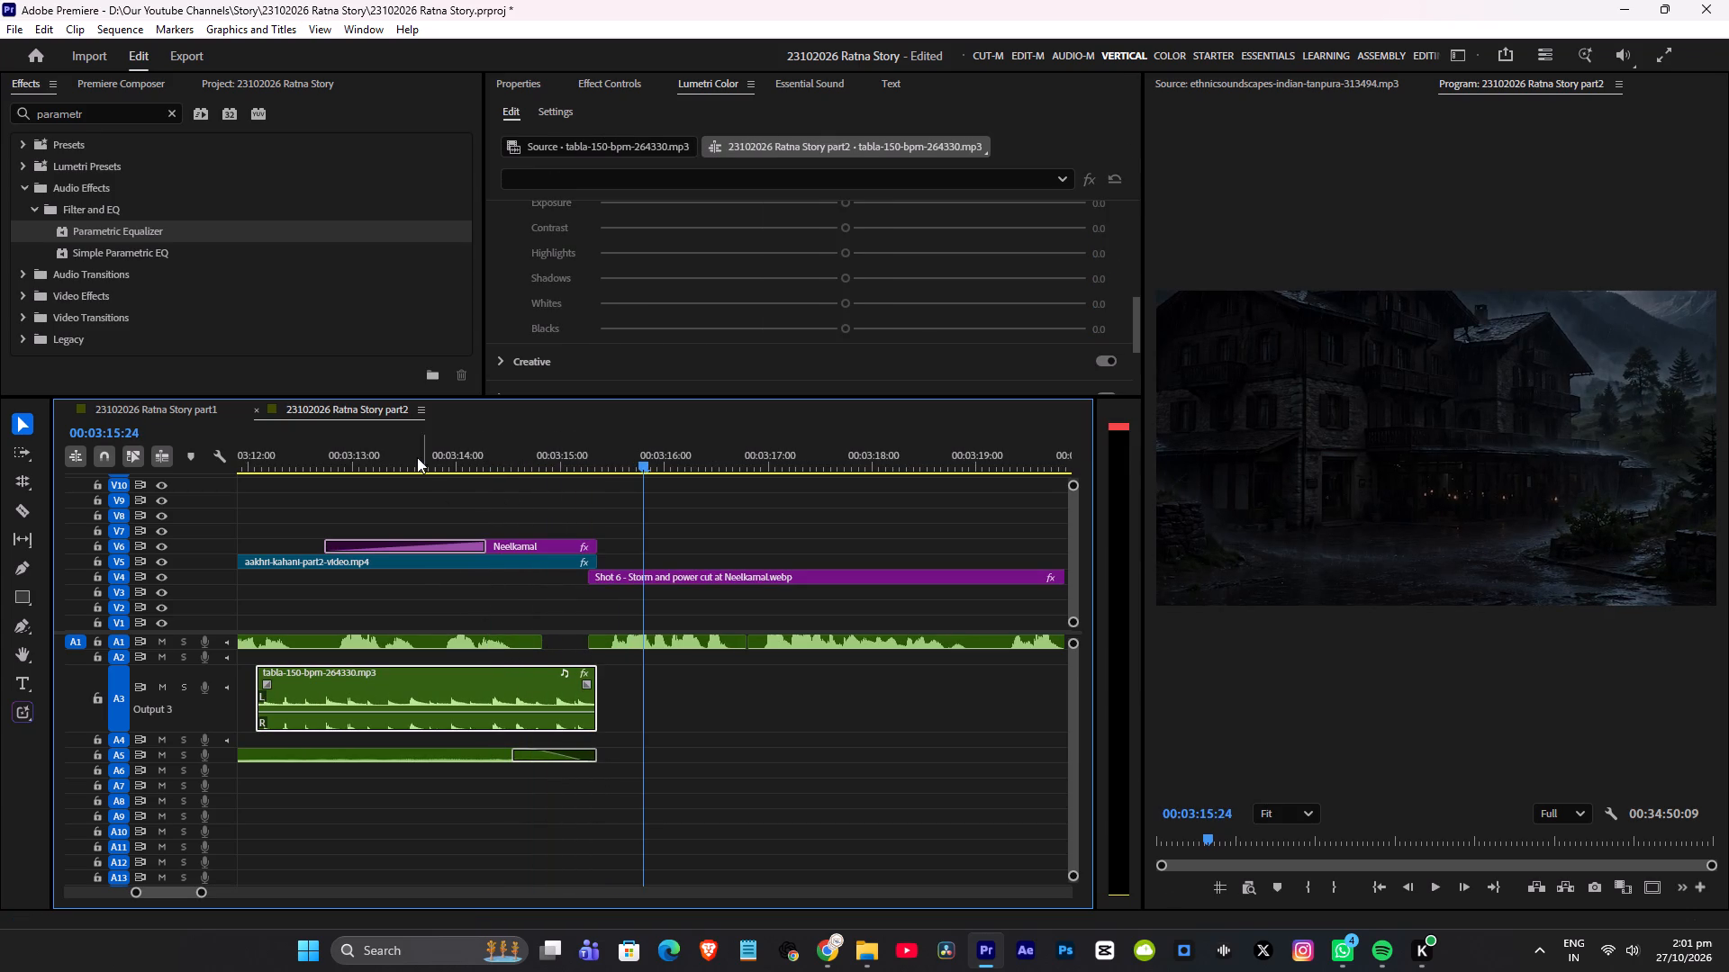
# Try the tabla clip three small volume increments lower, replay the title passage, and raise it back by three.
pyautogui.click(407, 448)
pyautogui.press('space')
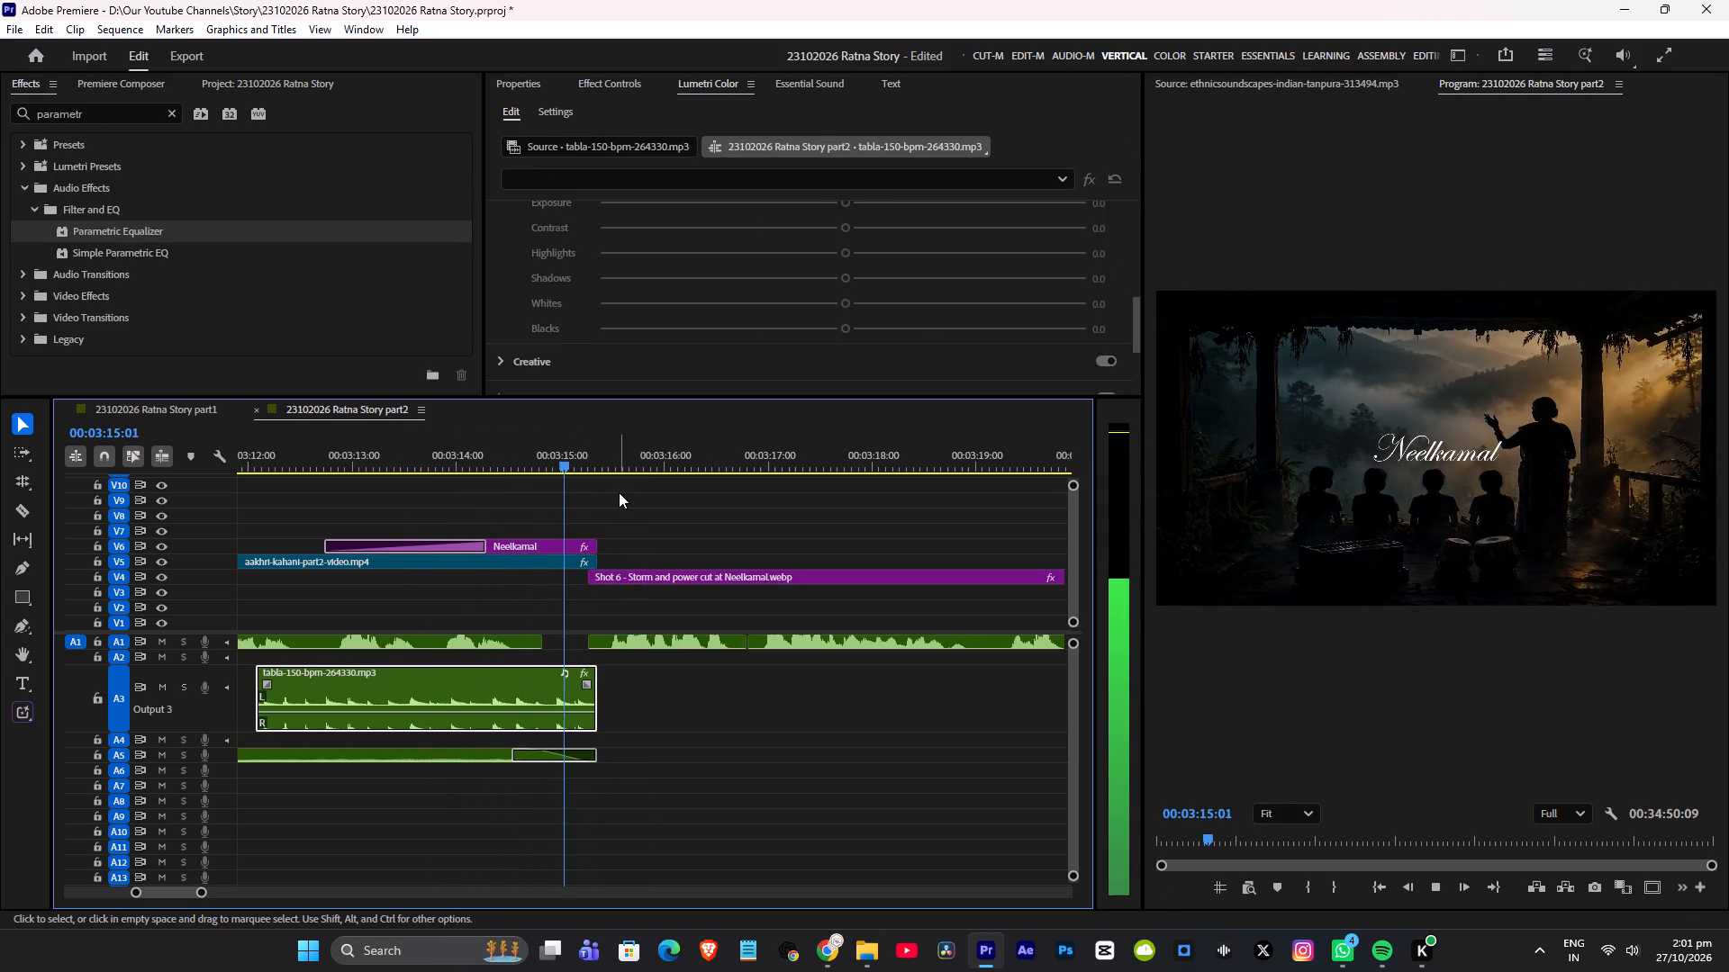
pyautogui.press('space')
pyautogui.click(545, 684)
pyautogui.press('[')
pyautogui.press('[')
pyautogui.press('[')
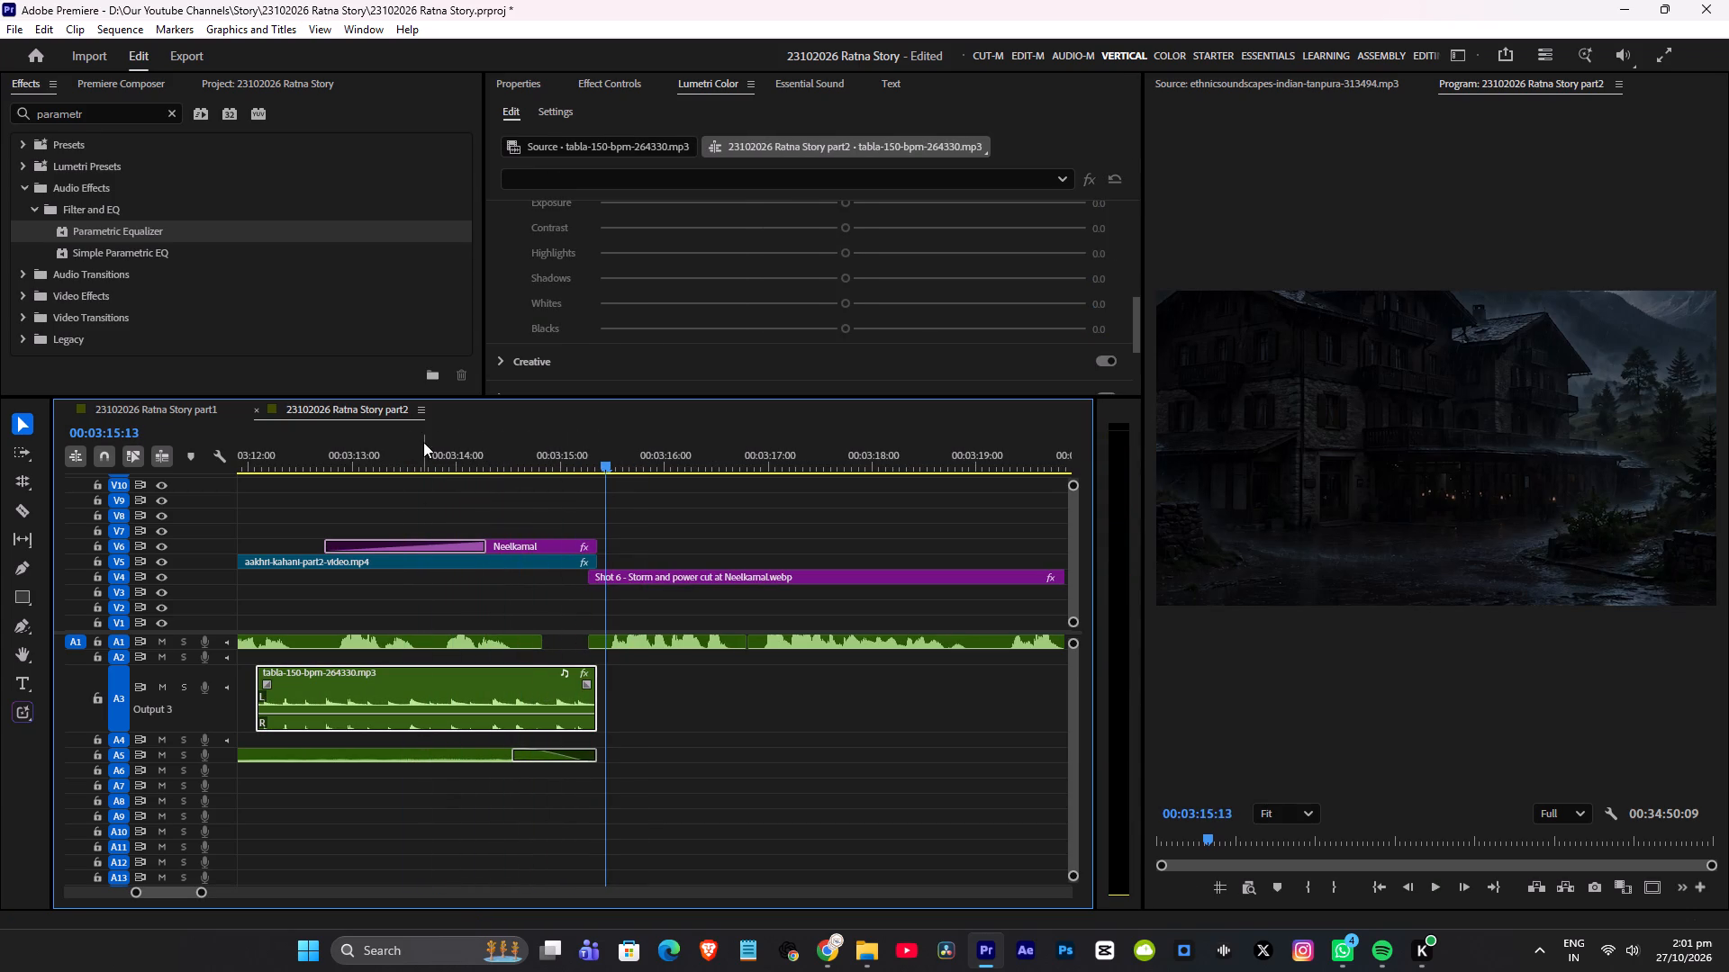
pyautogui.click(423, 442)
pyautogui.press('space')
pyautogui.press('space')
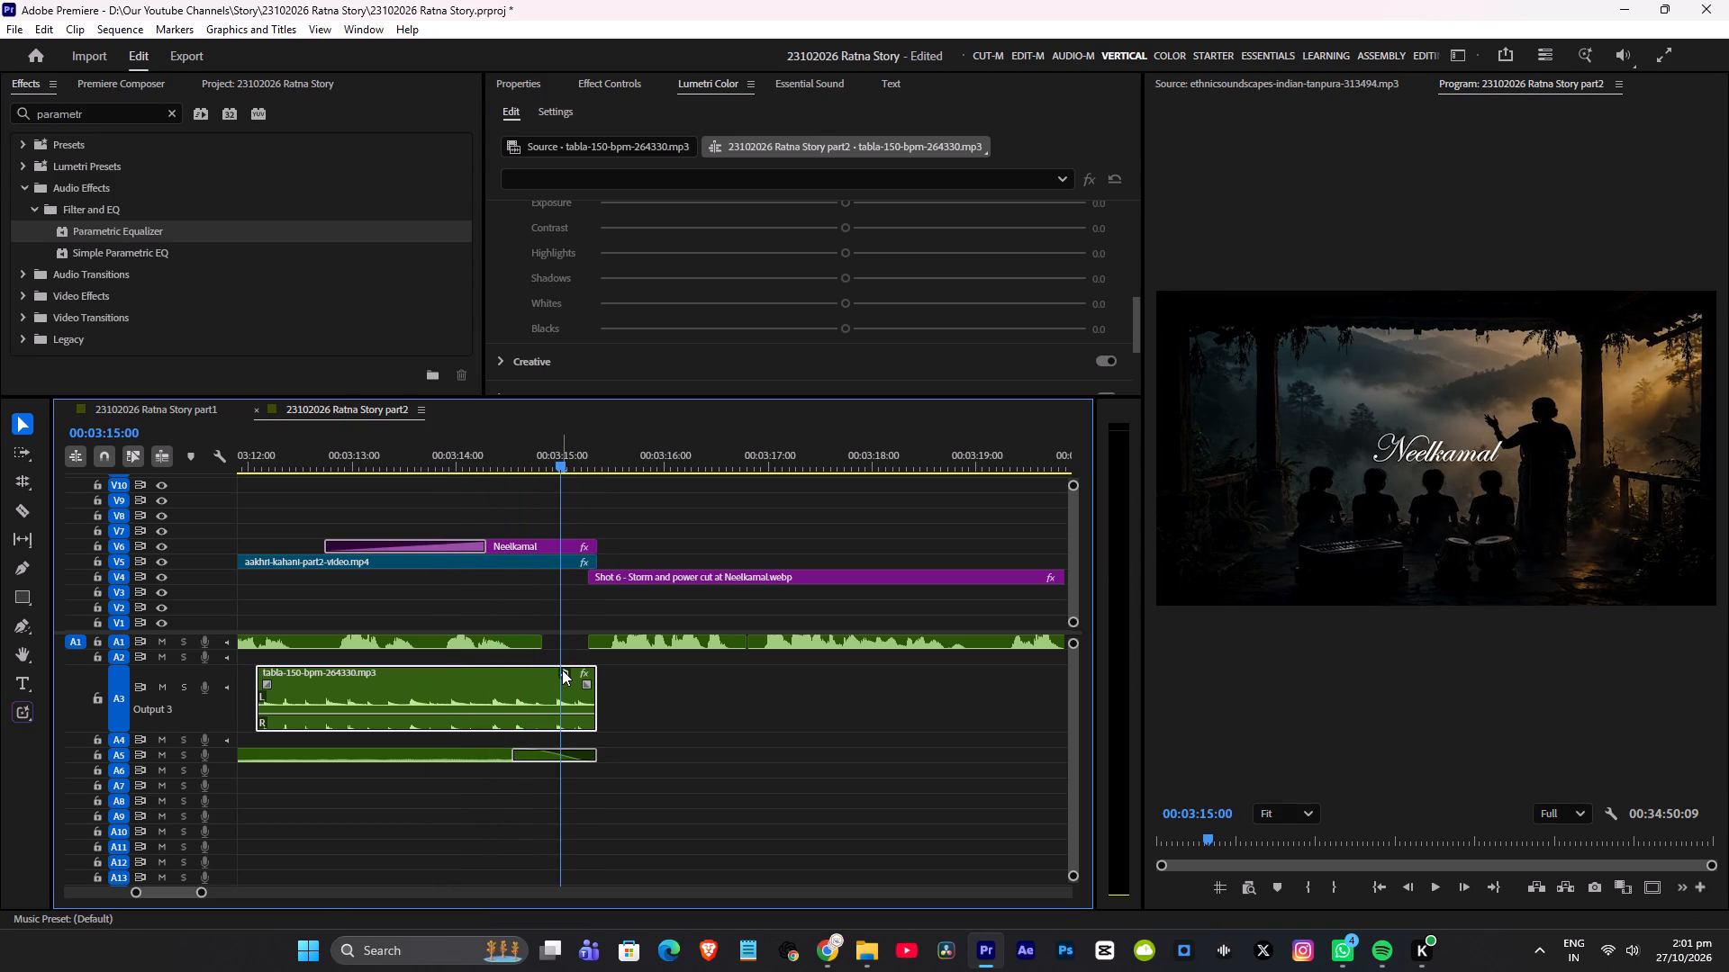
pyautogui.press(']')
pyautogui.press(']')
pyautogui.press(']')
# Replay the end of the tabla and tanpura clips into the Shot 6 storm clip and save the project.
pyautogui.click(490, 458)
pyautogui.press('space')
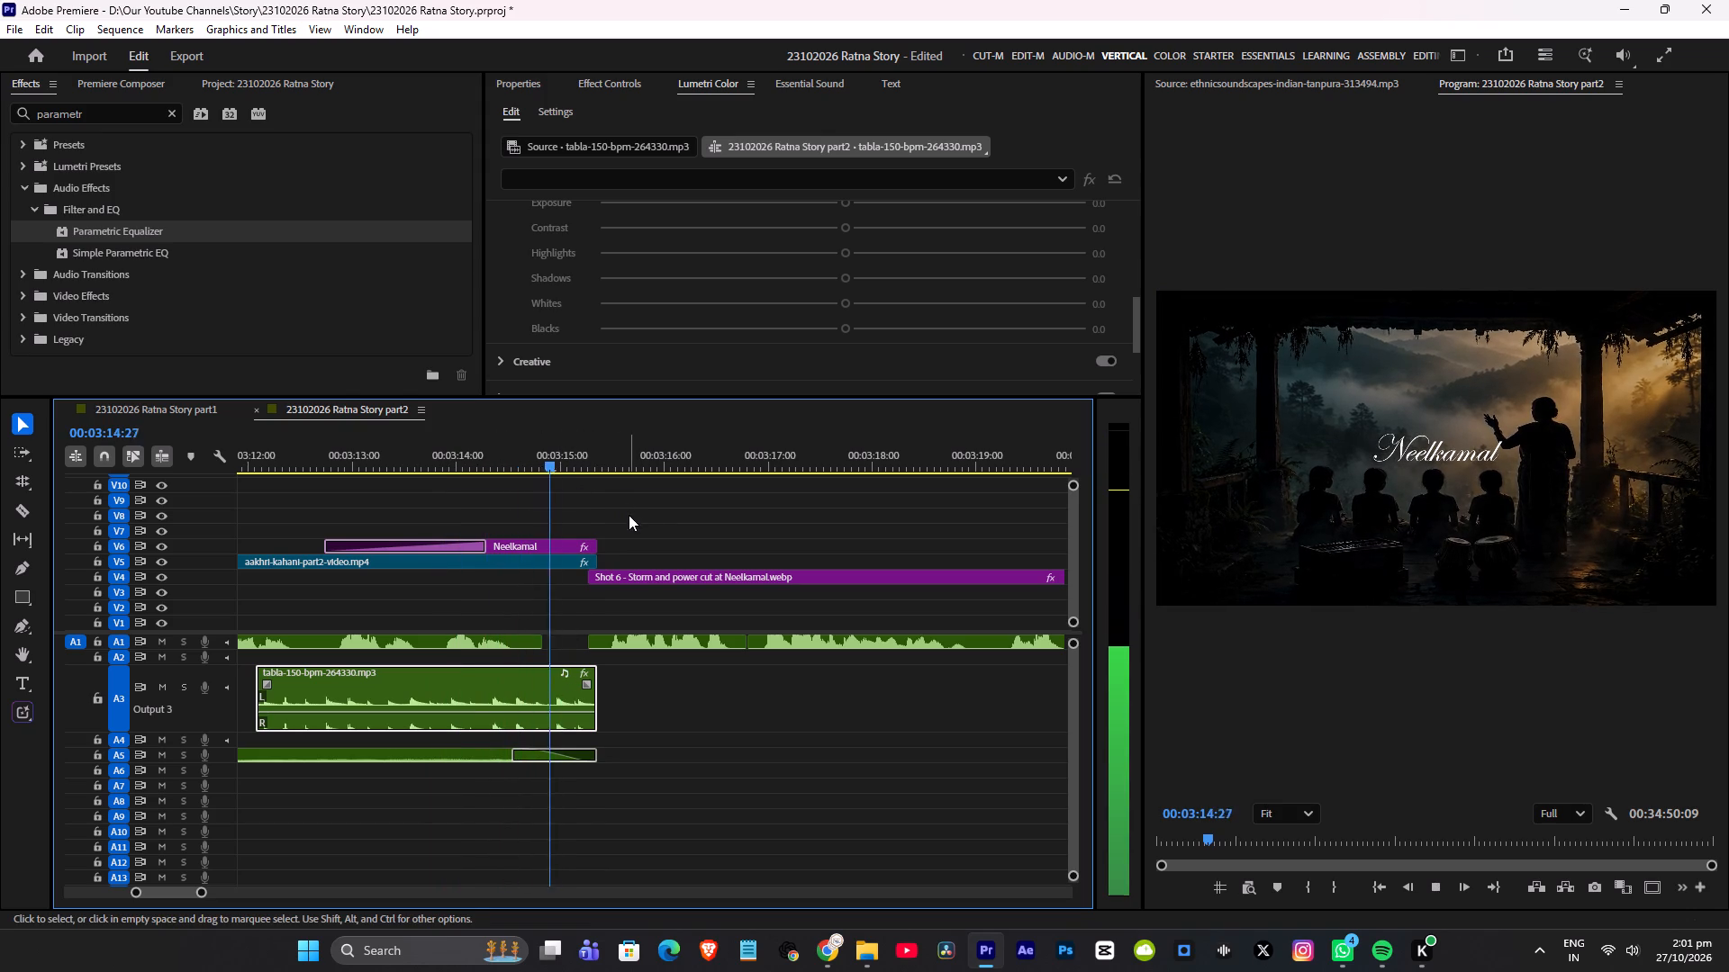
pyautogui.hotkey('ctrl', 's')
pyautogui.press('space')
pyautogui.keyDown('alt'); pyautogui.scroll(-3, 851, 545); pyautogui.keyUp('alt')
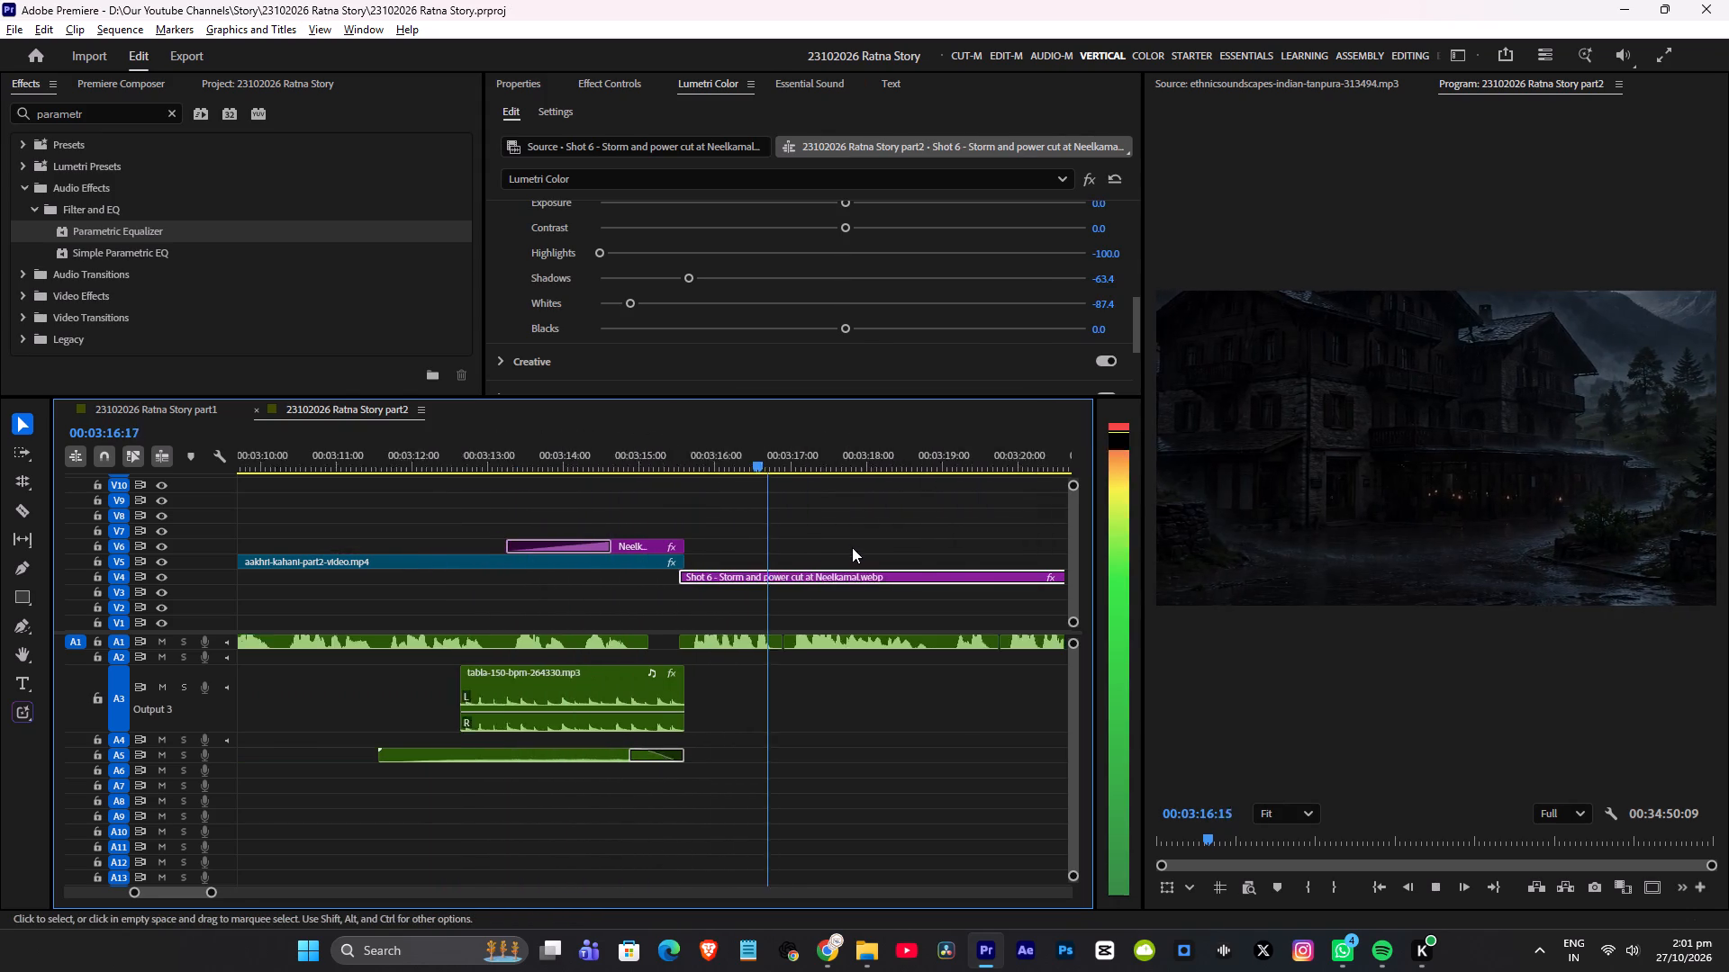
pyautogui.keyDown('alt'); pyautogui.scroll(-7, 852, 547); pyautogui.keyUp('alt')
pyautogui.hotkey('ctrl', 's')
pyautogui.press('space')
pyautogui.scroll(-7, 854, 547)
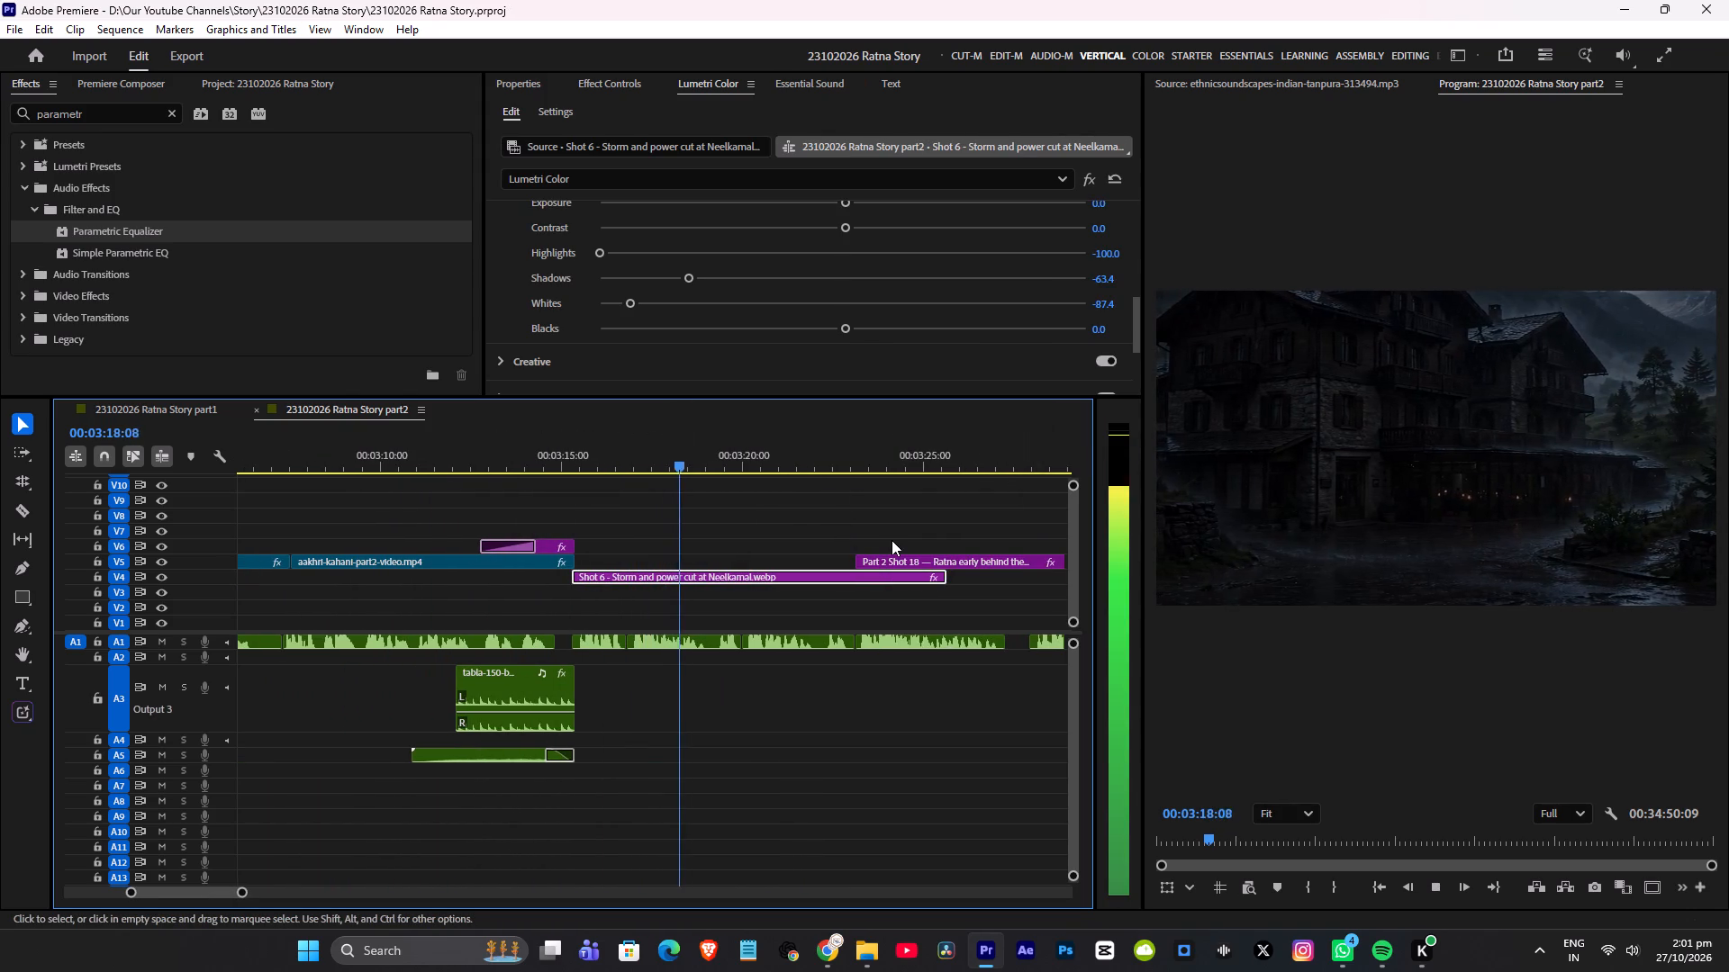
pyautogui.press('space')
# Move the tanpura clip from A5 up to A4, directly below the tabla clip, and save the project.
pyautogui.click(499, 758)
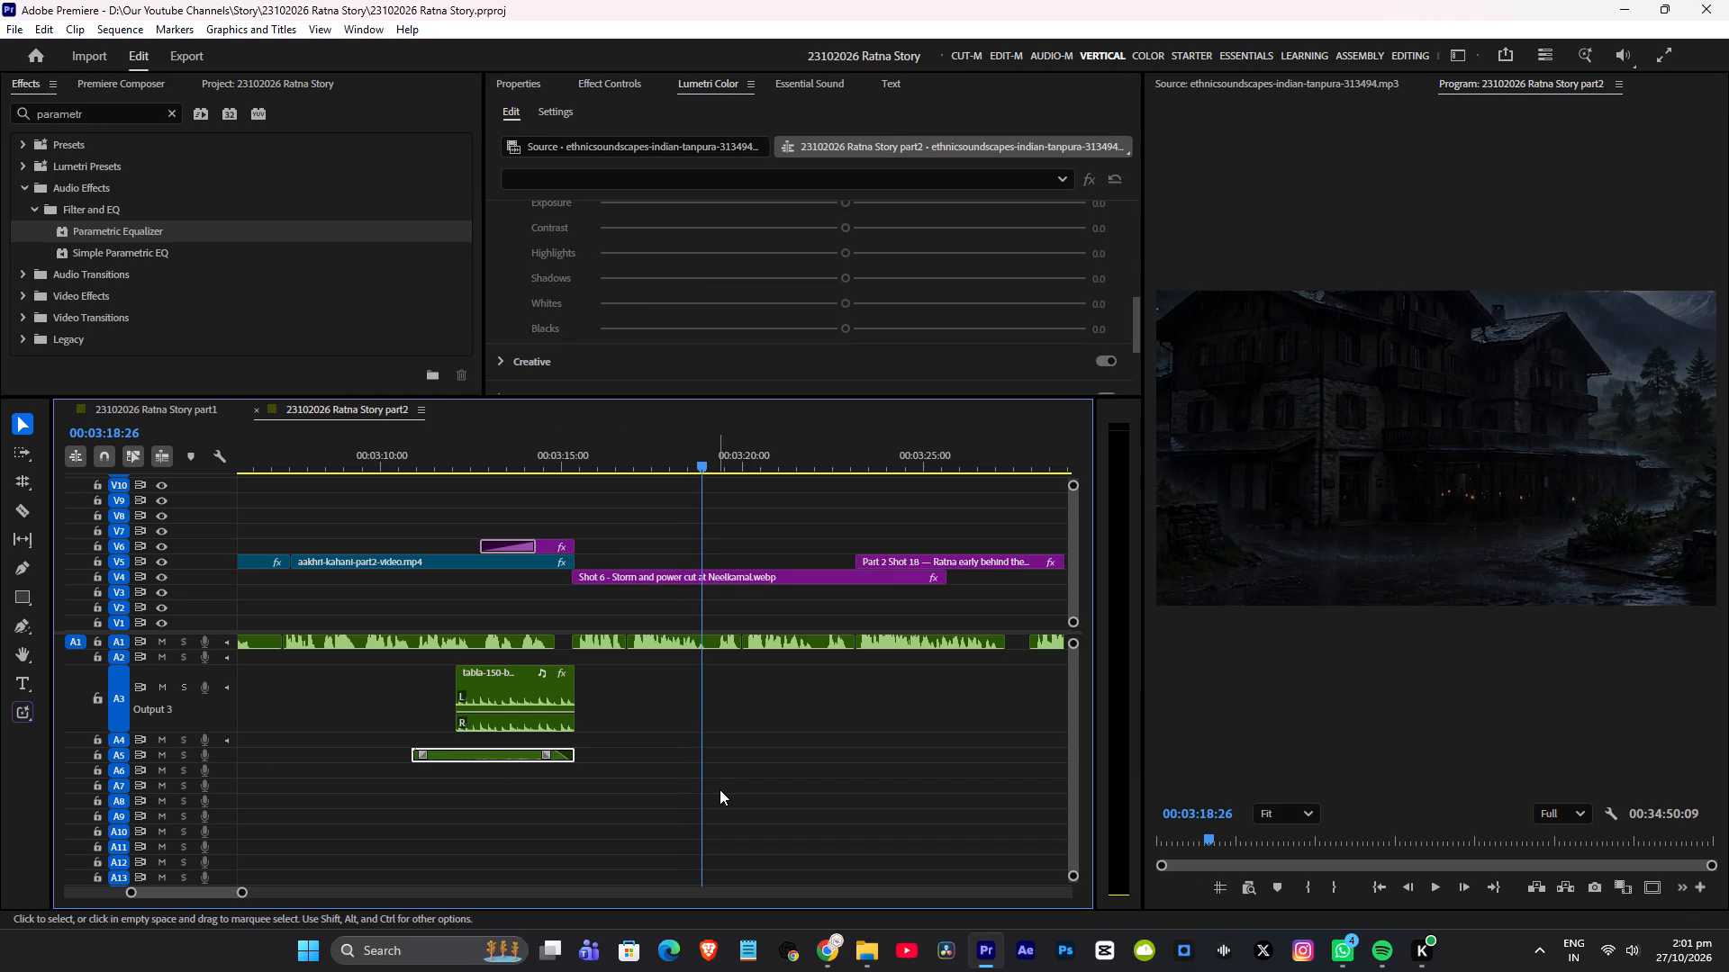
pyautogui.hotkey('alt', 'Up')
pyautogui.hotkey('ctrl', 's')
# Play the part2 sequence onward from 00:03:18:26 through the Shot 6 storm clip into Part 2 Shot 18.
pyautogui.press('space')
pyautogui.keyDown('alt'); pyautogui.scroll(-4, 757, 750); pyautogui.keyUp('alt')
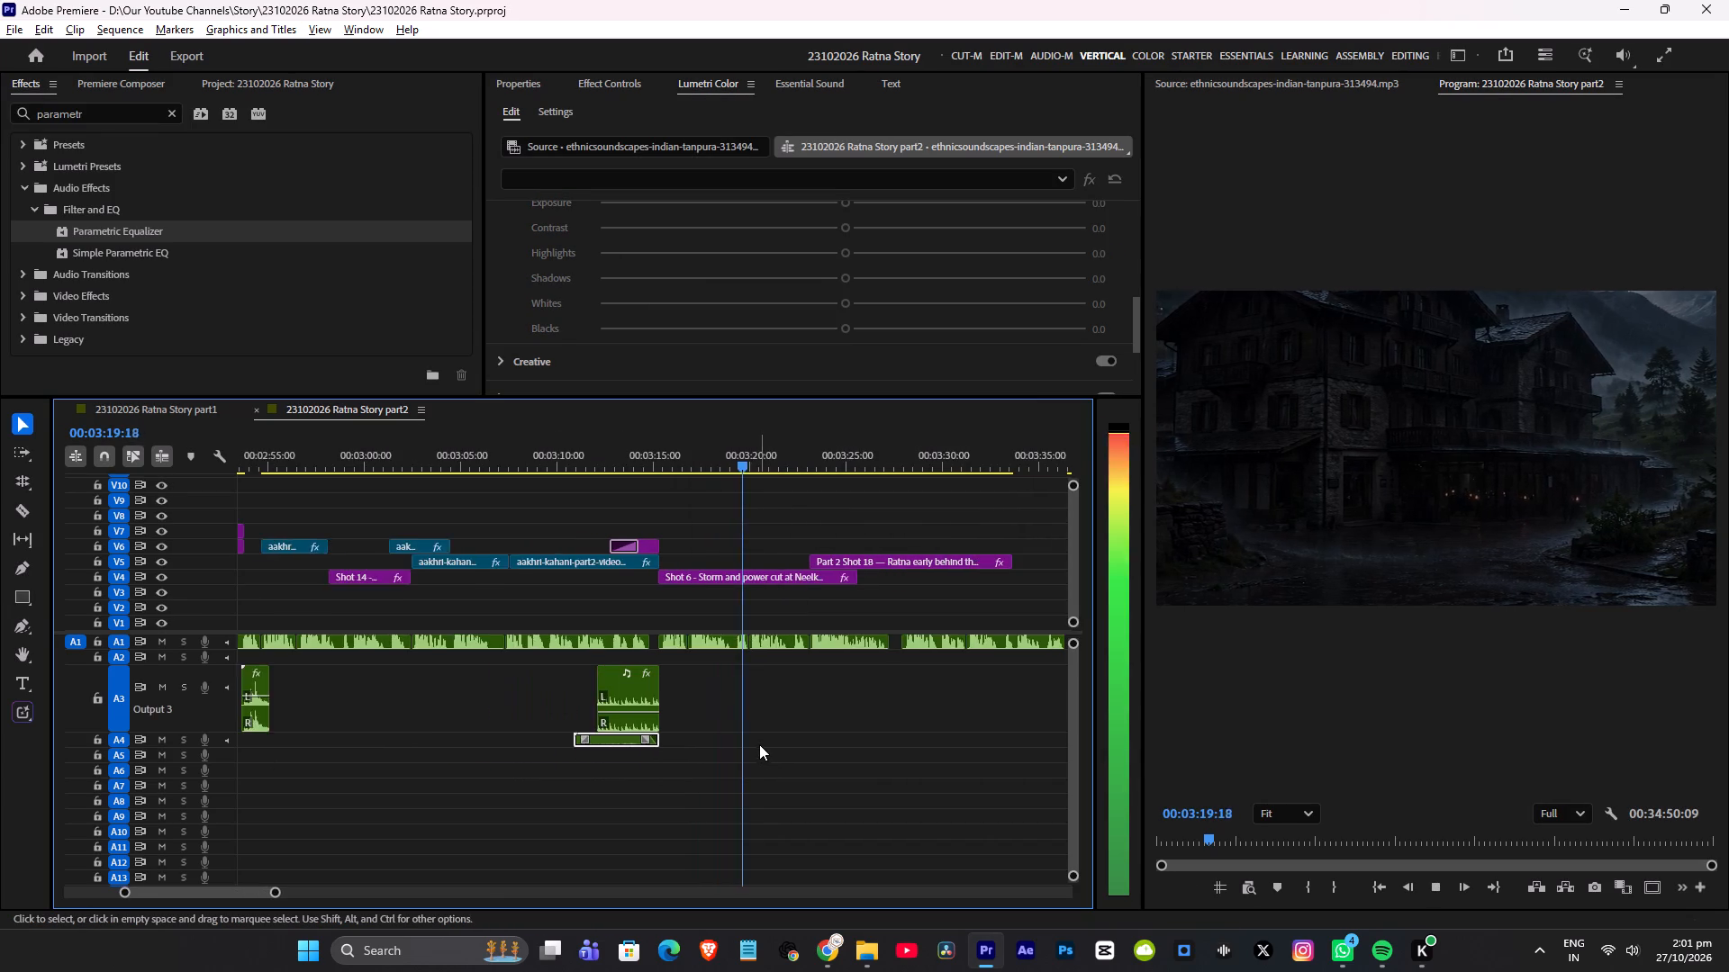
pyautogui.keyDown('alt'); pyautogui.scroll(-20, 759, 744); pyautogui.keyUp('alt')
pyautogui.keyDown('alt'); pyautogui.scroll(-3, 759, 744); pyautogui.keyUp('alt')
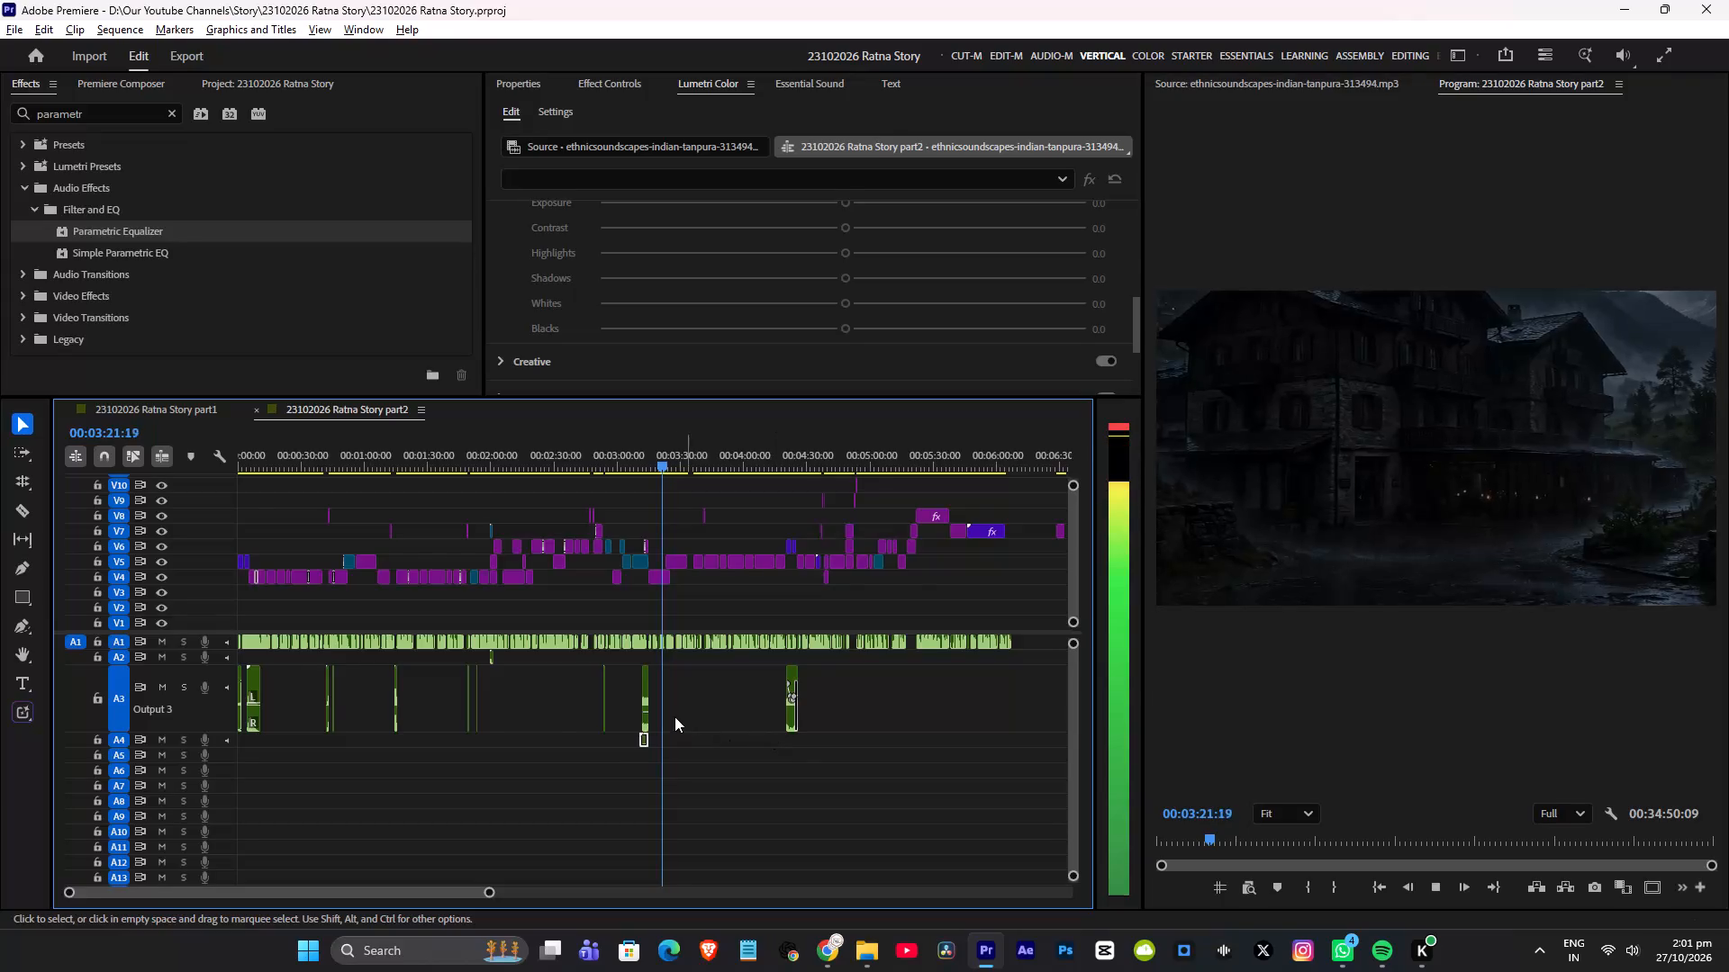
pyautogui.keyDown('alt'); pyautogui.scroll(17, 672, 712); pyautogui.keyUp('alt')
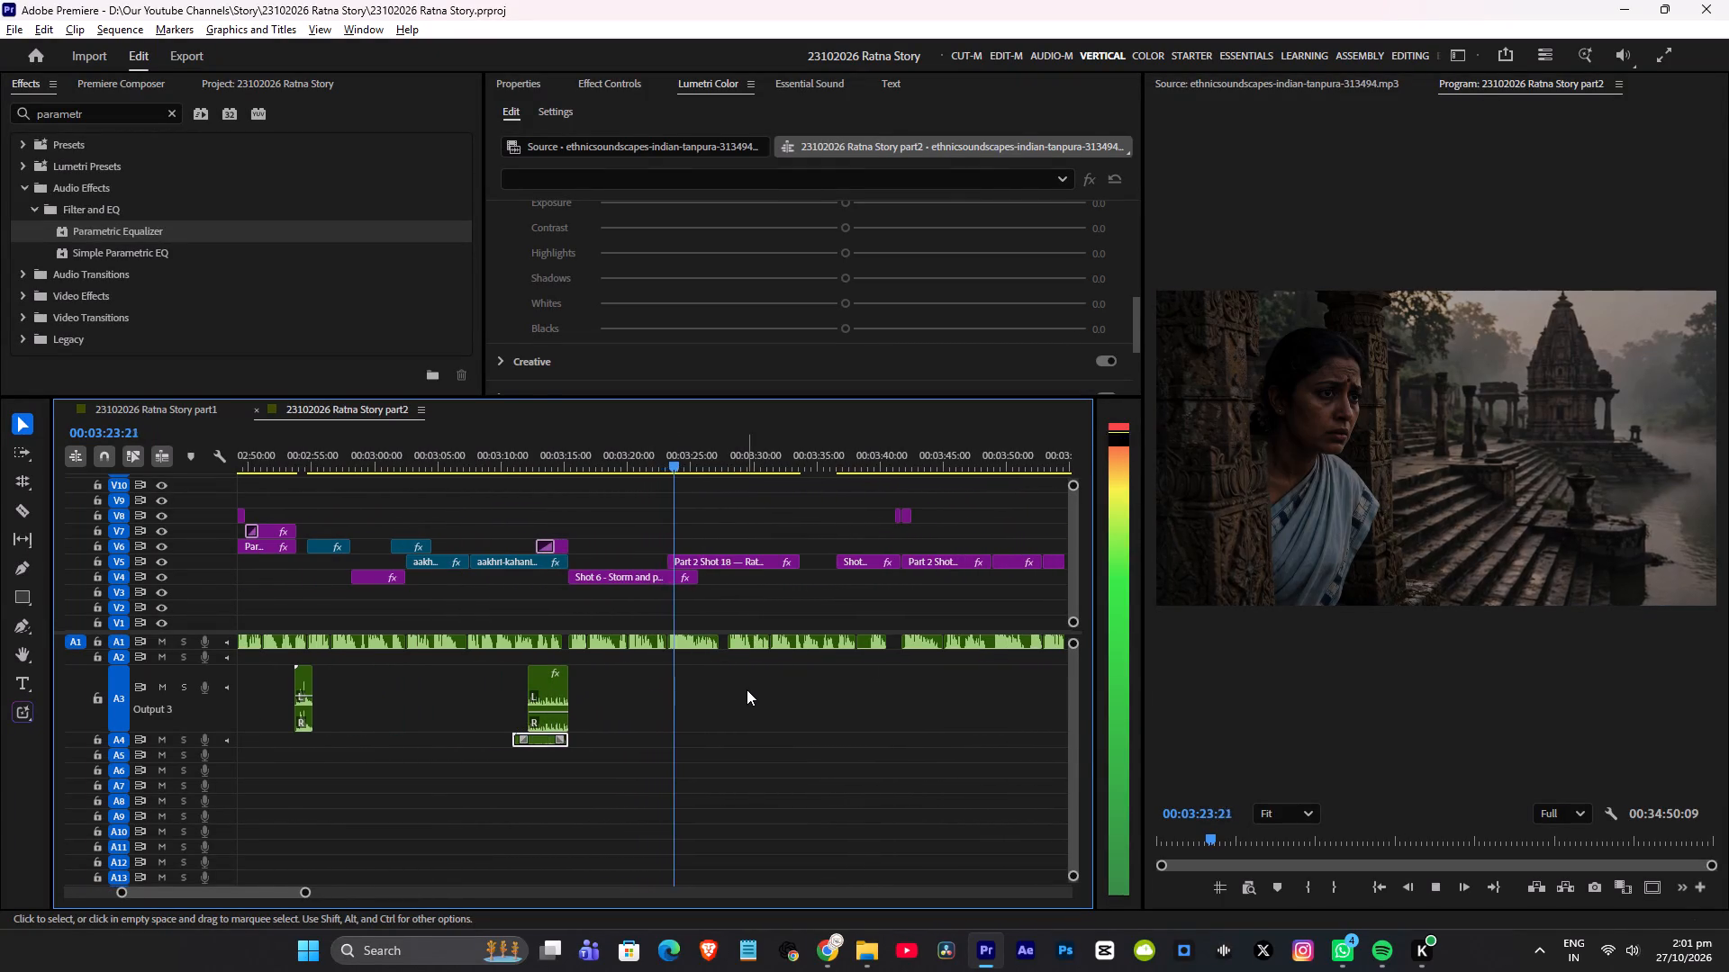
pyautogui.keyDown('alt'); pyautogui.scroll(5, 747, 689); pyautogui.keyUp('alt')
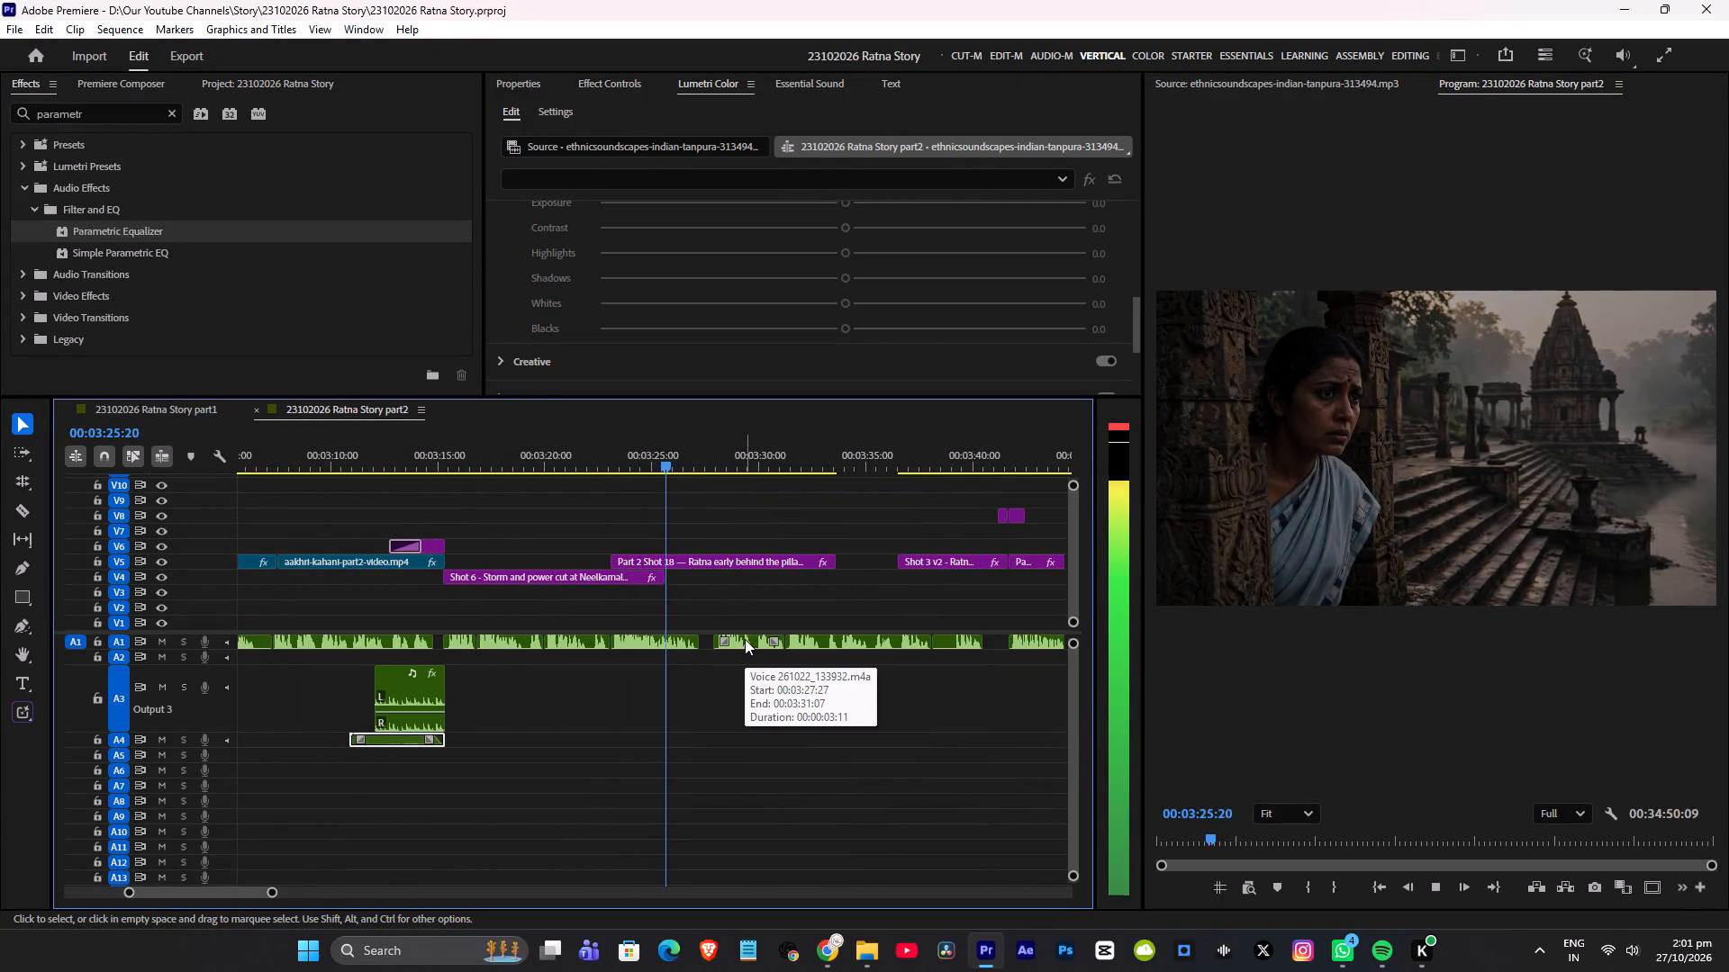
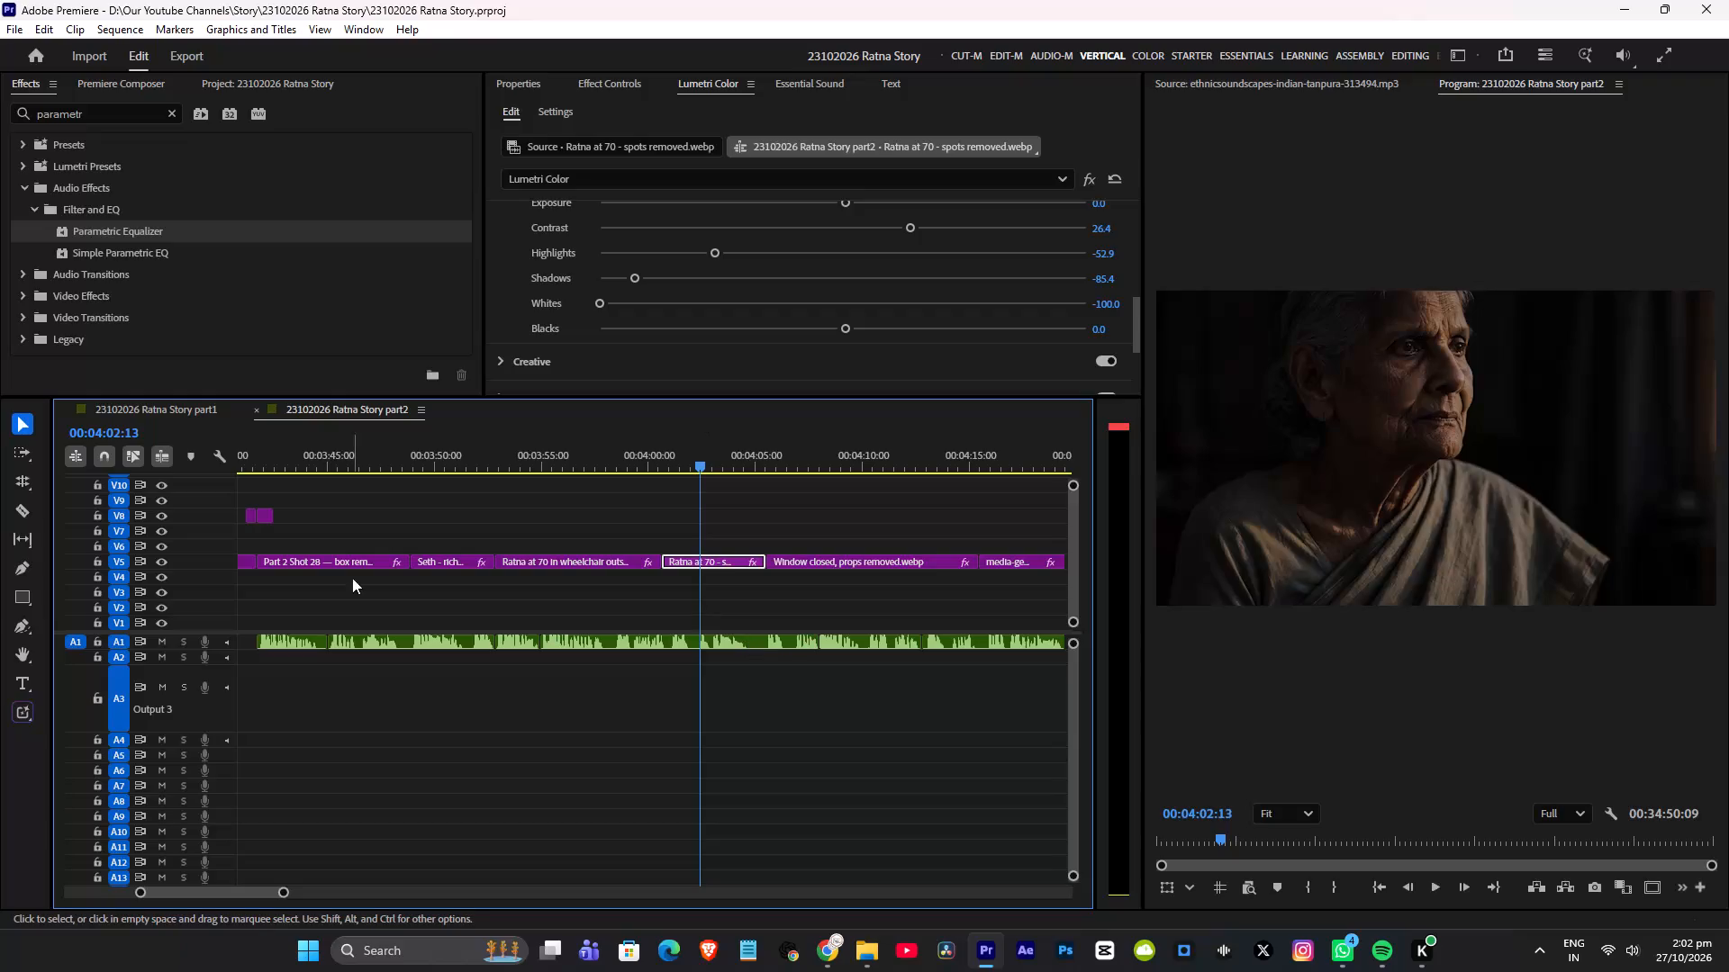
# Play the part2 sequence from about 00:03:55:28 through the gravel footsteps passage, replaying the start of the shot 30 writer clip.
pyautogui.click(563, 451)
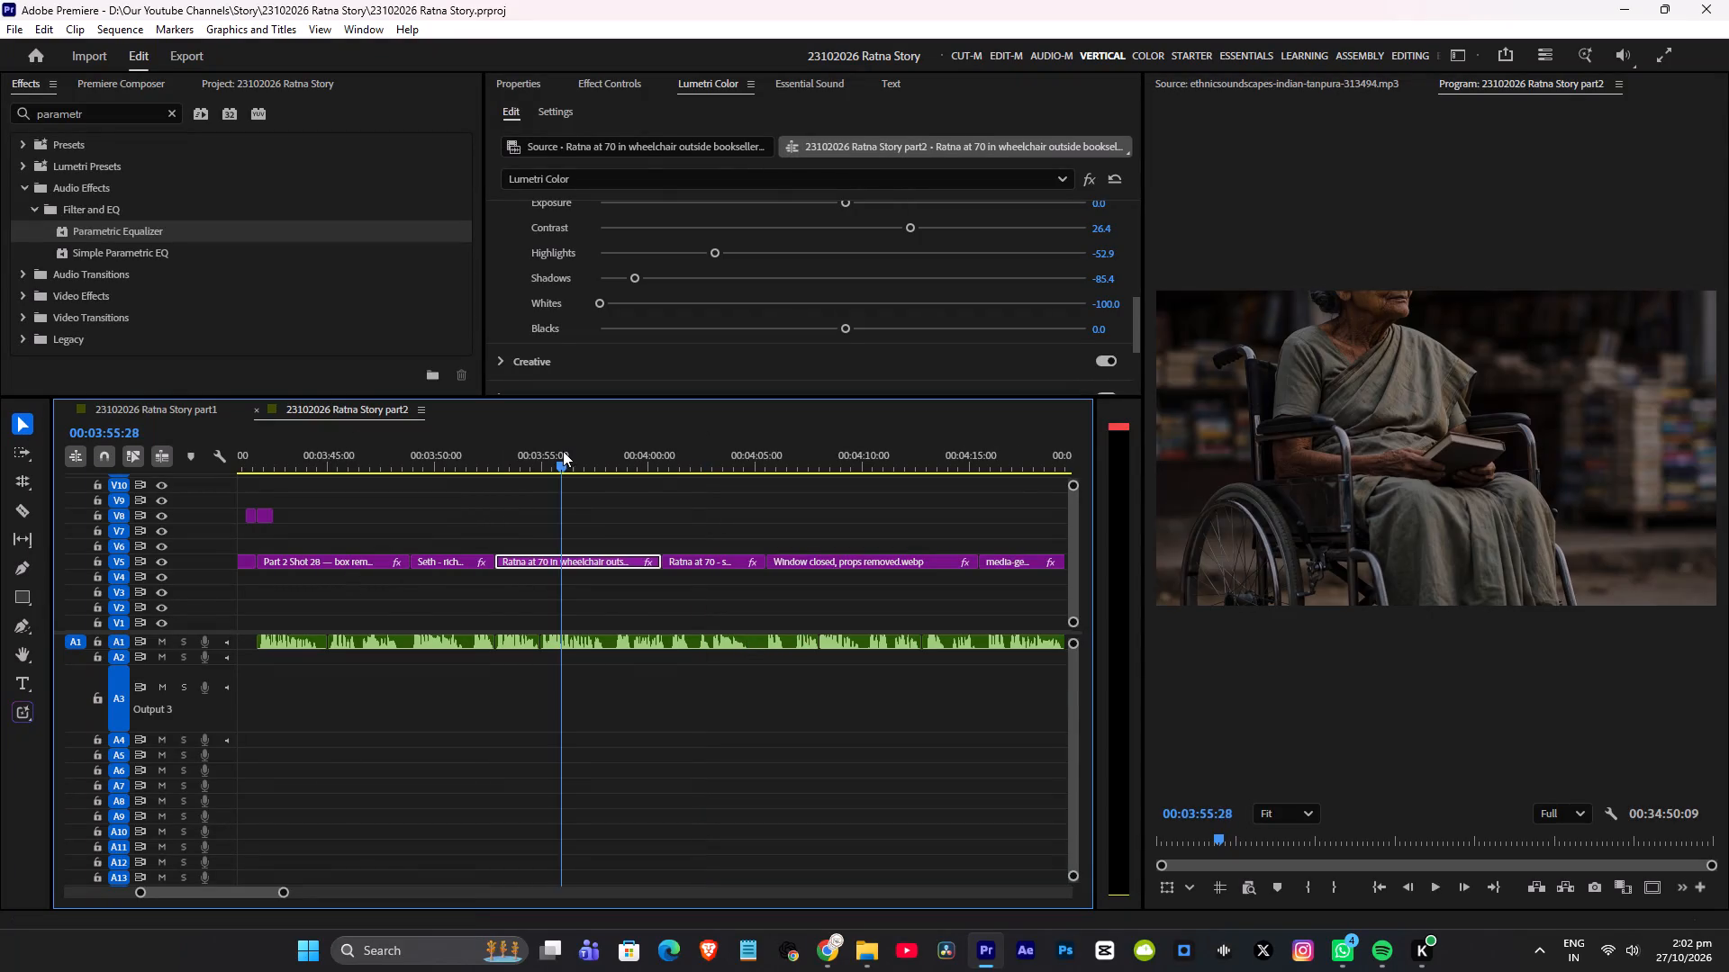
pyautogui.press('space')
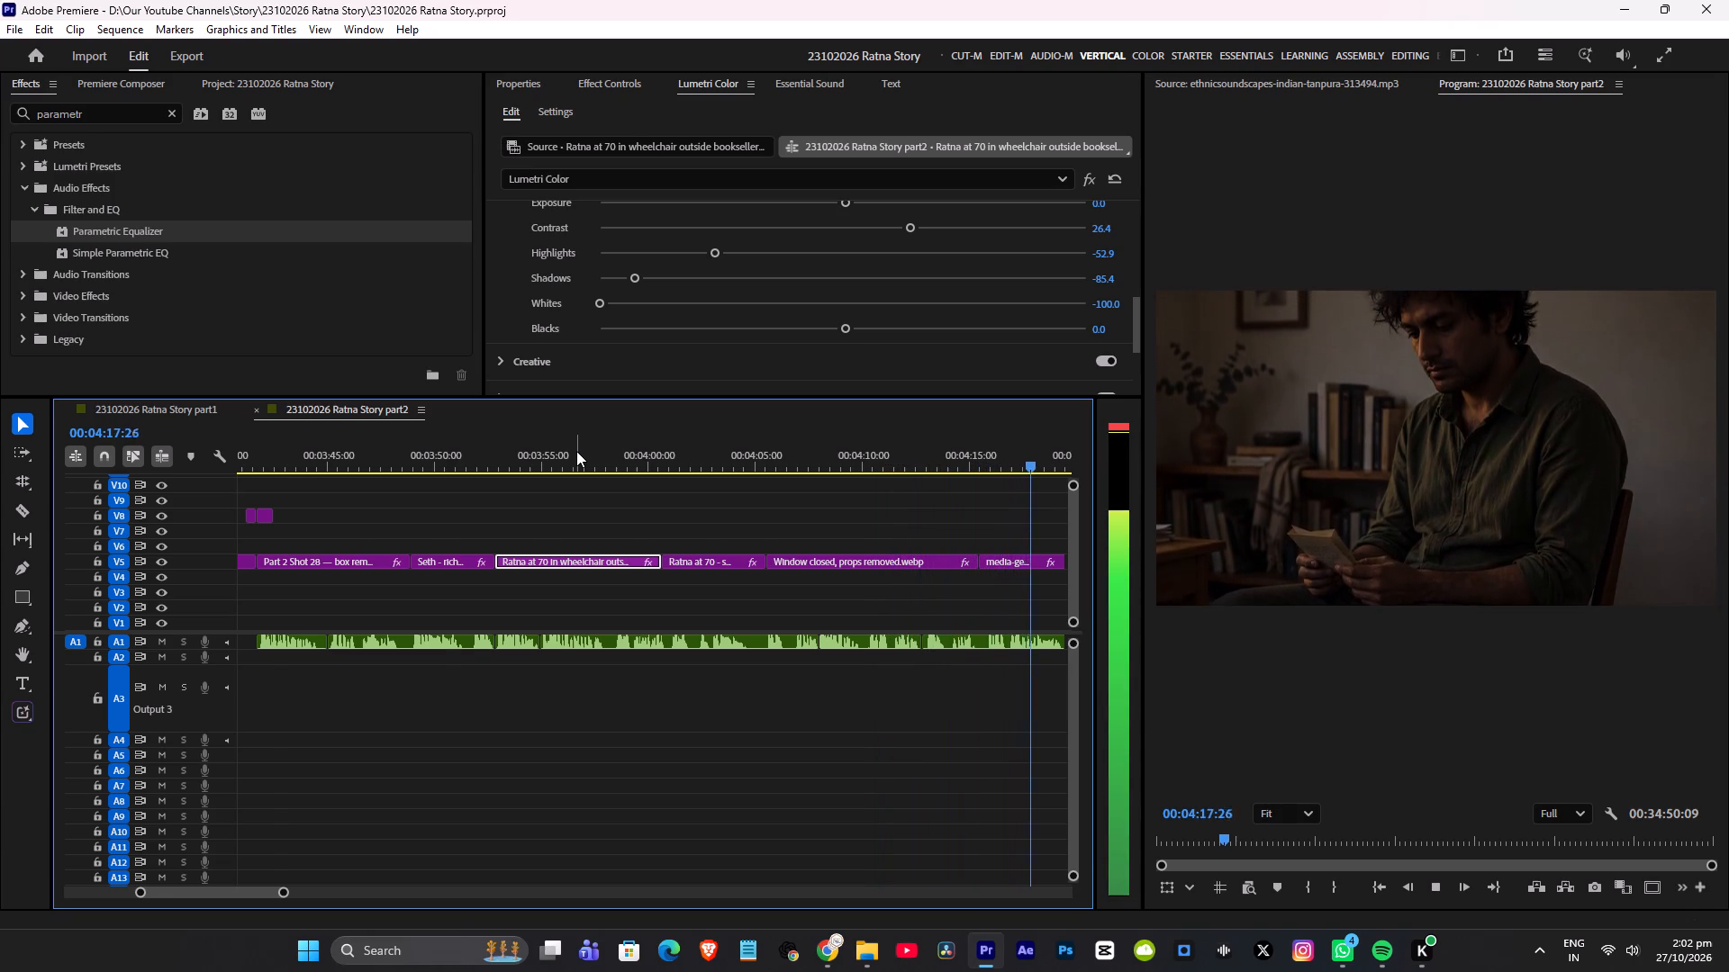
pyautogui.press('space')
pyautogui.scroll(6, 367, 477)
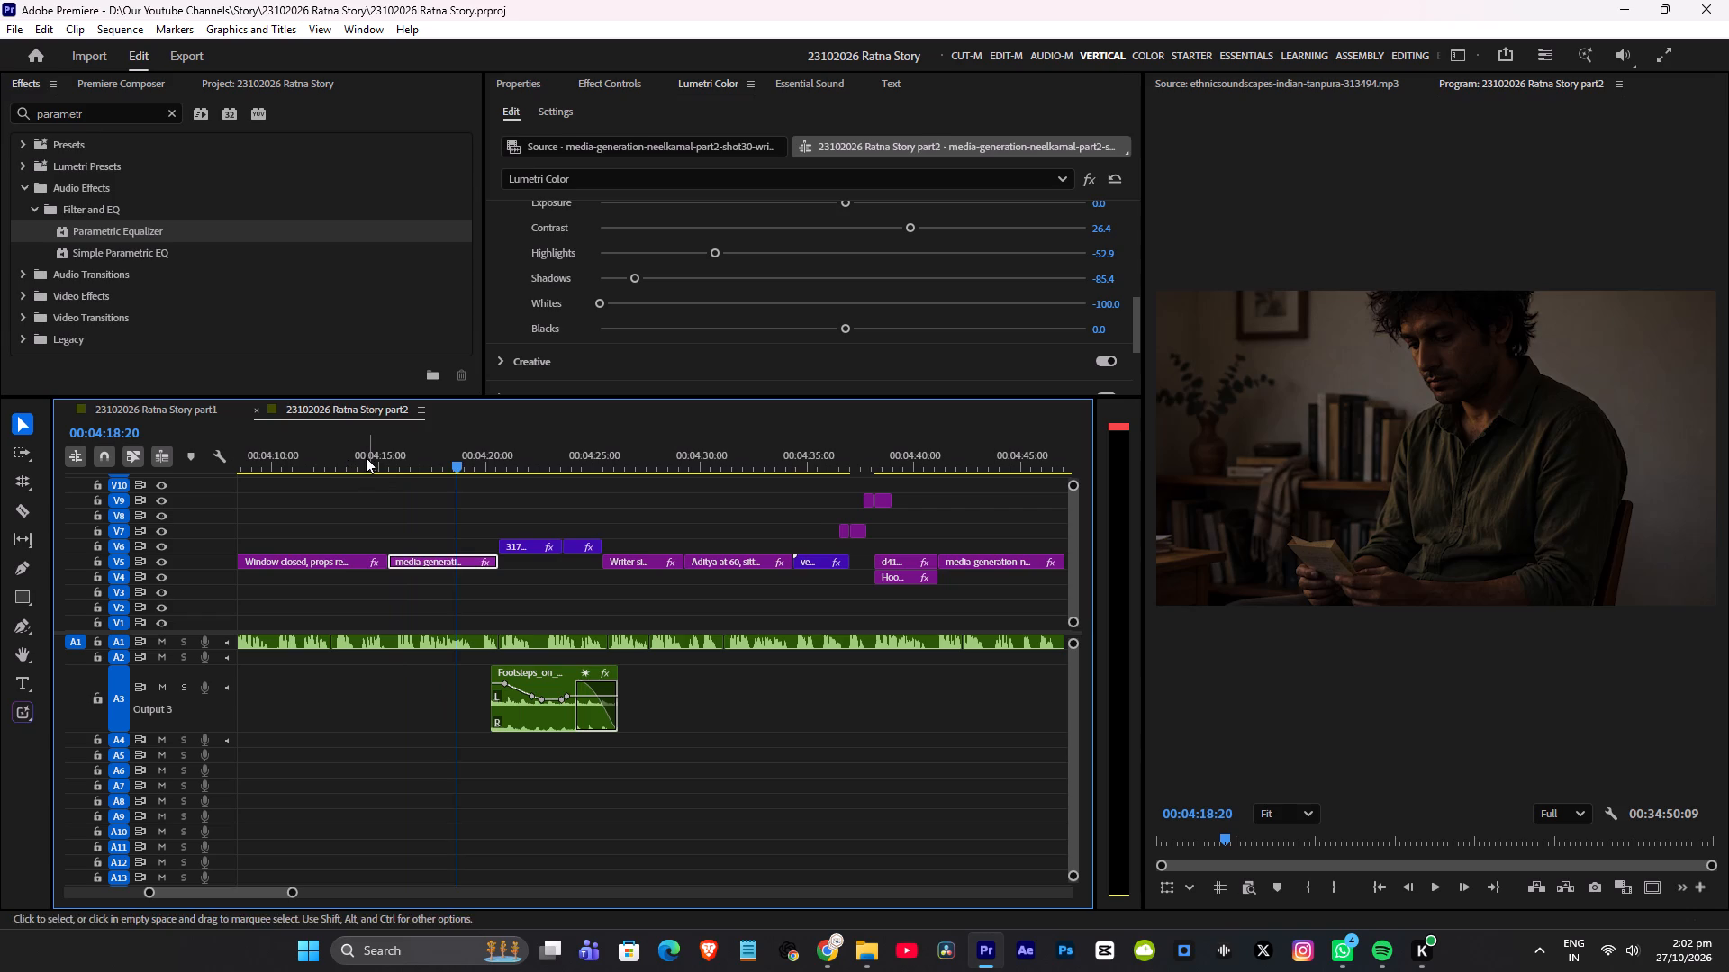
pyautogui.click(366, 457)
pyautogui.press('space')
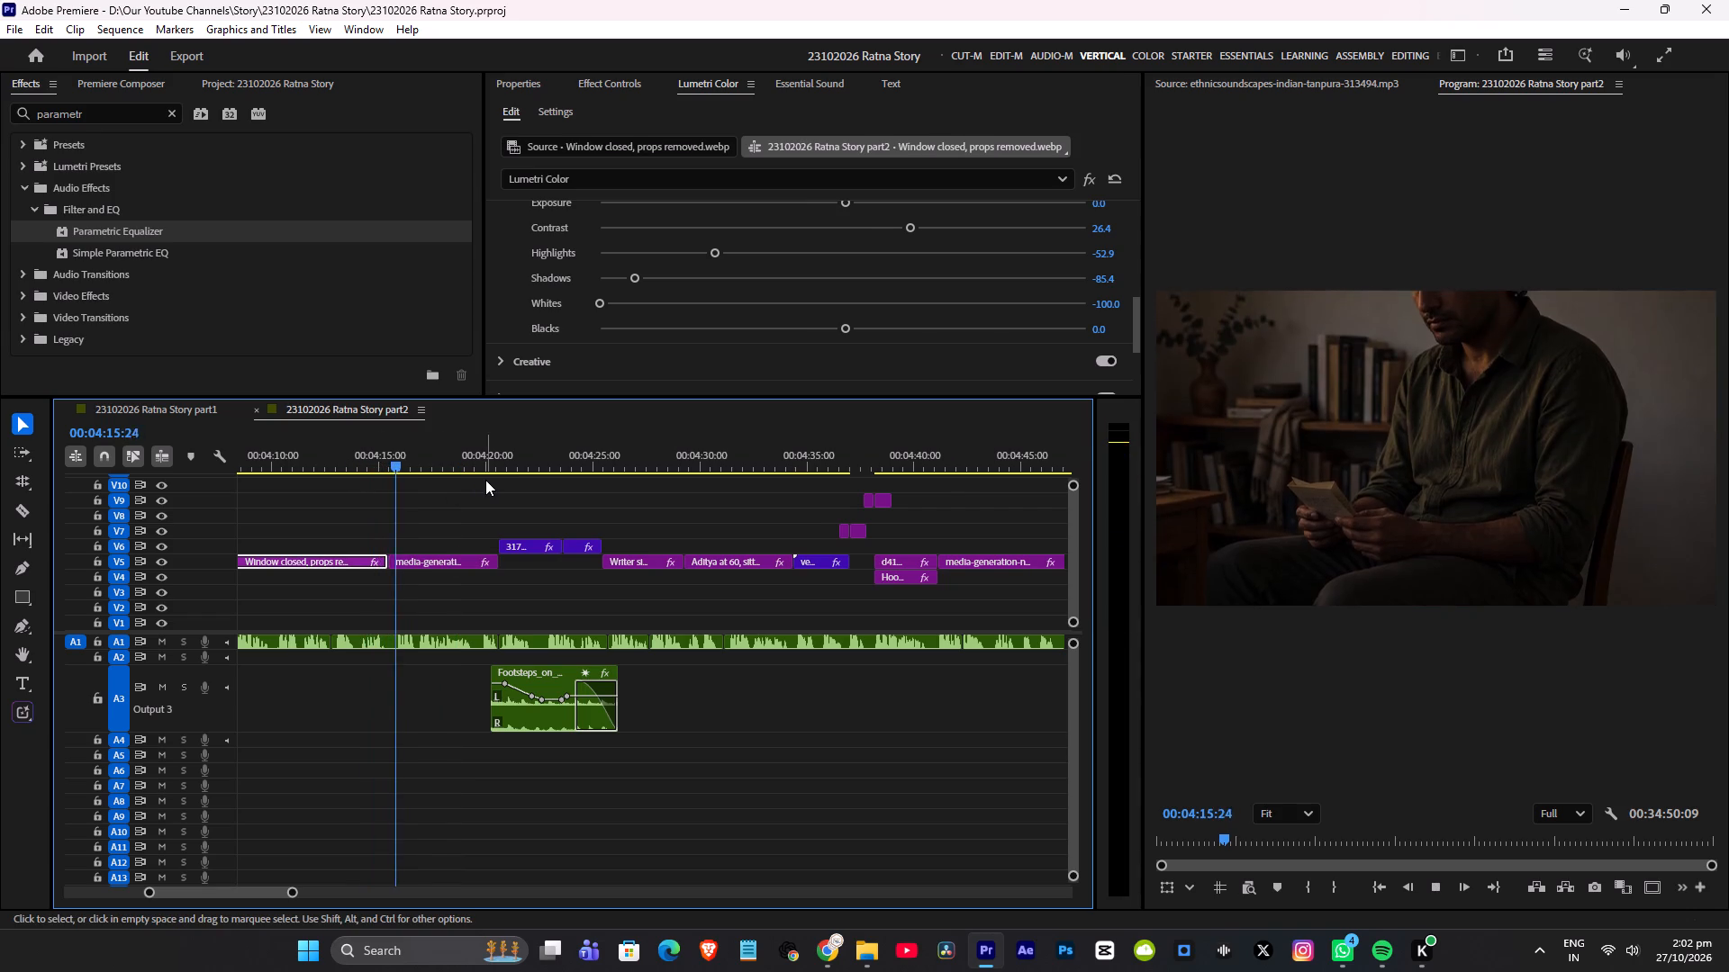
pyautogui.press('space')
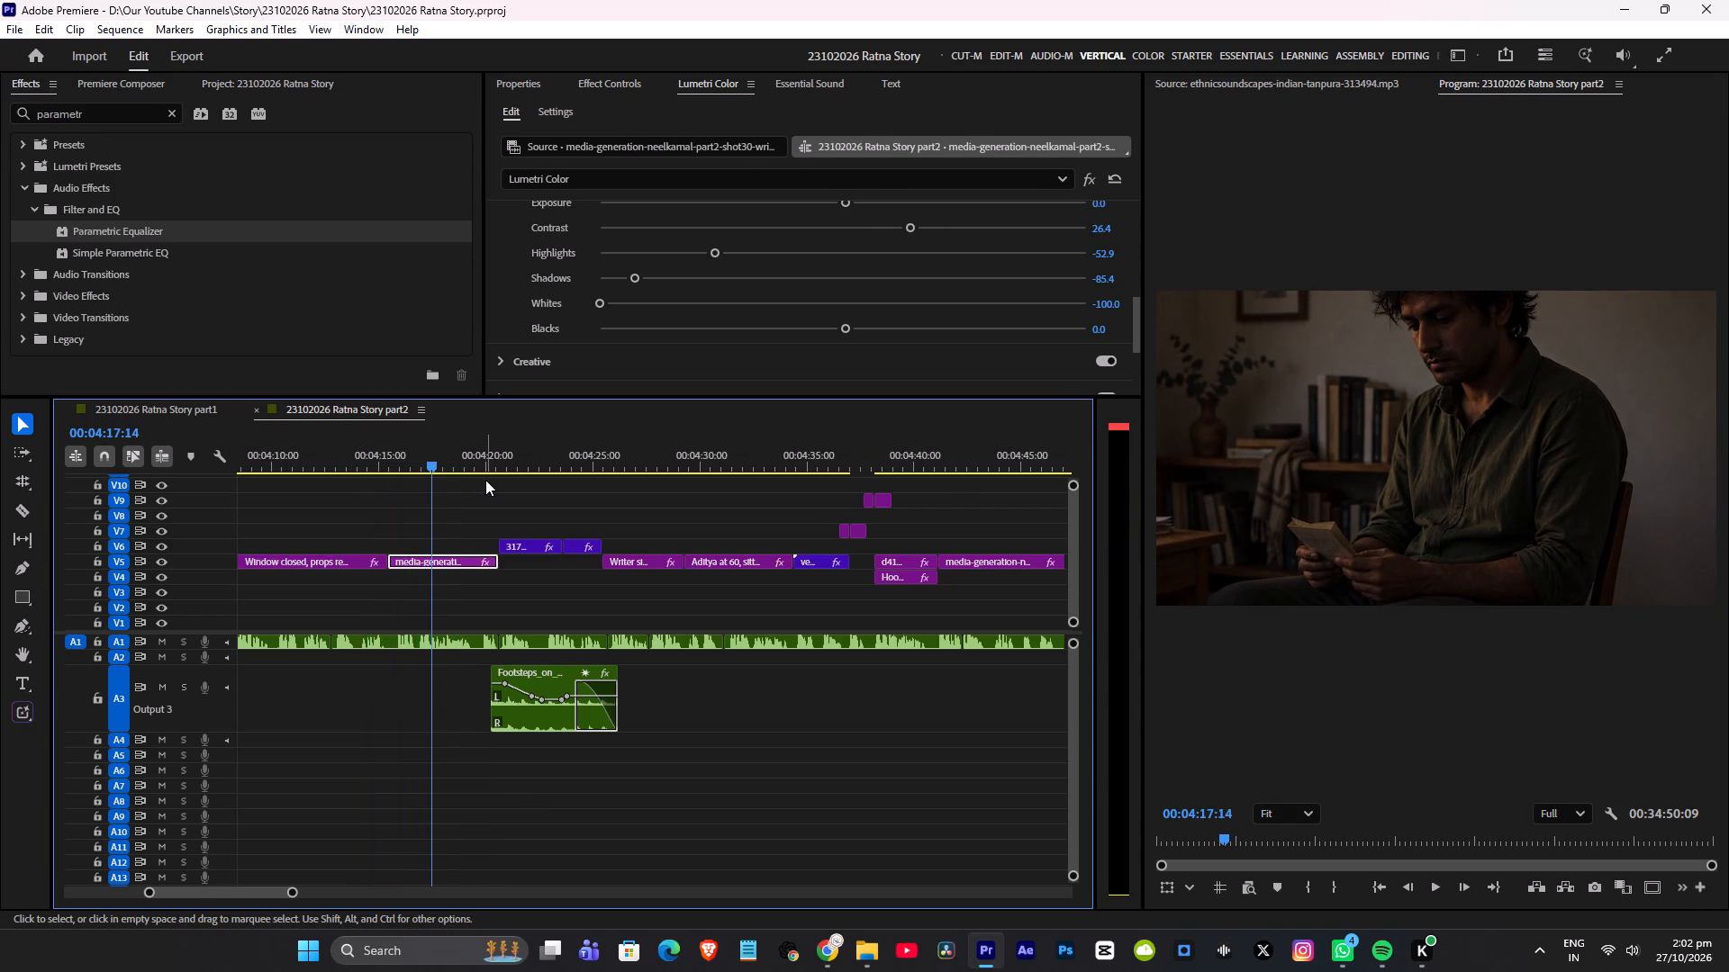
pyautogui.moveTo(396, 464); pyautogui.dragTo(379, 473)
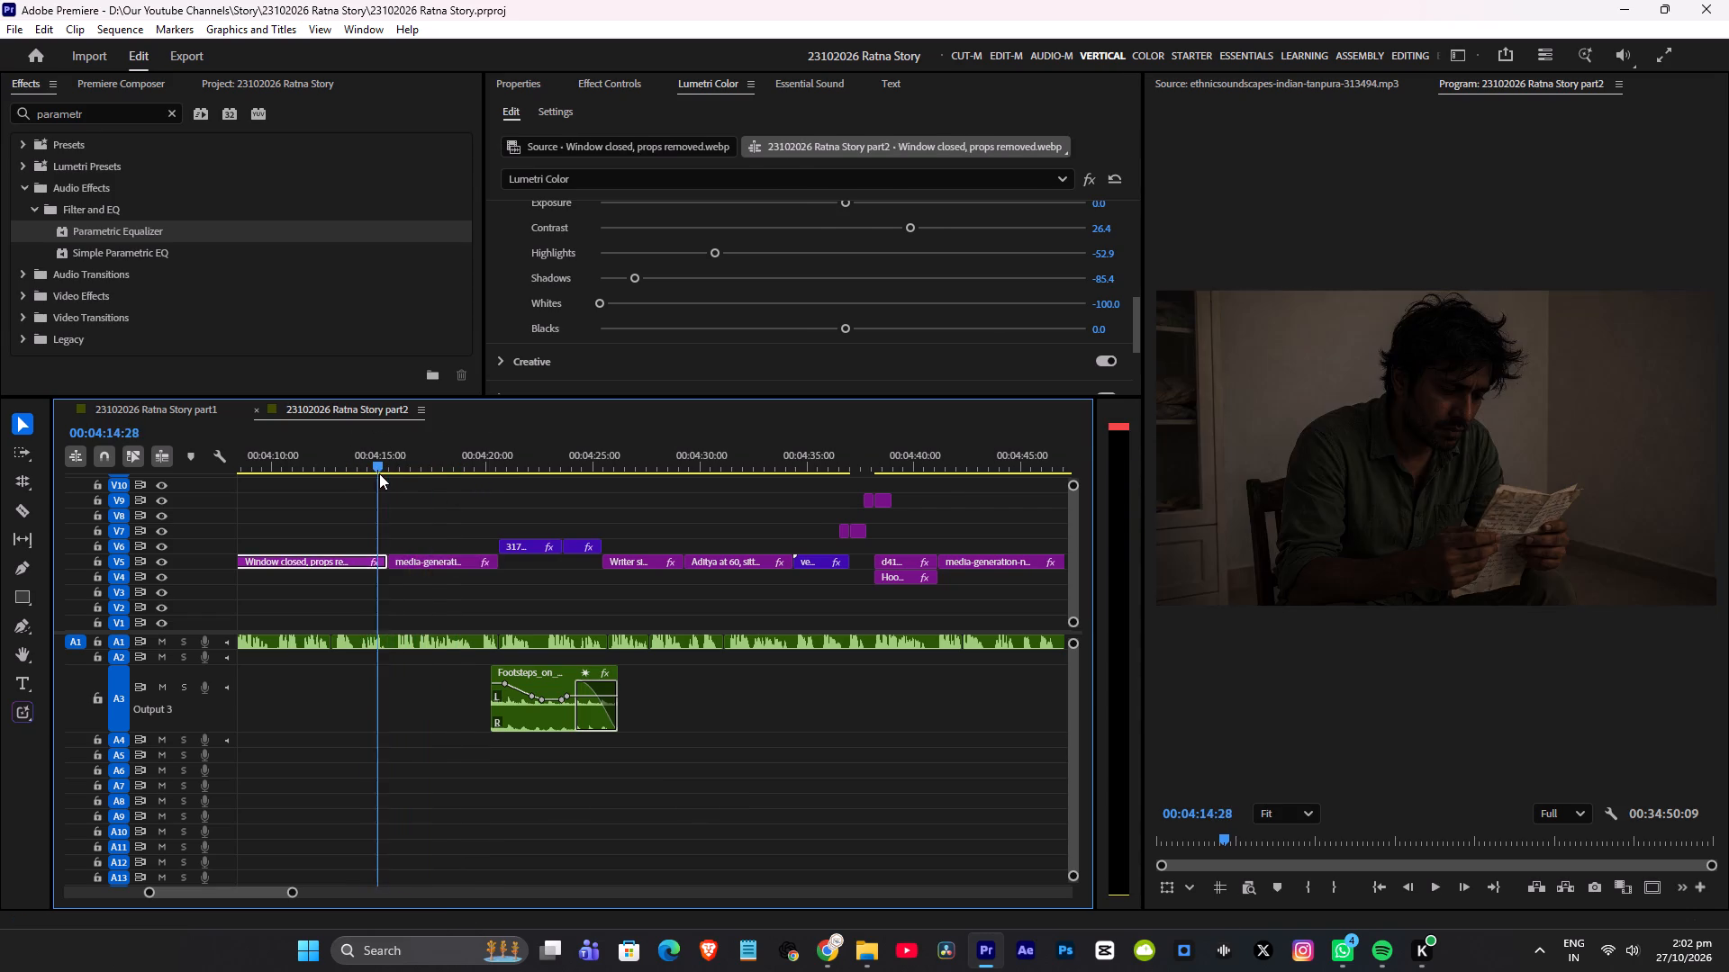
pyautogui.moveTo(379, 473); pyautogui.dragTo(385, 482)
pyautogui.press('space')
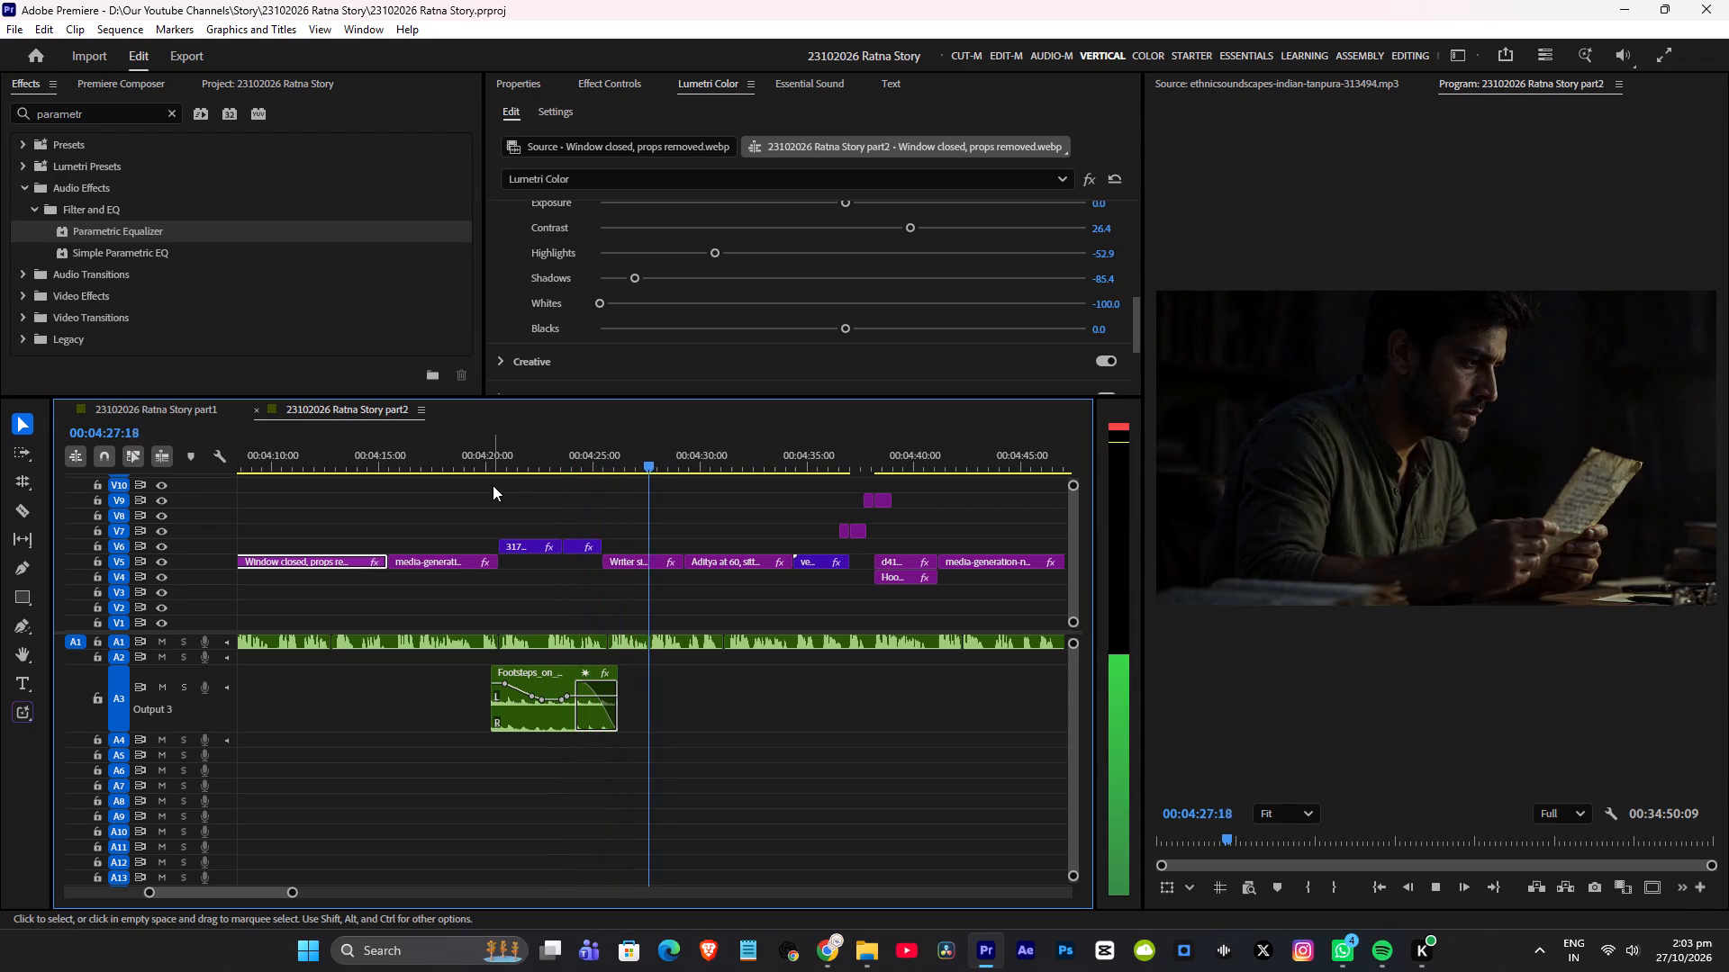
pyautogui.press('space')
# Replay the Footsteps_on_Gravel passage from about 00:04:20:01 into the writer side-angle letter clip and save the project.
pyautogui.click(476, 456)
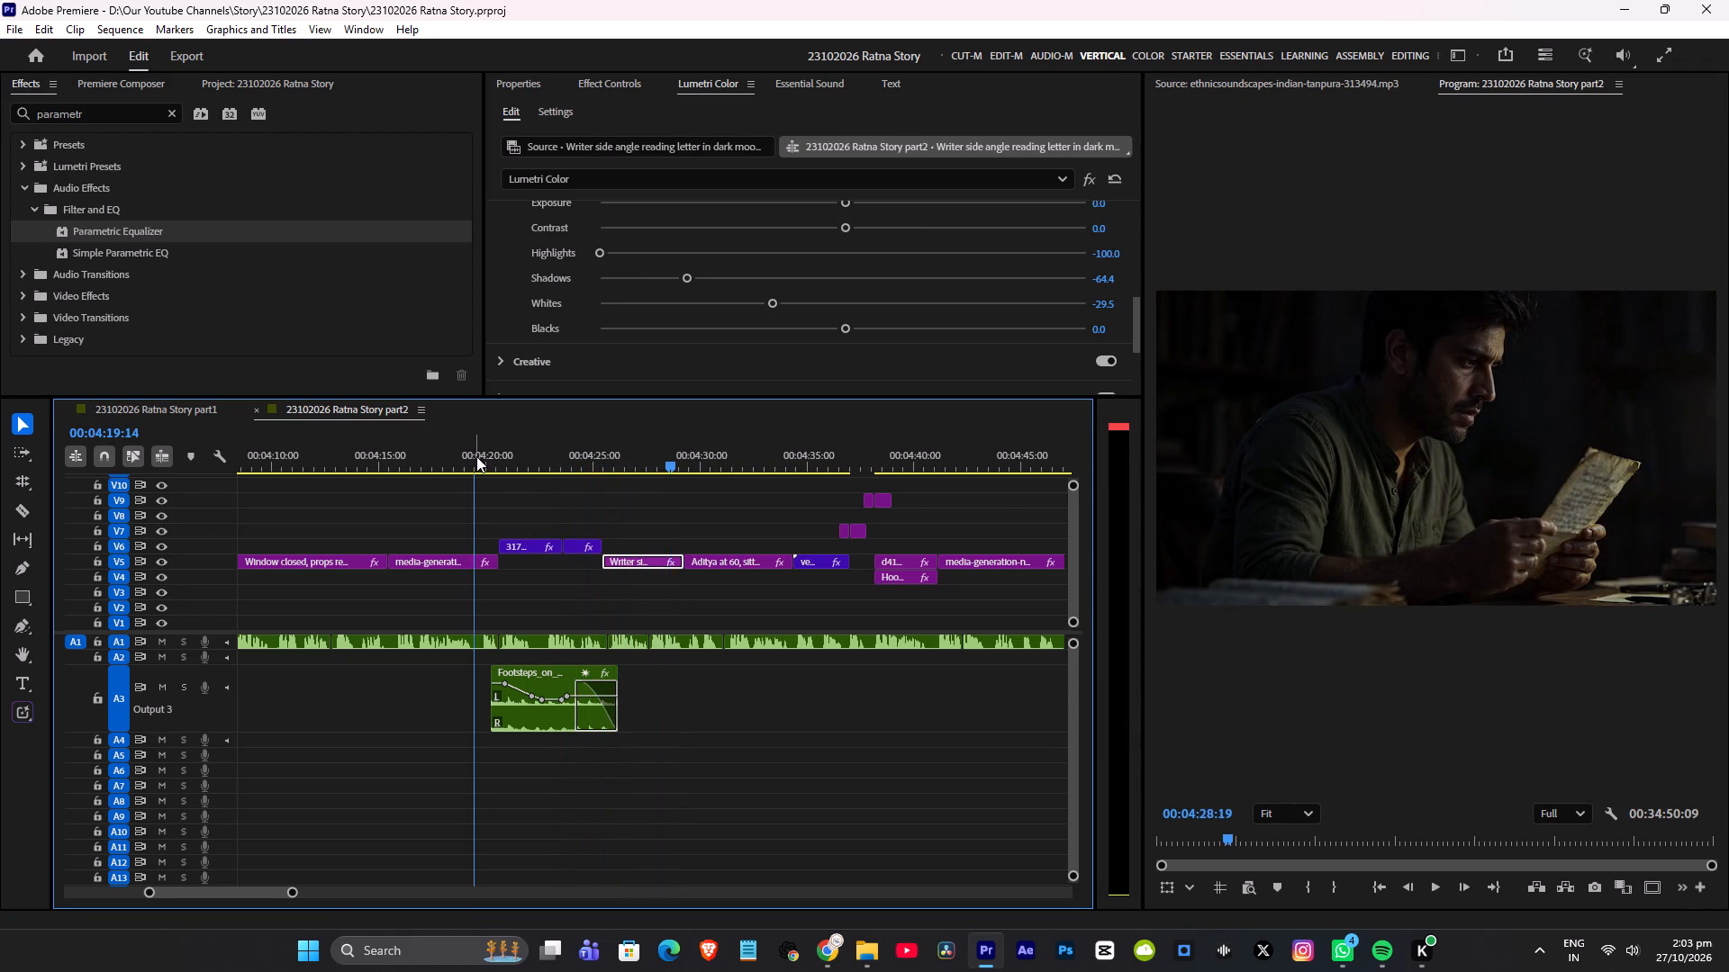
pyautogui.keyDown('alt'); pyautogui.scroll(9, 505, 499); pyautogui.keyUp('alt')
pyautogui.press('space')
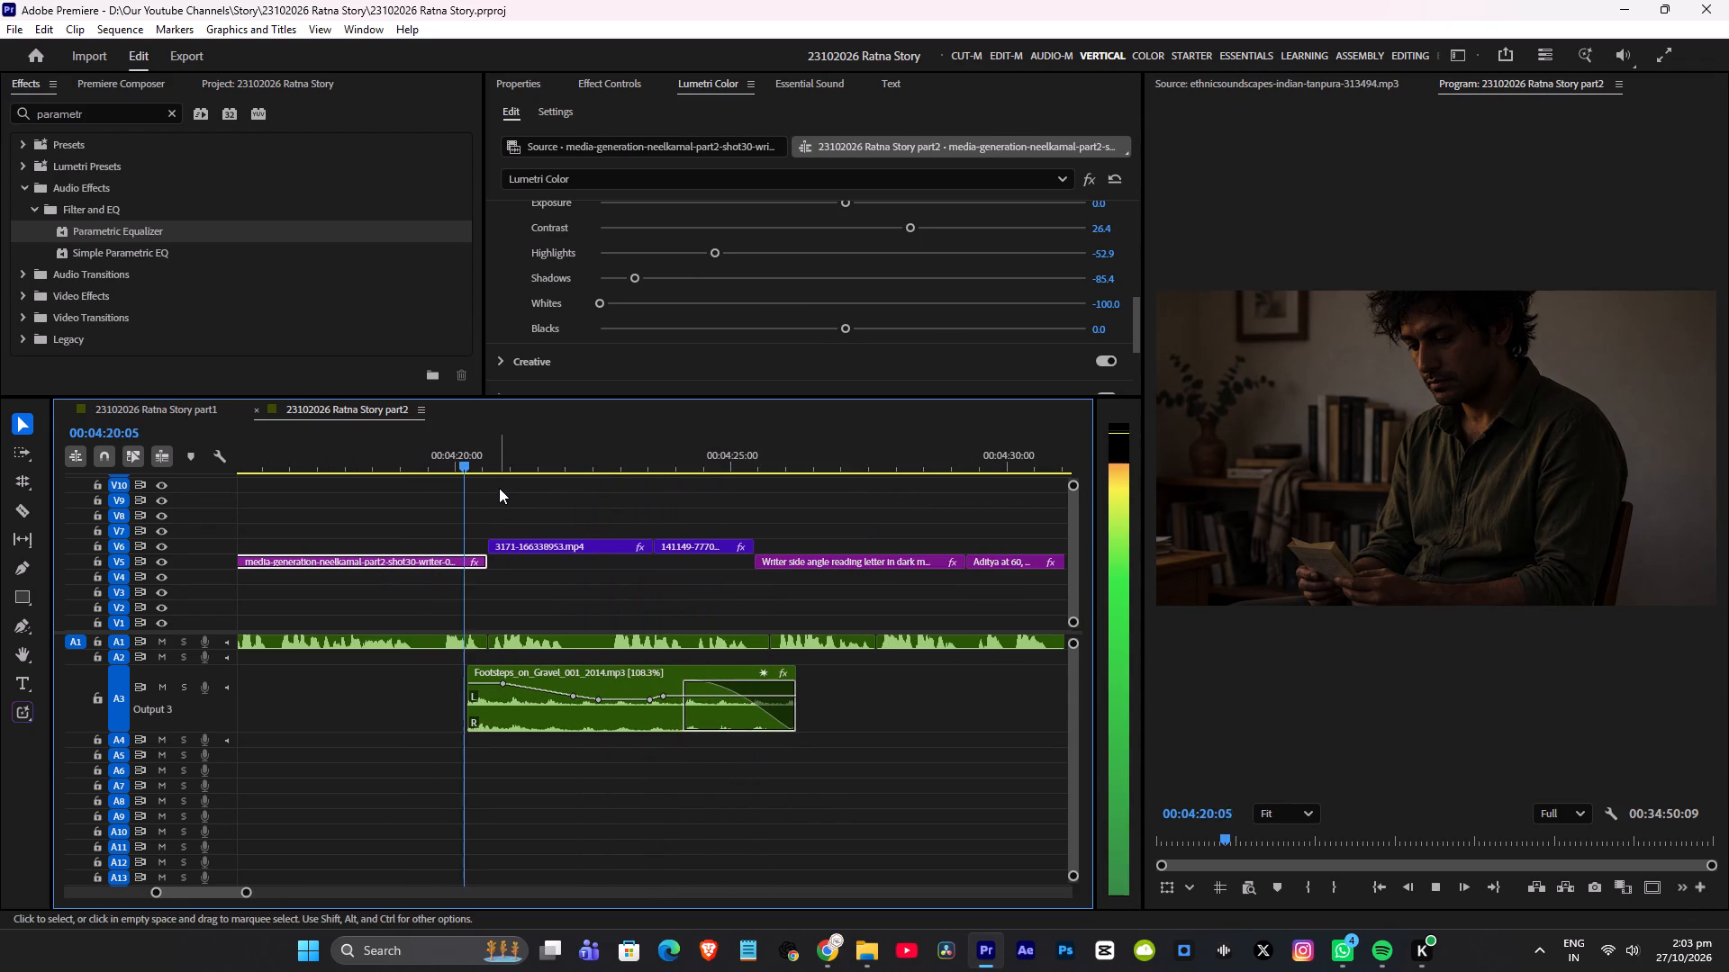
pyautogui.press('space')
pyautogui.click(459, 461)
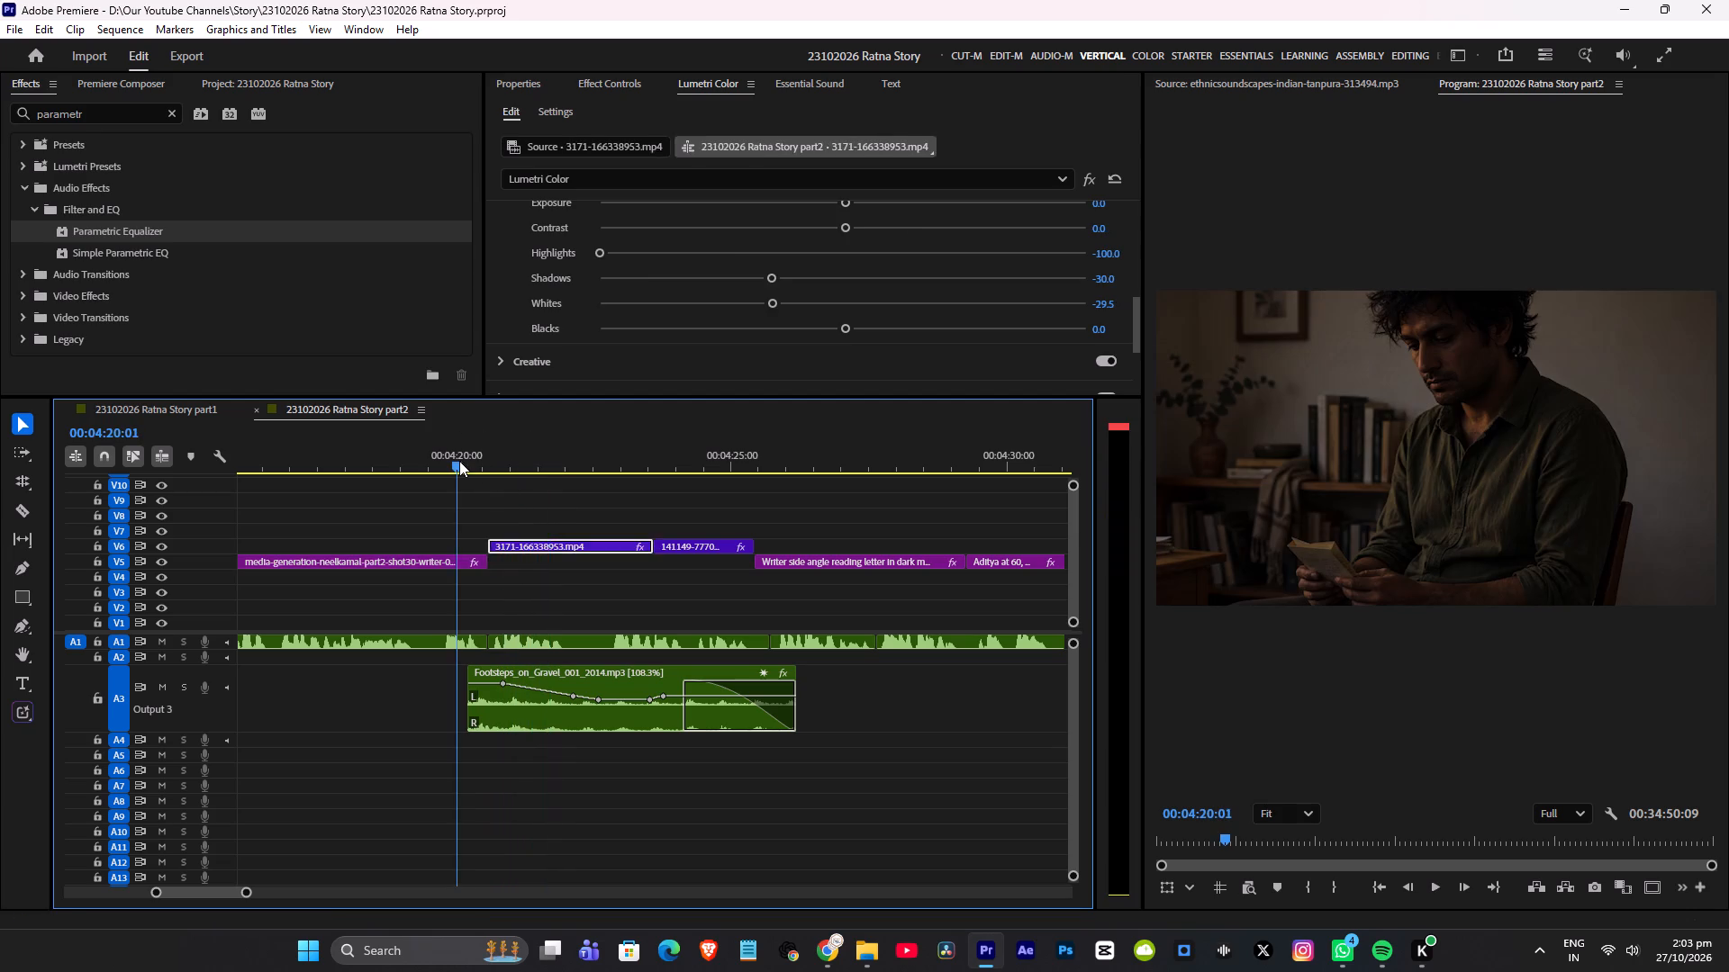
pyautogui.press('space')
pyautogui.scroll(-4, 498, 490)
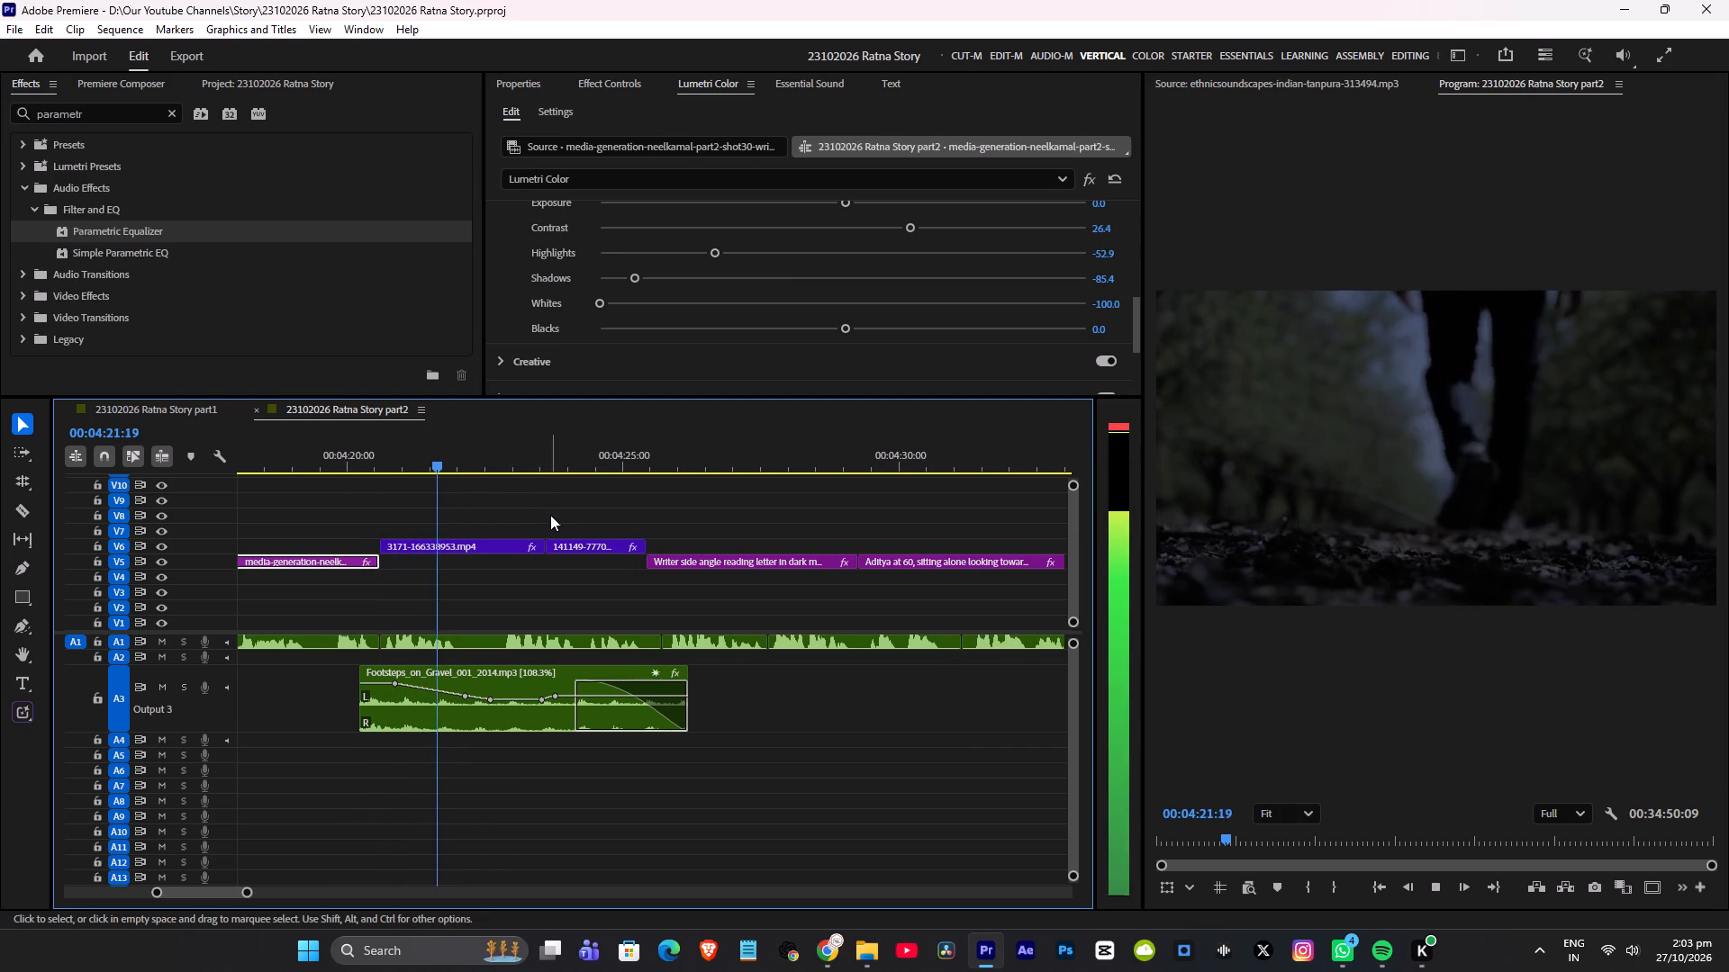
pyautogui.hotkey('ctrl', 's')
pyautogui.press('space')
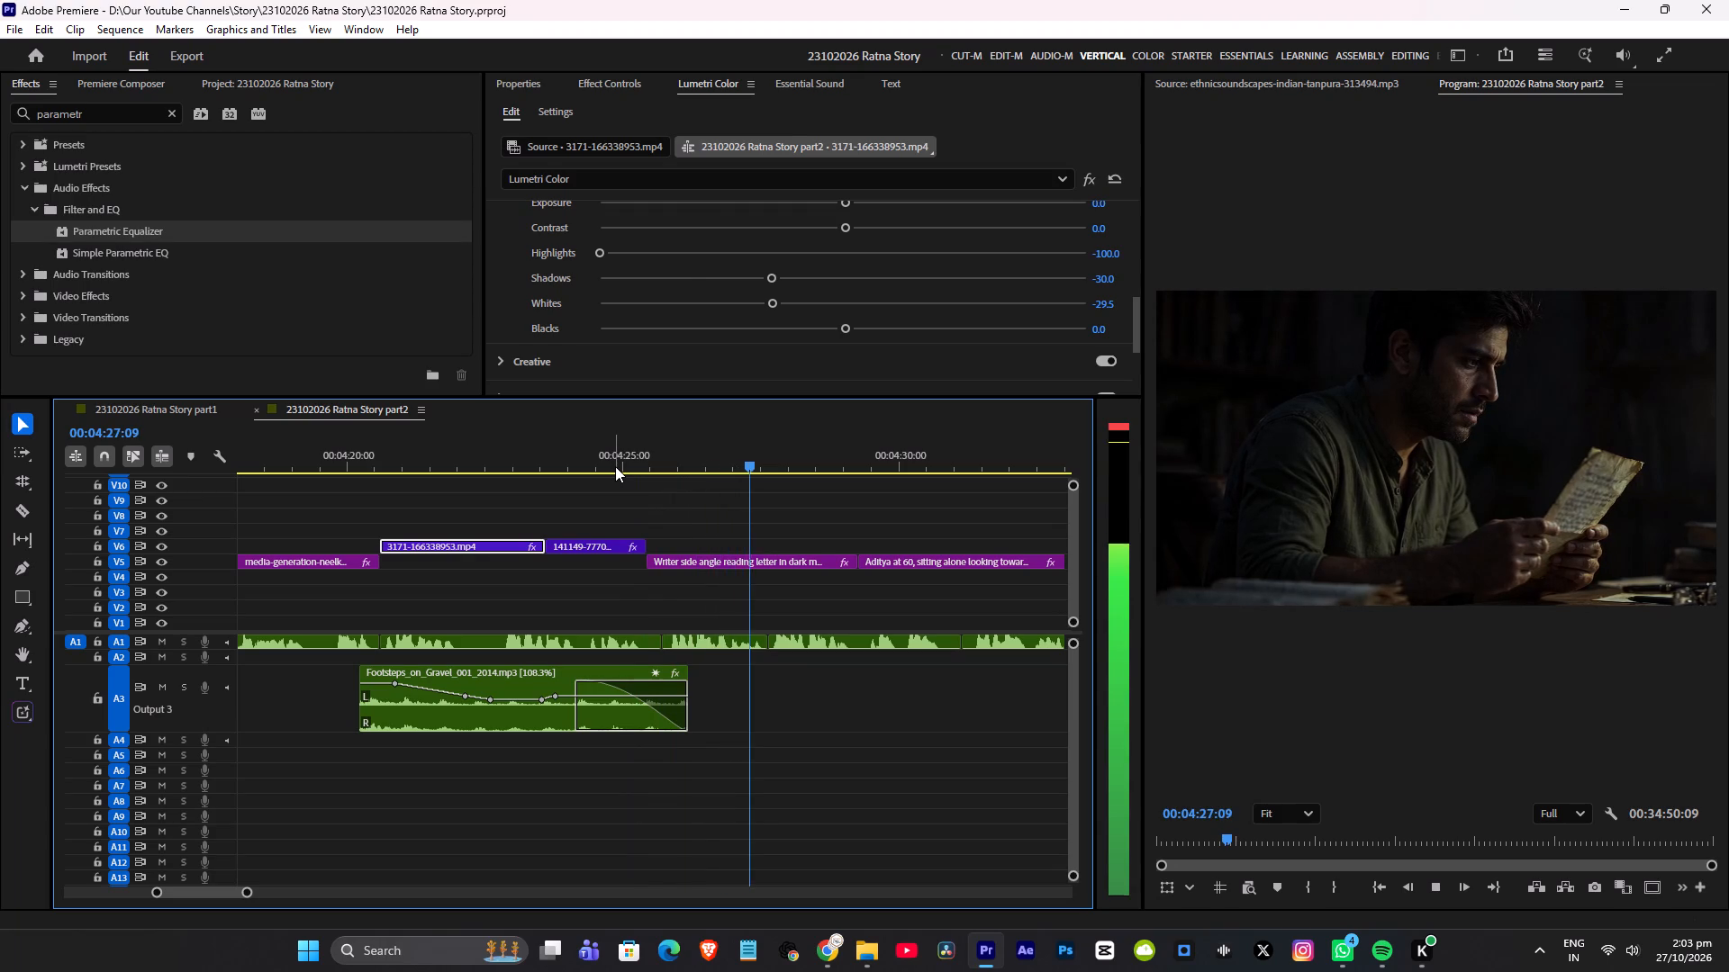
pyautogui.press('space')
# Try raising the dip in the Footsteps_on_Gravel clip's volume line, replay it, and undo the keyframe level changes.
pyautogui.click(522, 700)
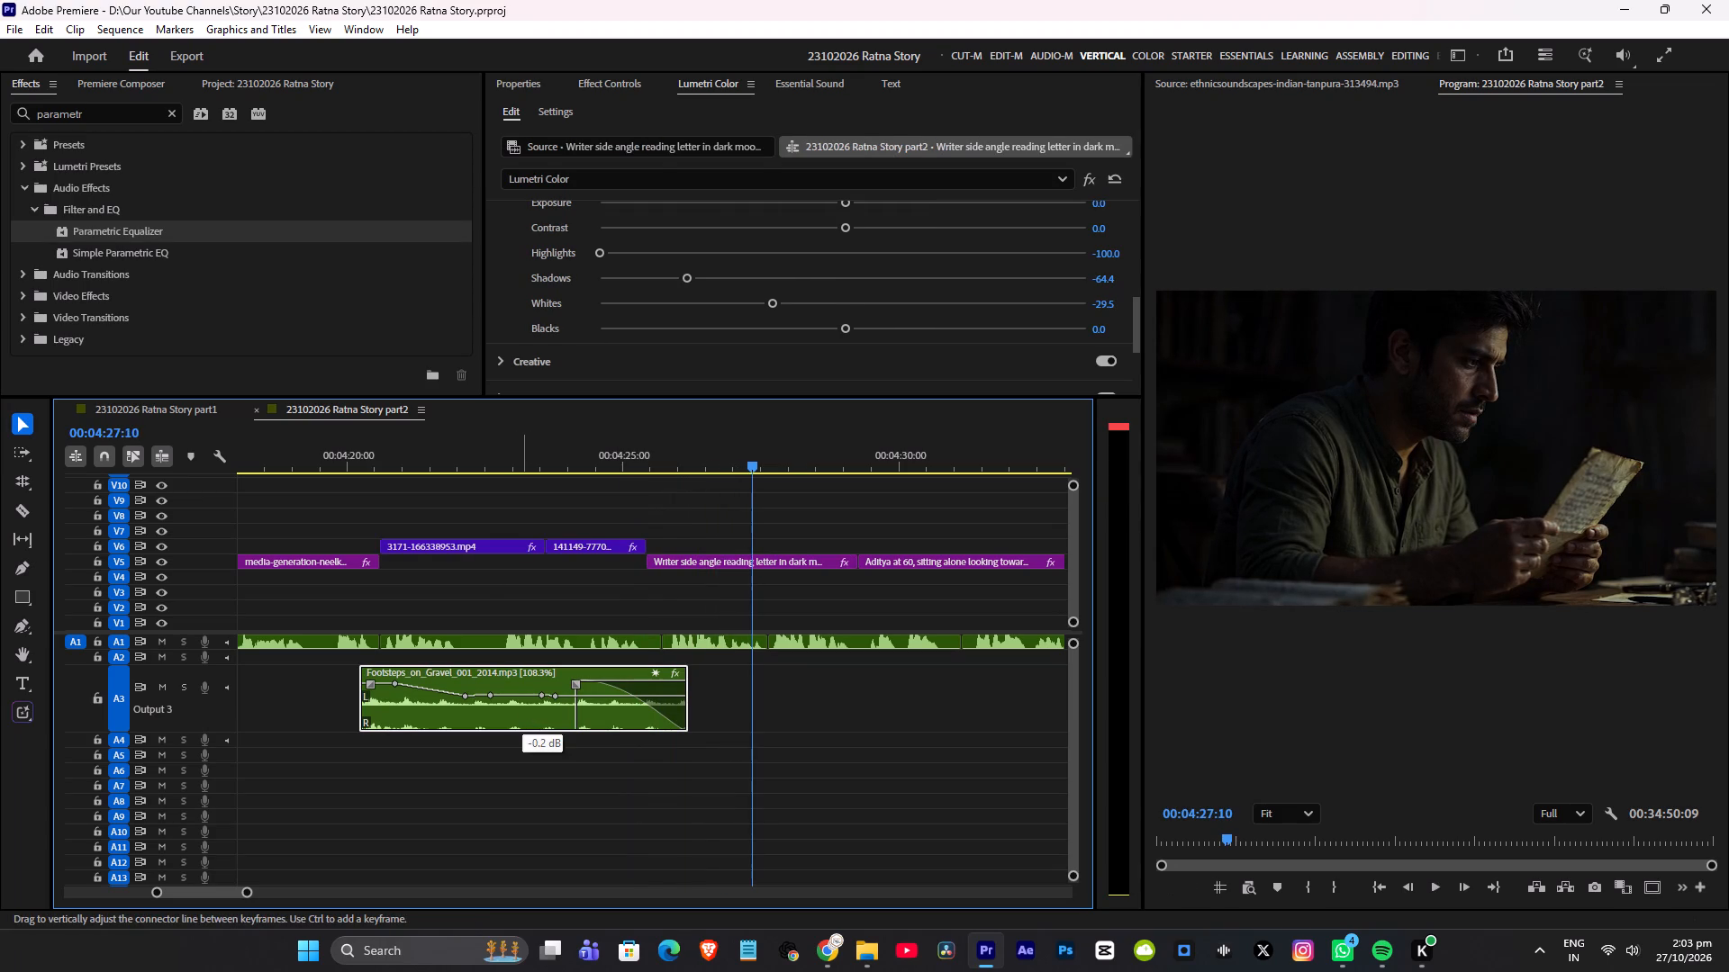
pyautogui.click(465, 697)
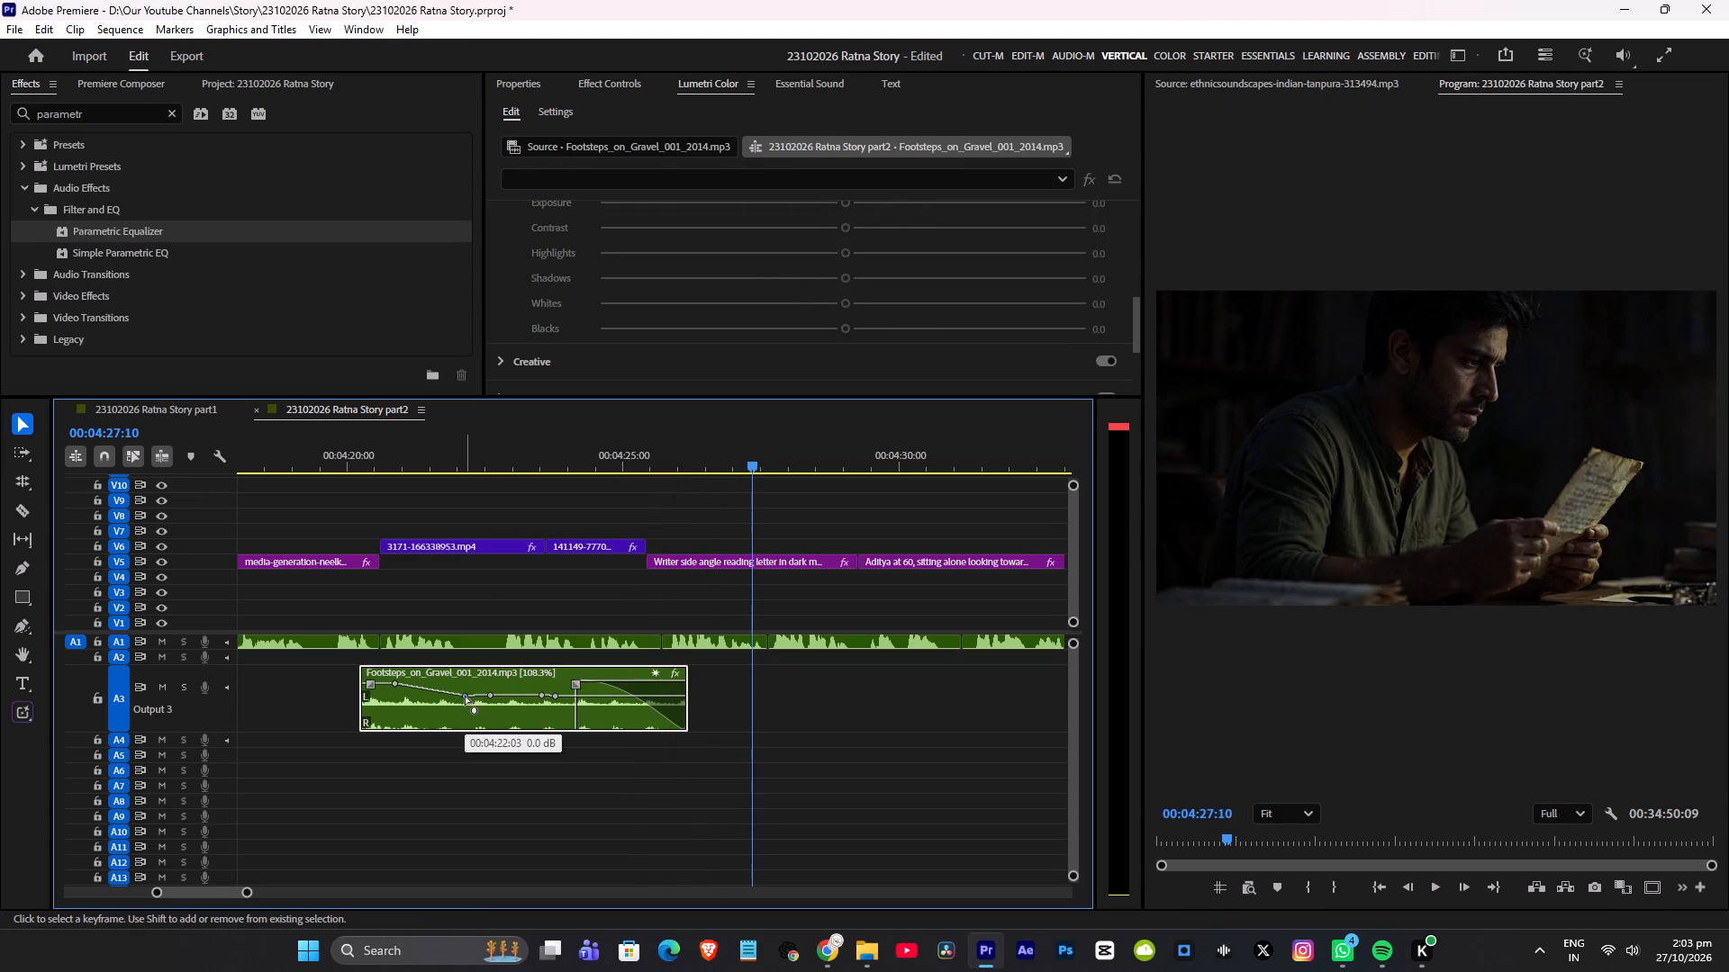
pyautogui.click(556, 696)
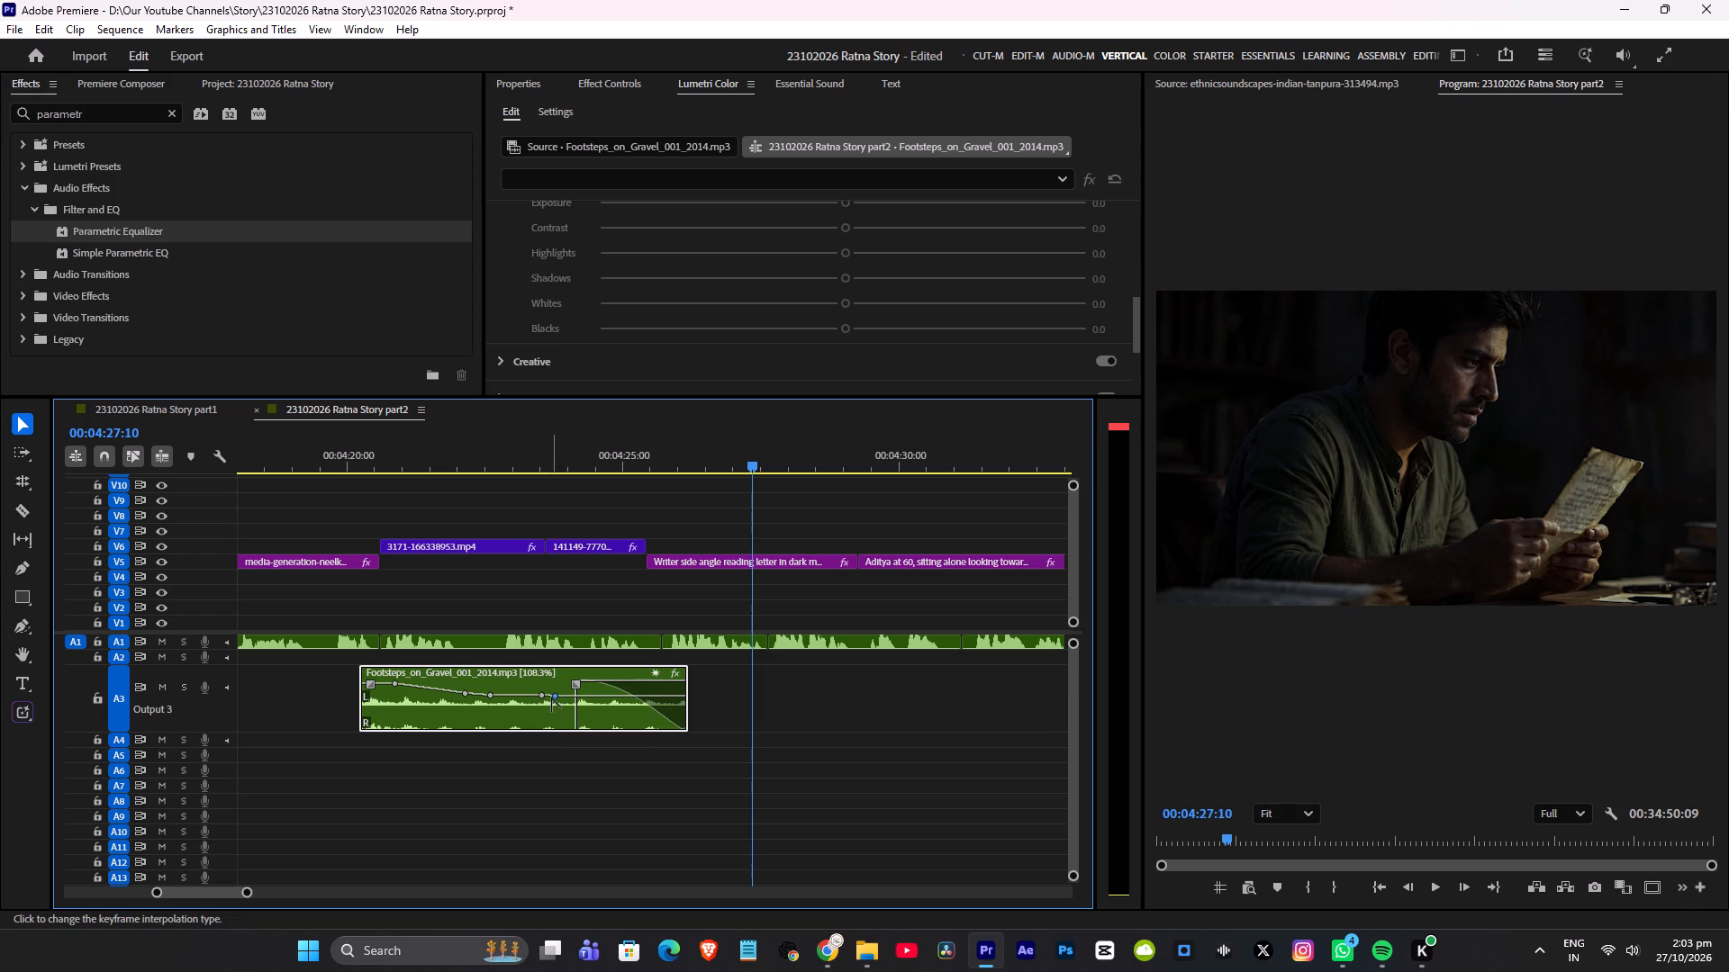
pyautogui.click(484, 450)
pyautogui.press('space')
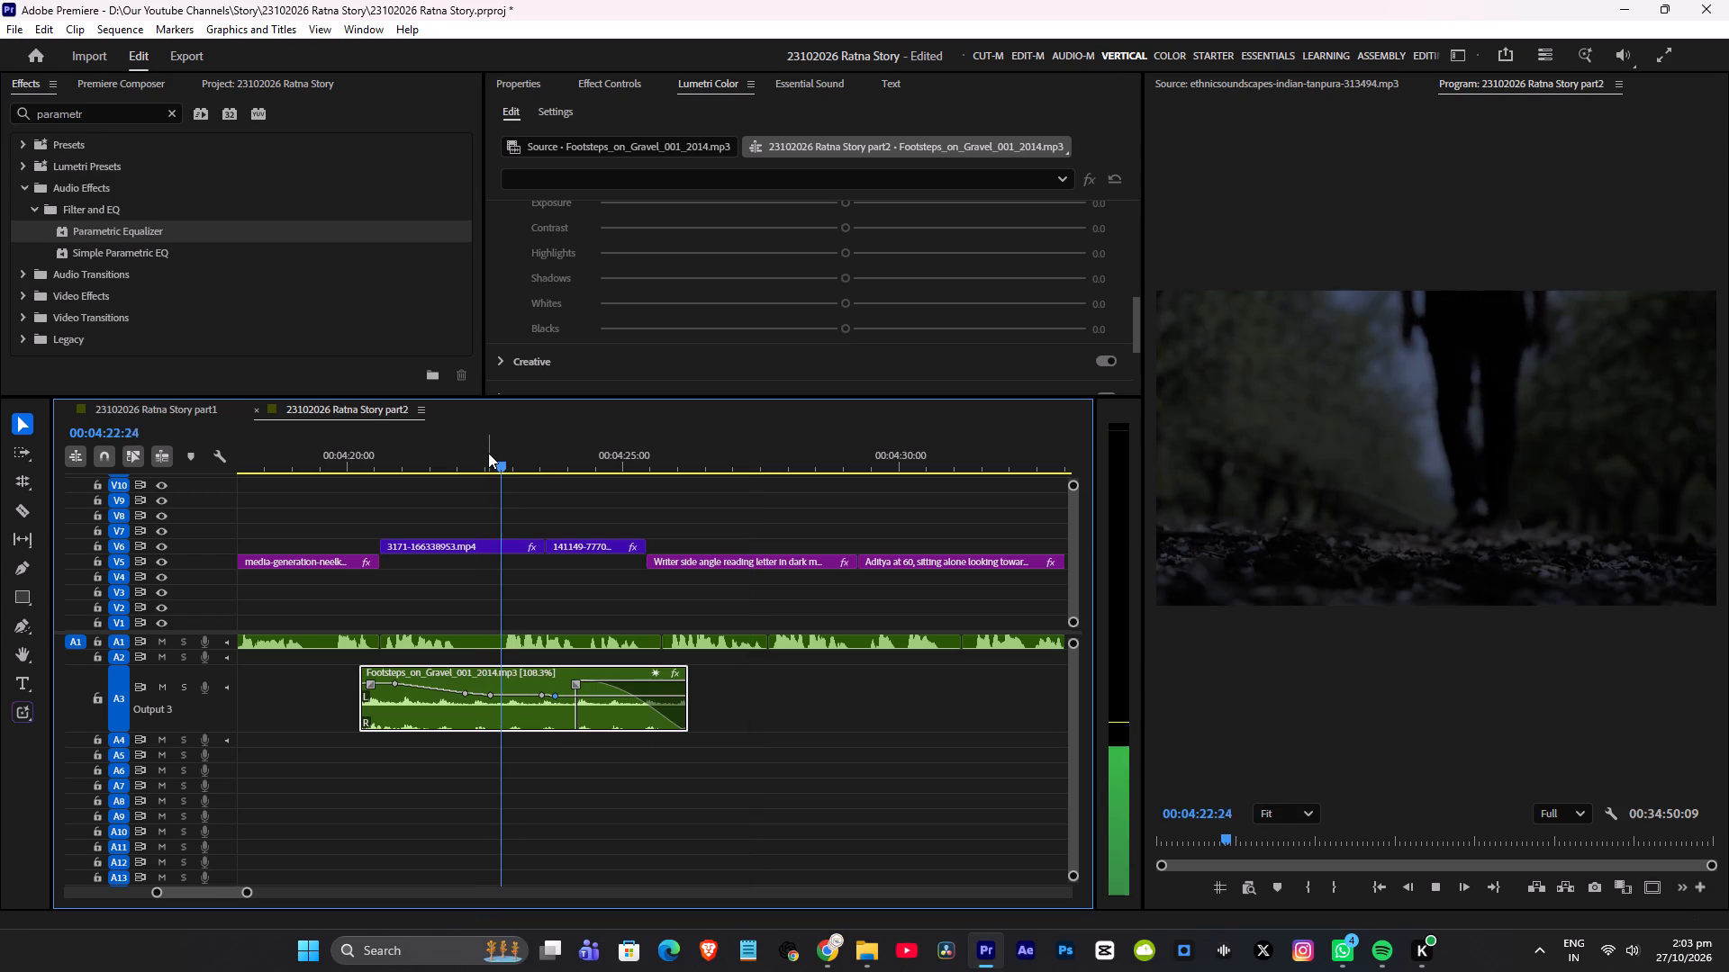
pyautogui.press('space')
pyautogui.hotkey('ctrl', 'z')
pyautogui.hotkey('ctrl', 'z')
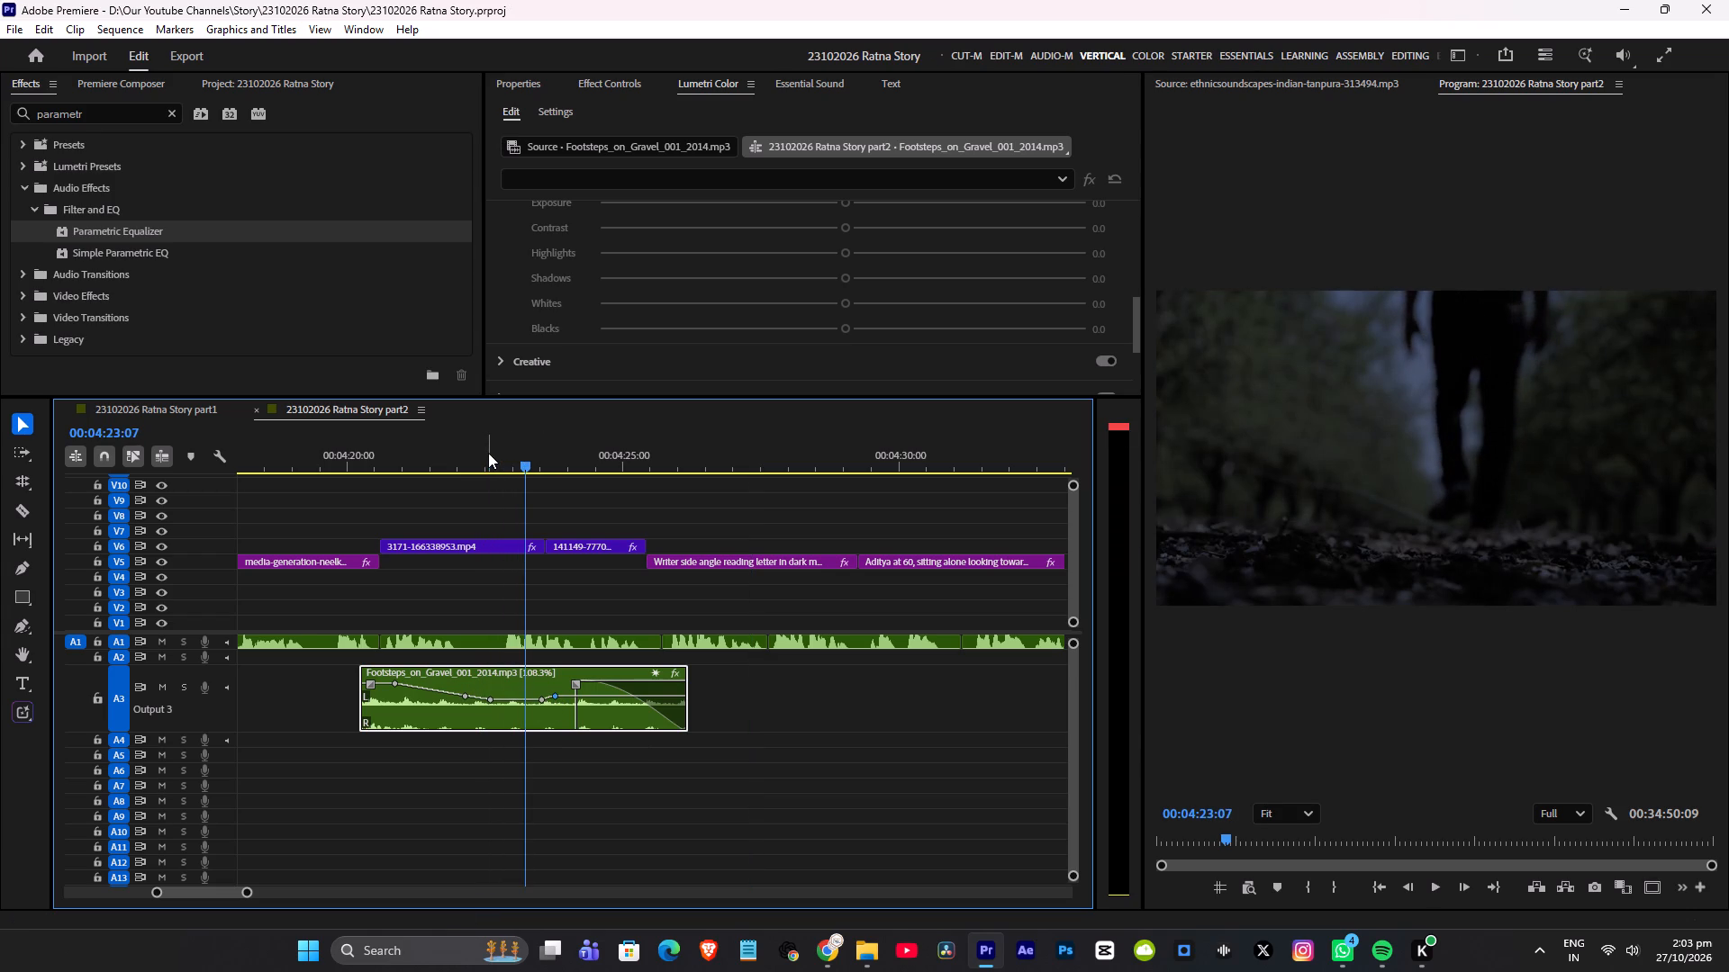
# Replay the footsteps passage, raise the last section of the Footsteps_on_Gravel volume line under the gravel road shot, and replay it.
pyautogui.click(451, 446)
pyautogui.press('space')
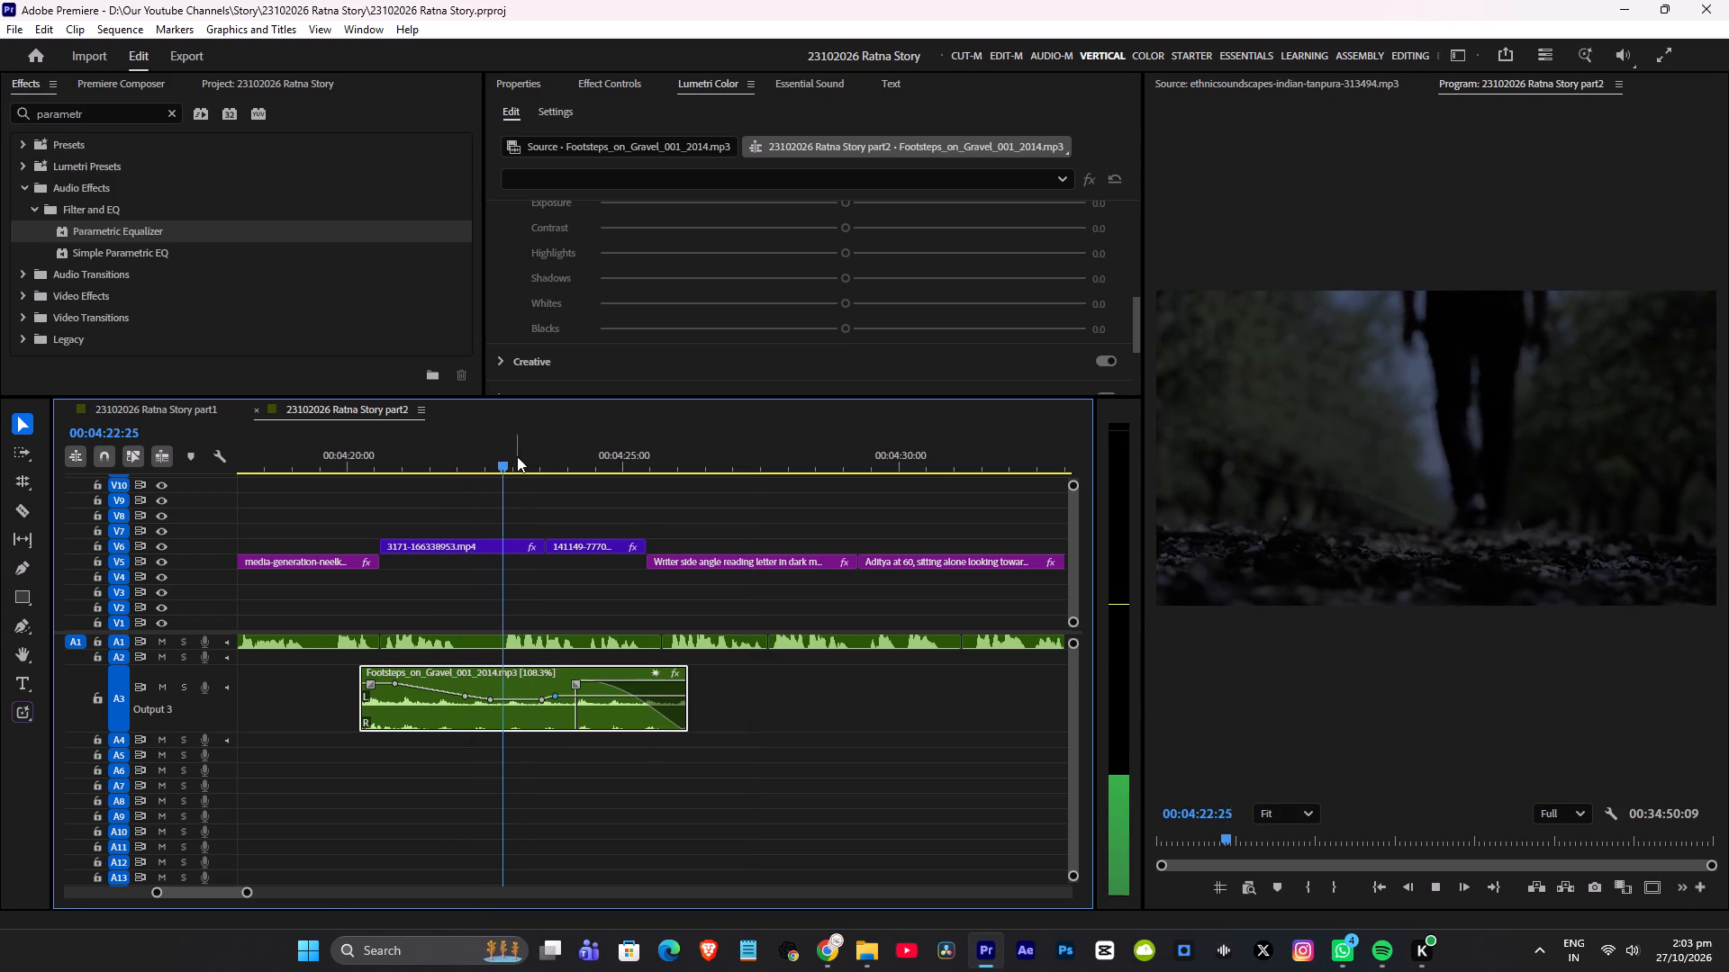
pyautogui.press('space')
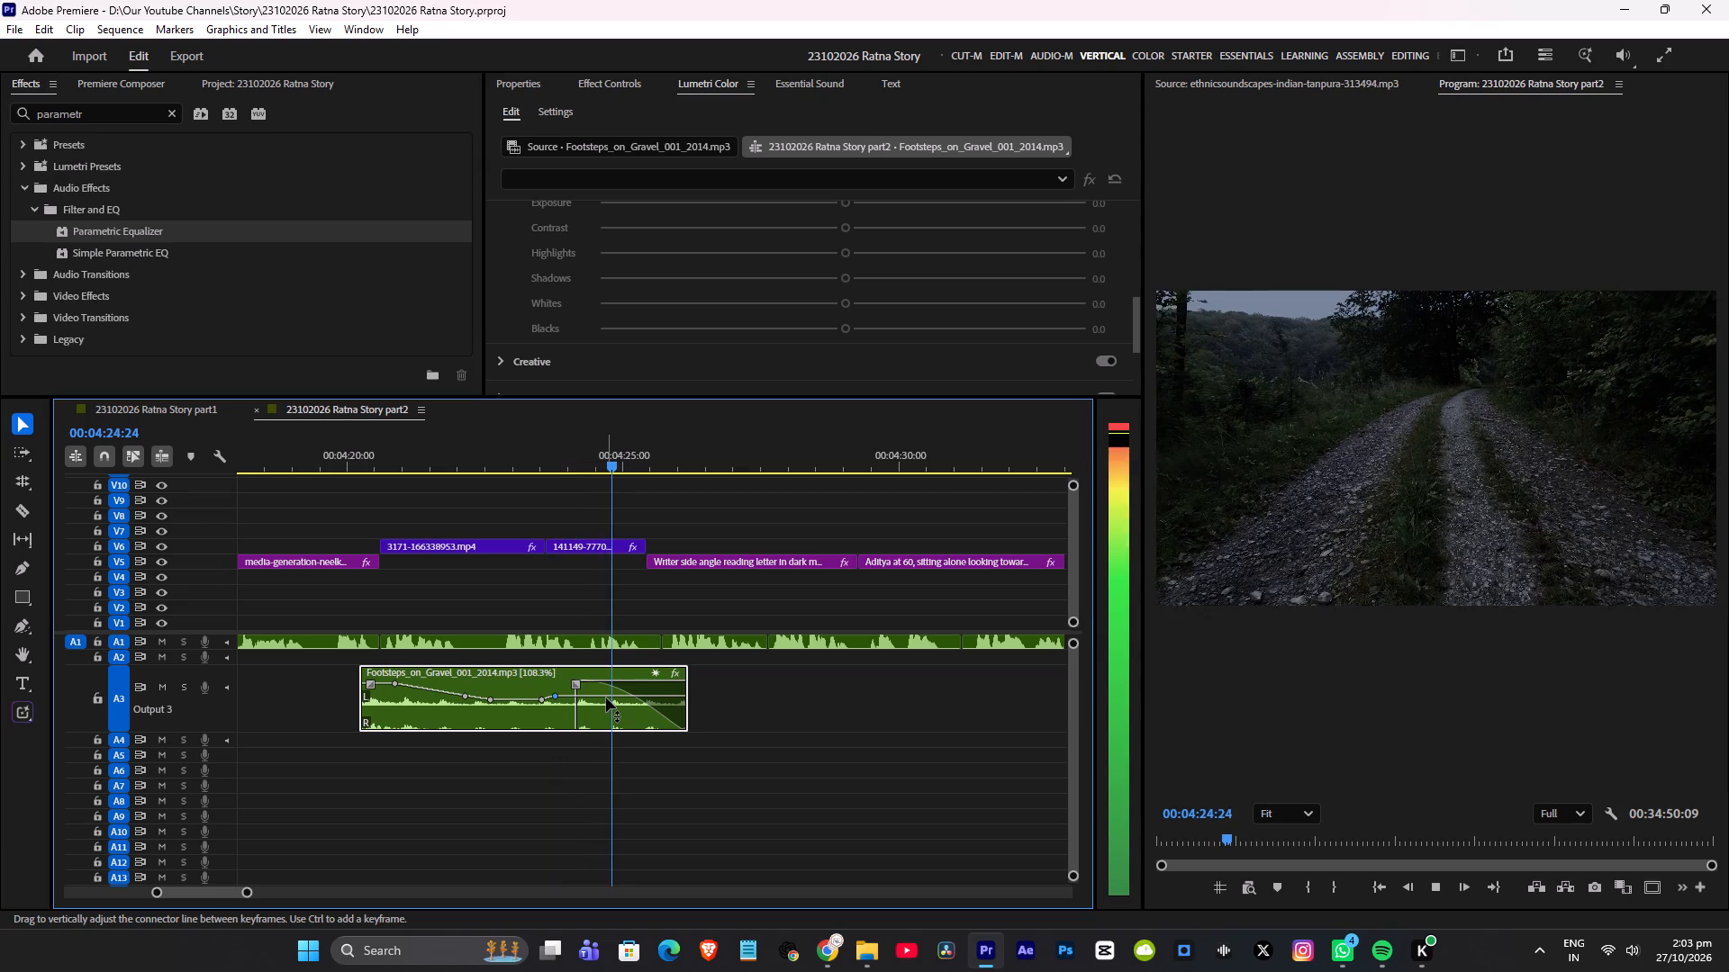
pyautogui.press('space')
pyautogui.press('space')
pyautogui.click(603, 696)
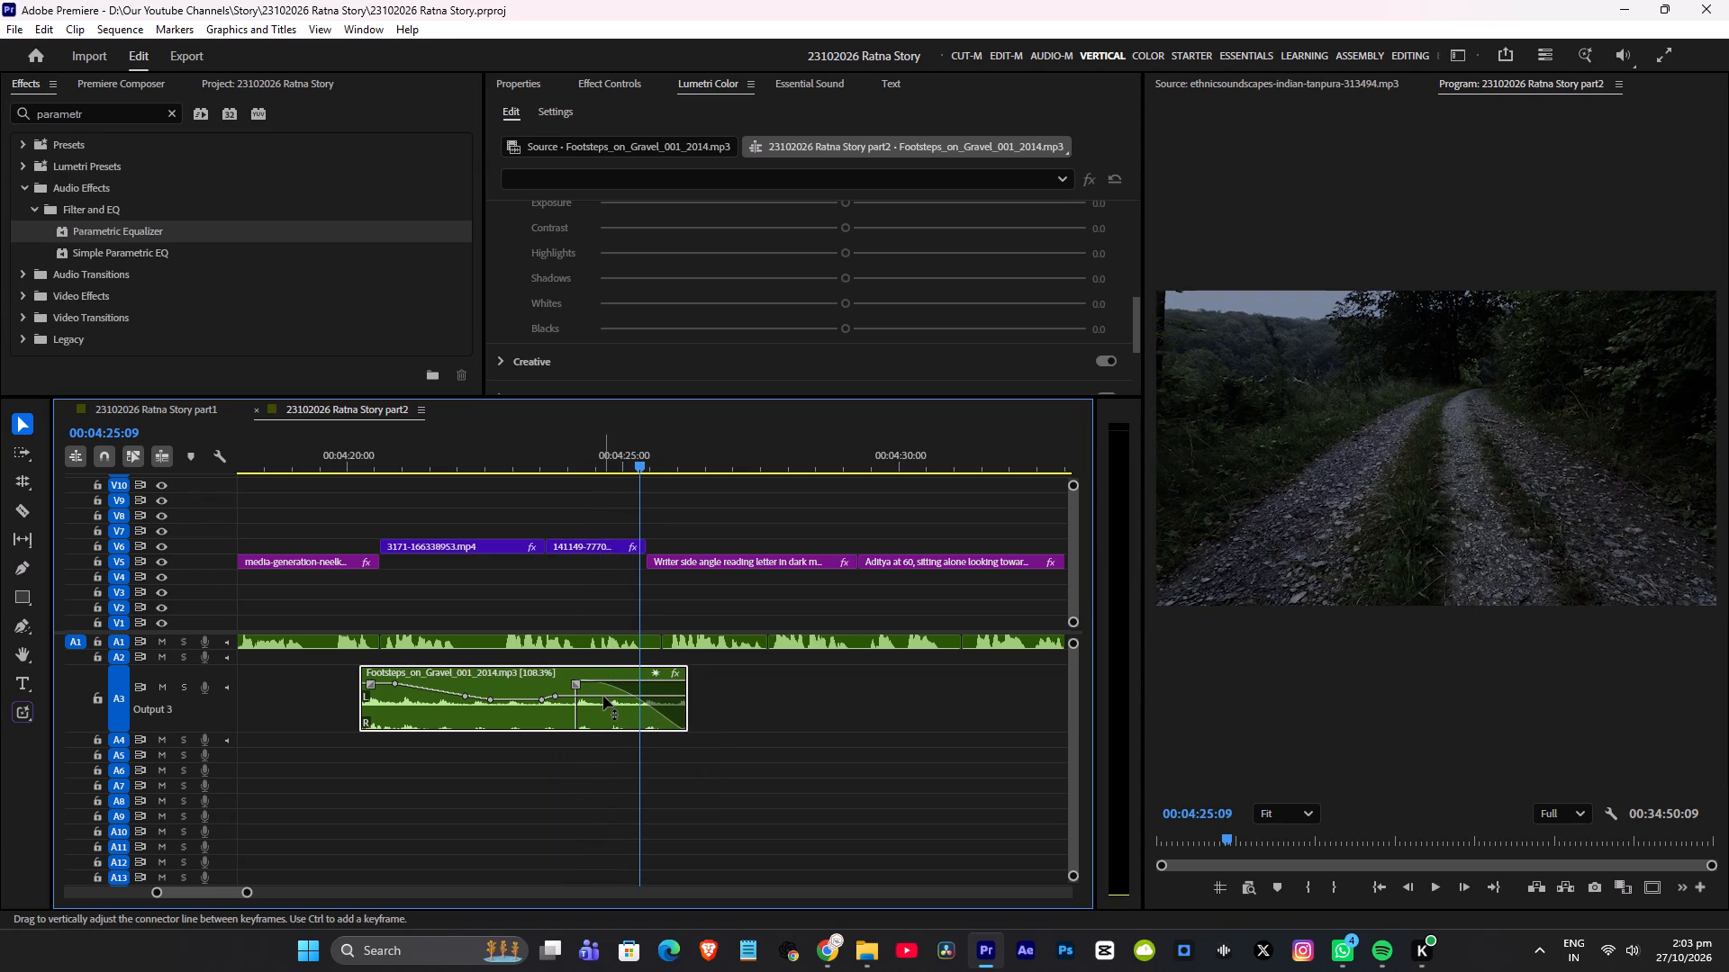
pyautogui.click(529, 463)
pyautogui.press('space')
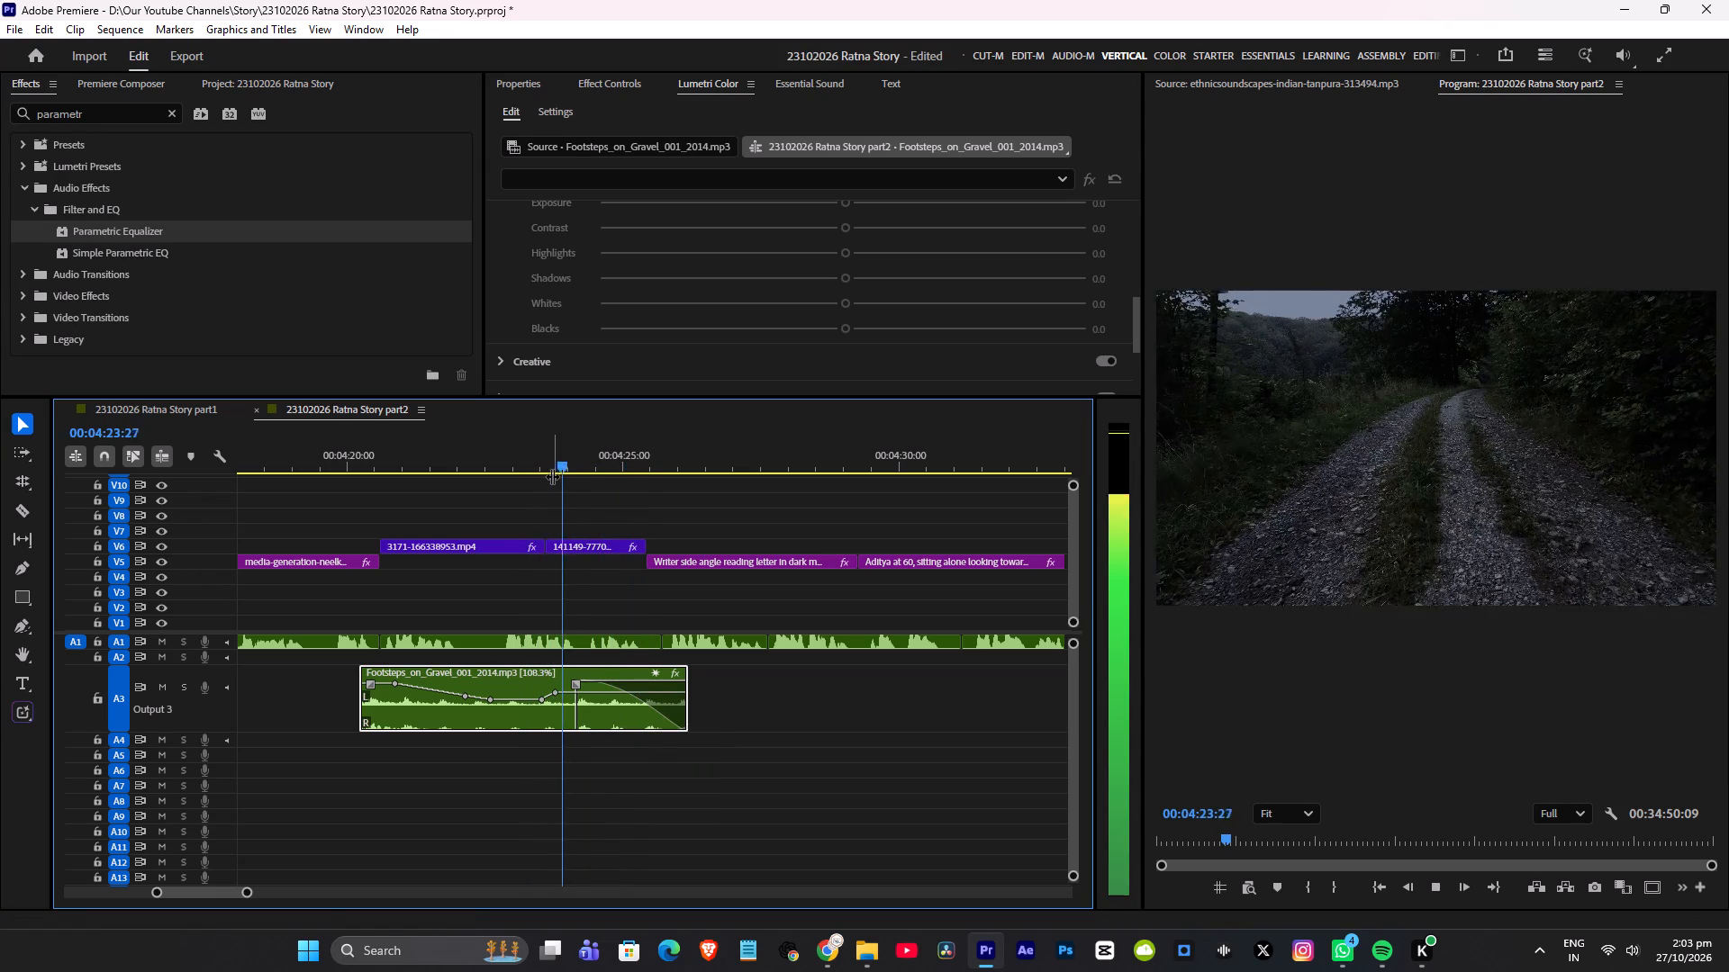
pyautogui.press('space')
# Raise the Footsteps_on_Gravel volume keyframe near 00:04:22:03, replay the clip from 00:04:20:03, and save the project.
pyautogui.click(466, 697)
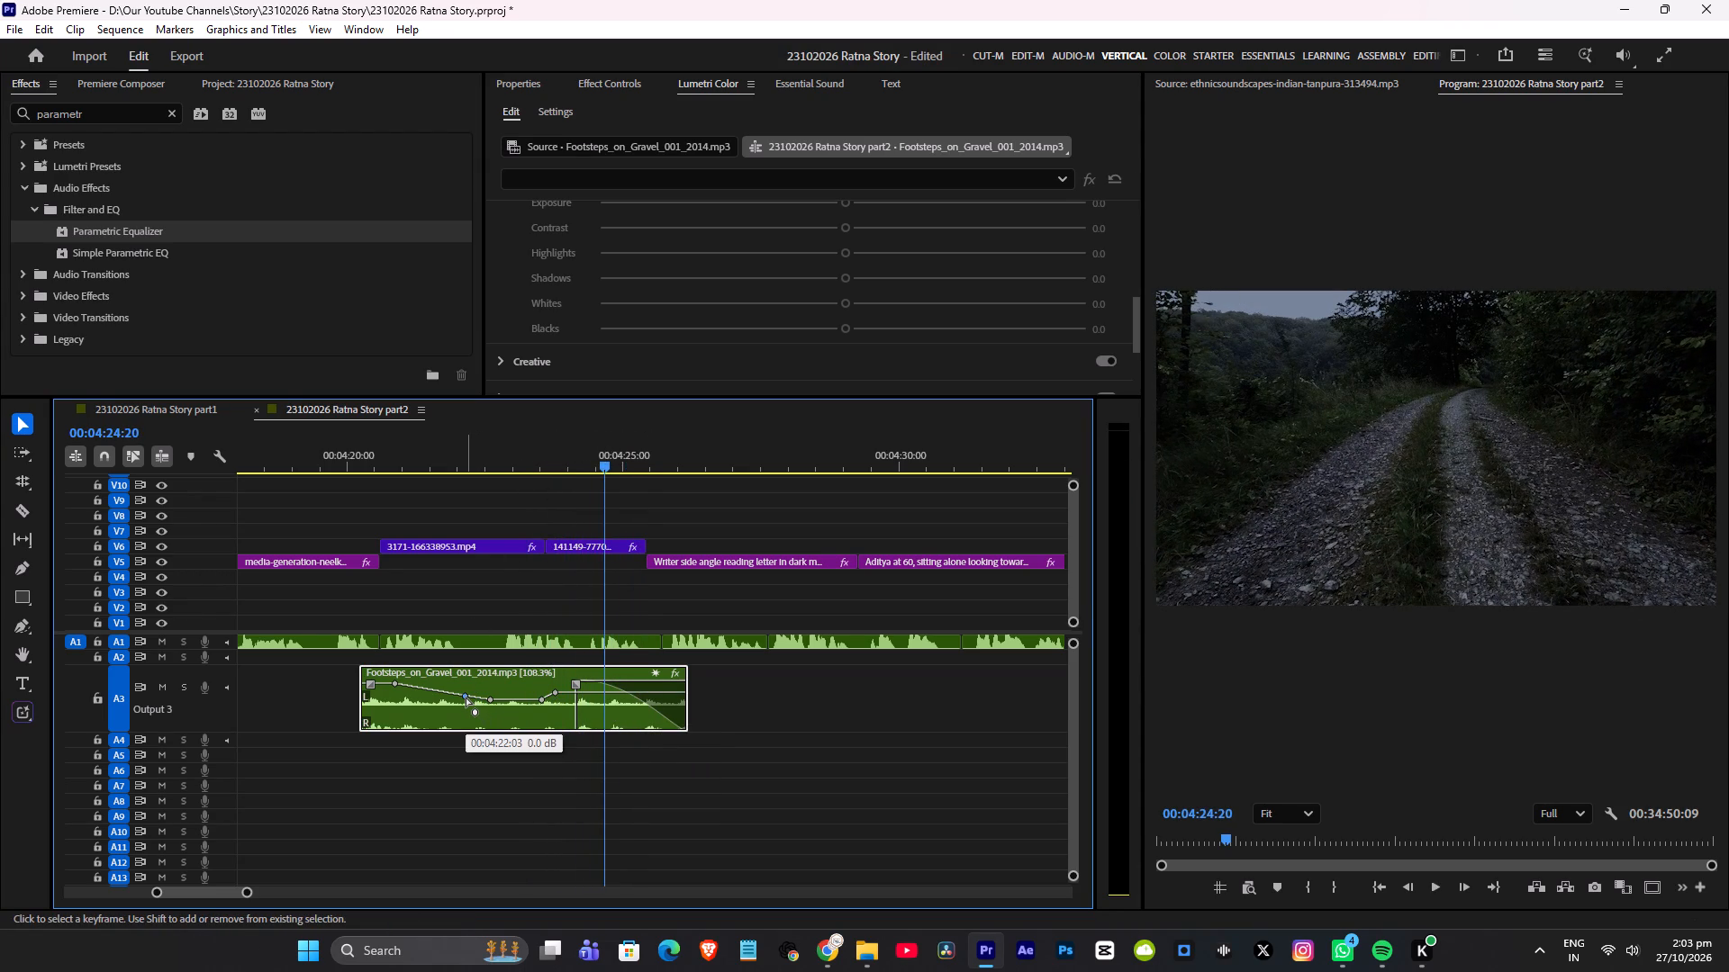
pyautogui.click(355, 454)
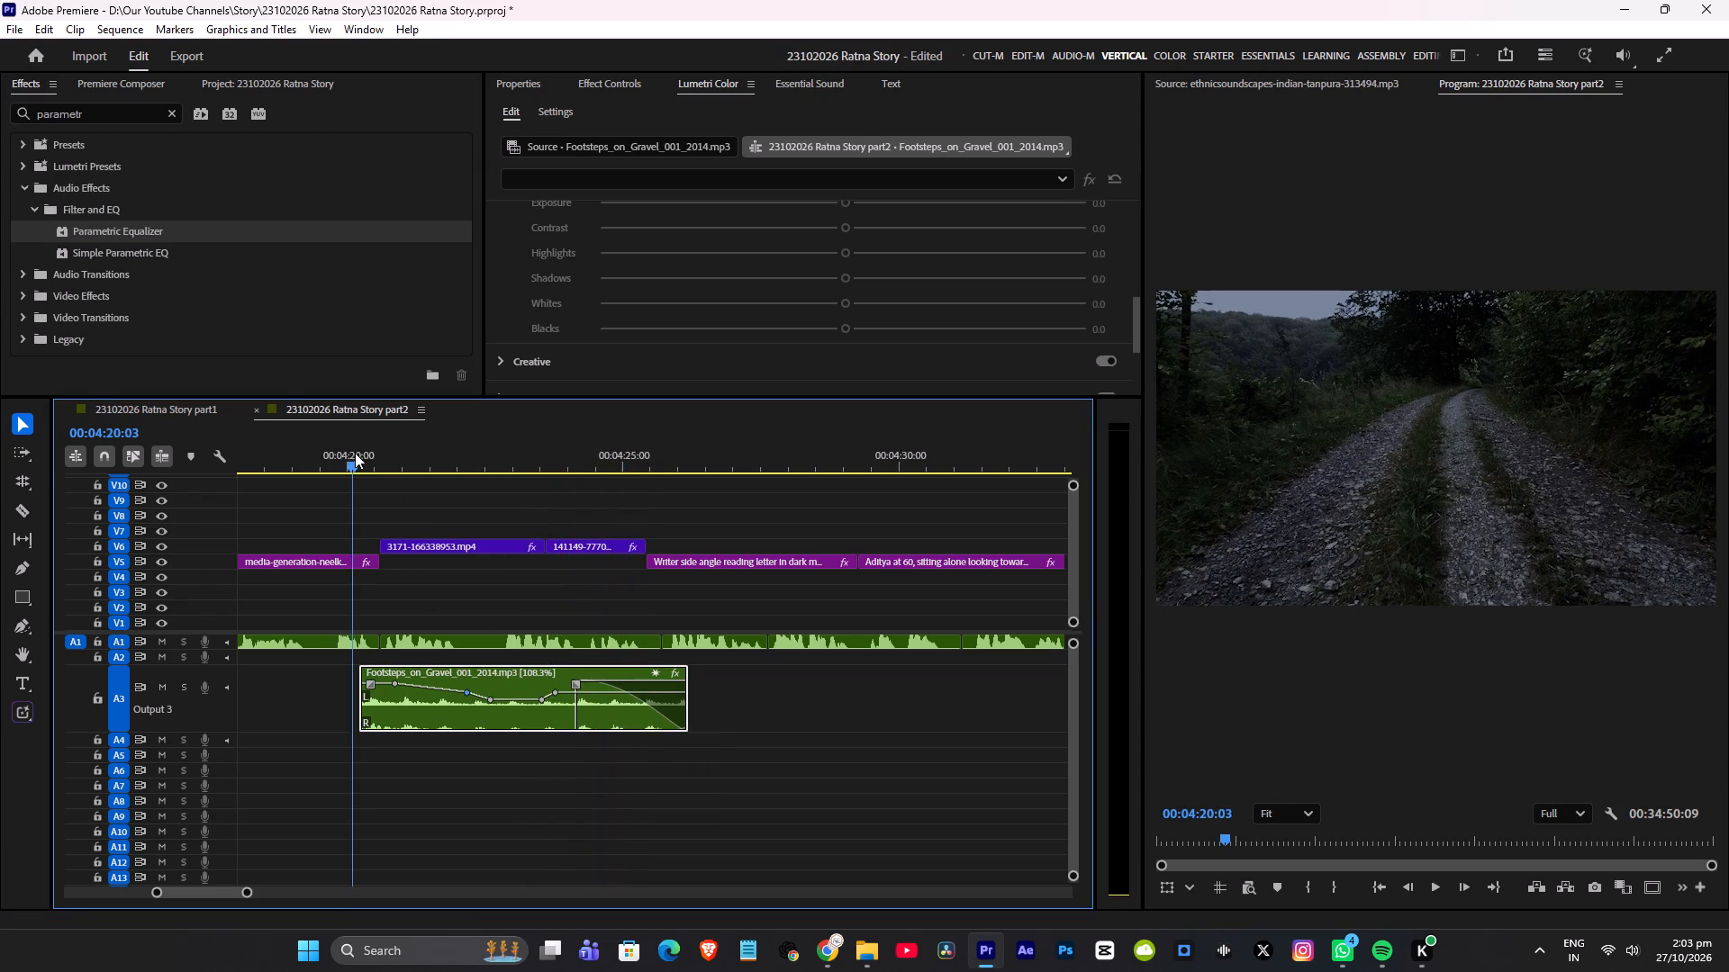
pyautogui.press('space')
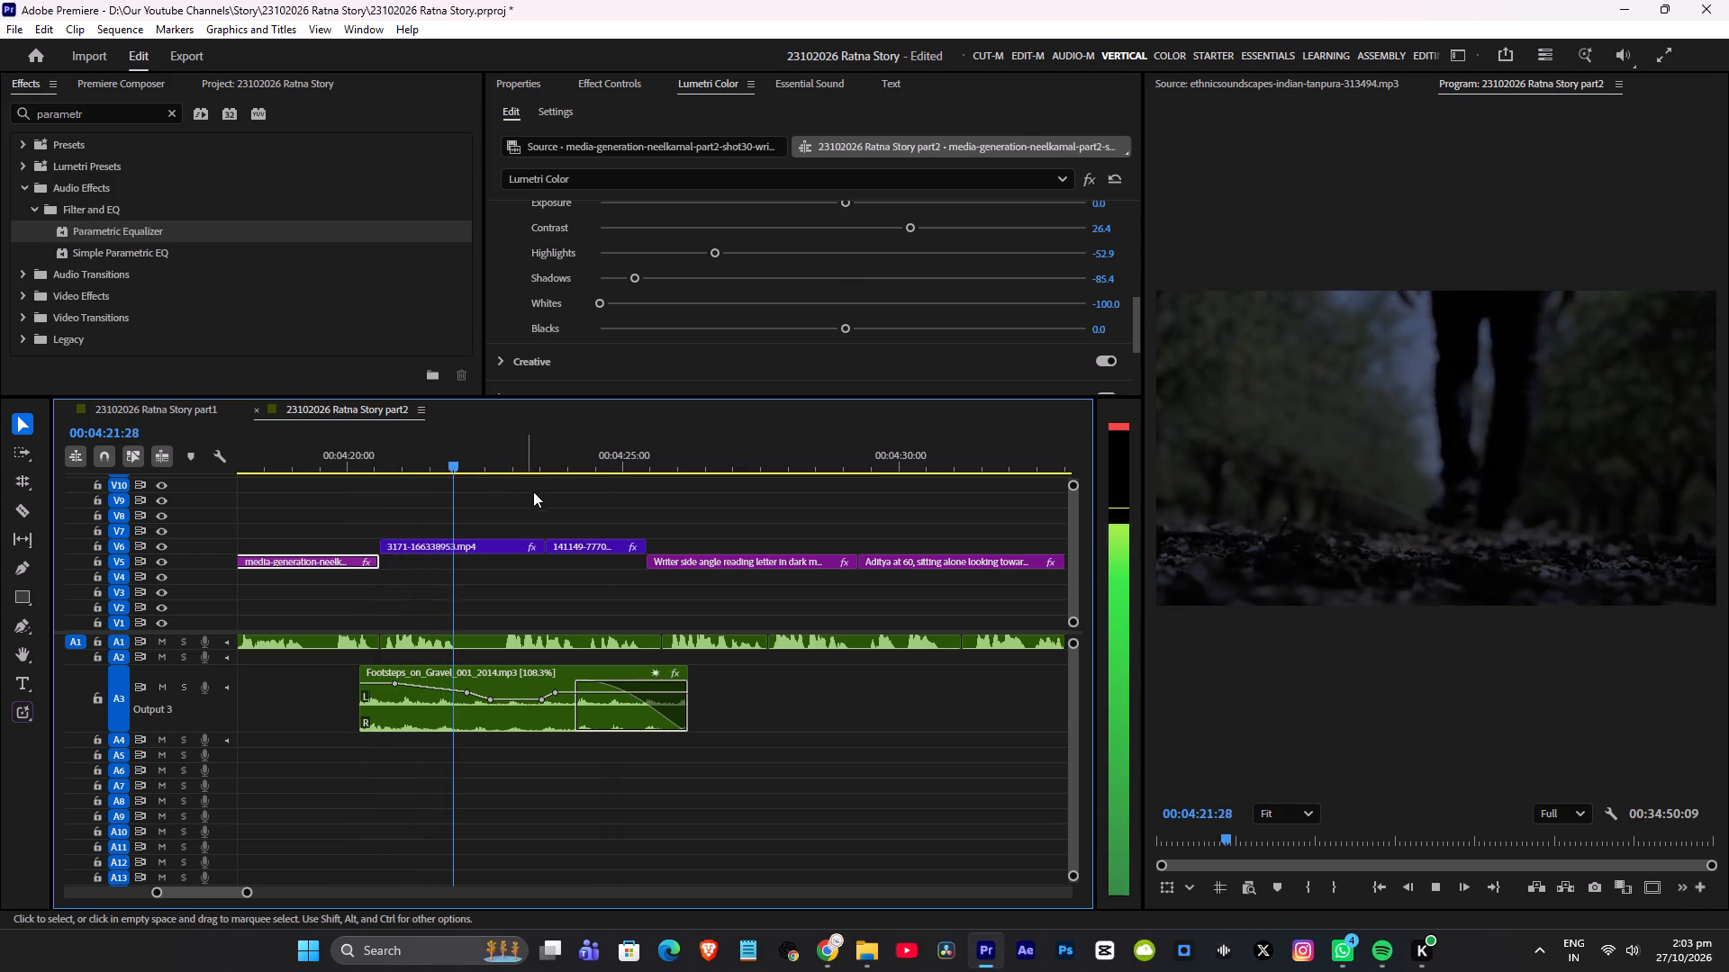
pyautogui.scroll(-1, 609, 494)
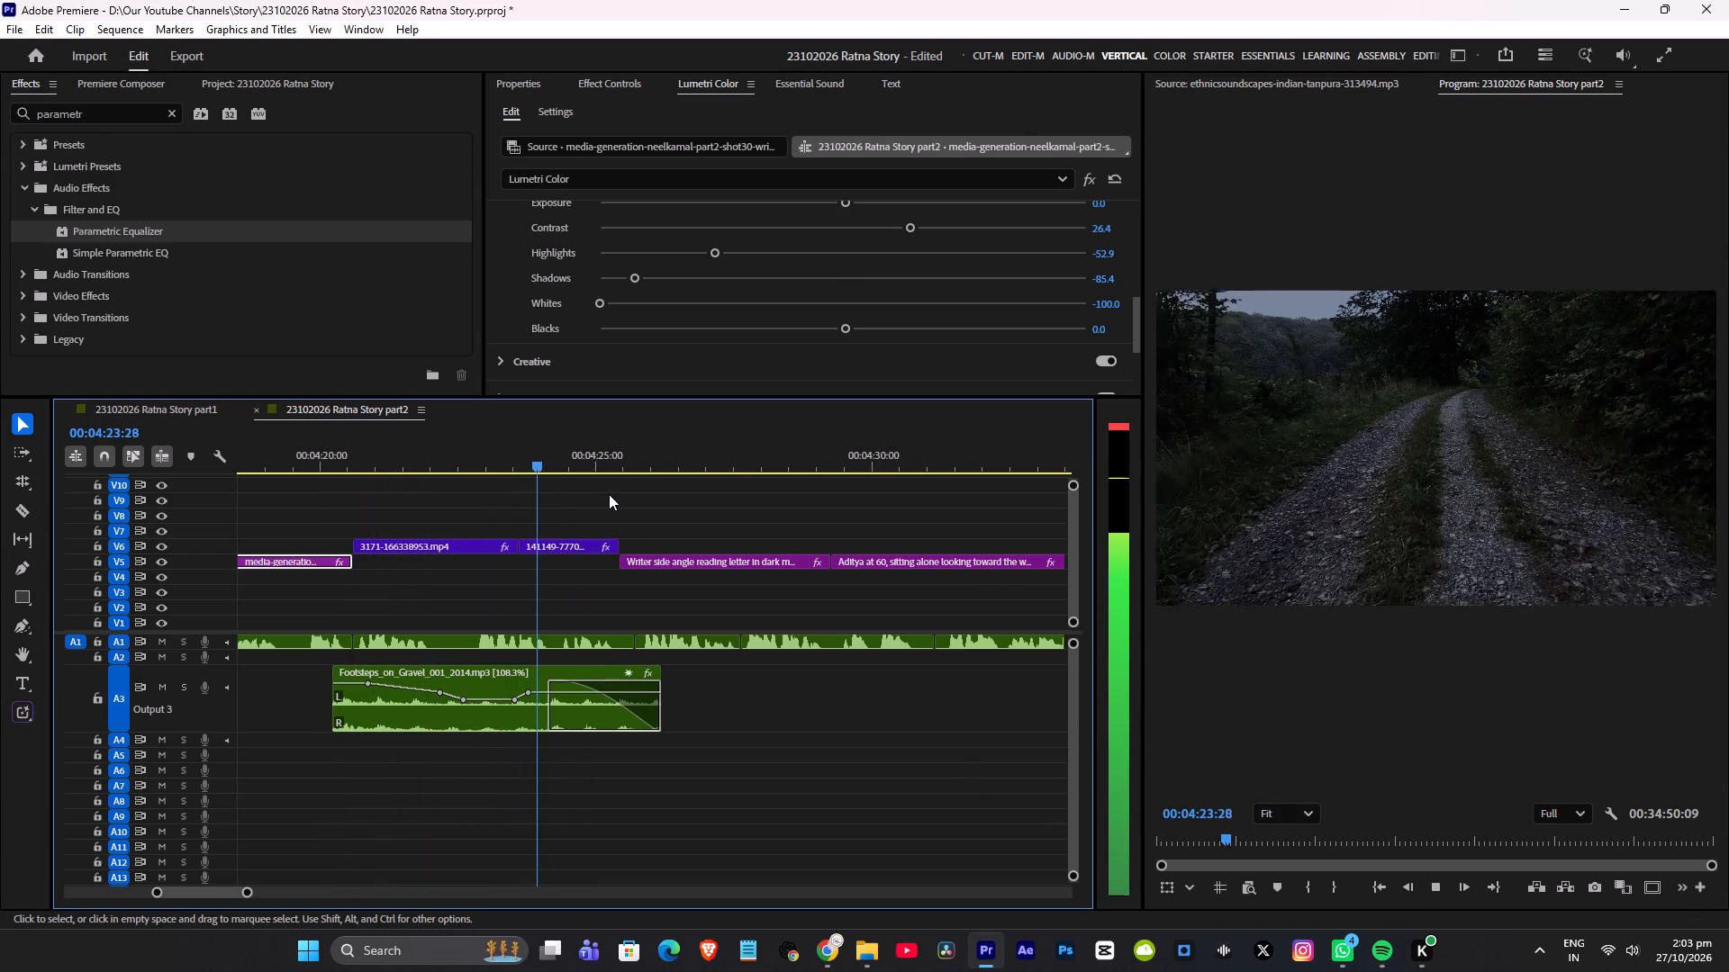
pyautogui.scroll(-3, 624, 493)
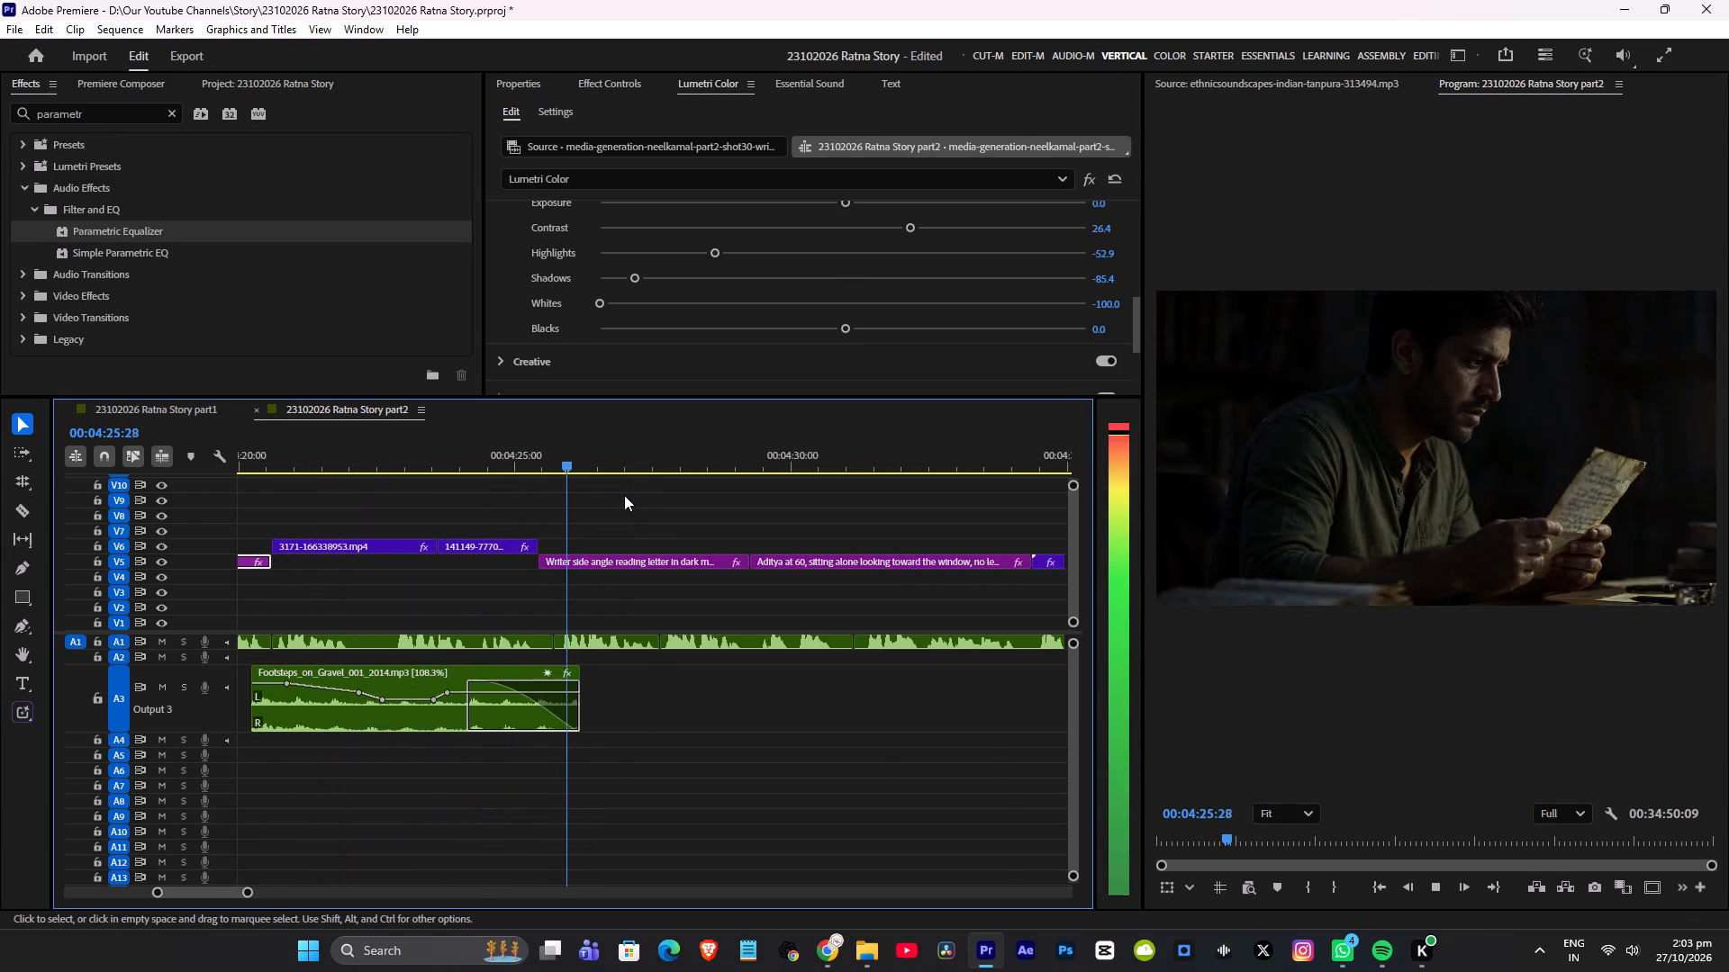
pyautogui.hotkey('ctrl', 's')
# Play onward through the letter-reading and Aditya clips to the wooden door clip at 00:04:36:00 and save the project.
pyautogui.press('space')
pyautogui.scroll(-7, 677, 508)
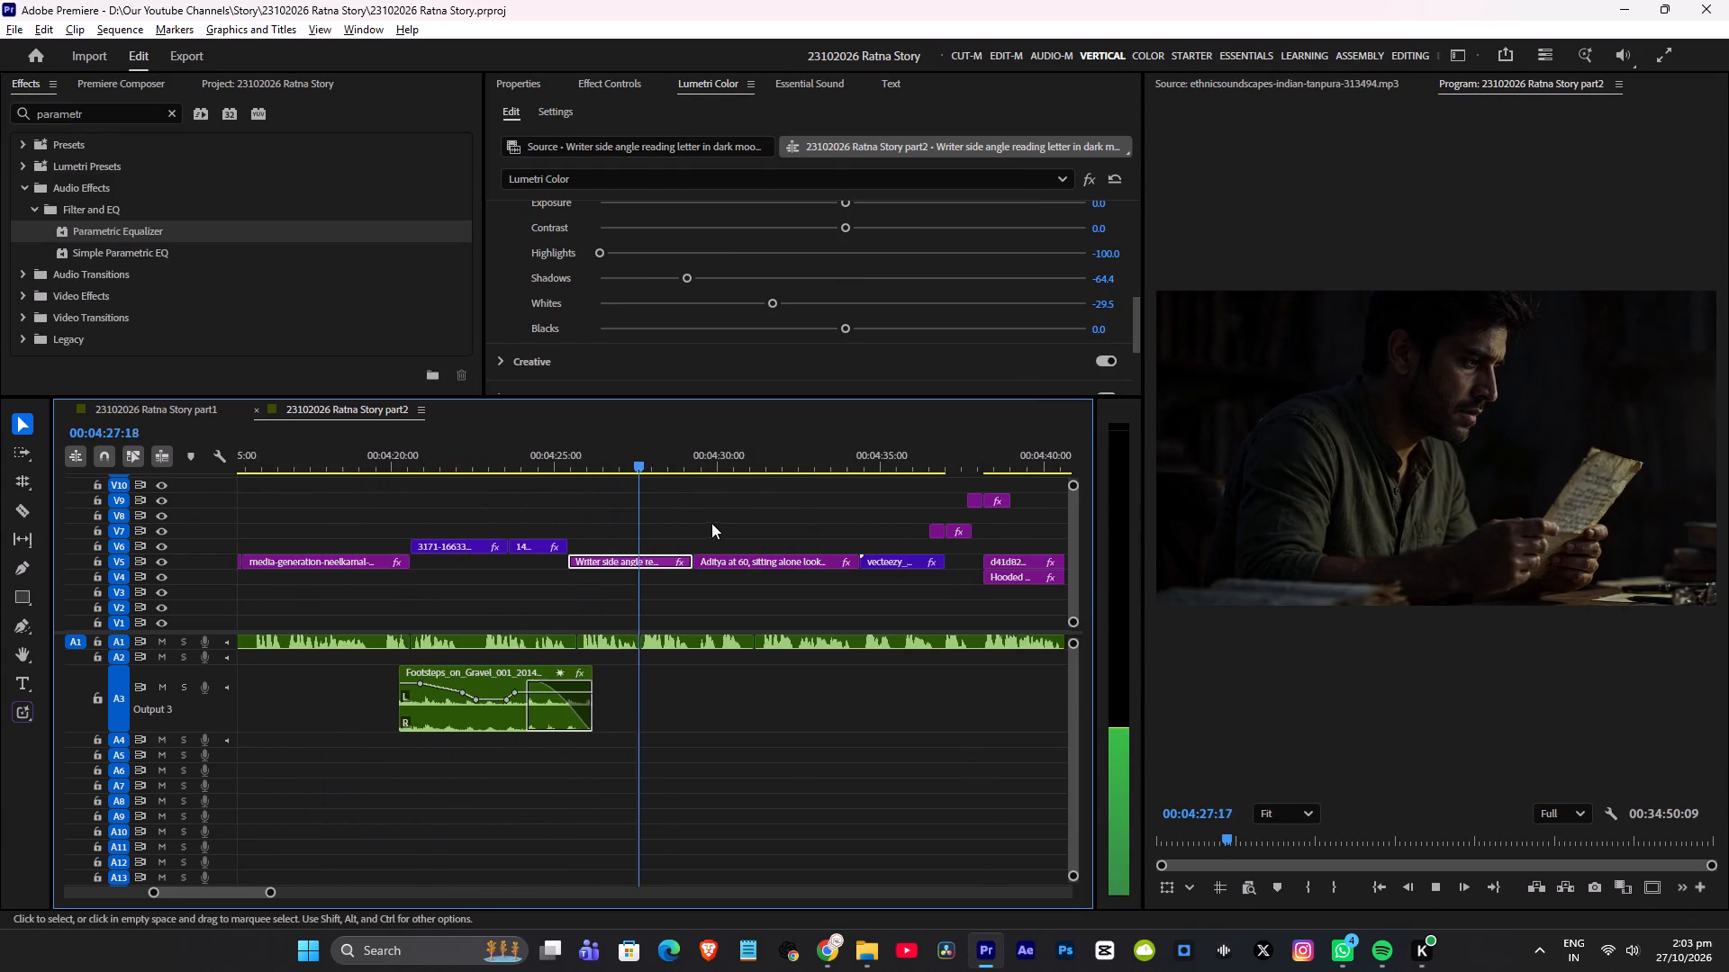
pyautogui.scroll(-1, 711, 523)
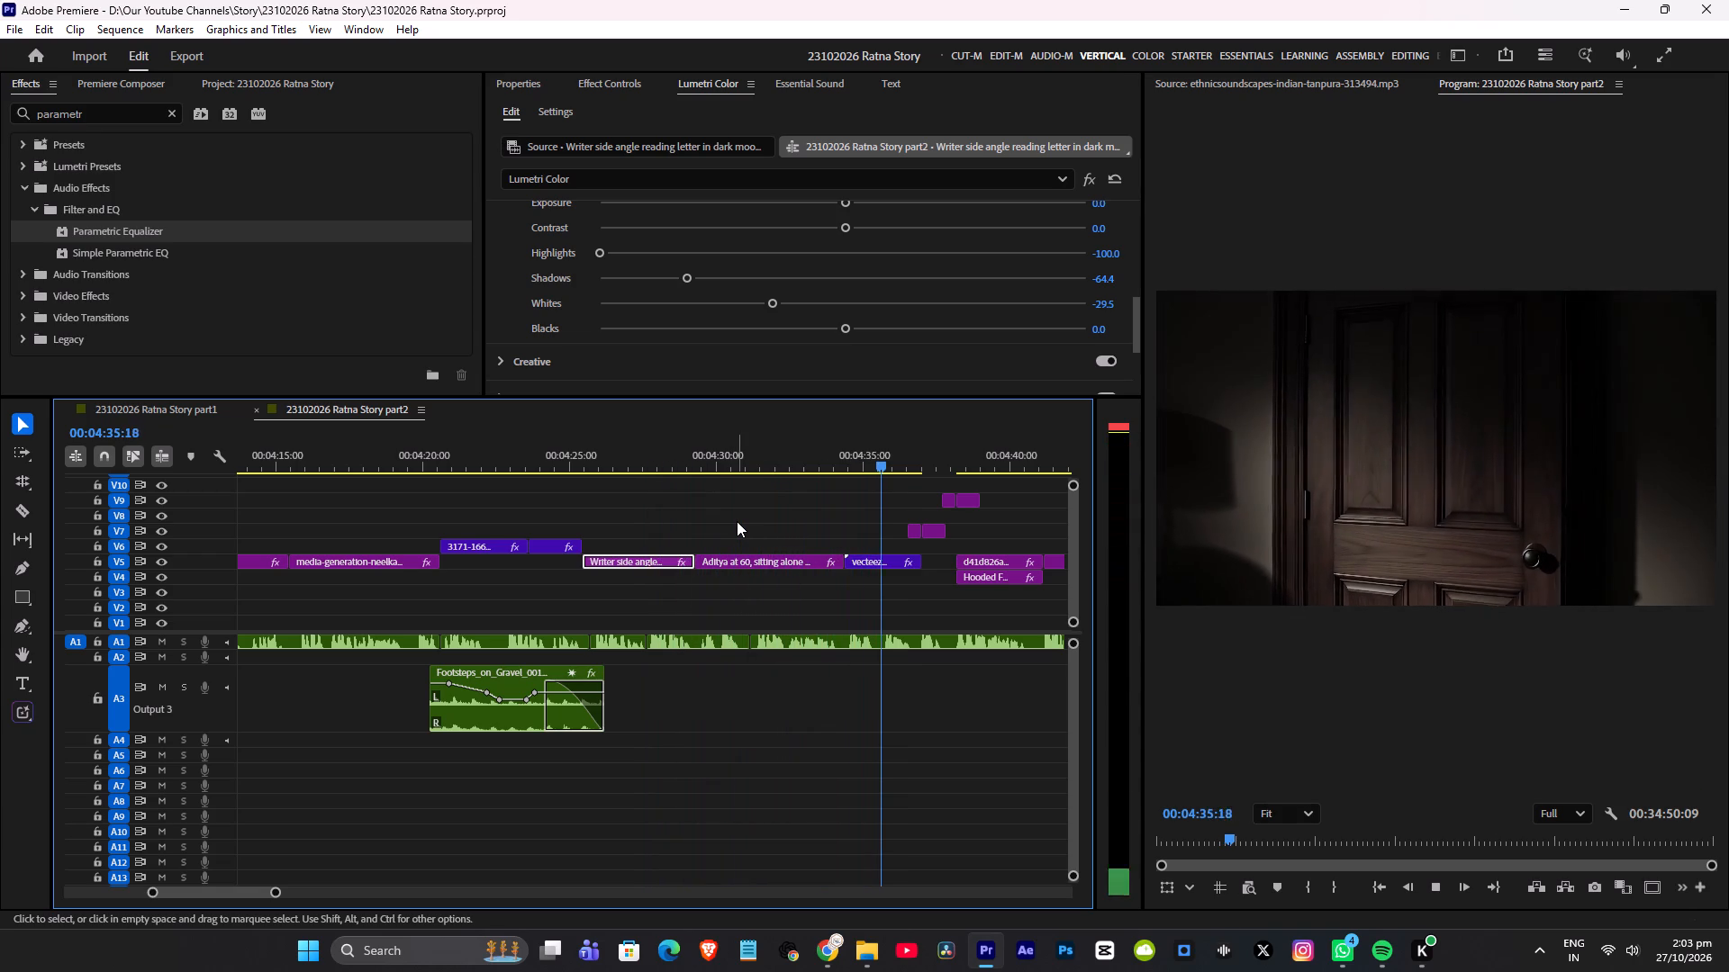
pyautogui.press('space')
pyautogui.hotkey('ctrl', 's')
pyautogui.scroll(-5, 738, 564)
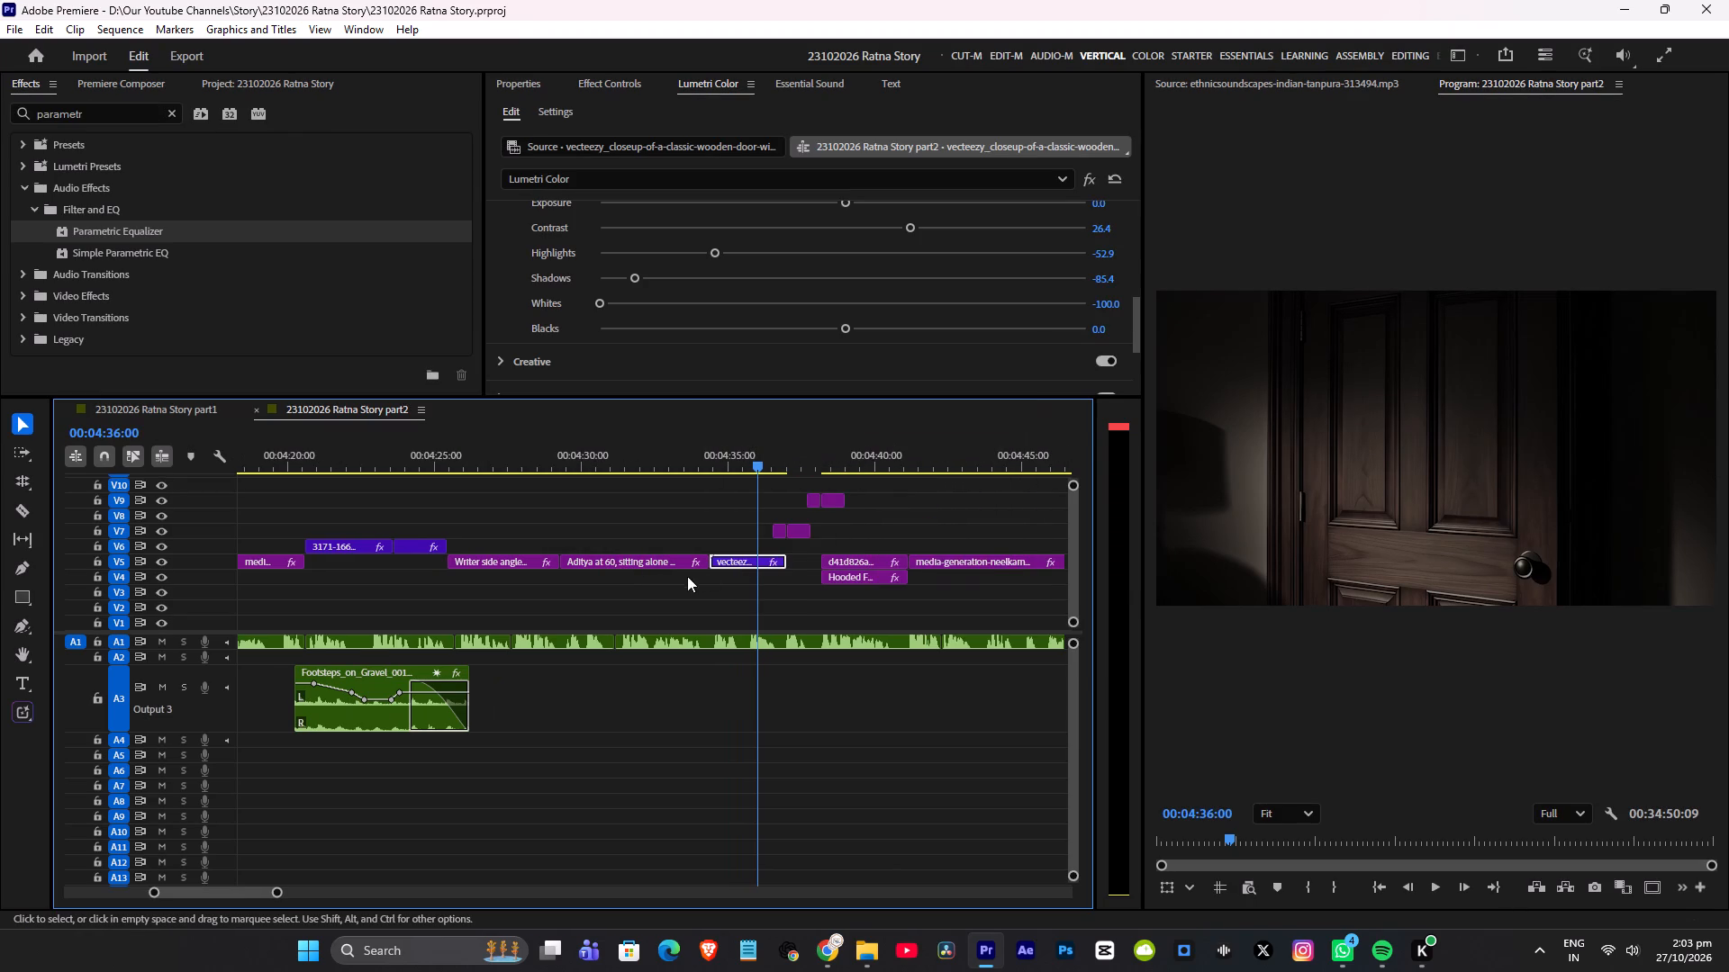
pyautogui.keyDown('alt'); pyautogui.scroll(2, 750, 559); pyautogui.keyUp('alt')
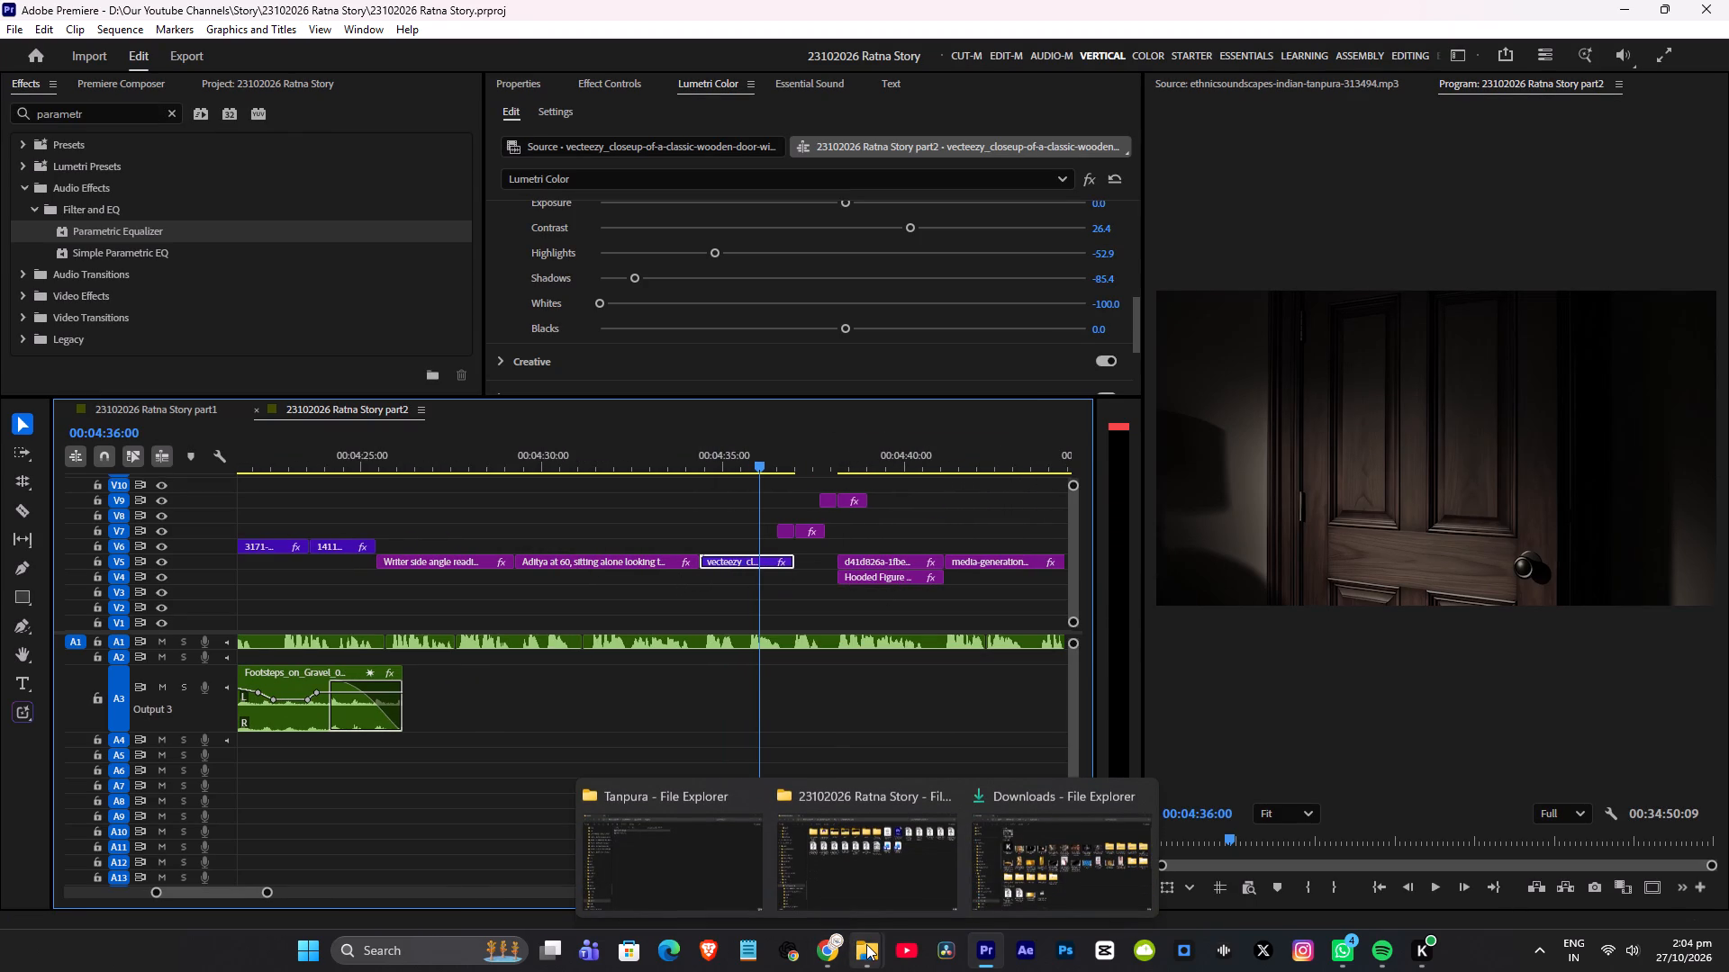
# Switch to the Tanpura folder in File Explorer, go back up to Sound Effects, and open the Miscellaneous Sound Effects folder.
pyautogui.click(866, 944)
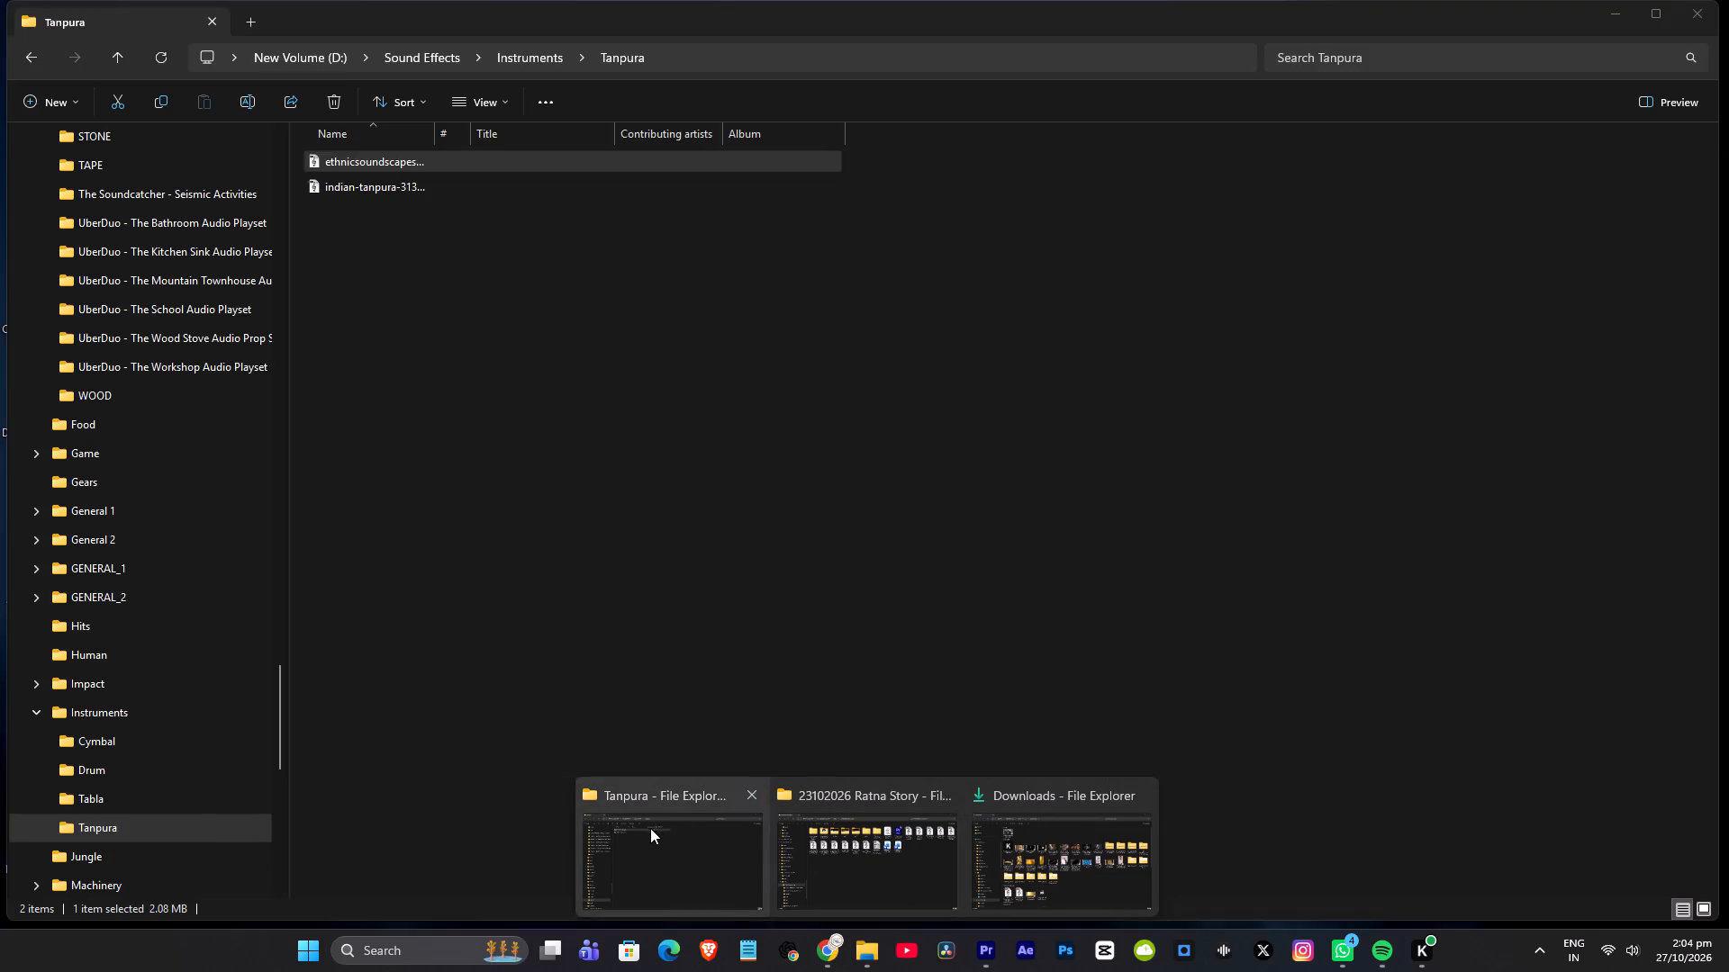
pyautogui.click(650, 828)
pyautogui.click(831, 625)
pyautogui.press('BackSpace')
pyautogui.press('BackSpace')
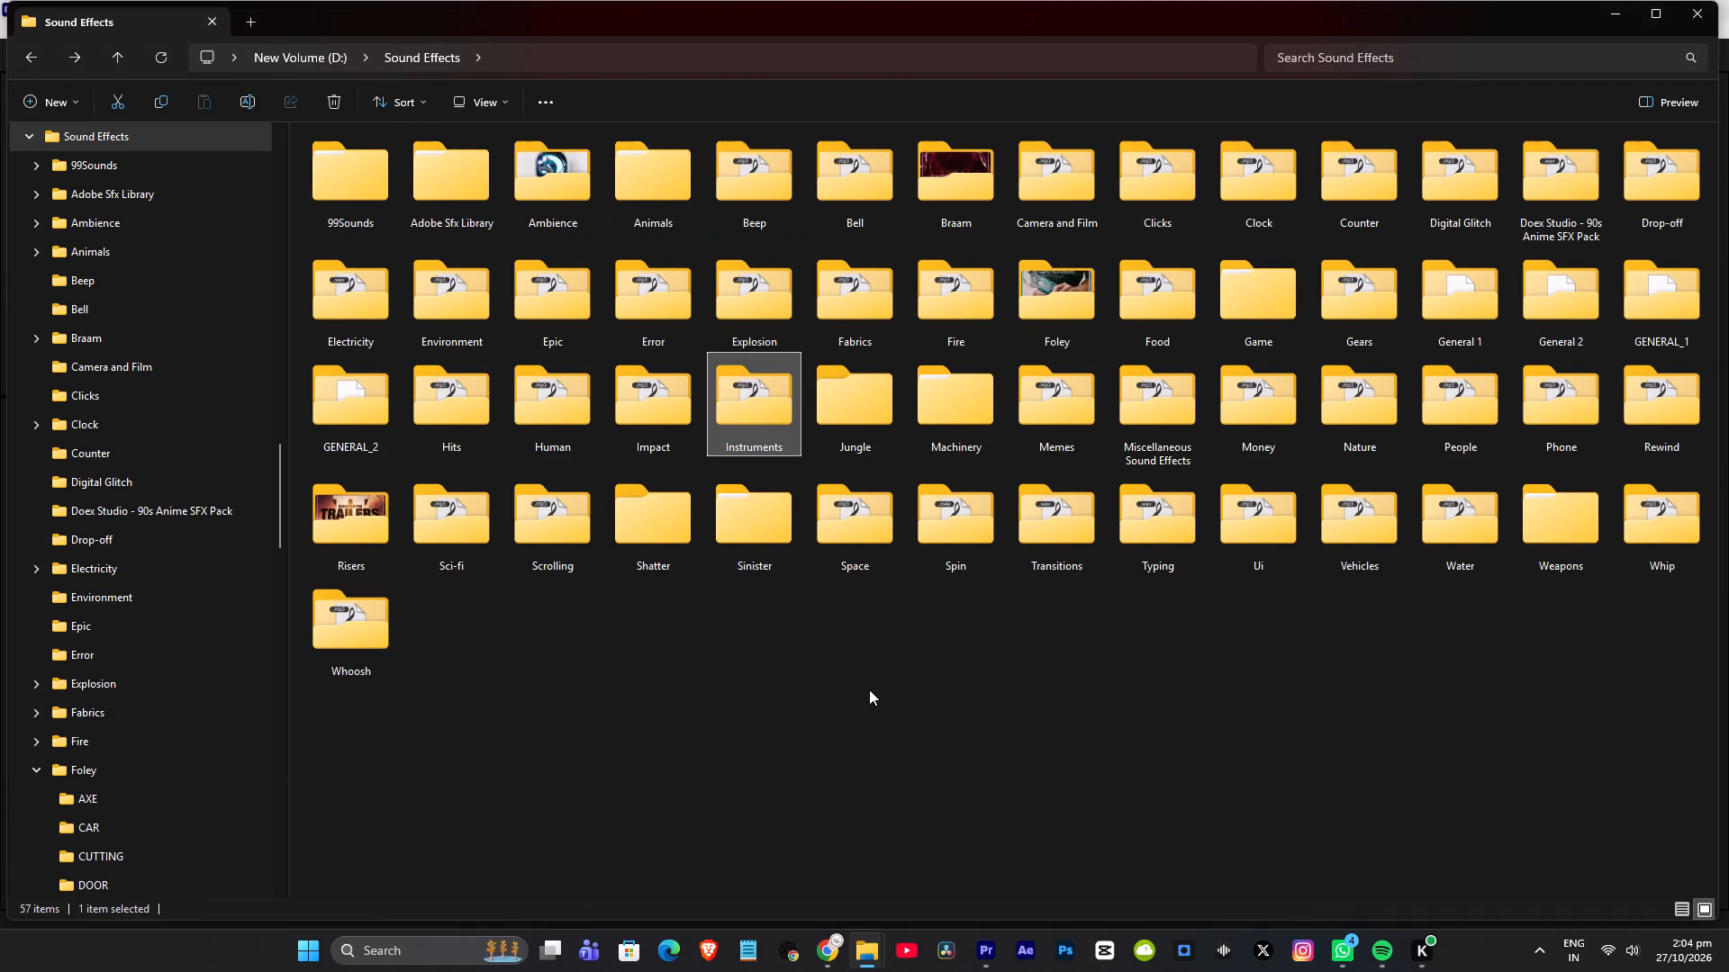
pyautogui.click(869, 689)
pyautogui.press('m')
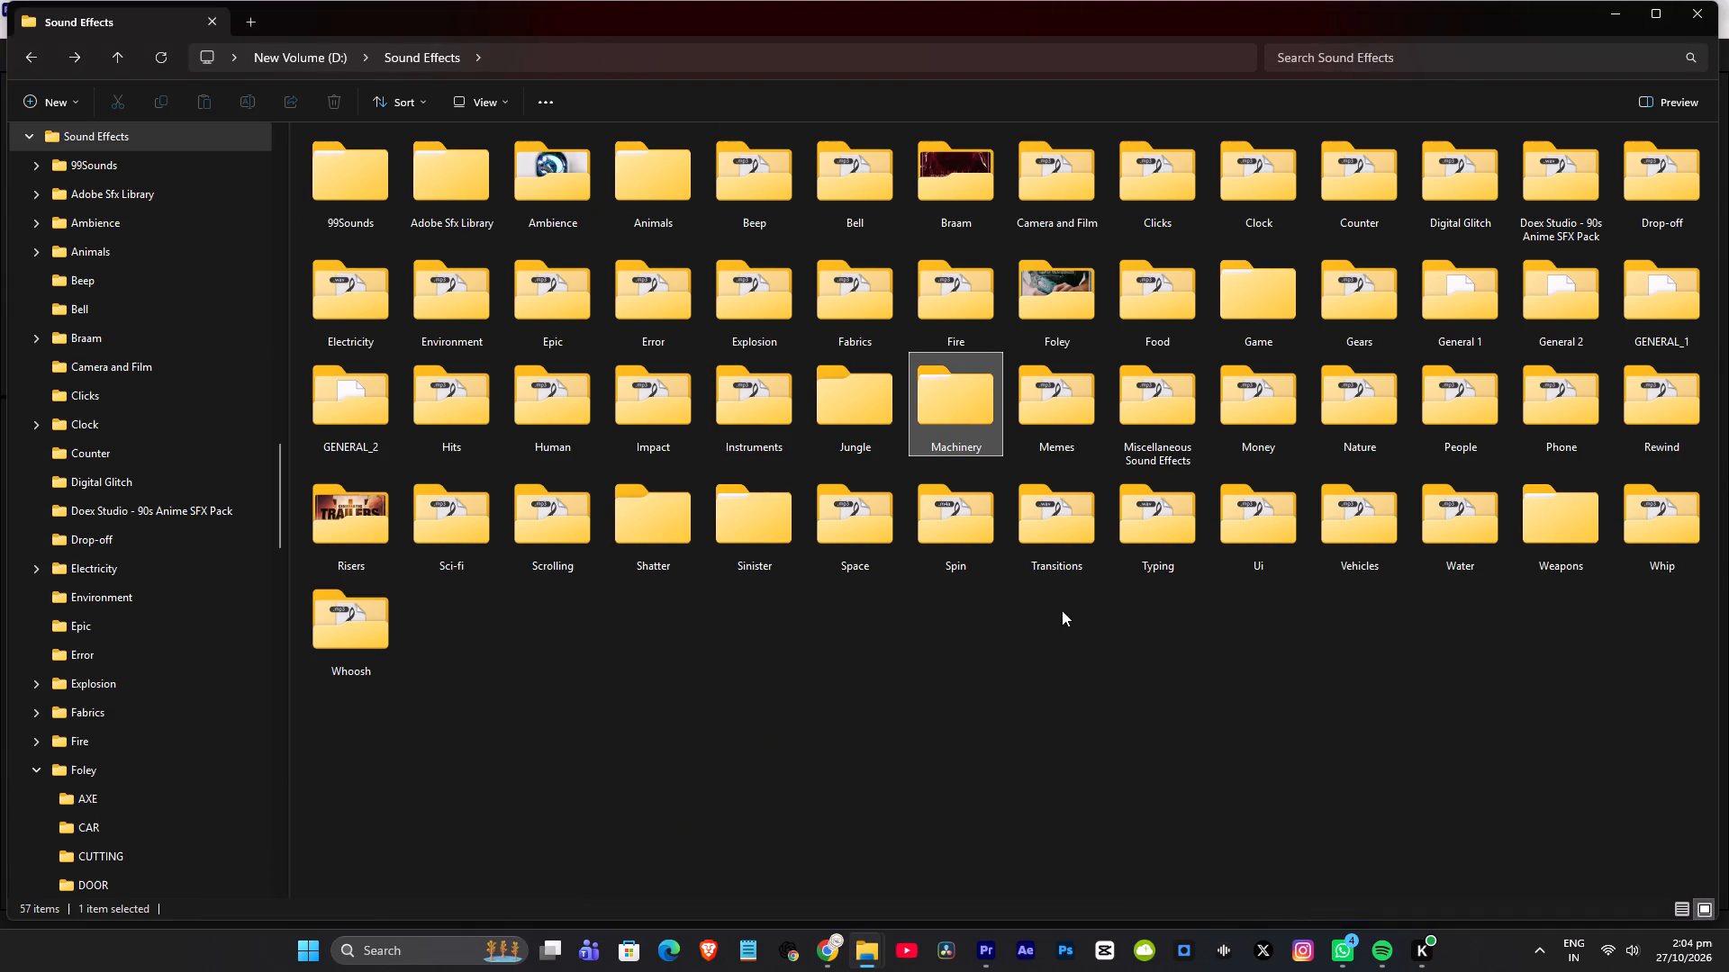
pyautogui.doubleClick(1133, 429)
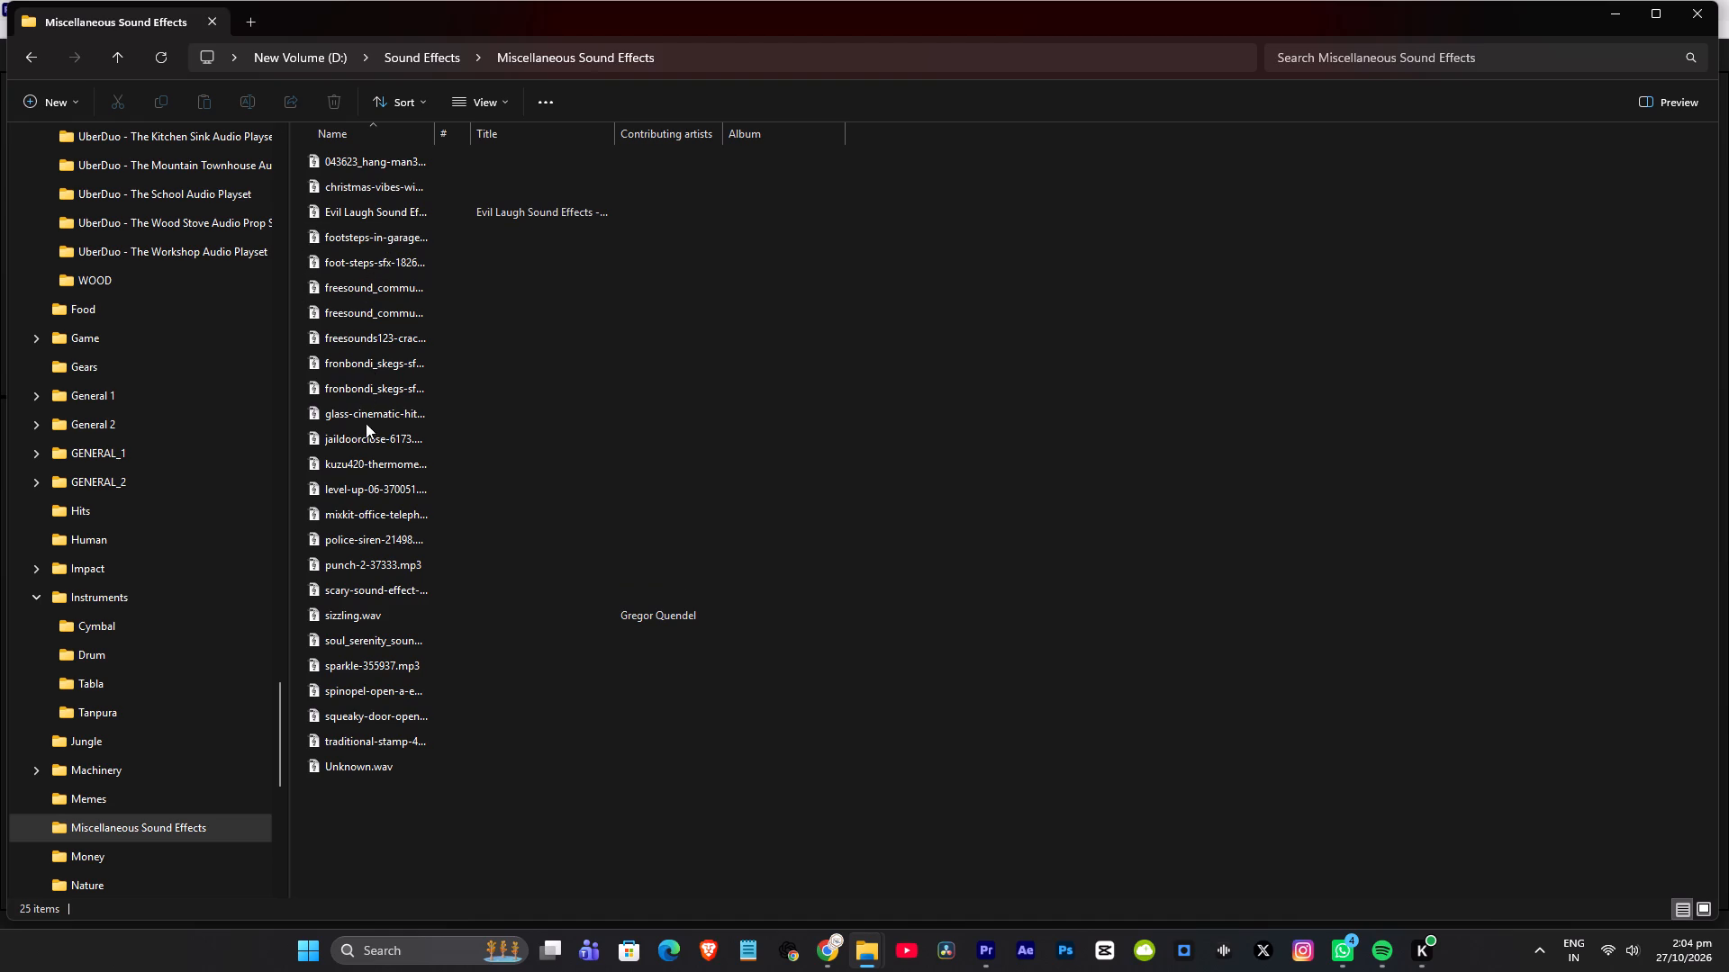
# Preview the miscellaneous sounds one after another, from kuzu420-thermometer-beeps-279676.mp3 through squeaky-door-open-113212.mp3.
pyautogui.doubleClick(364, 466)
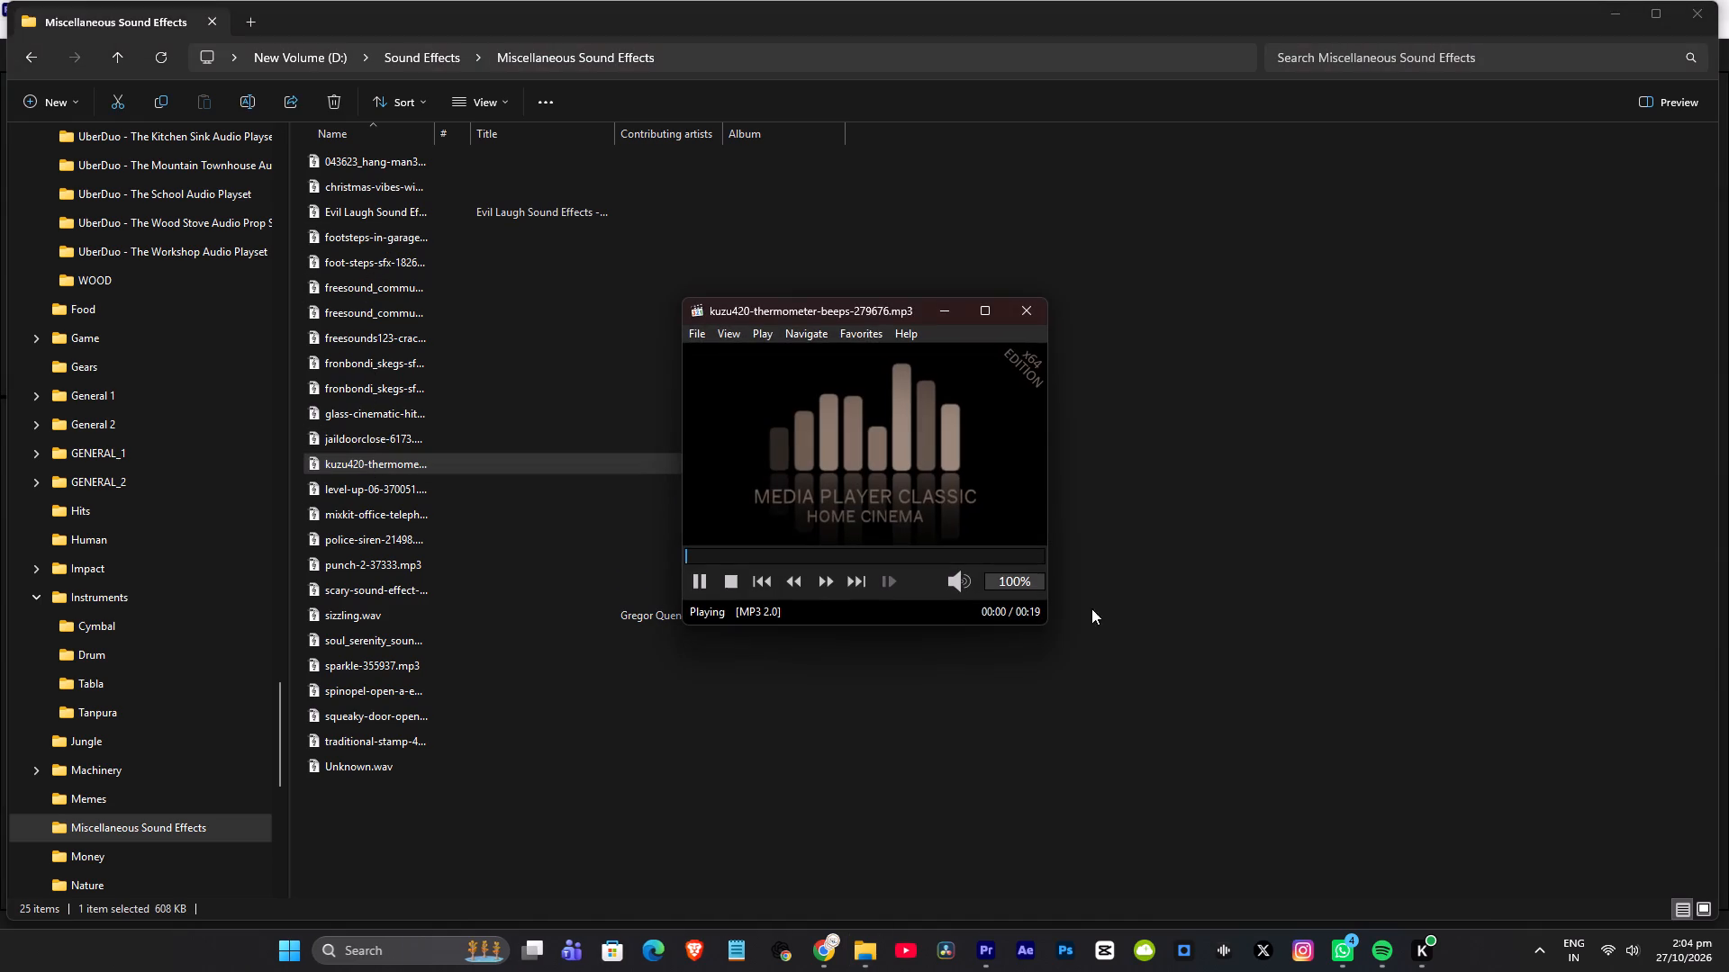
pyautogui.click(859, 579)
pyautogui.click(859, 579)
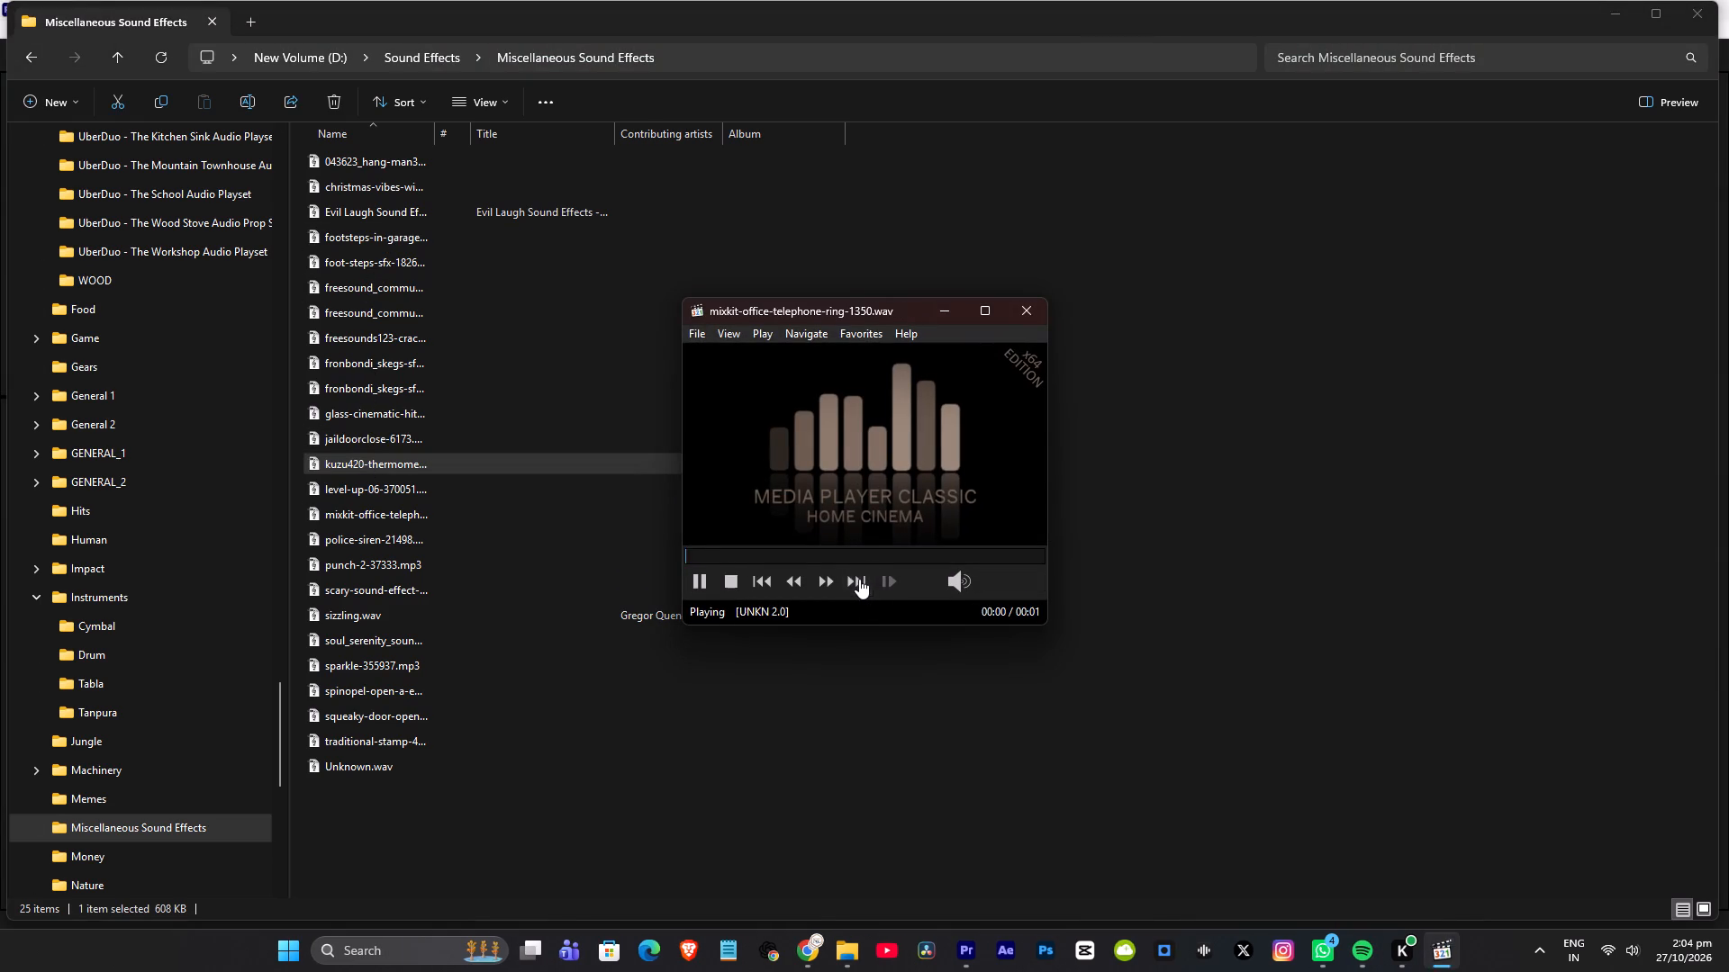
pyautogui.click(859, 579)
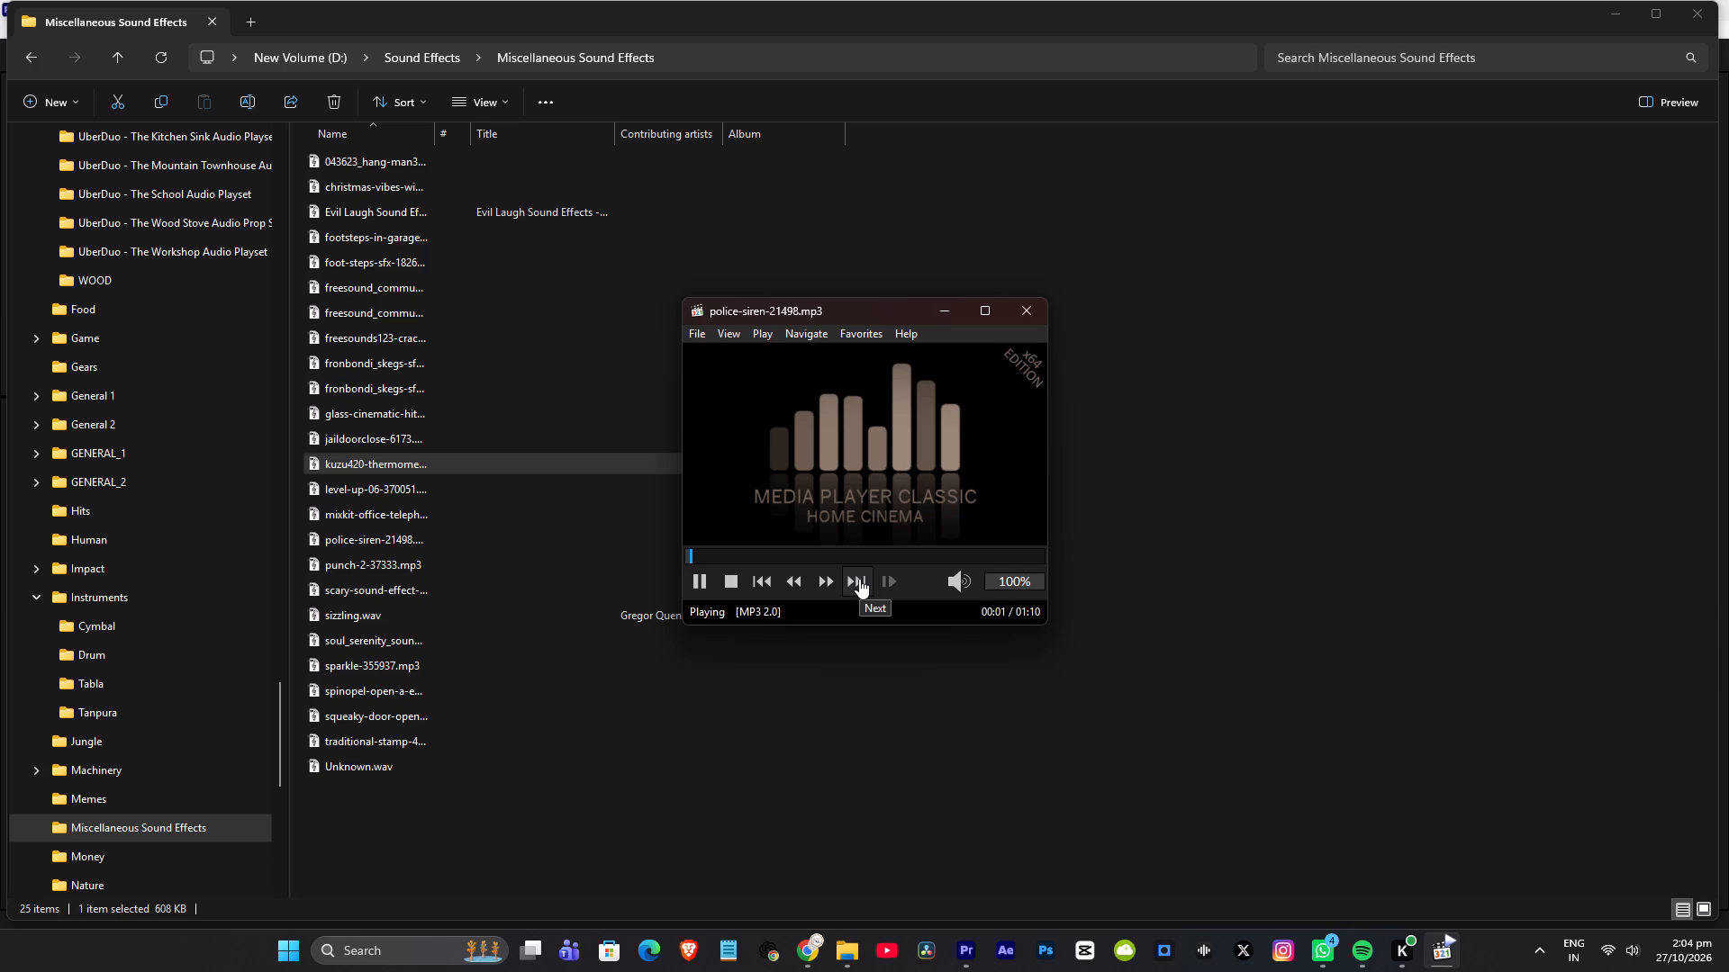
pyautogui.click(859, 579)
pyautogui.click(859, 579)
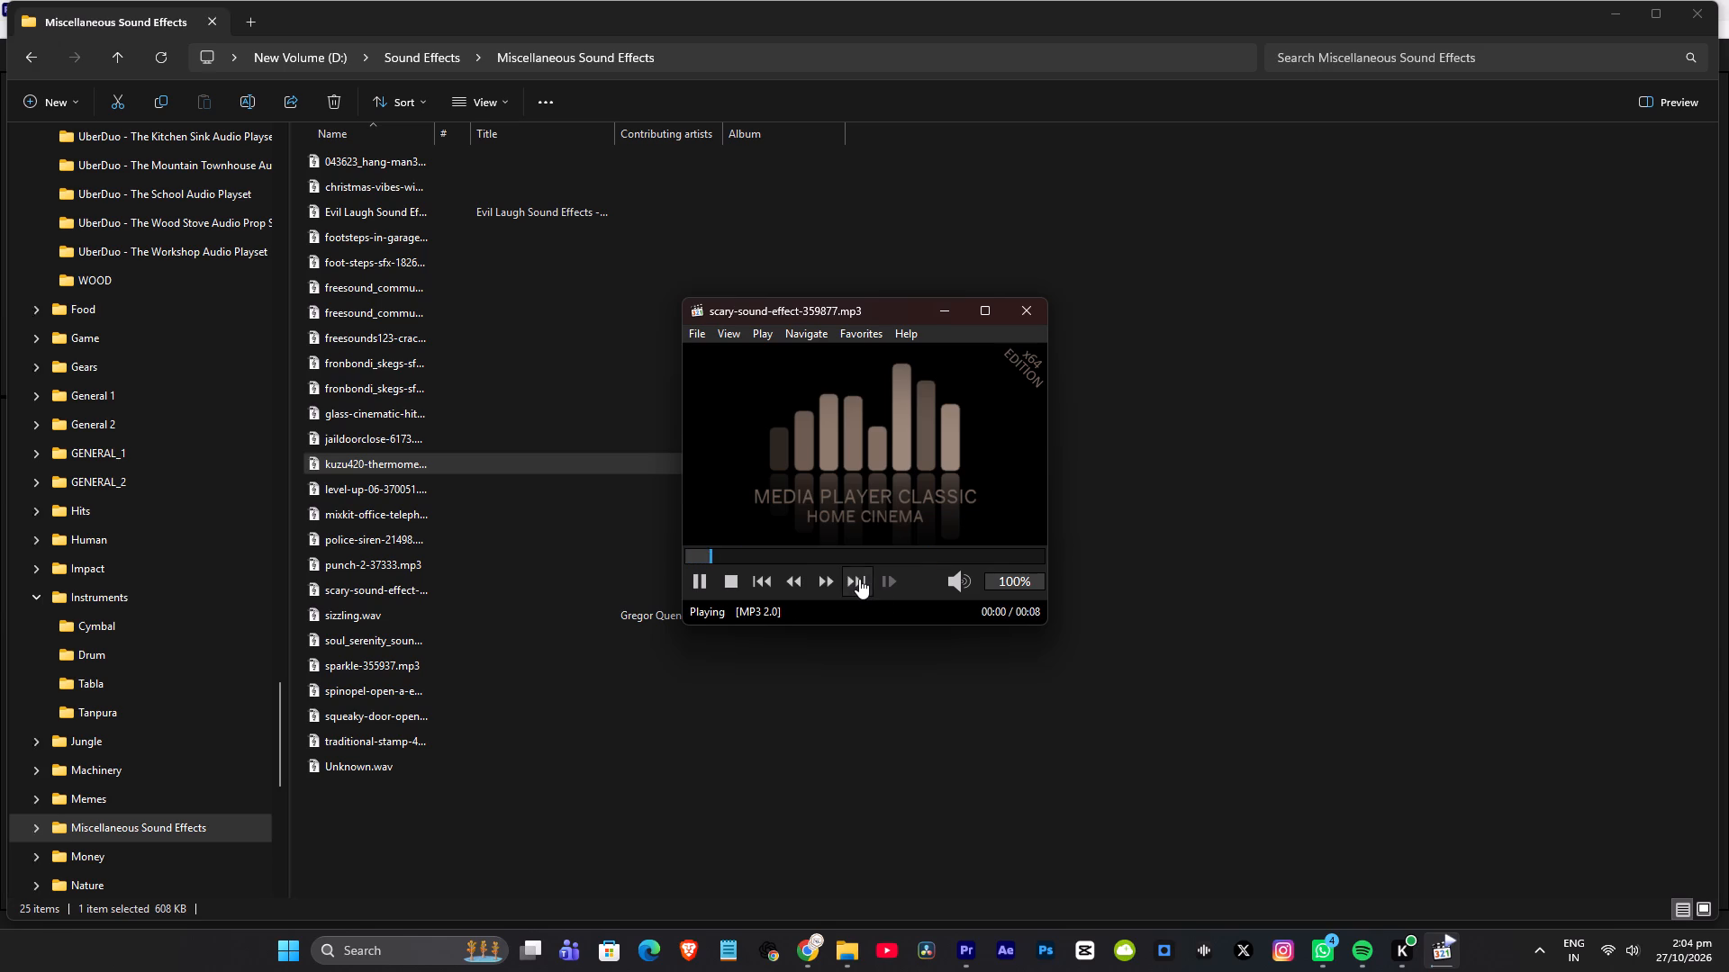
pyautogui.click(859, 579)
pyautogui.click(859, 579)
pyautogui.click(859, 579)
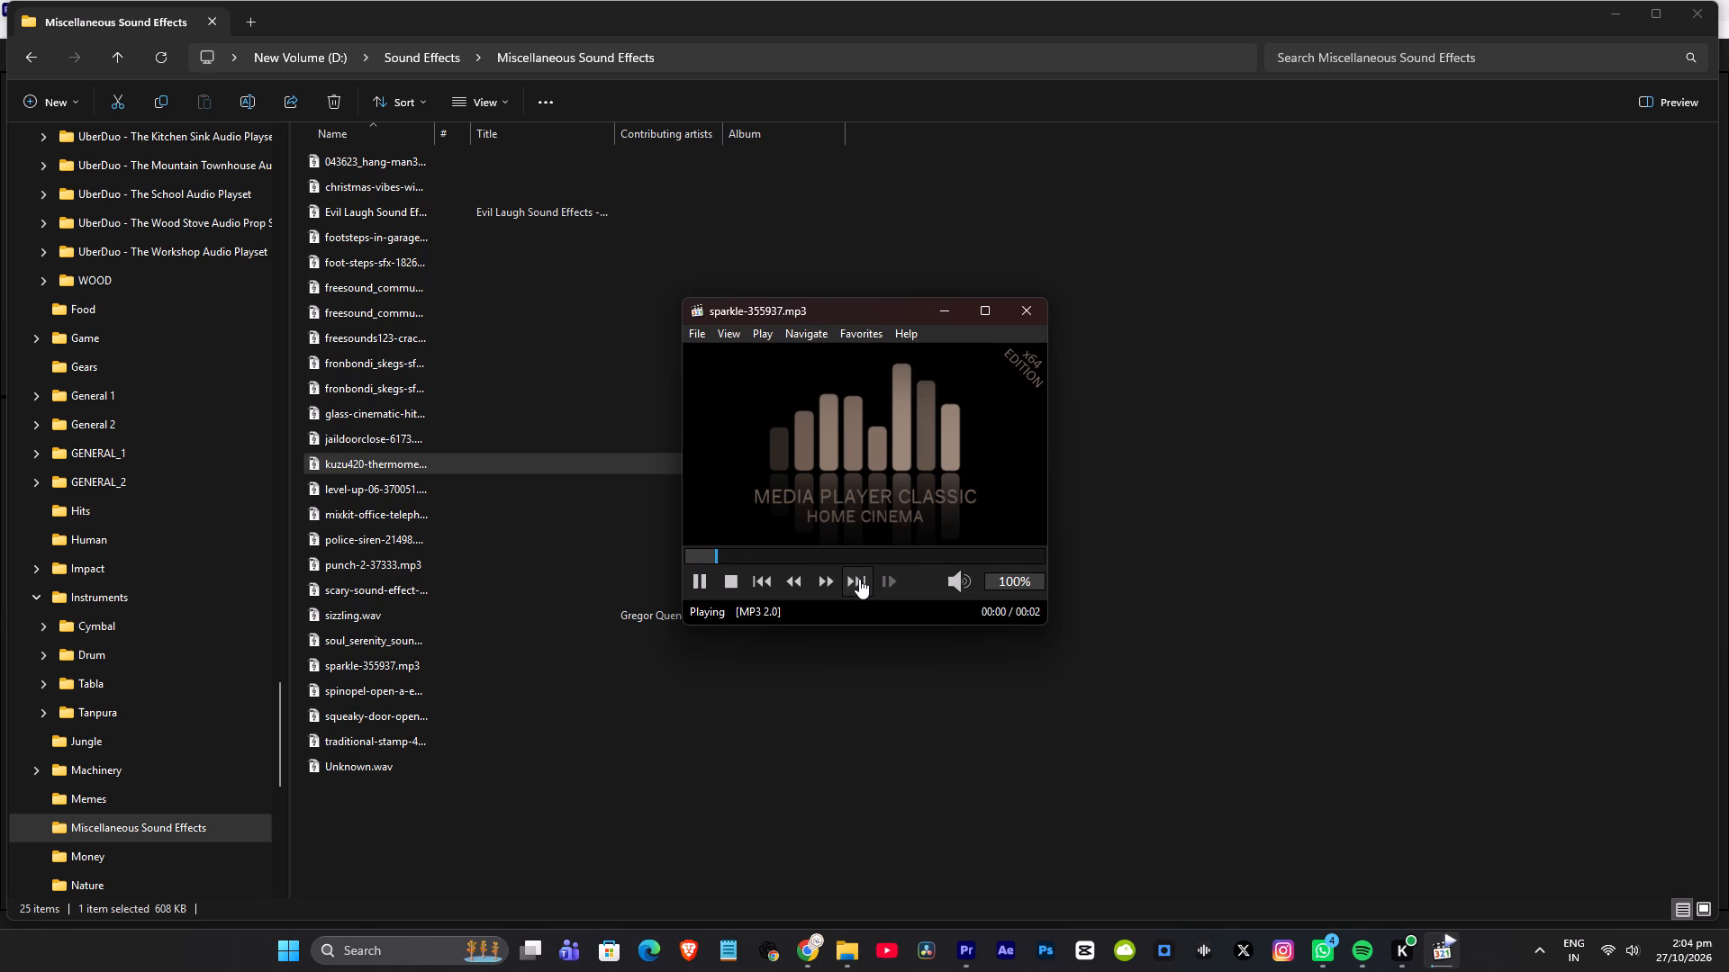
pyautogui.click(859, 579)
pyautogui.click(859, 579)
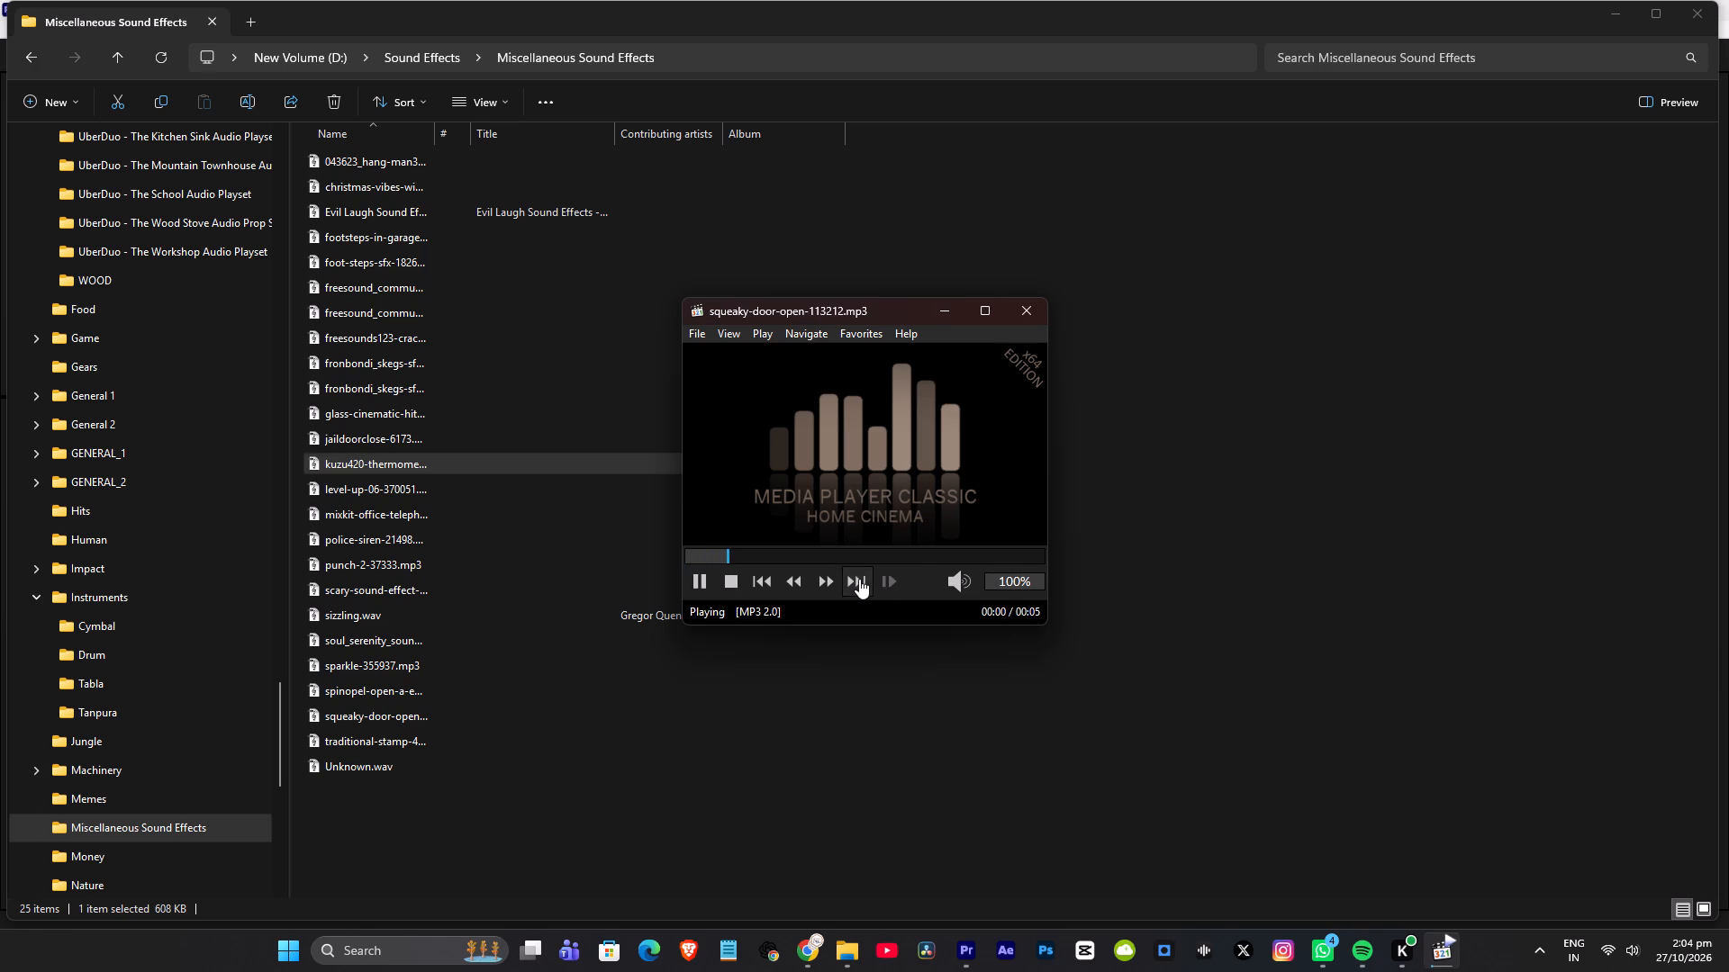
pyautogui.click(1020, 307)
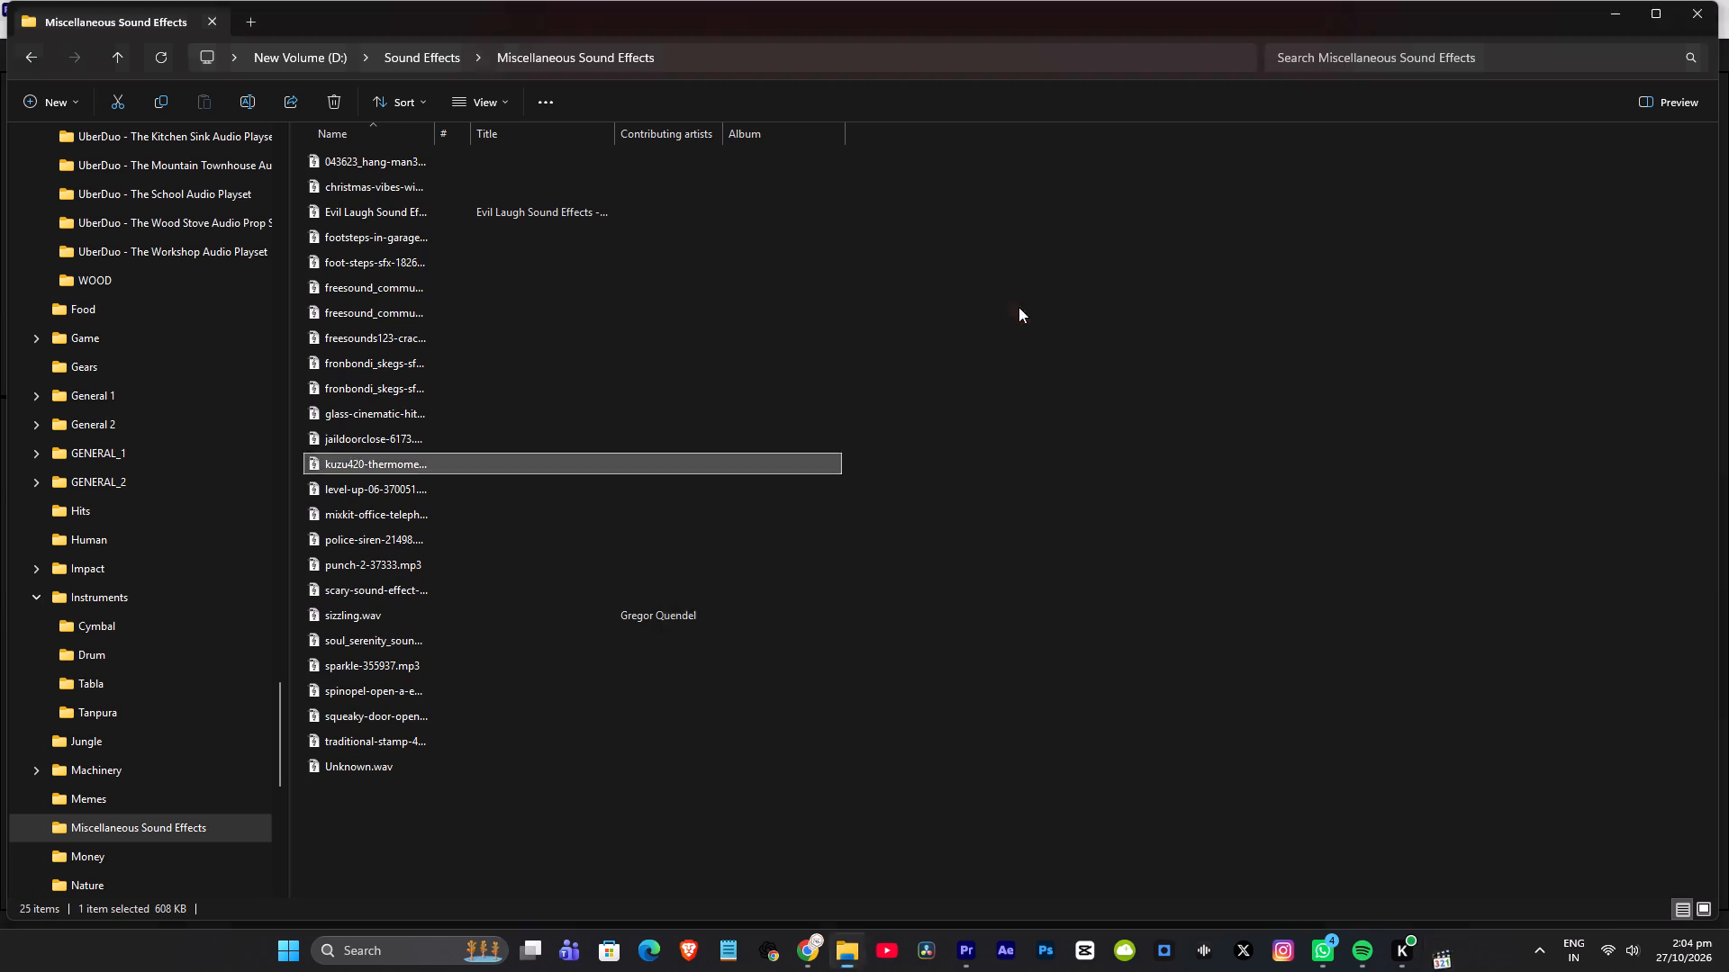
# Move the squeaky-door-open sound file from Miscellaneous Sound Effects into the DOOR folder inside Foley.
pyautogui.click(370, 716)
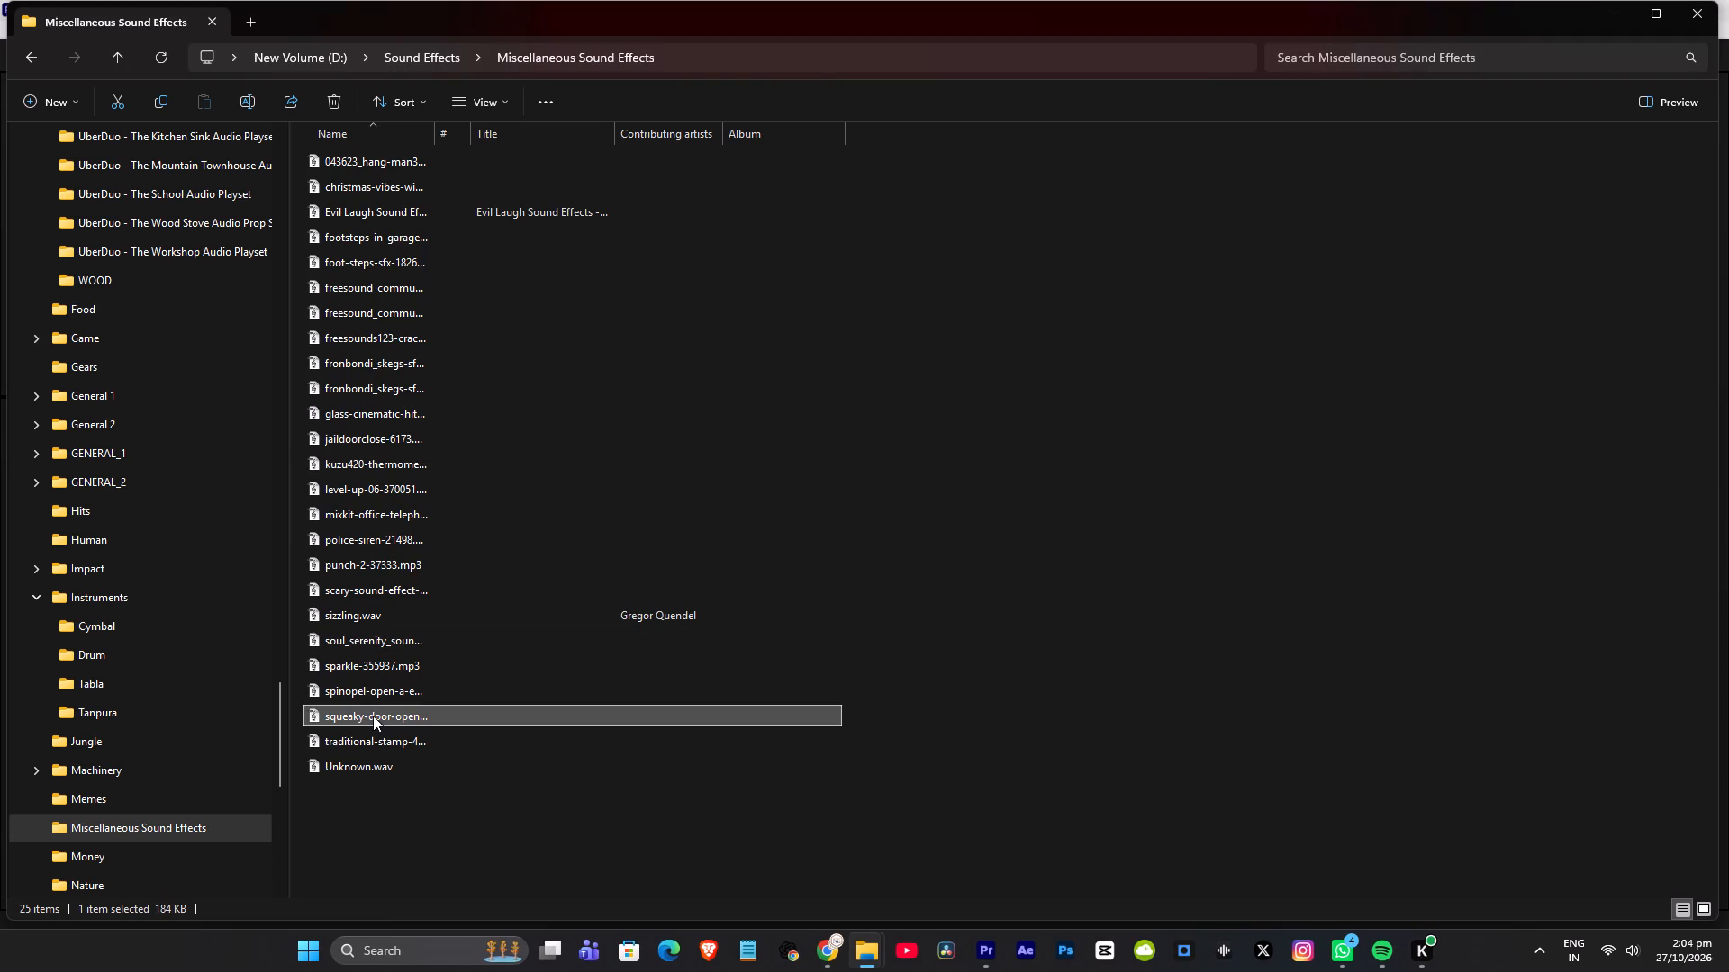
pyautogui.hotkey('ctrl', 'x')
pyautogui.press('BackSpace')
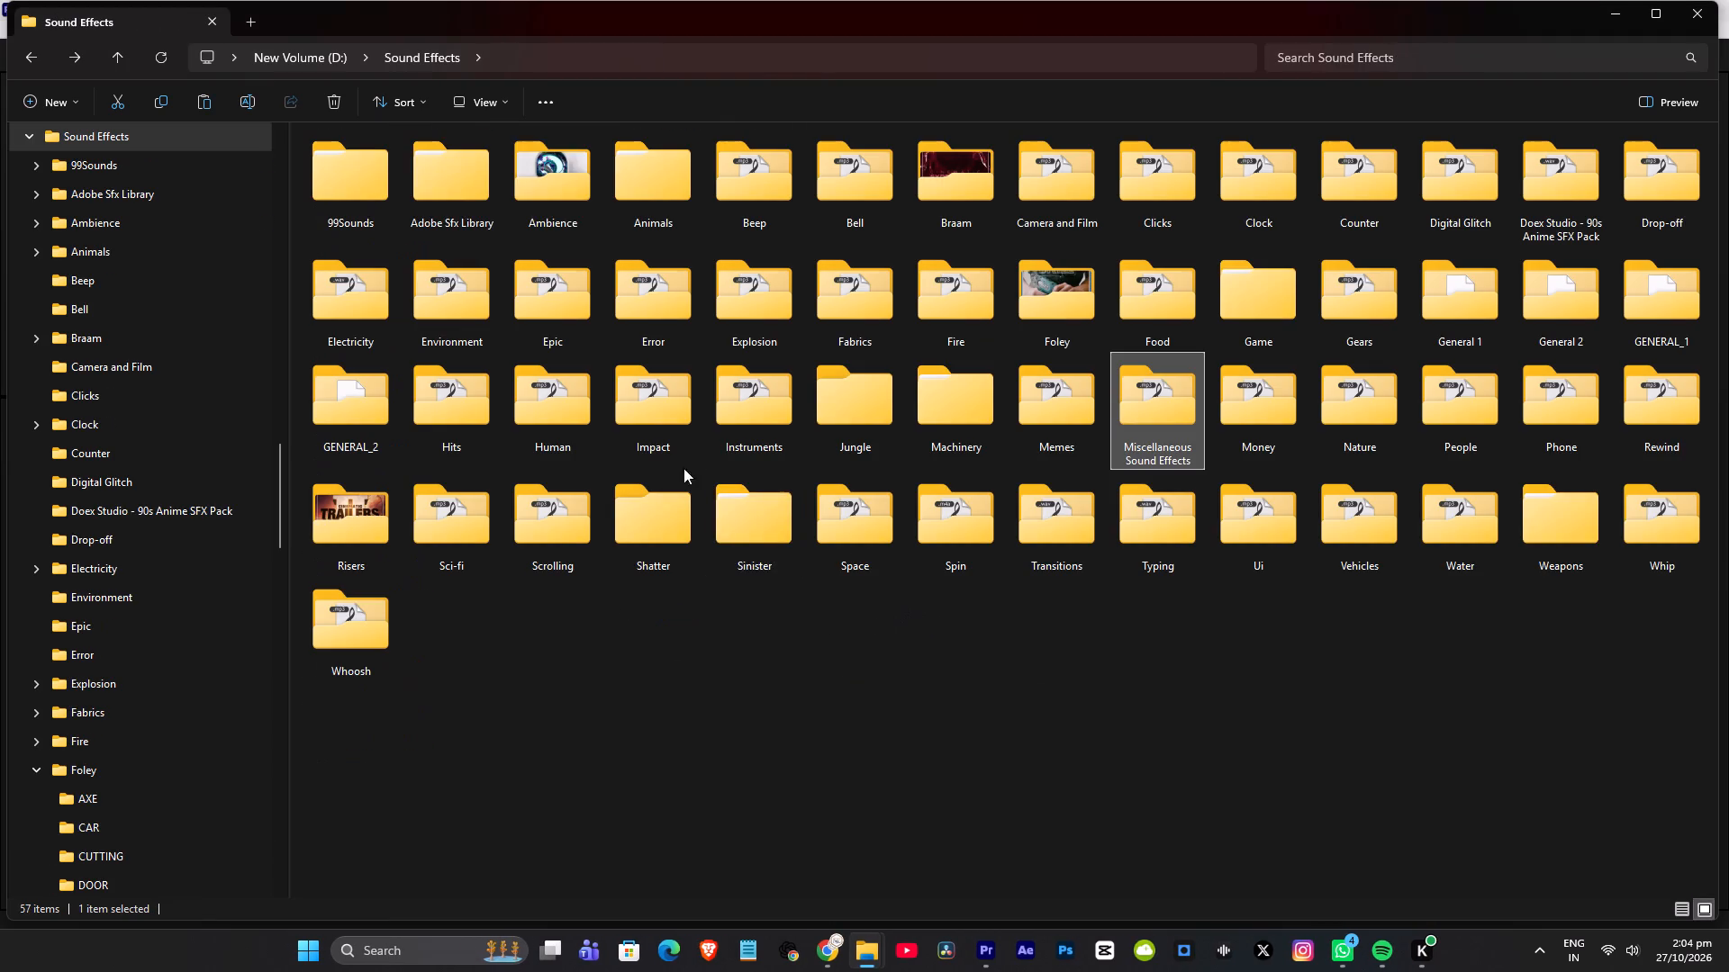
pyautogui.doubleClick(1043, 304)
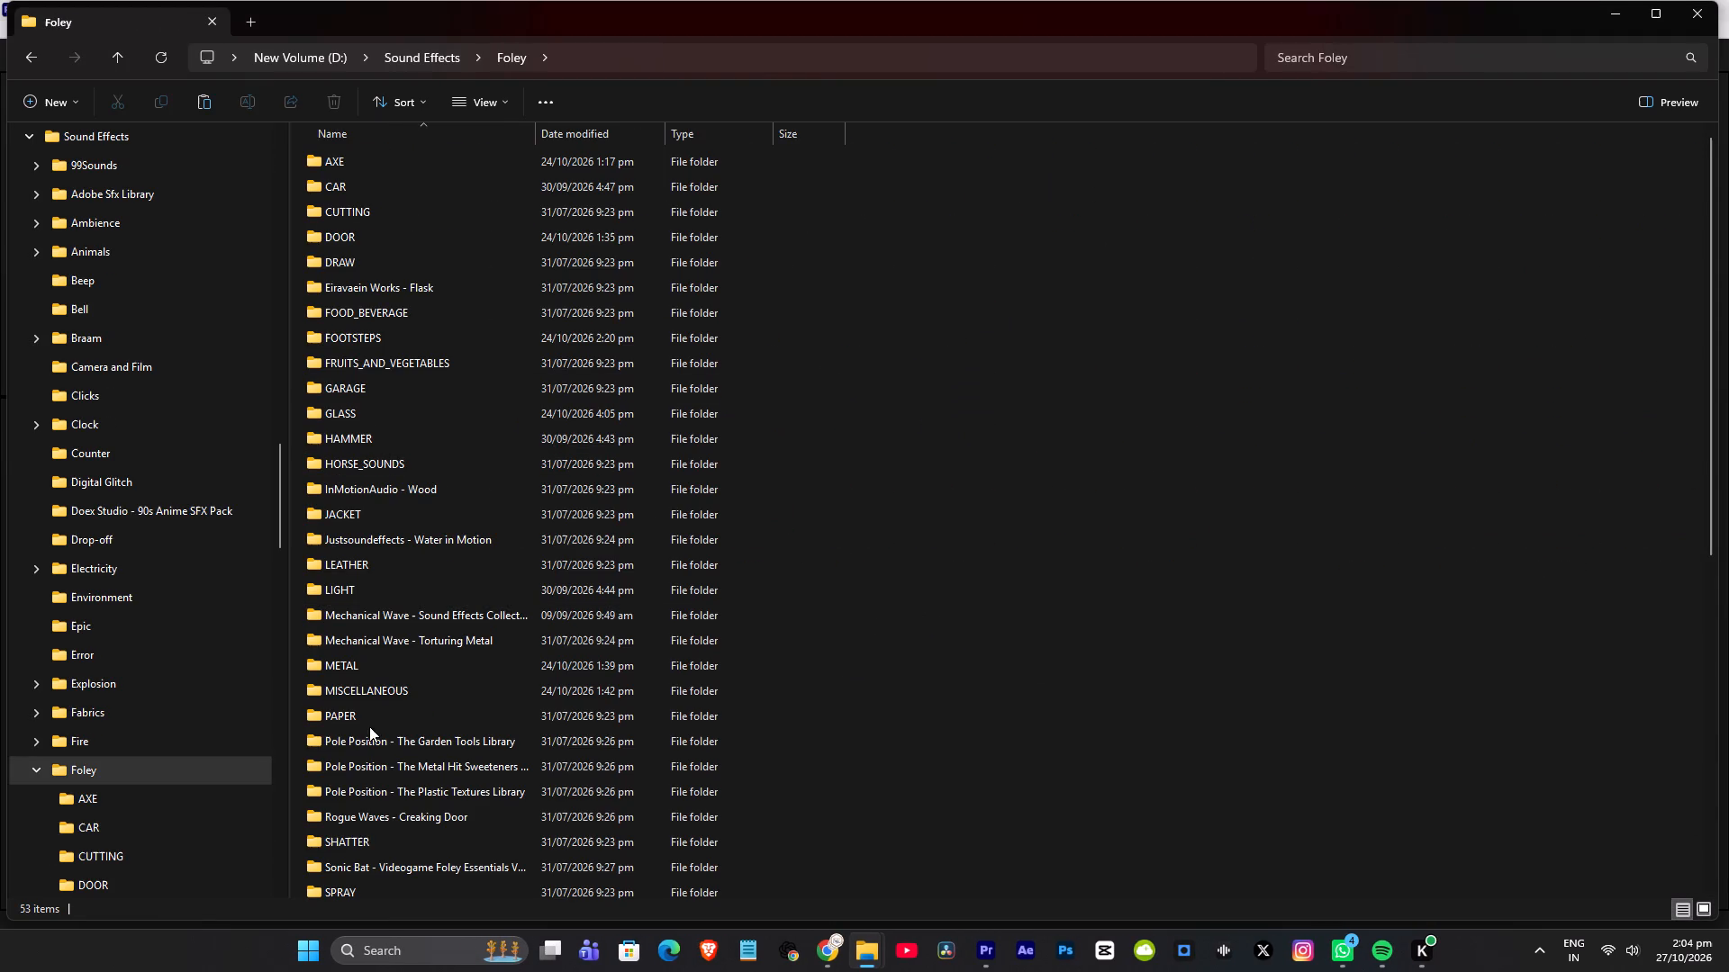
pyautogui.click(864, 609)
pyautogui.press('d')
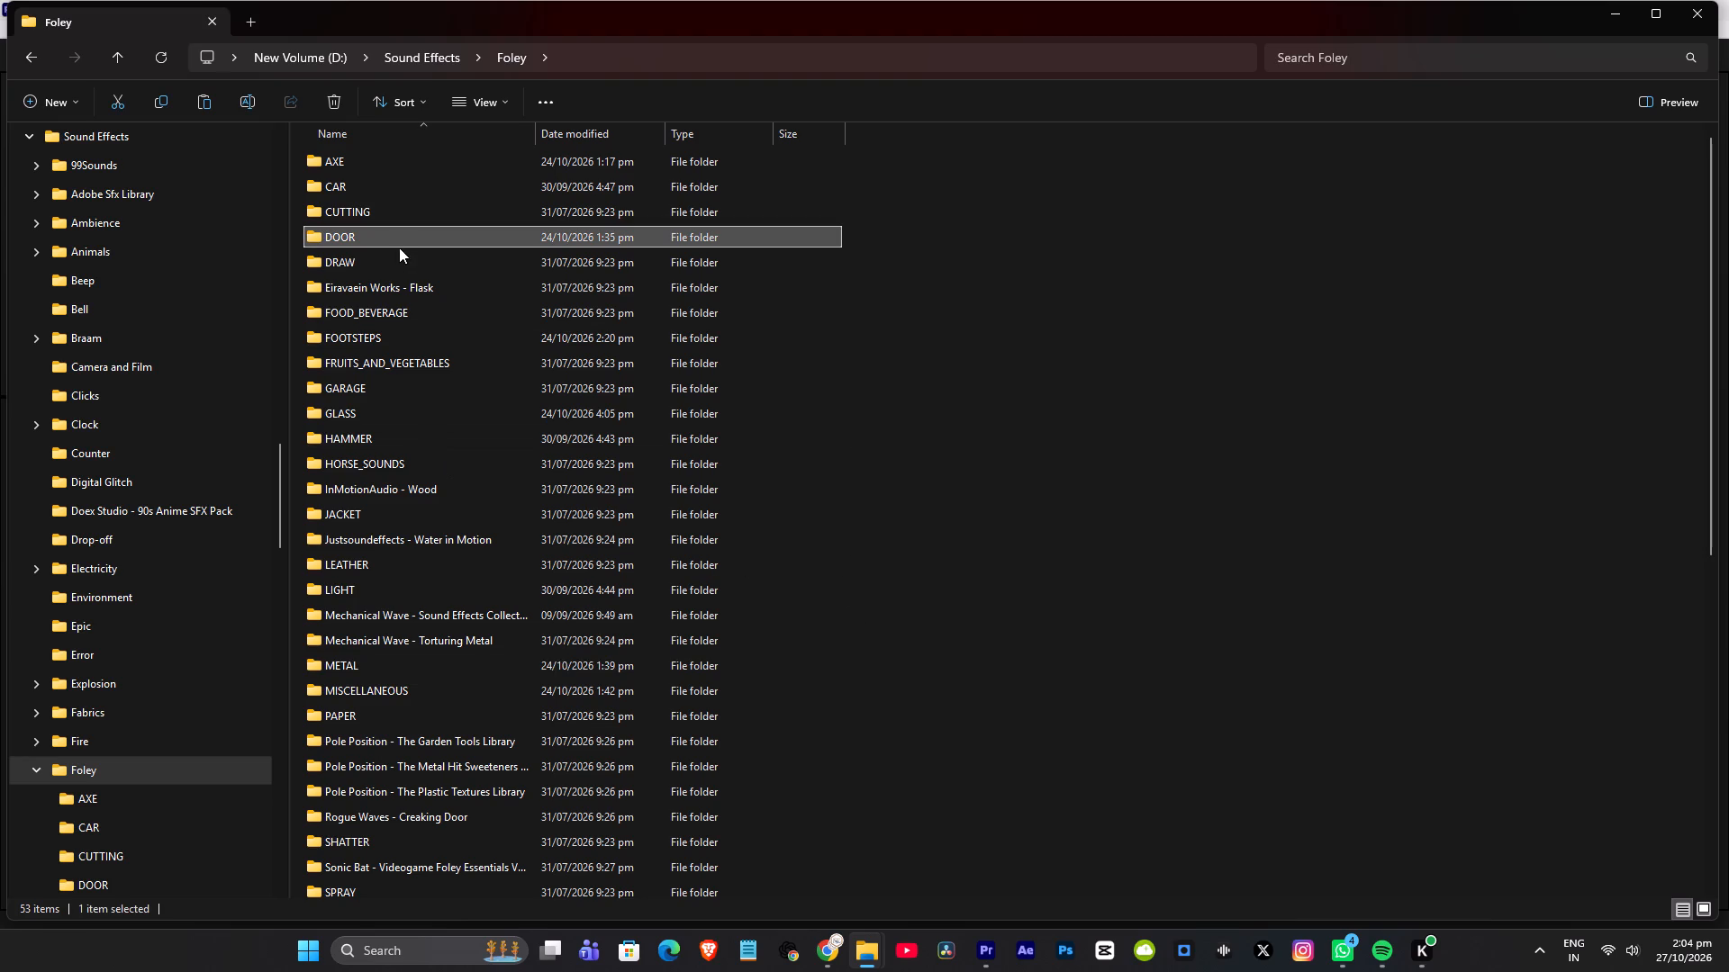
pyautogui.doubleClick(405, 232)
pyautogui.click(983, 487)
pyautogui.hotkey('ctrl', 'v')
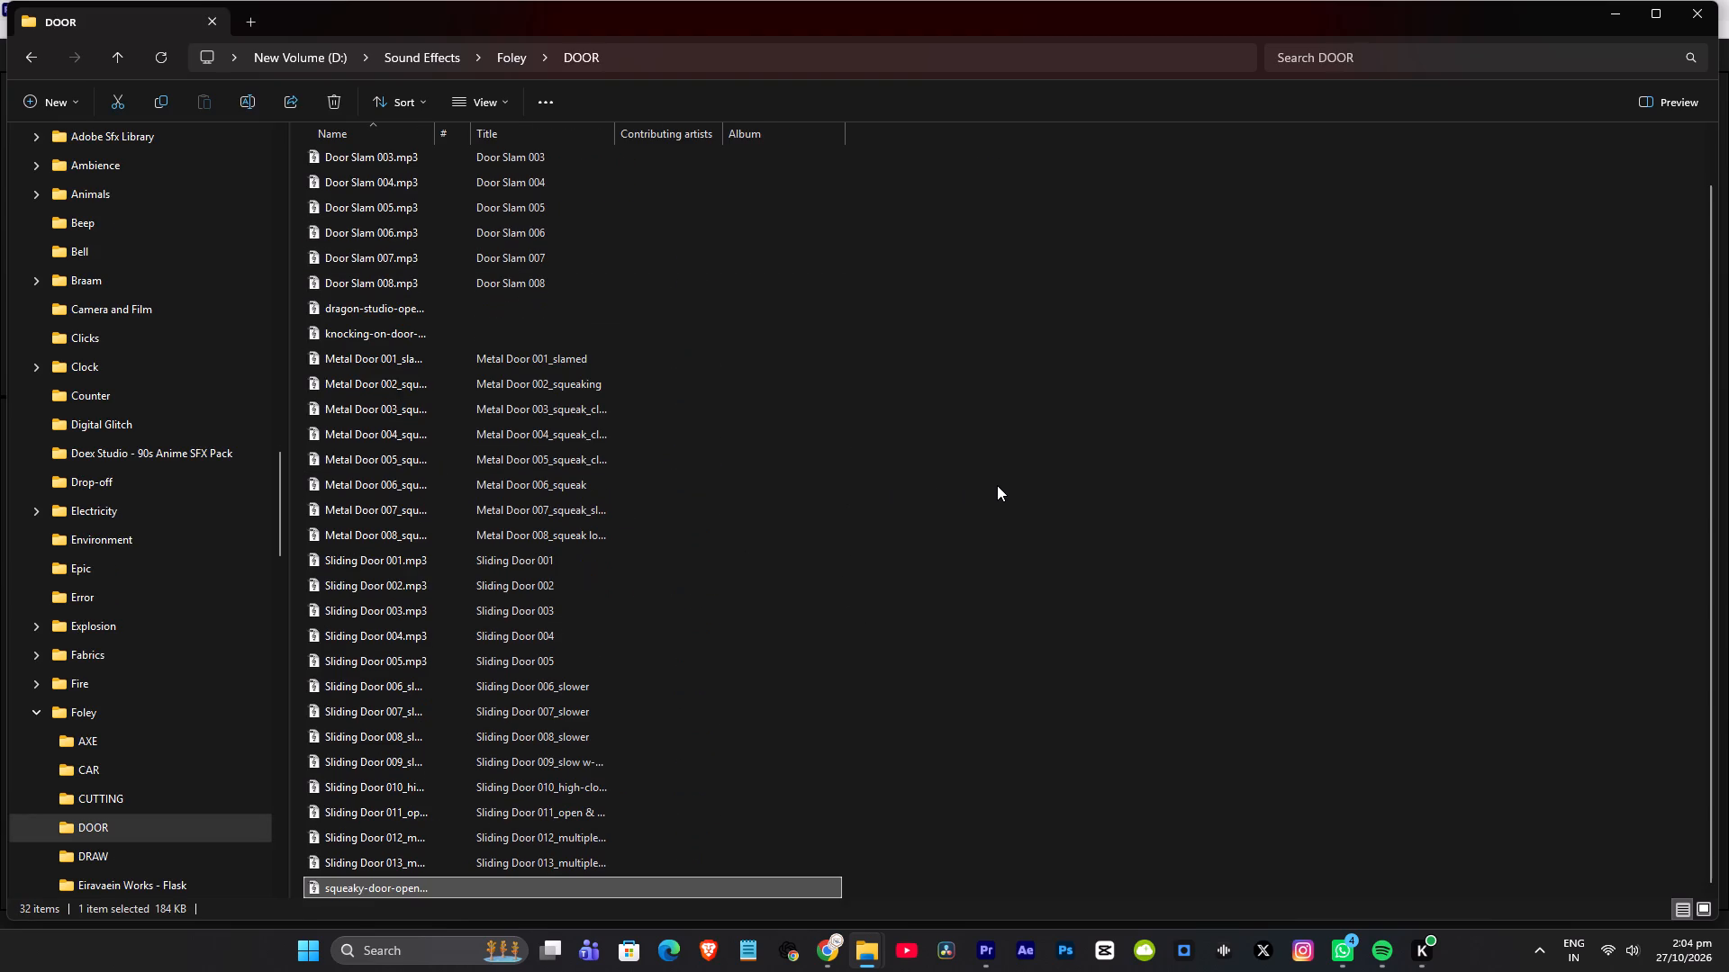
# Place squeaky-door-open-113212.mp3 on track A3 of the part2 sequence at the start of the wooden door clip and play it.
pyautogui.moveTo(436, 883); pyautogui.dragTo(994, 954)
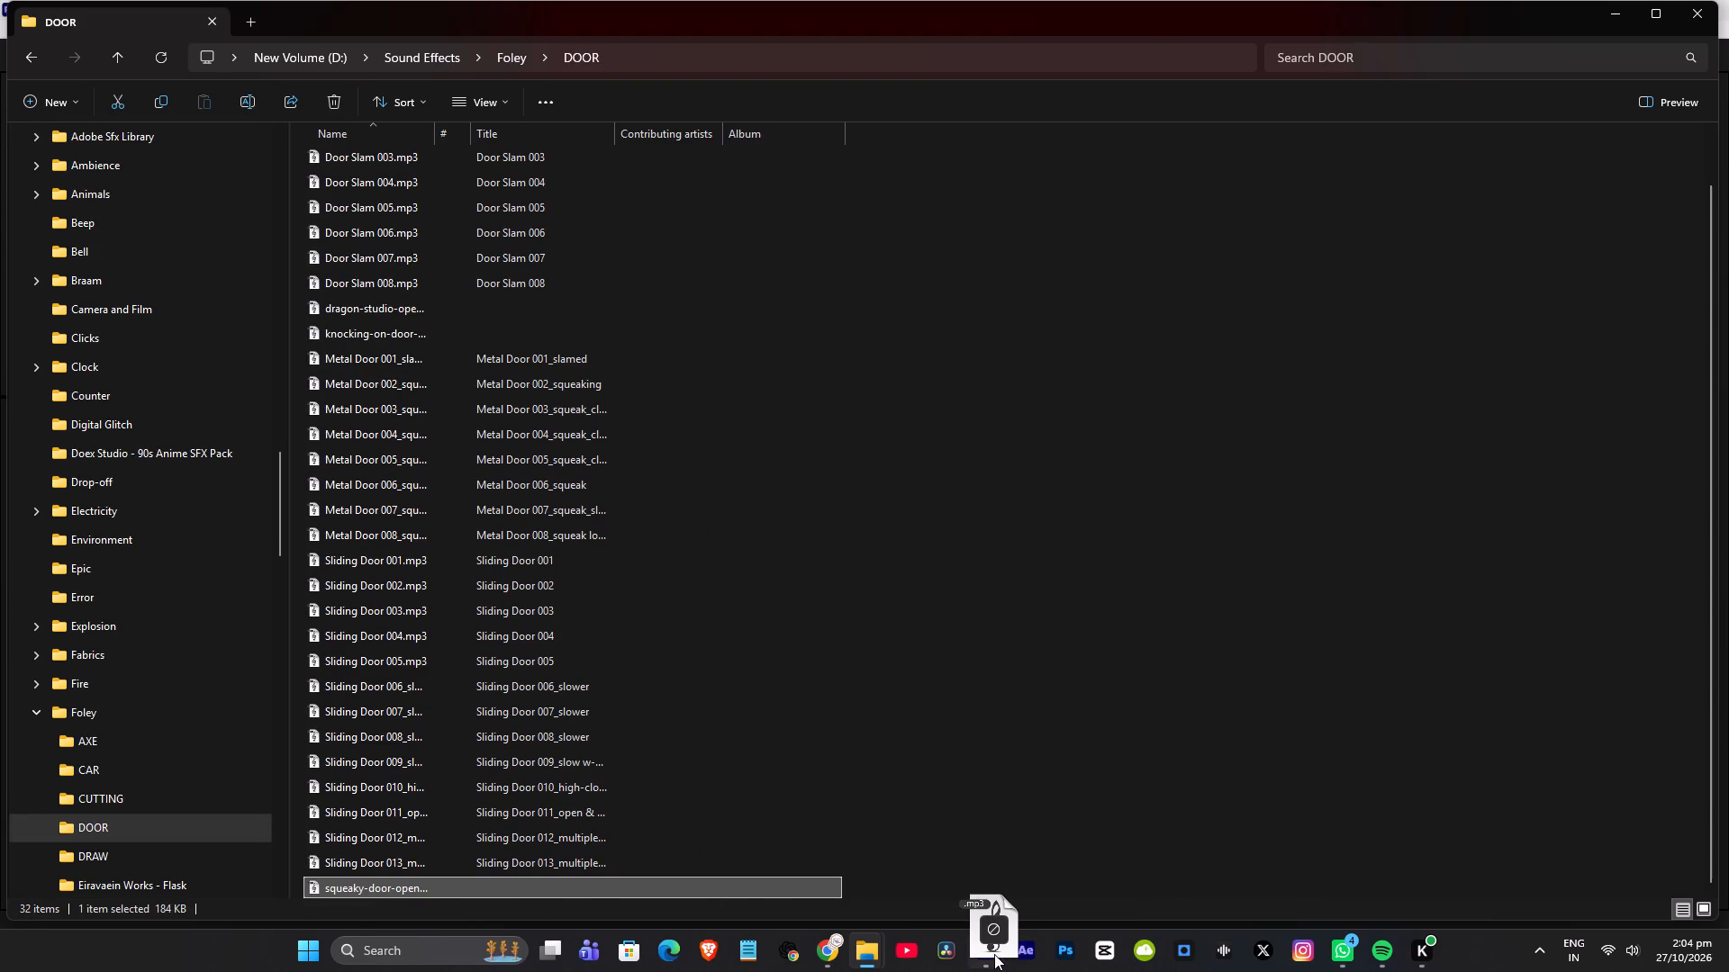
pyautogui.moveTo(994, 954); pyautogui.dragTo(714, 693)
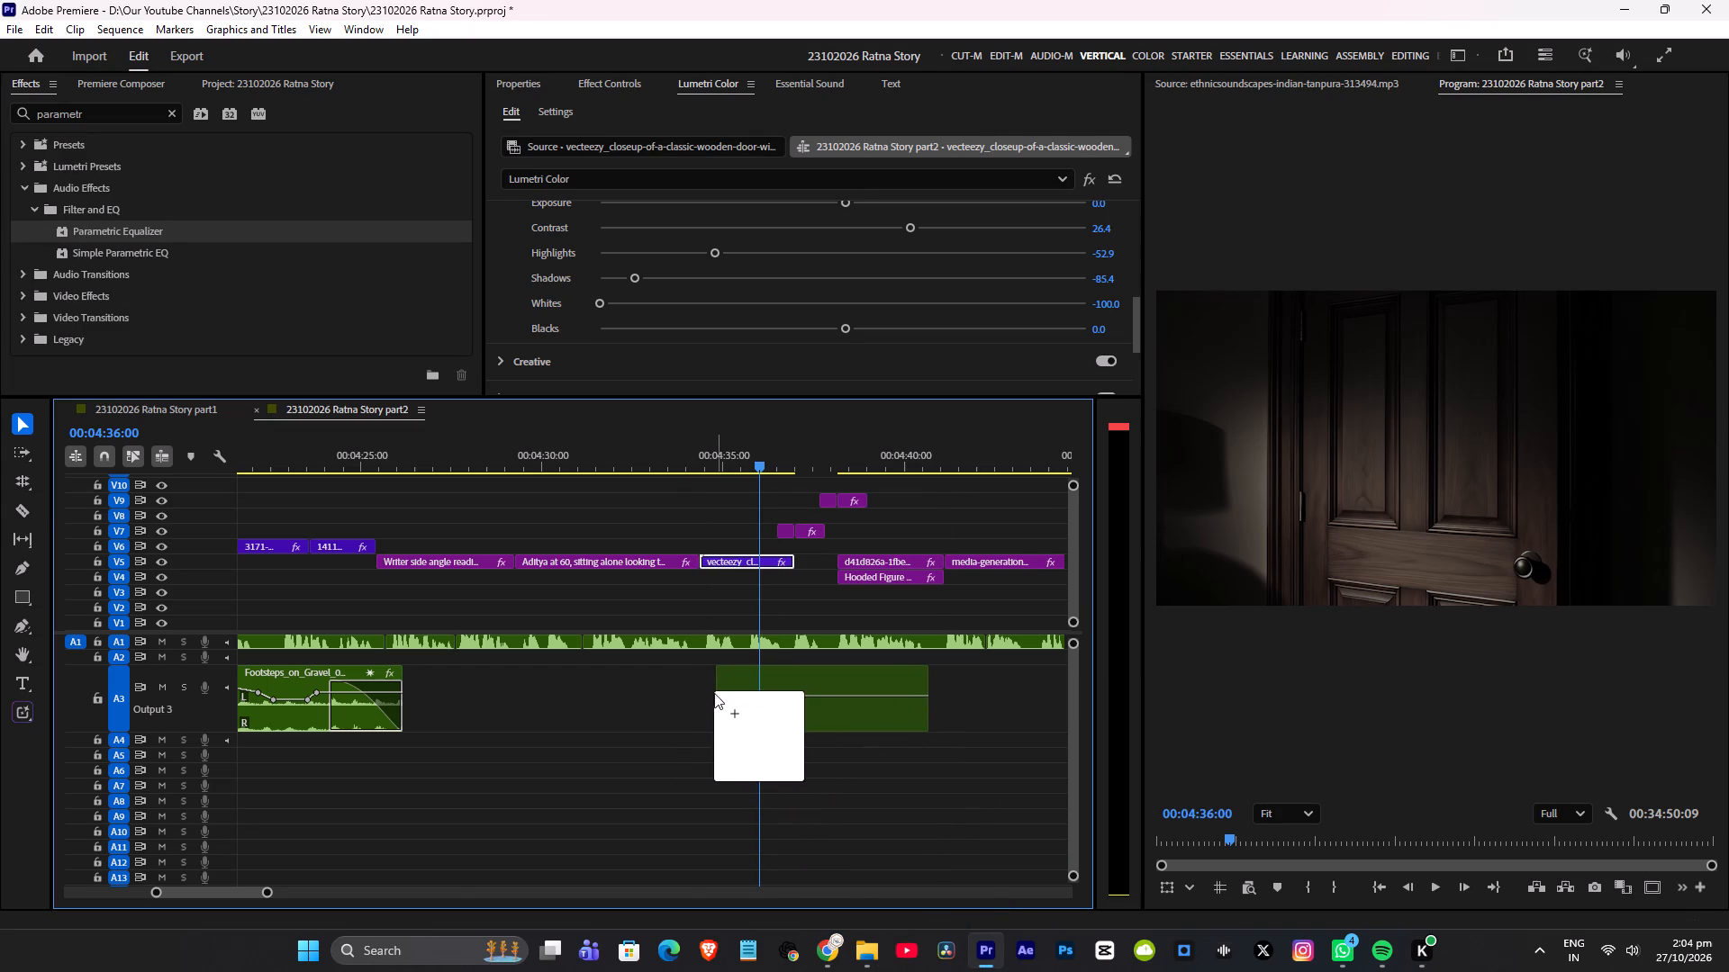
pyautogui.moveTo(714, 693); pyautogui.dragTo(702, 691)
pyautogui.click(702, 457)
pyautogui.press('space')
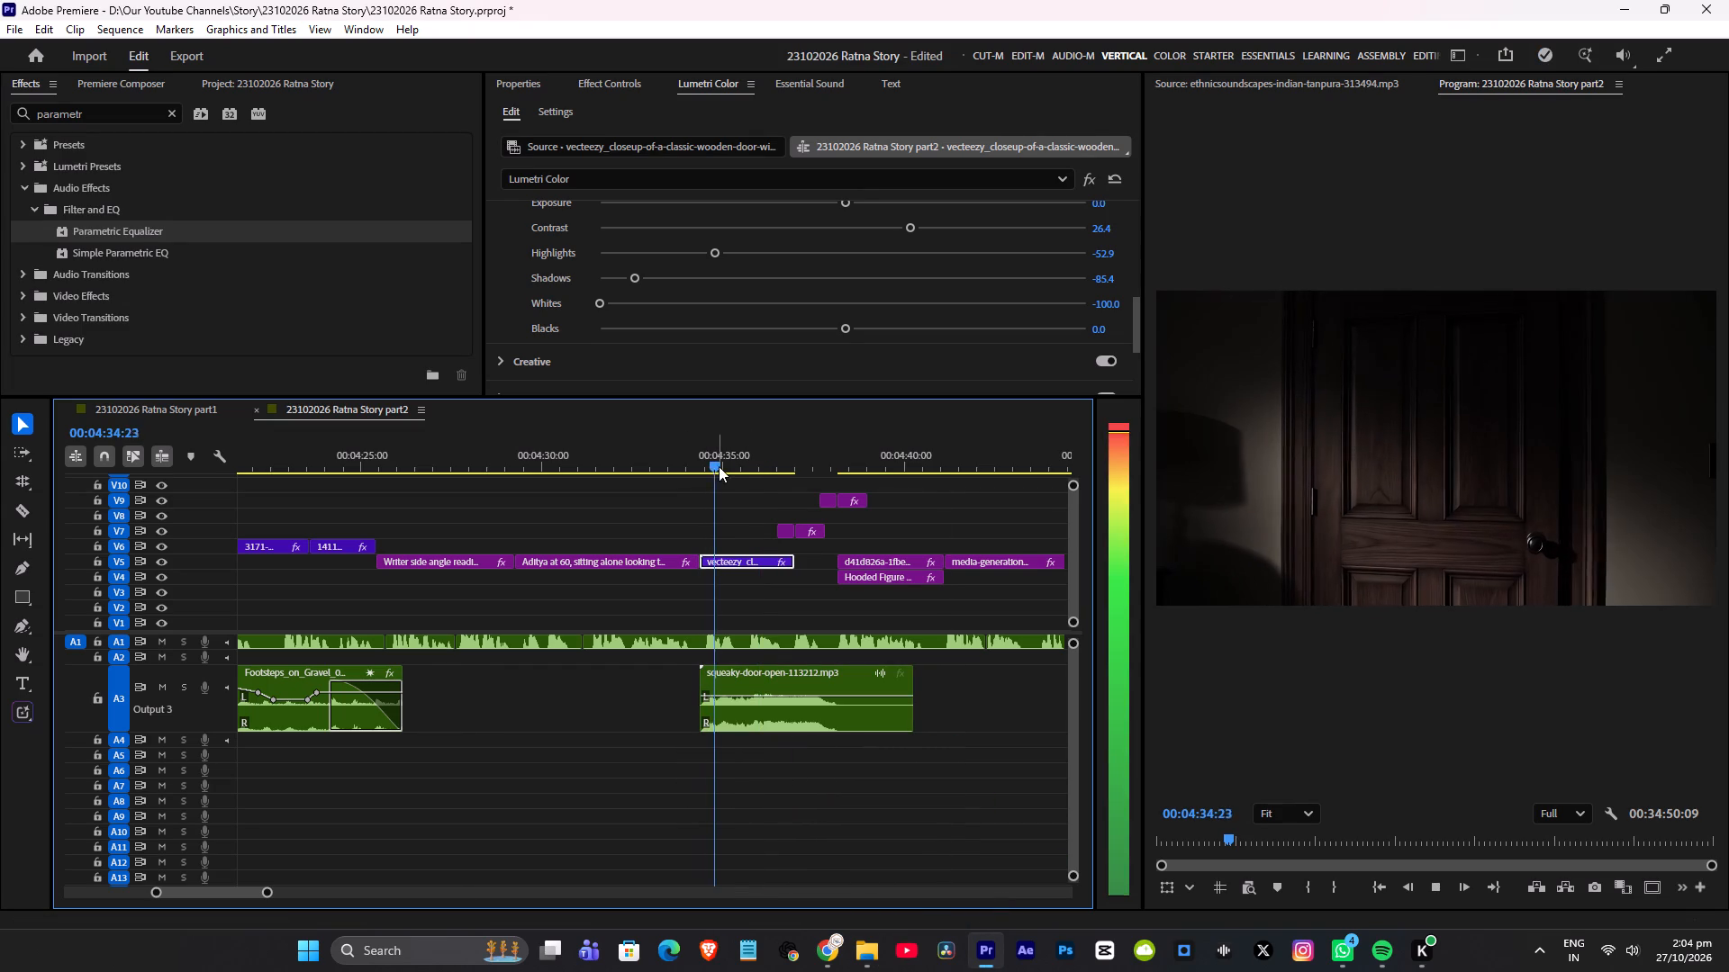
pyautogui.keyDown('alt'); pyautogui.scroll(6, 725, 476); pyautogui.keyUp('alt')
pyautogui.scroll(-5, 747, 488)
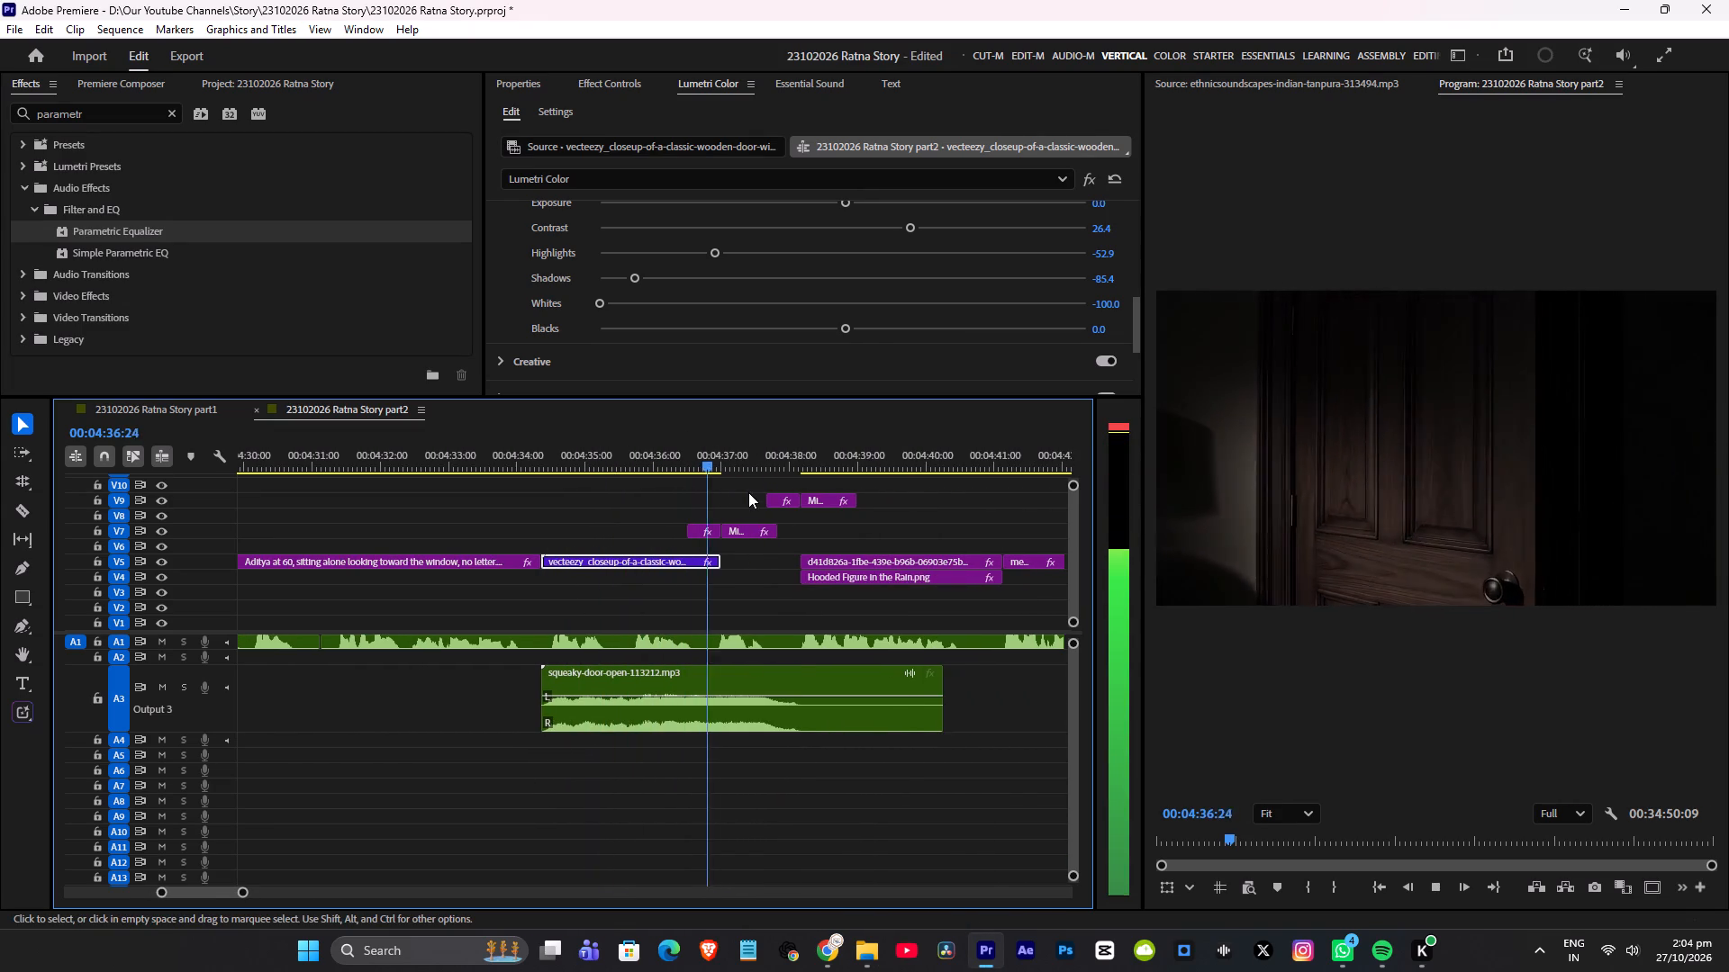
pyautogui.press('space')
# Replay the squeaky door sound against the wooden door clip, starting again from just before the clip.
pyautogui.click(565, 441)
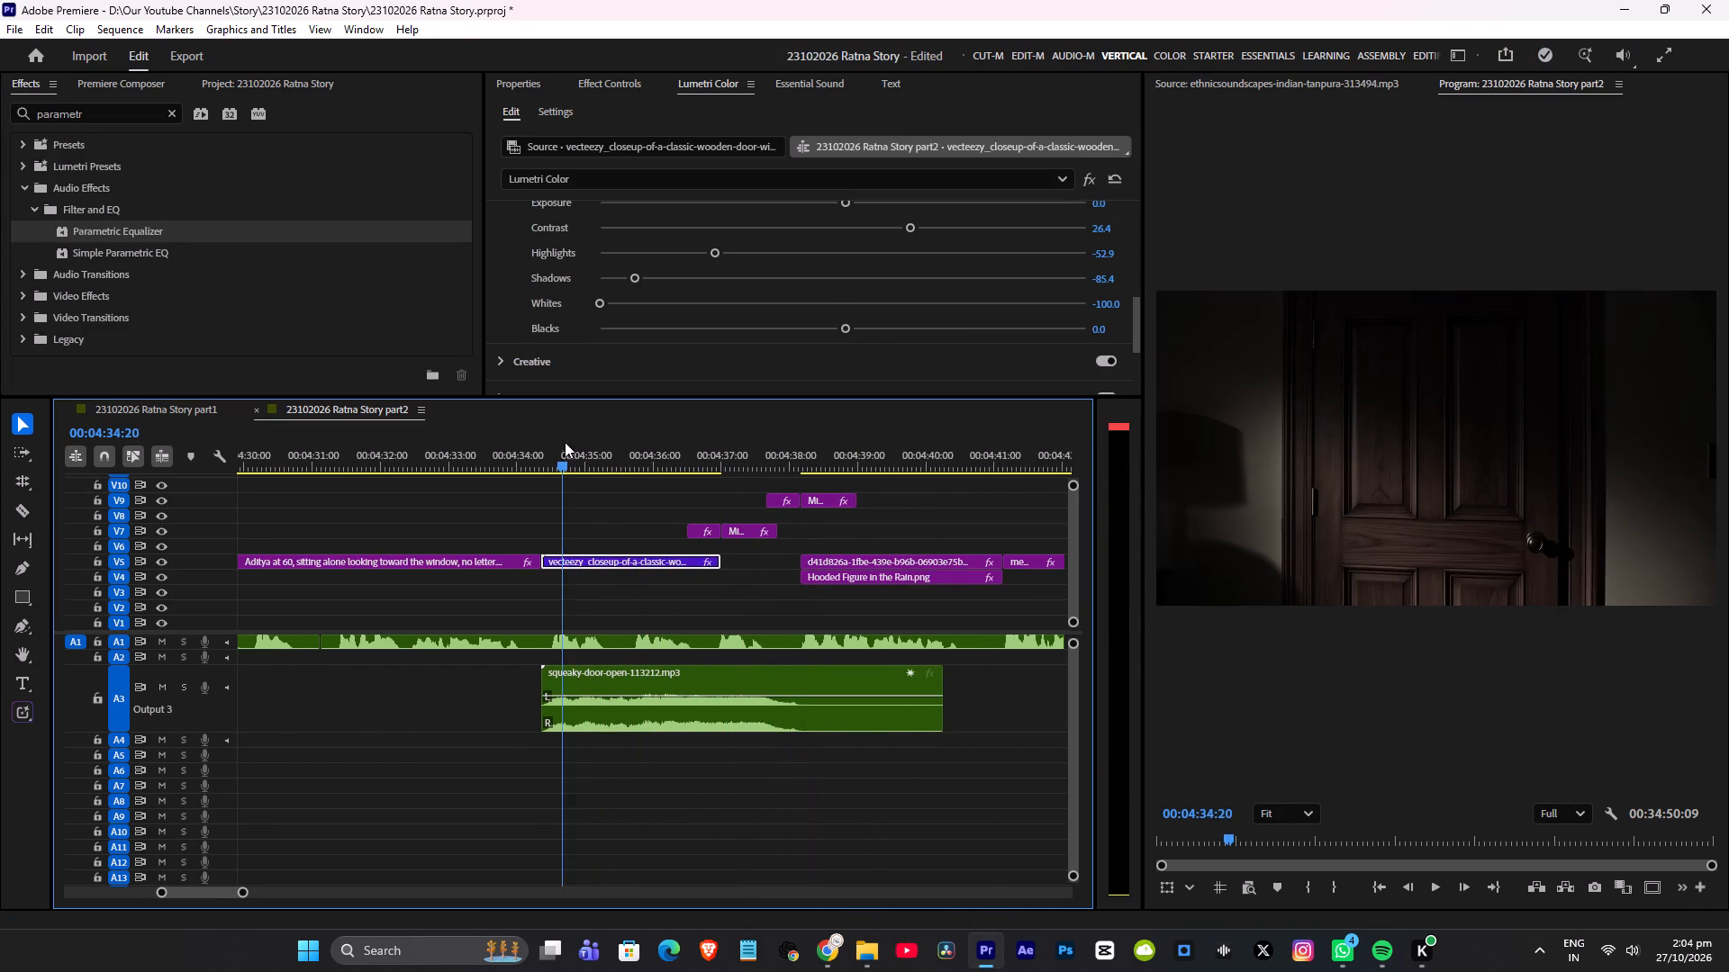
pyautogui.press('space')
pyautogui.press('space')
pyautogui.click(521, 435)
pyautogui.press('space')
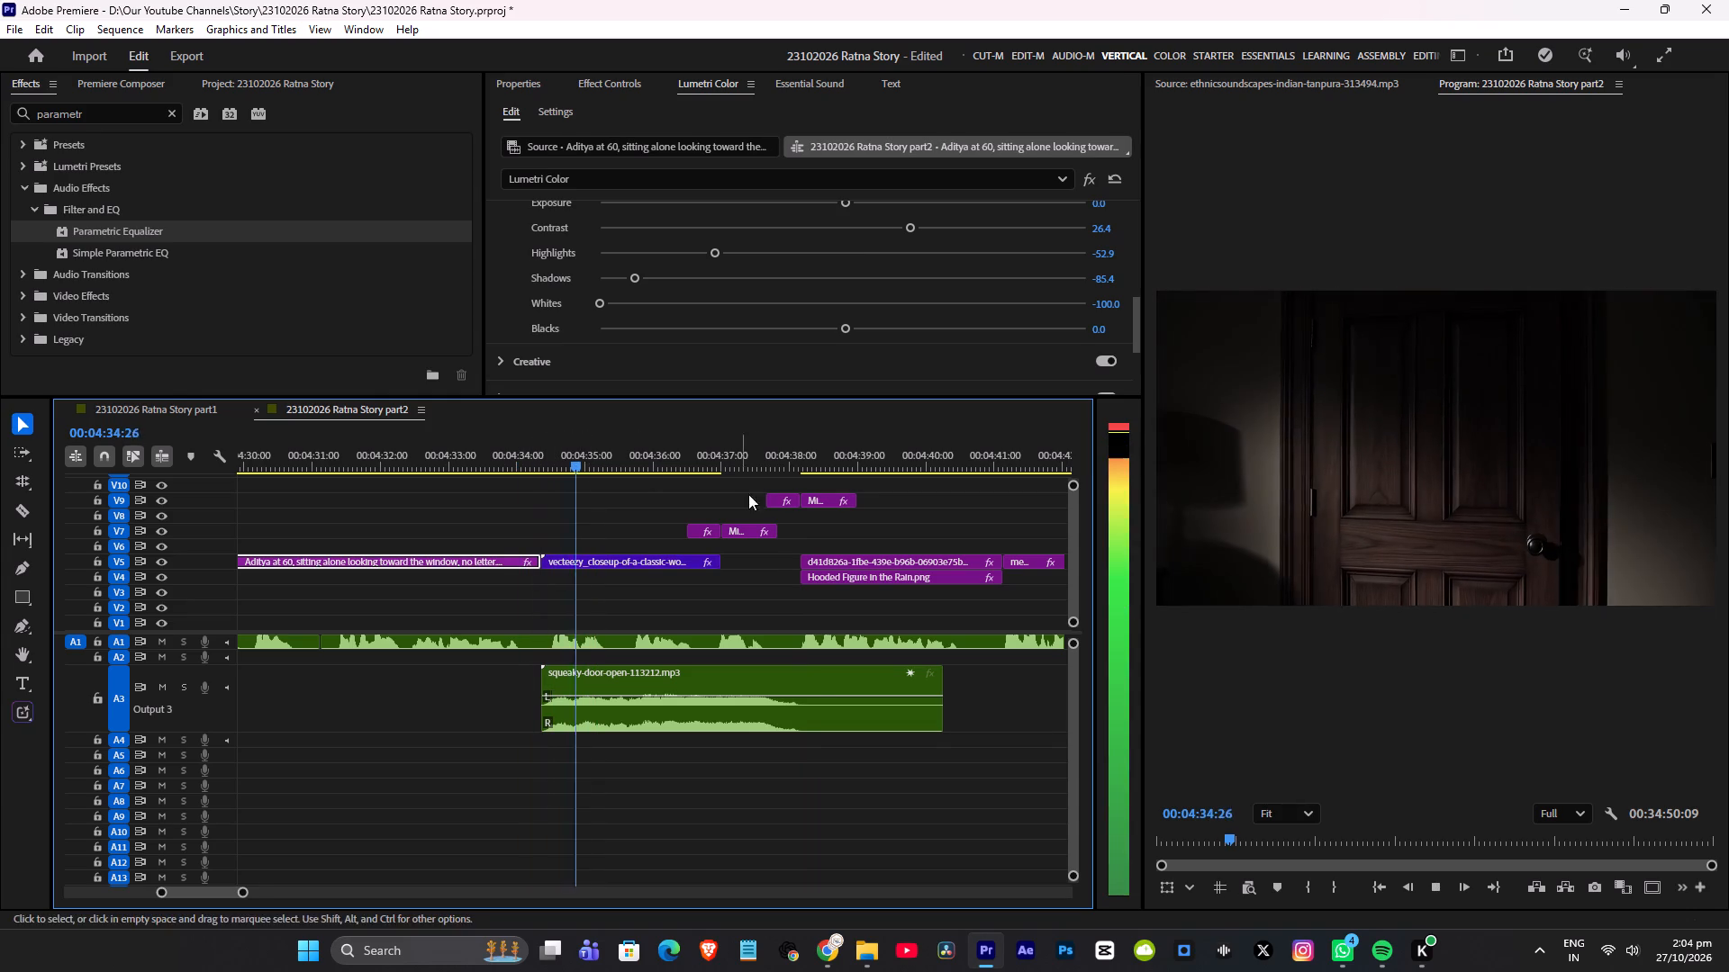
pyautogui.keyDown('alt'); pyautogui.scroll(5, 764, 499); pyautogui.keyUp('alt')
pyautogui.scroll(-6, 756, 652)
pyautogui.press('space')
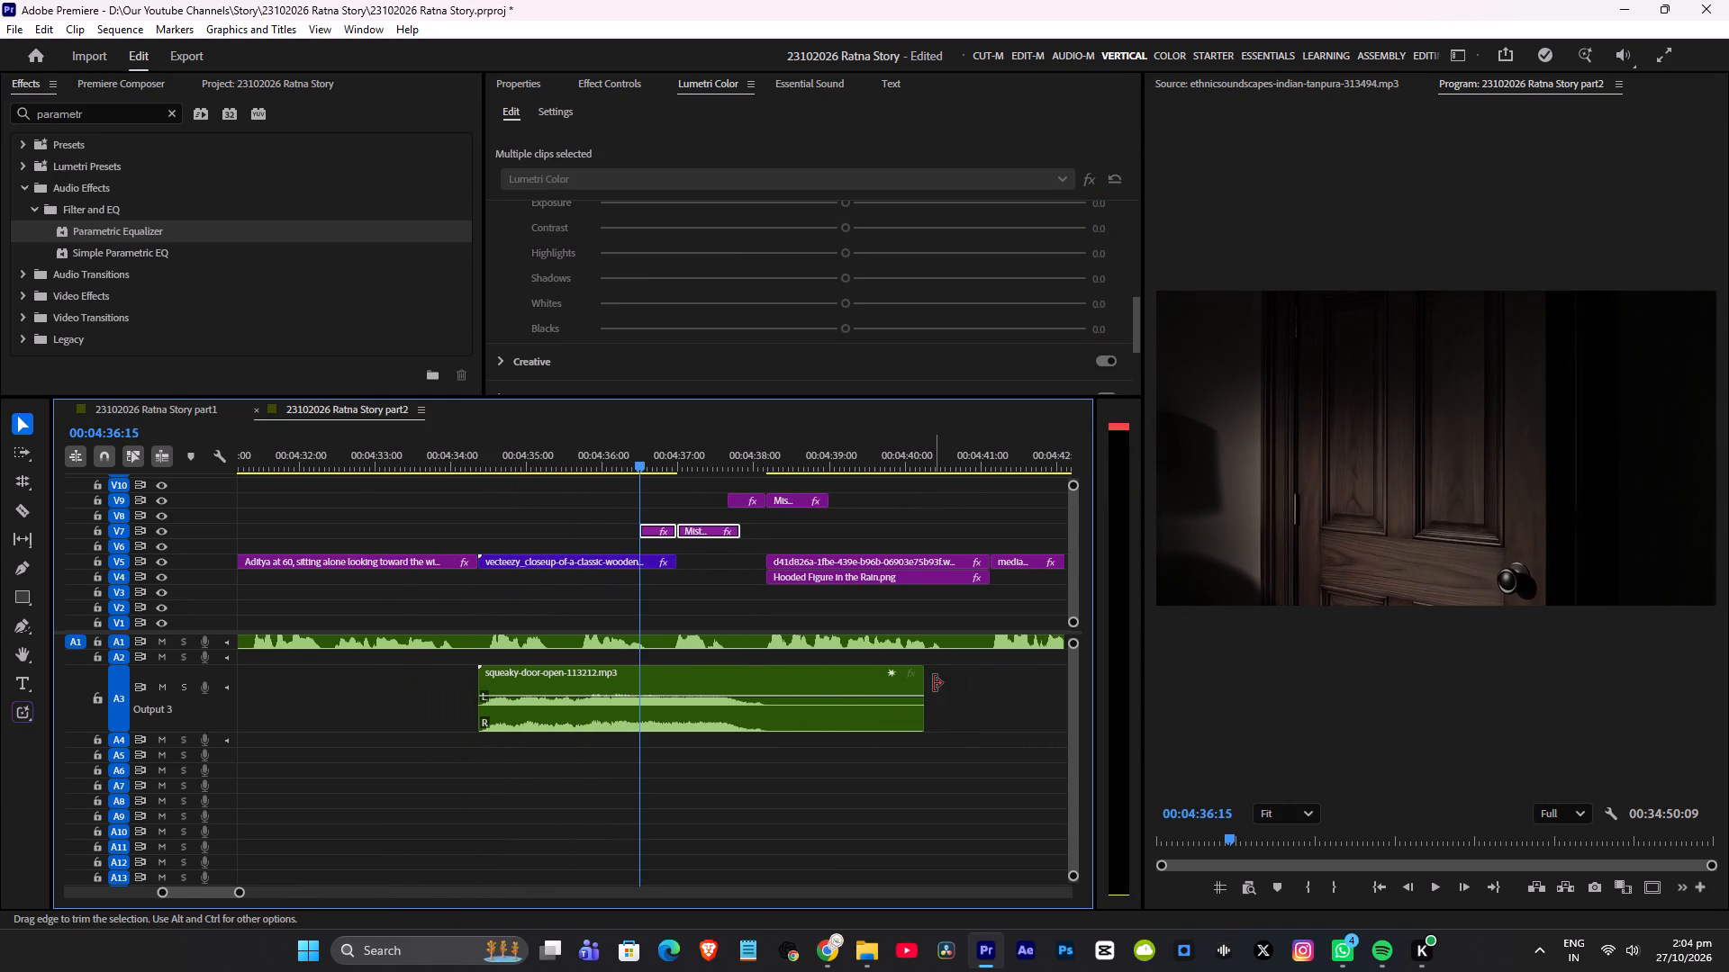
# Trim the squeaky door sound to end shortly before the wooden door clip does, add a roughly one-second fade-out, and replay it.
pyautogui.moveTo(932, 683); pyautogui.dragTo(660, 685)
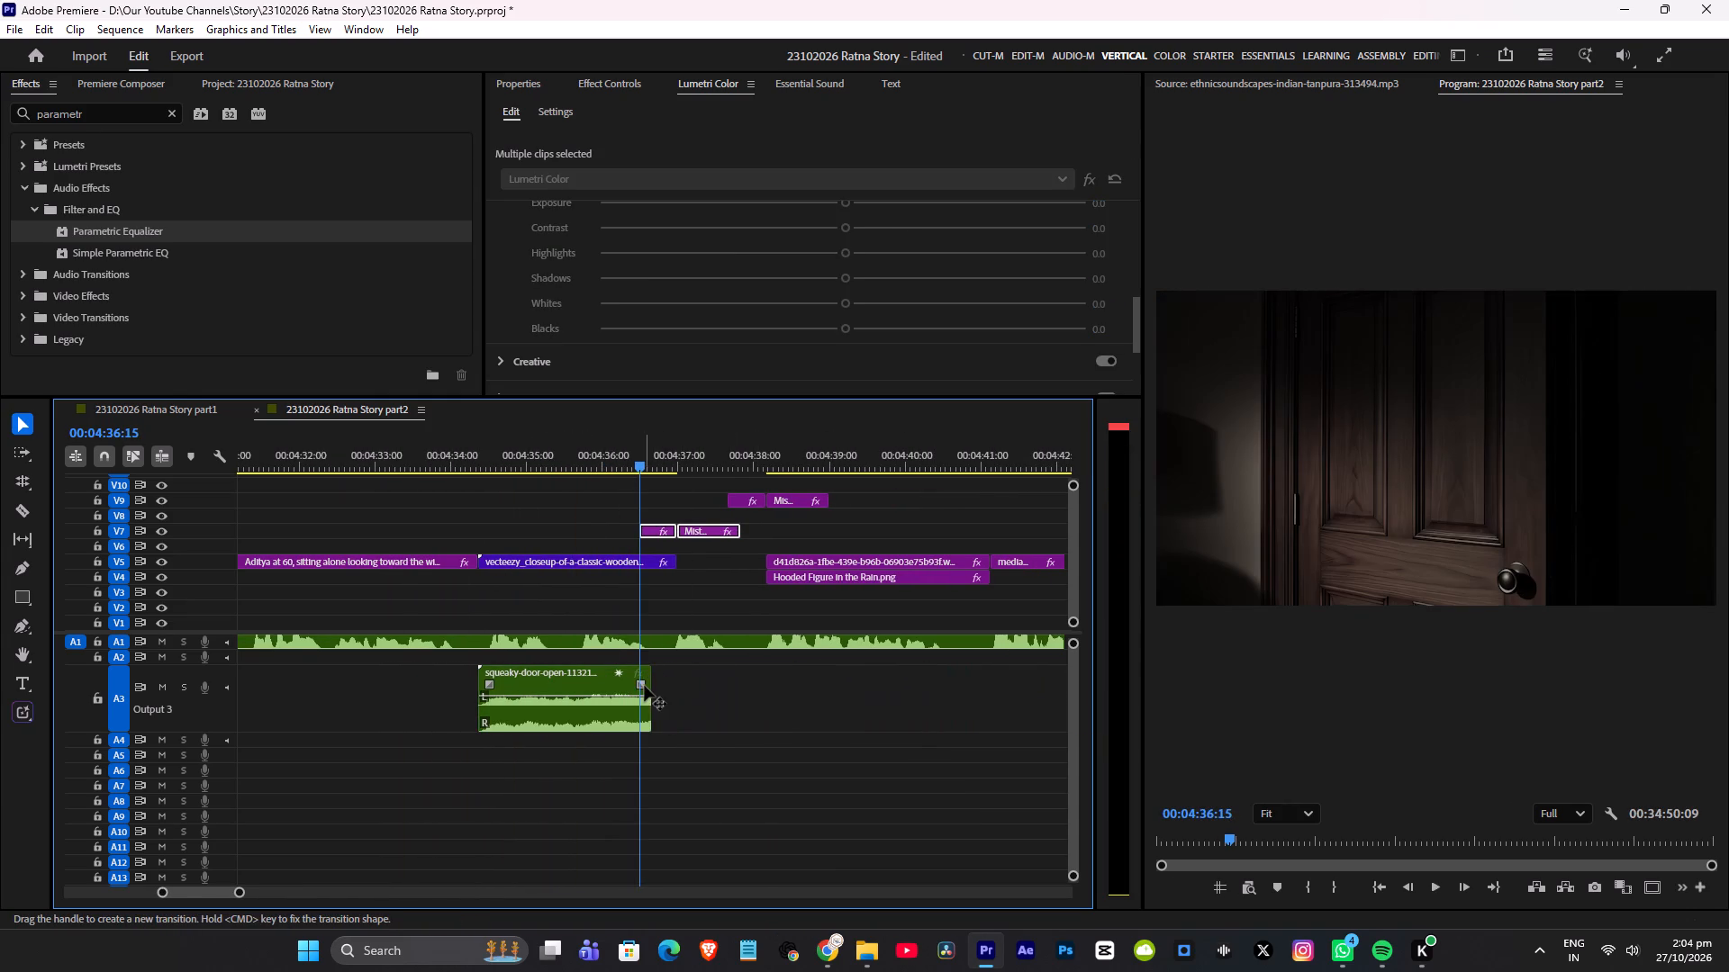
pyautogui.moveTo(642, 685); pyautogui.dragTo(567, 685)
pyautogui.click(560, 463)
pyautogui.press('space')
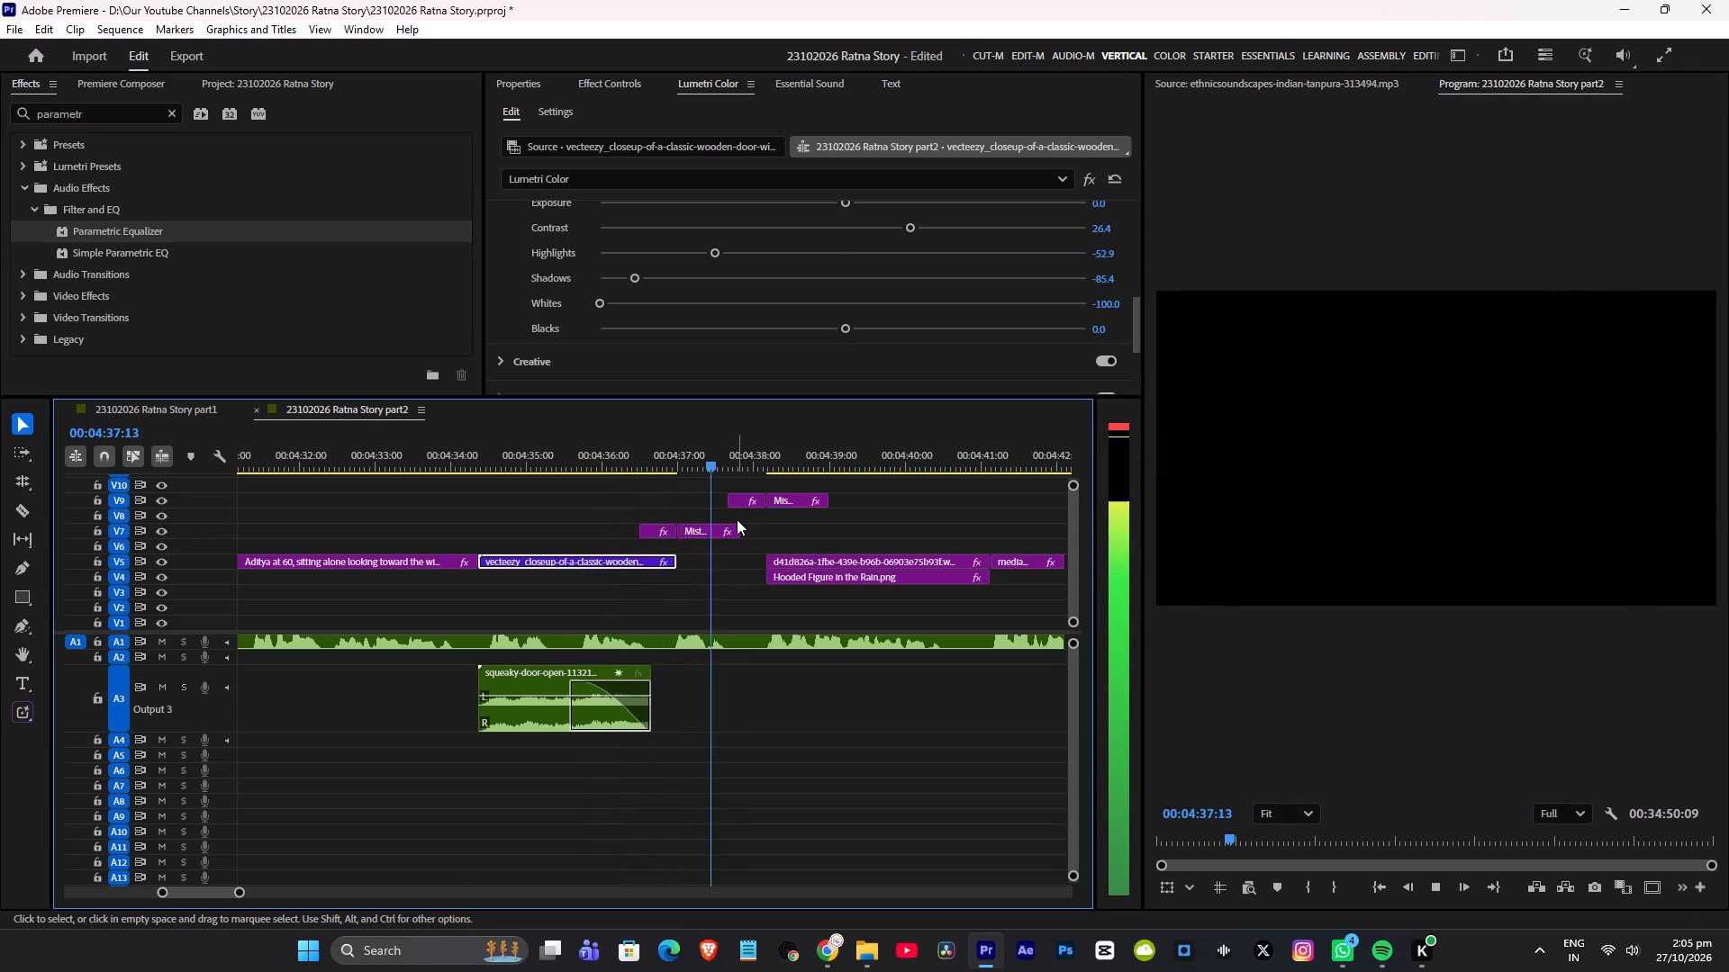
pyautogui.press('space')
# Extend the squeaky door sound to the end of the wooden door clip, lengthen its fade-out to about 1.5 seconds, and replay it.
pyautogui.moveTo(652, 458); pyautogui.dragTo(676, 458)
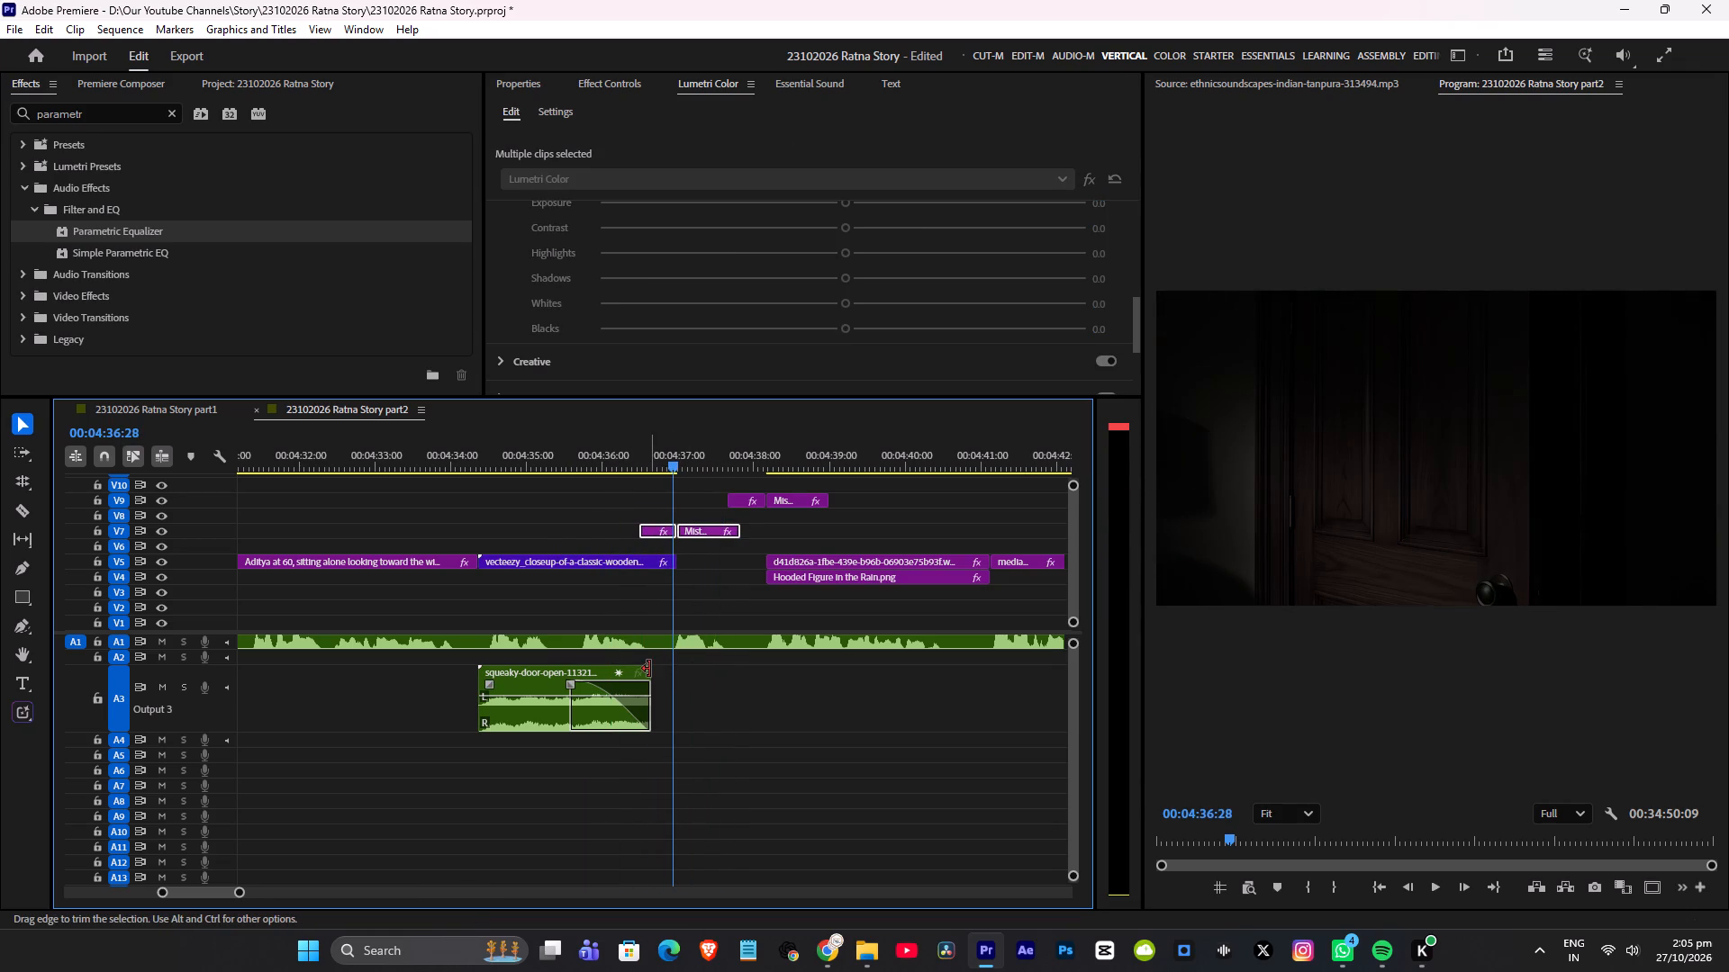
pyautogui.moveTo(649, 669); pyautogui.dragTo(671, 668)
pyautogui.moveTo(594, 682); pyautogui.dragTo(566, 688)
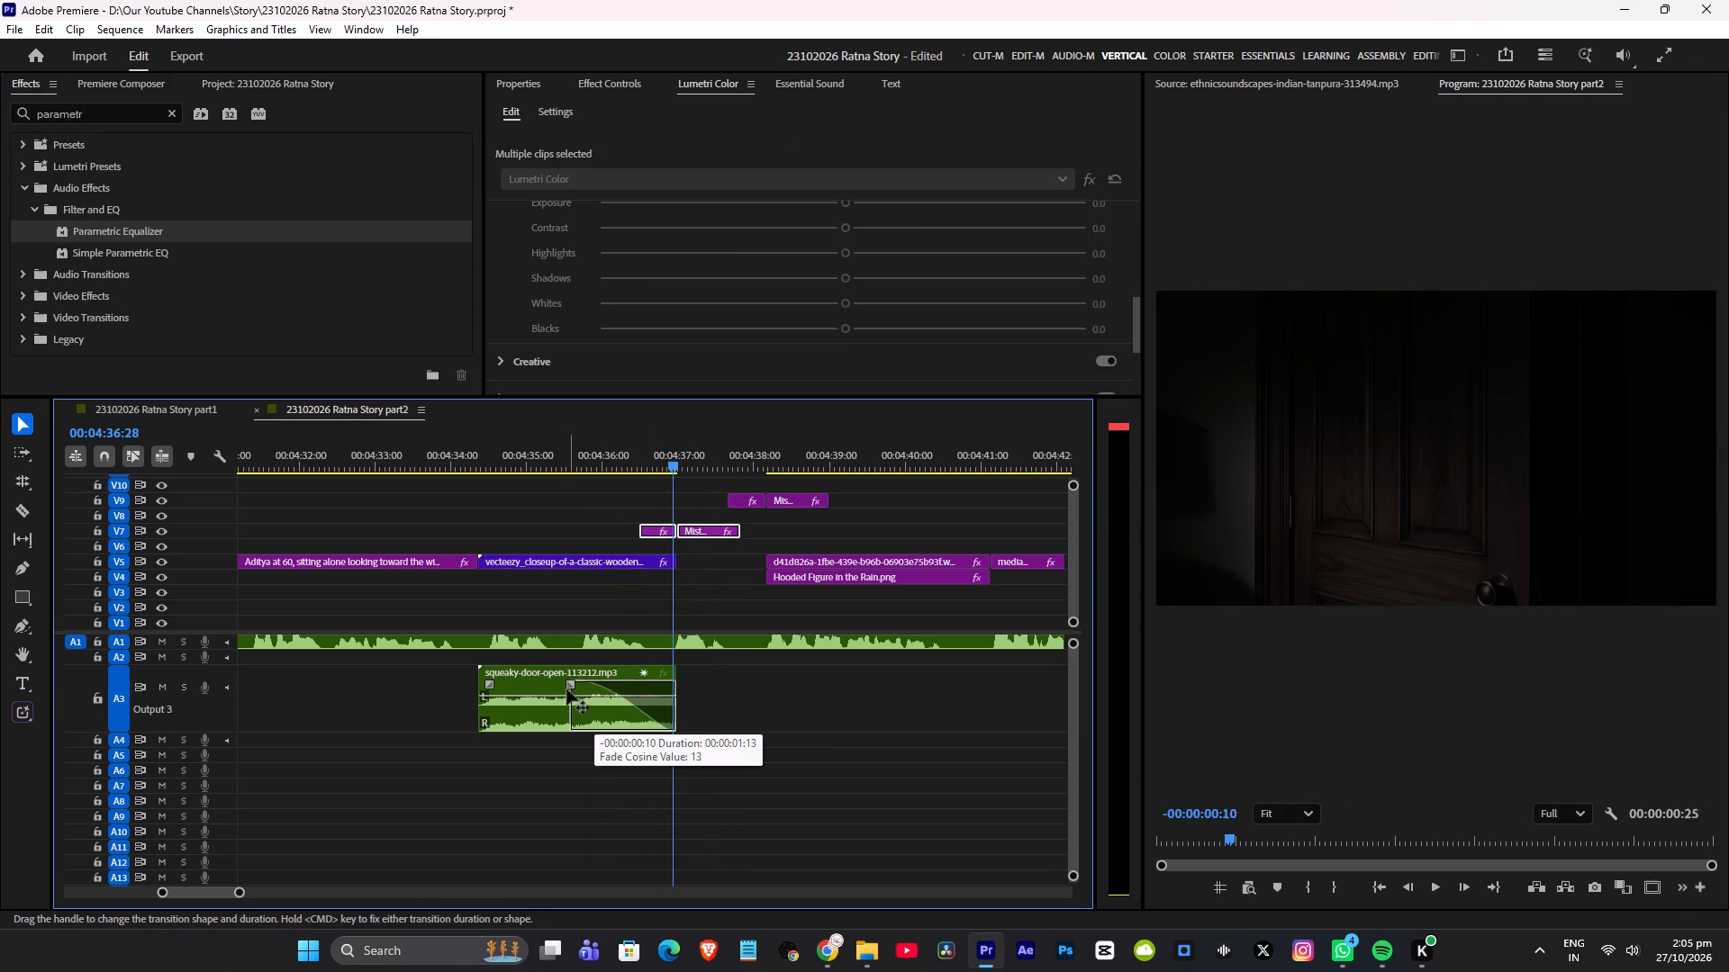
pyautogui.moveTo(566, 688); pyautogui.dragTo(563, 687)
pyautogui.click(551, 451)
pyautogui.press('space')
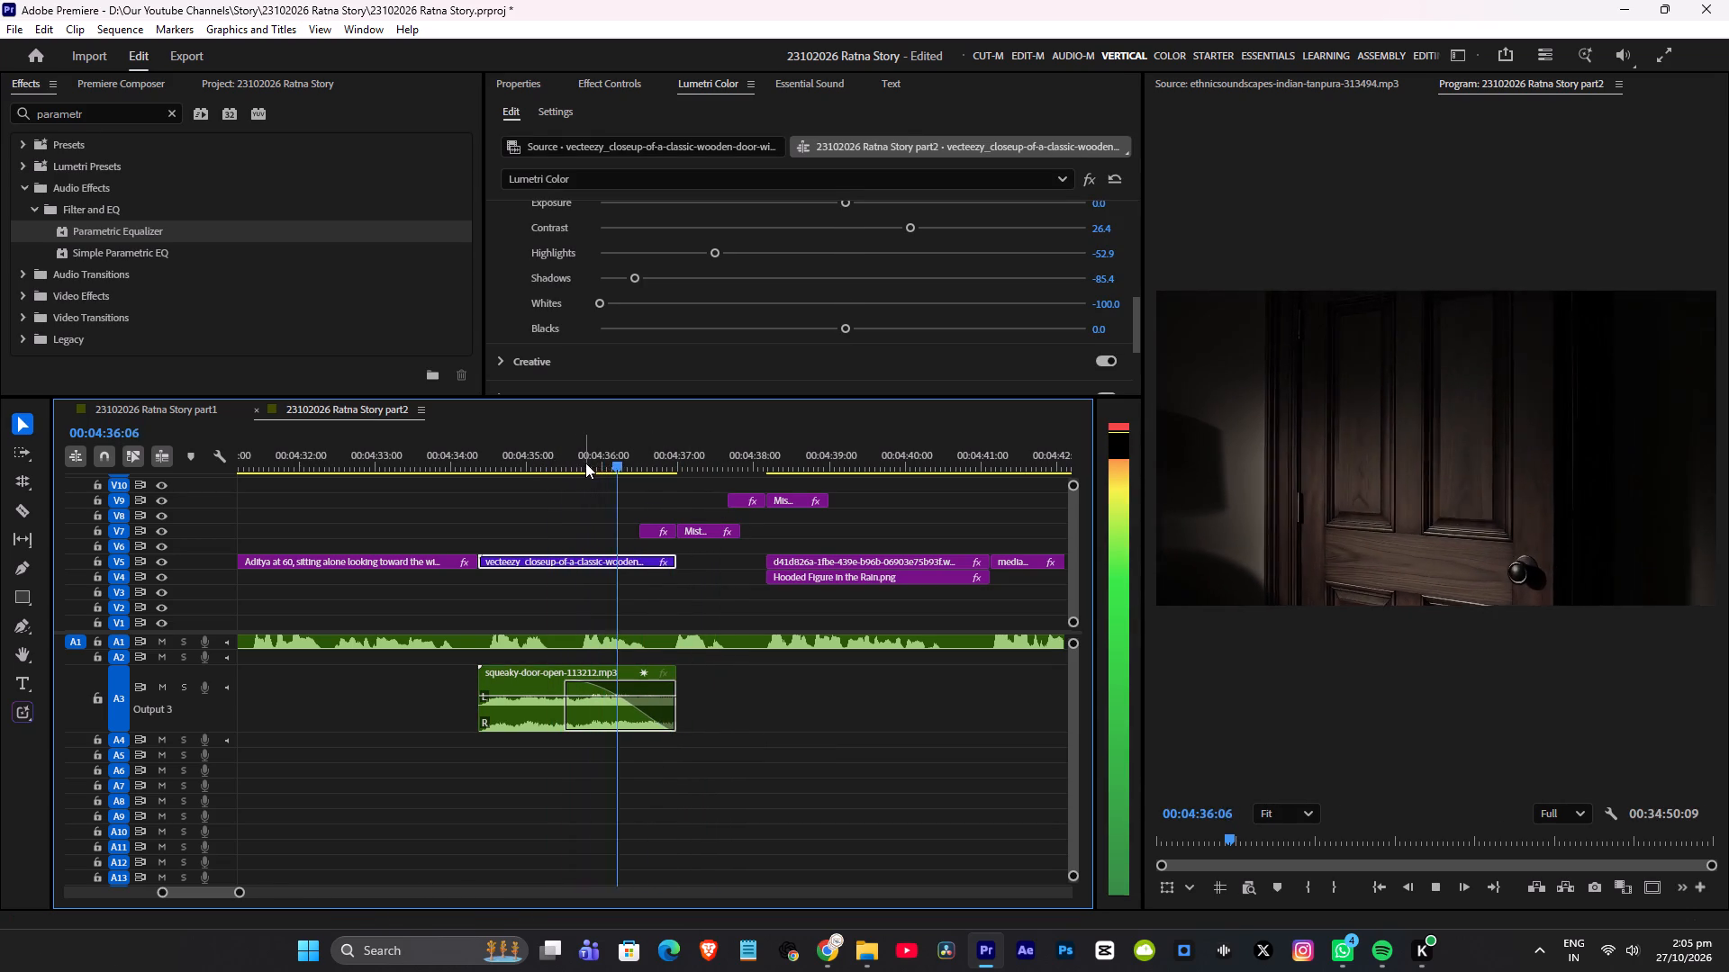
pyautogui.press('space')
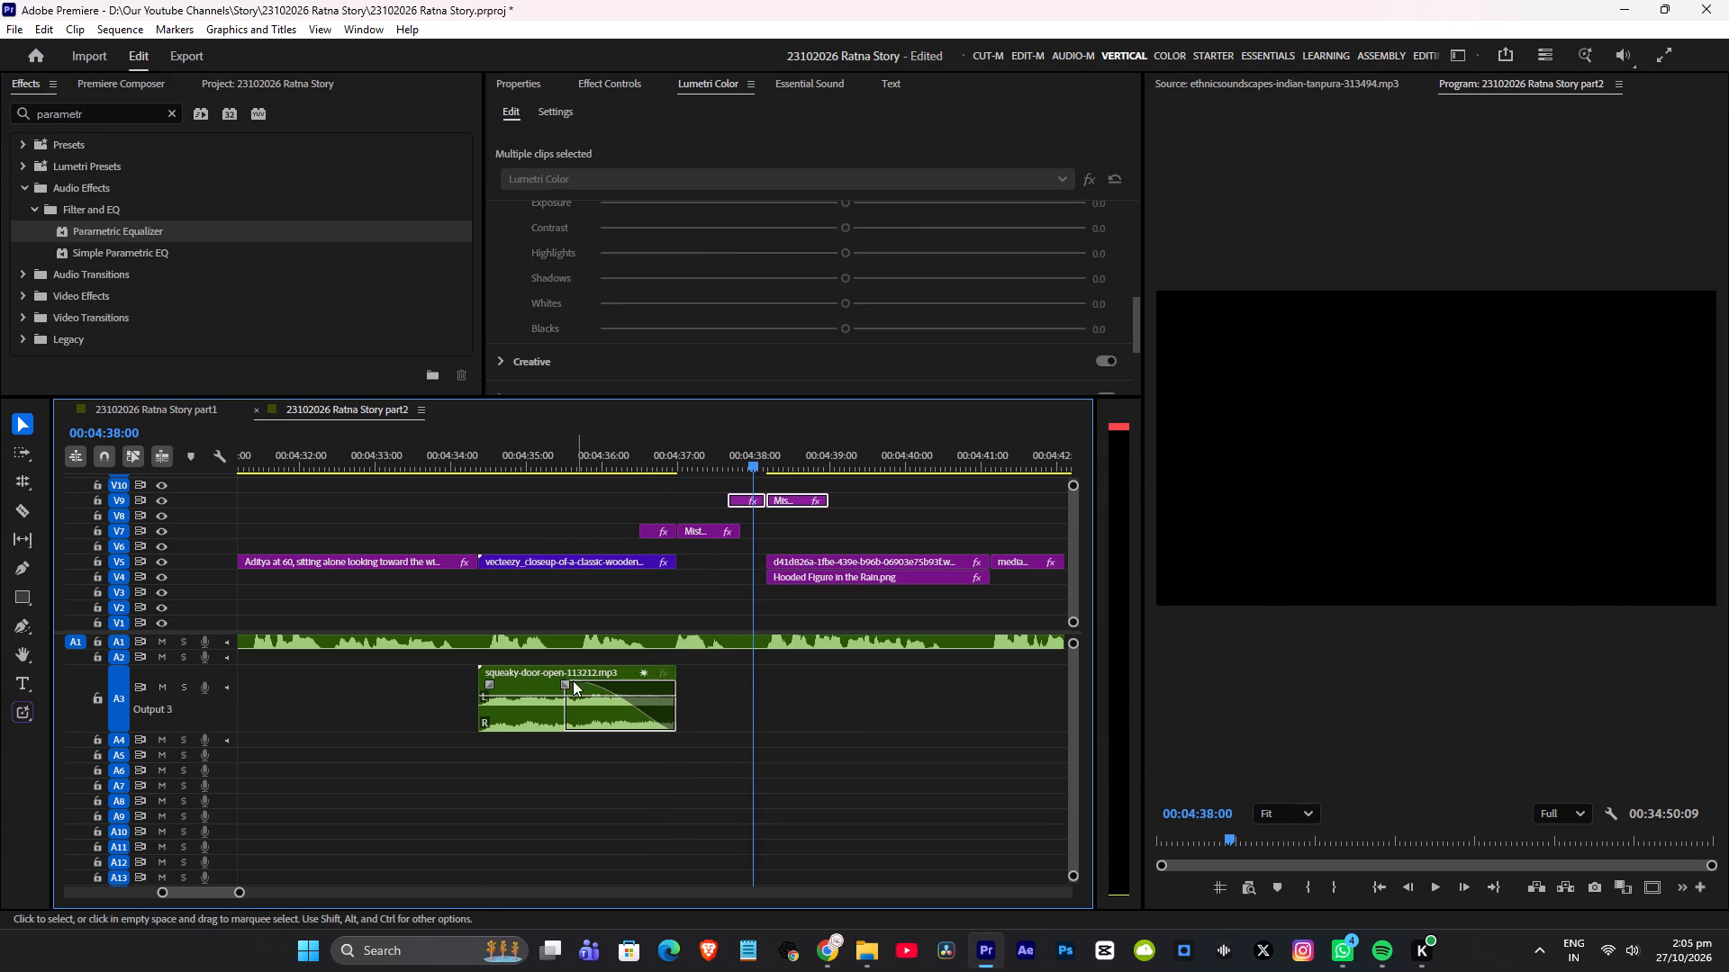
# Lengthen the squeaky door sound's fade-out to about 1.7 seconds, replay it, and save the project.
pyautogui.moveTo(561, 685); pyautogui.dragTo(546, 690)
pyautogui.click(539, 443)
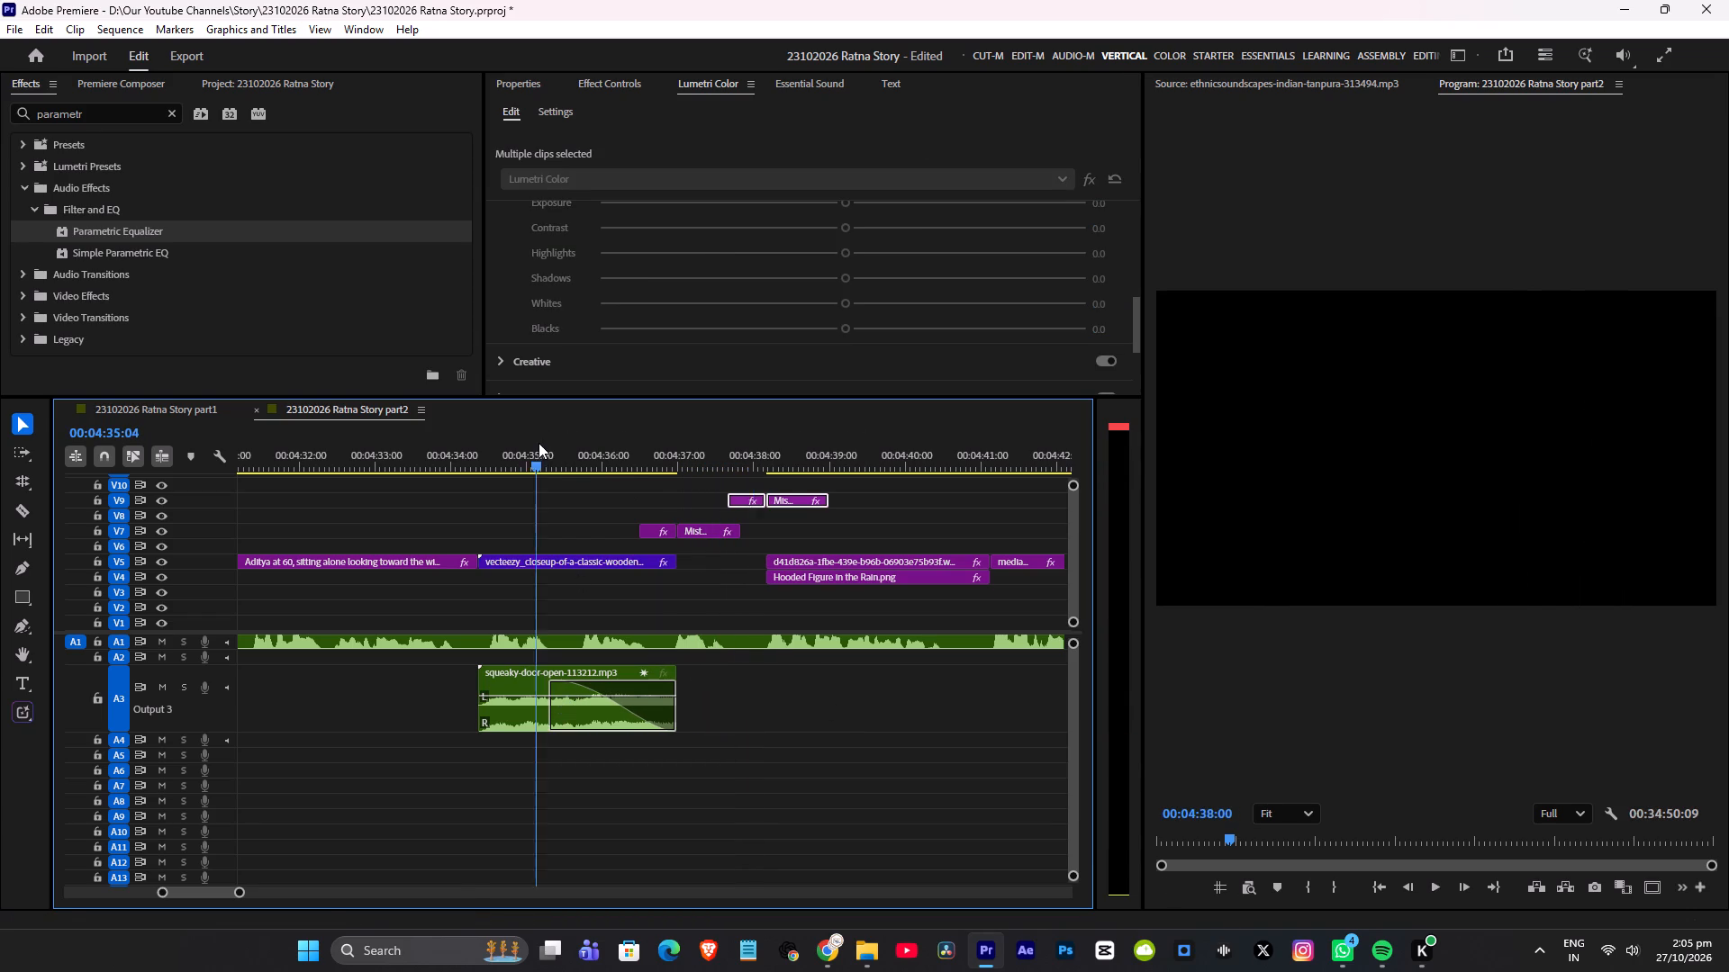
pyautogui.press('space')
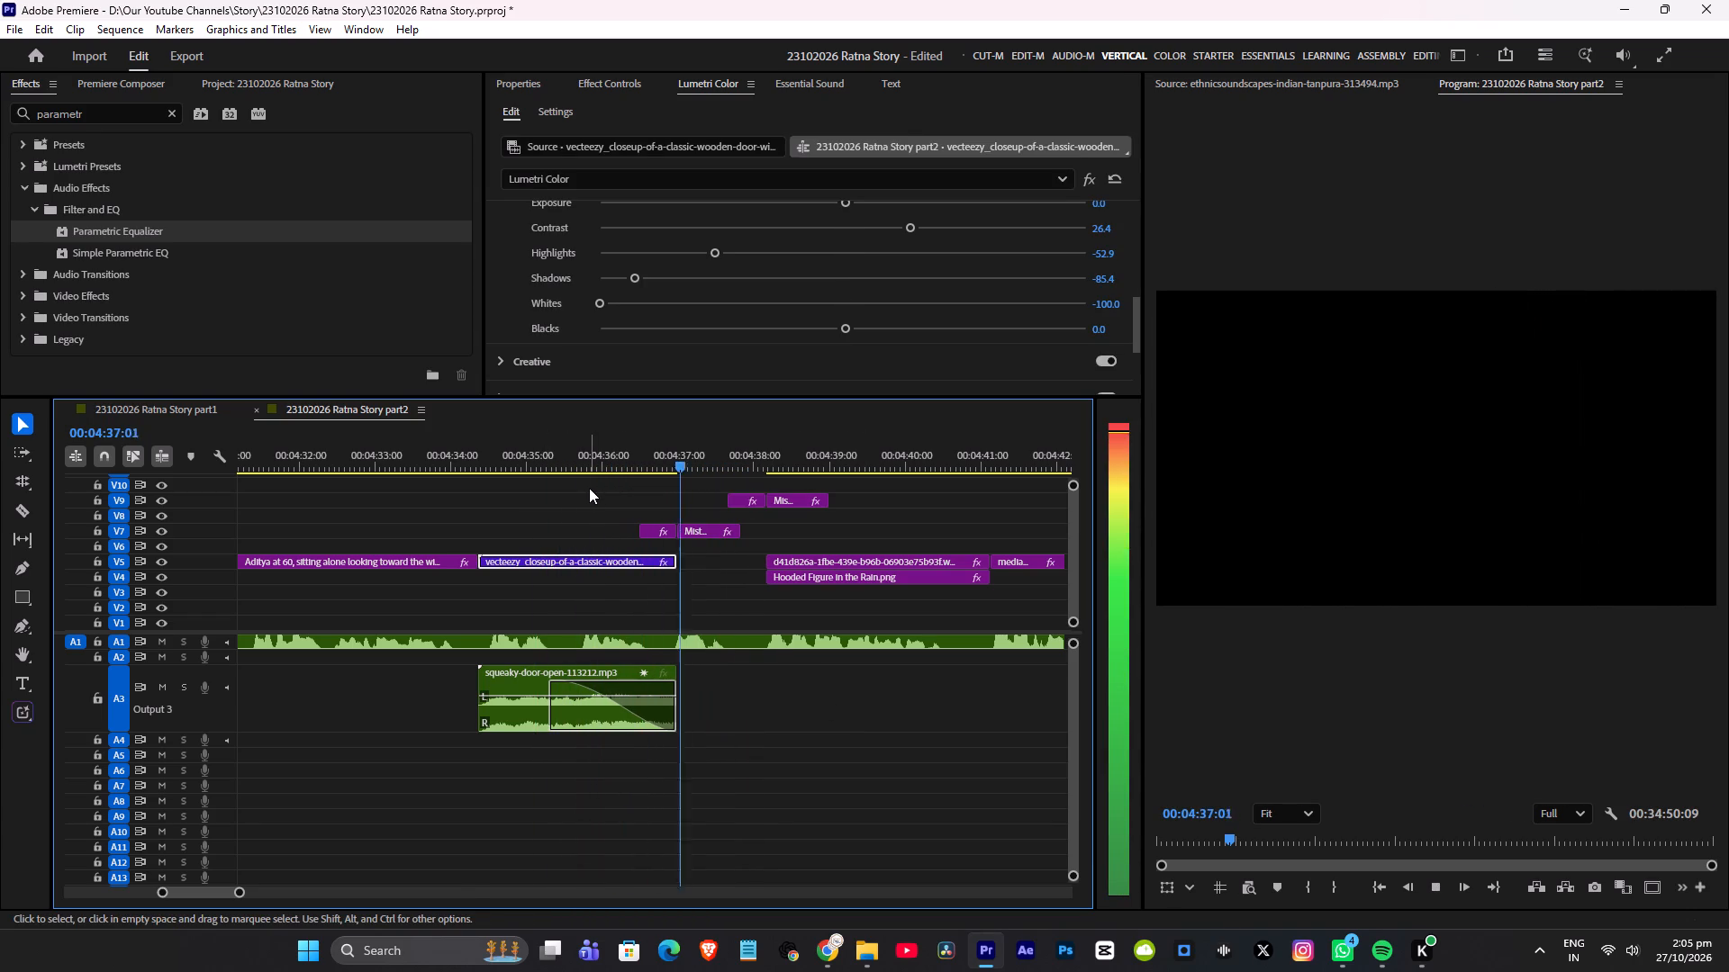
pyautogui.hotkey('ctrl', 's')
# Play onward through the hooded figure shot to the letter-reading shot at 00:04:43:19 and save the project.
pyautogui.press('space')
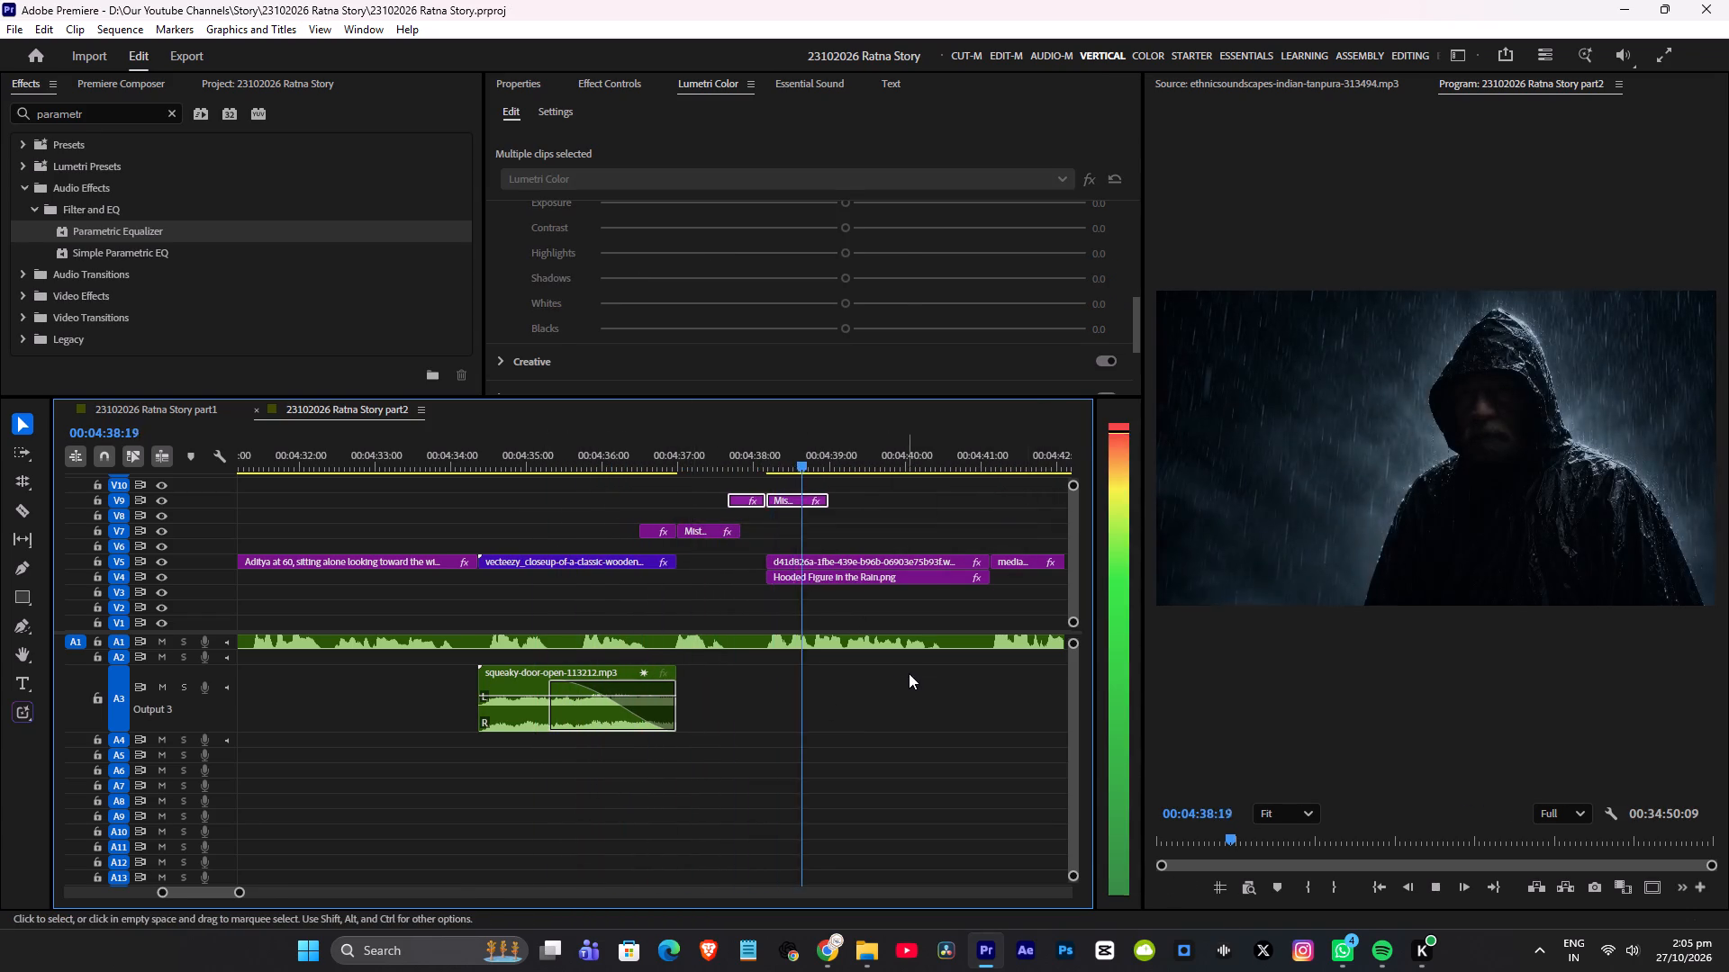
pyautogui.keyDown('alt'); pyautogui.scroll(-8, 909, 673); pyautogui.keyUp('alt')
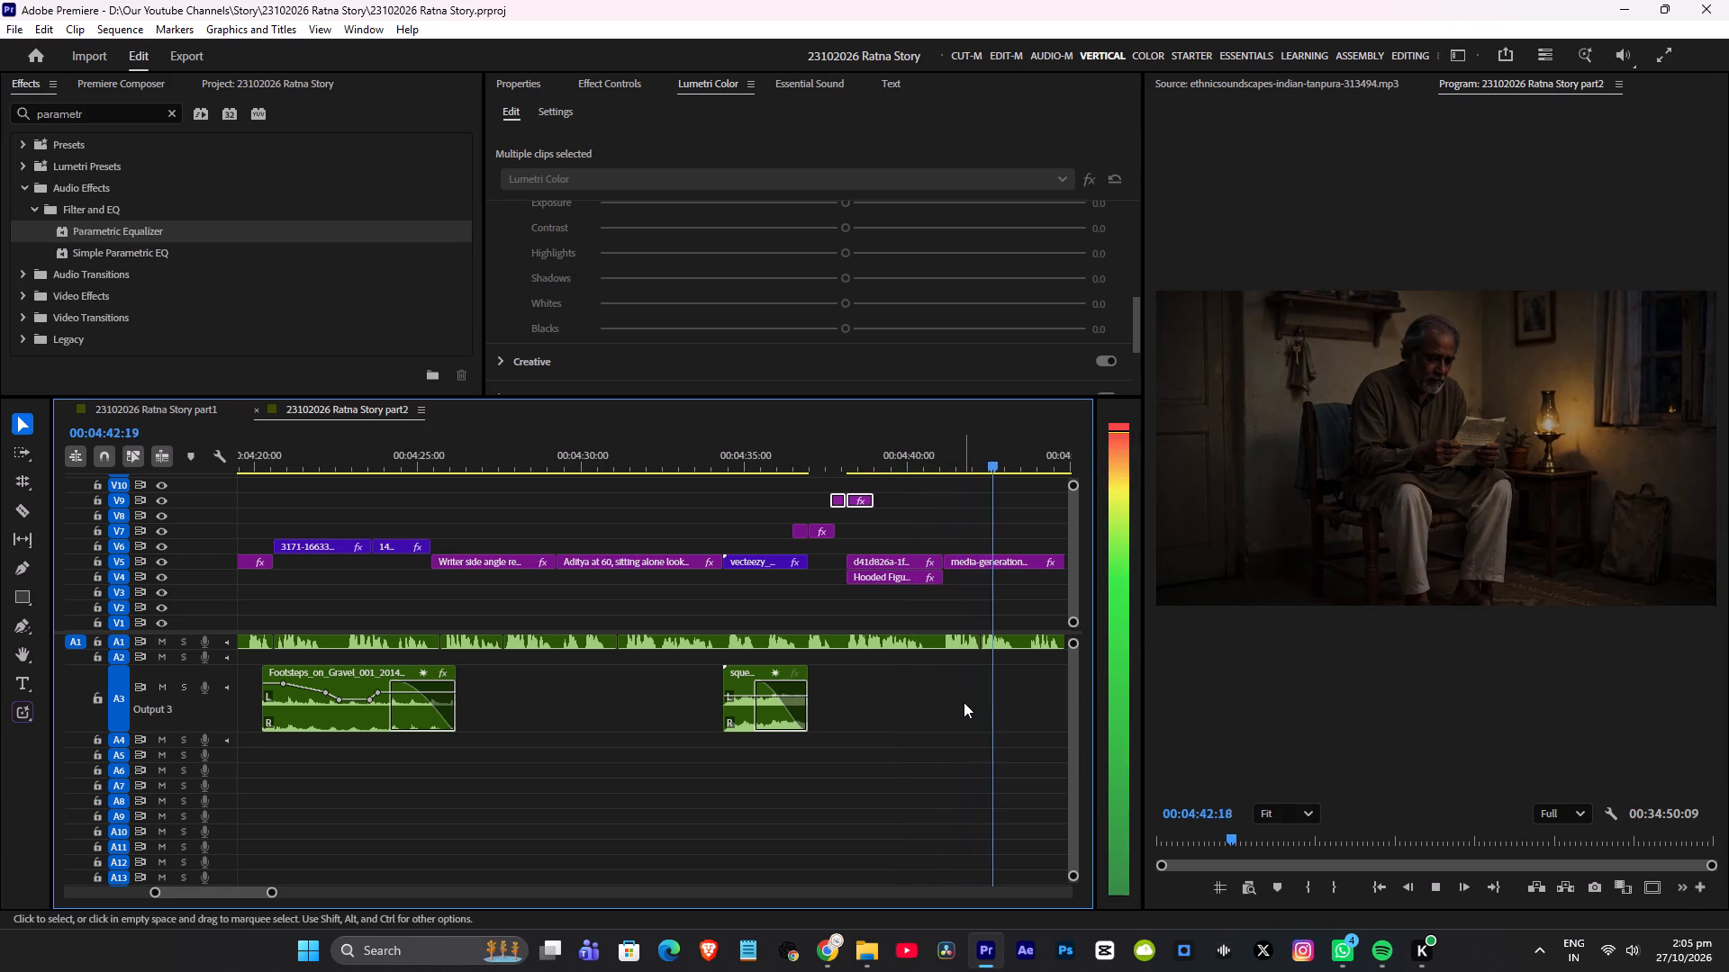
pyautogui.press('space')
pyautogui.hotkey('ctrl', 's')
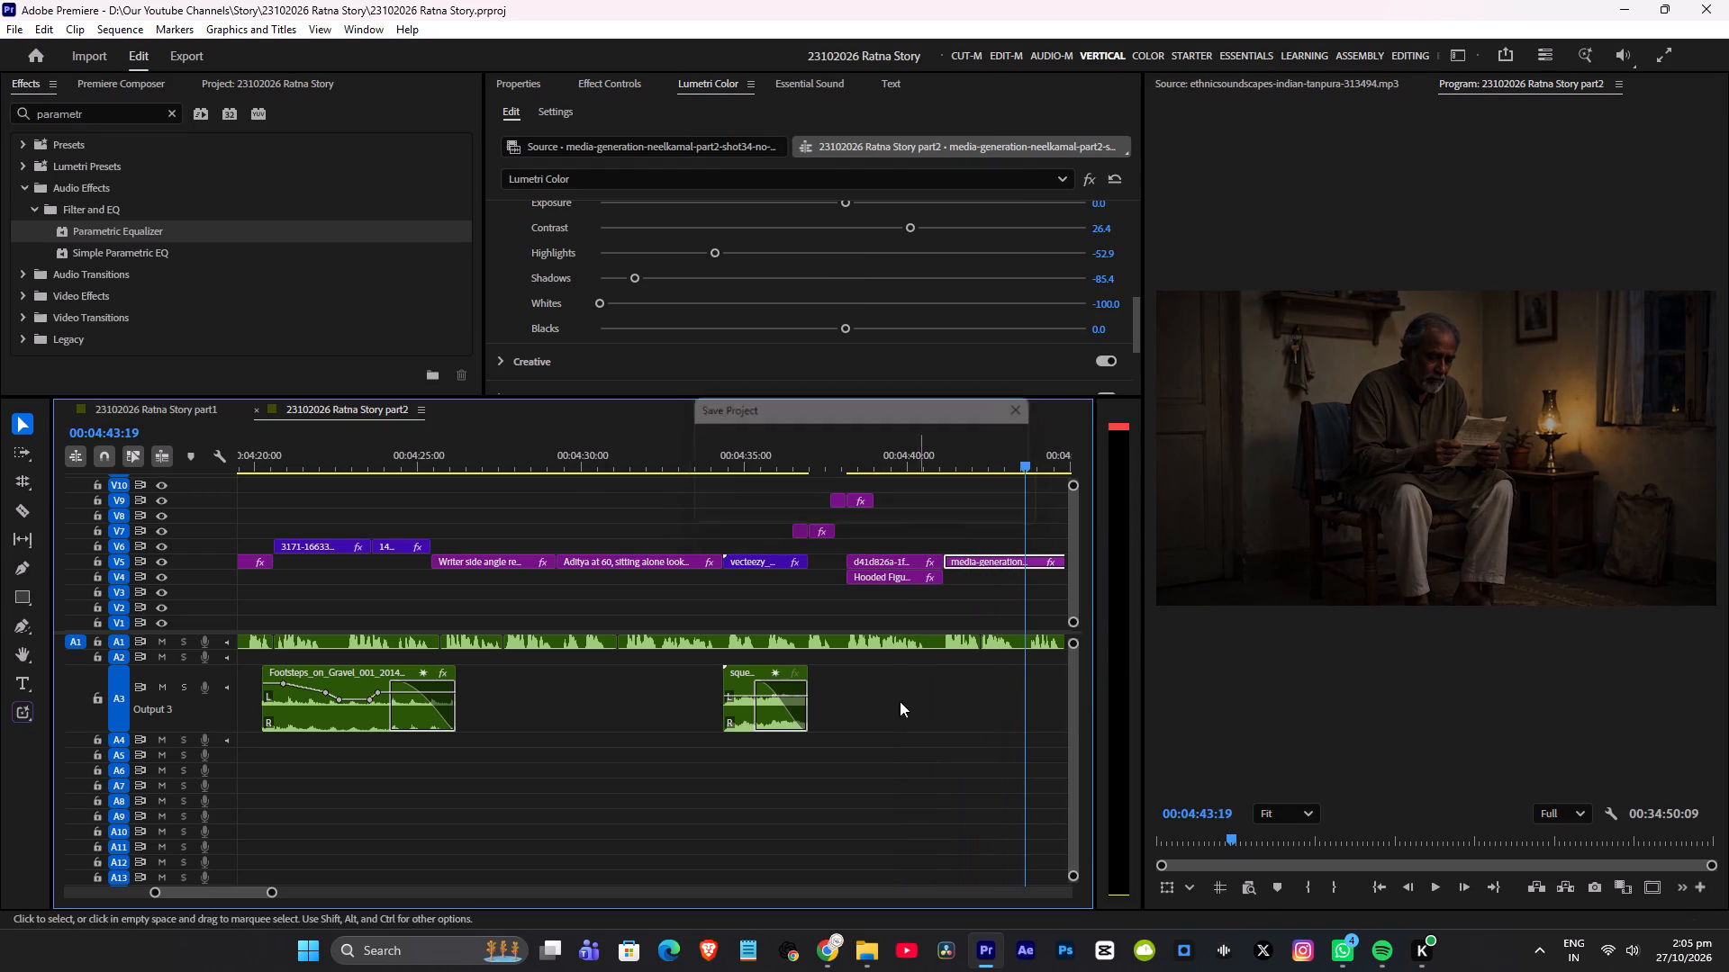
# Copy the opening rain clips 214990_medium.mp4 and 70017-533273272.mp4, together with the rain audio on A4, from the part1 sequence.
pyautogui.click(149, 413)
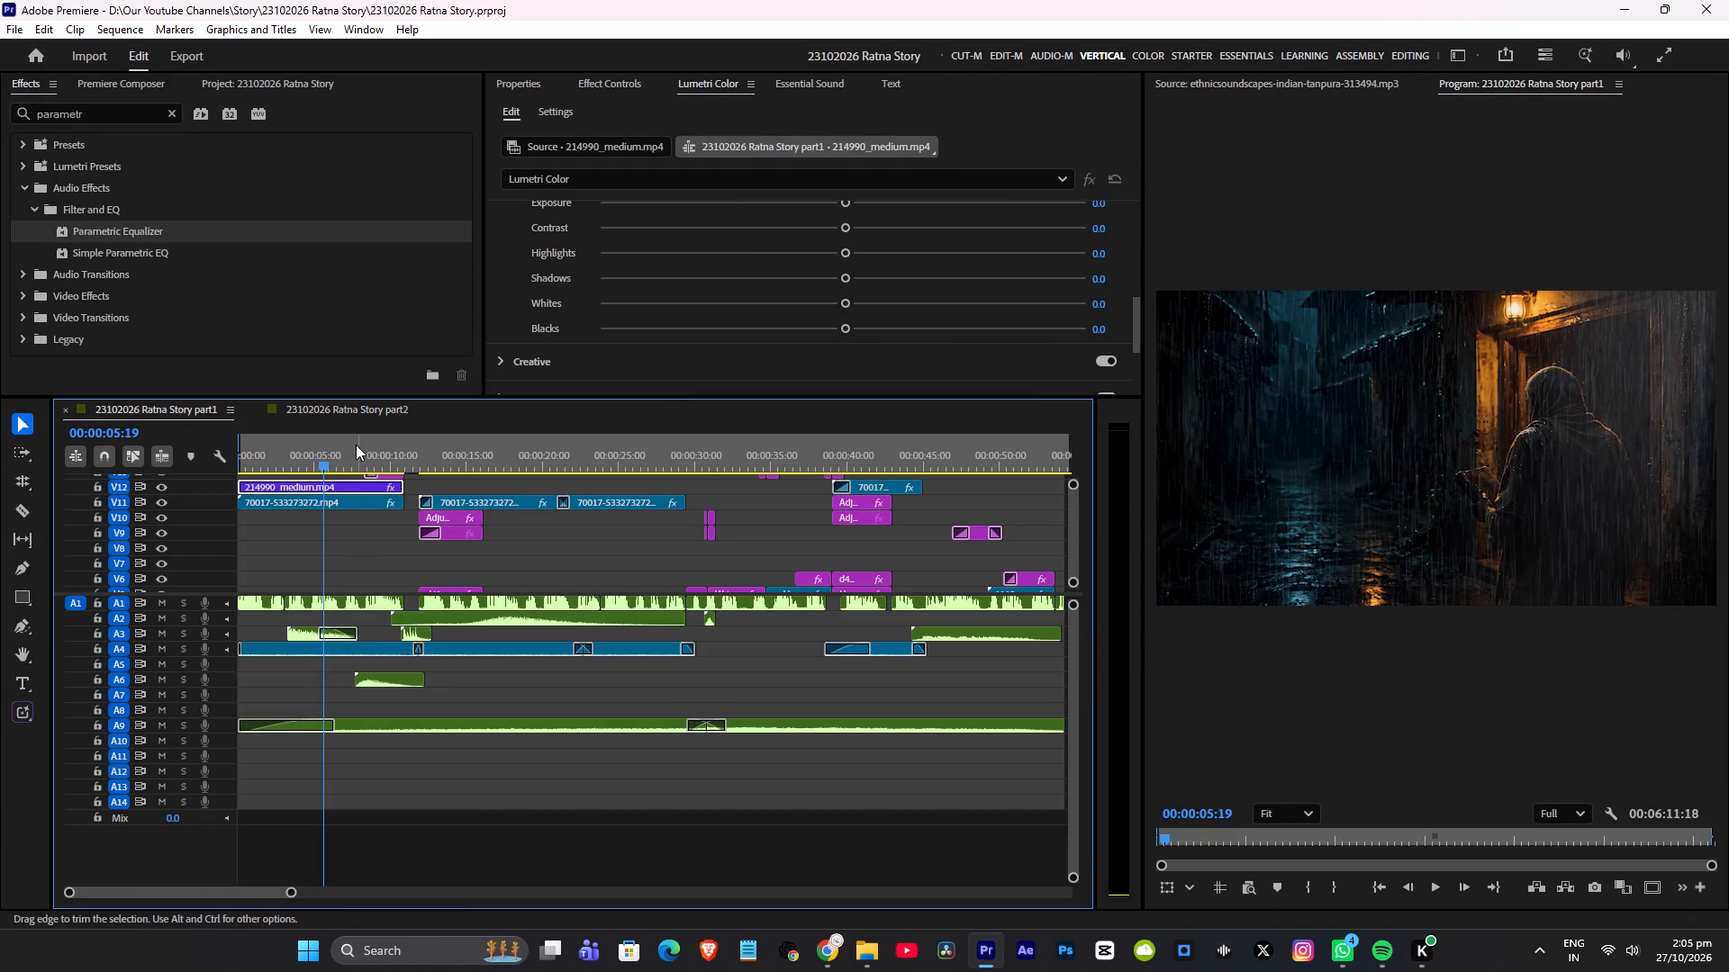
pyautogui.moveTo(356, 444); pyautogui.dragTo(0, 443)
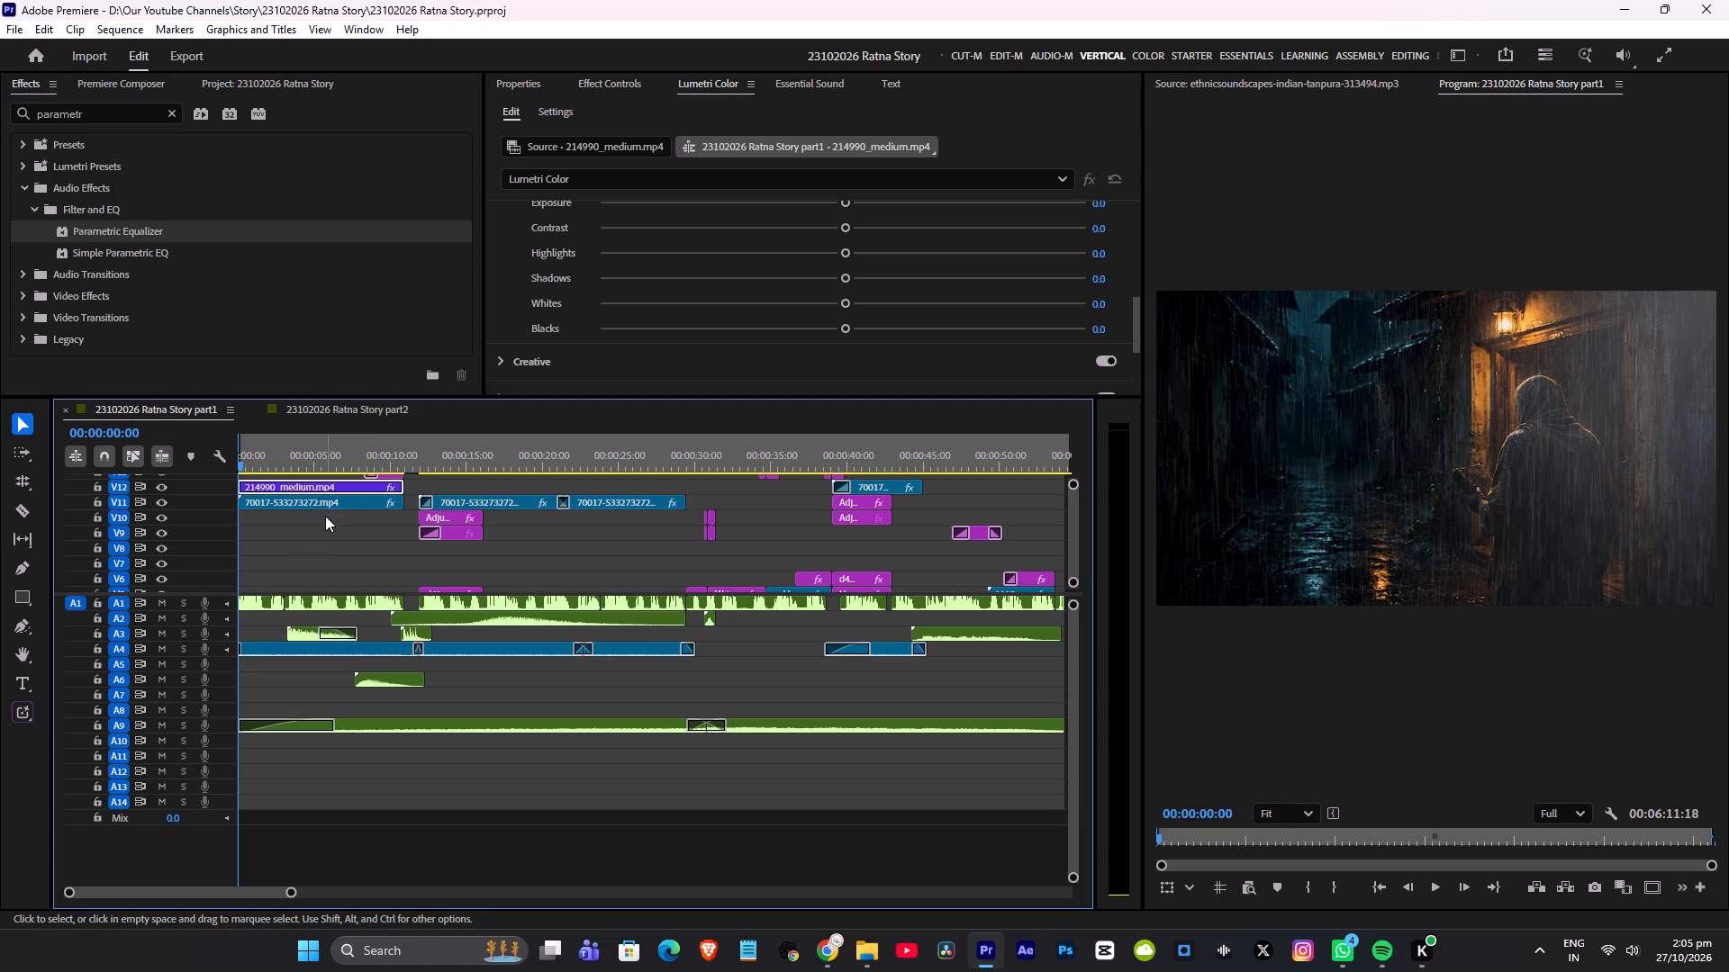
pyautogui.keyDown('ctrl'); pyautogui.scroll(1, 326, 517); pyautogui.keyUp('ctrl')
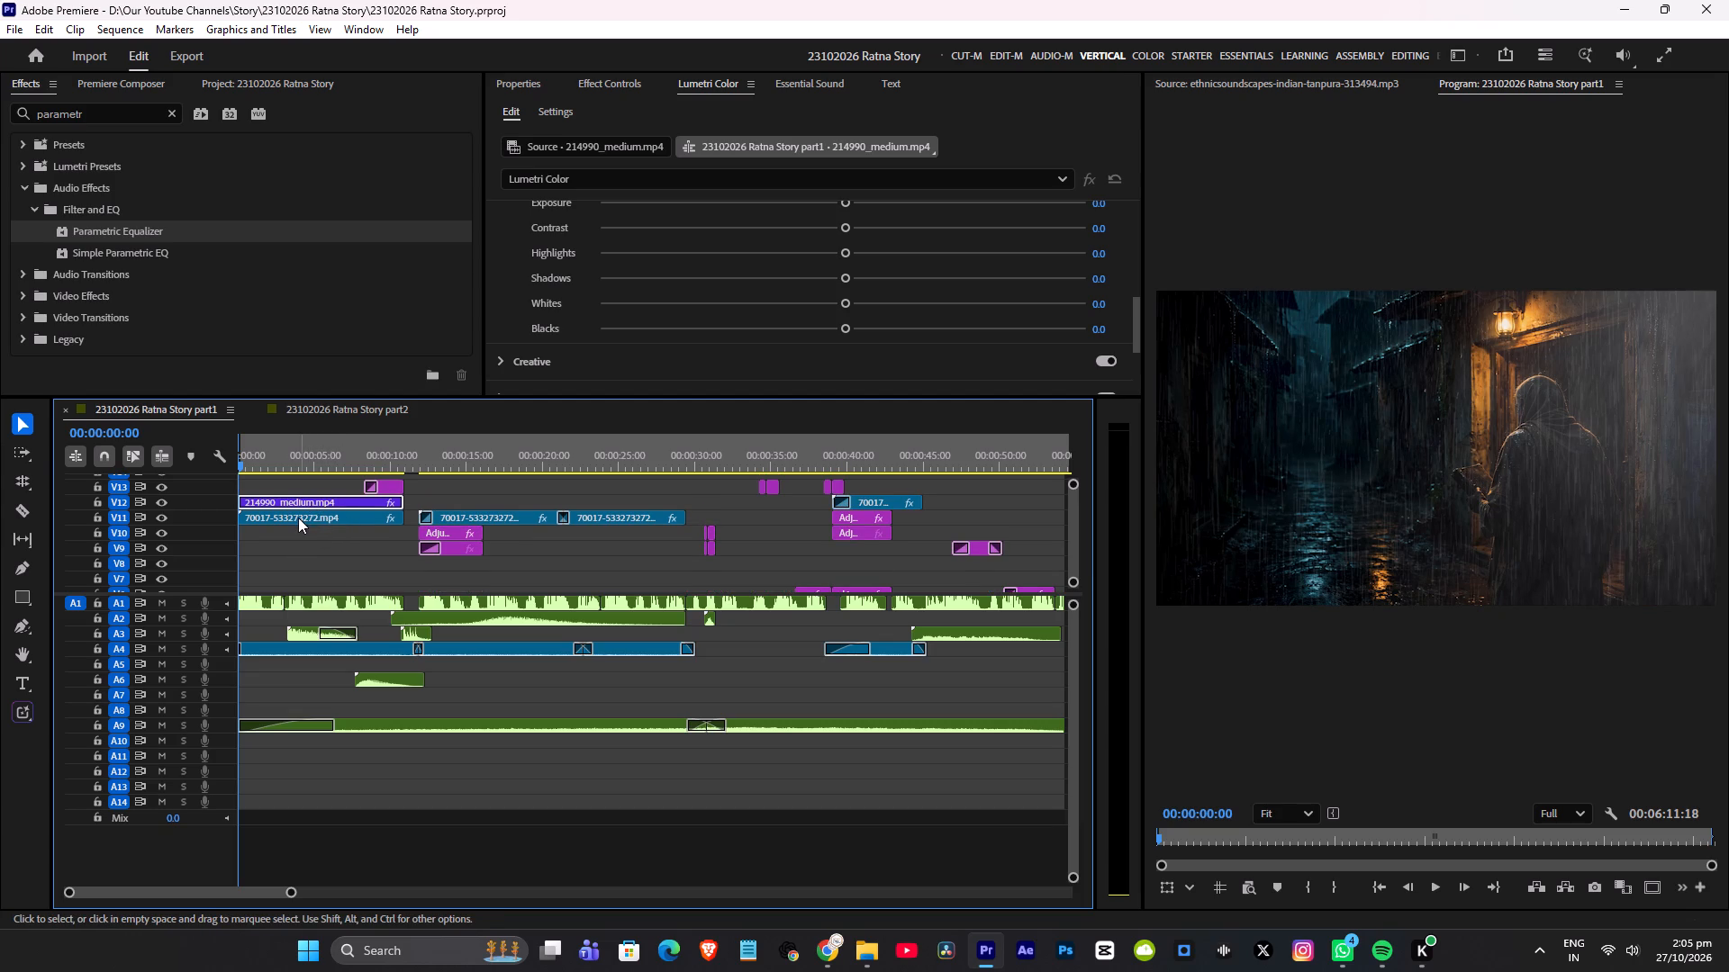
pyautogui.keyDown('ctrl'); pyautogui.scroll(-3, 311, 543); pyautogui.keyUp('ctrl')
pyautogui.keyDown('ctrl'); pyautogui.scroll(2, 314, 540); pyautogui.keyUp('ctrl')
pyautogui.keyDown('ctrl'); pyautogui.scroll(-1, 314, 540); pyautogui.keyUp('ctrl')
pyautogui.keyDown('ctrl'); pyautogui.scroll(1, 314, 540); pyautogui.keyUp('ctrl')
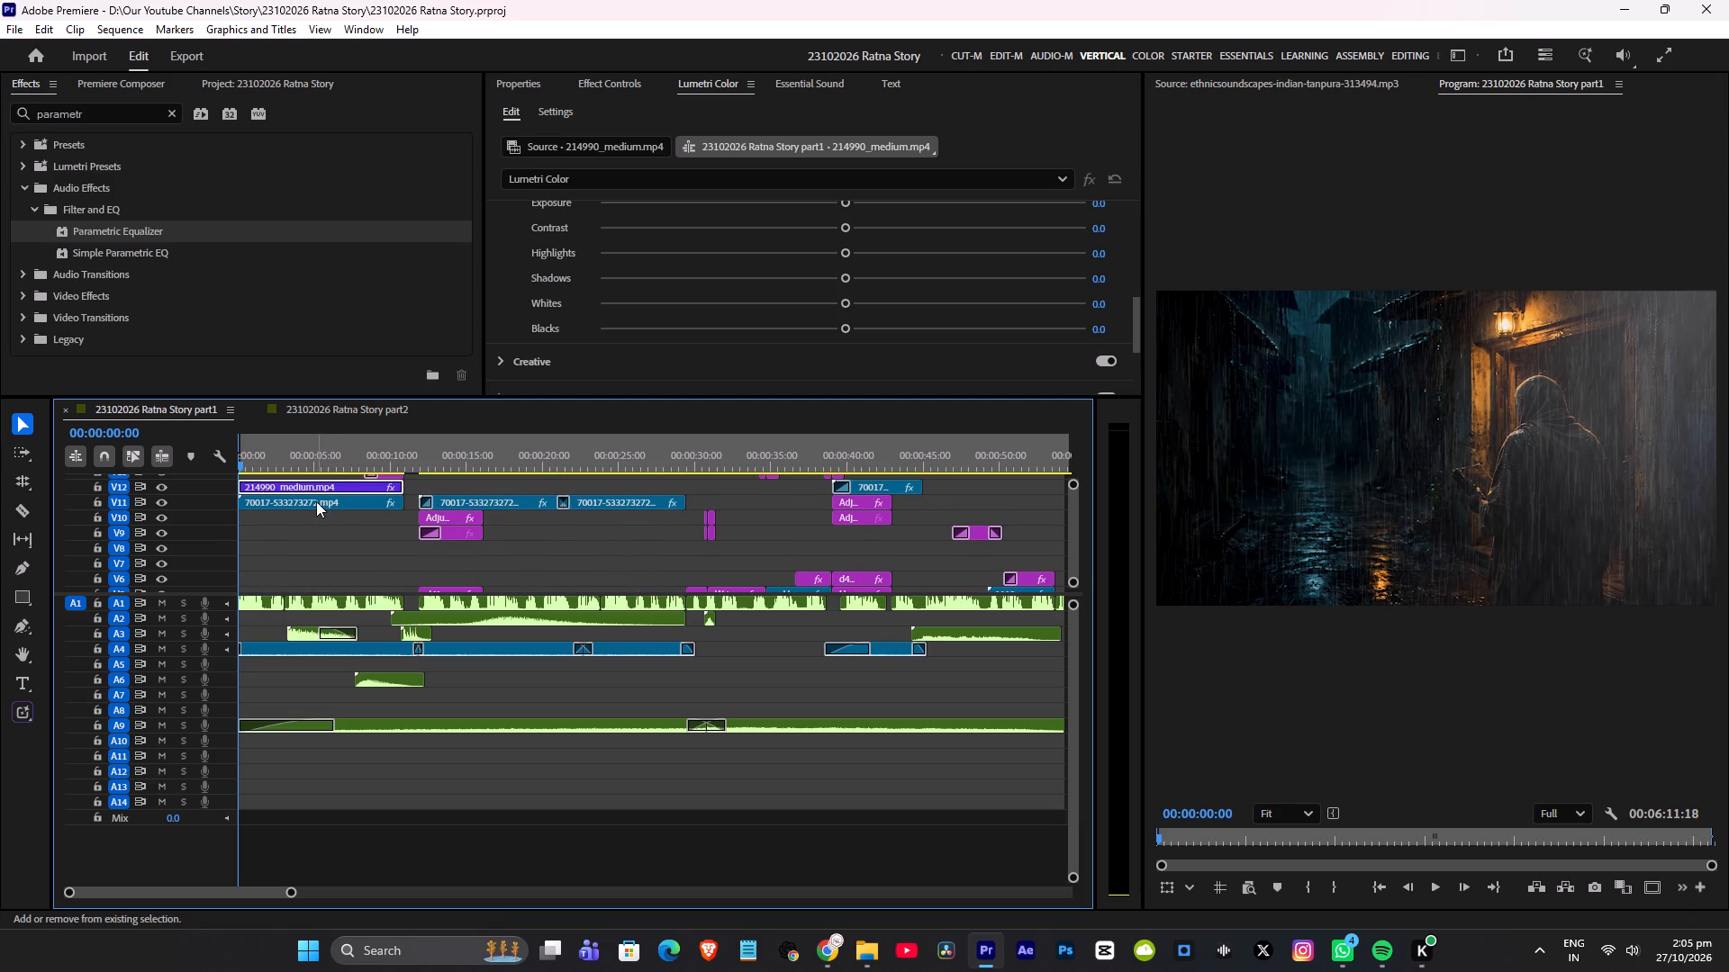
pyautogui.keyDown('shift'); pyautogui.click(315, 499); pyautogui.keyUp('shift')
pyautogui.keyDown('ctrl'); pyautogui.scroll(1, 342, 514); pyautogui.keyUp('ctrl')
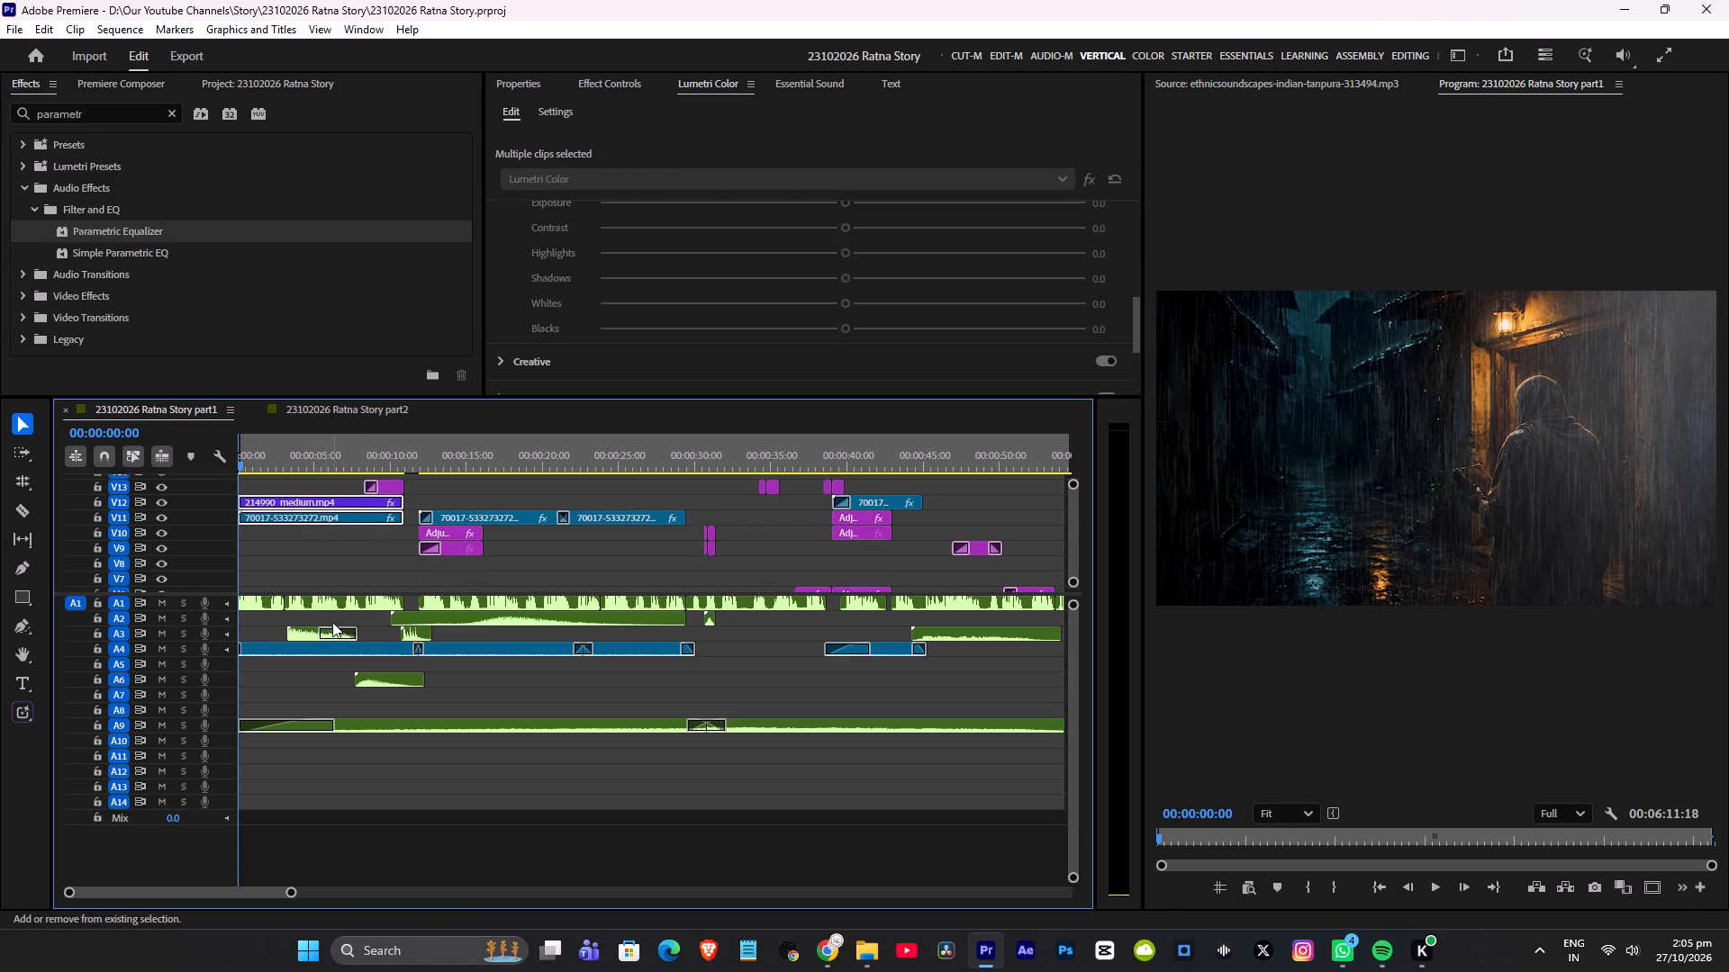
pyautogui.keyDown('ctrl'); pyautogui.scroll(3, 286, 679); pyautogui.keyUp('ctrl')
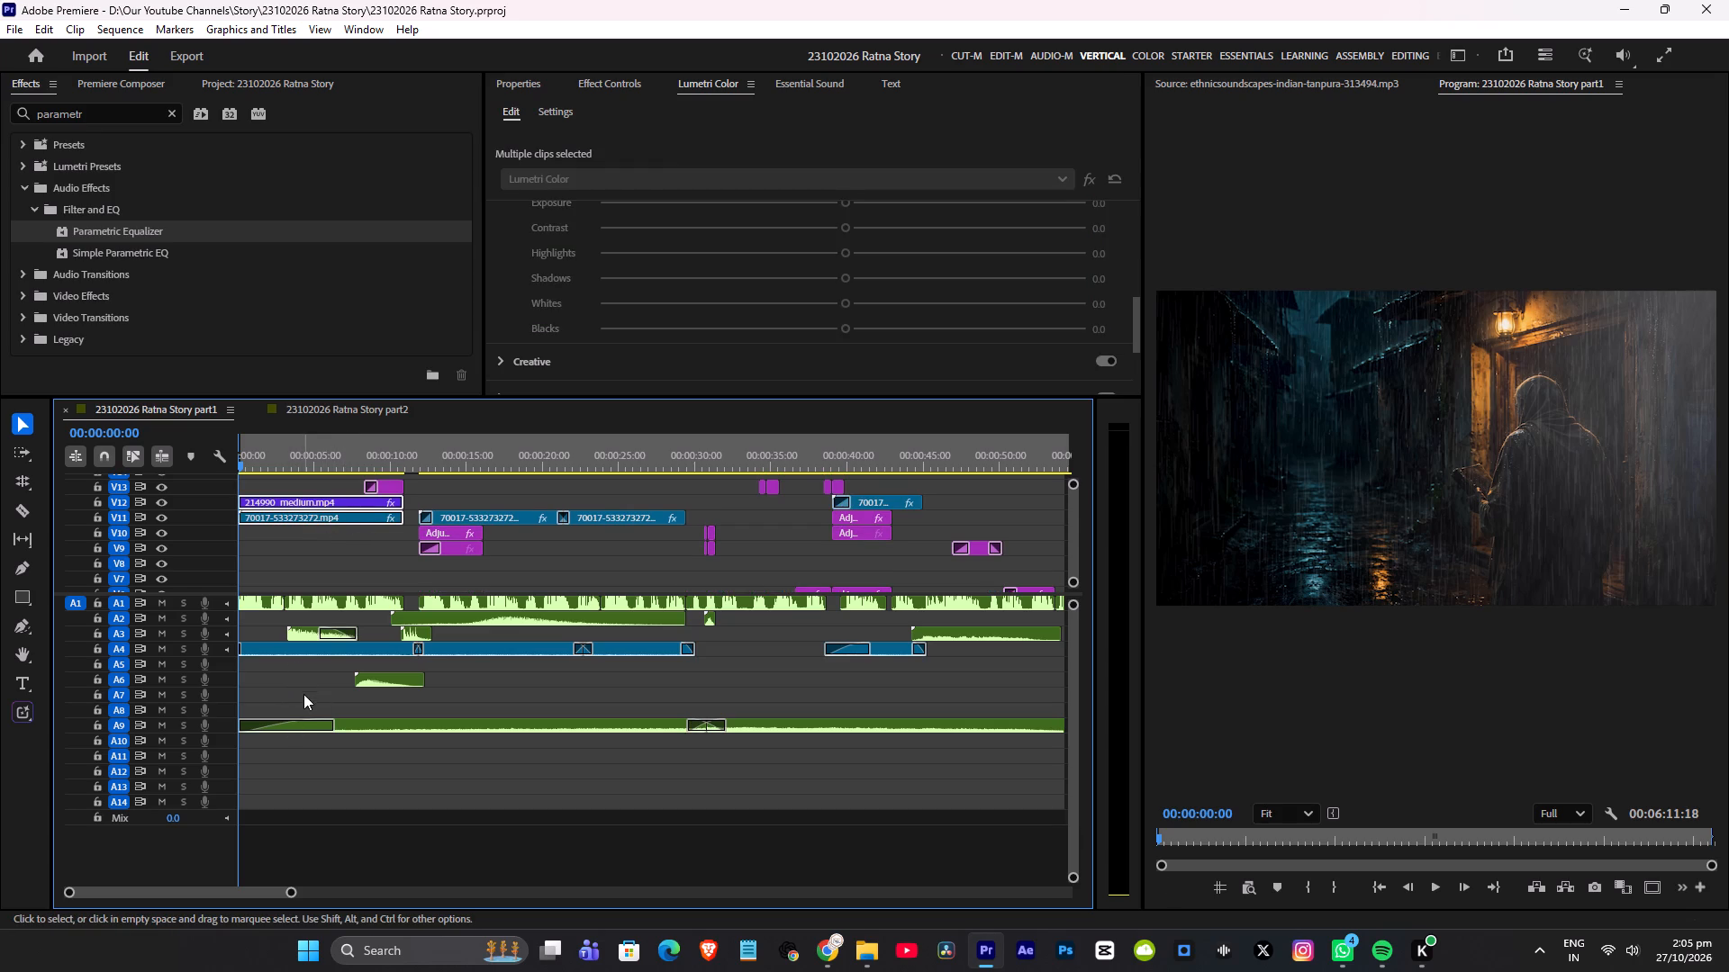
pyautogui.keyDown('shift'); pyautogui.click(312, 647); pyautogui.keyUp('shift')
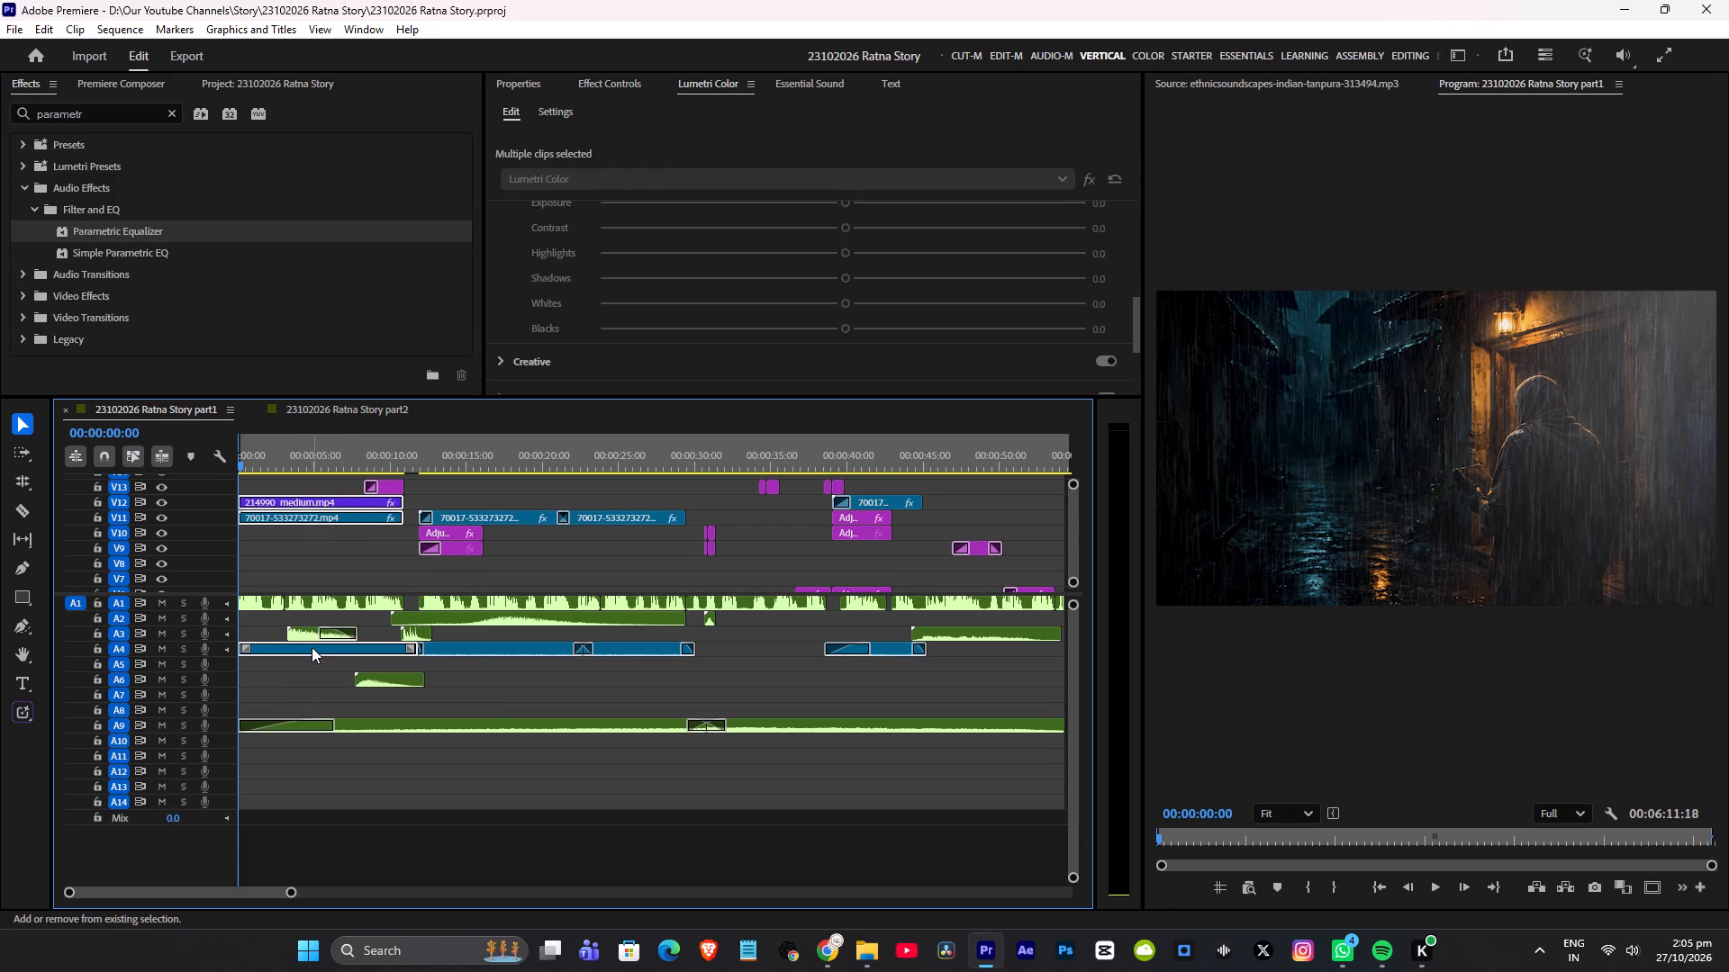
pyautogui.hotkey('ctrl', 'c')
# Paste the copied rain clips and audio into the part2 sequence at about 00:04:42, over the letter-reading shot.
pyautogui.click(311, 412)
pyautogui.scroll(-11, 813, 527)
pyautogui.scroll(-3, 684, 565)
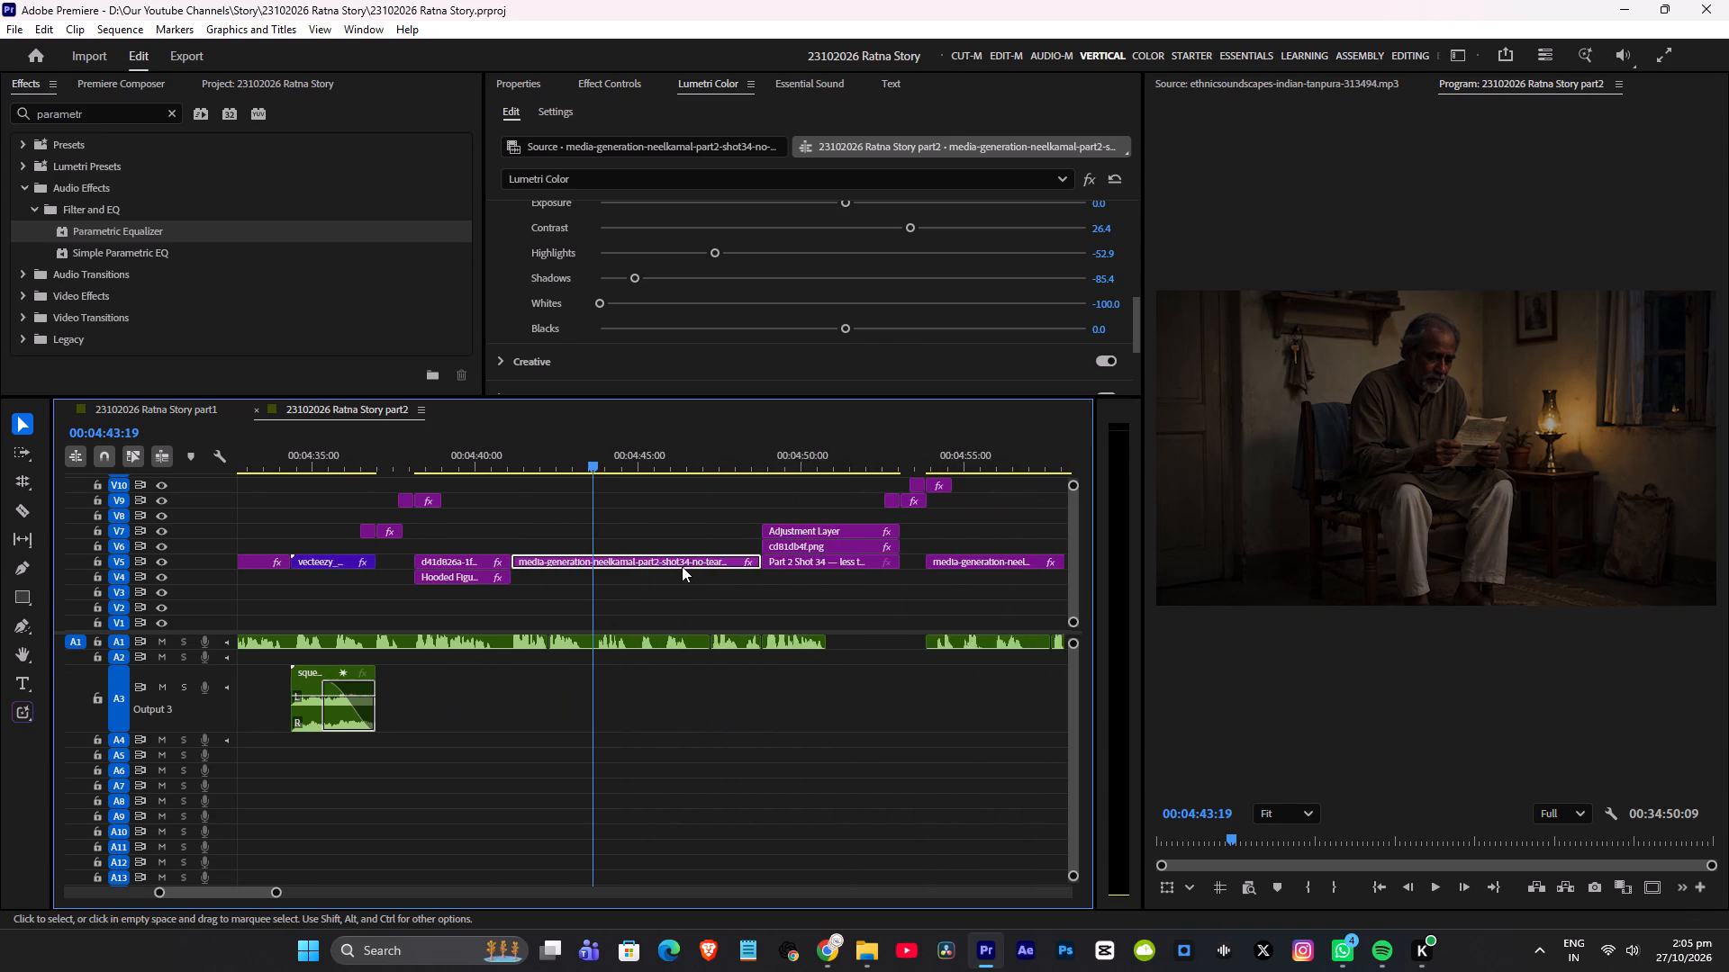
pyautogui.scroll(-15, 682, 566)
pyautogui.keyDown('alt'); pyautogui.scroll(11, 662, 573); pyautogui.keyUp('alt')
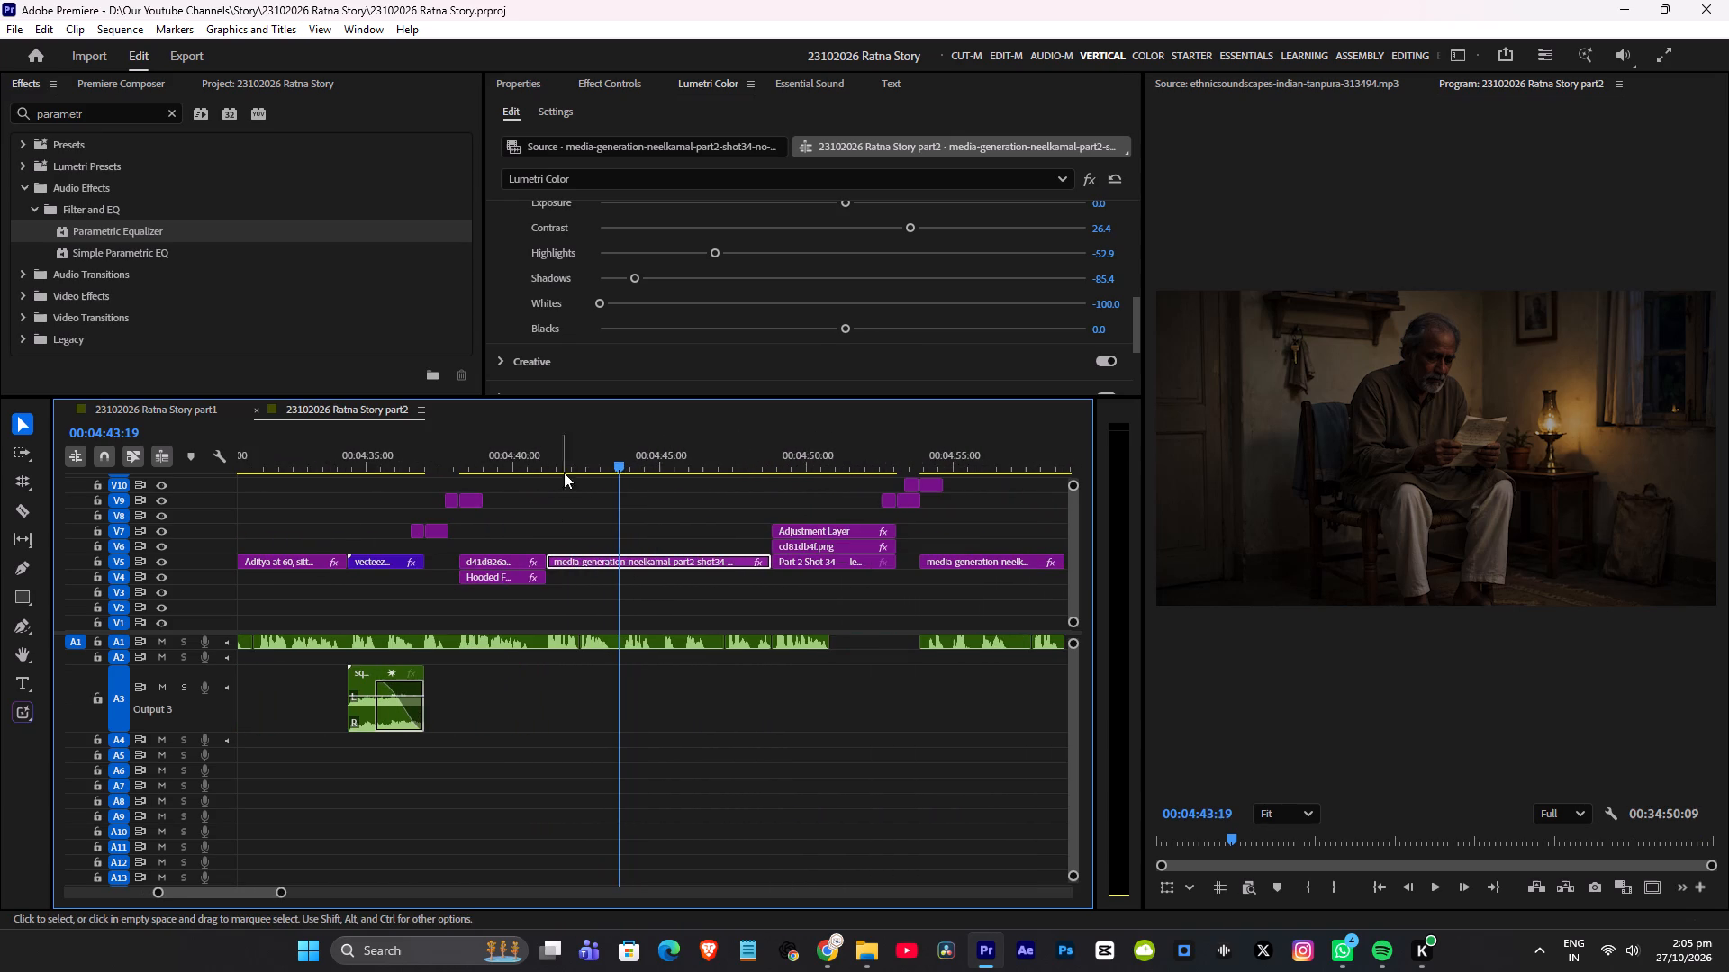
pyautogui.click(569, 454)
pyautogui.click(600, 490)
pyautogui.hotkey('ctrl', 'v')
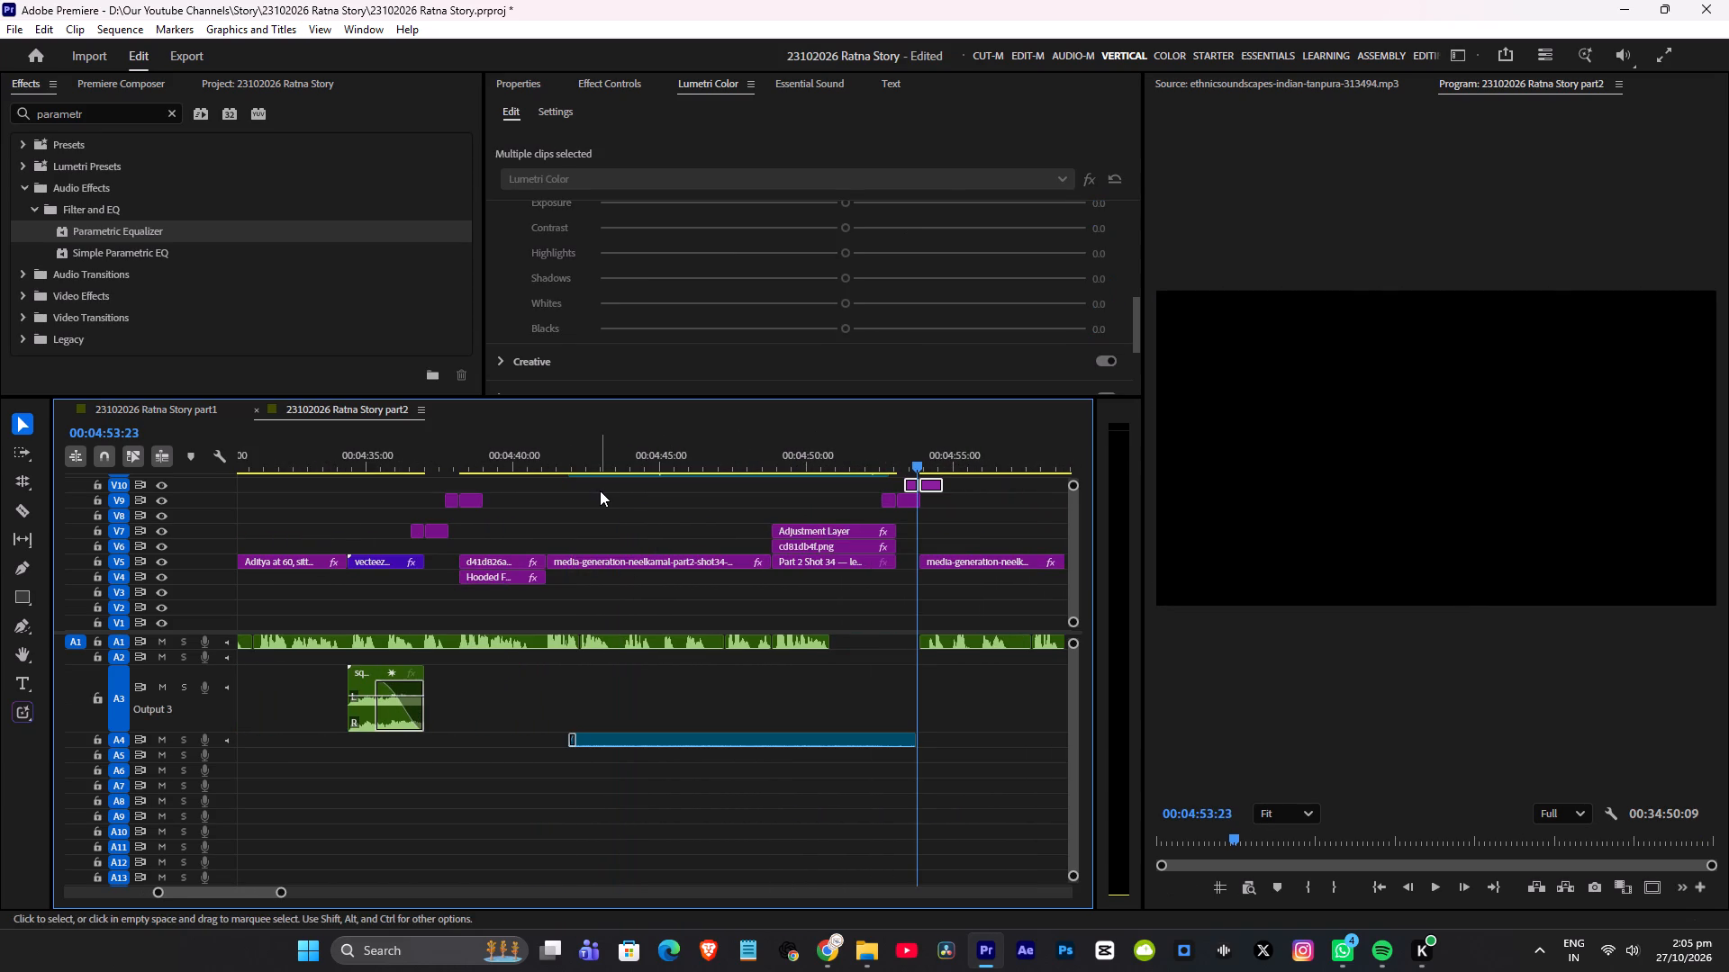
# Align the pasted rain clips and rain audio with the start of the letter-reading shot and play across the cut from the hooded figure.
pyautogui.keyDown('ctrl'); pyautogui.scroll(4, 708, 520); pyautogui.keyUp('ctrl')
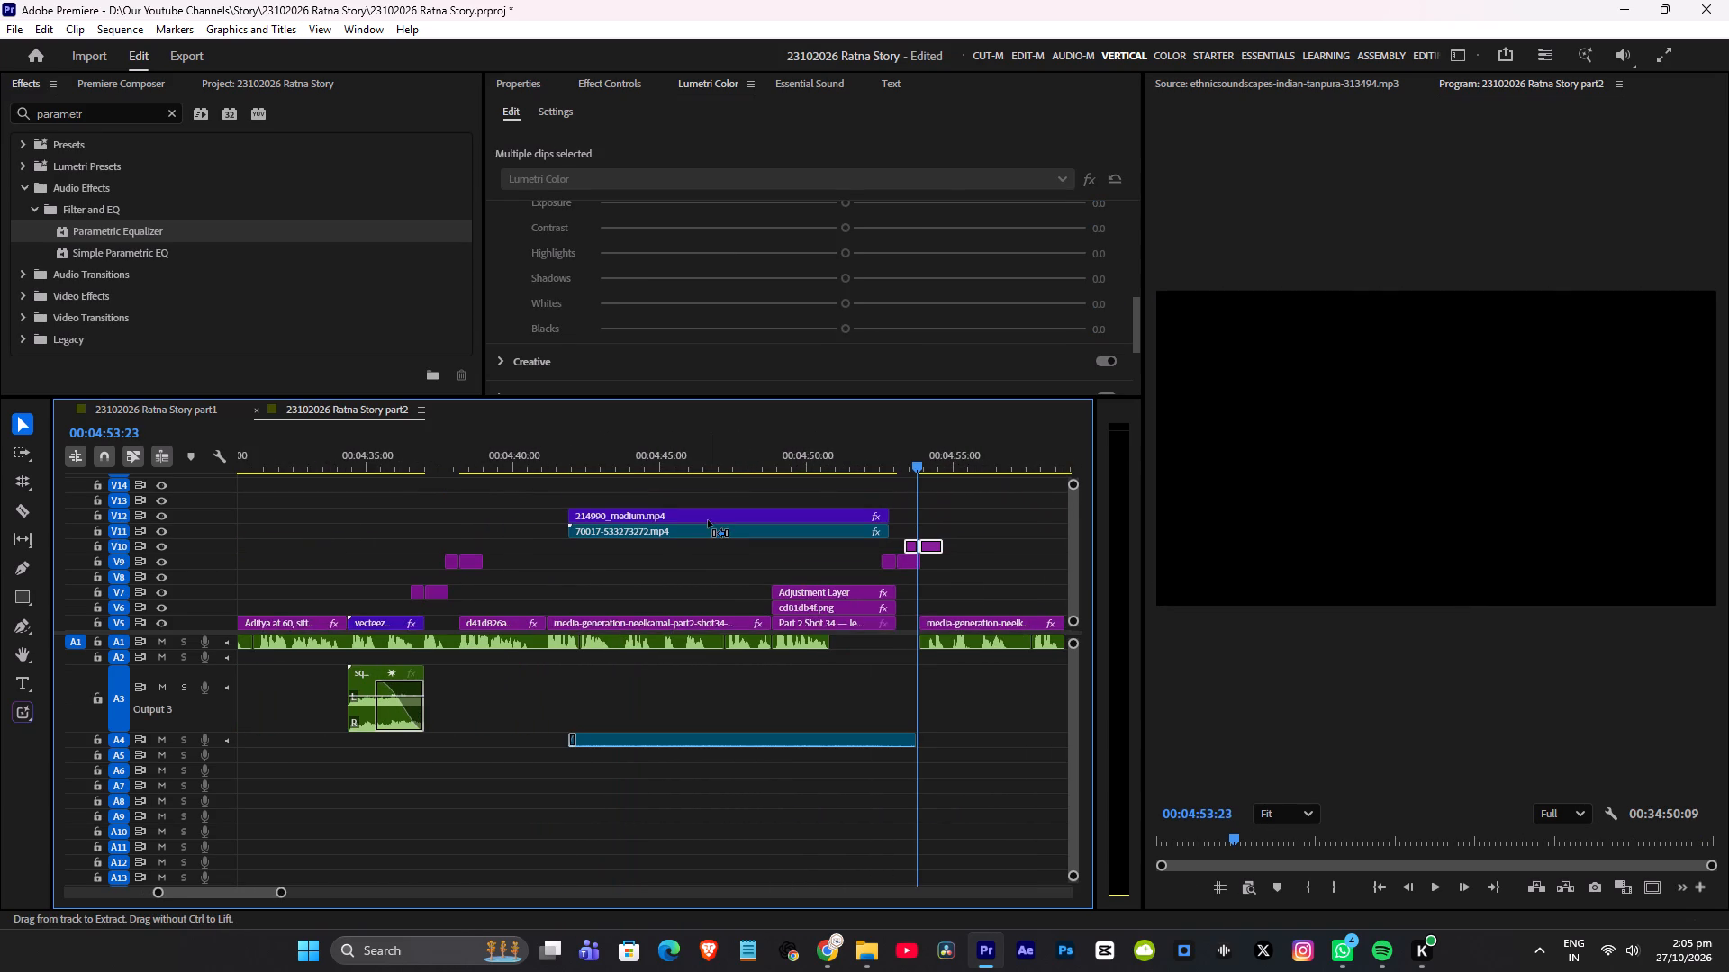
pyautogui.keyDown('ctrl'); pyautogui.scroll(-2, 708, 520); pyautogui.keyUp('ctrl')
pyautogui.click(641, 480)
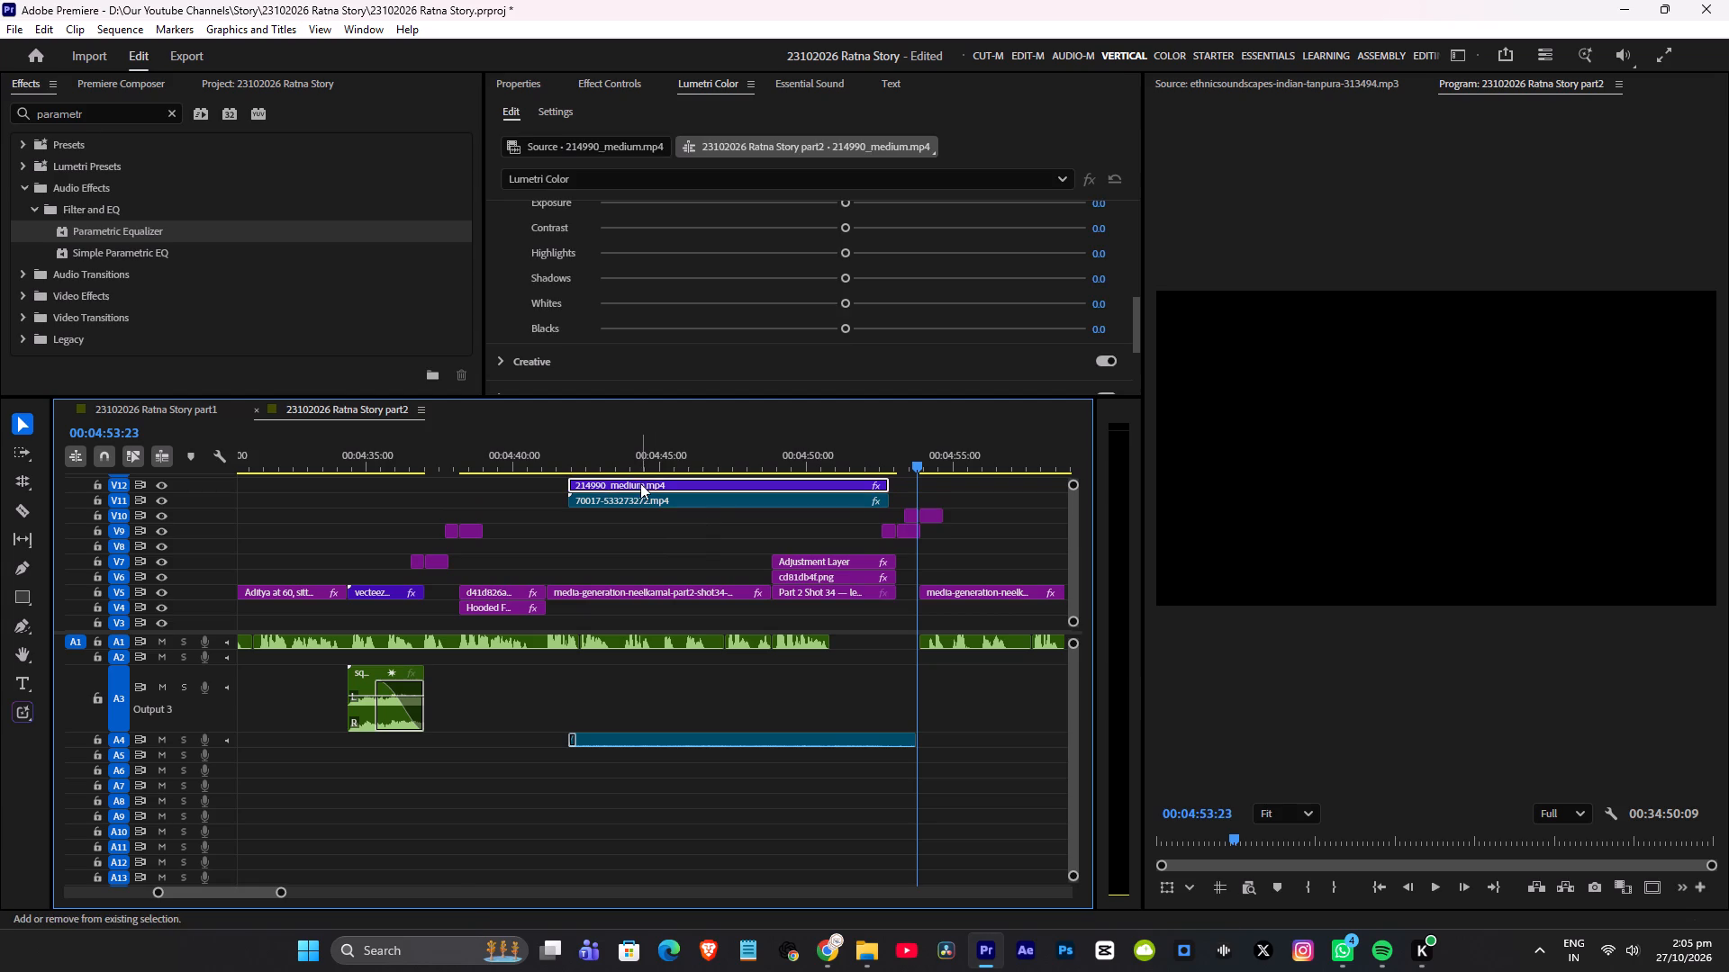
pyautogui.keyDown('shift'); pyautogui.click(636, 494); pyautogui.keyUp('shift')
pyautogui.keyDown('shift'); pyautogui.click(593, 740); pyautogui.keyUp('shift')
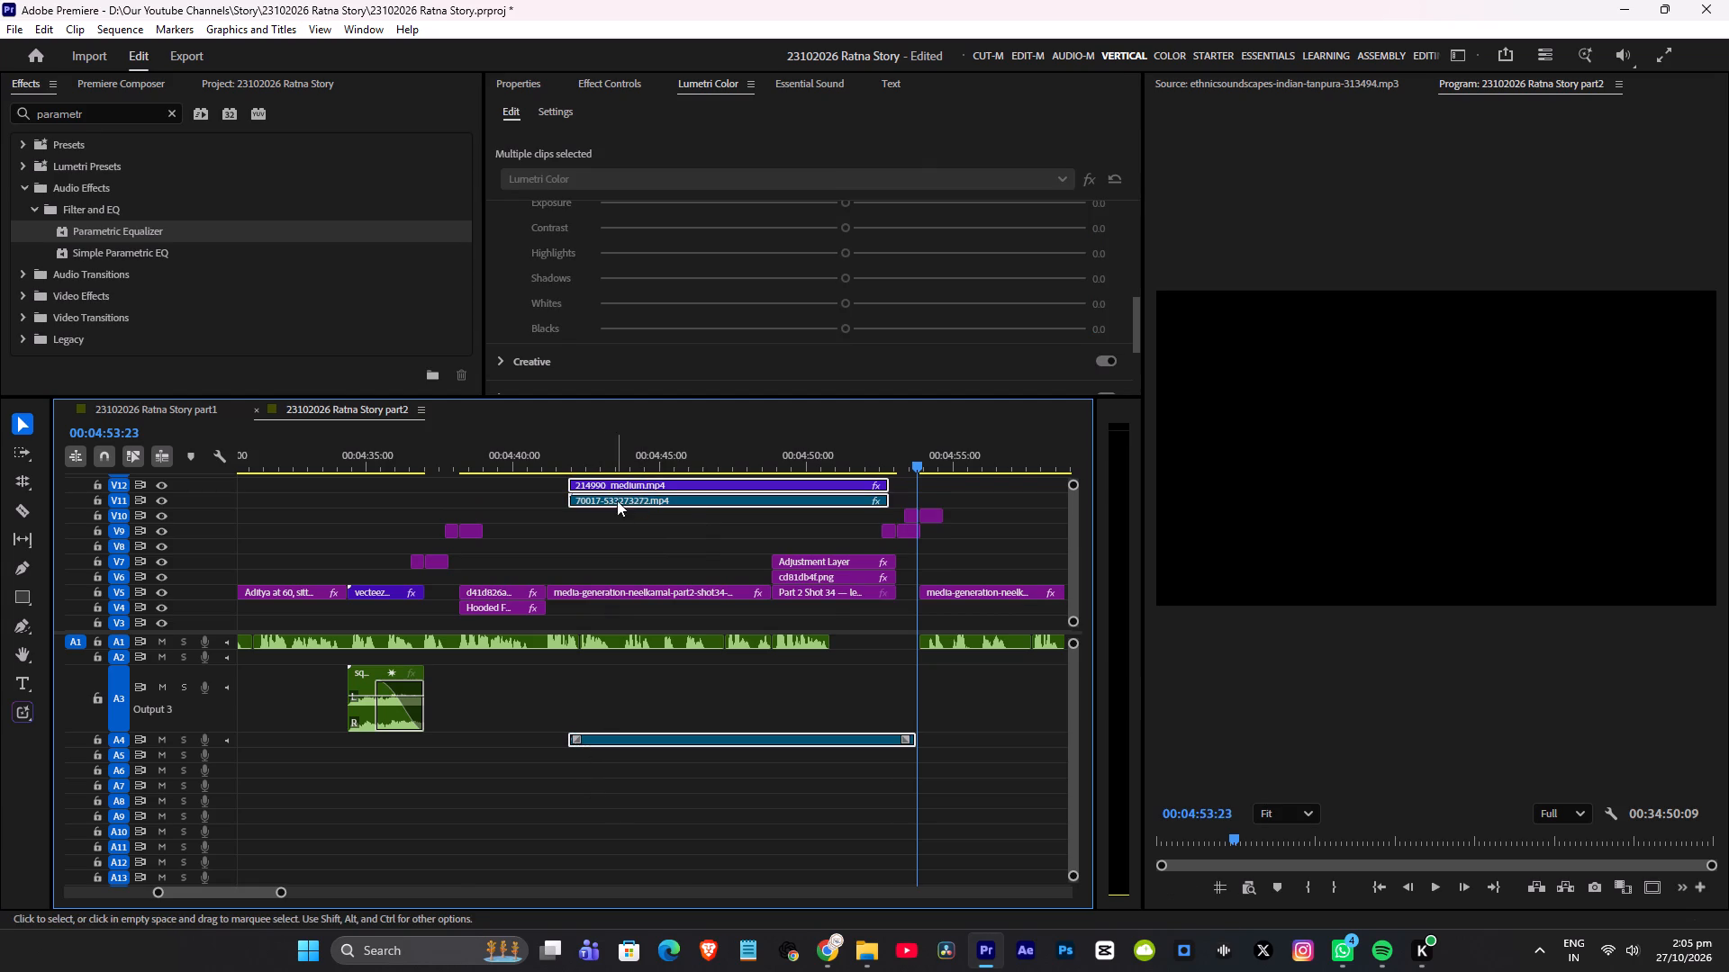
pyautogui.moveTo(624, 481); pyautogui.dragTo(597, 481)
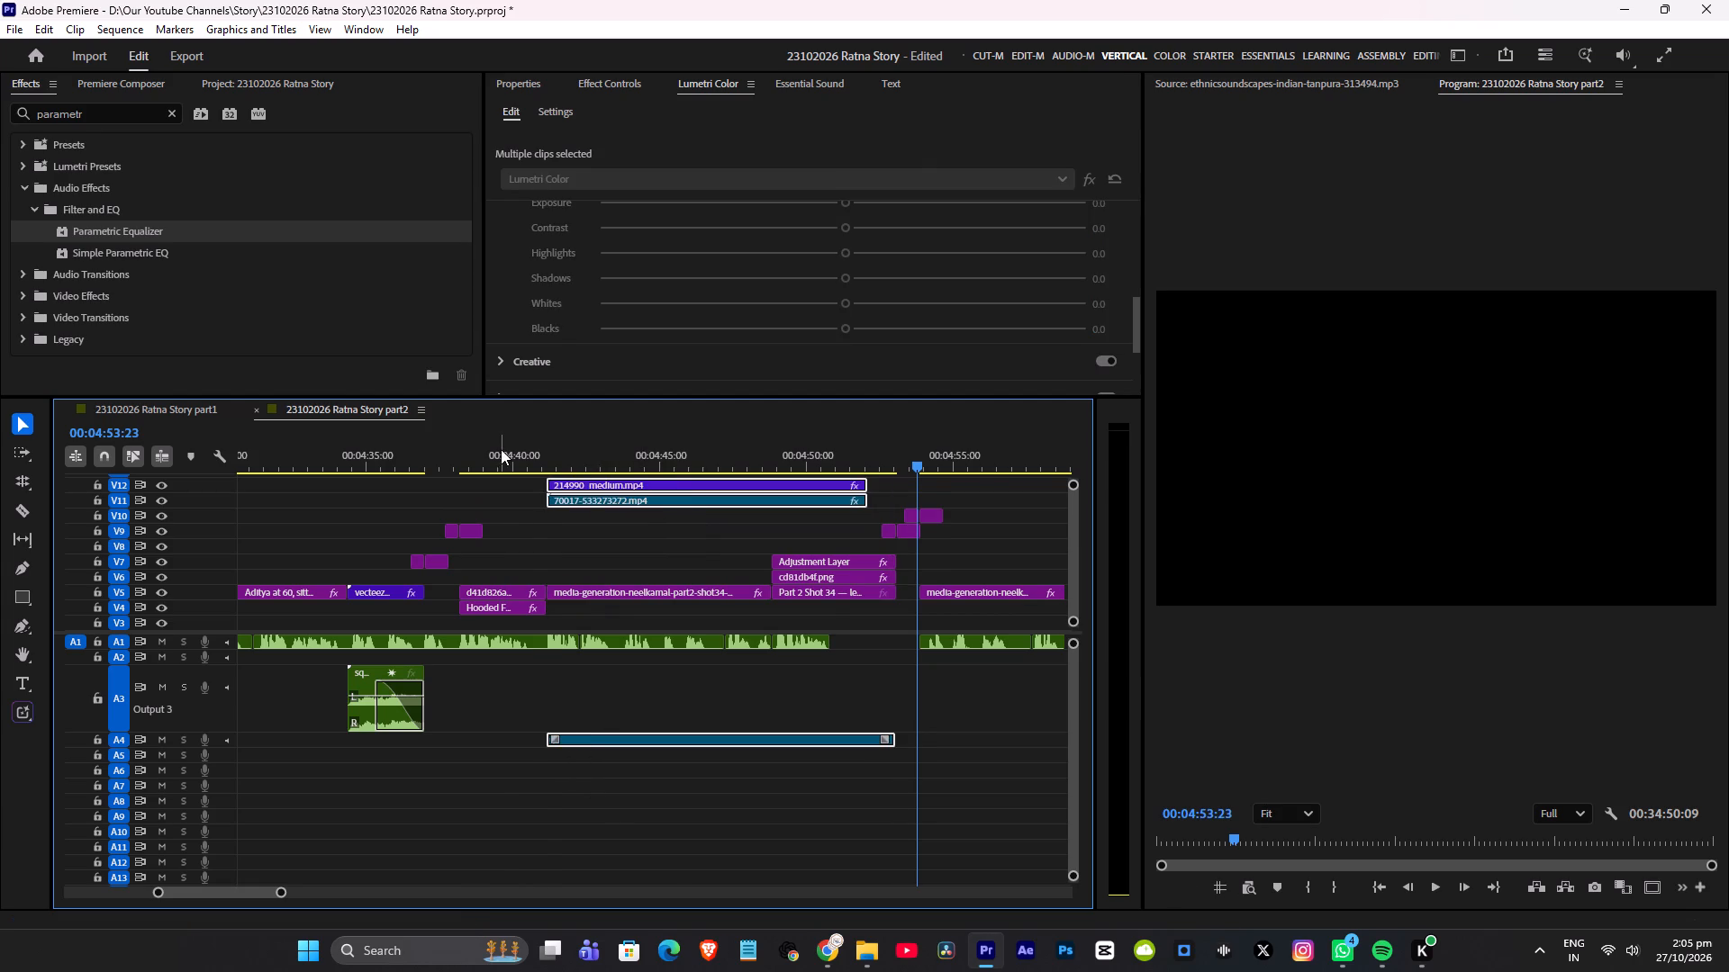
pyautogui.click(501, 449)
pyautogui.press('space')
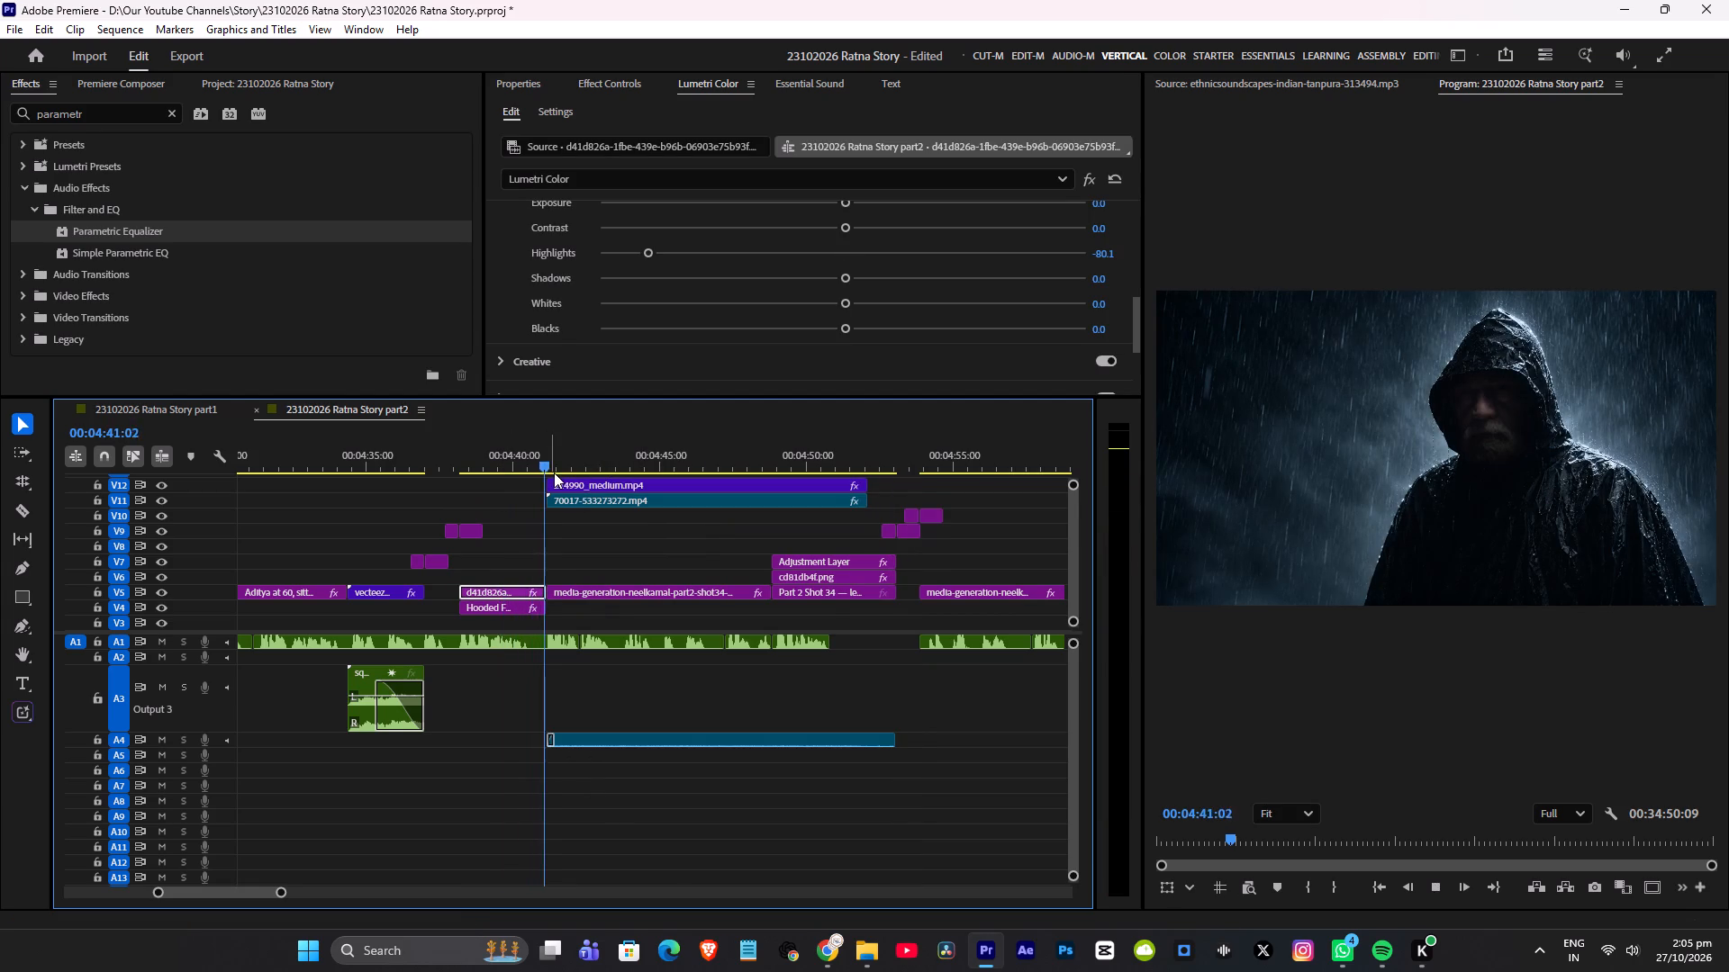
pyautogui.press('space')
# Trim the two pasted rain clips to about 3.2 seconds and the rain audio to about 2.9 seconds.
pyautogui.keyDown('alt'); pyautogui.scroll(3, 451, 539); pyautogui.keyUp('alt')
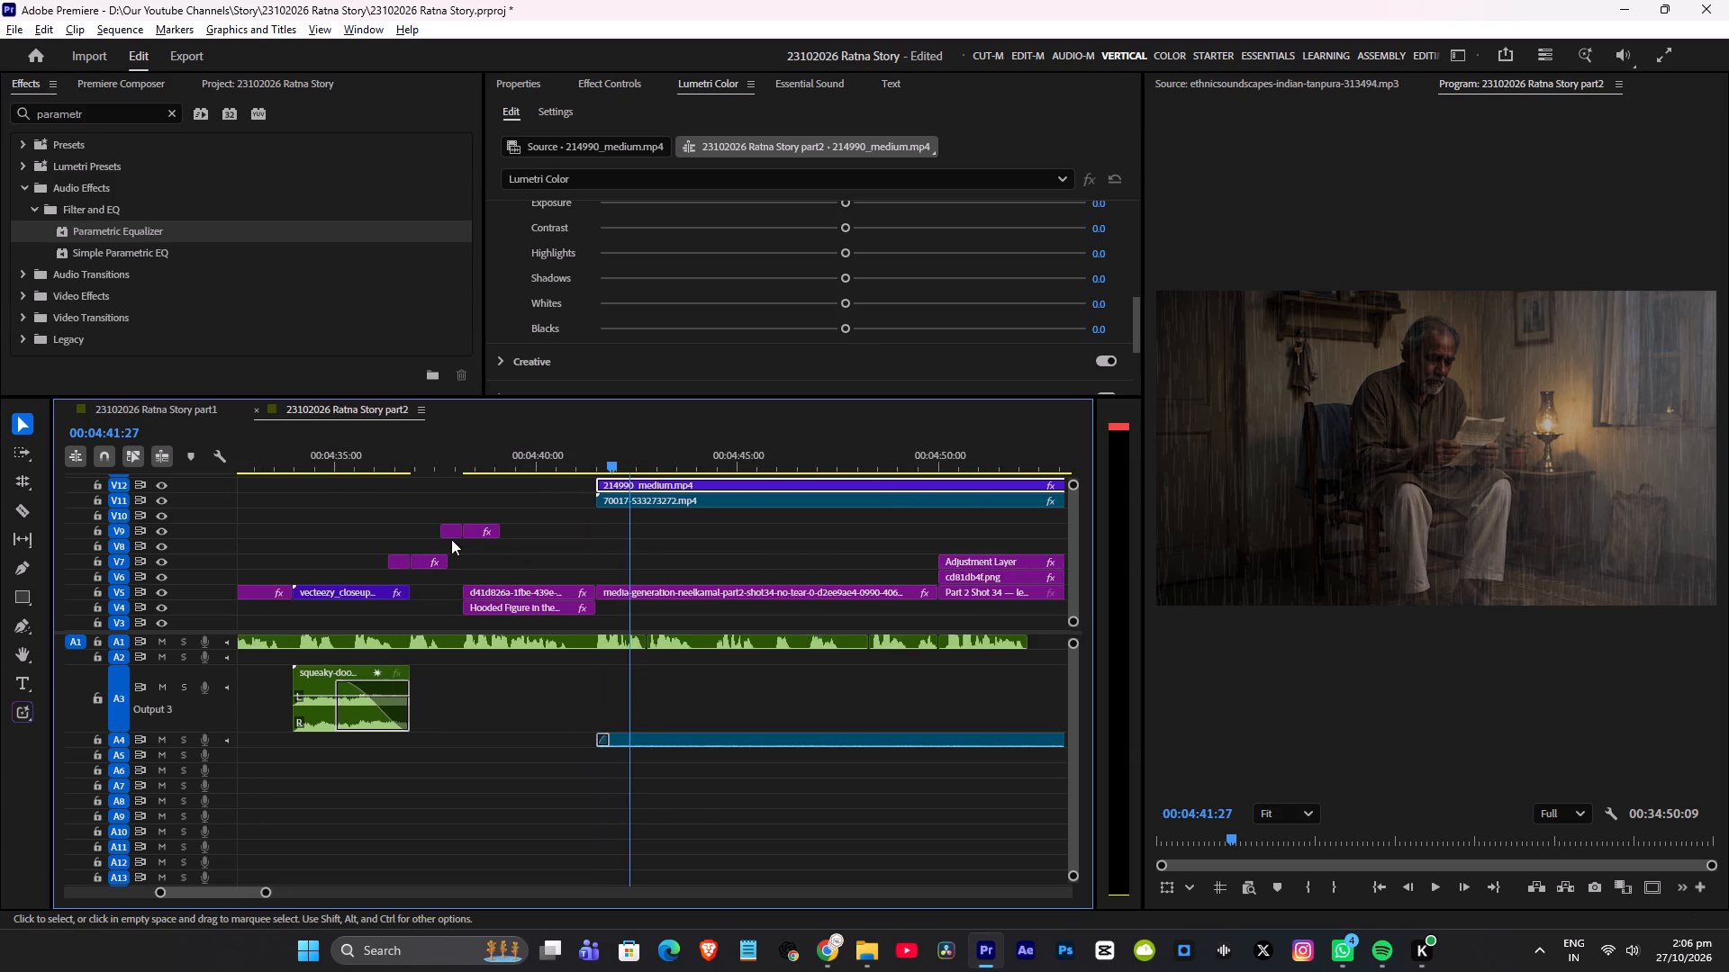
pyautogui.keyDown('alt'); pyautogui.scroll(8, 451, 539); pyautogui.keyUp('alt')
pyautogui.press('`')
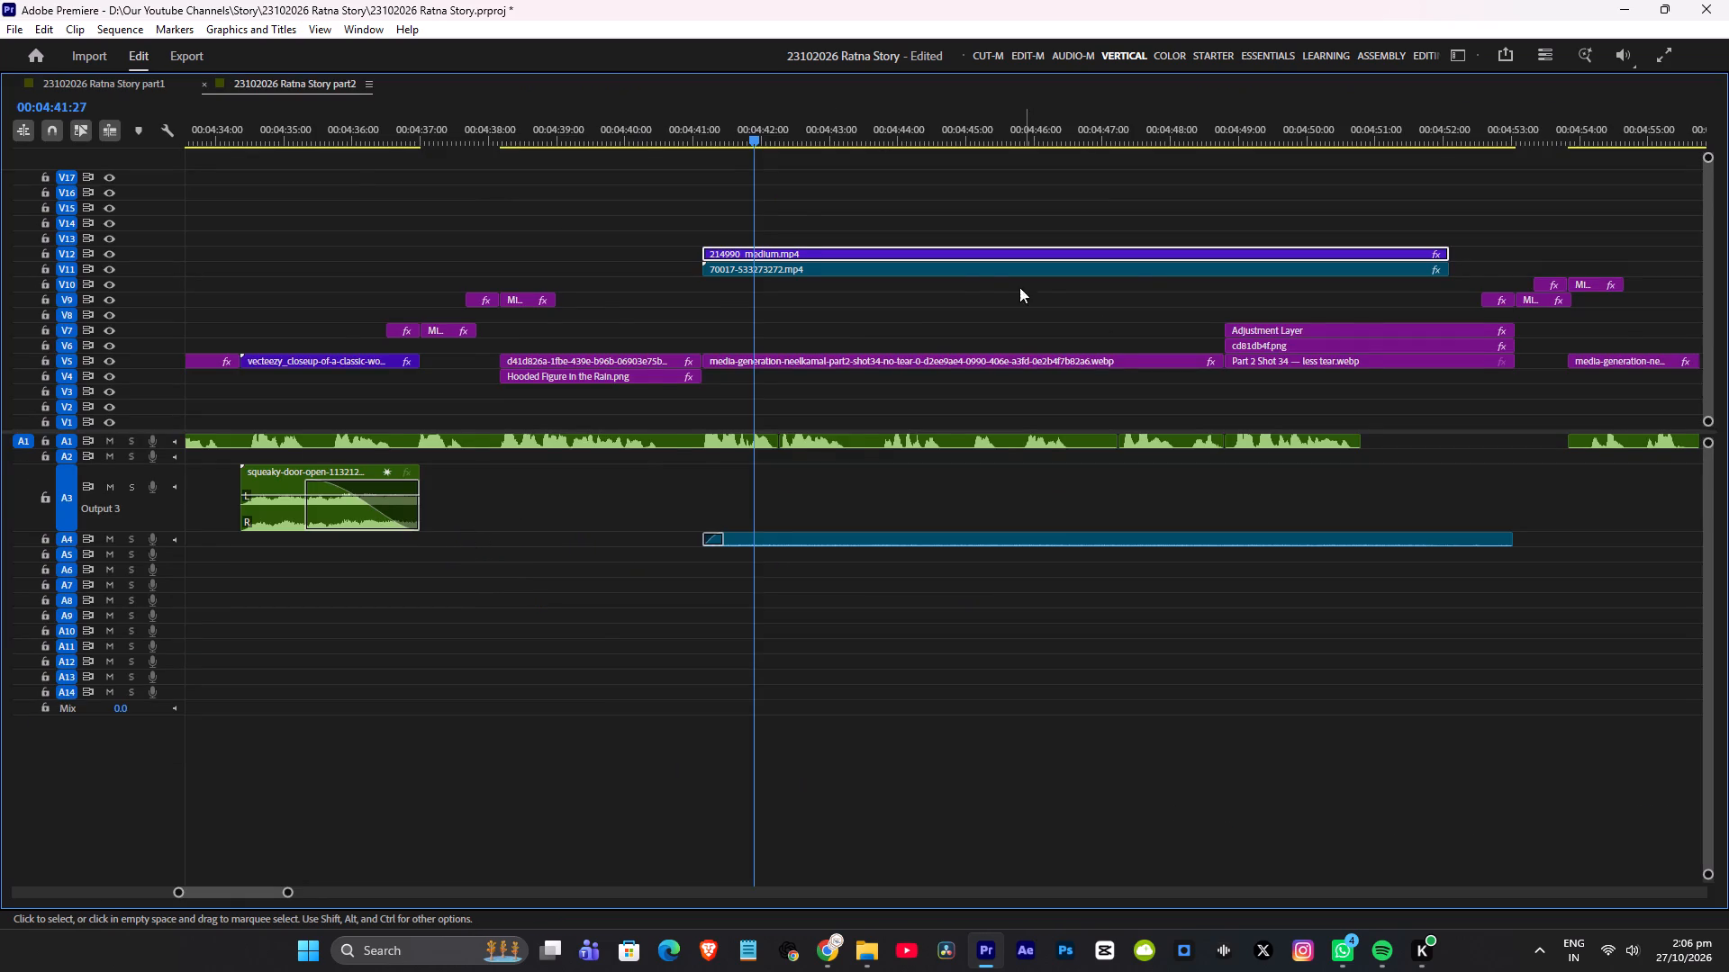
pyautogui.scroll(-6, 982, 282)
pyautogui.moveTo(1217, 206); pyautogui.dragTo(1246, 265)
pyautogui.moveTo(1288, 250); pyautogui.dragTo(1270, 250)
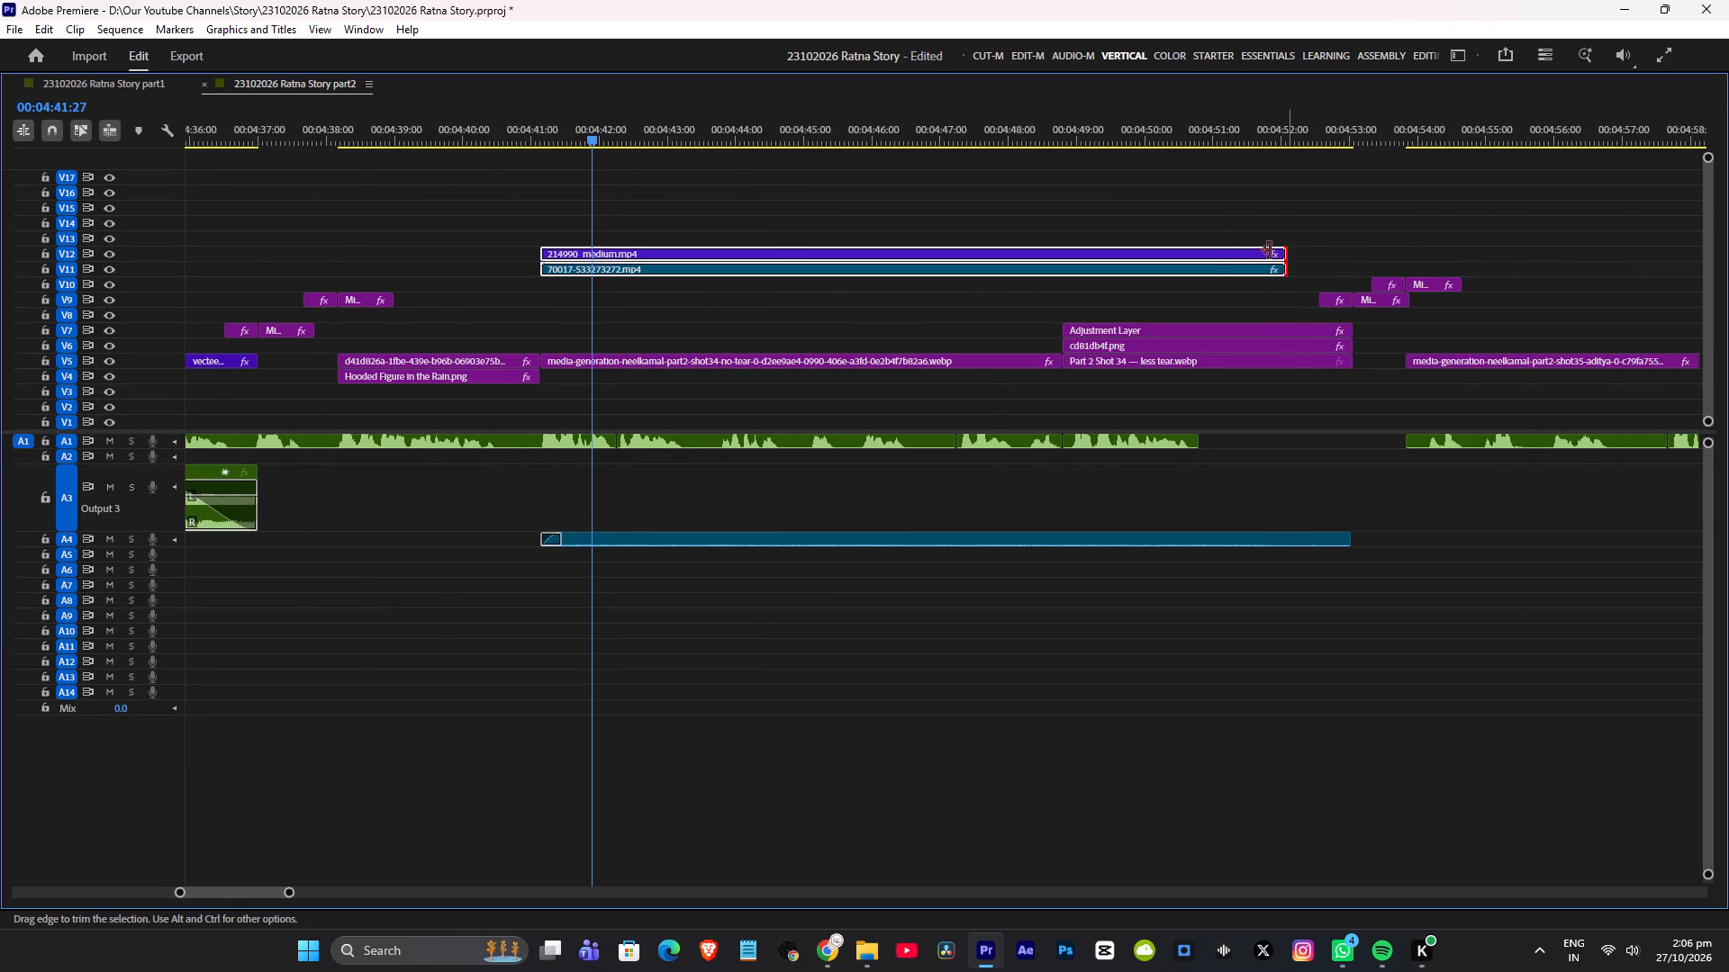
pyautogui.moveTo(1270, 250); pyautogui.dragTo(760, 254)
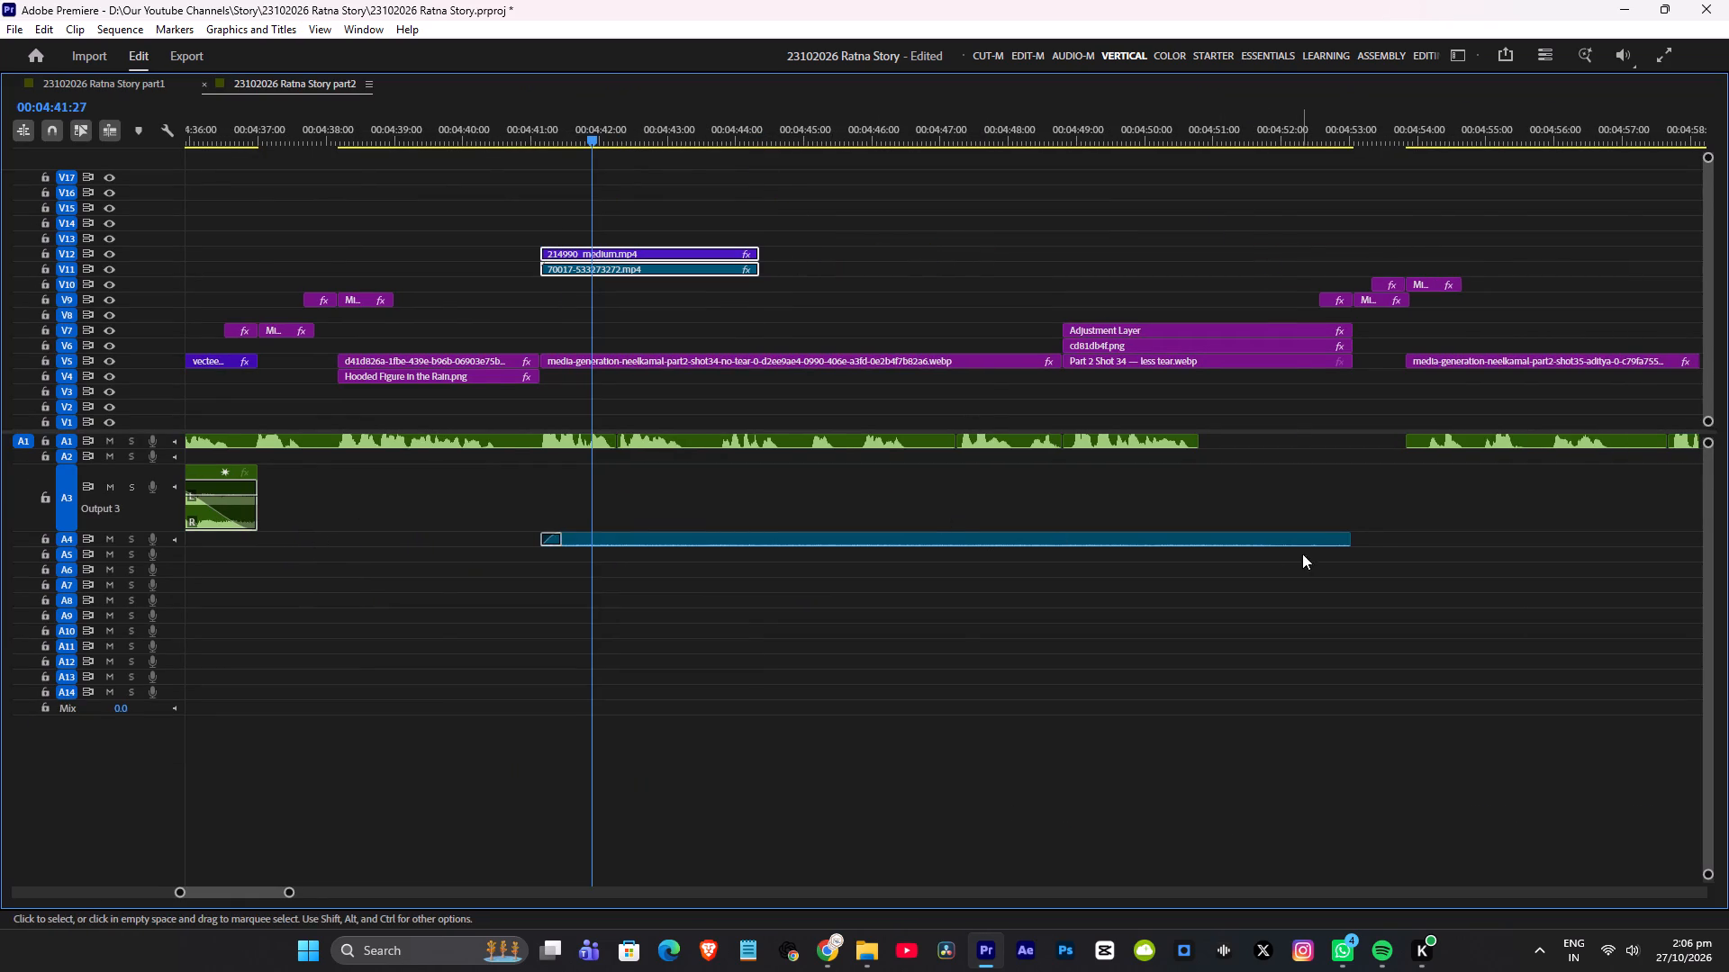
pyautogui.moveTo(1361, 541); pyautogui.dragTo(749, 539)
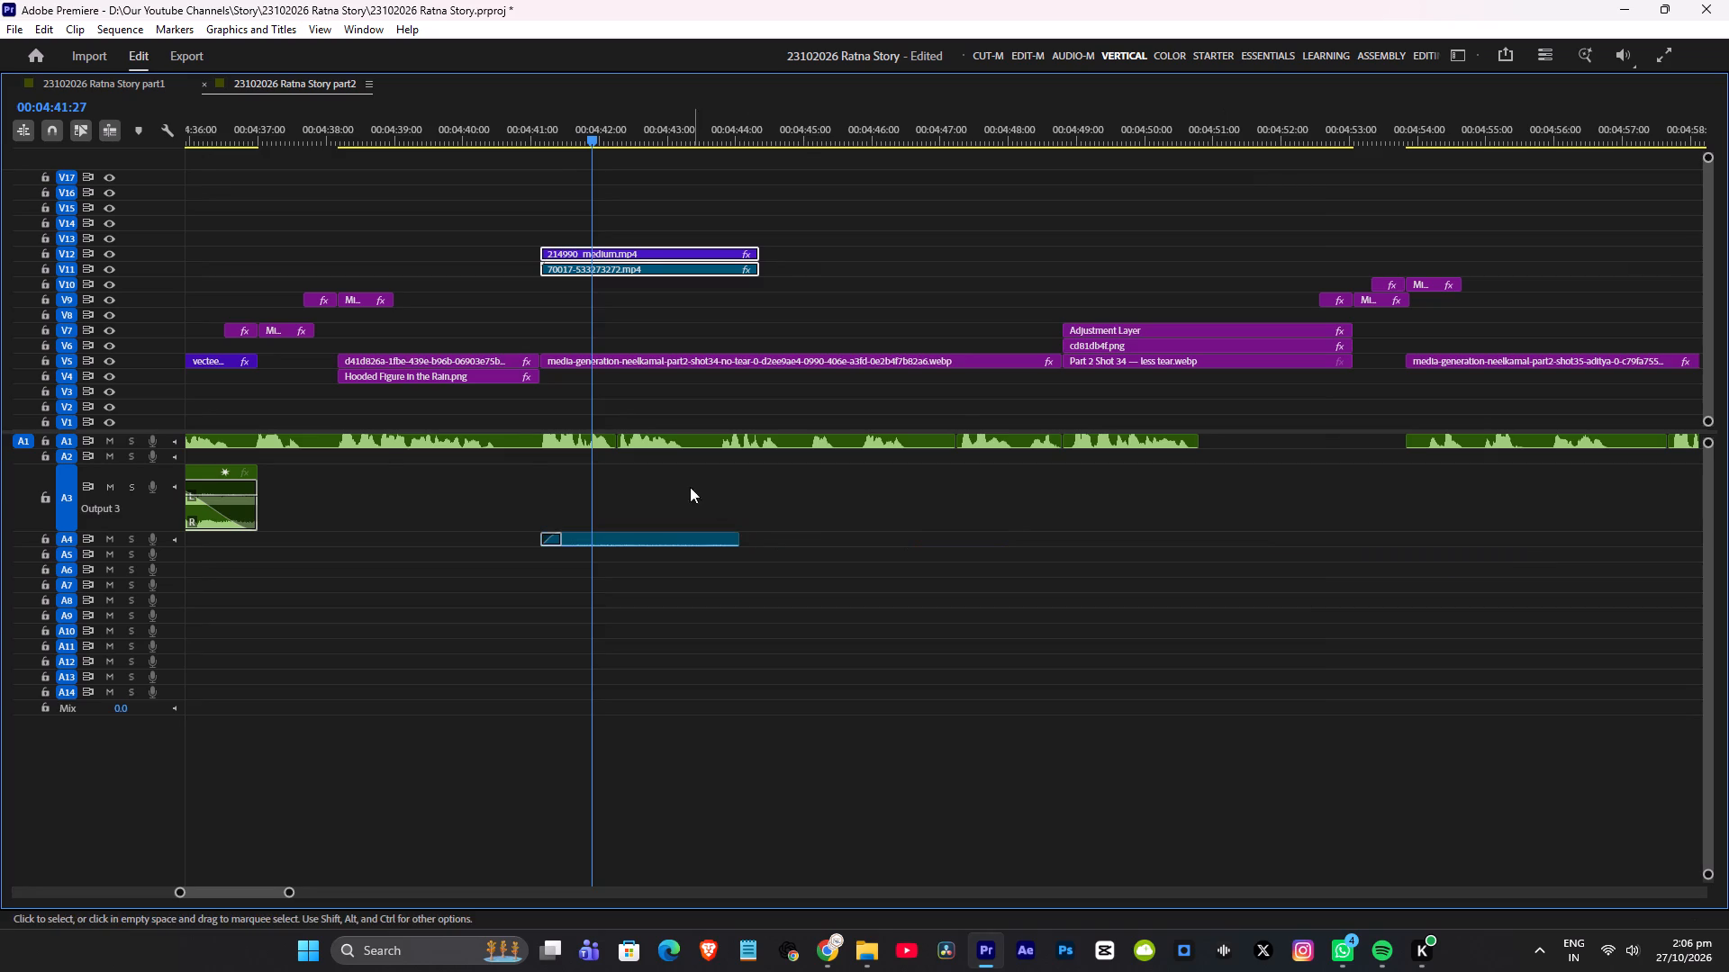
# Lower the two rain clips to V7 and V6, and raise the adjustment clips before the hooded figure shot to V11.
pyautogui.scroll(5, 539, 478)
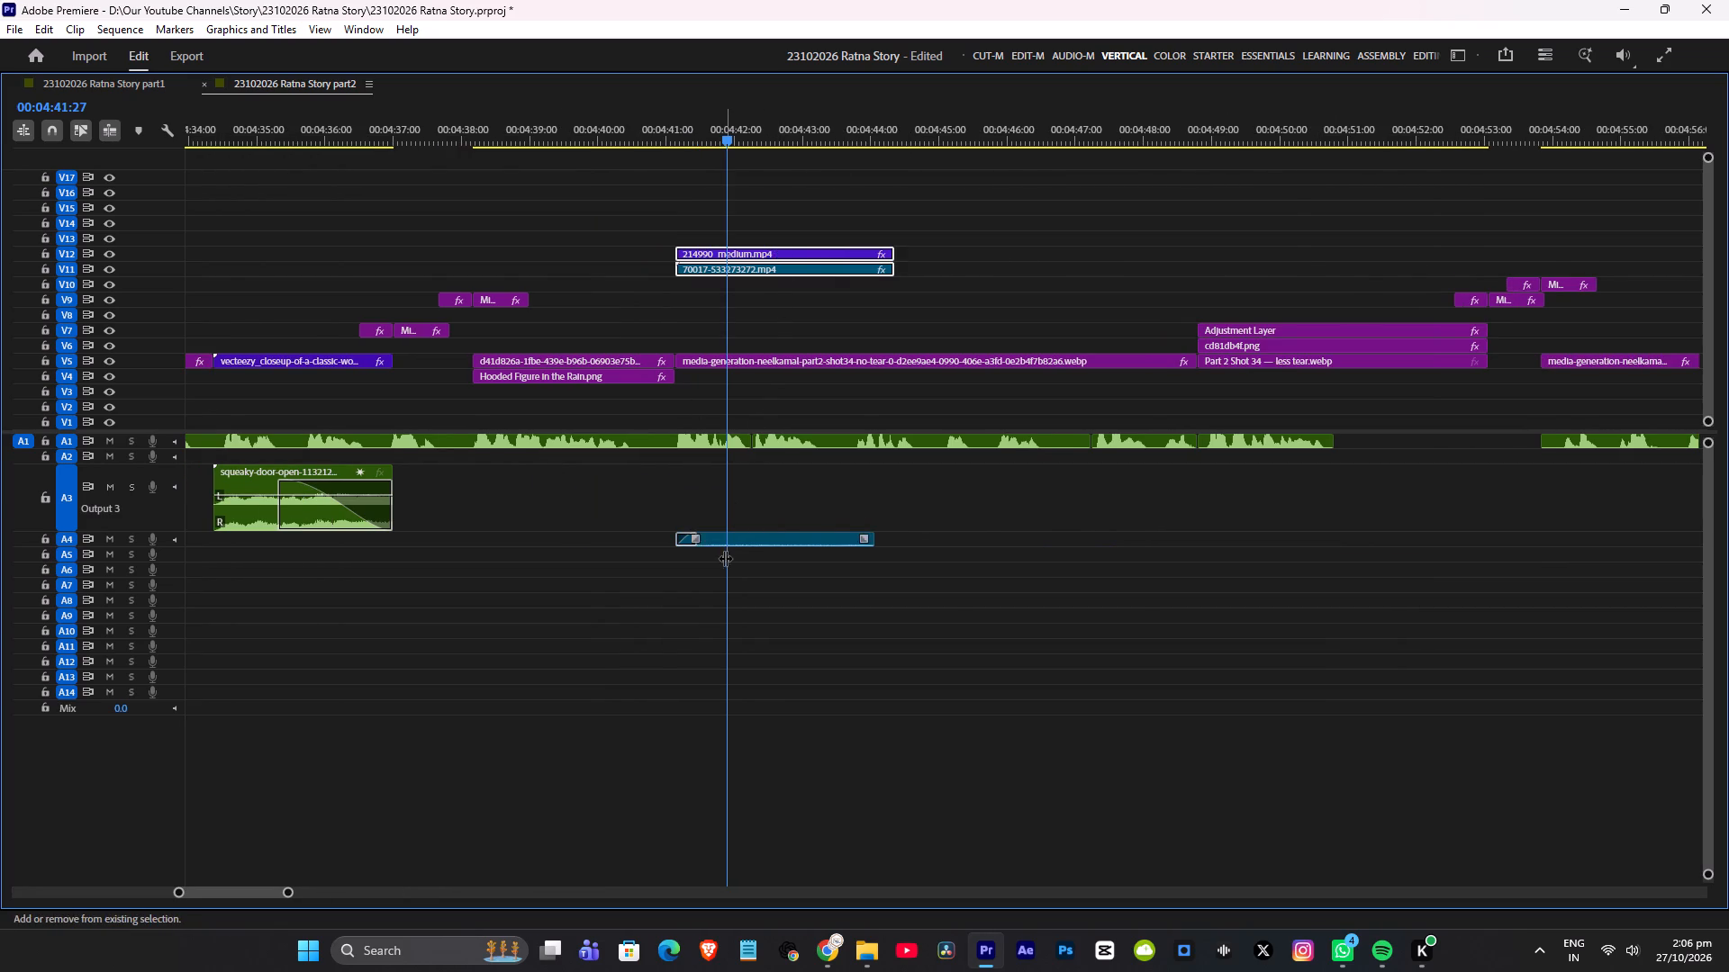
pyautogui.click(519, 220)
pyautogui.moveTo(765, 215); pyautogui.dragTo(828, 292)
pyautogui.keyDown('shift'); pyautogui.moveTo(816, 273); pyautogui.dragTo(823, 344); pyautogui.keyUp('shift')
pyautogui.moveTo(447, 249); pyautogui.dragTo(511, 299)
pyautogui.keyDown('shift'); pyautogui.moveTo(507, 296); pyautogui.dragTo(504, 266); pyautogui.keyUp('shift')
pyautogui.moveTo(775, 296); pyautogui.dragTo(802, 347)
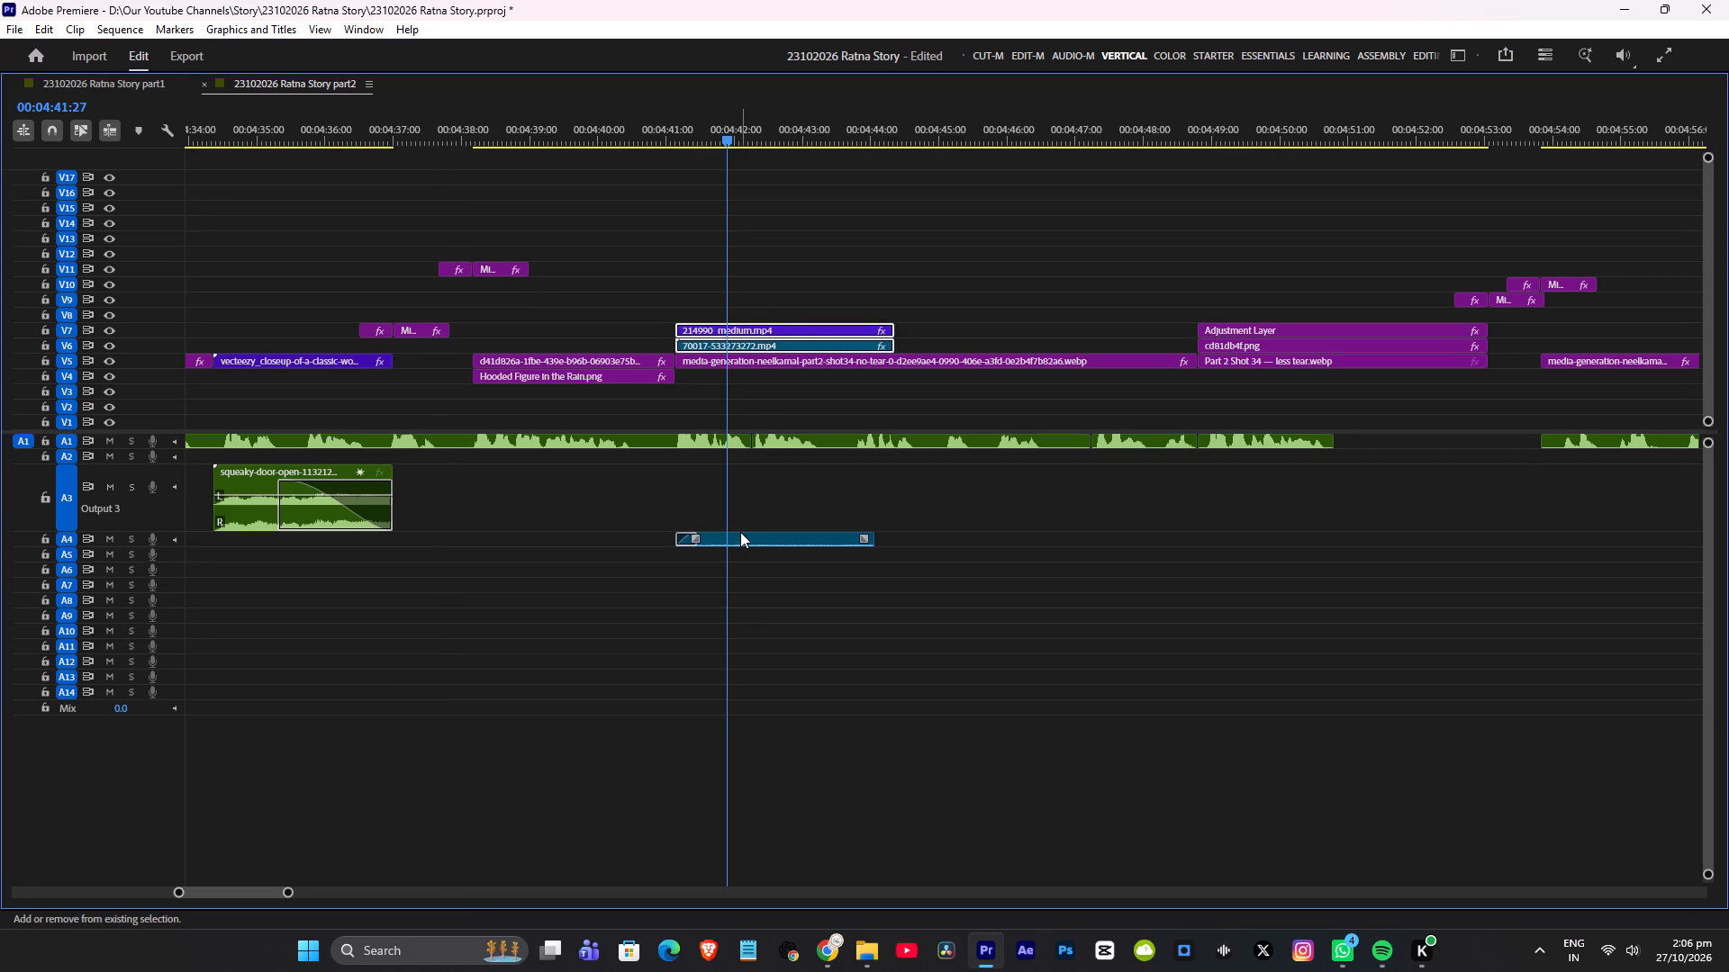
# Move the rain clips and rain audio back over the hooded figure shot so the rain video ends together with it.
pyautogui.keyDown('shift'); pyautogui.click(741, 538); pyautogui.keyUp('shift')
pyautogui.moveTo(802, 331); pyautogui.dragTo(608, 330)
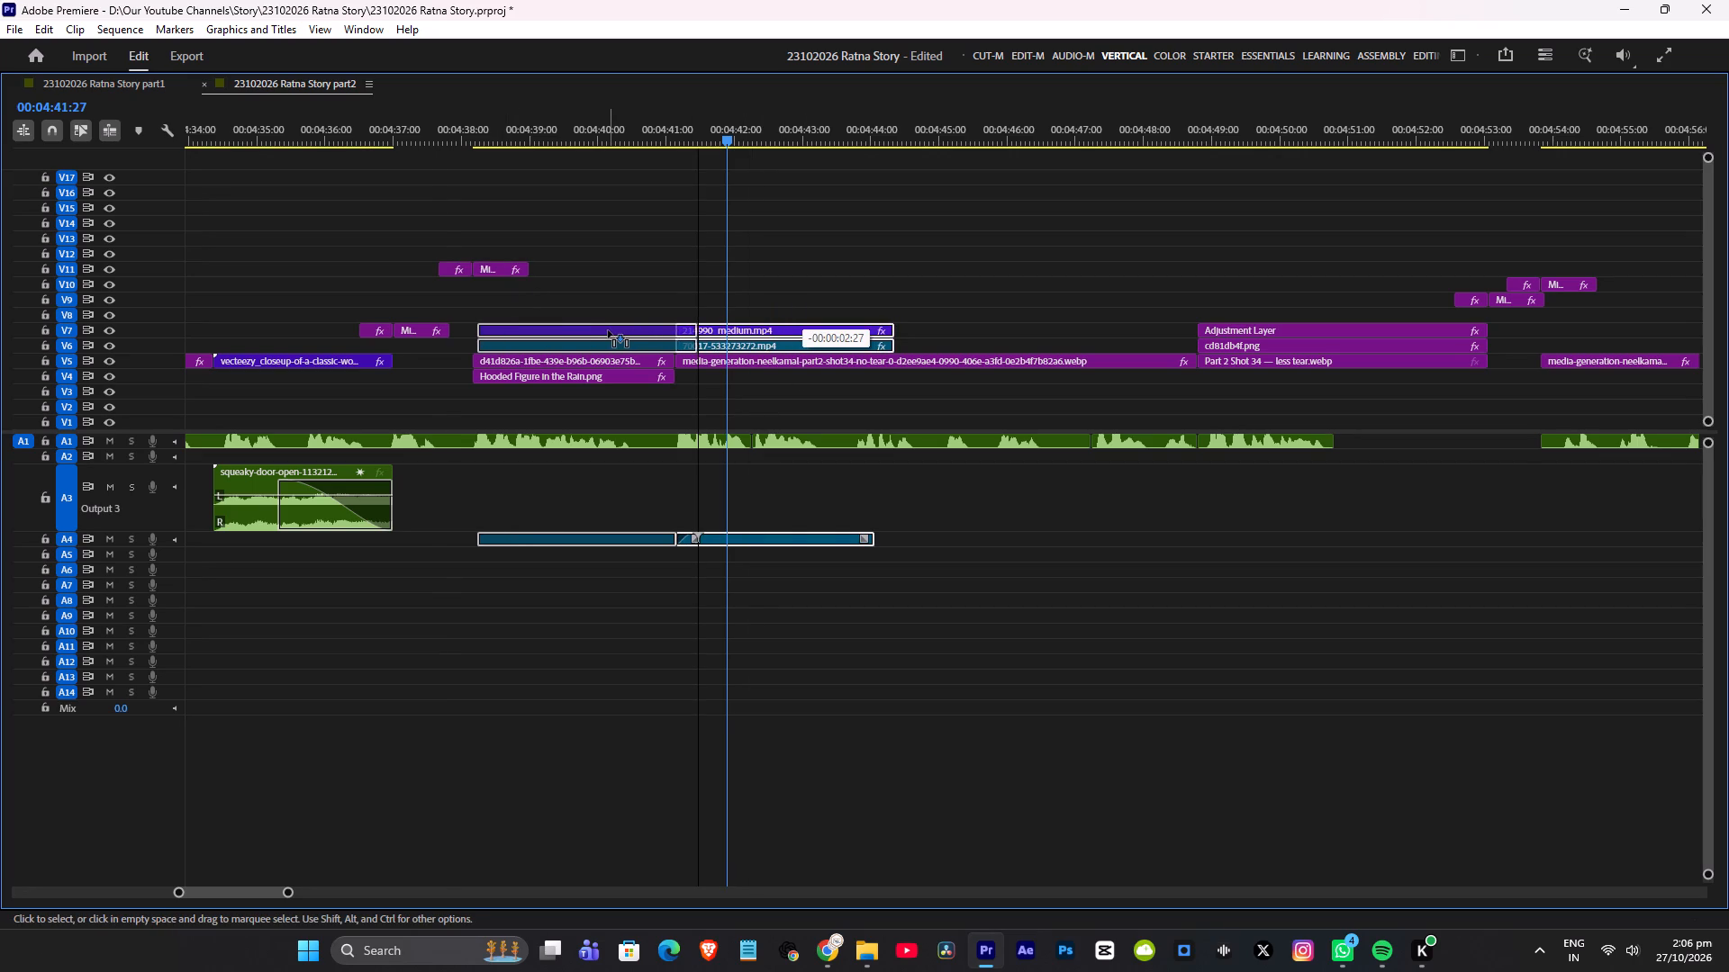
pyautogui.moveTo(608, 330); pyautogui.dragTo(593, 331)
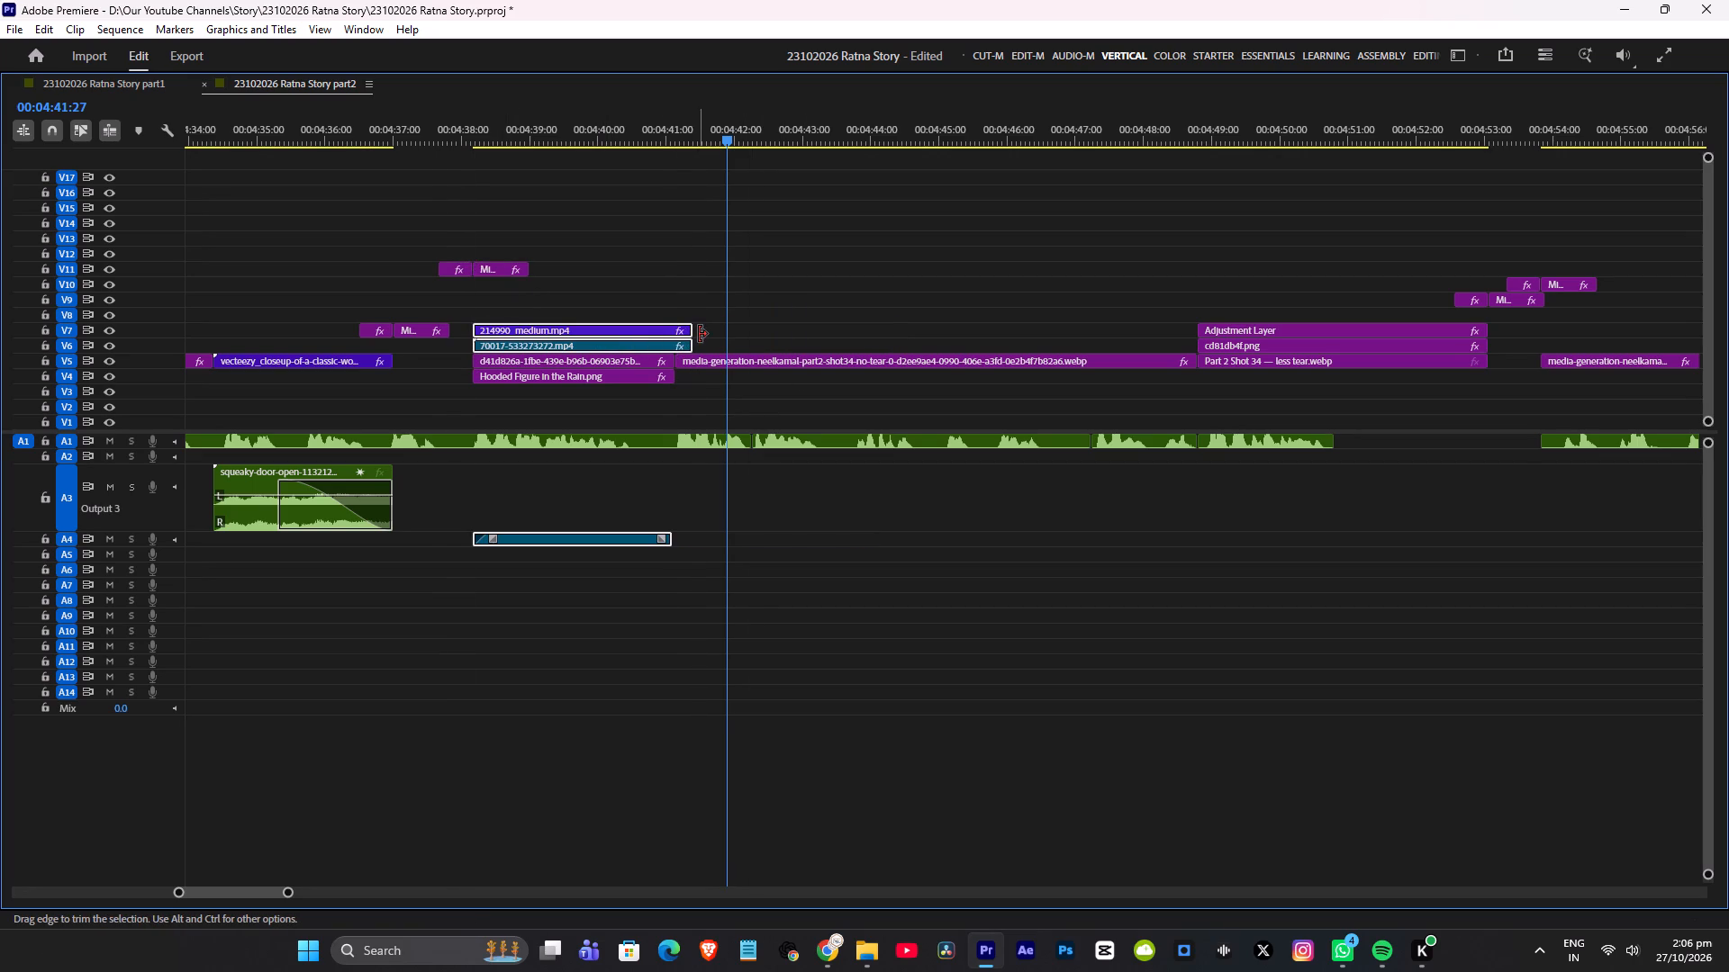
pyautogui.moveTo(566, 328); pyautogui.dragTo(552, 330)
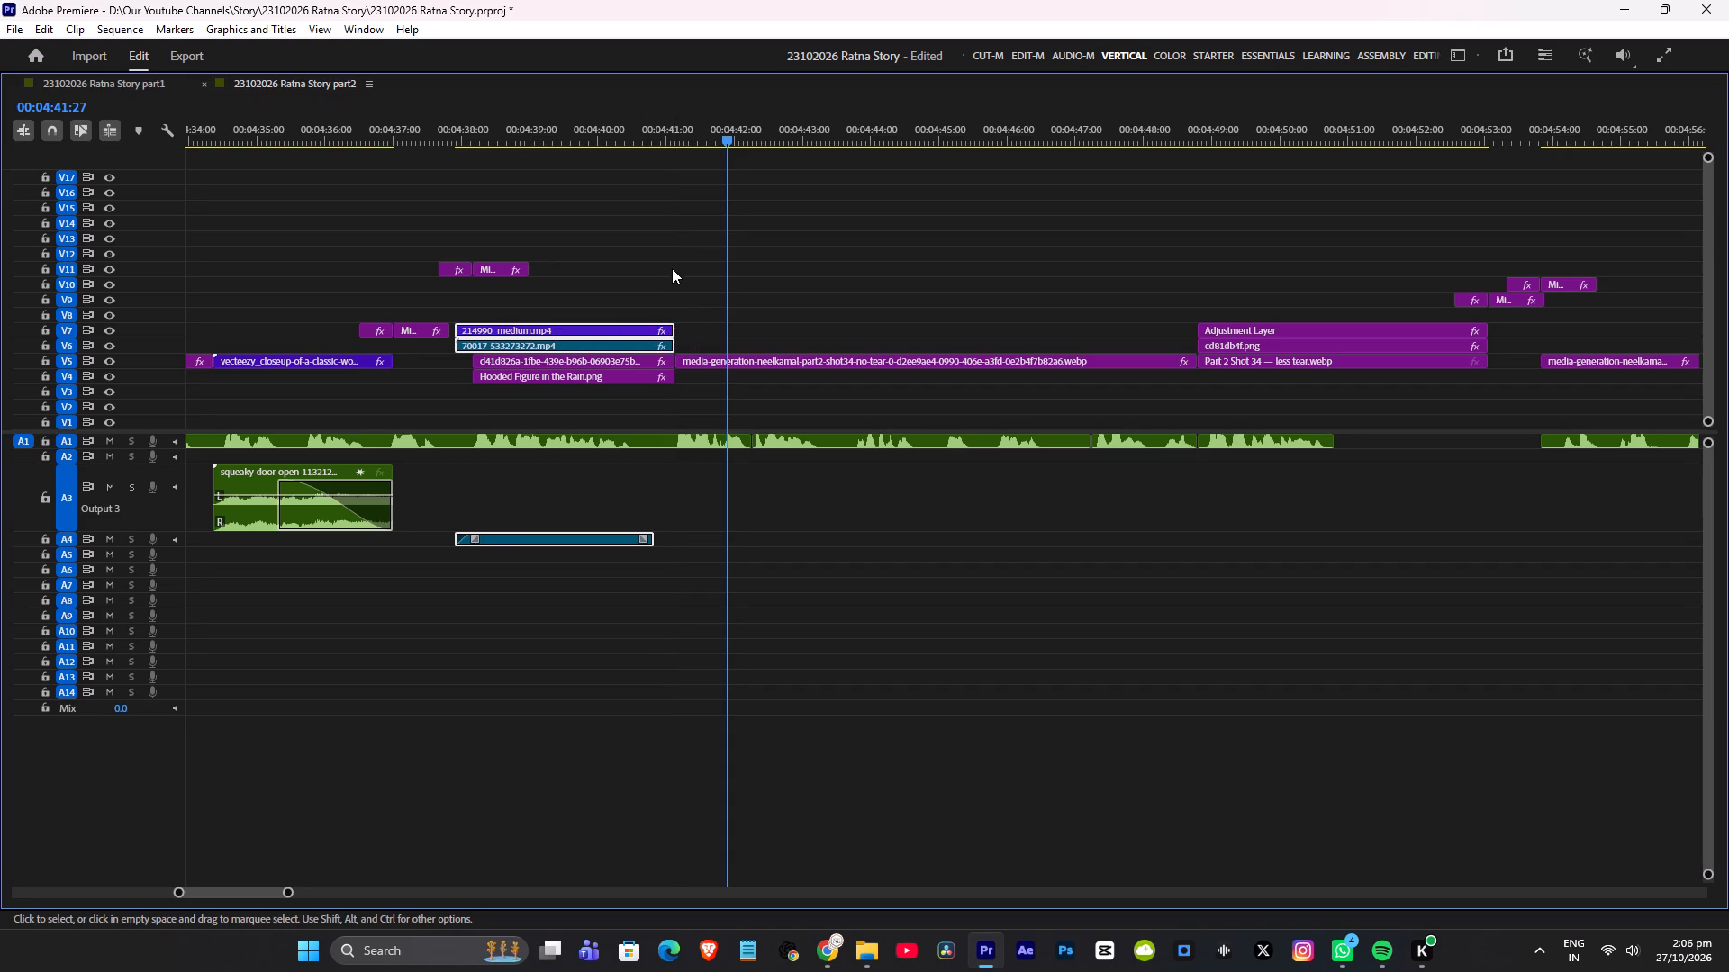
pyautogui.click(672, 267)
# Extend the rain audio's end slightly, add a 9-frame fade-out, save the project, and play the hooded figure shot.
pyautogui.click(436, 130)
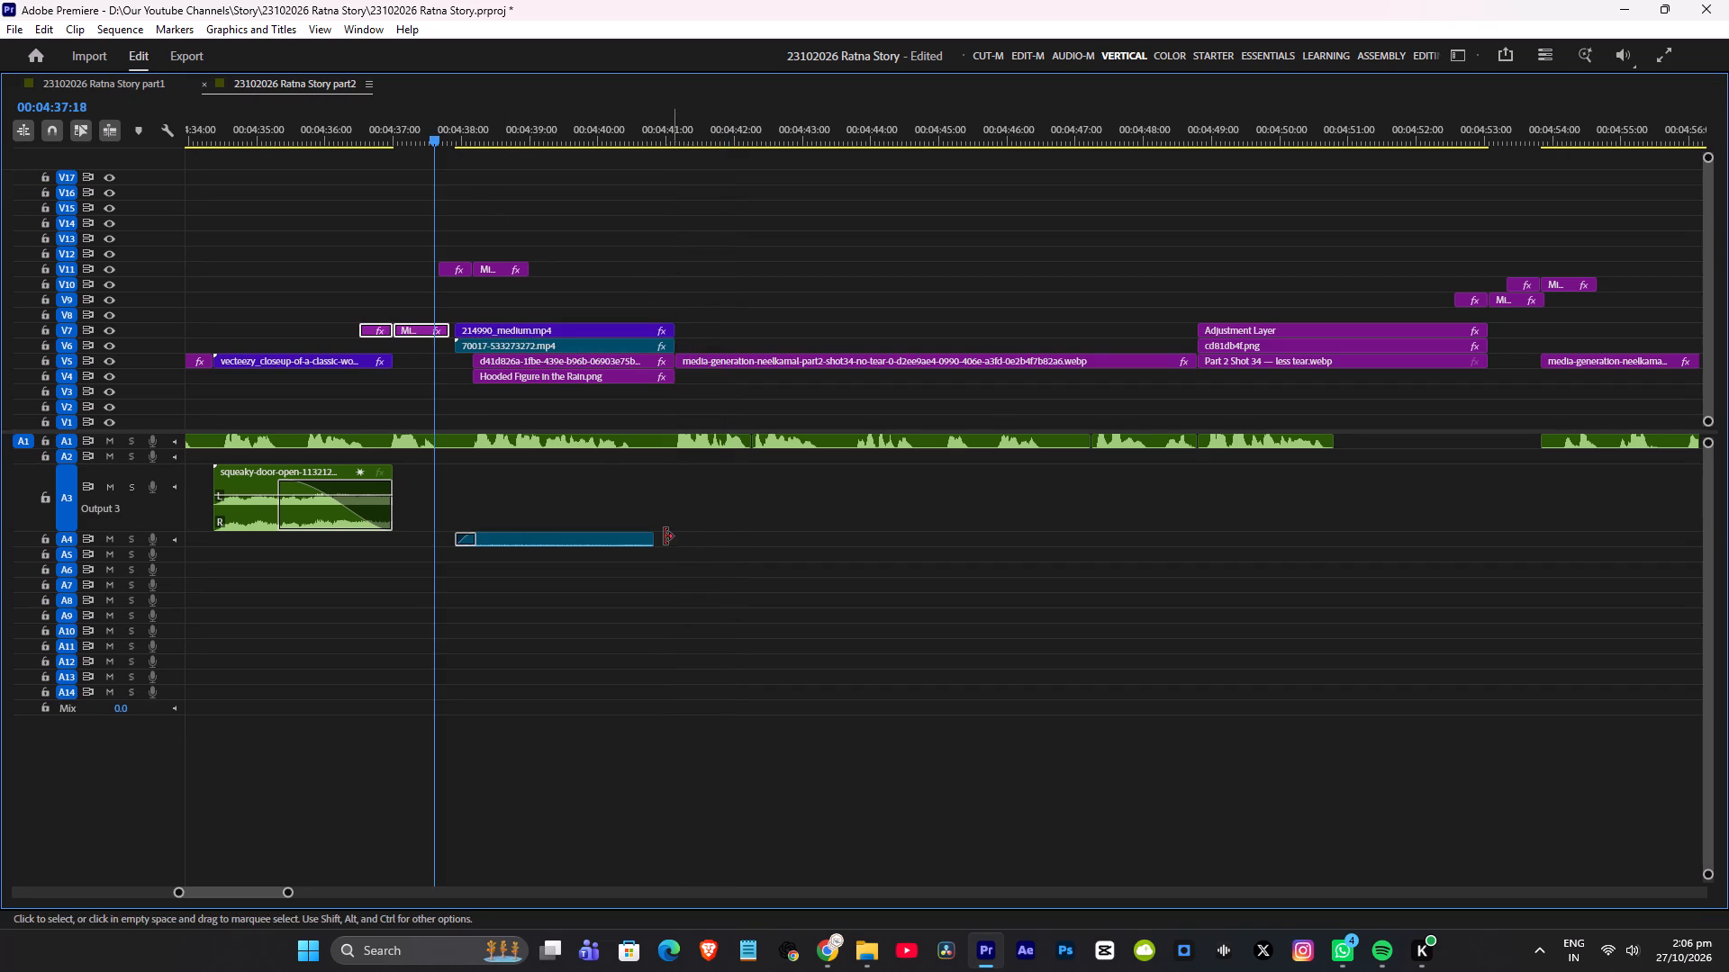
pyautogui.moveTo(657, 536); pyautogui.dragTo(669, 537)
pyautogui.click(650, 539)
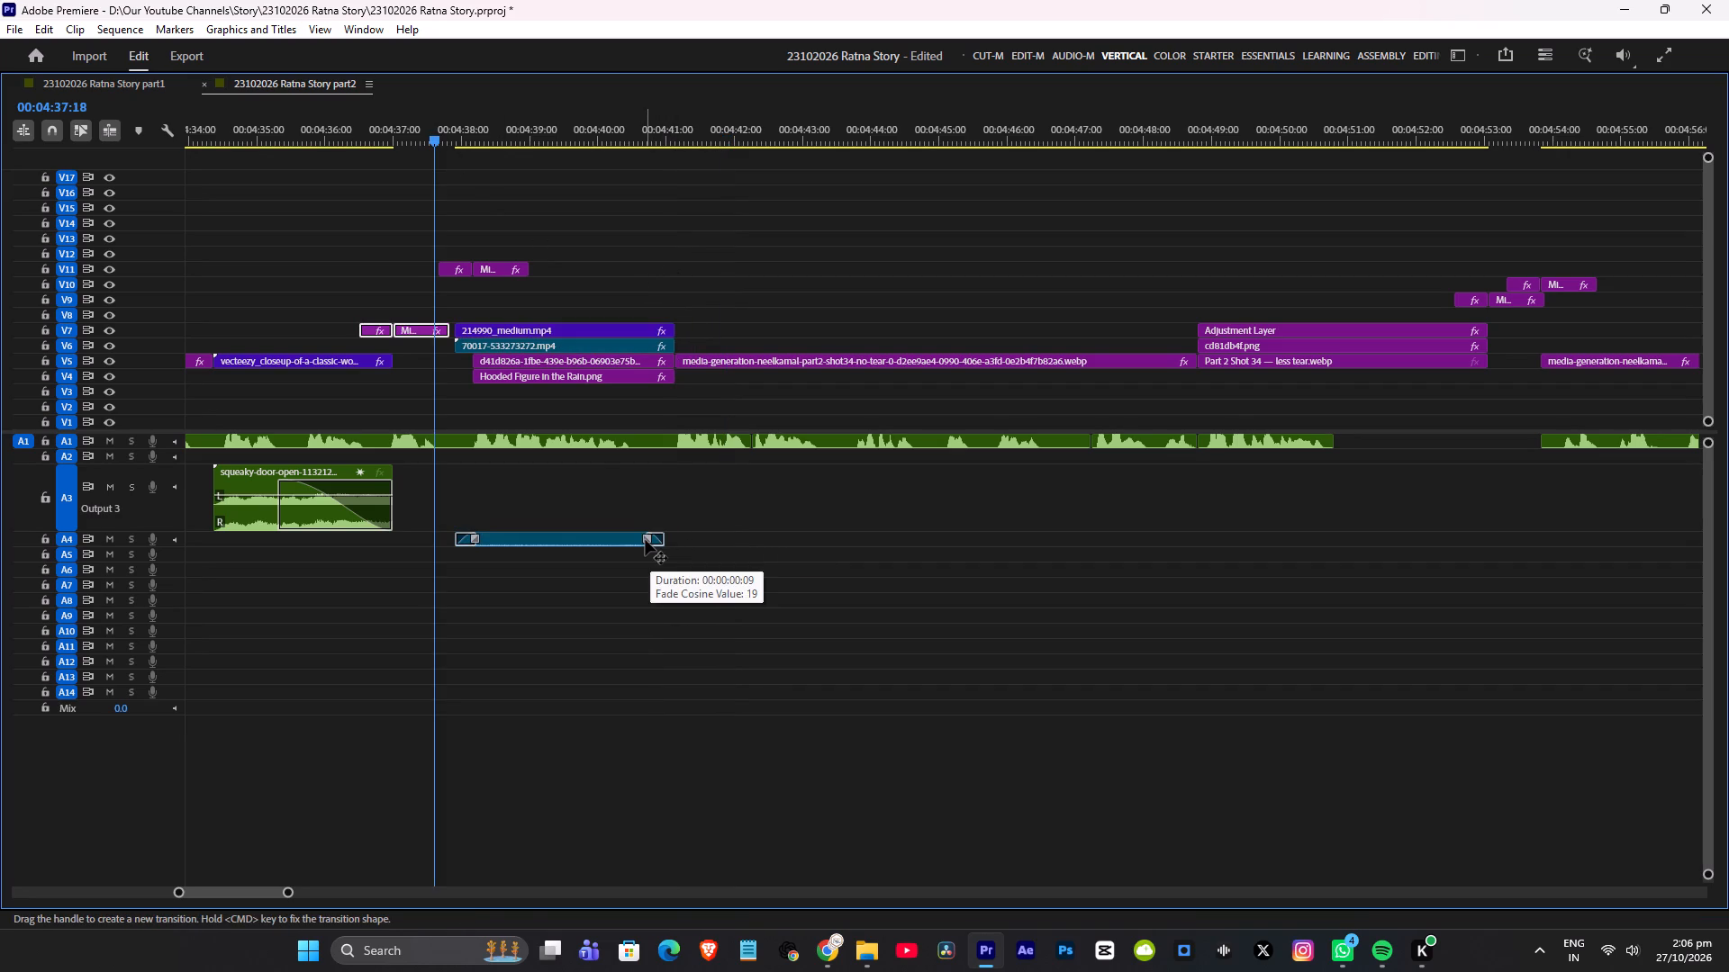
pyautogui.press('`')
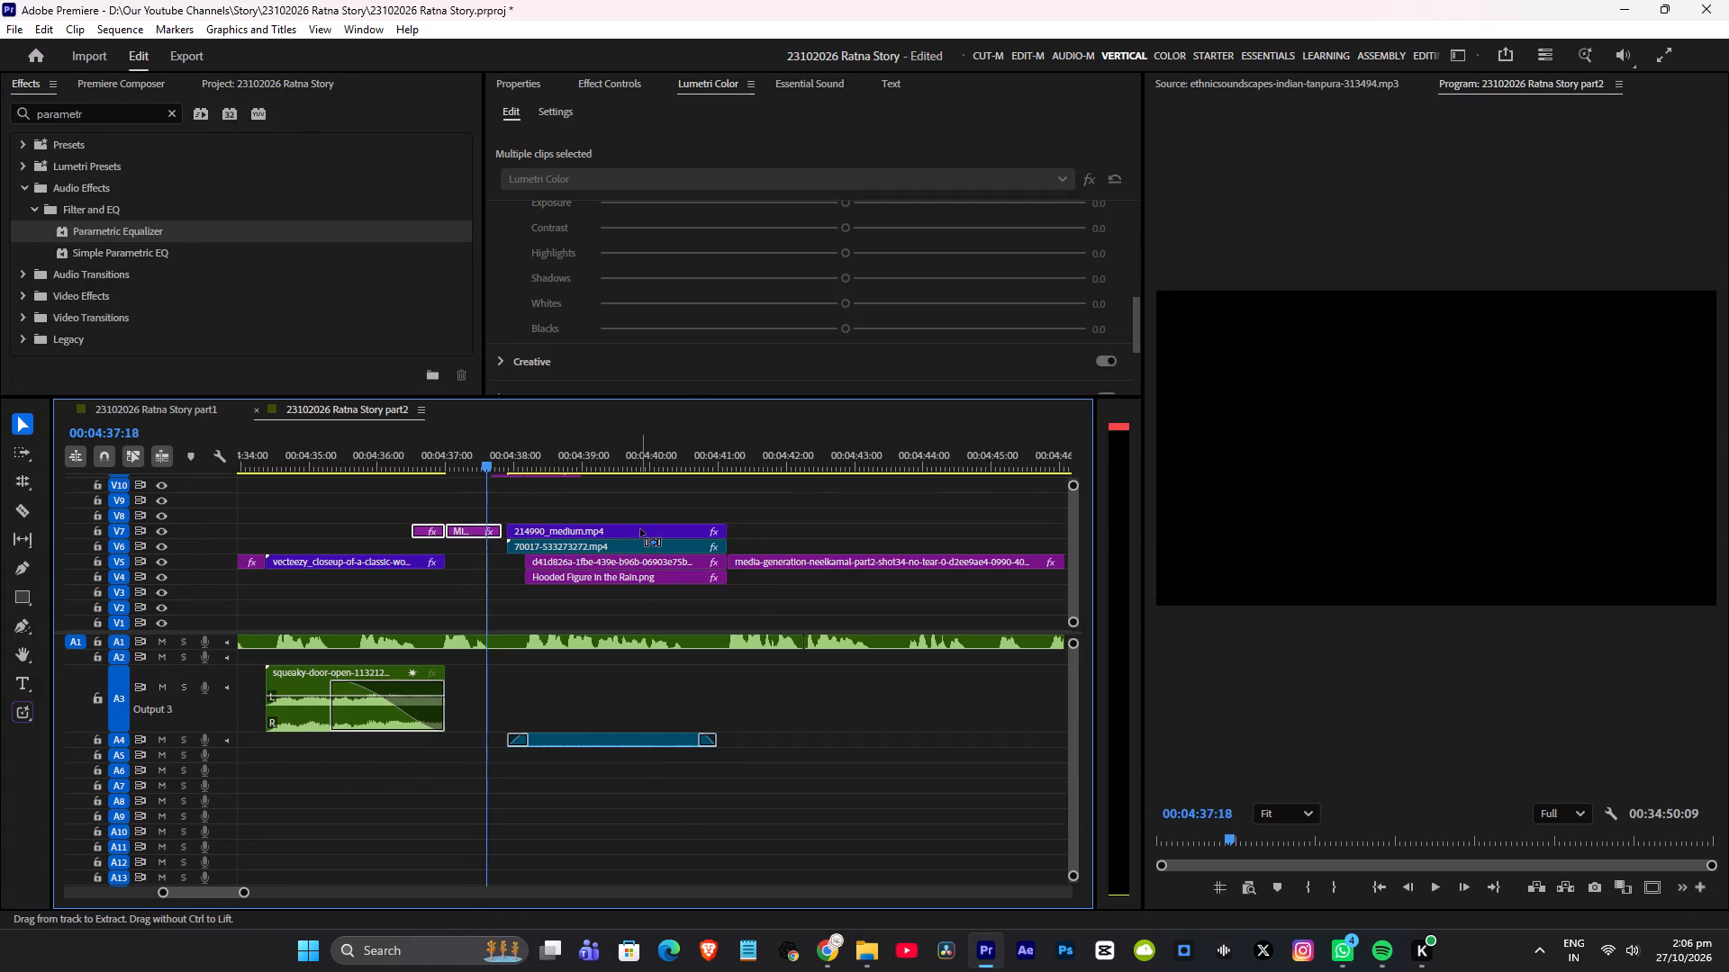
pyautogui.hotkey('ctrl', 's')
pyautogui.press('space')
pyautogui.press('space')
# Trim the start of both rain video clips to the start of the hooded figure shot, leaving the rain audio earlier, and replay it.
pyautogui.keyDown('alt'); pyautogui.scroll(11, 508, 502); pyautogui.keyUp('alt')
pyautogui.click(529, 504)
pyautogui.moveTo(511, 505); pyautogui.dragTo(527, 544)
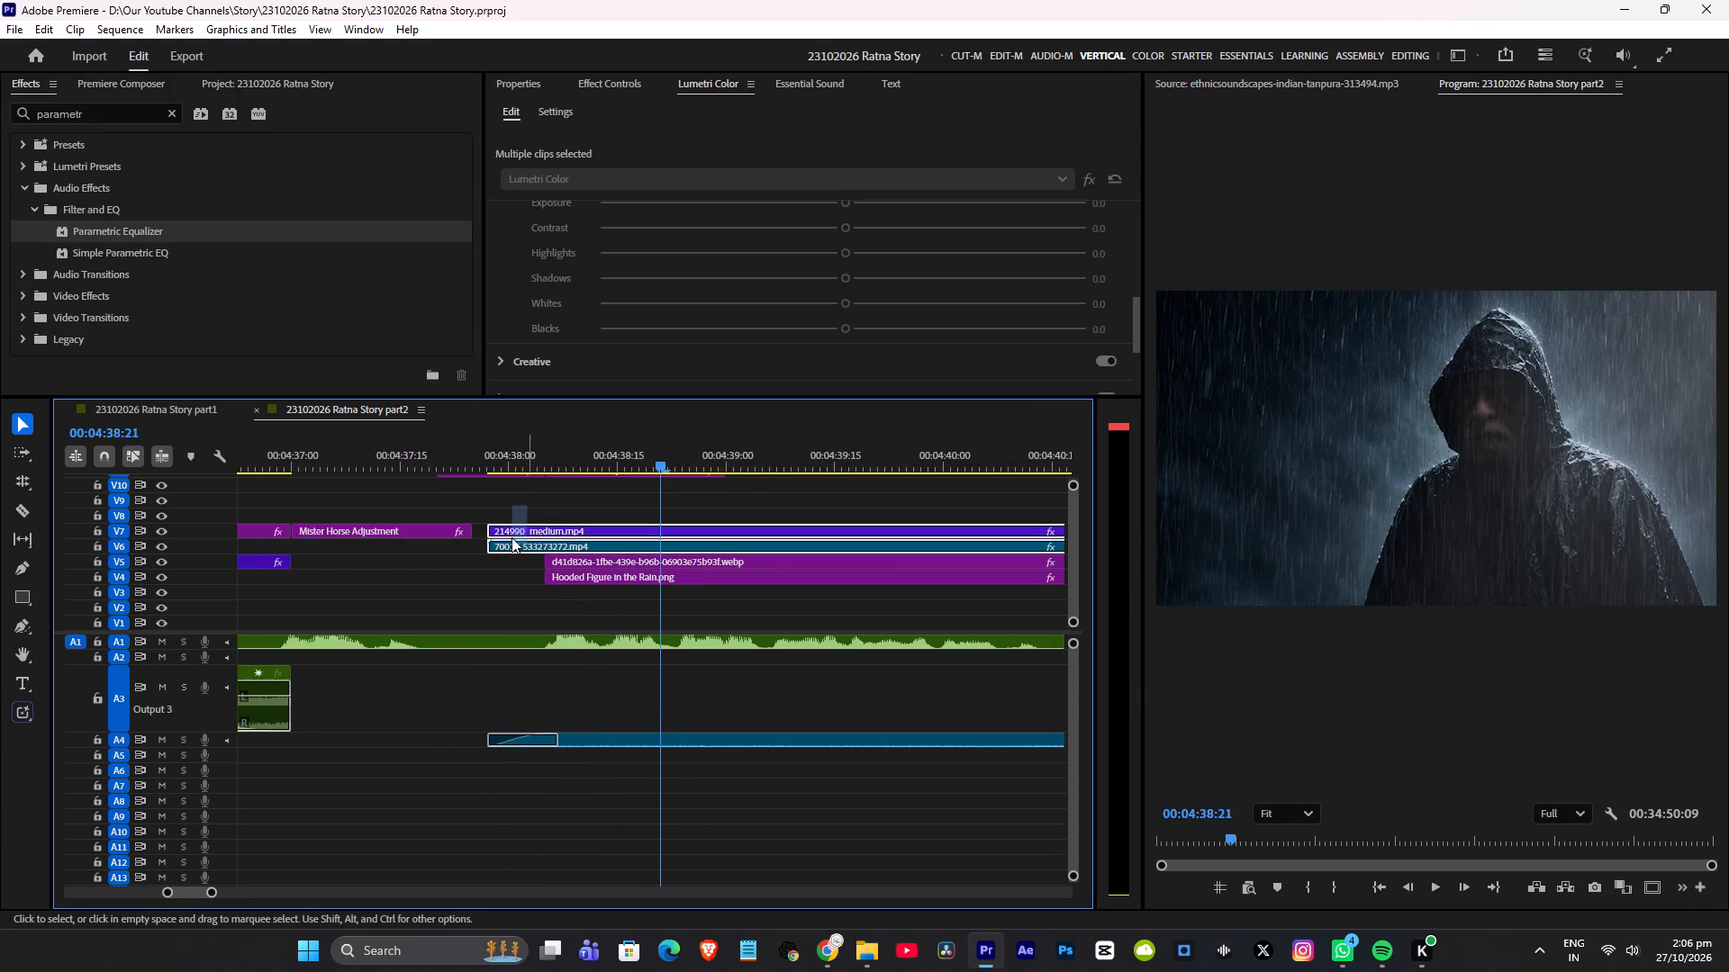
pyautogui.moveTo(499, 530); pyautogui.dragTo(556, 530)
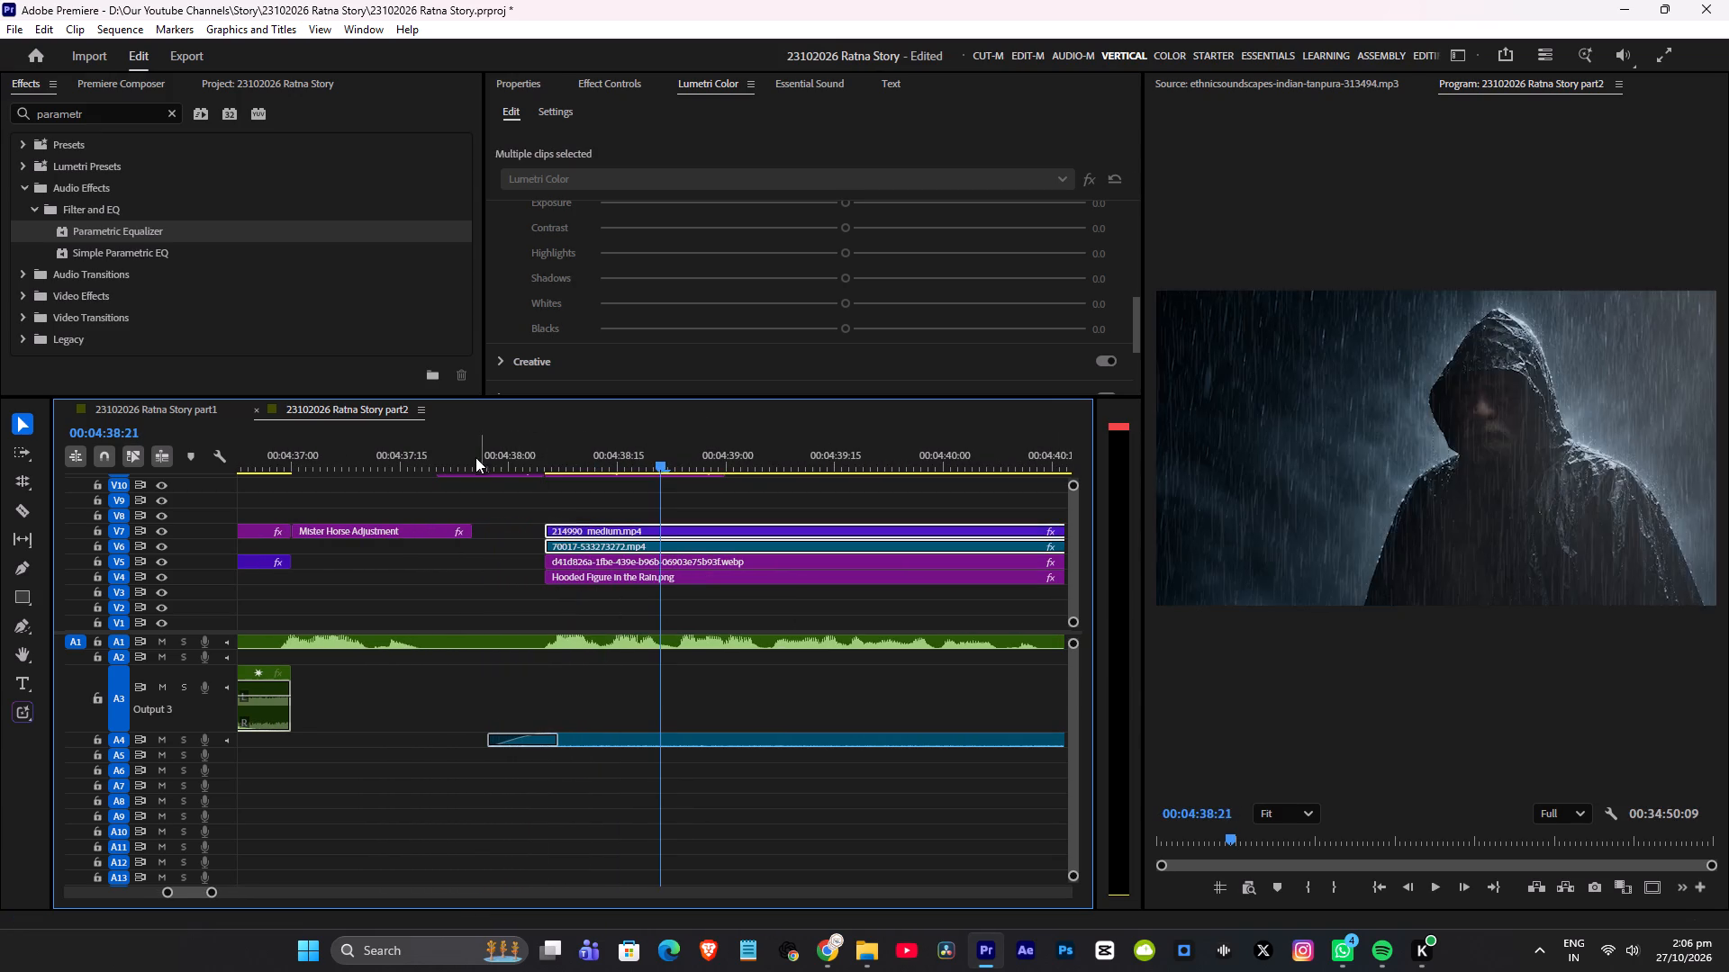
pyautogui.click(474, 456)
pyautogui.press('space')
pyautogui.keyDown('alt'); pyautogui.scroll(-2, 595, 552); pyautogui.keyUp('alt')
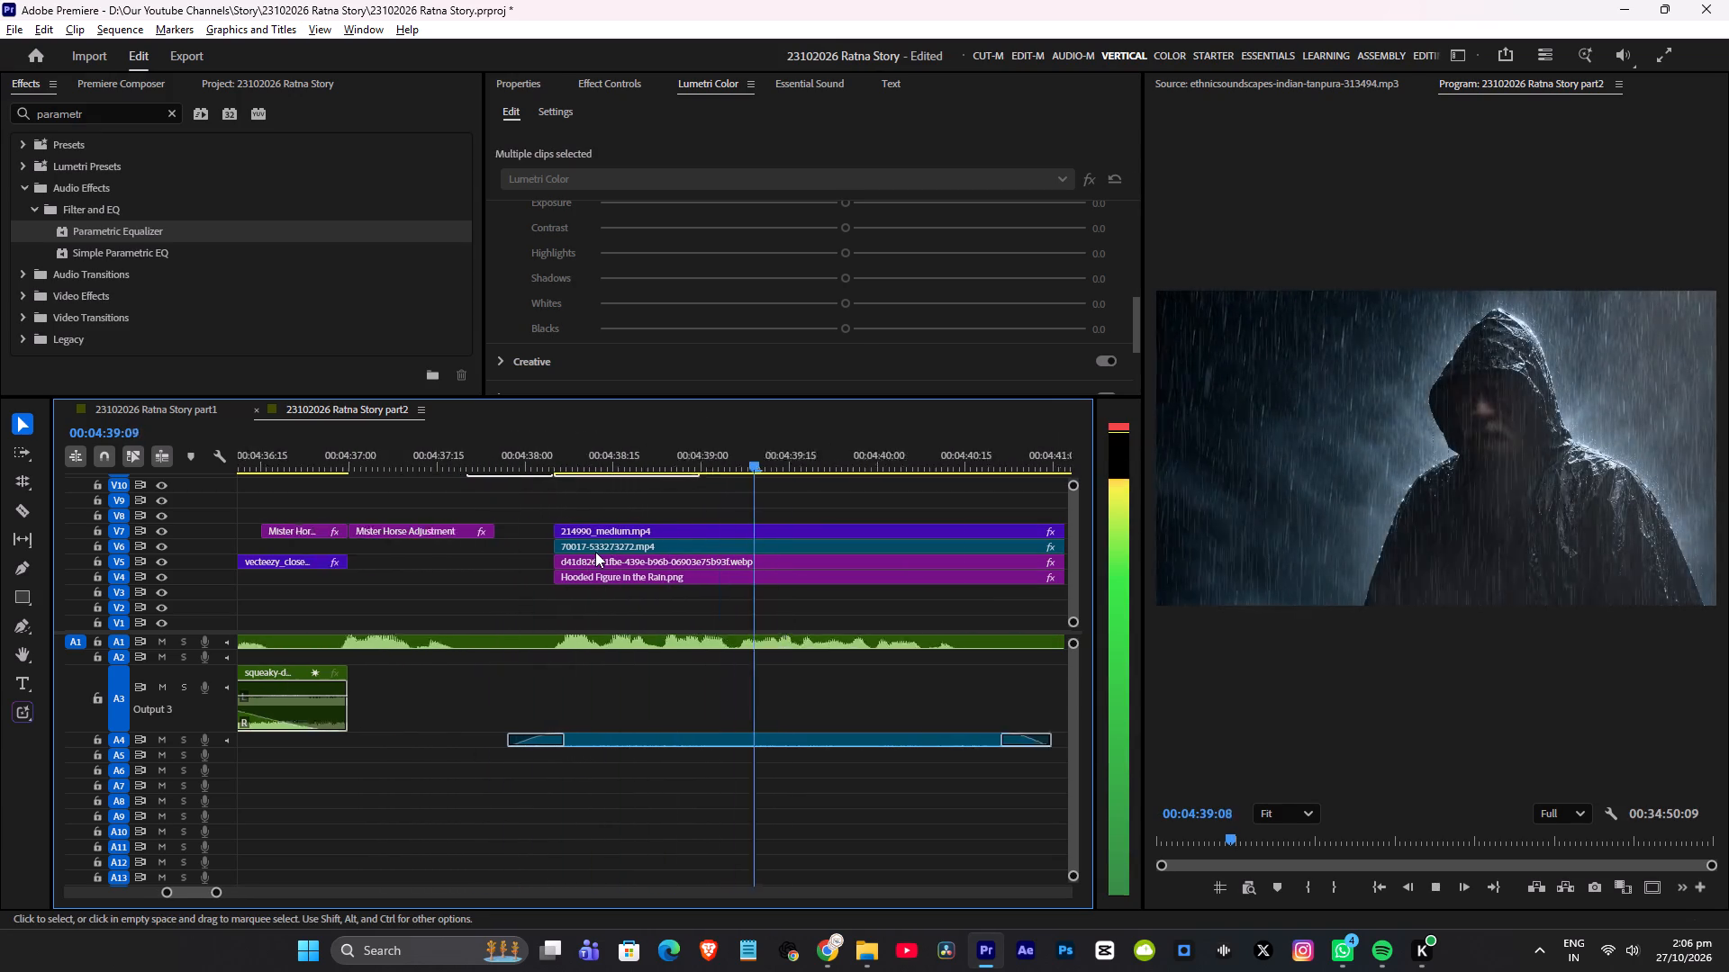
pyautogui.keyDown('alt'); pyautogui.scroll(-4, 595, 552); pyautogui.keyUp('alt')
pyautogui.press('space')
pyautogui.click(469, 454)
pyautogui.press('space')
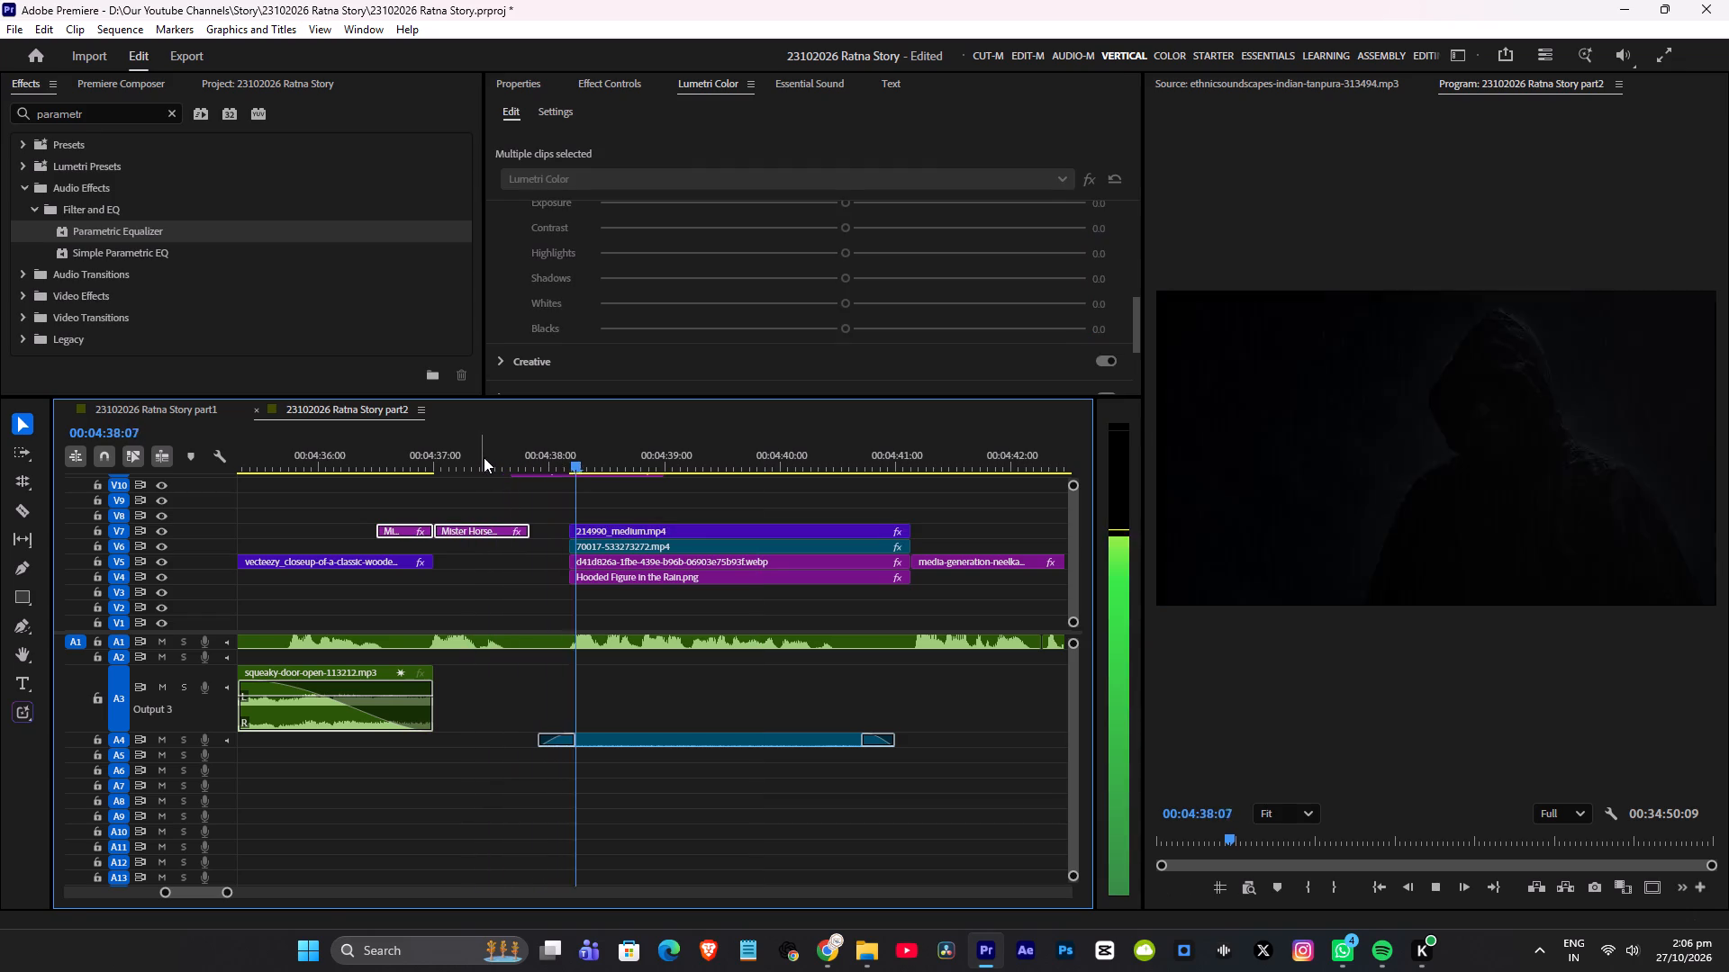
pyautogui.scroll(-1, 514, 484)
pyautogui.press('space')
# Lengthen the rain audio's fade-in to about 0.75 seconds and replay the transition into the hooded figure shot.
pyautogui.moveTo(550, 738); pyautogui.dragTo(602, 737)
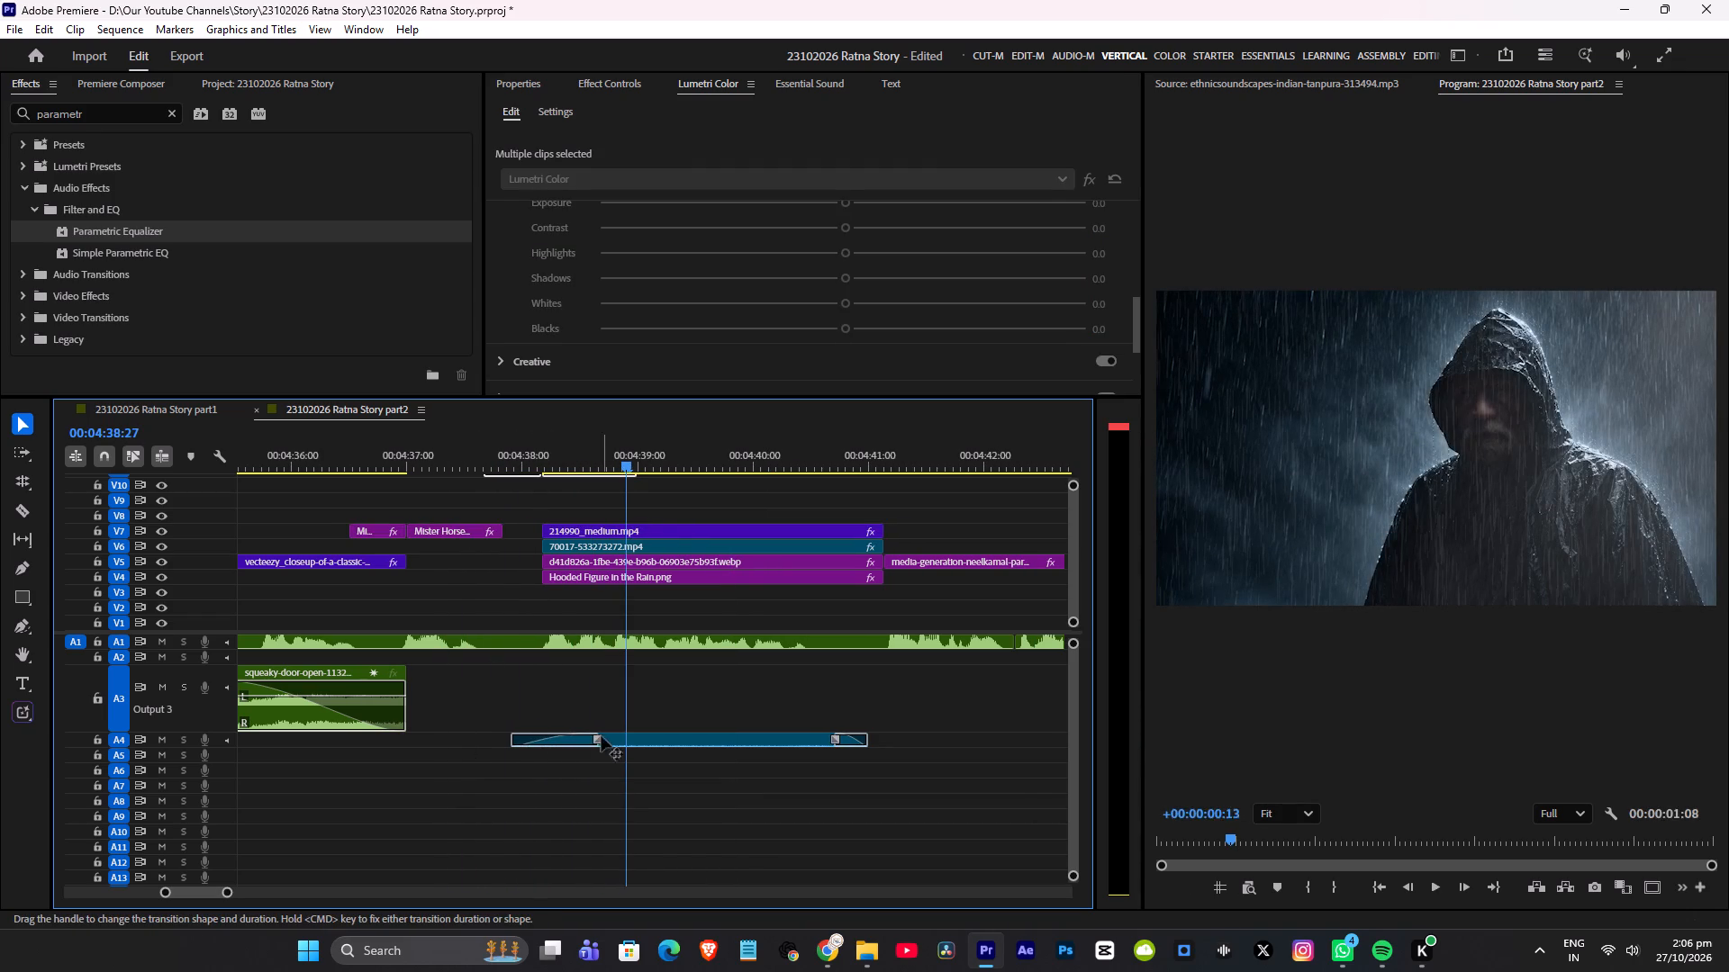
pyautogui.click(502, 453)
pyautogui.press('space')
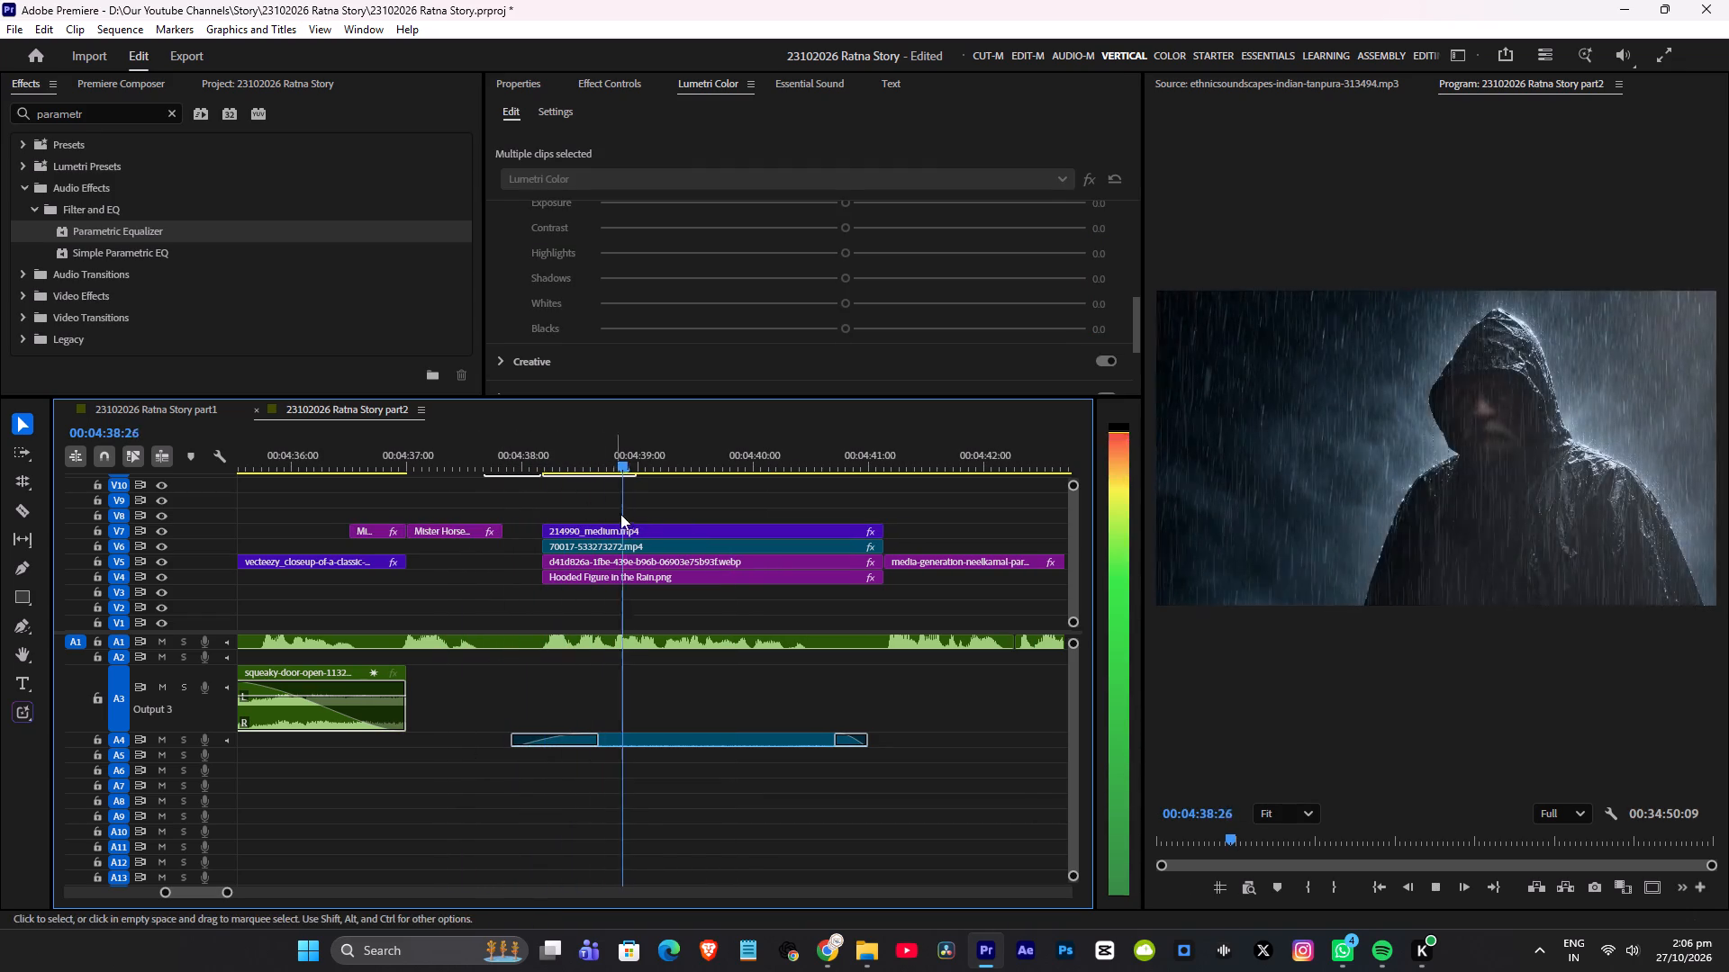
# Save the project and review playback from the hooded figure shot through the old man's two letter-reading shots, rechecking the cut between them.
pyautogui.scroll(-6, 626, 517)
pyautogui.keyDown('alt'); pyautogui.scroll(-4, 629, 526); pyautogui.keyUp('alt')
pyautogui.scroll(-6, 629, 526)
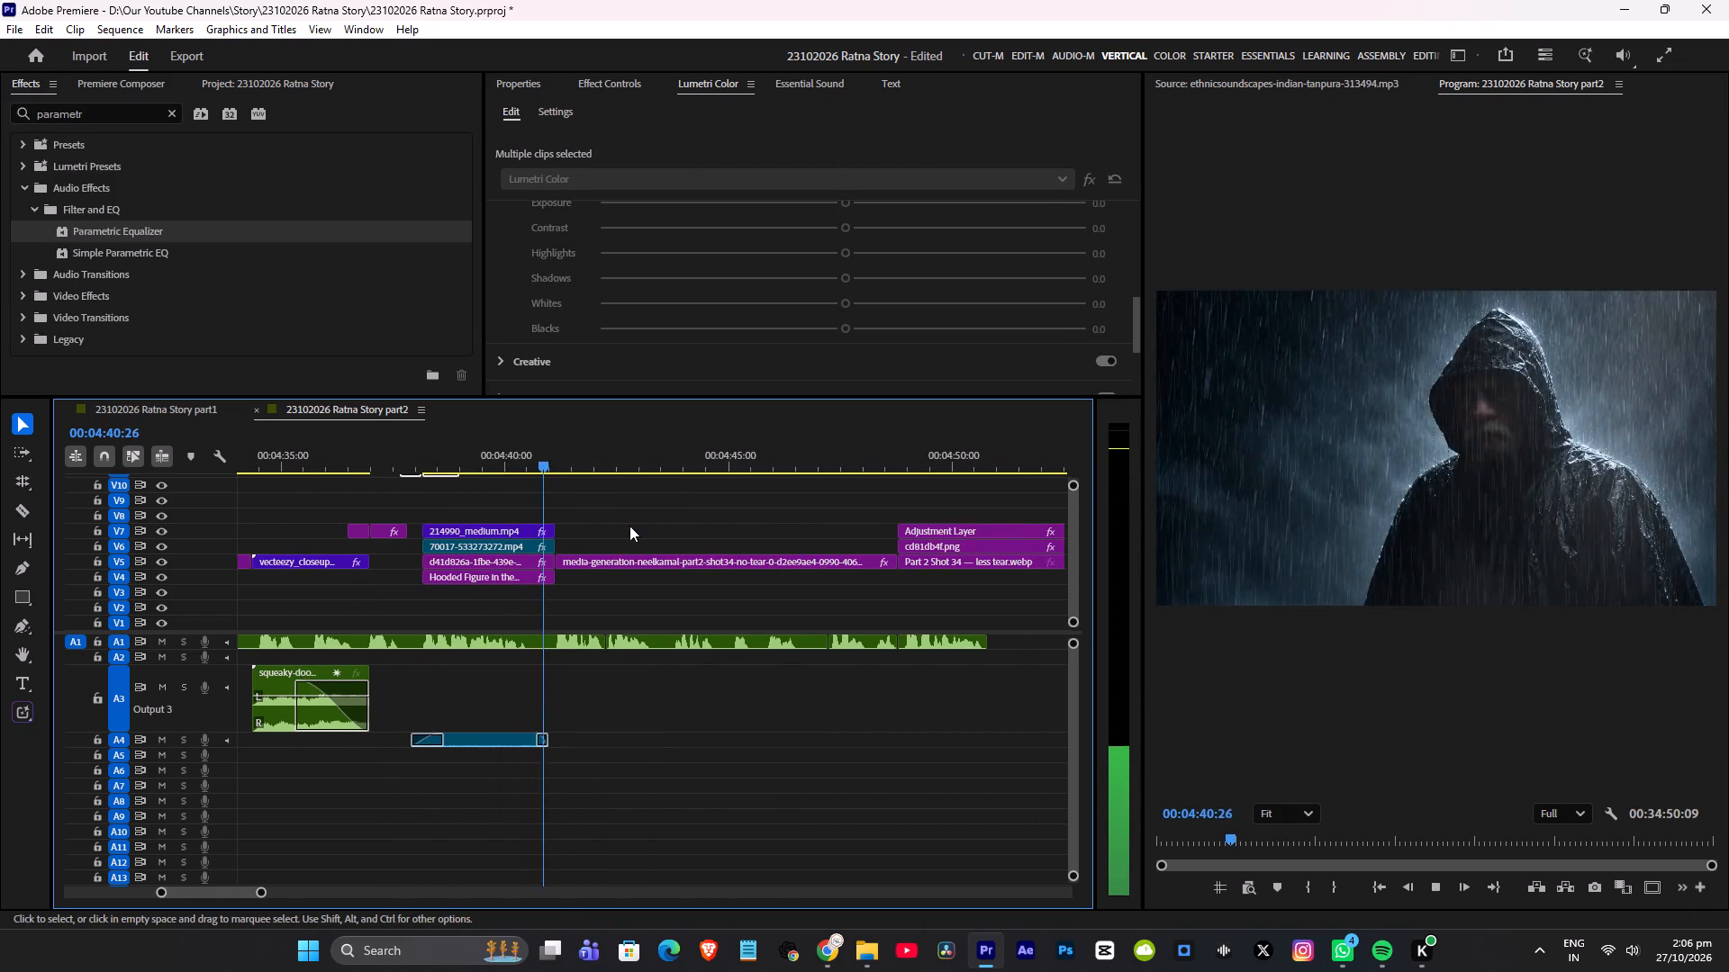
pyautogui.scroll(-4, 629, 526)
pyautogui.press('space')
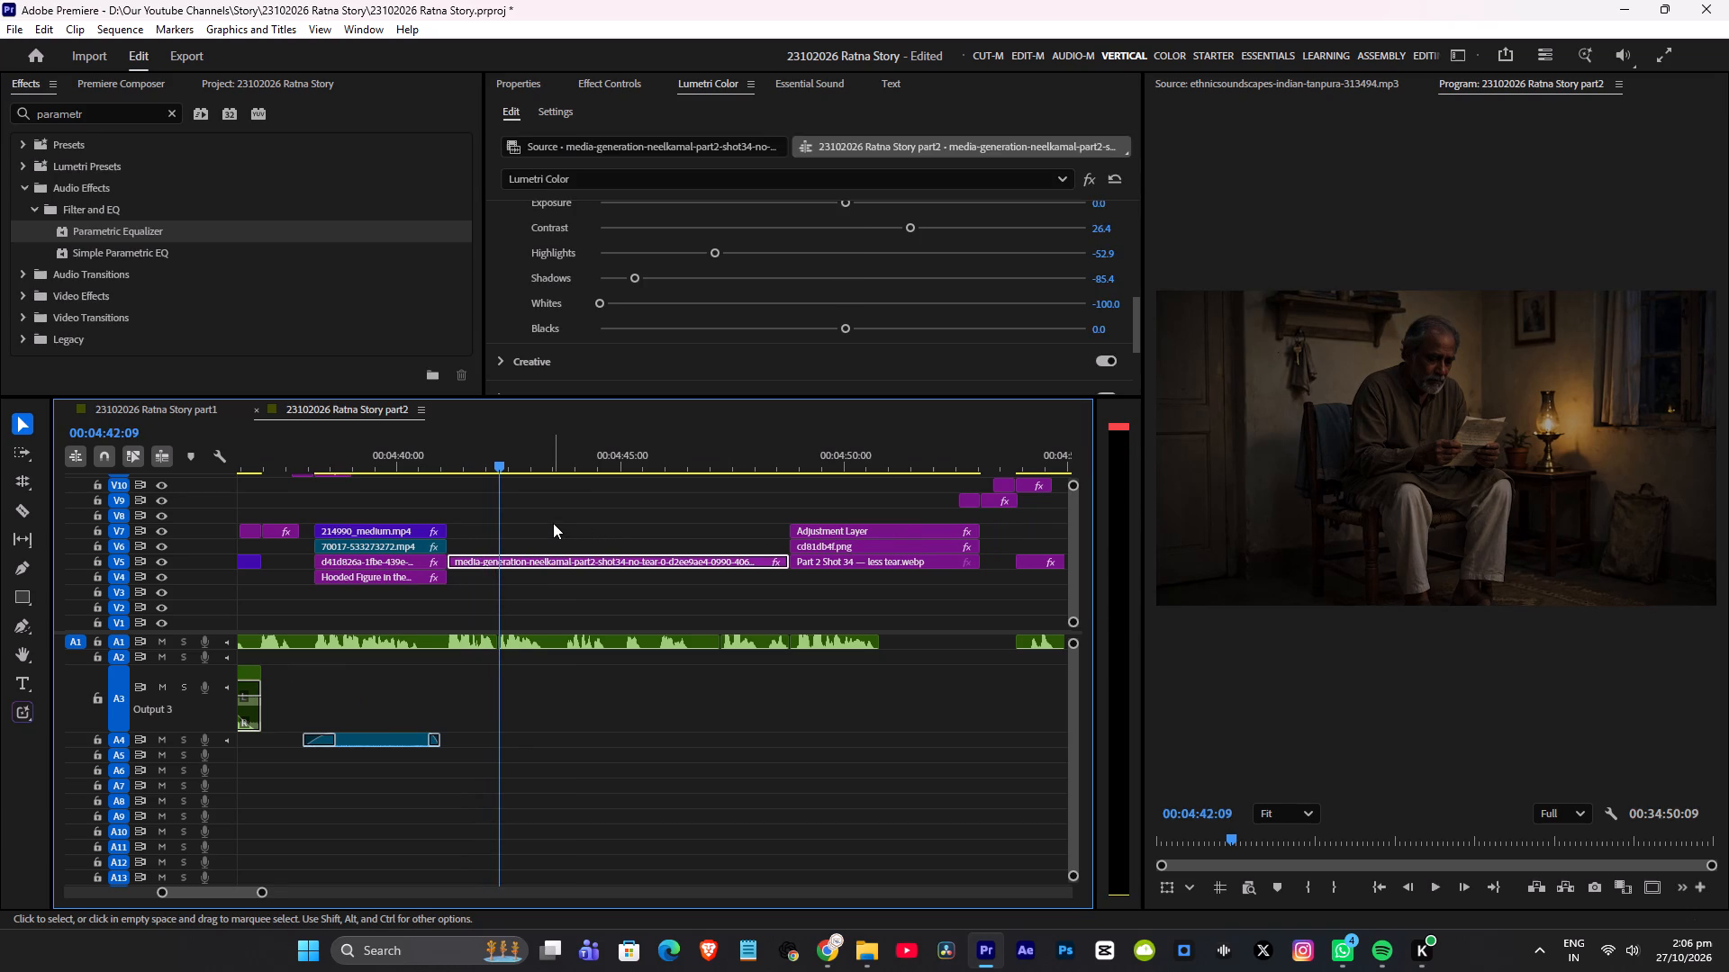
pyautogui.hotkey('ctrl', 's')
pyautogui.press('space')
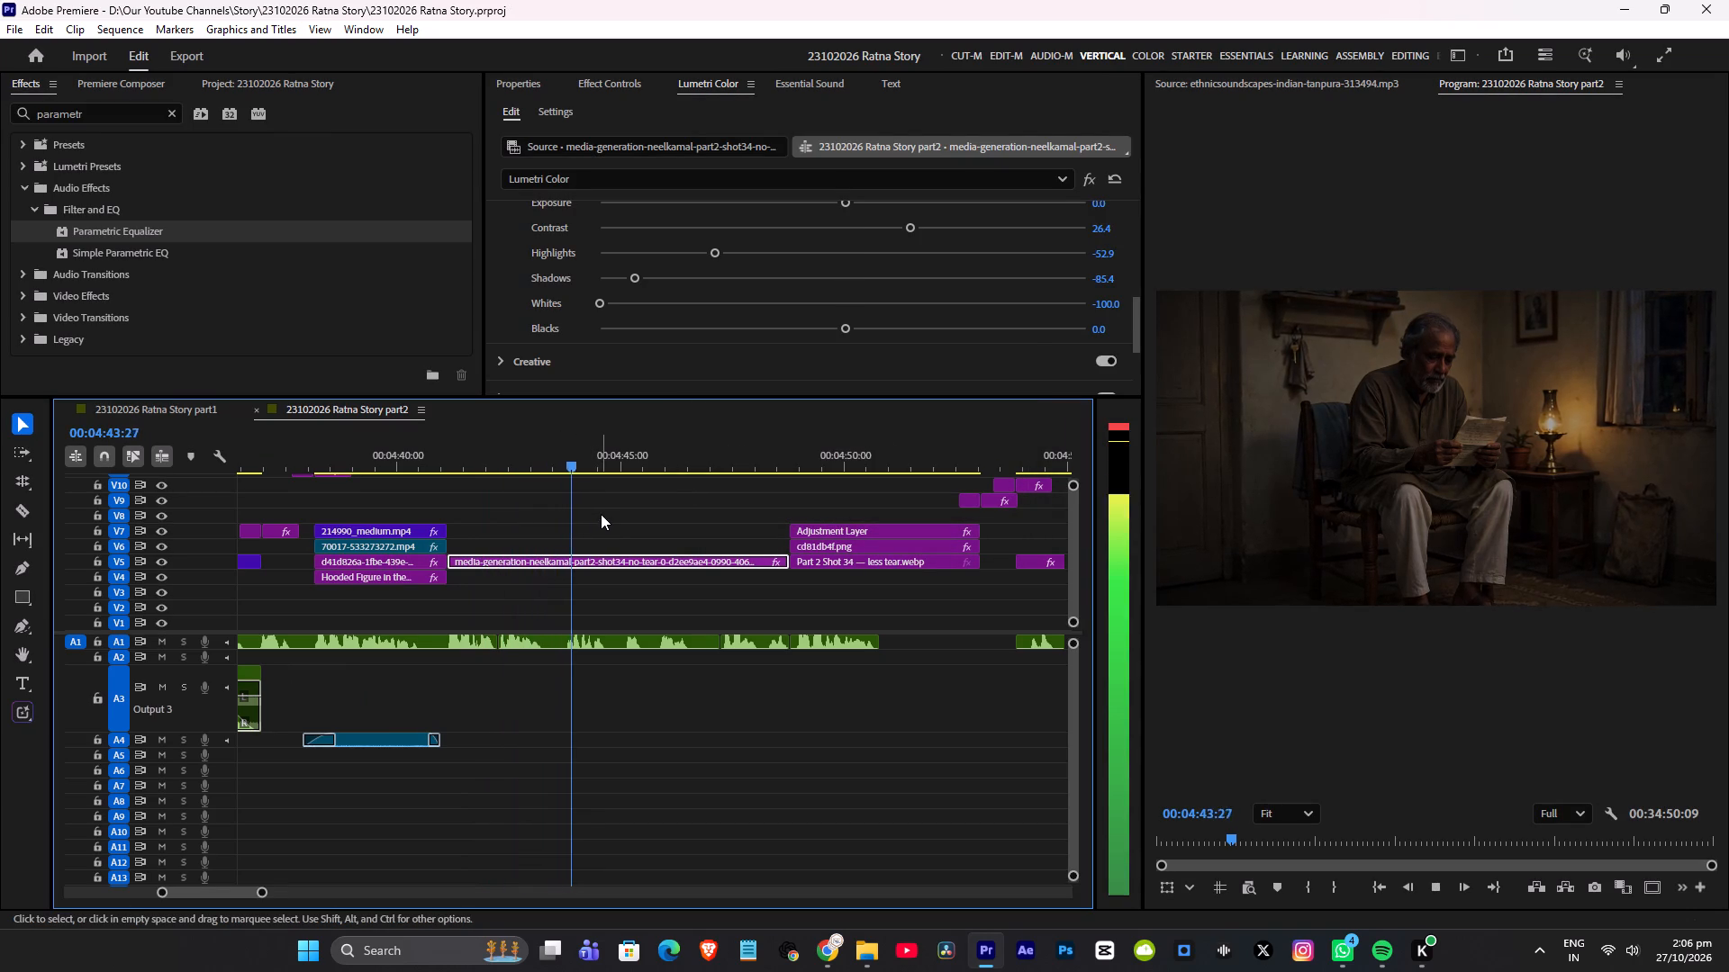
pyautogui.hotkey('ctrl', 's')
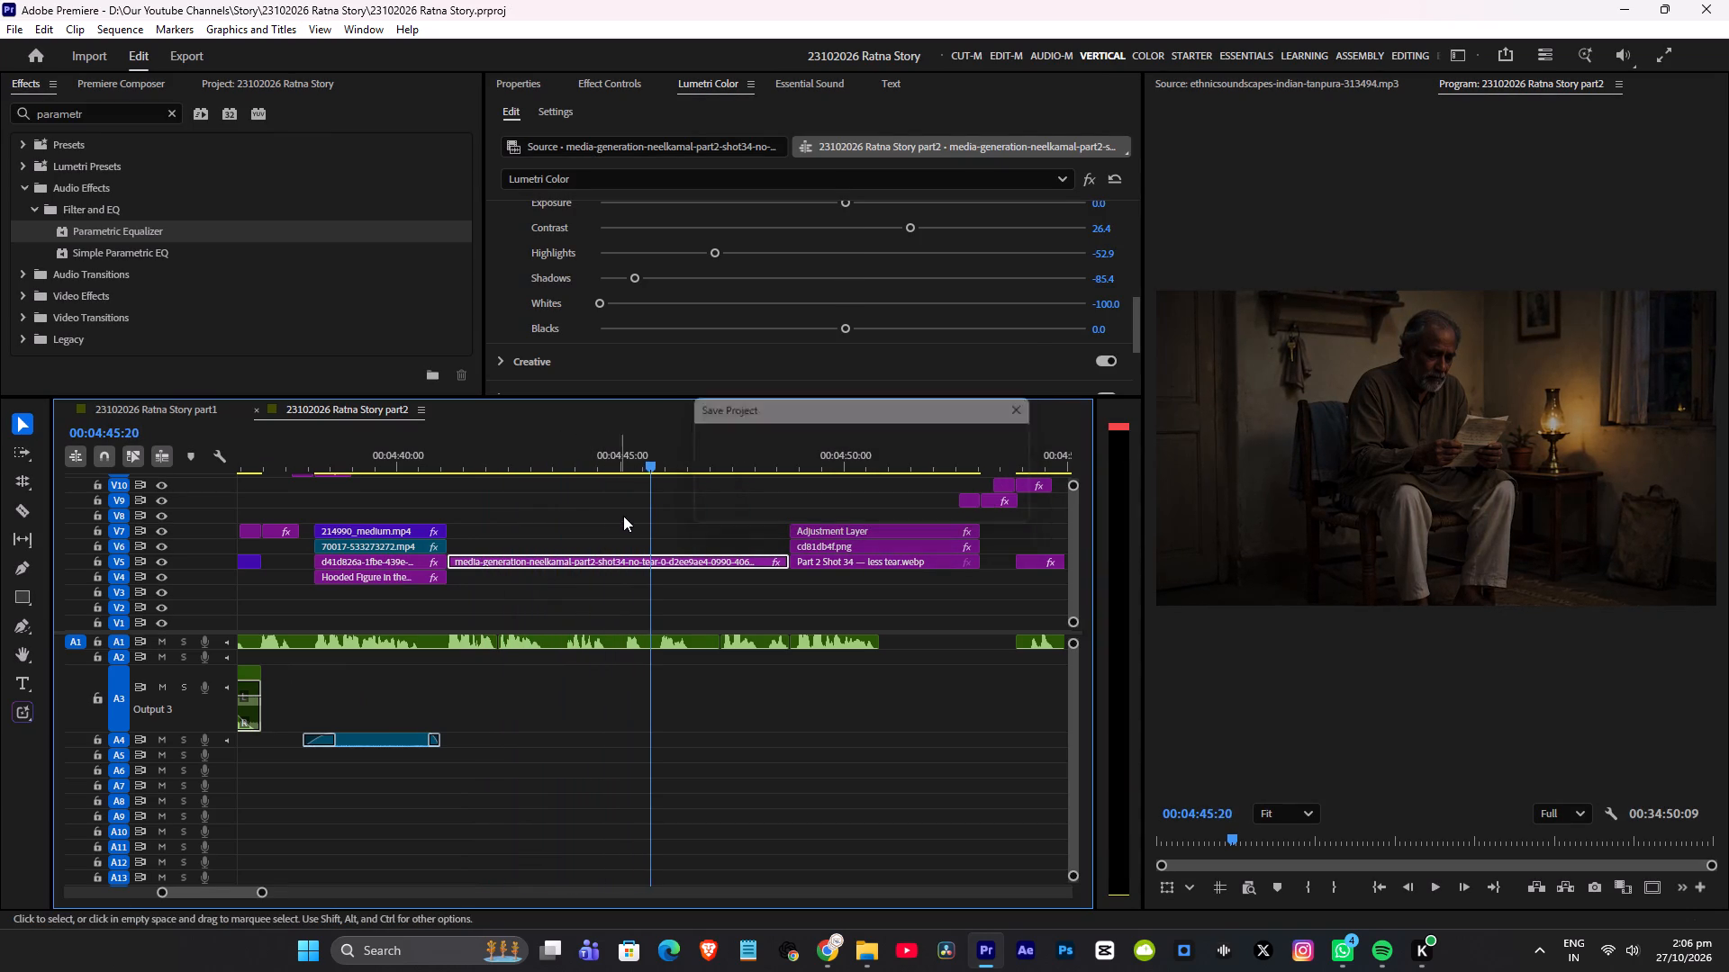
pyautogui.press('space')
pyautogui.keyDown('alt'); pyautogui.scroll(-8, 687, 537); pyautogui.keyUp('alt')
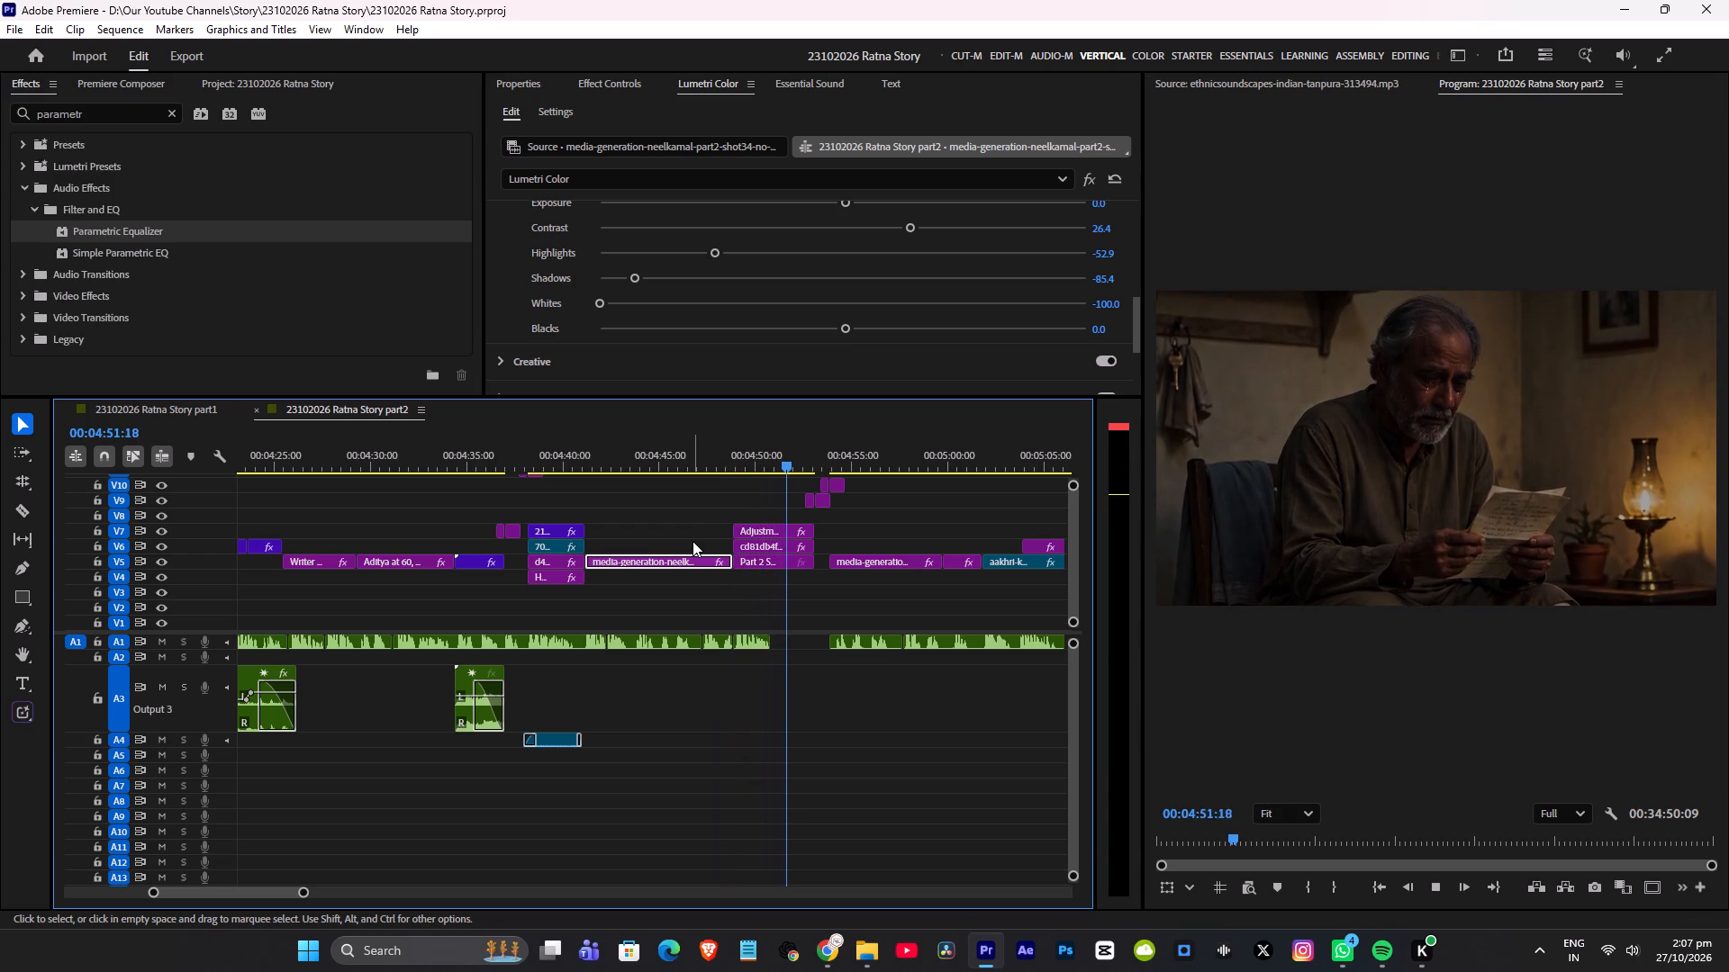
pyautogui.press('space')
pyautogui.hotkey('ctrl', 's')
pyautogui.keyDown('alt'); pyautogui.scroll(10, 703, 548); pyautogui.keyUp('alt')
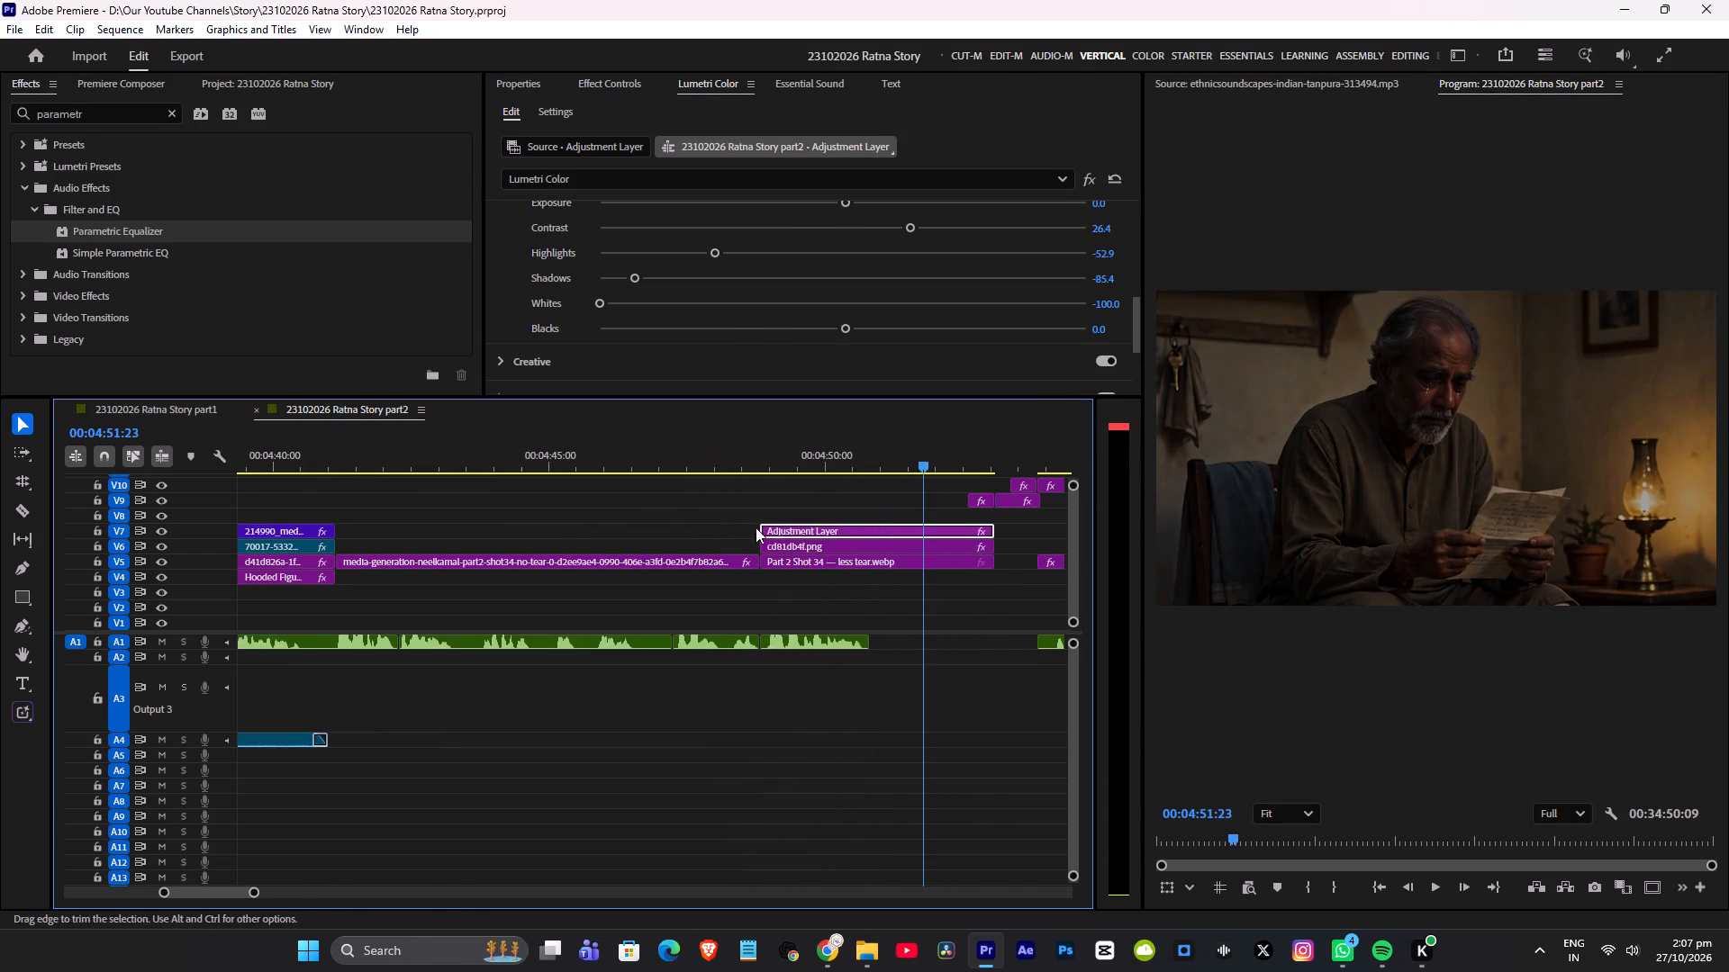
pyautogui.click(720, 445)
pyautogui.press('space')
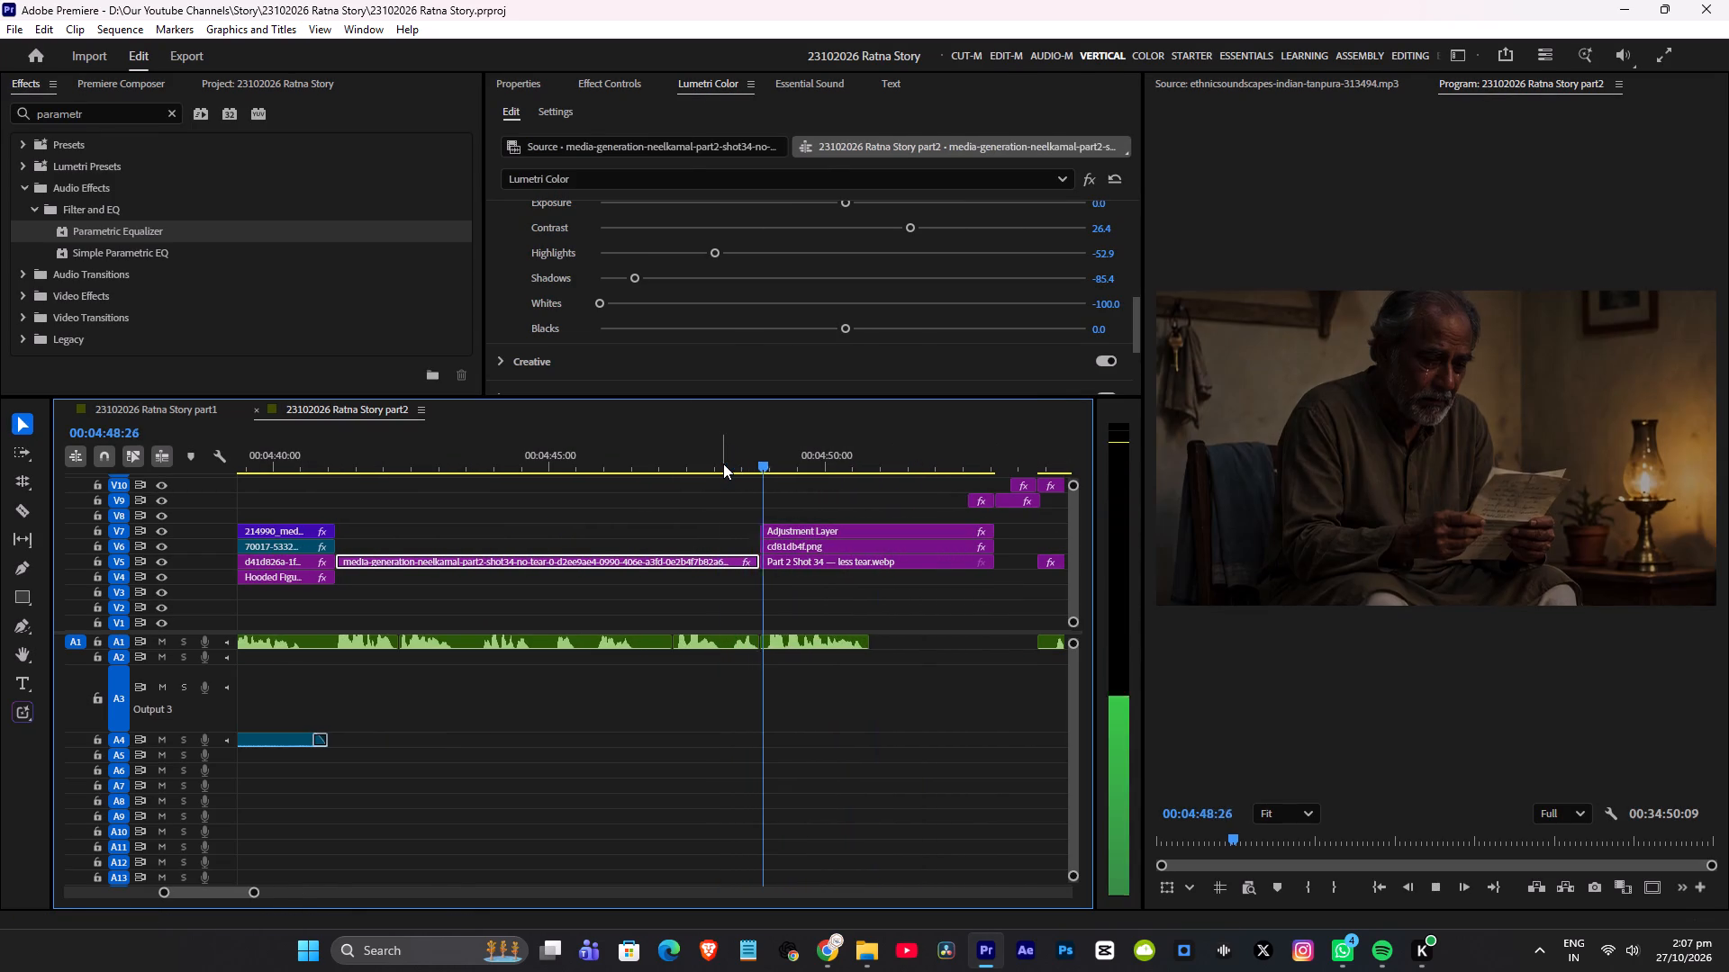
pyautogui.press('space')
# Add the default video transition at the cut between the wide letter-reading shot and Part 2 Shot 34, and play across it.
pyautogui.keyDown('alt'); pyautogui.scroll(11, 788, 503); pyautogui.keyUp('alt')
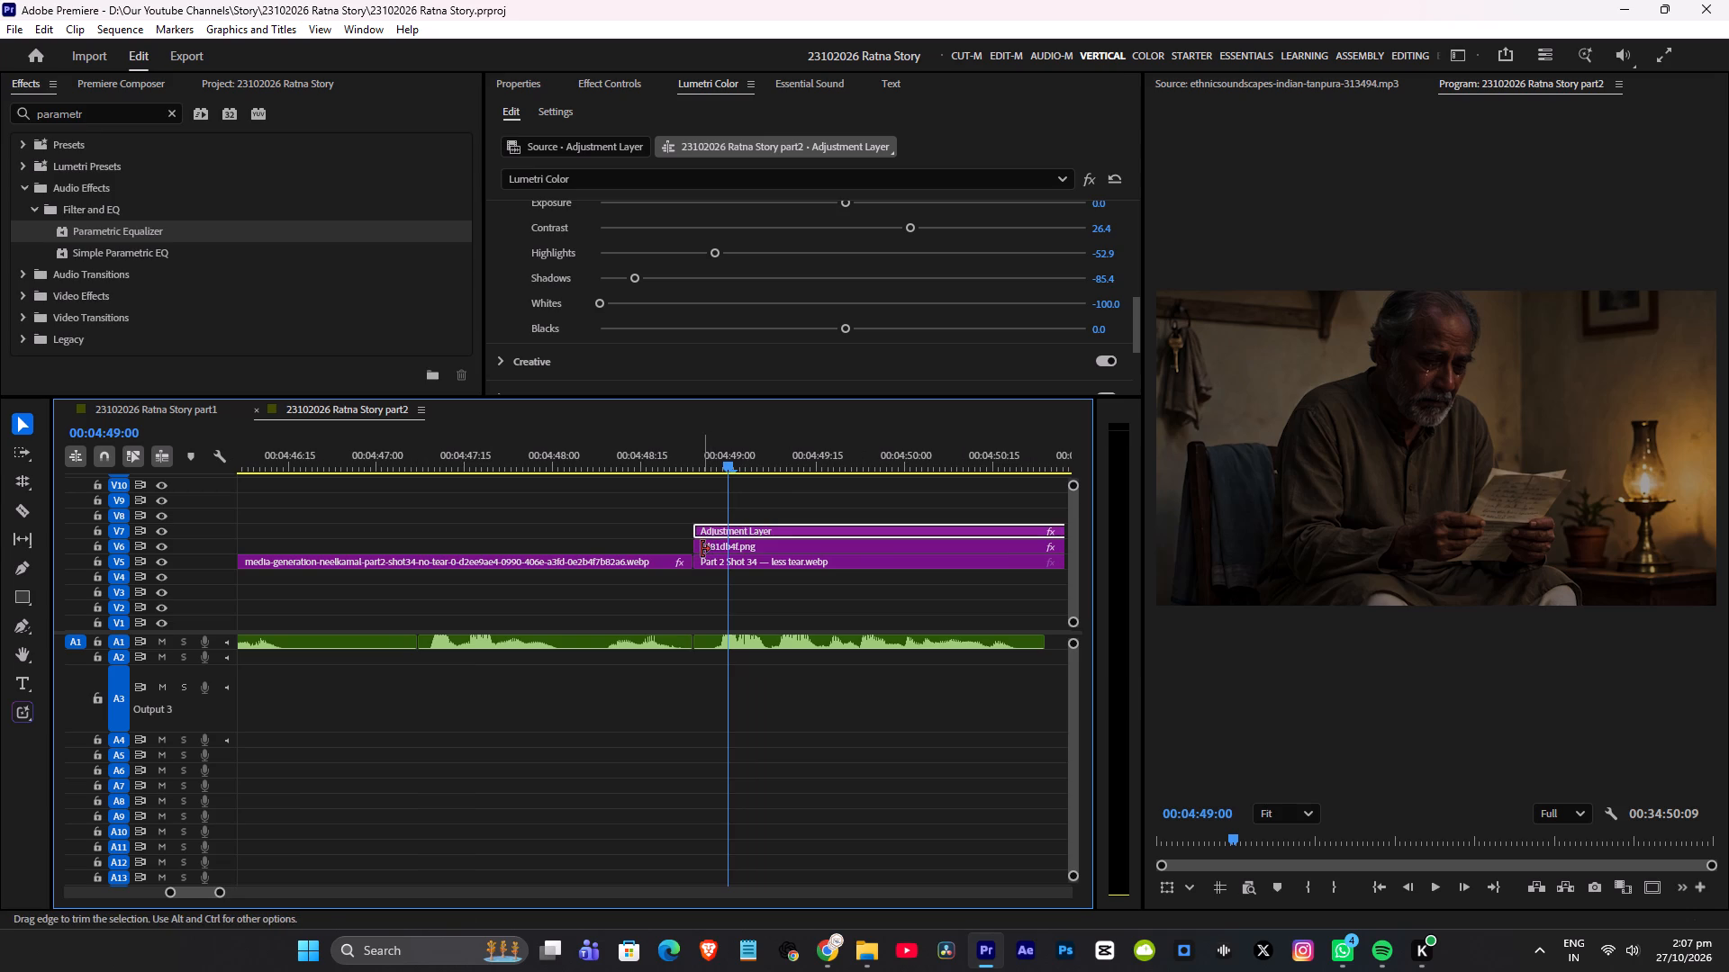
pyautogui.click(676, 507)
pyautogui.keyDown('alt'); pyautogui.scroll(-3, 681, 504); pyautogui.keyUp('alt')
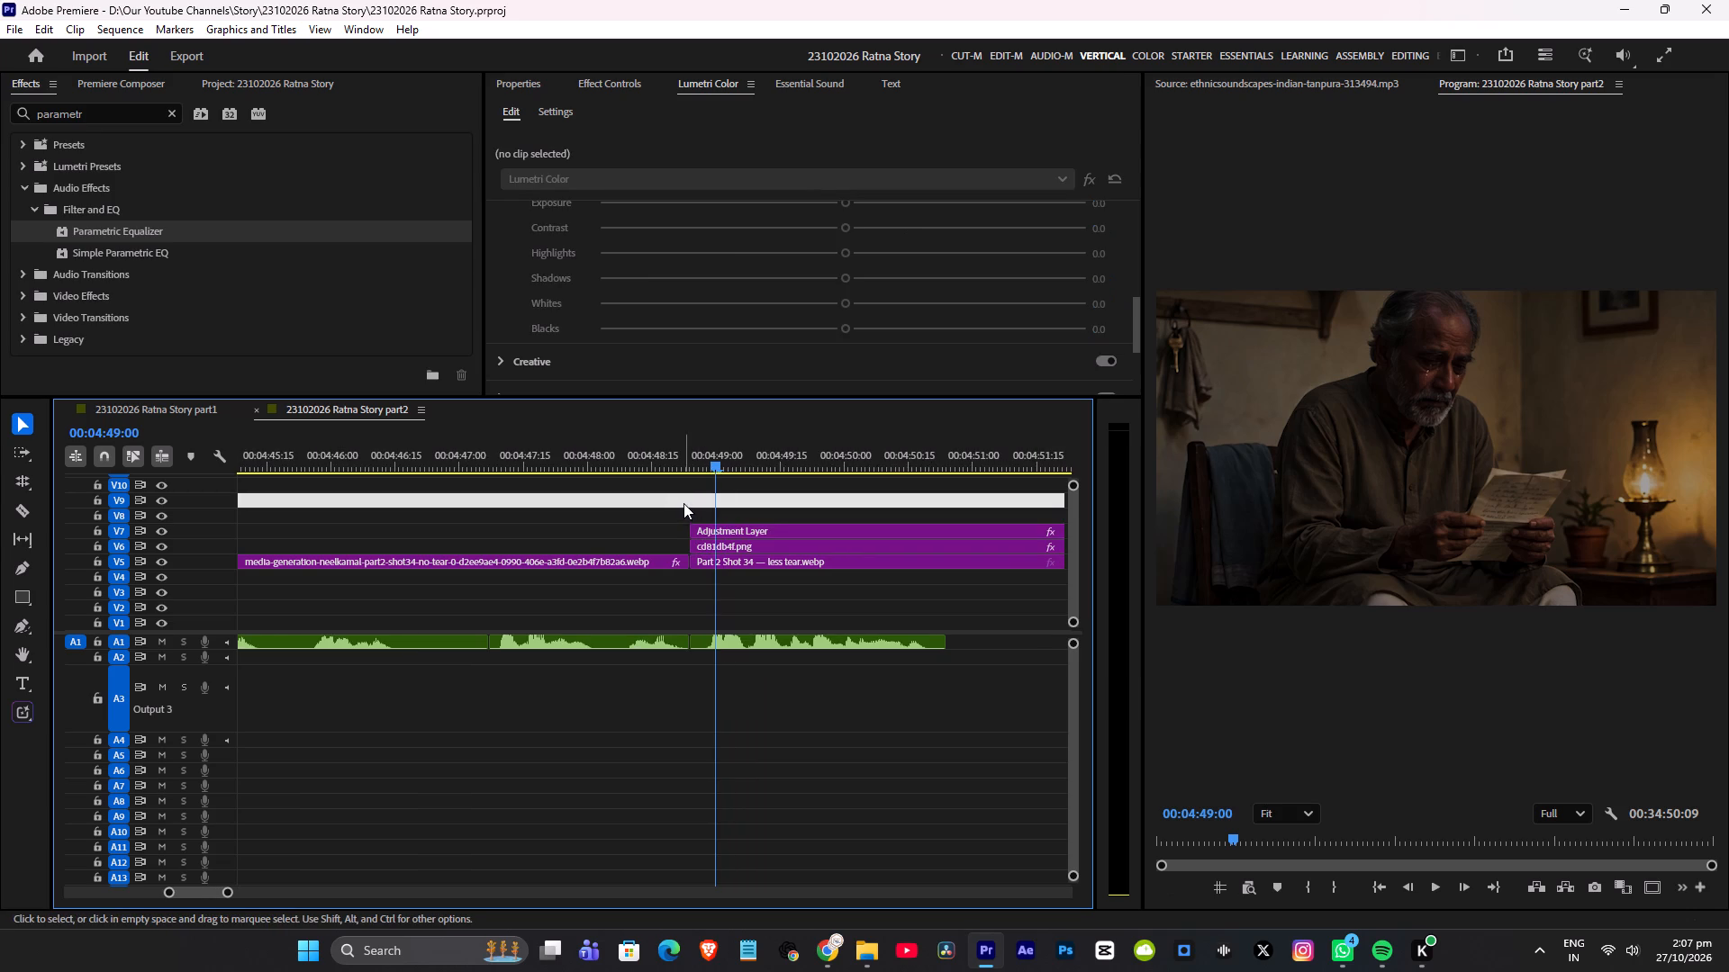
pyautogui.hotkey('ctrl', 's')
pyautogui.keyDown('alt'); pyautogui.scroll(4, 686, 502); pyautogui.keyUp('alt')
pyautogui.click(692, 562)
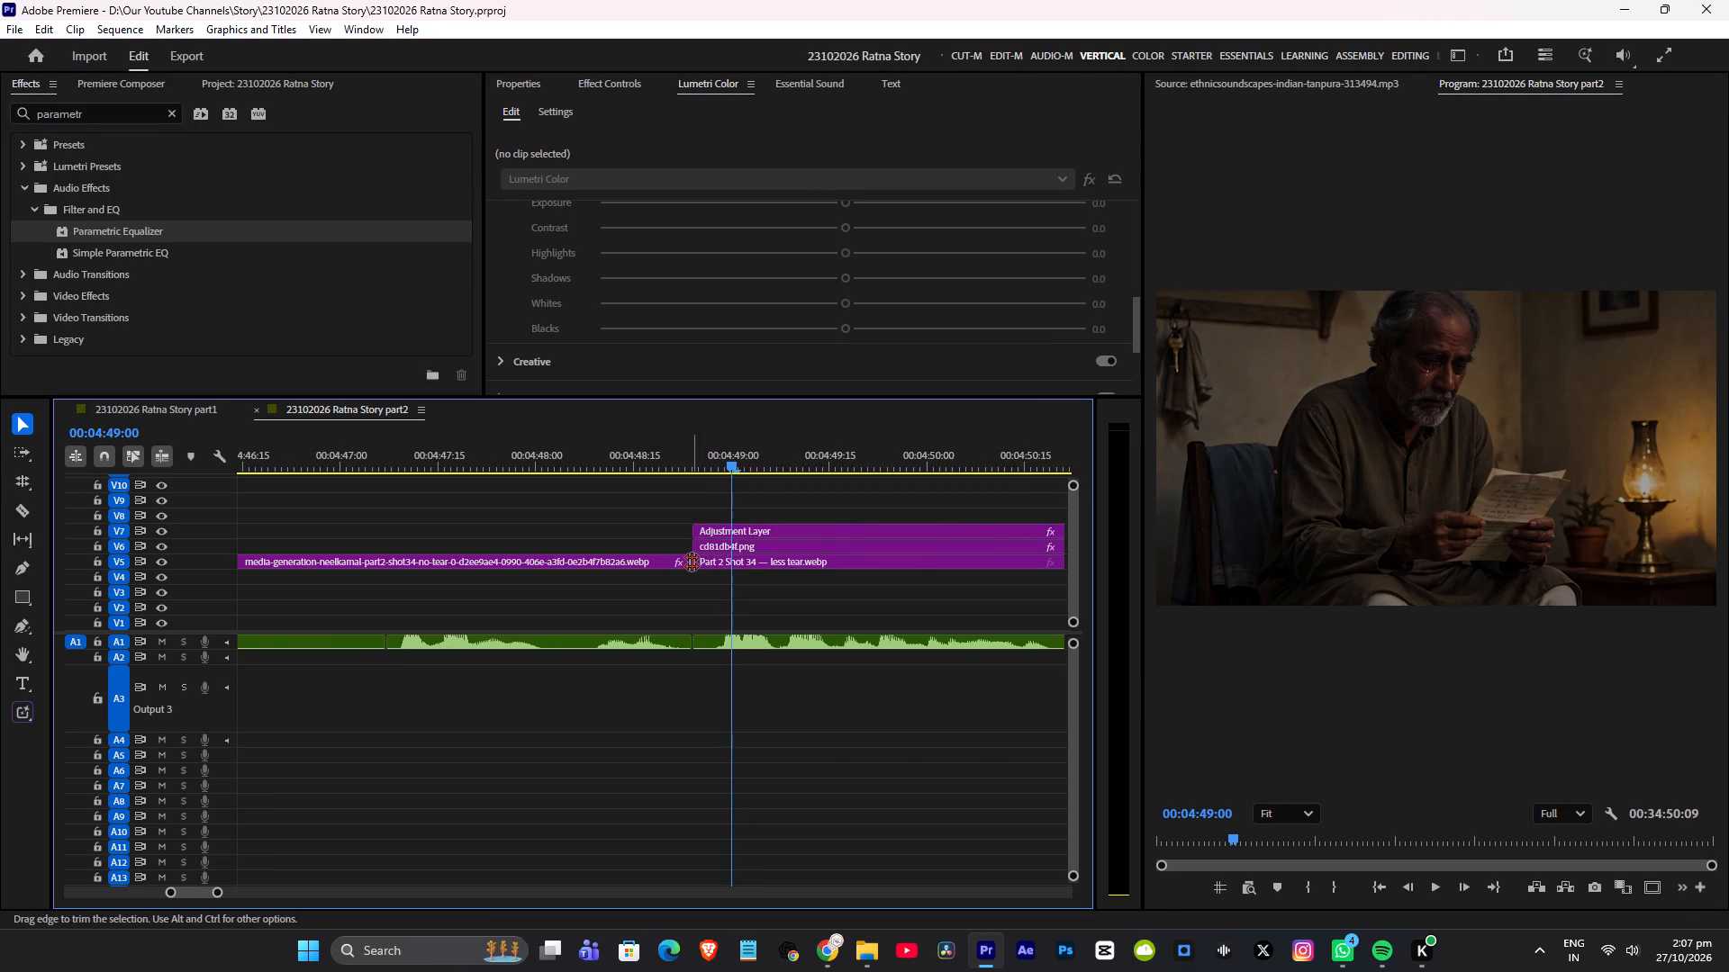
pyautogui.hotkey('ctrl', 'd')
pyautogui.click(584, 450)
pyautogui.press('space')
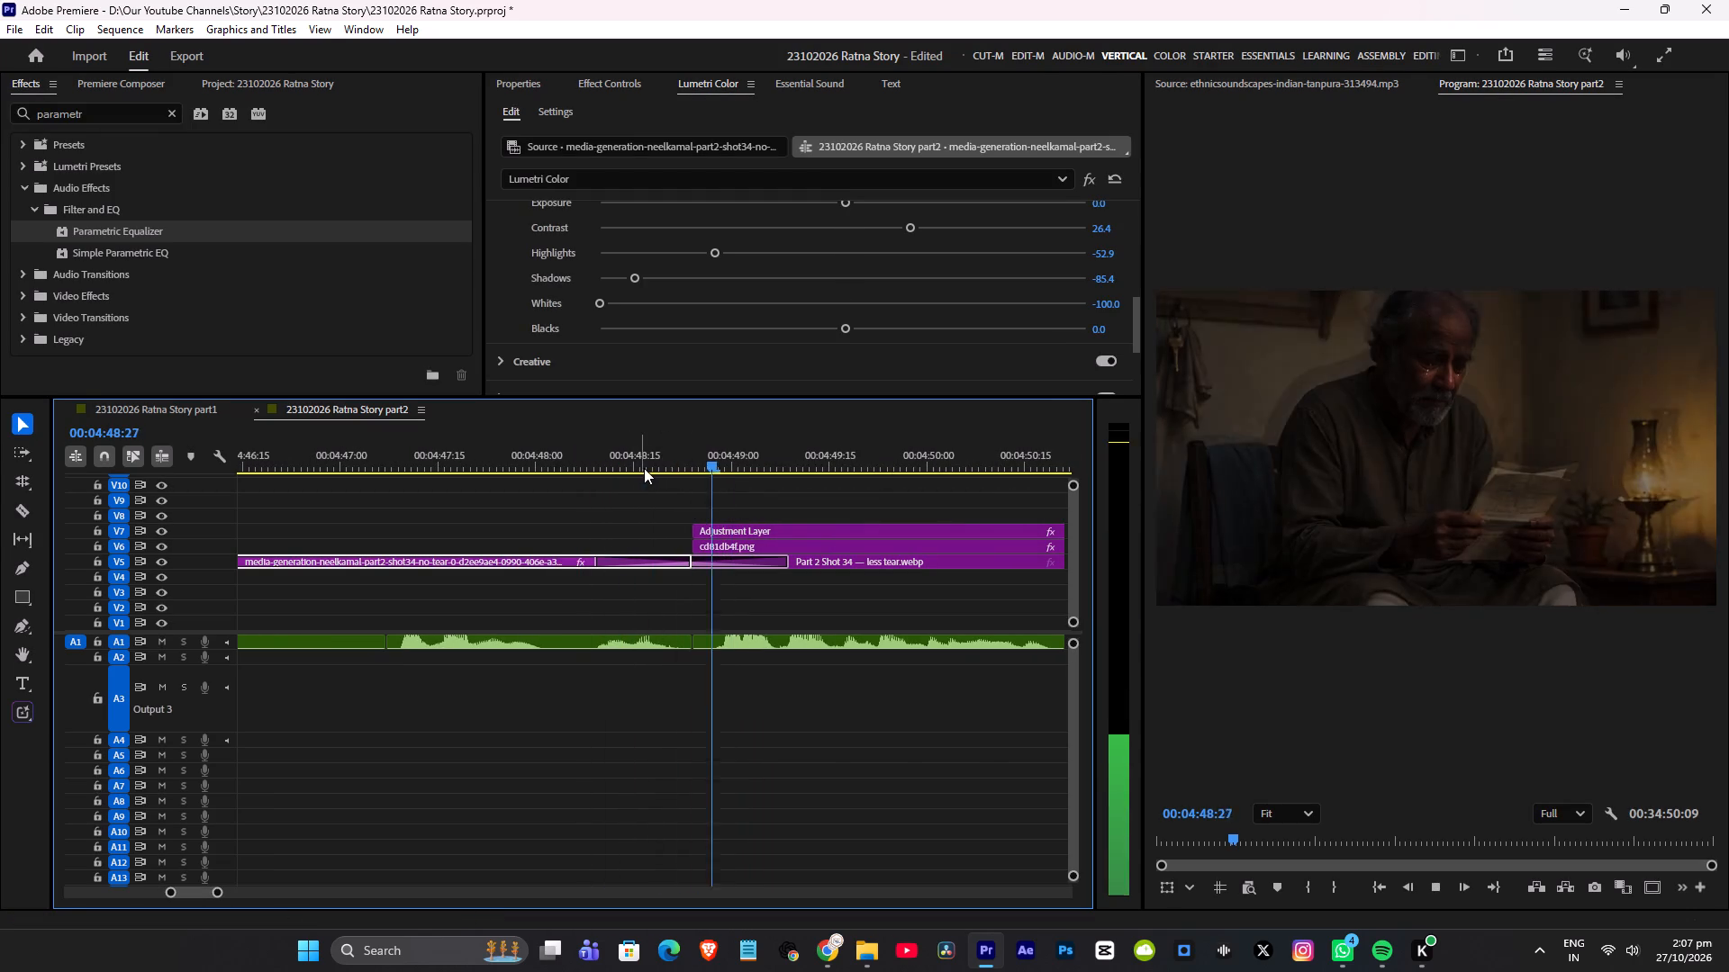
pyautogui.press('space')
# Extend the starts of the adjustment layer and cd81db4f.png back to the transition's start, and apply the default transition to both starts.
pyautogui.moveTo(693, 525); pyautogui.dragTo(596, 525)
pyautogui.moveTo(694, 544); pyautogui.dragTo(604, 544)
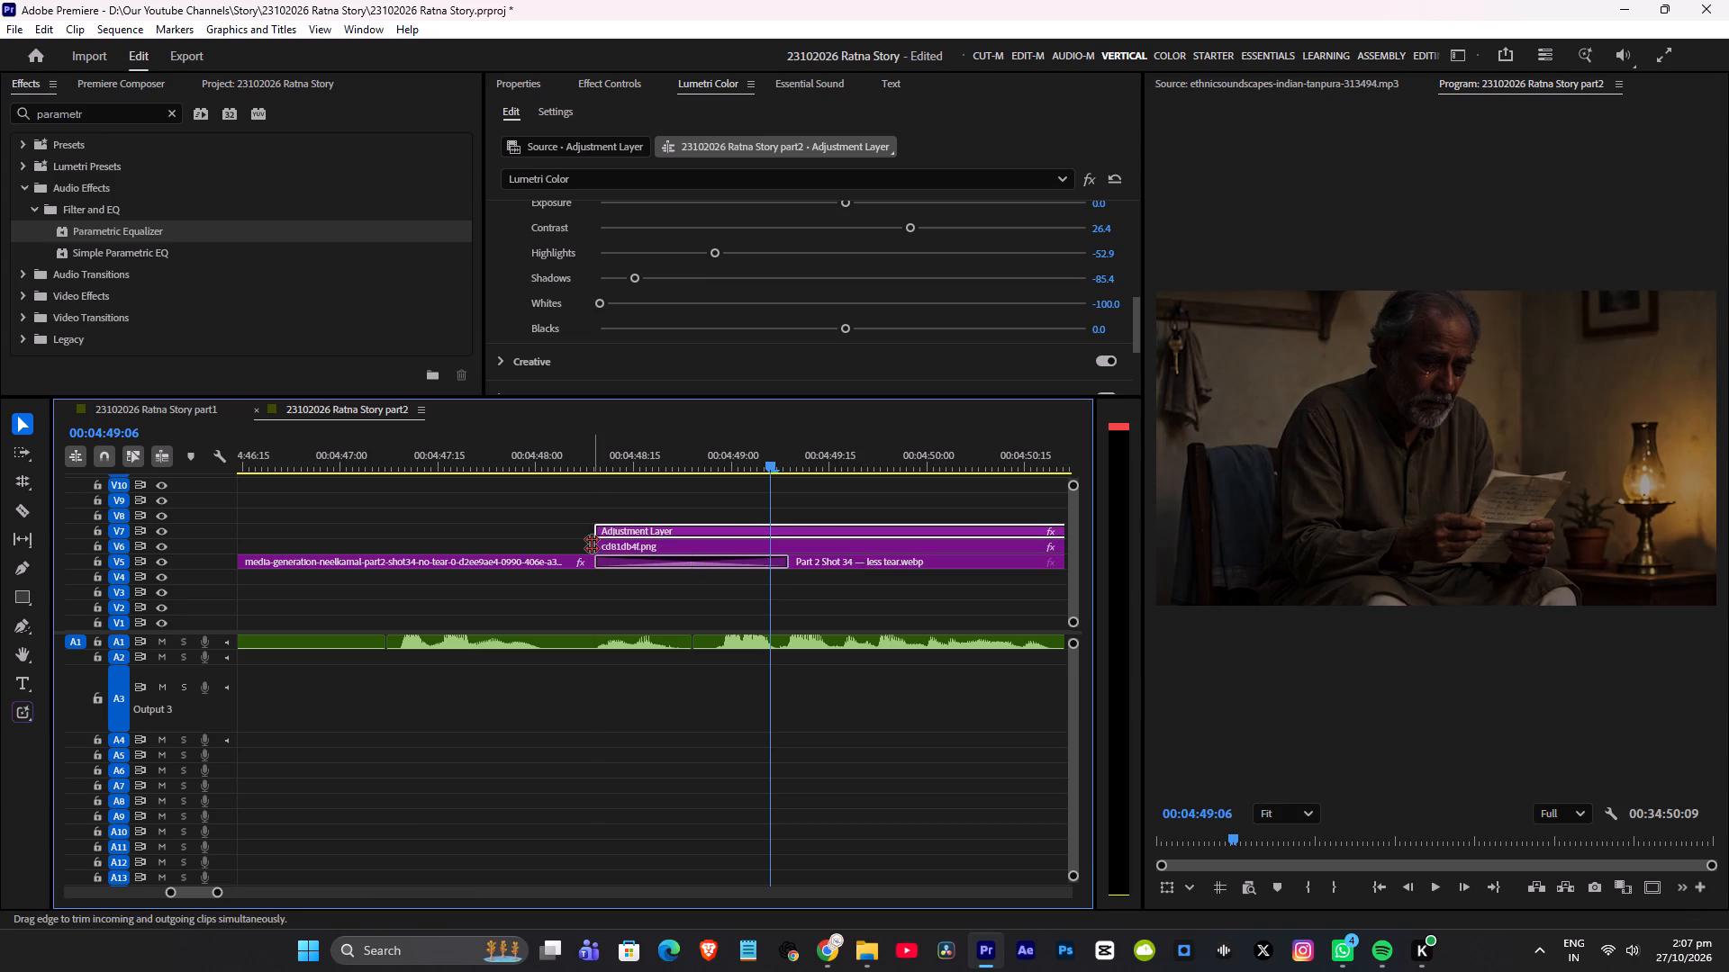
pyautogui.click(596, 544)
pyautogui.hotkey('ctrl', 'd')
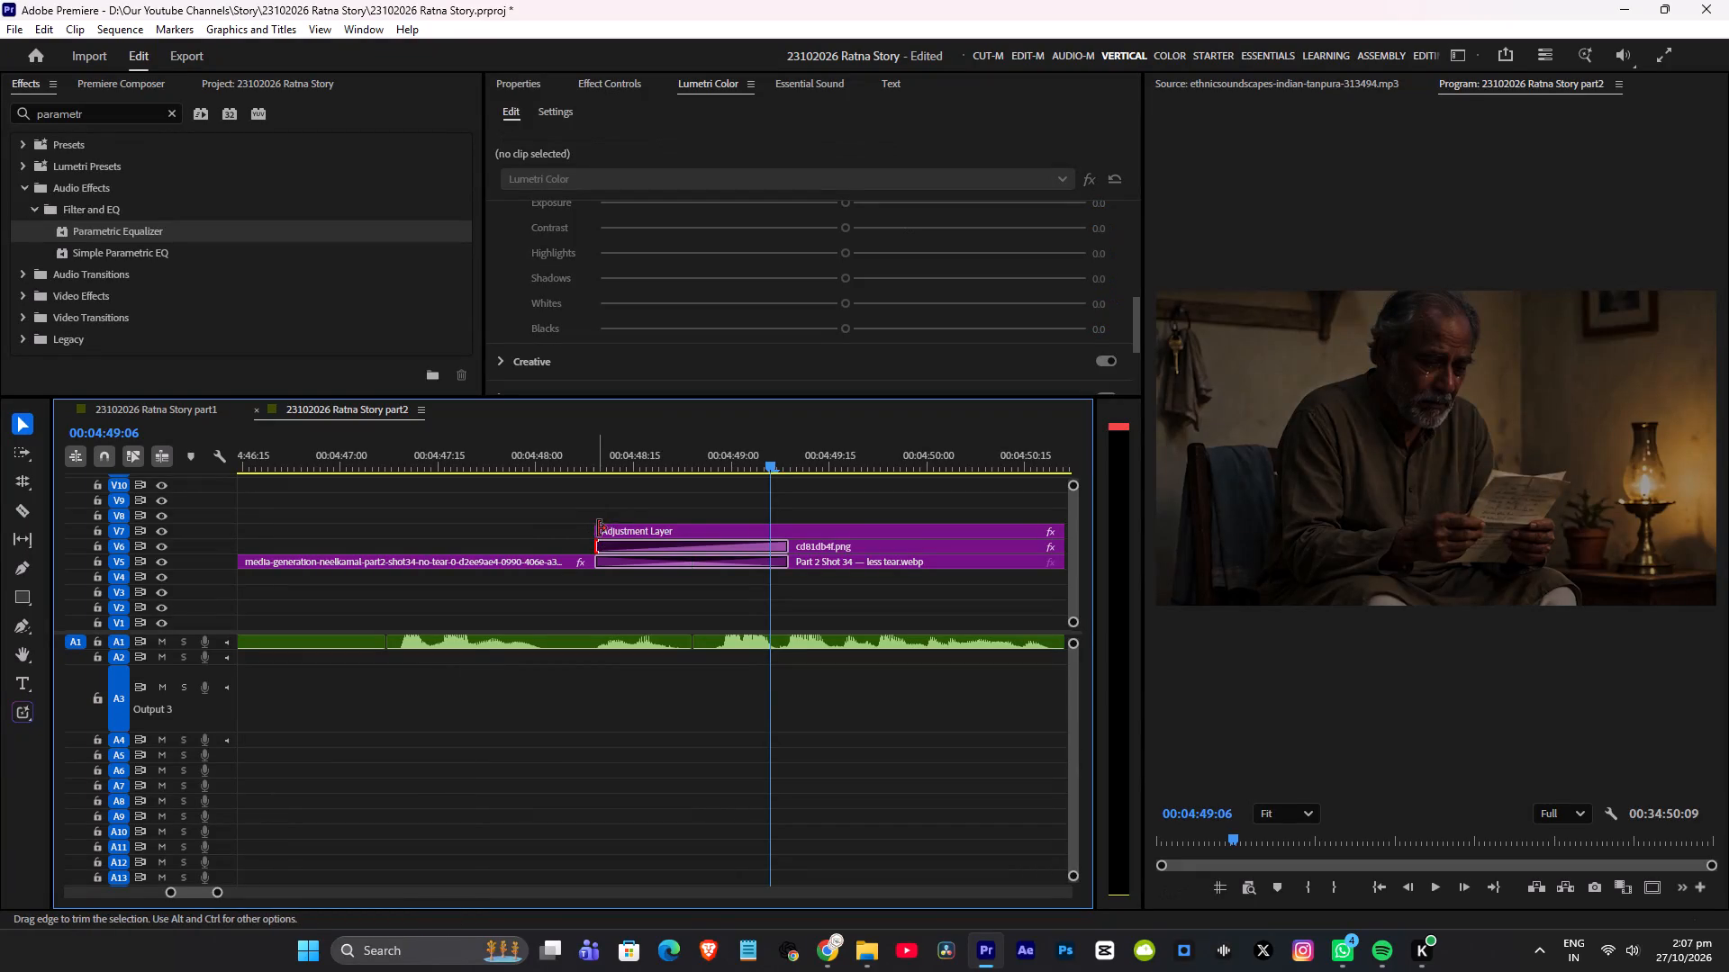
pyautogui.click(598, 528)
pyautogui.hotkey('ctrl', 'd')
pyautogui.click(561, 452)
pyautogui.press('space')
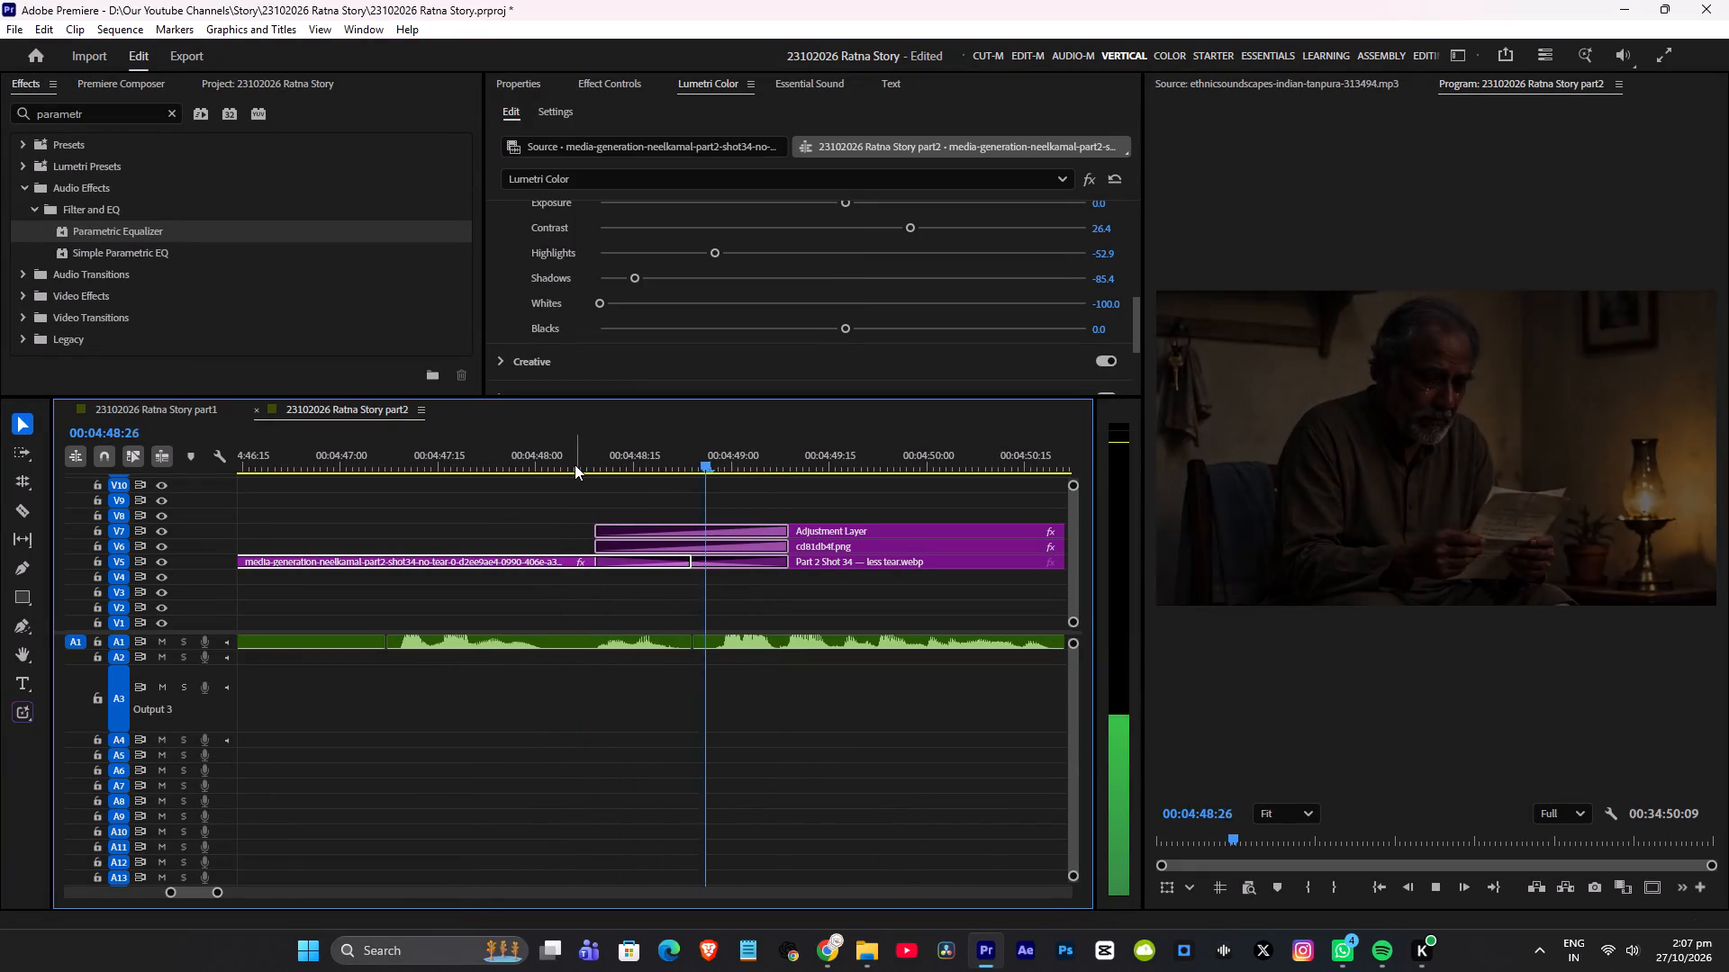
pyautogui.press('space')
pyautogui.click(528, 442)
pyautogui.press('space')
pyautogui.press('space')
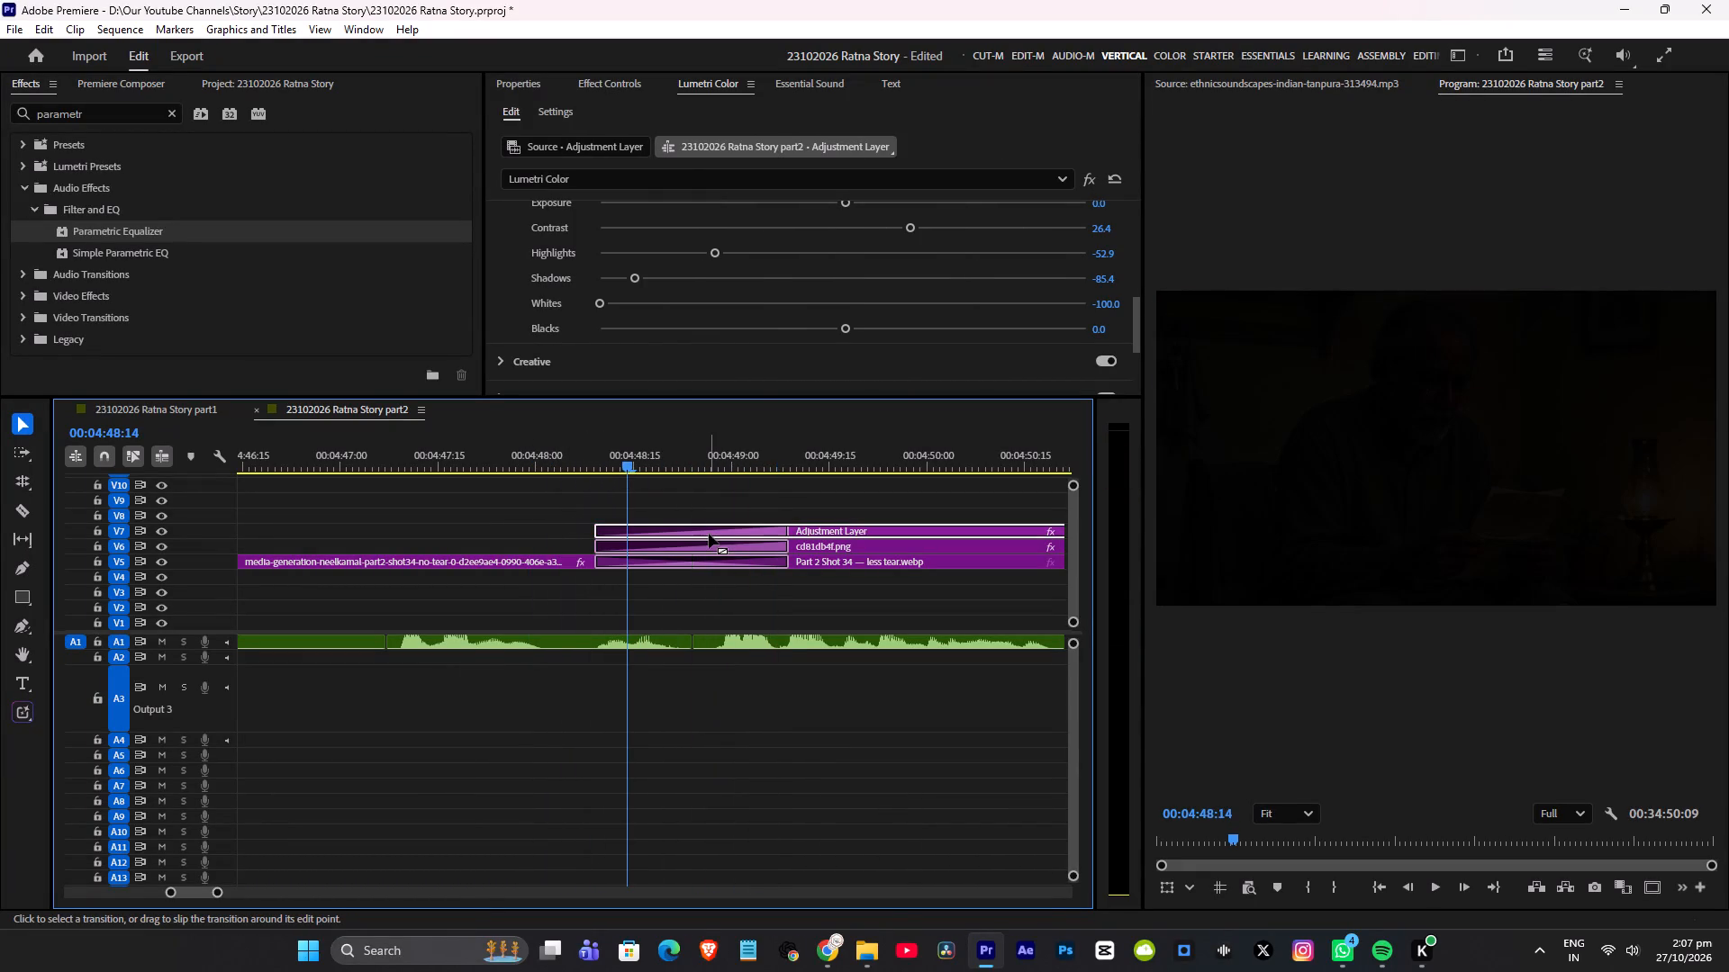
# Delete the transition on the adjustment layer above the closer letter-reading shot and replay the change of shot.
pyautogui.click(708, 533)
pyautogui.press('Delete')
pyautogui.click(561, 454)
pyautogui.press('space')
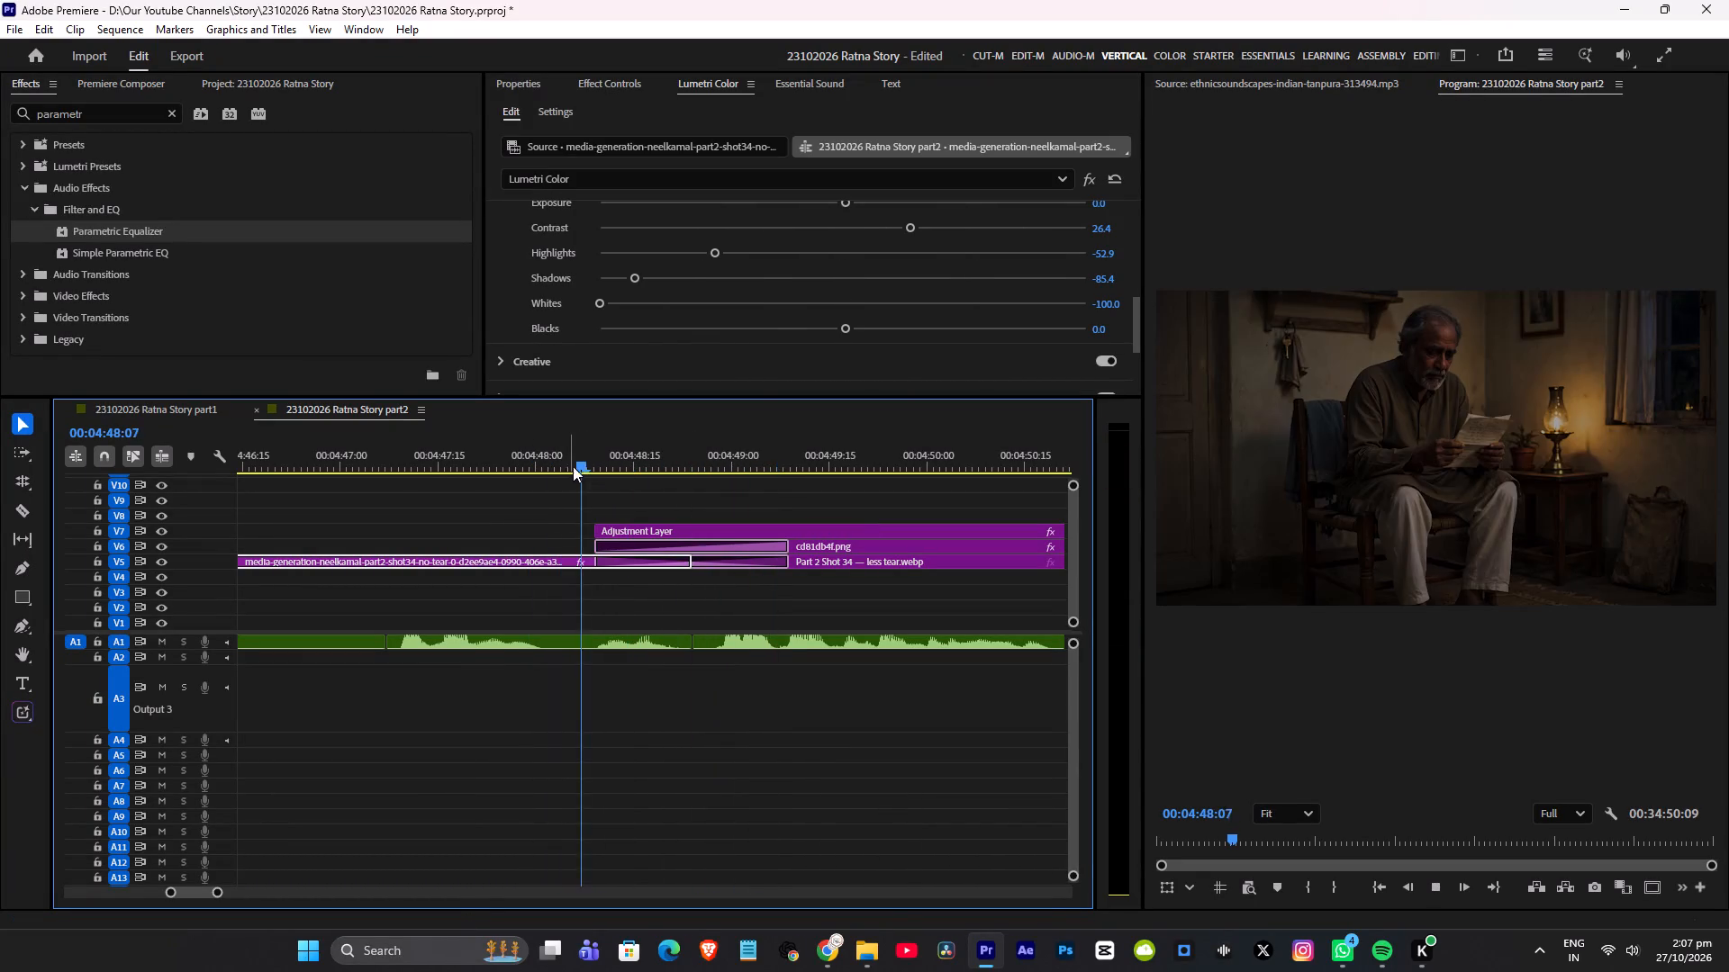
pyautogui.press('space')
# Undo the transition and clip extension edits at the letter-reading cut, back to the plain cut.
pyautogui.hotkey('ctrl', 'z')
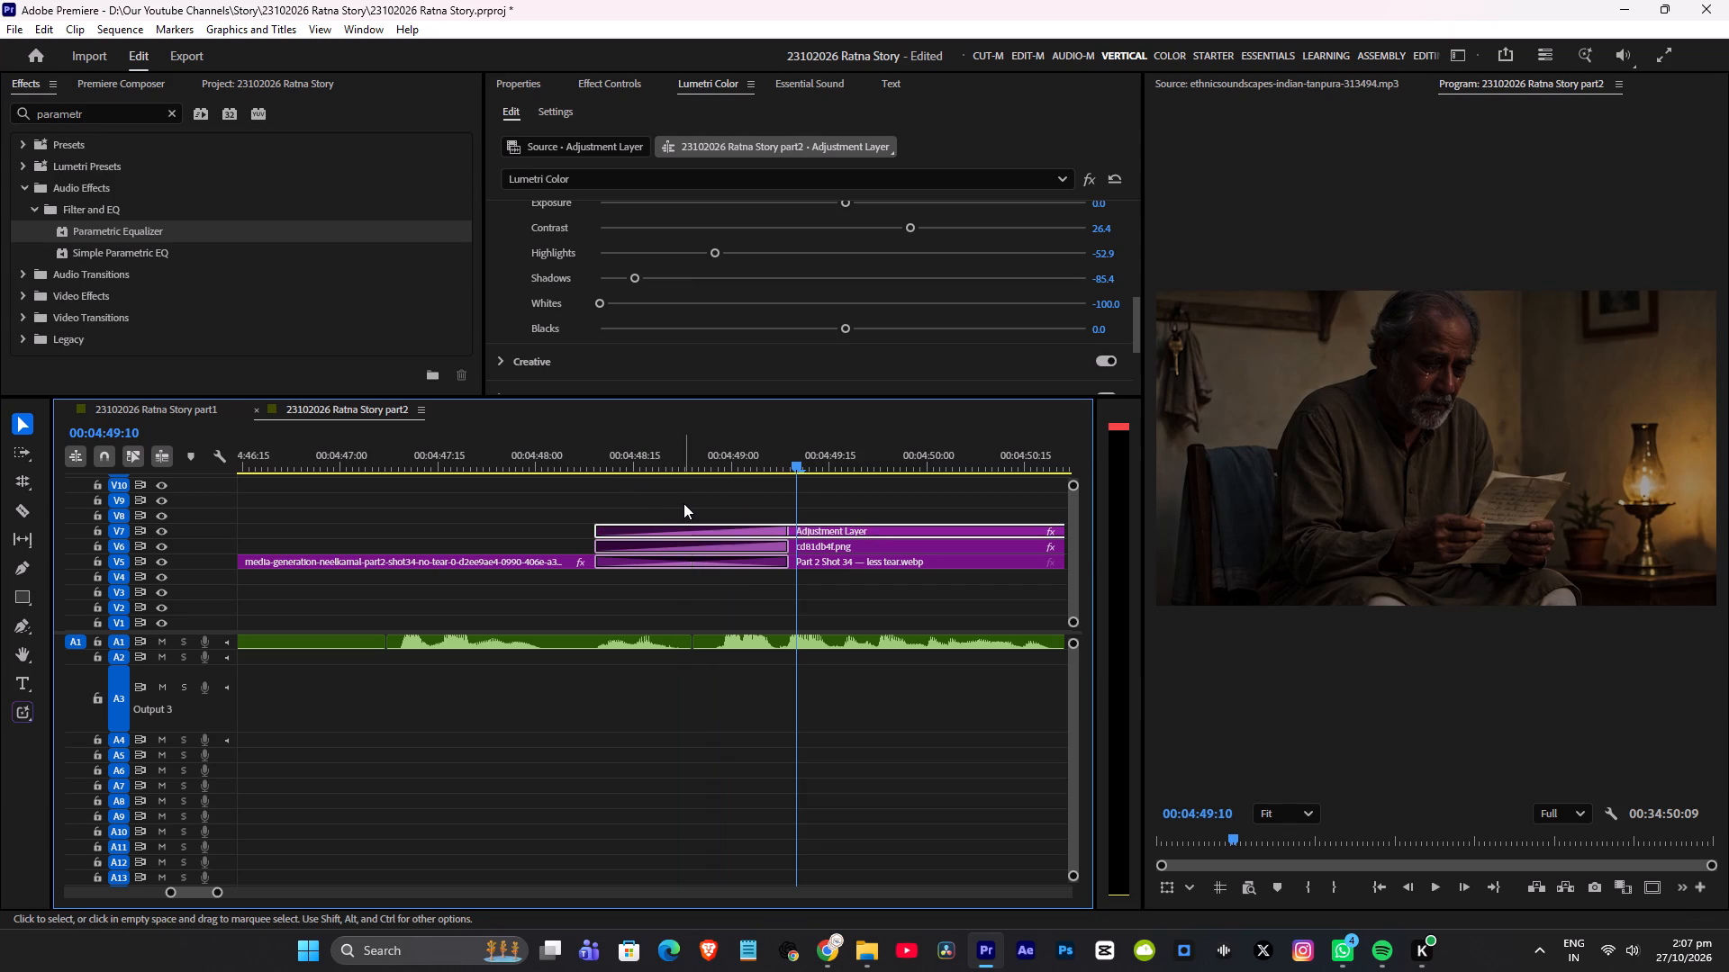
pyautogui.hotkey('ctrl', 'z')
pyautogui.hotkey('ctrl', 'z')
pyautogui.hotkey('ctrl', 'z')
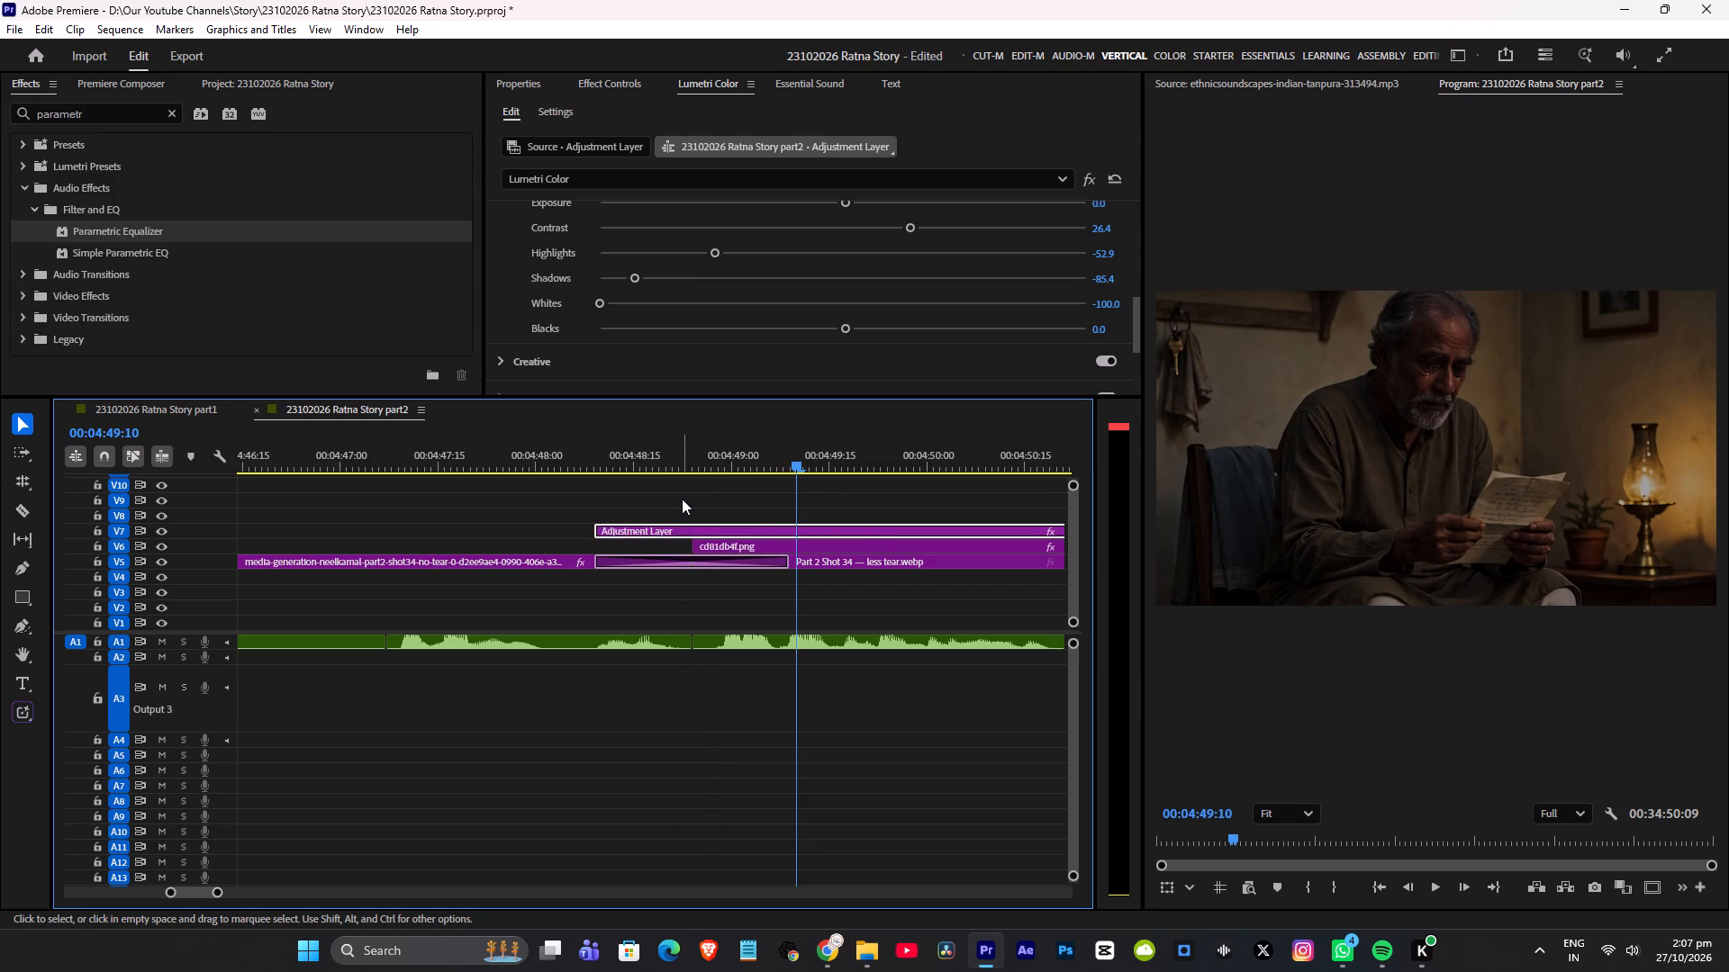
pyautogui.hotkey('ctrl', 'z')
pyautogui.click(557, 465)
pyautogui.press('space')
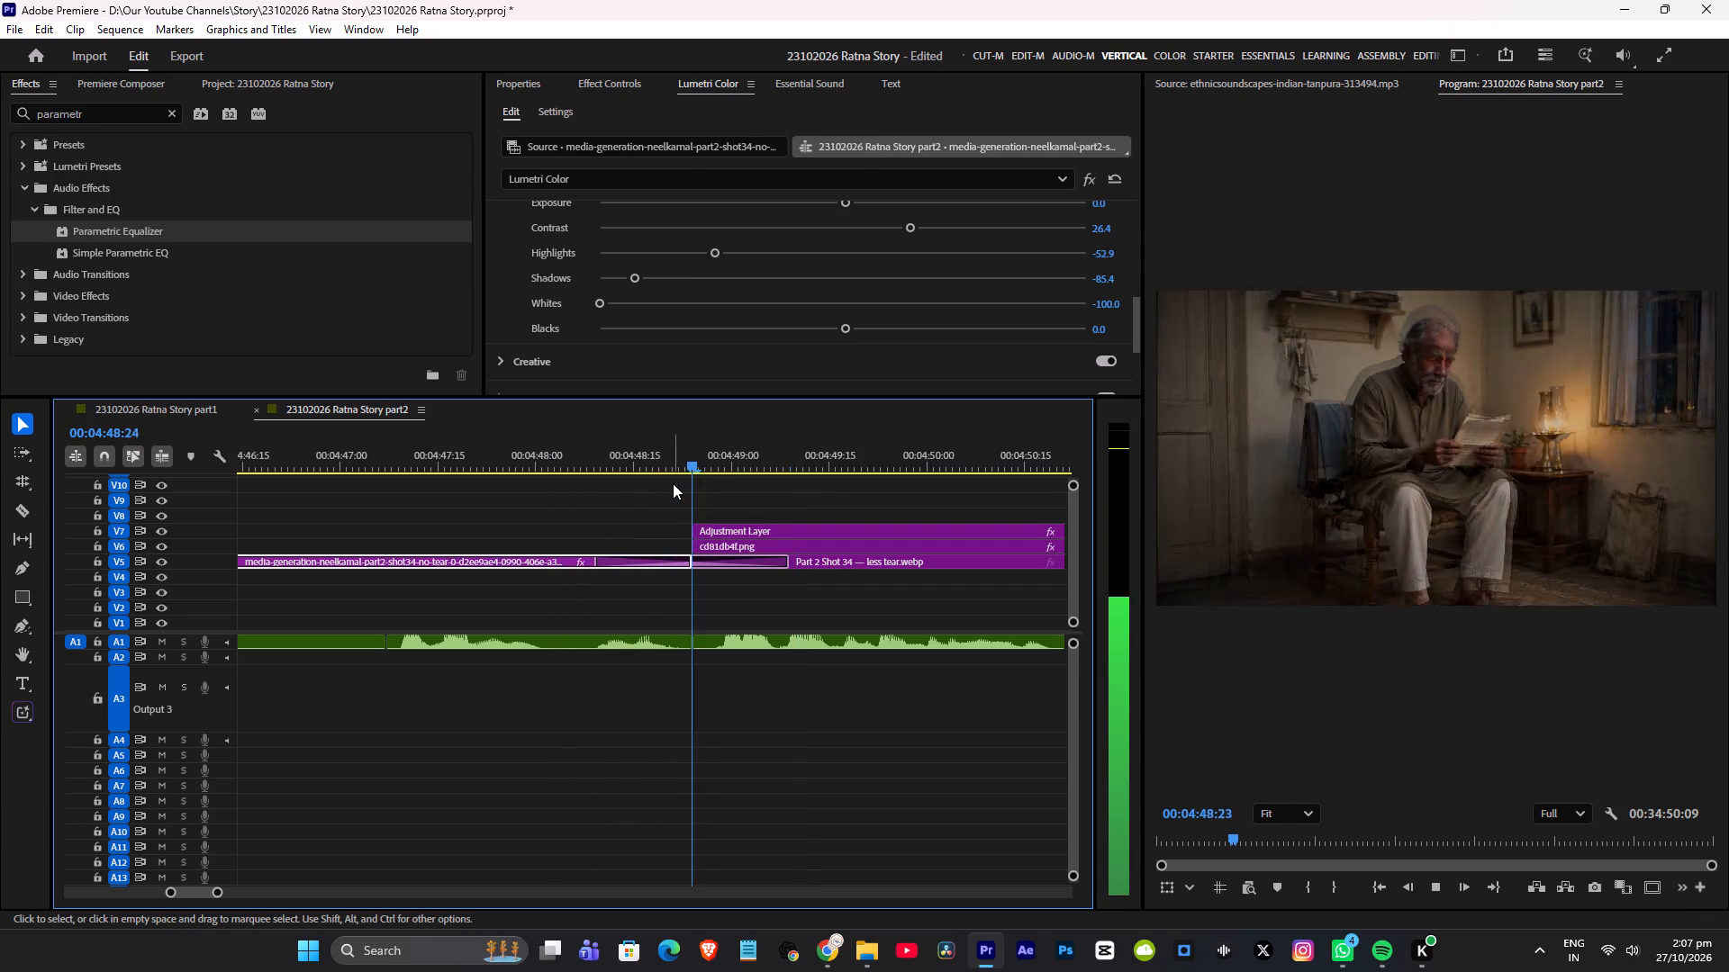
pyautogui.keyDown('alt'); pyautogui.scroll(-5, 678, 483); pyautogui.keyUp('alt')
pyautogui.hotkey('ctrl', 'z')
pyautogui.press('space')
# Apply the default transition only to the start of cd81db4f.png over the closer letter-reading shot, and replay the cut.
pyautogui.click(448, 455)
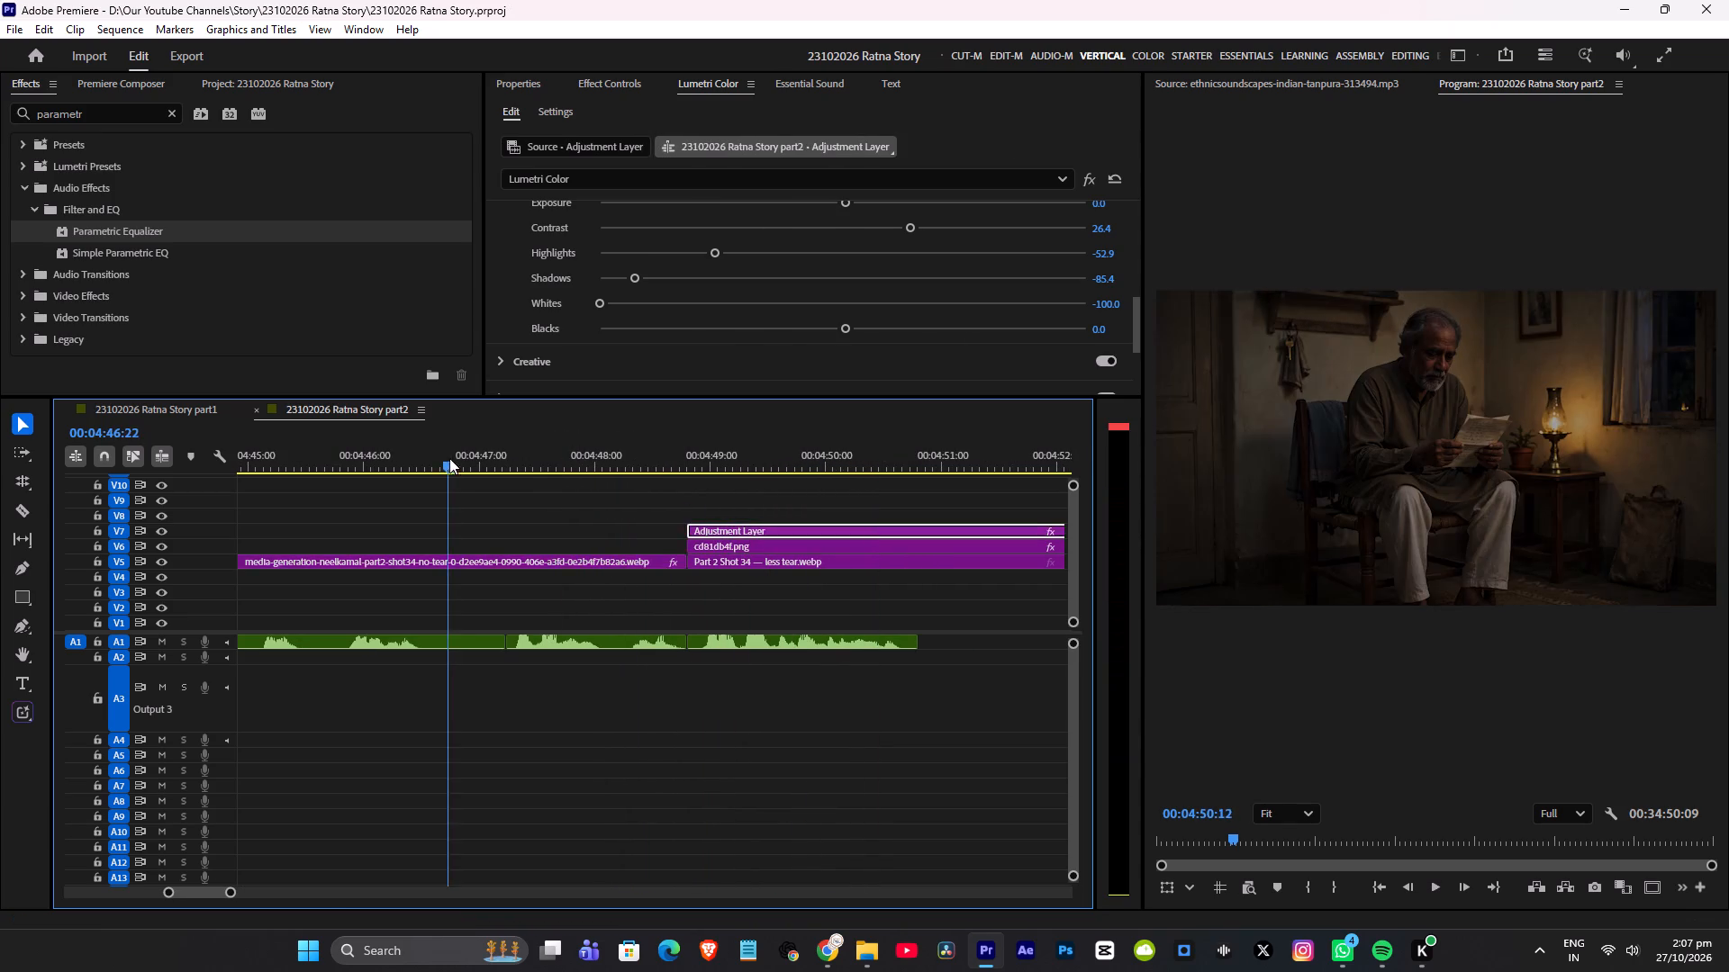
pyautogui.press('space')
pyautogui.keyDown('alt'); pyautogui.scroll(-7, 713, 508); pyautogui.keyUp('alt')
pyautogui.scroll(-4, 747, 504)
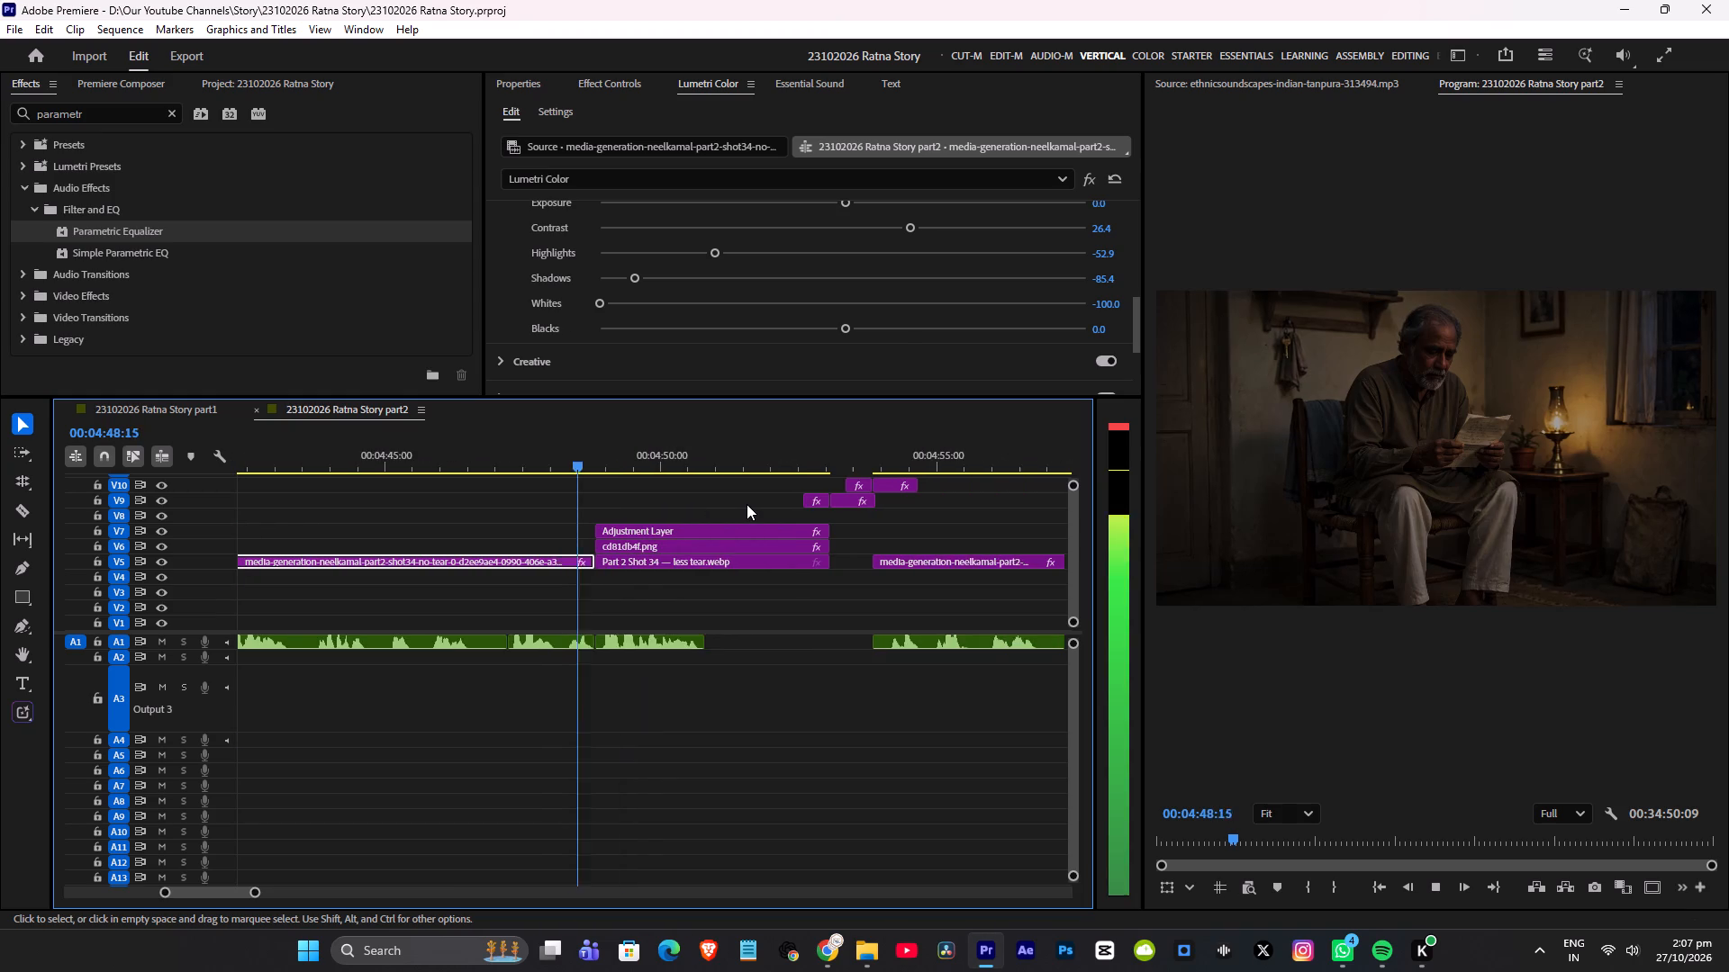
pyautogui.keyDown('alt'); pyautogui.scroll(5, 747, 504); pyautogui.keyUp('alt')
pyautogui.press('space')
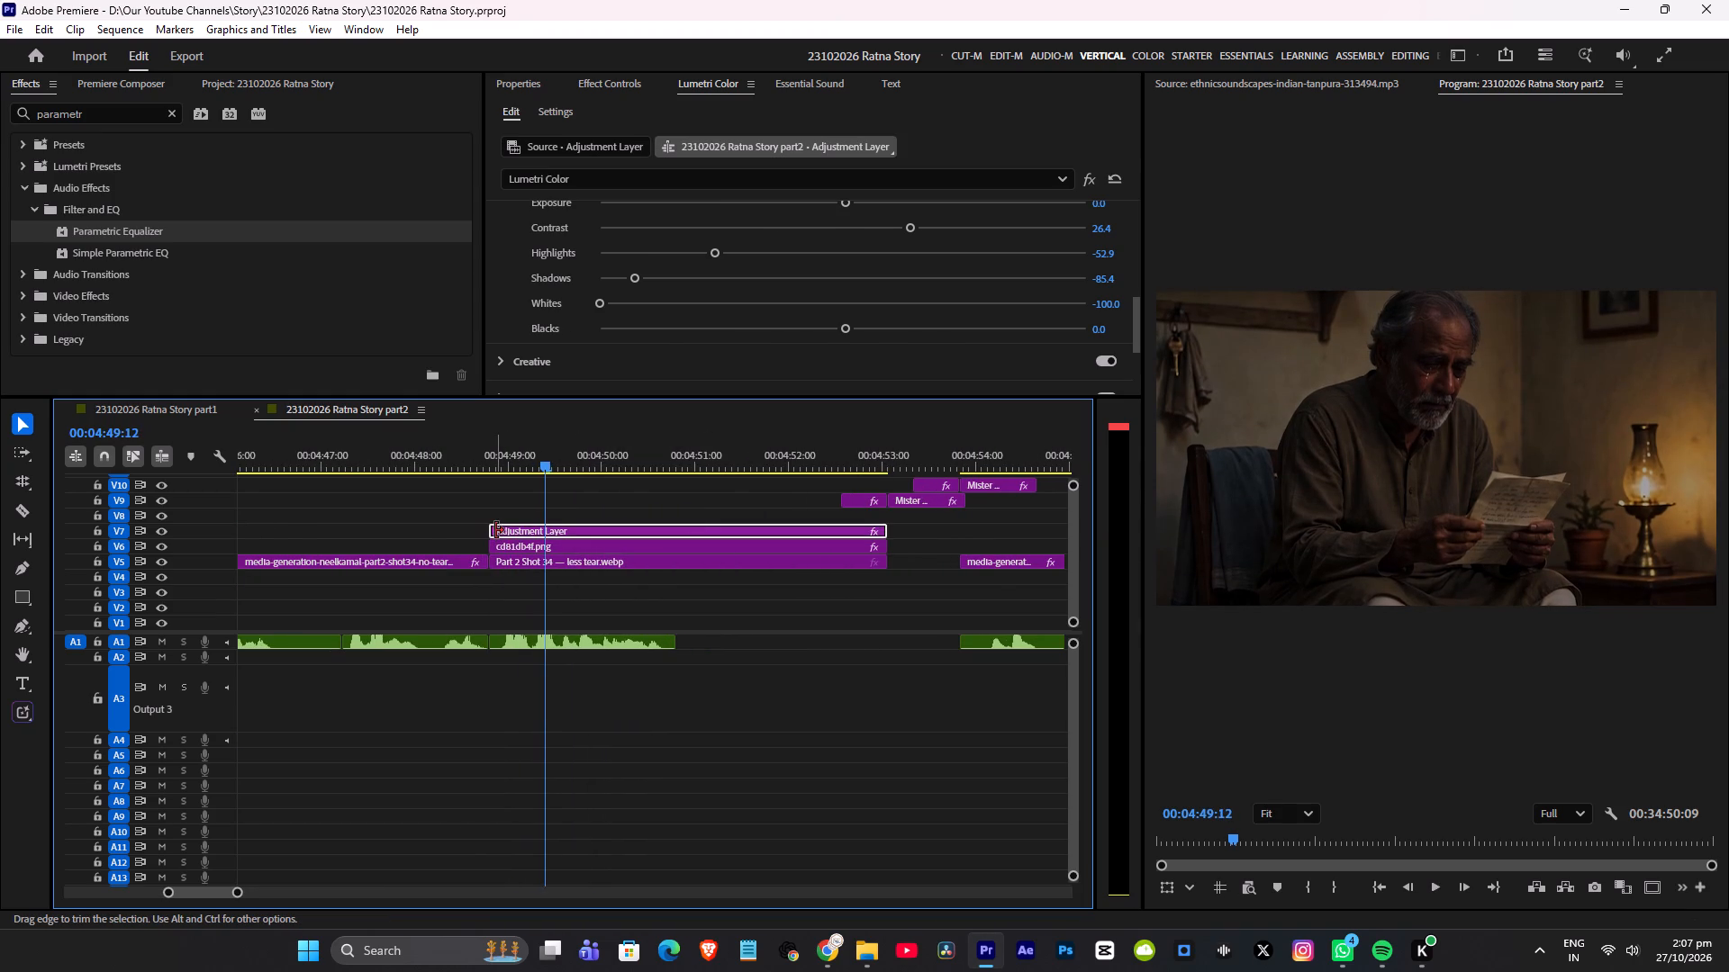
pyautogui.click(493, 545)
pyautogui.hotkey('ctrl', 'd')
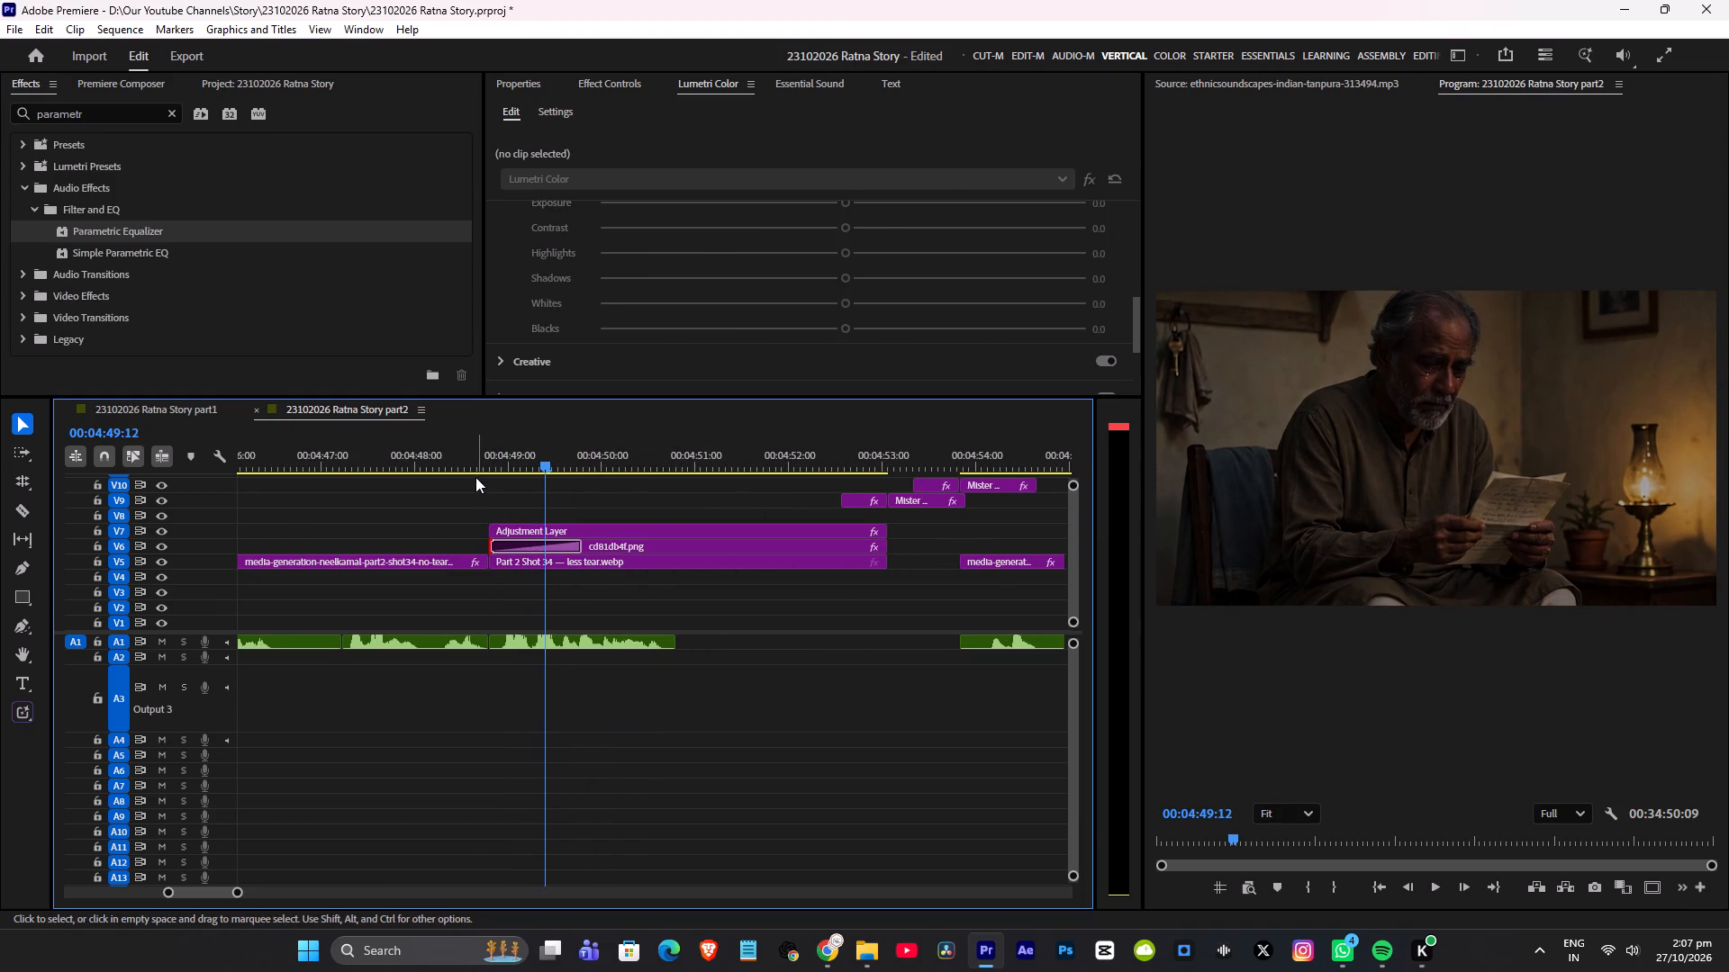
pyautogui.click(475, 467)
pyautogui.press('space')
pyautogui.scroll(3, 602, 497)
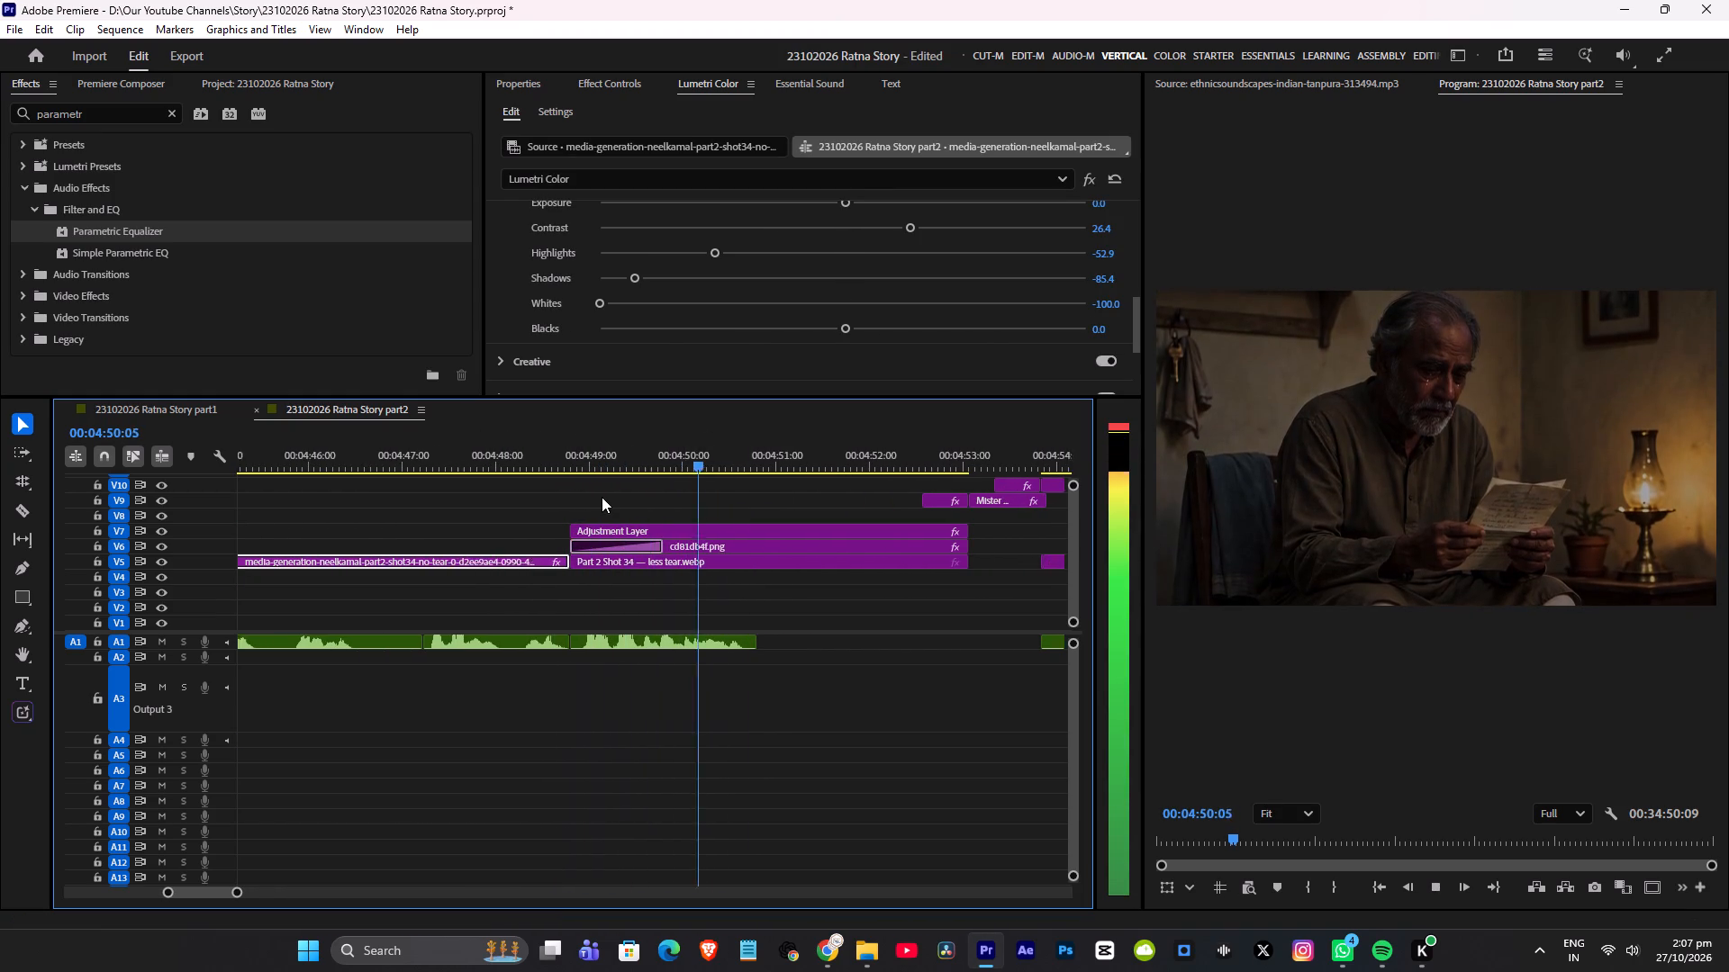
pyautogui.scroll(2, 602, 497)
pyautogui.press('space')
# Lengthen the transition on cd81db4f.png to about 1.3 seconds, check it in full-screen playback, and save the project.
pyautogui.moveTo(718, 546); pyautogui.dragTo(747, 546)
pyautogui.click(515, 456)
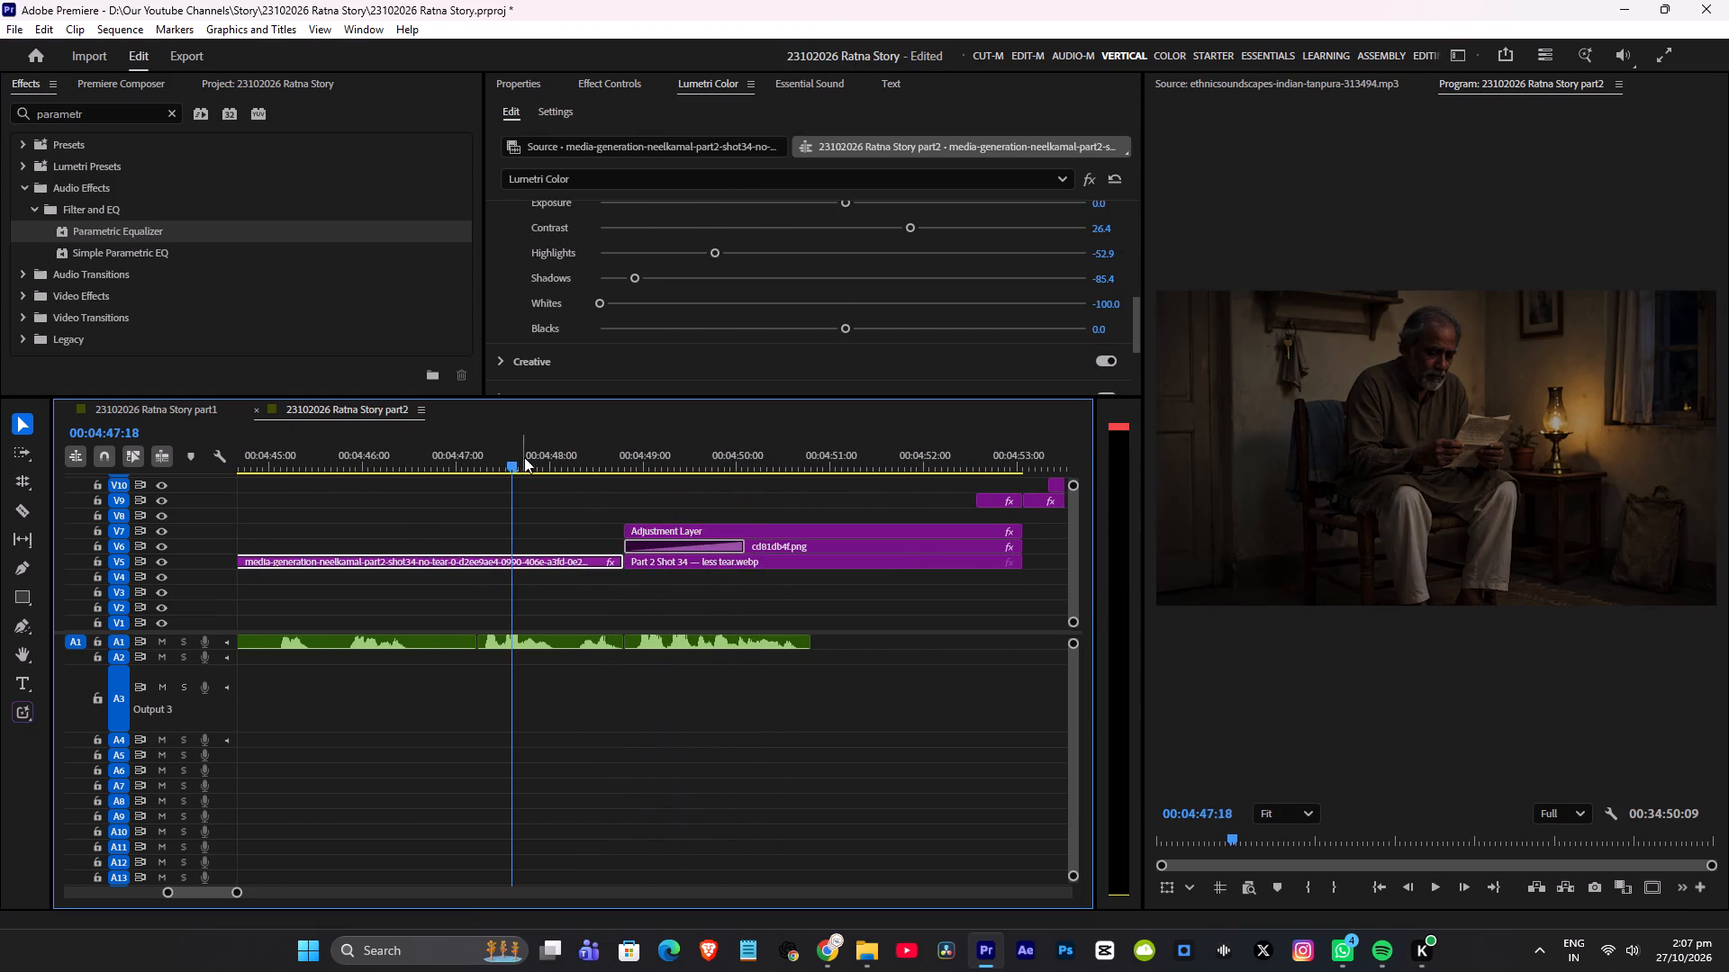
pyautogui.hotkey('ctrl', '`')
pyautogui.press('space')
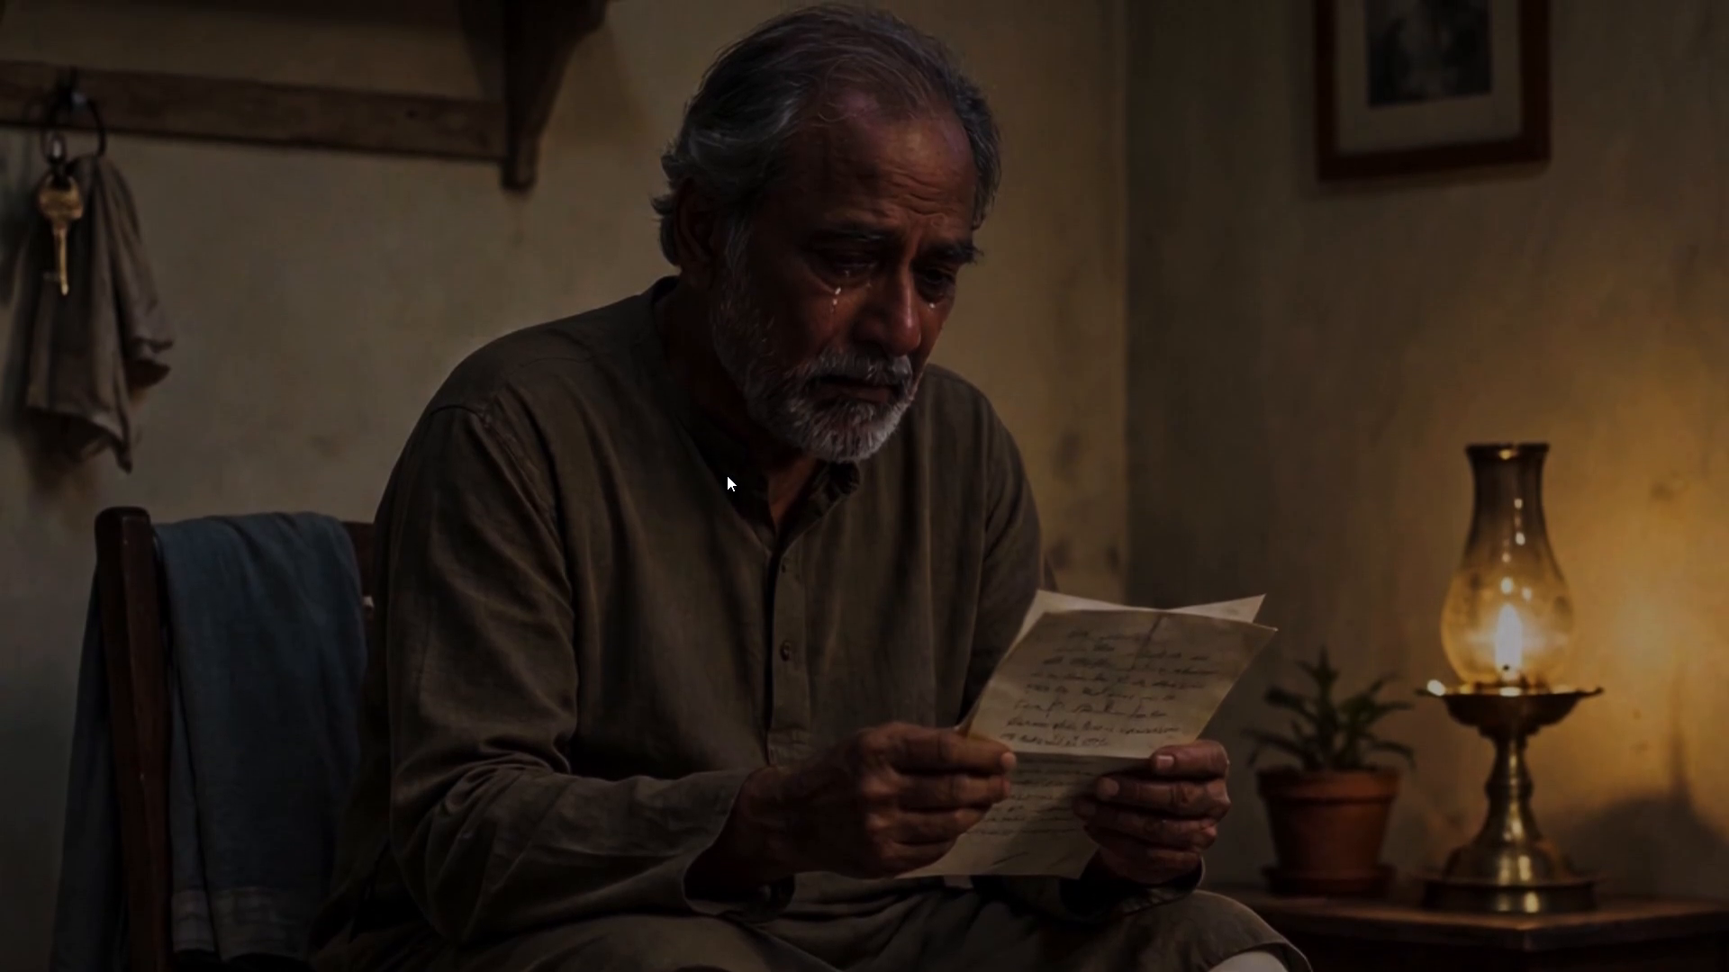
pyautogui.hotkey('ctrl', '`')
pyautogui.press('space')
pyautogui.click(414, 456)
pyautogui.hotkey('ctrl', 's')
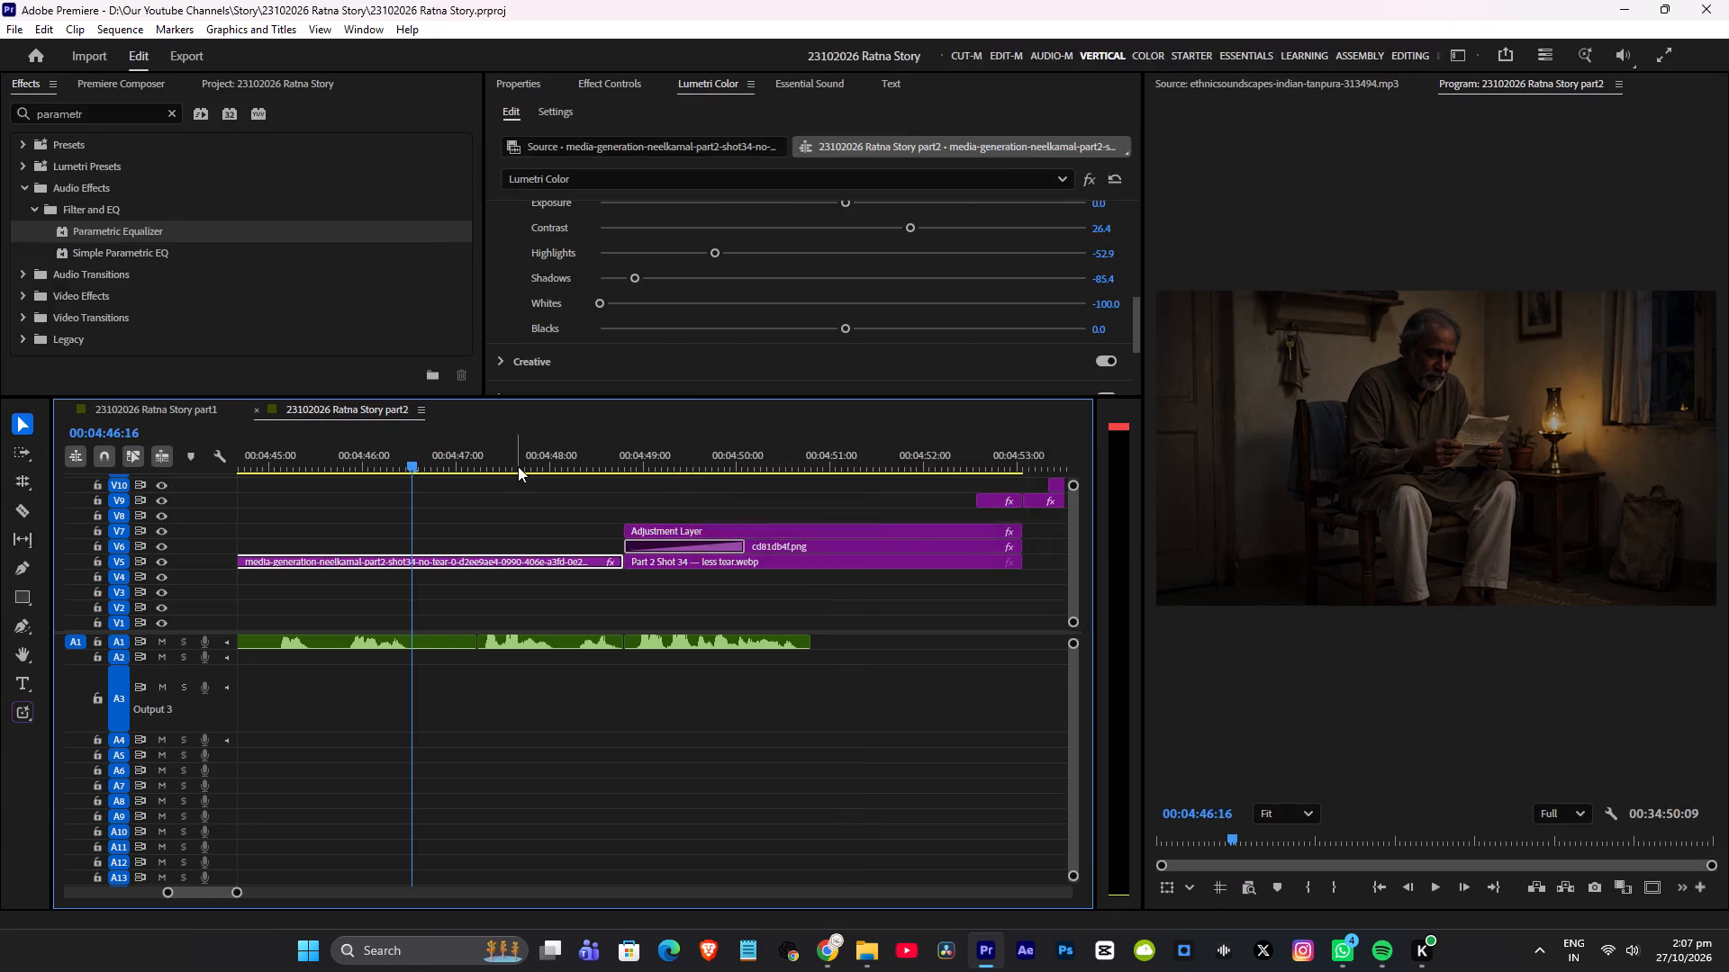
# Review the sequence full-screen from the letter-reading shots to the wall clock, and recheck the blue pendant video's lead-in to the clock shot.
pyautogui.hotkey('ctrl', '`')
pyautogui.press('space')
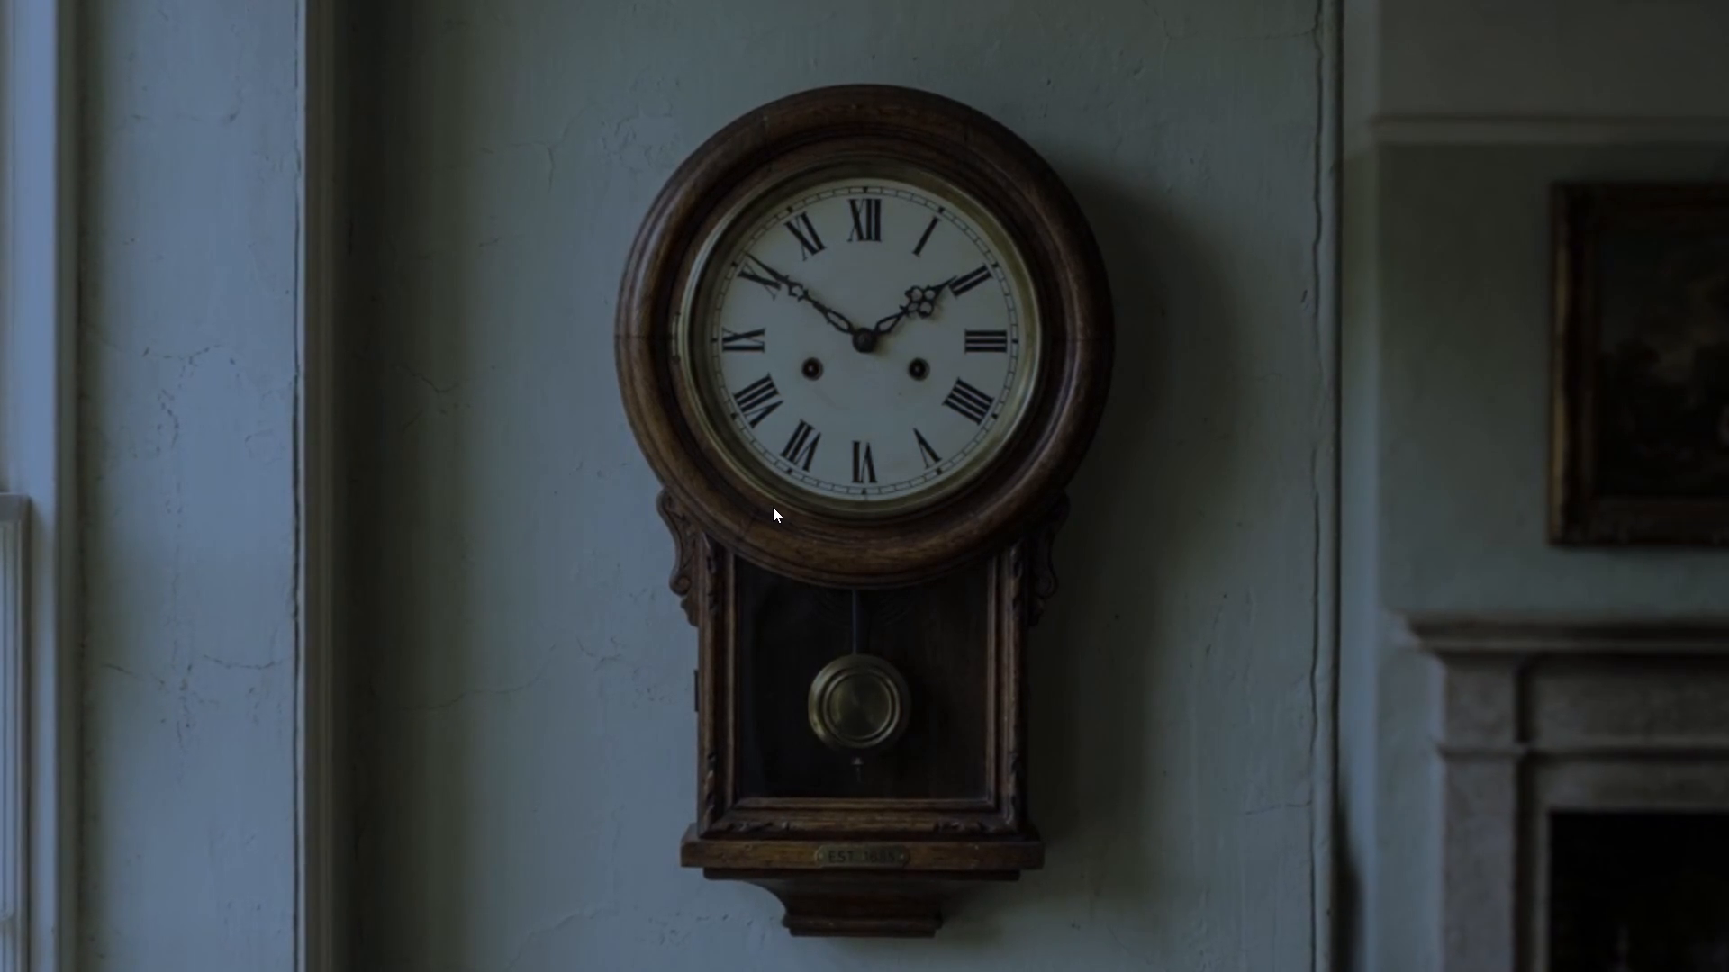
pyautogui.hotkey('ctrl', '`')
pyautogui.press('space')
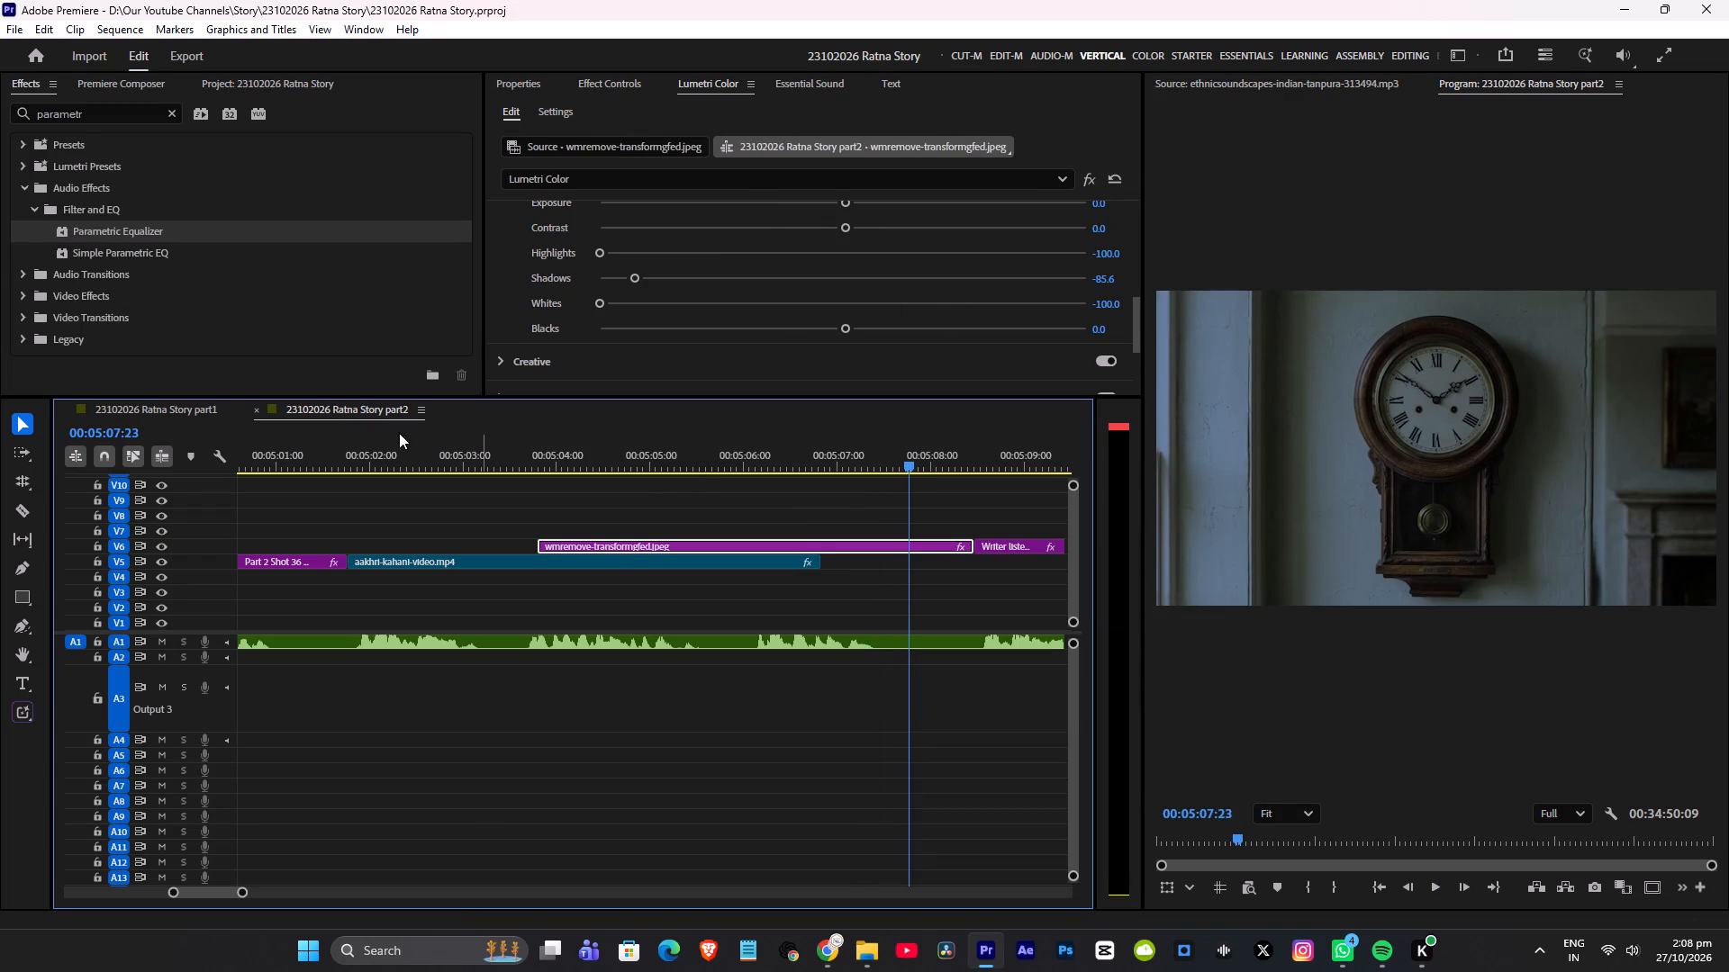
pyautogui.click(382, 433)
pyautogui.click(420, 450)
pyautogui.press('space')
pyautogui.keyDown('alt'); pyautogui.scroll(-5, 521, 501); pyautogui.keyUp('alt')
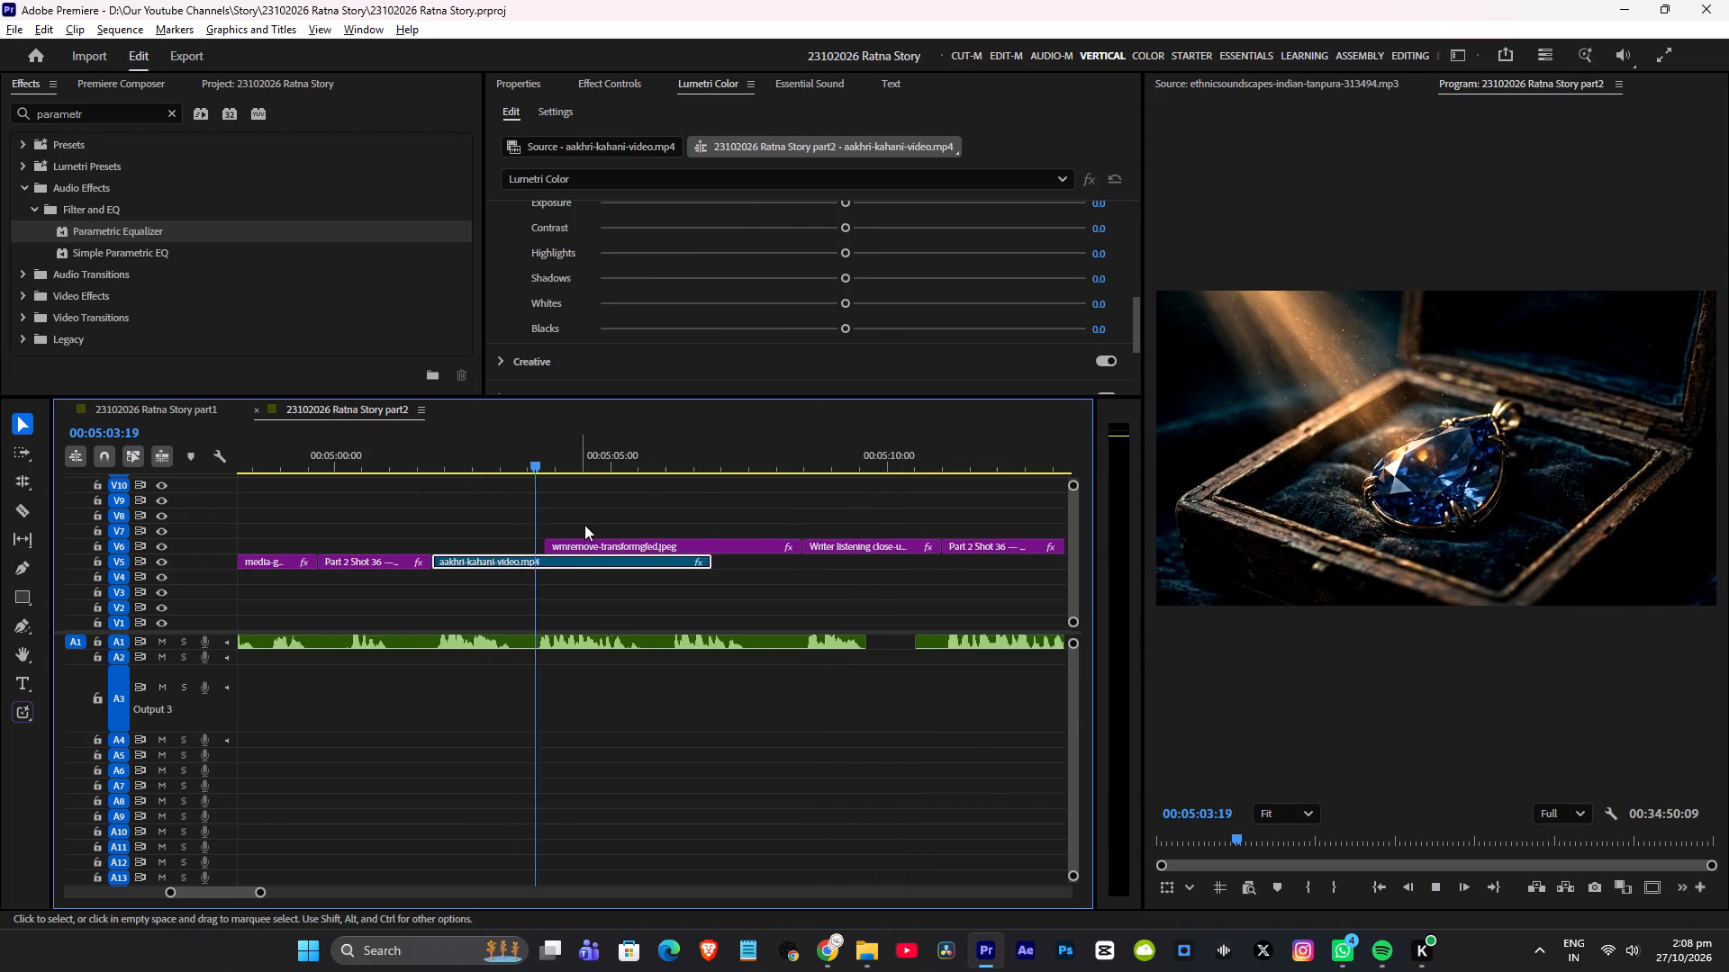
pyautogui.keyDown('alt'); pyautogui.scroll(-4, 584, 525); pyautogui.keyUp('alt')
pyautogui.keyDown('alt'); pyautogui.scroll(5, 601, 525); pyautogui.keyUp('alt')
pyautogui.press('space')
pyautogui.click(408, 449)
pyautogui.press('space')
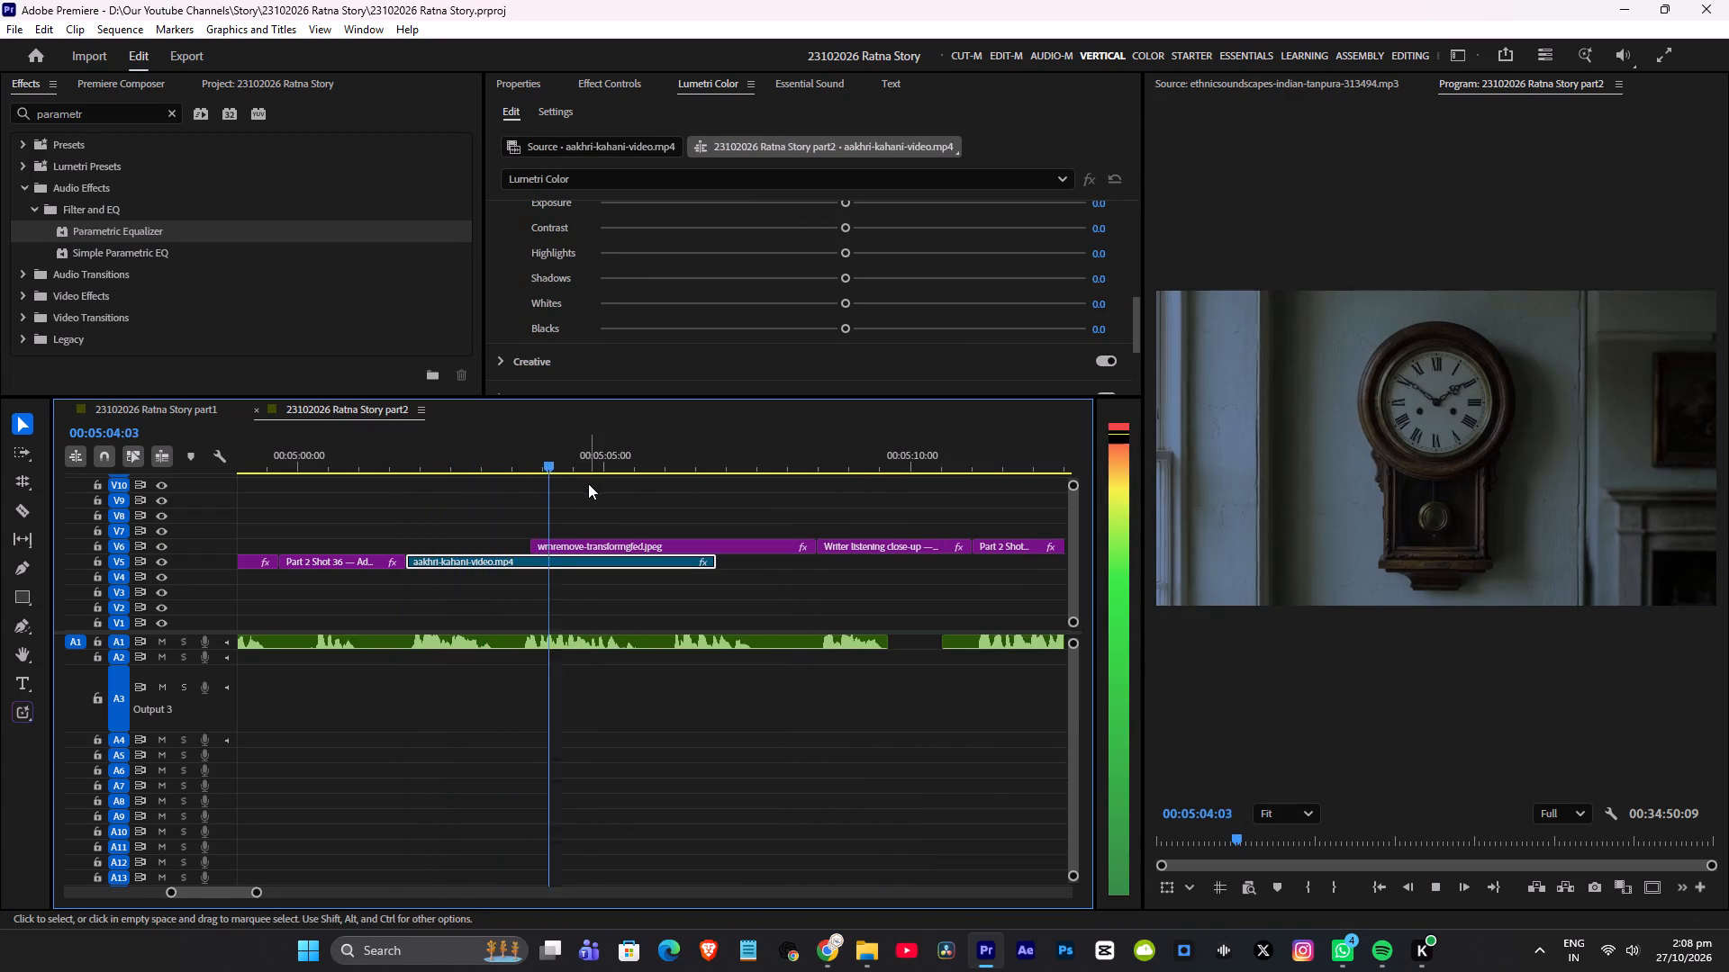
pyautogui.press('space')
# Add the default video transition at the cut between Part 2 Shot 36 and aakhri-kahani-video.mp4, and replay the passage.
pyautogui.click(360, 462)
pyautogui.press('space')
pyautogui.scroll(3, 507, 483)
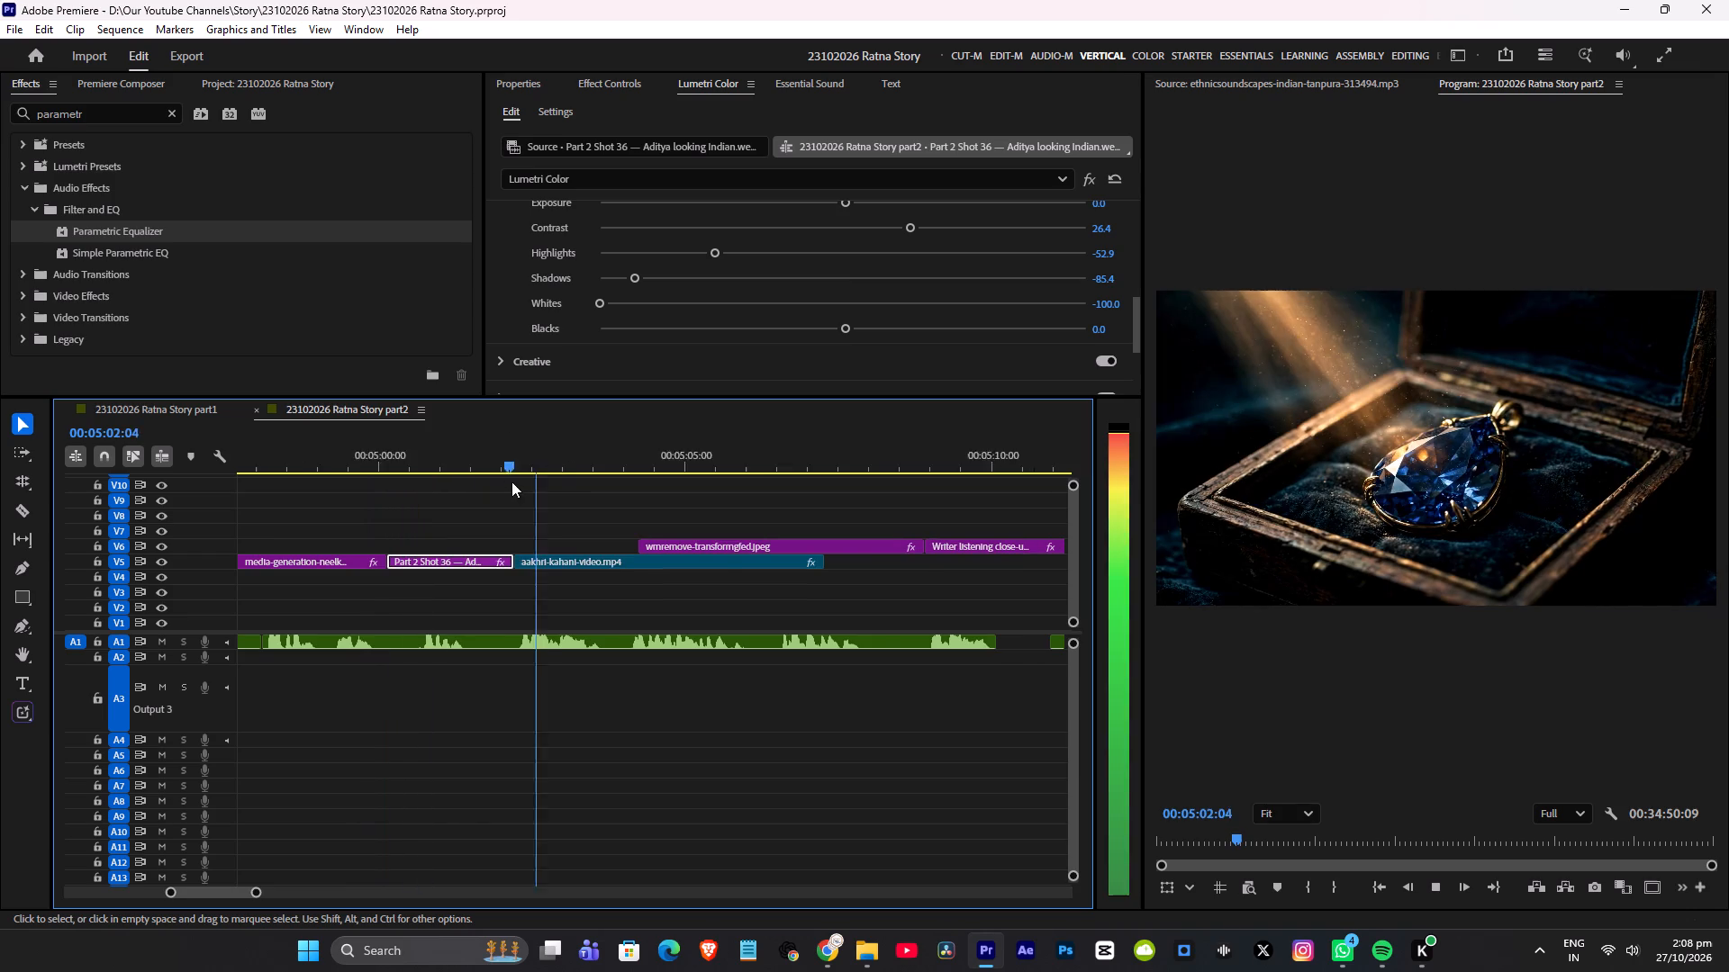
pyautogui.scroll(1, 511, 481)
pyautogui.press('space')
pyautogui.keyDown('alt'); pyautogui.scroll(9, 453, 517); pyautogui.keyUp('alt')
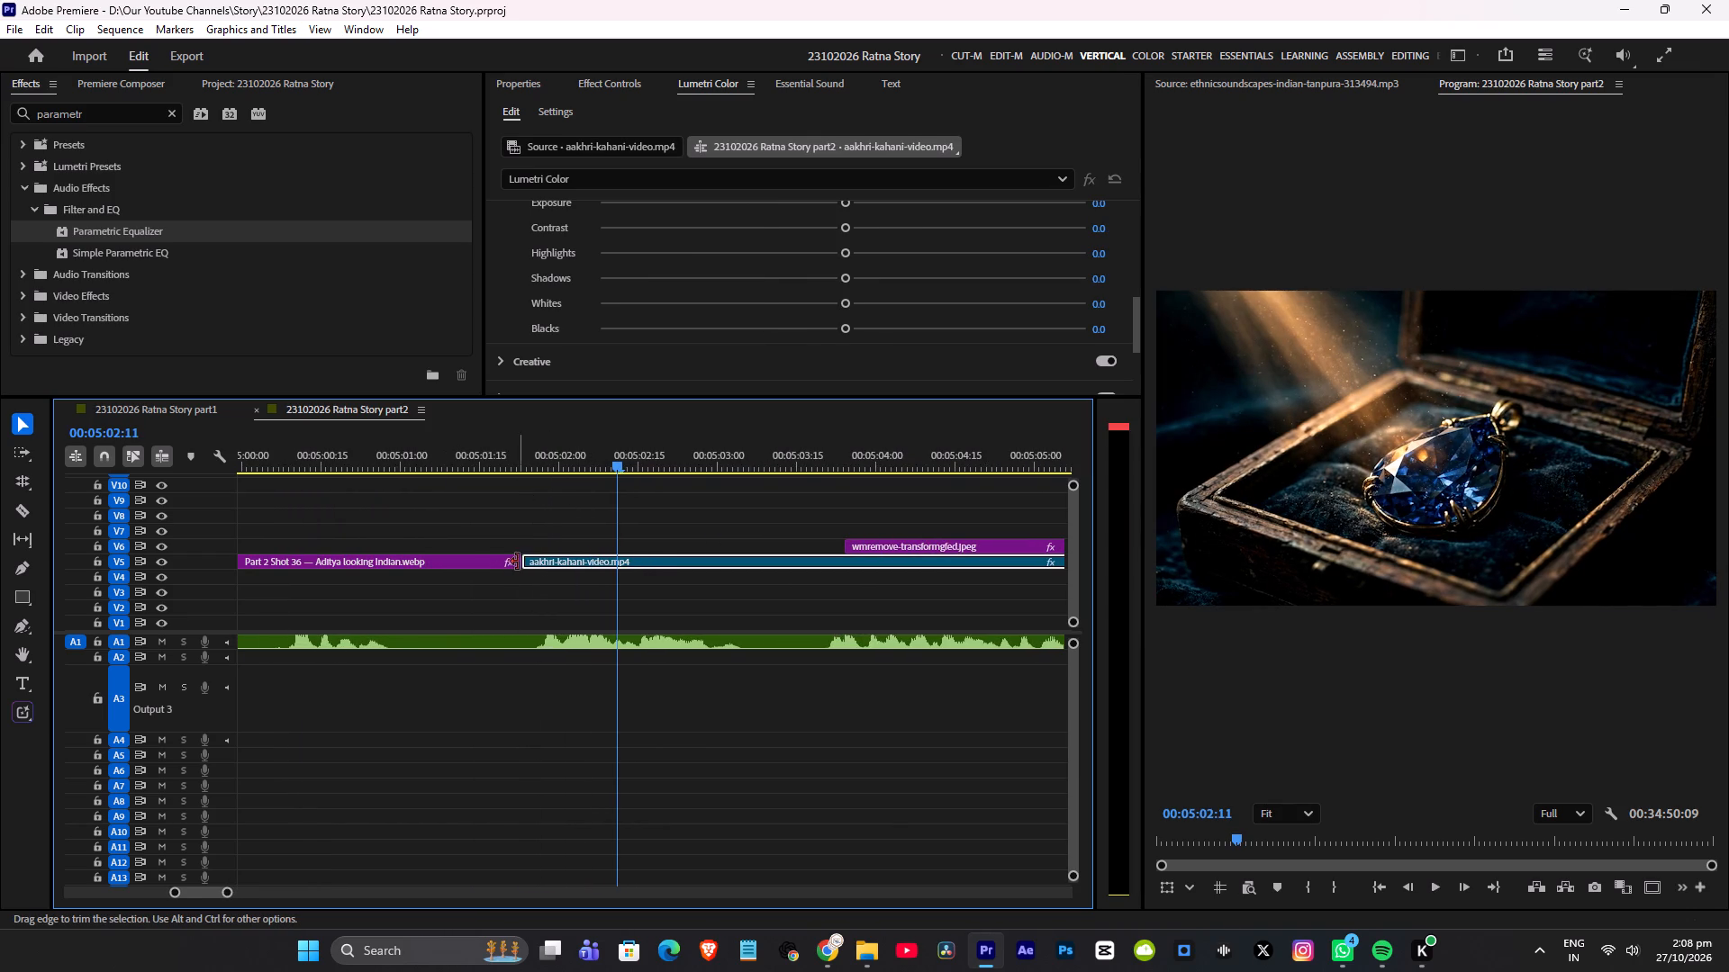
pyautogui.click(521, 562)
pyautogui.hotkey('ctrl', 'd')
pyautogui.click(435, 454)
pyautogui.press('space')
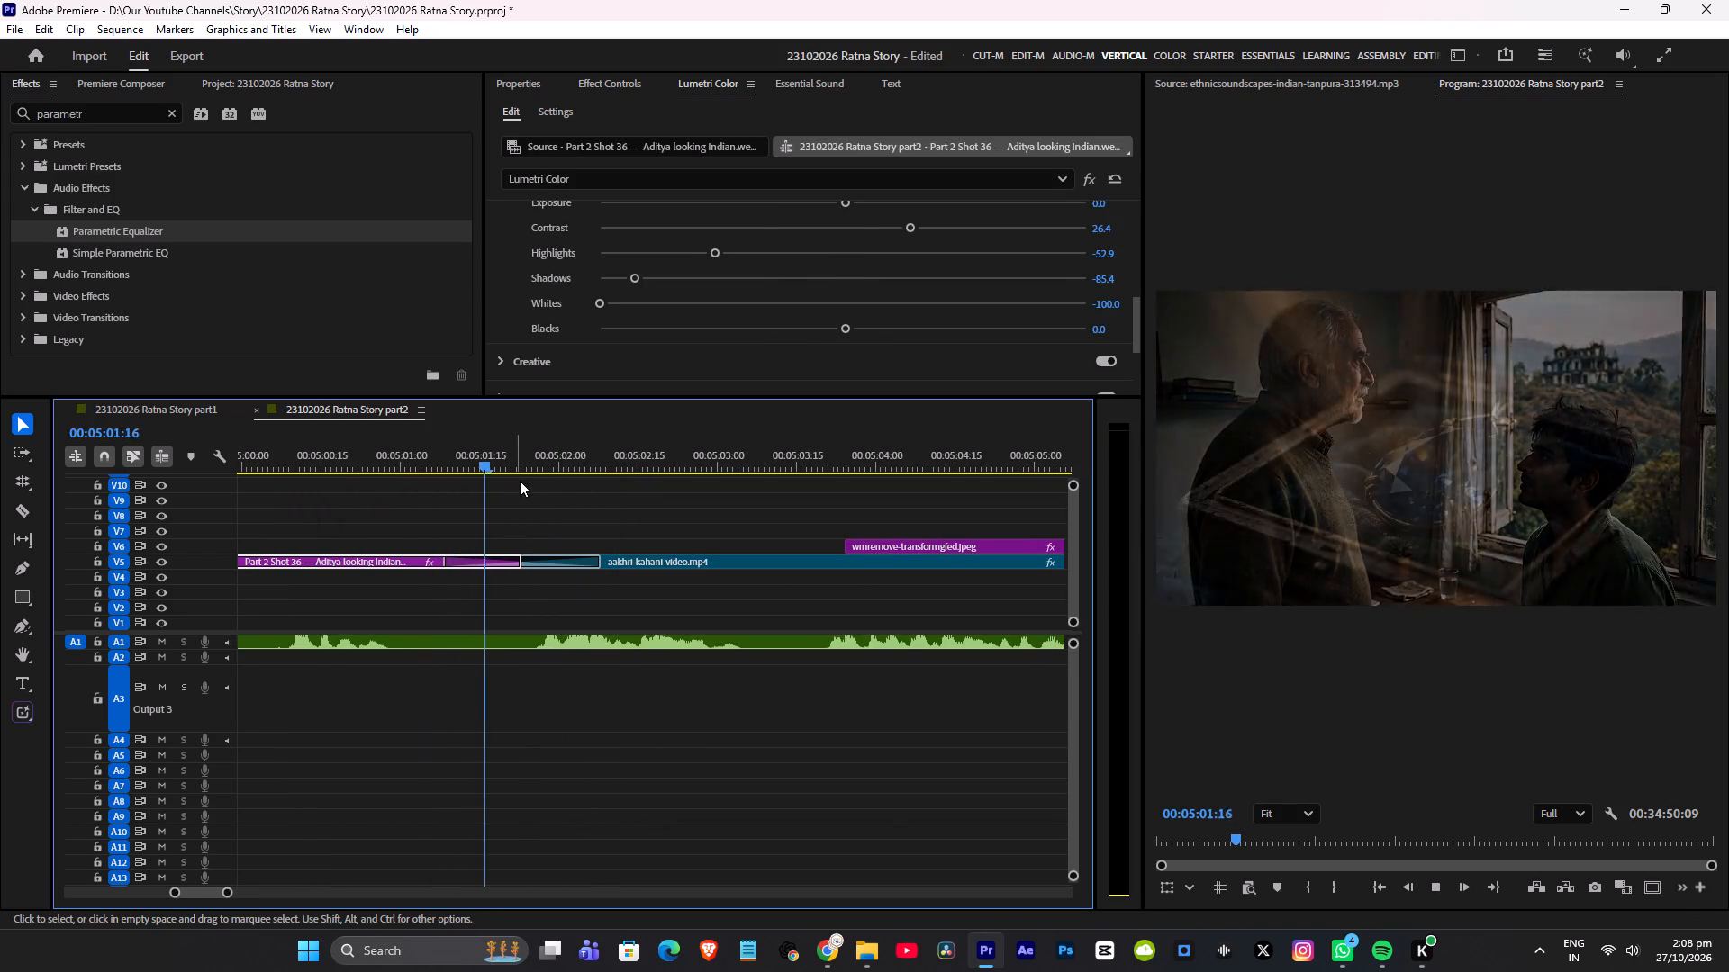
pyautogui.press('space')
pyautogui.click(358, 464)
pyautogui.press('space')
pyautogui.scroll(4, 559, 497)
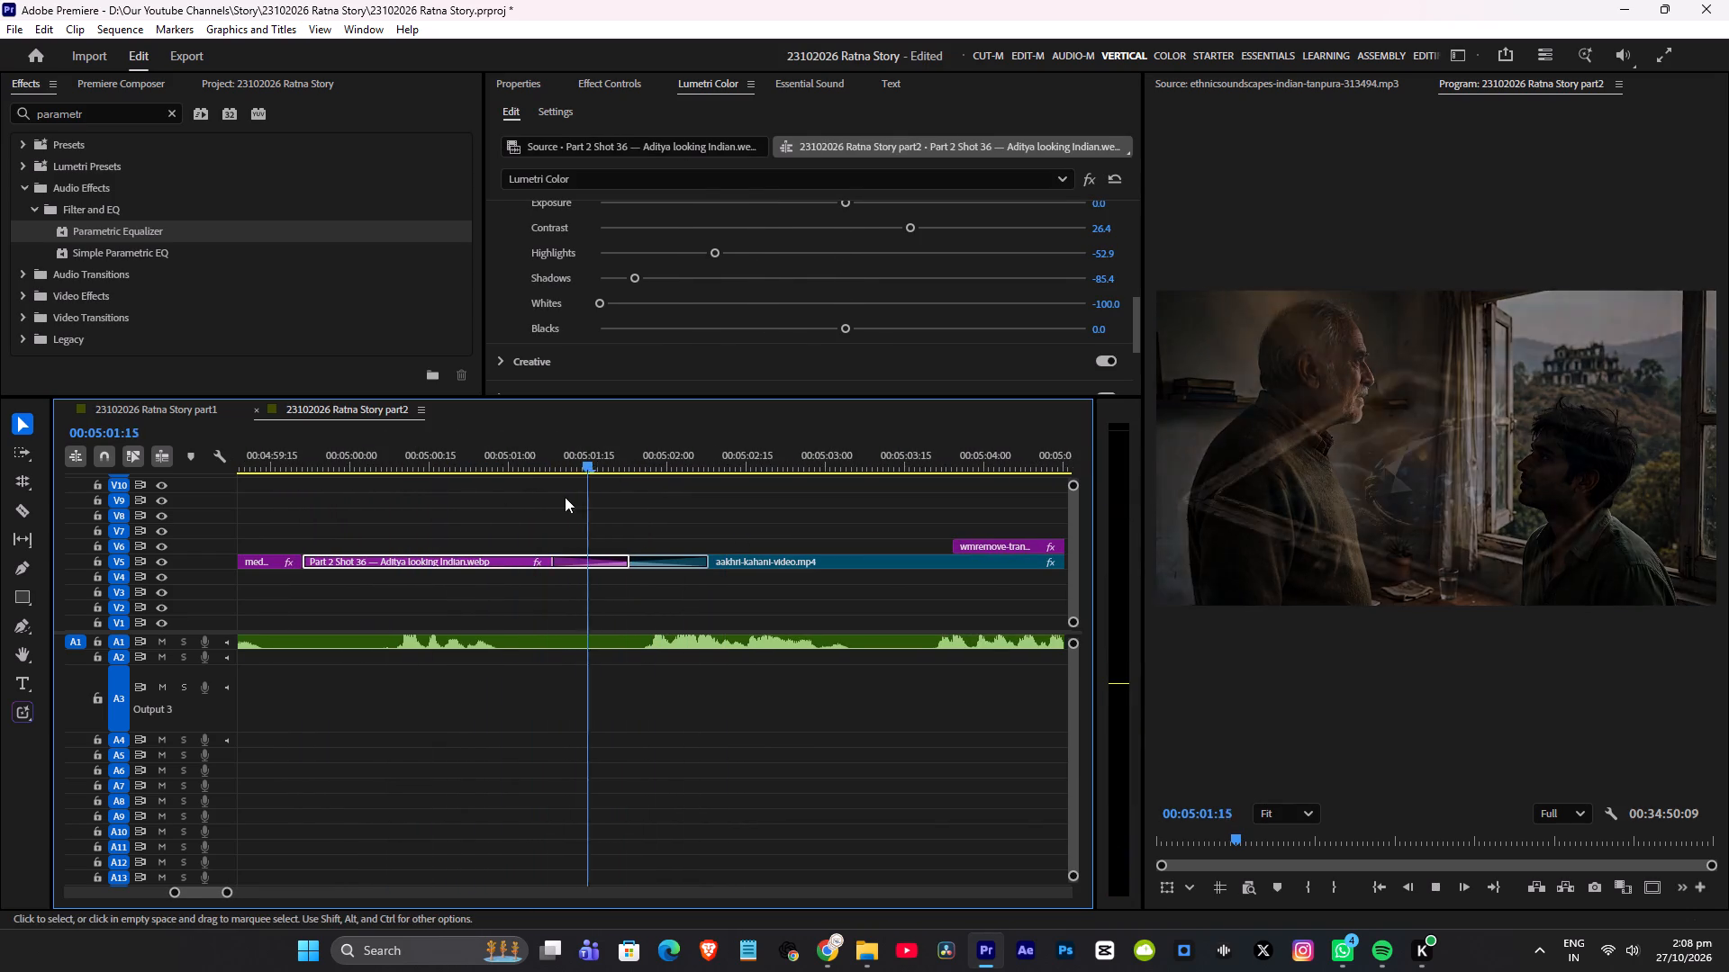
# Play on from the new transition through the pendant and wall clock to the second window shot of the two men, and save the project.
pyautogui.scroll(-4, 692, 504)
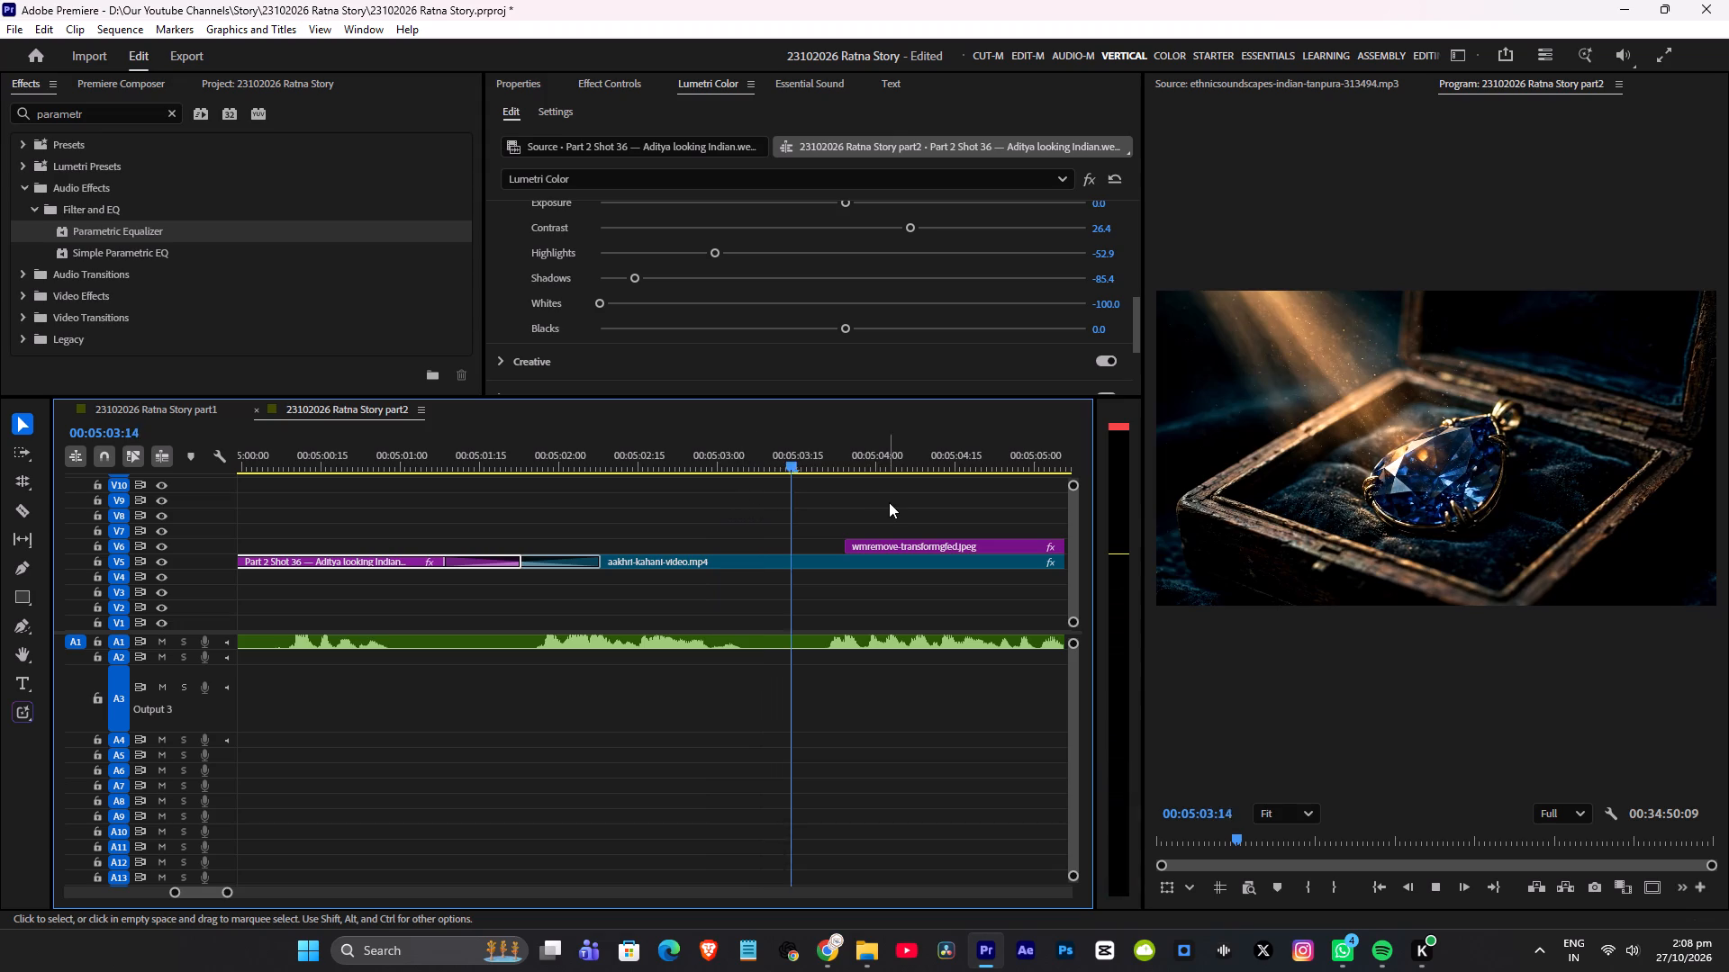
pyautogui.scroll(-5, 828, 502)
pyautogui.scroll(-10, 717, 496)
pyautogui.keyDown('alt'); pyautogui.scroll(-4, 711, 501); pyautogui.keyUp('alt')
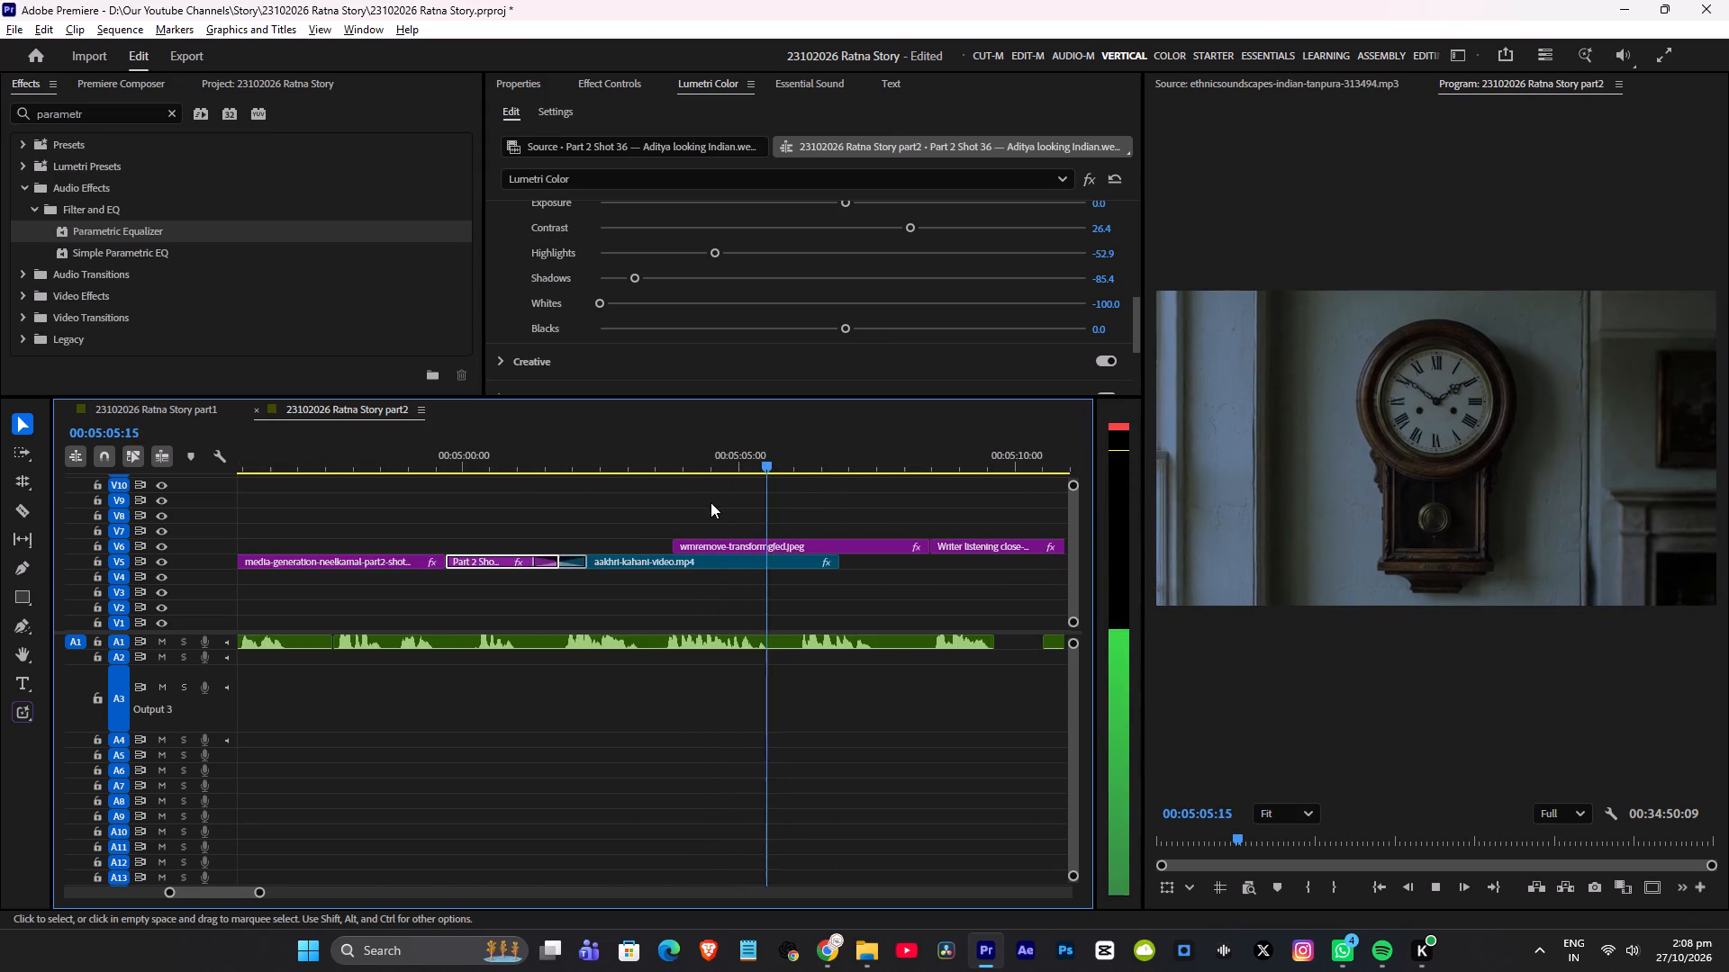
pyautogui.scroll(-5, 711, 502)
pyautogui.keyDown('alt'); pyautogui.scroll(-4, 711, 502); pyautogui.keyUp('alt')
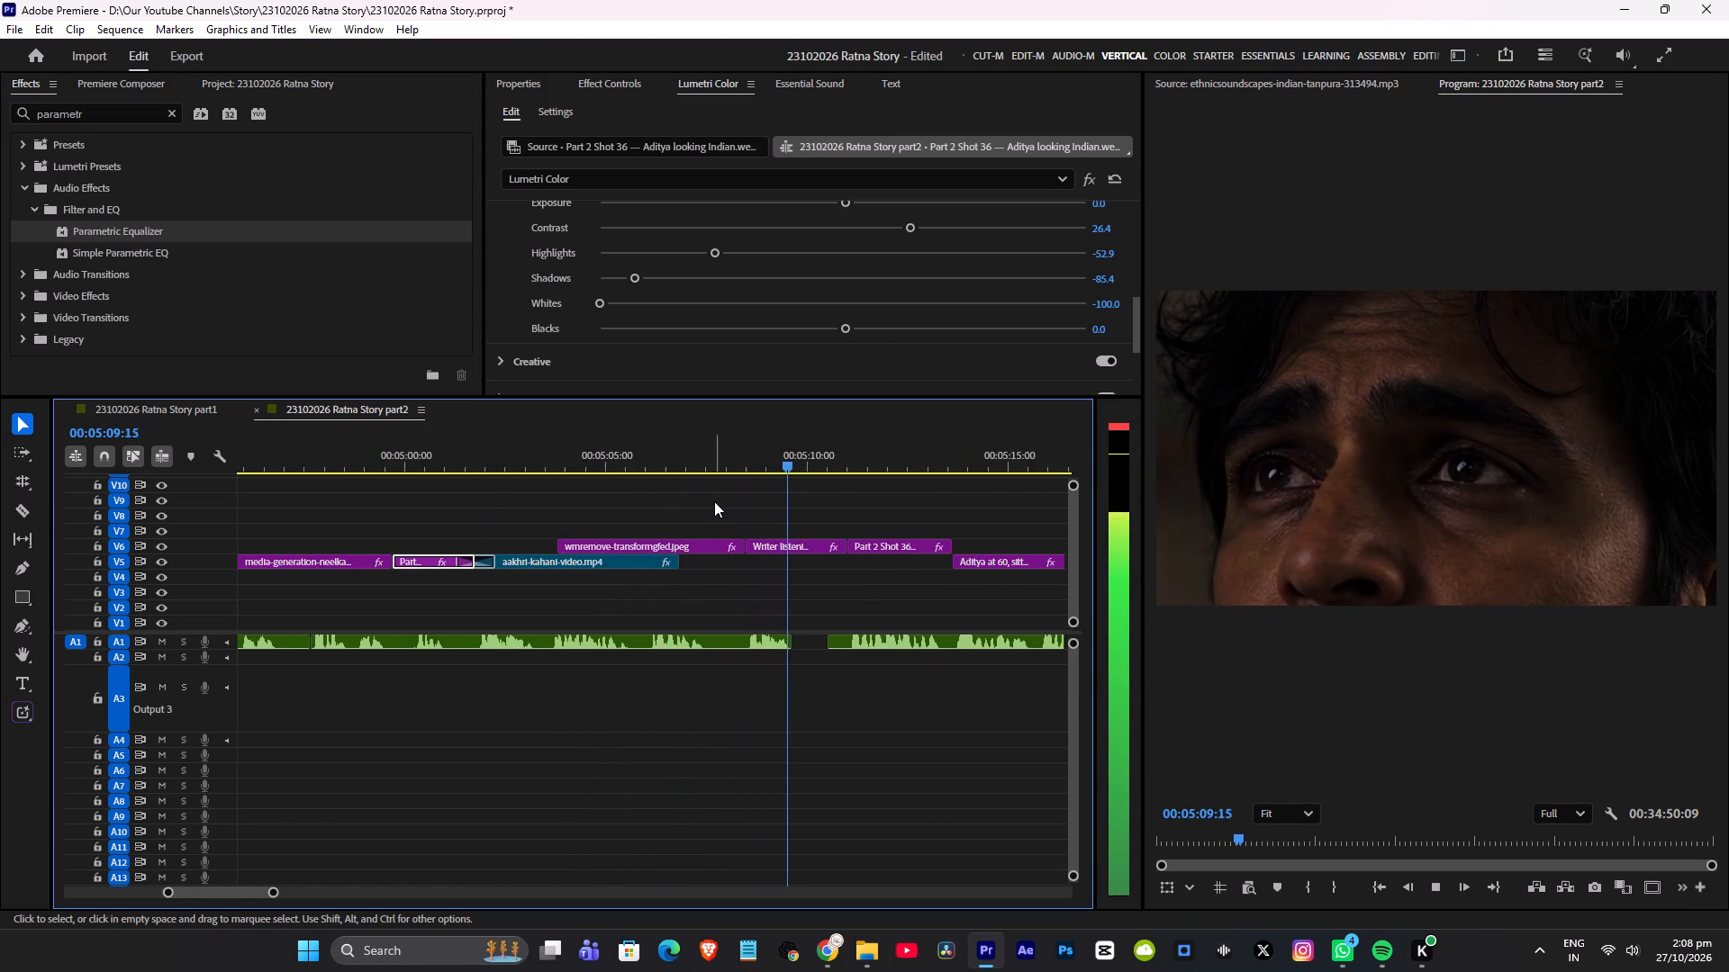
pyautogui.press('space')
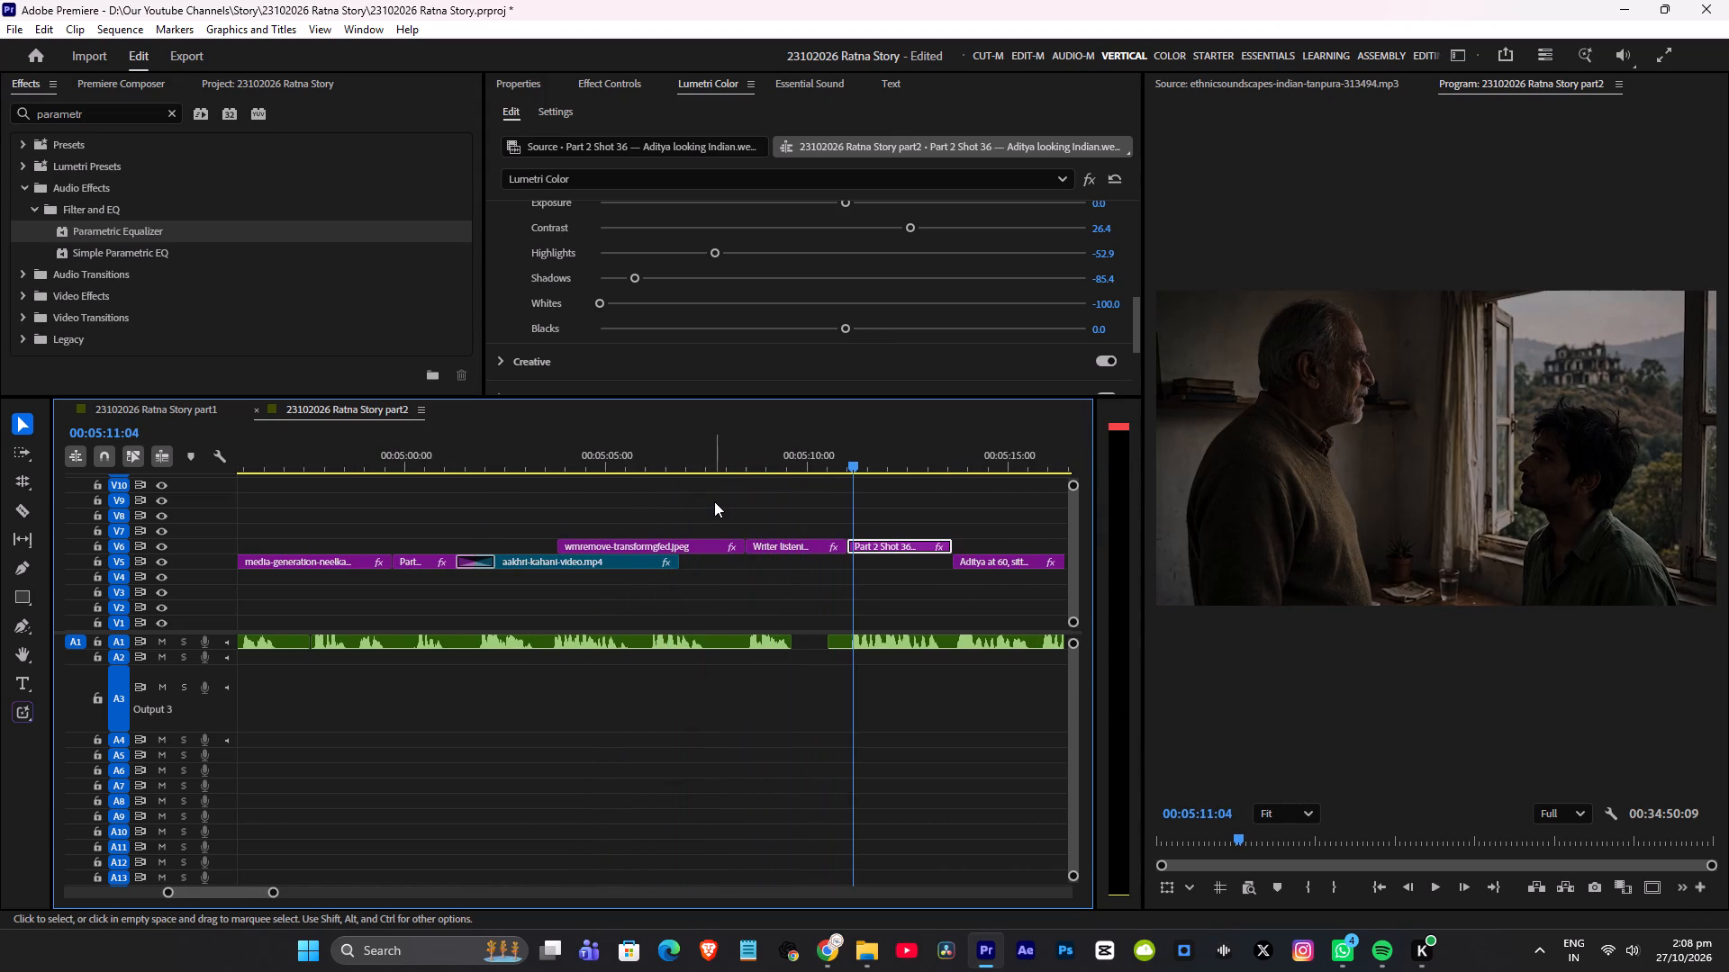
pyautogui.hotkey('ctrl', 's')
# Replay the part2 sequence from the blue pendant video to the shot of Aditya sitting alone by the lamp, and save the project.
pyautogui.keyDown('alt'); pyautogui.scroll(-7, 717, 476); pyautogui.keyUp('alt')
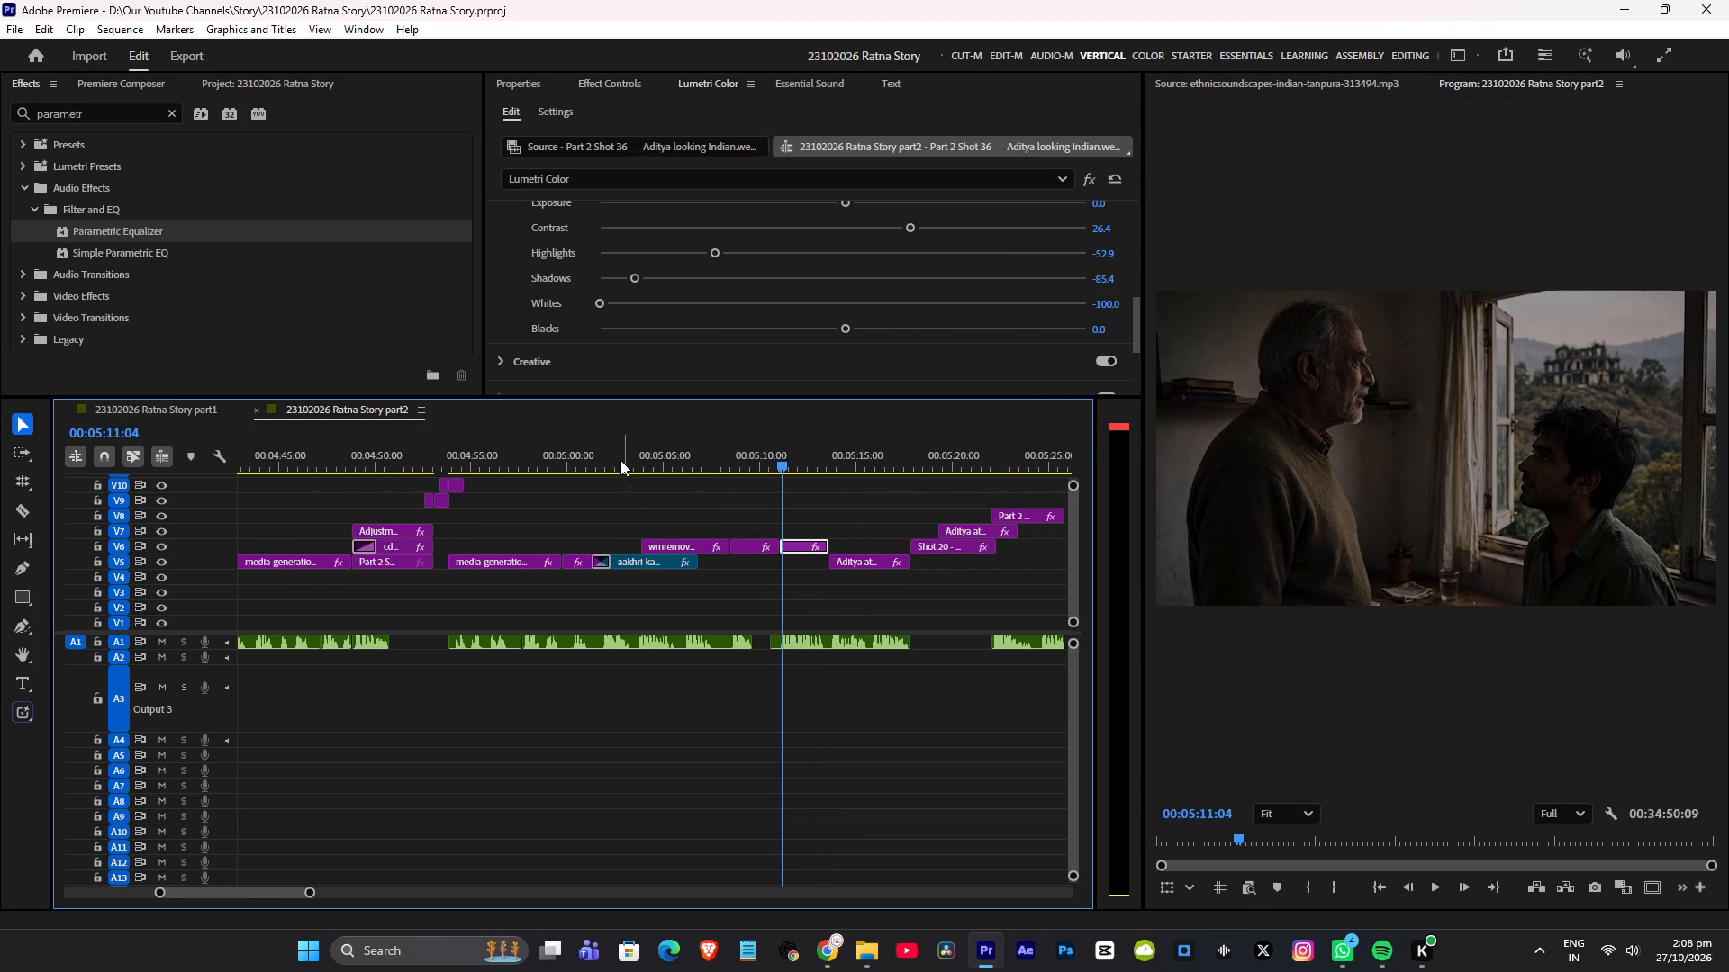
pyautogui.click(593, 453)
pyautogui.press('space')
pyautogui.scroll(-3, 641, 476)
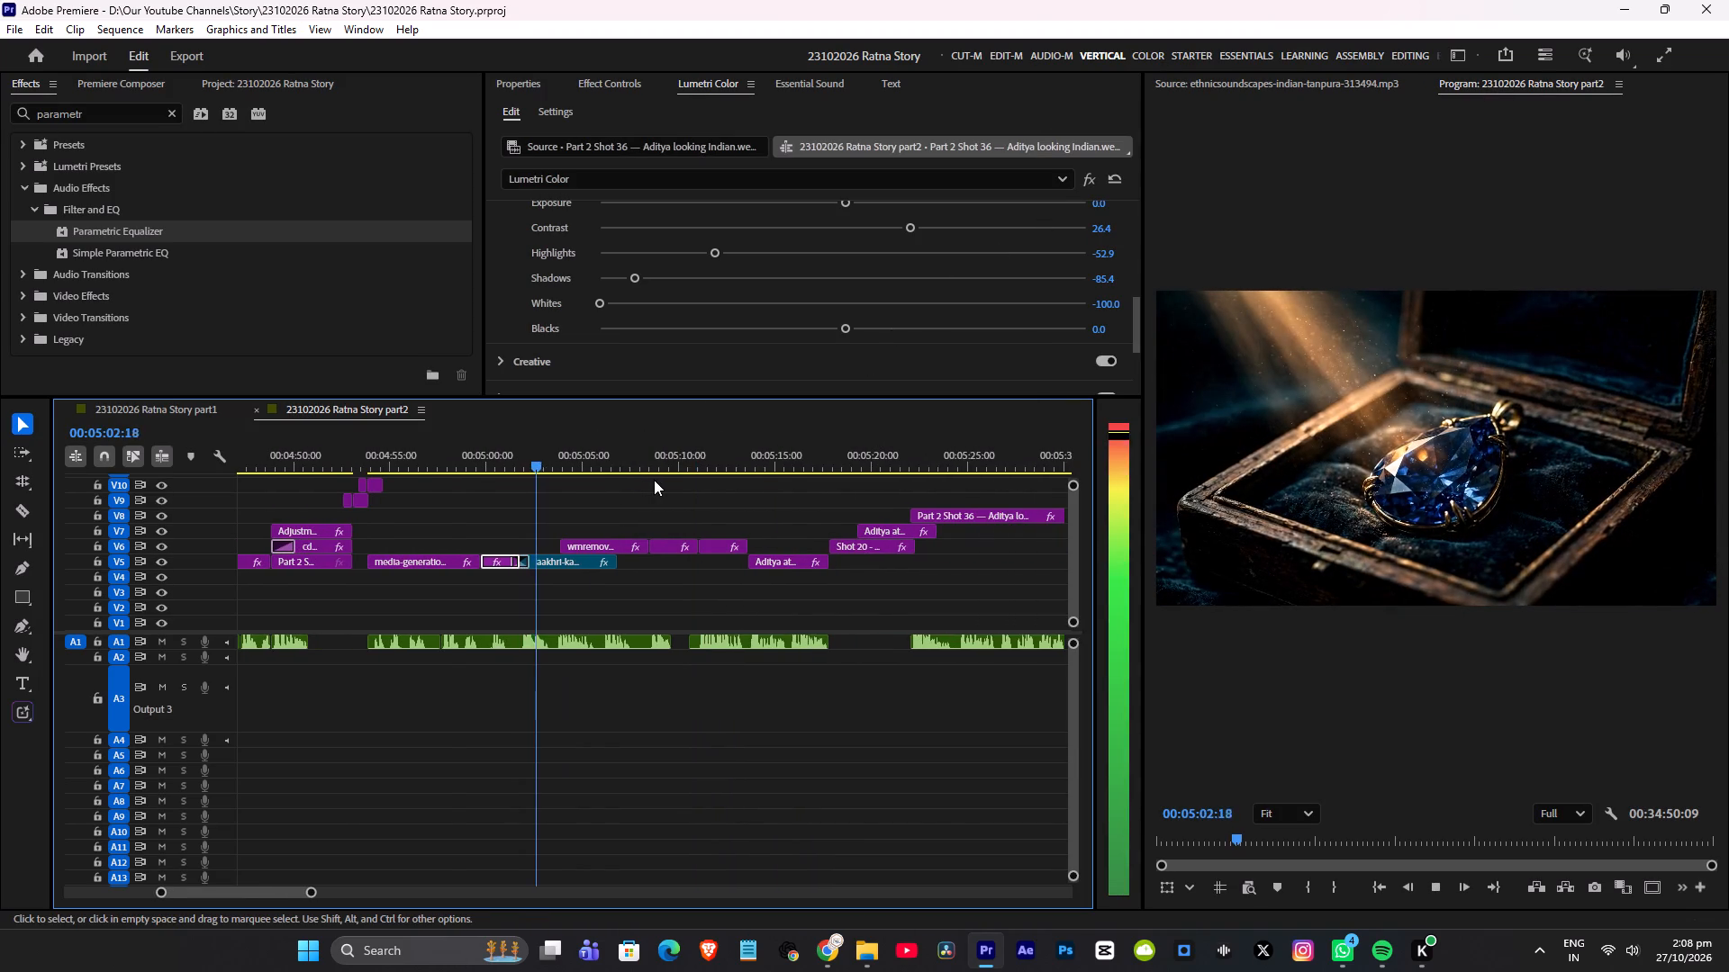
pyautogui.keyDown('alt'); pyautogui.scroll(-7, 654, 480); pyautogui.keyUp('alt')
pyautogui.keyDown('alt'); pyautogui.scroll(7, 609, 500); pyautogui.keyUp('alt')
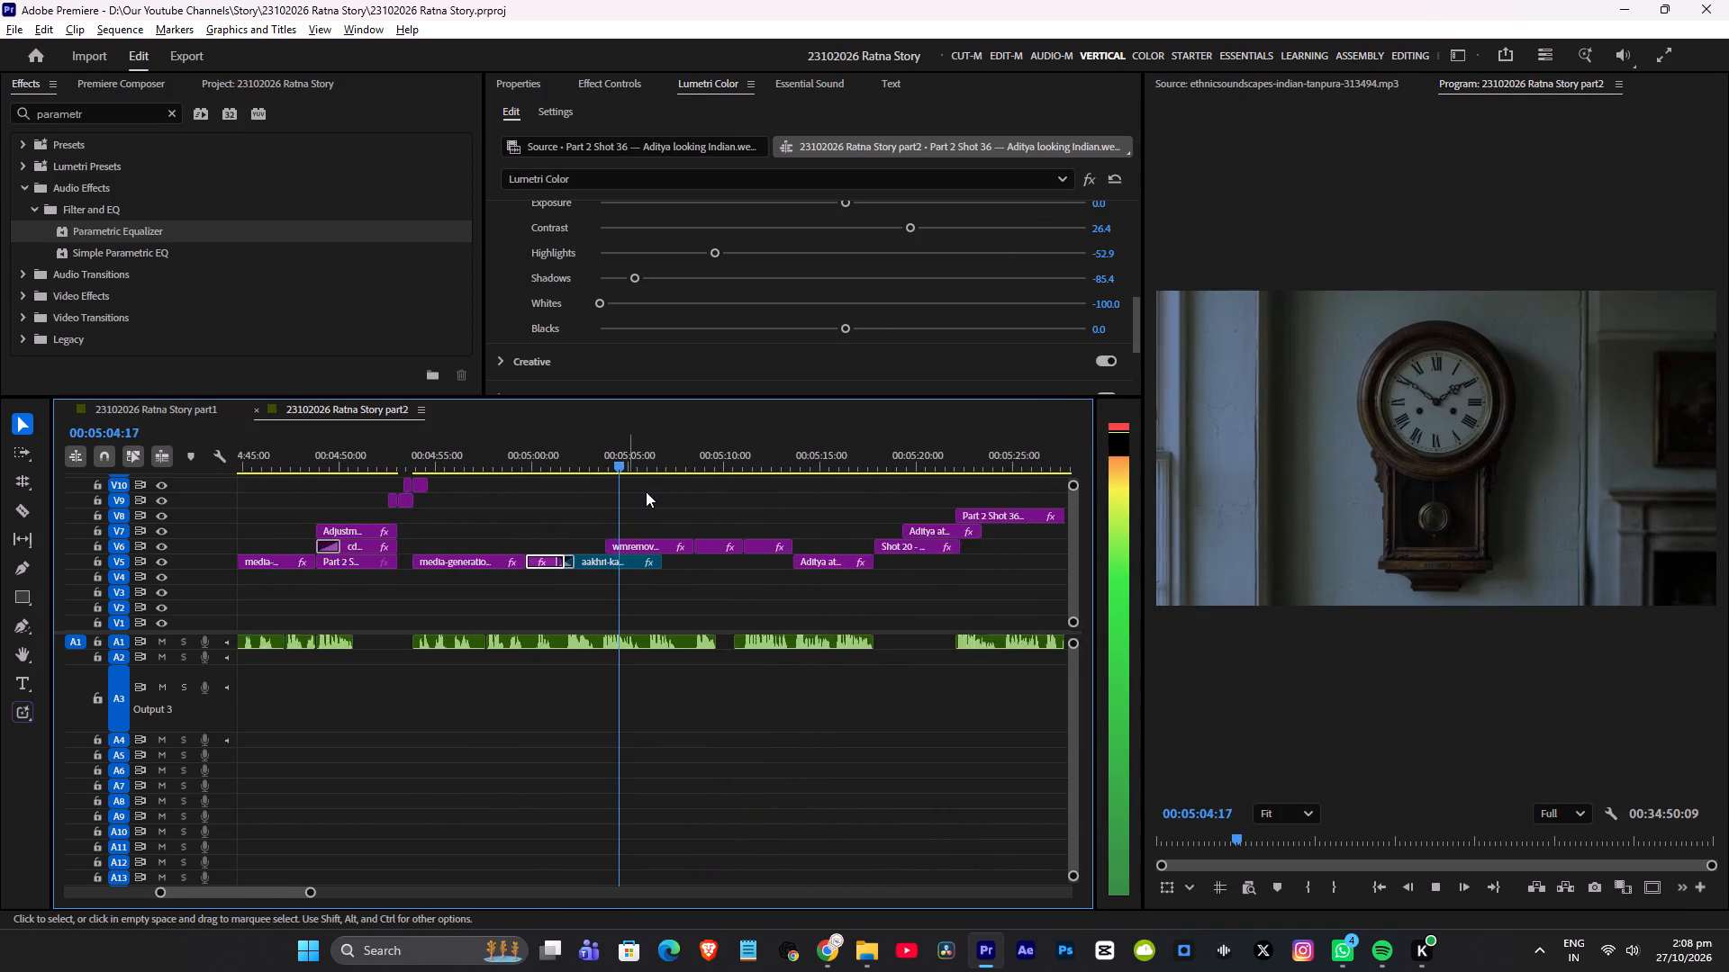
pyautogui.keyDown('alt'); pyautogui.scroll(2, 646, 491); pyautogui.keyUp('alt')
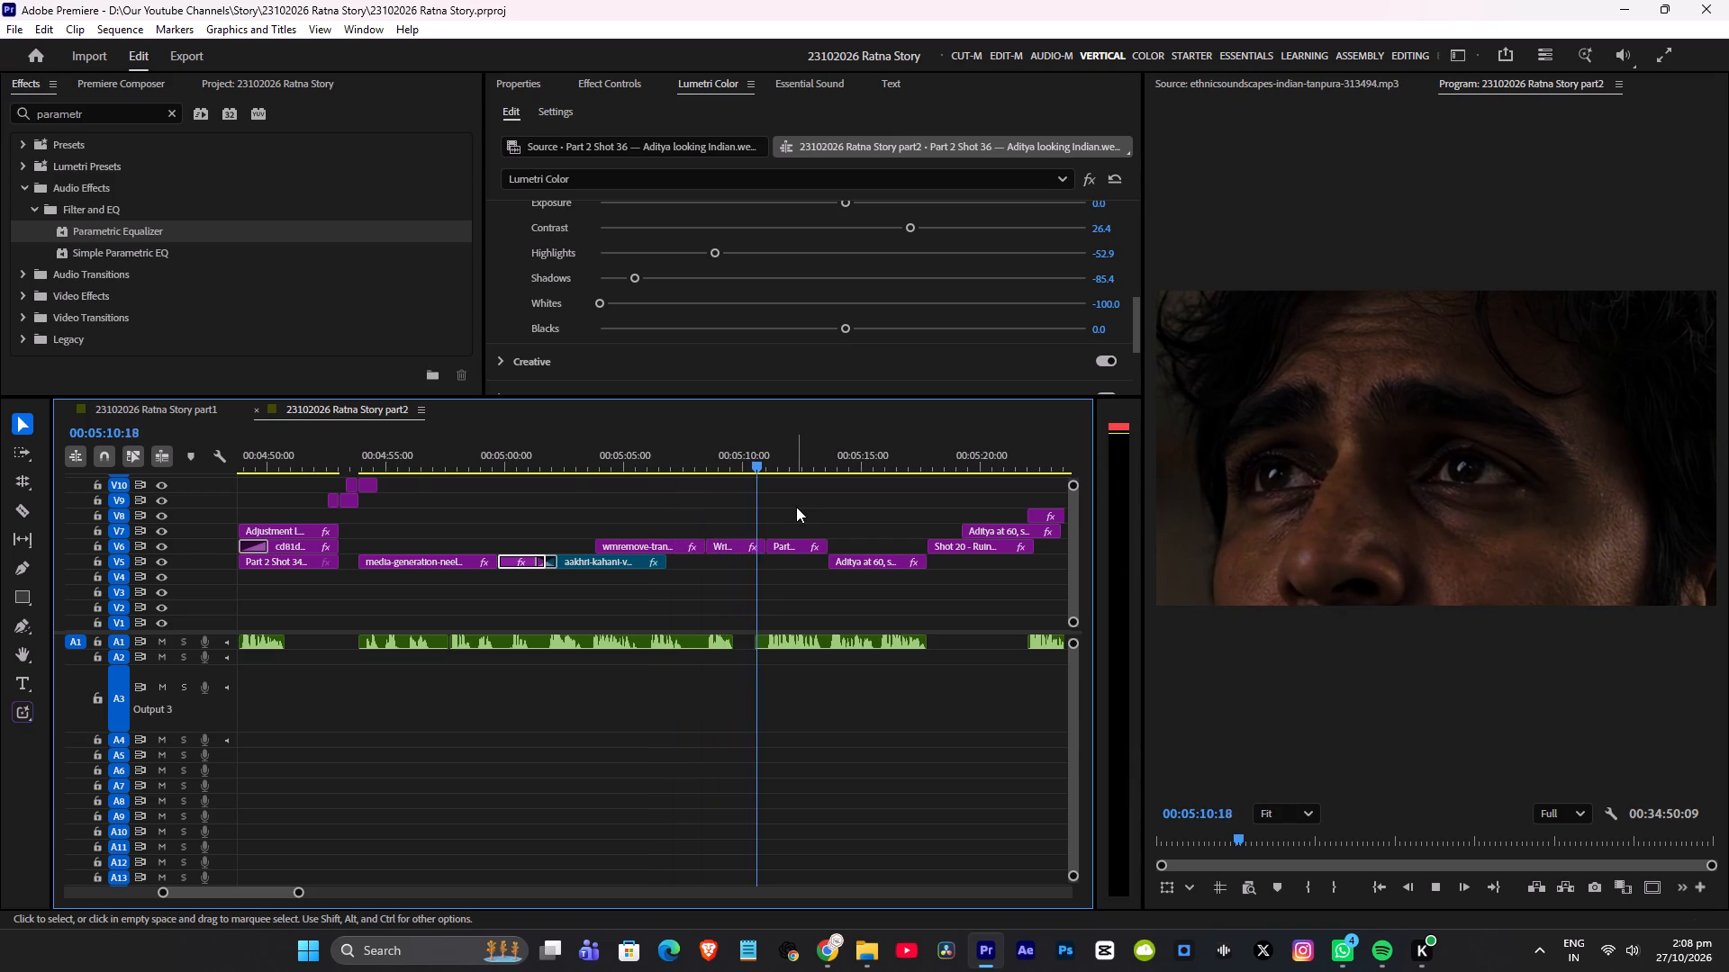
pyautogui.scroll(-4, 796, 507)
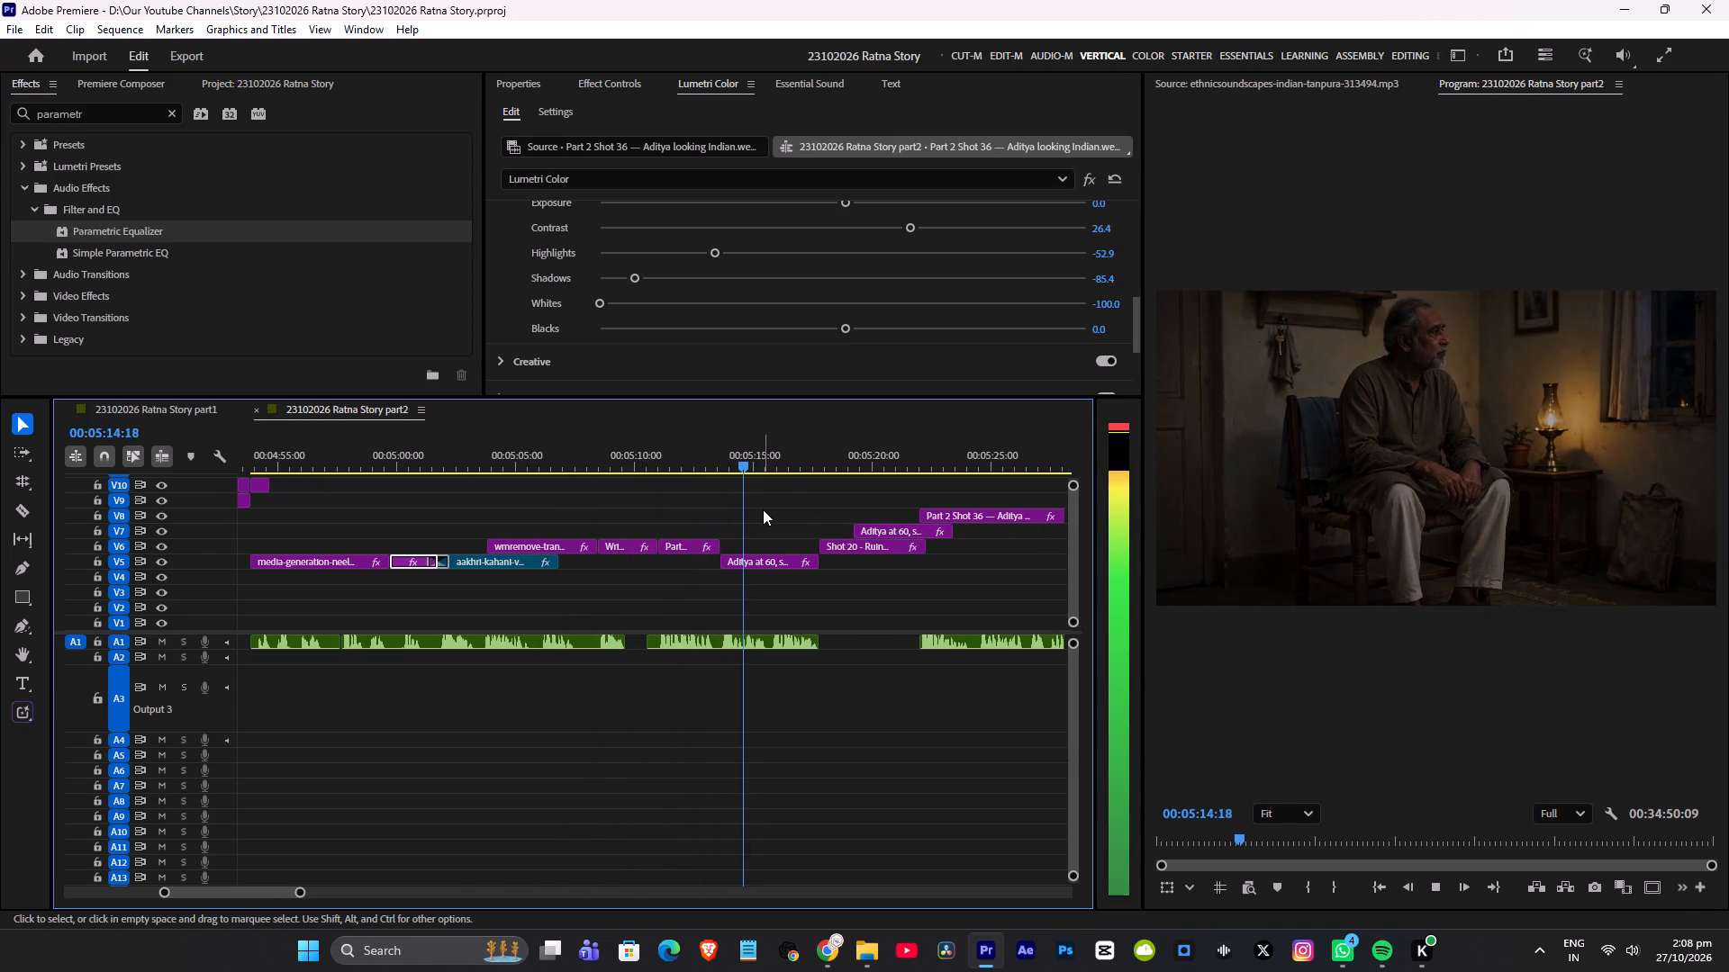
pyautogui.scroll(-1, 762, 509)
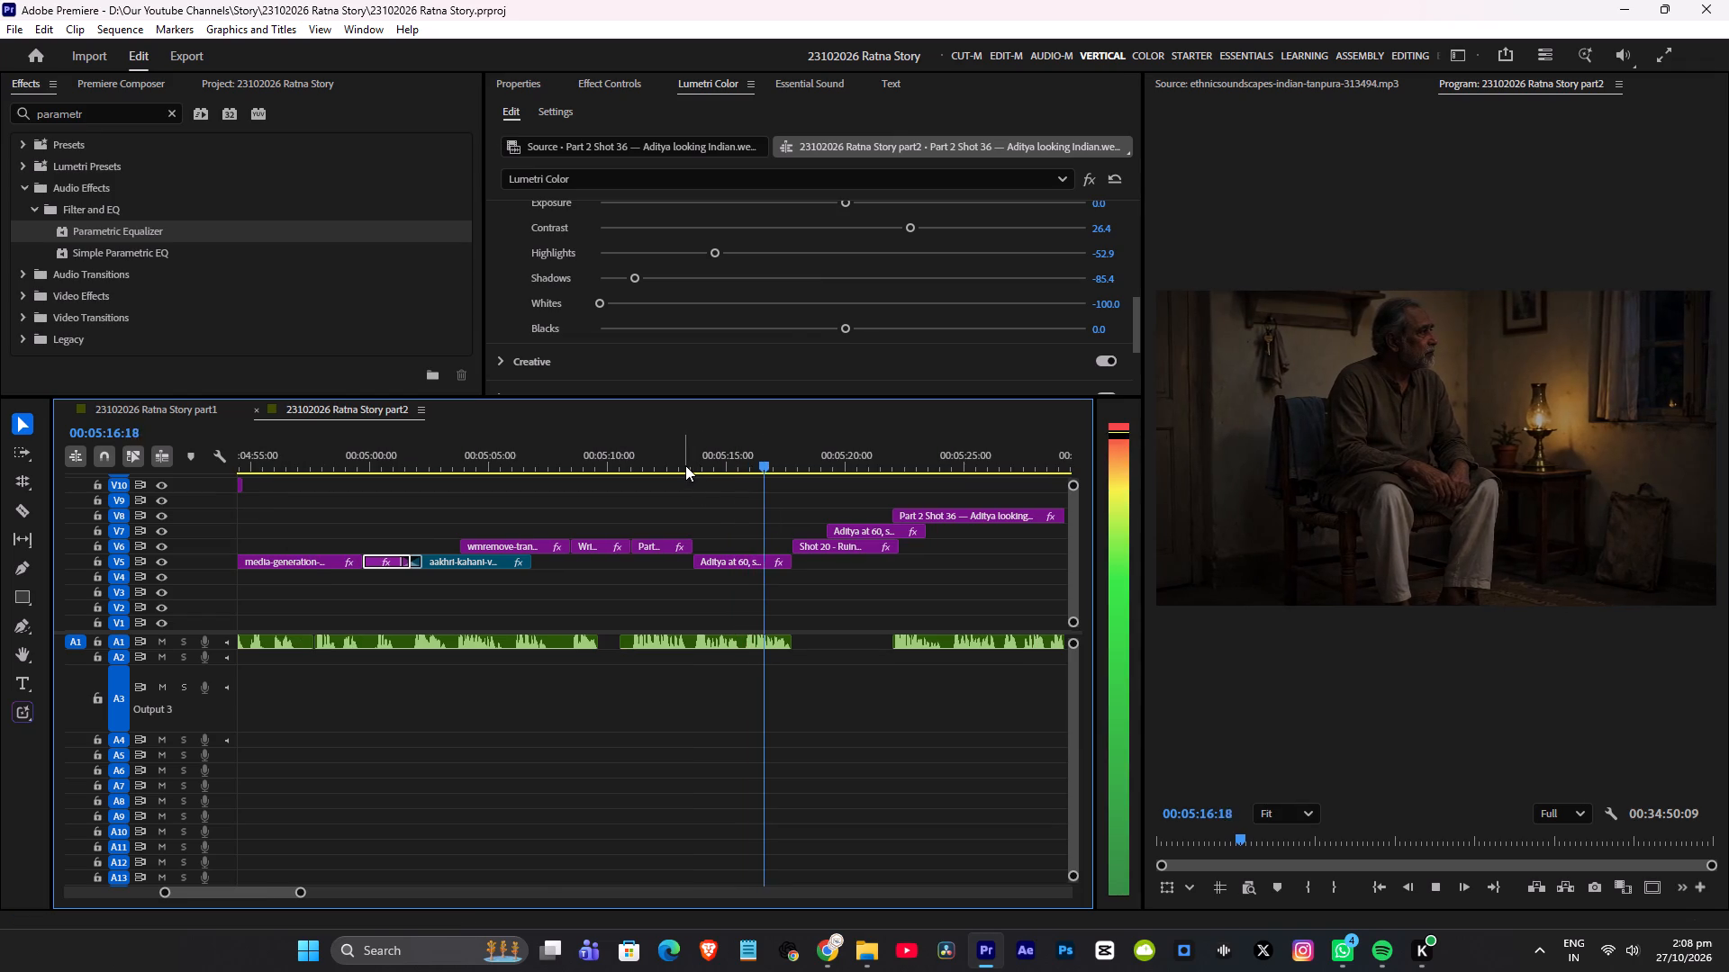
pyautogui.click(685, 465)
pyautogui.hotkey('ctrl', 's')
# Look through the part1 sequence for a wind sound around the light bulb shots, auditioning track A2 on its own.
pyautogui.keyDown('alt'); pyautogui.scroll(-8, 749, 517); pyautogui.keyUp('alt')
pyautogui.click(188, 407)
pyautogui.scroll(2, 473, 513)
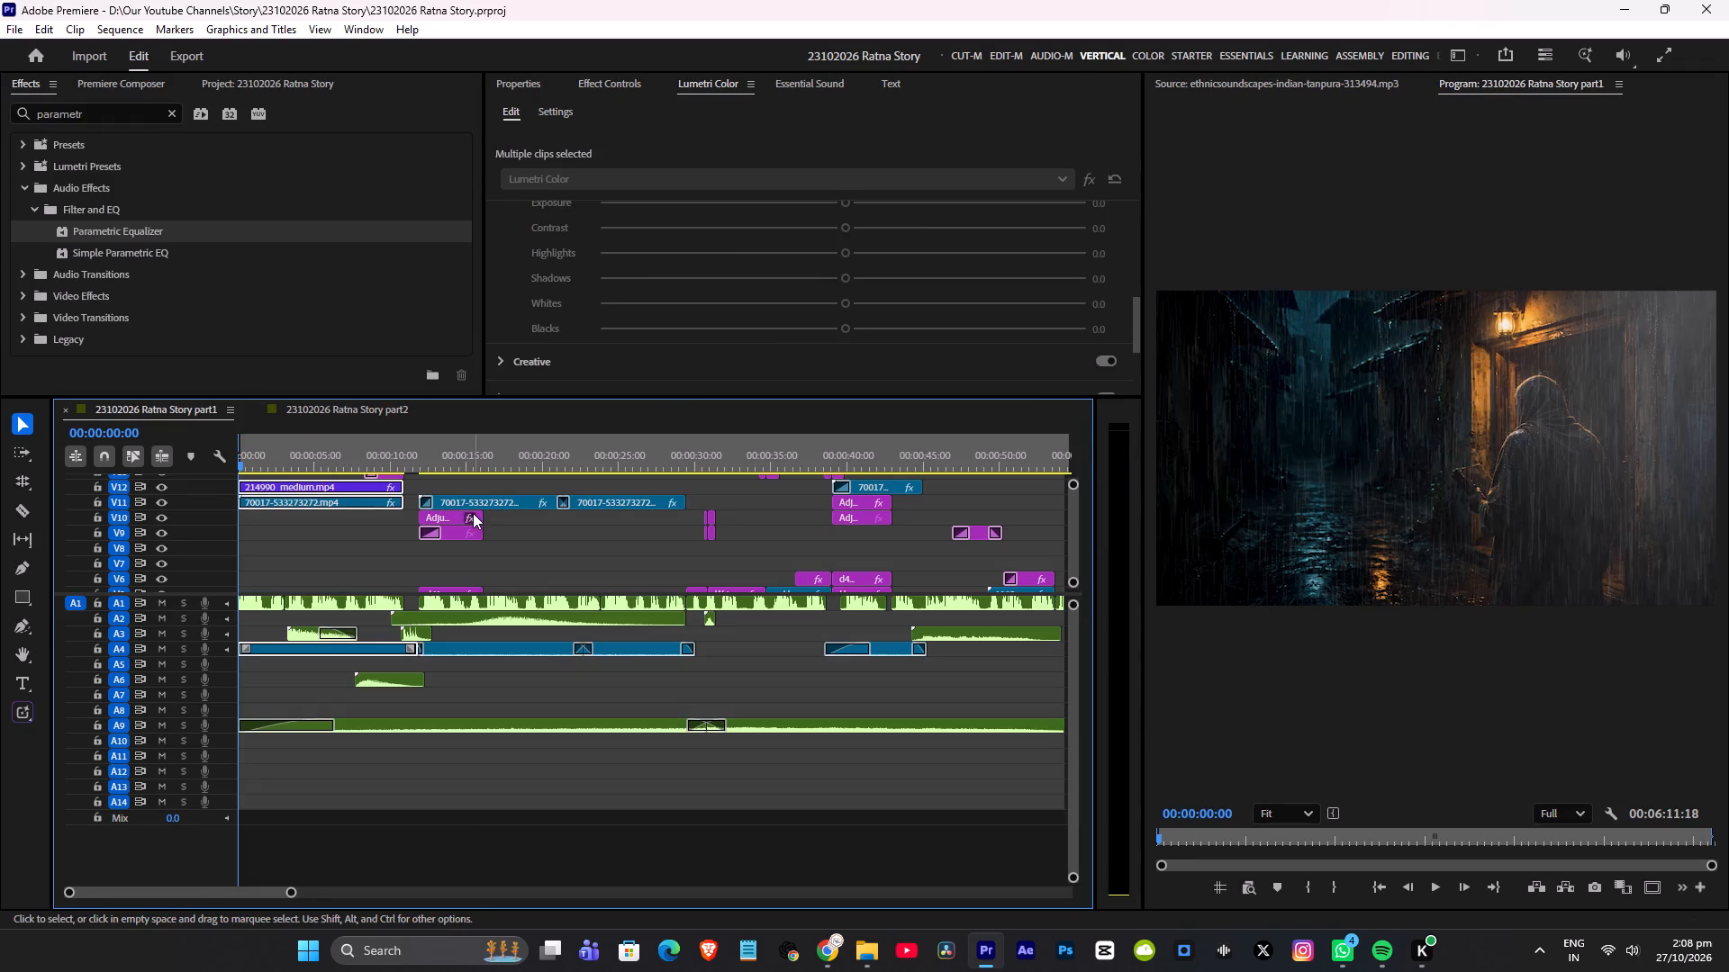
pyautogui.scroll(2, 473, 513)
pyautogui.click(515, 451)
pyautogui.keyDown('alt'); pyautogui.scroll(-6, 612, 491); pyautogui.keyUp('alt')
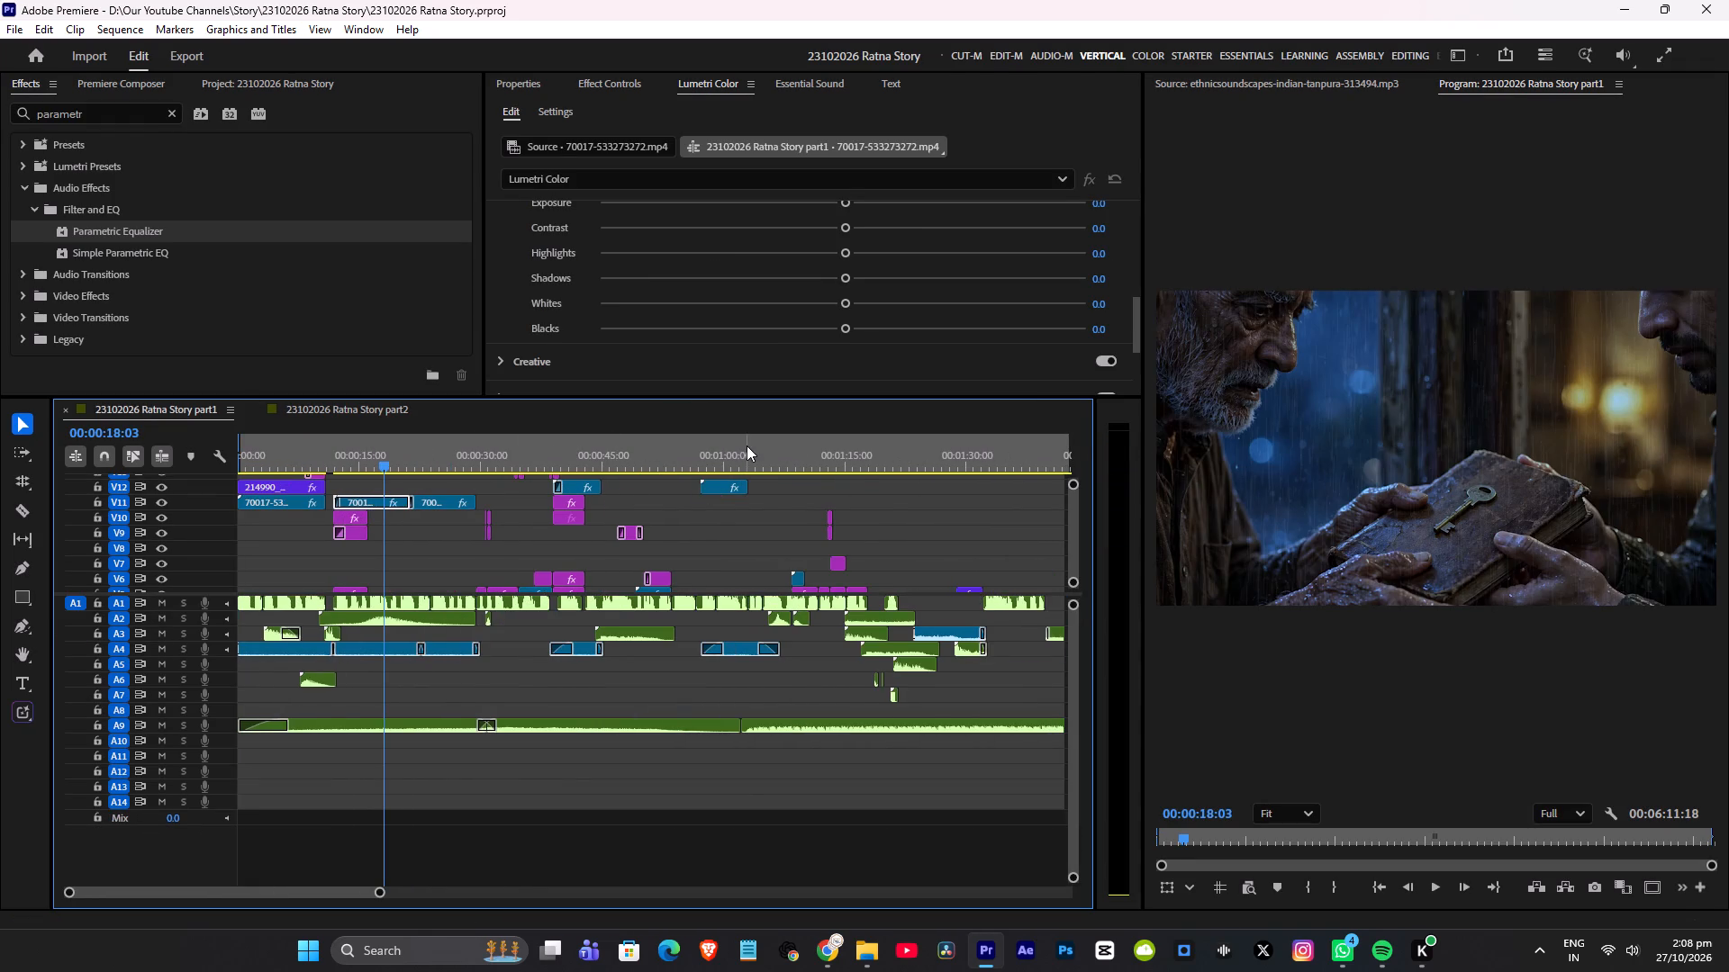
pyautogui.click(747, 445)
pyautogui.press('space')
pyautogui.scroll(-4, 743, 454)
pyautogui.press('space')
pyautogui.click(766, 437)
pyautogui.press('space')
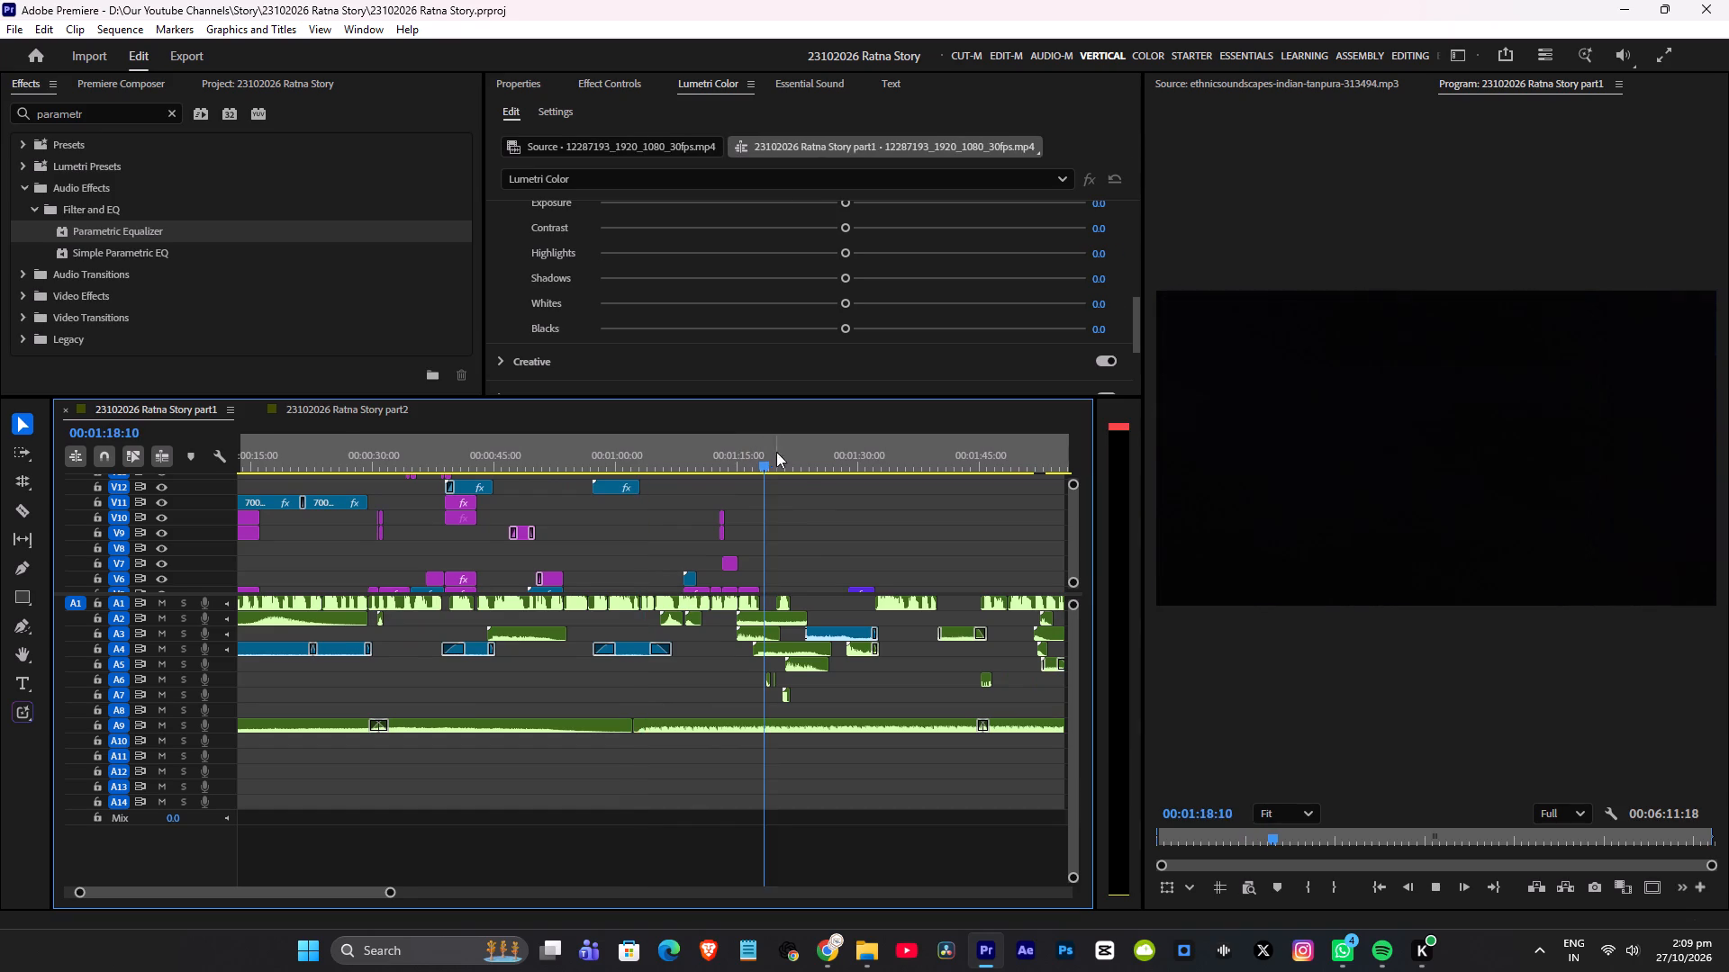
pyautogui.scroll(-3, 782, 464)
pyautogui.keyDown('alt'); pyautogui.scroll(12, 759, 475); pyautogui.keyUp('alt')
pyautogui.press('space')
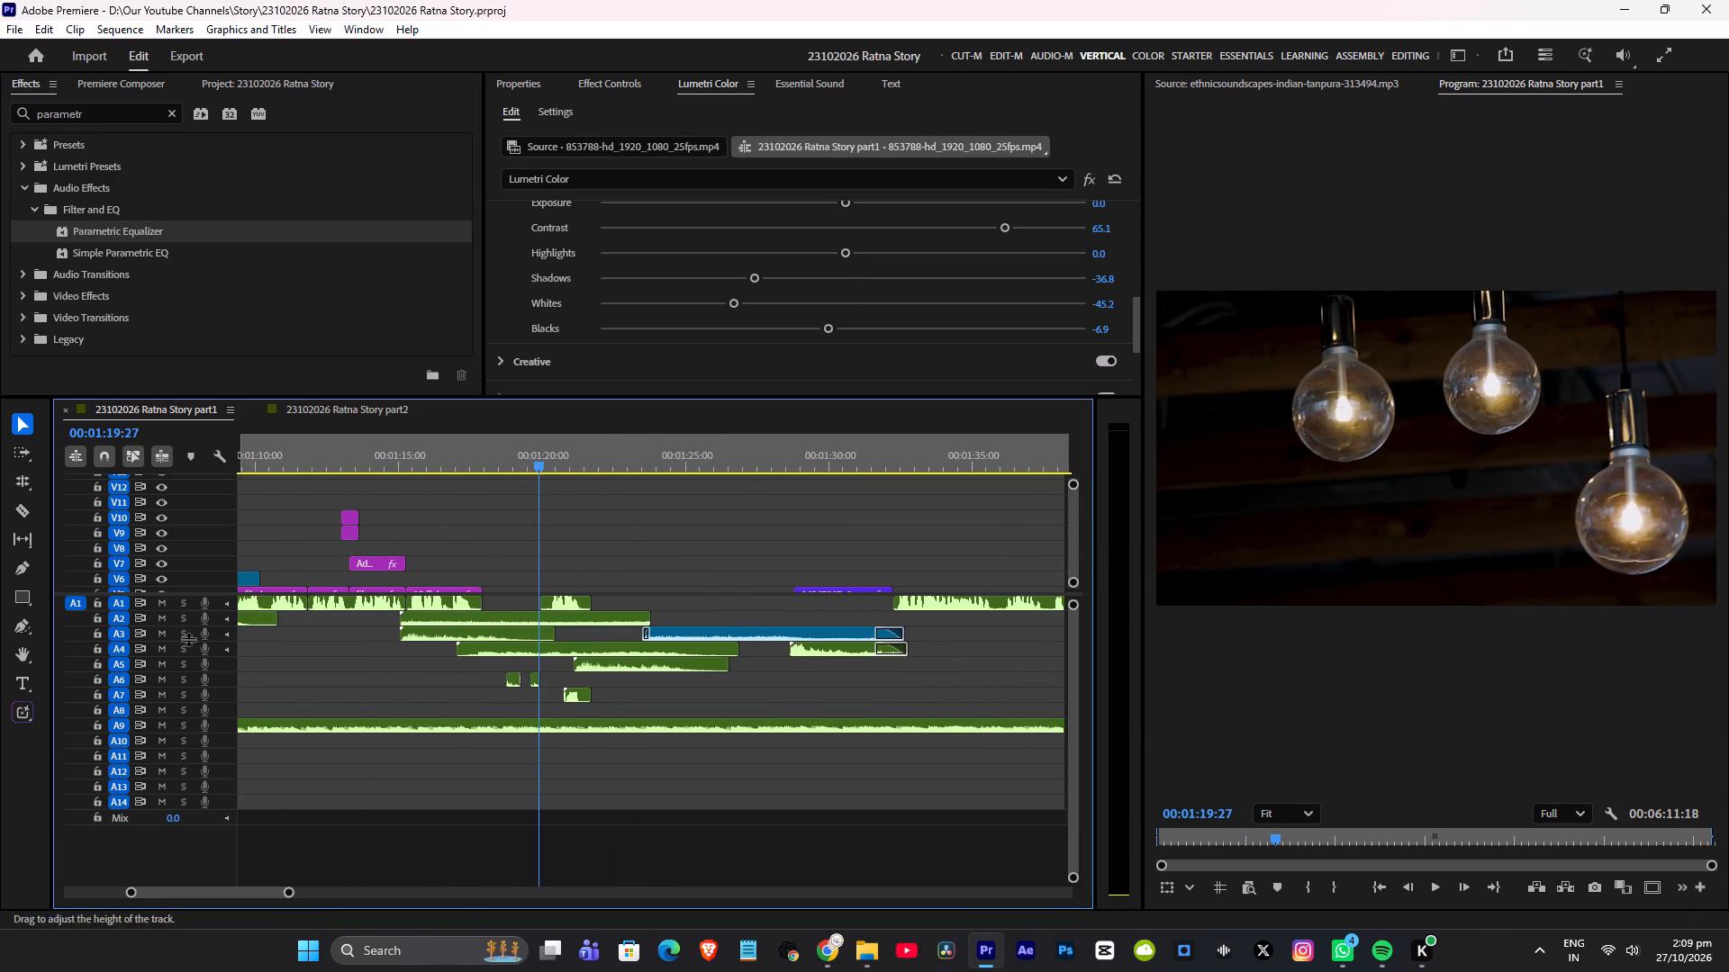
pyautogui.click(186, 616)
pyautogui.press('space')
pyautogui.press('space')
pyautogui.click(186, 617)
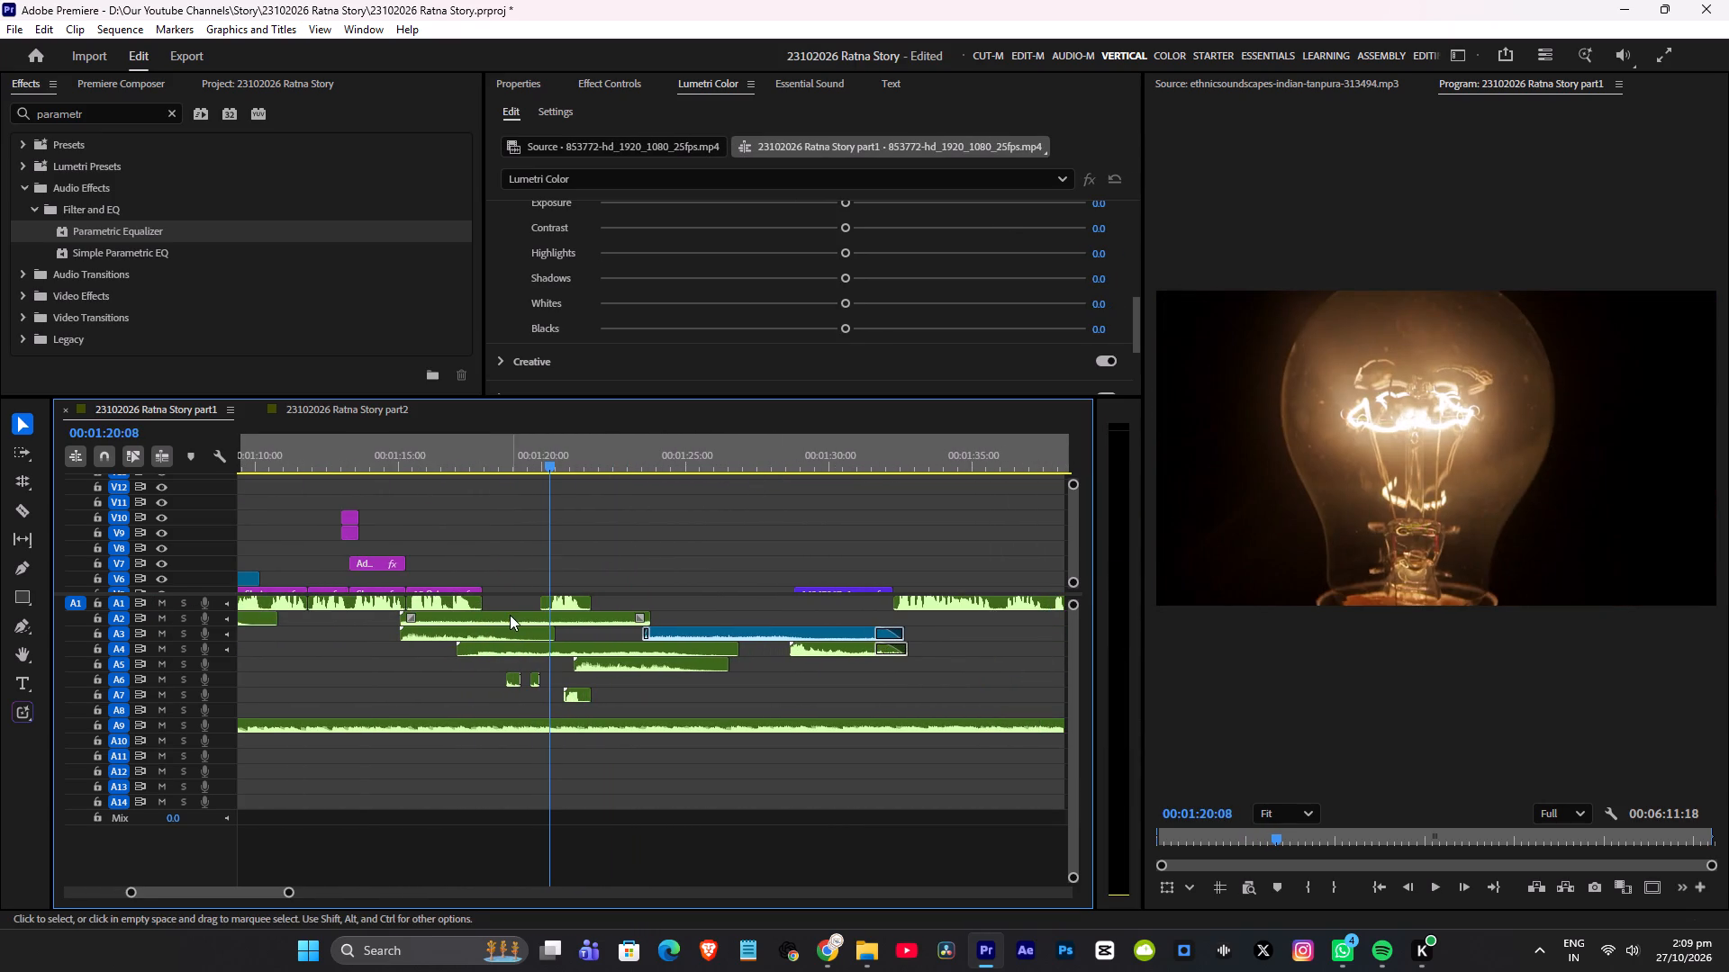
# Copy howling-wind-14499.mp3 from track A2 of part1 onto track A3 of part2 beneath the wall clock shots, and save.
pyautogui.click(508, 616)
pyautogui.moveTo(502, 617); pyautogui.dragTo(350, 409)
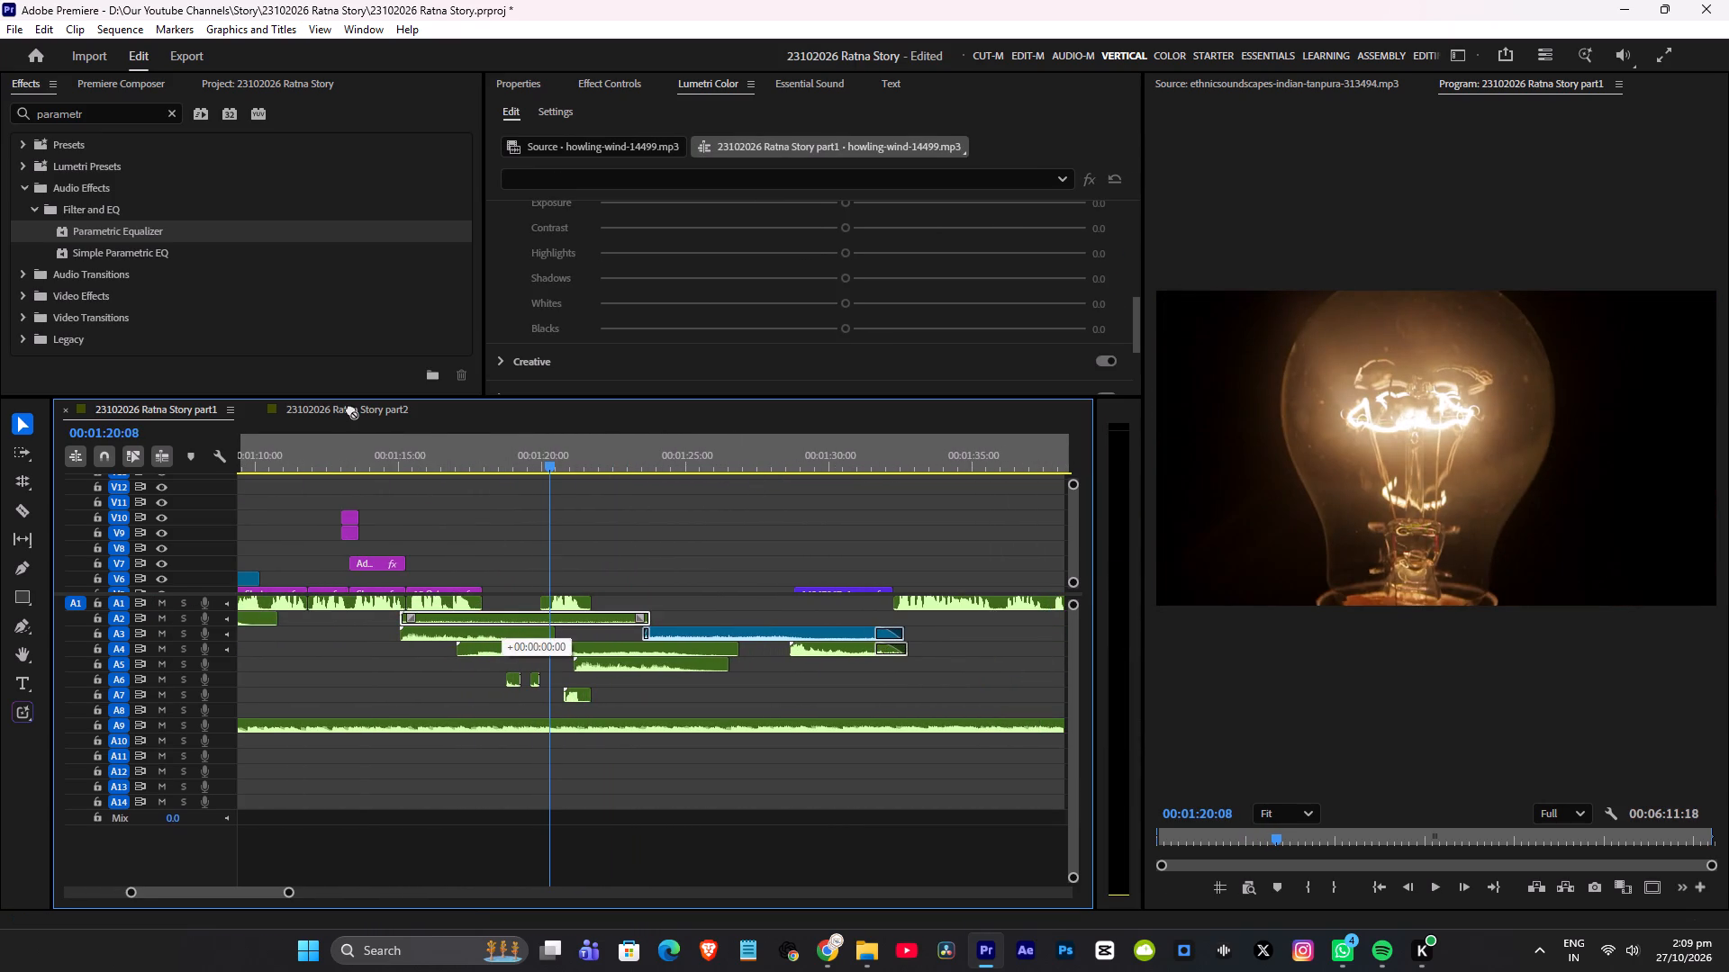
pyautogui.moveTo(350, 409); pyautogui.dragTo(682, 712)
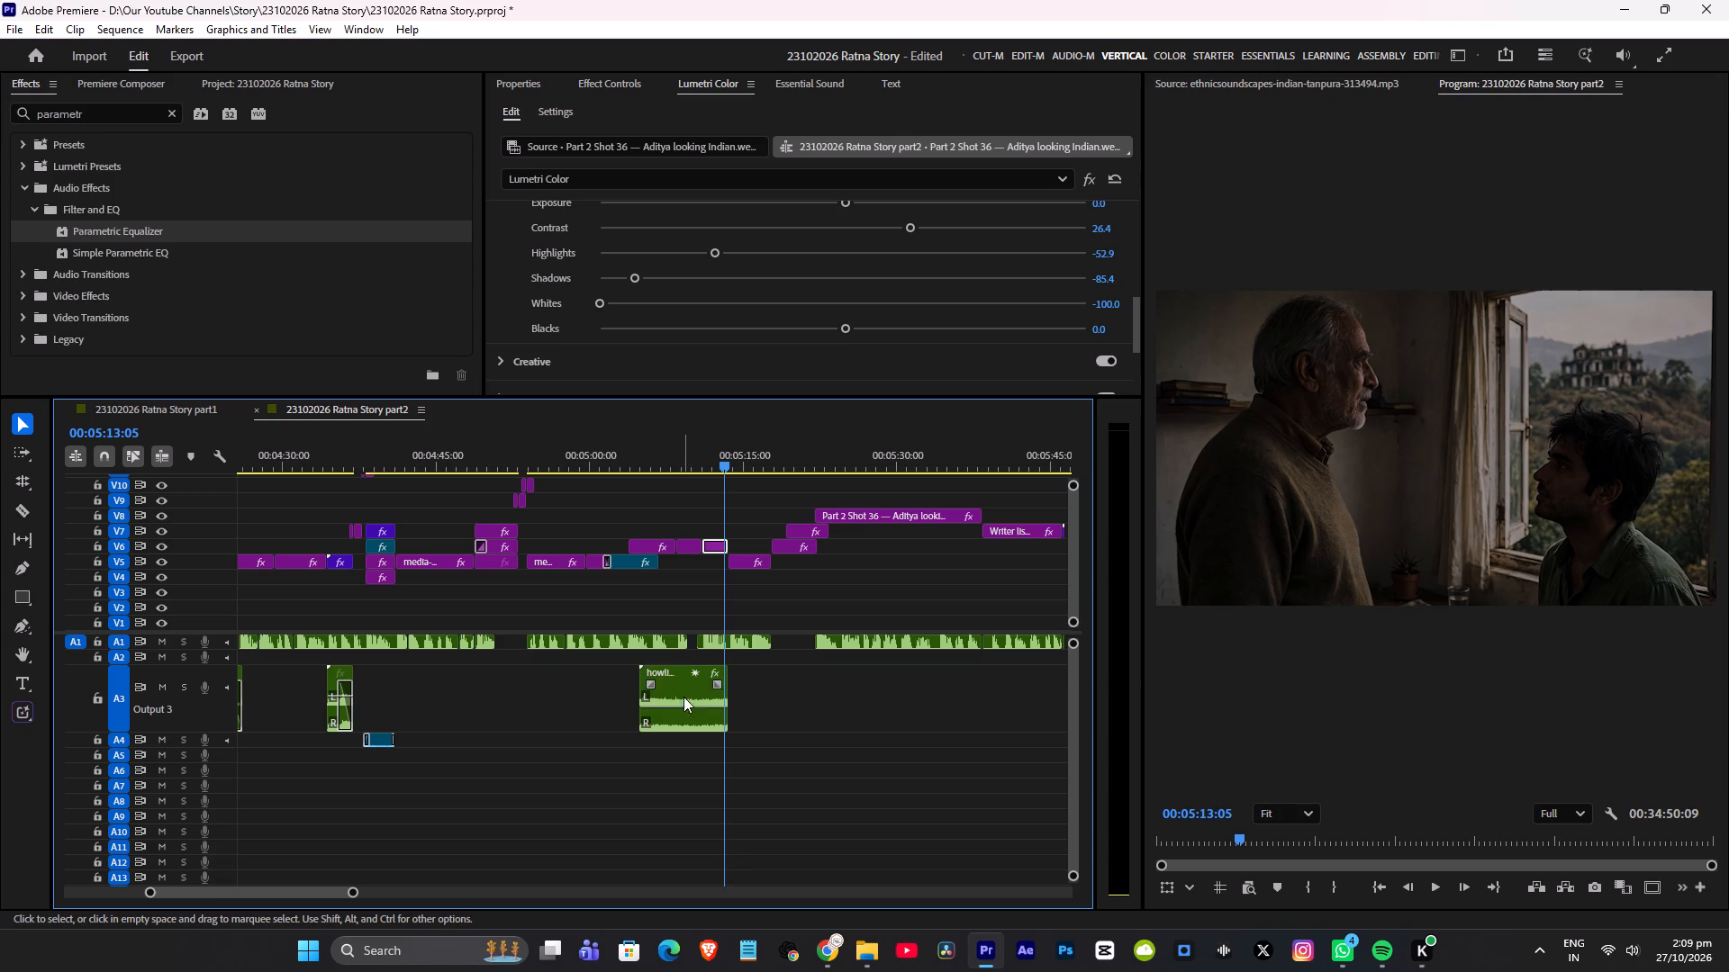
pyautogui.click(678, 461)
pyautogui.hotkey('ctrl', 's')
# Move howling-wind-14499.mp3 on A3 to start with the first shot of Aditya at 60 sitting alone, and play through the change.
pyautogui.keyDown('alt'); pyautogui.scroll(6, 701, 498); pyautogui.keyUp('alt')
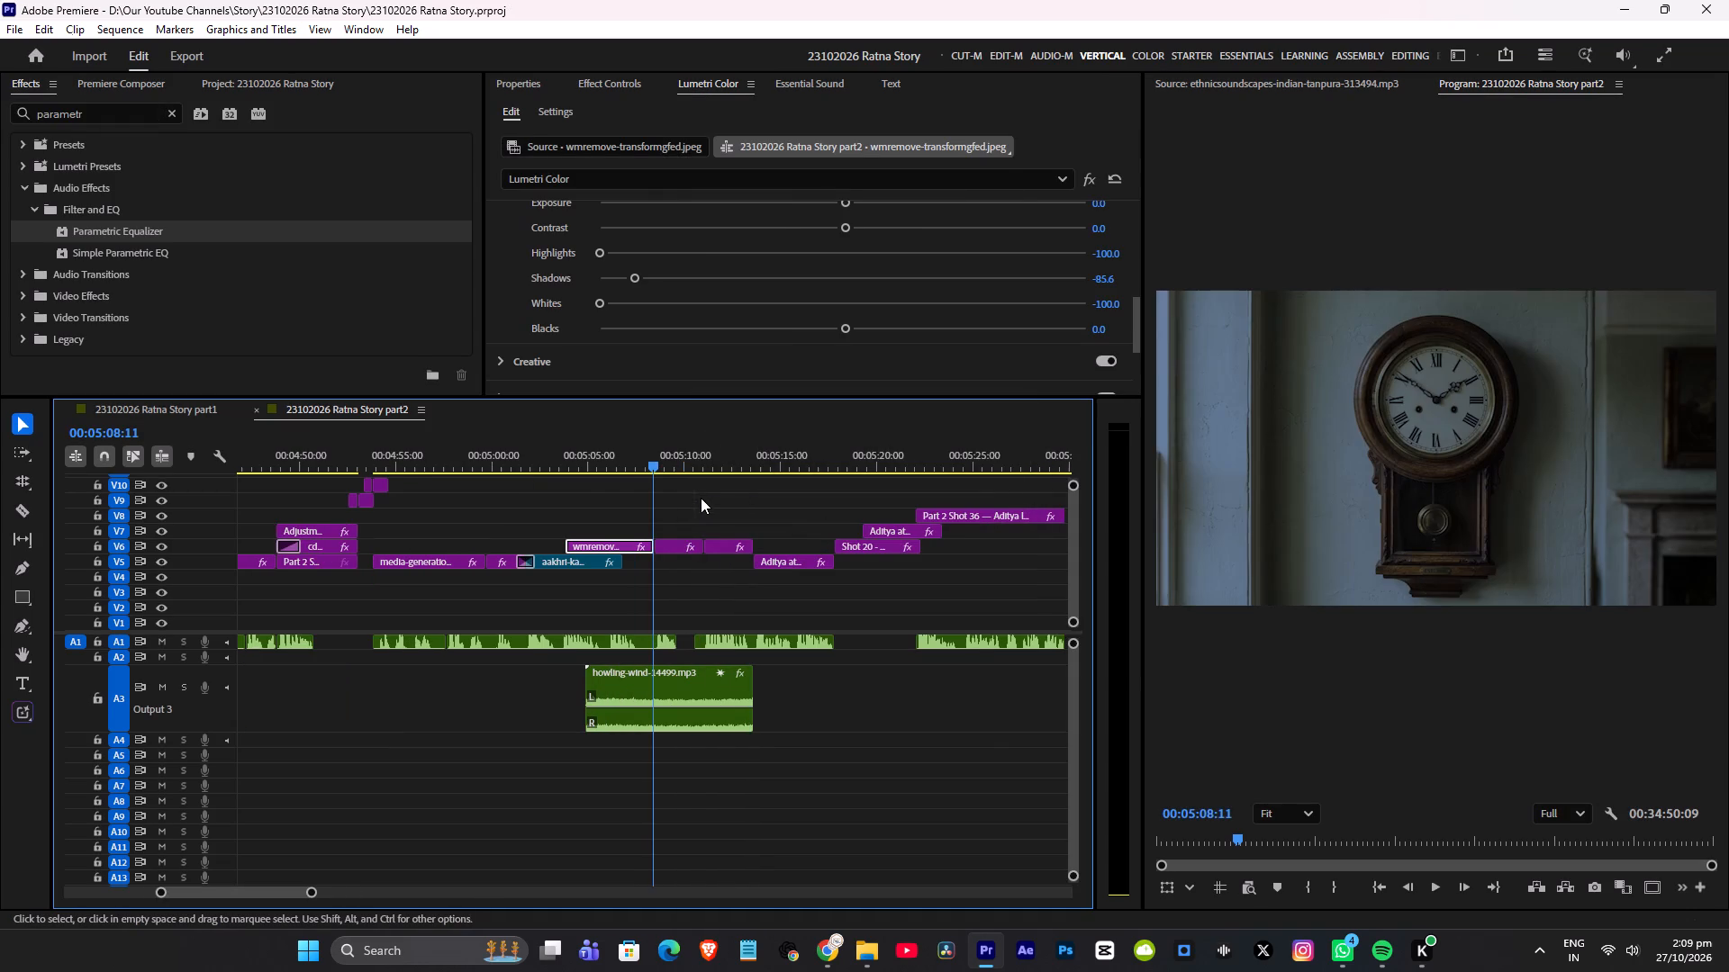
pyautogui.press('space')
pyautogui.scroll(-5, 718, 523)
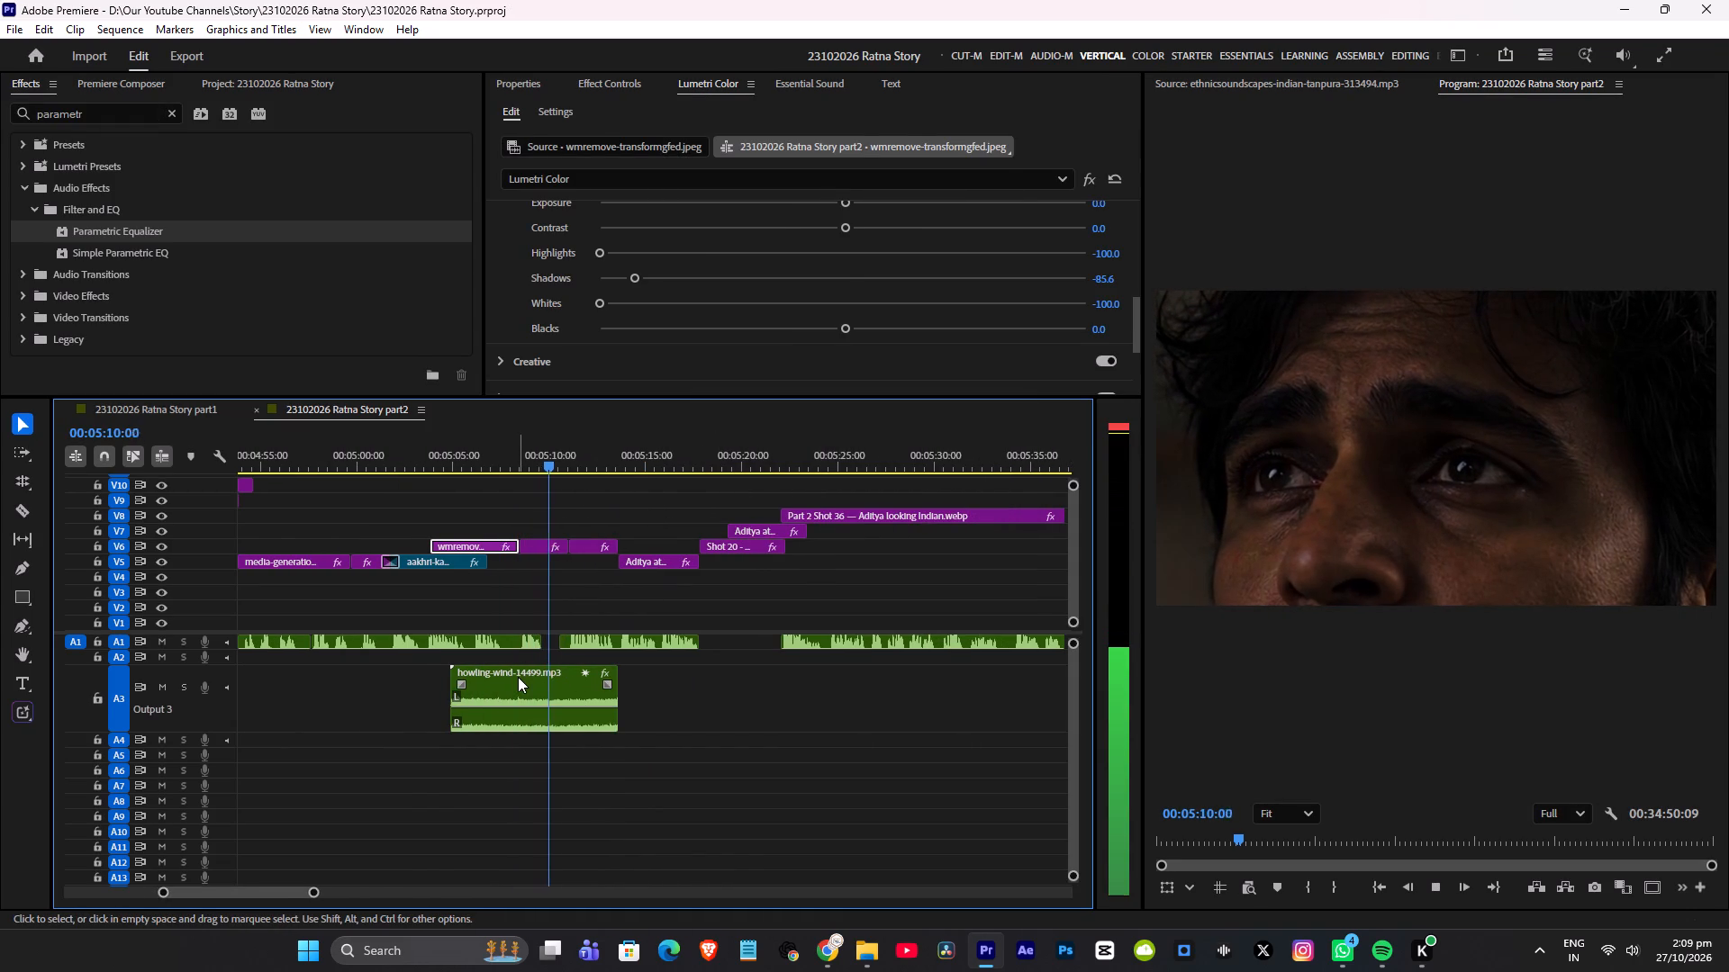
pyautogui.click(518, 677)
pyautogui.moveTo(496, 677); pyautogui.dragTo(671, 681)
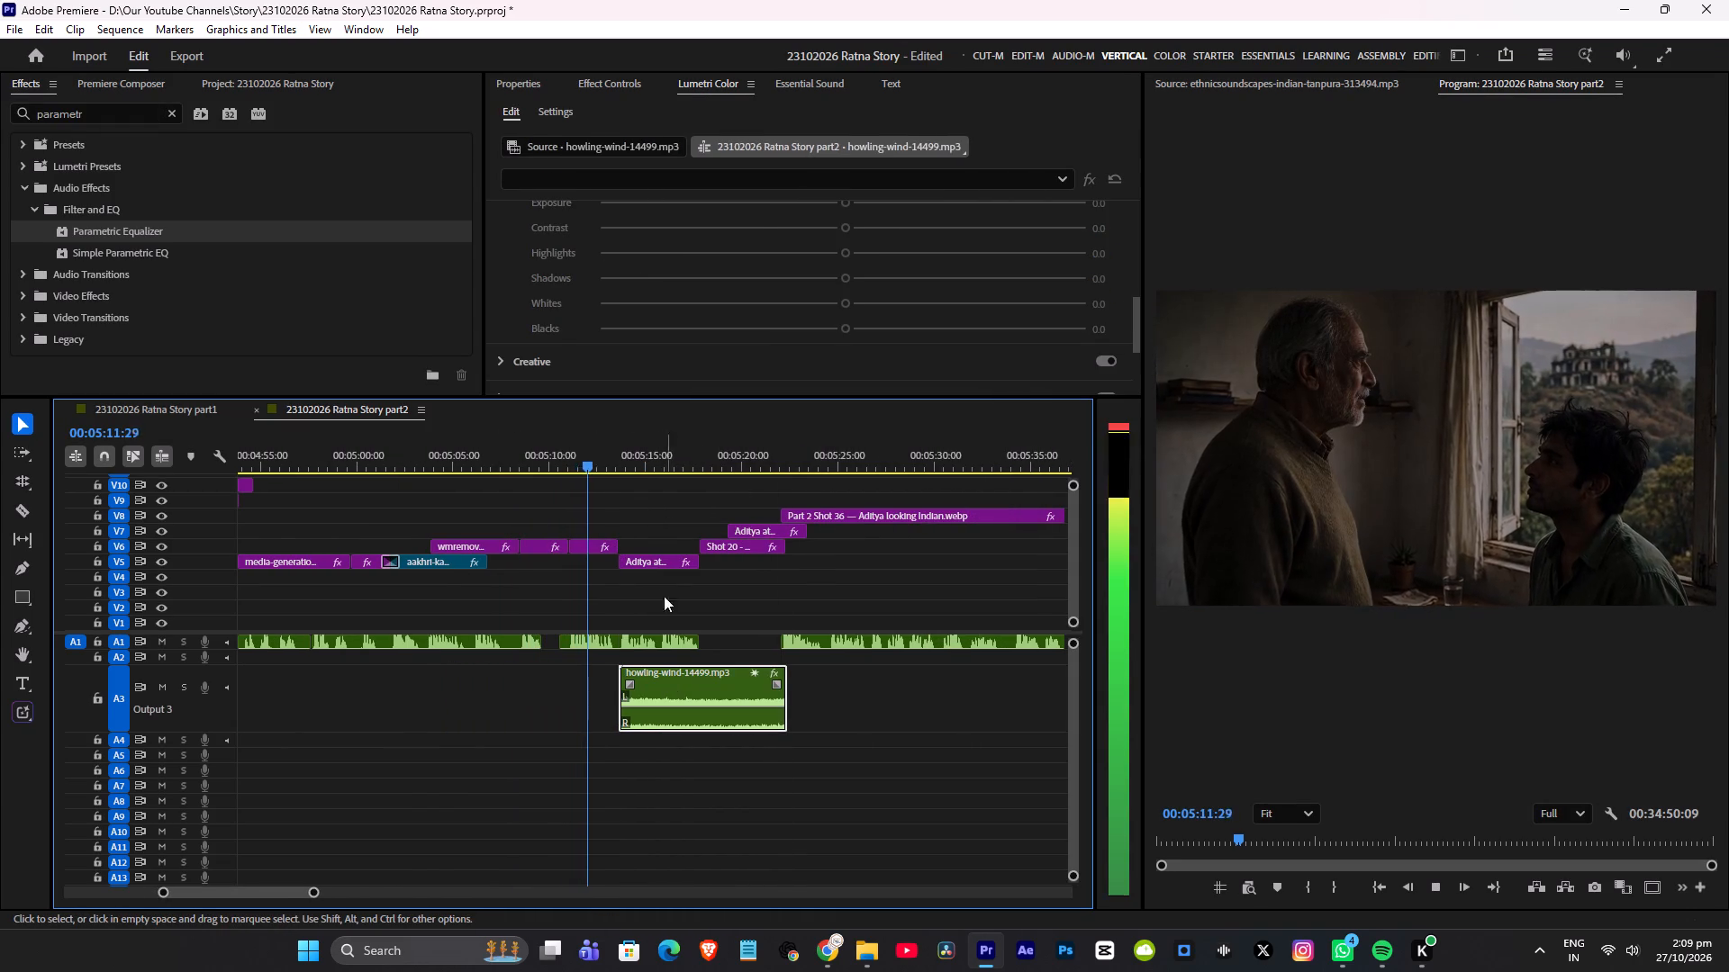
pyautogui.keyDown('alt'); pyautogui.scroll(5, 654, 560); pyautogui.keyUp('alt')
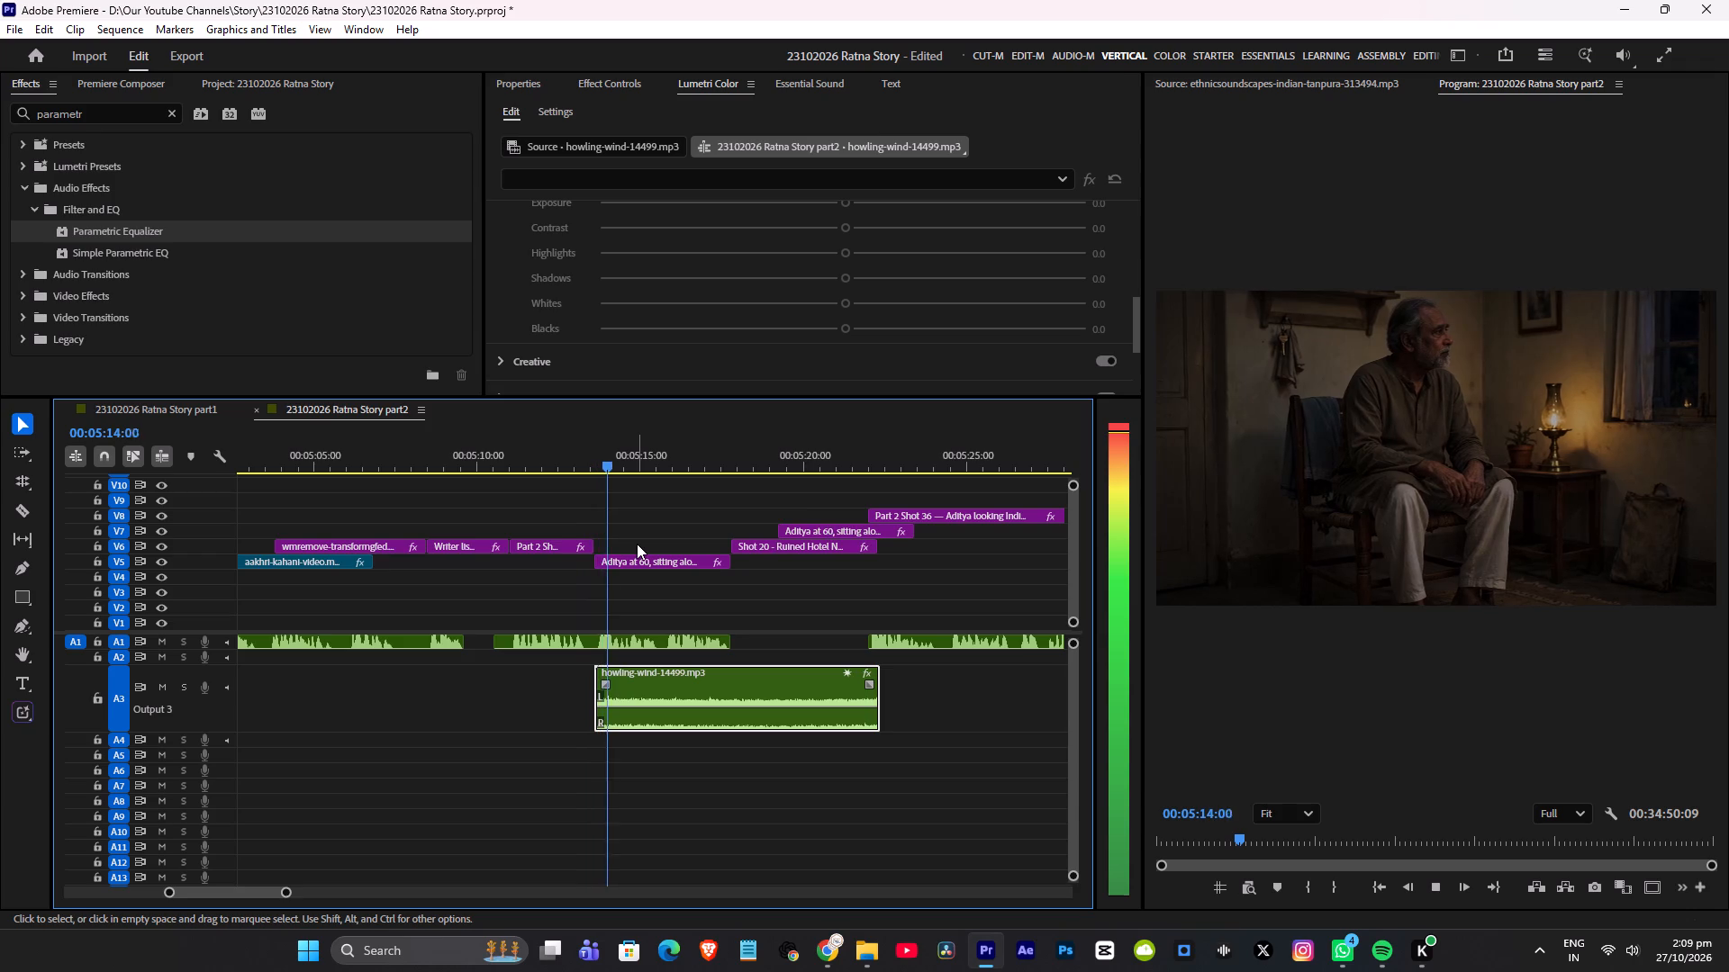
pyautogui.keyDown('alt'); pyautogui.scroll(5, 638, 542); pyautogui.keyUp('alt')
pyautogui.press('space')
# Add a fade-in of about 2 seconds to howling-wind-14499.mp3 and replay it into the ruined hotel shot.
pyautogui.moveTo(575, 681); pyautogui.dragTo(676, 682)
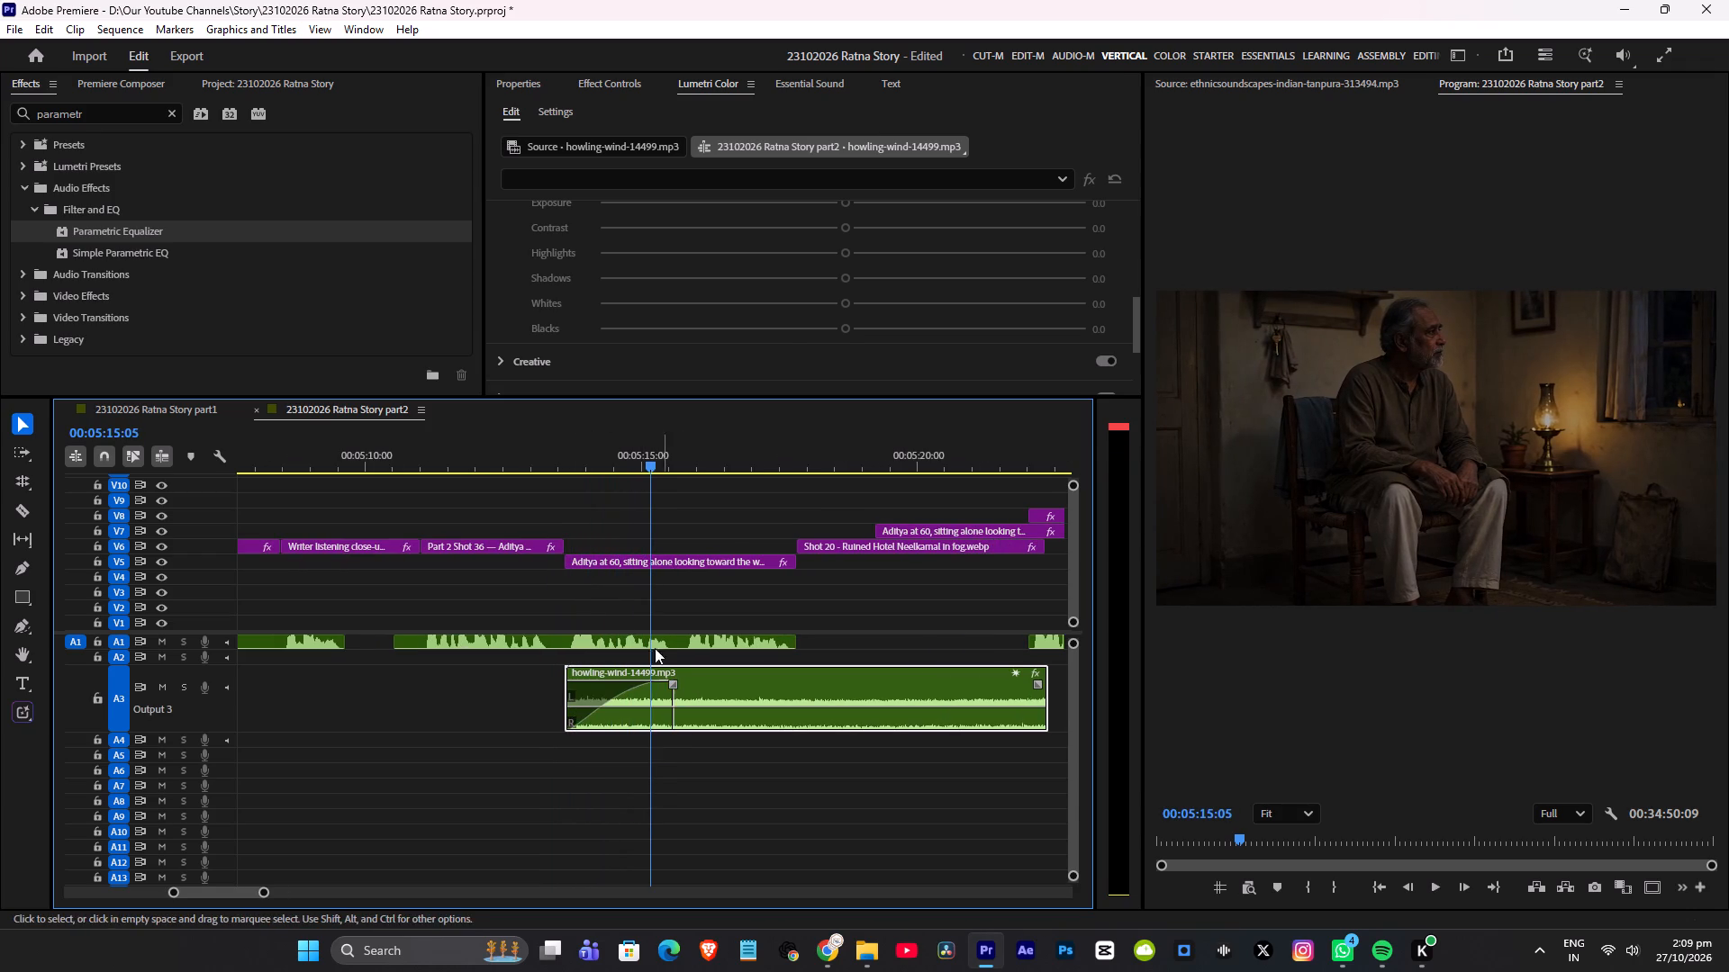
pyautogui.click(548, 453)
pyautogui.press('space')
pyautogui.scroll(-2, 610, 488)
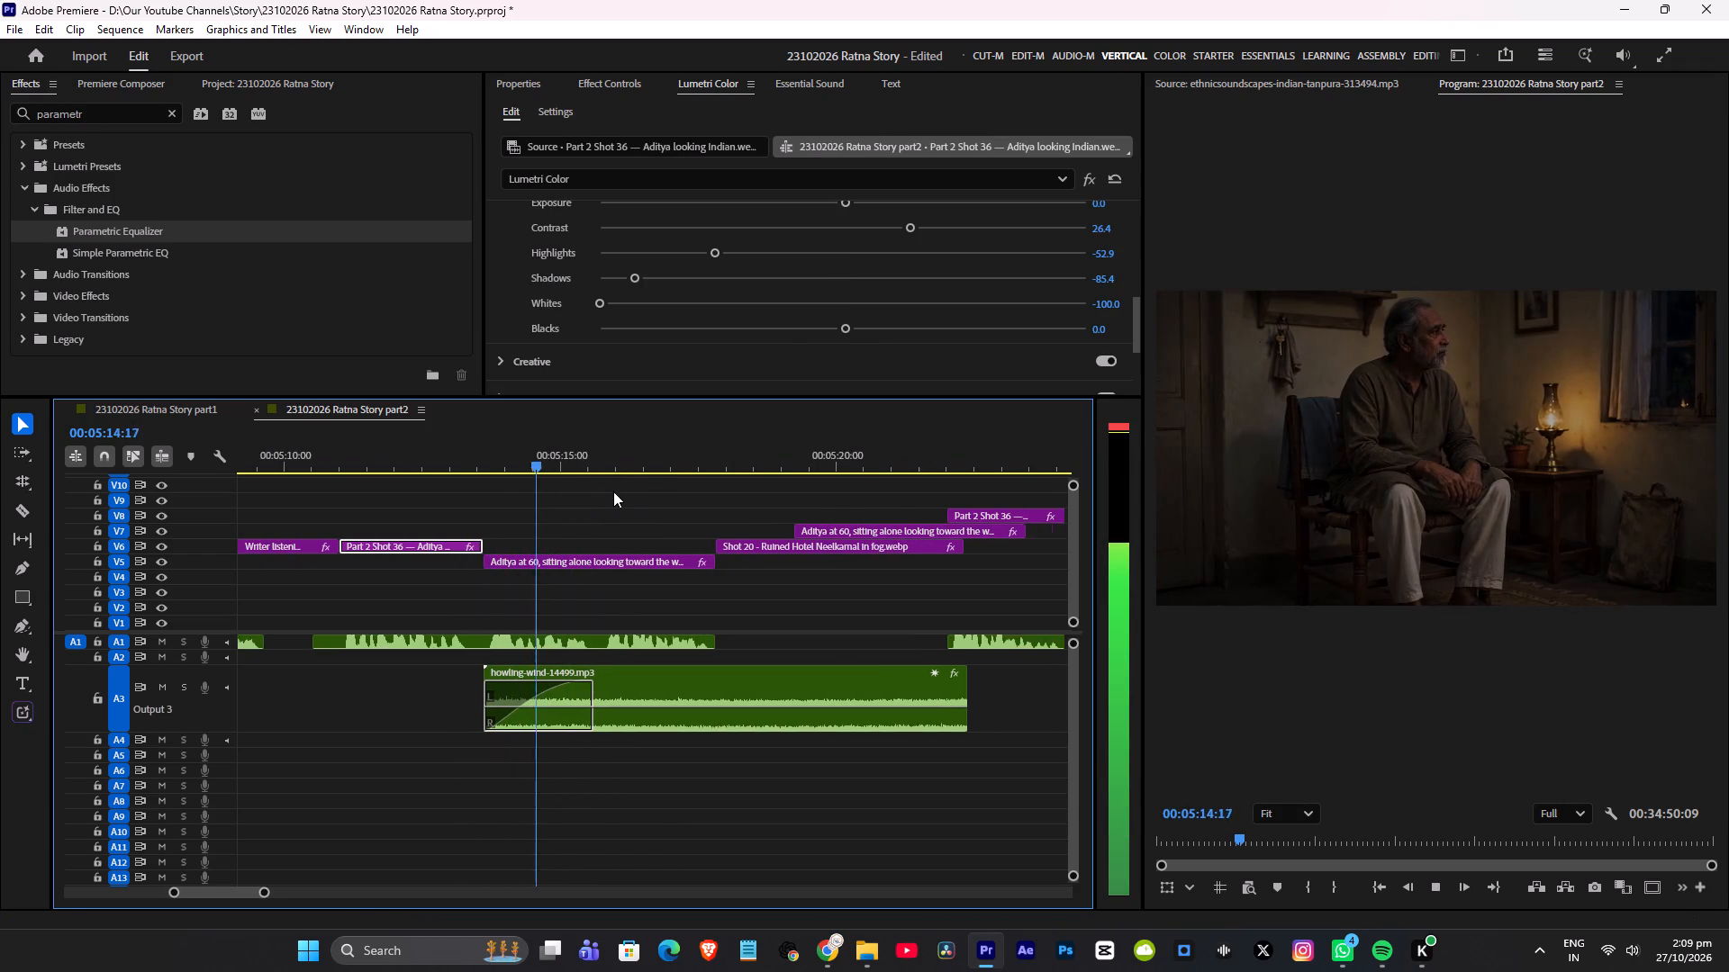
pyautogui.scroll(-5, 613, 491)
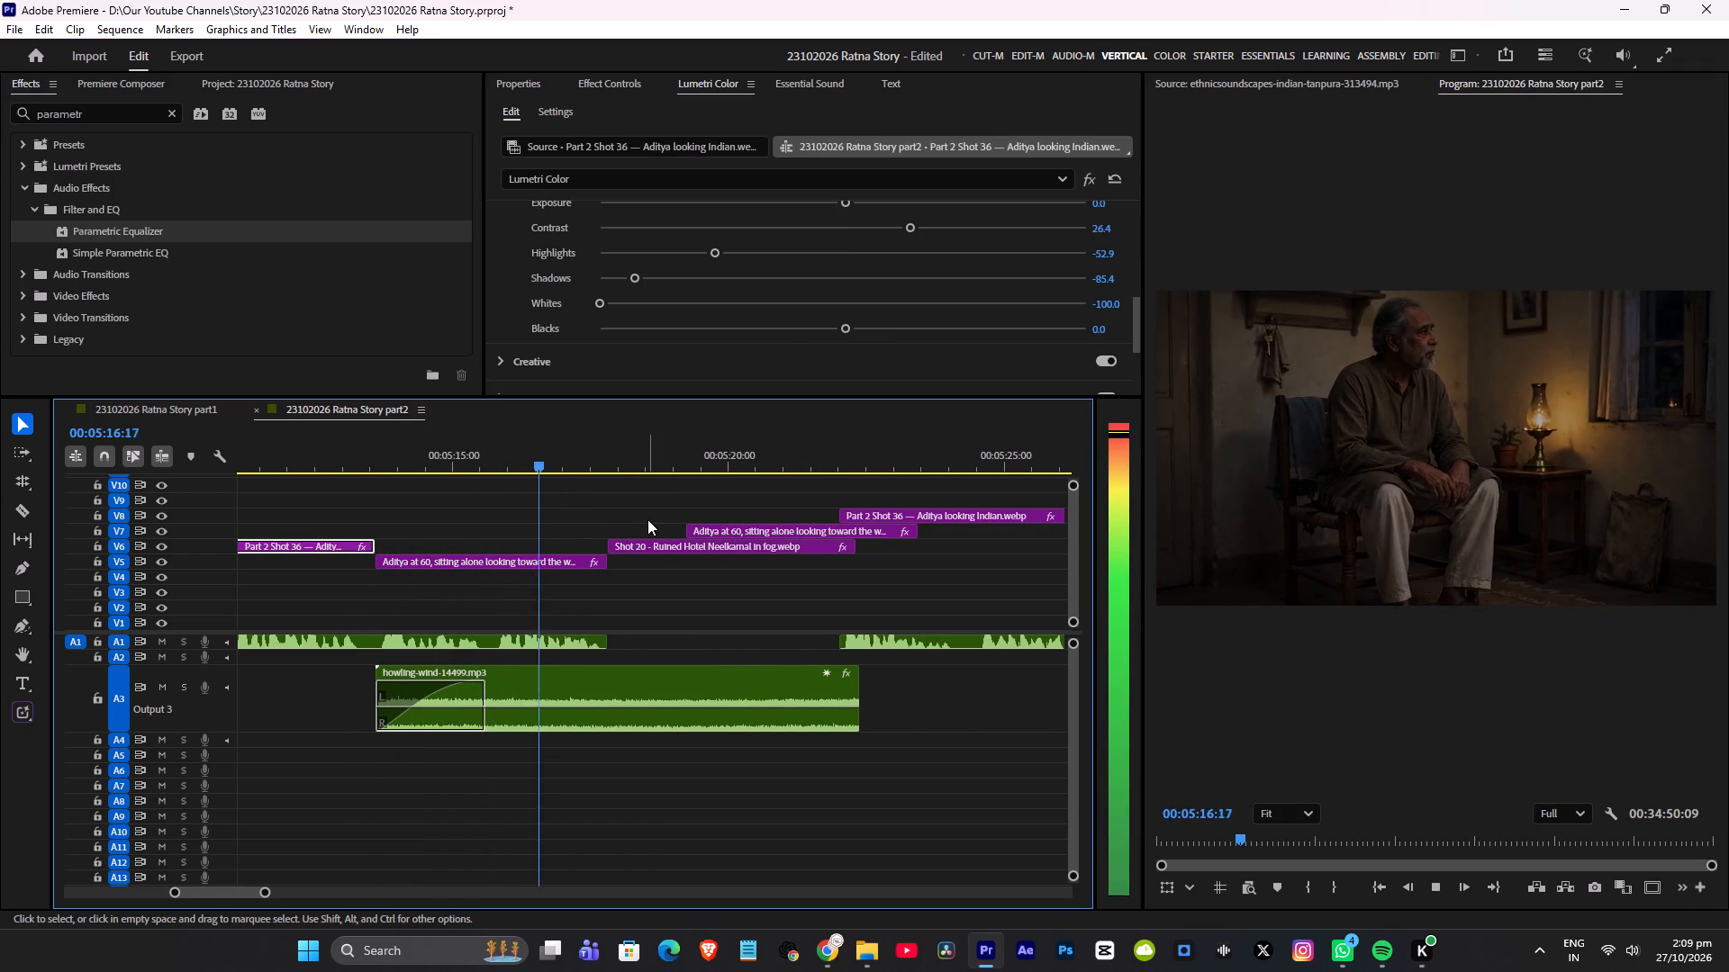
pyautogui.scroll(-2, 650, 518)
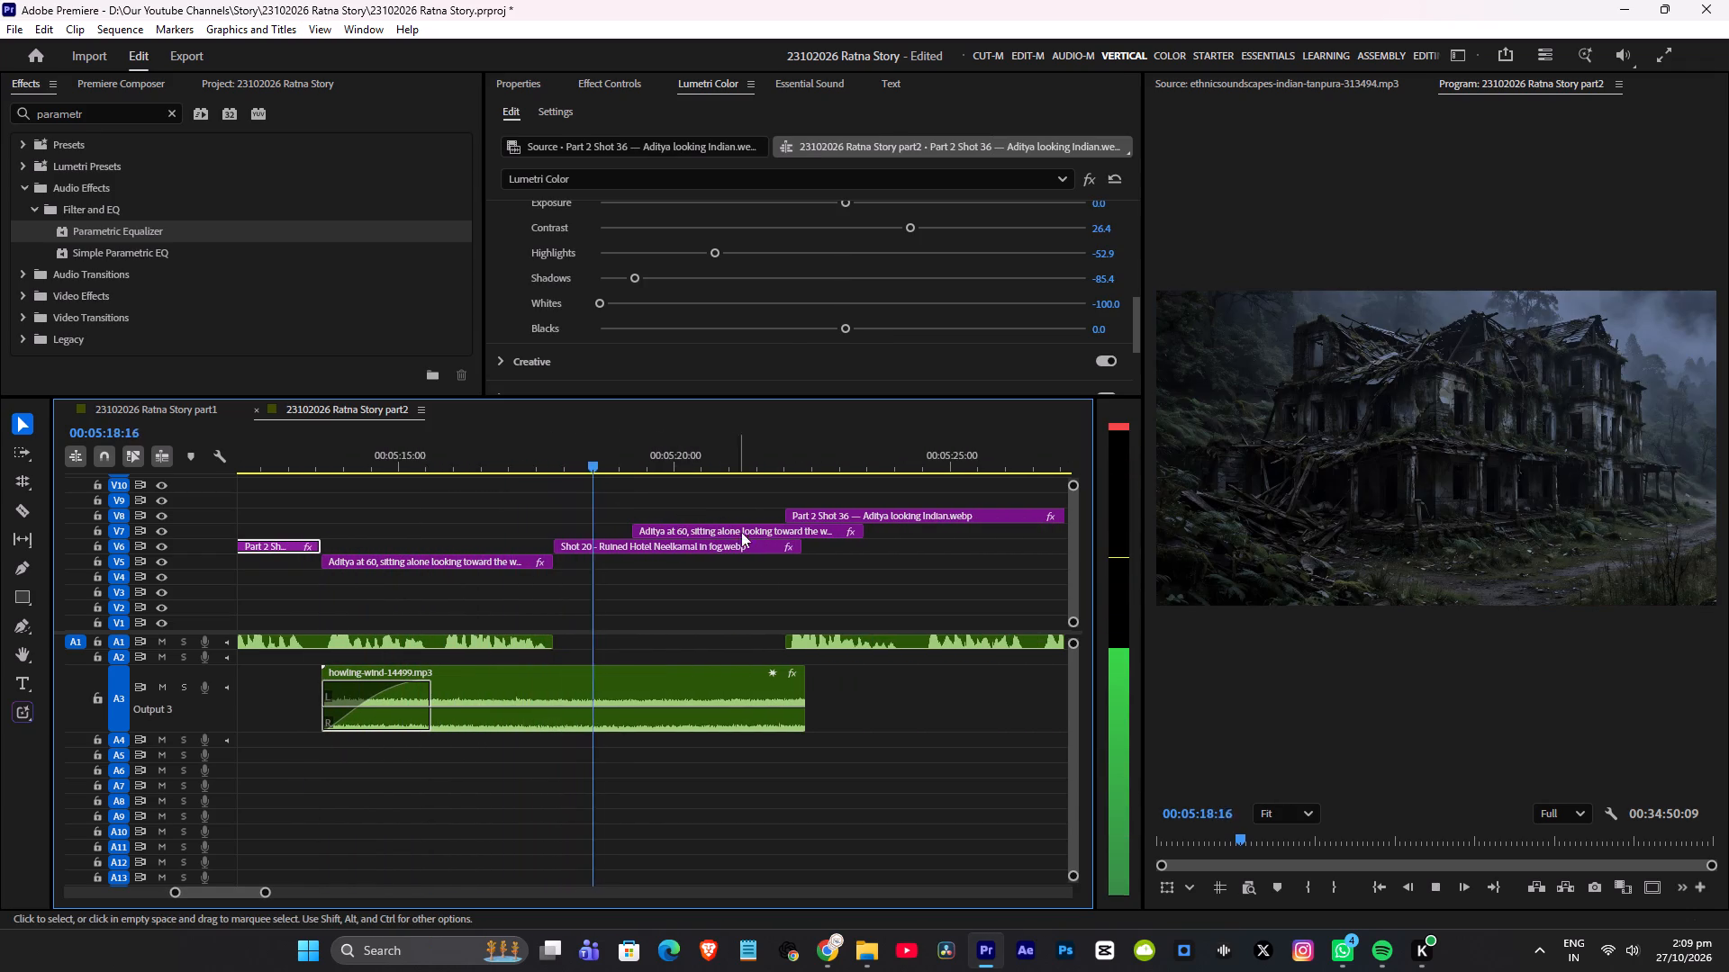
# Extend the end of howling-wind-14499.mp3 to about 00:05:22:26, just past the start of the next Part 2 Shot 36 clip.
pyautogui.moveTo(805, 669); pyautogui.dragTo(865, 669)
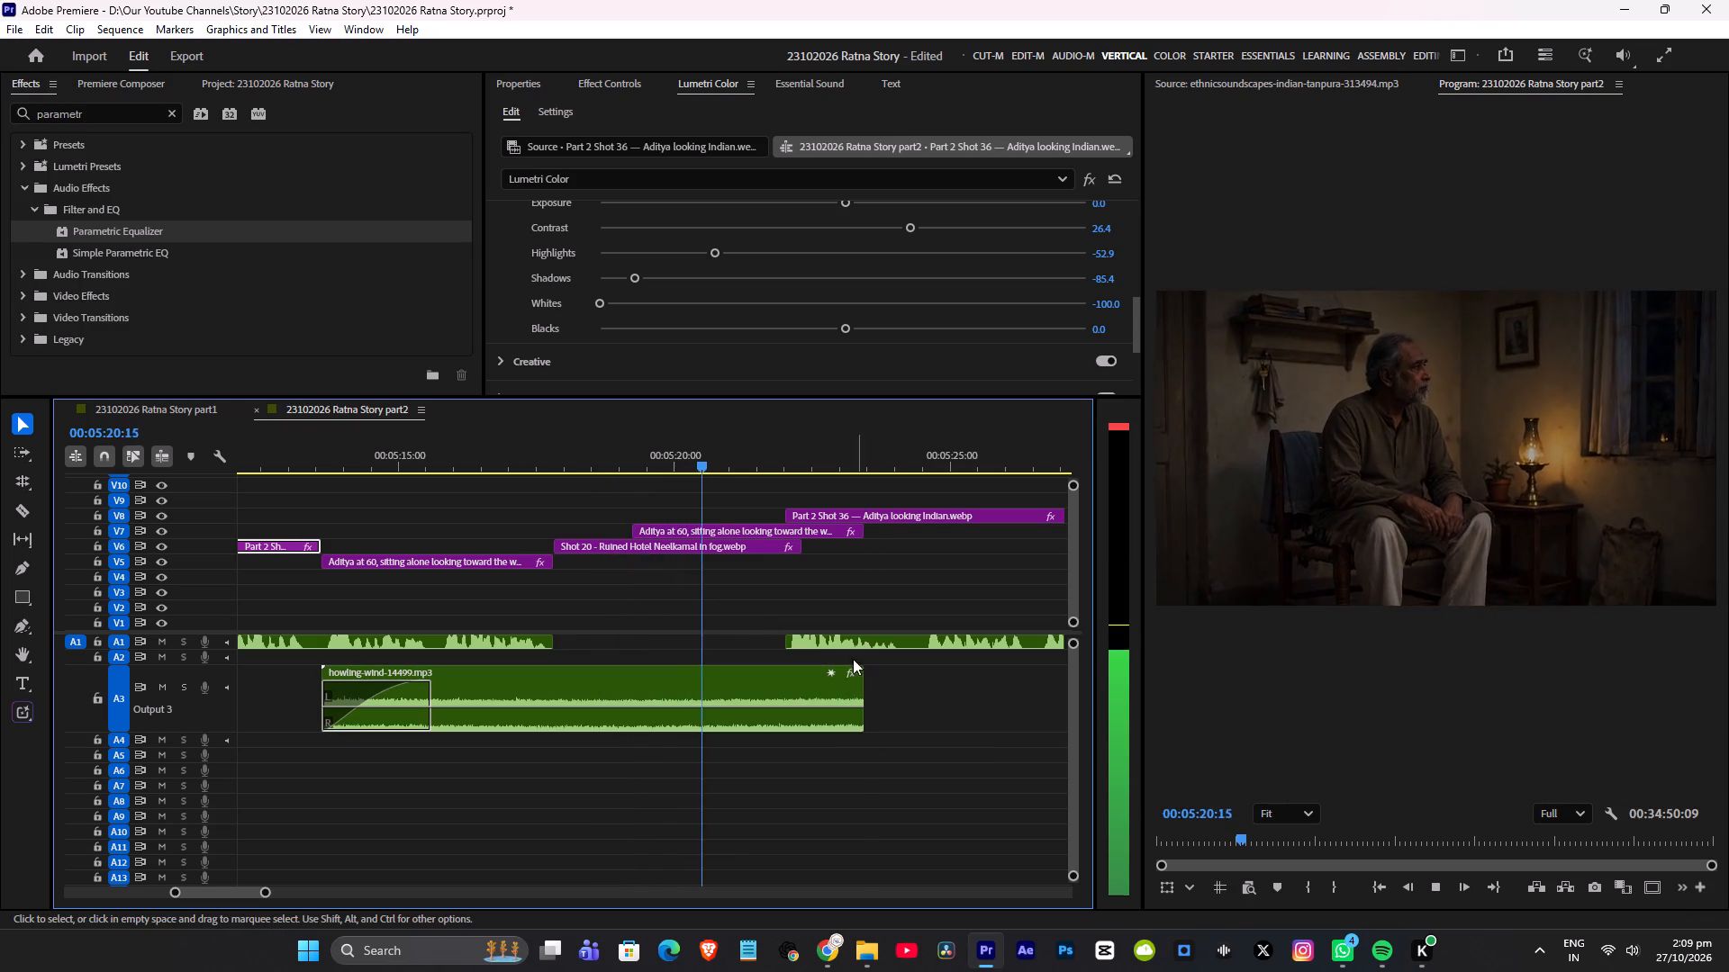
pyautogui.scroll(-3, 831, 617)
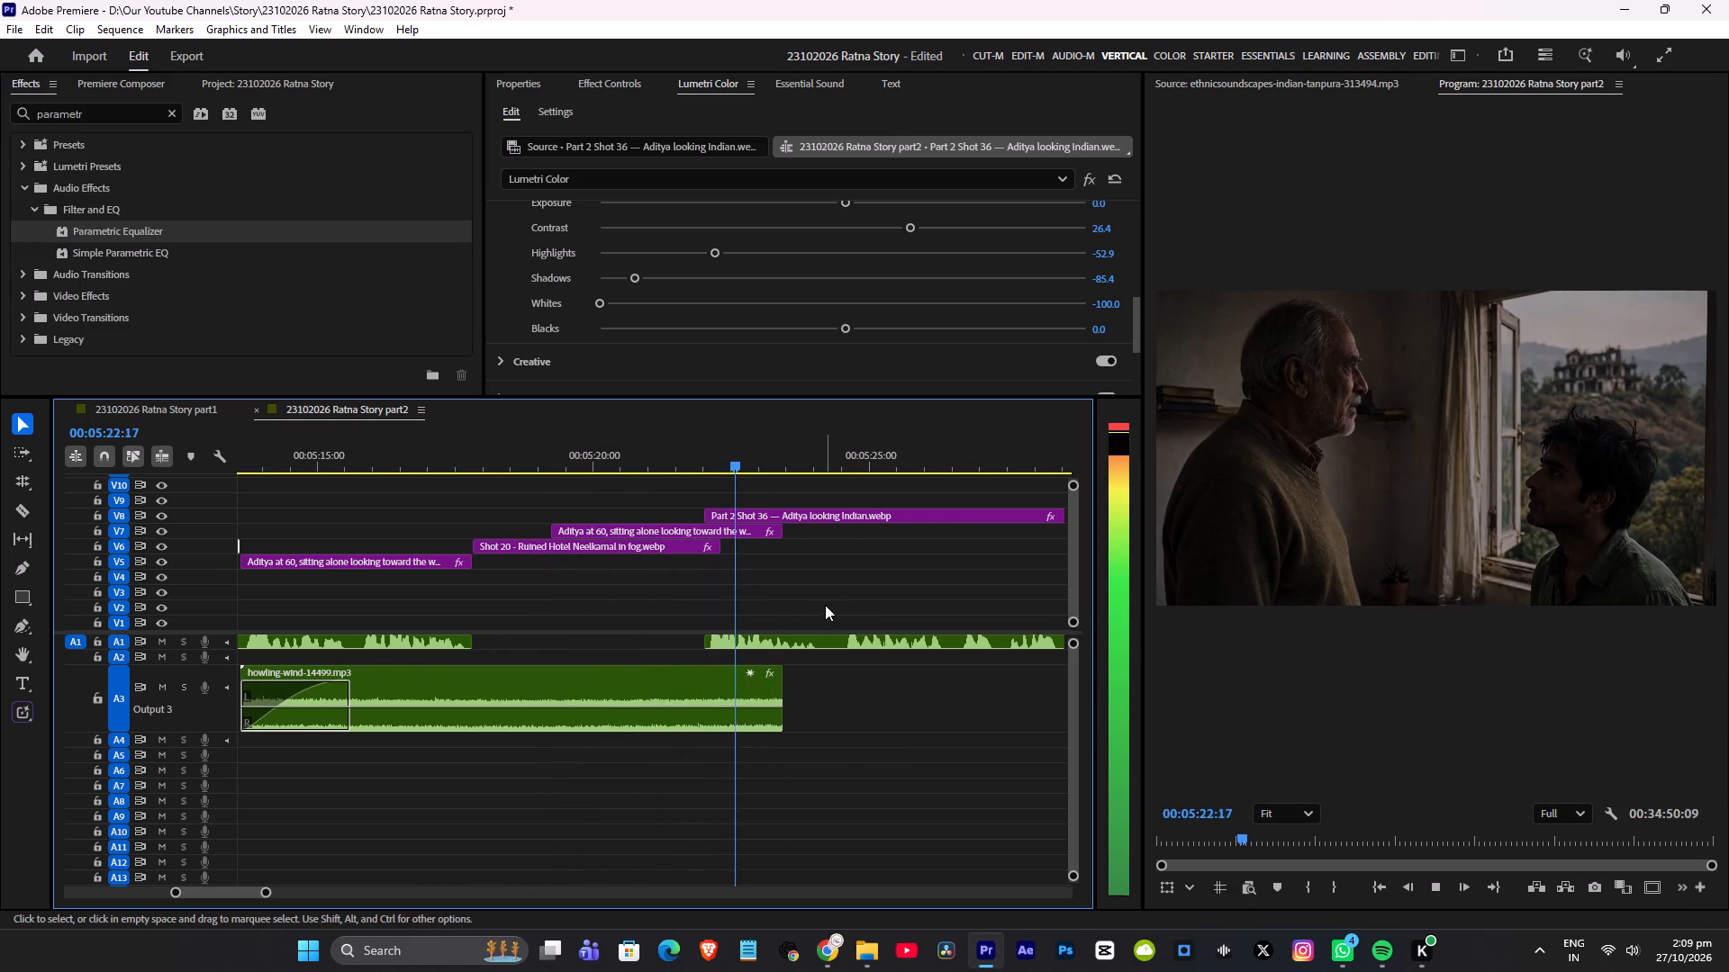
pyautogui.press('space')
pyautogui.moveTo(786, 676); pyautogui.dragTo(755, 679)
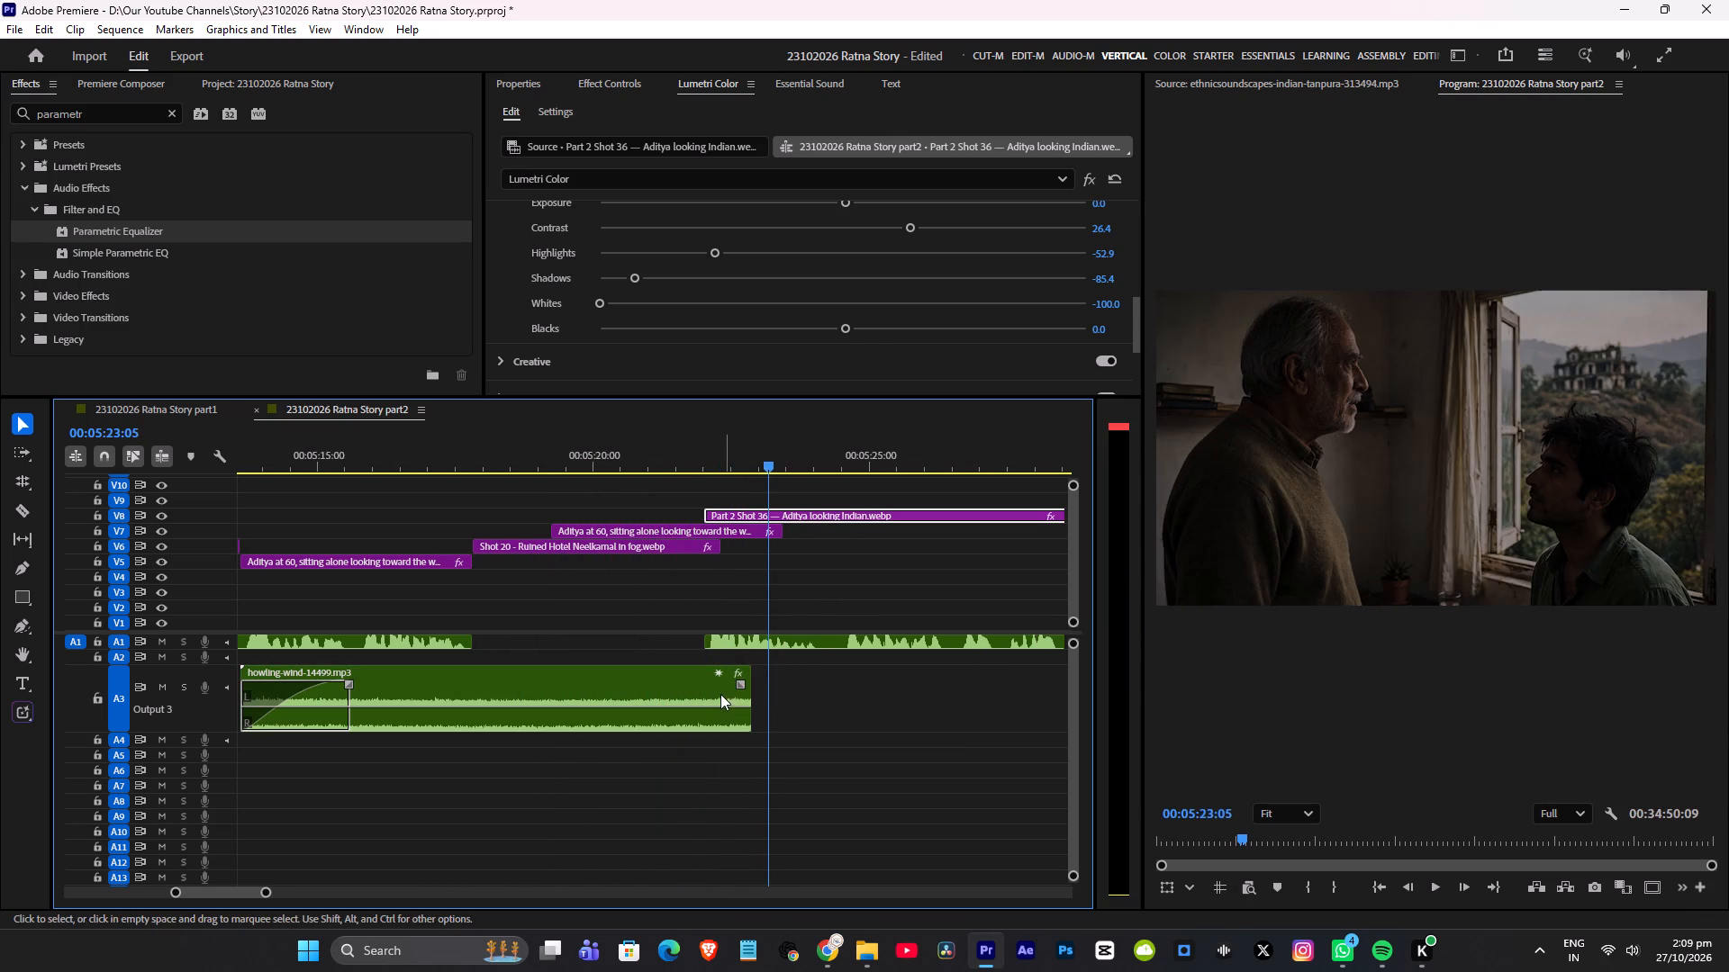
# Add a fade-out of about 2.5 seconds to the end of howling-wind-14499.mp3 and replay the ending.
pyautogui.moveTo(739, 685); pyautogui.dragTo(609, 685)
pyautogui.click(600, 442)
pyautogui.press('space')
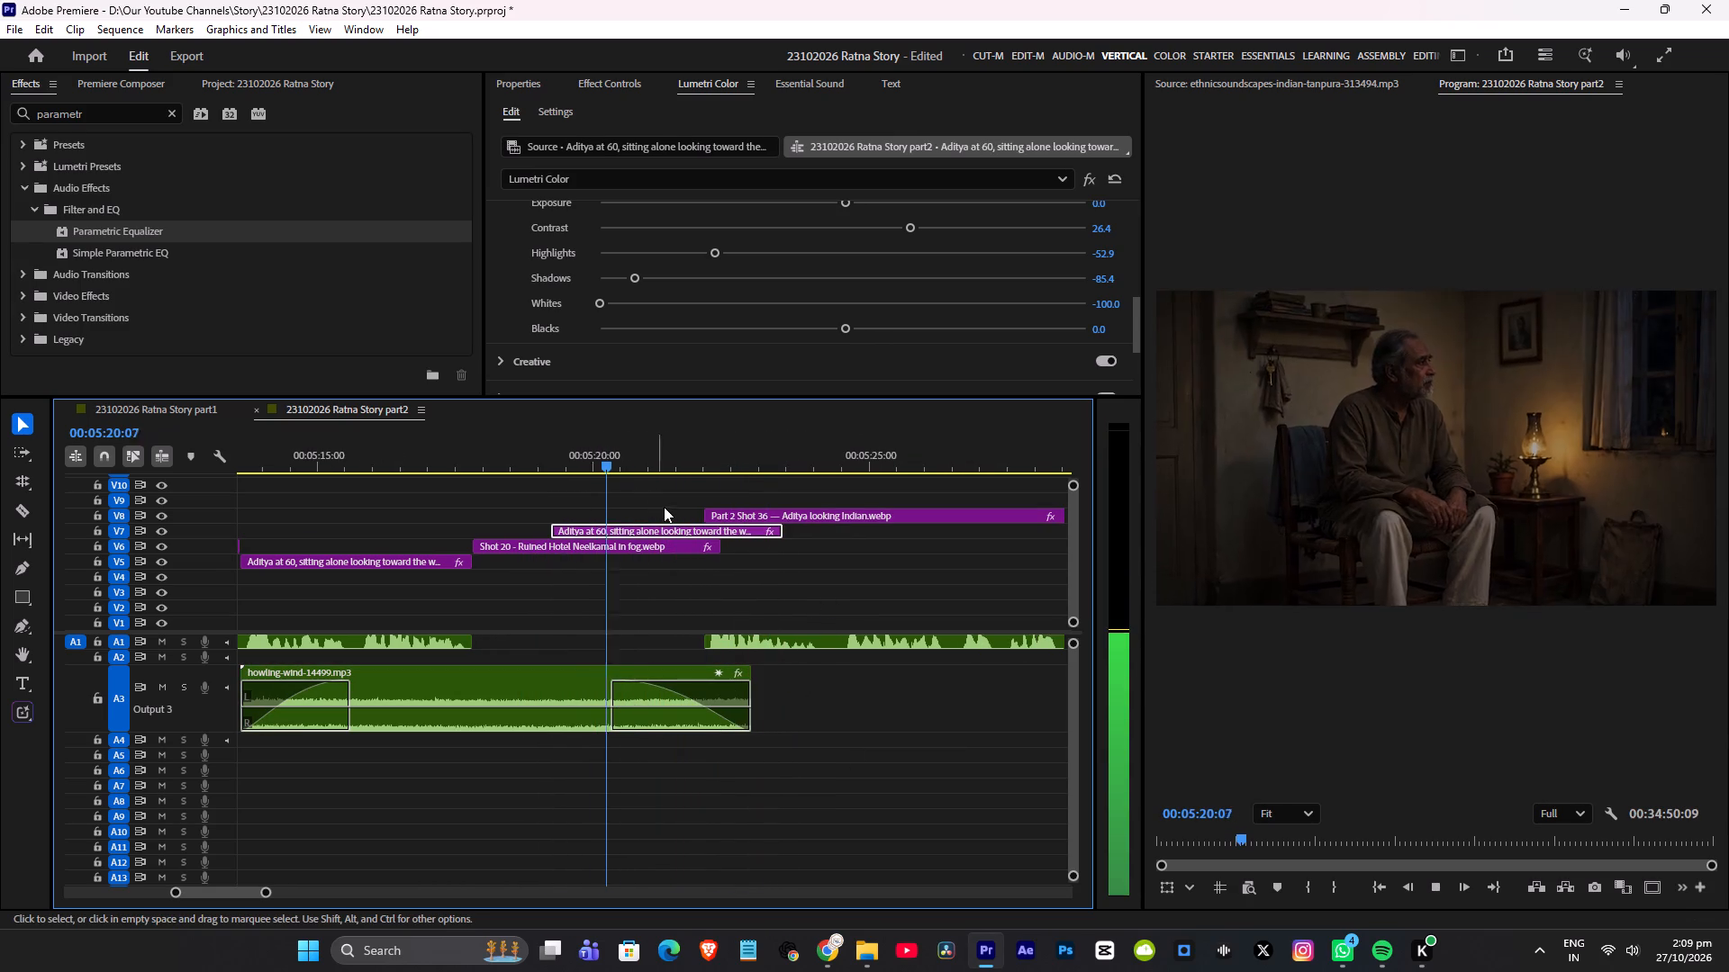
pyautogui.scroll(-2, 674, 508)
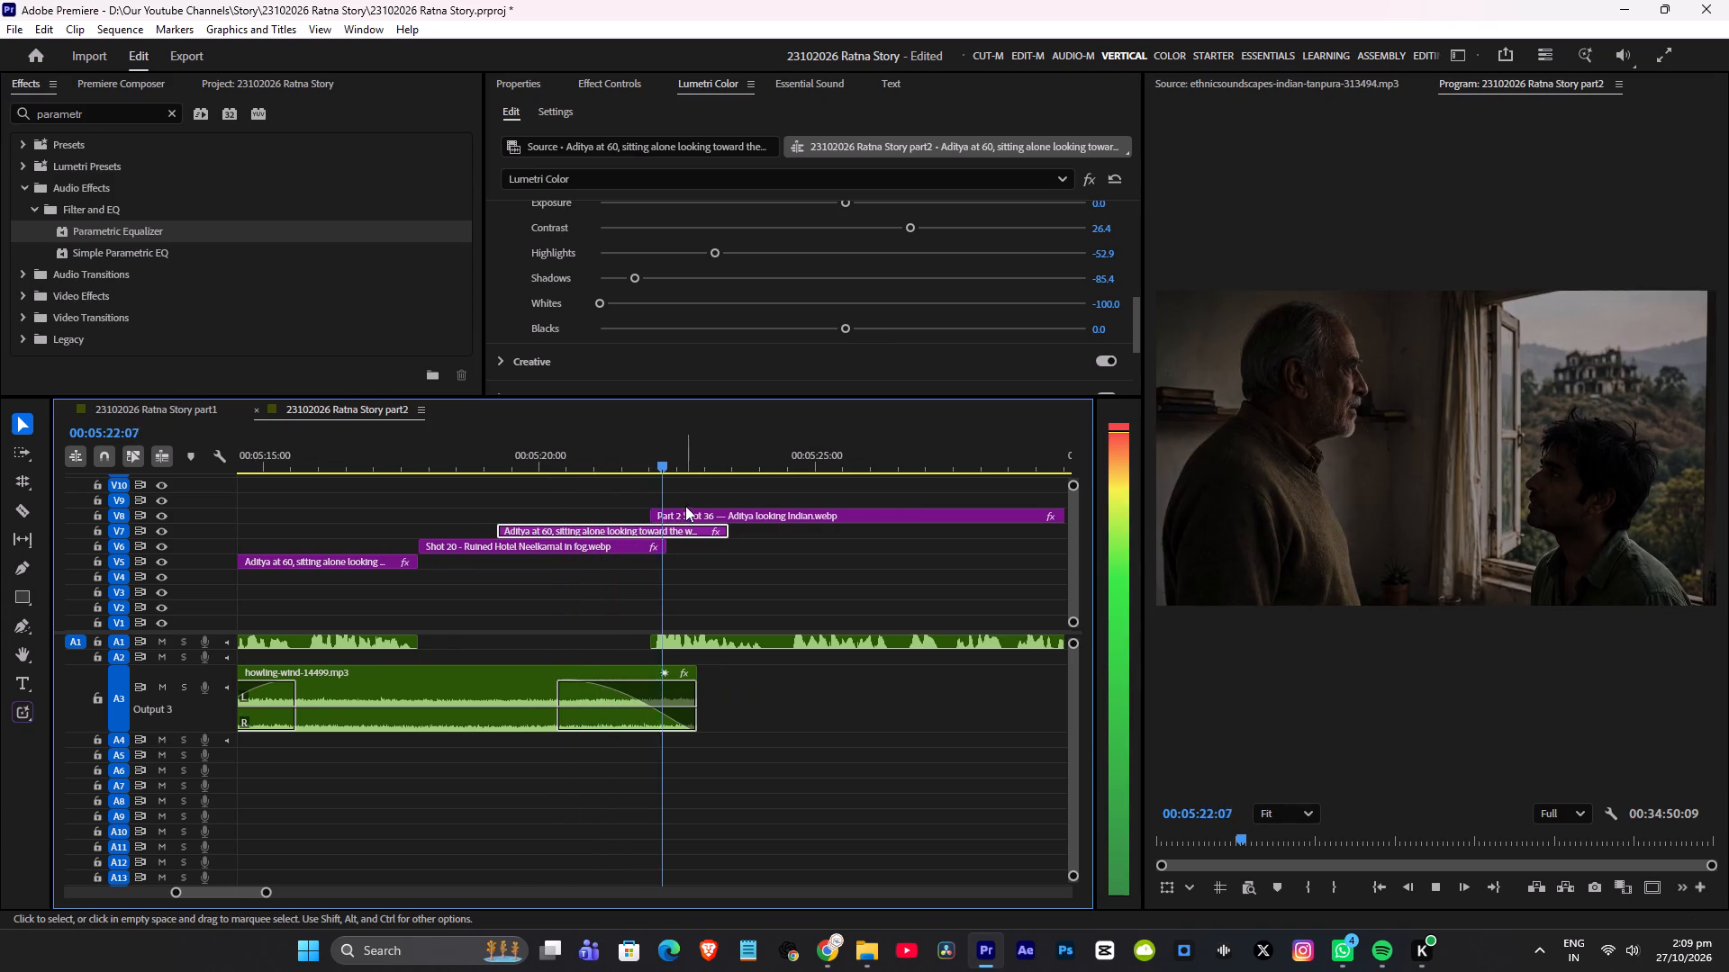
pyautogui.press('space')
# Shift Part 2 Shot 36 on V8 and all following clips about 26 frames later, to start where the wind sound ends, and replay.
pyautogui.scroll(-2, 759, 518)
pyautogui.press('a')
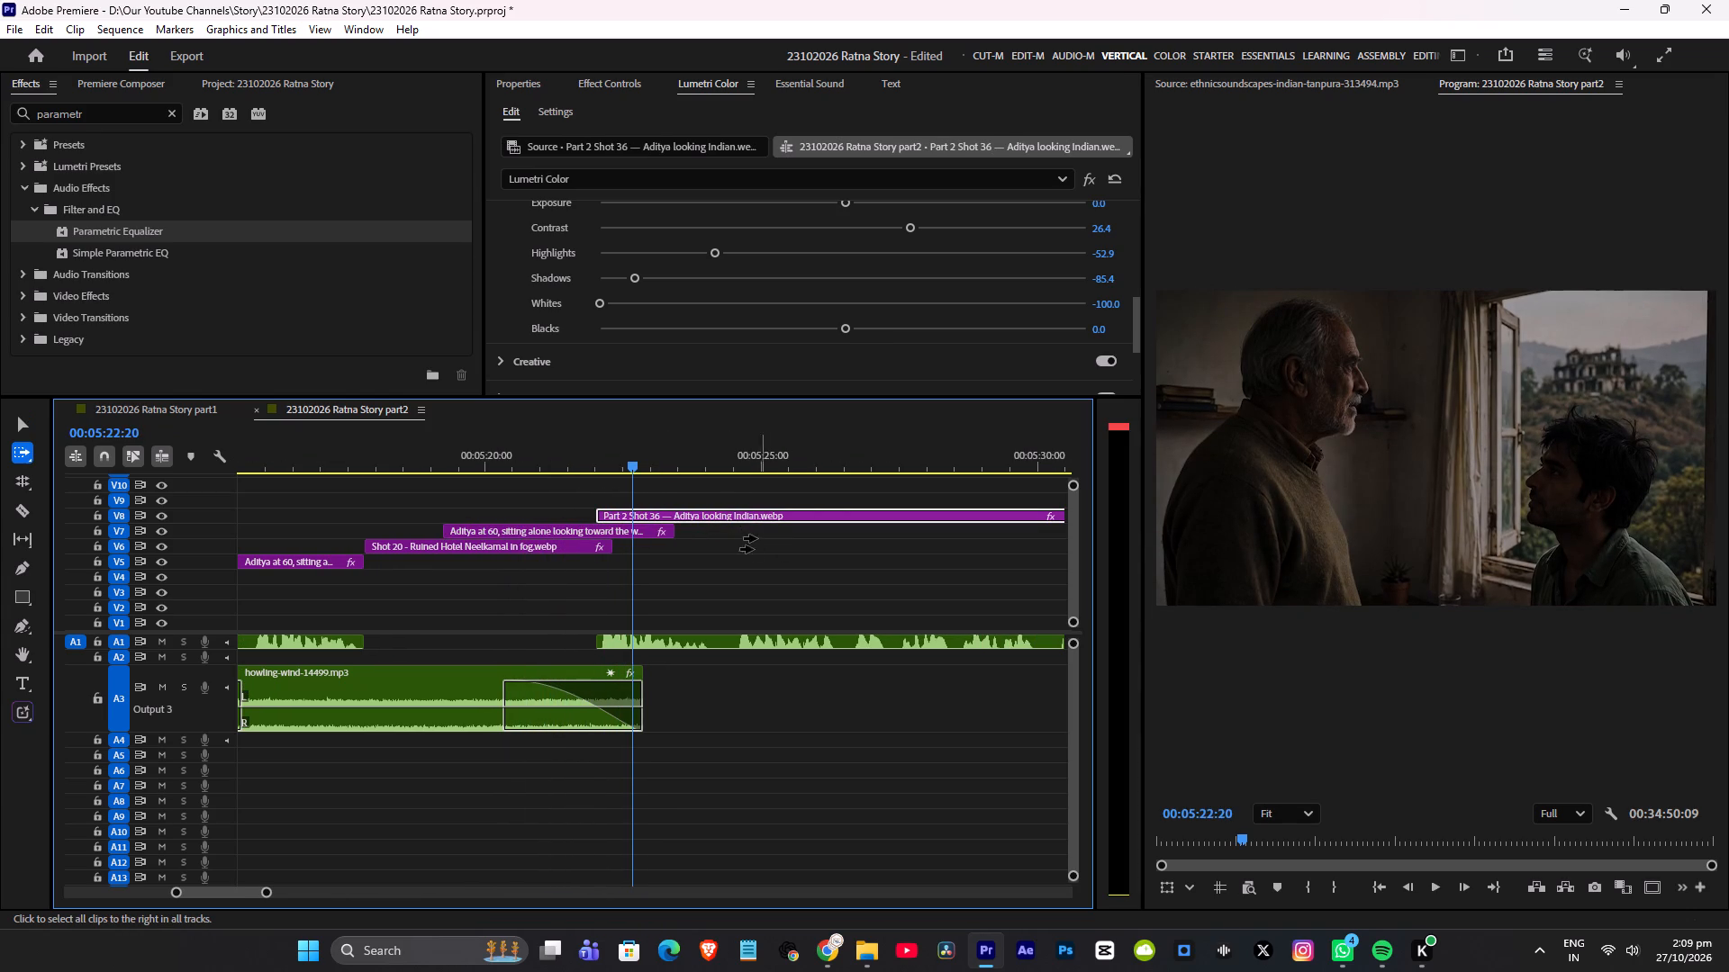
pyautogui.click(750, 517)
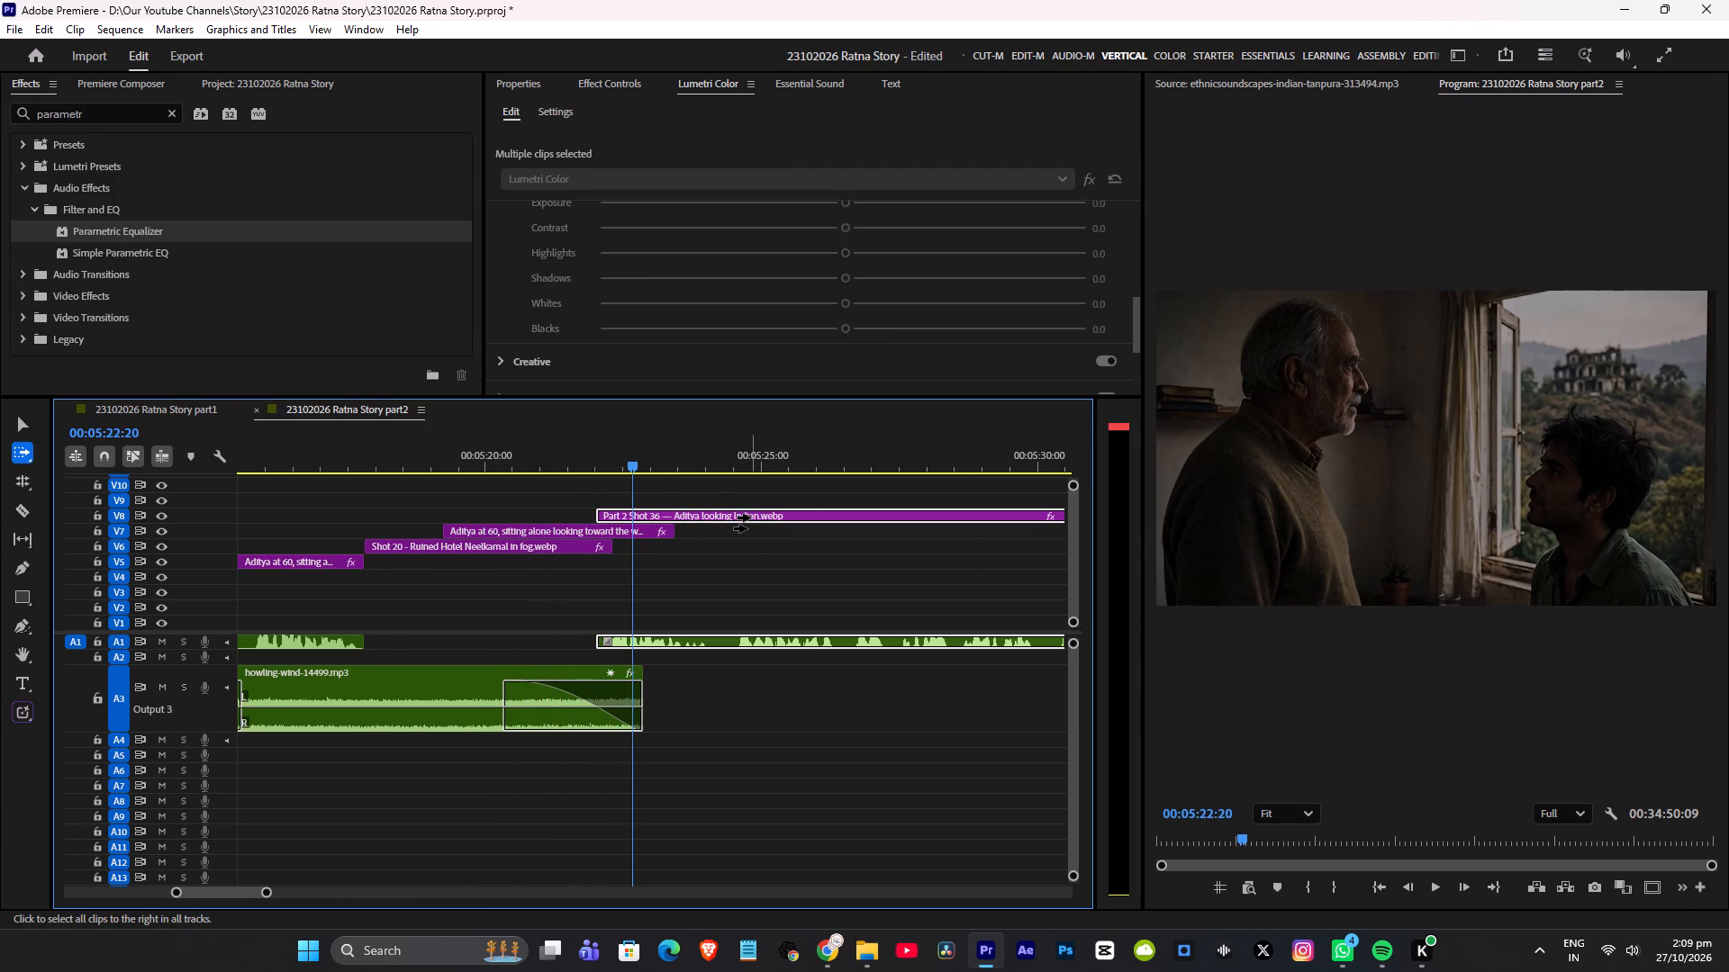
pyautogui.press('v')
pyautogui.moveTo(693, 513); pyautogui.dragTo(735, 514)
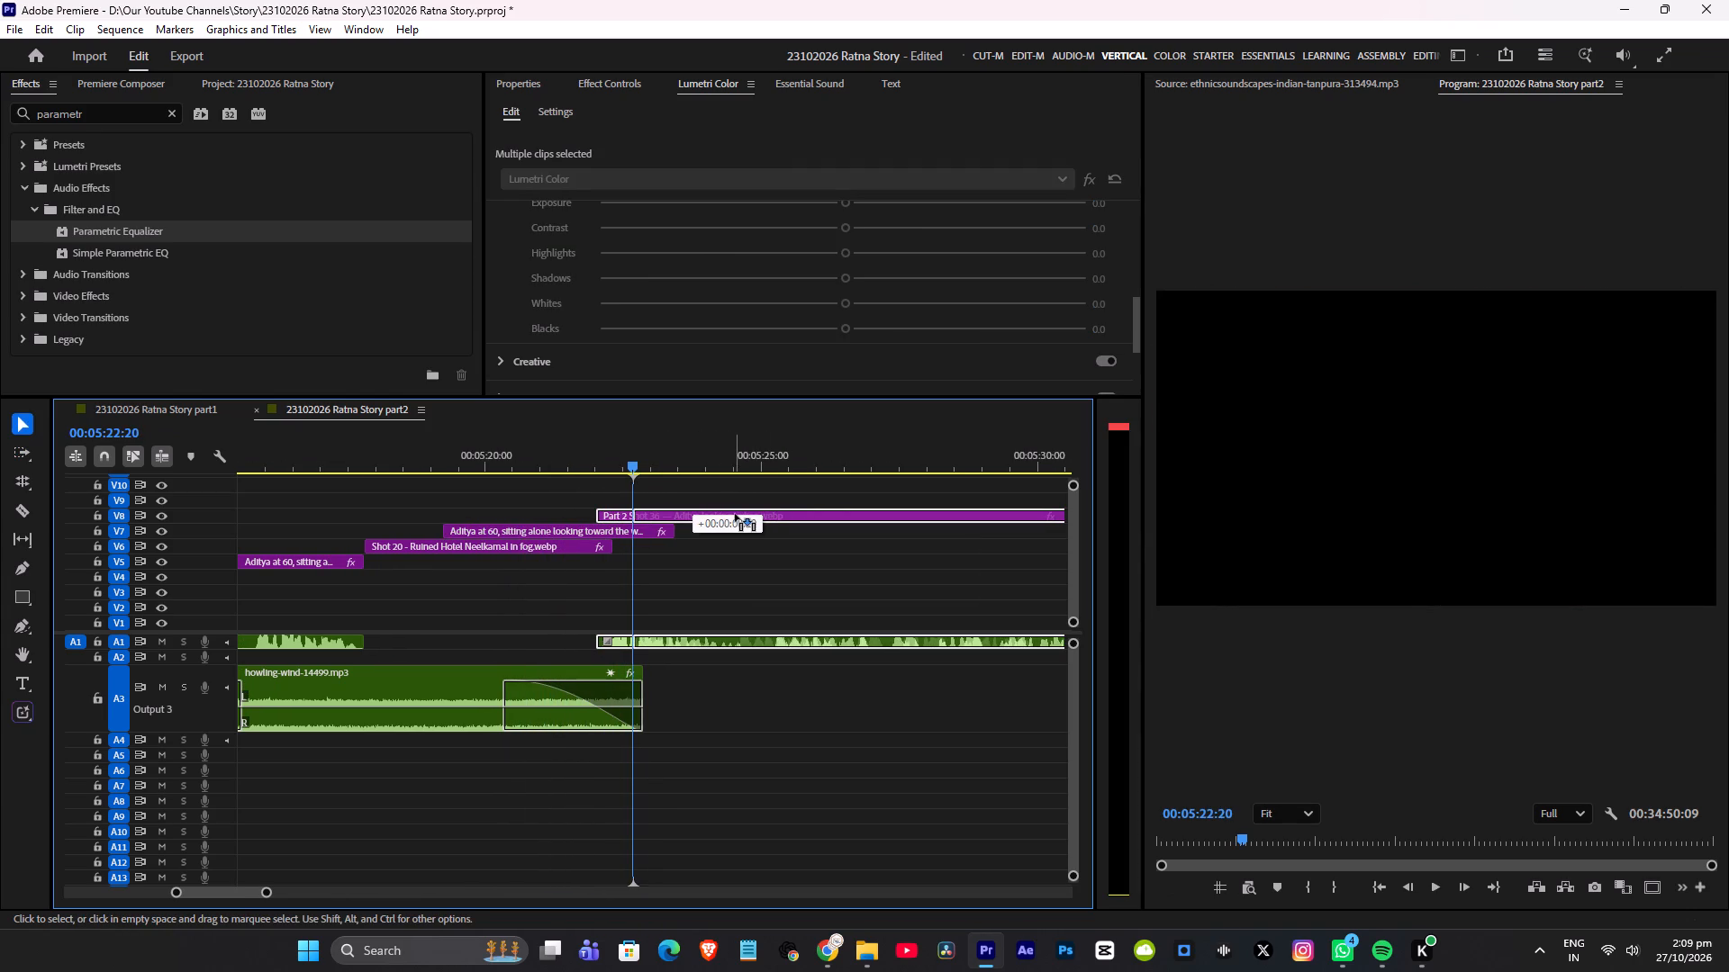
pyautogui.moveTo(735, 514); pyautogui.dragTo(745, 514)
pyautogui.click(552, 453)
pyautogui.press('space')
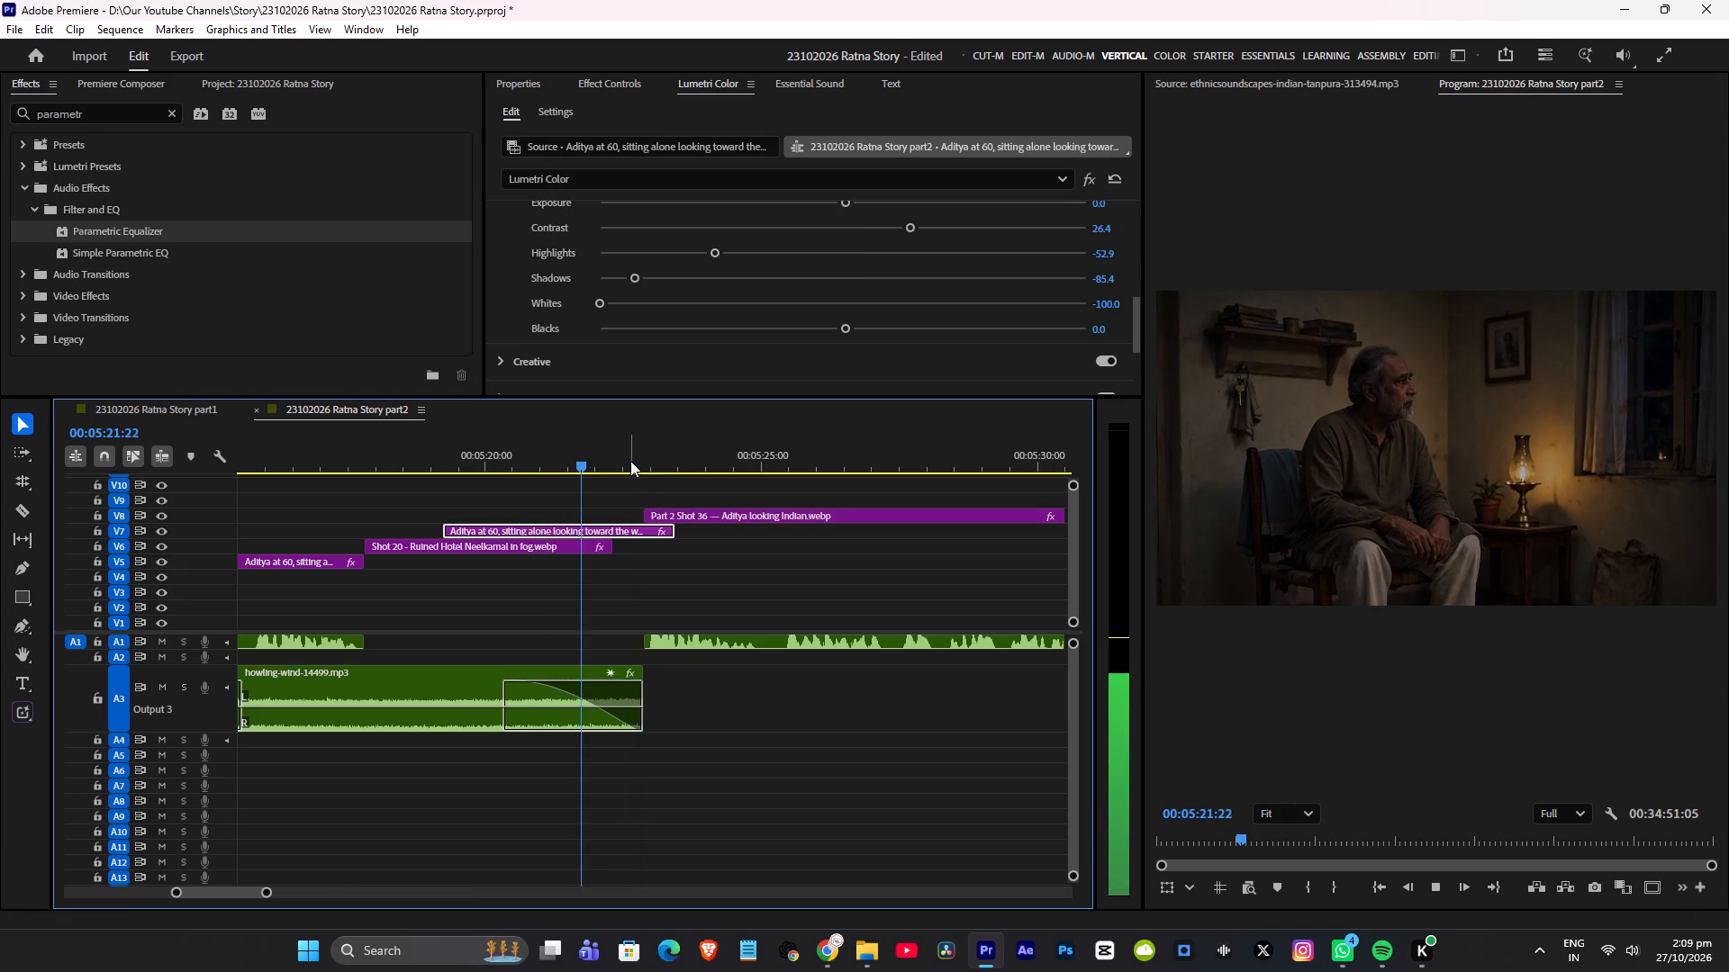
pyautogui.press('space')
pyautogui.click(495, 446)
pyautogui.press('space')
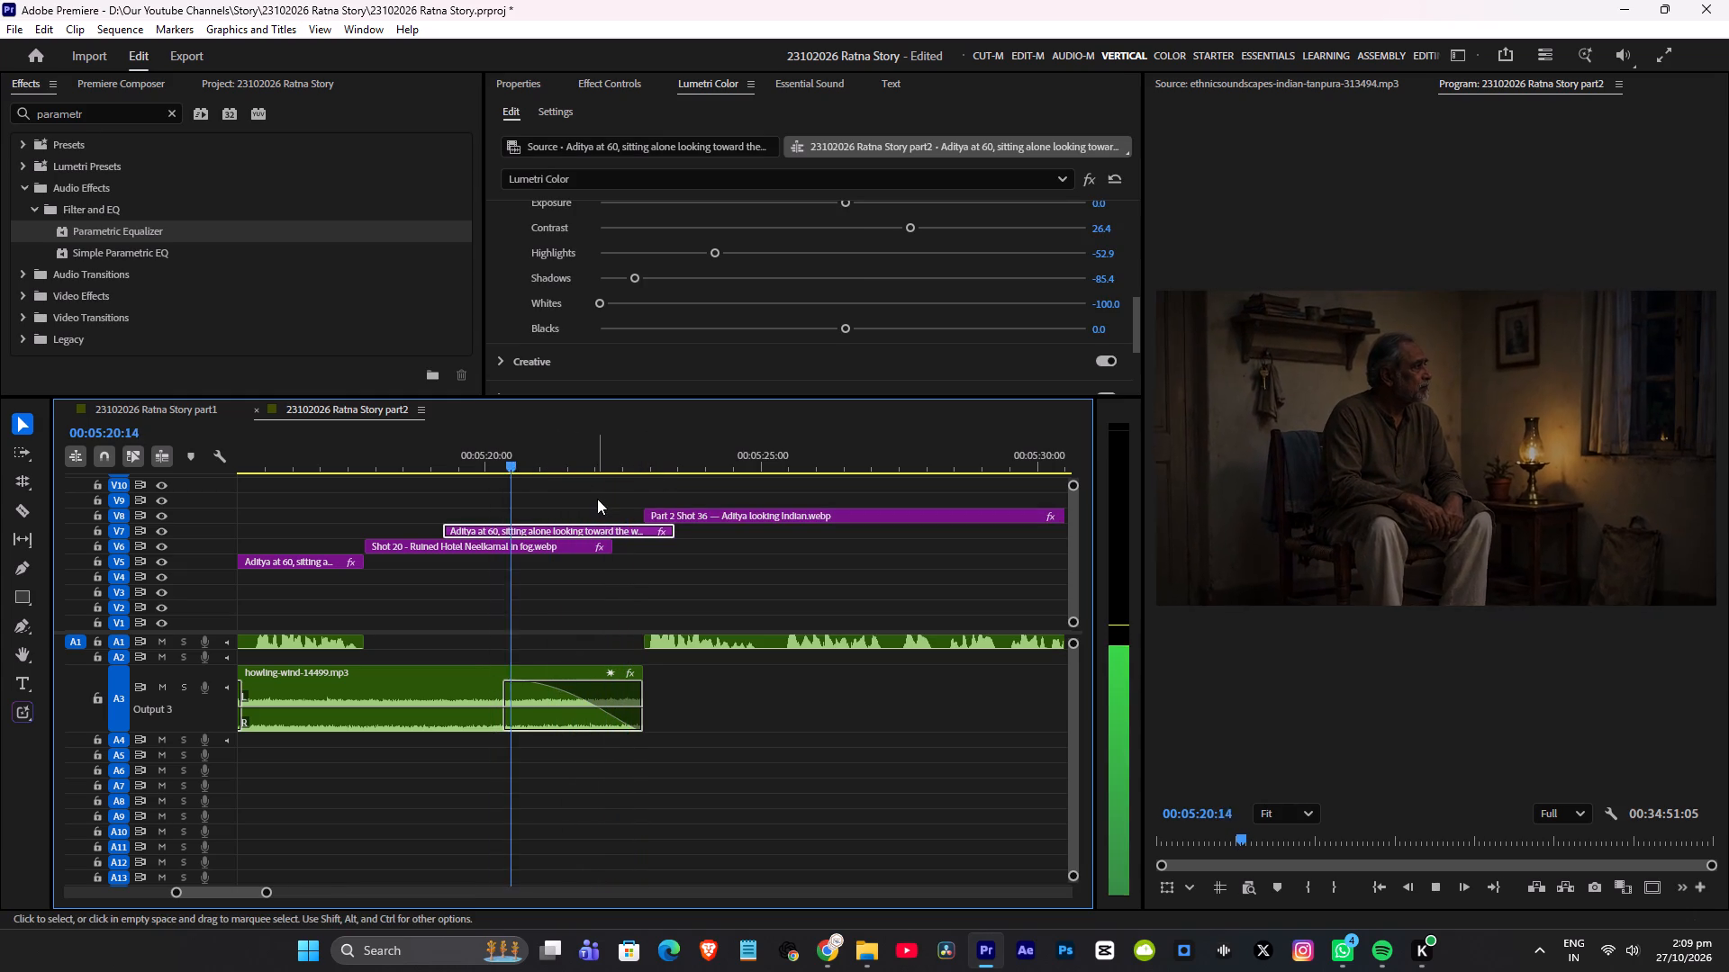
# Check the ending Position and Scale keyframes of the V7 Aditya clip and replay from the ruined hotel shot.
pyautogui.click(597, 499)
pyautogui.press('space')
pyautogui.click(599, 529)
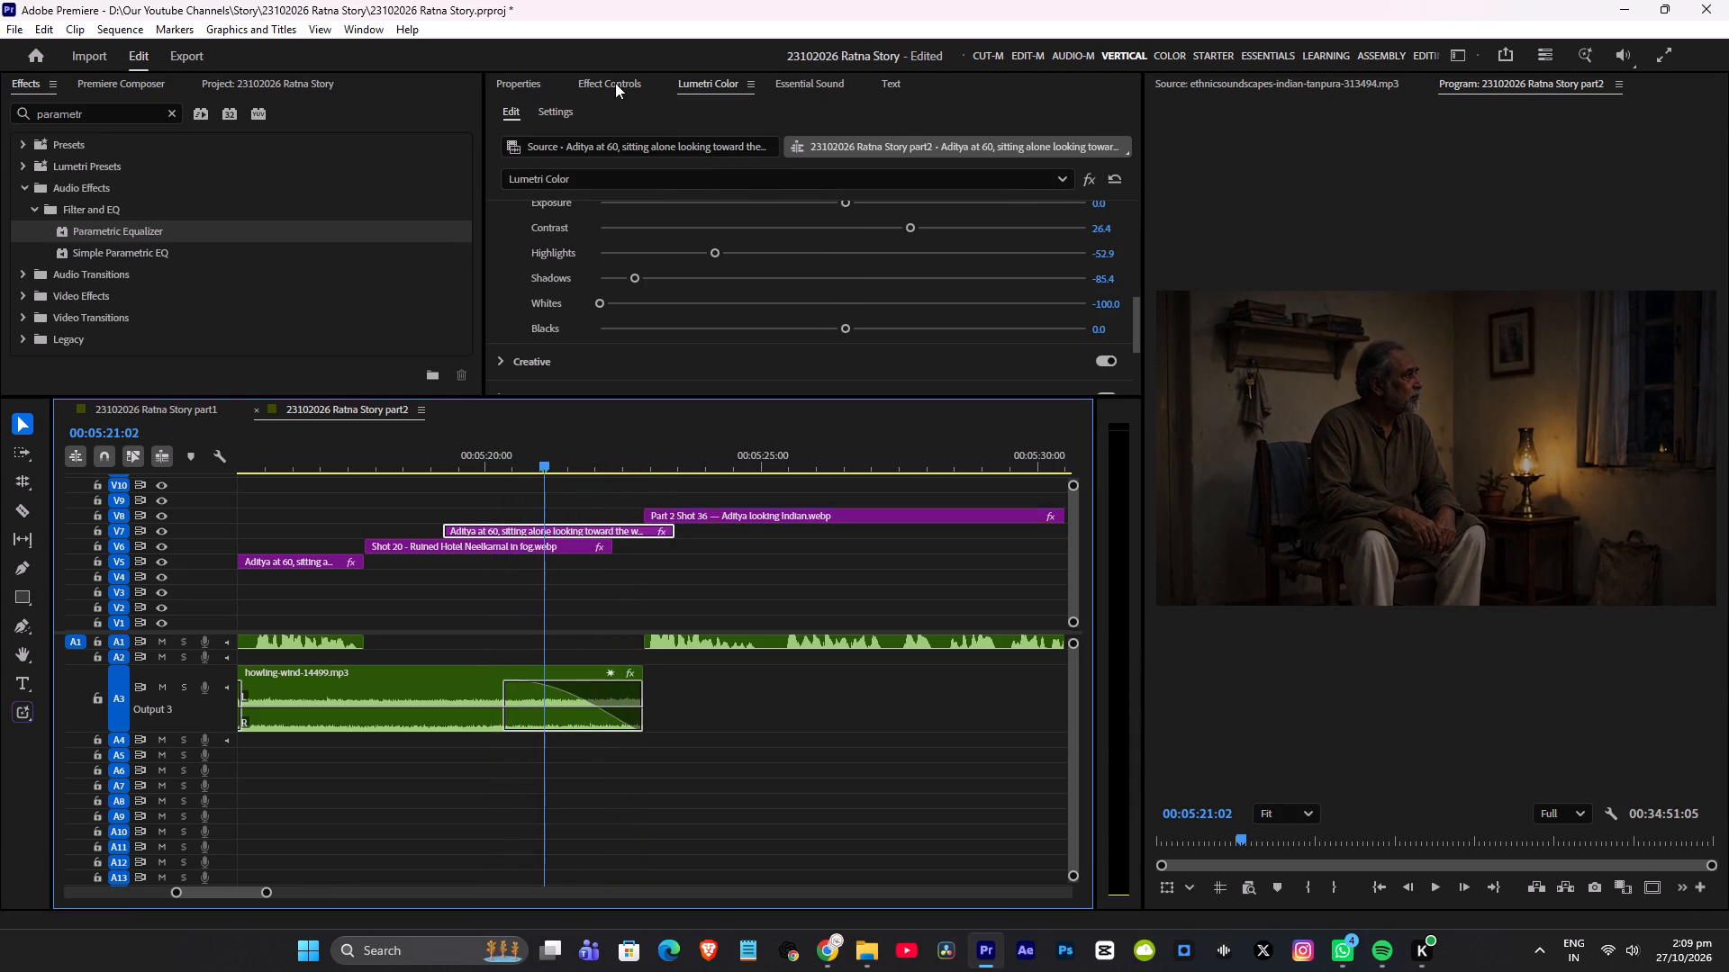
pyautogui.click(615, 83)
pyautogui.moveTo(999, 176); pyautogui.dragTo(1042, 253)
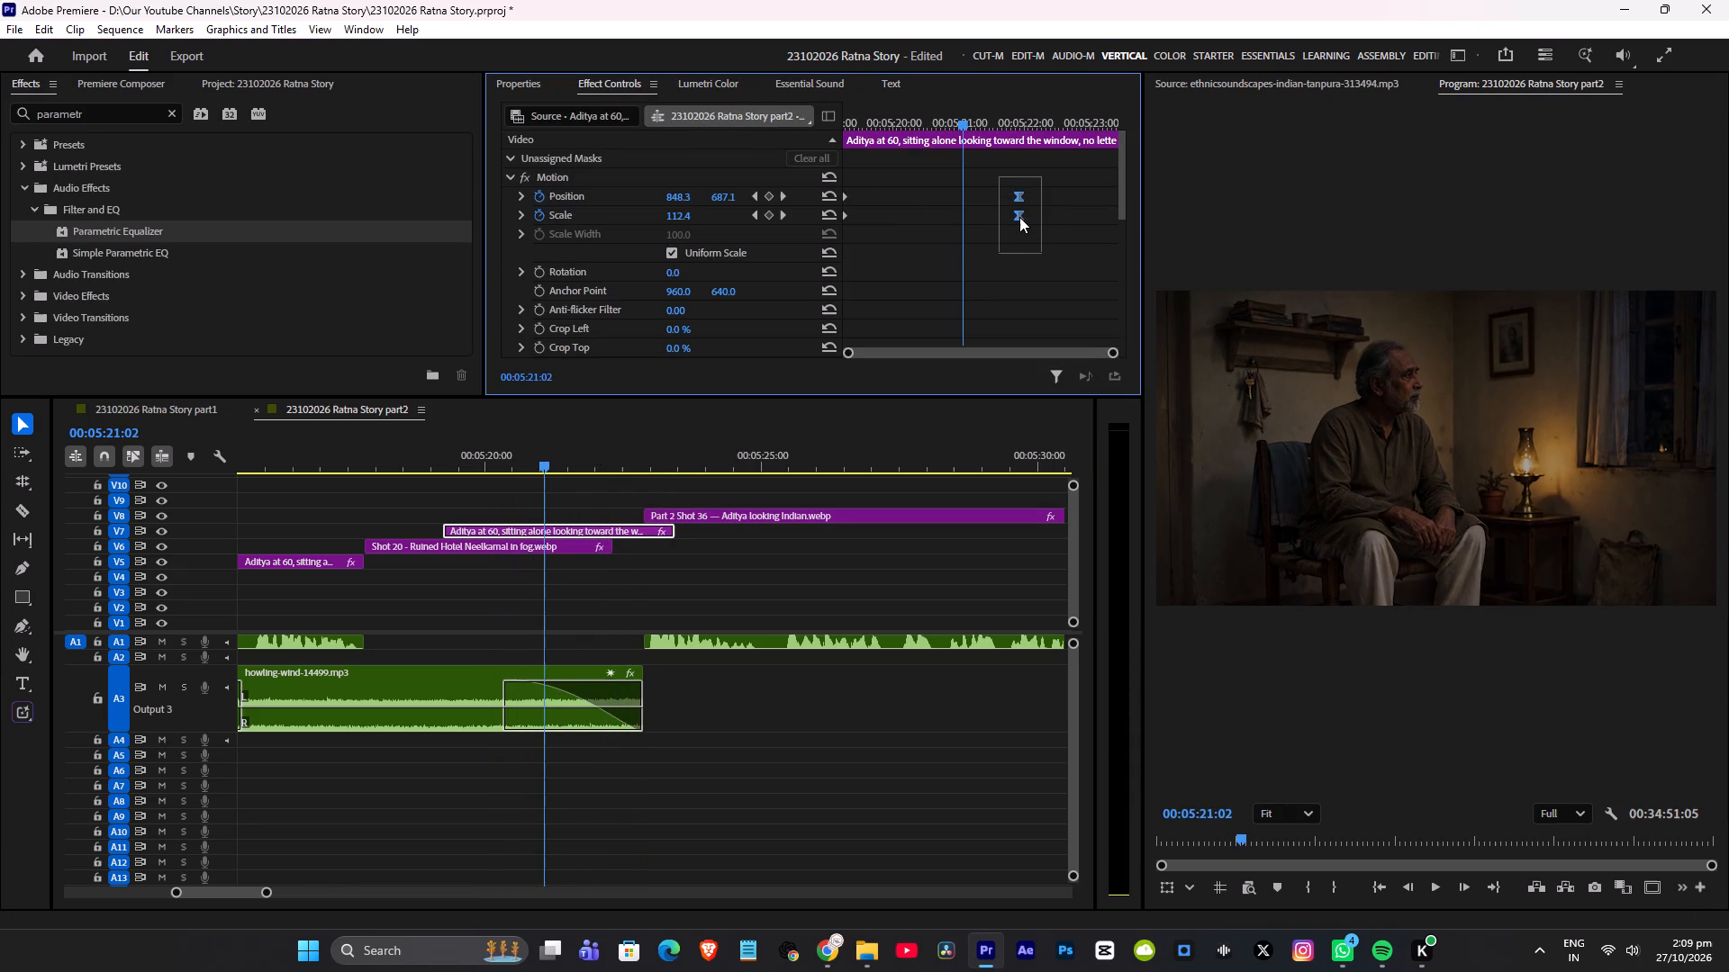
pyautogui.click(1019, 217)
pyautogui.click(414, 458)
pyautogui.press('space')
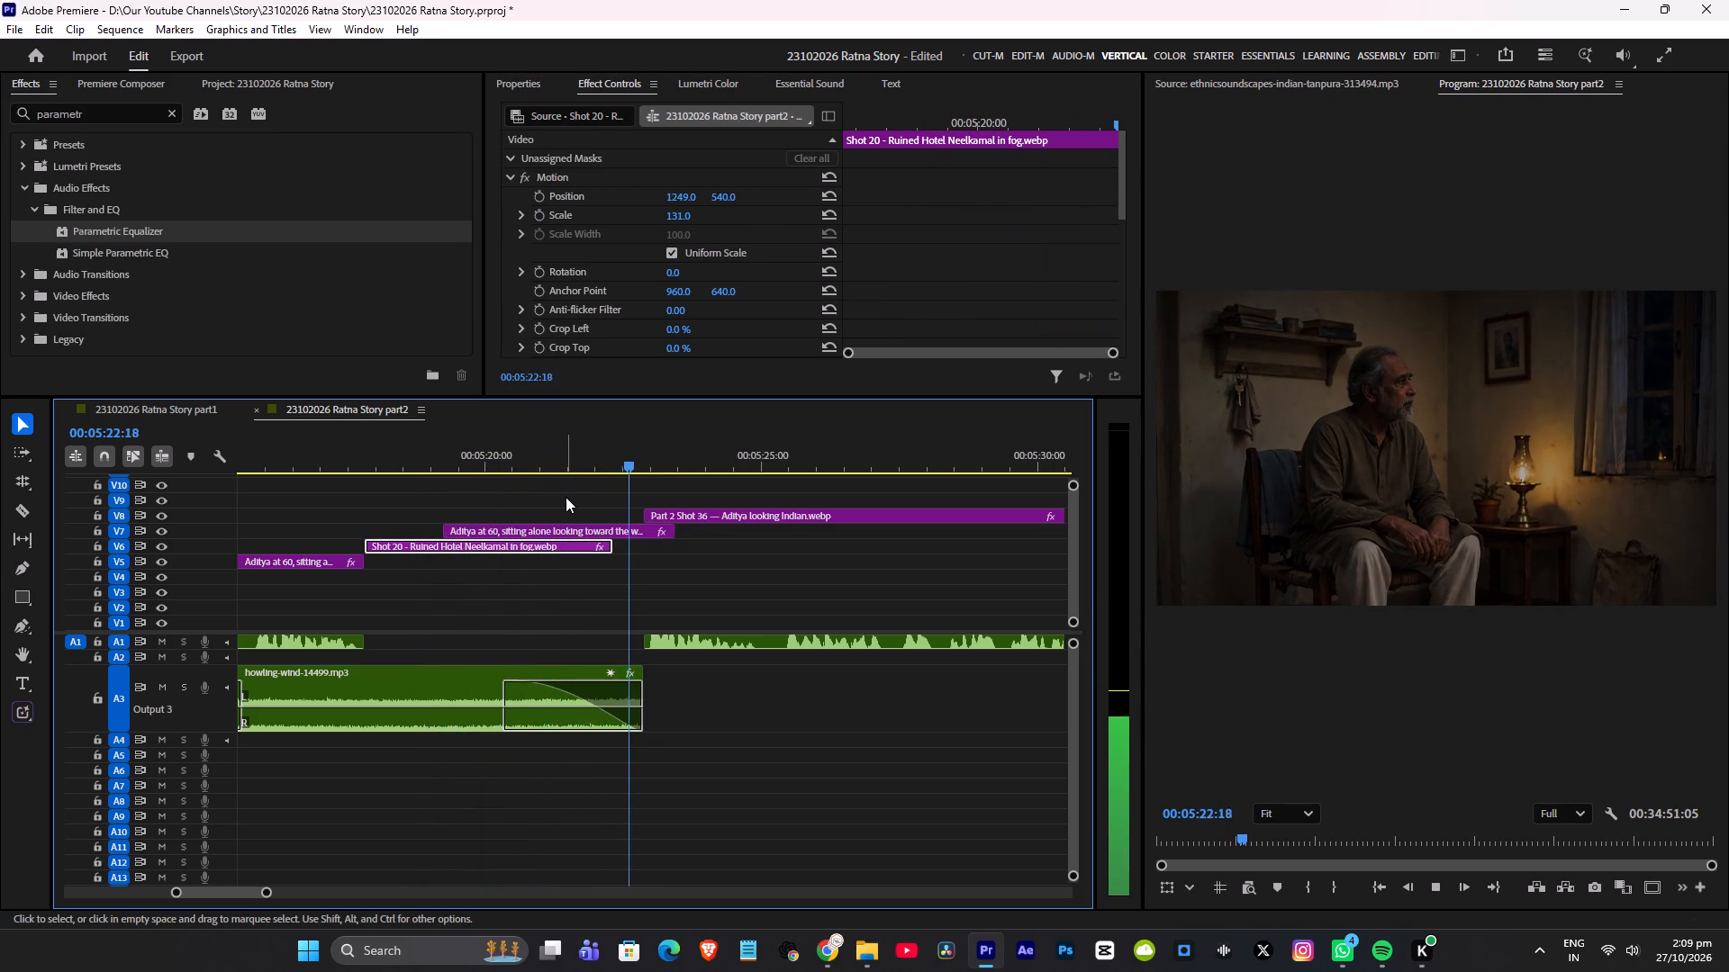
pyautogui.press('space')
# Extend the end of howling-wind-14499.mp3 to about 00:05:23:16, past the start of Part 2 Shot 36, and replay.
pyautogui.moveTo(647, 680); pyautogui.dragTo(686, 682)
pyautogui.click(374, 464)
pyautogui.press('space')
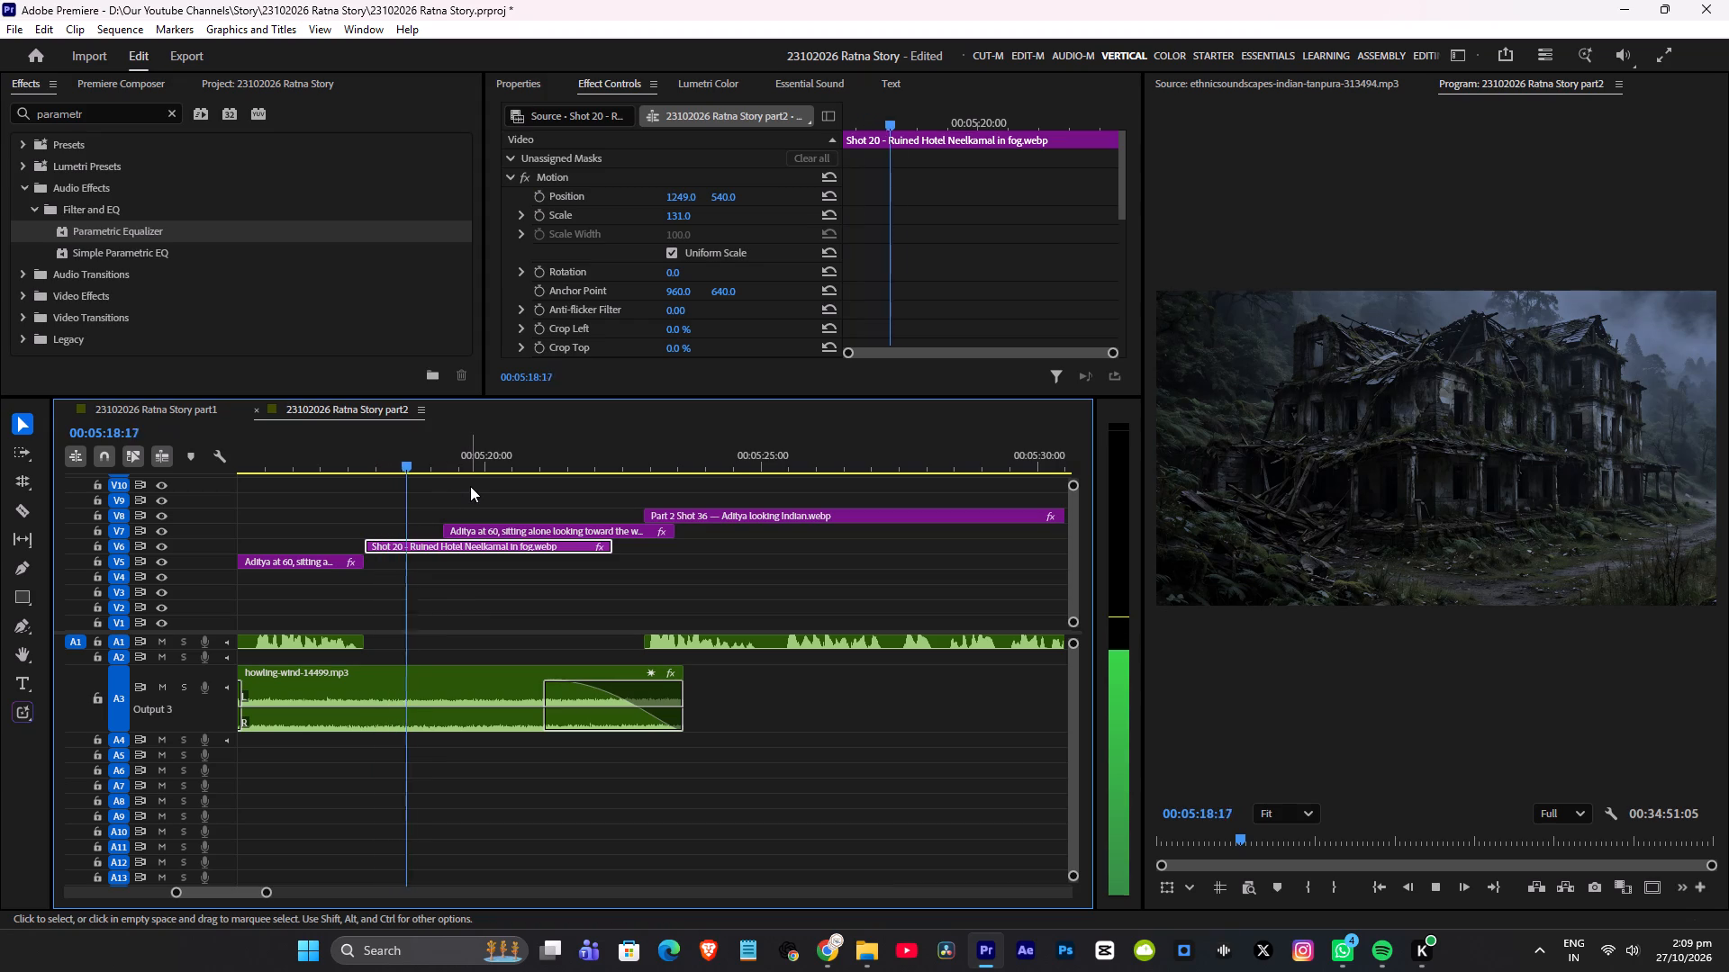
pyautogui.scroll(-3, 470, 490)
pyautogui.press('space')
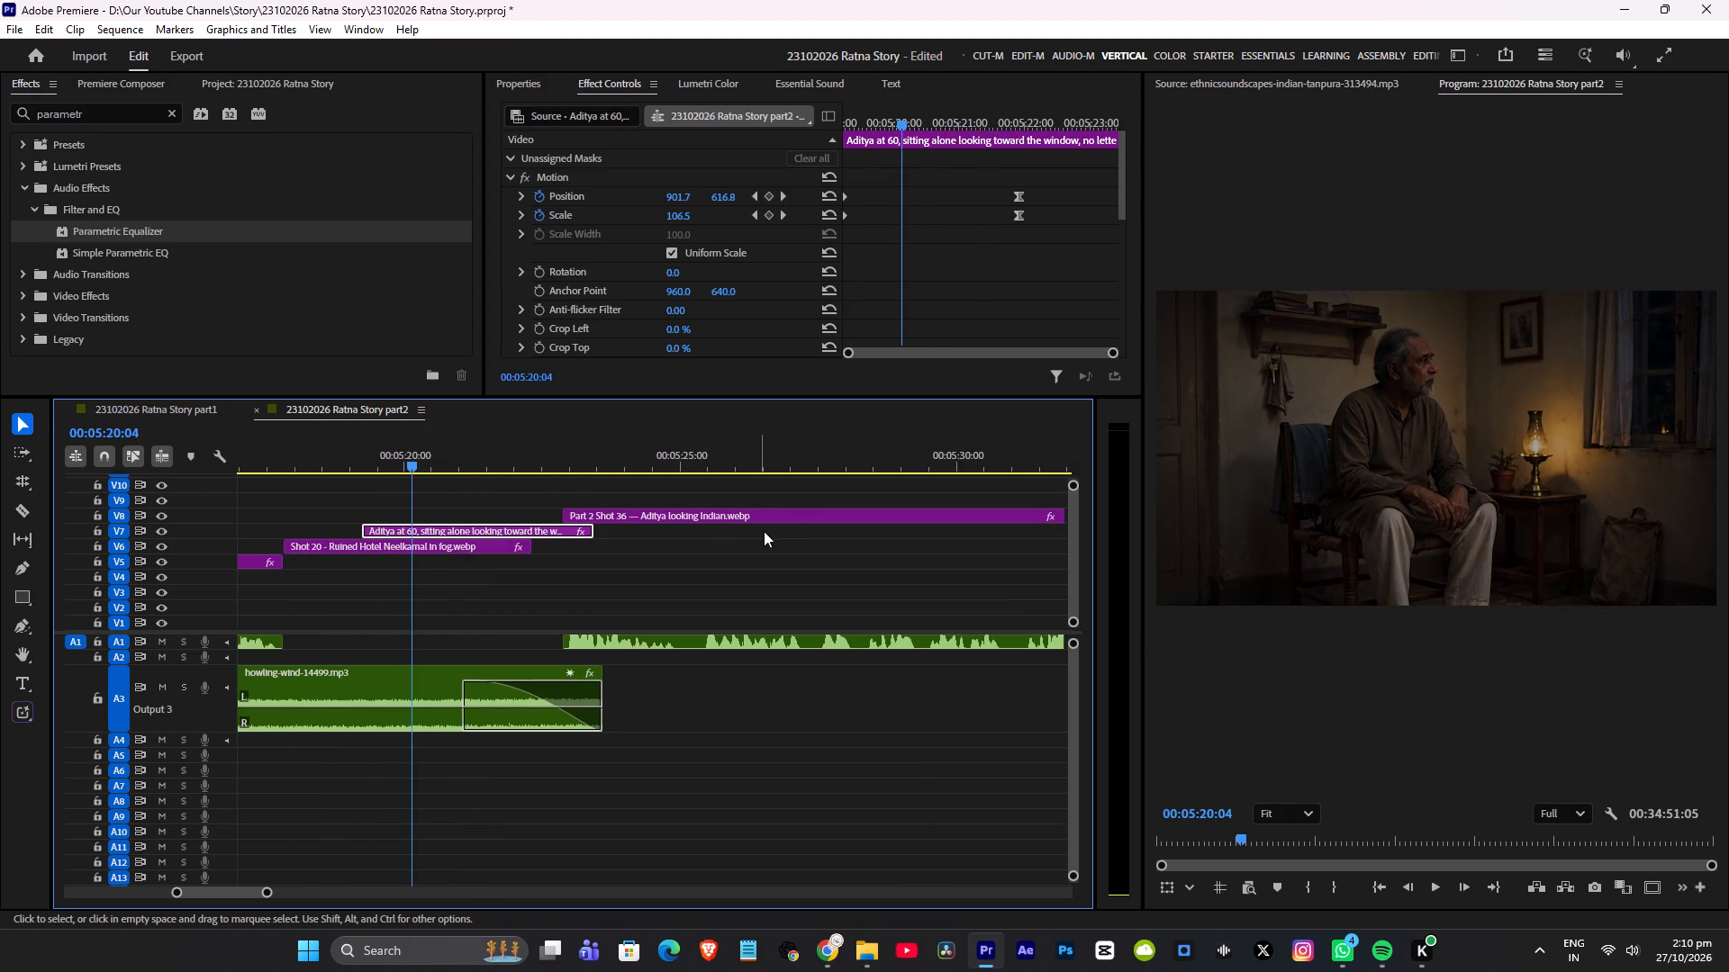
# Shift Part 2 Shot 36 on V8 and all following clips about 2 seconds 17 frames later.
pyautogui.press('a')
pyautogui.click(740, 519)
pyautogui.press('v')
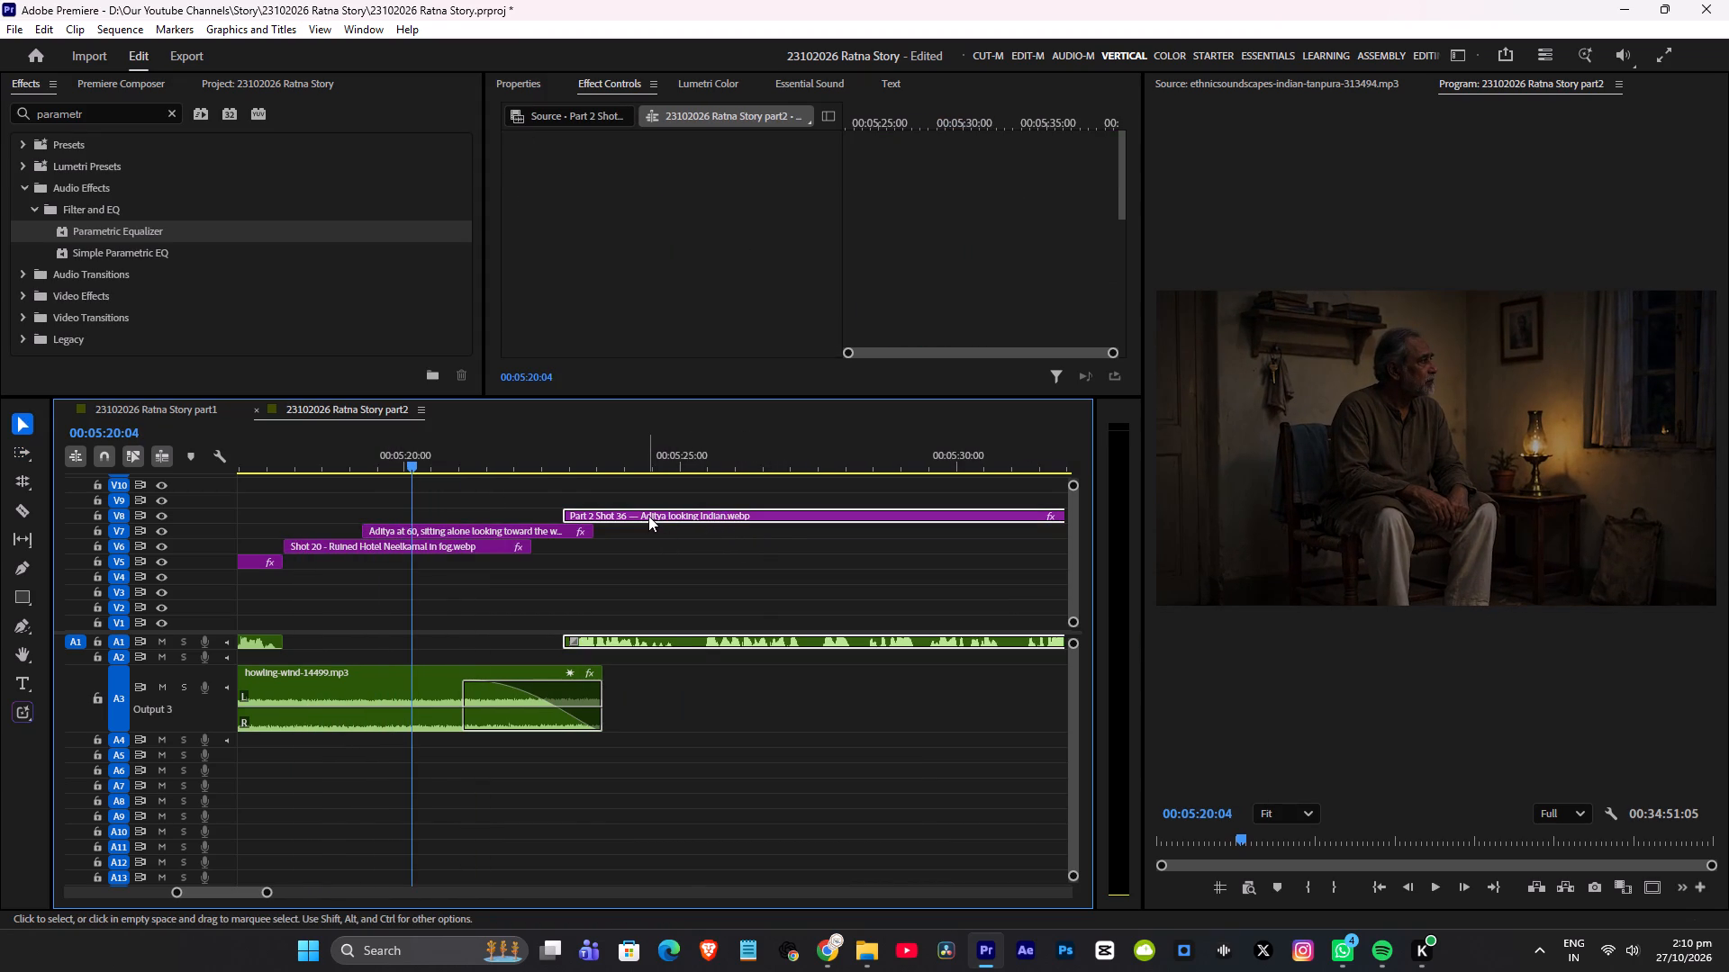
pyautogui.moveTo(649, 516); pyautogui.dragTo(792, 516)
# Extend the end of the V7 Aditya clip by about 2 seconds to meet Part 2 Shot 36, save the project and replay.
pyautogui.moveTo(593, 526); pyautogui.dragTo(702, 525)
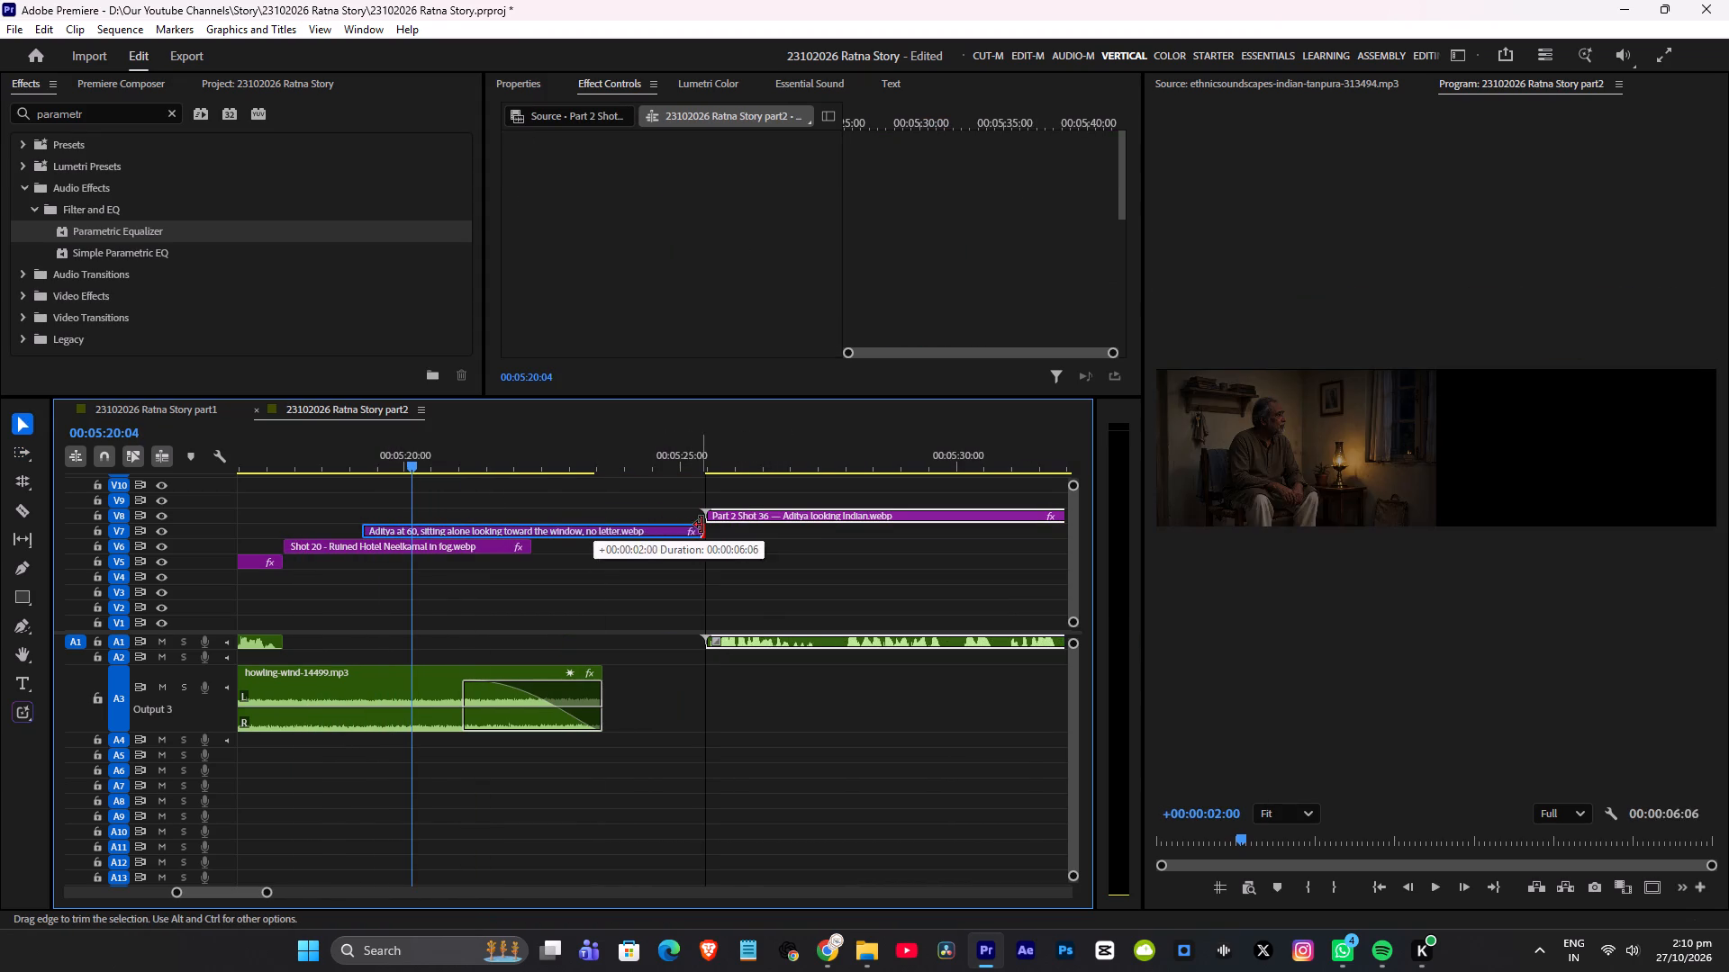
pyautogui.moveTo(702, 525); pyautogui.dragTo(703, 525)
pyautogui.hotkey('ctrl', 's')
pyautogui.keyDown('alt'); pyautogui.scroll(-11, 693, 567); pyautogui.keyUp('alt')
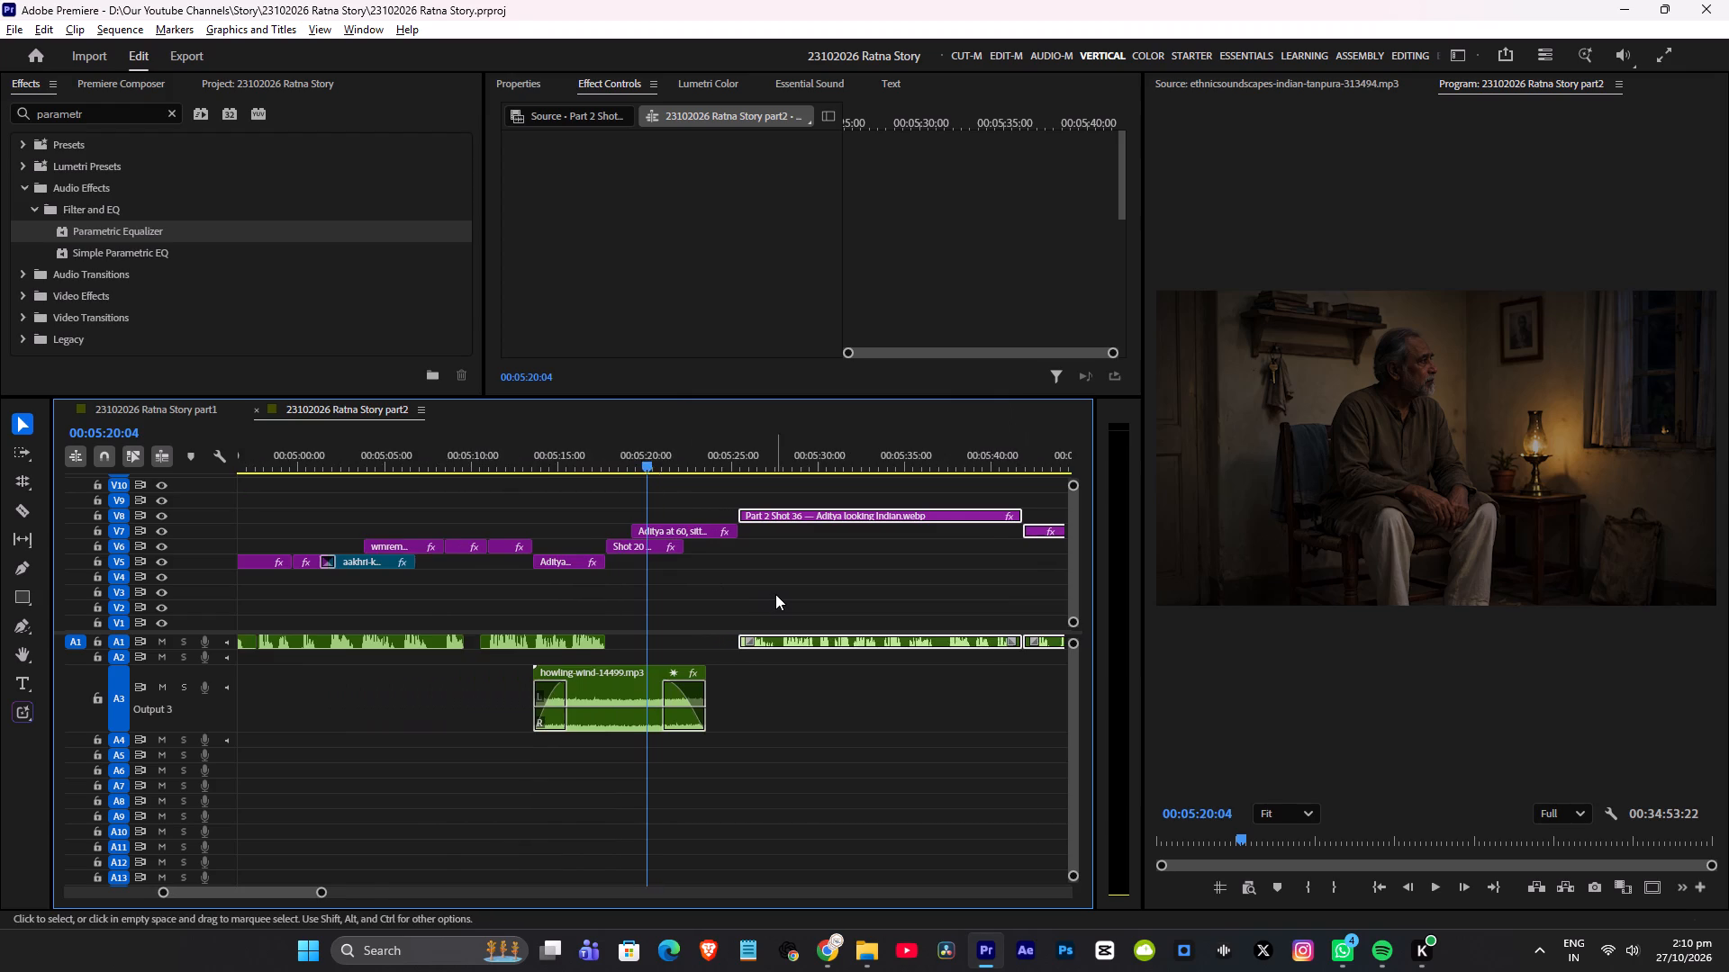
pyautogui.keyDown('alt'); pyautogui.scroll(-3, 775, 594); pyautogui.keyUp('alt')
pyautogui.click(590, 454)
pyautogui.press('space')
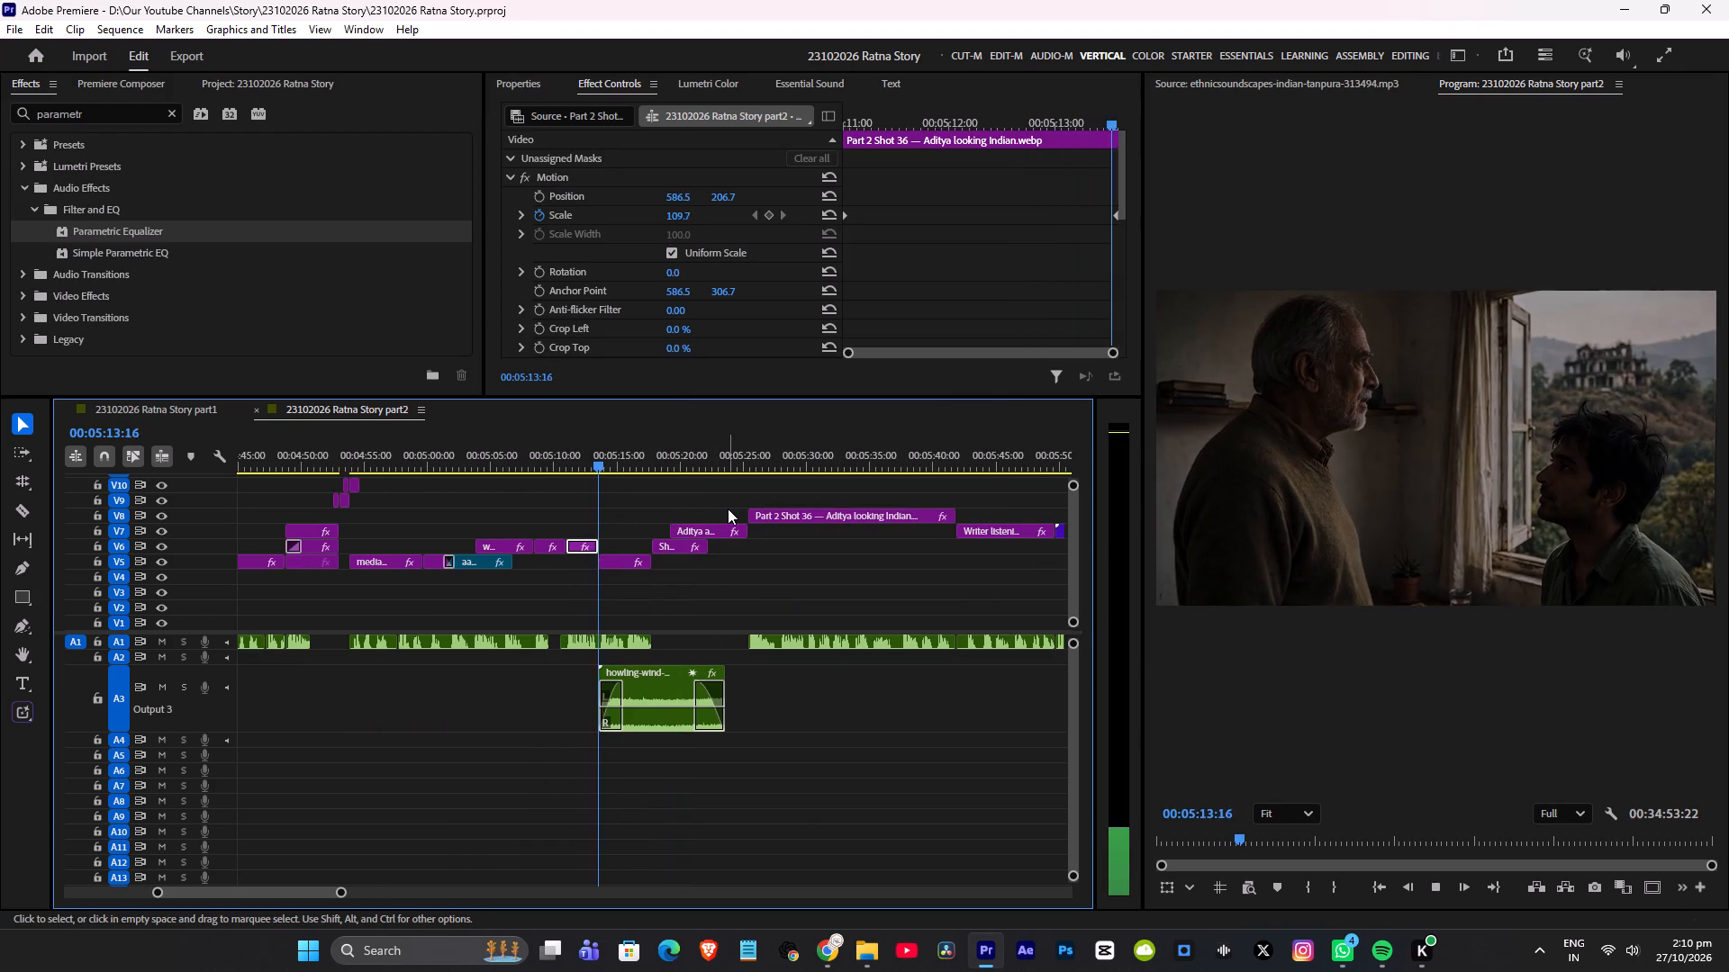
pyautogui.keyDown('alt'); pyautogui.scroll(7, 729, 508); pyautogui.keyUp('alt')
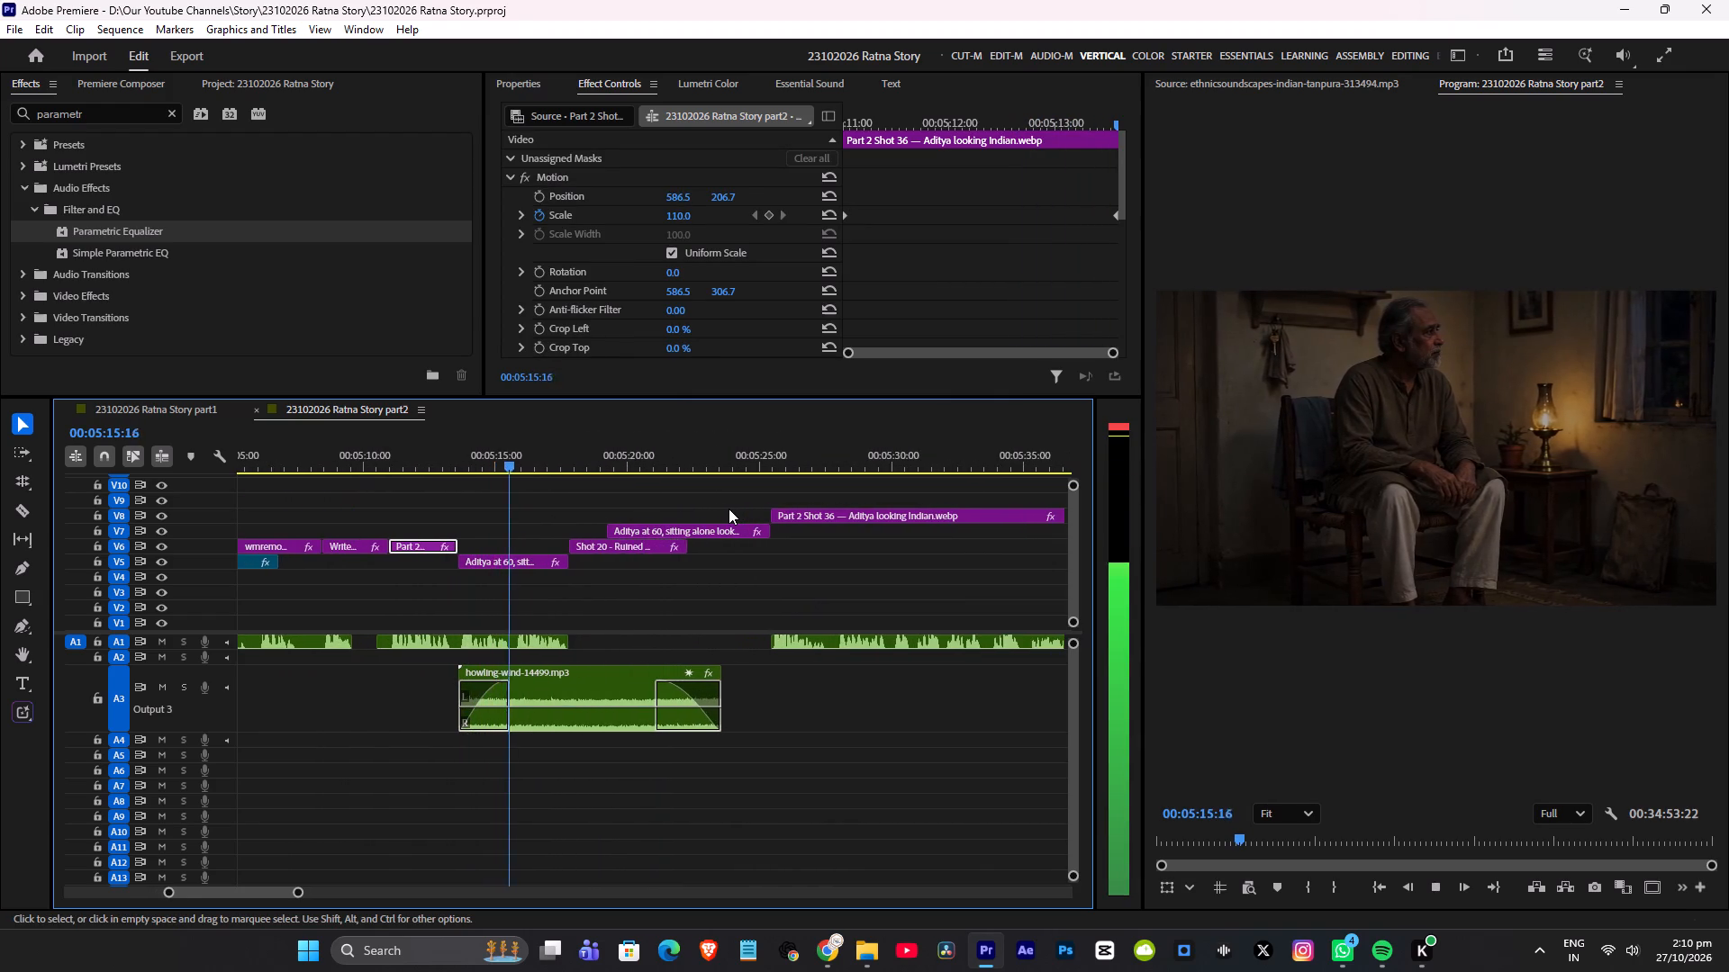
pyautogui.keyDown('alt'); pyautogui.scroll(4, 729, 508); pyautogui.keyUp('alt')
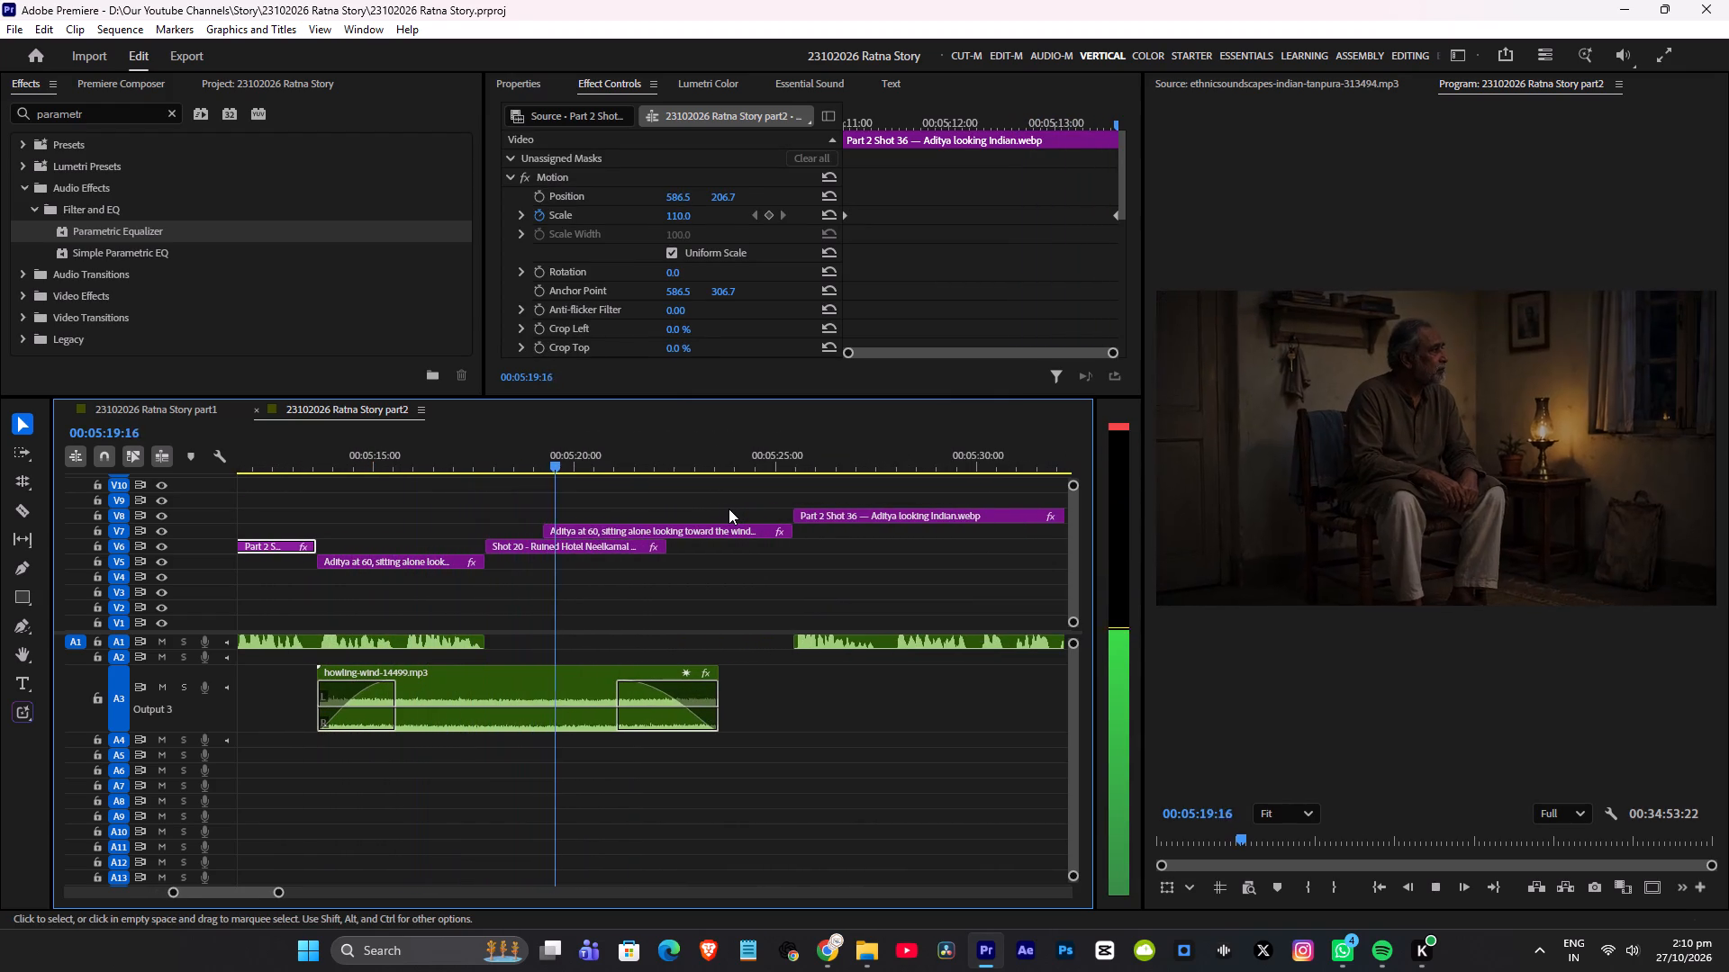
pyautogui.press('space')
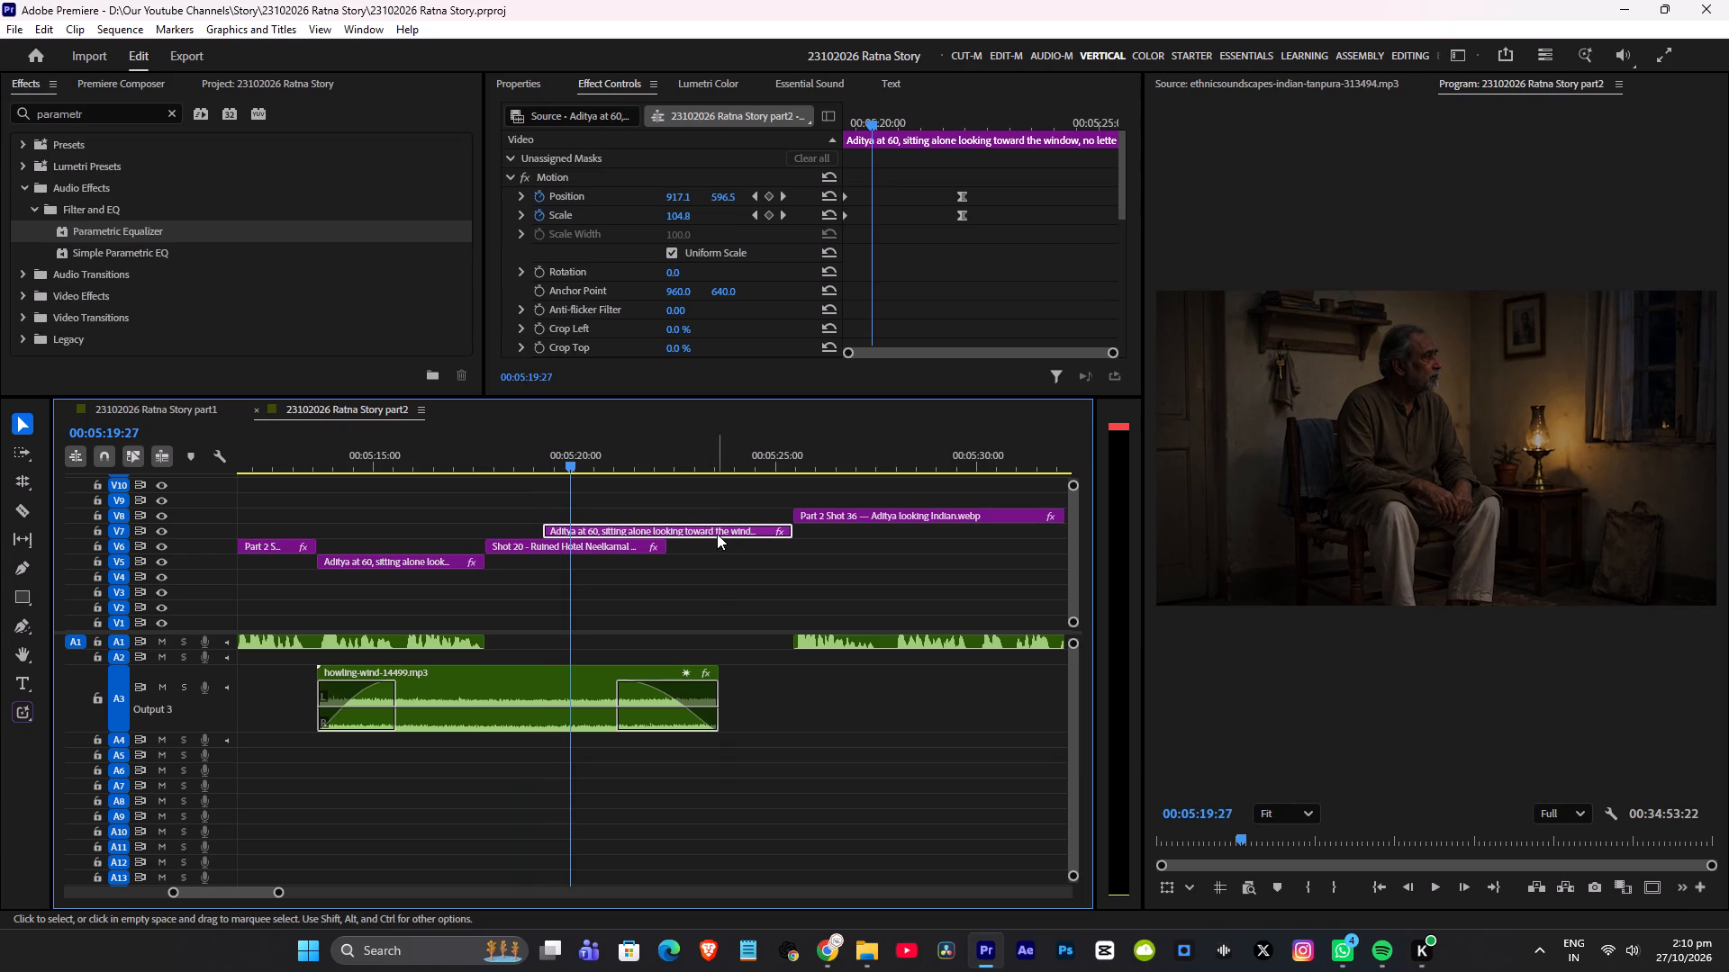
# Move the V7 Aditya clip about 20 frames later, to start at about 00:05:19:27, and replay from the ruined hotel shot.
pyautogui.moveTo(704, 529); pyautogui.dragTo(738, 529)
pyautogui.click(481, 467)
pyautogui.press('space')
pyautogui.scroll(-1, 523, 488)
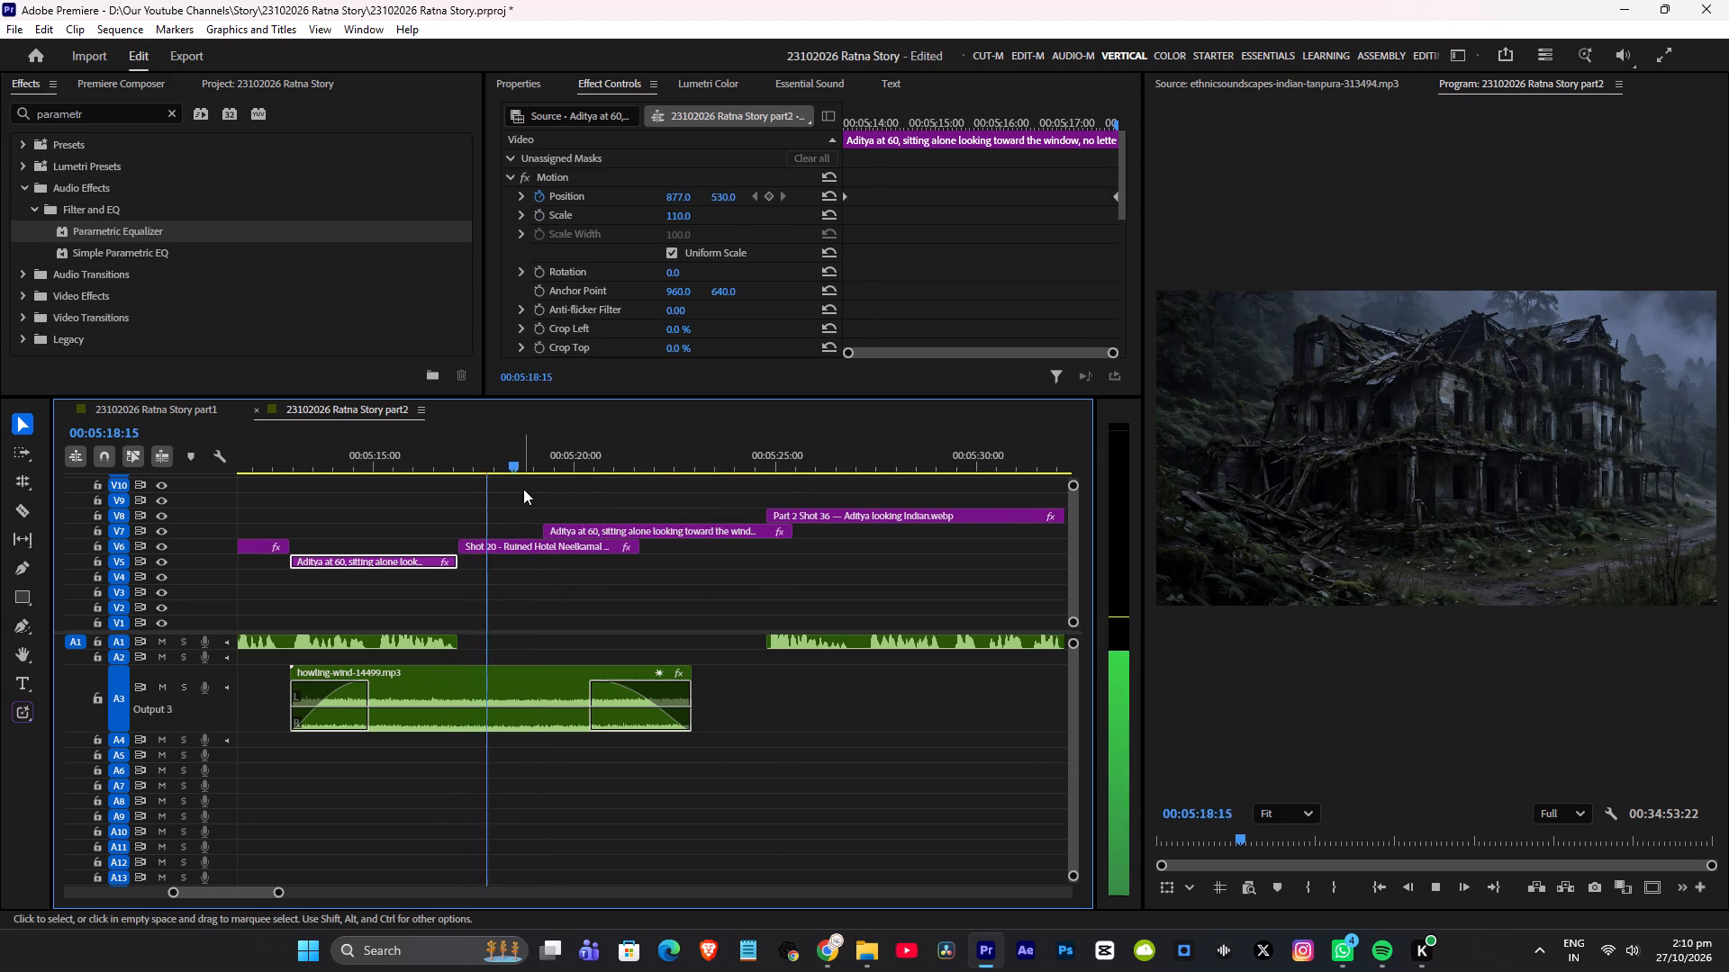
pyautogui.scroll(-1, 523, 489)
pyautogui.press('space')
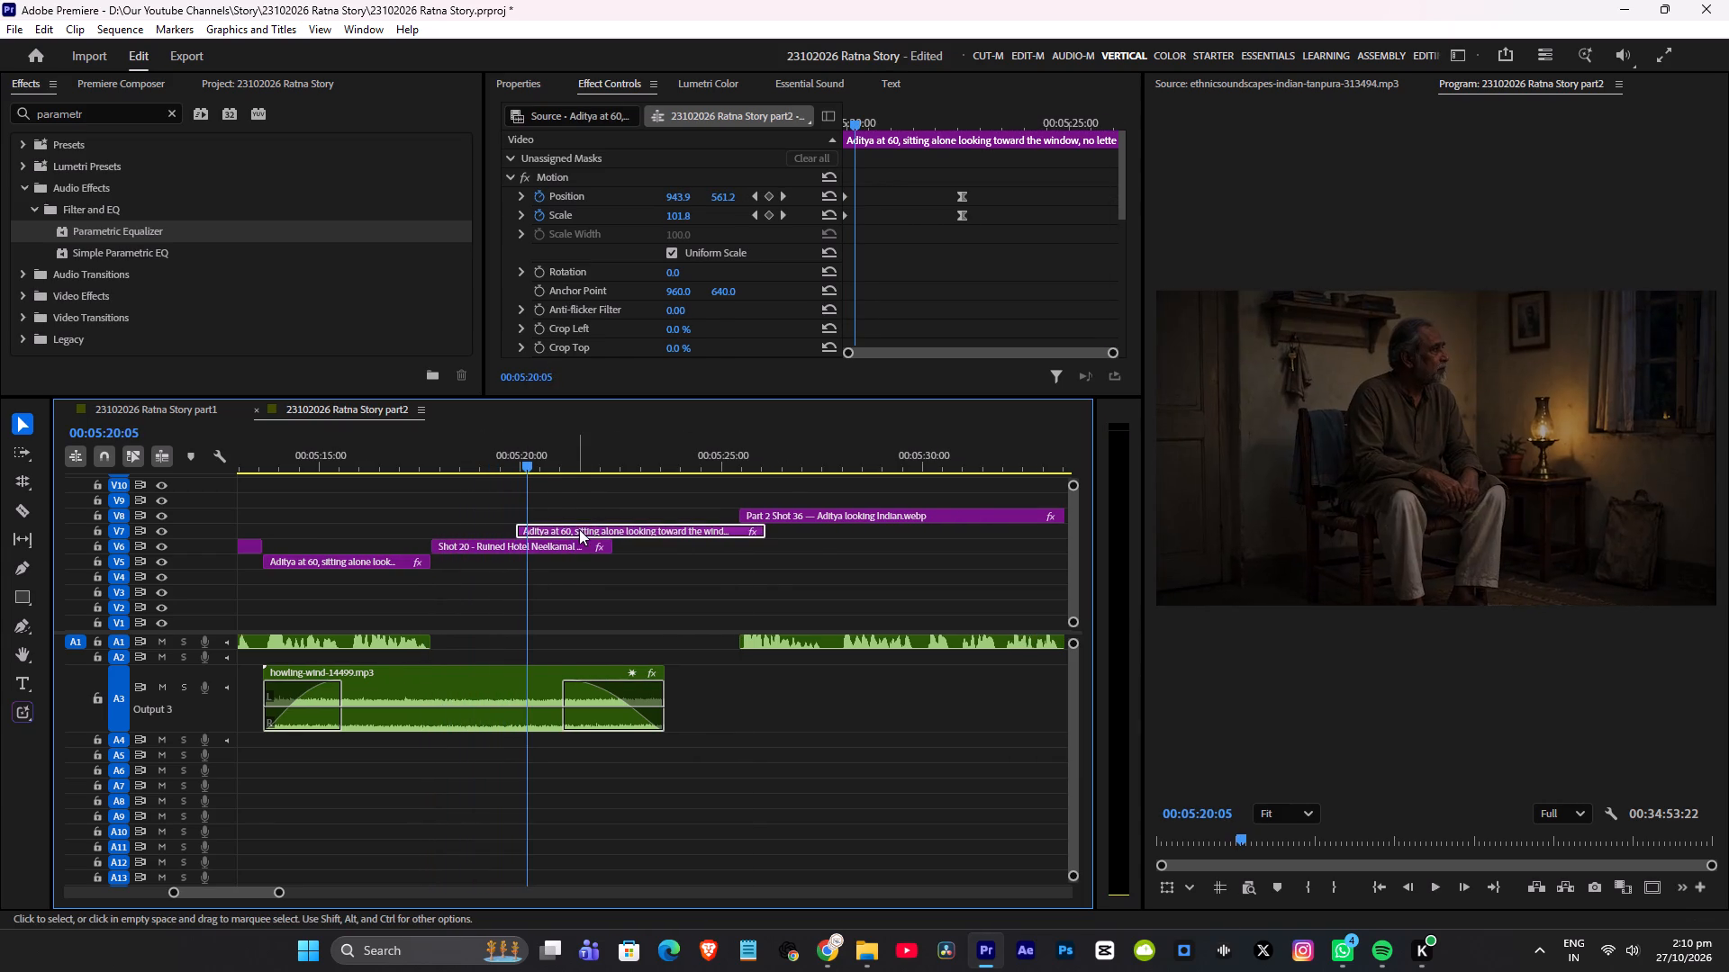
# Move the V7 Aditya clip about 22 frames later, to start at about 00:05:20:19, and replay the transition several times.
pyautogui.moveTo(584, 529); pyautogui.dragTo(612, 529)
pyautogui.press('space')
pyautogui.press('space')
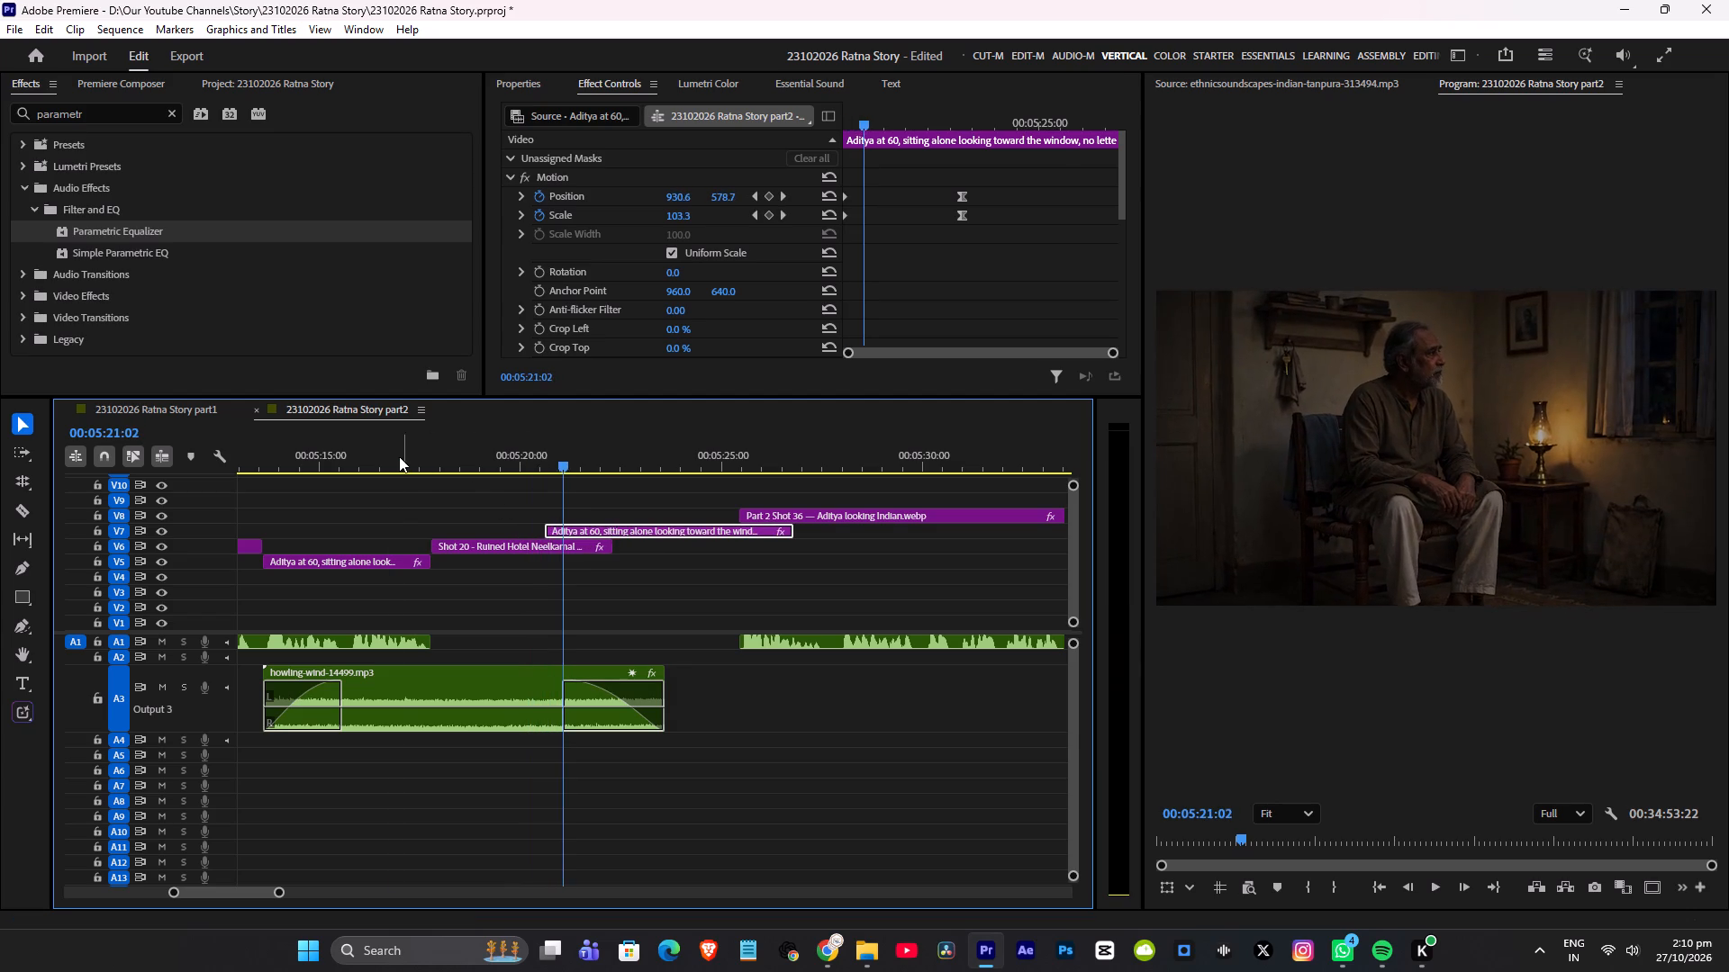
pyautogui.click(397, 456)
pyautogui.press('space')
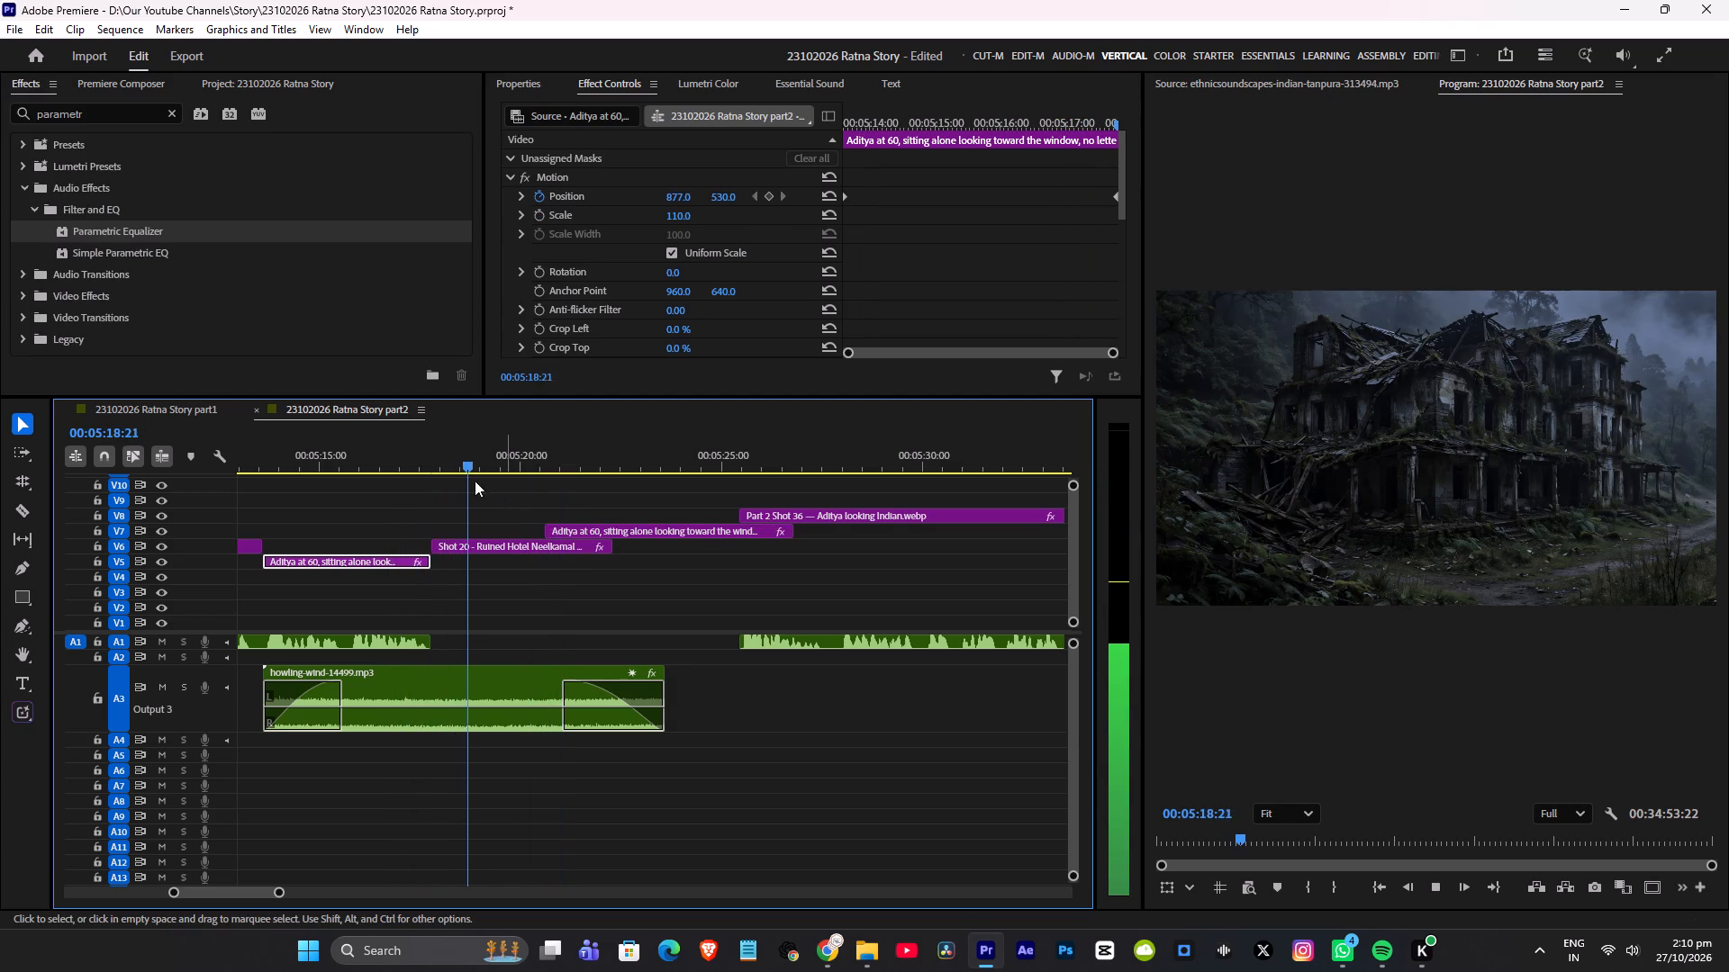
pyautogui.press('space')
pyautogui.click(387, 456)
pyautogui.press('space')
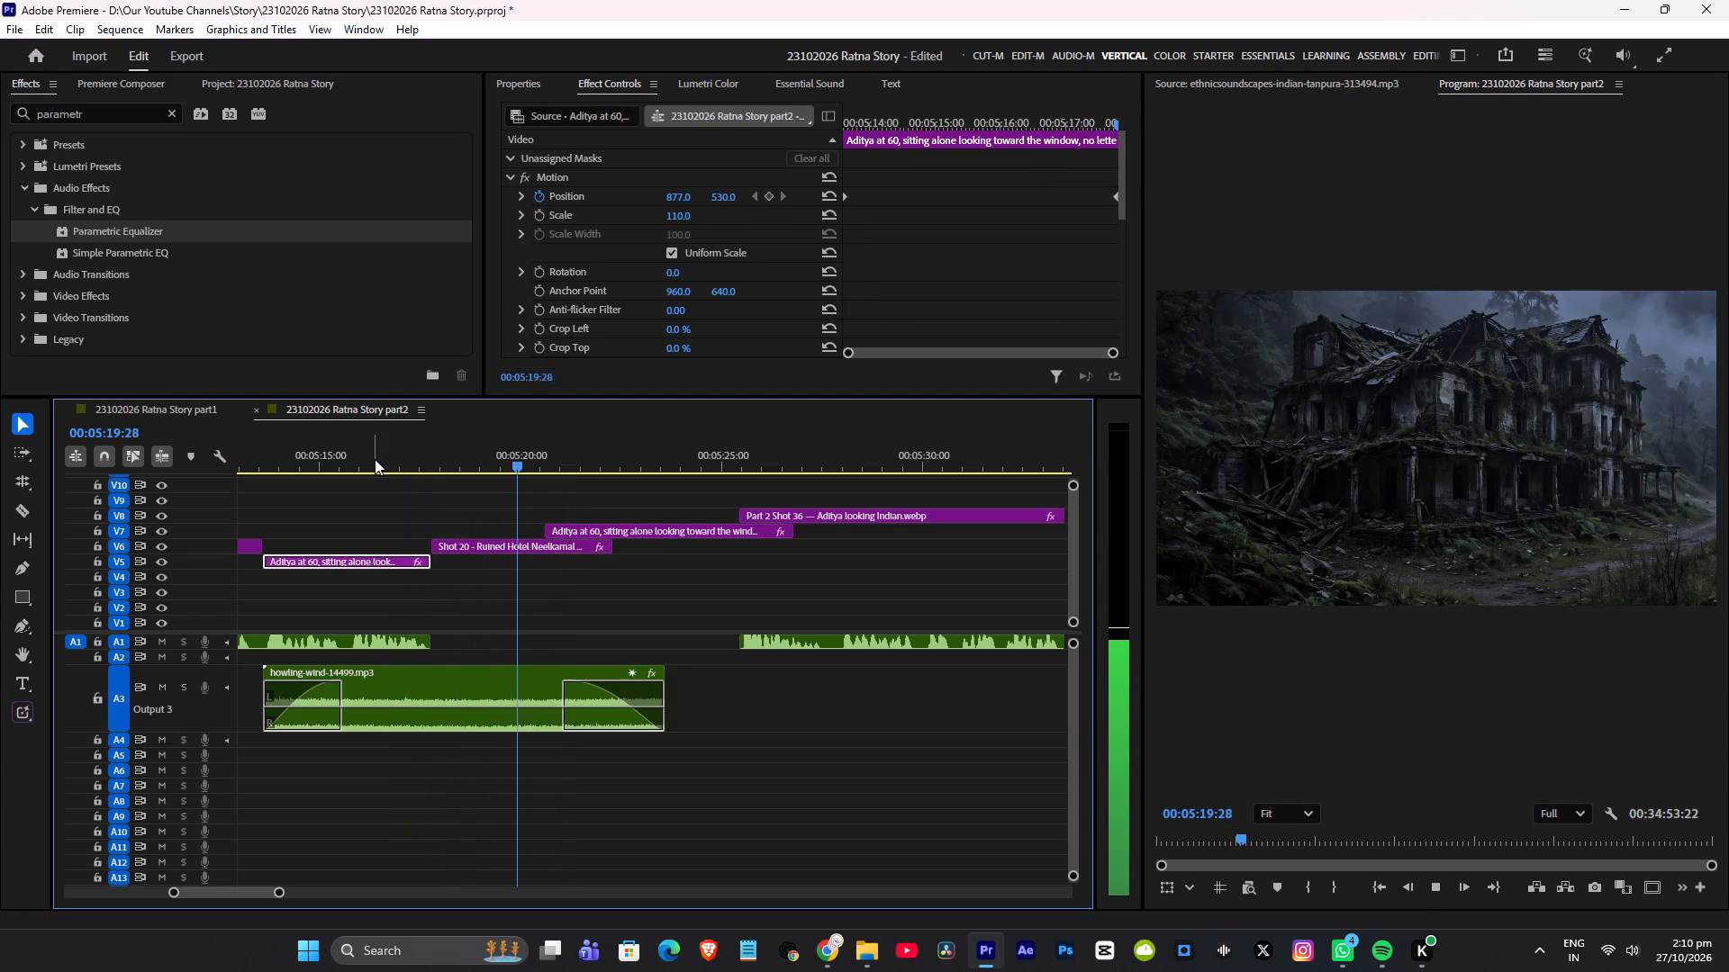
pyautogui.scroll(-4, 375, 459)
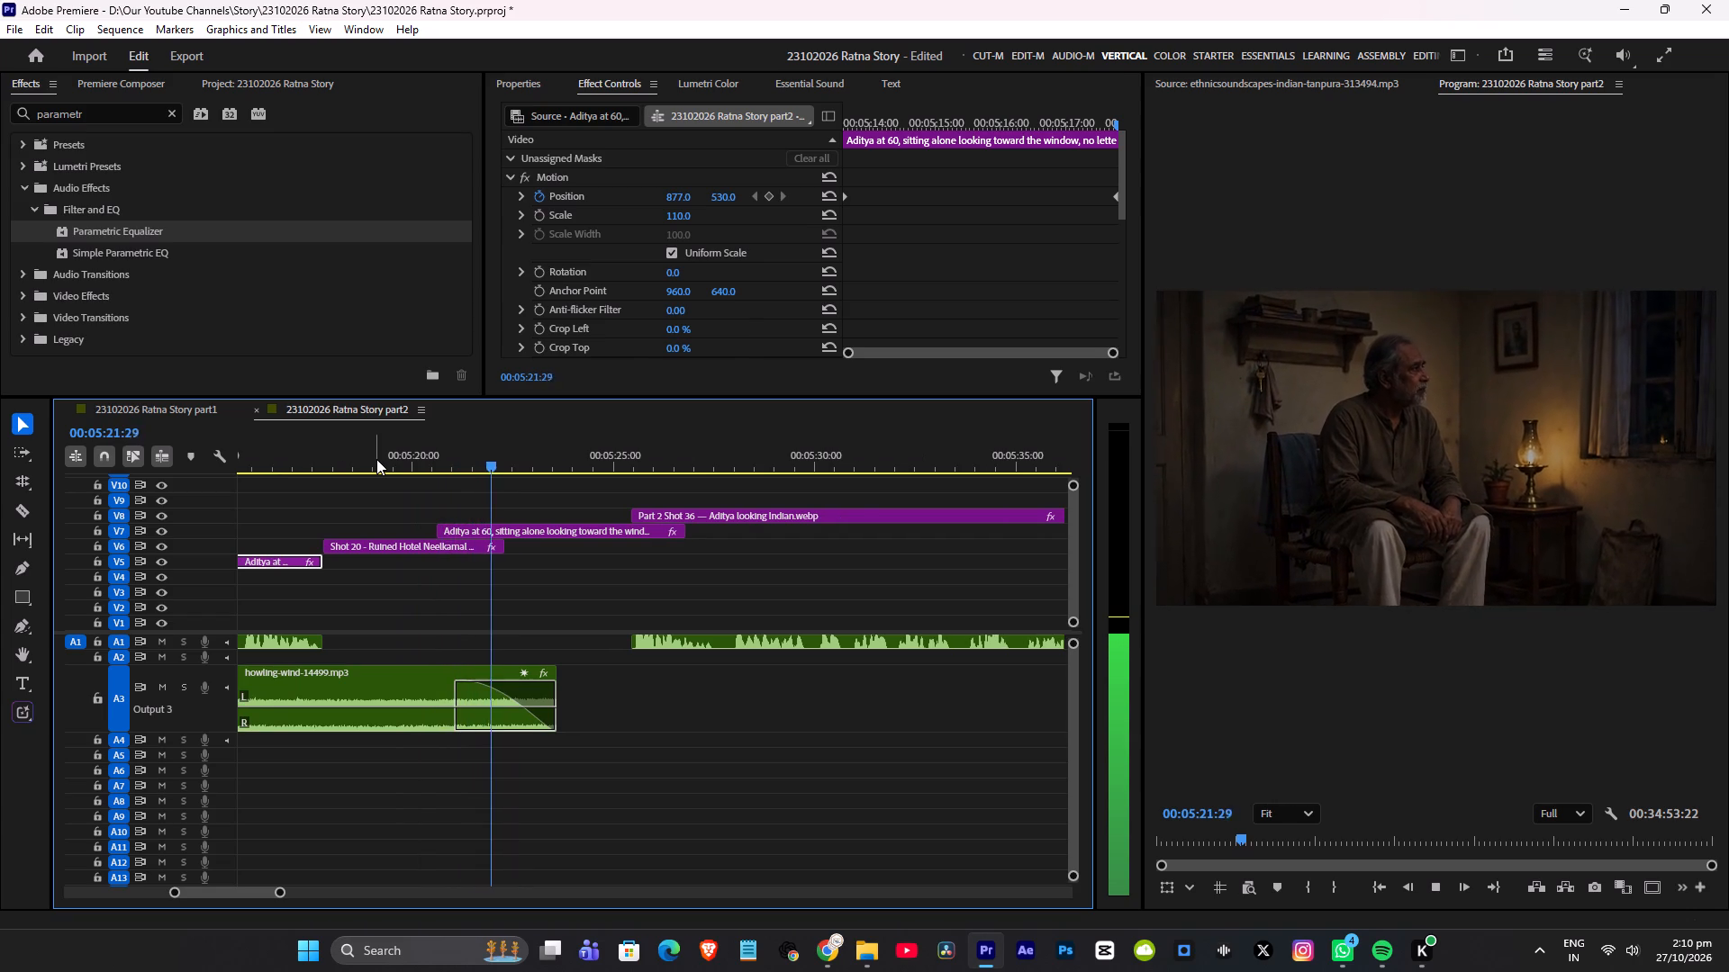
pyautogui.press('space')
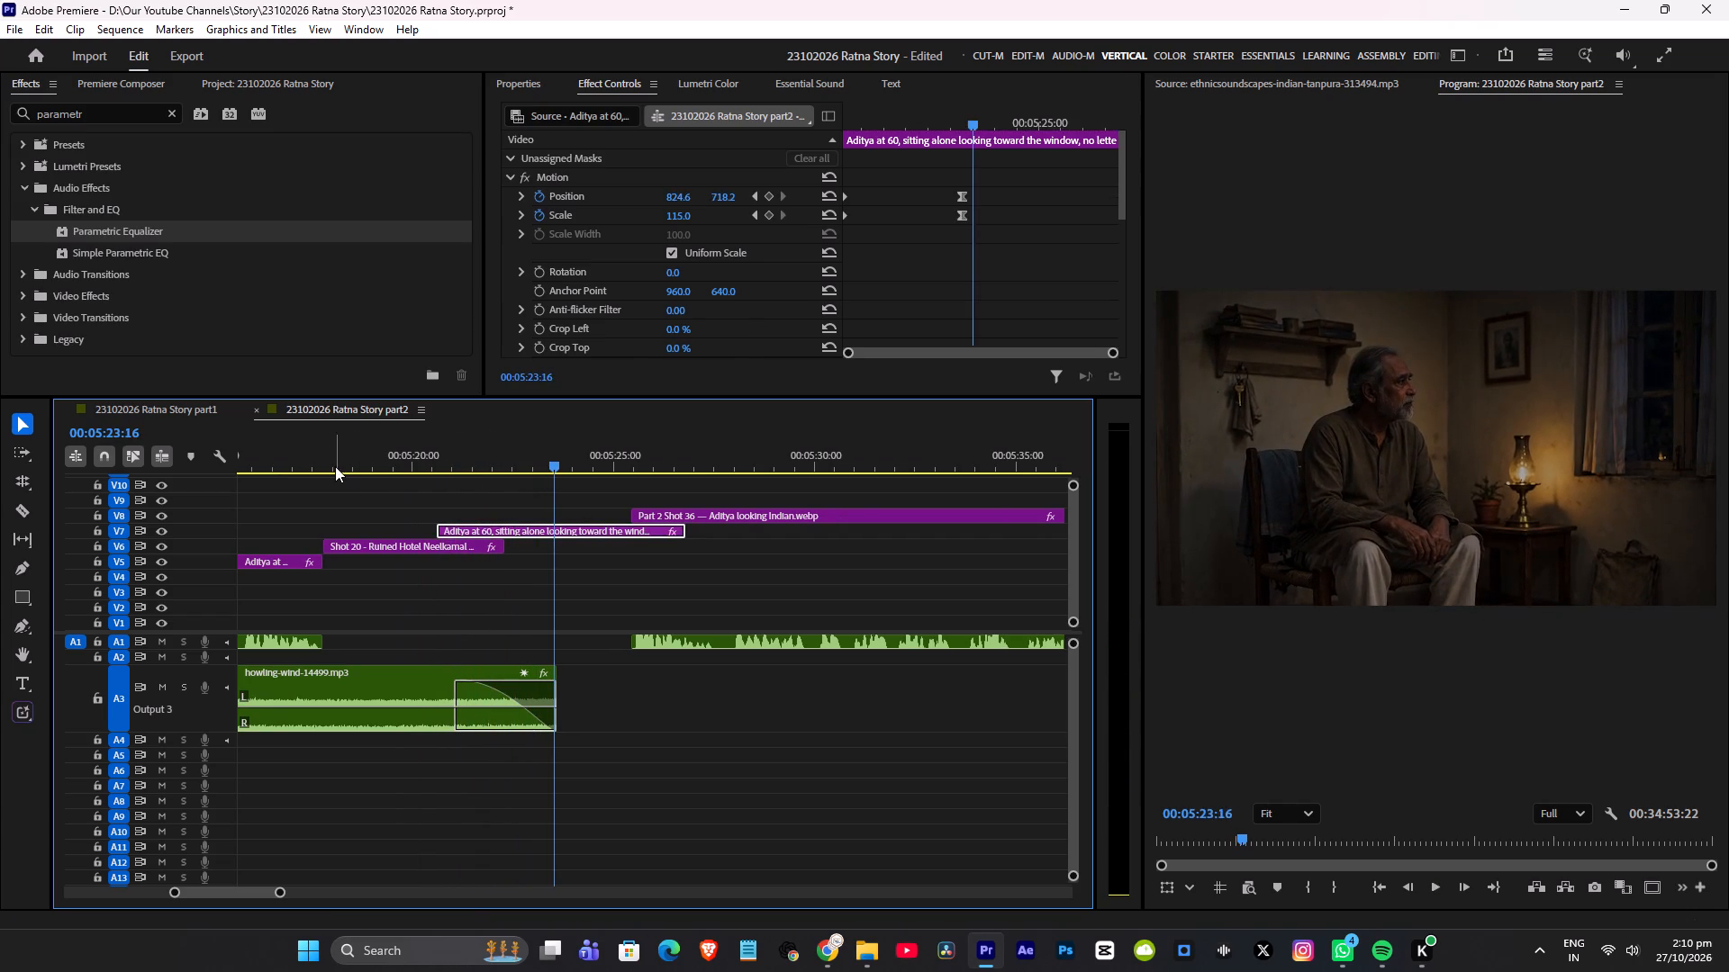
pyautogui.click(335, 466)
pyautogui.press('space')
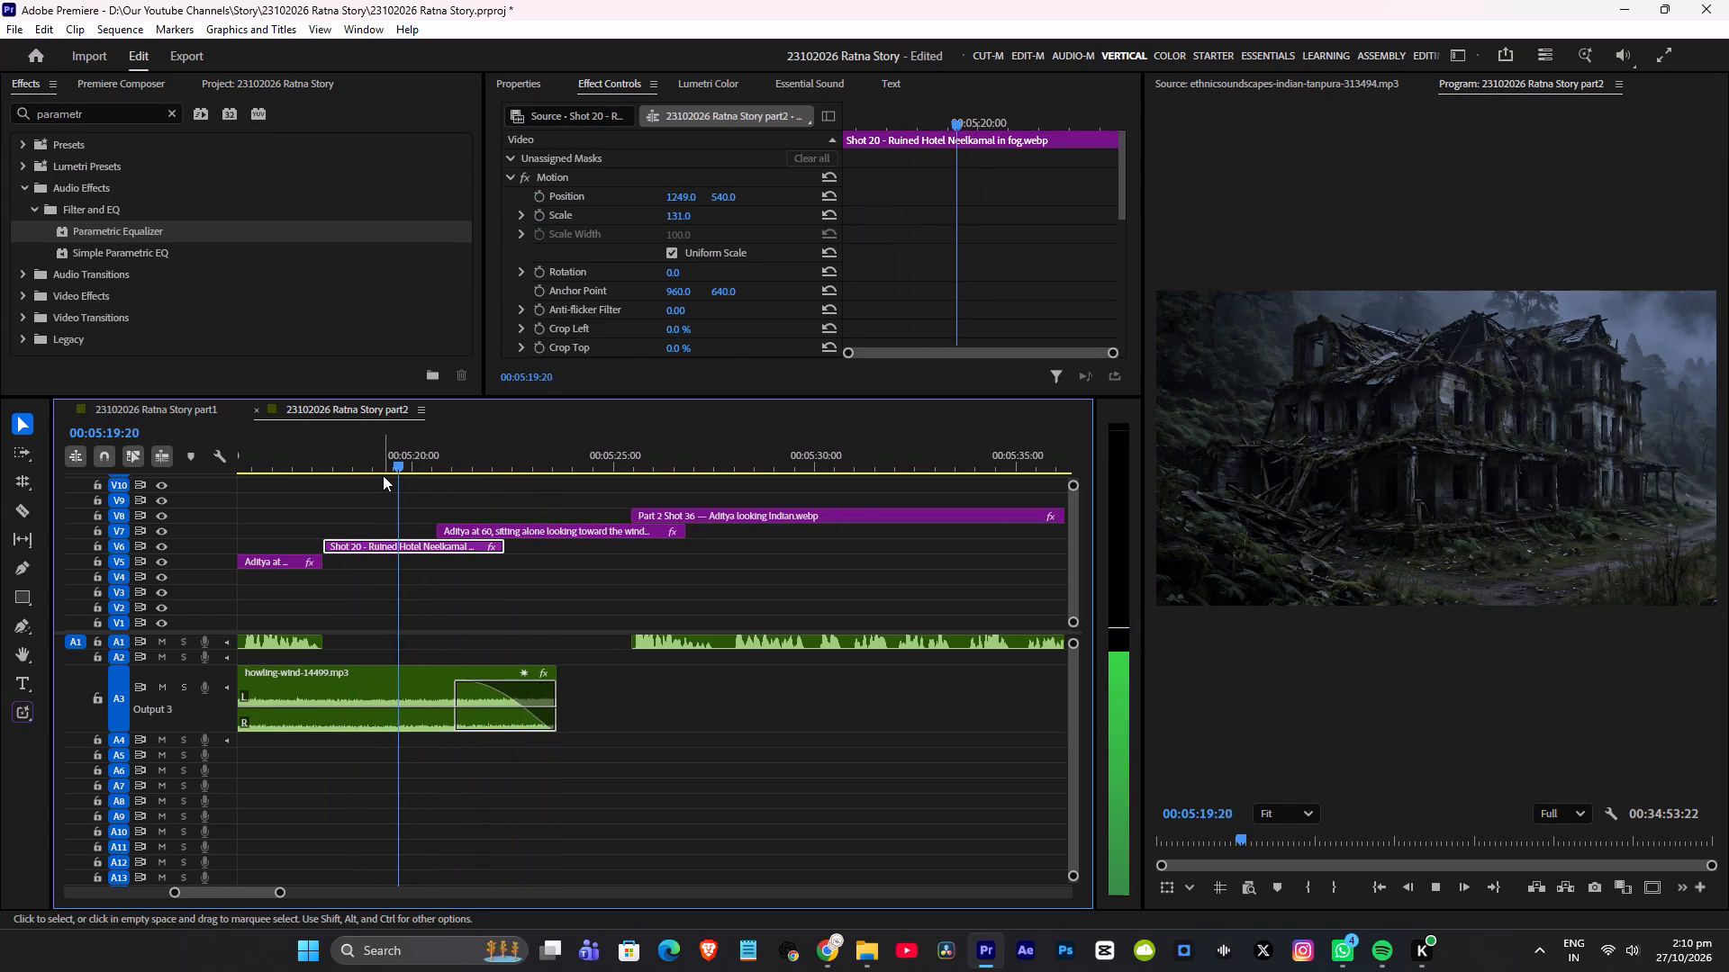
pyautogui.press('space')
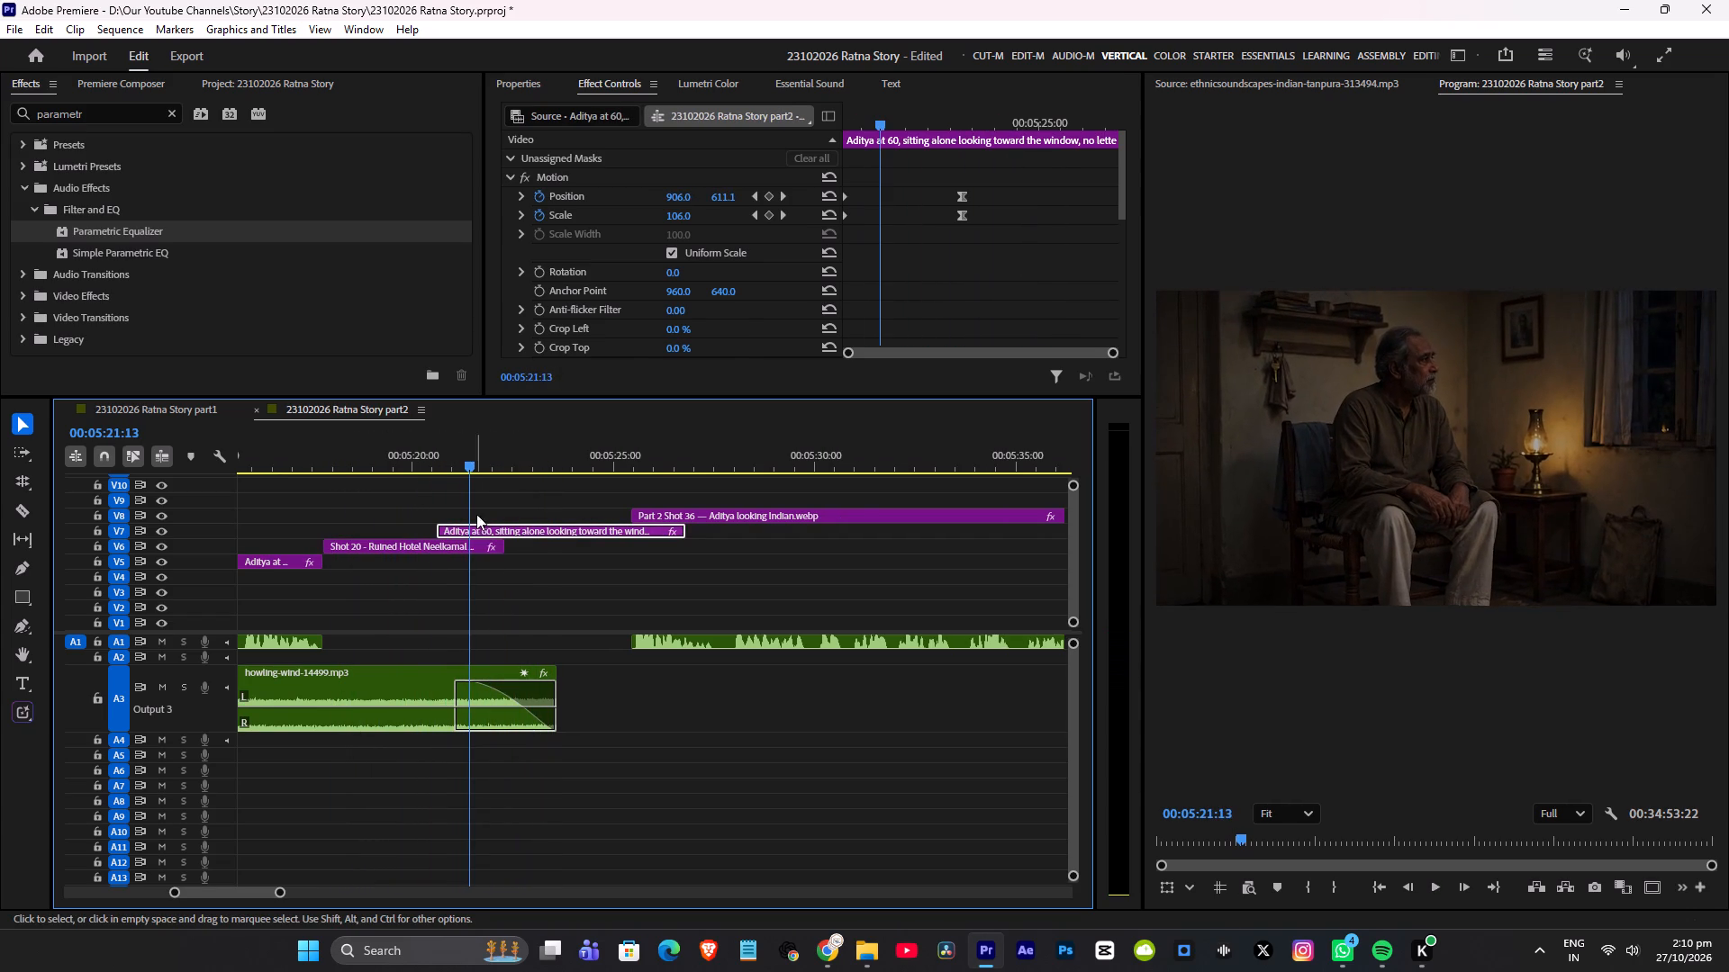
# Move the V7 Aditya clip to start where the wind's fade-out begins, about 00:05:21:02, save the project and replay the wind section.
pyautogui.moveTo(478, 525); pyautogui.dragTo(493, 526)
pyautogui.click(271, 455)
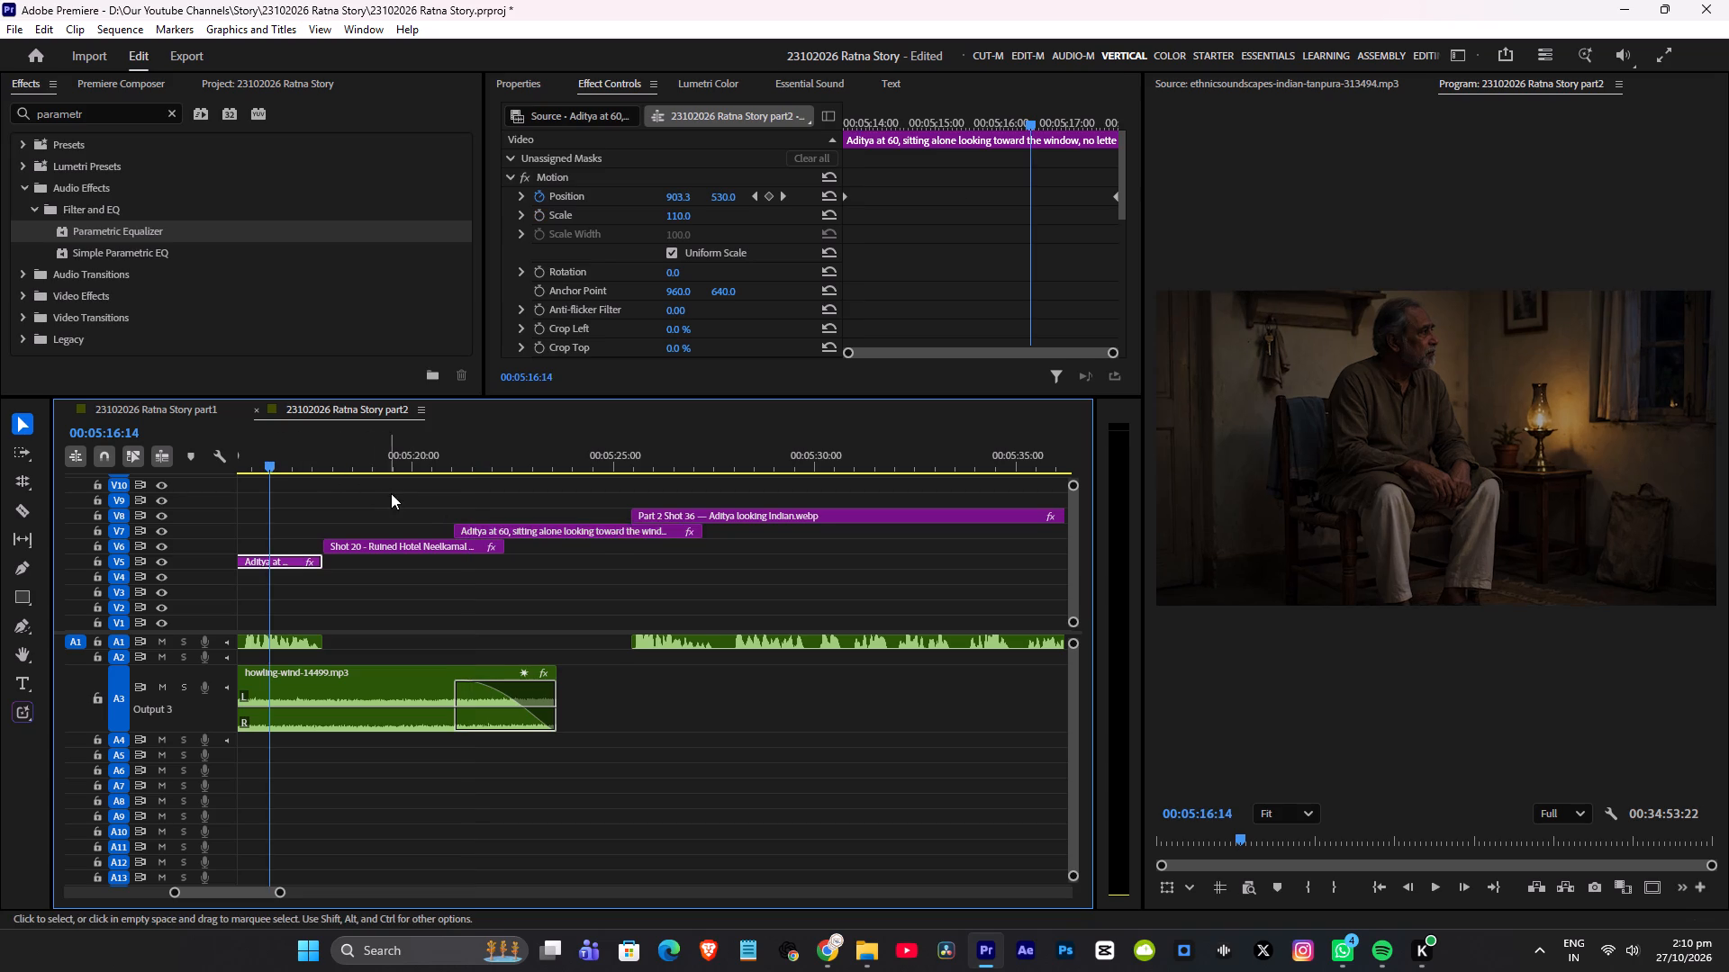
pyautogui.scroll(10, 391, 493)
pyautogui.hotkey('ctrl', 's')
pyautogui.click(412, 475)
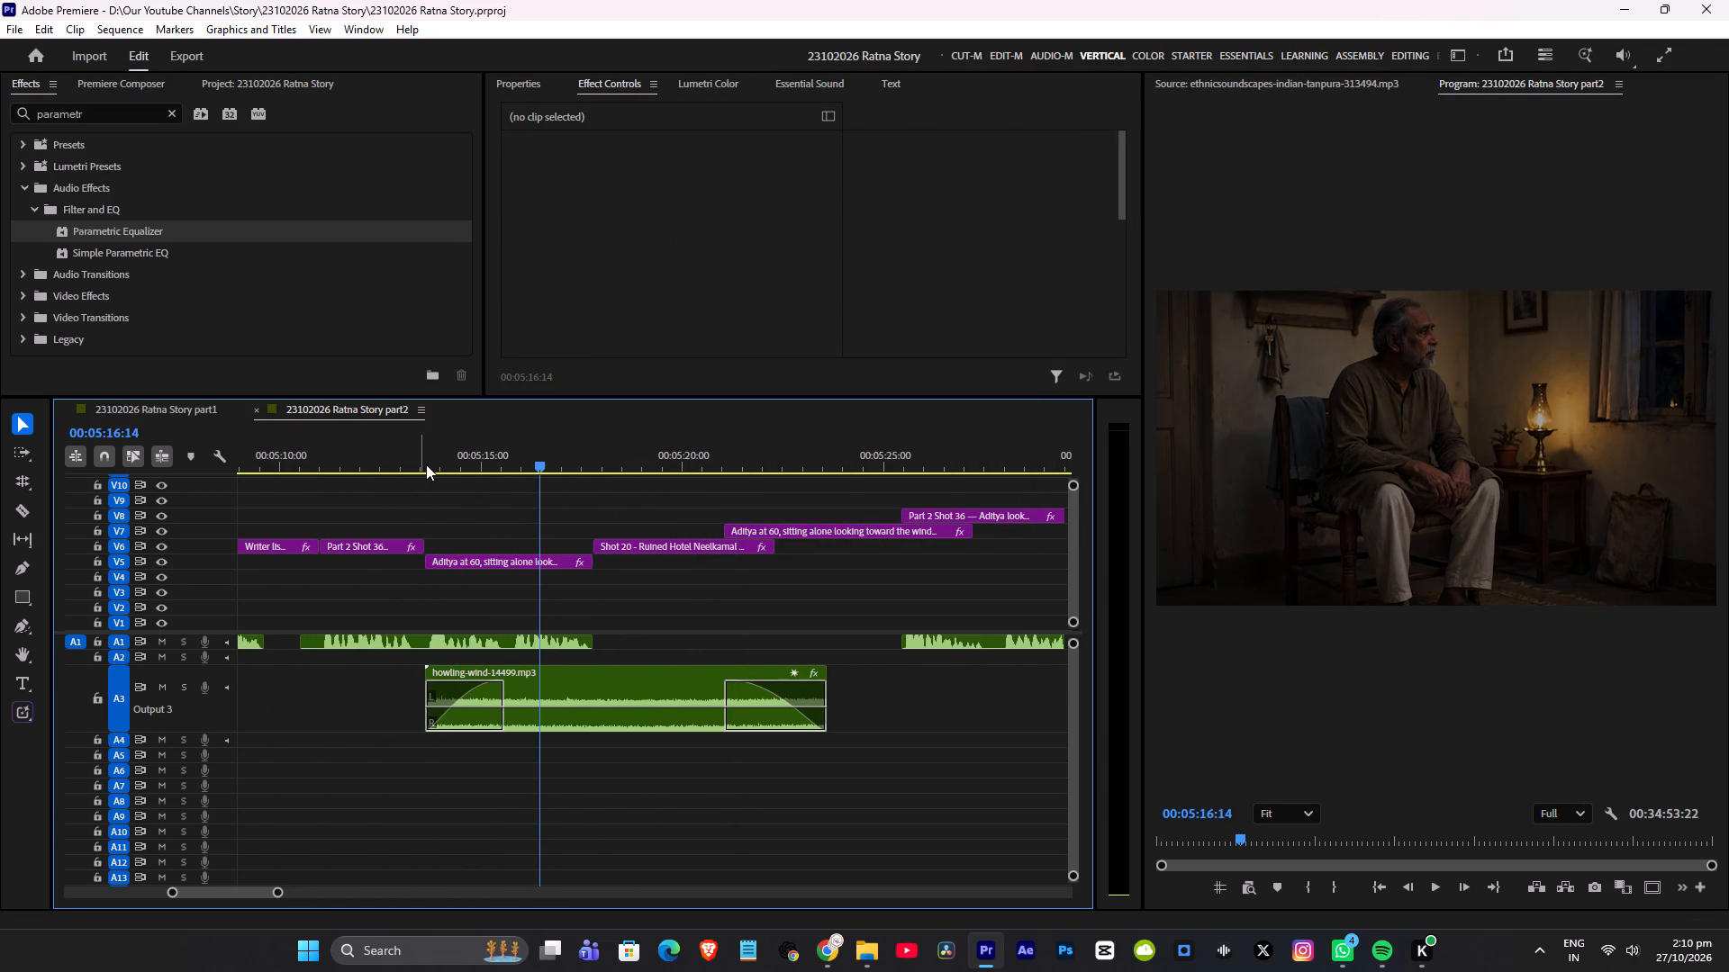
pyautogui.click(426, 464)
pyautogui.press('space')
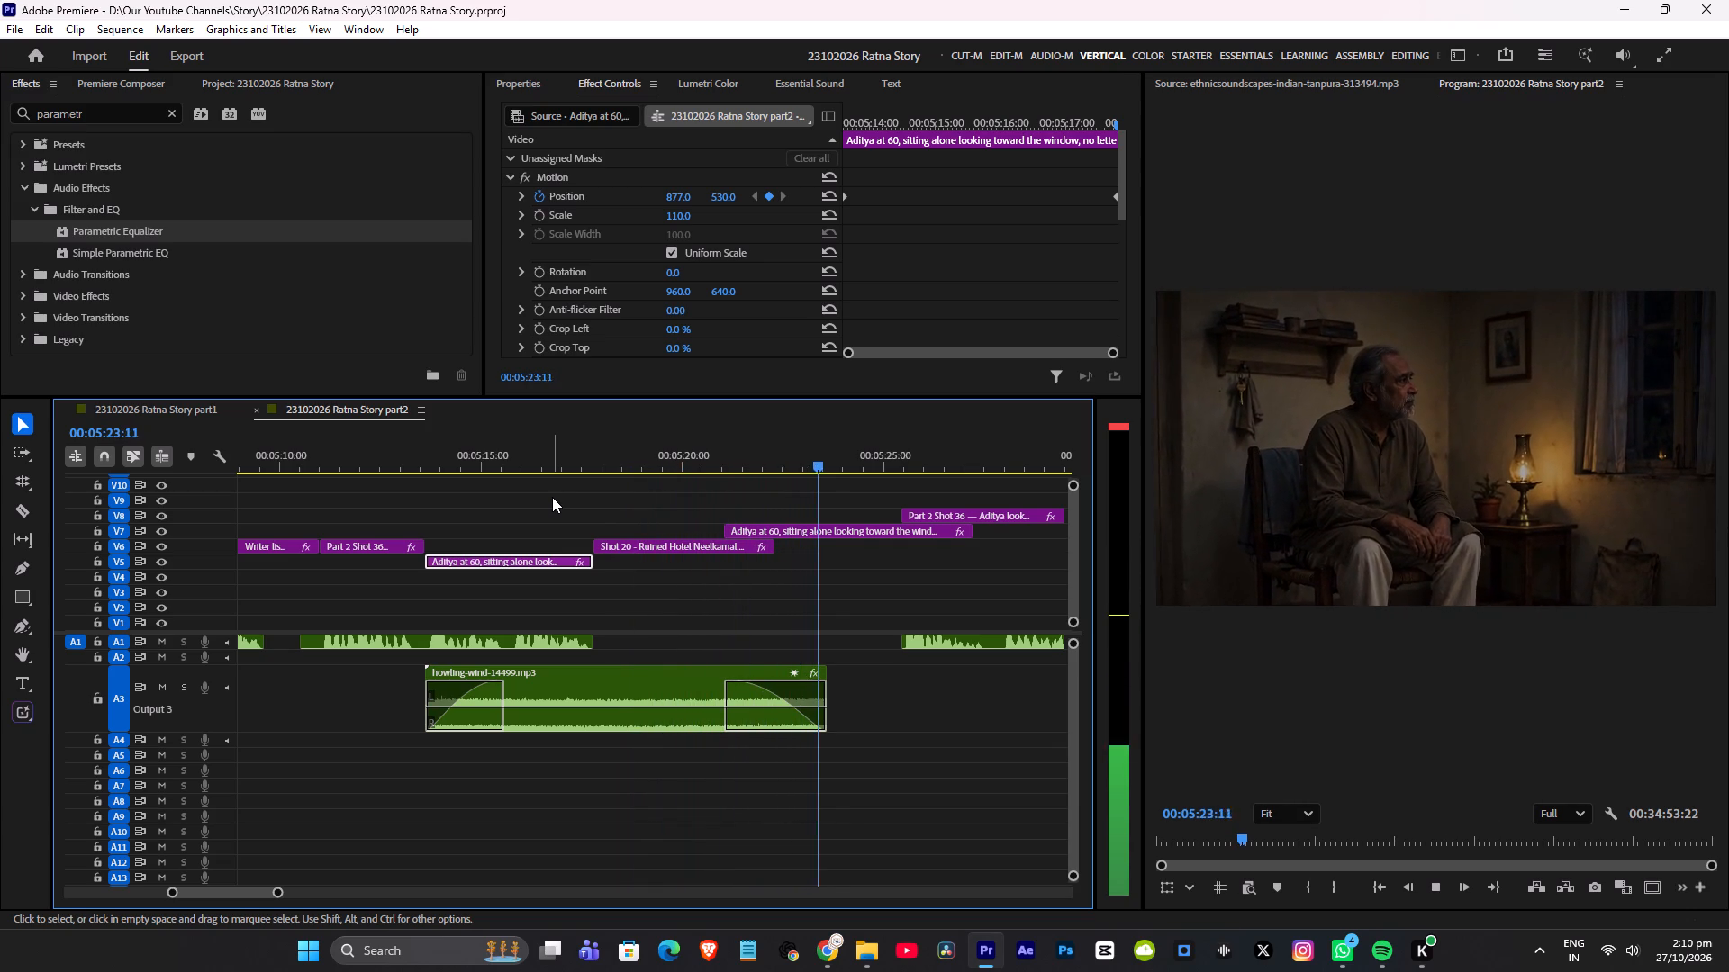
pyautogui.press('space')
# Shift Part 2 Shot 36 on V8 and all following clips later, to start where the V7 Aditya clip ends at about 00:05:27:07.
pyautogui.scroll(-11, 791, 585)
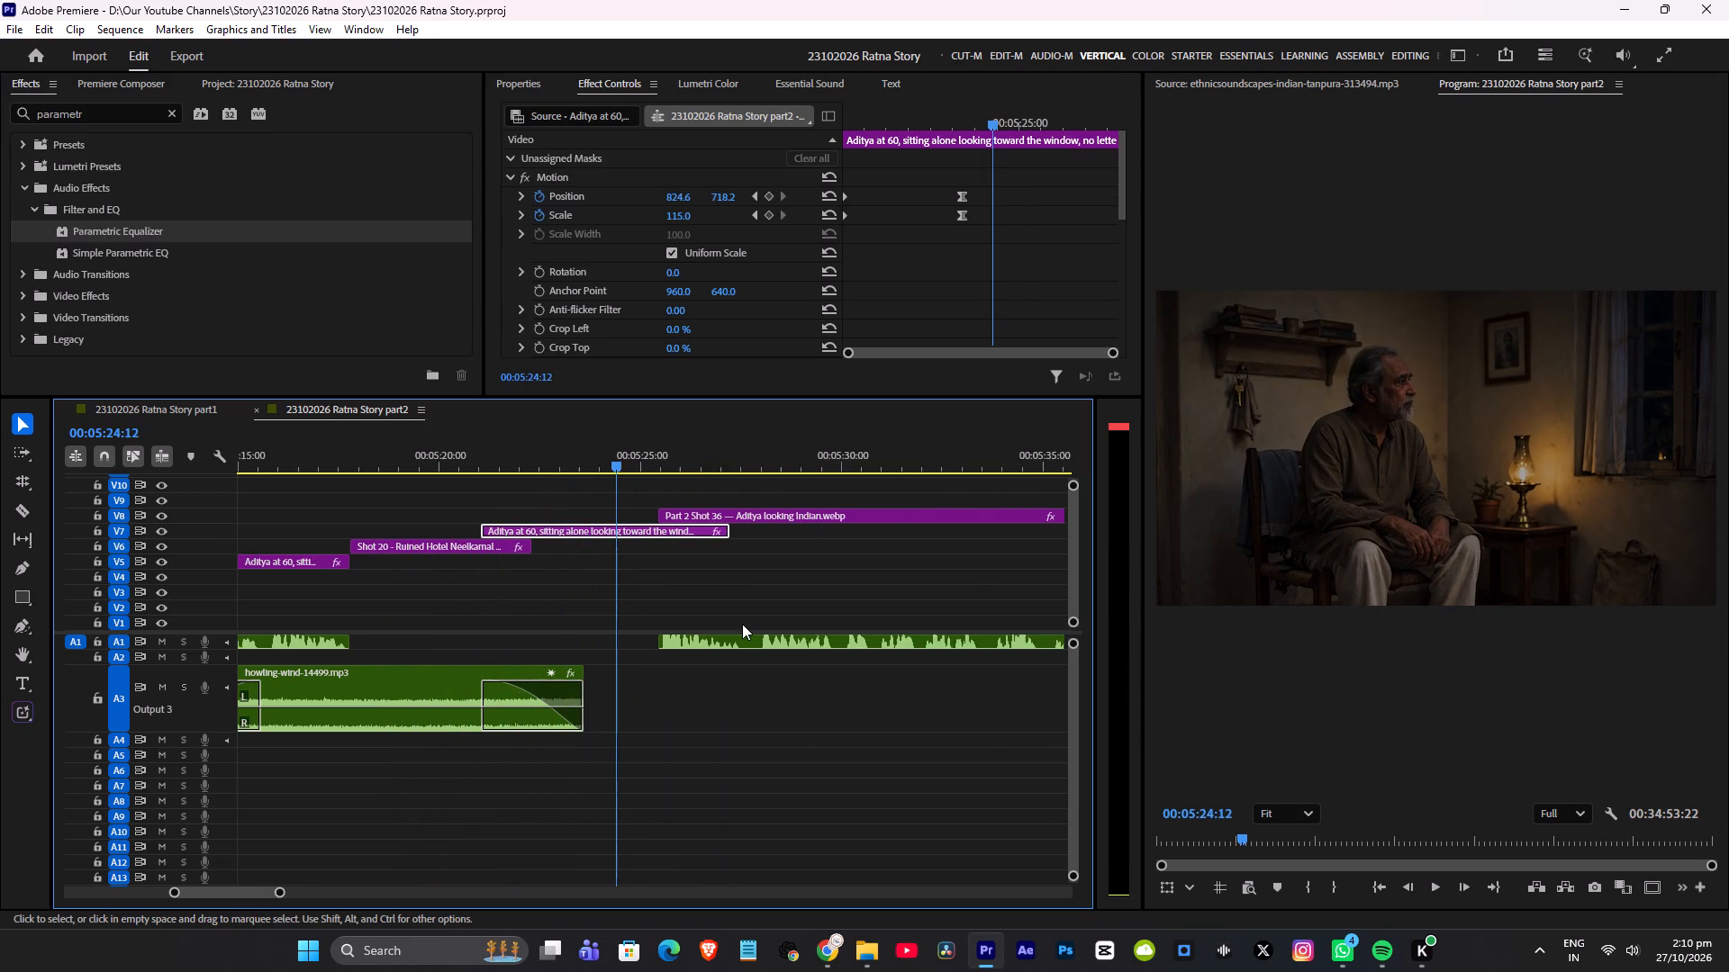
pyautogui.scroll(-5, 747, 617)
pyautogui.press('a')
pyautogui.click(641, 505)
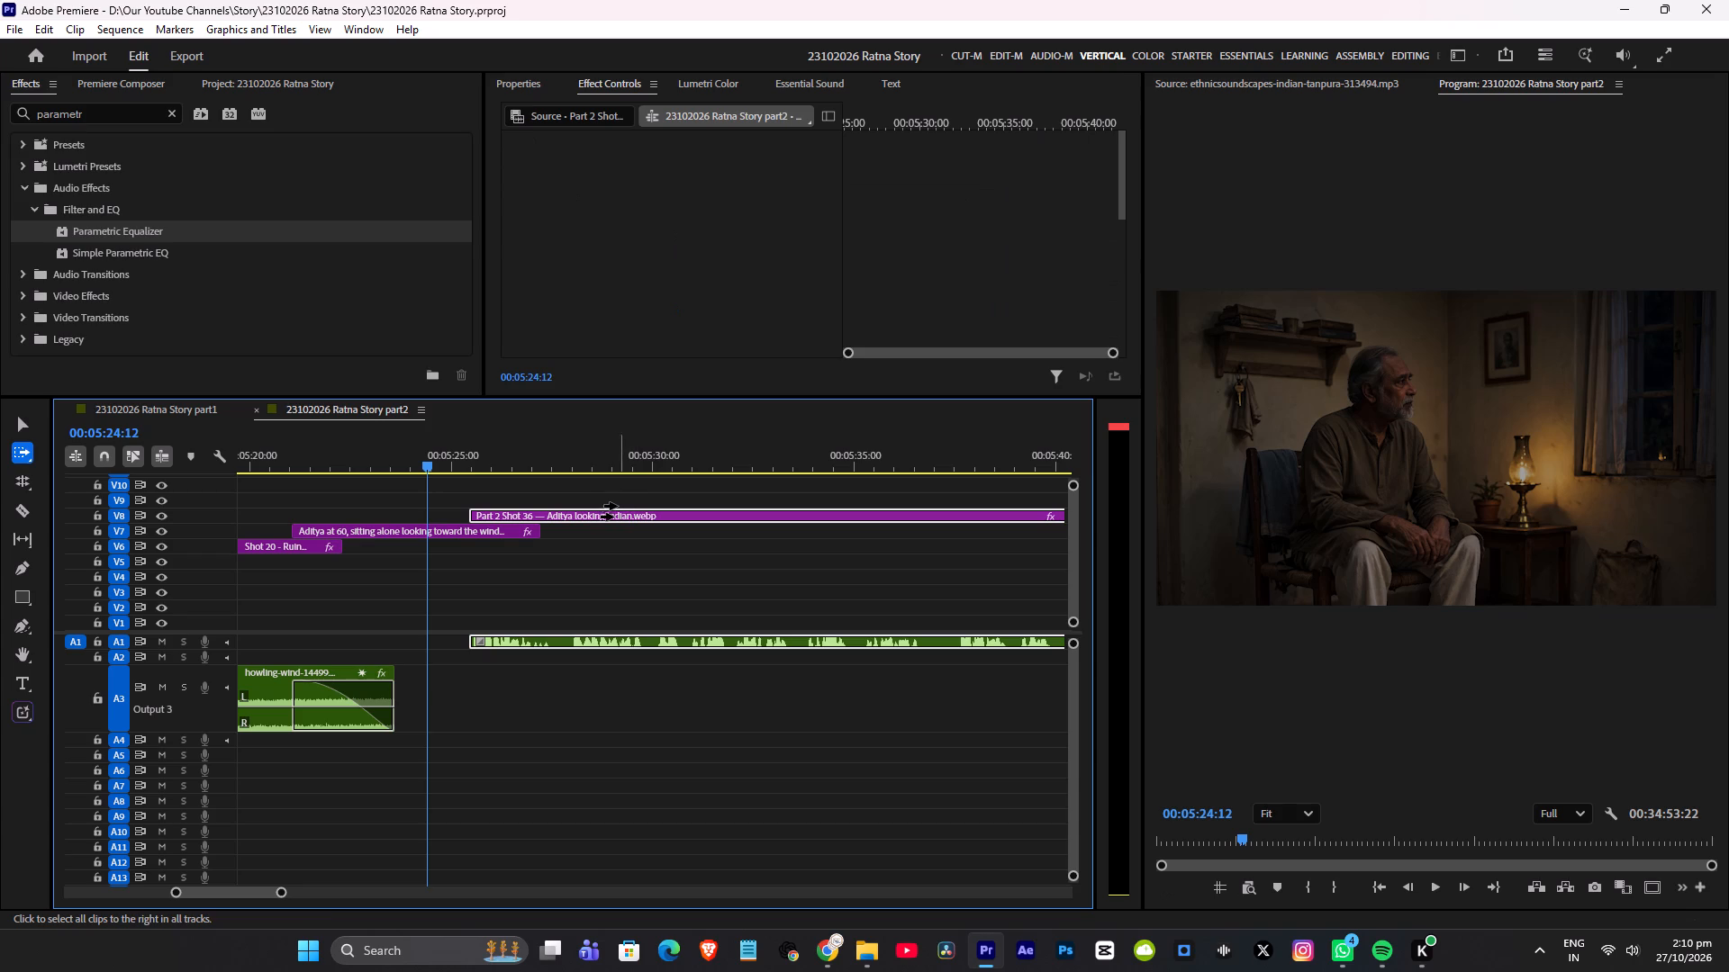
pyautogui.press('v')
pyautogui.moveTo(579, 511); pyautogui.dragTo(647, 513)
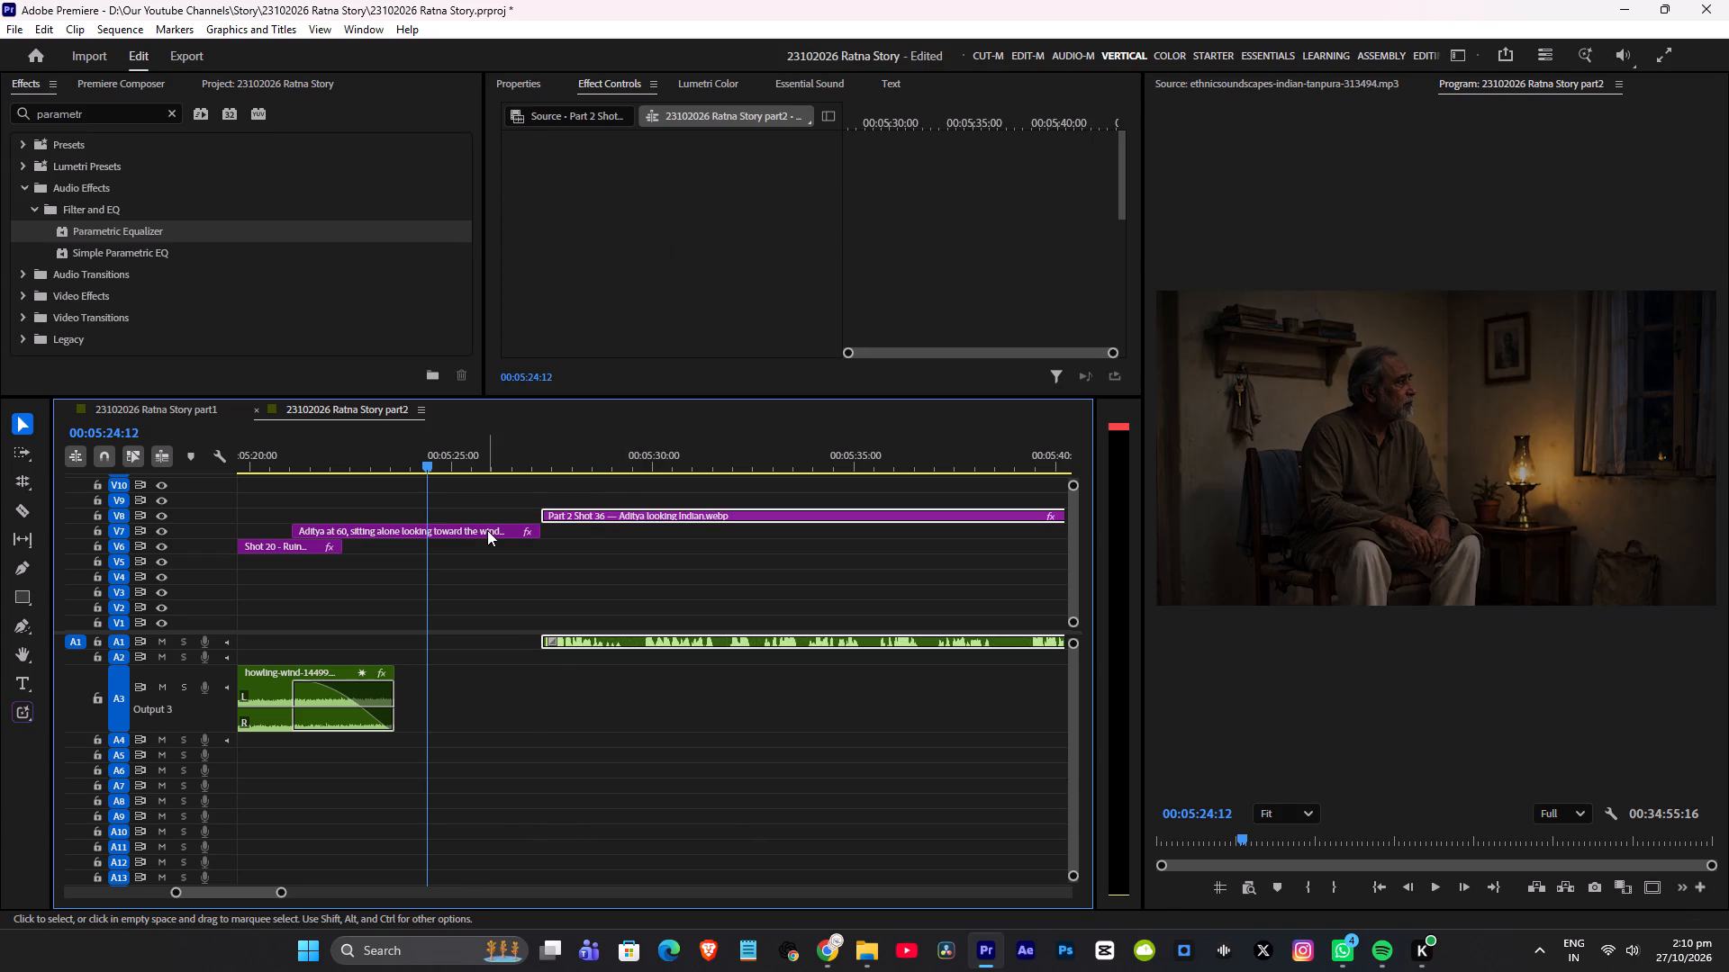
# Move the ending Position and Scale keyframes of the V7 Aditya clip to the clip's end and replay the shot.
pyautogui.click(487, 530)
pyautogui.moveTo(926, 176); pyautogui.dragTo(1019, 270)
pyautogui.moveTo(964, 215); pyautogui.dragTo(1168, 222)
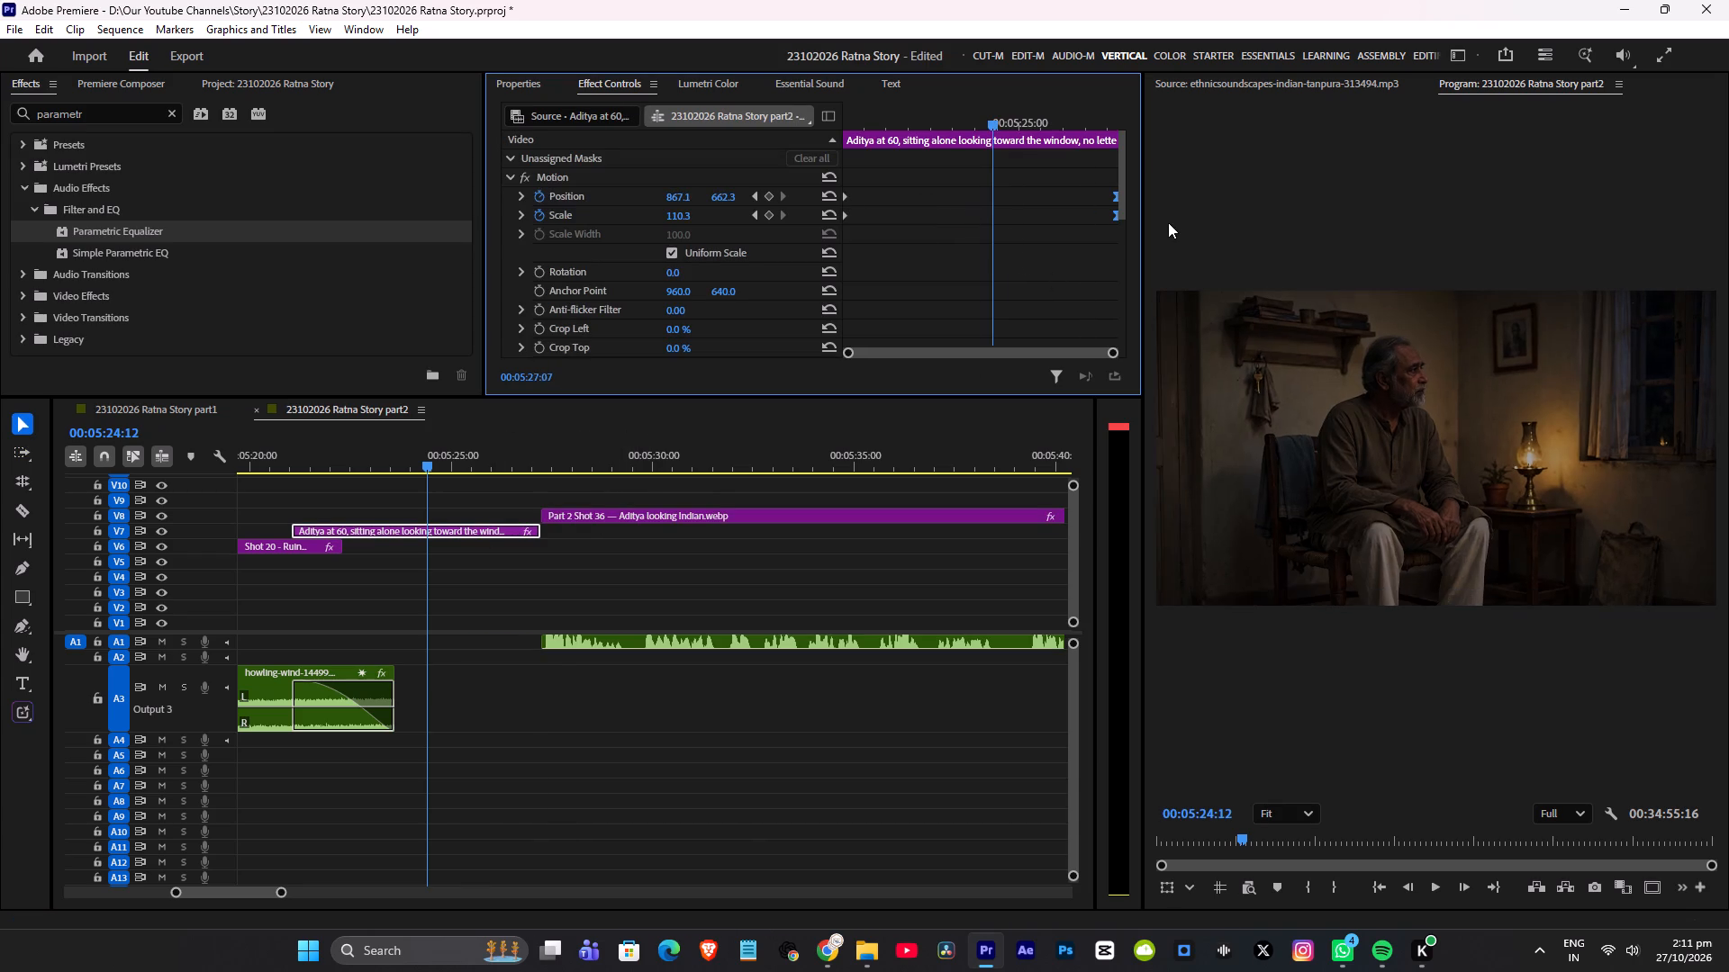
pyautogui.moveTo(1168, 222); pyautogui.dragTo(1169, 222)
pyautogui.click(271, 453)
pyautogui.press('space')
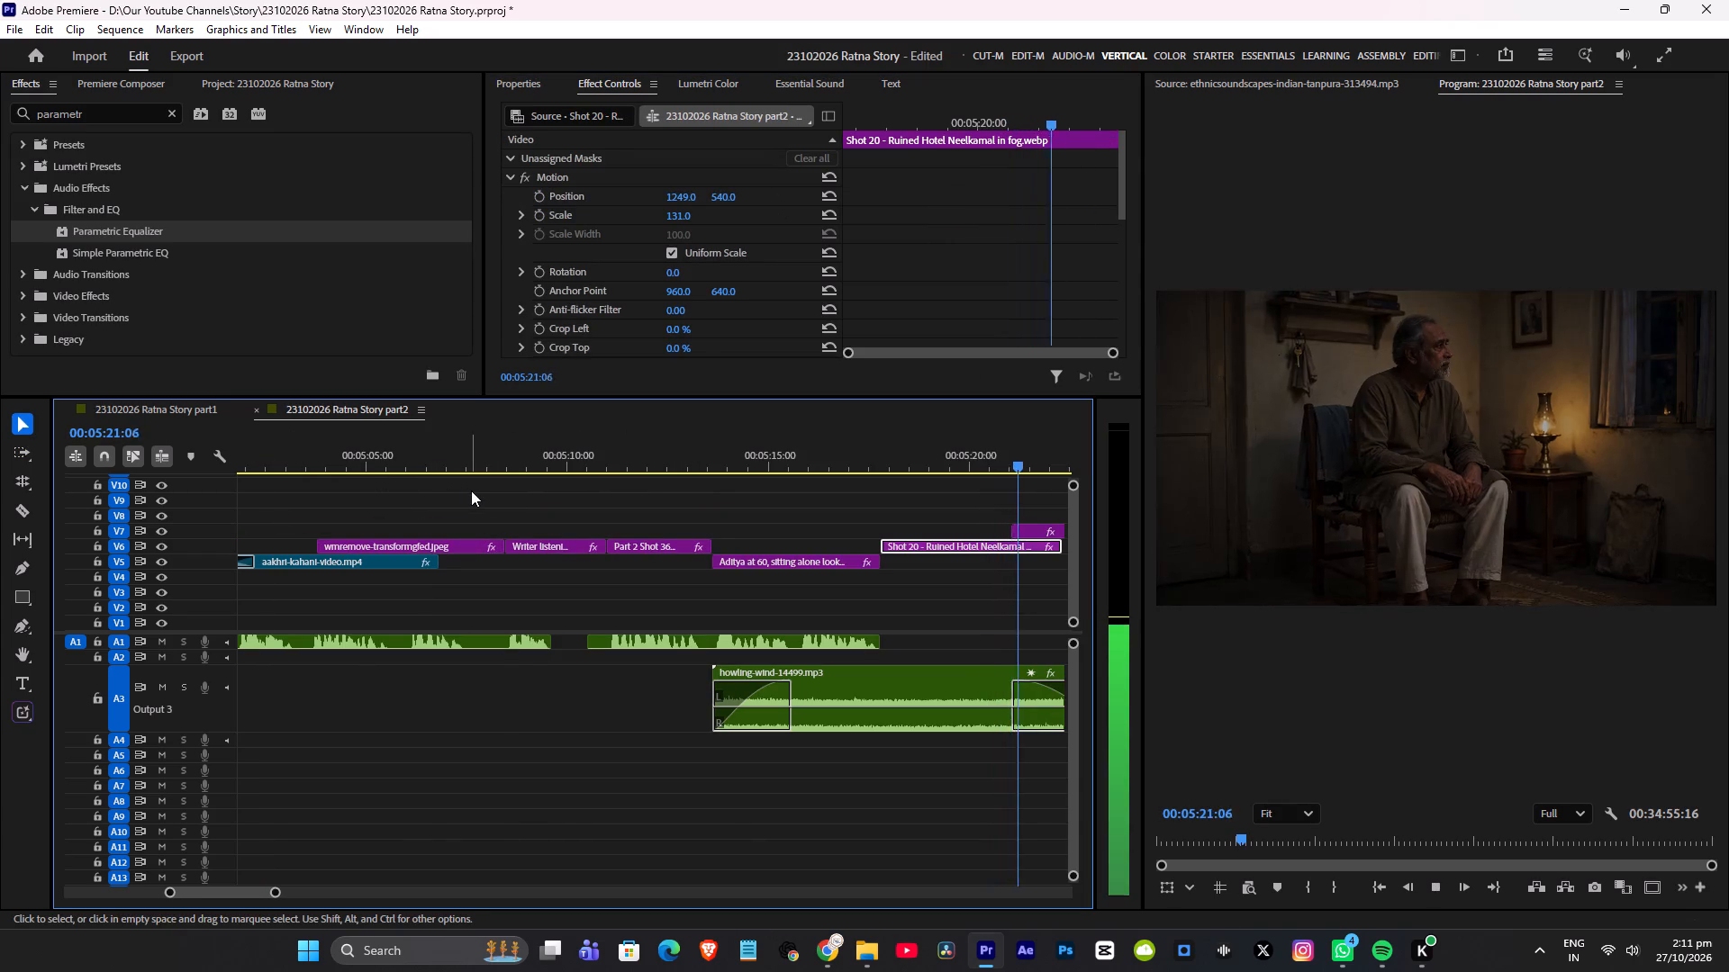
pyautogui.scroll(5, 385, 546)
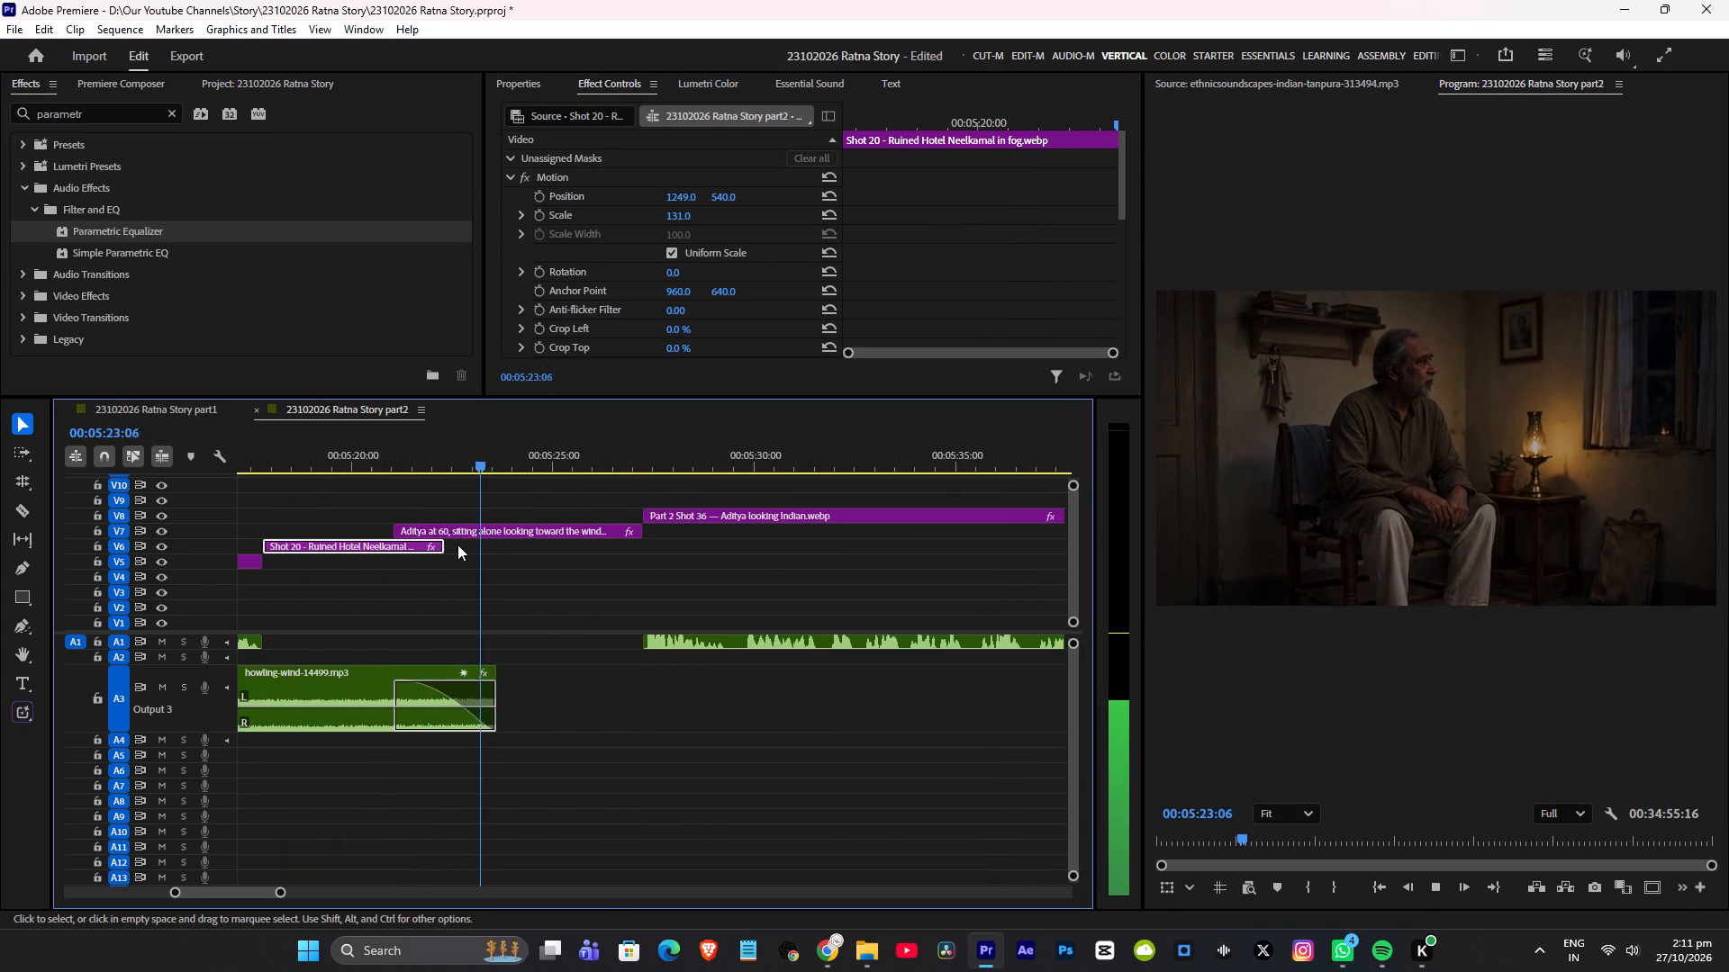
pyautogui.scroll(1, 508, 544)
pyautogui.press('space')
# Extend the end of howling-wind-14499.mp3 to about 00:05:28:10, past the start of Part 2 Shot 36, and replay the cut.
pyautogui.moveTo(524, 675); pyautogui.dragTo(676, 680)
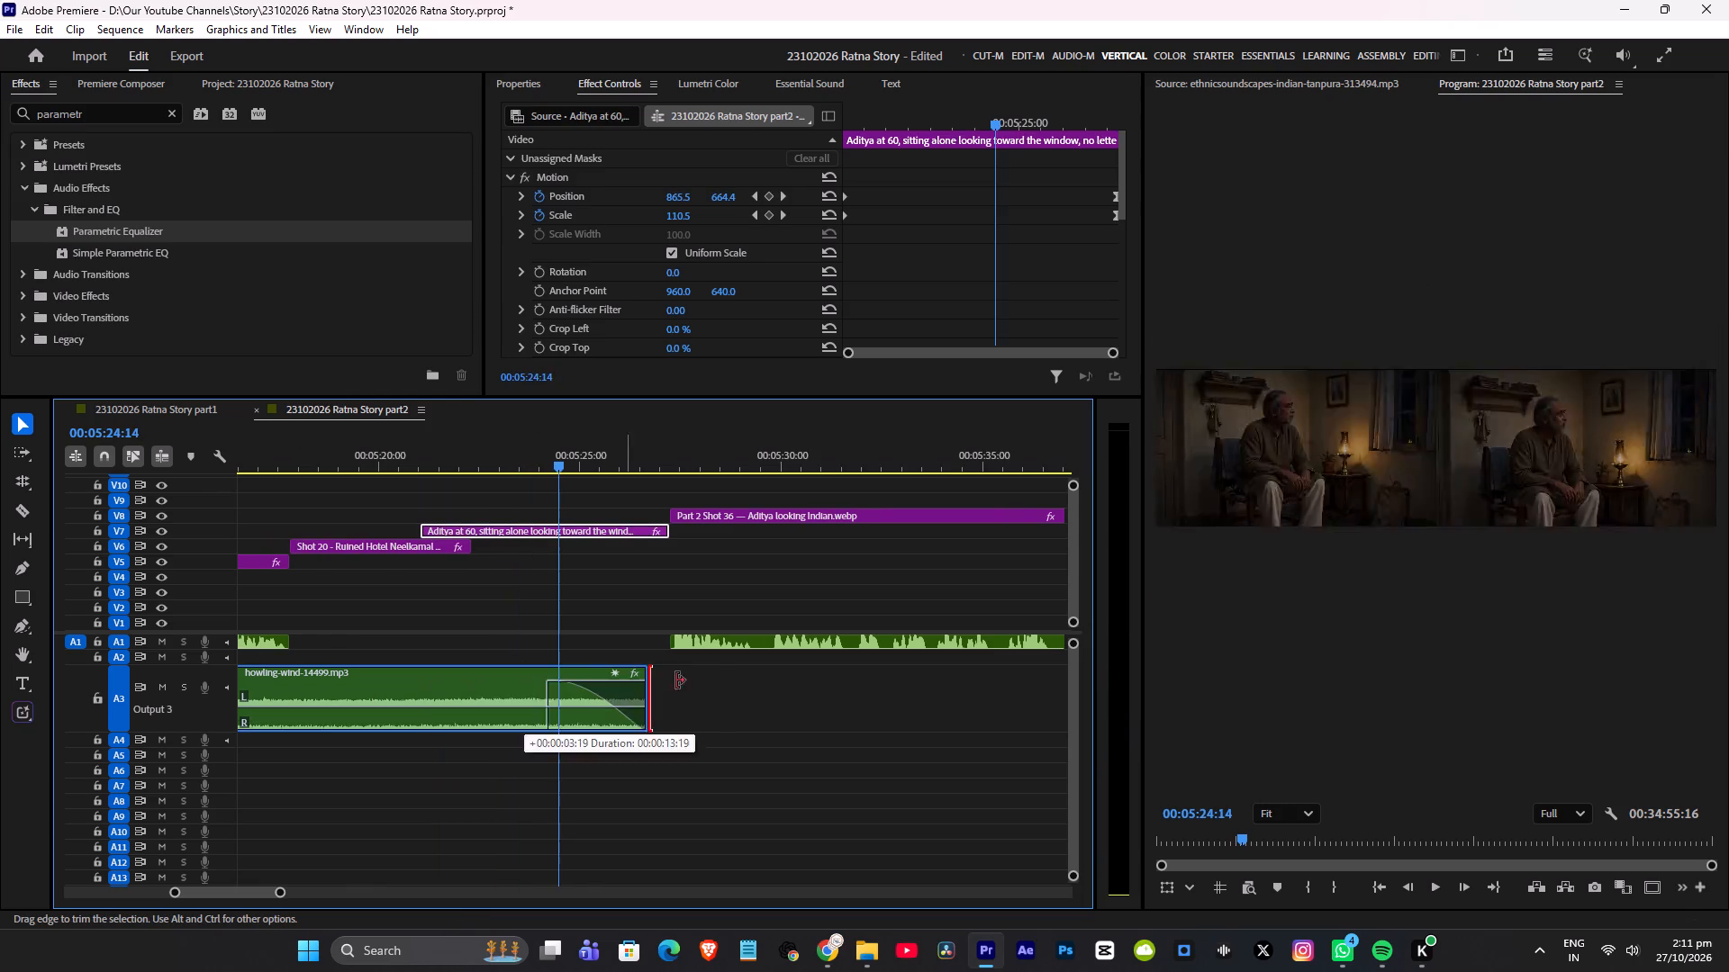
pyautogui.moveTo(676, 680); pyautogui.dragTo(717, 680)
pyautogui.press('space')
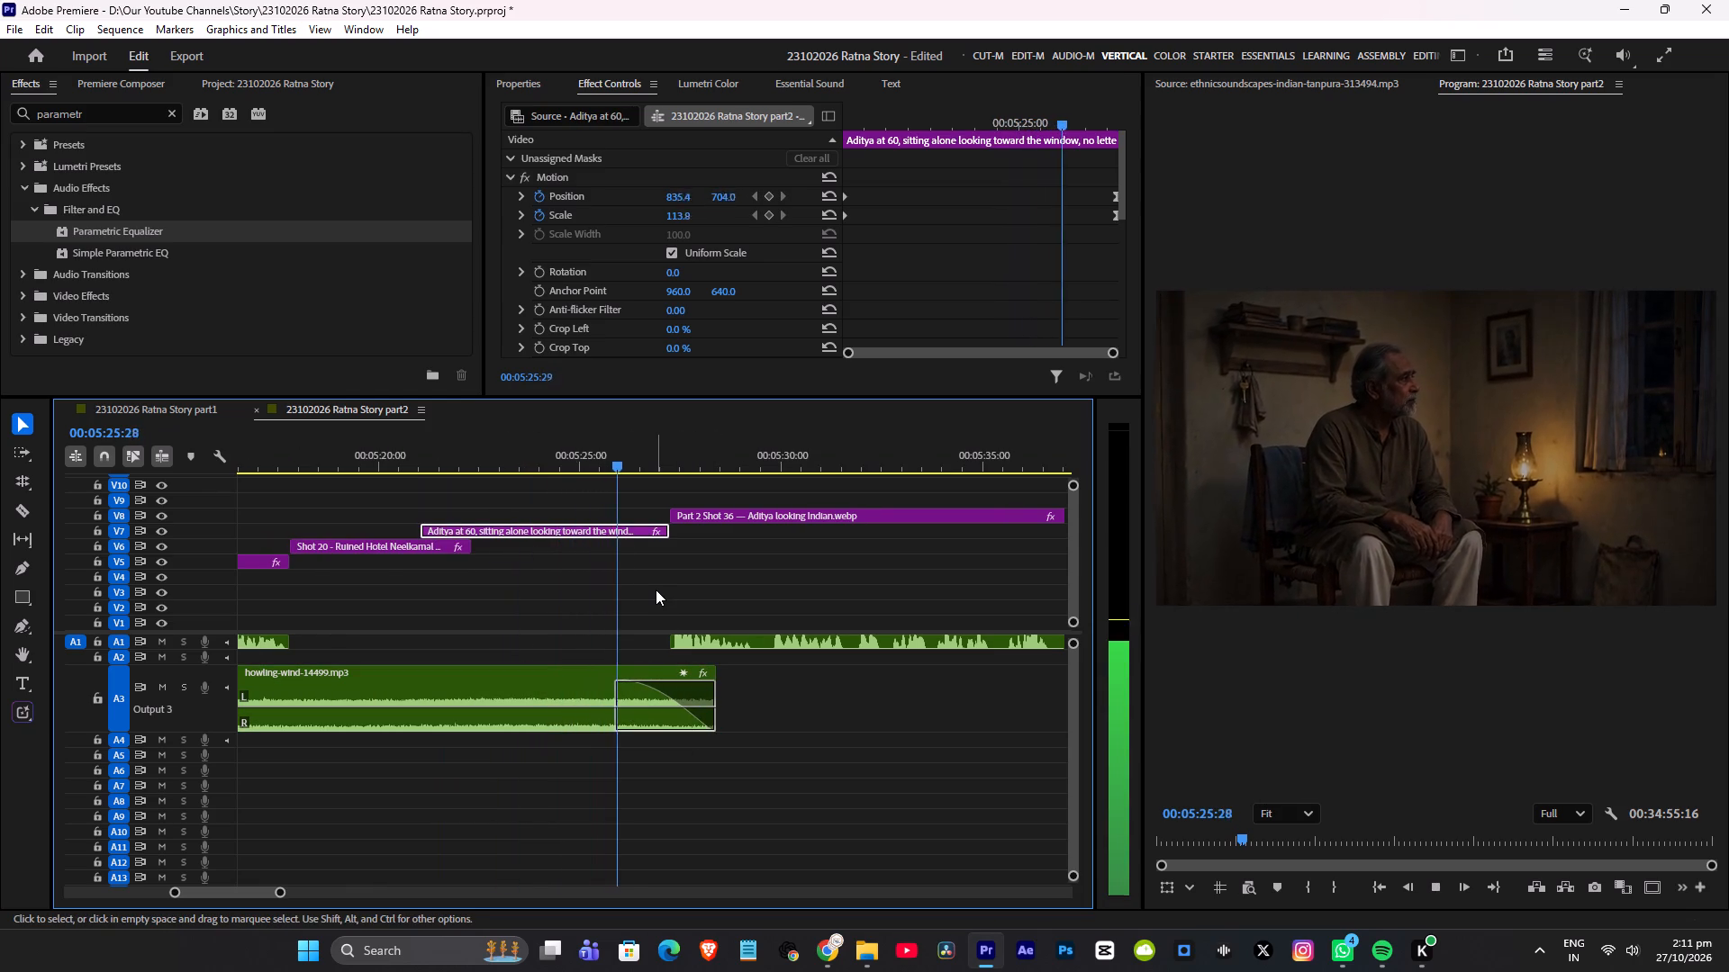
pyautogui.scroll(5, 751, 596)
pyautogui.press('space')
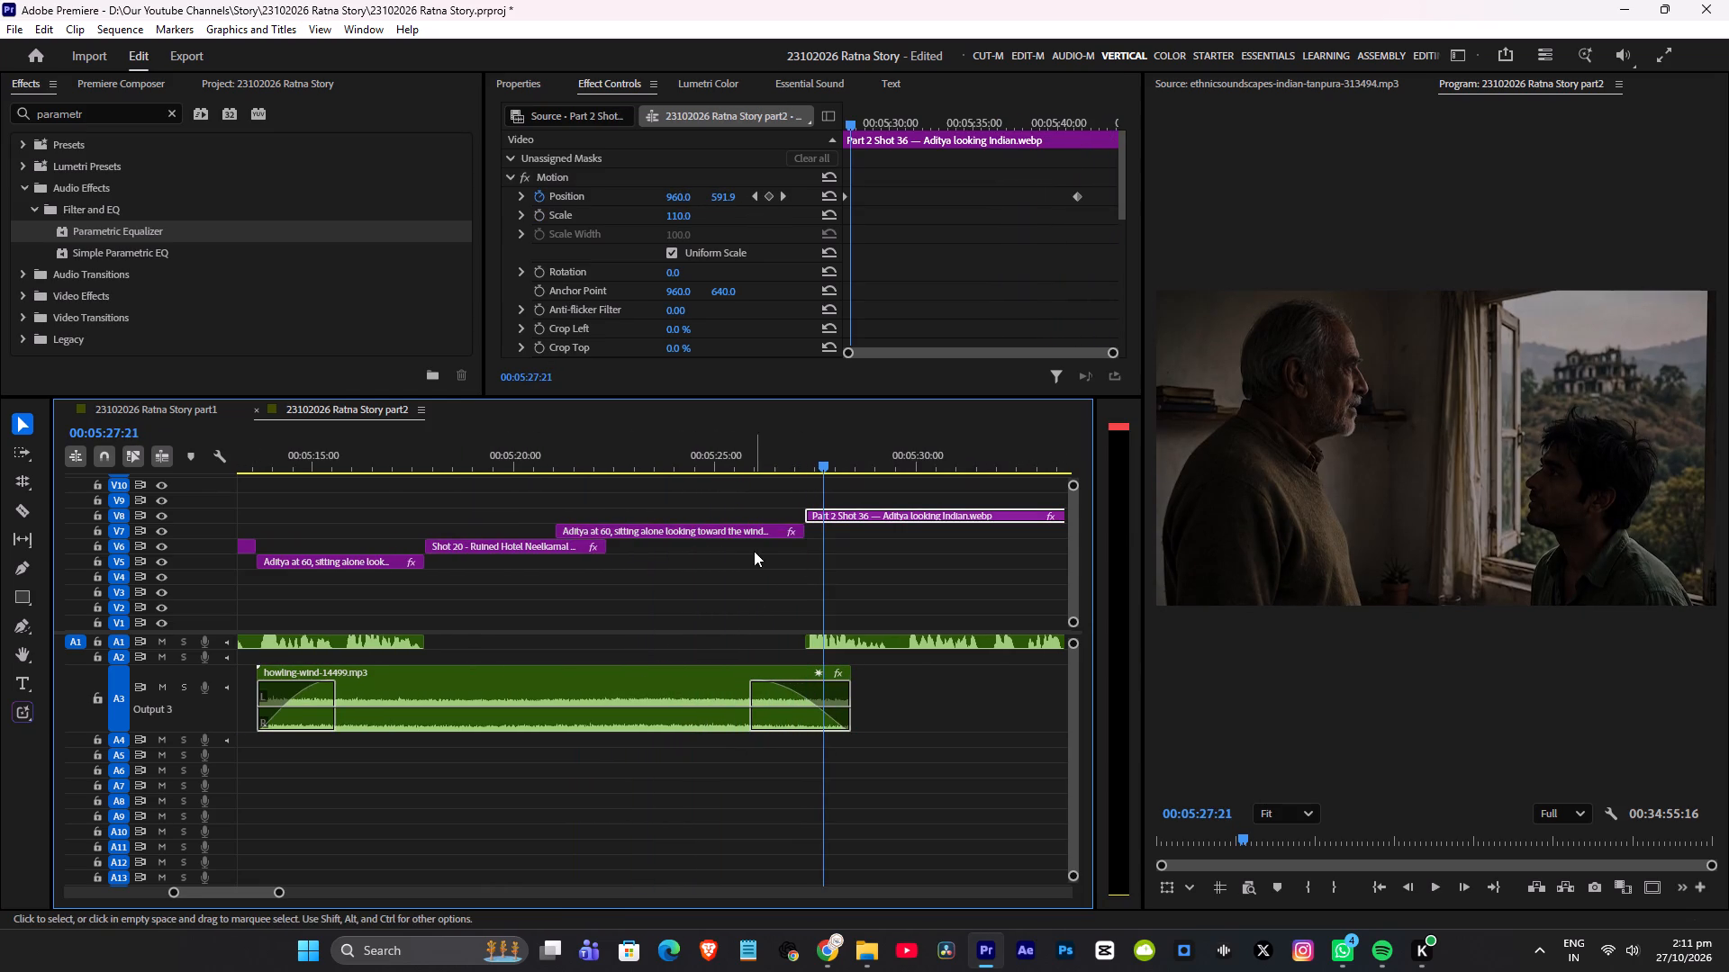
# Move the ending Position and Scale keyframes of the V7 Aditya clip to 00:05:25:23.
pyautogui.scroll(-2, 754, 551)
pyautogui.click(693, 458)
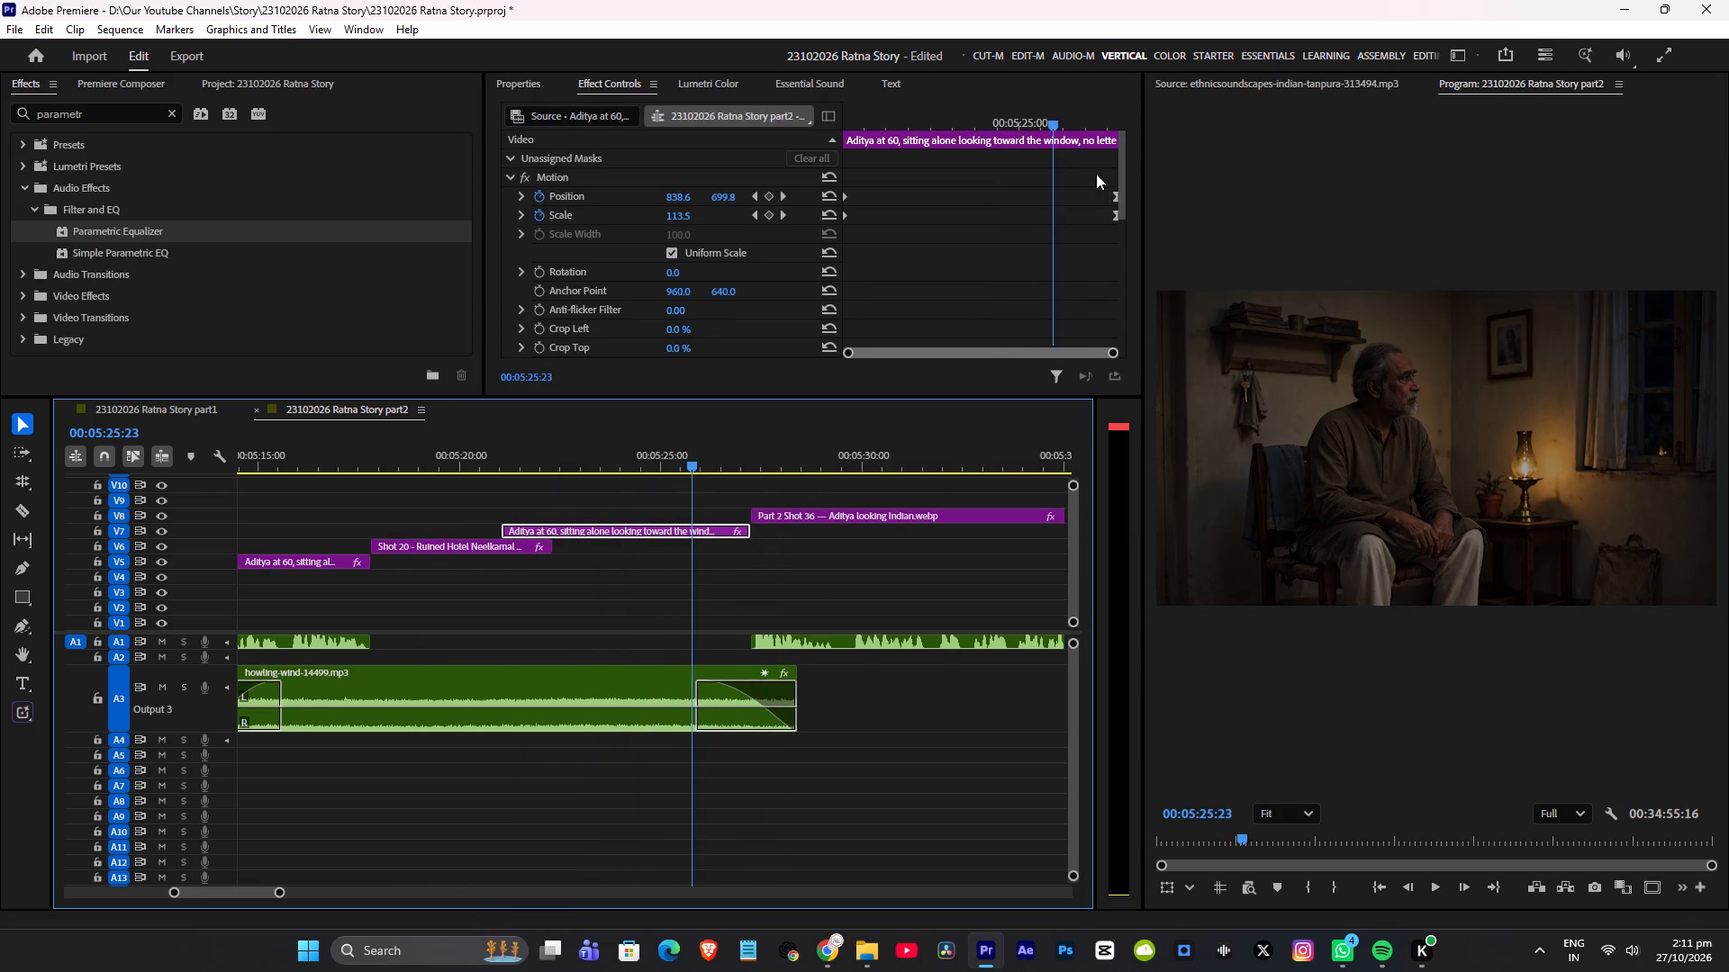
pyautogui.moveTo(1098, 176); pyautogui.dragTo(1124, 238)
pyautogui.moveTo(1115, 214); pyautogui.dragTo(1048, 215)
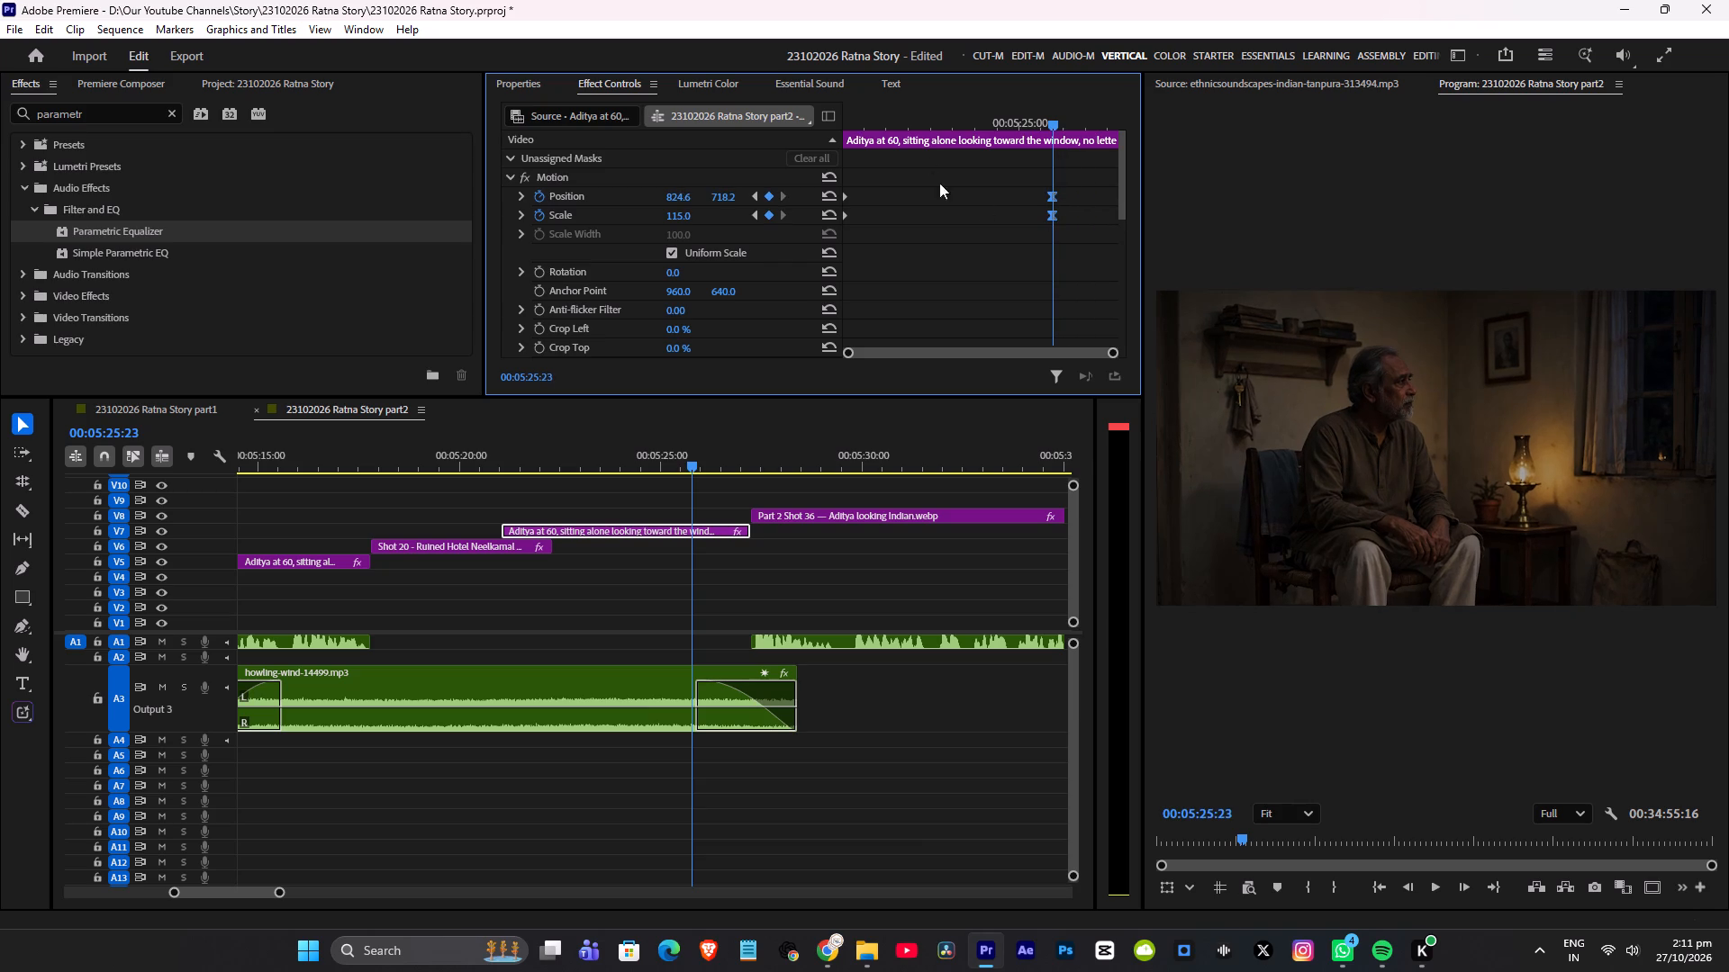
# At the start of the V7 Aditya clip, set the Scale keyframe to 118 and vertical Position to 631, and replay the shot.
pyautogui.moveTo(934, 121); pyautogui.dragTo(803, 135)
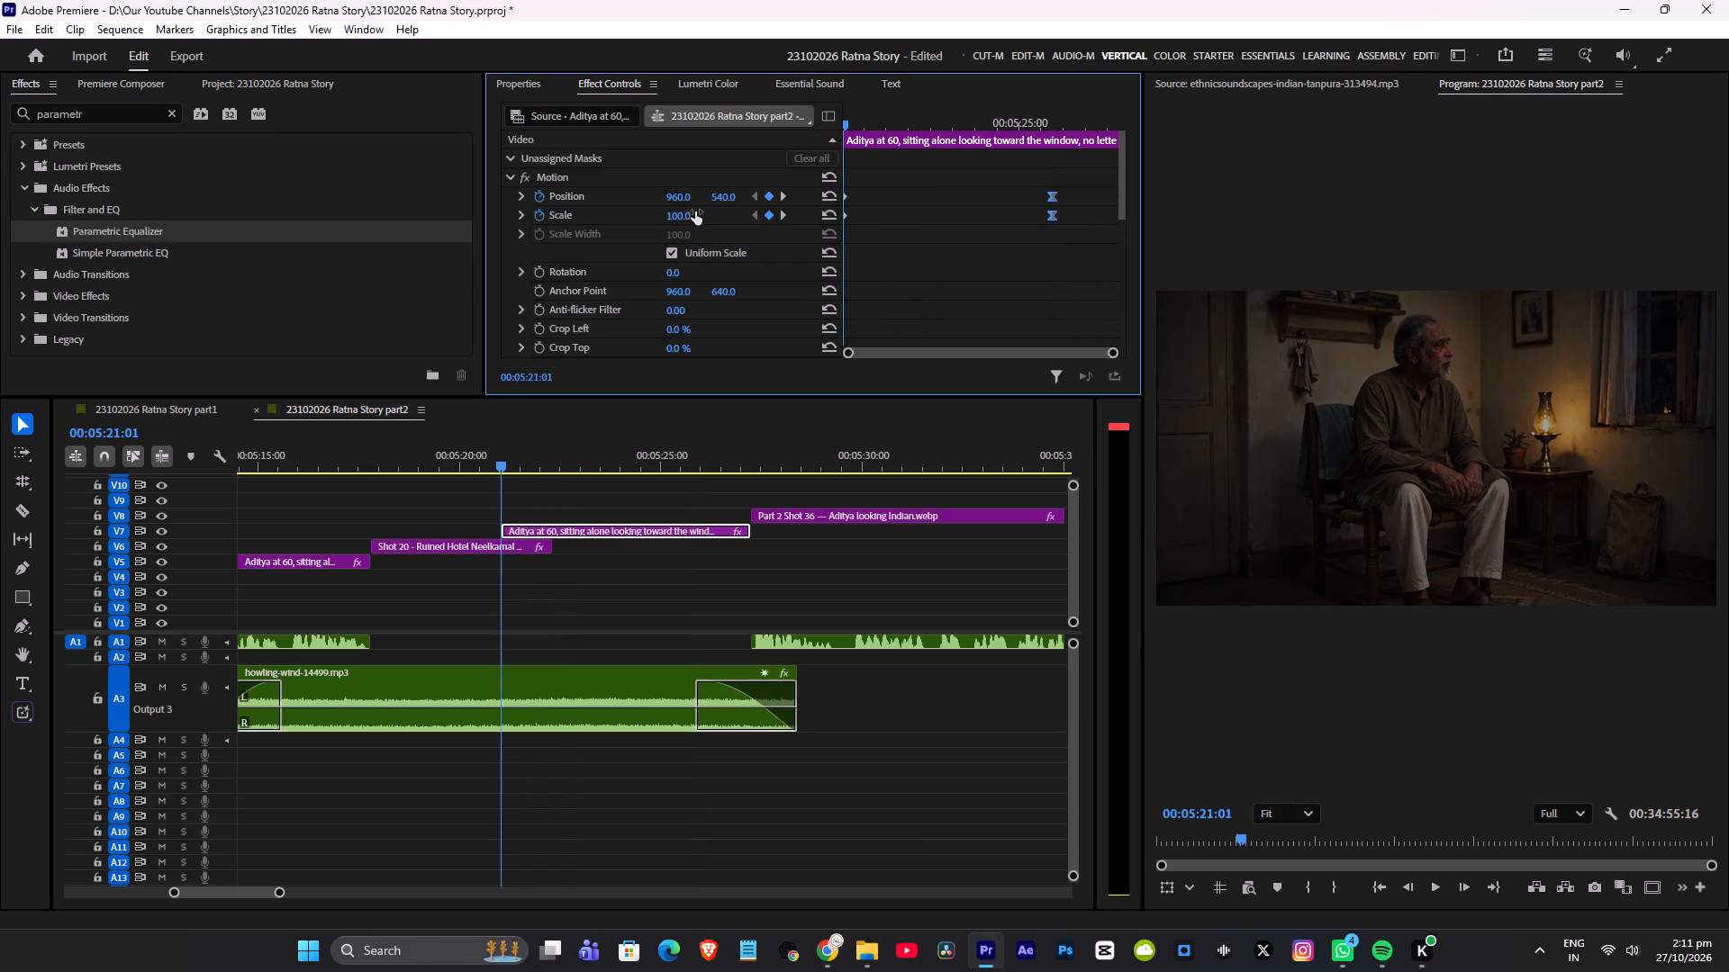
pyautogui.moveTo(678, 217); pyautogui.dragTo(694, 217)
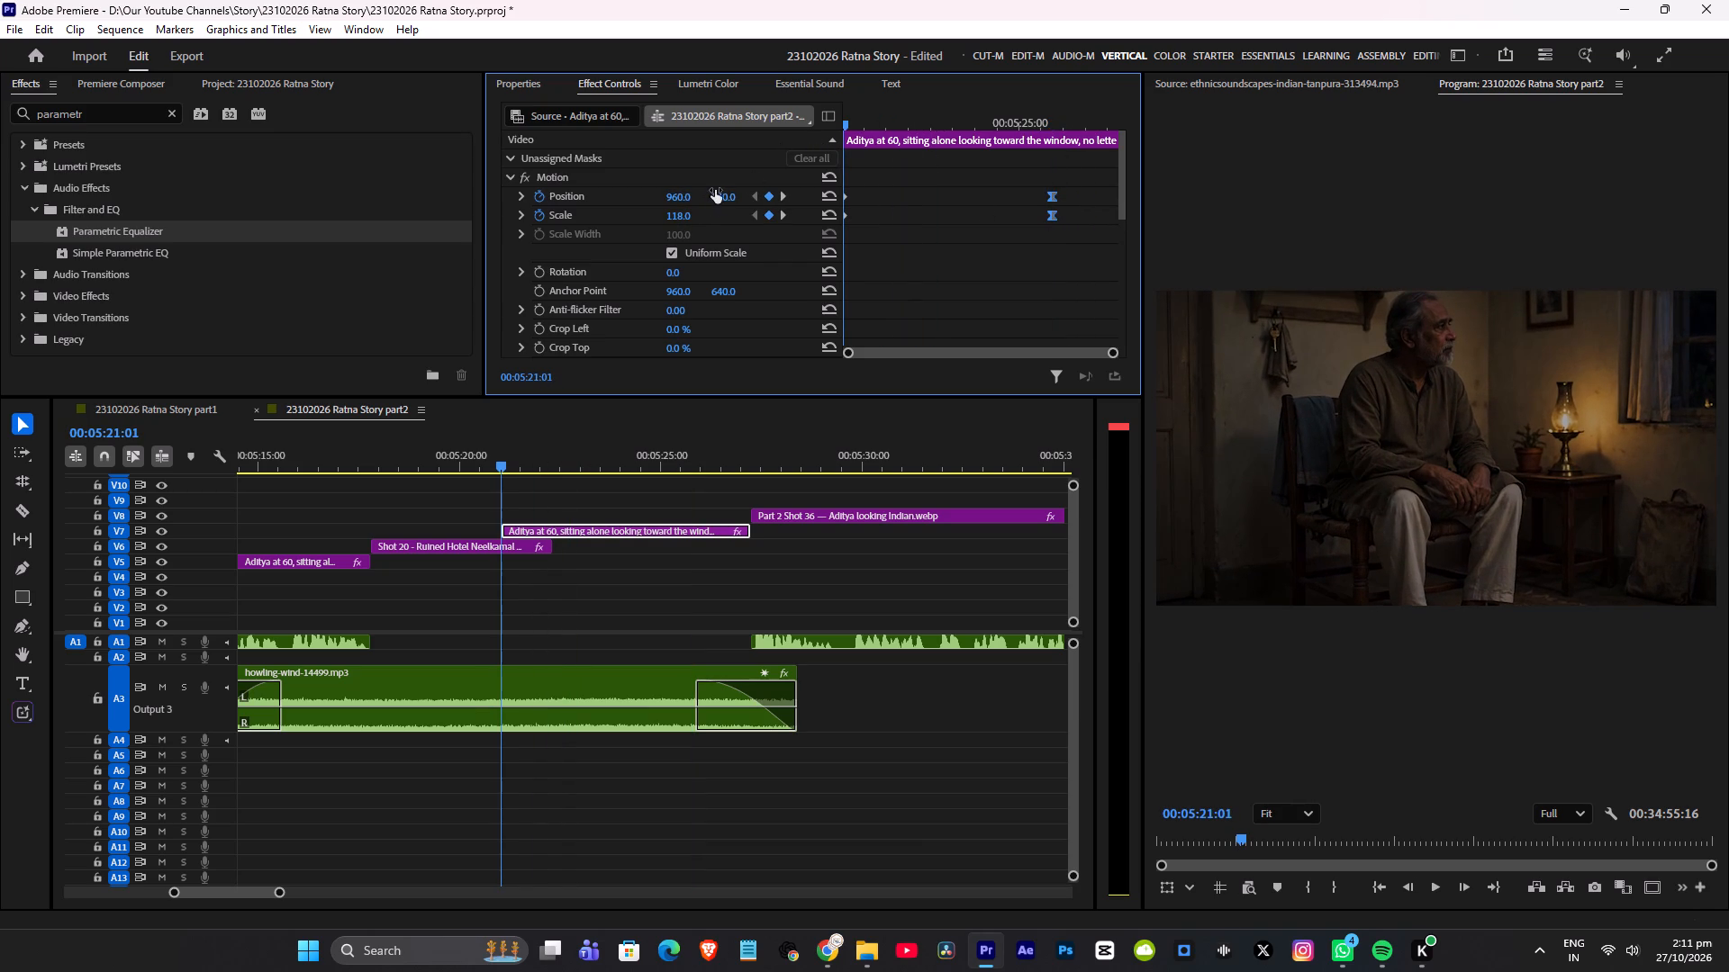
pyautogui.moveTo(723, 193); pyautogui.dragTo(805, 193)
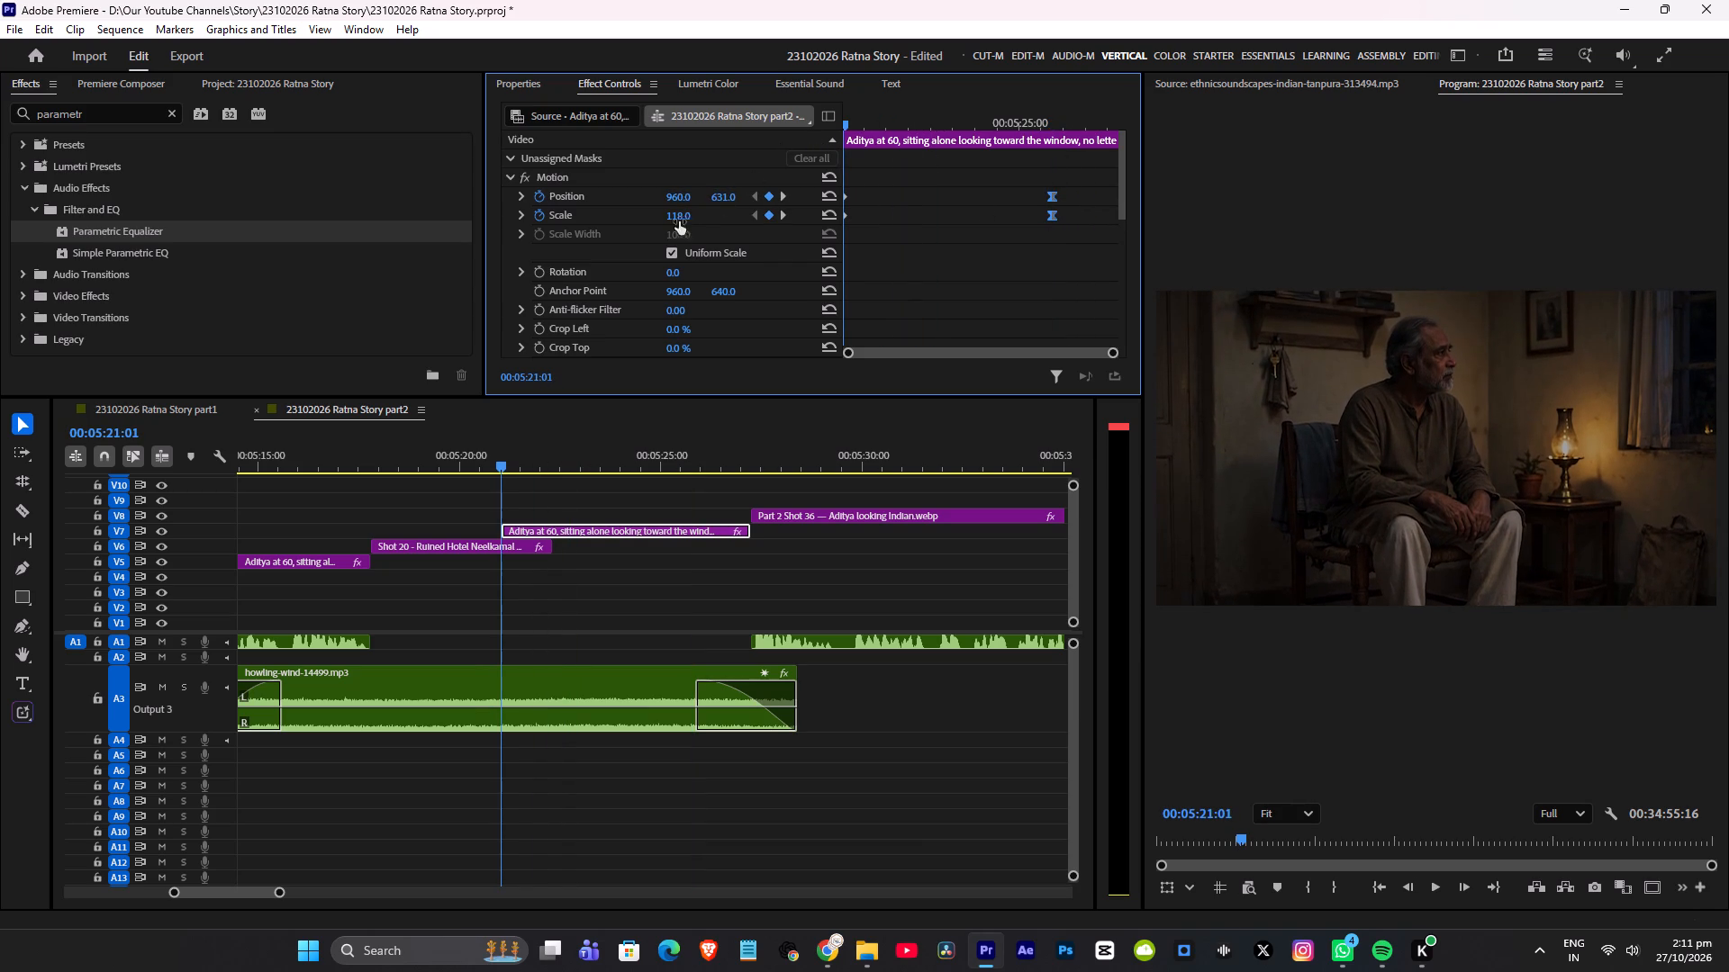
pyautogui.click(463, 454)
pyautogui.press('space')
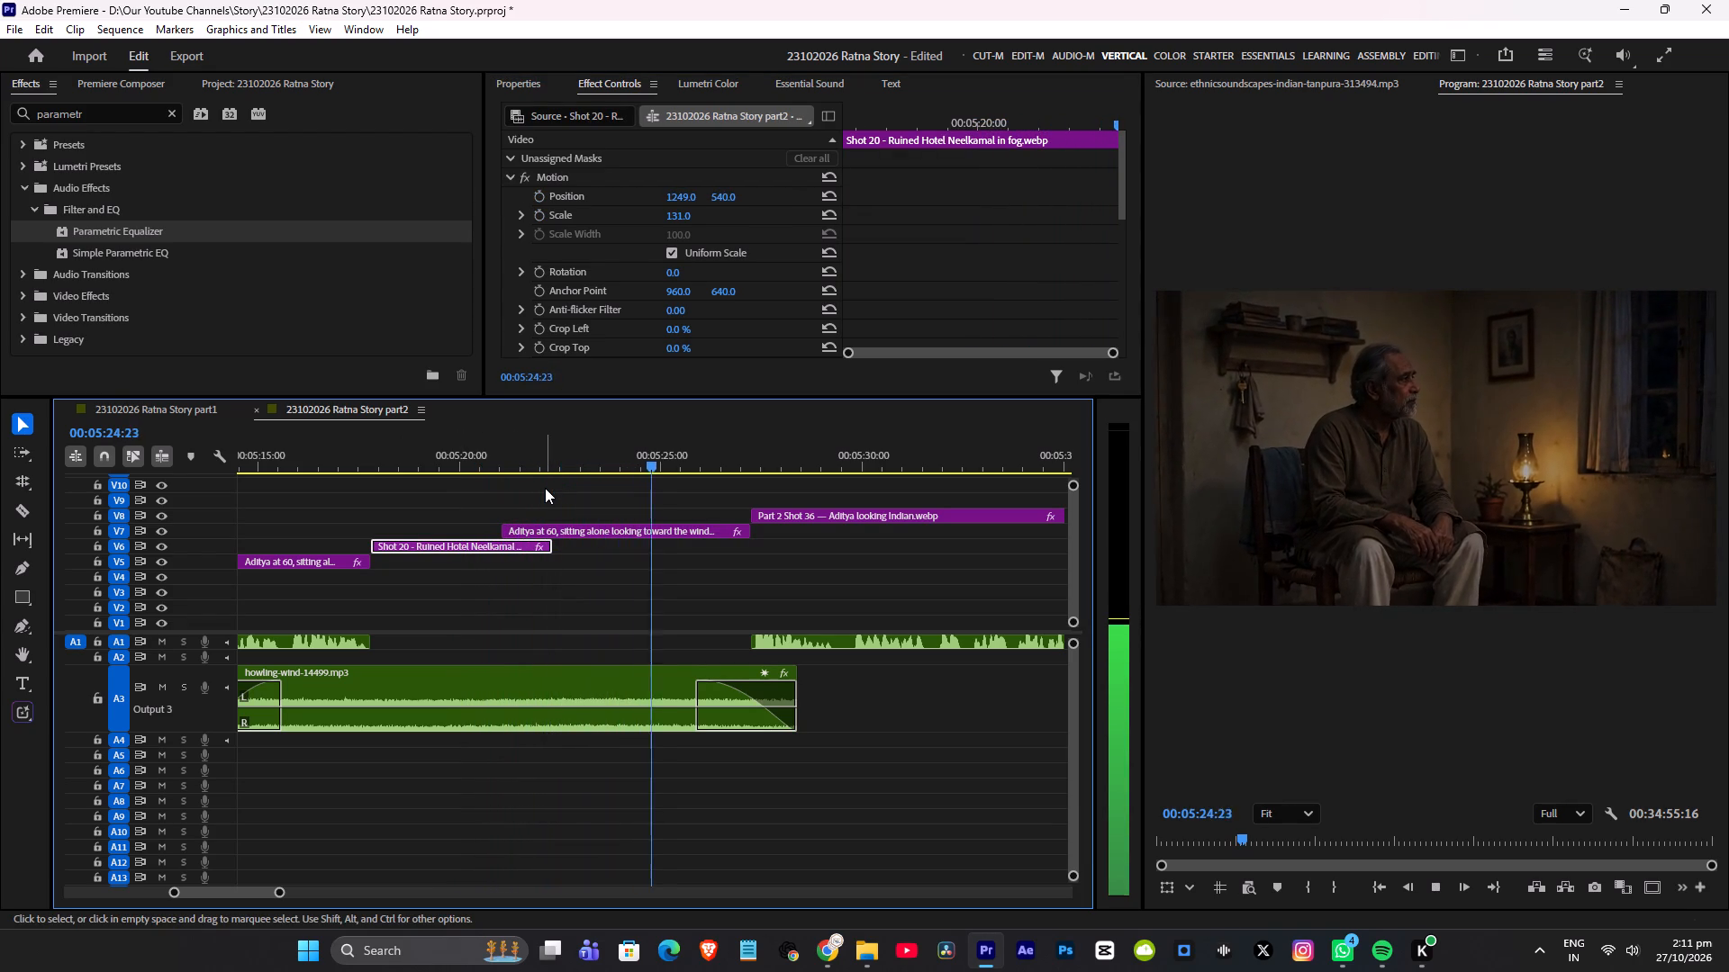
pyautogui.press('space')
pyautogui.click(466, 461)
pyautogui.press('space')
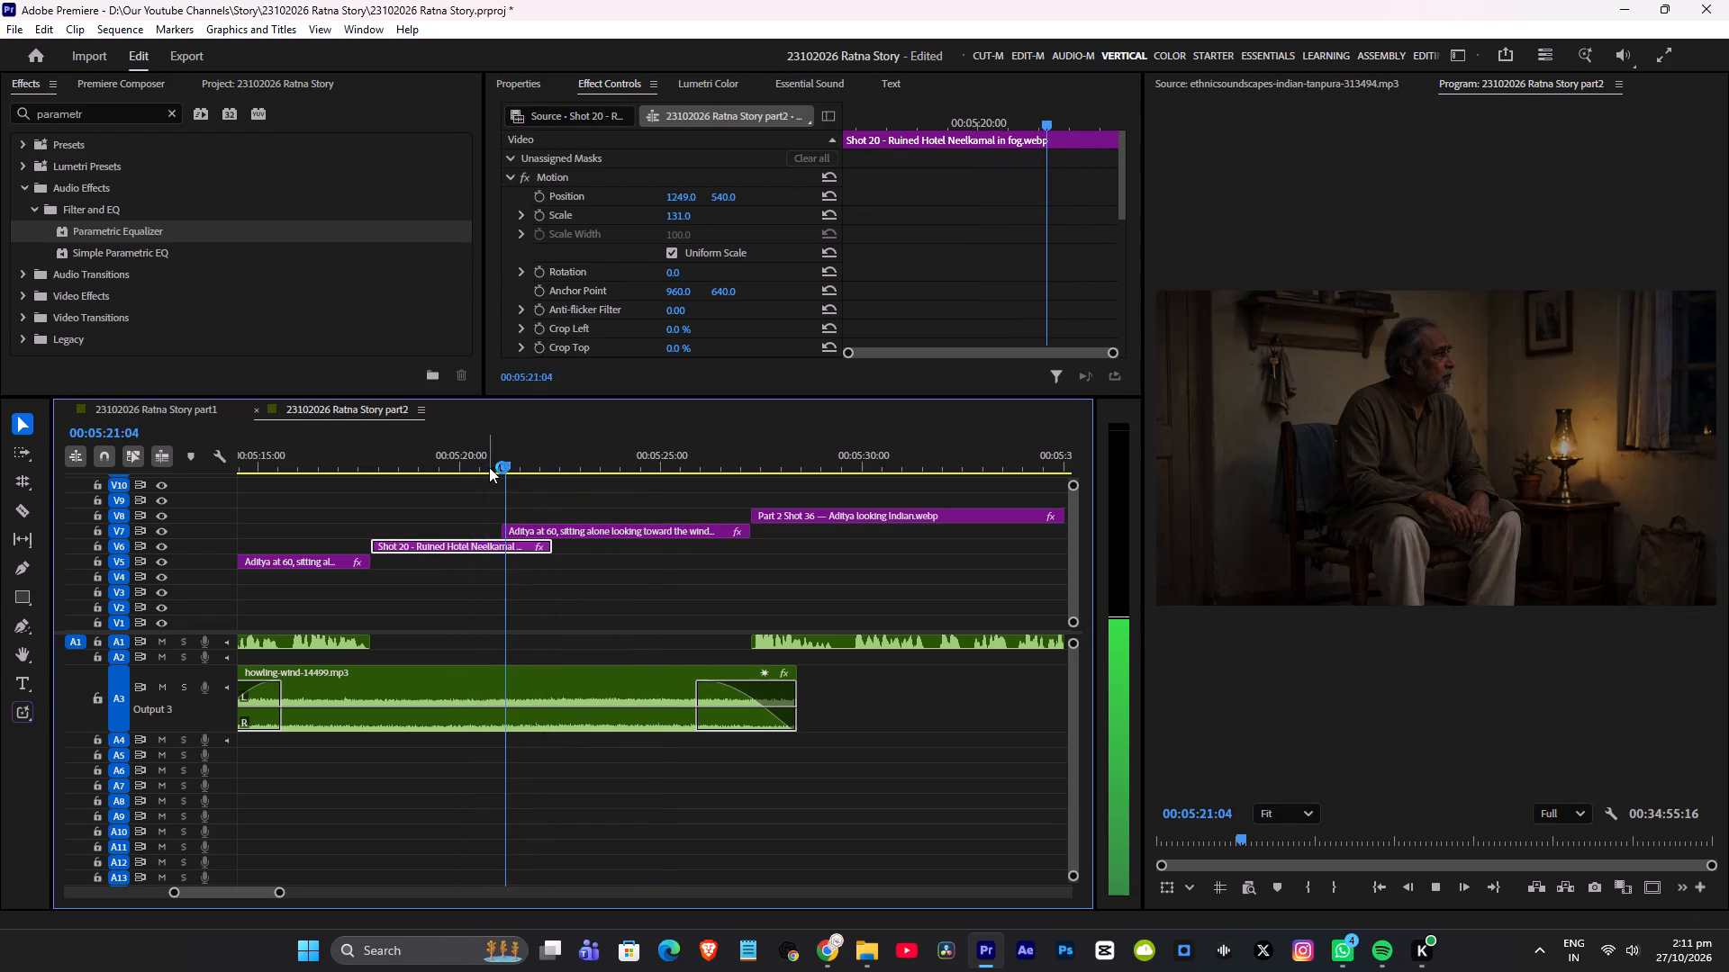
pyautogui.press('space')
# Save the project and replay the sequence from about 00:05:16:20 through the cut to Part 2 Shot 36.
pyautogui.click(367, 470)
pyautogui.press('space')
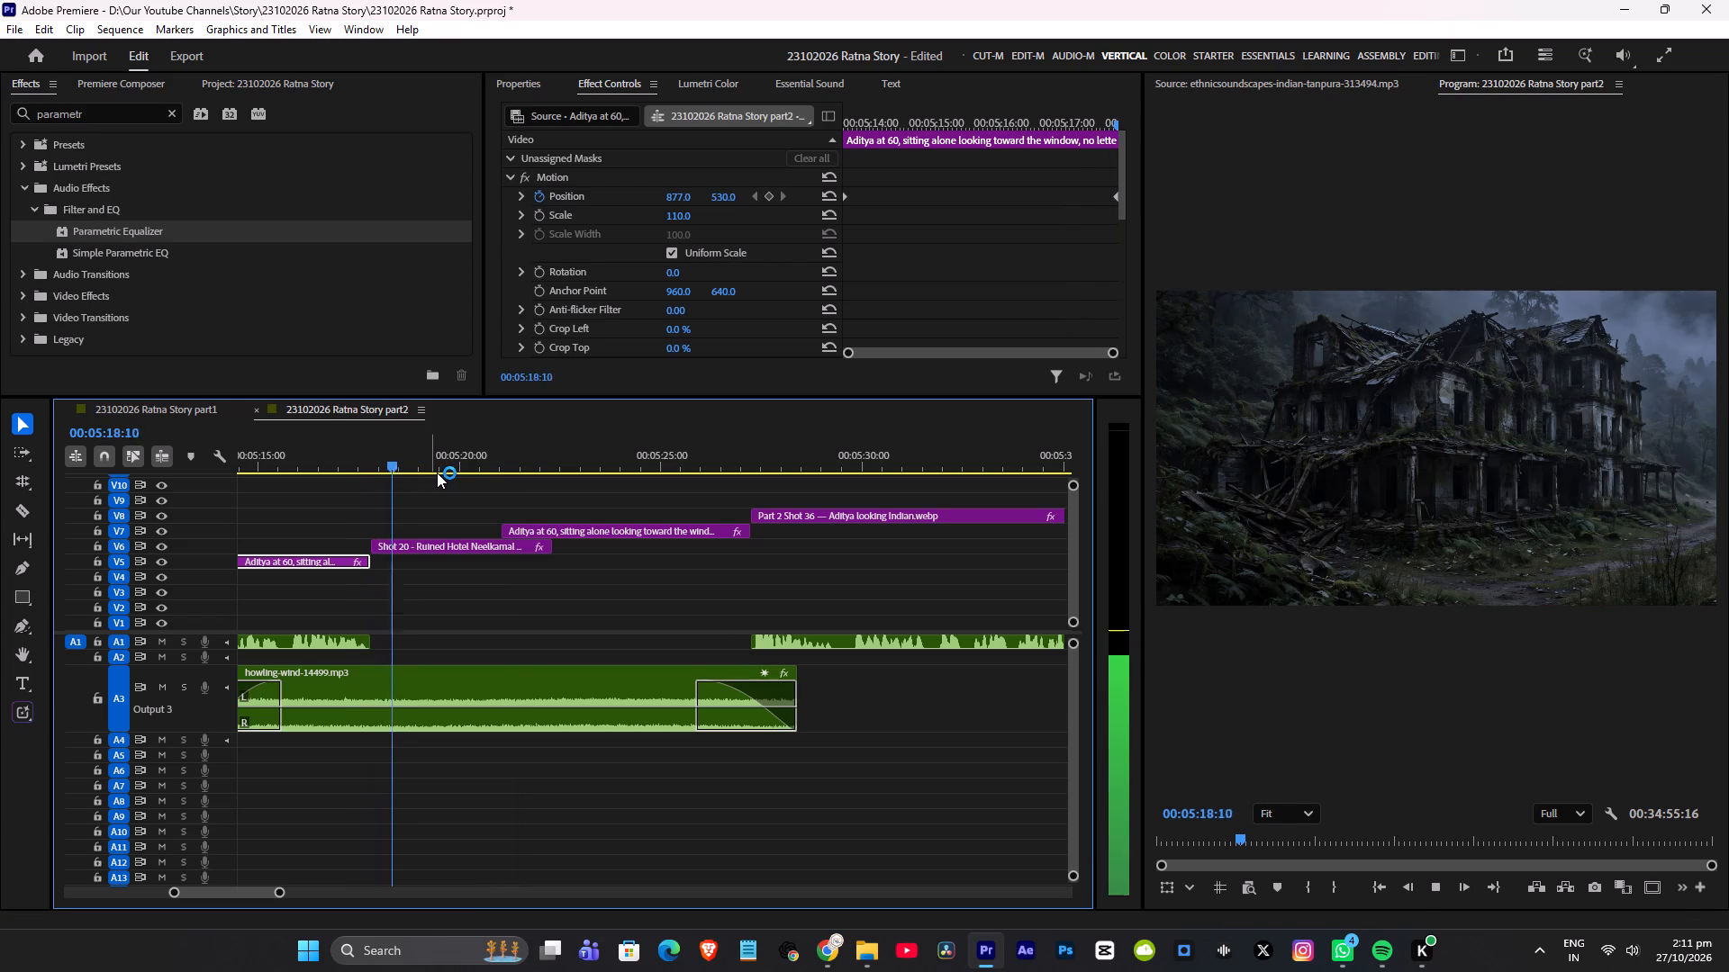
pyautogui.scroll(3, 457, 478)
pyautogui.doubleClick(405, 460)
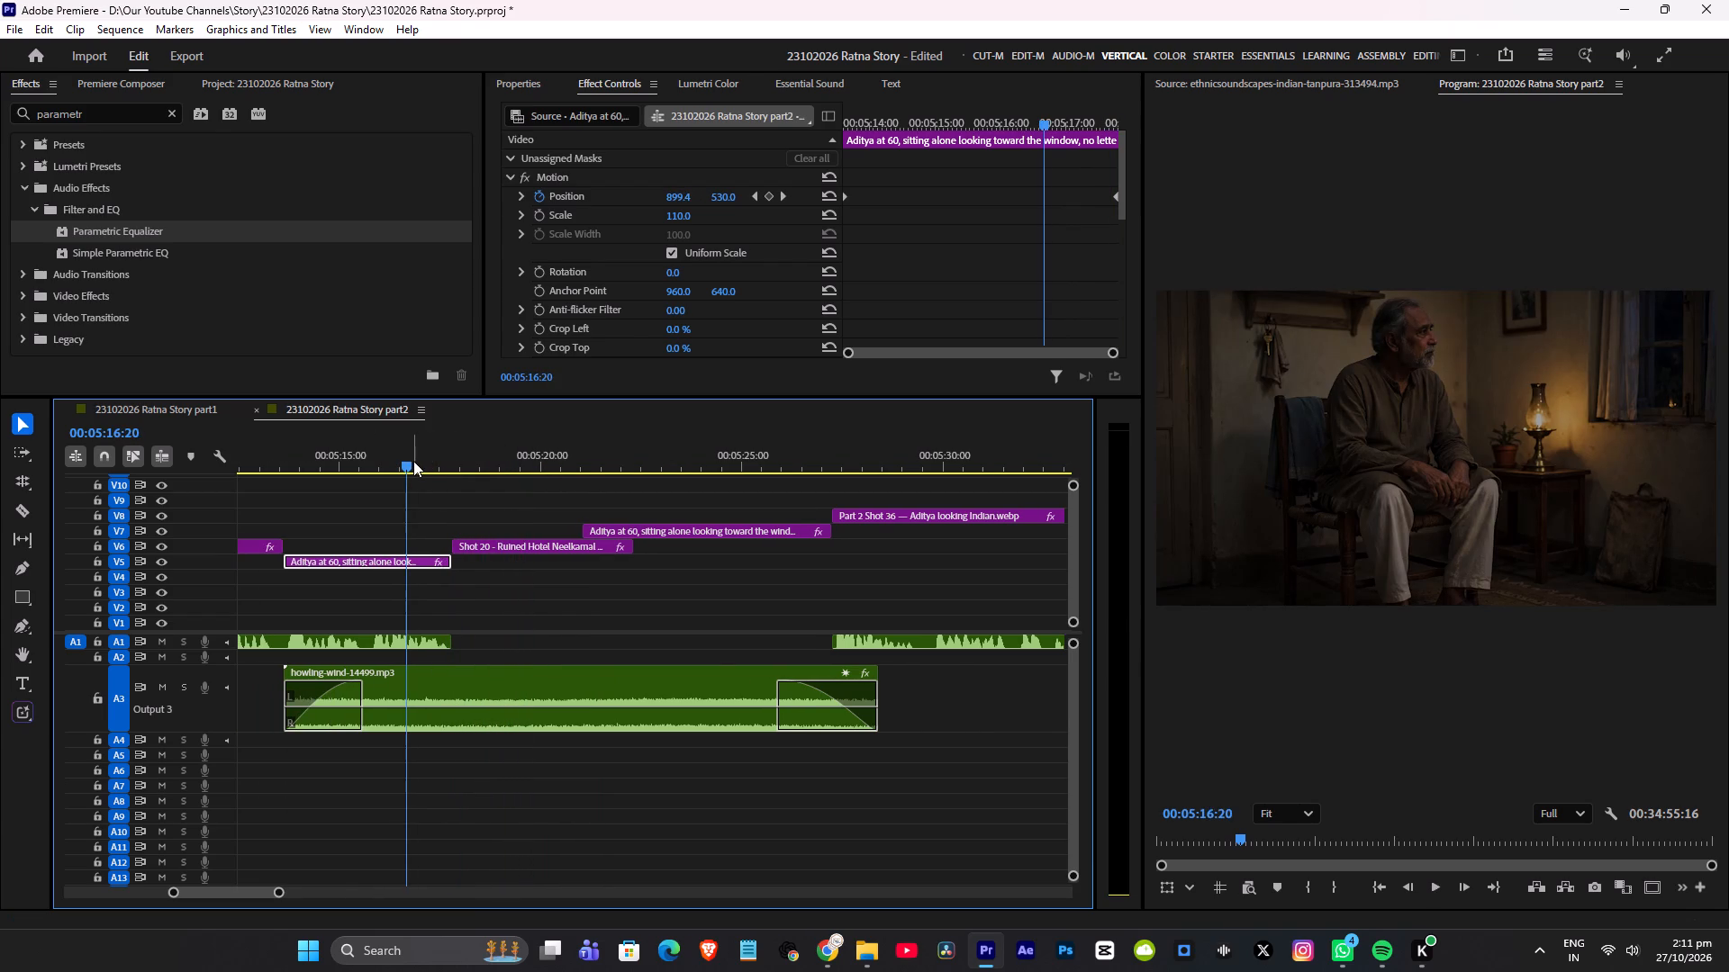
pyautogui.hotkey('ctrl', 's')
pyautogui.press('space')
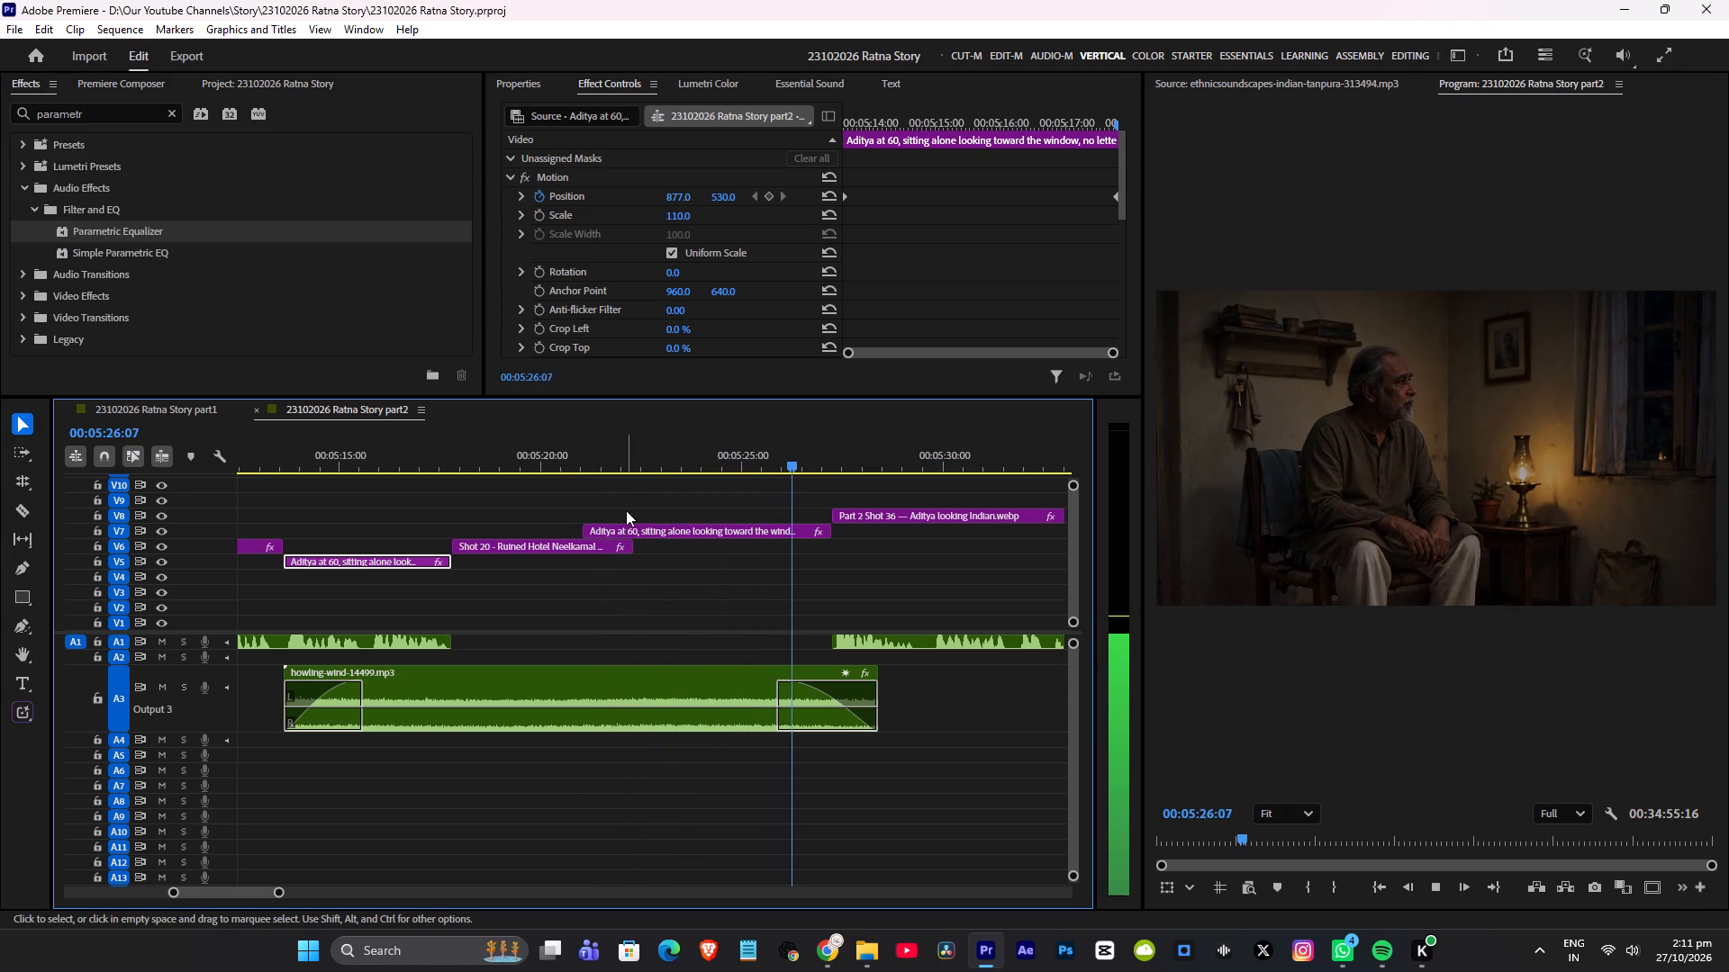
pyautogui.scroll(-6, 975, 549)
pyautogui.scroll(-1, 900, 574)
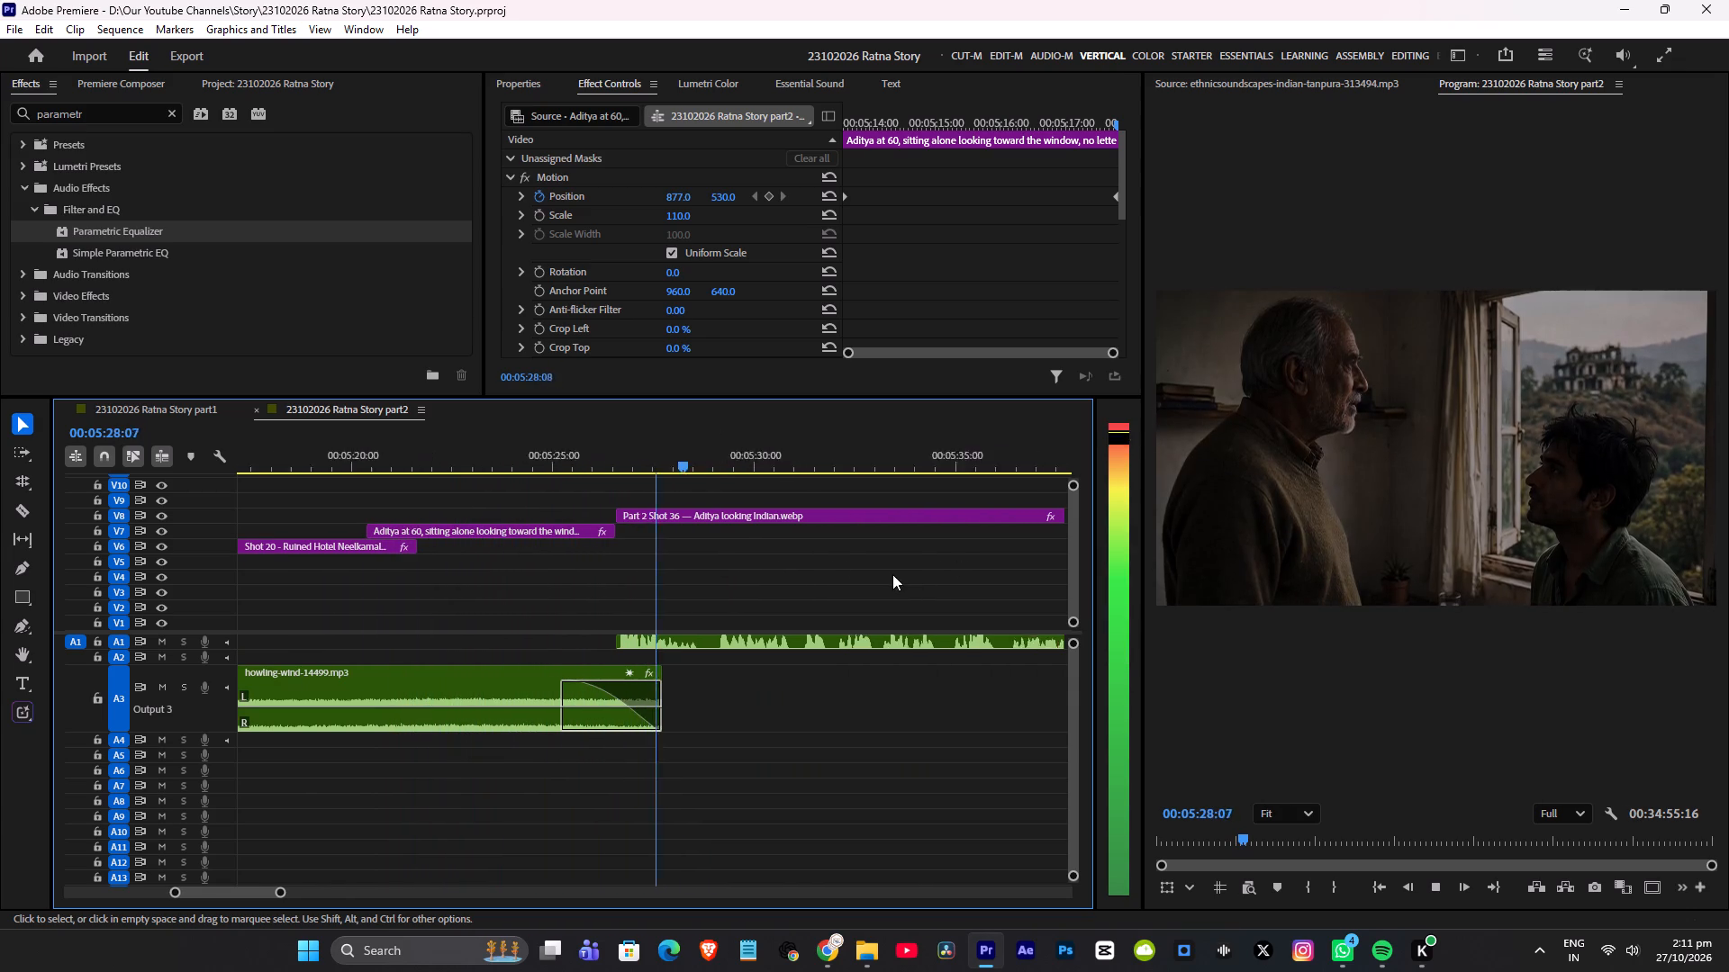
pyautogui.scroll(-7, 892, 574)
pyautogui.hotkey('ctrl', 's')
pyautogui.press('space')
# Play through Part 2 Shot 36, saving the project, and look over the clips that follow it in the timeline.
pyautogui.keyDown('alt'); pyautogui.scroll(-2, 711, 560); pyautogui.keyUp('alt')
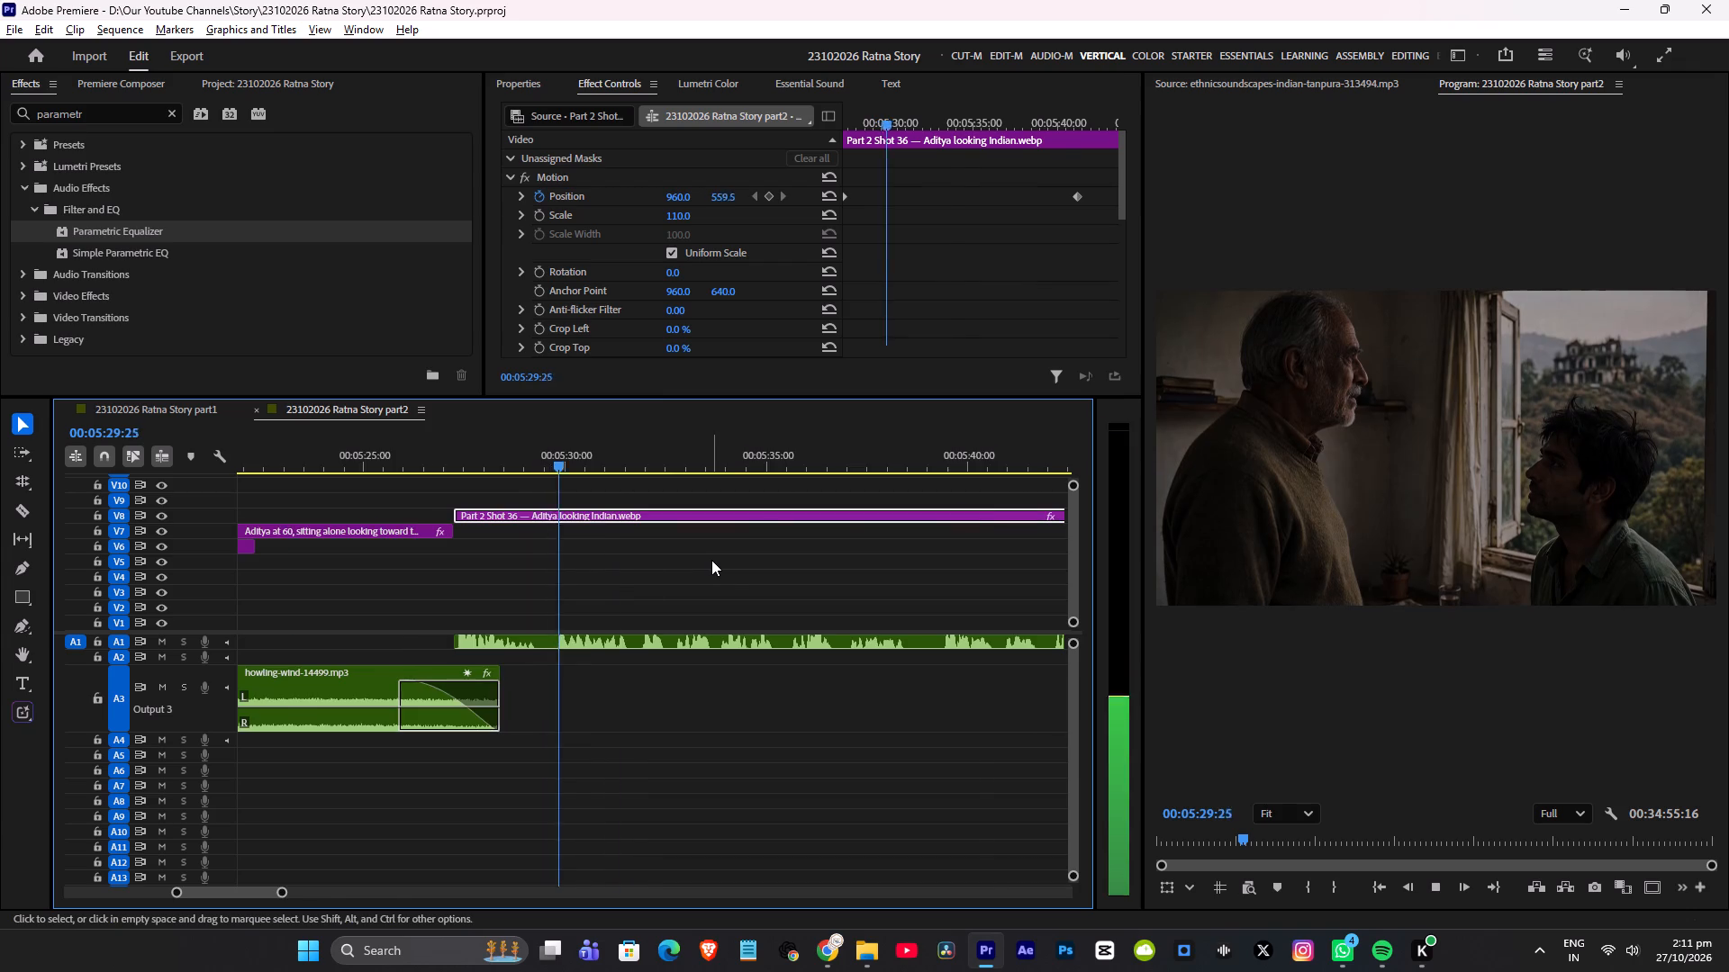
pyautogui.keyDown('alt'); pyautogui.scroll(-4, 711, 560); pyautogui.keyUp('alt')
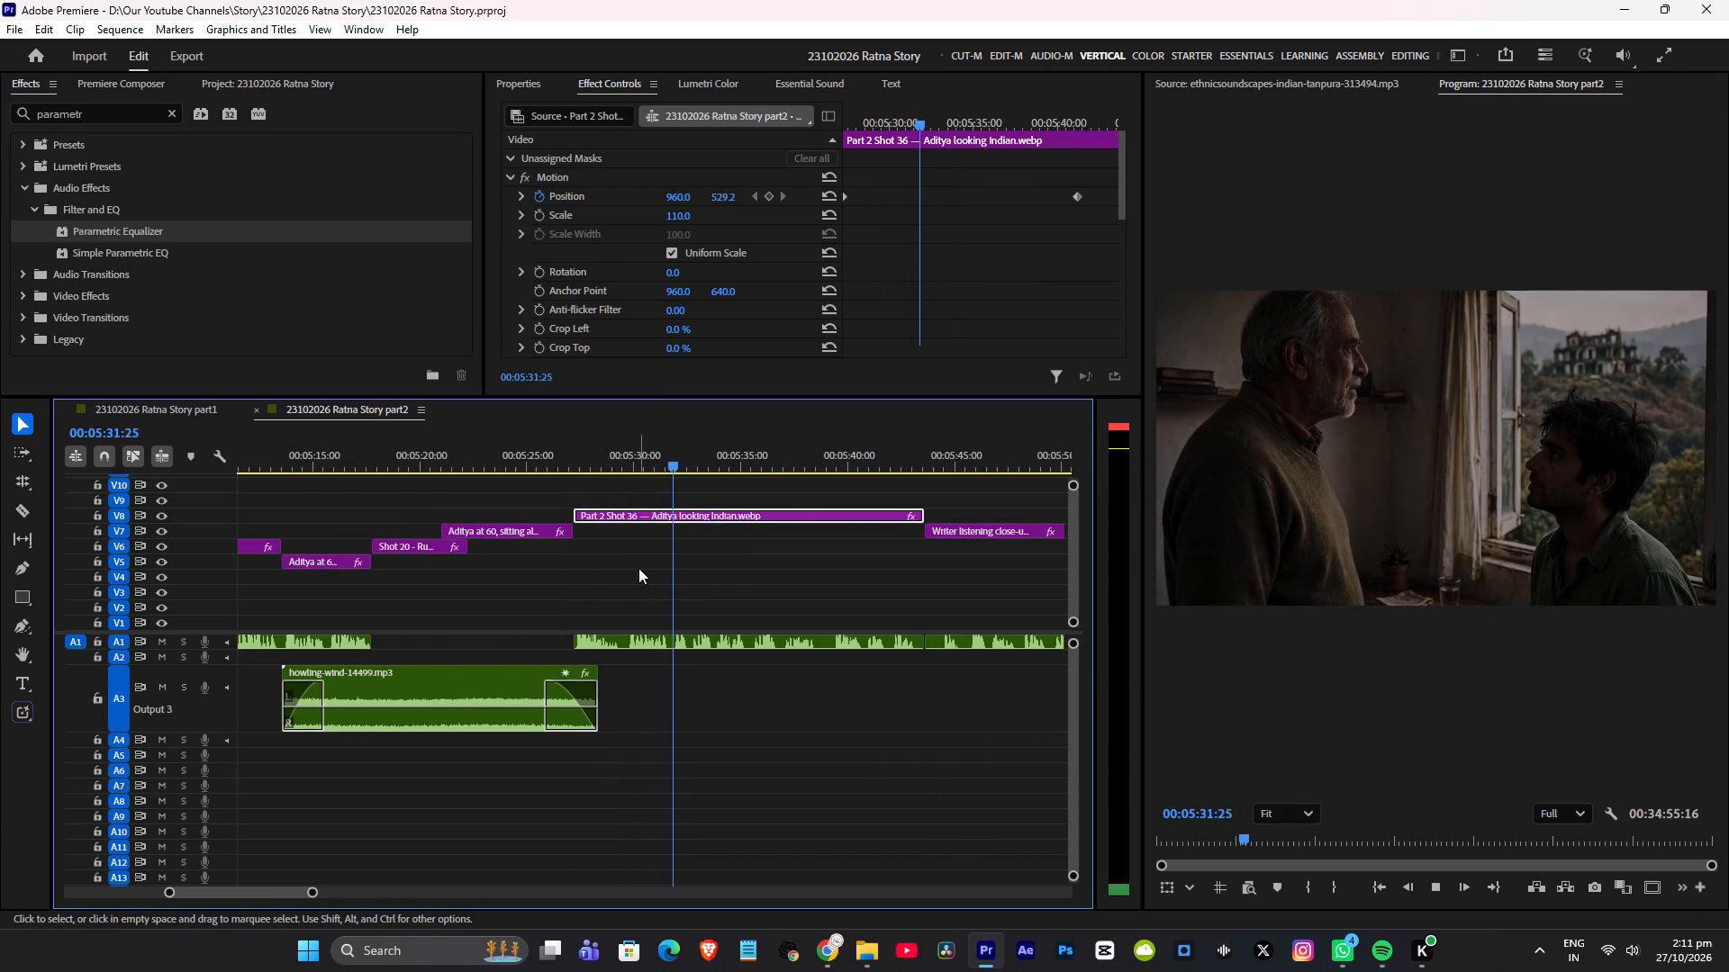
pyautogui.keyDown('alt'); pyautogui.scroll(-4, 638, 568); pyautogui.keyUp('alt')
pyautogui.scroll(-4, 666, 562)
pyautogui.hotkey('ctrl', 's')
pyautogui.press('space')
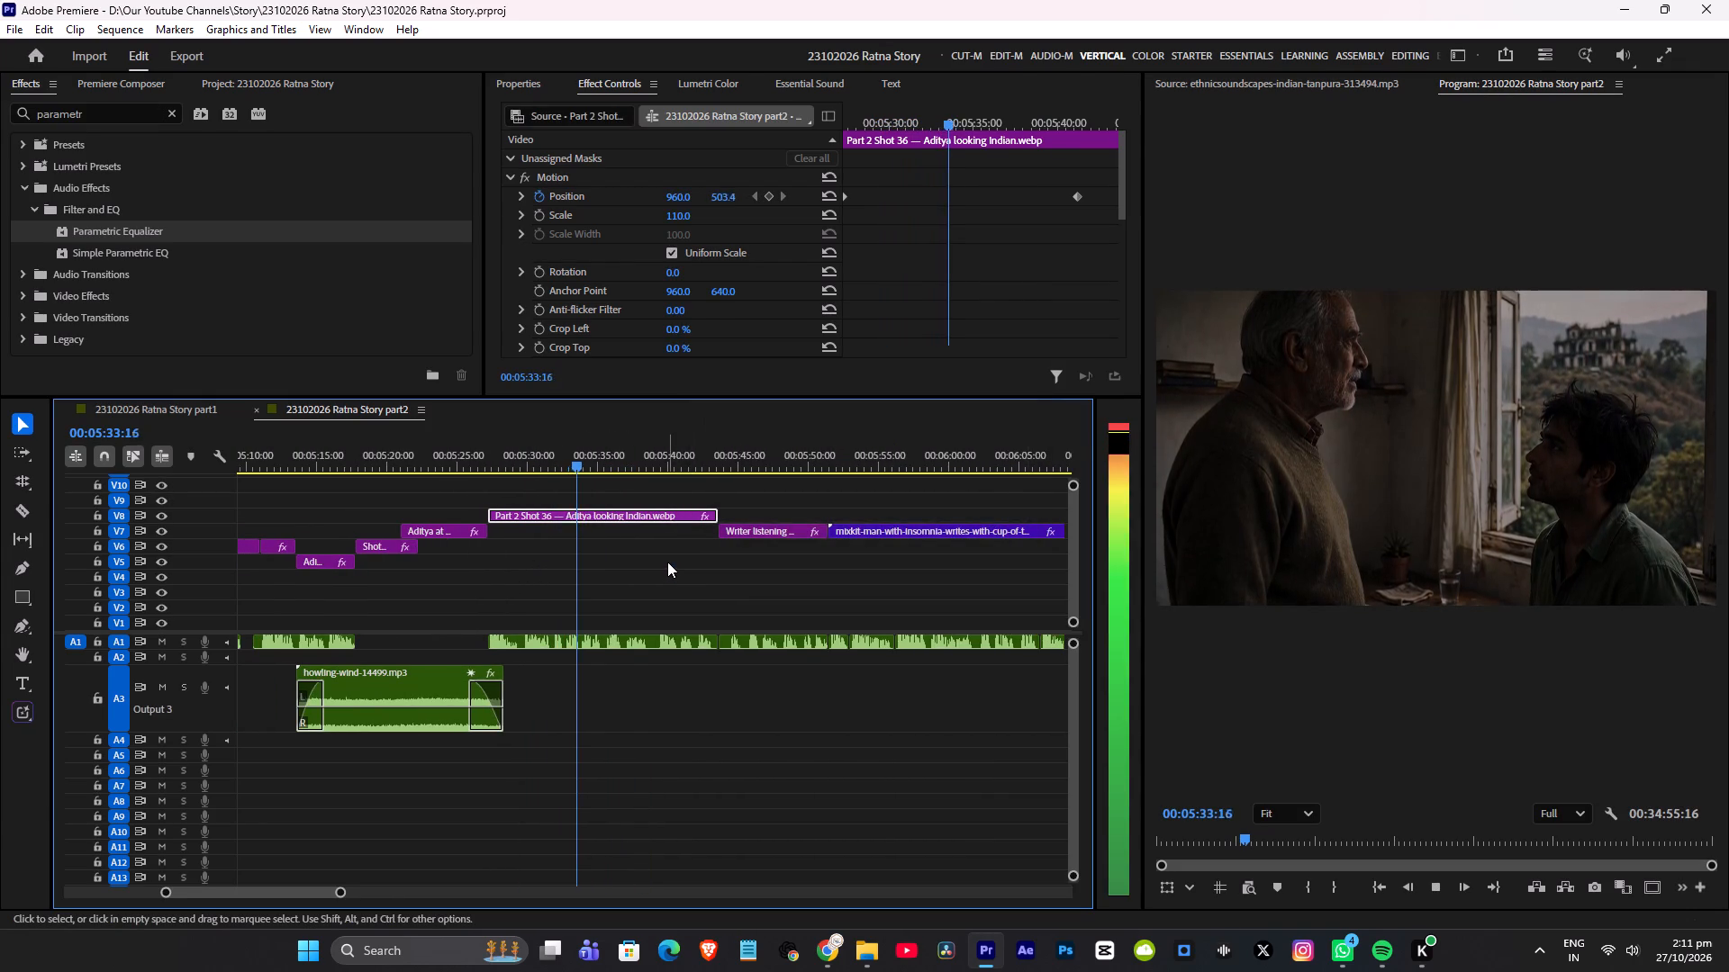
pyautogui.keyDown('alt'); pyautogui.scroll(-14, 679, 562); pyautogui.keyUp('alt')
pyautogui.keyDown('alt'); pyautogui.scroll(4, 770, 559); pyautogui.keyUp('alt')
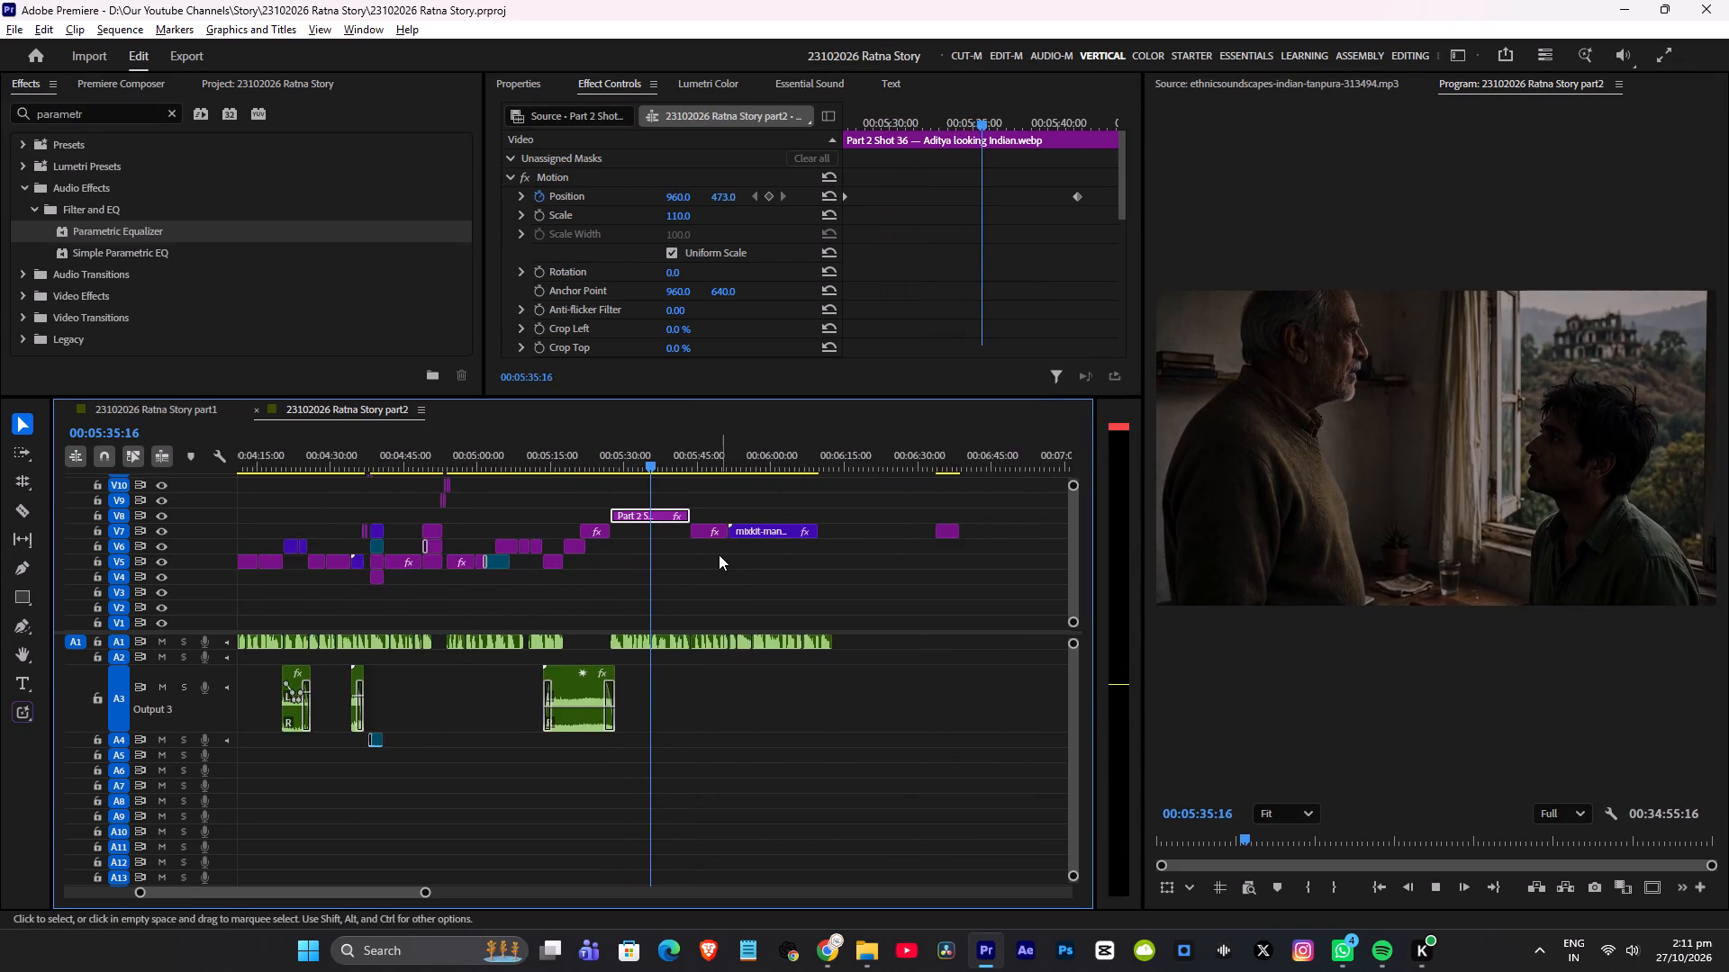
pyautogui.keyDown('alt'); pyautogui.scroll(7, 719, 554); pyautogui.keyUp('alt')
pyautogui.keyDown('alt'); pyautogui.scroll(-8, 711, 557); pyautogui.keyUp('alt')
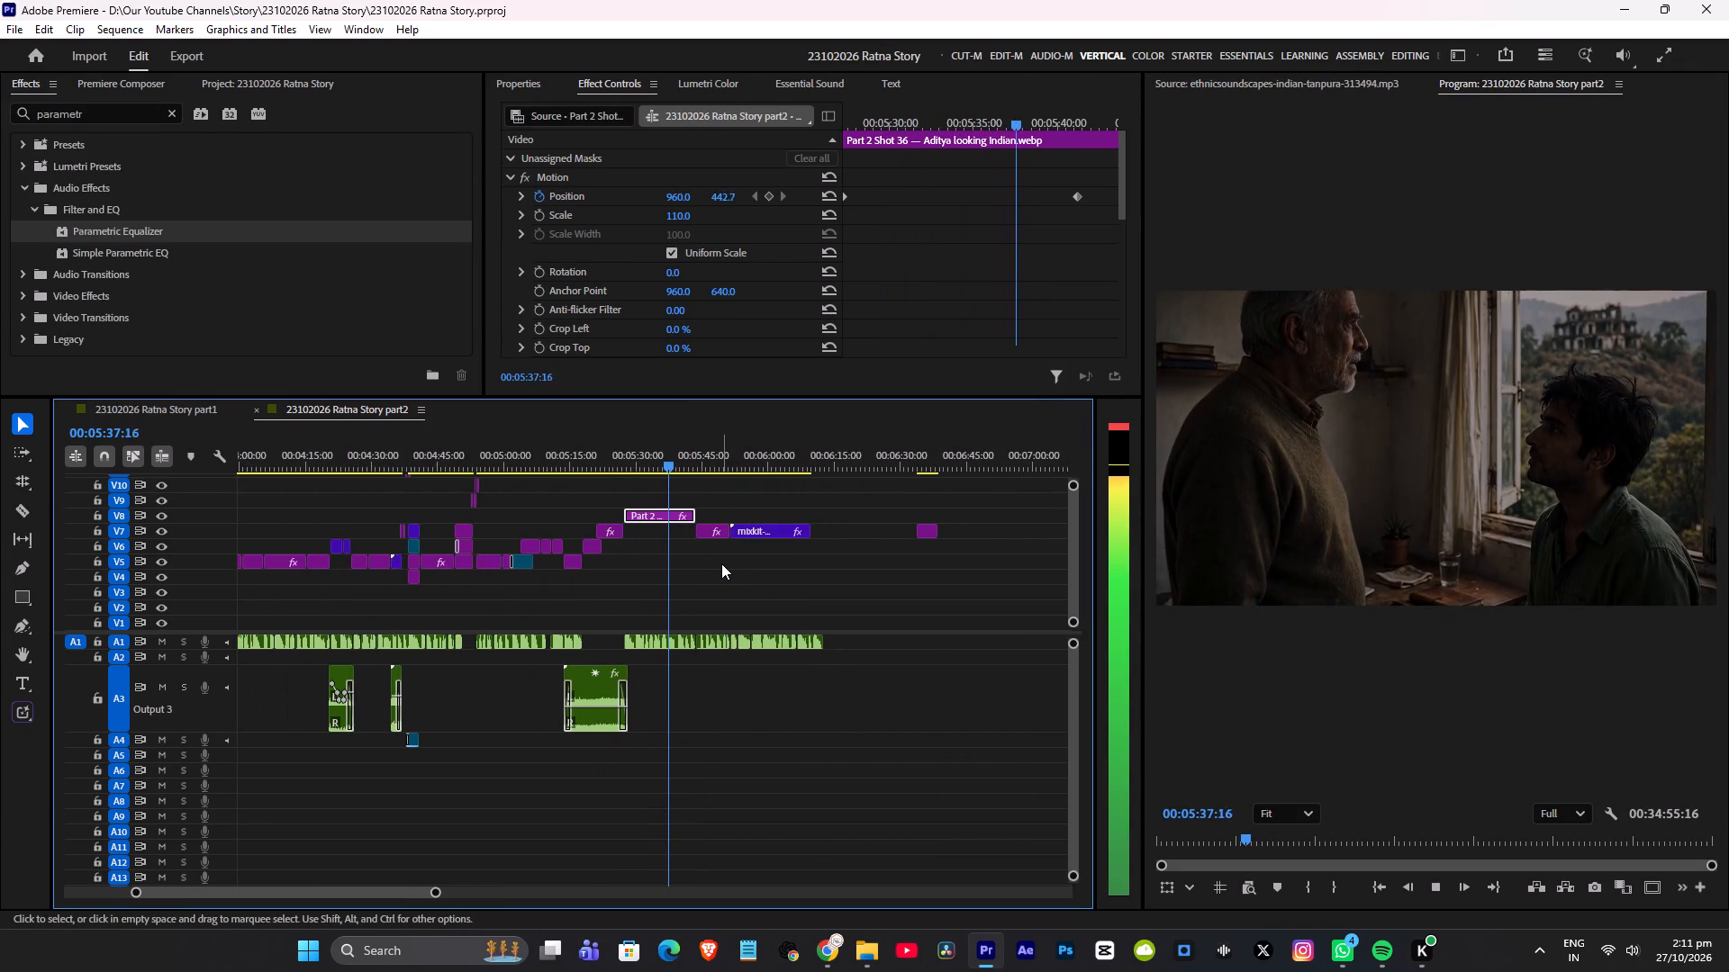
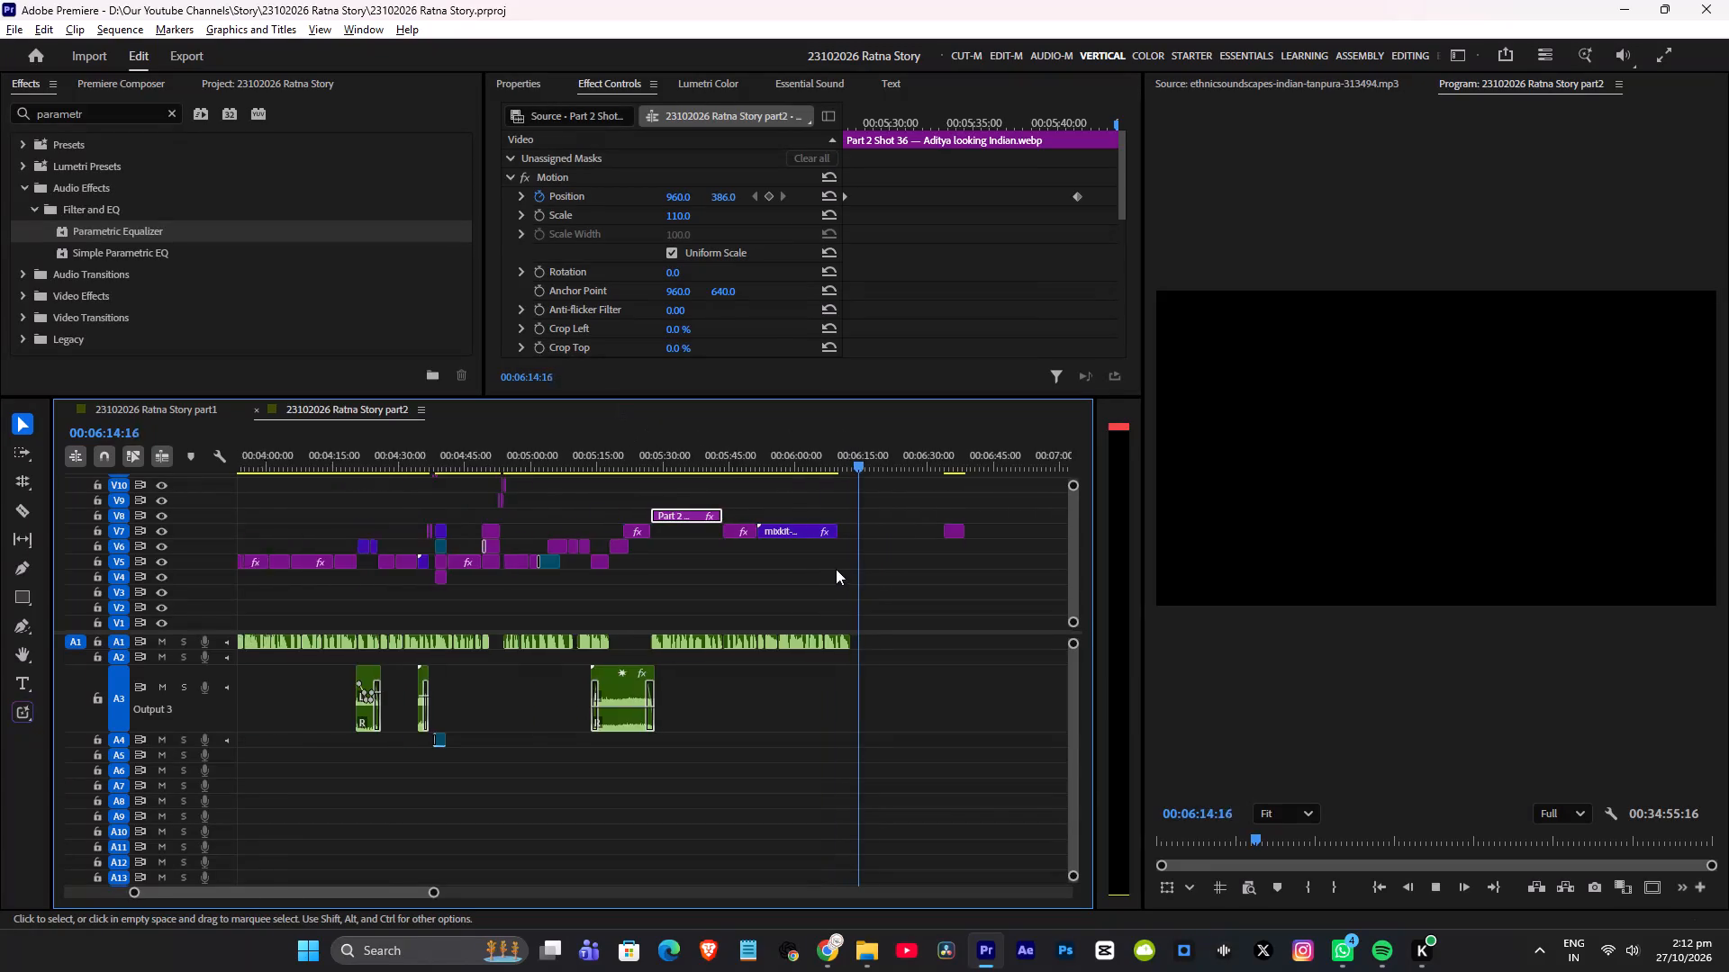
# Delete the stray Part 2 Shot 19 clip at 00:06:36:18 and save the project.
pyautogui.scroll(6, 836, 569)
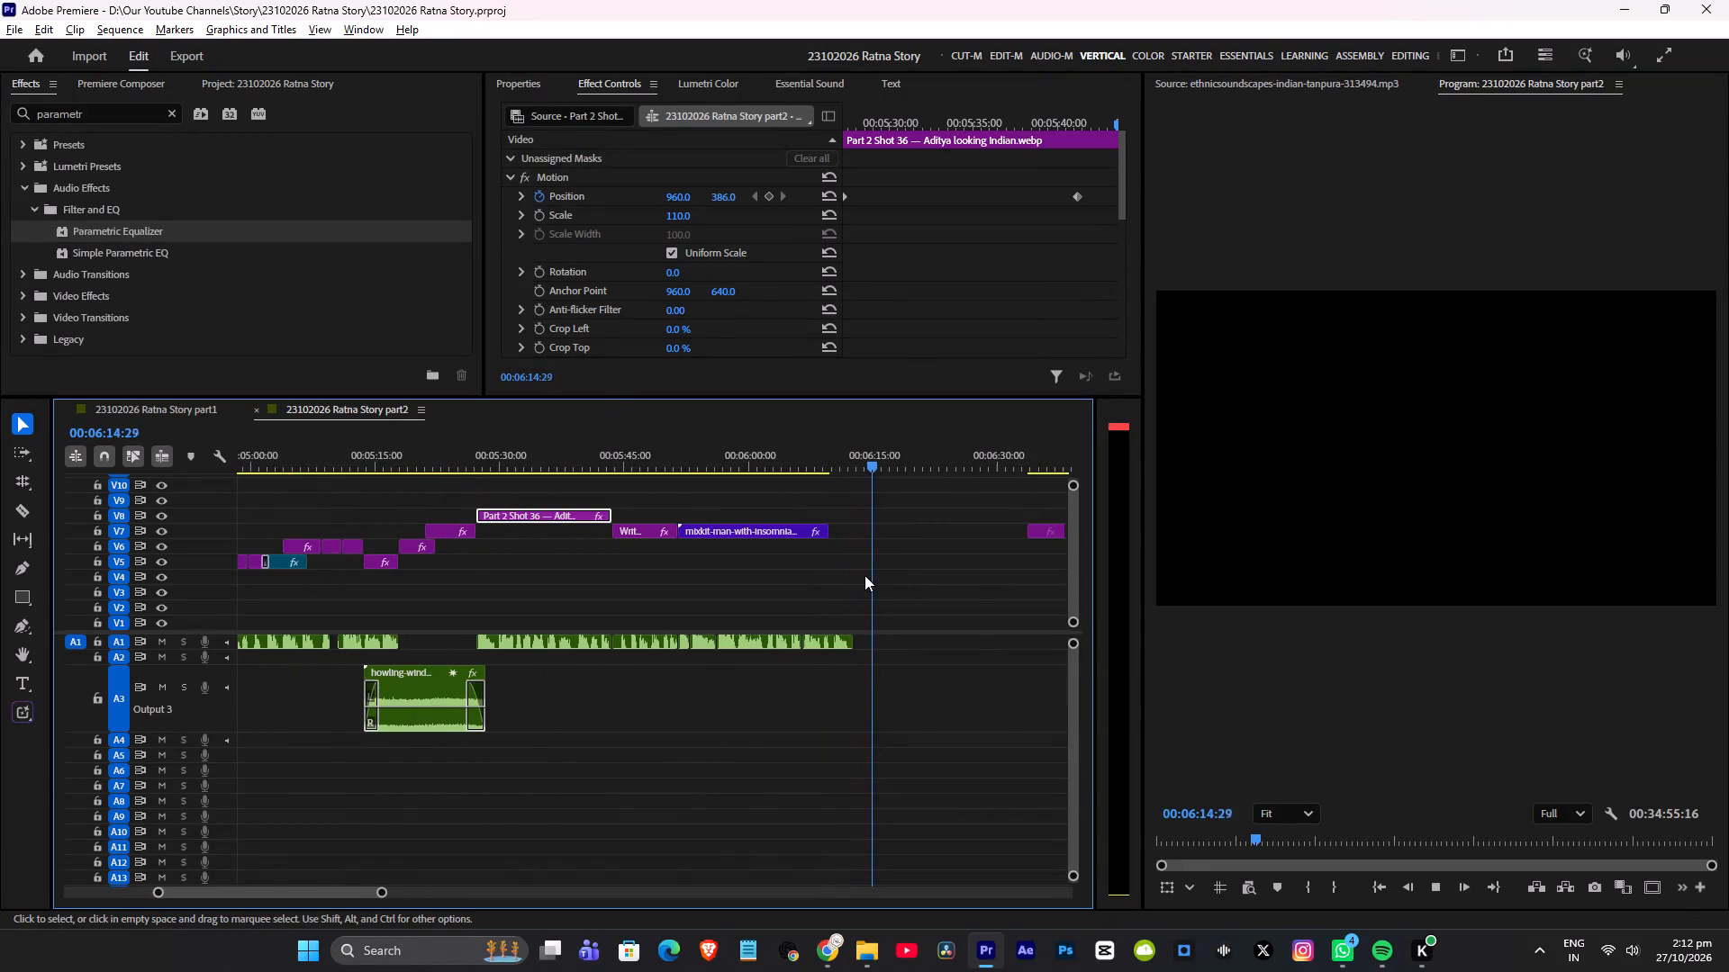
pyautogui.scroll(-5, 918, 584)
pyautogui.press('space')
pyautogui.click(919, 462)
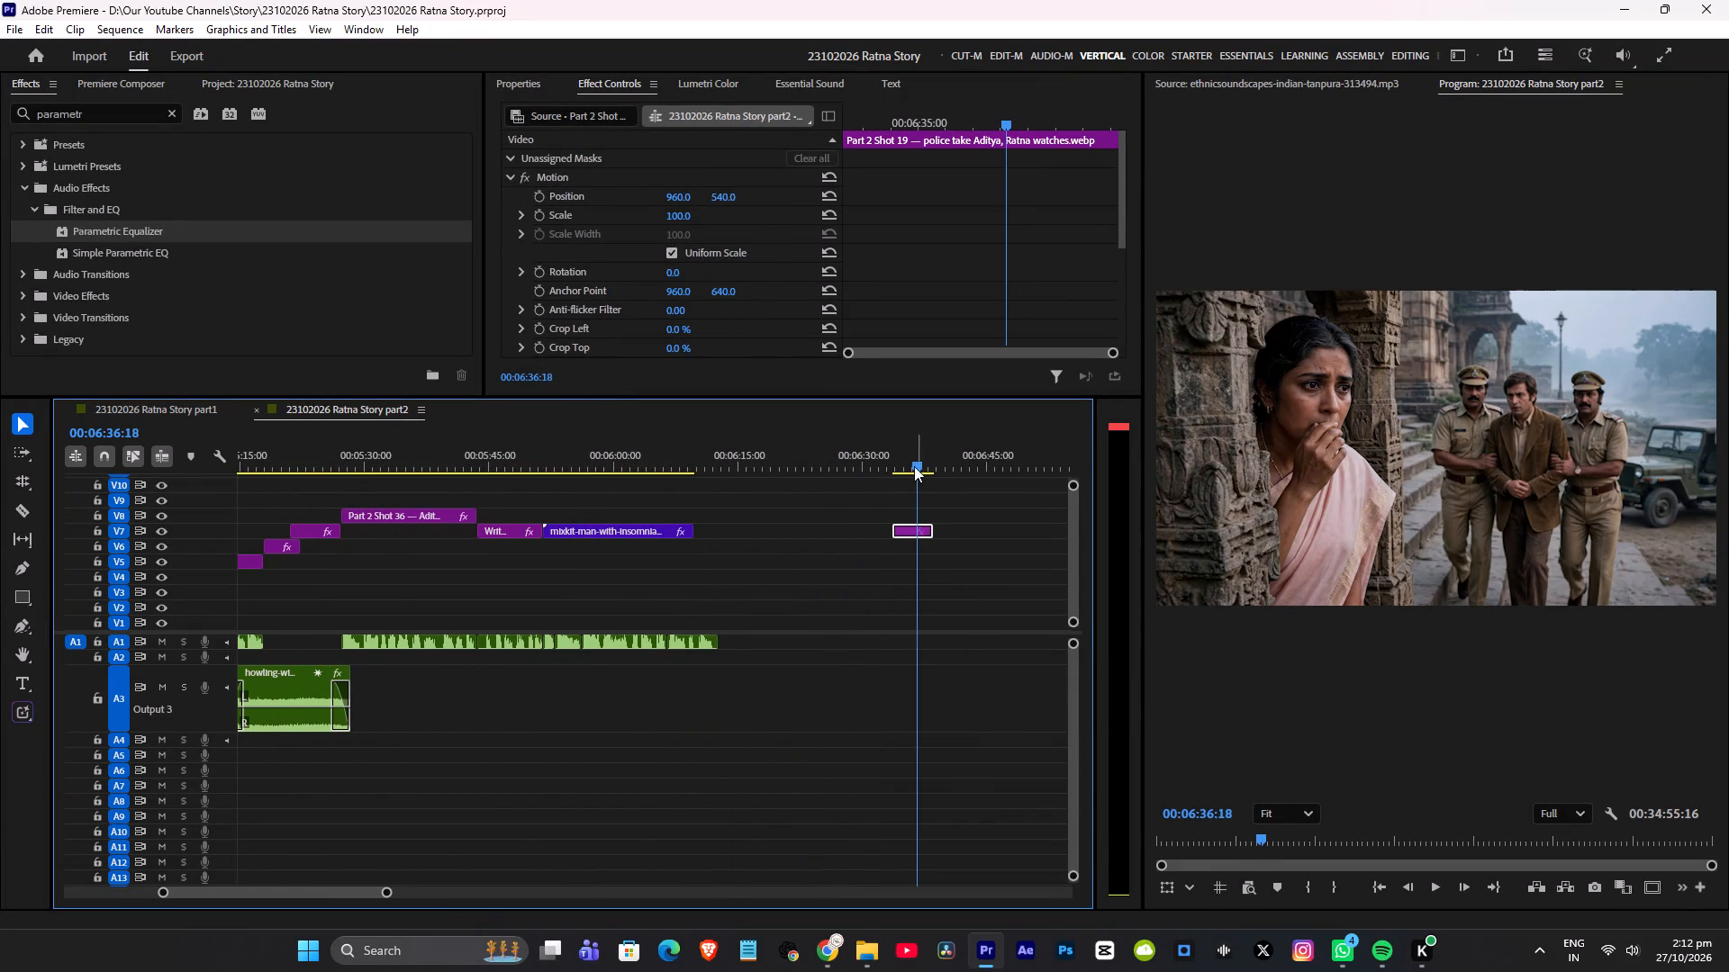
pyautogui.press('Delete')
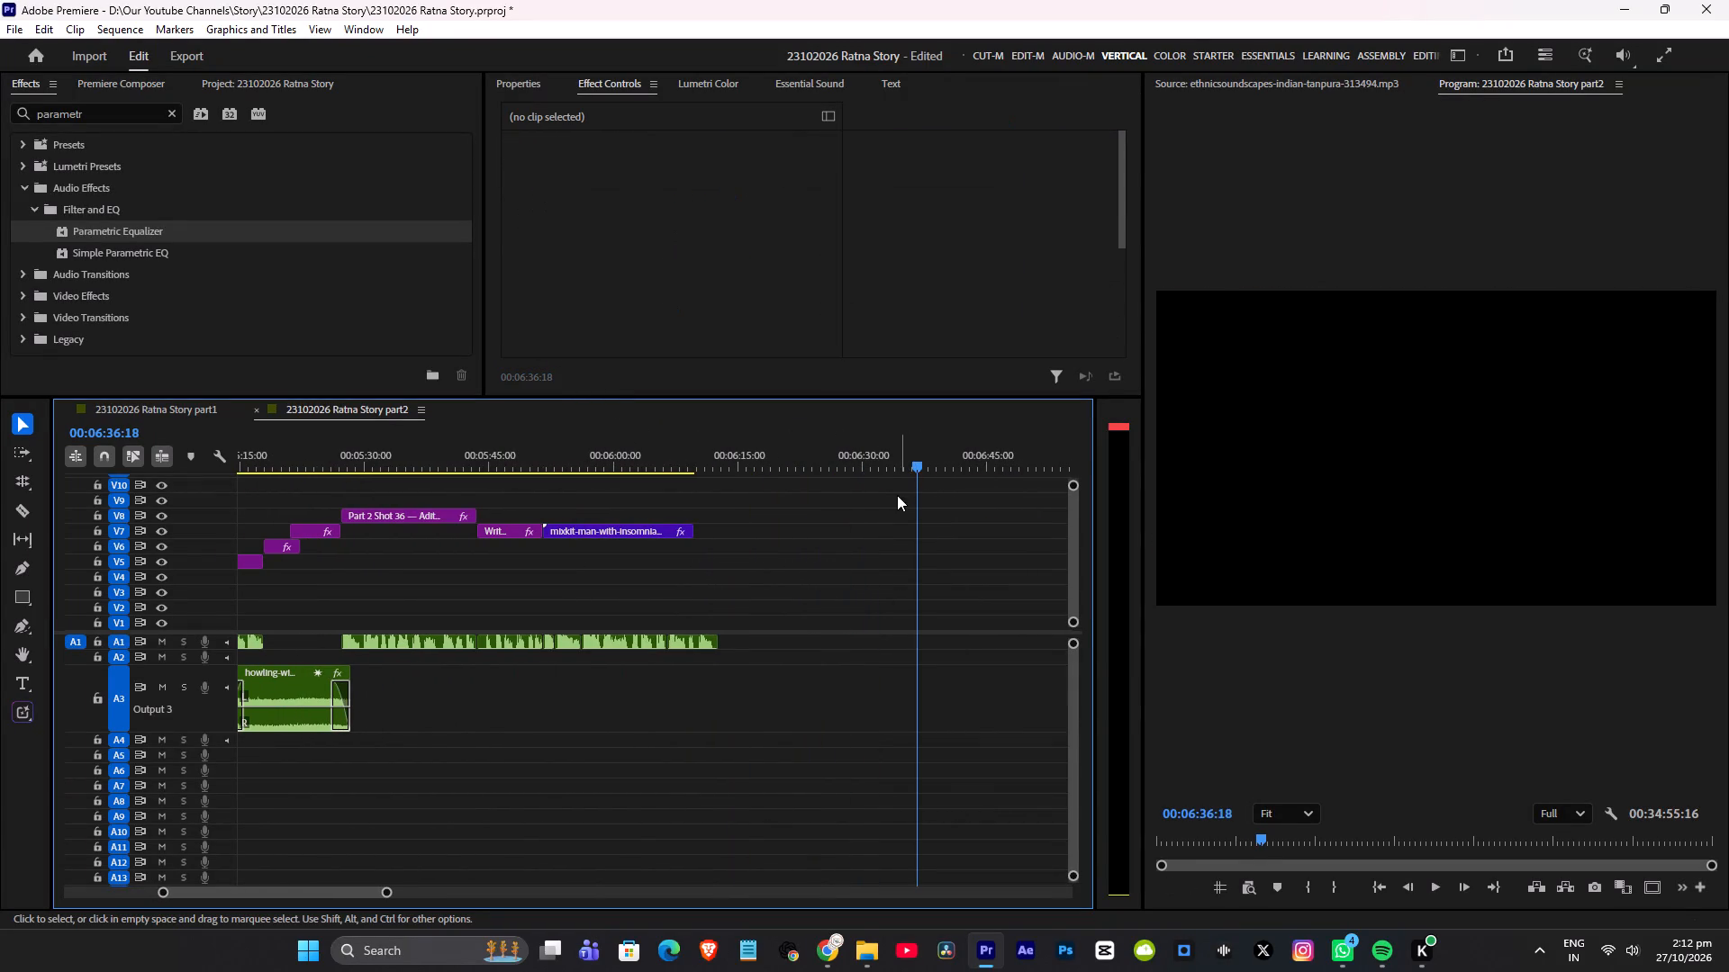
pyautogui.hotkey('ctrl', 's')
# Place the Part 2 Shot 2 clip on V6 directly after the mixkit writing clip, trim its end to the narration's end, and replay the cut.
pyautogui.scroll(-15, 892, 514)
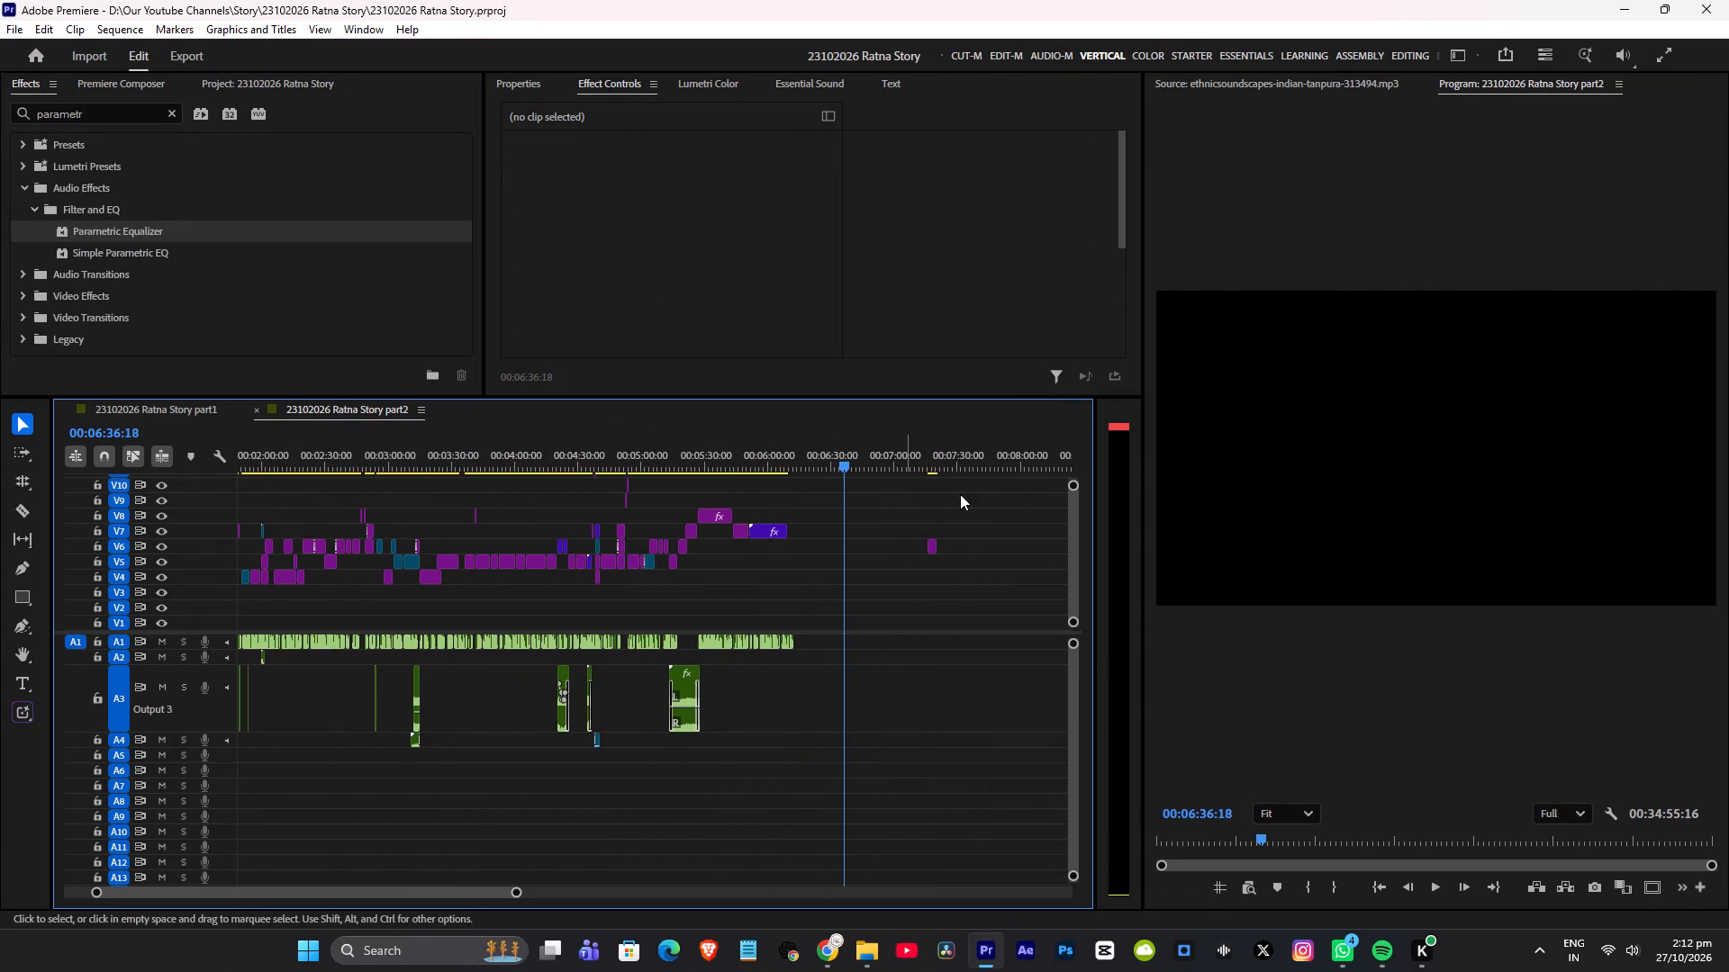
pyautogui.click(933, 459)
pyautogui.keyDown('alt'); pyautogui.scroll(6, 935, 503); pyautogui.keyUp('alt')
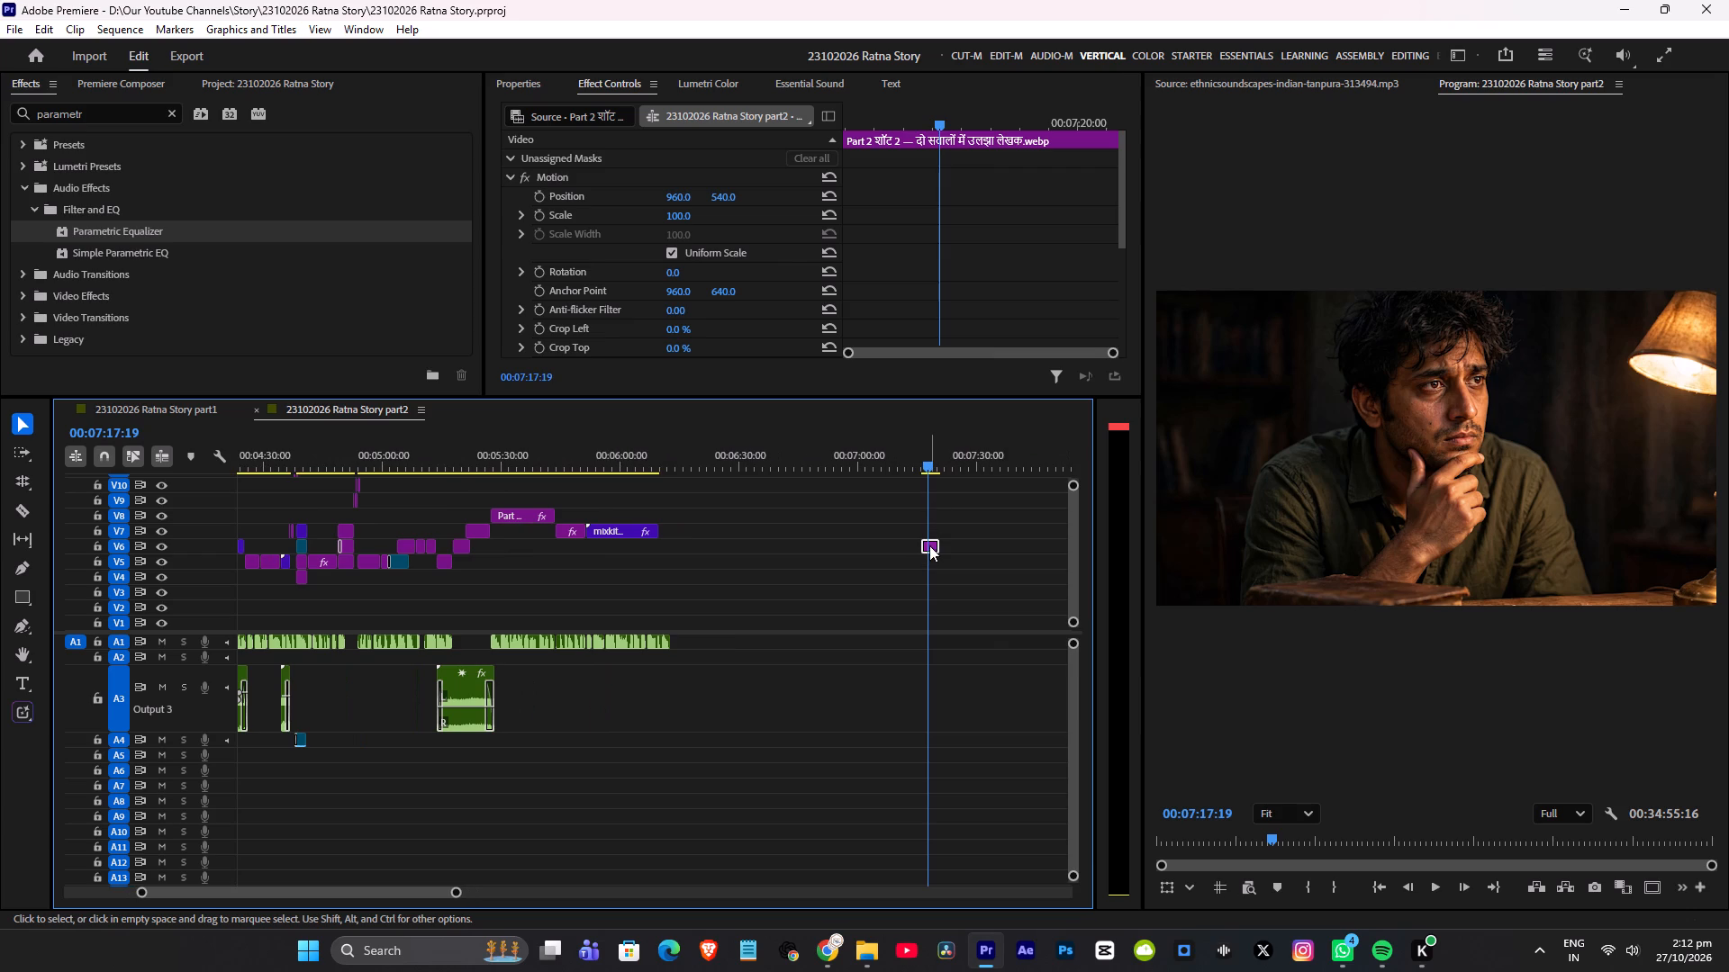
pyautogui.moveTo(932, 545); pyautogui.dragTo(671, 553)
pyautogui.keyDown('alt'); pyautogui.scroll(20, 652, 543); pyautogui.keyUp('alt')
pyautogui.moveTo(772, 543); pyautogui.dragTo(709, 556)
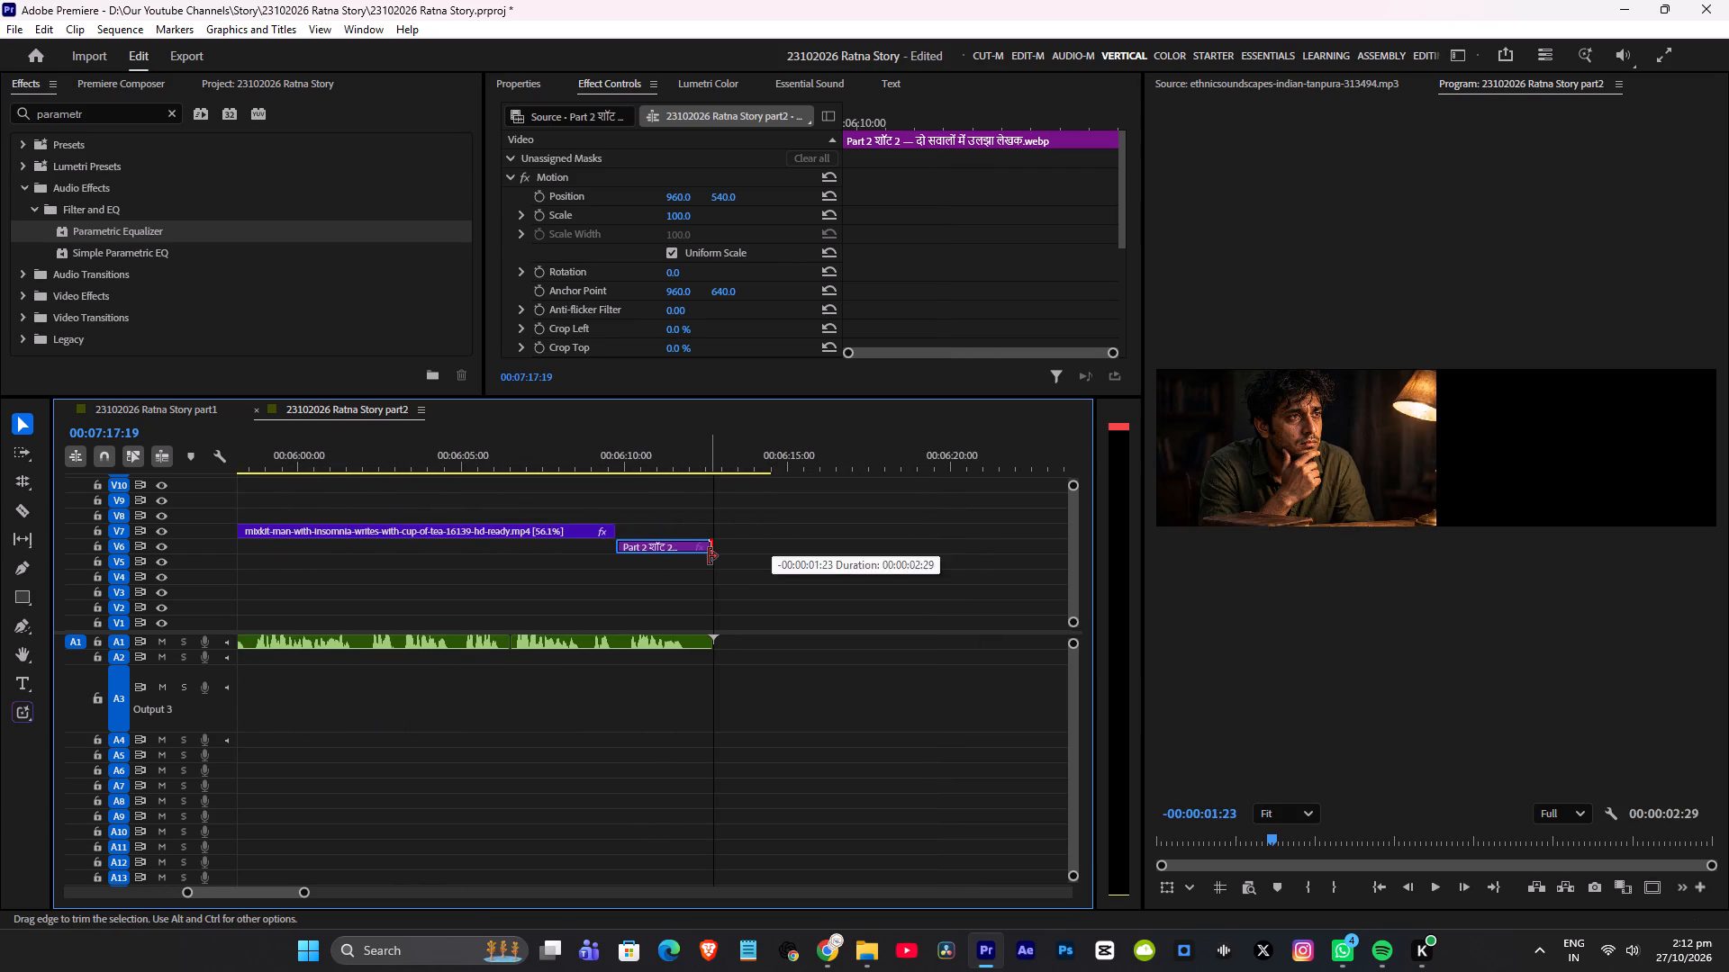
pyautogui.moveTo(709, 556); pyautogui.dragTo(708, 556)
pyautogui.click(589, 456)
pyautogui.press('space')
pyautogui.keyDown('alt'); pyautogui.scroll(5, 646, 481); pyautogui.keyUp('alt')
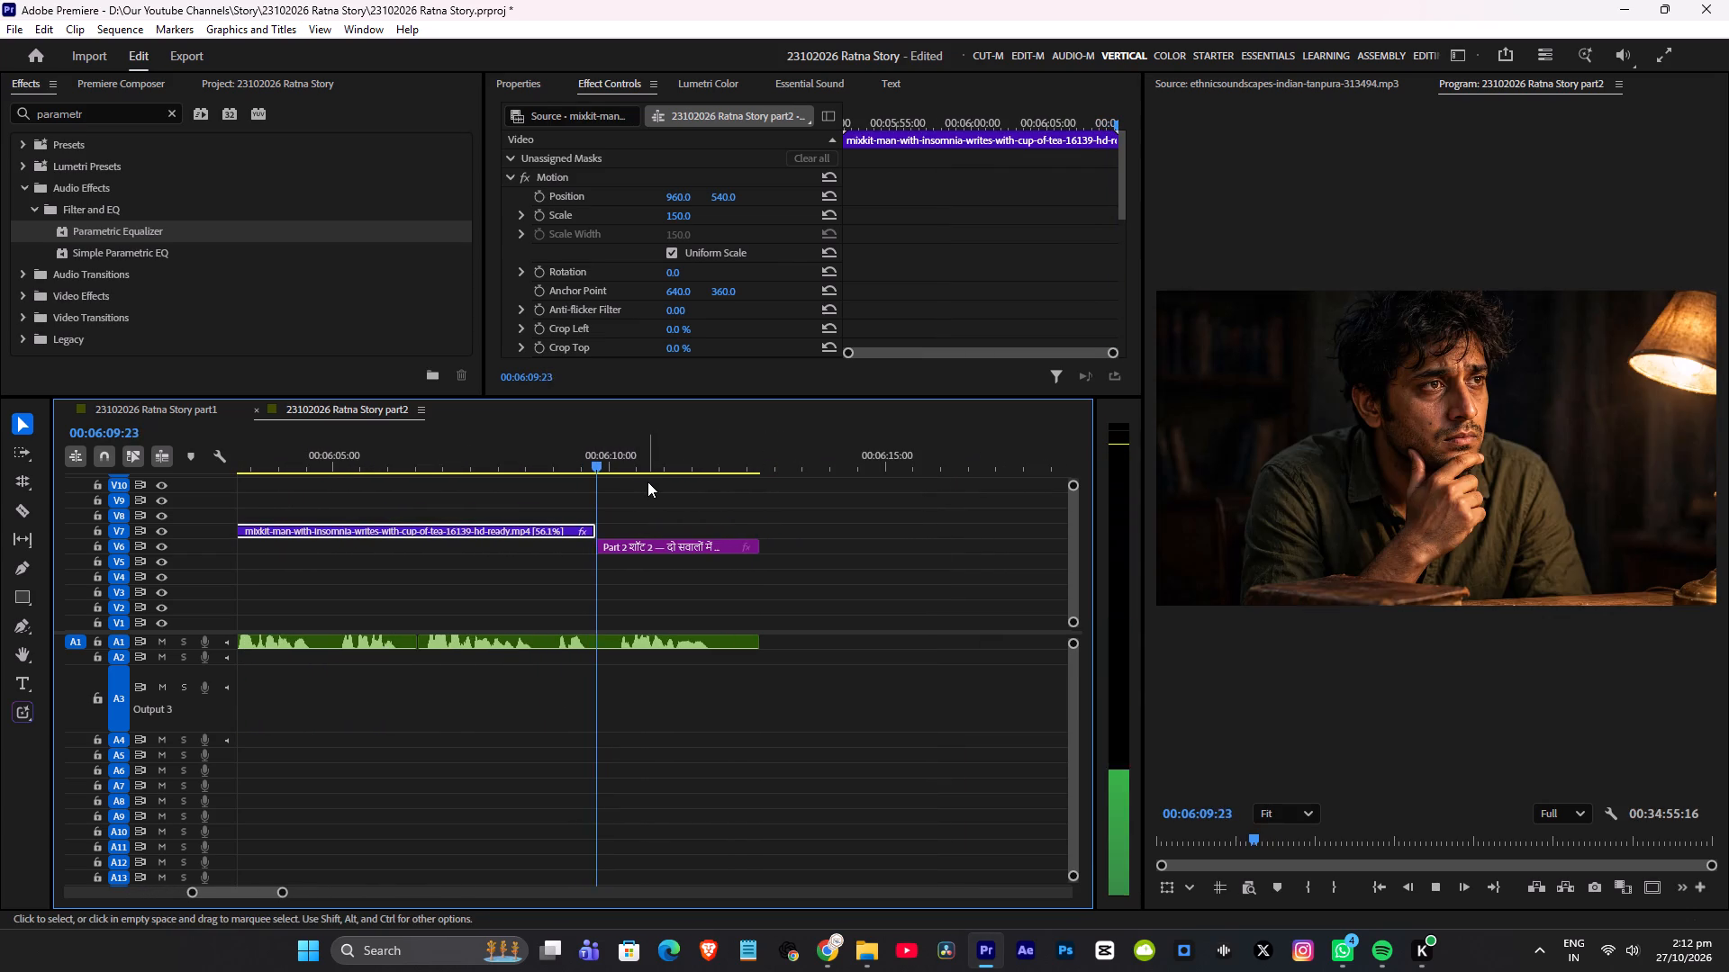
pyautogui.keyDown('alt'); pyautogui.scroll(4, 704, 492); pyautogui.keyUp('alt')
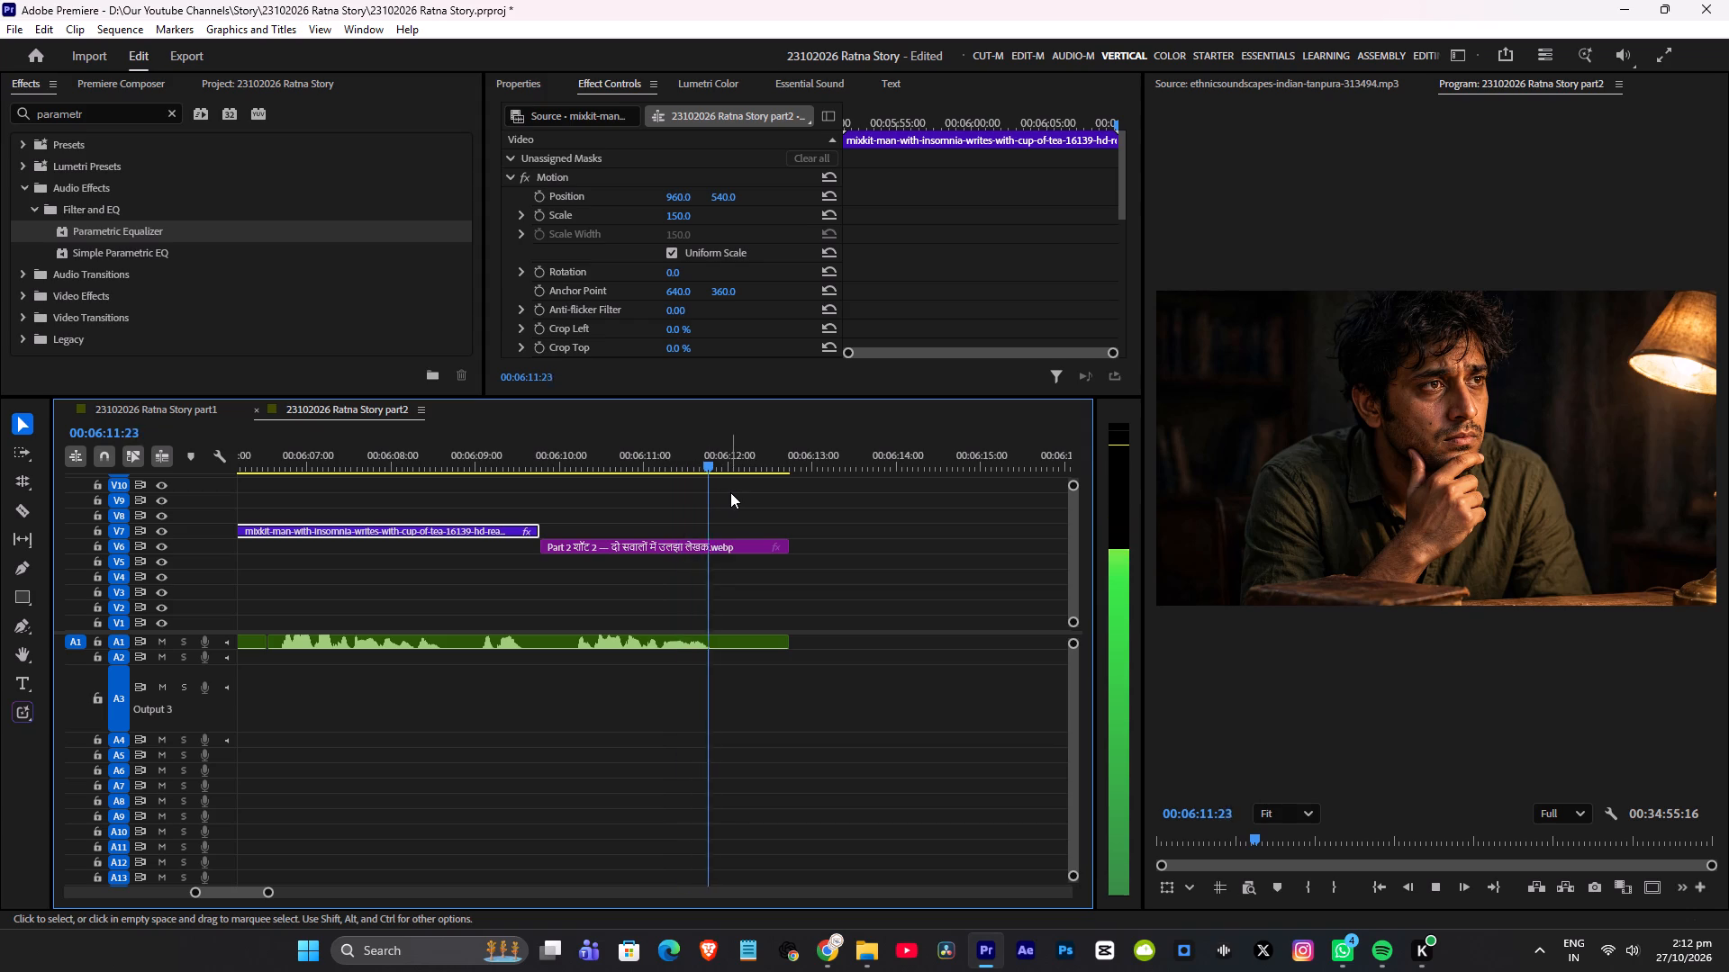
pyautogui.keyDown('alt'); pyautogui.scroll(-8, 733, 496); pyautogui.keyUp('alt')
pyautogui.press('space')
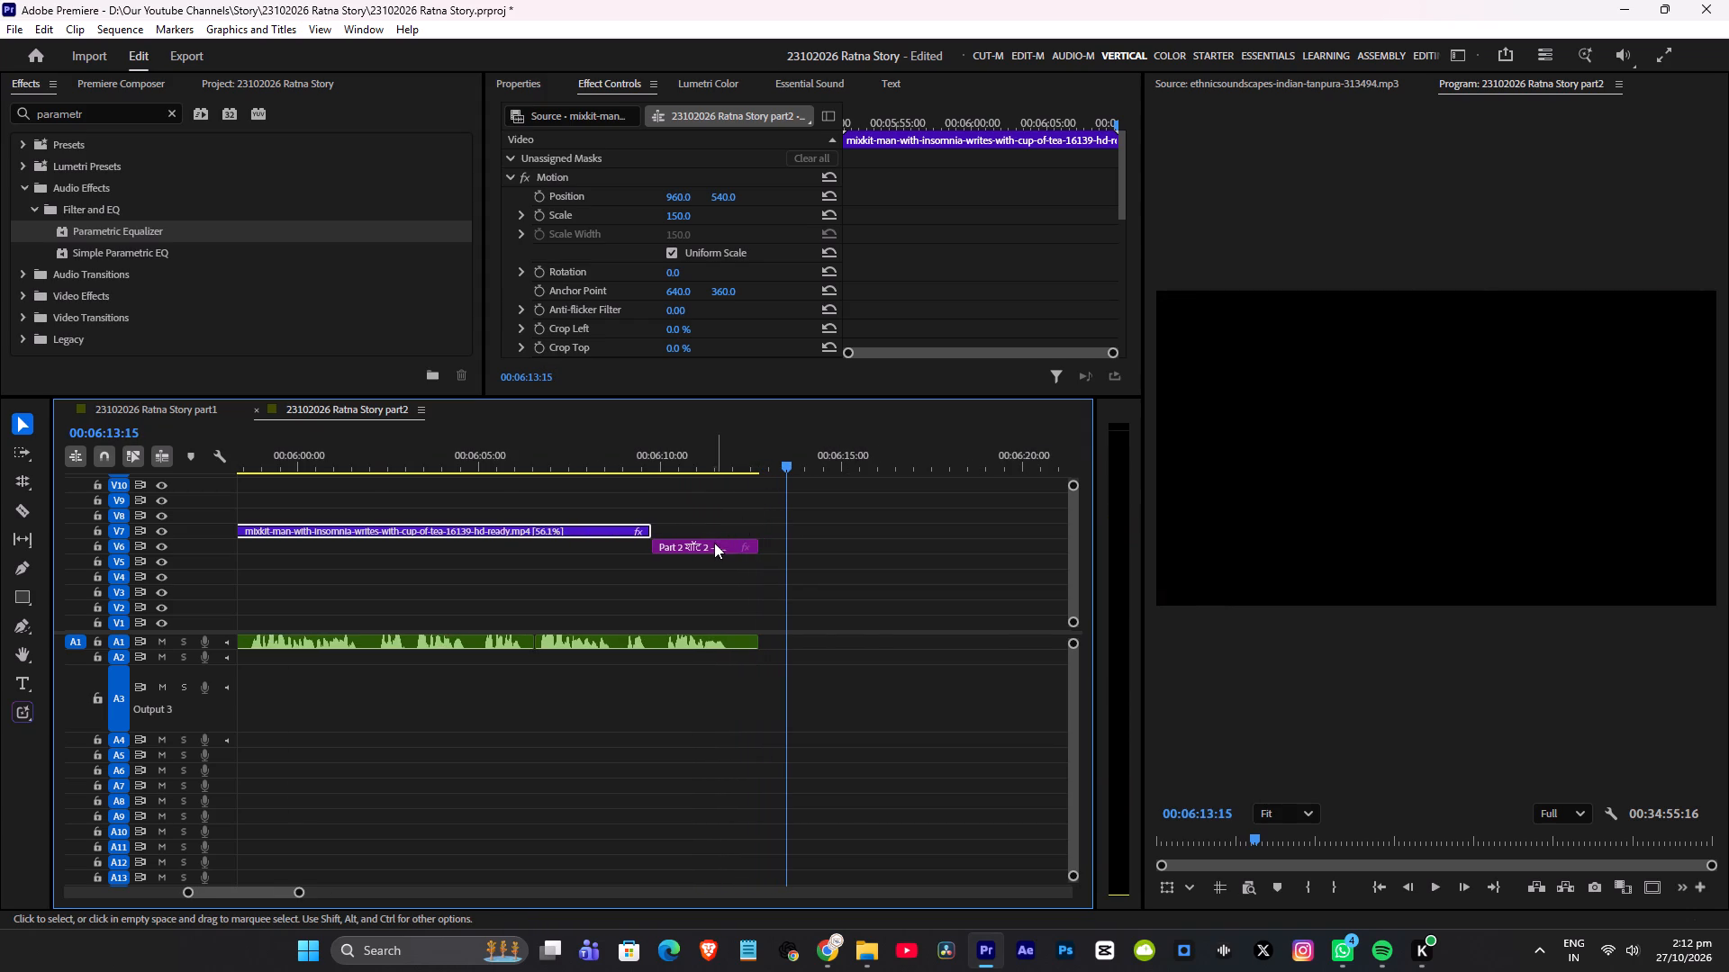
# Delete the Part 2 Shot 2 clip from V6 and save the project.
pyautogui.click(713, 543)
pyautogui.press('Delete')
pyautogui.hotkey('ctrl', 's')
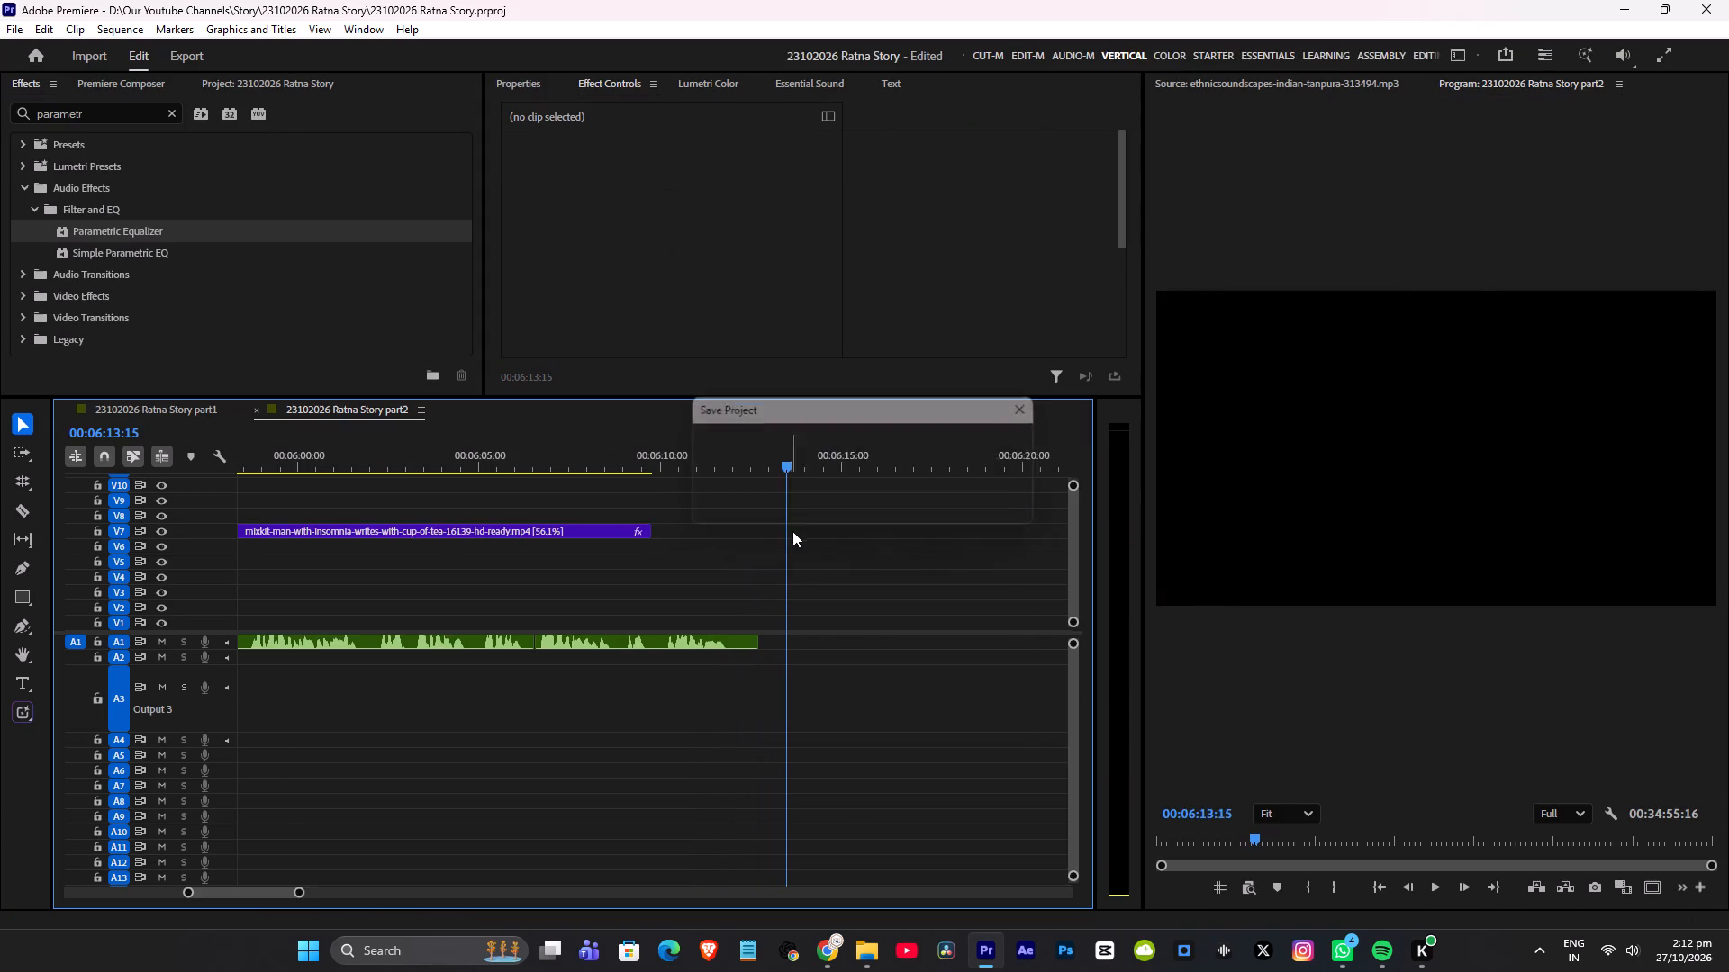
# Copy the Part 2 Shot 1 clip from 00:00:11:29 and place the copy on V5 directly after the mixkit writing clip.
pyautogui.keyDown('alt'); pyautogui.scroll(-20, 801, 529); pyautogui.keyUp('alt')
pyautogui.keyDown('alt'); pyautogui.scroll(-1, 801, 529); pyautogui.keyUp('alt')
pyautogui.moveTo(412, 446); pyautogui.dragTo(0, 471)
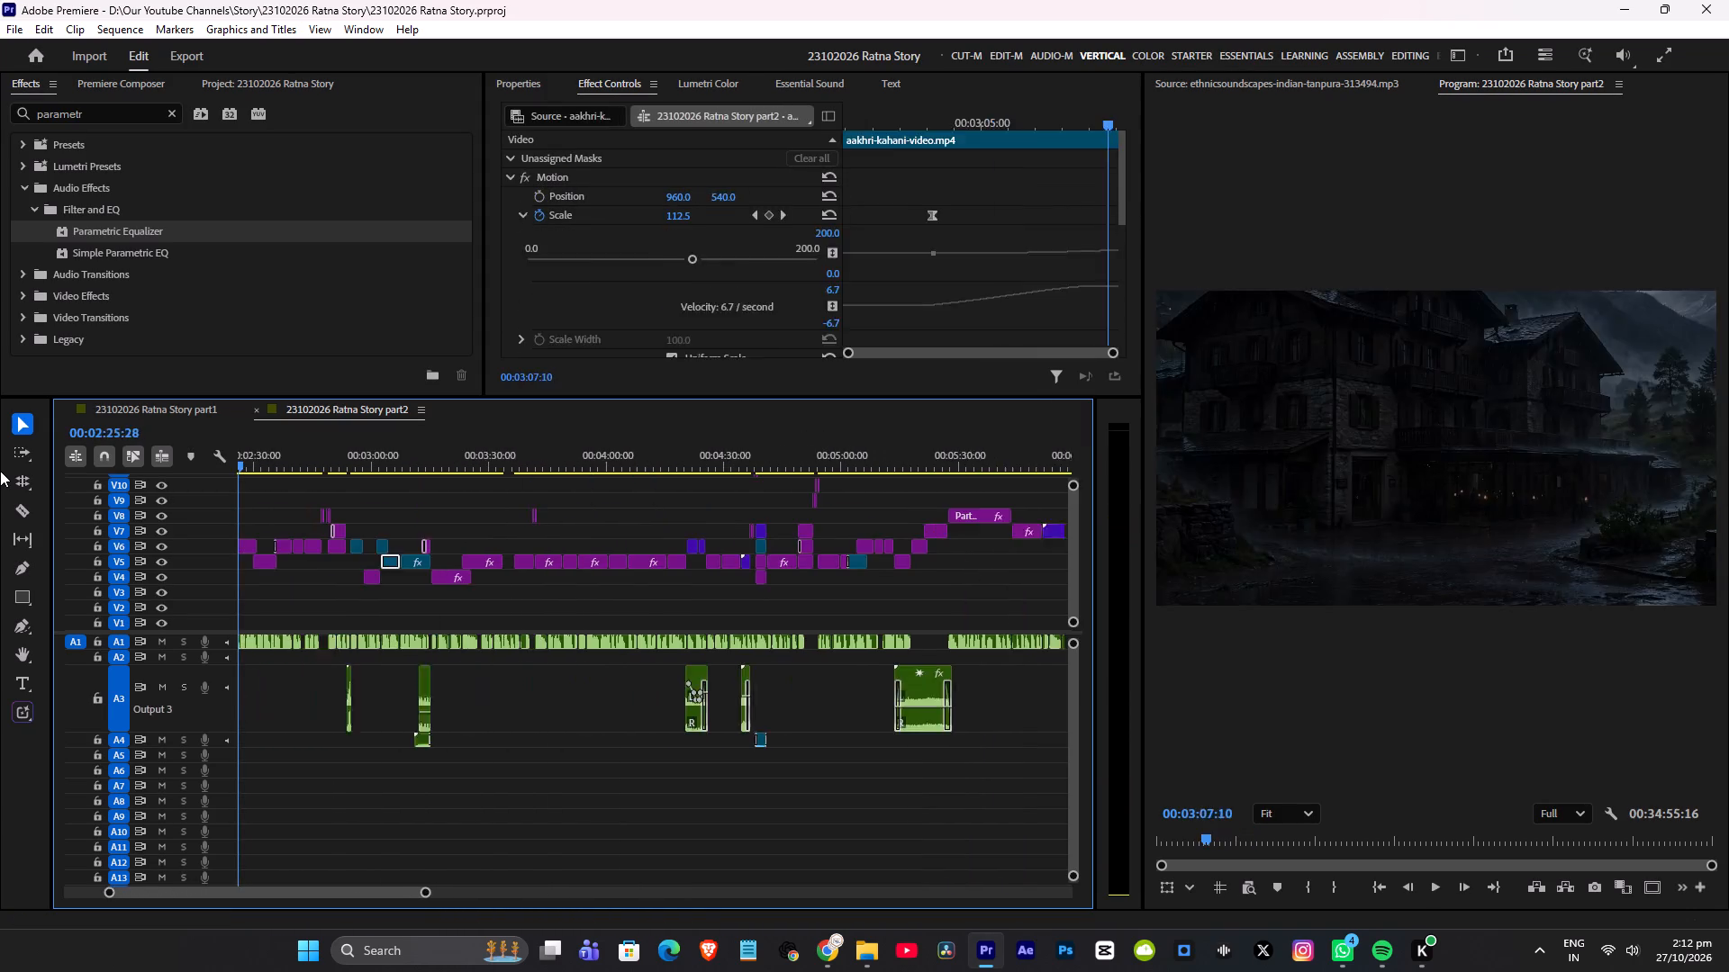
pyautogui.moveTo(0, 471); pyautogui.dragTo(18, 475)
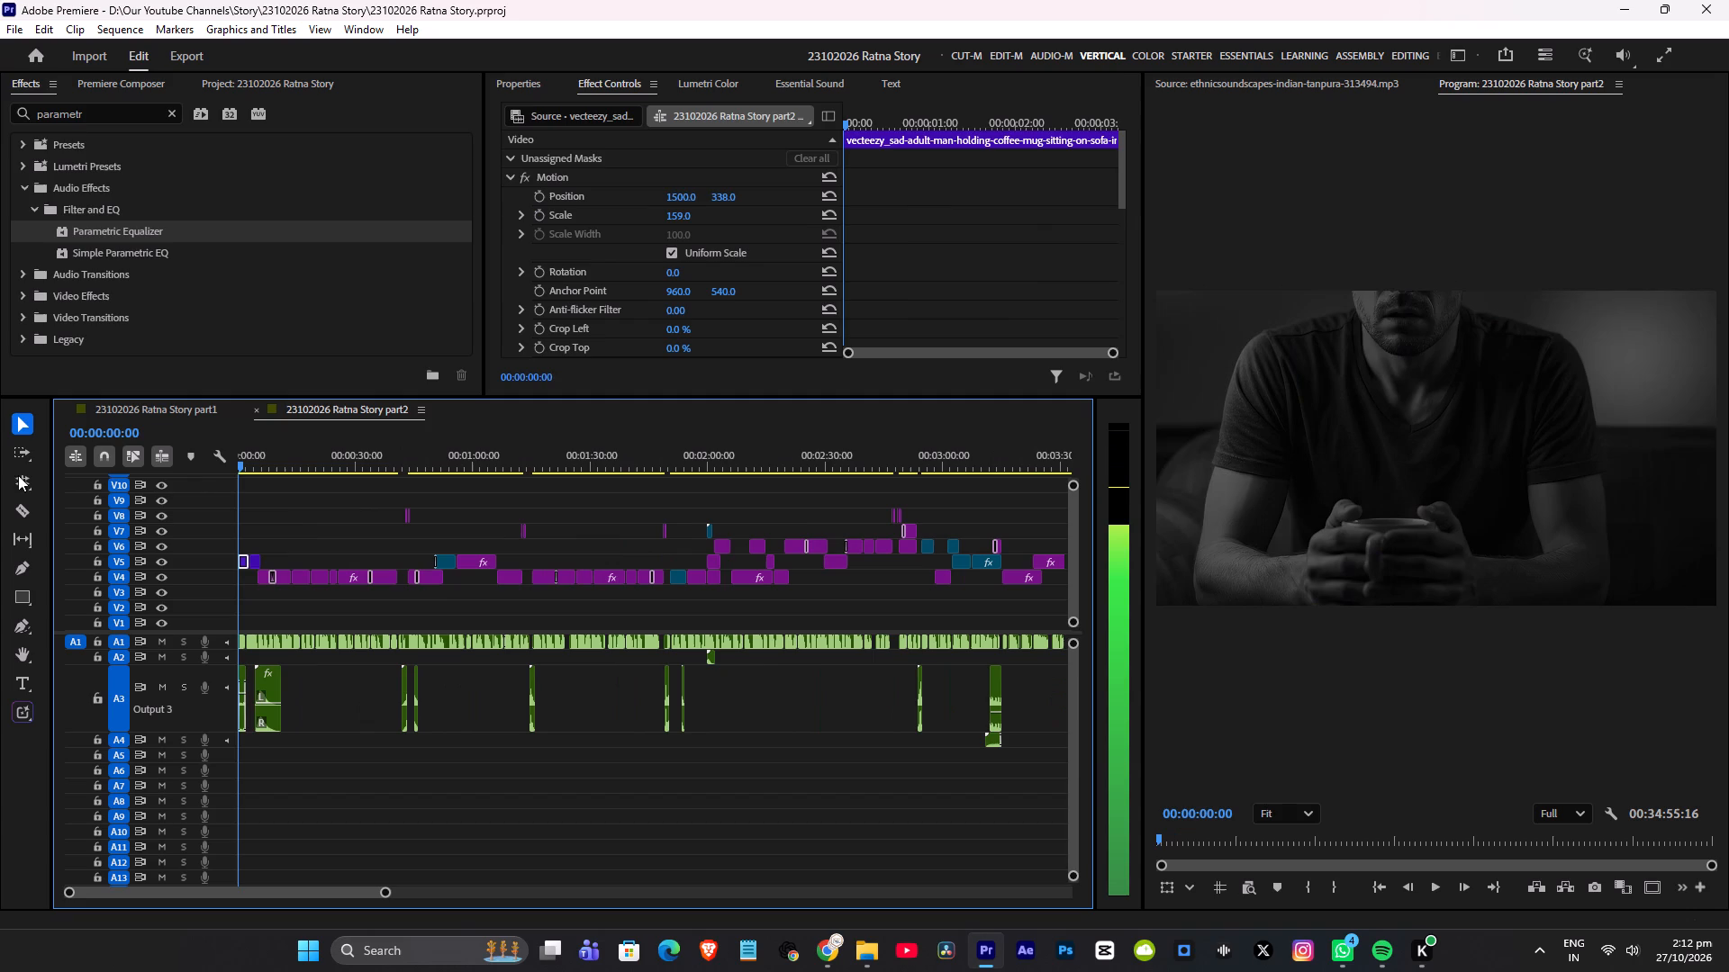
pyautogui.moveTo(18, 475); pyautogui.dragTo(287, 475)
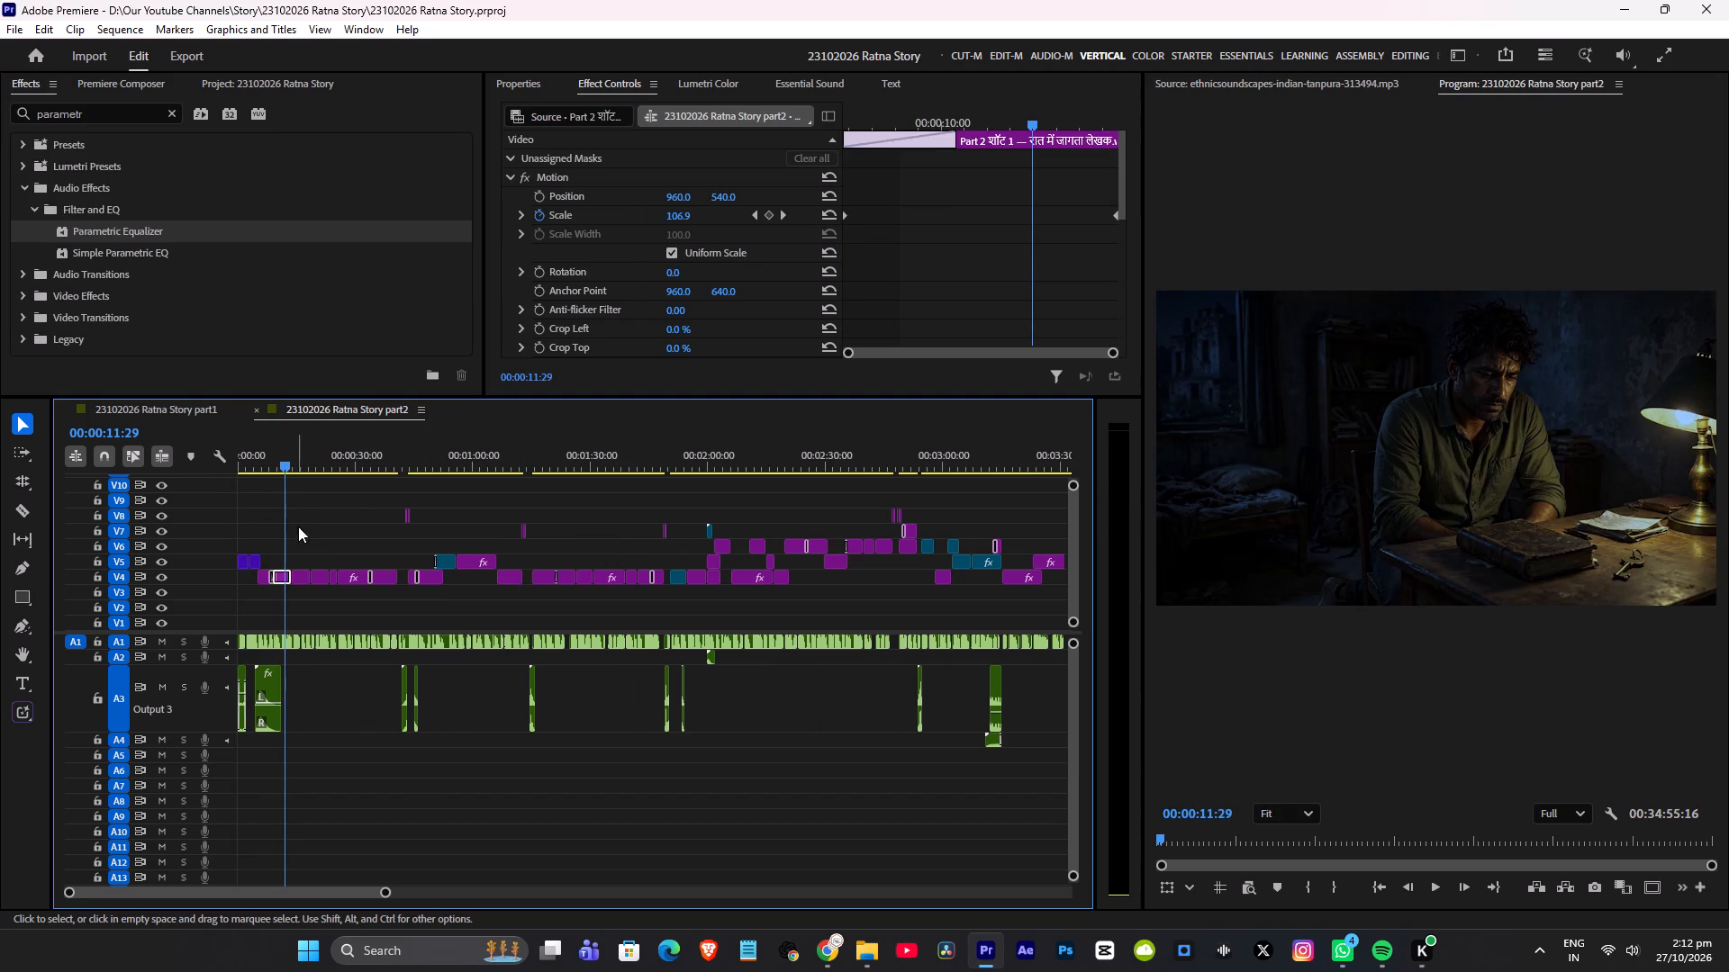
pyautogui.hotkey('ctrl', 'c')
pyautogui.moveTo(312, 459); pyautogui.dragTo(349, 470)
pyautogui.scroll(-14, 349, 504)
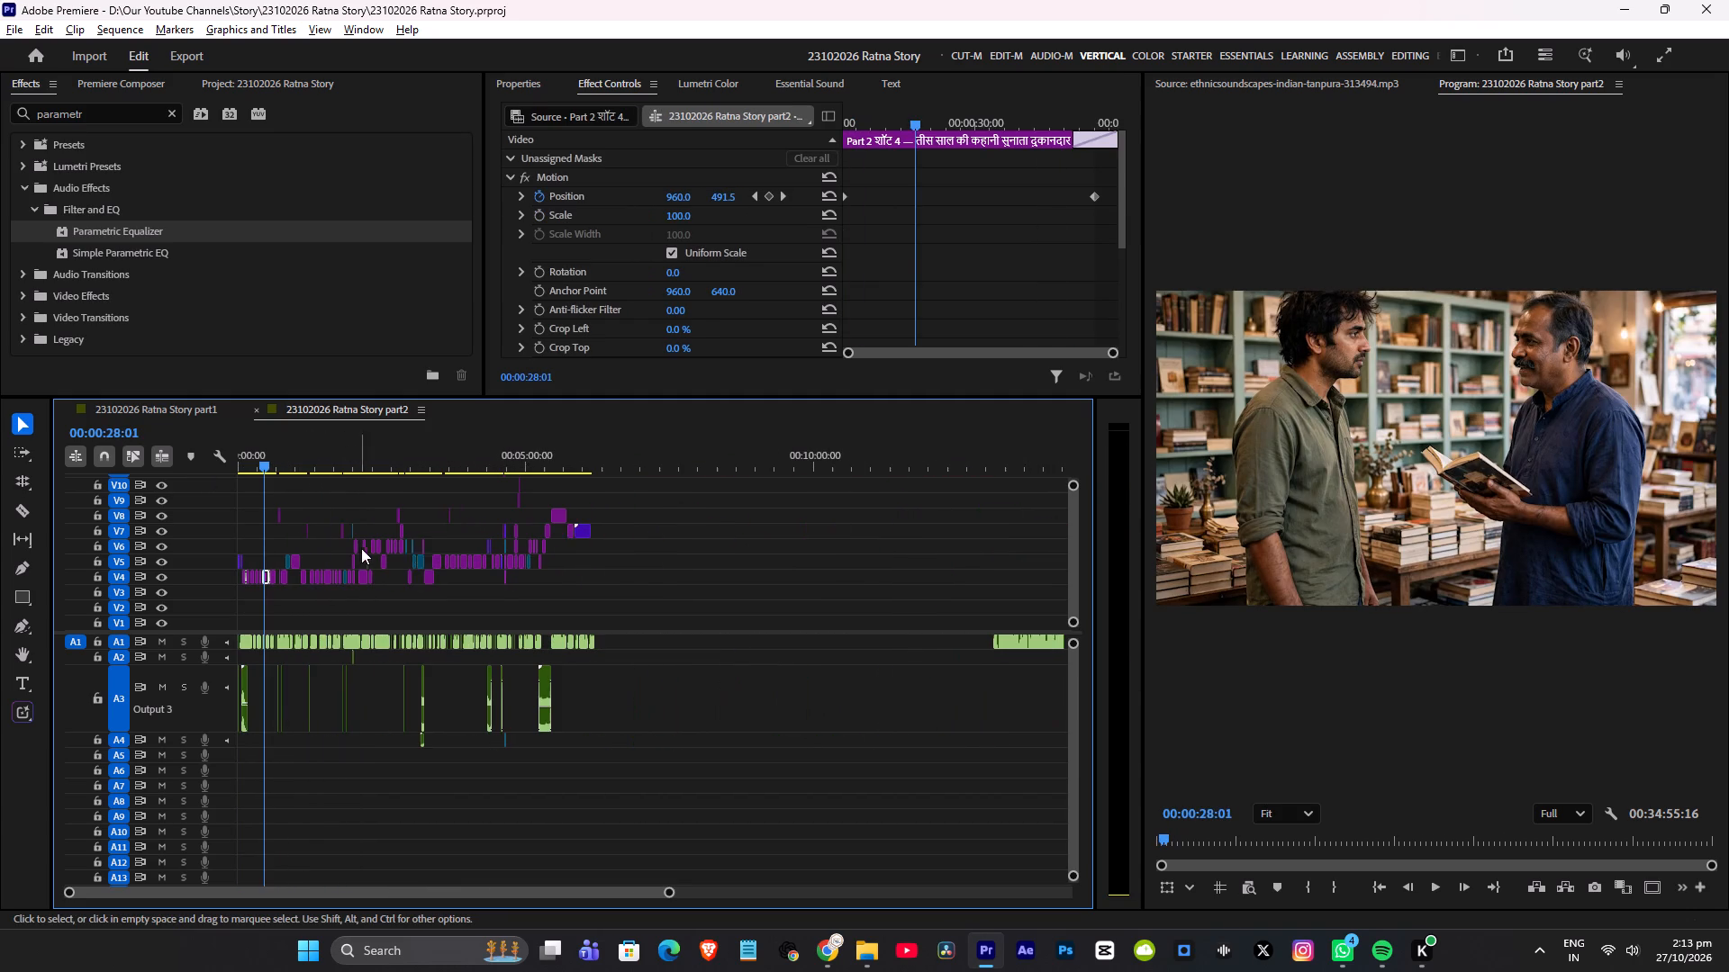
pyautogui.click(607, 458)
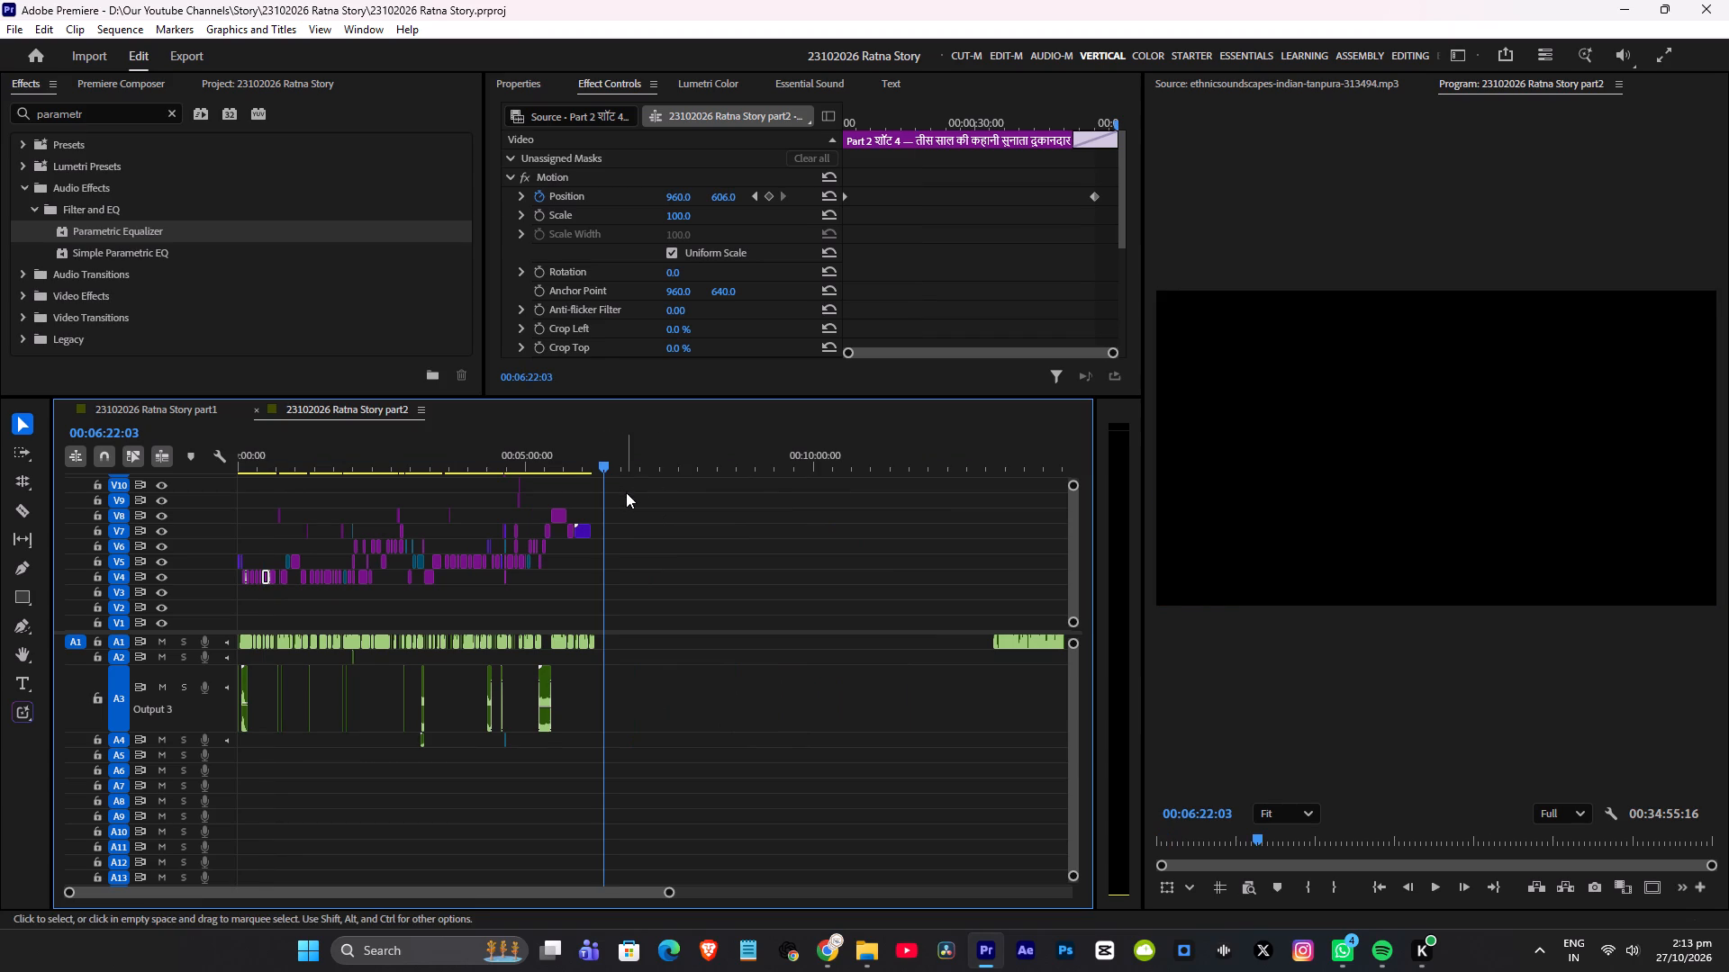
pyautogui.hotkey('ctrl', 'v')
pyautogui.keyDown('alt'); pyautogui.scroll(16, 593, 522); pyautogui.keyUp('alt')
pyautogui.keyDown('alt'); pyautogui.scroll(7, 628, 522); pyautogui.keyUp('alt')
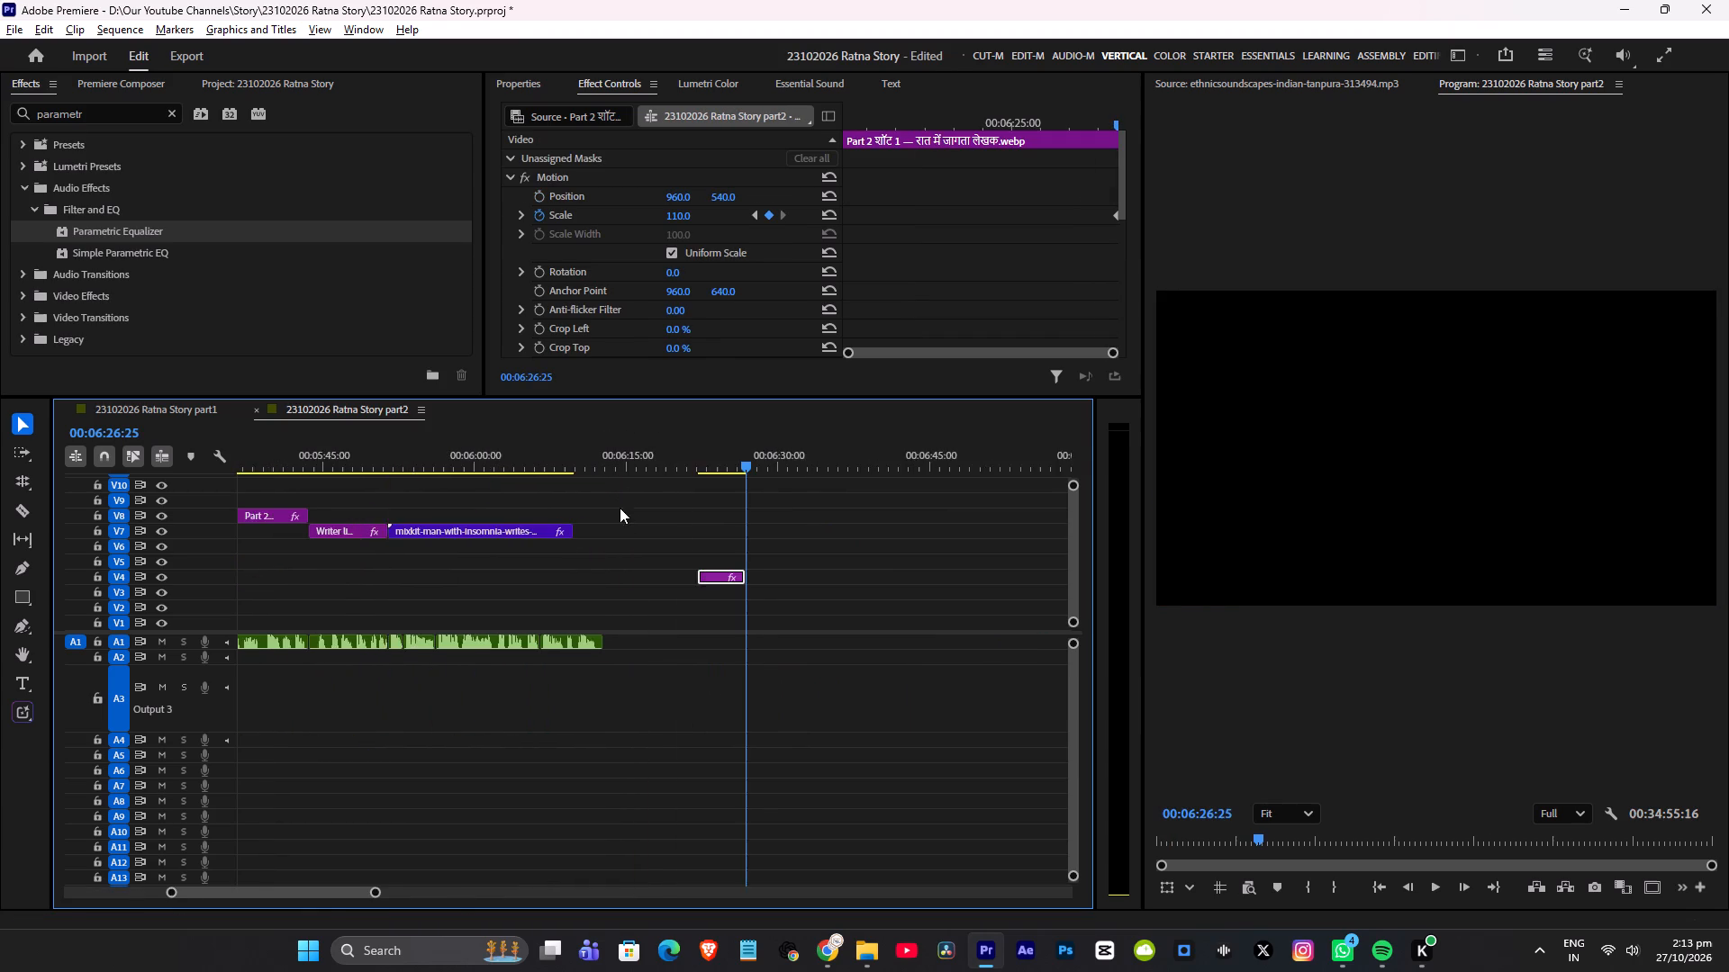
pyautogui.moveTo(720, 576); pyautogui.dragTo(589, 557)
# Replay the cut from the mixkit writing clip through the copied Part 2 Shot 1 clip on V5, then save the project.
pyautogui.click(542, 451)
pyautogui.press('space')
pyautogui.keyDown('alt'); pyautogui.scroll(6, 588, 480); pyautogui.keyUp('alt')
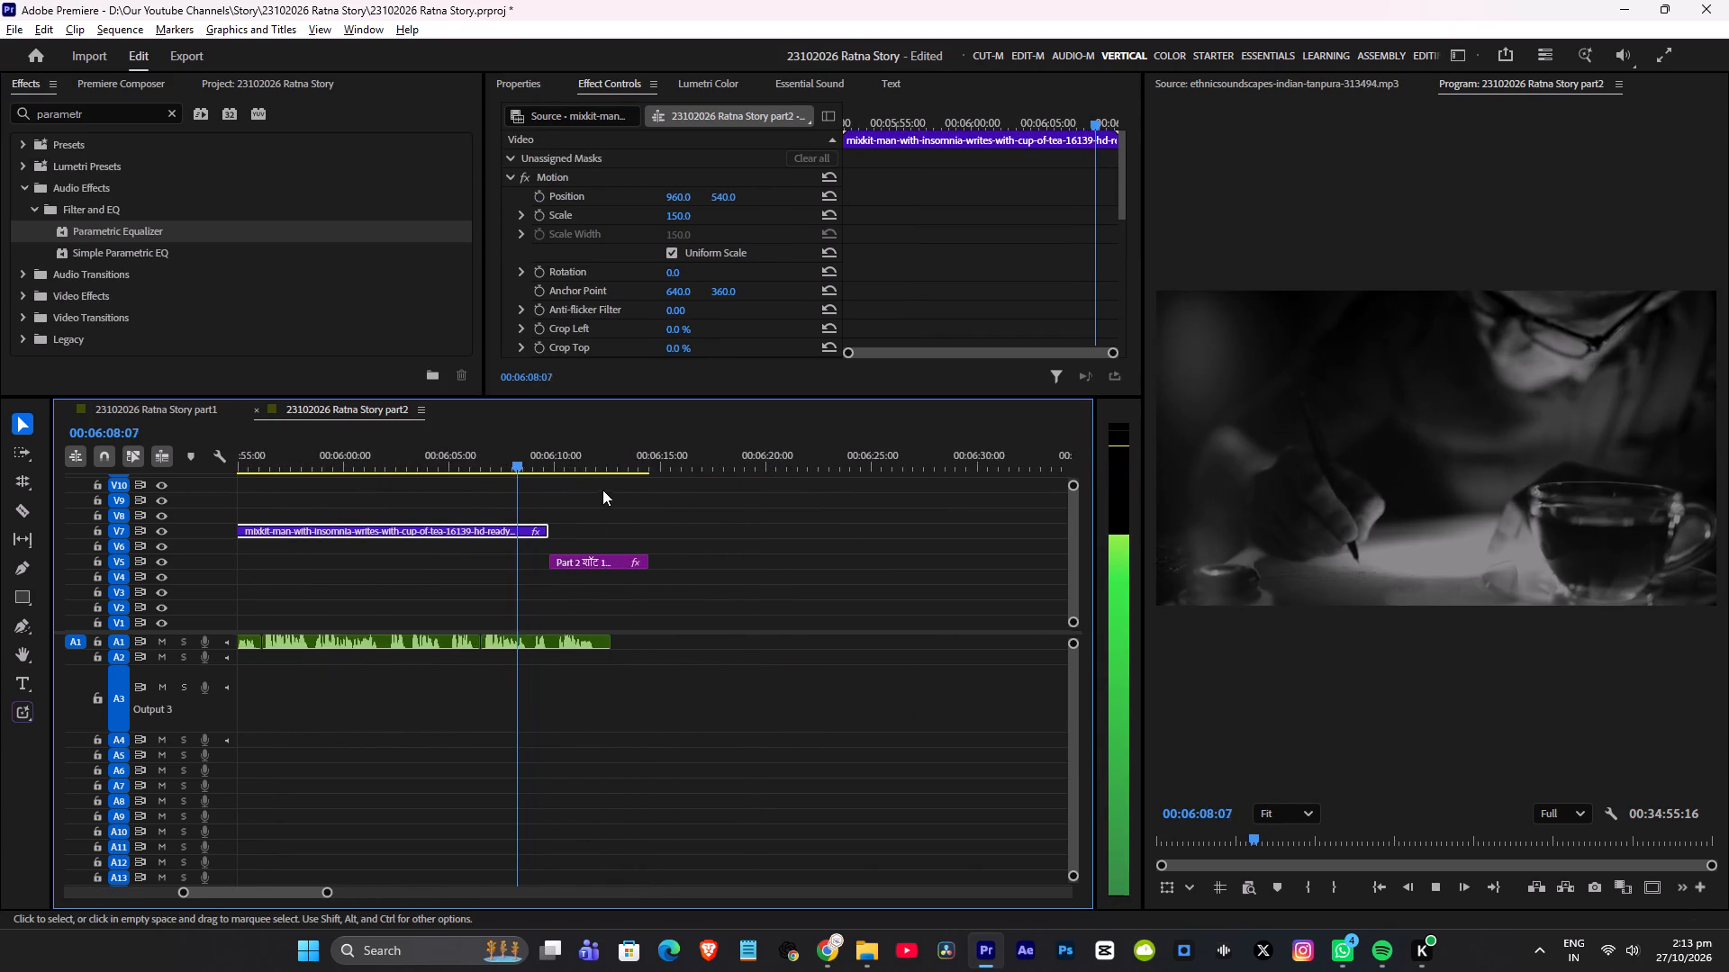
pyautogui.keyDown('alt'); pyautogui.scroll(19, 603, 491); pyautogui.keyUp('alt')
pyautogui.scroll(-4, 653, 501)
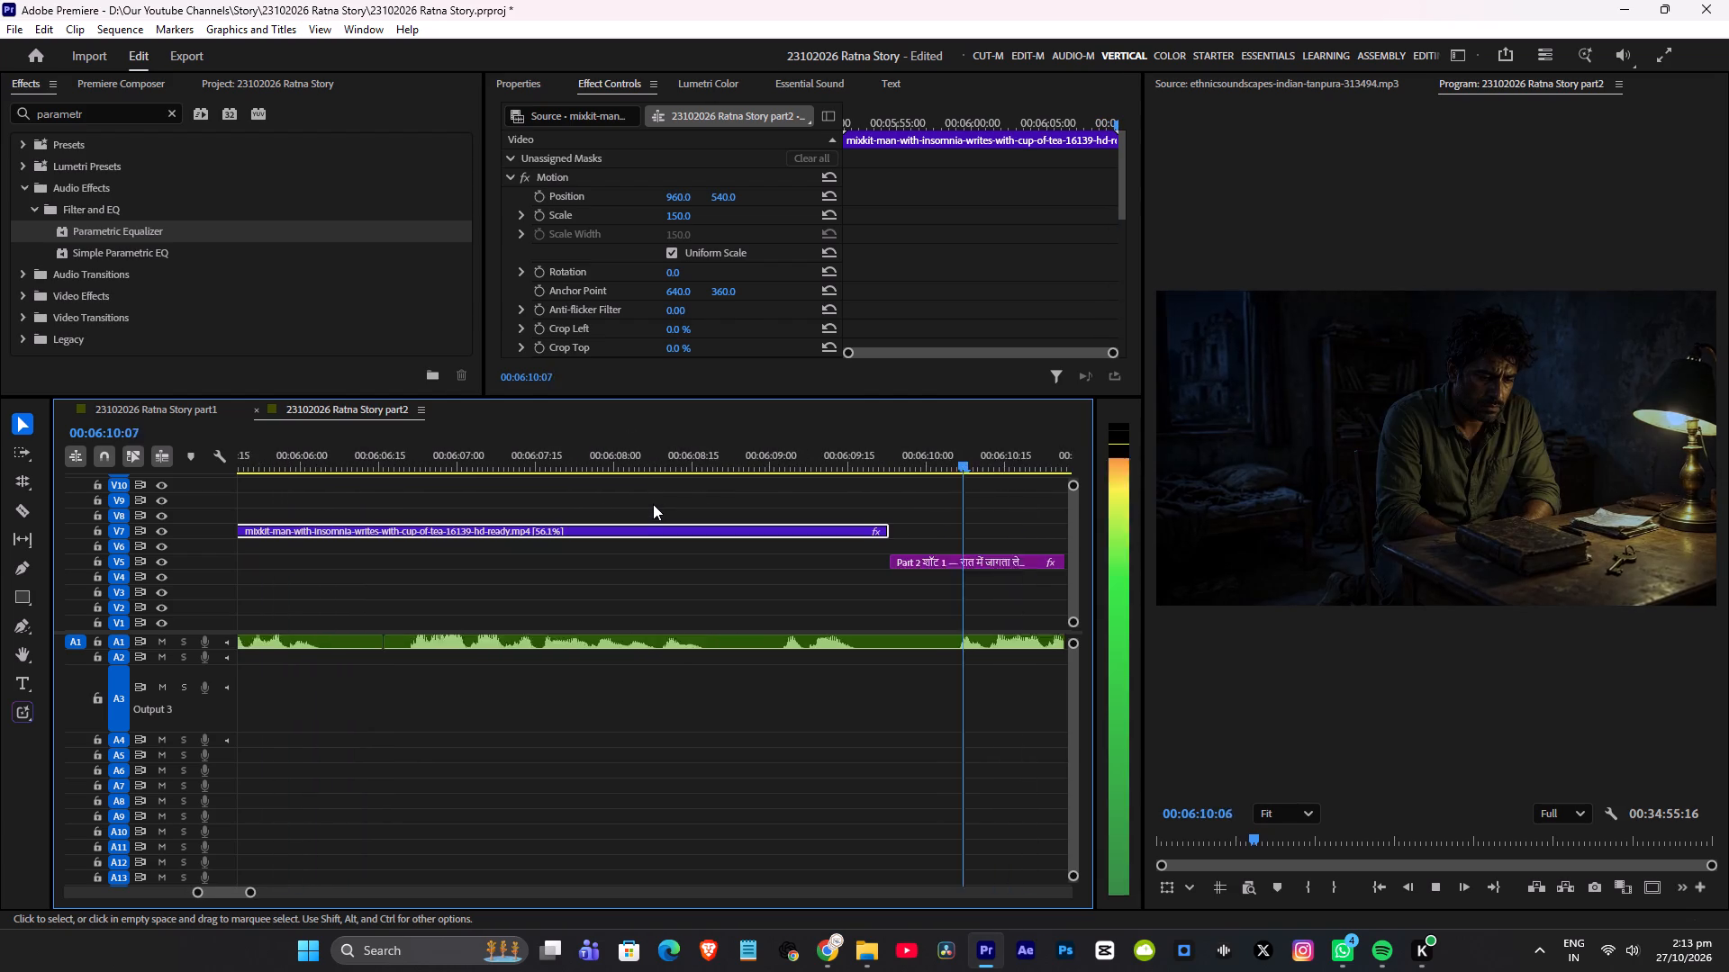
pyautogui.scroll(-2, 653, 504)
pyautogui.scroll(-20, 678, 503)
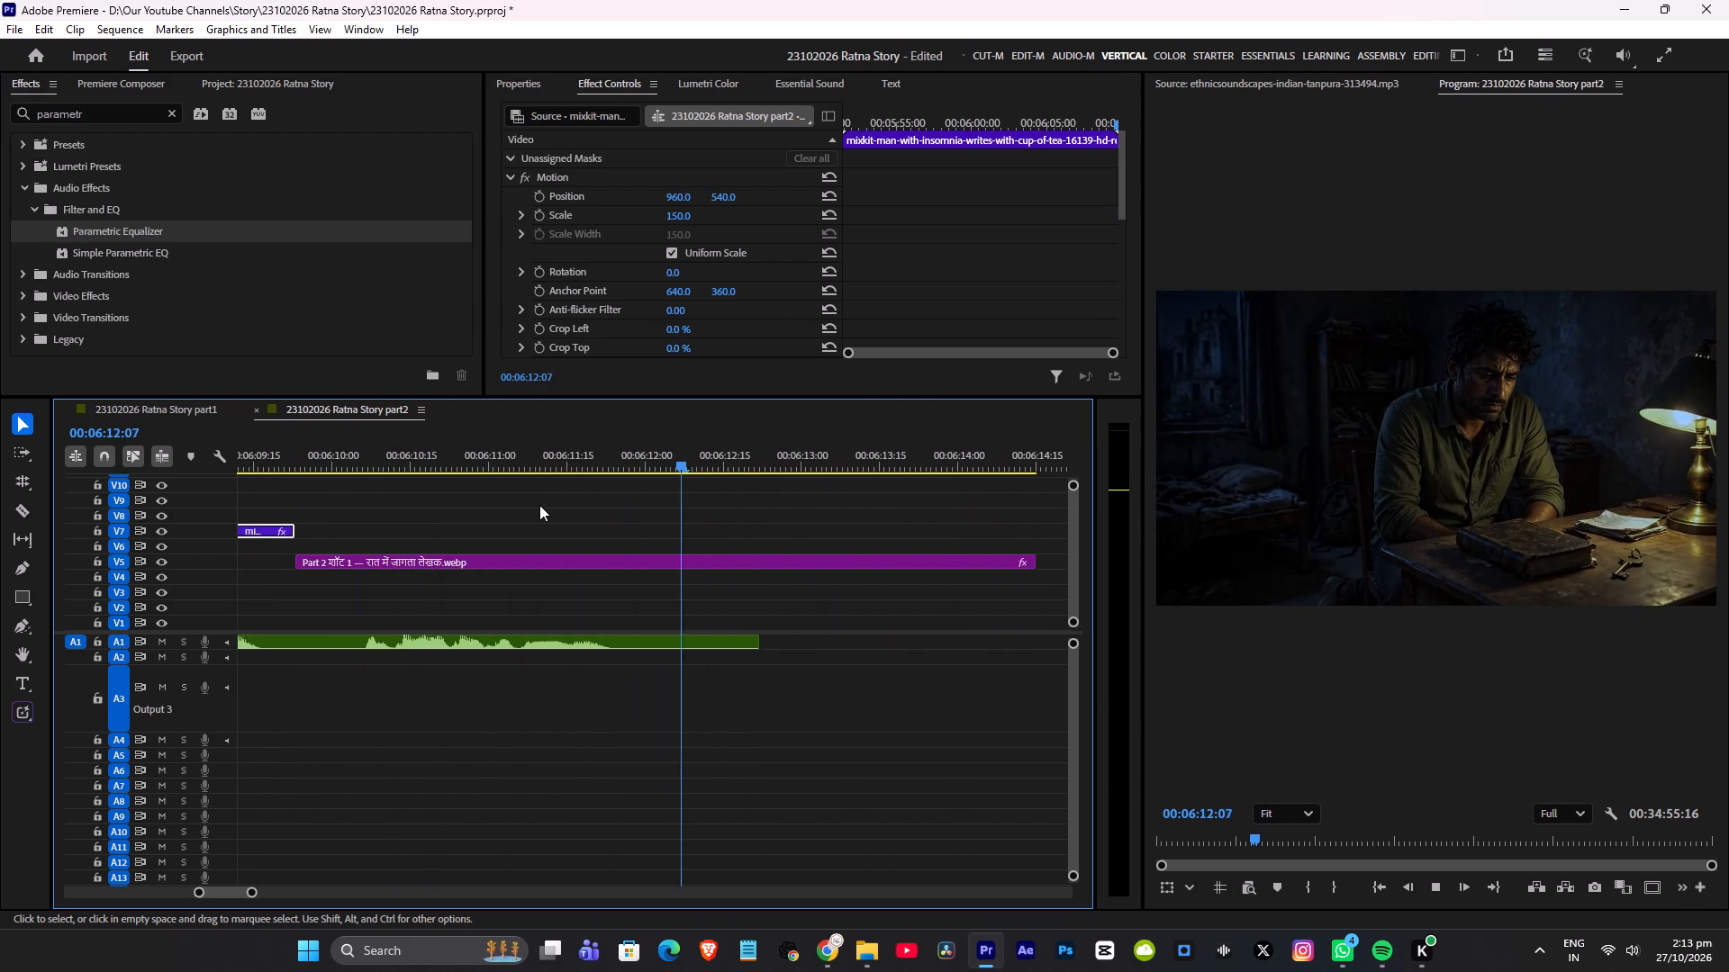
pyautogui.keyDown('alt'); pyautogui.scroll(-10, 526, 505); pyautogui.keyUp('alt')
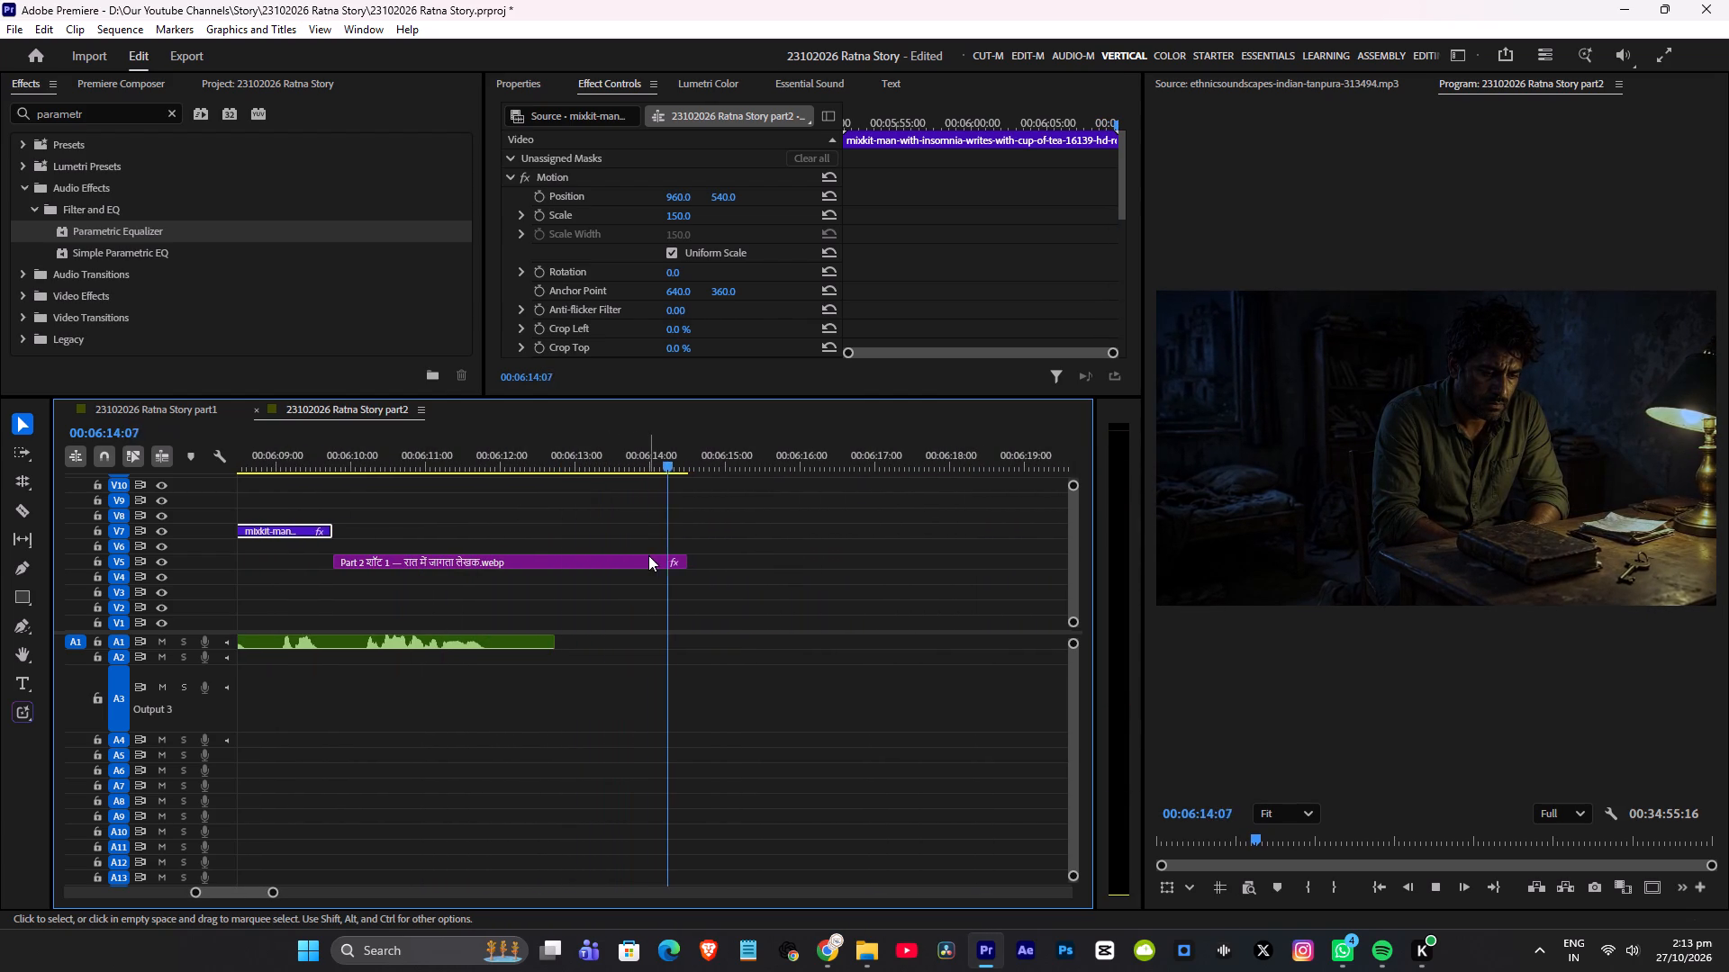
pyautogui.press('space')
pyautogui.scroll(-6, 877, 292)
pyautogui.scroll(5, 887, 297)
pyautogui.press('space')
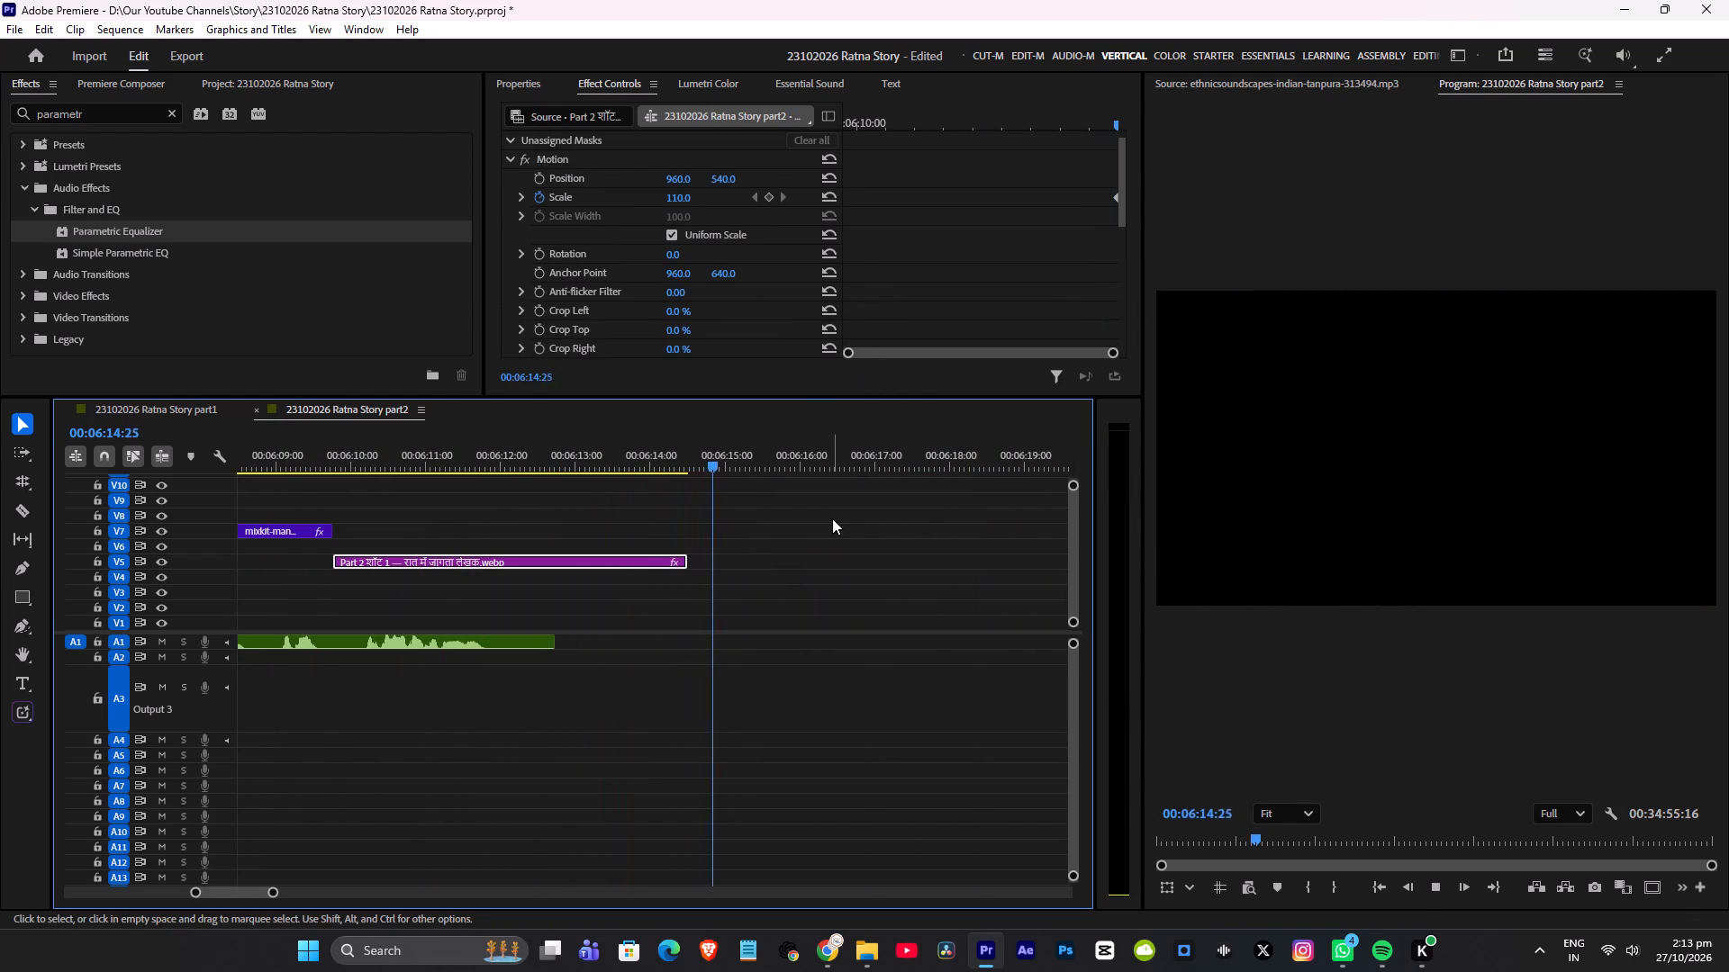
pyautogui.keyDown('alt'); pyautogui.scroll(-18, 863, 525); pyautogui.keyUp('alt')
pyautogui.press('space')
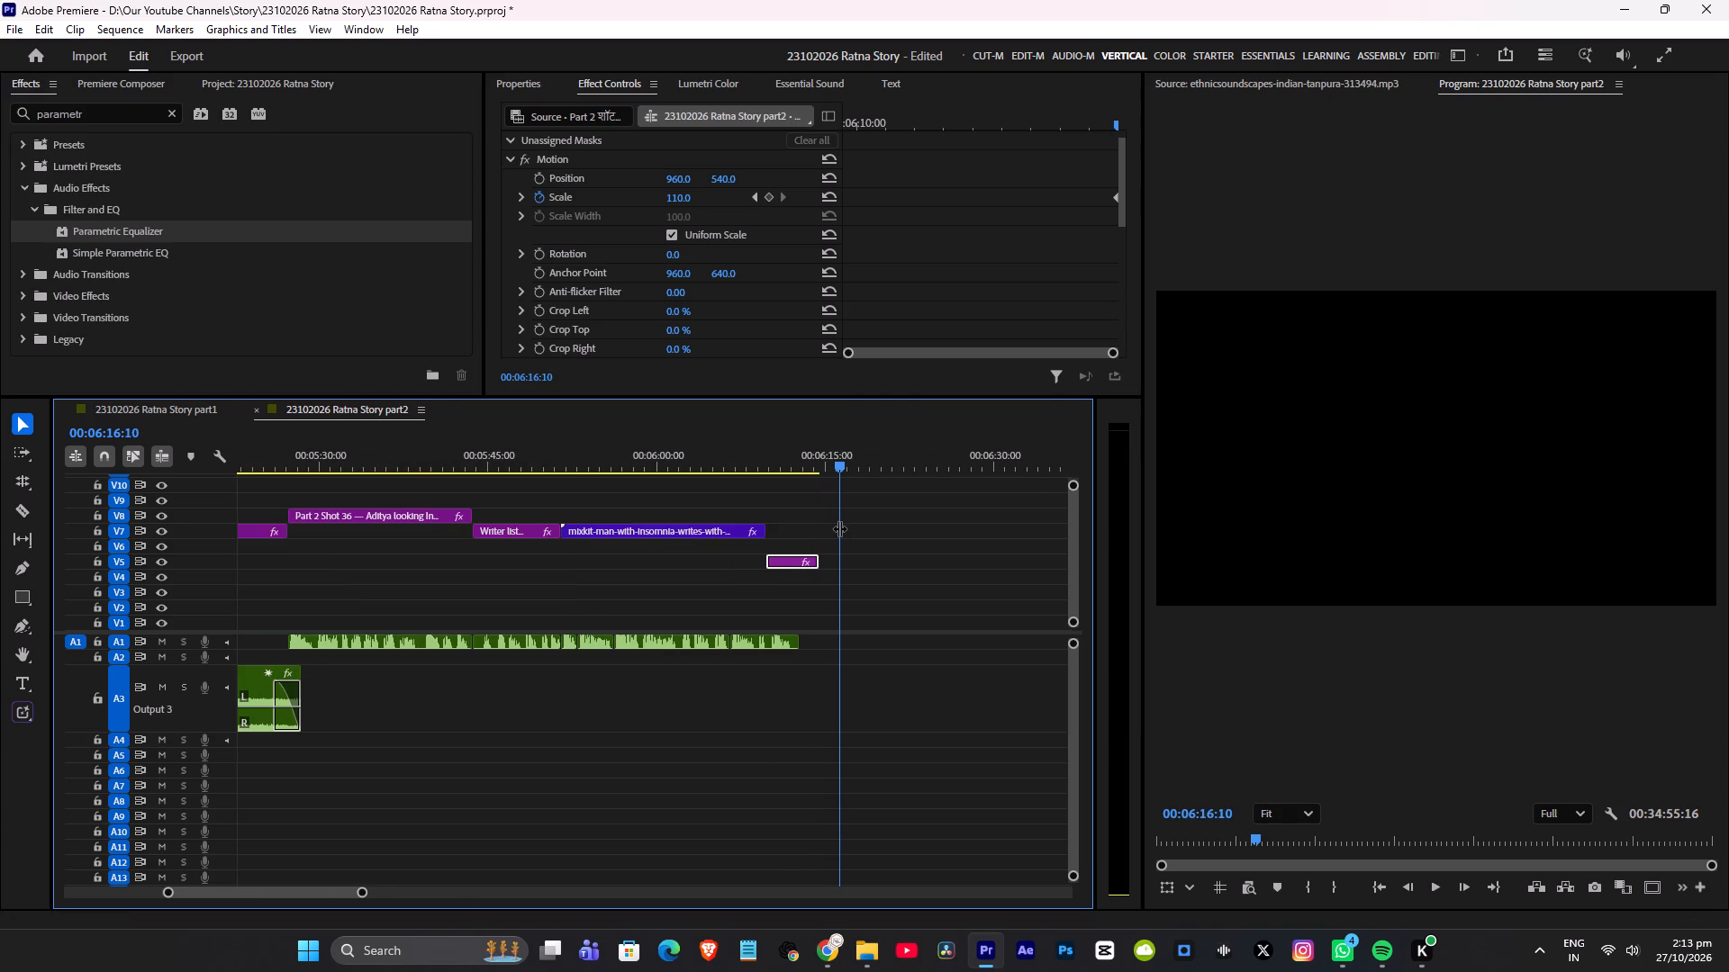
pyautogui.hotkey('ctrl', 's')
# In Lumetri Color, set the mixkit writing clip's Exposure to -1.3 and reset its Contrast to 0.0.
pyautogui.keyDown('alt'); pyautogui.scroll(-6, 844, 526); pyautogui.keyUp('alt')
pyautogui.click(737, 456)
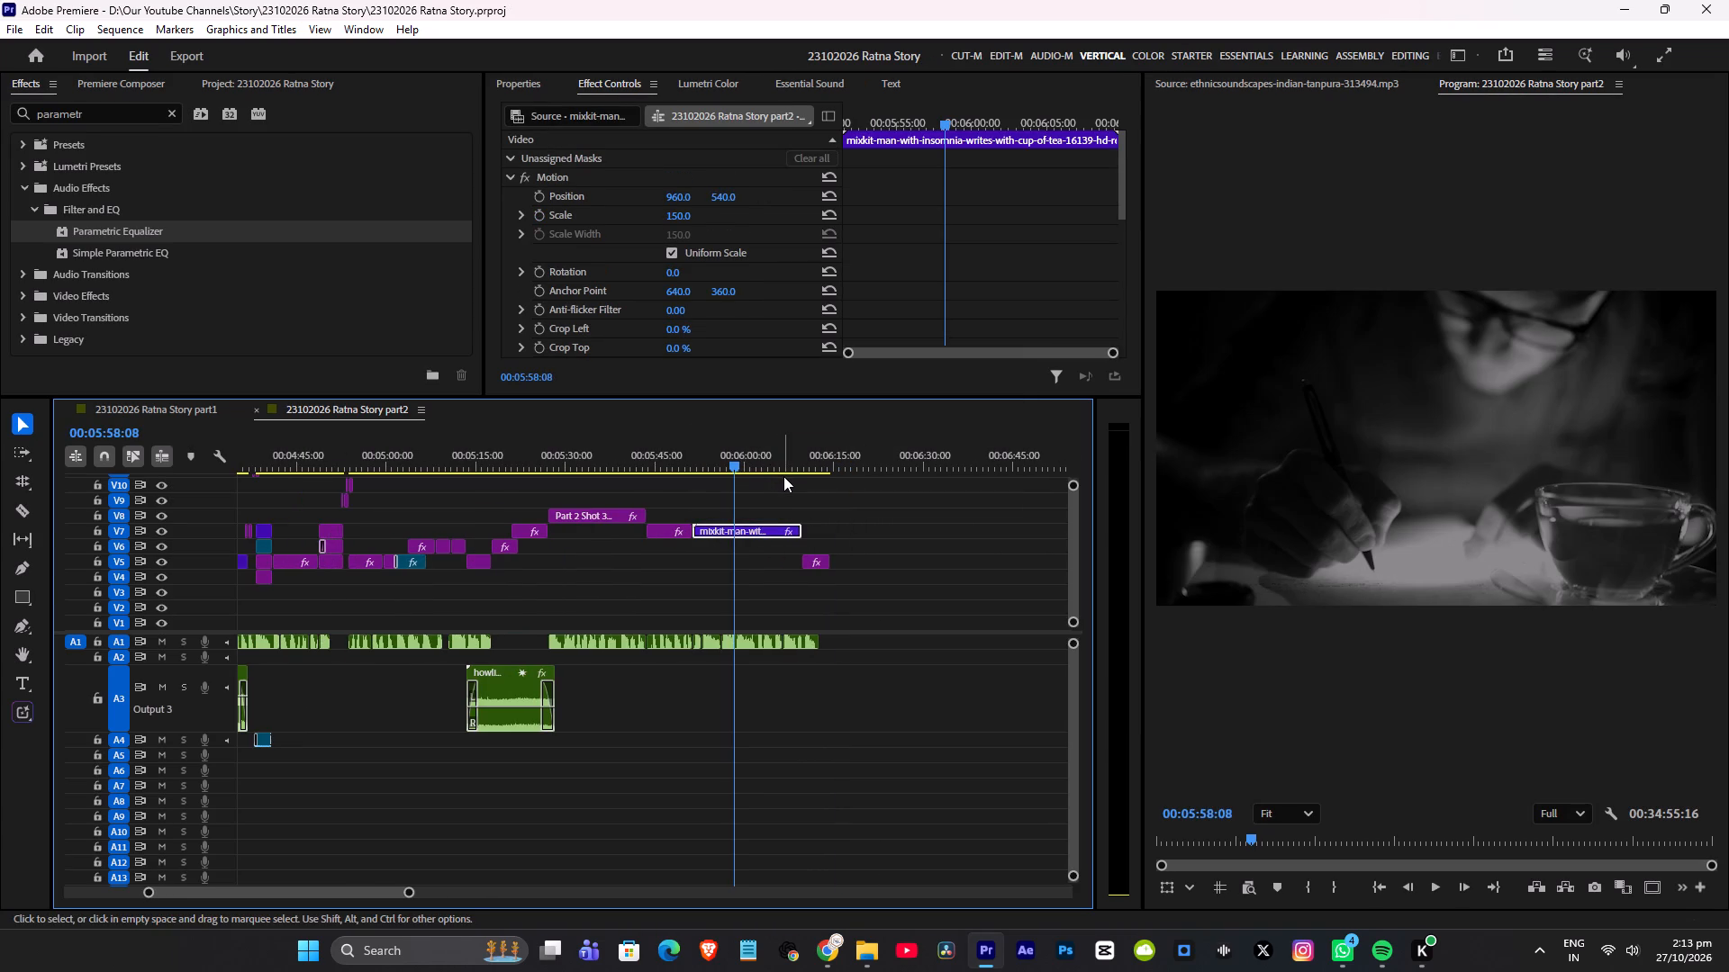
pyautogui.hotkey('ctrl', 's')
pyautogui.click(705, 83)
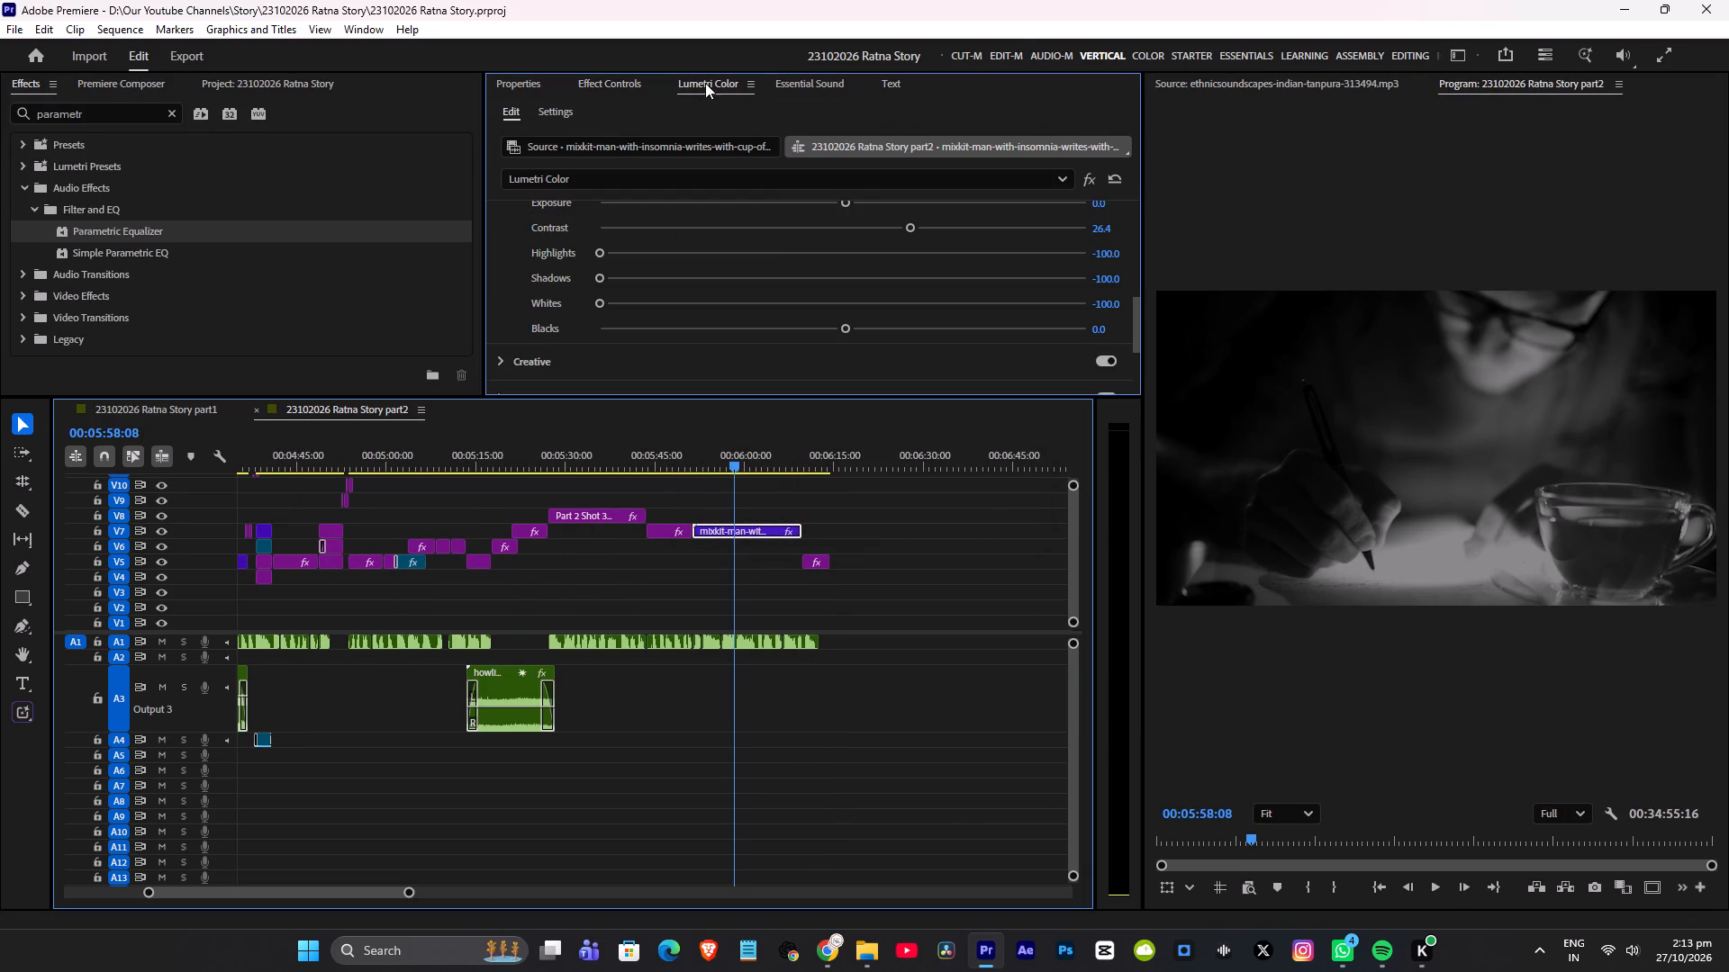
pyautogui.scroll(3, 788, 255)
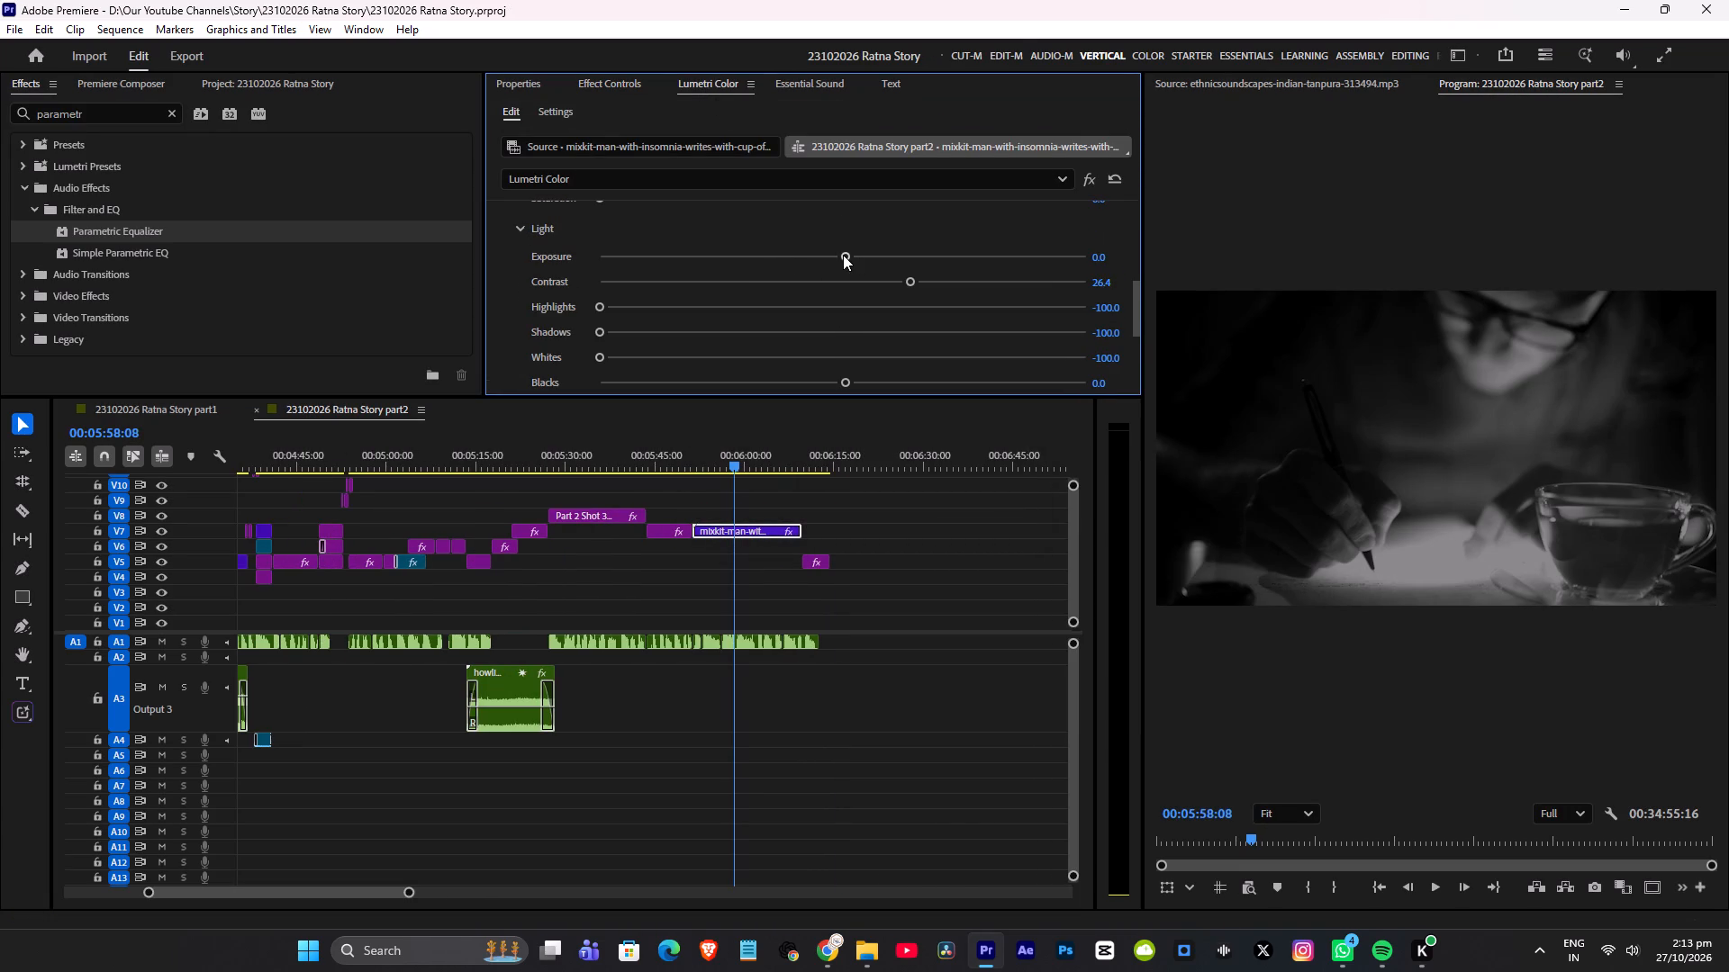
pyautogui.moveTo(843, 255); pyautogui.dragTo(780, 256)
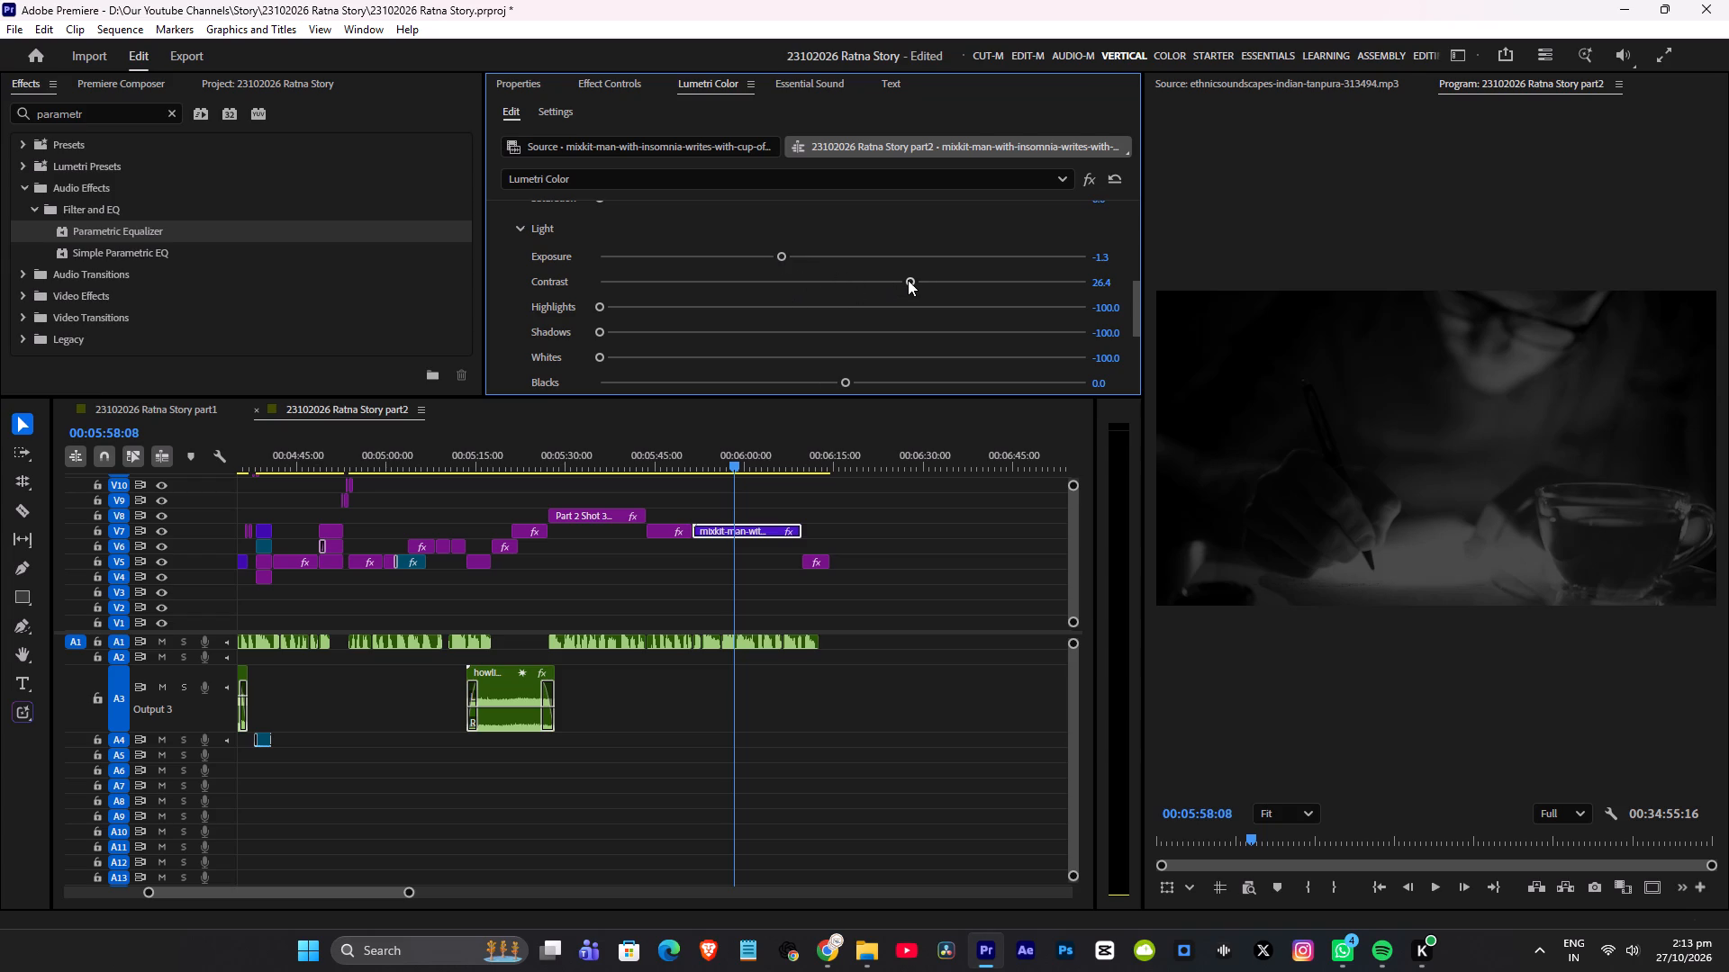
pyautogui.moveTo(908, 280); pyautogui.dragTo(1054, 293)
pyautogui.moveTo(1054, 293); pyautogui.dragTo(922, 293)
pyautogui.doubleClick(919, 276)
# Darken the mixkit writing clip by lowering the Midtones level slightly in Color Wheels & Match.
pyautogui.scroll(-3, 619, 319)
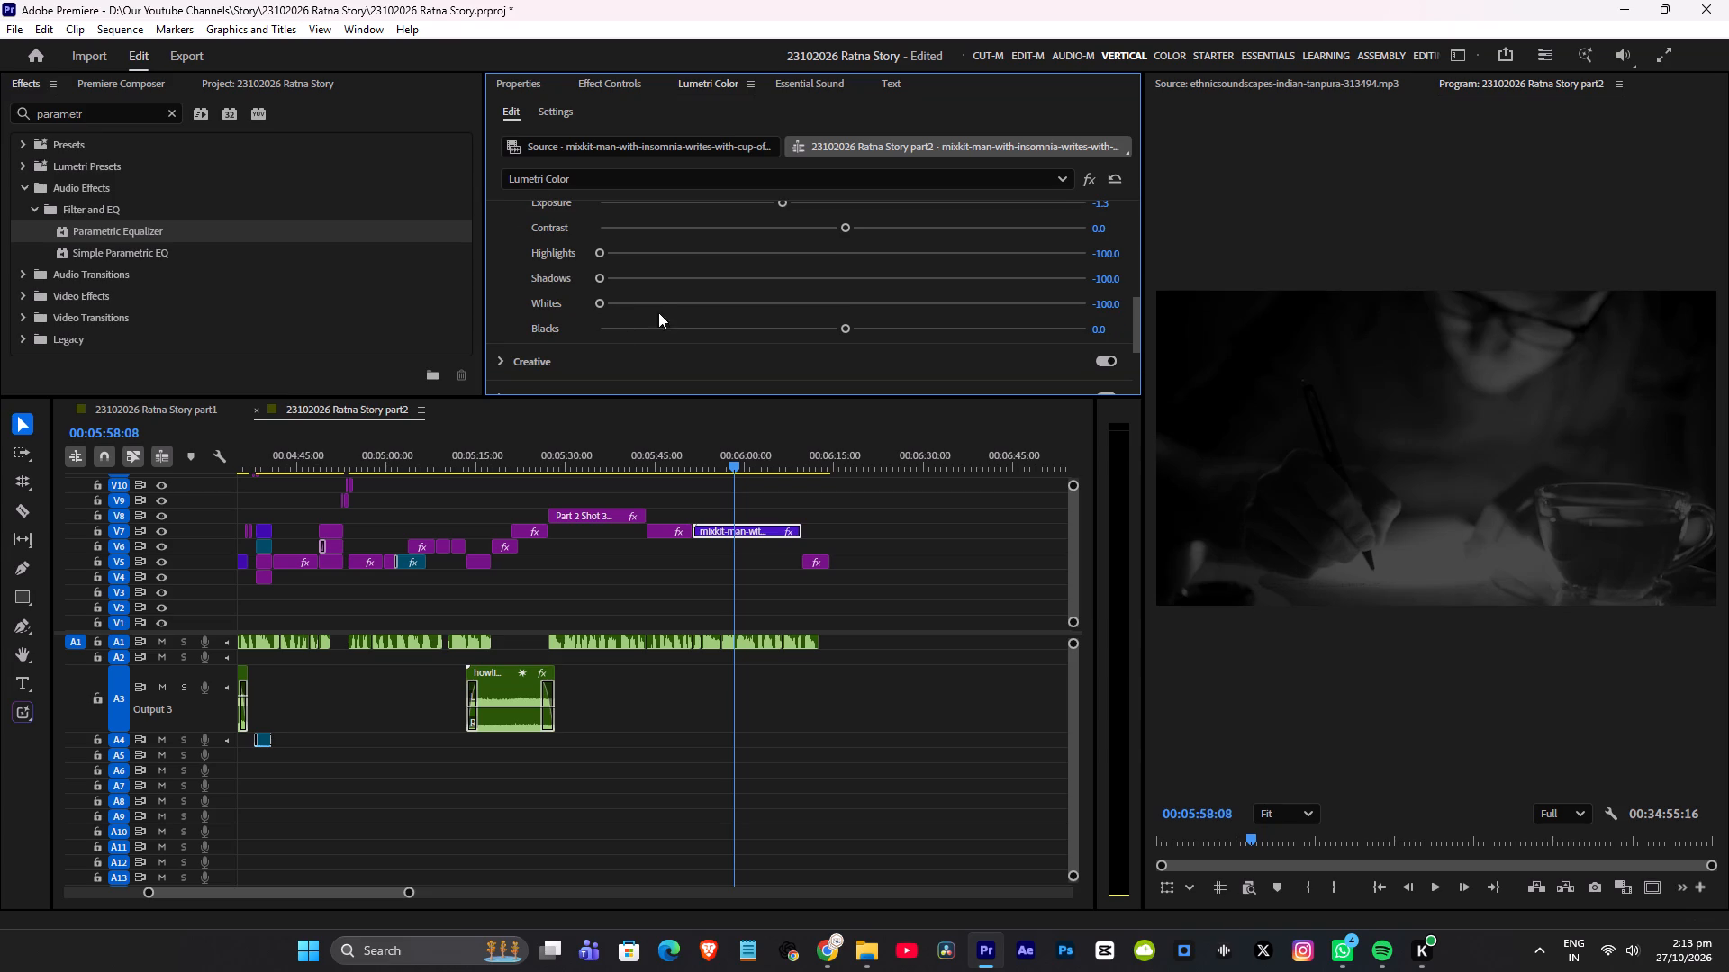
pyautogui.scroll(-2, 779, 319)
pyautogui.scroll(-4, 516, 326)
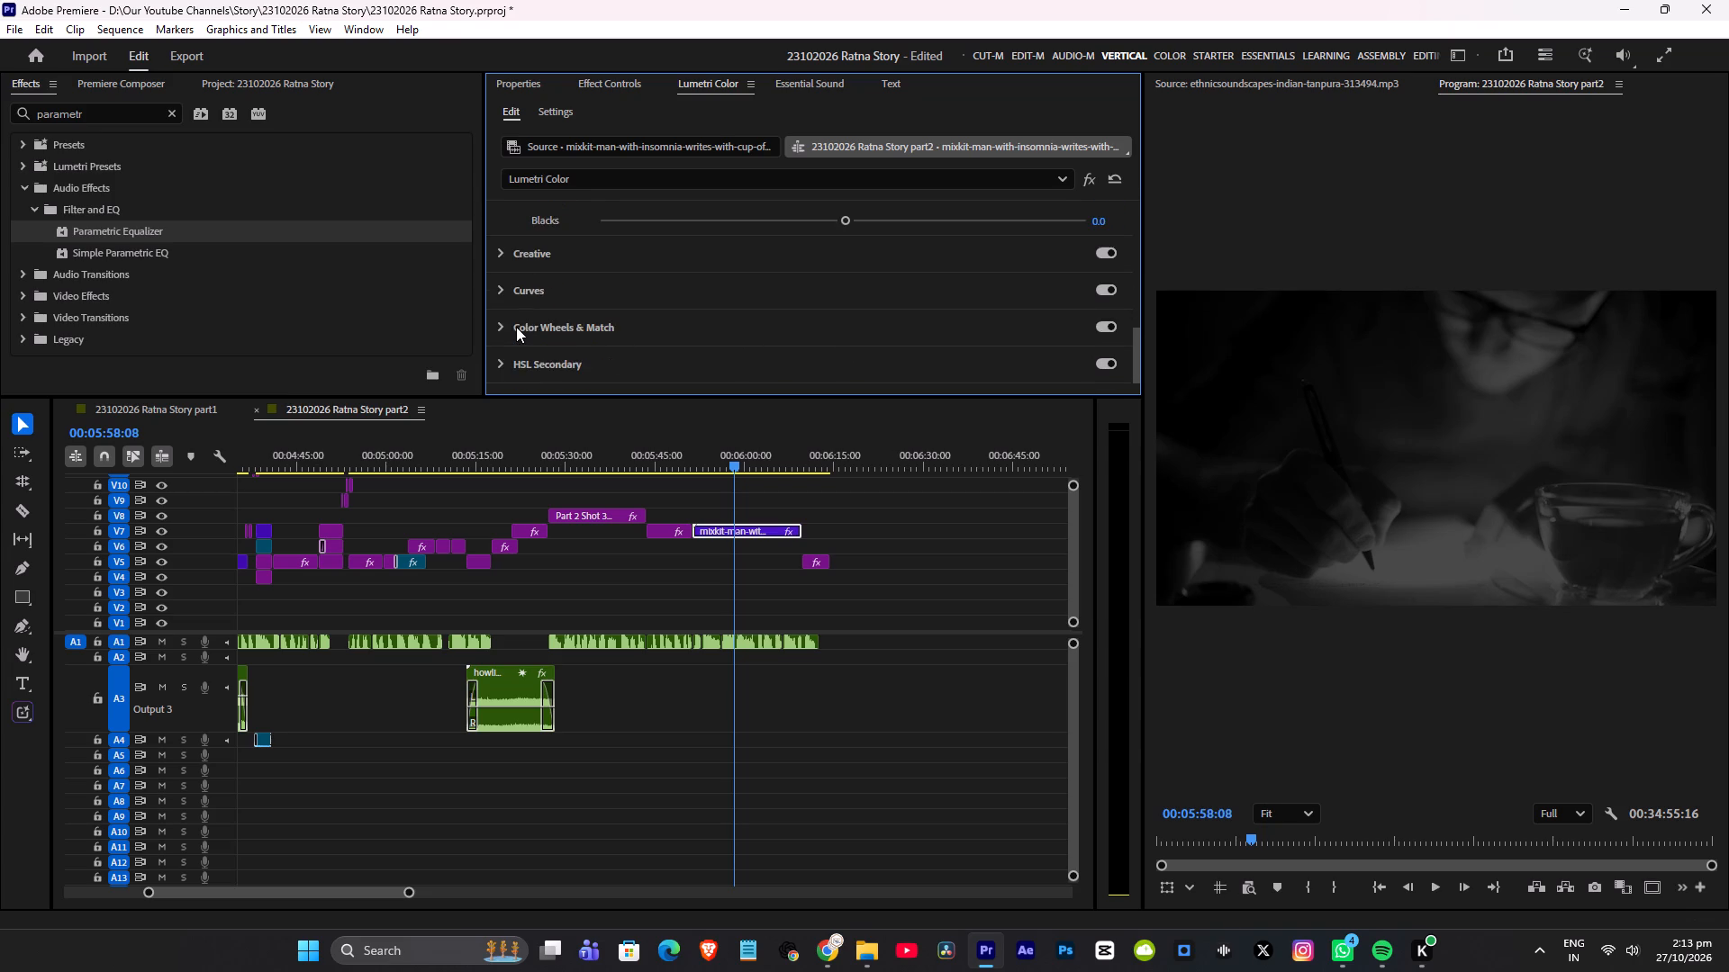
pyautogui.scroll(-5, 514, 321)
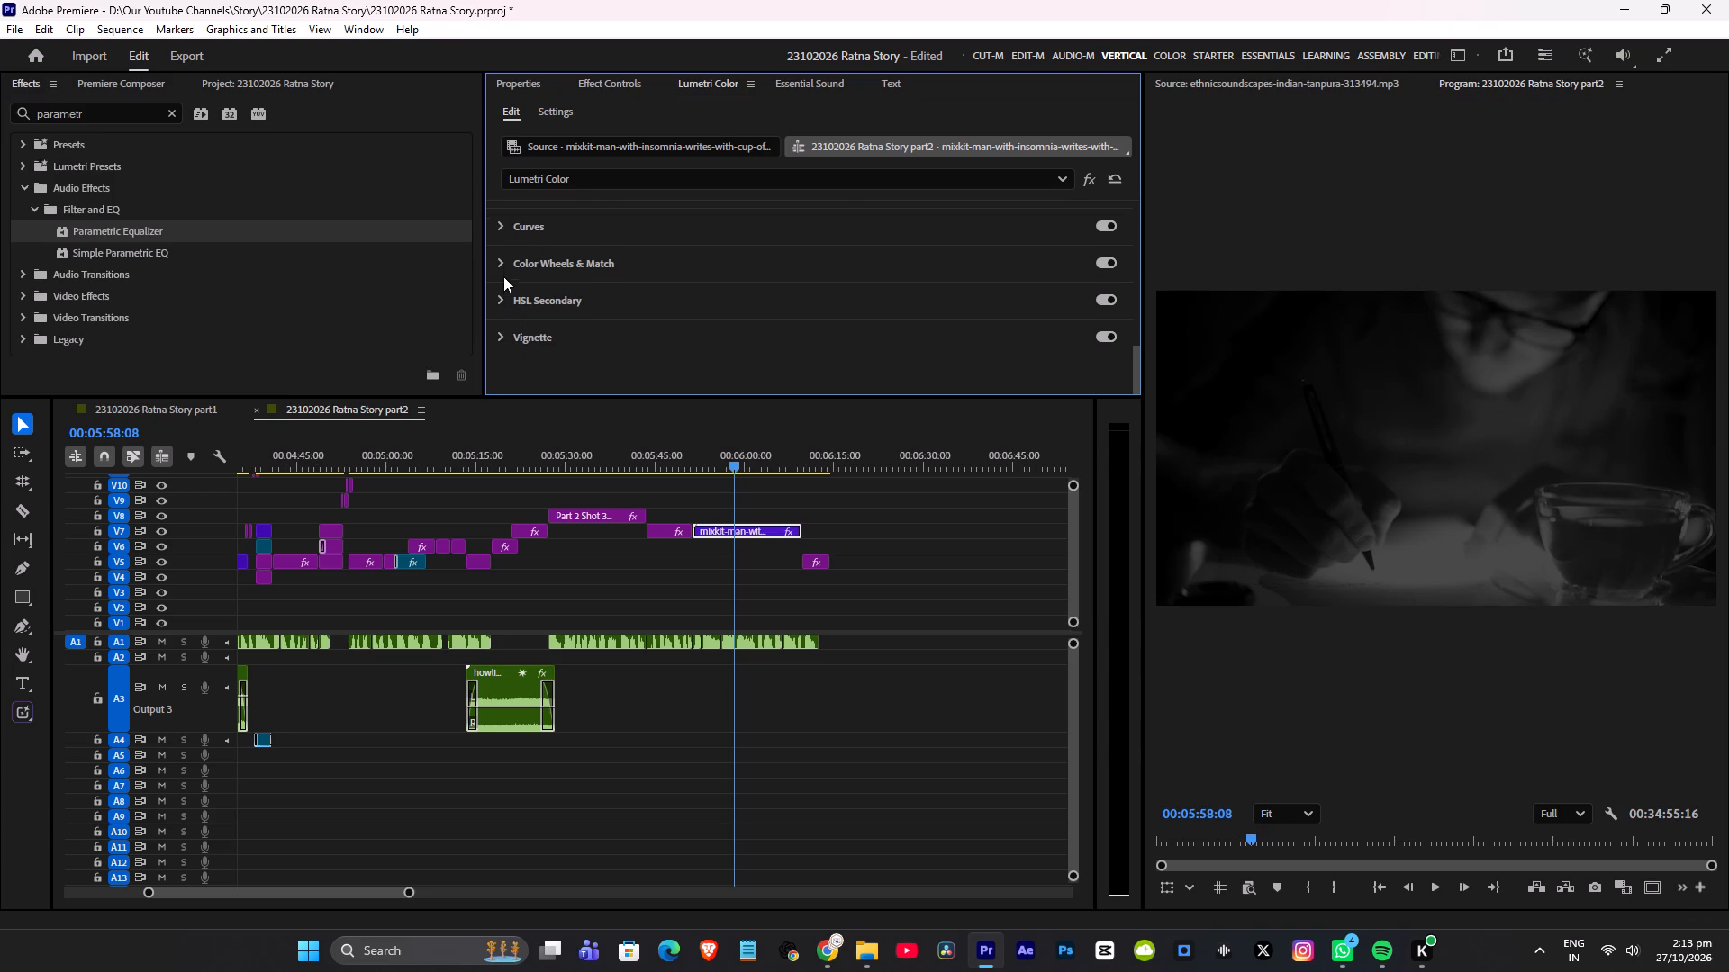
pyautogui.click(502, 267)
pyautogui.scroll(-5, 681, 313)
pyautogui.scroll(5, 681, 313)
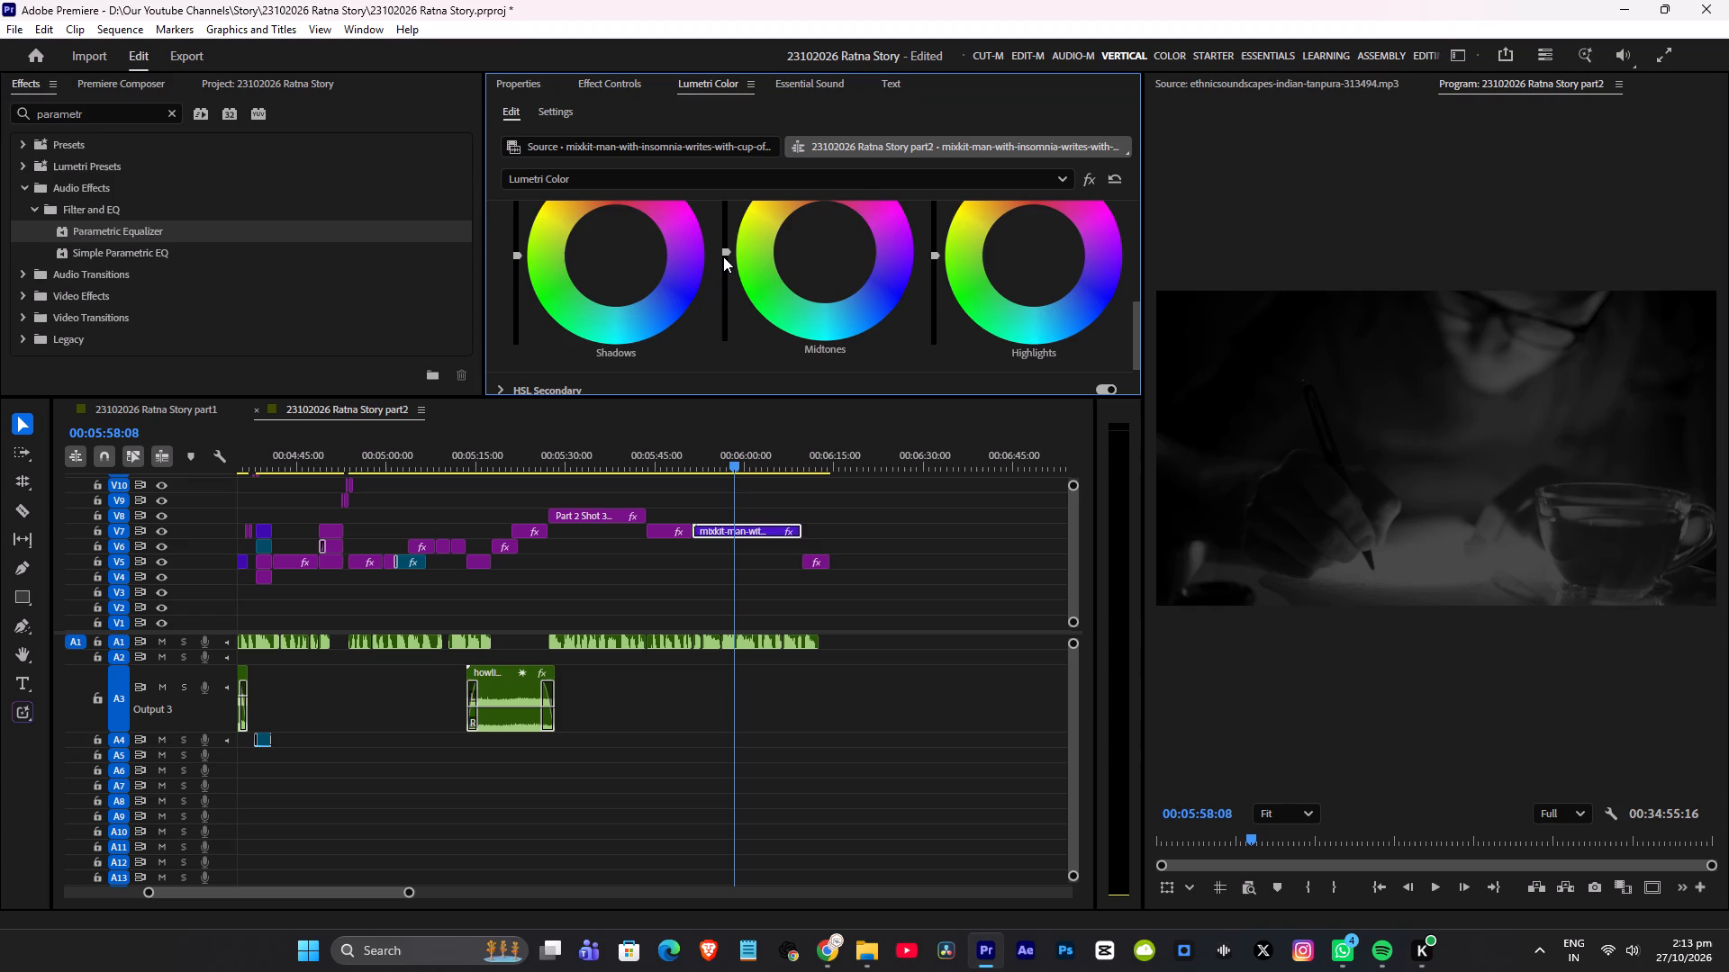
pyautogui.moveTo(723, 251); pyautogui.dragTo(729, 277)
pyautogui.scroll(3, 732, 274)
pyautogui.moveTo(721, 304); pyautogui.dragTo(727, 326)
pyautogui.moveTo(725, 301); pyautogui.dragTo(738, 509)
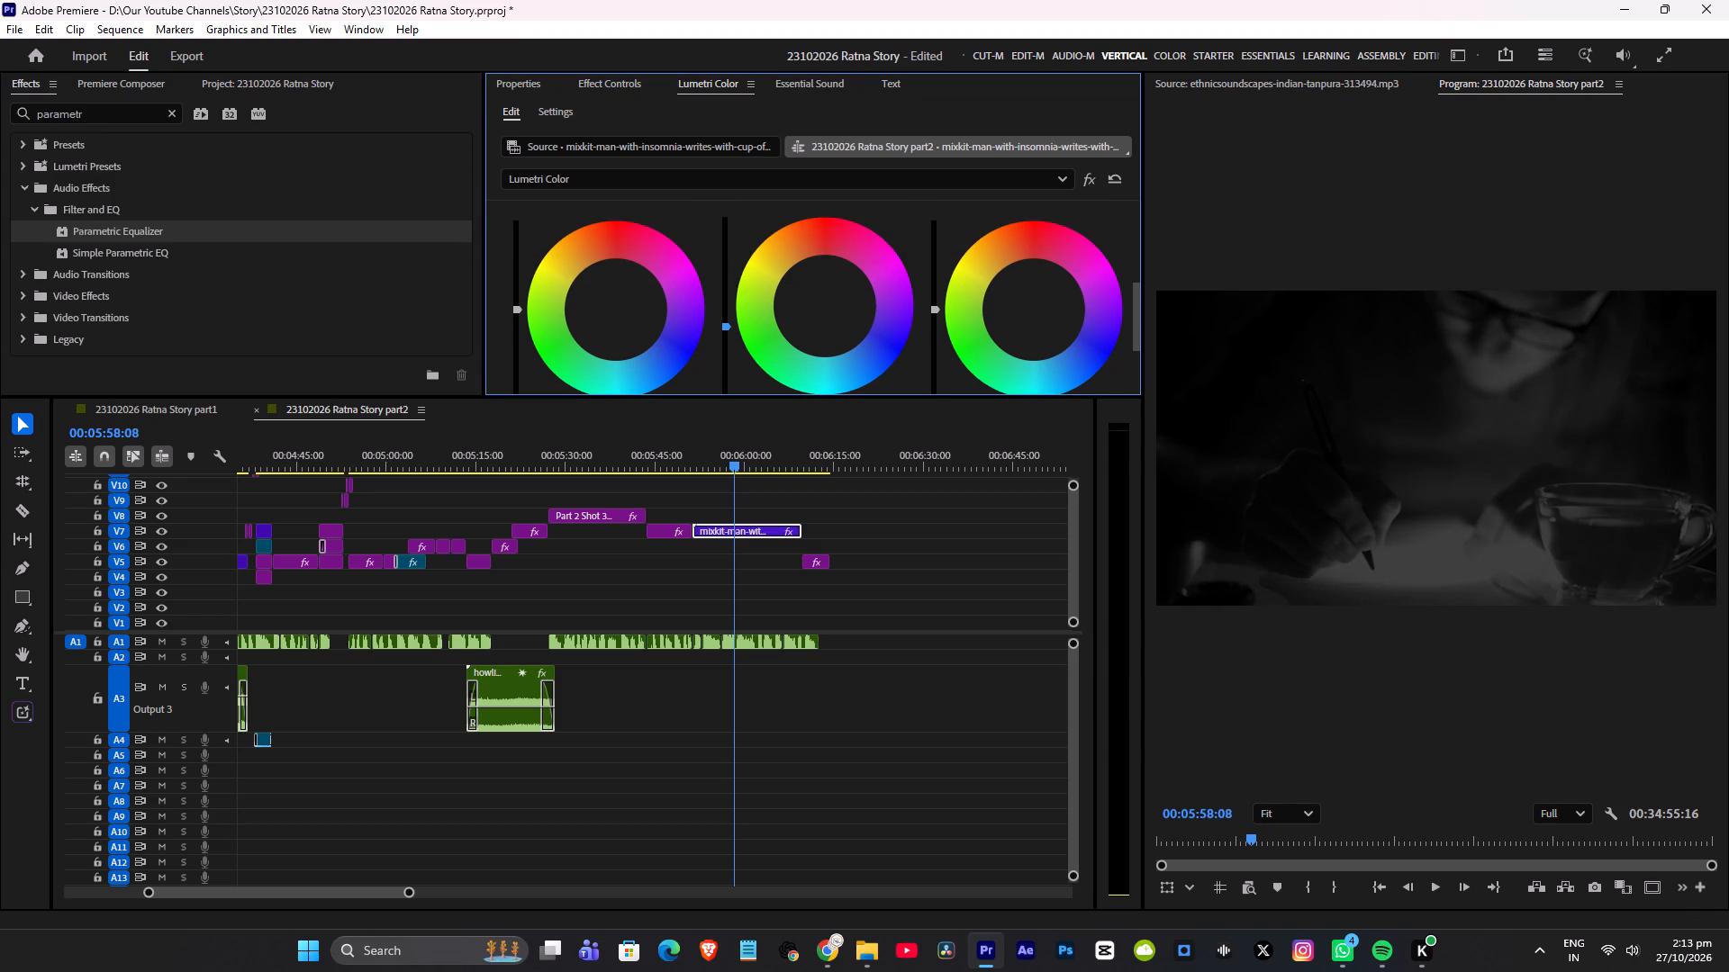
# Lower the Highlights level of the mixkit writing clip in Color Wheels & Match to darken it further.
pyautogui.moveTo(738, 509); pyautogui.dragTo(740, 475)
pyautogui.moveTo(930, 307); pyautogui.dragTo(928, 336)
pyautogui.moveTo(936, 308); pyautogui.dragTo(954, 852)
pyautogui.moveTo(954, 852); pyautogui.dragTo(973, 770)
# Play back from the Writer listening close-up through the start and the end of the darkened mixkit writing clip.
pyautogui.click(683, 463)
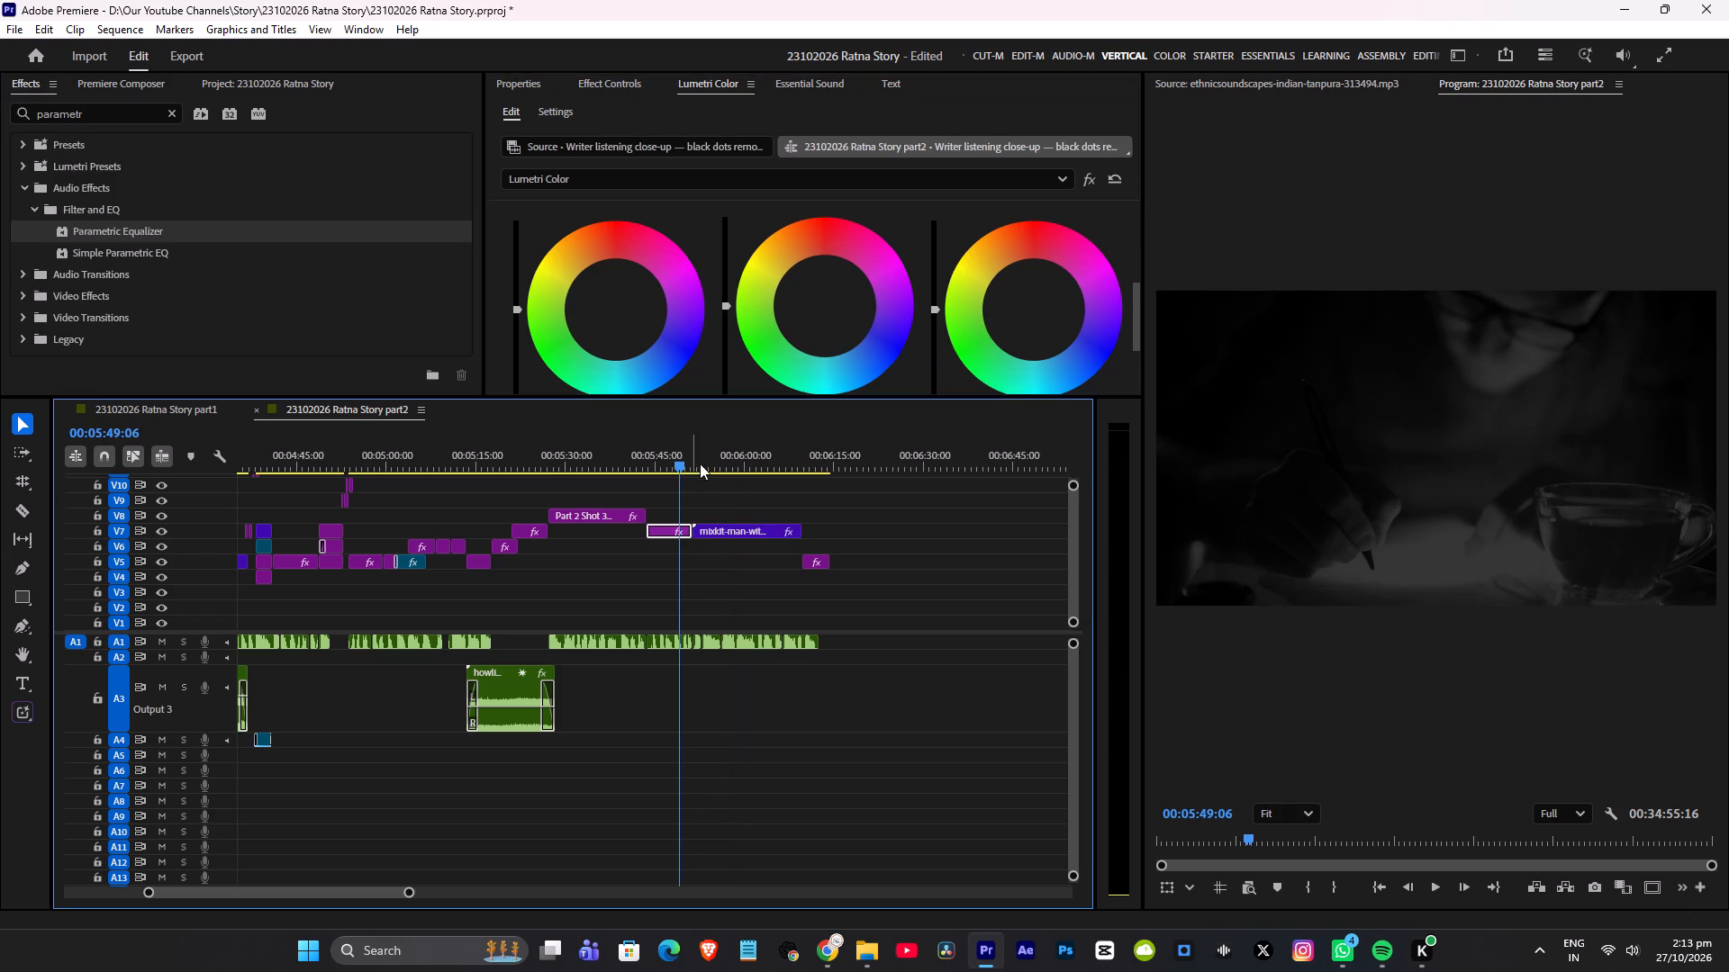
pyautogui.press('space')
pyautogui.click(731, 482)
pyautogui.press('space')
pyautogui.press('space')
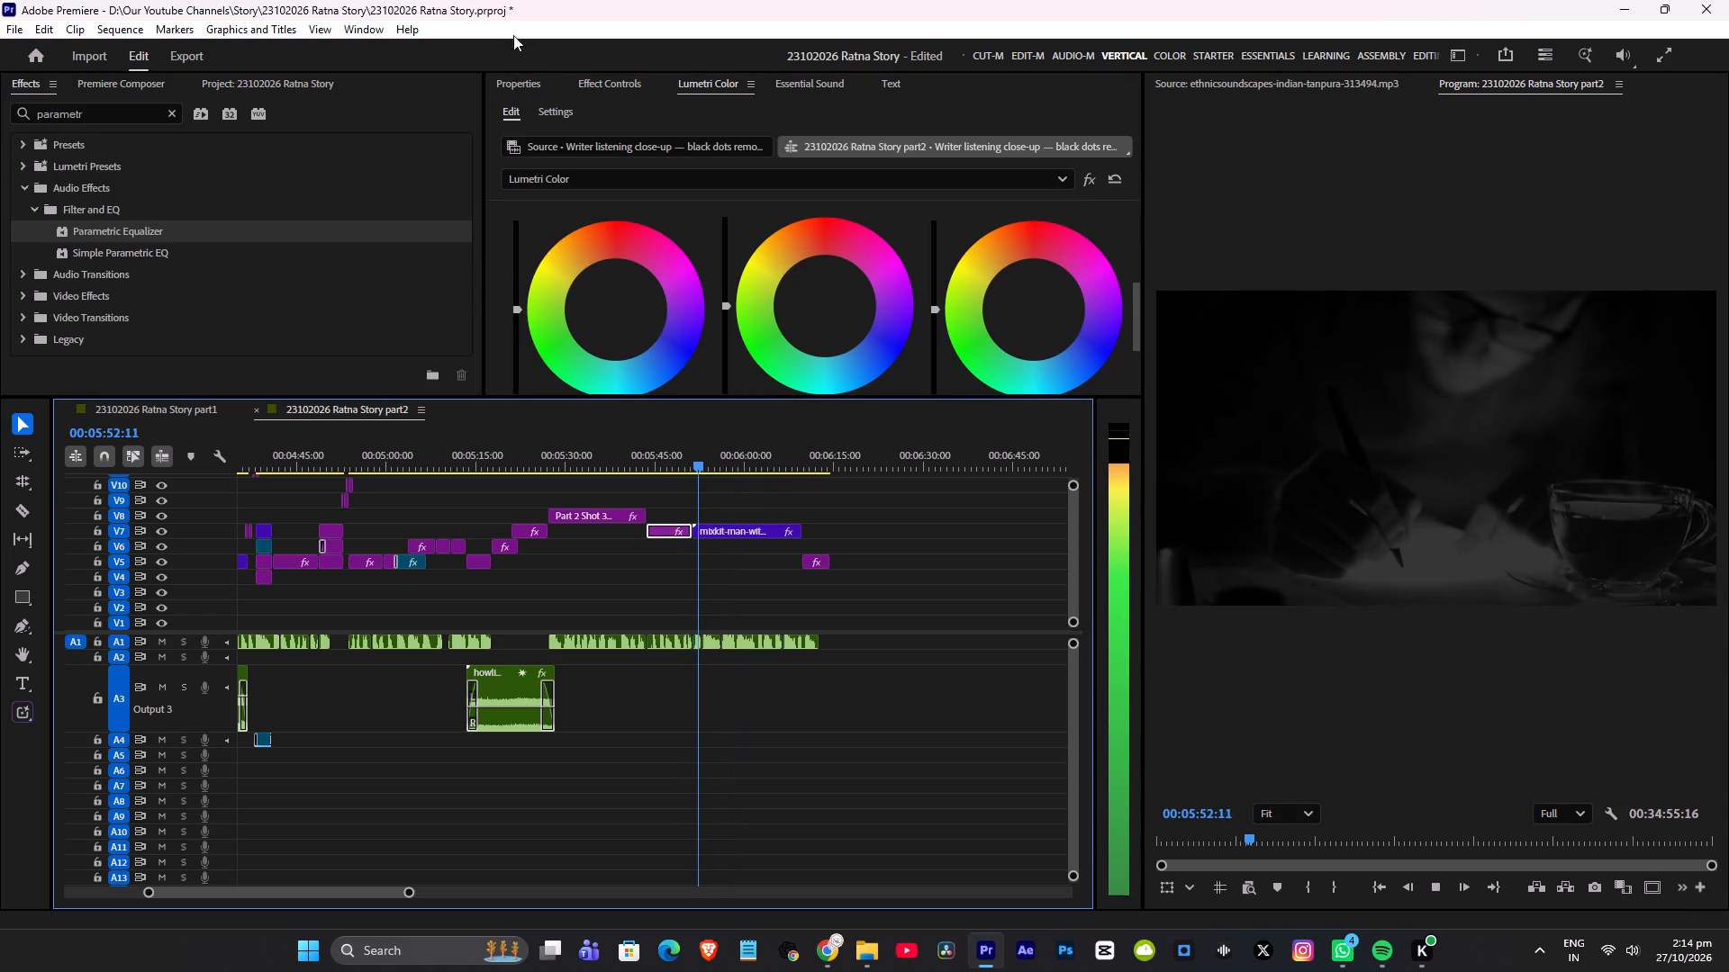
pyautogui.click(598, 79)
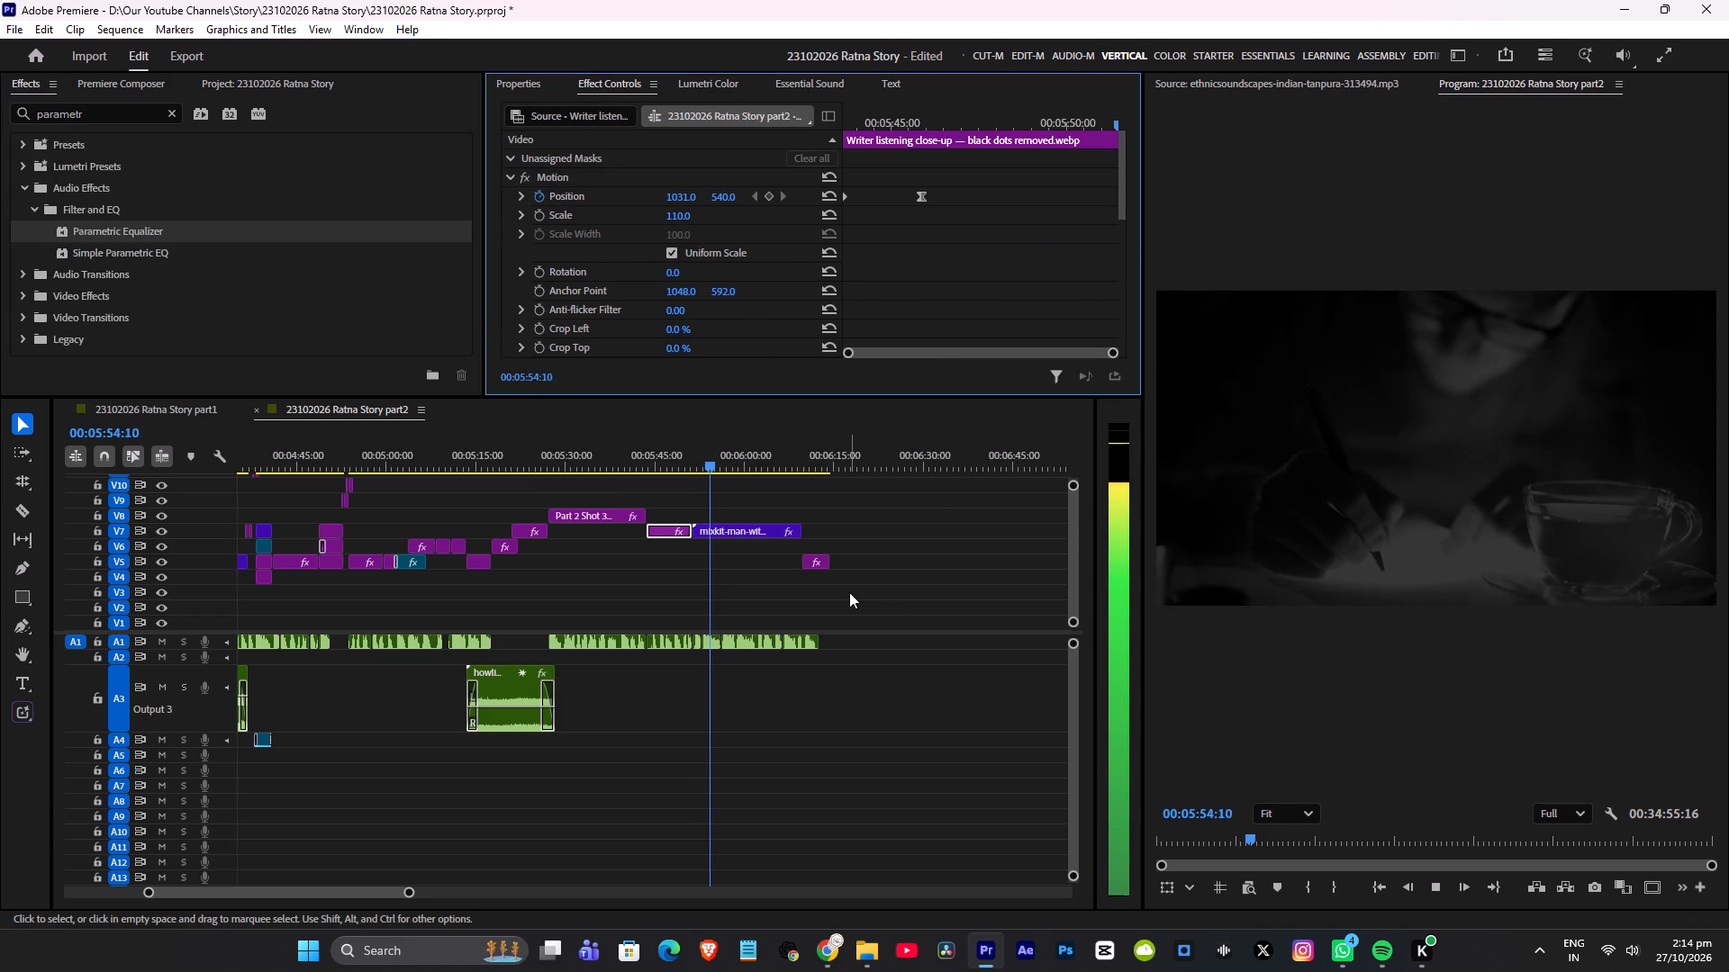
pyautogui.click(792, 455)
pyautogui.press('space')
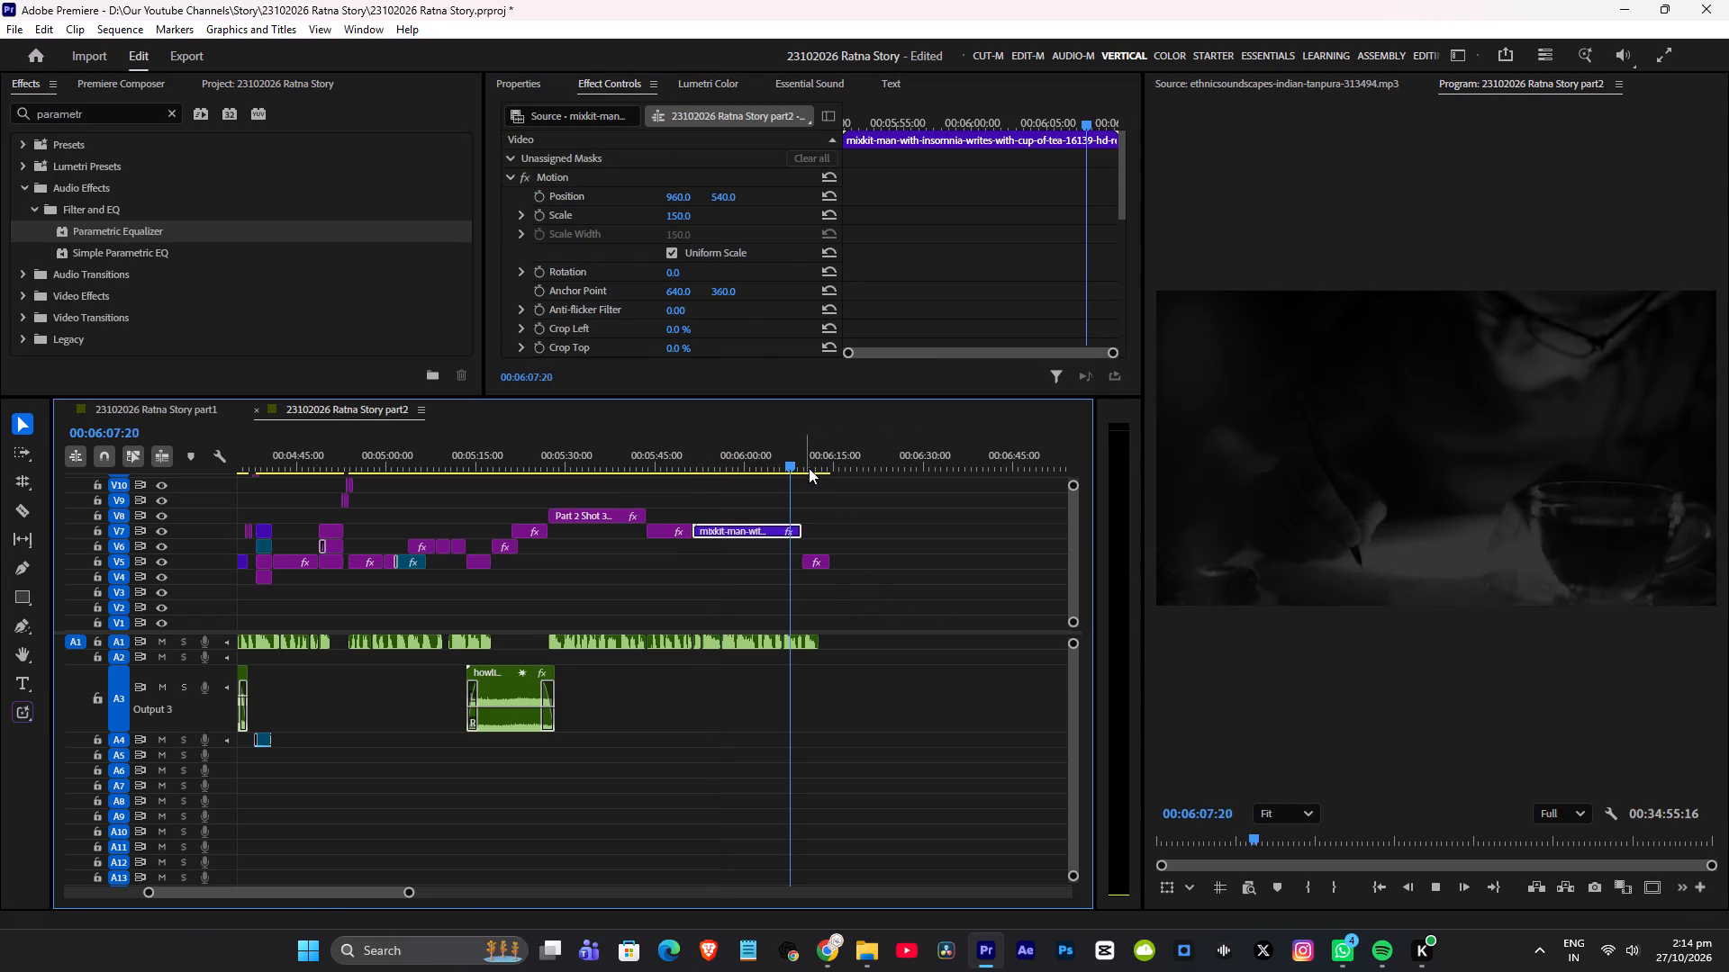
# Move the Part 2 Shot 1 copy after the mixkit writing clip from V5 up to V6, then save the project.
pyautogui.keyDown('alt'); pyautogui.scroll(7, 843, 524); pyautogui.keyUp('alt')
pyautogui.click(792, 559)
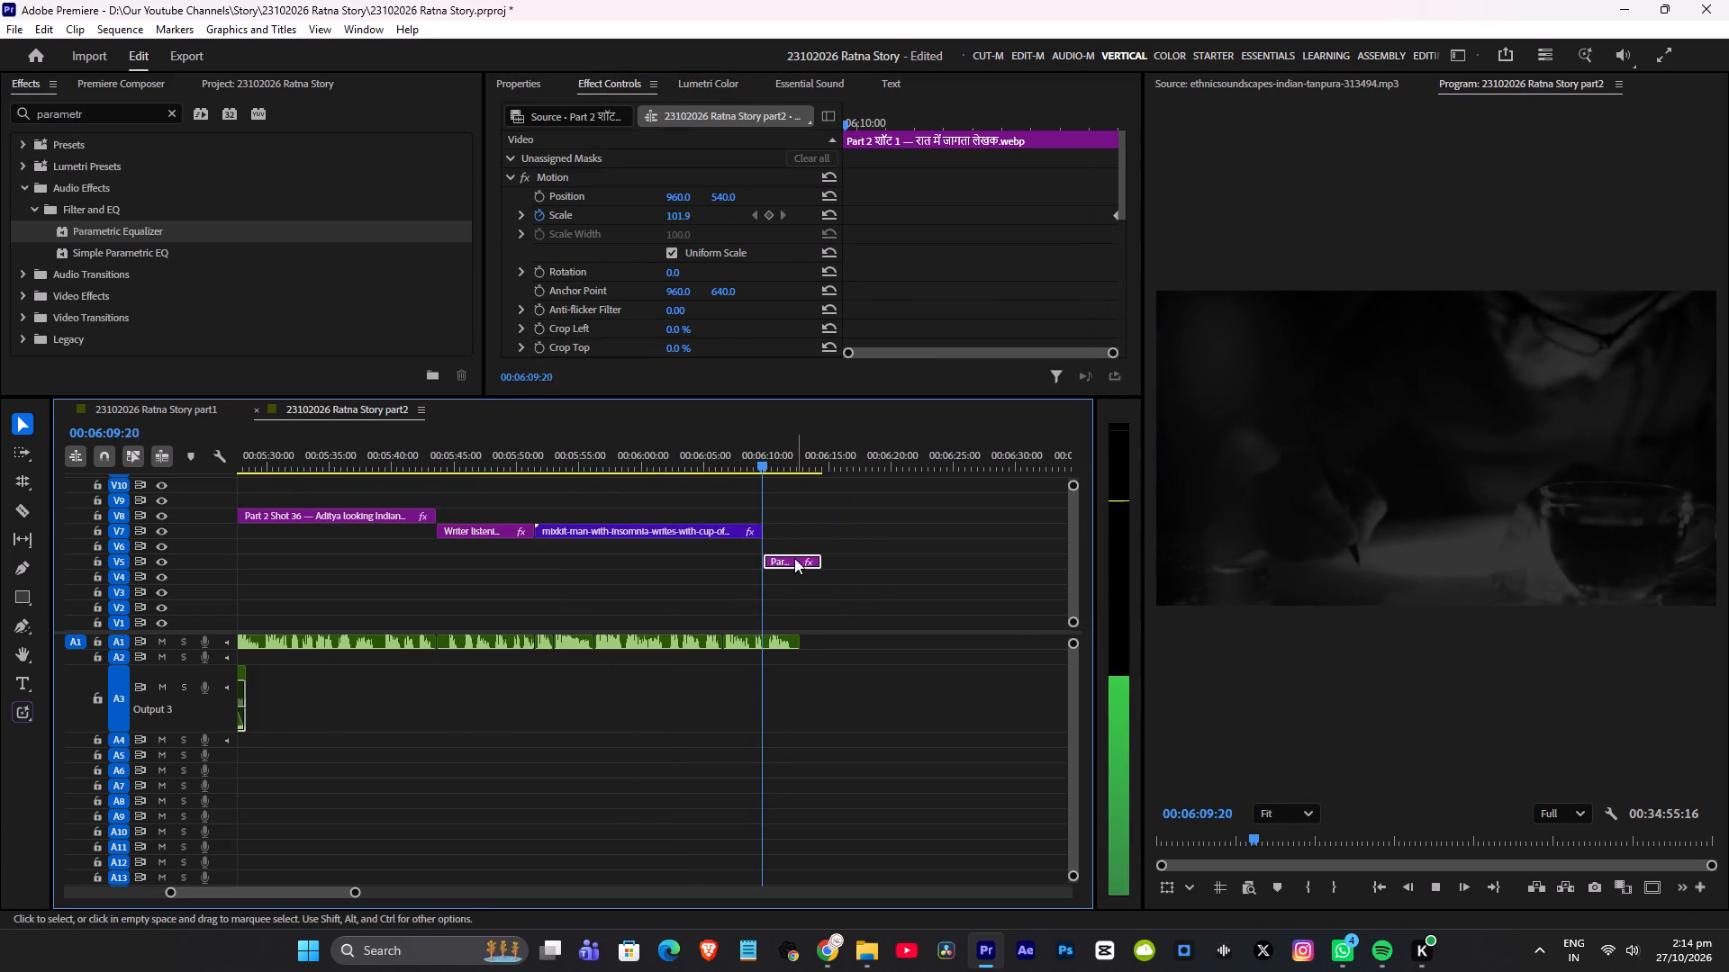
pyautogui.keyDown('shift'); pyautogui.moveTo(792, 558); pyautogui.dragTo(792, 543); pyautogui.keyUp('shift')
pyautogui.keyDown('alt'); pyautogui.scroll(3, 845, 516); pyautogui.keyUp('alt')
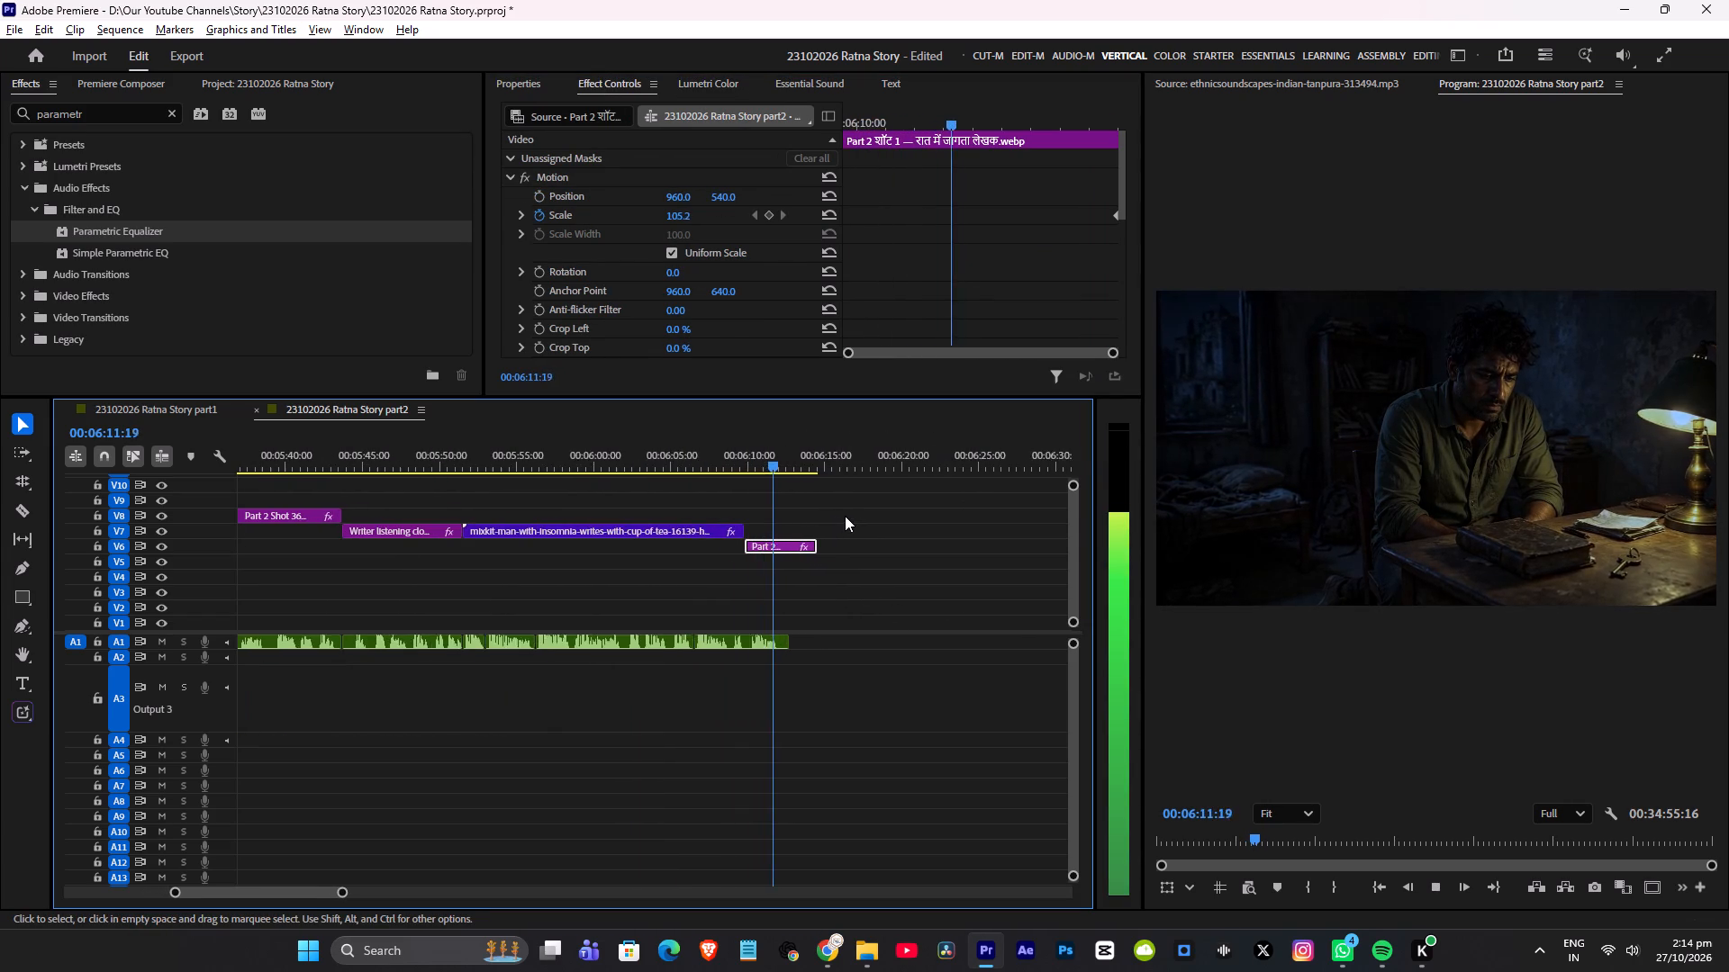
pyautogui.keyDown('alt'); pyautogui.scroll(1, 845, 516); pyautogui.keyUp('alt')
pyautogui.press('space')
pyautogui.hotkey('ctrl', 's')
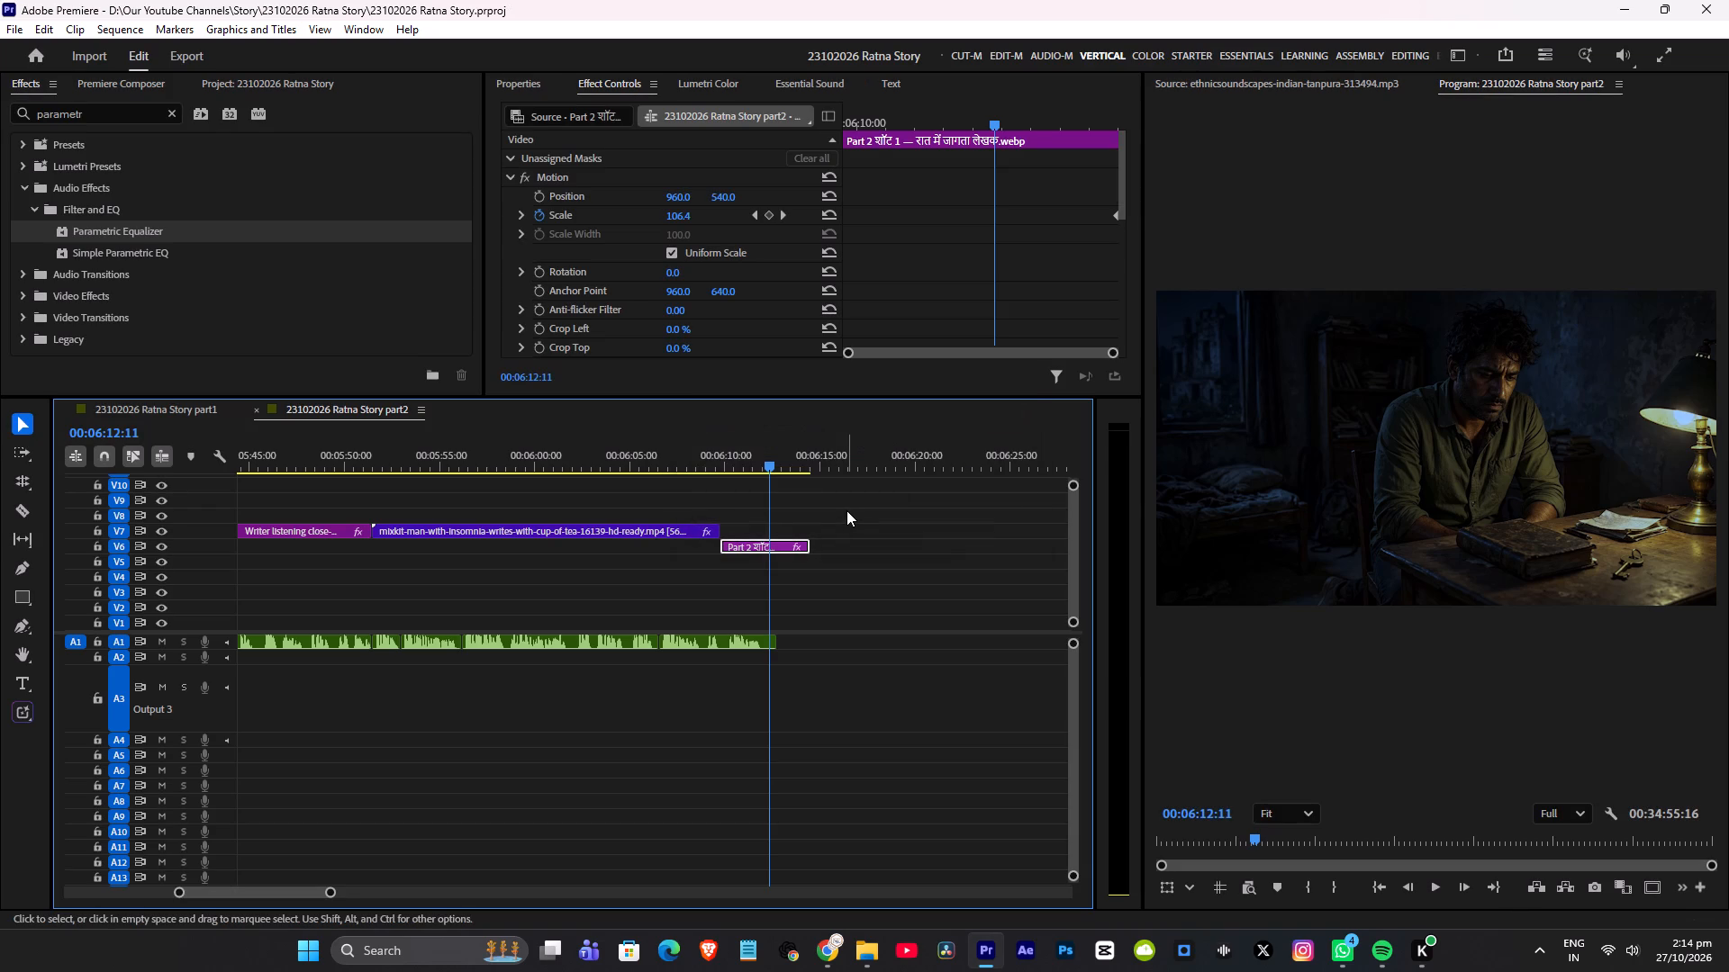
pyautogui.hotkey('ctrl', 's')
# Lower the Part 2 Shot 36, Writer listening and mixkit writing clips to V6 and the final Part 2 Shot 1 copy to V5, then save.
pyautogui.keyDown('alt'); pyautogui.scroll(-17, 897, 507); pyautogui.keyUp('alt')
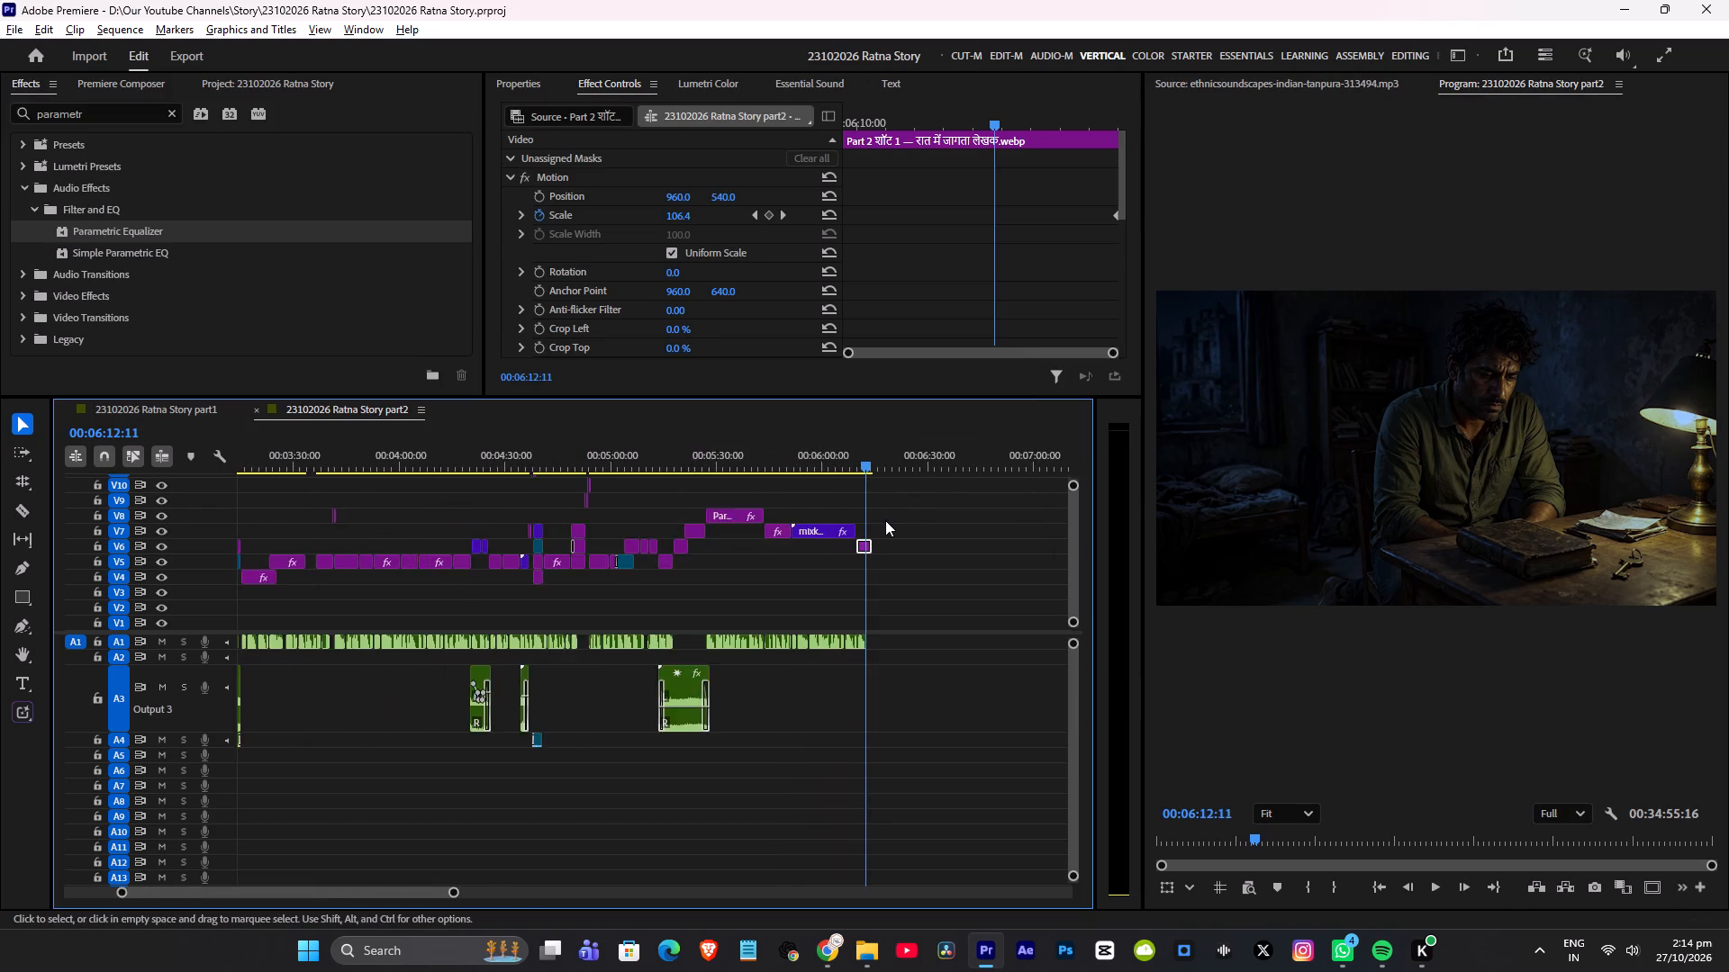
pyautogui.keyDown('alt'); pyautogui.scroll(-7, 885, 520); pyautogui.keyUp('alt')
pyautogui.keyDown('alt'); pyautogui.scroll(3, 766, 497); pyautogui.keyUp('alt')
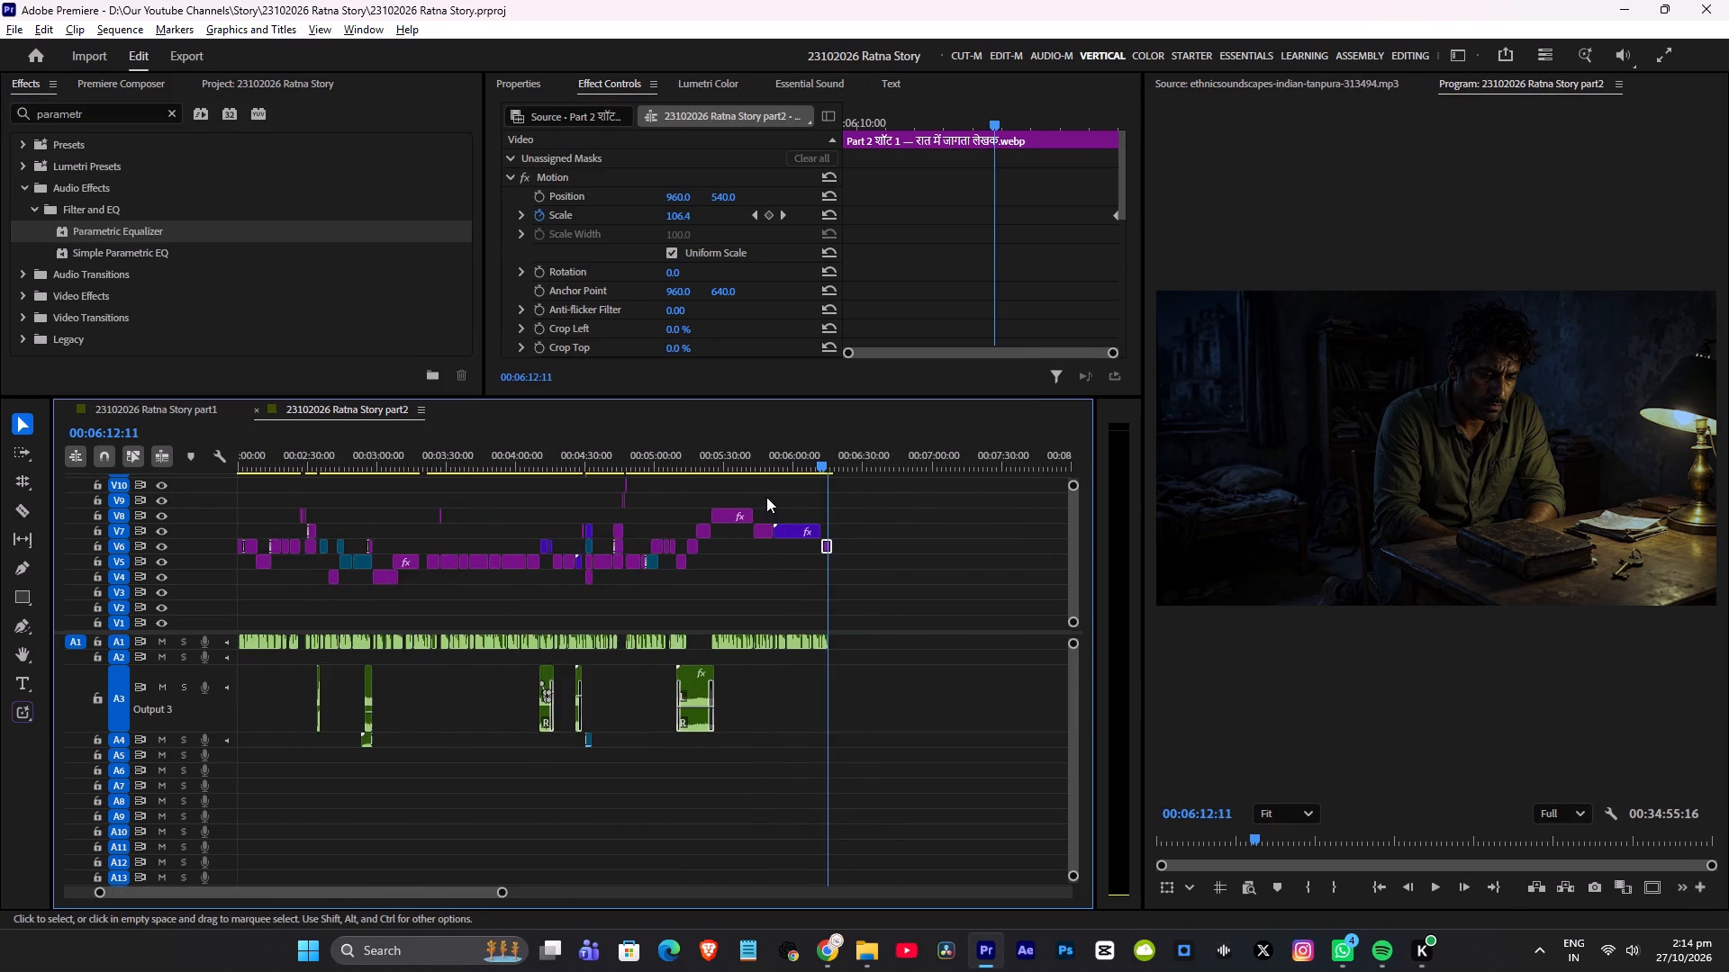
pyautogui.keyDown('alt'); pyautogui.scroll(13, 766, 497); pyautogui.keyUp('alt')
pyautogui.keyDown('shift'); pyautogui.moveTo(655, 517); pyautogui.dragTo(655, 535); pyautogui.keyUp('shift')
pyautogui.click(881, 497)
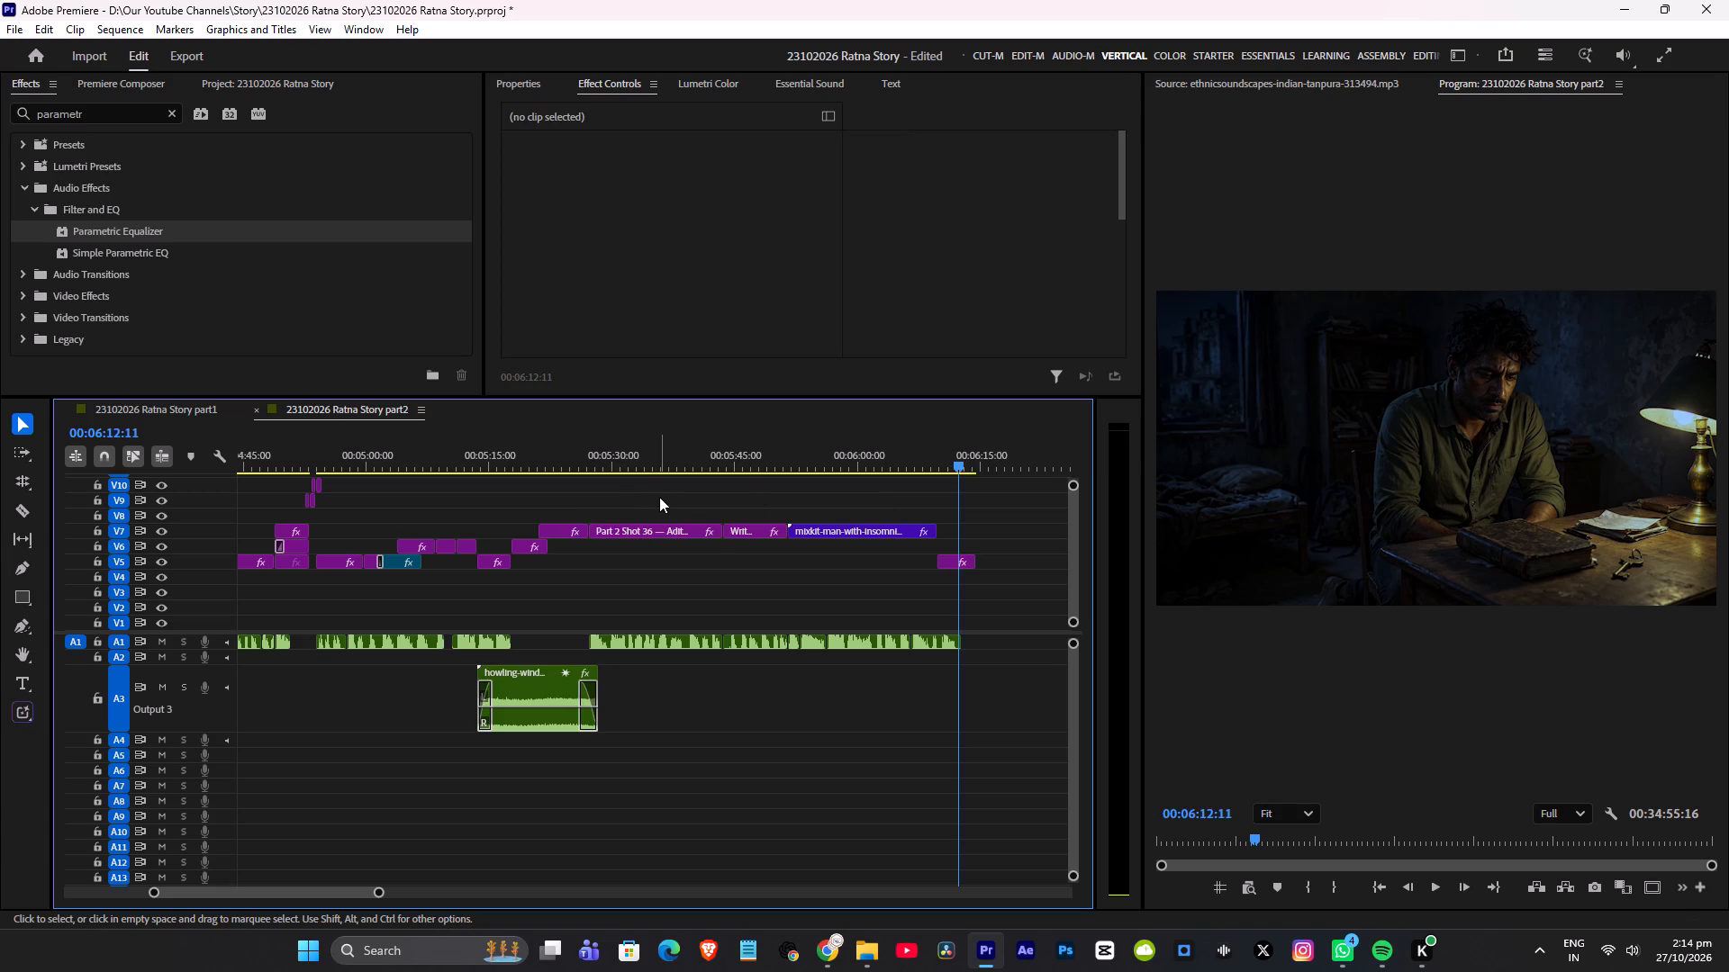
pyautogui.moveTo(659, 495); pyautogui.dragTo(842, 525)
pyautogui.keyDown('shift'); pyautogui.moveTo(843, 534); pyautogui.dragTo(844, 548); pyautogui.keyUp('shift')
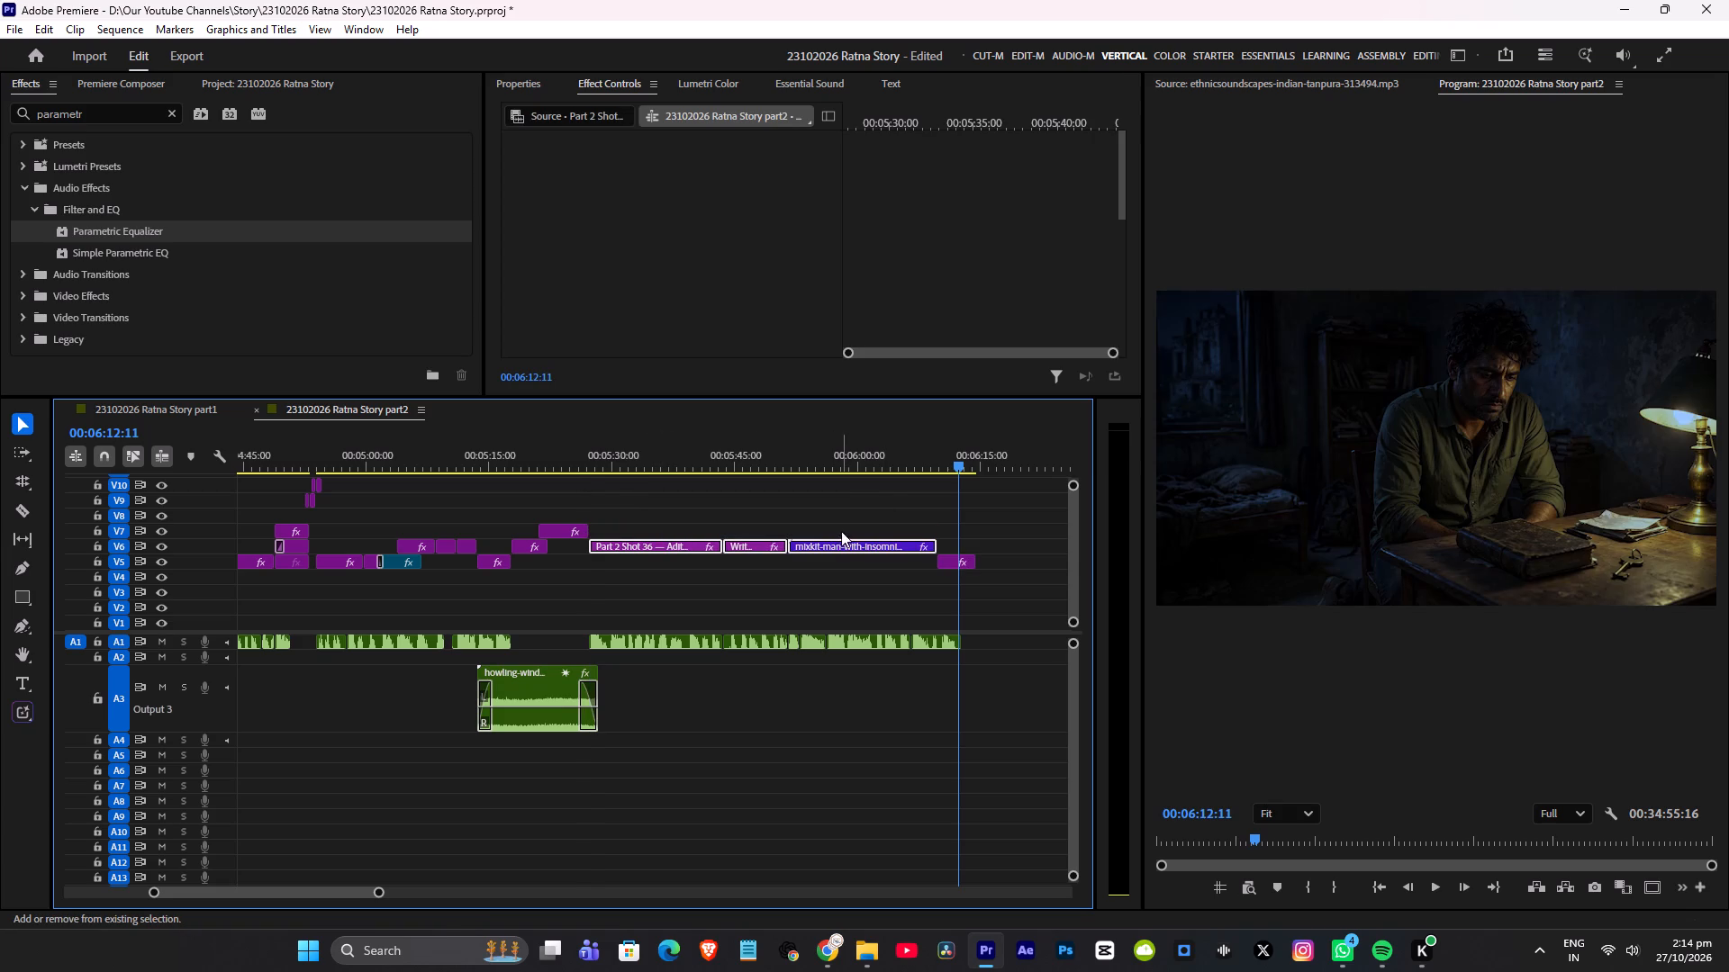
pyautogui.click(887, 498)
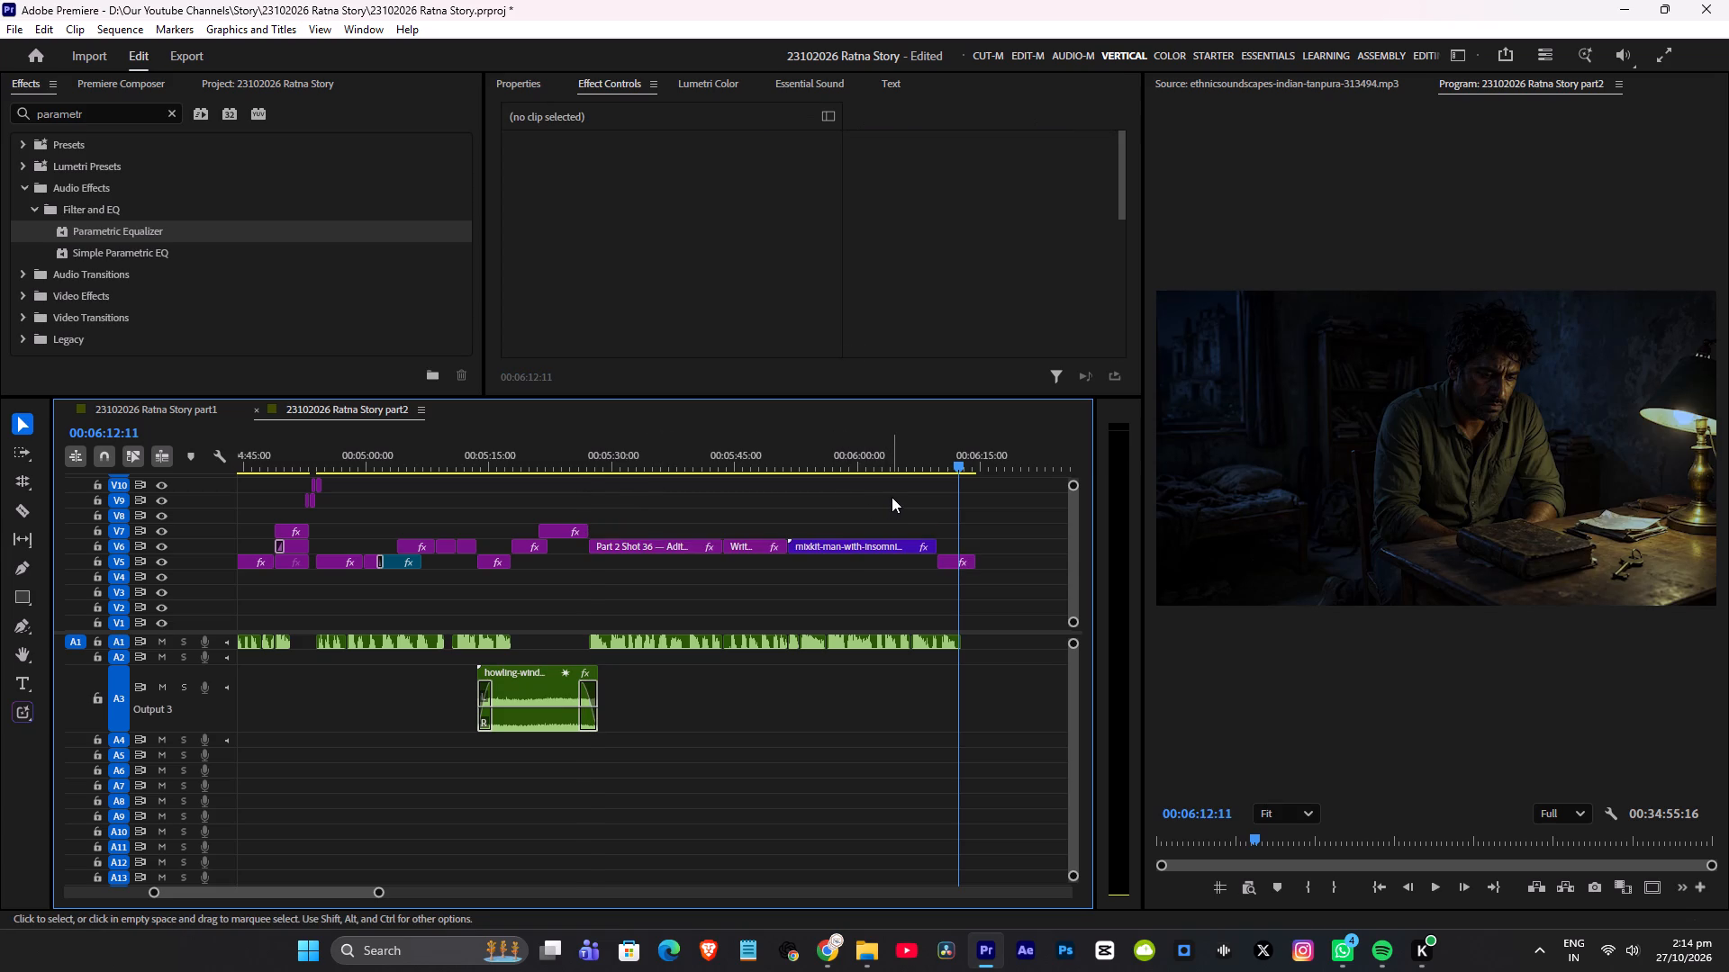
pyautogui.hotkey('ctrl', 's')
# Move the 3171 clip at about 00:04:20 and the clip directly after it from V6 down to V5.
pyautogui.keyDown('alt'); pyautogui.scroll(-7, 905, 510); pyautogui.keyUp('alt')
pyautogui.scroll(3, 653, 499)
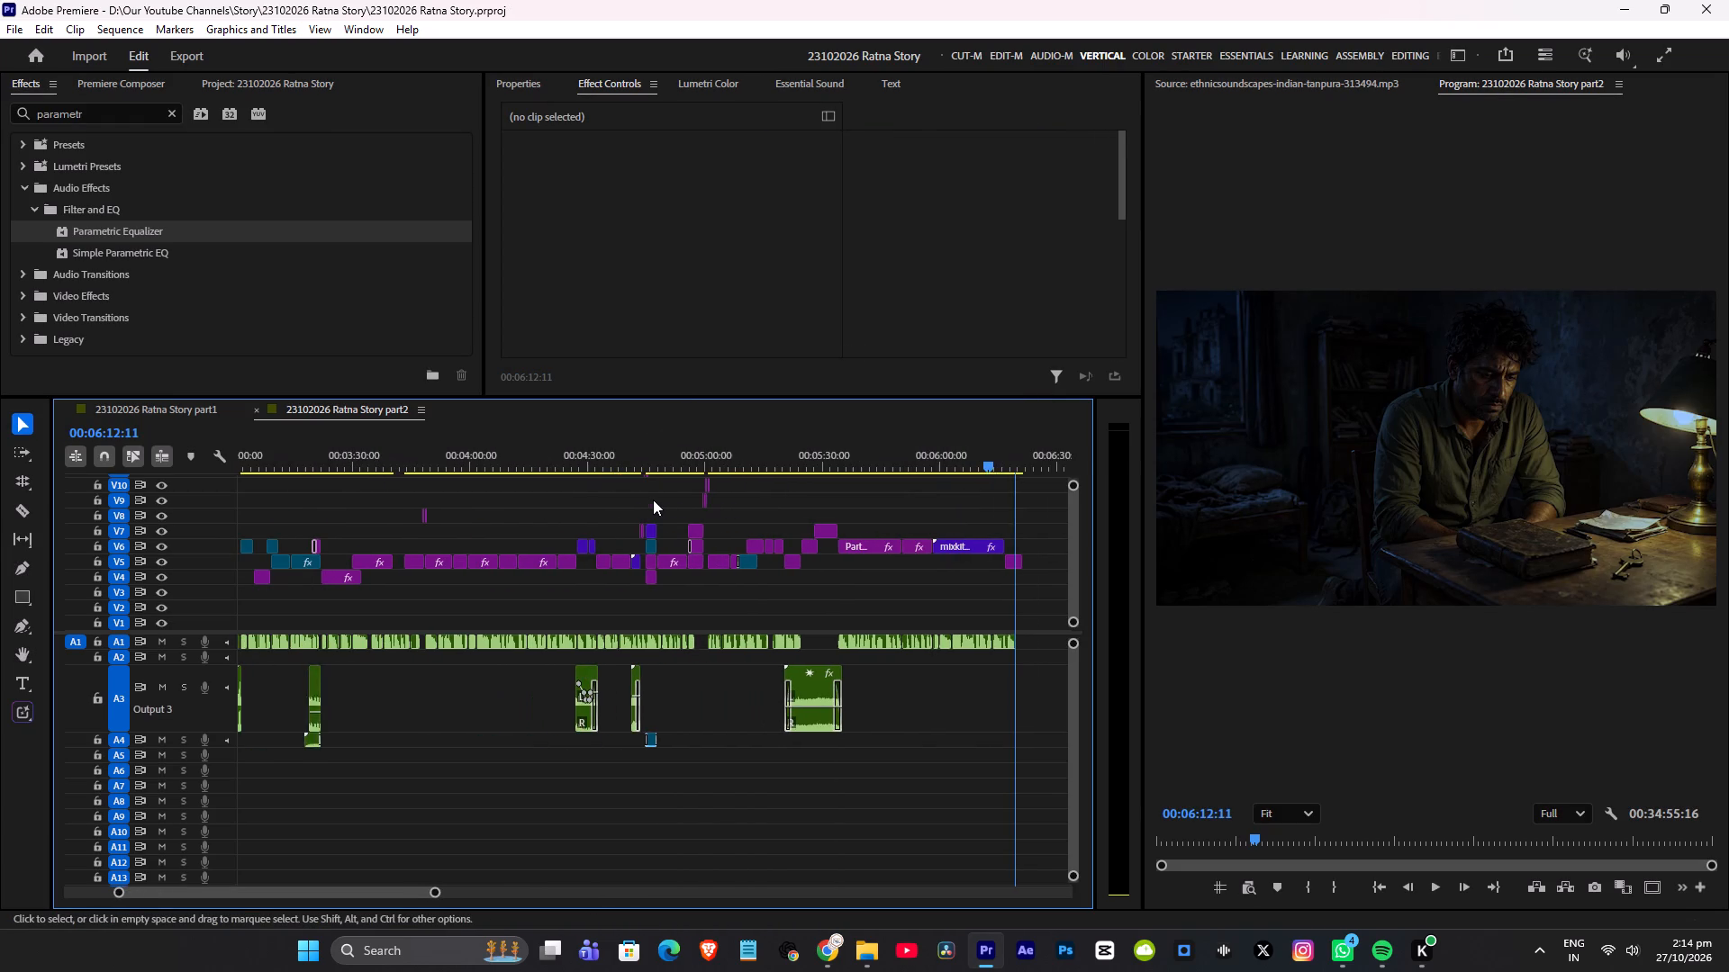
pyautogui.scroll(2, 706, 506)
pyautogui.keyDown('alt'); pyautogui.scroll(16, 706, 506); pyautogui.keyUp('alt')
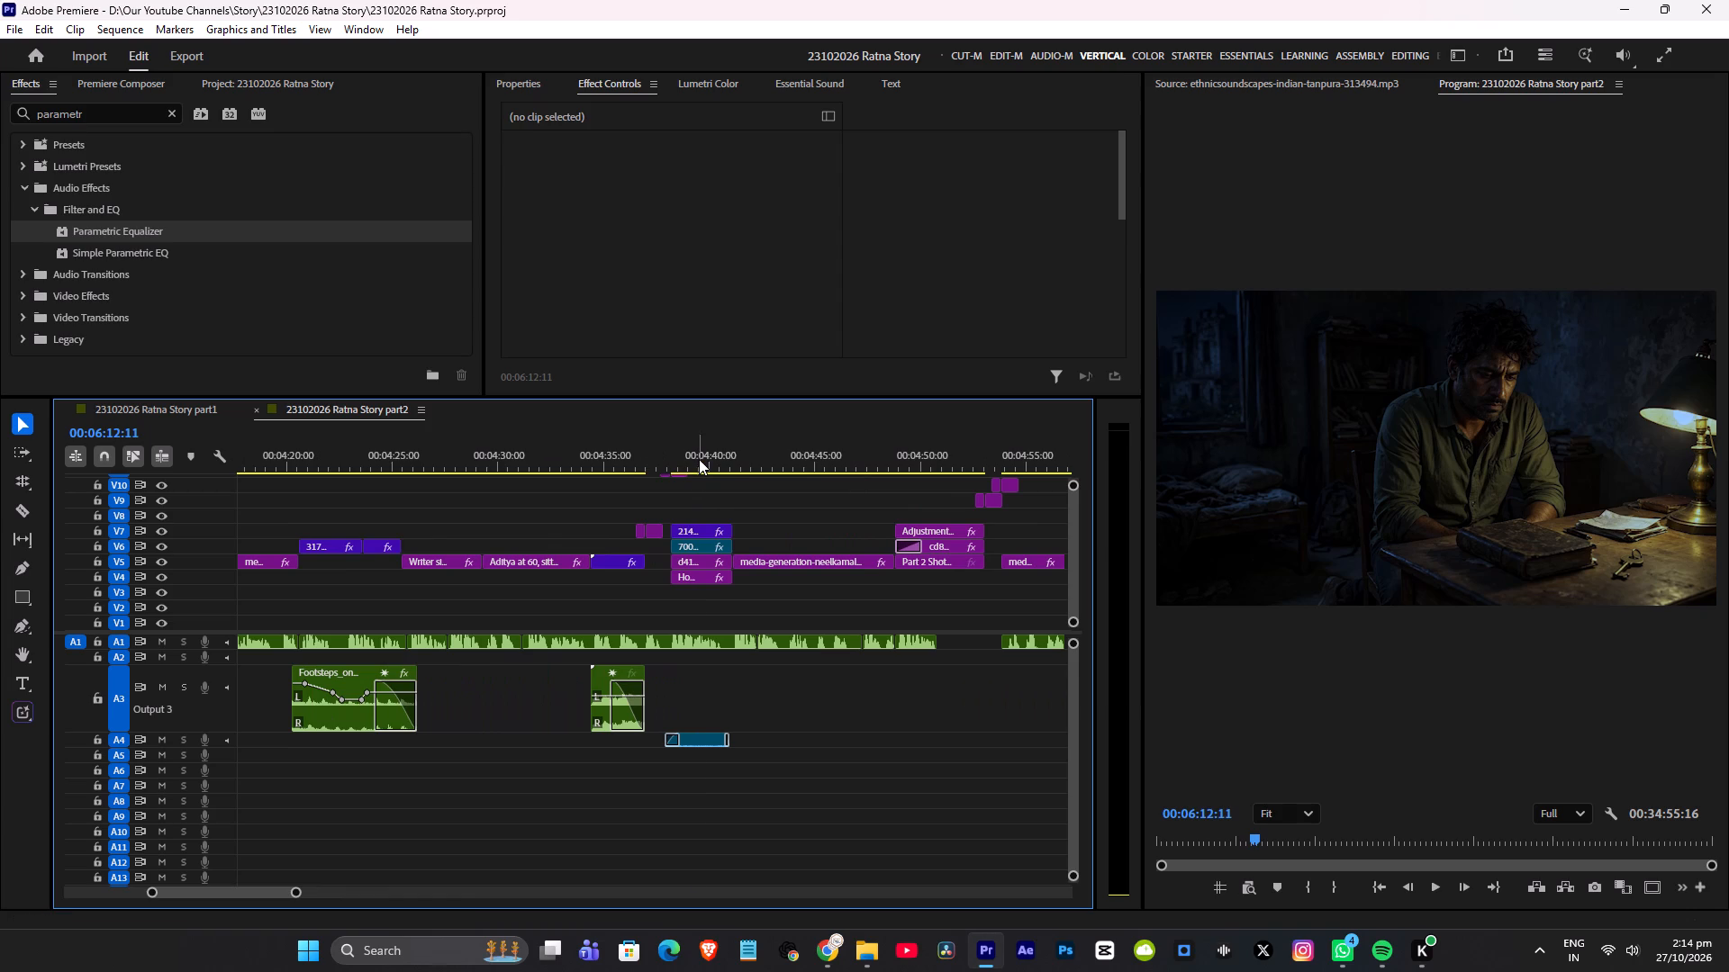
pyautogui.click(699, 459)
pyautogui.keyDown('alt'); pyautogui.scroll(4, 730, 481); pyautogui.keyUp('alt')
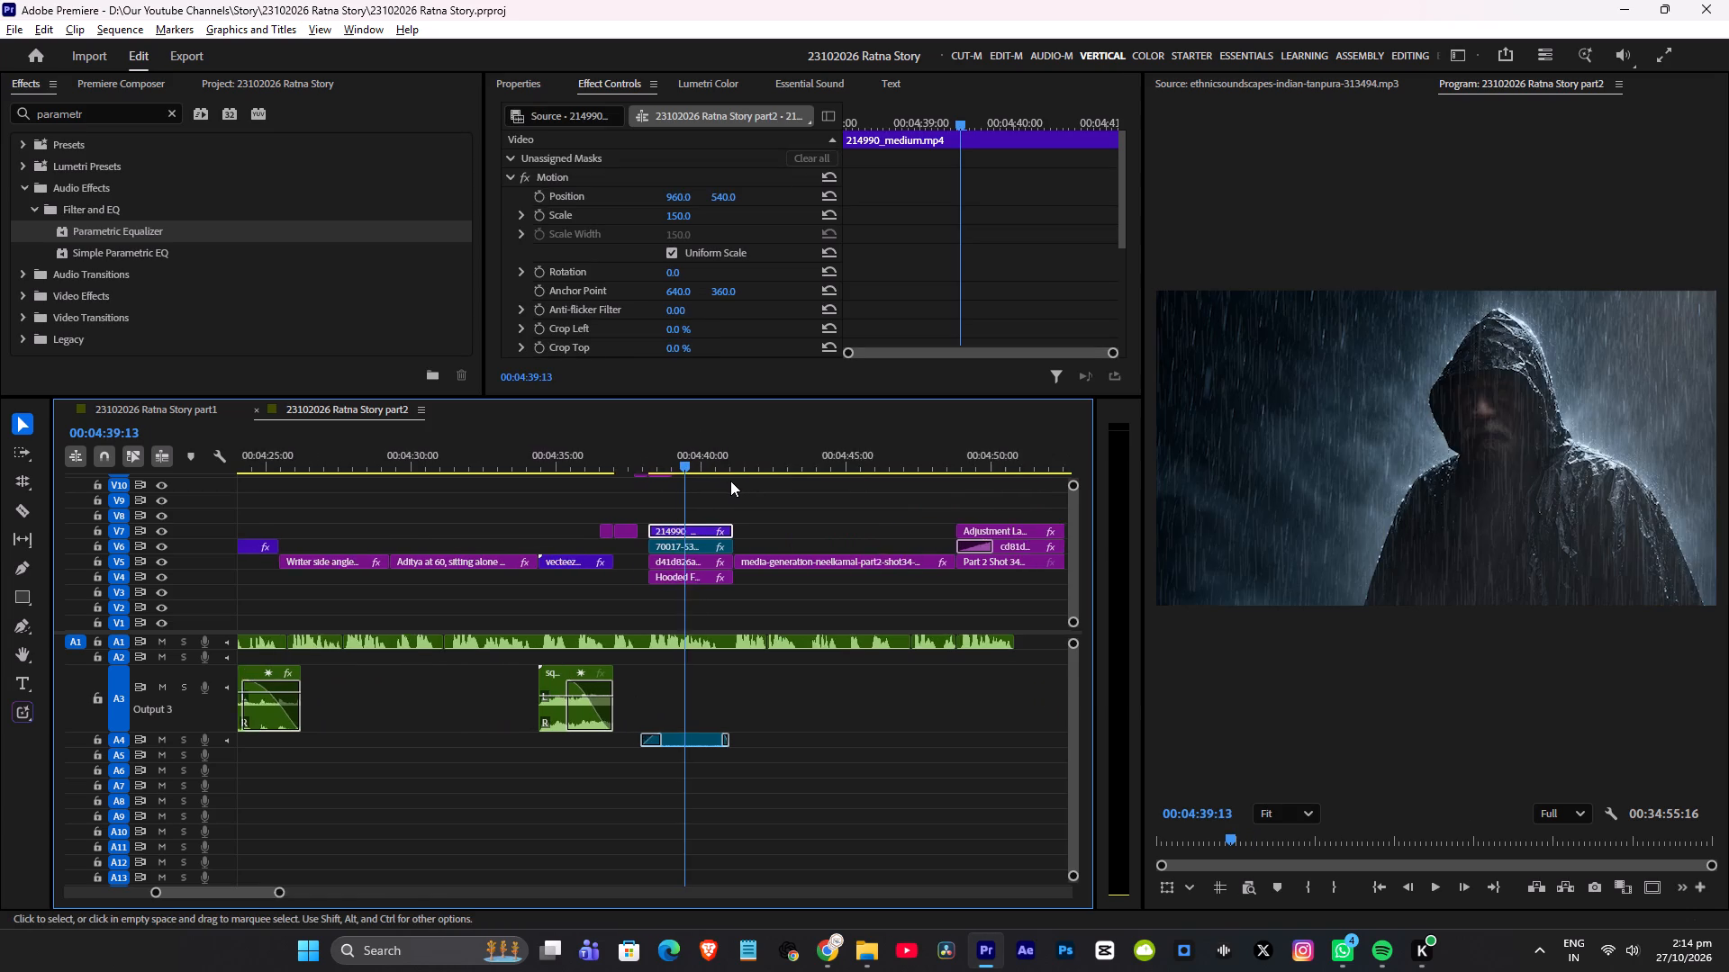
pyautogui.keyDown('alt'); pyautogui.scroll(-14, 729, 481); pyautogui.keyUp('alt')
pyautogui.keyDown('alt'); pyautogui.scroll(12, 562, 490); pyautogui.keyUp('alt')
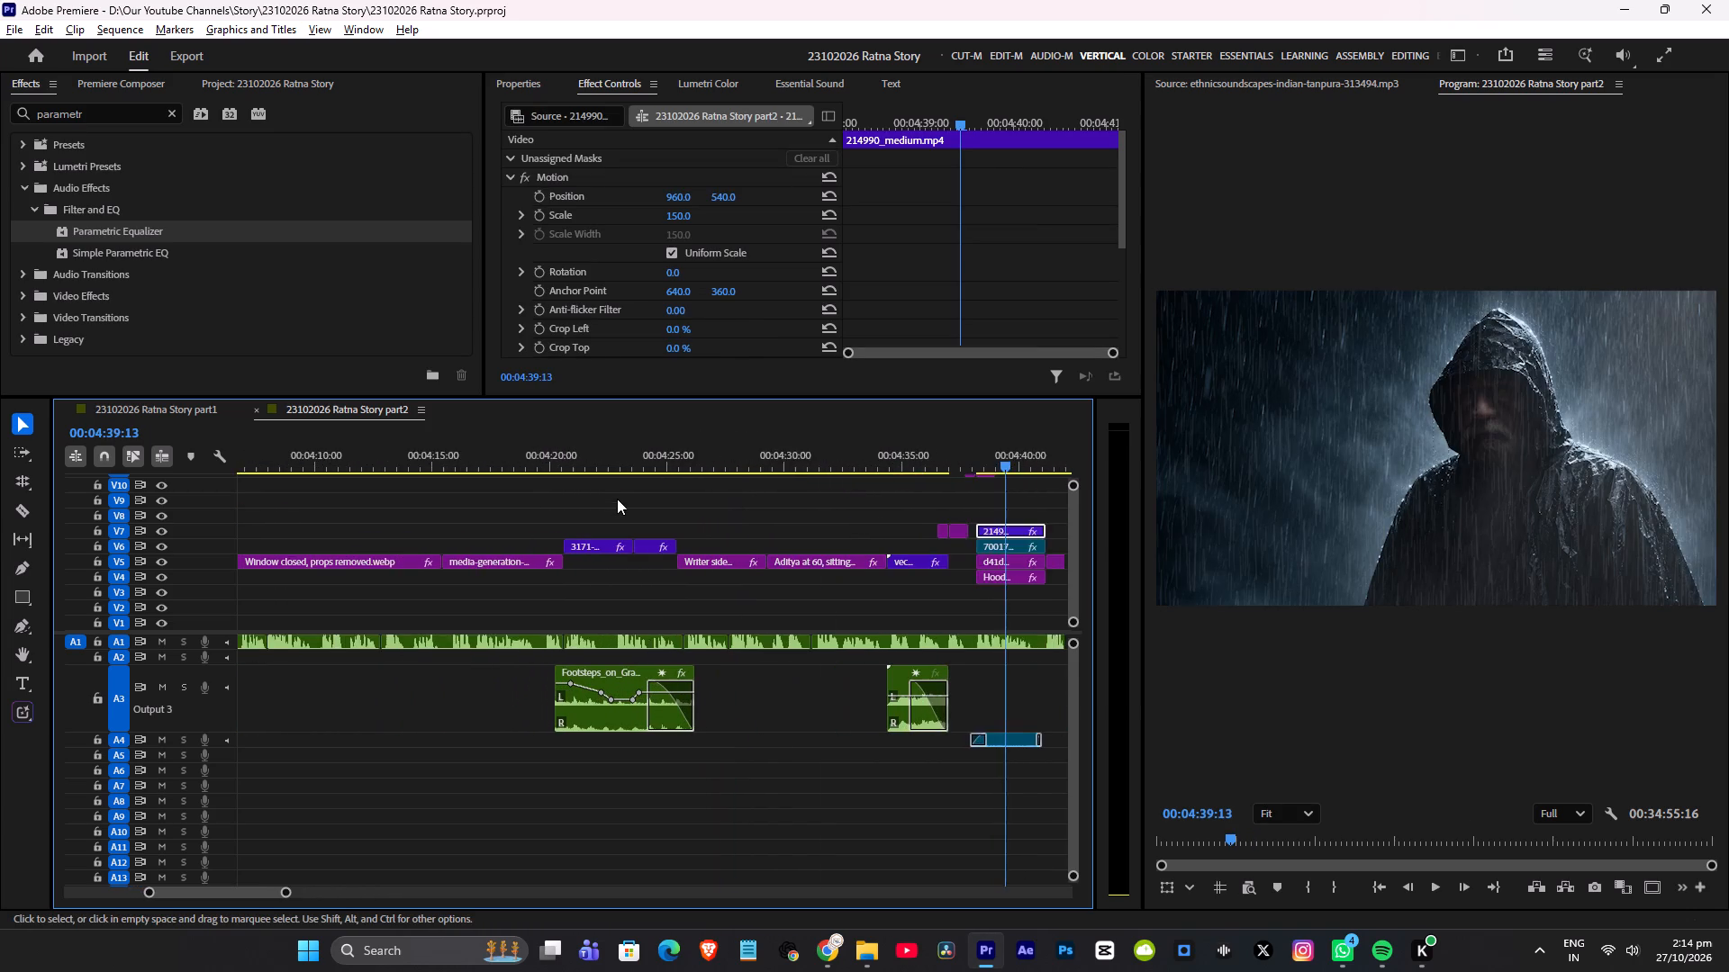
pyautogui.click(571, 508)
pyautogui.keyDown('shift'); pyautogui.moveTo(584, 508); pyautogui.dragTo(668, 546); pyautogui.keyUp('shift')
pyautogui.keyDown('shift'); pyautogui.moveTo(663, 547); pyautogui.dragTo(665, 561); pyautogui.keyUp('shift')
# Move the short Shot 14 secret door clip at about 00:02:58 from V4 up to V5.
pyautogui.keyDown('alt'); pyautogui.scroll(-10, 651, 510); pyautogui.keyUp('alt')
pyautogui.scroll(17, 530, 517)
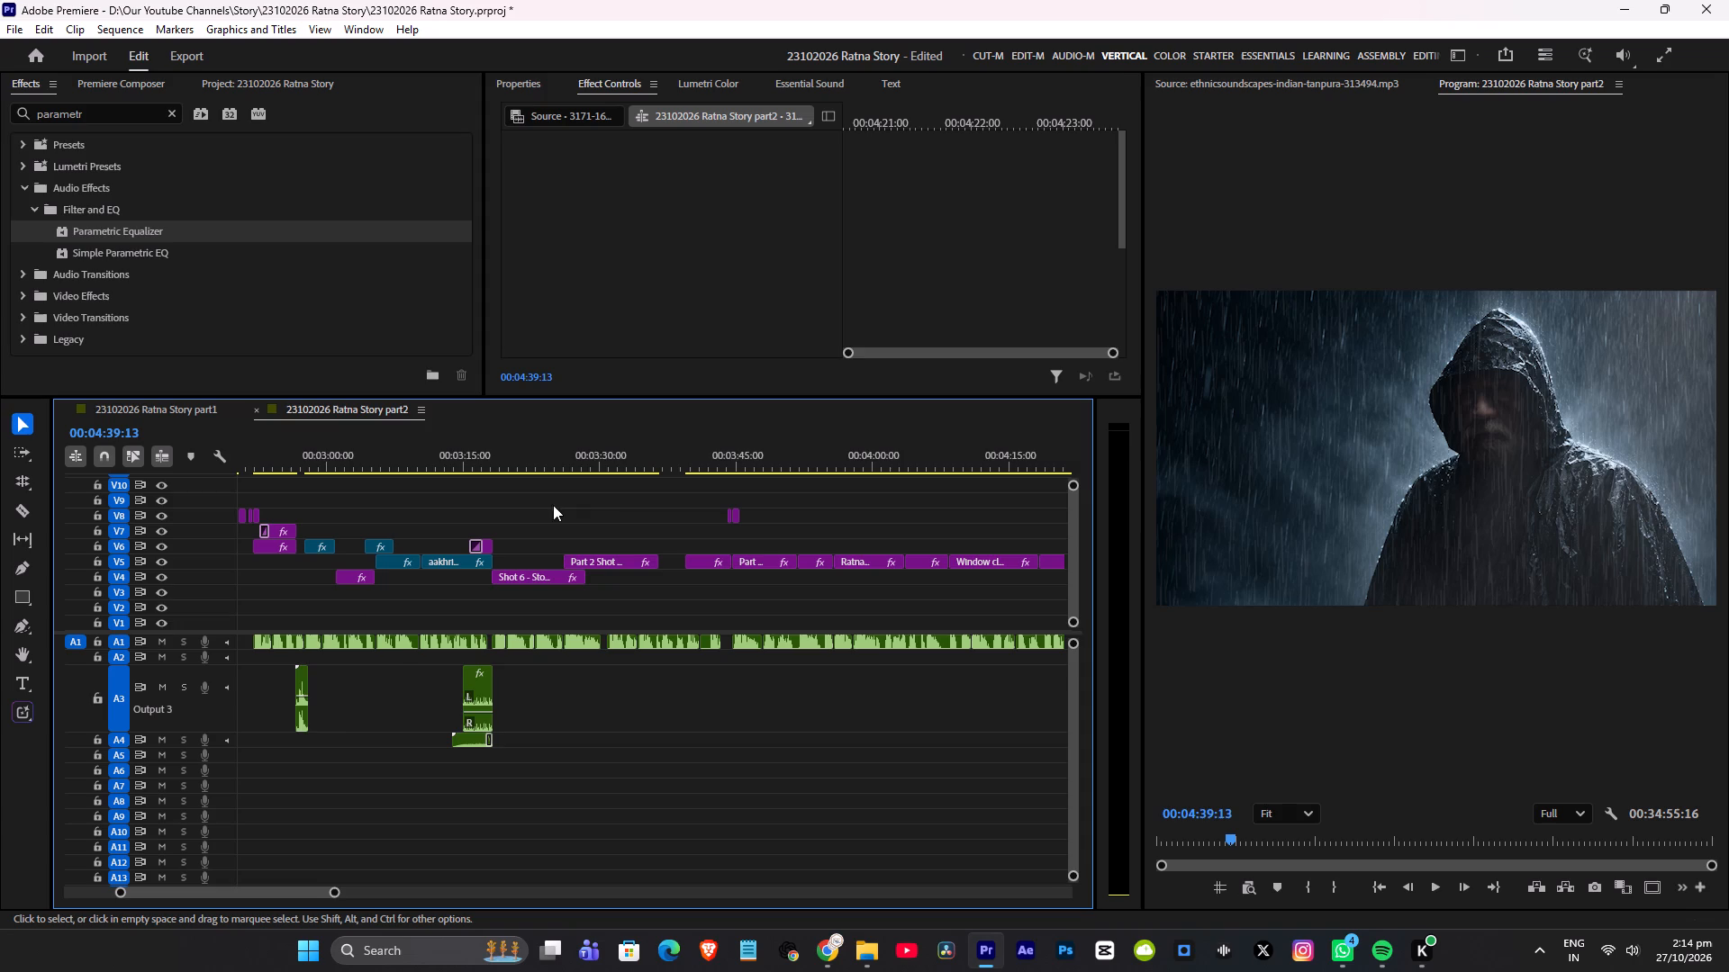
pyautogui.scroll(13, 608, 506)
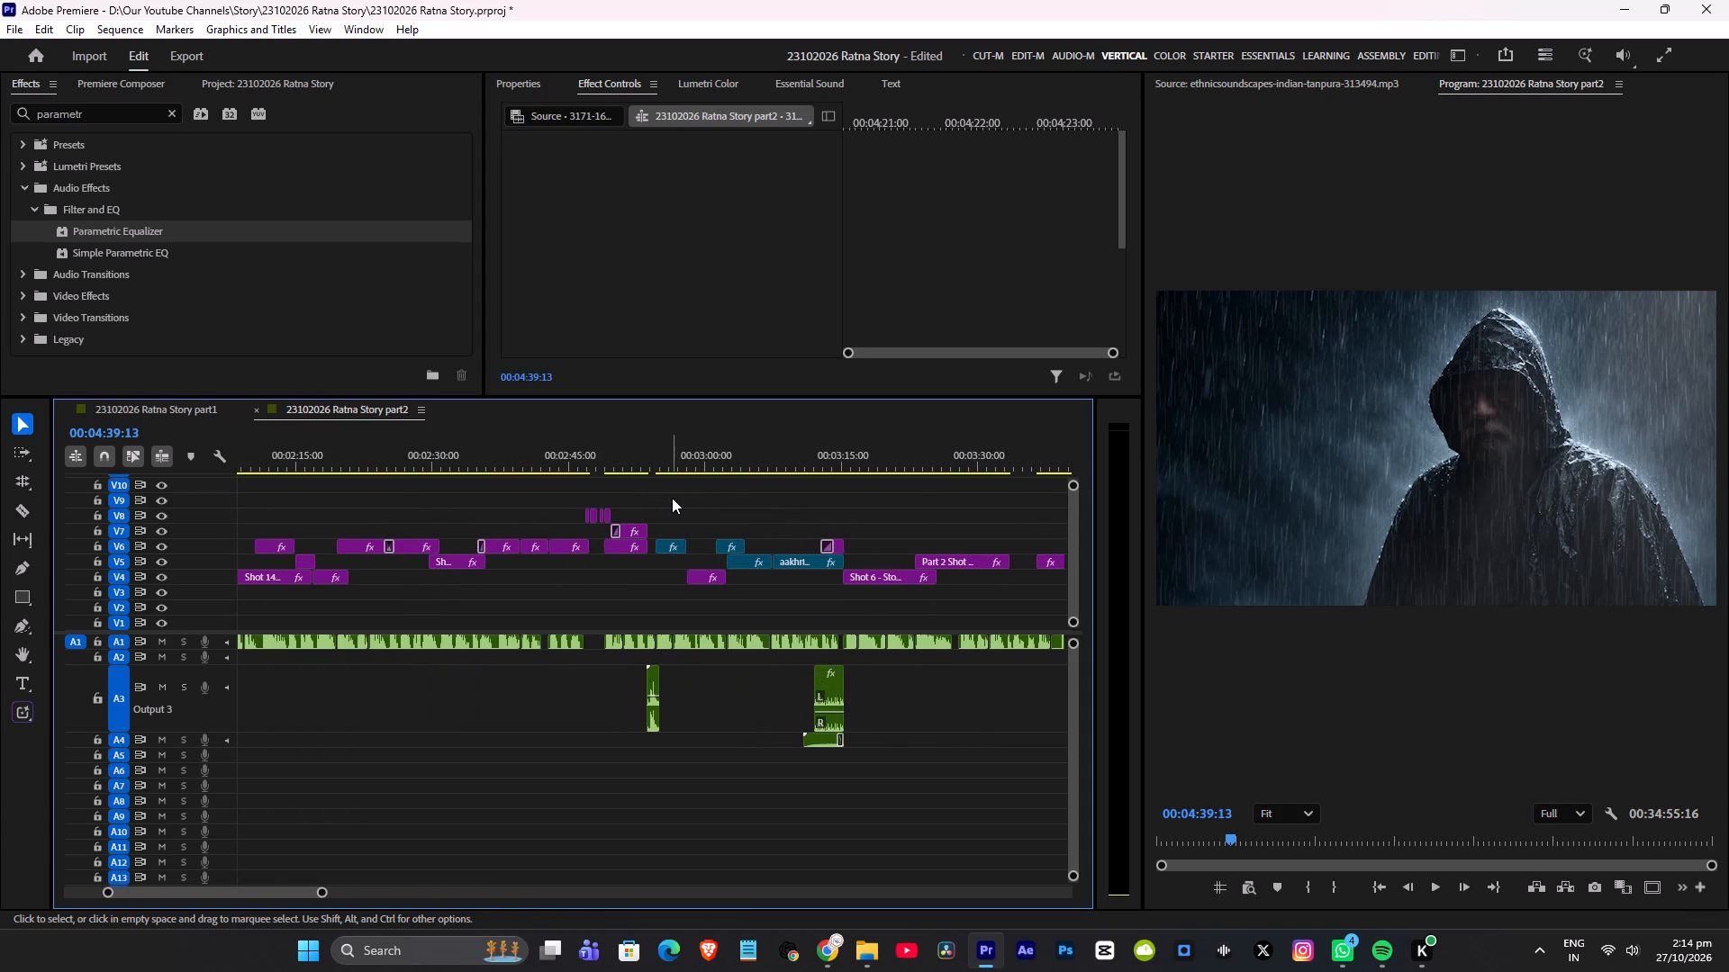
pyautogui.keyDown('alt'); pyautogui.scroll(10, 691, 499); pyautogui.keyUp('alt')
pyautogui.click(690, 580)
pyautogui.keyDown('shift'); pyautogui.moveTo(699, 577); pyautogui.dragTo(702, 562); pyautogui.keyUp('shift')
# Raise the Shot 14 clip at about 00:02:06, the clip after it and the short clip overlapping them by one track, to V5 and V6.
pyautogui.keyDown('alt'); pyautogui.scroll(-6, 723, 573); pyautogui.keyUp('alt')
pyautogui.scroll(11, 600, 553)
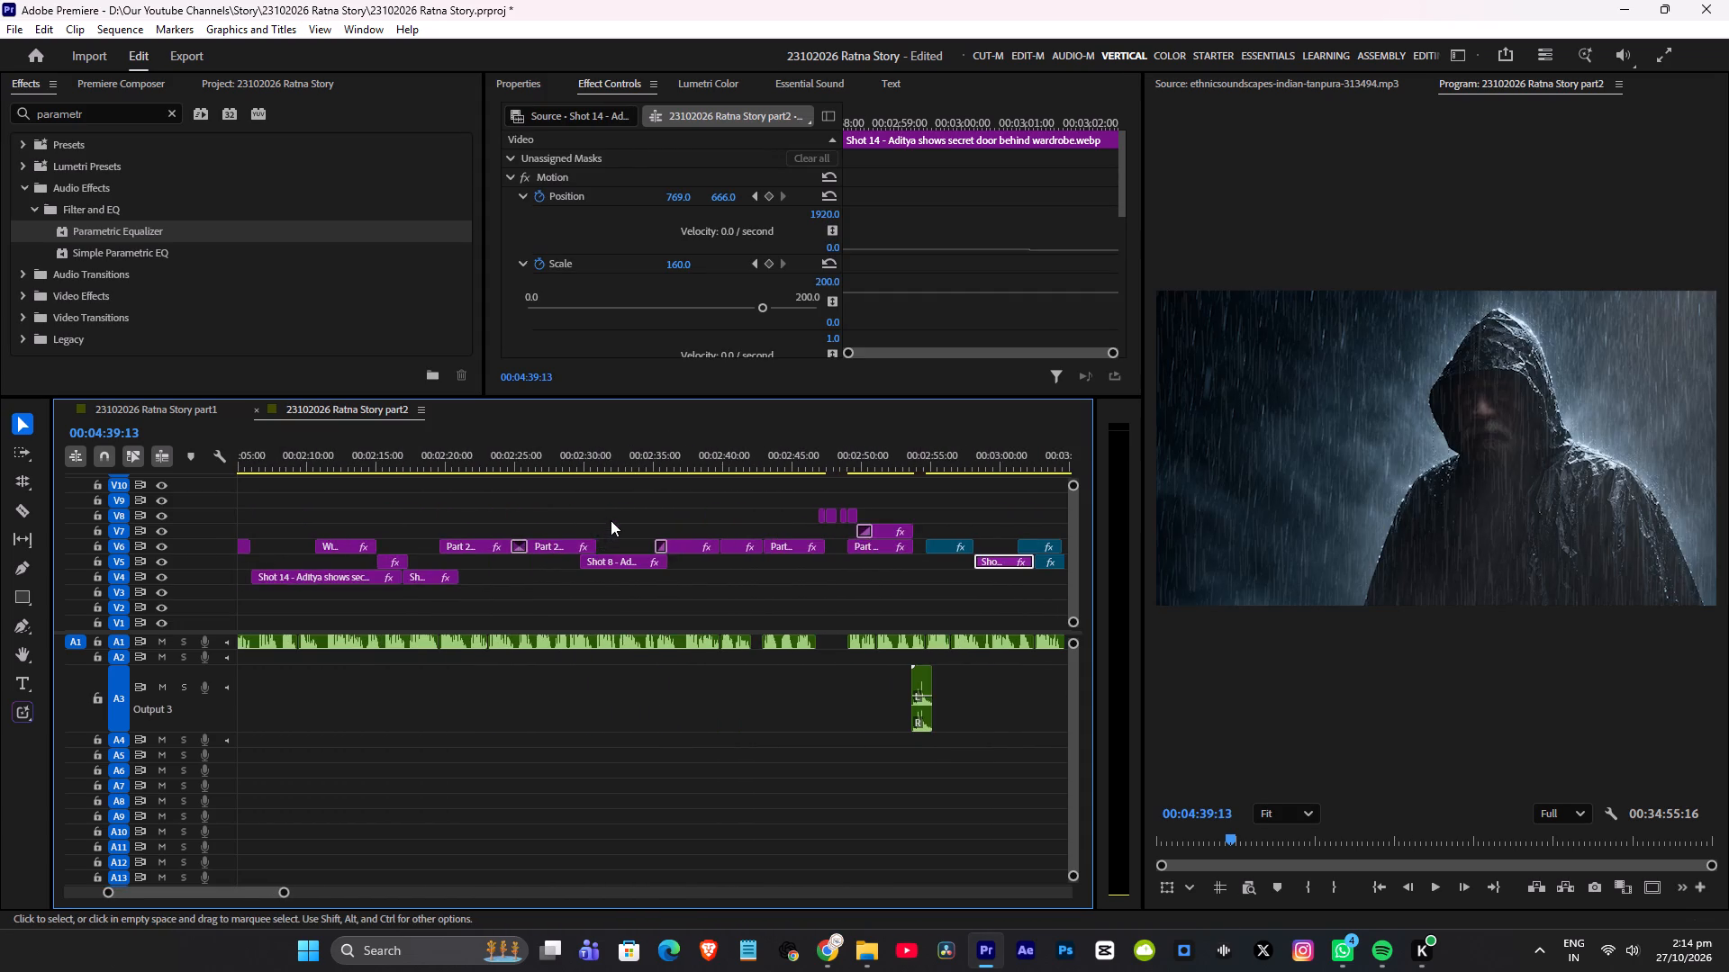
pyautogui.scroll(9, 609, 518)
pyautogui.keyDown('alt'); pyautogui.scroll(5, 643, 509); pyautogui.keyUp('alt')
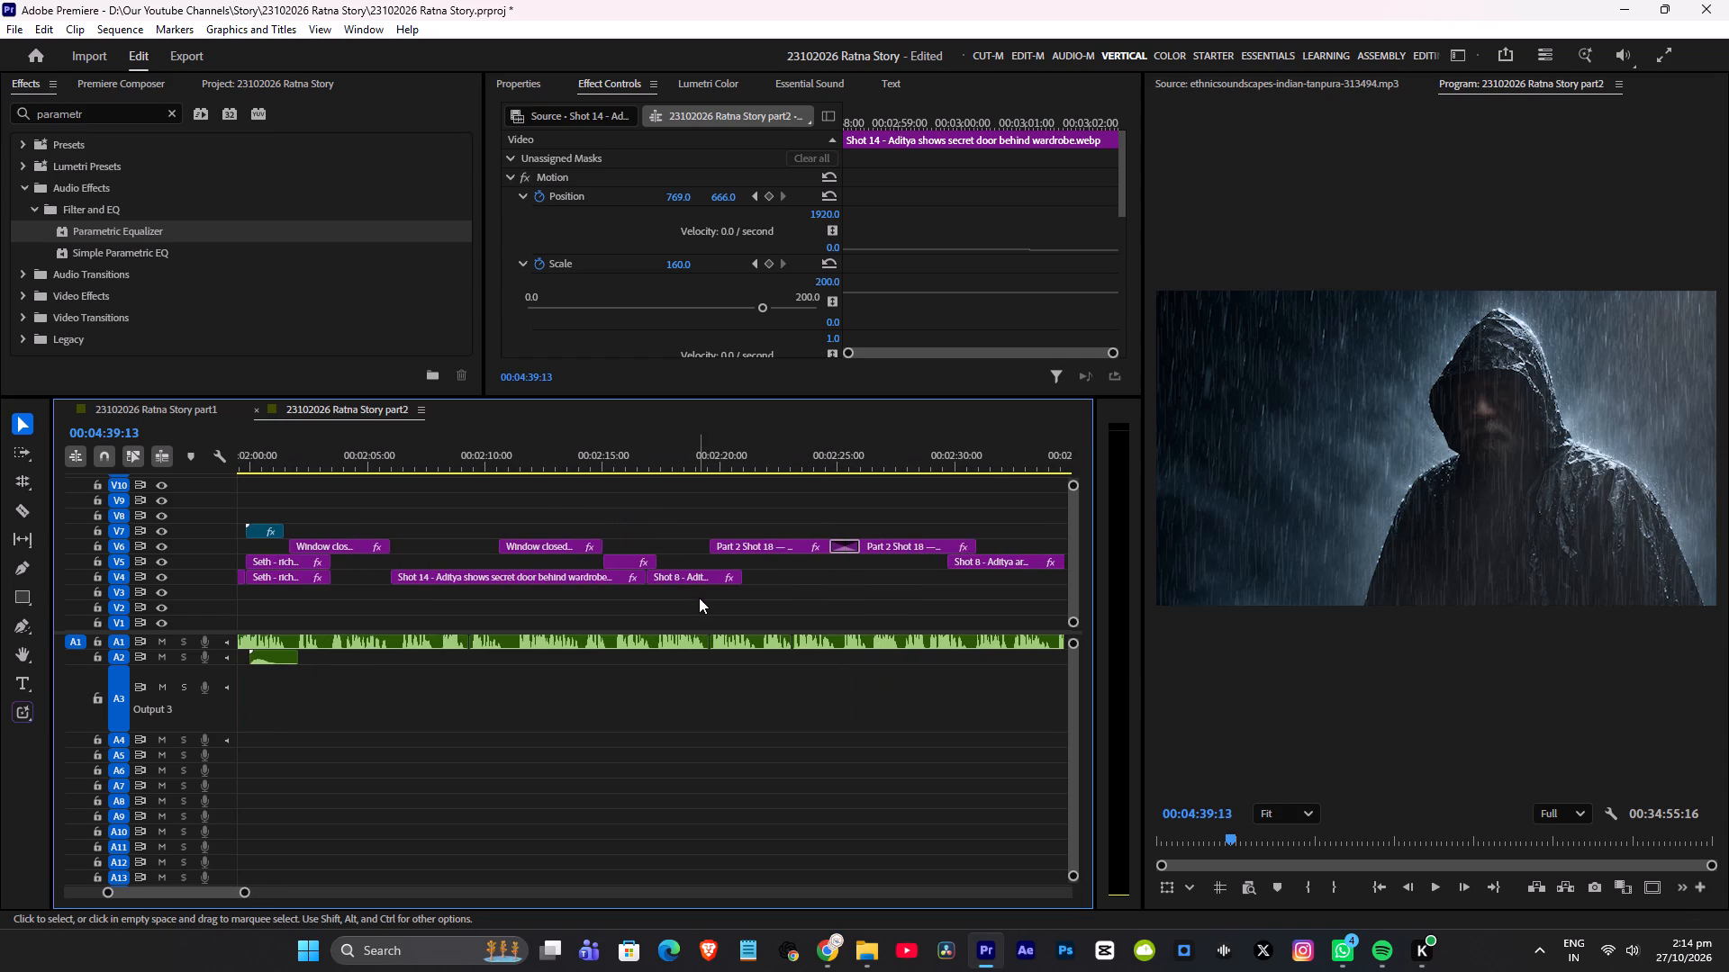
pyautogui.moveTo(704, 598); pyautogui.dragTo(629, 569)
pyautogui.keyDown('shift'); pyautogui.click(627, 573); pyautogui.keyUp('shift')
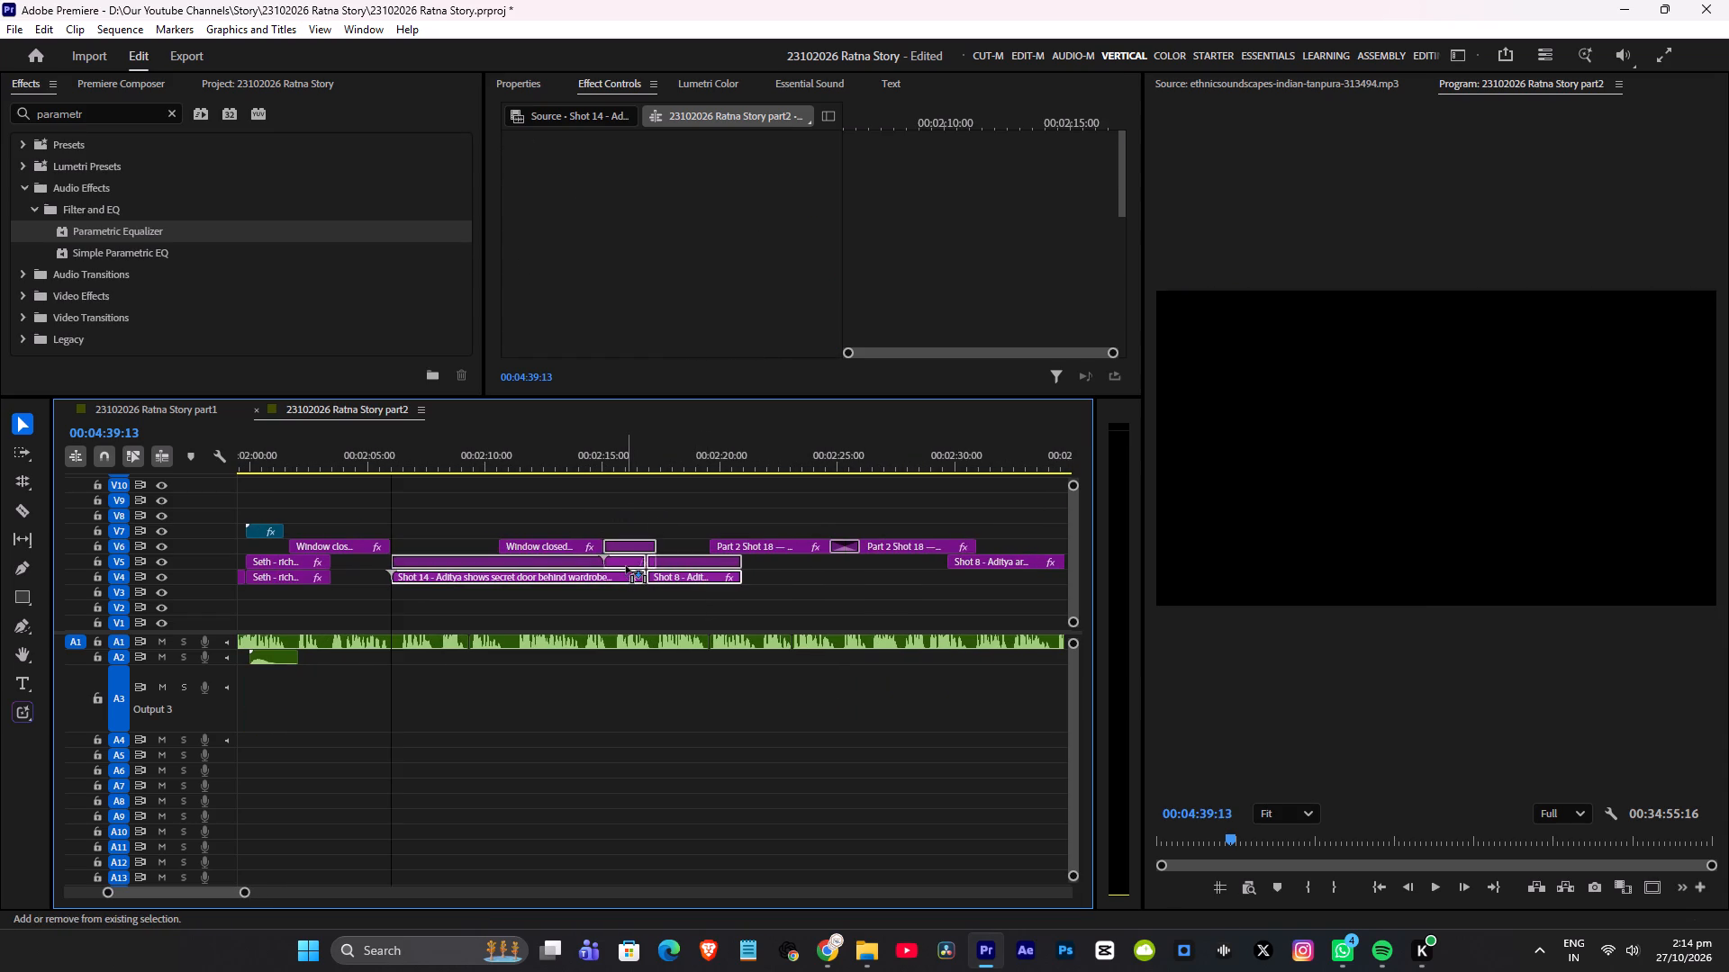
# Examine the track layout of the shots in the sequence's first two minutes, including the aakhri-kahani and Part 2 Shot 16 clips.
pyautogui.scroll(18, 614, 581)
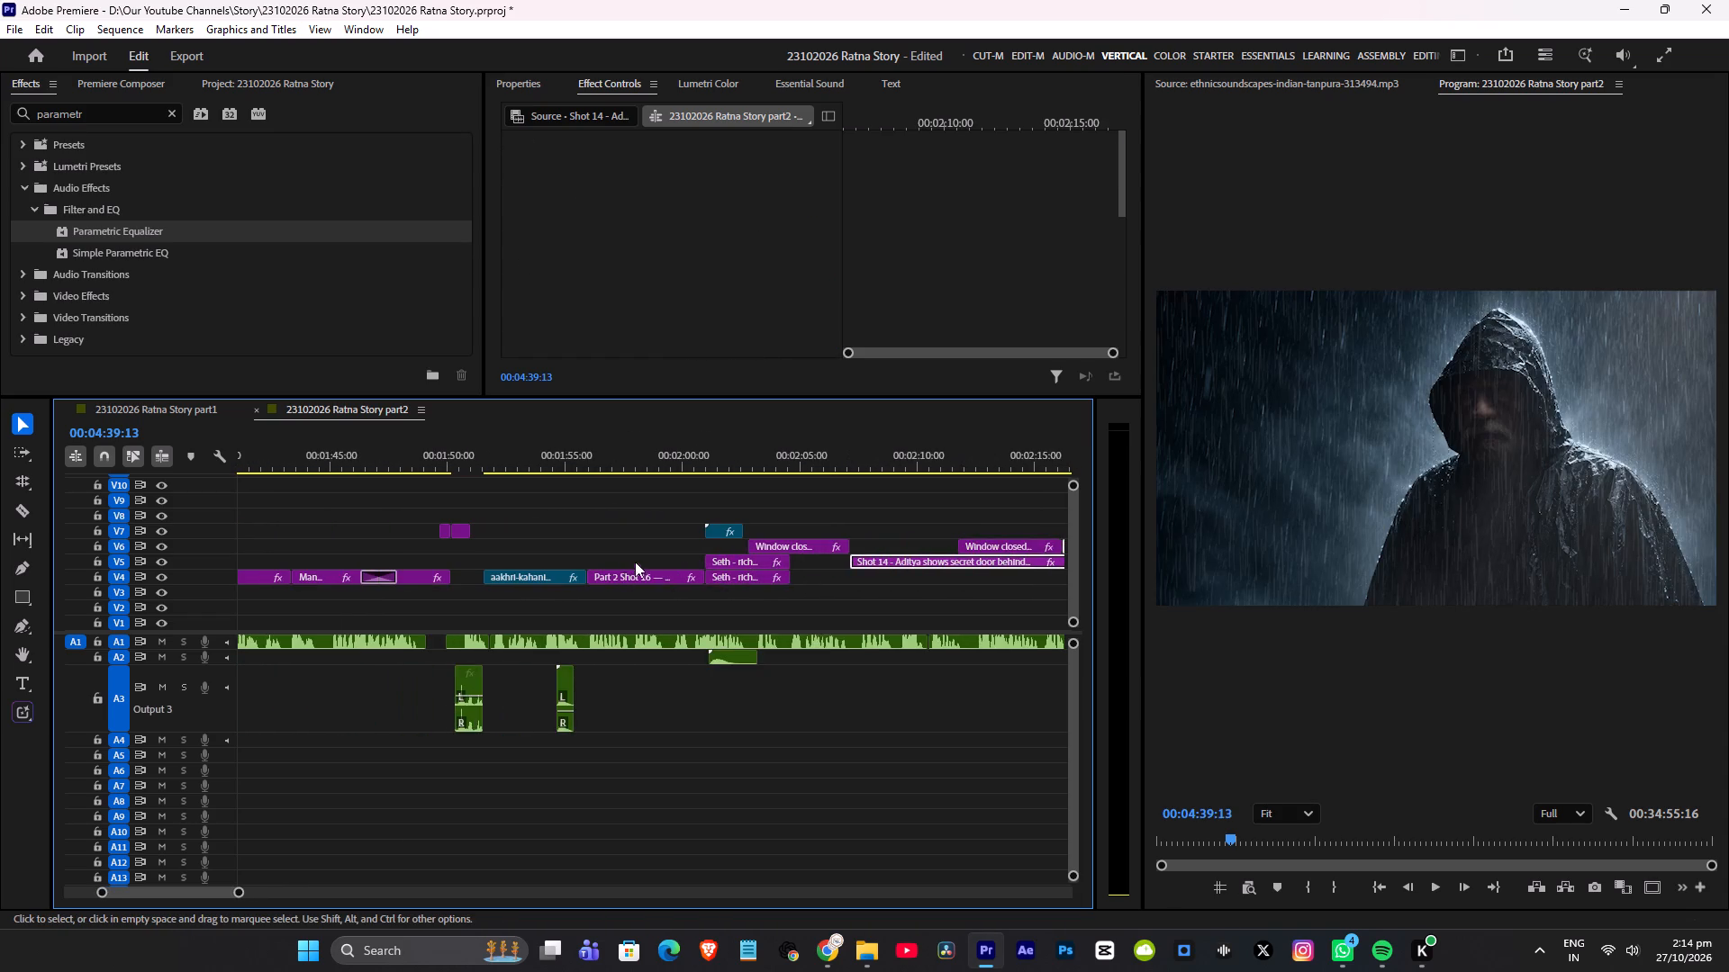
pyautogui.moveTo(579, 539); pyautogui.dragTo(643, 577)
pyautogui.keyDown('alt'); pyautogui.scroll(-5, 659, 555); pyautogui.keyUp('alt')
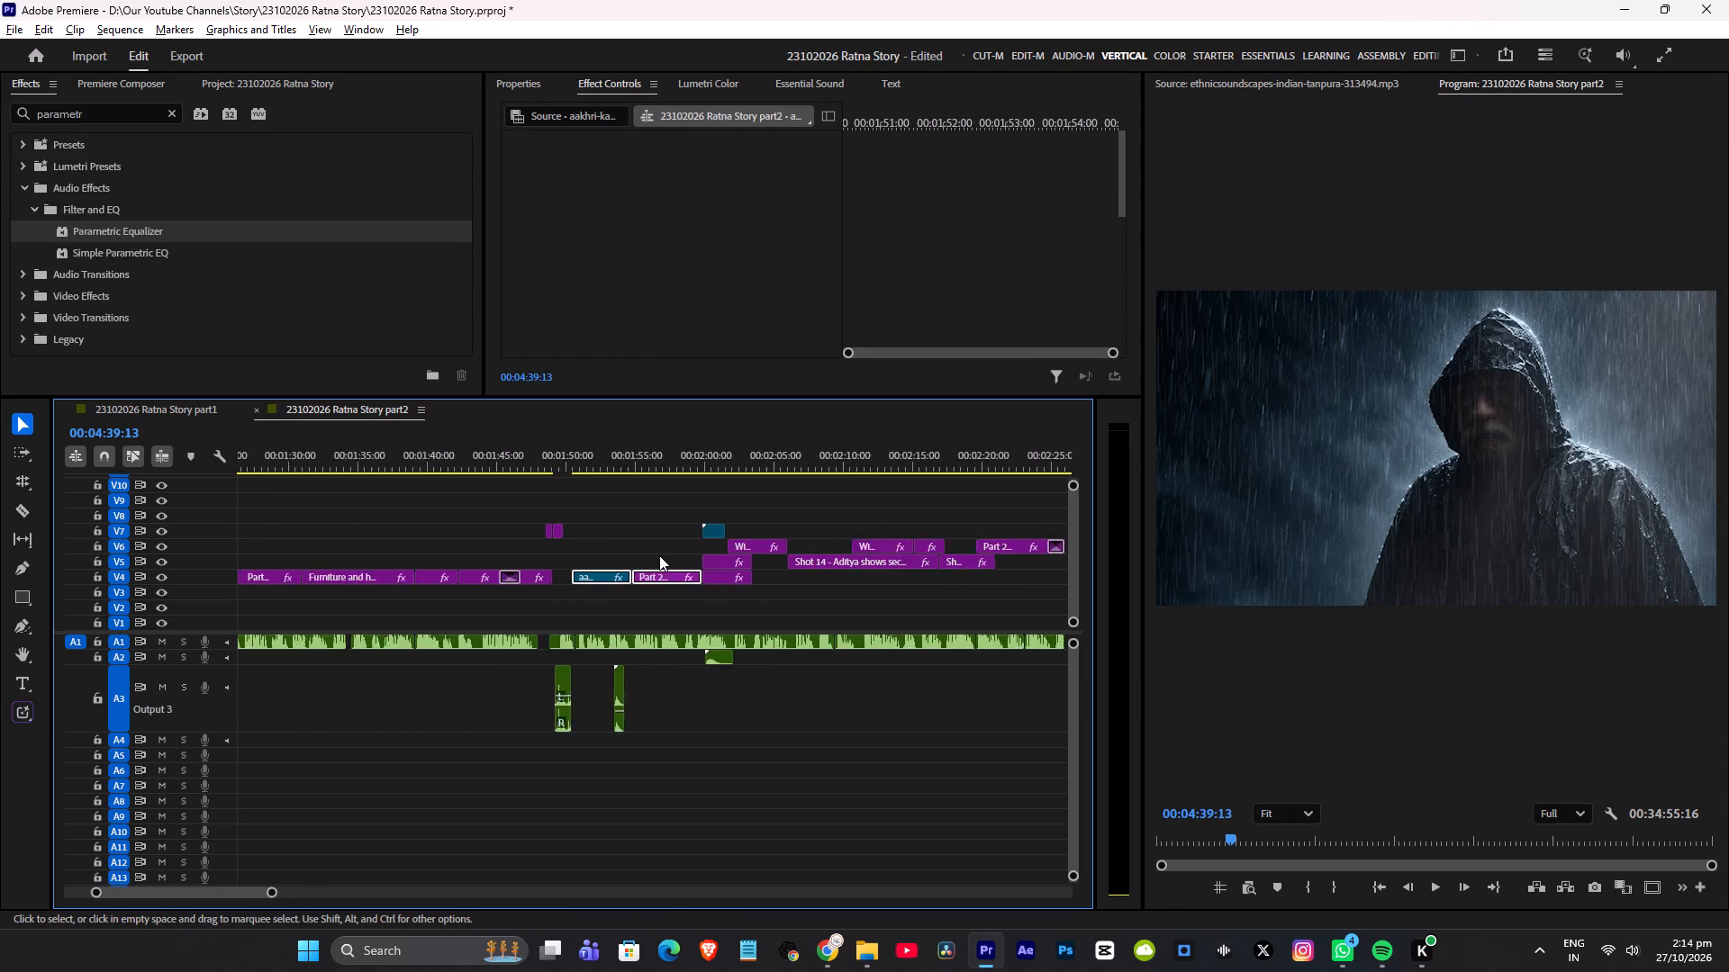
pyautogui.keyDown('alt'); pyautogui.scroll(-2, 659, 555); pyautogui.keyUp('alt')
pyautogui.scroll(19, 615, 543)
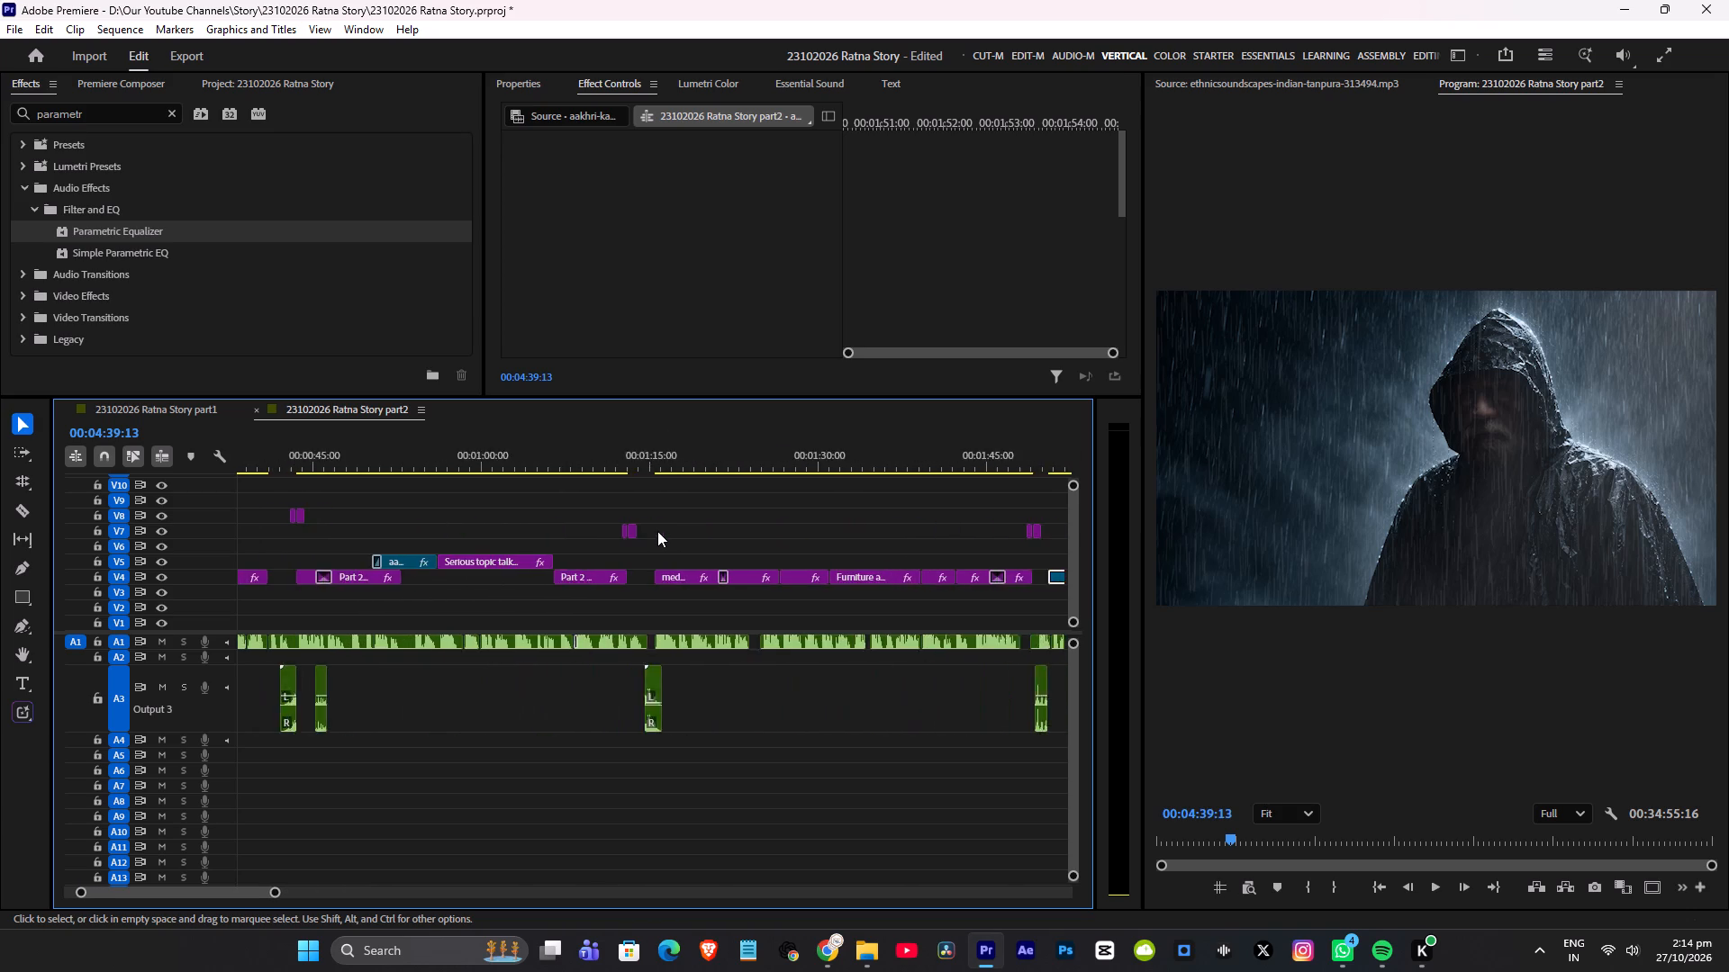
pyautogui.scroll(12, 657, 531)
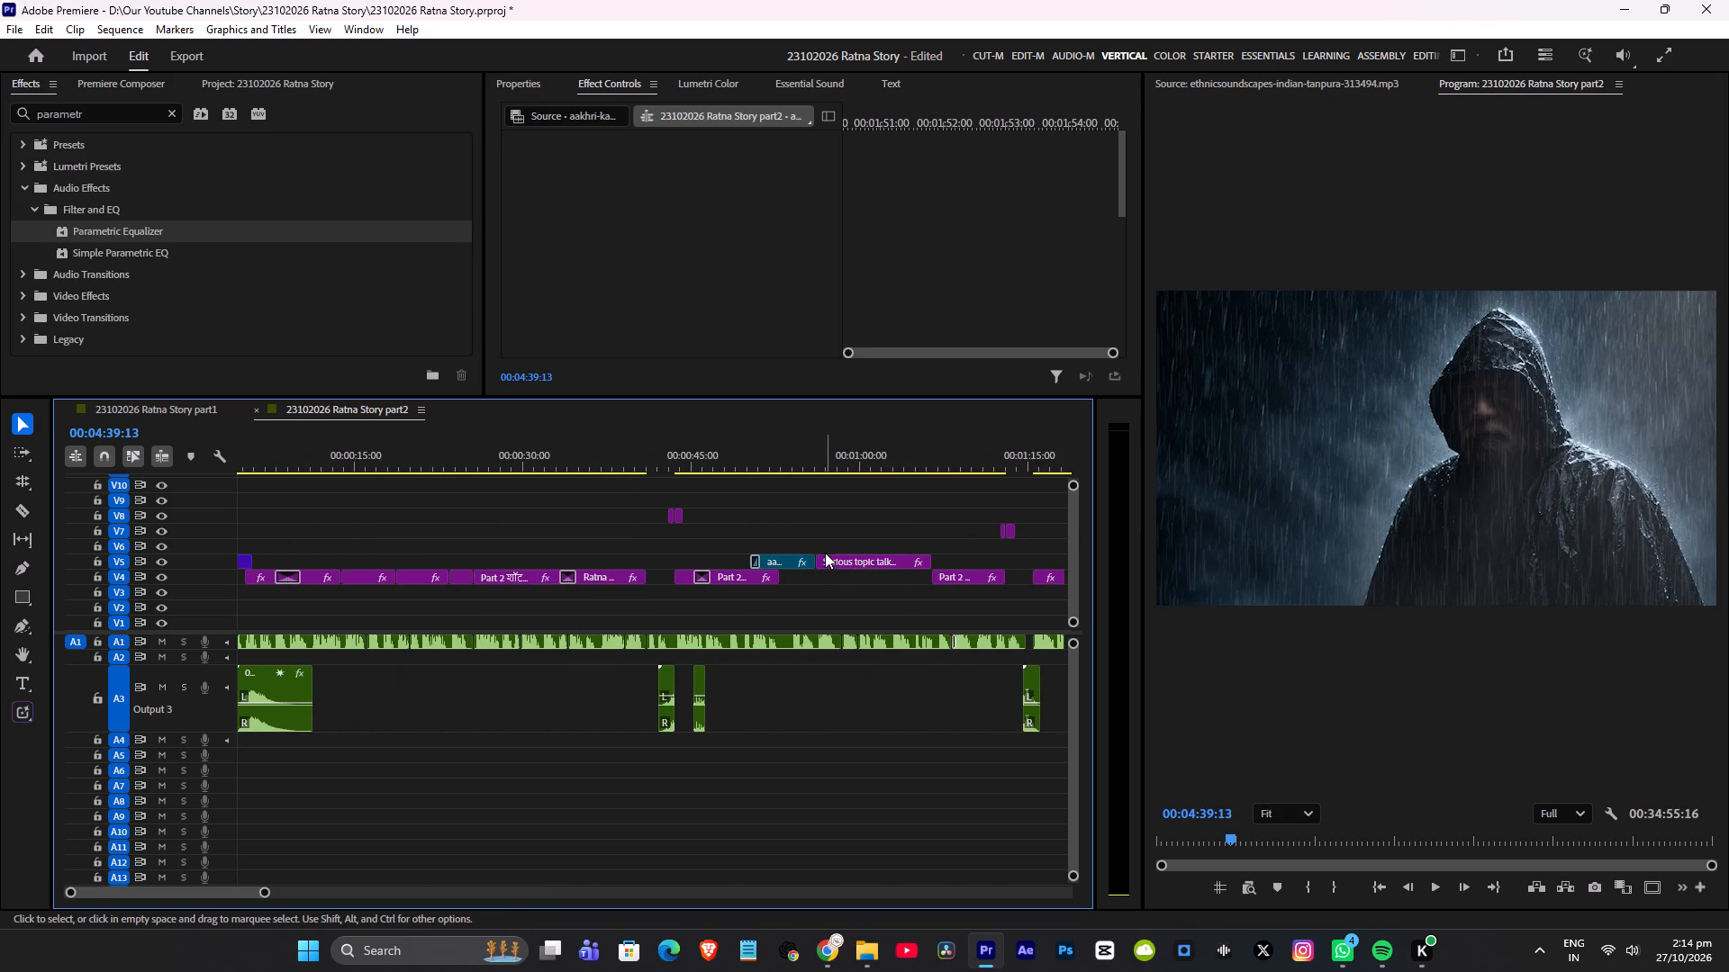
pyautogui.keyDown('alt'); pyautogui.scroll(-5, 835, 543); pyautogui.keyUp('alt')
pyautogui.keyDown('alt'); pyautogui.scroll(4, 581, 523); pyautogui.keyUp('alt')
pyautogui.keyDown('alt'); pyautogui.scroll(-10, 583, 526); pyautogui.keyUp('alt')
# Save the project with the rearranged tracks.
pyautogui.hotkey('ctrl', 's')
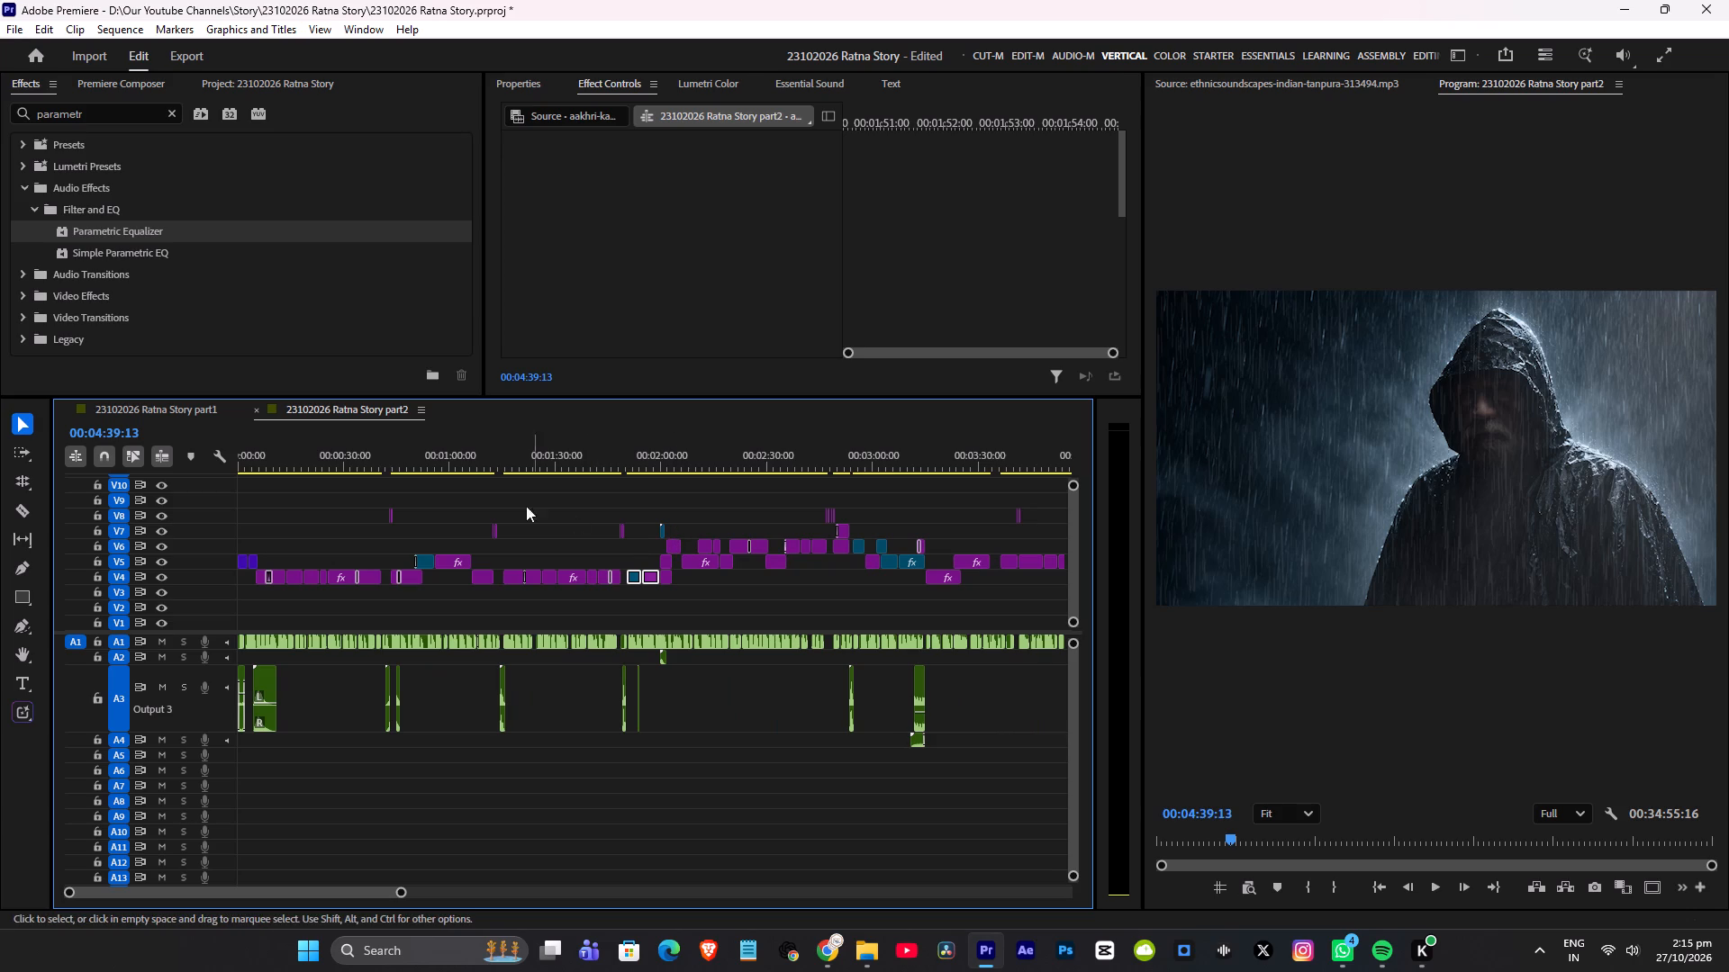
pyautogui.hotkey('ctrl', 's')
# In the maximized timeline, move the short V7 clips at about 00:01:13 and 00:01:49 up to V8, then save the project.
pyautogui.press('`')
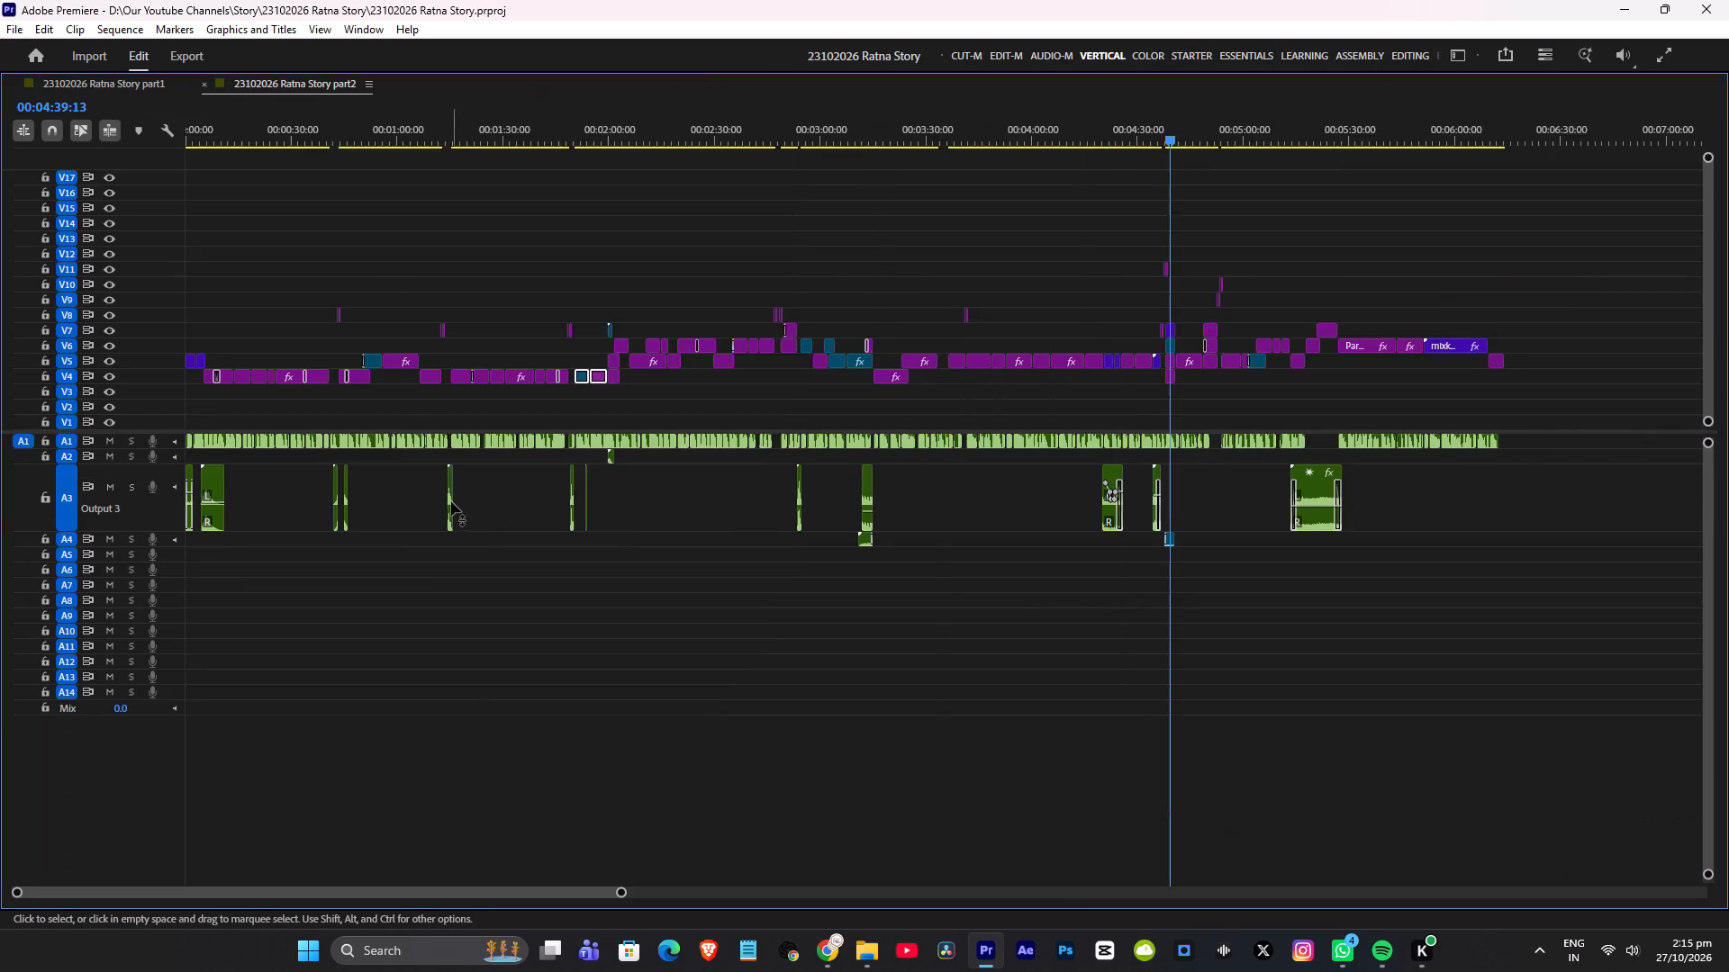
pyautogui.keyDown('alt'); pyautogui.scroll(6, 394, 289); pyautogui.keyUp('alt')
pyautogui.moveTo(434, 297); pyautogui.dragTo(544, 338)
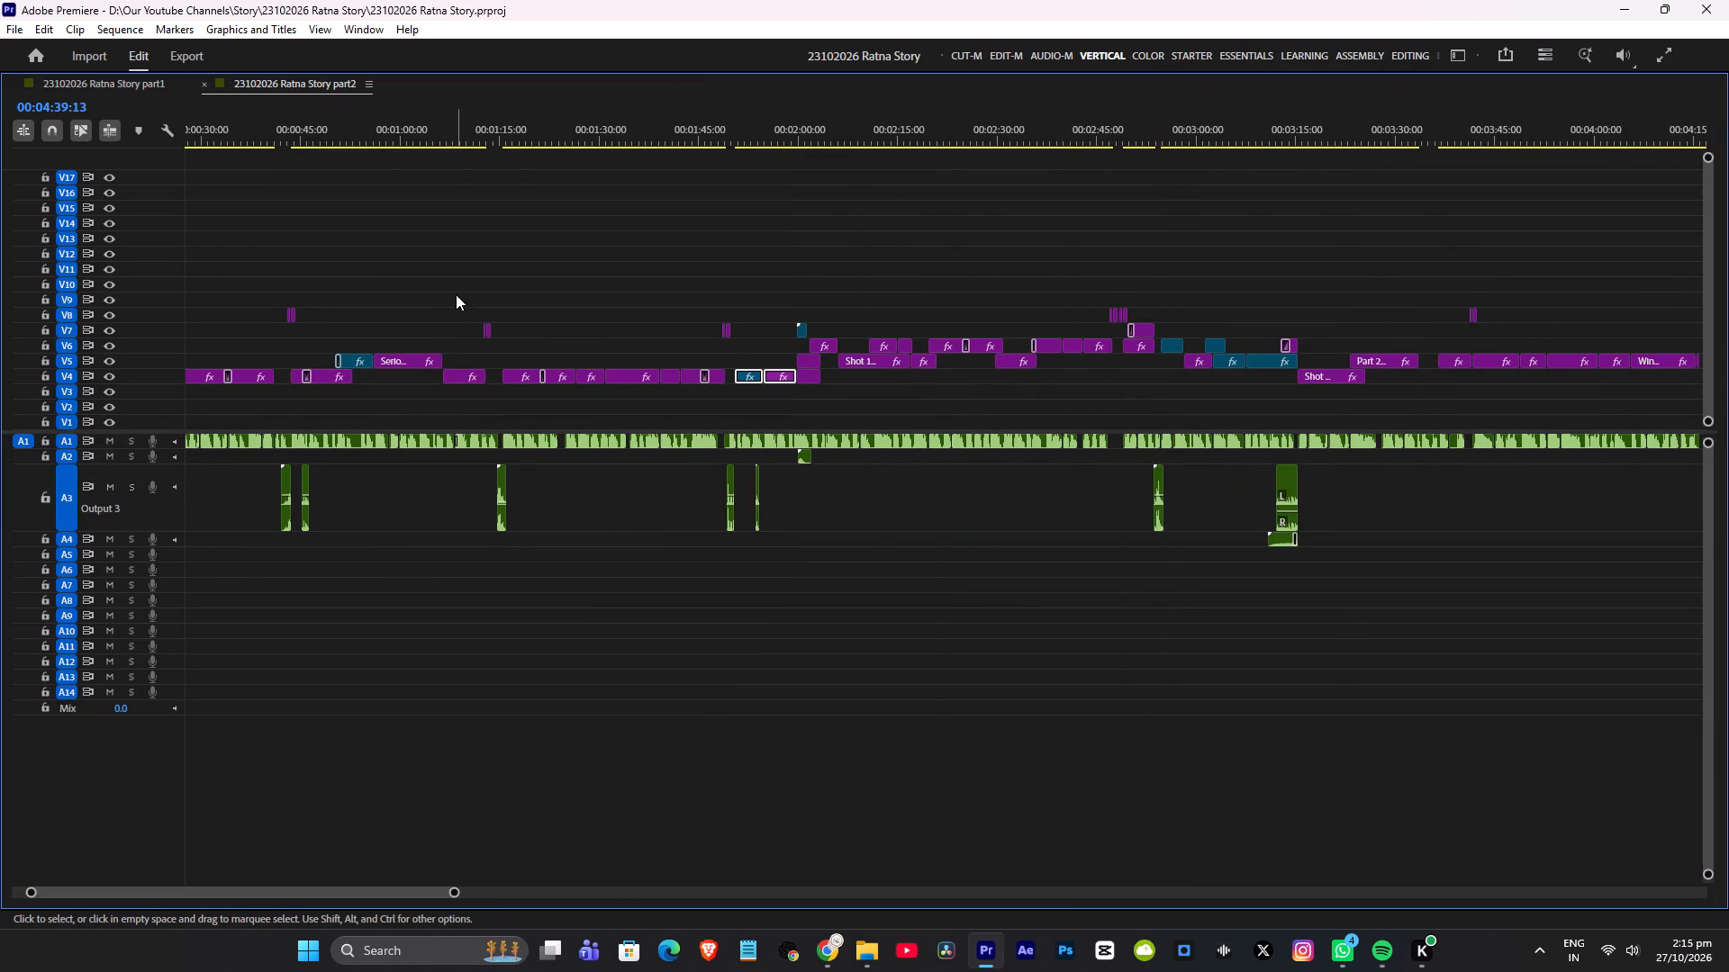
pyautogui.moveTo(456, 294); pyautogui.dragTo(515, 331)
pyautogui.keyDown('shift'); pyautogui.moveTo(490, 327); pyautogui.dragTo(490, 318); pyautogui.keyUp('shift')
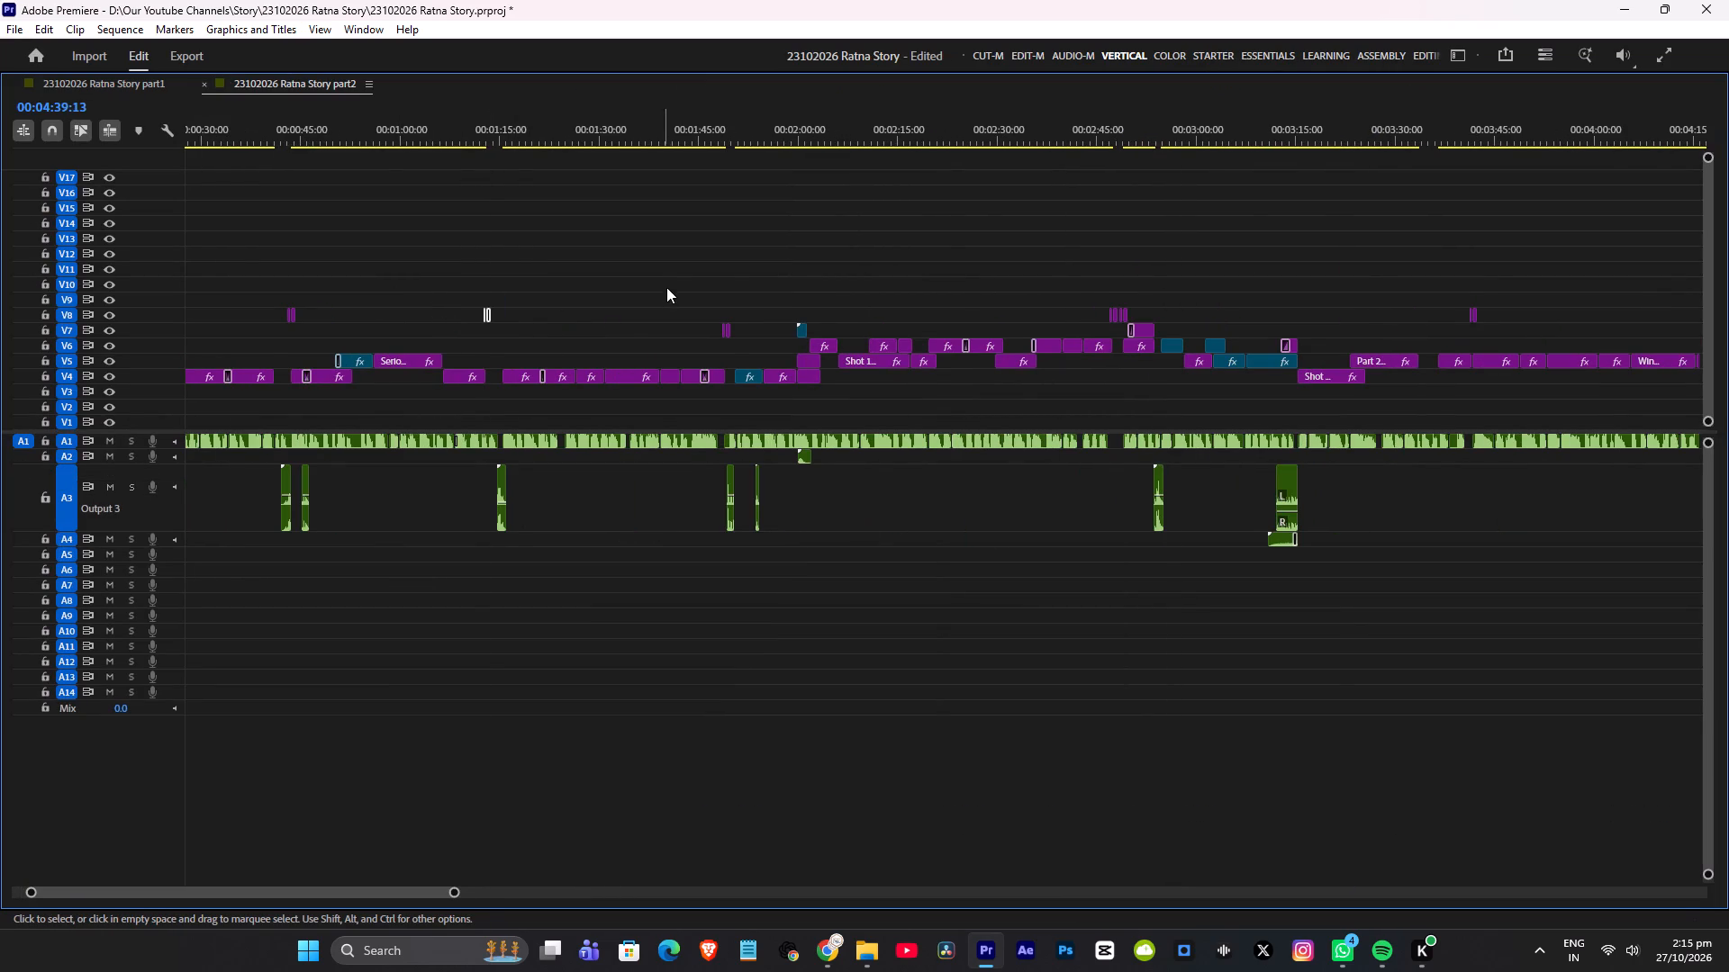
pyautogui.moveTo(667, 285); pyautogui.dragTo(747, 333)
pyautogui.keyDown('shift'); pyautogui.moveTo(729, 328); pyautogui.dragTo(726, 313); pyautogui.keyUp('shift')
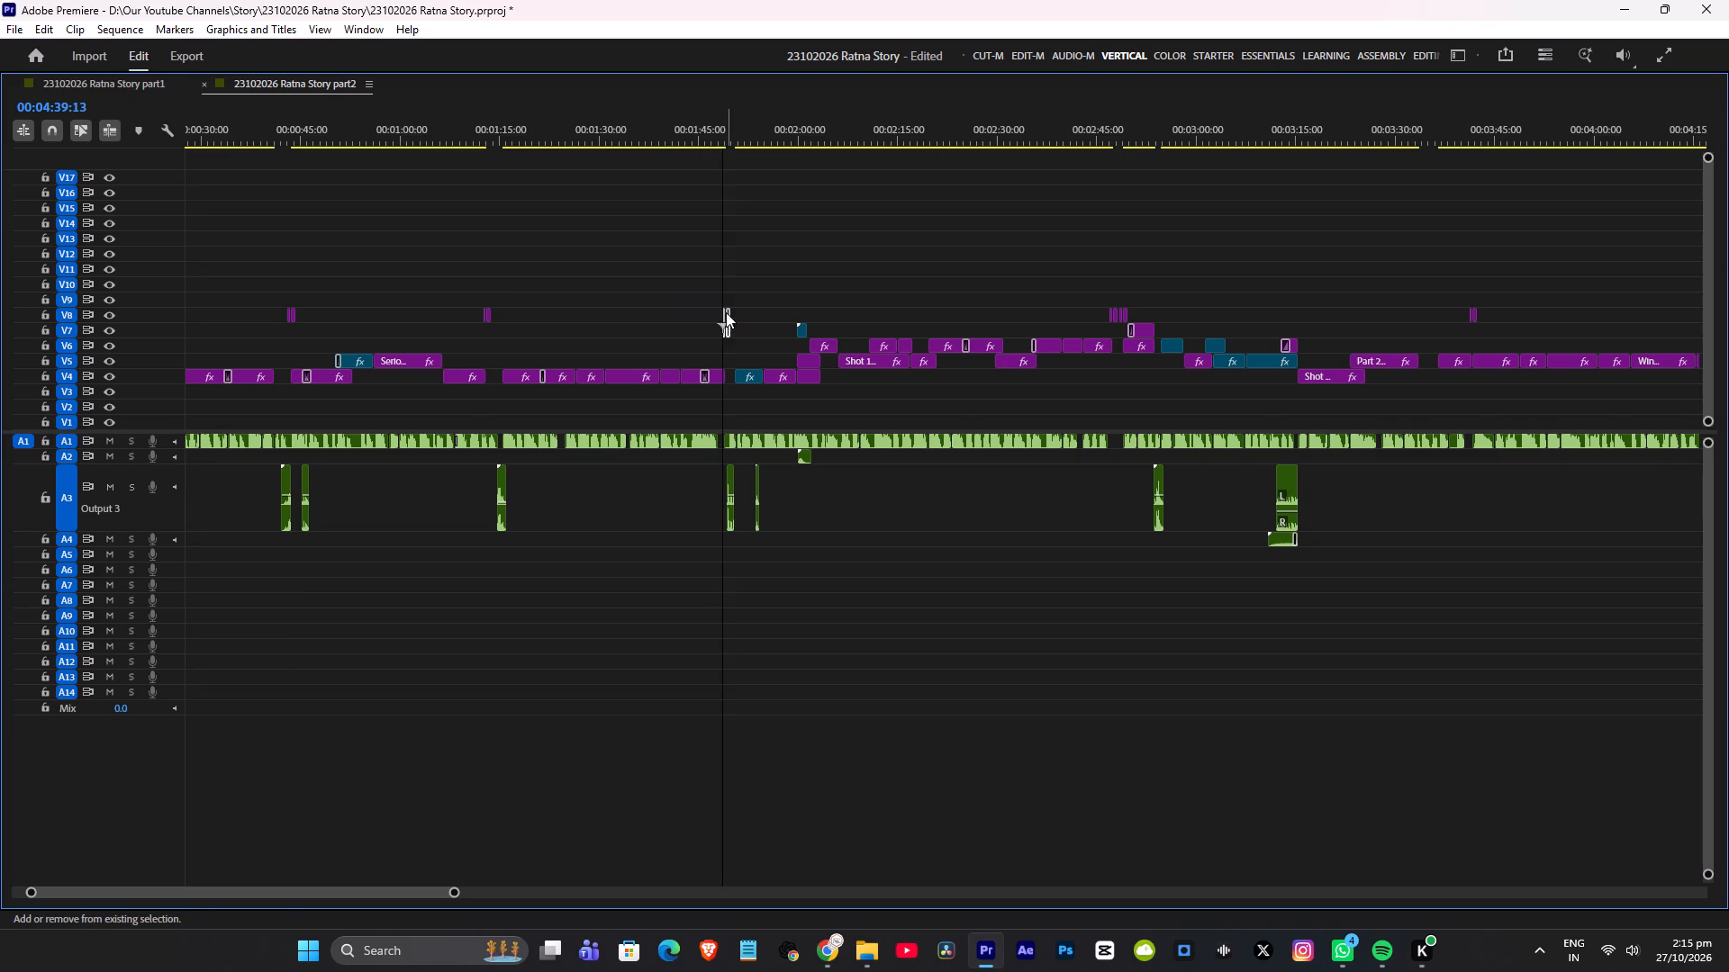
pyautogui.scroll(-3, 742, 309)
pyautogui.keyDown('alt'); pyautogui.scroll(-6, 867, 346); pyautogui.keyUp('alt')
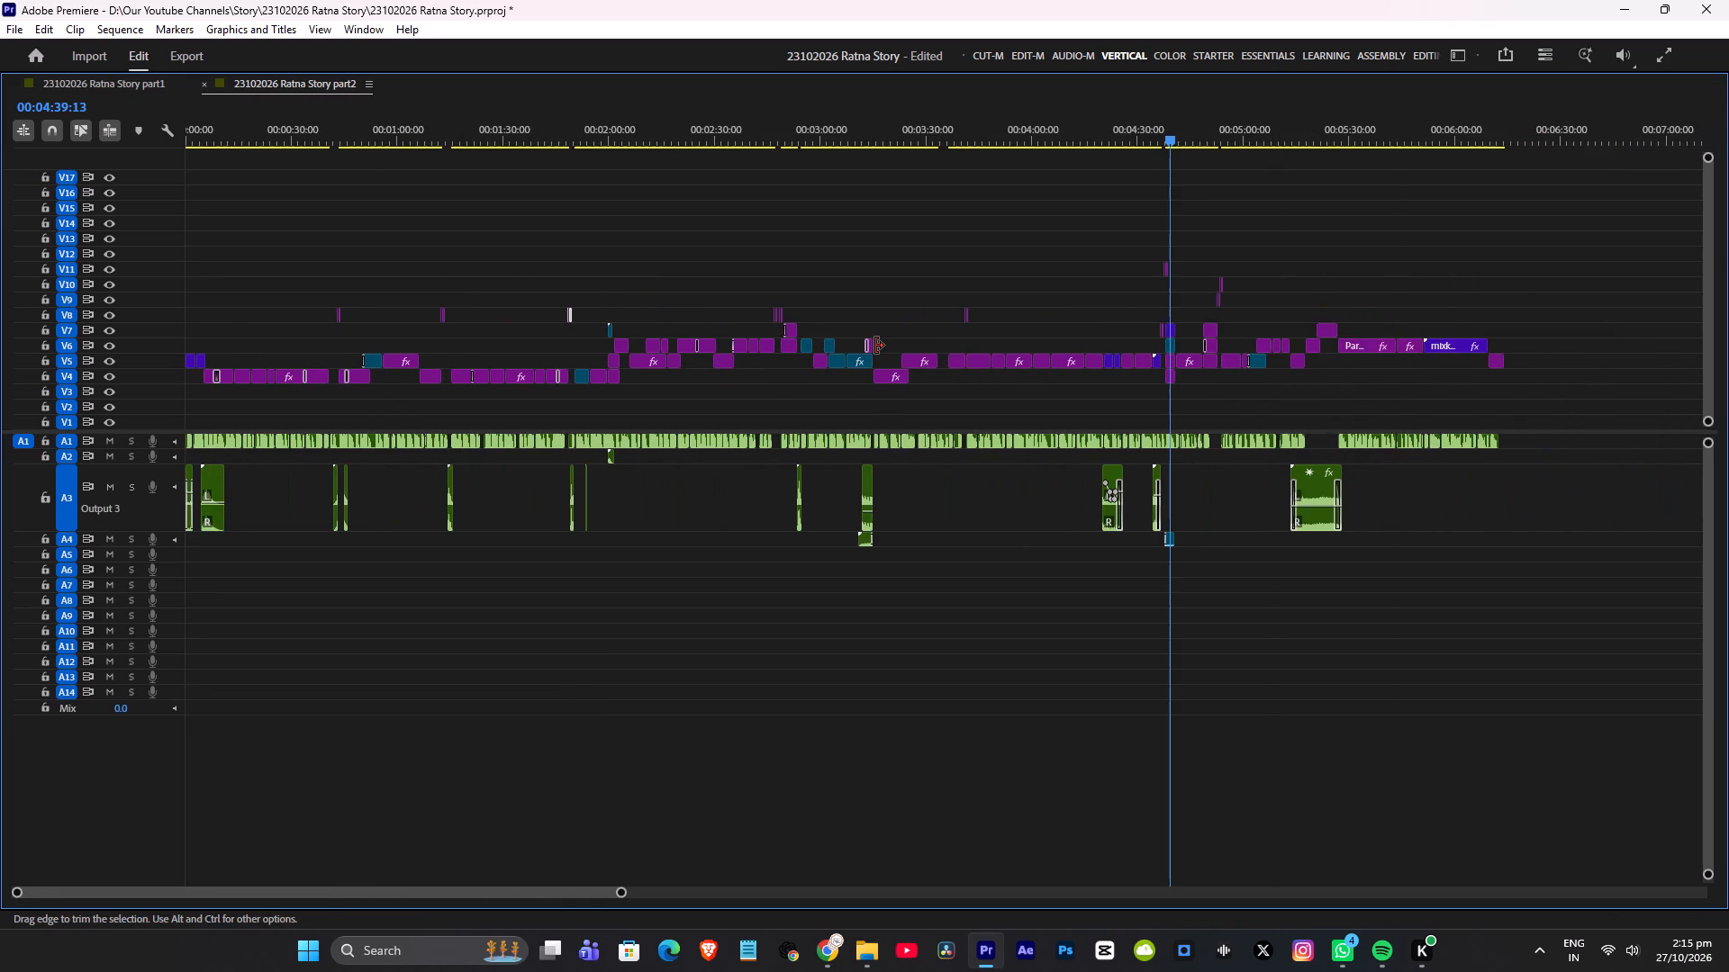
pyautogui.hotkey('ctrl', 's')
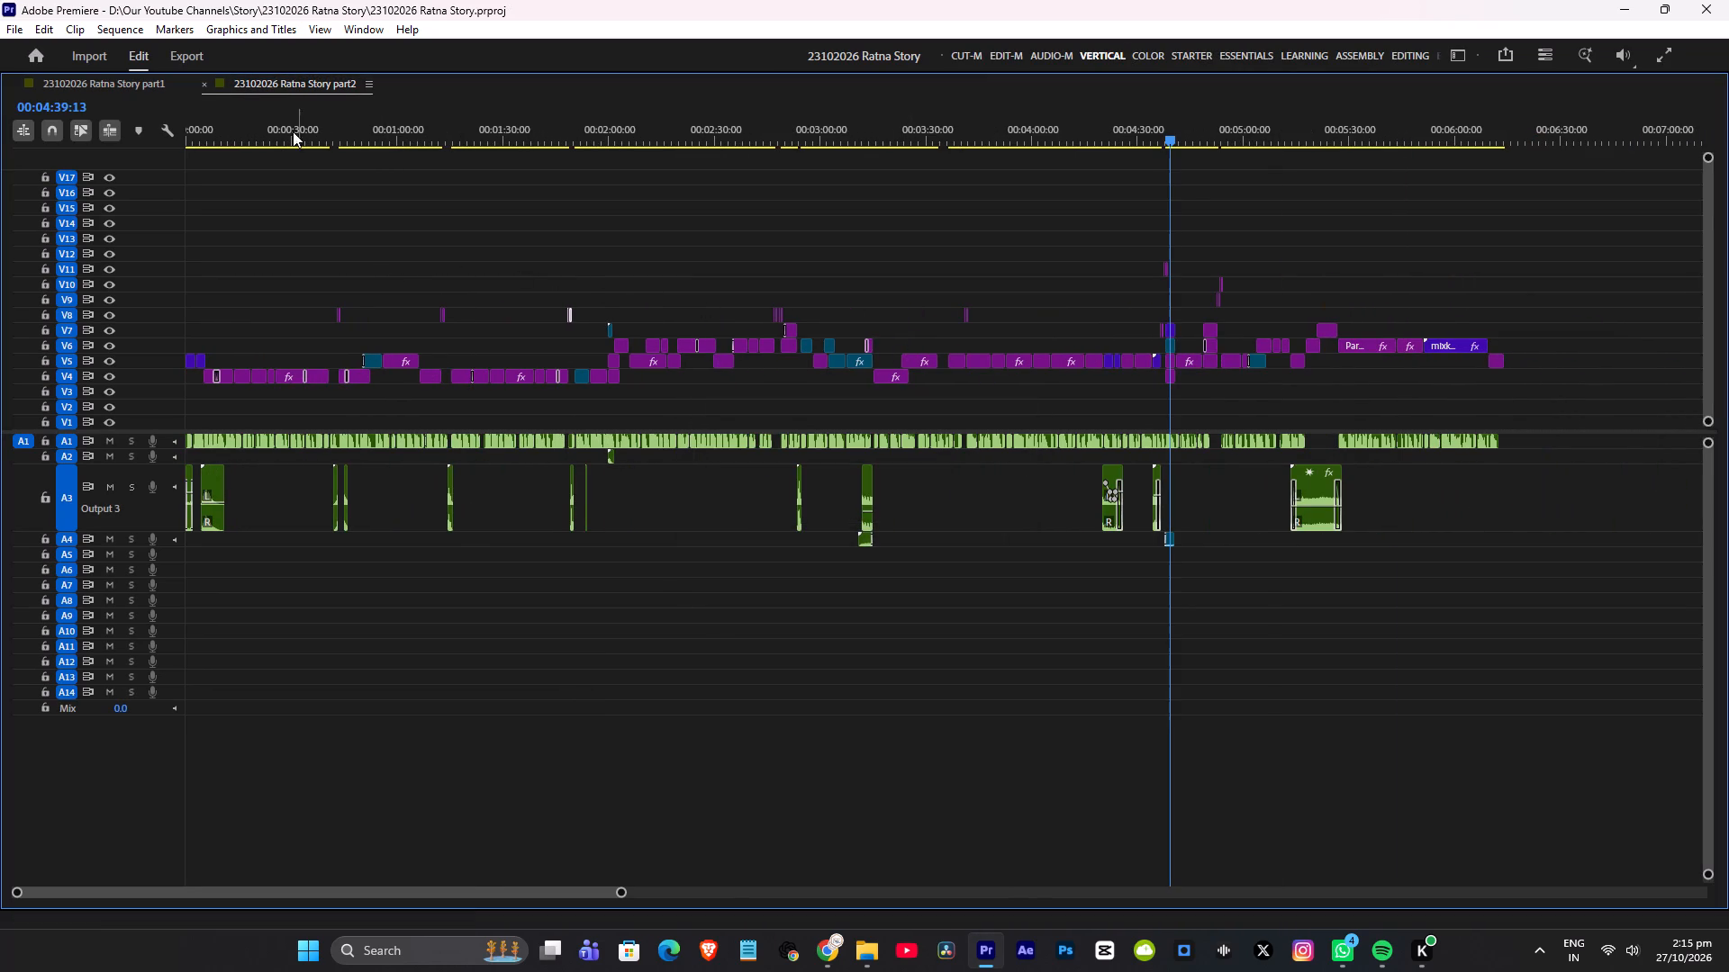
# Return the playhead to the sequence start at 00:00:00:00 and restore the full workspace layout.
pyautogui.moveTo(278, 126); pyautogui.dragTo(0, 126)
pyautogui.press('`')
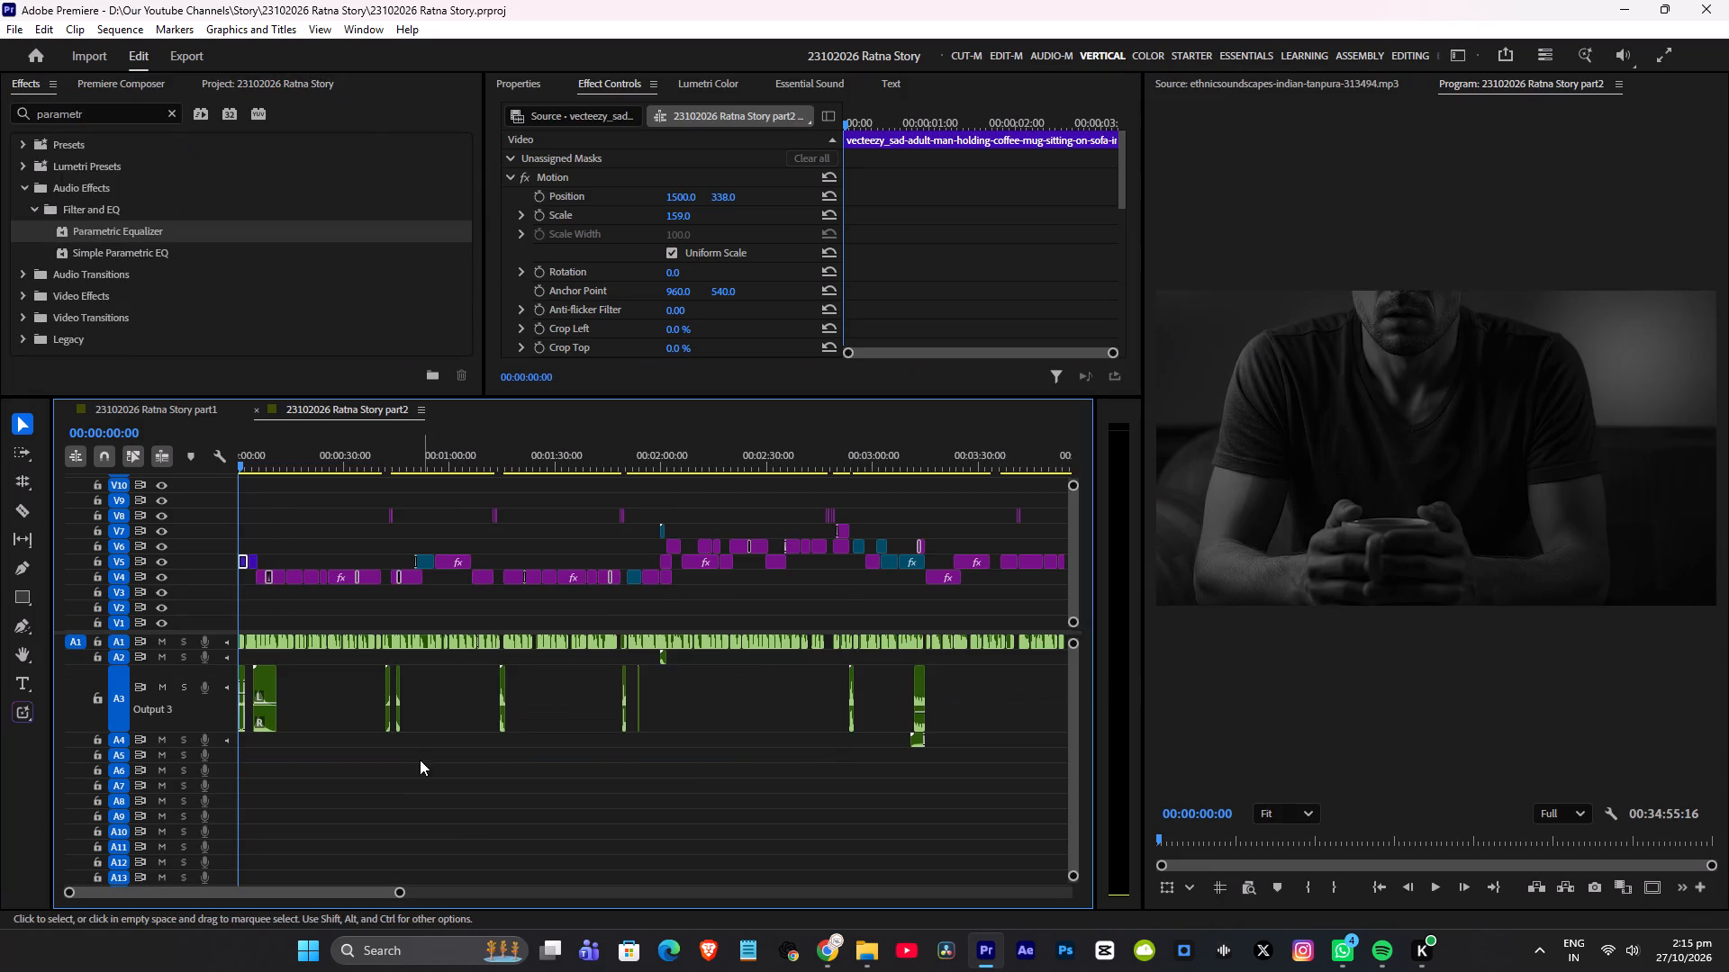
# Deselect all clips, minimise the heights of all tracks in the part2 sequence, and save the project.
pyautogui.click(413, 777)
pyautogui.hotkey('shift', '_')
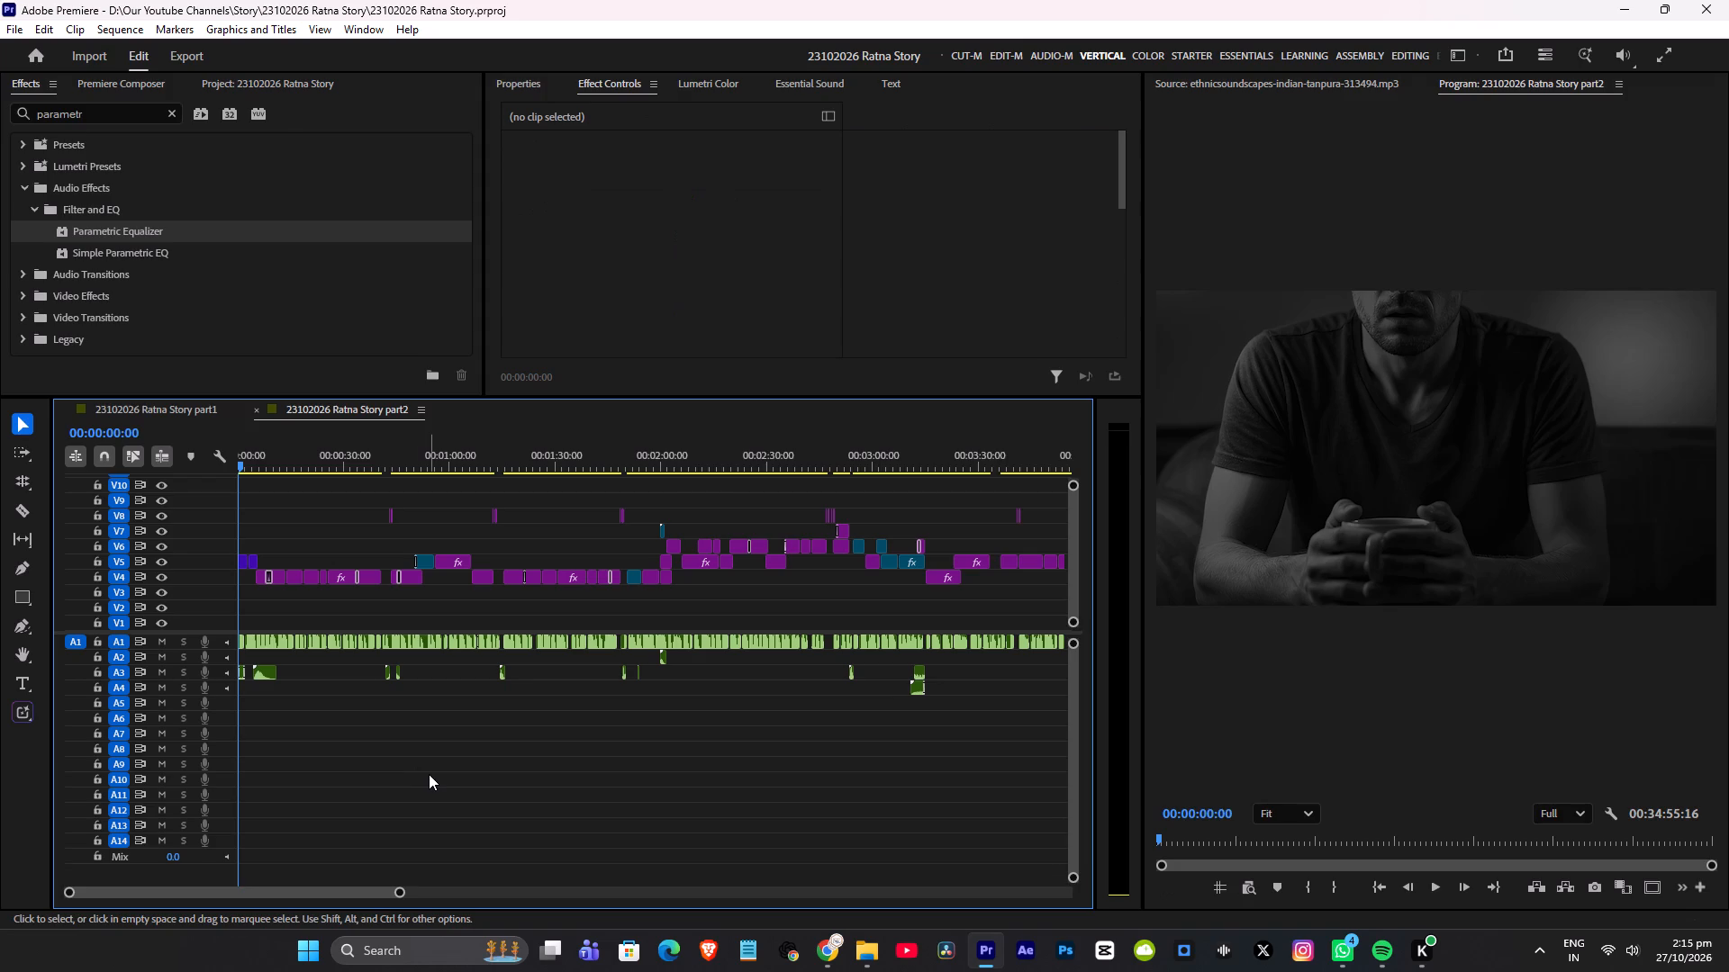
pyautogui.hotkey('ctrl', 's')
# Darken the midtones and highlights of the opening shot of the man holding a coffee mug, using the Lumetri colour wheels.
pyautogui.keyDown('alt'); pyautogui.scroll(11, 403, 772); pyautogui.keyUp('alt')
pyautogui.press('space')
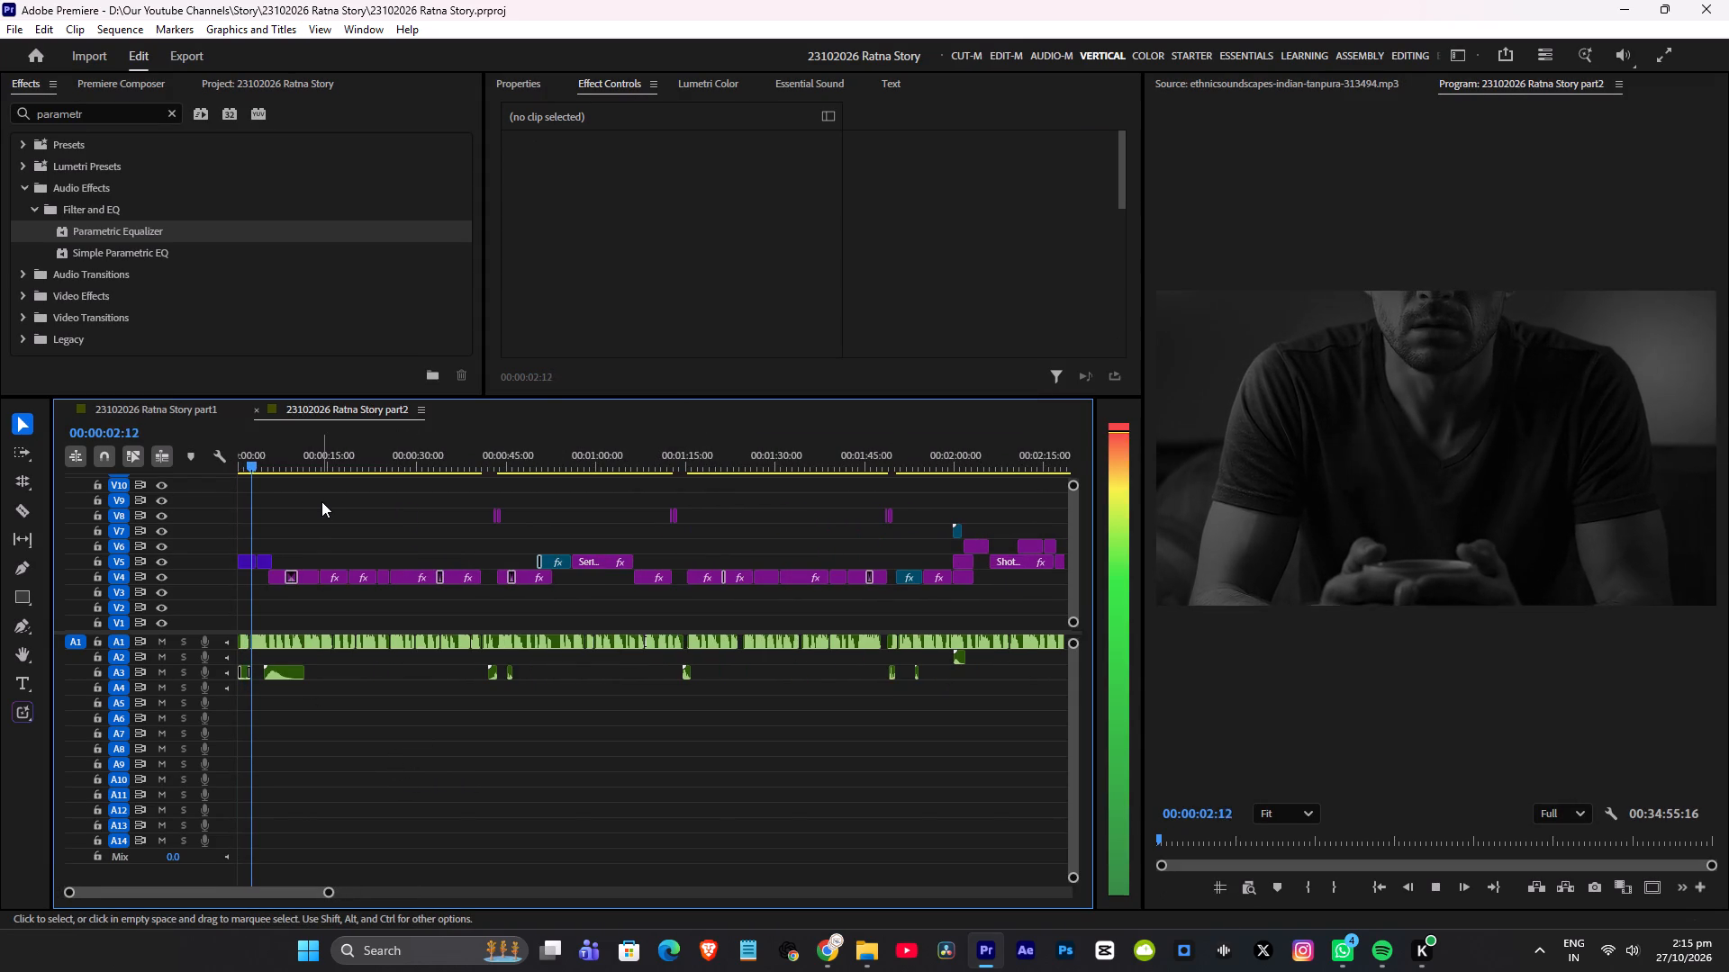
pyautogui.press('space')
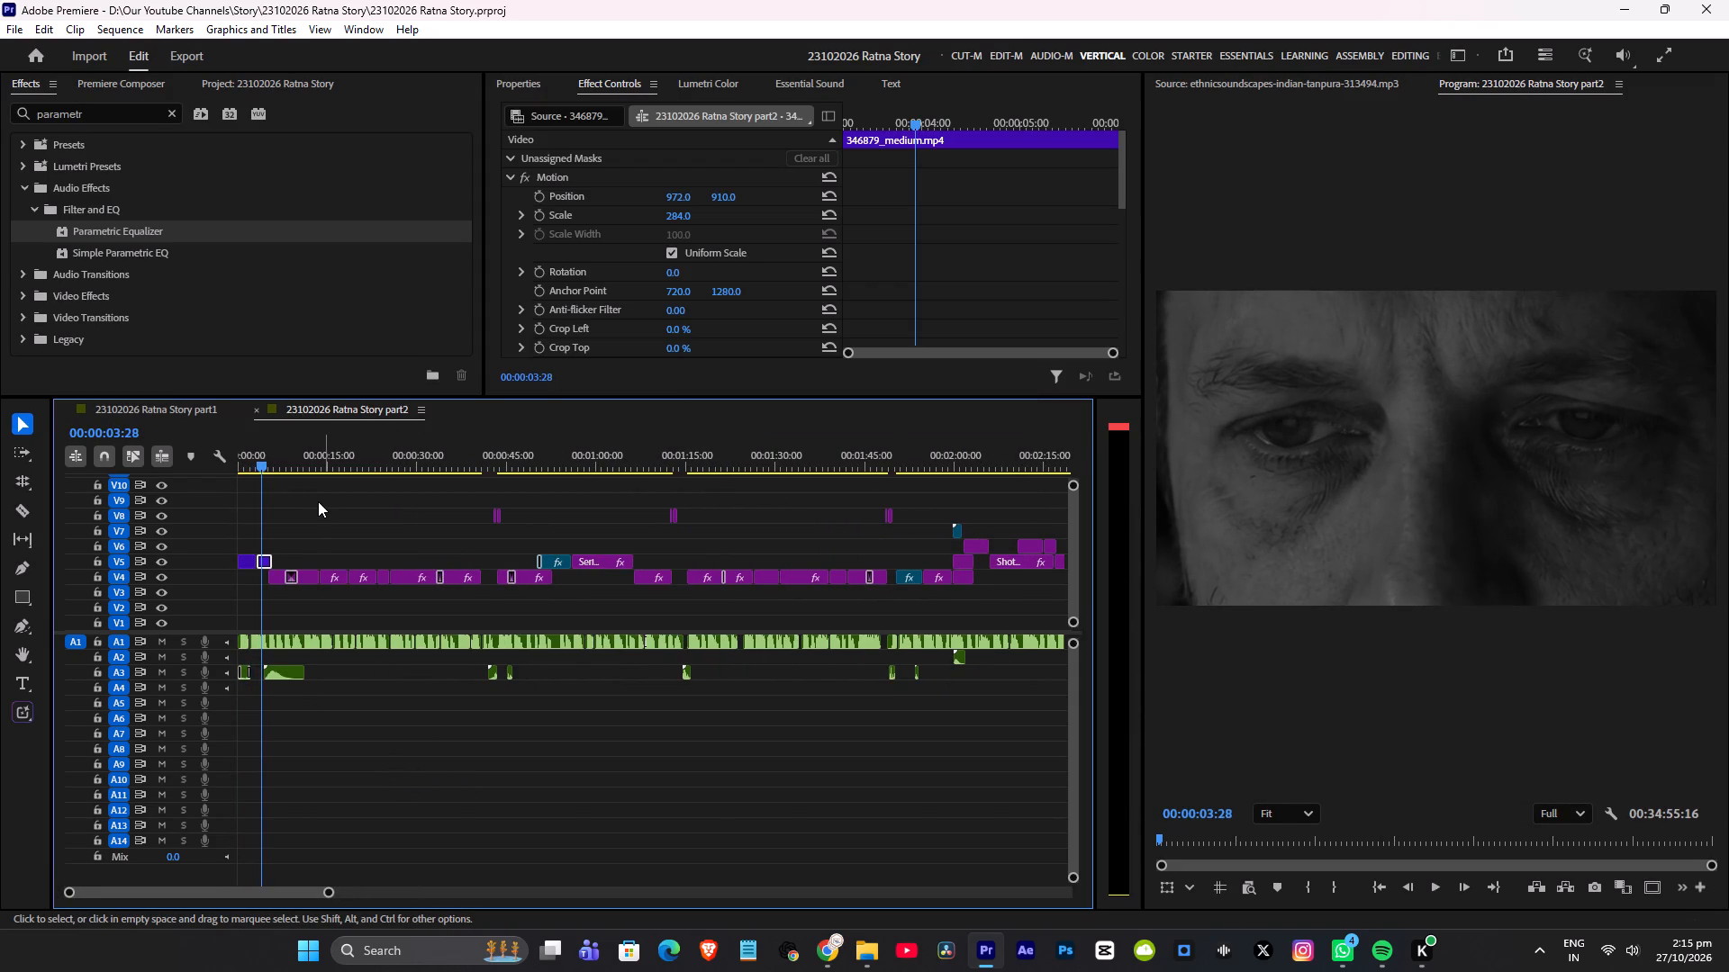
pyautogui.keyDown('alt'); pyautogui.scroll(14, 284, 498); pyautogui.keyUp('alt')
pyautogui.click(247, 458)
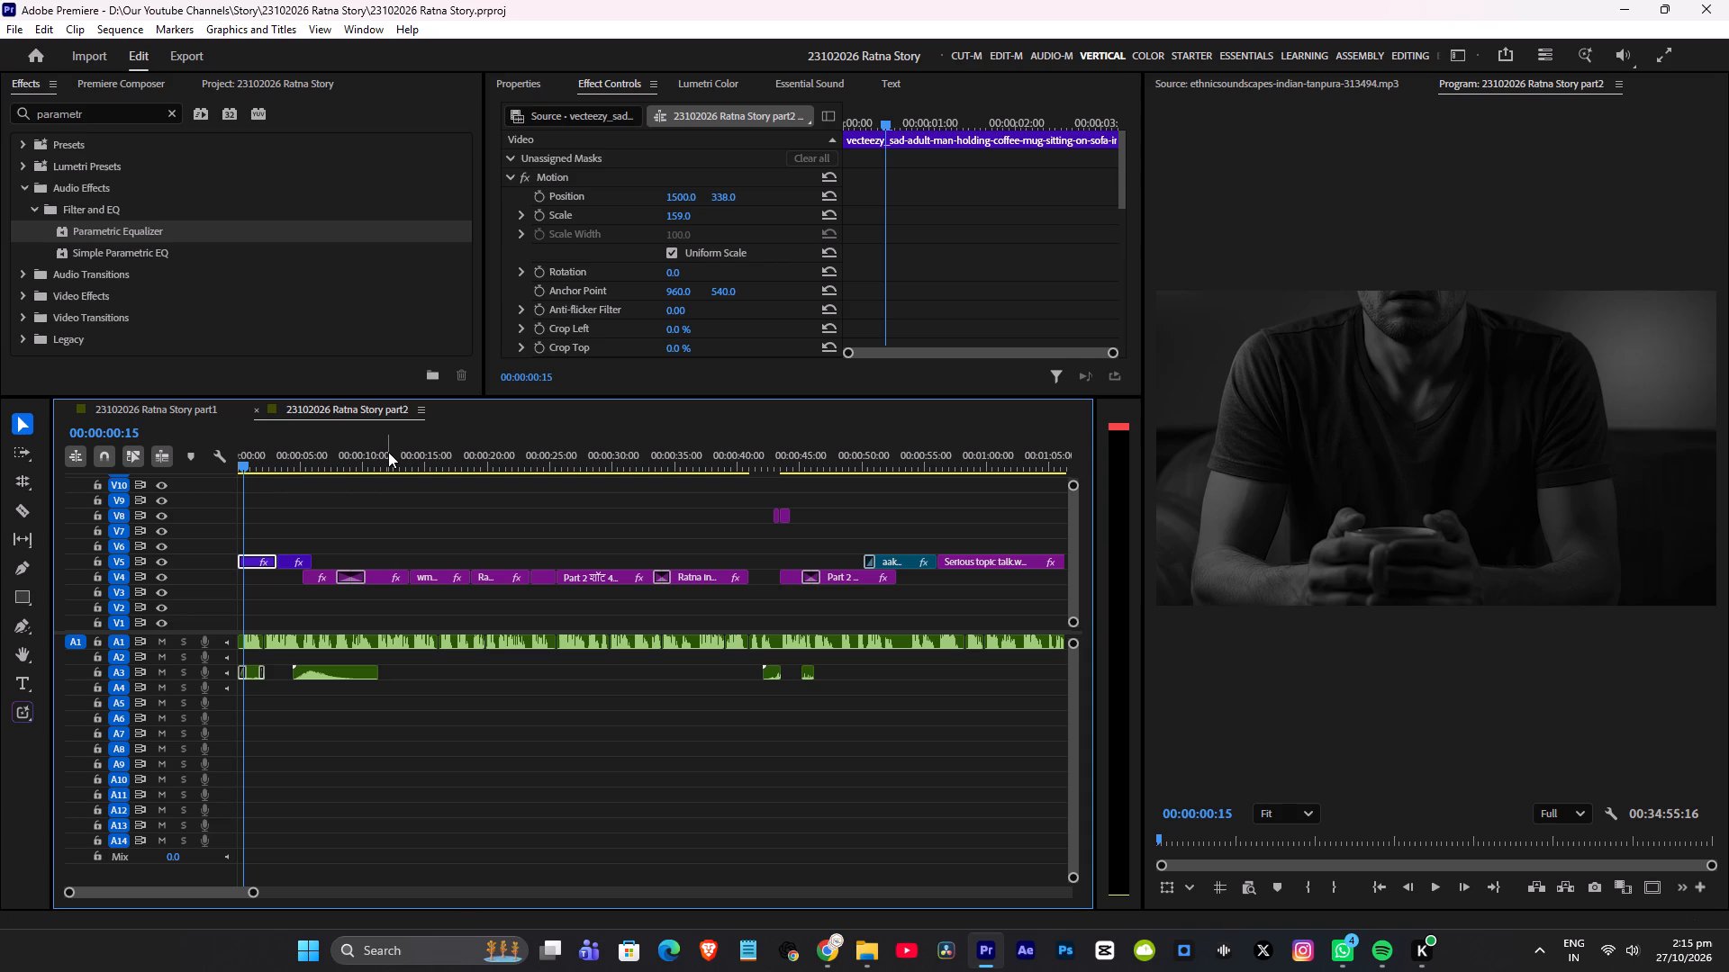
pyautogui.click(709, 76)
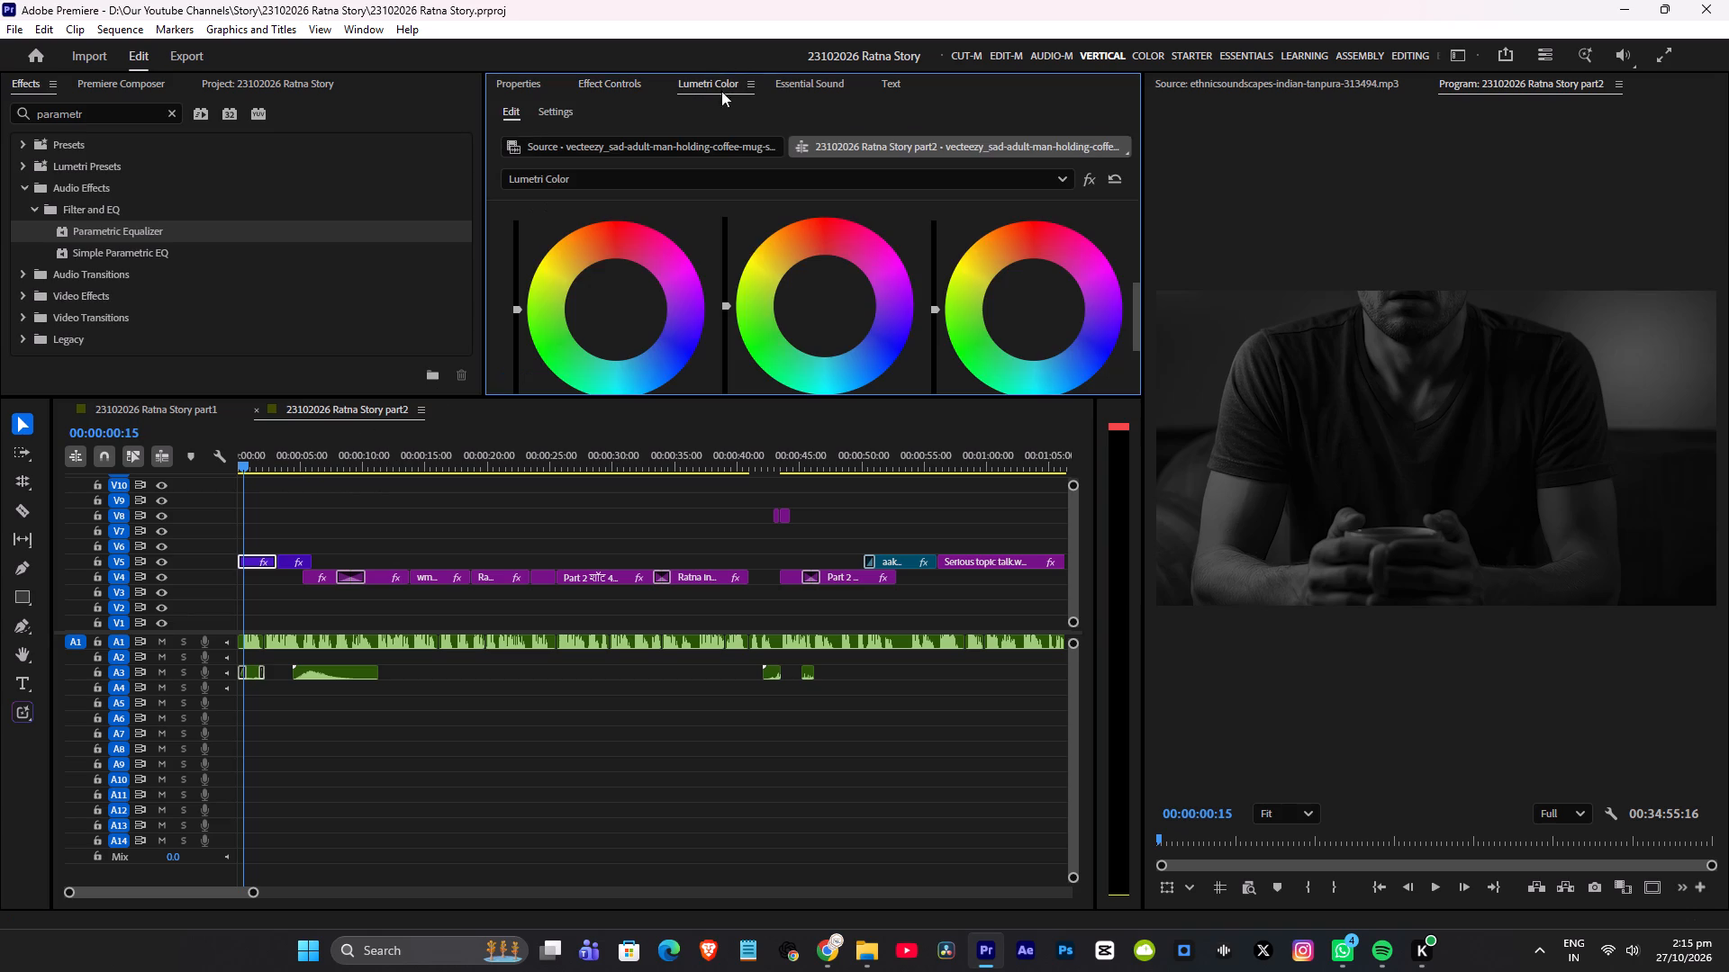
pyautogui.moveTo(729, 305); pyautogui.dragTo(729, 344)
pyautogui.moveTo(729, 344); pyautogui.dragTo(755, 649)
pyautogui.moveTo(931, 309); pyautogui.dragTo(1000, 735)
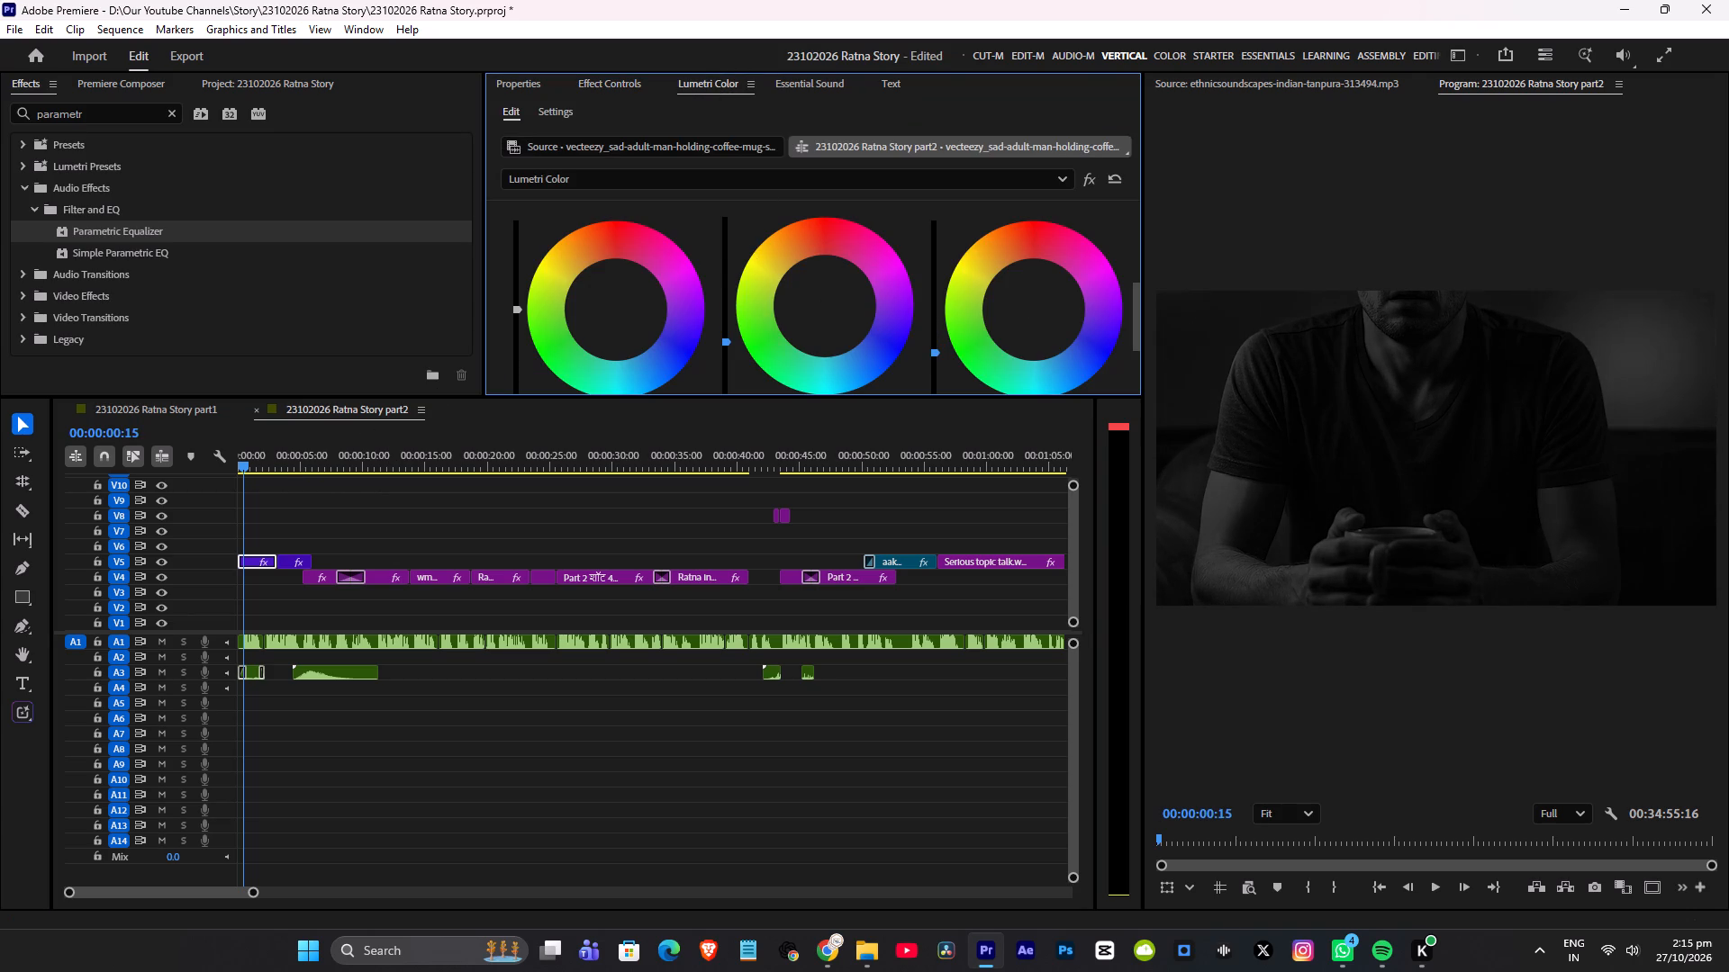
pyautogui.moveTo(1000, 735); pyautogui.dragTo(1008, 743)
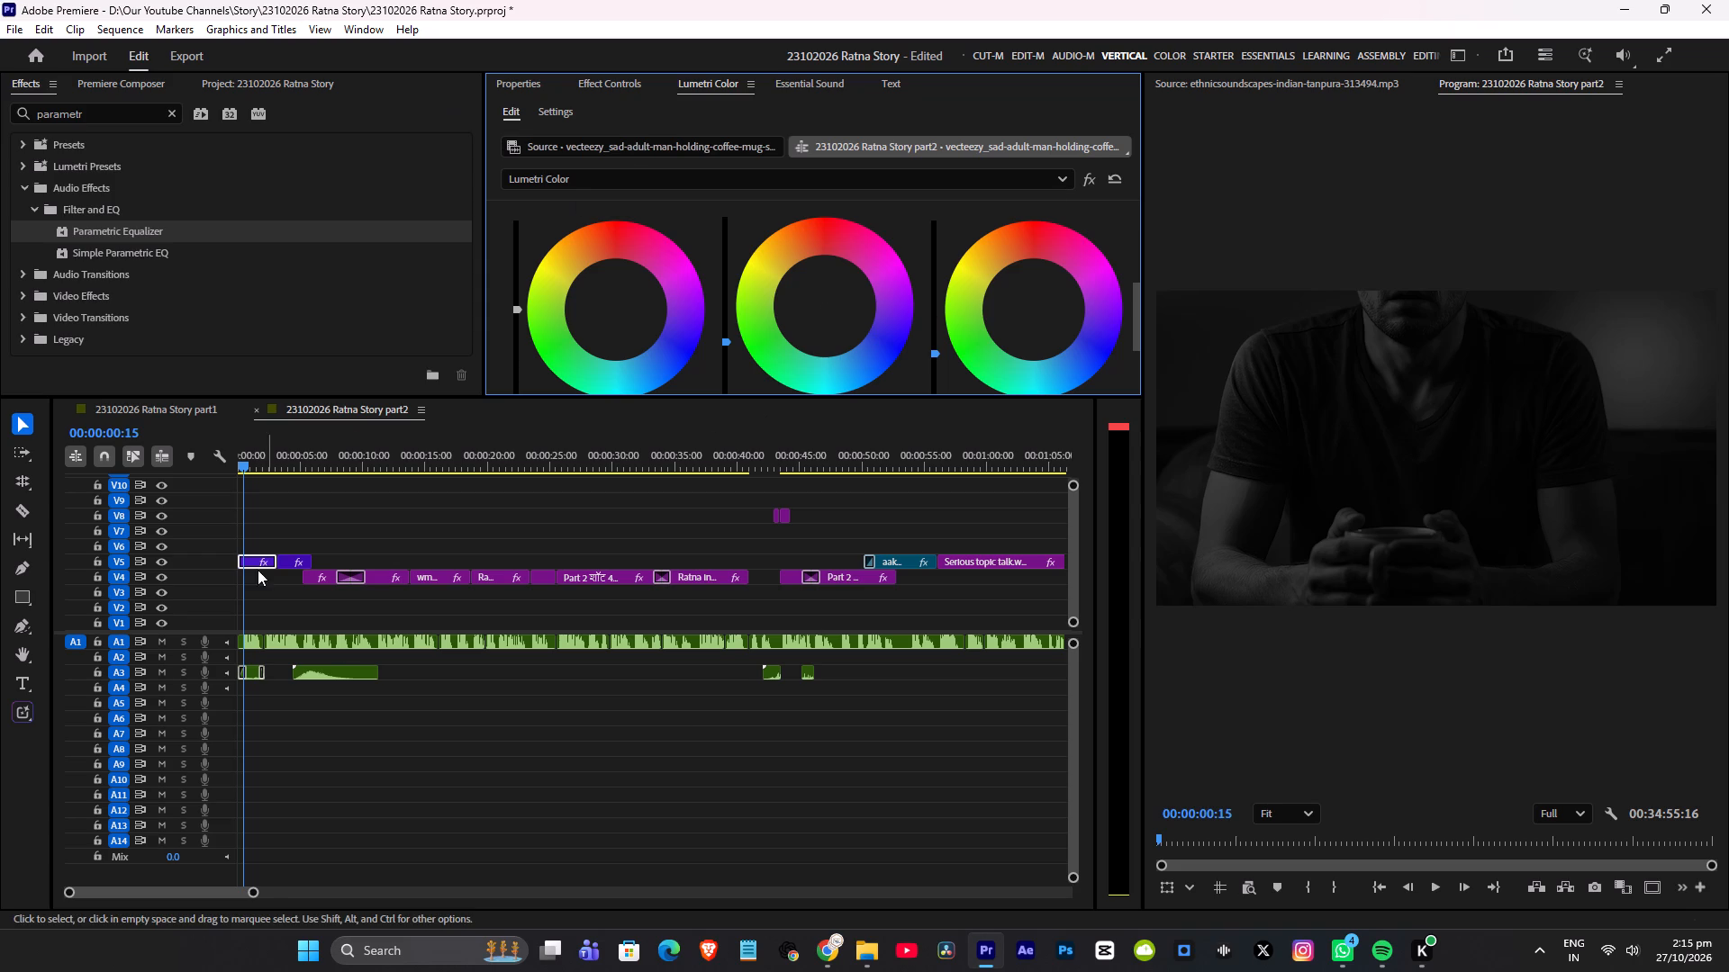
# Darken the midtones and highlights of the close-up eyes shot 346879_medium.mp4 with the Lumetri colour wheels, then save the project.
pyautogui.moveTo(278, 449); pyautogui.dragTo(161, 454)
pyautogui.press('space')
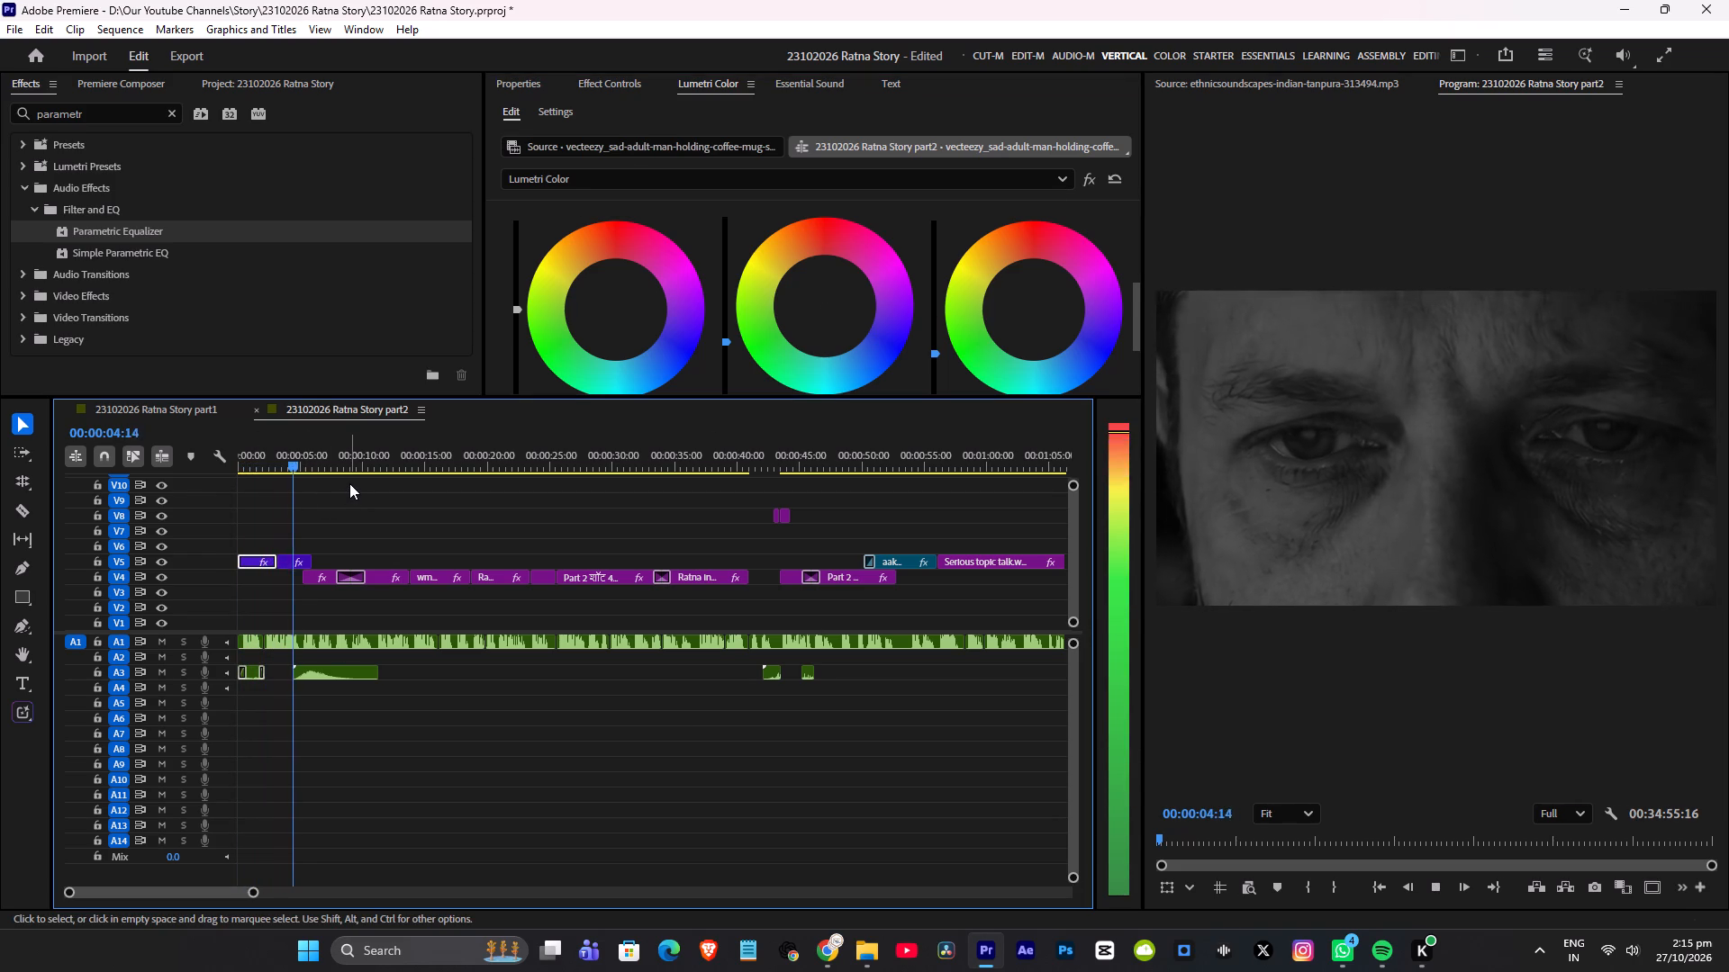
pyautogui.press('space')
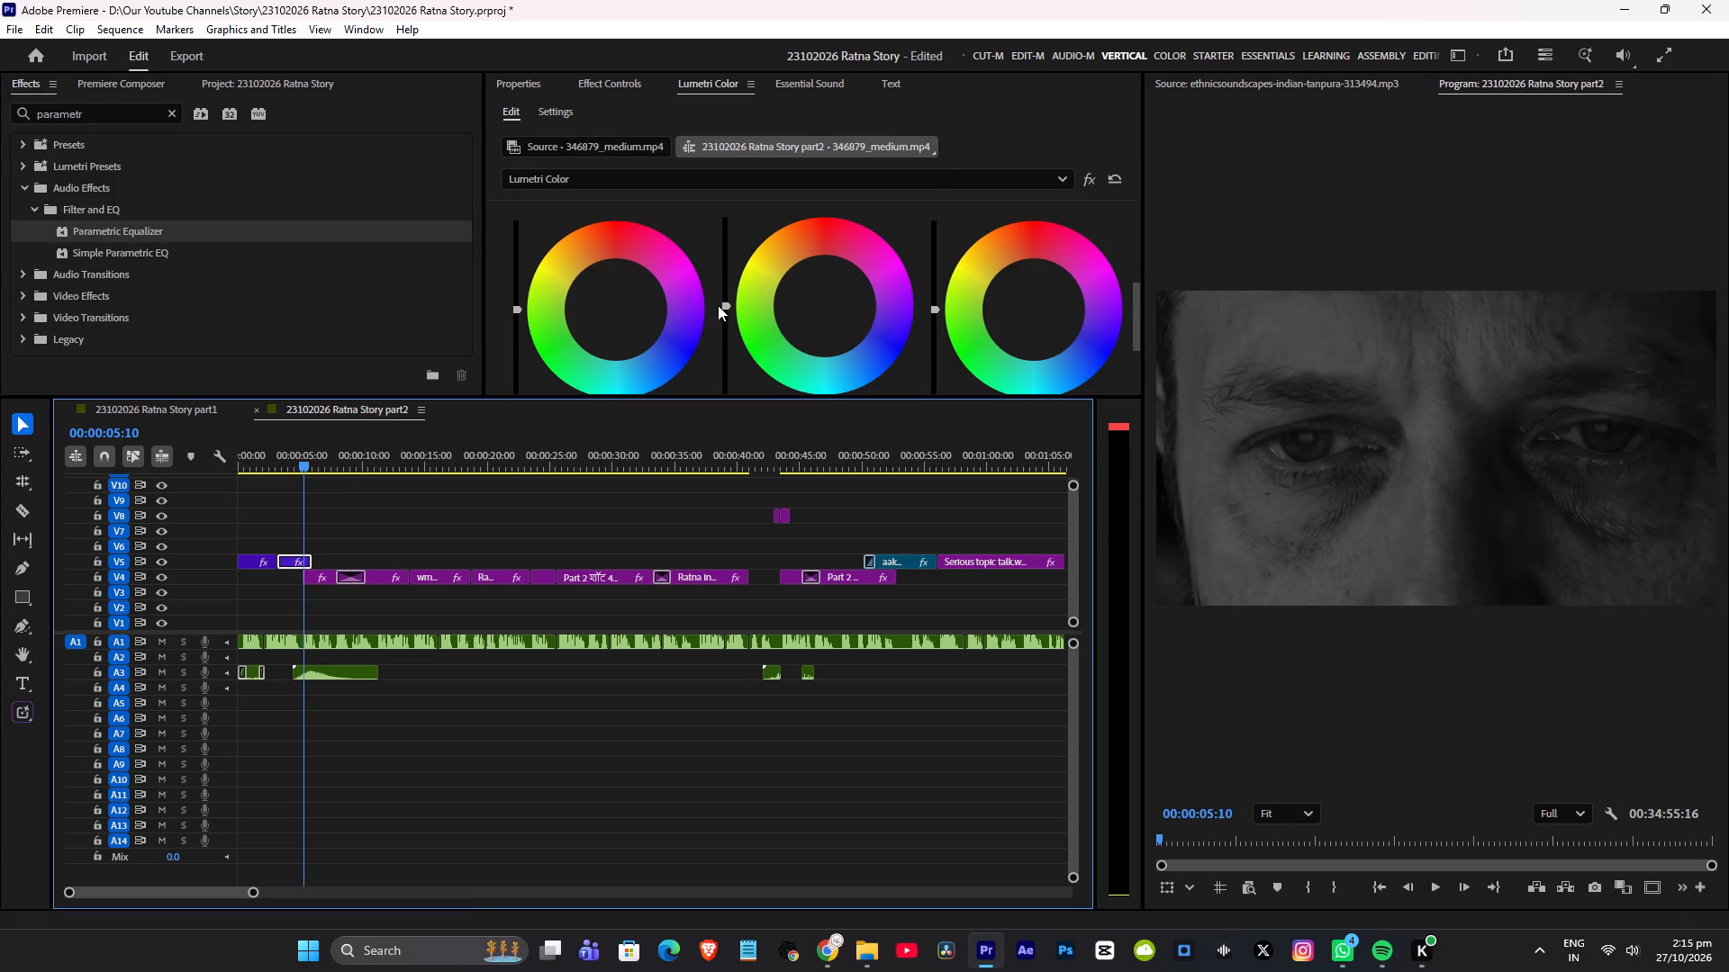
pyautogui.moveTo(728, 304); pyautogui.dragTo(800, 796)
pyautogui.moveTo(933, 310); pyautogui.dragTo(981, 483)
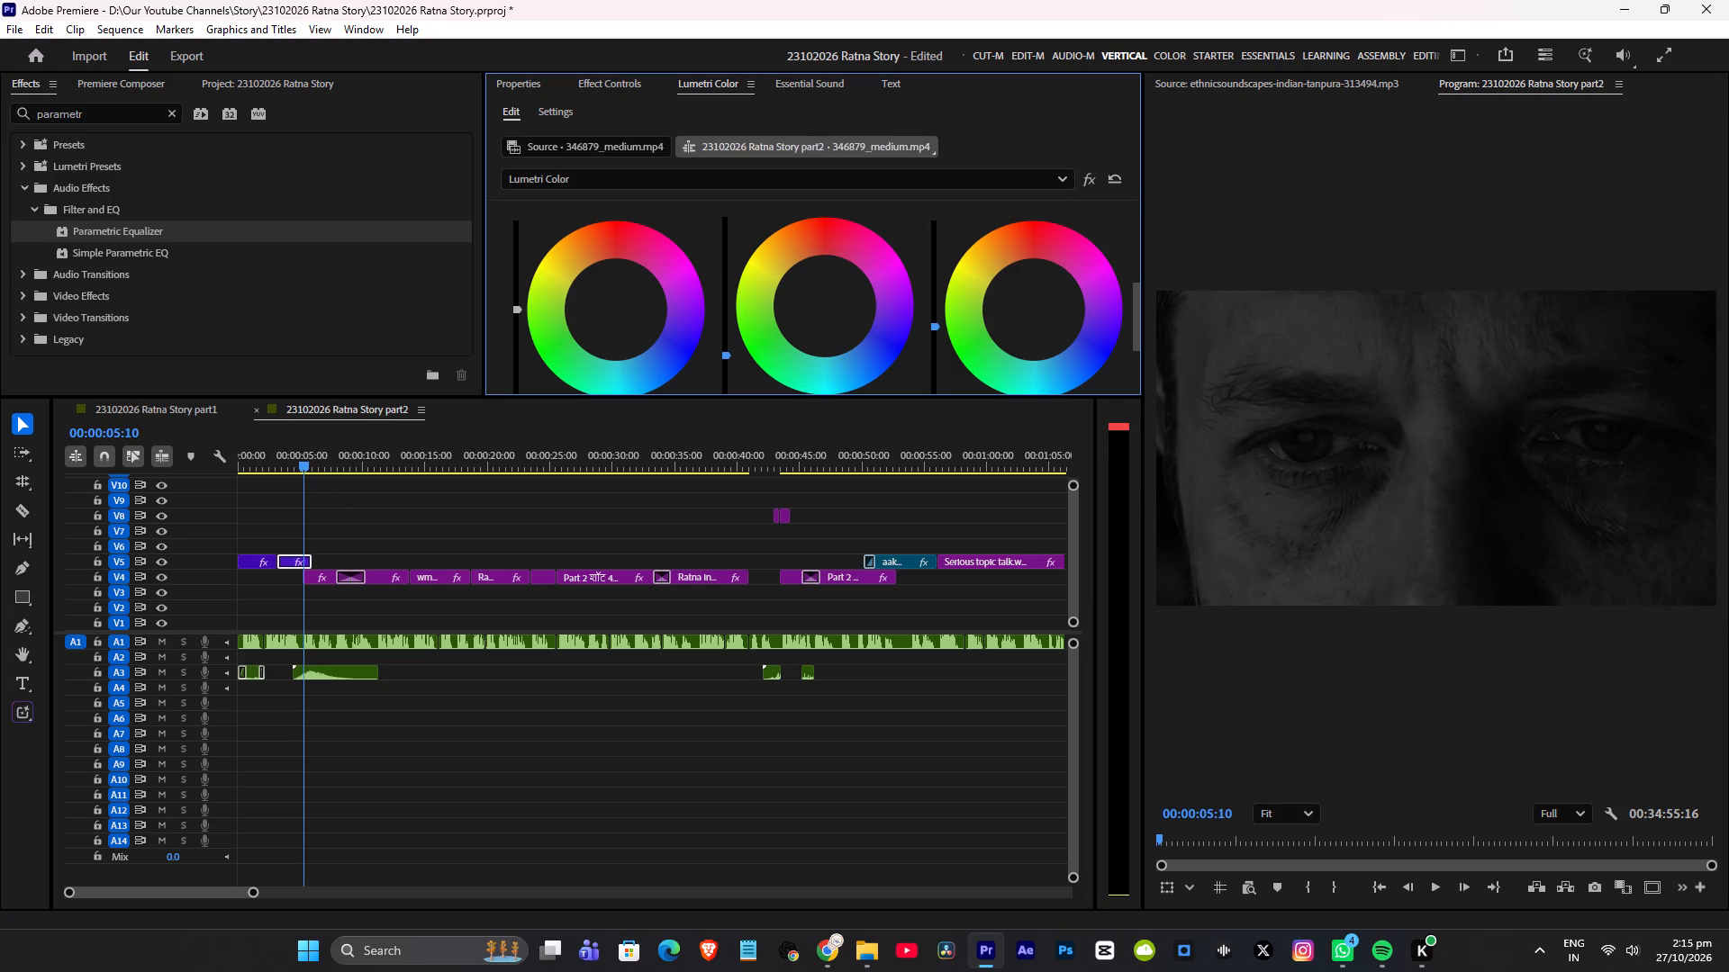
pyautogui.moveTo(981, 483); pyautogui.dragTo(986, 584)
pyautogui.hotkey('ctrl', 's')
# Play the opening through to the brass key shot, lower the volume of 062864_ese-24142.mp3 on A3 by two large increments, and save.
pyautogui.moveTo(289, 464); pyautogui.dragTo(0, 459)
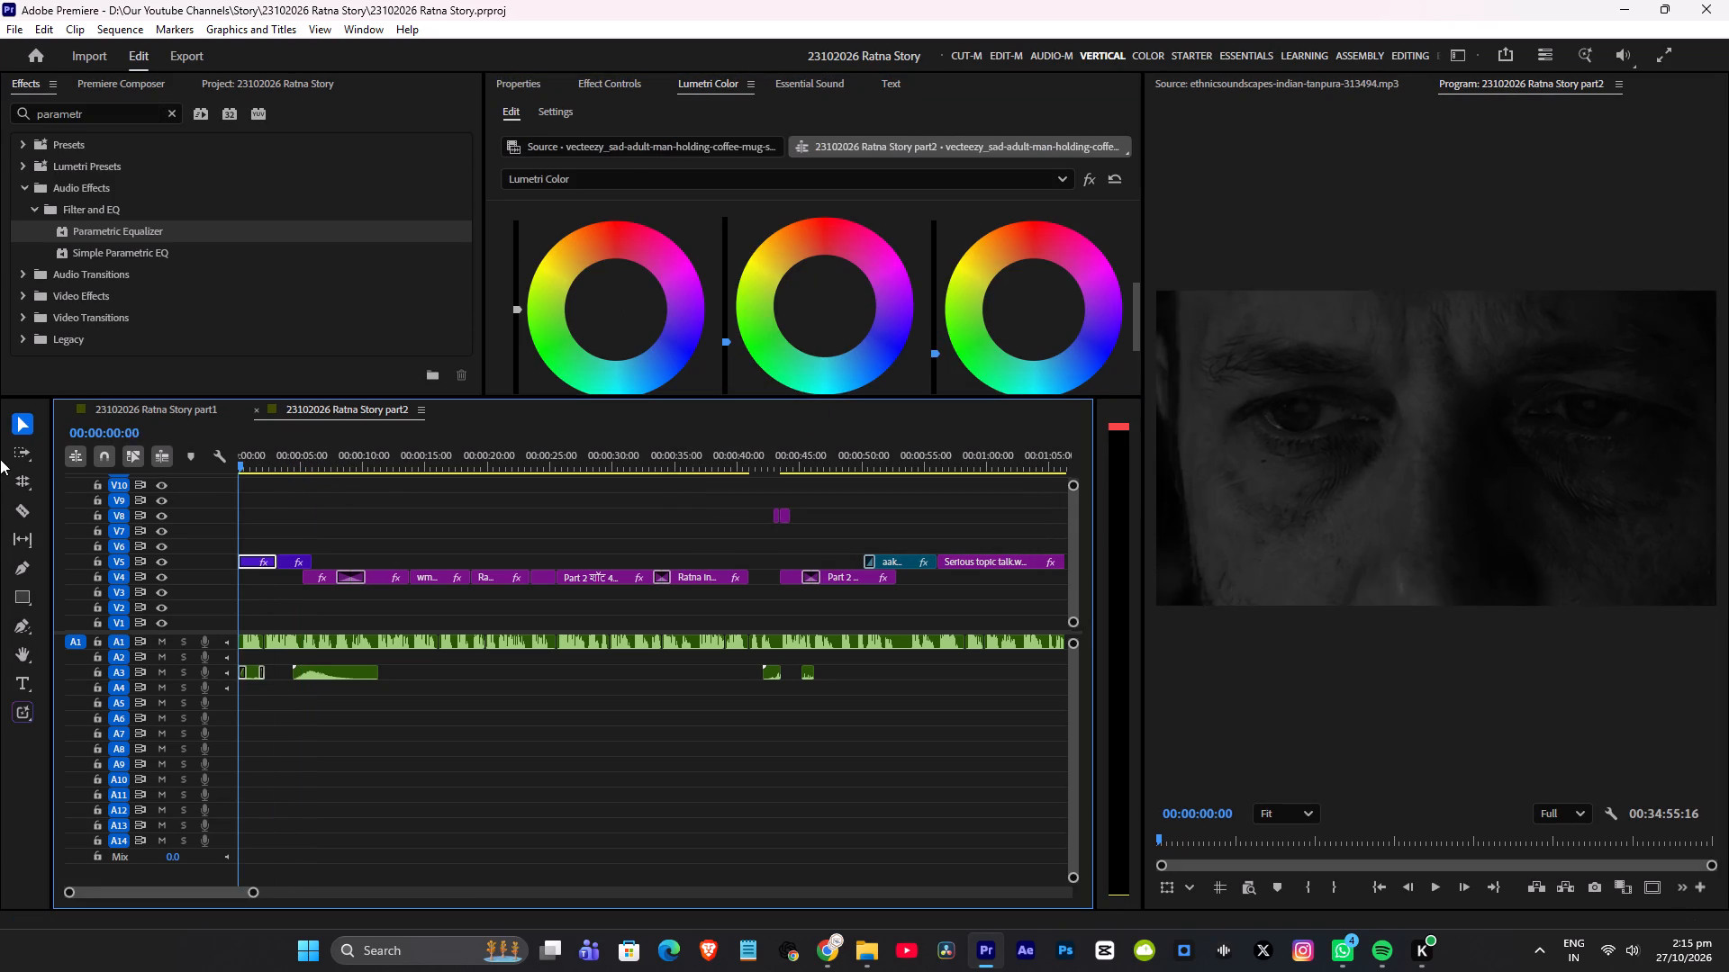
pyautogui.moveTo(0, 459); pyautogui.dragTo(0, 455)
pyautogui.press('space')
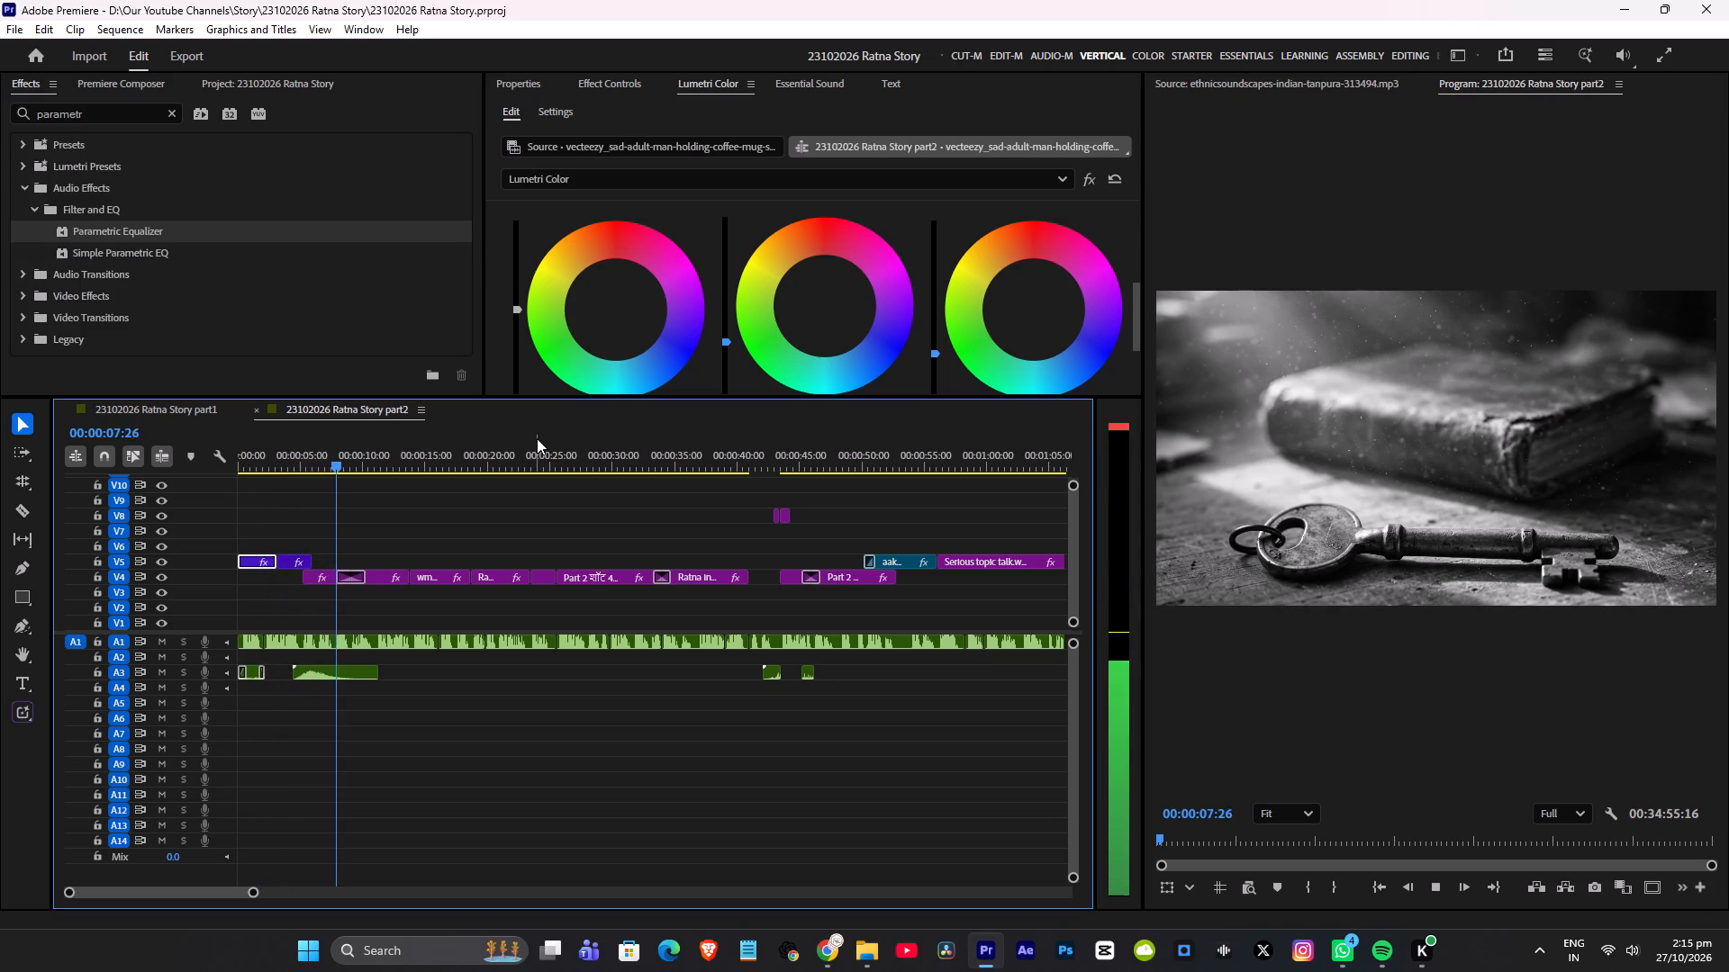
pyautogui.press('space')
pyautogui.click(325, 677)
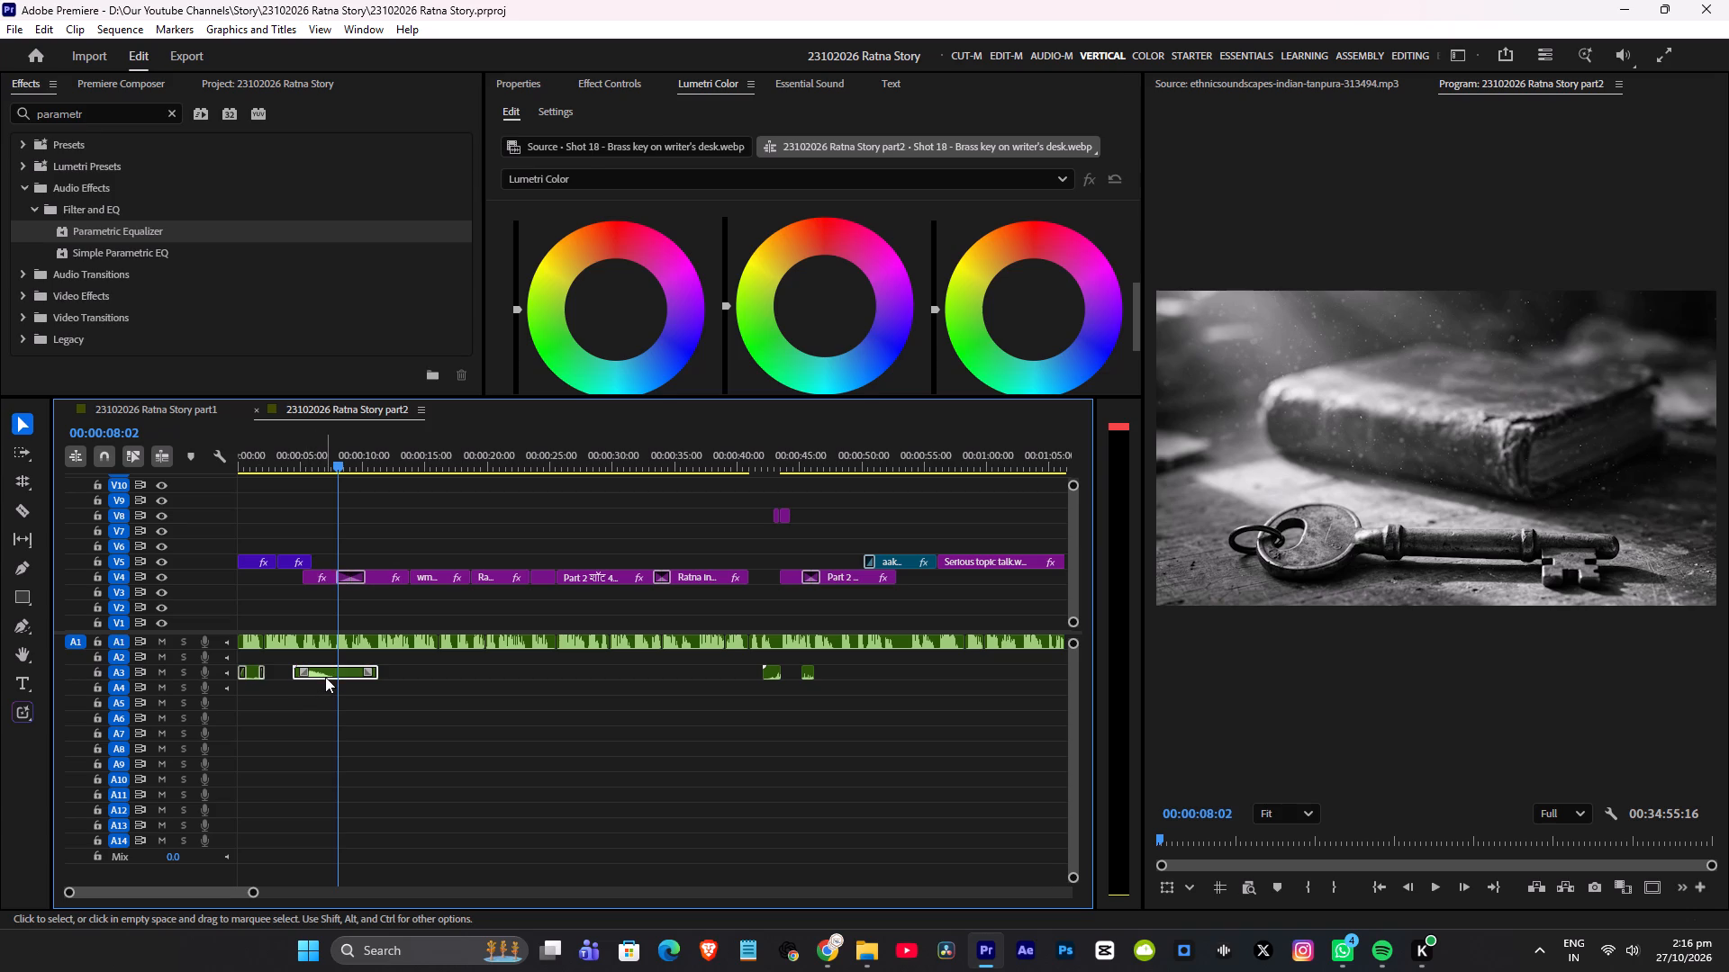
pyautogui.write('{{')
pyautogui.hotkey('ctrl', 's')
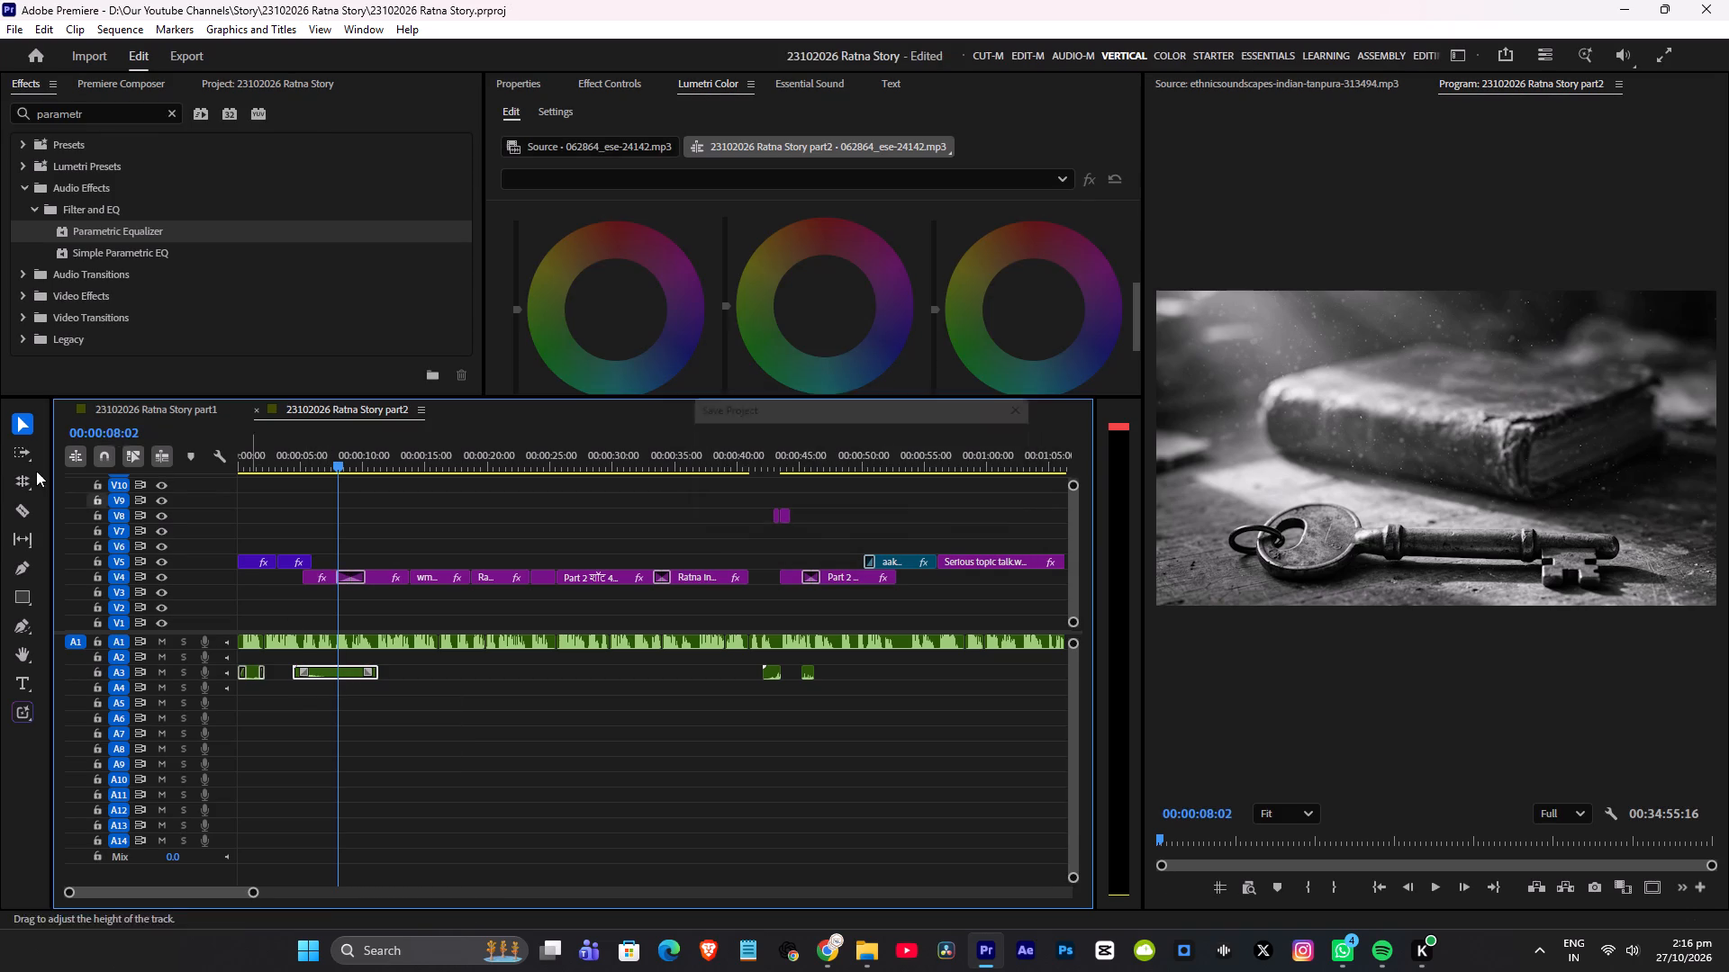
# Replay the cut to the brass key shot, nudge the 062864_ese-24142.mp3 sound effect one frame earlier on A3, and save.
pyautogui.click(303, 453)
pyautogui.press('space')
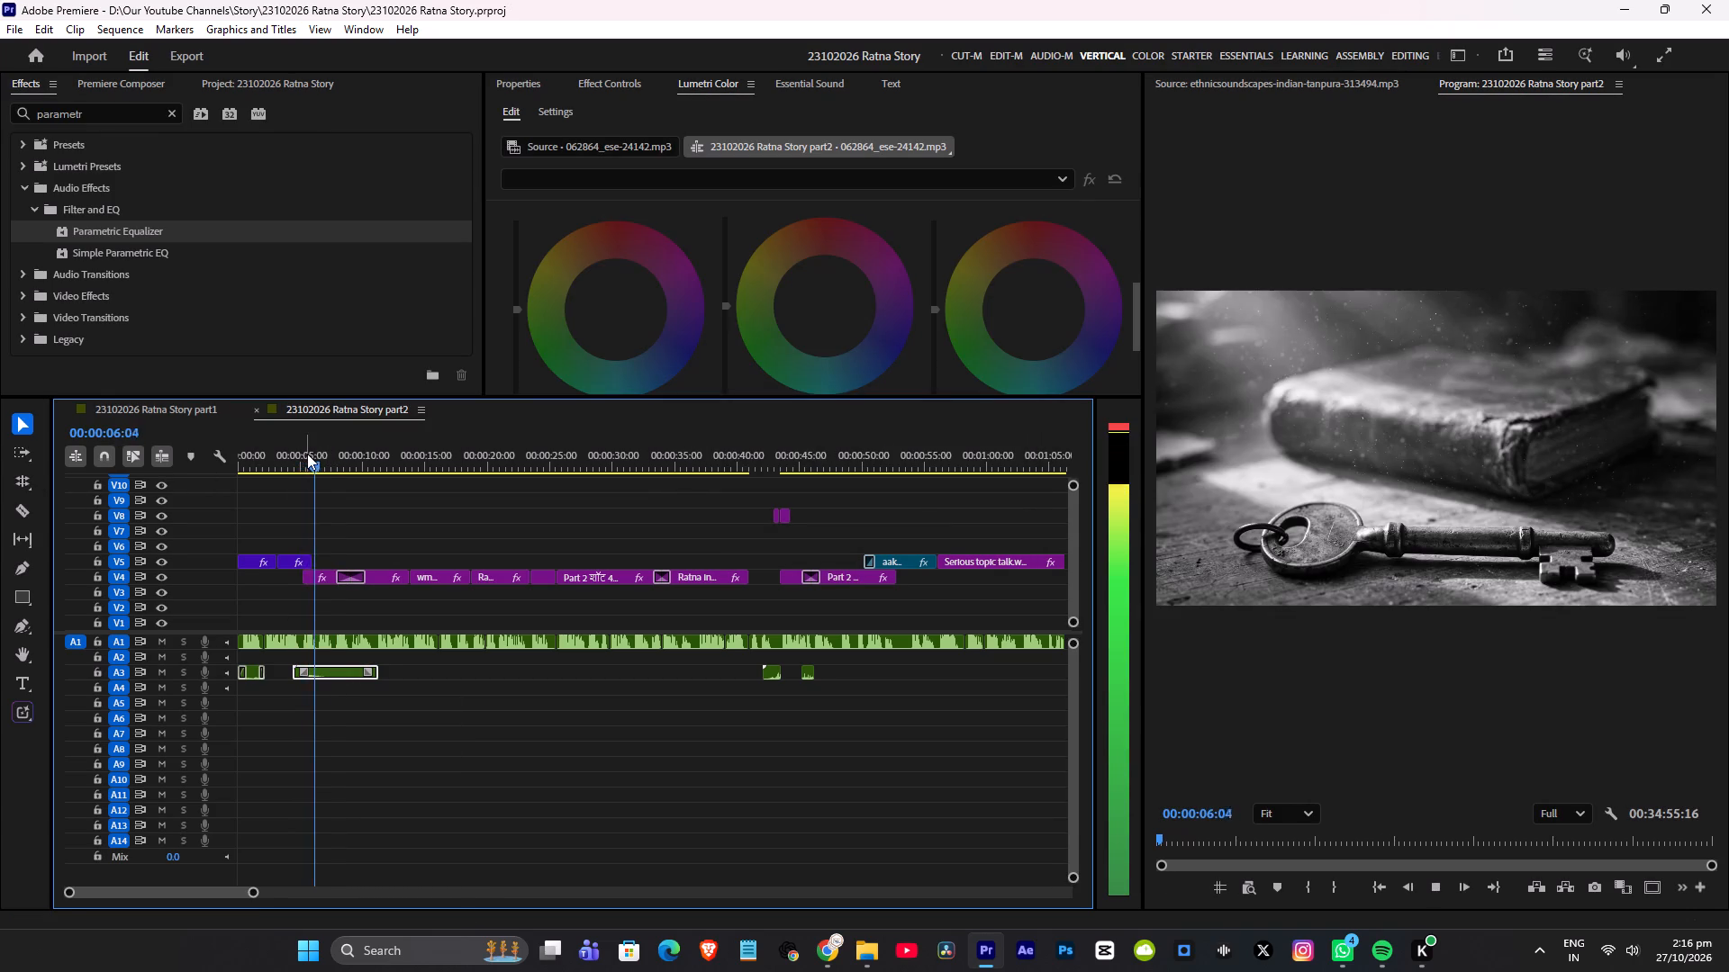
pyautogui.keyDown('alt'); pyautogui.scroll(12, 357, 512); pyautogui.keyUp('alt')
pyautogui.press('space')
pyautogui.click(356, 458)
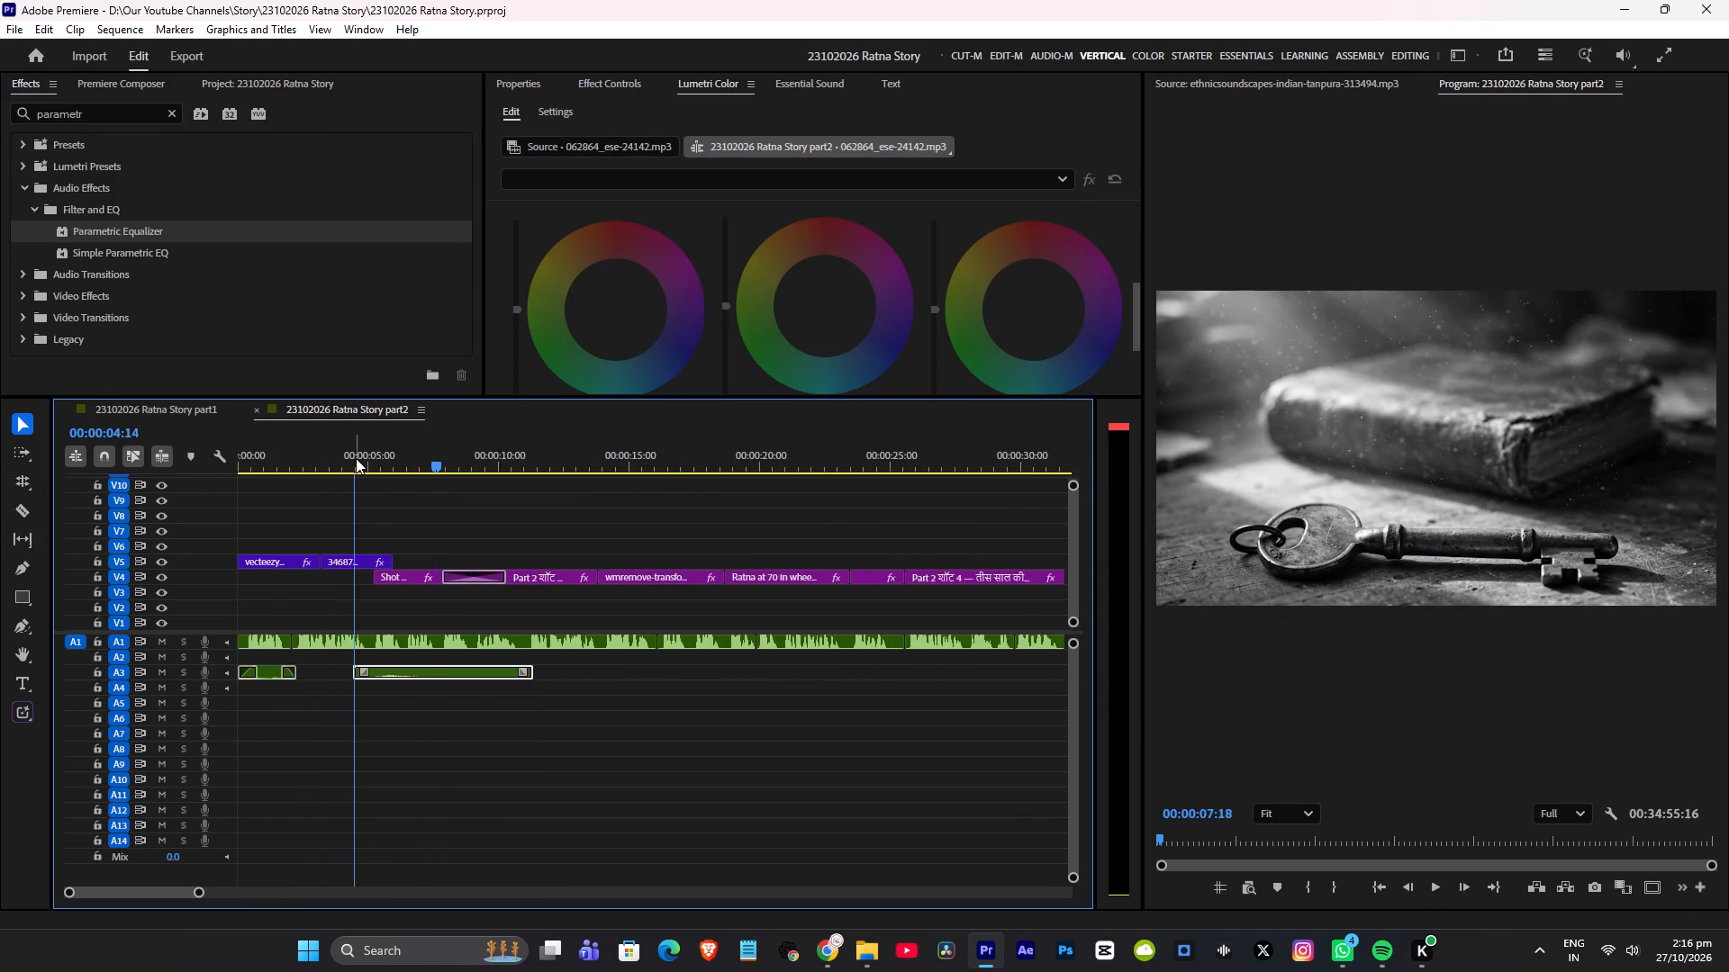
pyautogui.press('space')
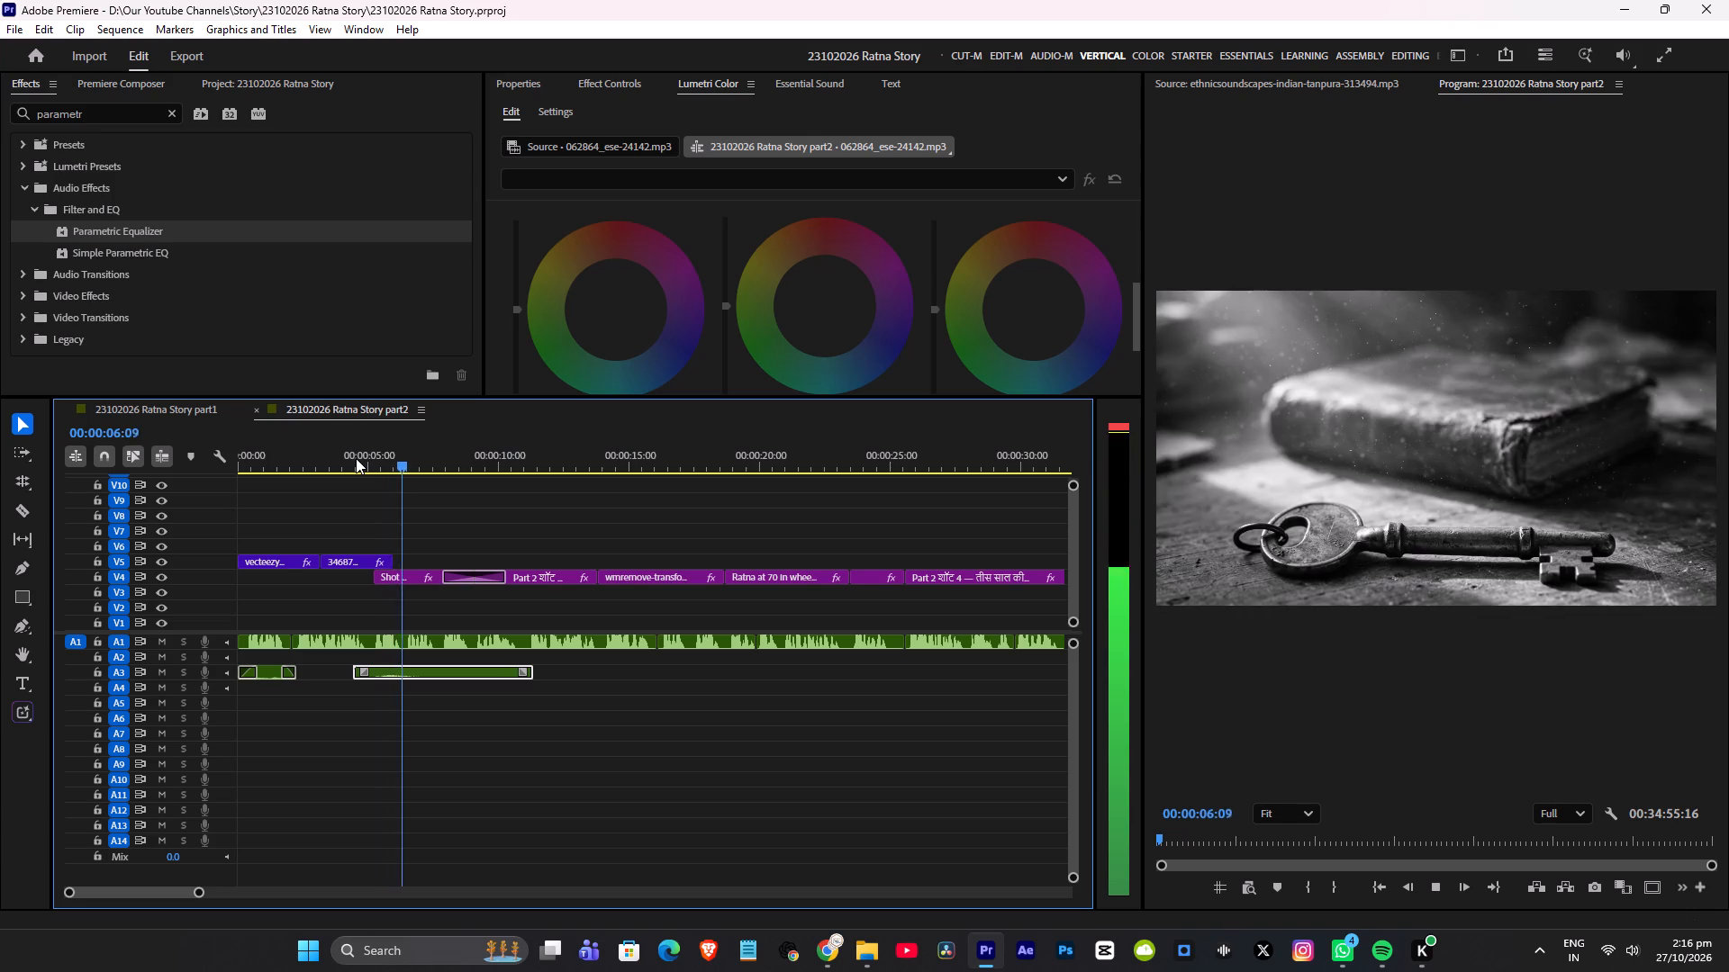
pyautogui.keyDown('alt'); pyautogui.scroll(9, 357, 464); pyautogui.keyUp('alt')
pyautogui.press('space')
pyautogui.click(485, 676)
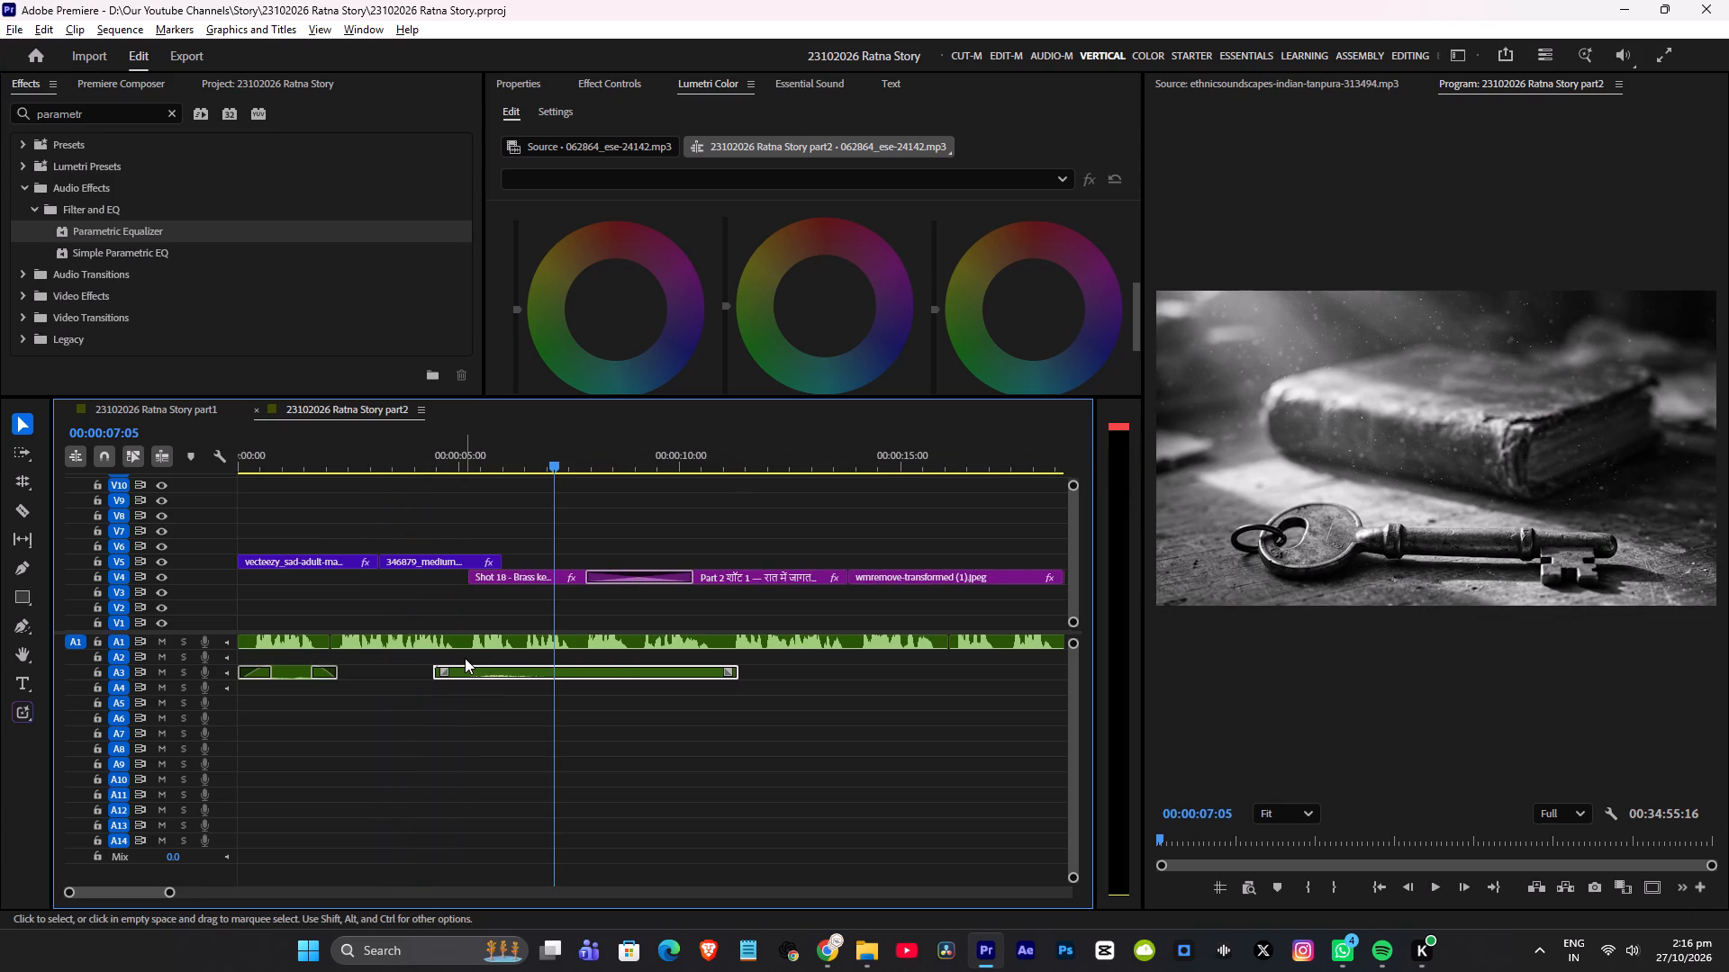
pyautogui.hotkey('alt', 'Left')
pyautogui.hotkey('ctrl', 's')
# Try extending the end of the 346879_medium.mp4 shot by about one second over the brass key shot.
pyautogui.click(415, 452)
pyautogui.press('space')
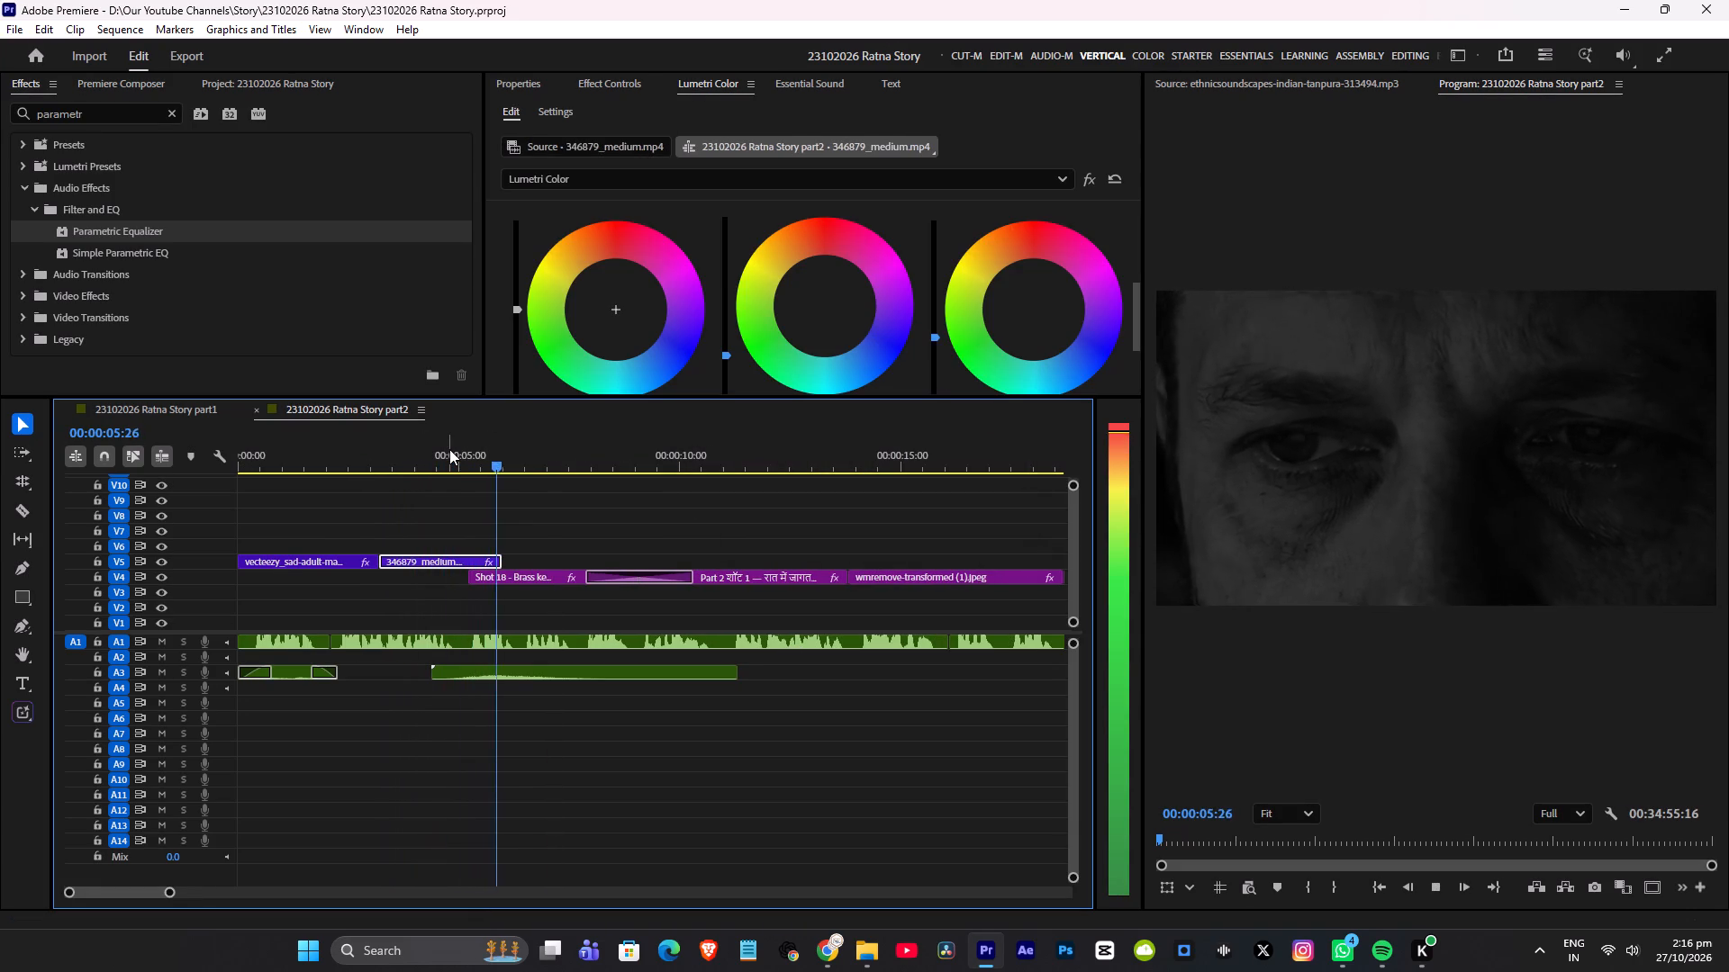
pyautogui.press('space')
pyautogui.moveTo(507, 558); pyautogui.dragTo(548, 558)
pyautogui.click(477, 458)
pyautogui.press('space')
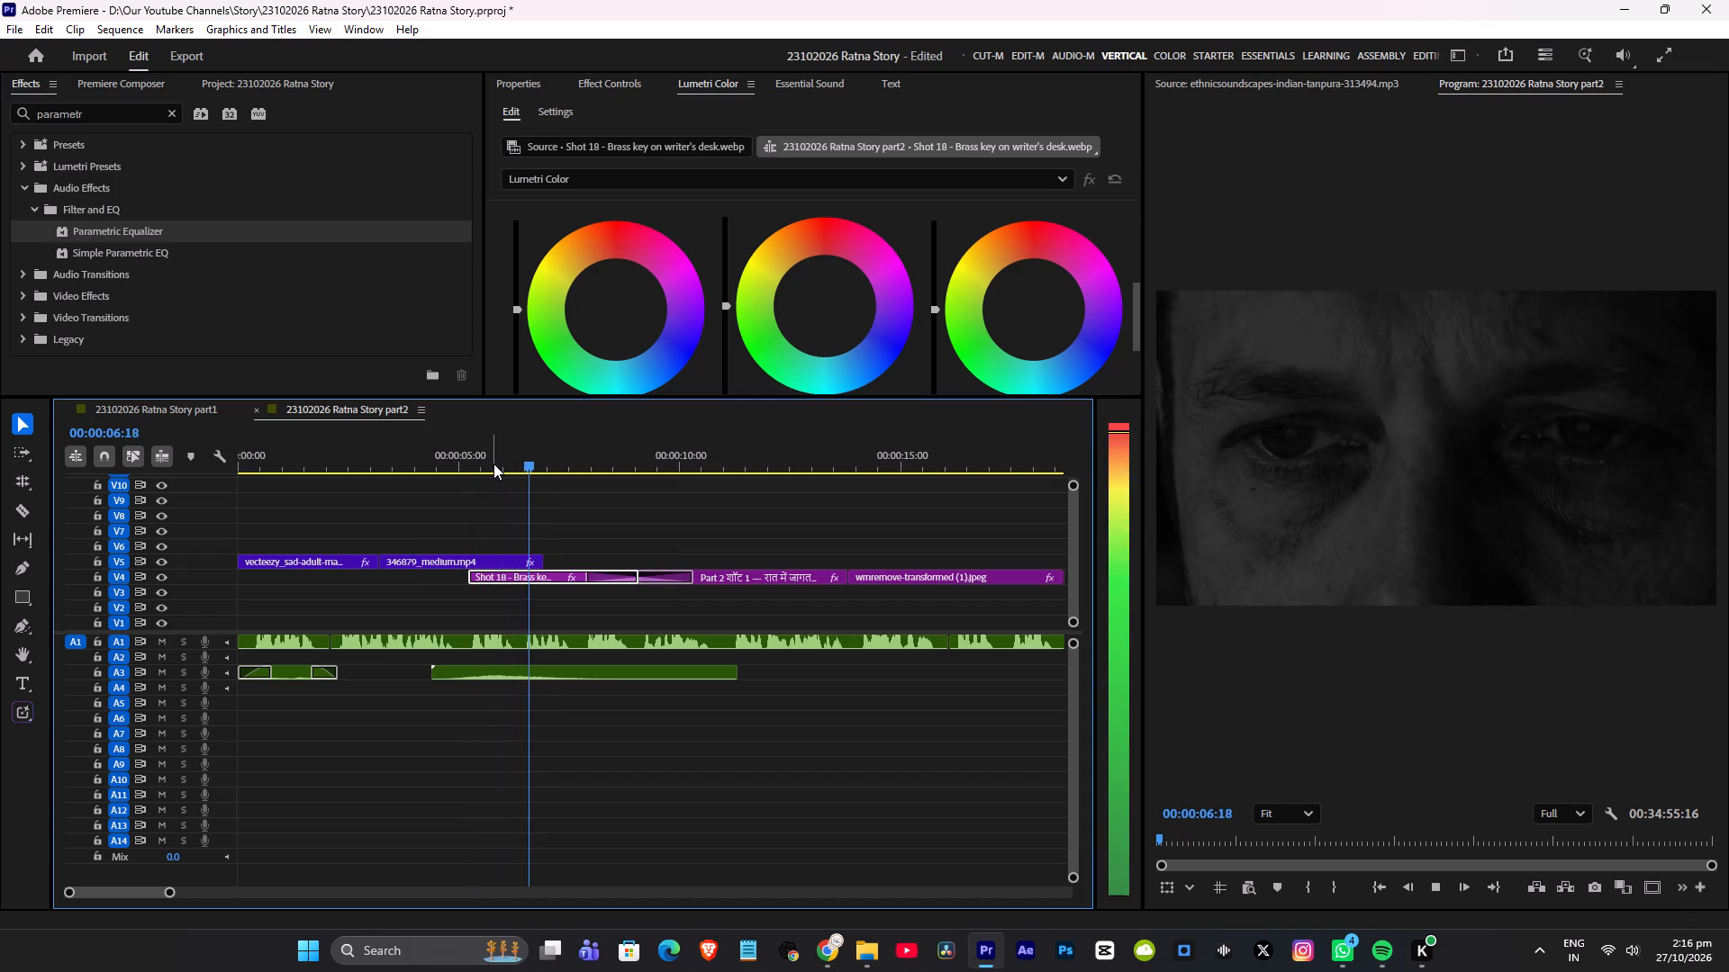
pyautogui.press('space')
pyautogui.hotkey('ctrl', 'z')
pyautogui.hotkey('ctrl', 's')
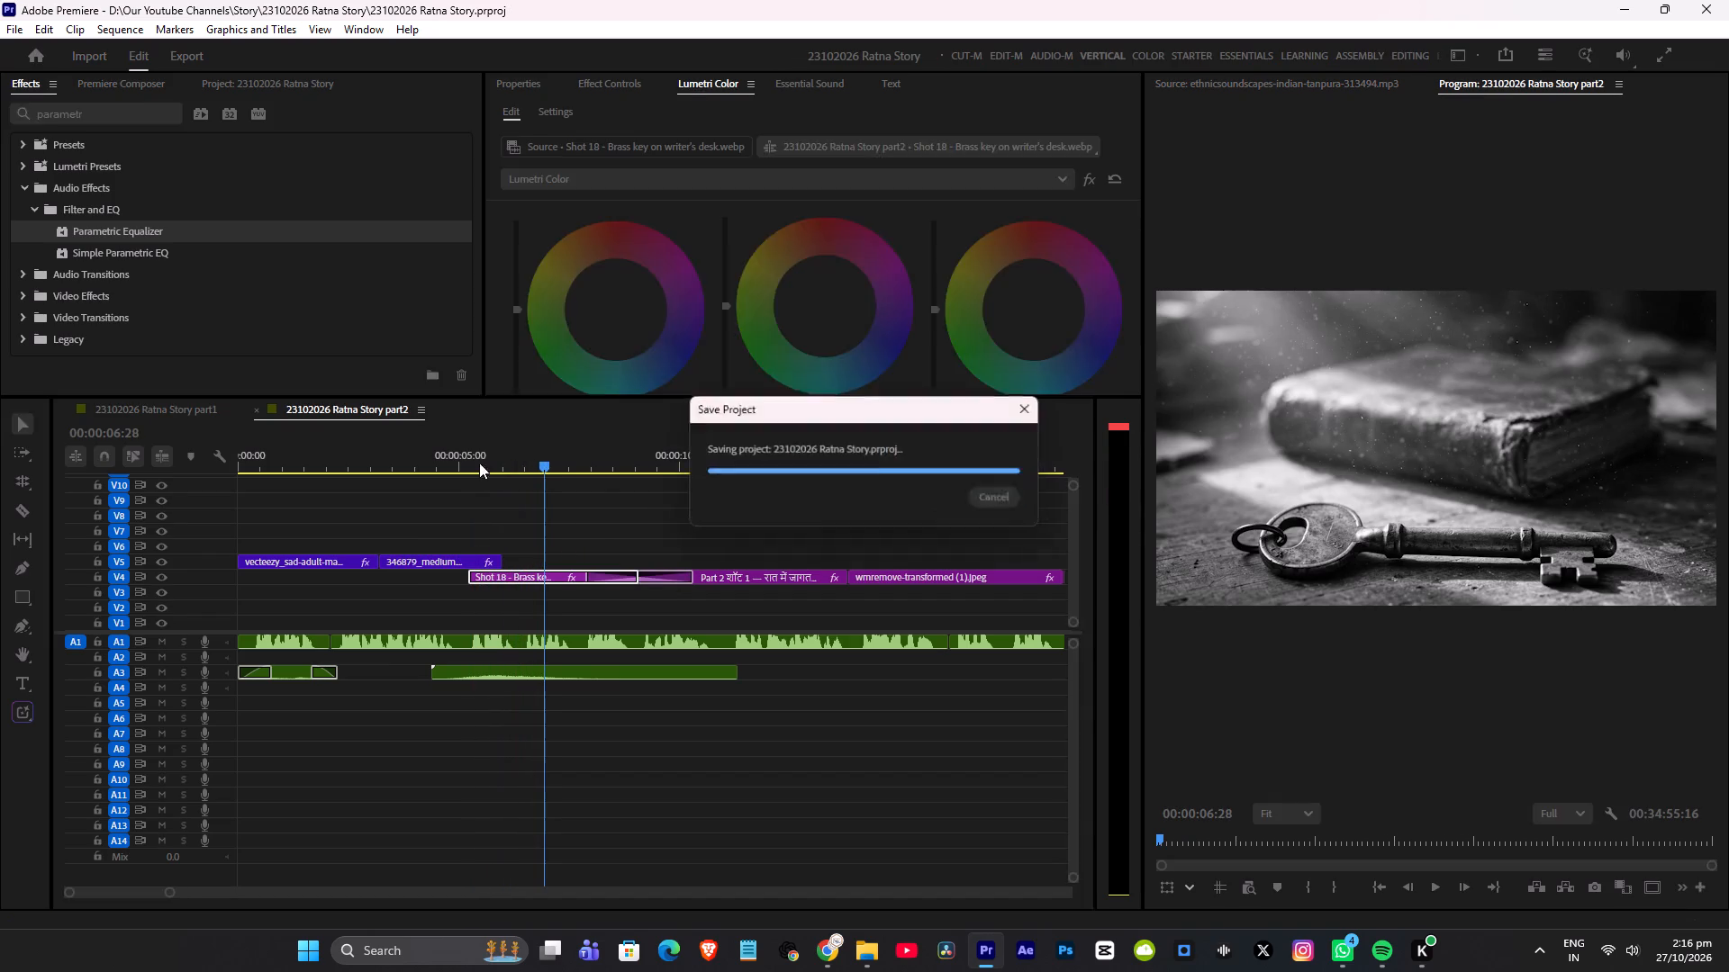
# Recheck the cut to the brass key shot, nudge the 062864_ese-24142.mp3 sound effect two frames earlier on A3, and save.
pyautogui.click(456, 456)
pyautogui.press('space')
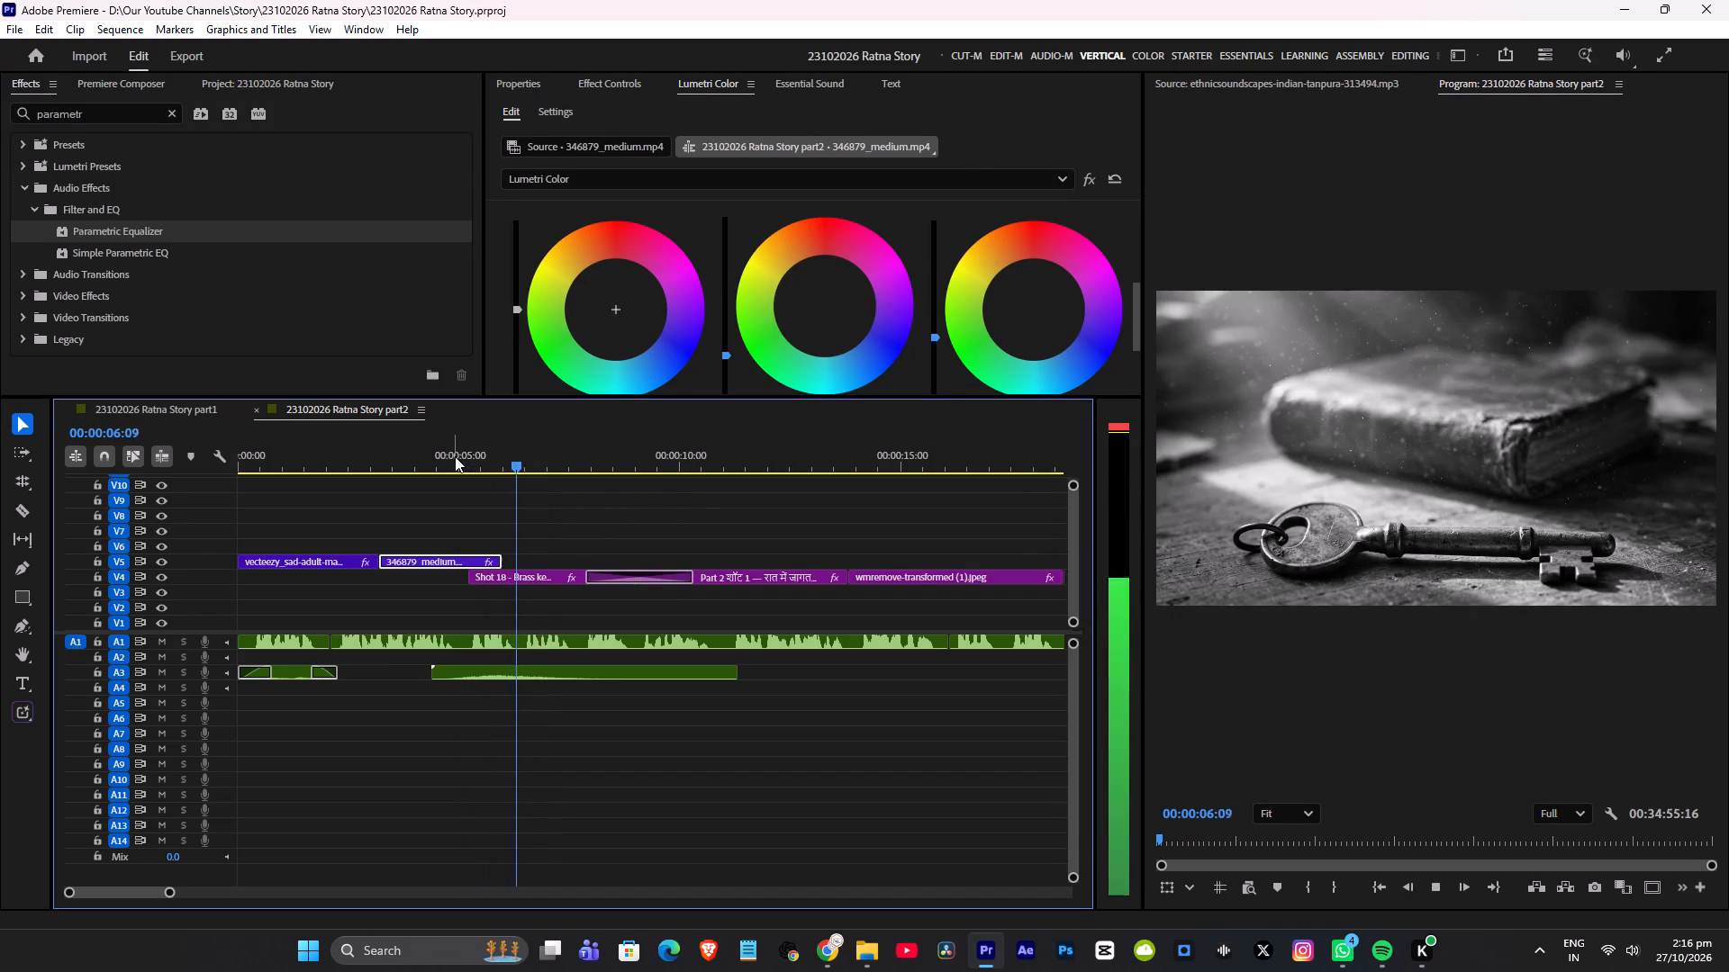
pyautogui.press('space')
pyautogui.click(440, 459)
pyautogui.press('space')
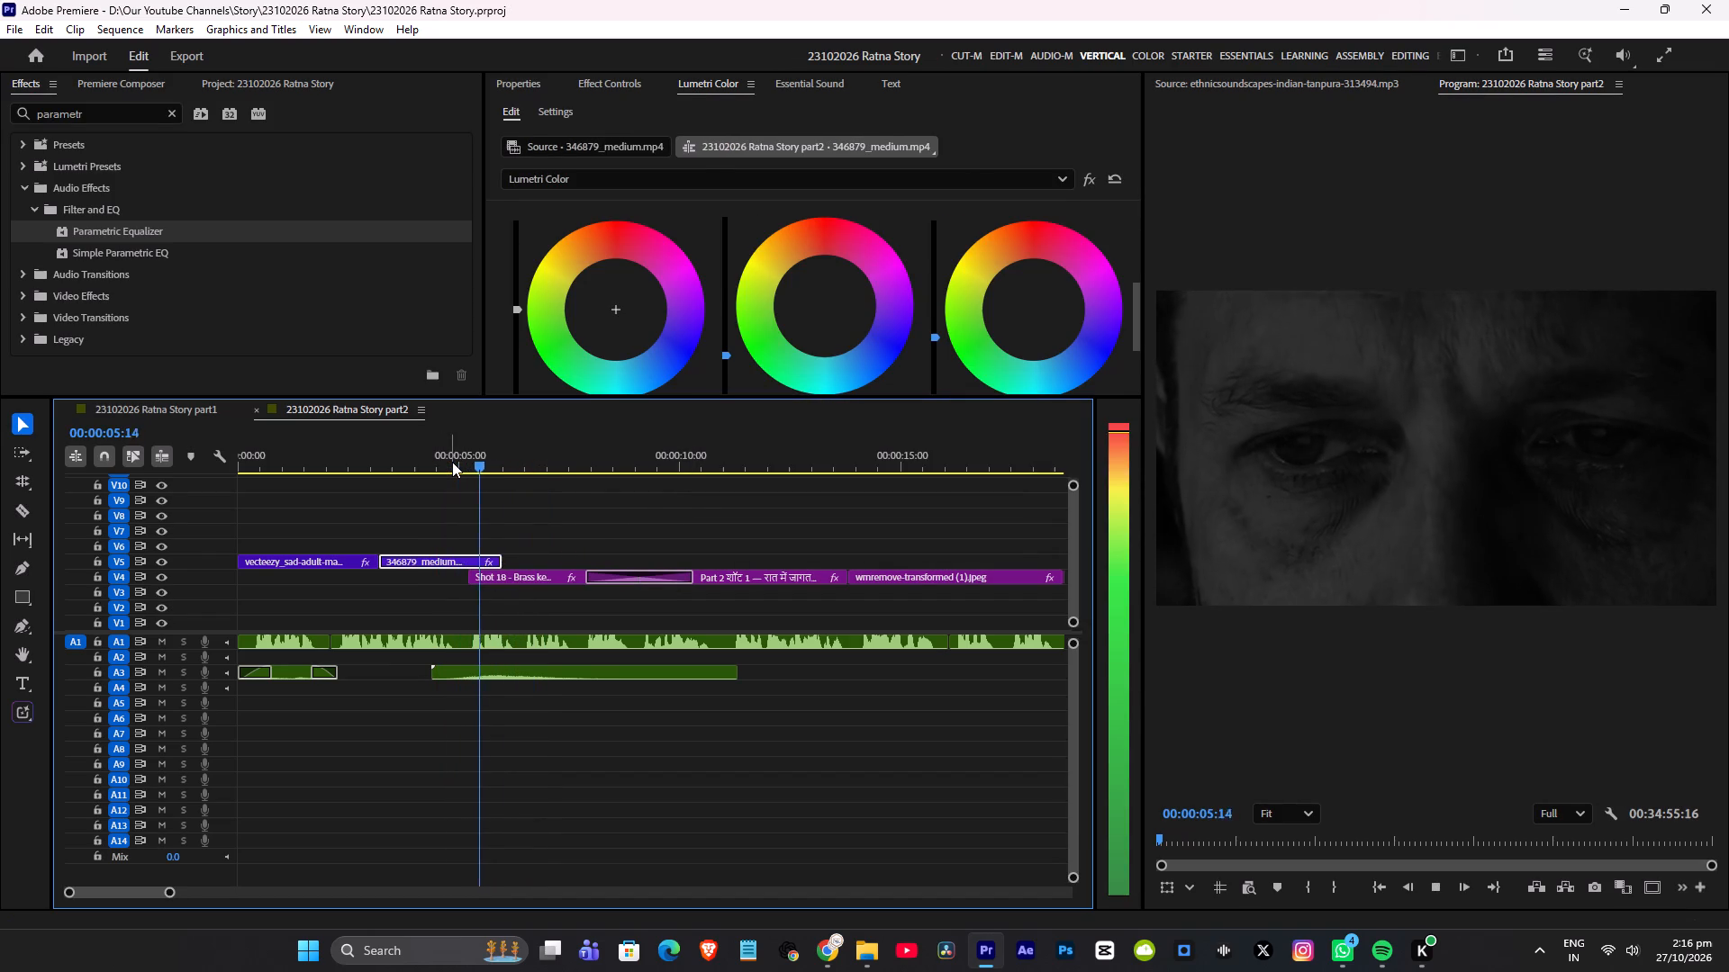
pyautogui.press('space')
pyautogui.click(446, 463)
pyautogui.press('space')
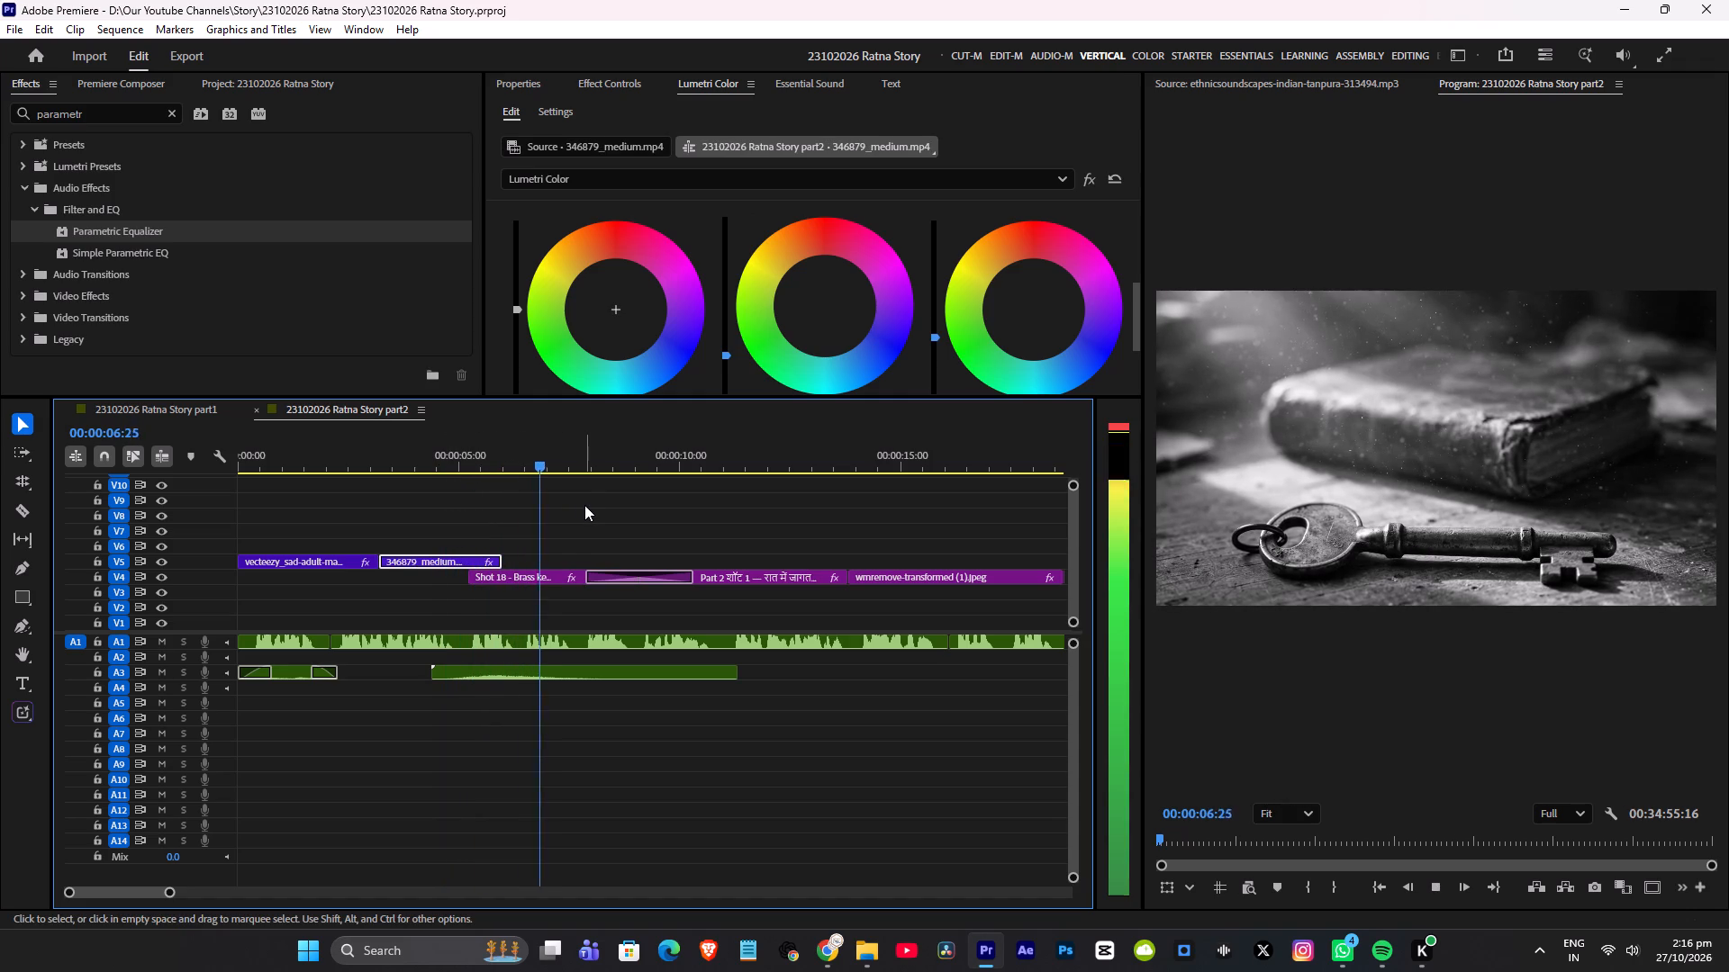
pyautogui.hotkey('ctrl', 's')
pyautogui.click(507, 671)
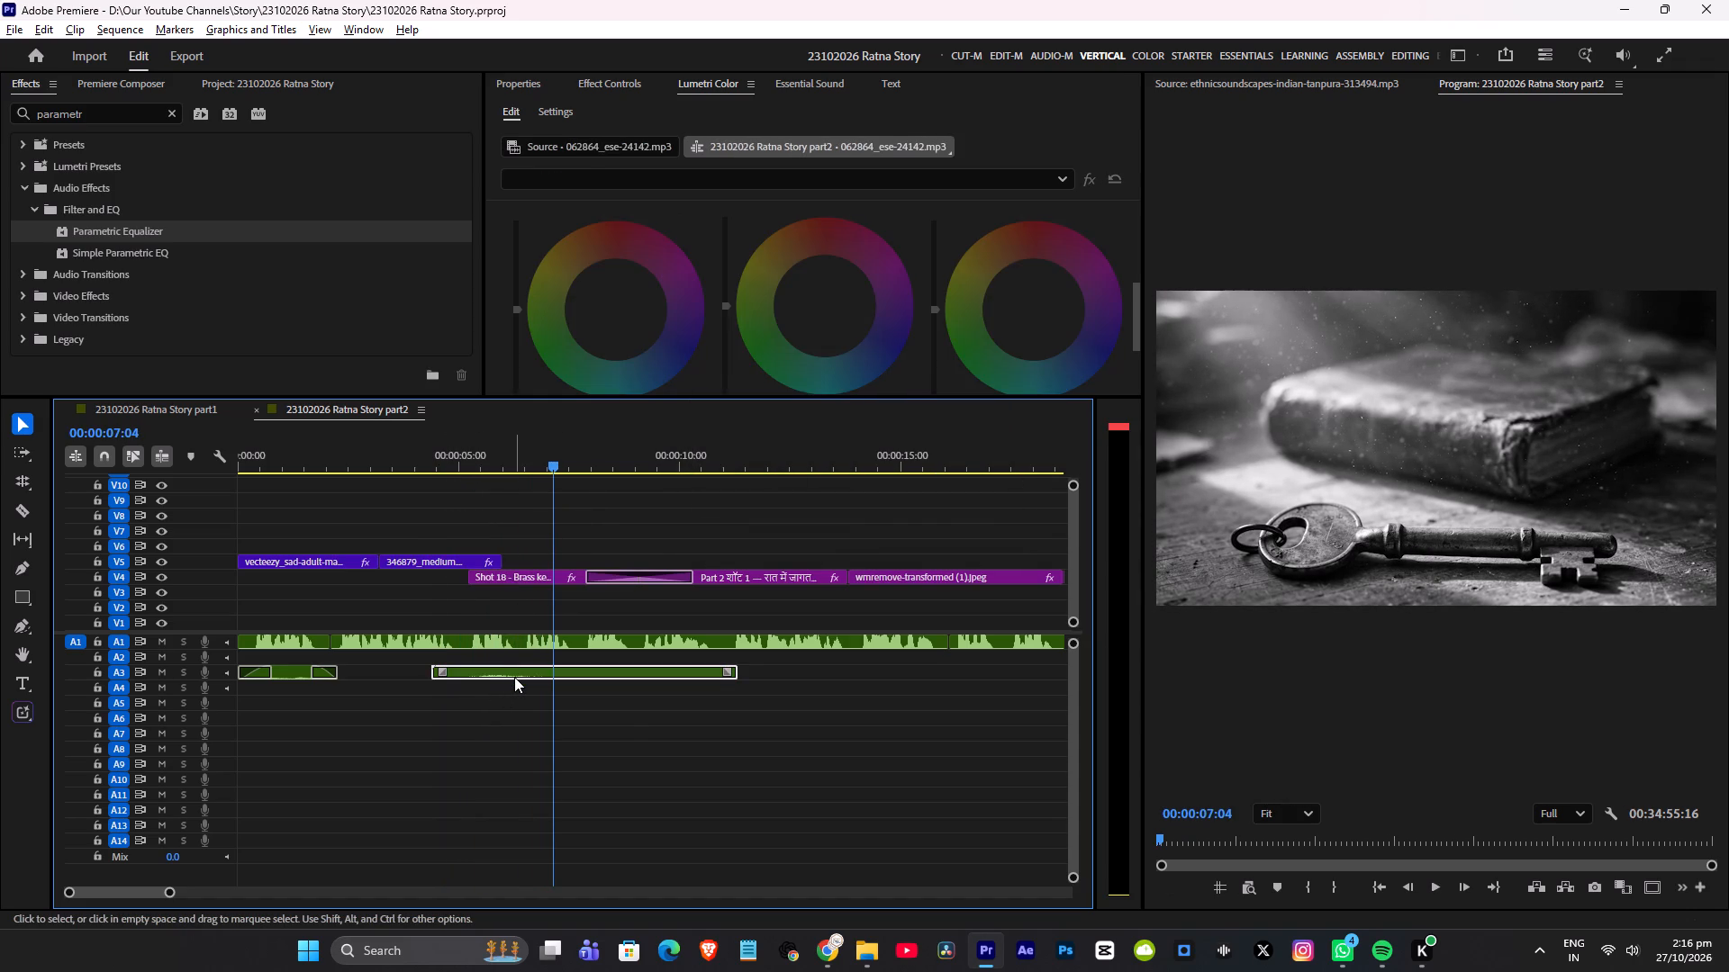
pyautogui.hotkey('alt', 'Left')
pyautogui.hotkey('alt', 'Left')
pyautogui.hotkey('ctrl', 's')
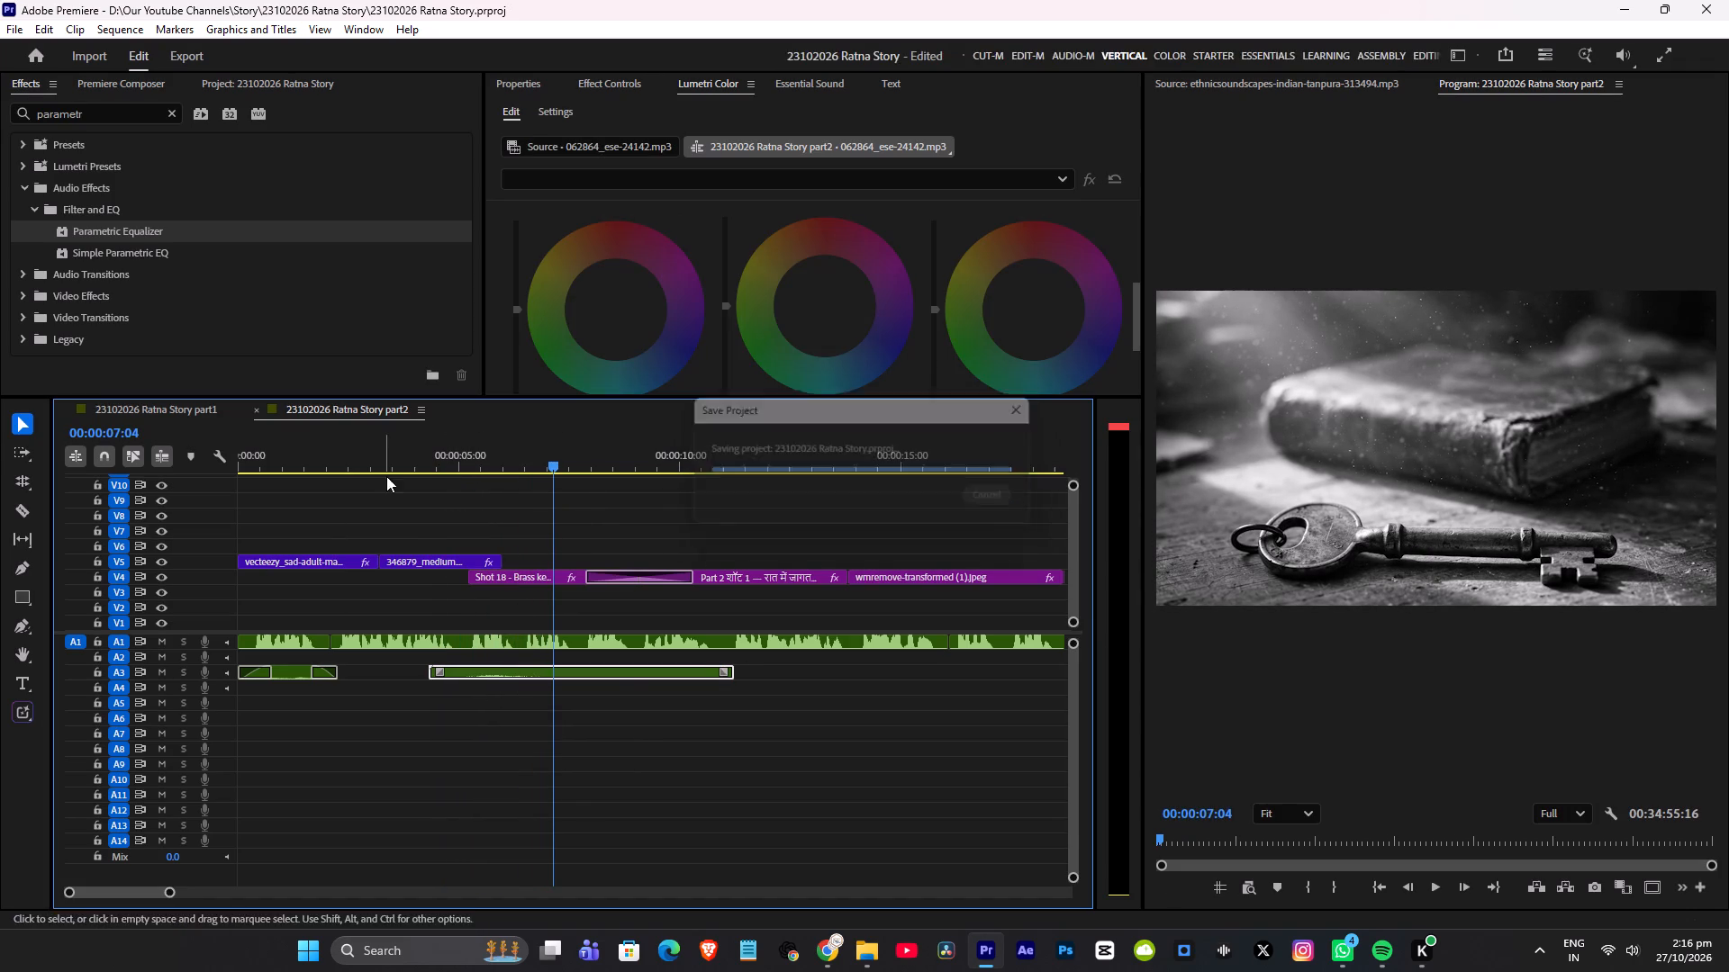
# Review the brass key cut, then play the sequence from 00:00:00:00 to the wall-clock shot to check the darkened shots and sound timing.
pyautogui.click(441, 464)
pyautogui.press('space')
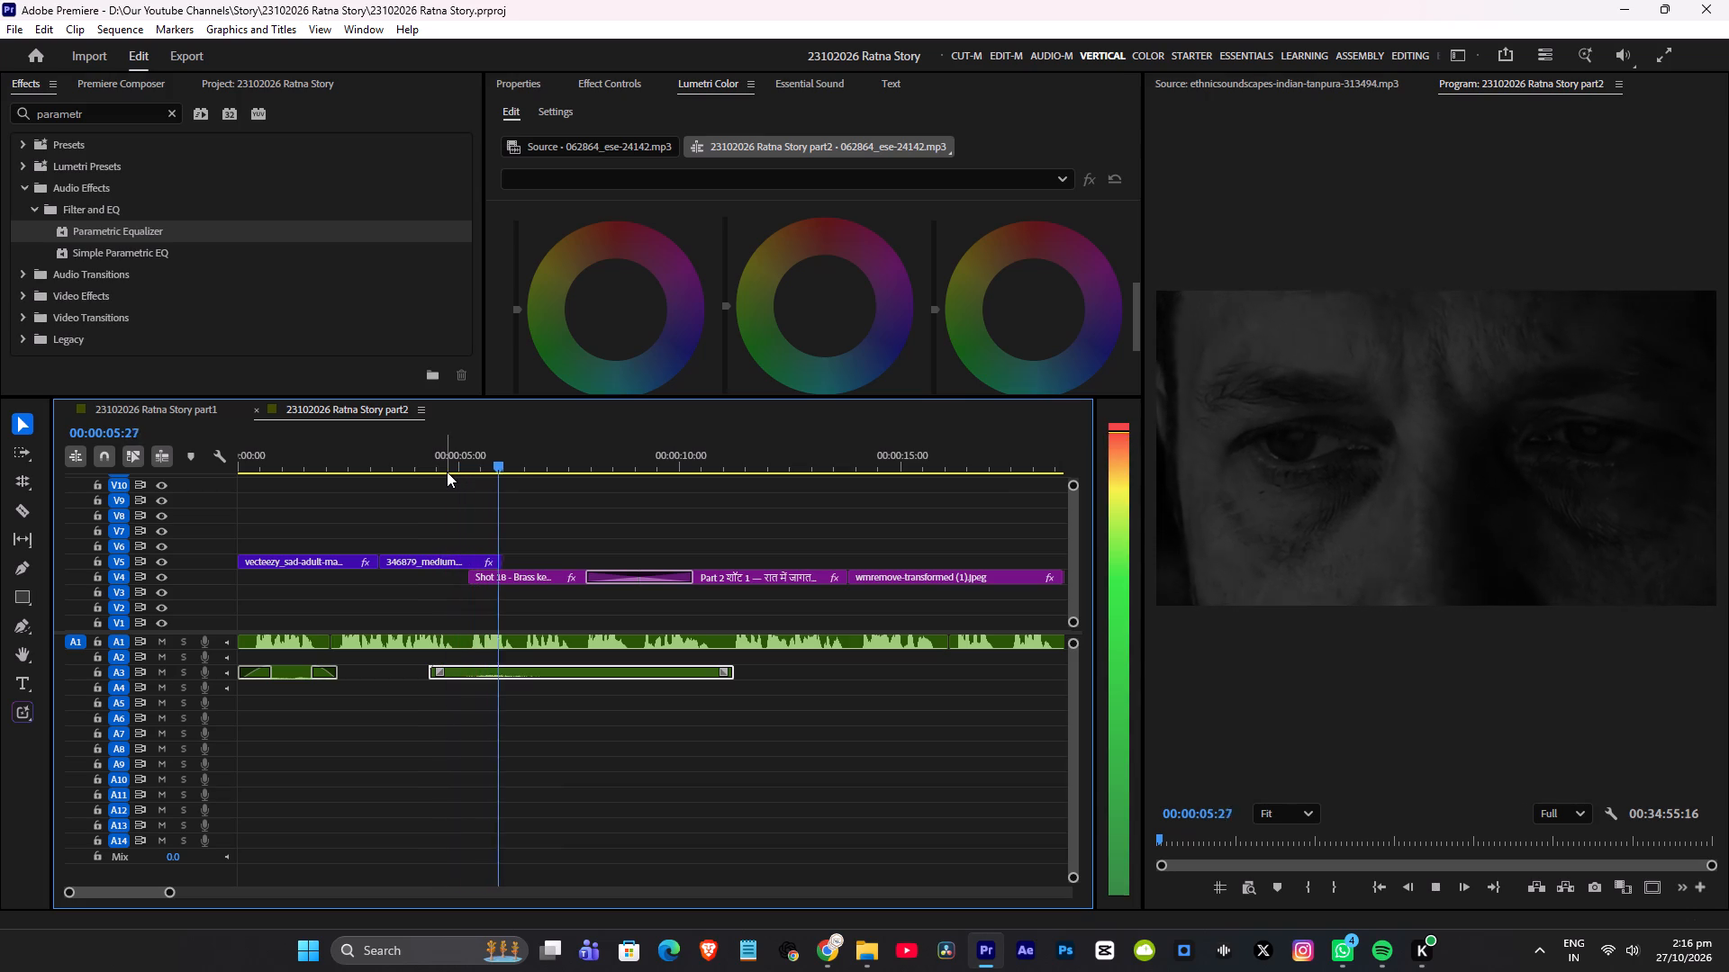
pyautogui.keyDown('alt'); pyautogui.scroll(-7, 617, 552); pyautogui.keyUp('alt')
pyautogui.hotkey('ctrl', 's')
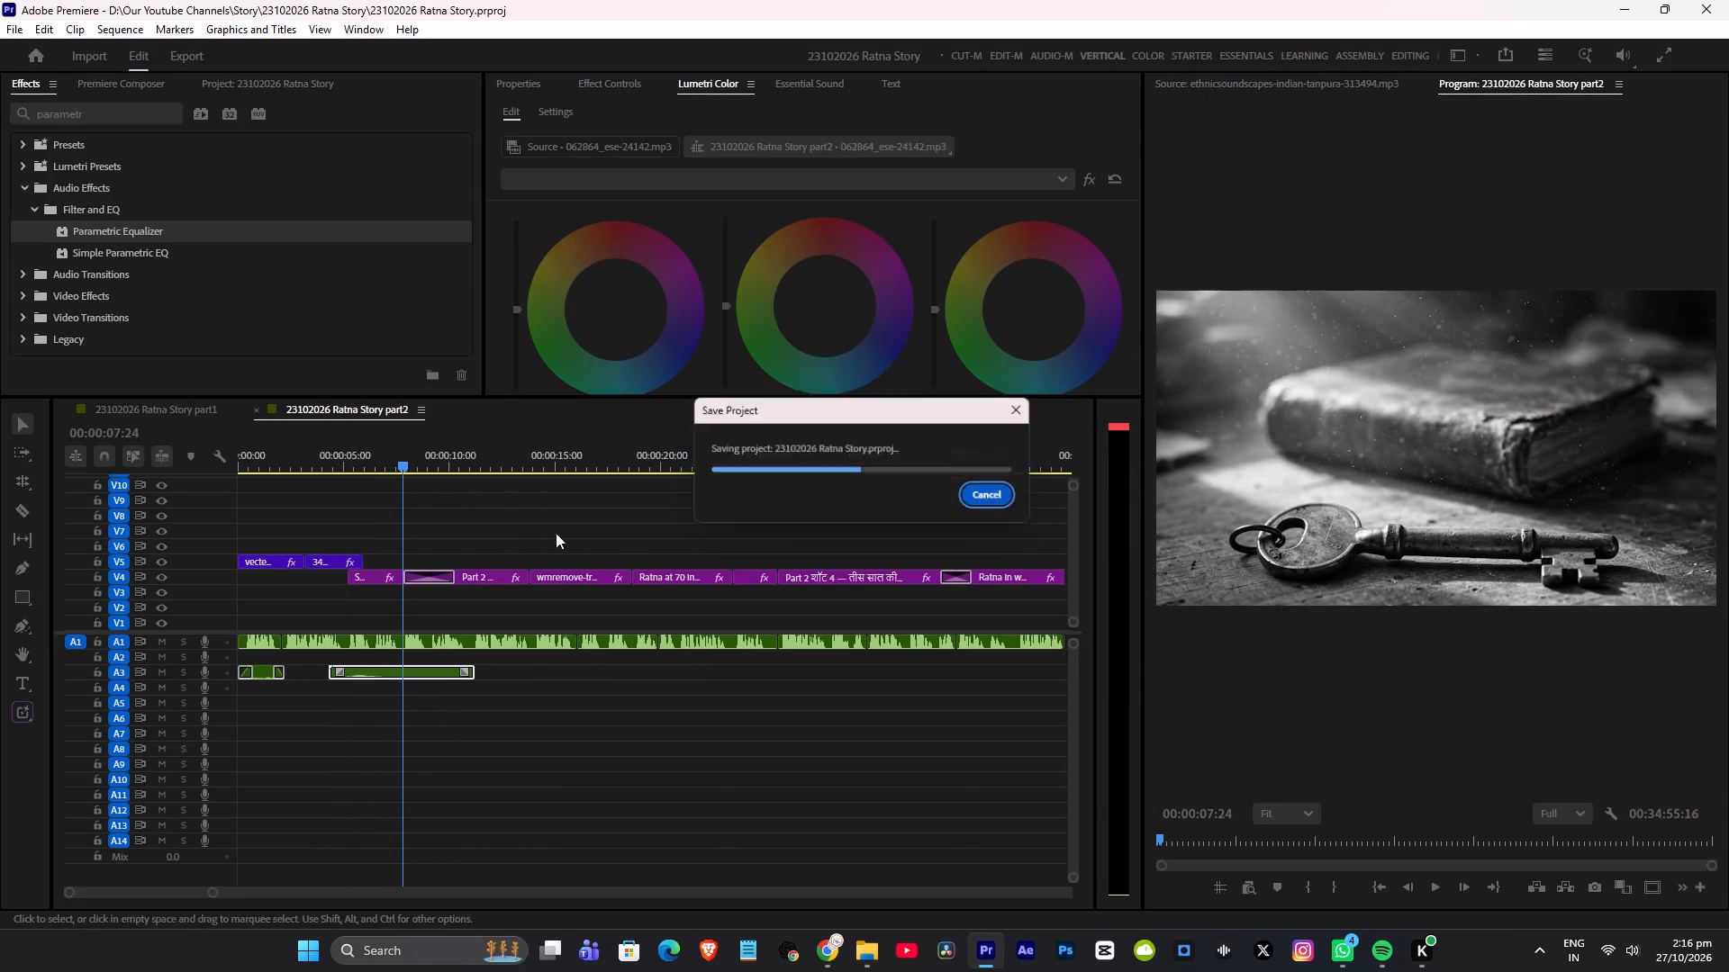
pyautogui.moveTo(405, 467); pyautogui.dragTo(0, 420)
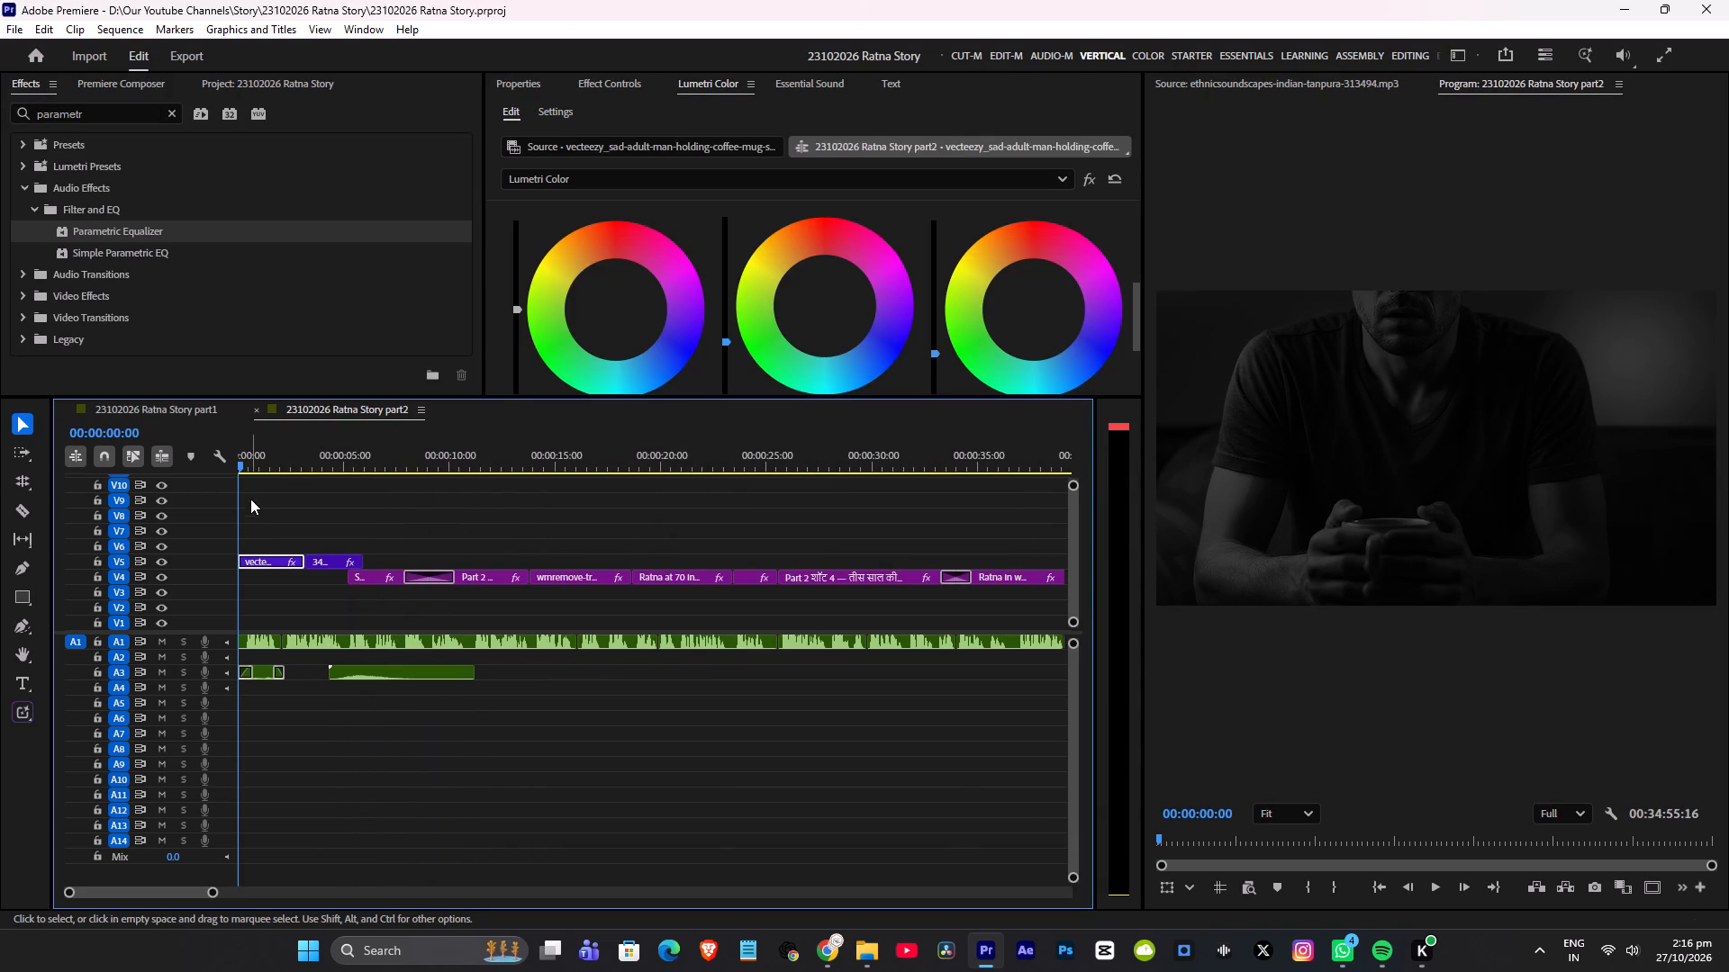
pyautogui.hotkey('ctrl', 's')
pyautogui.press('space')
pyautogui.keyDown('alt'); pyautogui.scroll(-3, 450, 512); pyautogui.keyUp('alt')
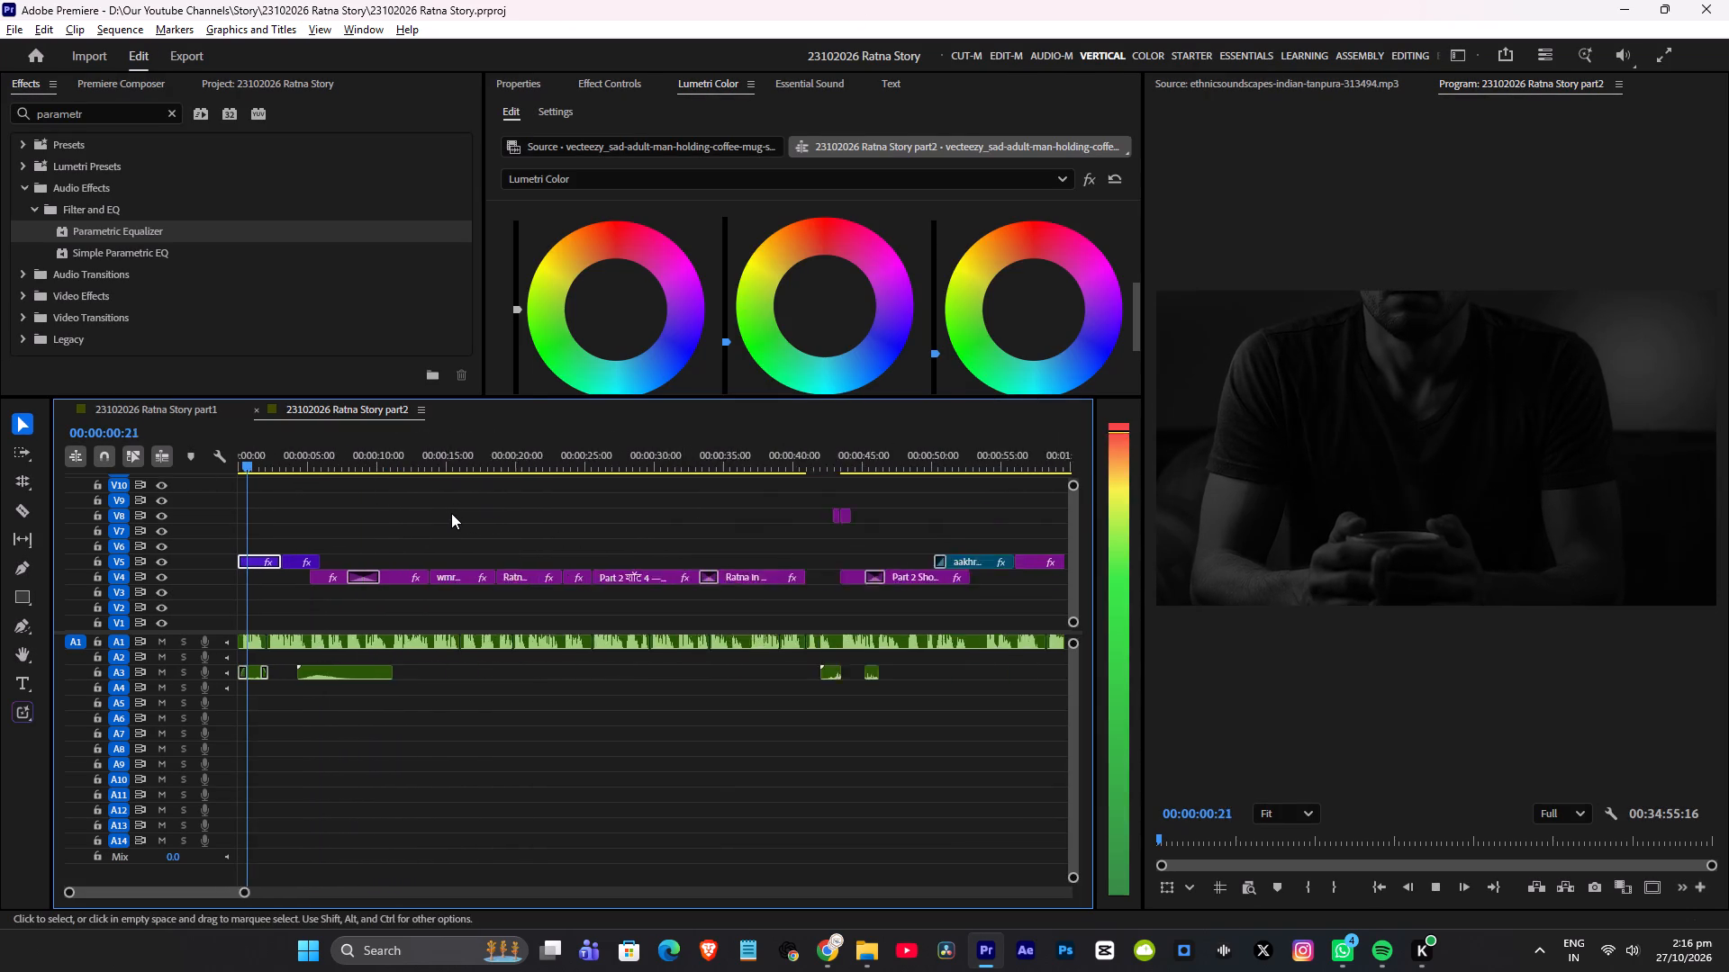
pyautogui.keyDown('alt'); pyautogui.scroll(-5, 451, 513); pyautogui.keyUp('alt')
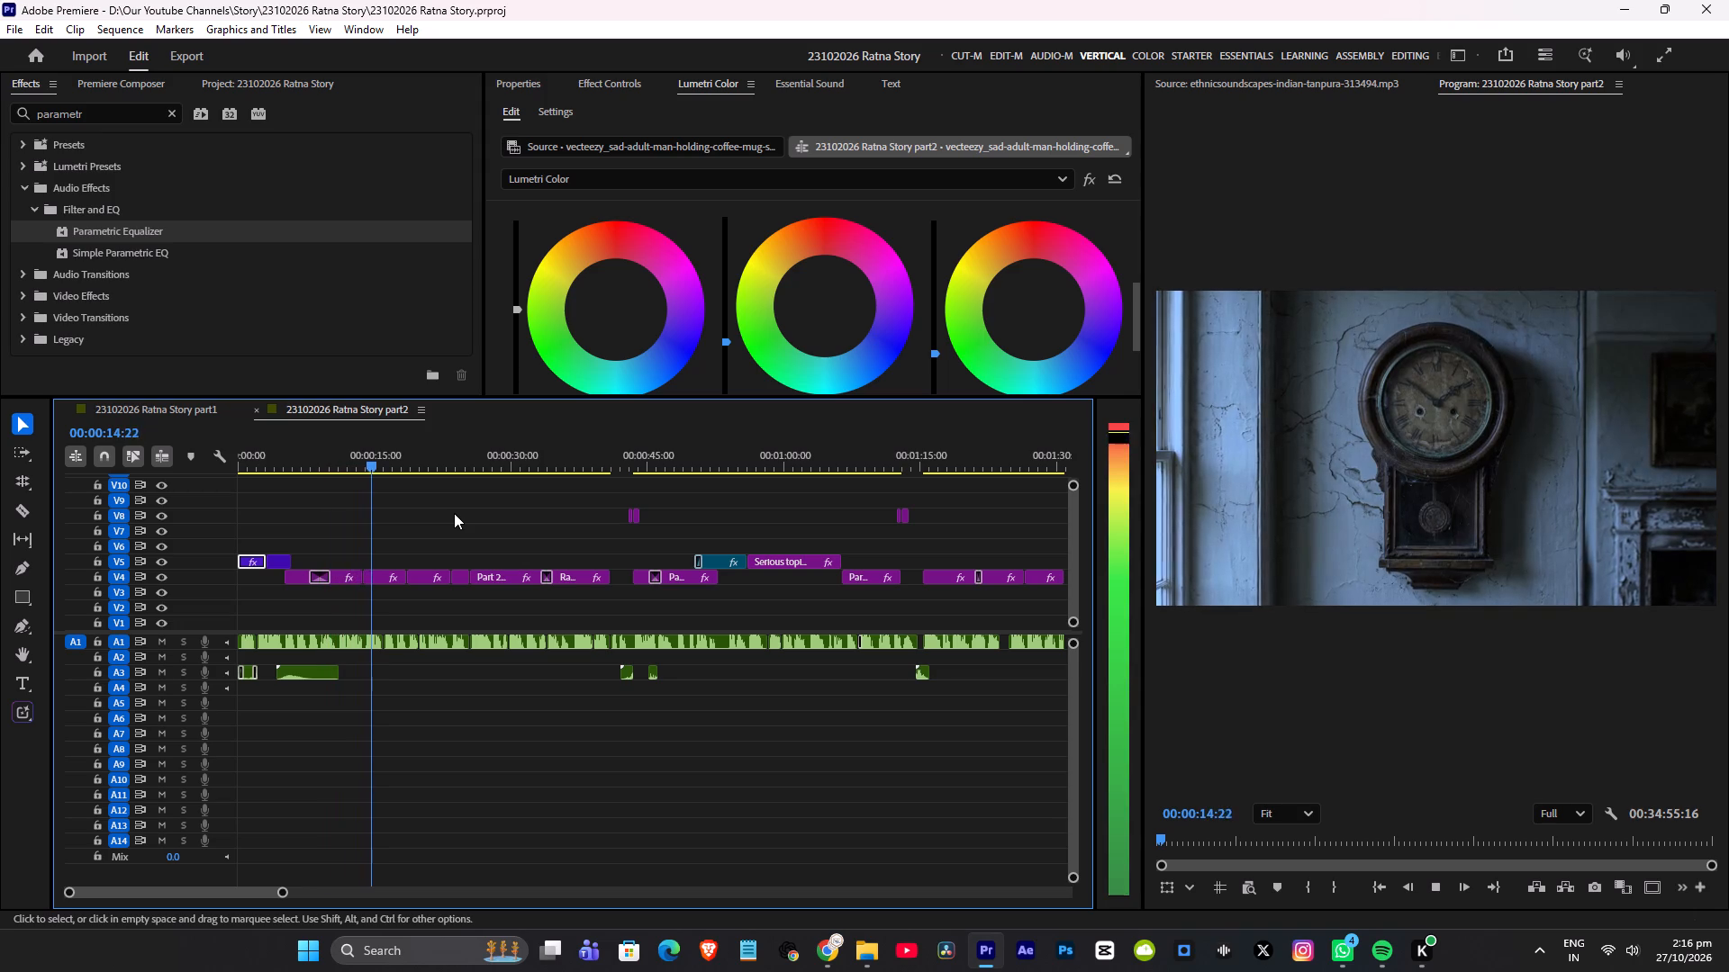
pyautogui.press('space')
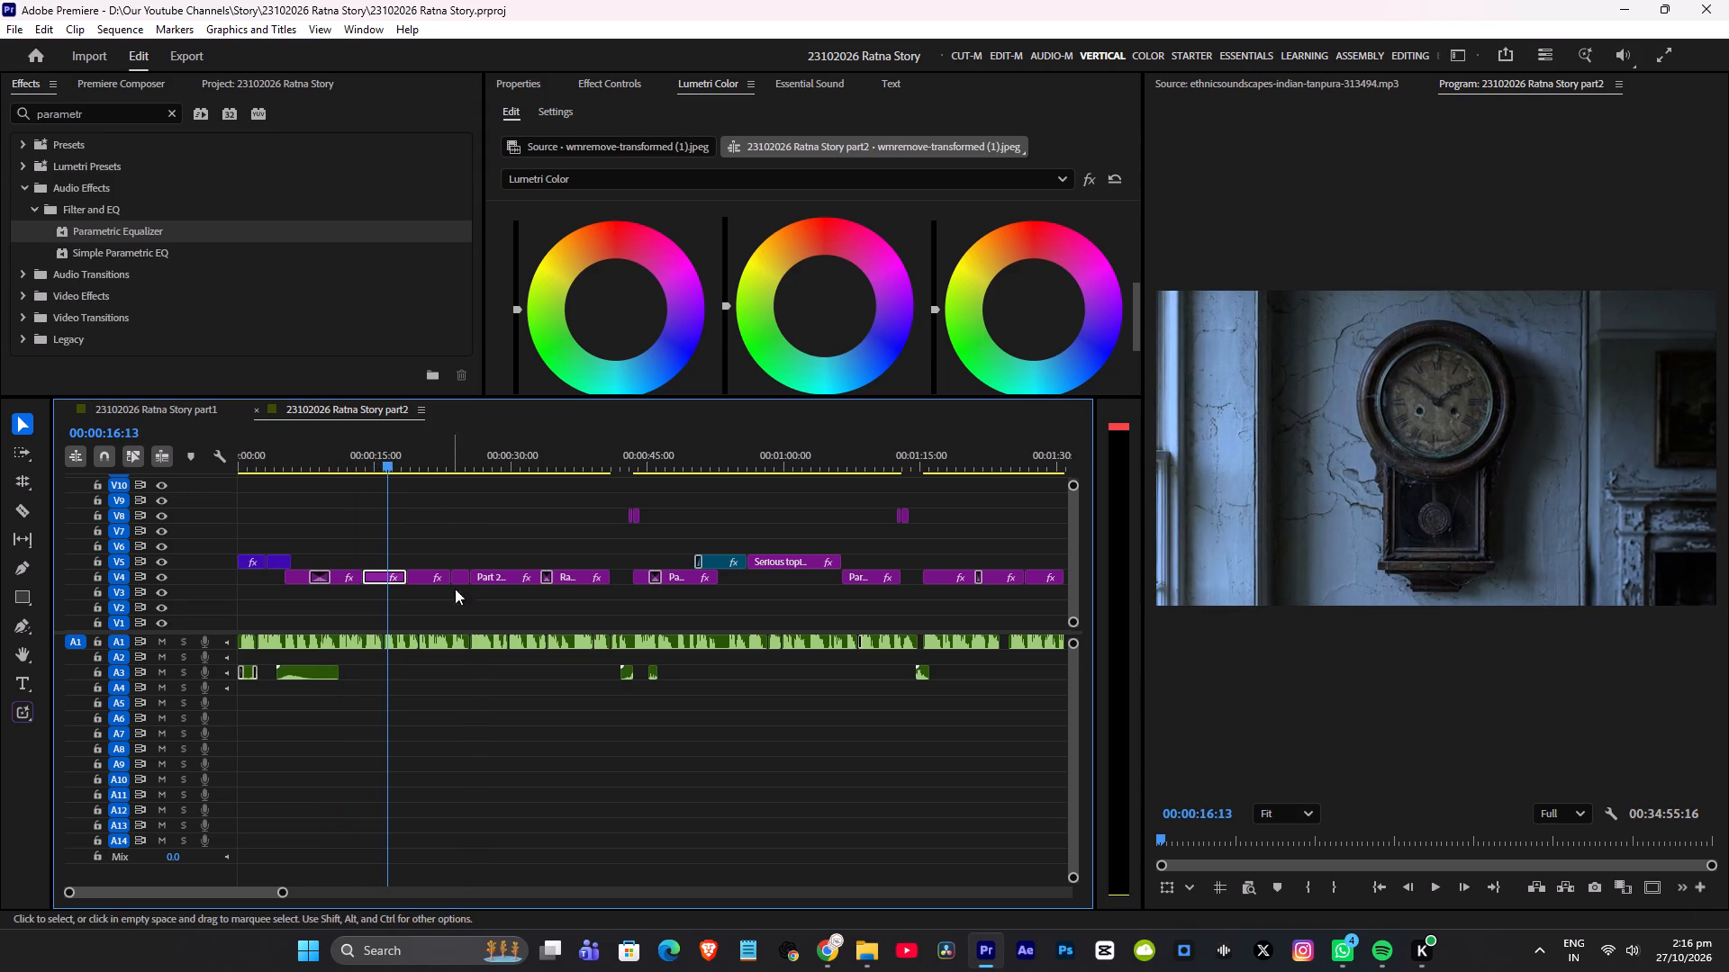
# Set the wall-clock shot's Lumetri Basic Correction Temperature to -77.4.
pyautogui.click(610, 83)
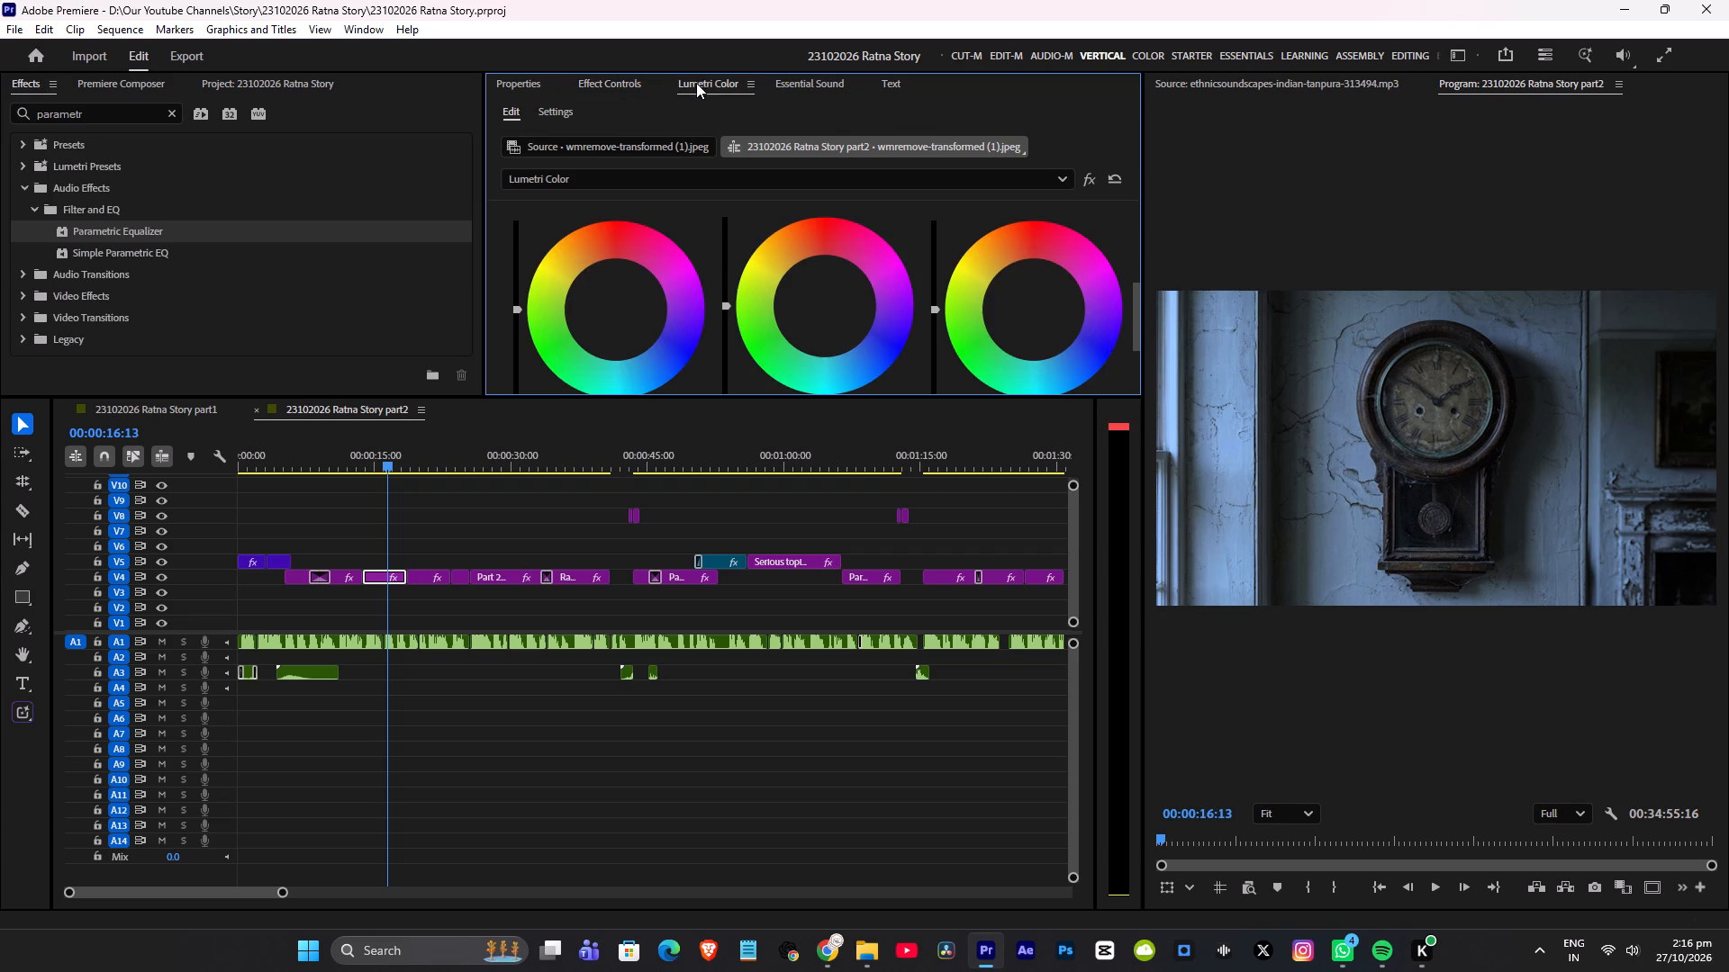
pyautogui.click(696, 83)
pyautogui.scroll(4, 713, 237)
pyautogui.scroll(17, 722, 235)
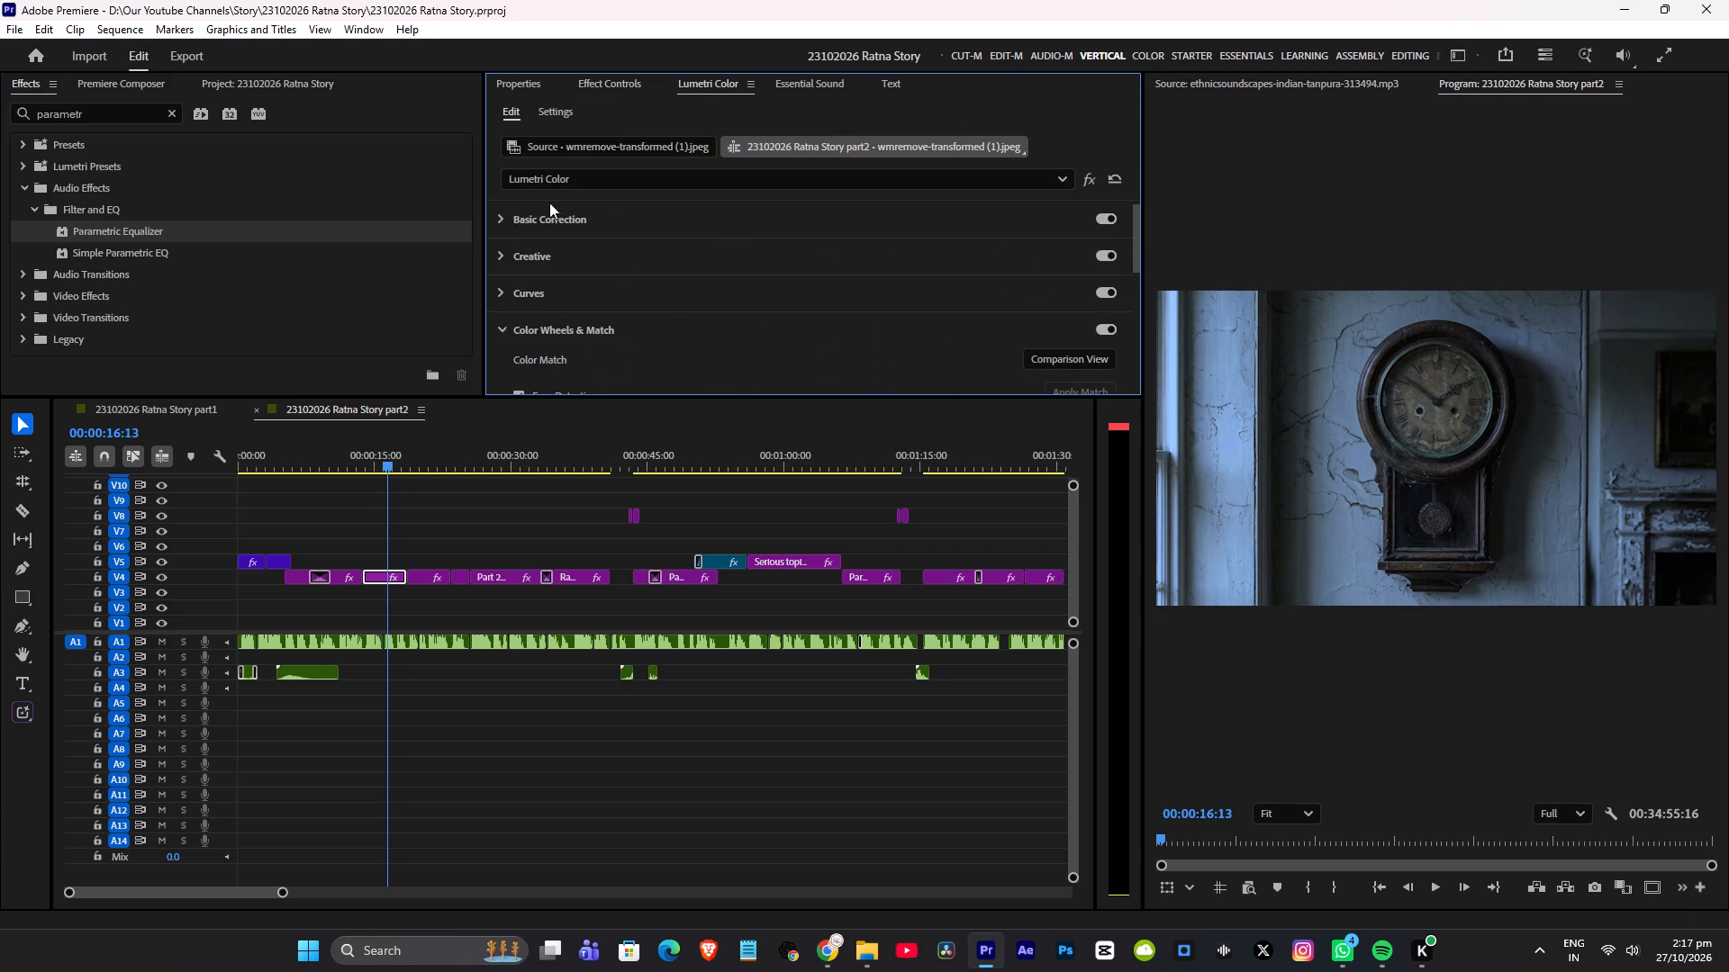
pyautogui.click(500, 214)
pyautogui.scroll(1, 655, 275)
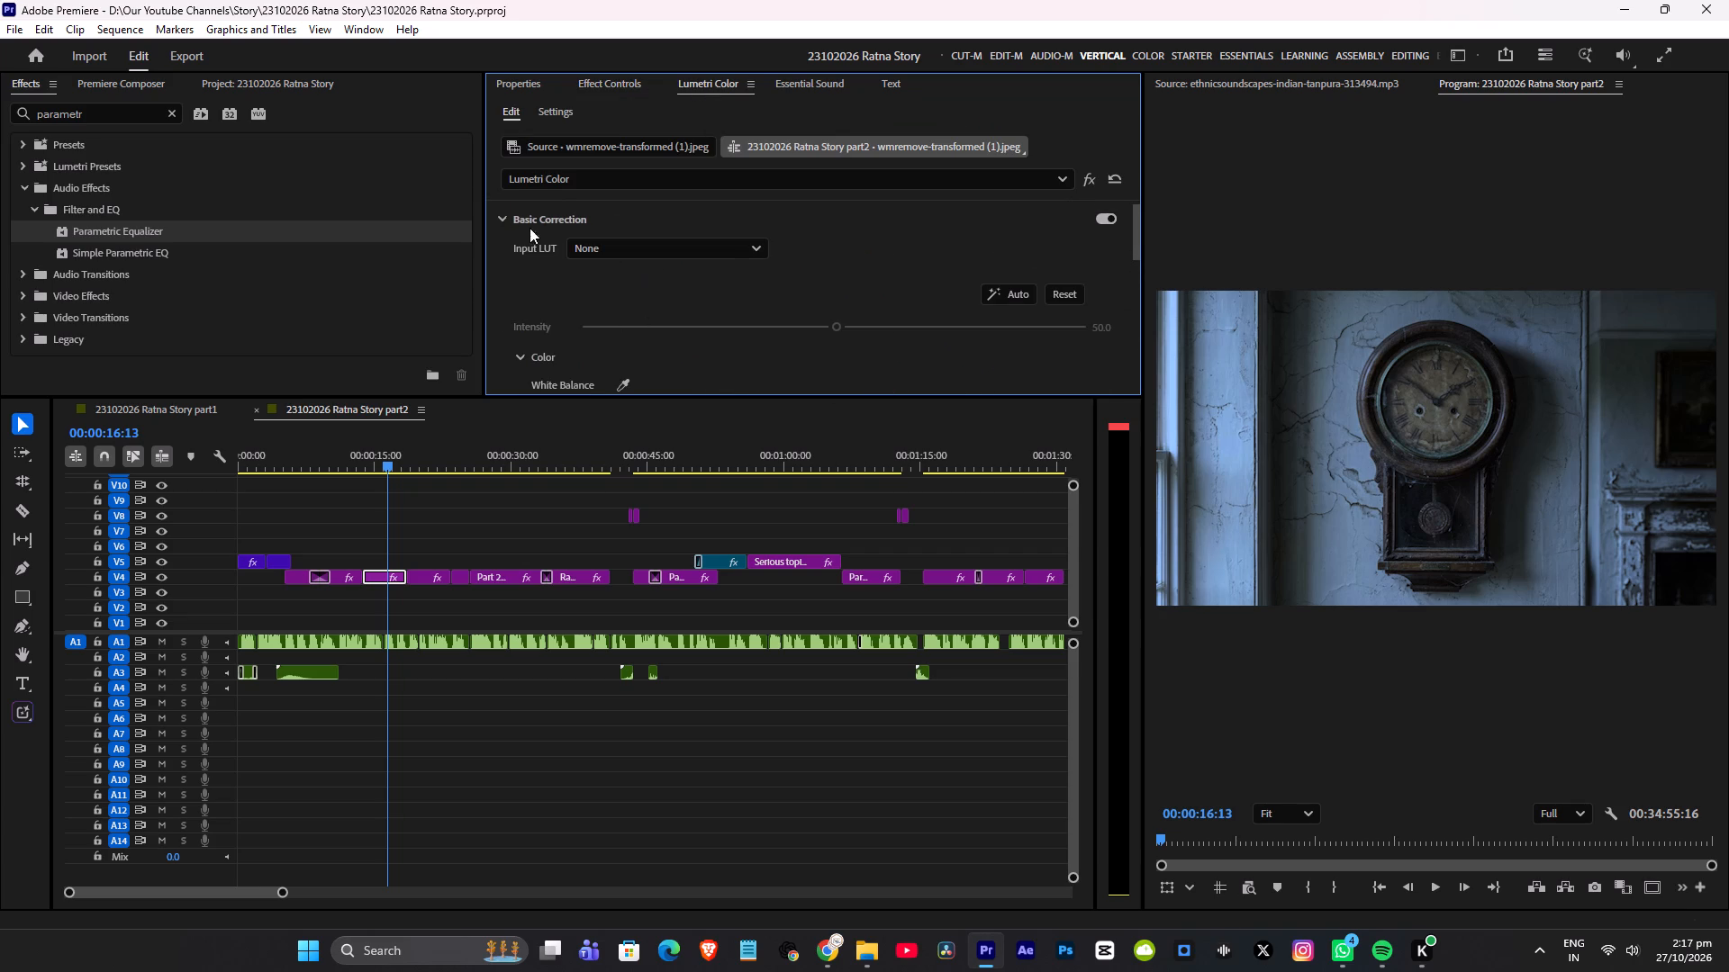
pyautogui.scroll(-6, 629, 270)
pyautogui.click(653, 308)
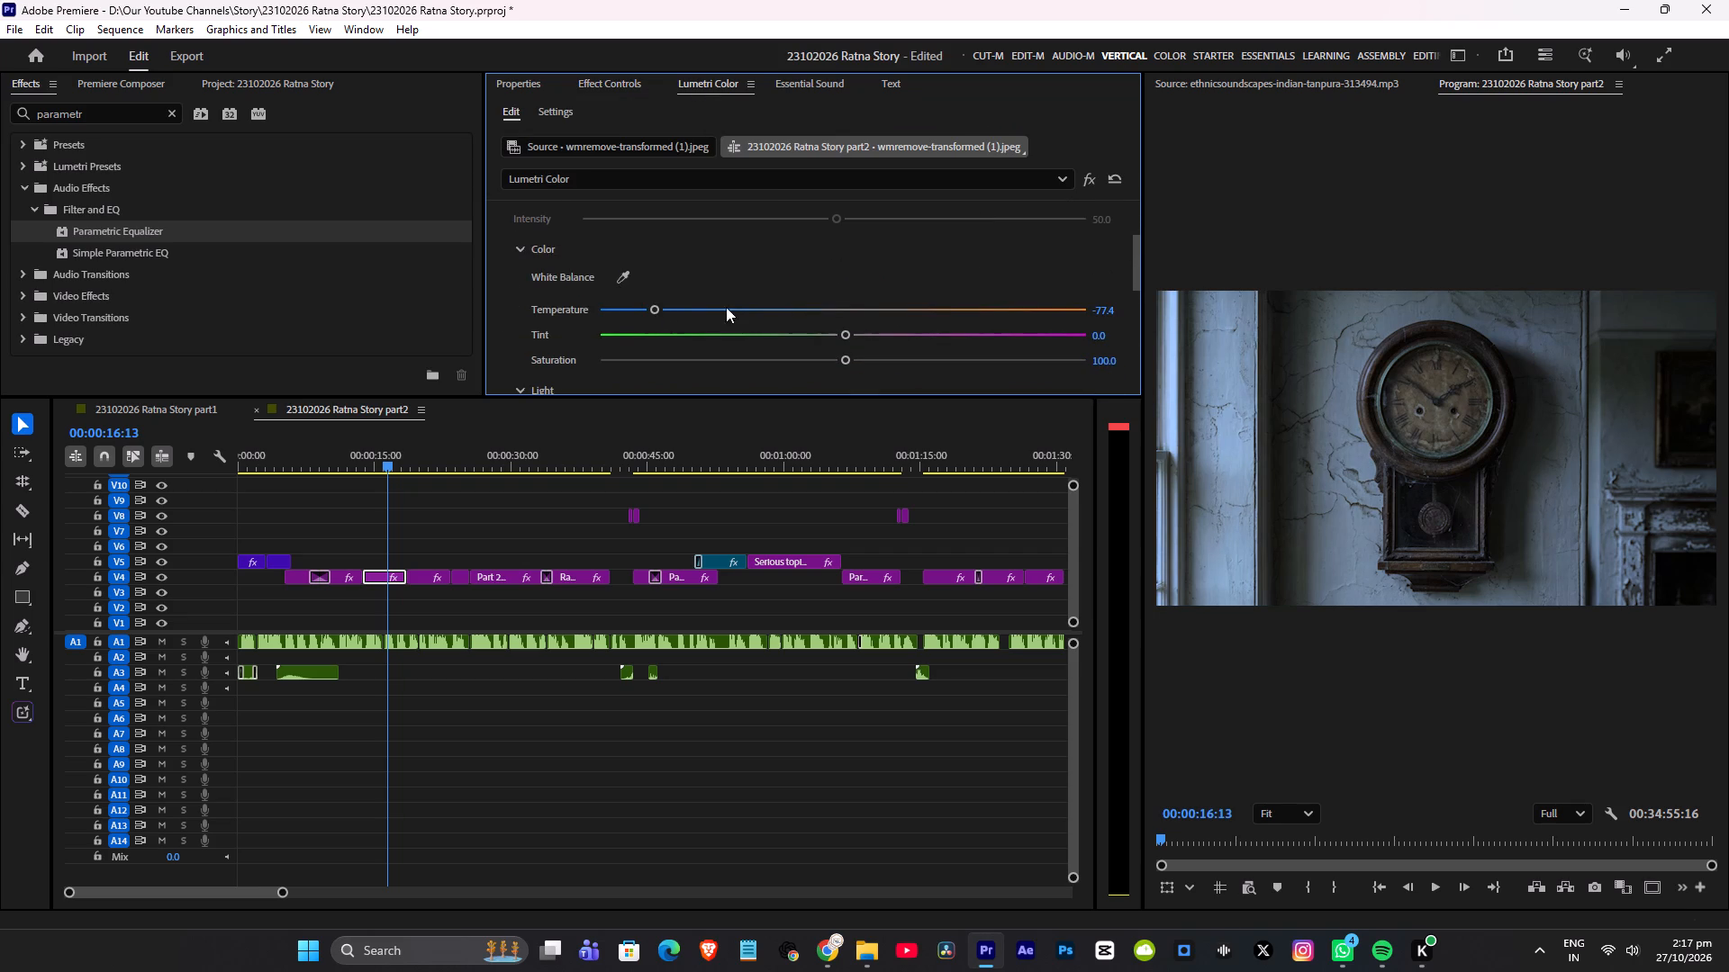
# Darken the wall-clock shot by lowering Shadows to -83.4 and pulling Whites down past -72.3, and save the project.
pyautogui.scroll(-8, 738, 287)
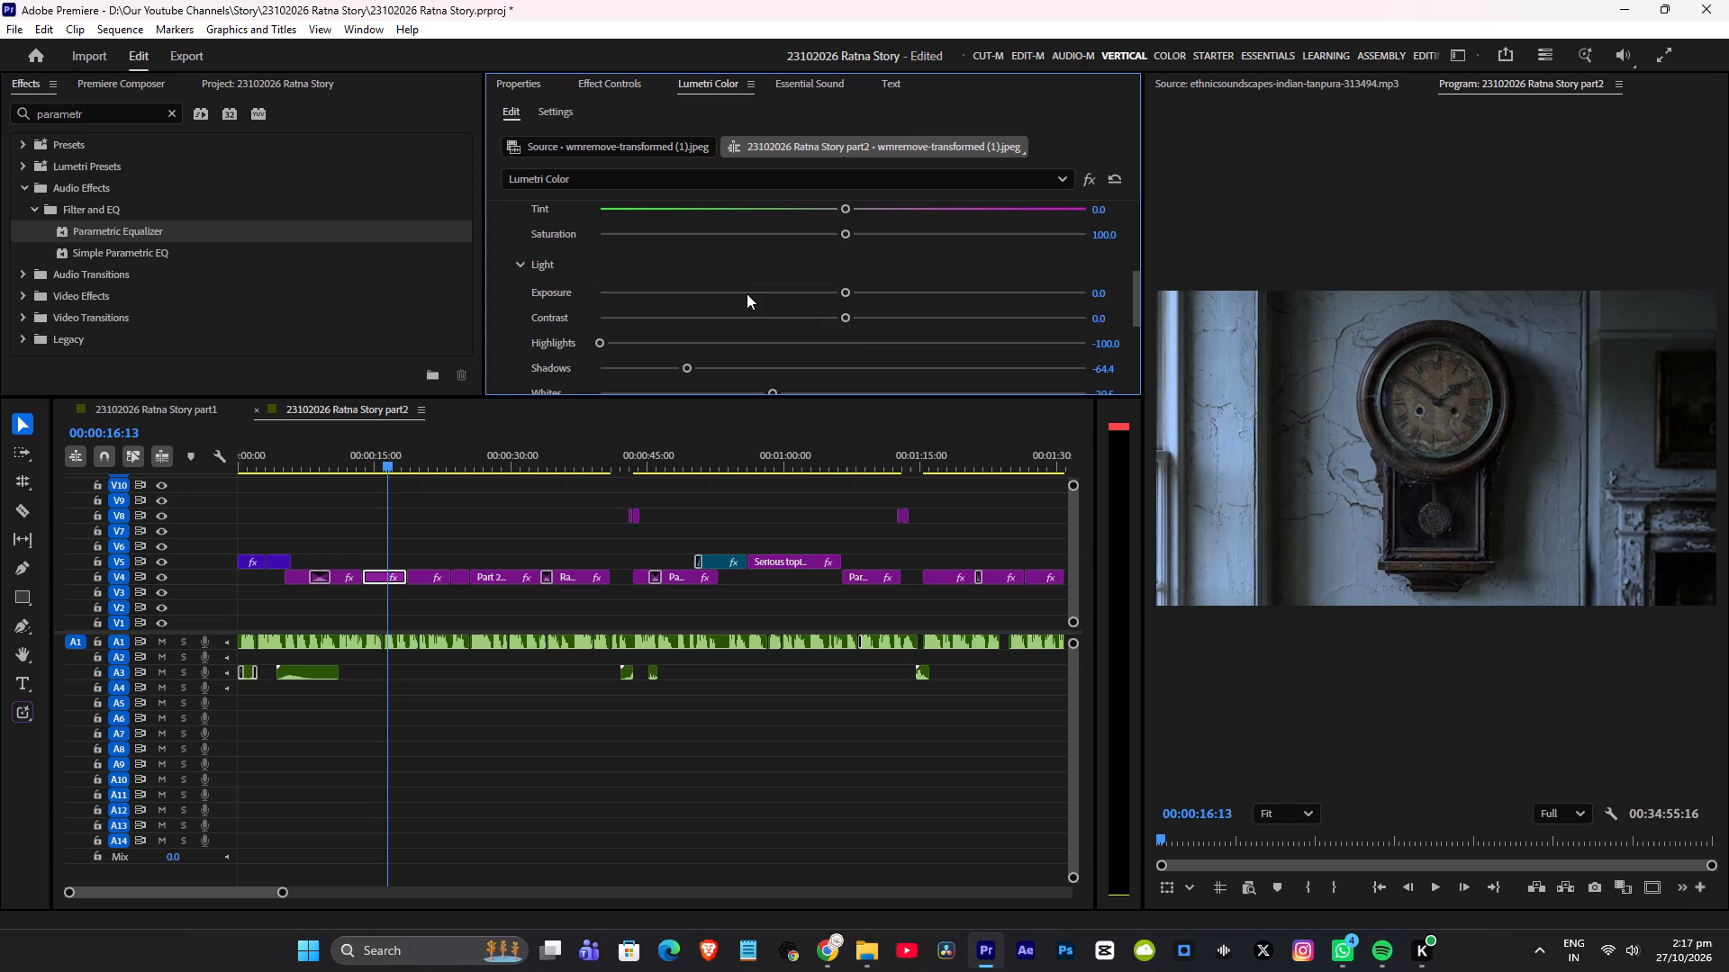
pyautogui.scroll(-2, 688, 344)
pyautogui.moveTo(687, 312); pyautogui.dragTo(649, 318)
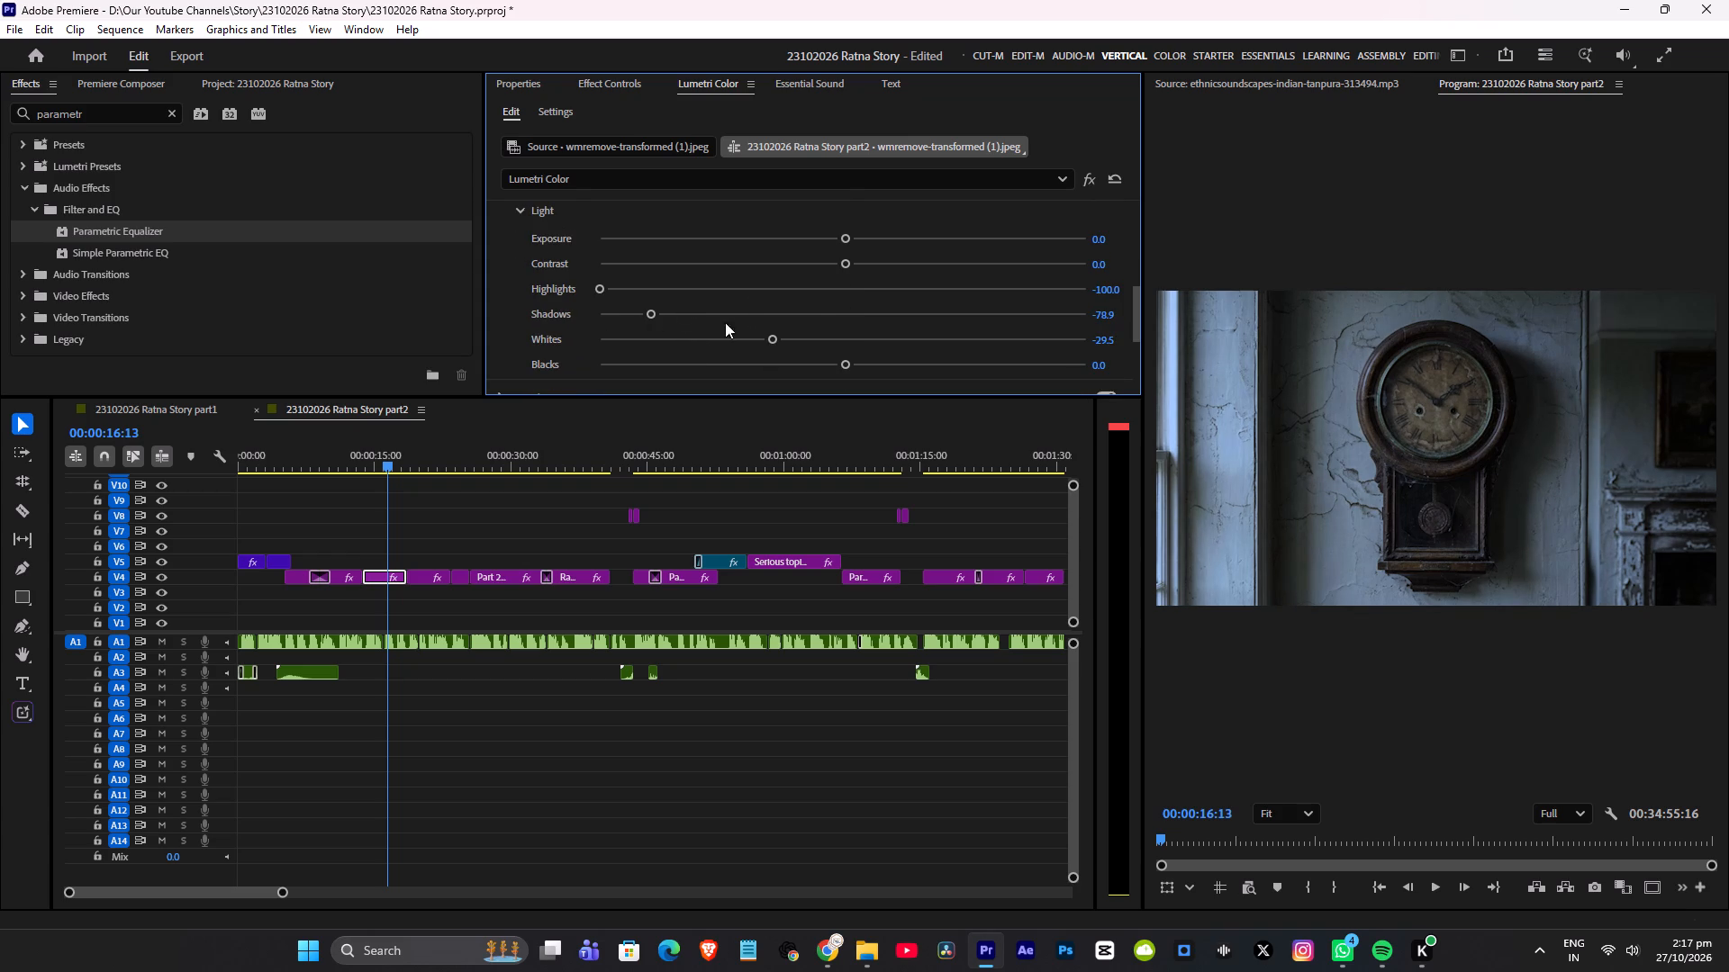
pyautogui.moveTo(770, 337); pyautogui.dragTo(682, 343)
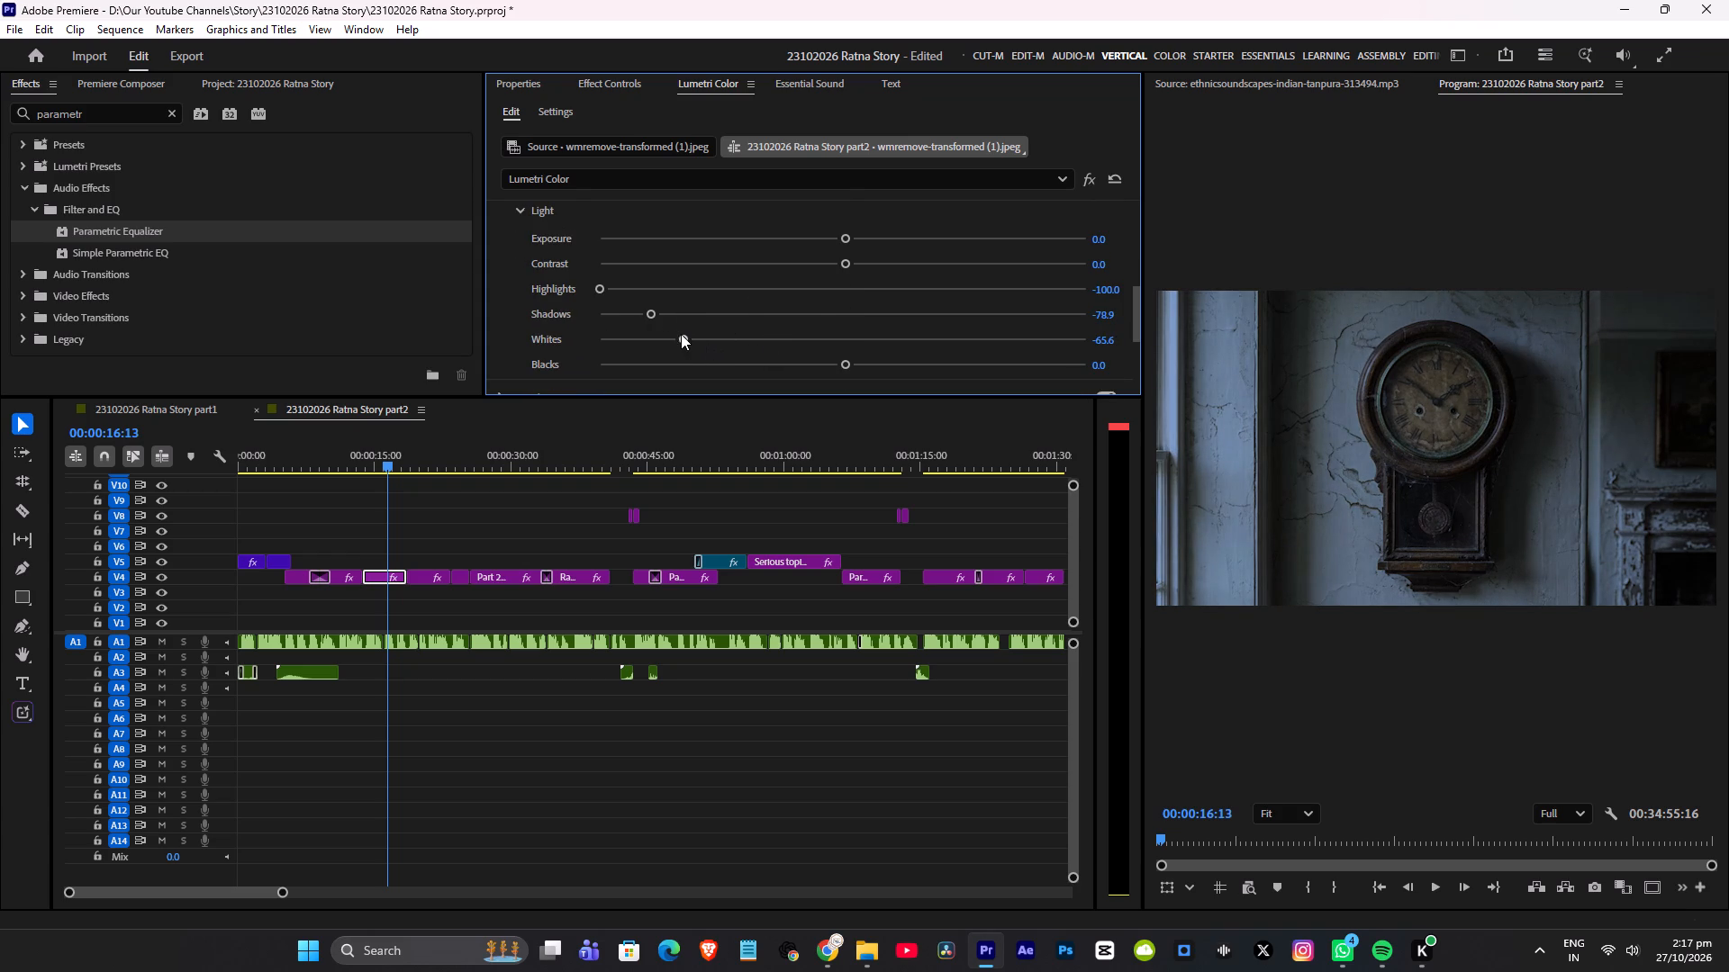
pyautogui.moveTo(681, 334); pyautogui.dragTo(665, 338)
pyautogui.moveTo(647, 313); pyautogui.dragTo(638, 313)
pyautogui.moveTo(667, 337); pyautogui.dragTo(654, 337)
pyautogui.scroll(4, 683, 318)
pyautogui.hotkey('ctrl', 's')
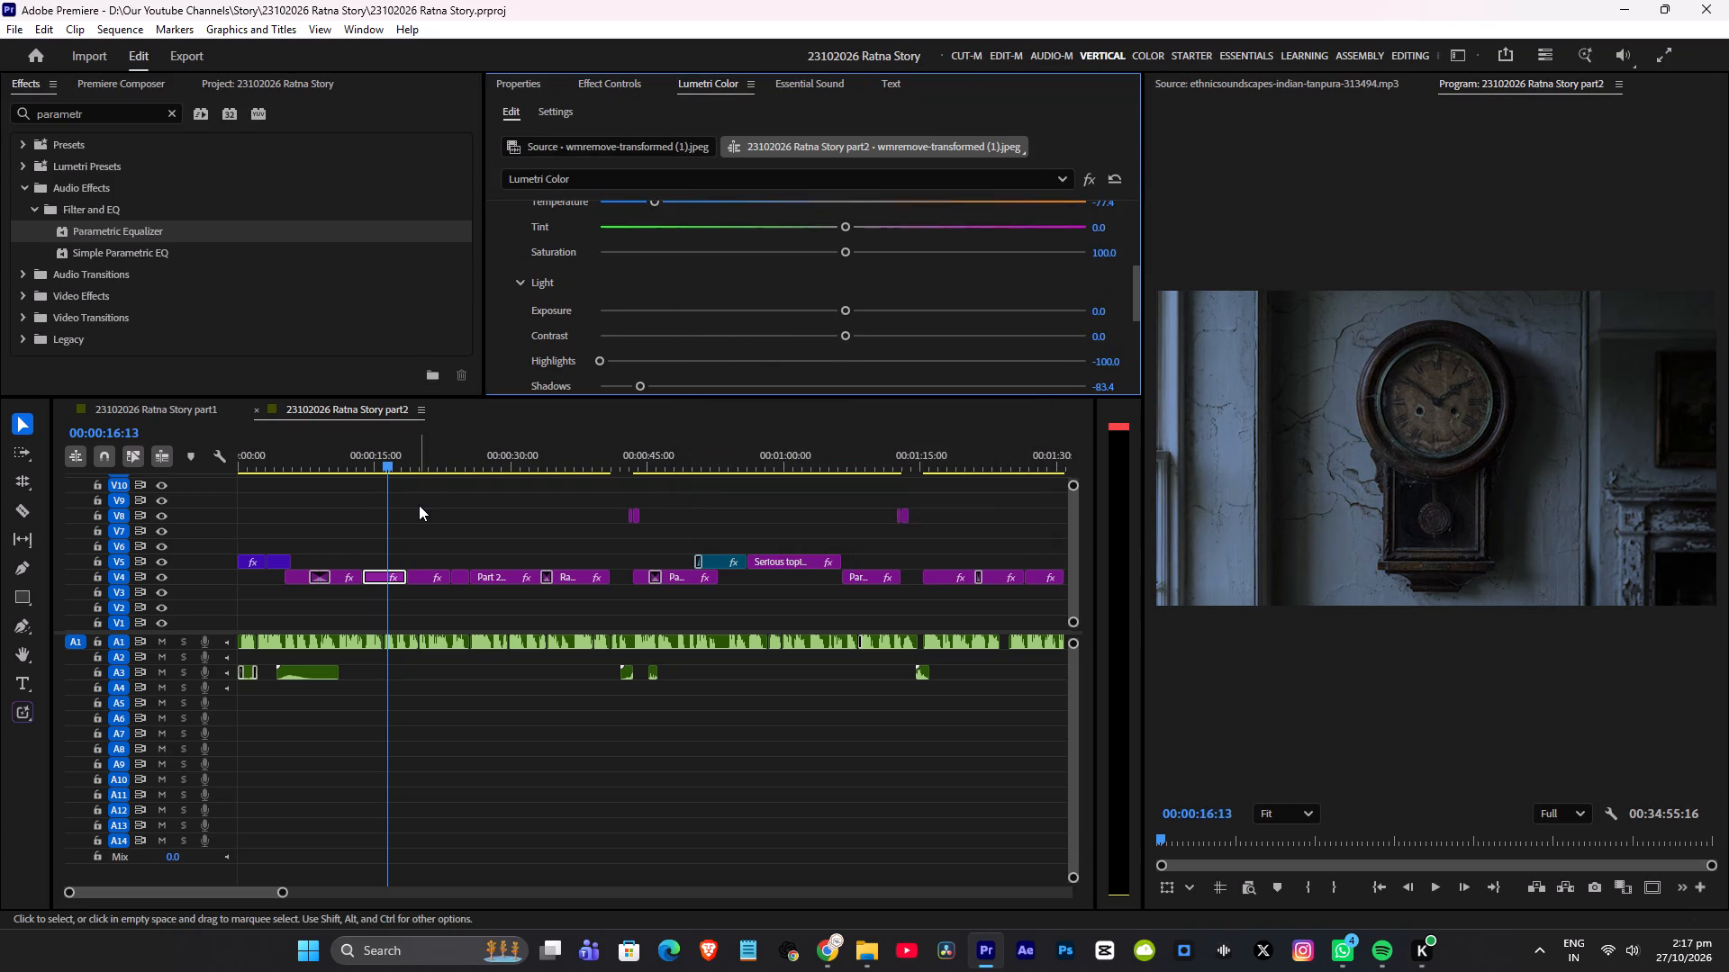
# Play from the wall-clock shot into the wheelchair shot, then scrub back across the brass key and writer shots.
pyautogui.click(419, 505)
pyautogui.press('space')
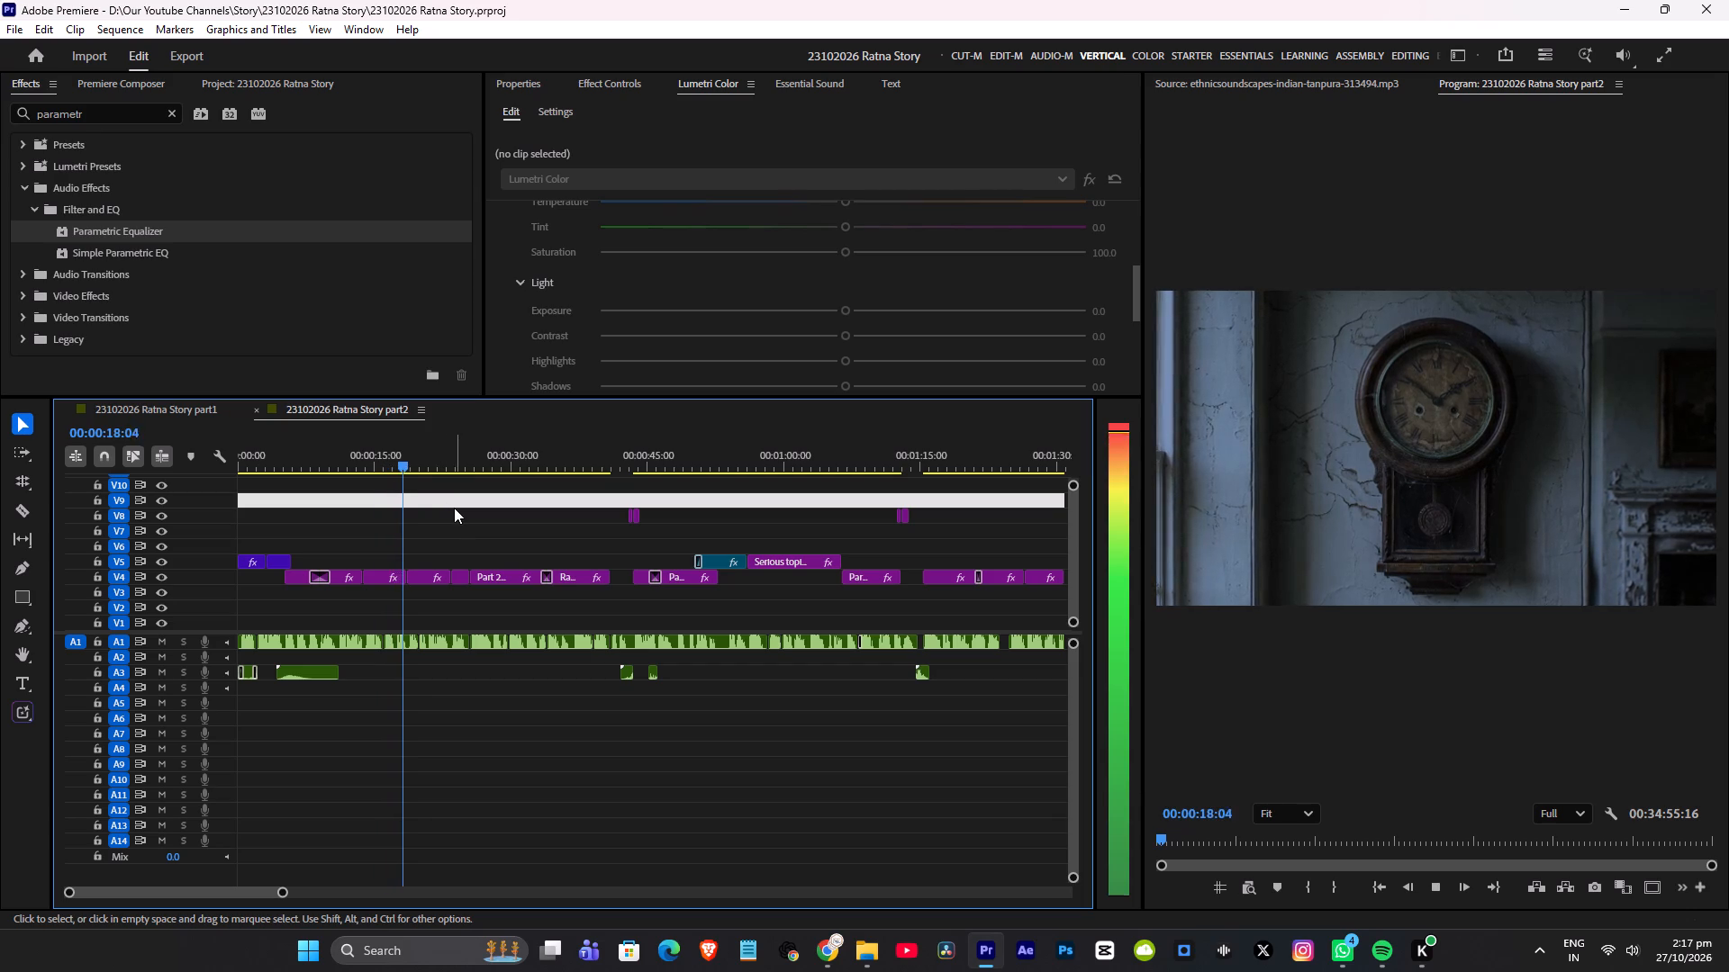
pyautogui.press('space')
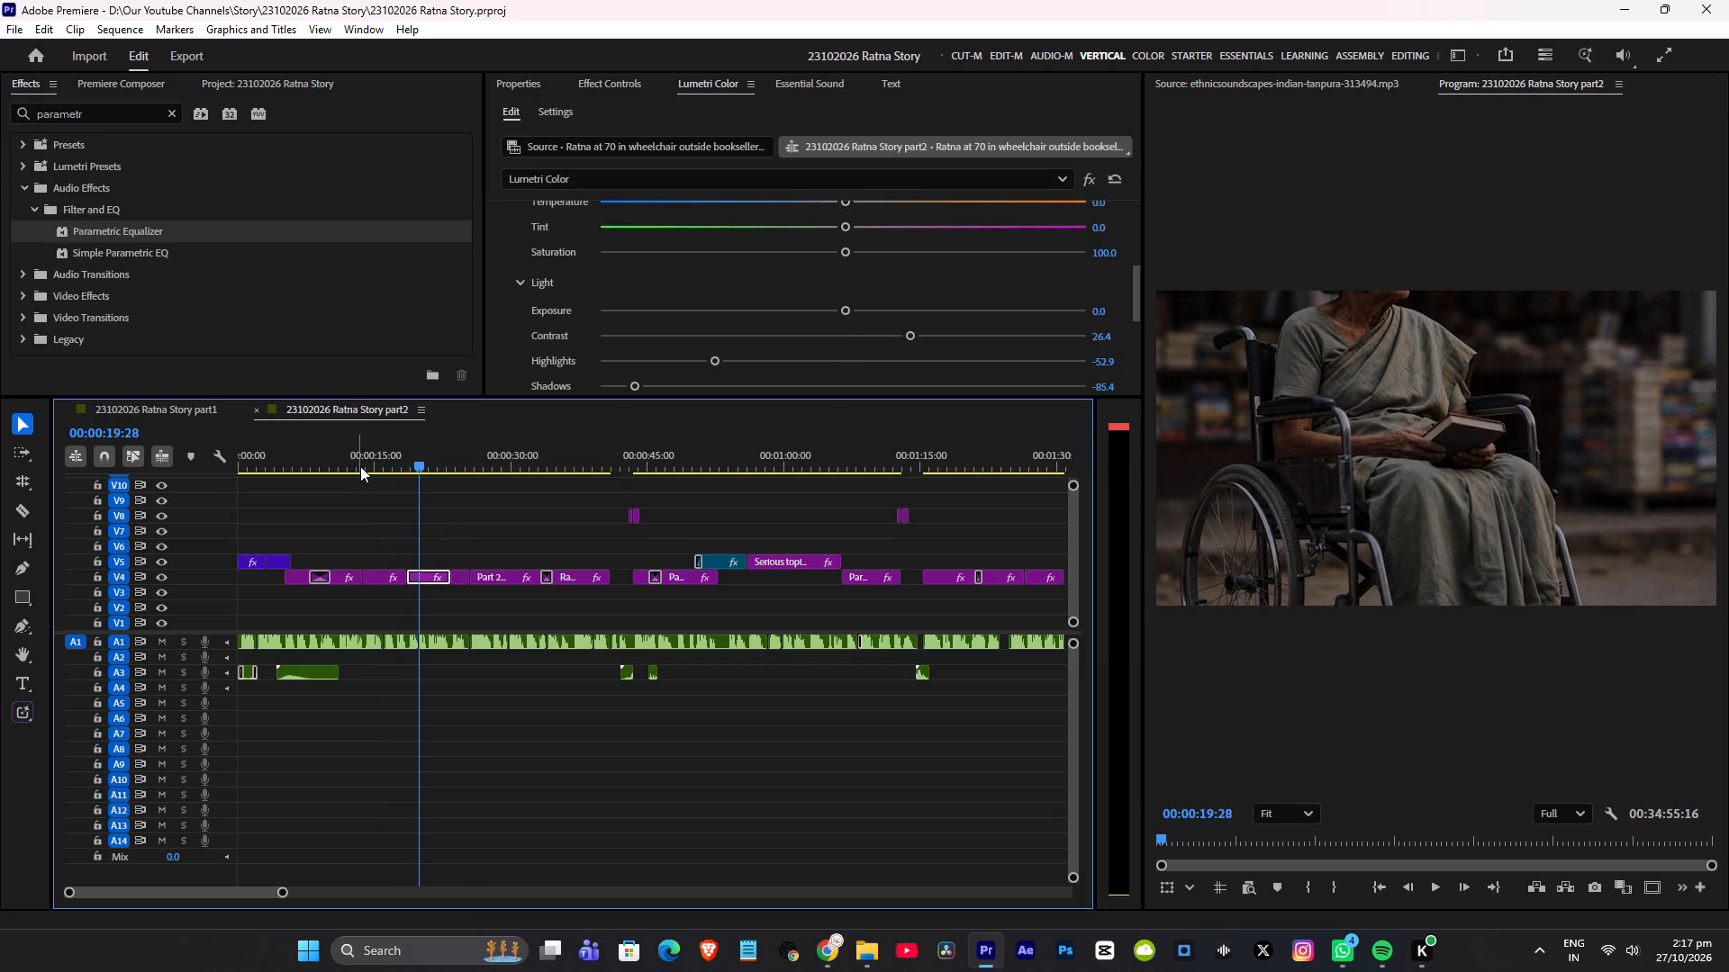
pyautogui.click(362, 464)
pyautogui.hotkey('ctrl', 's')
pyautogui.moveTo(342, 458); pyautogui.dragTo(305, 464)
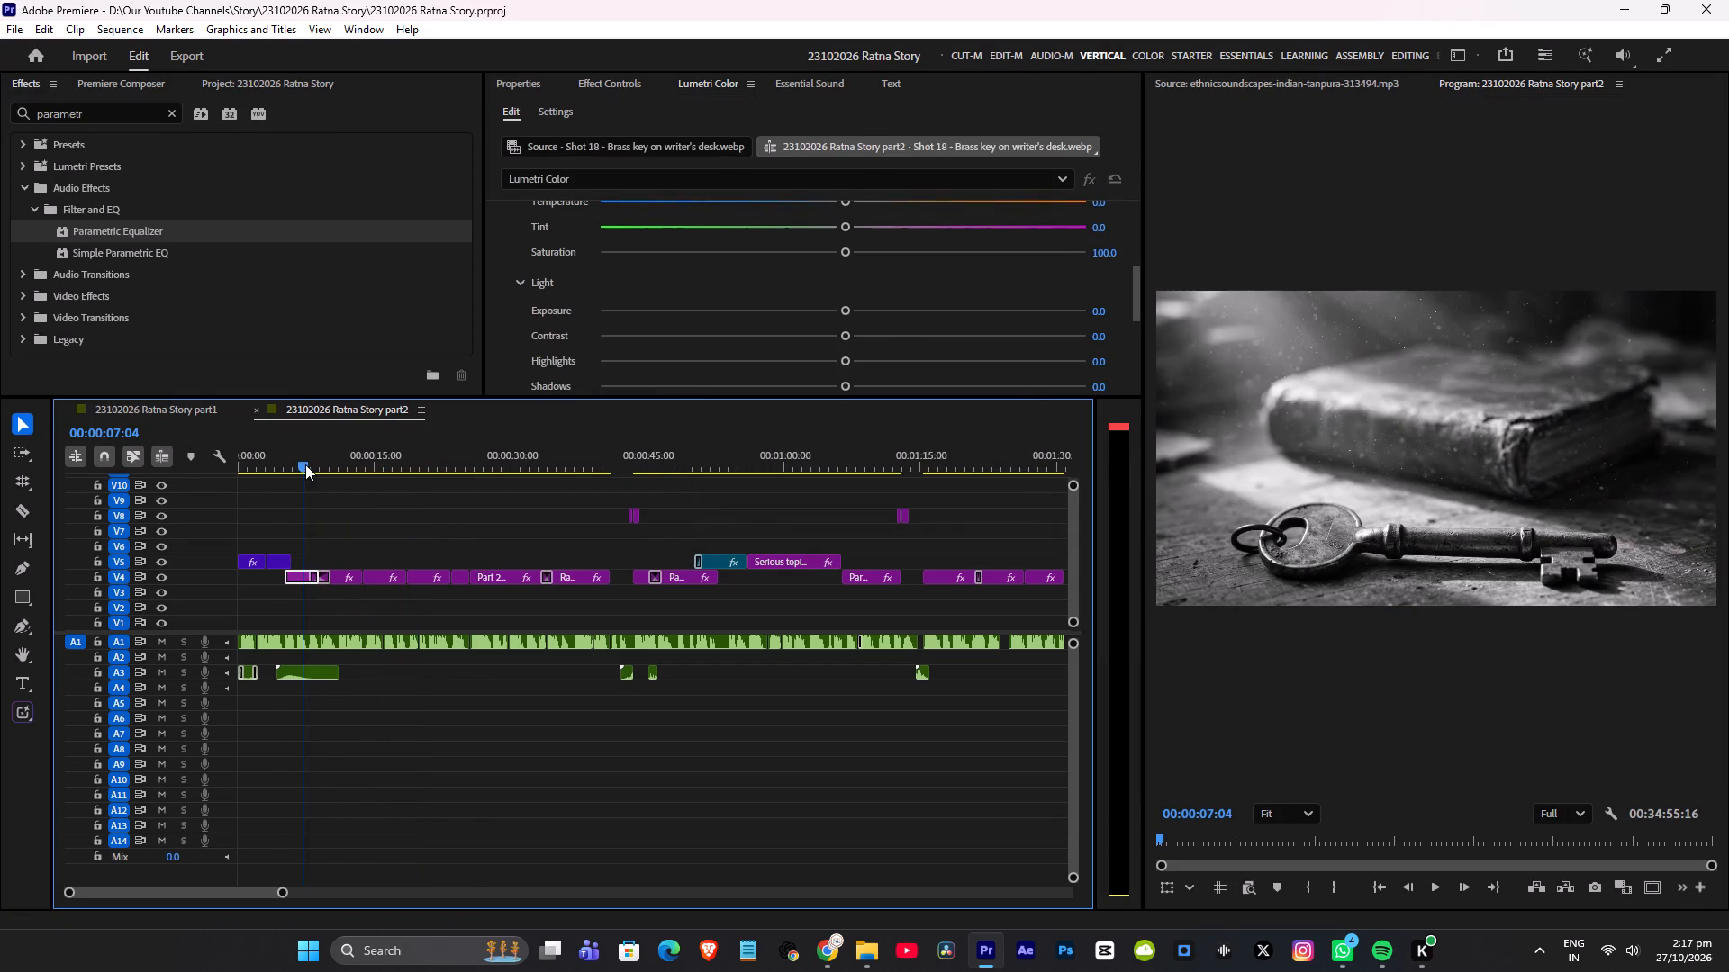
pyautogui.moveTo(305, 464); pyautogui.dragTo(337, 469)
# Switch to the 23102026 Ratna Story part1 sequence and sample its playback from the start to about 00:02:25 to check the sound.
pyautogui.click(179, 408)
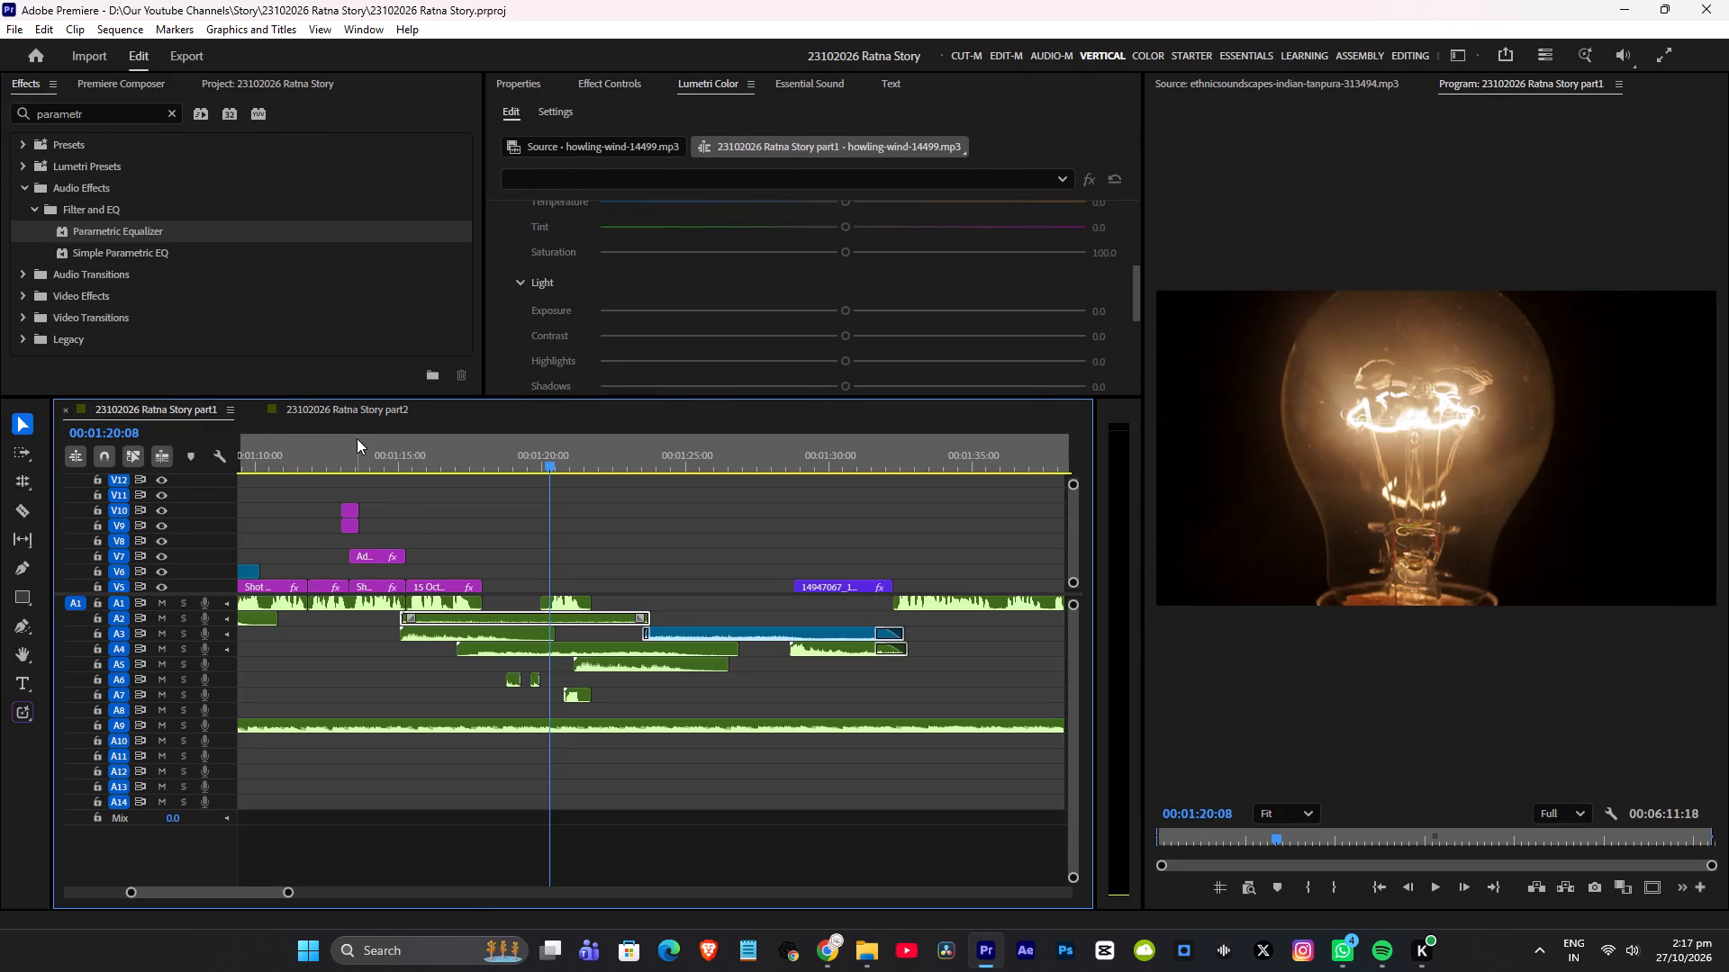
pyautogui.moveTo(354, 437); pyautogui.dragTo(0, 454)
pyautogui.press('space')
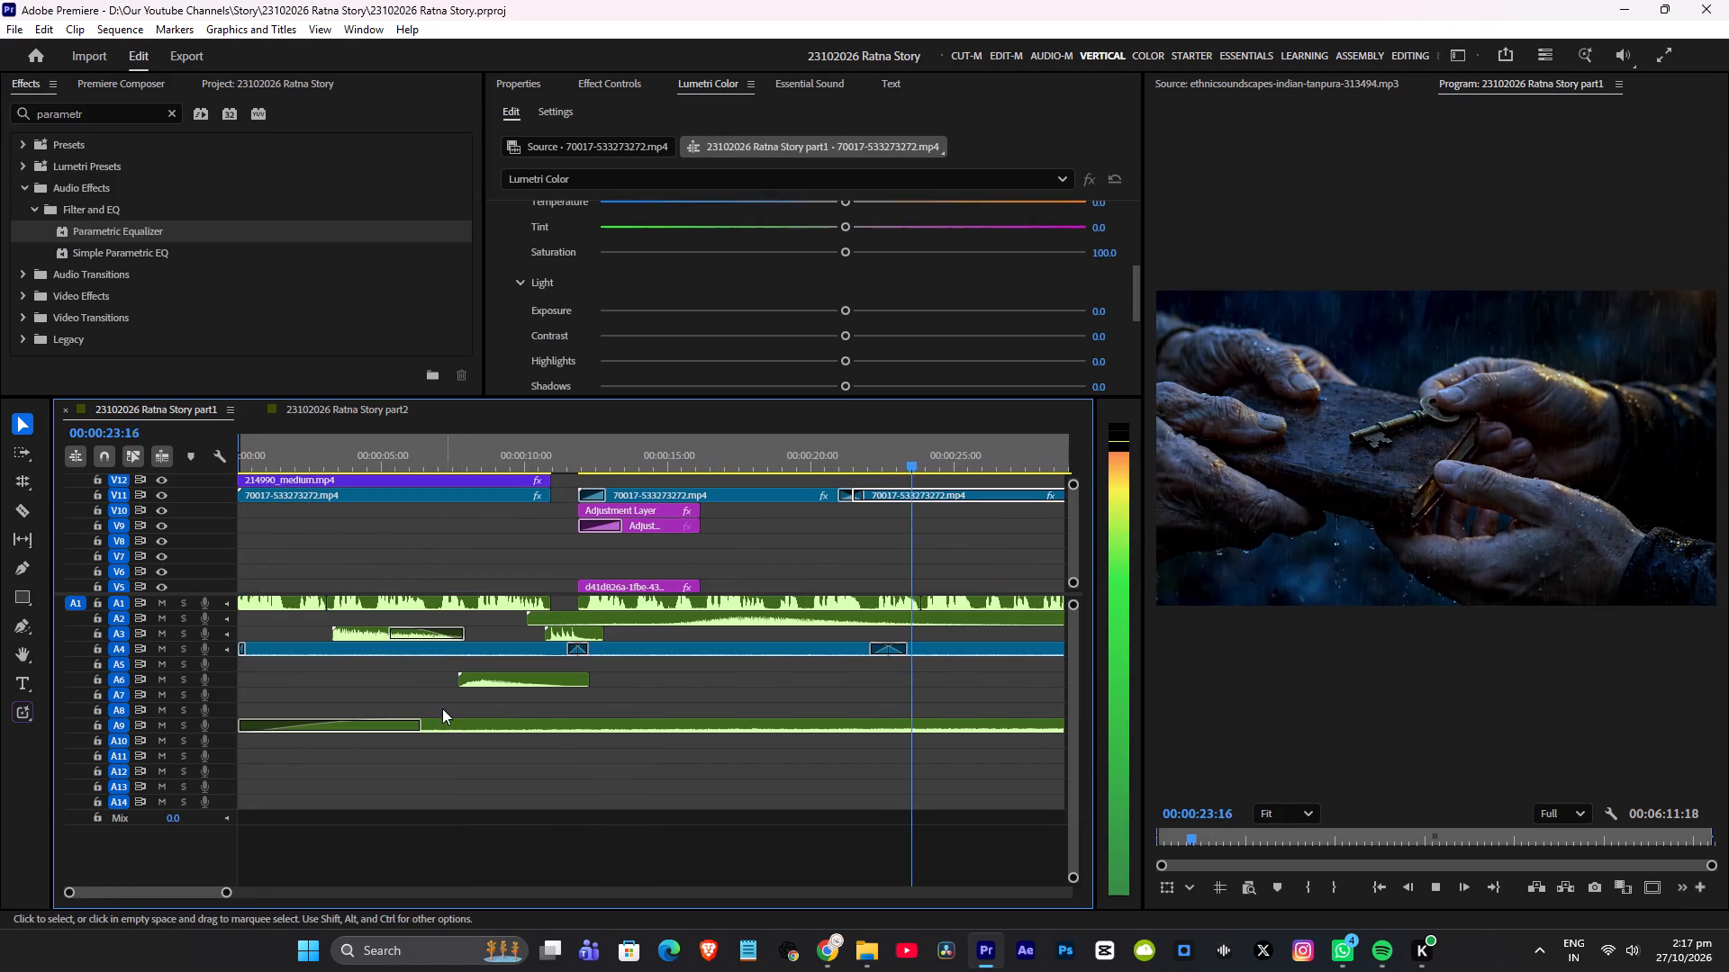
pyautogui.keyDown('alt'); pyautogui.scroll(-14, 518, 717); pyautogui.keyUp('alt')
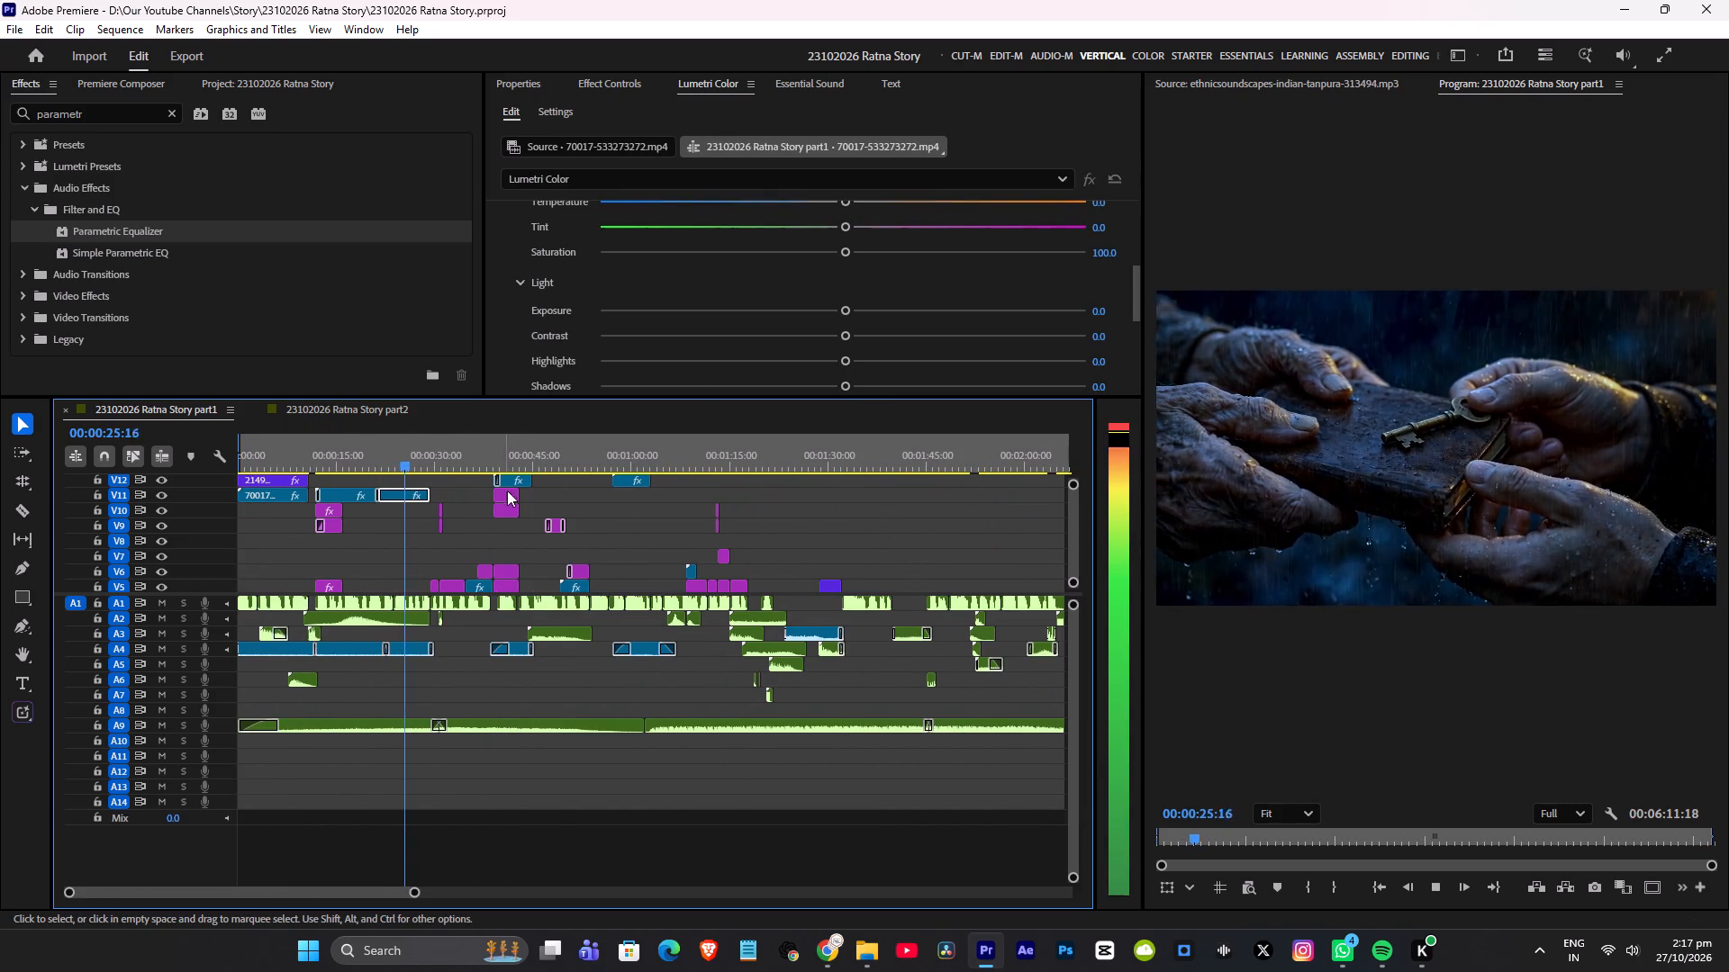
pyautogui.click(563, 460)
pyautogui.press('space')
pyautogui.scroll(-5, 604, 696)
pyautogui.click(578, 459)
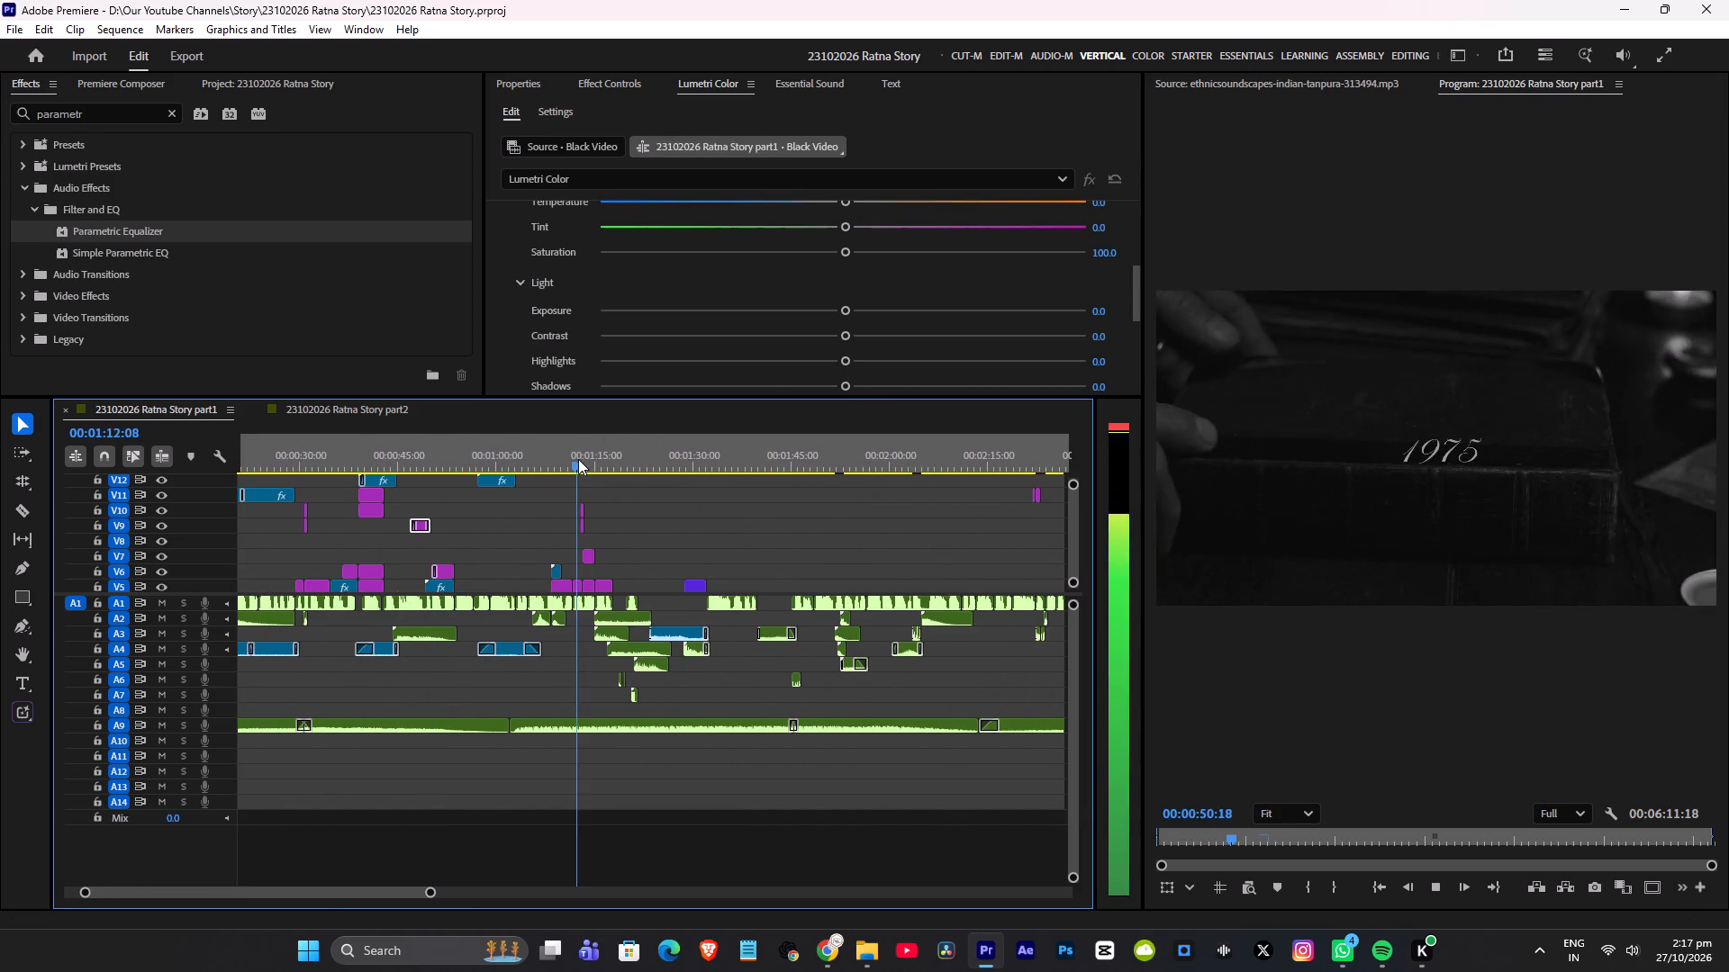
pyautogui.press('space')
pyautogui.scroll(-5, 704, 502)
pyautogui.keyDown('alt'); pyautogui.scroll(-1, 688, 495); pyautogui.keyUp('alt')
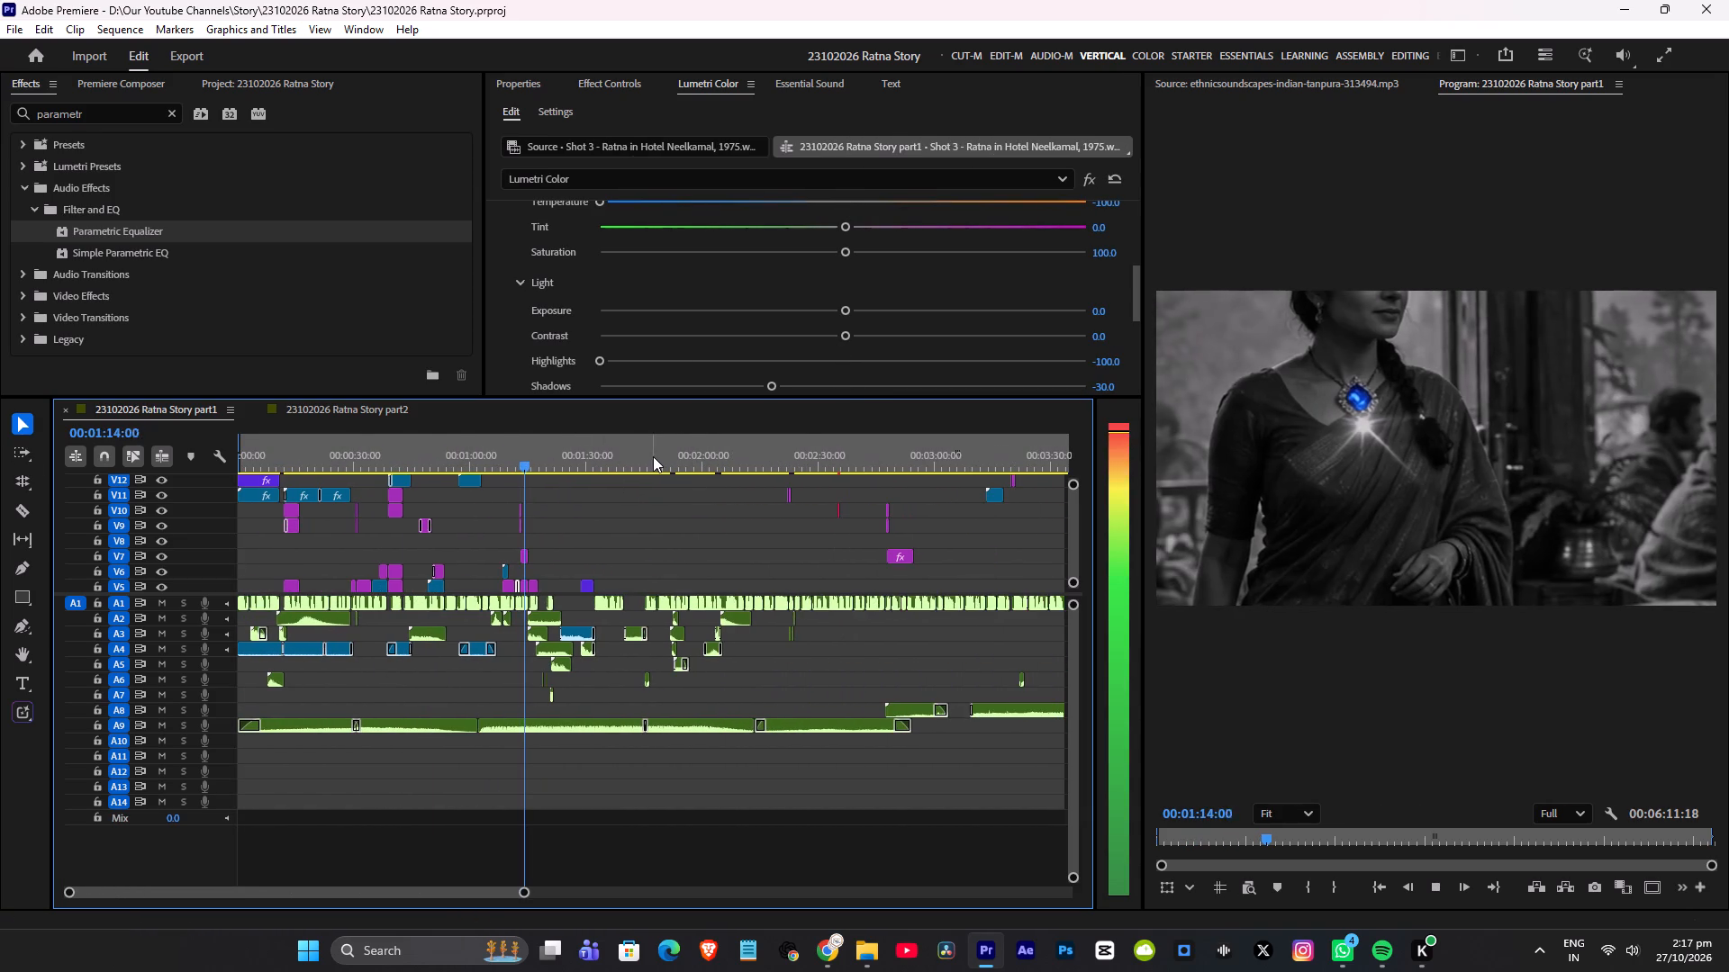
pyautogui.click(674, 459)
pyautogui.press('space')
pyautogui.scroll(-4, 728, 500)
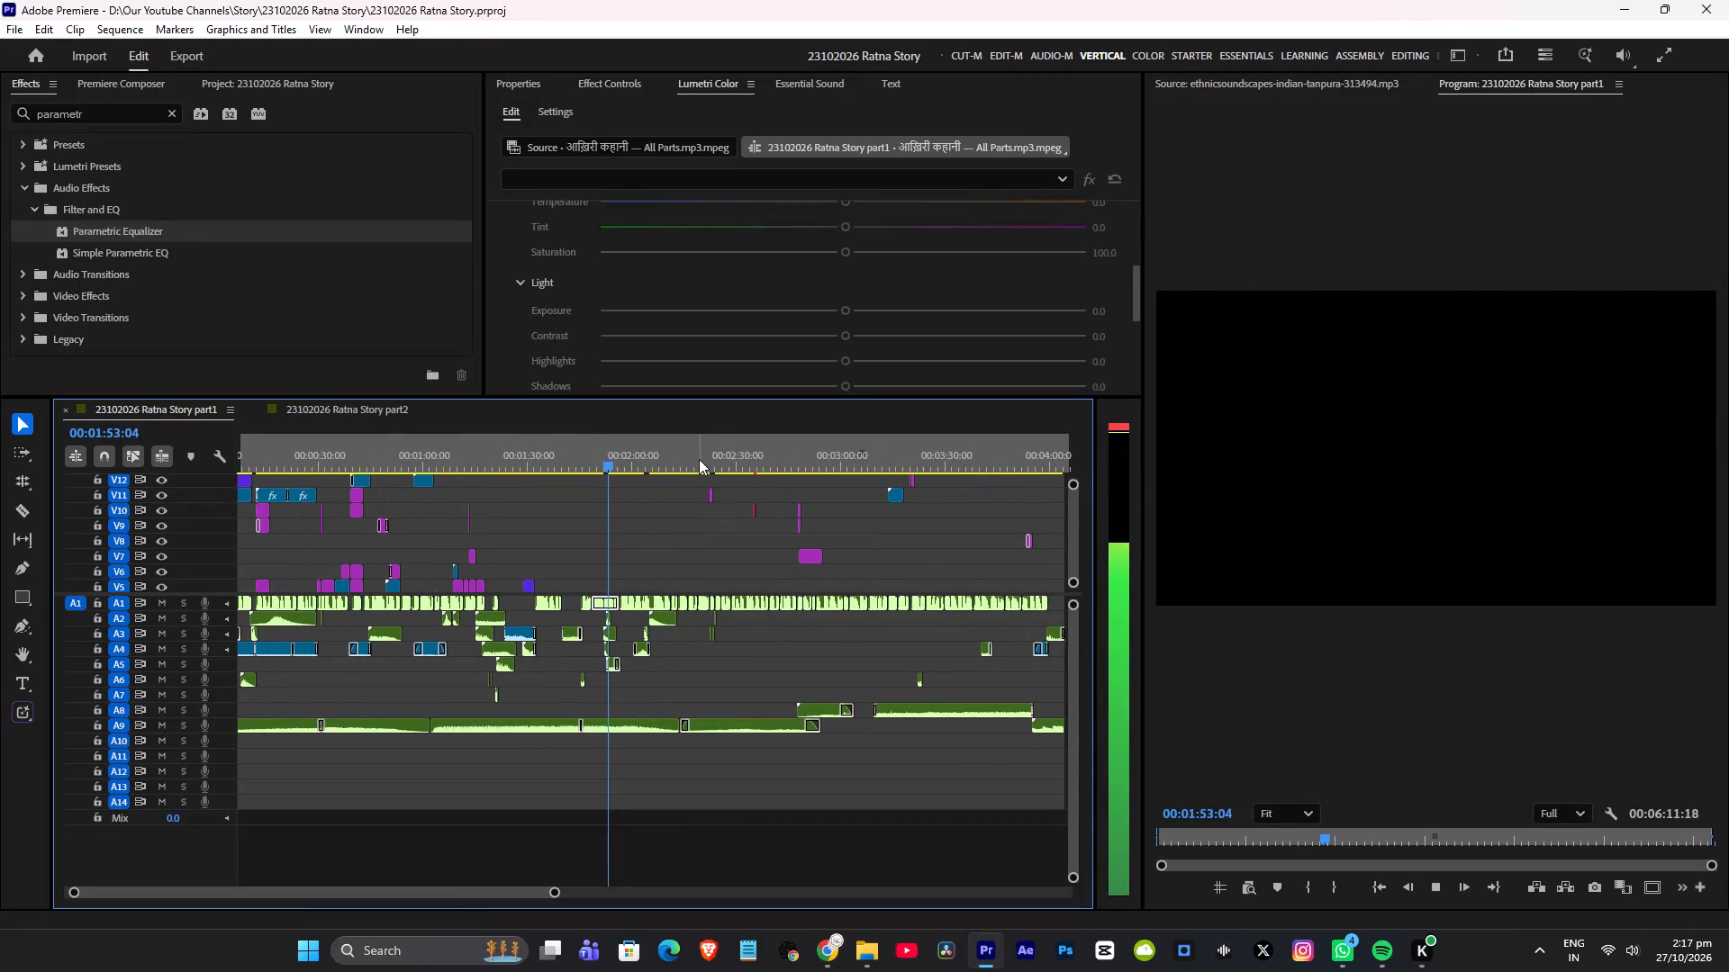
pyautogui.click(720, 457)
pyautogui.press('space')
pyautogui.keyDown('alt'); pyautogui.scroll(-5, 777, 488); pyautogui.keyUp('alt')
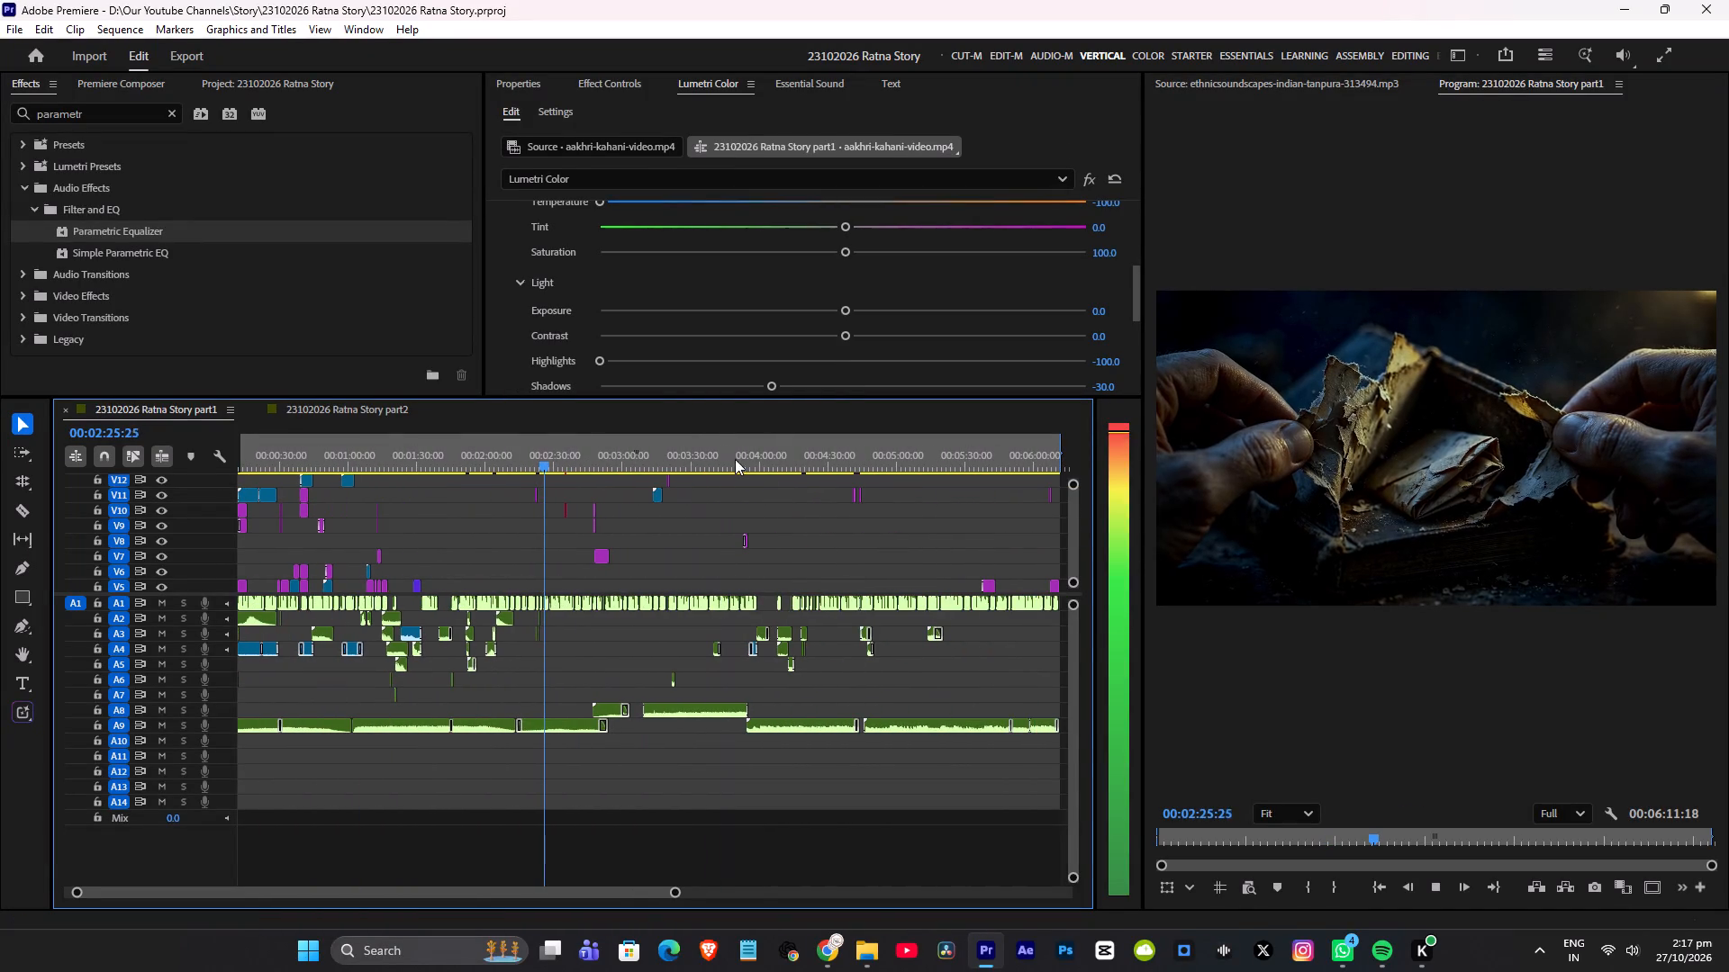
# Sample the rest of the part1 sequence from about 00:02:49 to about 00:06:00 to check its shots and background audio.
pyautogui.click(600, 455)
pyautogui.press('space')
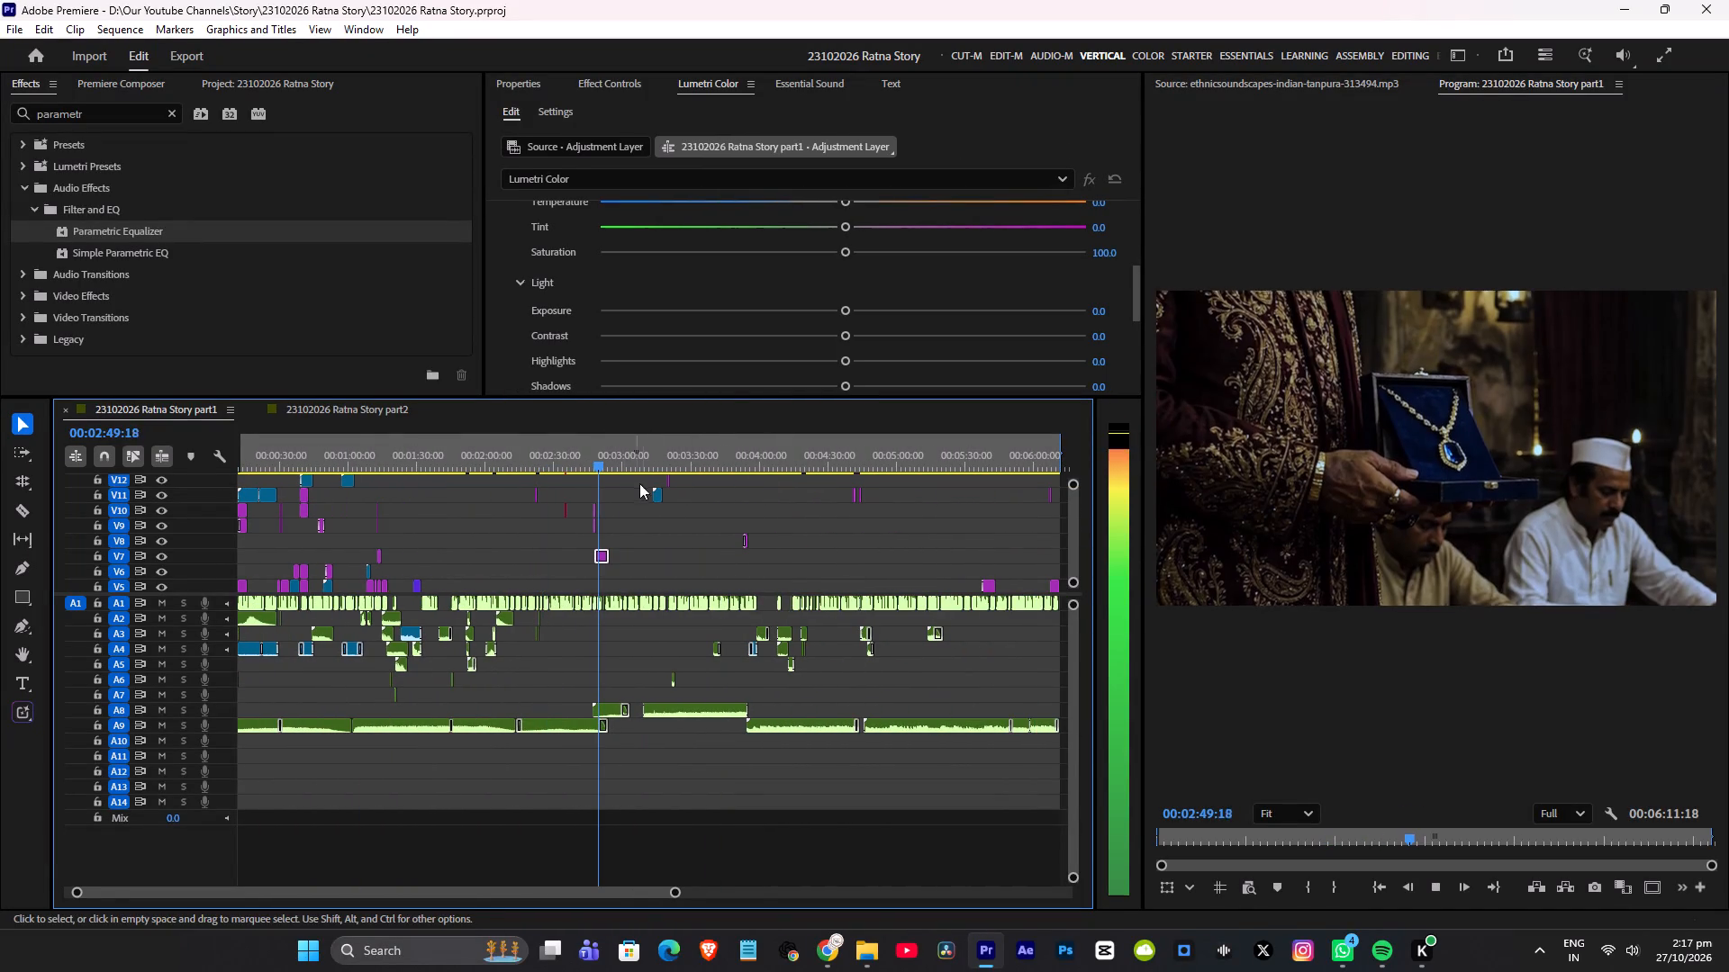
pyautogui.keyDown('alt'); pyautogui.scroll(4, 657, 479); pyautogui.keyUp('alt')
pyautogui.click(701, 470)
pyautogui.press('space')
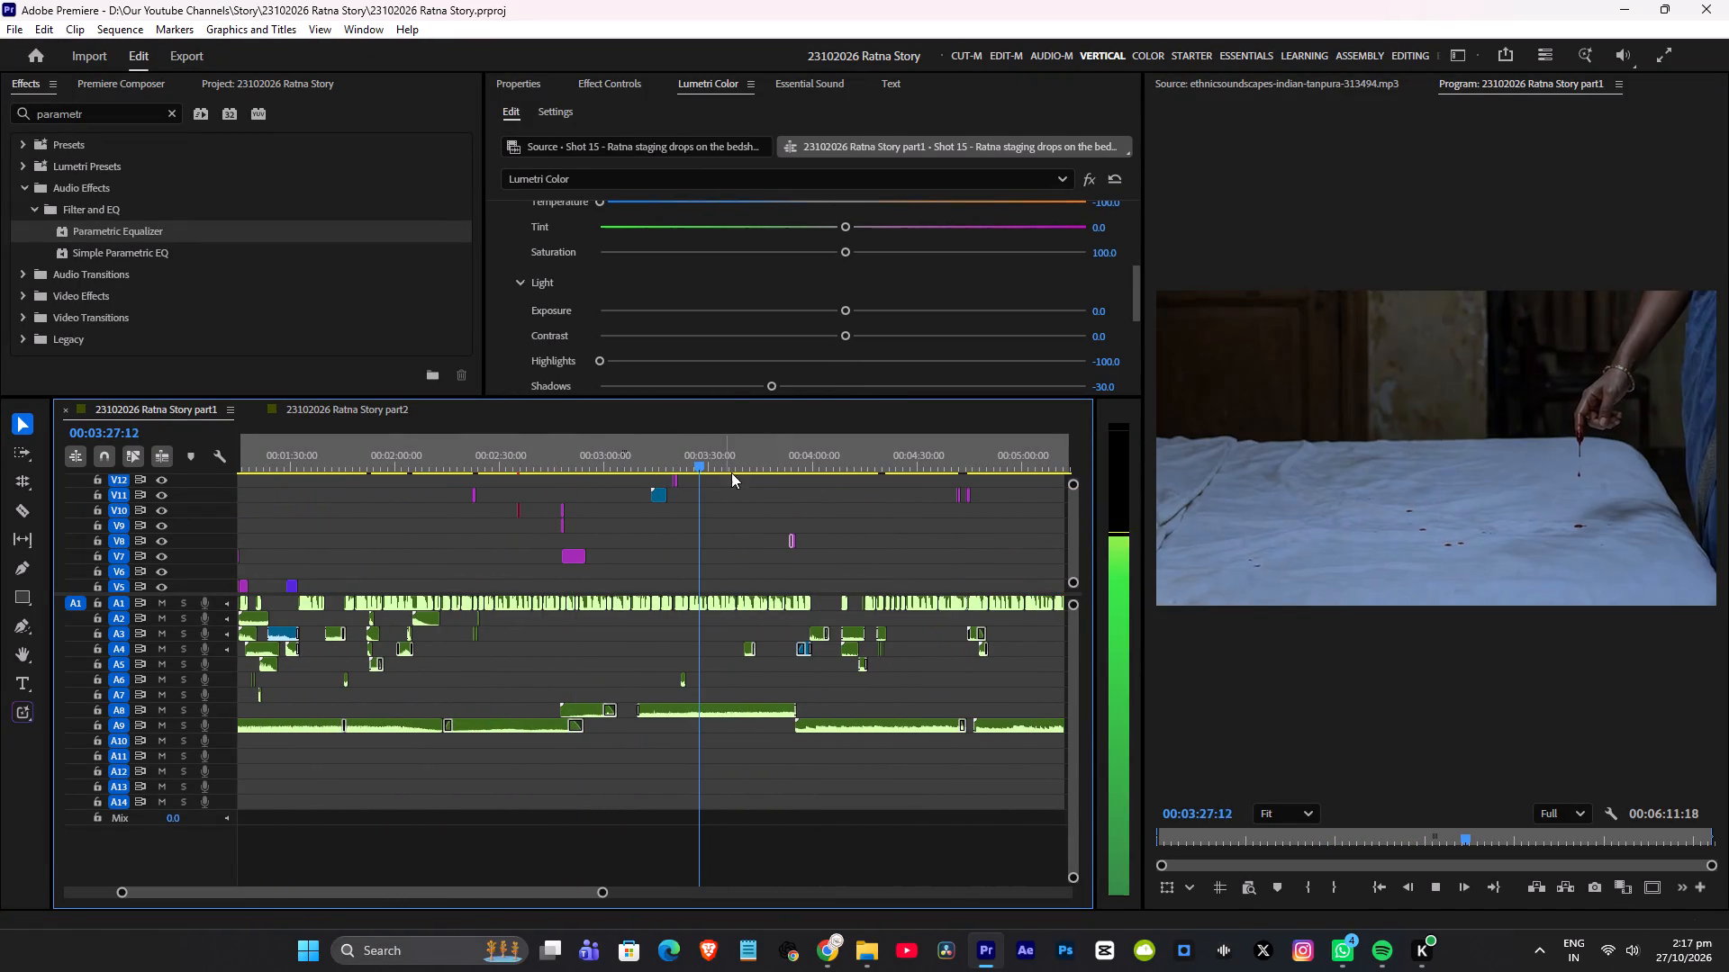
pyautogui.keyDown('alt'); pyautogui.scroll(-5, 754, 472); pyautogui.keyUp('alt')
pyautogui.click(769, 460)
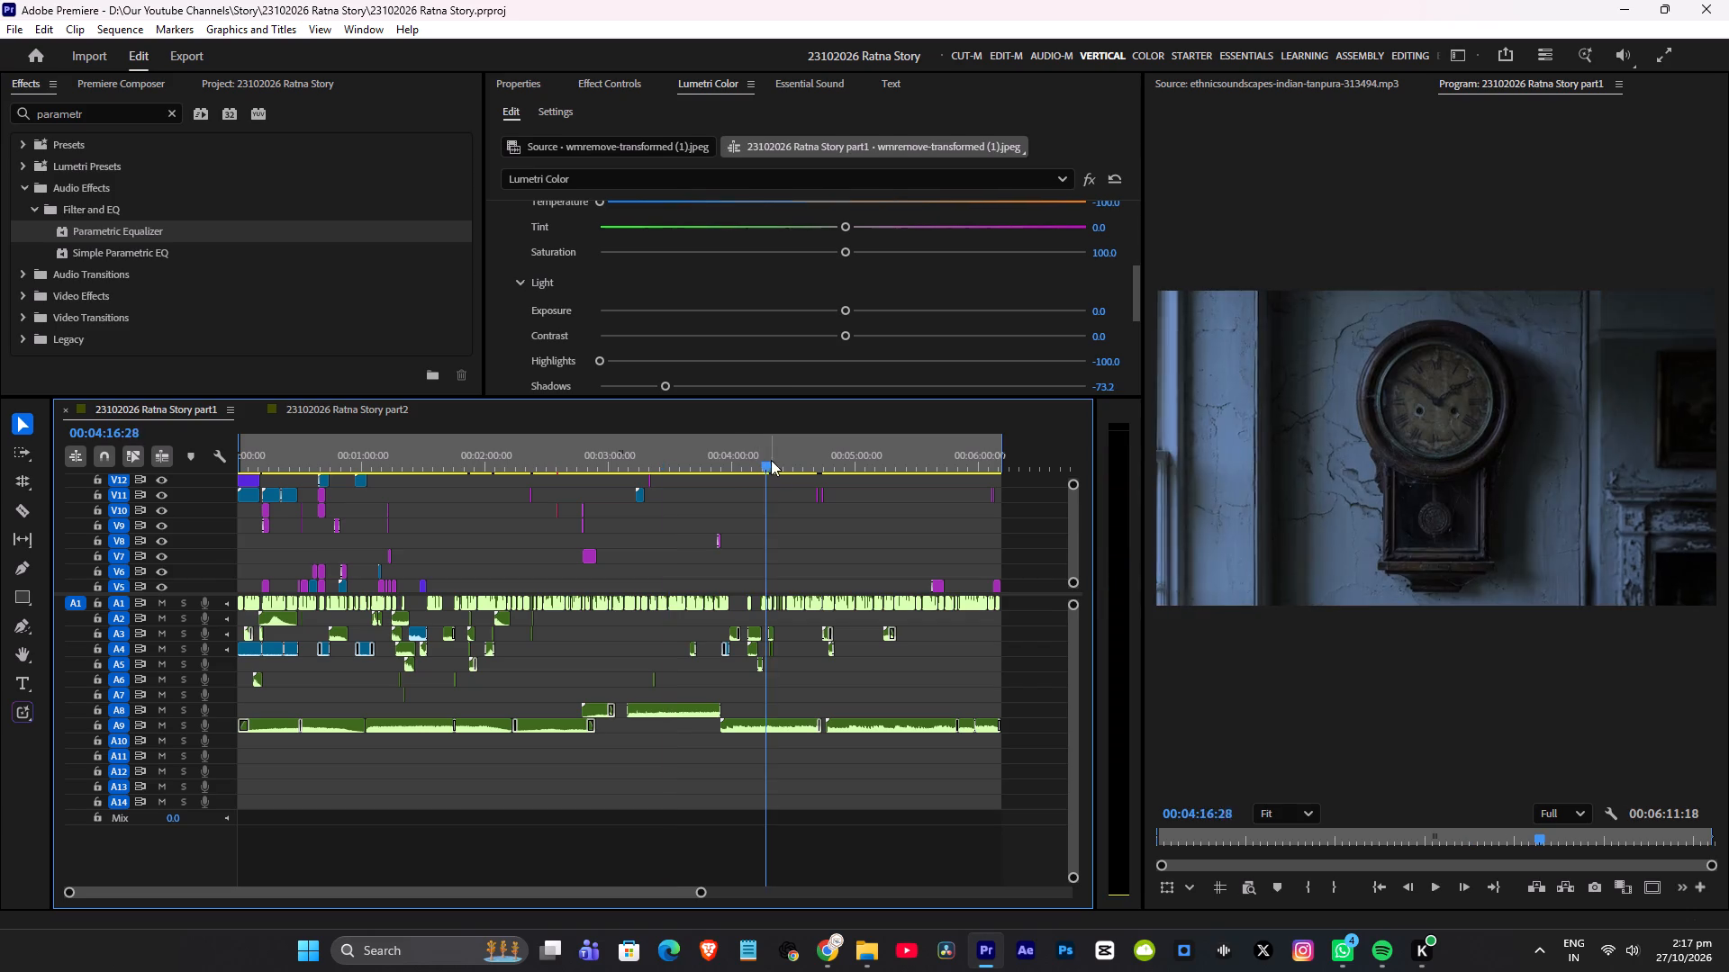
pyautogui.press('space')
pyautogui.click(868, 460)
pyautogui.press('space')
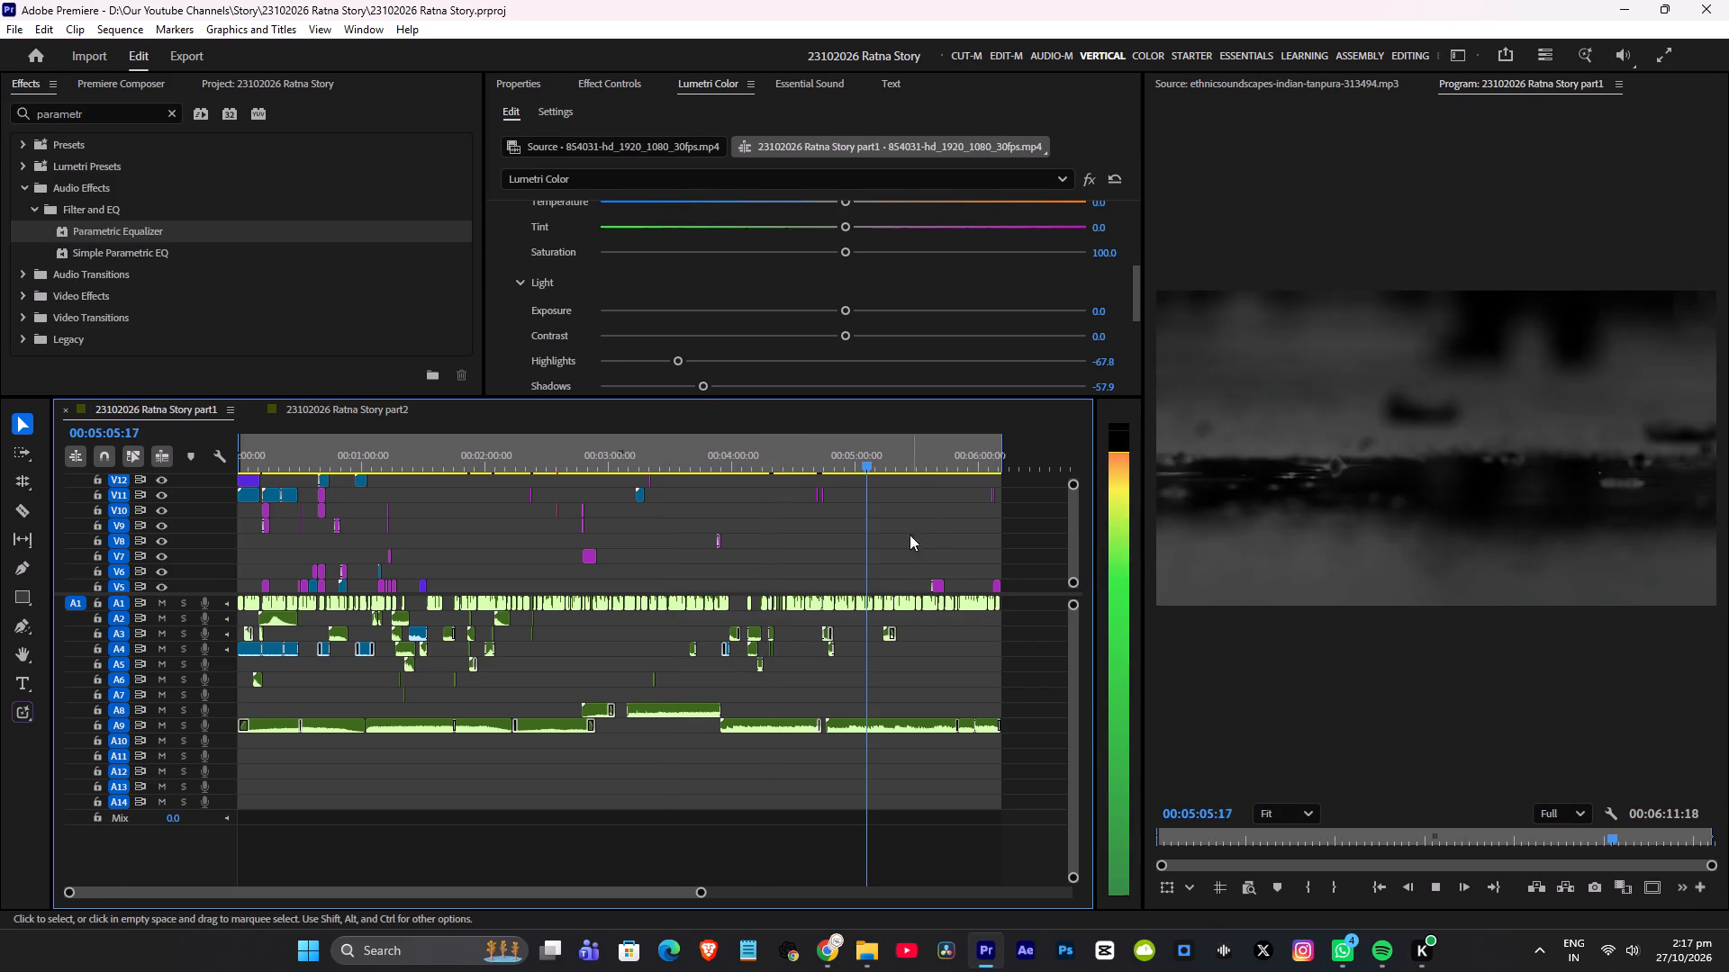
pyautogui.scroll(-5, 900, 533)
pyautogui.click(842, 463)
pyautogui.press('space')
pyautogui.keyDown('alt'); pyautogui.scroll(-5, 900, 652); pyautogui.keyUp('alt')
pyautogui.press('space')
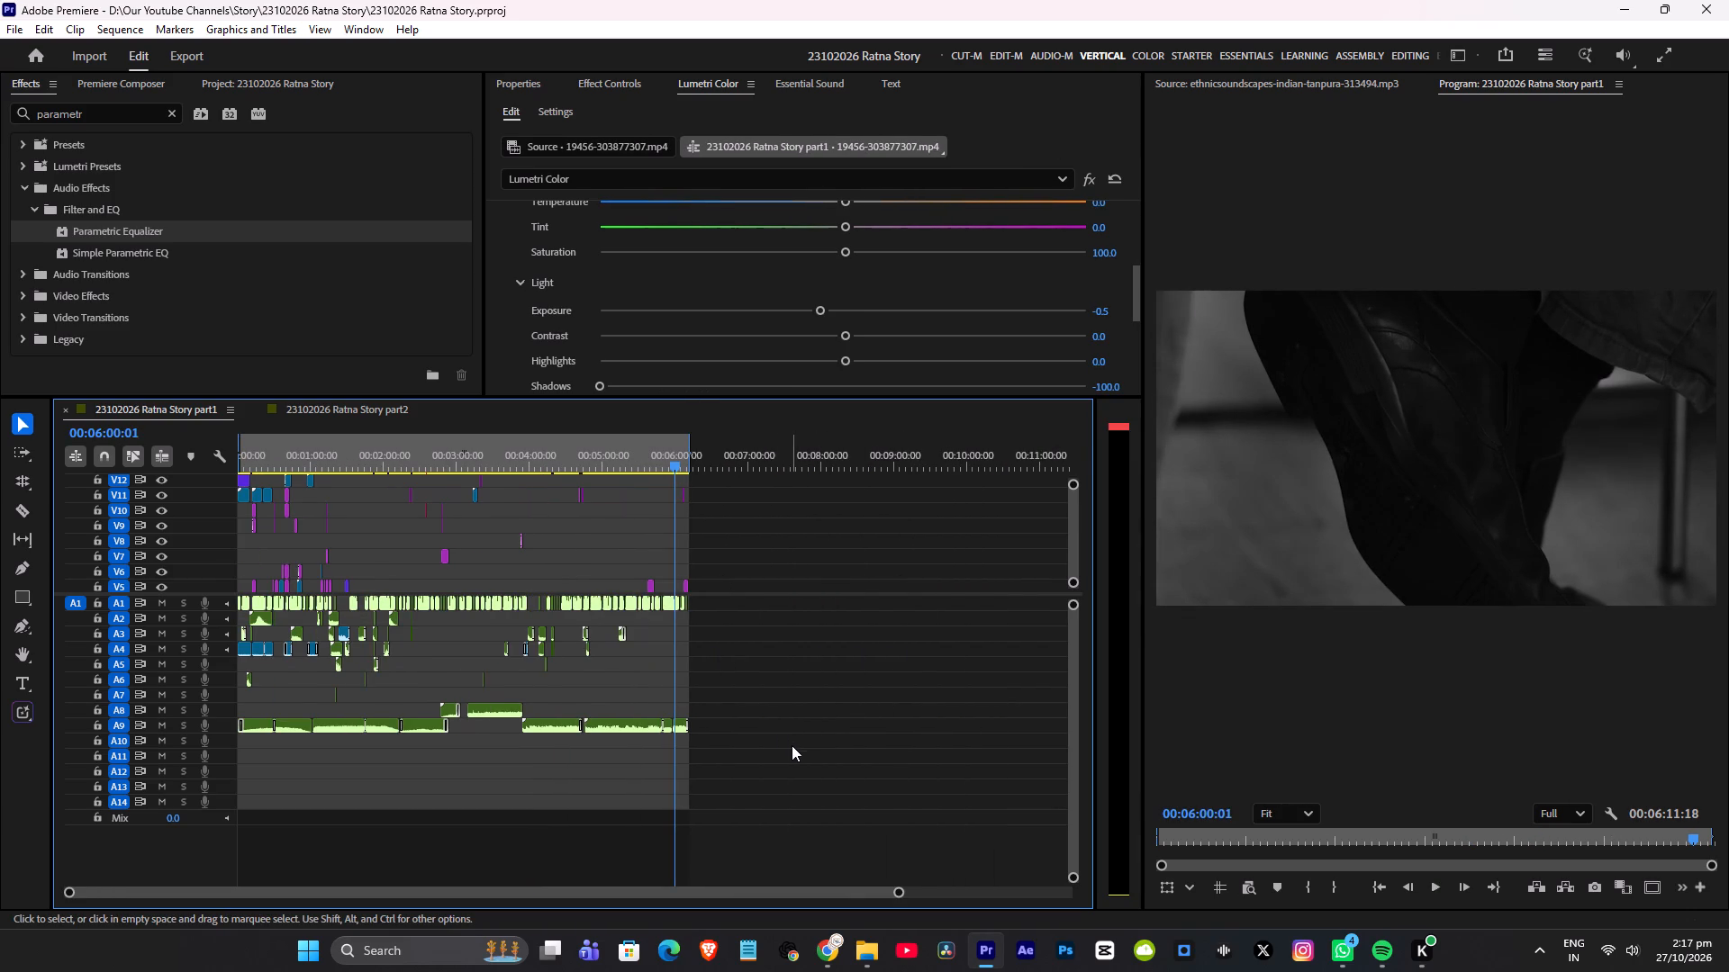
# Copy all background audio clips on A8 and A9 from part1 and paste them at the start of the part2 sequence.
pyautogui.moveTo(792, 745); pyautogui.dragTo(148, 712)
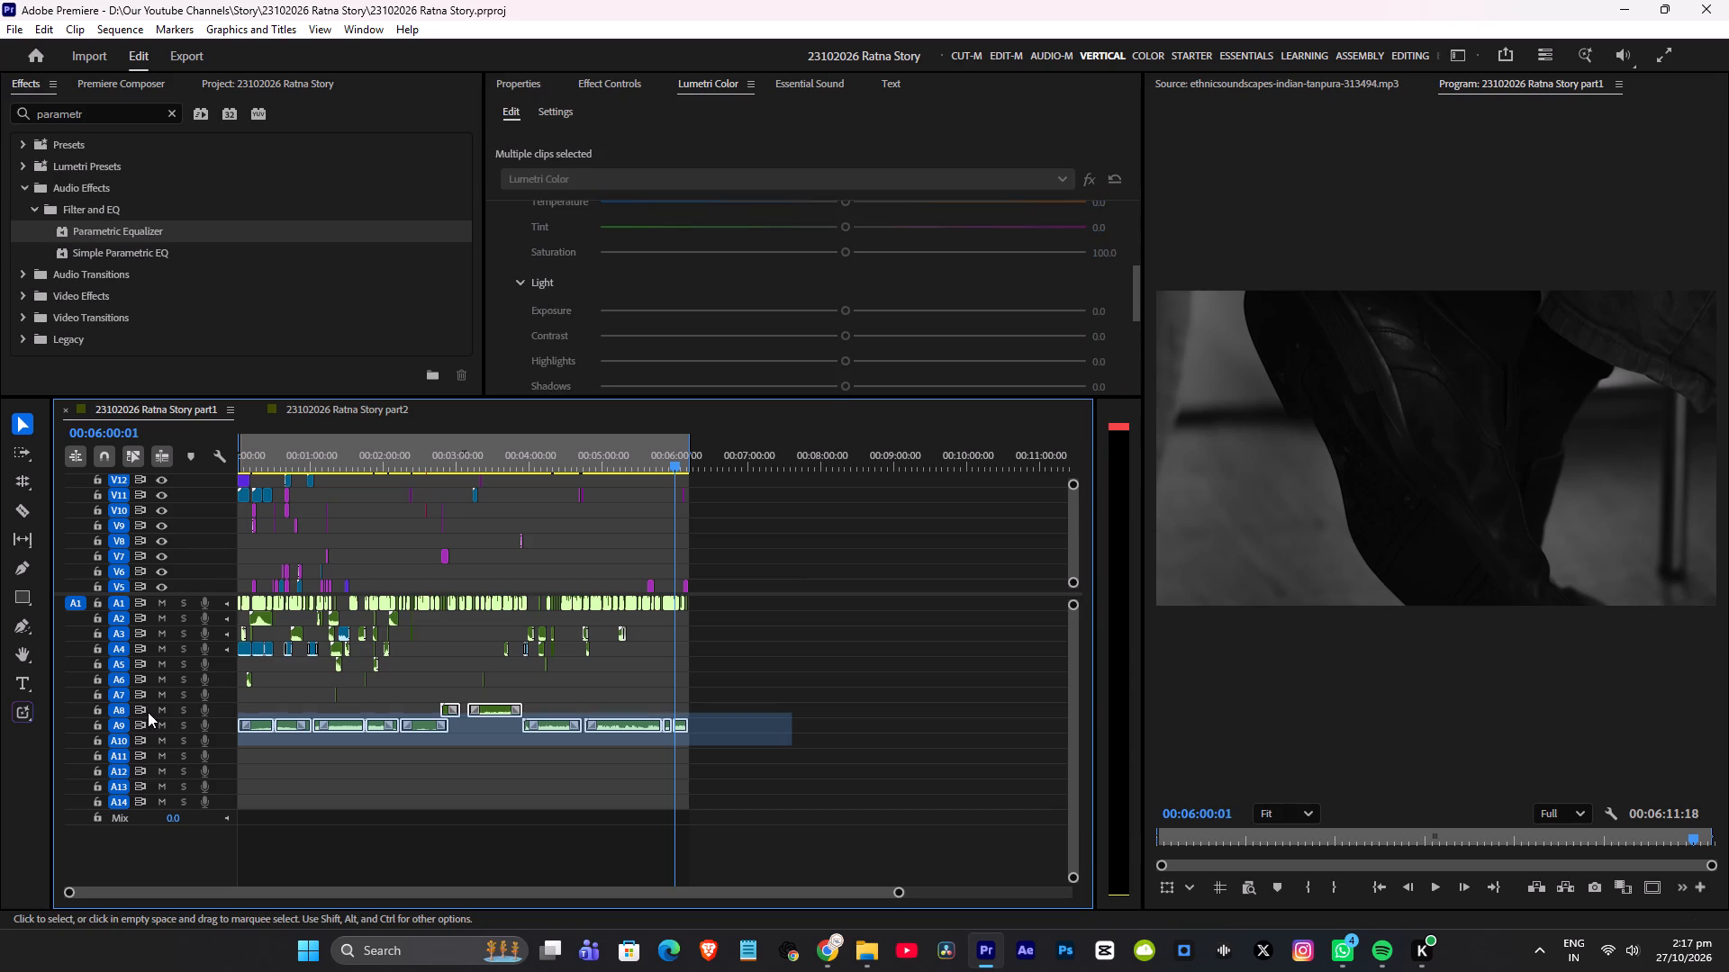
pyautogui.hotkey('ctrl', 'c')
pyautogui.click(352, 403)
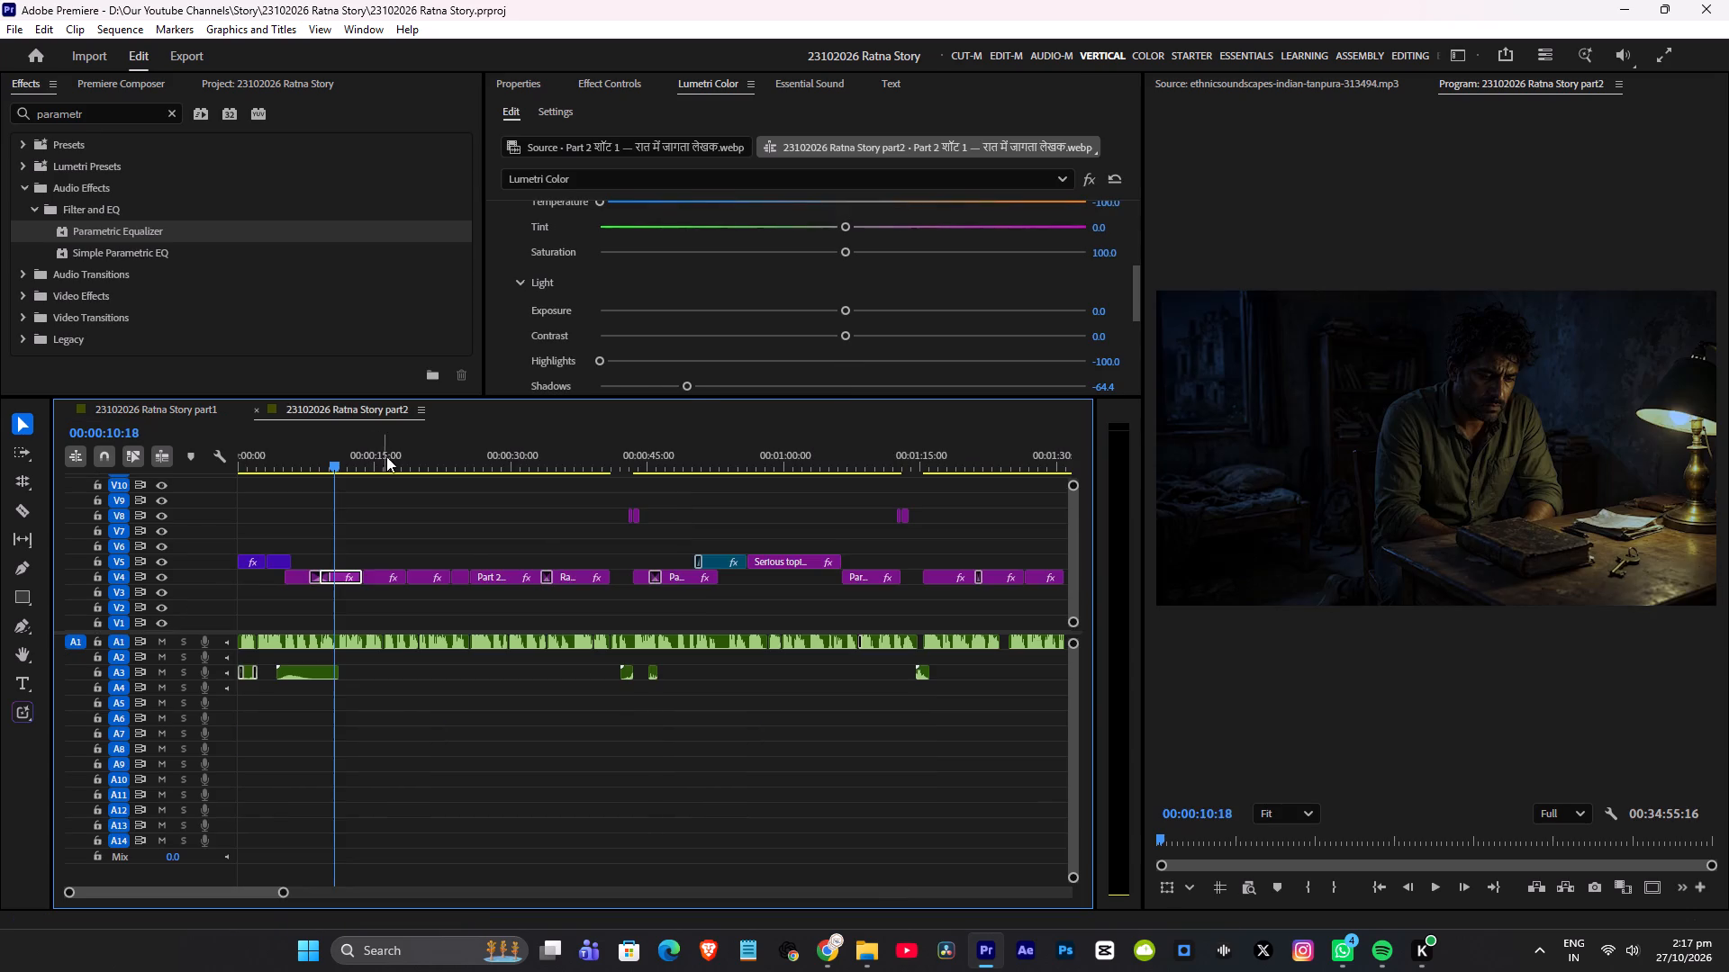
pyautogui.moveTo(403, 449); pyautogui.dragTo(0, 452)
pyautogui.hotkey('ctrl', 'v')
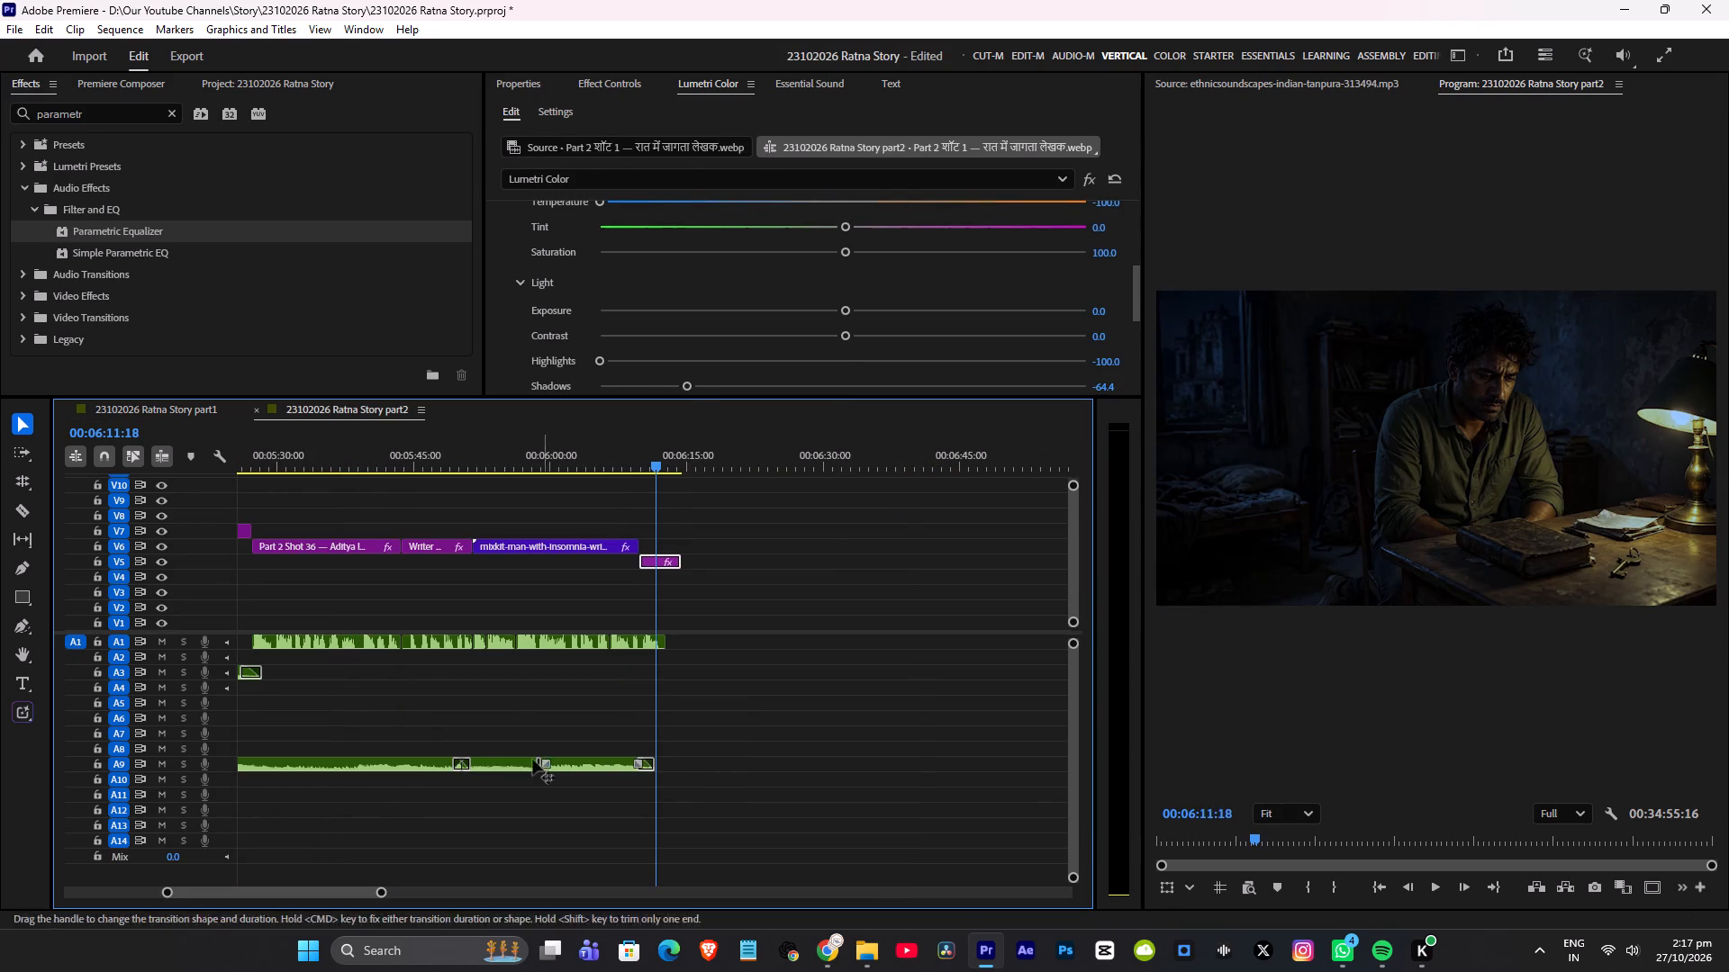
pyautogui.click(512, 711)
pyautogui.keyDown('alt'); pyautogui.scroll(-20, 637, 716); pyautogui.keyUp('alt')
pyautogui.keyDown('alt'); pyautogui.scroll(-3, 637, 716); pyautogui.keyUp('alt')
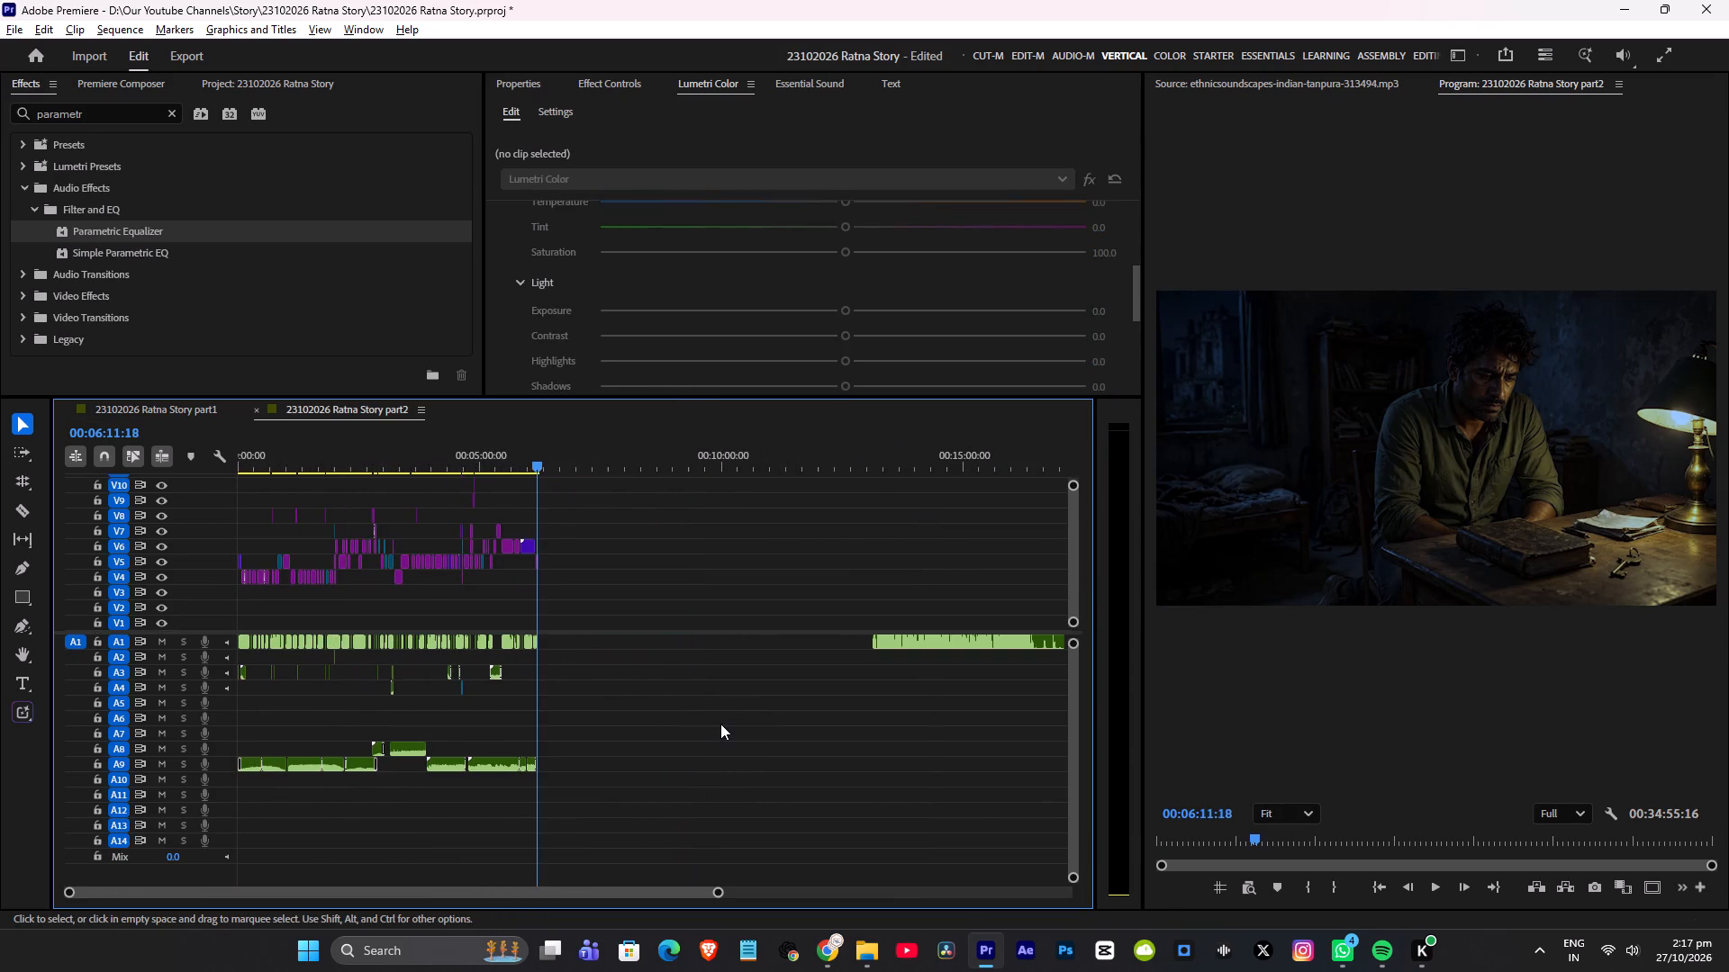
pyautogui.keyDown('alt'); pyautogui.scroll(11, 366, 728); pyautogui.keyUp('alt')
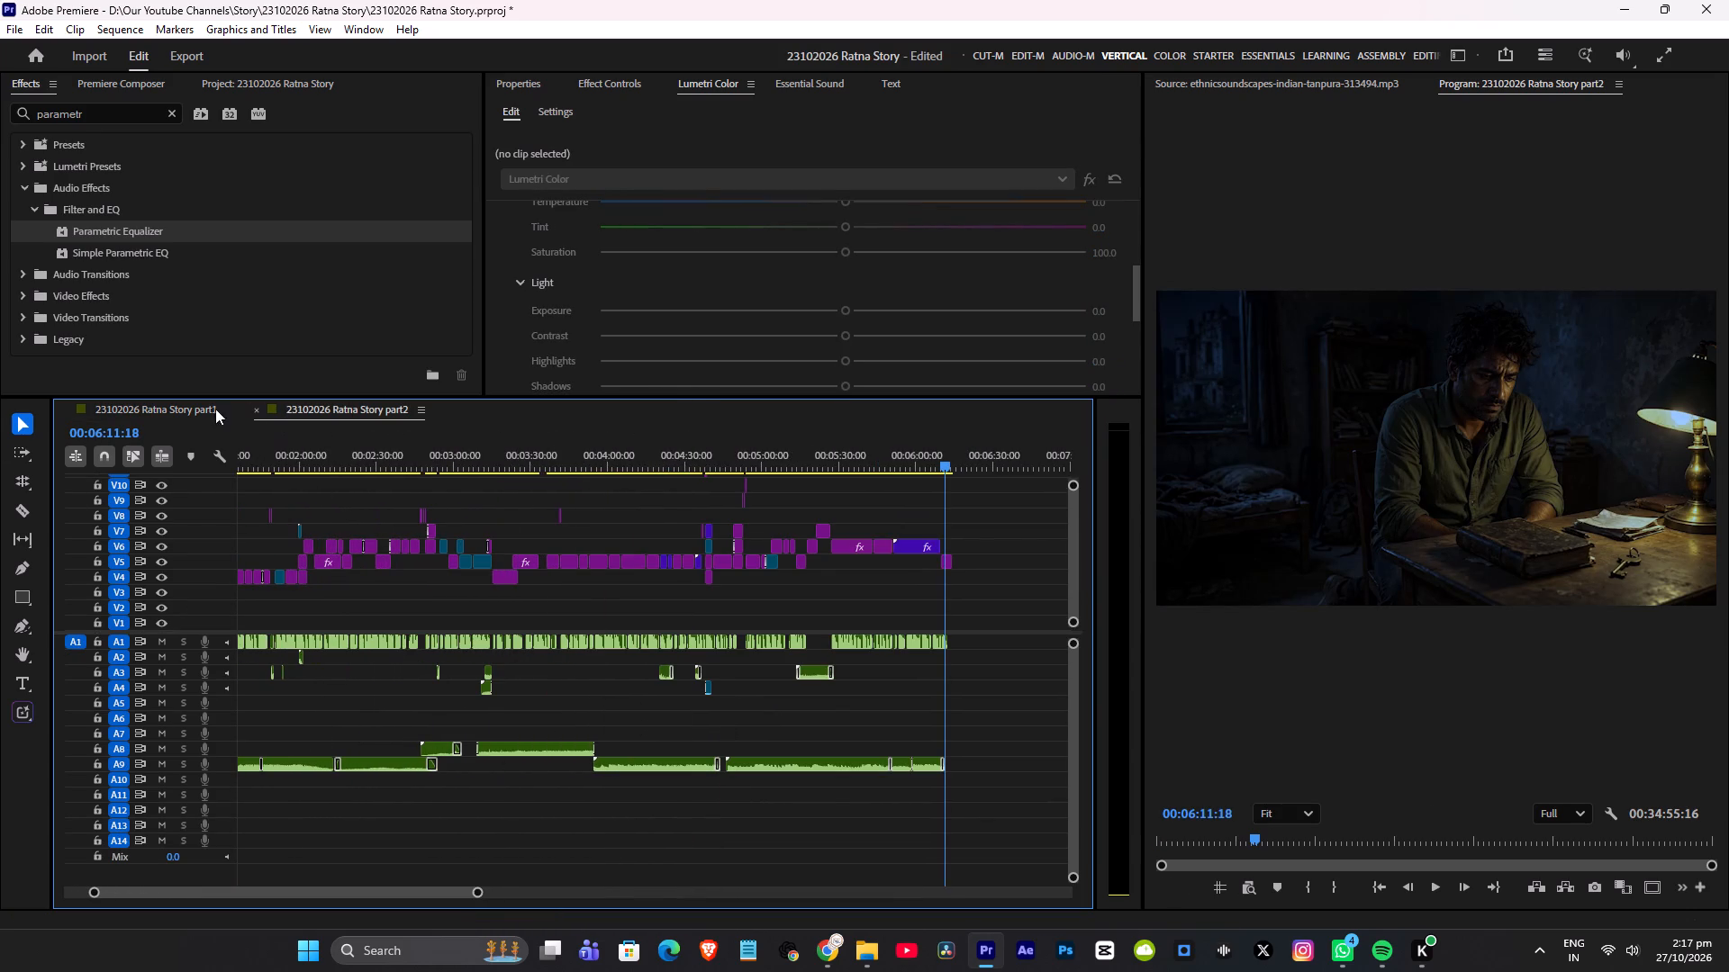
# In the part1 sequence, align the Out point with the end of the final wheelchair shot and save the project.
pyautogui.click(194, 408)
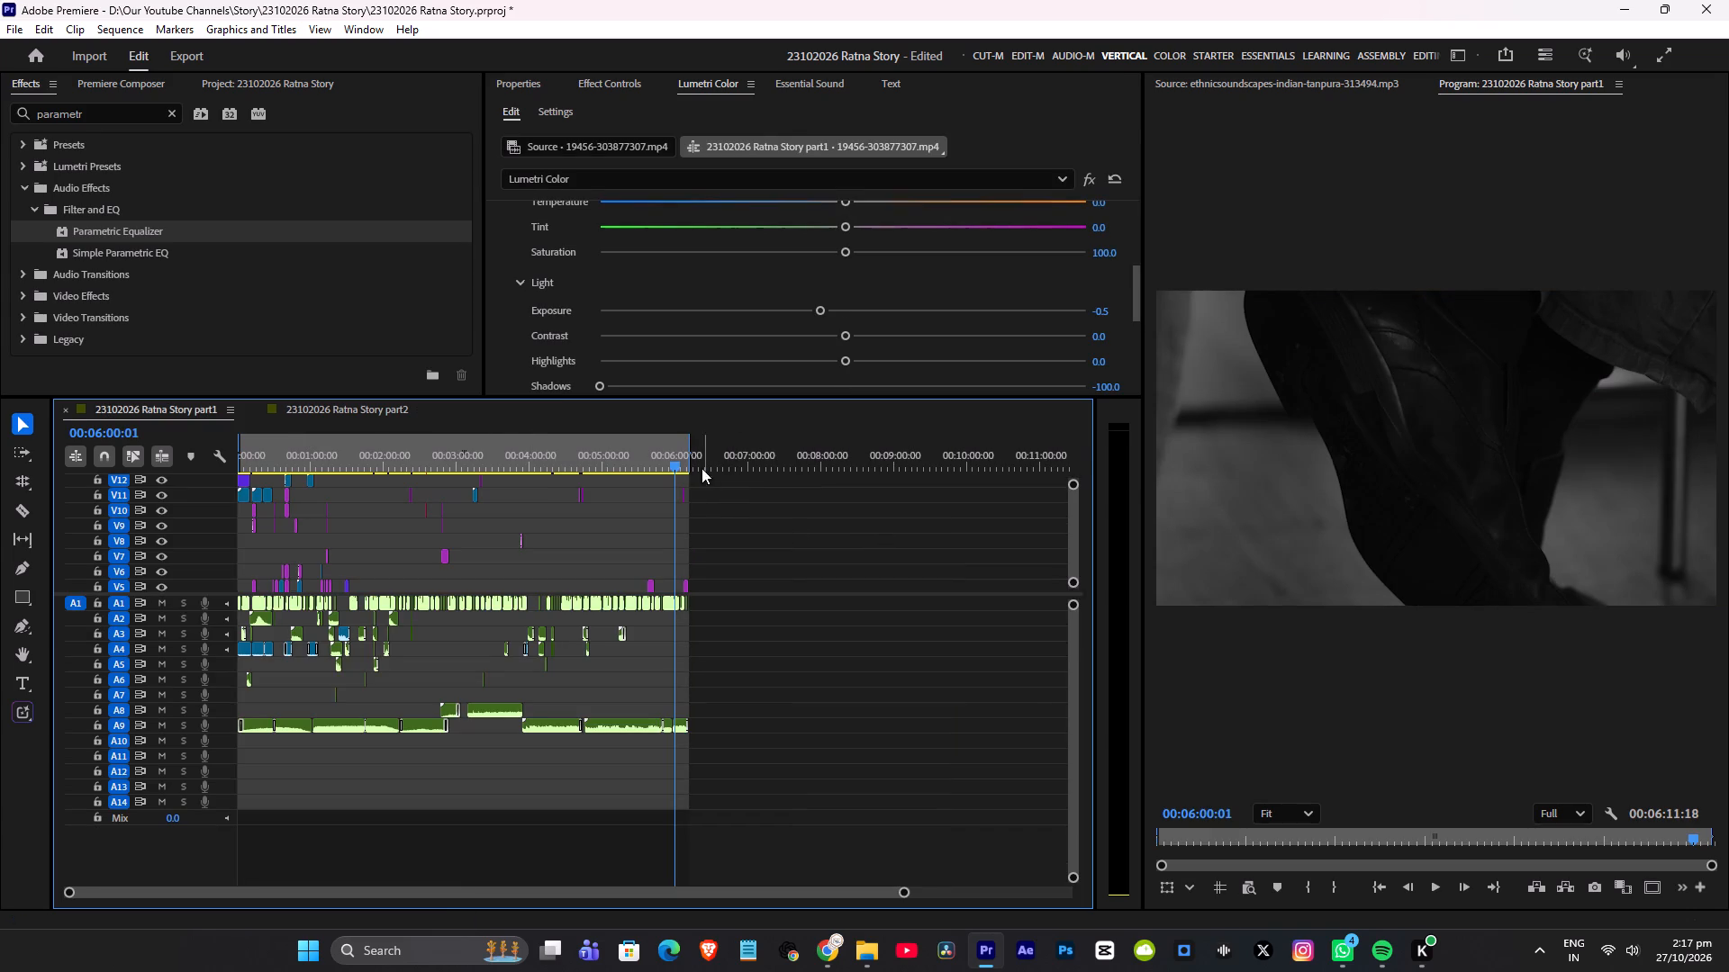
pyautogui.click(691, 463)
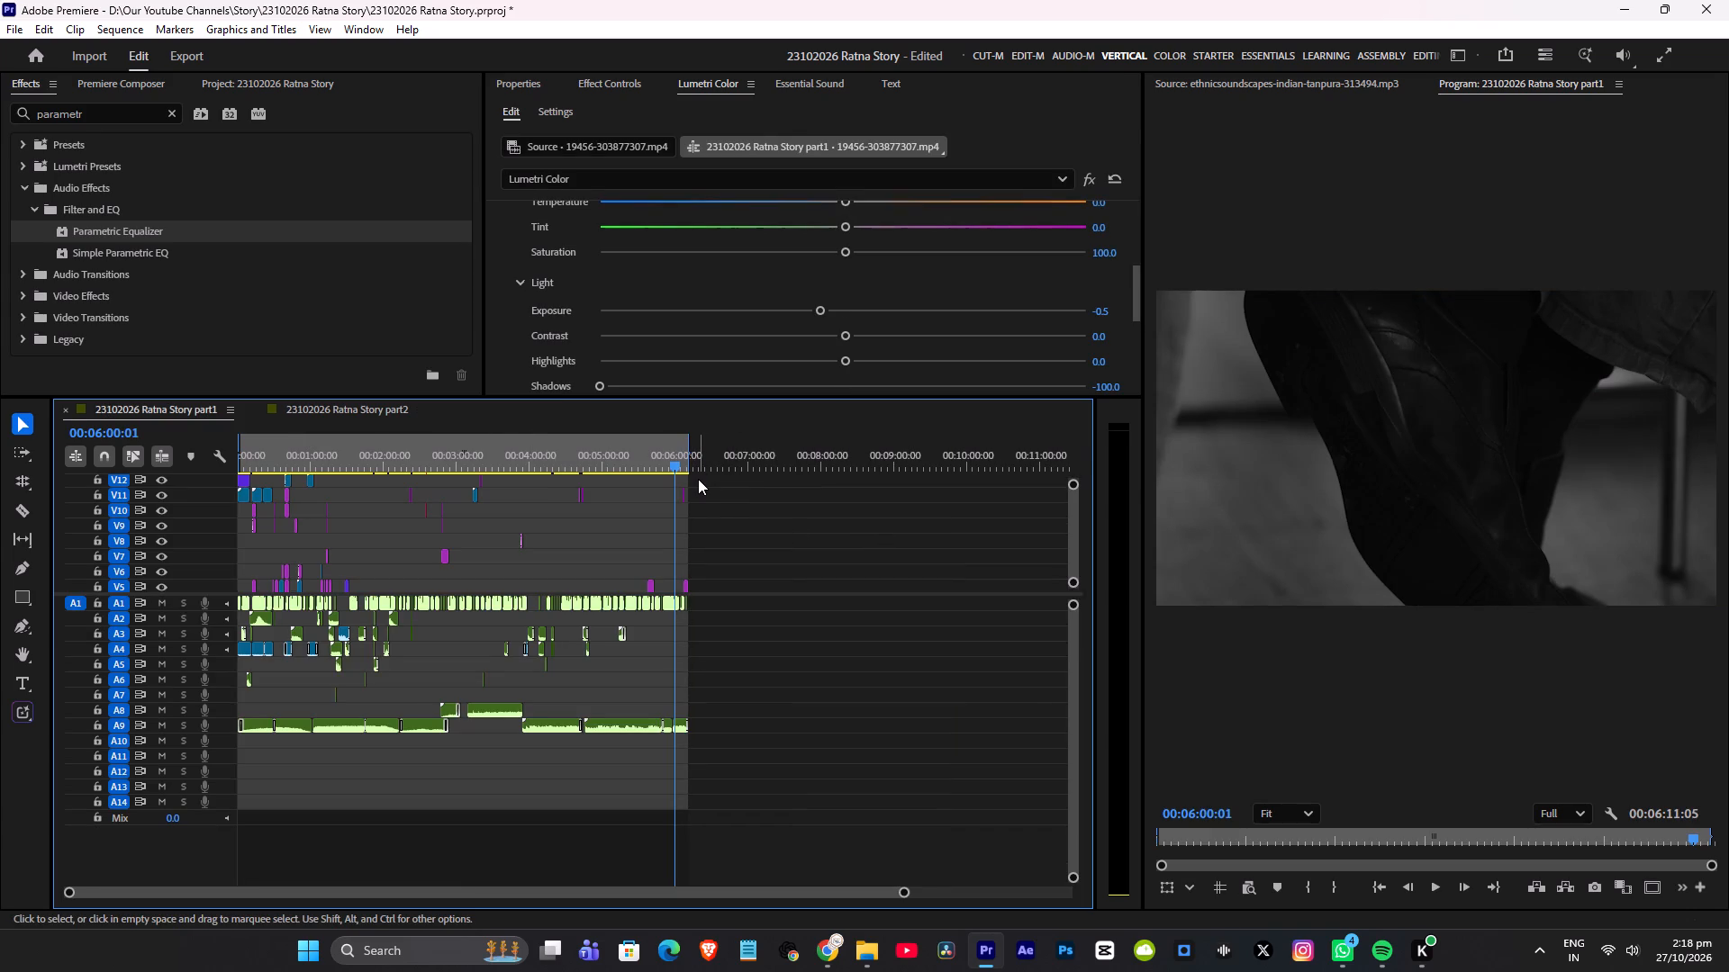
pyautogui.keyDown('alt'); pyautogui.scroll(20, 656, 507); pyautogui.keyUp('alt')
pyautogui.keyDown('alt'); pyautogui.scroll(9, 656, 507); pyautogui.keyUp('alt')
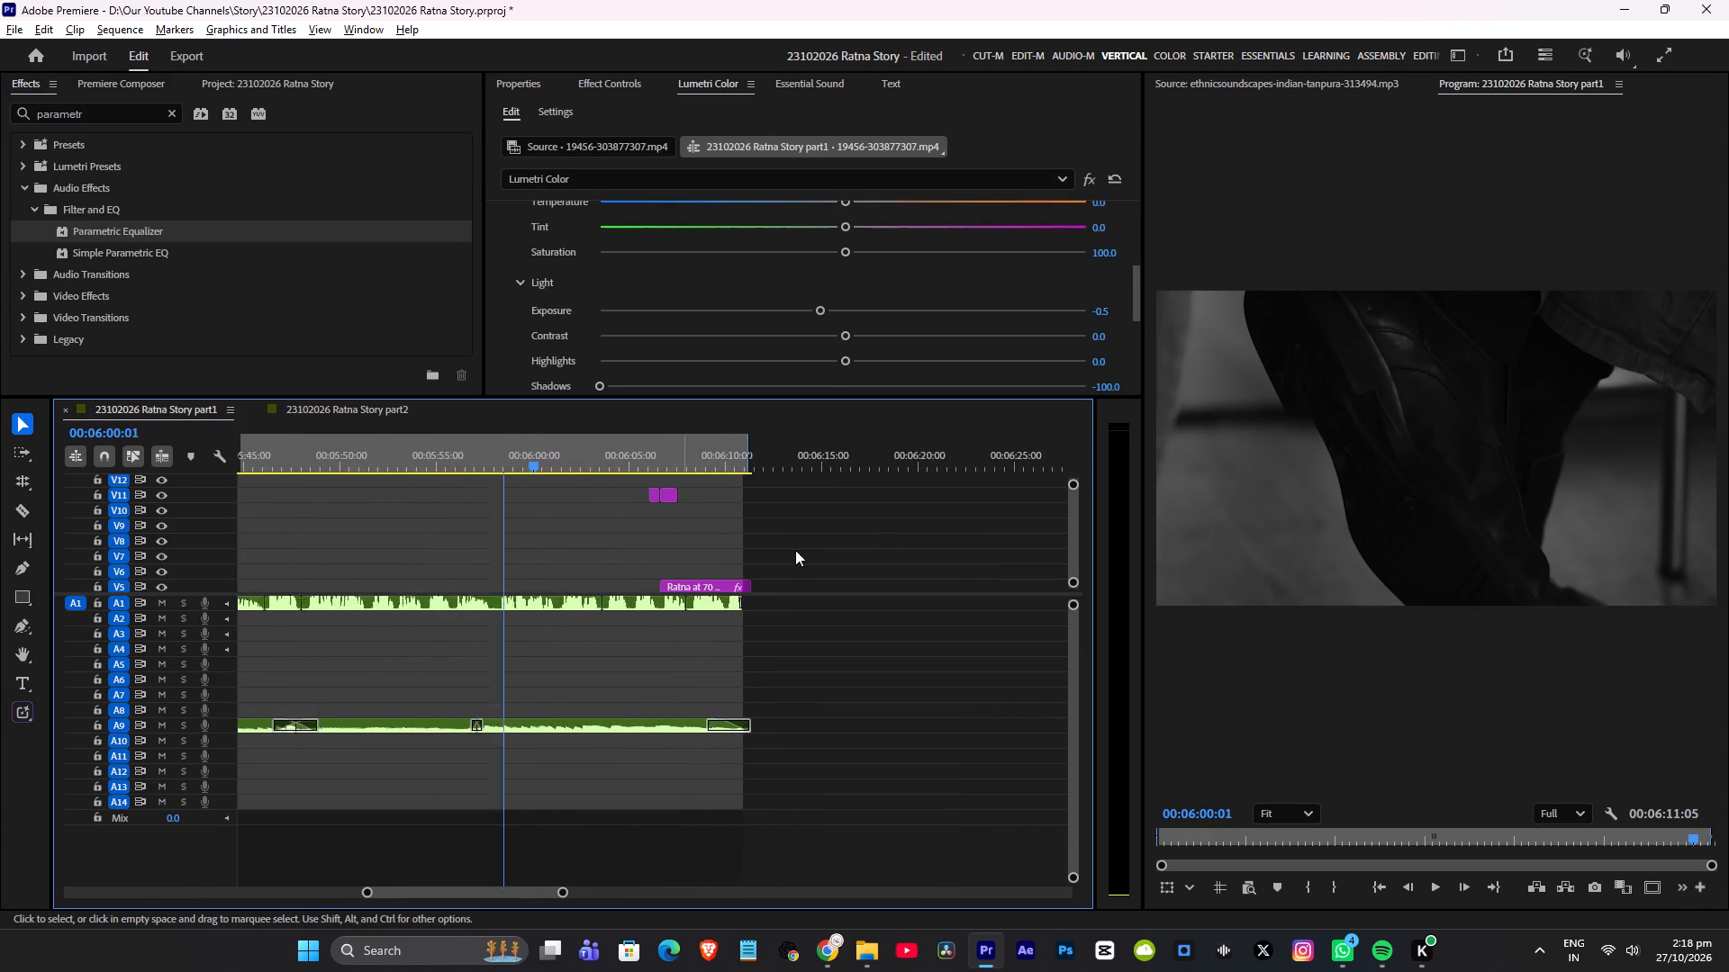
pyautogui.keyDown('alt'); pyautogui.scroll(2, 795, 550); pyautogui.keyUp('alt')
pyautogui.keyDown('alt'); pyautogui.scroll(9, 730, 488); pyautogui.keyUp('alt')
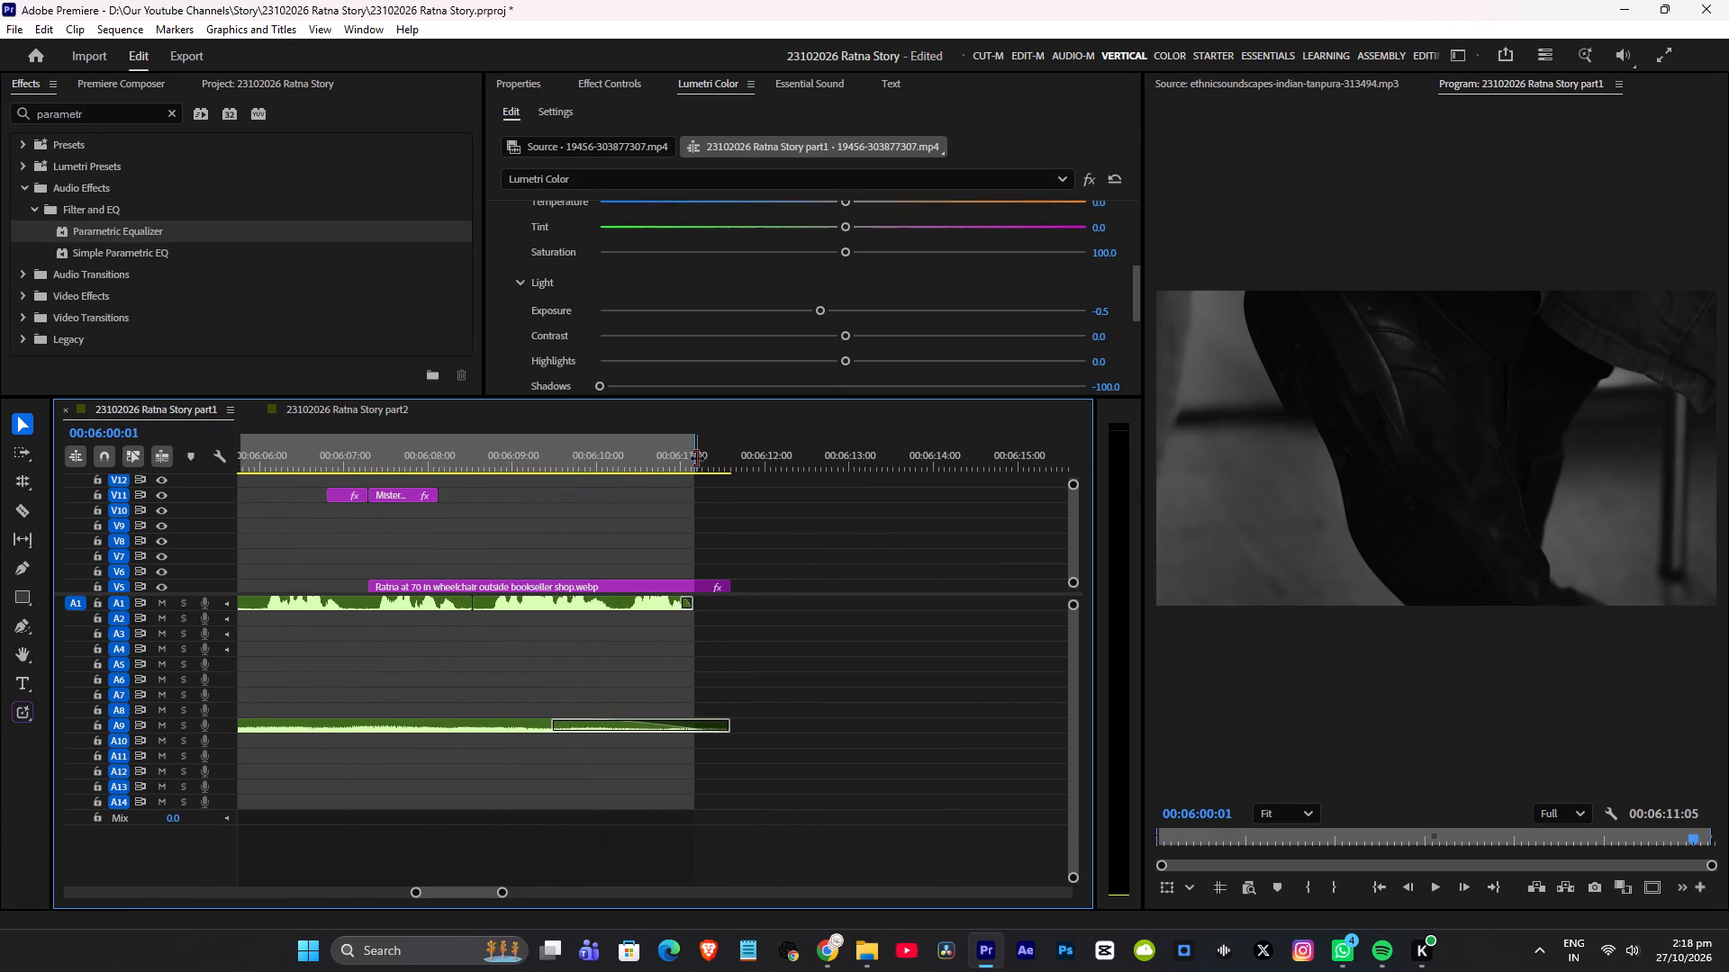
pyautogui.moveTo(697, 458); pyautogui.dragTo(728, 458)
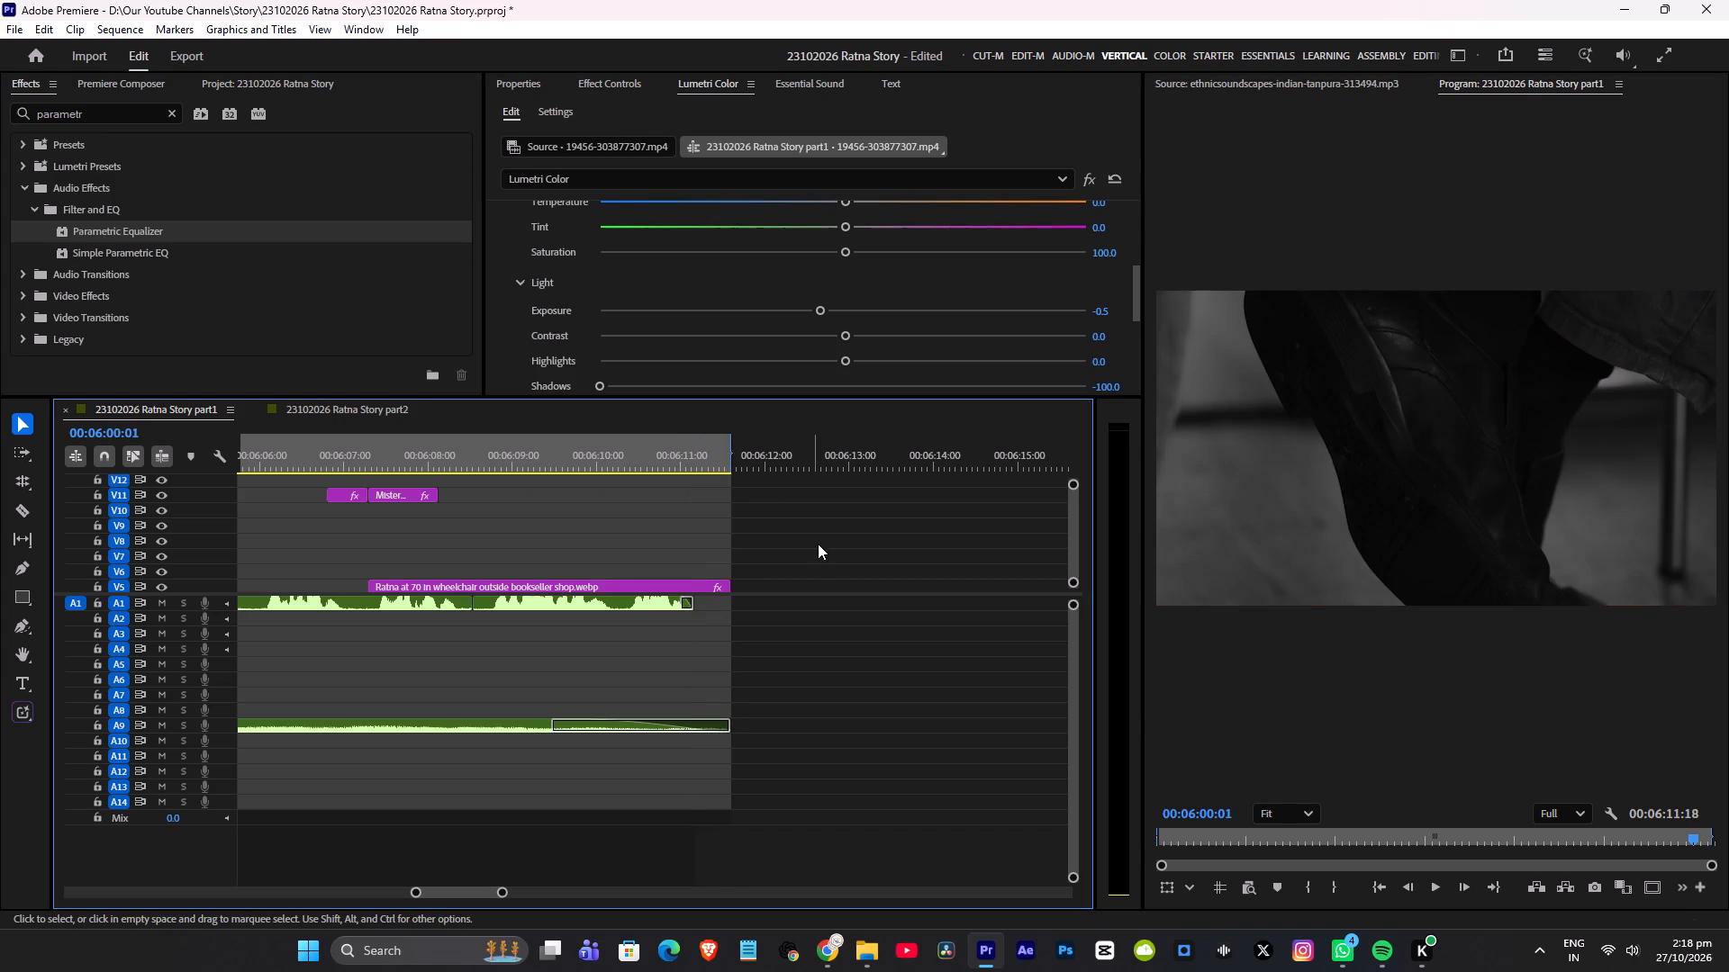
pyautogui.hotkey('ctrl', 's')
pyautogui.keyDown('alt'); pyautogui.scroll(-5, 819, 548); pyautogui.keyUp('alt')
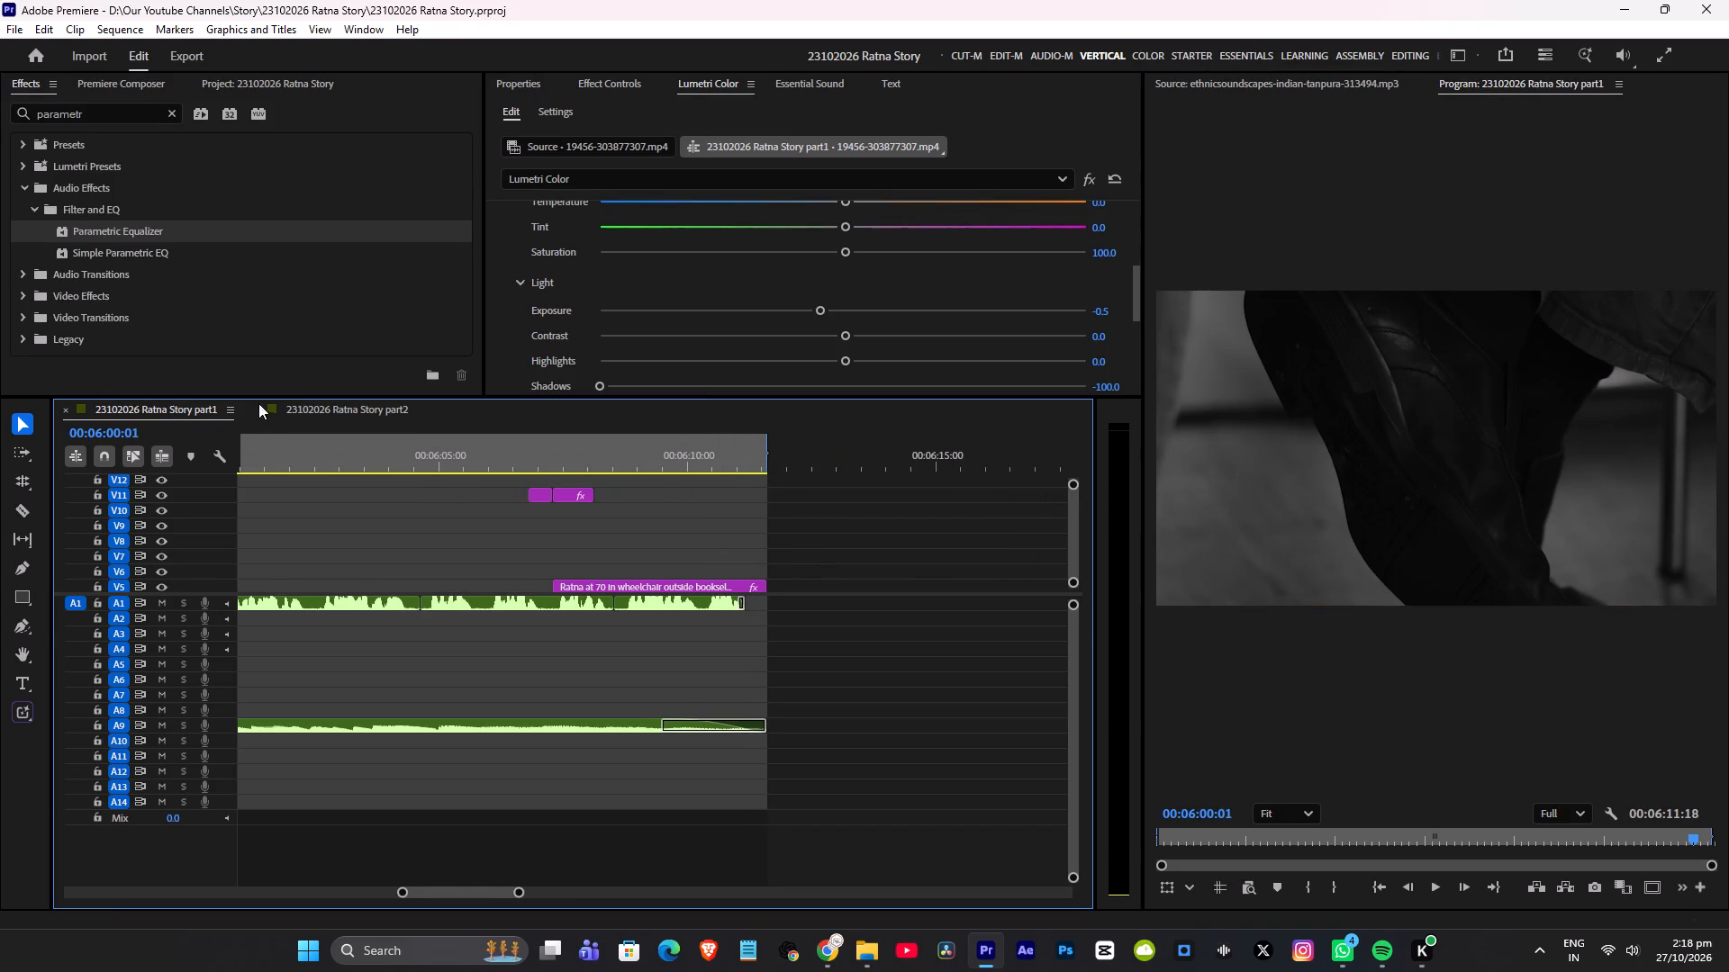
# Switch to the part2 sequence, check where its final shot ends at about 00:06:14:15, and save the project.
pyautogui.click(299, 407)
pyautogui.scroll(-4, 725, 494)
pyautogui.keyDown('alt'); pyautogui.scroll(-5, 788, 497); pyautogui.keyUp('alt')
pyautogui.keyDown('alt'); pyautogui.scroll(6, 786, 499); pyautogui.keyUp('alt')
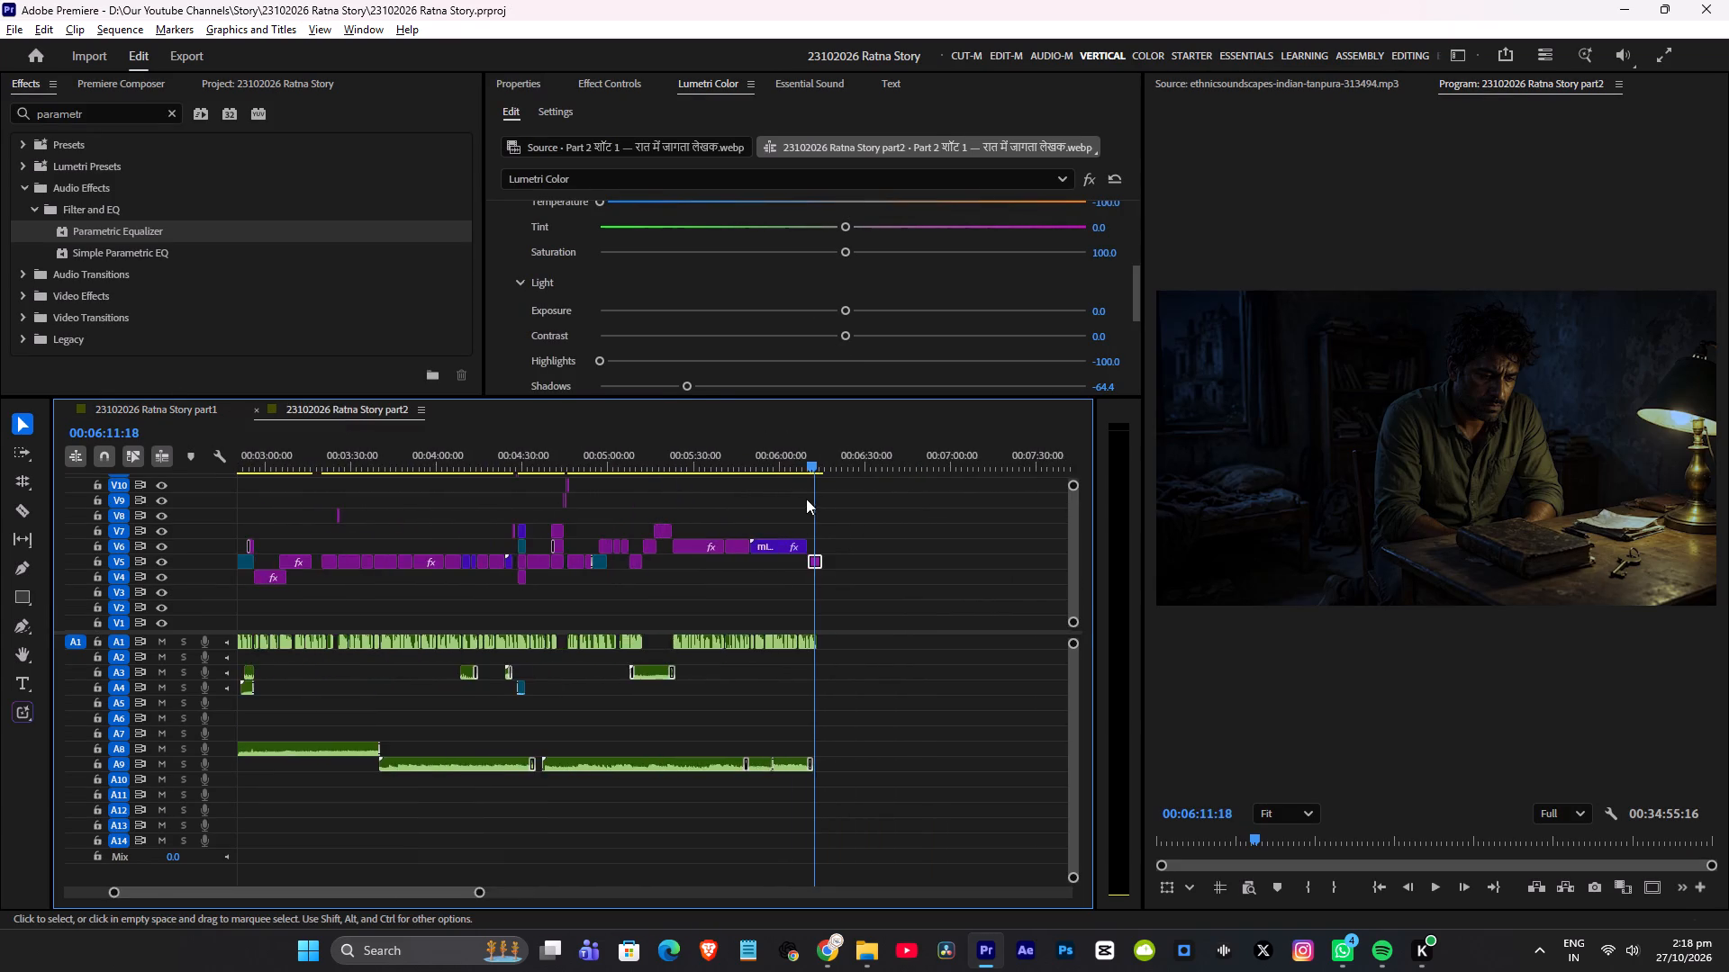
pyautogui.keyDown('alt'); pyautogui.scroll(16, 806, 499); pyautogui.keyUp('alt')
pyautogui.moveTo(798, 468); pyautogui.dragTo(821, 464)
pyautogui.hotkey('ctrl', 's')
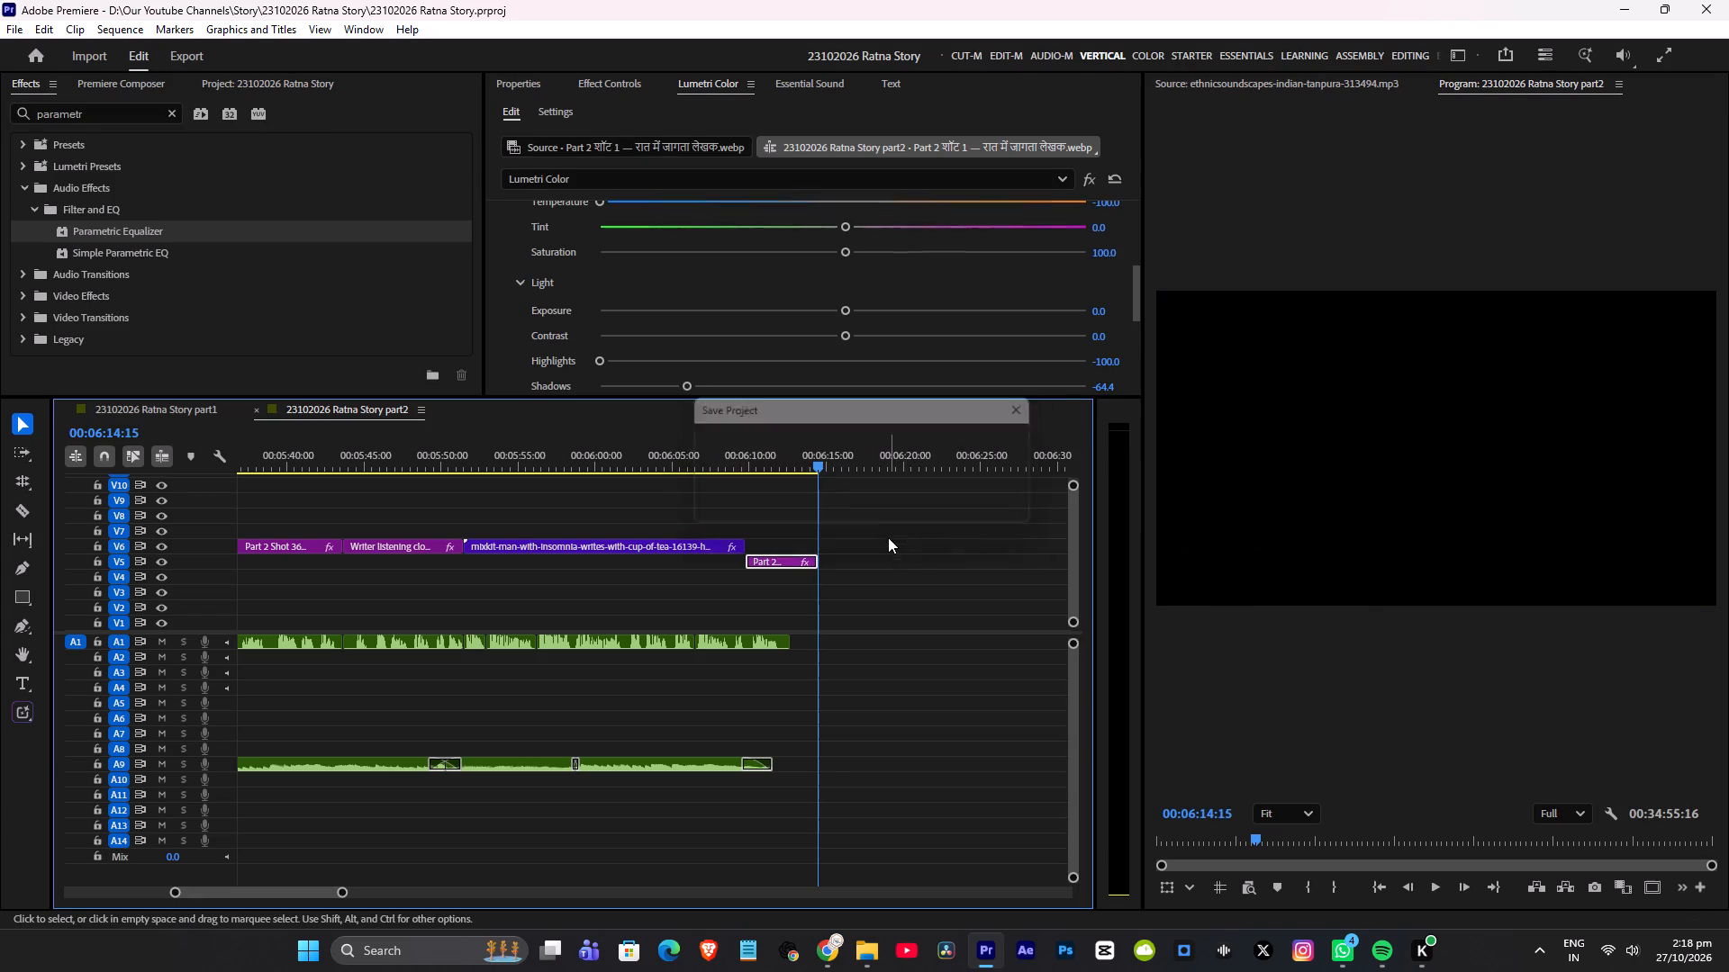
# Return to the start of the part2 sequence, save the project, and play it from 00:00:00:00 to review the sound mix.
pyautogui.keyDown('alt'); pyautogui.scroll(-8, 889, 551); pyautogui.keyUp('alt')
pyautogui.keyDown('alt'); pyautogui.scroll(1, 901, 560); pyautogui.keyUp('alt')
pyautogui.keyDown('alt'); pyautogui.scroll(-19, 905, 580); pyautogui.keyUp('alt')
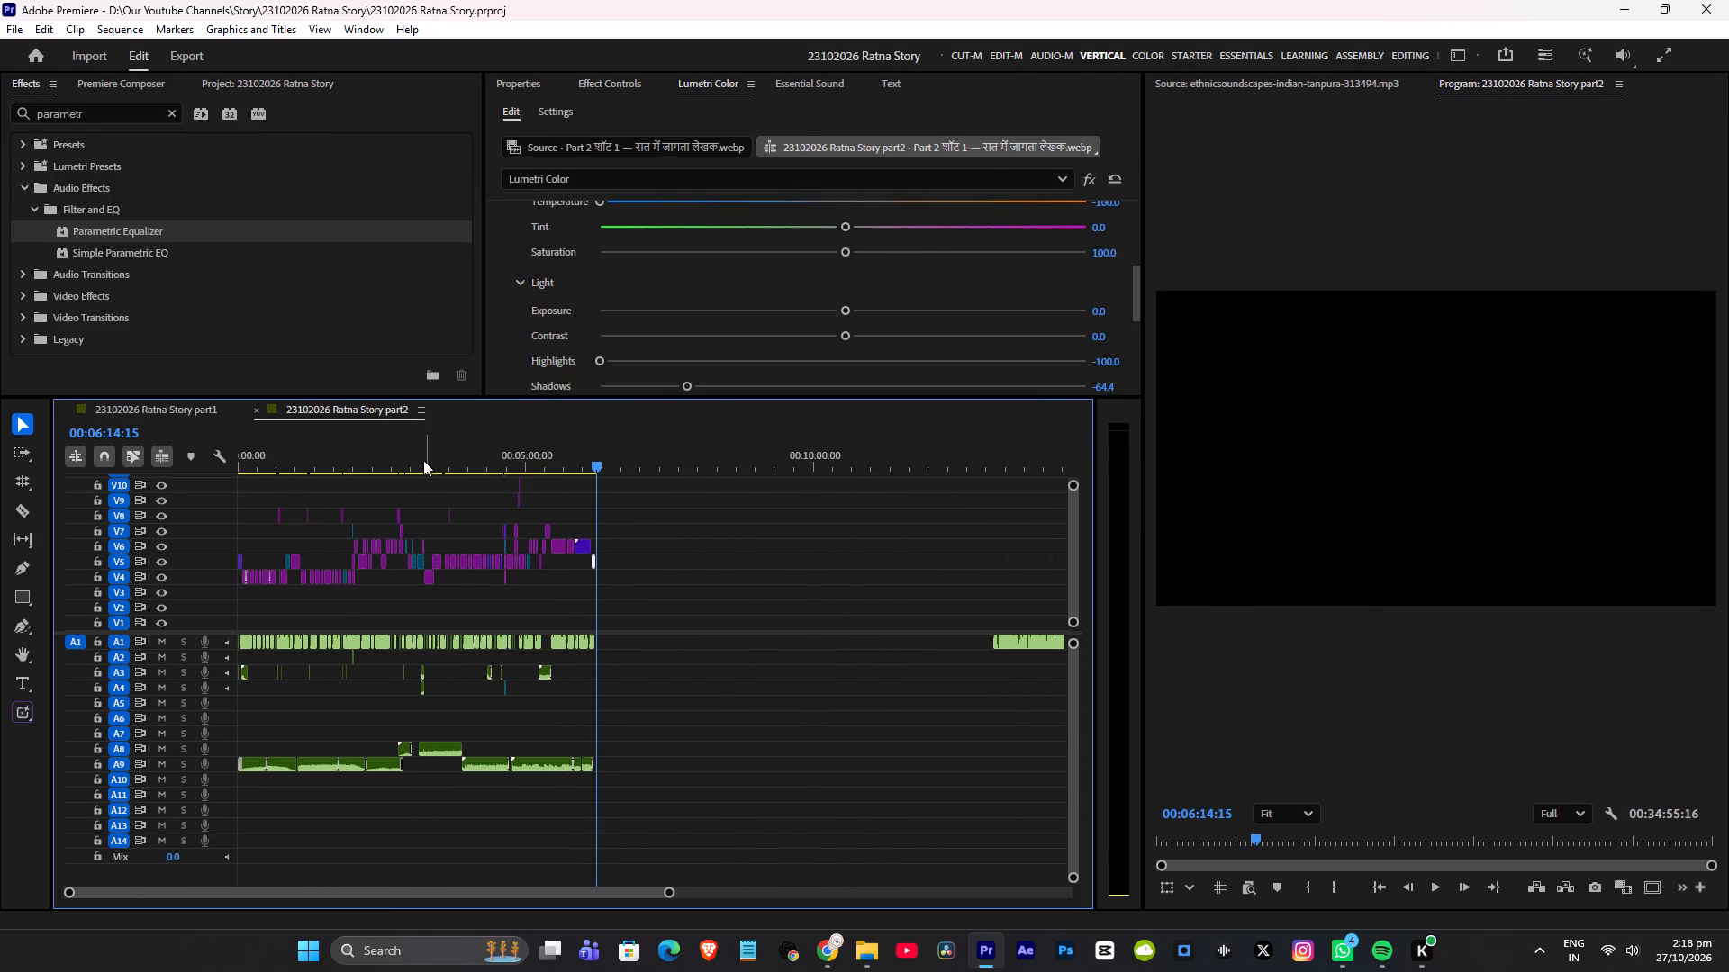
pyautogui.moveTo(423, 460); pyautogui.dragTo(0, 465)
pyautogui.hotkey('ctrl', 's')
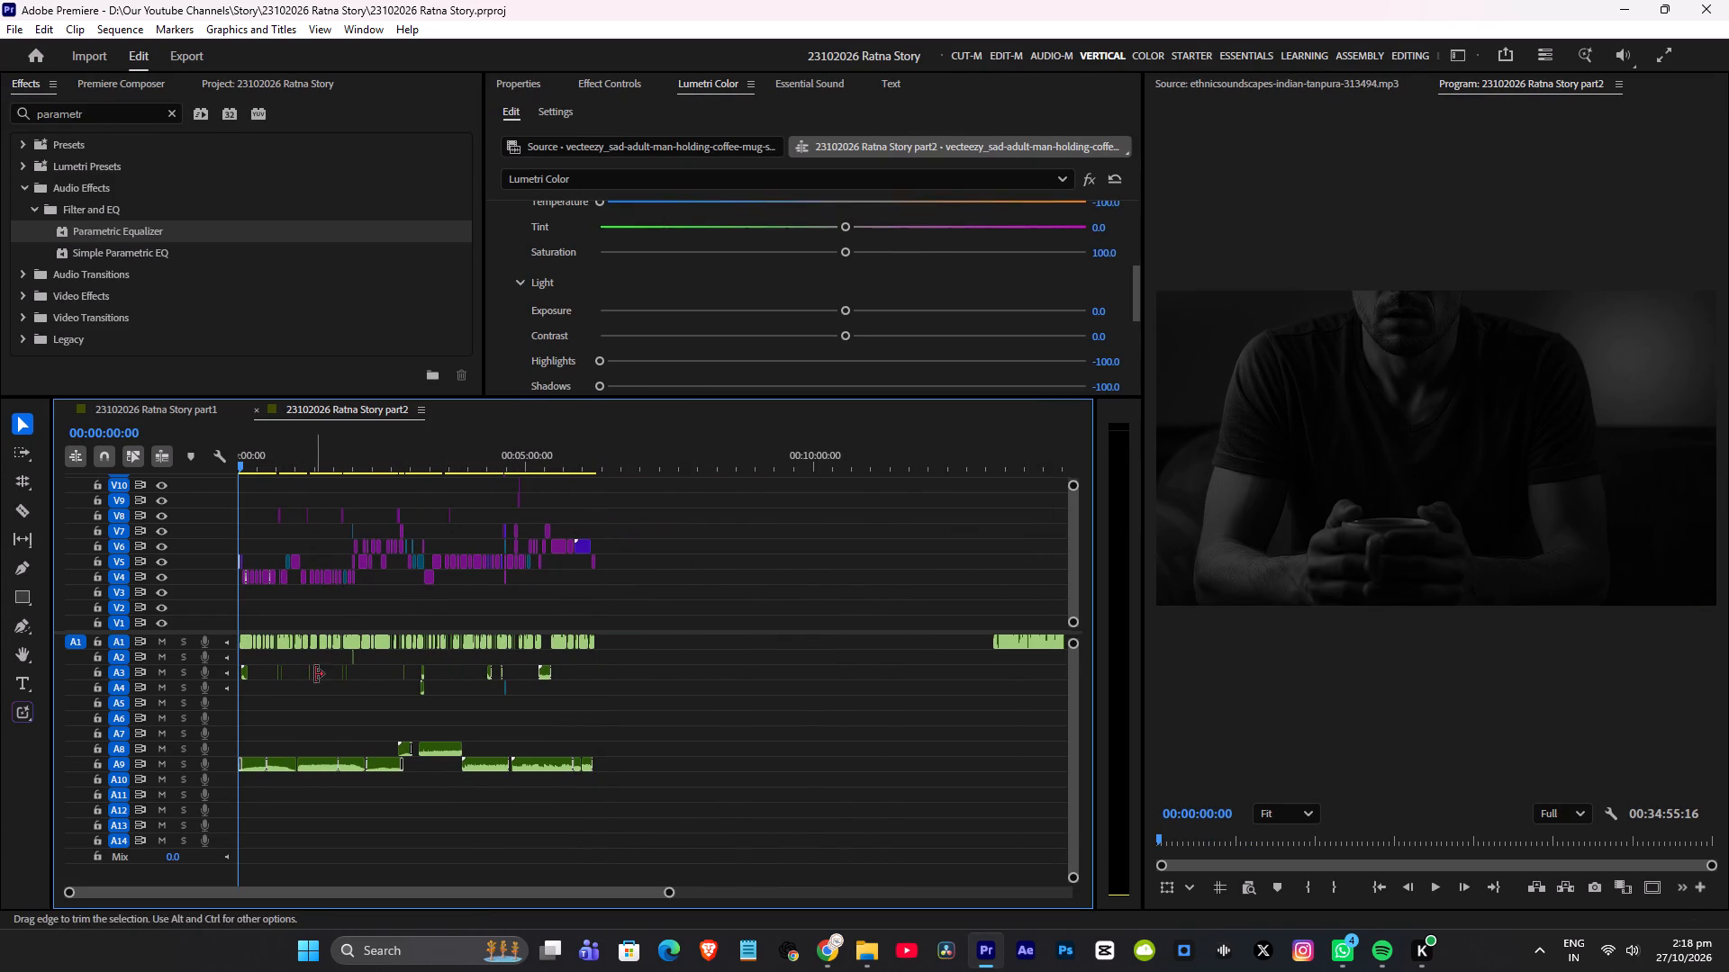
pyautogui.keyDown('alt'); pyautogui.scroll(6, 313, 684); pyautogui.keyUp('alt')
pyautogui.keyDown('alt'); pyautogui.scroll(20, 312, 685); pyautogui.keyUp('alt')
pyautogui.keyDown('alt'); pyautogui.scroll(4, 312, 685); pyautogui.keyUp('alt')
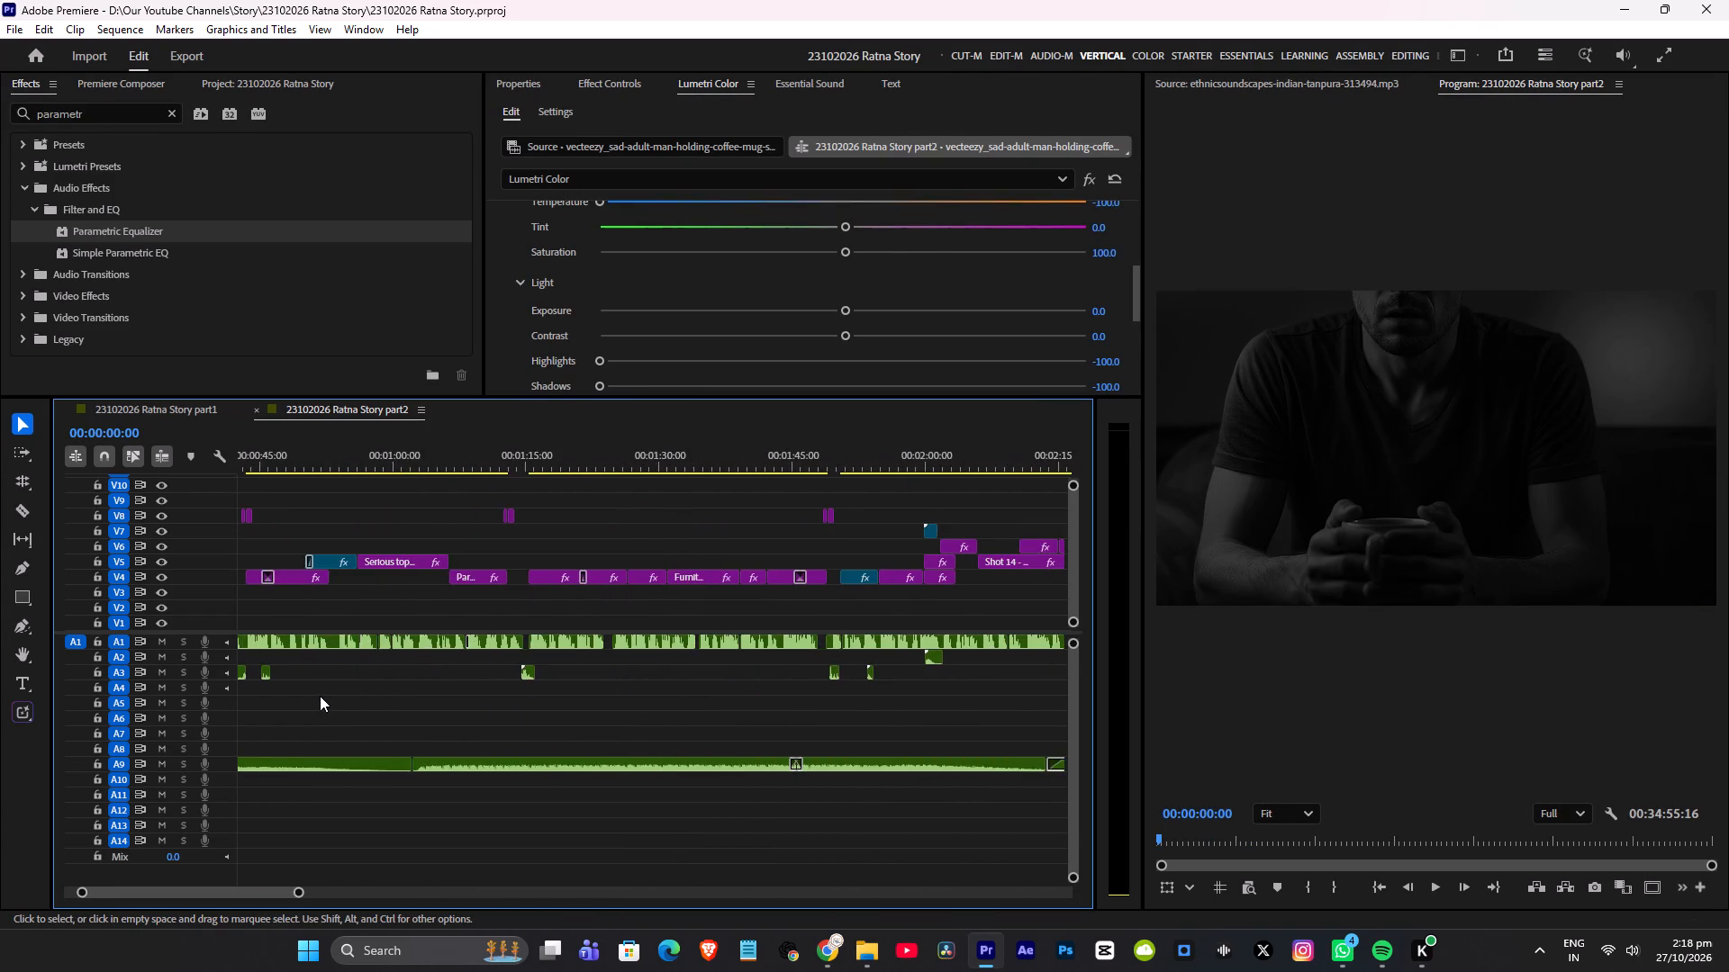
pyautogui.scroll(20, 320, 696)
pyautogui.scroll(4, 320, 696)
pyautogui.press('space')
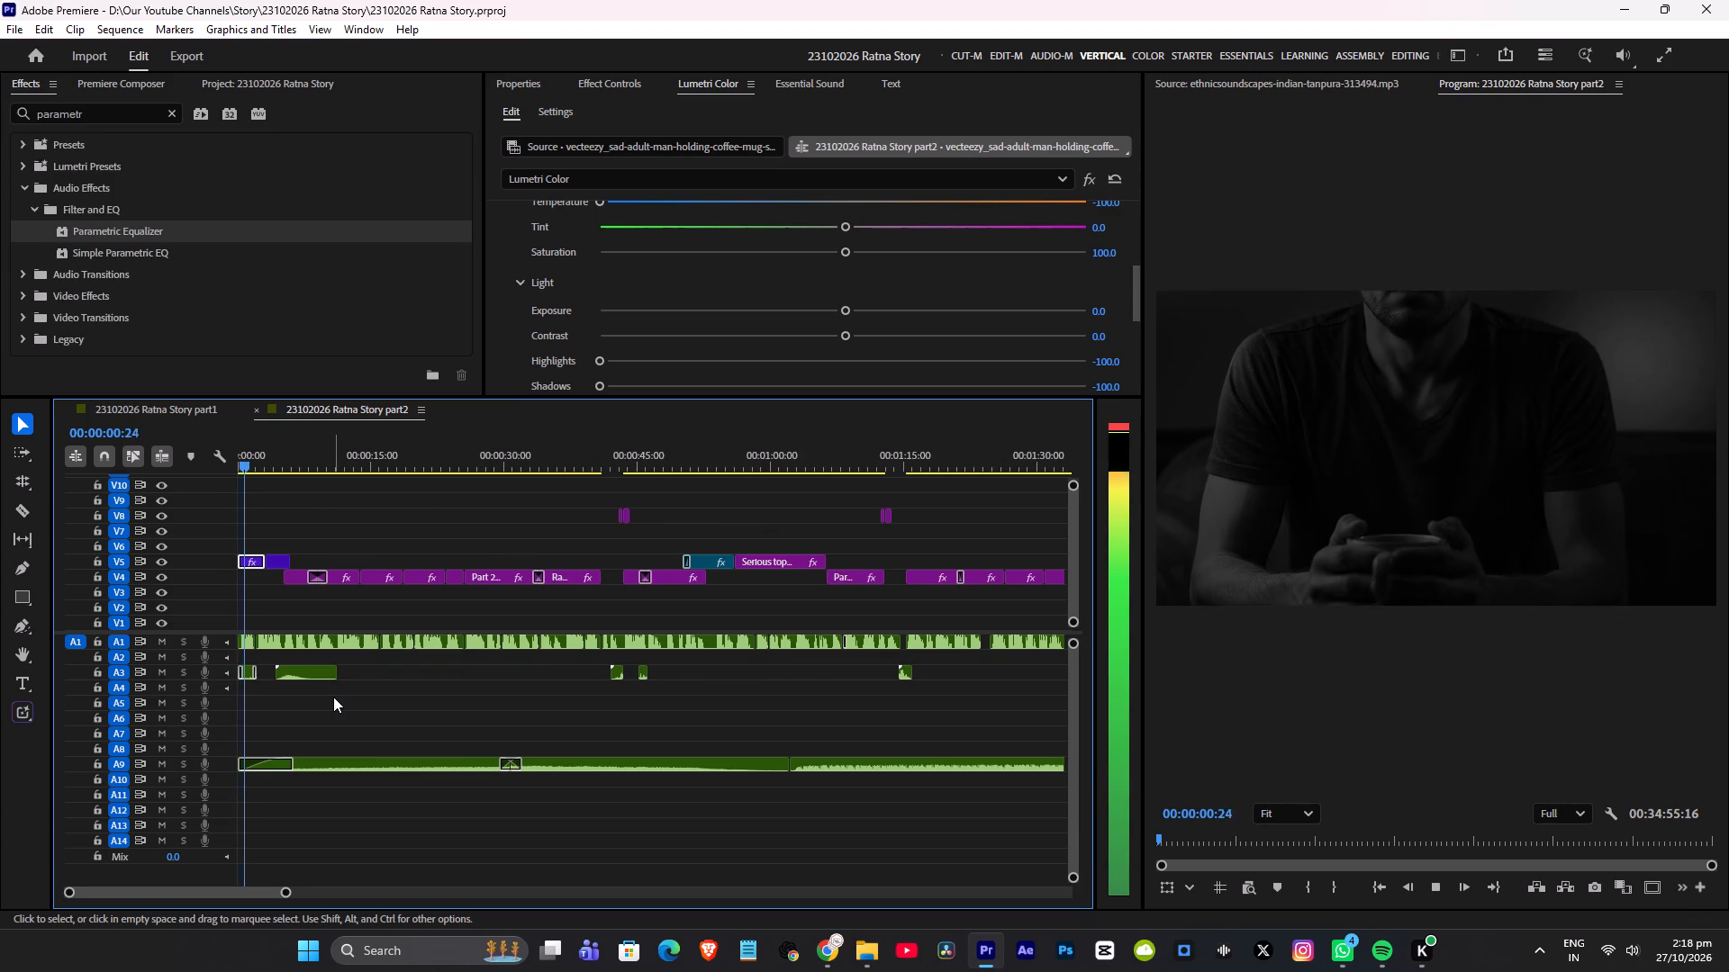
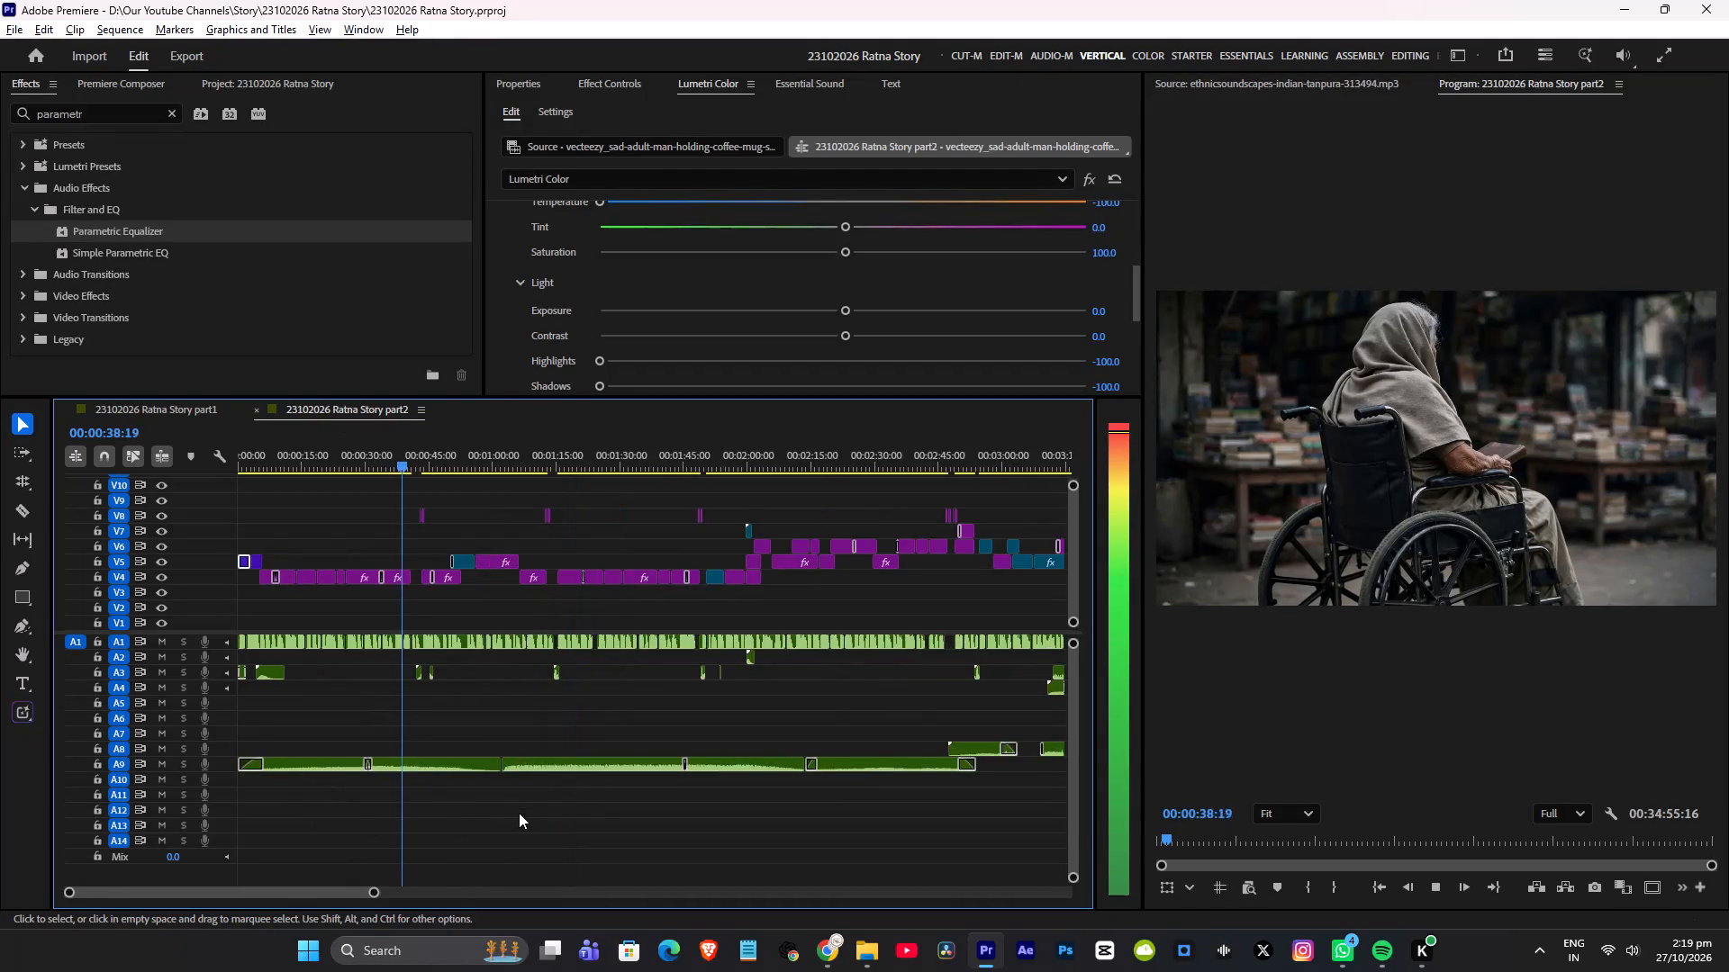
# Spot-check the part2 background audio by playing short stretches at about 00:01:18, 00:01:55, 00:03:28 and 00:04:05.
pyautogui.press('space')
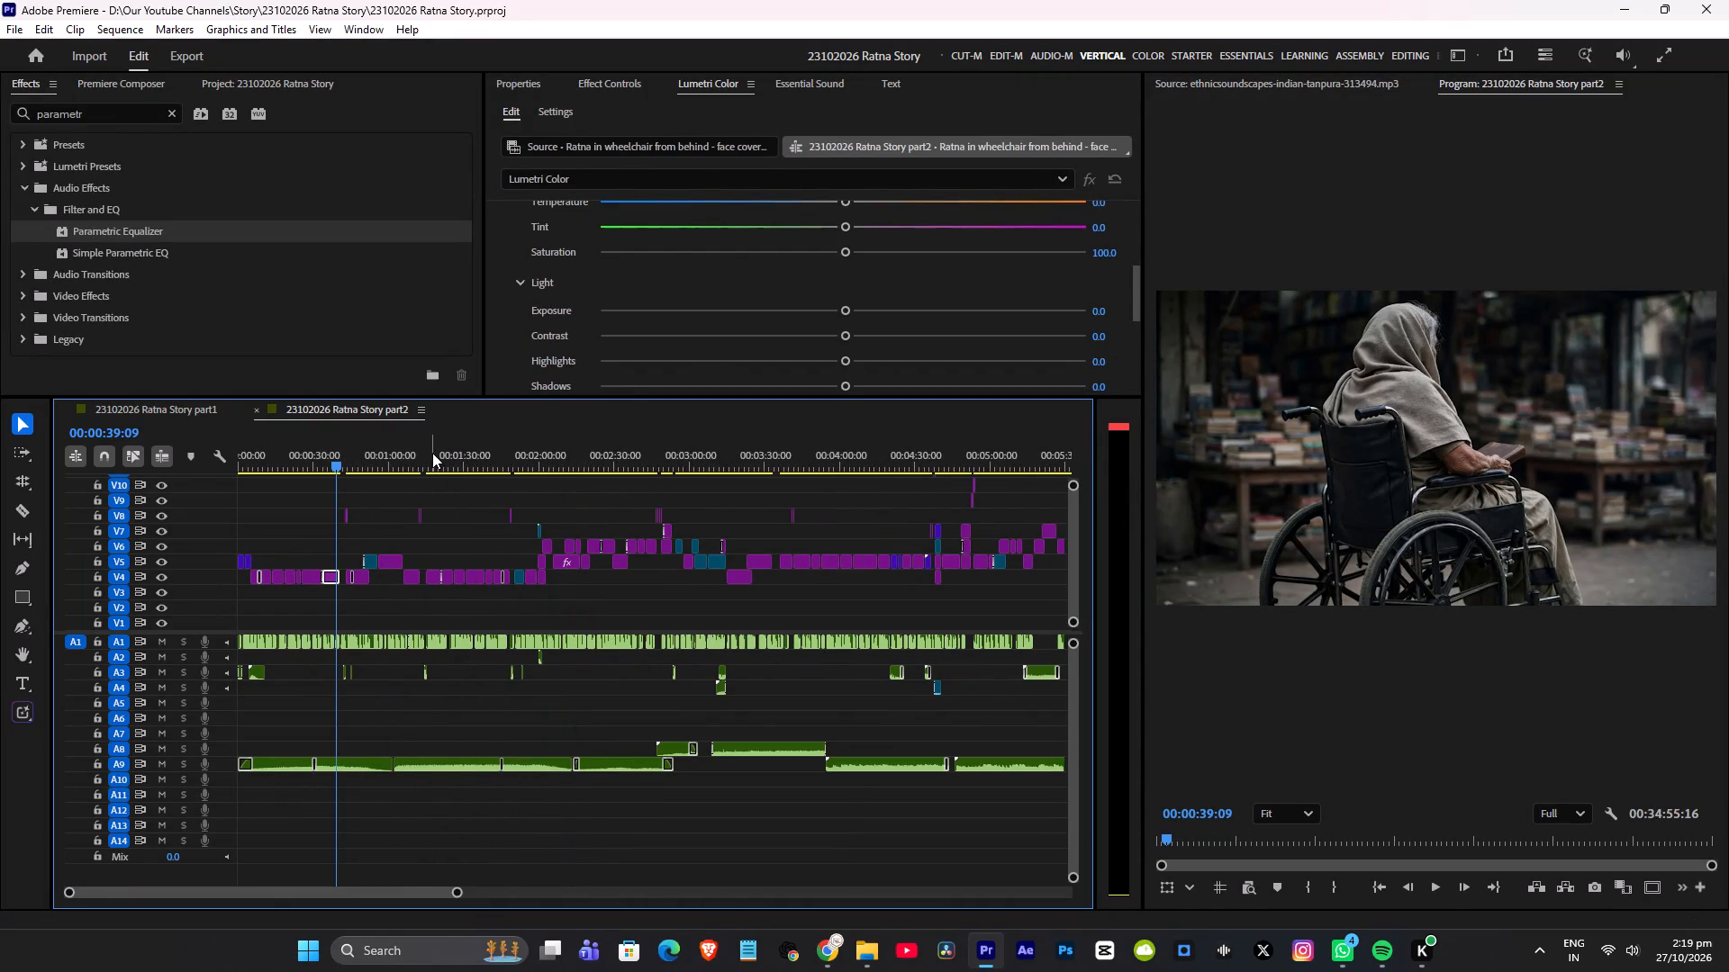
pyautogui.click(432, 453)
pyautogui.press('space')
pyautogui.keyDown('alt'); pyautogui.scroll(5, 462, 718); pyautogui.keyUp('alt')
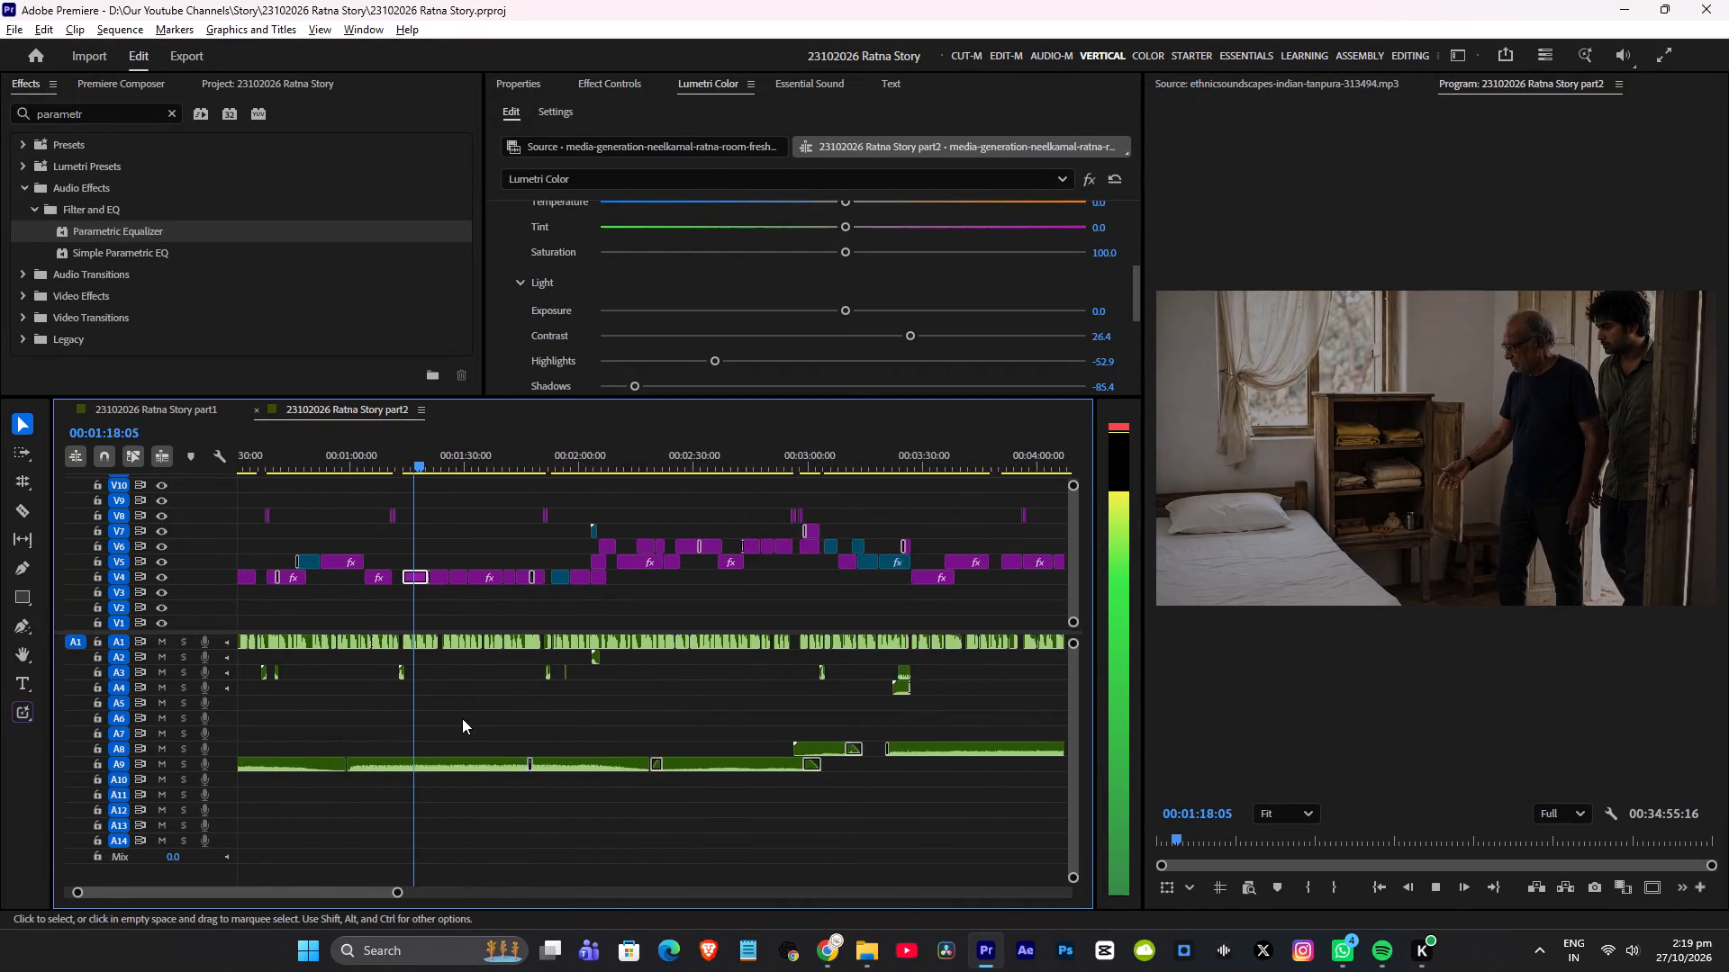
pyautogui.keyDown('alt'); pyautogui.scroll(1, 462, 718); pyautogui.keyUp('alt')
pyautogui.keyDown('alt'); pyautogui.scroll(-3, 482, 718); pyautogui.keyUp('alt')
pyautogui.press('space')
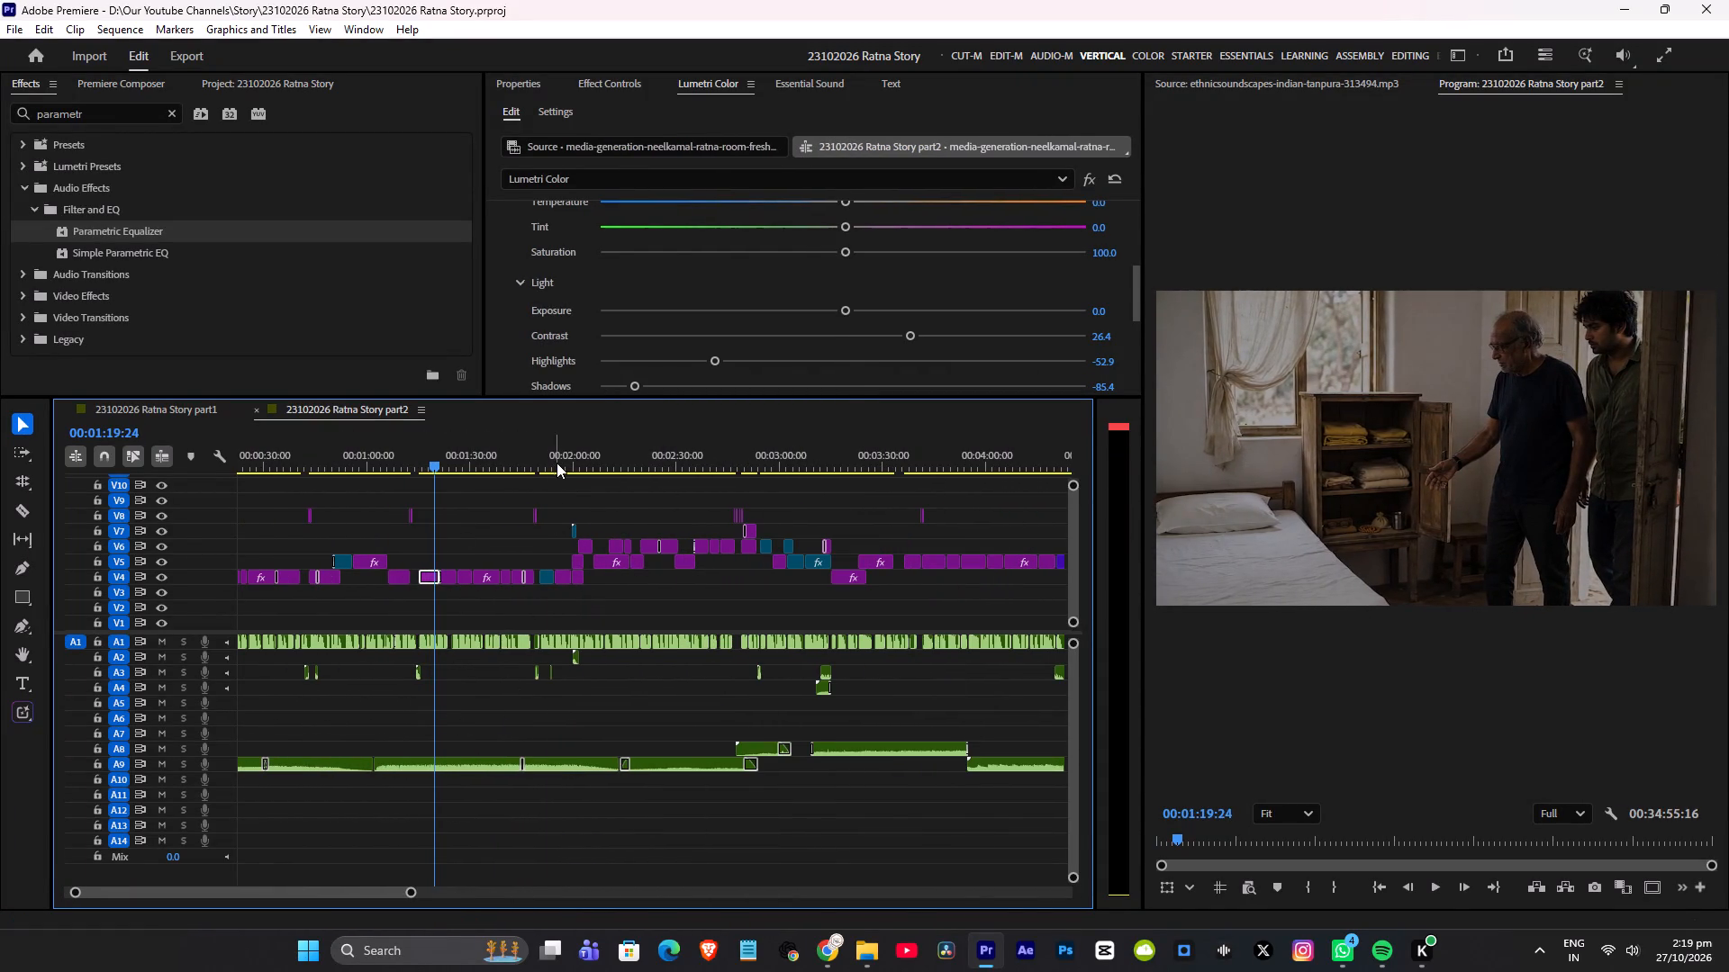
pyautogui.click(557, 463)
pyautogui.press('space')
pyautogui.keyDown('alt'); pyautogui.scroll(-5, 600, 698); pyautogui.keyUp('alt')
pyautogui.press('space')
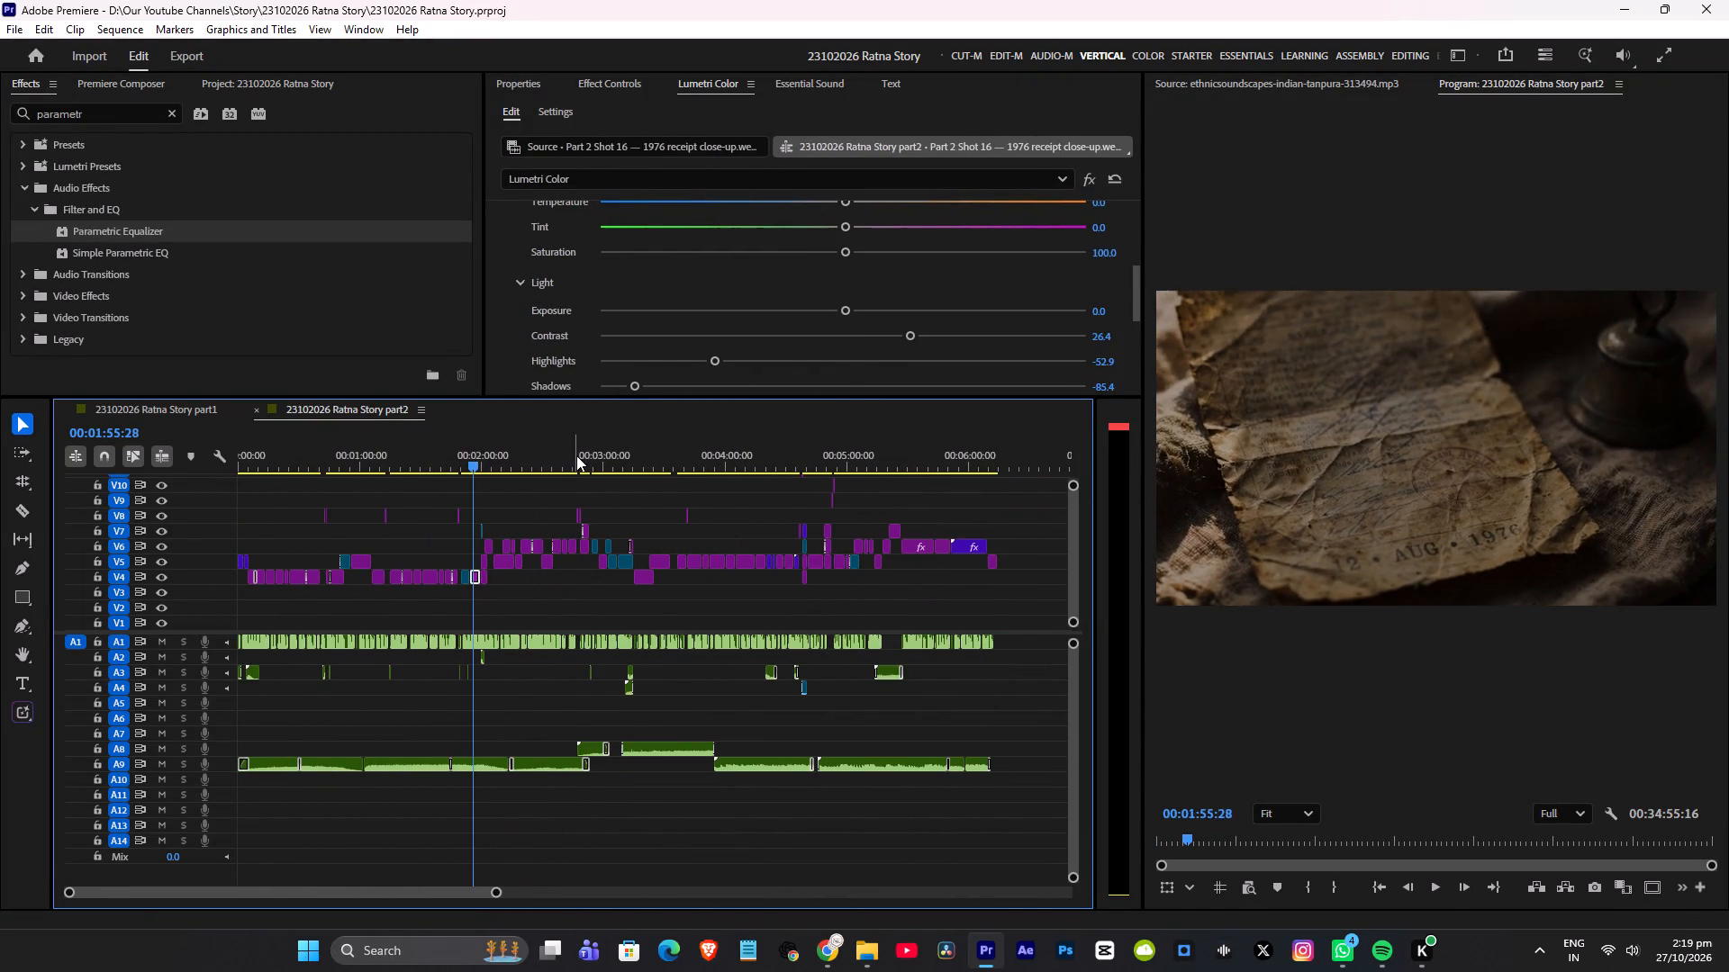
pyautogui.moveTo(579, 455); pyautogui.dragTo(602, 455)
pyautogui.press('space')
pyautogui.click(663, 456)
pyautogui.press('space')
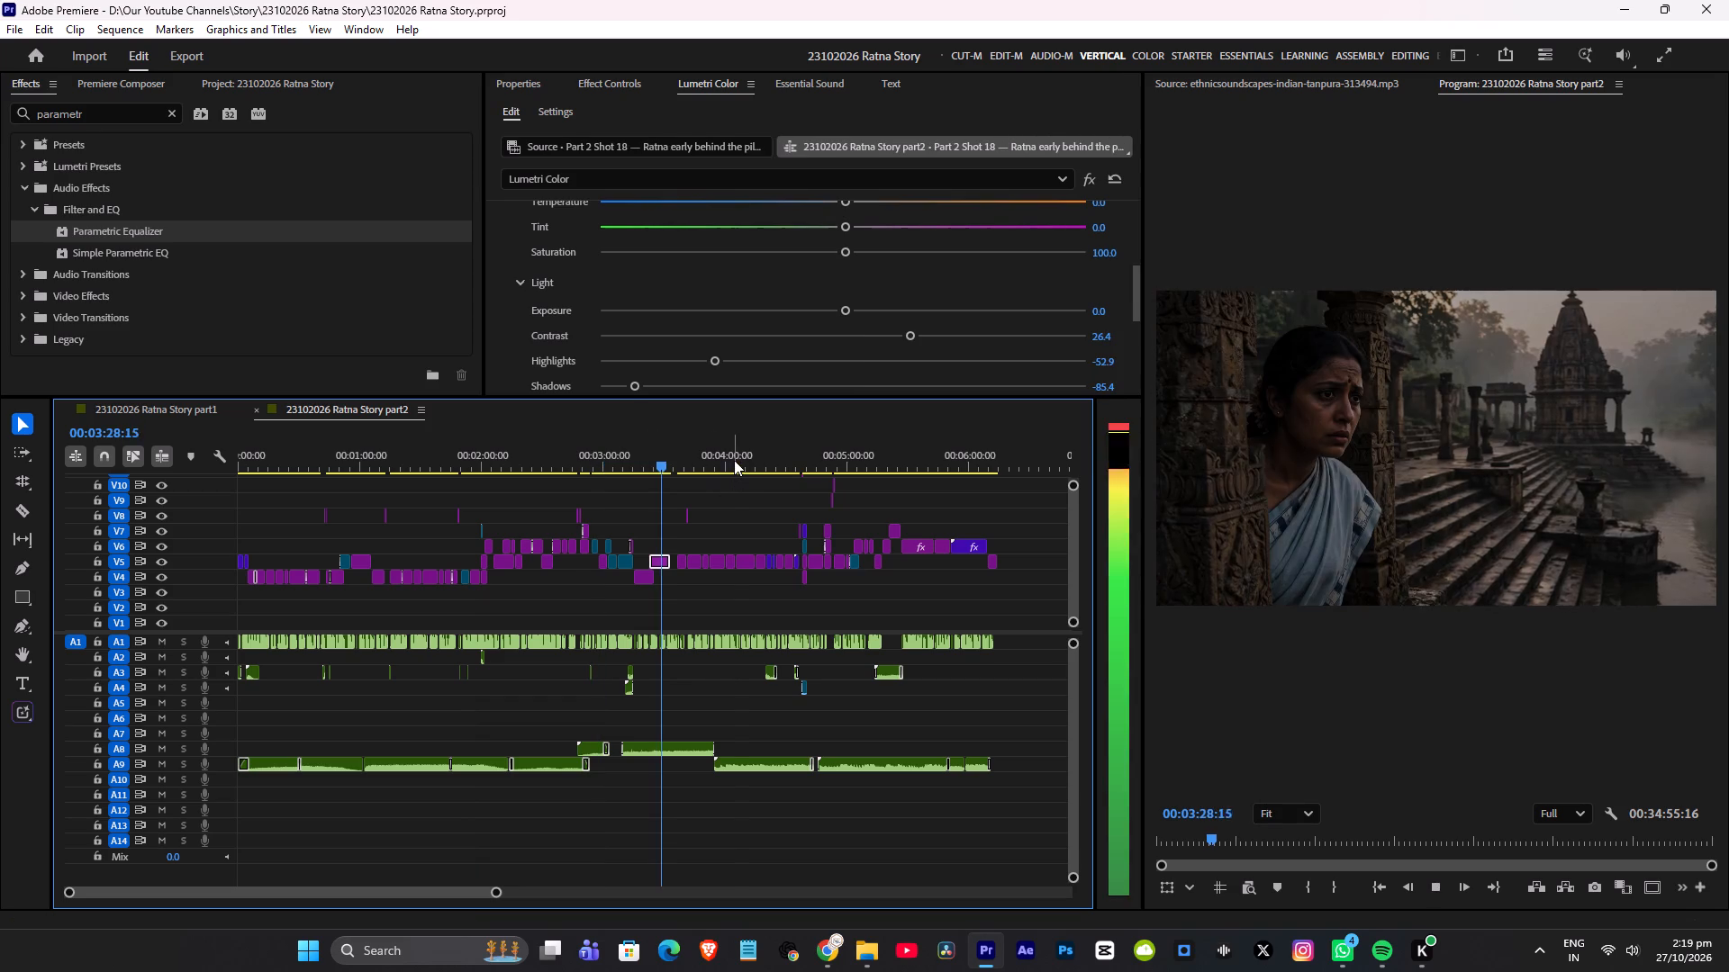
pyautogui.click(734, 460)
pyautogui.press('space')
pyautogui.press('space')
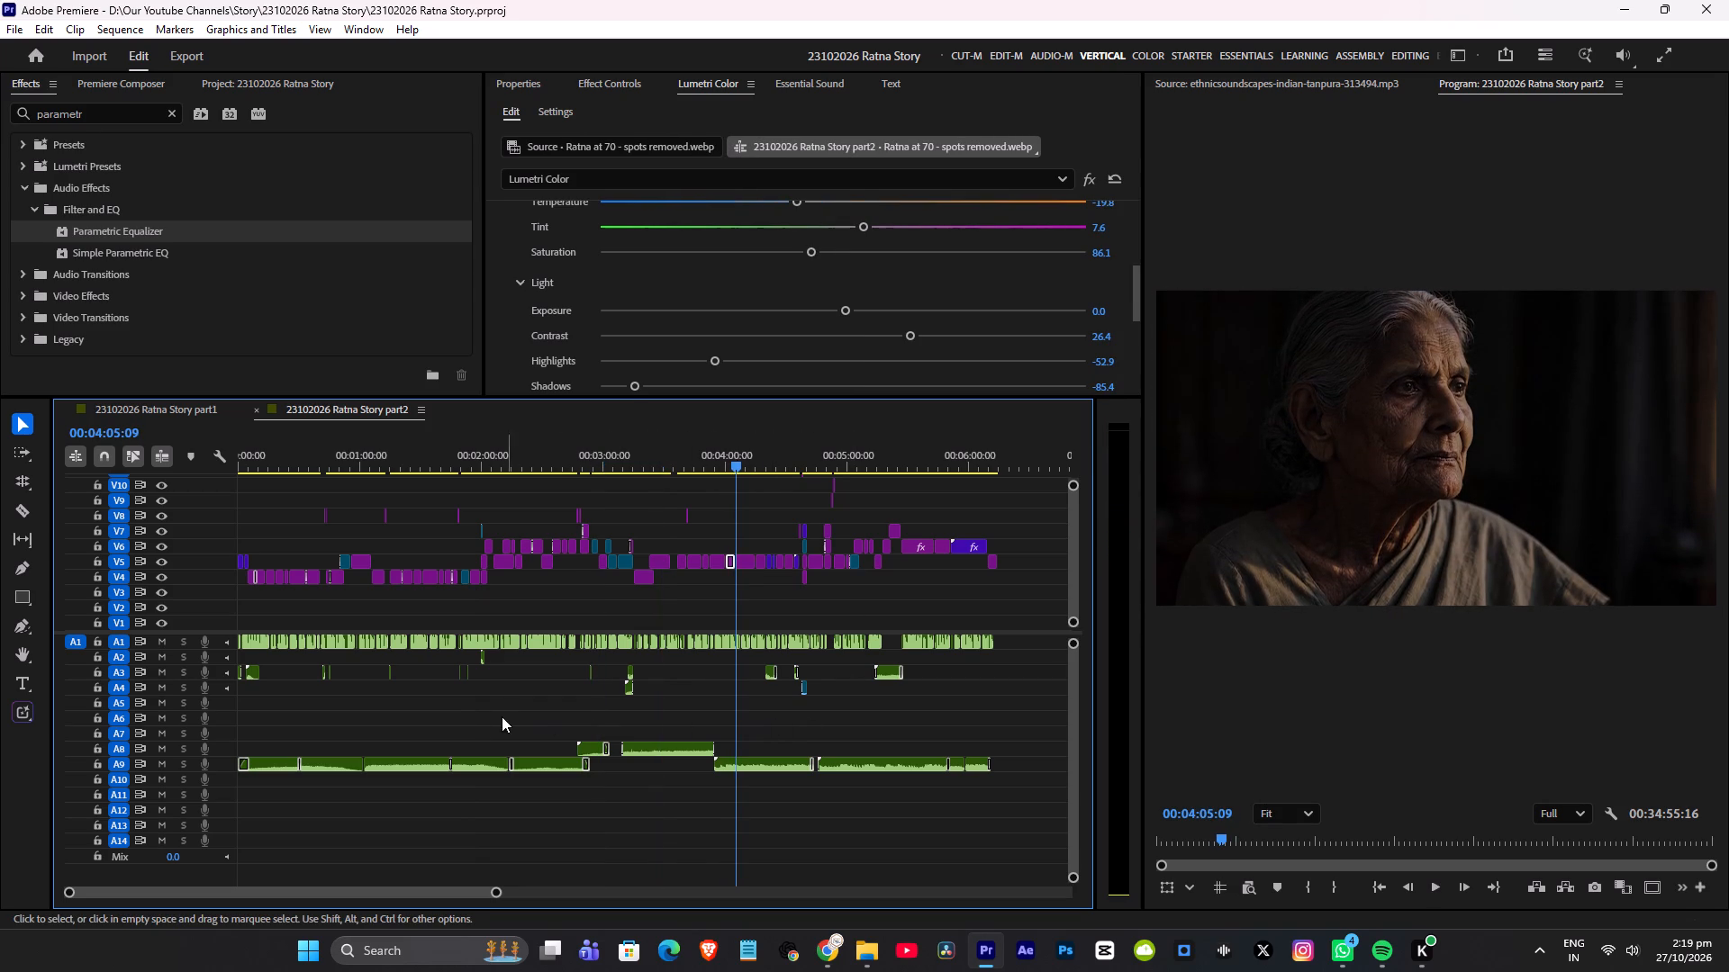
pyautogui.press('space')
pyautogui.keyDown('alt'); pyautogui.scroll(3, 663, 715); pyautogui.keyUp('alt')
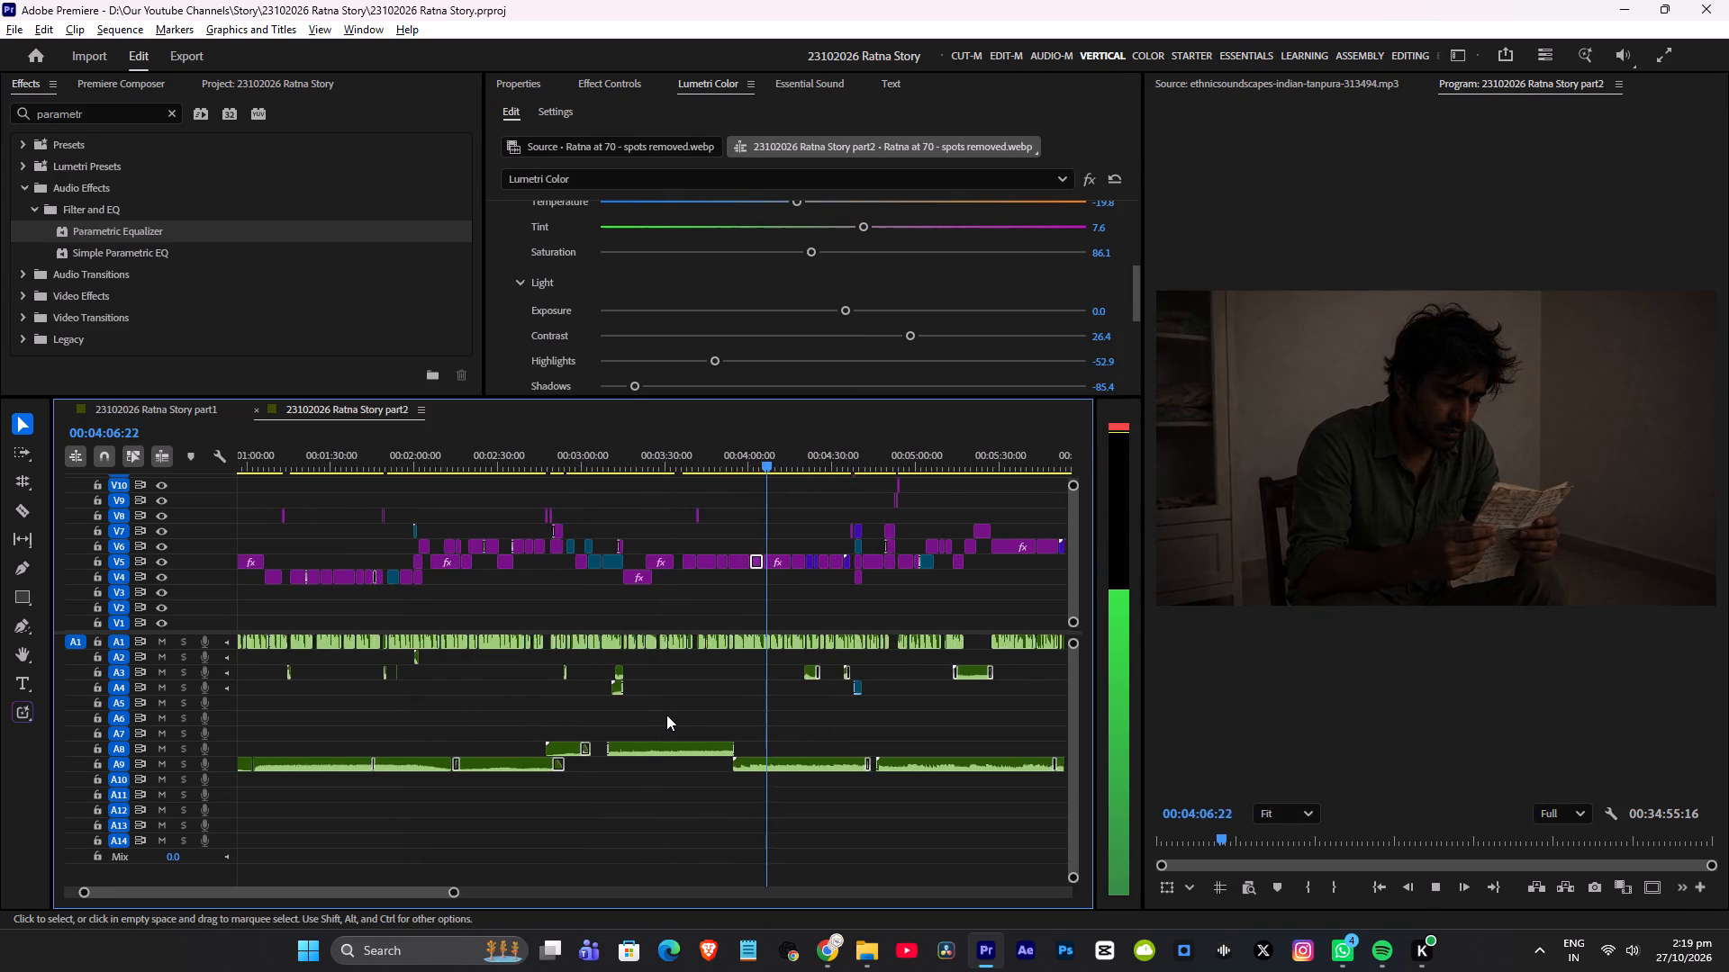
pyautogui.keyDown('alt'); pyautogui.scroll(-5, 667, 715); pyautogui.keyUp('alt')
pyautogui.press('space')
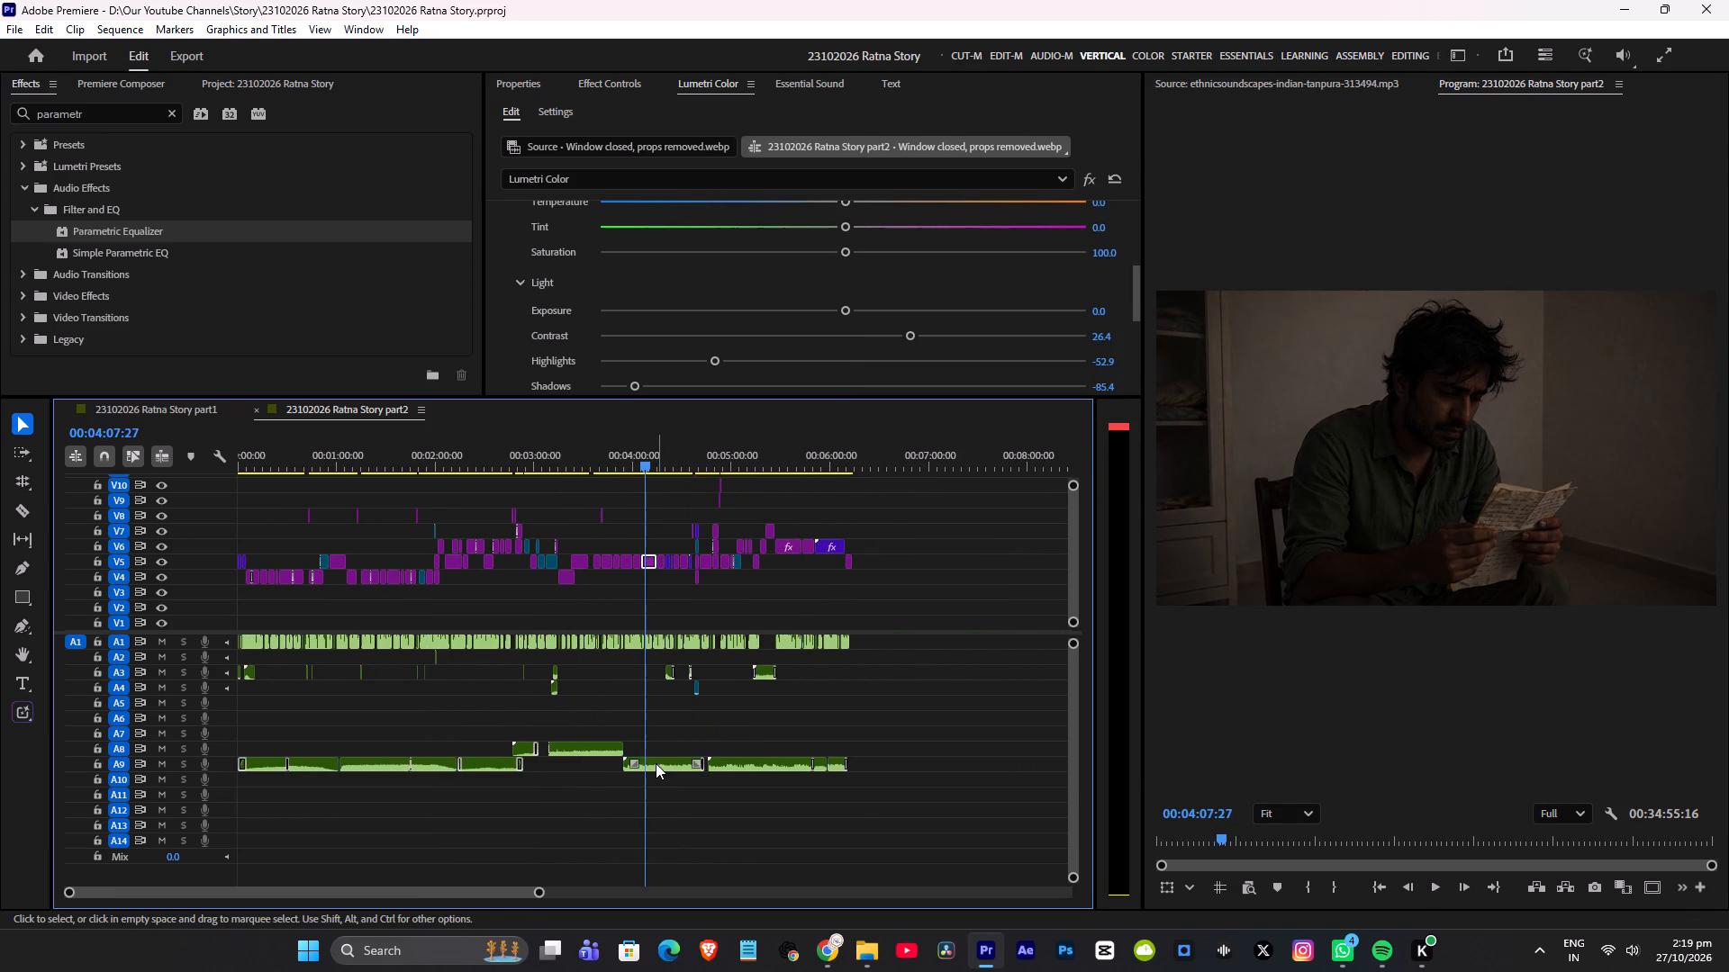
# Move the Spooked - Mini Vandals clip from about 00:04:00 on A9 to about 00:00:26 on A11.
pyautogui.click(656, 763)
pyautogui.moveTo(656, 765); pyautogui.dragTo(431, 778)
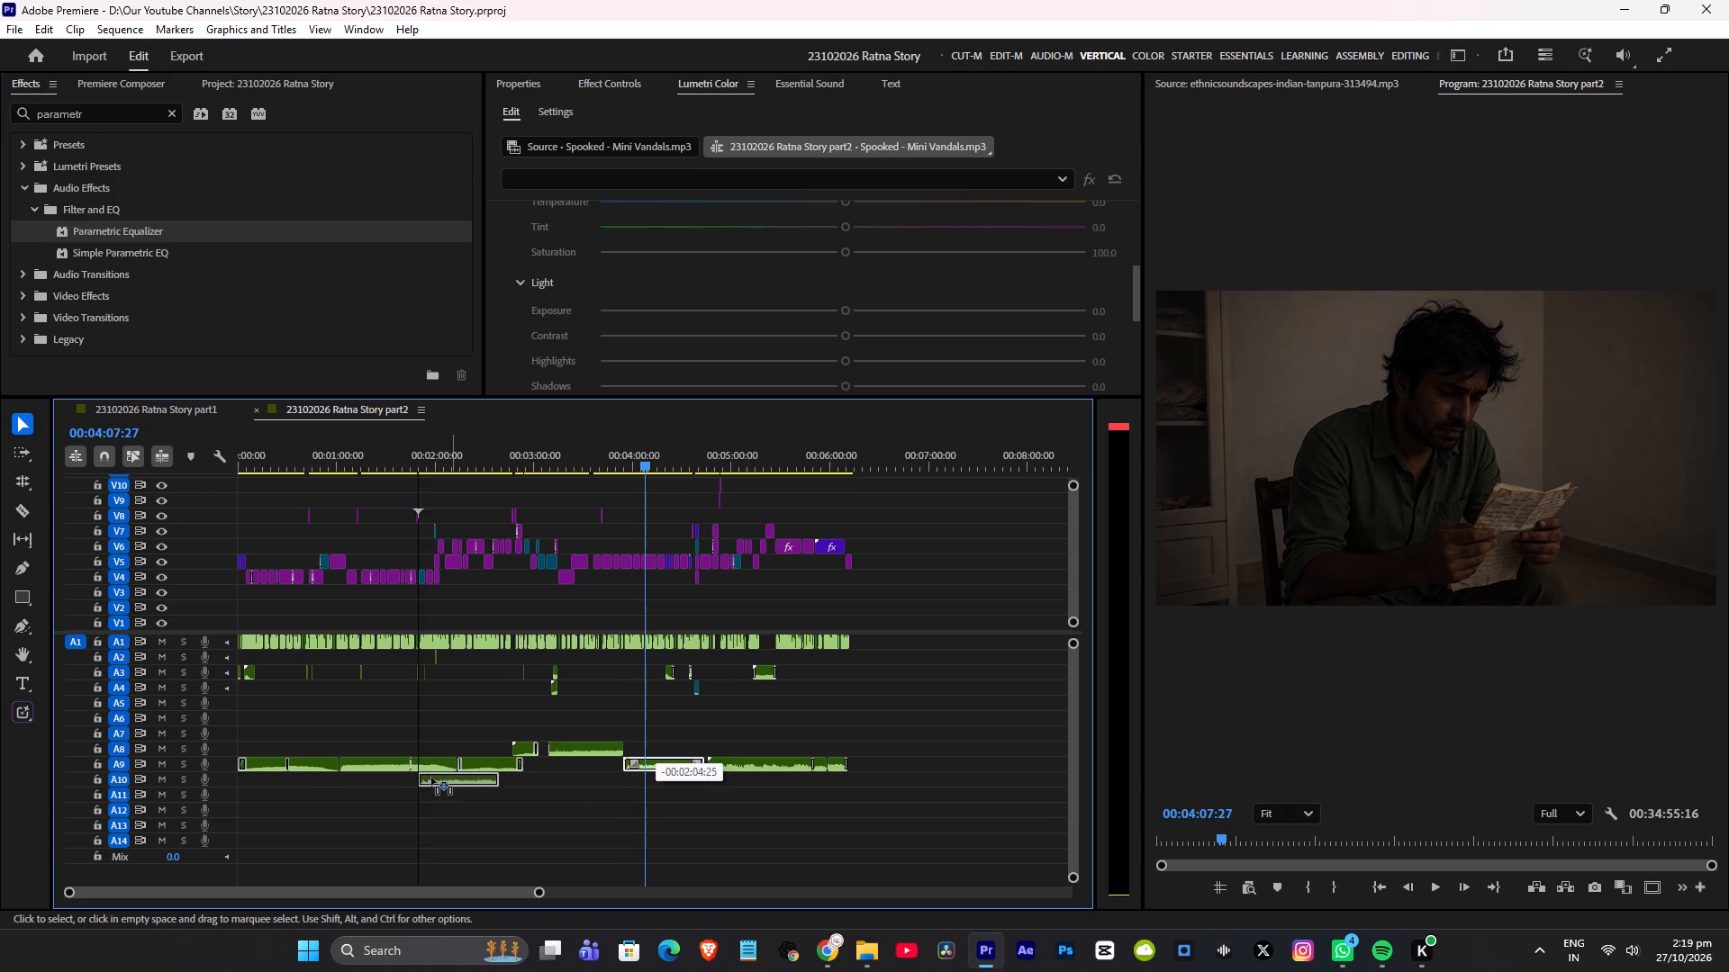
pyautogui.moveTo(431, 778); pyautogui.dragTo(314, 794)
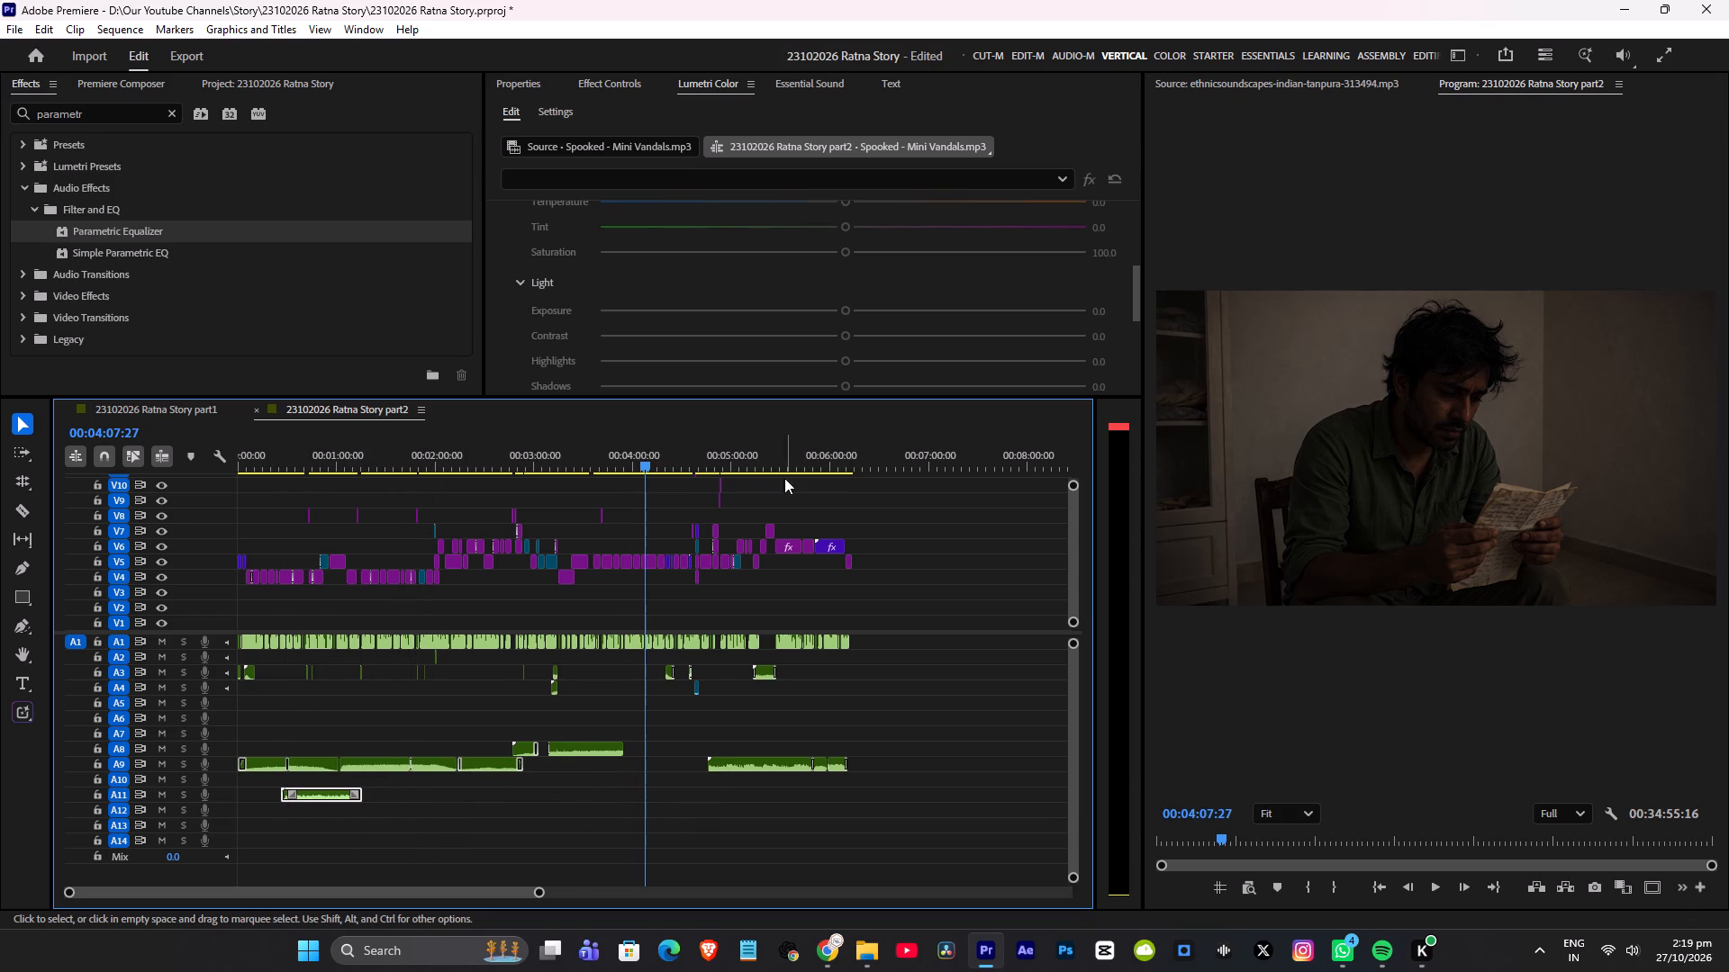
# Play part2 from about 00:05:04 to check the background audio around the wall clock shot.
pyautogui.click(739, 455)
pyautogui.press('space')
pyautogui.keyDown('alt'); pyautogui.scroll(6, 683, 745); pyautogui.keyUp('alt')
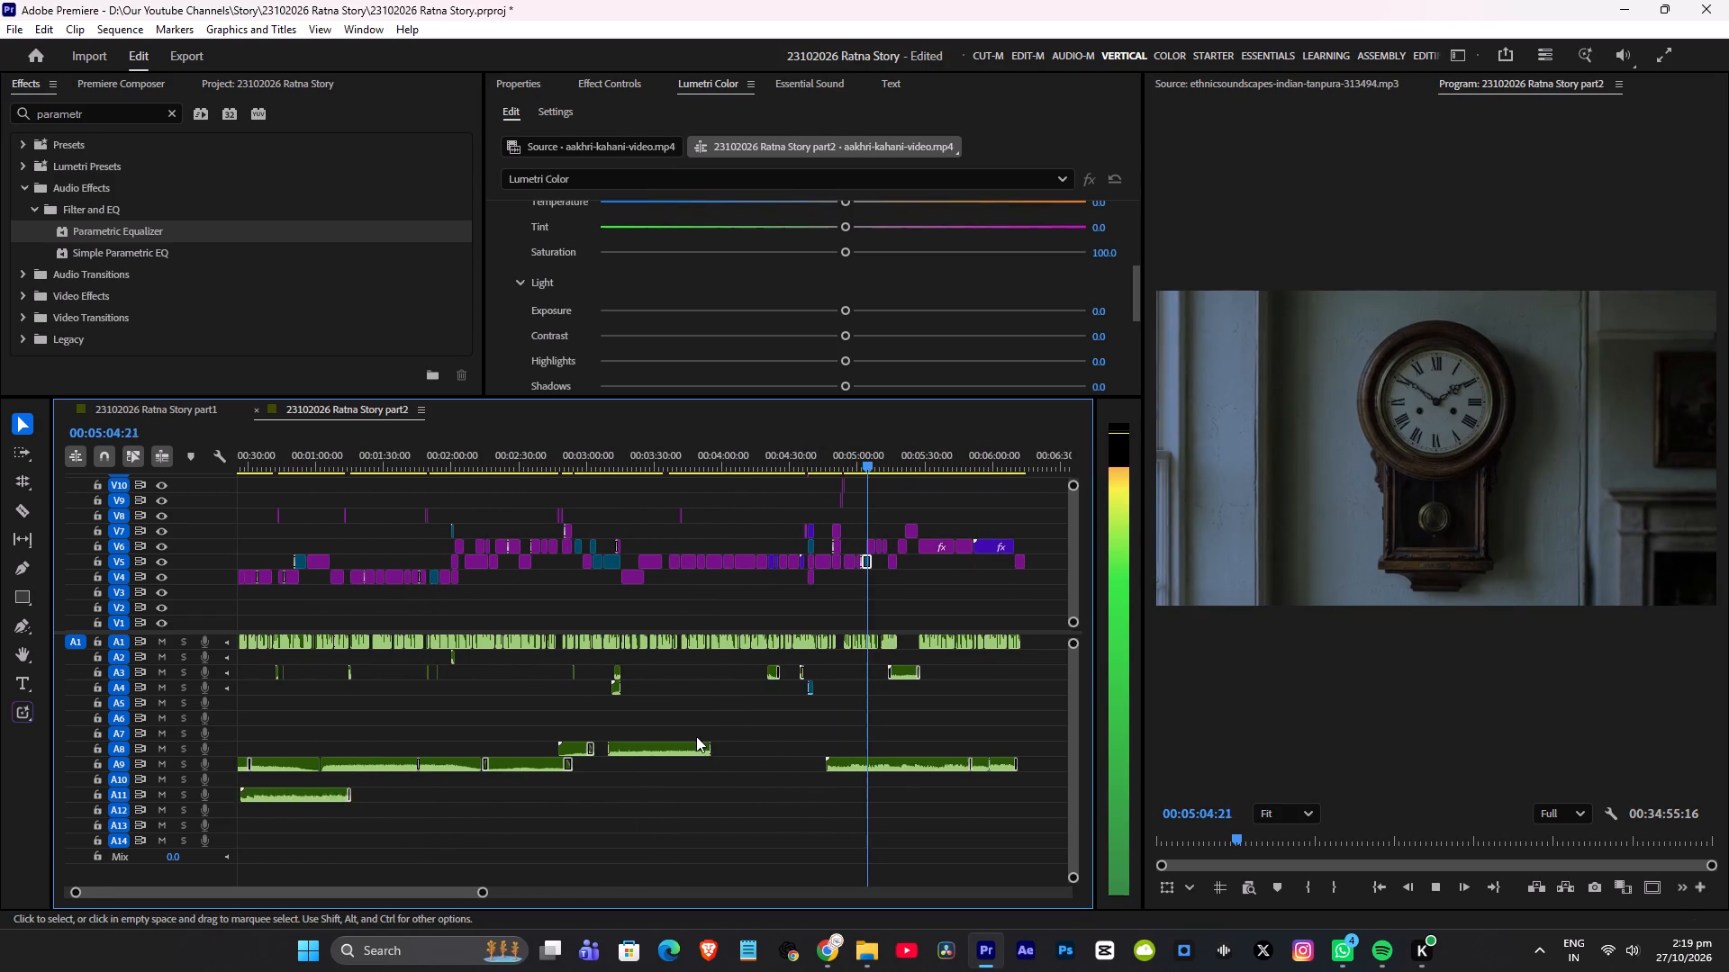
pyautogui.keyDown('alt'); pyautogui.scroll(5, 696, 736); pyautogui.keyUp('alt')
pyautogui.press('space')
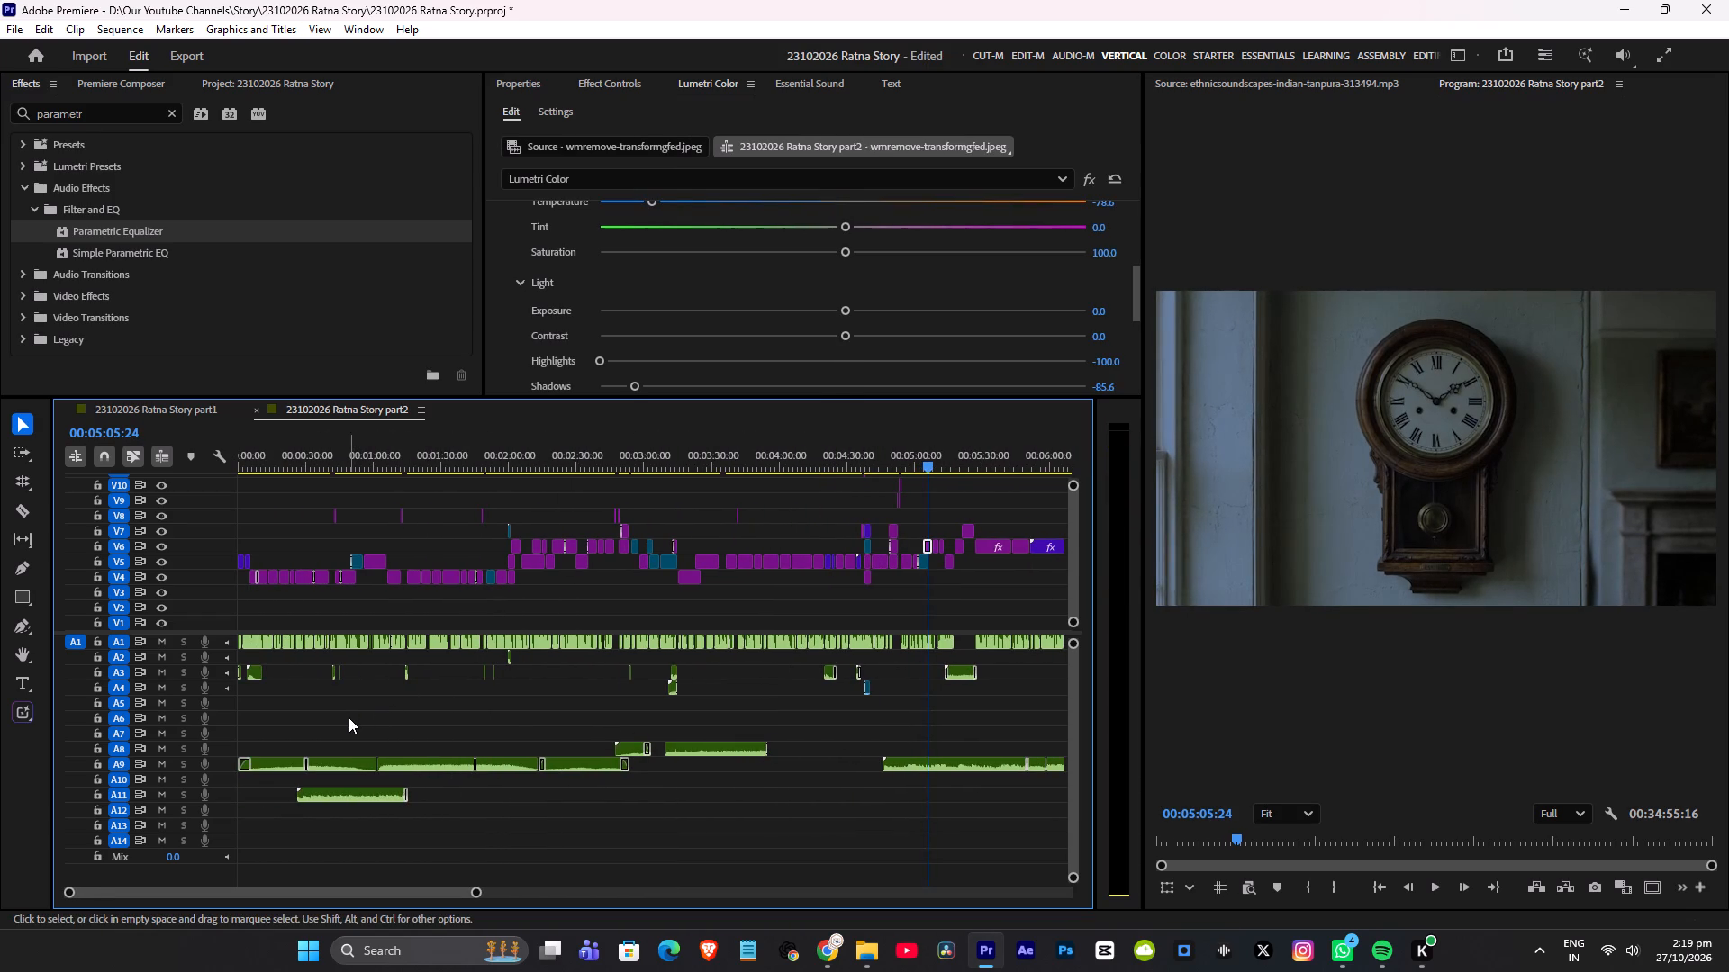
# Shift all A8 and A9 background clips after the first one about 00:01:46 later, and save the project.
pyautogui.moveTo(349, 717); pyautogui.dragTo(1073, 768)
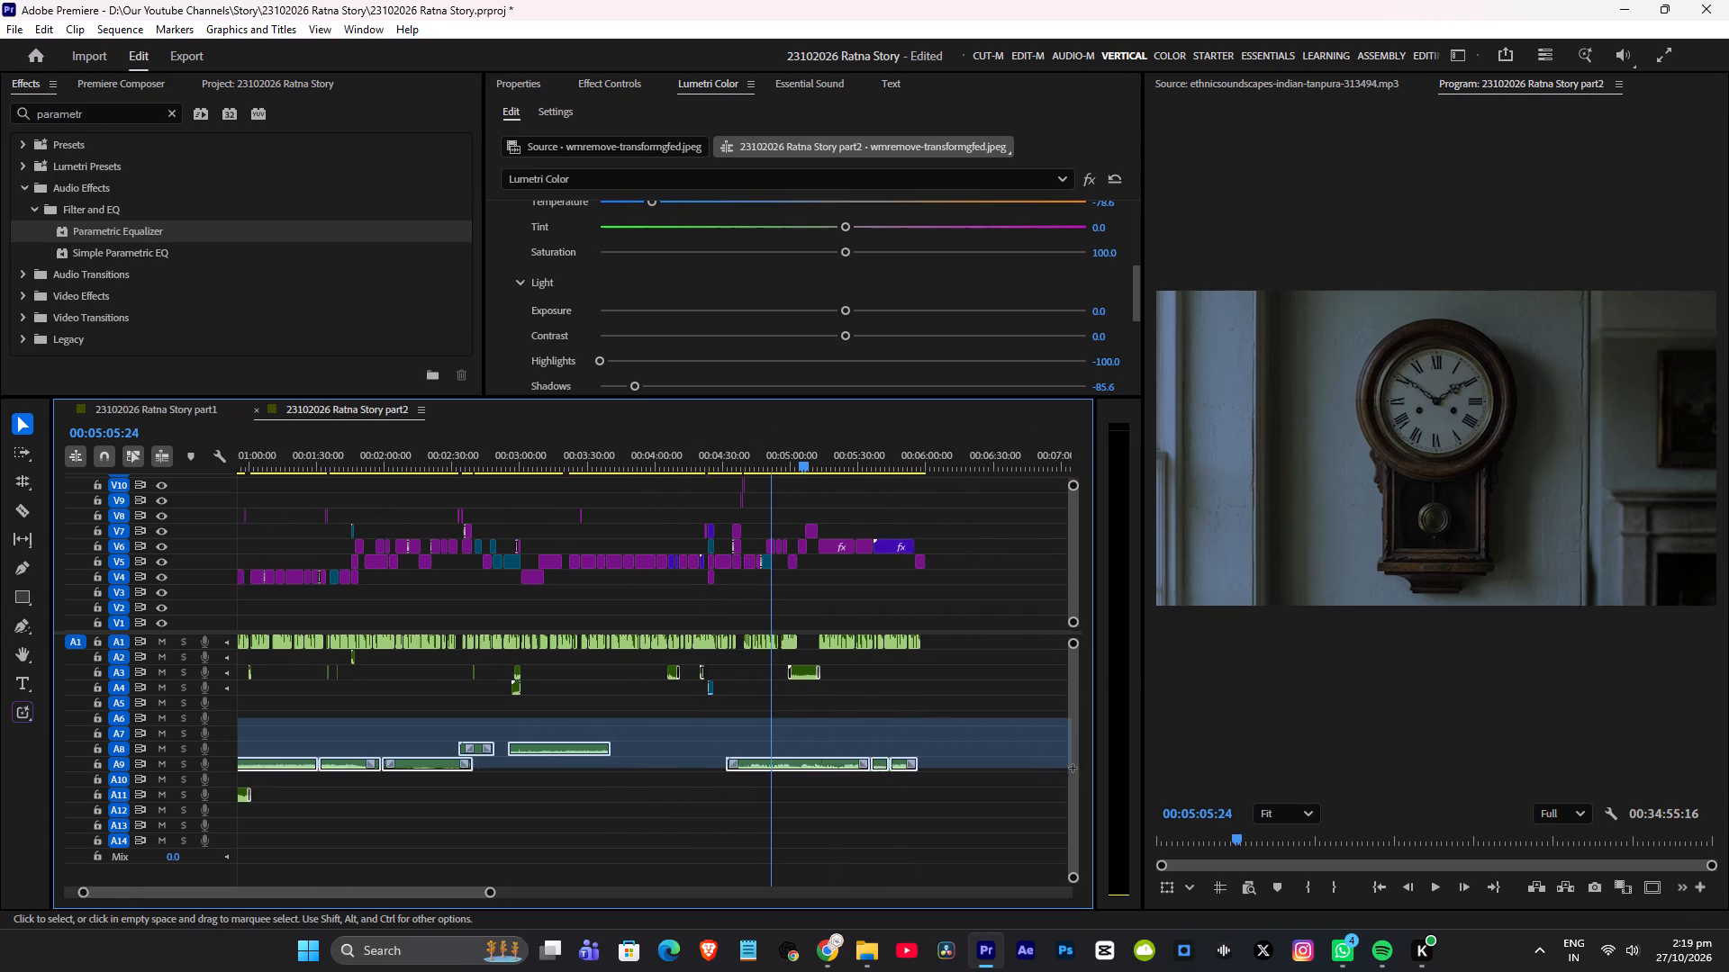
pyautogui.moveTo(1073, 768); pyautogui.dragTo(702, 761)
pyautogui.scroll(20, 668, 766)
pyautogui.scroll(1, 668, 766)
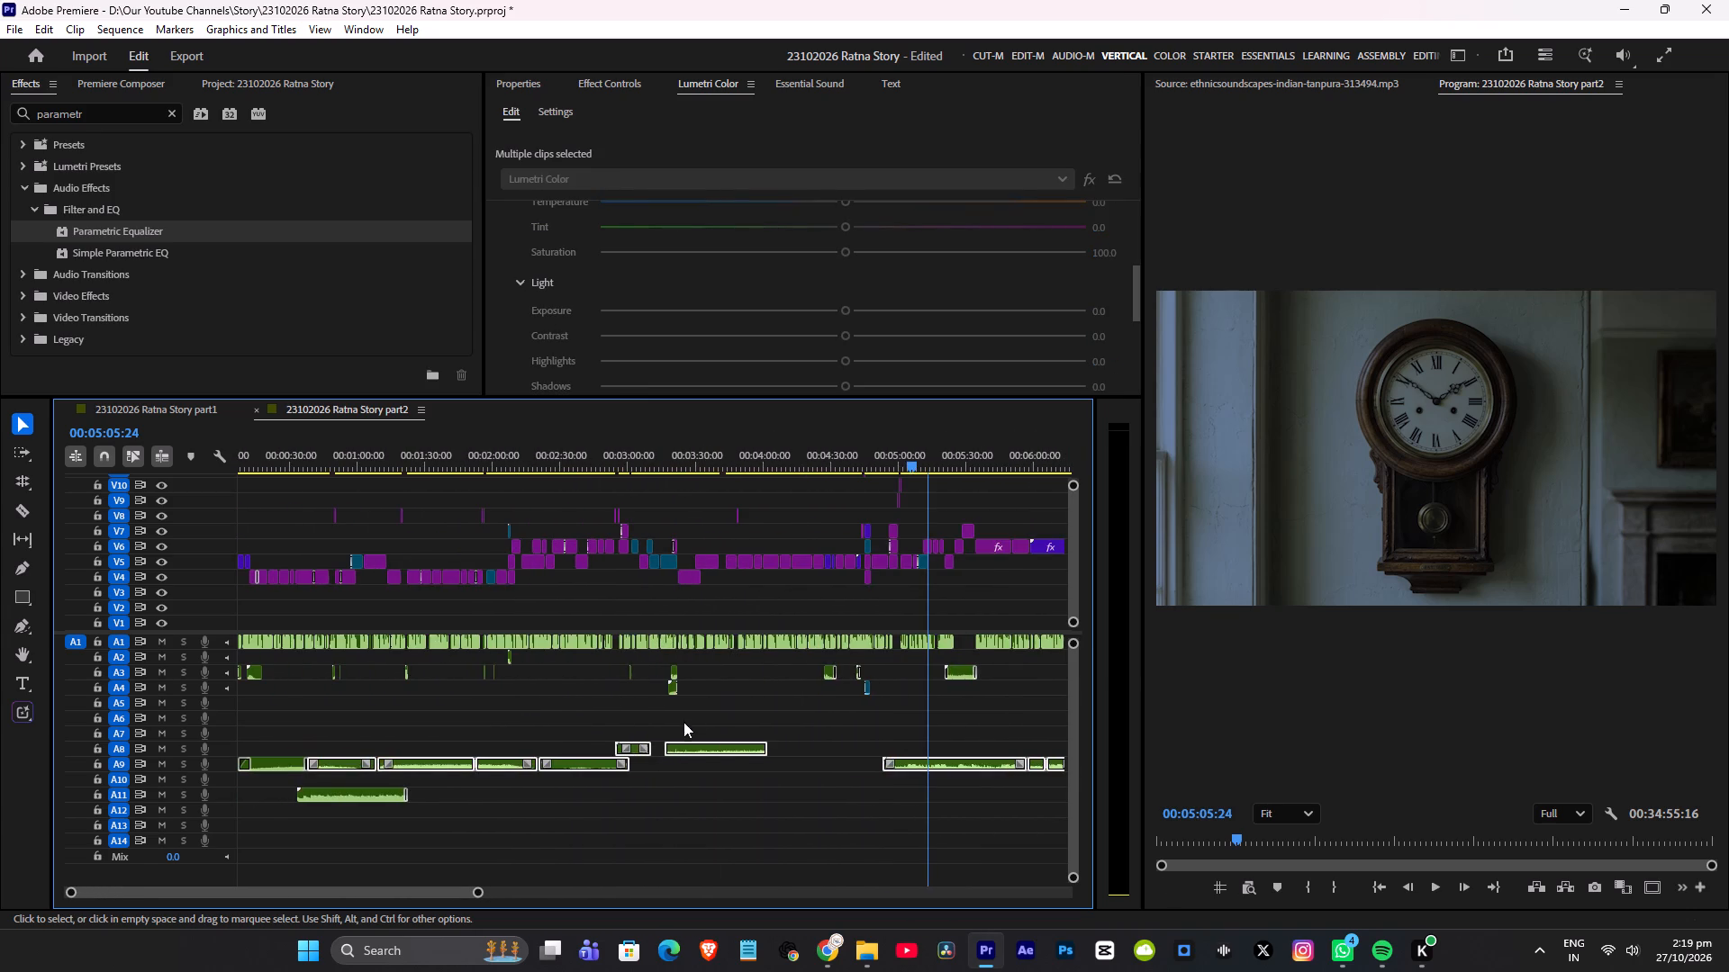
pyautogui.scroll(1, 683, 722)
pyautogui.moveTo(335, 761); pyautogui.dragTo(607, 761)
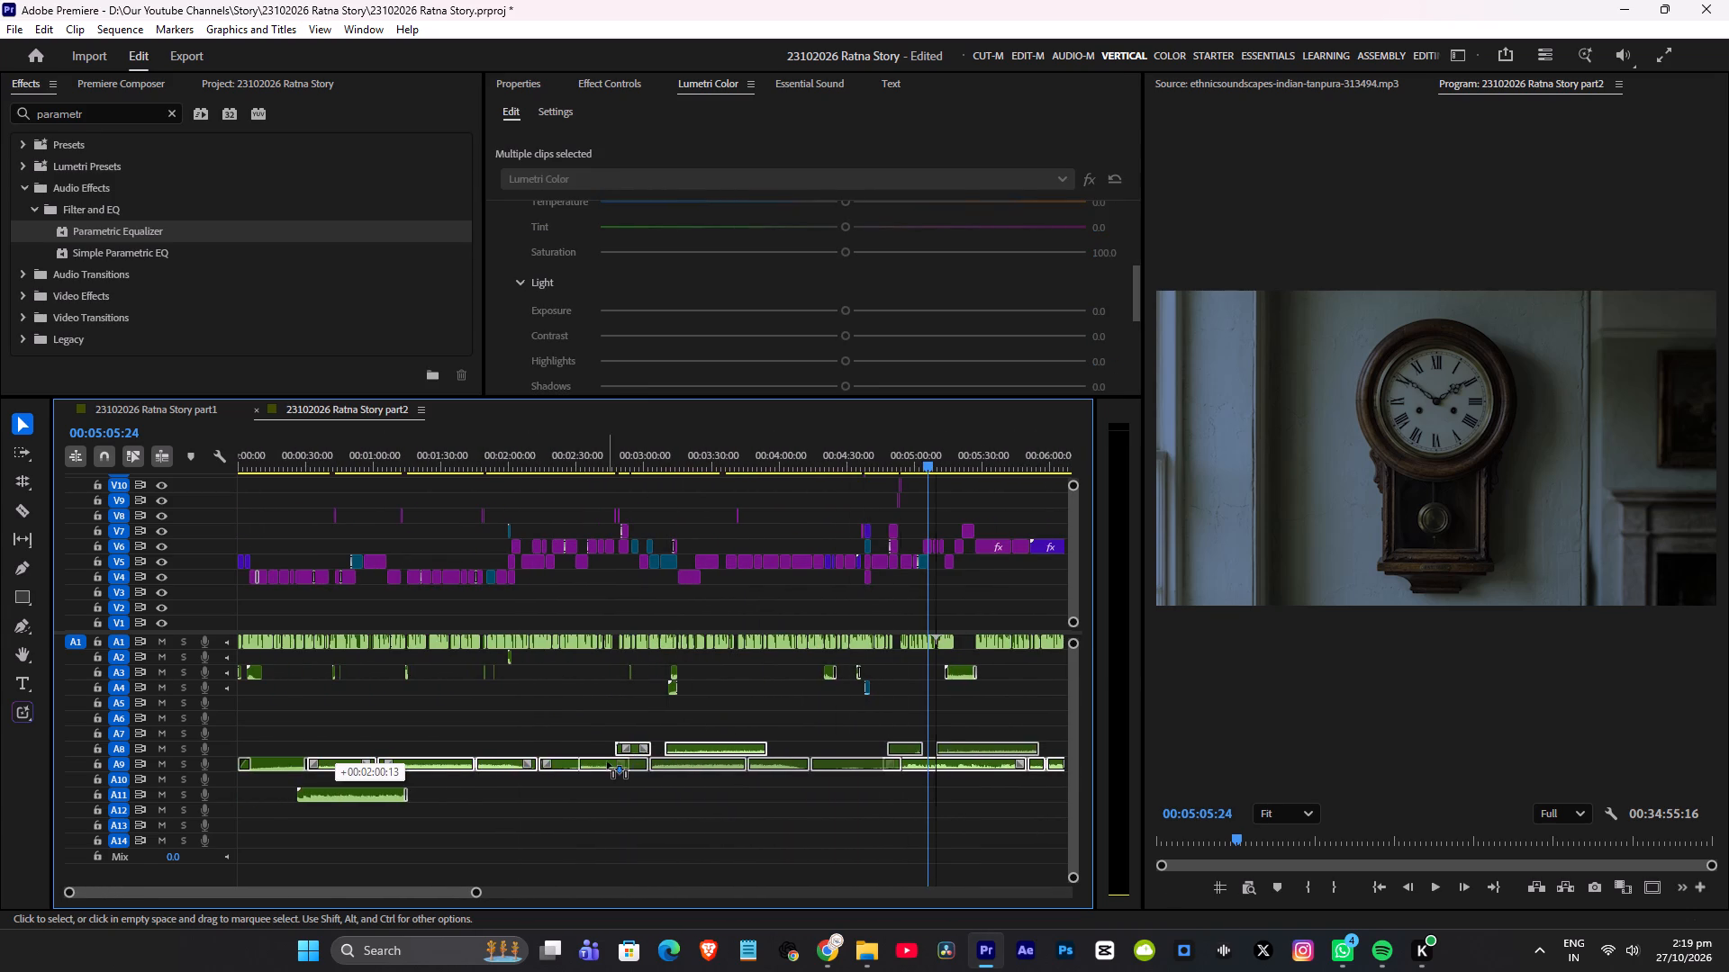
pyautogui.moveTo(607, 761); pyautogui.dragTo(574, 762)
pyautogui.scroll(4, 358, 724)
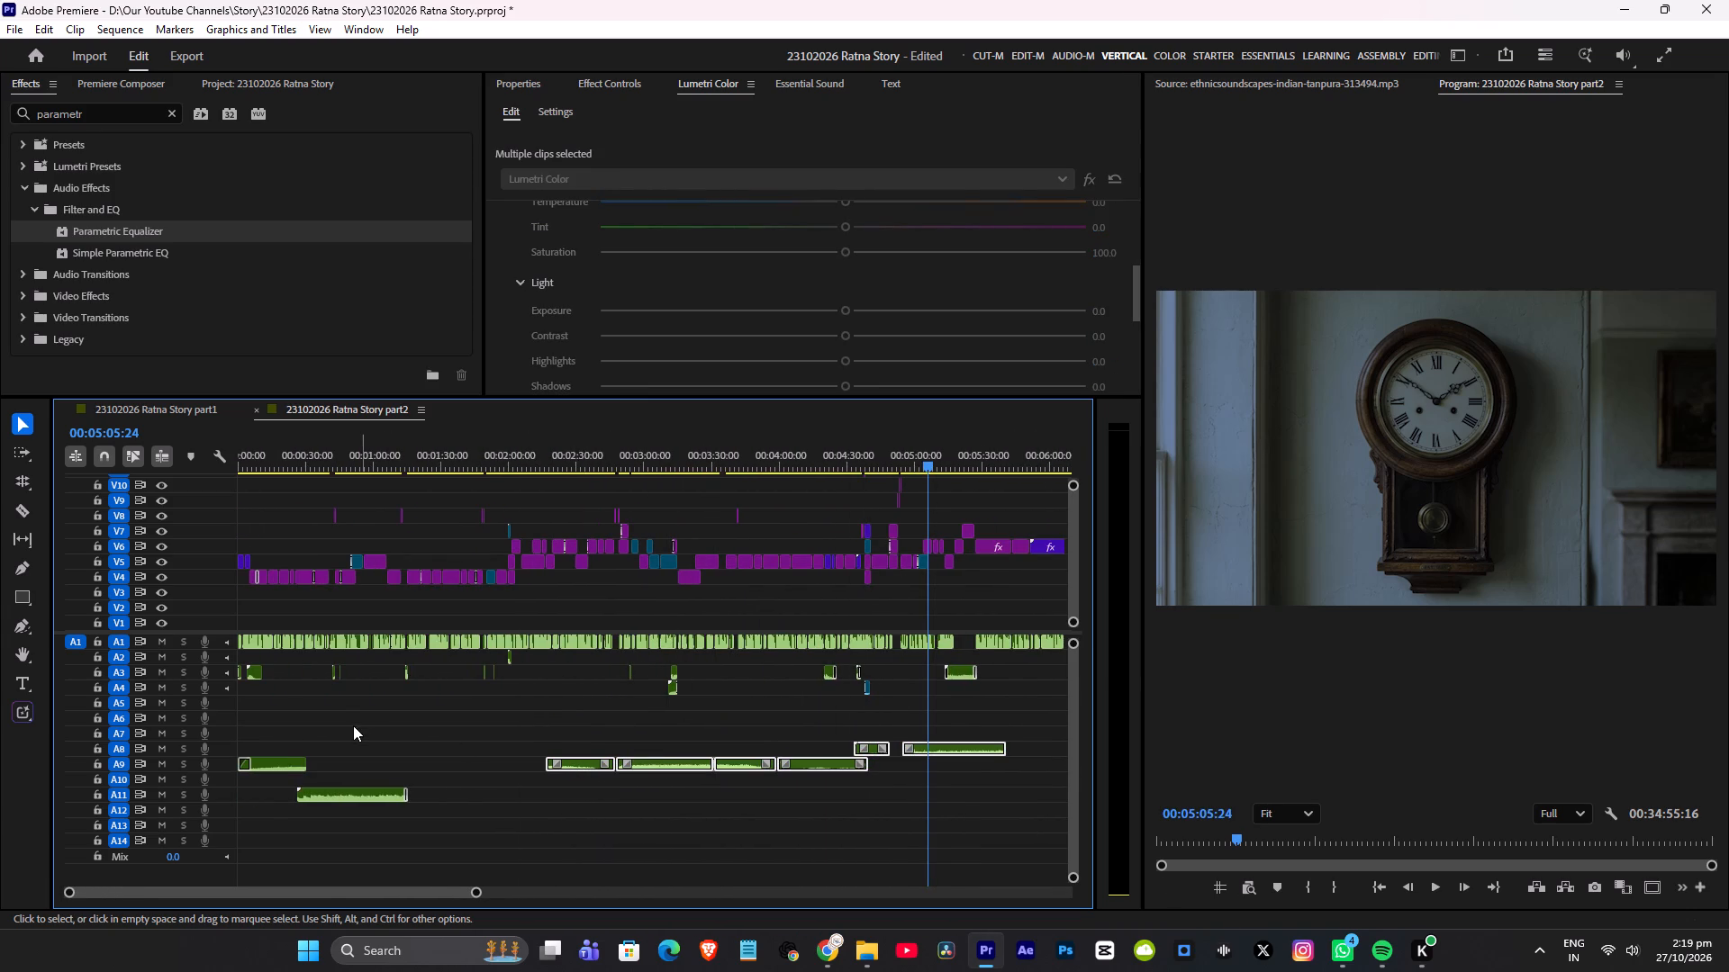
pyautogui.scroll(18, 353, 725)
pyautogui.hotkey('ctrl', 's')
# Move the Spooked - Mini Vandals clip from A11 to A9, directly after the AETHER - Density & Time clip.
pyautogui.keyDown('alt'); pyautogui.scroll(2, 367, 729); pyautogui.keyUp('alt')
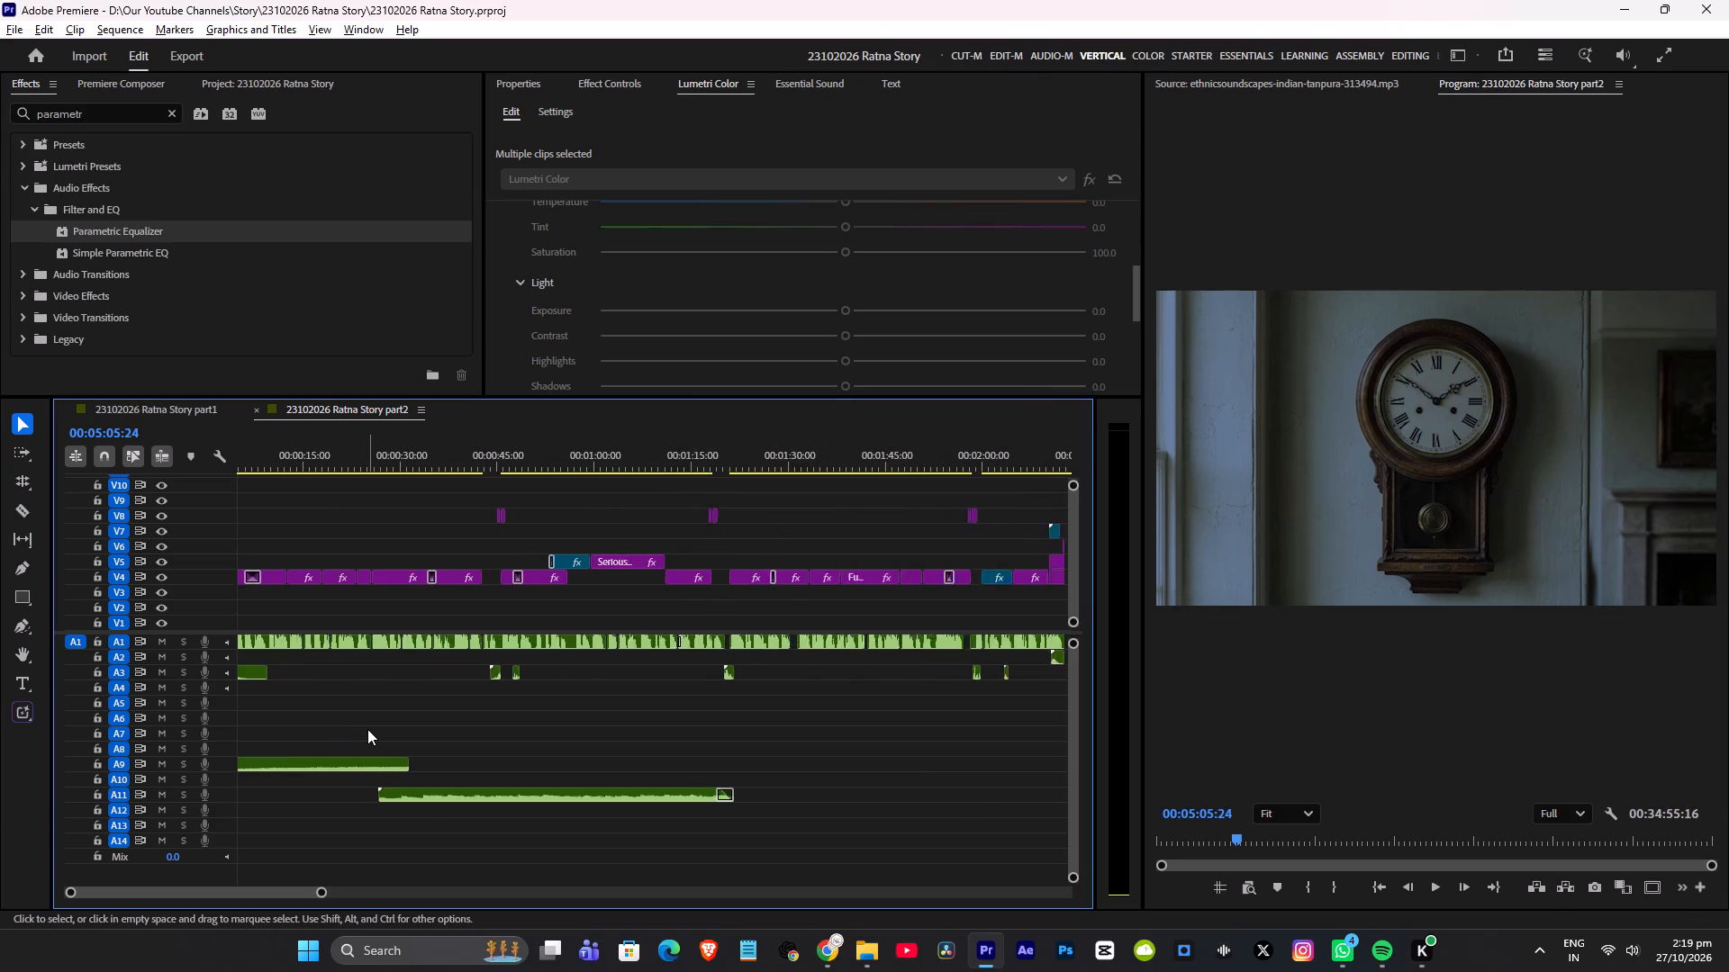
pyautogui.keyDown('alt'); pyautogui.scroll(4, 367, 729); pyautogui.keyUp('alt')
pyautogui.moveTo(443, 796); pyautogui.dragTo(471, 769)
# Review the music join, slide the Spooked clip about one second earlier to the start of Part 2 shot 4, and expand track A9.
pyautogui.click(330, 461)
pyautogui.press('space')
pyautogui.keyDown('alt'); pyautogui.scroll(4, 358, 531); pyautogui.keyUp('alt')
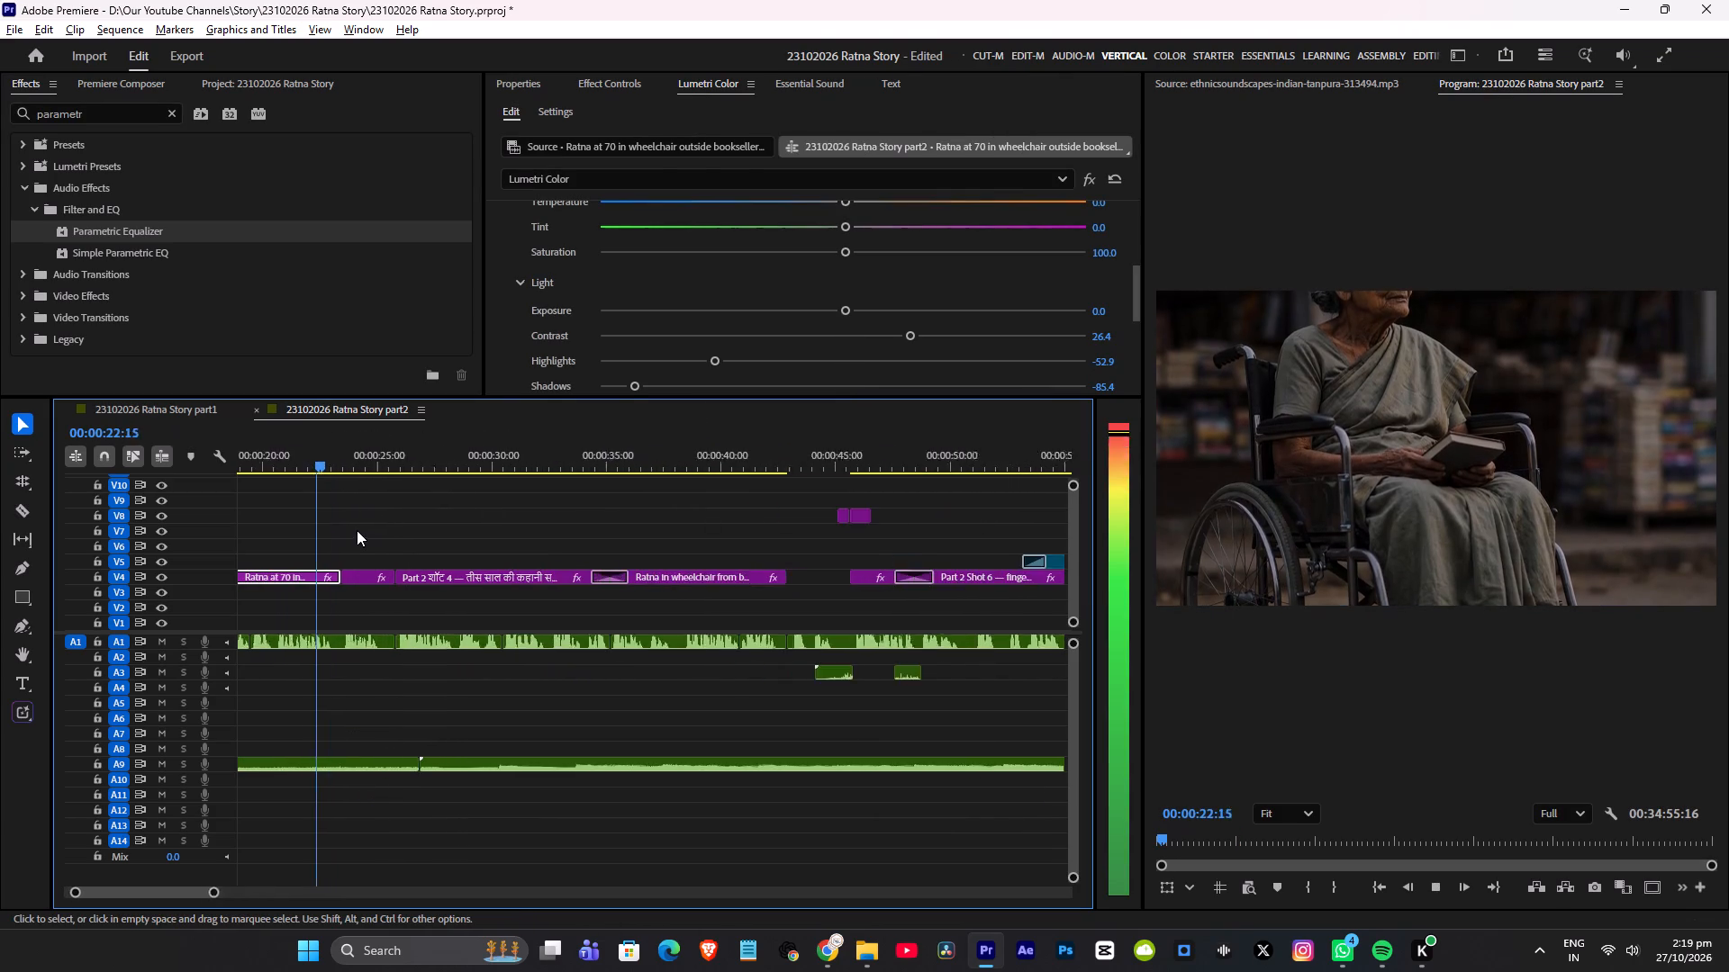
pyautogui.keyDown('alt'); pyautogui.scroll(8, 357, 530); pyautogui.keyUp('alt')
pyautogui.scroll(7, 395, 517)
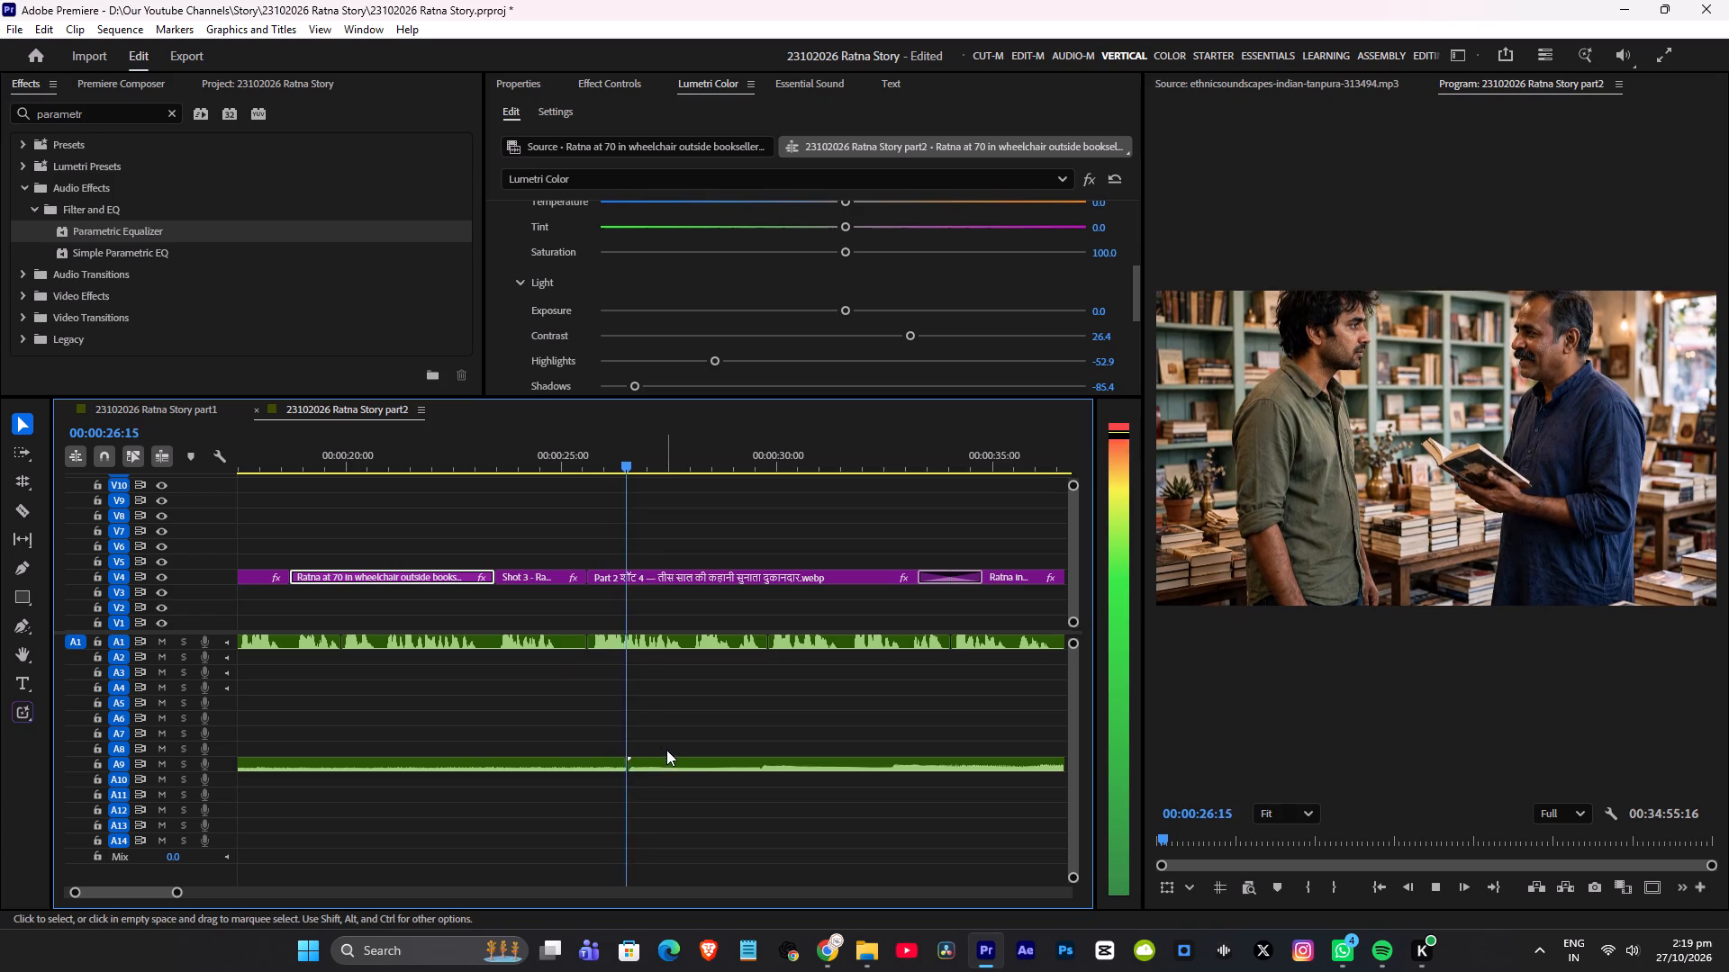
pyautogui.press('space')
pyautogui.moveTo(676, 766); pyautogui.dragTo(636, 764)
pyautogui.doubleClick(230, 759)
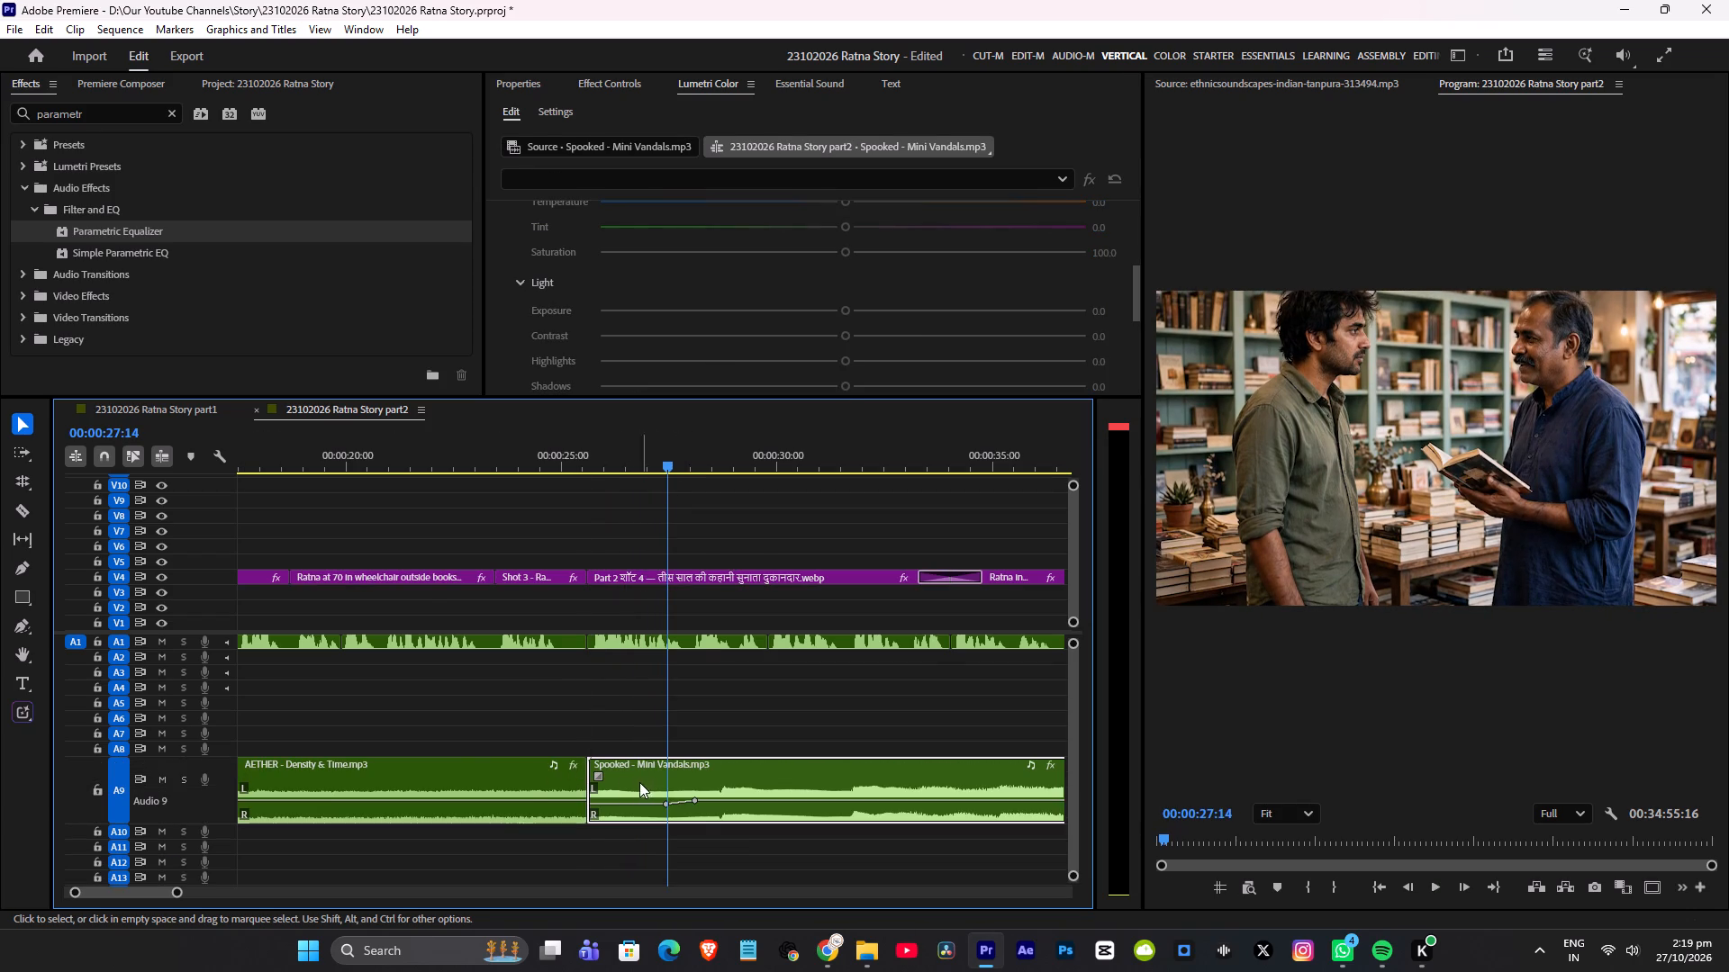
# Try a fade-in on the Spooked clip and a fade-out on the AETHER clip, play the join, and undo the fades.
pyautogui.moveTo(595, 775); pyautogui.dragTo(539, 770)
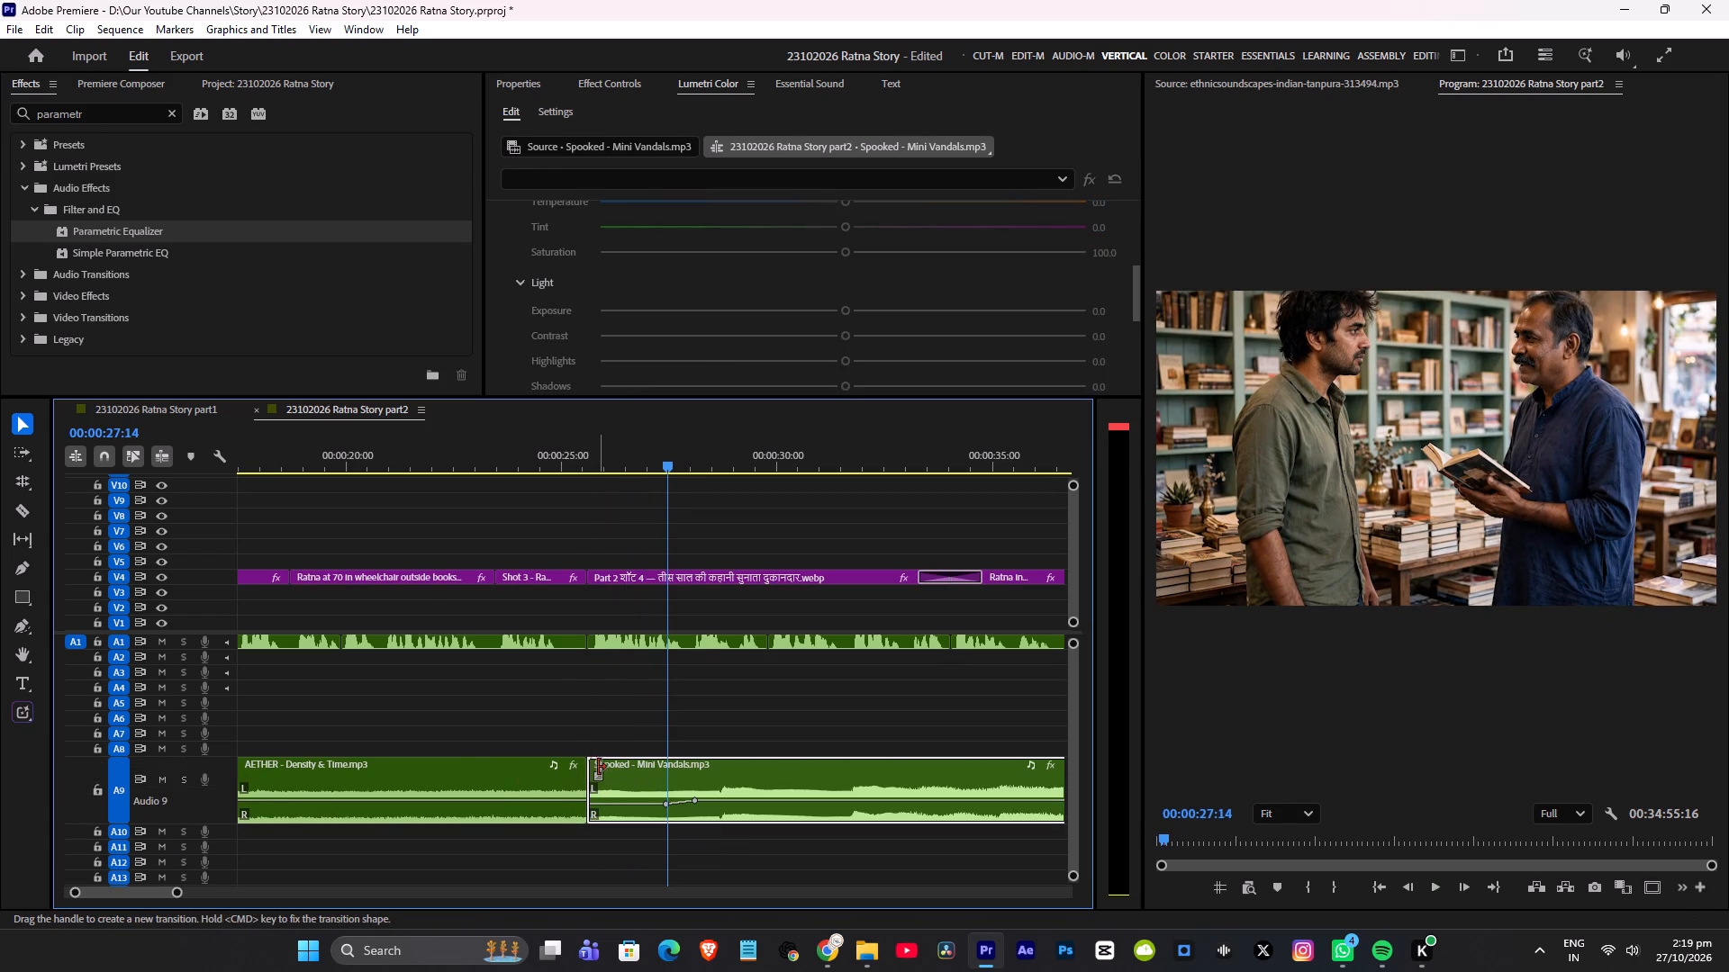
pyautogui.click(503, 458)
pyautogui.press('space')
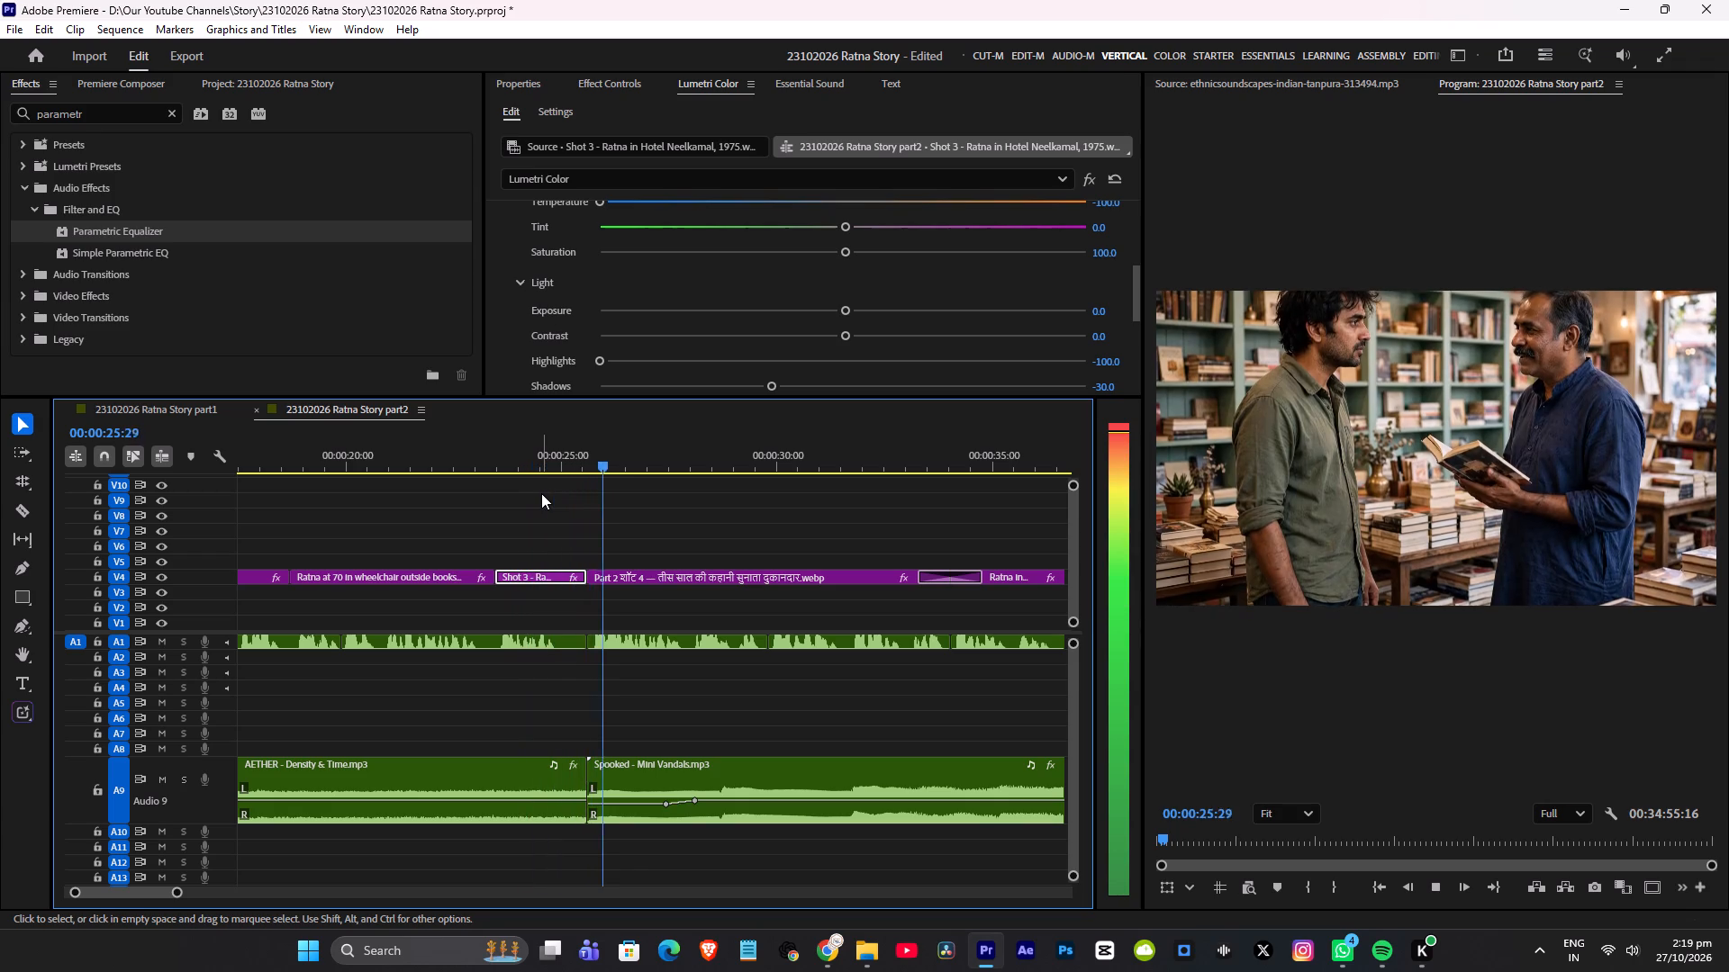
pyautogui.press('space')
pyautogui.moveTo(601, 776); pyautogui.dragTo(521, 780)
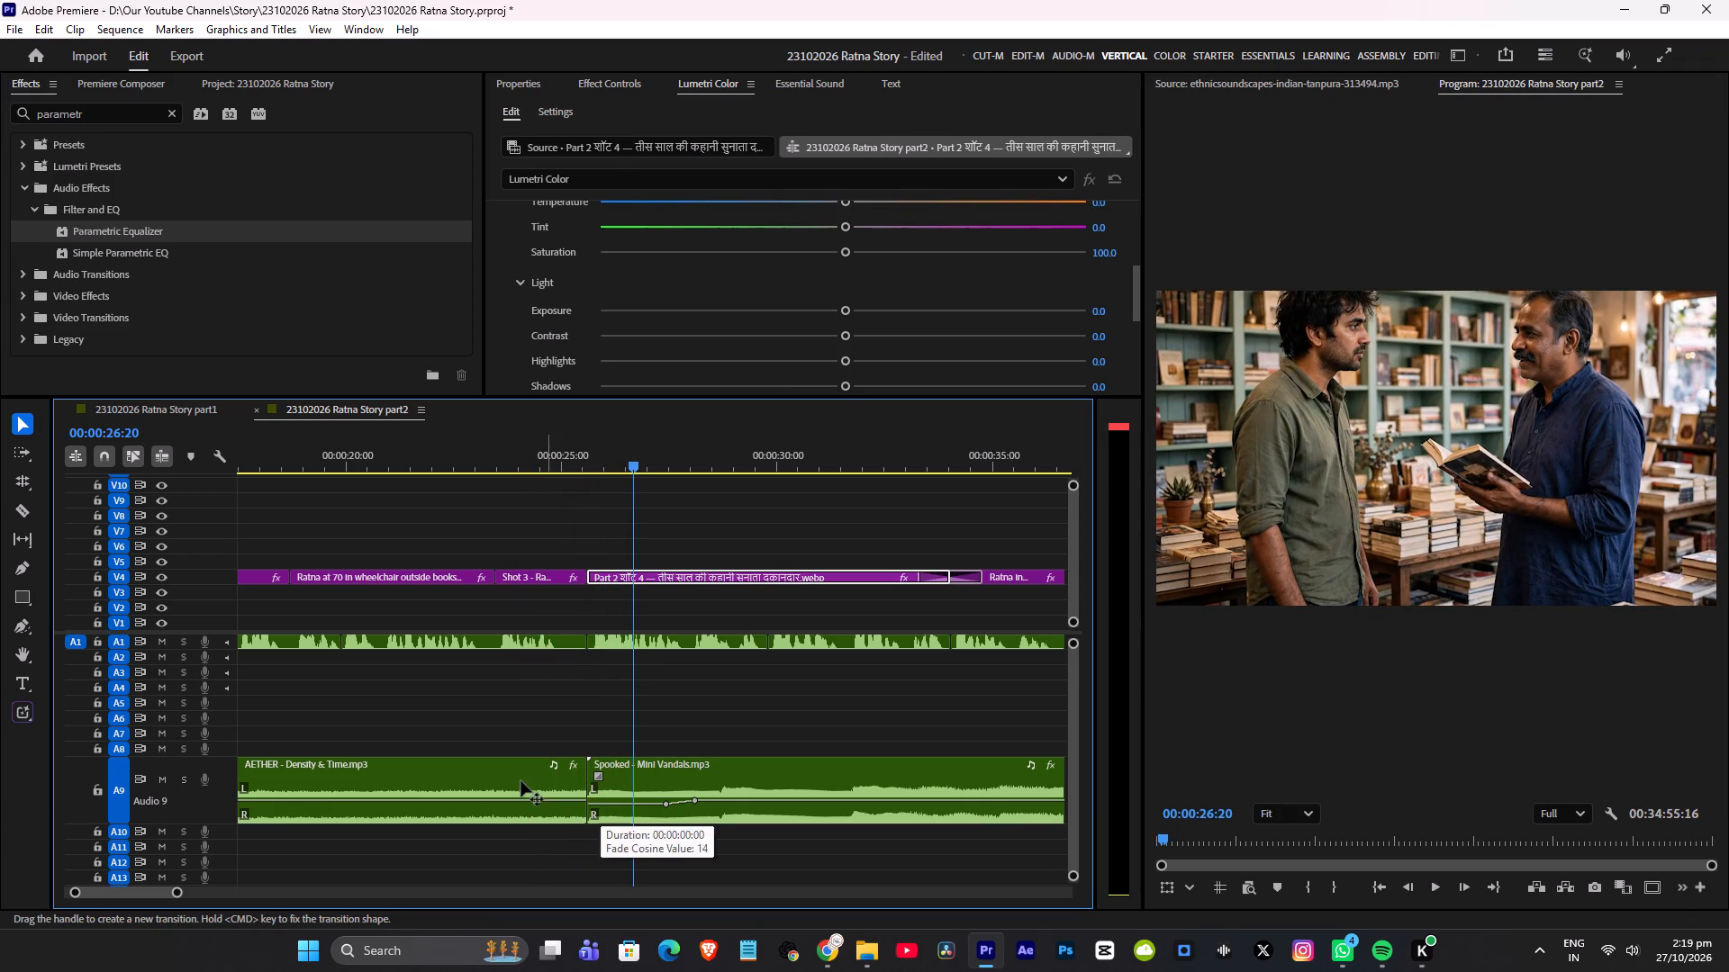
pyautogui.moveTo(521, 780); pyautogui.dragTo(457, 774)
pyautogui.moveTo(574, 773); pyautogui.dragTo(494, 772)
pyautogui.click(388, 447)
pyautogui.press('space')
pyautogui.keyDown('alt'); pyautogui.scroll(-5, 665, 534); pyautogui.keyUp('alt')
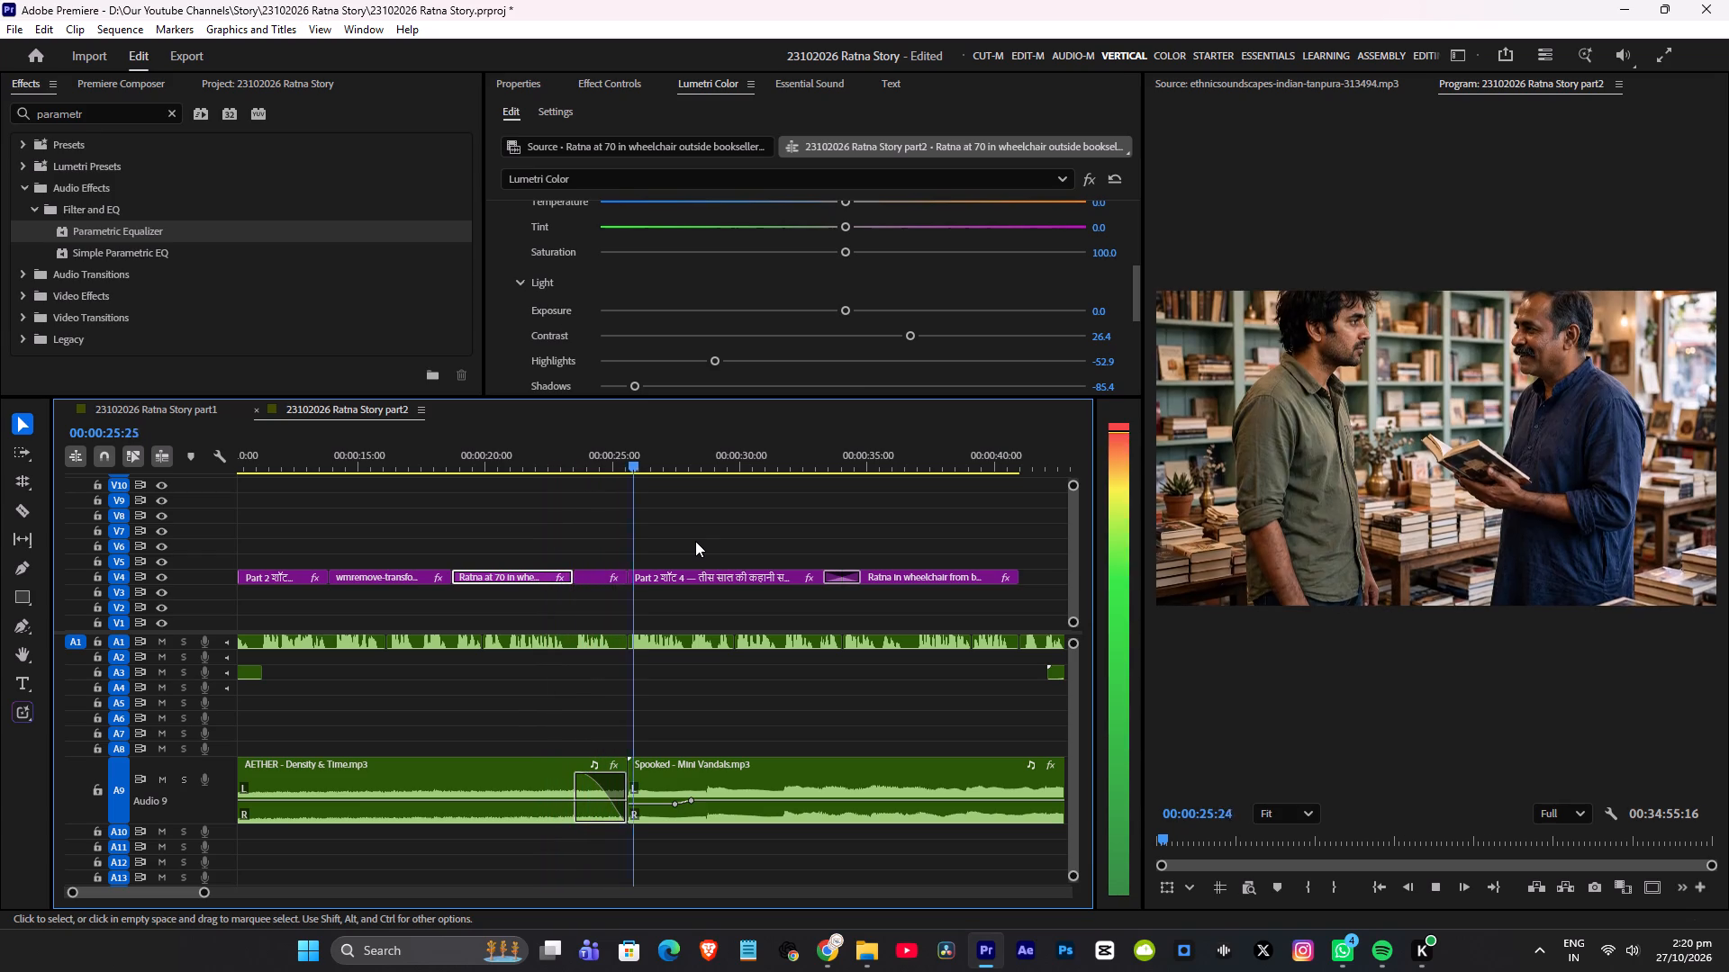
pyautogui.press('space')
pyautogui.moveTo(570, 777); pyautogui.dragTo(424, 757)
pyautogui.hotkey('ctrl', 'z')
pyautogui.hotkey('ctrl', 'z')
# Review the cut after Shot 3 and shift all clips from Part 2 shot 4 onward about one second later, leaving a gap.
pyautogui.keyDown('alt'); pyautogui.scroll(5, 631, 745); pyautogui.keyUp('alt')
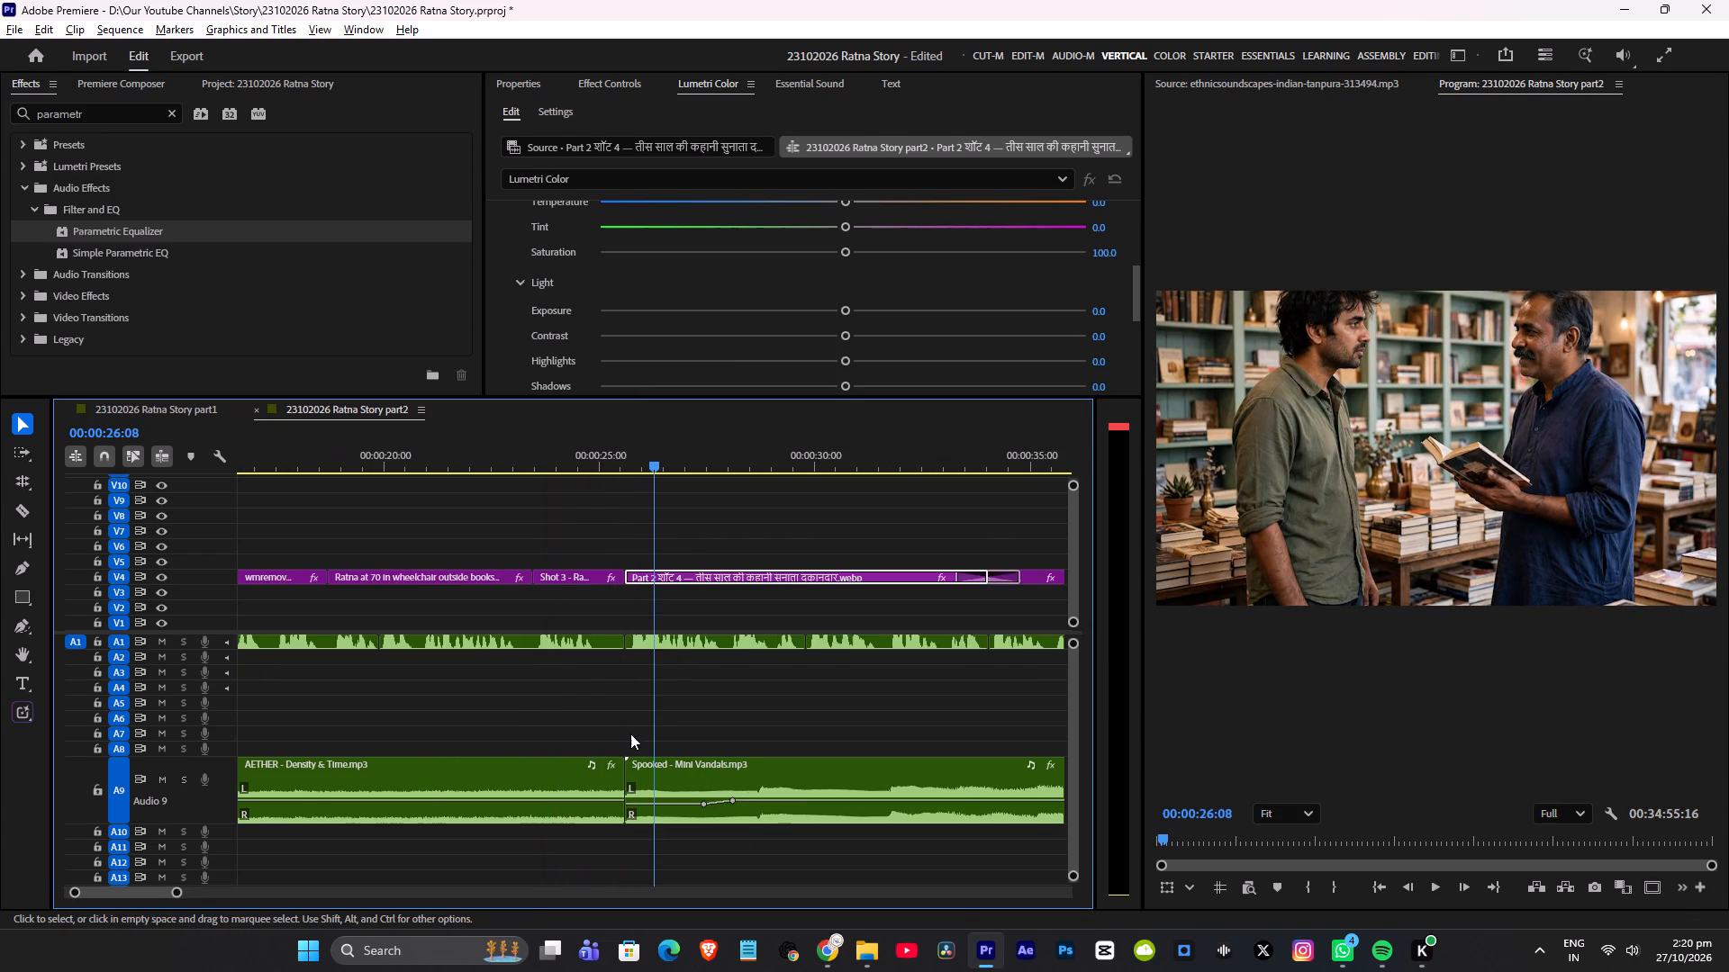
pyautogui.keyDown('alt'); pyautogui.scroll(4, 630, 733); pyautogui.keyUp('alt')
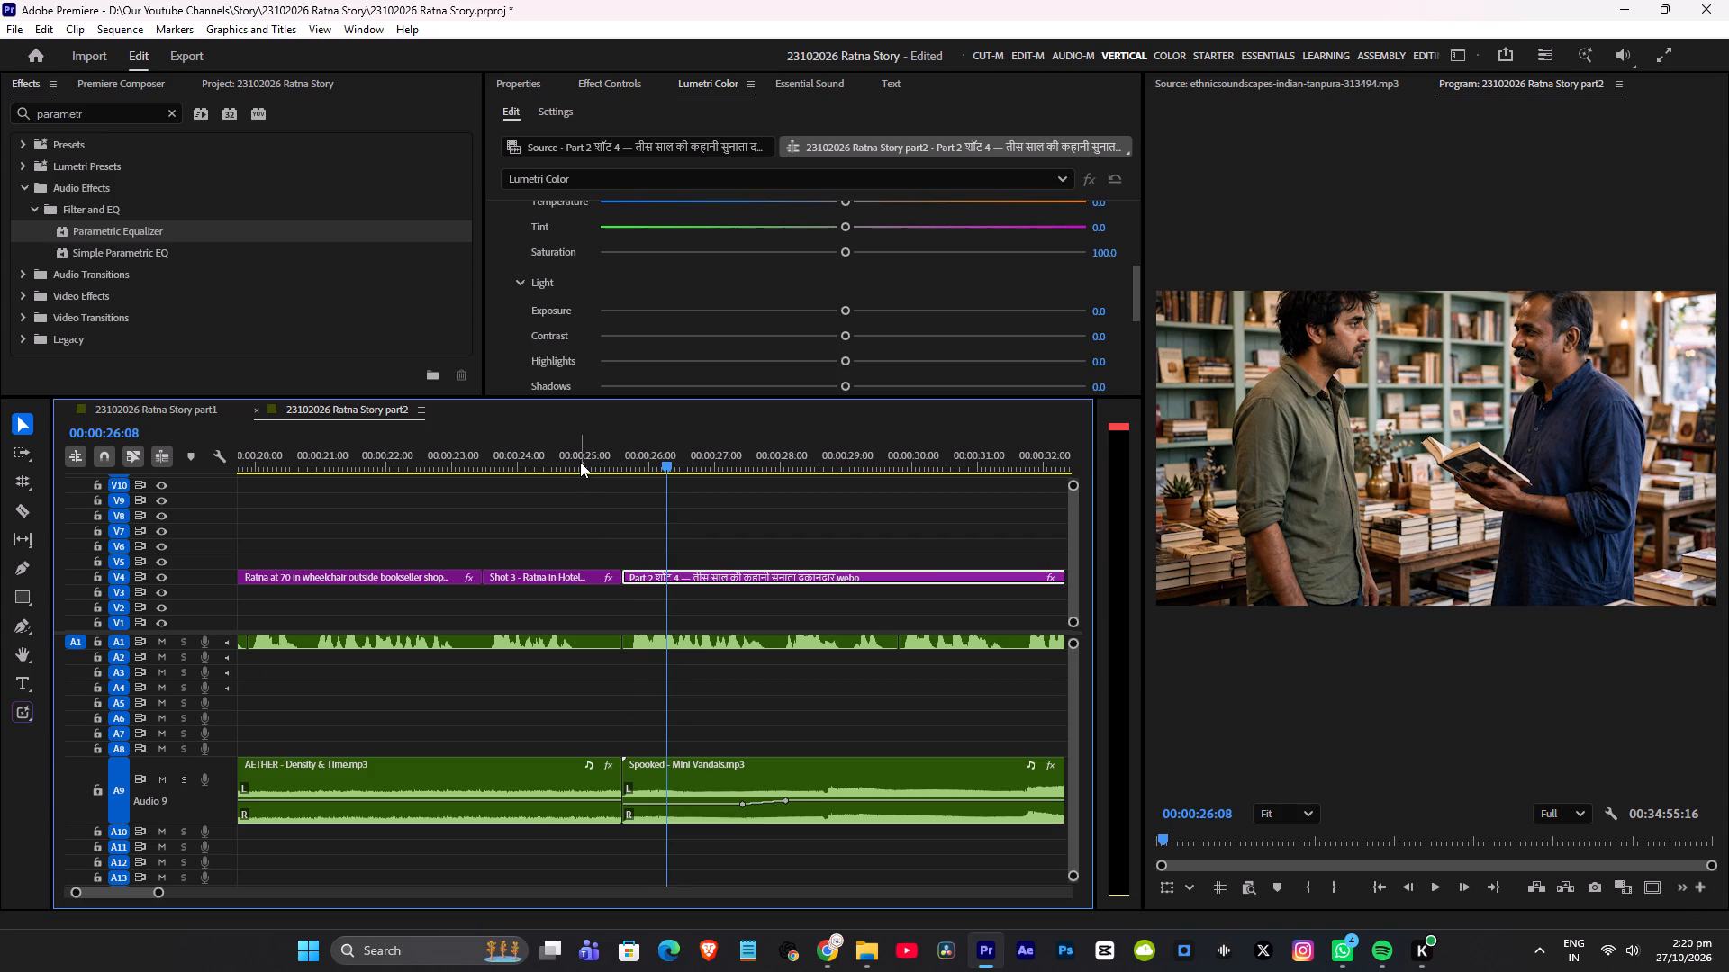
pyautogui.click(580, 462)
pyautogui.press('space')
pyautogui.press('space')
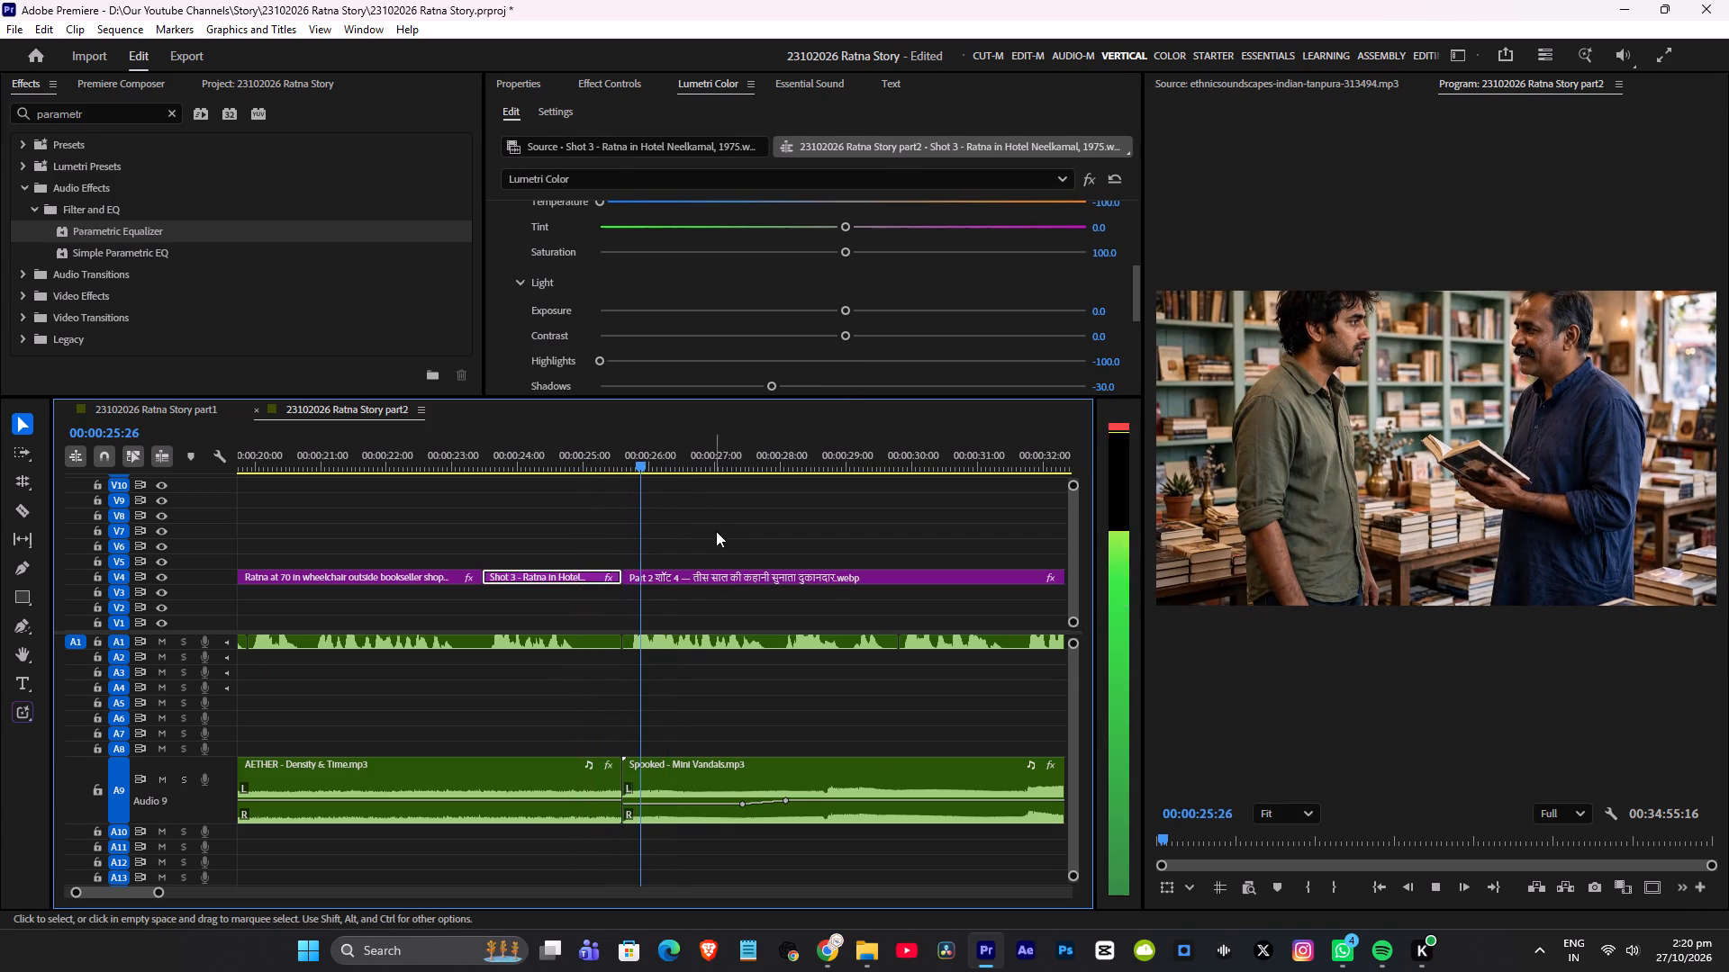
pyautogui.press('a')
pyautogui.click(698, 581)
pyautogui.press('v')
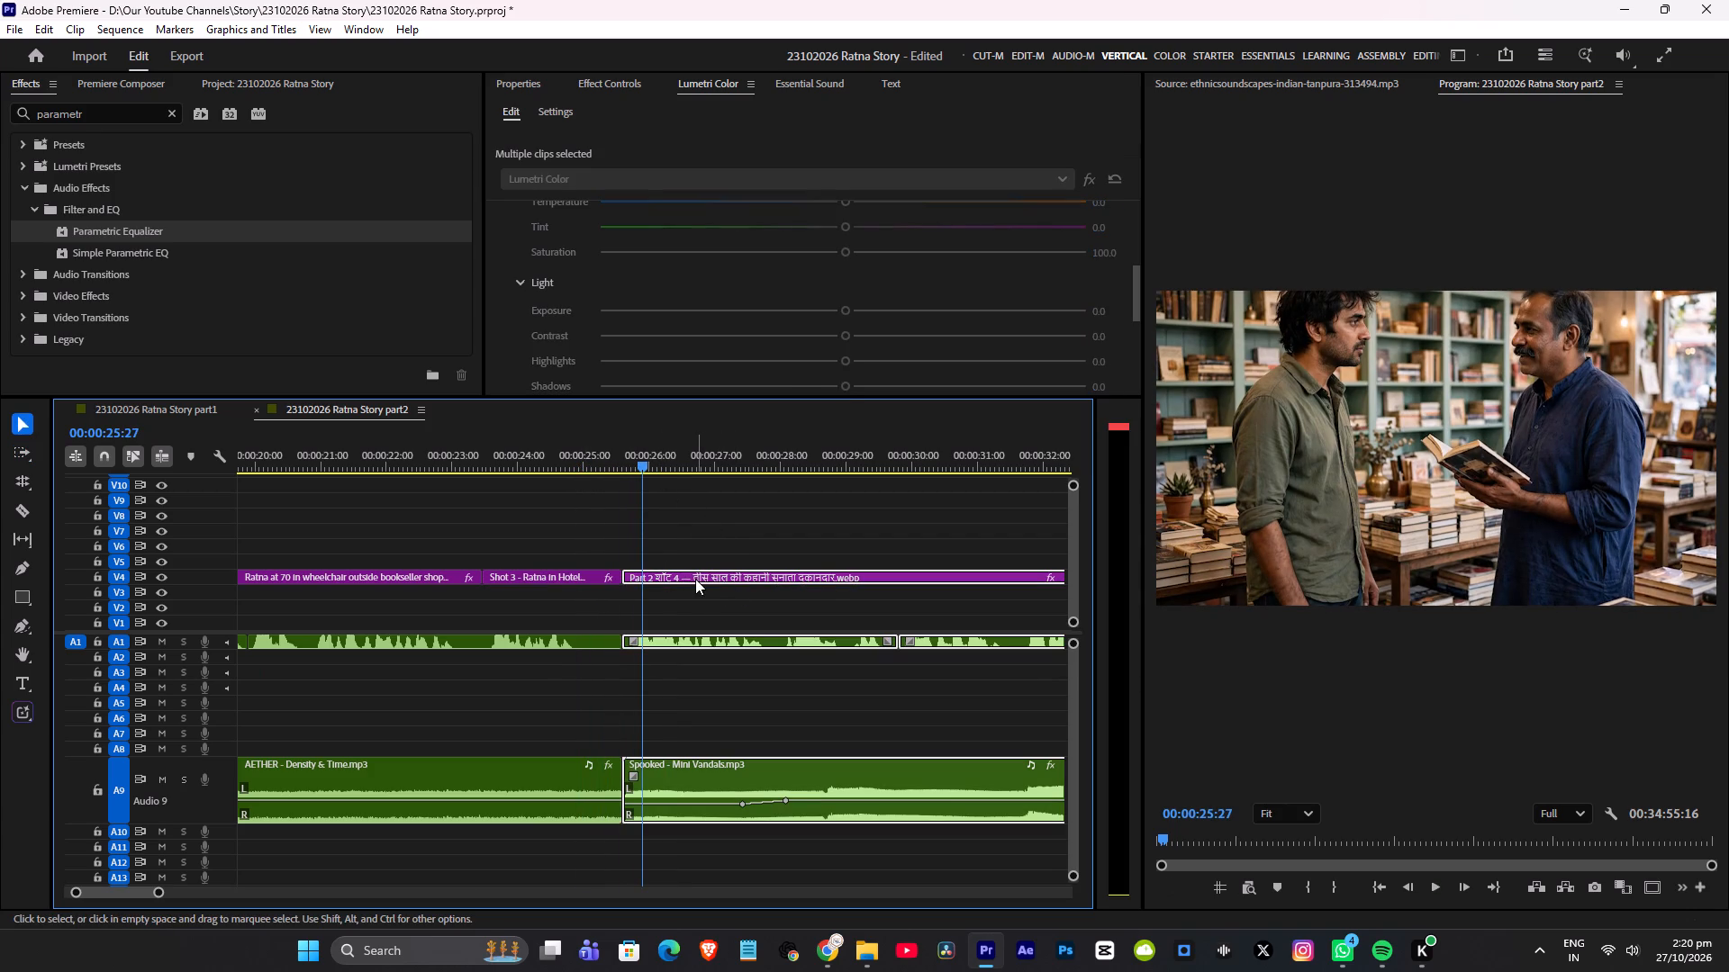
pyautogui.moveTo(693, 576); pyautogui.dragTo(762, 576)
pyautogui.click(736, 528)
# Add the Fade to Black transition from Premiere Composer on V7 at the end of Shot 3, and play past the gap.
pyautogui.click(145, 82)
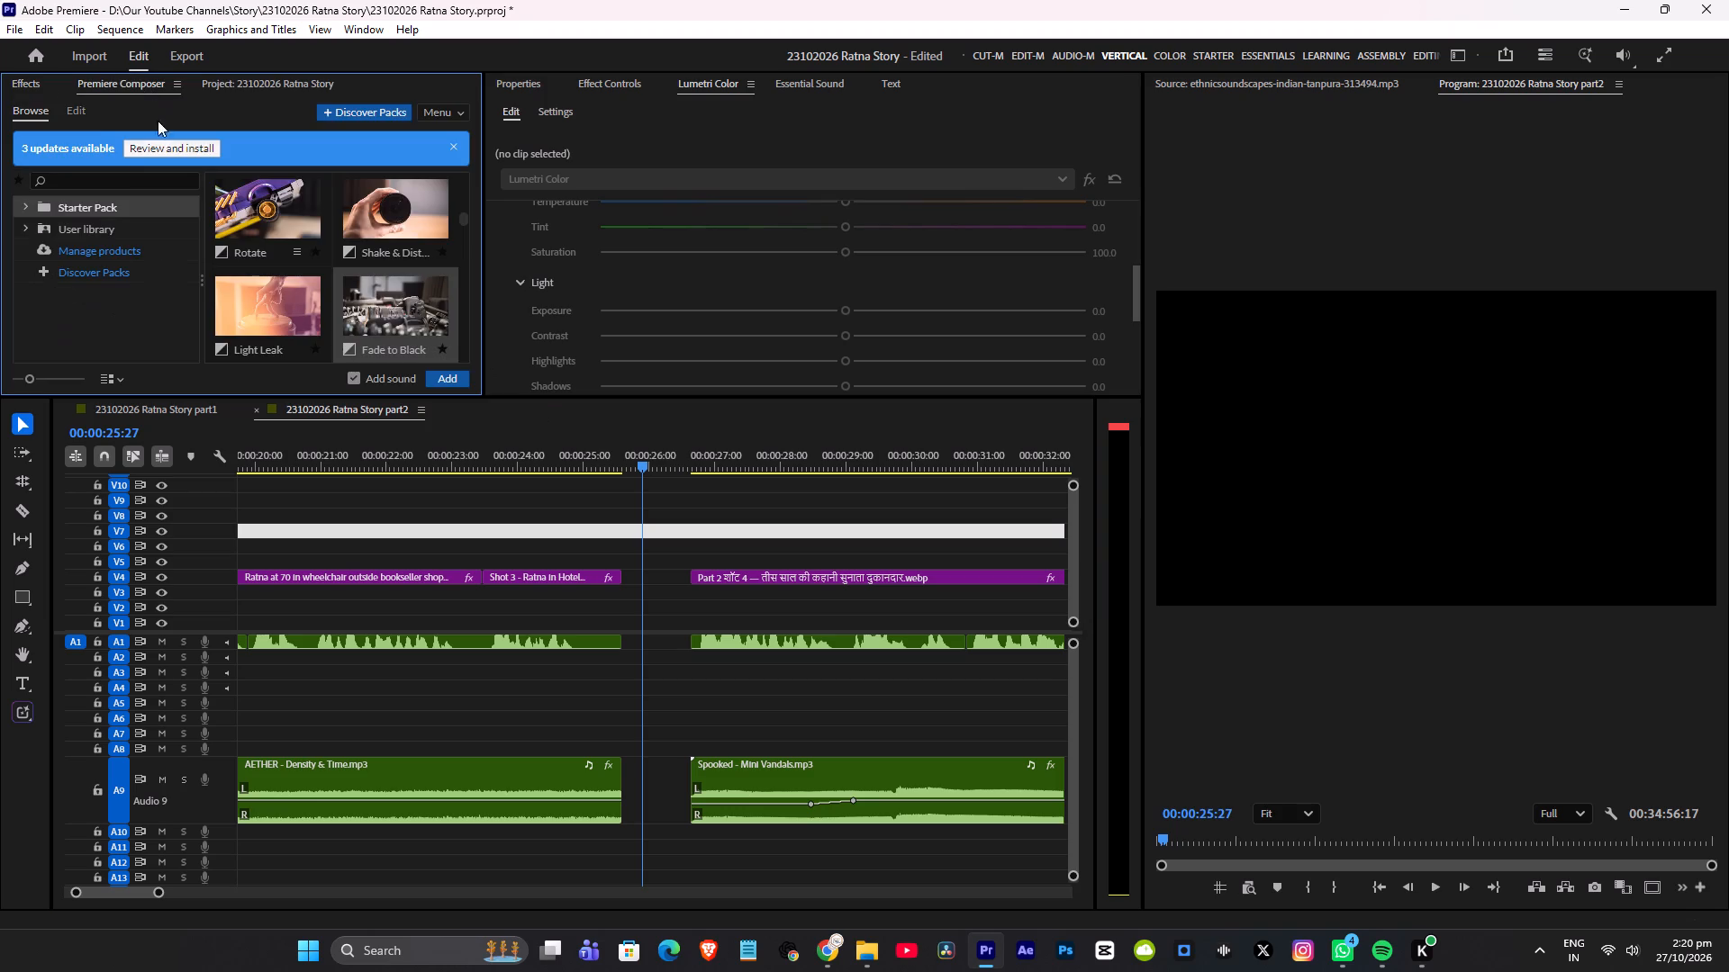
pyautogui.moveTo(401, 303); pyautogui.dragTo(626, 528)
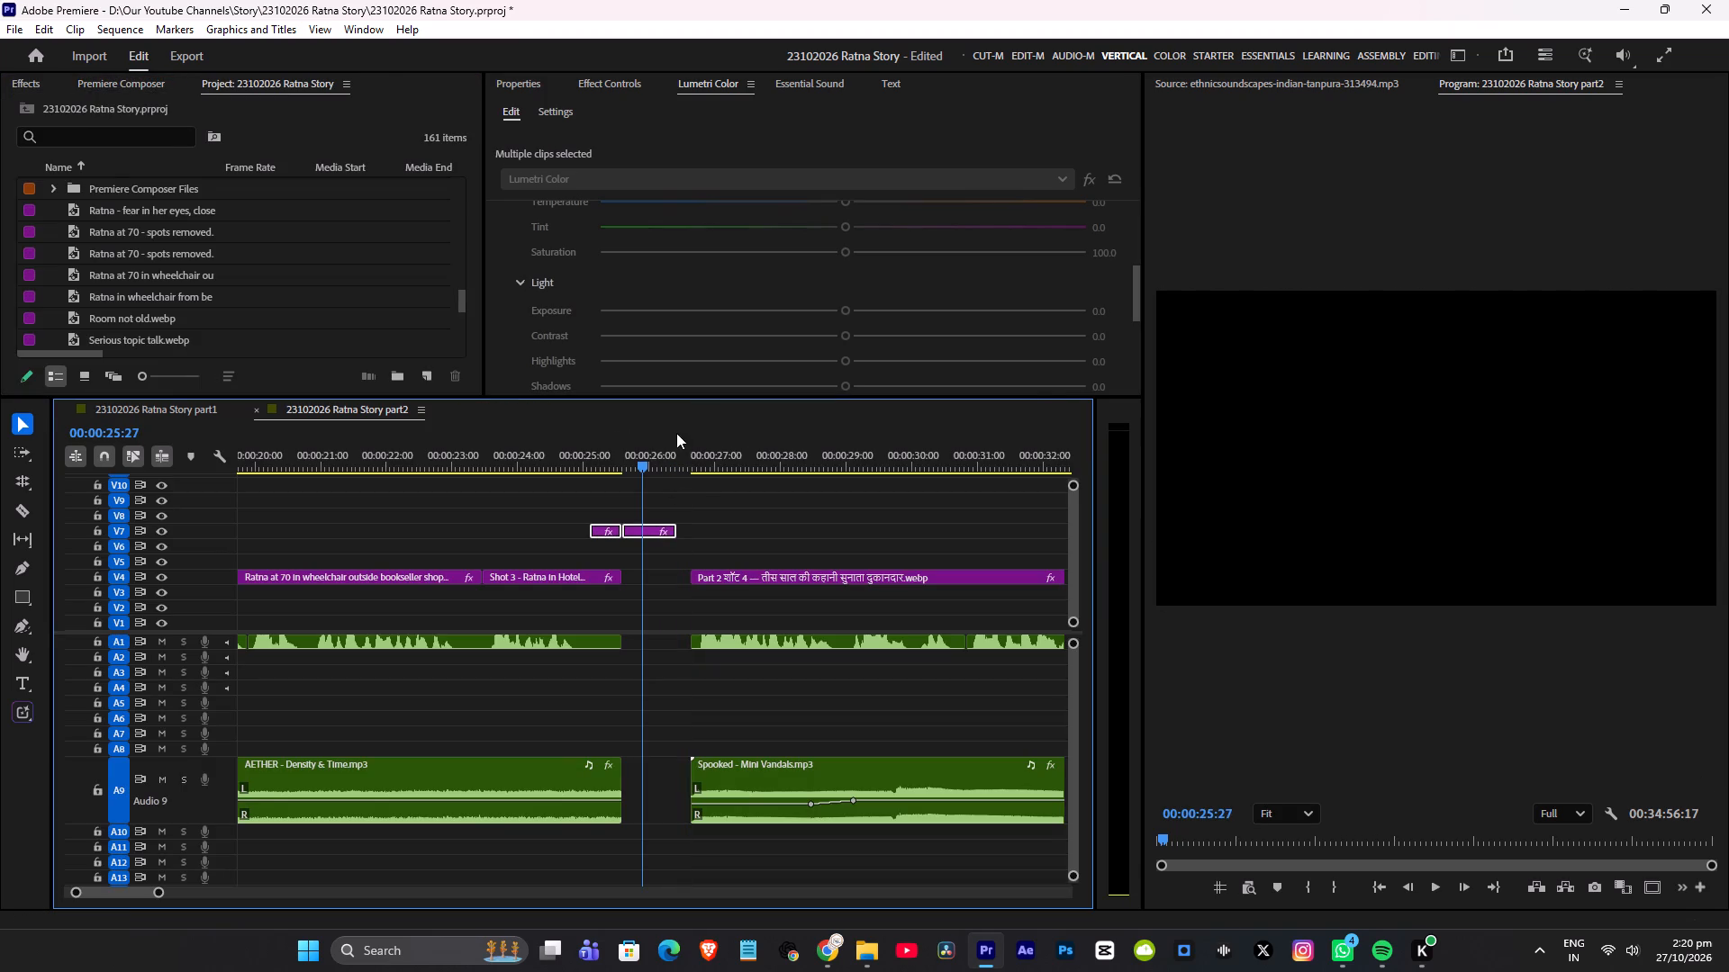
pyautogui.click(674, 433)
pyautogui.click(678, 449)
pyautogui.press('space')
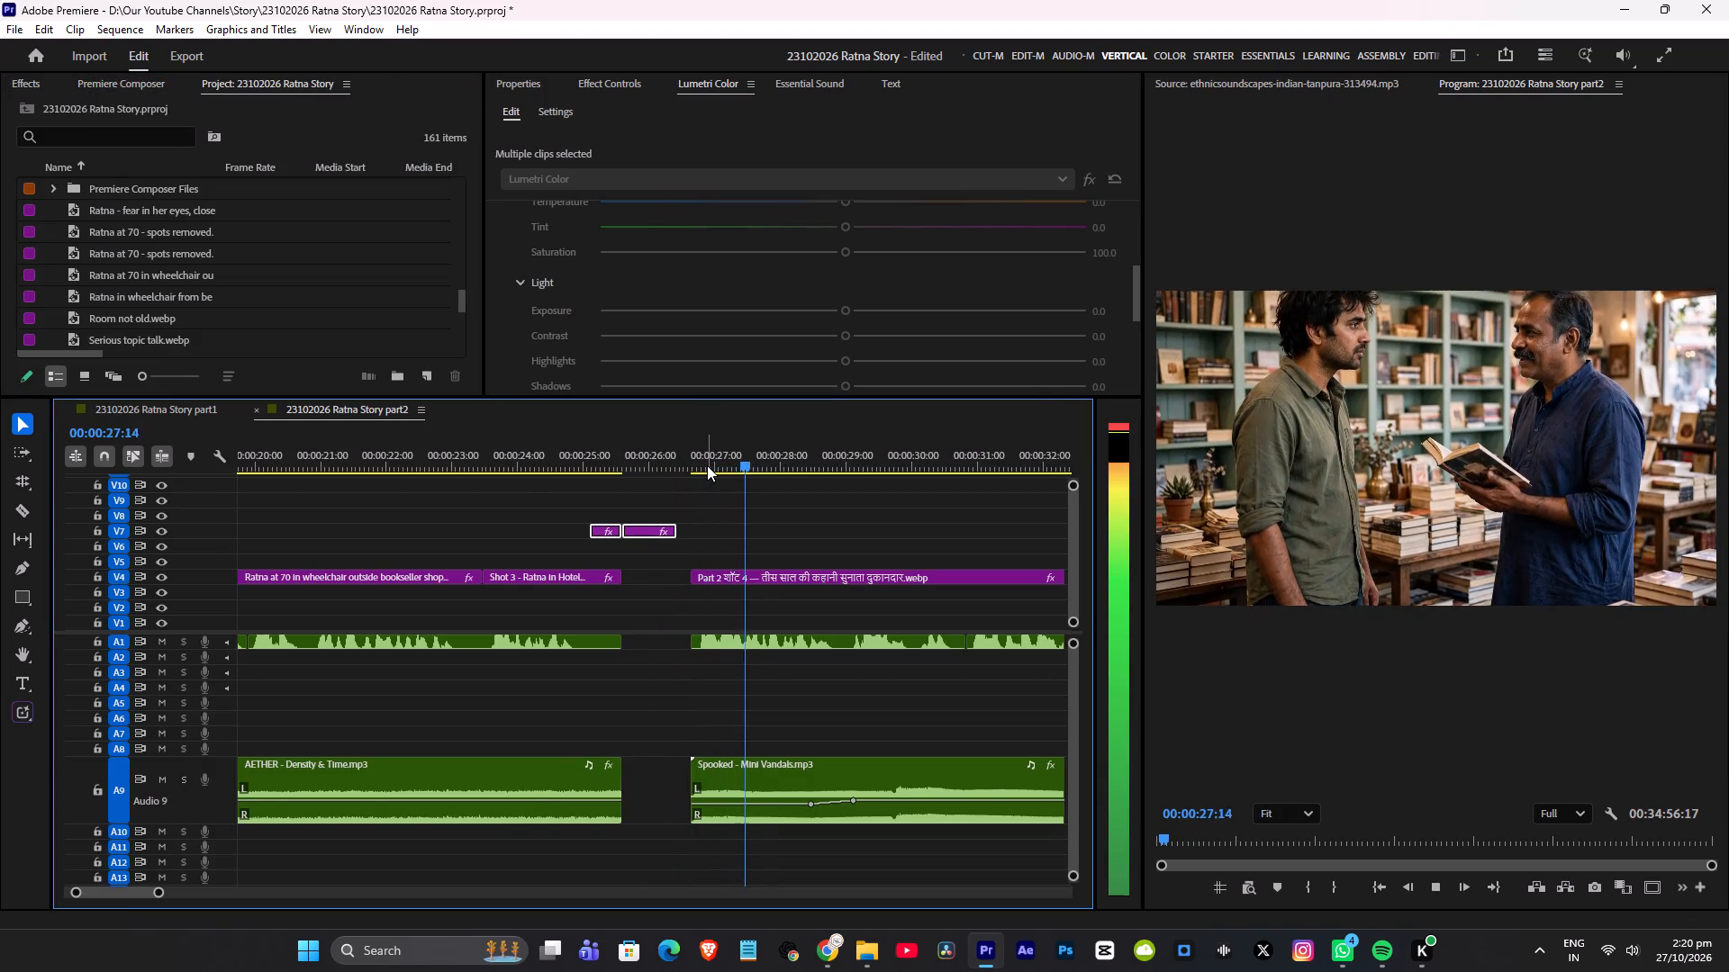
pyautogui.press('space')
# Extend the AETHER clip slightly past Shot 3, add a fade-out of about 3 seconds, play it back, and save the project.
pyautogui.click(536, 458)
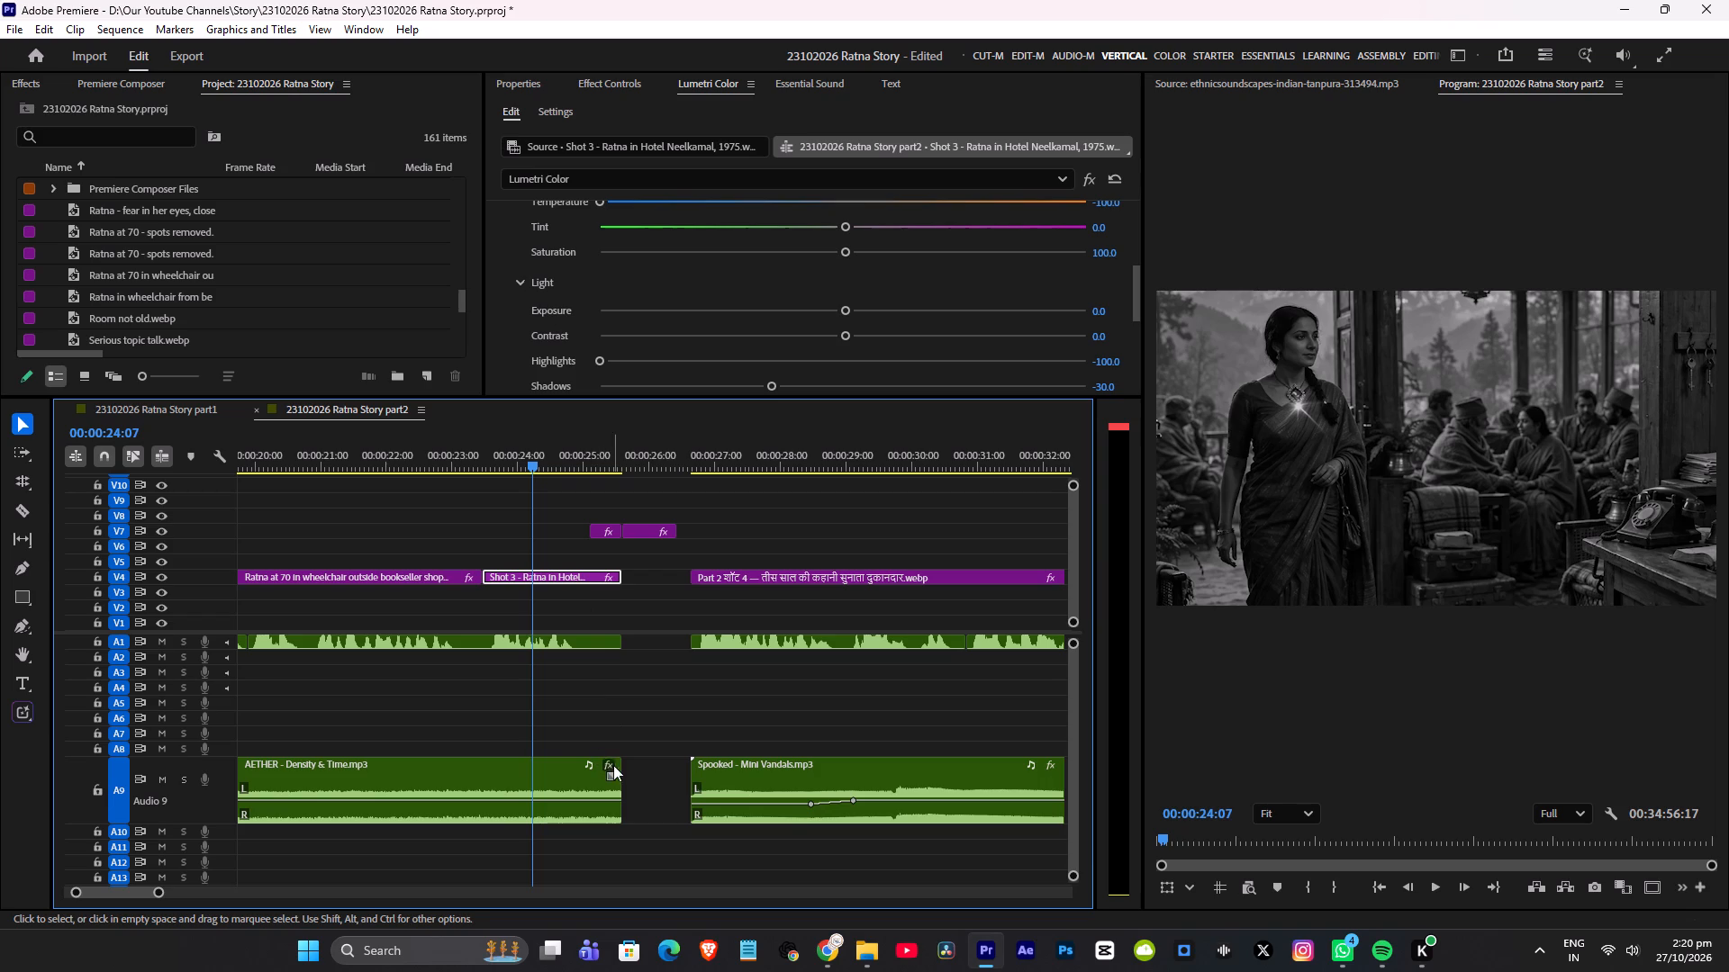
pyautogui.moveTo(621, 765); pyautogui.dragTo(647, 769)
pyautogui.moveTo(633, 775); pyautogui.dragTo(548, 773)
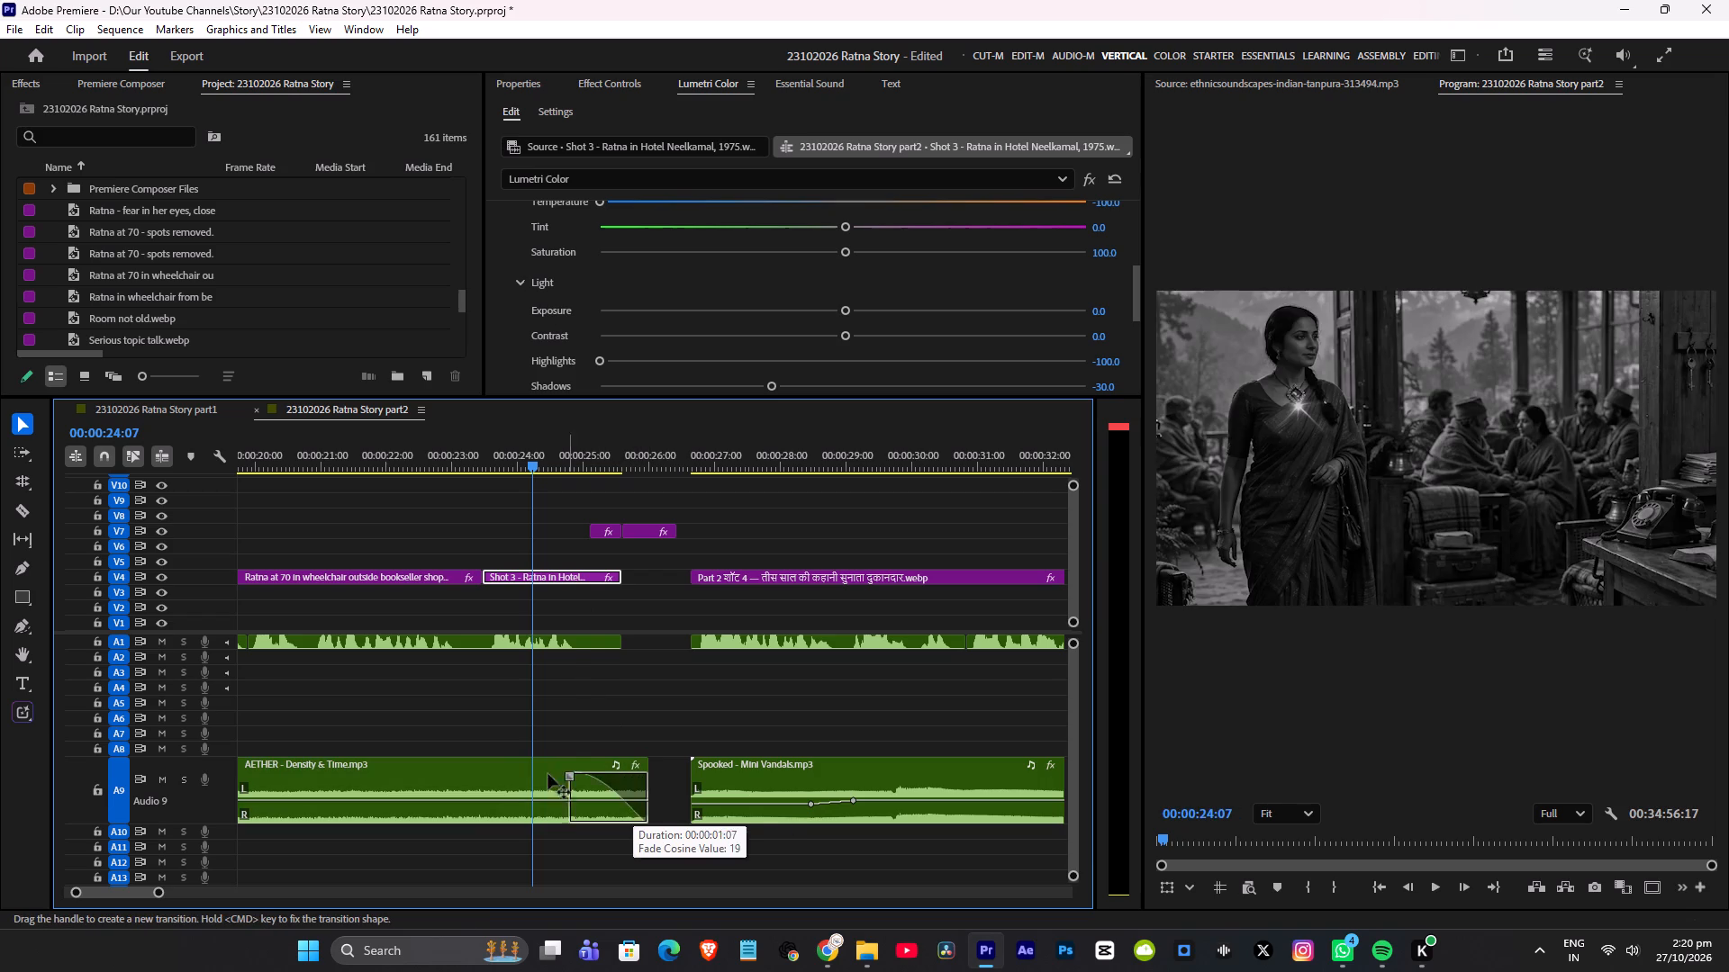
pyautogui.moveTo(548, 773); pyautogui.dragTo(452, 771)
pyautogui.click(434, 456)
pyautogui.press('space')
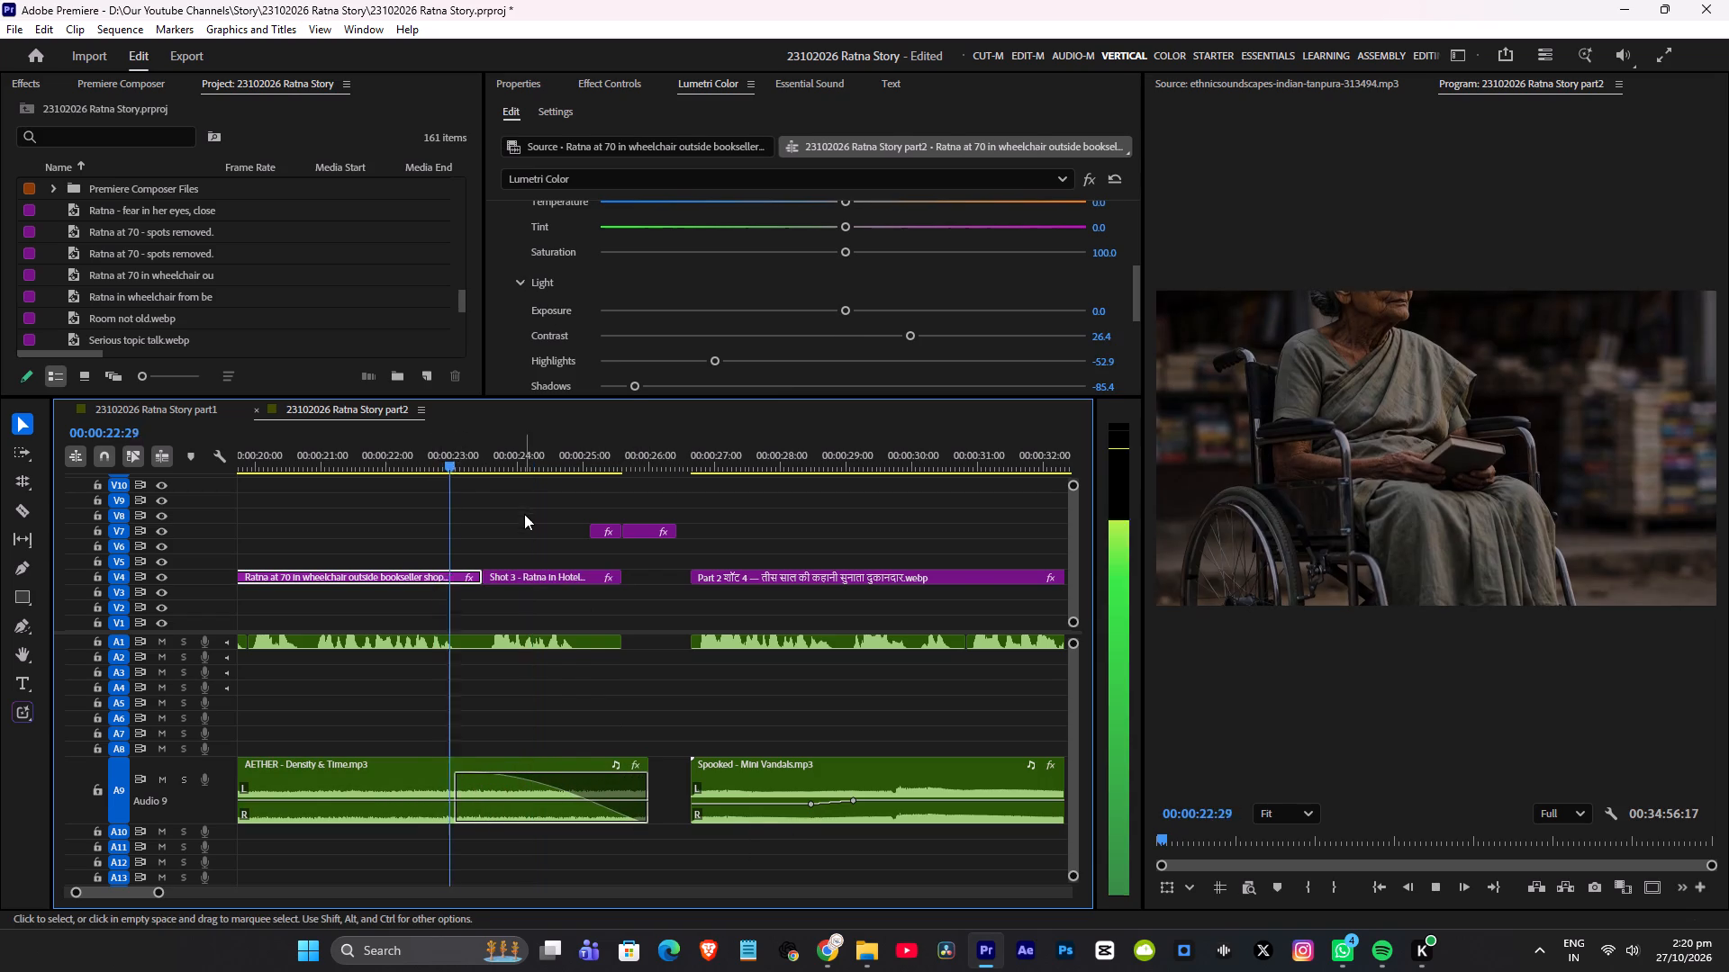
pyautogui.keyDown('alt'); pyautogui.scroll(-5, 550, 525); pyautogui.keyUp('alt')
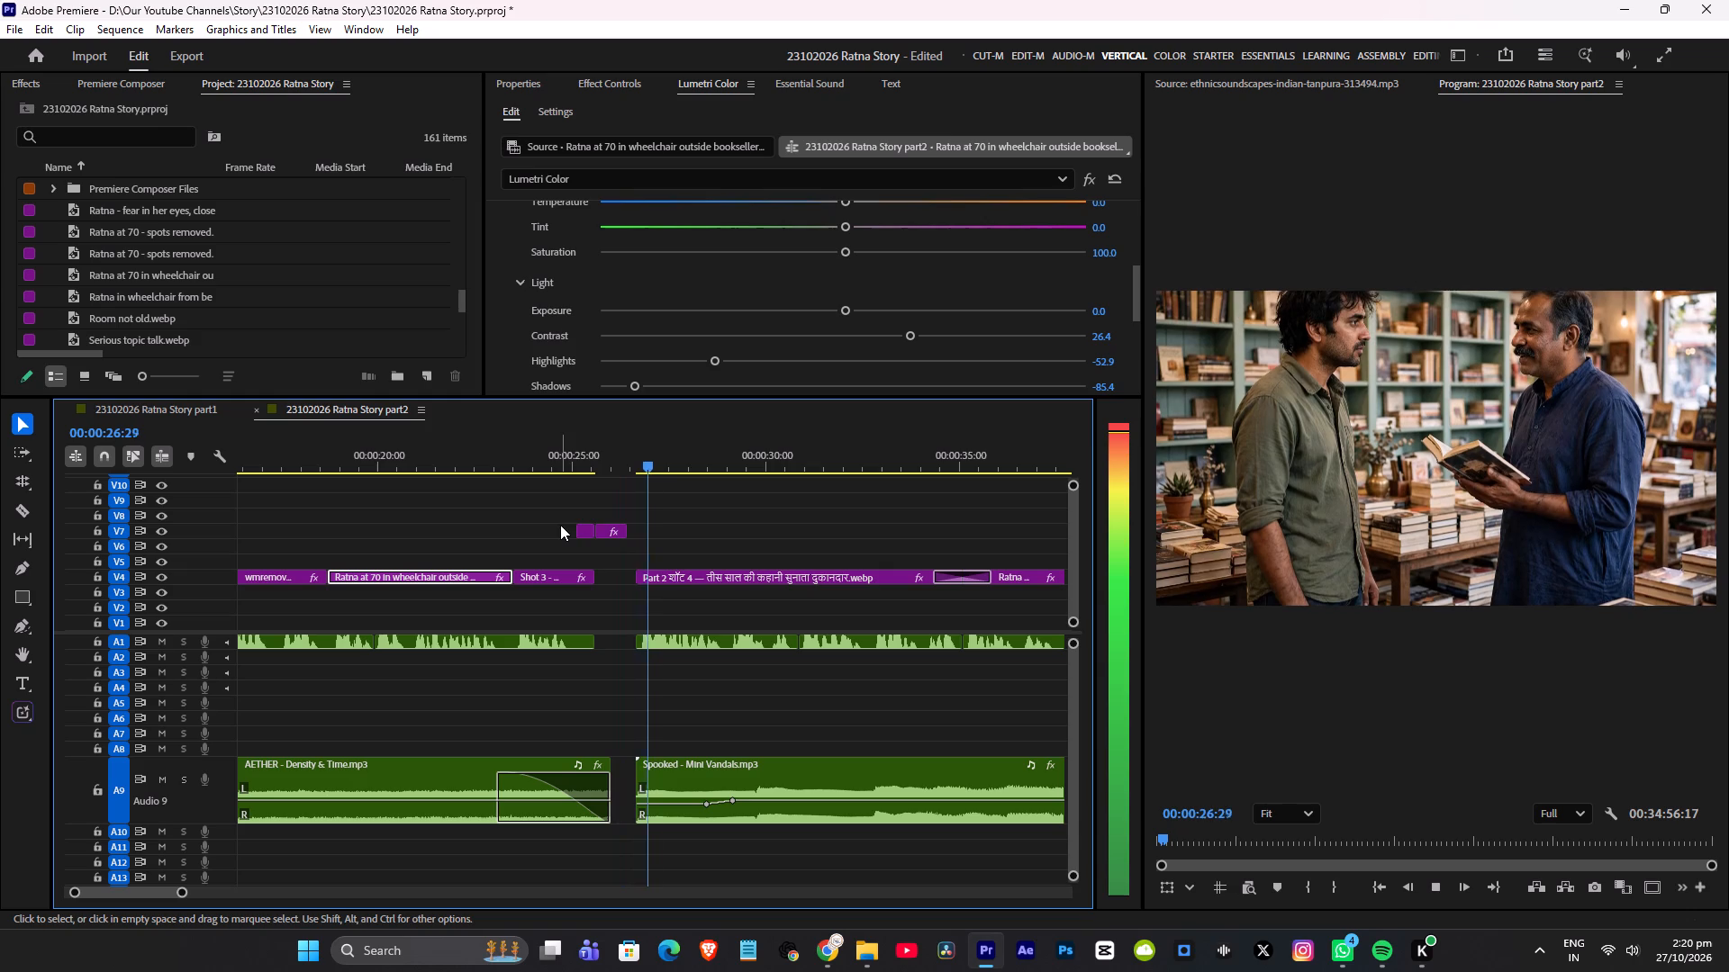
pyautogui.hotkey('ctrl', 's')
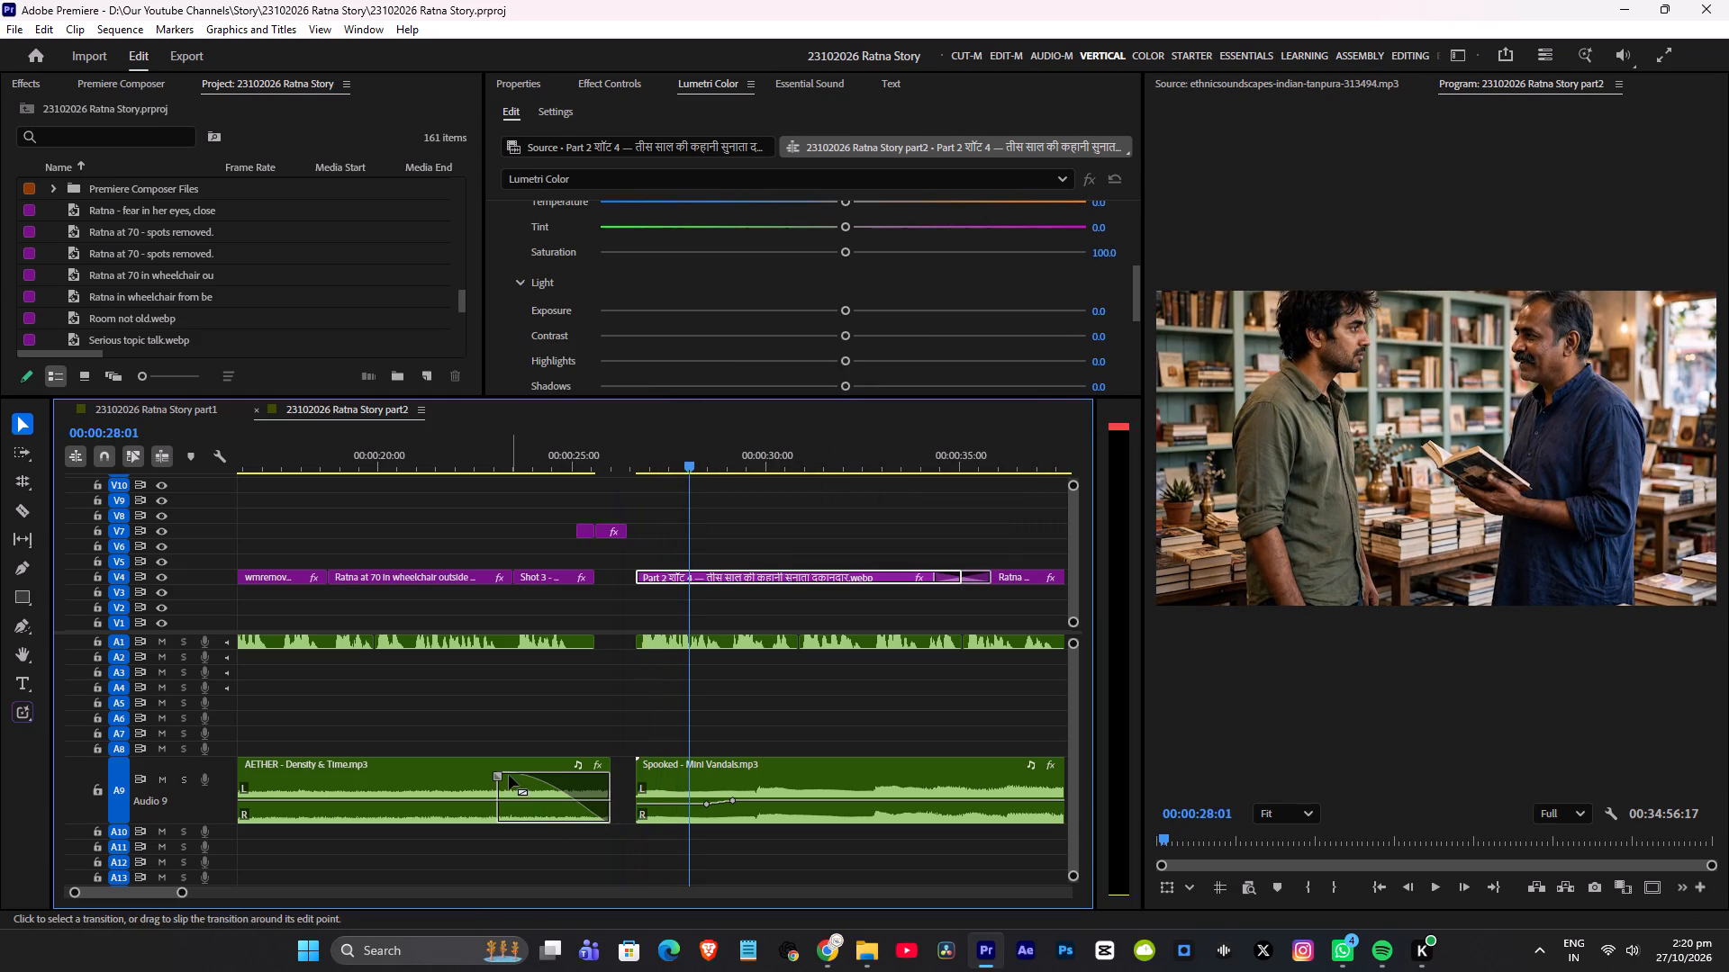
# Lengthen the AETHER clip's fade-out to about 4 seconds, save the project, and play from Shot 3 into Part 2 shot 4.
pyautogui.moveTo(497, 773); pyautogui.dragTo(459, 773)
pyautogui.click(528, 450)
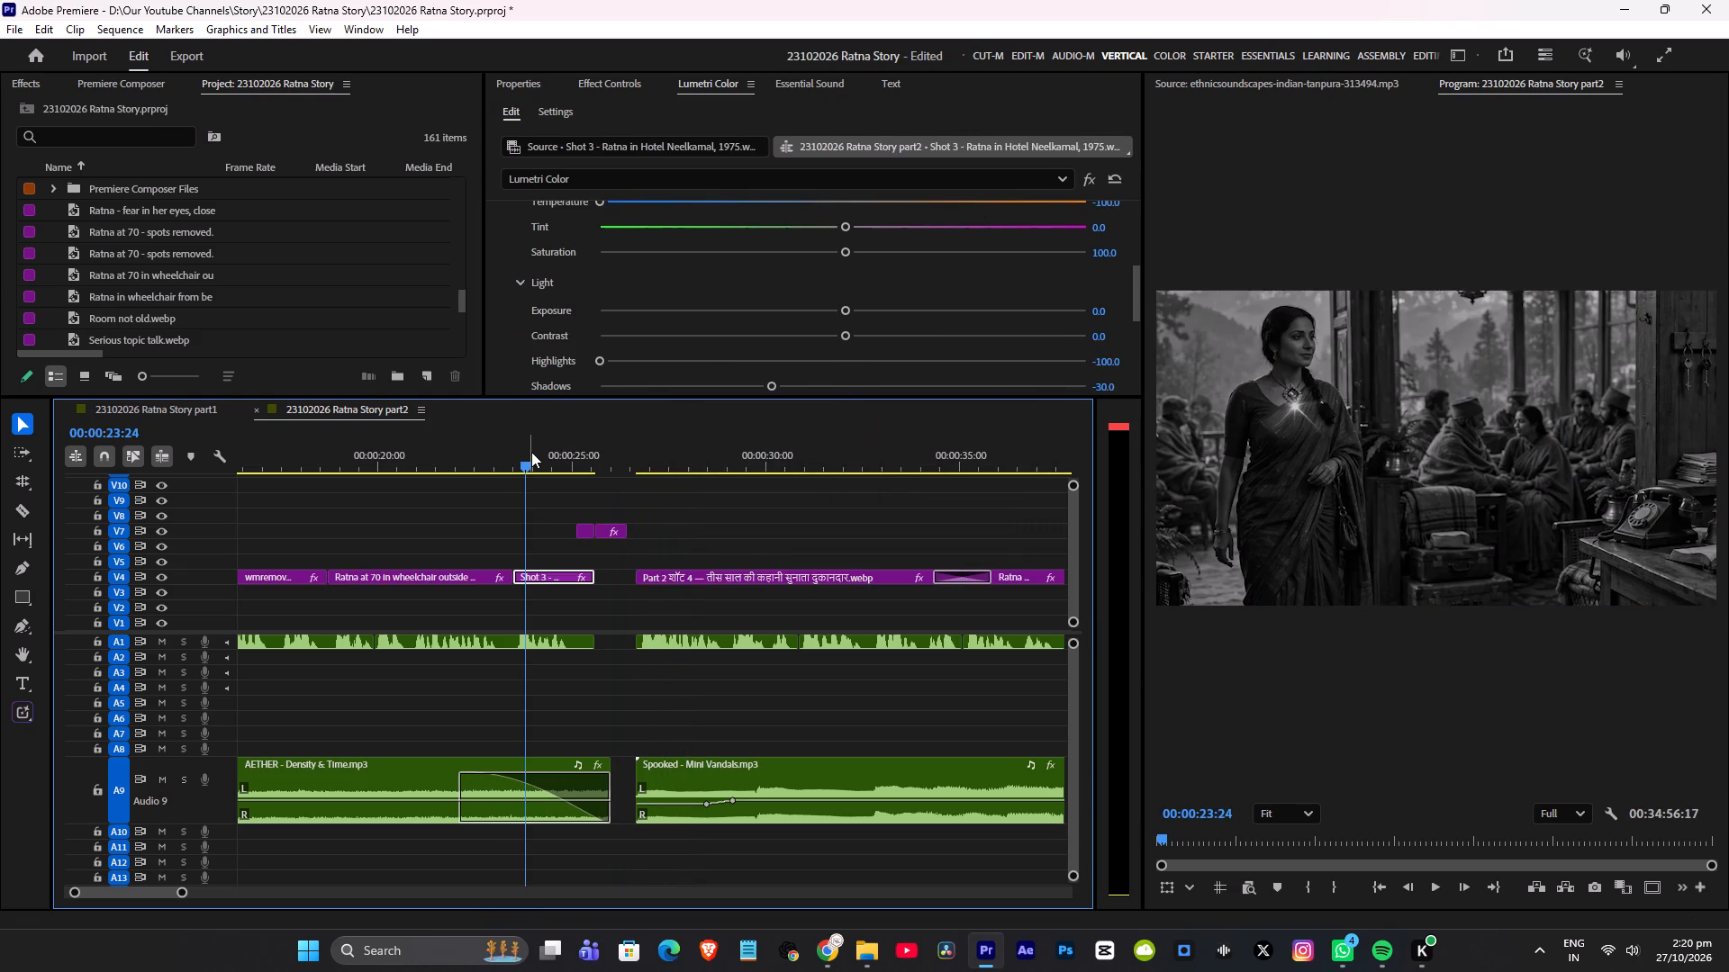
pyautogui.hotkey('ctrl', 's')
pyautogui.press('space')
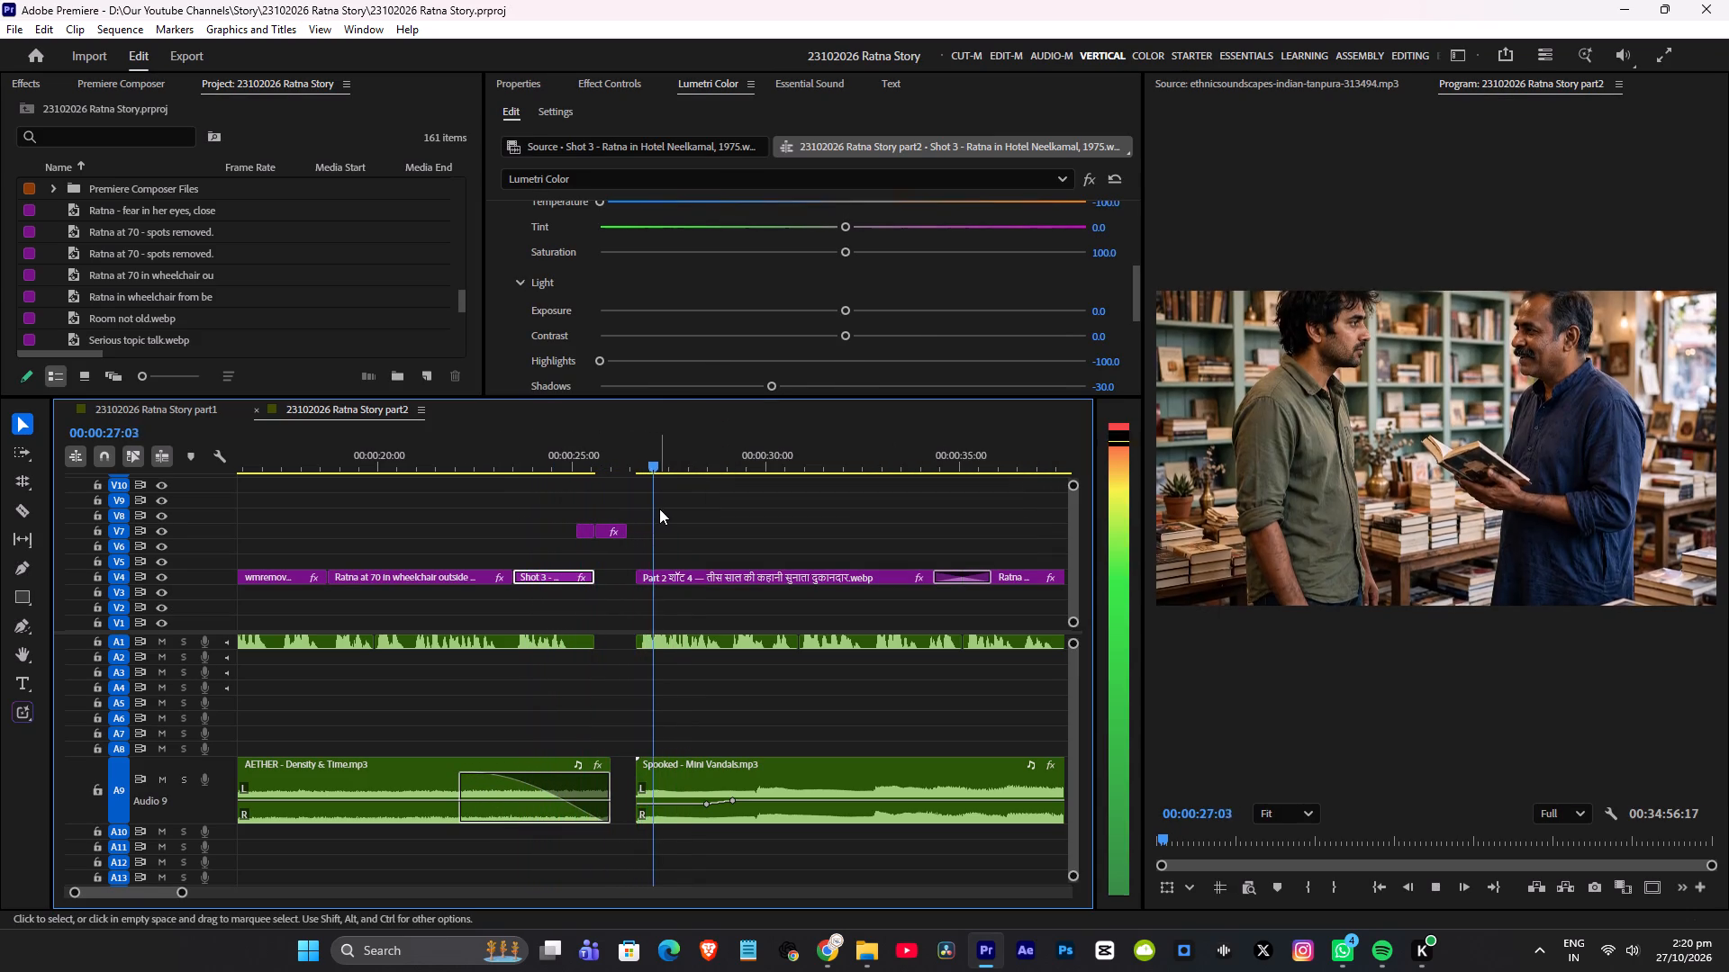
pyautogui.hotkey('ctrl', 's')
pyautogui.press('space')
pyautogui.scroll(-4, 711, 508)
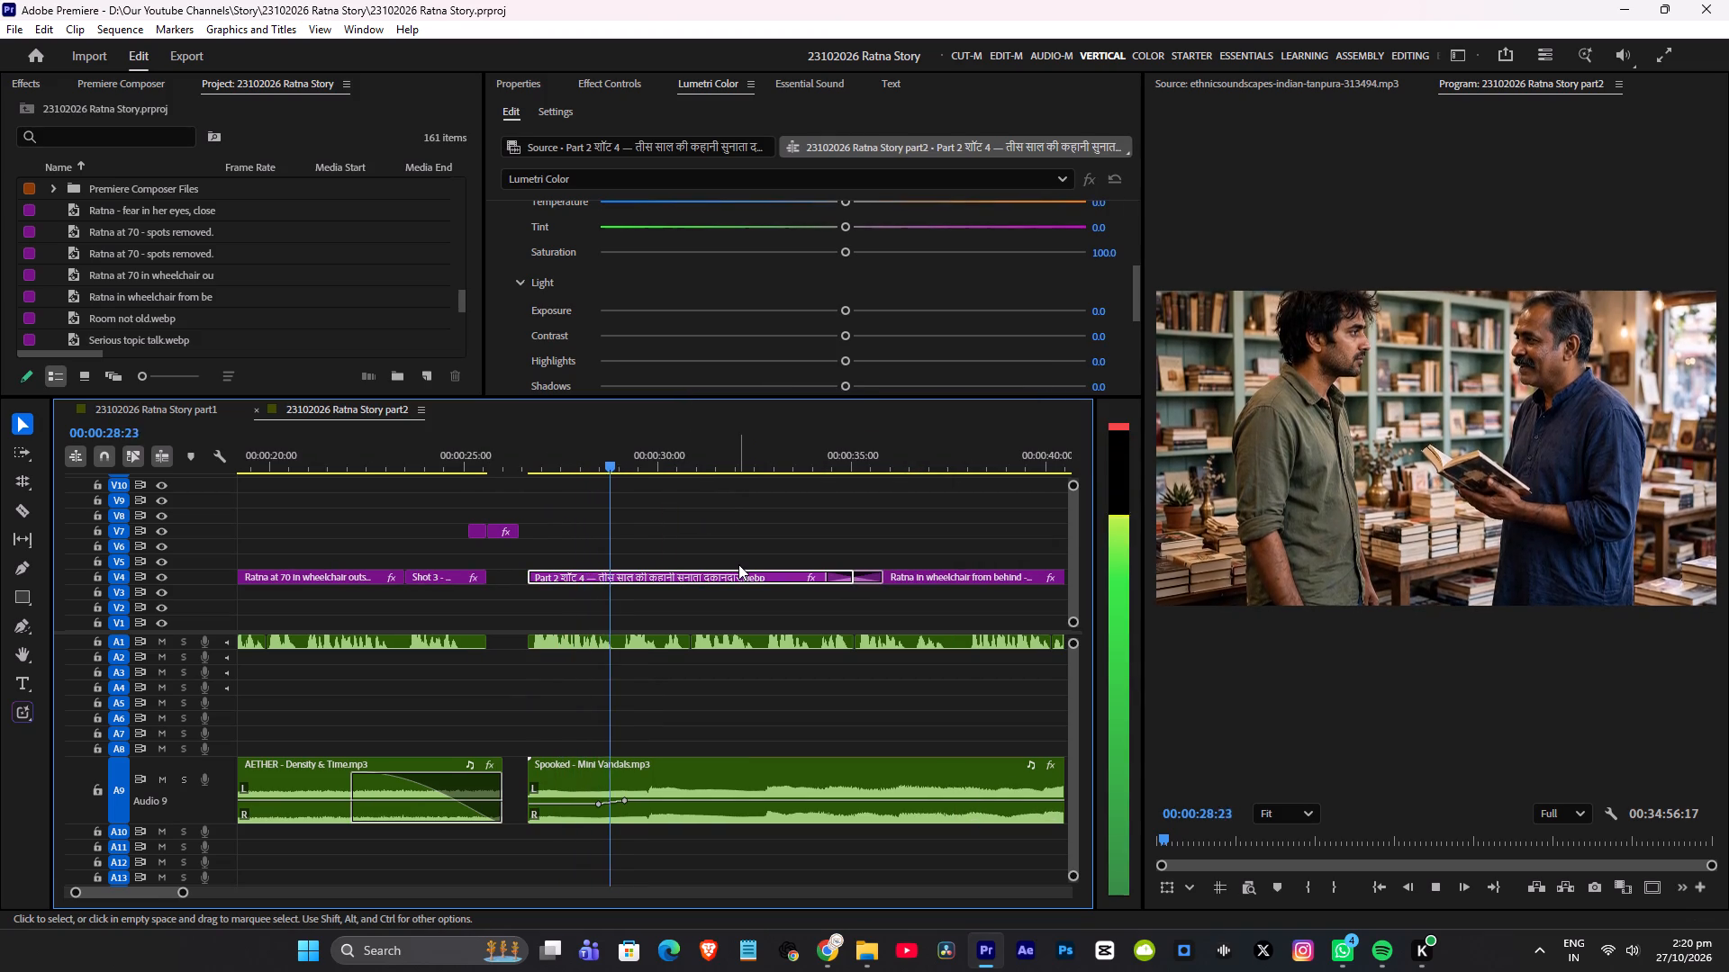
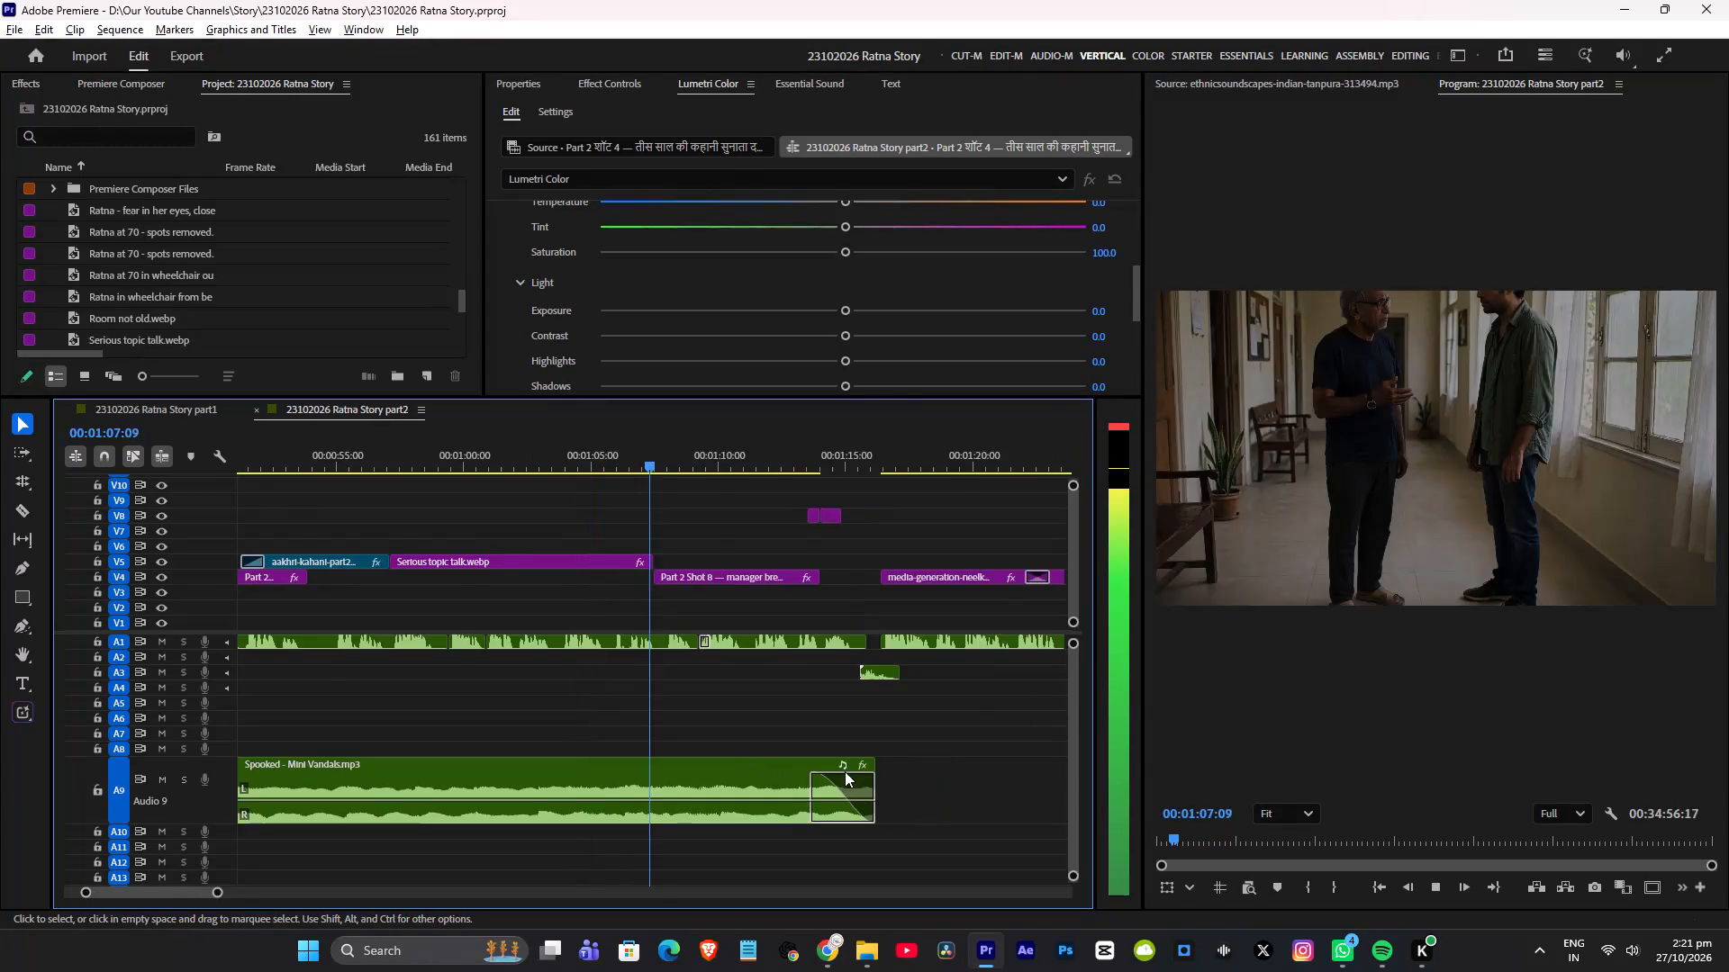
# Trim the end of the Spooked music clip on A9 back to about 00:00:58, just inside the Serious topic talk shot, and play it back.
pyautogui.press('space')
pyautogui.moveTo(864, 772); pyautogui.dragTo(805, 772)
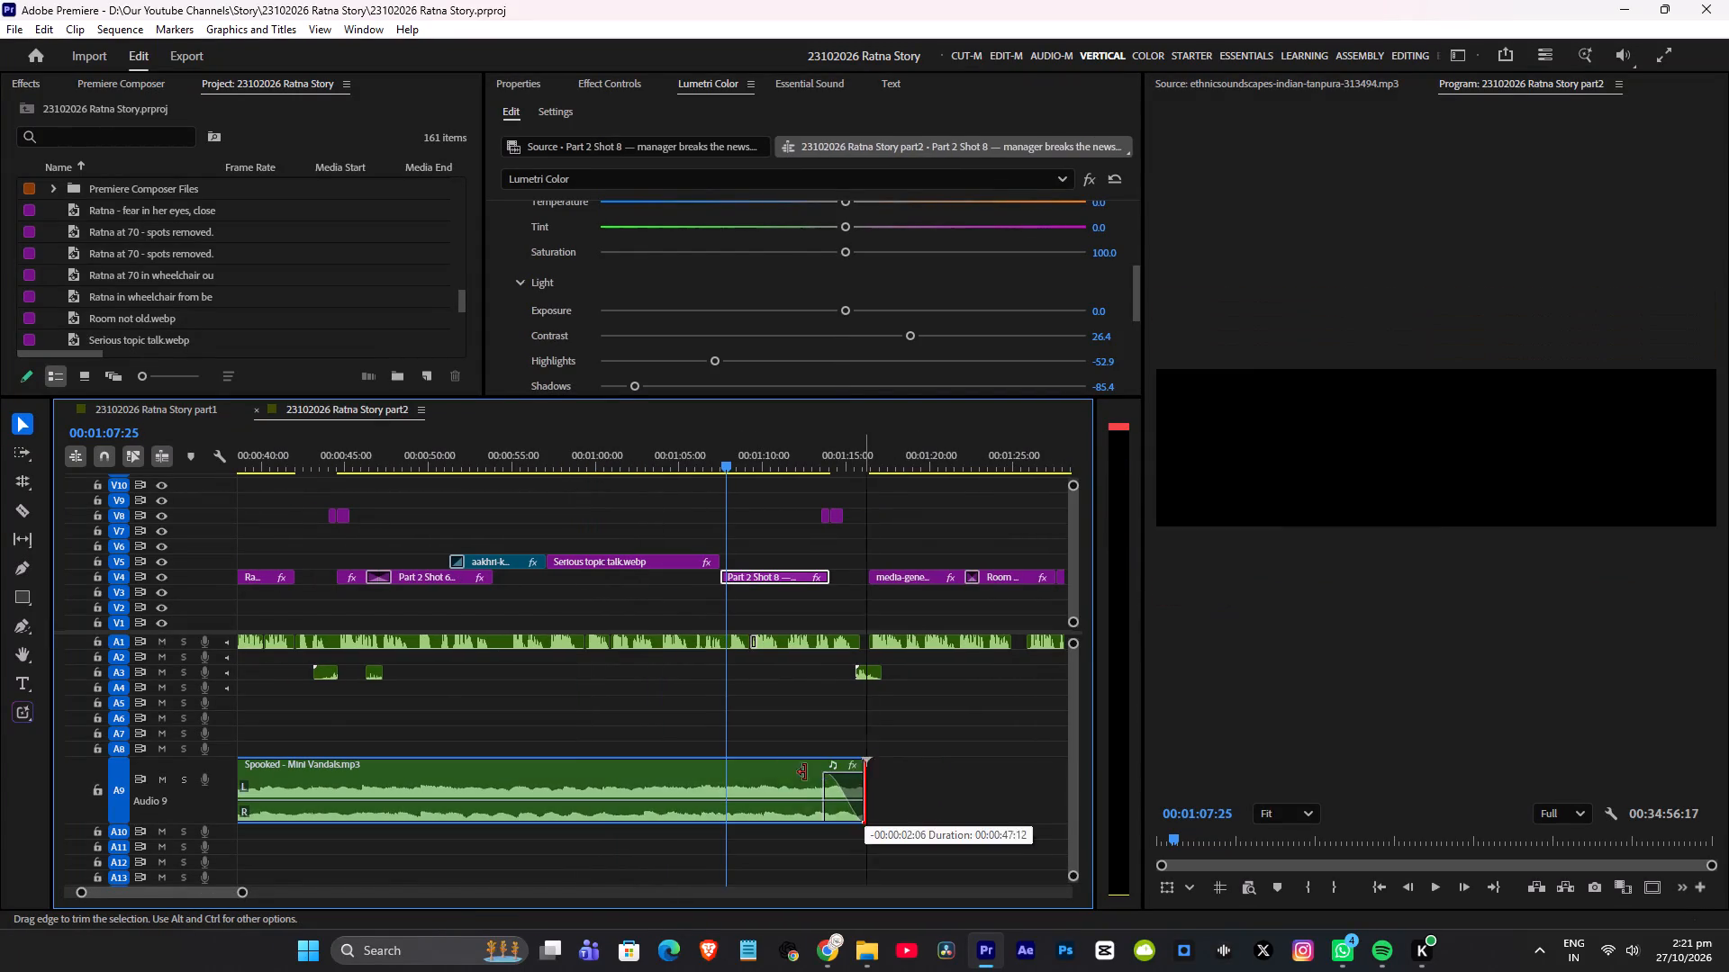
pyautogui.moveTo(805, 772); pyautogui.dragTo(566, 772)
pyautogui.click(516, 454)
pyautogui.press('space')
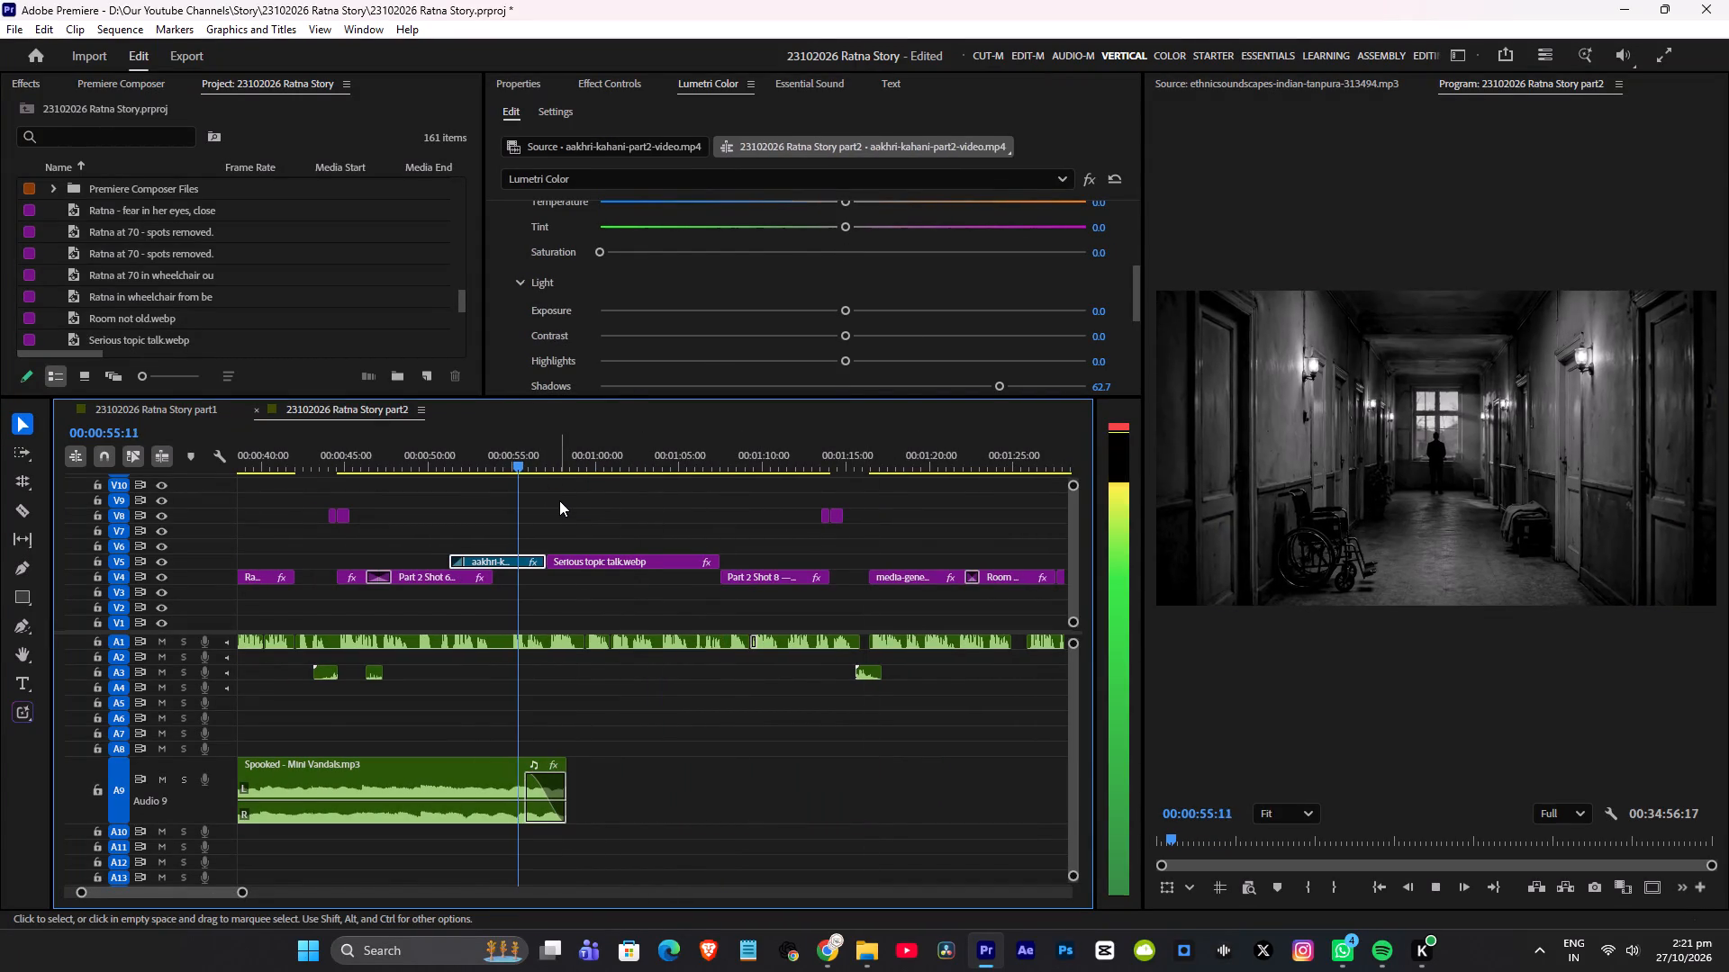
pyautogui.keyDown('alt'); pyautogui.scroll(8, 559, 500); pyautogui.keyUp('alt')
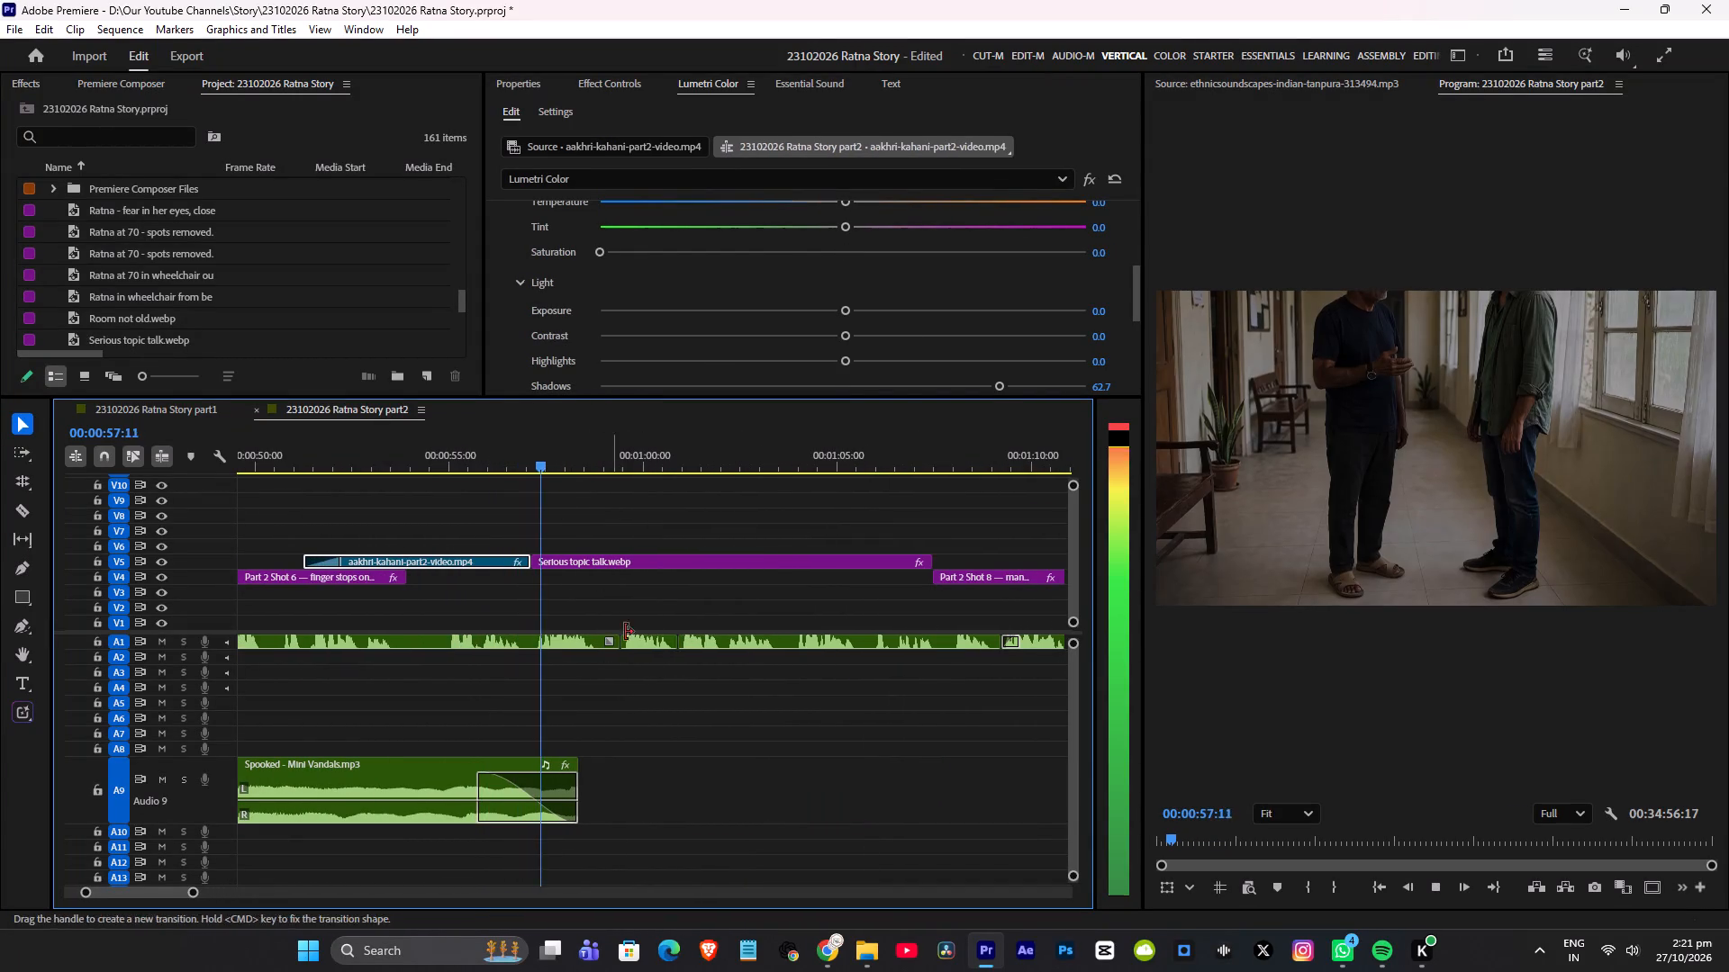
pyautogui.press('space')
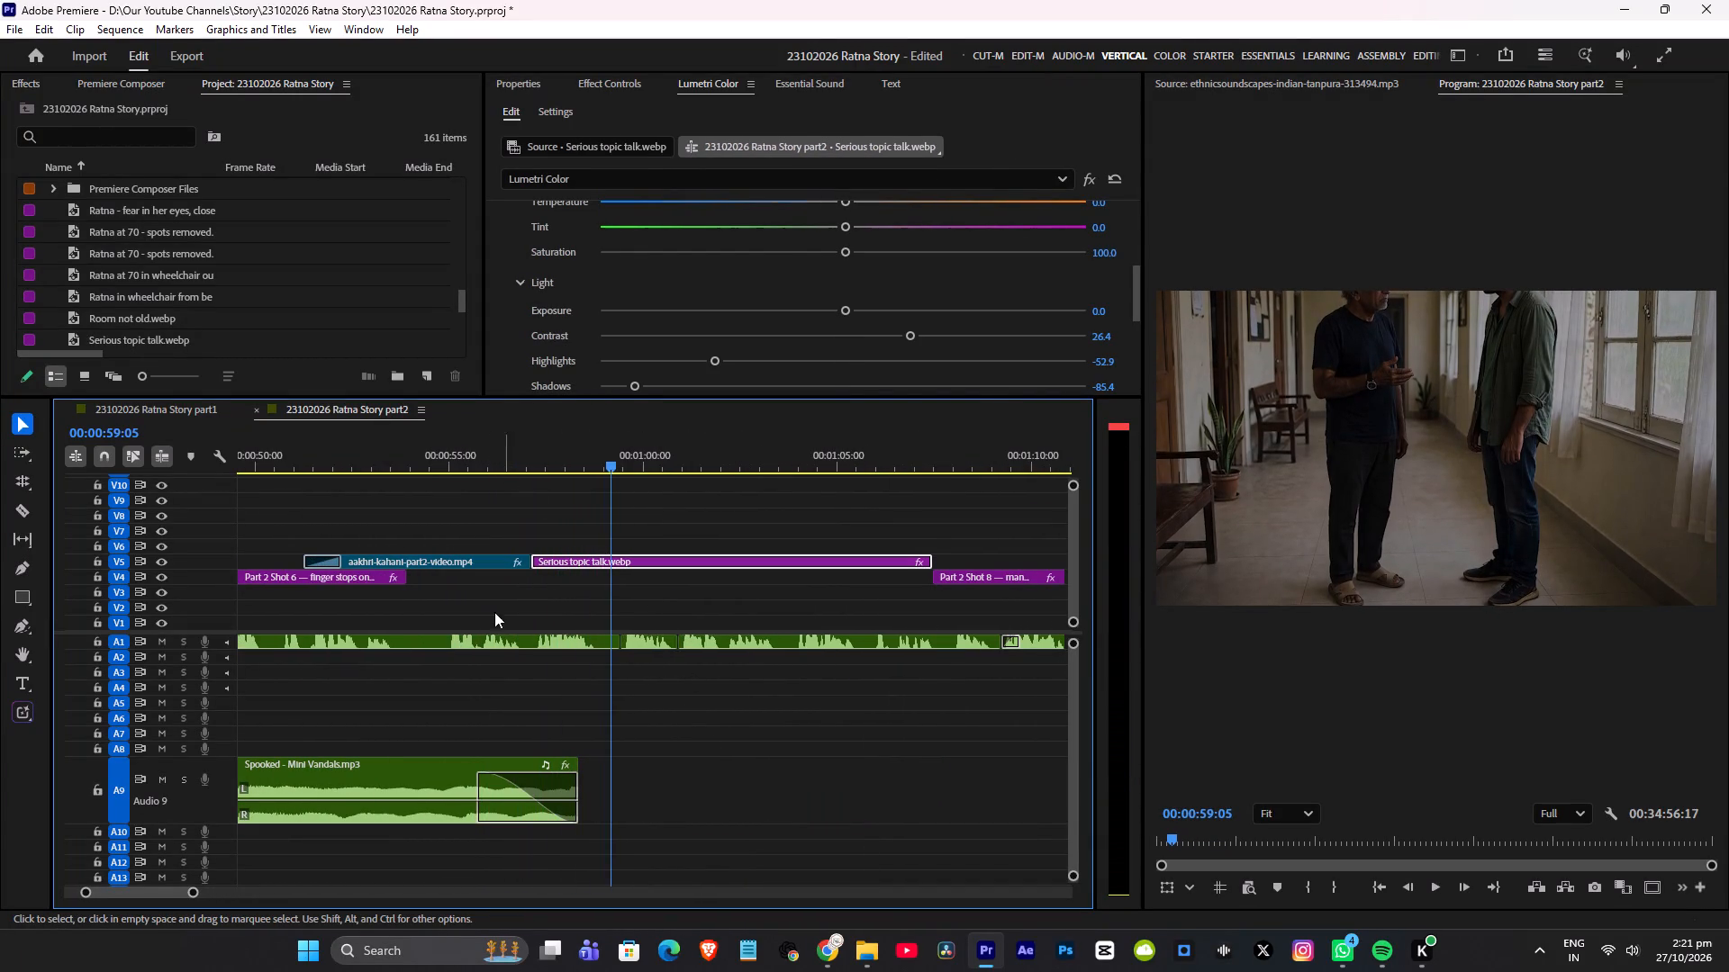
# Lengthen the Spooked clip's fade-out to about 5 seconds, play through it into the Serious topic talk shot, and save the project.
pyautogui.moveTo(476, 772); pyautogui.dragTo(382, 768)
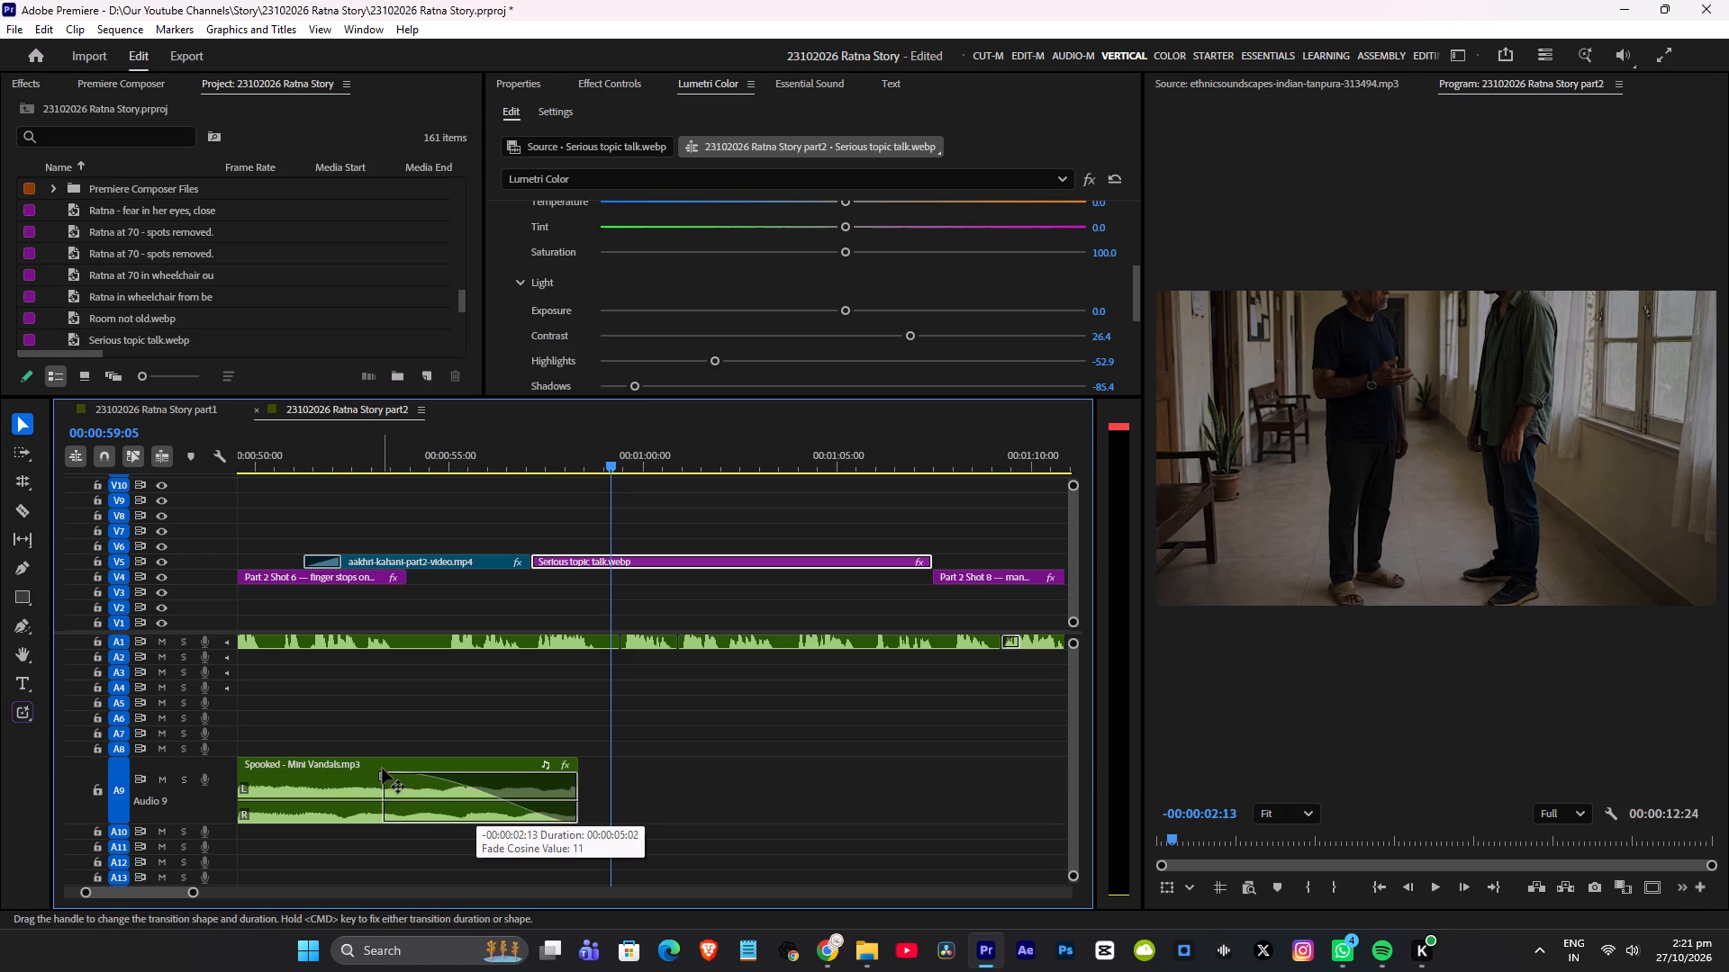
pyautogui.moveTo(382, 768); pyautogui.dragTo(368, 762)
pyautogui.click(447, 451)
pyautogui.press('space')
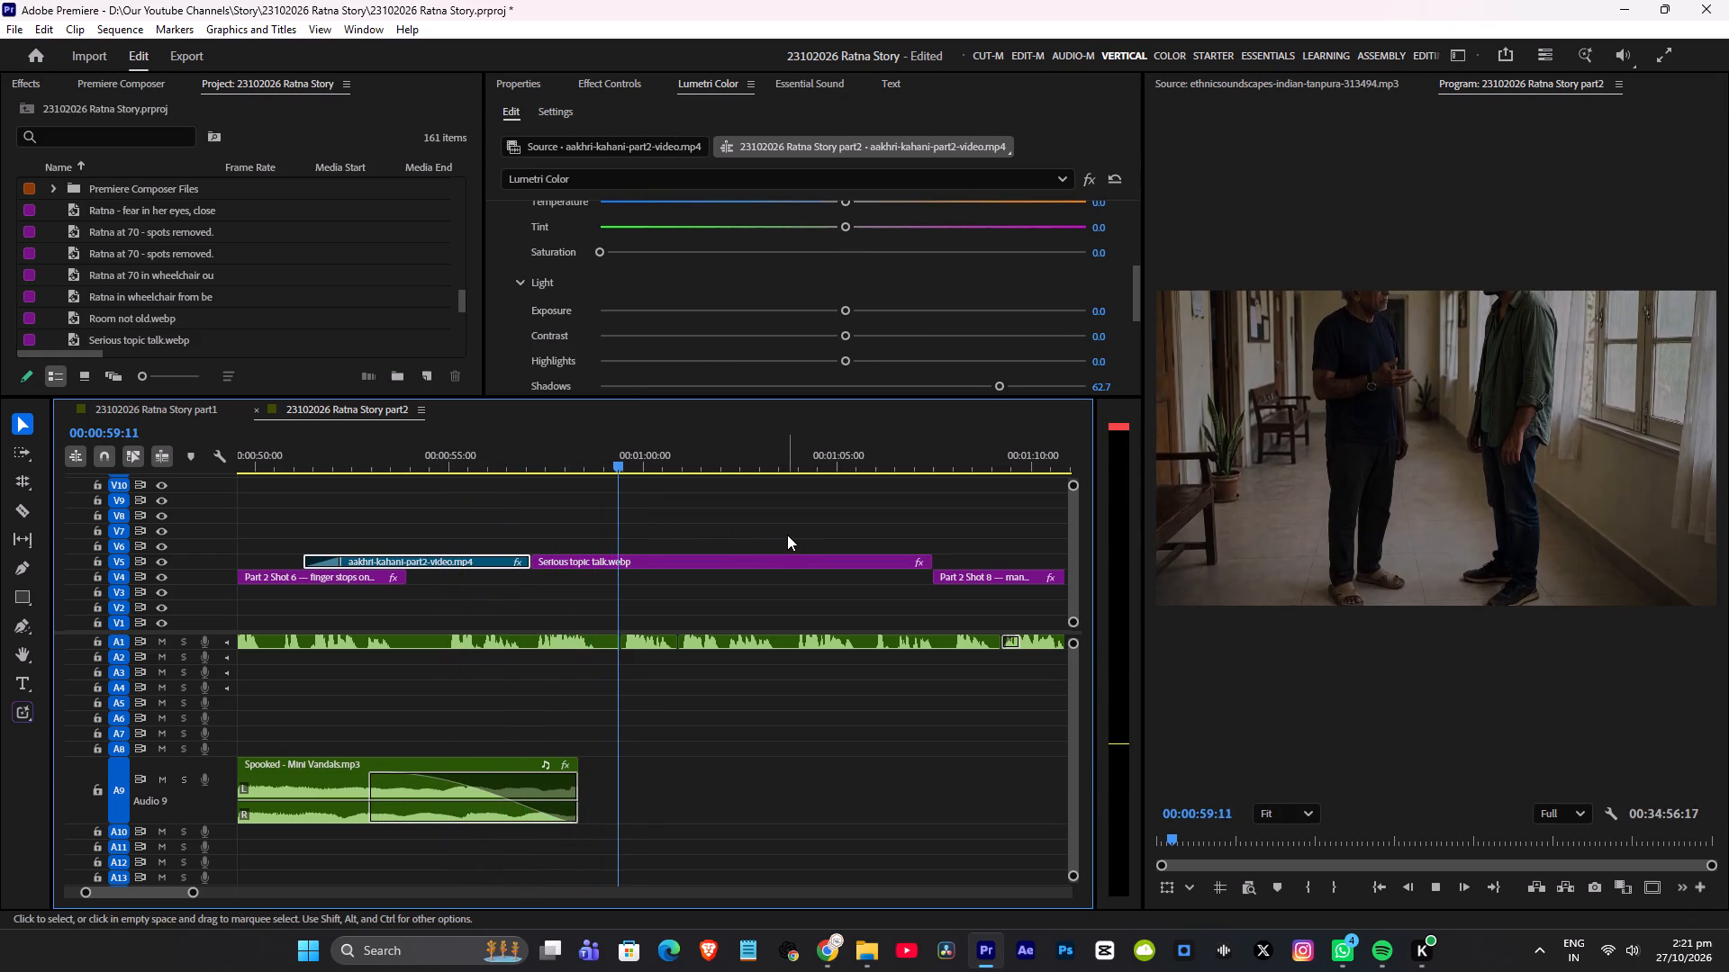
pyautogui.keyDown('alt'); pyautogui.scroll(-6, 787, 535); pyautogui.keyUp('alt')
pyautogui.hotkey('ctrl', 's')
pyautogui.press('space')
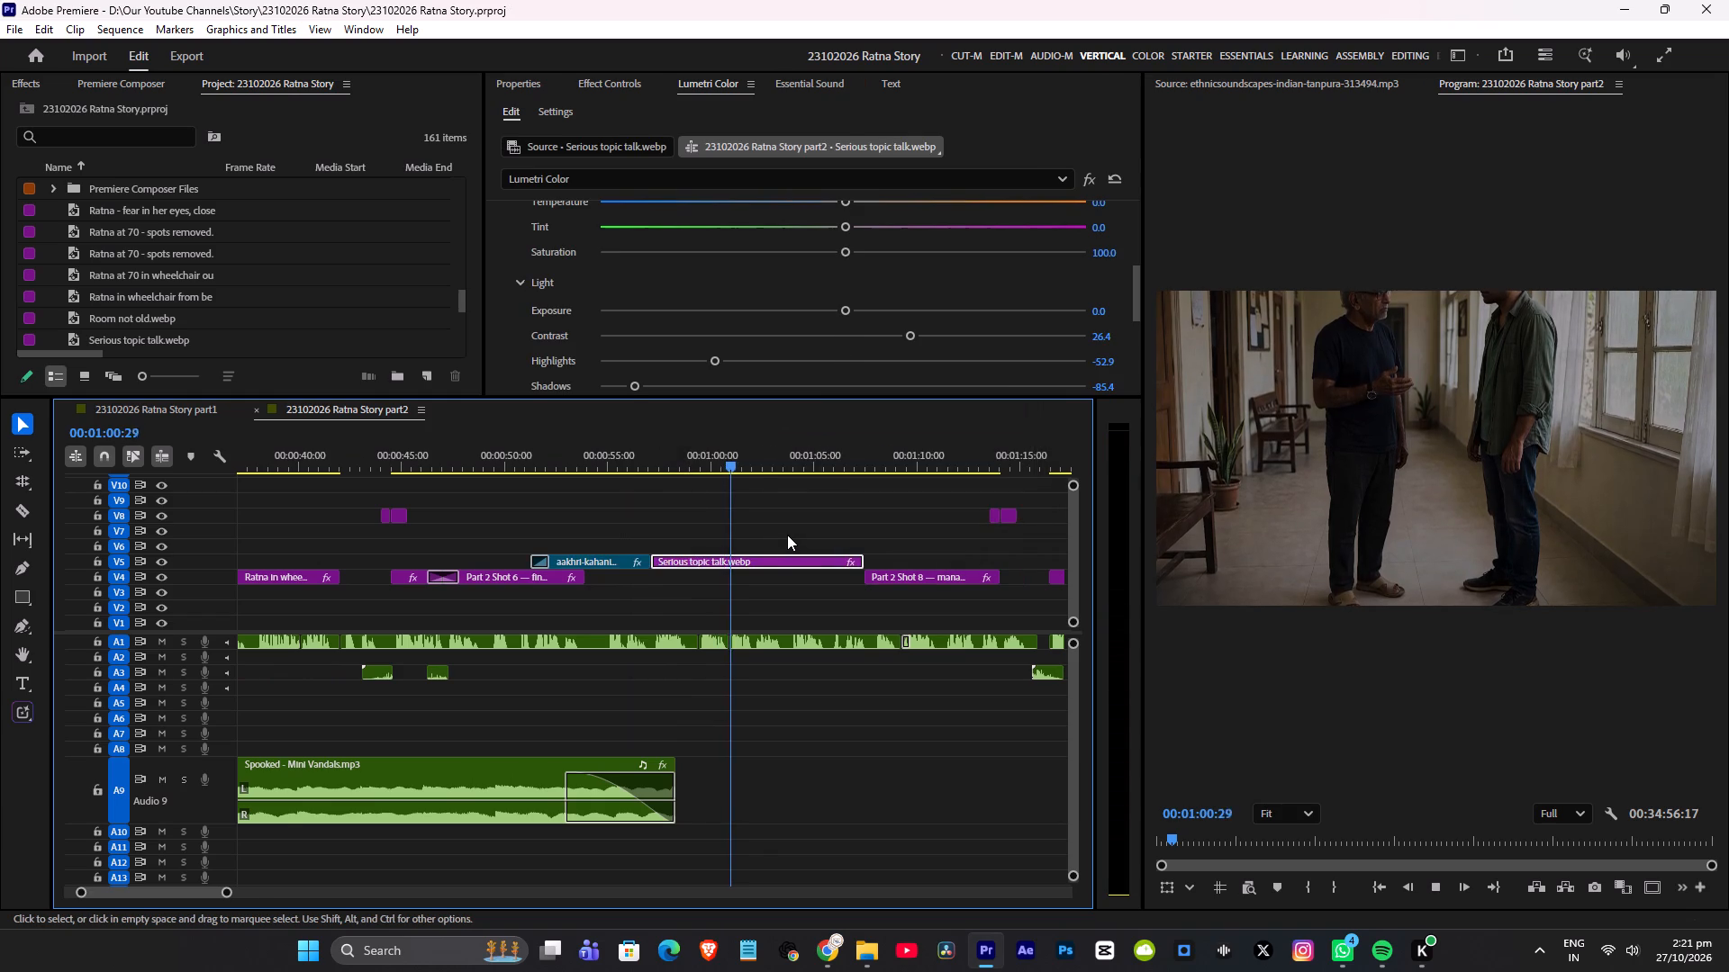
pyautogui.keyDown('alt'); pyautogui.scroll(-4, 792, 530); pyautogui.keyUp('alt')
pyautogui.scroll(-5, 792, 526)
pyautogui.keyDown('alt'); pyautogui.scroll(6, 734, 518); pyautogui.keyUp('alt')
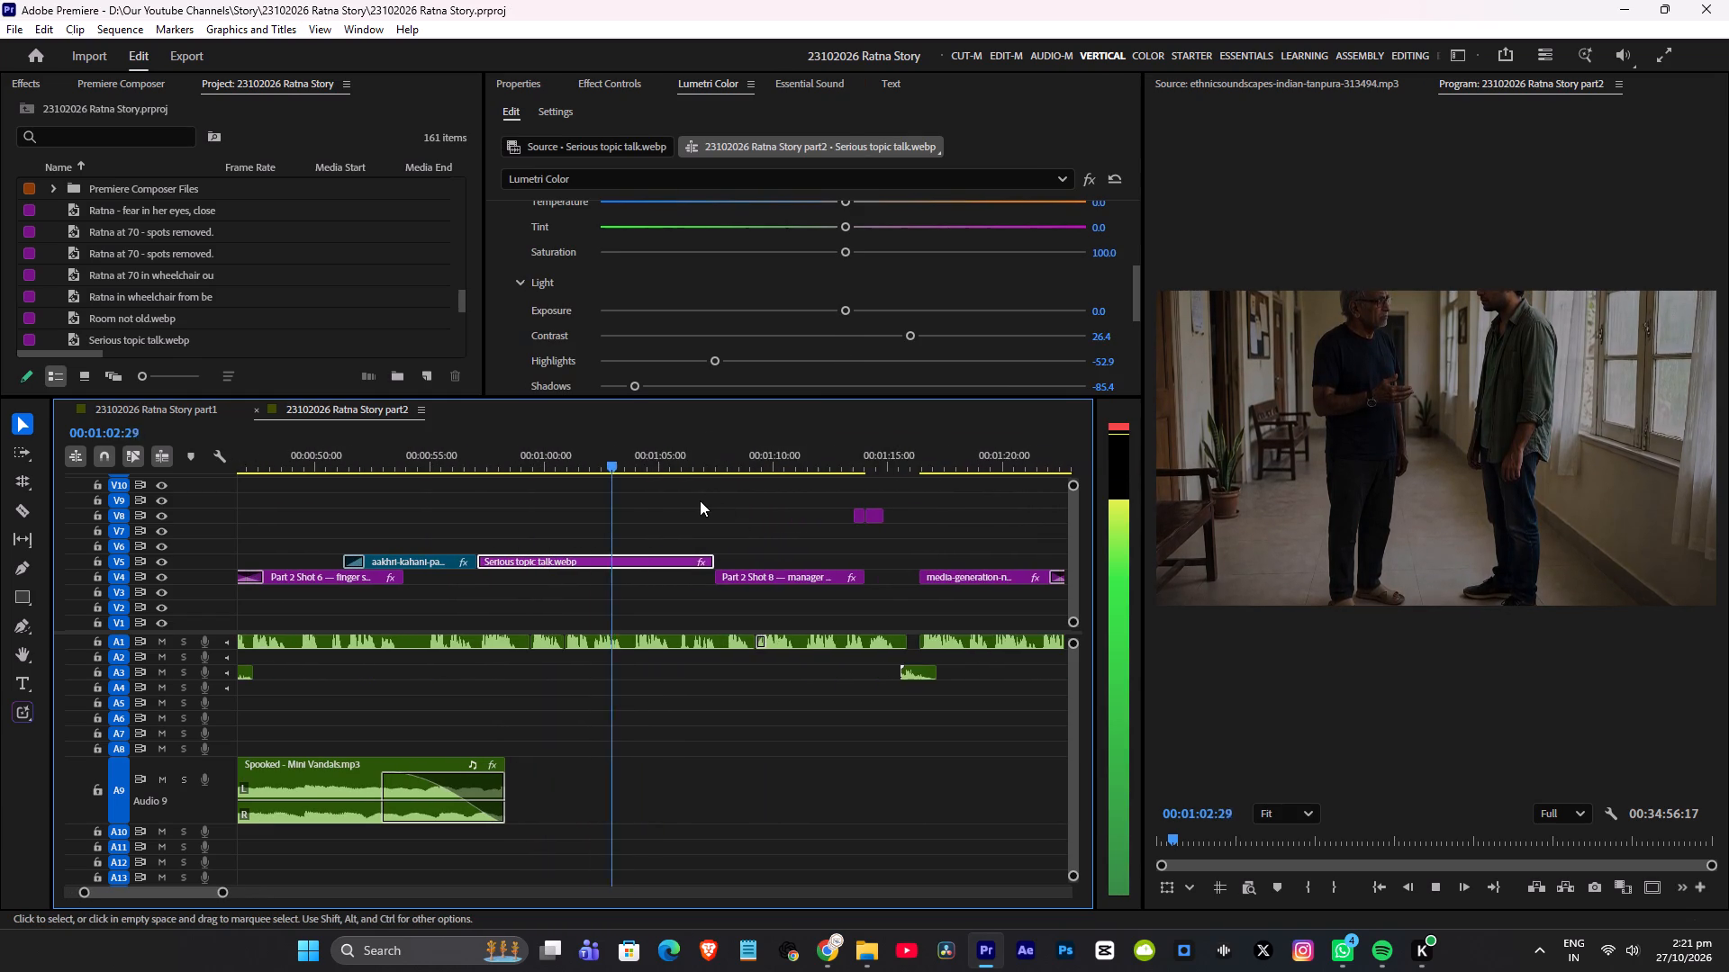
pyautogui.keyDown('alt'); pyautogui.scroll(-5, 696, 506); pyautogui.keyUp('alt')
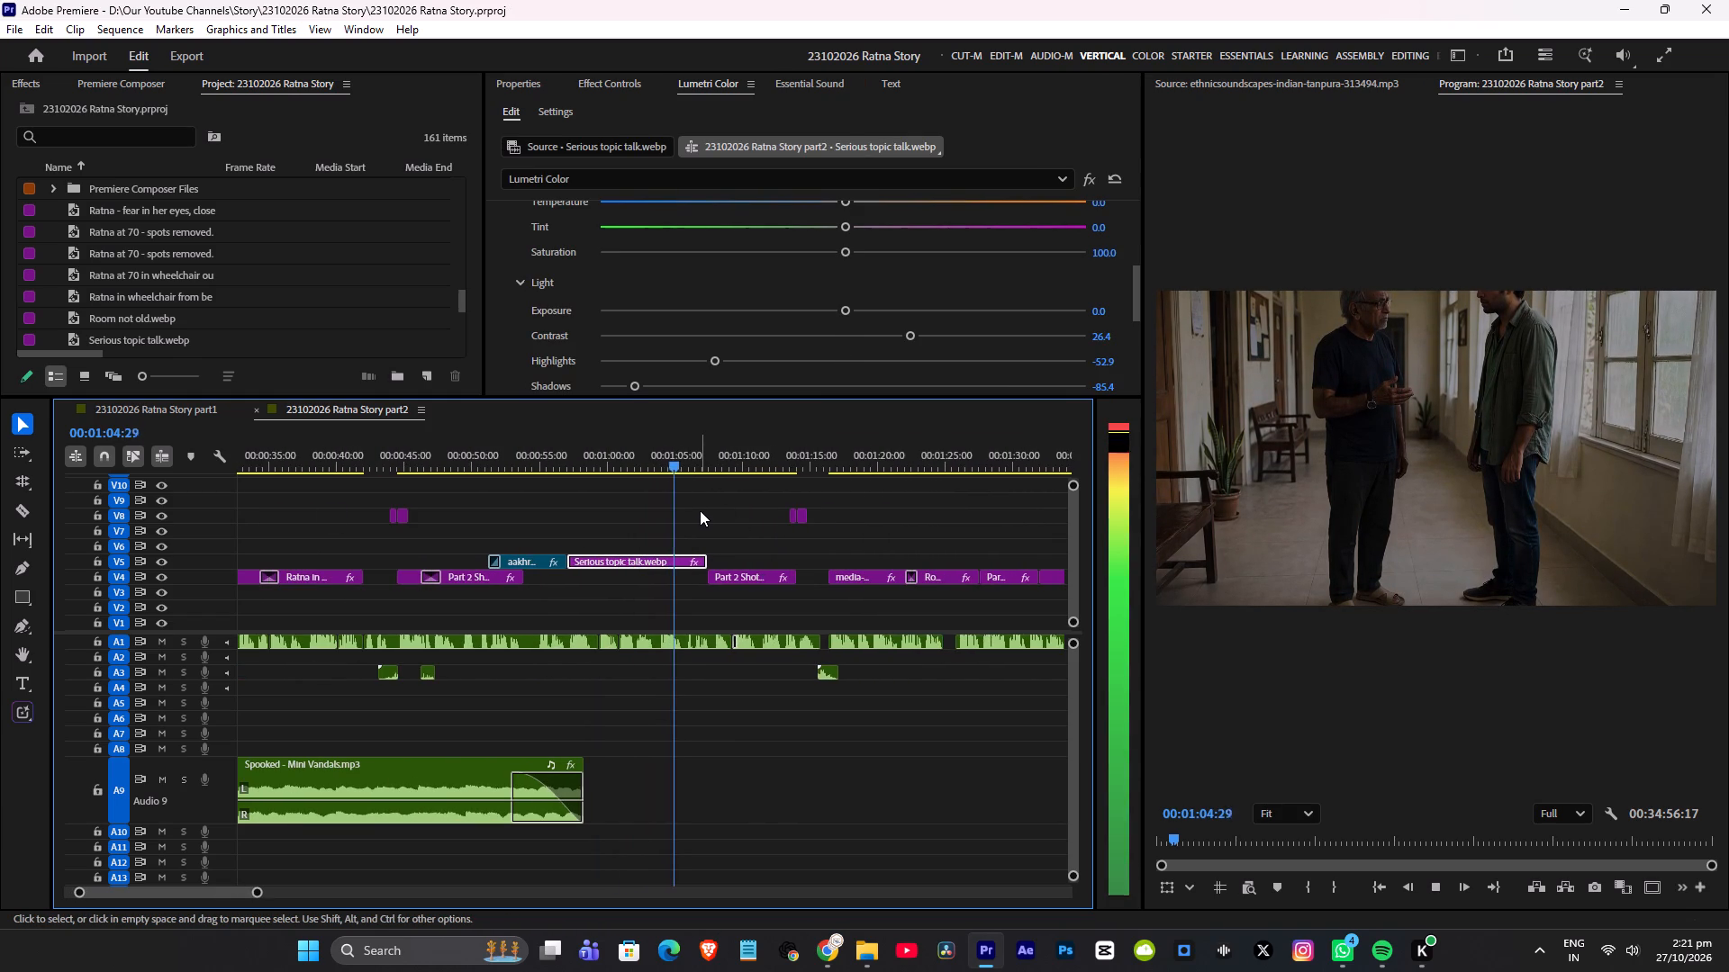
pyautogui.hotkey('ctrl', 's')
# Audition the remaining music clips along A9, including those parked past the end of the video, for a track to follow Spooked.
pyautogui.keyDown('alt'); pyautogui.scroll(-14, 708, 510); pyautogui.keyUp('alt')
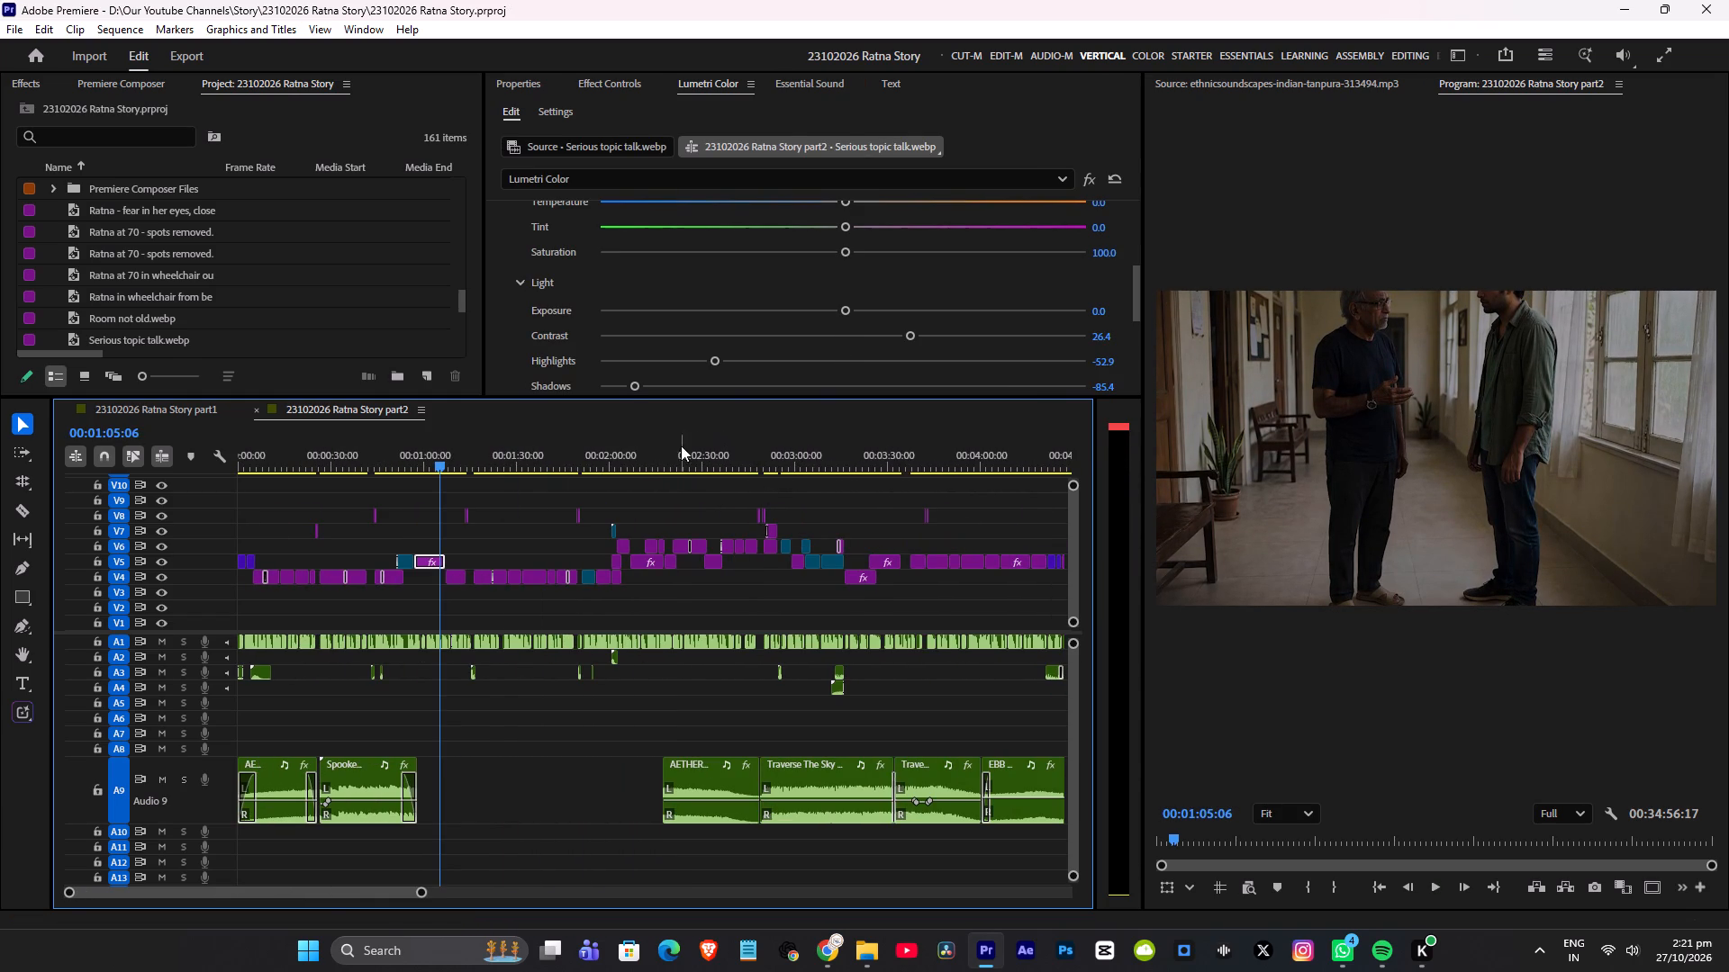
pyautogui.click(668, 449)
pyautogui.press('space')
pyautogui.click(783, 460)
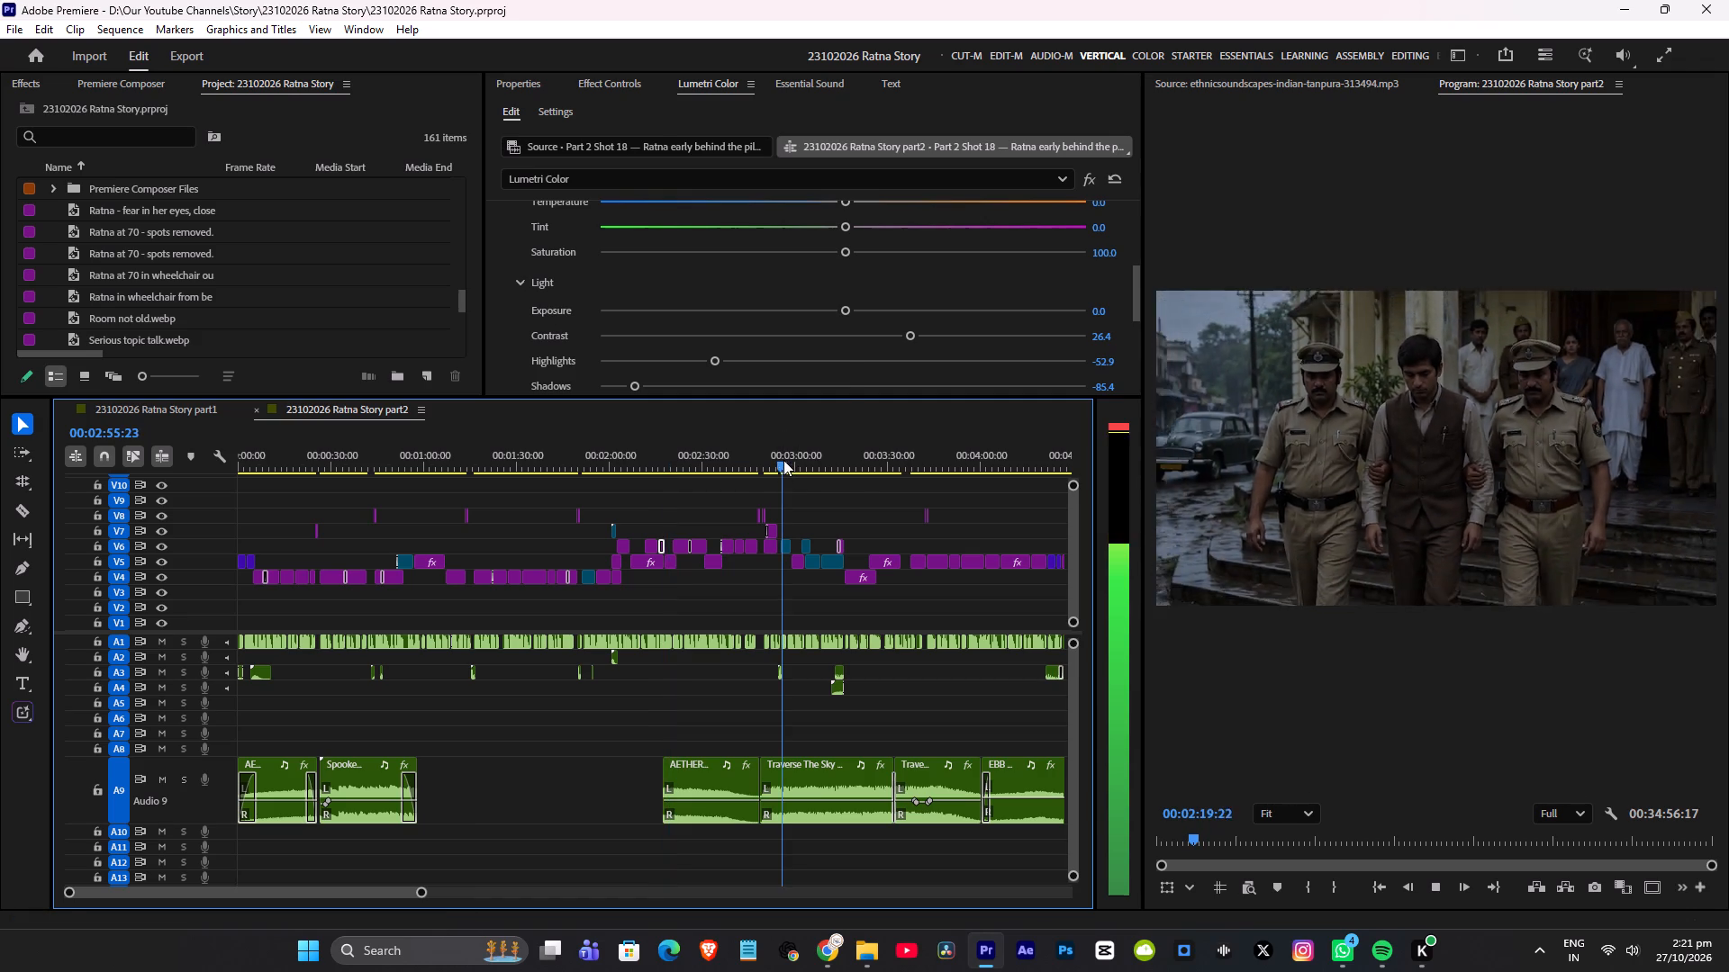
pyautogui.press('space')
pyautogui.keyDown('alt'); pyautogui.scroll(-4, 854, 479); pyautogui.keyUp('alt')
pyautogui.click(690, 454)
pyautogui.press('space')
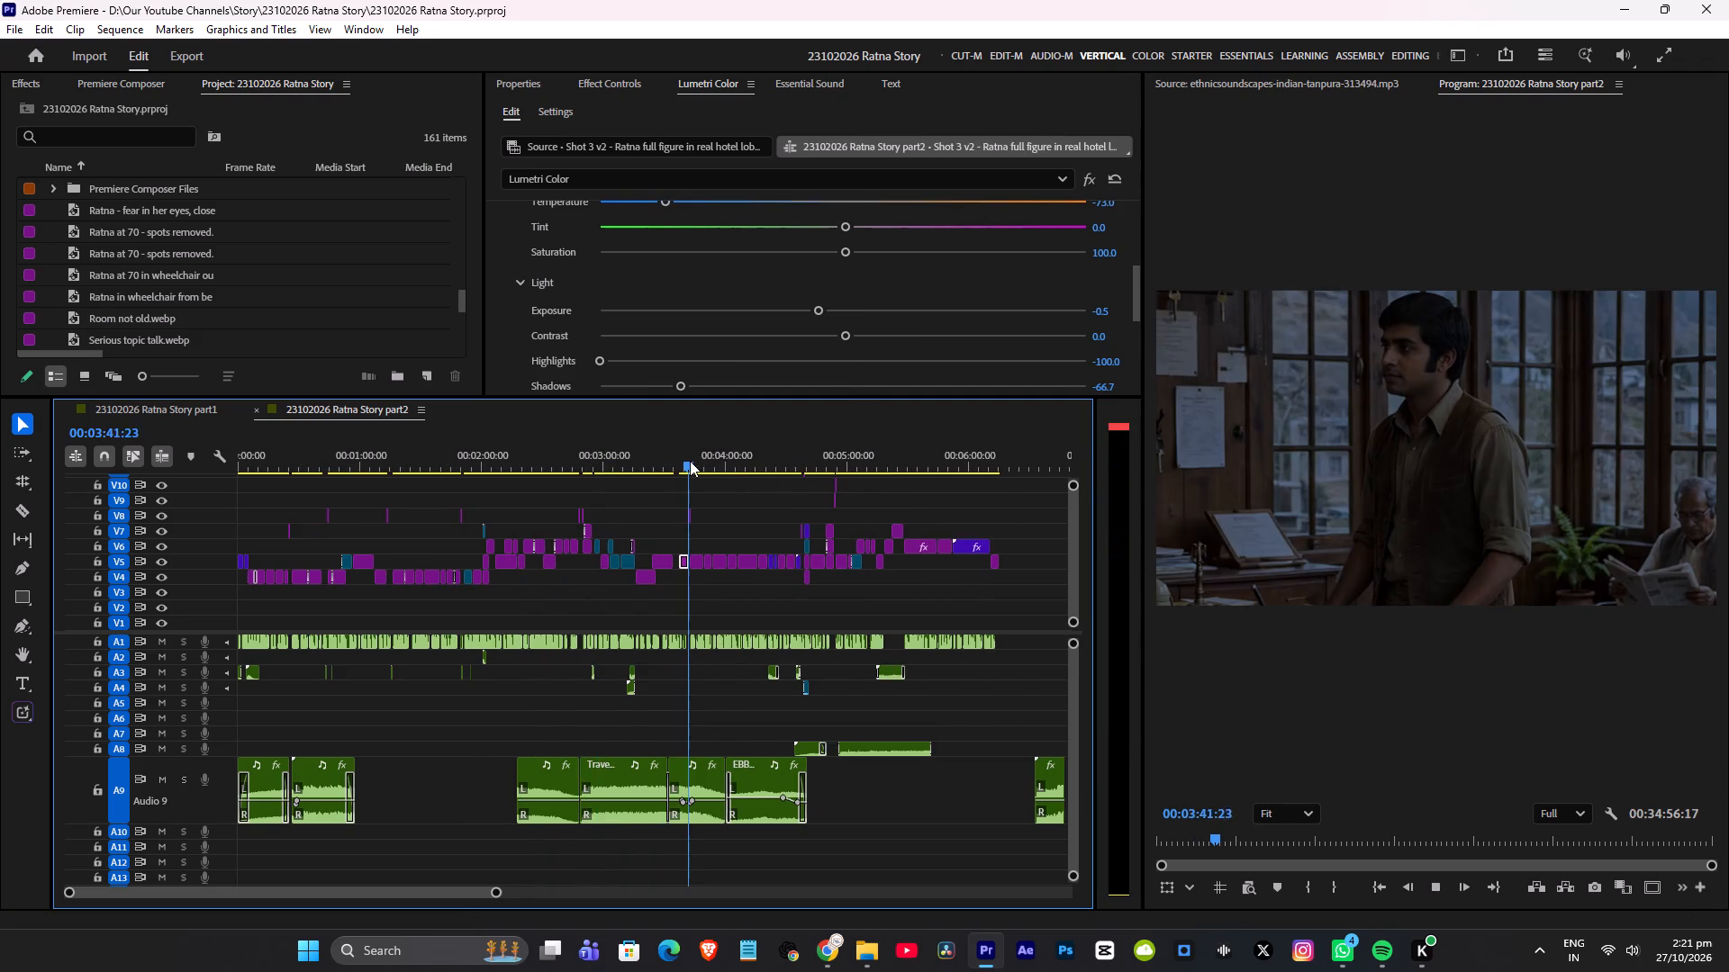
pyautogui.click(747, 454)
pyautogui.press('space')
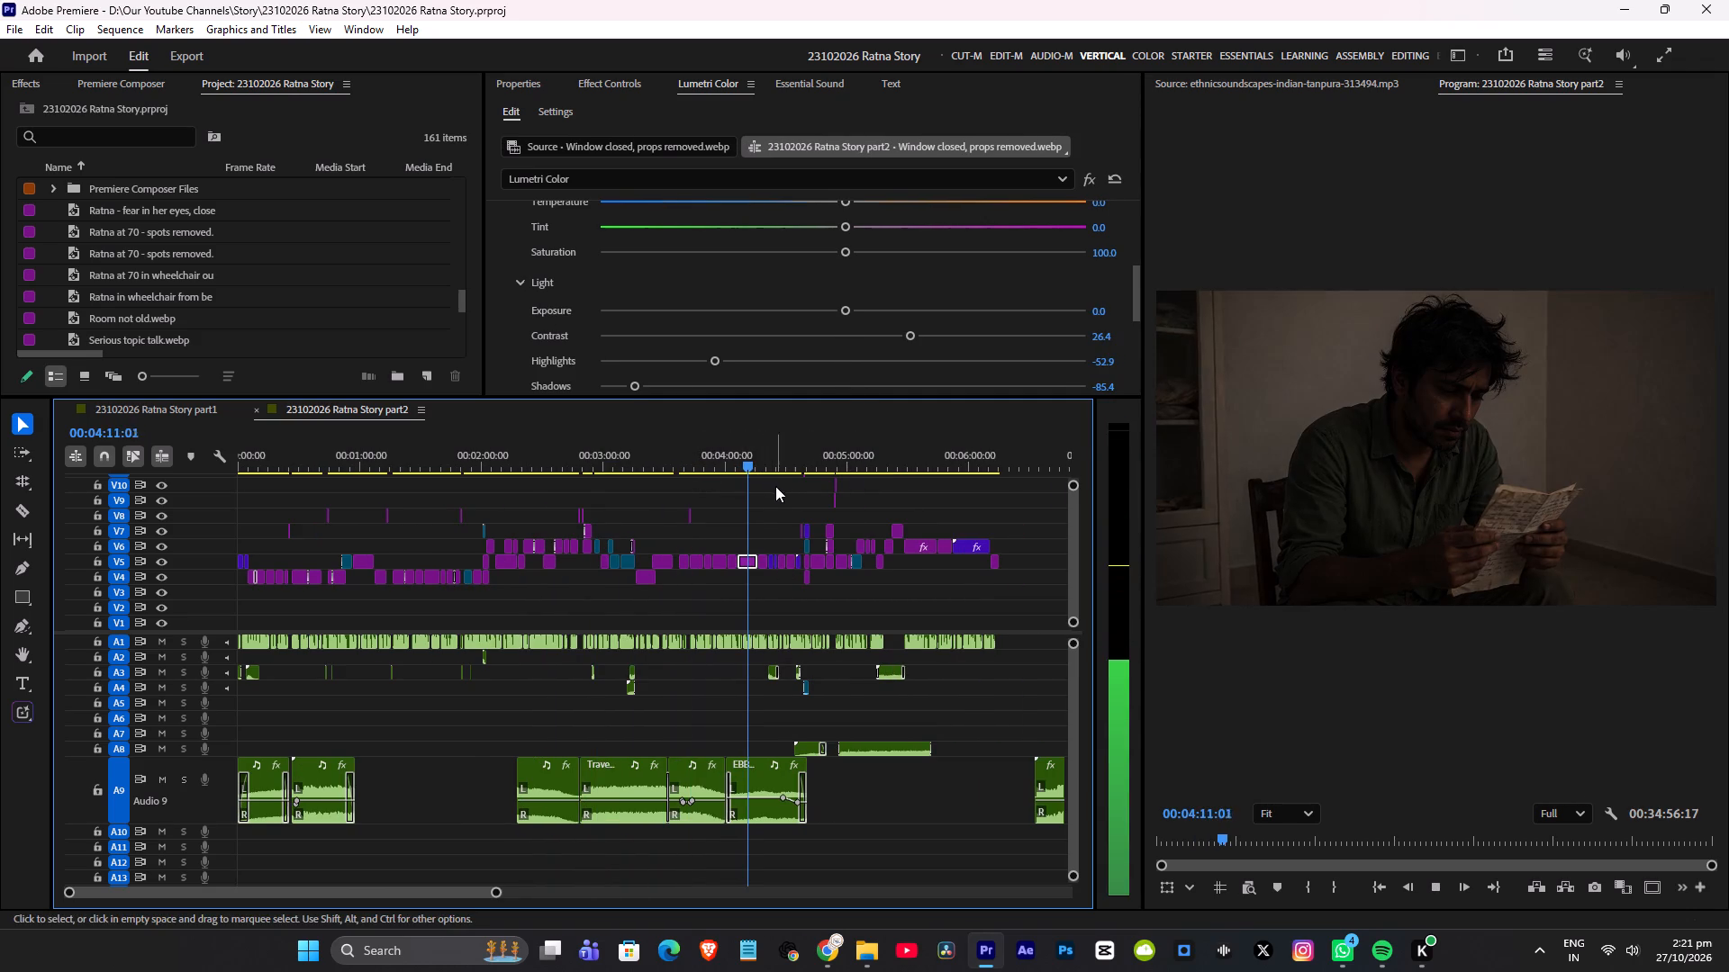
pyautogui.click(852, 453)
pyautogui.press('space')
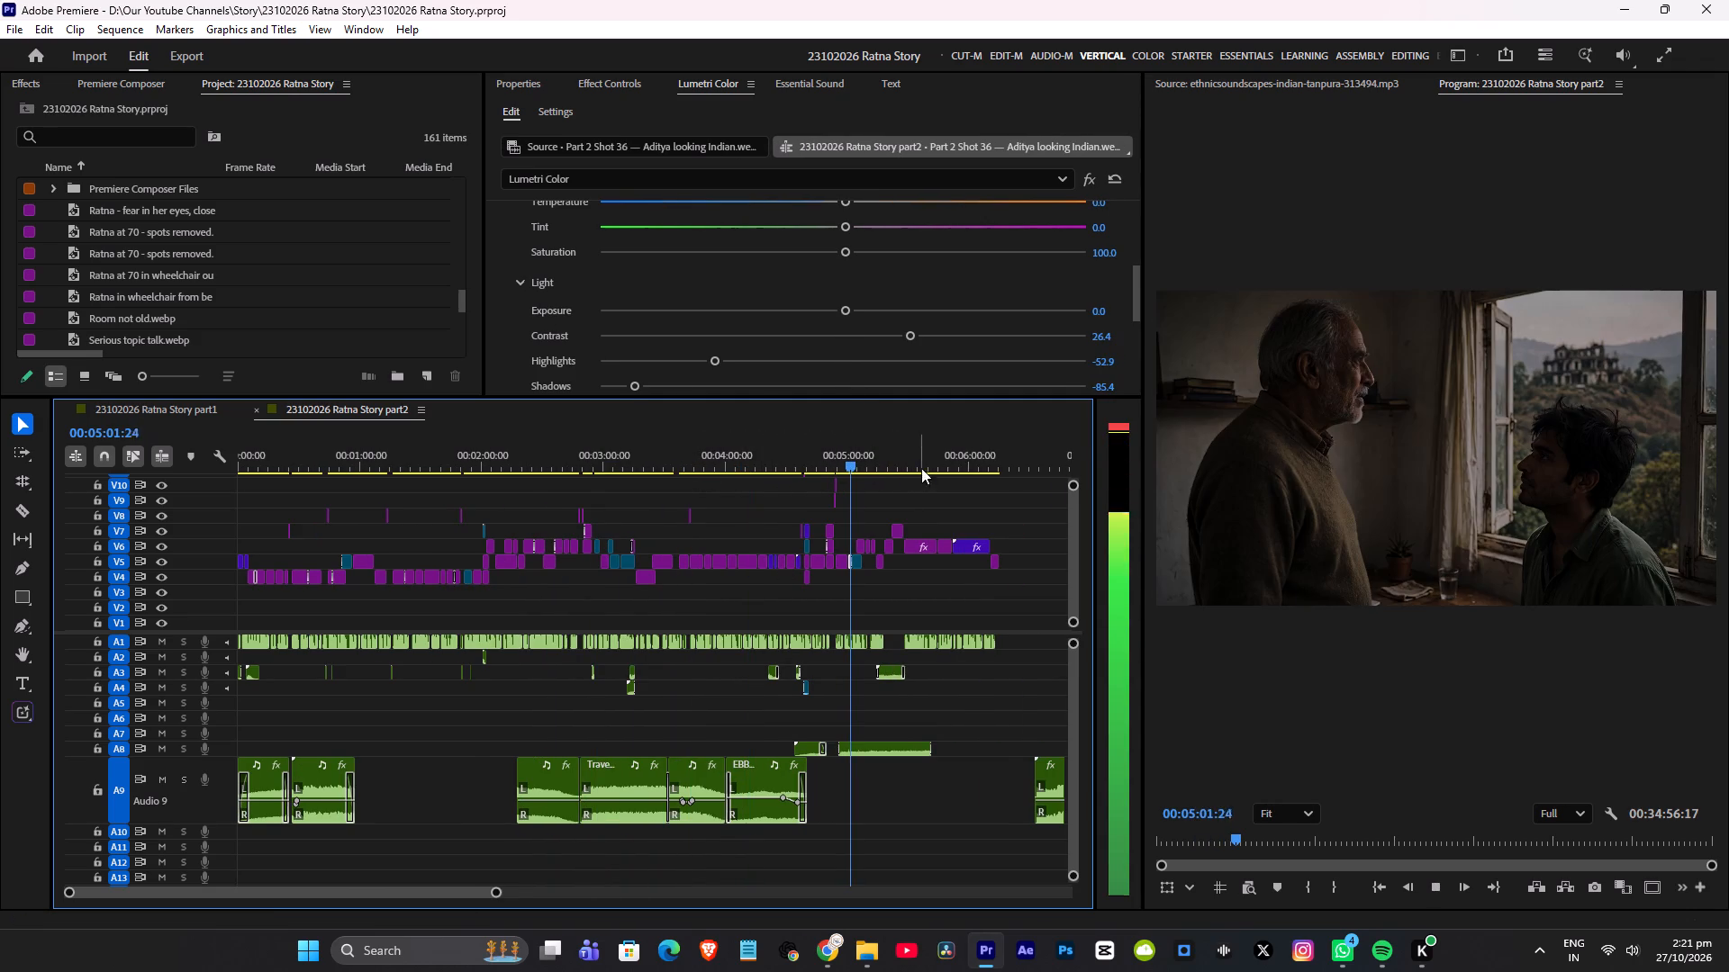
pyautogui.scroll(-5, 925, 458)
pyautogui.click(903, 459)
pyautogui.press('space')
pyautogui.scroll(-4, 941, 516)
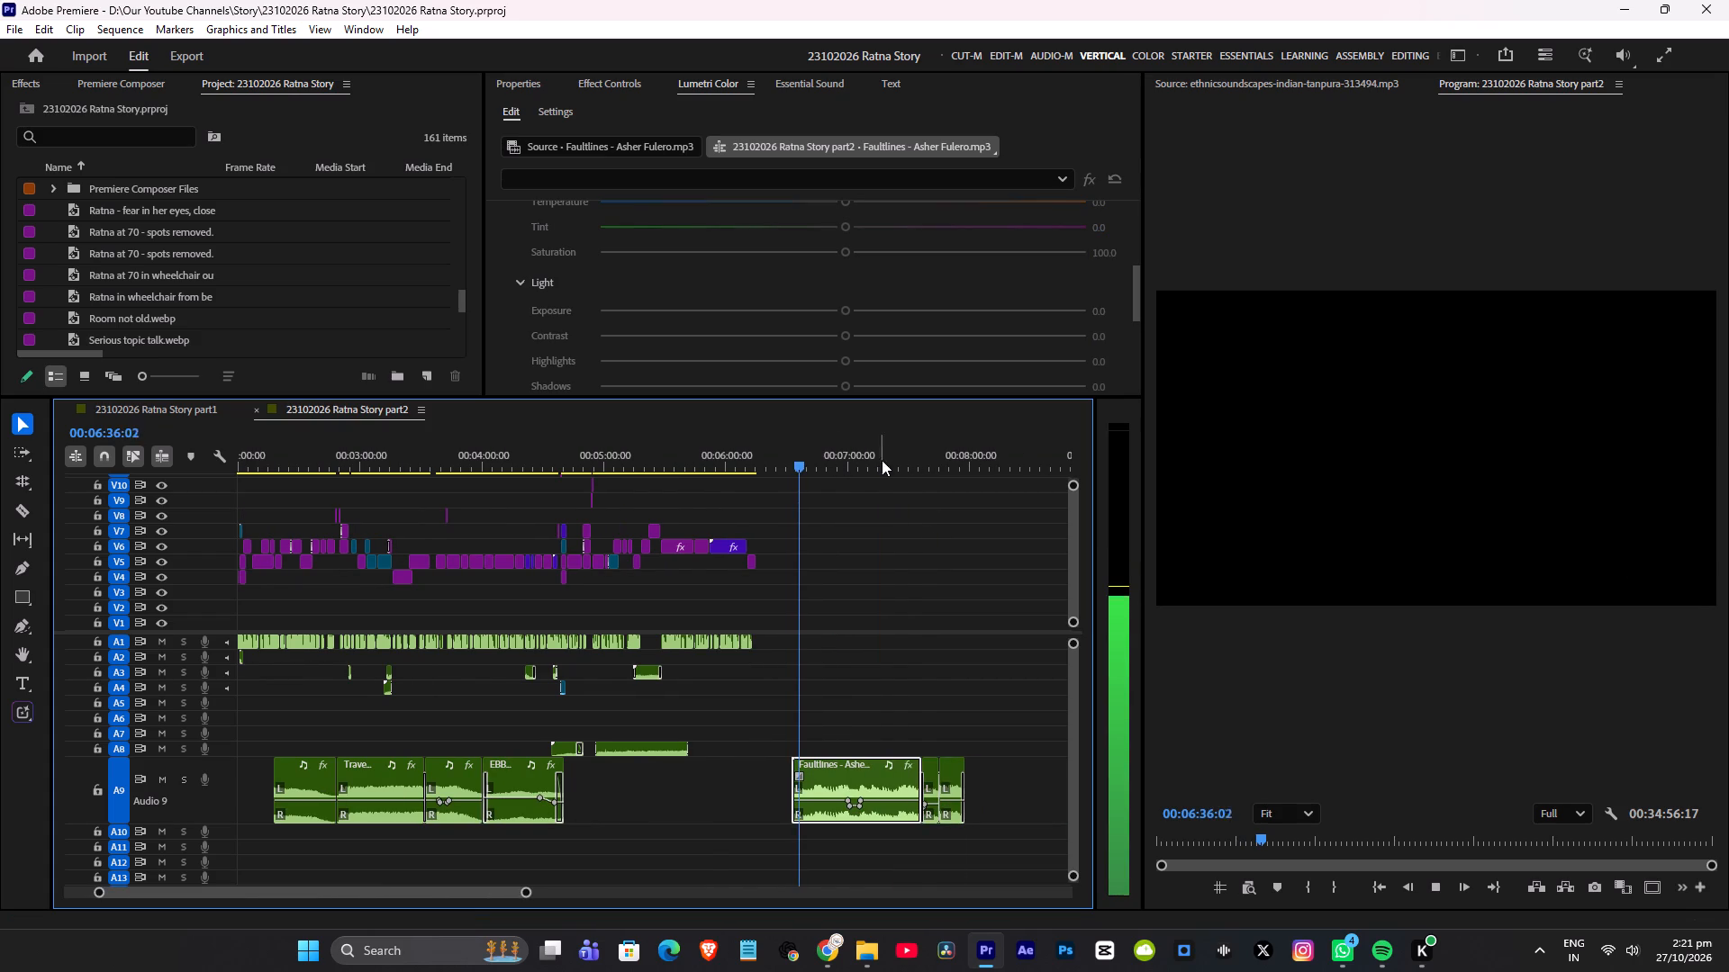
pyautogui.click(922, 459)
pyautogui.press('space')
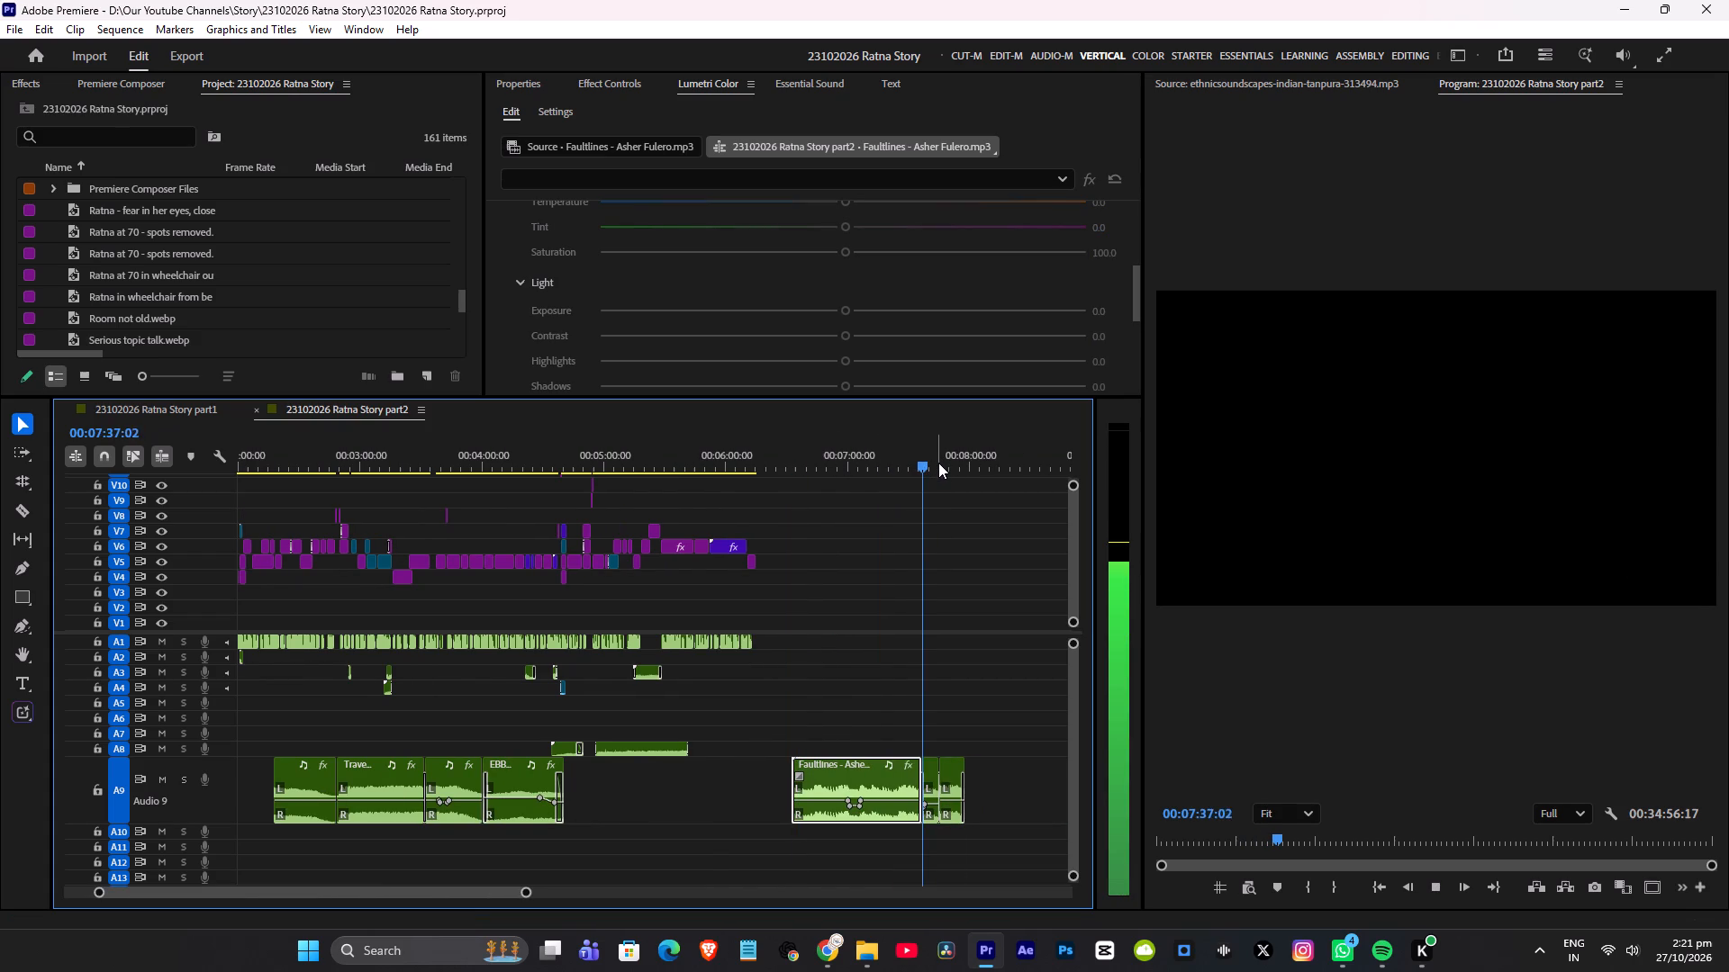
pyautogui.click(848, 461)
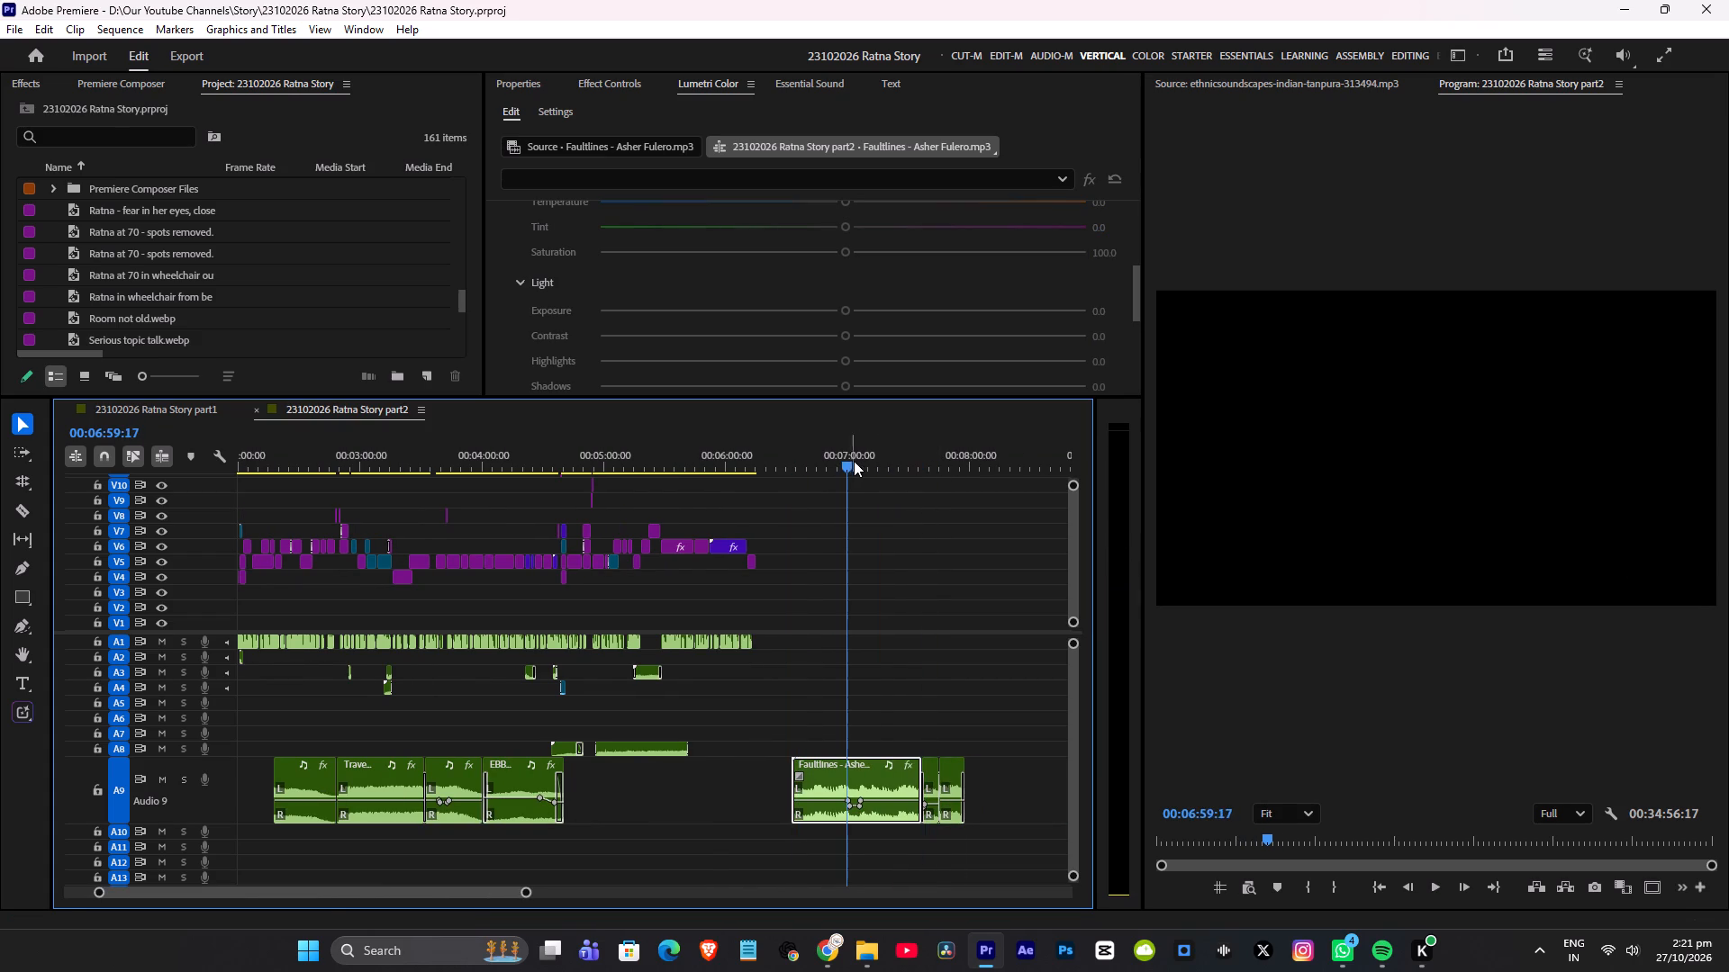
pyautogui.press('space')
pyautogui.scroll(5, 866, 512)
pyautogui.press('space')
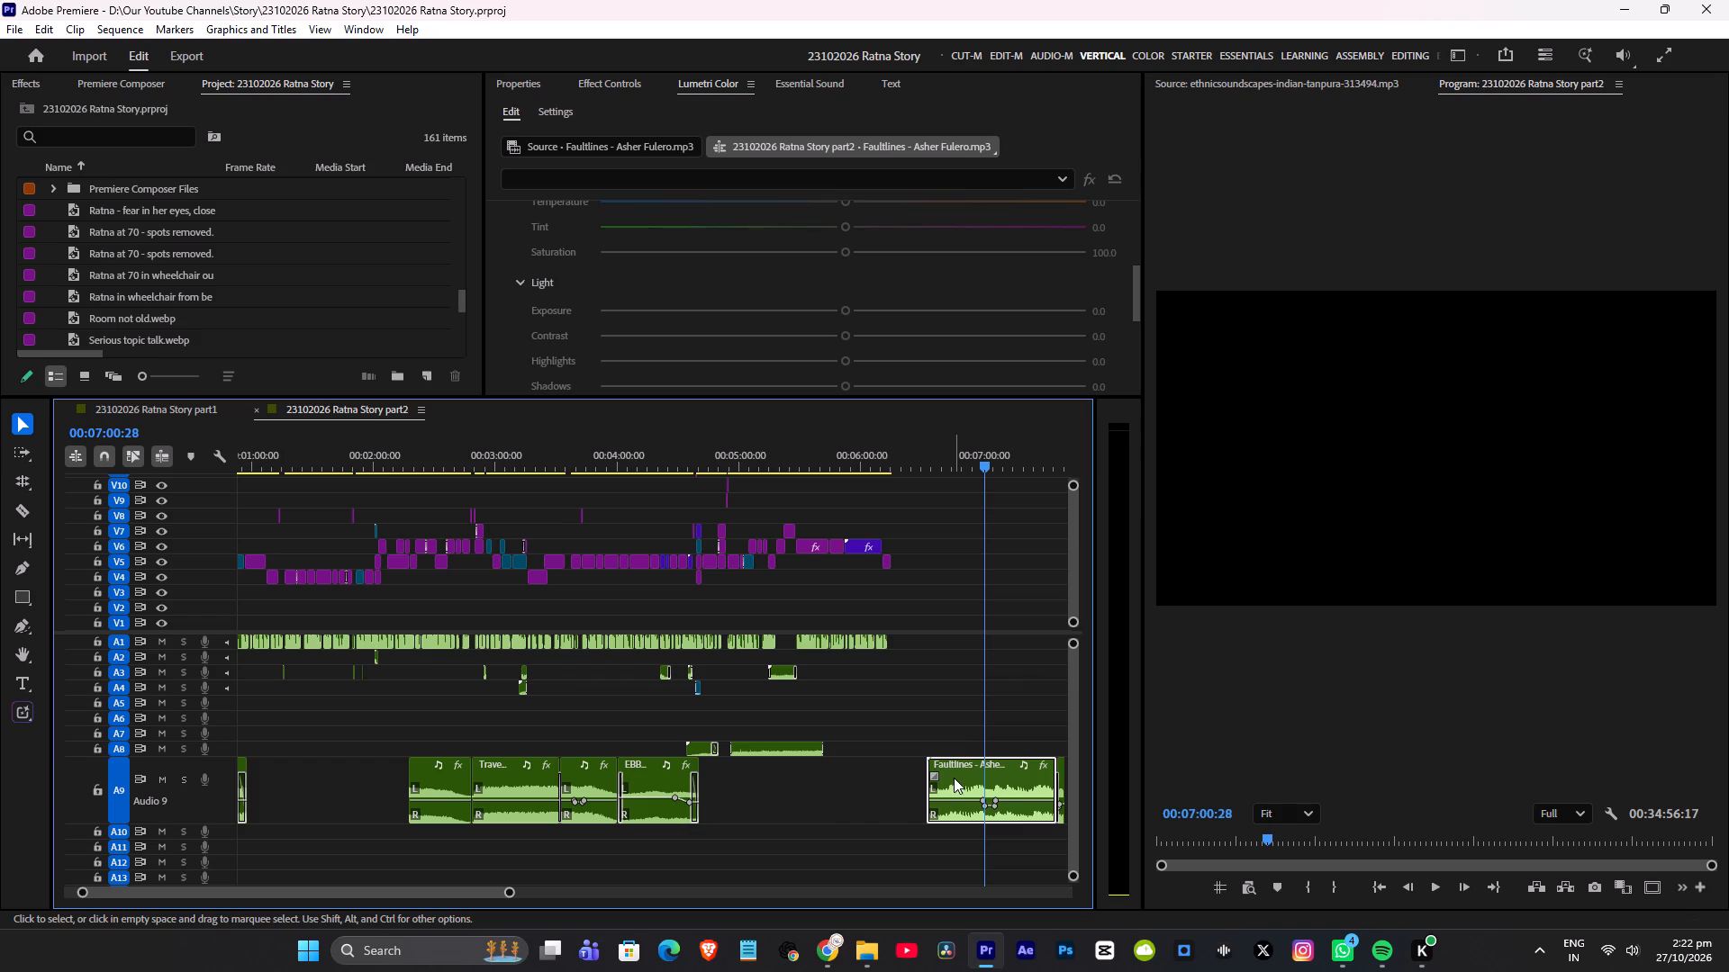
# Move the Faultlines clip into the A9 gap between Spooked and AETHER, starting at about 00:00:59, and play the changeover.
pyautogui.moveTo(954, 778); pyautogui.dragTo(290, 768)
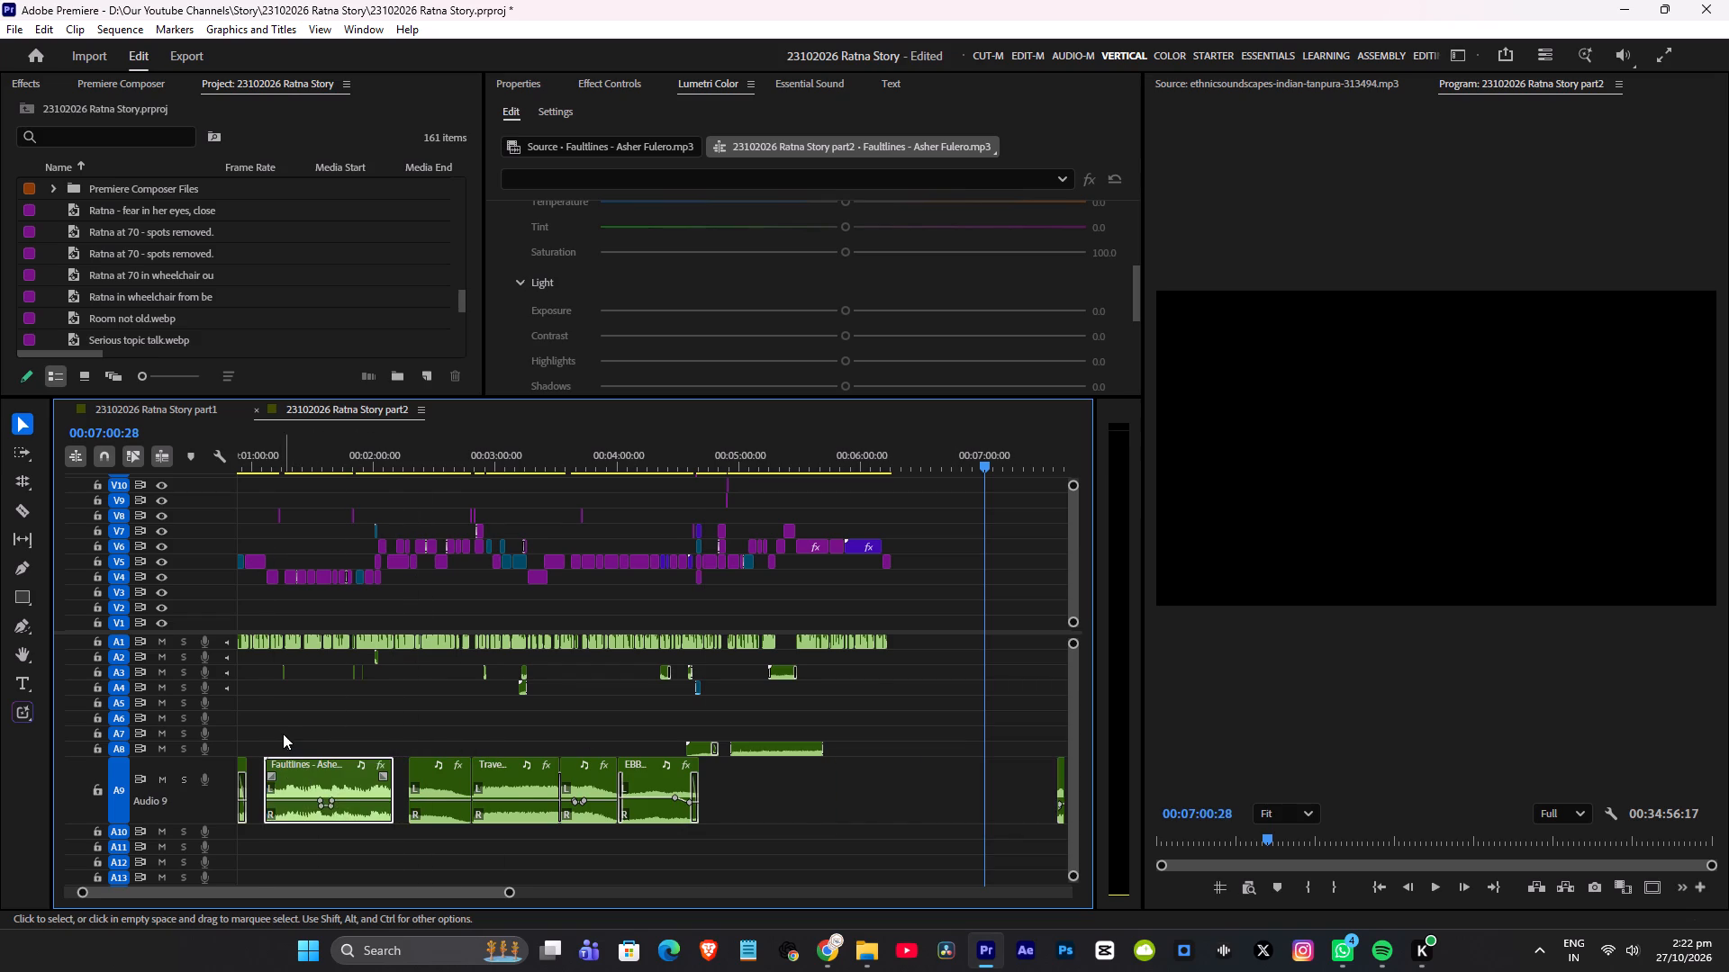
pyautogui.scroll(20, 287, 723)
pyautogui.scroll(5, 287, 723)
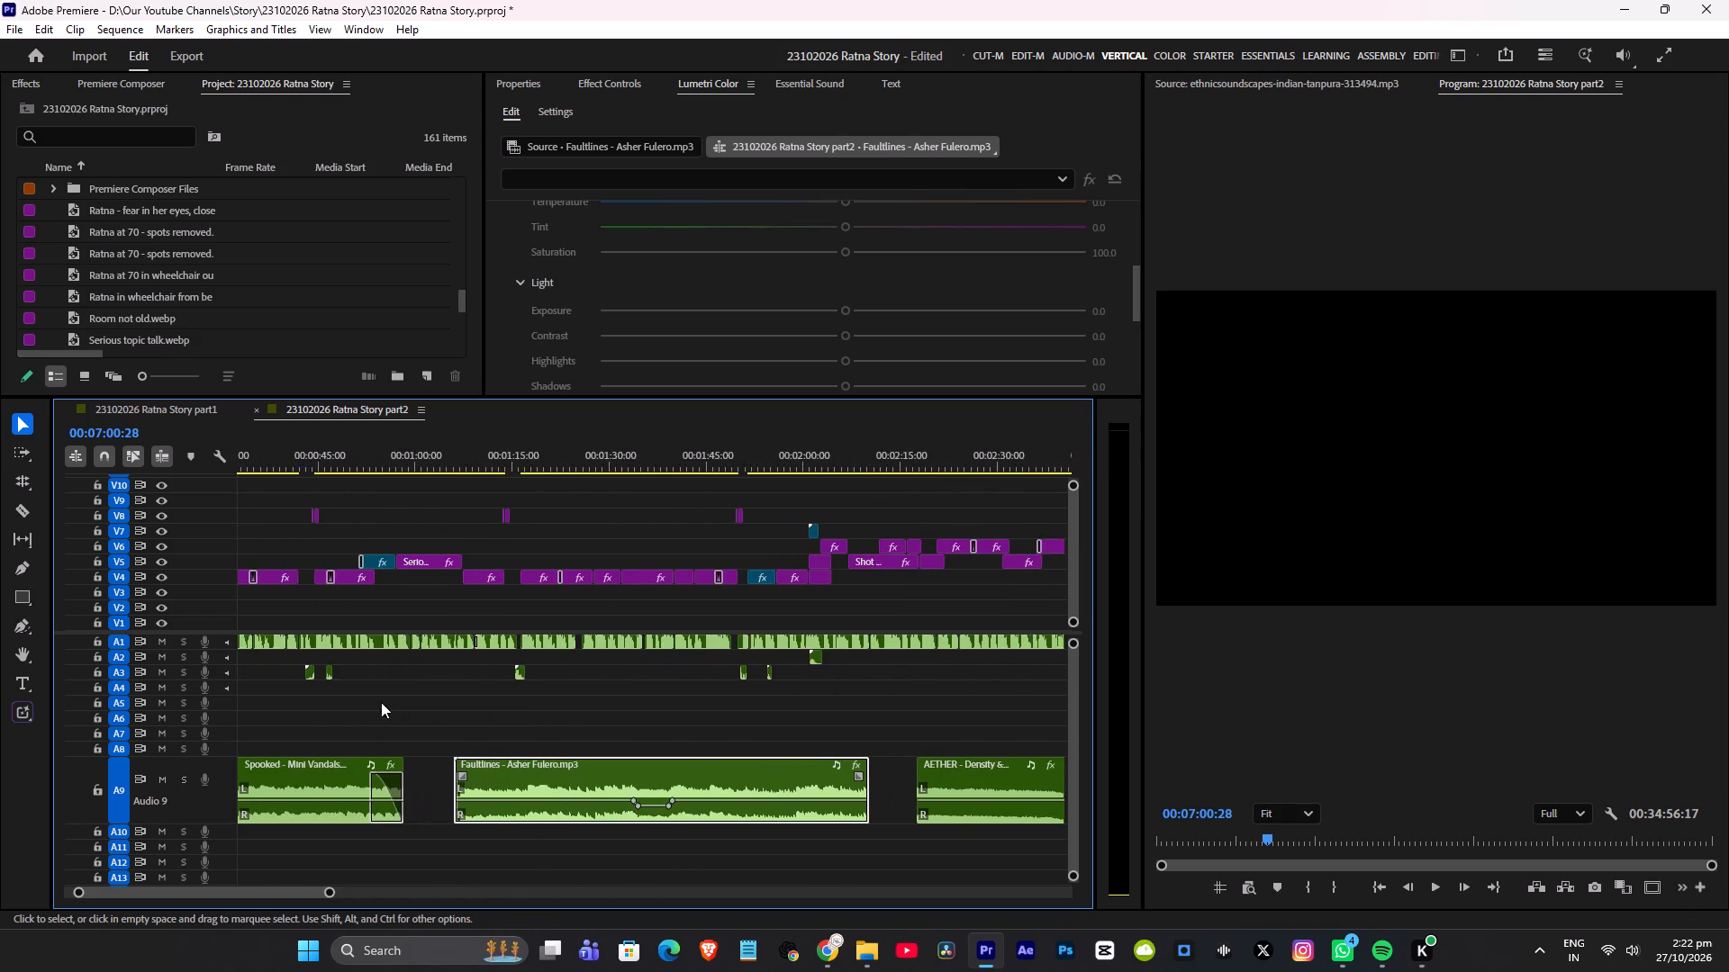
pyautogui.scroll(13, 381, 702)
pyautogui.hotkey('ctrl', 's')
pyautogui.scroll(-4, 661, 707)
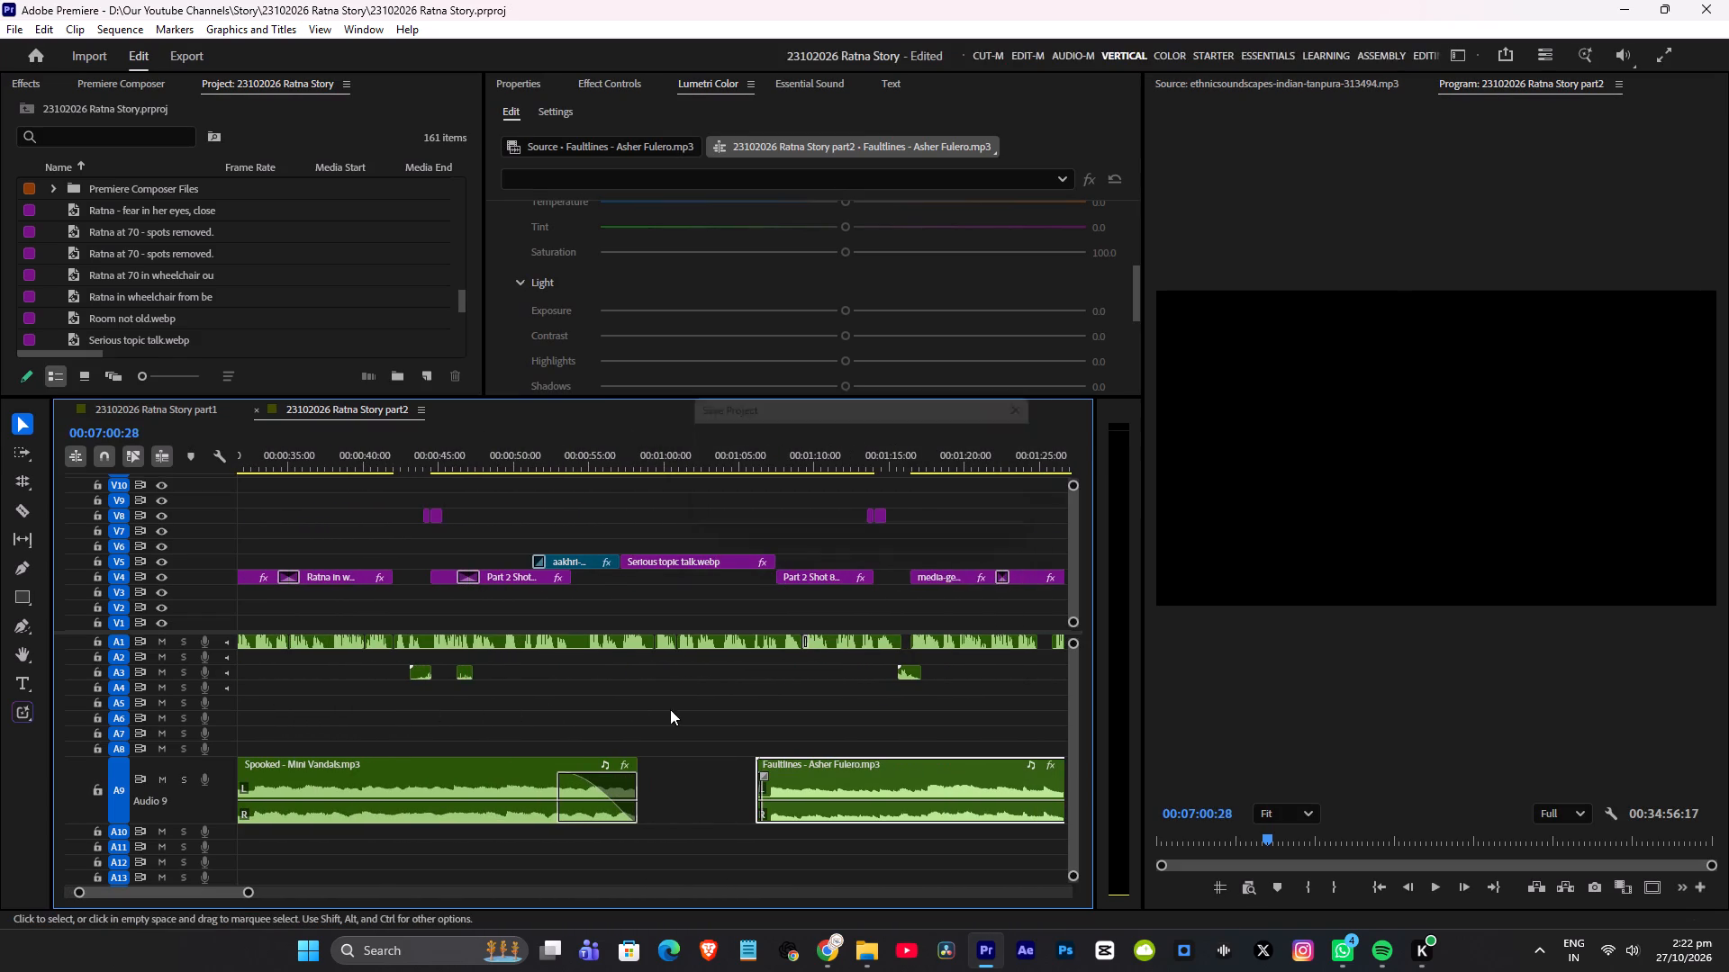
pyautogui.moveTo(809, 770); pyautogui.dragTo(709, 770)
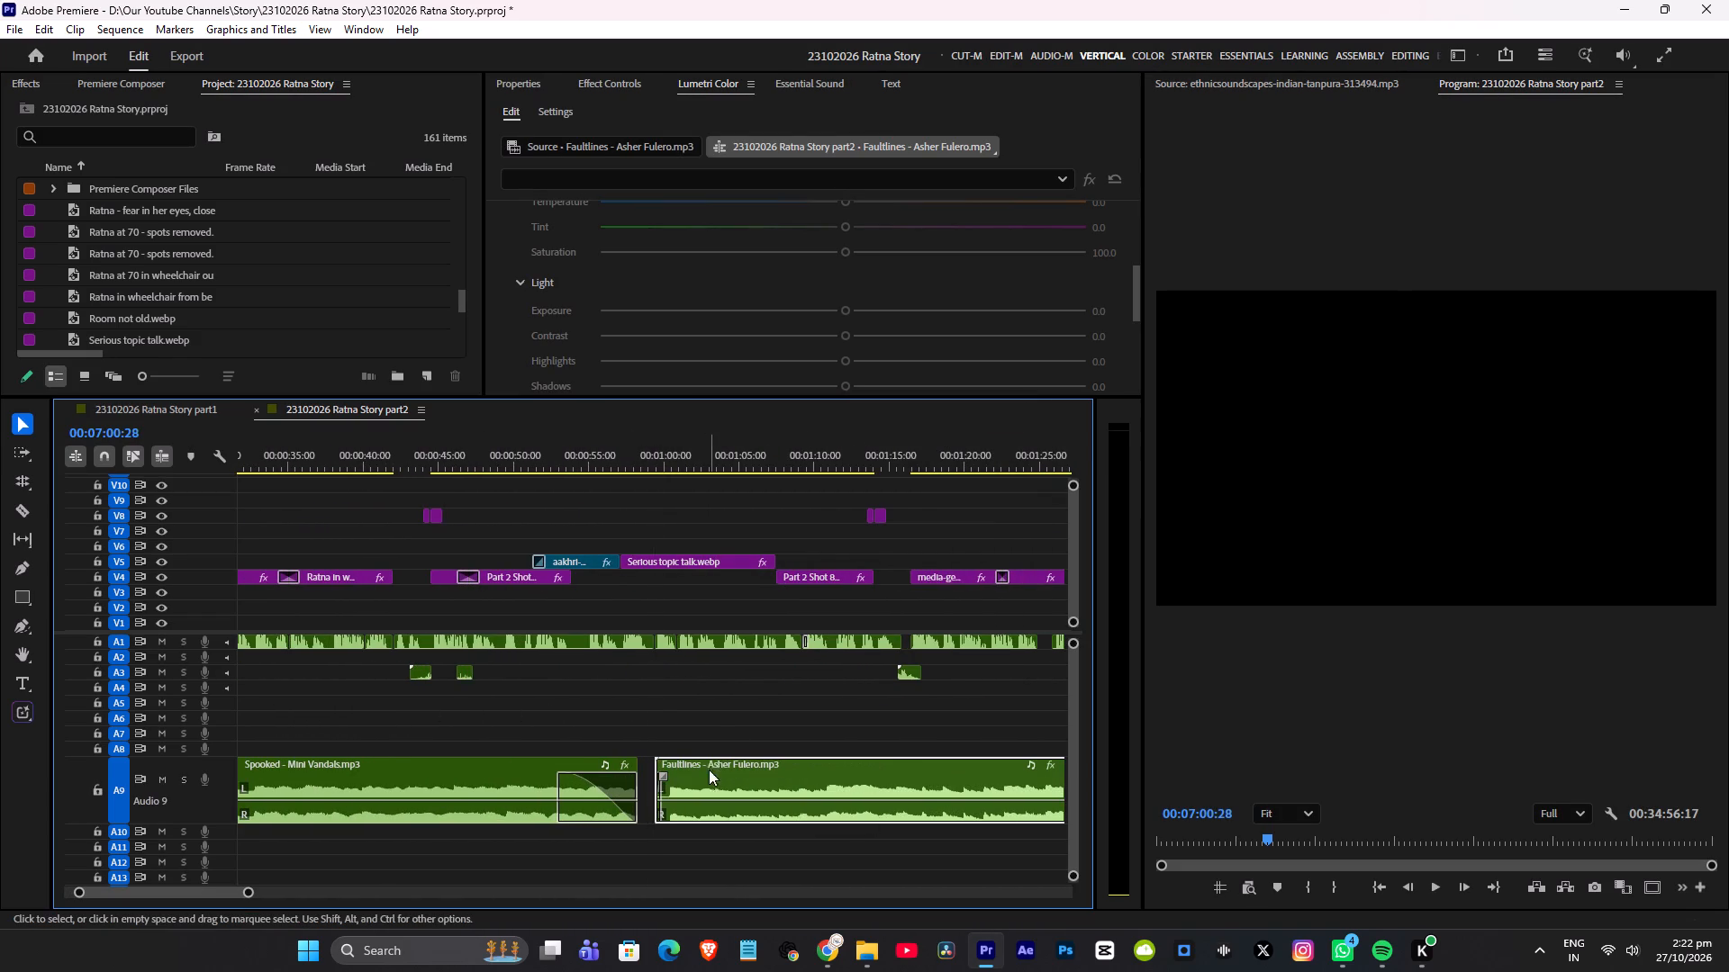
pyautogui.click(616, 445)
pyautogui.press('space')
pyautogui.keyDown('alt'); pyautogui.scroll(5, 691, 686); pyautogui.keyUp('alt')
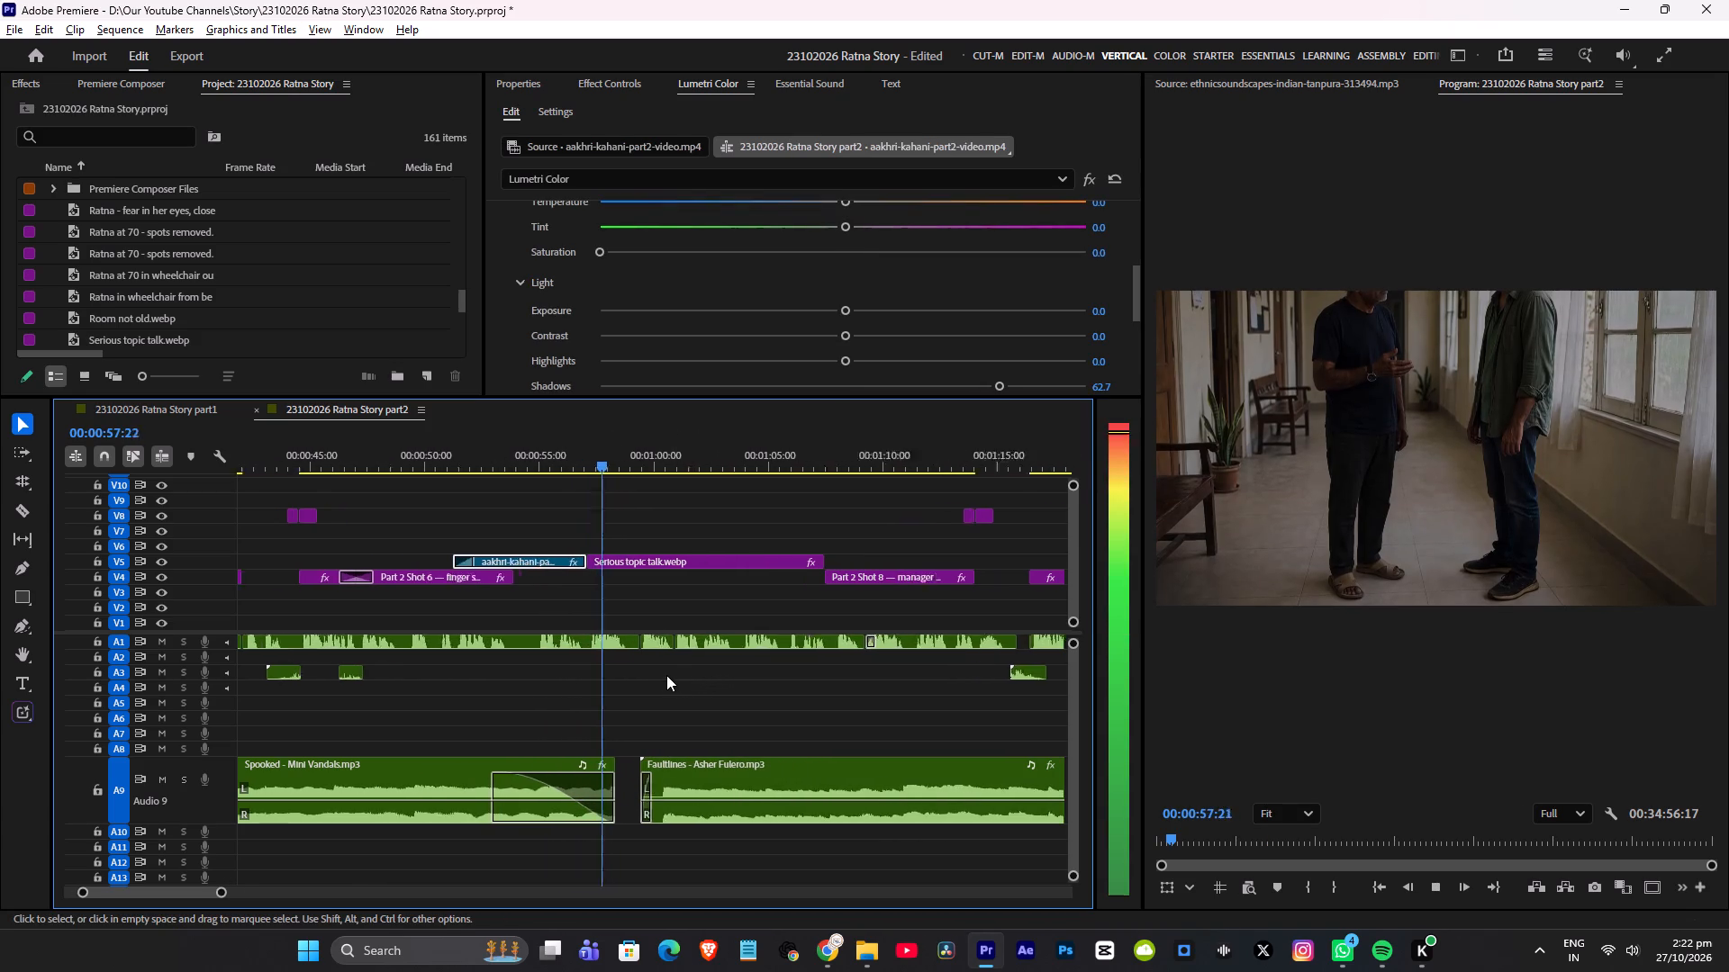
pyautogui.keyDown('alt'); pyautogui.scroll(6, 666, 675); pyautogui.keyUp('alt')
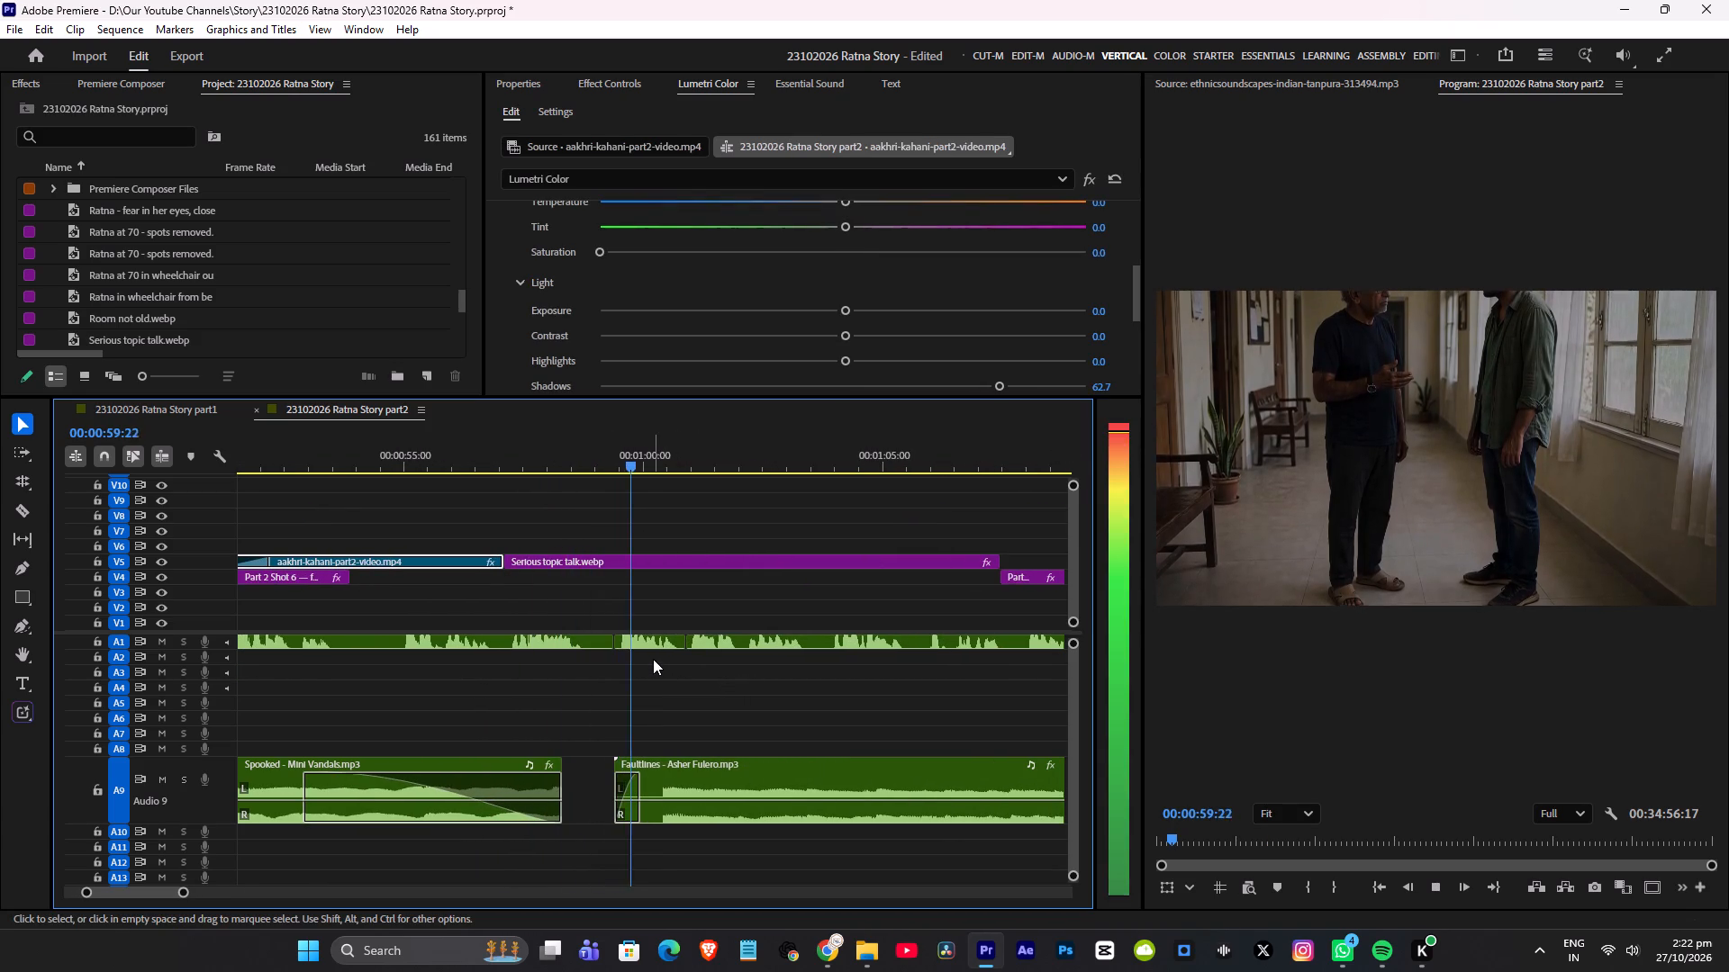
pyautogui.scroll(-3, 656, 655)
pyautogui.keyDown('alt'); pyautogui.scroll(-4, 655, 658); pyautogui.keyUp('alt')
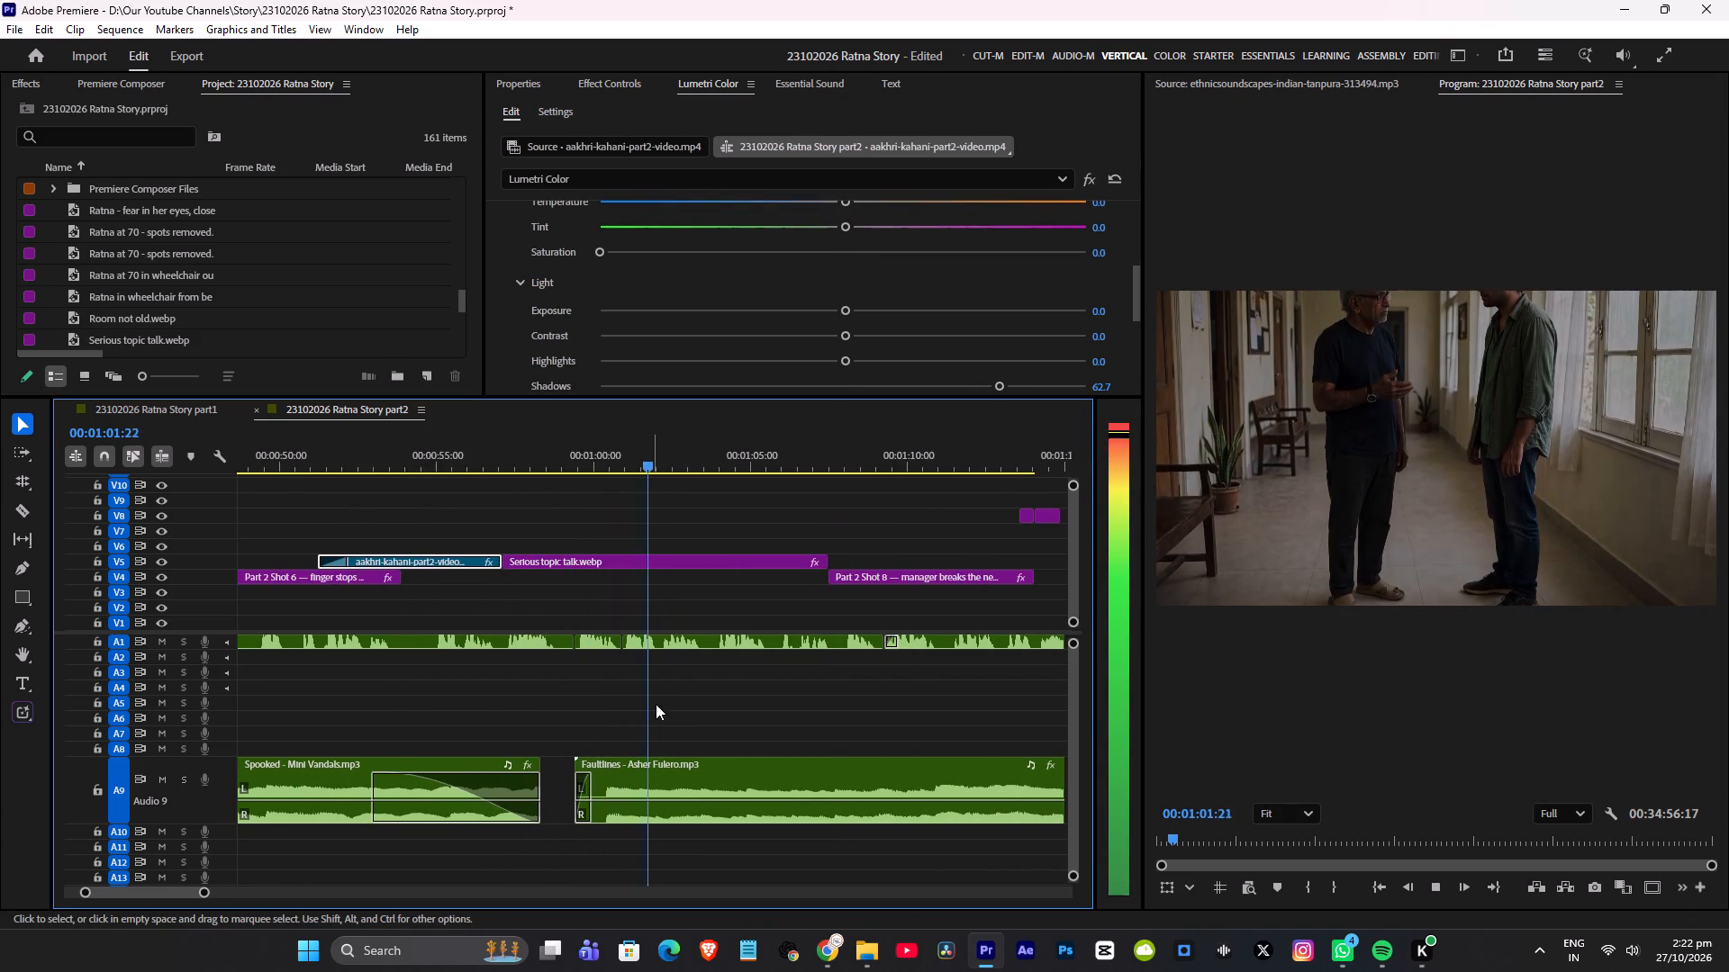
pyautogui.keyDown('alt'); pyautogui.scroll(-5, 612, 728); pyautogui.keyUp('alt')
pyautogui.scroll(-3, 611, 725)
pyautogui.press('space')
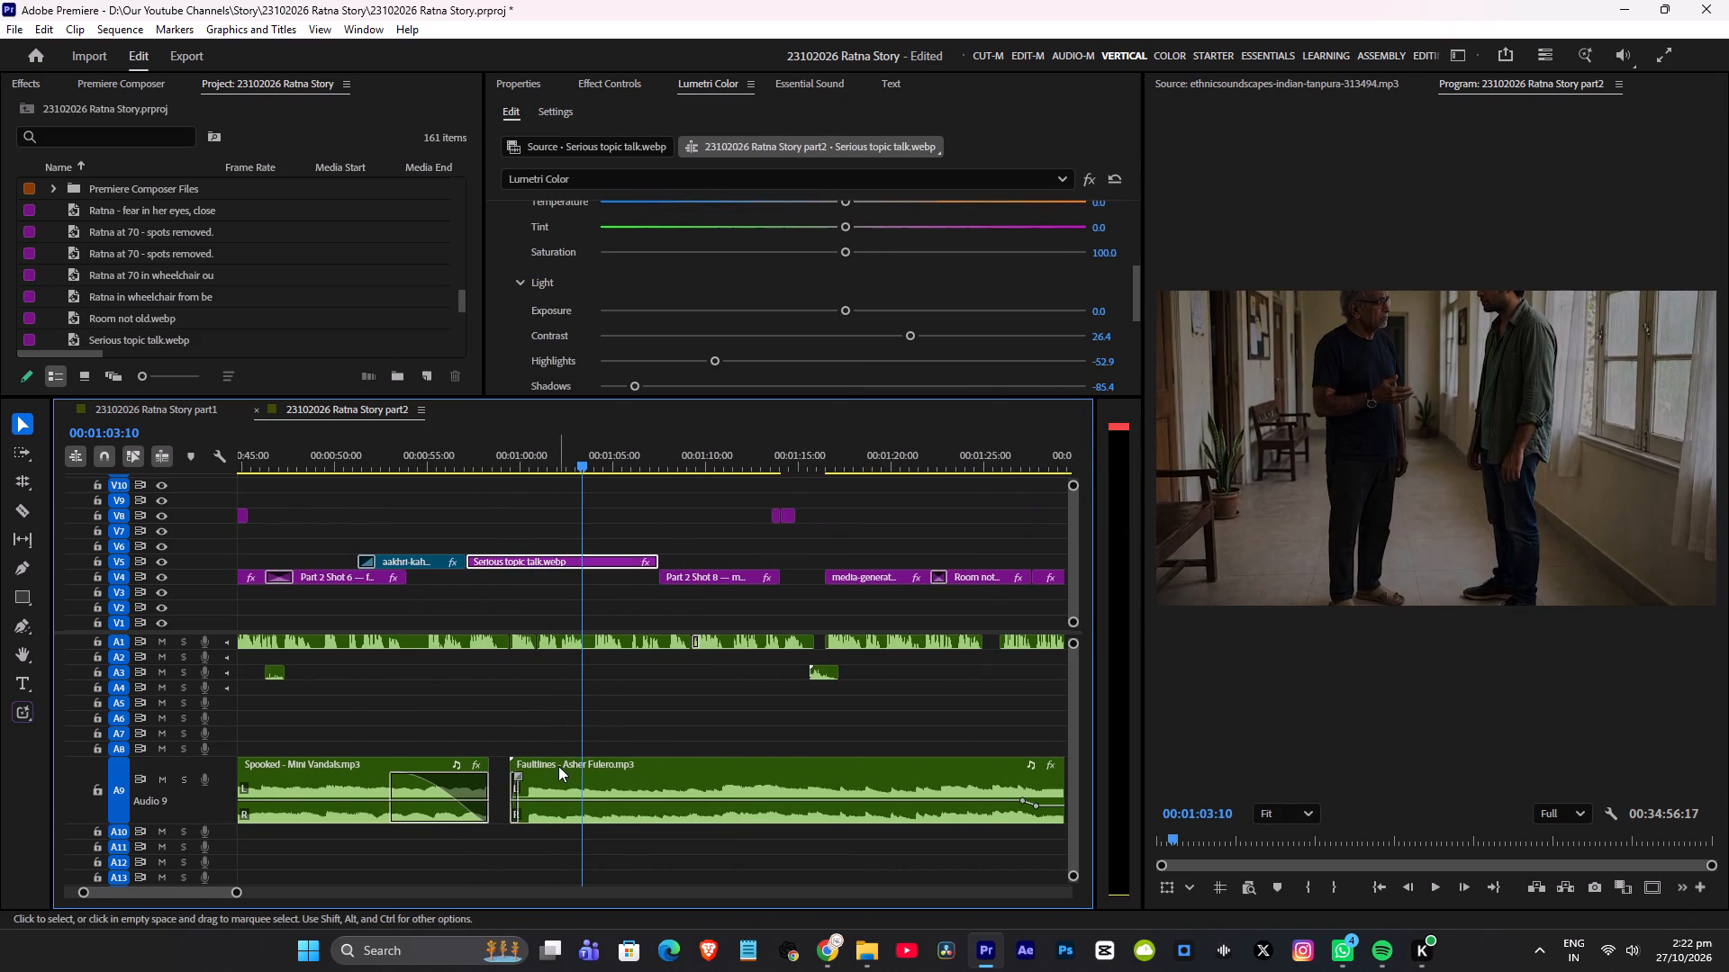
# Shift the Faultlines clip about 3 seconds later on A9, save the project, and play on through the following shots.
pyautogui.moveTo(558, 766); pyautogui.dragTo(611, 770)
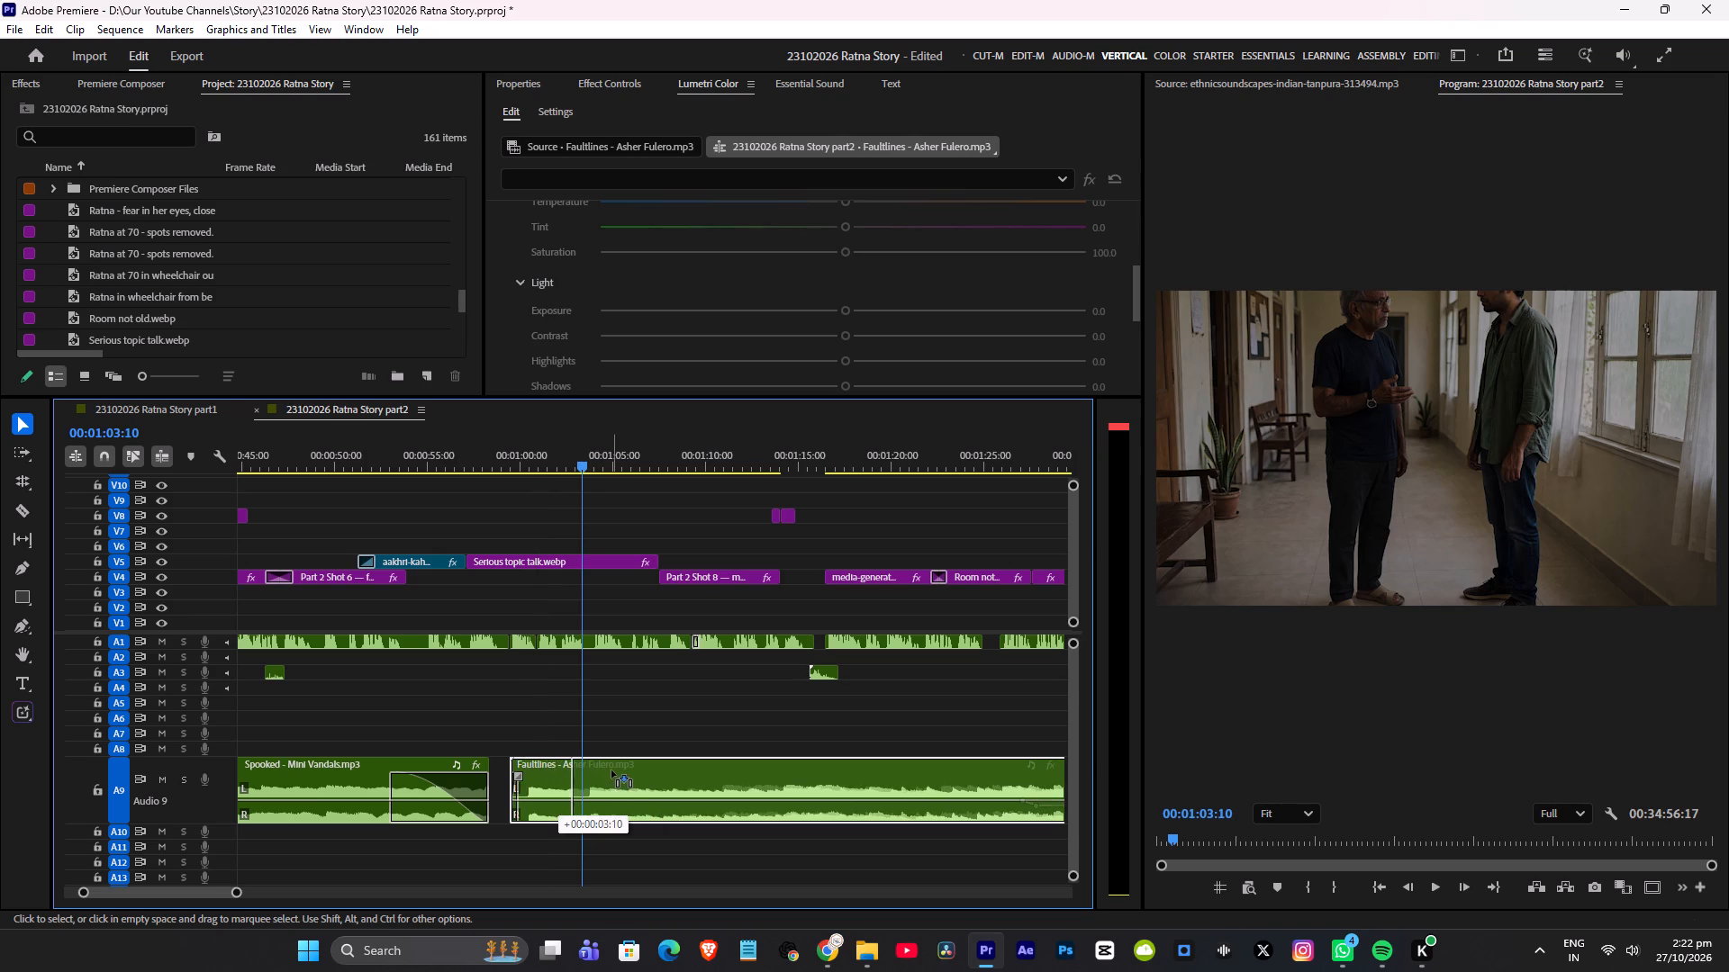
pyautogui.moveTo(611, 770); pyautogui.dragTo(611, 769)
pyautogui.click(542, 459)
pyautogui.press('space')
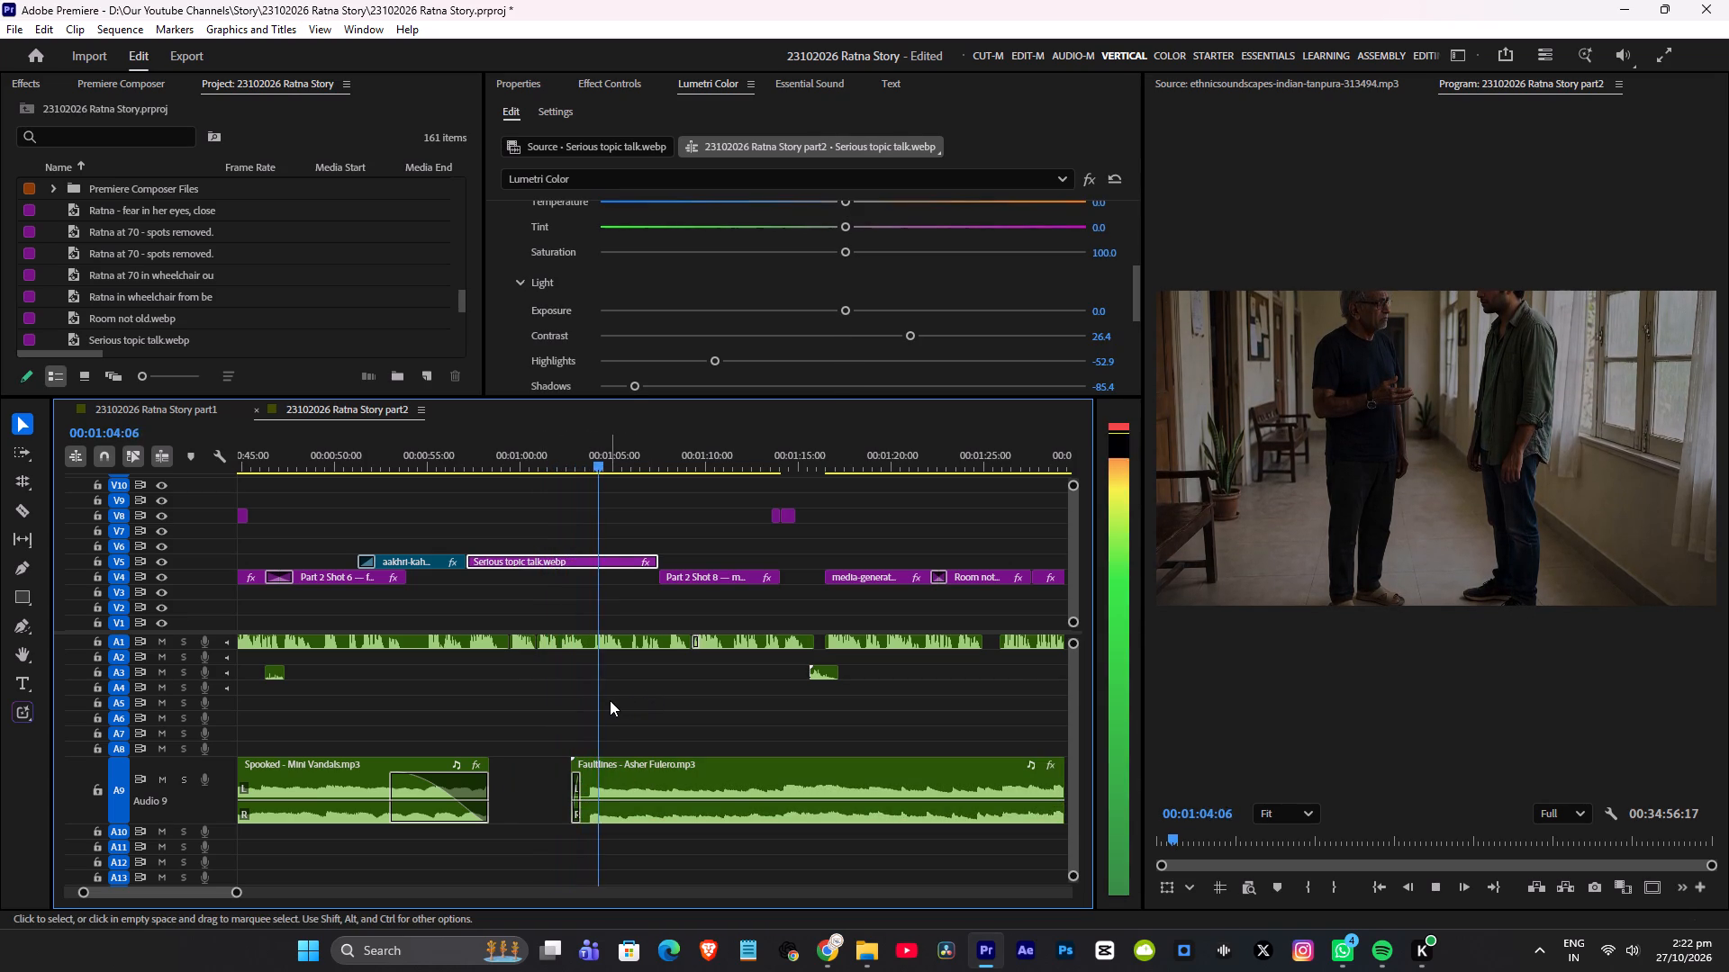
pyautogui.scroll(-4, 614, 700)
pyautogui.keyDown('alt'); pyautogui.scroll(-11, 612, 697); pyautogui.keyUp('alt')
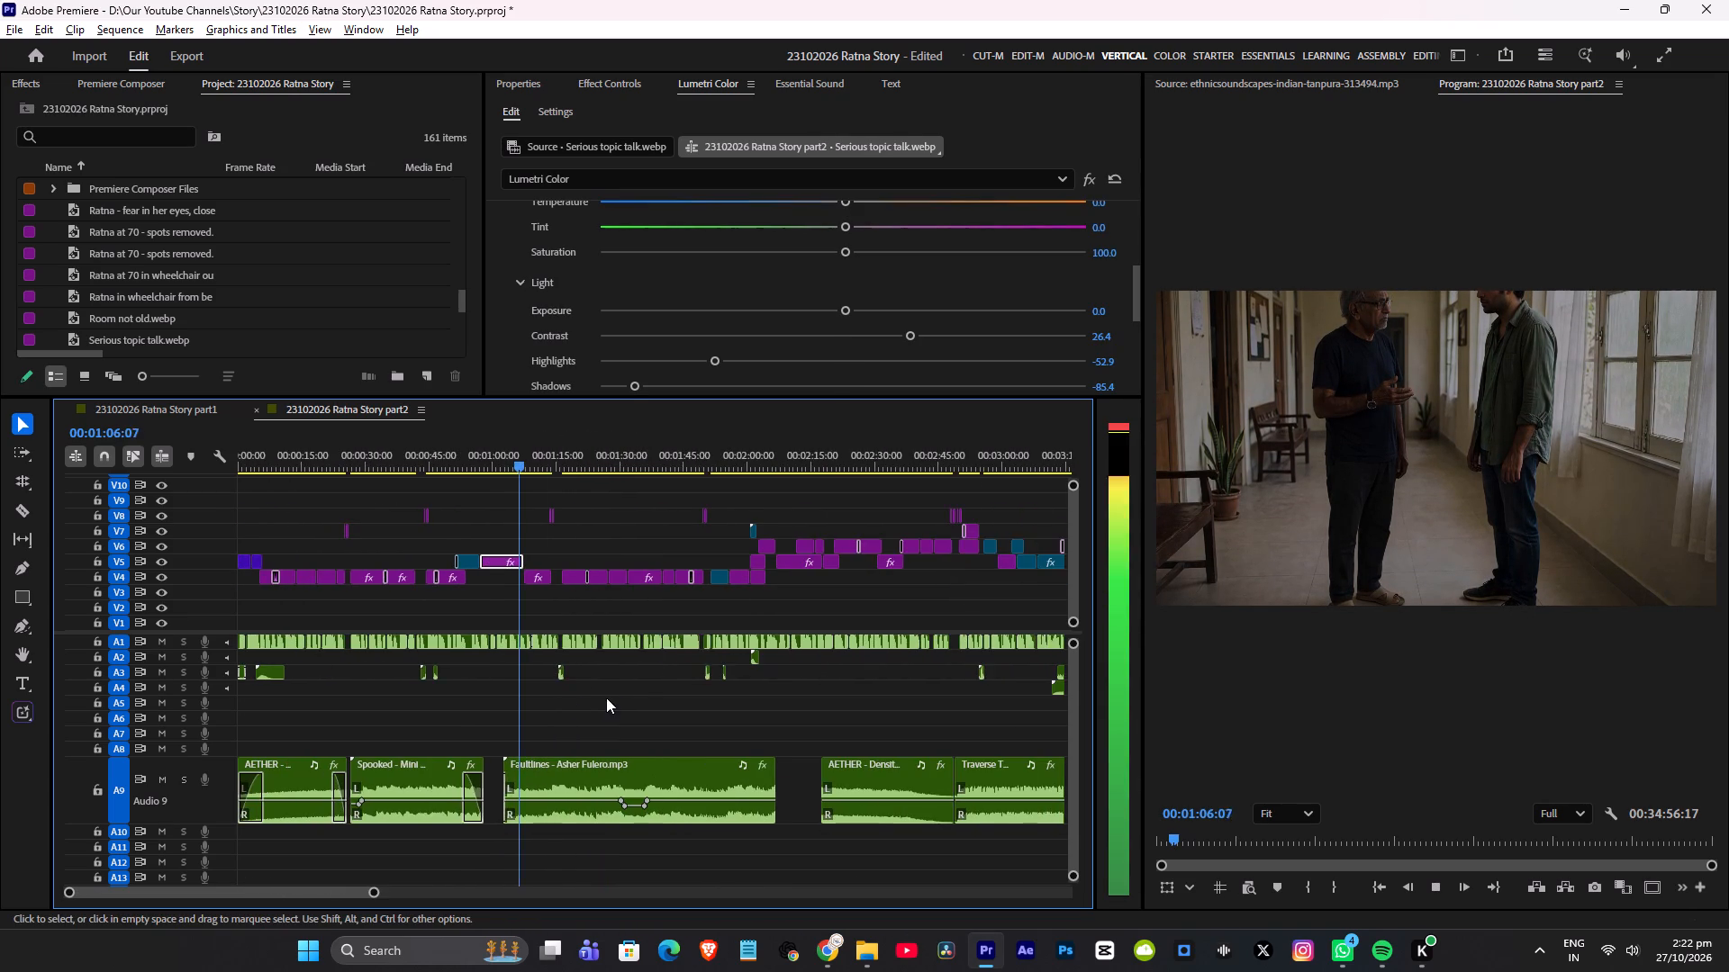
pyautogui.keyDown('alt'); pyautogui.scroll(8, 541, 720); pyautogui.keyUp('alt')
pyautogui.hotkey('ctrl', 's')
pyautogui.press('space')
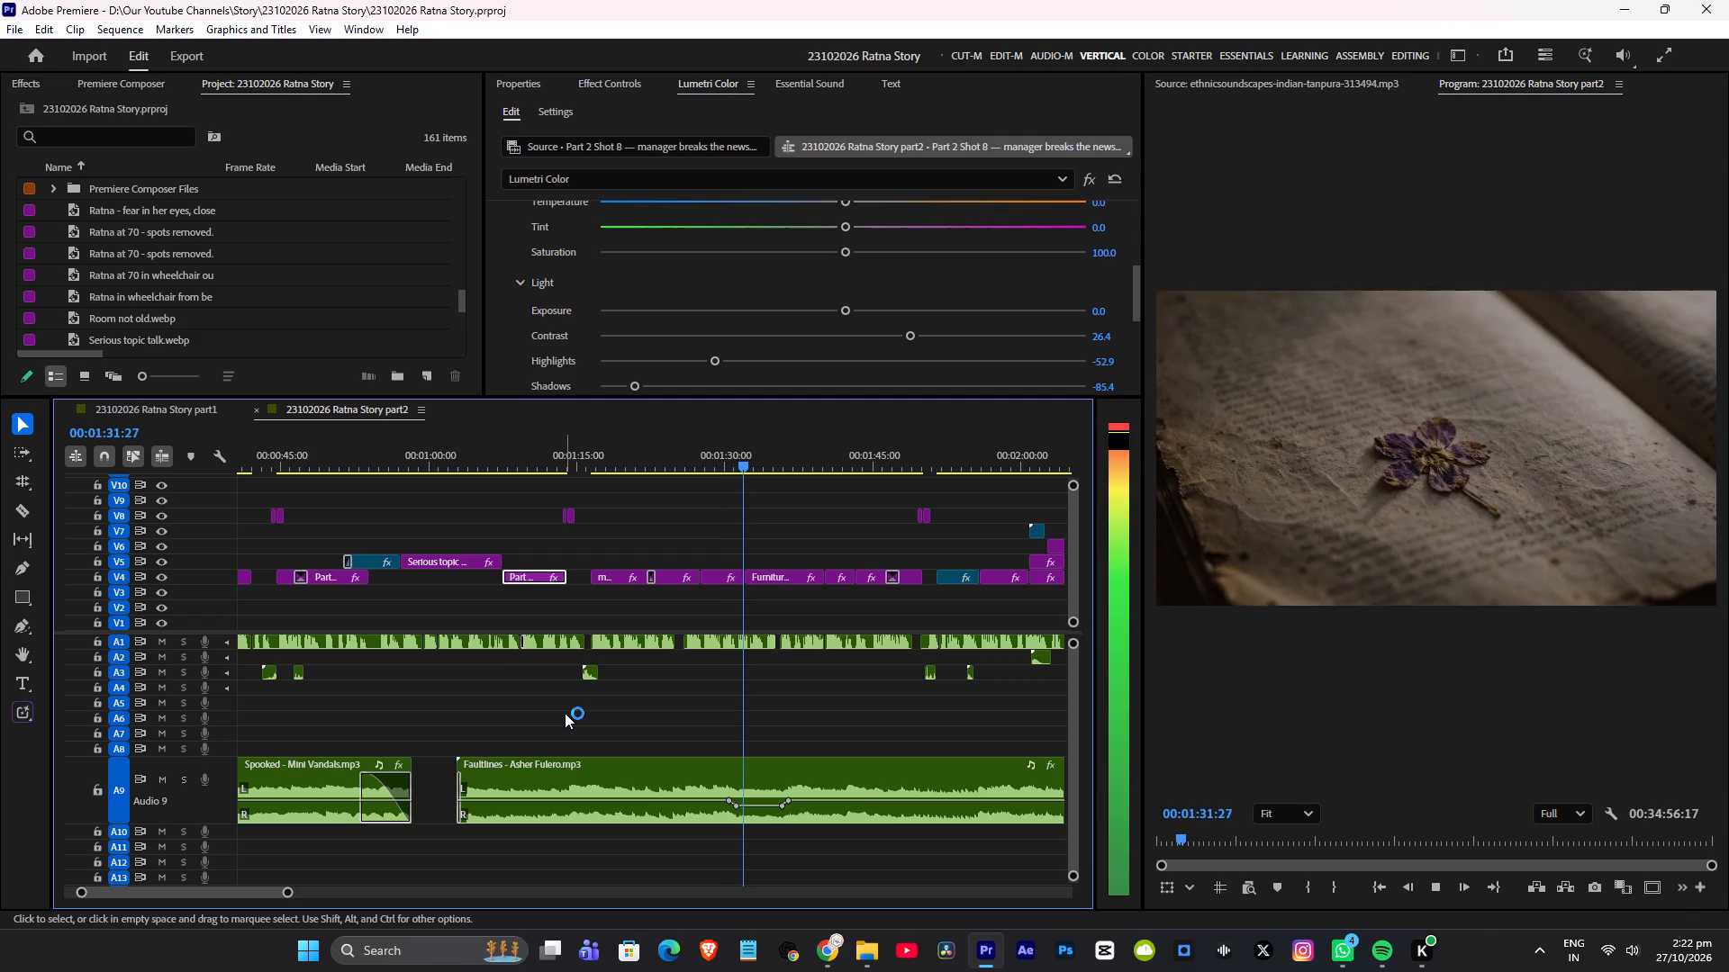
# Delete the four volume keyframes forming the dip in the Faultlines clip between about 00:01:30 and 00:01:36, save, and resume playback.
pyautogui.keyDown('alt'); pyautogui.scroll(3, 921, 763); pyautogui.keyUp('alt')
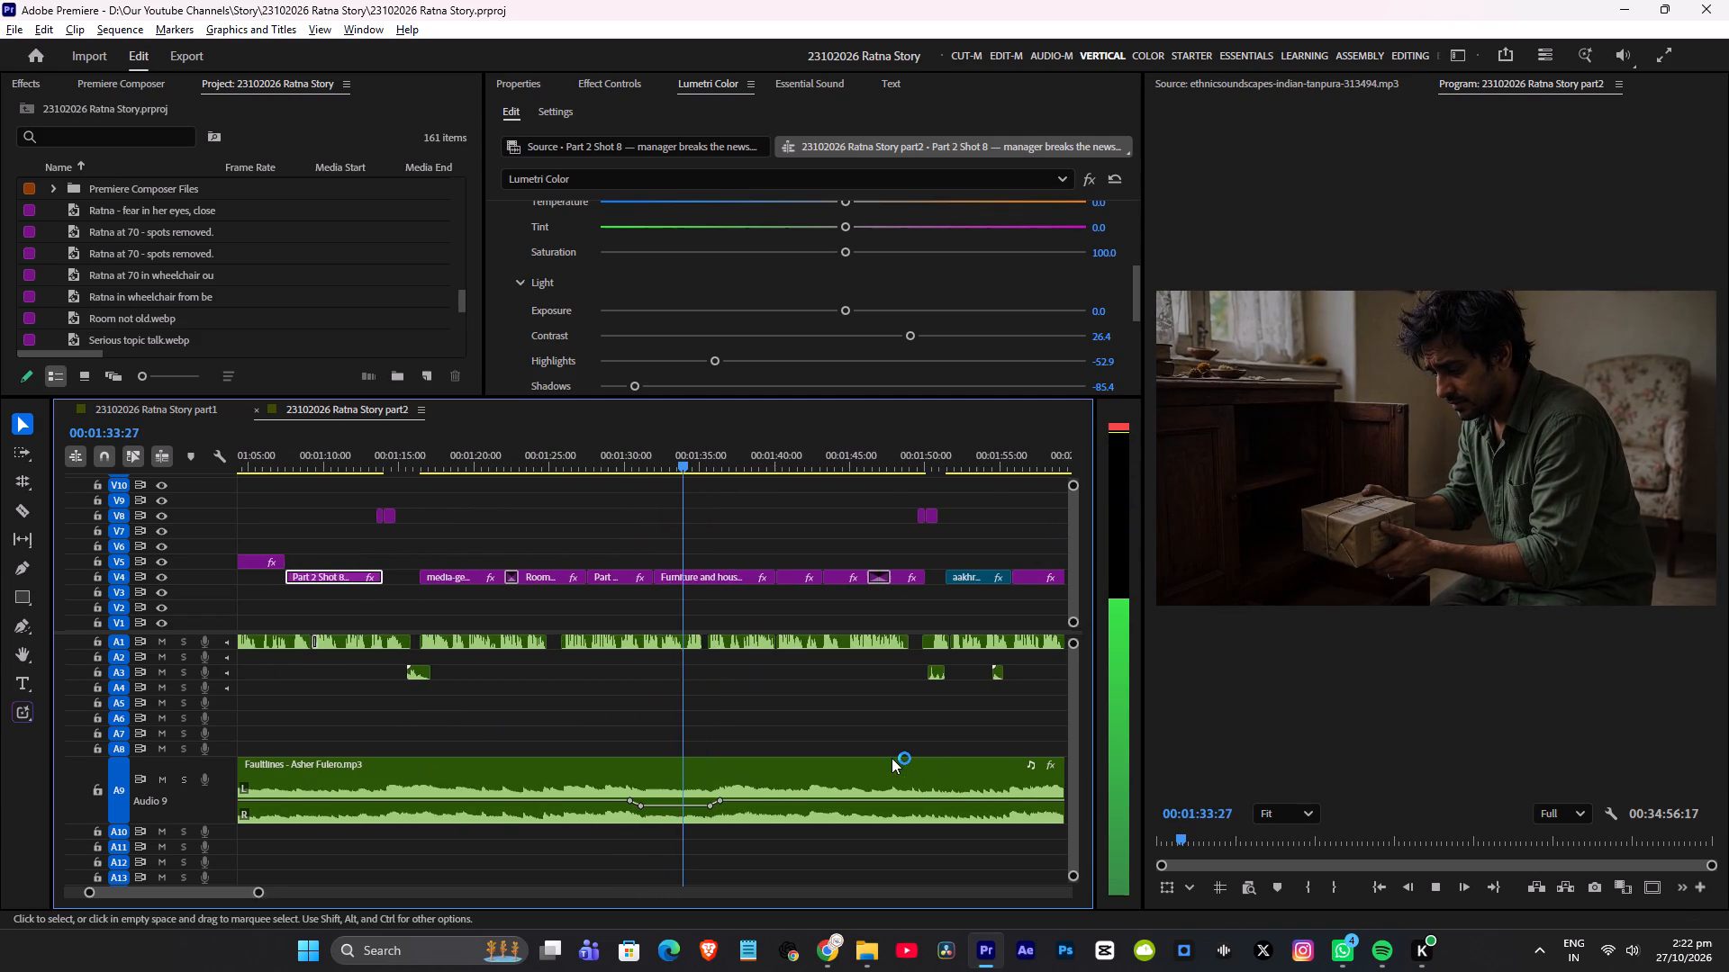
pyautogui.keyDown('alt'); pyautogui.scroll(2, 892, 758); pyautogui.keyUp('alt')
pyautogui.press('space')
pyautogui.click(689, 810)
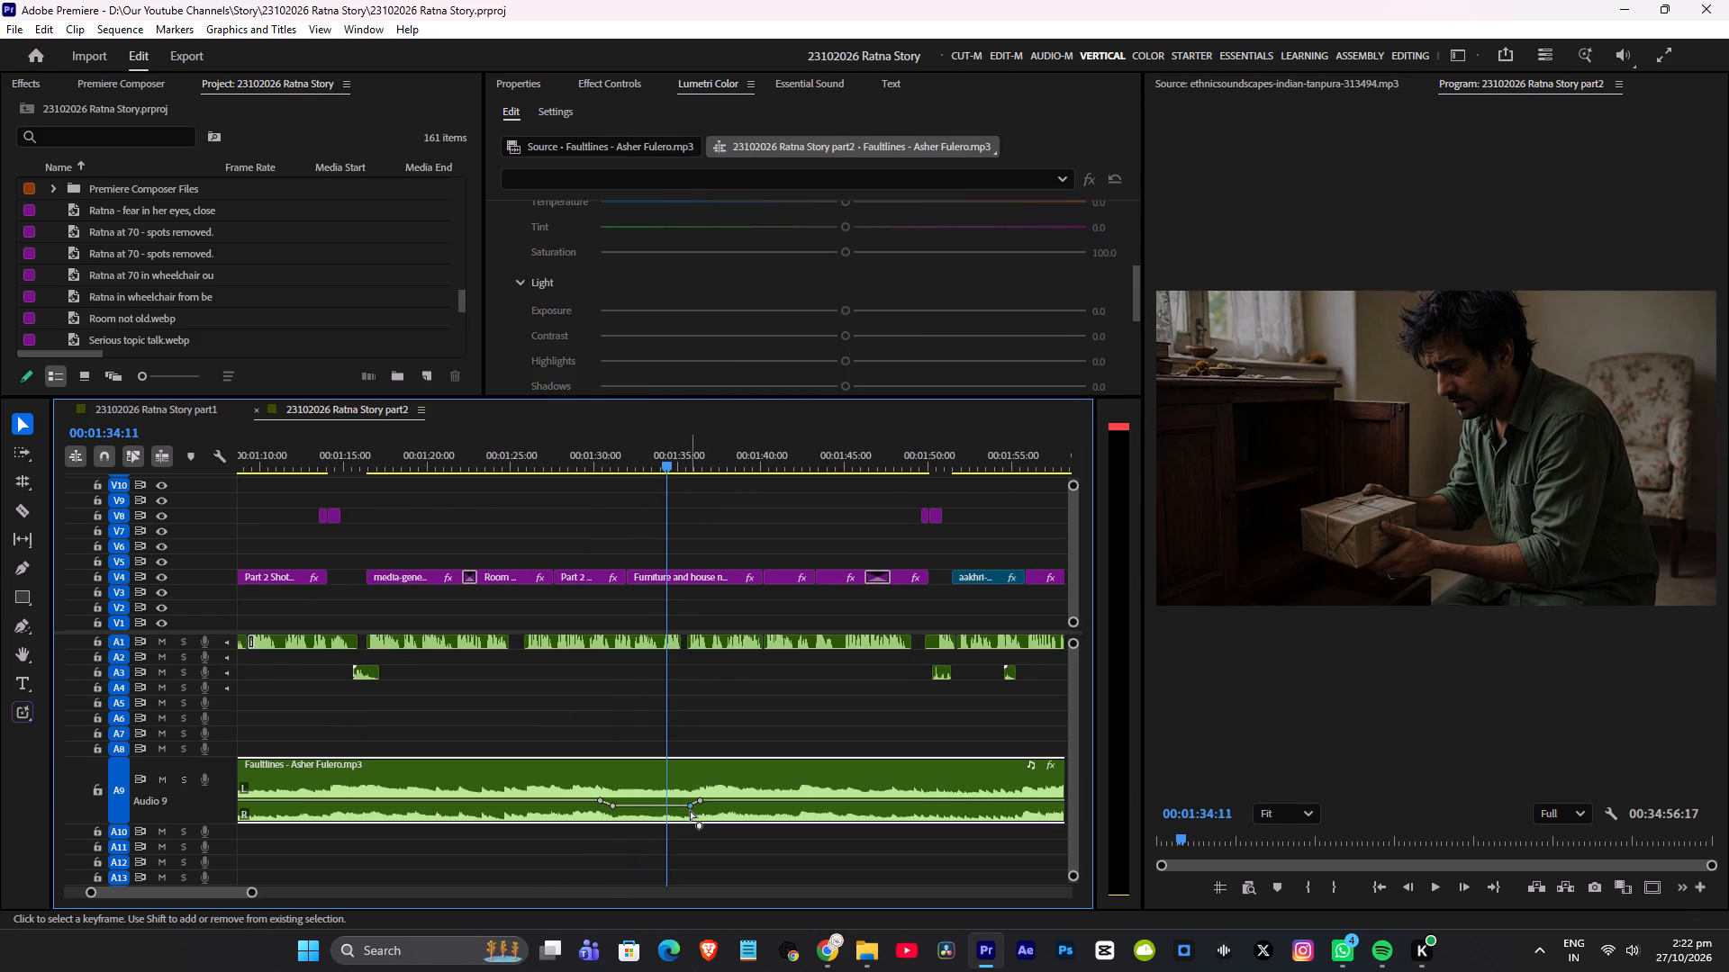
pyautogui.press('Delete')
pyautogui.click(611, 807)
pyautogui.press('Delete')
pyautogui.click(602, 800)
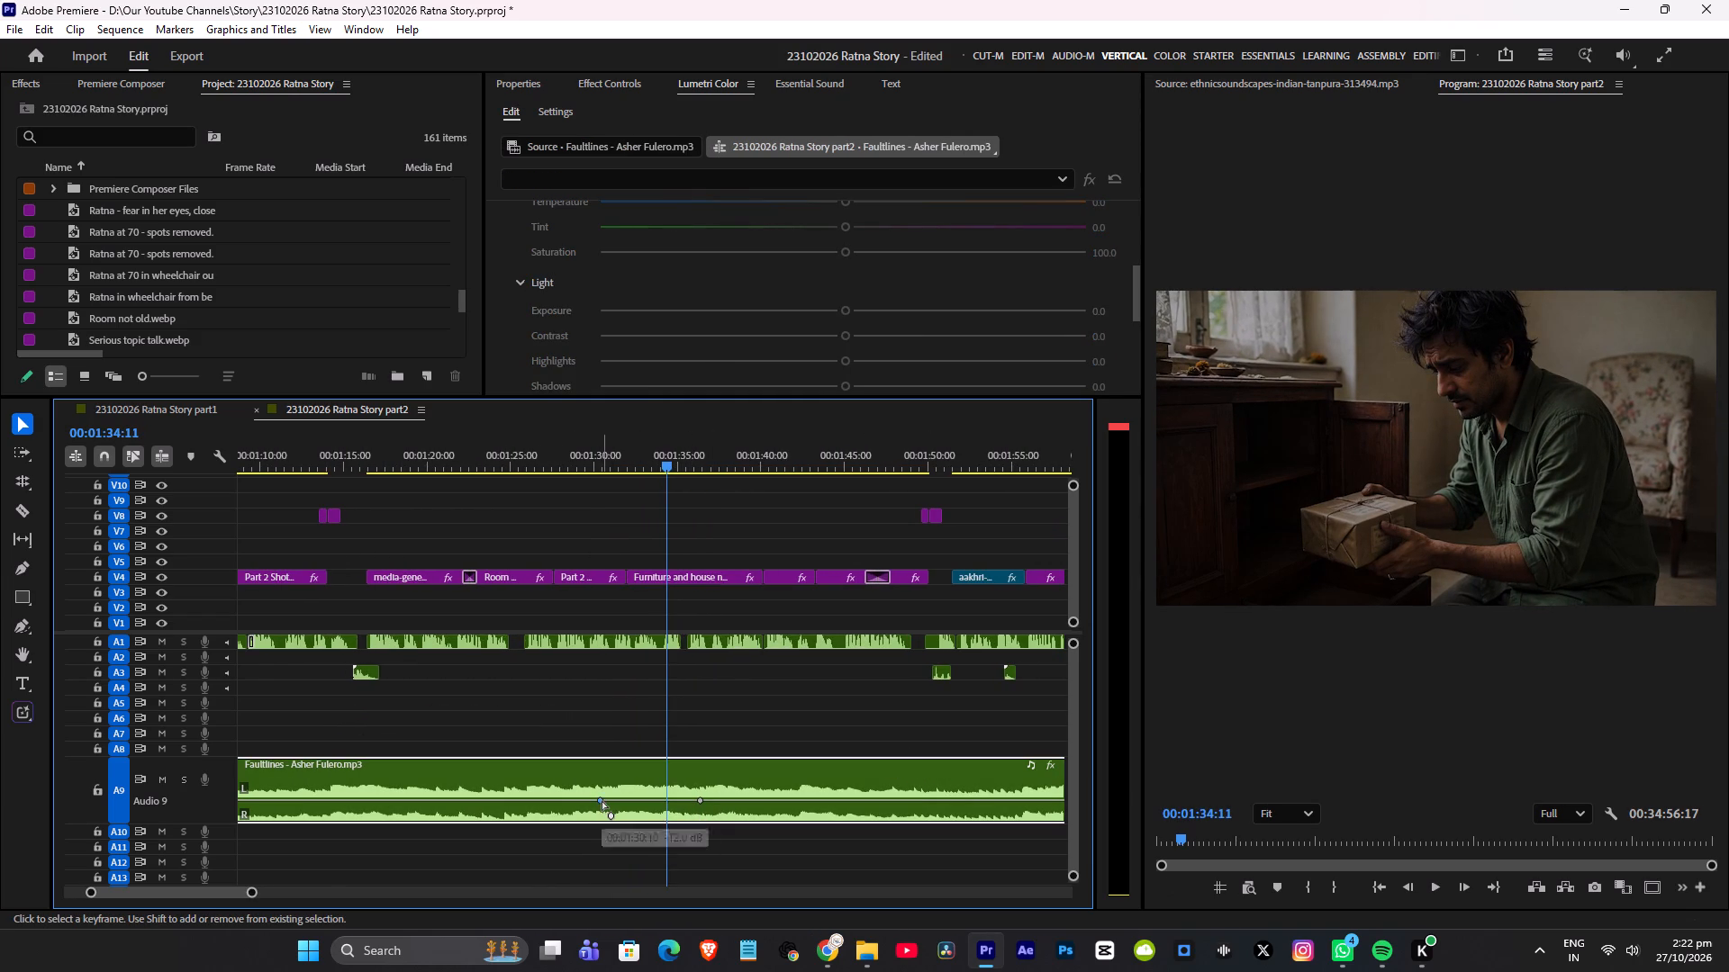
pyautogui.press('Delete')
pyautogui.click(698, 802)
pyautogui.press('Delete')
pyautogui.hotkey('ctrl', 's')
pyautogui.press('space')
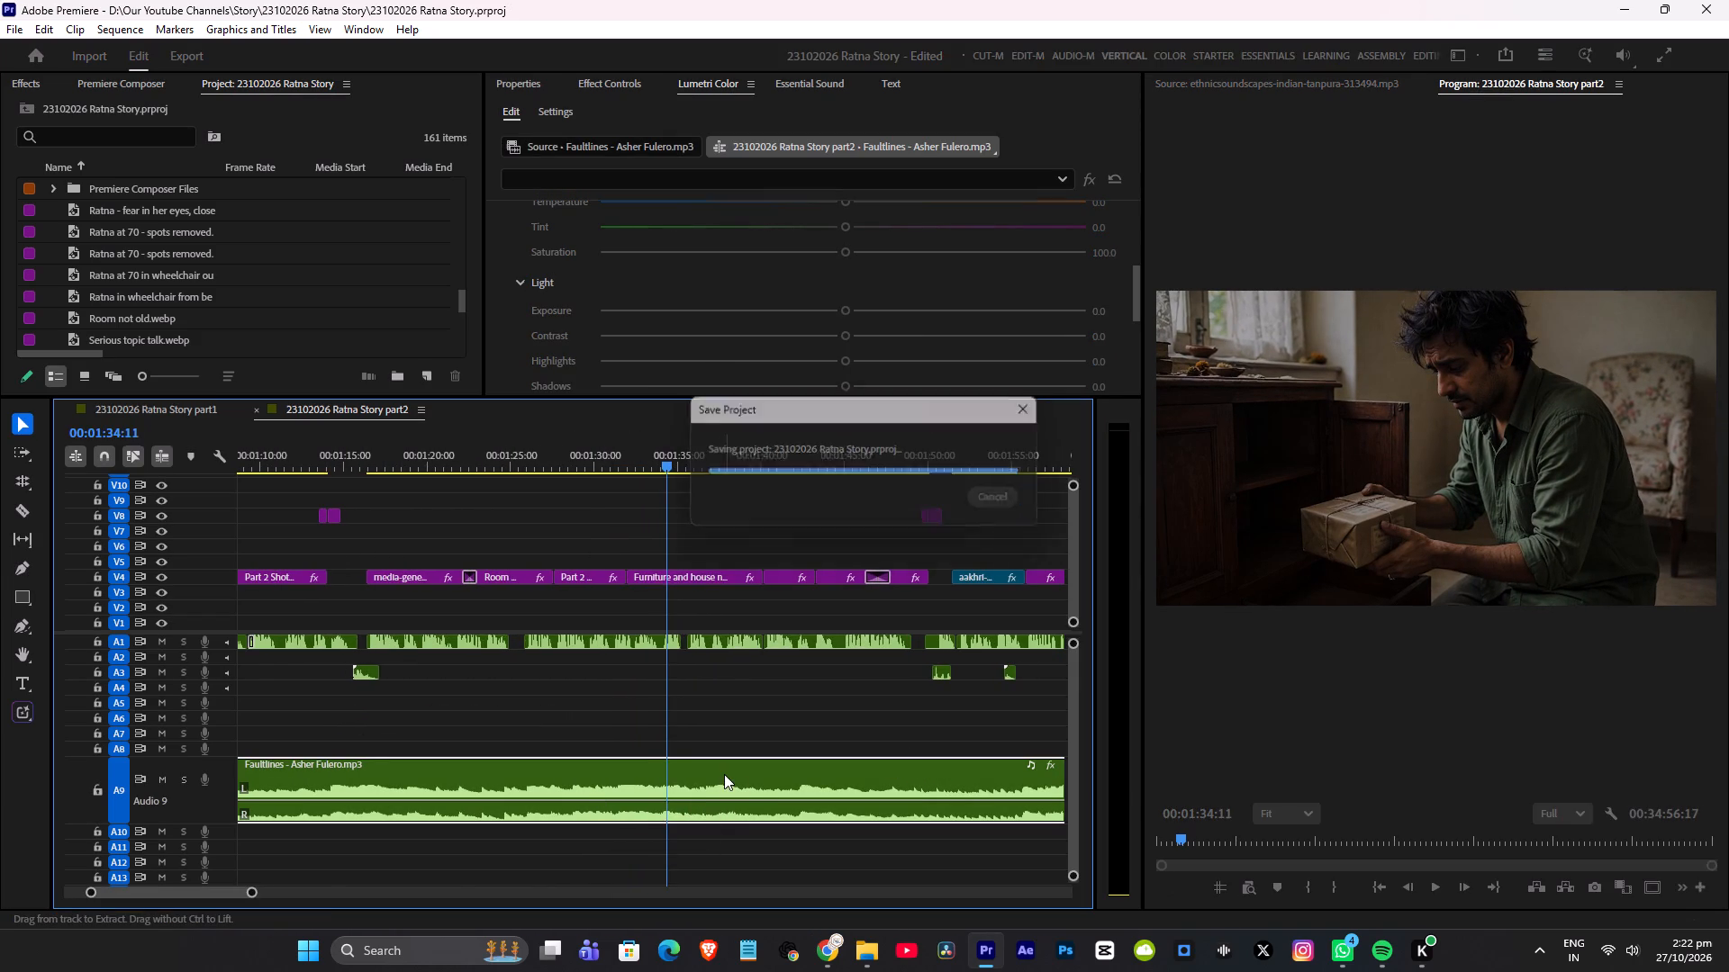
pyautogui.keyDown('alt'); pyautogui.scroll(-11, 704, 738); pyautogui.keyUp('alt')
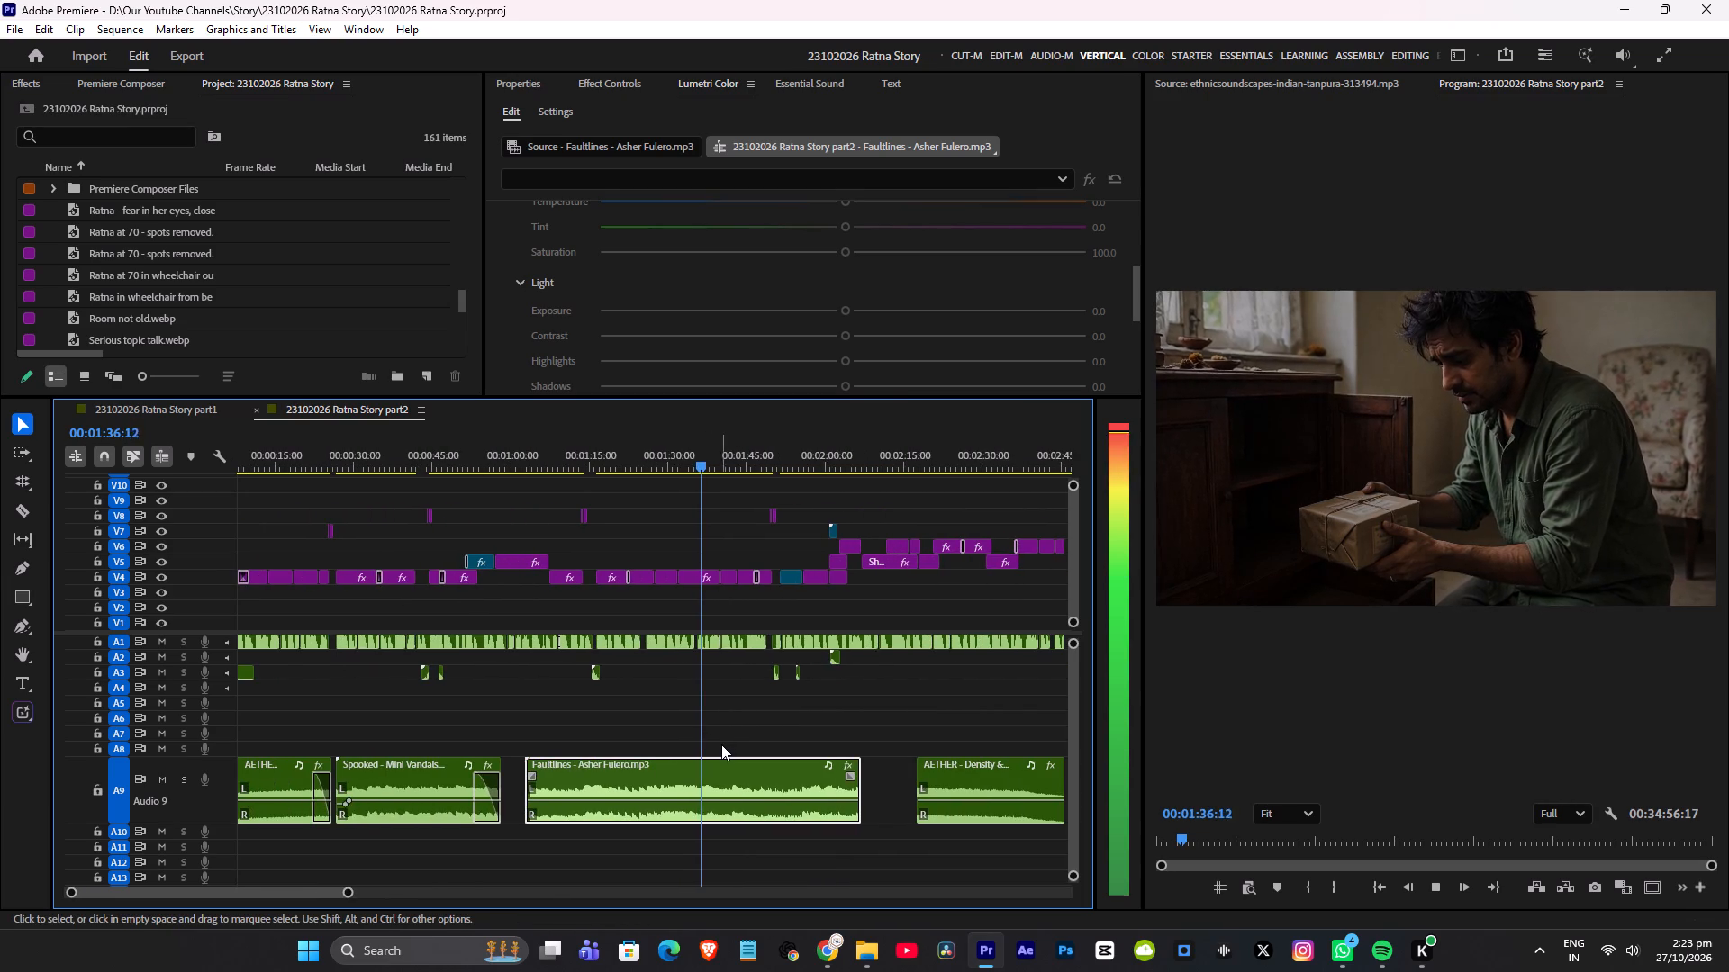
# Trim the end of the Faultlines clip on A9 back to about 00:01:51 and save the project.
pyautogui.keyDown('alt'); pyautogui.scroll(4, 722, 744); pyautogui.keyUp('alt')
pyautogui.scroll(-3, 713, 748)
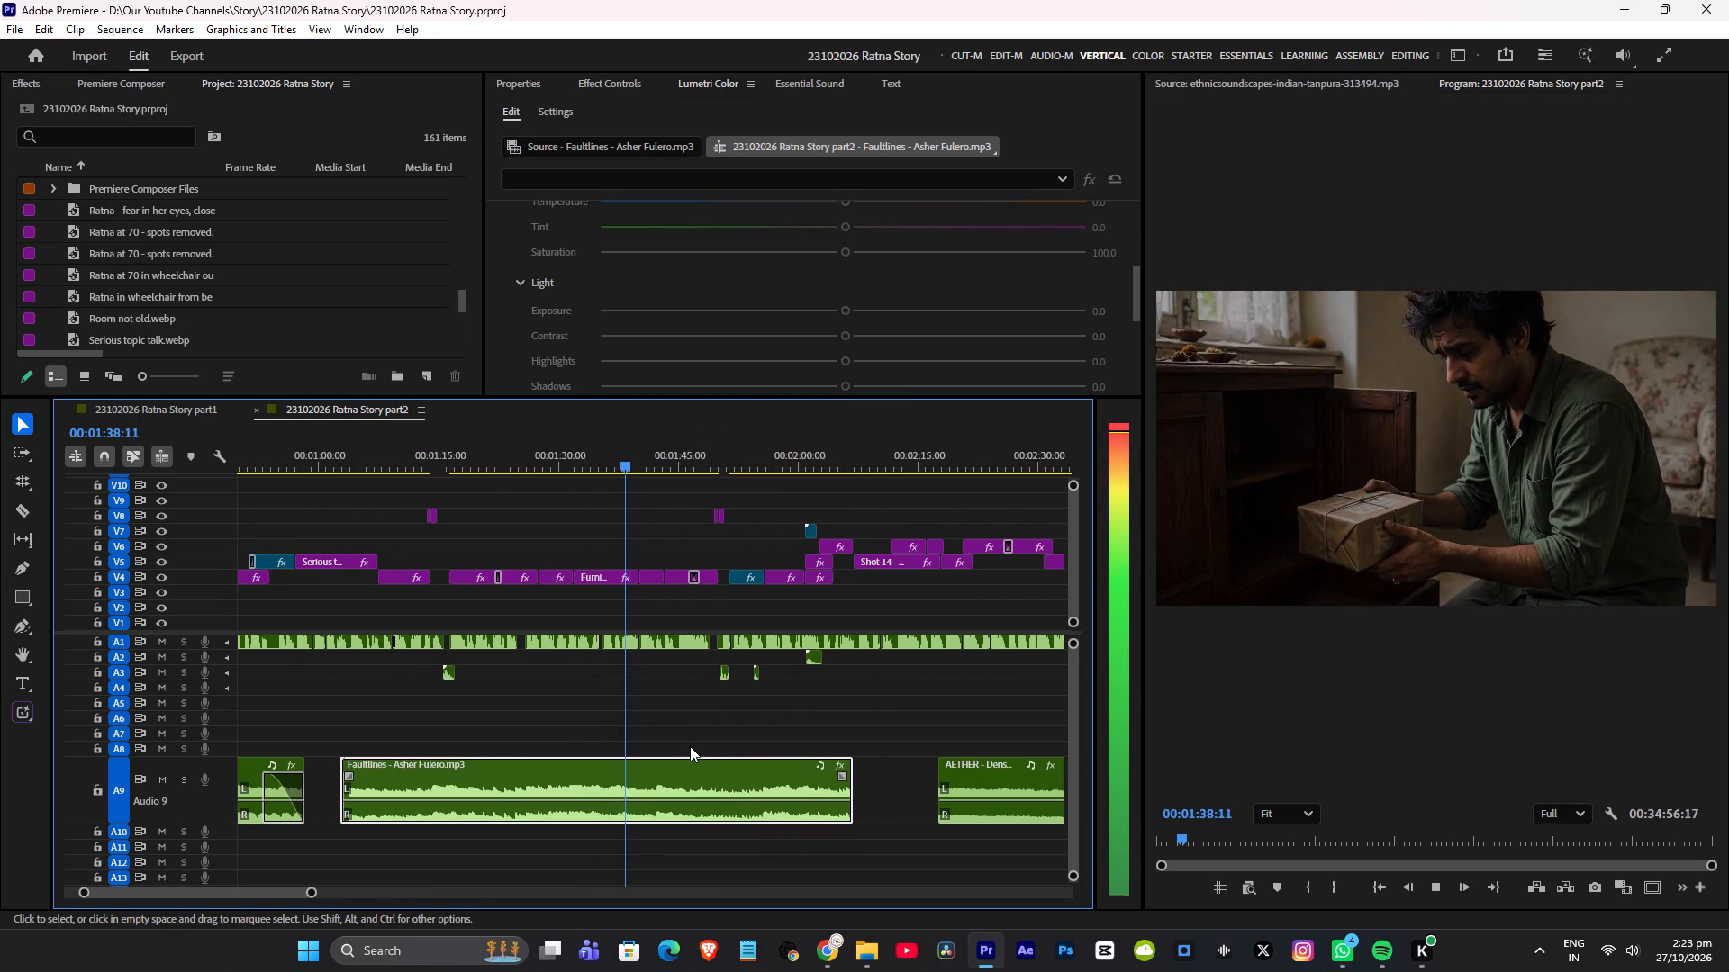
pyautogui.keyDown('alt'); pyautogui.scroll(7, 690, 746); pyautogui.keyUp('alt')
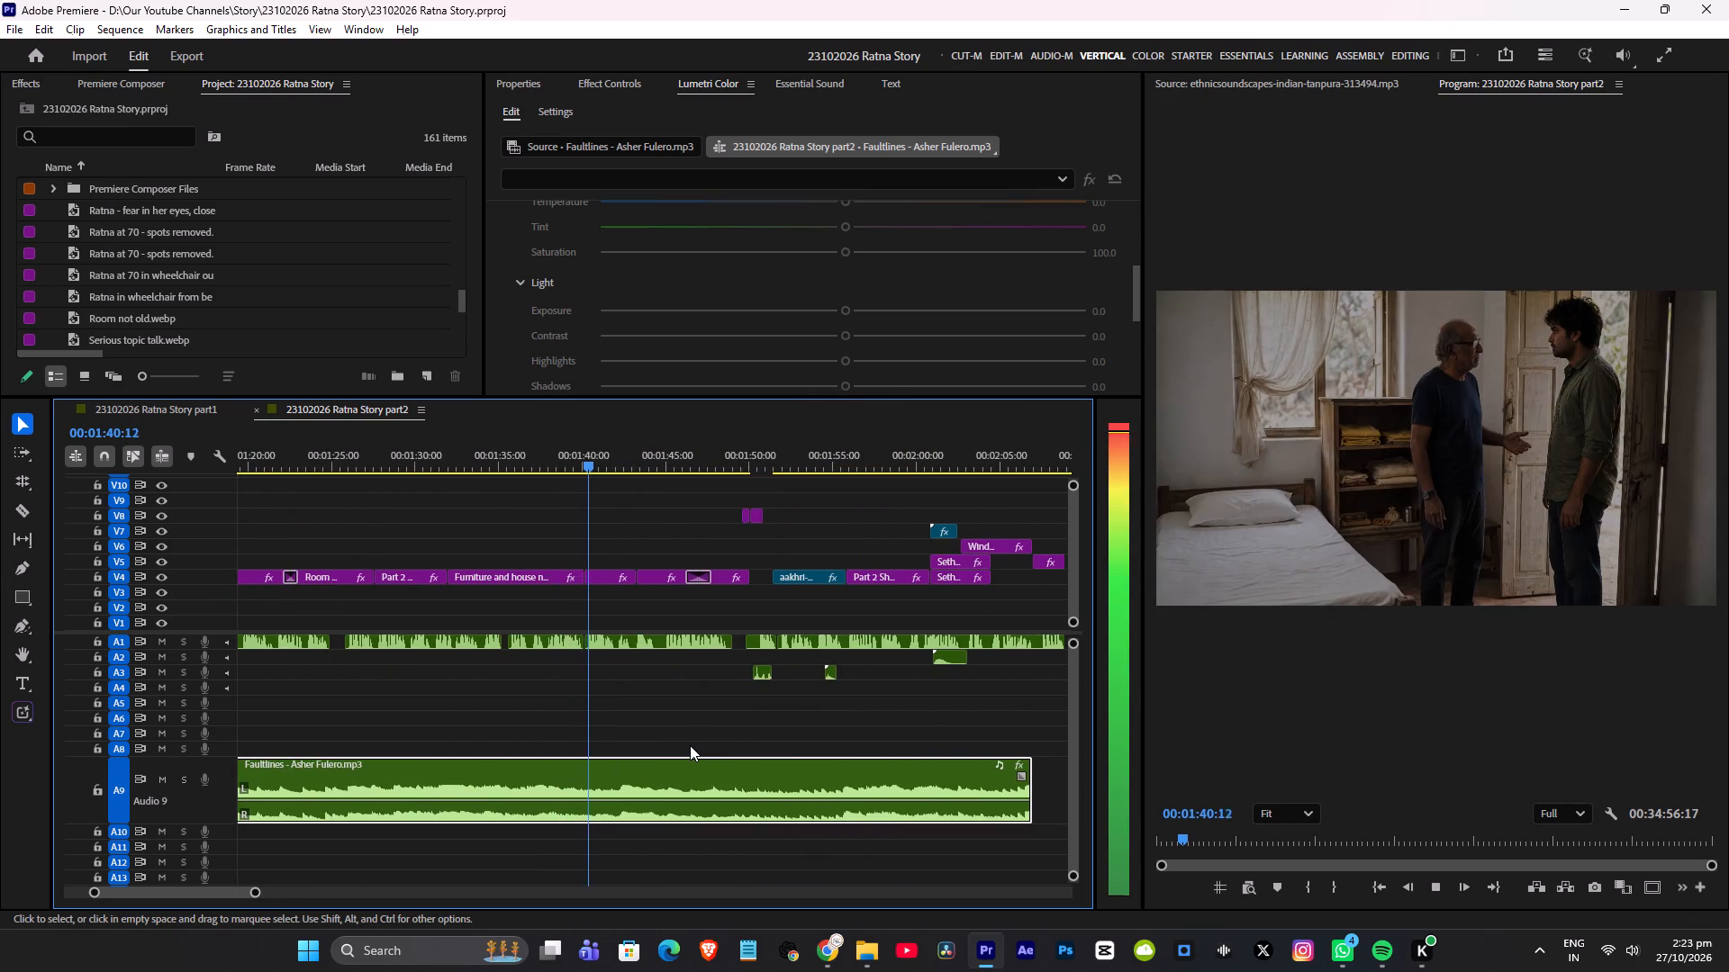
pyautogui.scroll(-2, 694, 751)
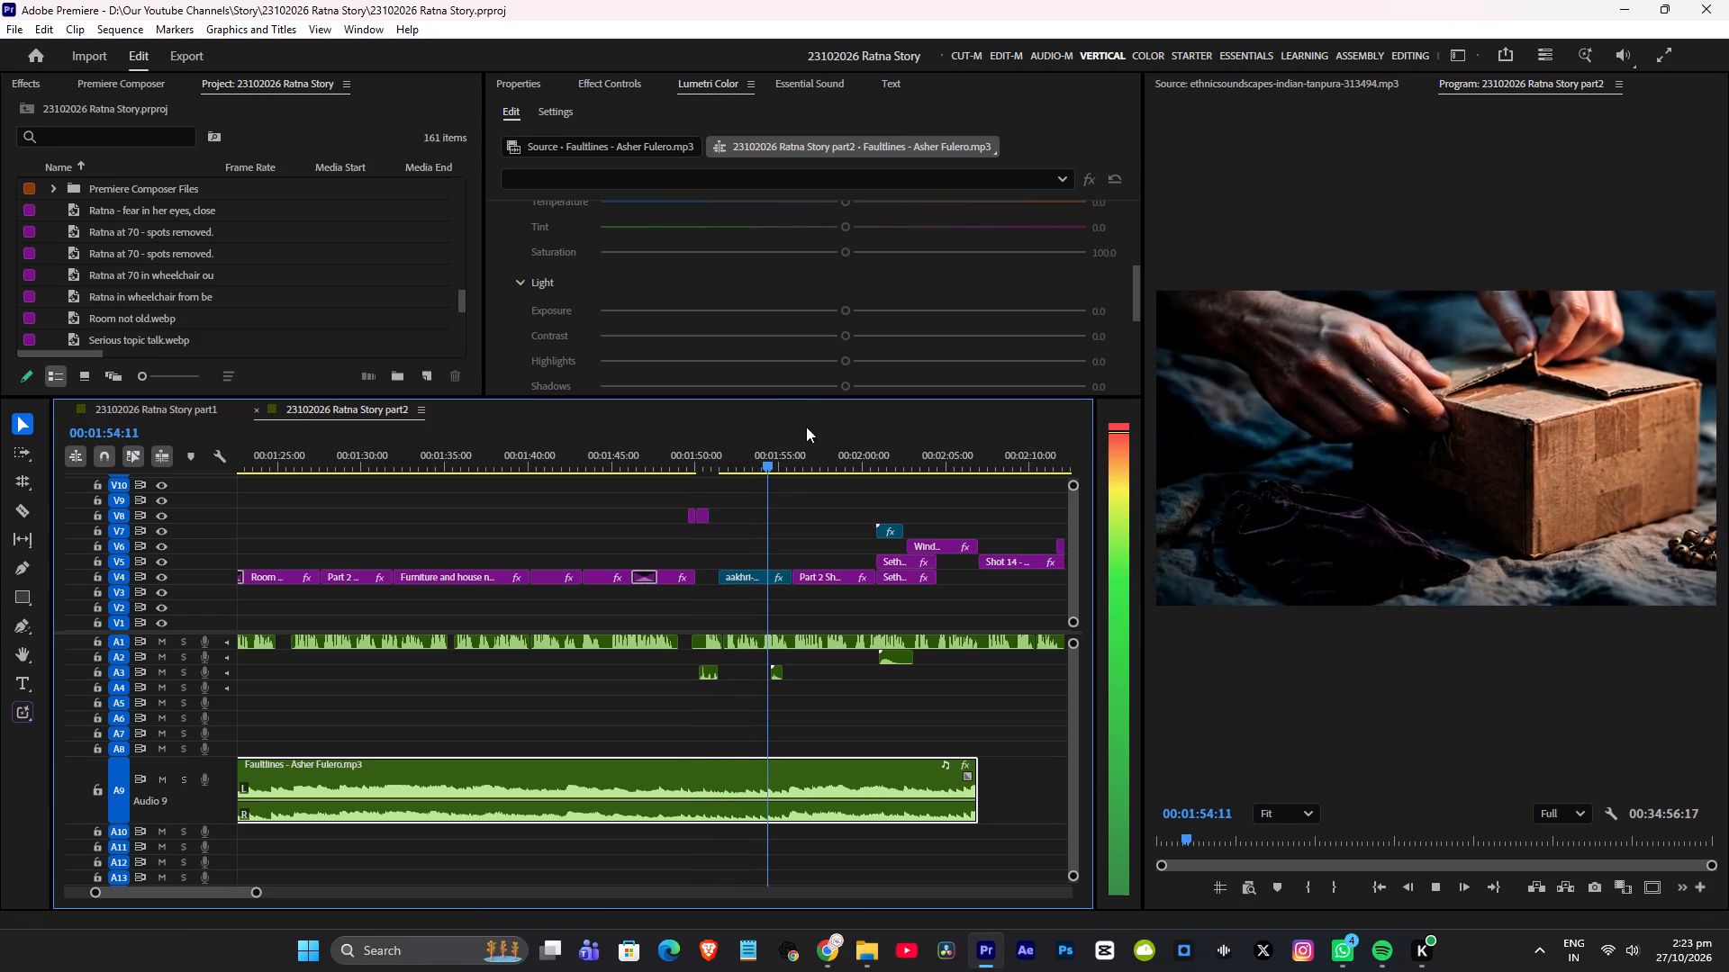
pyautogui.click(799, 461)
pyautogui.press('space')
pyautogui.moveTo(982, 769); pyautogui.dragTo(838, 767)
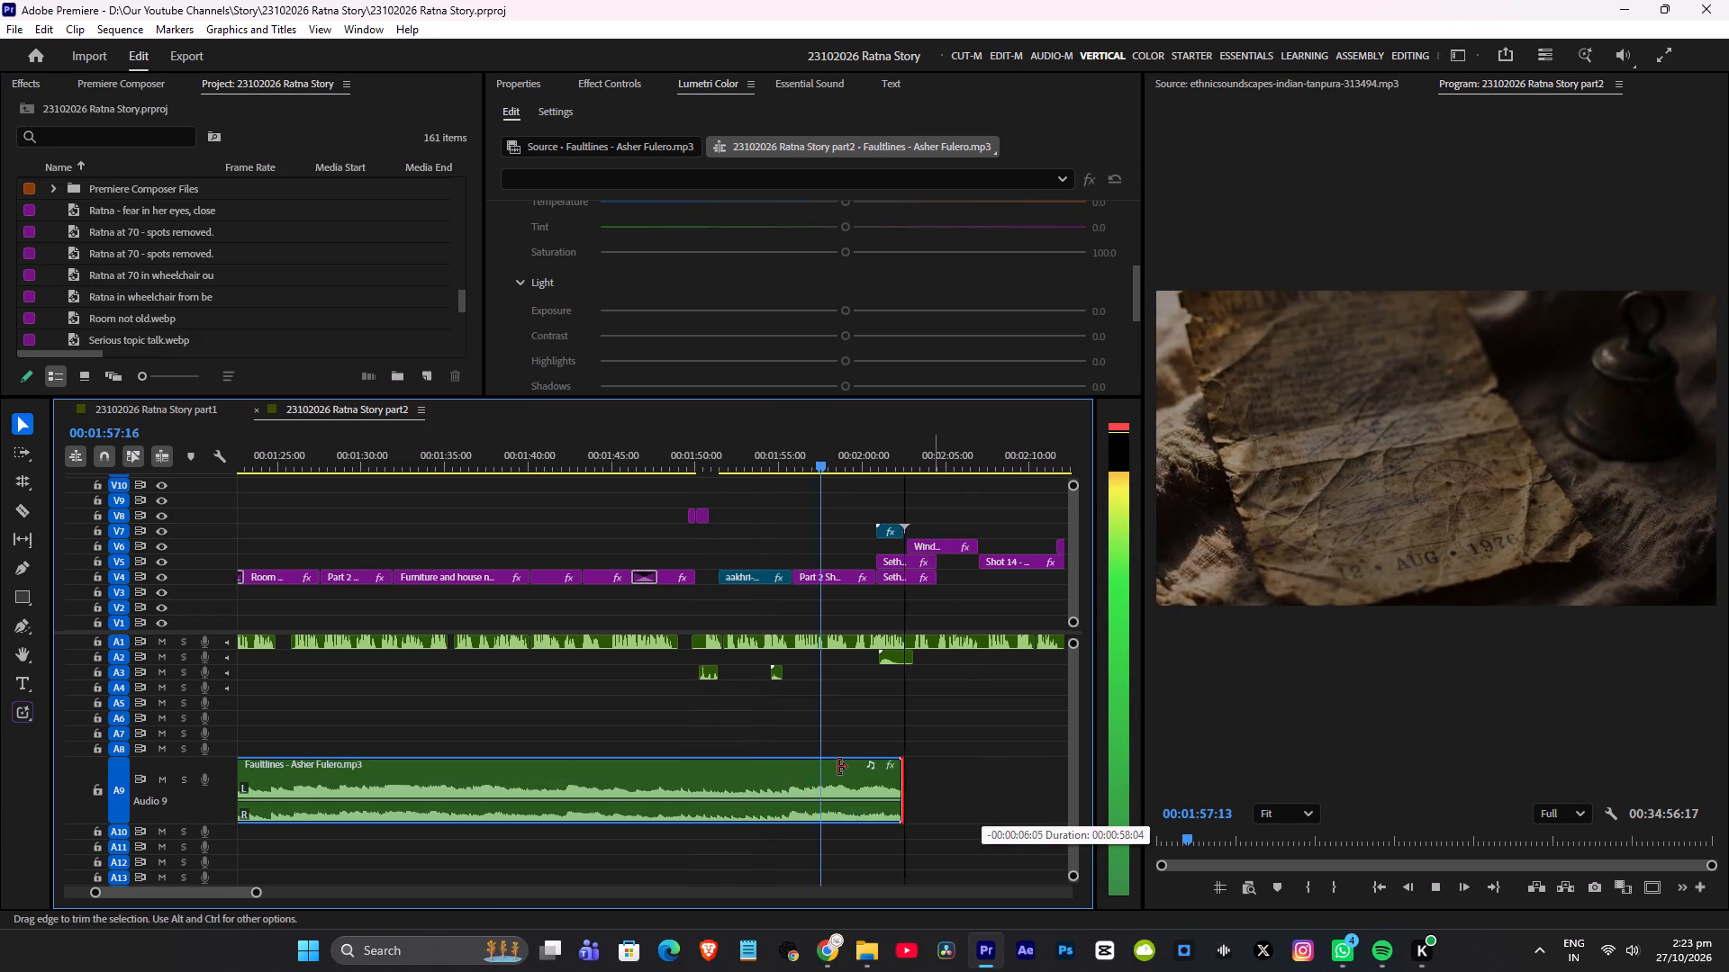
pyautogui.moveTo(838, 767); pyautogui.dragTo(718, 764)
pyautogui.press('space')
pyautogui.press('space')
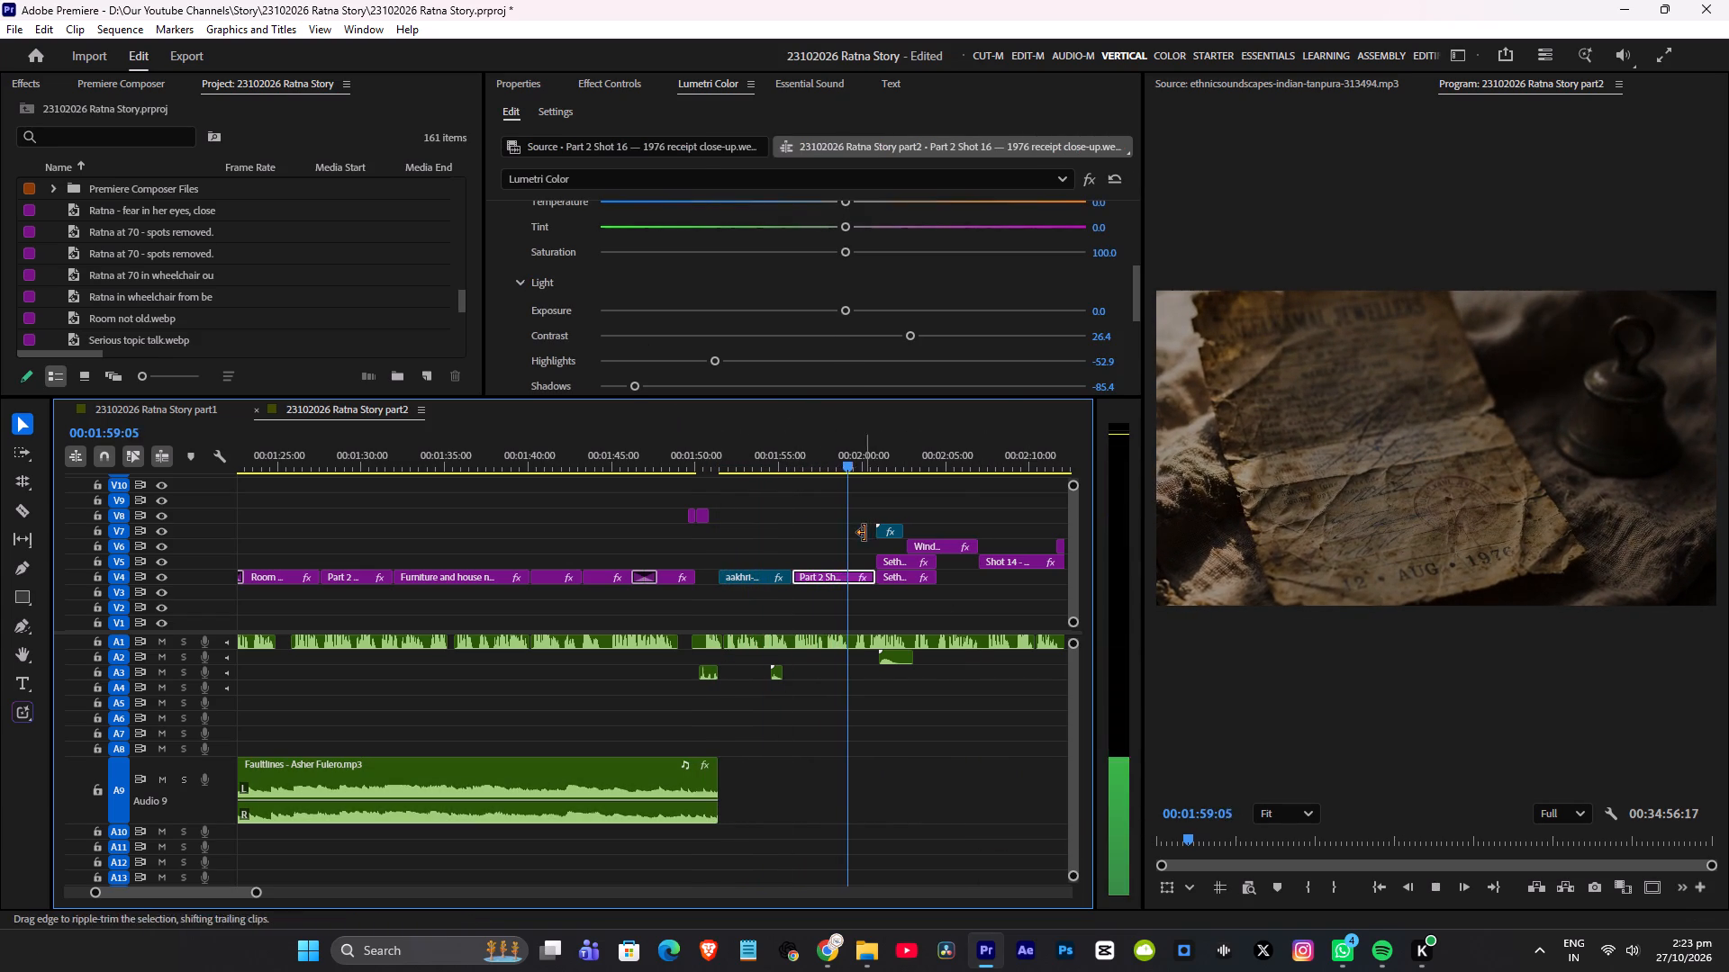
pyautogui.hotkey('ctrl', 's')
# Play on past the end of Faultlines and audition the AETHER clip on A9 from about 00:02:18.
pyautogui.keyDown('alt'); pyautogui.scroll(-9, 842, 535); pyautogui.keyUp('alt')
pyautogui.press('space')
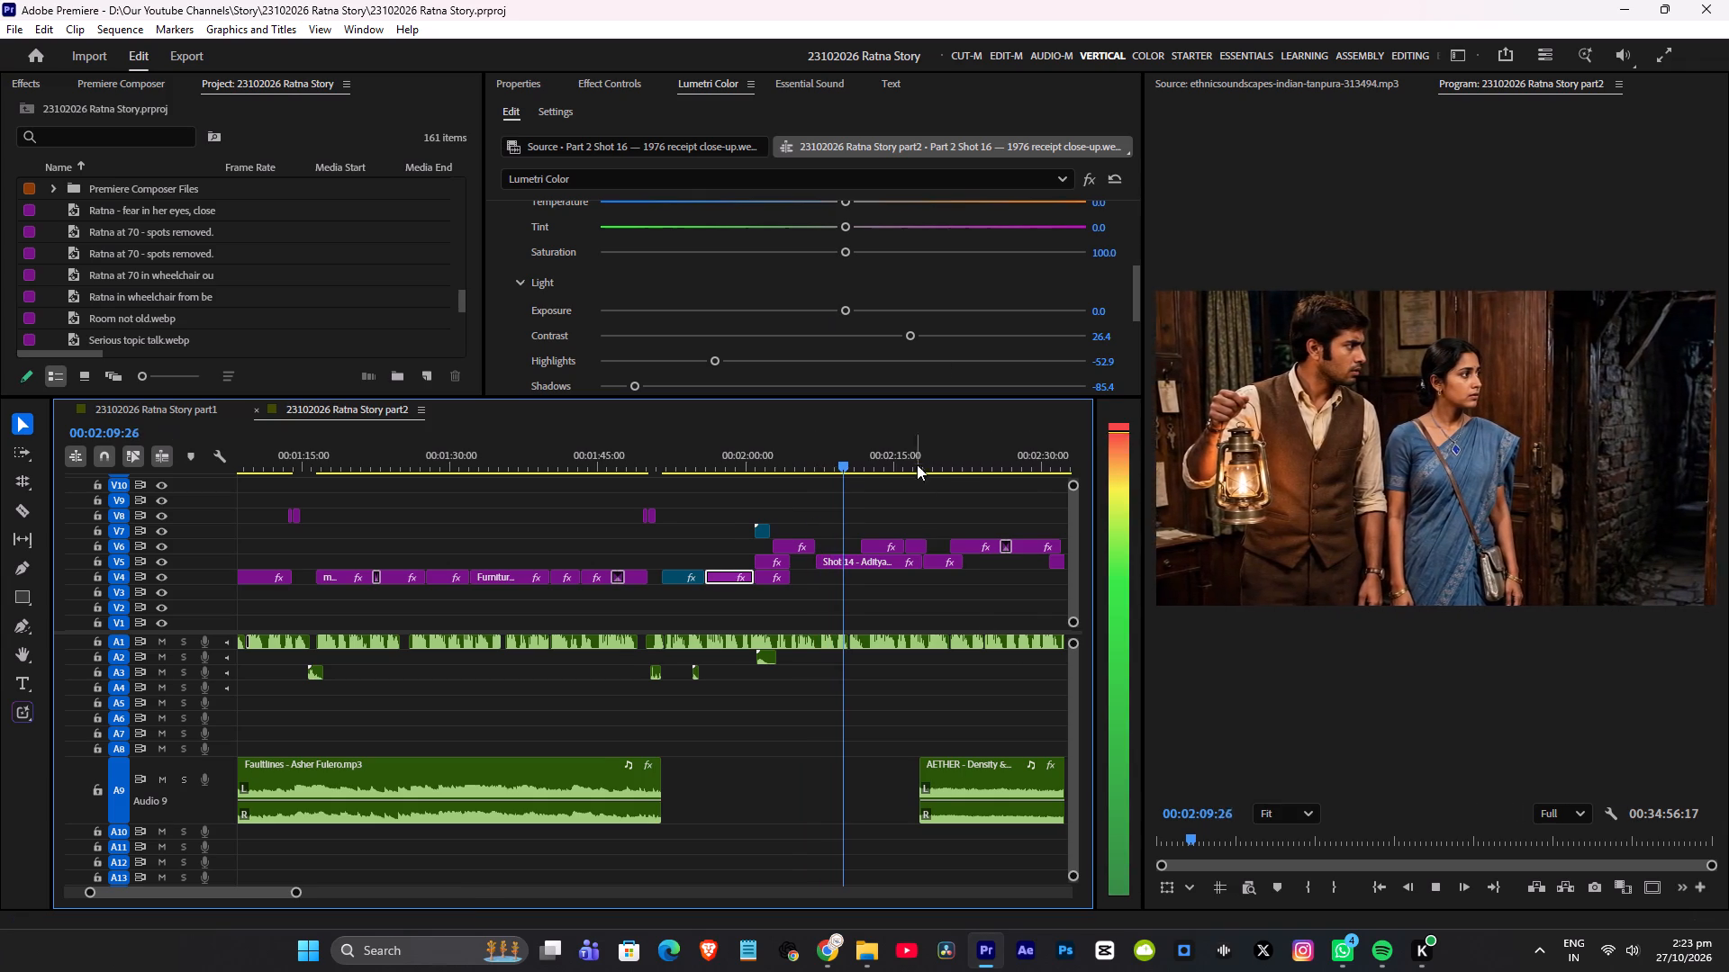
pyautogui.scroll(-2, 901, 463)
pyautogui.scroll(-5, 846, 521)
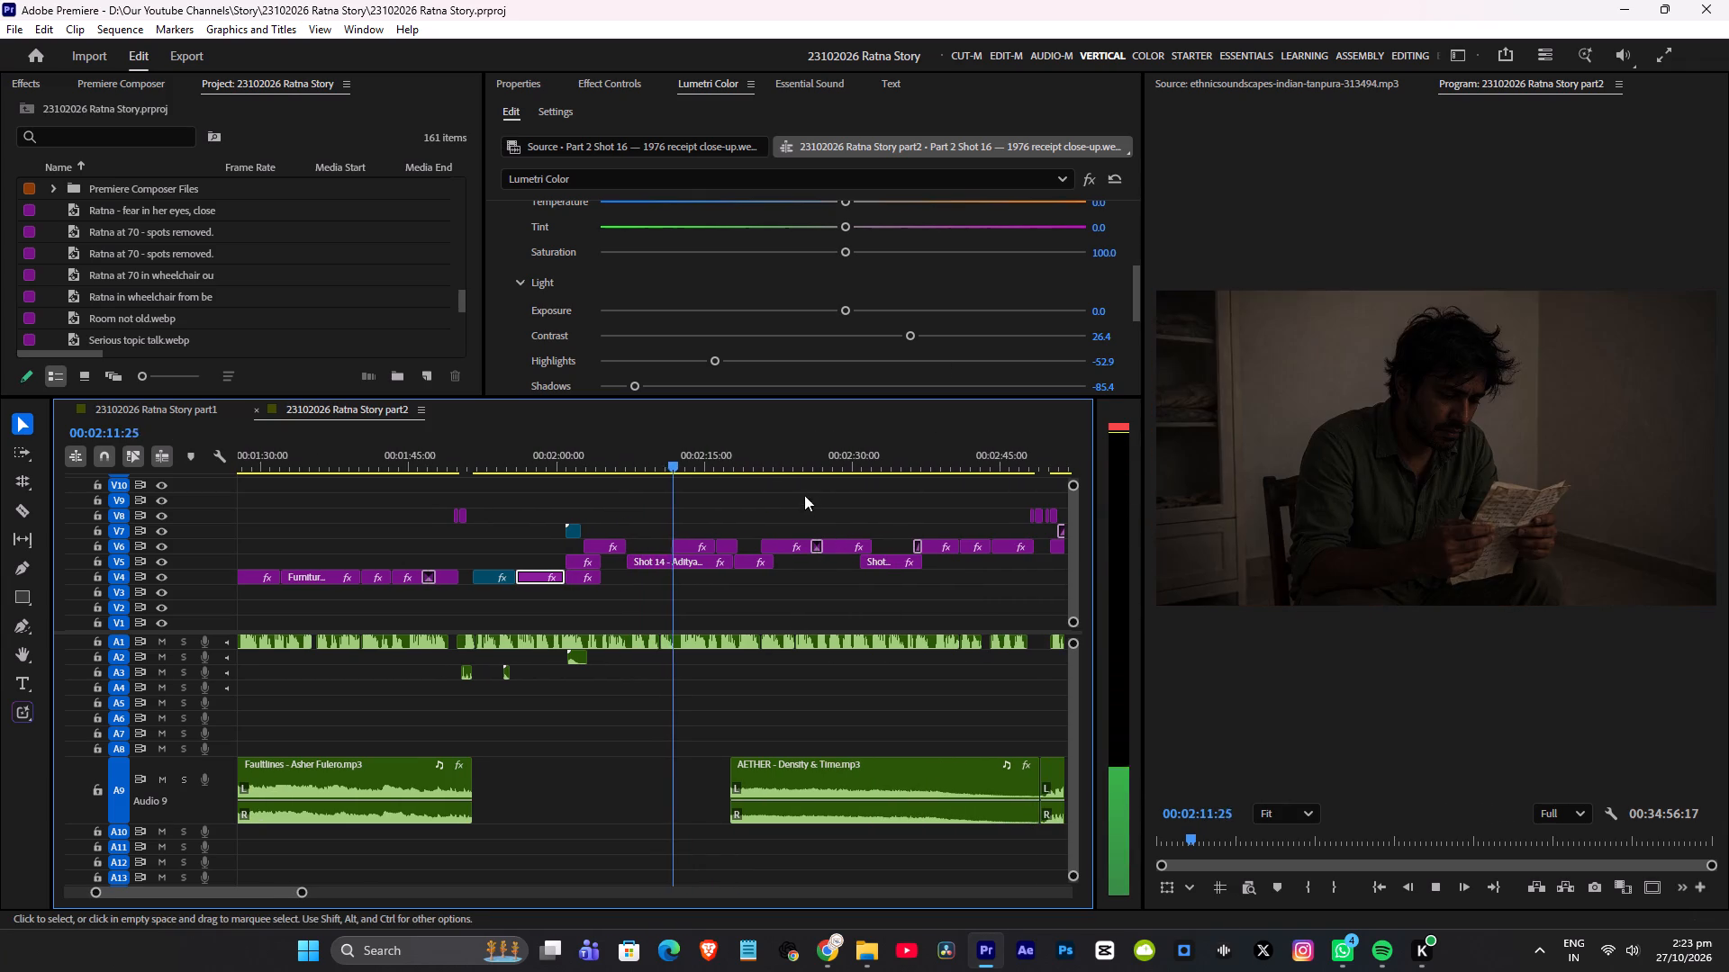
pyautogui.scroll(-2, 803, 495)
pyautogui.click(680, 463)
pyautogui.press('space')
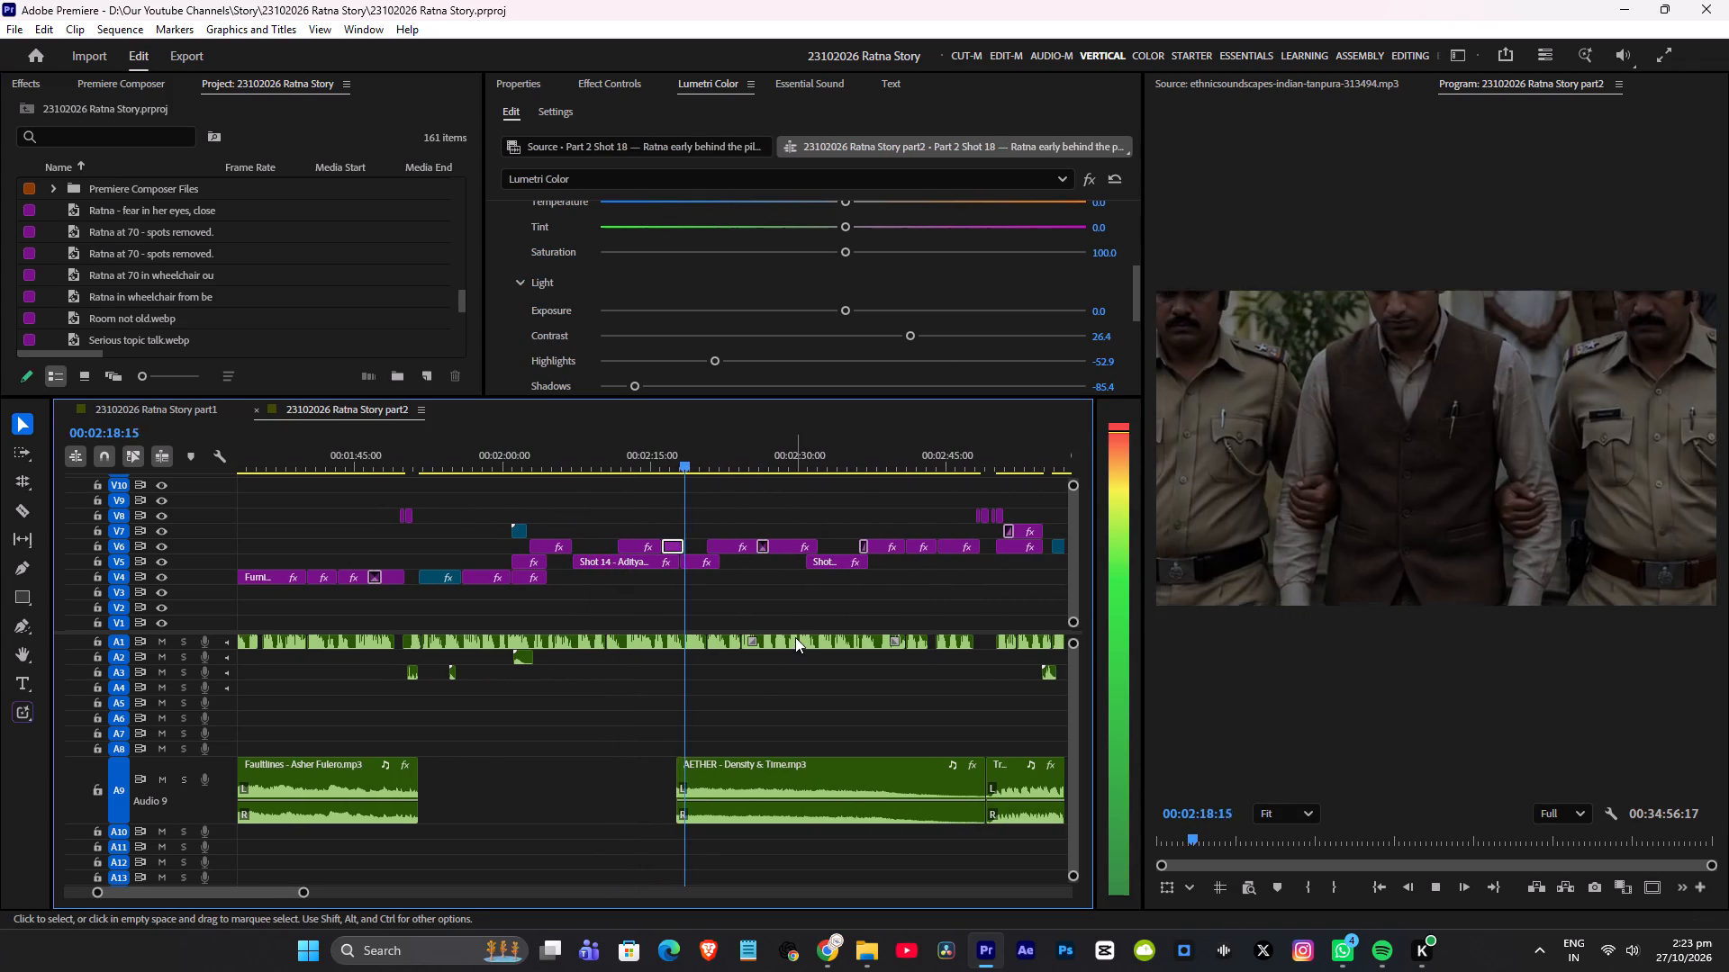
pyautogui.keyDown('alt'); pyautogui.scroll(-12, 748, 685); pyautogui.keyUp('alt')
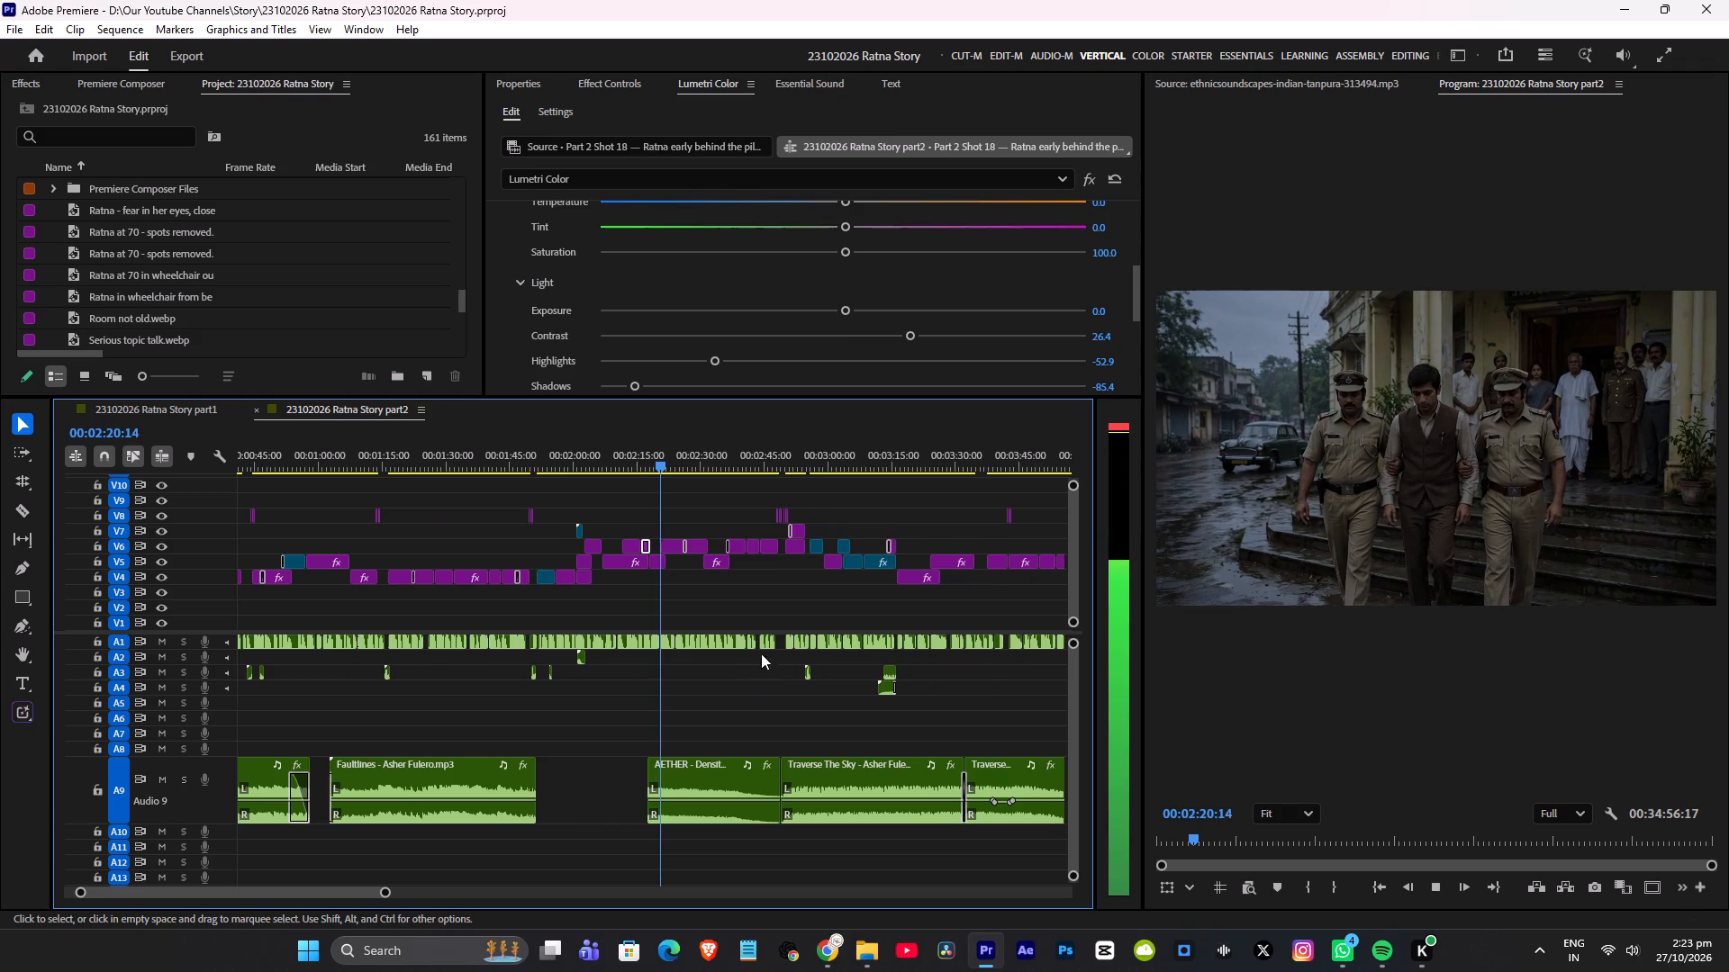
pyautogui.press('space')
# Audition the two Traverse The Sky clips on A9, from about 00:02:50 and from about 00:03:36.
pyautogui.click(787, 470)
pyautogui.press('space')
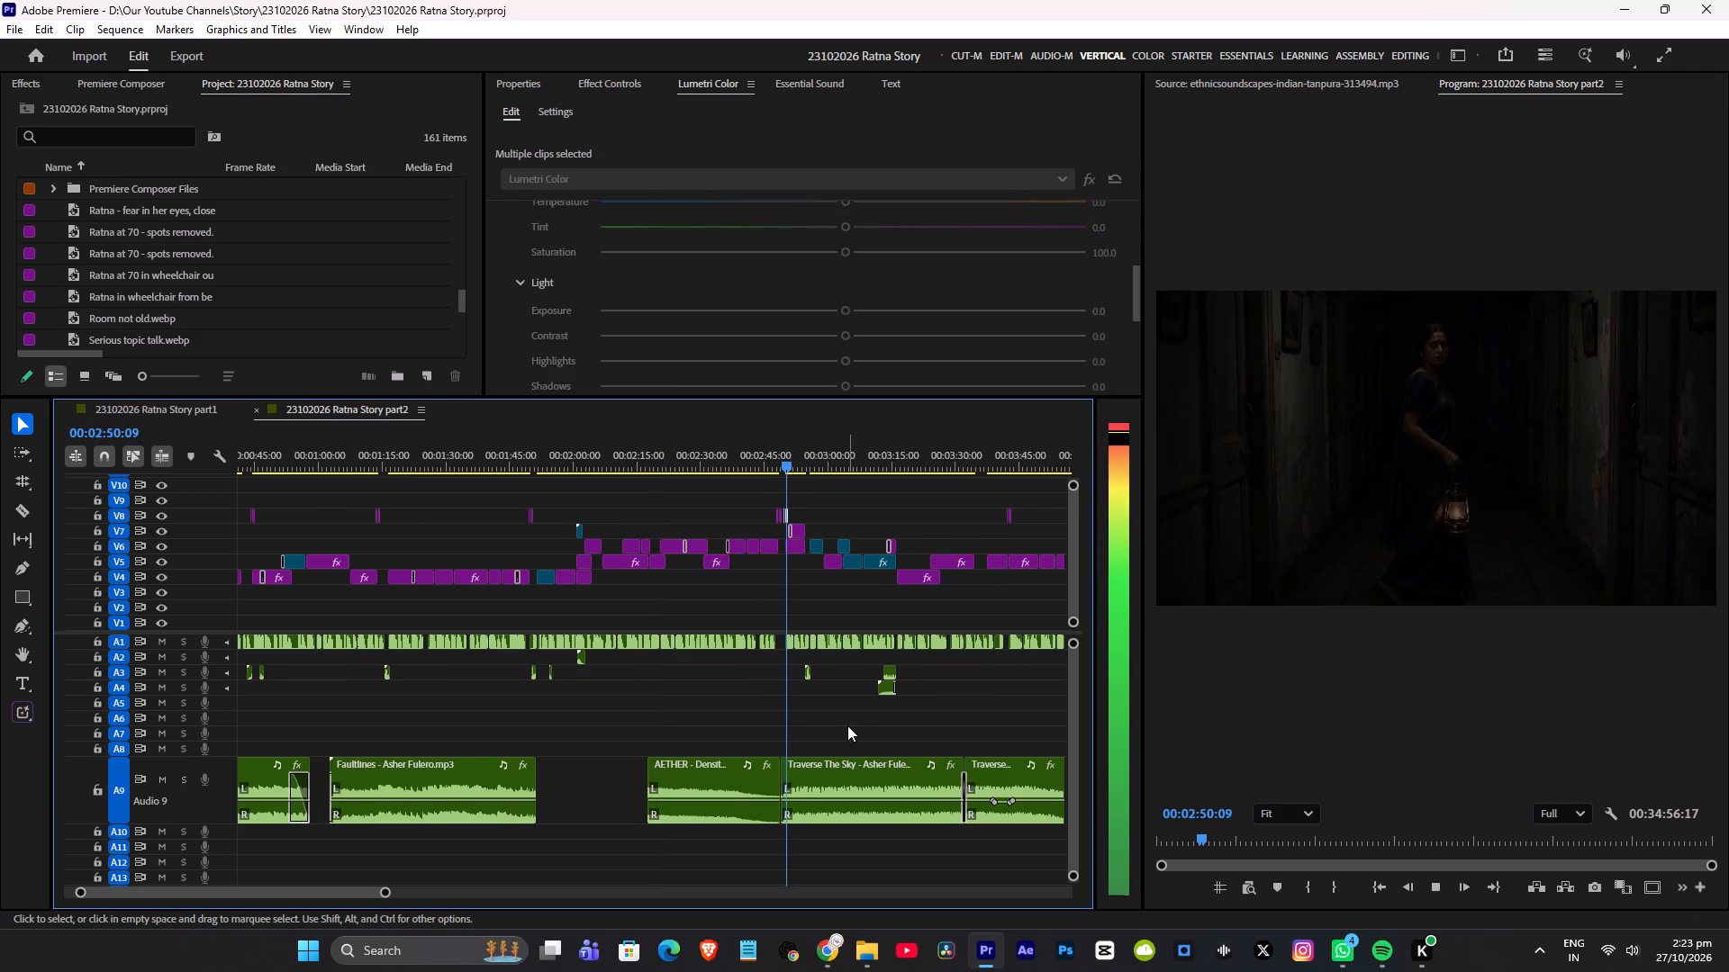
pyautogui.keyDown('alt'); pyautogui.scroll(-6, 847, 723); pyautogui.keyUp('alt')
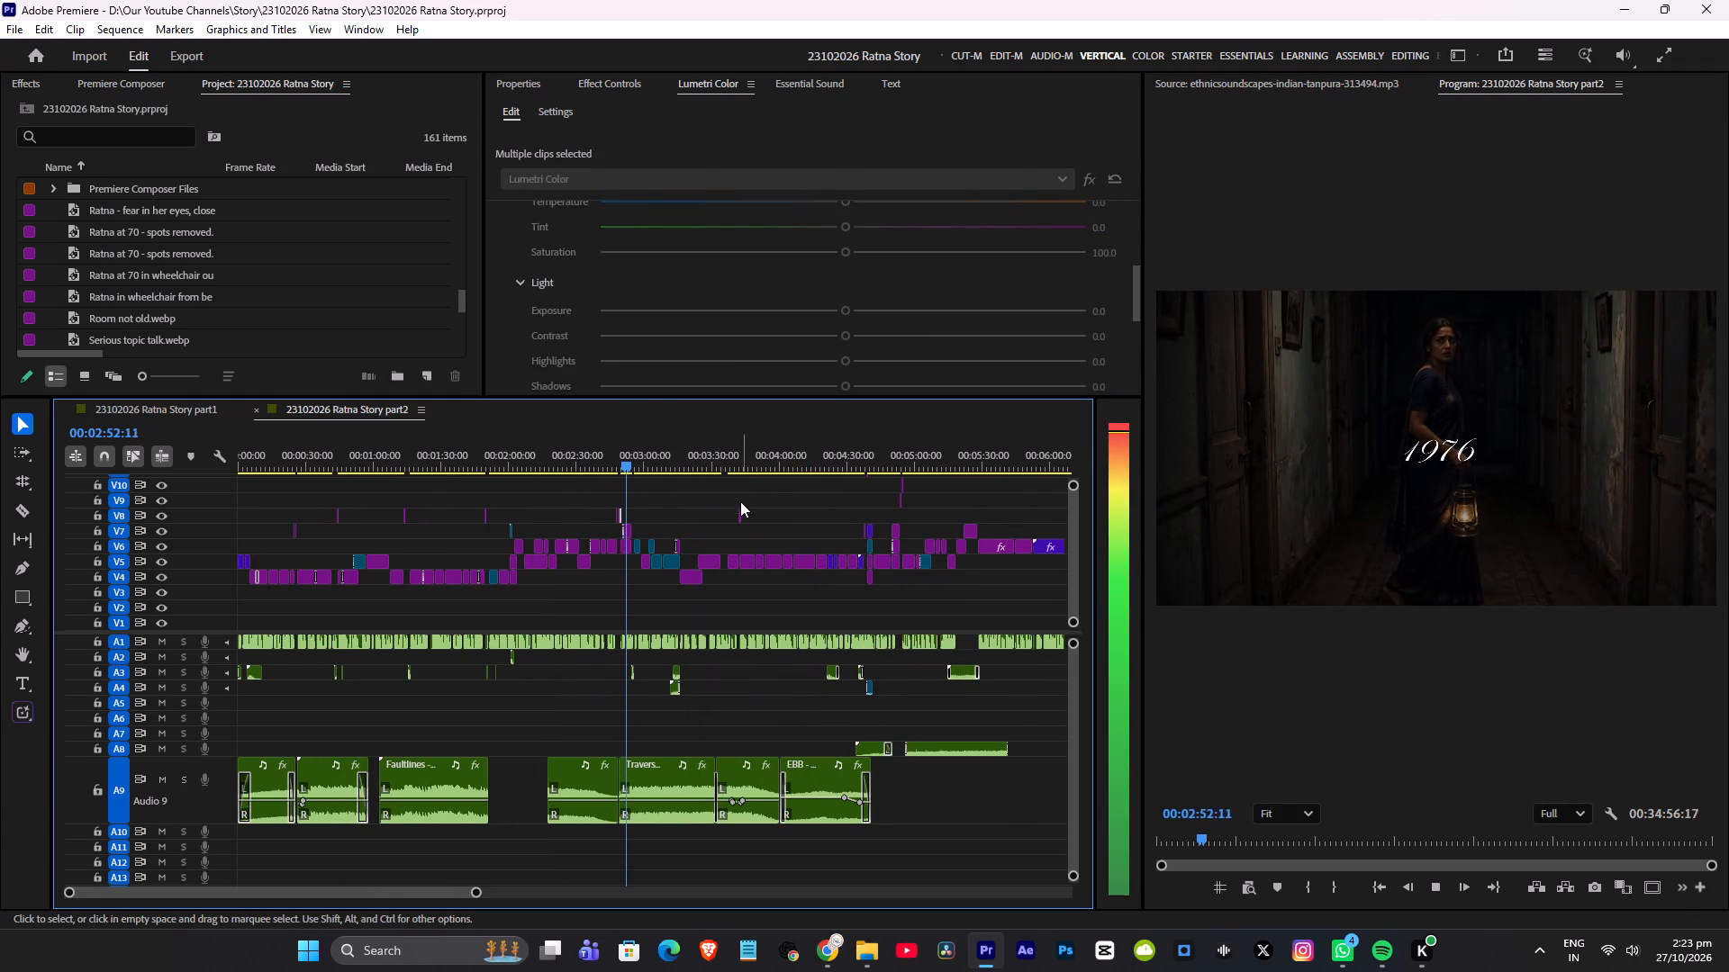
pyautogui.keyDown('alt'); pyautogui.scroll(3, 693, 728); pyautogui.keyUp('alt')
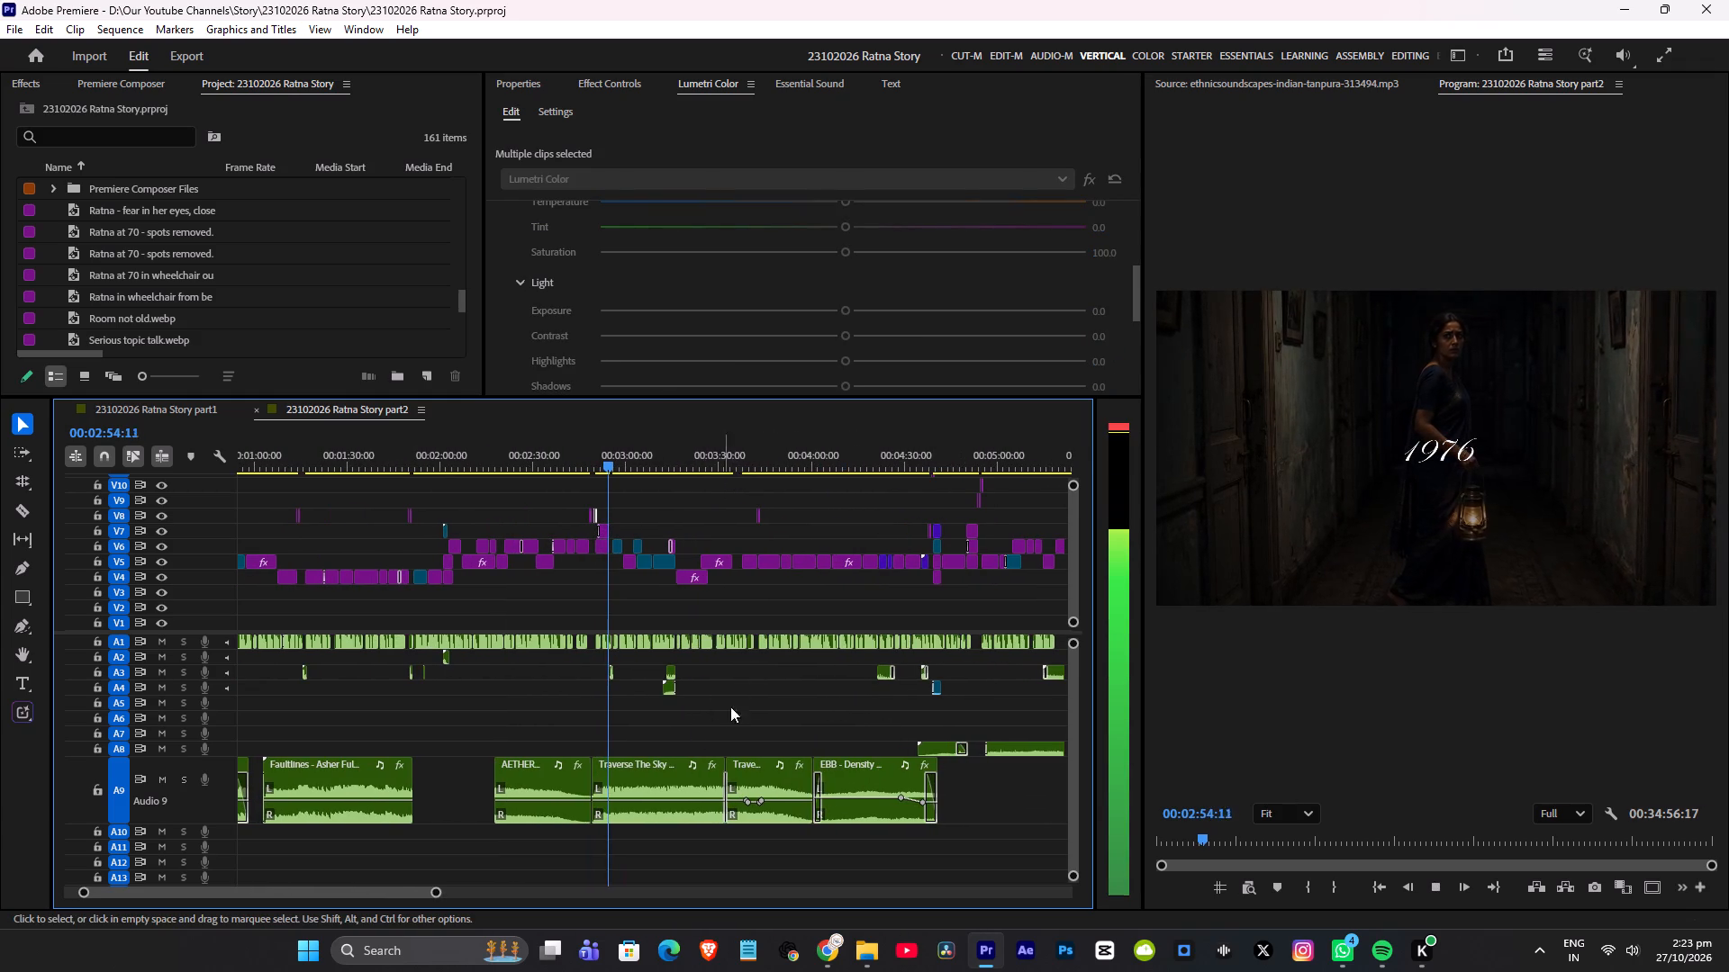
pyautogui.click(720, 465)
pyautogui.press('space')
pyautogui.keyDown('alt'); pyautogui.scroll(3, 779, 645); pyautogui.keyUp('alt')
pyautogui.click(724, 455)
pyautogui.press('space')
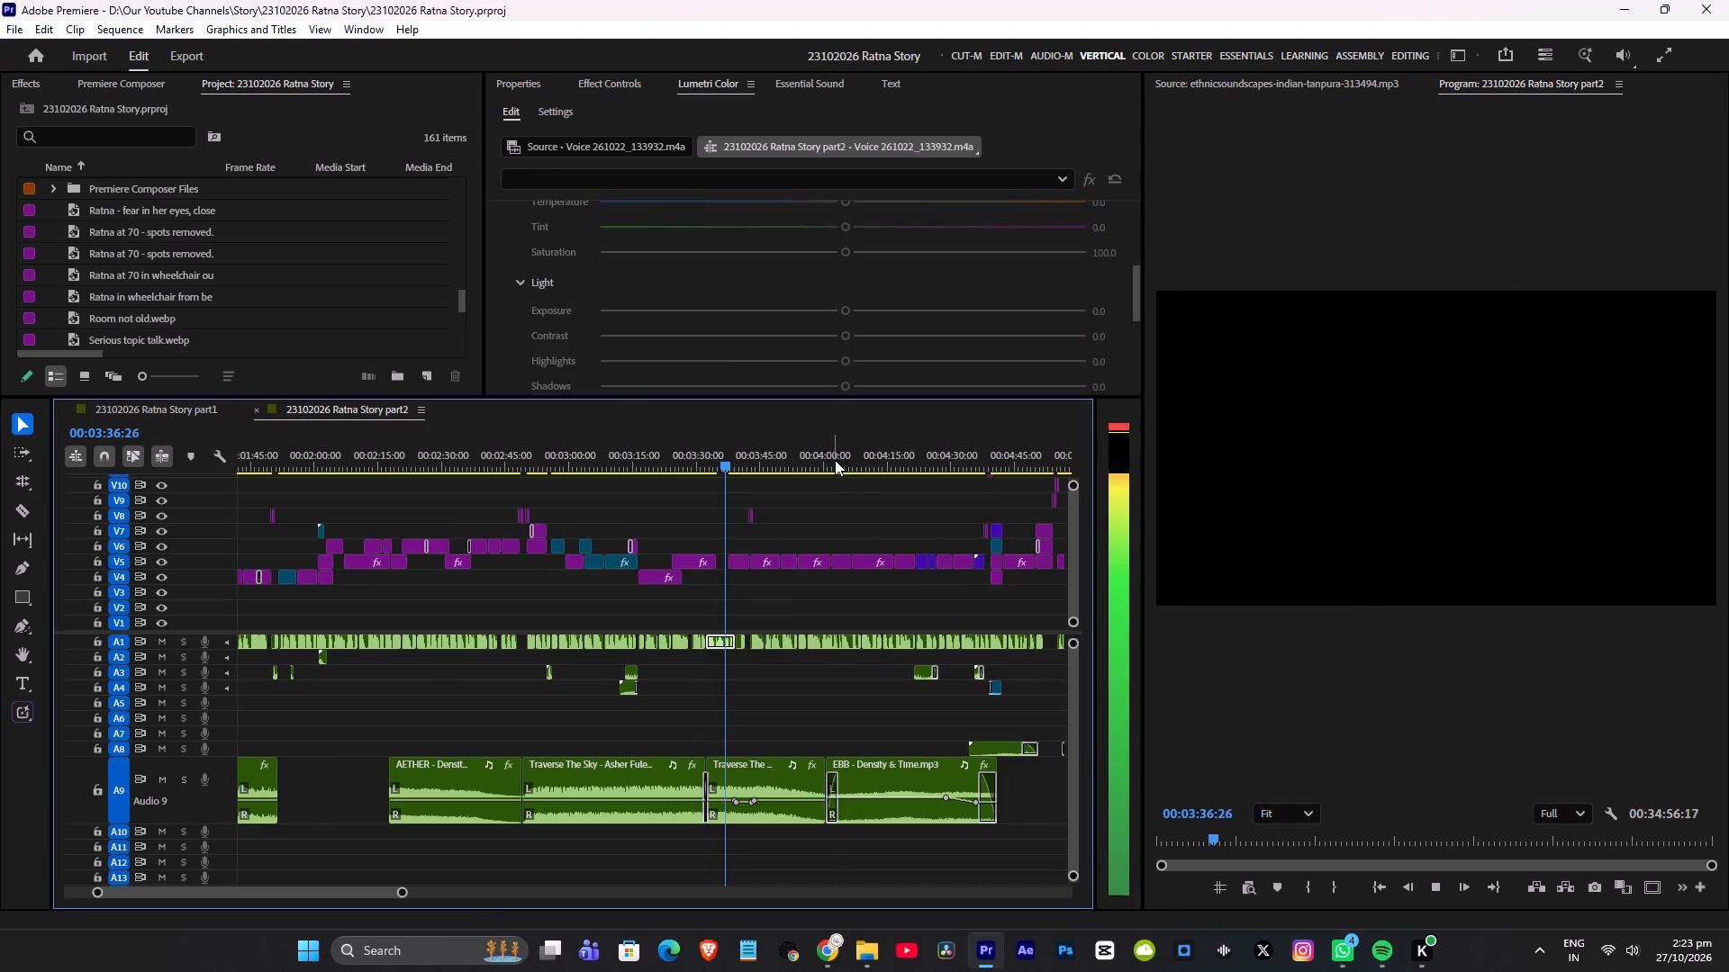
# Audition the EBB clip on A9 at several points between about 00:04:00 and 00:04:27.
pyautogui.click(835, 460)
pyautogui.press('space')
pyautogui.keyDown('alt'); pyautogui.scroll(5, 912, 694); pyautogui.keyUp('alt')
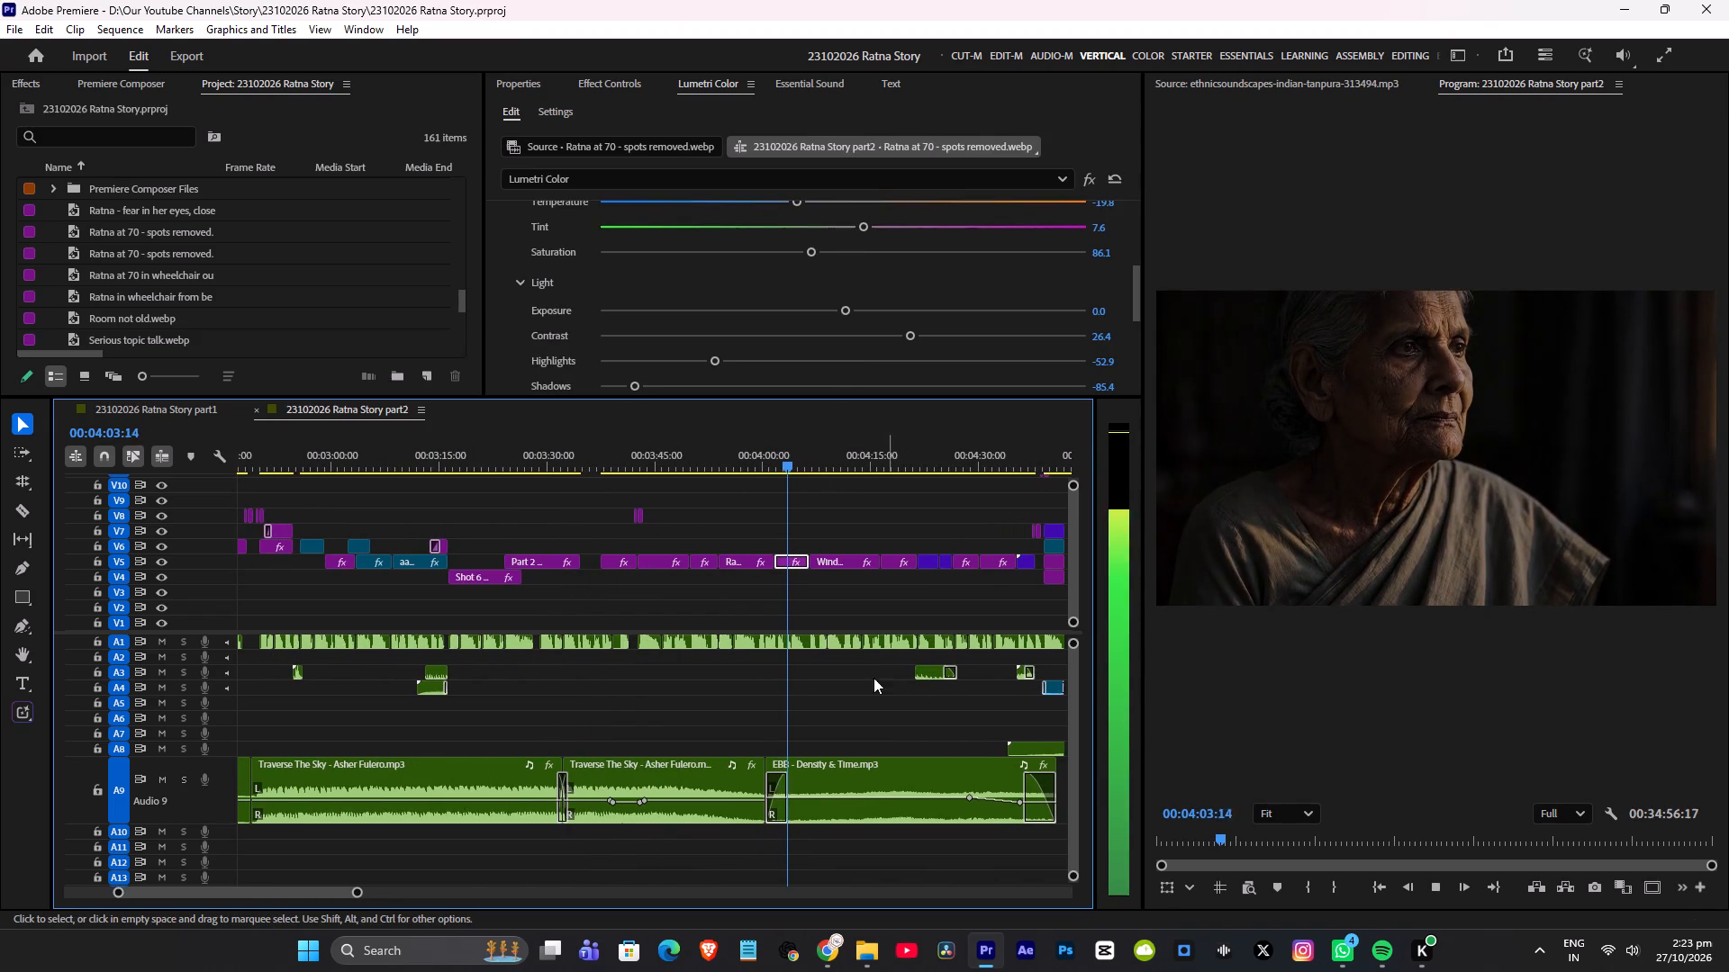
pyautogui.click(861, 461)
pyautogui.press('space')
pyautogui.keyDown('alt'); pyautogui.scroll(-4, 907, 725); pyautogui.keyUp('alt')
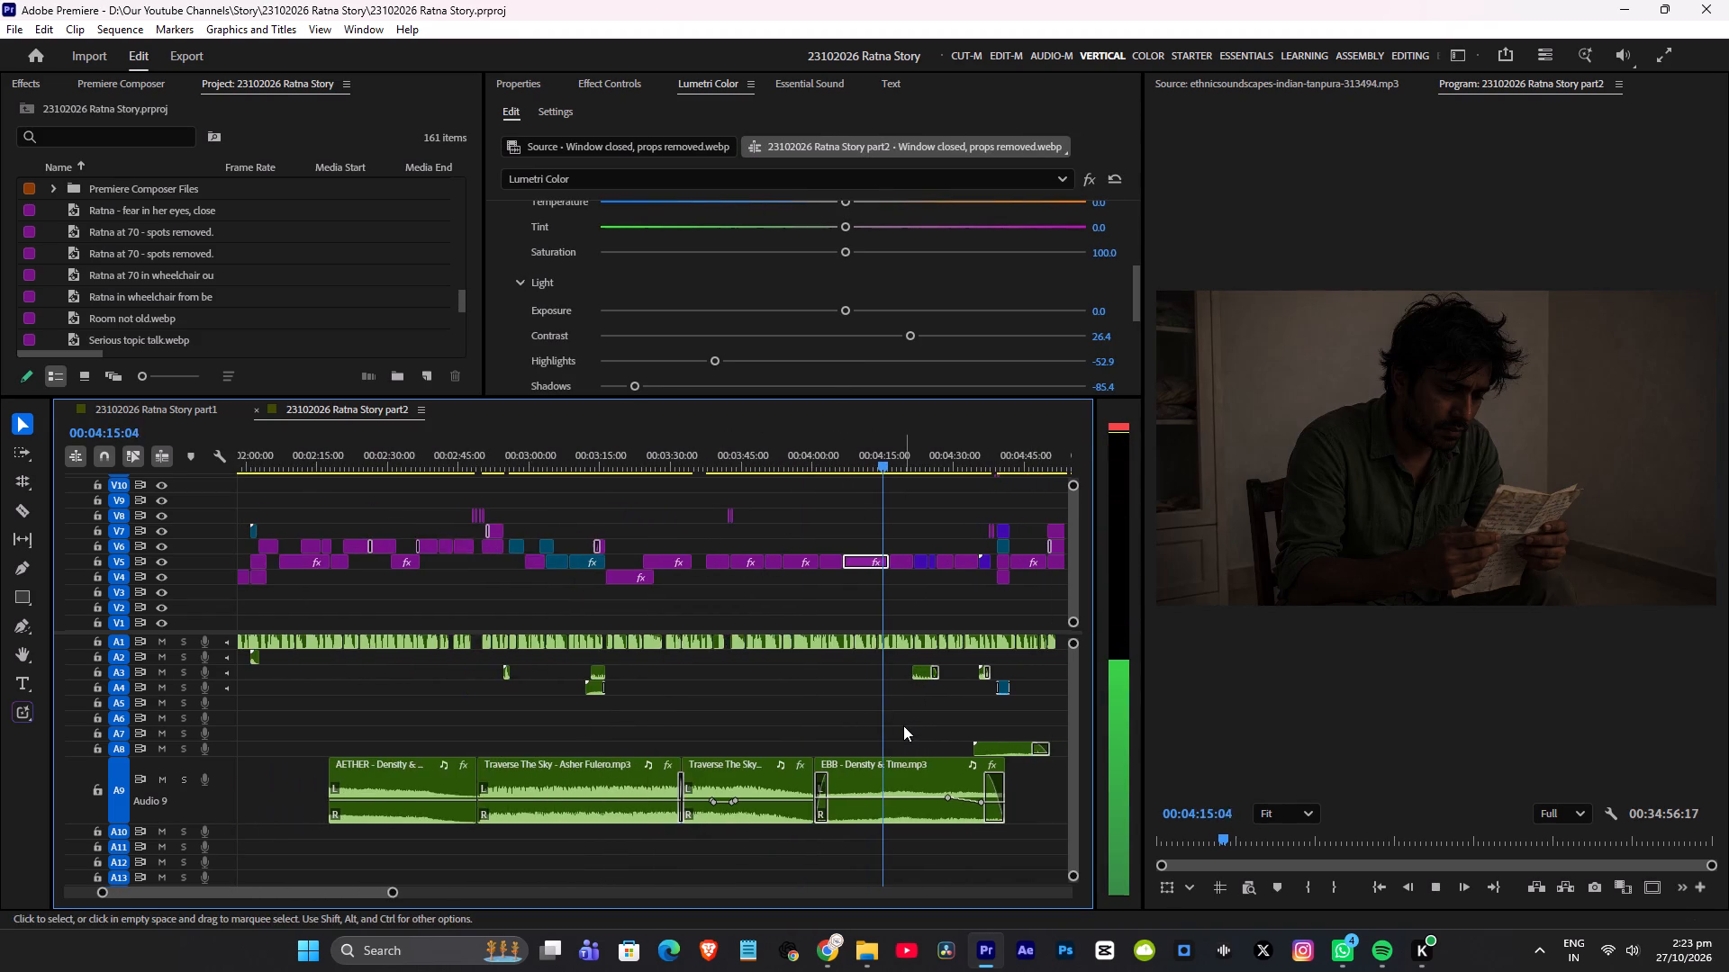
pyautogui.scroll(-3, 897, 721)
pyautogui.keyDown('alt'); pyautogui.scroll(5, 890, 721); pyautogui.keyUp('alt')
pyautogui.click(796, 463)
pyautogui.press('space')
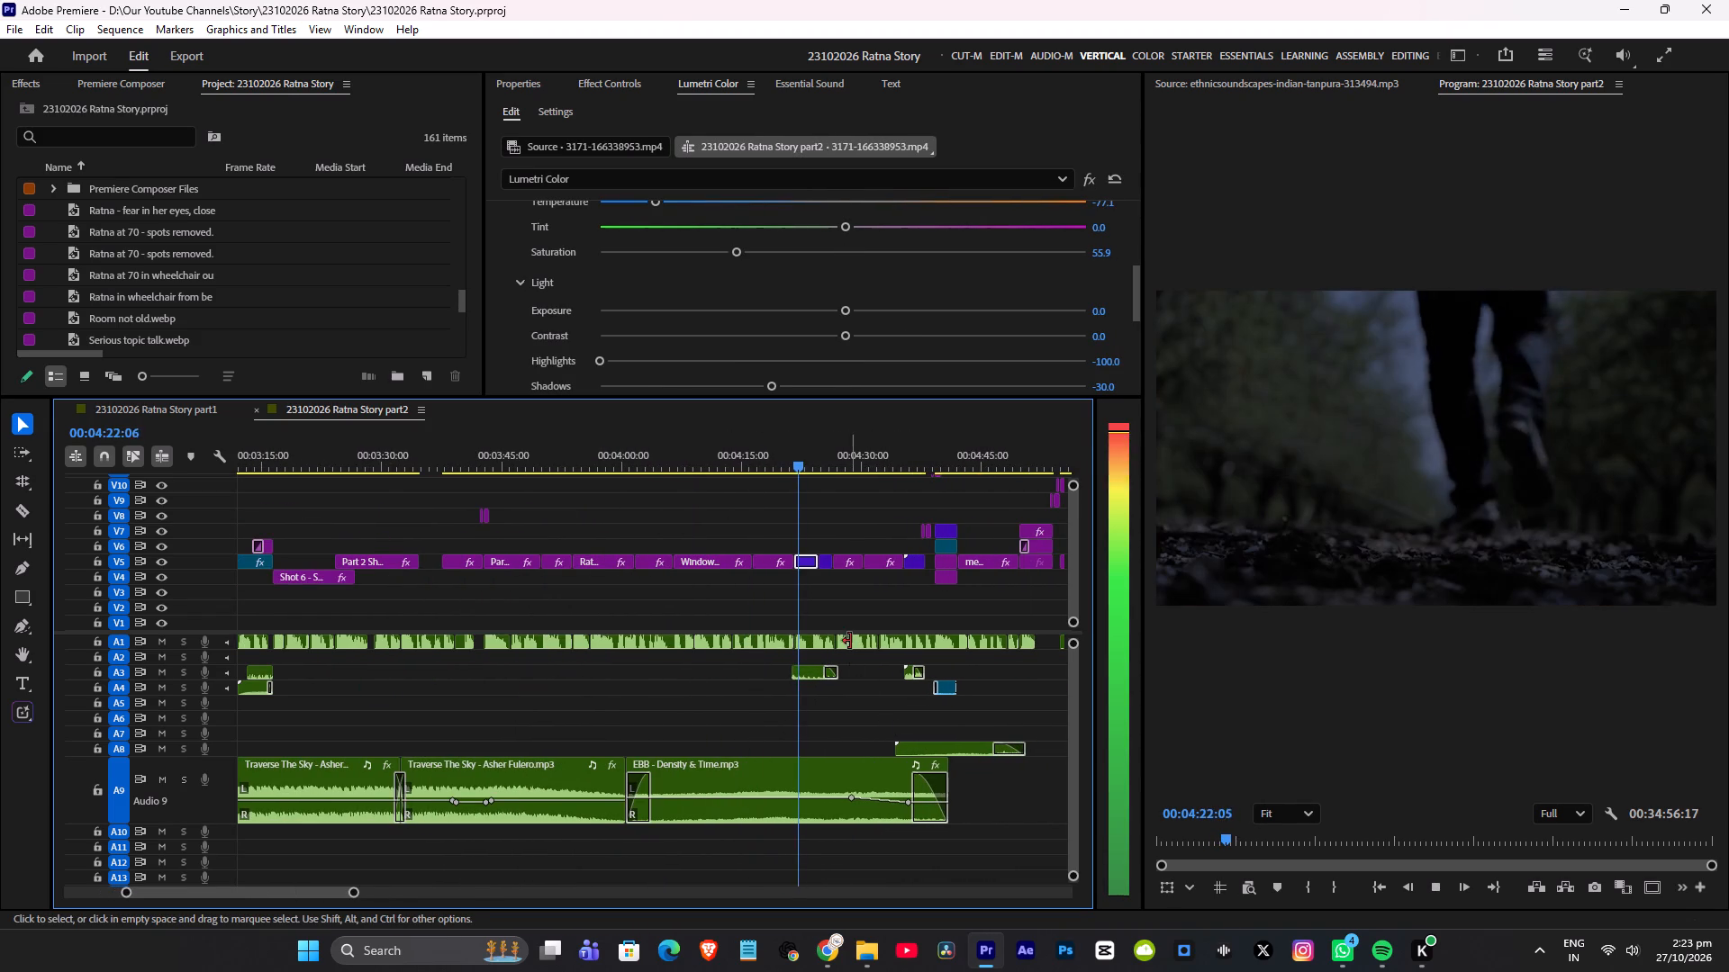
pyautogui.keyDown('alt'); pyautogui.scroll(3, 844, 726); pyautogui.keyUp('alt')
pyautogui.keyDown('alt'); pyautogui.scroll(-3, 850, 725); pyautogui.keyUp('alt')
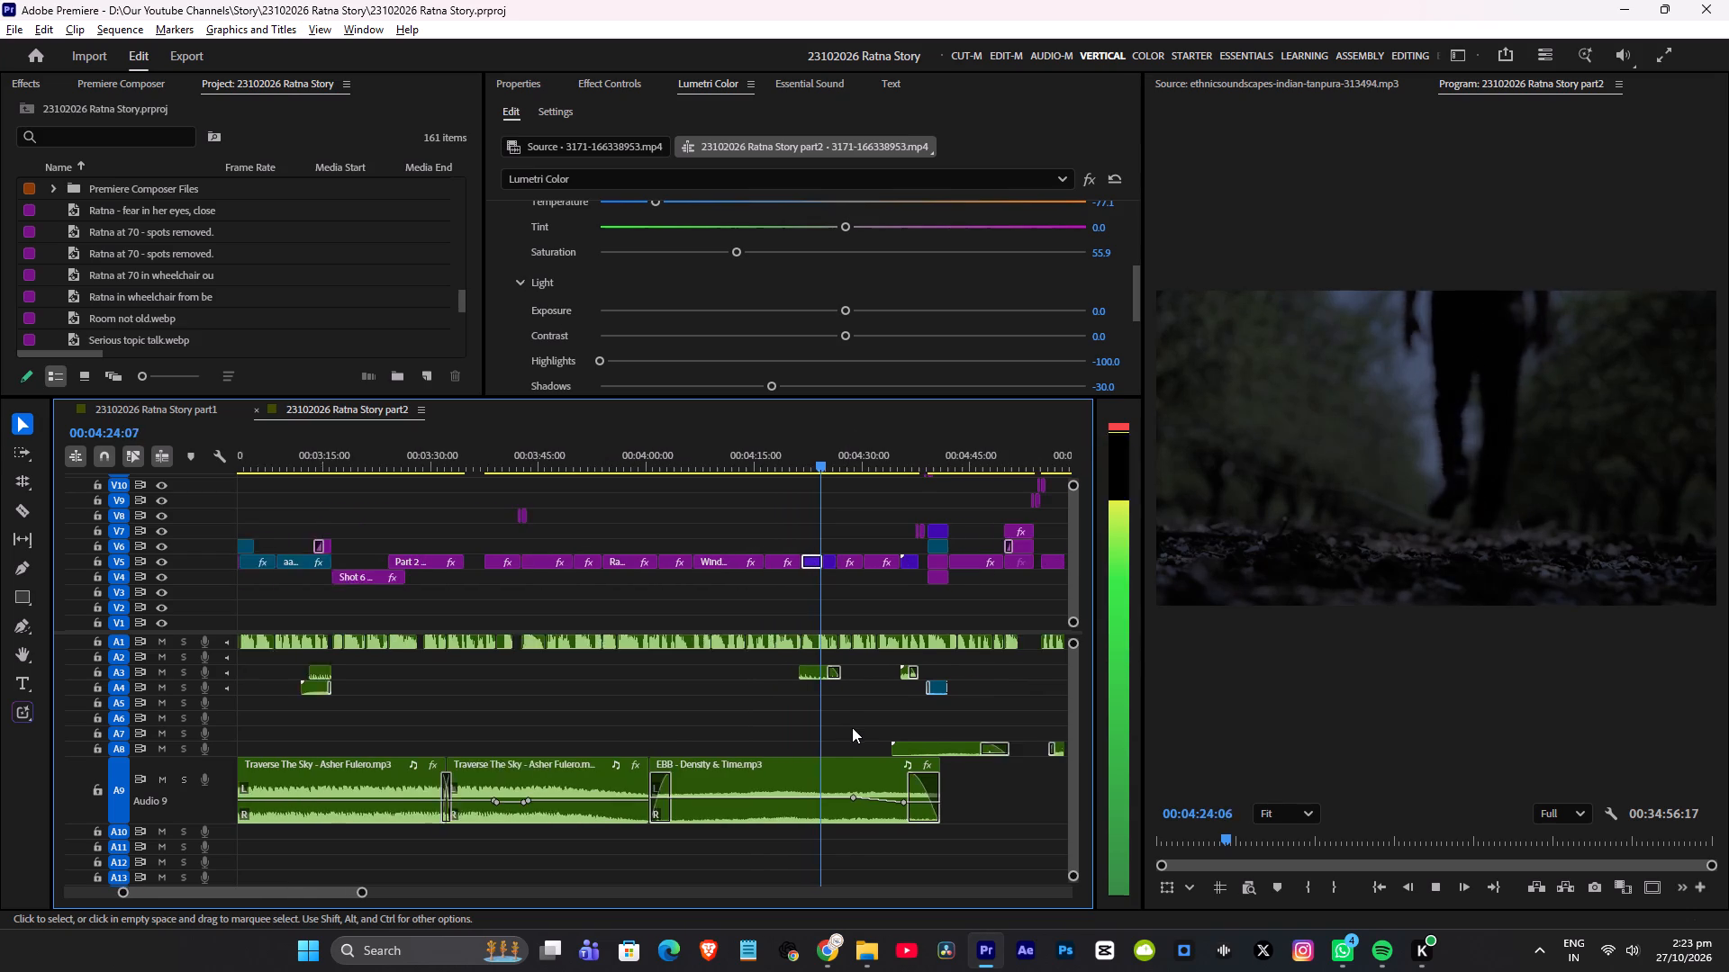
pyautogui.keyDown('alt'); pyautogui.scroll(-13, 852, 727); pyautogui.keyUp('alt')
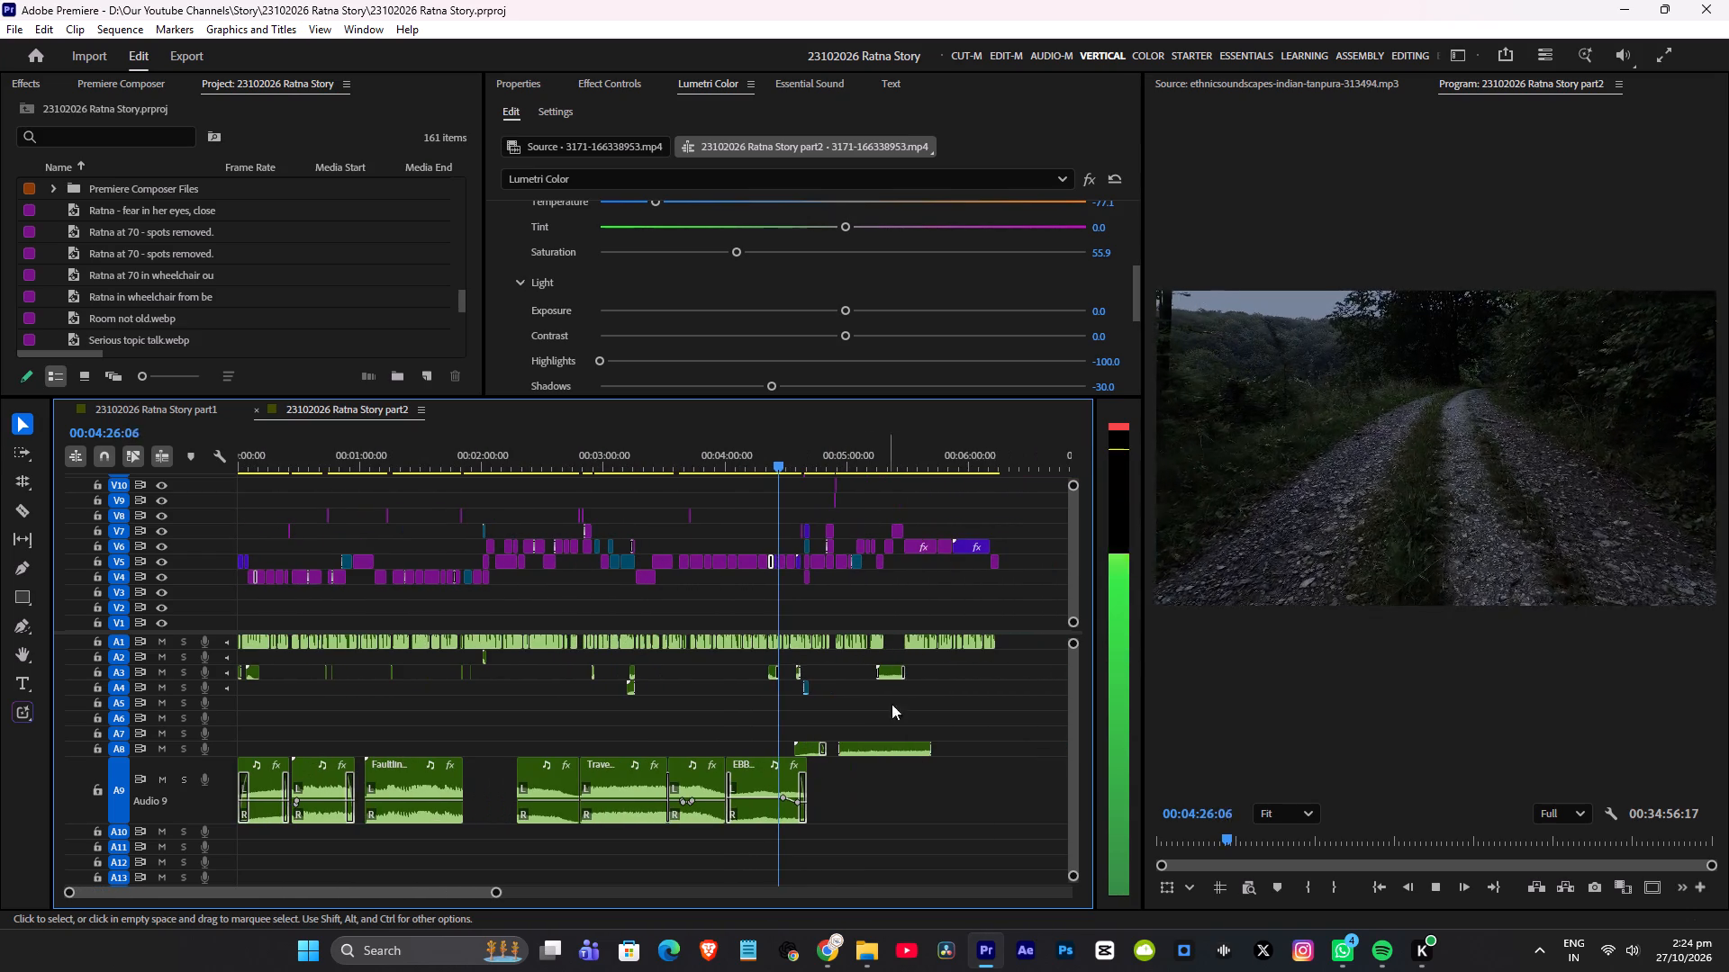
pyautogui.press('space')
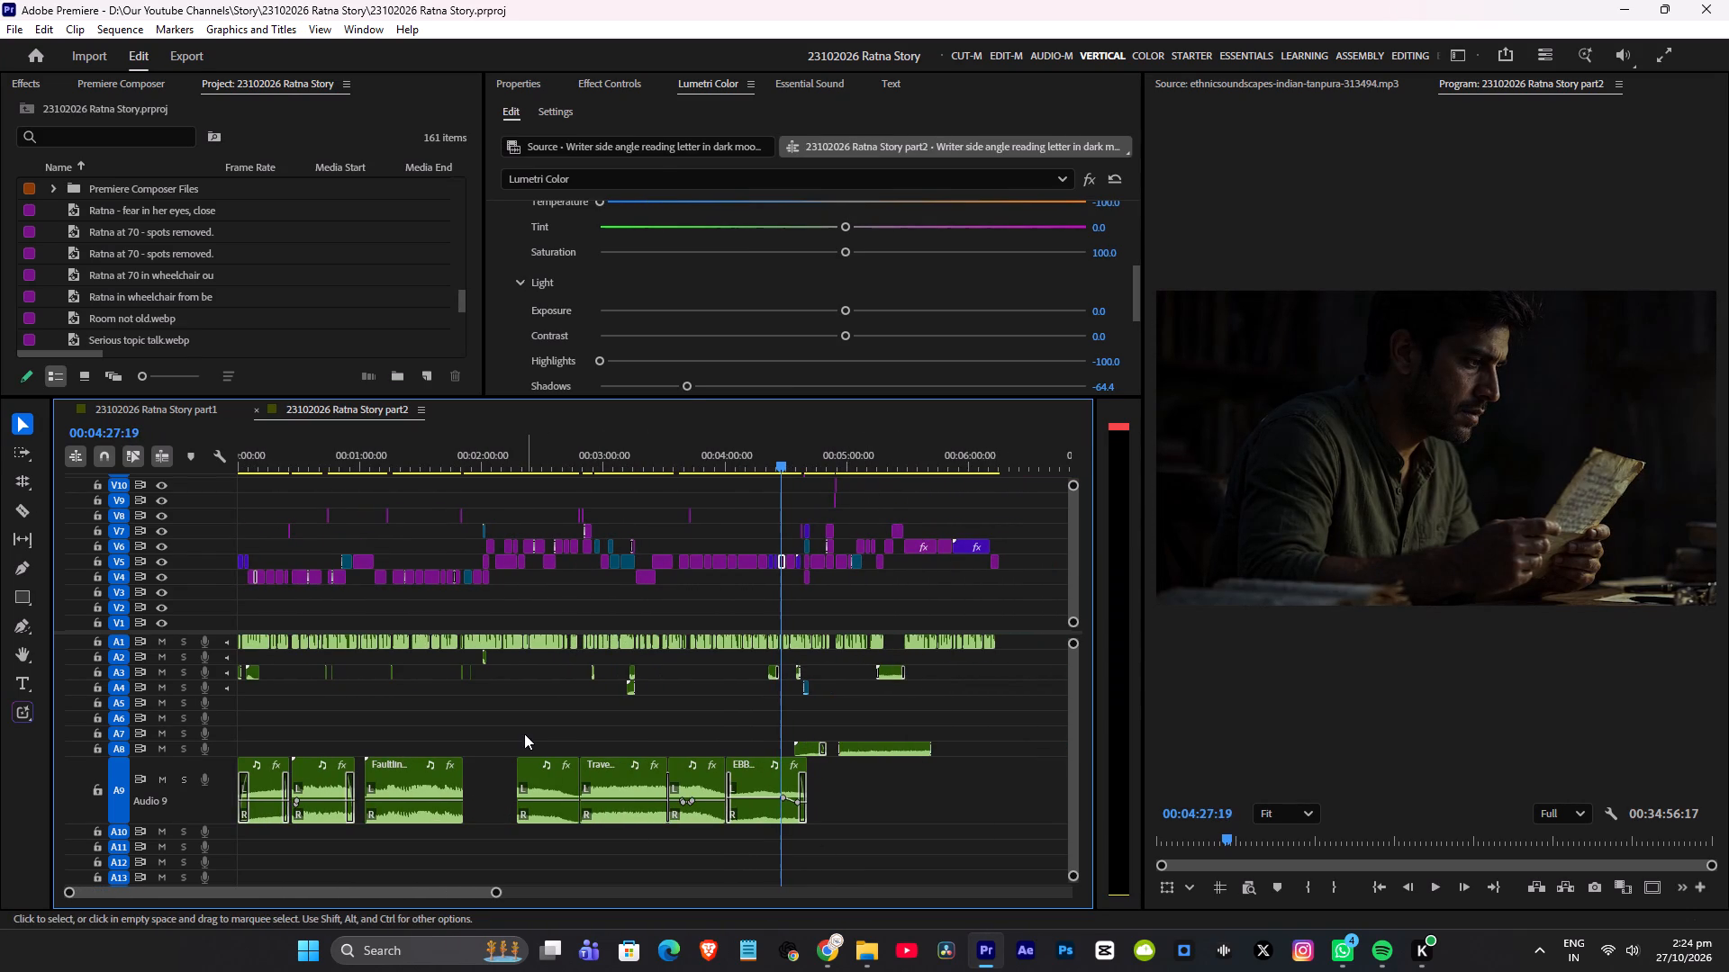
# Shift all A8 and A9 clips from AETHER onward together about 1 minute 50 seconds later, clearing room after Faultlines.
pyautogui.moveTo(521, 733); pyautogui.dragTo(941, 814)
pyautogui.moveTo(545, 777); pyautogui.dragTo(620, 778)
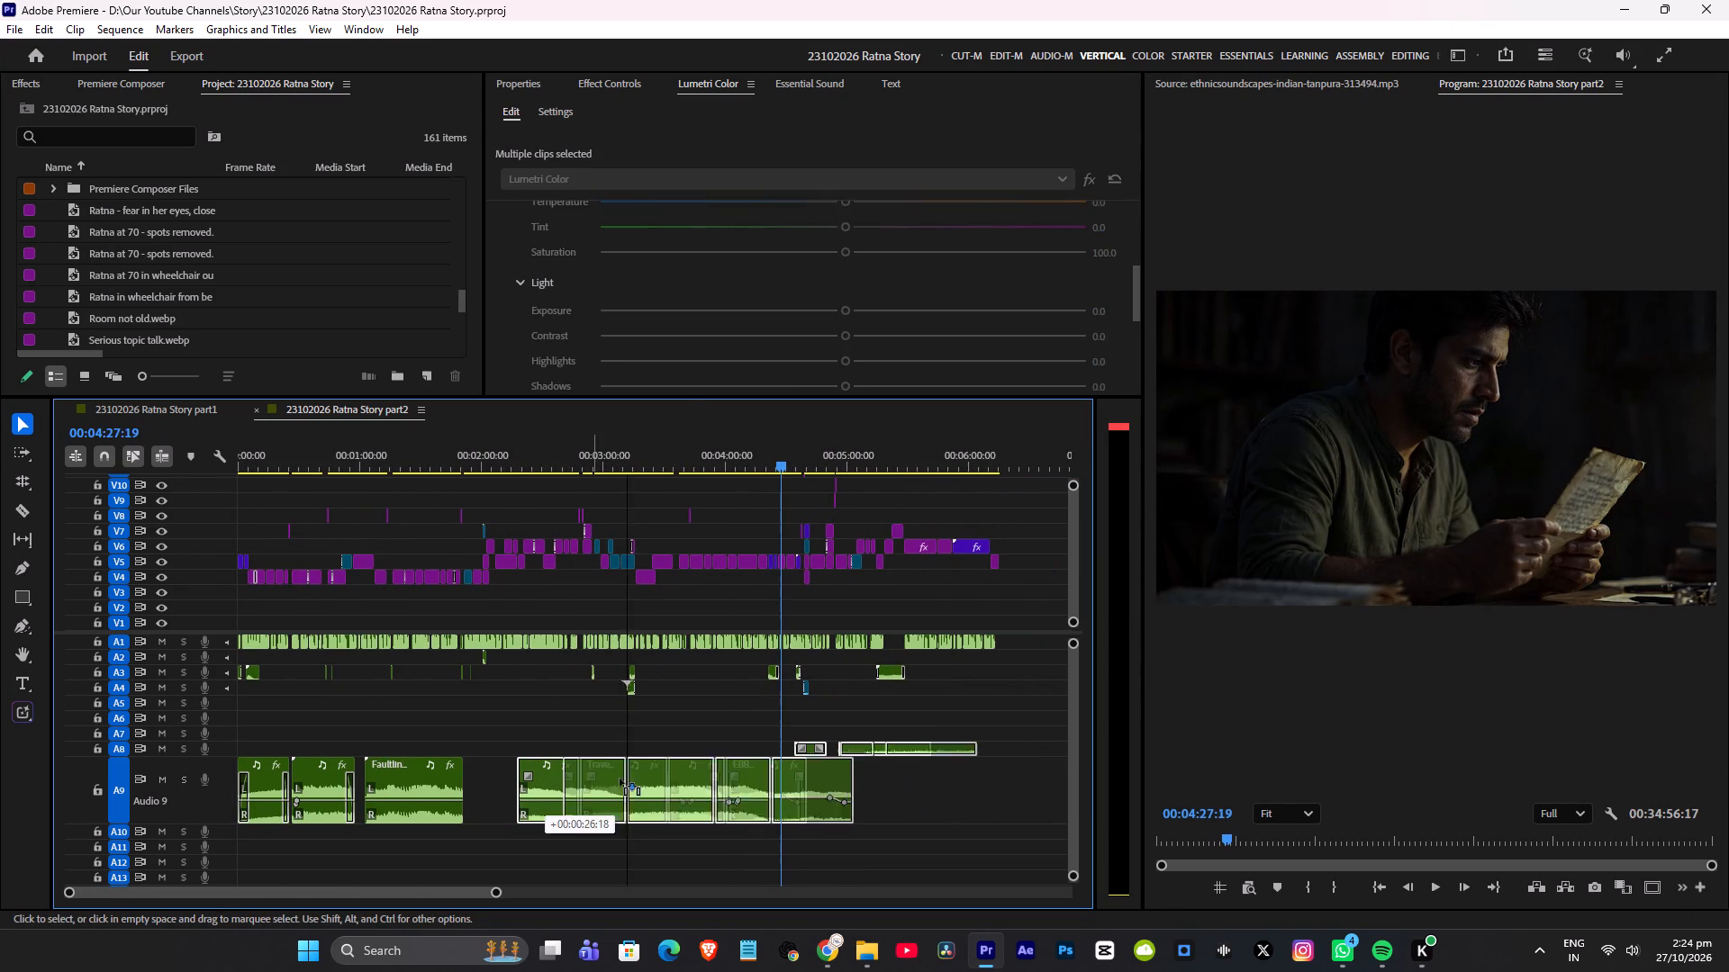
pyautogui.moveTo(620, 778); pyautogui.dragTo(769, 786)
pyautogui.click(943, 711)
# Move the EBB clip on A9 to follow Faultlines directly, starting at about 00:01:51.
pyautogui.moveTo(983, 769); pyautogui.dragTo(508, 769)
pyautogui.keyDown('alt'); pyautogui.scroll(7, 430, 750); pyautogui.keyUp('alt')
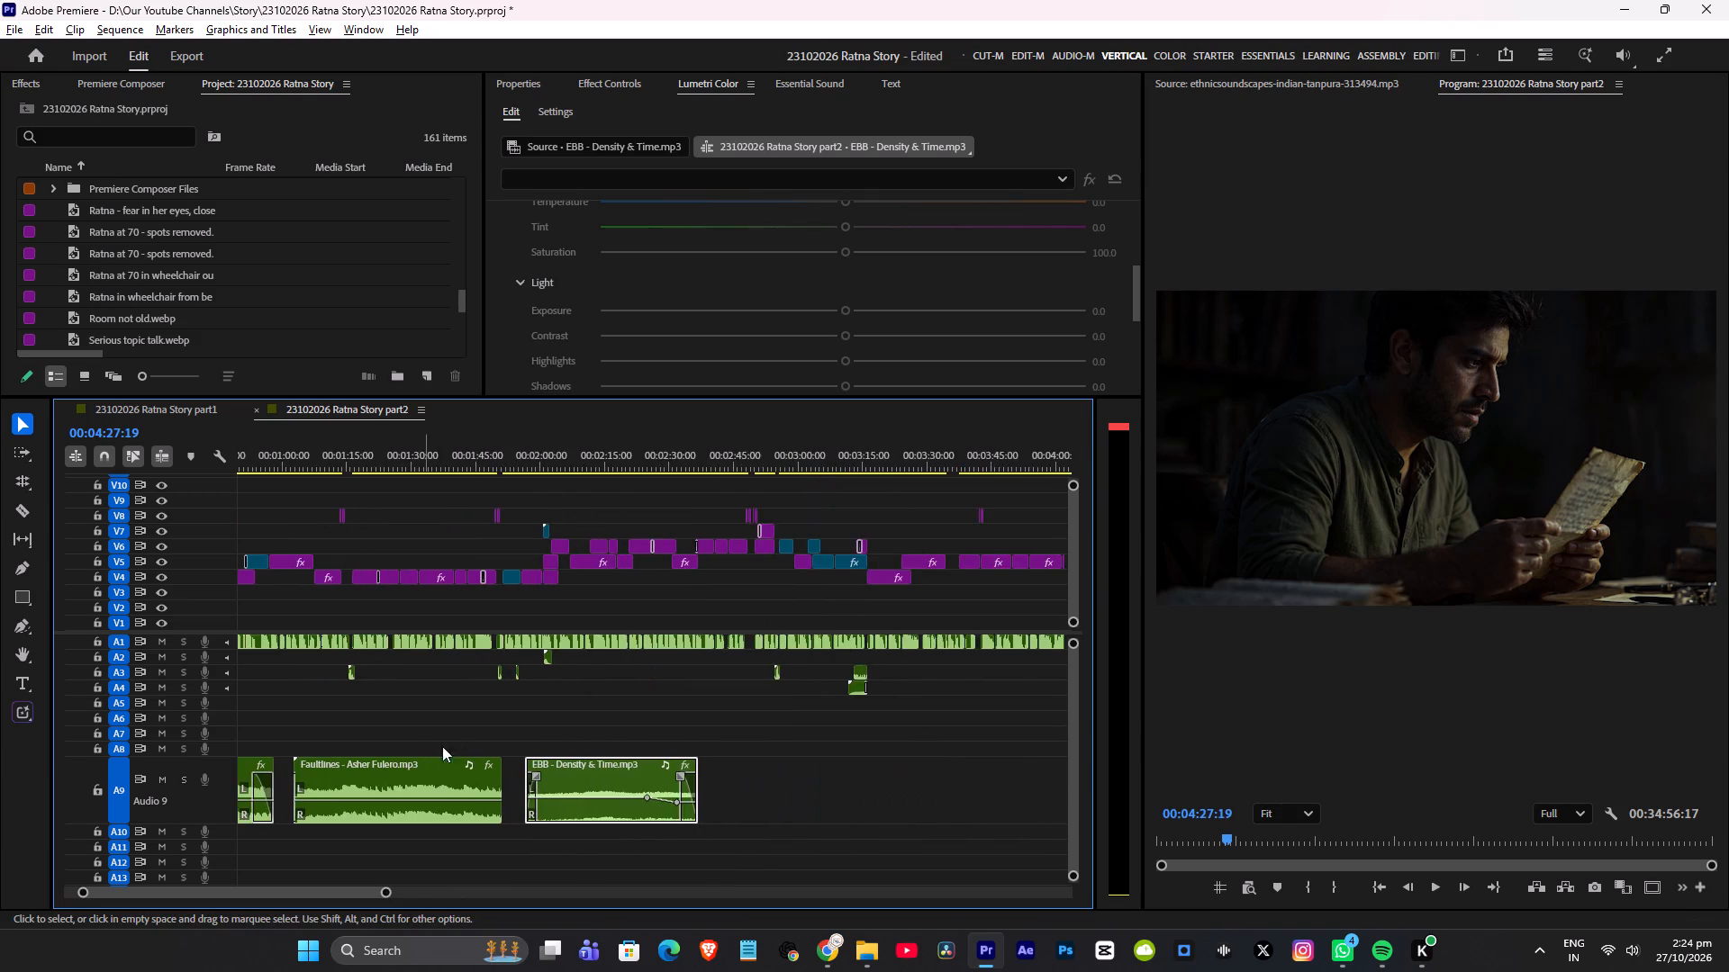
pyautogui.keyDown('alt'); pyautogui.scroll(6, 464, 748); pyautogui.keyUp('alt')
pyautogui.click(527, 460)
pyautogui.press('space')
pyautogui.keyDown('alt'); pyautogui.scroll(7, 558, 672); pyautogui.keyUp('alt')
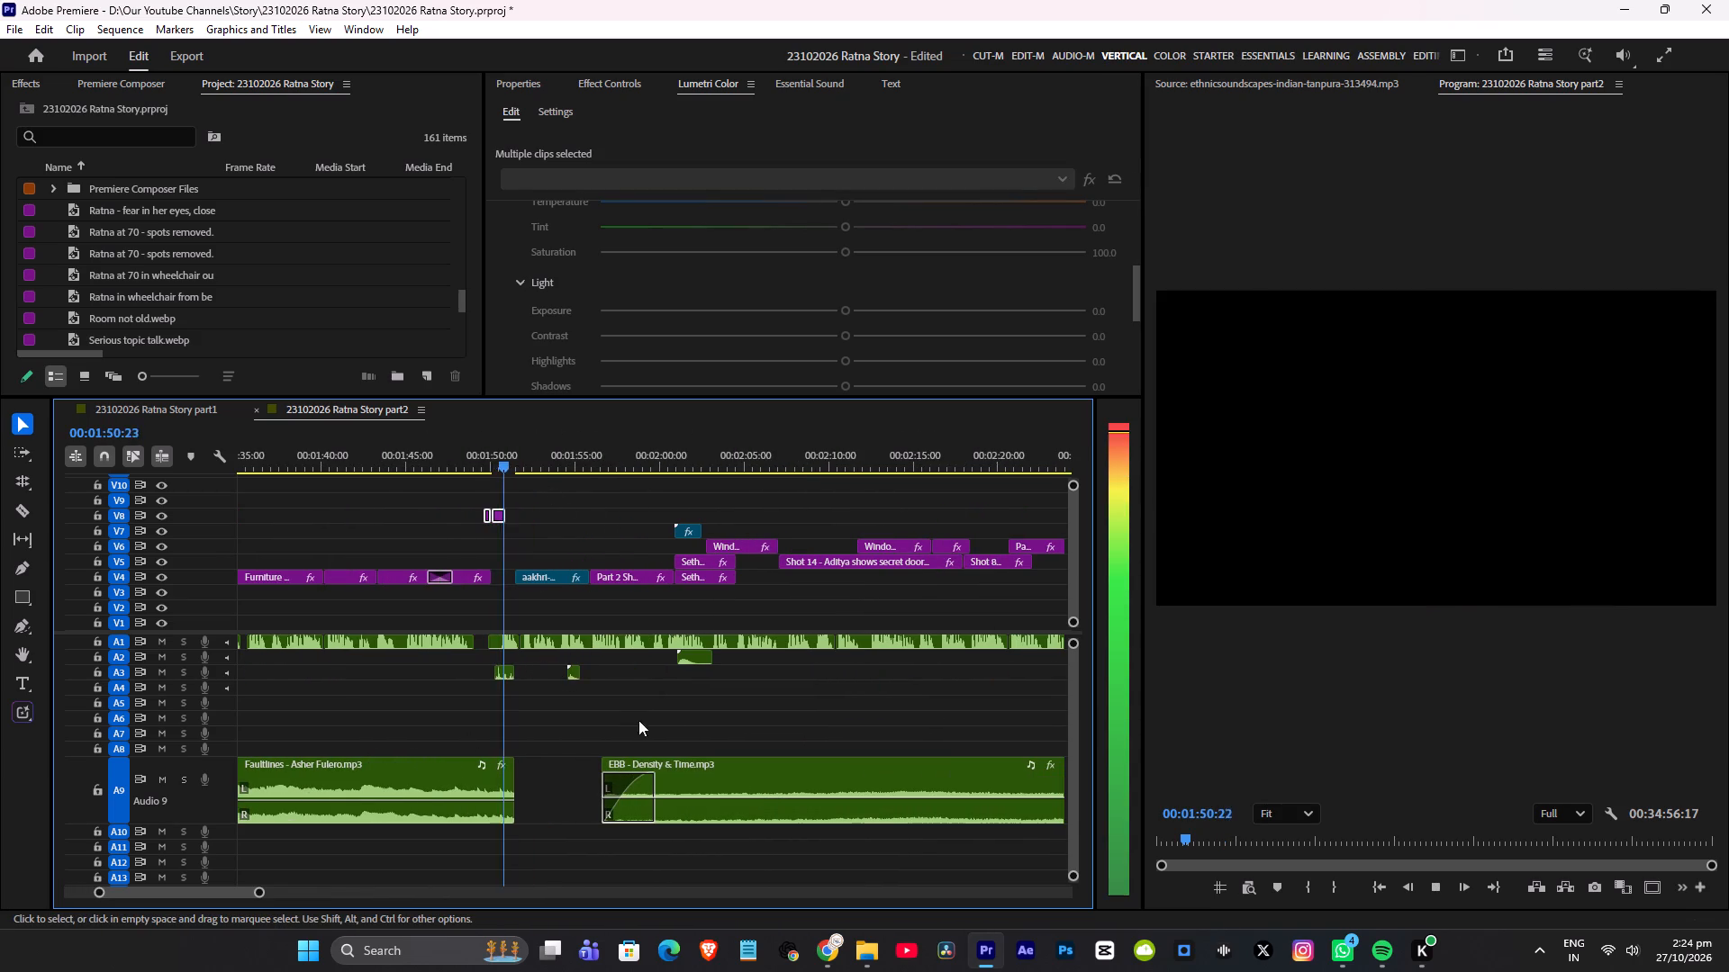
pyautogui.moveTo(702, 769); pyautogui.dragTo(611, 771)
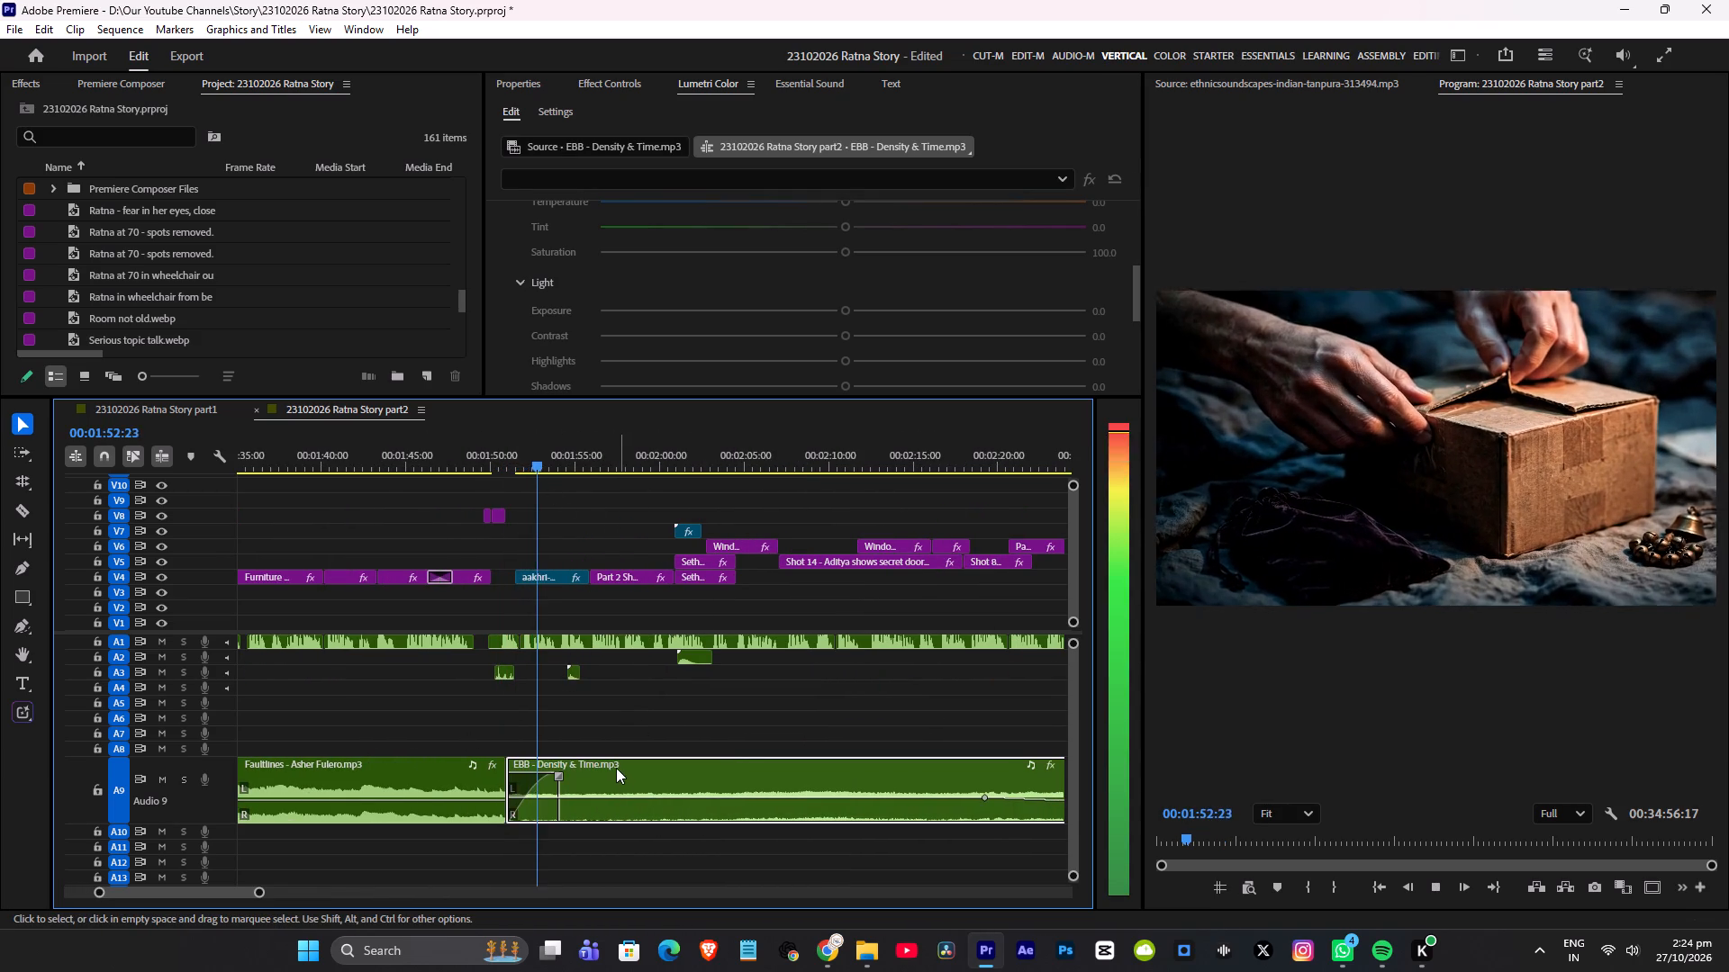
# Turn EBB's opening fade into a crossfade of about 4 seconds with the end of Faultlines, and play the changeover.
pyautogui.scroll(6, 459, 737)
pyautogui.keyDown('alt'); pyautogui.scroll(6, 628, 769); pyautogui.keyUp('alt')
pyautogui.press('space')
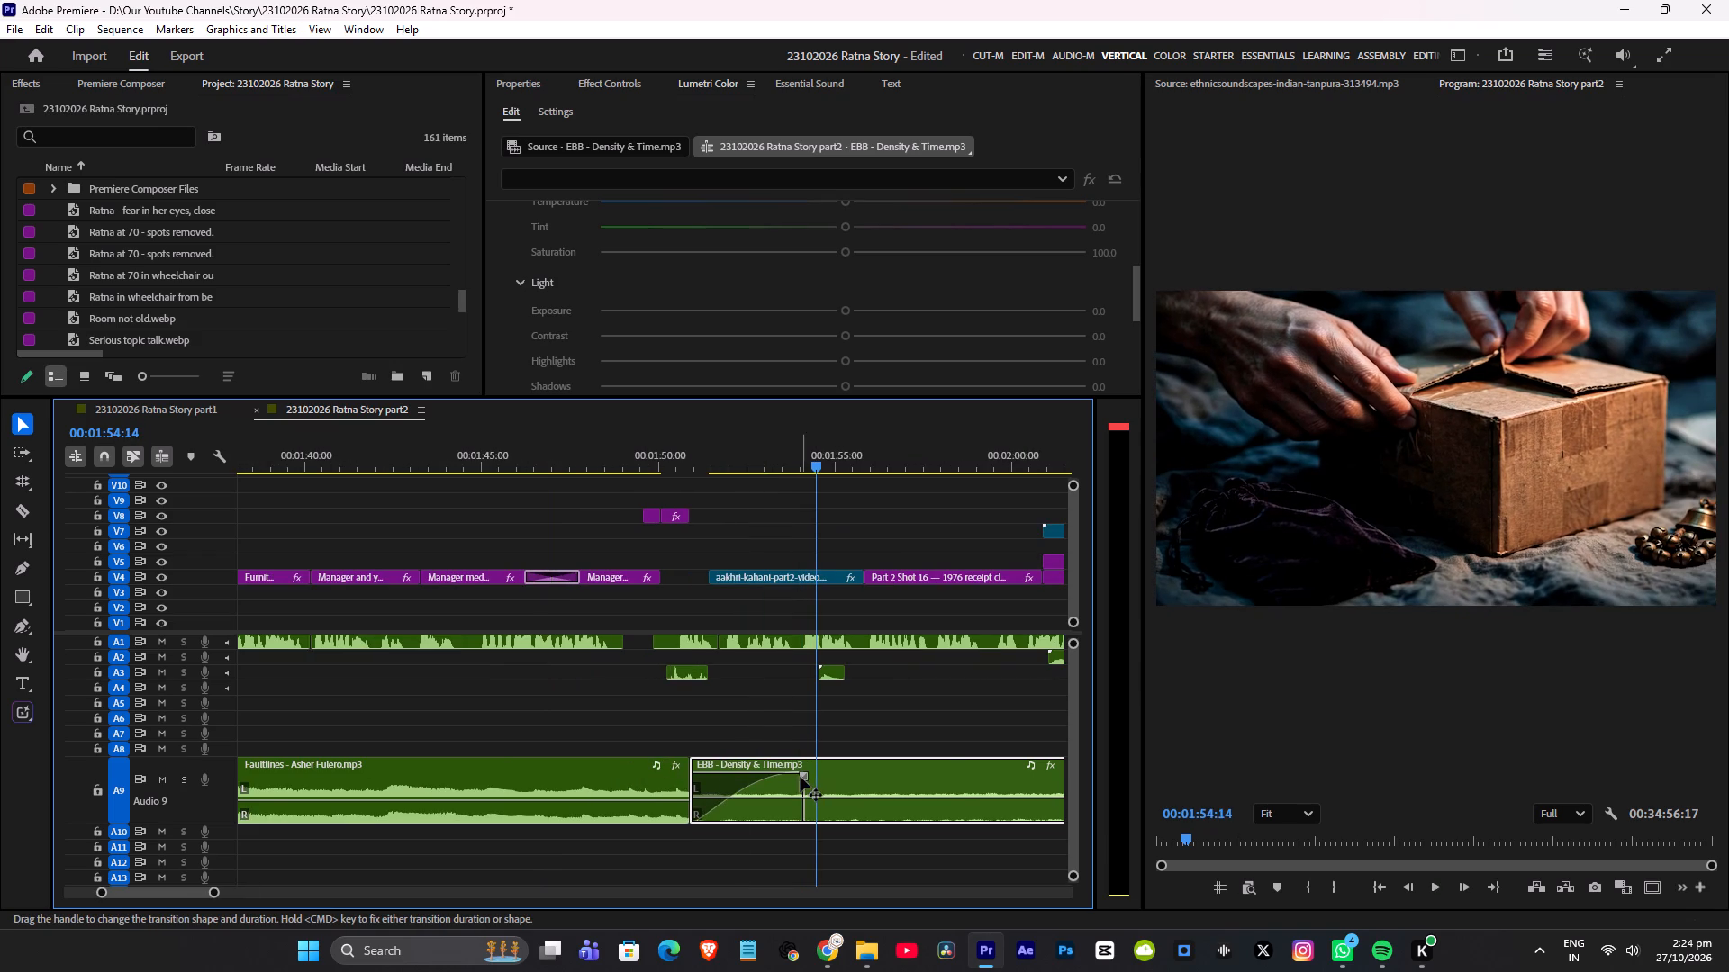
pyautogui.moveTo(804, 776); pyautogui.dragTo(565, 760)
pyautogui.moveTo(703, 777); pyautogui.dragTo(624, 774)
pyautogui.click(631, 461)
pyautogui.press('space')
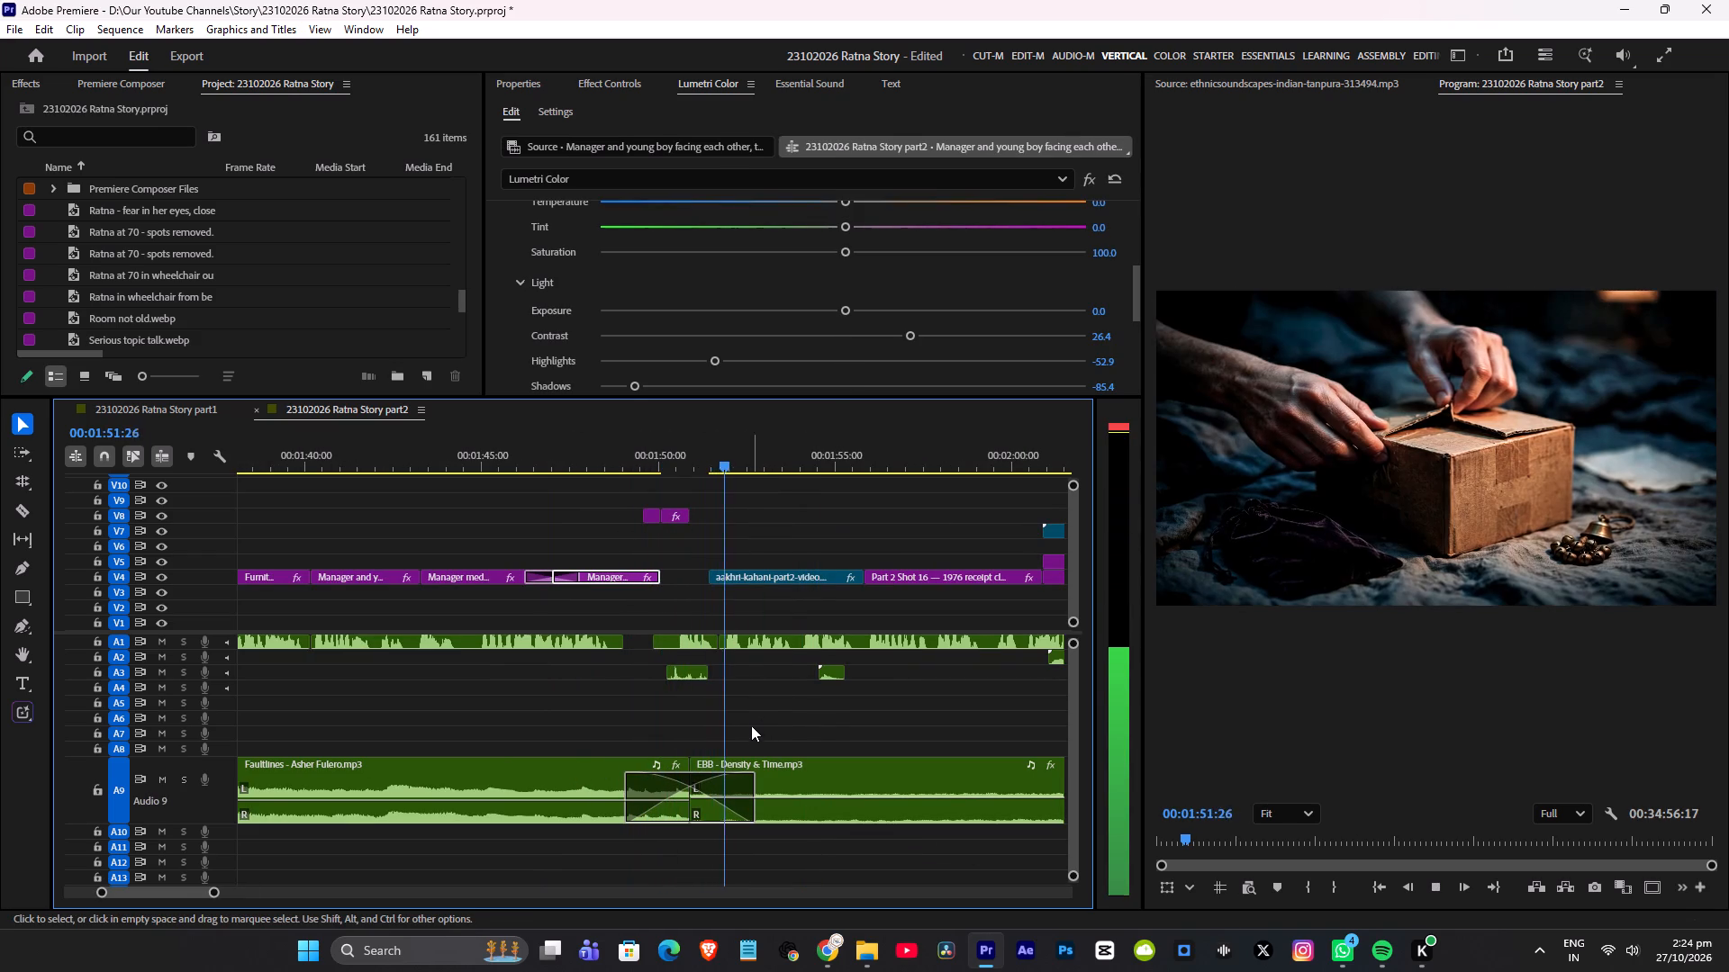
# Raise the EBB clip's volume by three increments and save the project.
pyautogui.scroll(-9, 750, 728)
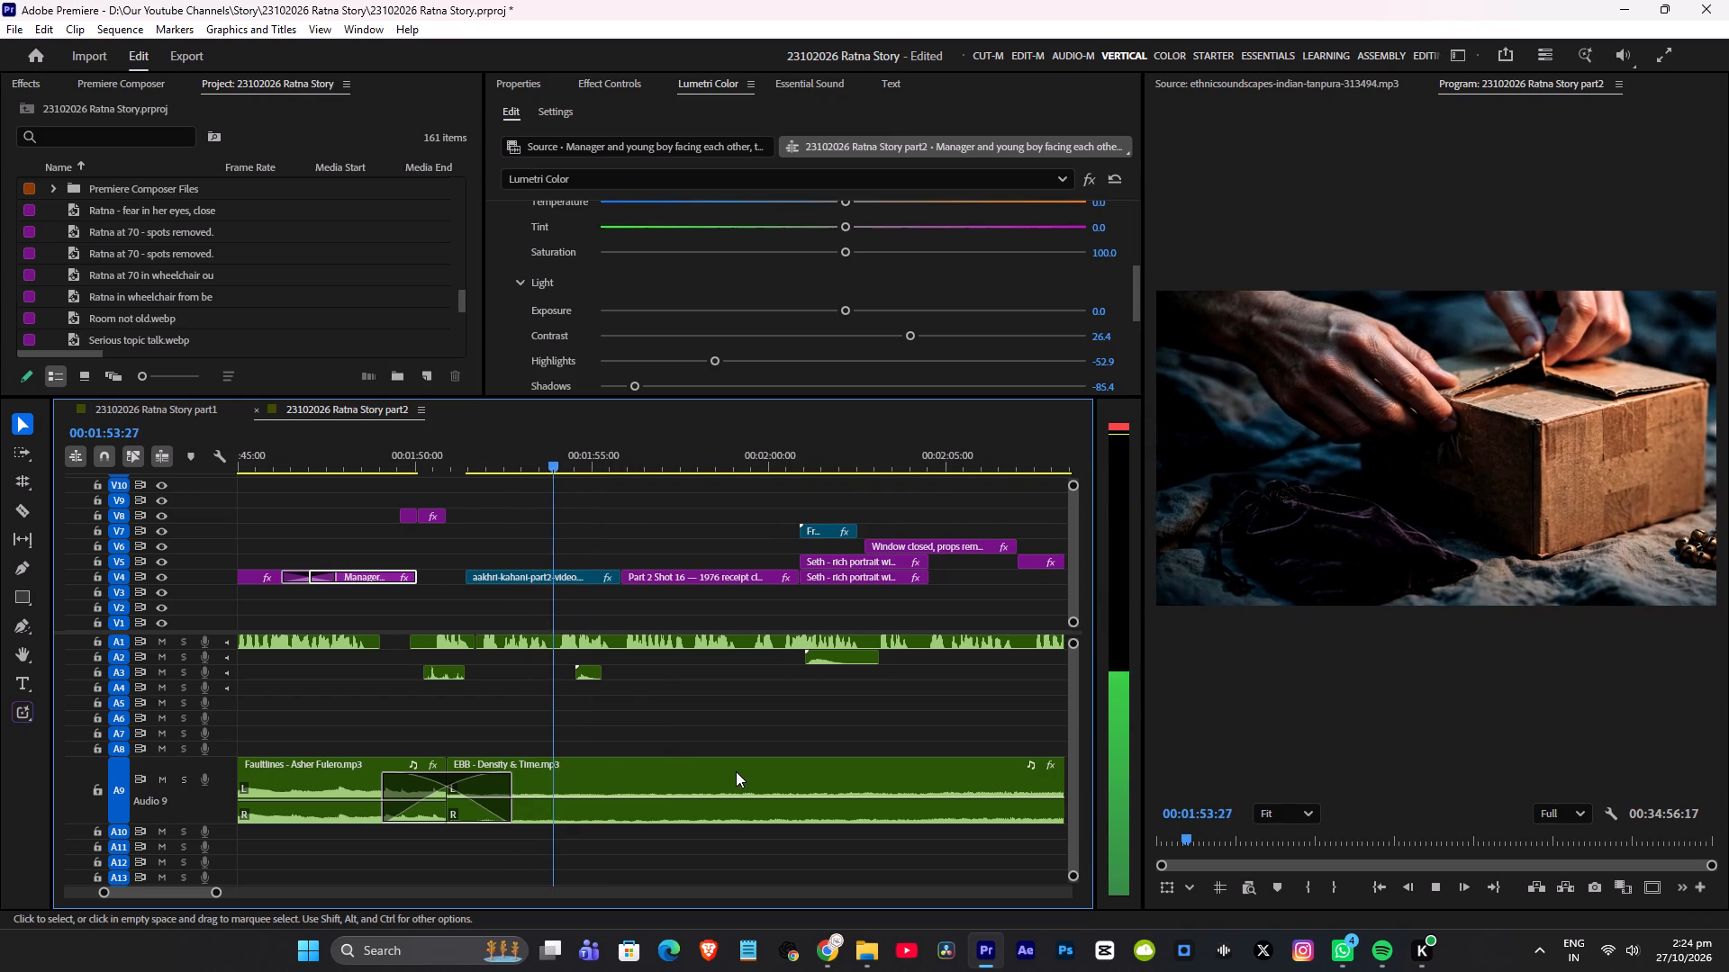
pyautogui.click(738, 779)
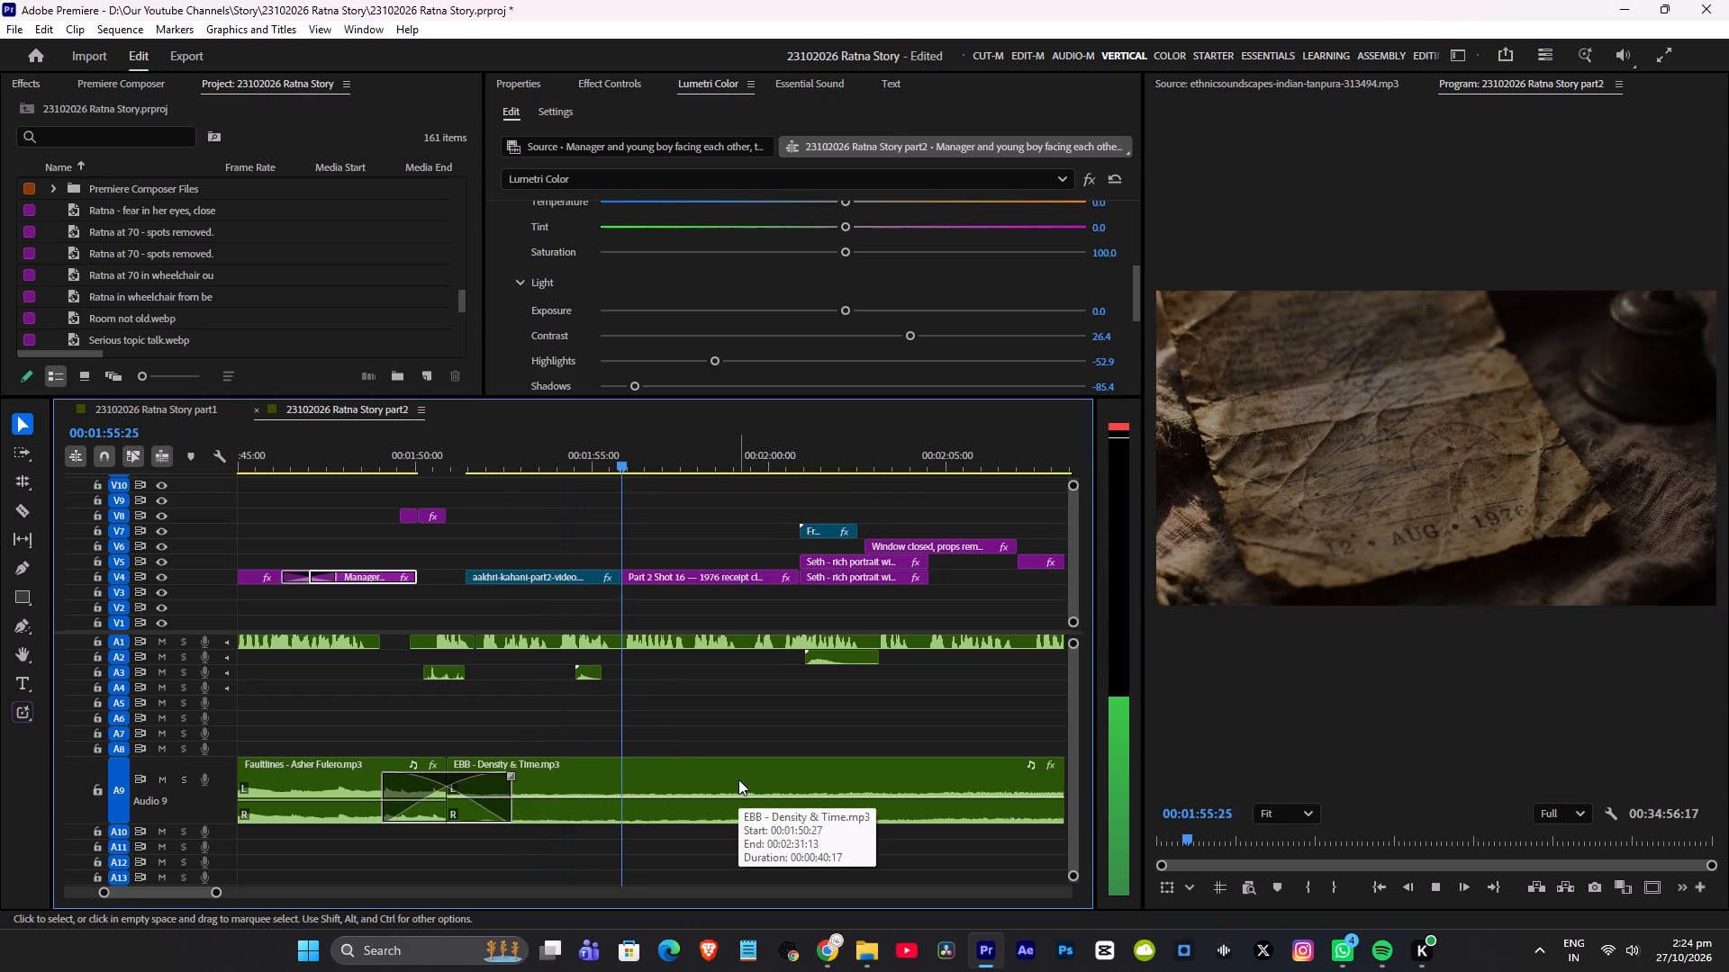
pyautogui.write(']]]')
pyautogui.hotkey('ctrl', 's')
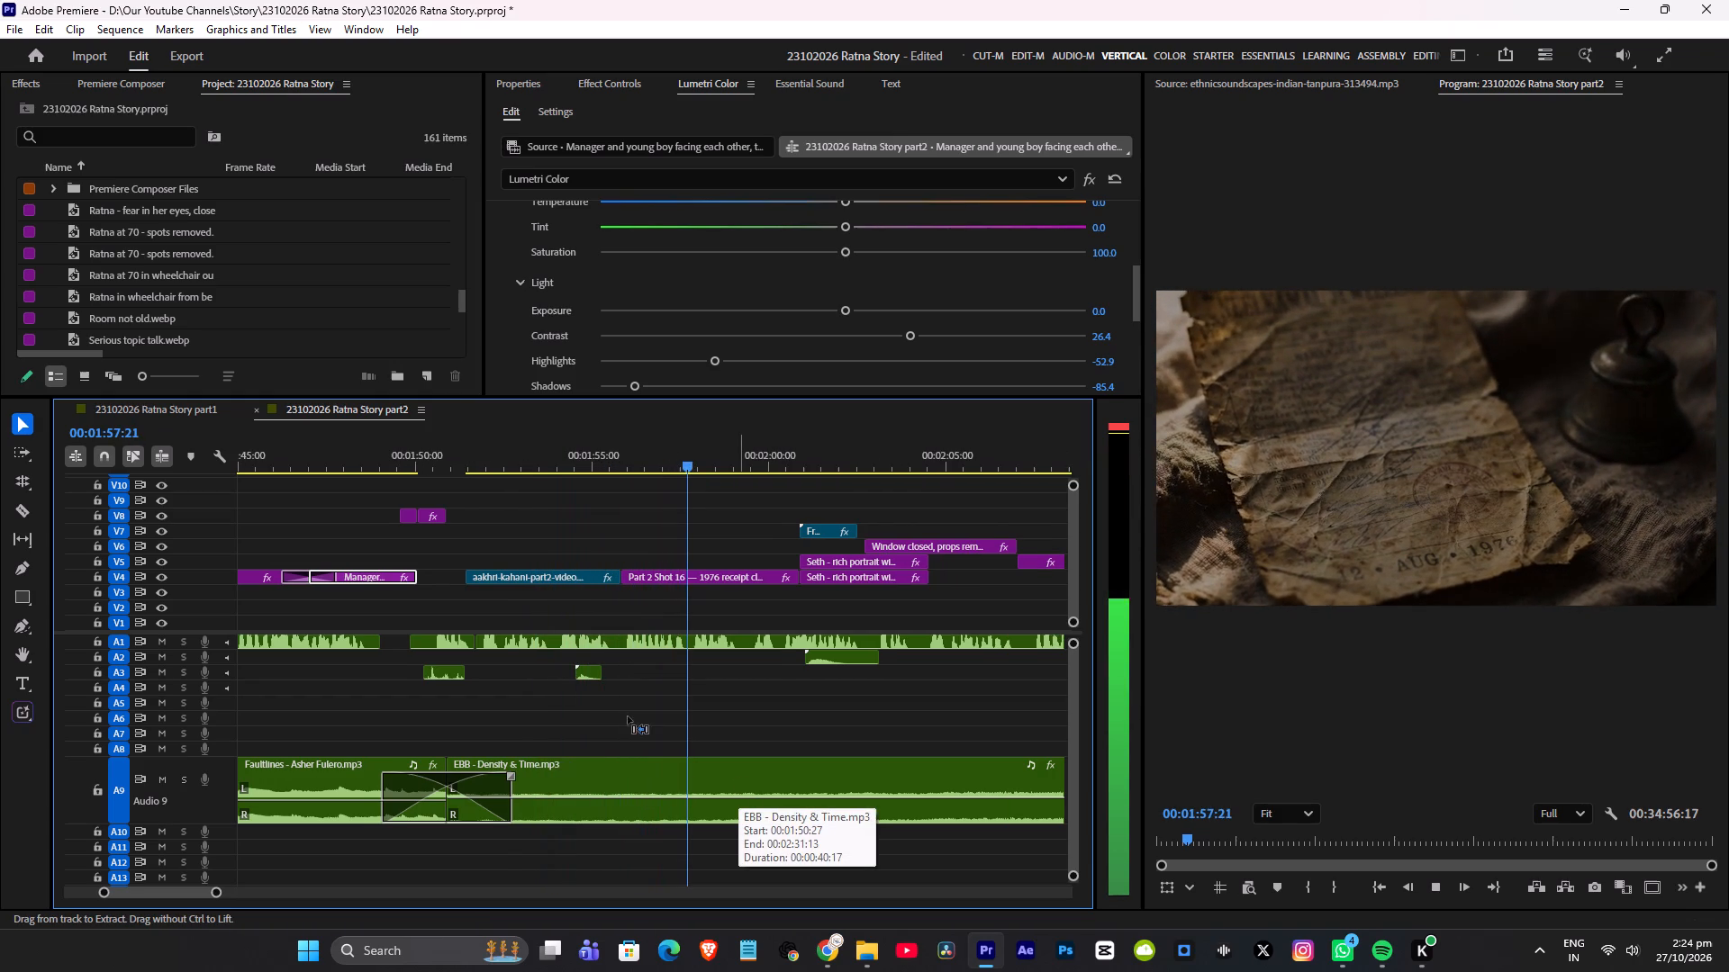
# Replay from the Faultlines to EBB changeover, extend the end of the EBB clip to about 00:02:47, and play on.
pyautogui.click(466, 463)
pyautogui.press('space')
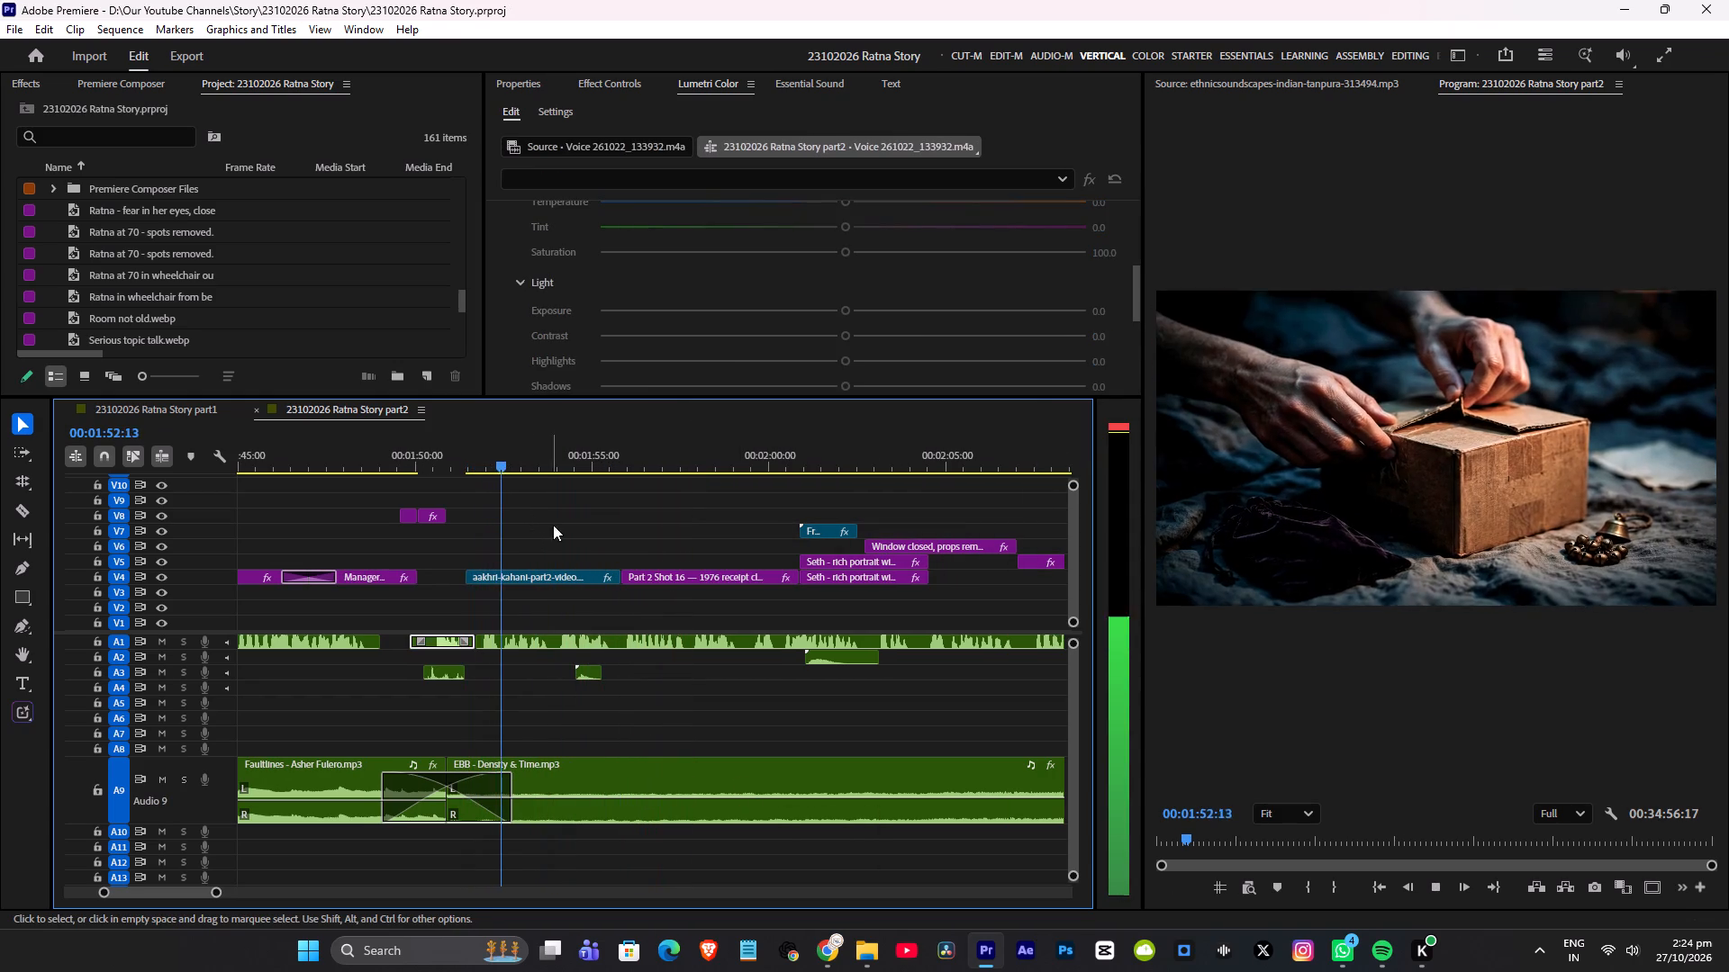
pyautogui.keyDown('alt'); pyautogui.scroll(-5, 581, 528); pyautogui.keyUp('alt')
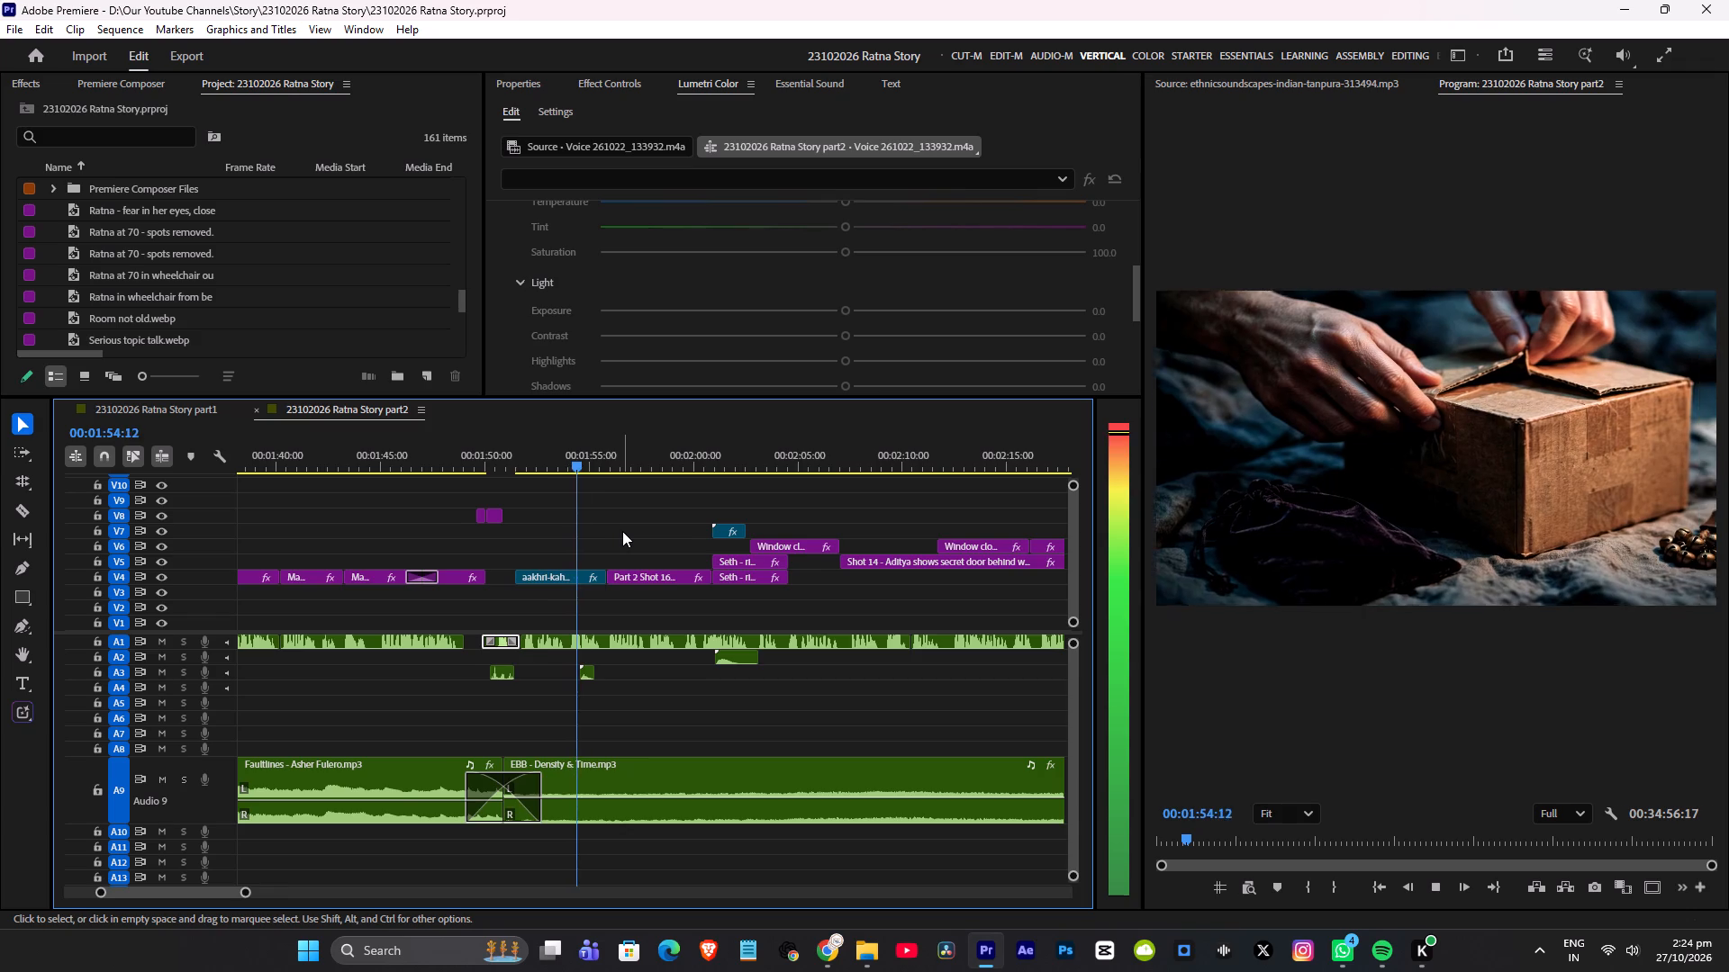
pyautogui.keyDown('alt'); pyautogui.scroll(-5, 622, 531); pyautogui.keyUp('alt')
pyautogui.keyDown('alt'); pyautogui.scroll(4, 625, 532); pyautogui.keyUp('alt')
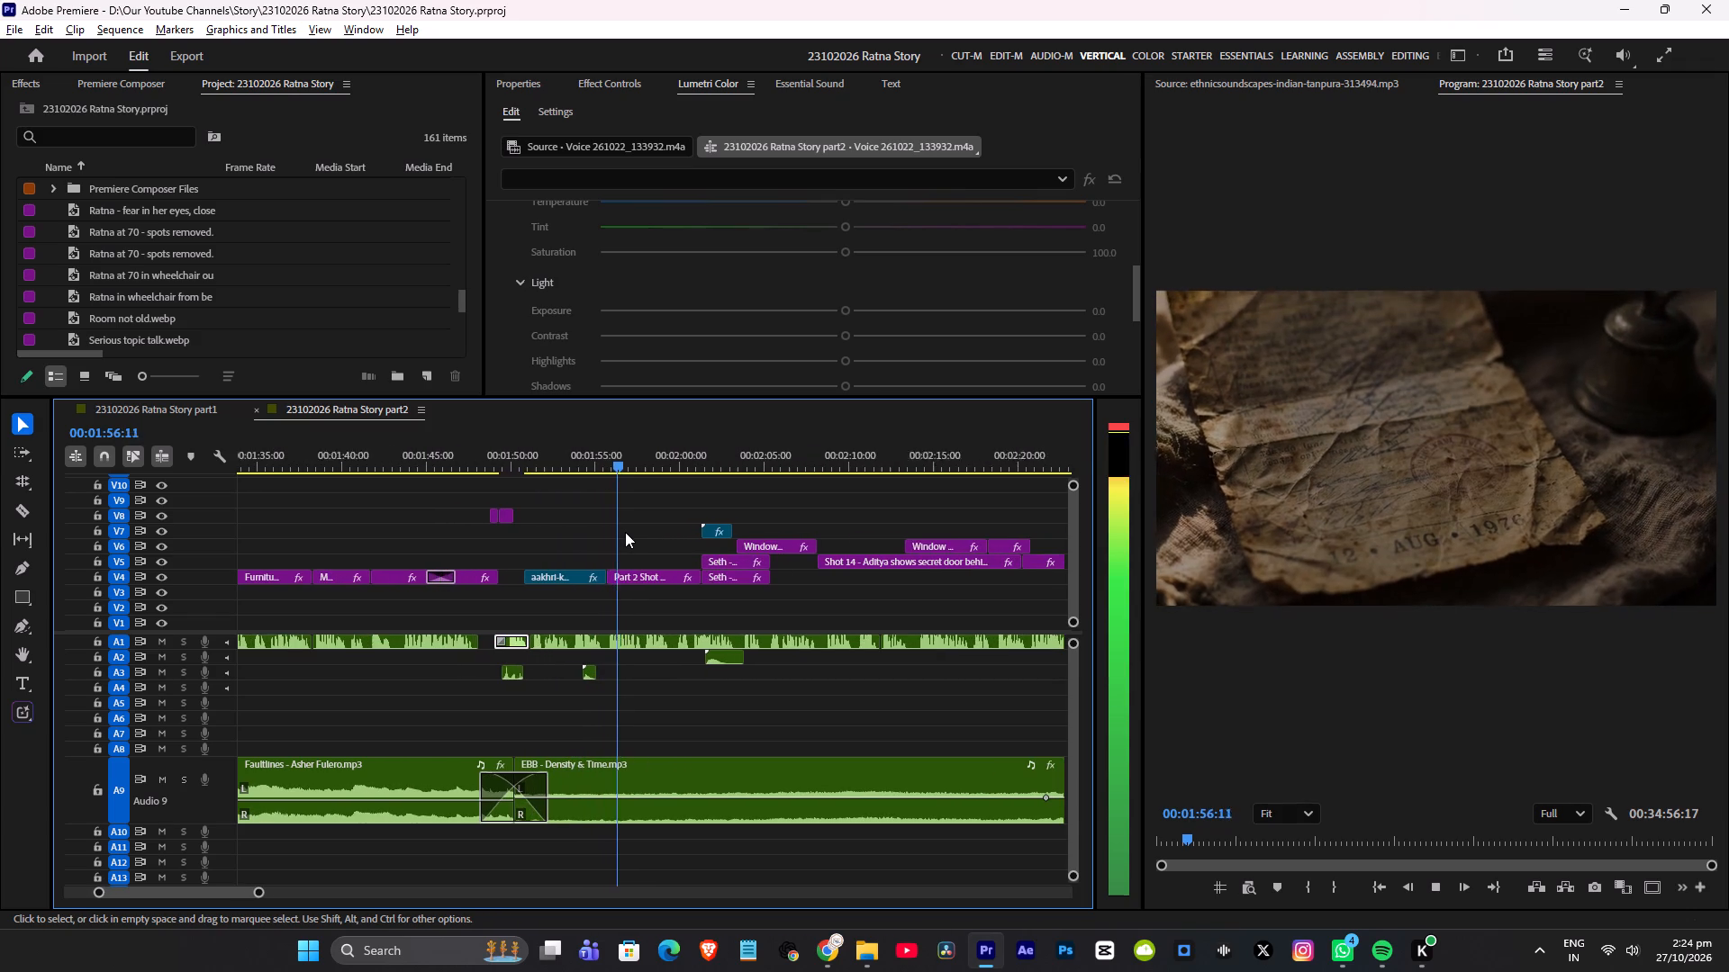
pyautogui.scroll(-2, 651, 530)
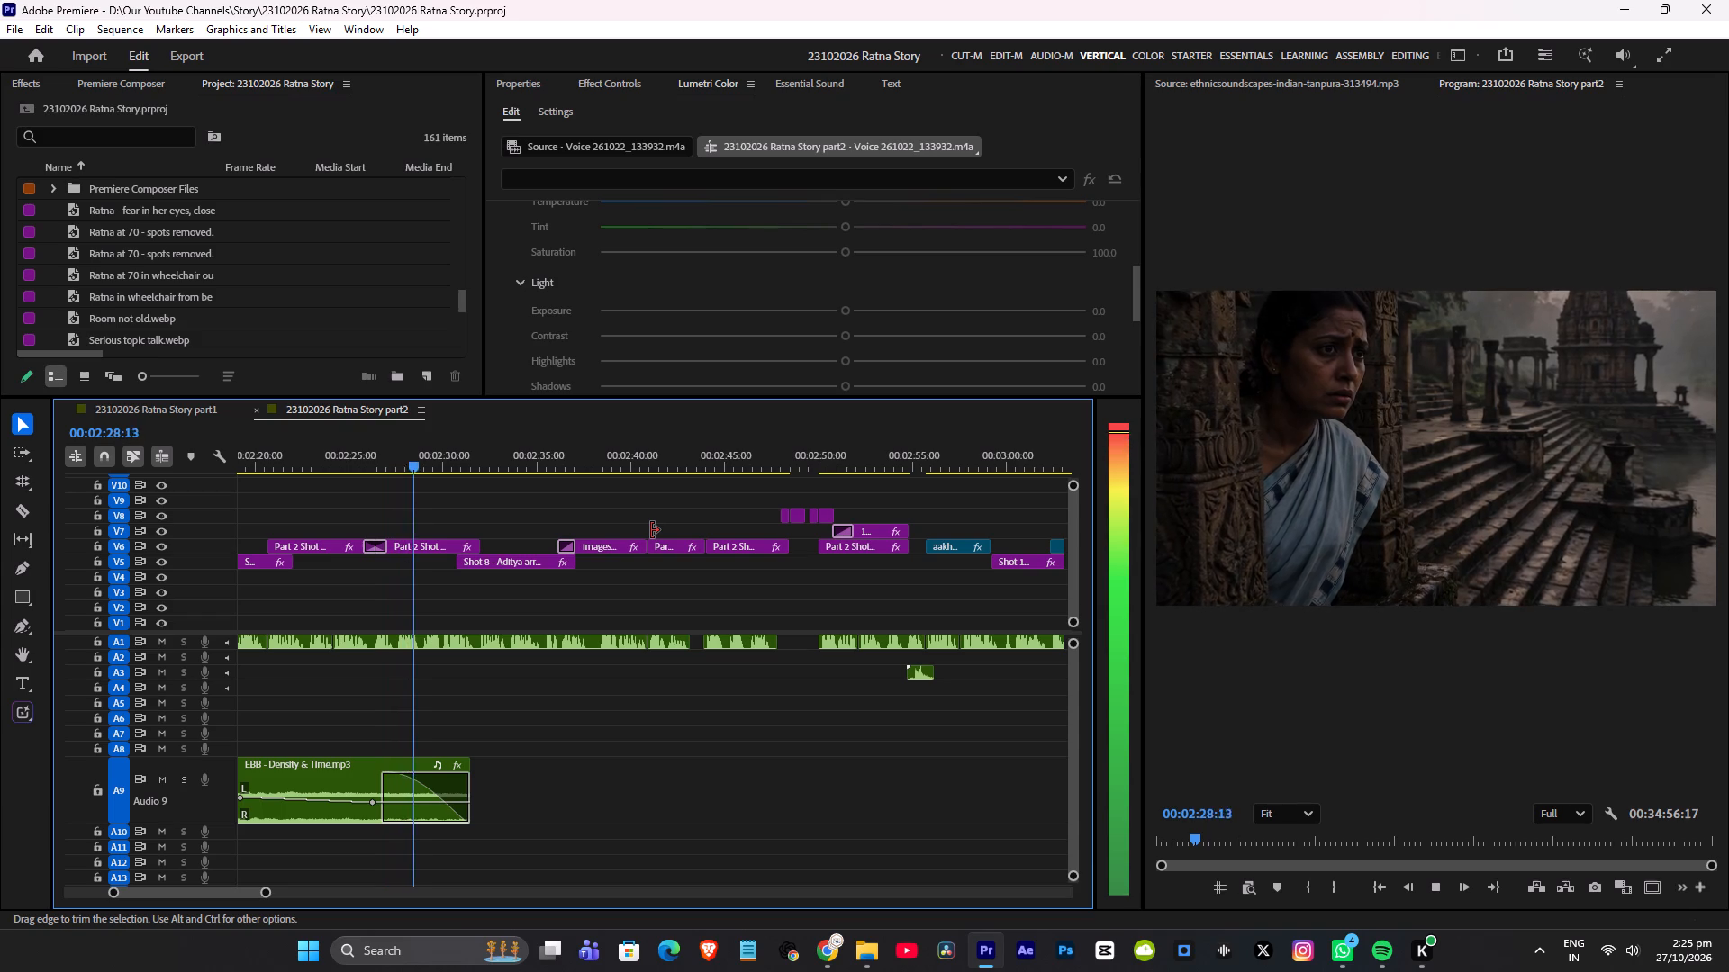
pyautogui.moveTo(478, 765); pyautogui.dragTo(547, 769)
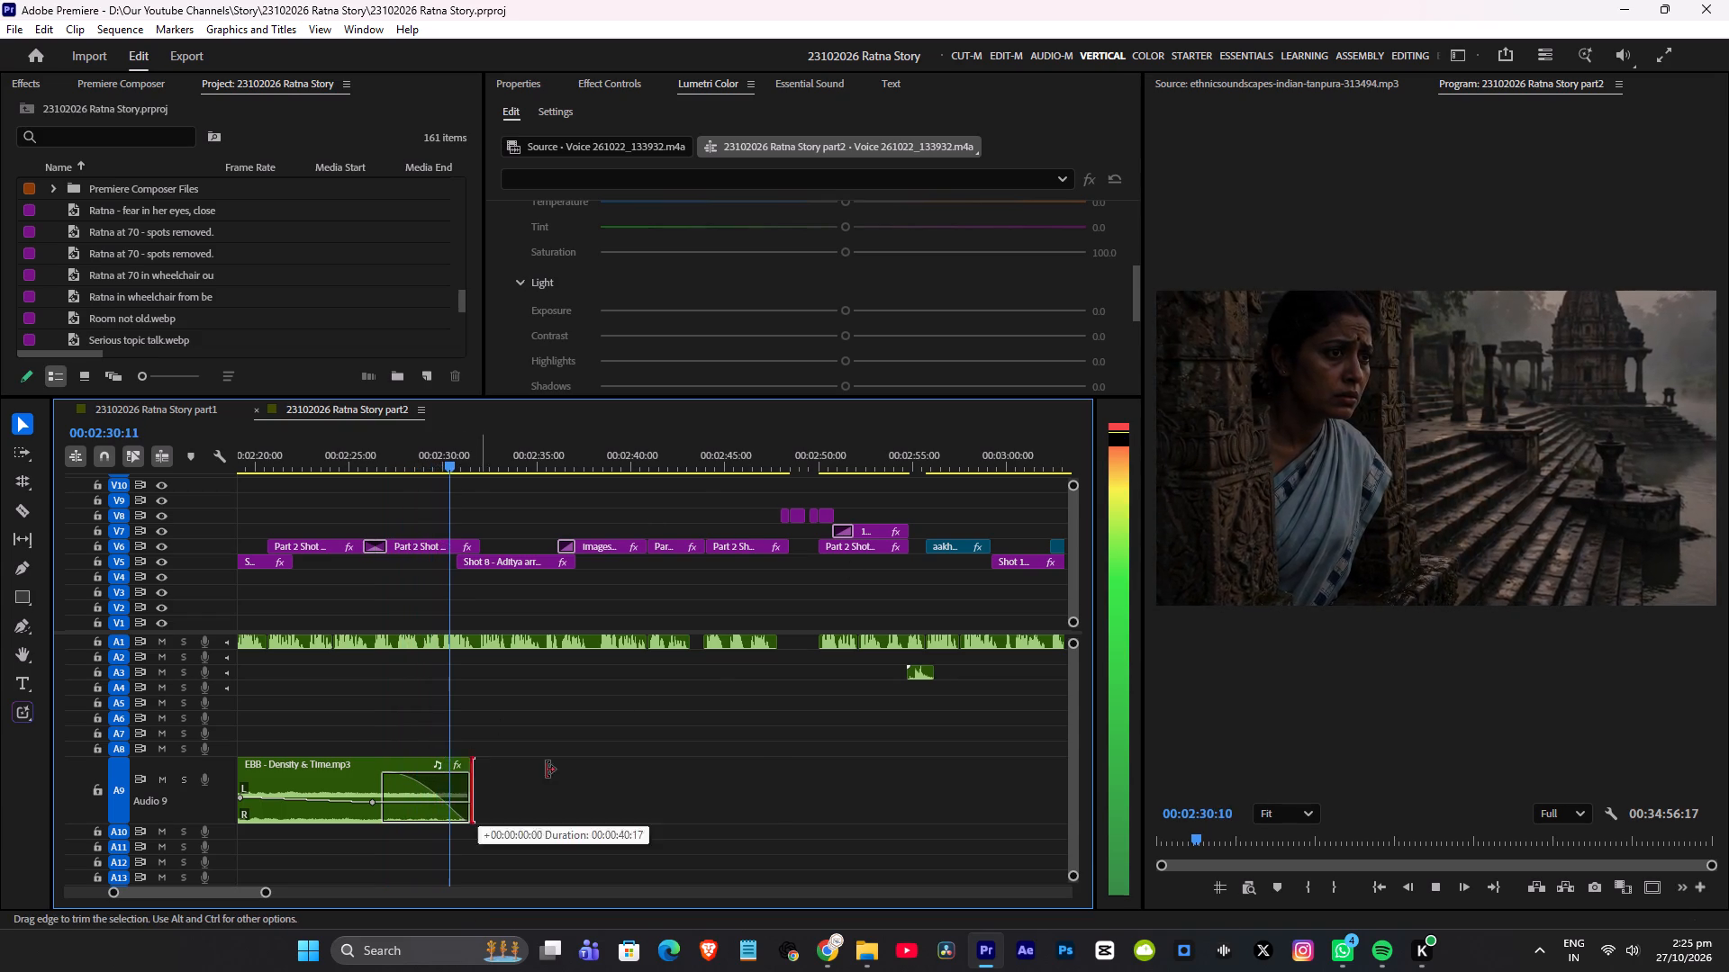
pyautogui.moveTo(547, 769); pyautogui.dragTo(782, 778)
pyautogui.scroll(9, 787, 778)
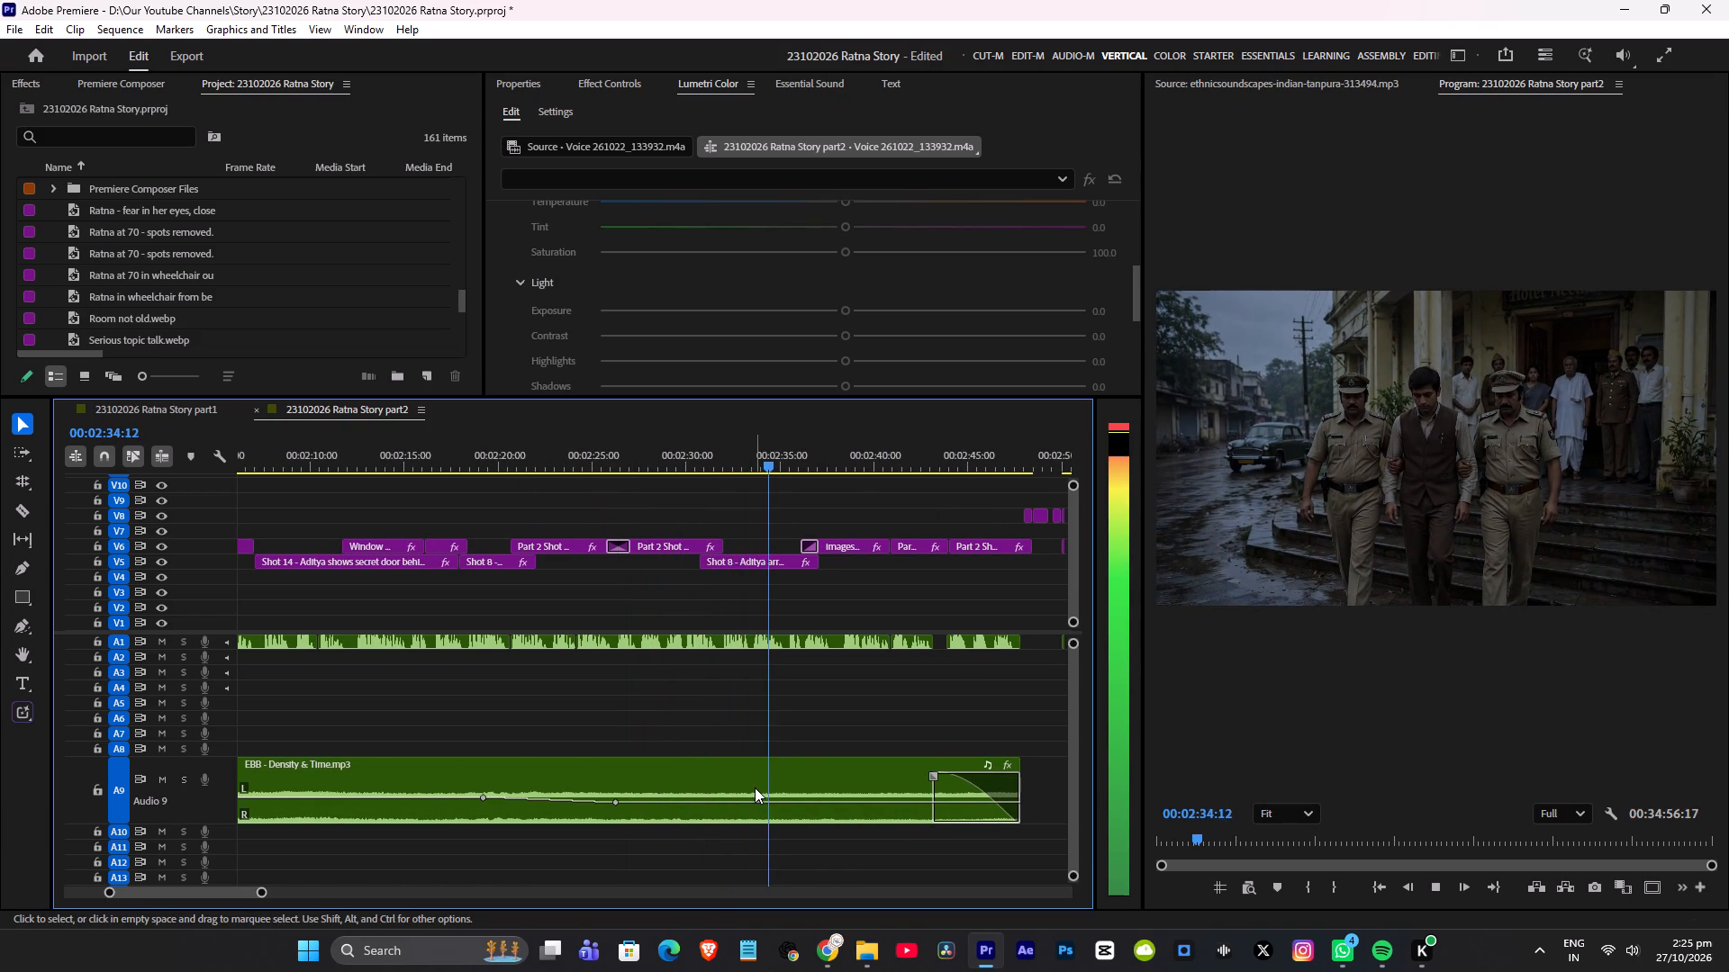
pyautogui.scroll(-3, 763, 787)
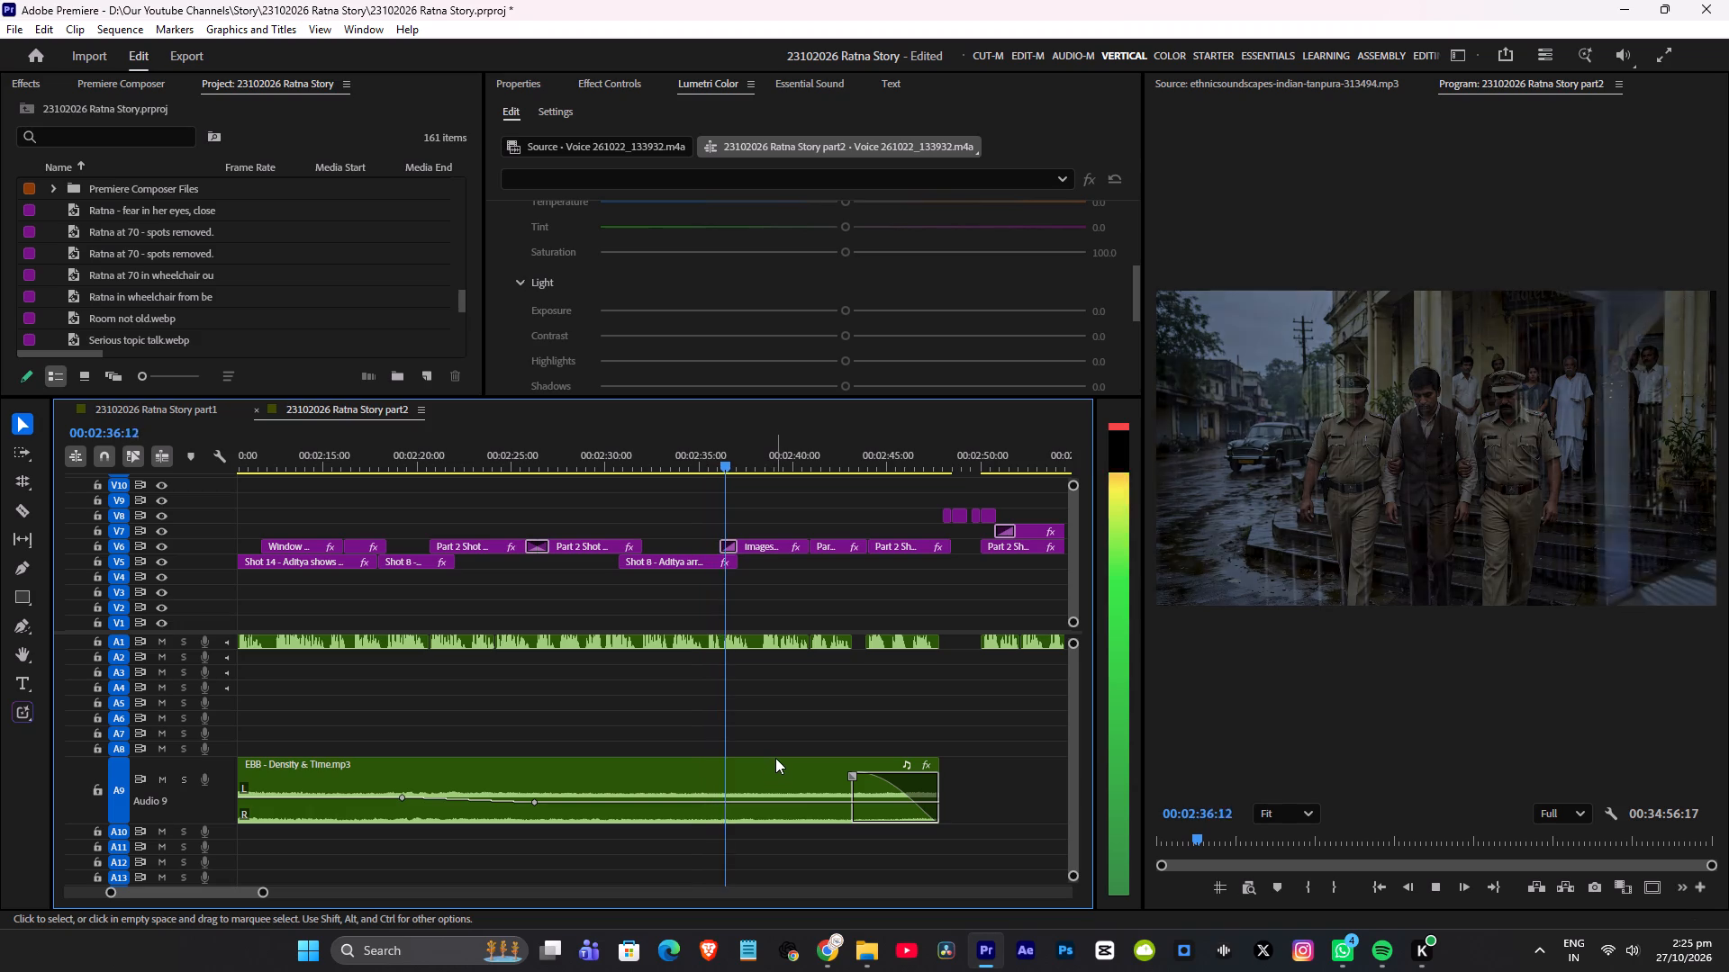
# Play on through the EBB clip on A9, shorten its end to about 00:02:36, and save the project.
pyautogui.scroll(-1, 819, 748)
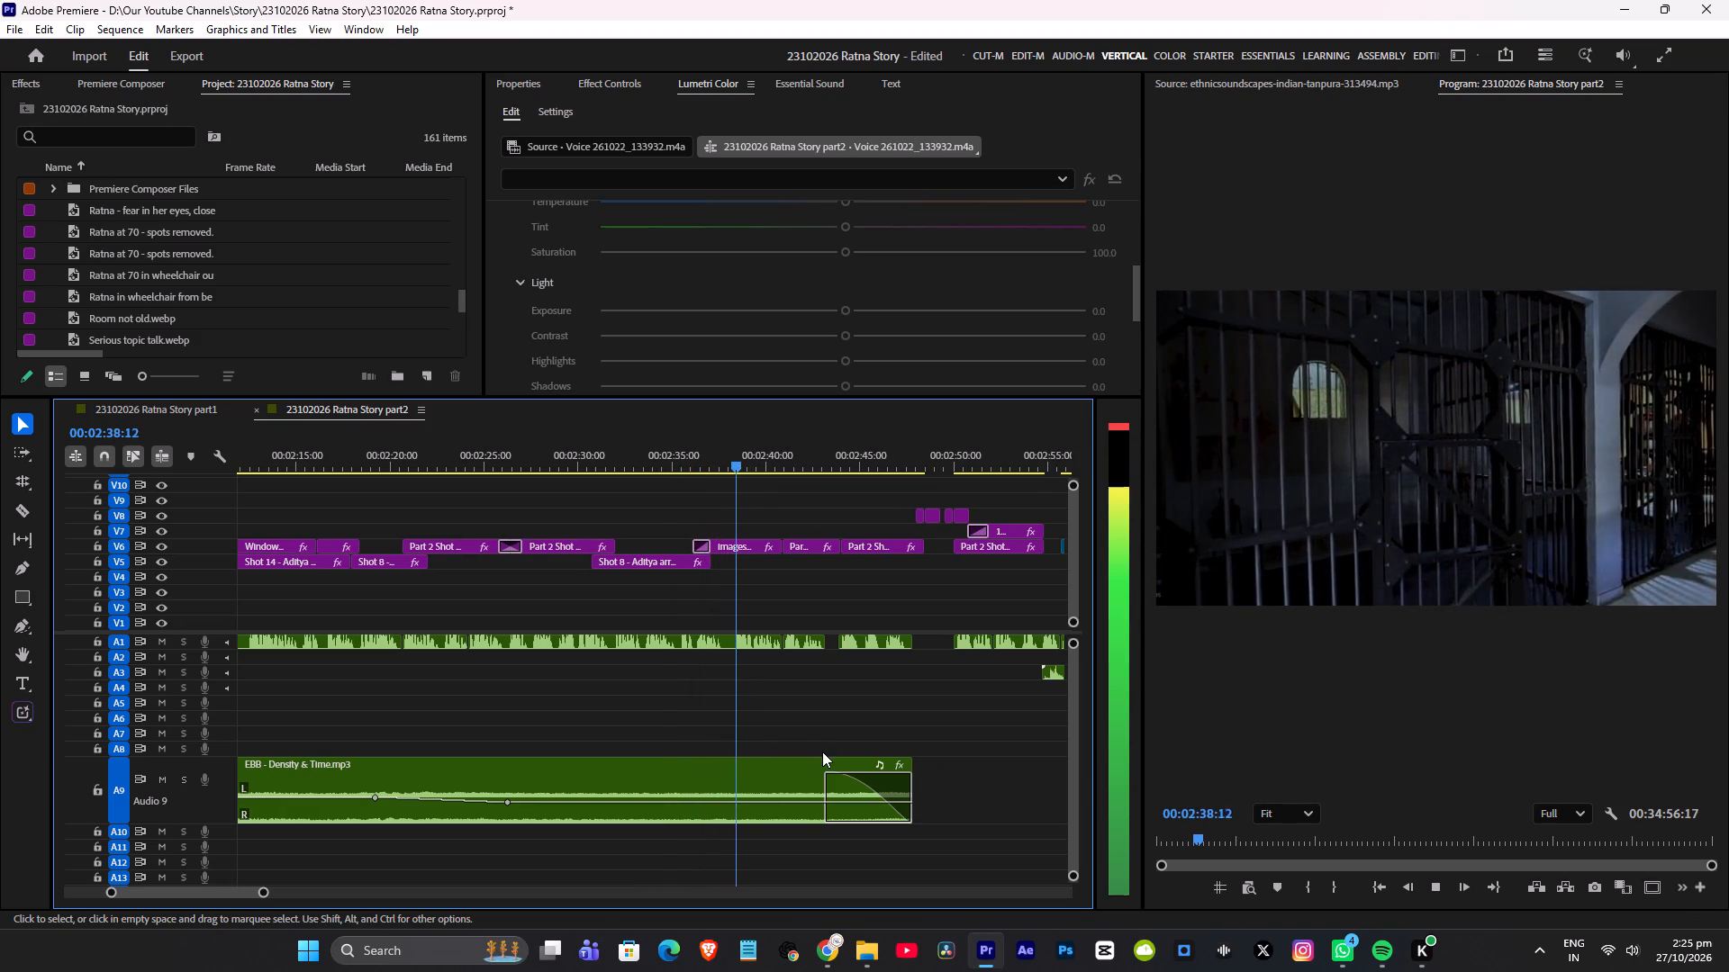
pyautogui.keyDown('alt'); pyautogui.scroll(-12, 802, 743); pyautogui.keyUp('alt')
pyautogui.press('space')
pyautogui.scroll(-8, 785, 730)
pyautogui.keyDown('alt'); pyautogui.scroll(13, 568, 729); pyautogui.keyUp('alt')
pyautogui.press('space')
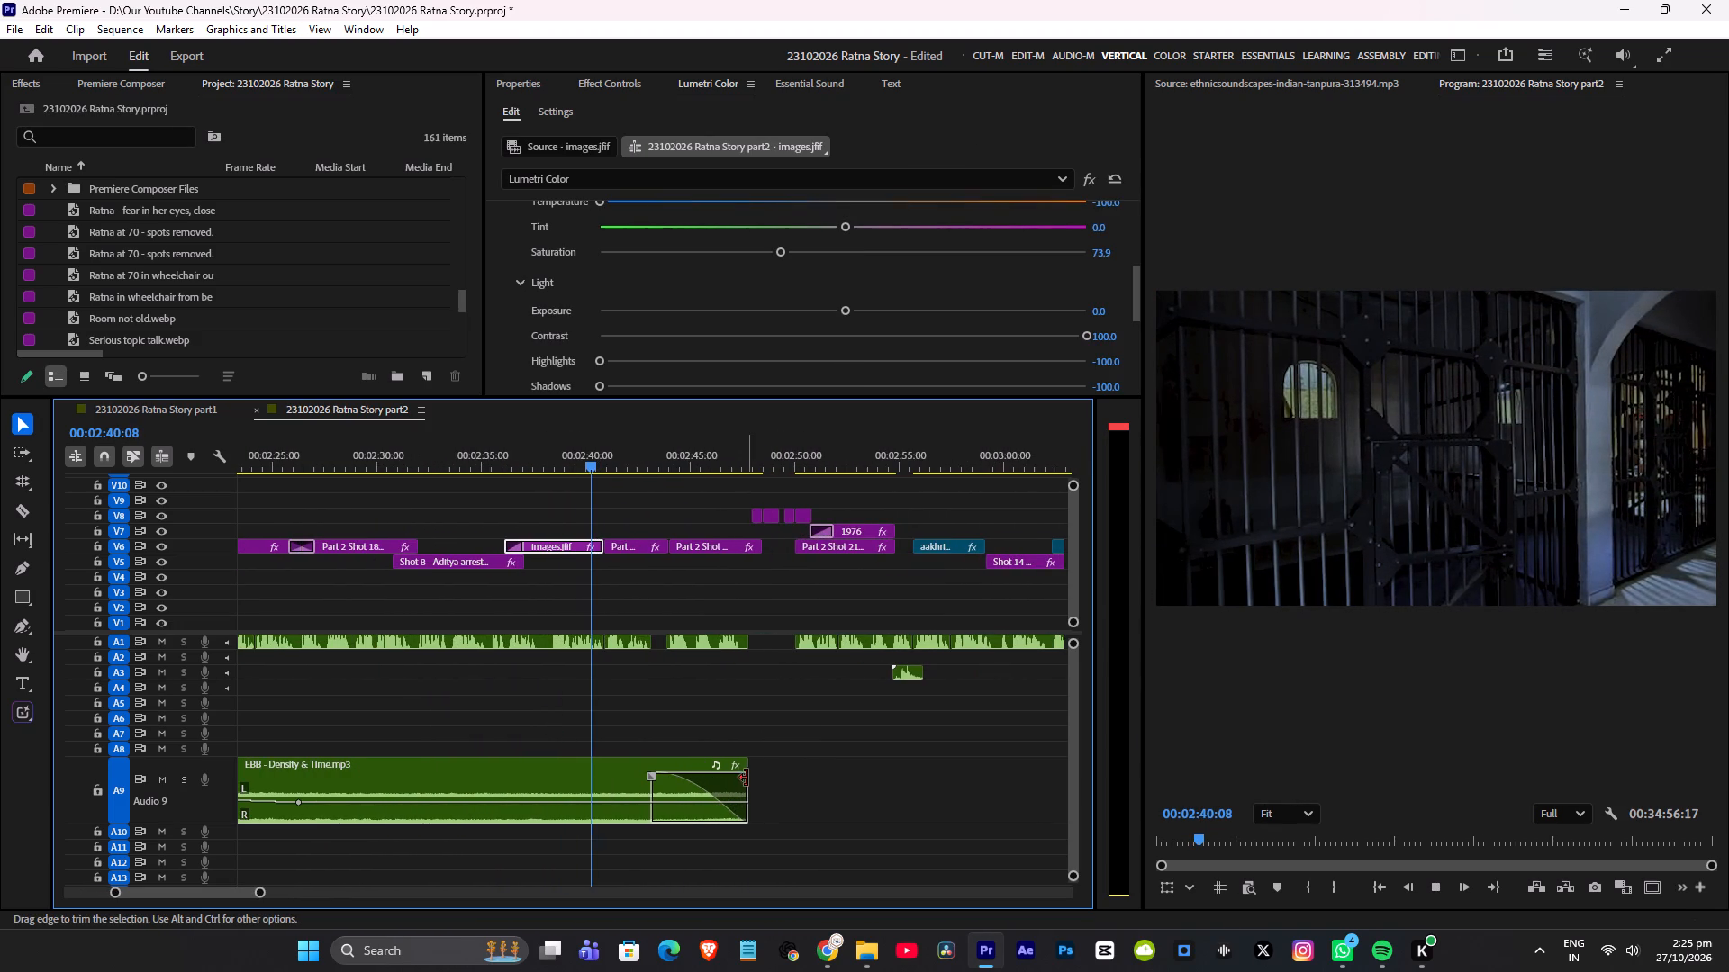
pyautogui.press('space')
pyautogui.moveTo(748, 774); pyautogui.dragTo(484, 760)
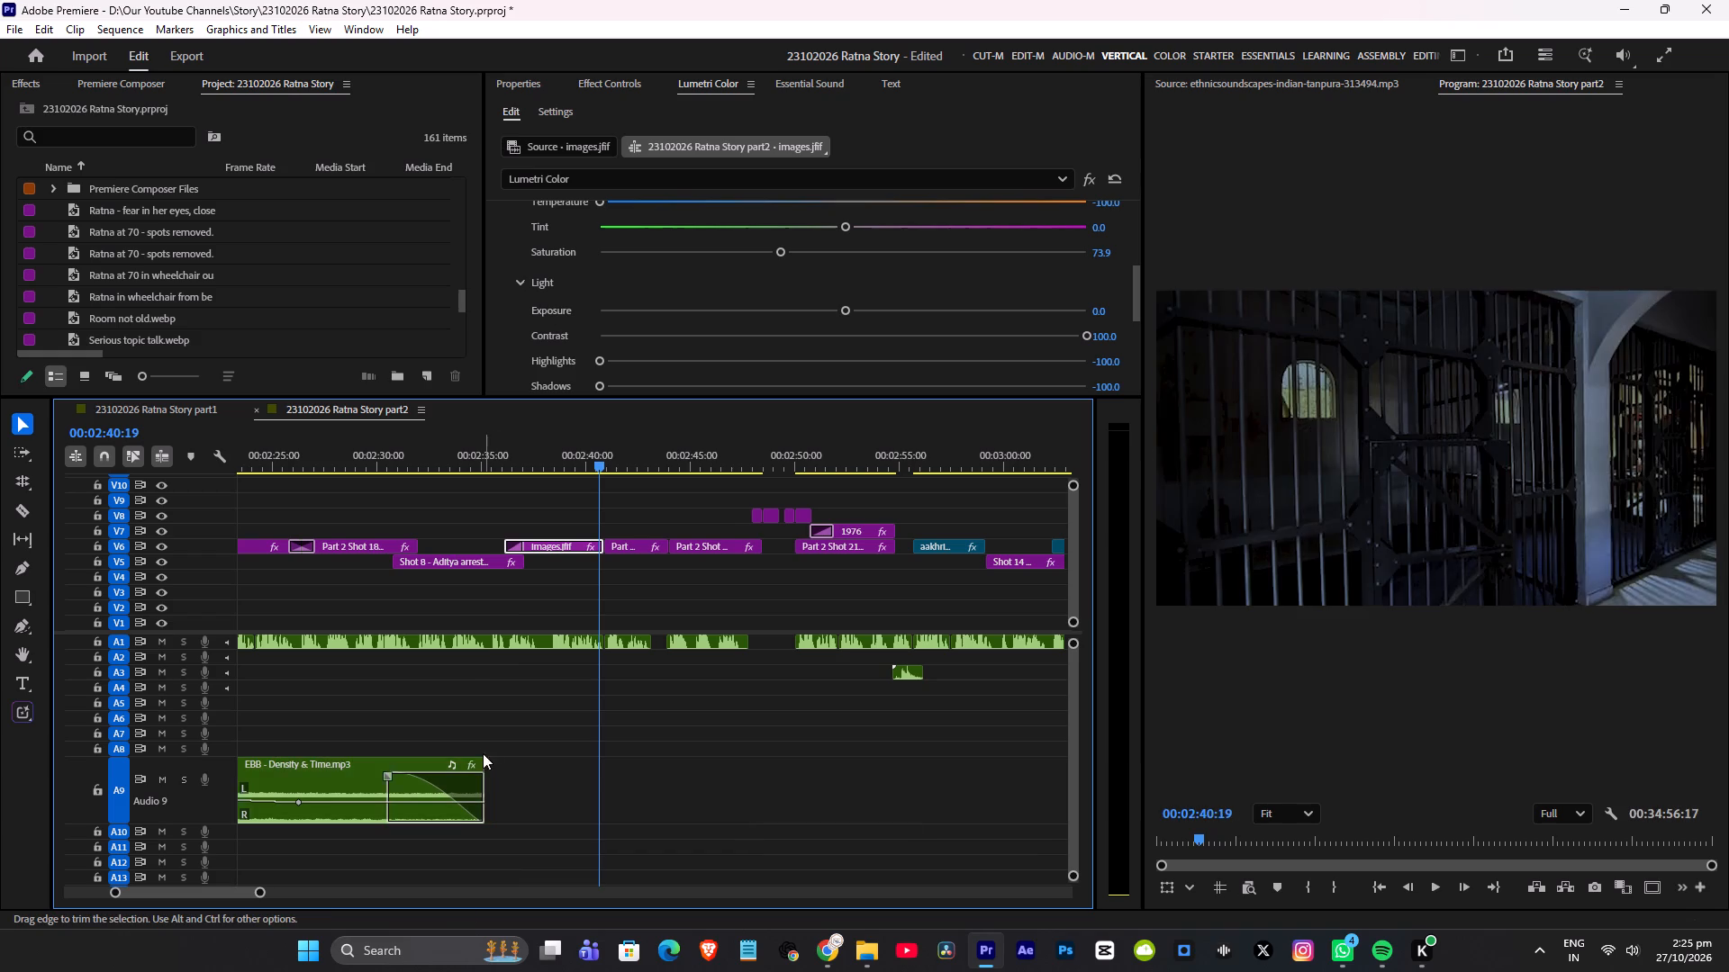
pyautogui.click(414, 460)
pyautogui.press('space')
pyautogui.scroll(5, 436, 493)
pyautogui.scroll(2, 559, 526)
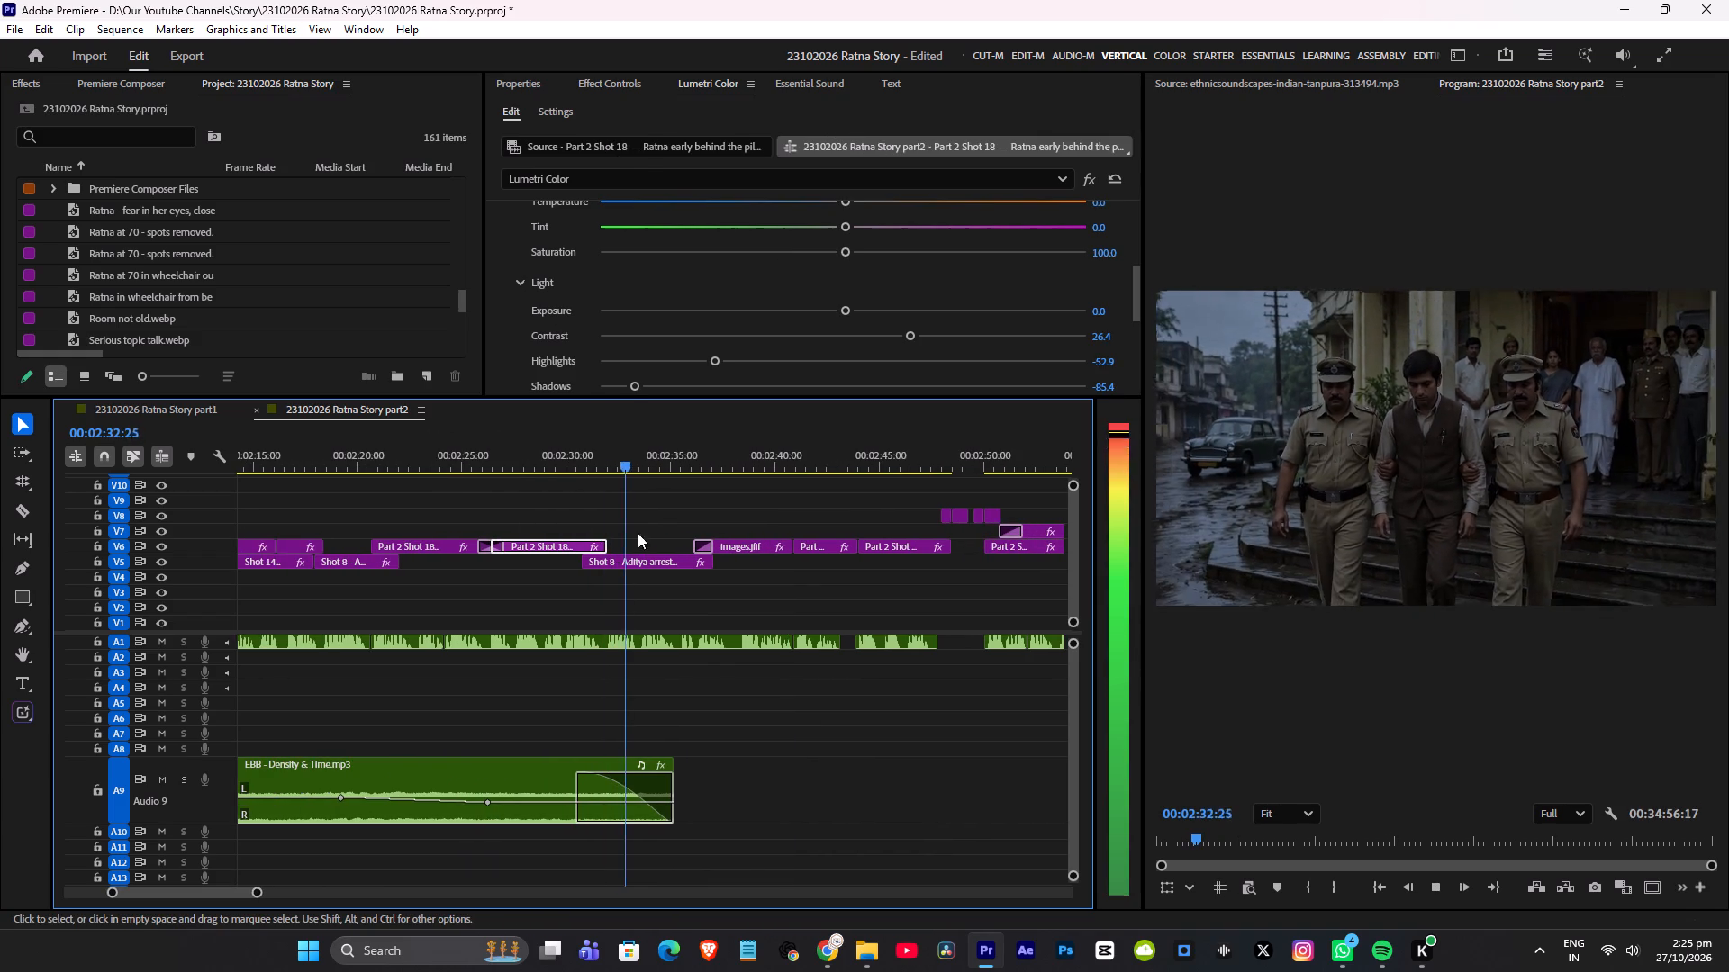
pyautogui.moveTo(674, 760); pyautogui.dragTo(693, 760)
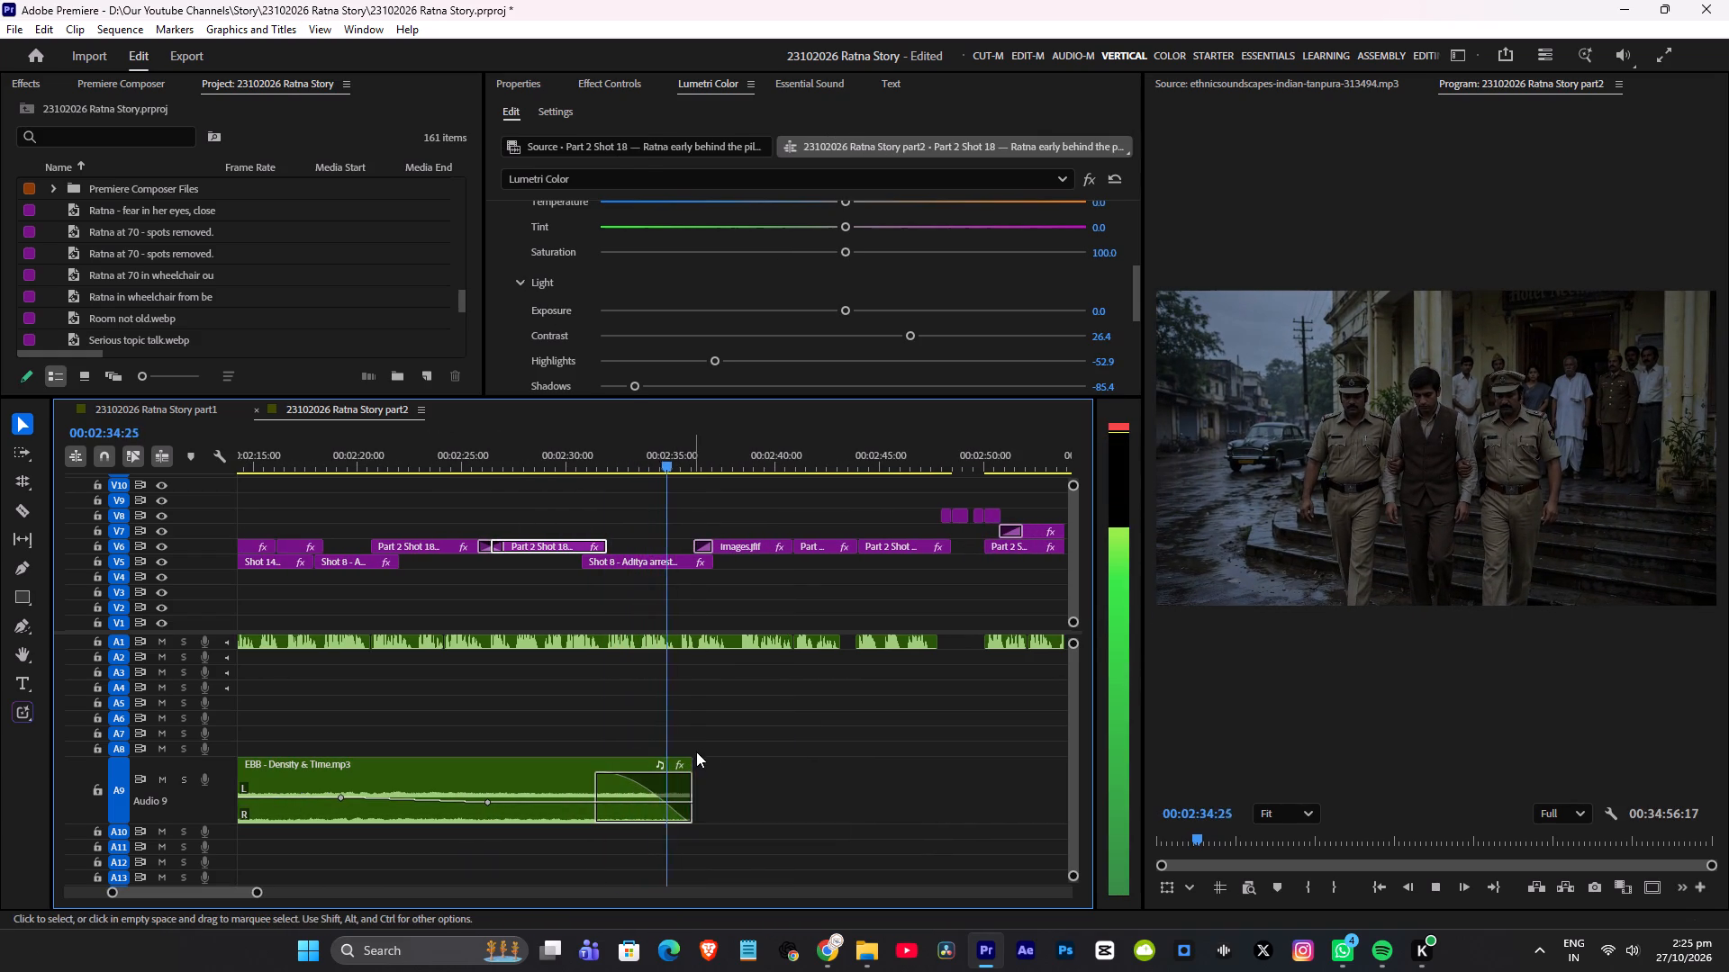
pyautogui.keyDown('alt'); pyautogui.scroll(-20, 718, 733); pyautogui.keyUp('alt')
pyautogui.keyDown('alt'); pyautogui.scroll(-2, 718, 733); pyautogui.keyUp('alt')
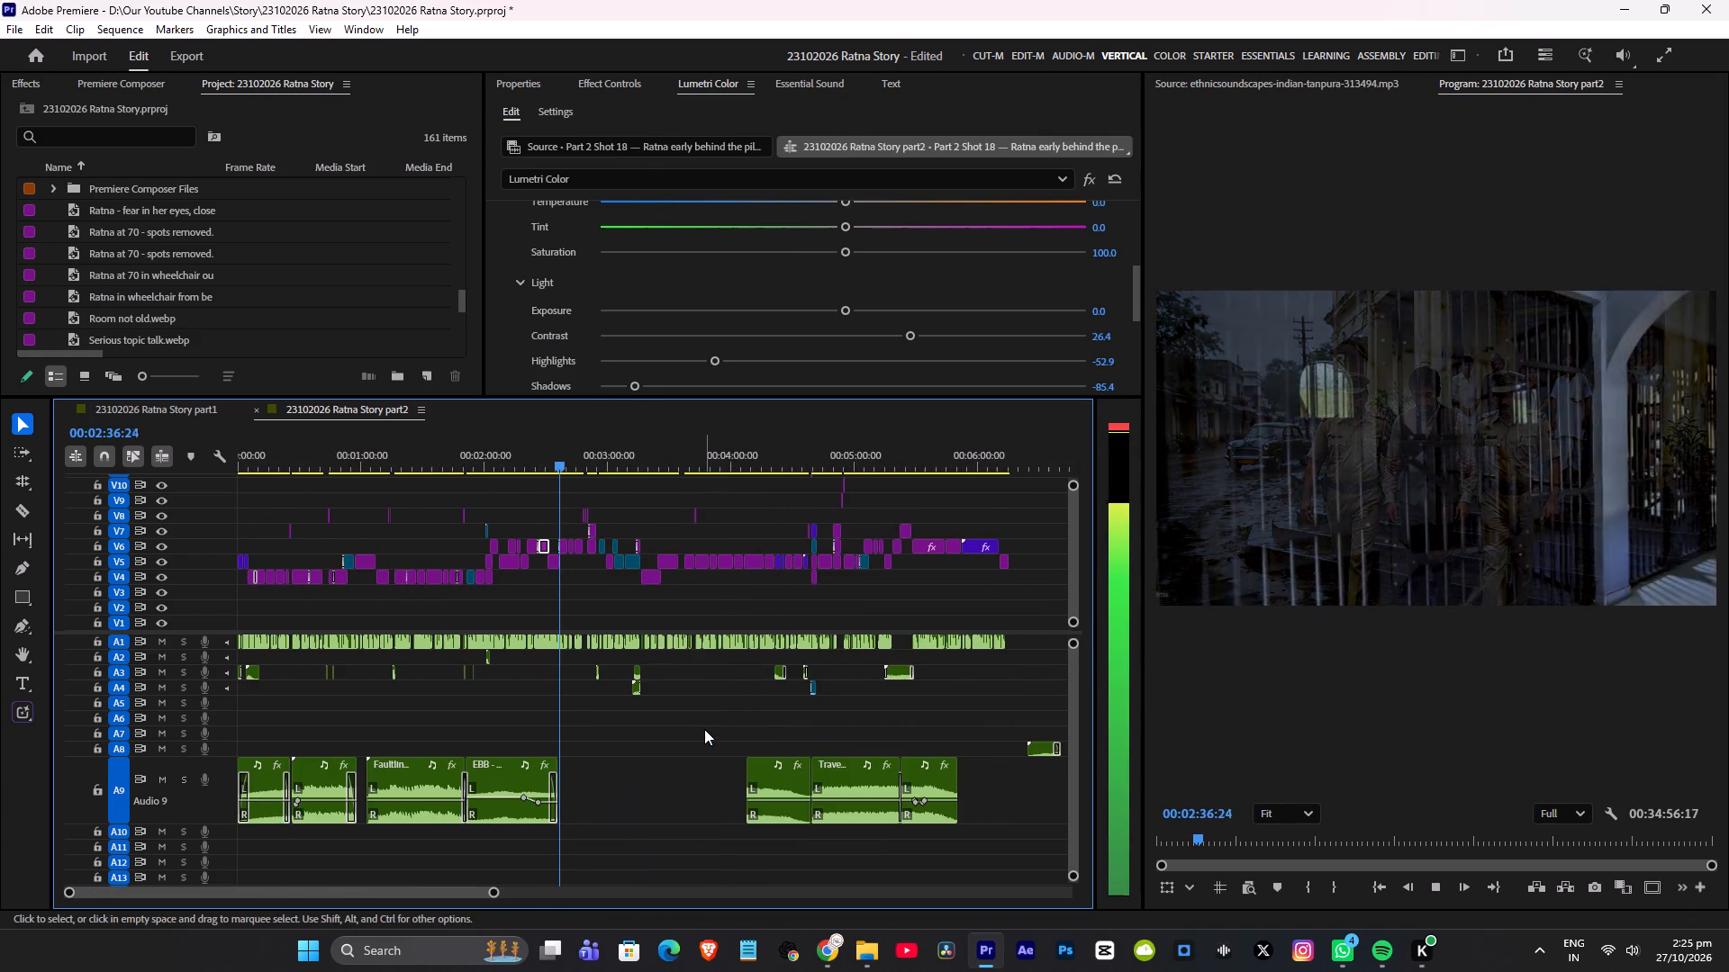
pyautogui.hotkey('ctrl', 's')
pyautogui.press('space')
# Audition the AETHER clip and the first Traverse The Sky clip on A9, from about 00:04:08 and 00:04:40.
pyautogui.keyDown('alt'); pyautogui.scroll(2, 636, 729); pyautogui.keyUp('alt')
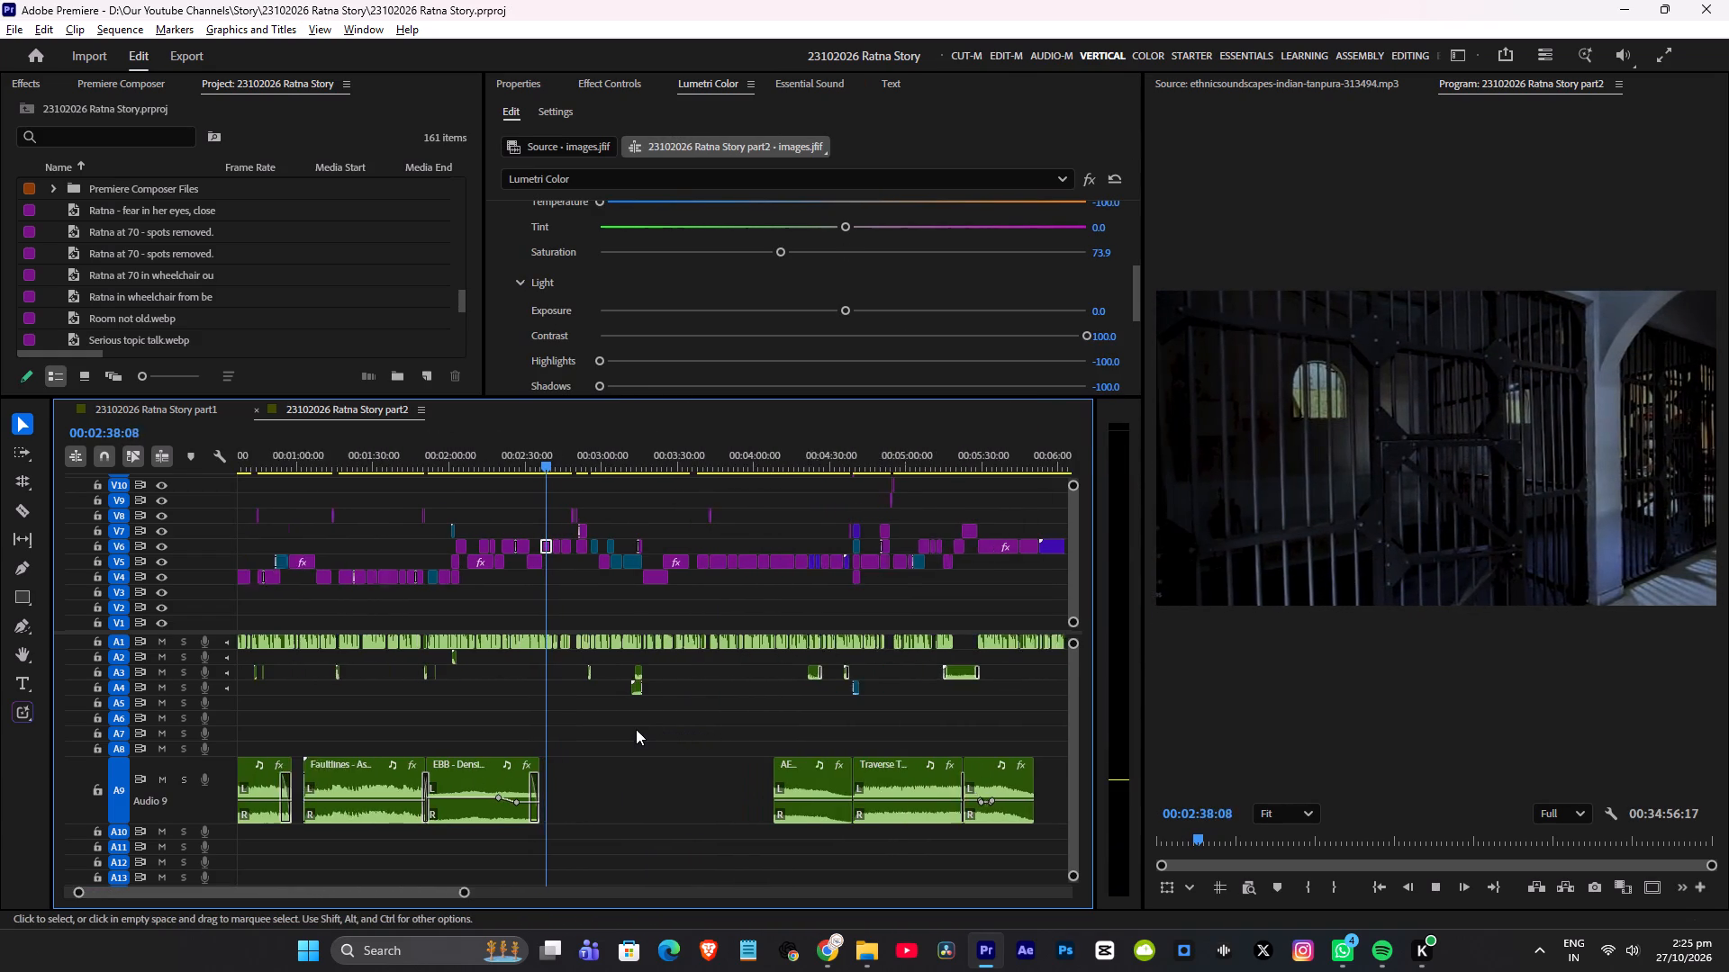
pyautogui.keyDown('alt'); pyautogui.scroll(2, 636, 729); pyautogui.keyUp('alt')
pyautogui.keyDown('alt'); pyautogui.scroll(-4, 718, 729); pyautogui.keyUp('alt')
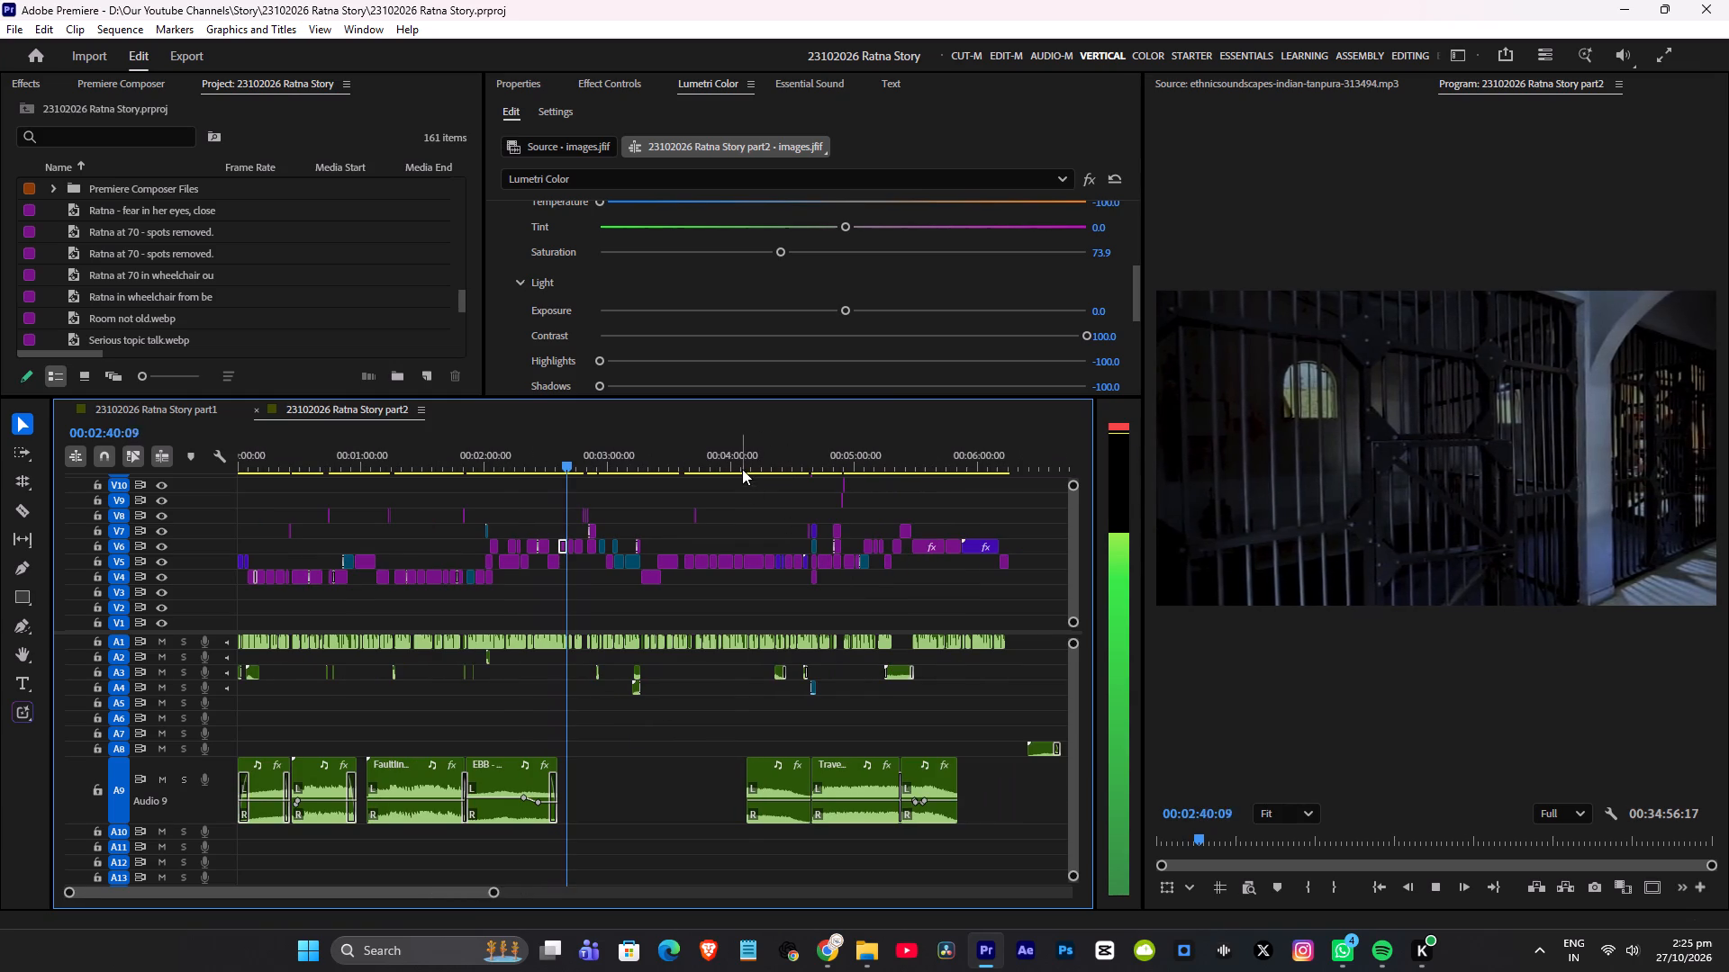
pyautogui.click(742, 464)
pyautogui.press('space')
pyautogui.keyDown('alt'); pyautogui.scroll(2, 774, 724); pyautogui.keyUp('alt')
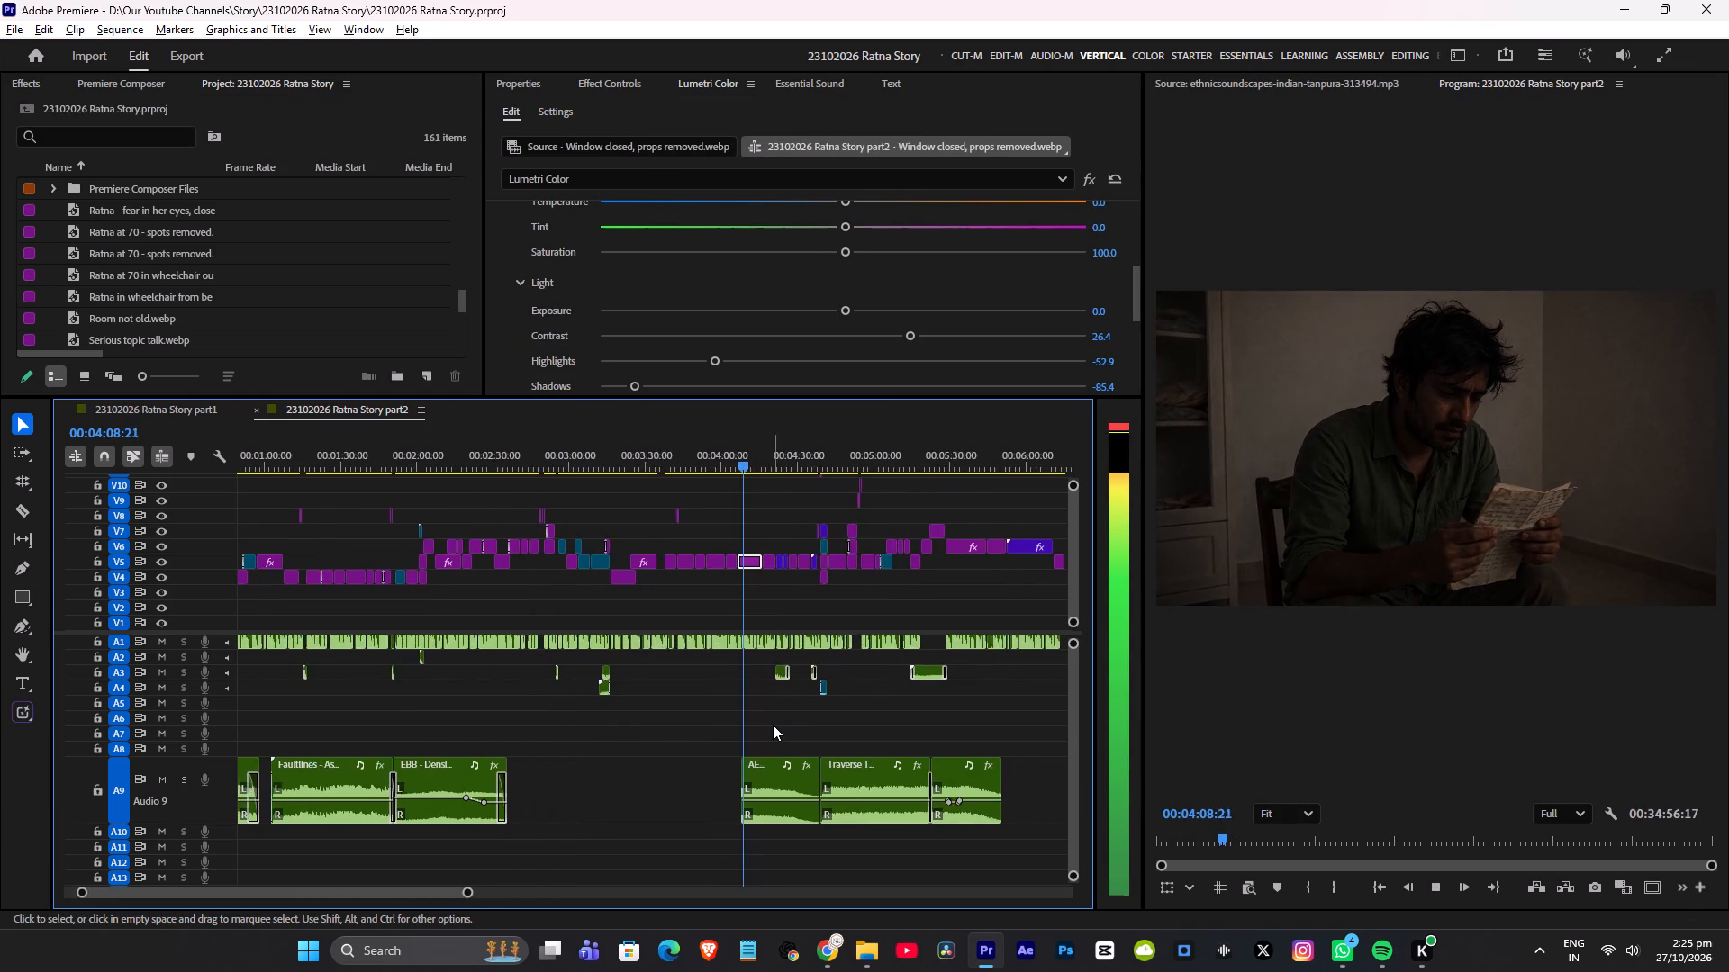
pyautogui.keyDown('alt'); pyautogui.scroll(4, 773, 724); pyautogui.keyUp('alt')
pyautogui.keyDown('alt'); pyautogui.scroll(-4, 770, 713); pyautogui.keyUp('alt')
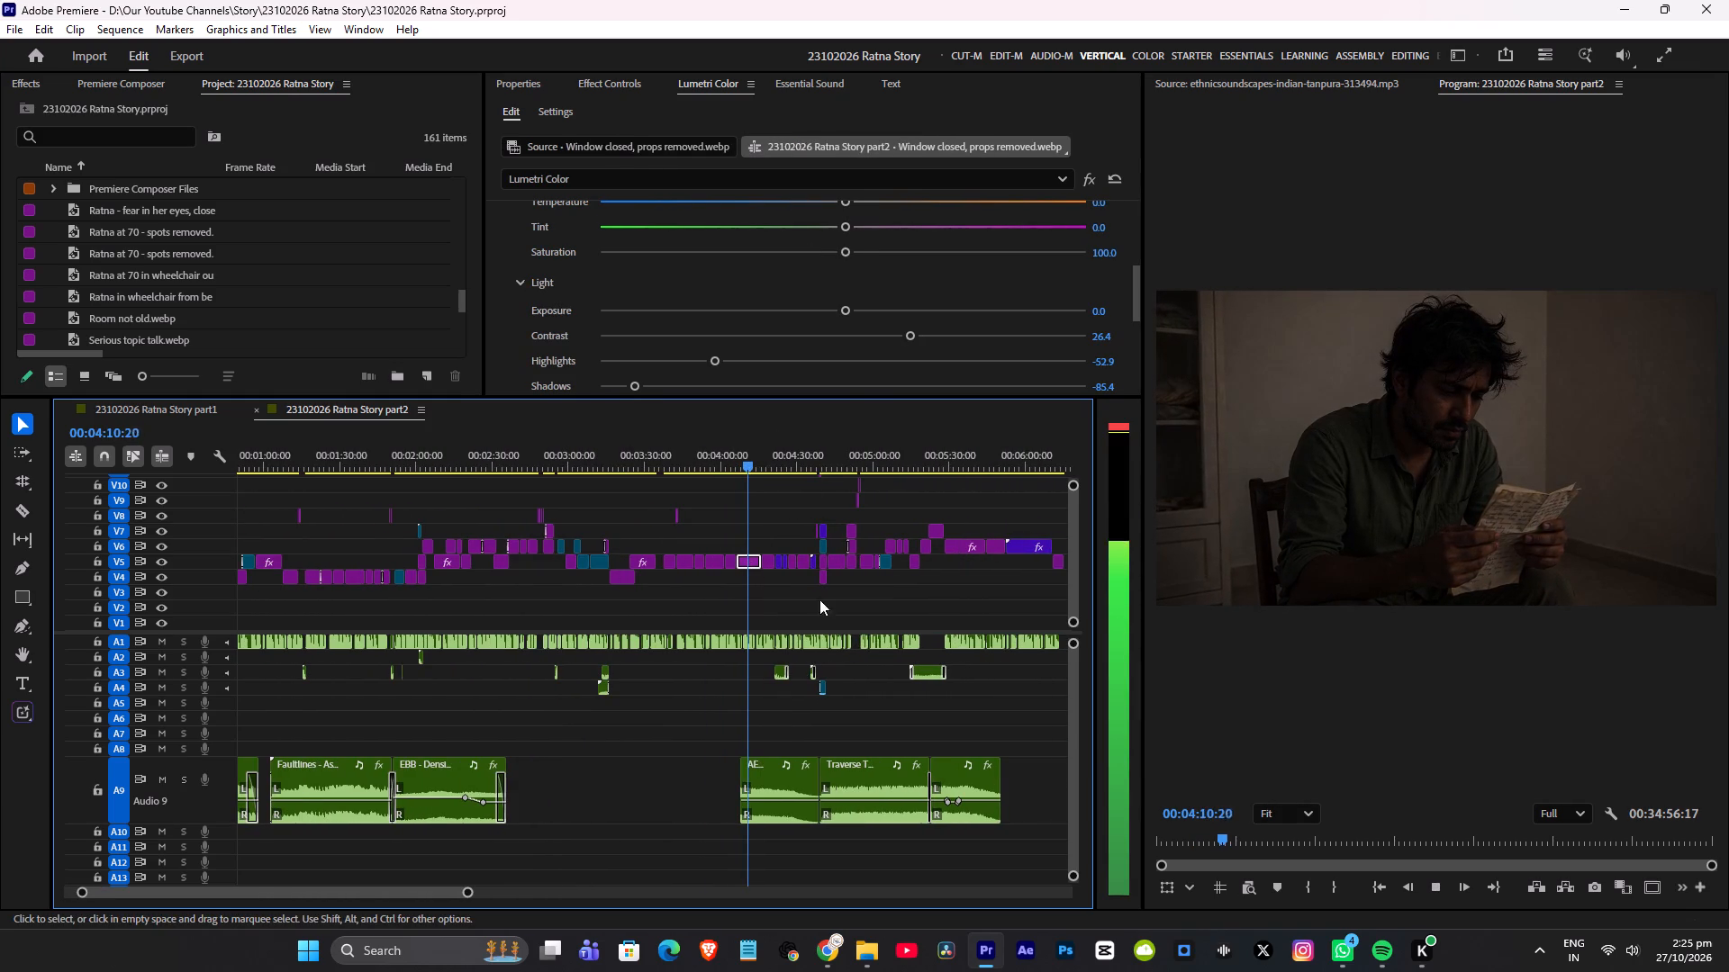
pyautogui.click(825, 452)
pyautogui.press('space')
pyautogui.keyDown('alt'); pyautogui.scroll(4, 890, 727); pyautogui.keyUp('alt')
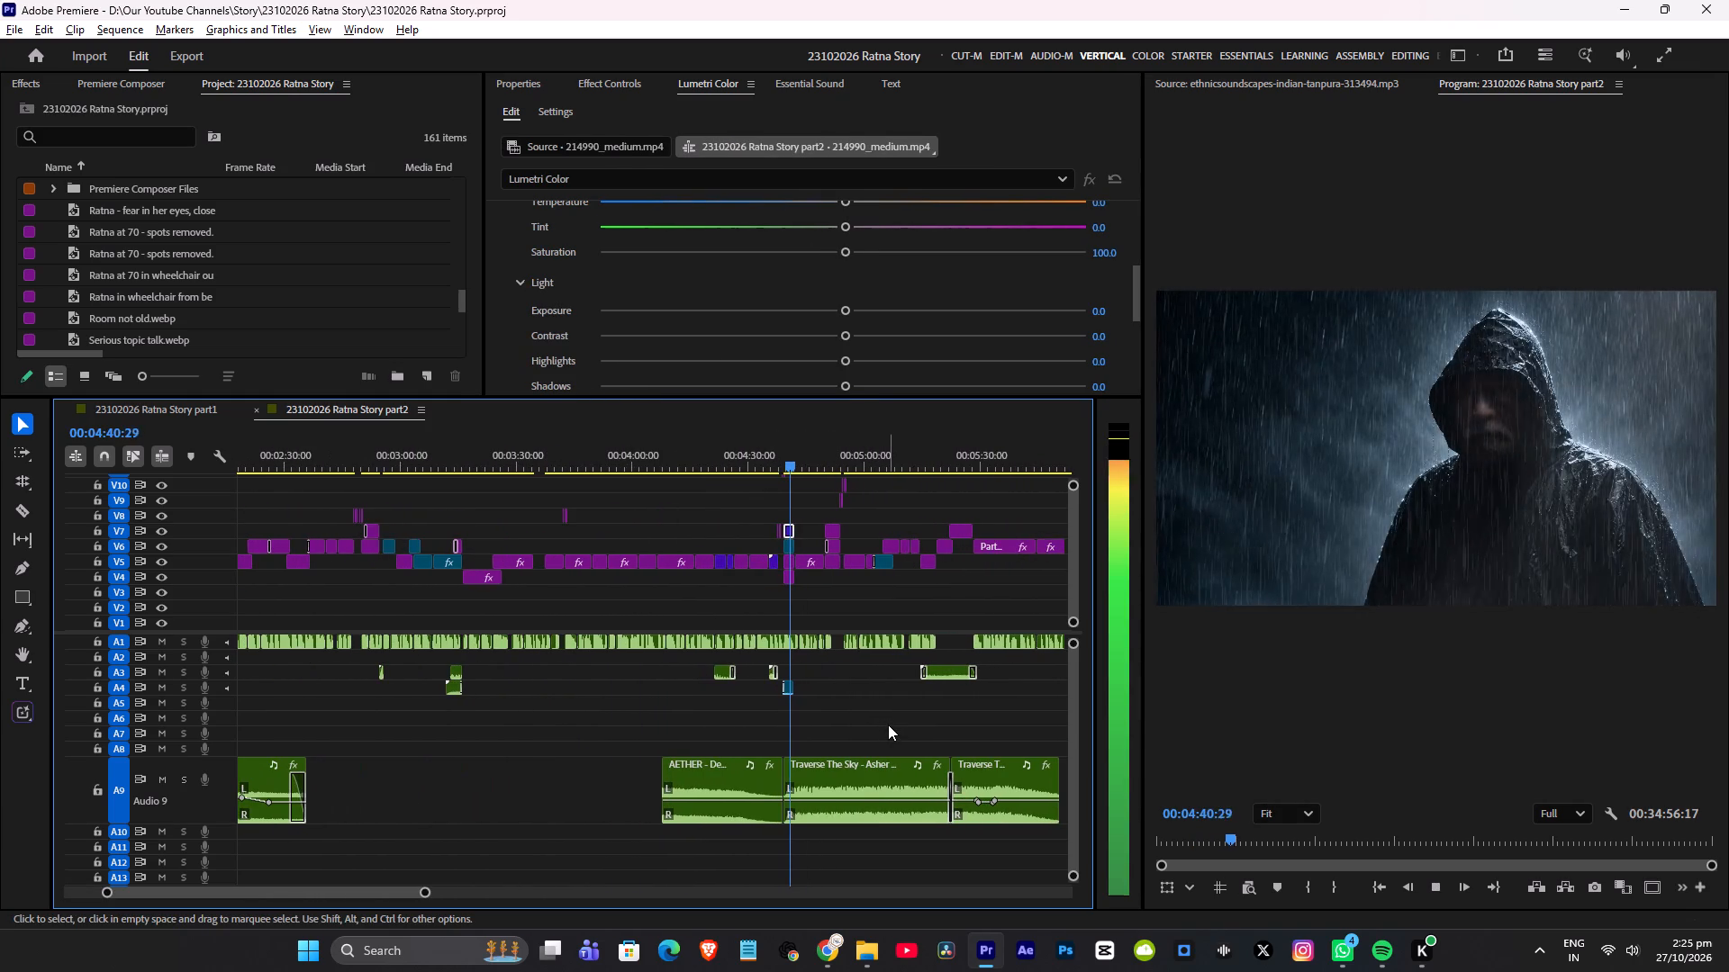
pyautogui.keyDown('alt'); pyautogui.scroll(-3, 883, 726); pyautogui.keyUp('alt')
pyautogui.moveTo(726, 456); pyautogui.dragTo(735, 456)
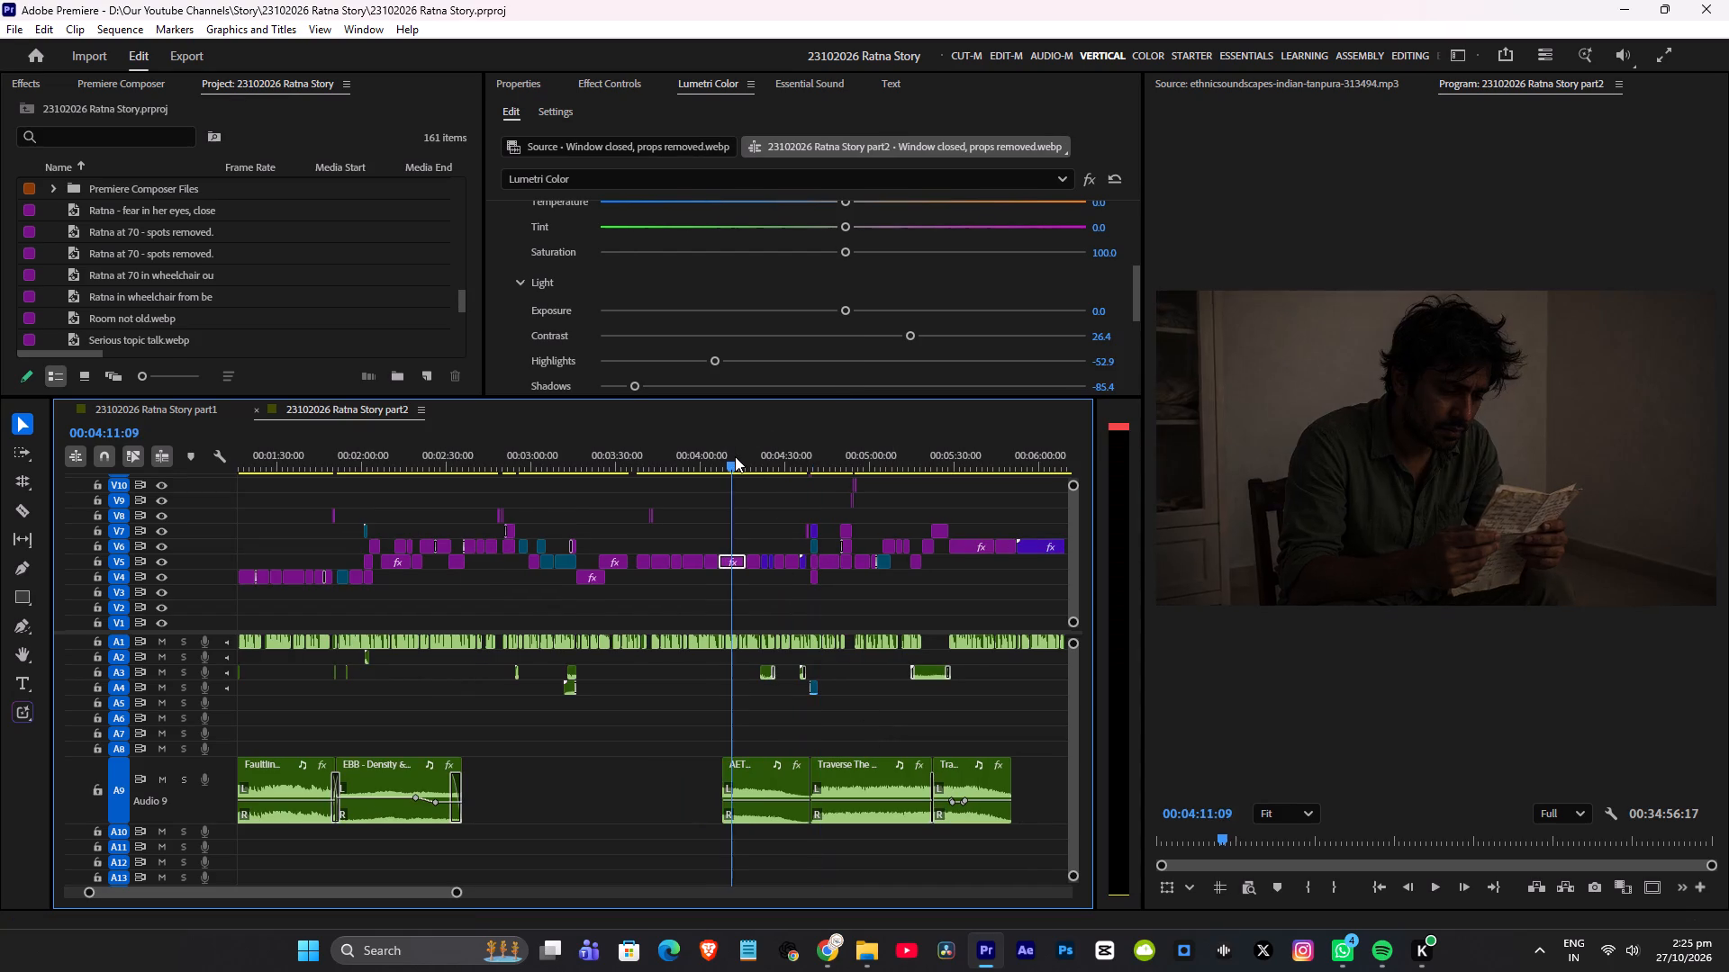
pyautogui.moveTo(735, 456); pyautogui.dragTo(735, 458)
pyautogui.press('space')
pyautogui.keyDown('alt'); pyautogui.scroll(7, 802, 712); pyautogui.keyUp('alt')
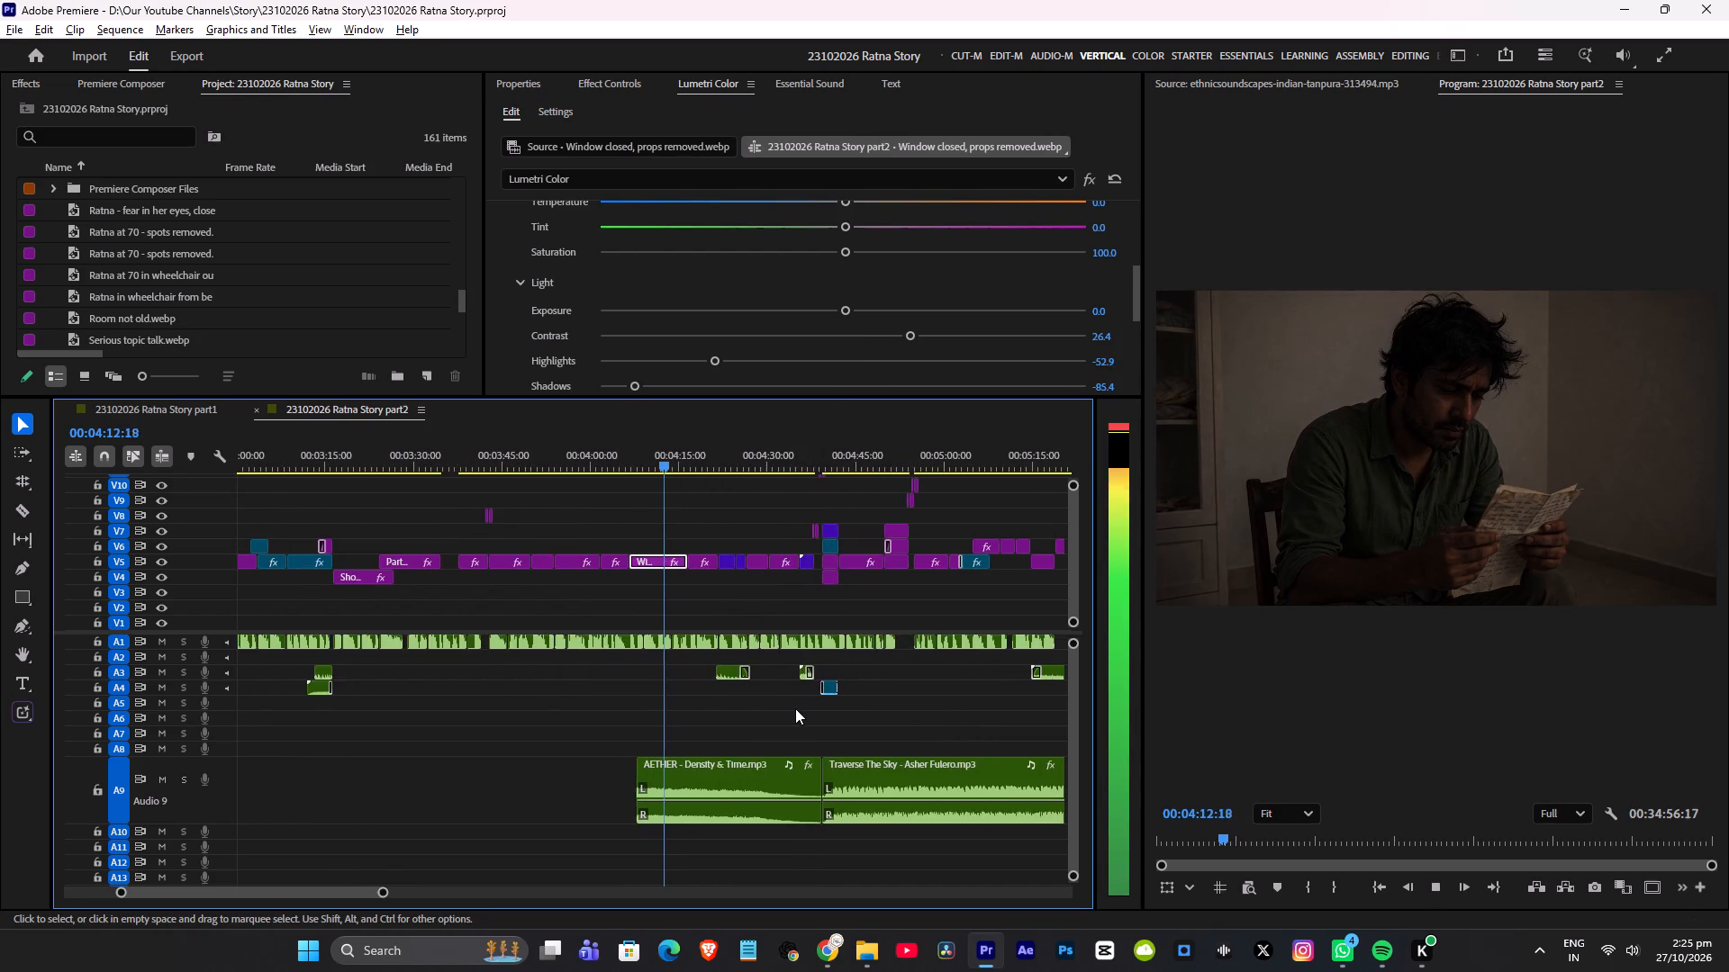
pyautogui.keyDown('alt'); pyautogui.scroll(-7, 723, 709); pyautogui.keyUp('alt')
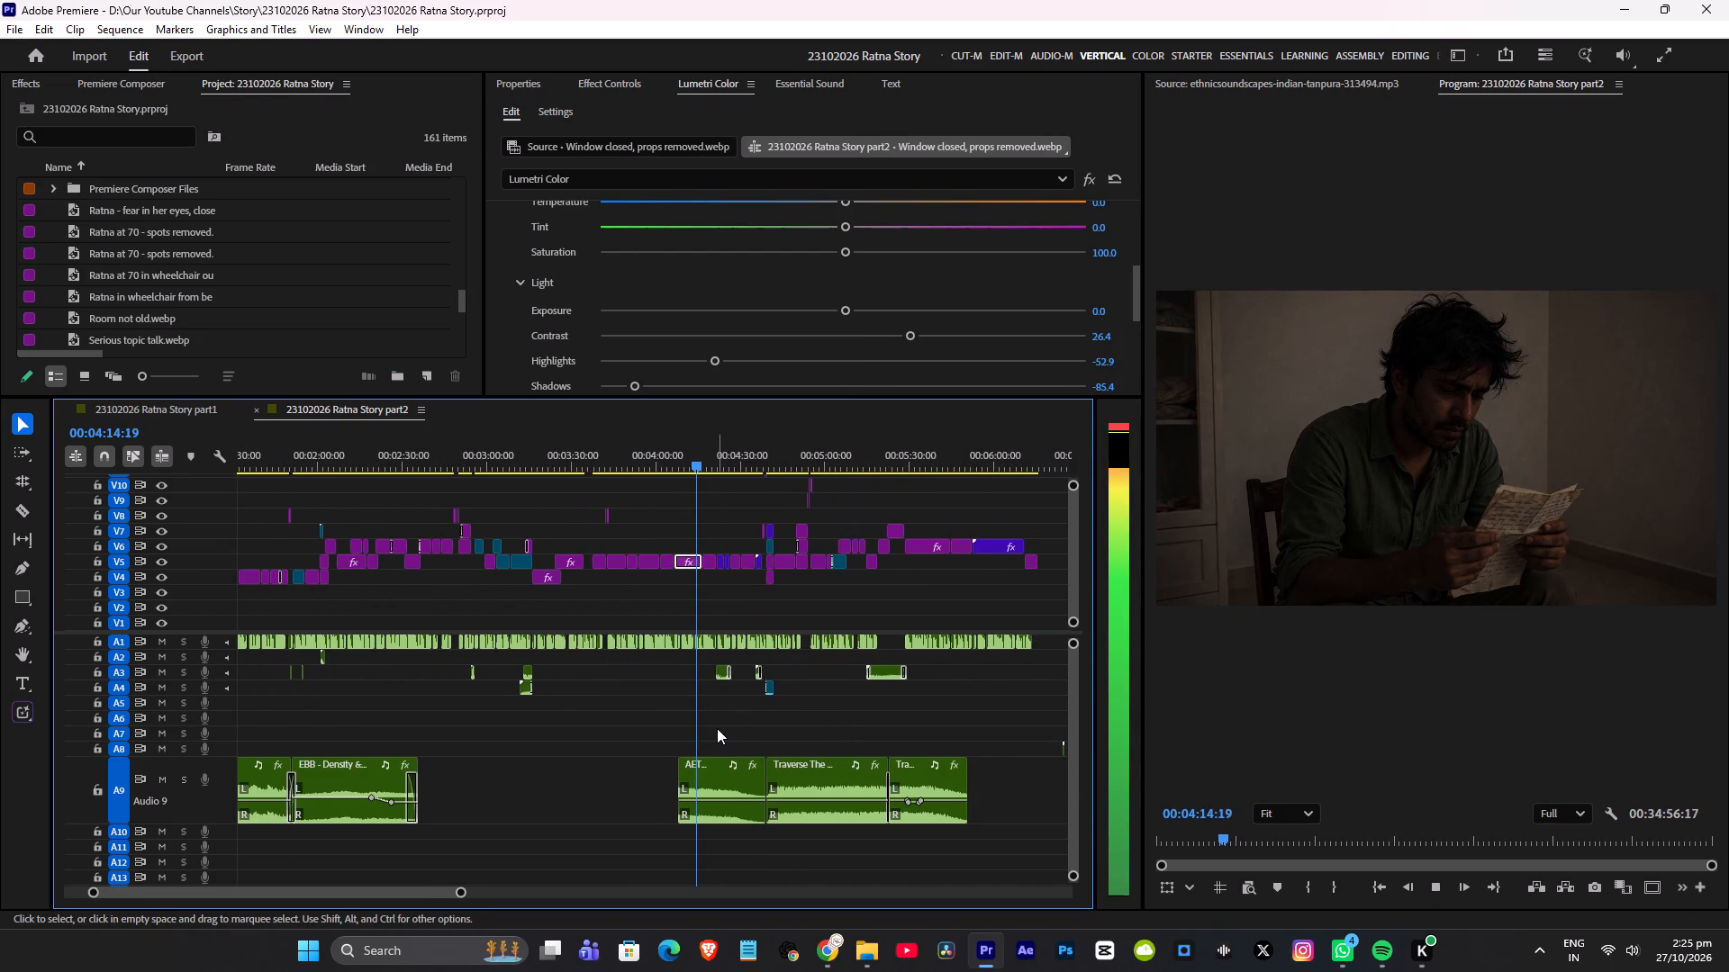
pyautogui.scroll(6, 716, 728)
pyautogui.scroll(-6, 828, 733)
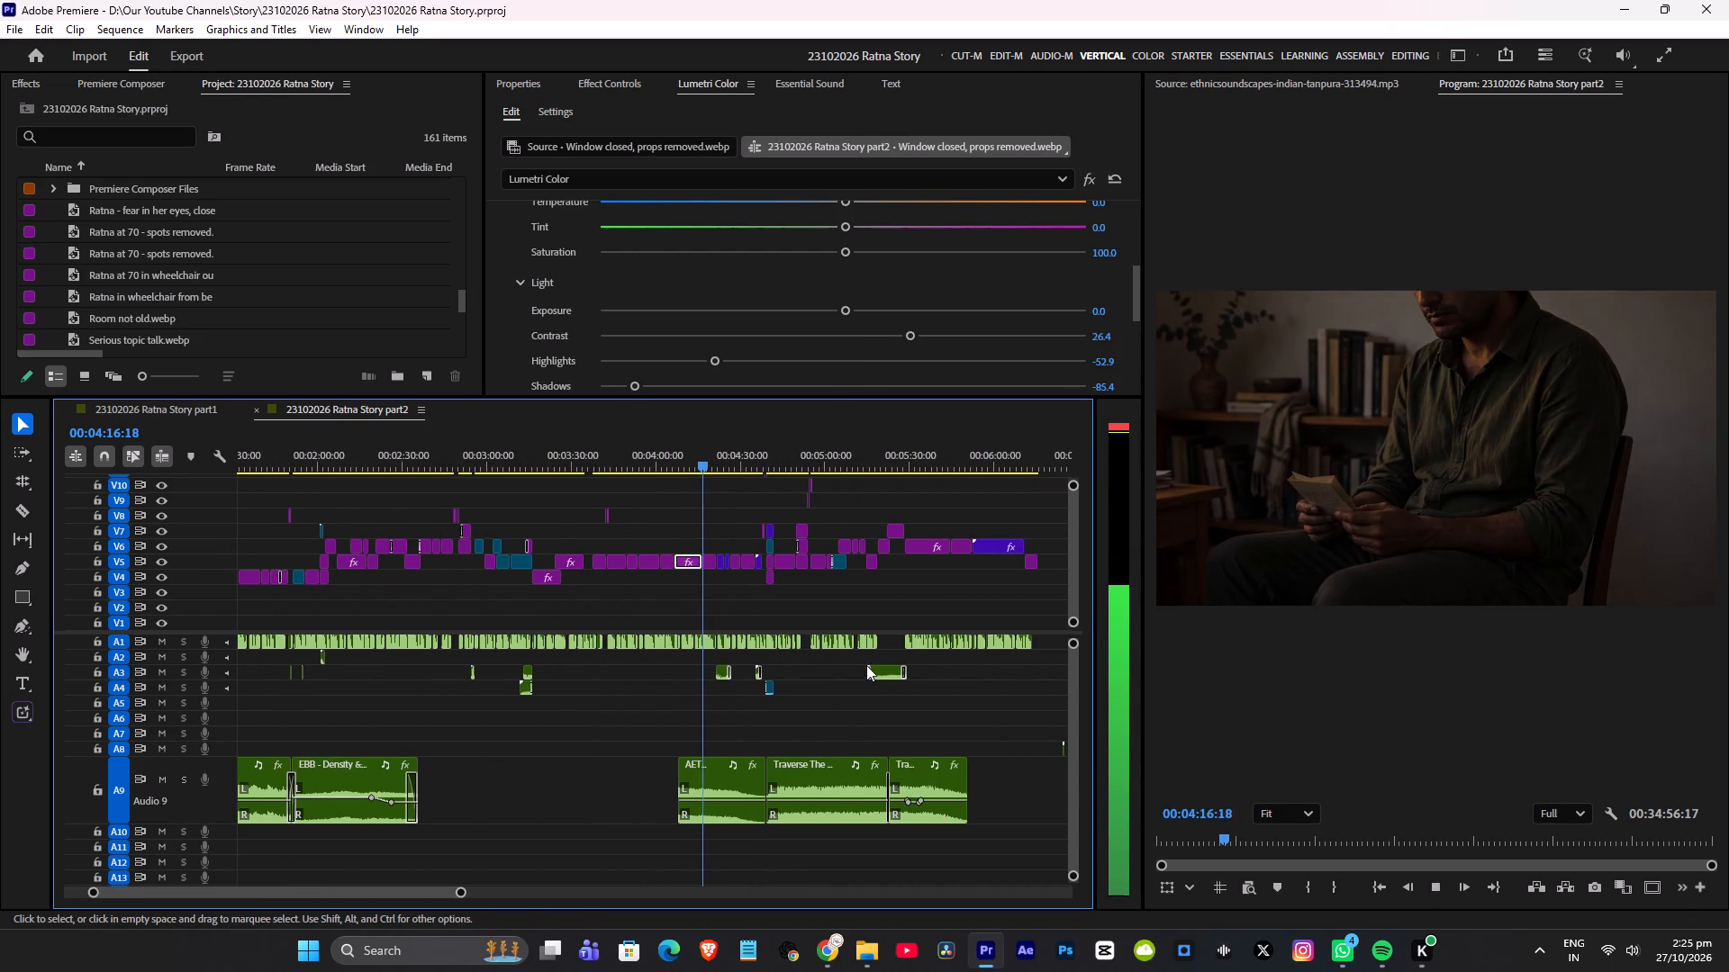
# Audition the second Traverse The Sky clip and the spare music beyond the picture's end, up to the Faultlines piece at about 00:07:46.
pyautogui.press('space')
pyautogui.click(896, 456)
pyautogui.press('space')
pyautogui.keyDown('alt'); pyautogui.scroll(-4, 918, 710); pyautogui.keyUp('alt')
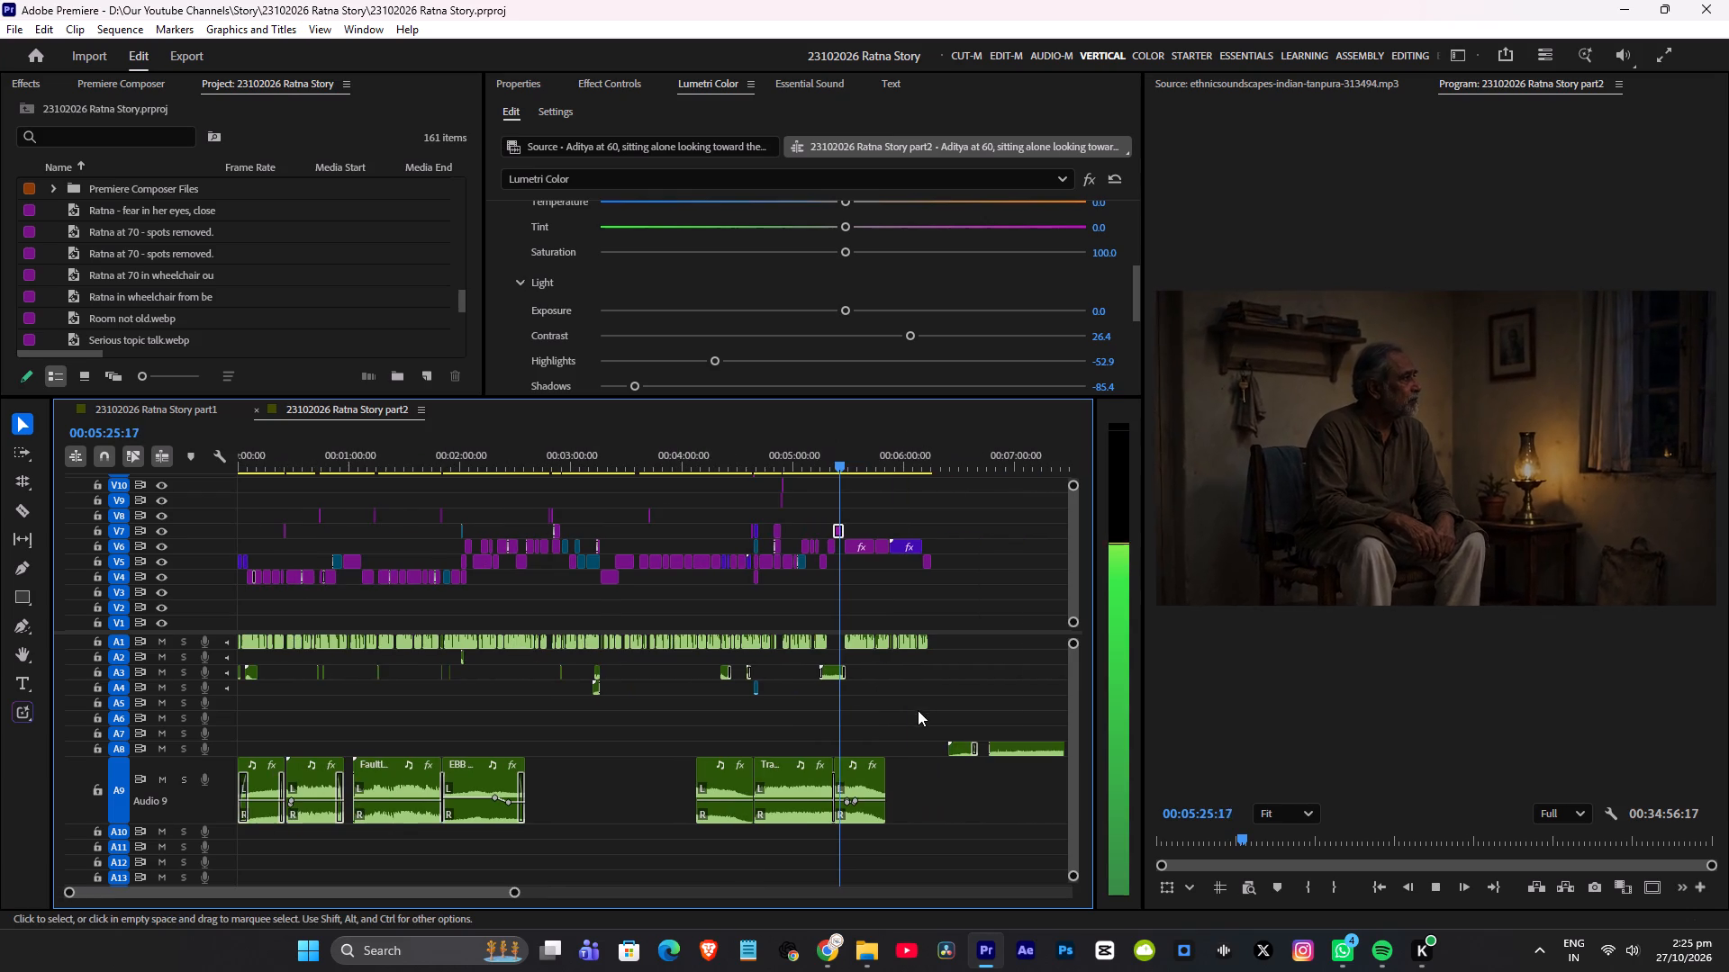
pyautogui.keyDown('alt'); pyautogui.scroll(3, 873, 724); pyautogui.keyUp('alt')
pyautogui.scroll(-3, 882, 713)
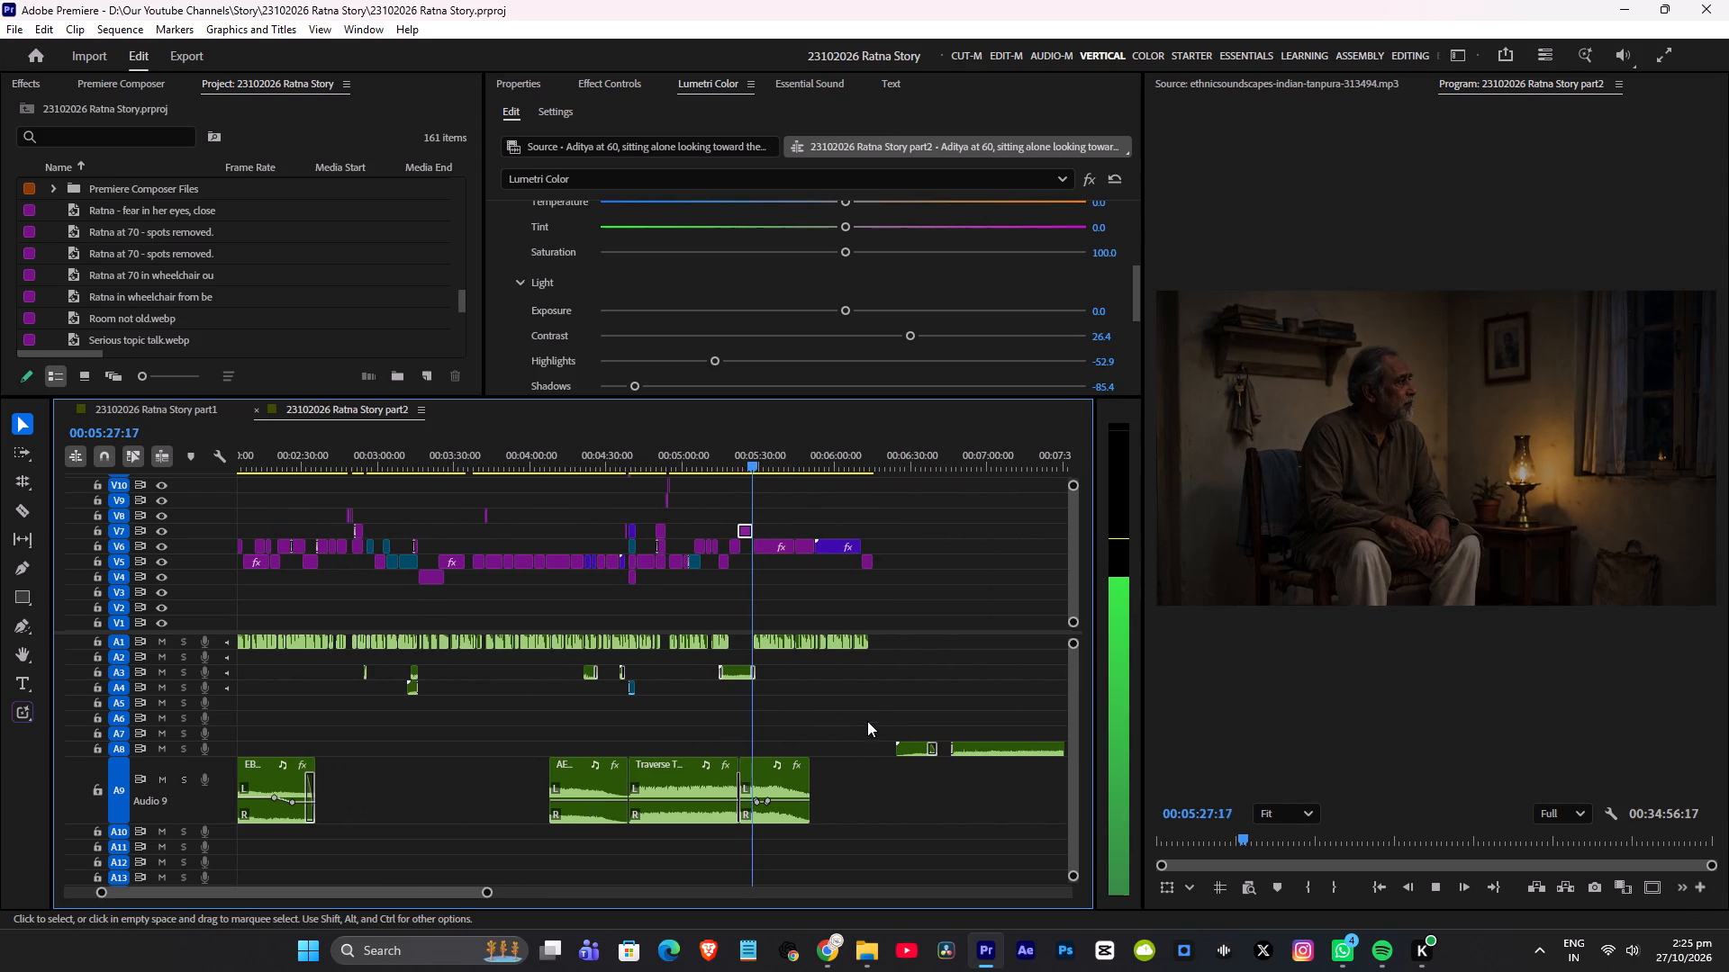
pyautogui.click(918, 460)
pyautogui.press('space')
pyautogui.scroll(-3, 925, 597)
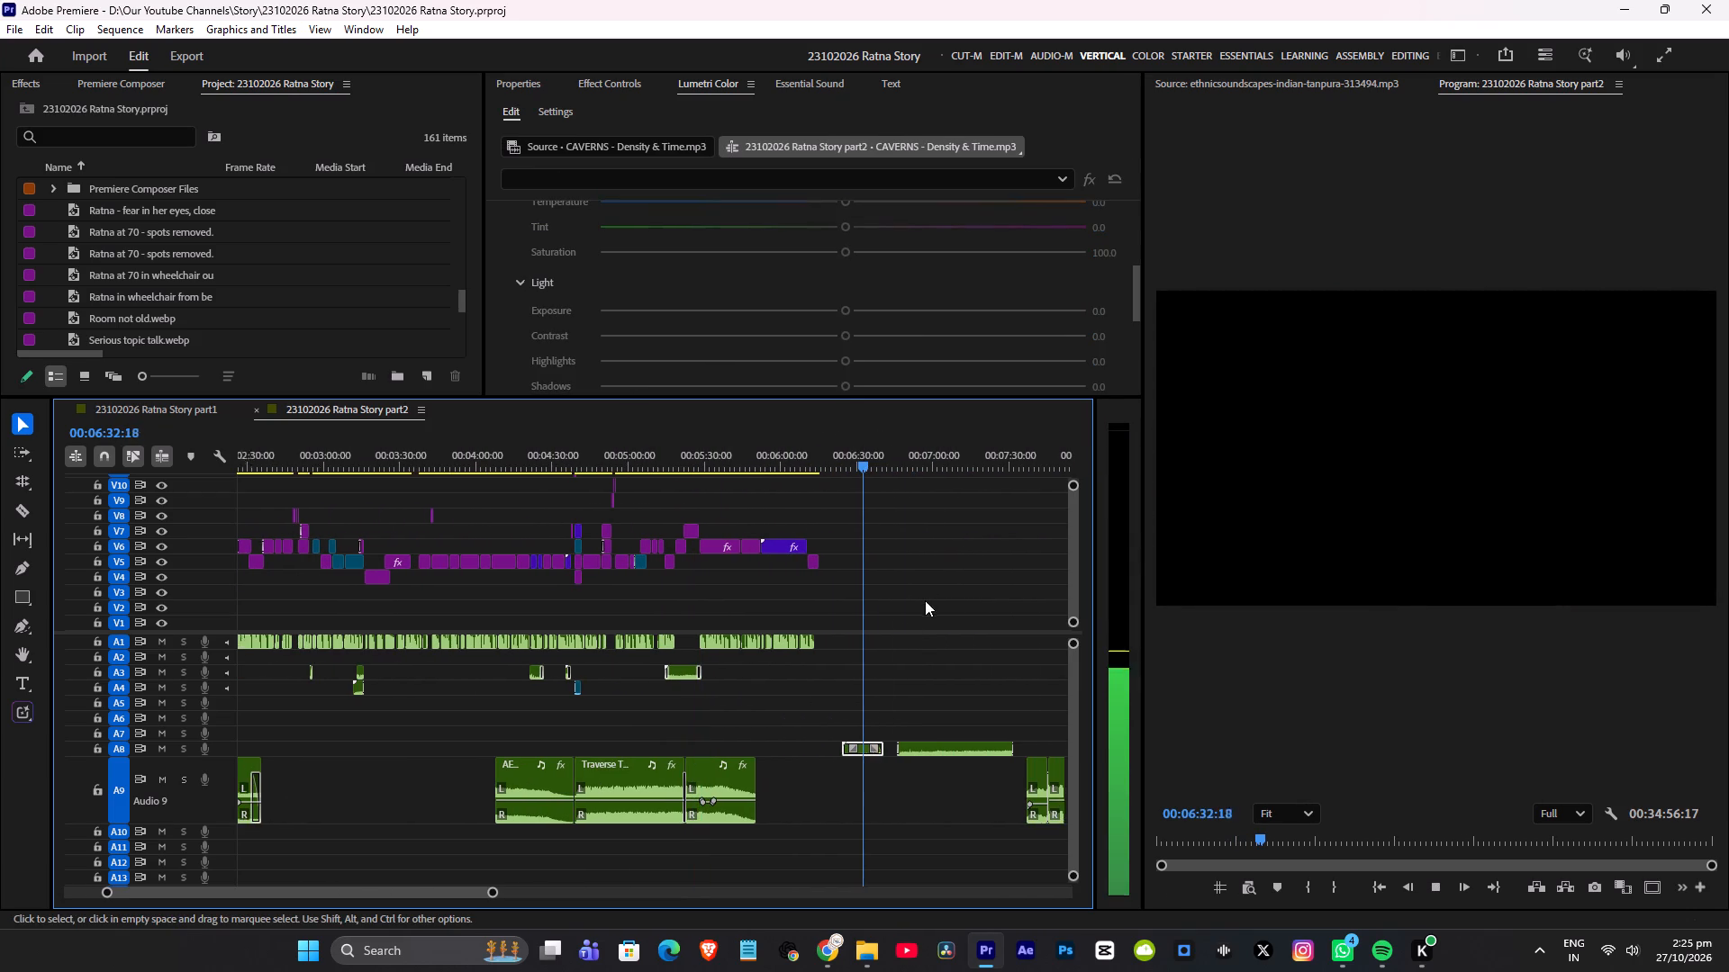
pyautogui.click(875, 463)
pyautogui.press('space')
pyautogui.scroll(-2, 920, 539)
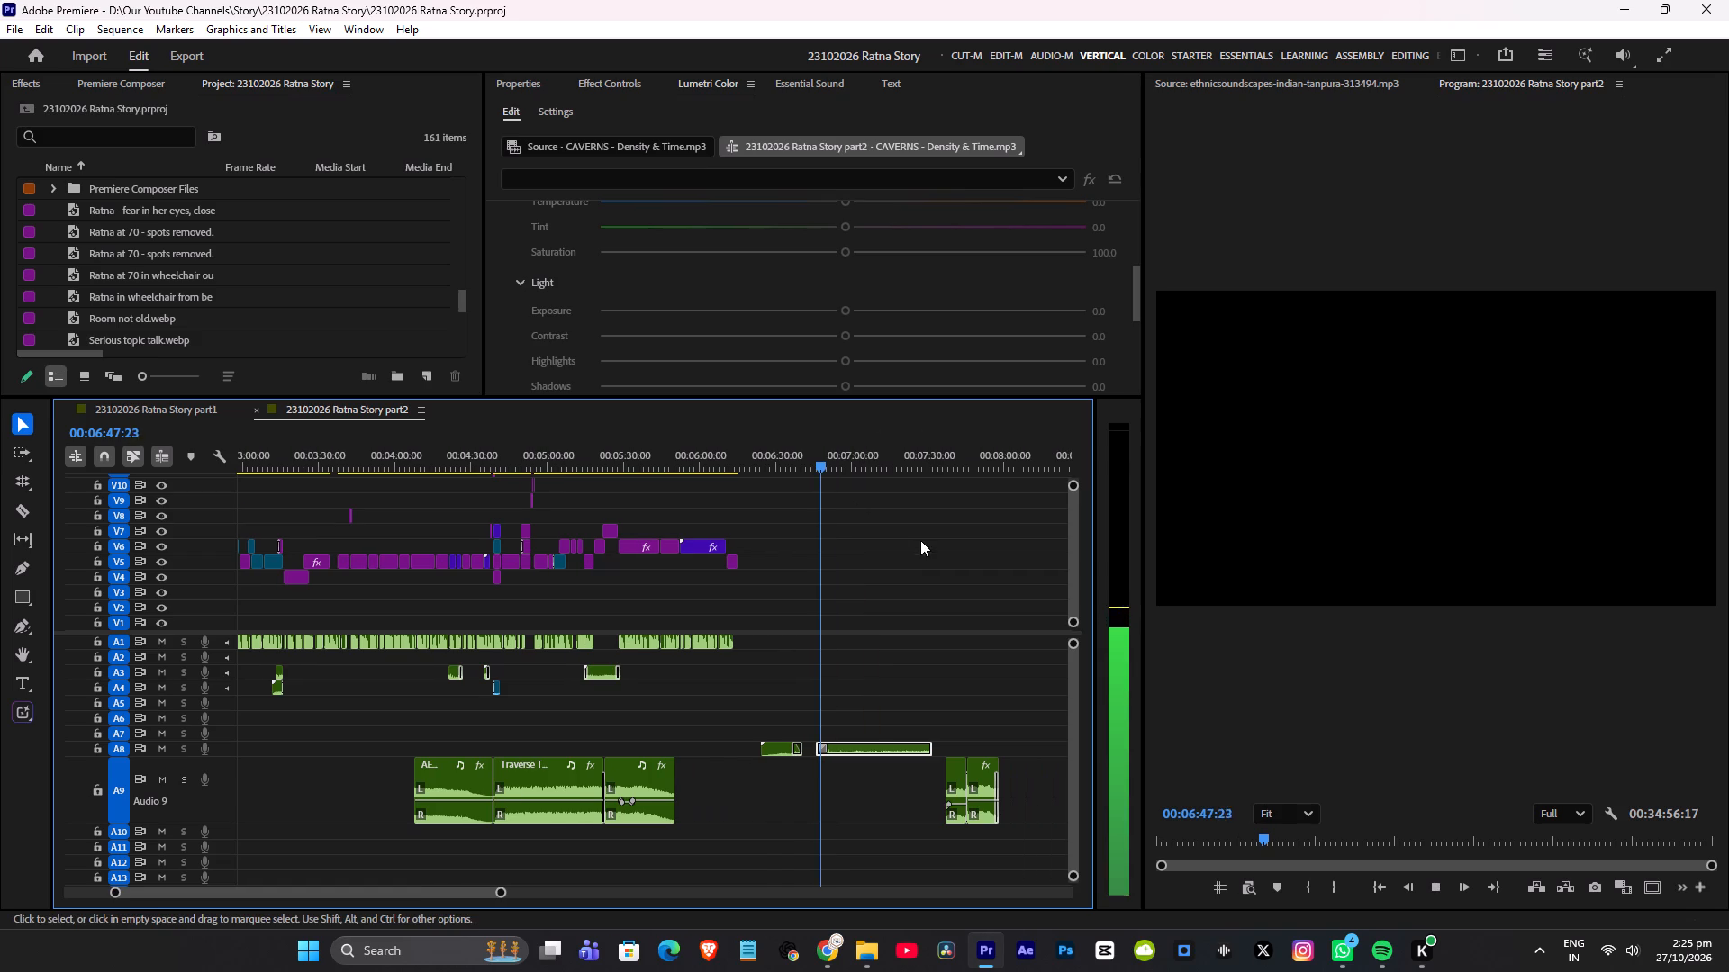
pyautogui.click(947, 466)
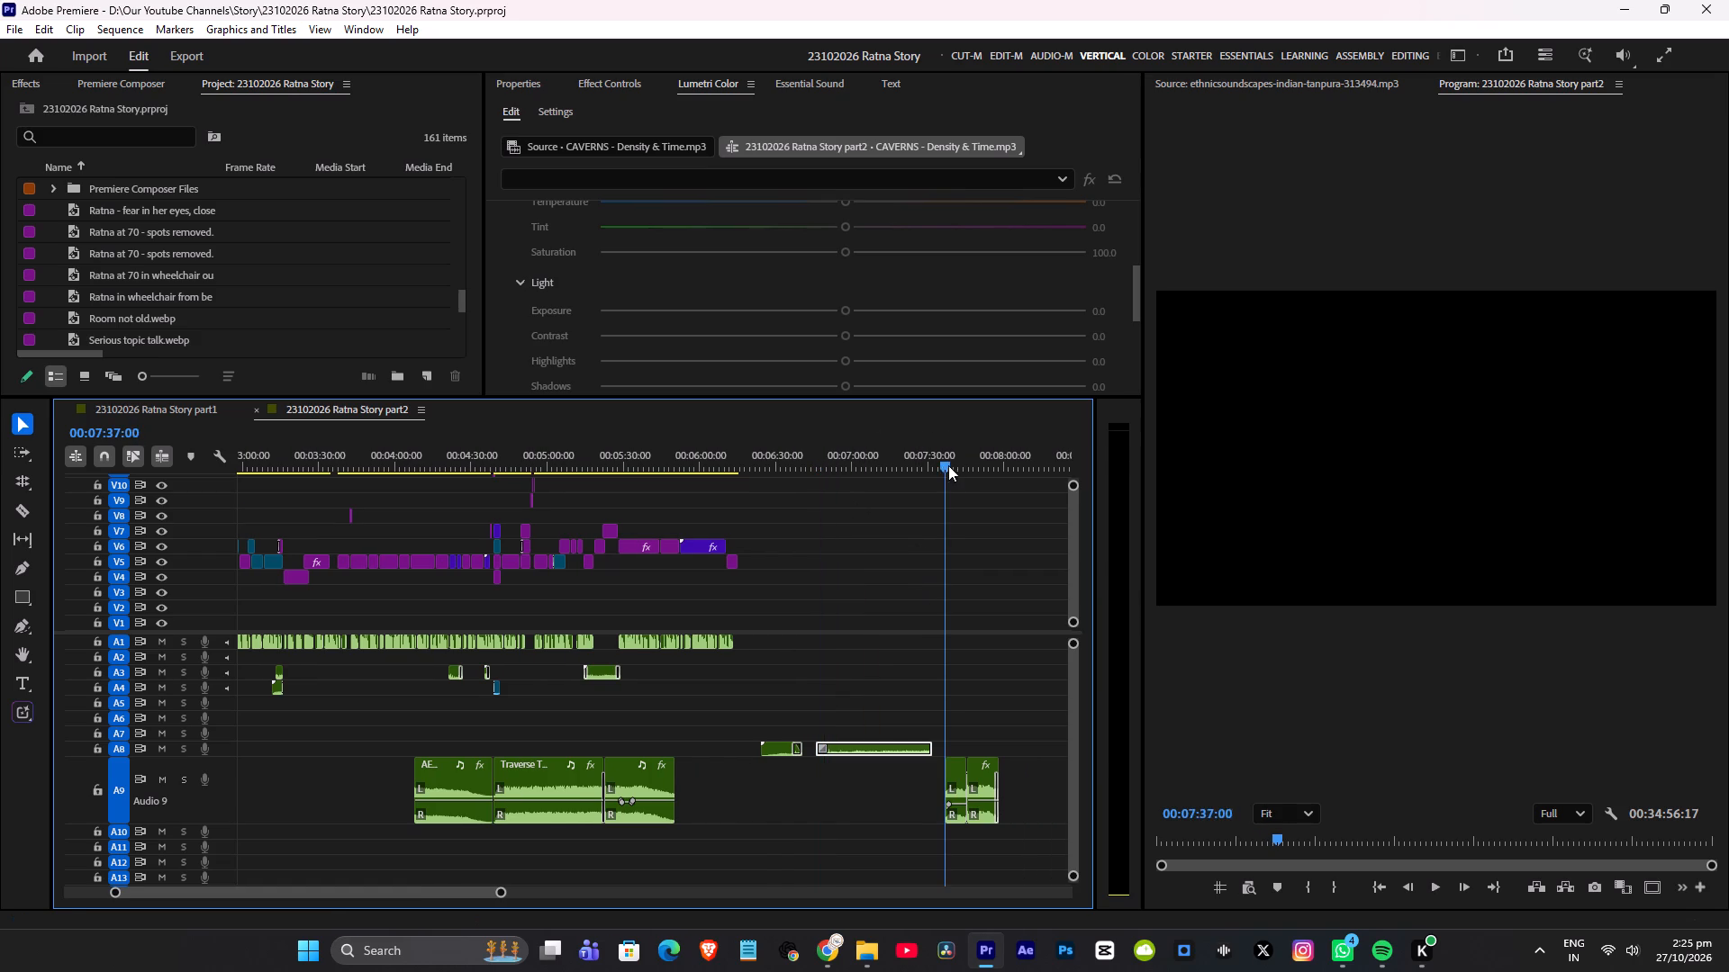
pyautogui.press('space')
pyautogui.scroll(-2, 956, 559)
pyautogui.keyDown('alt'); pyautogui.scroll(11, 951, 580); pyautogui.keyUp('alt')
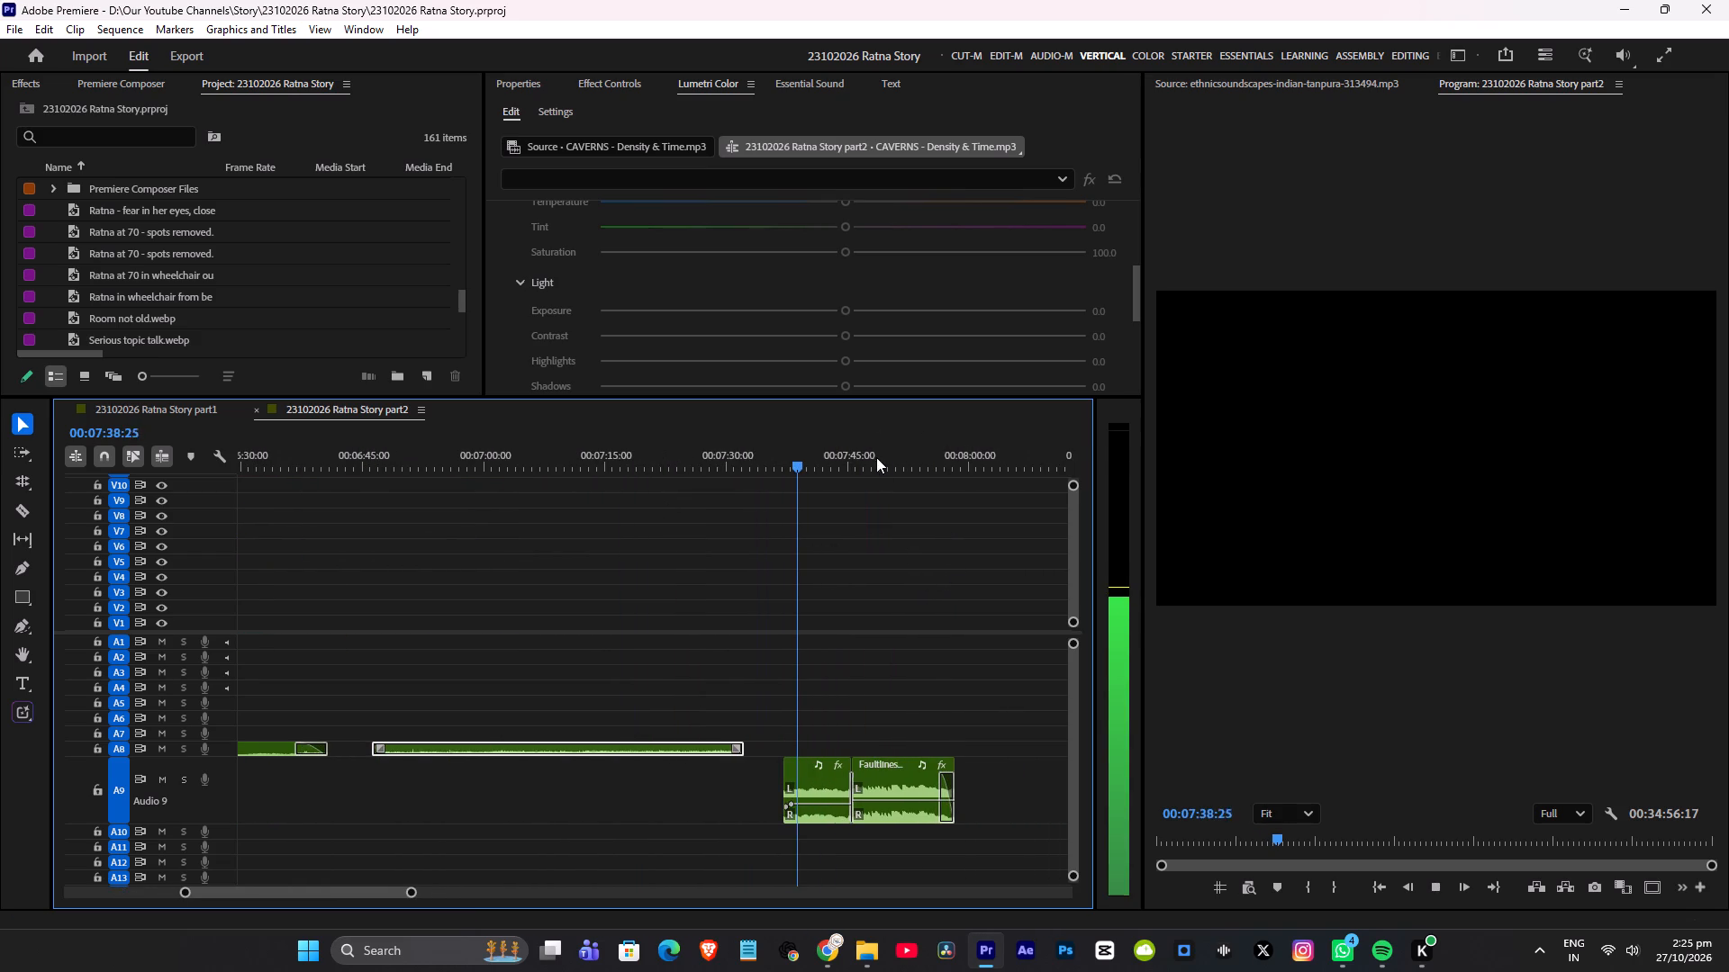
pyautogui.click(862, 463)
pyautogui.press('space')
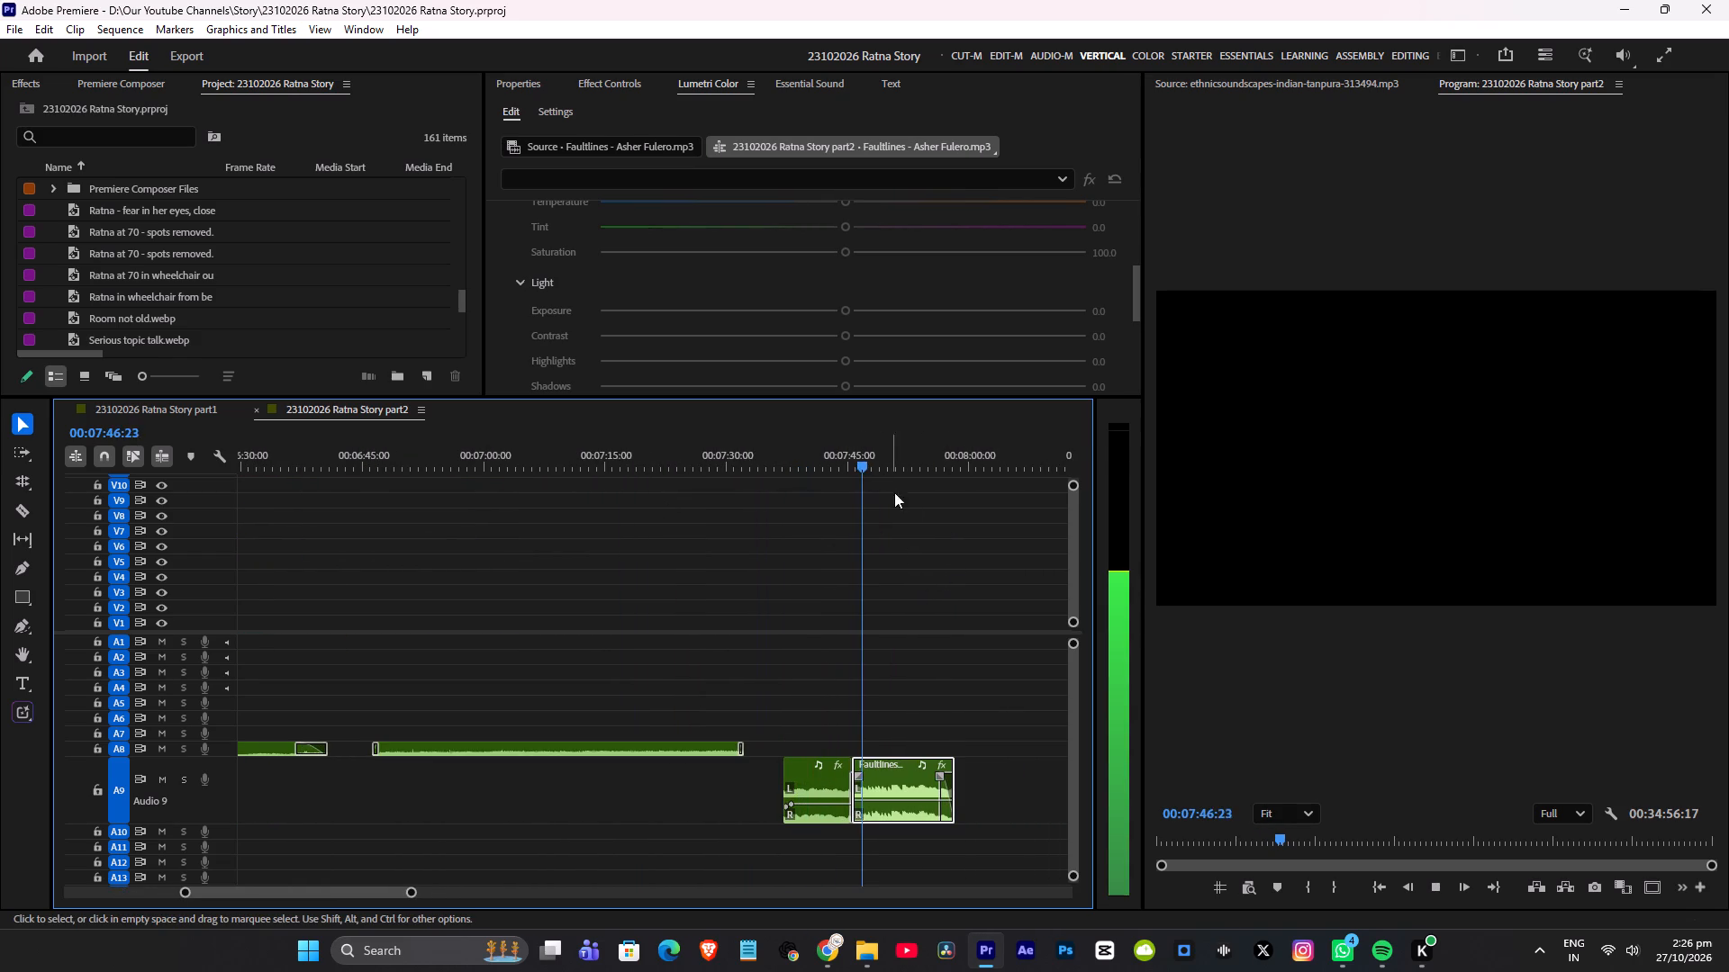
pyautogui.keyDown('alt'); pyautogui.scroll(-6, 939, 572); pyautogui.keyUp('alt')
pyautogui.scroll(4, 944, 624)
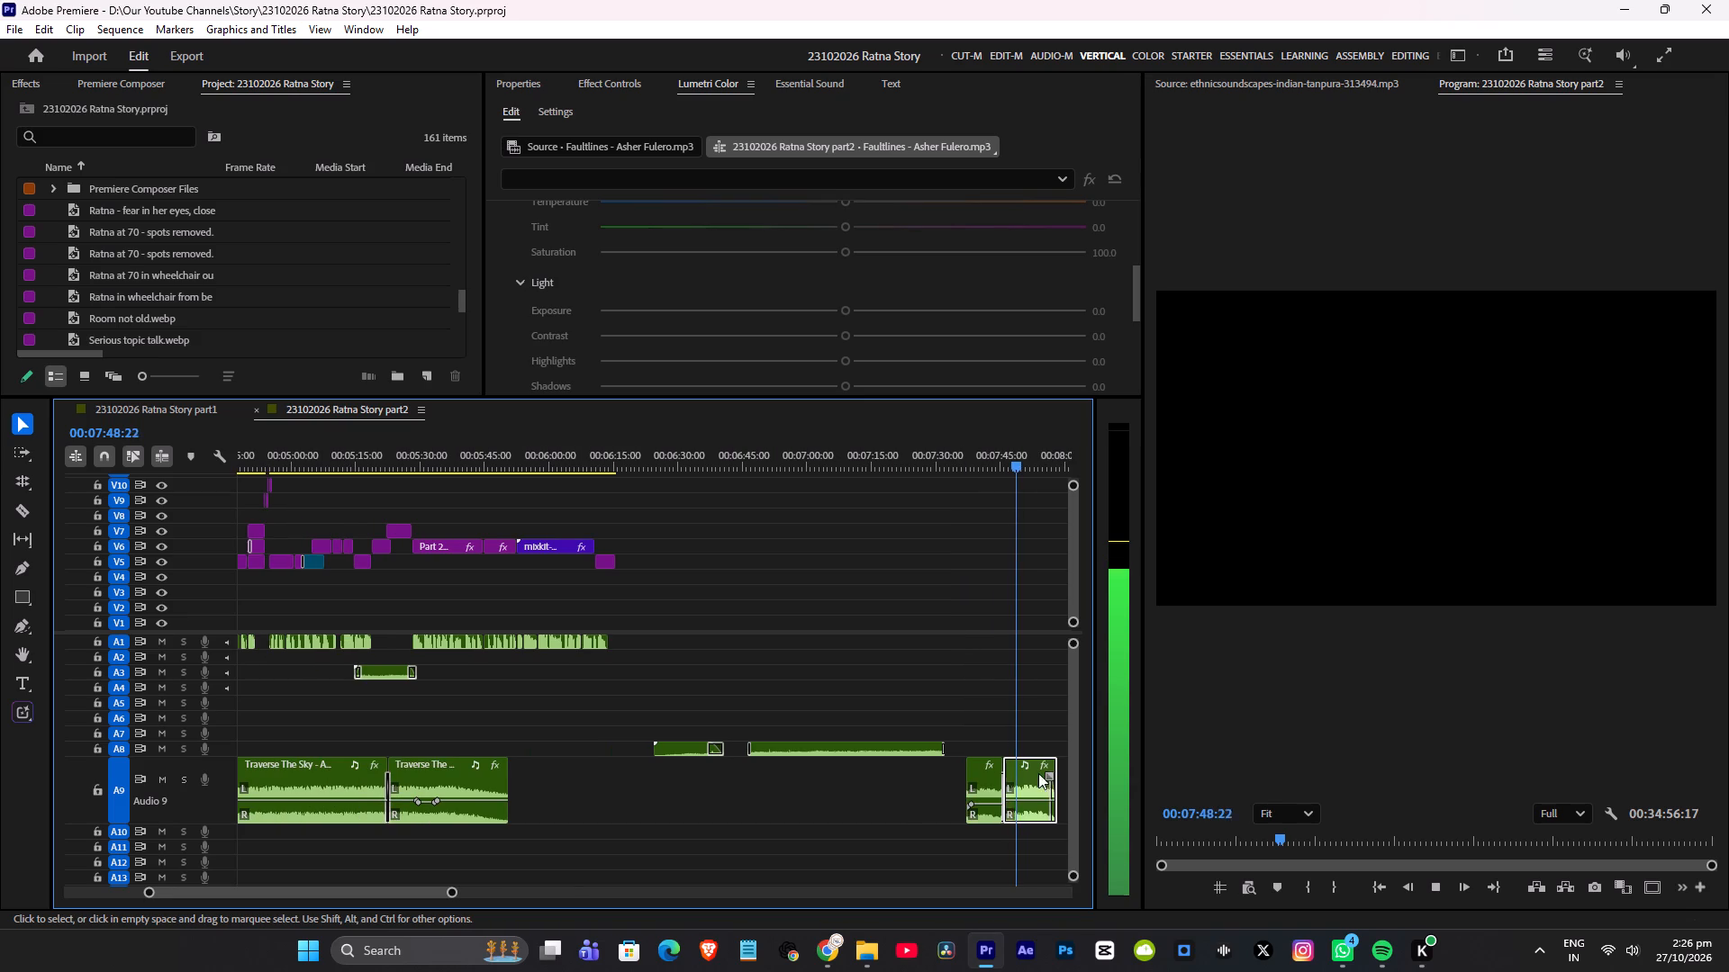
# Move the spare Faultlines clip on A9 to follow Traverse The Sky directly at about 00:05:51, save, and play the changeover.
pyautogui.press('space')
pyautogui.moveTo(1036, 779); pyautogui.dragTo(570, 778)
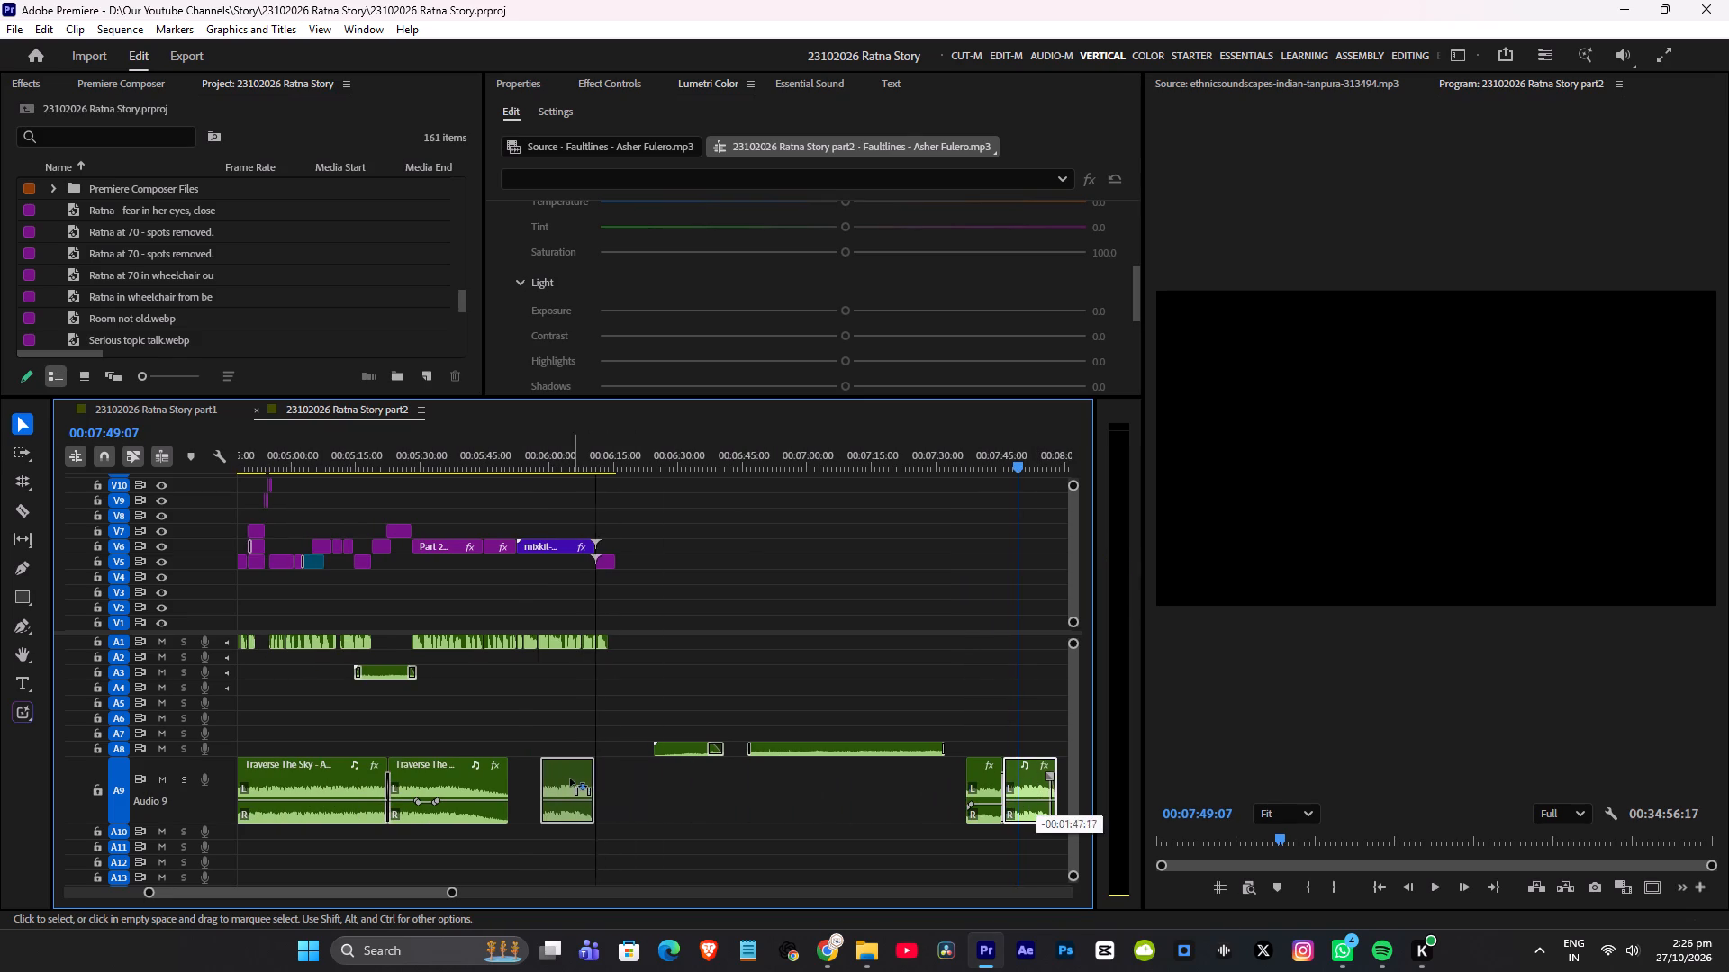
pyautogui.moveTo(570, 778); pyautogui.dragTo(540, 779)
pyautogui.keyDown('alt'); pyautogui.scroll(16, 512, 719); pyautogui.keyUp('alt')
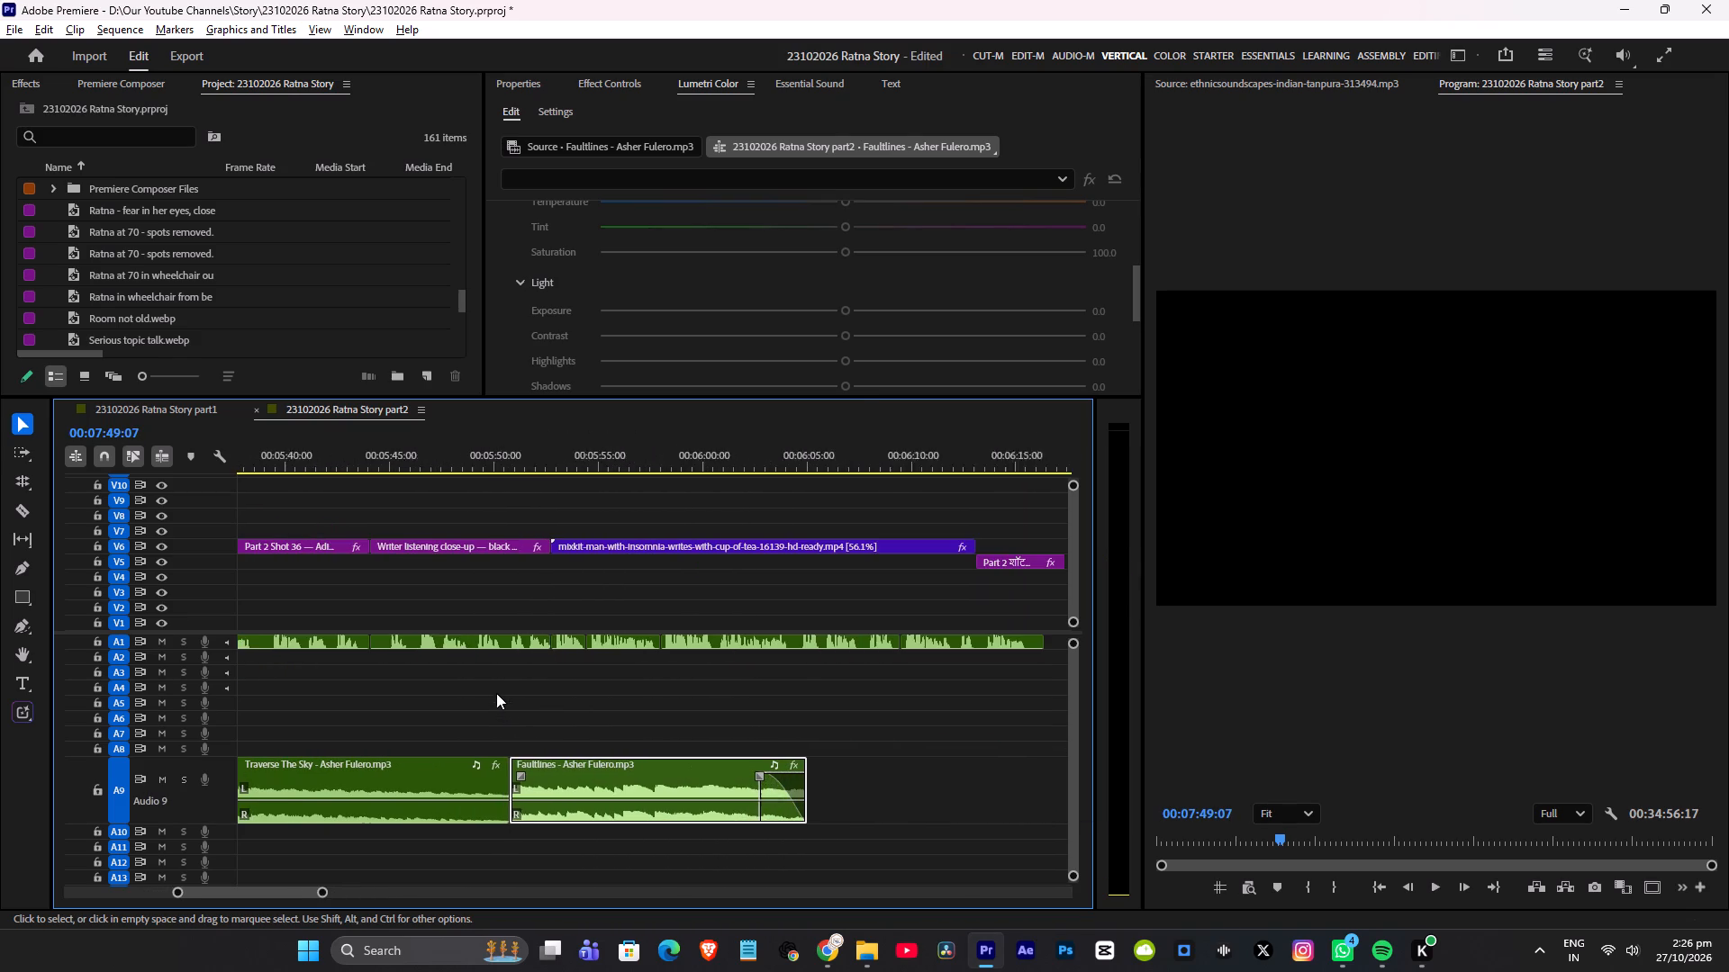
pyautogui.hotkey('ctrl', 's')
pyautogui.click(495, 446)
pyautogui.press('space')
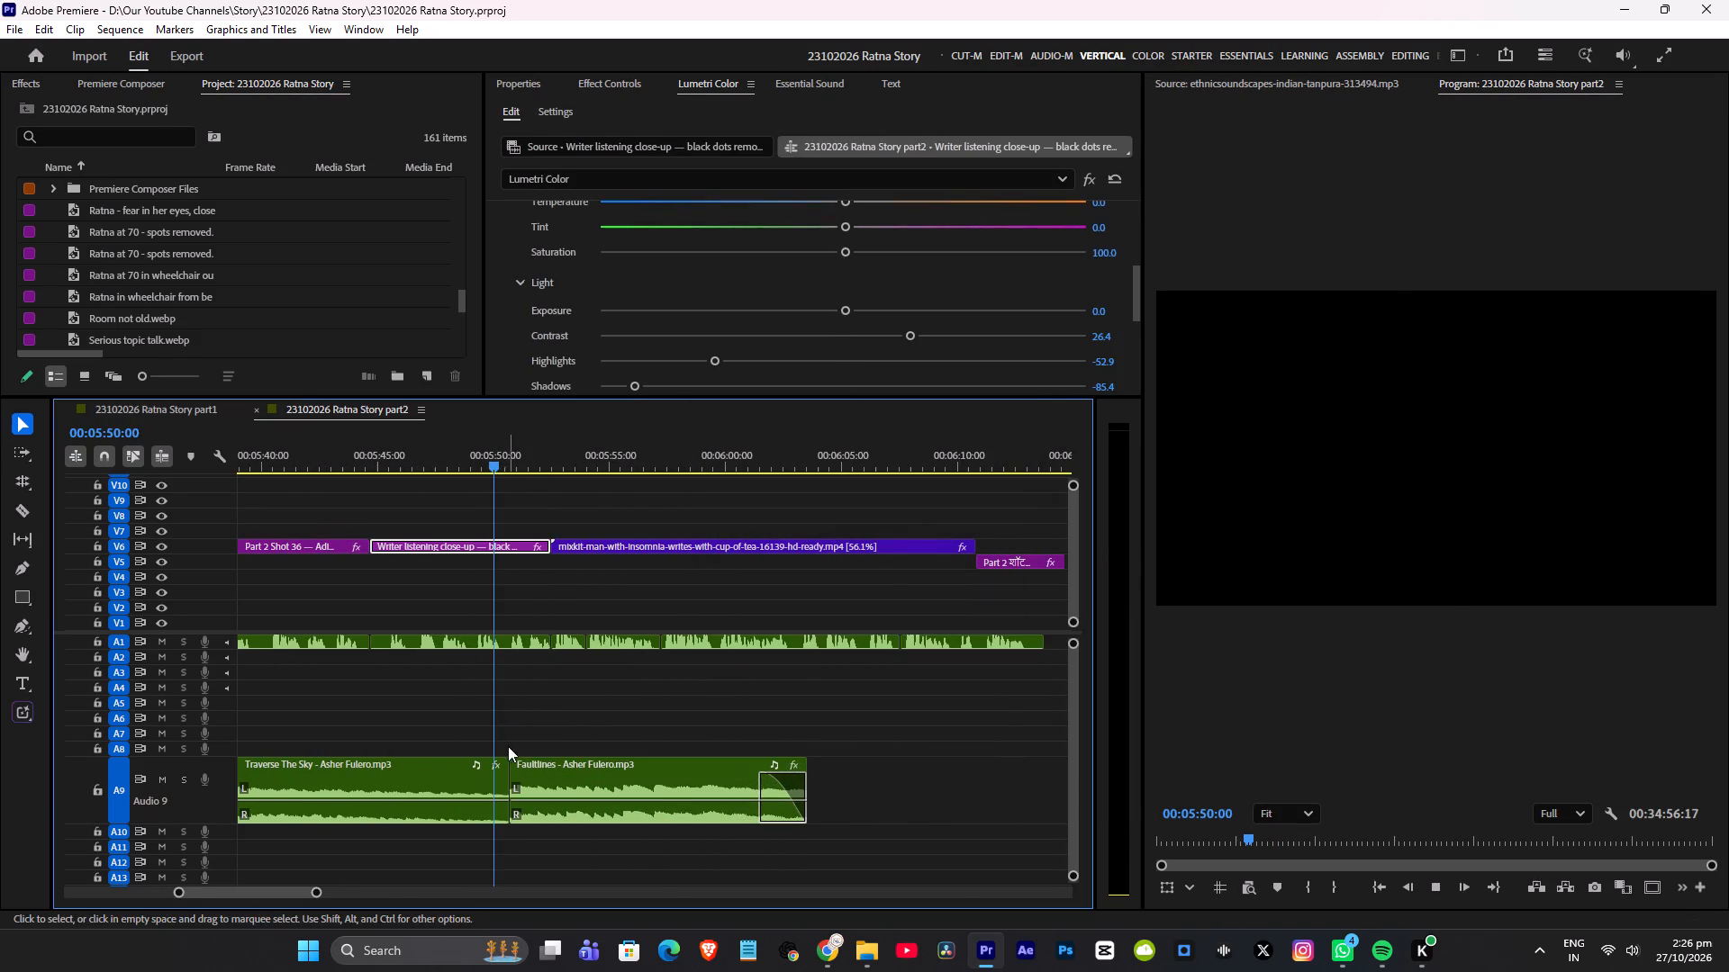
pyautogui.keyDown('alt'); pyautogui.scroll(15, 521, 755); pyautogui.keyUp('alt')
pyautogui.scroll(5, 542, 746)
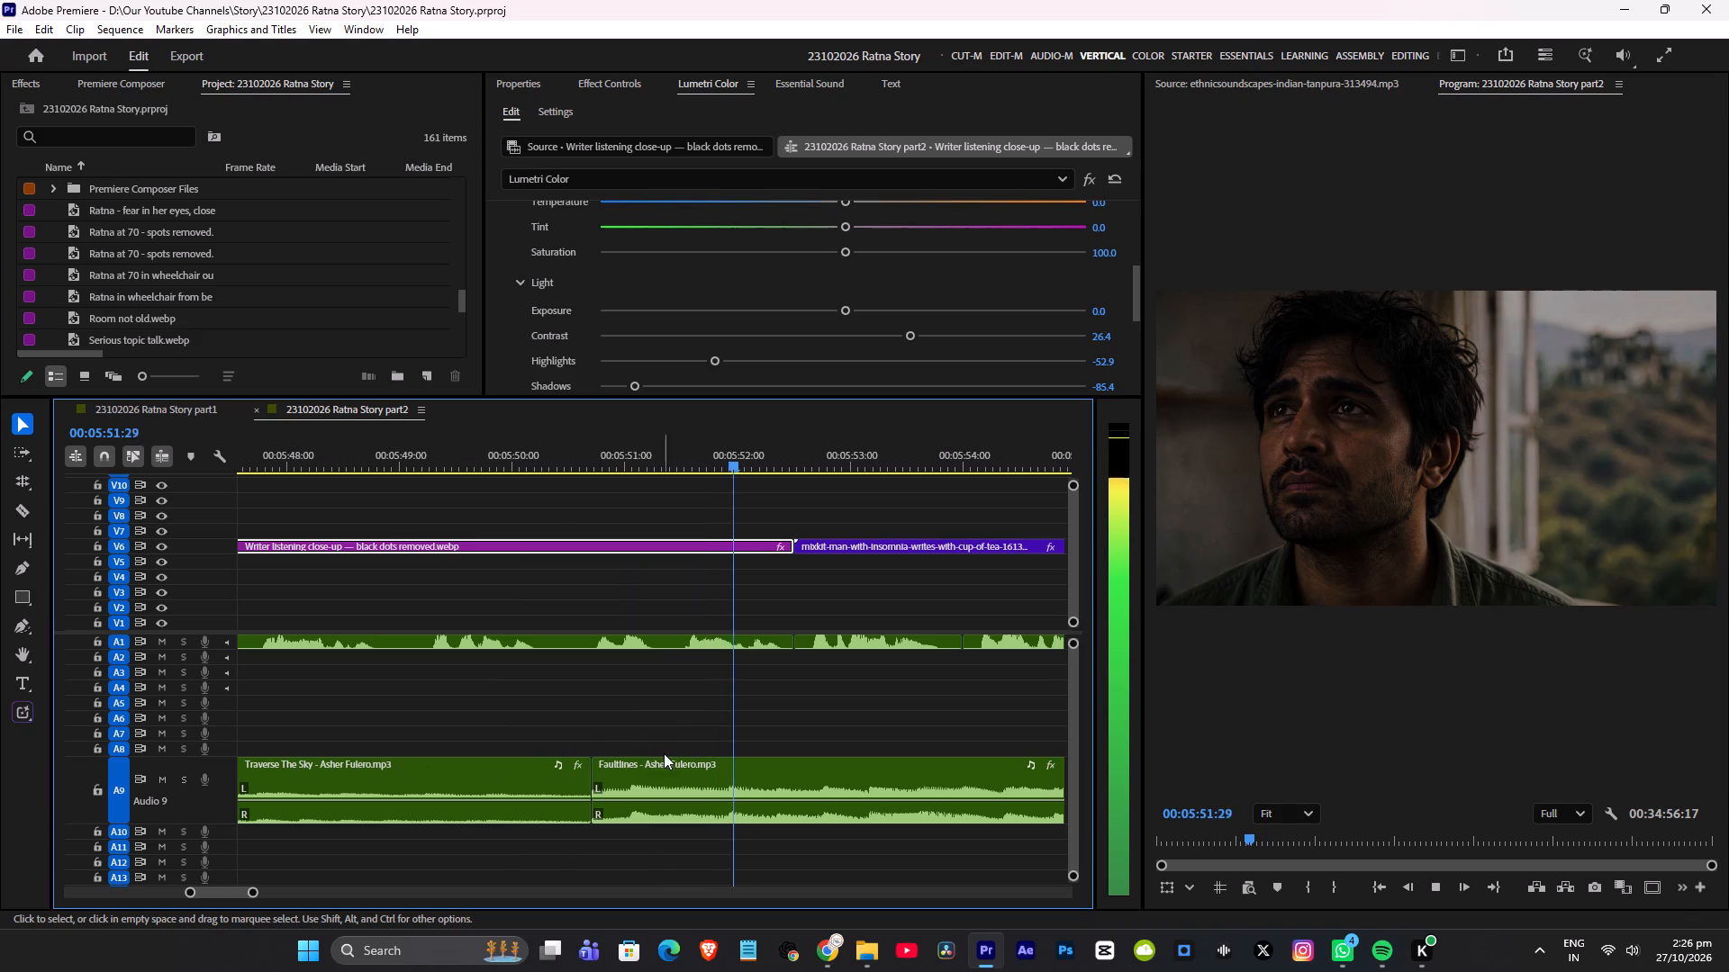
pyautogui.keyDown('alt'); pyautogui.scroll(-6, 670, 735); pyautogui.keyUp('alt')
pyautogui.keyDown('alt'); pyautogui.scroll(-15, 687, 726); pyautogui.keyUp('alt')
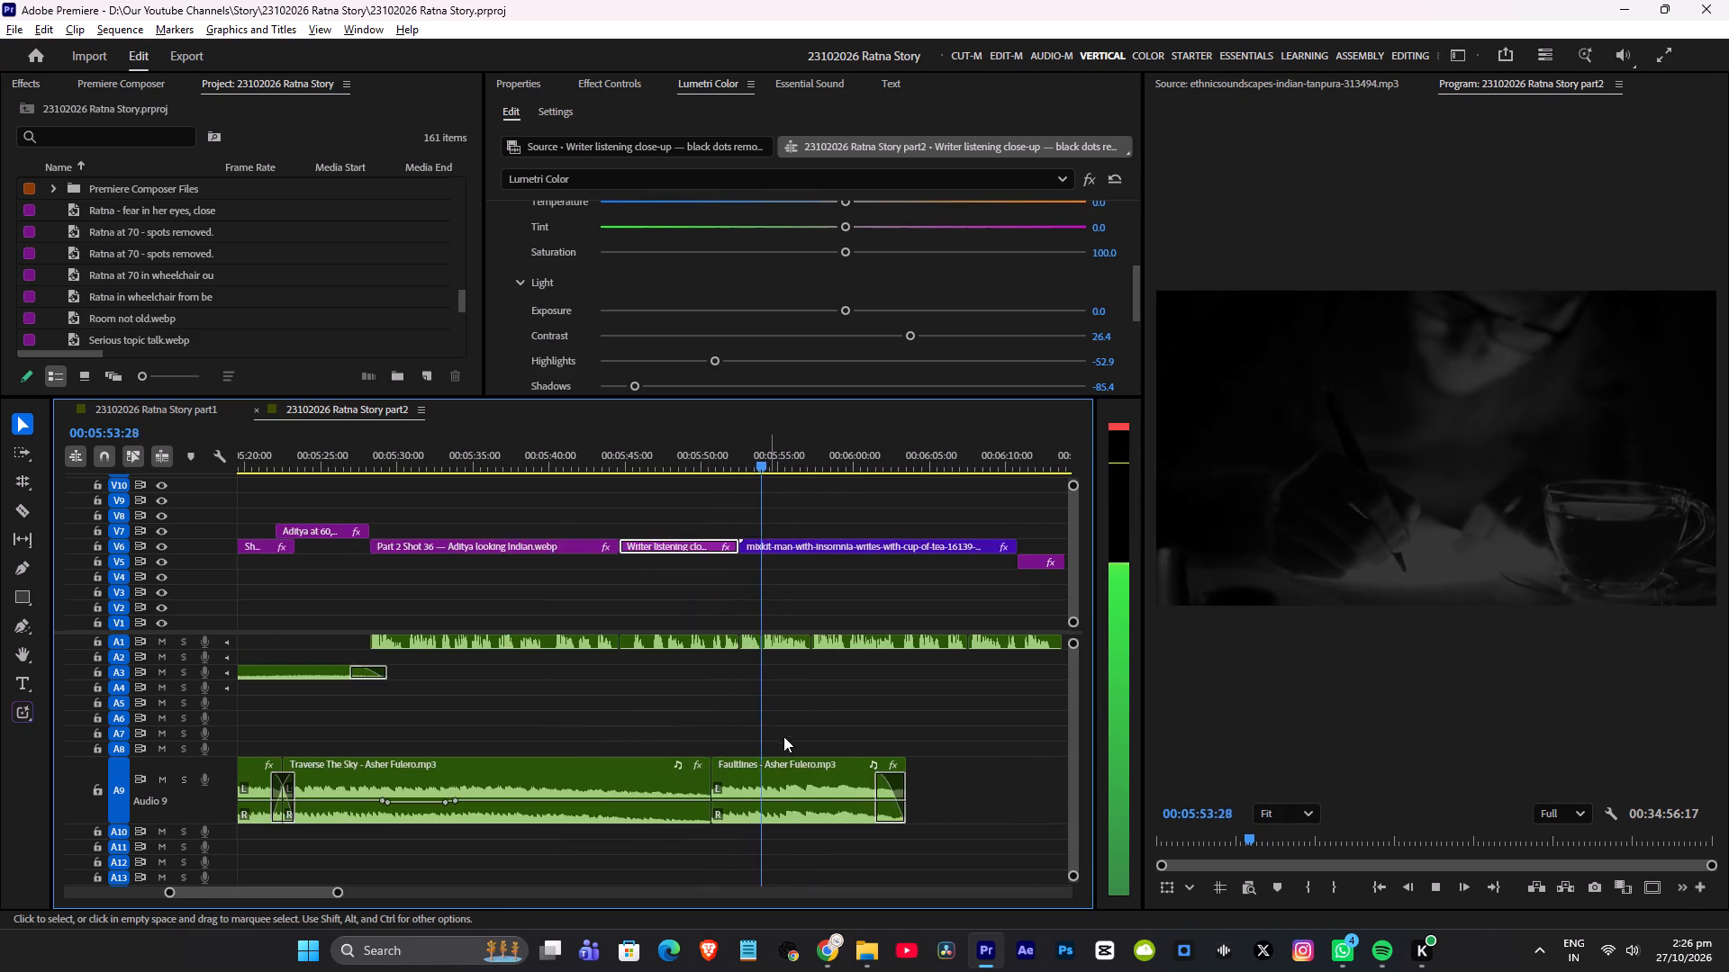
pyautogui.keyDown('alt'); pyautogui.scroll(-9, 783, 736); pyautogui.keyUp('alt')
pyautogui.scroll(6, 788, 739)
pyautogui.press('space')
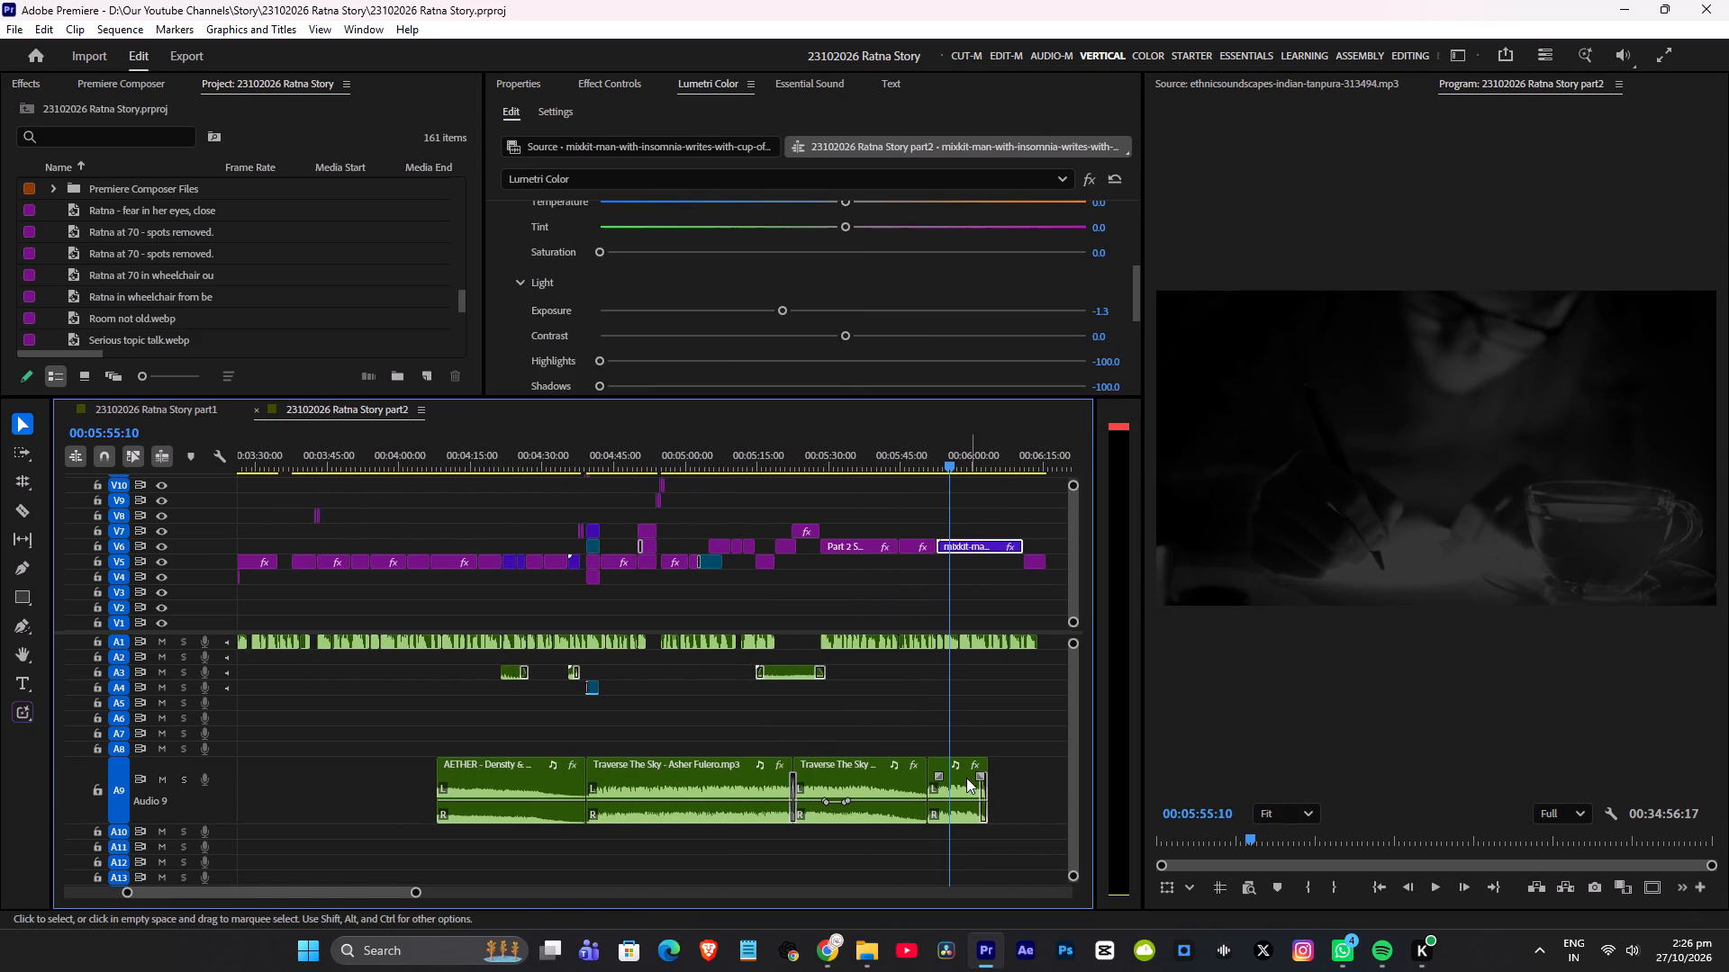
# Move that Faultlines clip back into the gap after EBB on A9, starting at about 00:02:38, and save the project.
pyautogui.moveTo(966, 778); pyautogui.dragTo(339, 784)
pyautogui.scroll(6, 336, 766)
pyautogui.scroll(8, 474, 764)
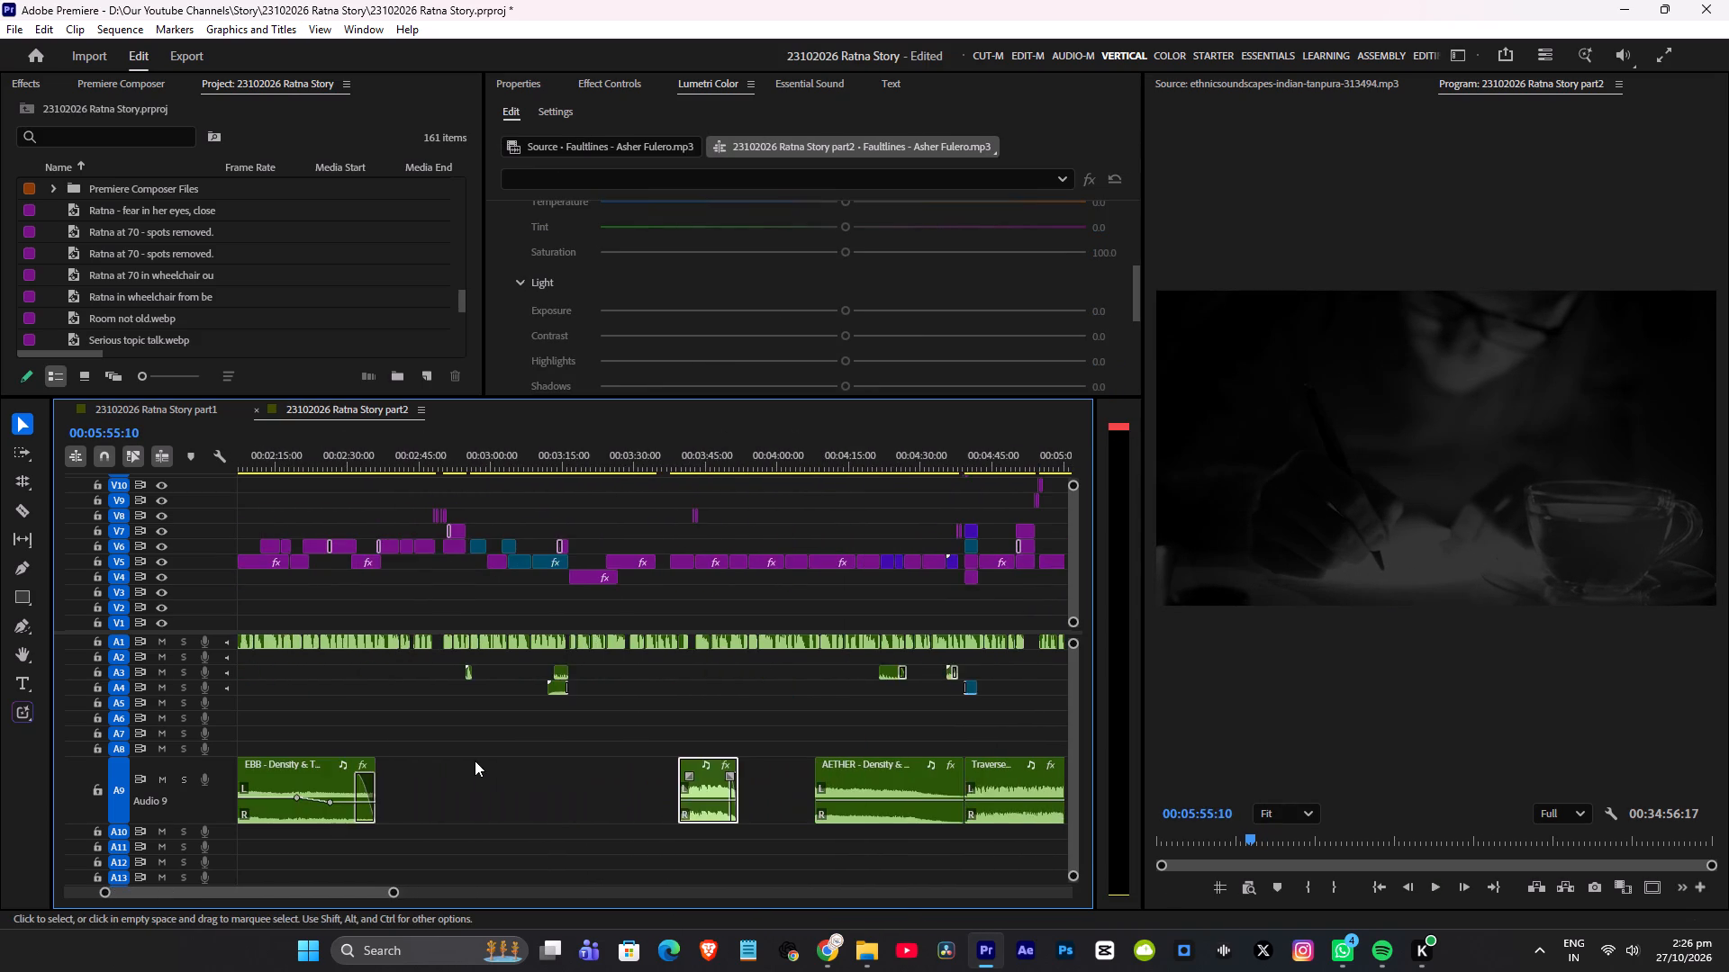
pyautogui.scroll(8, 475, 760)
pyautogui.moveTo(928, 782); pyautogui.dragTo(654, 771)
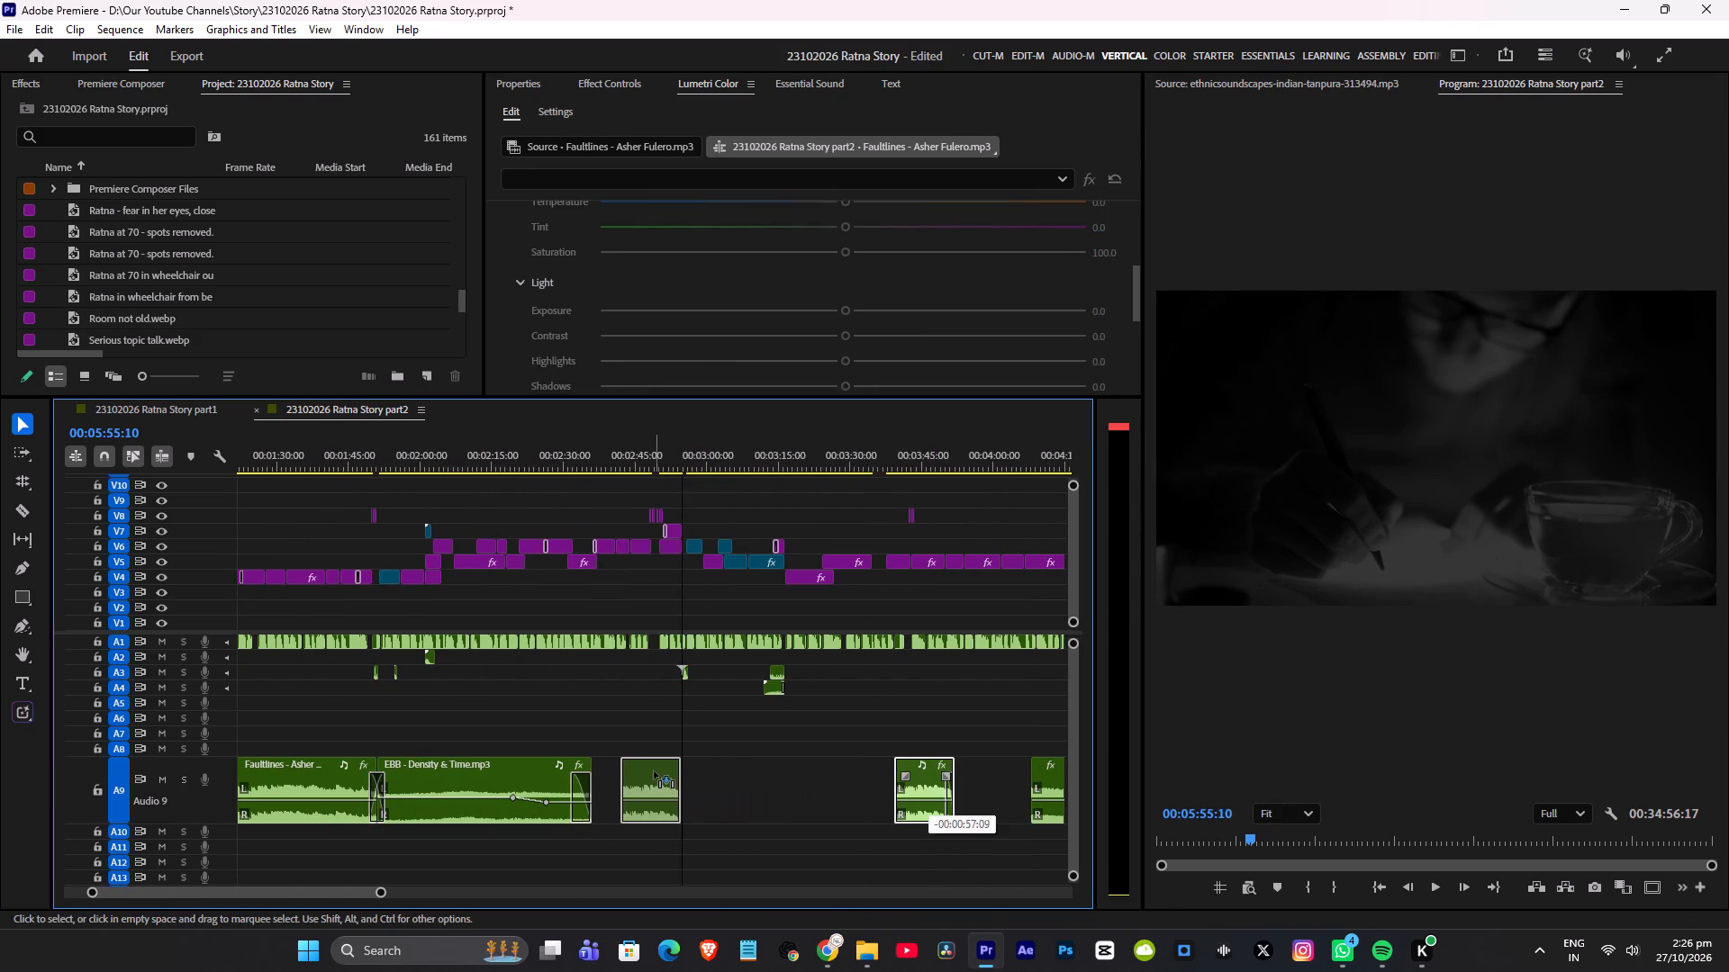
pyautogui.moveTo(654, 771); pyautogui.dragTo(637, 774)
pyautogui.hotkey('ctrl', 's')
# Play from the end of EBB into Faultlines, and nudge the Faultlines clip about half a second later.
pyautogui.keyDown('alt'); pyautogui.scroll(11, 583, 744); pyautogui.keyUp('alt')
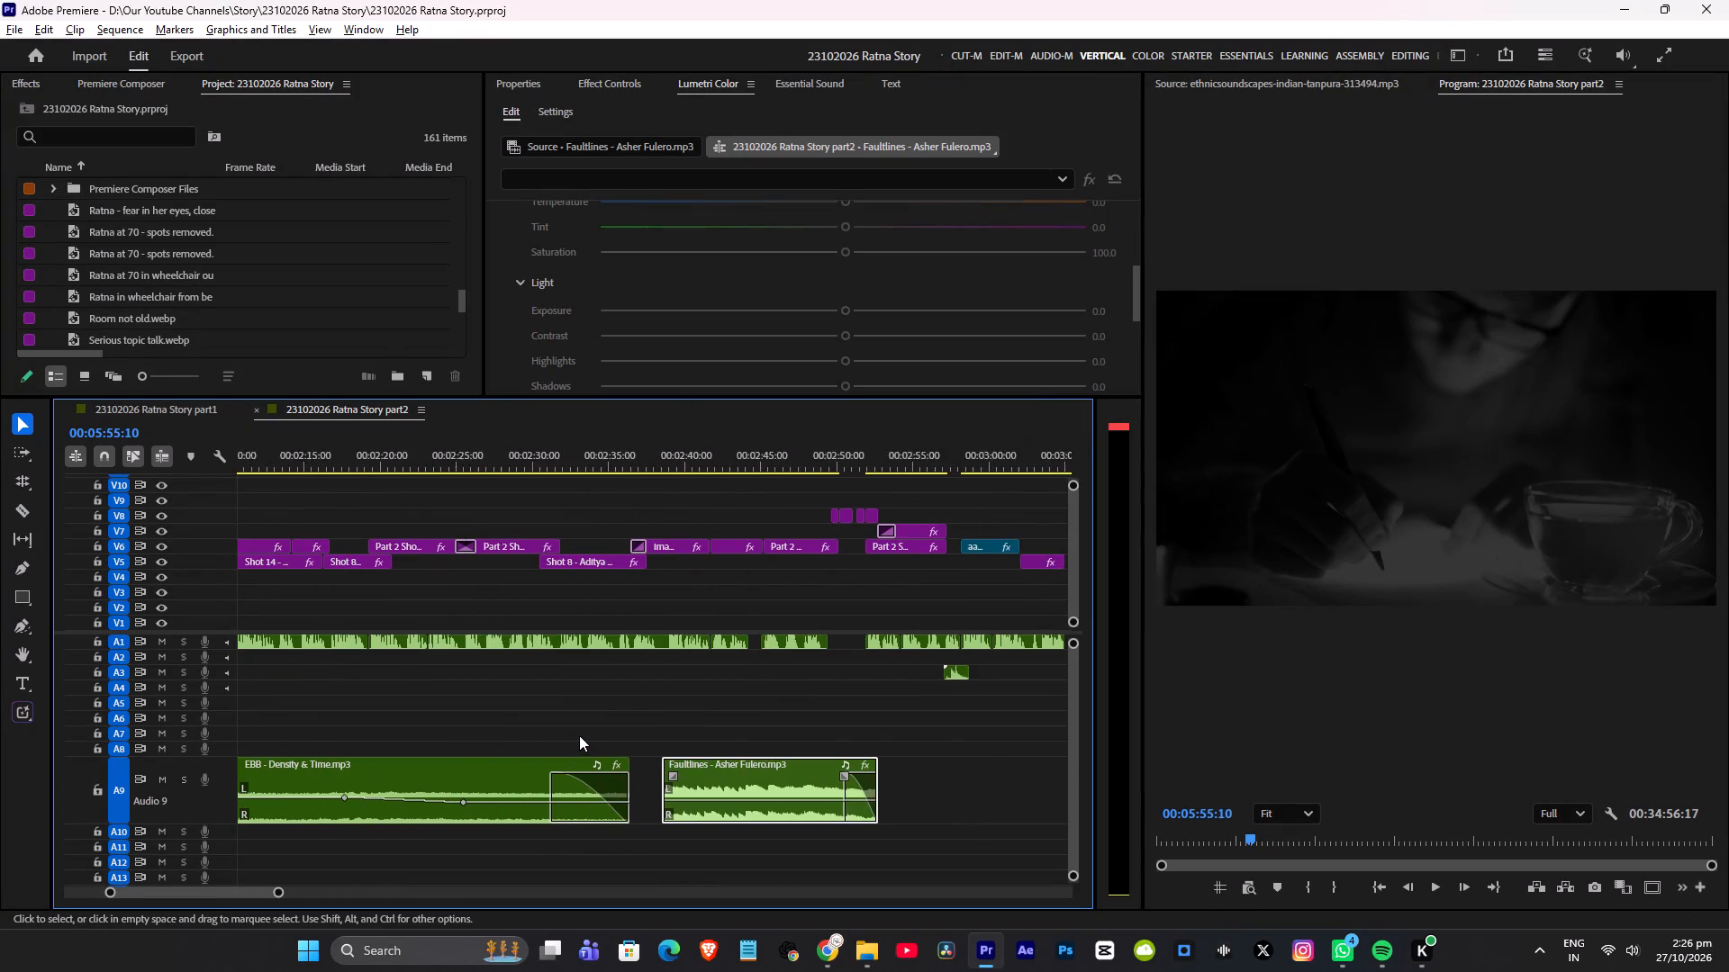
pyautogui.keyDown('alt'); pyautogui.scroll(1, 579, 735); pyautogui.keyUp('alt')
pyautogui.click(614, 444)
pyautogui.press('space')
pyautogui.keyDown('alt'); pyautogui.scroll(6, 666, 618); pyautogui.keyUp('alt')
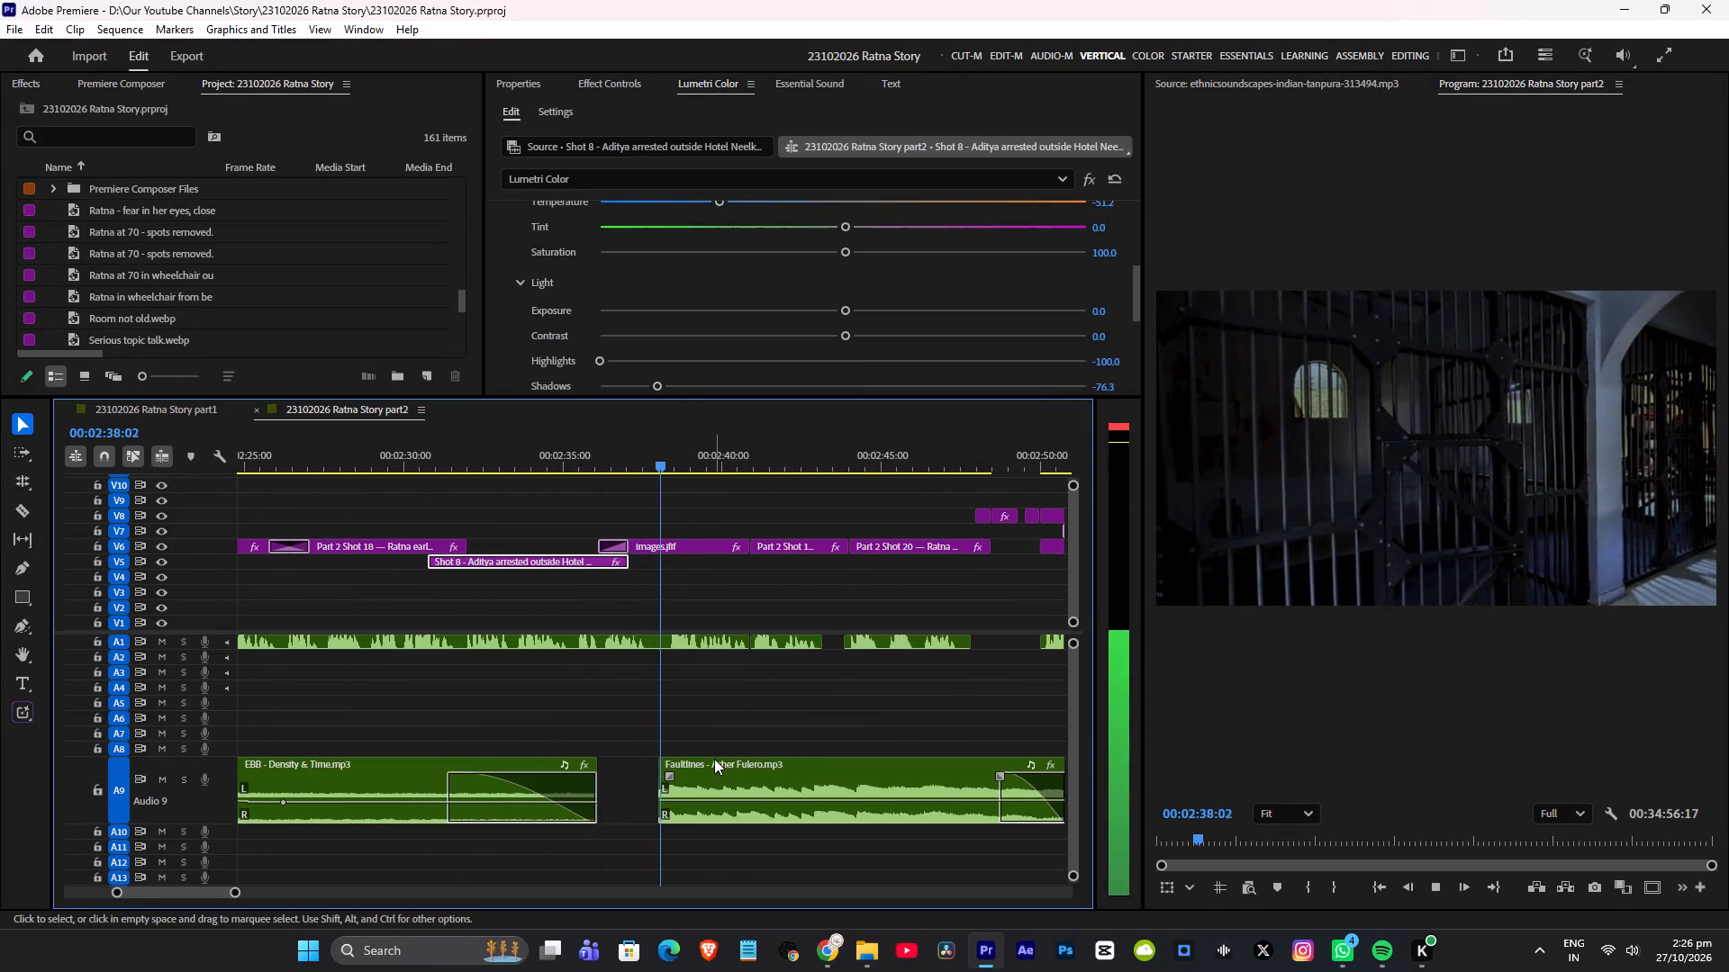
pyautogui.press('space')
pyautogui.moveTo(686, 773); pyautogui.dragTo(693, 773)
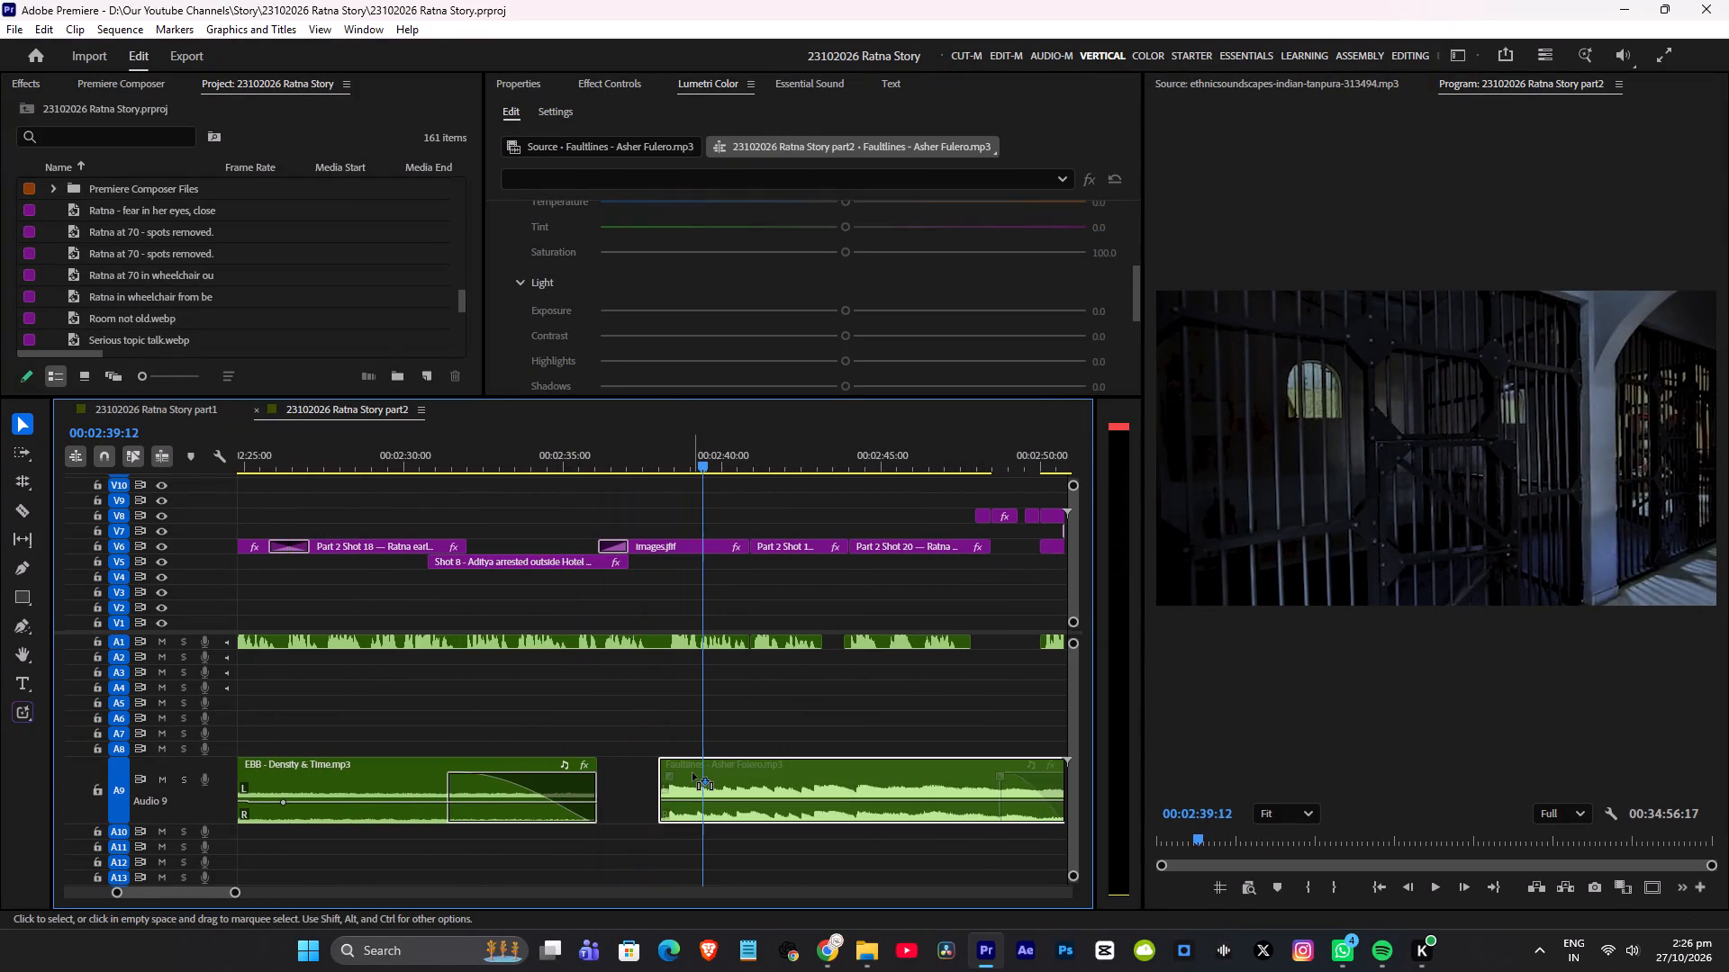
pyautogui.moveTo(693, 773); pyautogui.dragTo(699, 773)
# Give the Faultlines clip after EBB an opening fade of about 1.5 seconds.
pyautogui.moveTo(685, 777); pyautogui.dragTo(722, 777)
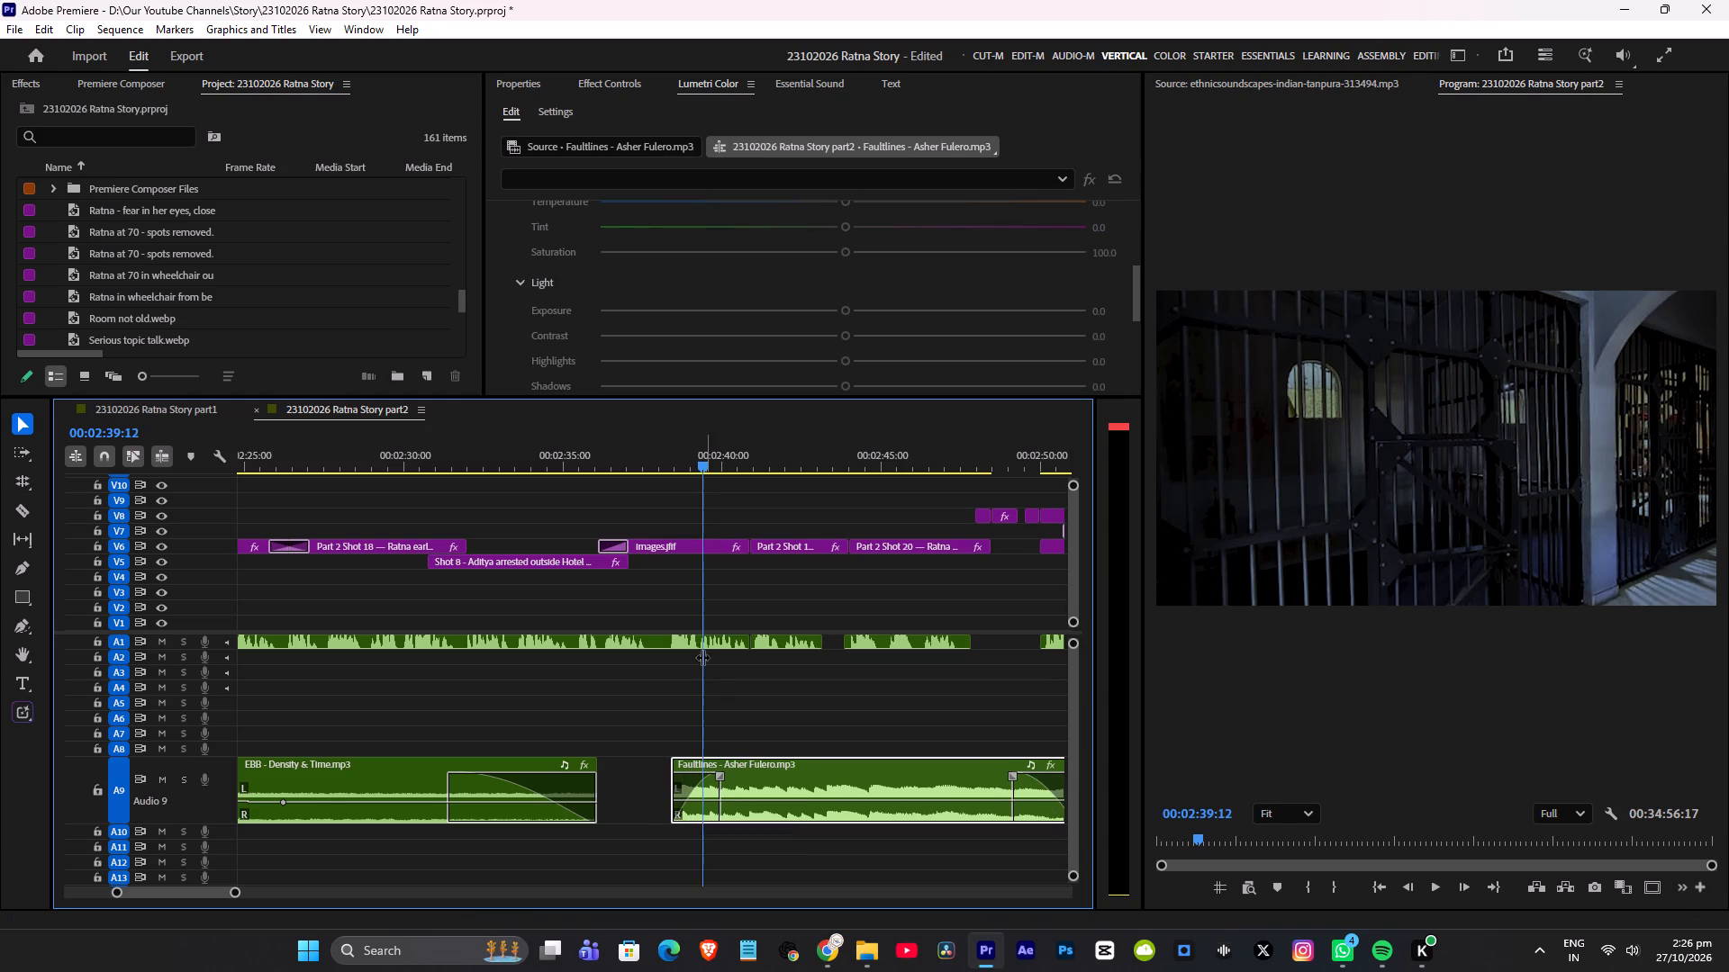
# Play the start of Faultlines on A9, and extend the clip's beginning back to meet the end of EBB.
pyautogui.click(665, 456)
pyautogui.press('space')
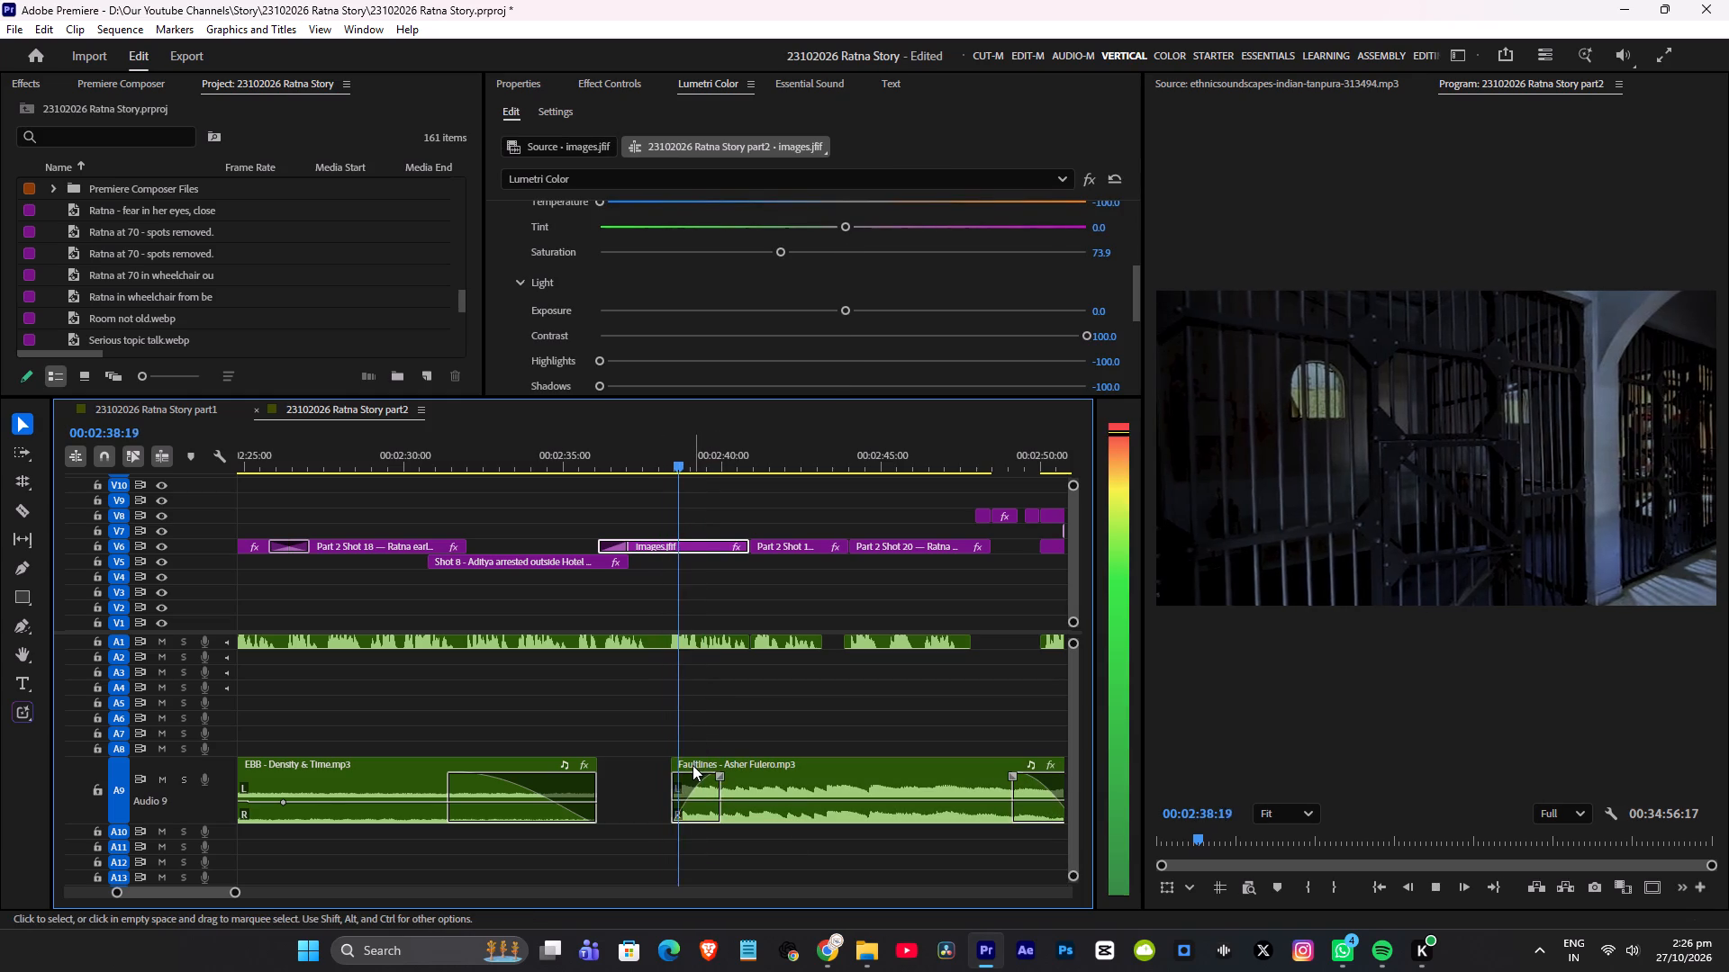
pyautogui.moveTo(674, 761); pyautogui.dragTo(603, 760)
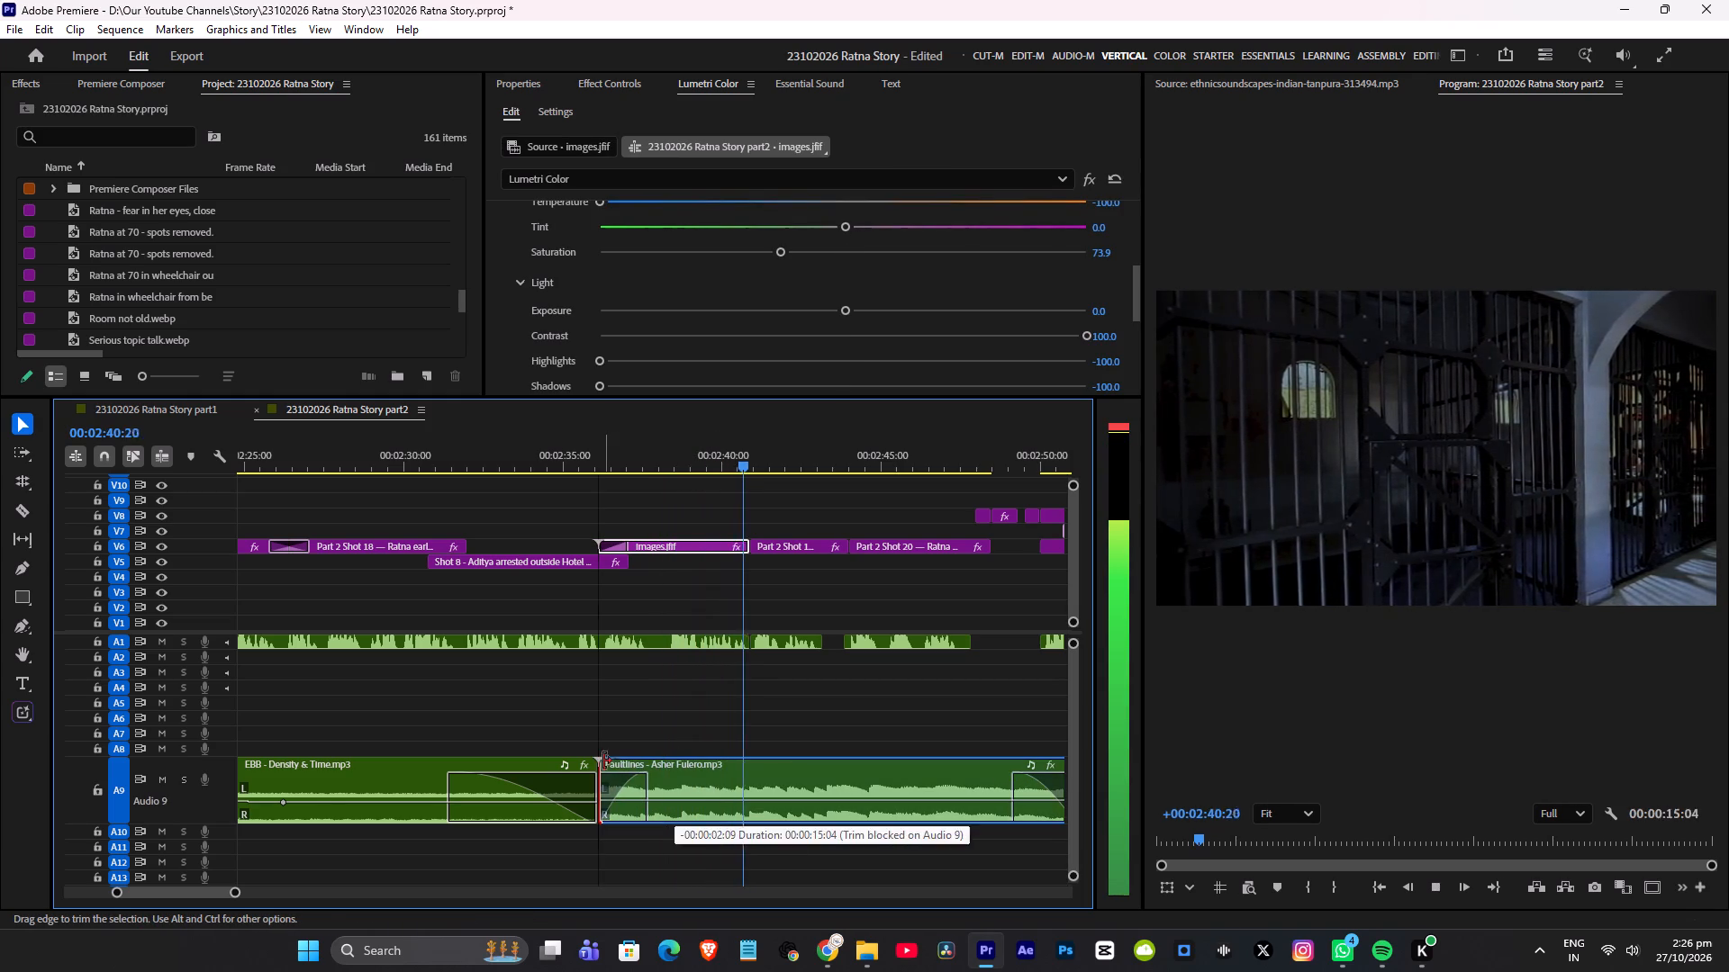
pyautogui.moveTo(603, 760); pyautogui.dragTo(603, 762)
pyautogui.press('space')
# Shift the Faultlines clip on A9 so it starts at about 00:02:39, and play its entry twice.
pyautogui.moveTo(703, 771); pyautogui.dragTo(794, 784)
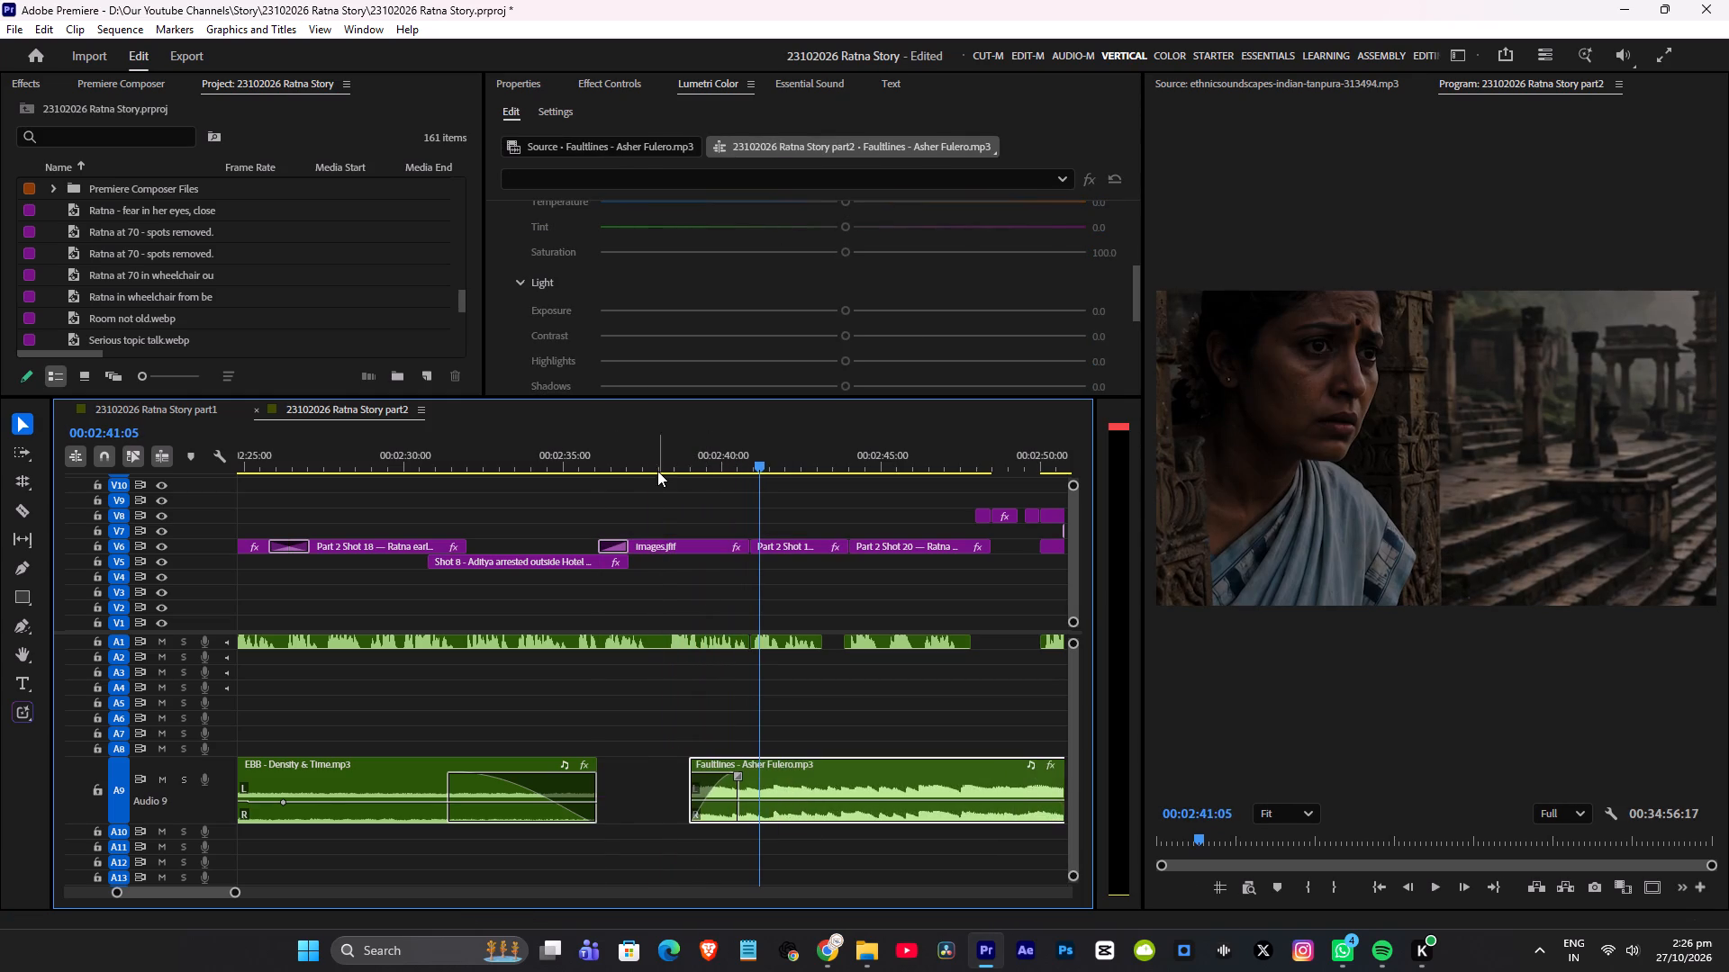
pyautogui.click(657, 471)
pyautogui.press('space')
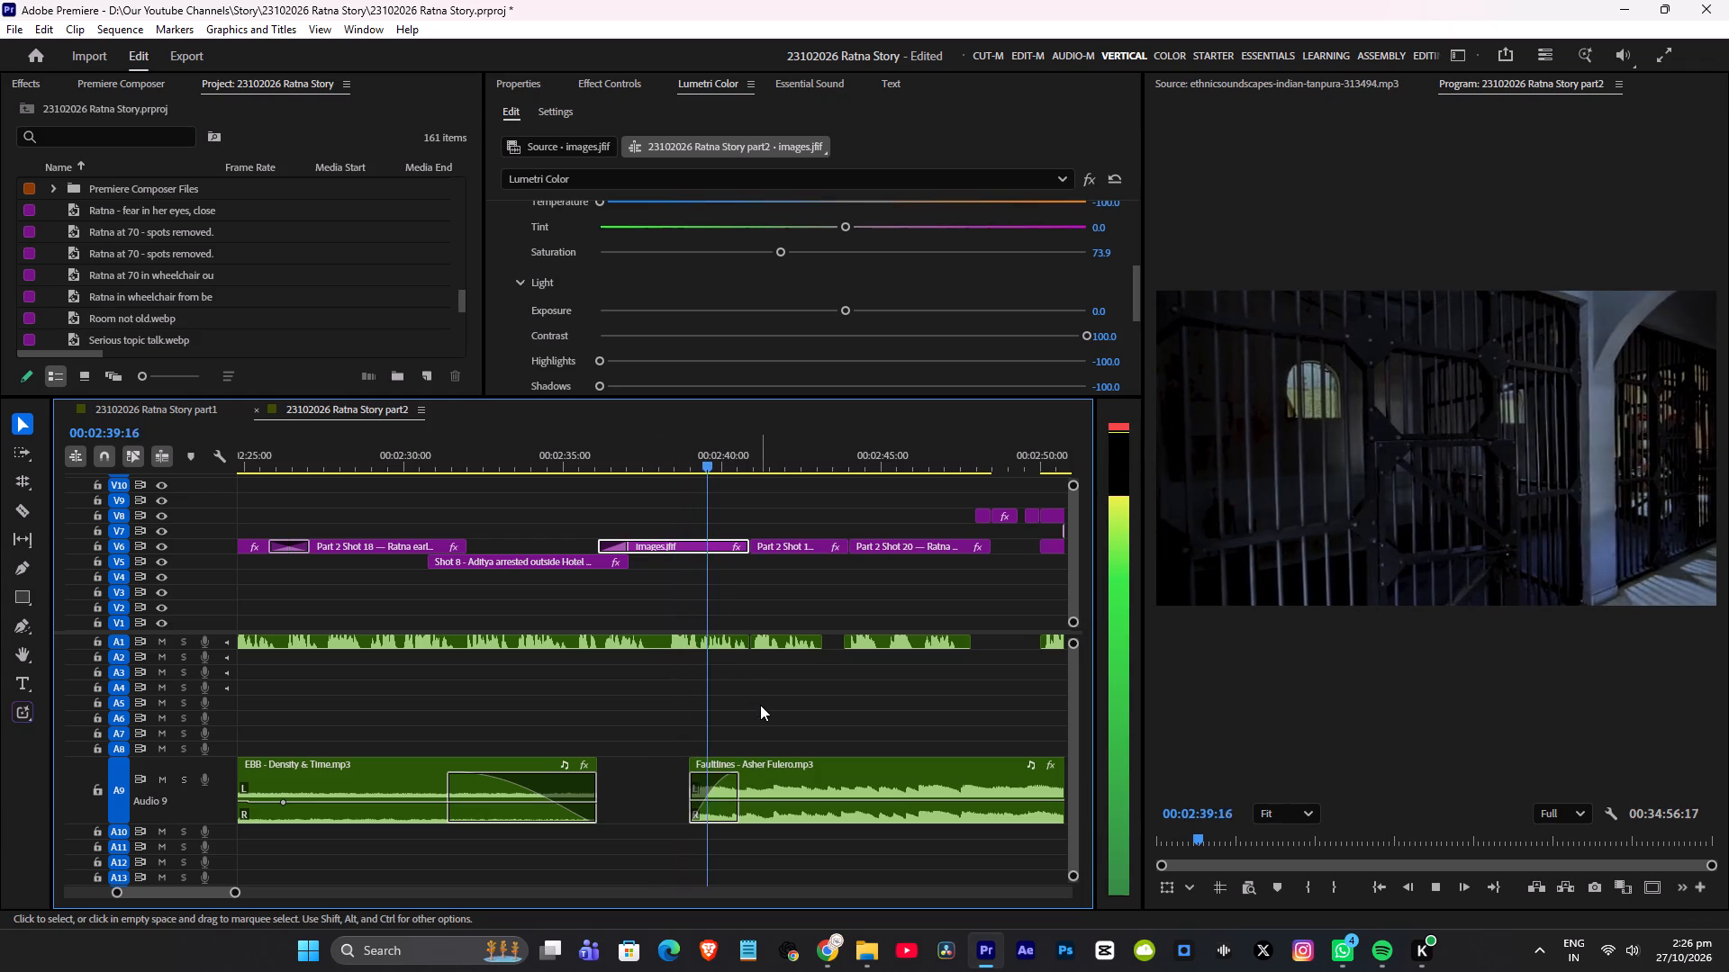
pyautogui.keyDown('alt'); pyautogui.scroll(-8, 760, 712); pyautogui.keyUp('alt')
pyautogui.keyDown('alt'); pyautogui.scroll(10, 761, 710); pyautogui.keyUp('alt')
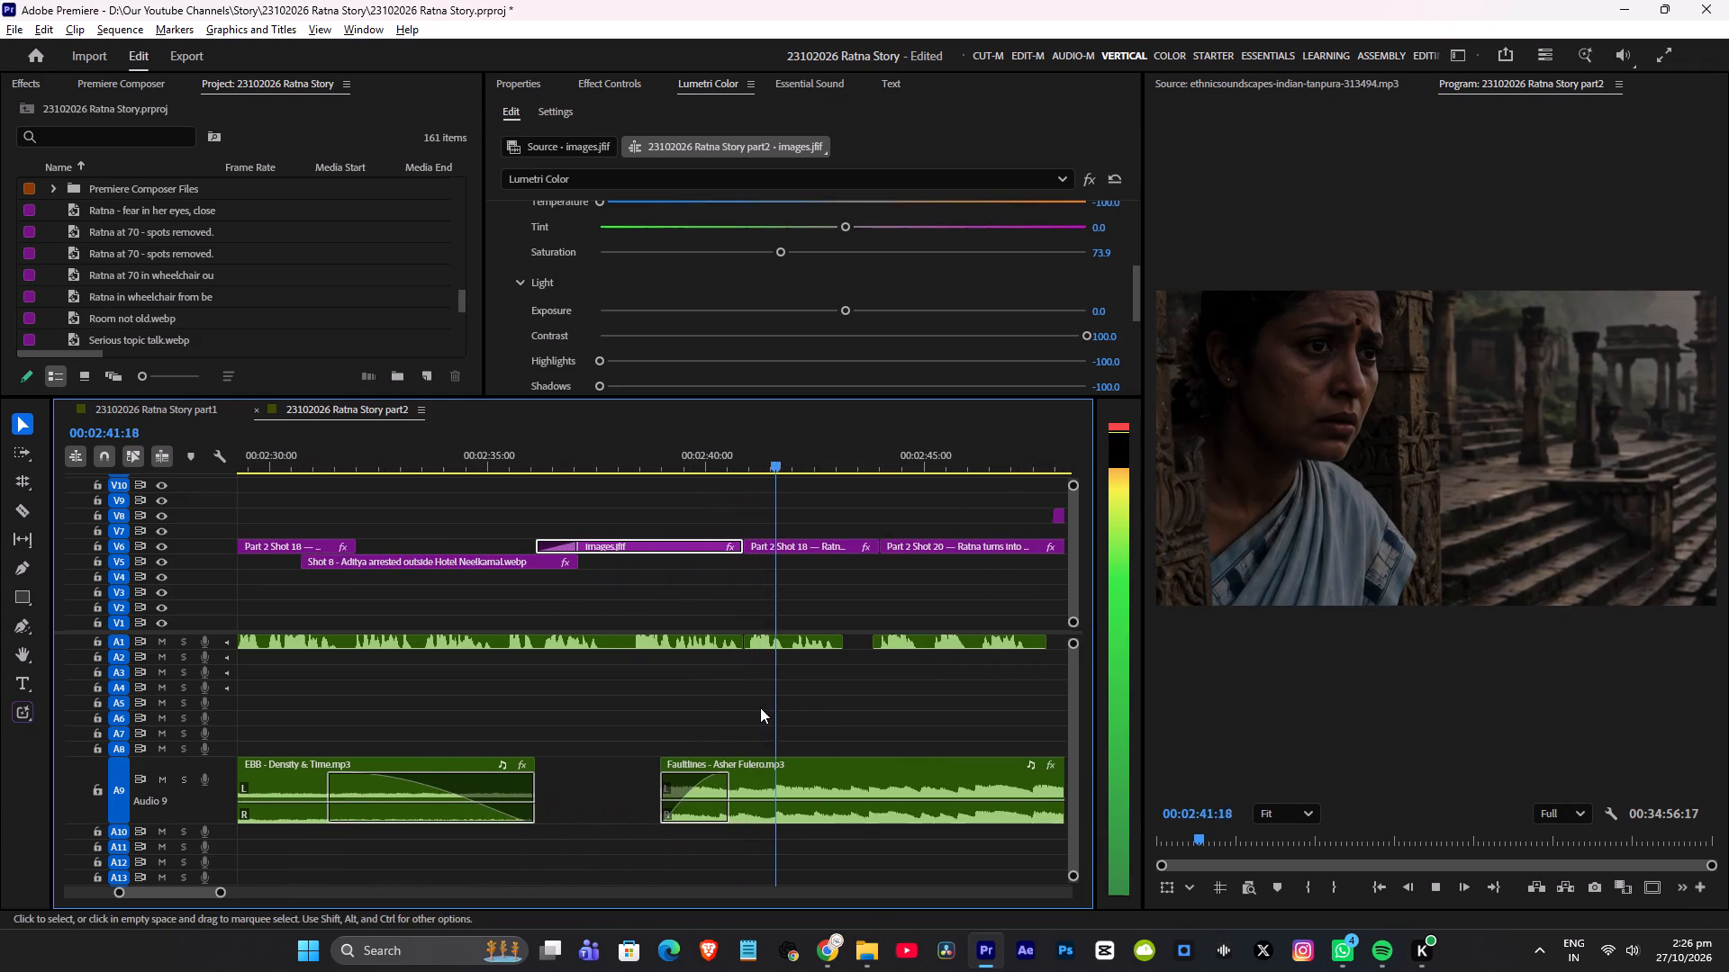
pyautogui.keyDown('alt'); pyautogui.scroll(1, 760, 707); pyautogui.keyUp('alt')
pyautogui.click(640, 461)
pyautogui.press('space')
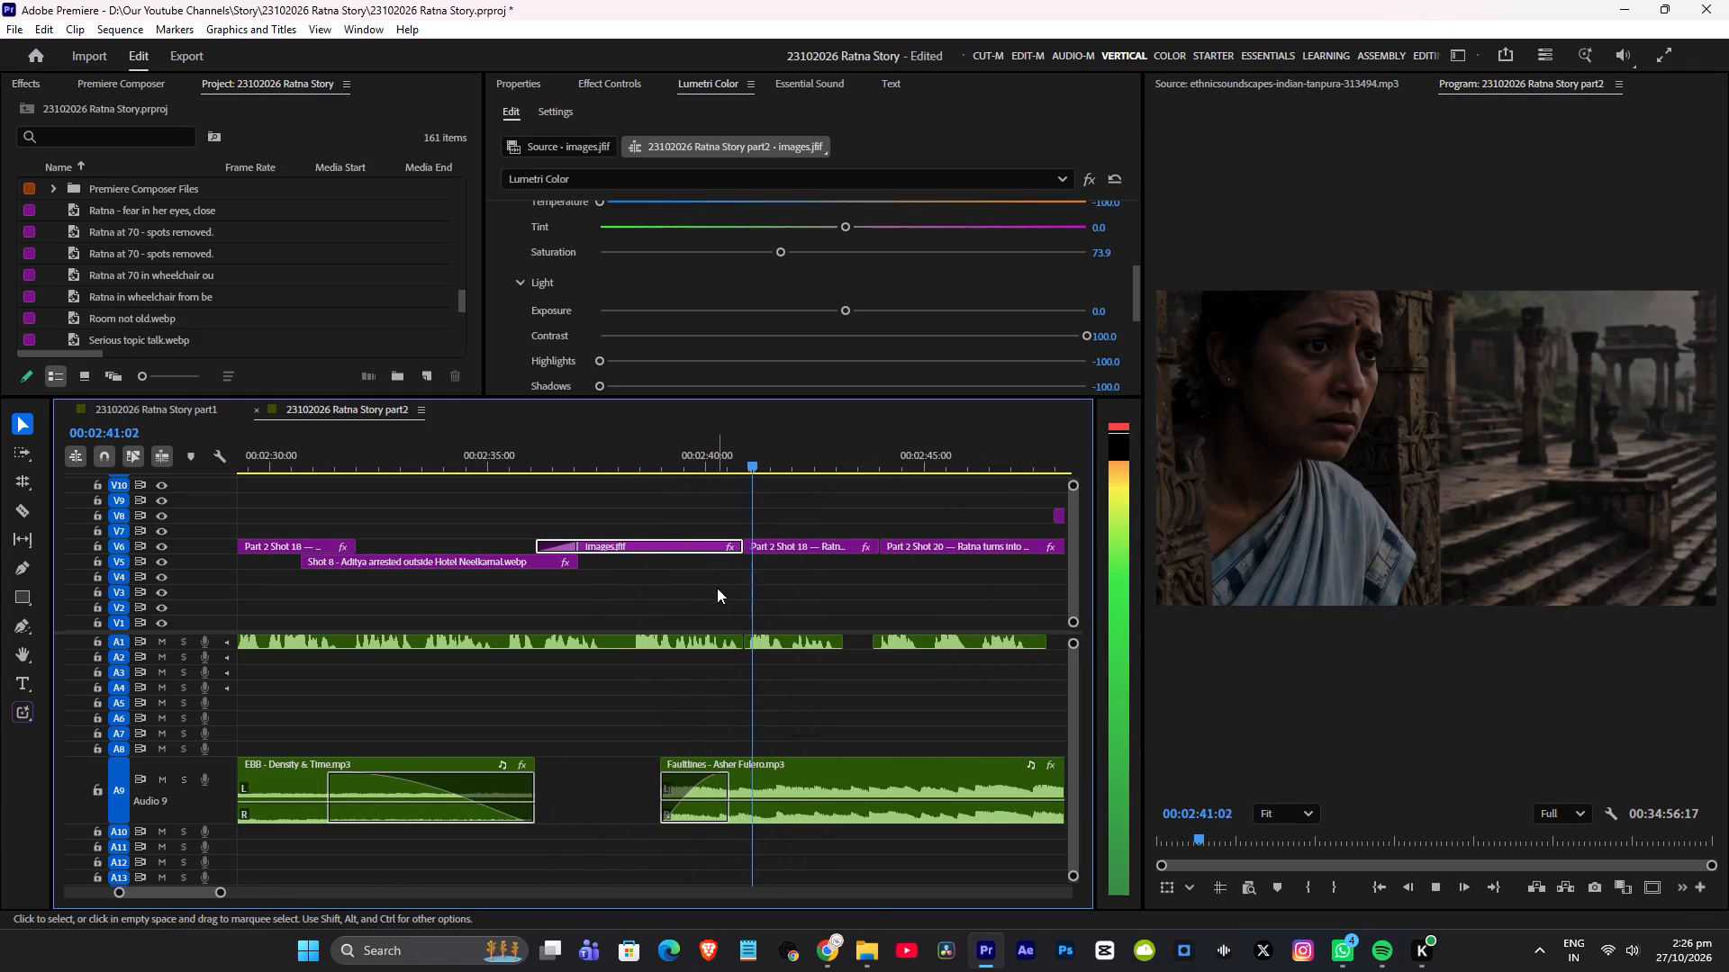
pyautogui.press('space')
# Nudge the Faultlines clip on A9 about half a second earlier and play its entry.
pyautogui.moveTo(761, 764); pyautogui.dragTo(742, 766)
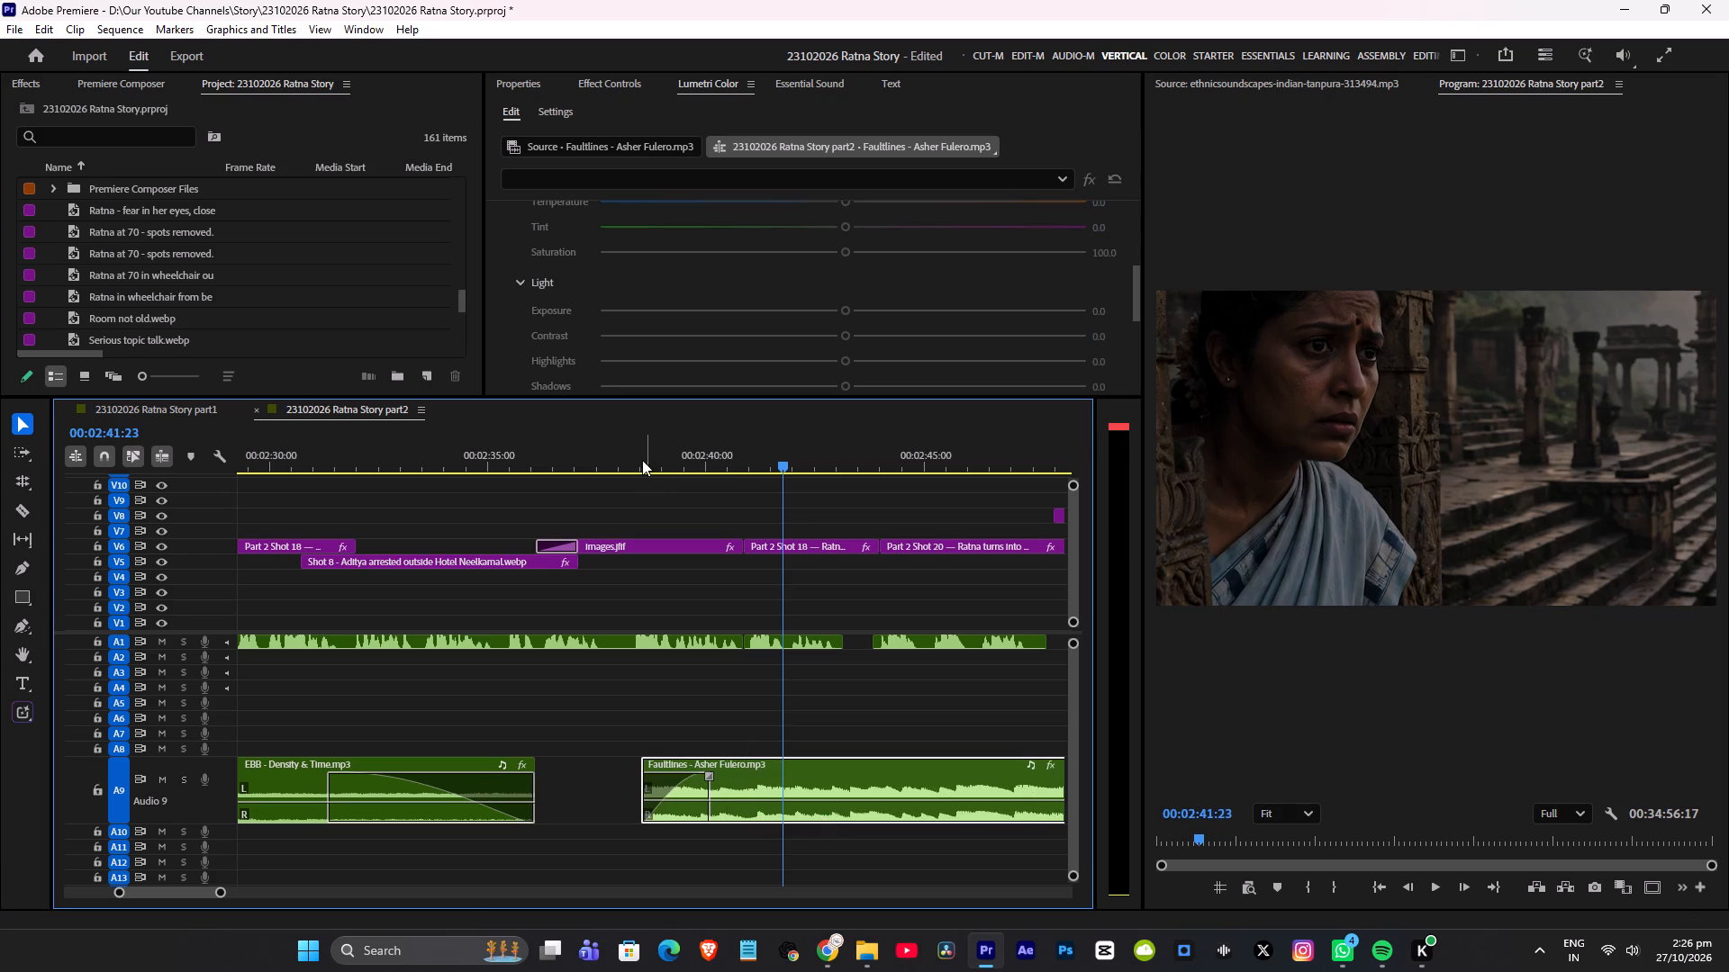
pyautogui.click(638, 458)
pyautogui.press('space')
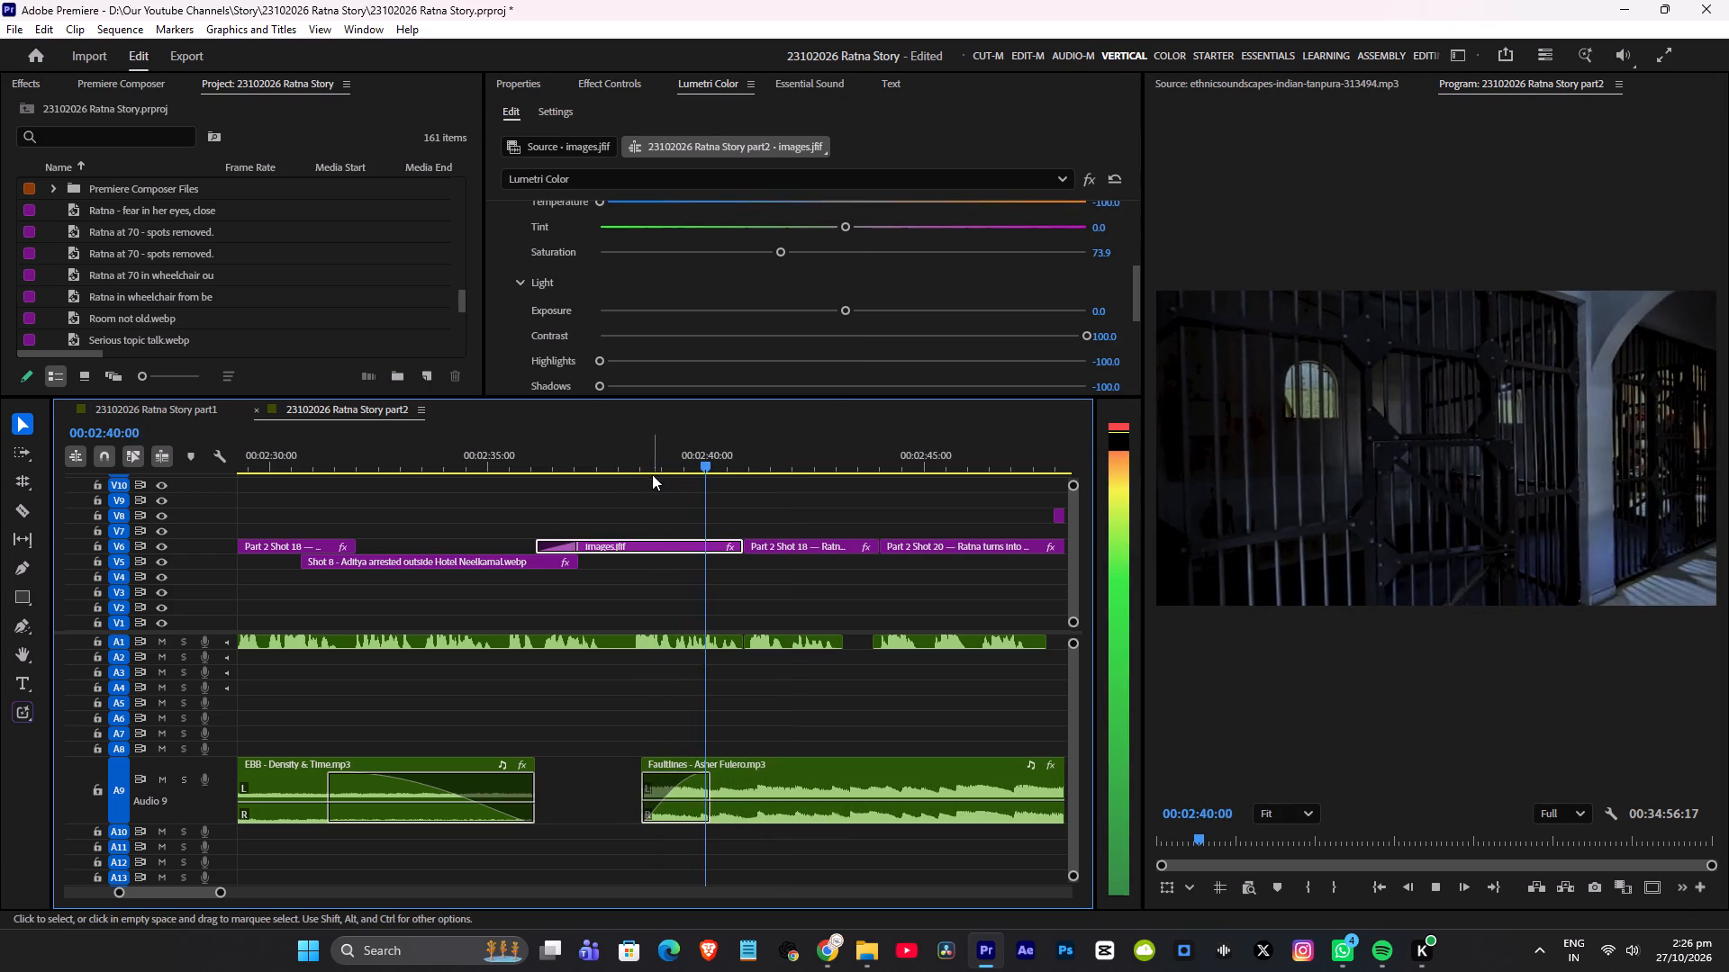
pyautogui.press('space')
# Move the Faultlines clip on A9 directly against the end of EBB at about 00:02:36, and play from the changeover onward.
pyautogui.moveTo(648, 768); pyautogui.dragTo(491, 759)
pyautogui.click(503, 443)
pyautogui.press('space')
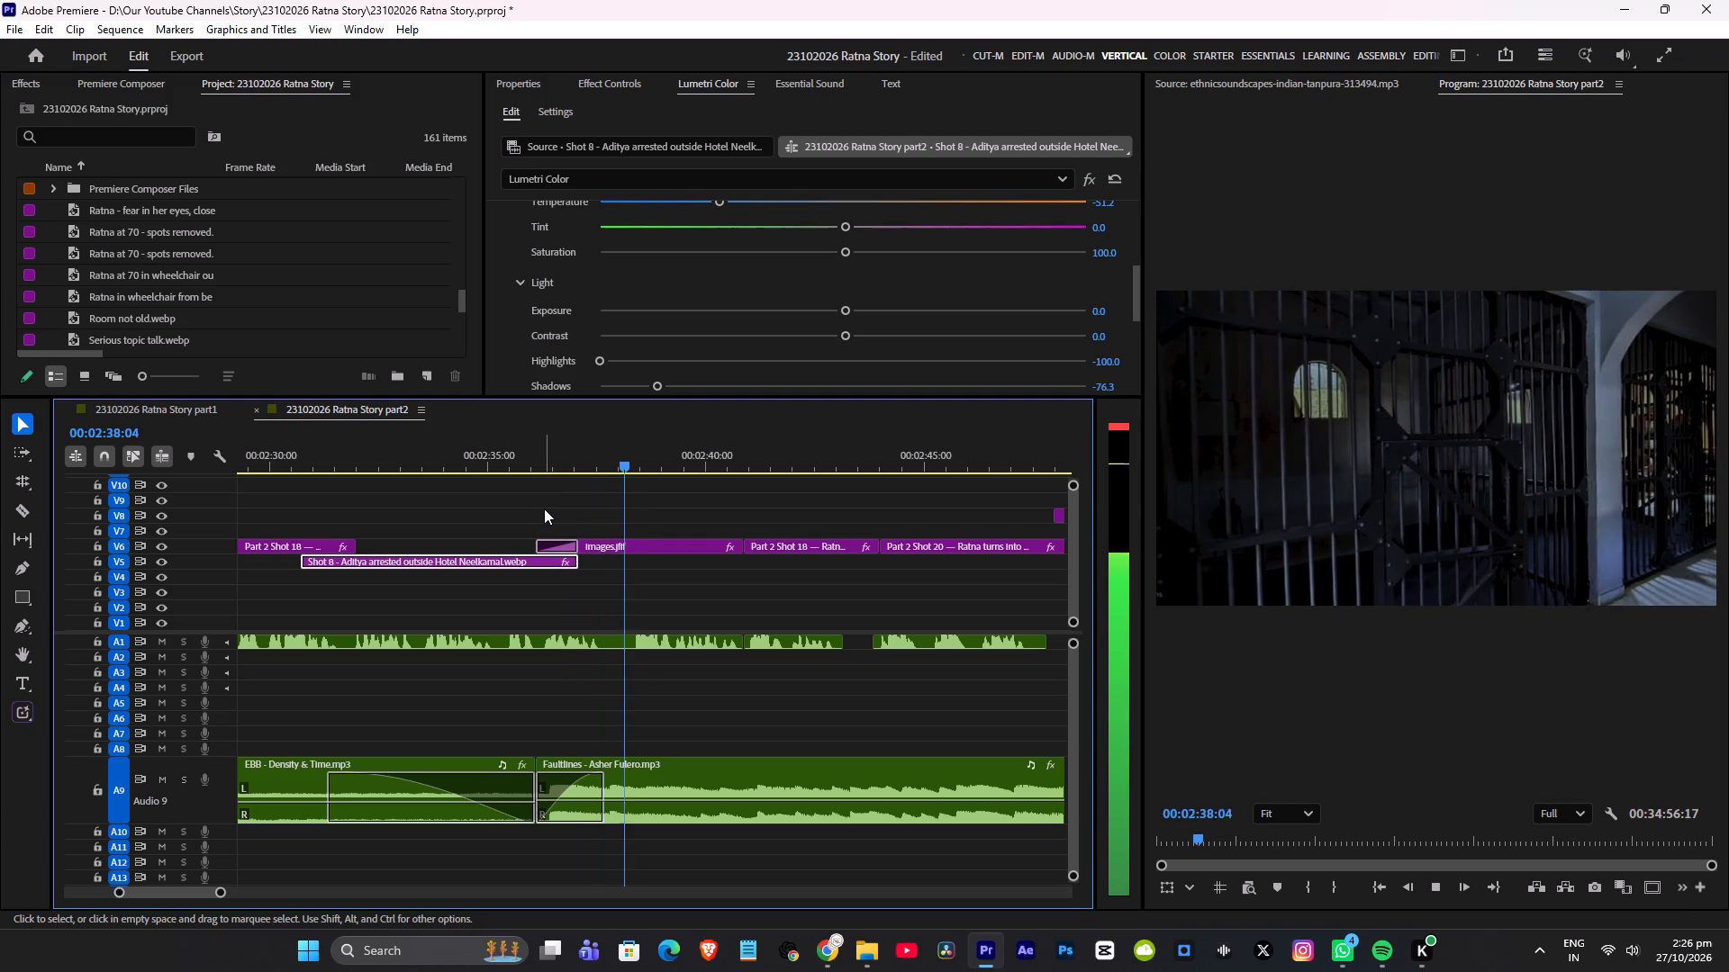
pyautogui.keyDown('alt'); pyautogui.scroll(-3, 706, 704); pyautogui.keyUp('alt')
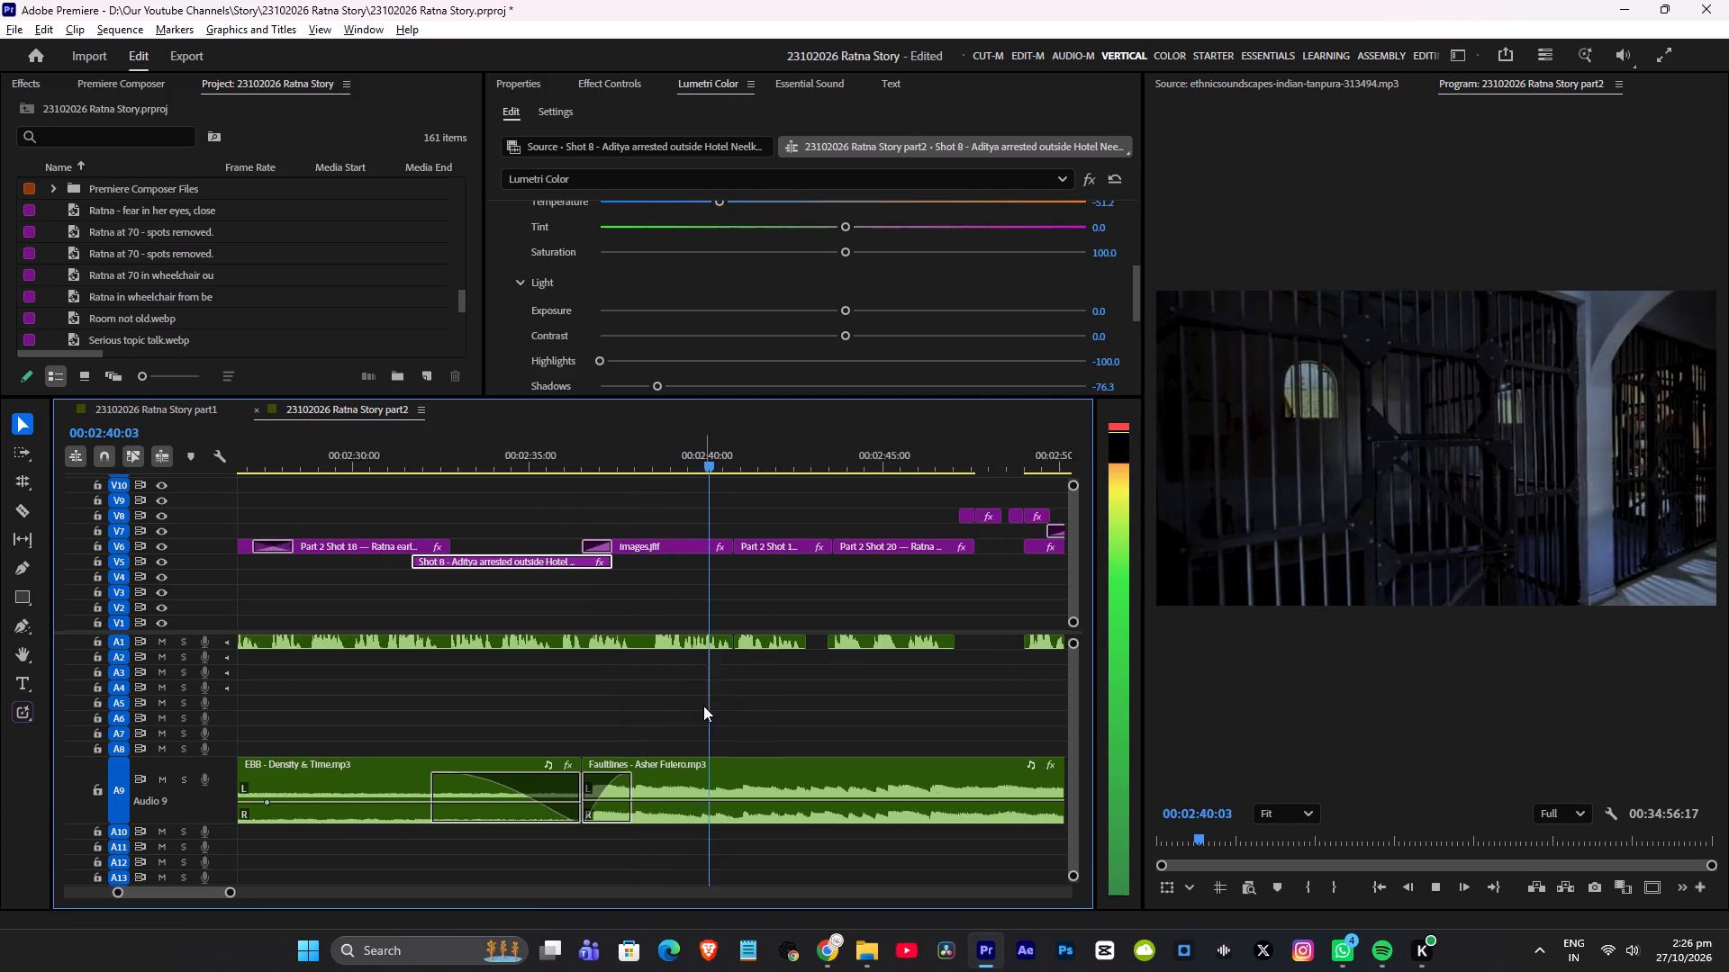
pyautogui.keyDown('alt'); pyautogui.scroll(-6, 703, 706); pyautogui.keyUp('alt')
pyautogui.scroll(-2, 709, 700)
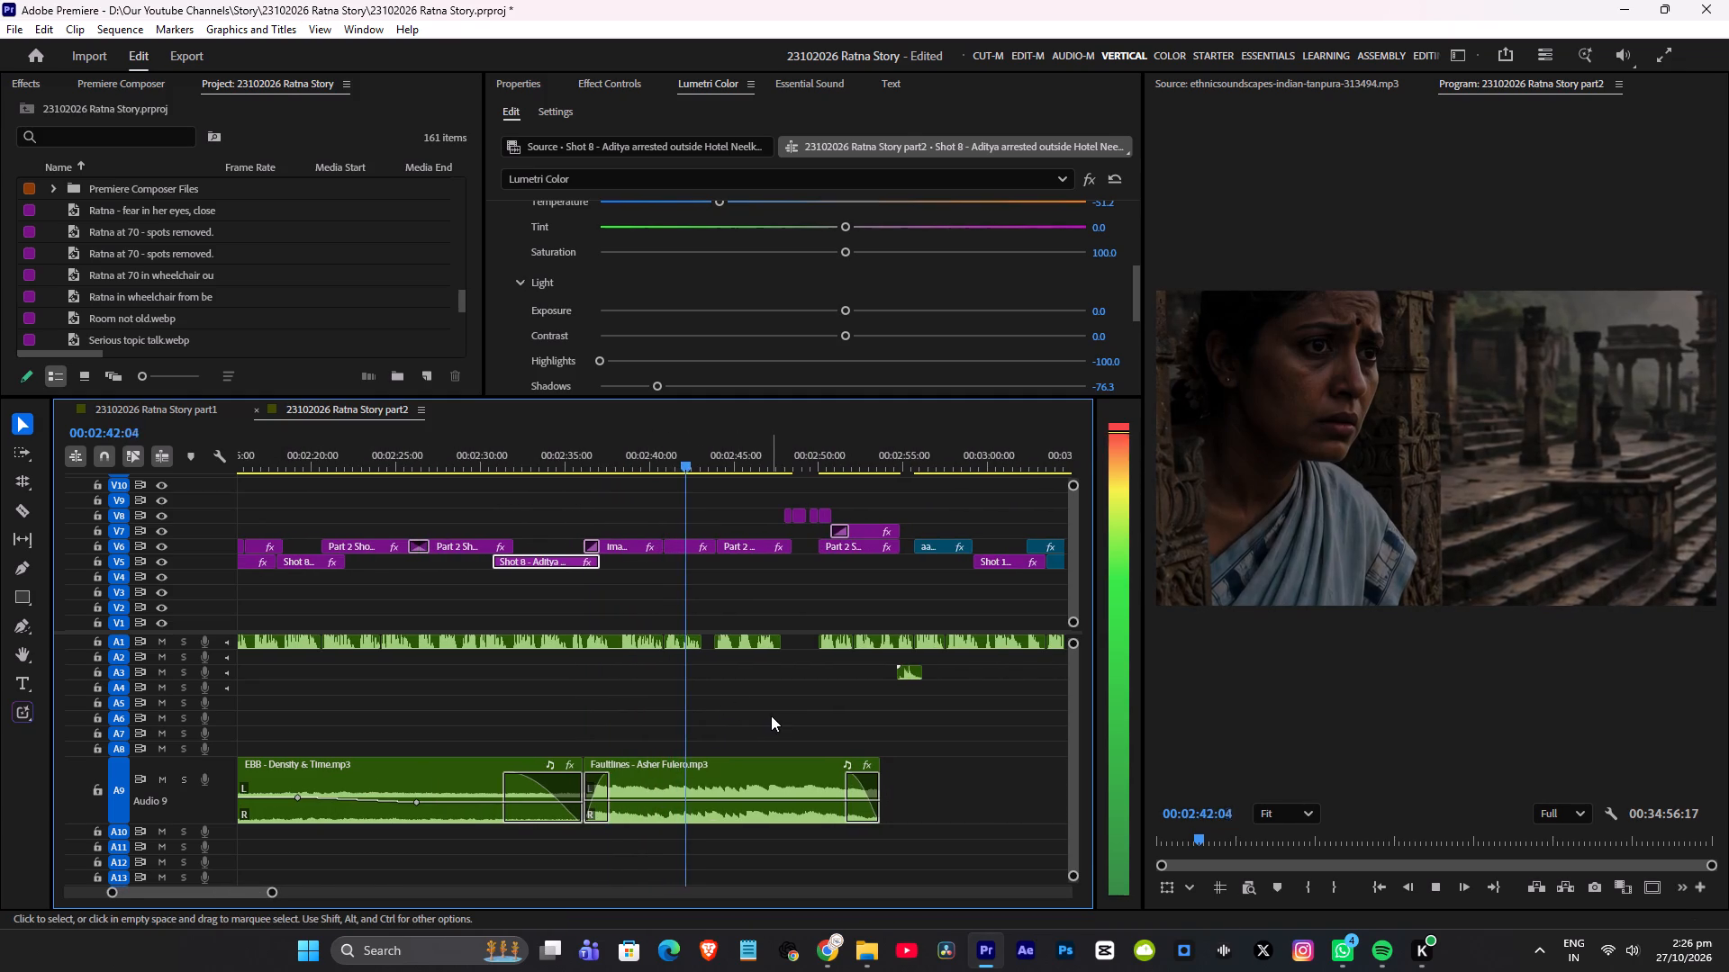
pyautogui.scroll(-3, 765, 711)
pyautogui.keyDown('alt'); pyautogui.scroll(2, 736, 710); pyautogui.keyUp('alt')
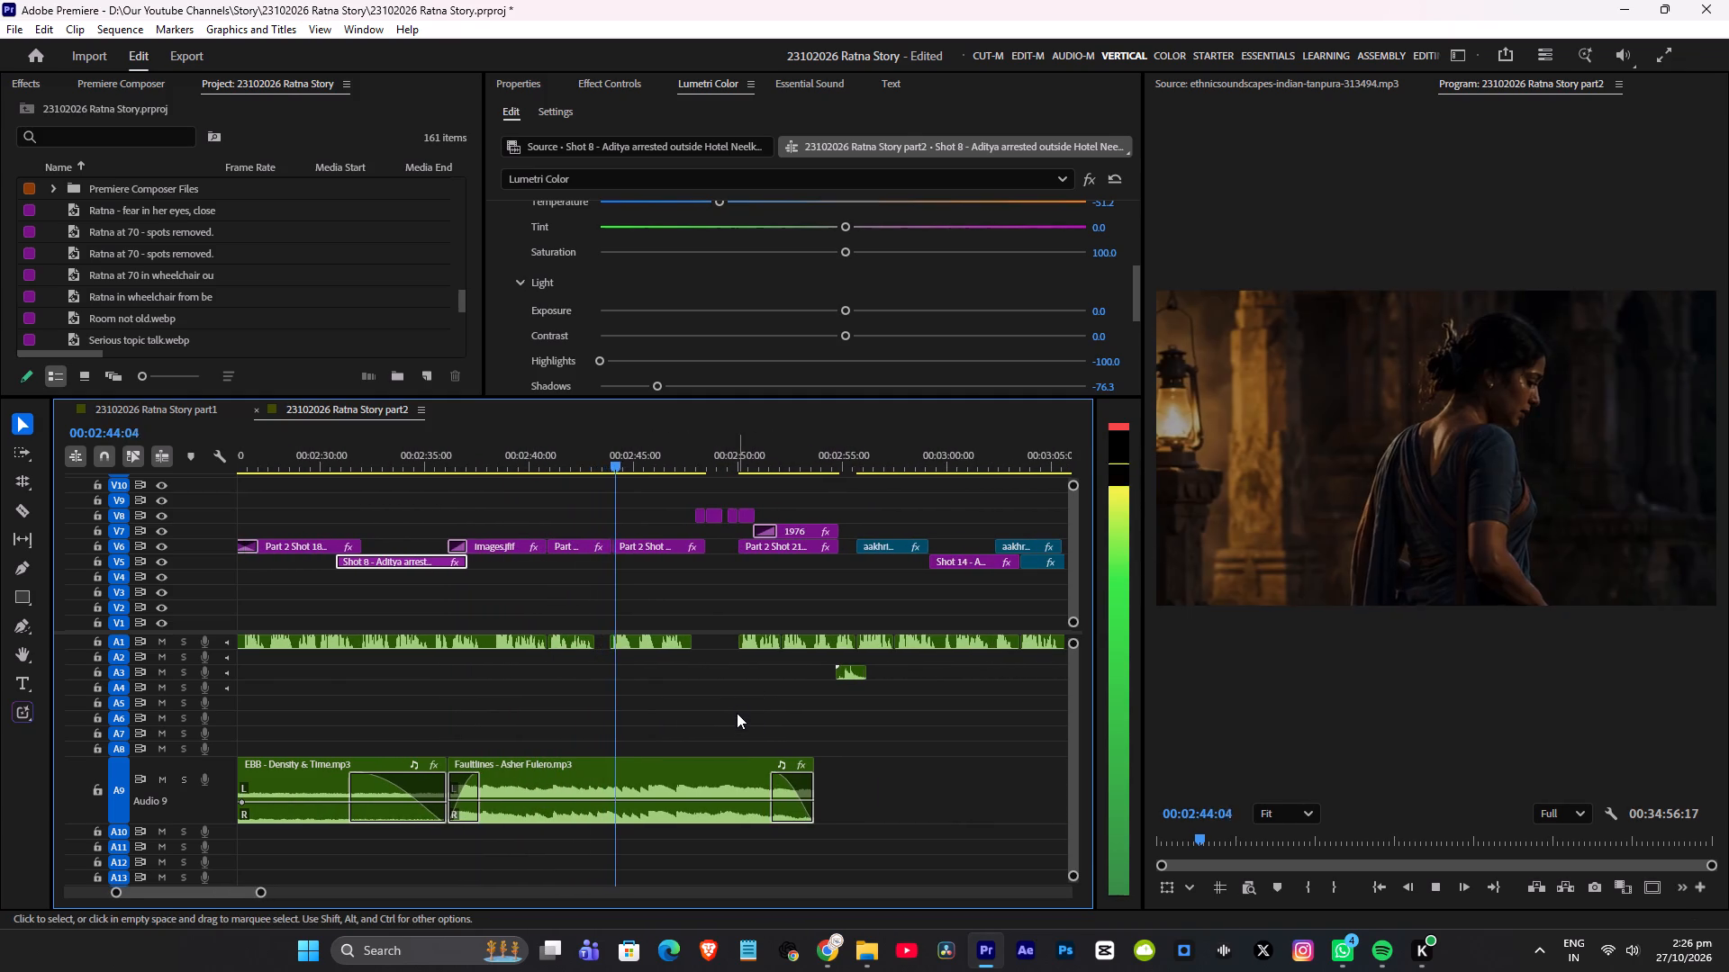
pyautogui.keyDown('alt'); pyautogui.scroll(3, 728, 707); pyautogui.keyUp('alt')
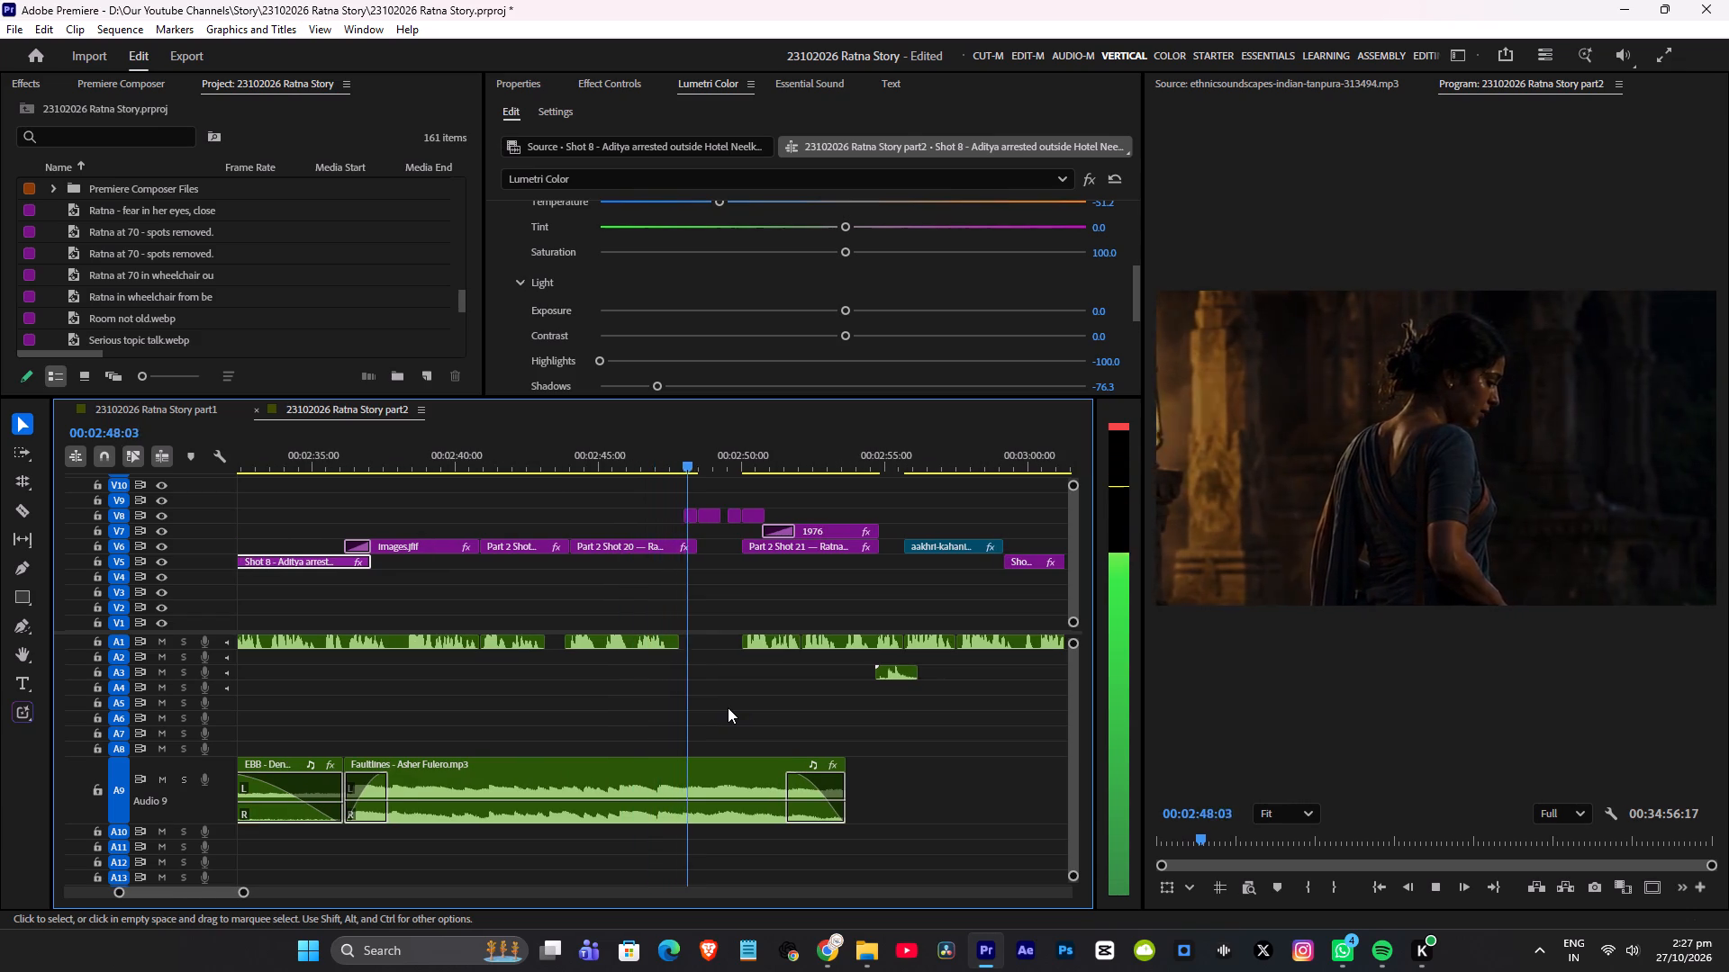
# Trim the end of Faultlines on A9 to about 00:02:49, just before Part 2 Shot 21, and save the project.
pyautogui.scroll(-3, 728, 707)
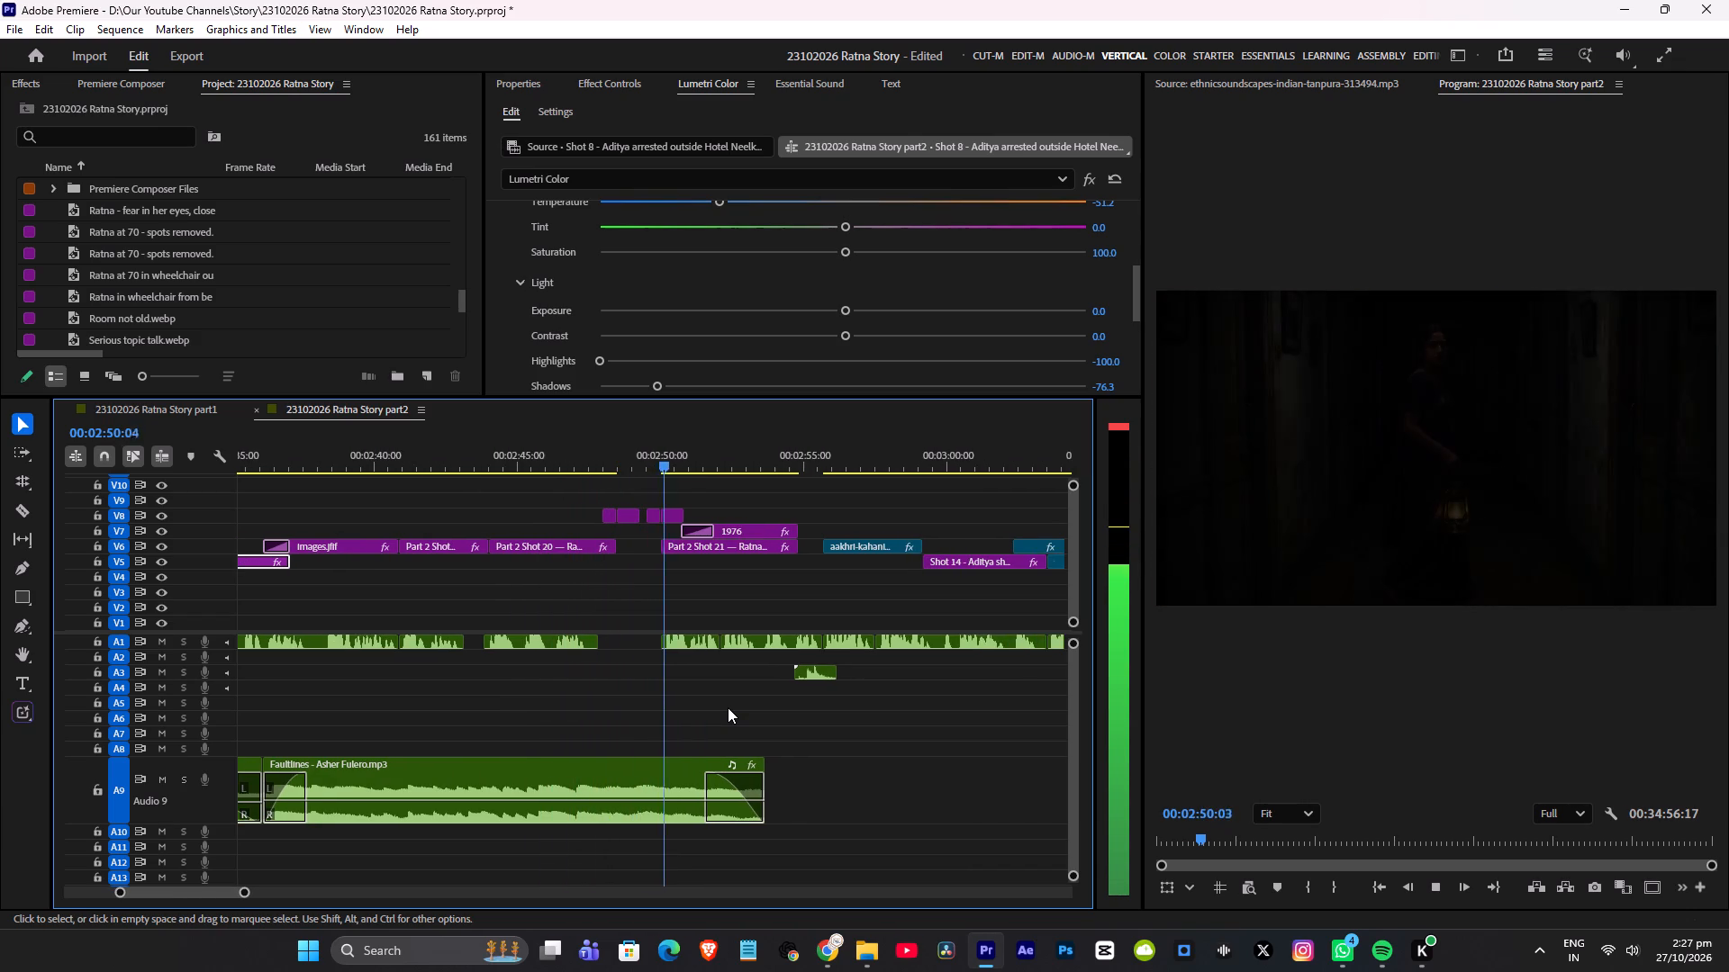
pyautogui.scroll(-2, 728, 707)
pyautogui.moveTo(716, 769); pyautogui.dragTo(609, 767)
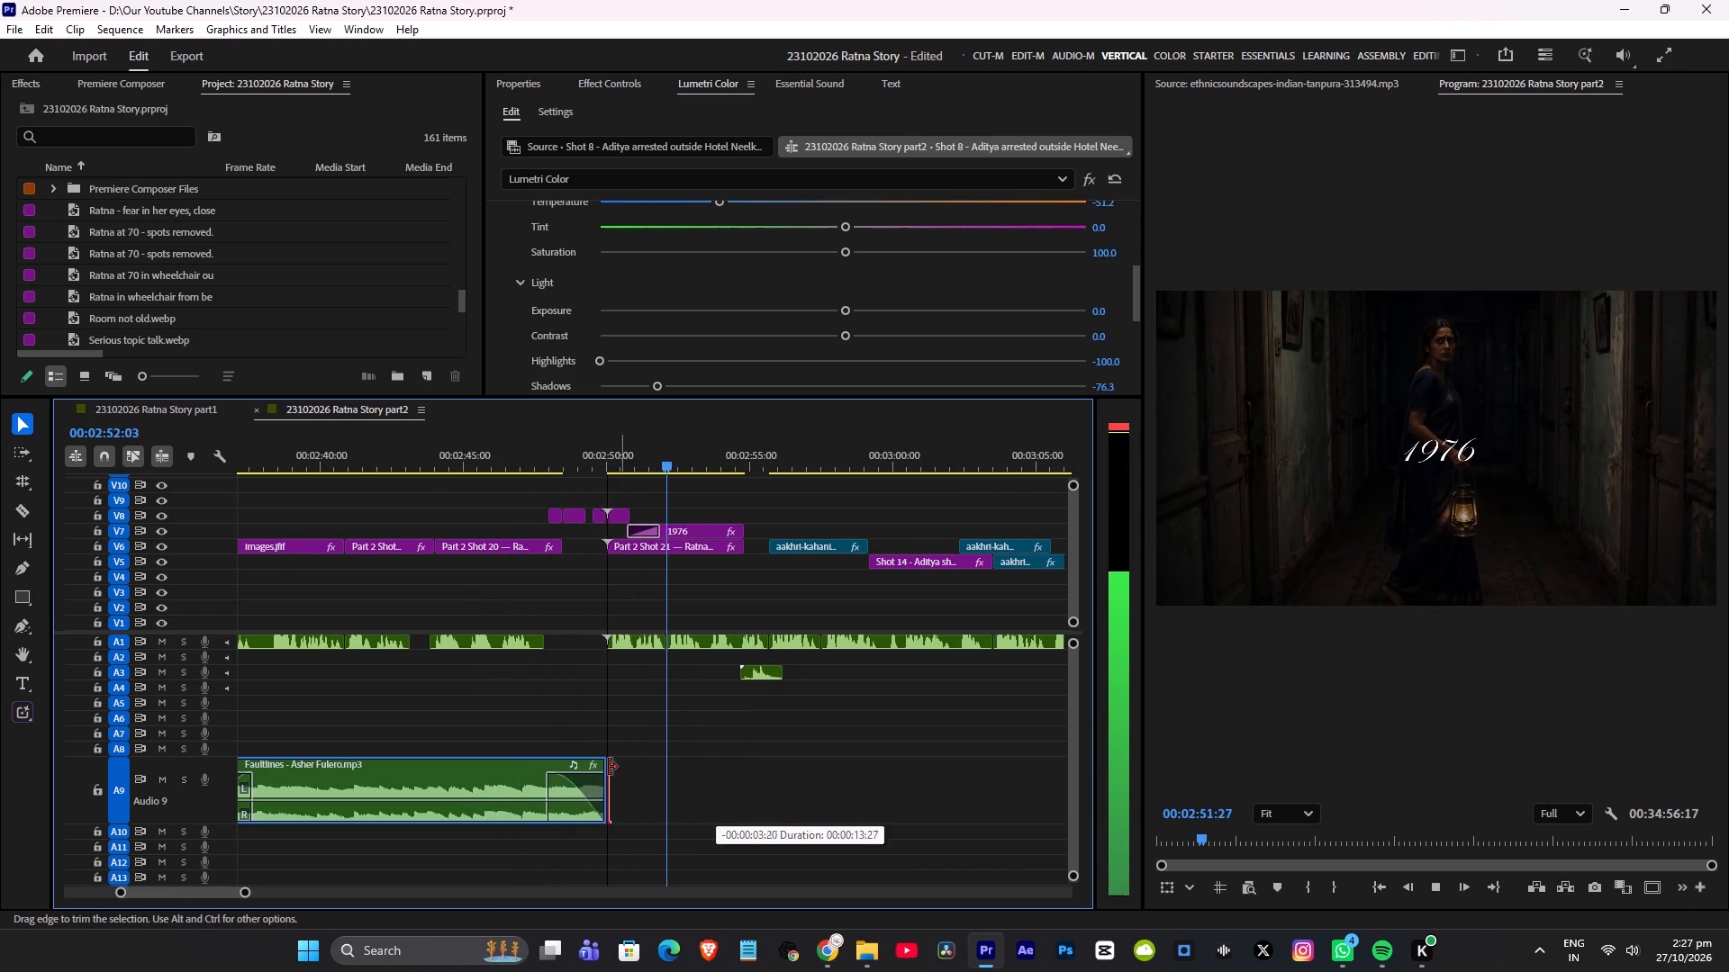
pyautogui.moveTo(609, 767); pyautogui.dragTo(598, 767)
pyautogui.press('space')
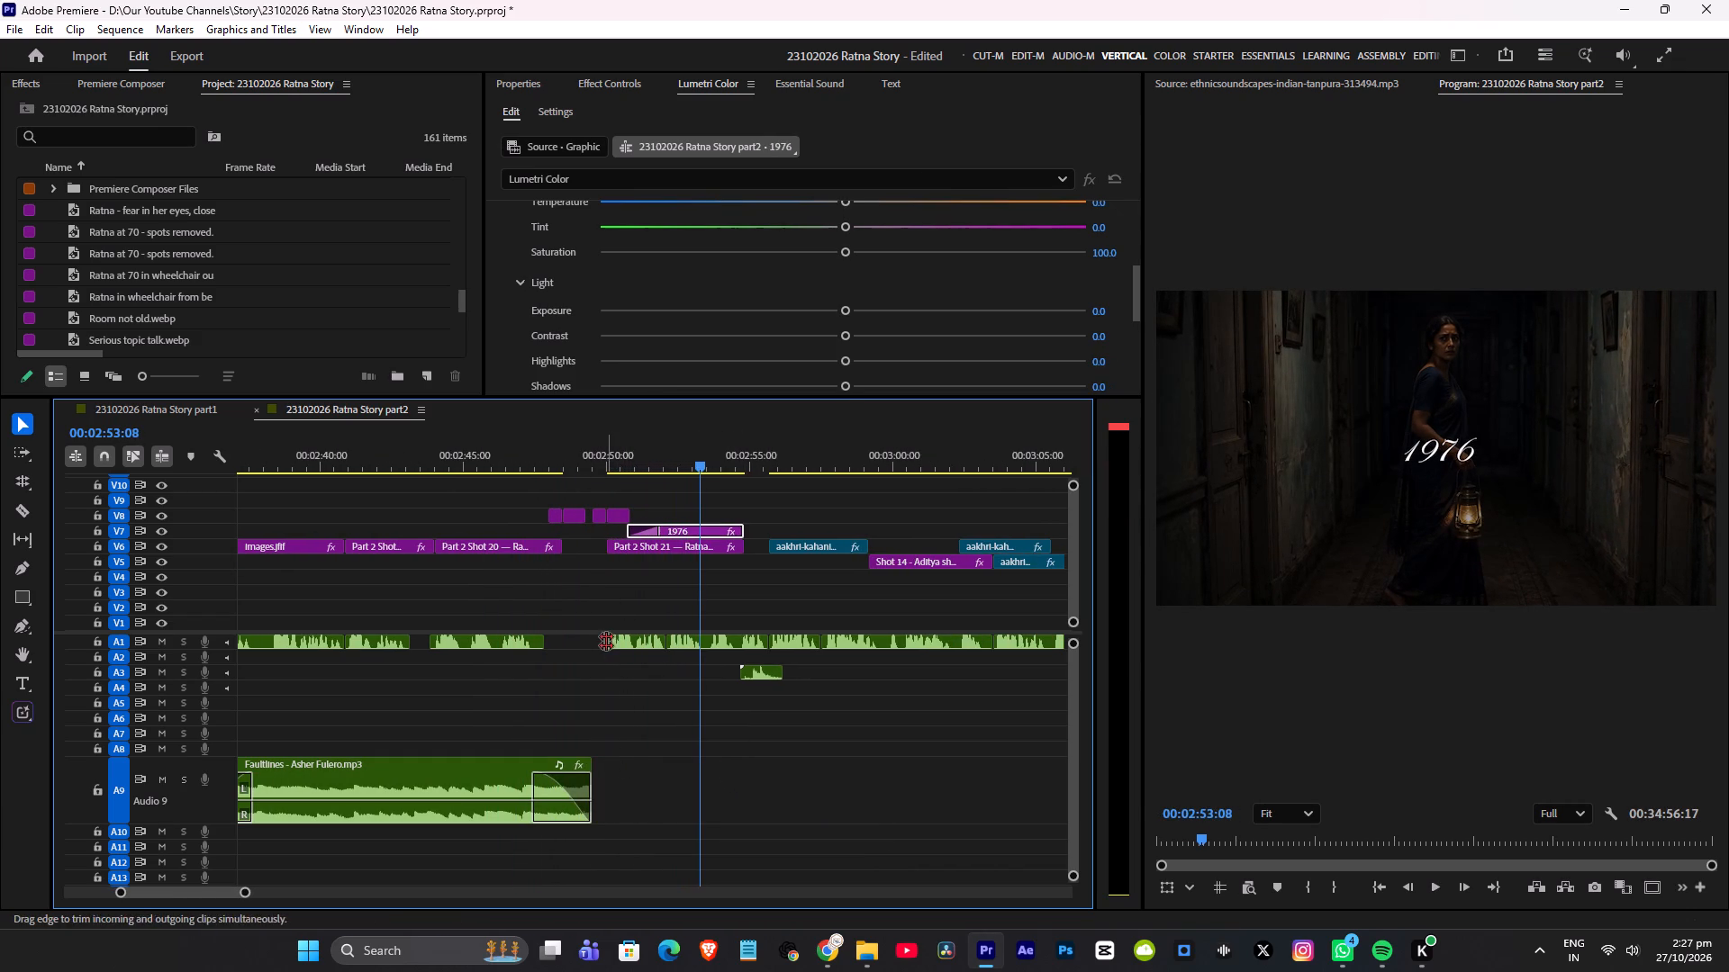
pyautogui.hotkey('ctrl', 's')
# Play on from the 1976 title to the Shot 14 image, examine the empty A9 stretch before AETHER, and save the project.
pyautogui.press('space')
pyautogui.keyDown('alt'); pyautogui.scroll(-16, 693, 693); pyautogui.keyUp('alt')
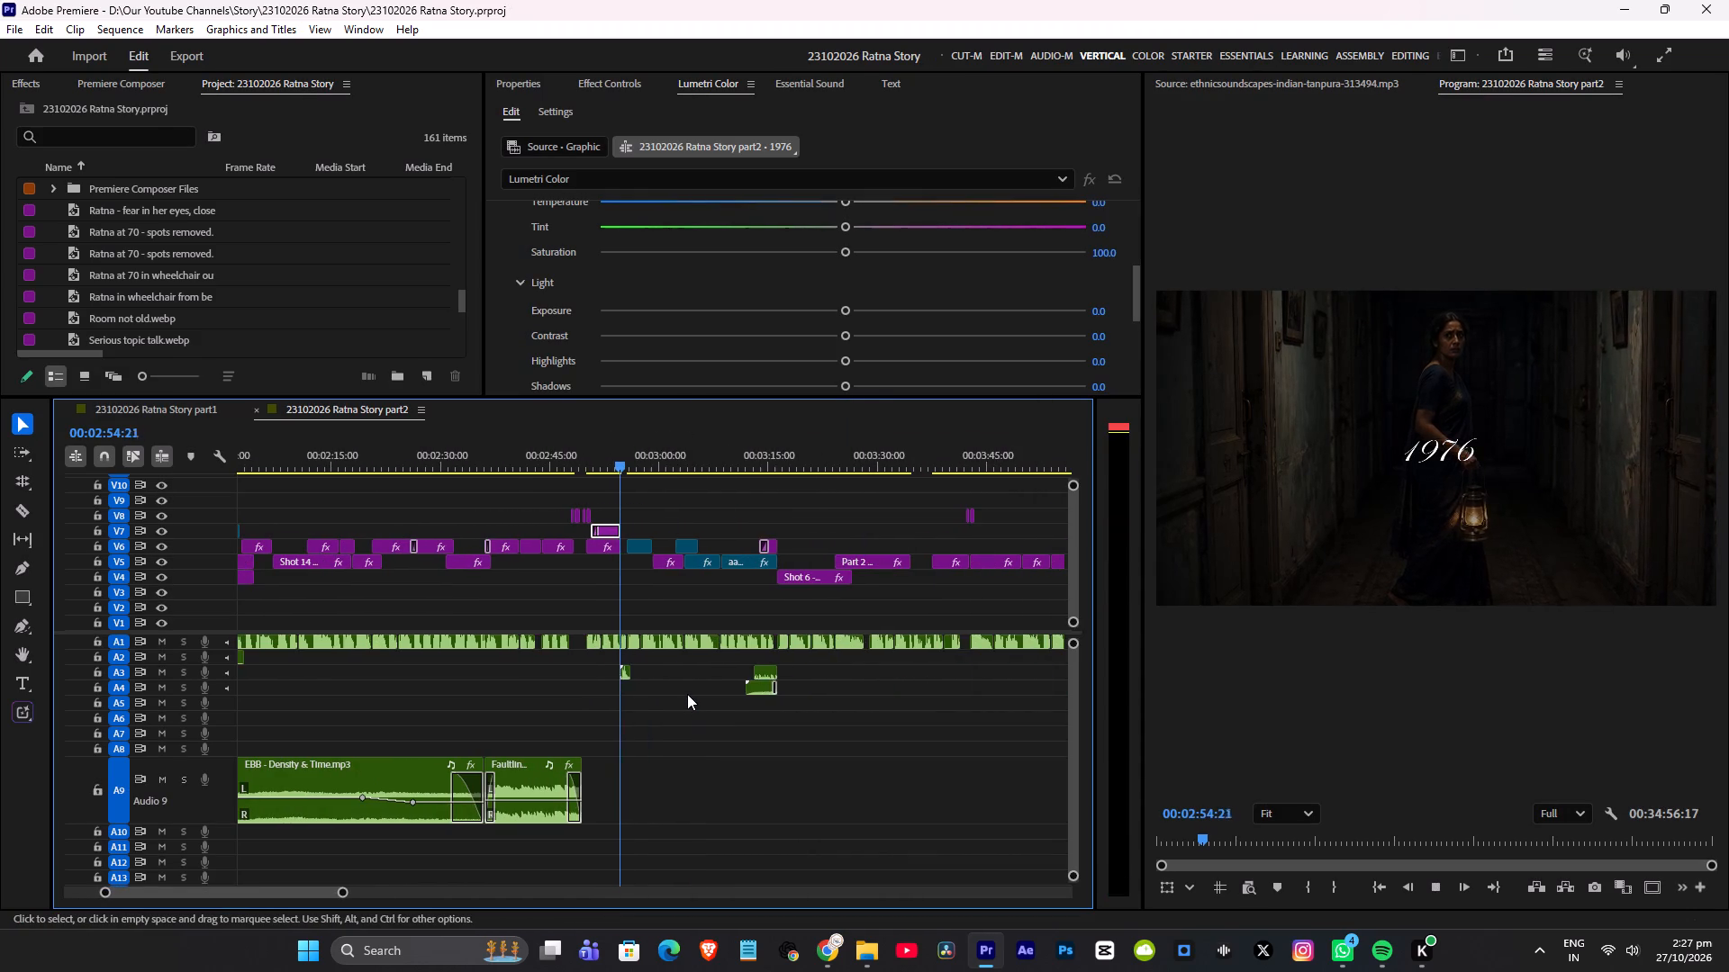
pyautogui.hotkey('ctrl', 's')
pyautogui.press('space')
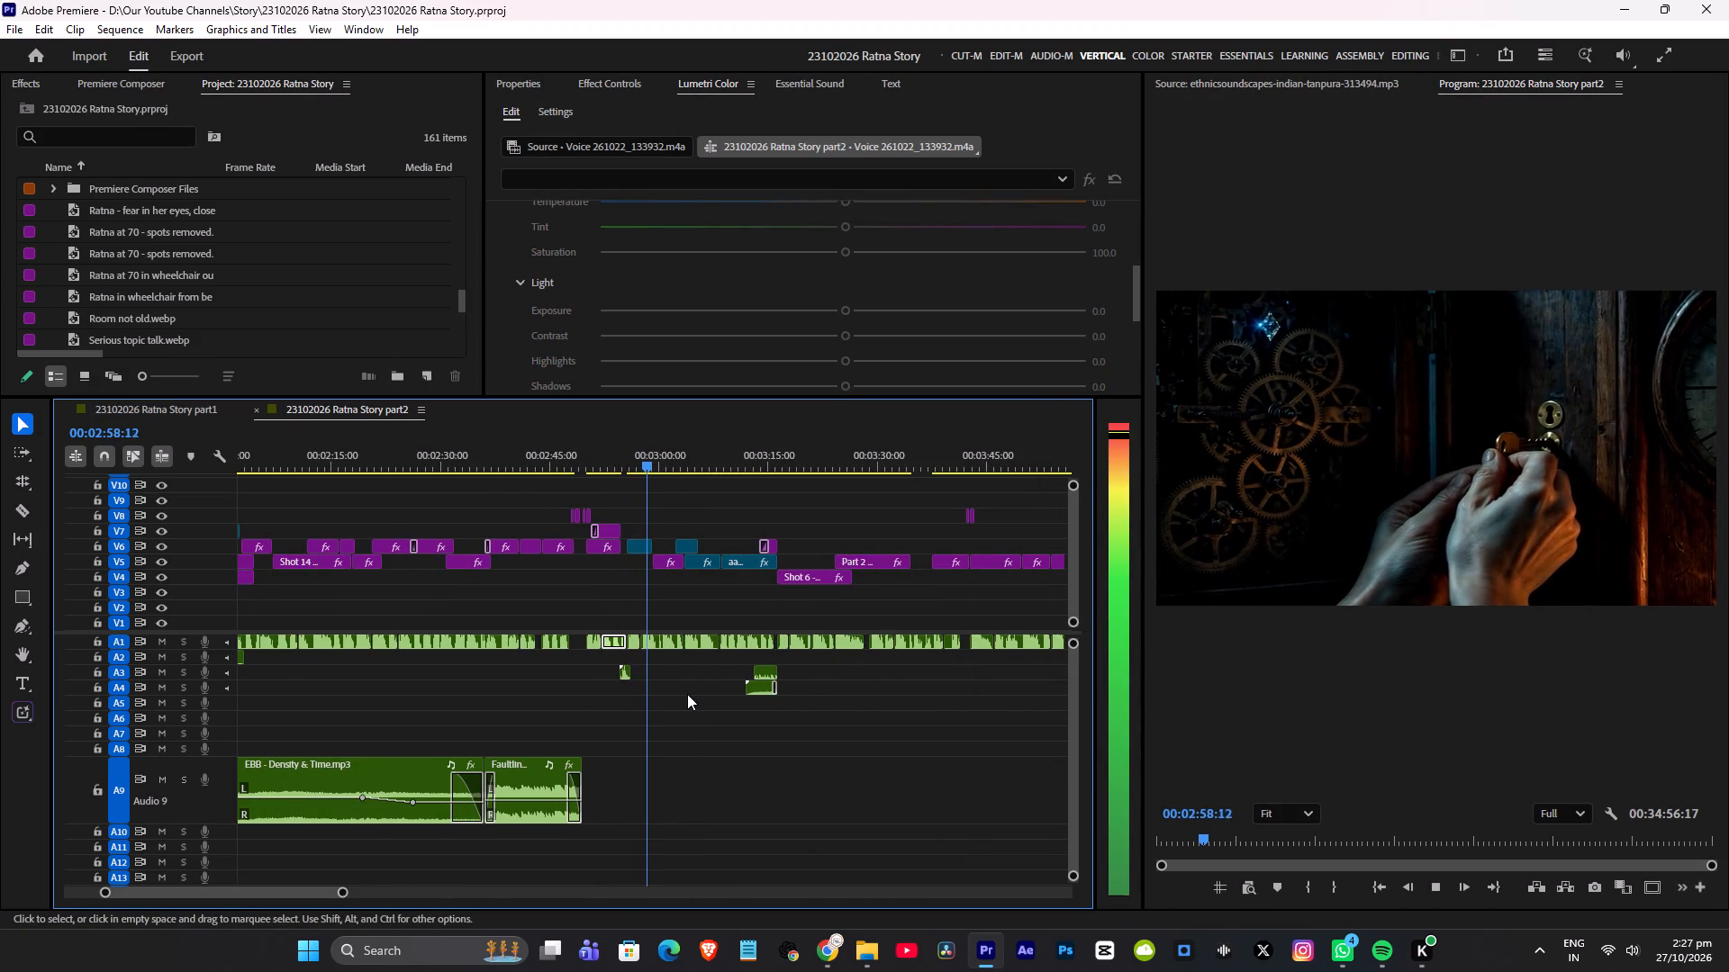
pyautogui.press('space')
pyautogui.hotkey('ctrl', 's')
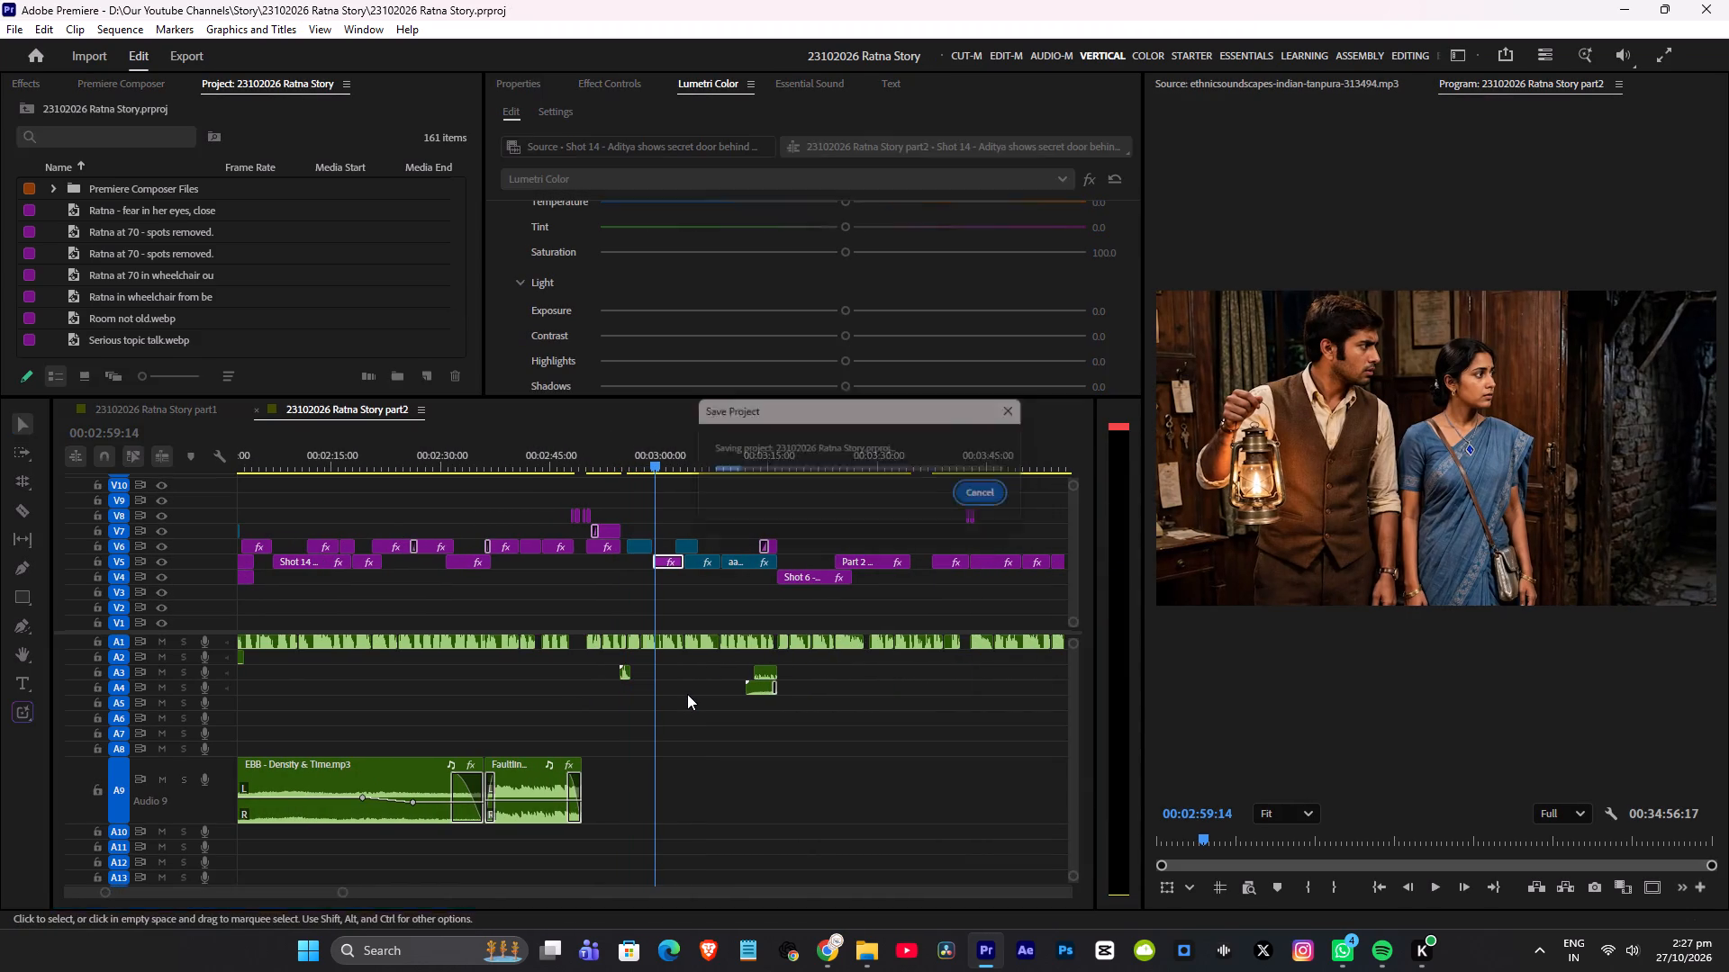
pyautogui.keyDown('alt'); pyautogui.scroll(-16, 675, 807); pyautogui.keyUp('alt')
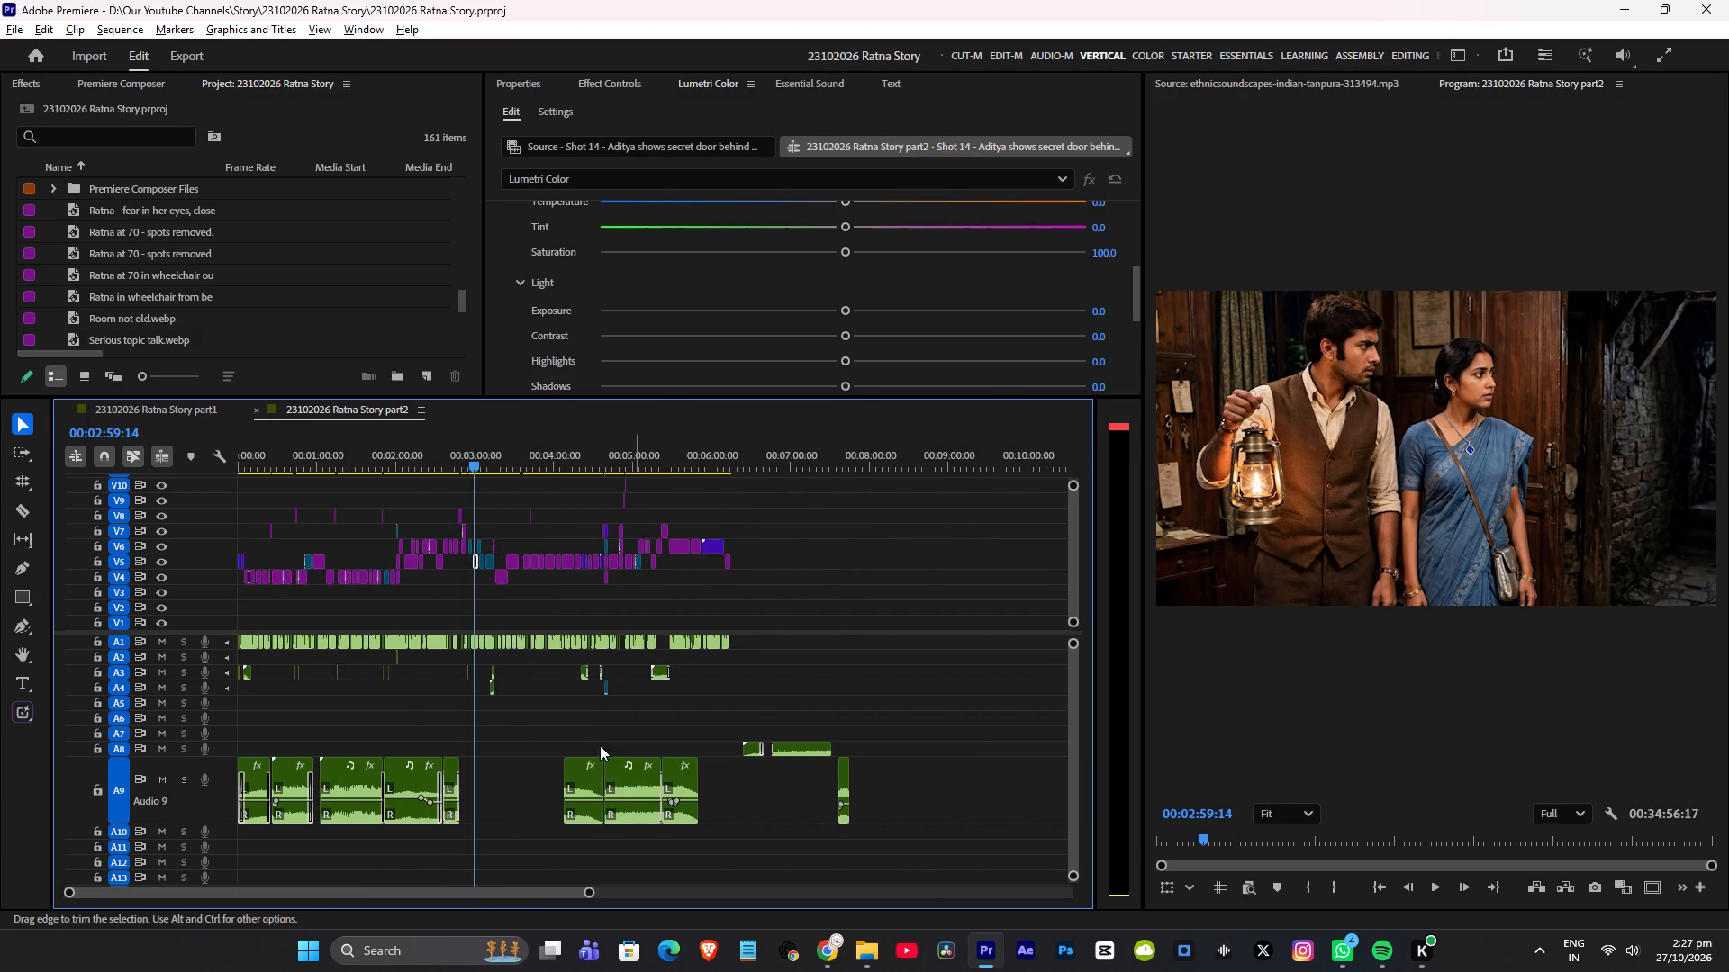
pyautogui.keyDown('alt'); pyautogui.scroll(20, 546, 733); pyautogui.keyUp('alt')
pyautogui.keyDown('alt'); pyautogui.scroll(3, 546, 733); pyautogui.keyUp('alt')
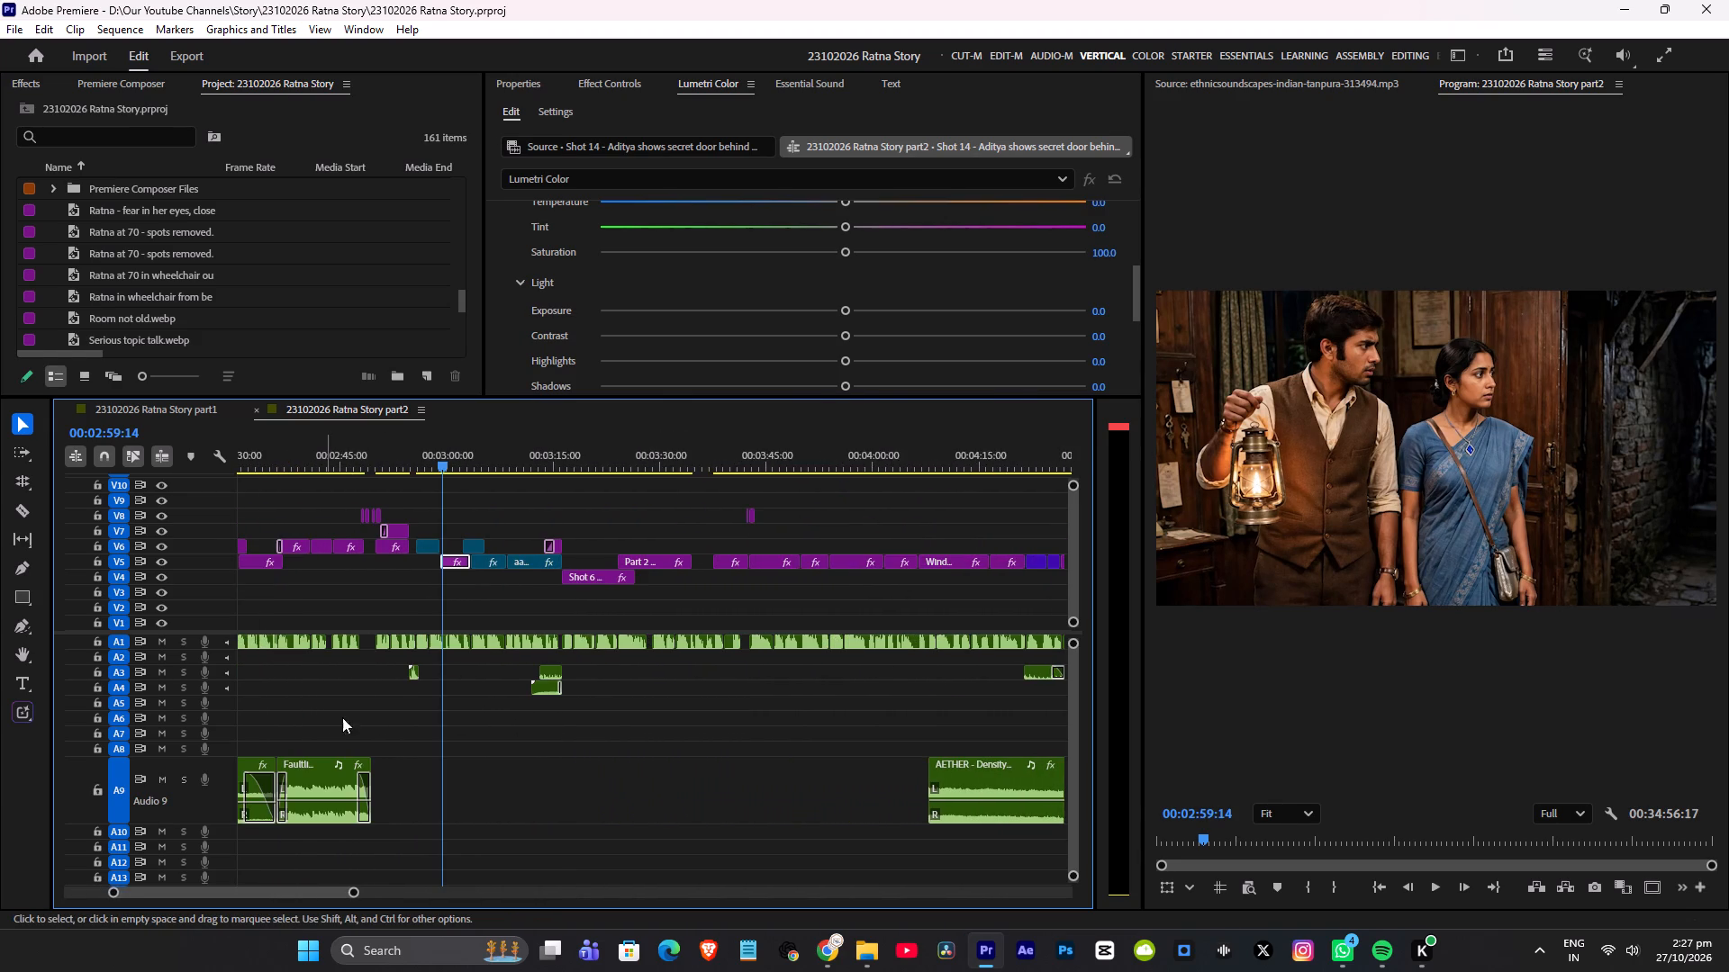
pyautogui.hotkey('ctrl', 's')
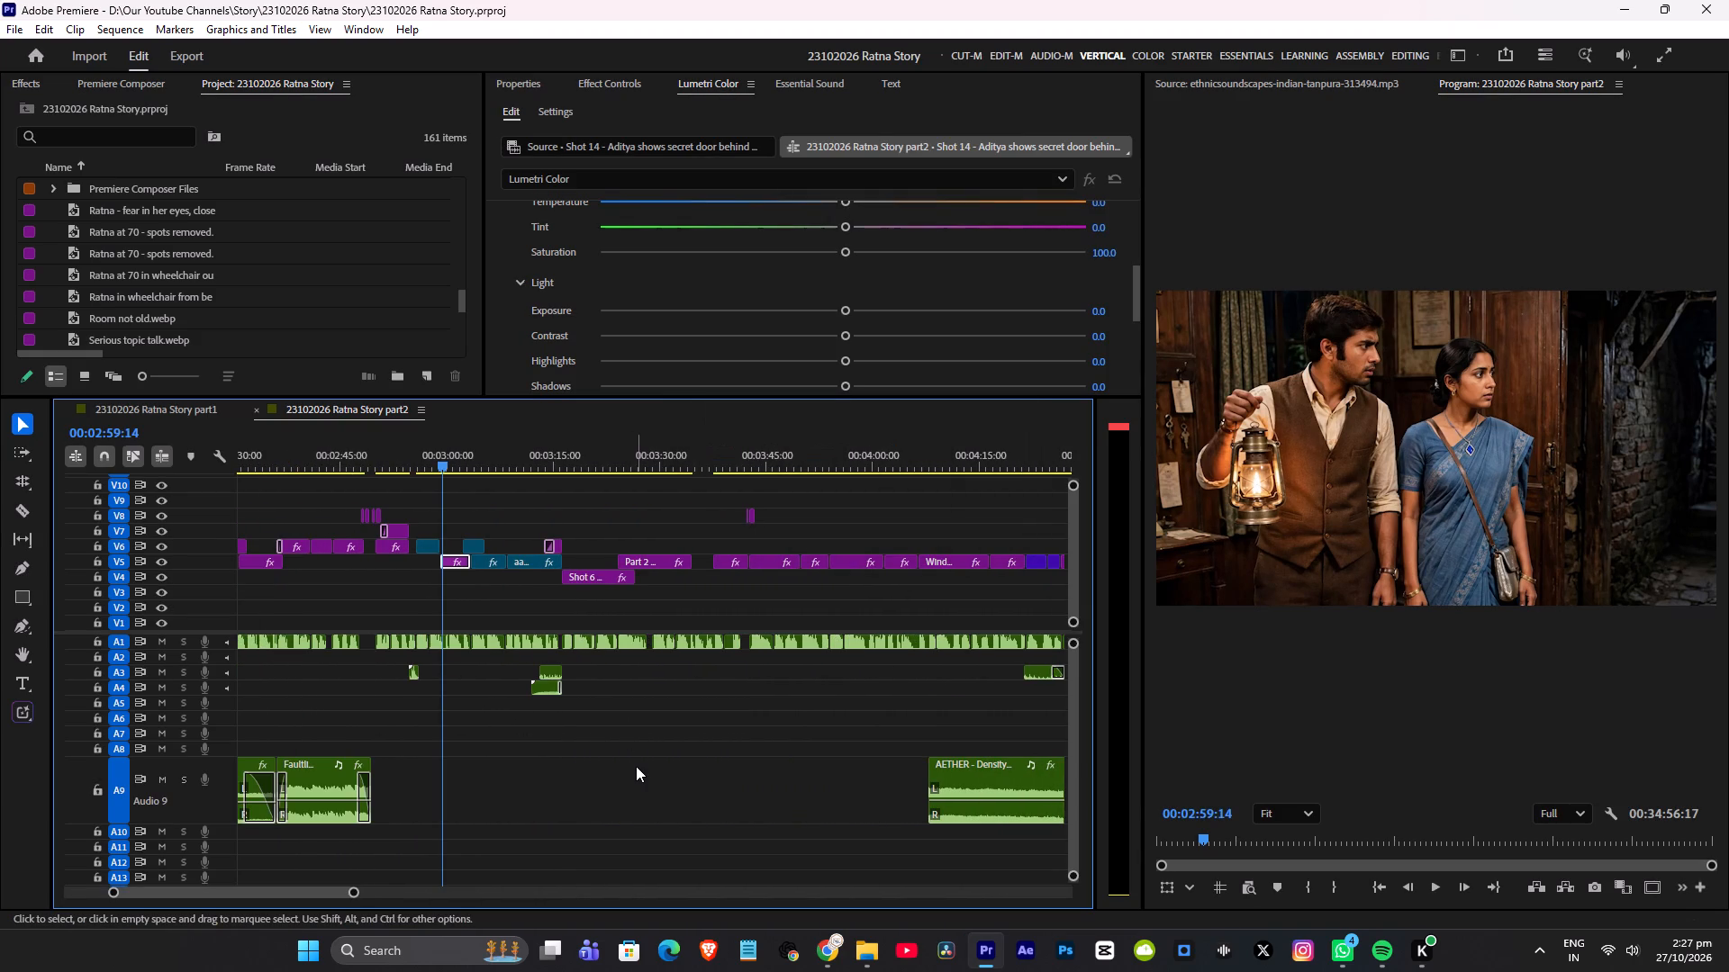
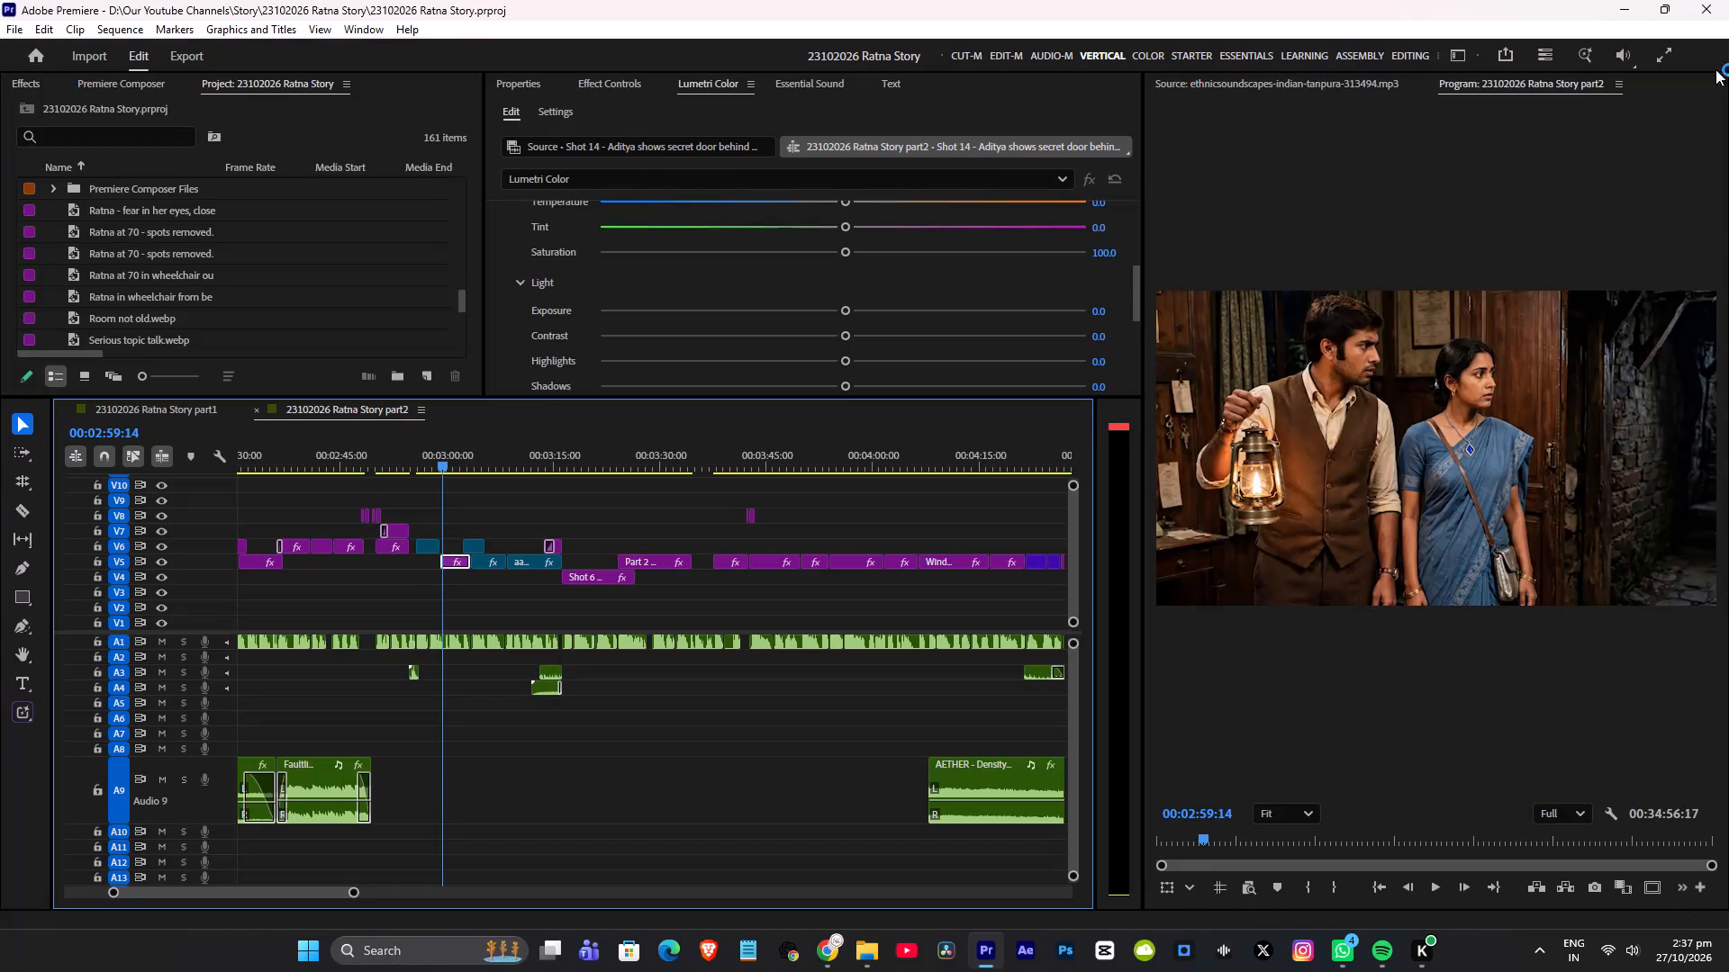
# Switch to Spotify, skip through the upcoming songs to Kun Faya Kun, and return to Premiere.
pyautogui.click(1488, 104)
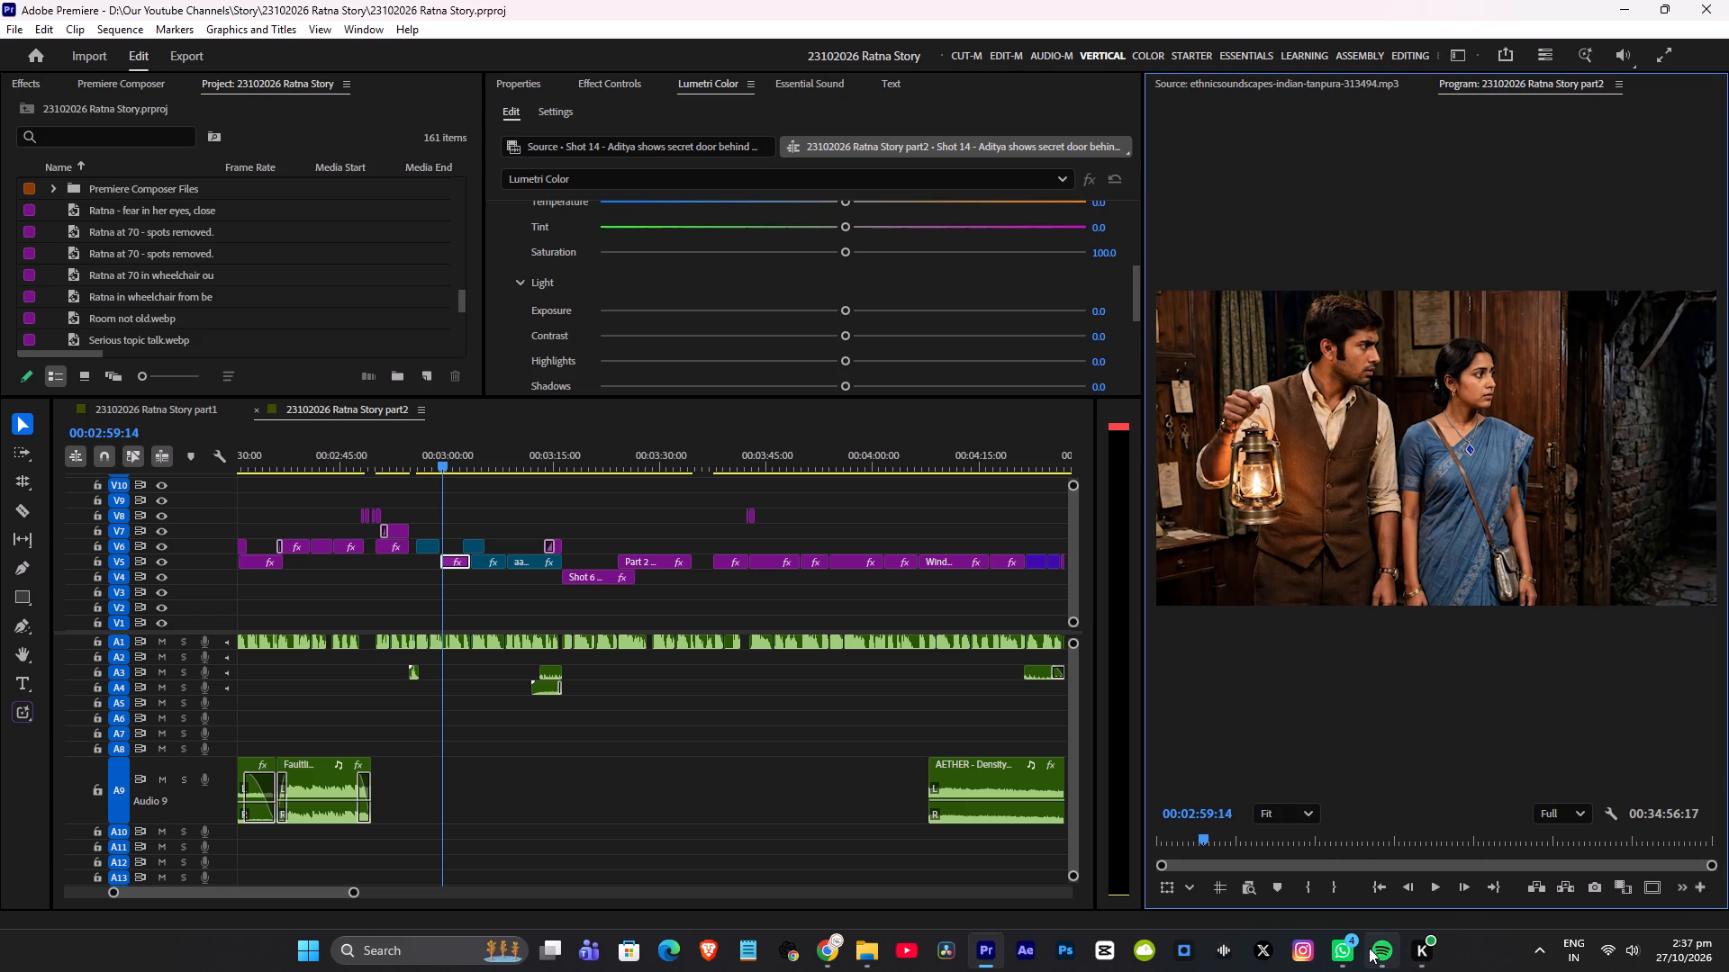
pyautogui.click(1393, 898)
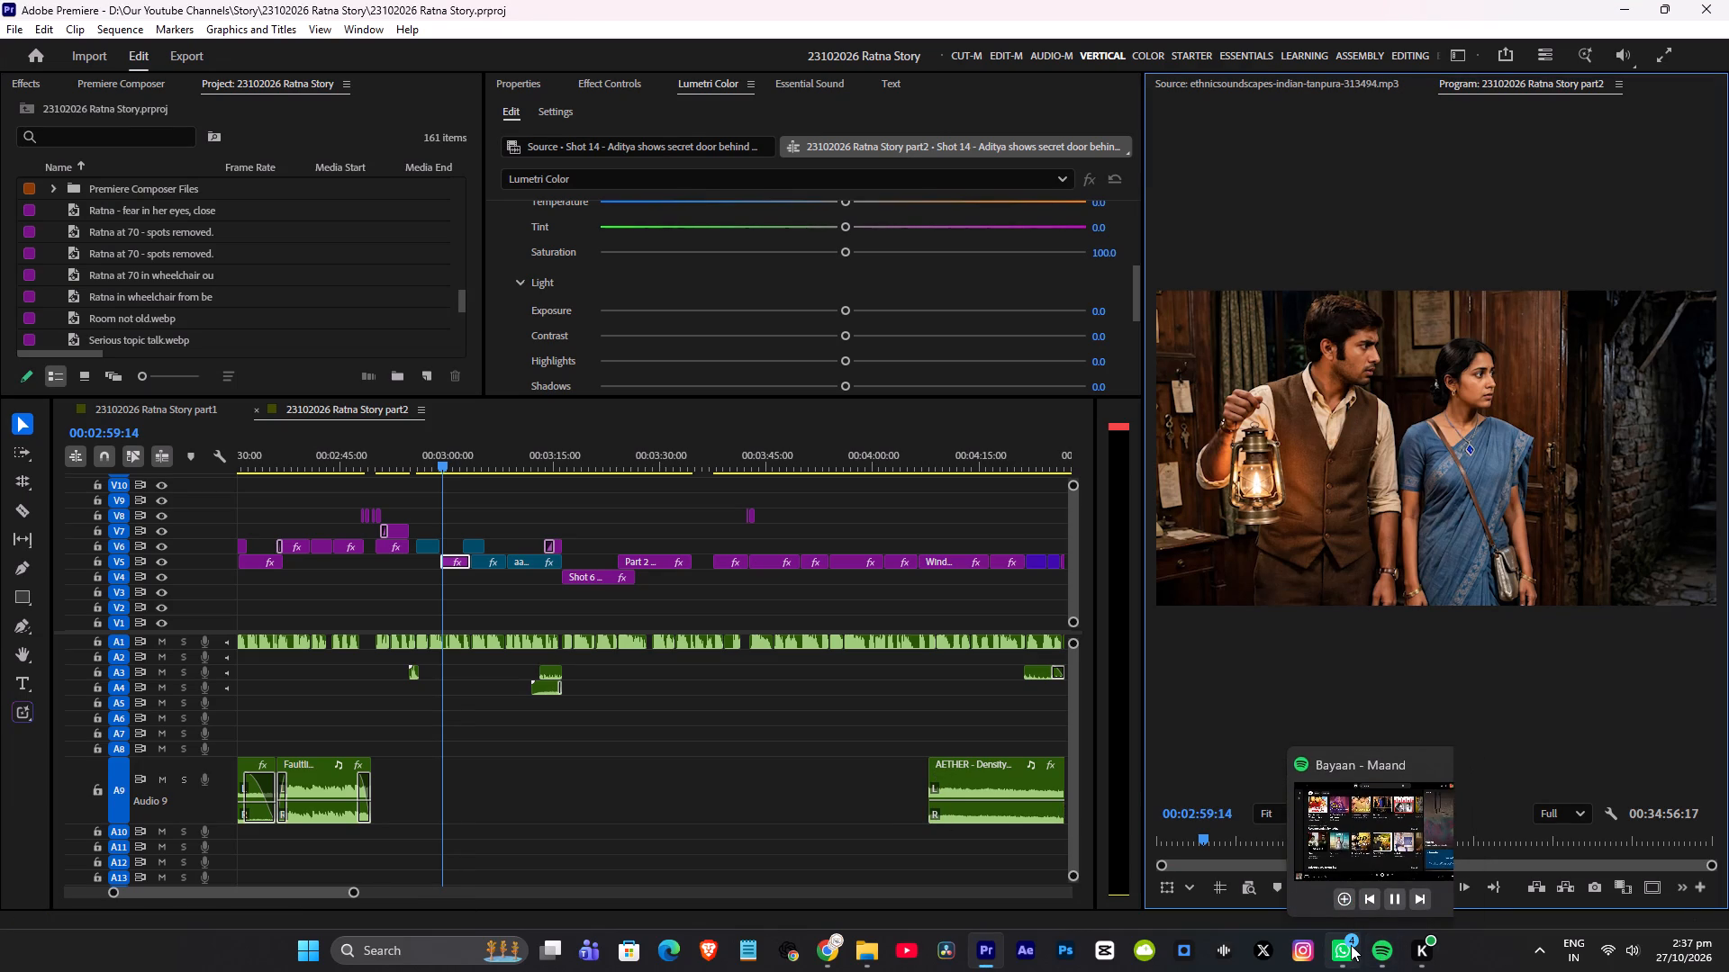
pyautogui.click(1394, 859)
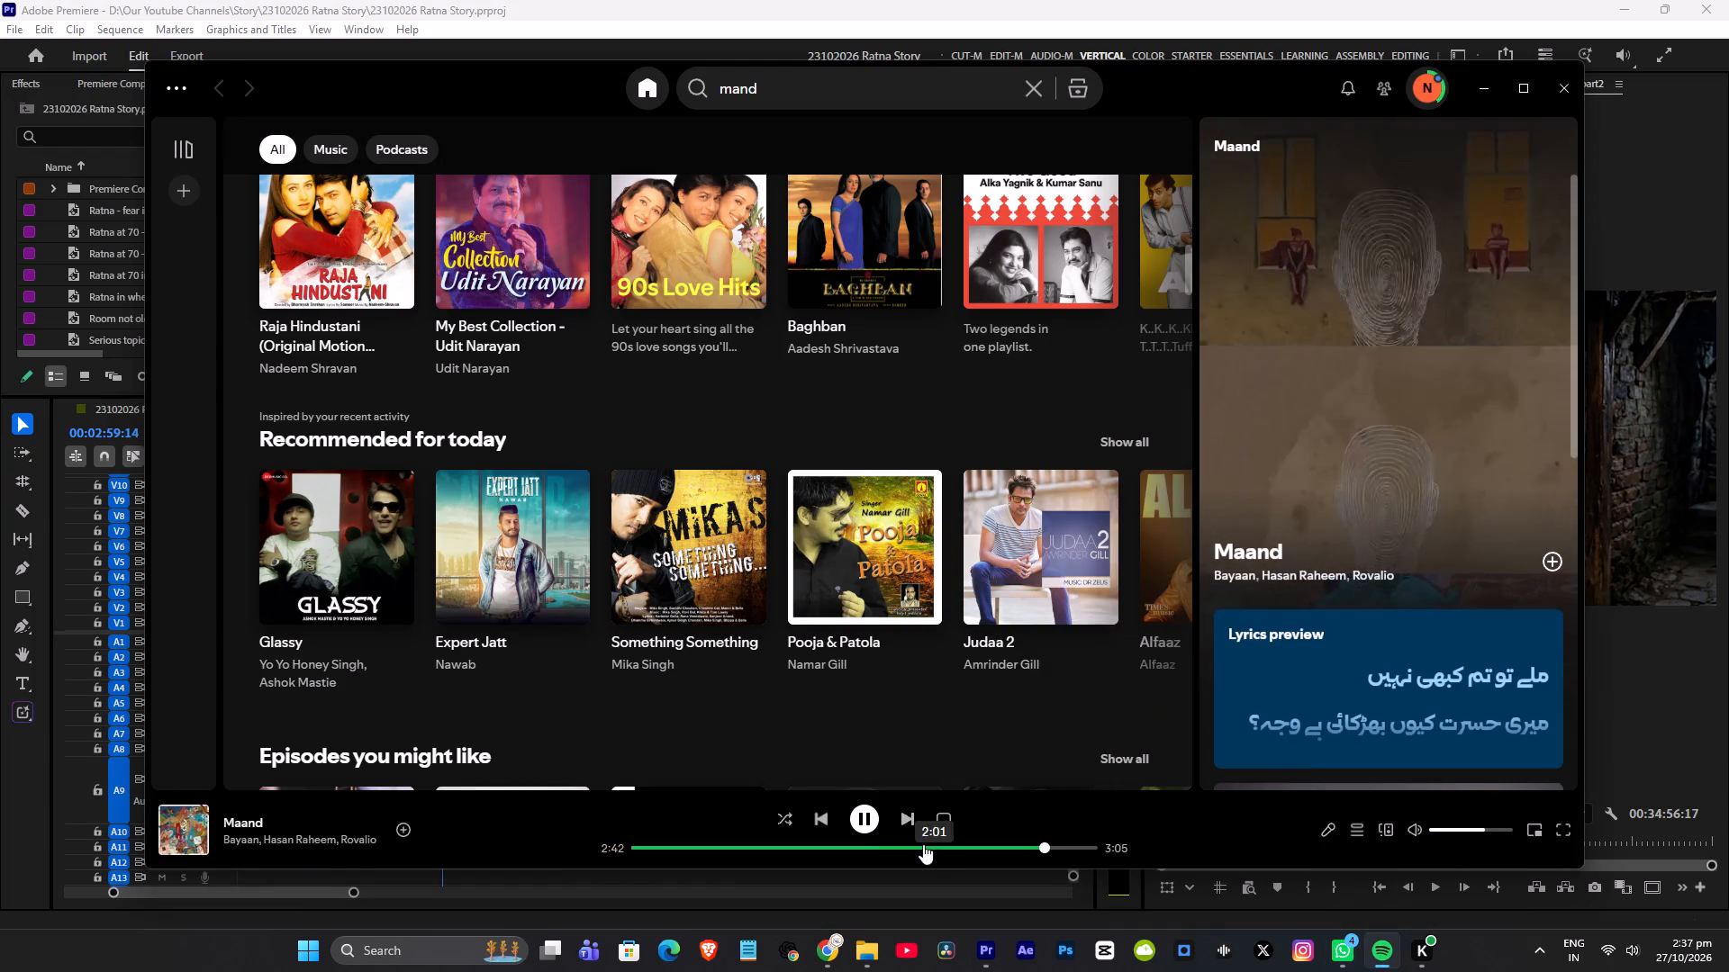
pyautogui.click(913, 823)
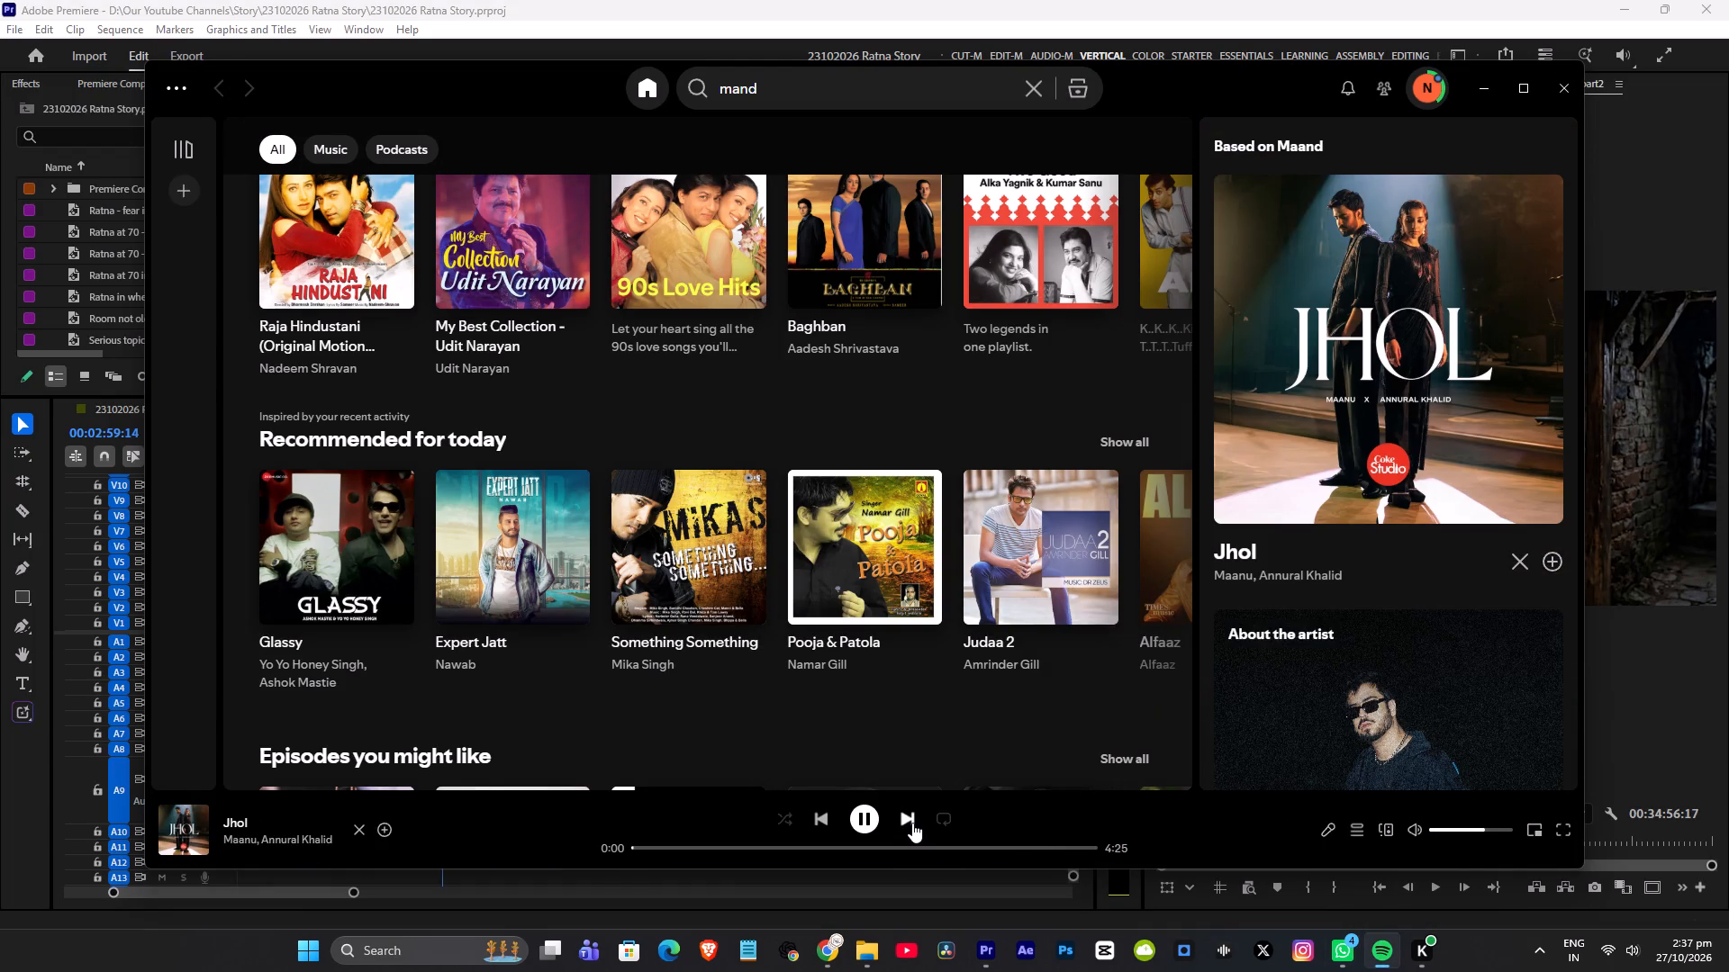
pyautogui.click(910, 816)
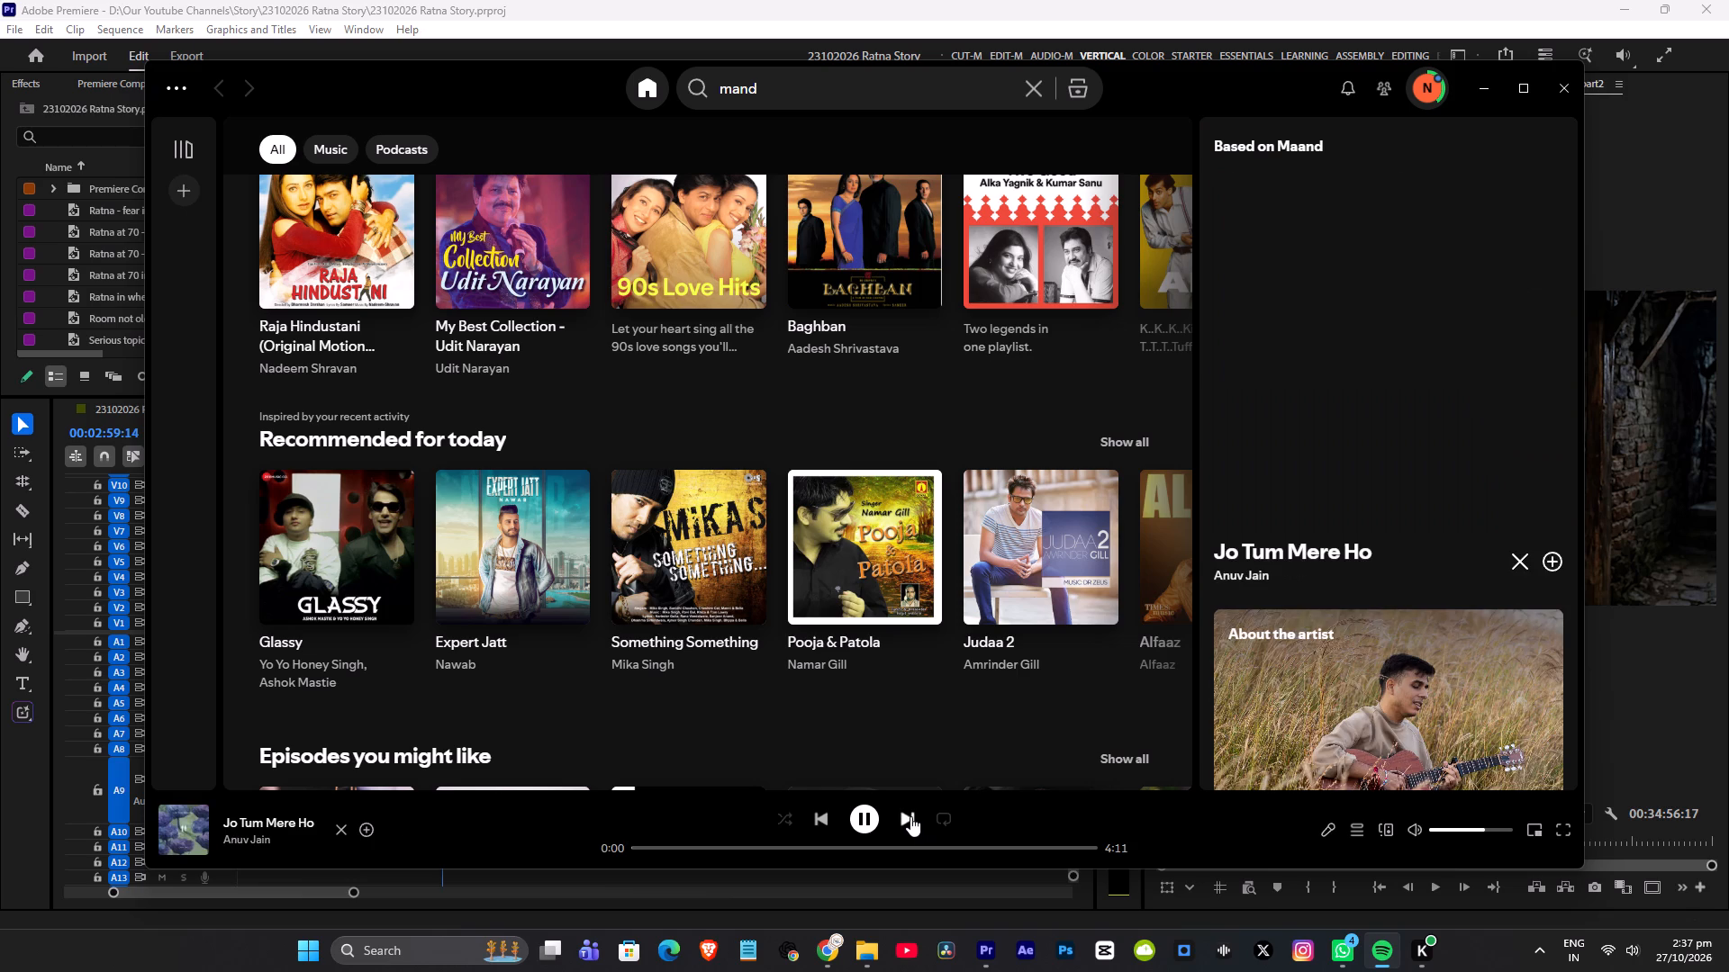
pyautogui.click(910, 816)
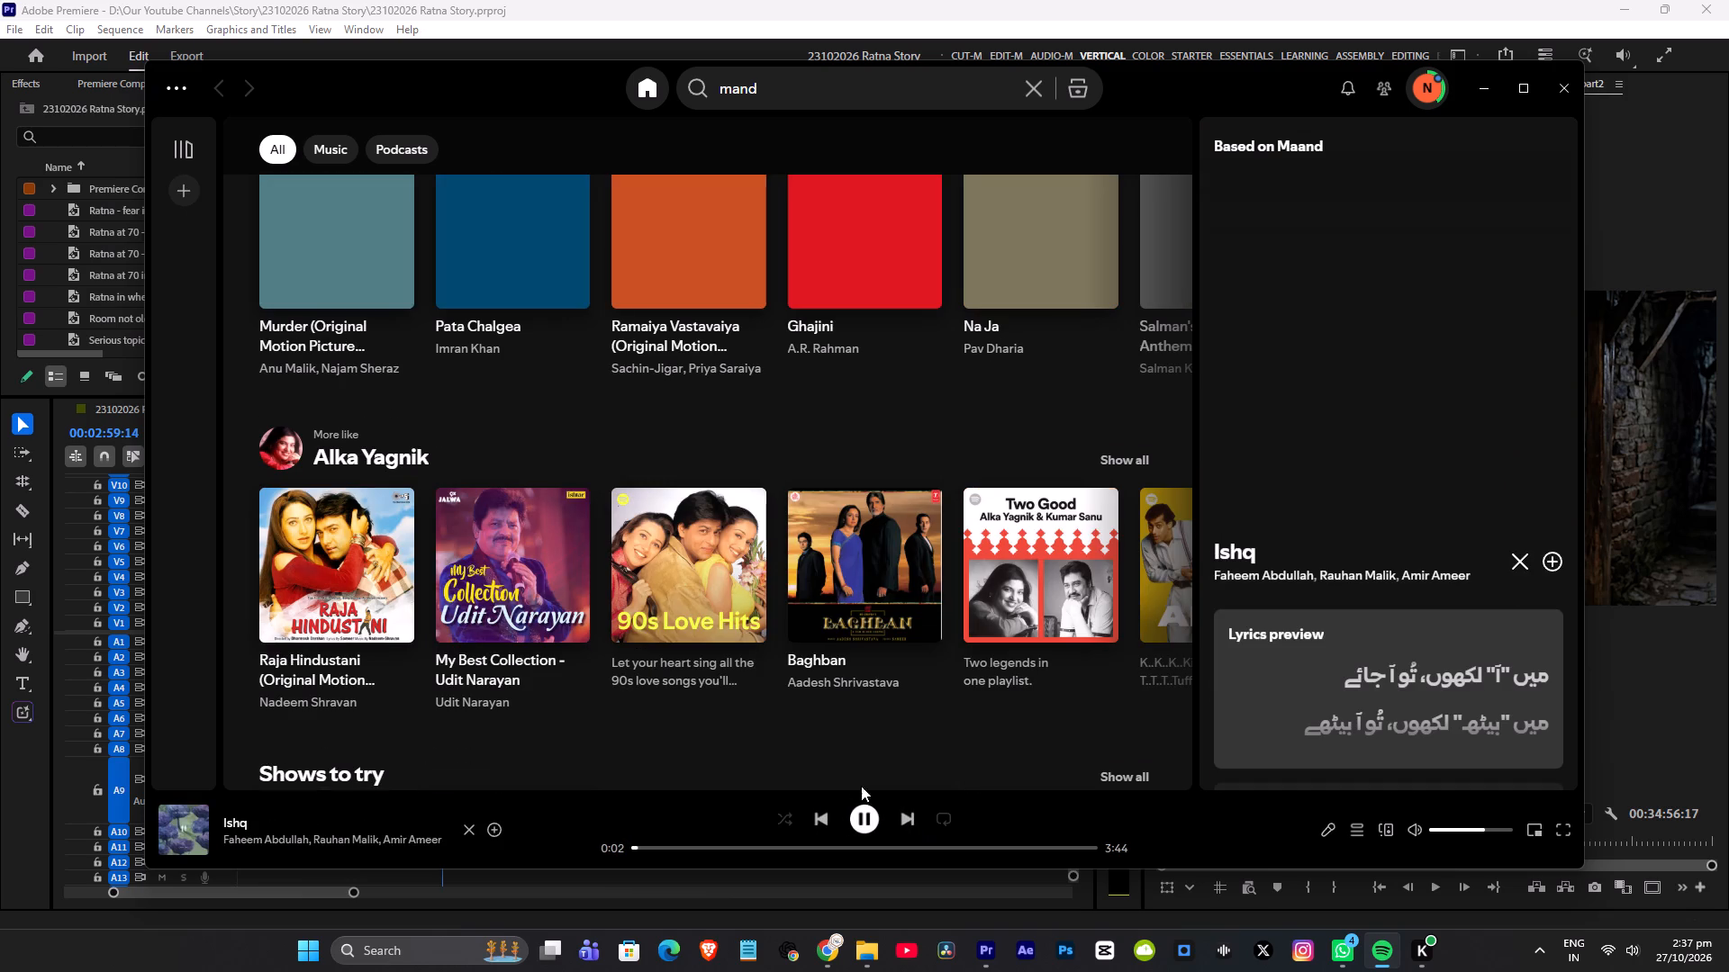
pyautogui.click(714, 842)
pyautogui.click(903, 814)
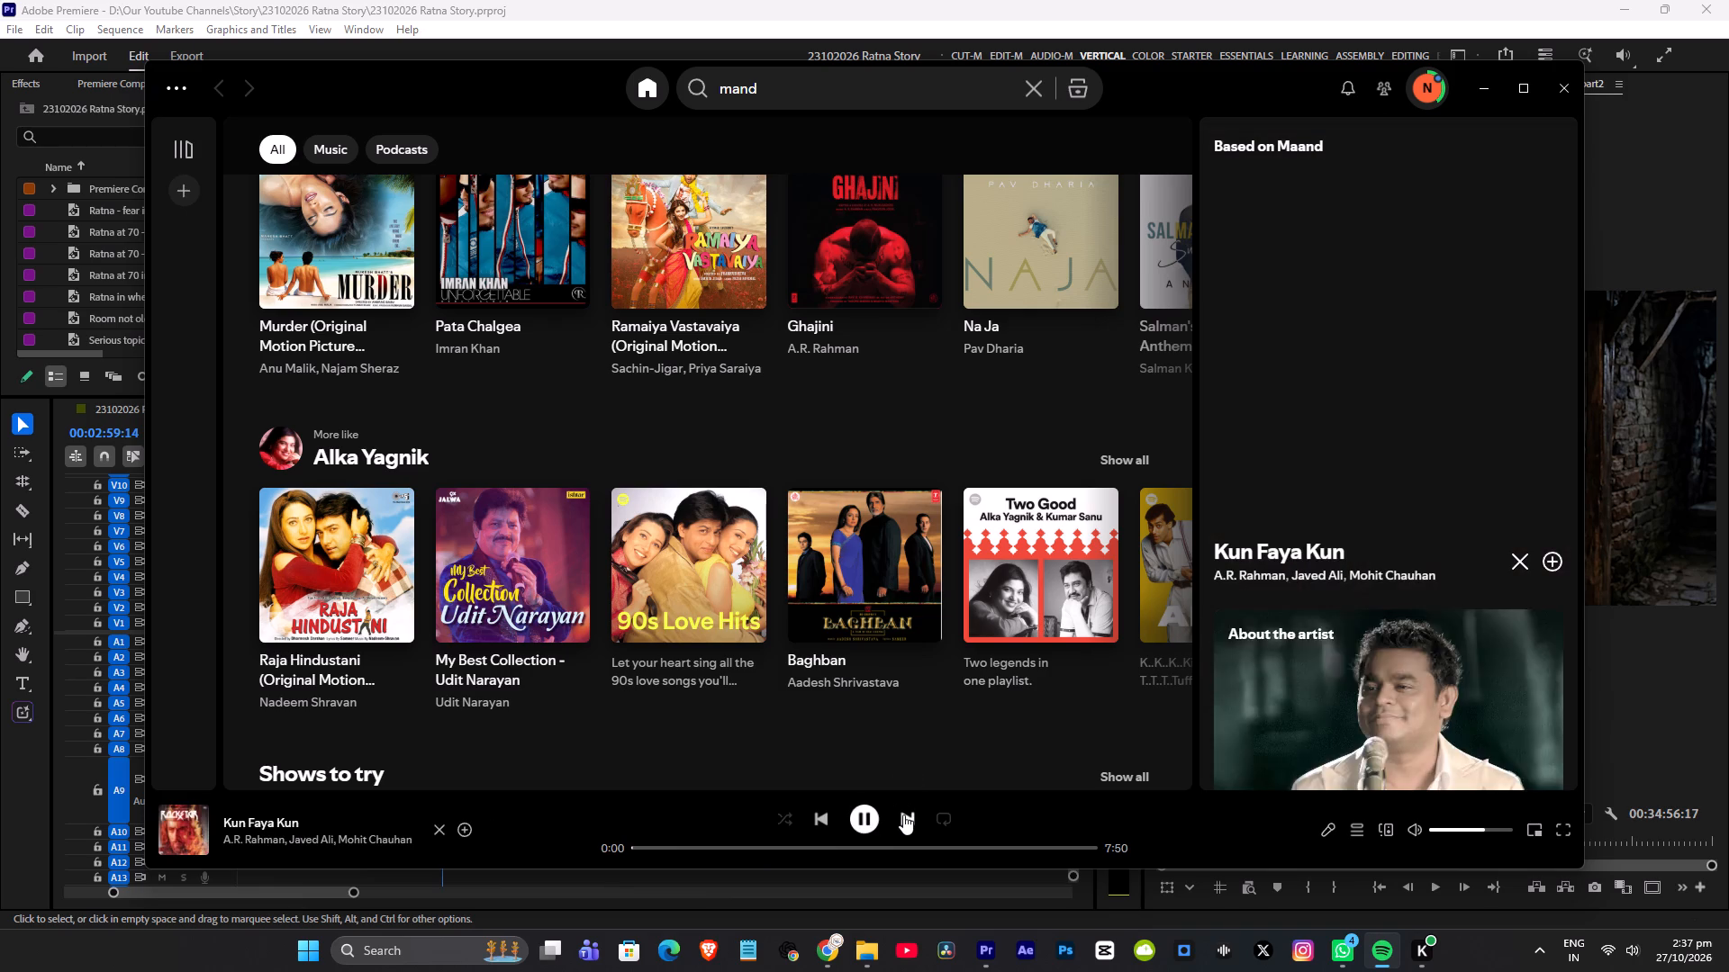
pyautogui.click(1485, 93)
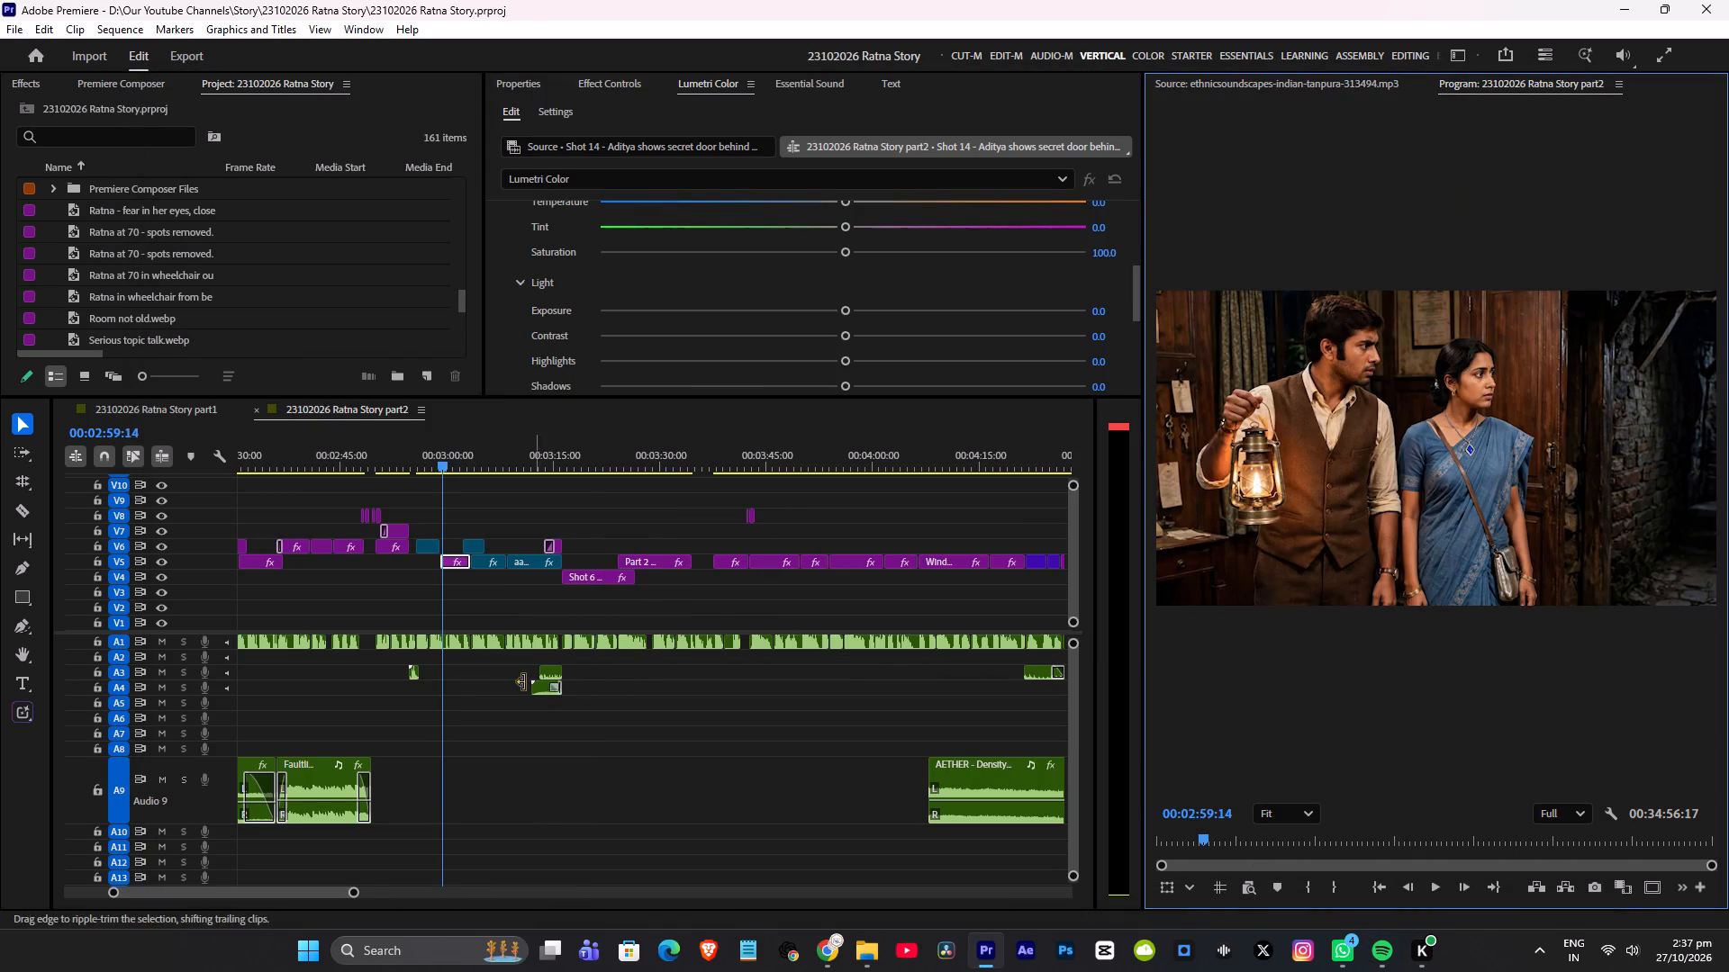
# Play the part2 sequence from about 00:02:45 with Spotify paused, reviewing the 1976 title section and the gap in the A9 music.
pyautogui.hotkey('ctrl', 's')
pyautogui.click(339, 463)
pyautogui.press('space')
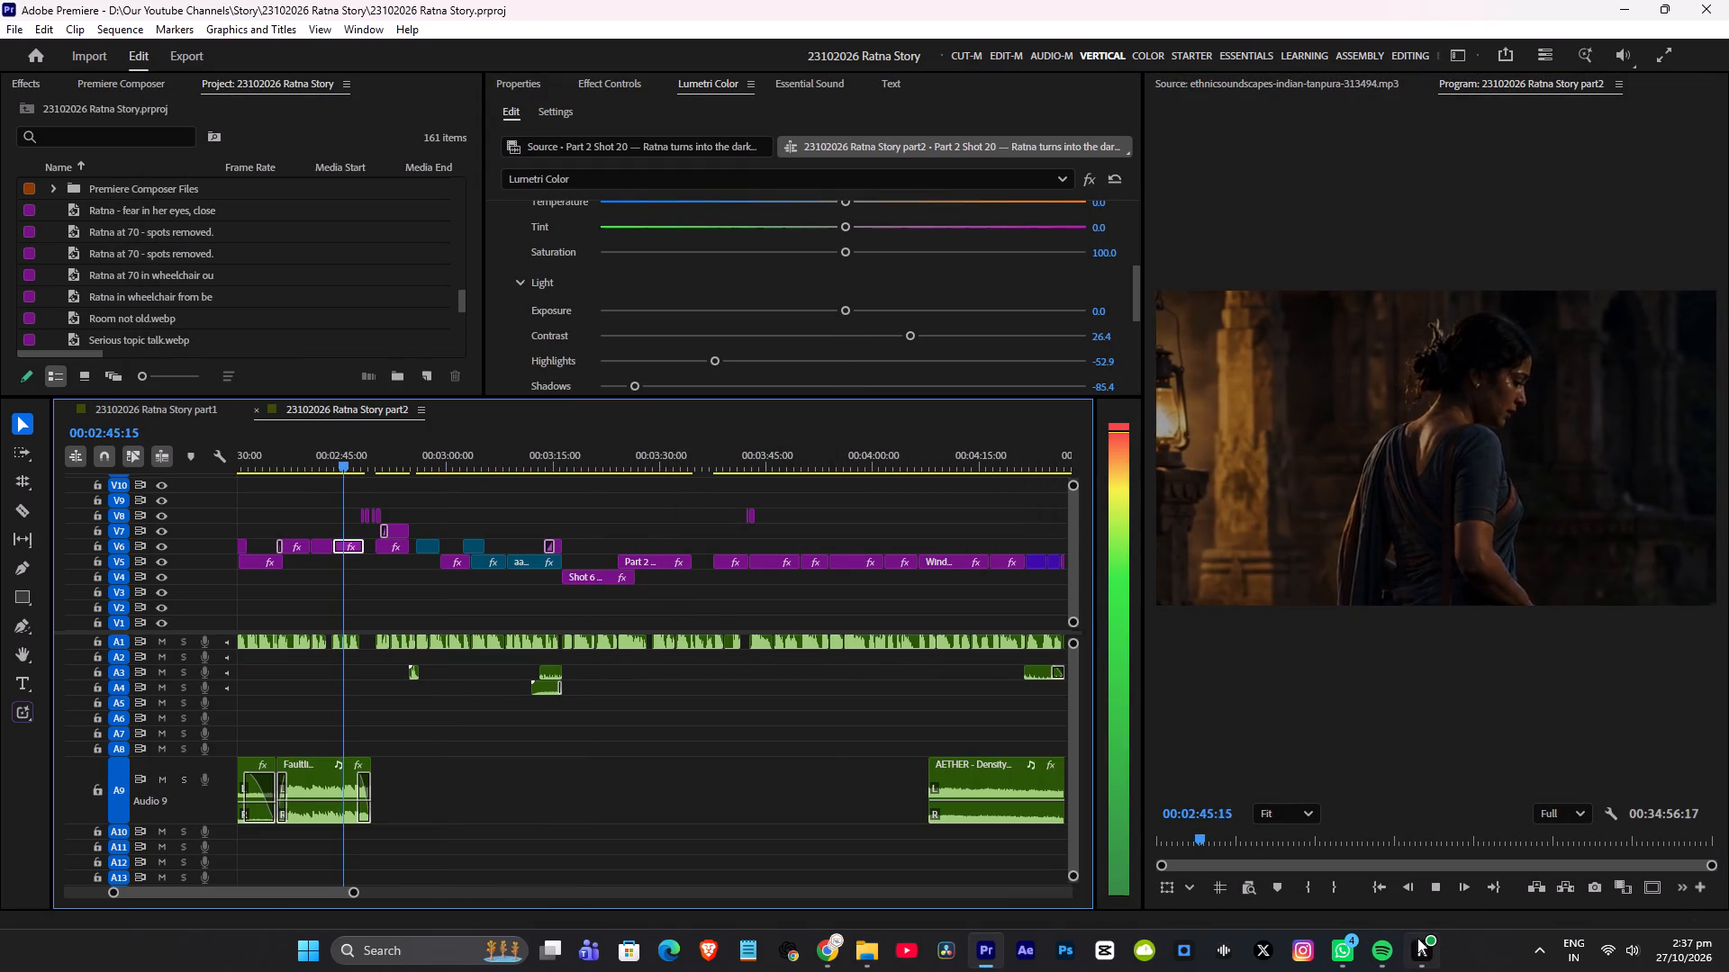
pyautogui.click(1405, 896)
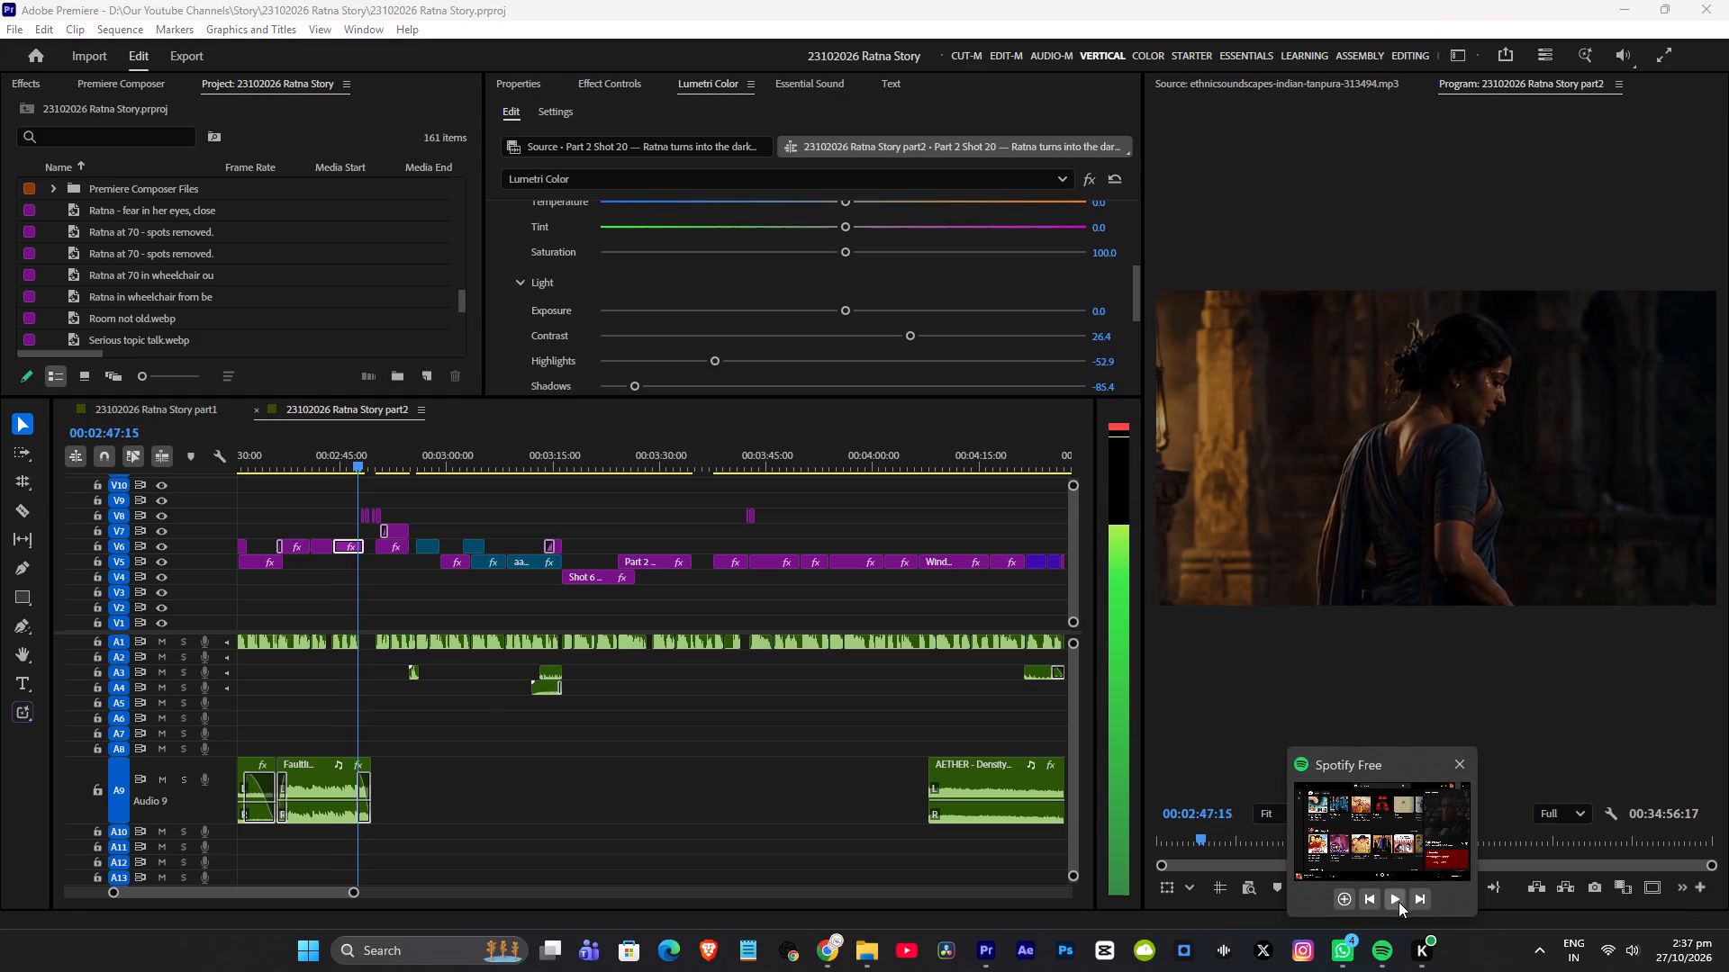
pyautogui.click(468, 721)
pyautogui.keyDown('alt'); pyautogui.scroll(2, 475, 722); pyautogui.keyUp('alt')
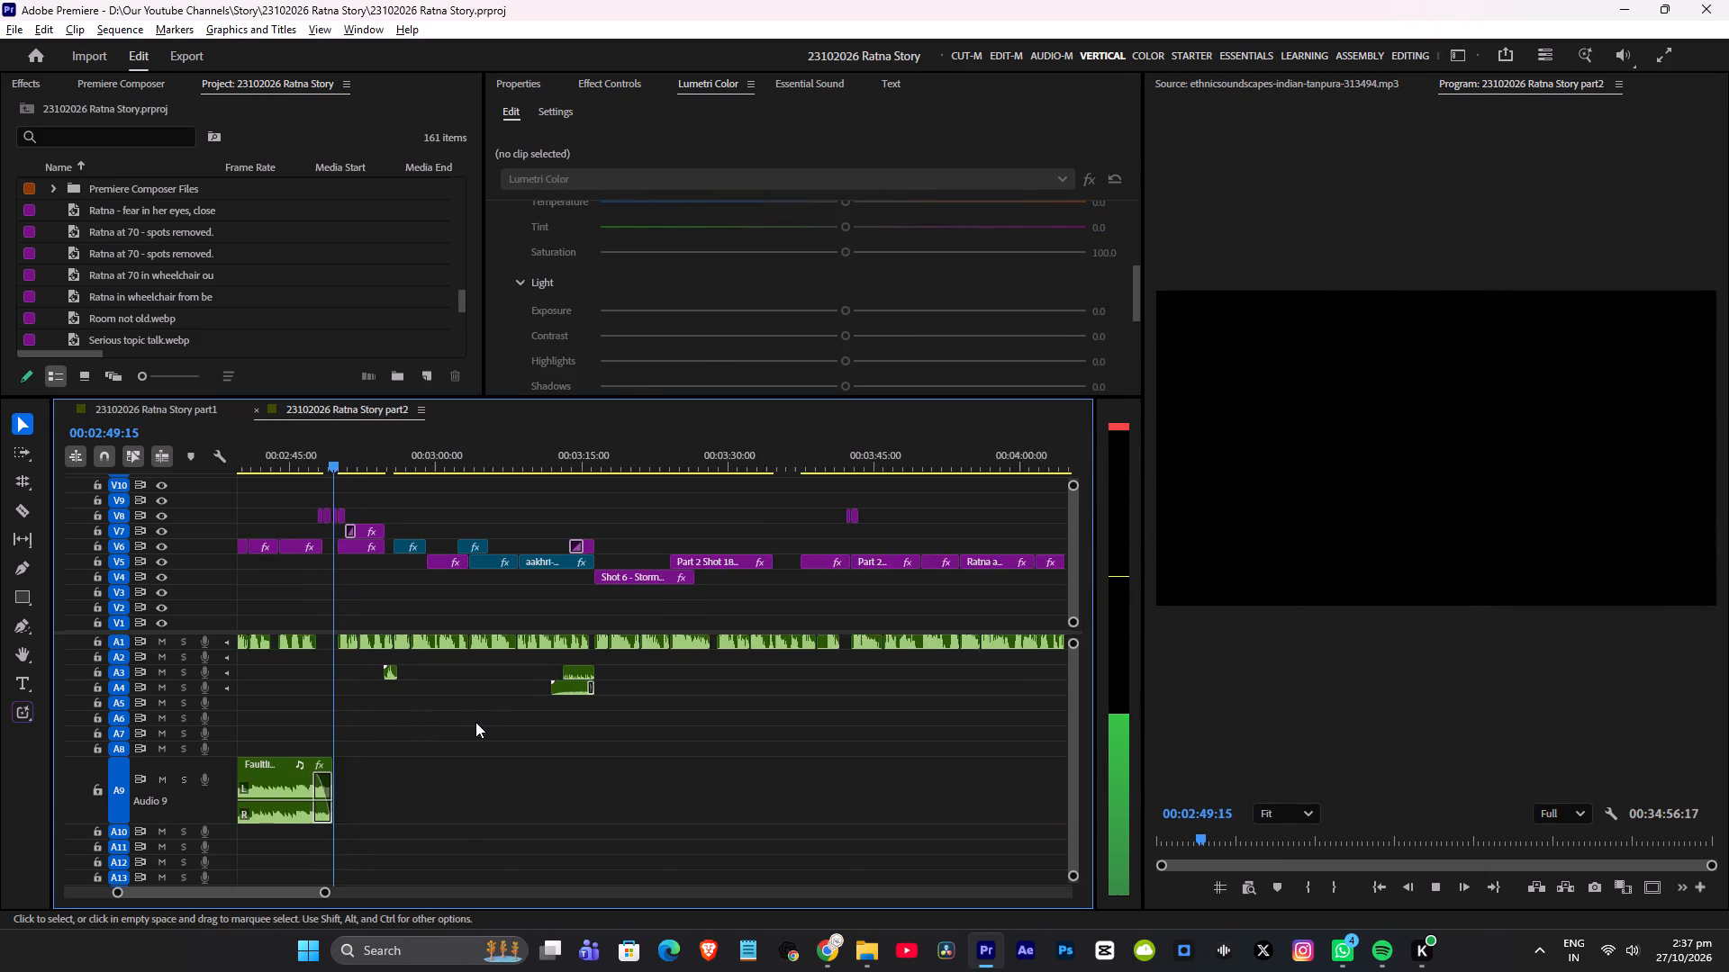
pyautogui.keyDown('alt'); pyautogui.scroll(5, 475, 722); pyautogui.keyUp('alt')
pyautogui.keyDown('alt'); pyautogui.scroll(4, 347, 717); pyautogui.keyUp('alt')
pyautogui.scroll(10, 358, 717)
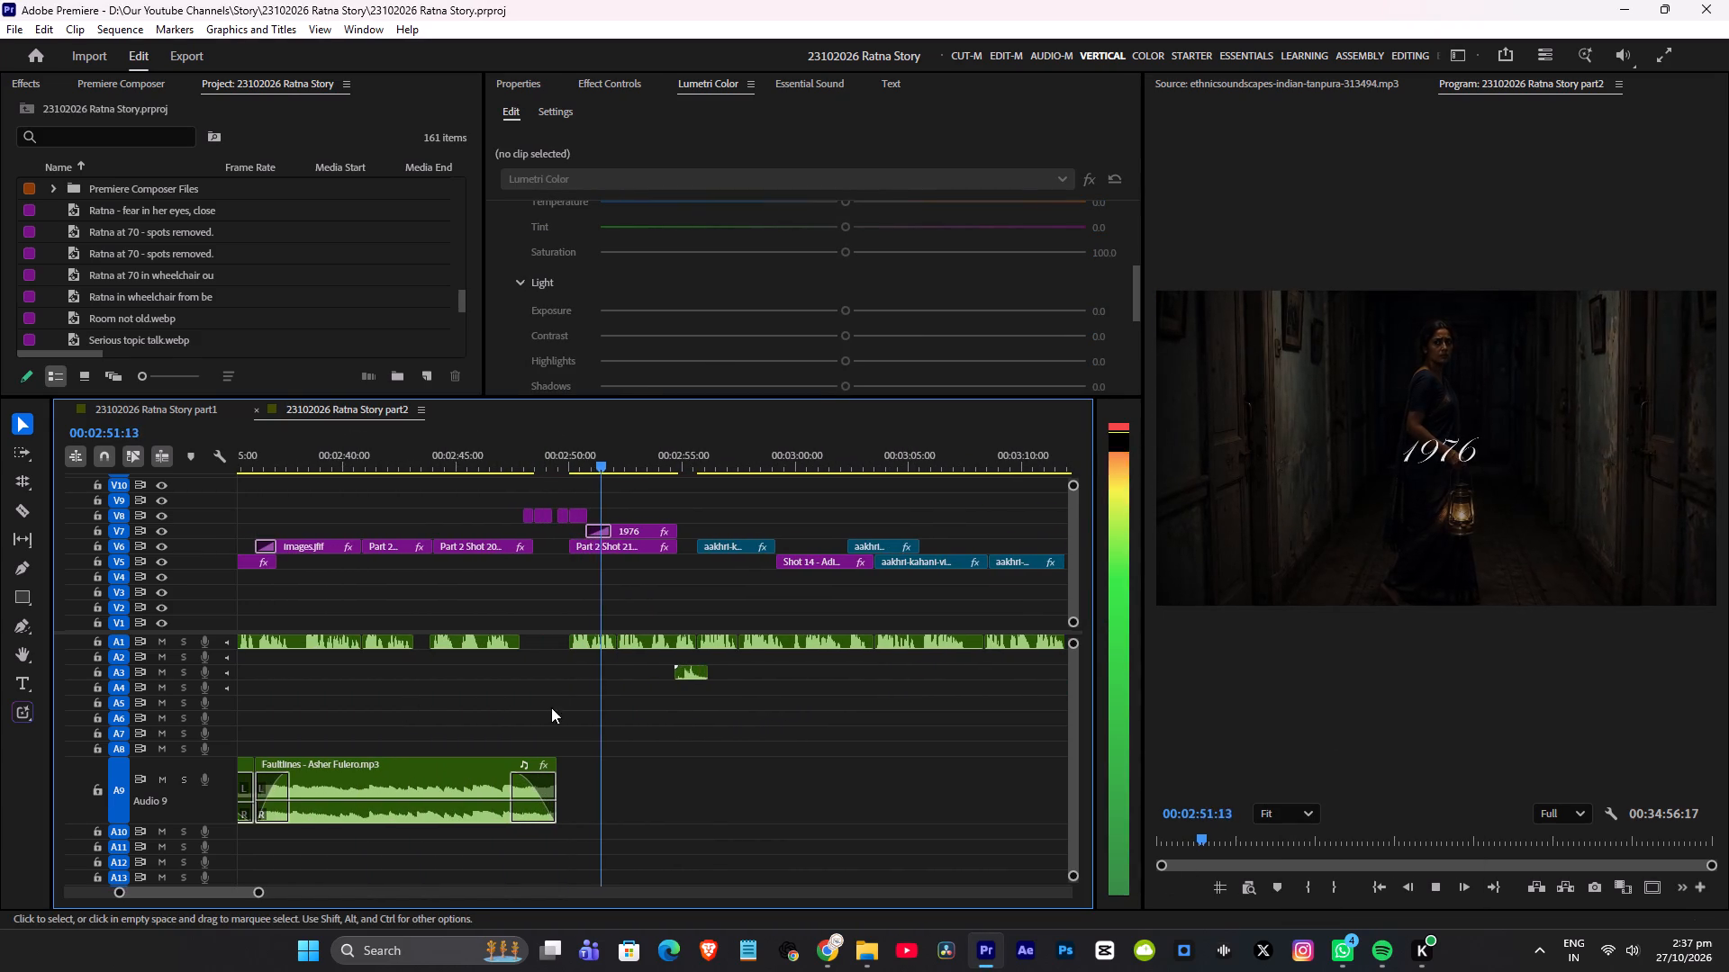
pyautogui.keyDown('alt'); pyautogui.scroll(-16, 635, 704); pyautogui.keyUp('alt')
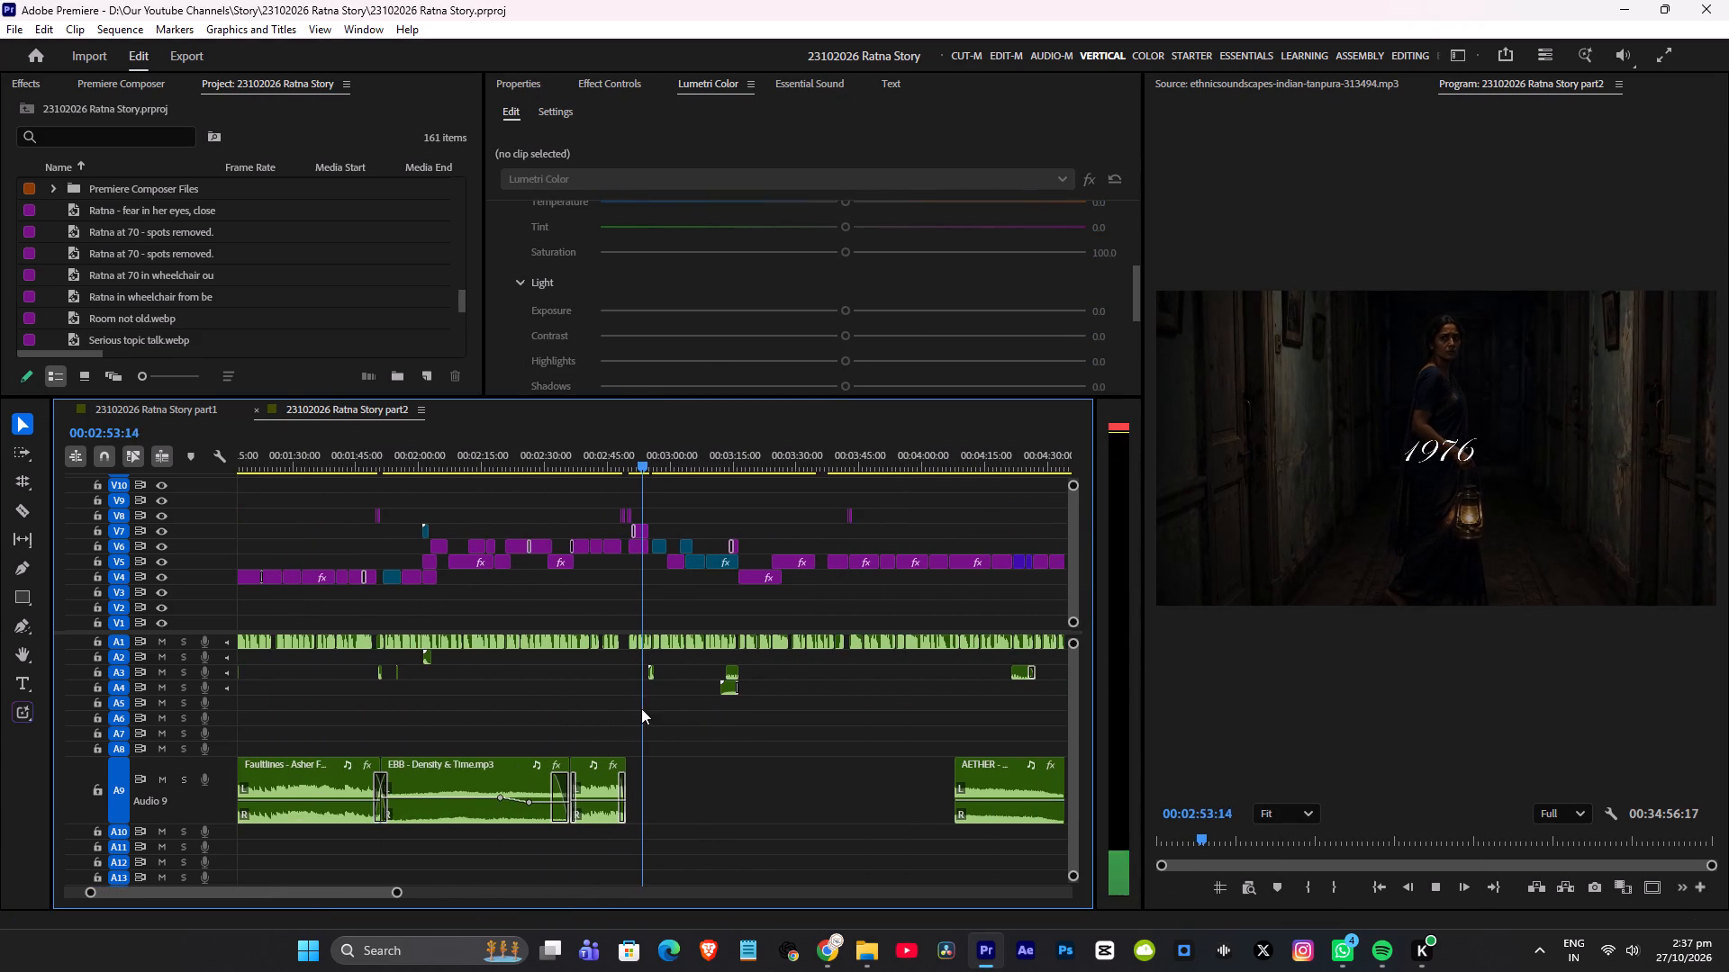
pyautogui.scroll(-4, 638, 723)
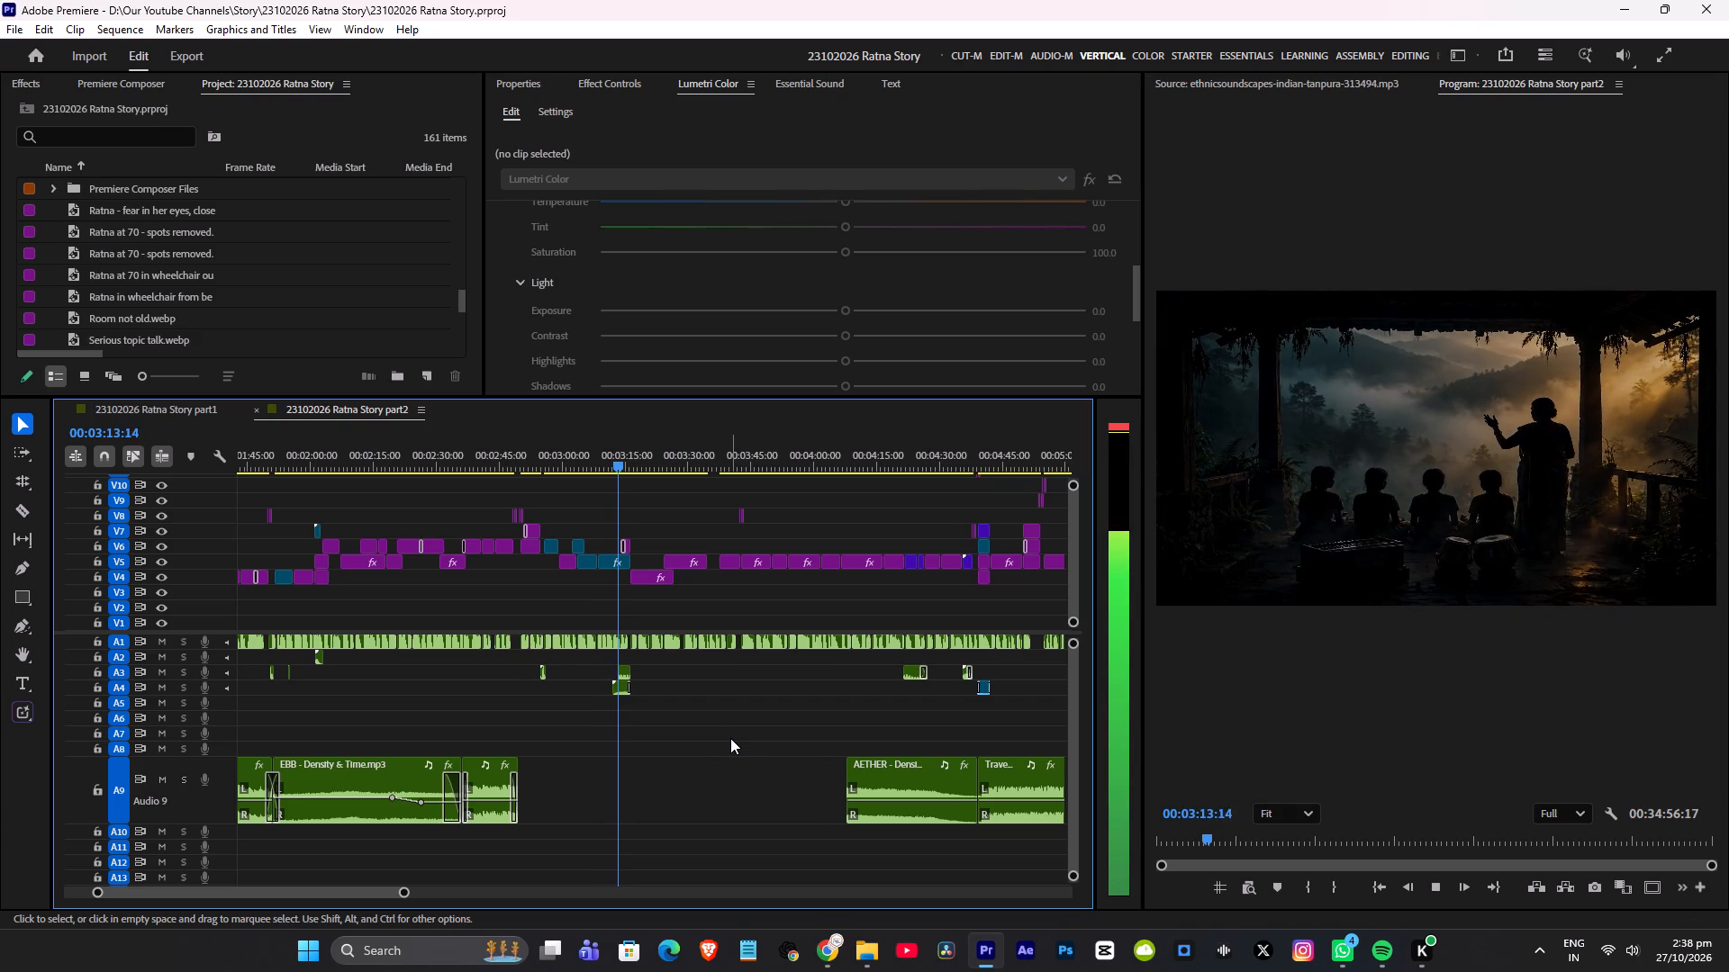
pyautogui.scroll(-2, 729, 742)
# Audition the AETHER and Traverse The Sky music on A9 by playing from several points between about 00:04:10 and 00:05:28.
pyautogui.click(804, 464)
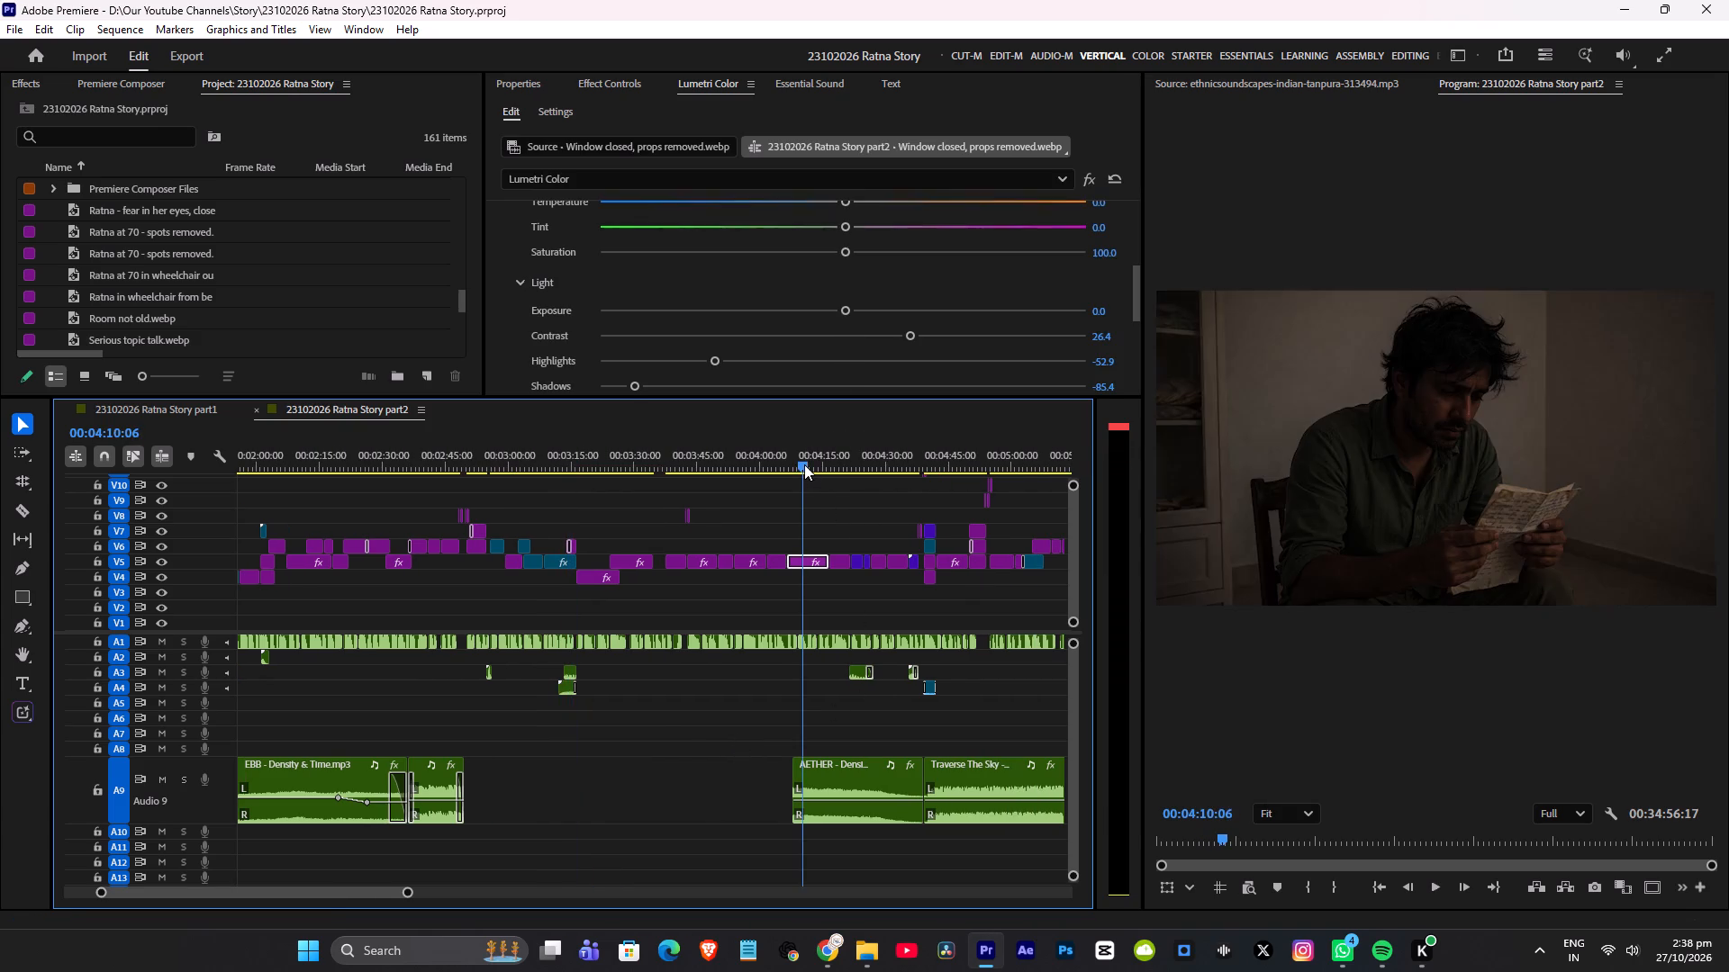
pyautogui.press('space')
pyautogui.scroll(-1, 849, 732)
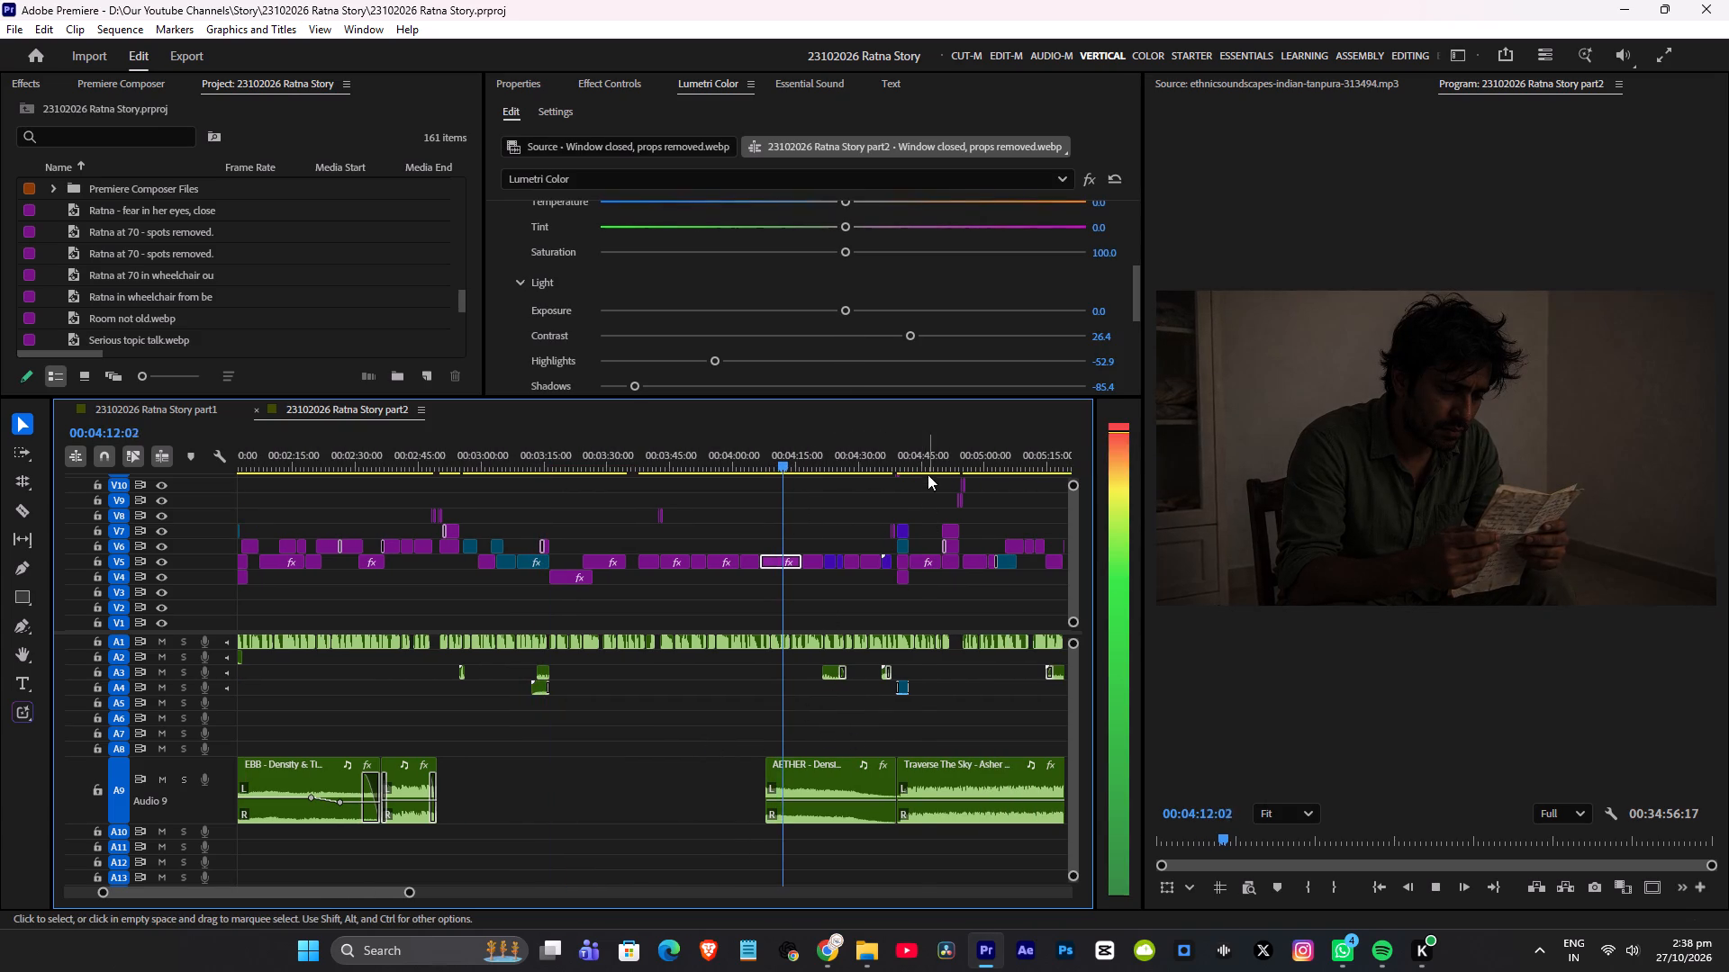
pyautogui.click(924, 462)
pyautogui.press('space')
pyautogui.scroll(-7, 920, 693)
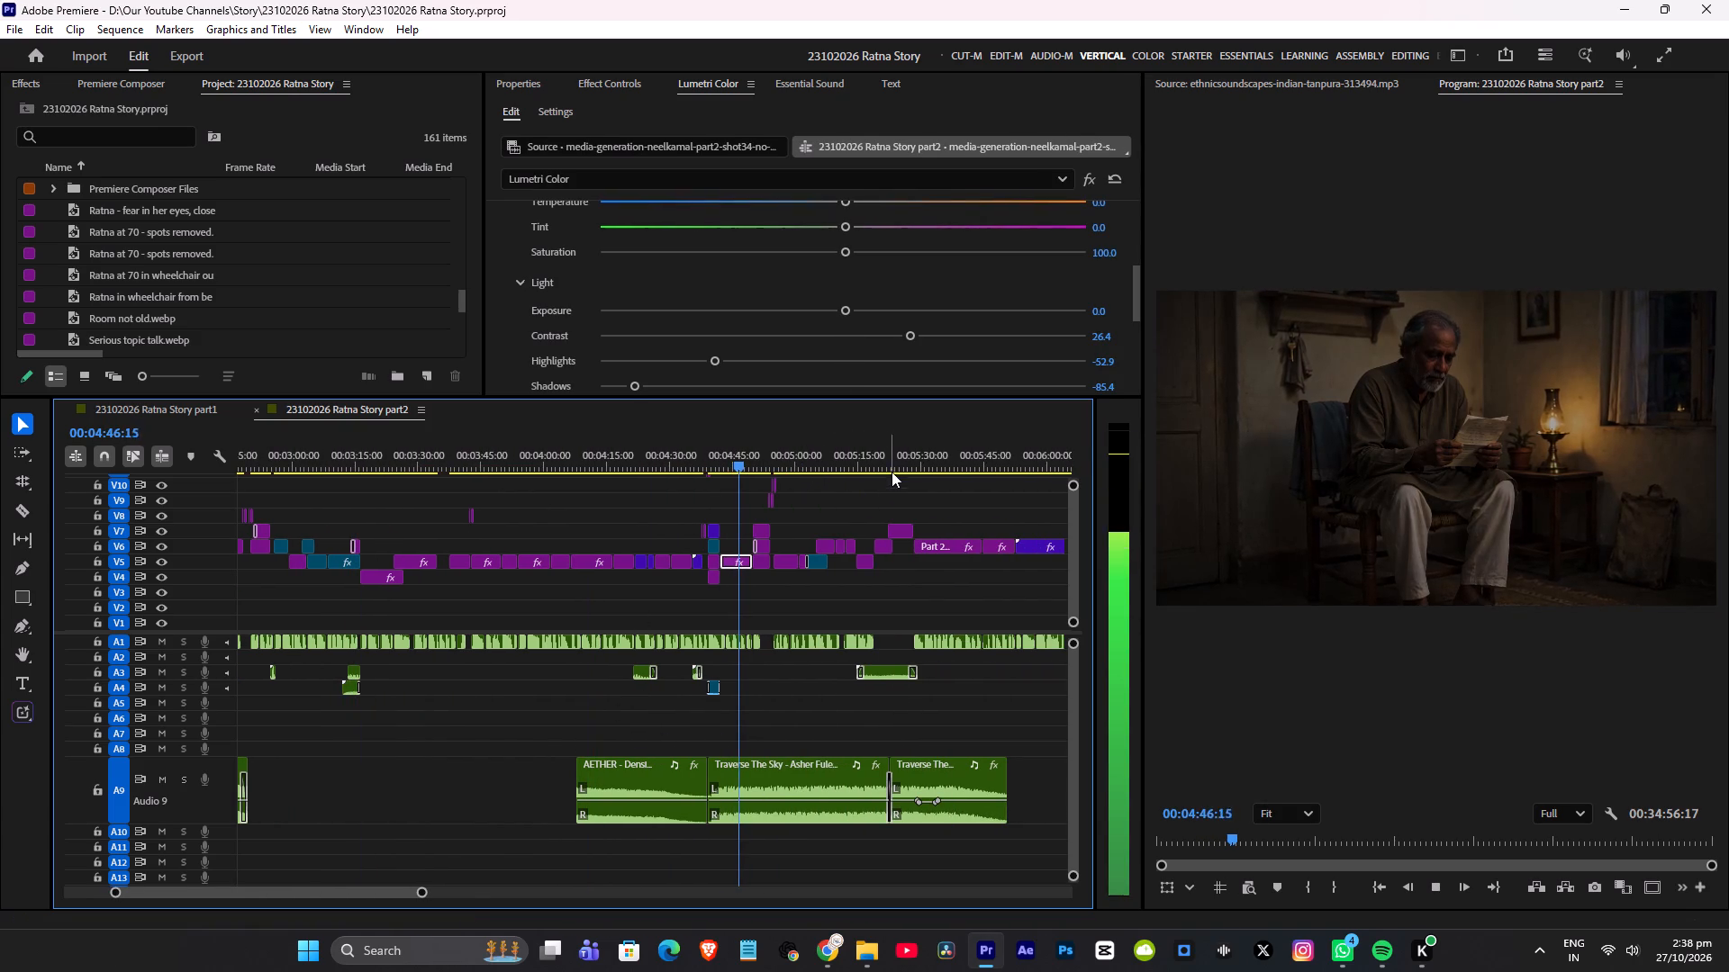
pyautogui.click(885, 461)
pyautogui.press('space')
pyautogui.click(916, 464)
pyautogui.press('space')
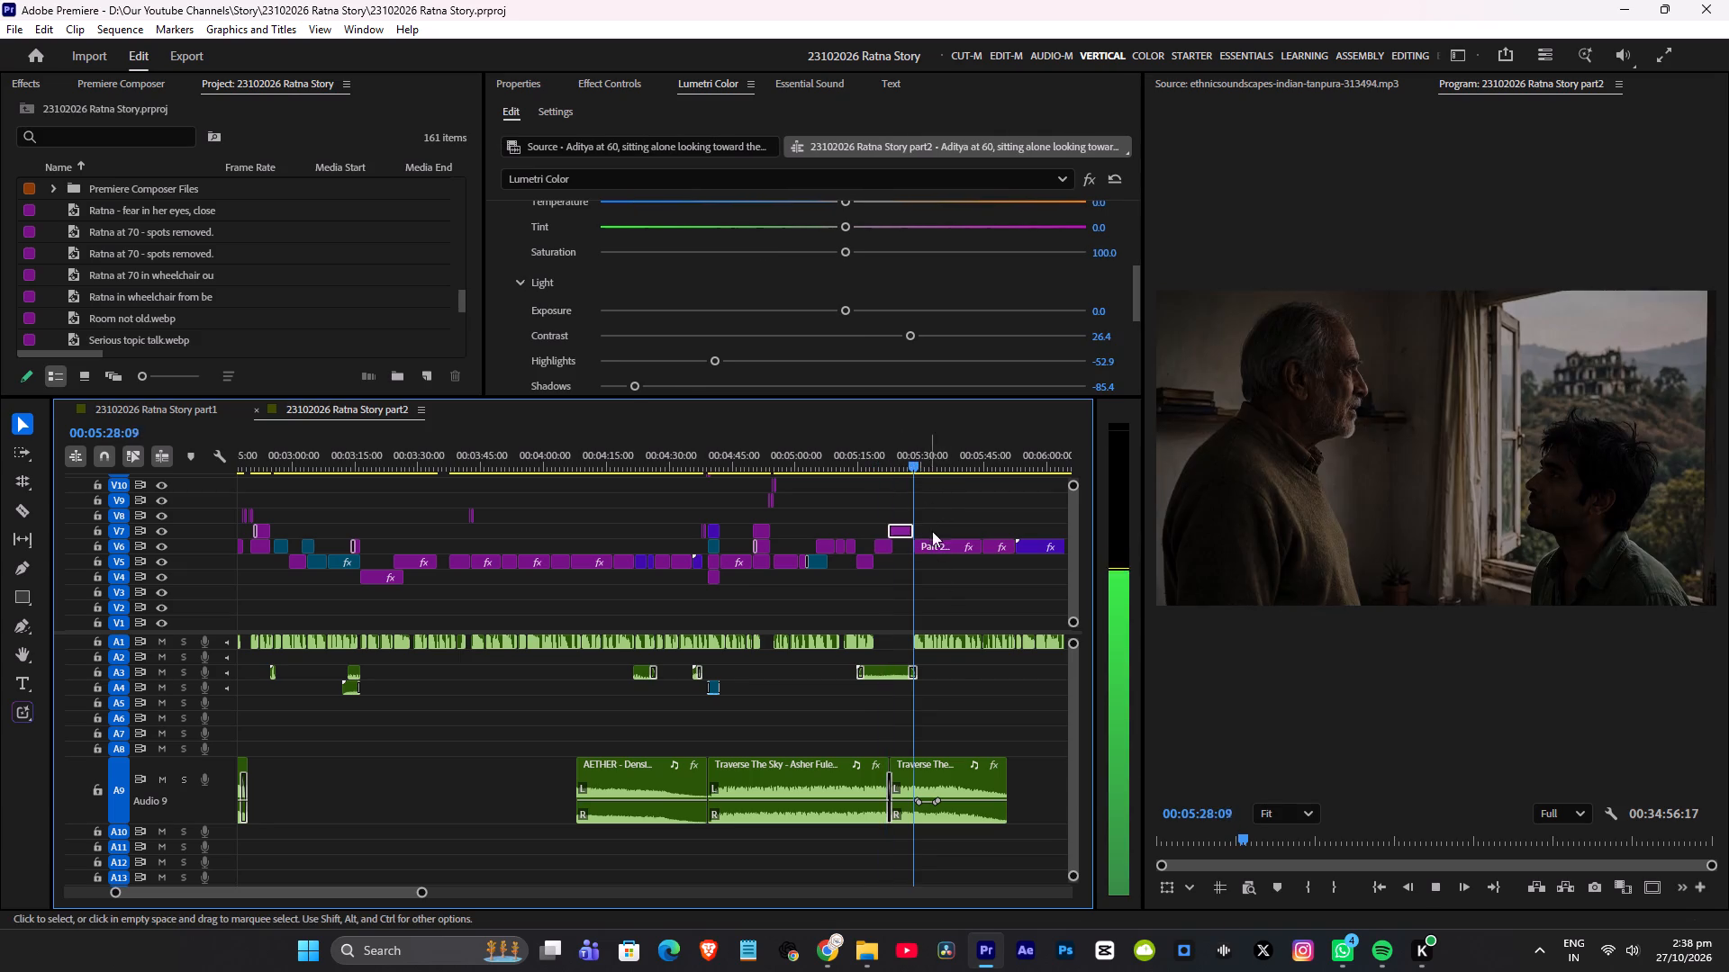
pyautogui.press('space')
pyautogui.click(798, 459)
pyautogui.press('space')
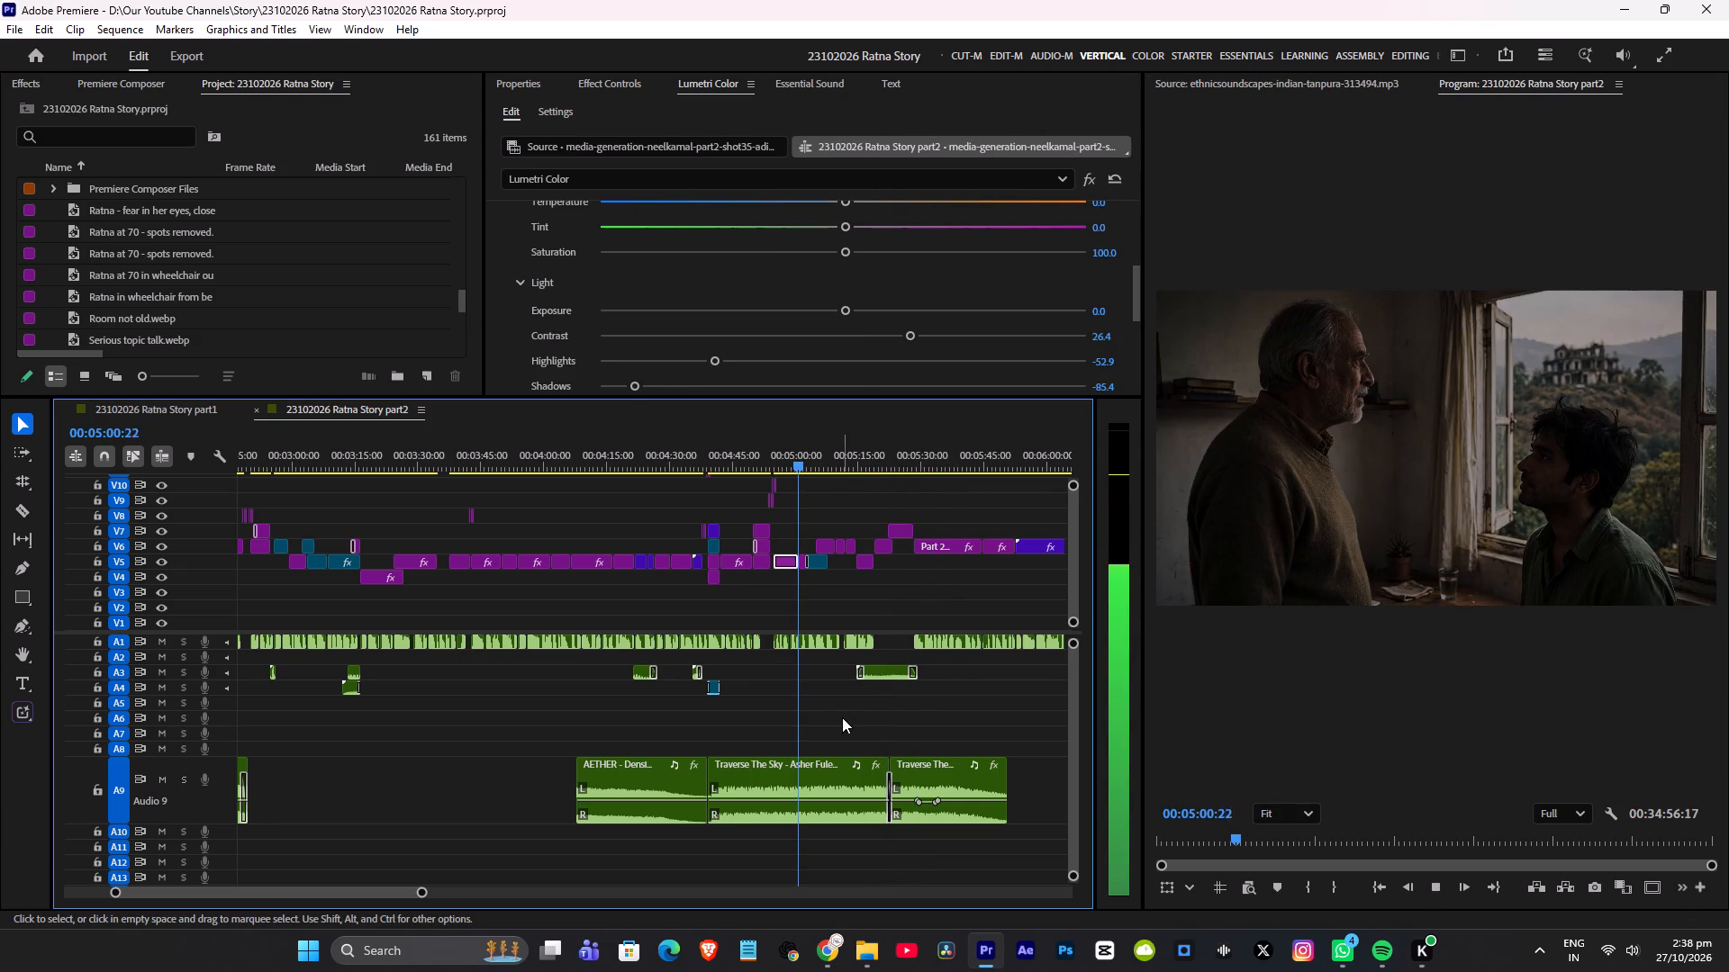
pyautogui.scroll(3, 841, 715)
pyautogui.press('space')
pyautogui.click(786, 463)
pyautogui.press('space')
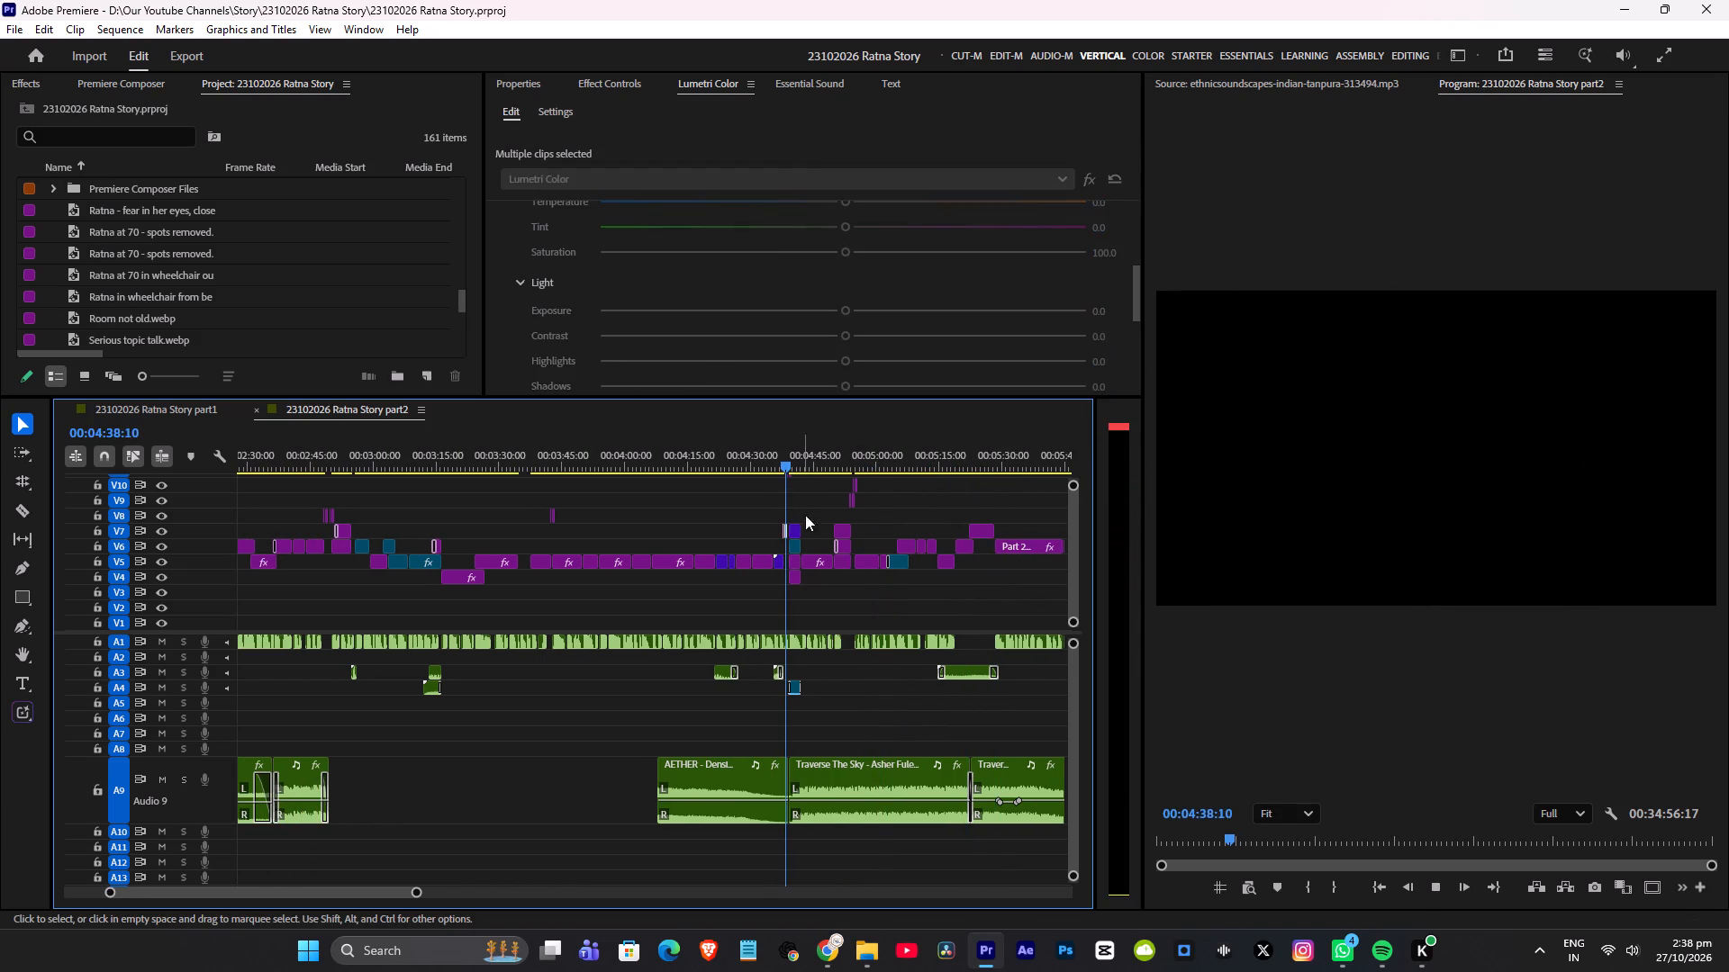
pyautogui.keyDown('alt'); pyautogui.scroll(-9, 874, 729); pyautogui.keyUp('alt')
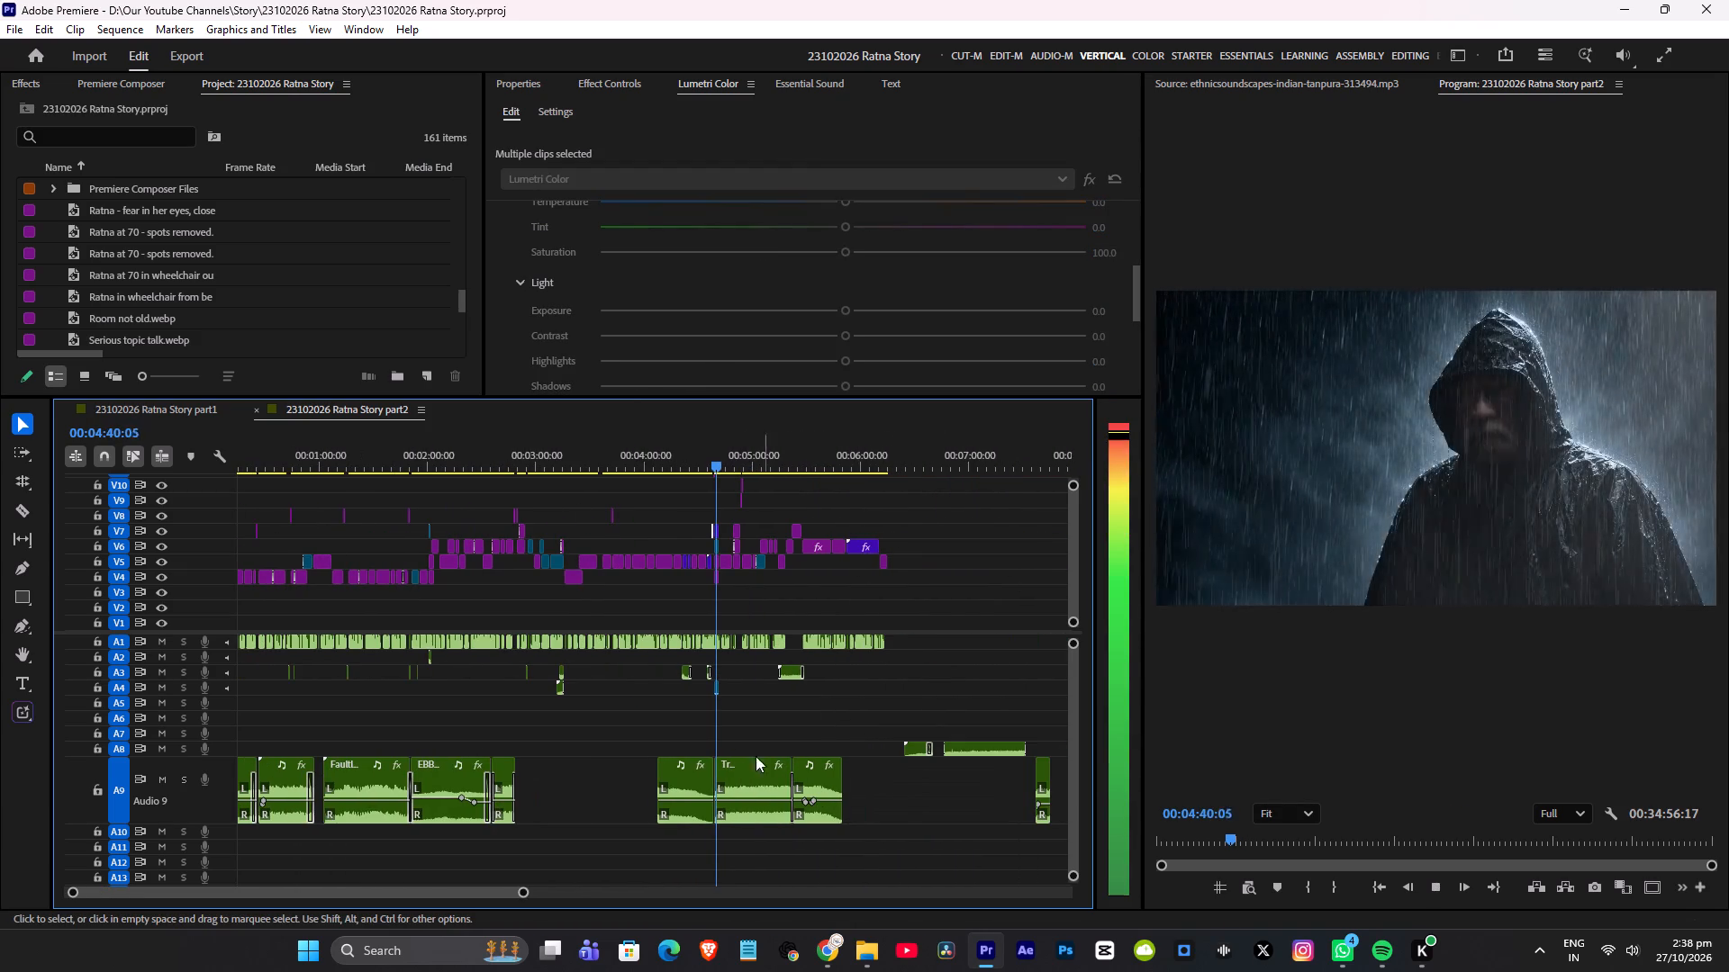
# Stop playback and move the AETHER music clip on A9 to after the last Traverse The Sky clip.
pyautogui.press('space')
pyautogui.click(680, 771)
pyautogui.moveTo(683, 781); pyautogui.dragTo(883, 796)
# Move the first Traverse The Sky clip on A9 to about 00:02:52, shortly after the Faultlines clip, and save the project.
pyautogui.moveTo(745, 777); pyautogui.dragTo(553, 777)
pyautogui.keyDown('alt'); pyautogui.scroll(2, 514, 752); pyautogui.keyUp('alt')
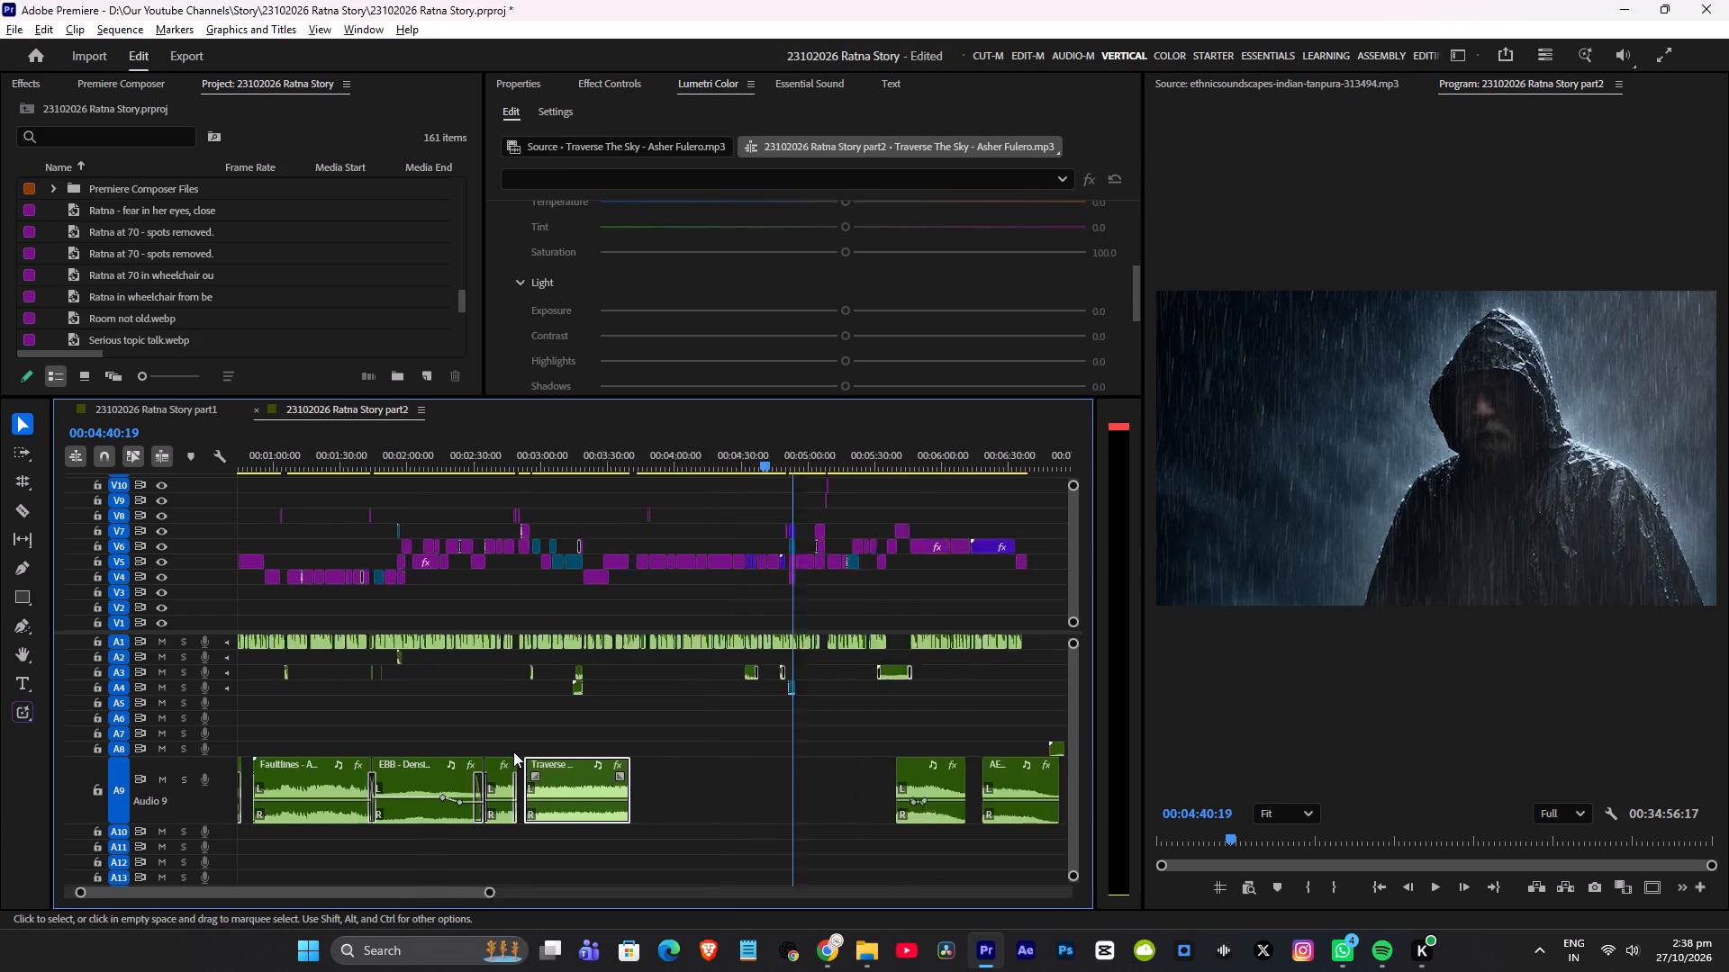
pyautogui.keyDown('alt'); pyautogui.scroll(9, 513, 751); pyautogui.keyUp('alt')
pyautogui.scroll(15, 546, 751)
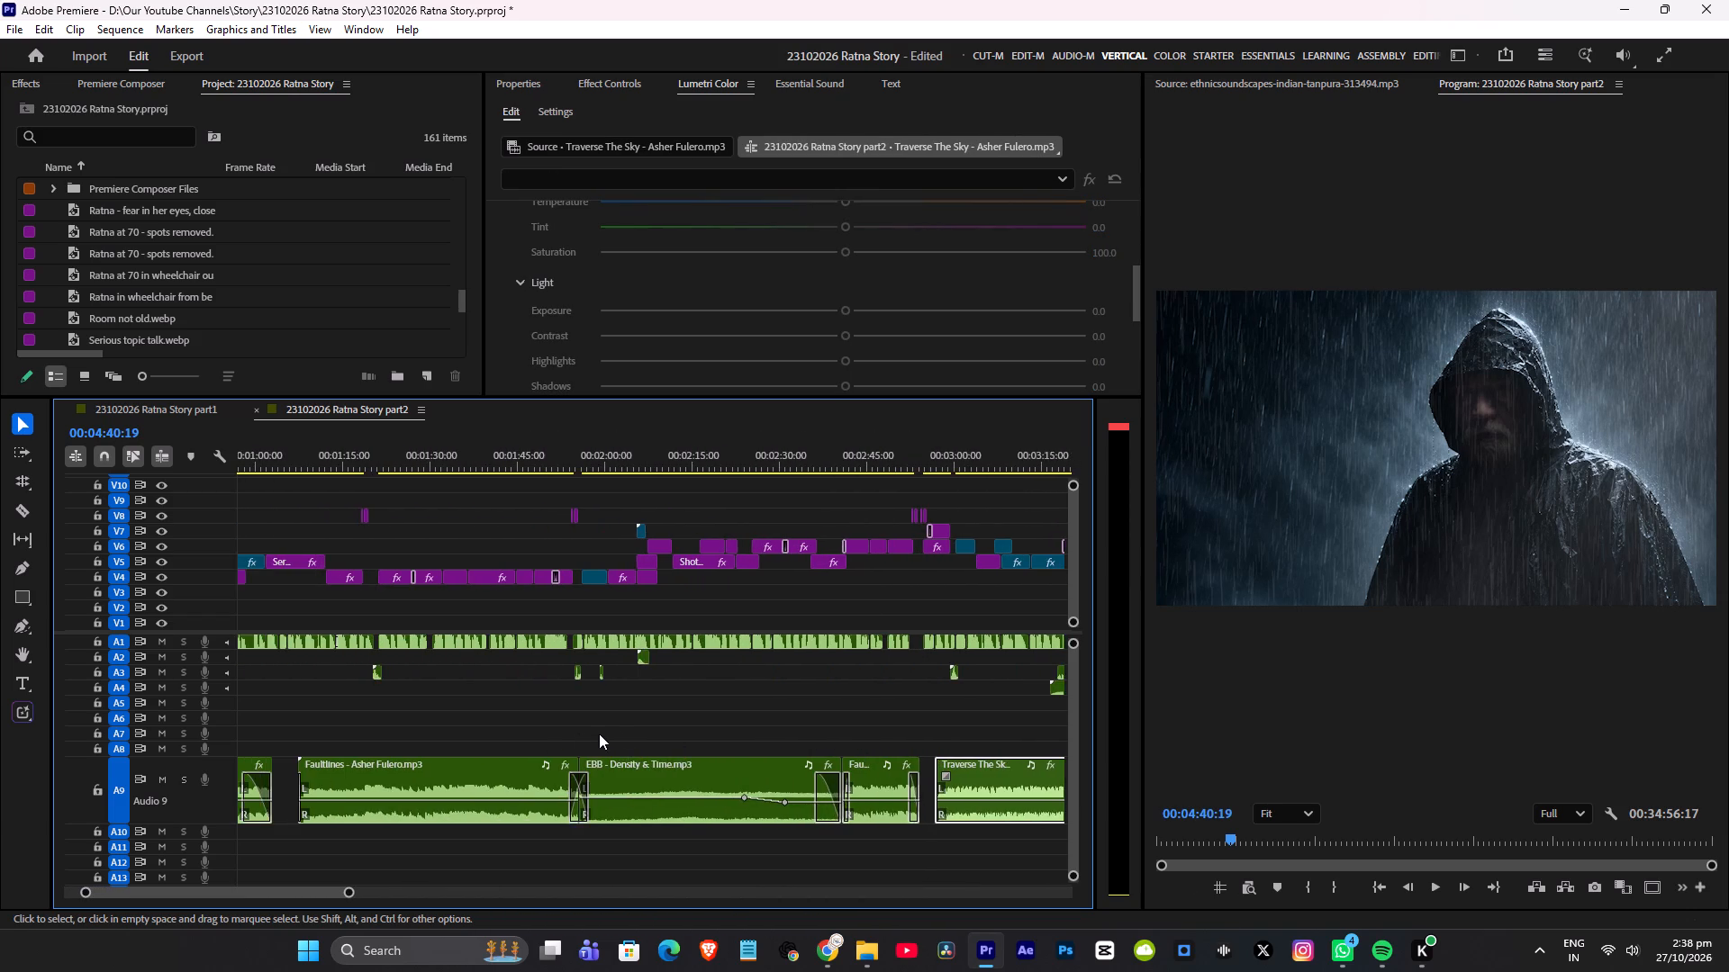
pyautogui.scroll(8, 618, 731)
pyautogui.scroll(-7, 619, 741)
pyautogui.hotkey('ctrl', 's')
# Listen to the opening music on A9 by playing from about 00:00:33 and from about 00:00:14.
pyautogui.scroll(-7, 611, 752)
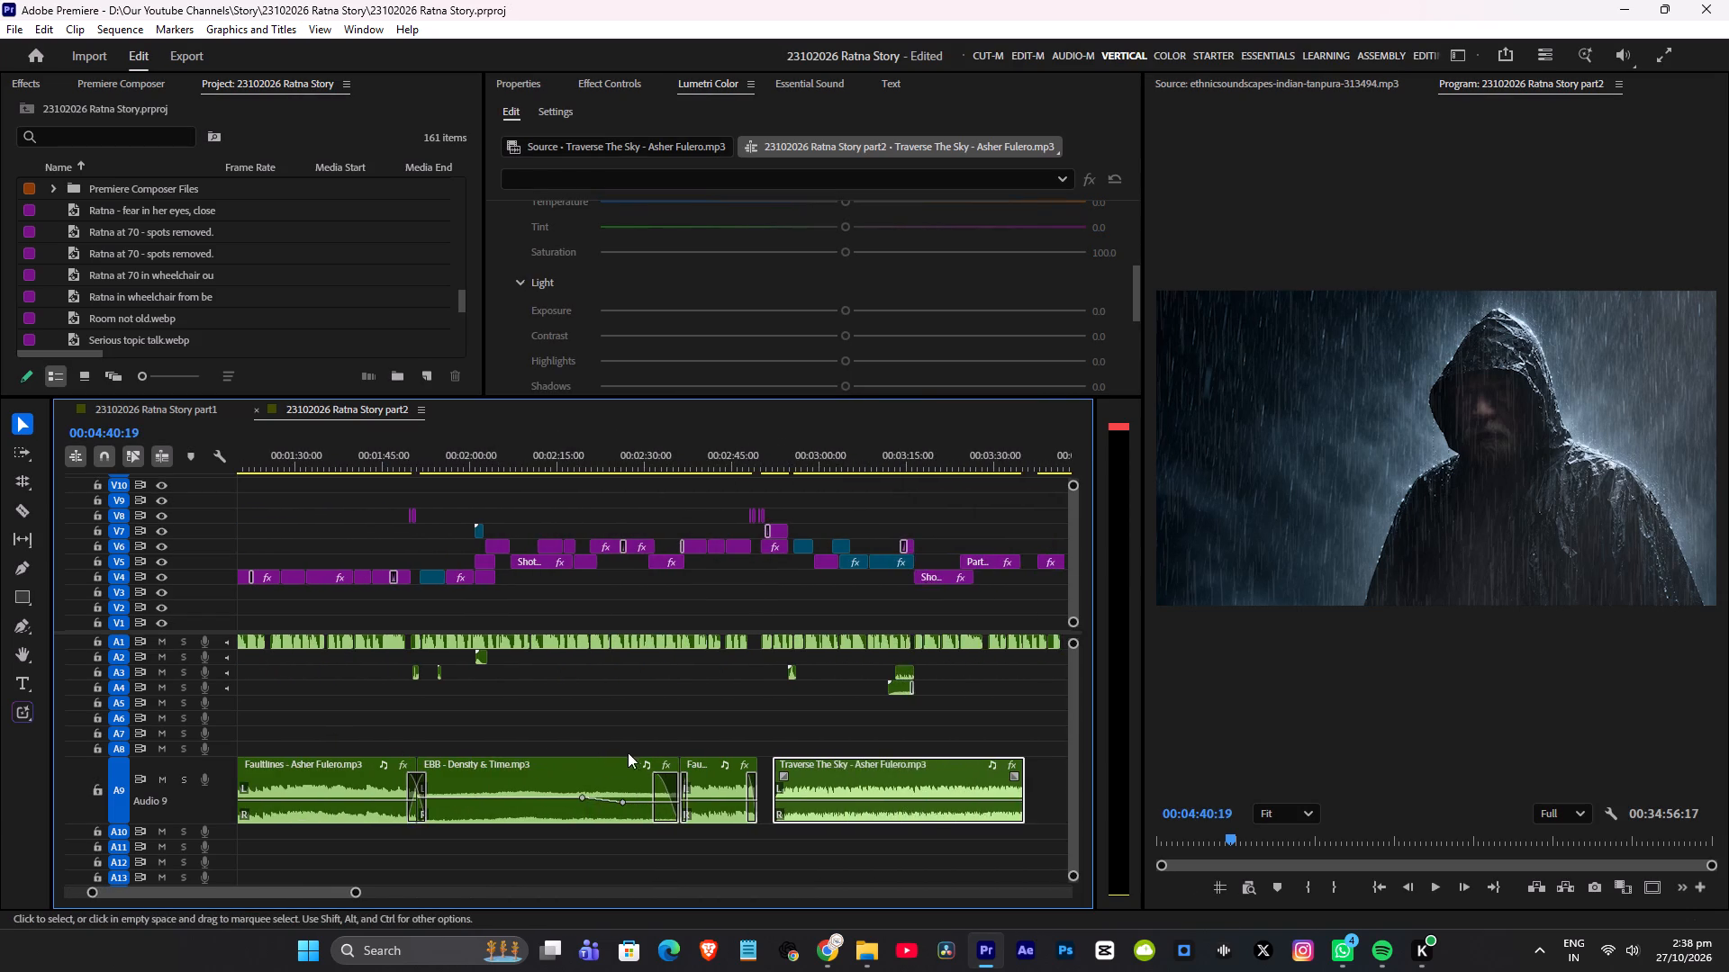
pyautogui.scroll(7, 638, 751)
pyautogui.scroll(7, 438, 658)
pyautogui.click(346, 451)
pyautogui.press('space')
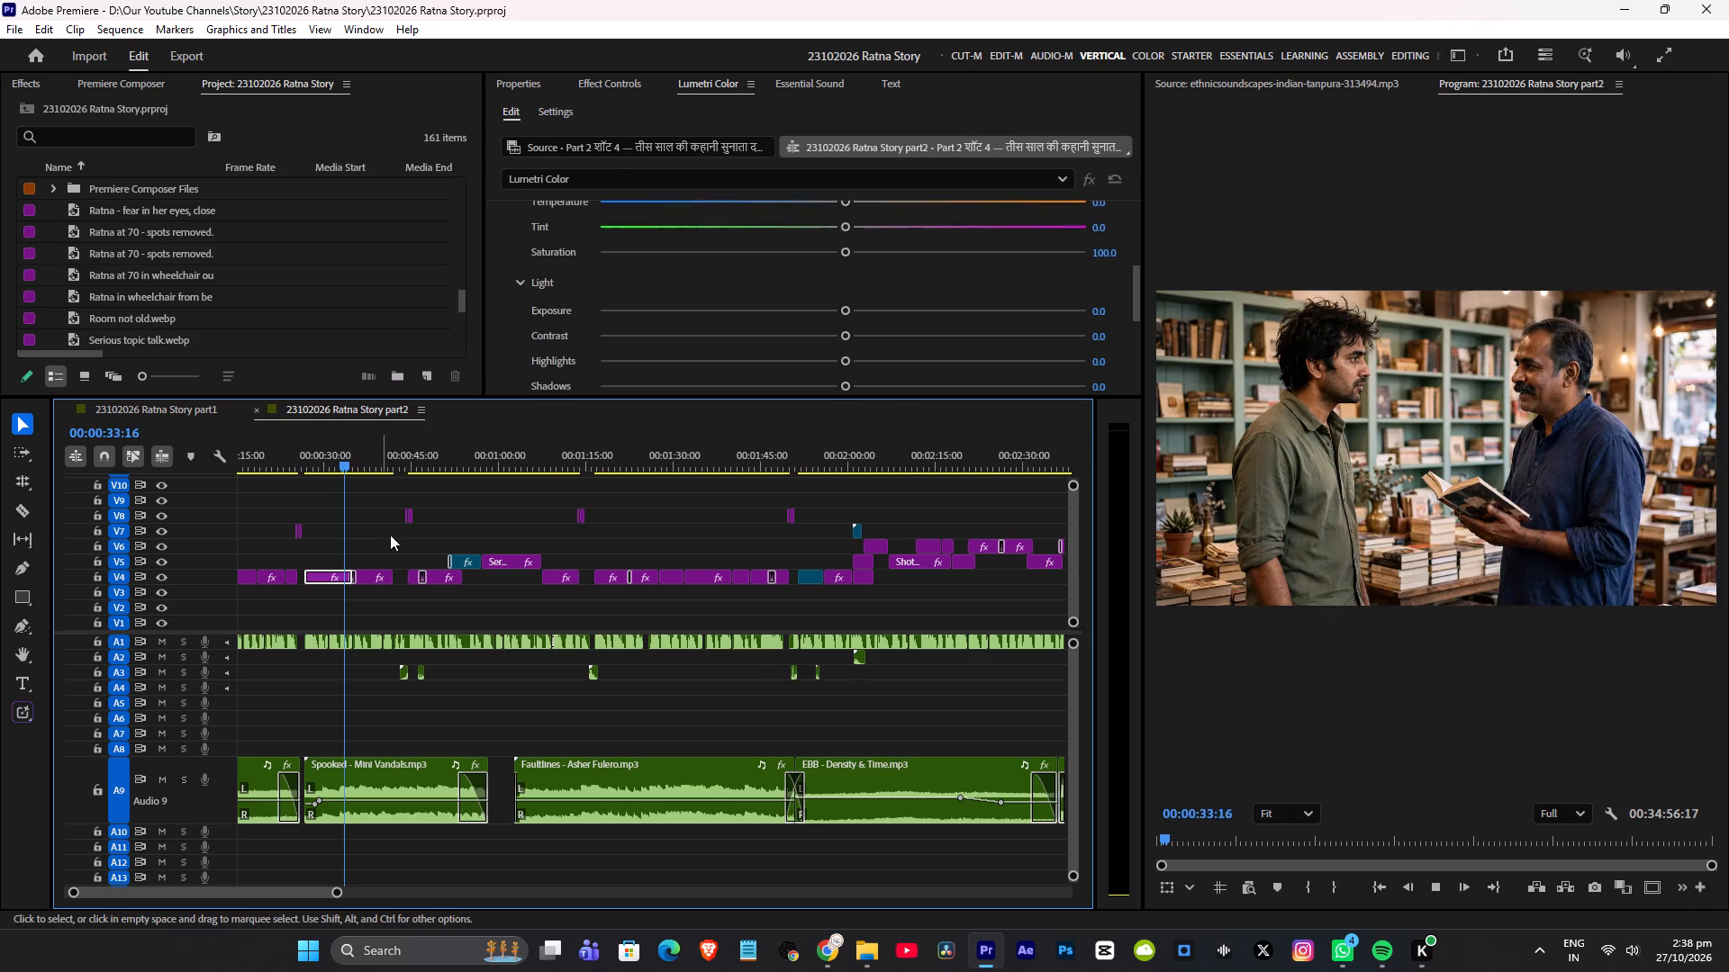
pyautogui.keyDown('alt'); pyautogui.scroll(-4, 454, 756); pyautogui.keyUp('alt')
pyautogui.keyDown('alt'); pyautogui.scroll(13, 465, 746); pyautogui.keyUp('alt')
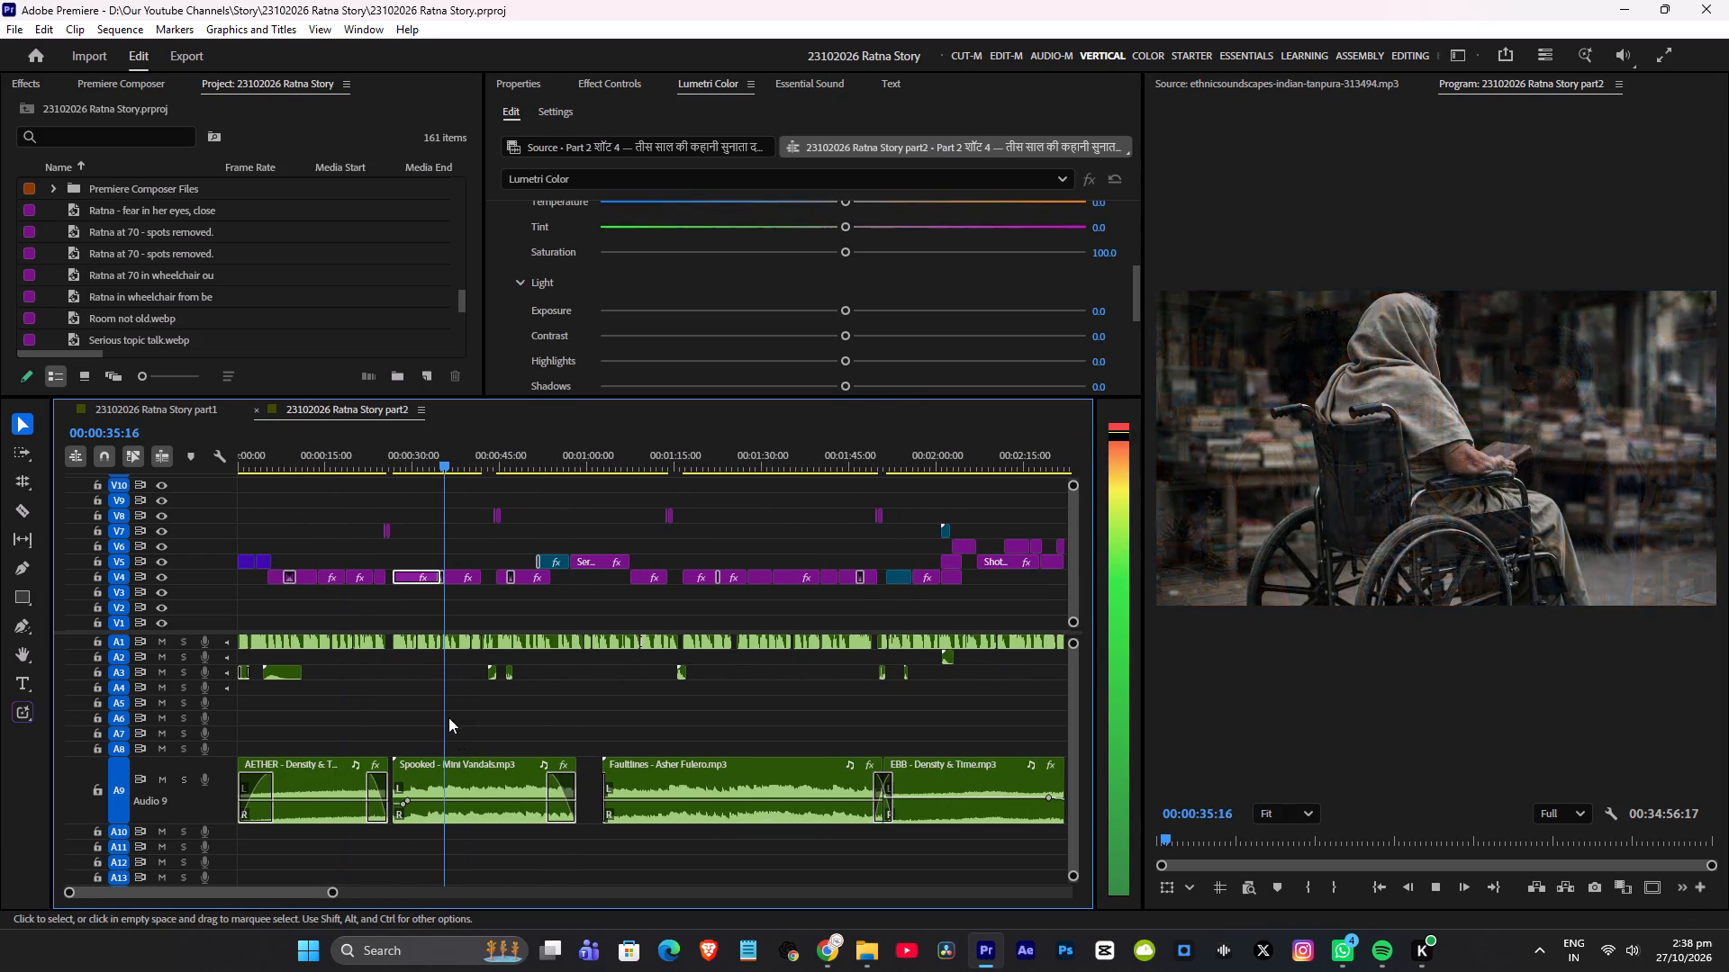
pyautogui.click(323, 462)
pyautogui.press('space')
pyautogui.keyDown('alt'); pyautogui.scroll(-4, 521, 750); pyautogui.keyUp('alt')
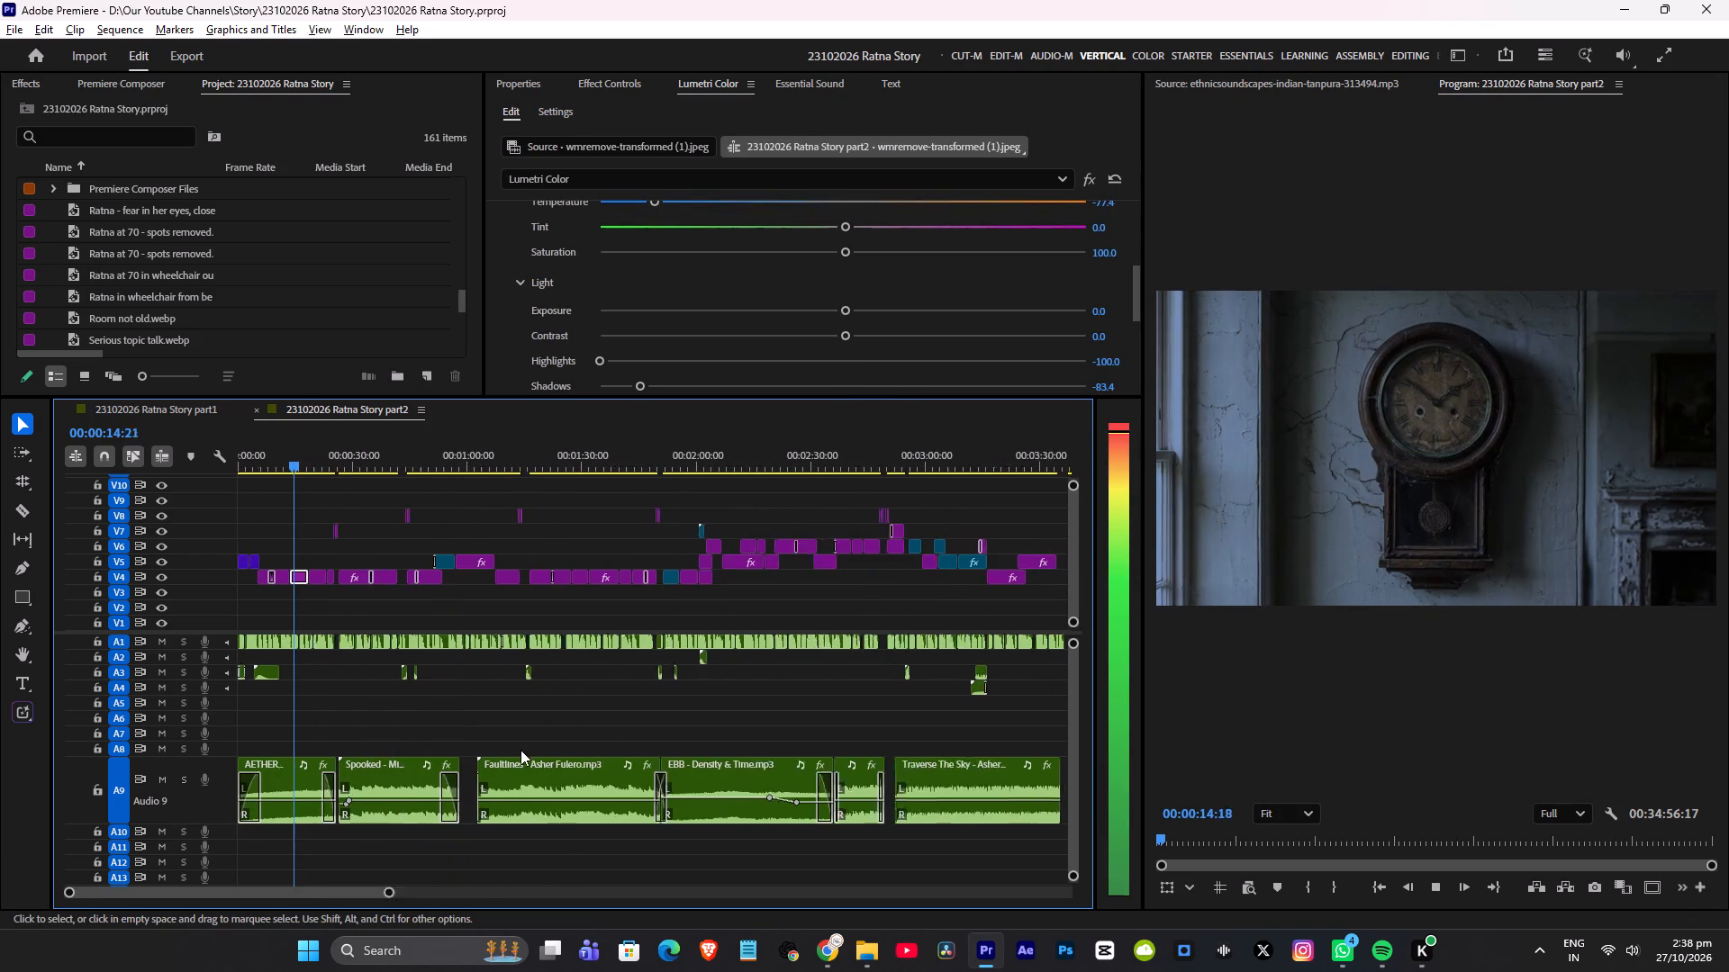
pyautogui.keyDown('alt'); pyautogui.scroll(-1, 521, 750); pyautogui.keyUp('alt')
pyautogui.scroll(-5, 513, 729)
pyautogui.scroll(-4, 801, 731)
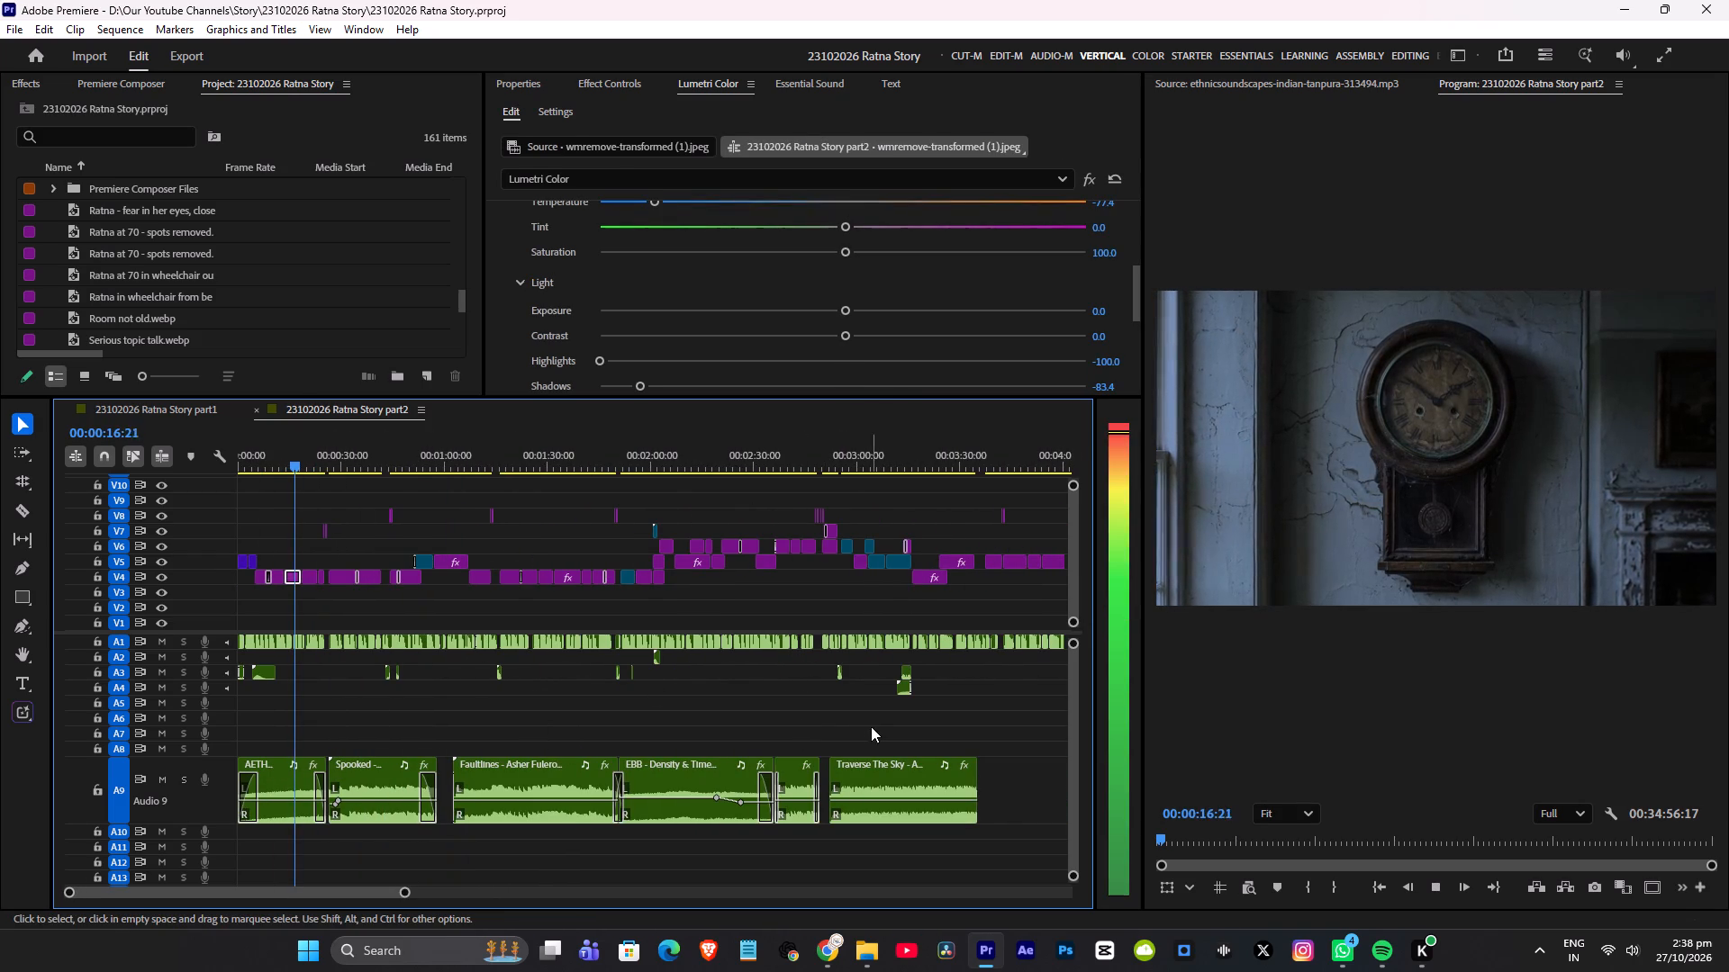
pyautogui.press('space')
# Save the project and shift the Traverse The Sky clip on A9 earlier so it starts directly at the end of the Faultlines clip.
pyautogui.scroll(16, 891, 733)
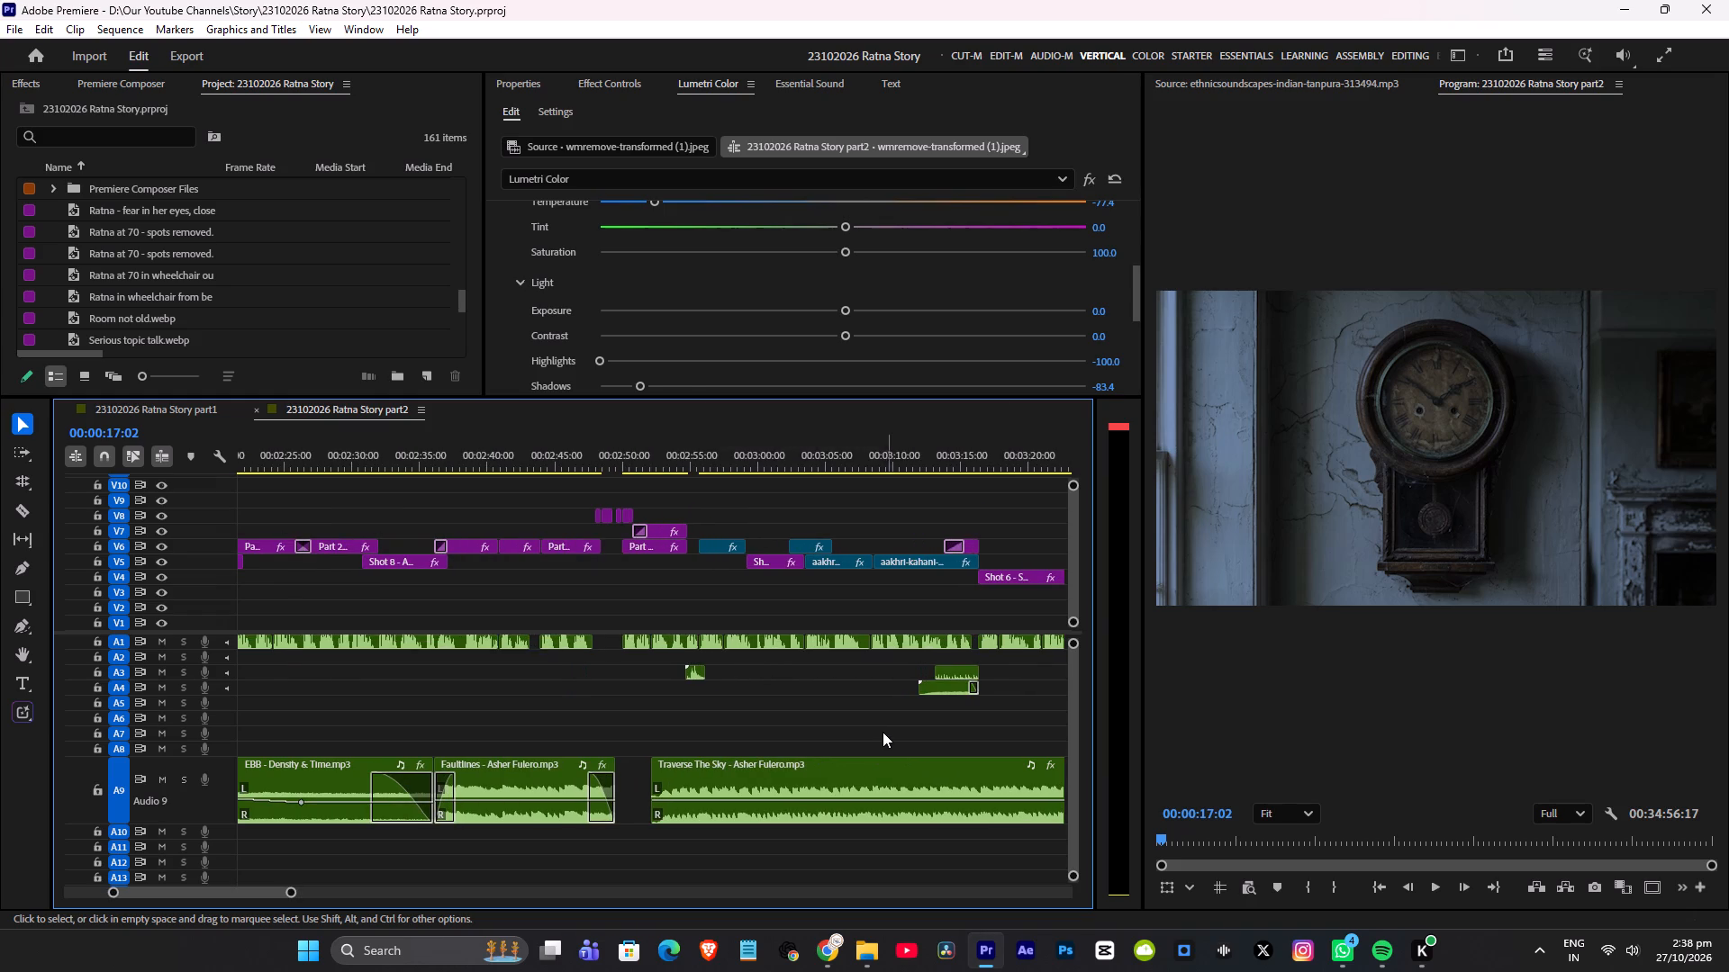
pyautogui.hotkey('ctrl', 's')
pyautogui.keyDown('alt'); pyautogui.scroll(5, 753, 719); pyautogui.keyUp('alt')
pyautogui.moveTo(623, 768); pyautogui.dragTo(594, 768)
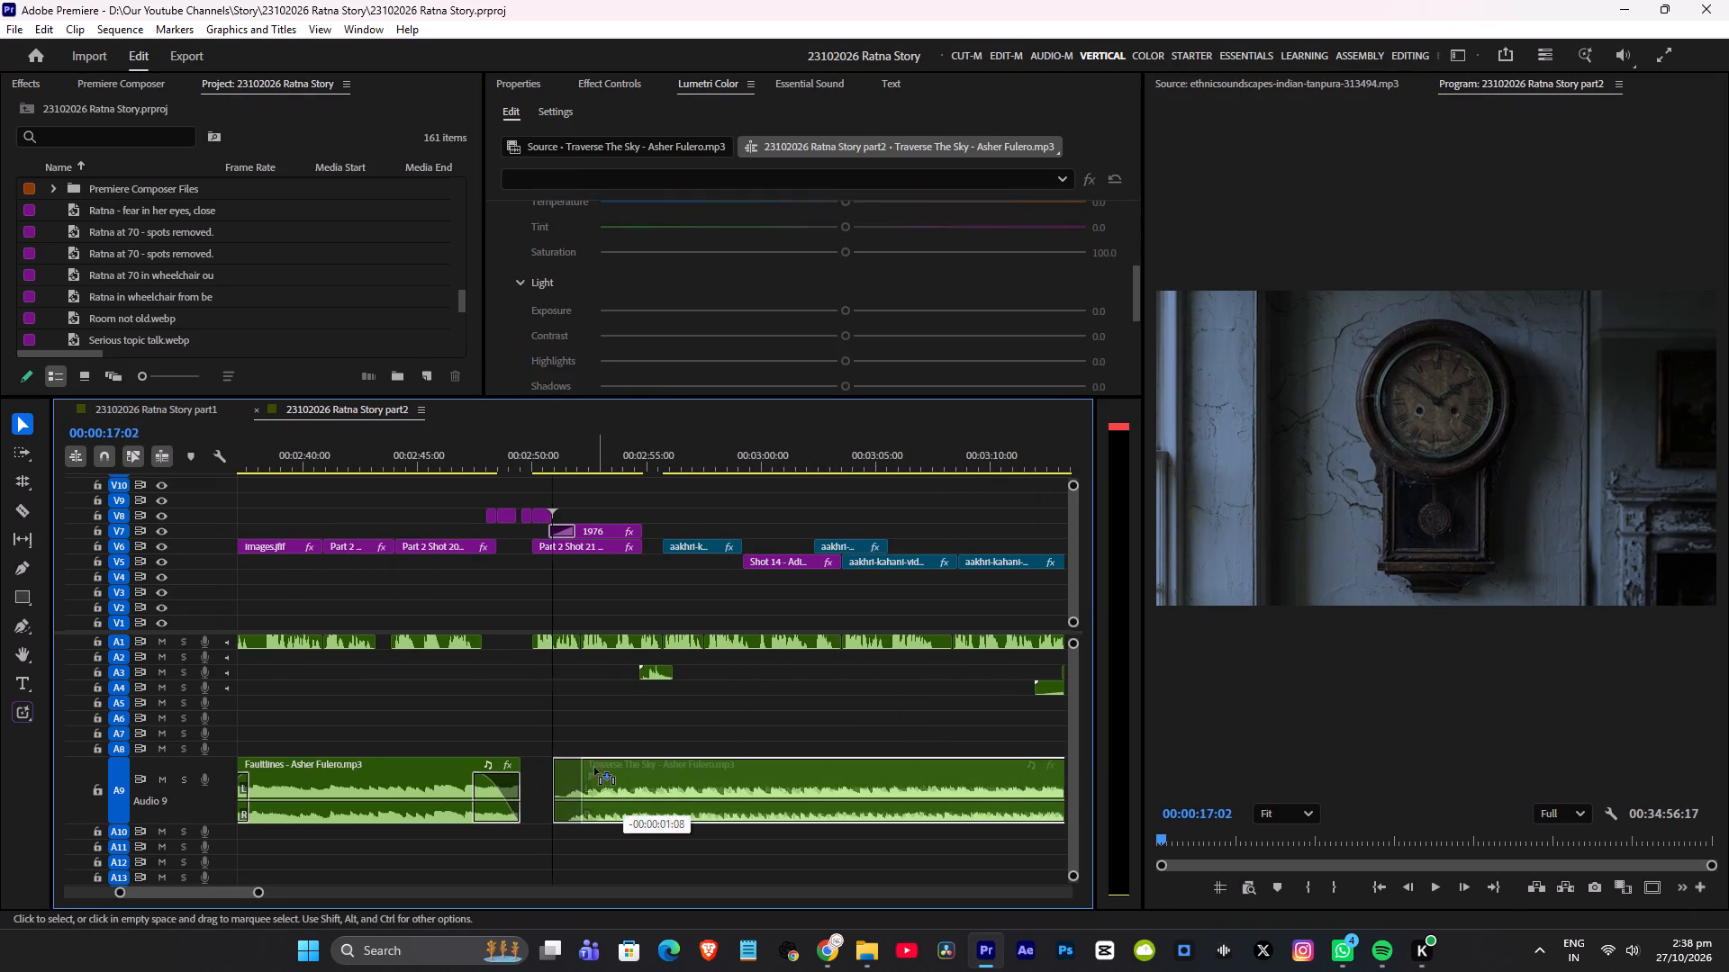
pyautogui.moveTo(594, 768); pyautogui.dragTo(563, 769)
# Play the Faultlines to Traverse The Sky transition from just before the cut and from about 00:02:47 to check the music change.
pyautogui.click(513, 459)
pyautogui.press('space')
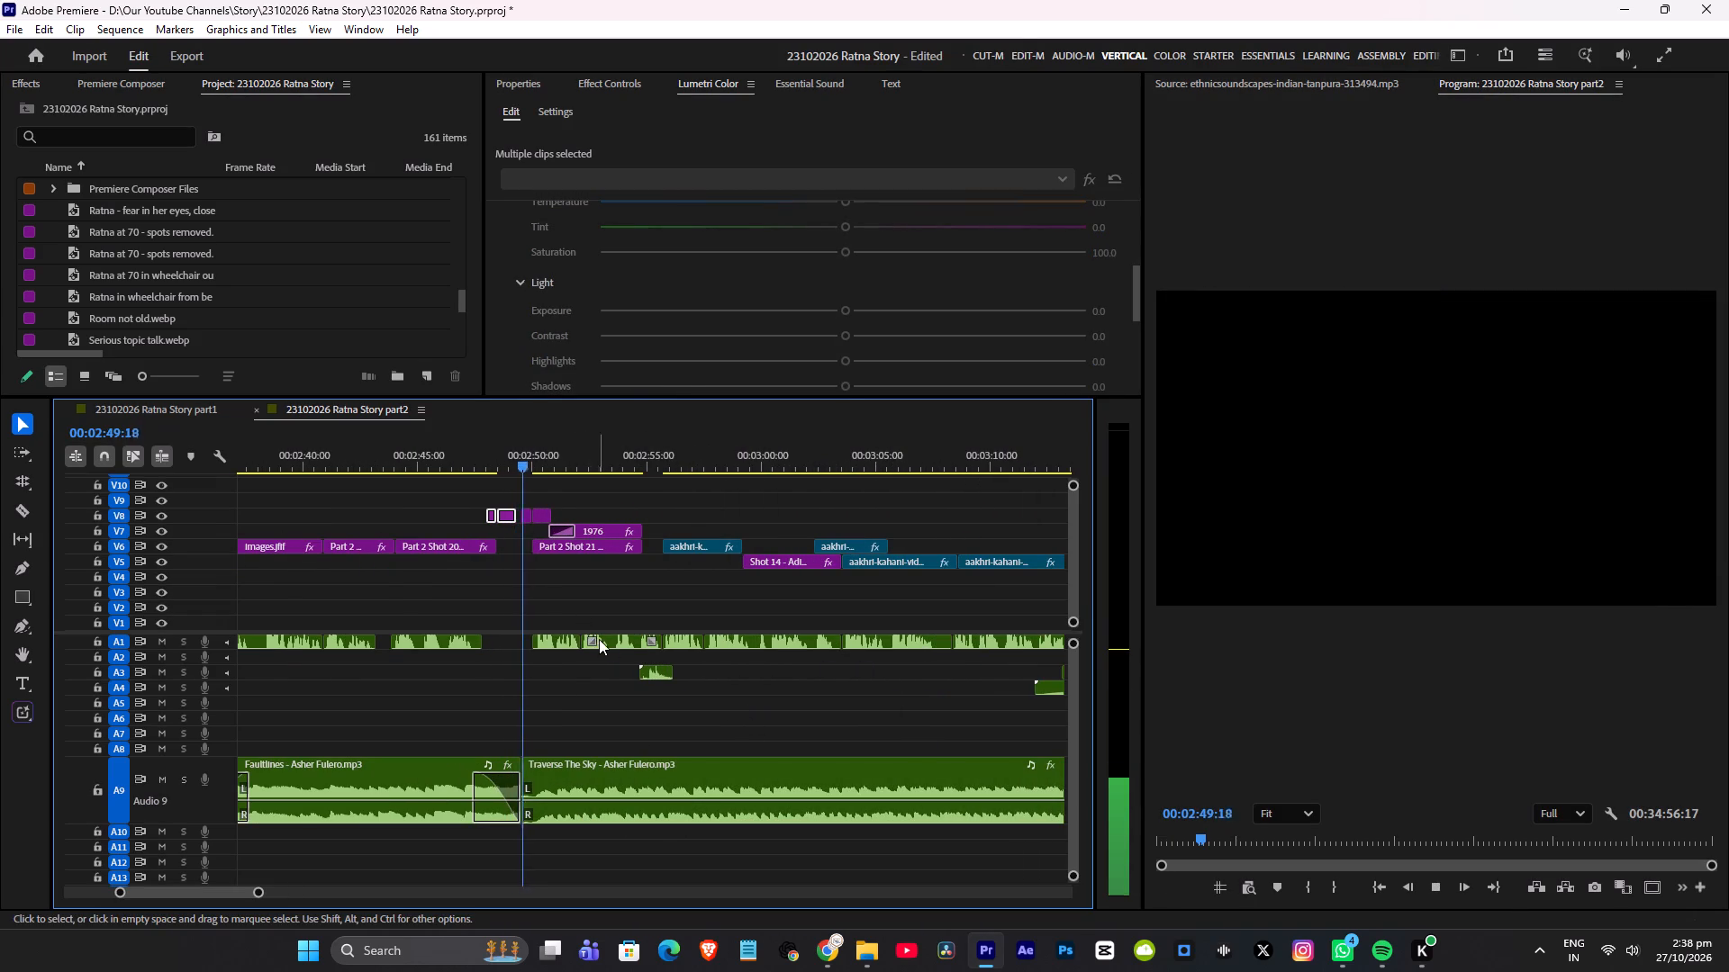
pyautogui.keyDown('alt'); pyautogui.scroll(7, 584, 713); pyautogui.keyUp('alt')
pyautogui.press('space')
pyautogui.click(344, 457)
pyautogui.press('space')
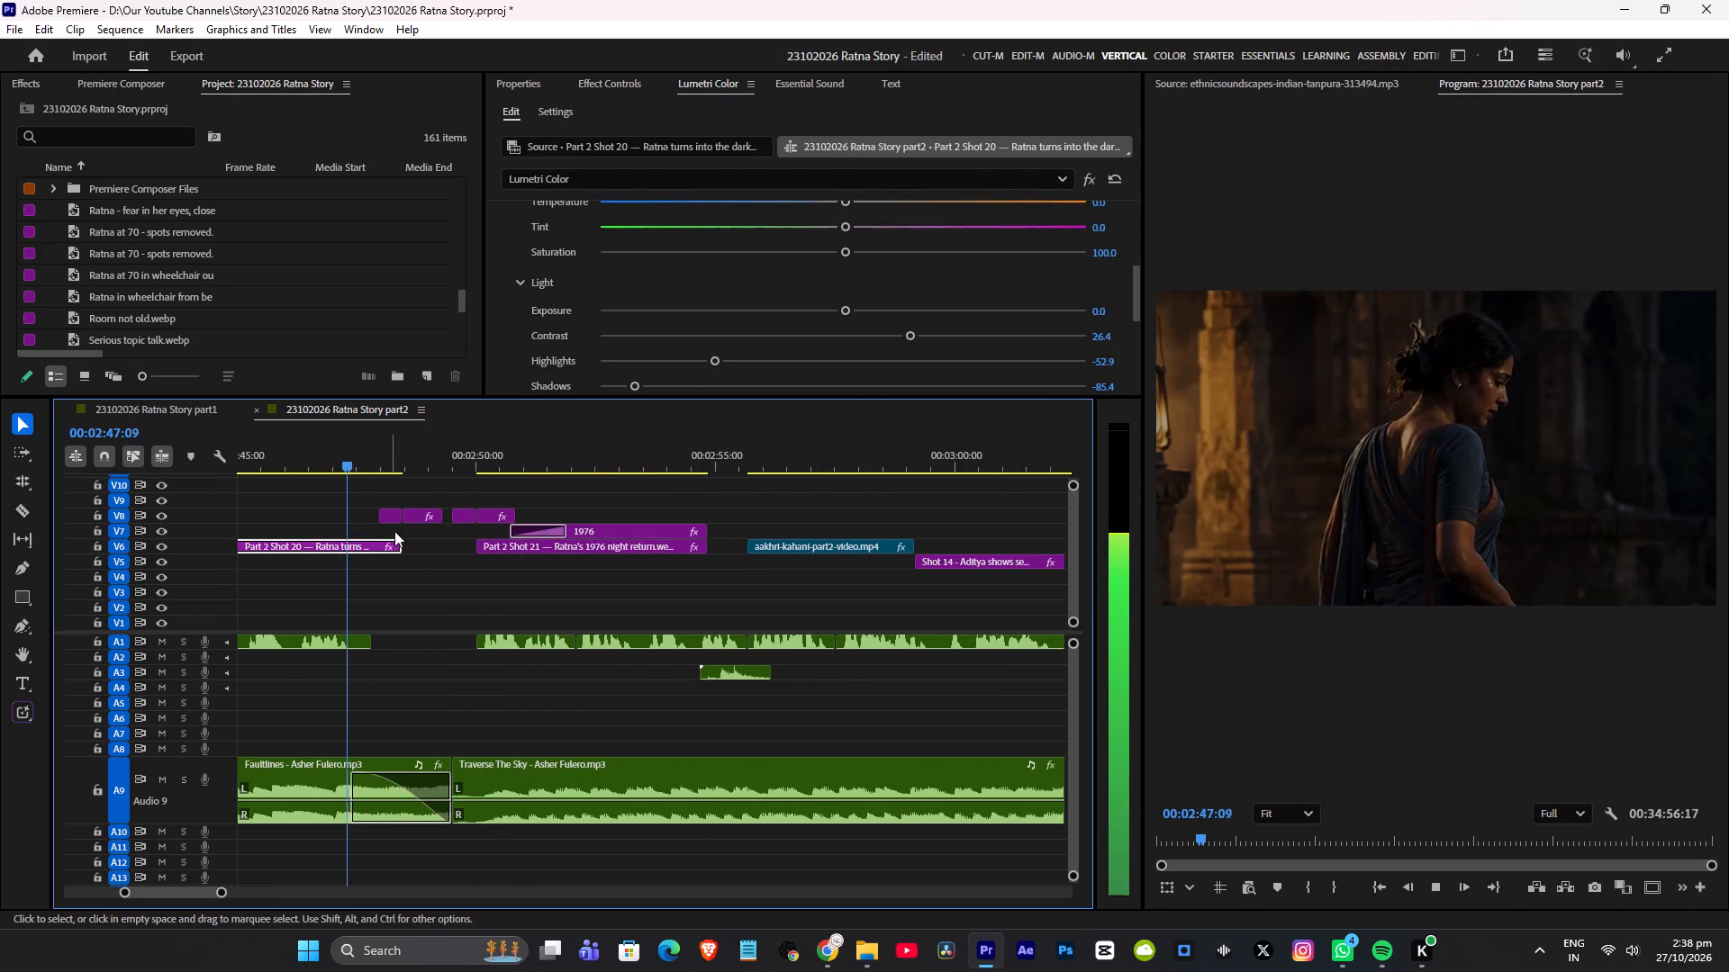
pyautogui.scroll(6, 469, 699)
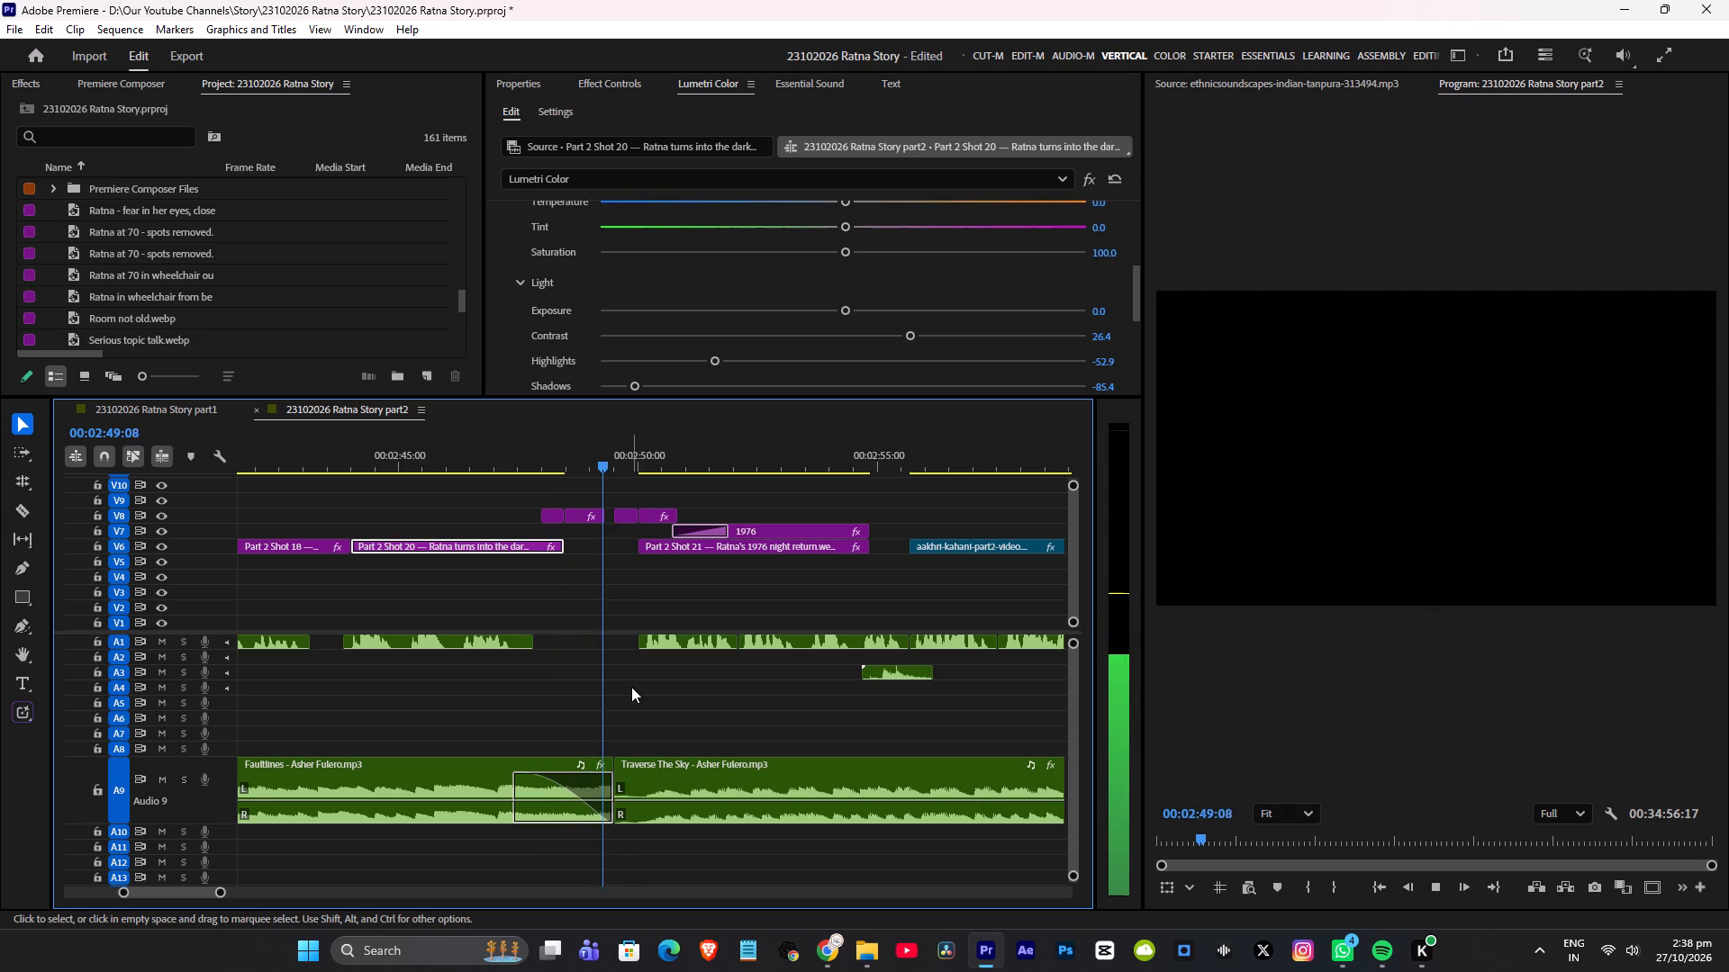
pyautogui.press('space')
# Trim the end of the Faultlines clip on A9 back to about 00:02:49 and replay the transition from about 00:02:47.
pyautogui.click(608, 757)
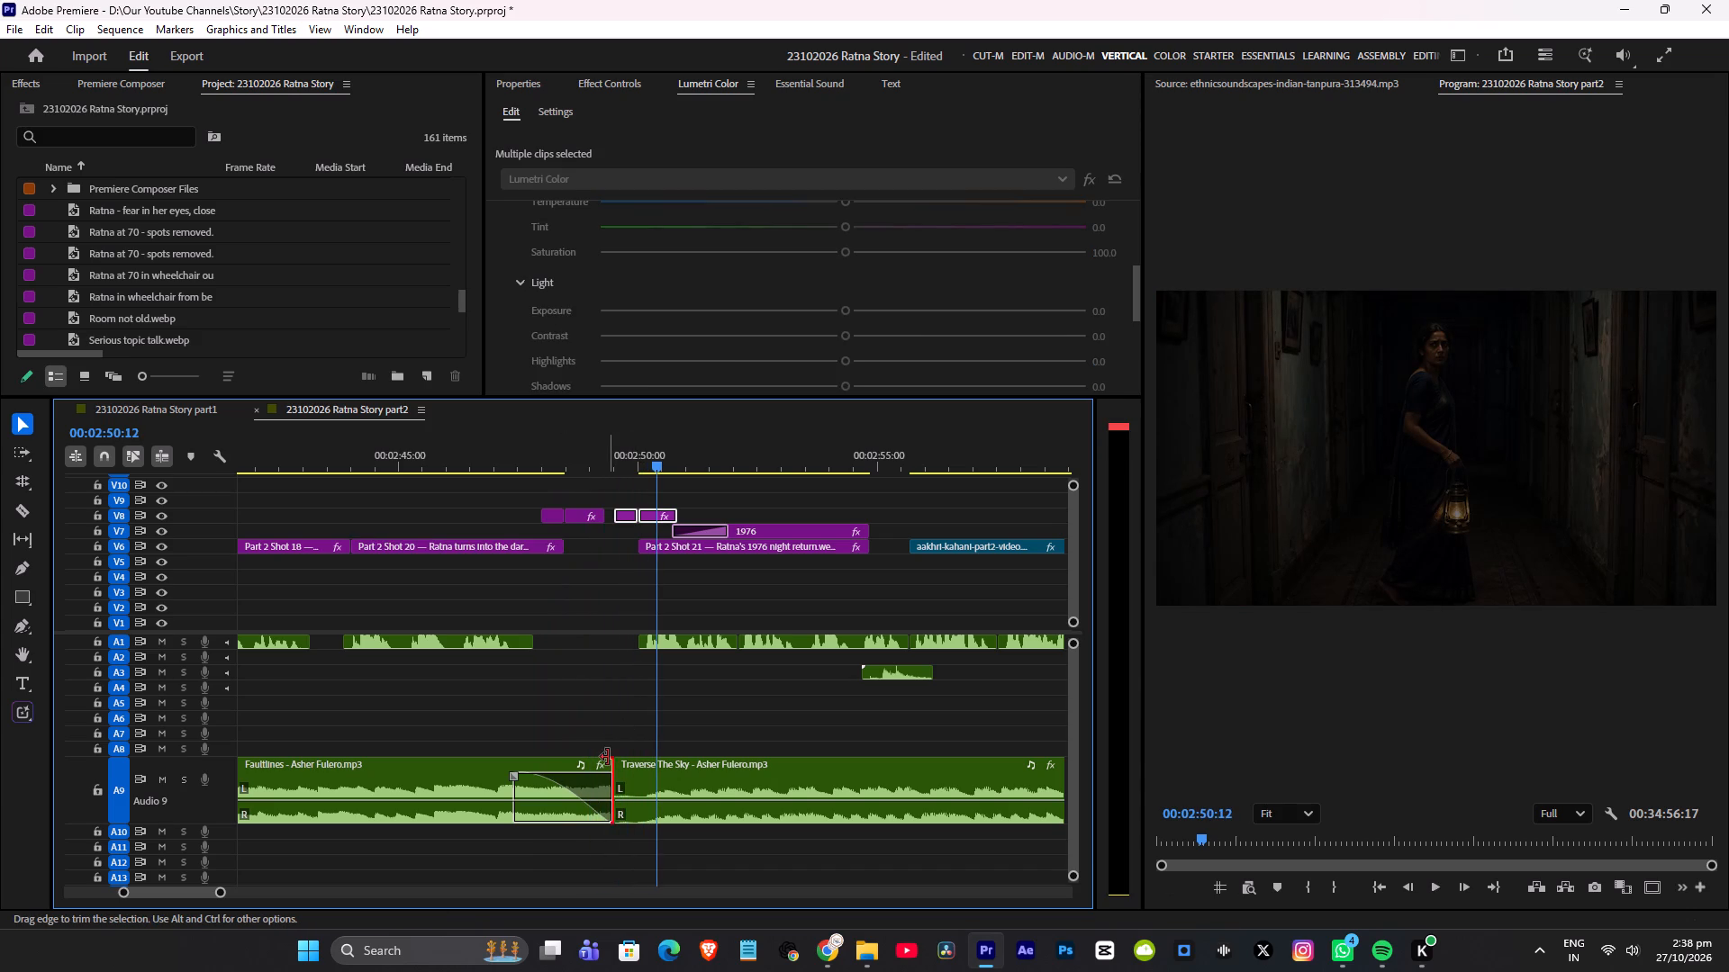
pyautogui.click(502, 449)
pyautogui.press('space')
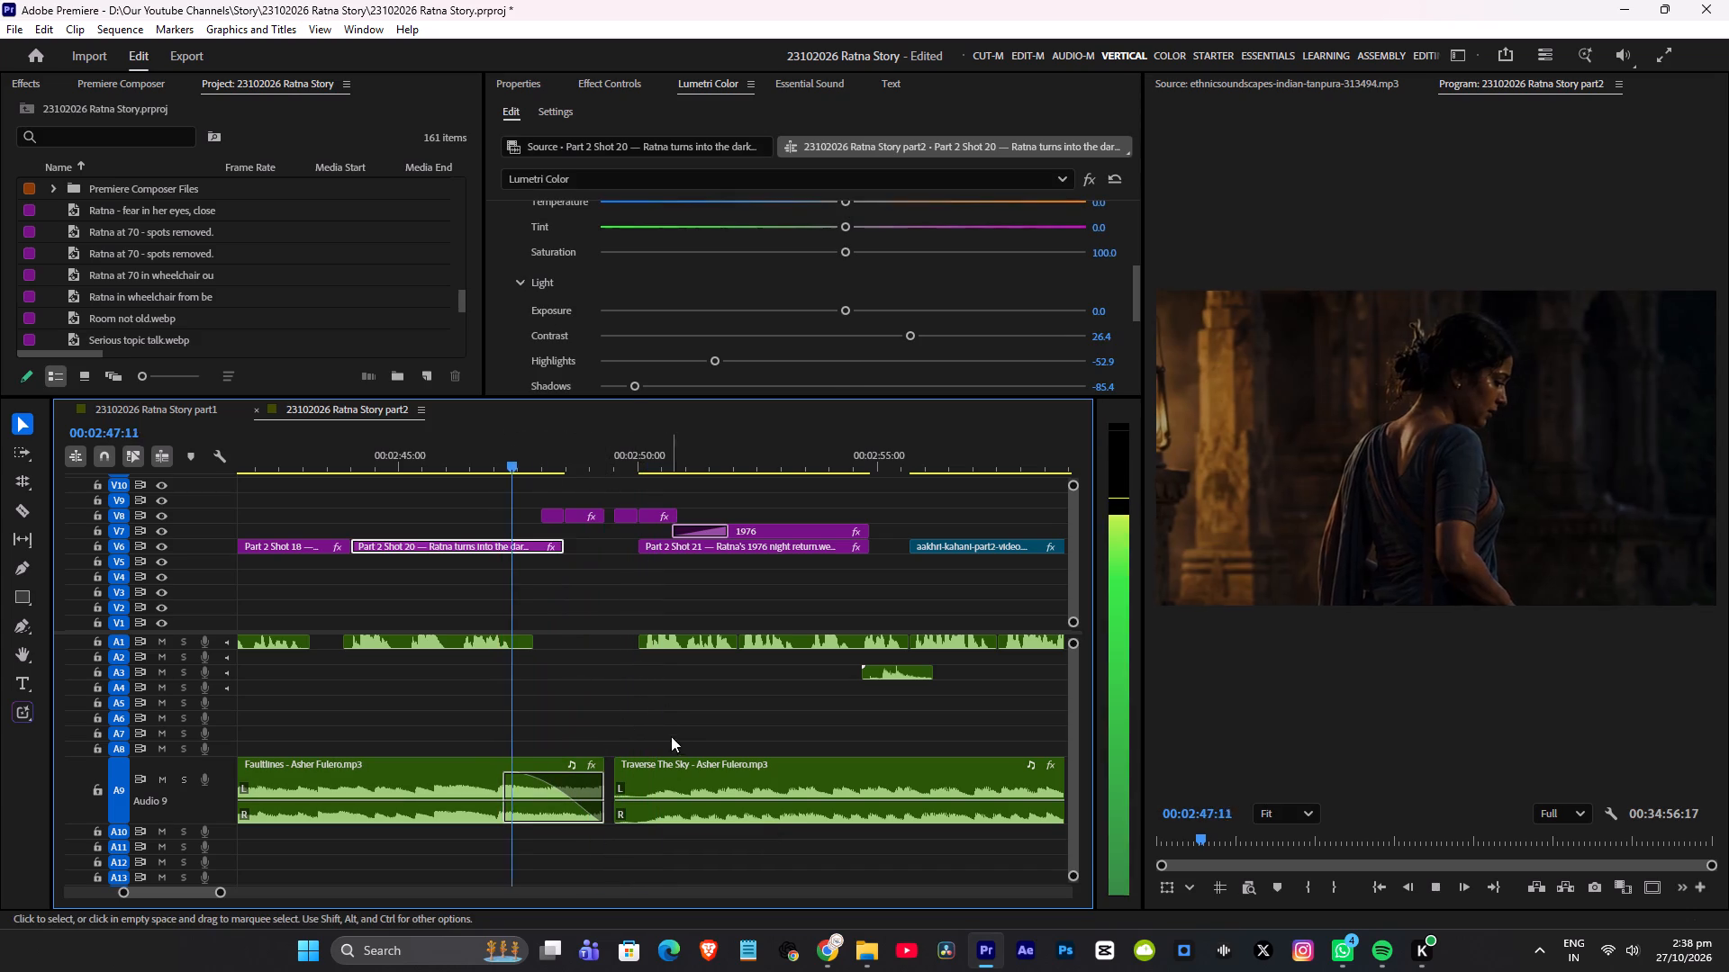
# Shift the Traverse The Sky clip on A9 earlier to meet the trimmed end of the Faultlines clip, and play across the cut.
pyautogui.press('space')
pyautogui.click(670, 768)
pyautogui.press('space')
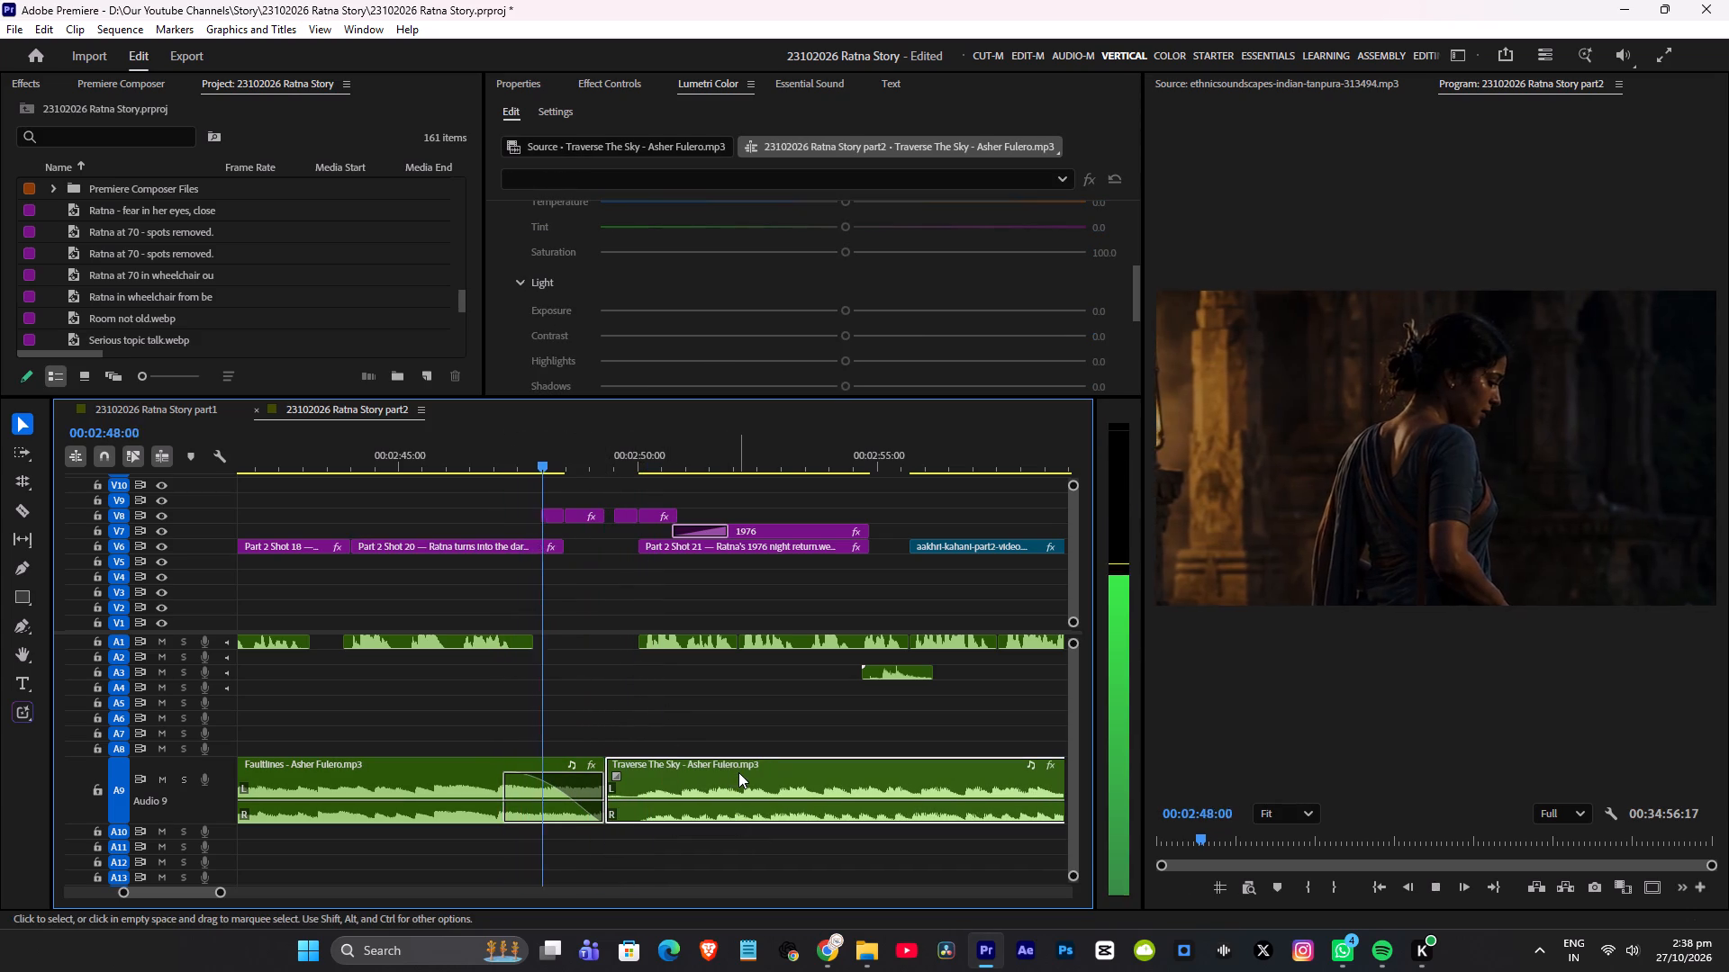
pyautogui.press('space')
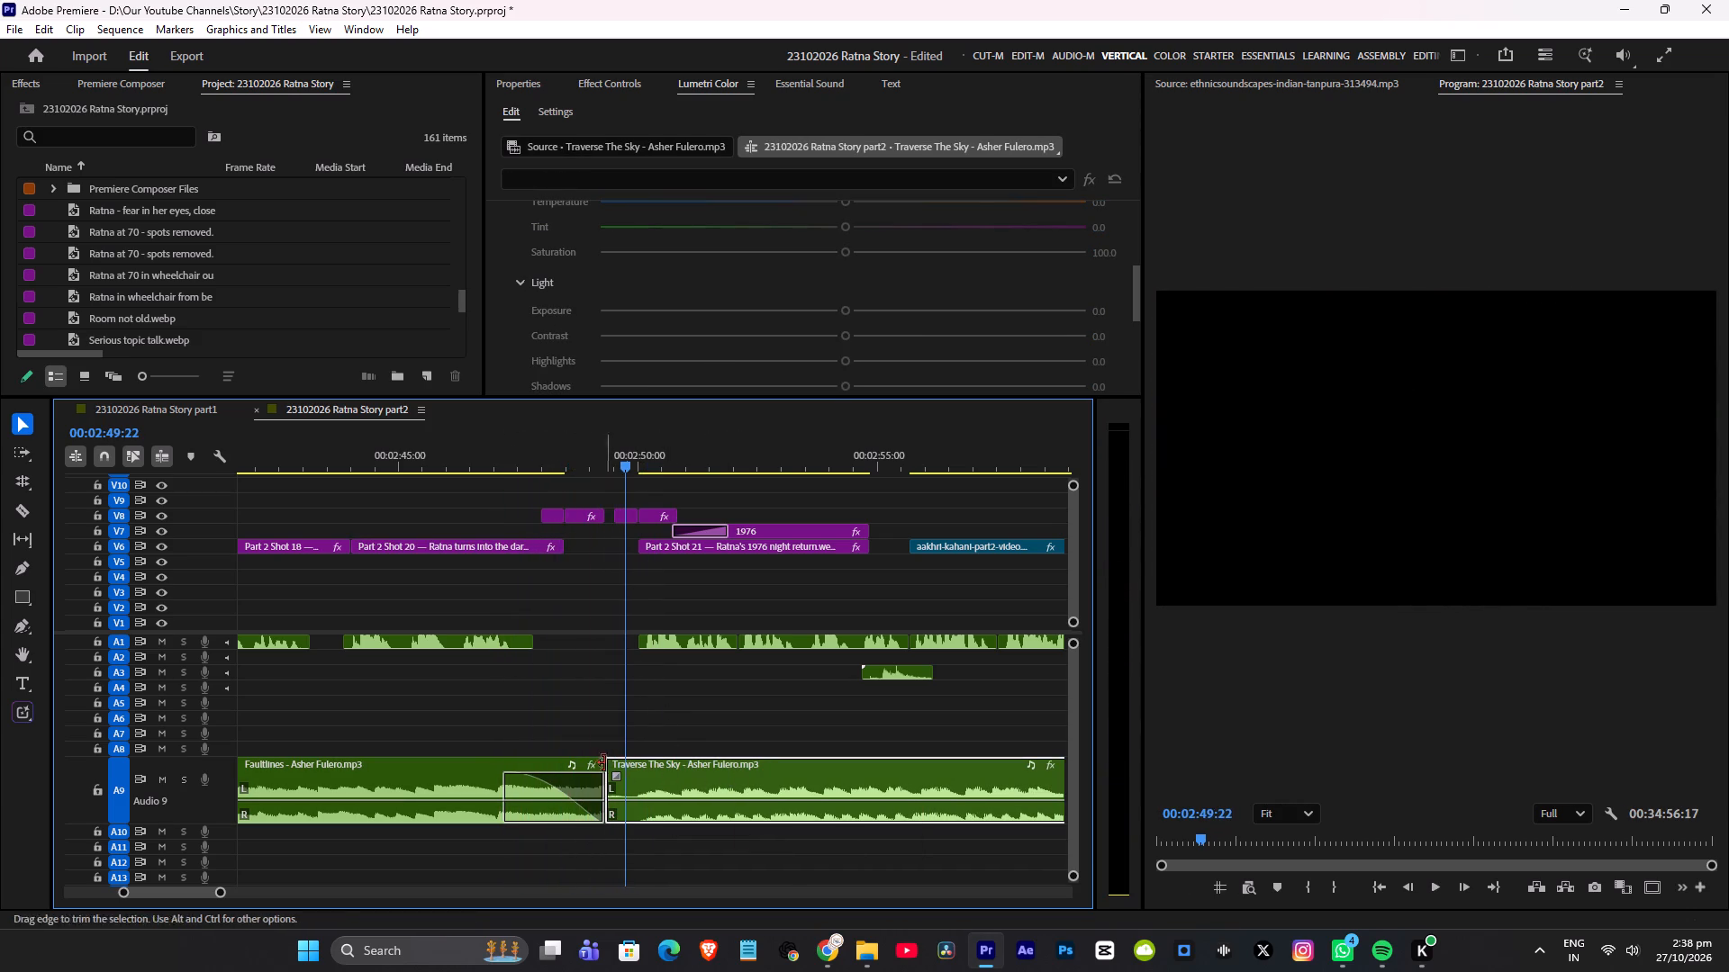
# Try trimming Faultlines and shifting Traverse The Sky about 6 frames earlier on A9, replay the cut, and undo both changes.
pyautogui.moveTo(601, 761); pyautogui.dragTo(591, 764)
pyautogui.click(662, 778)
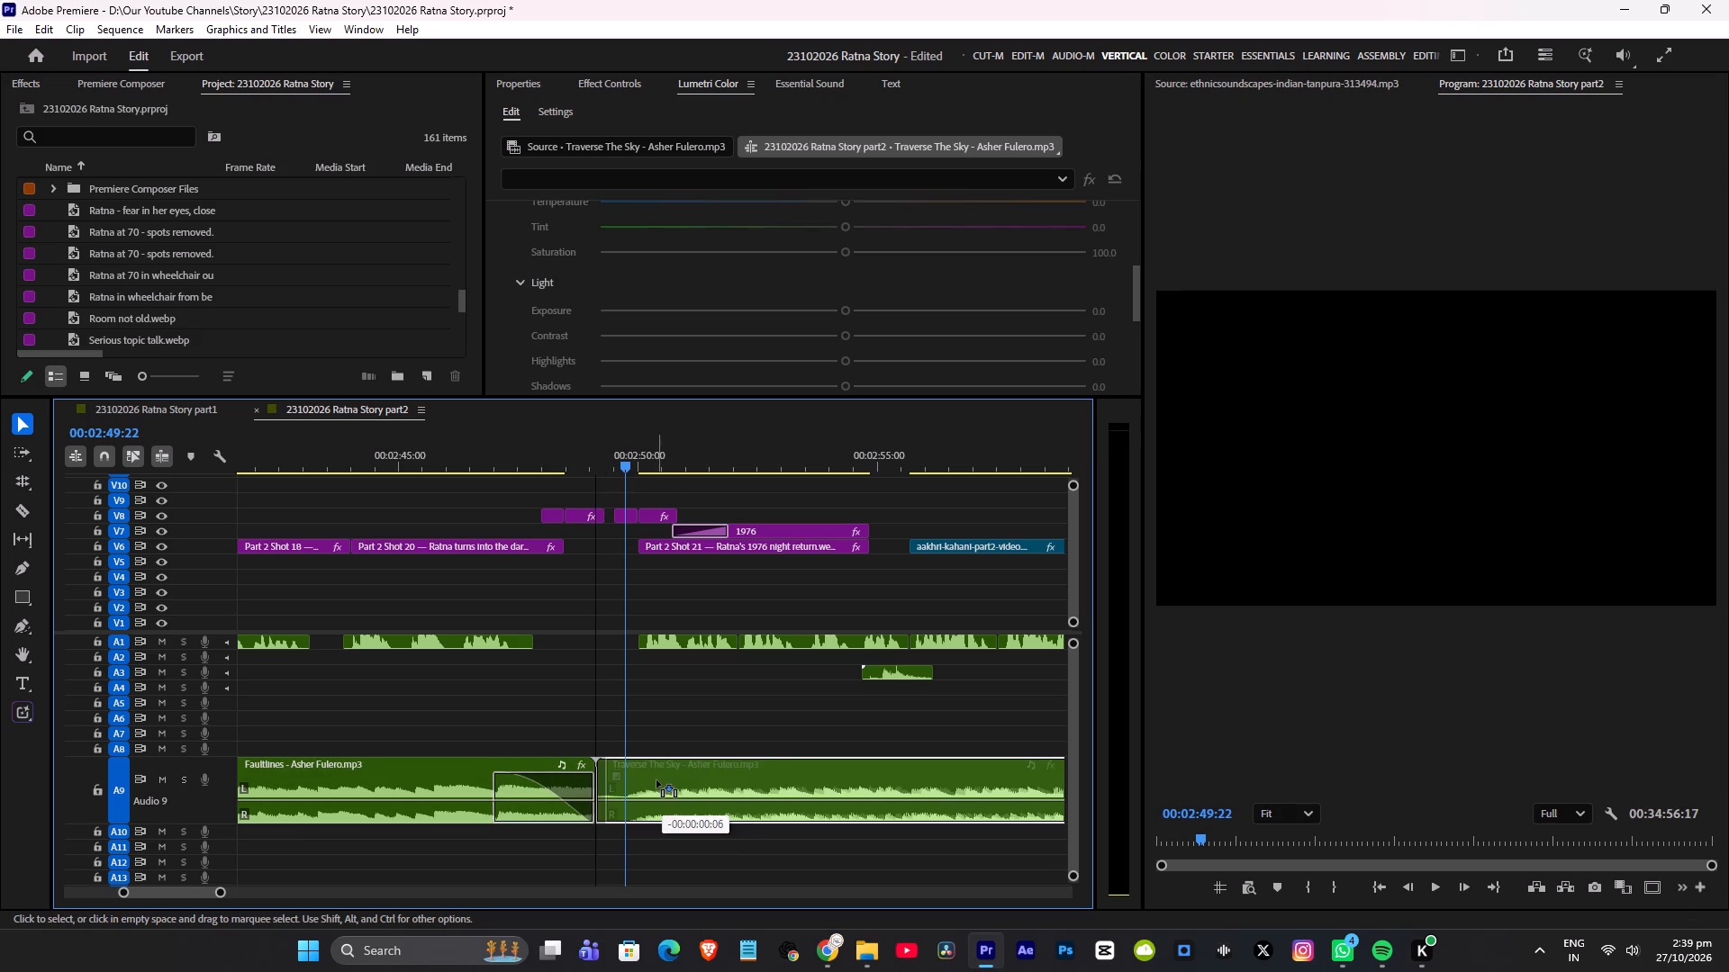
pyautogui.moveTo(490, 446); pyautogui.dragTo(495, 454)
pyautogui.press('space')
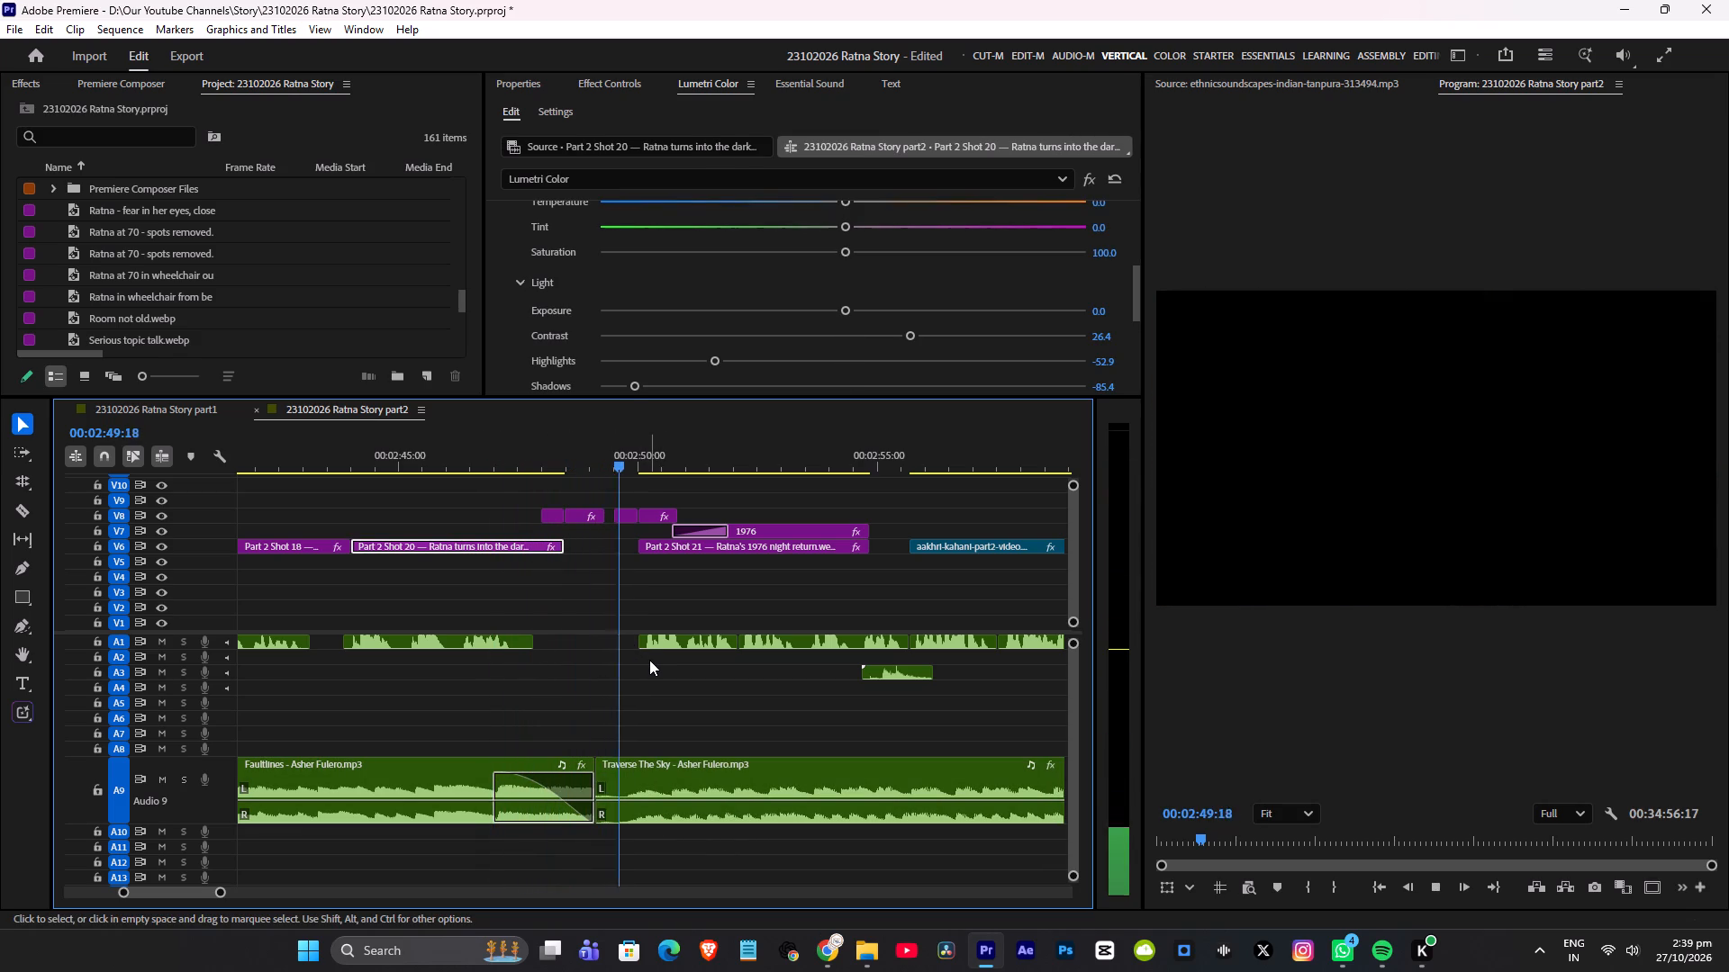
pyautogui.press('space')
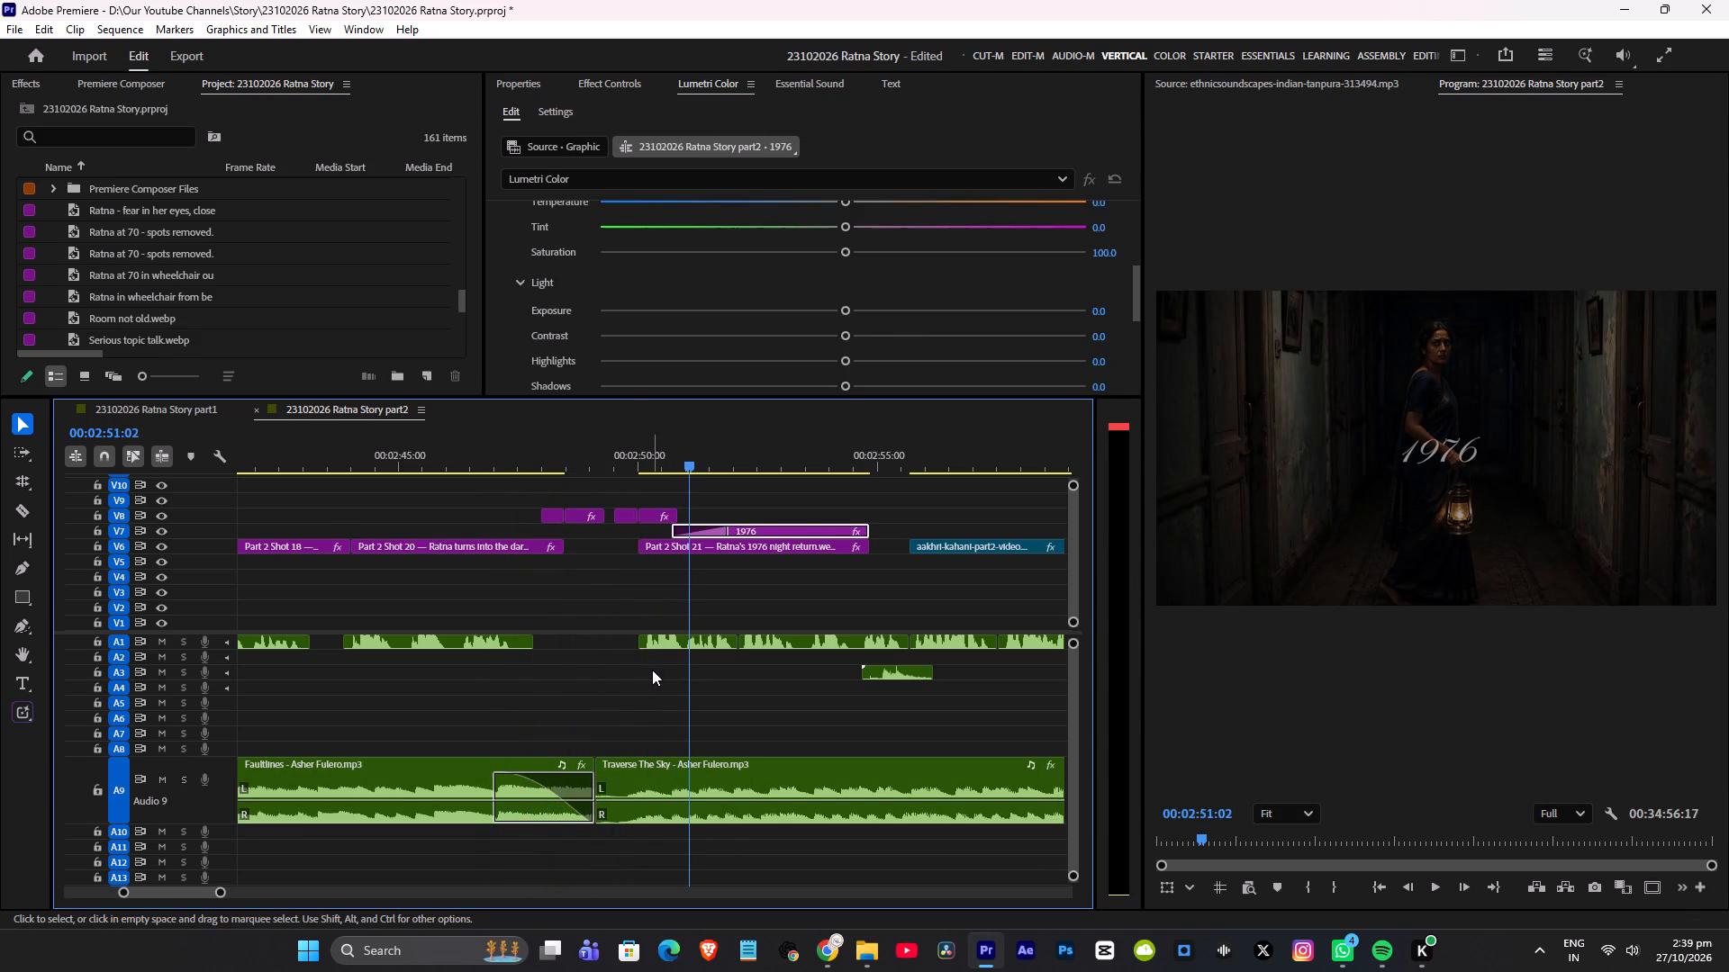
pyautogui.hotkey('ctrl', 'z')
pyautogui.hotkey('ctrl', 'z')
# Replay the Faultlines to Traverse The Sky transition from about 00:02:48 and save the project.
pyautogui.click(532, 437)
pyautogui.press('space')
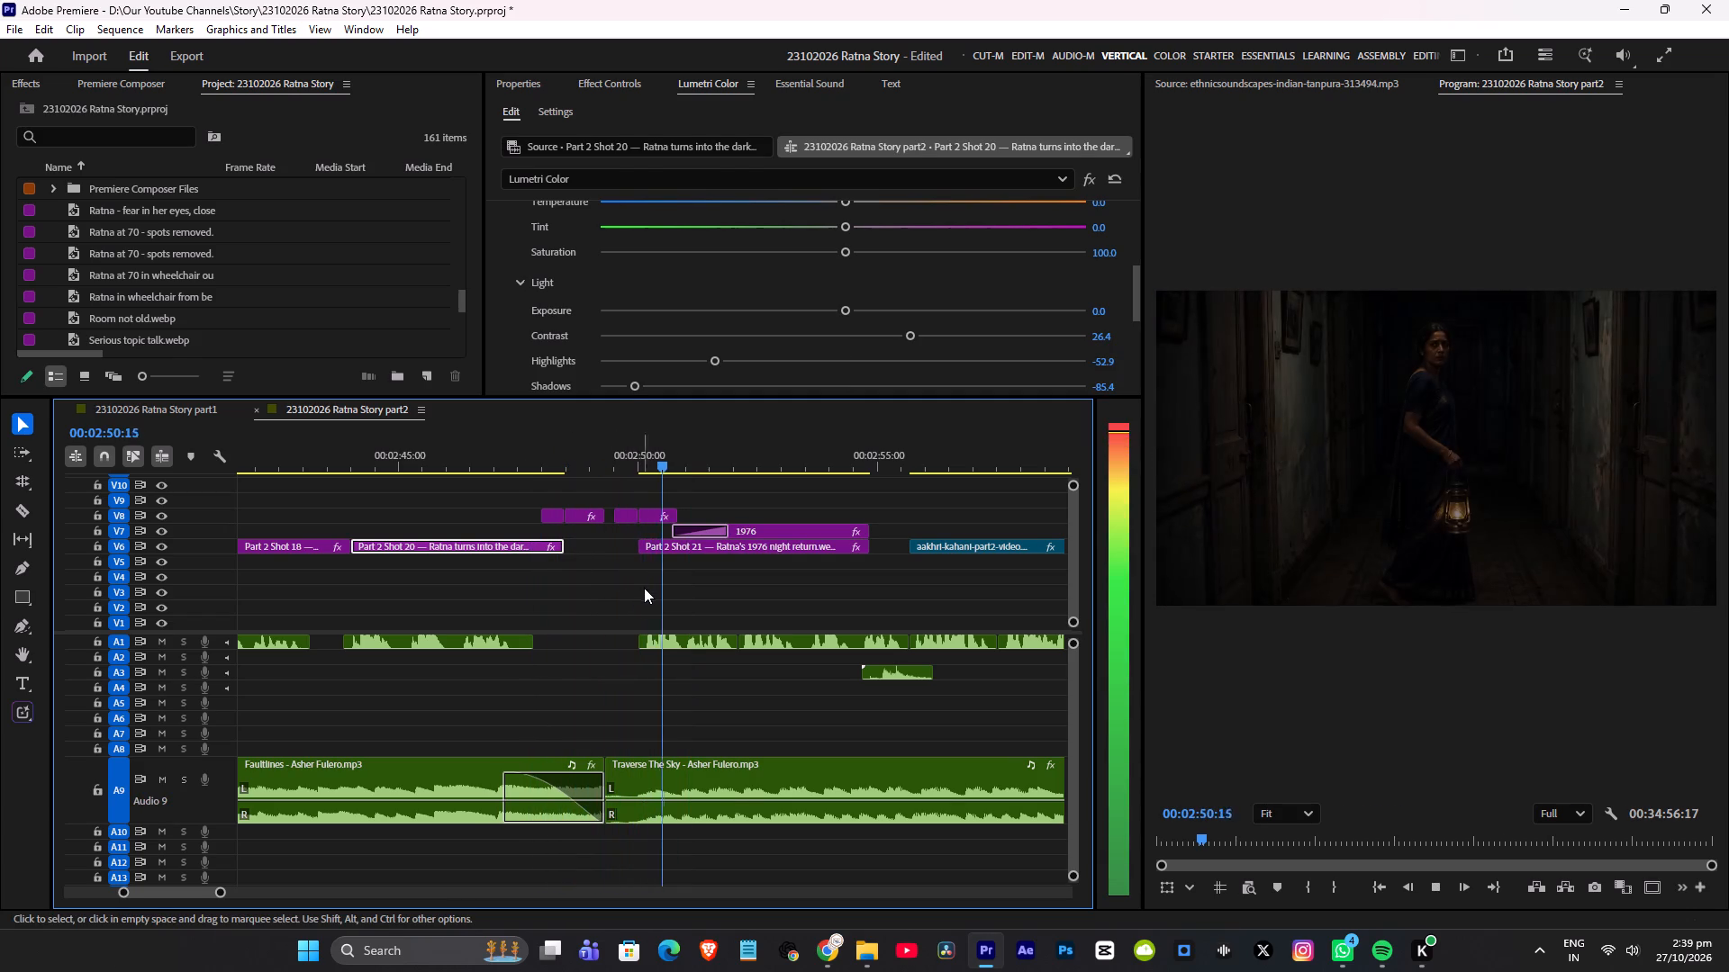
pyautogui.hotkey('ctrl', 's')
pyautogui.press('space')
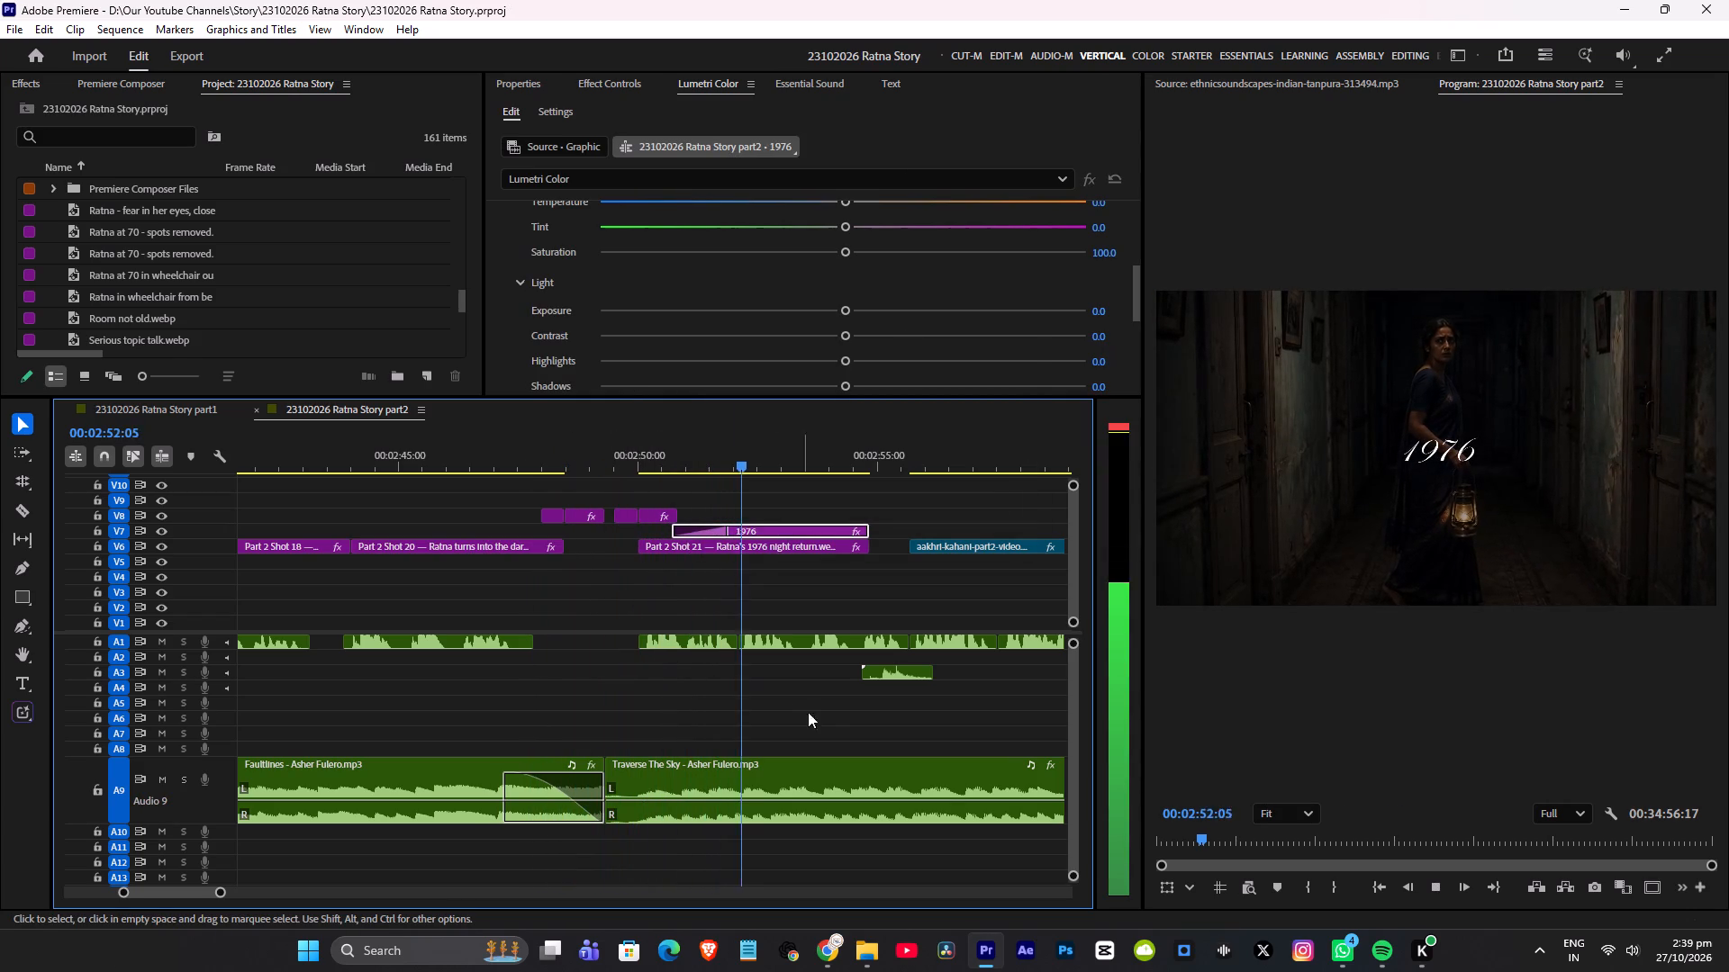
# Listen to the Traverse The Sky music under the narration through to about 00:03:15, checking where the scene changes.
pyautogui.scroll(-3, 805, 703)
pyautogui.keyDown('alt'); pyautogui.scroll(-9, 785, 709); pyautogui.keyUp('alt')
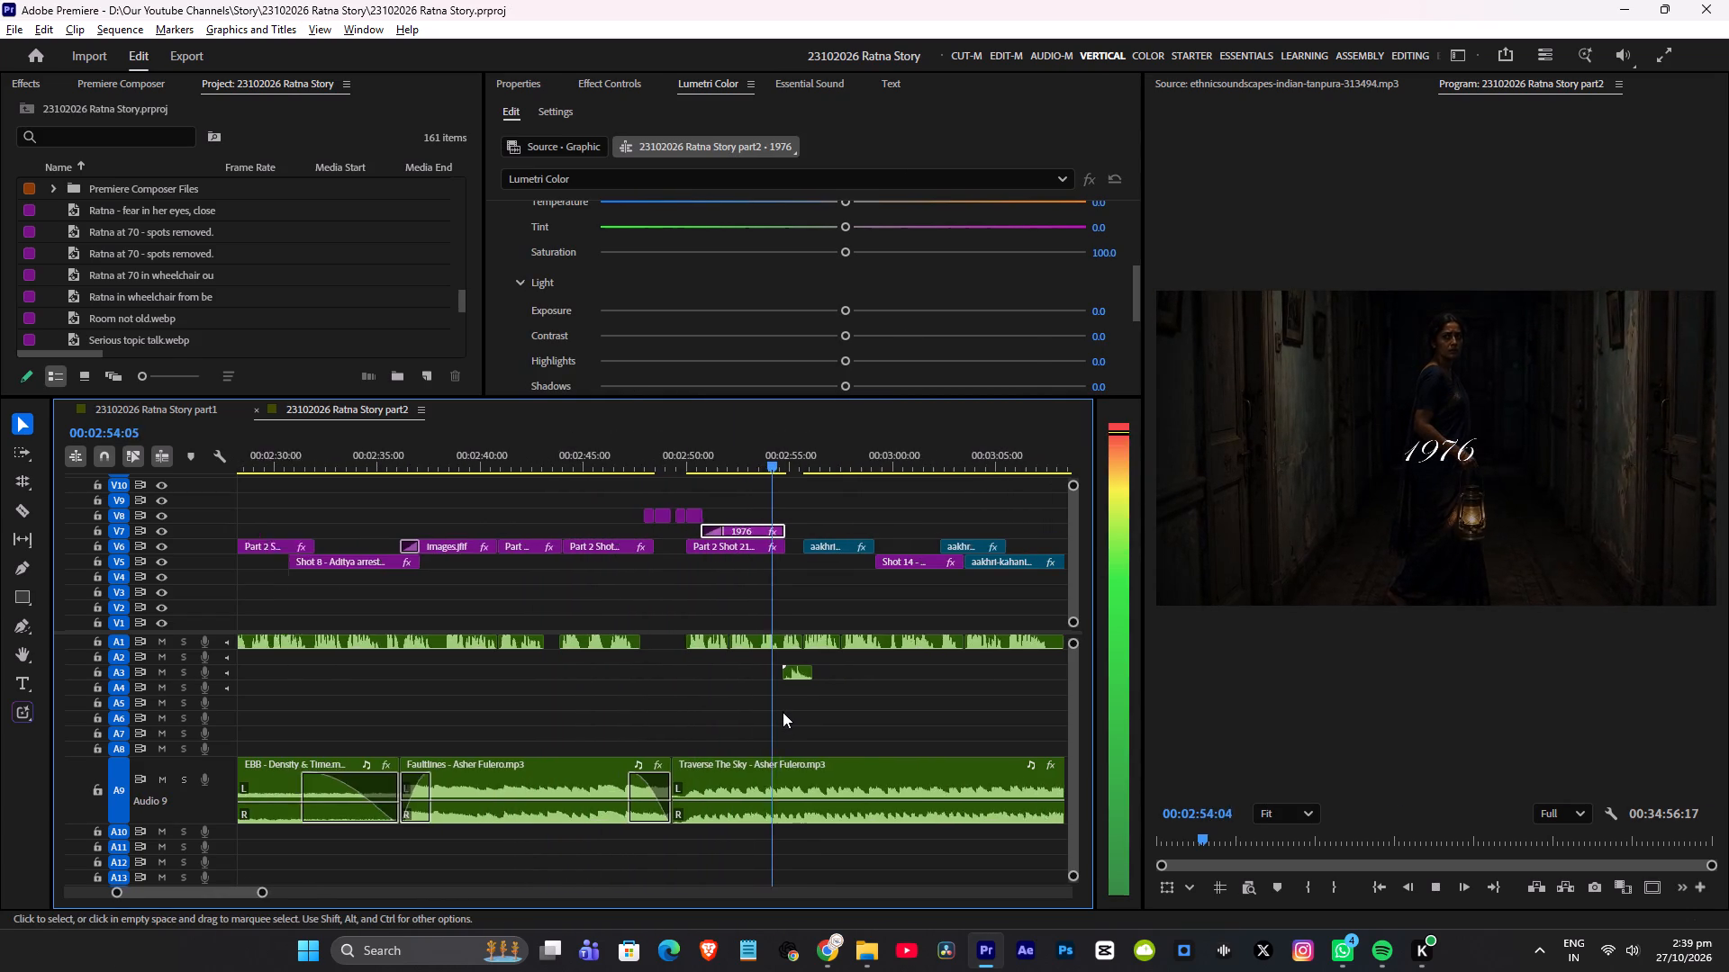
pyautogui.keyDown('alt'); pyautogui.scroll(-3, 783, 712); pyautogui.keyUp('alt')
pyautogui.scroll(-4, 783, 712)
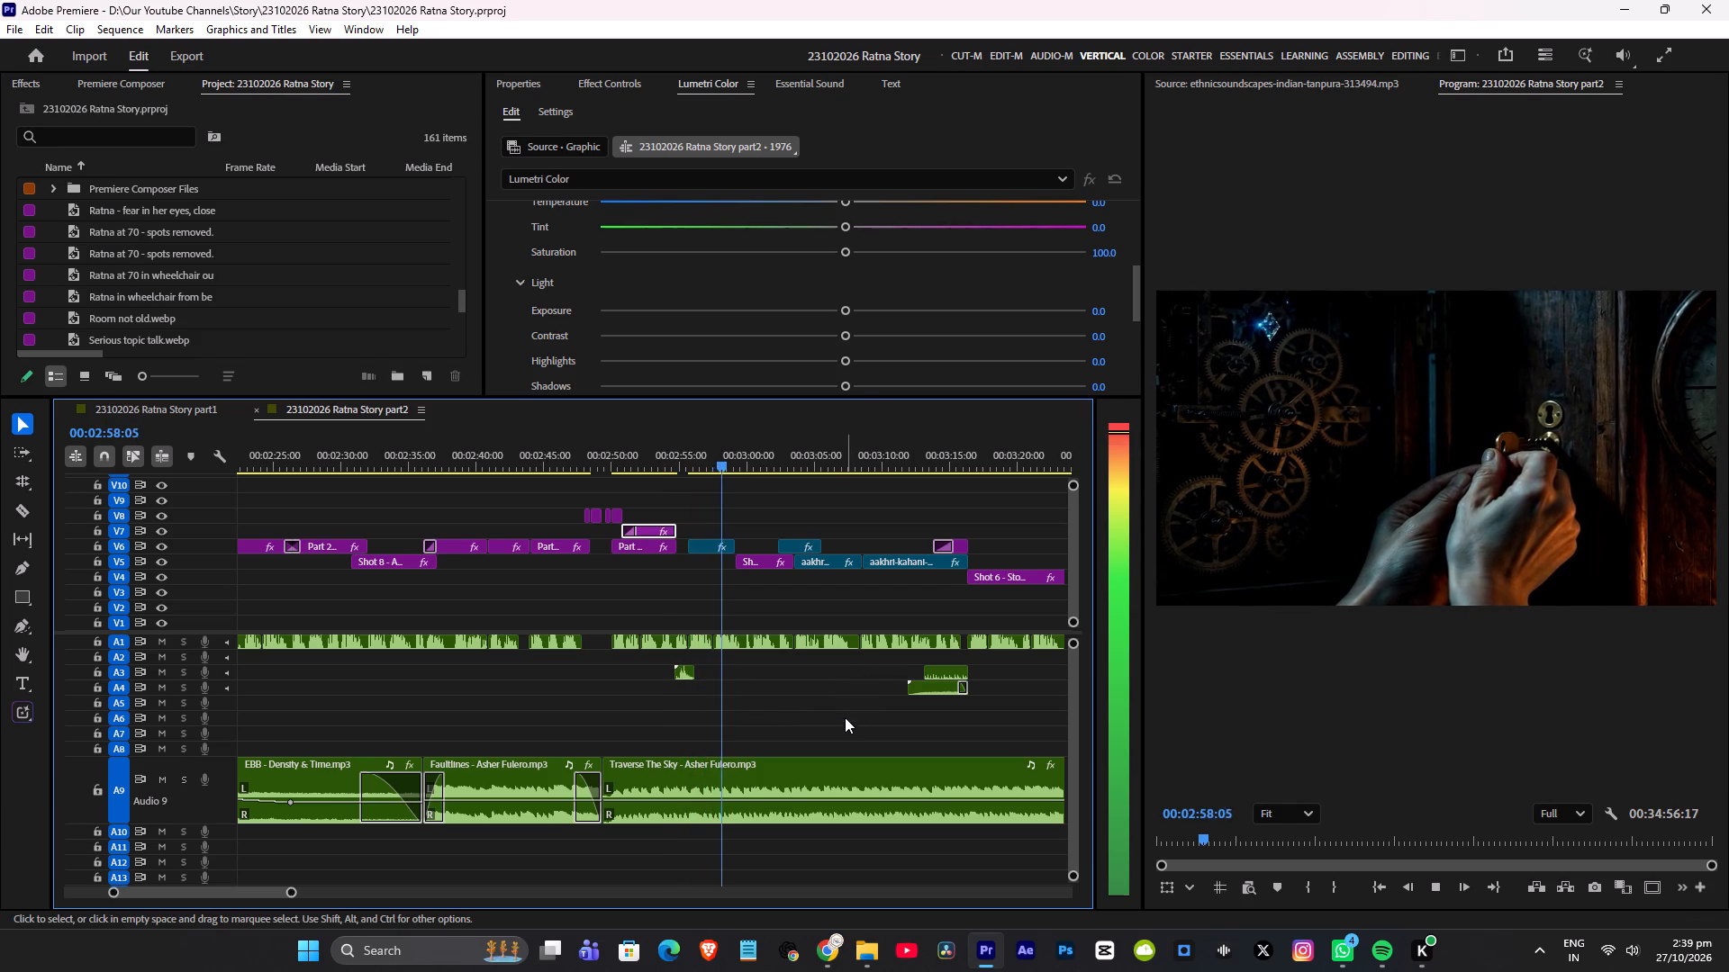
pyautogui.keyDown('alt'); pyautogui.scroll(-9, 853, 728); pyautogui.keyUp('alt')
pyautogui.scroll(-7, 878, 724)
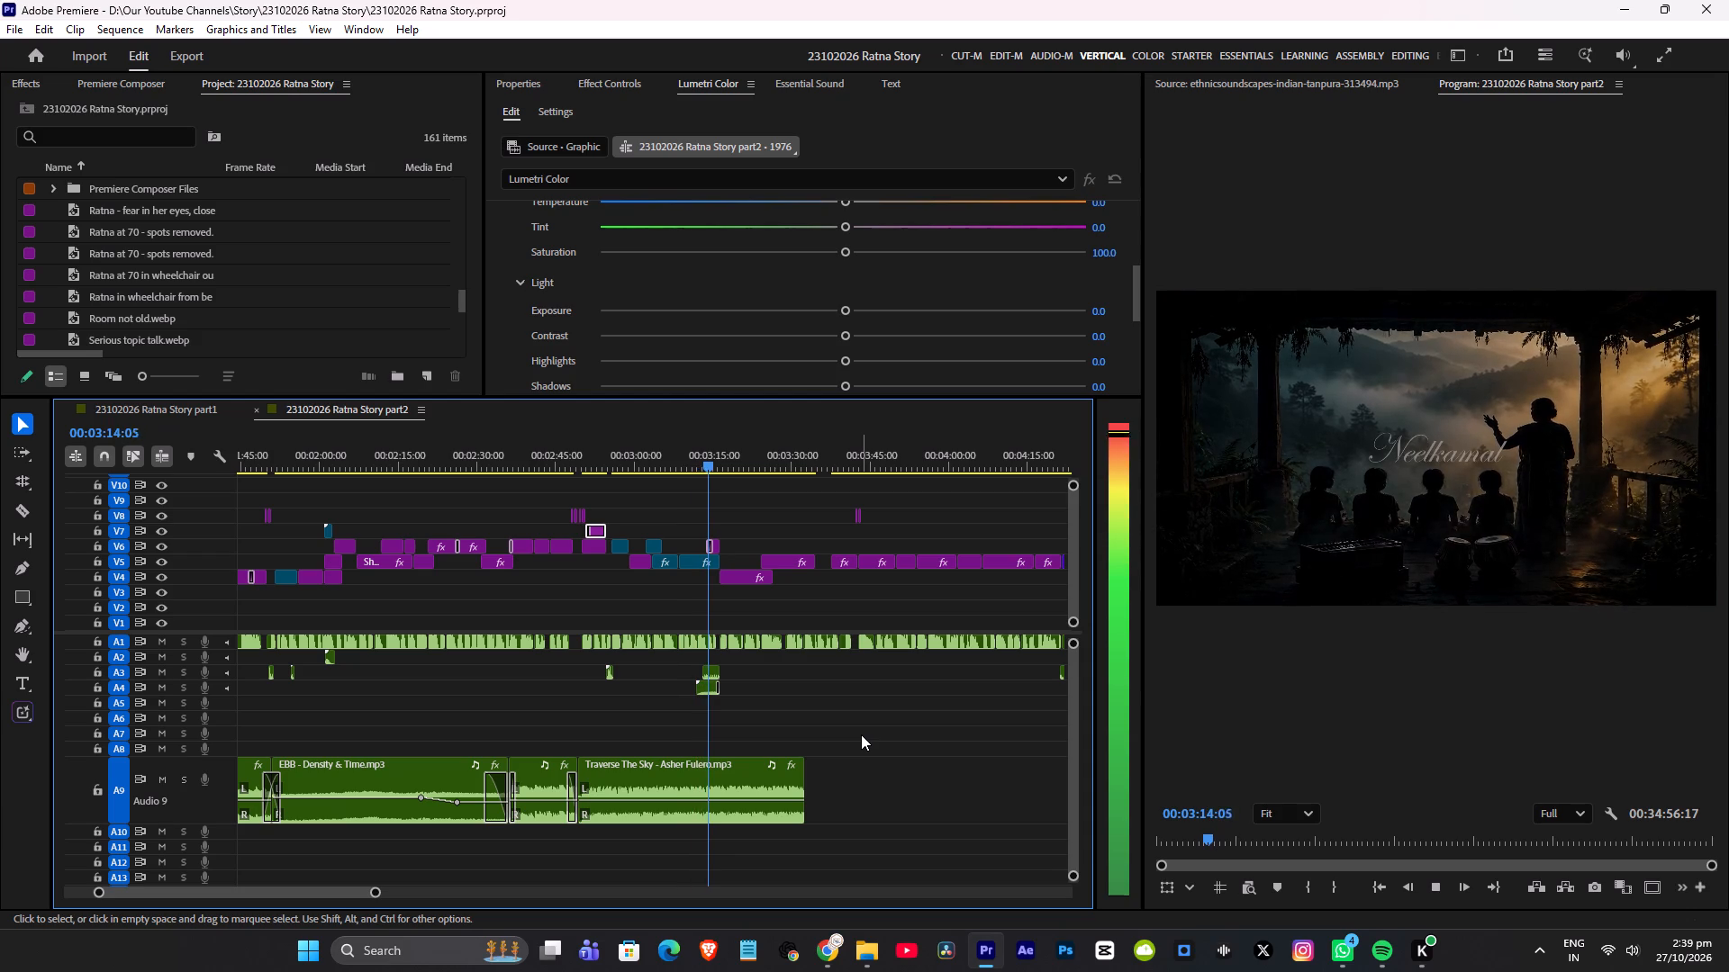
pyautogui.keyDown('alt'); pyautogui.scroll(6, 898, 733); pyautogui.keyUp('alt')
pyautogui.press('space')
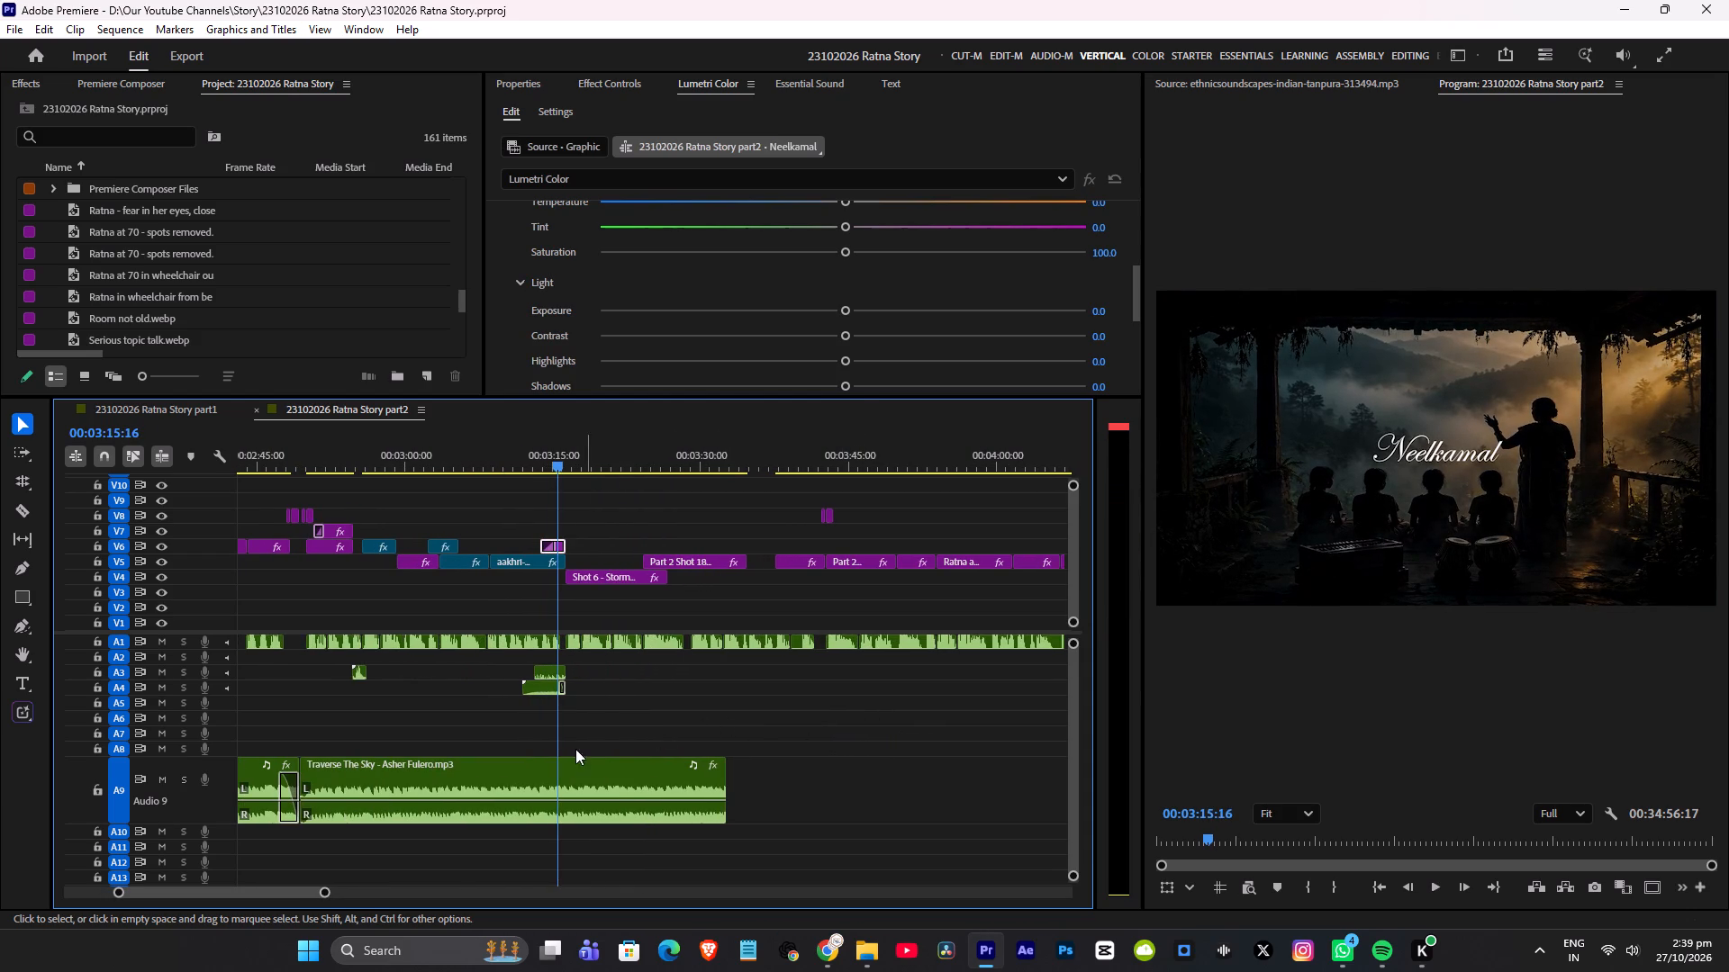
# Trim the Traverse The Sky clip's end to about 00:03:12 and duplicate it on A9 at the start of the Shot 6 storm clip.
pyautogui.moveTo(725, 771); pyautogui.dragTo(516, 773)
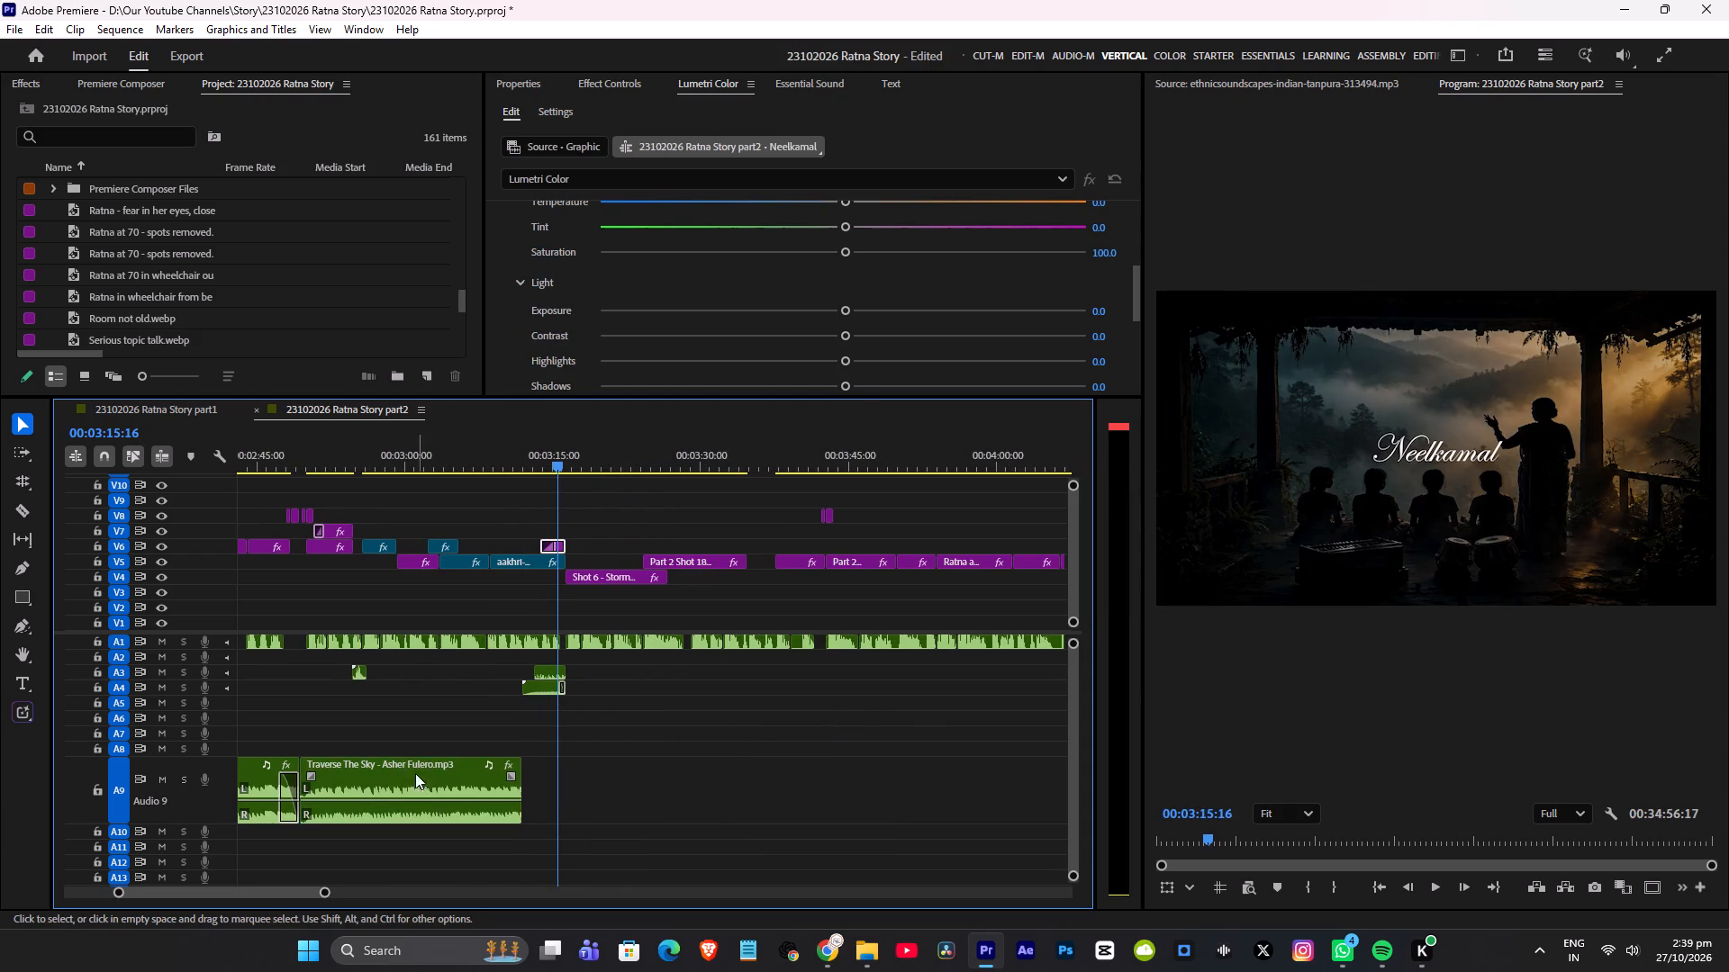
pyautogui.keyDown('alt'); pyautogui.moveTo(388, 773); pyautogui.dragTo(656, 780); pyautogui.keyUp('alt')
pyautogui.keyDown('alt'); pyautogui.scroll(6, 518, 755); pyautogui.keyUp('alt')
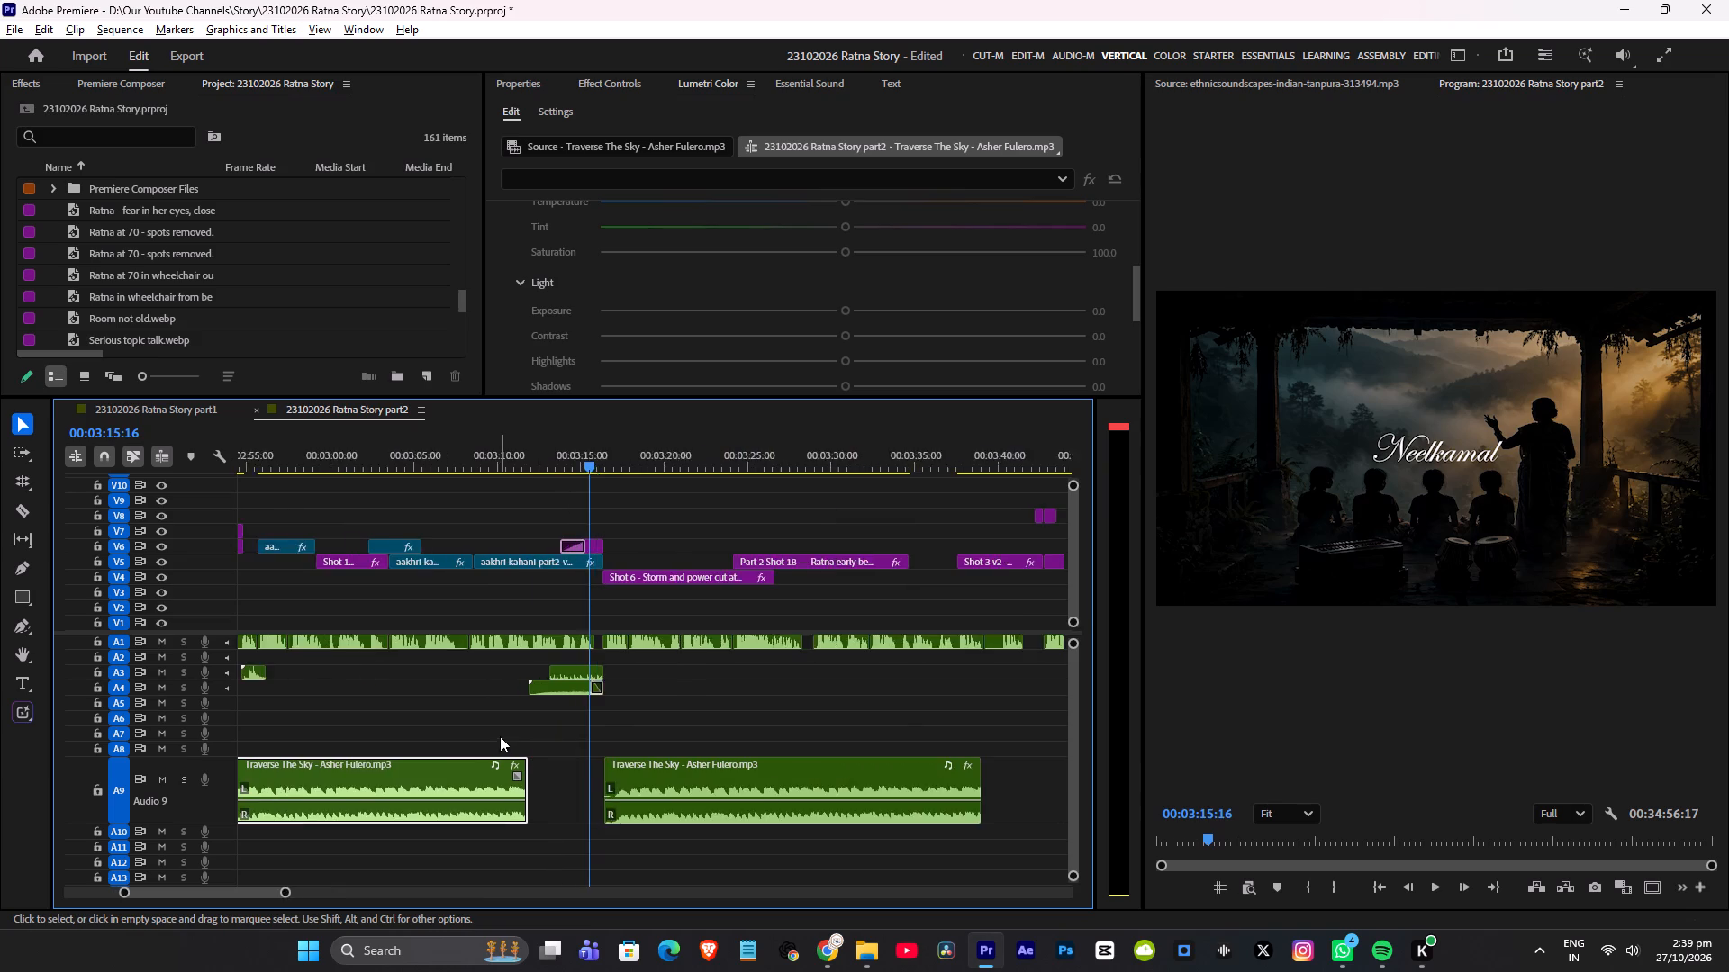
pyautogui.keyDown('alt'); pyautogui.scroll(5, 500, 736); pyautogui.keyUp('alt')
# Extend the first Traverse The Sky clip's end to about 00:03:13, add a fade-out of about 2 seconds, and play it.
pyautogui.click(560, 448)
pyautogui.press('space')
pyautogui.press('space')
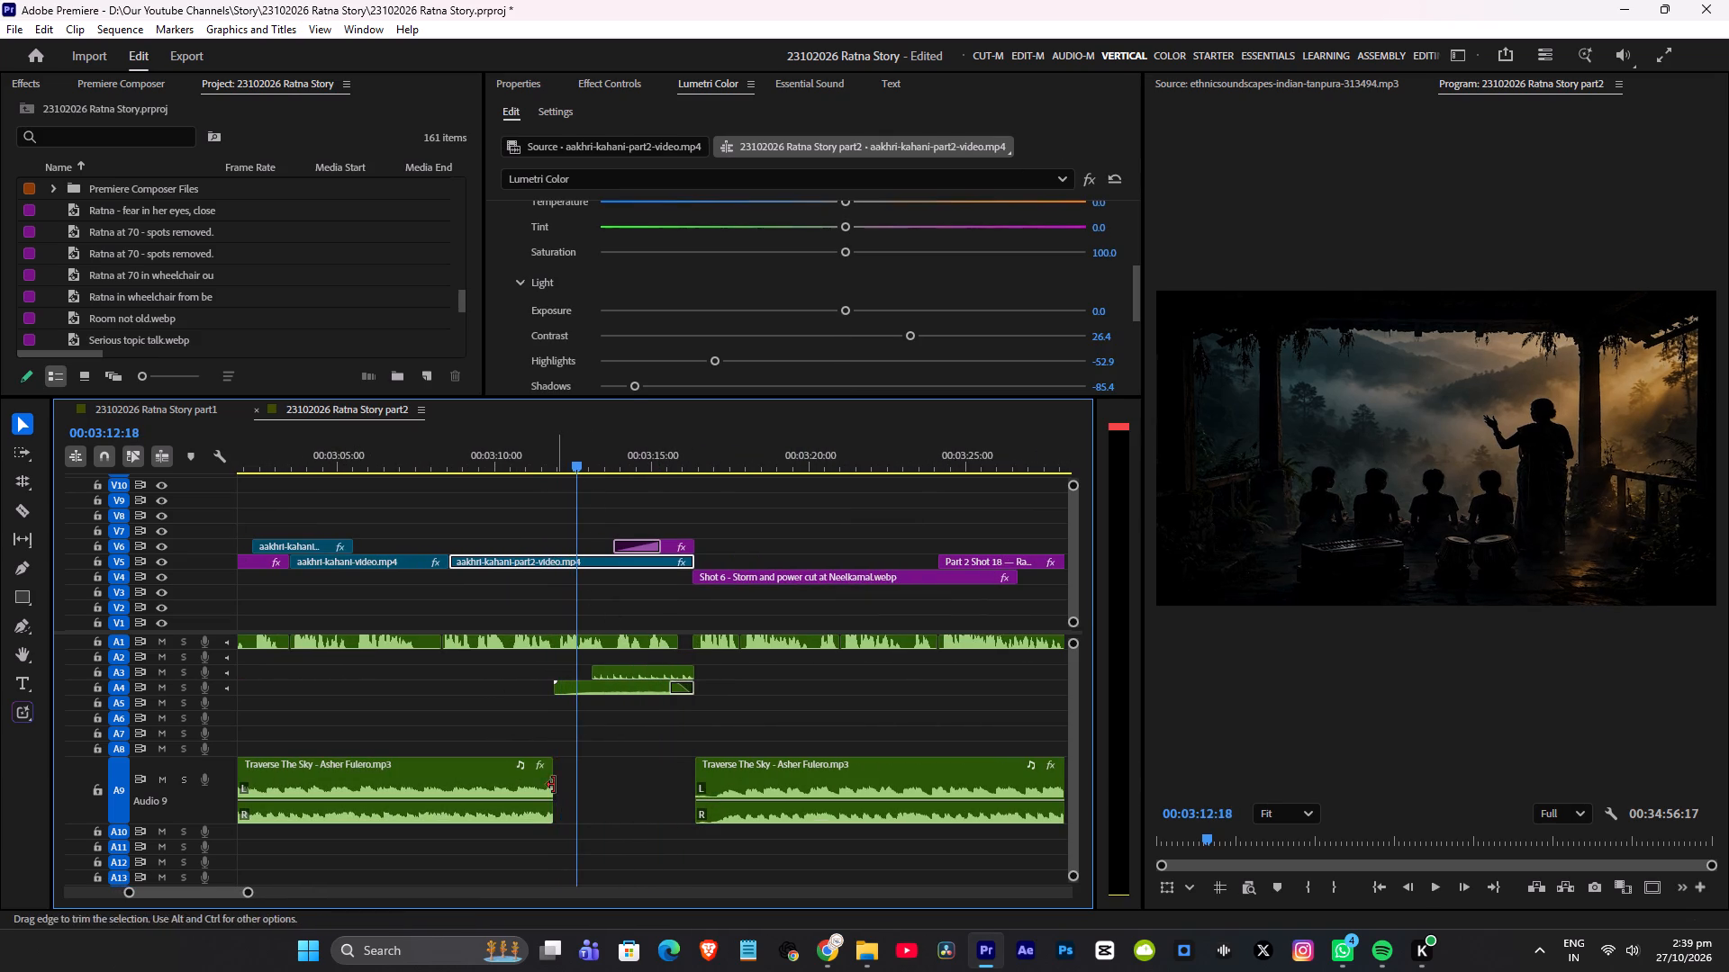
pyautogui.moveTo(555, 779); pyautogui.dragTo(601, 780)
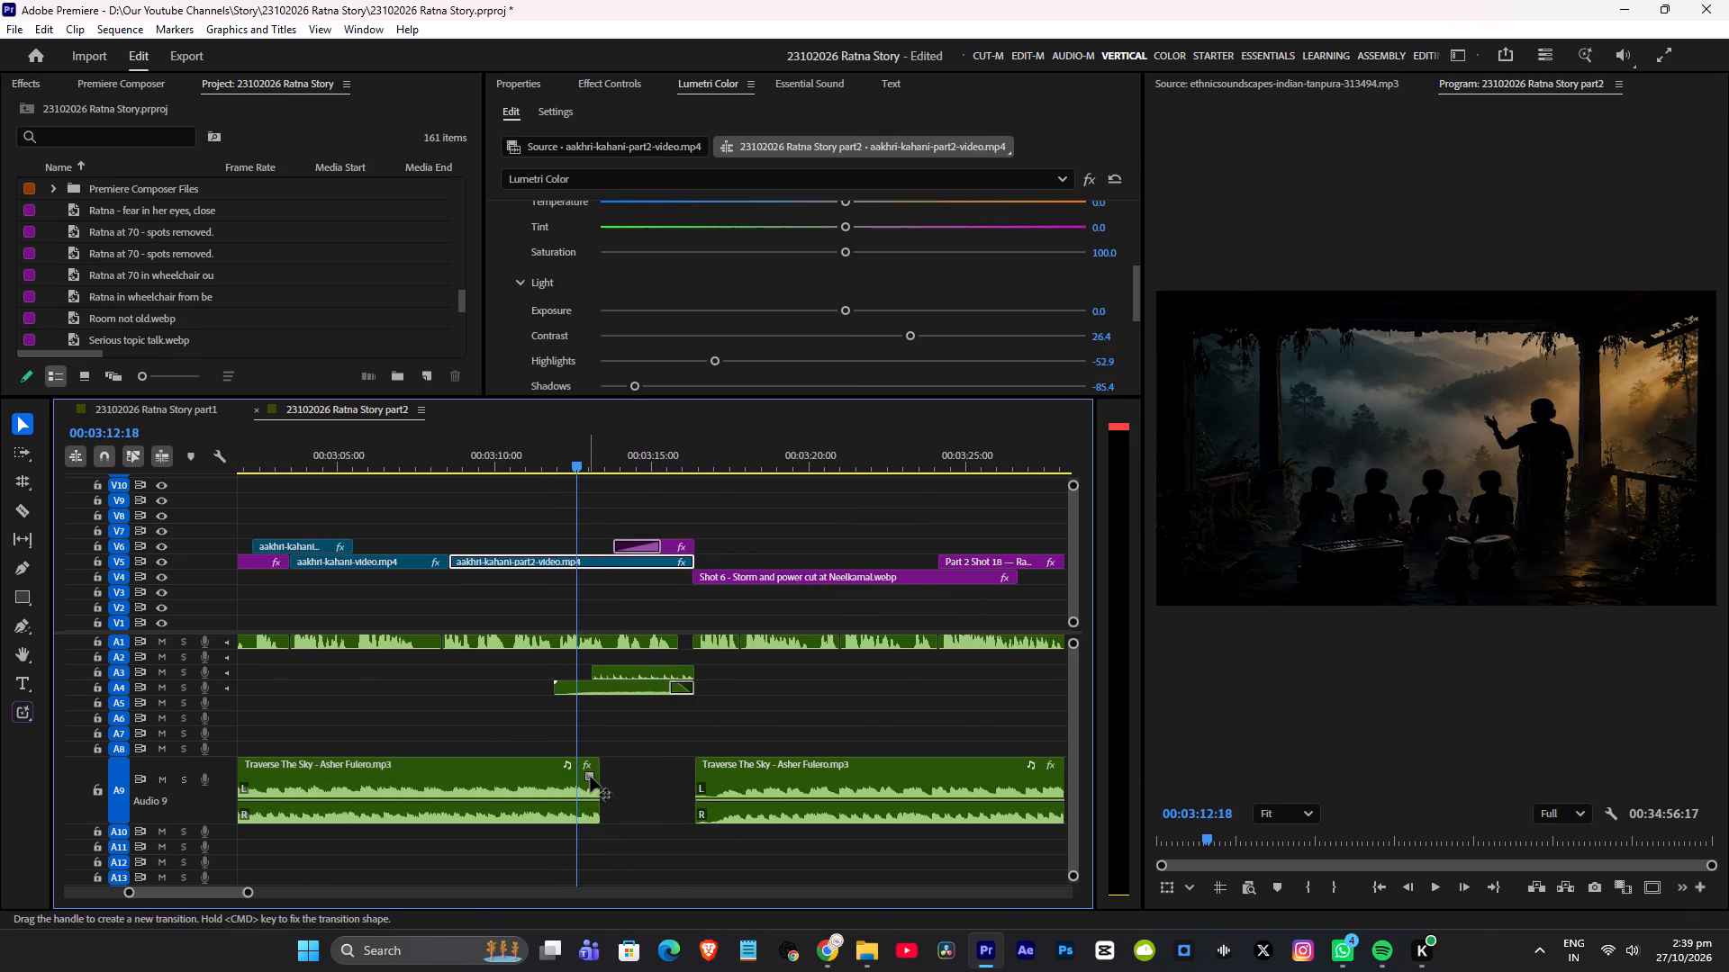
pyautogui.moveTo(588, 776); pyautogui.dragTo(533, 783)
pyautogui.click(546, 455)
pyautogui.press('space')
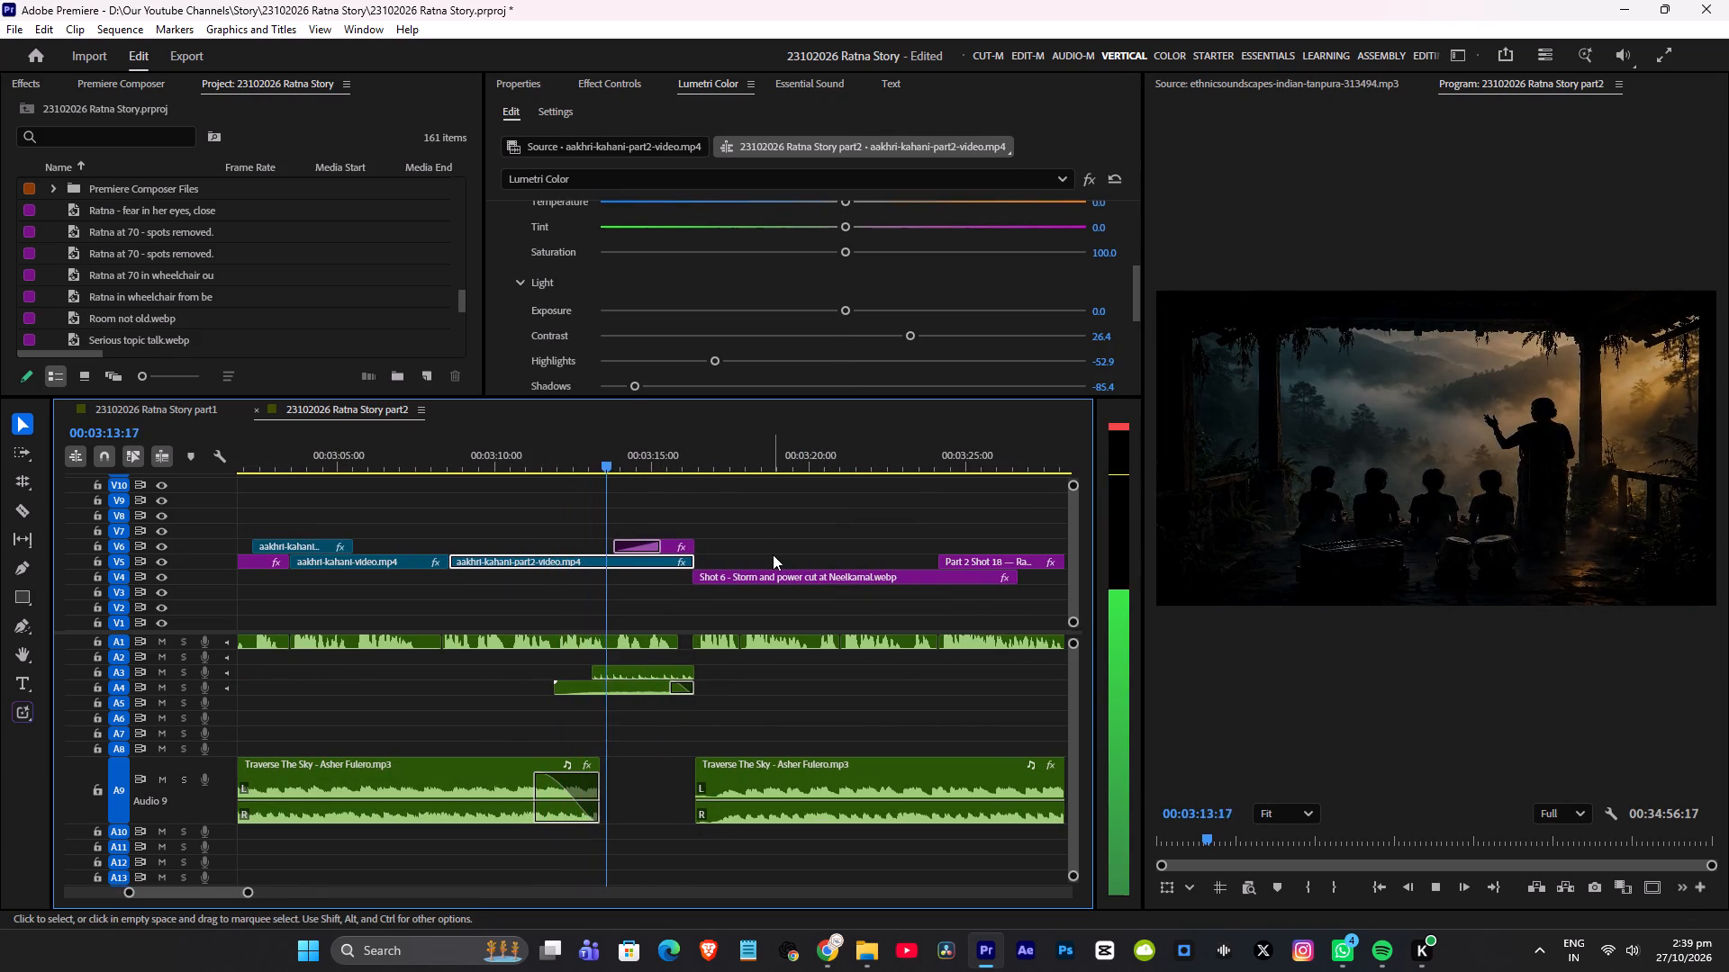
pyautogui.keyDown('alt'); pyautogui.scroll(6, 772, 553); pyautogui.keyUp('alt')
pyautogui.press('space')
# Extend the first Traverse The Sky clip to about 00:03:13.6, lengthen its fade-out to about 2.6 seconds, and replay from about 00:03:11.
pyautogui.moveTo(449, 761); pyautogui.dragTo(456, 762)
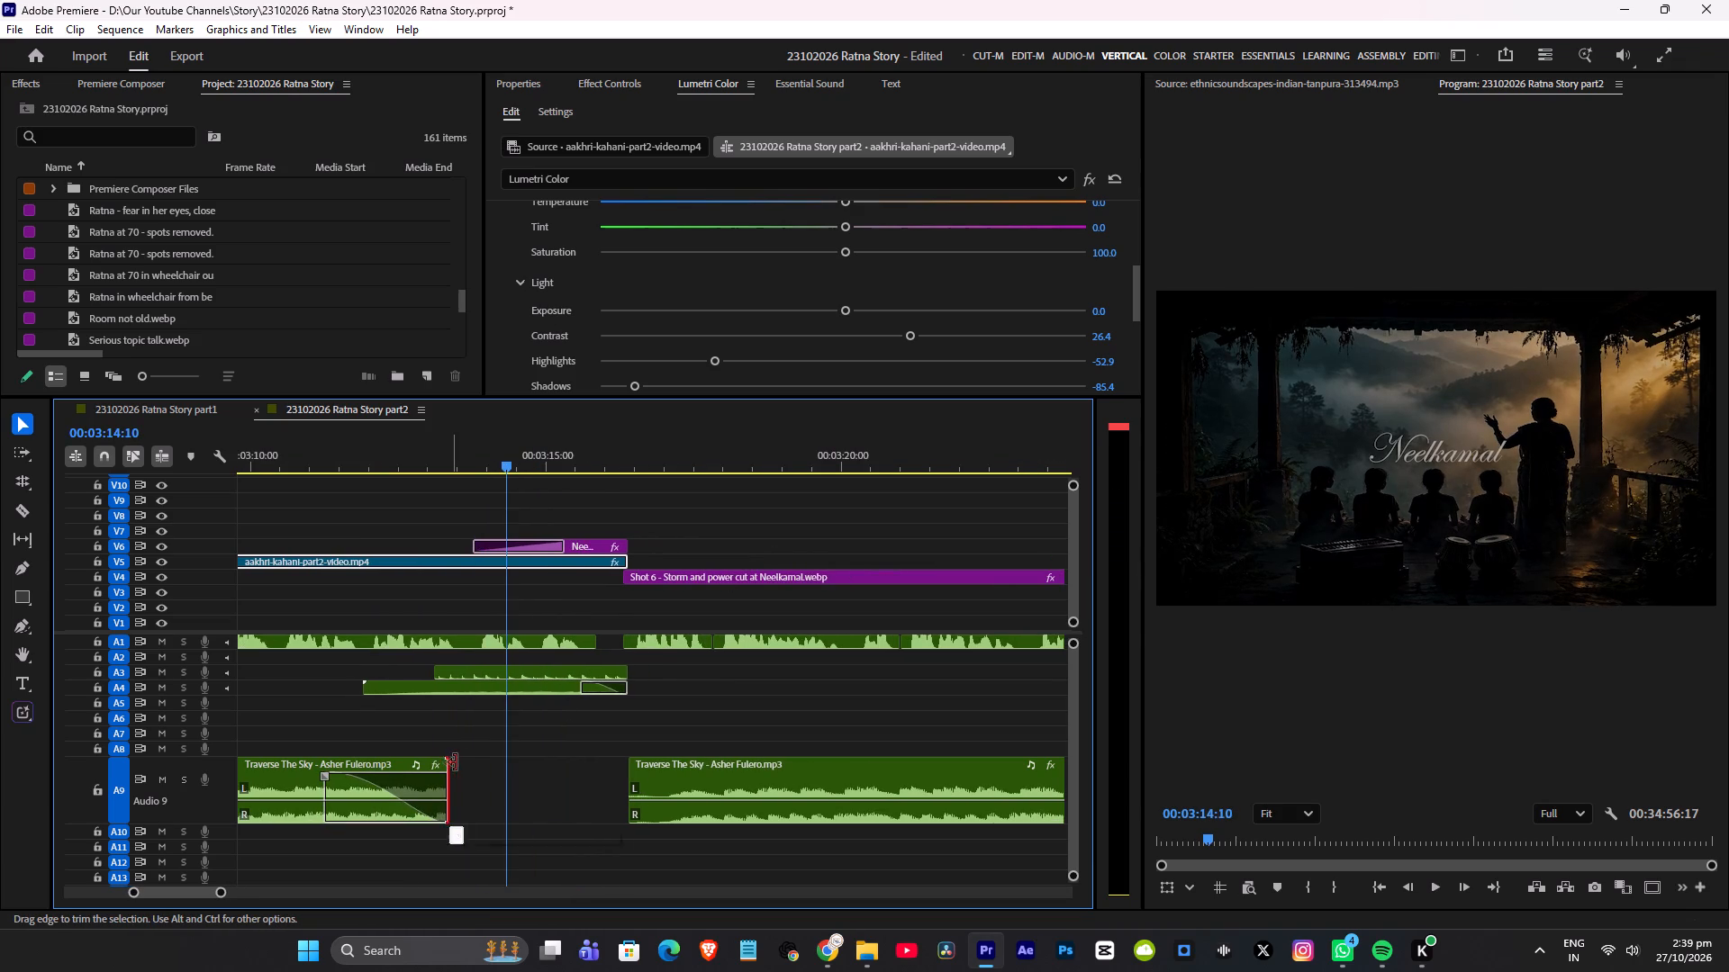
pyautogui.moveTo(456, 762); pyautogui.dragTo(466, 762)
pyautogui.moveTo(337, 774); pyautogui.dragTo(305, 773)
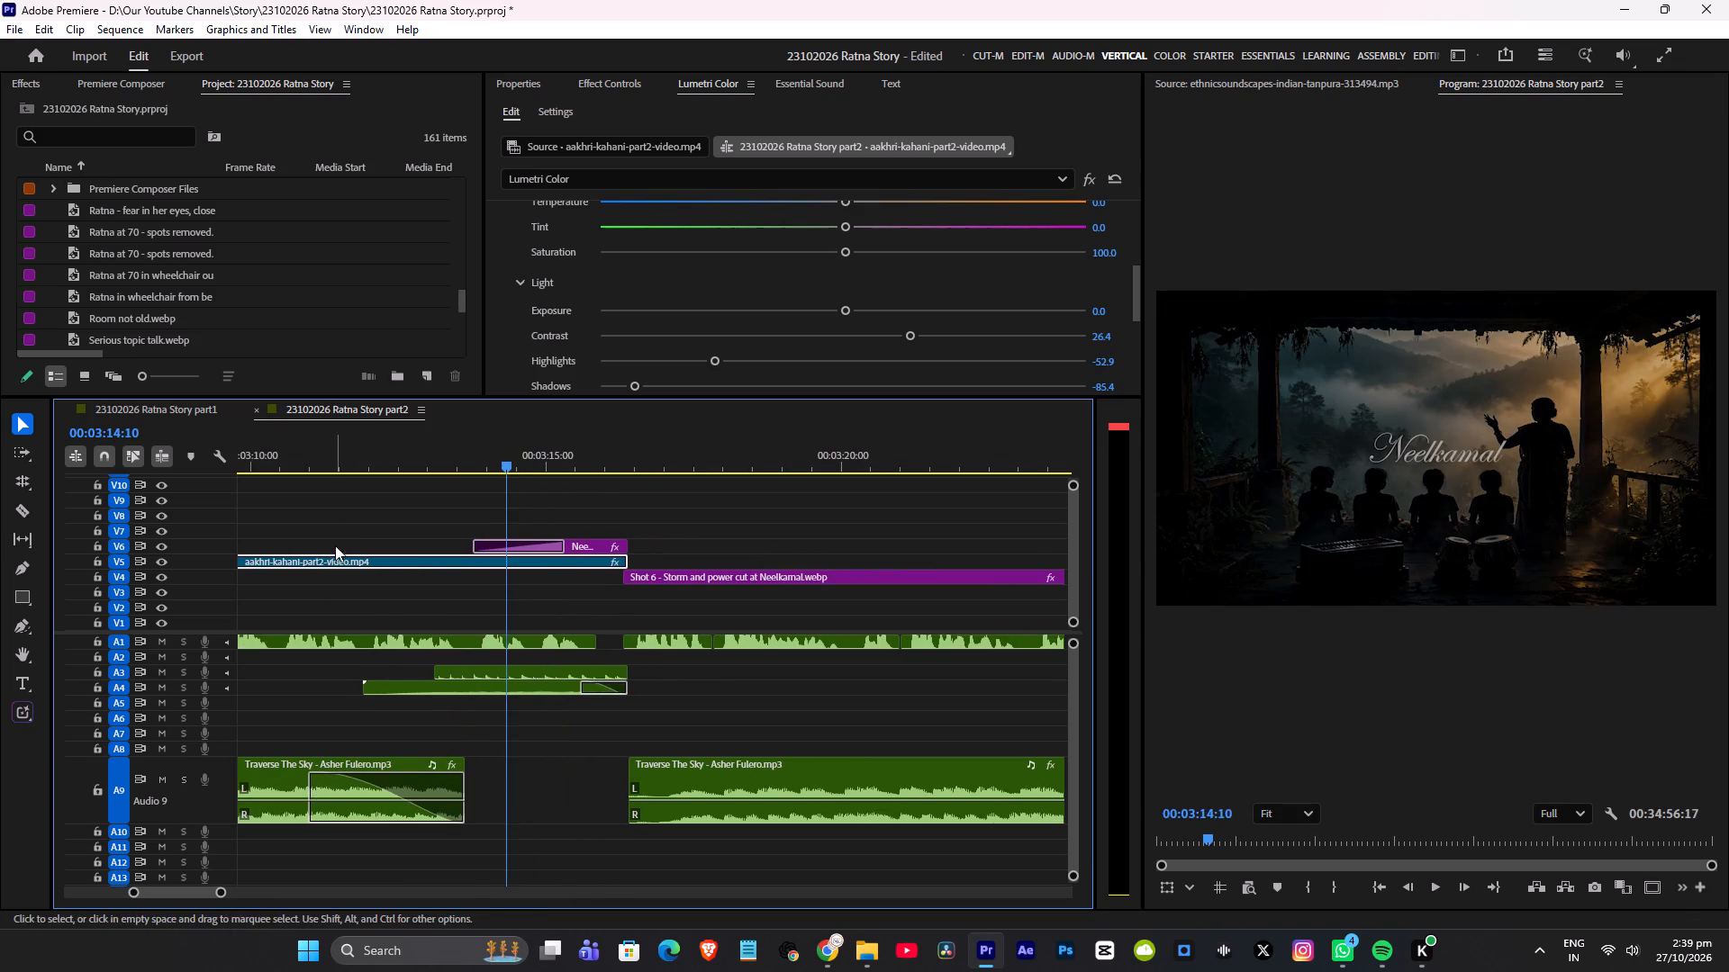
pyautogui.click(310, 451)
pyautogui.press('space')
pyautogui.scroll(4, 455, 668)
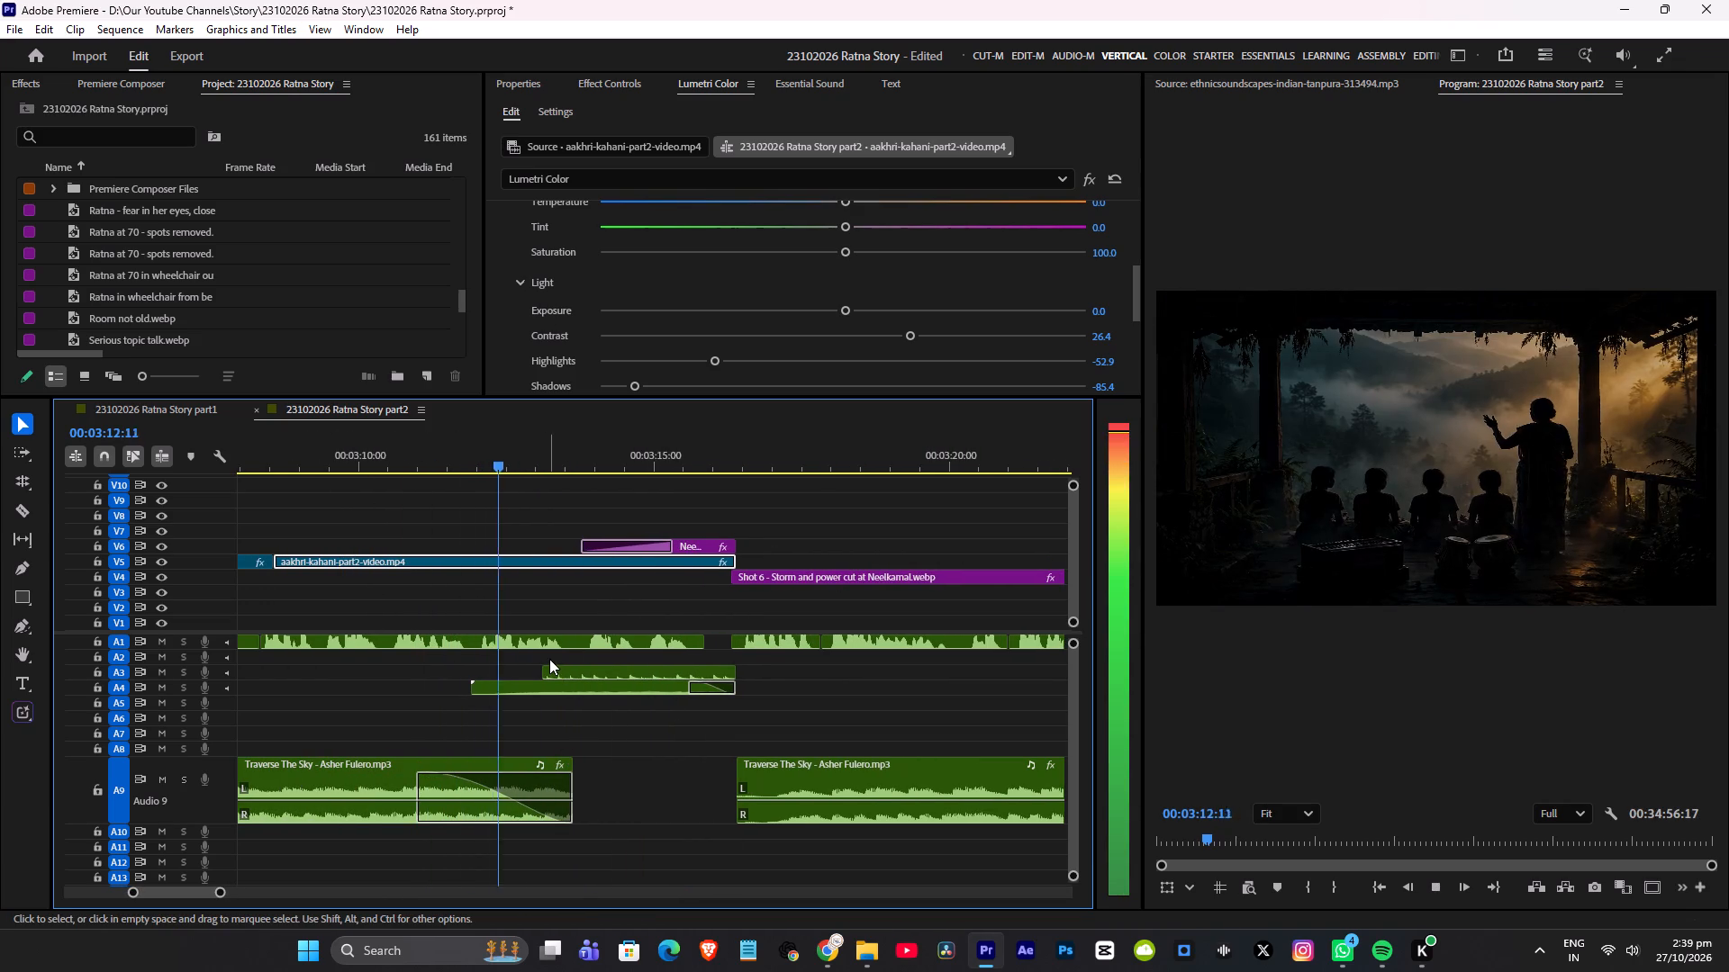
pyautogui.keyDown('alt'); pyautogui.scroll(-3, 664, 673); pyautogui.keyUp('alt')
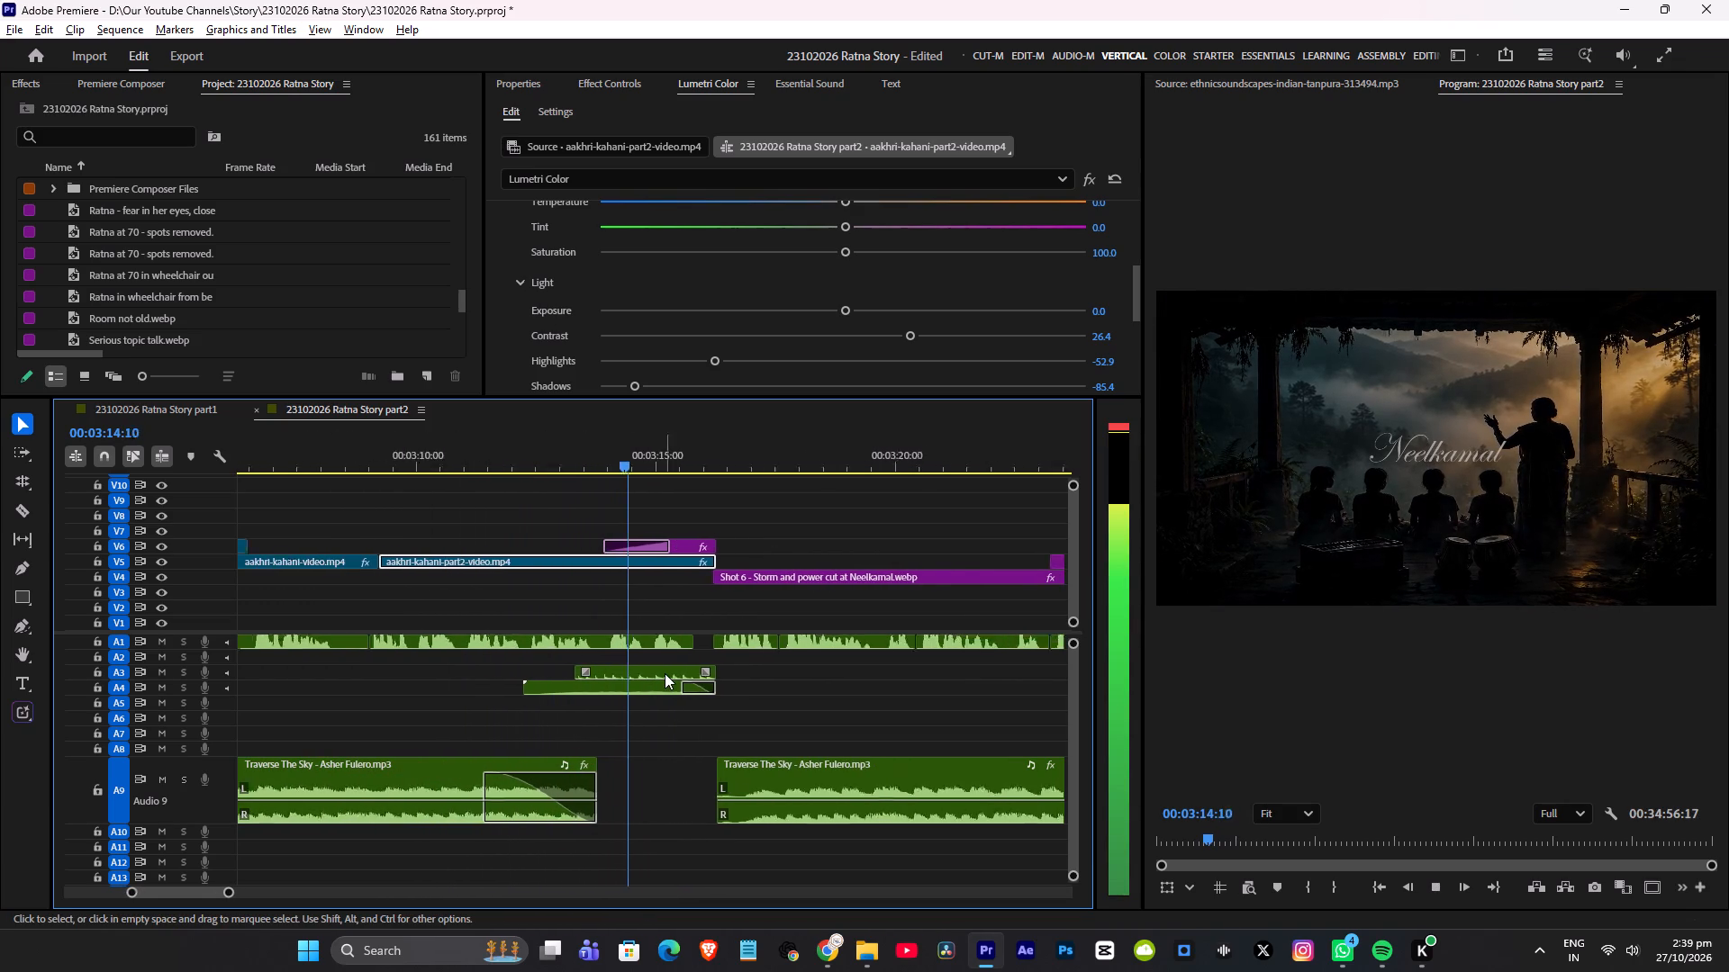
pyautogui.keyDown('alt'); pyautogui.scroll(-6, 665, 673); pyautogui.keyUp('alt')
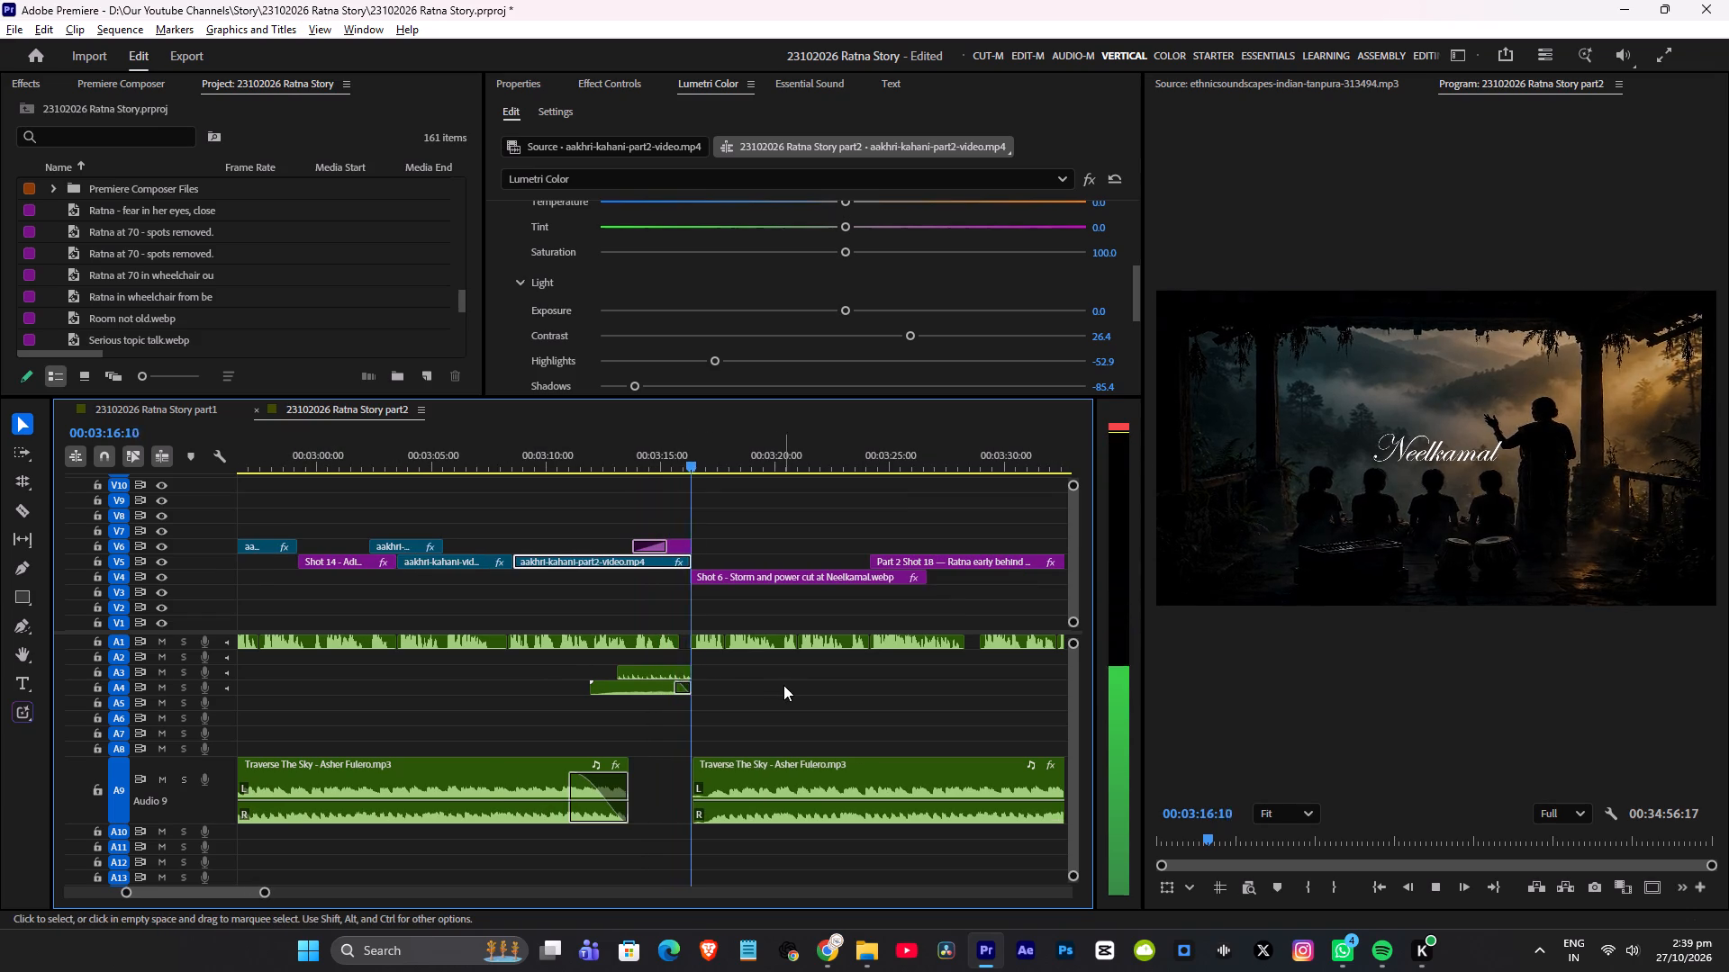
# Shift the second Traverse The Sky clip on A9 earlier to start at about 00:03:15.5, replaying the music entry, and save the project.
pyautogui.keyDown('alt'); pyautogui.scroll(5, 783, 685); pyautogui.keyUp('alt')
pyautogui.press('space')
pyautogui.moveTo(685, 773); pyautogui.dragTo(657, 773)
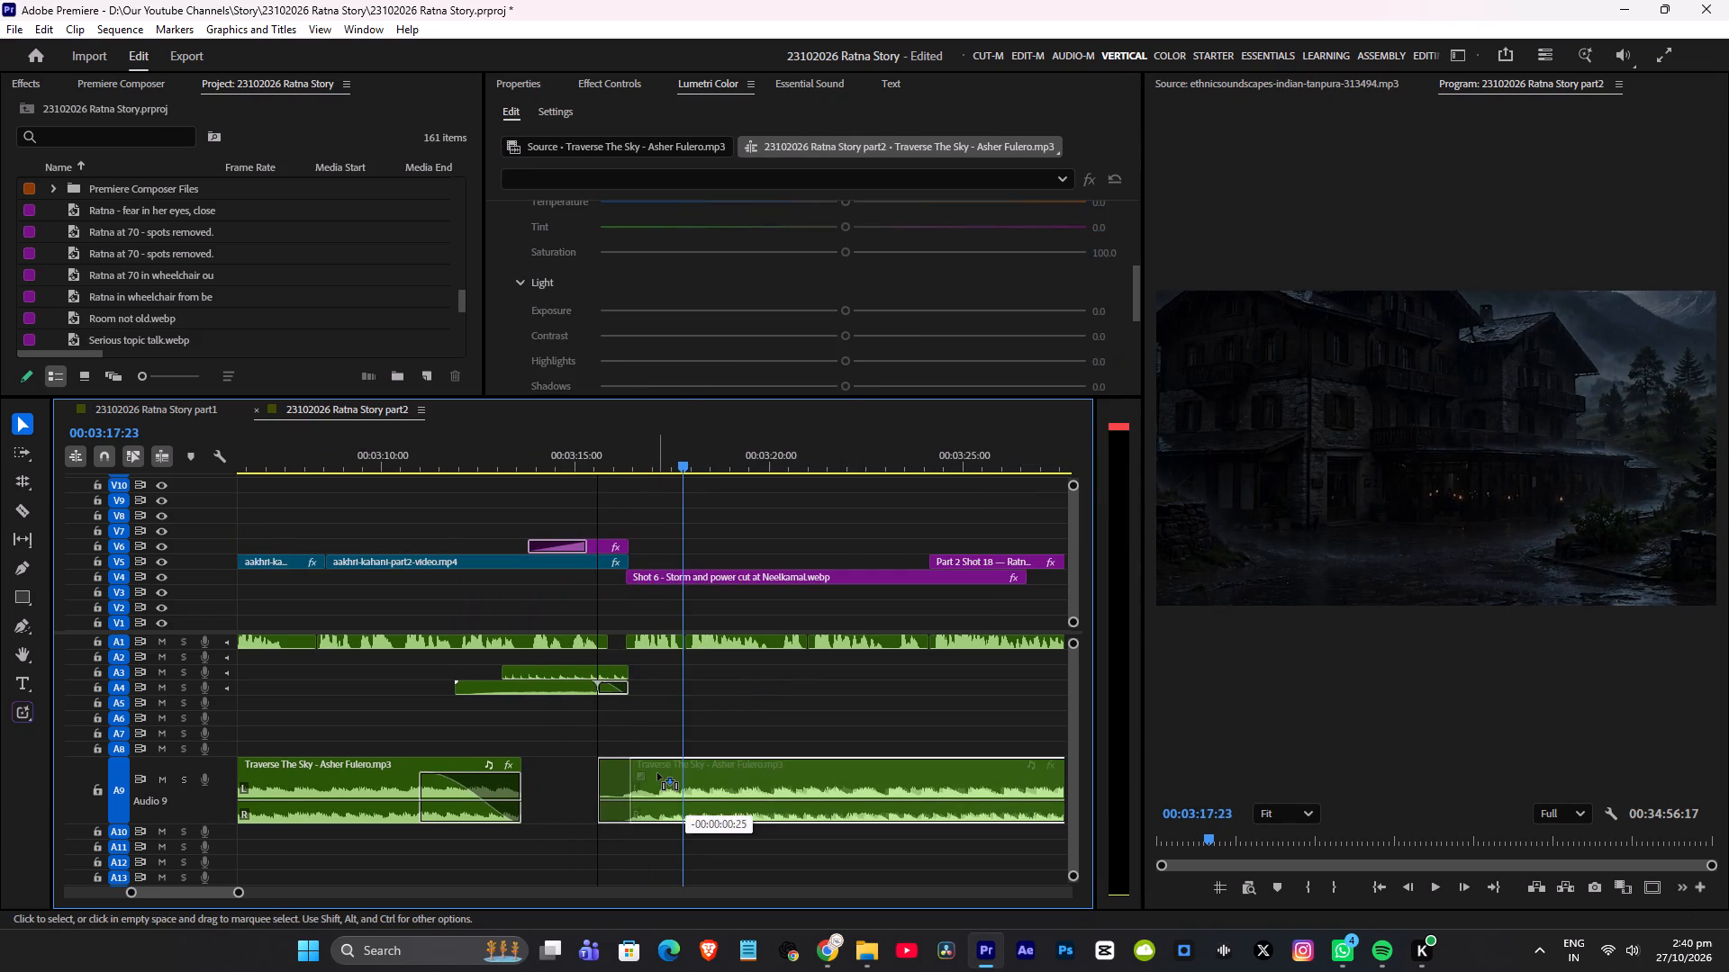
pyautogui.moveTo(657, 773); pyautogui.dragTo(666, 773)
pyautogui.click(554, 454)
pyautogui.press('space')
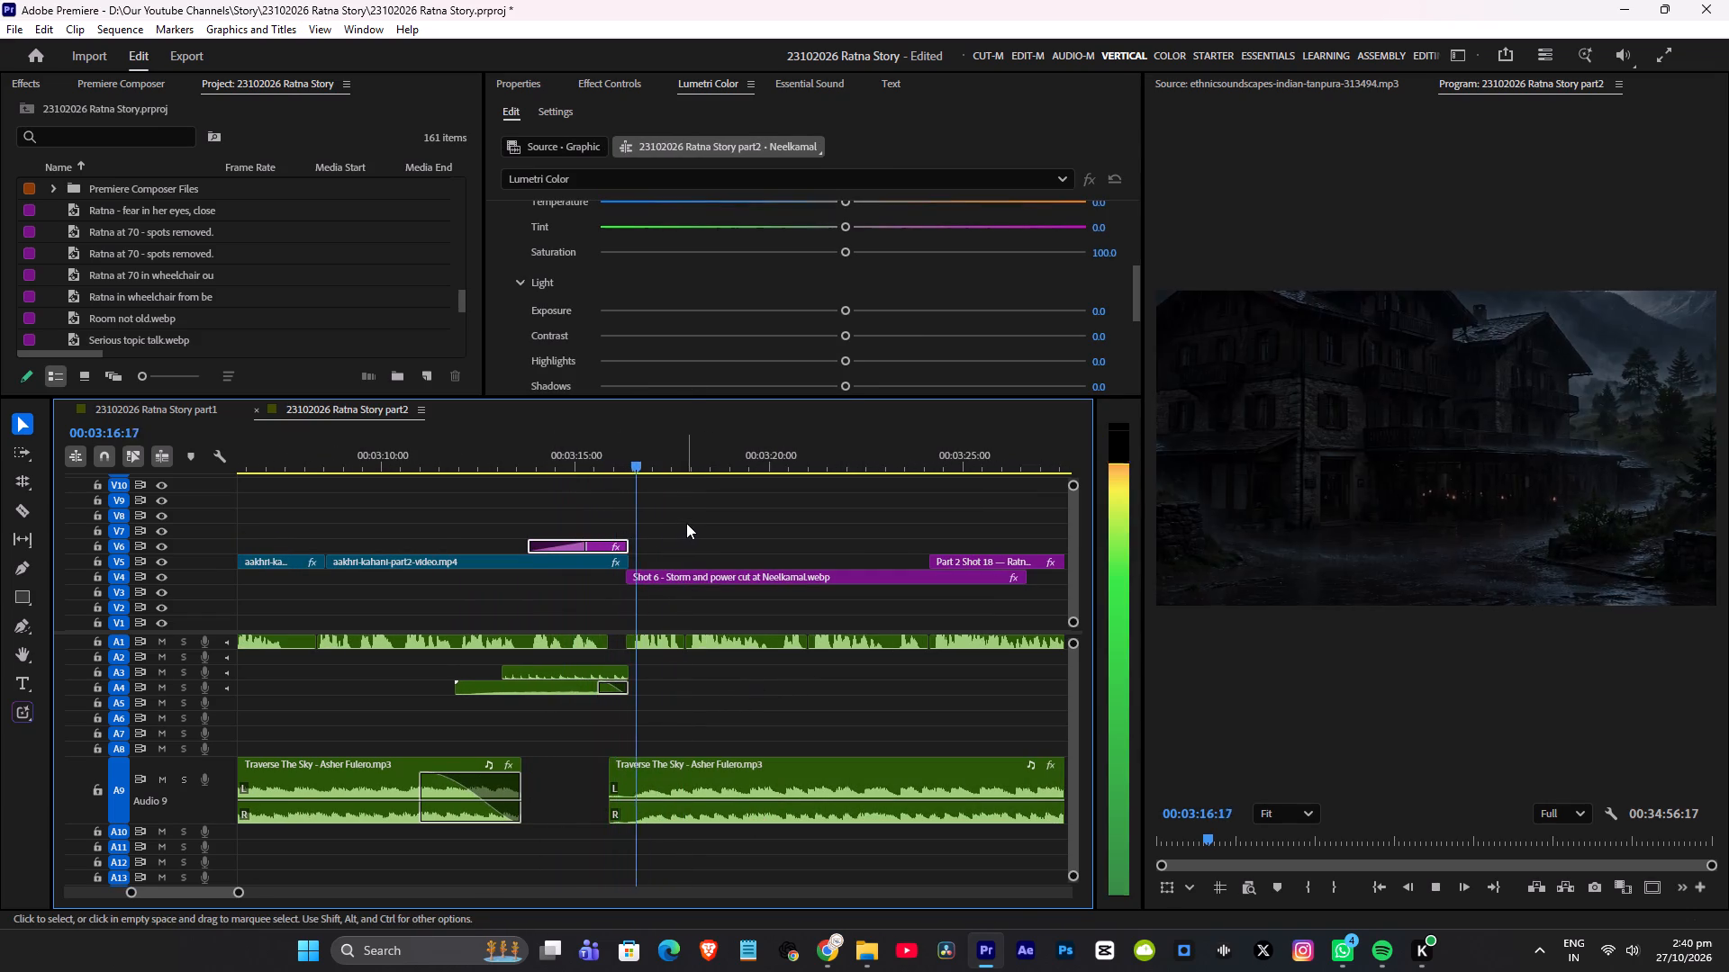
pyautogui.press('space')
pyautogui.click(646, 767)
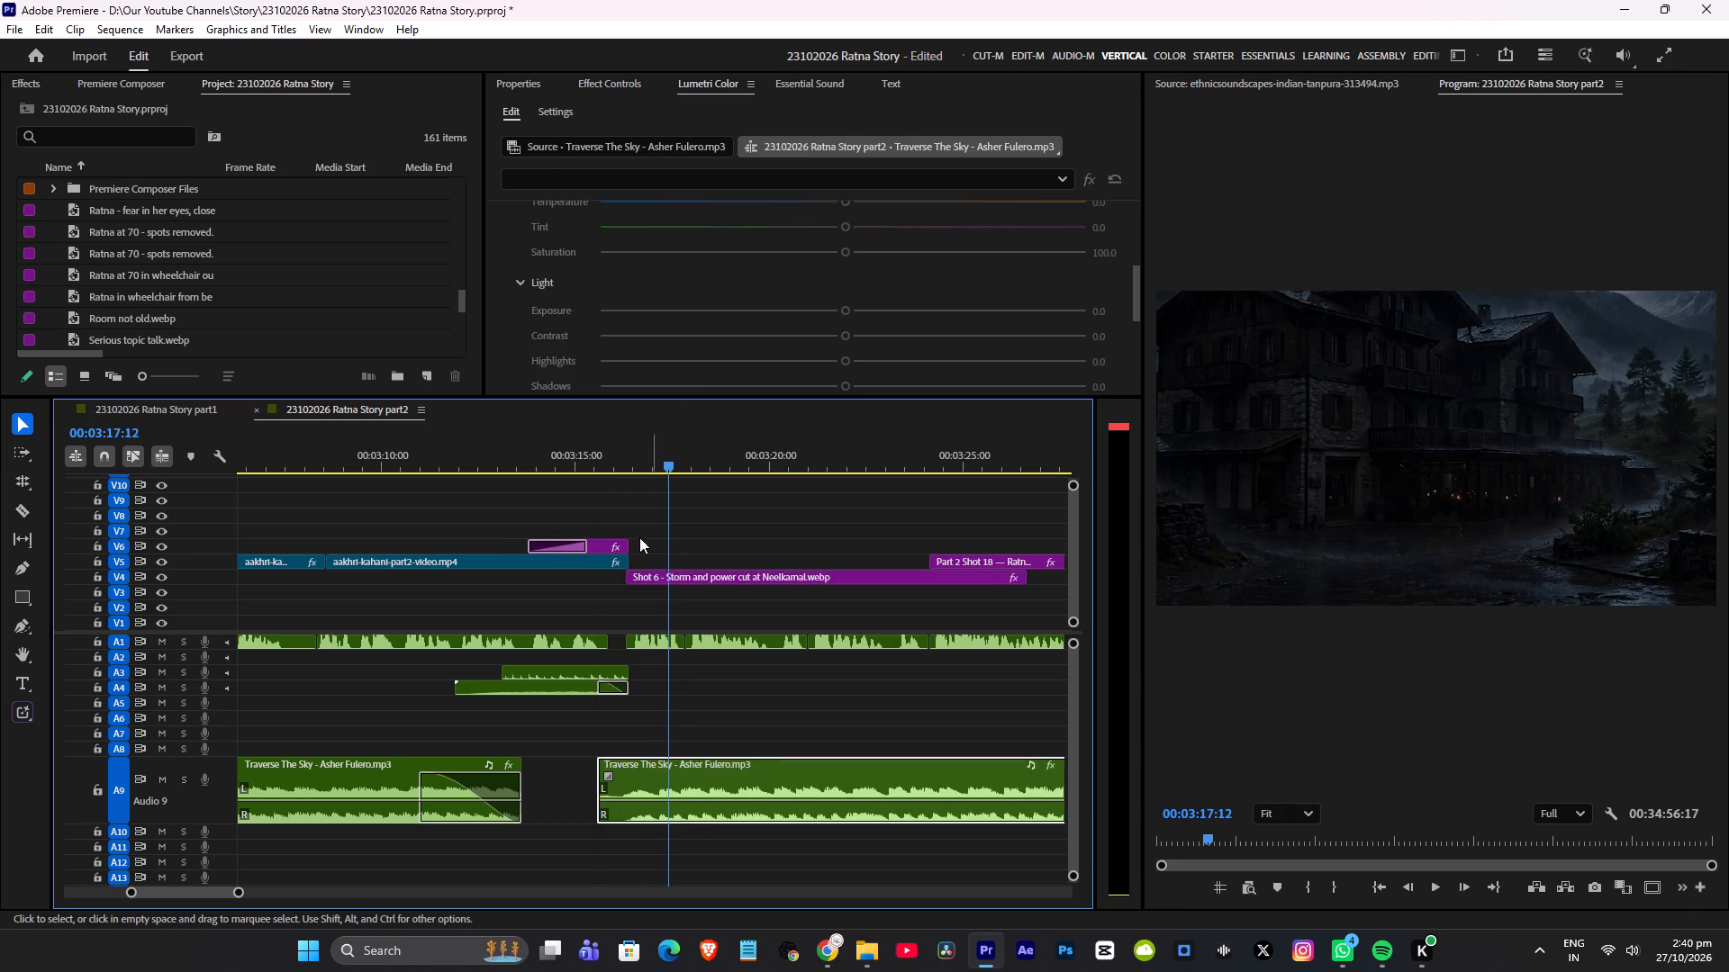
pyautogui.click(593, 460)
pyautogui.press('space')
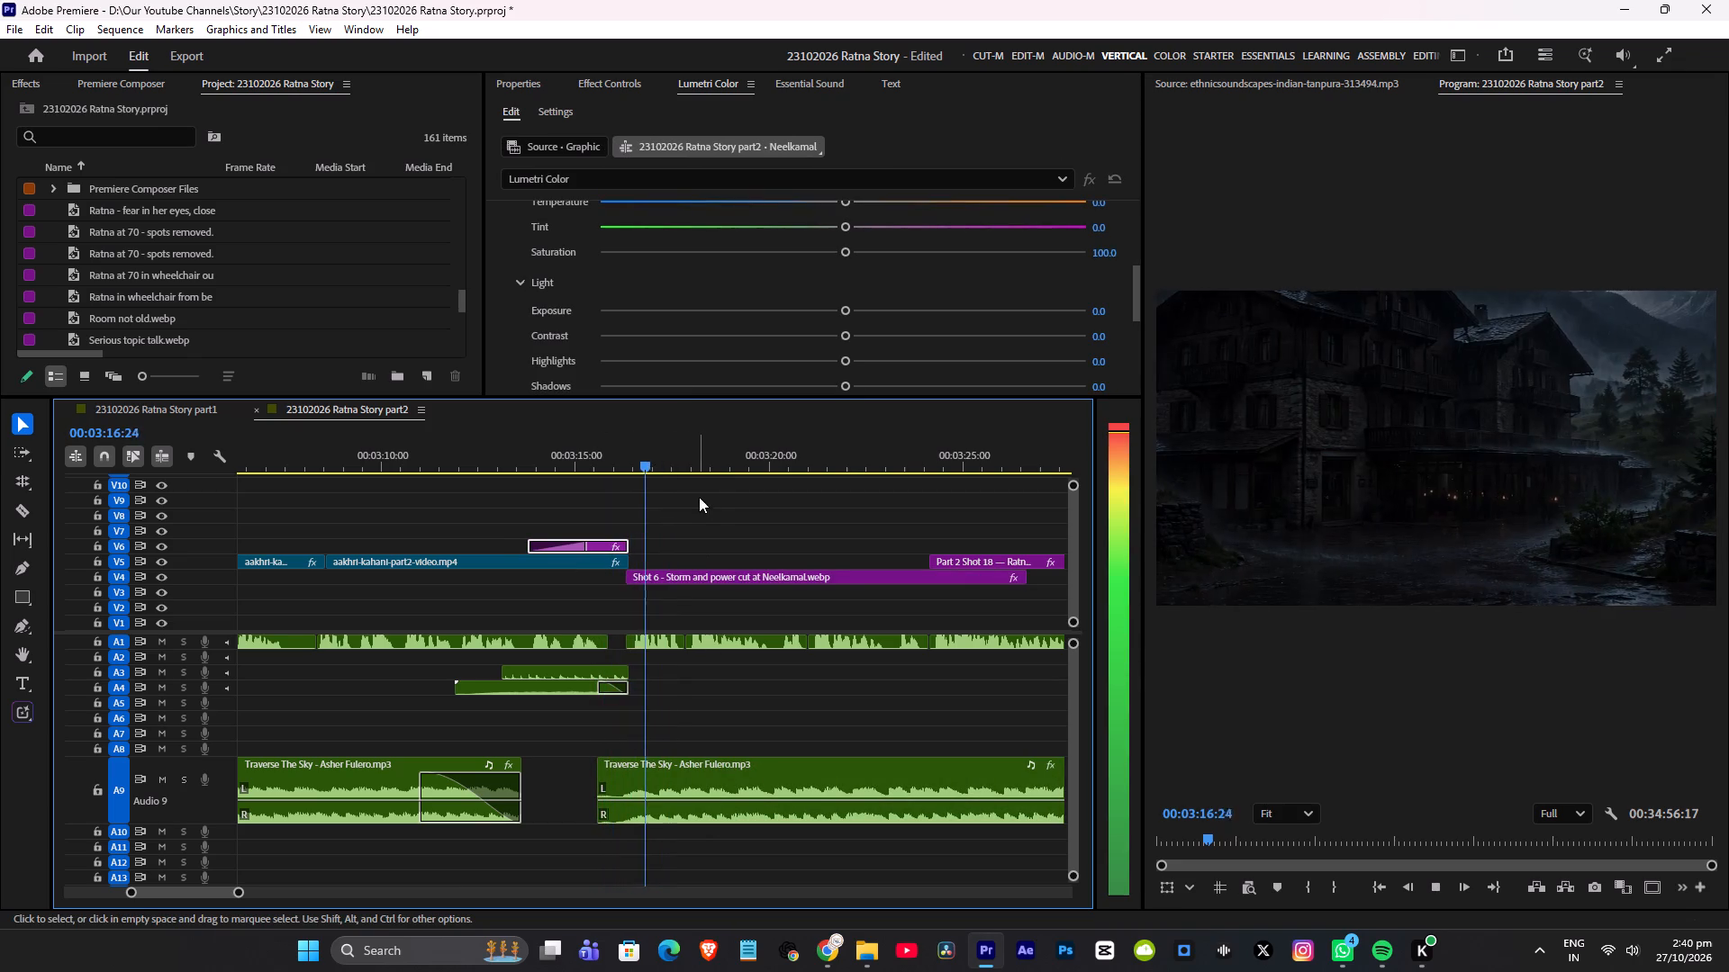
pyautogui.keyDown('alt'); pyautogui.scroll(-14, 698, 519); pyautogui.keyUp('alt')
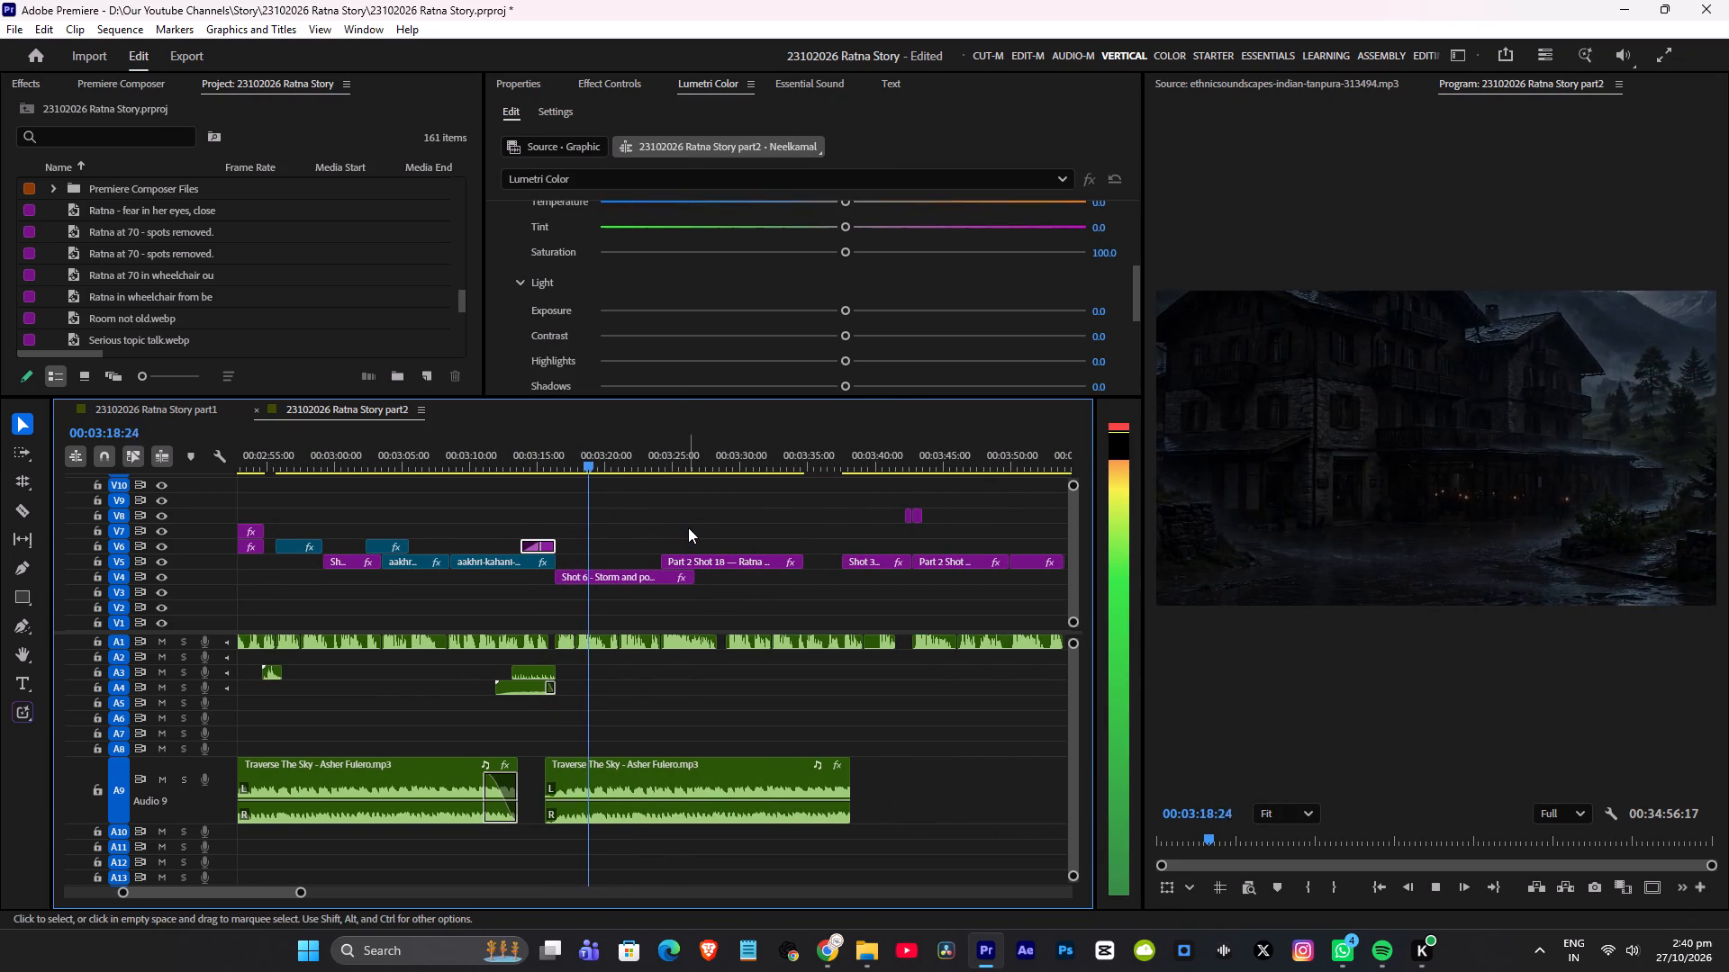
pyautogui.hotkey('ctrl', 's')
pyautogui.press('space')
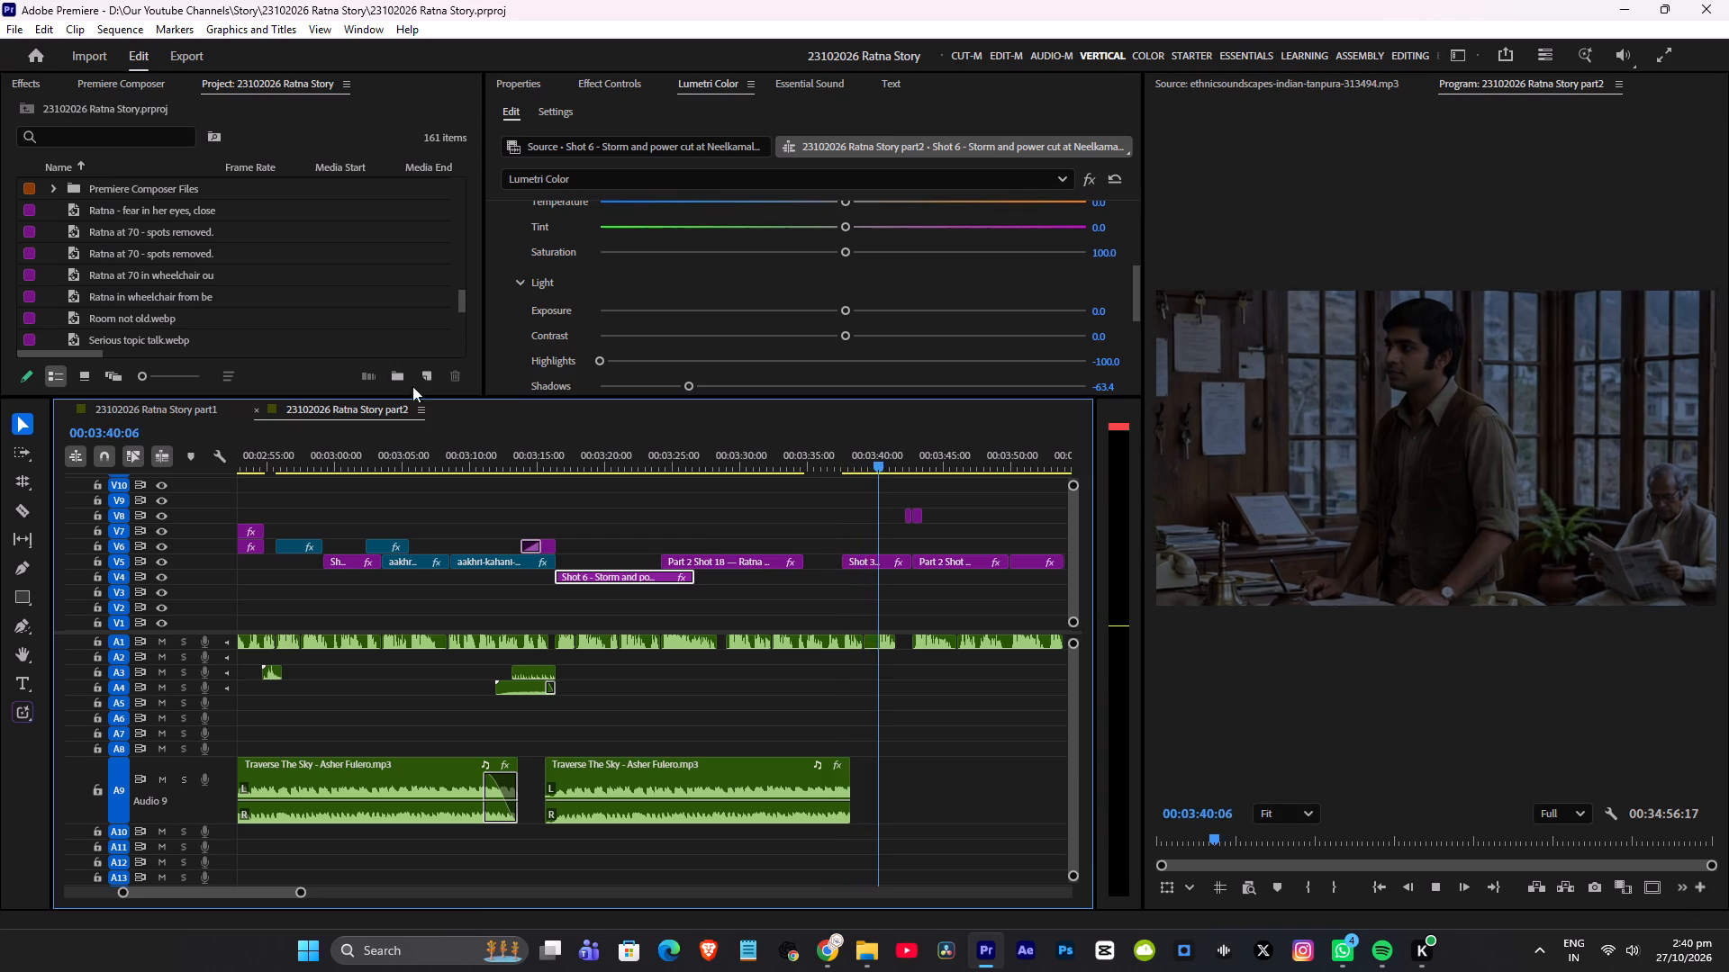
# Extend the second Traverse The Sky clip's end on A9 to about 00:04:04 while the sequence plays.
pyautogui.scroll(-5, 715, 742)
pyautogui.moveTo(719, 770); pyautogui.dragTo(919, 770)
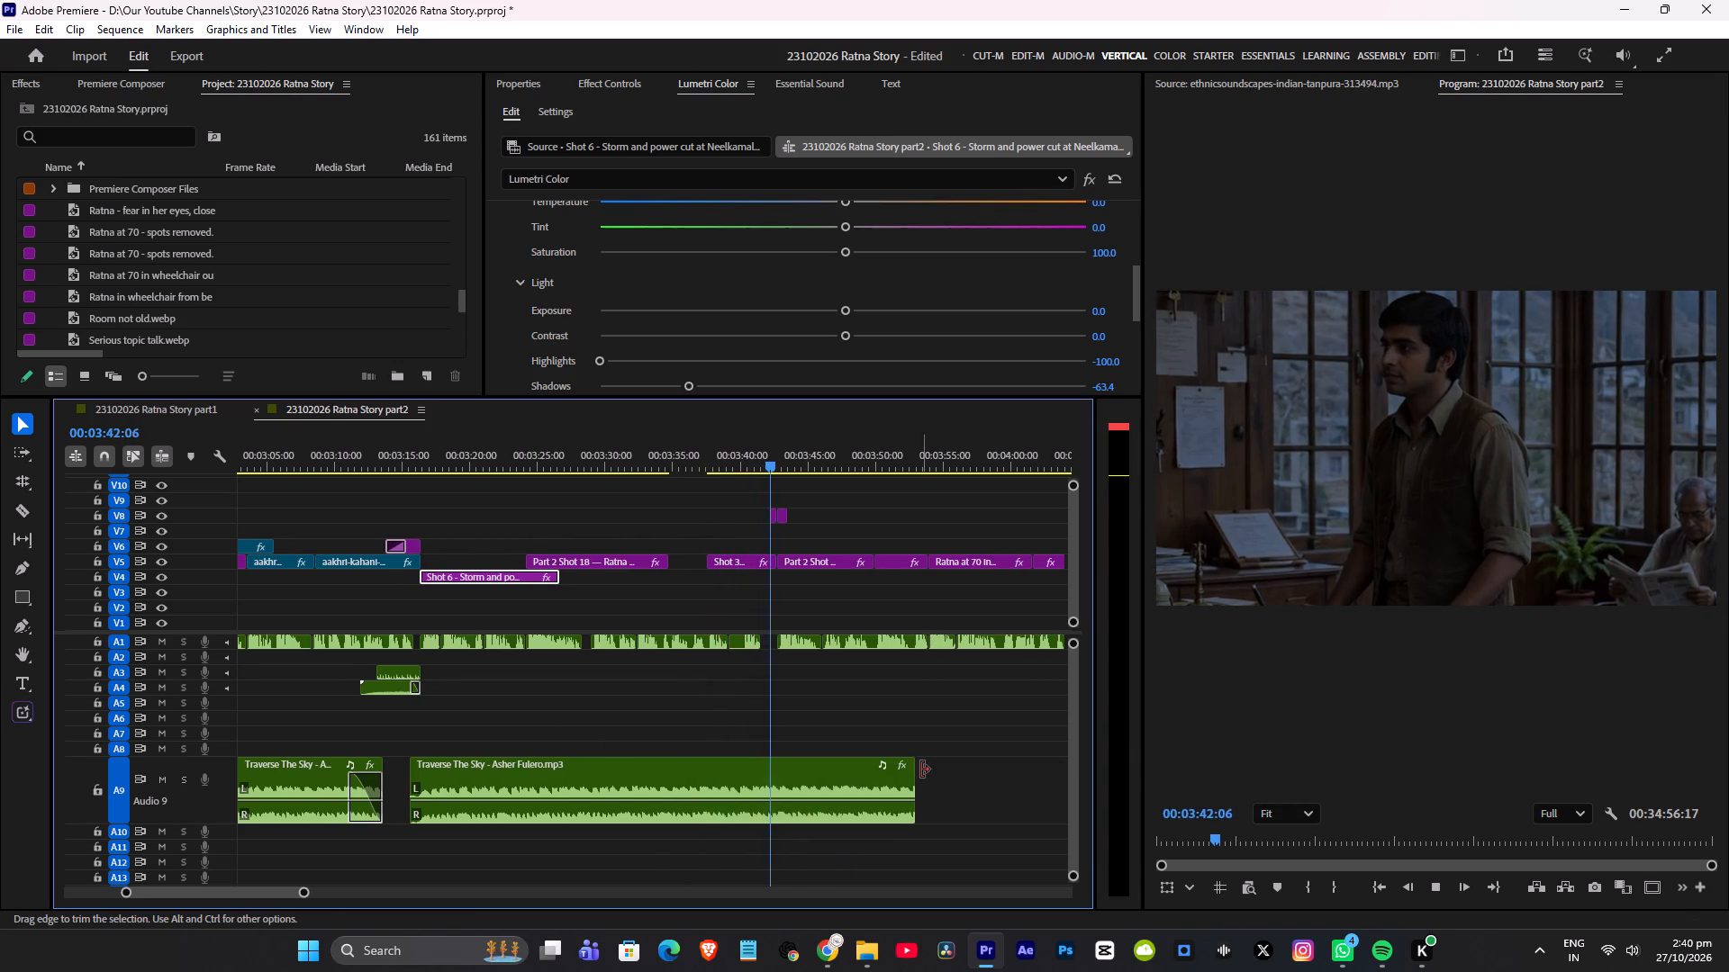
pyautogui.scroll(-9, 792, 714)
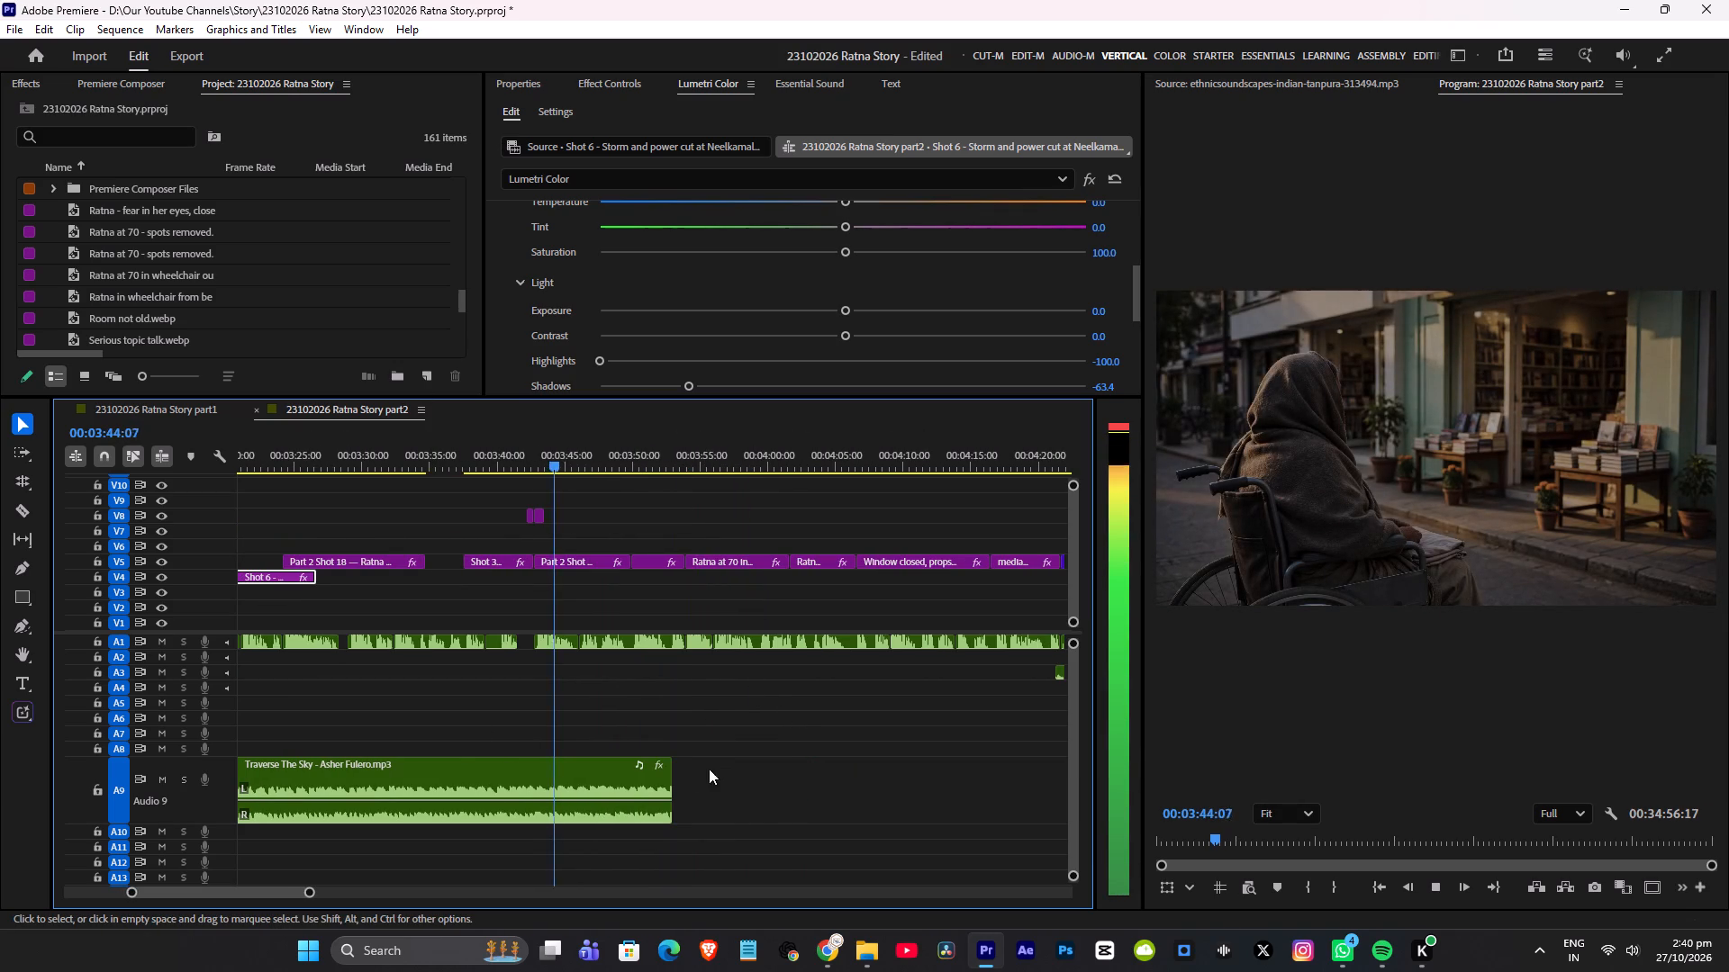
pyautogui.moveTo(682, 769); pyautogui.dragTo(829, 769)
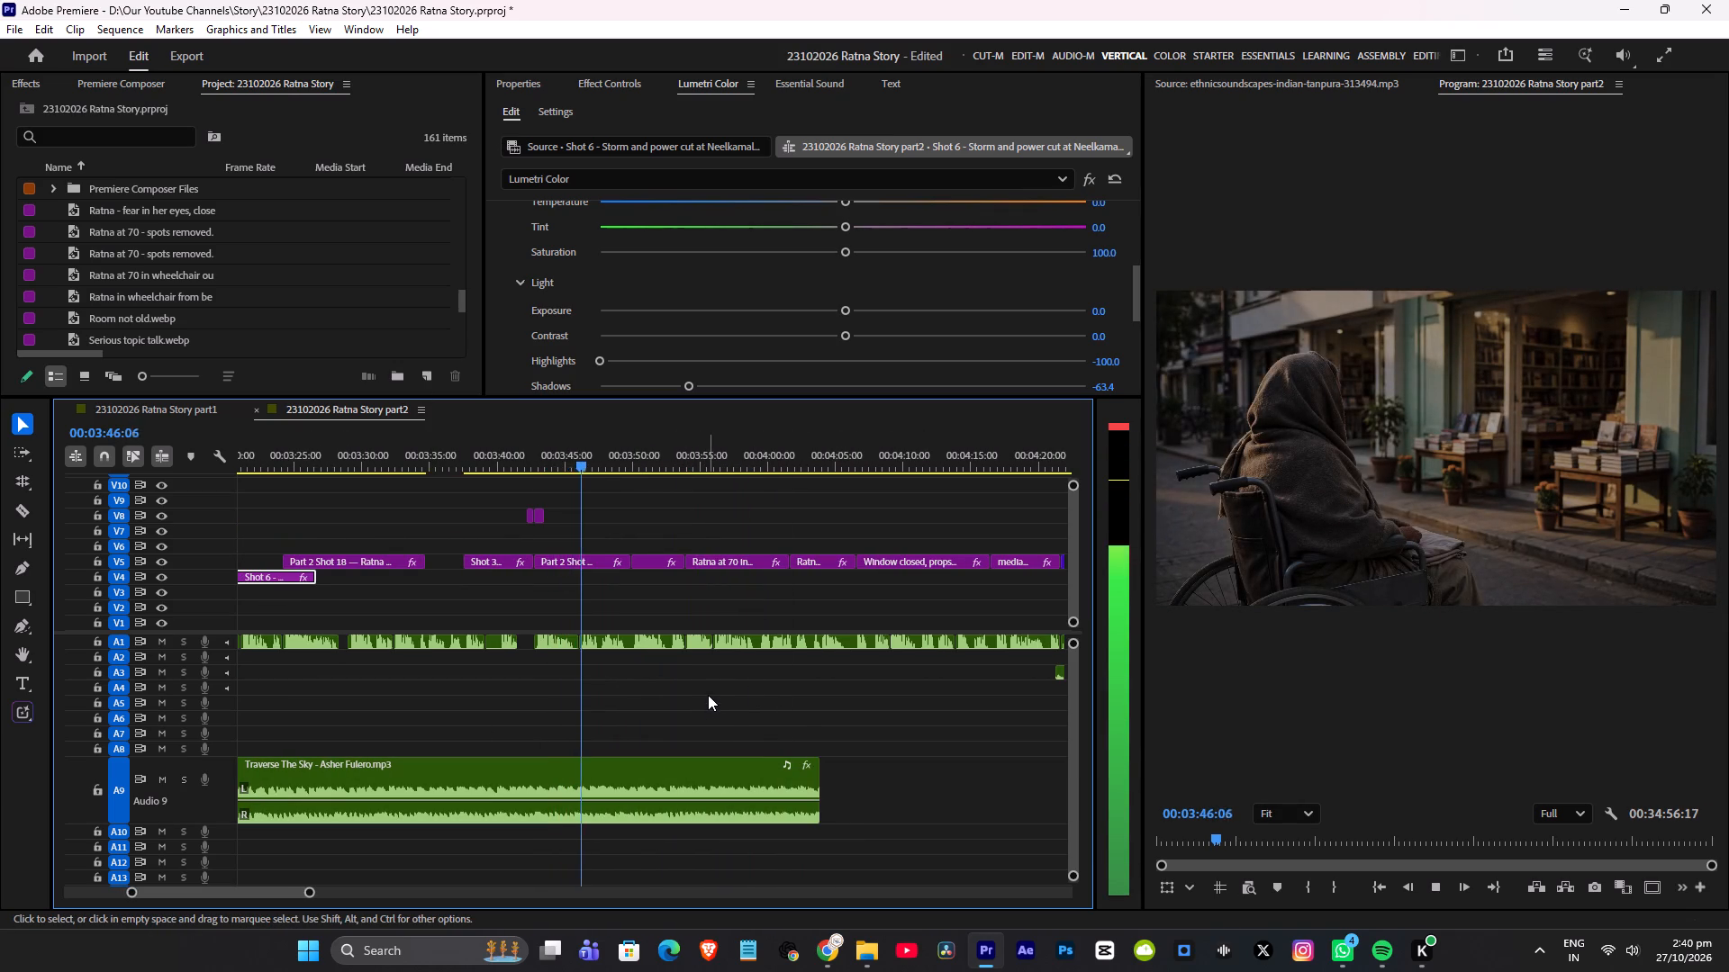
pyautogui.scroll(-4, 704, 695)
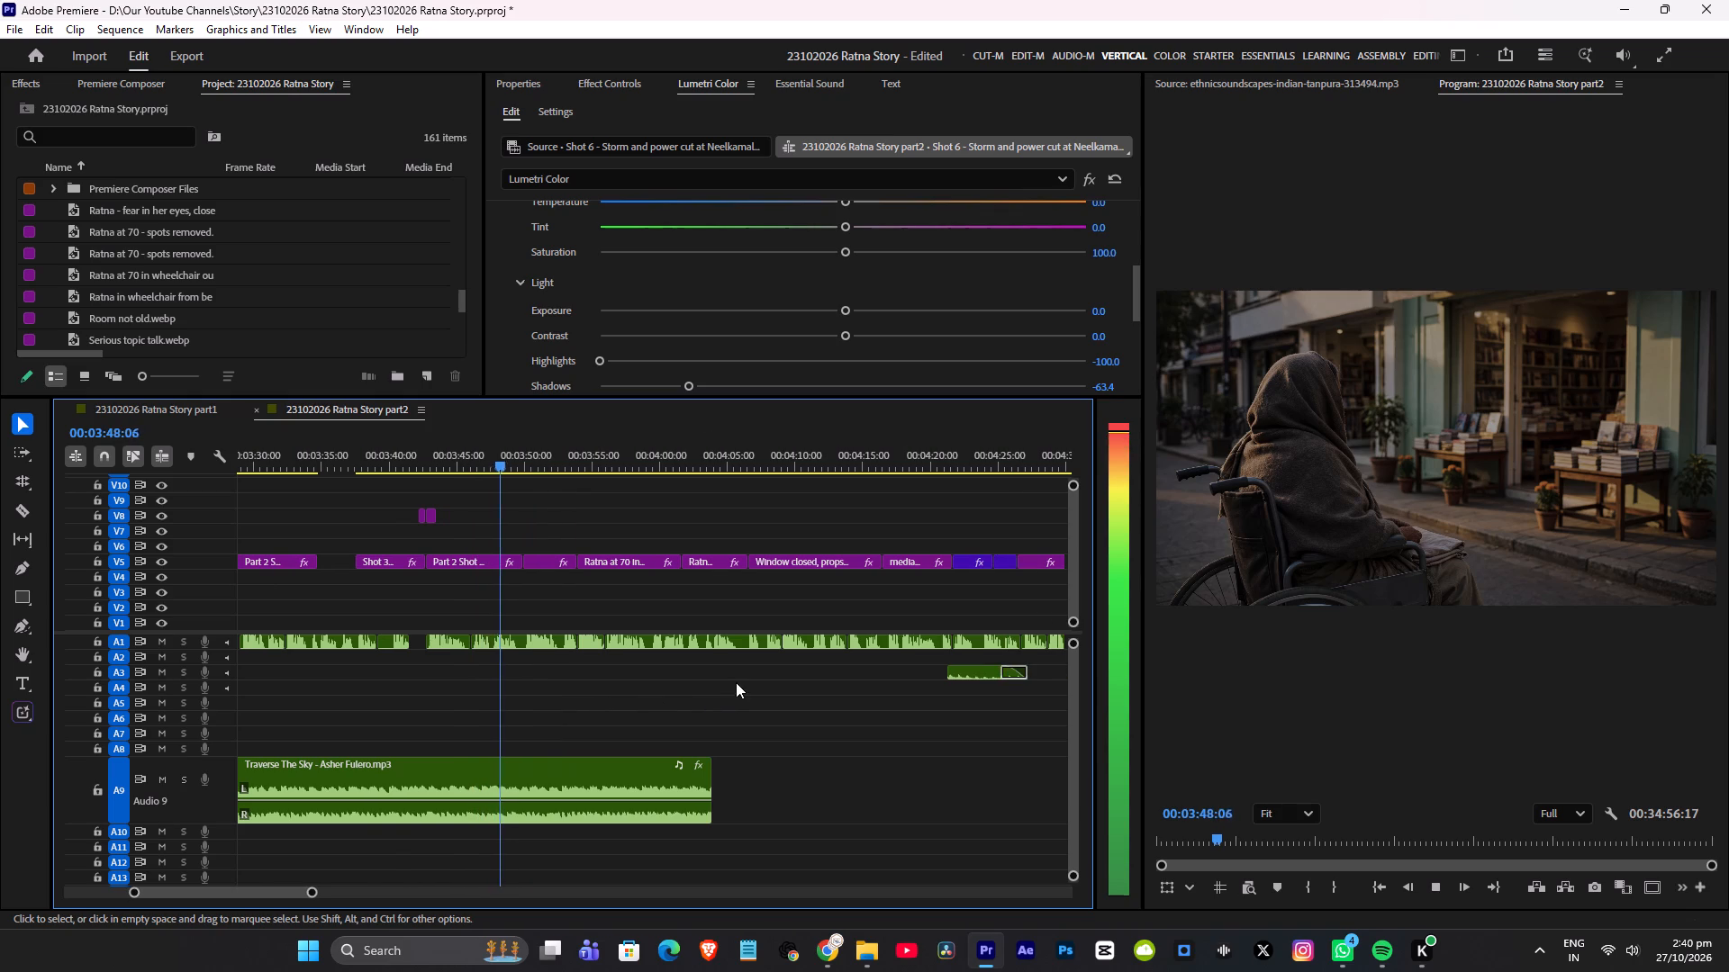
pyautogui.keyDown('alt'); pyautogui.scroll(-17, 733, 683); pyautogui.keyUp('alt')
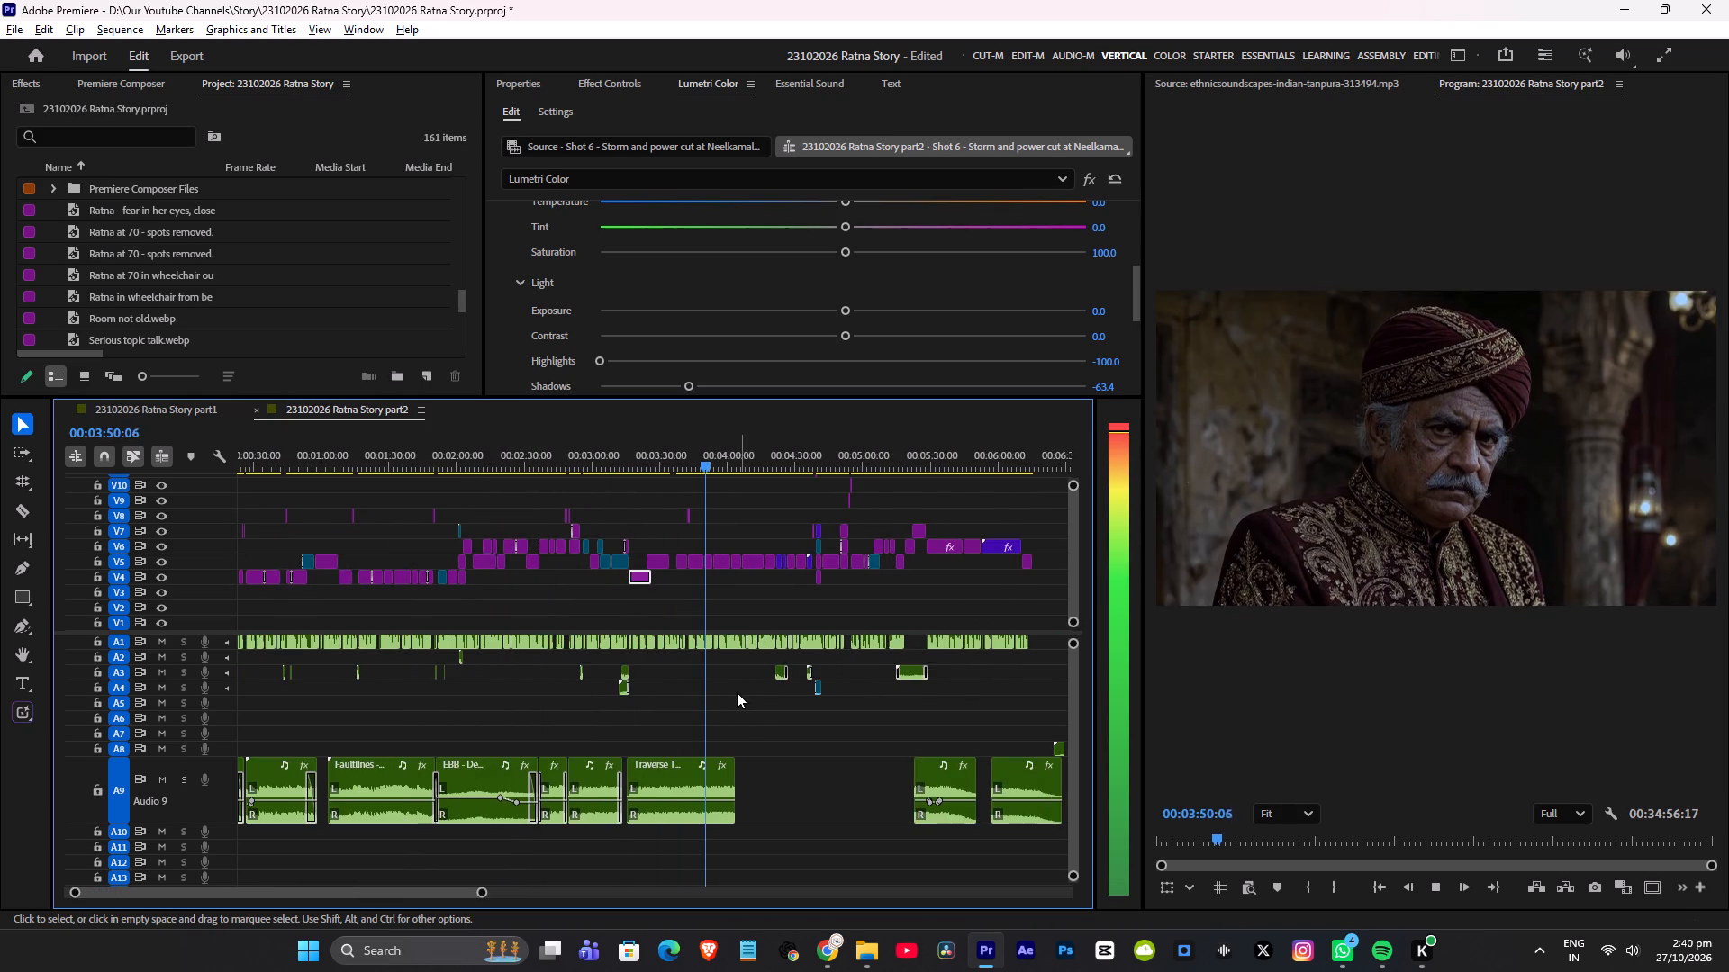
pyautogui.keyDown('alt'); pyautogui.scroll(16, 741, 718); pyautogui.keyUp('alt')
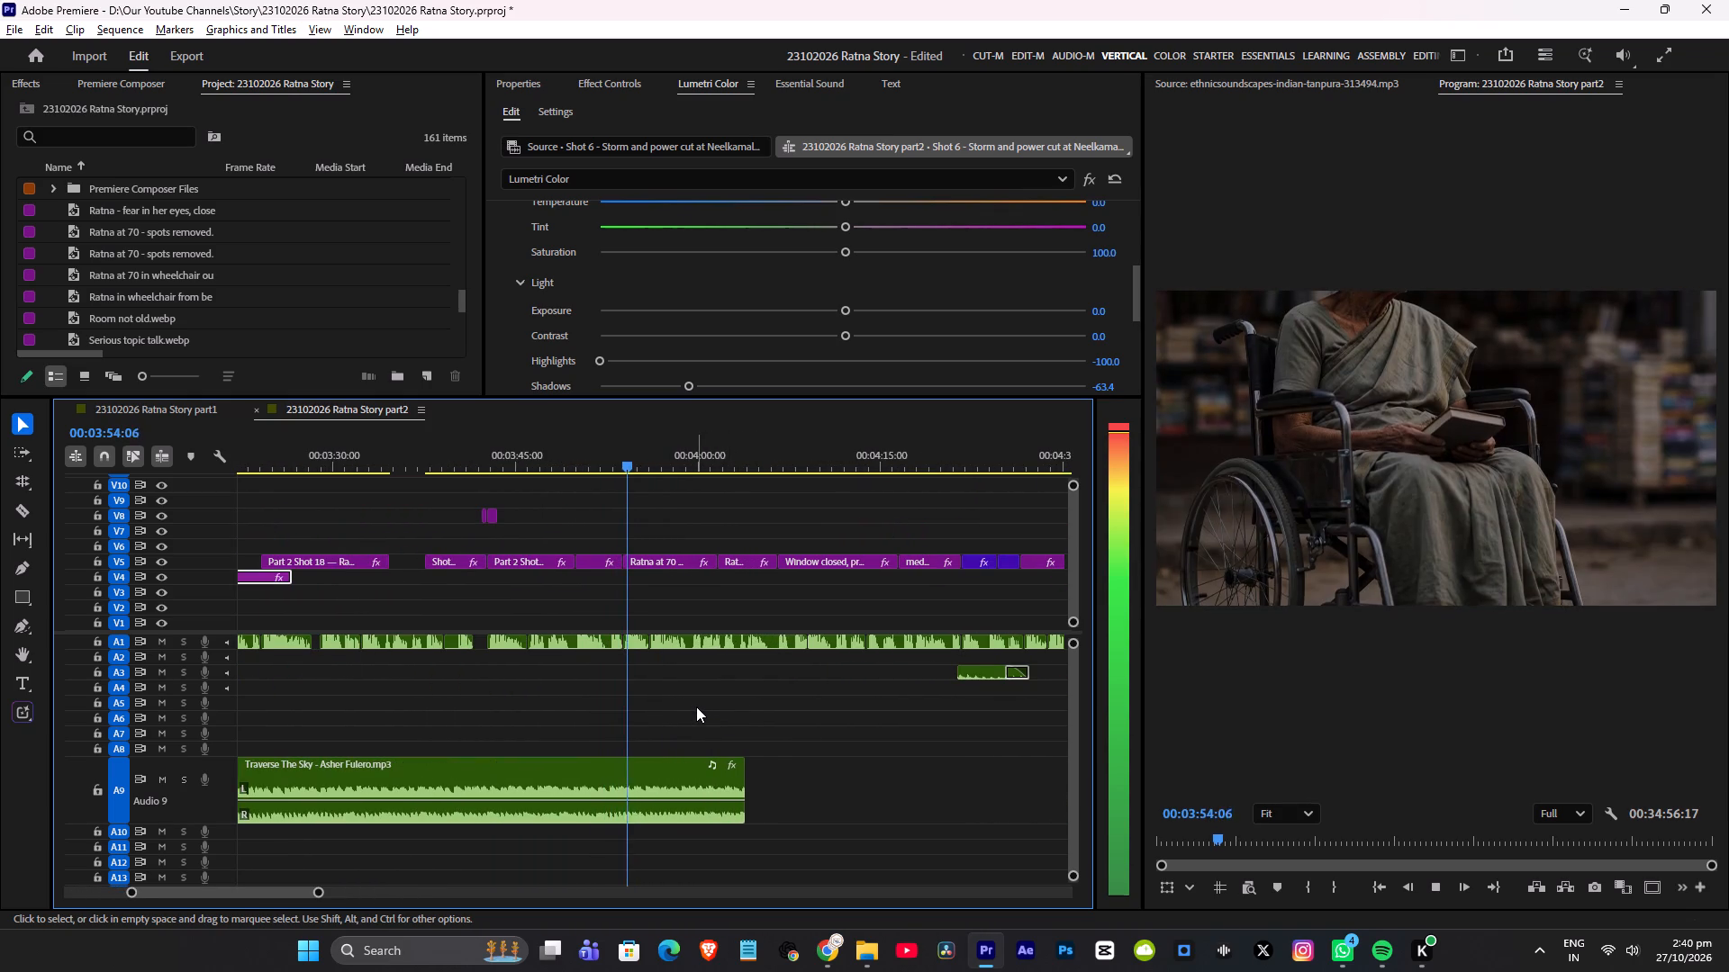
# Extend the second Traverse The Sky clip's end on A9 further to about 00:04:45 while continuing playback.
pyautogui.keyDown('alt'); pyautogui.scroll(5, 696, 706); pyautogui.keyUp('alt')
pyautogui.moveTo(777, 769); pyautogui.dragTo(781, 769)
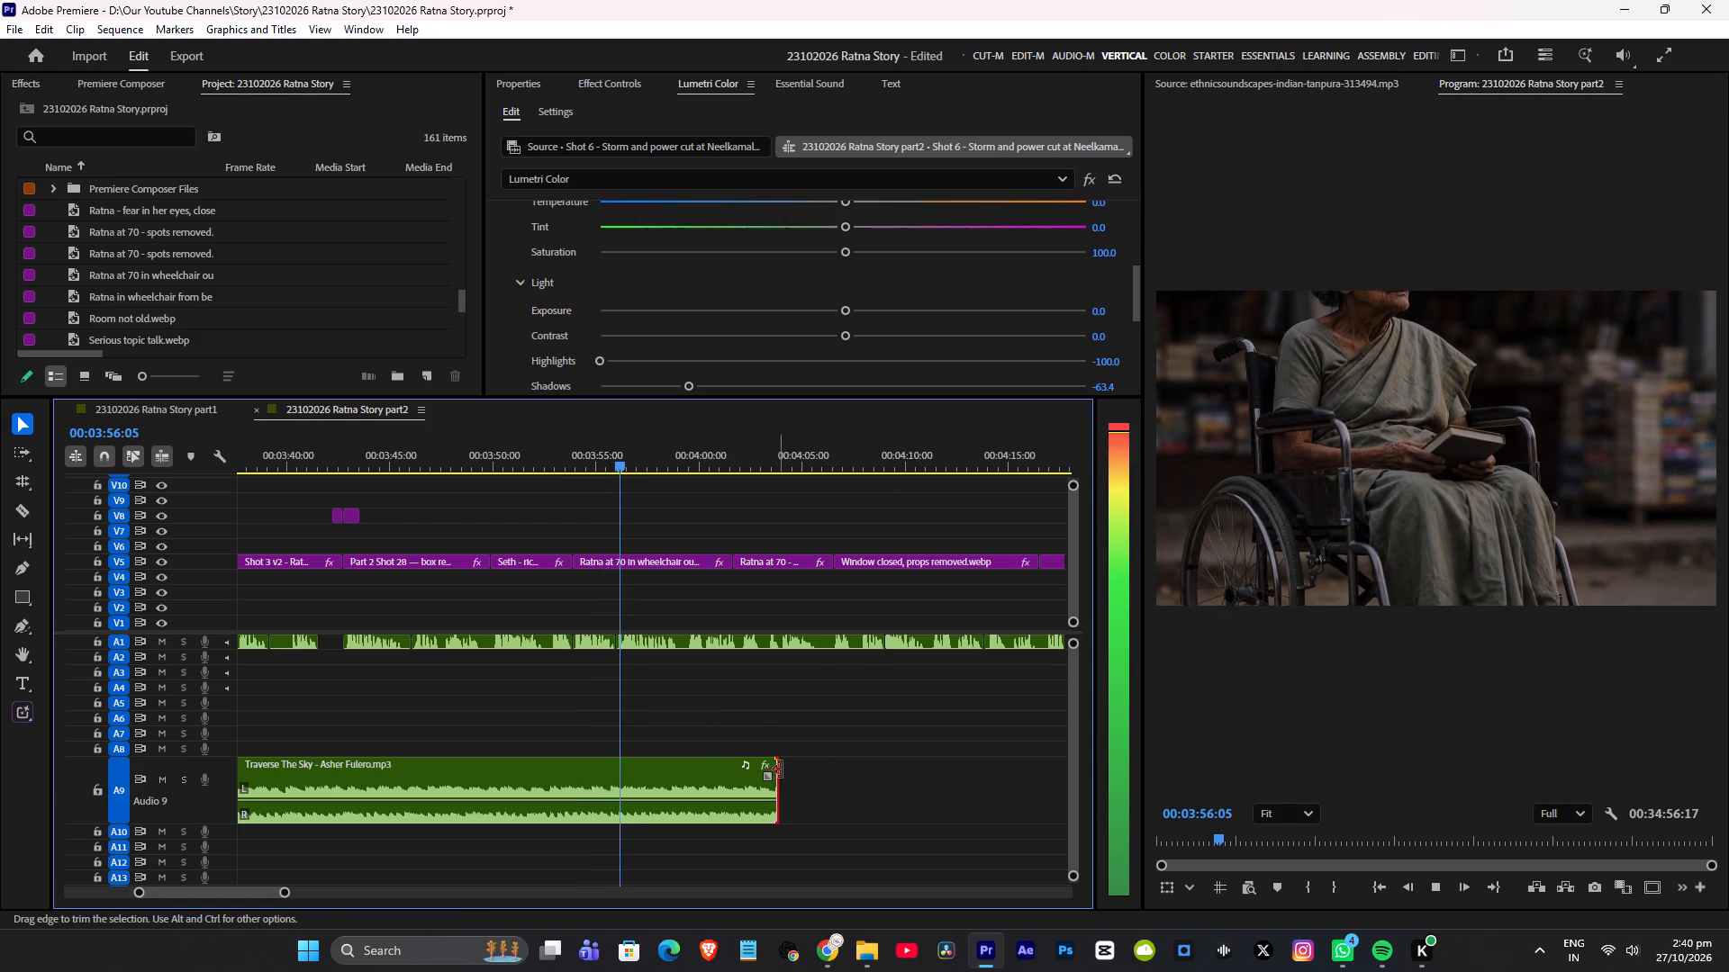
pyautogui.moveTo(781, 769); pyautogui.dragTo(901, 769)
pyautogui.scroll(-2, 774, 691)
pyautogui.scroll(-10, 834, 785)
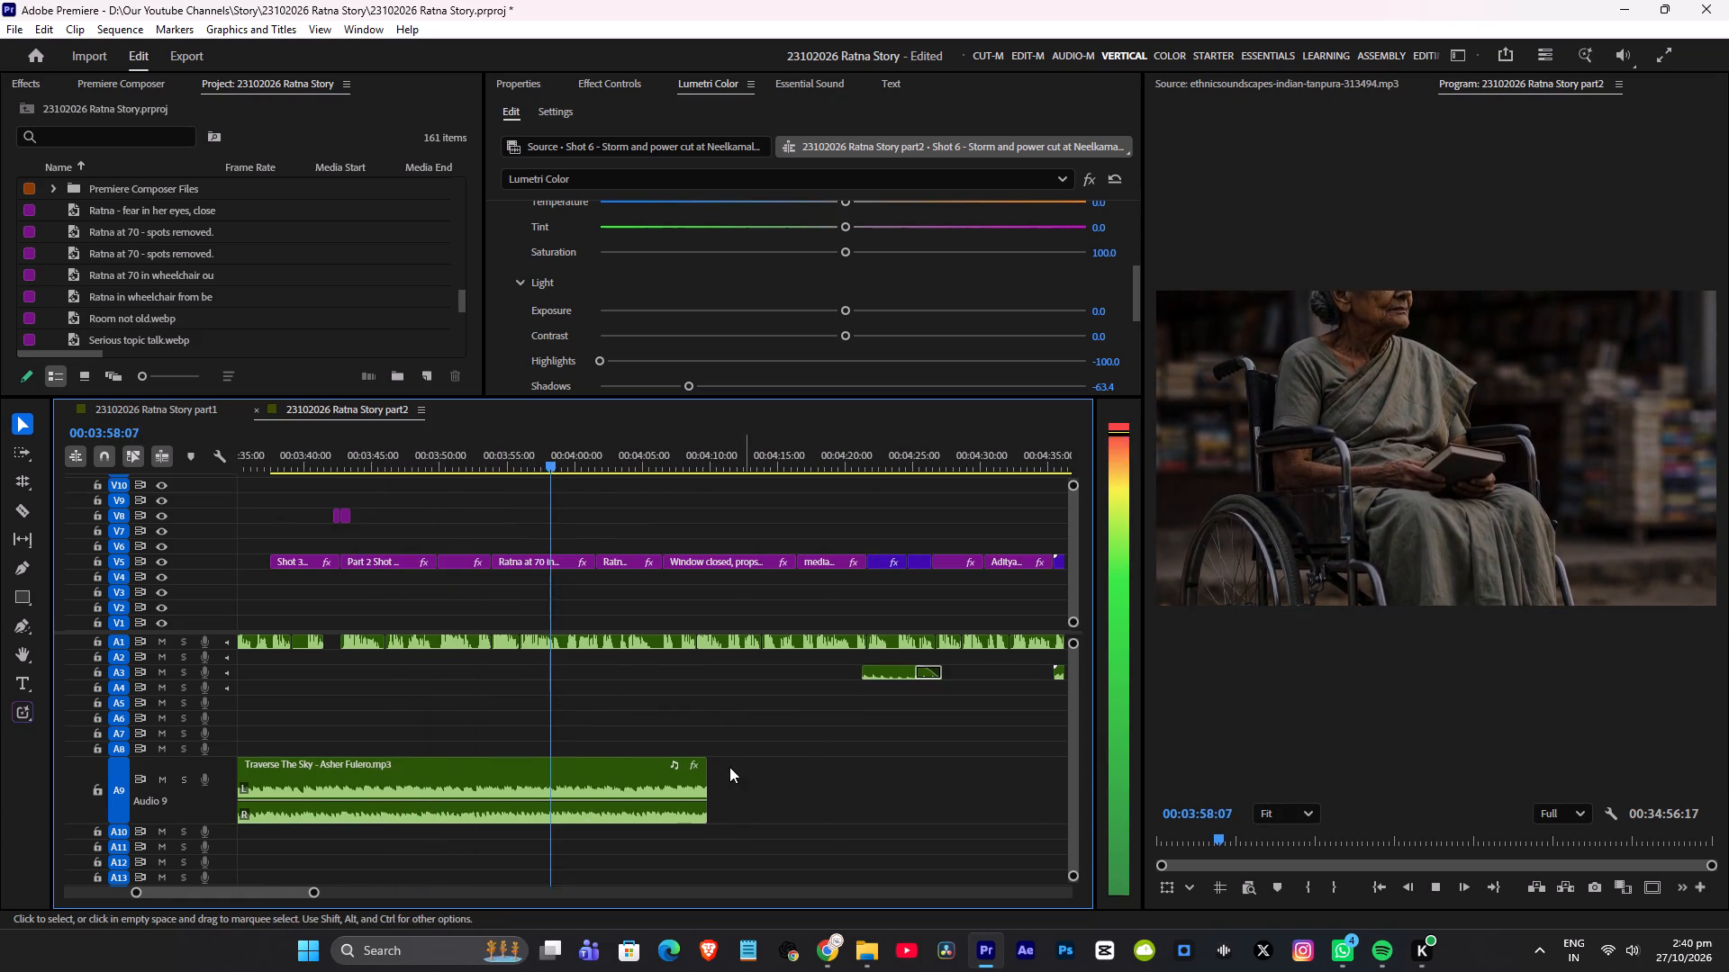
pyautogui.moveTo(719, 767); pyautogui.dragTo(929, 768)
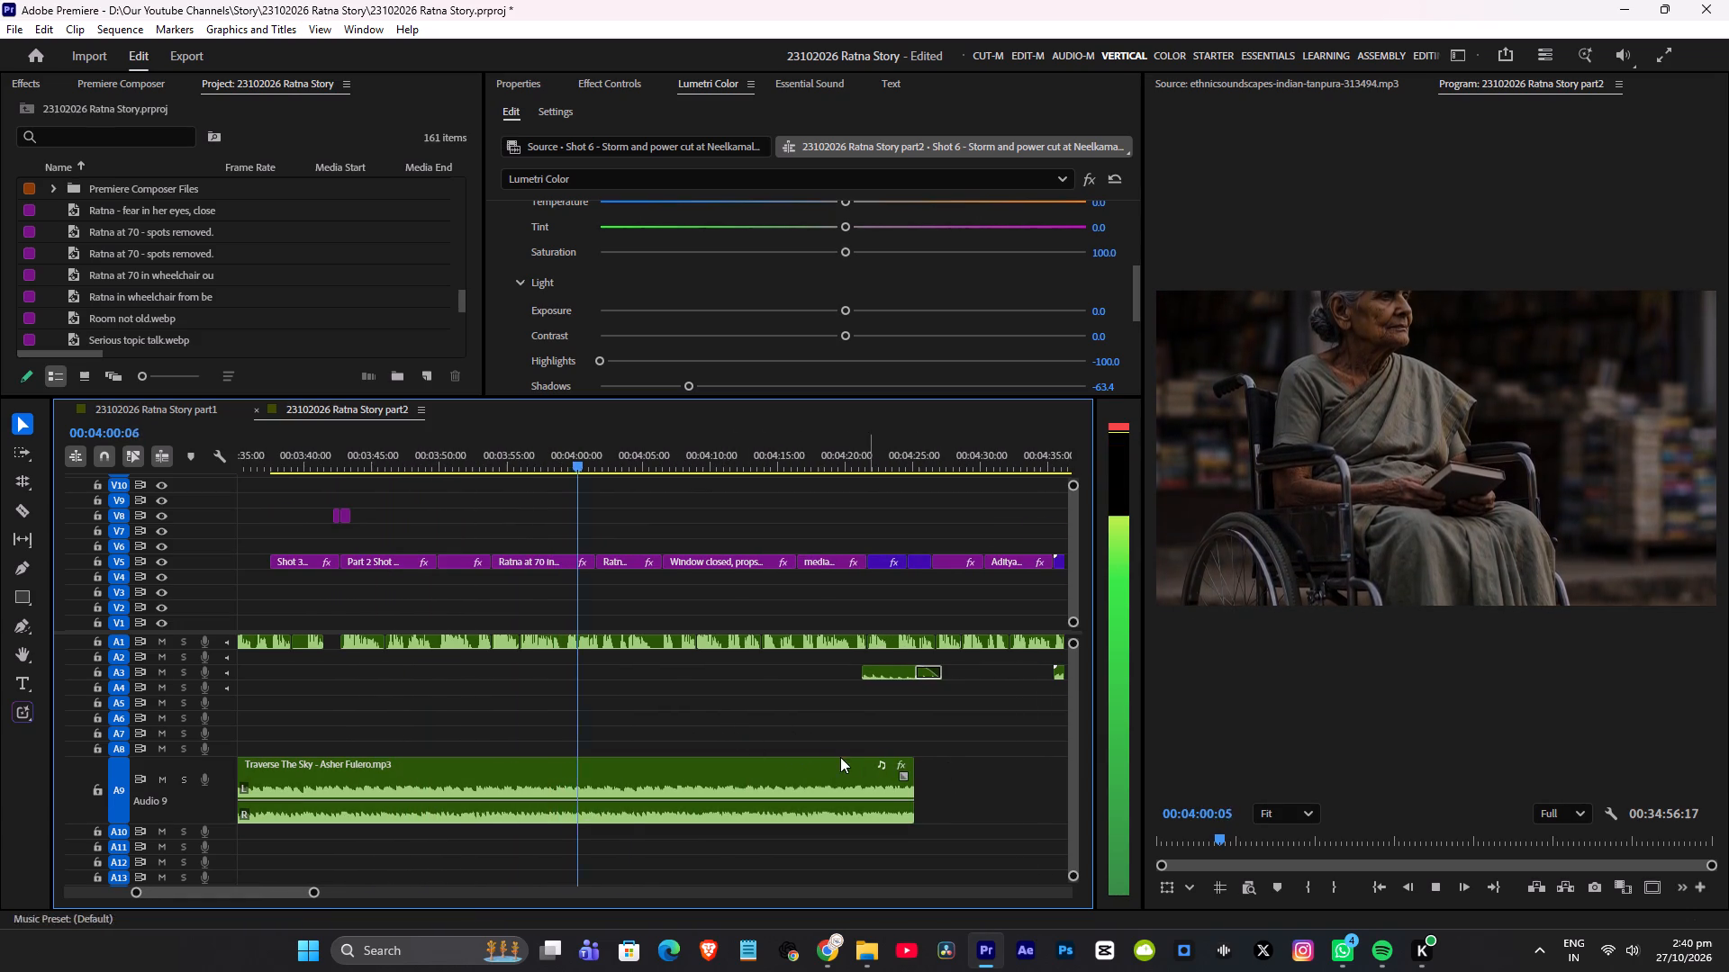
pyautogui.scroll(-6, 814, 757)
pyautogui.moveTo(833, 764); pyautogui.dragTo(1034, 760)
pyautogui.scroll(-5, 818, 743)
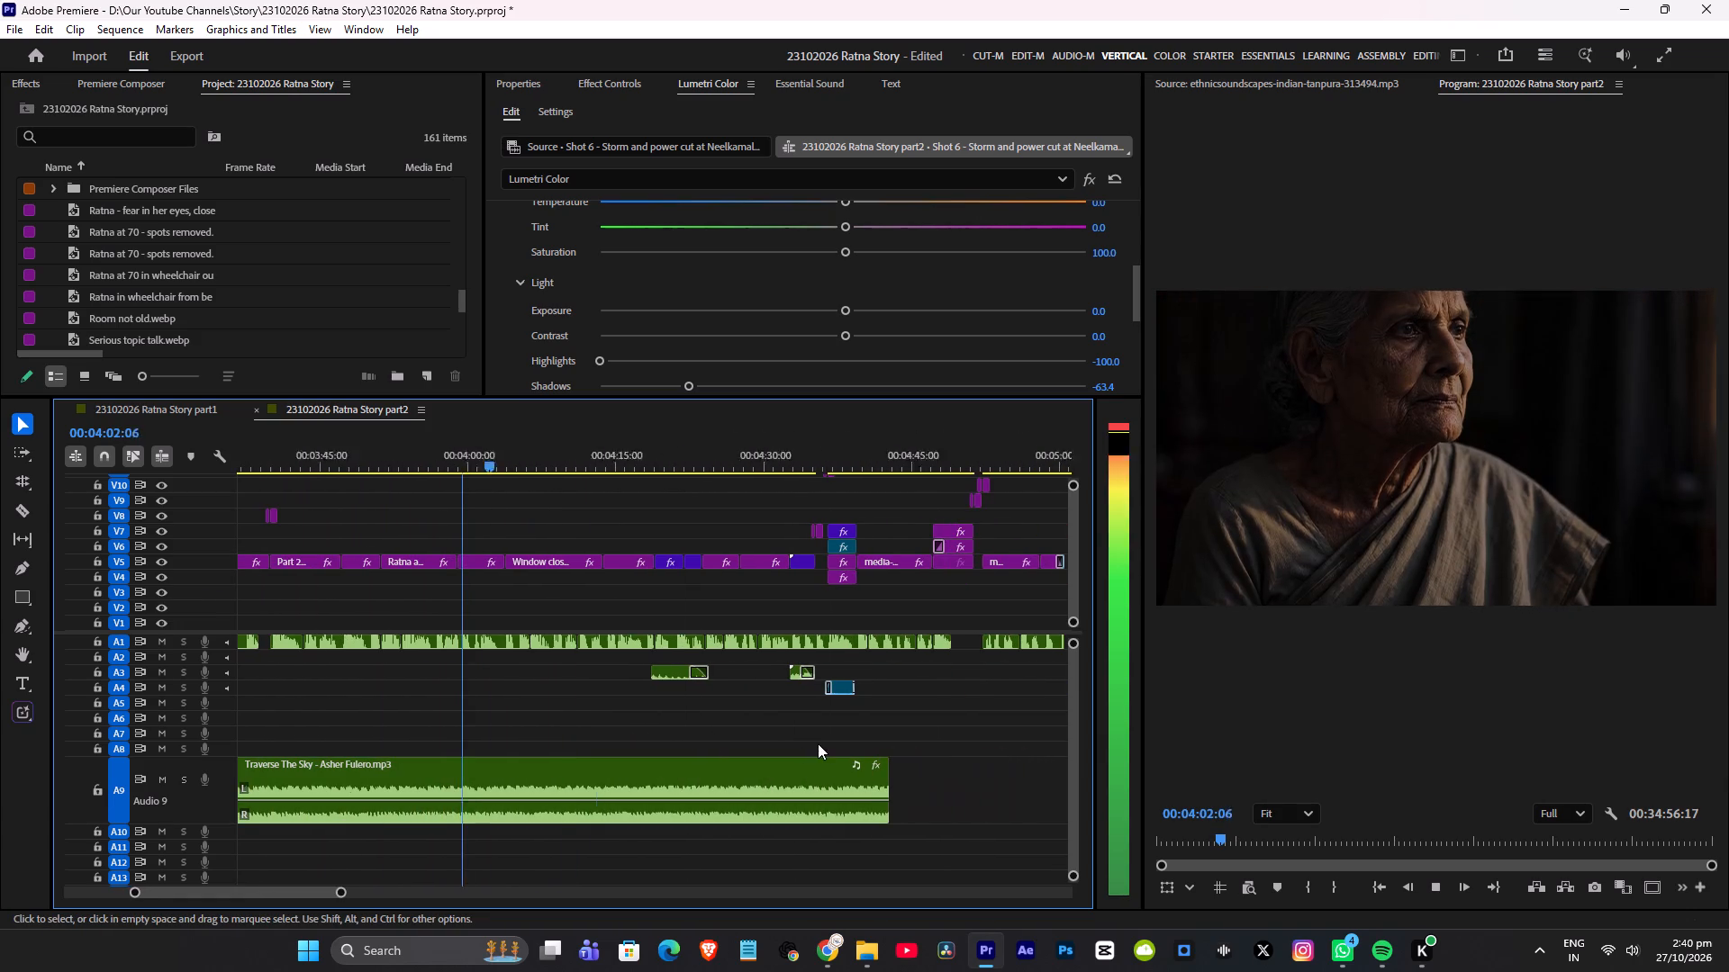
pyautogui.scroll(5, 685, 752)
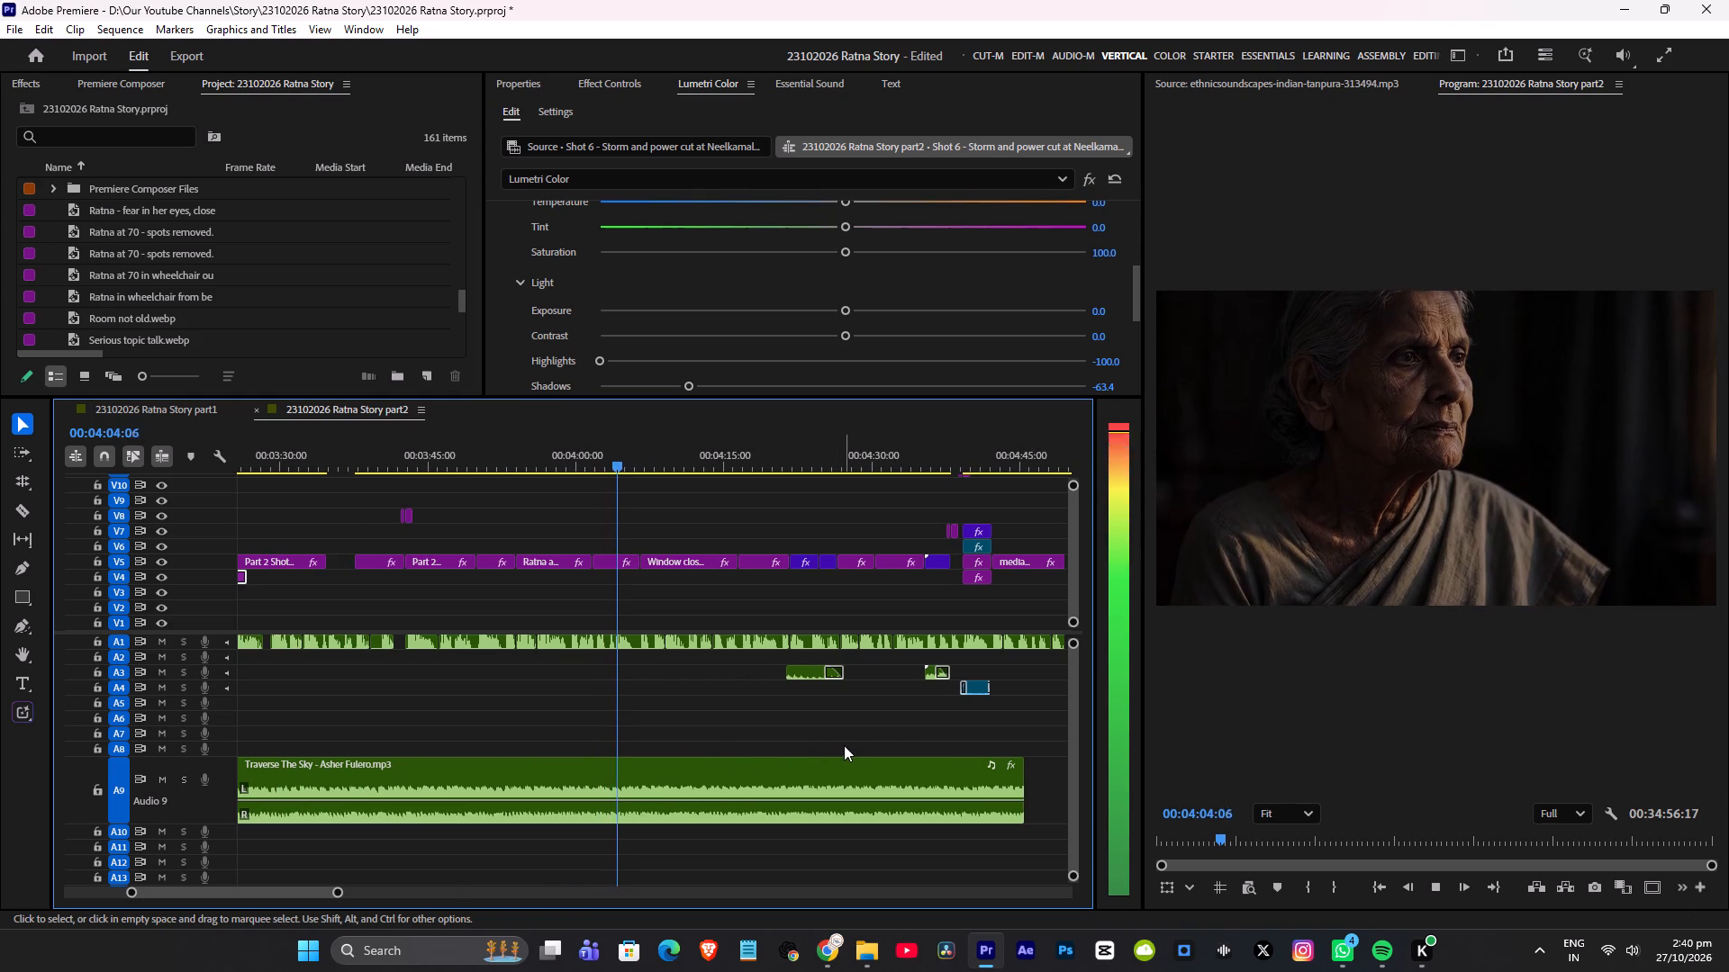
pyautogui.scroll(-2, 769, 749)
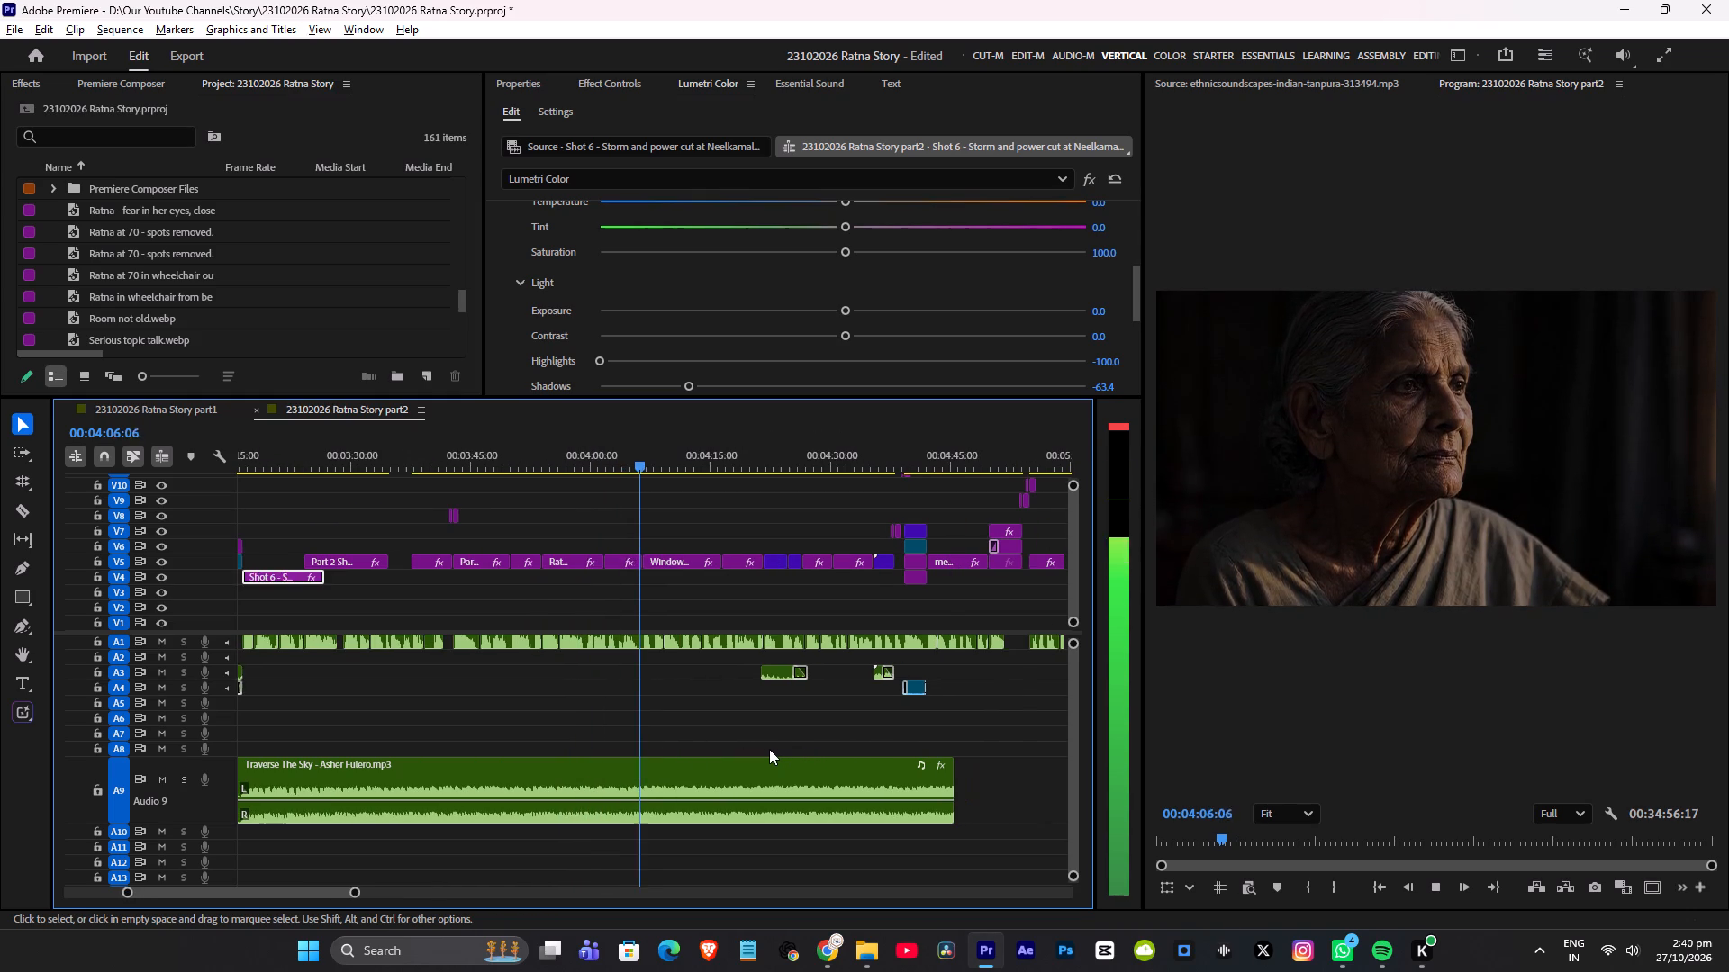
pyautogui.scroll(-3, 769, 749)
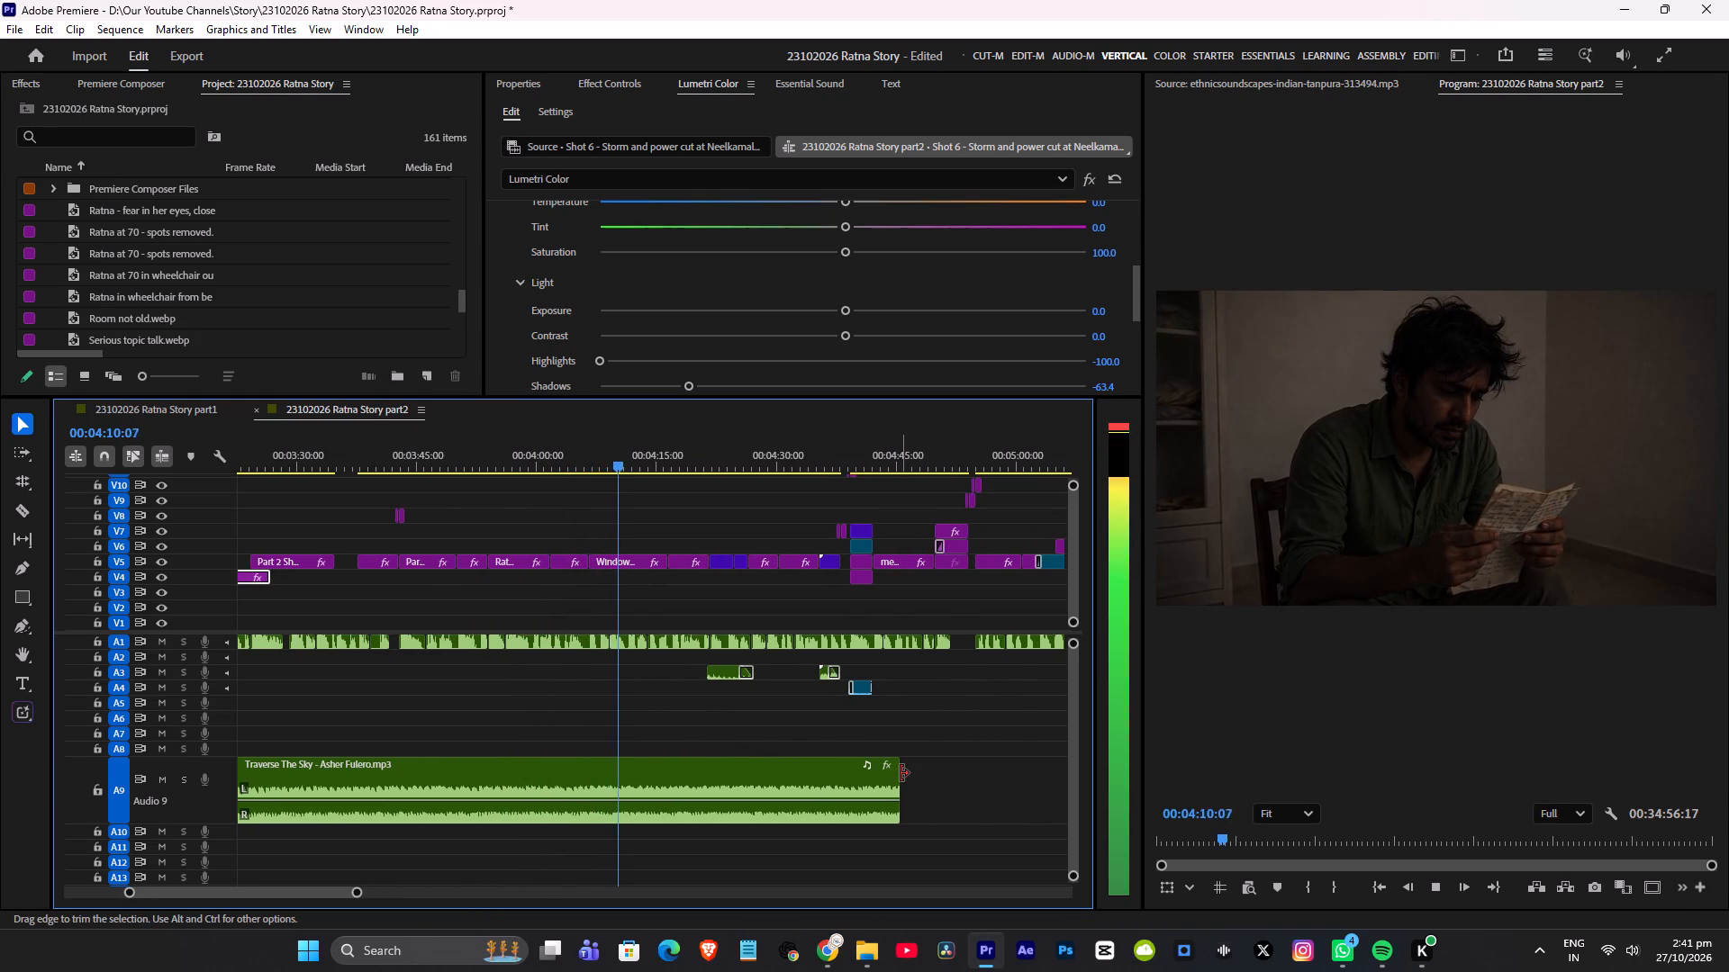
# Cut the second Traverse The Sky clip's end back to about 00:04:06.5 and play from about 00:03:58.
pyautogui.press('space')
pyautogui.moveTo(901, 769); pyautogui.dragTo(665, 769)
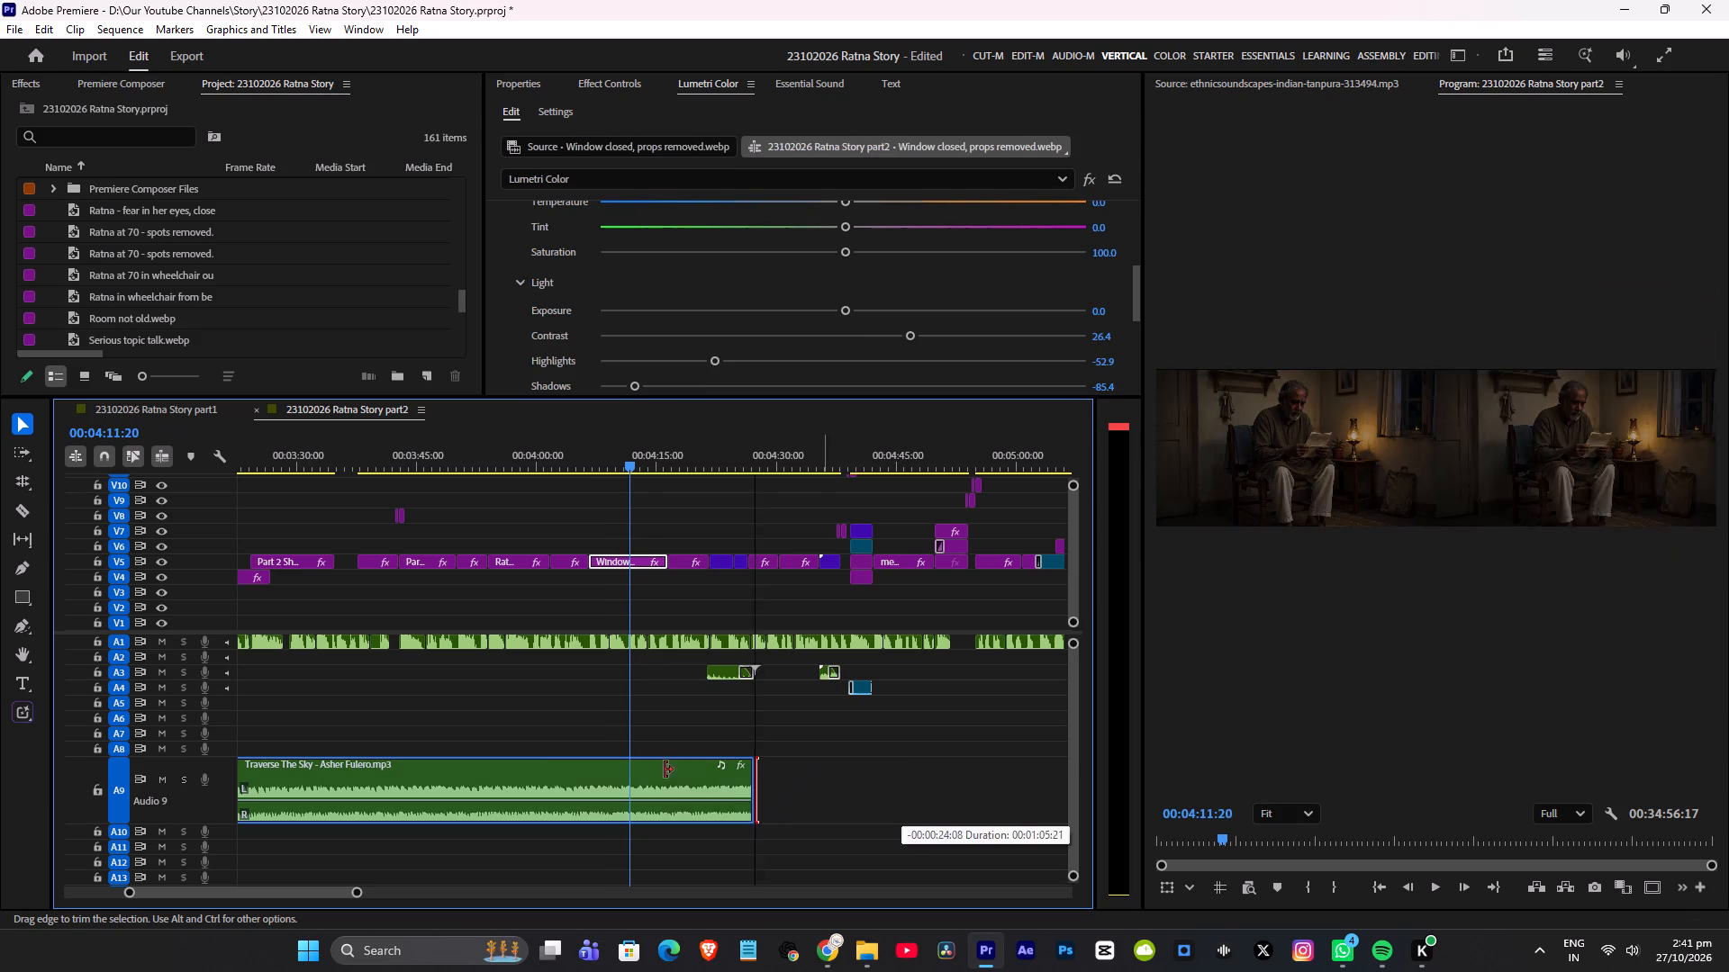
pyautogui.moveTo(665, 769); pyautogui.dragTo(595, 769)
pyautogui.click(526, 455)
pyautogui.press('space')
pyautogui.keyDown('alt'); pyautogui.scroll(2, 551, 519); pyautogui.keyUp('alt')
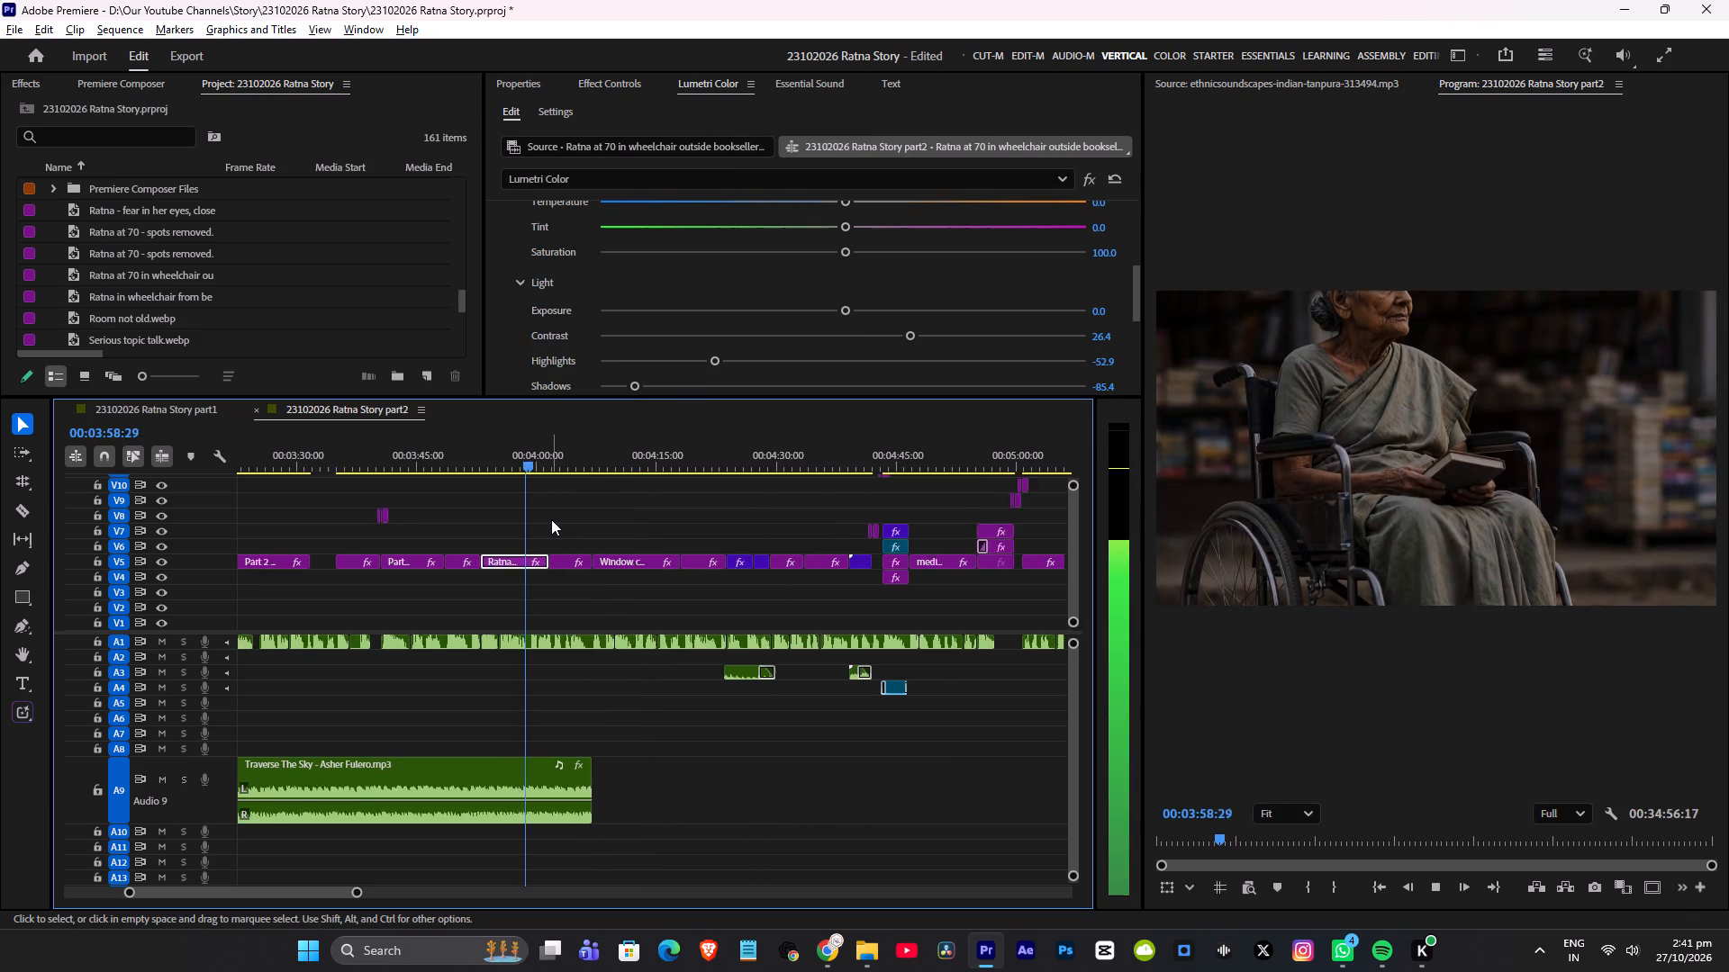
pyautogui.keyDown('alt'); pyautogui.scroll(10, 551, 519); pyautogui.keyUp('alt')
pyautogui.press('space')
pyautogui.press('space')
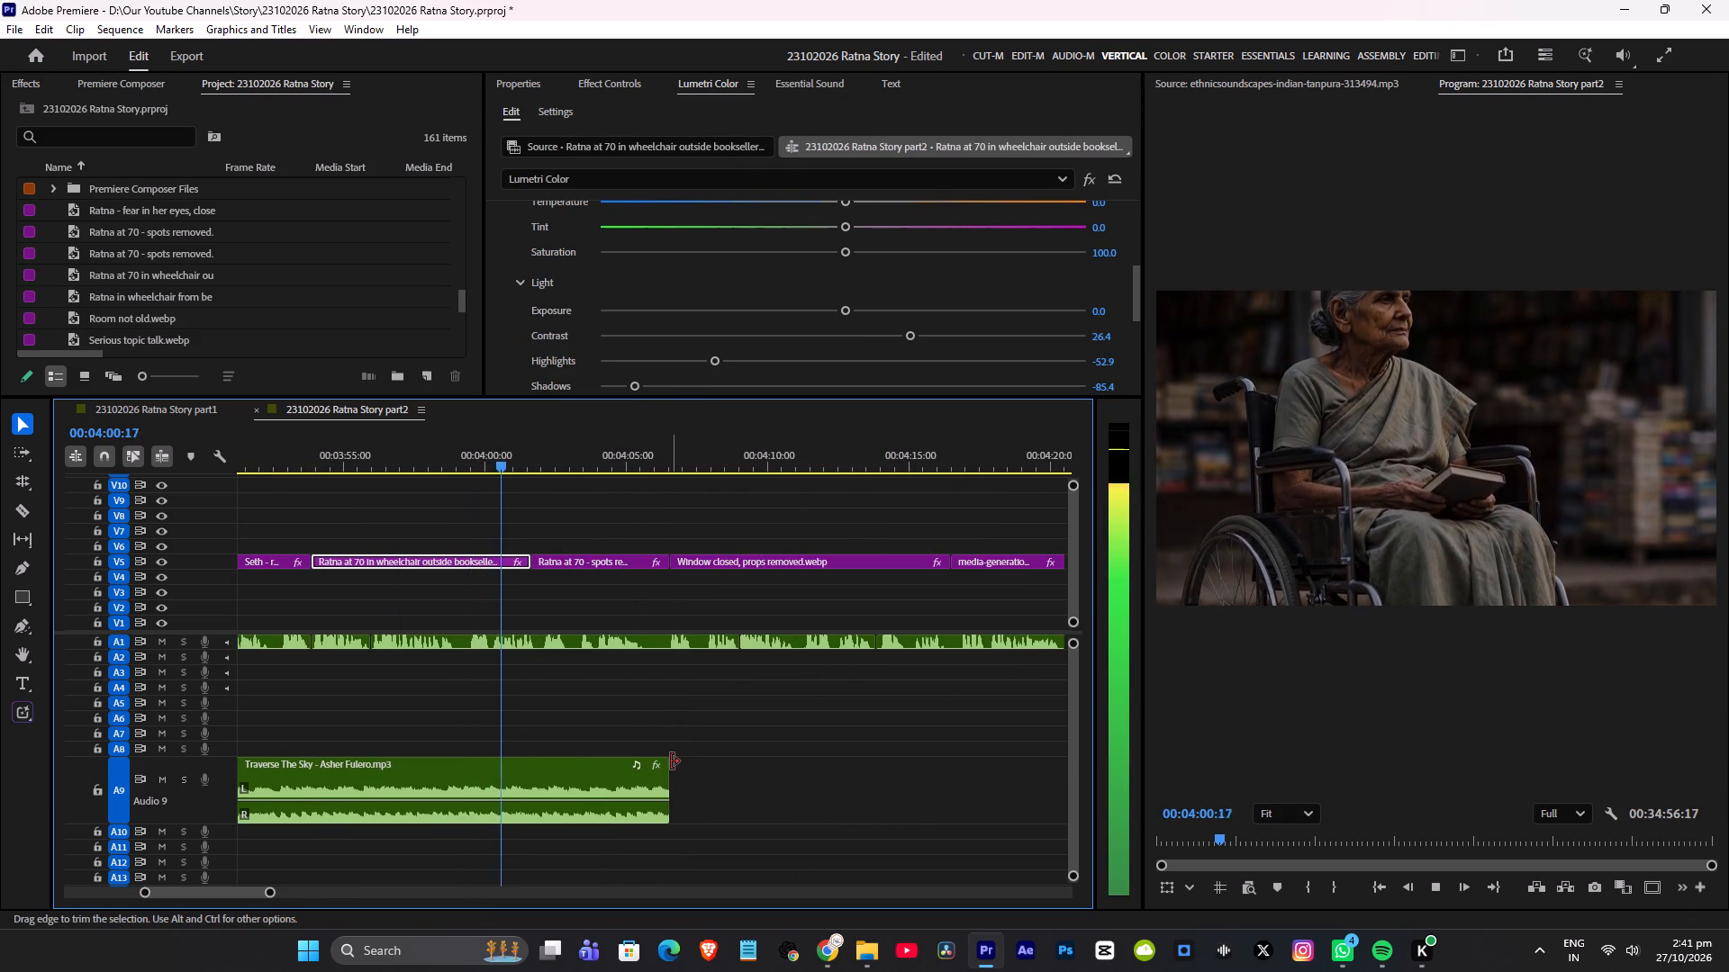
# Trim the second Traverse The Sky clip to end at about 00:03:53.8, where the Seth portrait clip ends, and save the project.
pyautogui.press('space')
pyautogui.moveTo(671, 761); pyautogui.dragTo(444, 765)
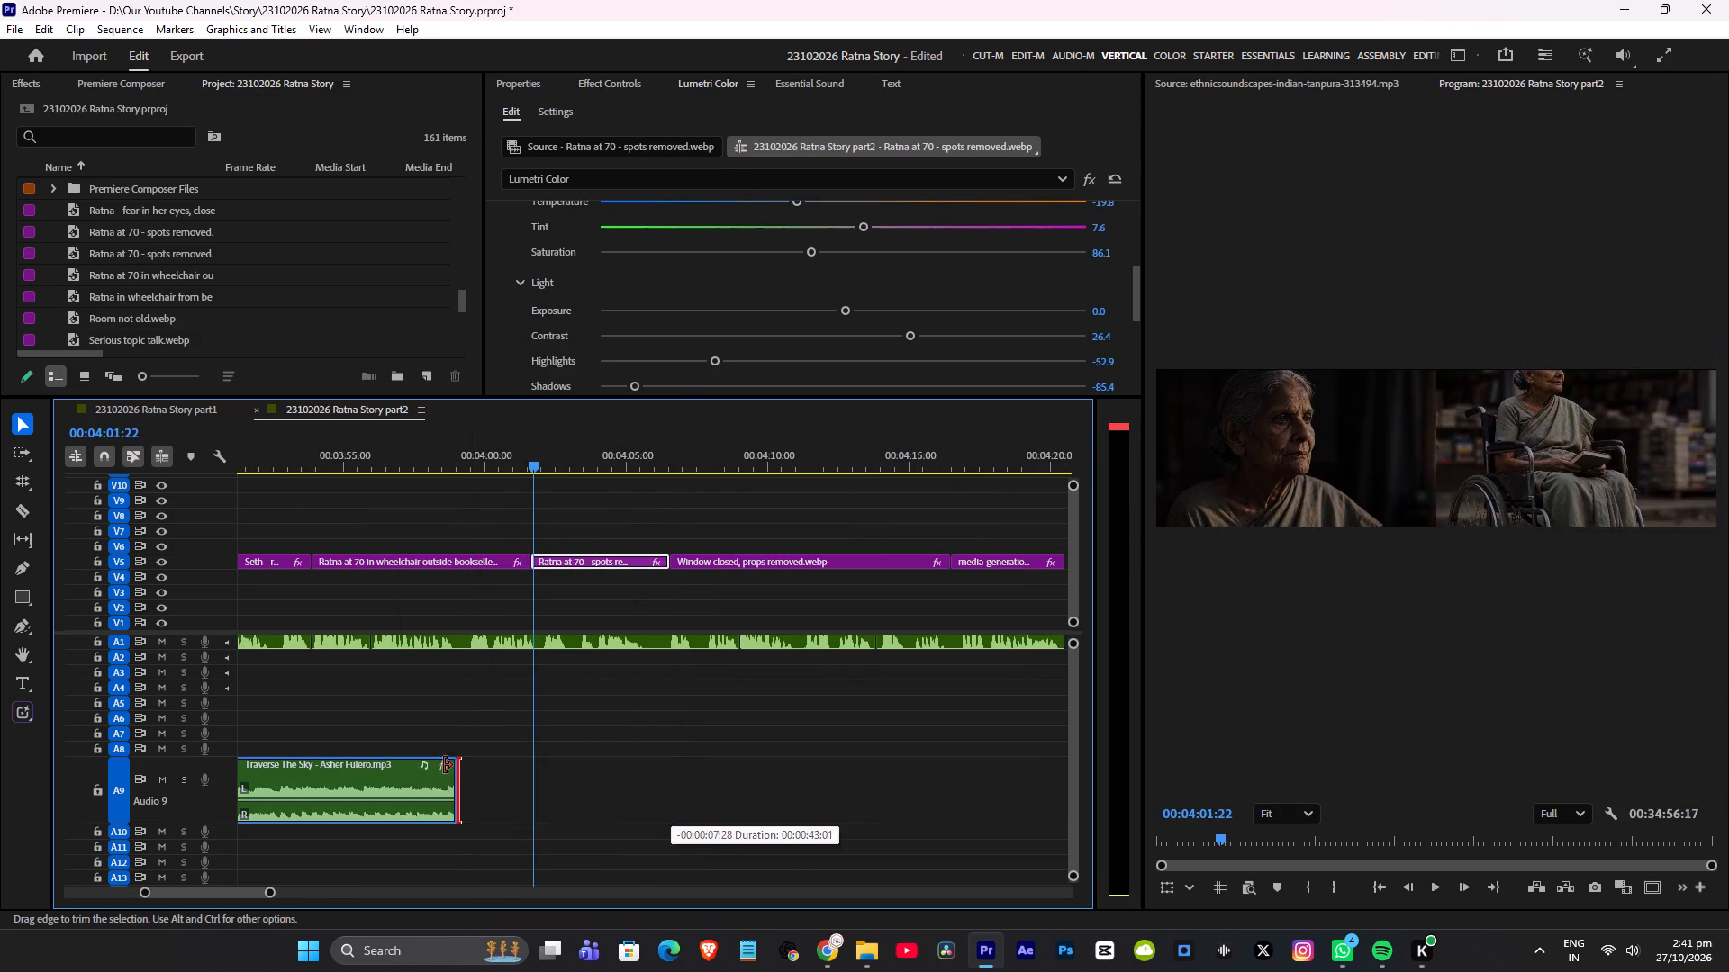
pyautogui.moveTo(444, 765); pyautogui.dragTo(412, 765)
pyautogui.scroll(11, 490, 754)
pyautogui.click(540, 452)
pyautogui.press('space')
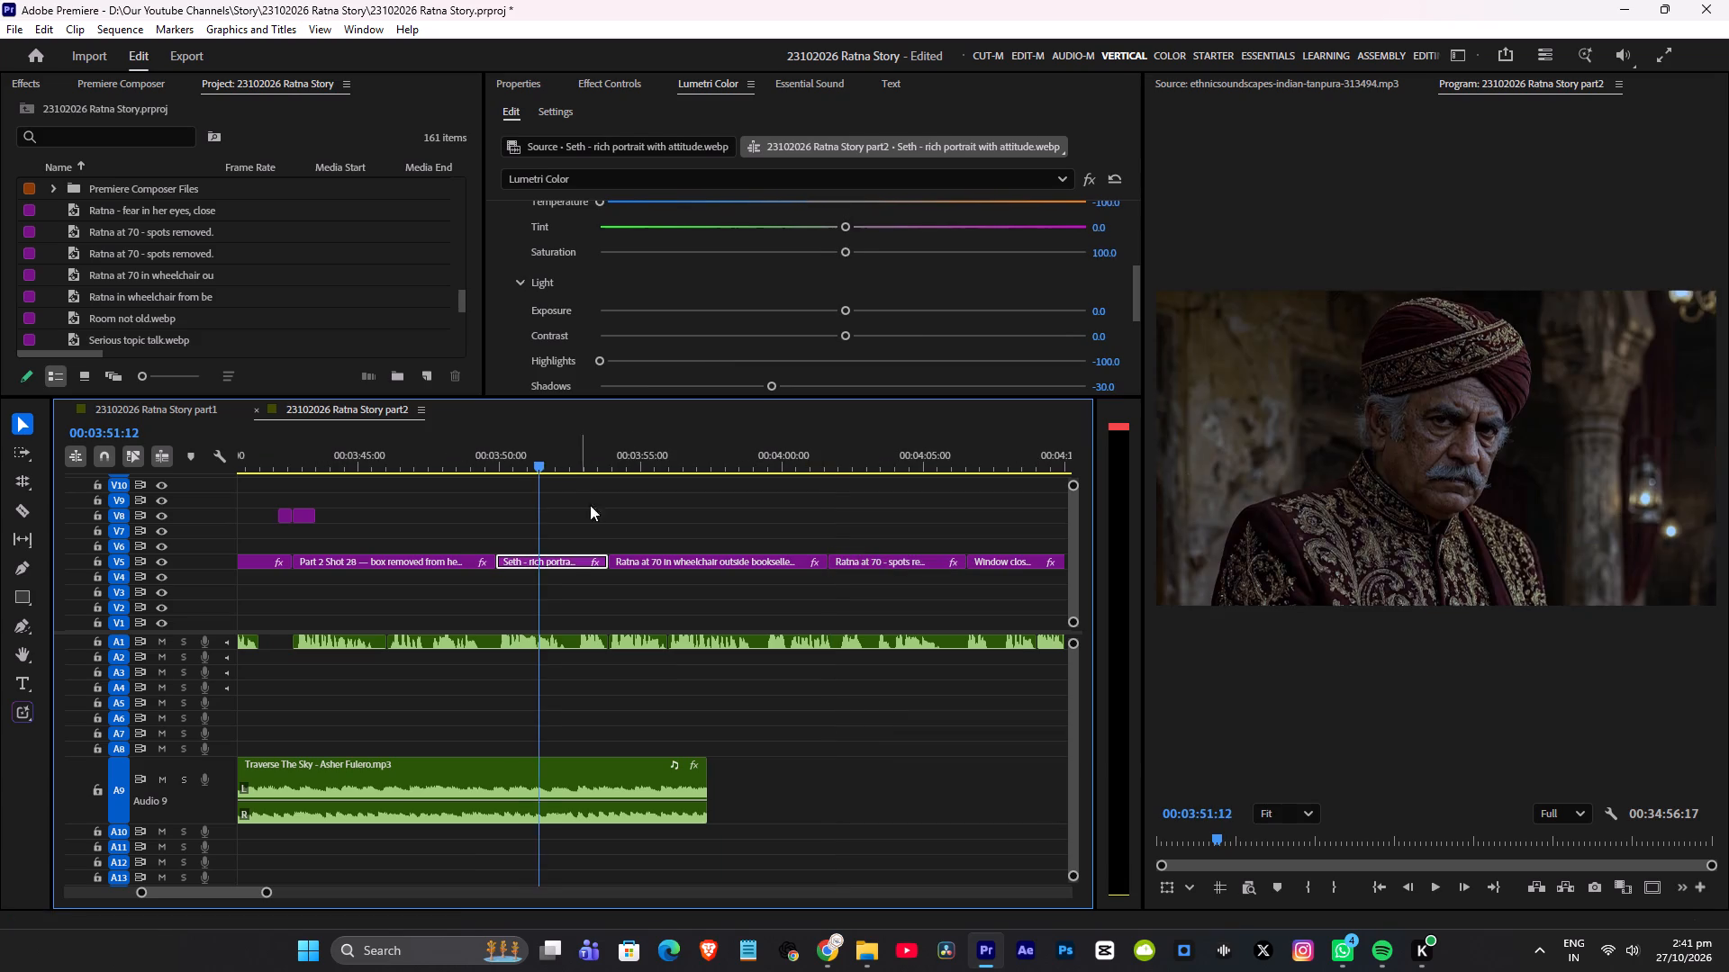
pyautogui.press('space')
pyautogui.moveTo(708, 769); pyautogui.dragTo(652, 769)
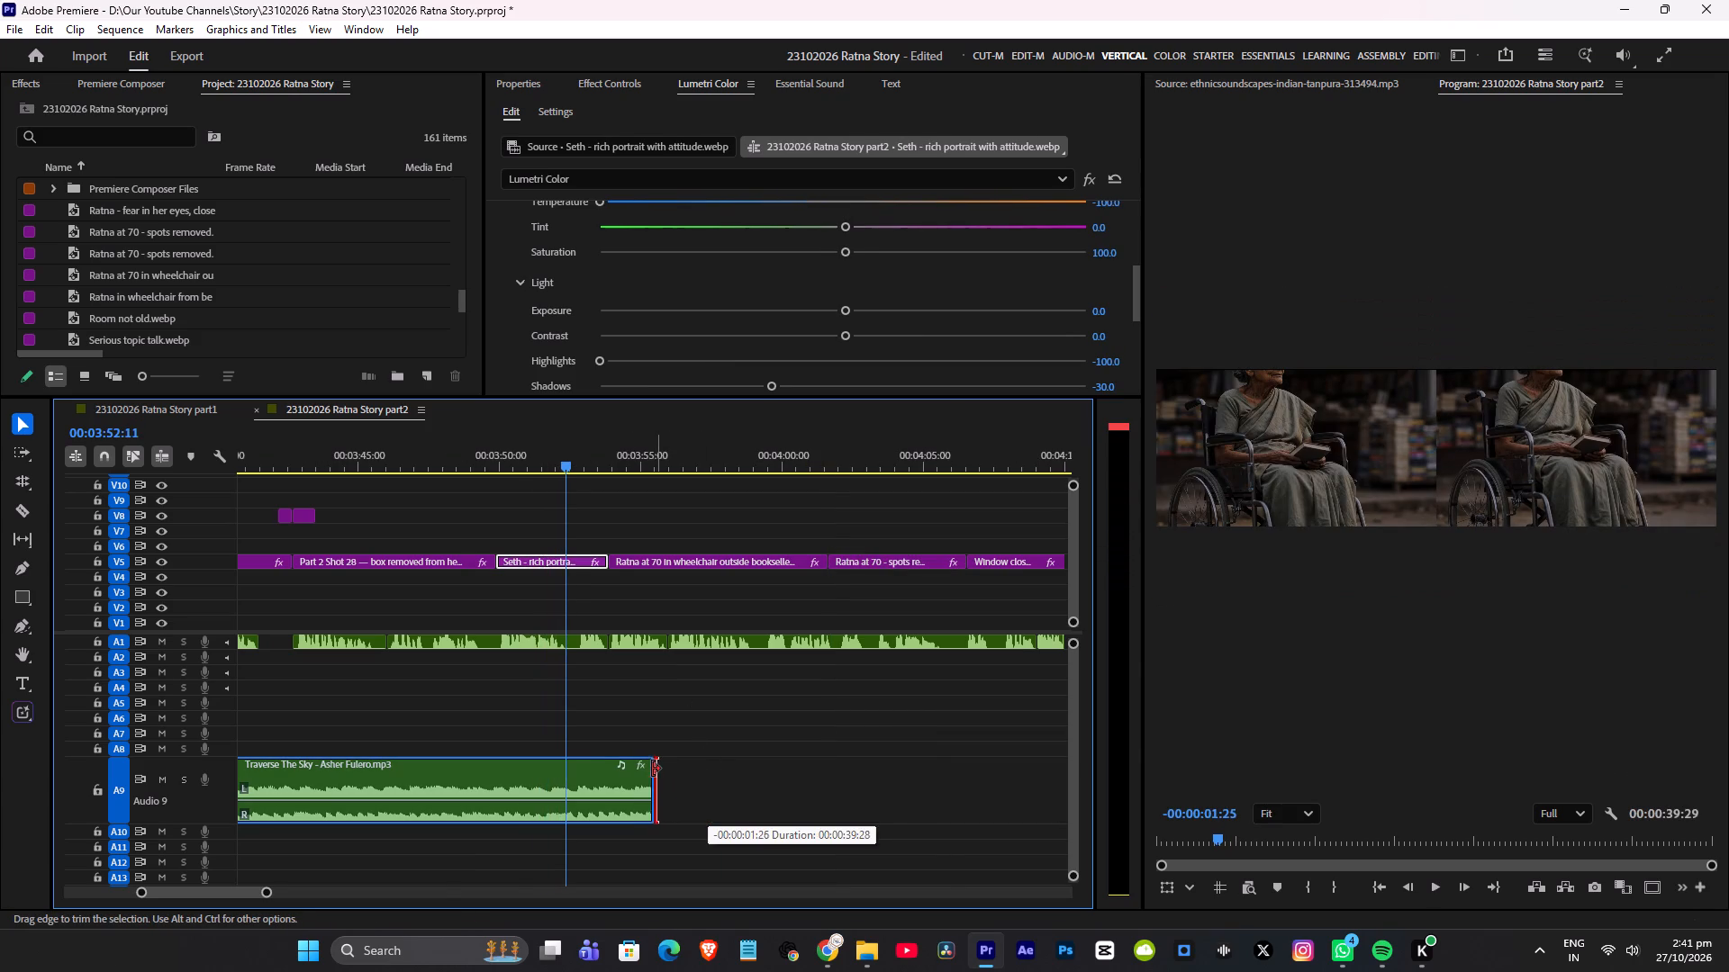
pyautogui.moveTo(652, 769); pyautogui.dragTo(603, 780)
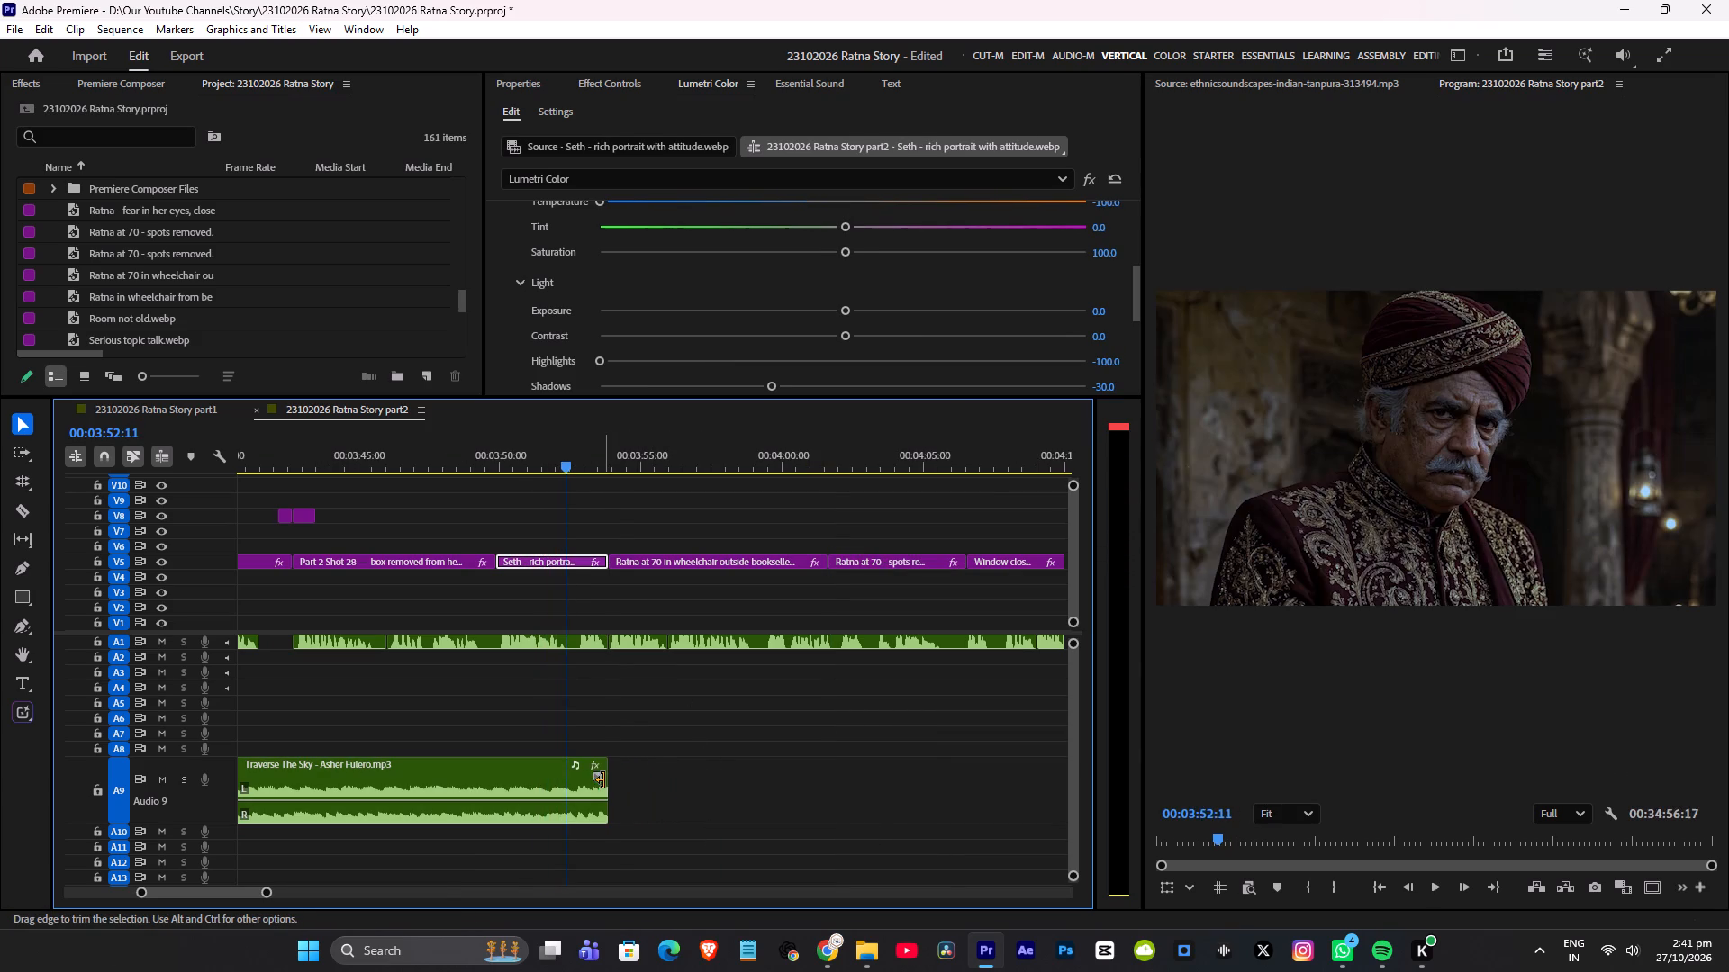
pyautogui.hotkey('ctrl', 's')
# Examine the remaining music gap on A9 and audition the later music clips around 00:05:28 and 00:06:01.
pyautogui.press('space')
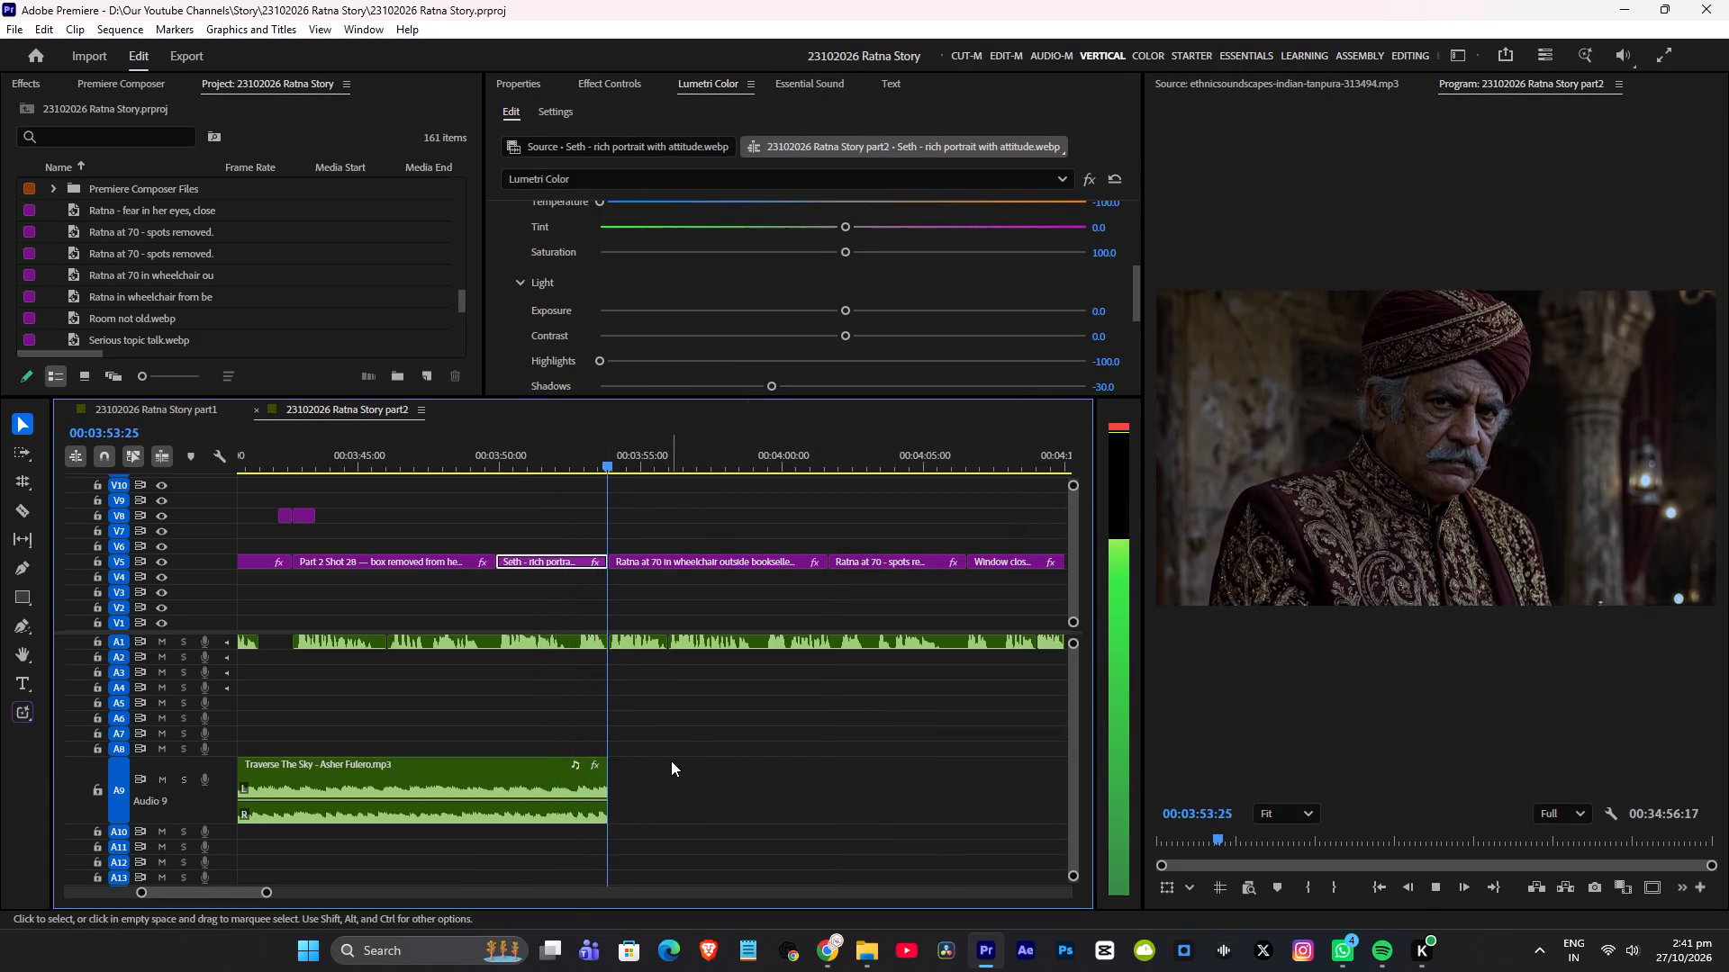
pyautogui.keyDown('alt'); pyautogui.scroll(-20, 671, 760); pyautogui.keyUp('alt')
pyautogui.keyDown('alt'); pyautogui.scroll(-5, 671, 760); pyautogui.keyUp('alt')
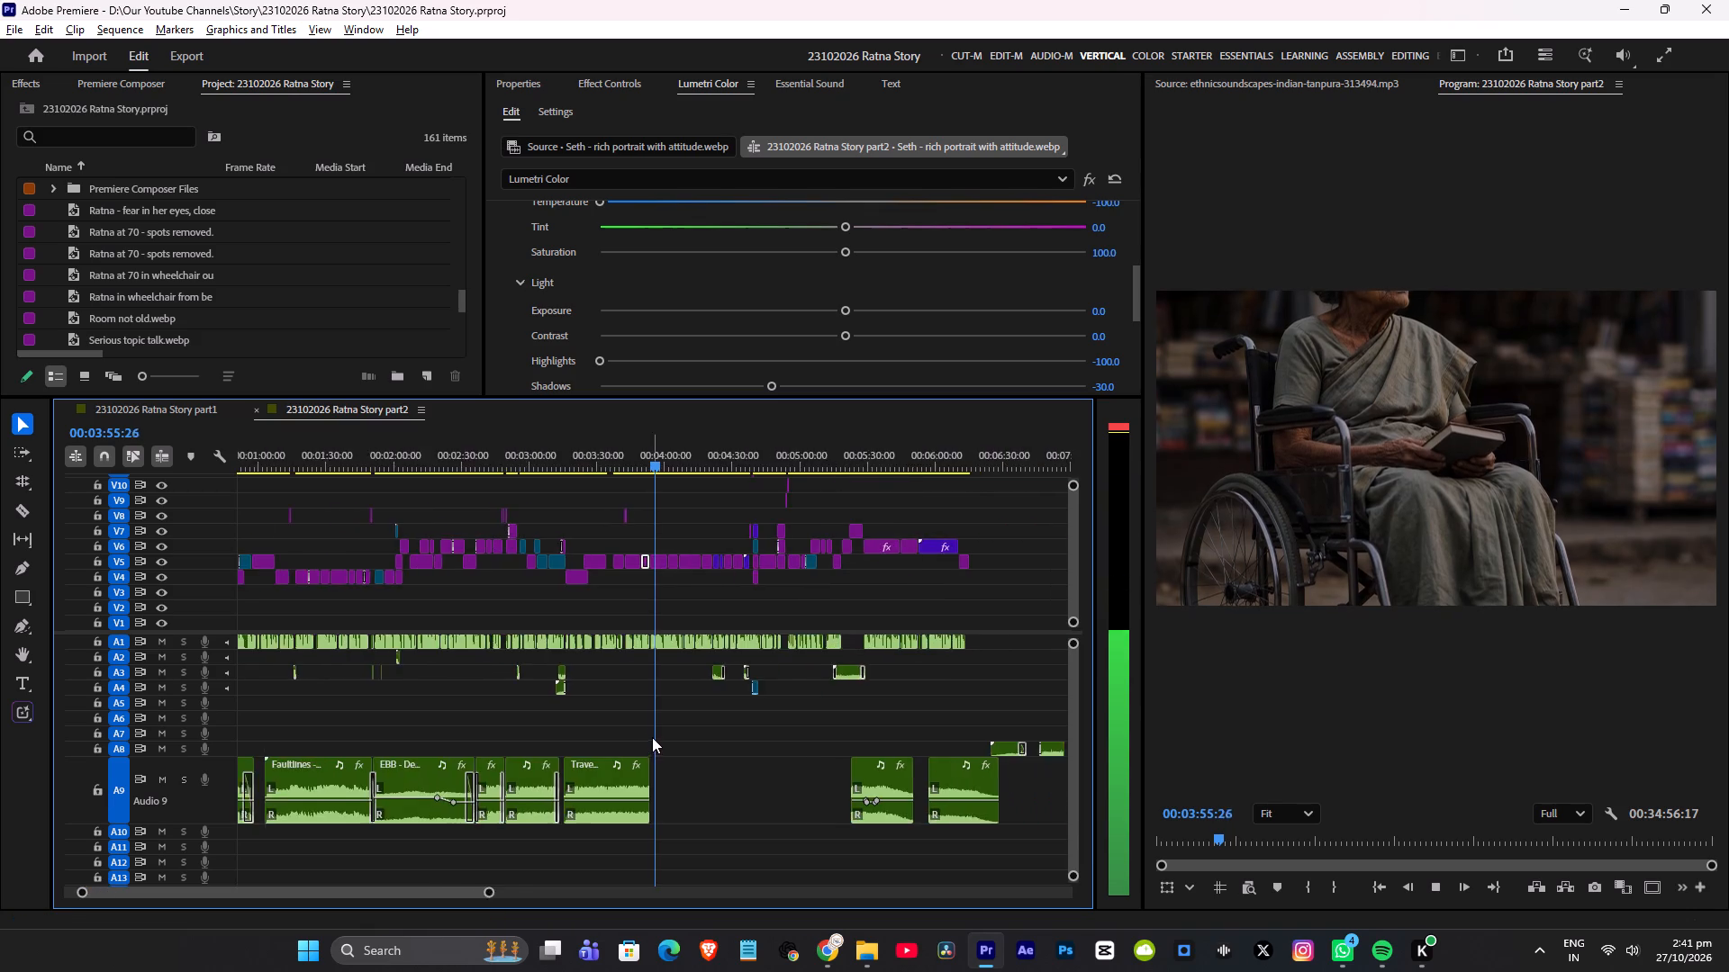
pyautogui.keyDown('alt'); pyautogui.scroll(-3, 652, 737); pyautogui.keyUp('alt')
pyautogui.hotkey('ctrl', 's')
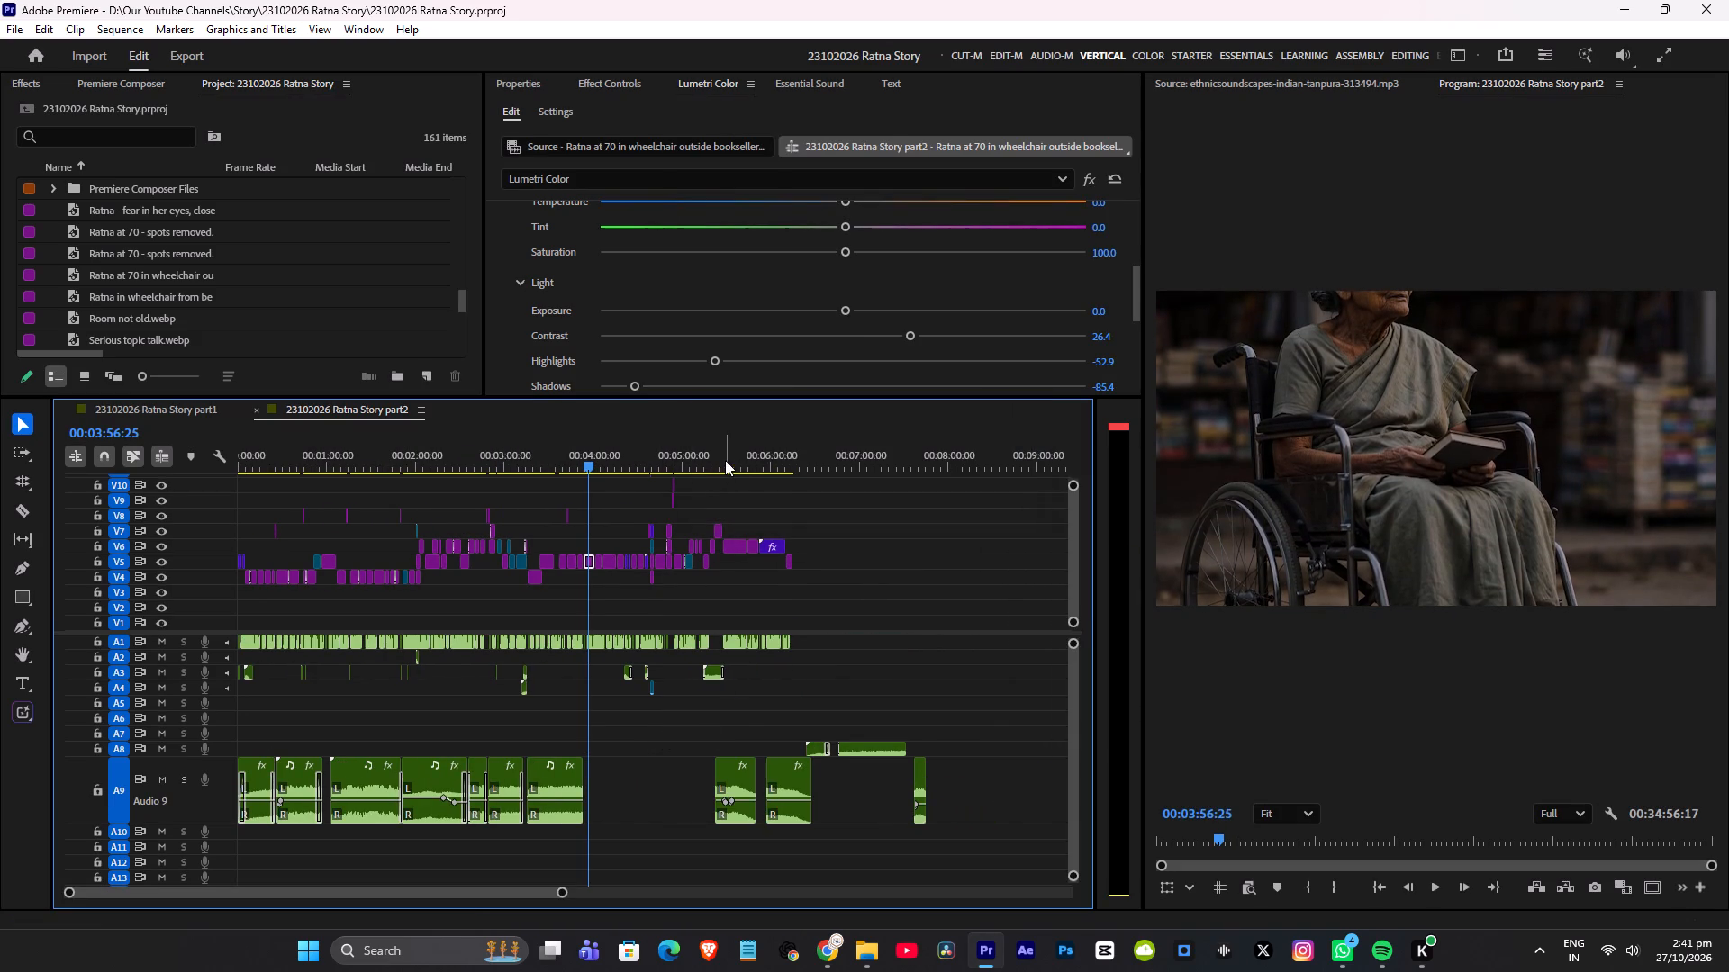
pyautogui.click(724, 460)
pyautogui.press('space')
pyautogui.keyDown('alt'); pyautogui.scroll(8, 738, 708); pyautogui.keyUp('alt')
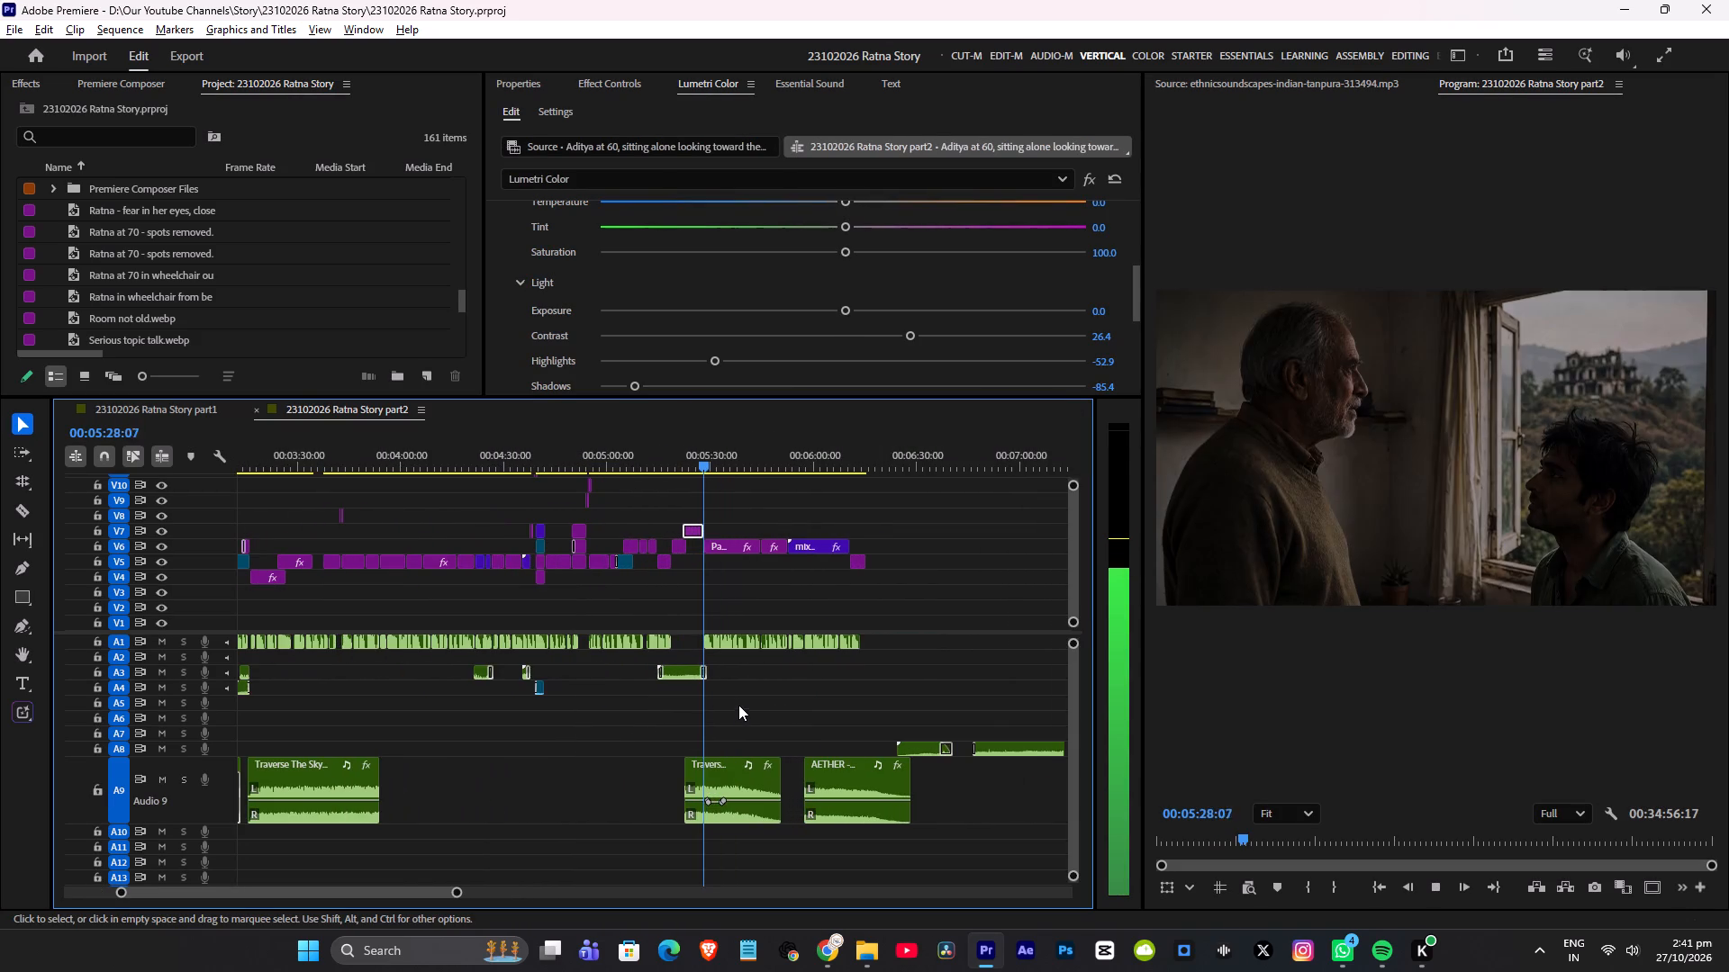
pyautogui.click(817, 454)
pyautogui.press('space')
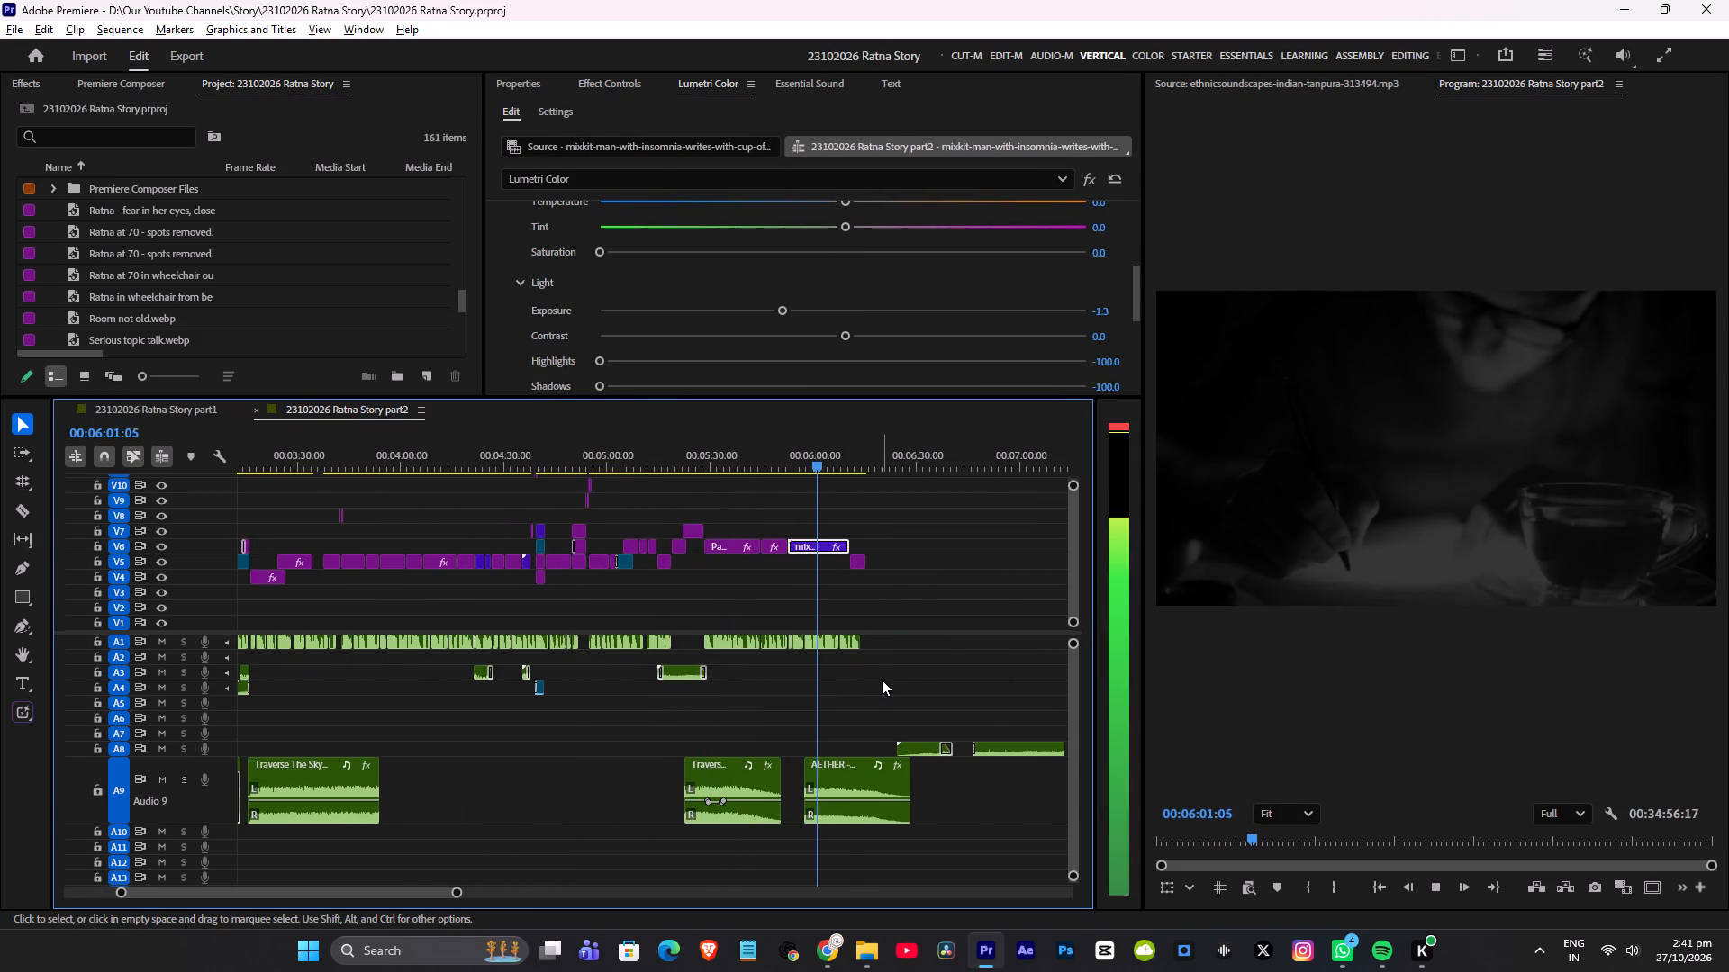
pyautogui.keyDown('alt'); pyautogui.scroll(-6, 884, 680); pyautogui.keyUp('alt')
pyautogui.keyDown('alt'); pyautogui.scroll(3, 893, 679); pyautogui.keyUp('alt')
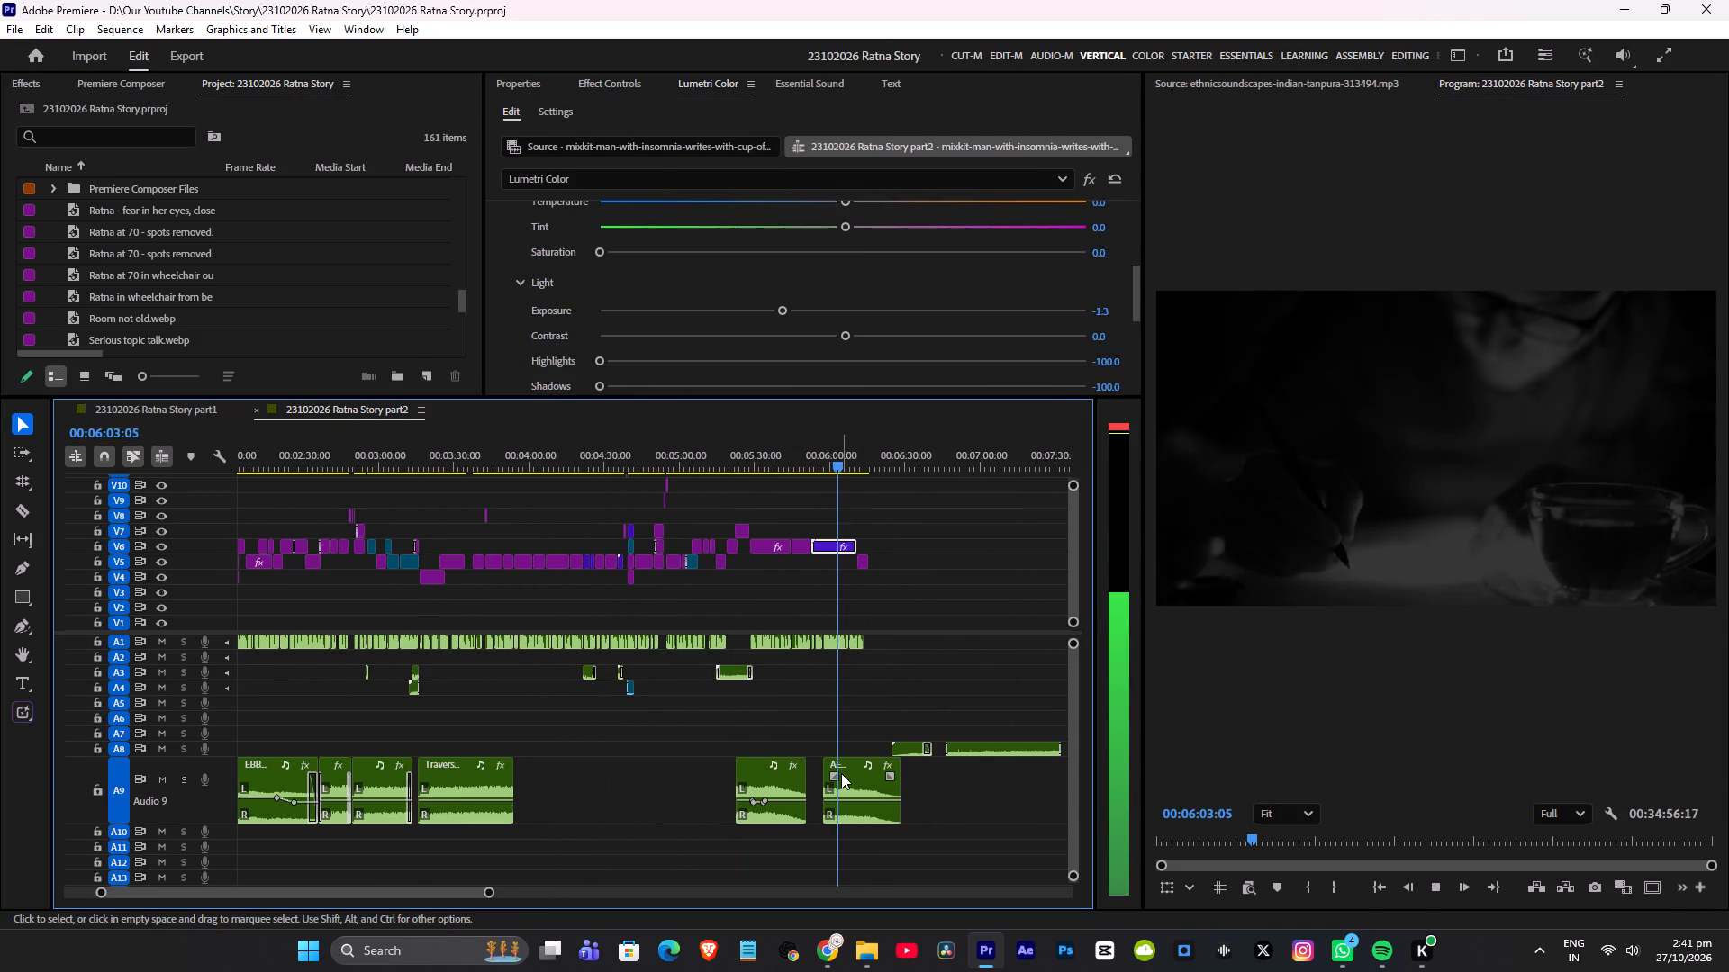
# Move the AETHER - Density & Time clip on A9 to directly follow the second Traverse The Sky clip, and play the join.
pyautogui.click(846, 772)
pyautogui.press('space')
pyautogui.moveTo(847, 773); pyautogui.dragTo(683, 775)
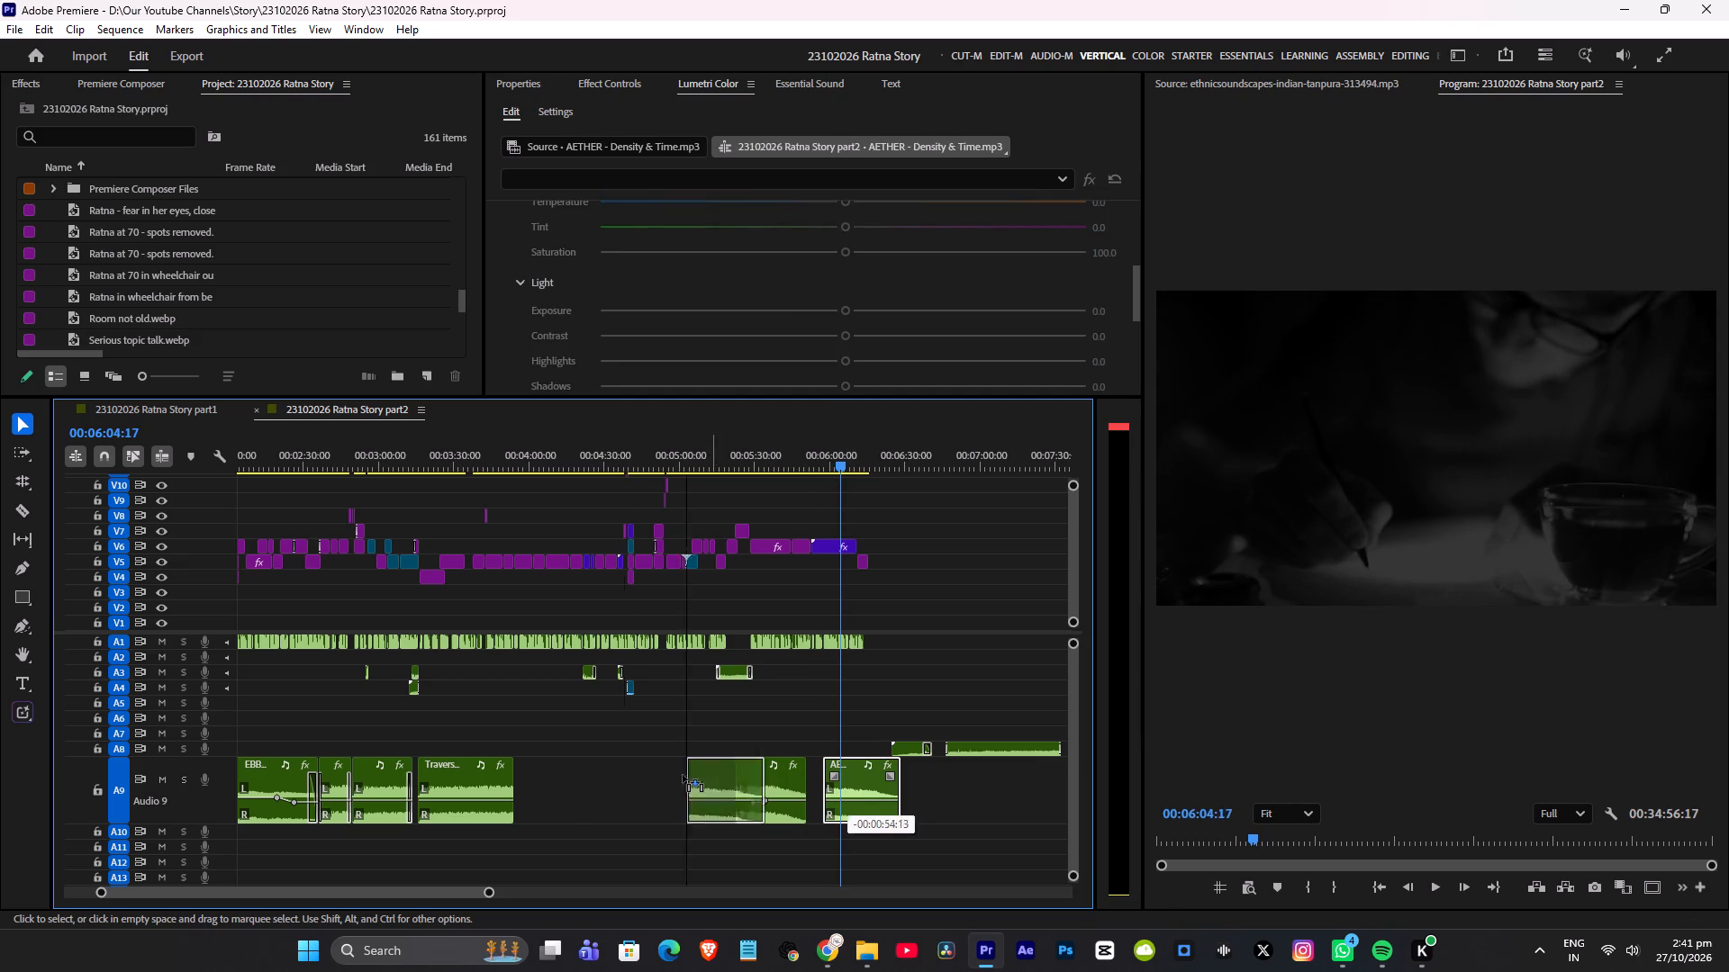
pyautogui.moveTo(683, 775); pyautogui.dragTo(575, 775)
pyautogui.moveTo(551, 762); pyautogui.dragTo(323, 765)
pyautogui.keyDown('alt'); pyautogui.scroll(2, 431, 733); pyautogui.keyUp('alt')
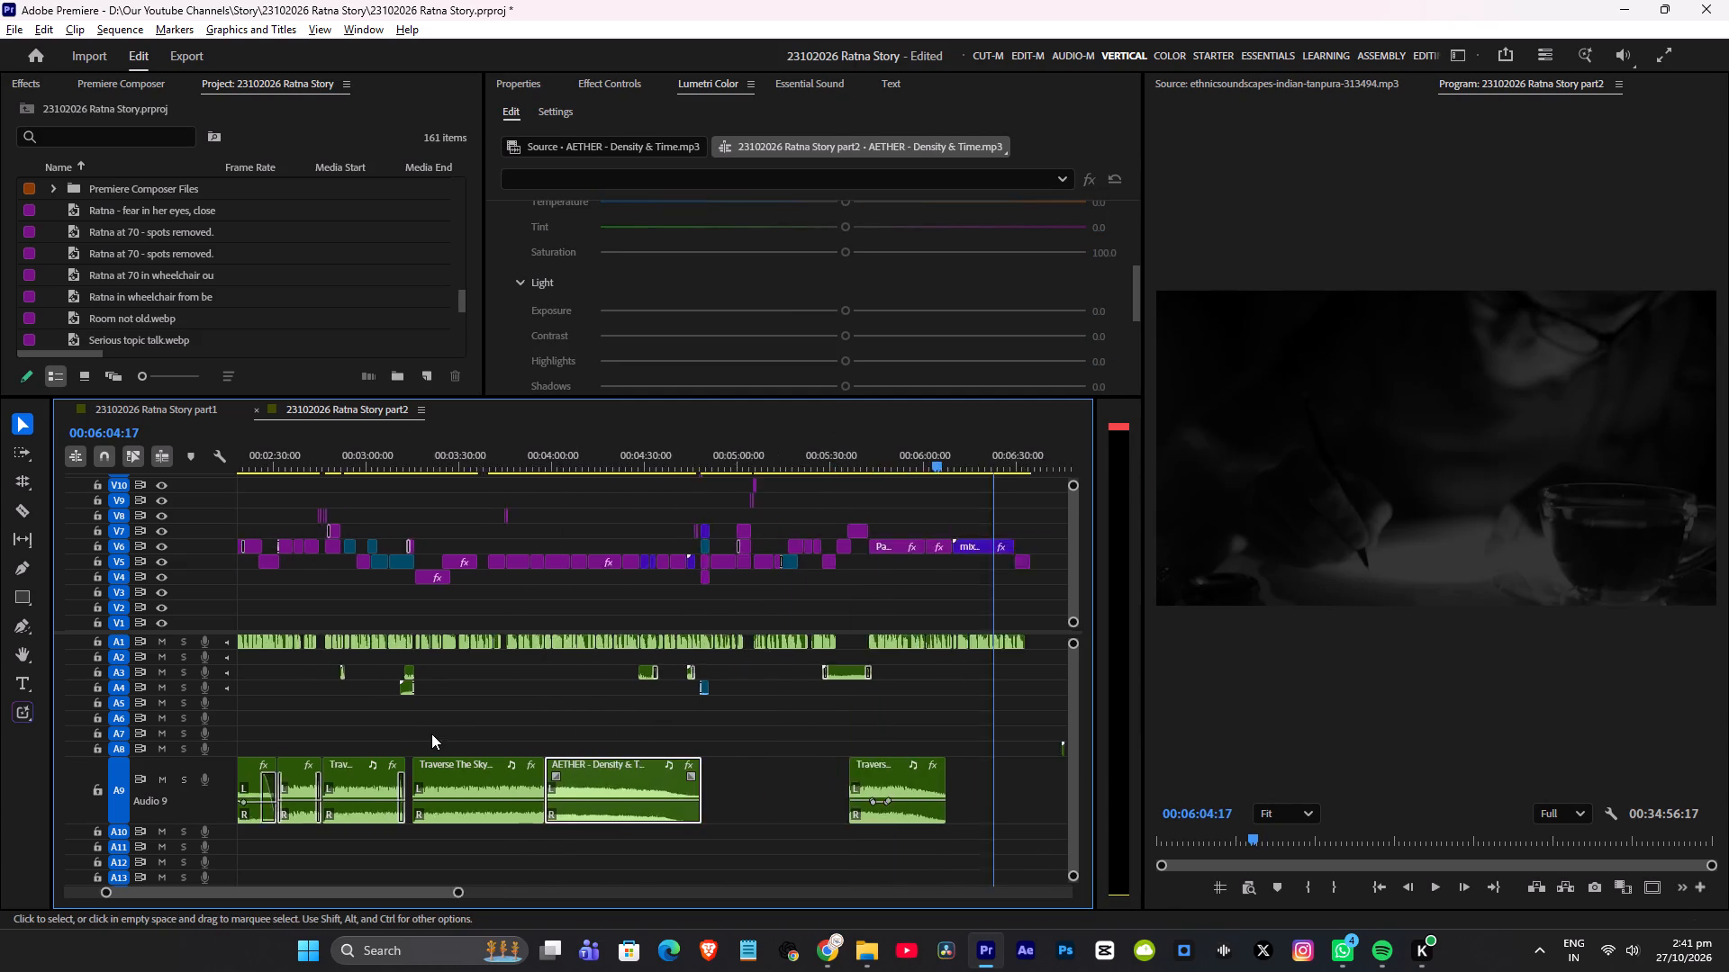
pyautogui.keyDown('alt'); pyautogui.scroll(6, 431, 733); pyautogui.keyUp('alt')
pyautogui.click(625, 457)
pyautogui.press('space')
pyautogui.keyDown('alt'); pyautogui.scroll(3, 667, 555); pyautogui.keyUp('alt')
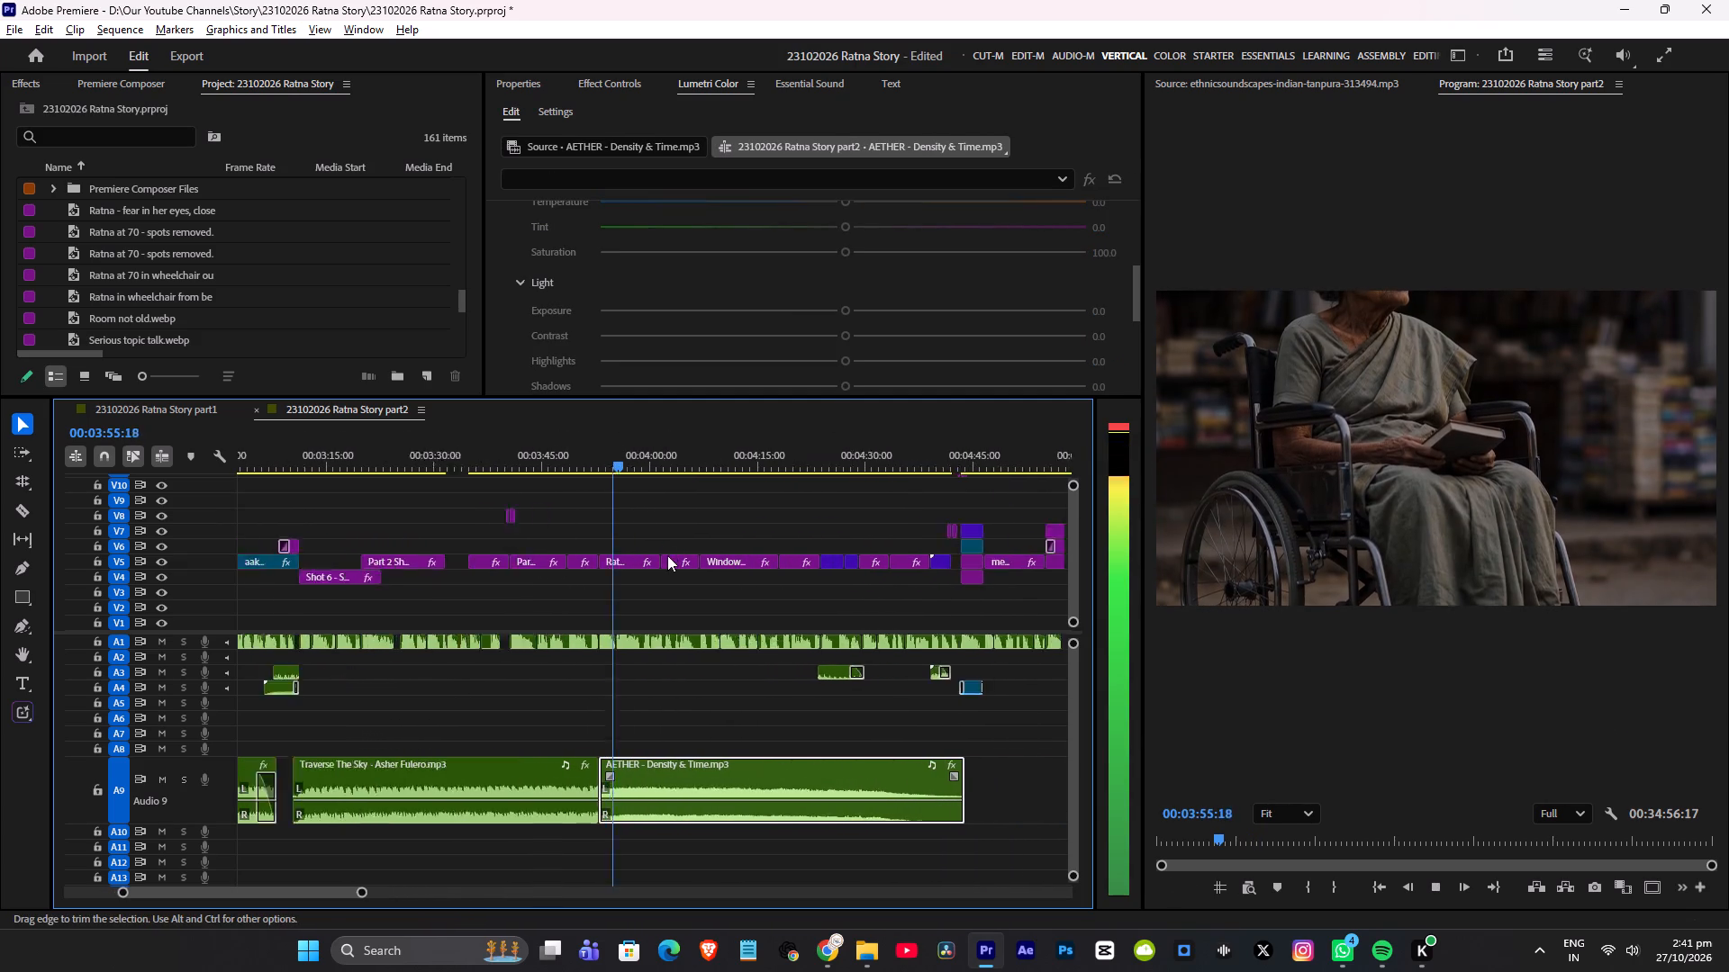
# Add a crossfade of about 5 seconds between Traverse The Sky and AETHER on A9, play it, and save the project.
pyautogui.keyDown('alt'); pyautogui.scroll(4, 667, 555); pyautogui.keyUp('alt')
pyautogui.press('space')
pyautogui.moveTo(572, 778); pyautogui.dragTo(530, 770)
pyautogui.click(536, 464)
pyautogui.press('space')
pyautogui.keyDown('alt'); pyautogui.scroll(6, 588, 719); pyautogui.keyUp('alt')
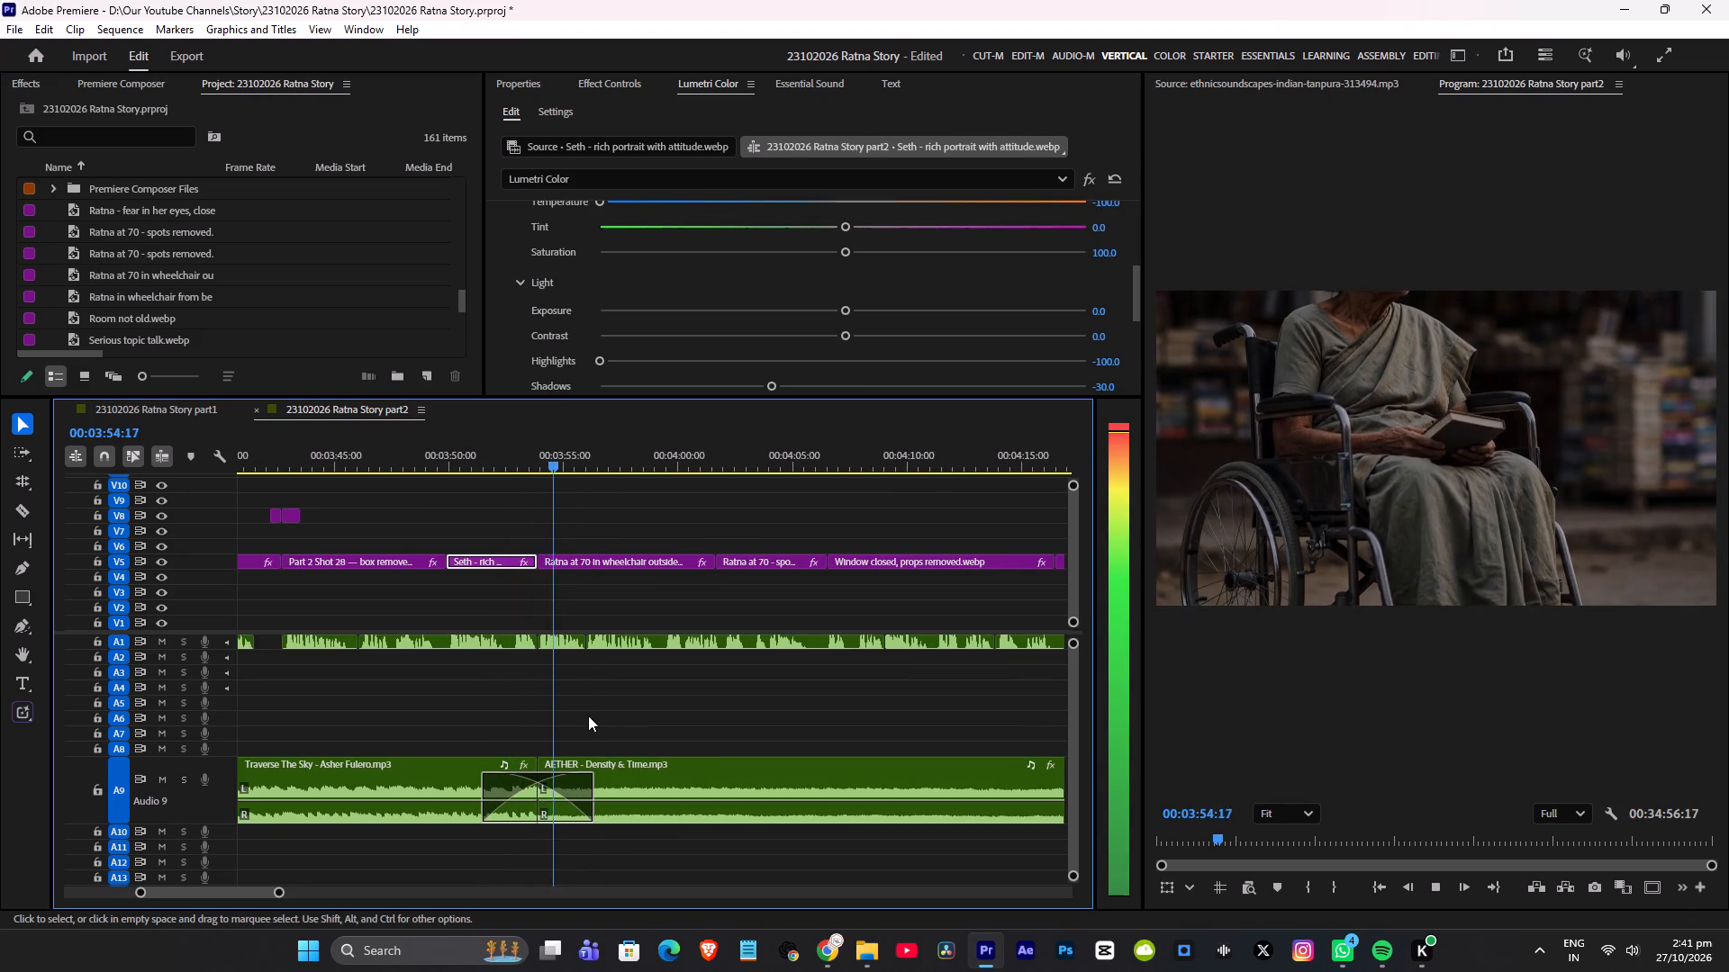
pyautogui.keyDown('alt'); pyautogui.scroll(-13, 588, 715); pyautogui.keyUp('alt')
pyautogui.hotkey('ctrl', 's')
# Play the AETHER music on A9 after the crossfade, from about 00:03:58 through the start of the Ratna at 70 shot.
pyautogui.press('space')
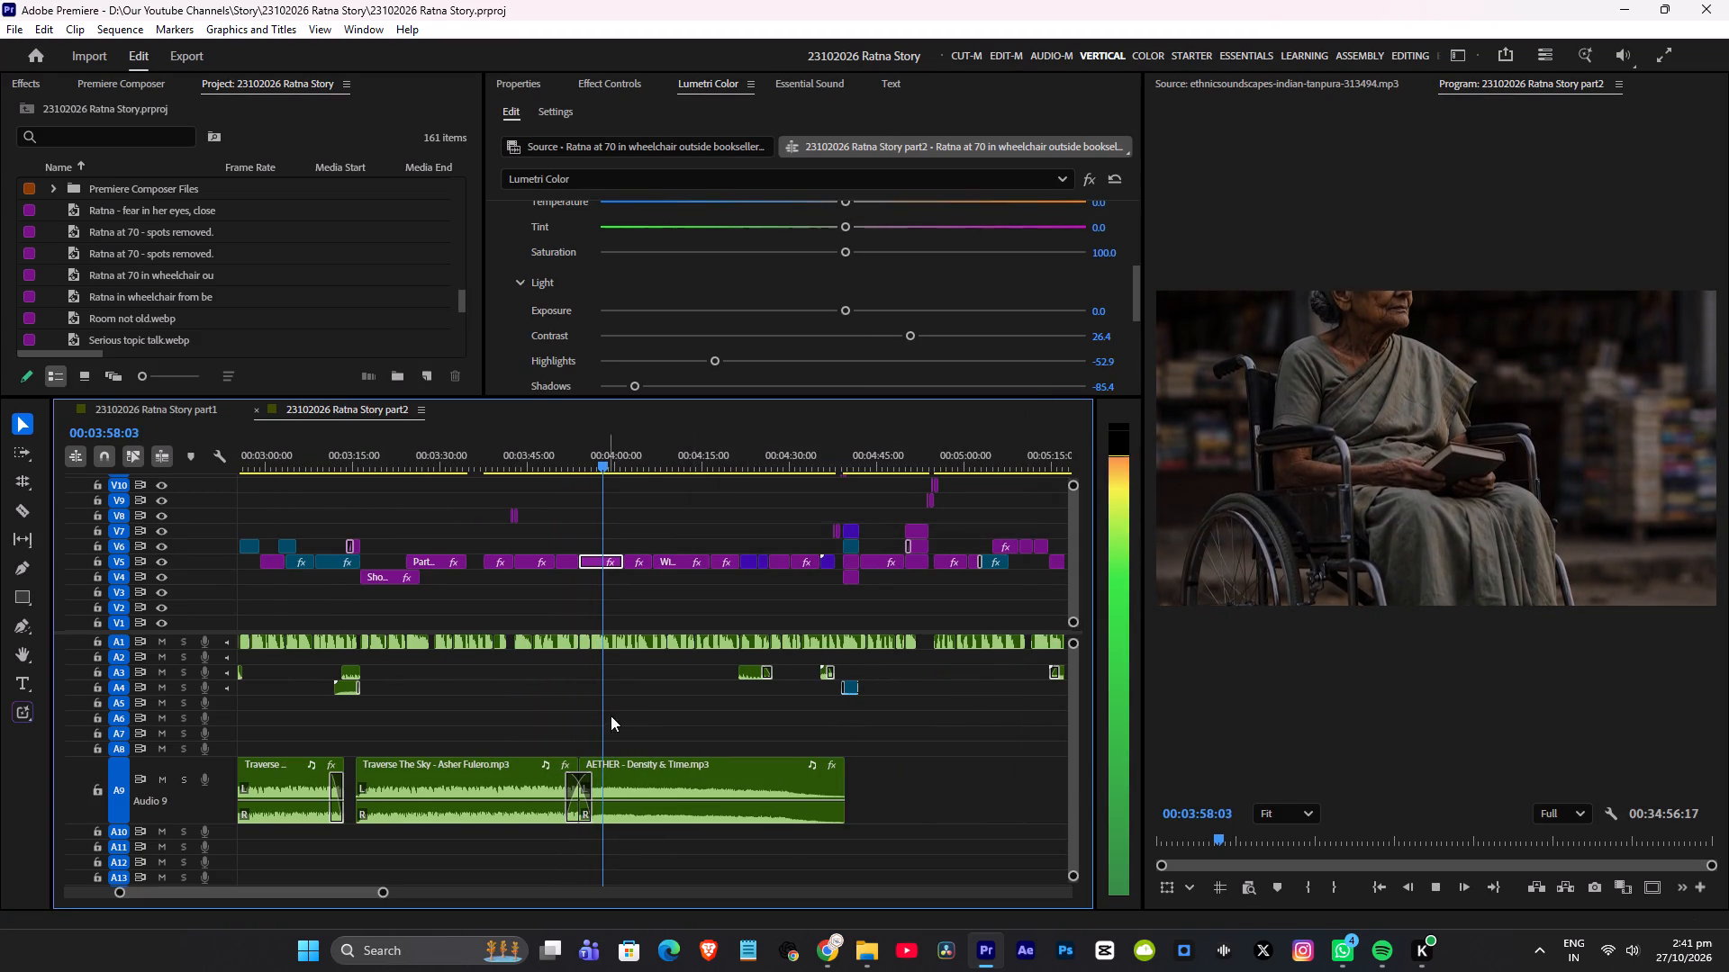
pyautogui.keyDown('alt'); pyautogui.scroll(4, 629, 721); pyautogui.keyUp('alt')
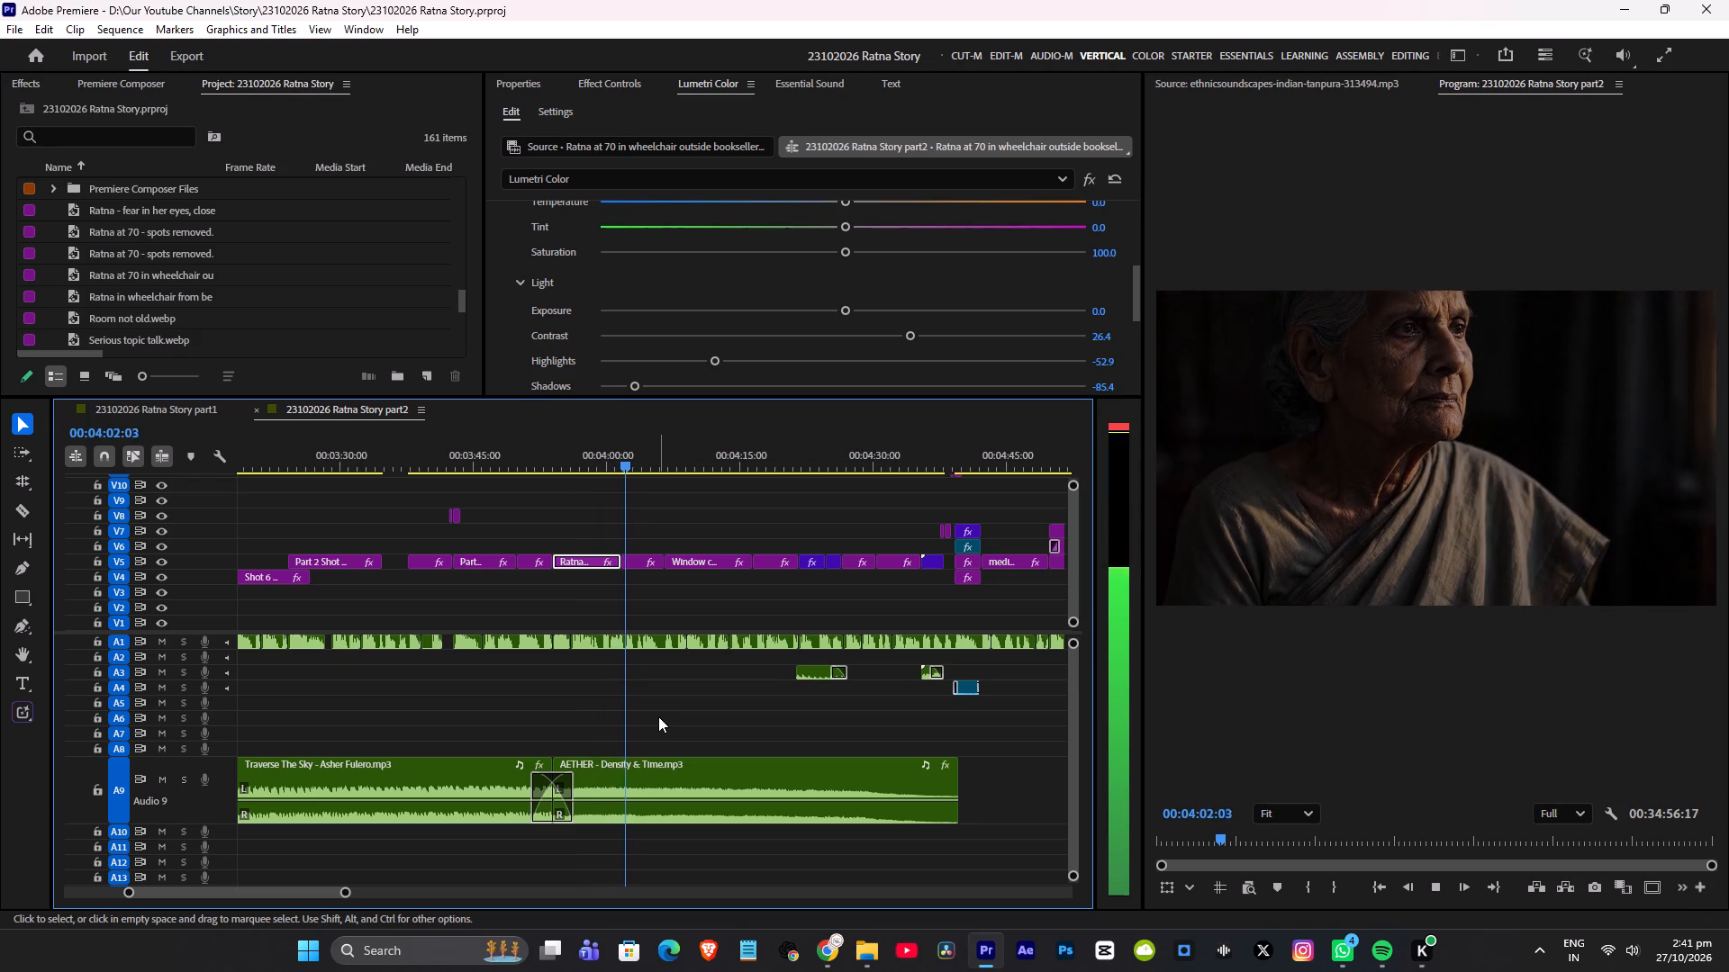
pyautogui.keyDown('alt'); pyautogui.scroll(7, 658, 716); pyautogui.keyUp('alt')
pyautogui.press('space')
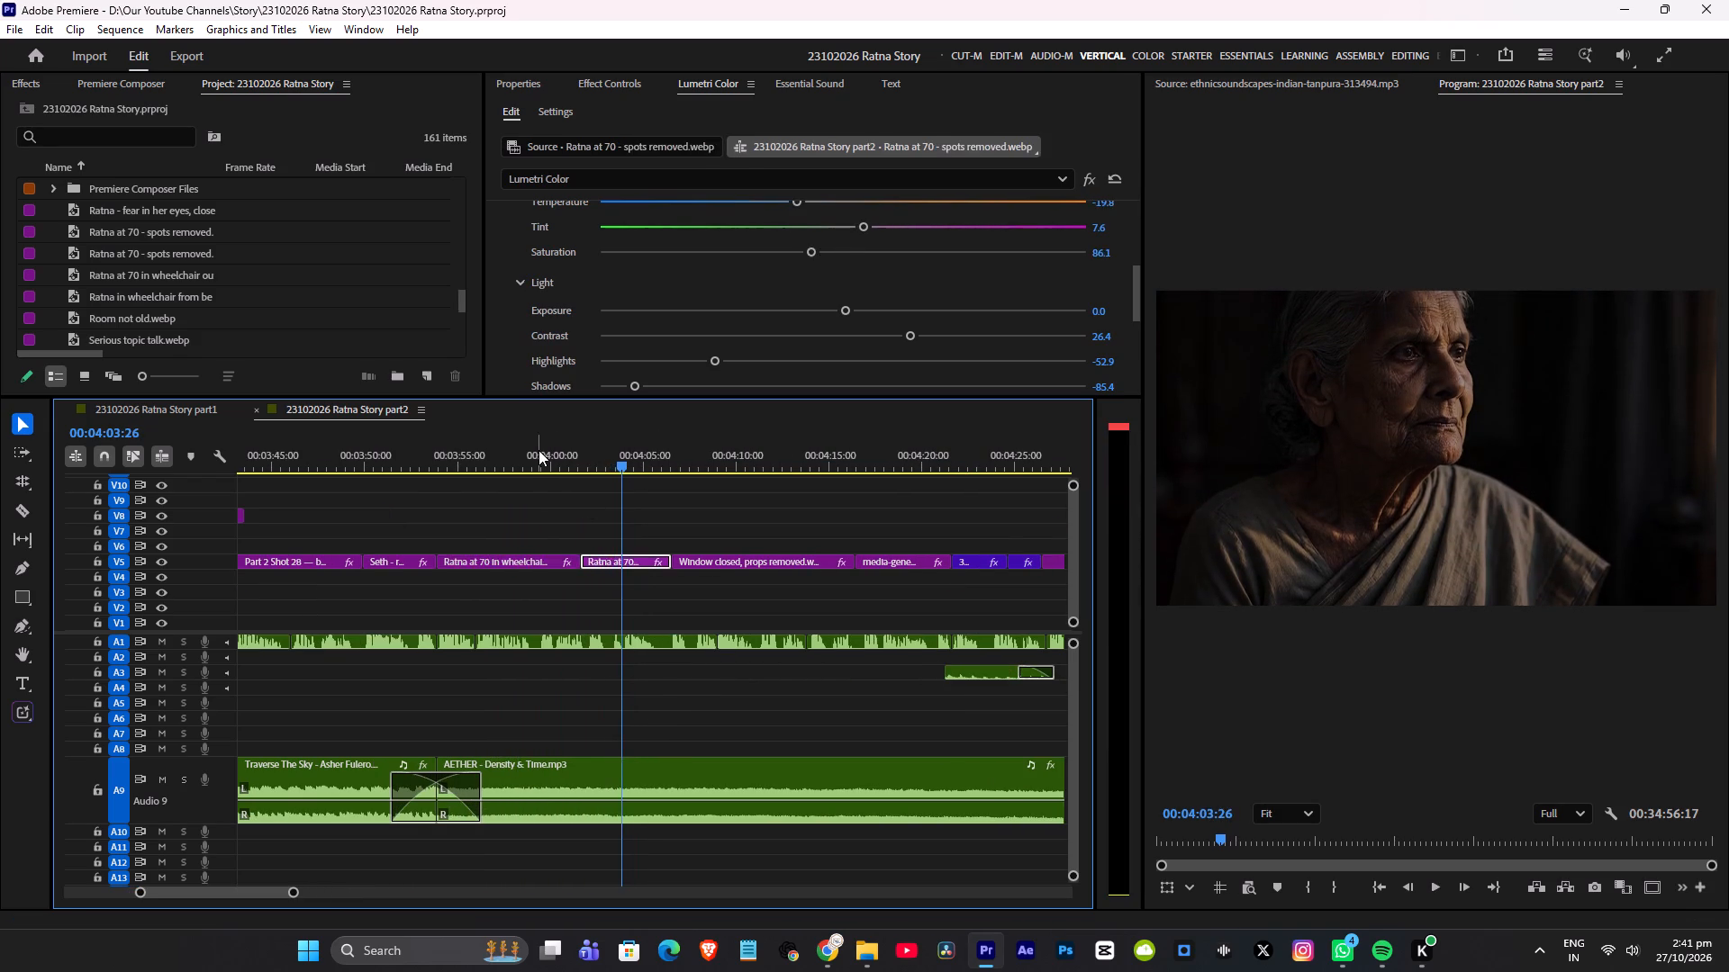
pyautogui.click(539, 450)
pyautogui.press('space')
pyautogui.keyDown('alt'); pyautogui.scroll(10, 586, 535); pyautogui.keyUp('alt')
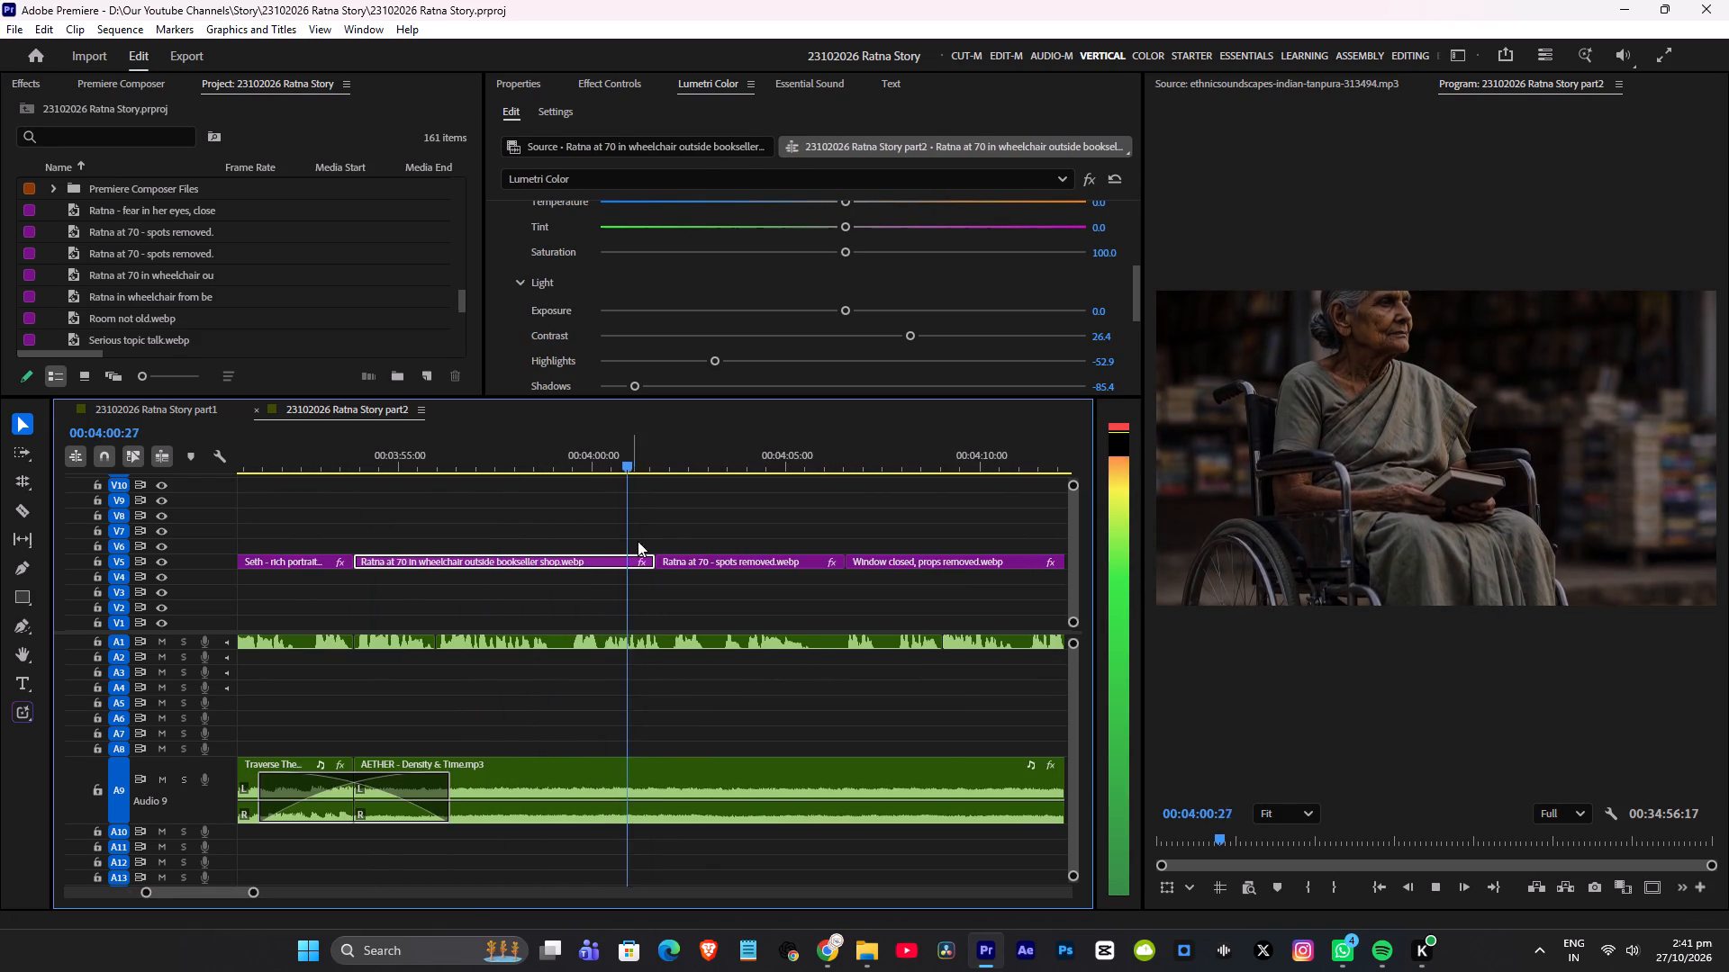
pyautogui.press('space')
# Nudge the AETHER clip on A9 two frames later and one frame back, playing the music near 00:04:01 after each change.
pyautogui.click(710, 774)
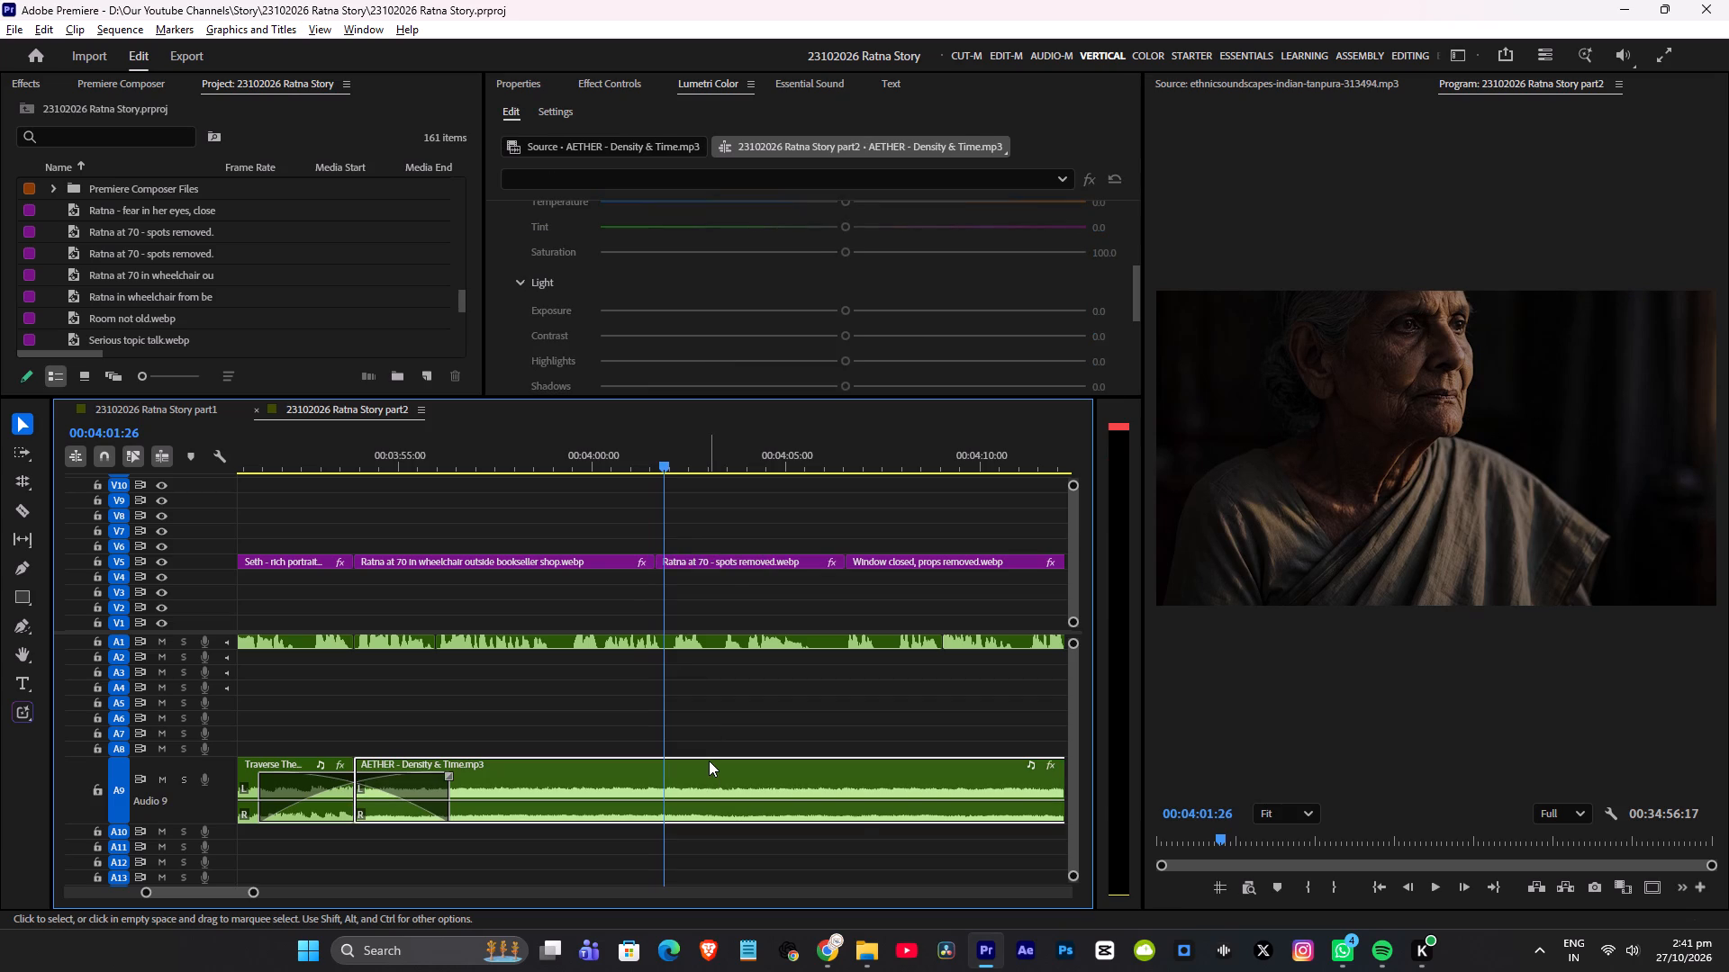
pyautogui.hotkey('alt', 'Right')
pyautogui.hotkey('alt', 'Right')
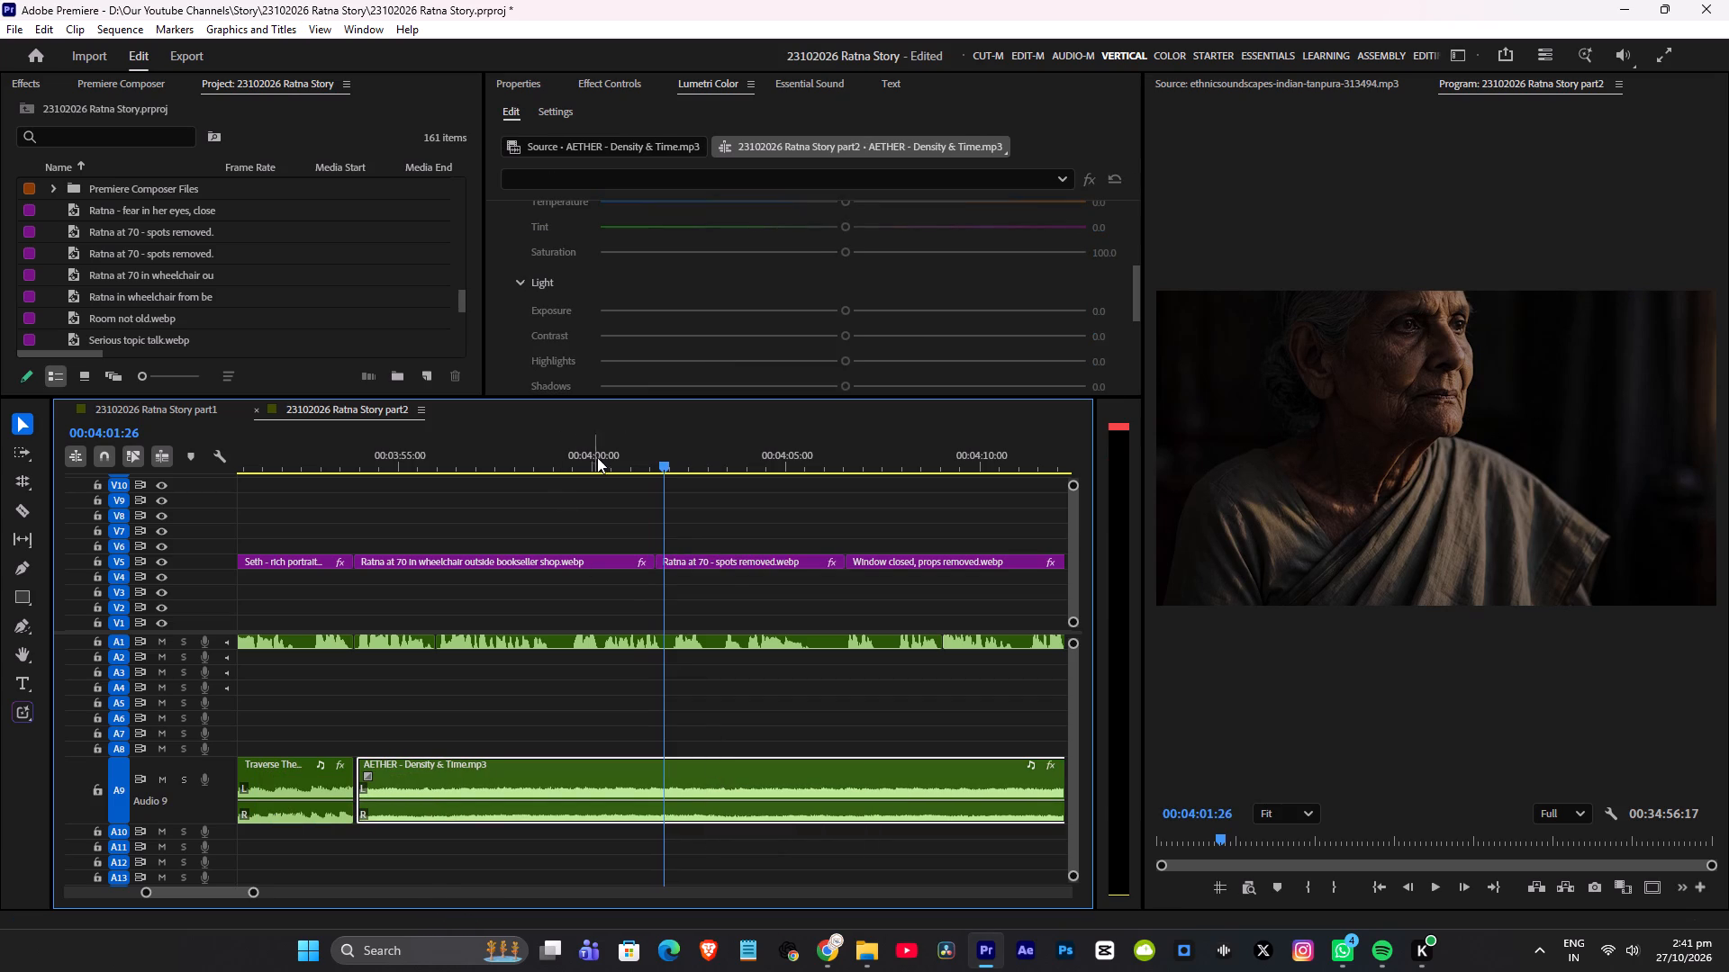
pyautogui.click(625, 459)
pyautogui.press('space')
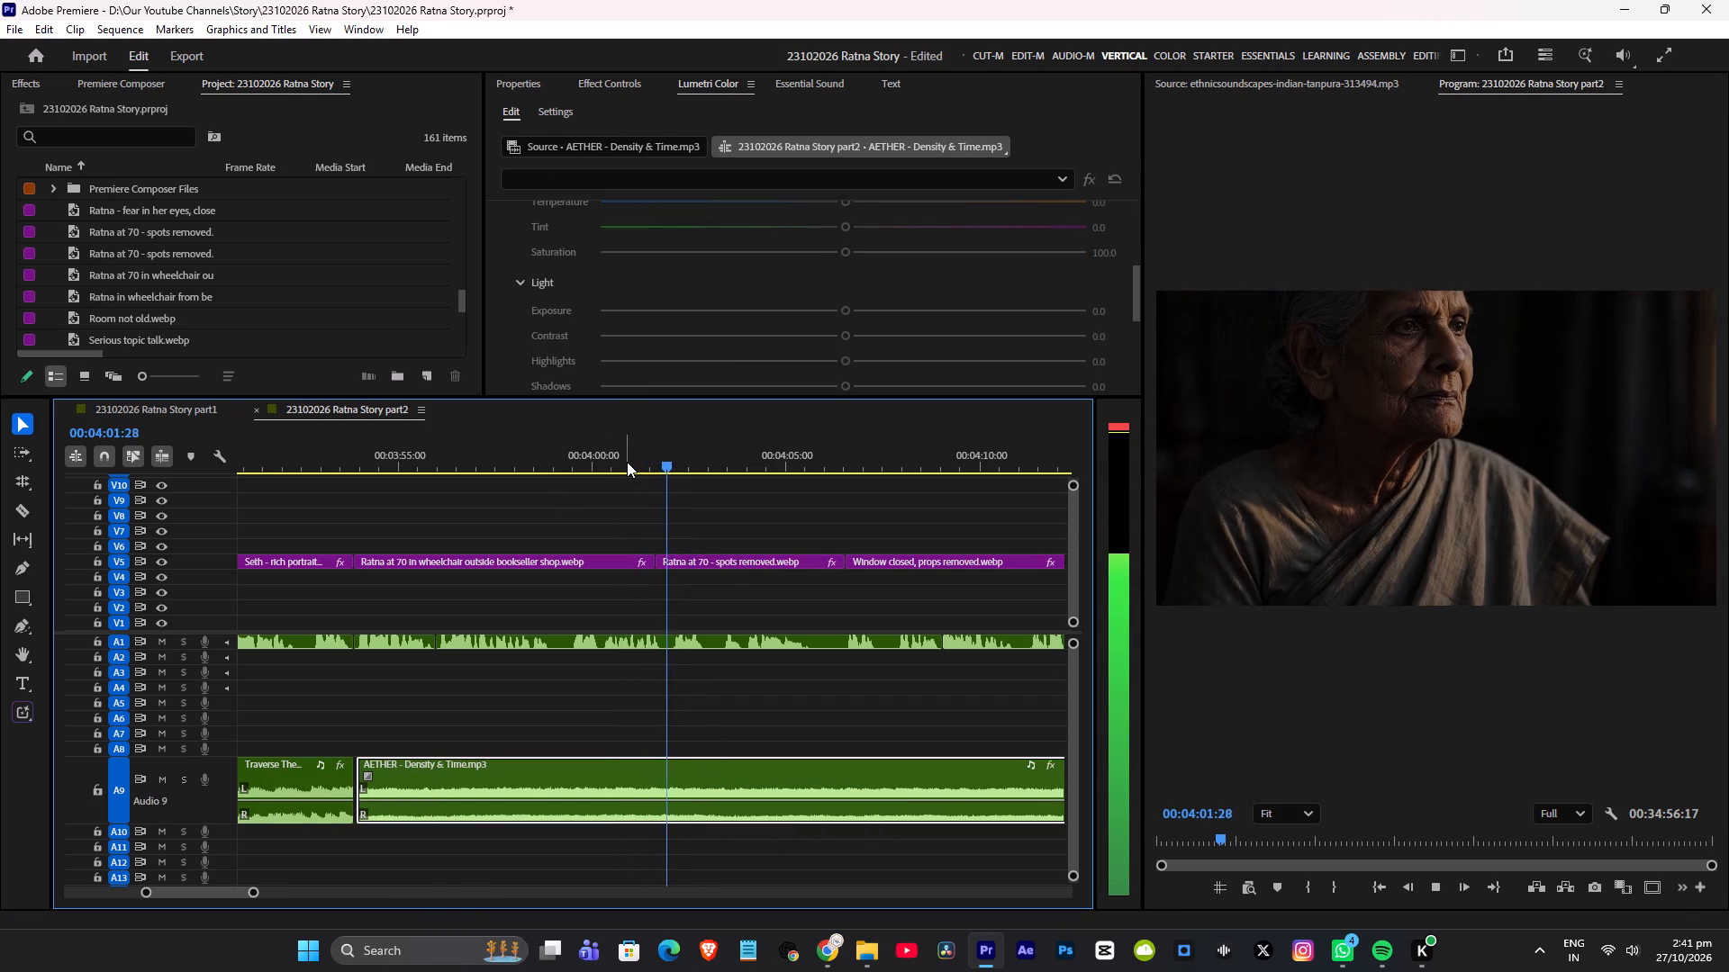
pyautogui.press('space')
pyautogui.click(690, 784)
pyautogui.hotkey('alt', 'Left')
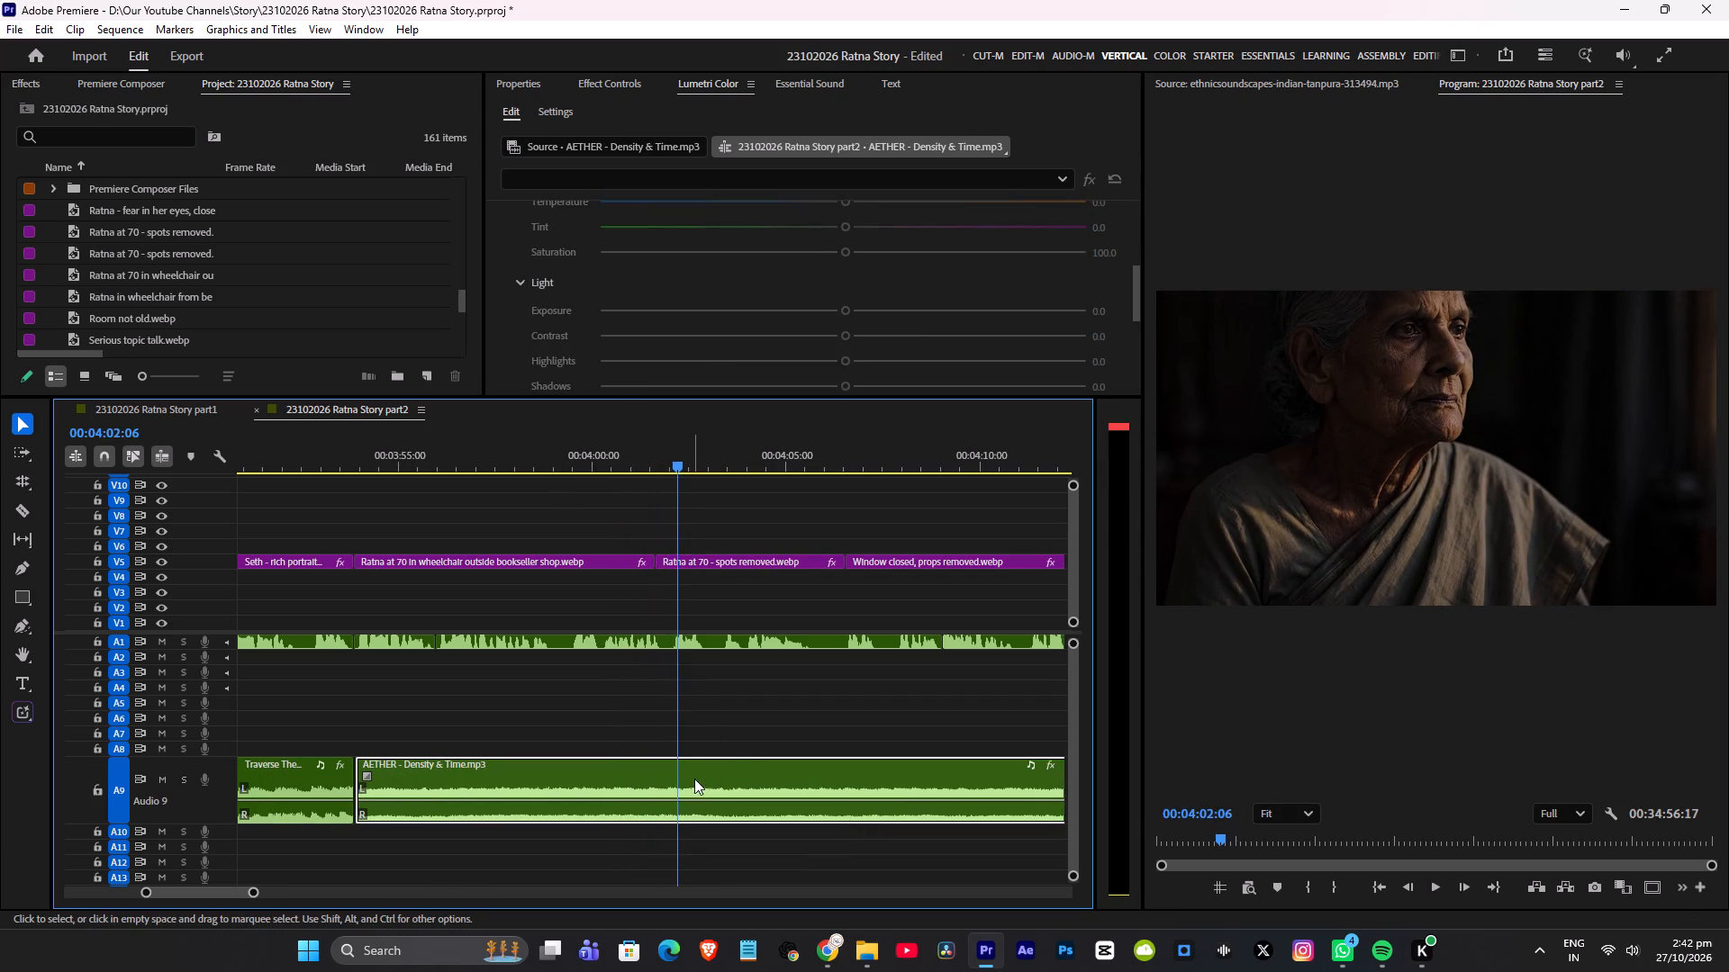
pyautogui.click(621, 463)
pyautogui.press('space')
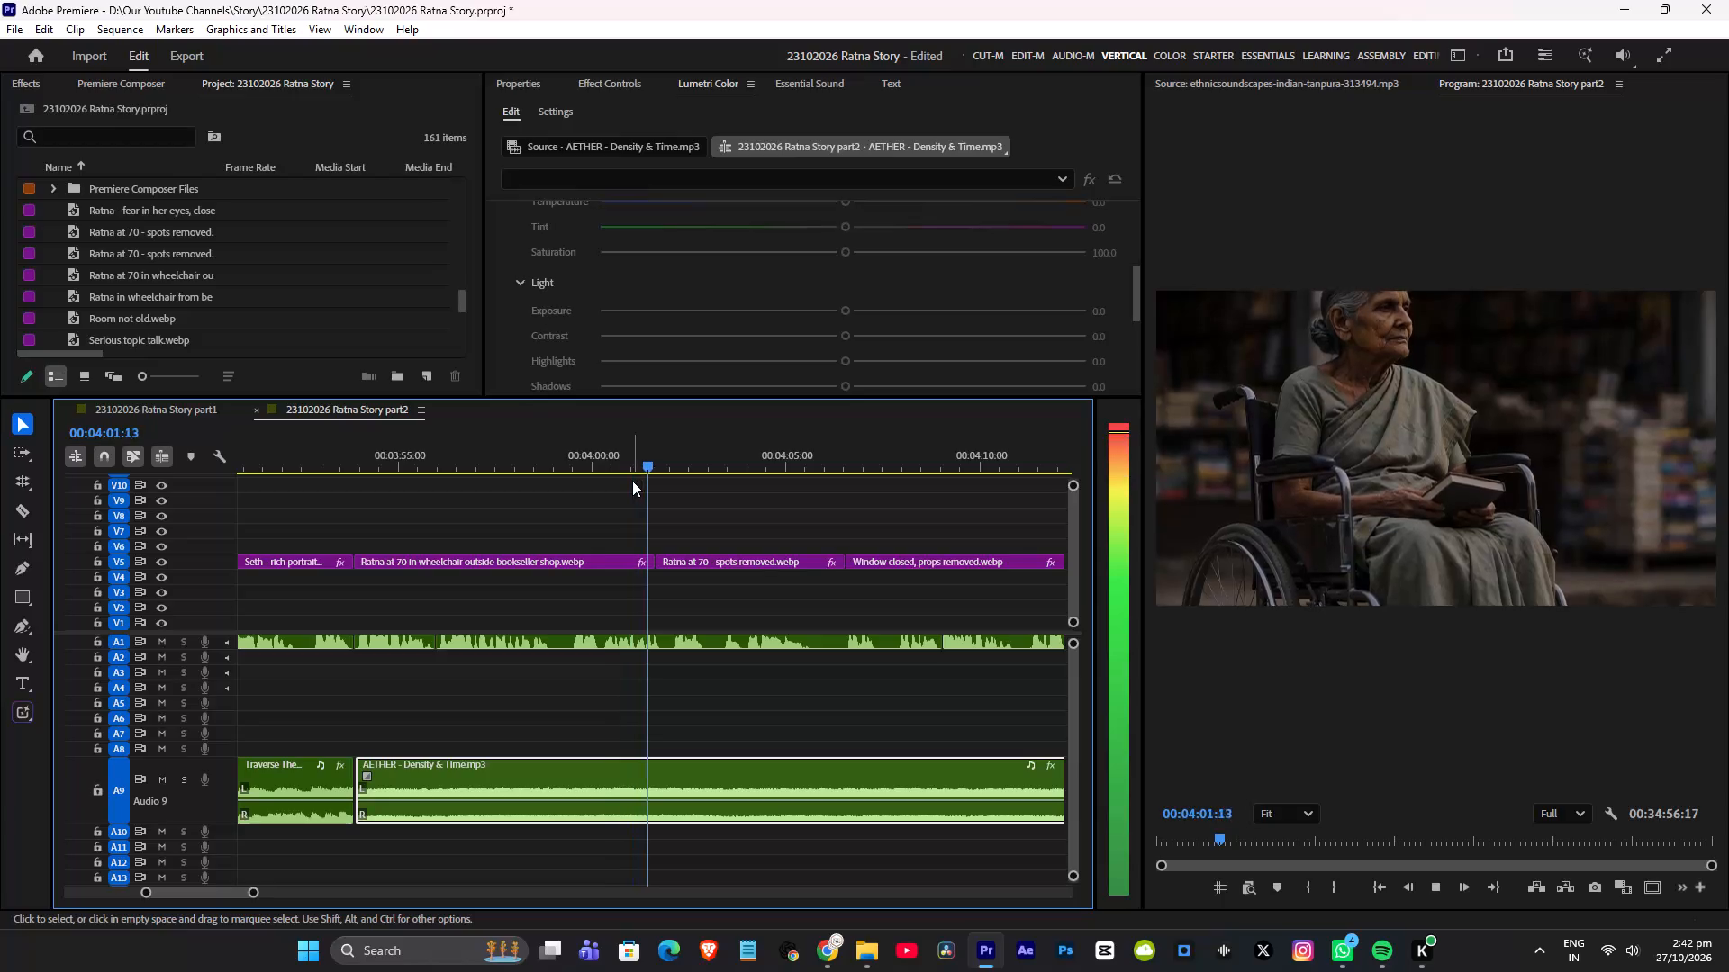
pyautogui.keyDown('alt'); pyautogui.scroll(-5, 724, 507); pyautogui.keyUp('alt')
pyautogui.press('space')
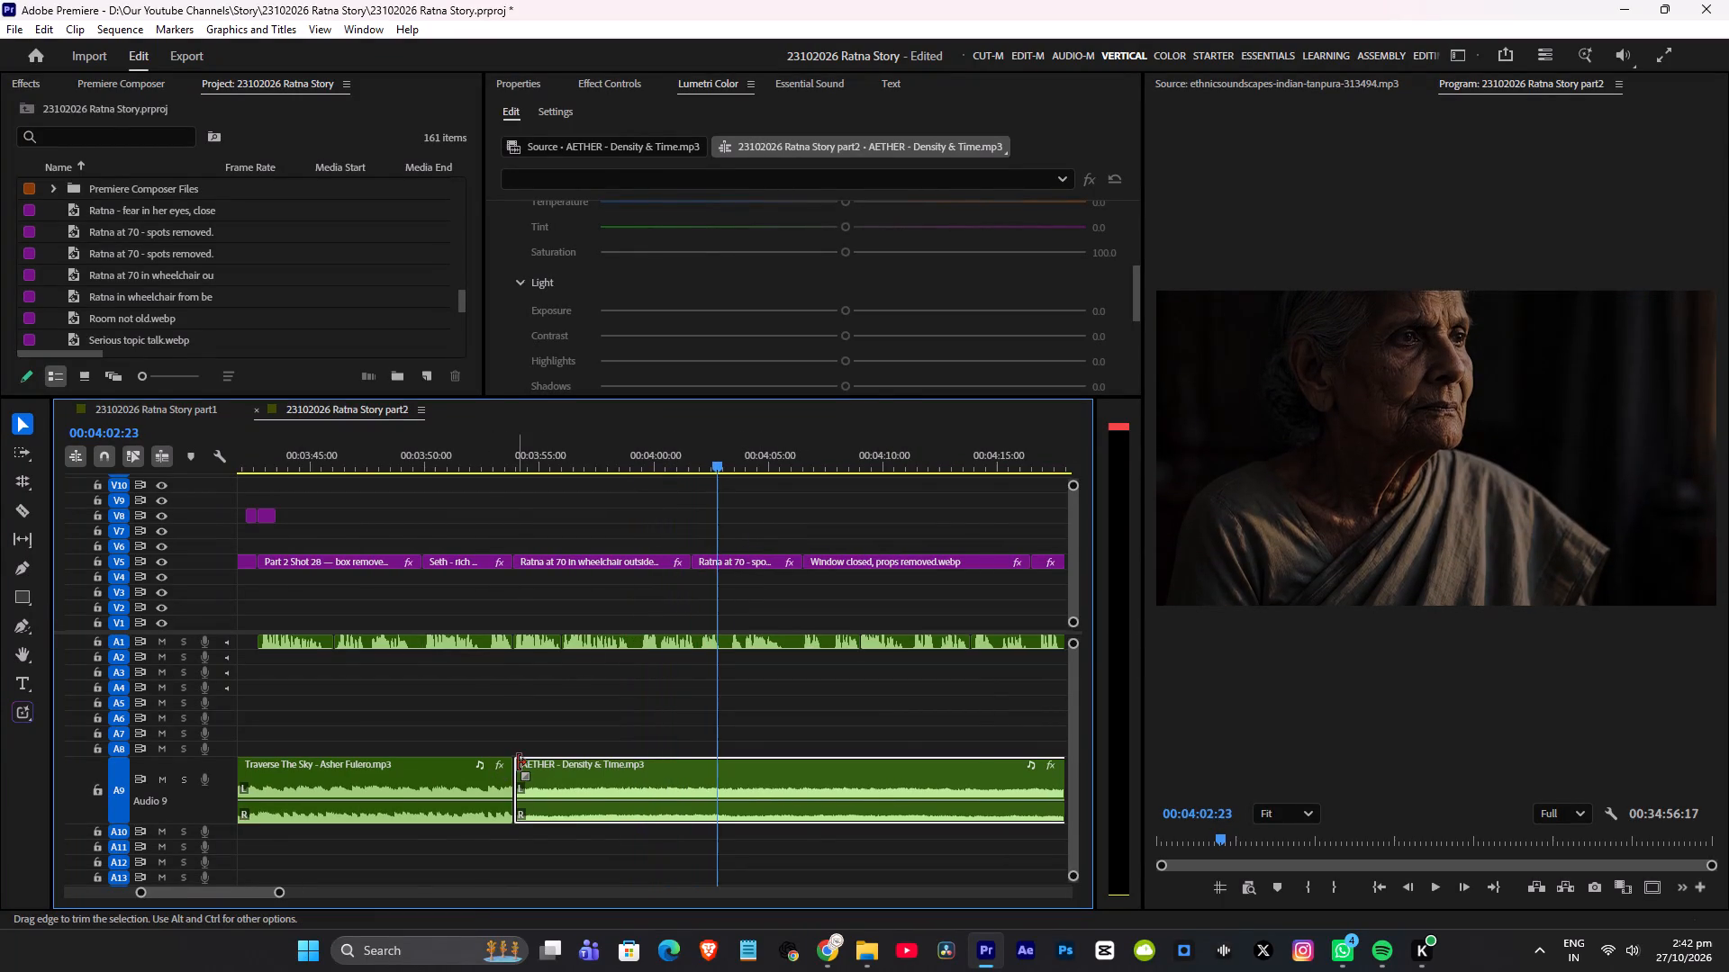
# Close the small gap before AETHER, crossfade it with Traverse The Sky over about 4 seconds, save, and play the join.
pyautogui.moveTo(517, 761); pyautogui.dragTo(503, 762)
pyautogui.moveTo(521, 776); pyautogui.dragTo(488, 776)
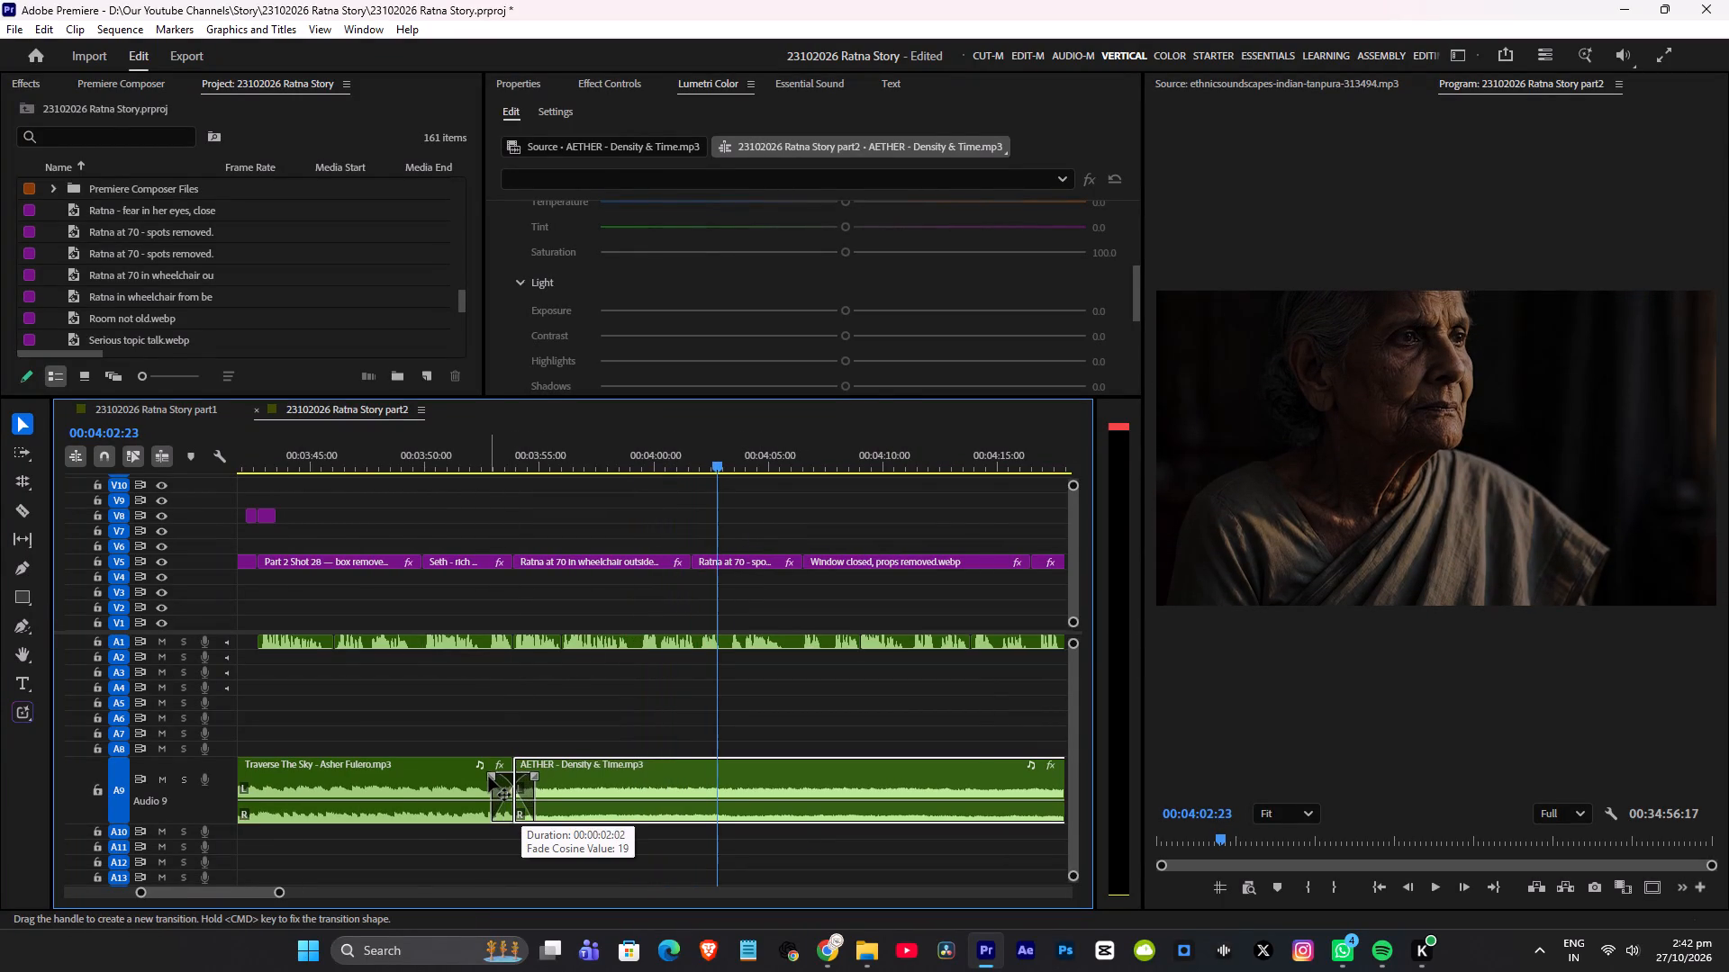
pyautogui.moveTo(488, 776); pyautogui.dragTo(465, 776)
pyautogui.hotkey('ctrl', 's')
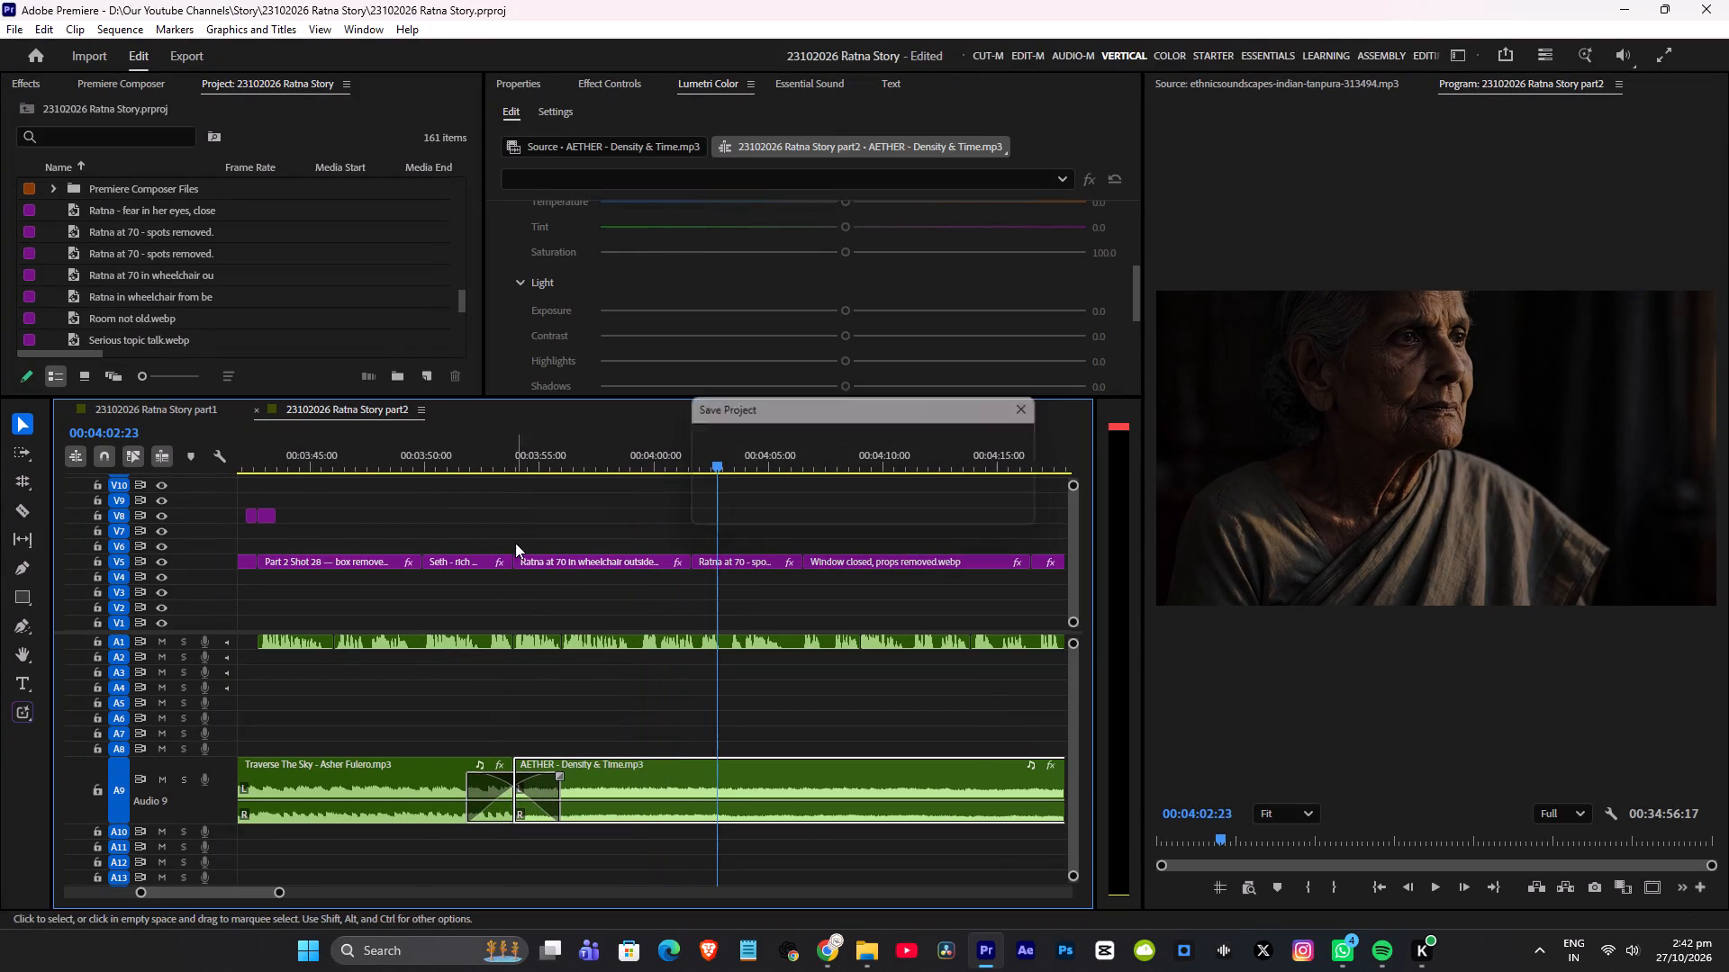
pyautogui.click(485, 466)
pyautogui.press('space')
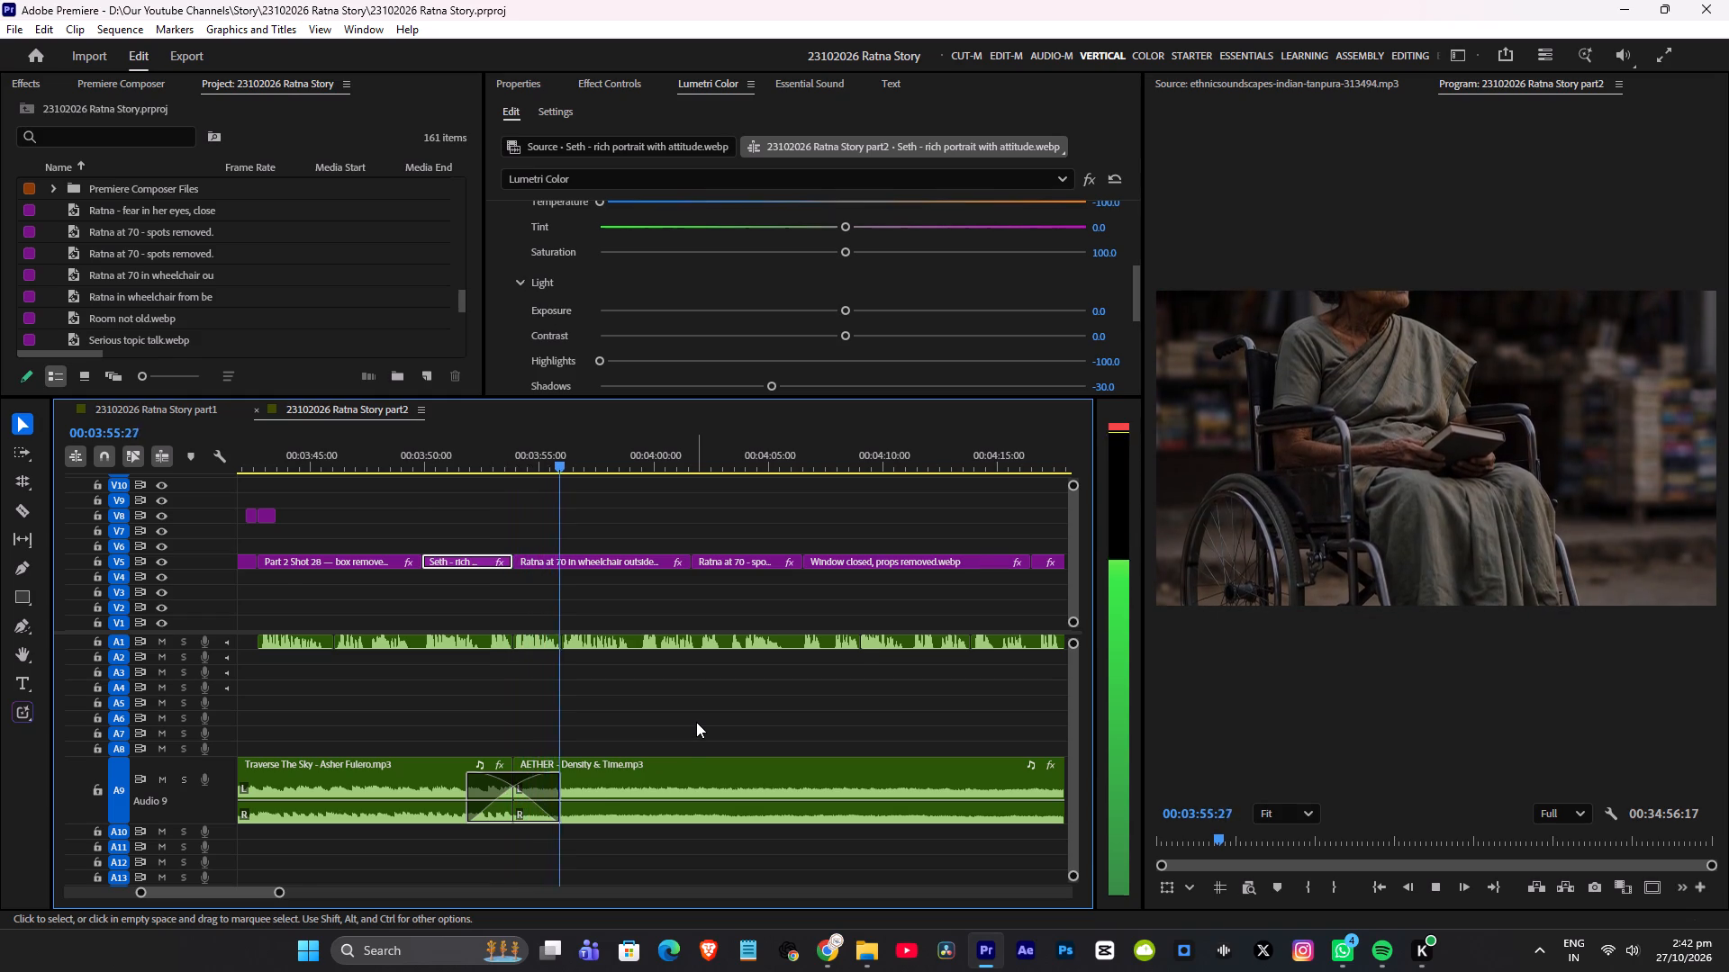
pyautogui.keyDown('alt'); pyautogui.scroll(-4, 696, 722); pyautogui.keyUp('alt')
pyautogui.keyDown('alt'); pyautogui.scroll(4, 689, 712); pyautogui.keyUp('alt')
pyautogui.press('space')
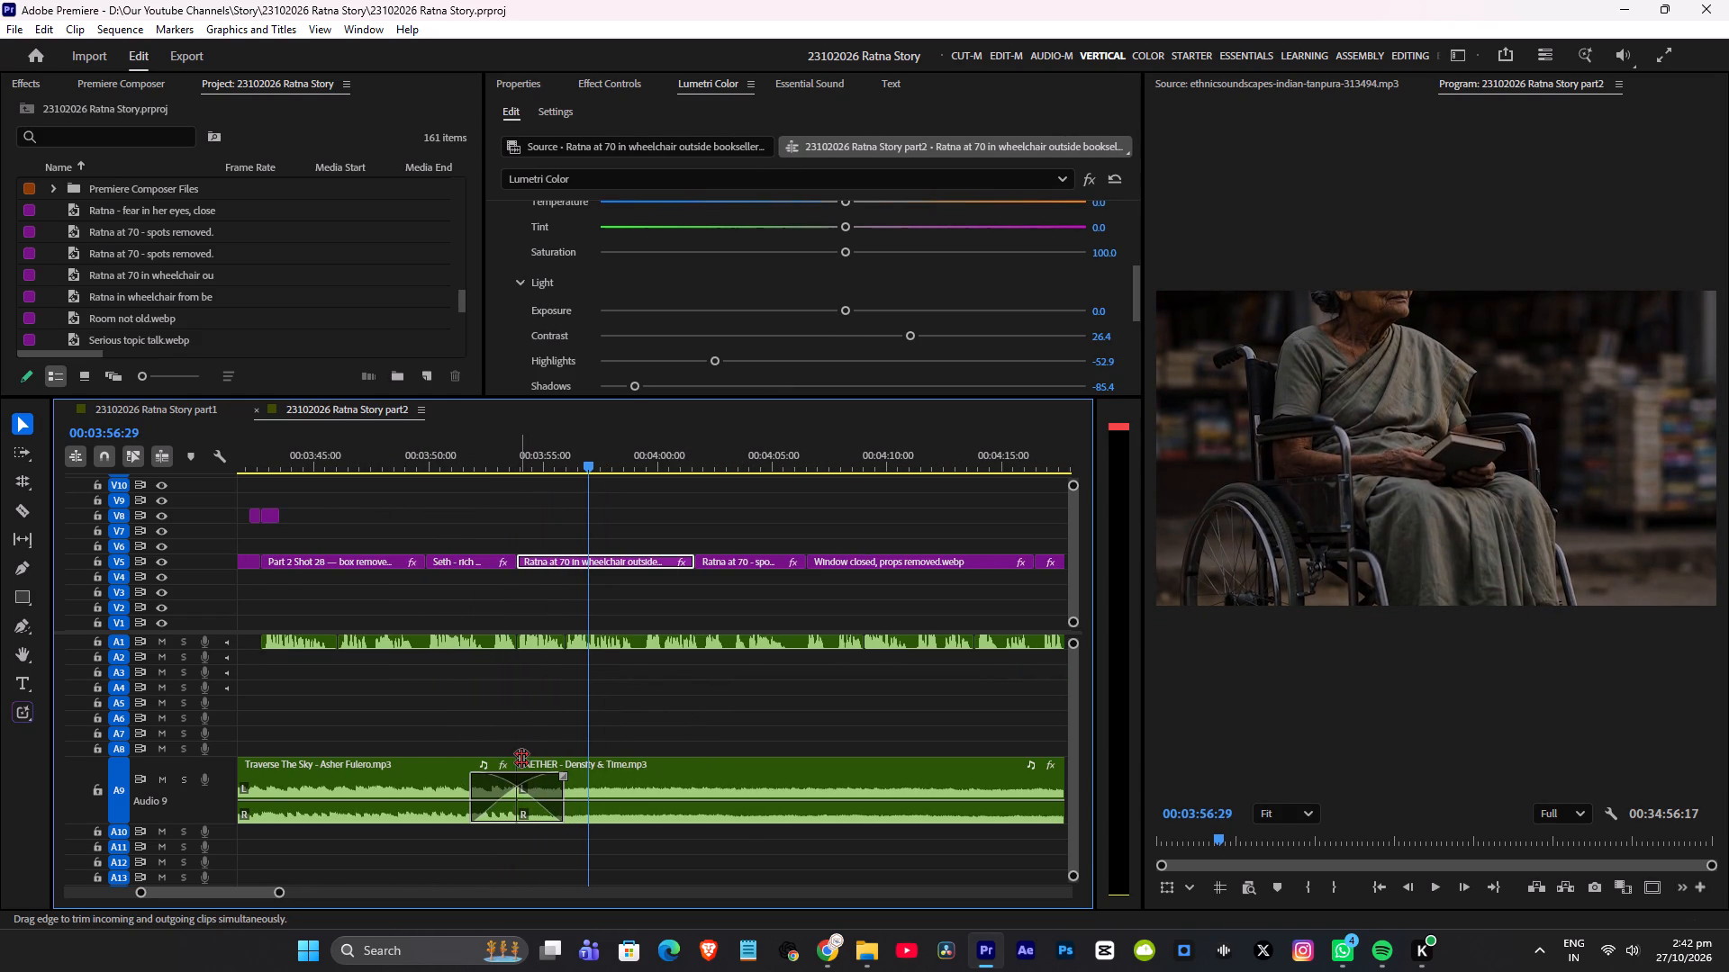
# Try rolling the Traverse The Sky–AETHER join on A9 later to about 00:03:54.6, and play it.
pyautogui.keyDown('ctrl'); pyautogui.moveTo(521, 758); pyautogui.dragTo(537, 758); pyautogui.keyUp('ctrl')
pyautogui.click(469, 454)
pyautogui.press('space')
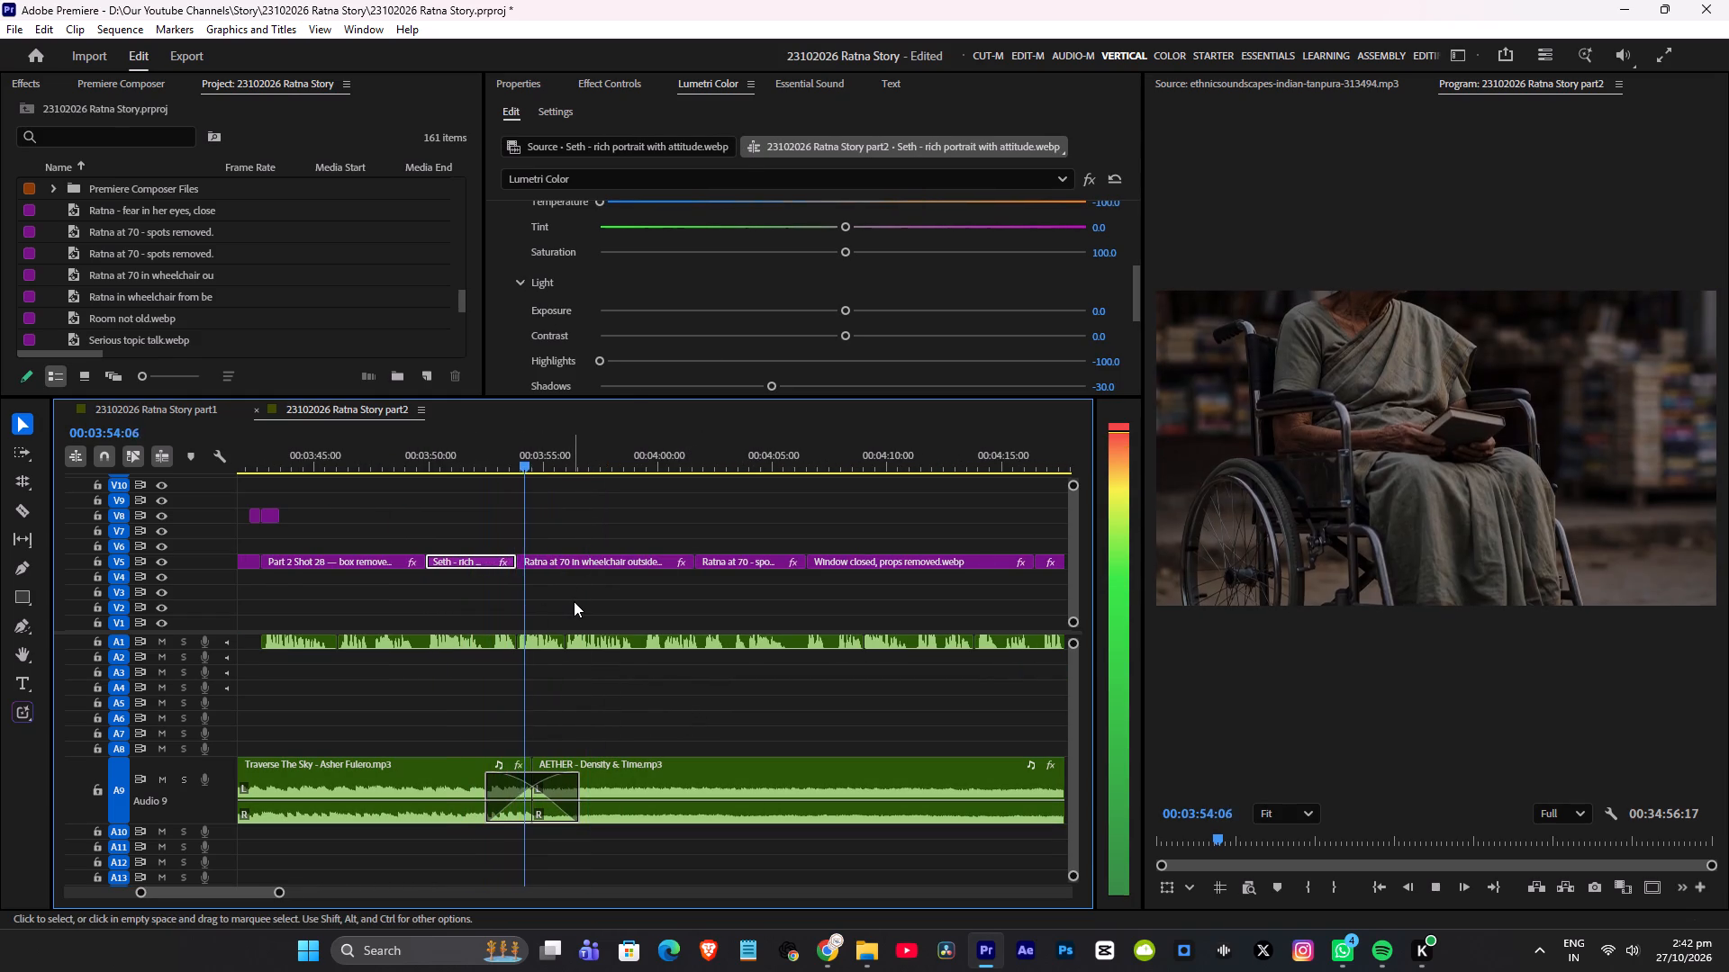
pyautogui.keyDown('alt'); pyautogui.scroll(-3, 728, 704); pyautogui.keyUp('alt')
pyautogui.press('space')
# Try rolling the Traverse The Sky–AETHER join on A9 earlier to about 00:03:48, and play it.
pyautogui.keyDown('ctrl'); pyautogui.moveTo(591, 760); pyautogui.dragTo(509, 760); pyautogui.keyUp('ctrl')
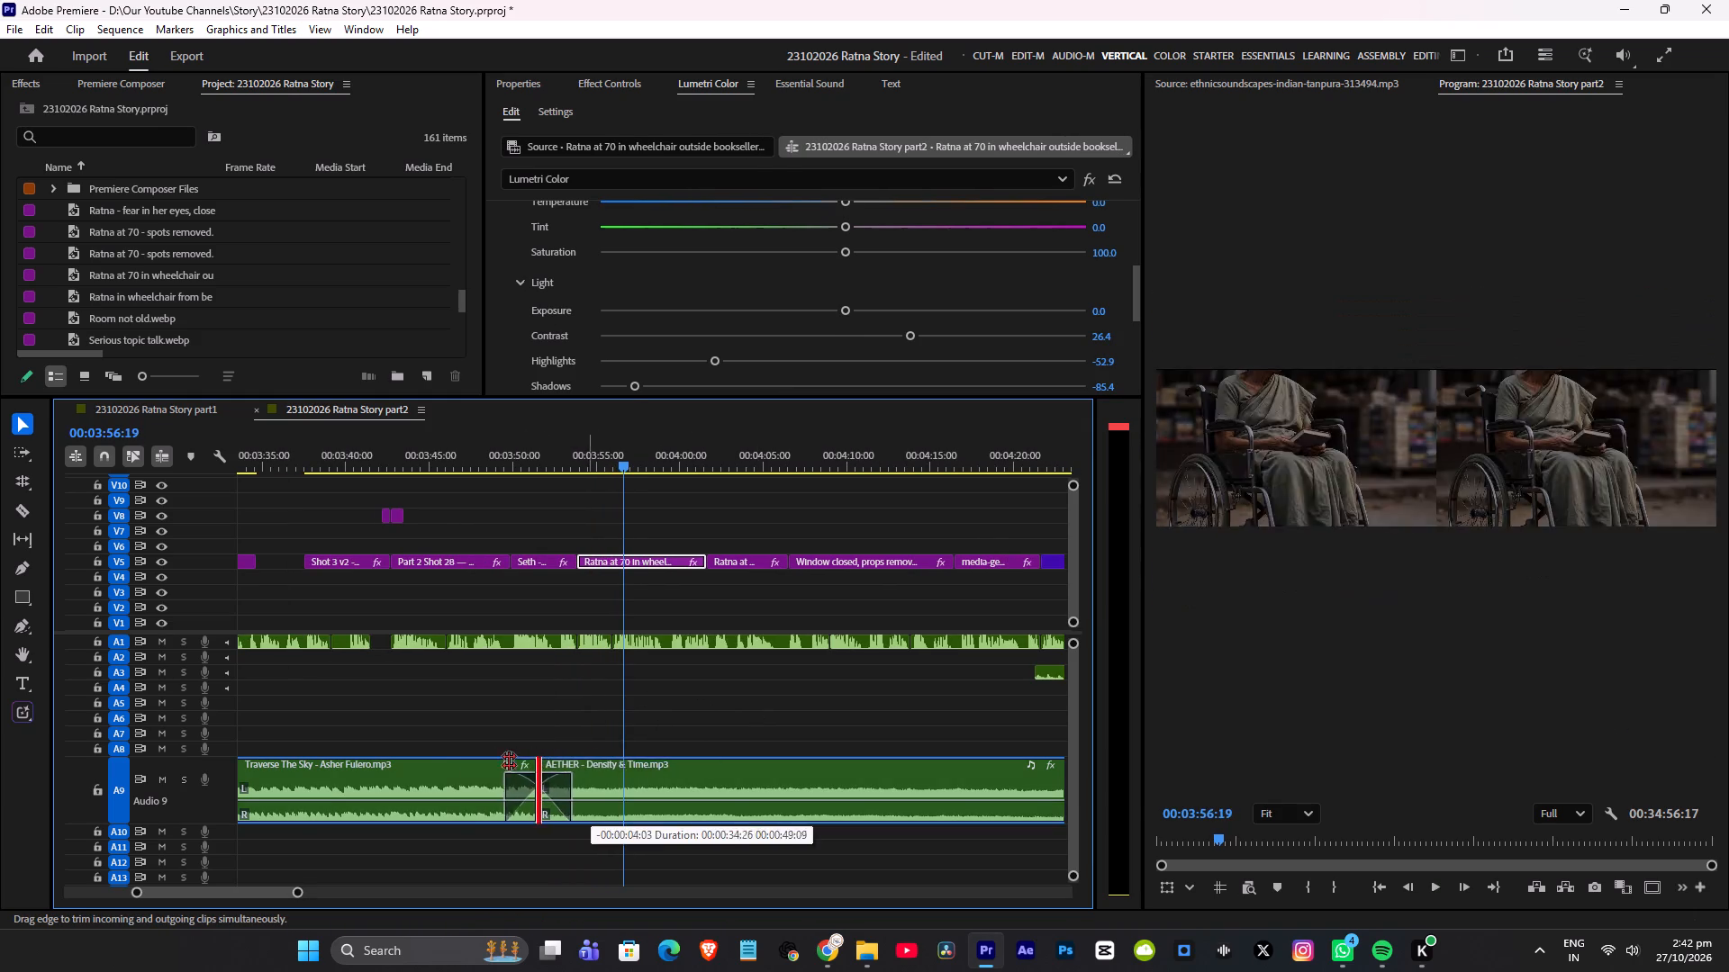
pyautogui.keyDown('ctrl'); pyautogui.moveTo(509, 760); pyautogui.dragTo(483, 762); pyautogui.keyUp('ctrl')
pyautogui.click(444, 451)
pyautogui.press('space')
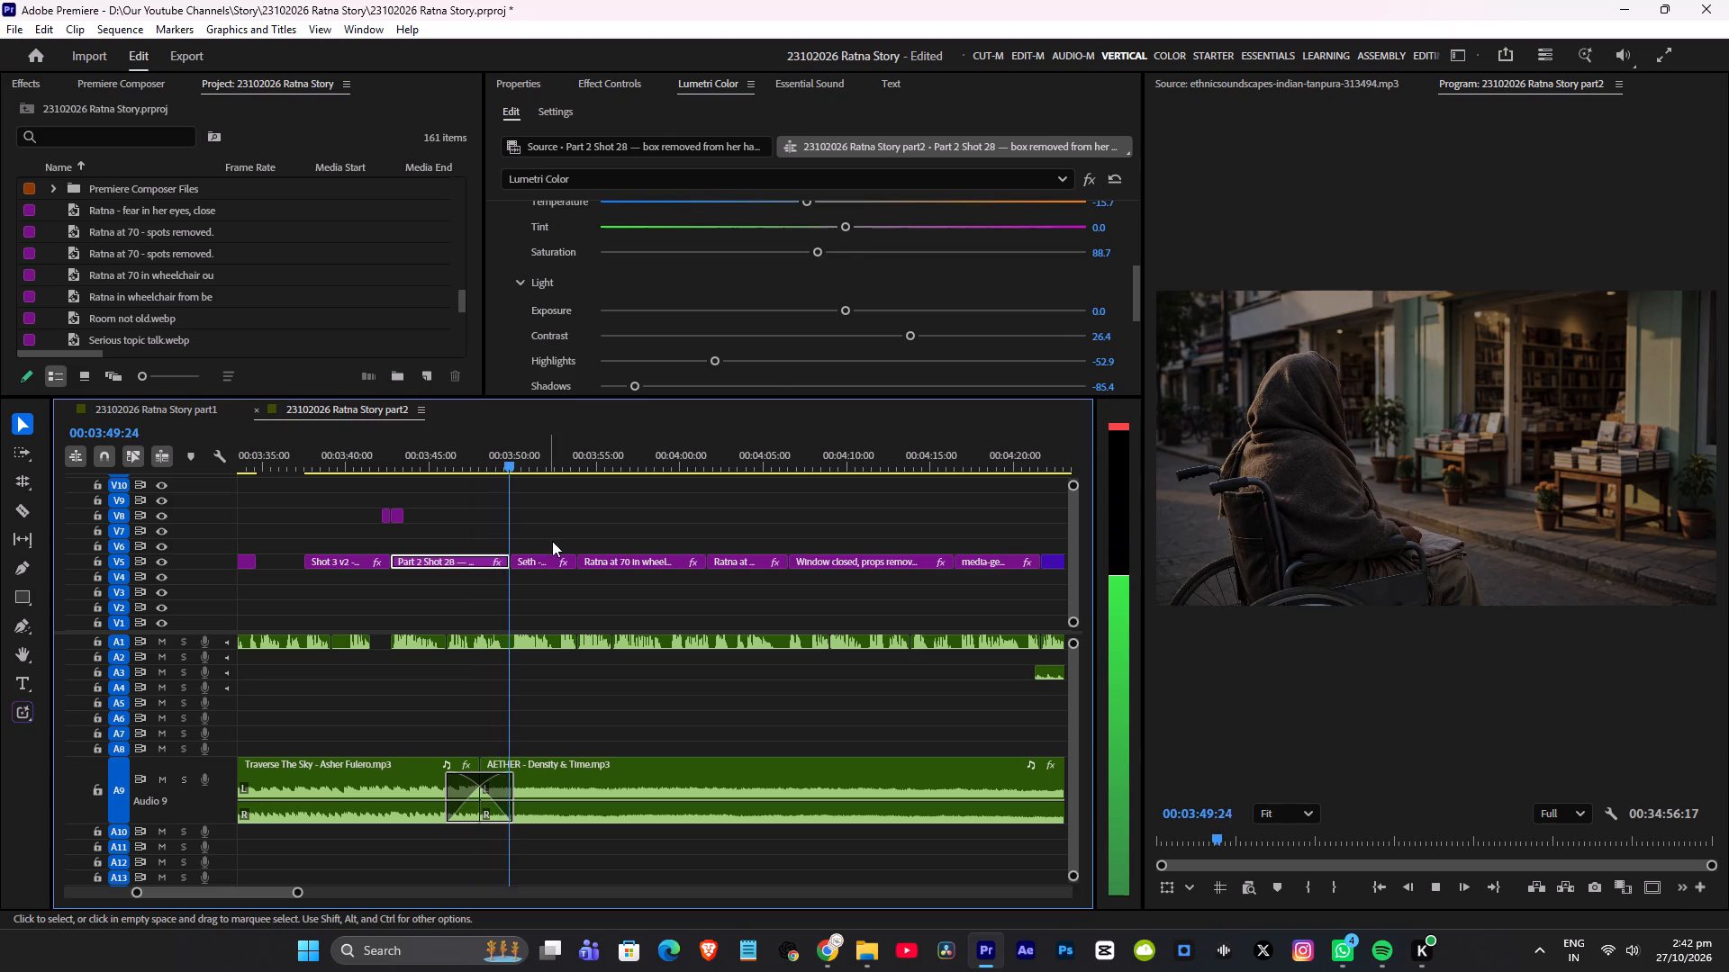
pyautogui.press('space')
# Roll the Traverse The Sky–AETHER join to about 00:03:50, where the Seth portrait clip starts, play it, and save the project.
pyautogui.keyDown('ctrl'); pyautogui.moveTo(480, 759); pyautogui.dragTo(509, 756); pyautogui.keyUp('ctrl')
pyautogui.click(487, 454)
pyautogui.press('space')
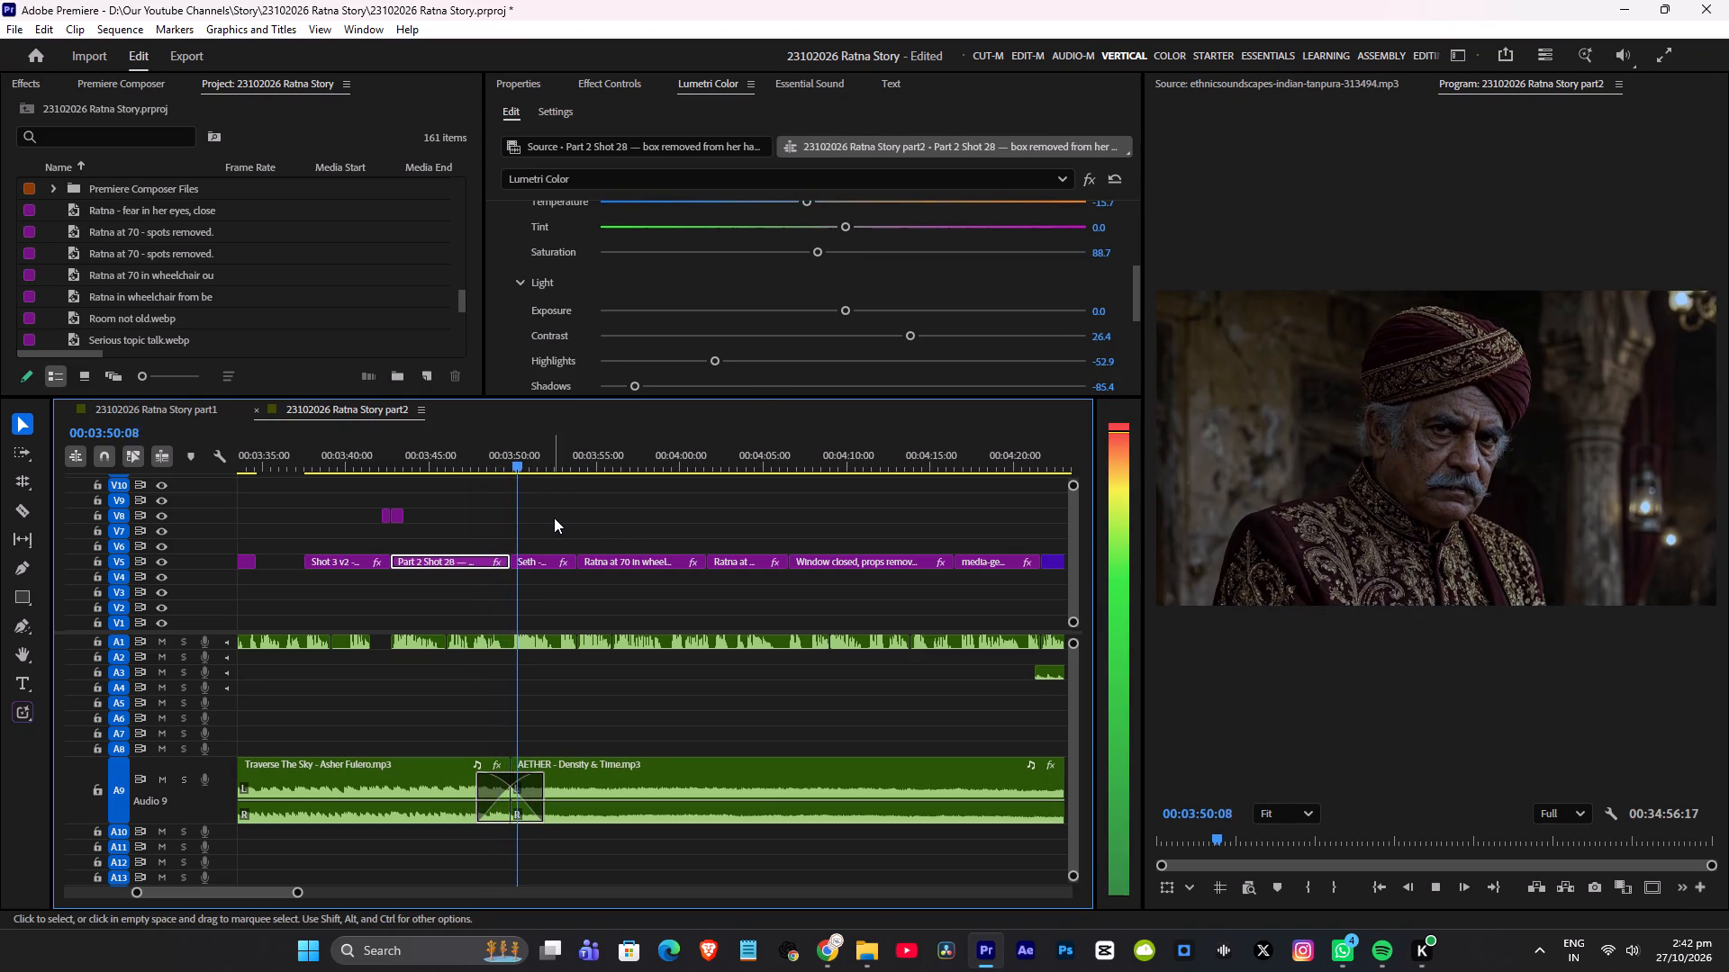
pyautogui.hotkey('ctrl', 's')
pyautogui.press('space')
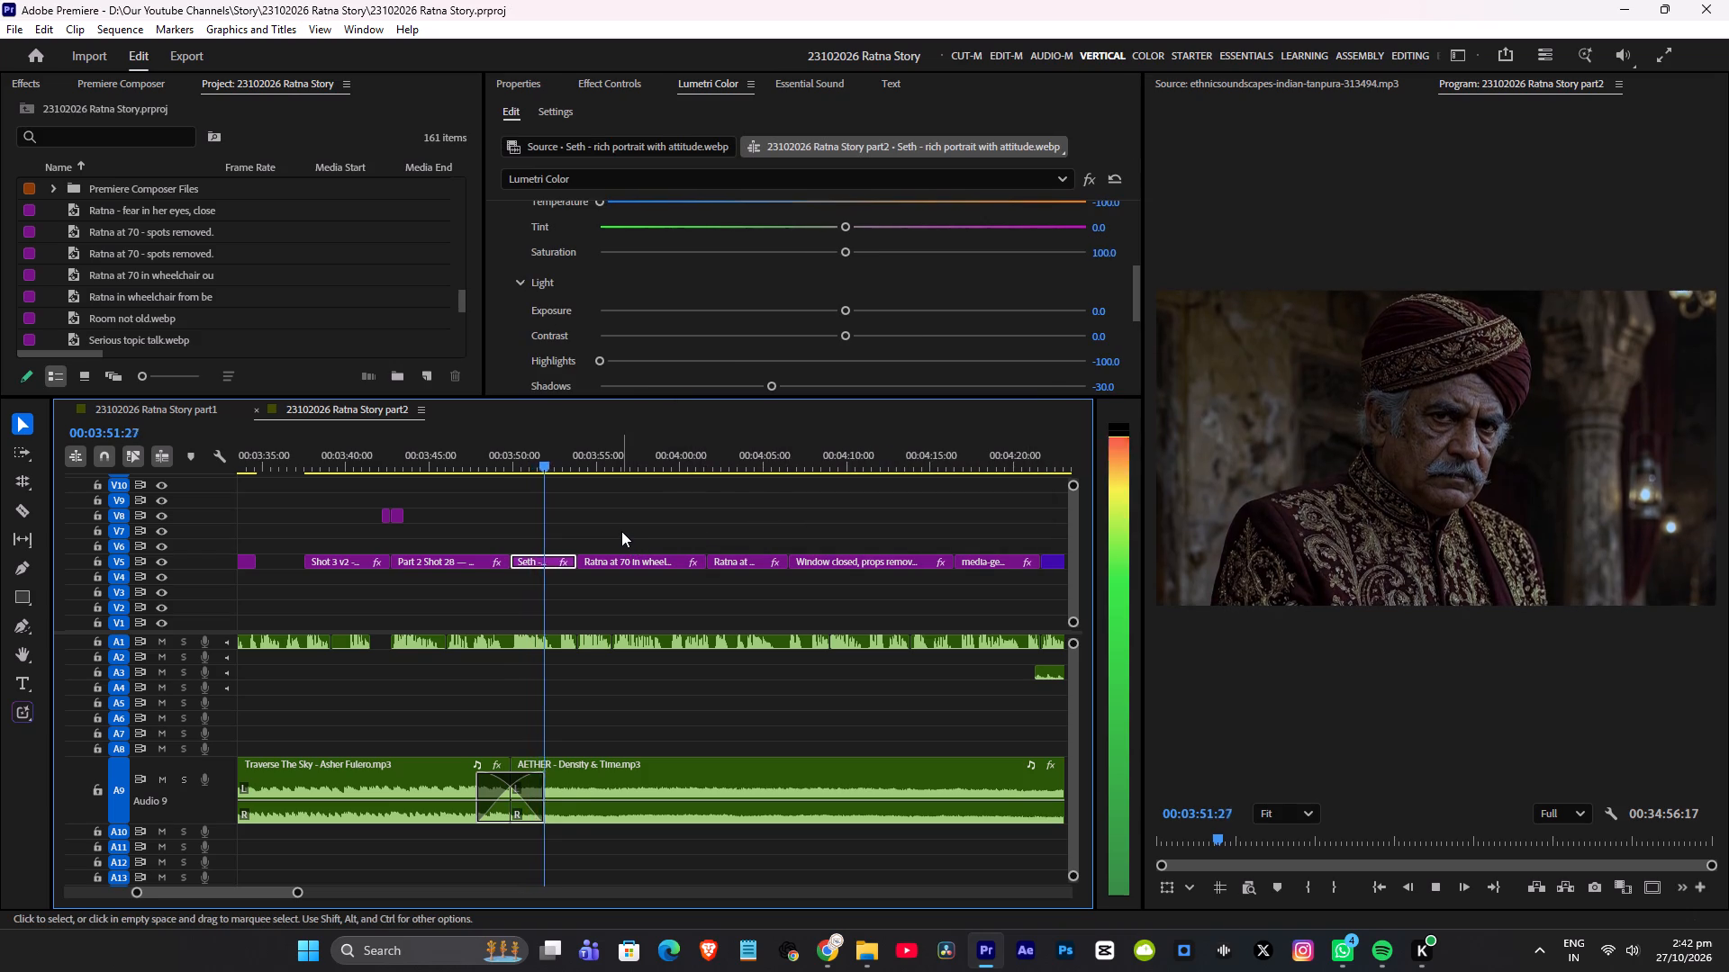
pyautogui.keyDown('alt'); pyautogui.scroll(-9, 621, 531); pyautogui.keyUp('alt')
pyautogui.hotkey('ctrl', 's')
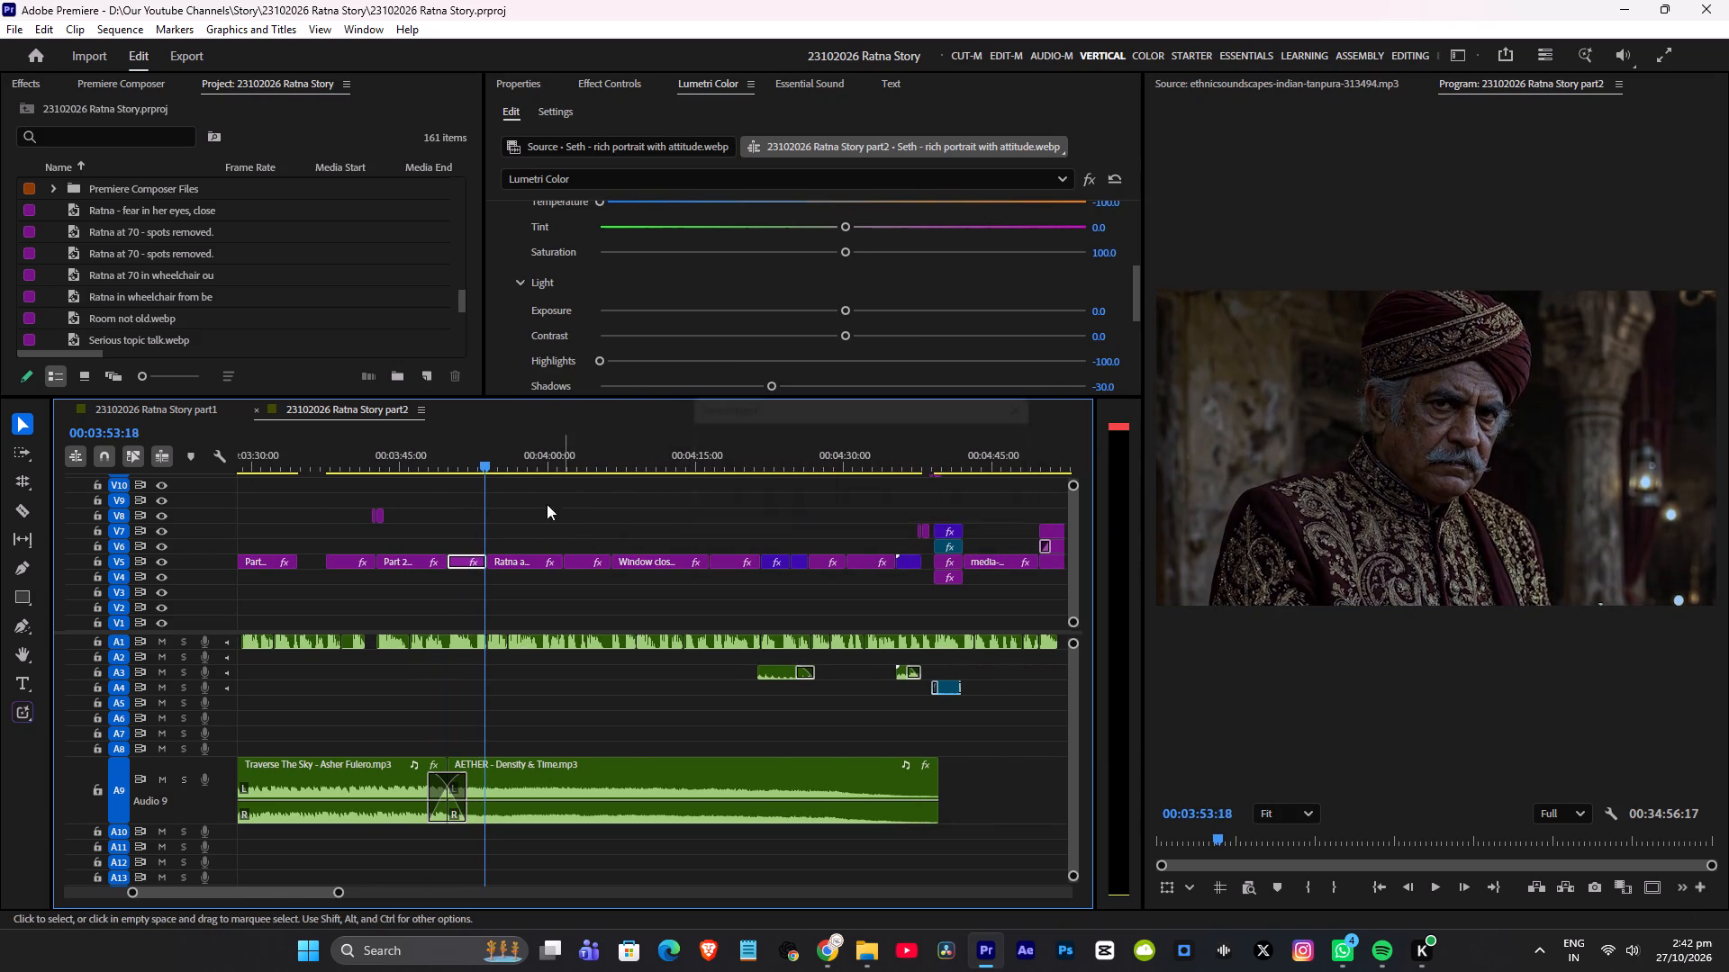
# Play the AETHER music on A9 at several points from 00:03:53 to its end near 00:04:39.
pyautogui.press('space')
pyautogui.click(570, 460)
pyautogui.press('space')
pyautogui.keyDown('alt'); pyautogui.scroll(4, 634, 482); pyautogui.keyUp('alt')
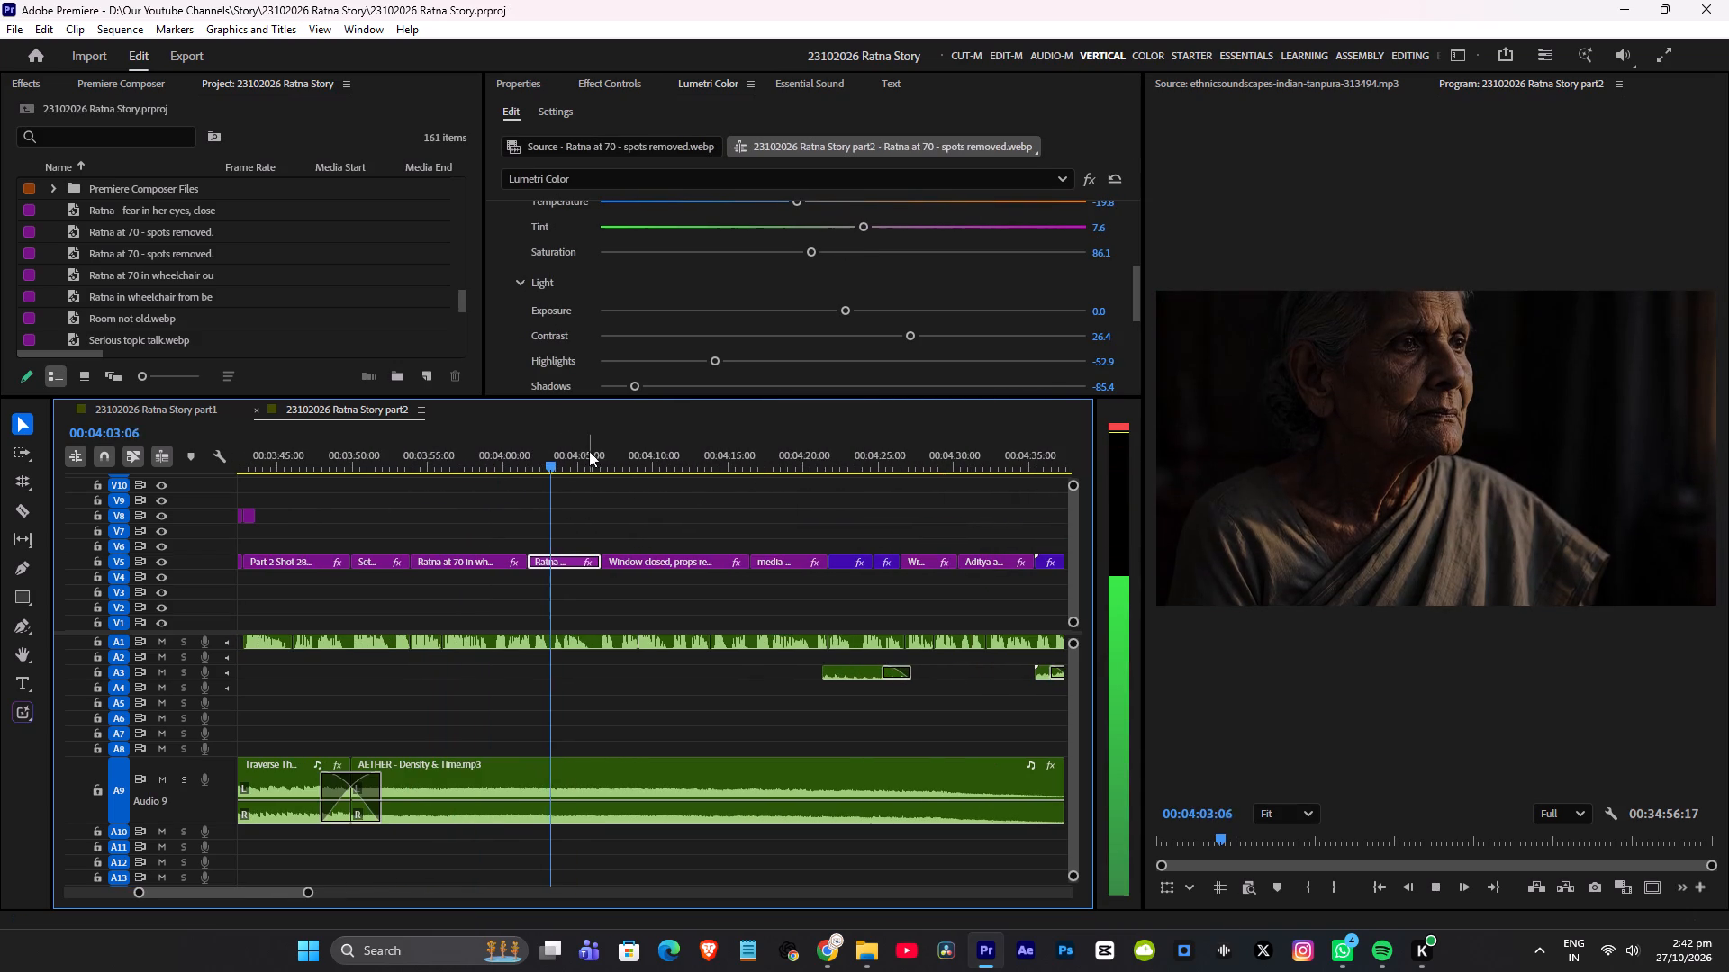
pyautogui.click(589, 459)
pyautogui.press('space')
pyautogui.keyDown('alt'); pyautogui.scroll(-4, 644, 494); pyautogui.keyUp('alt')
pyautogui.scroll(-3, 647, 493)
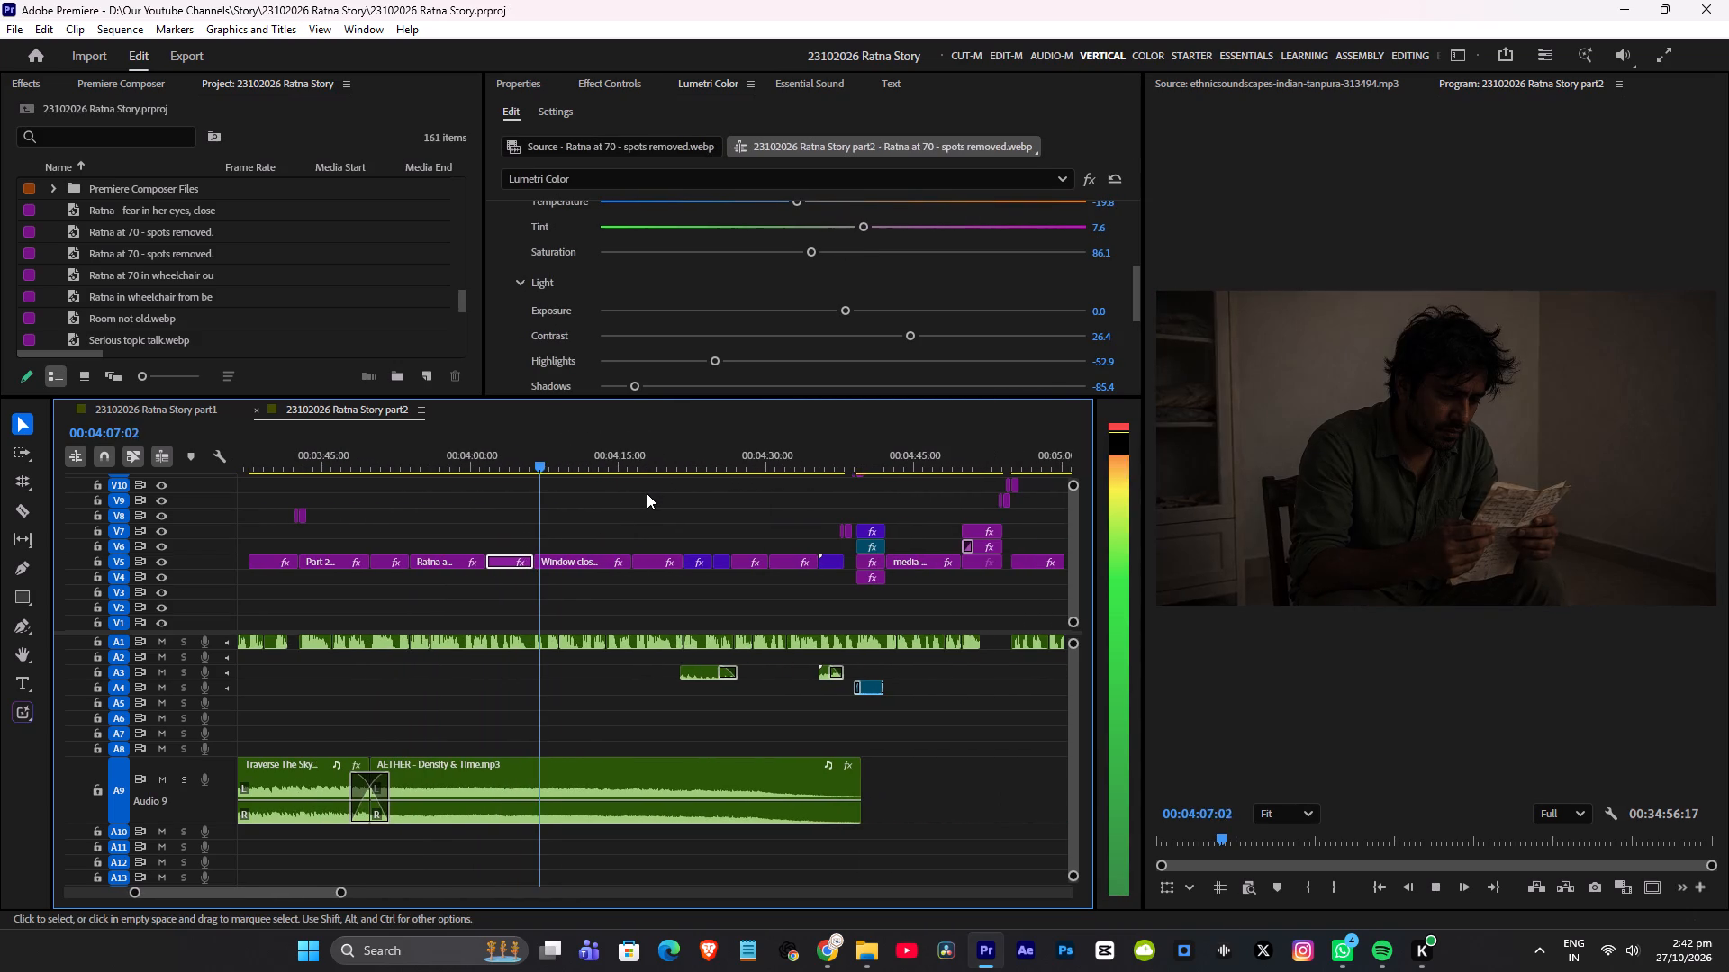
pyautogui.keyDown('alt'); pyautogui.scroll(4, 647, 493); pyautogui.keyUp('alt')
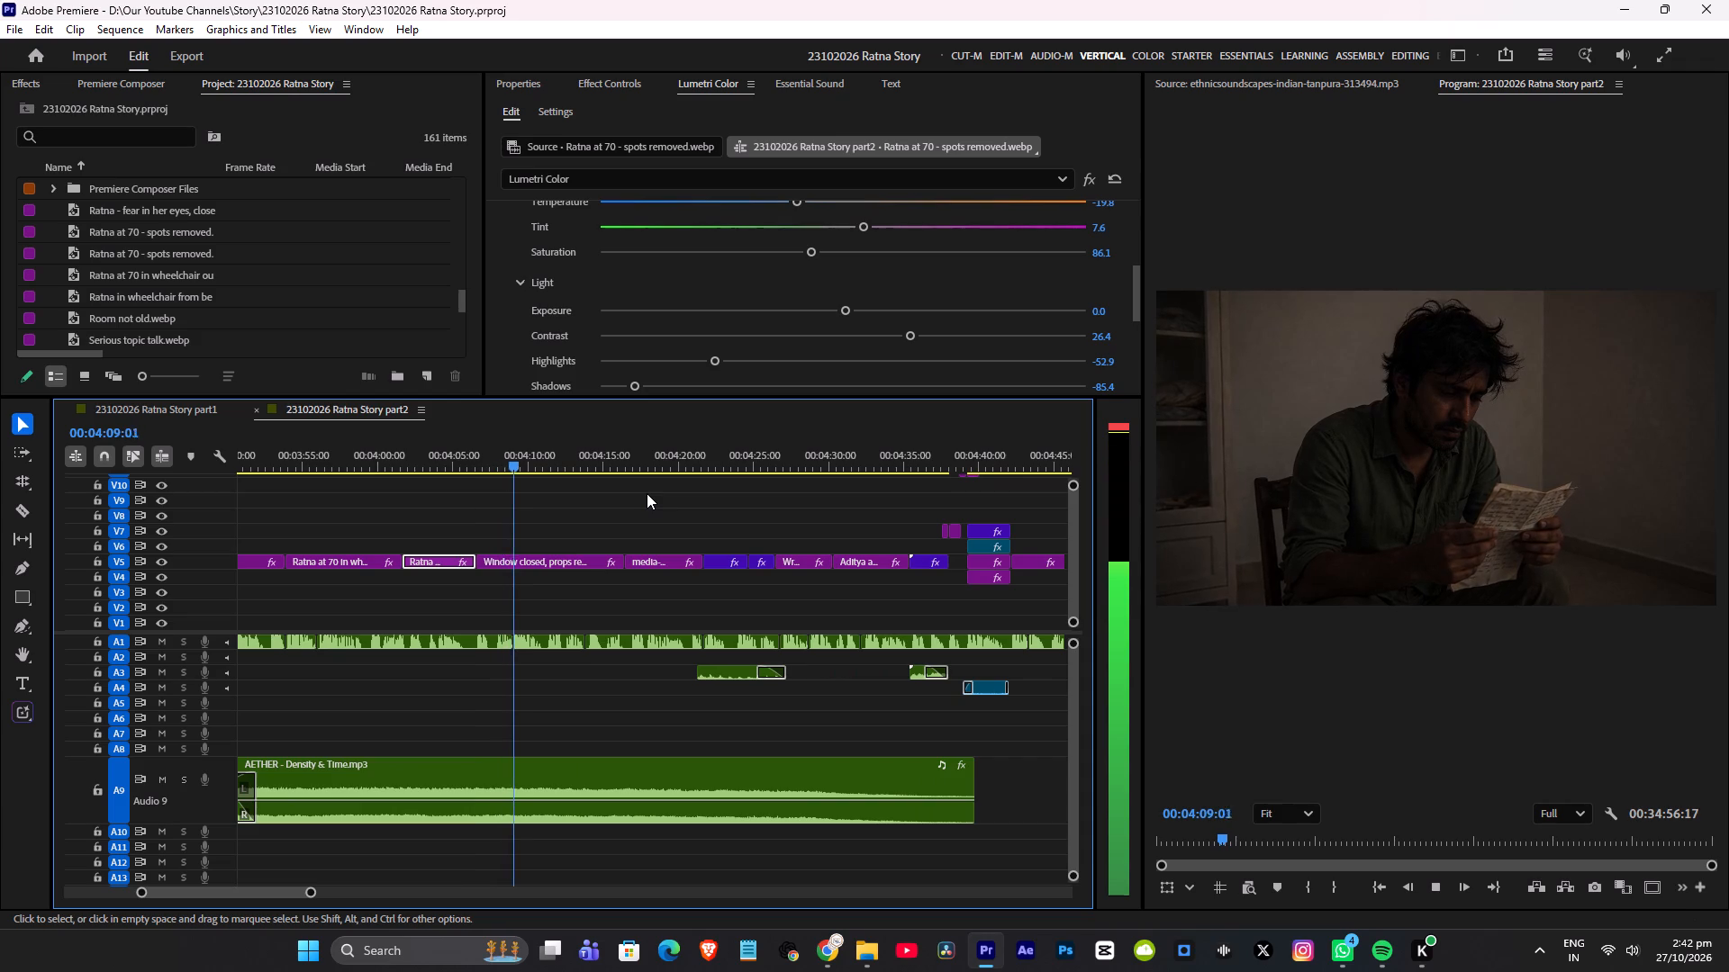
pyautogui.click(594, 459)
pyautogui.press('space')
pyautogui.scroll(-1, 656, 480)
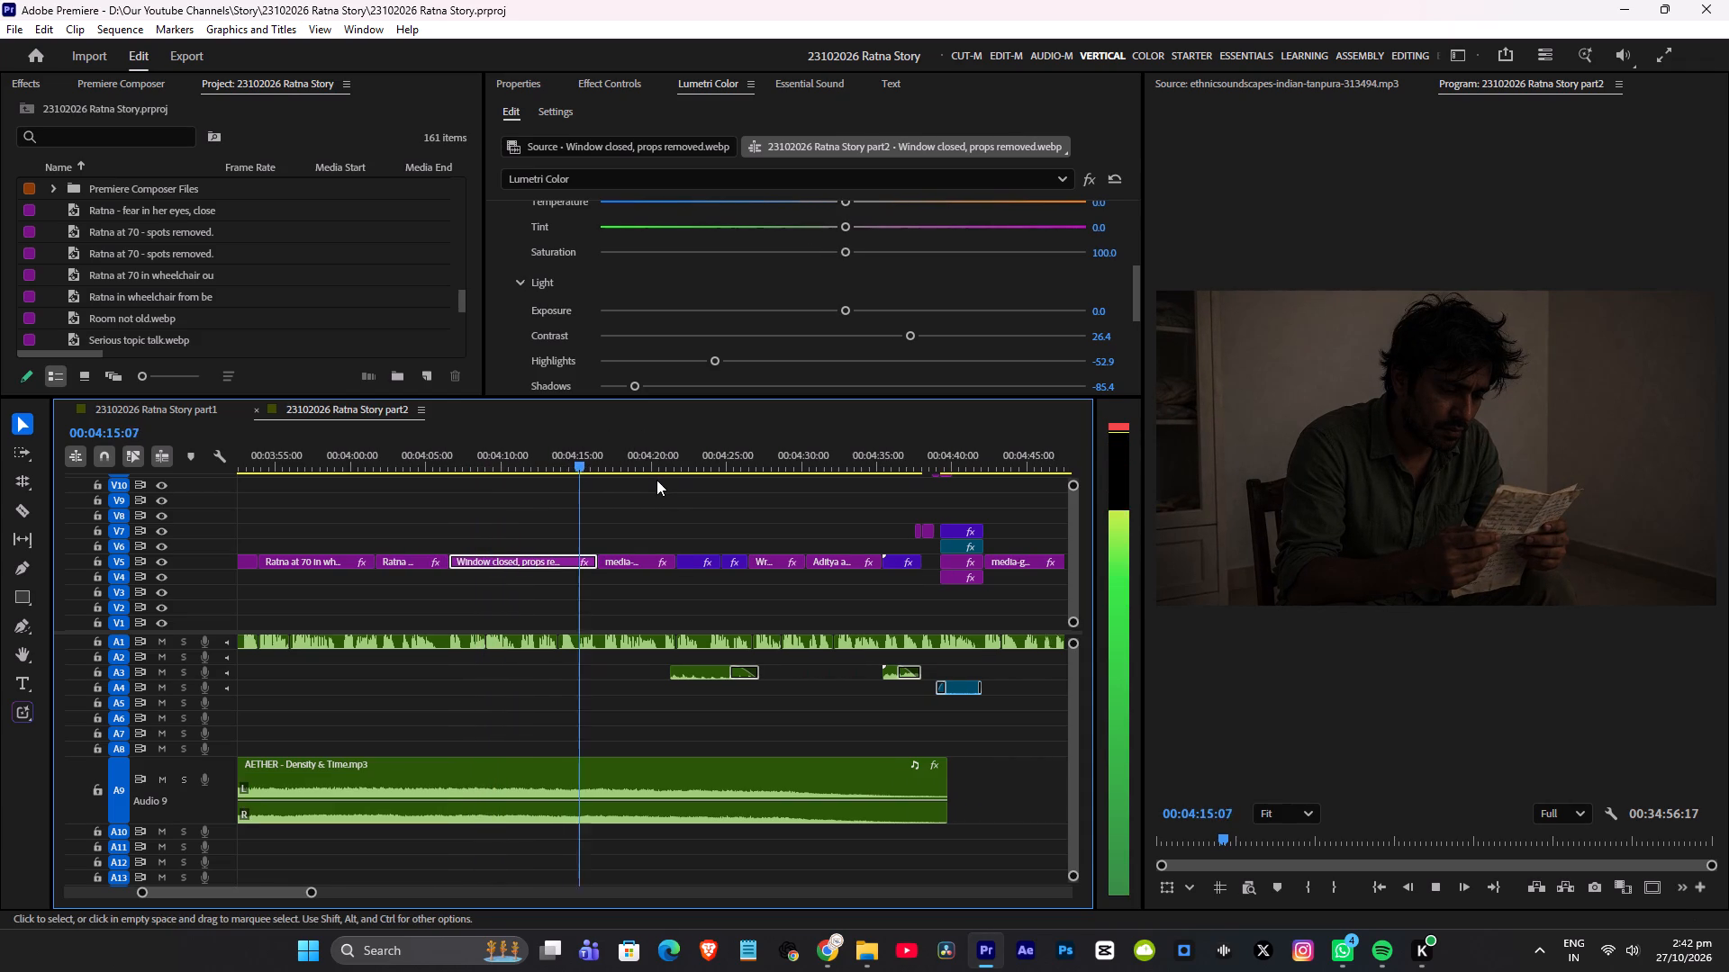
pyautogui.scroll(-1, 656, 480)
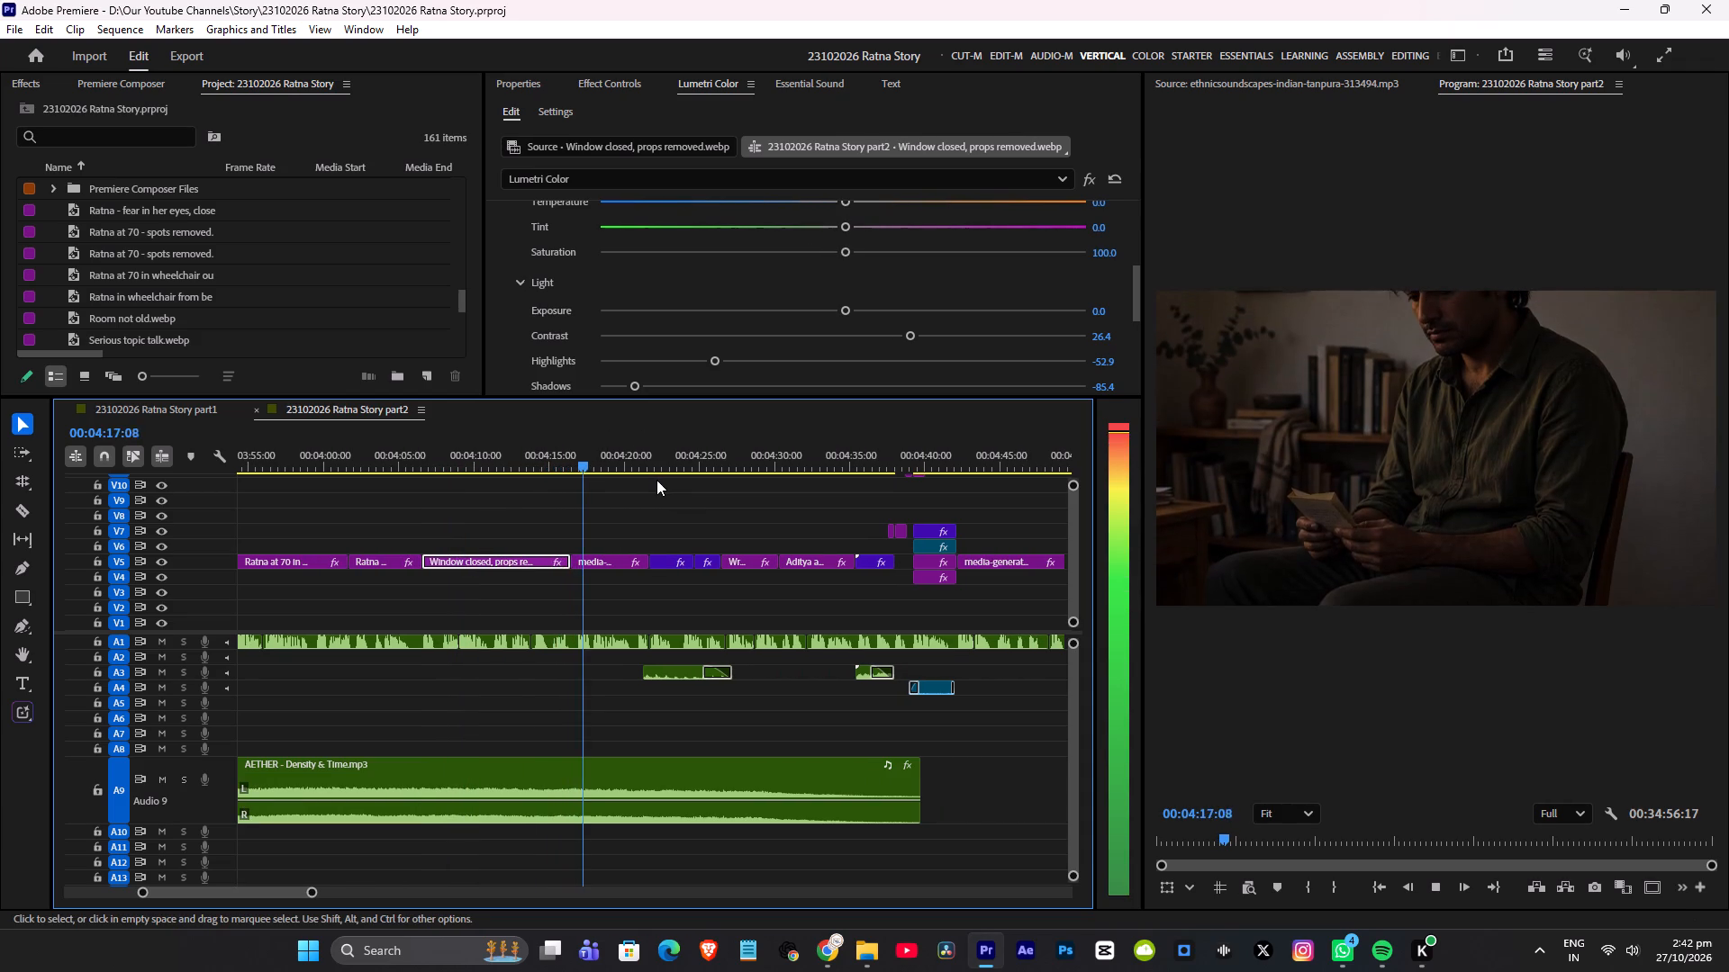
pyautogui.scroll(-4, 656, 480)
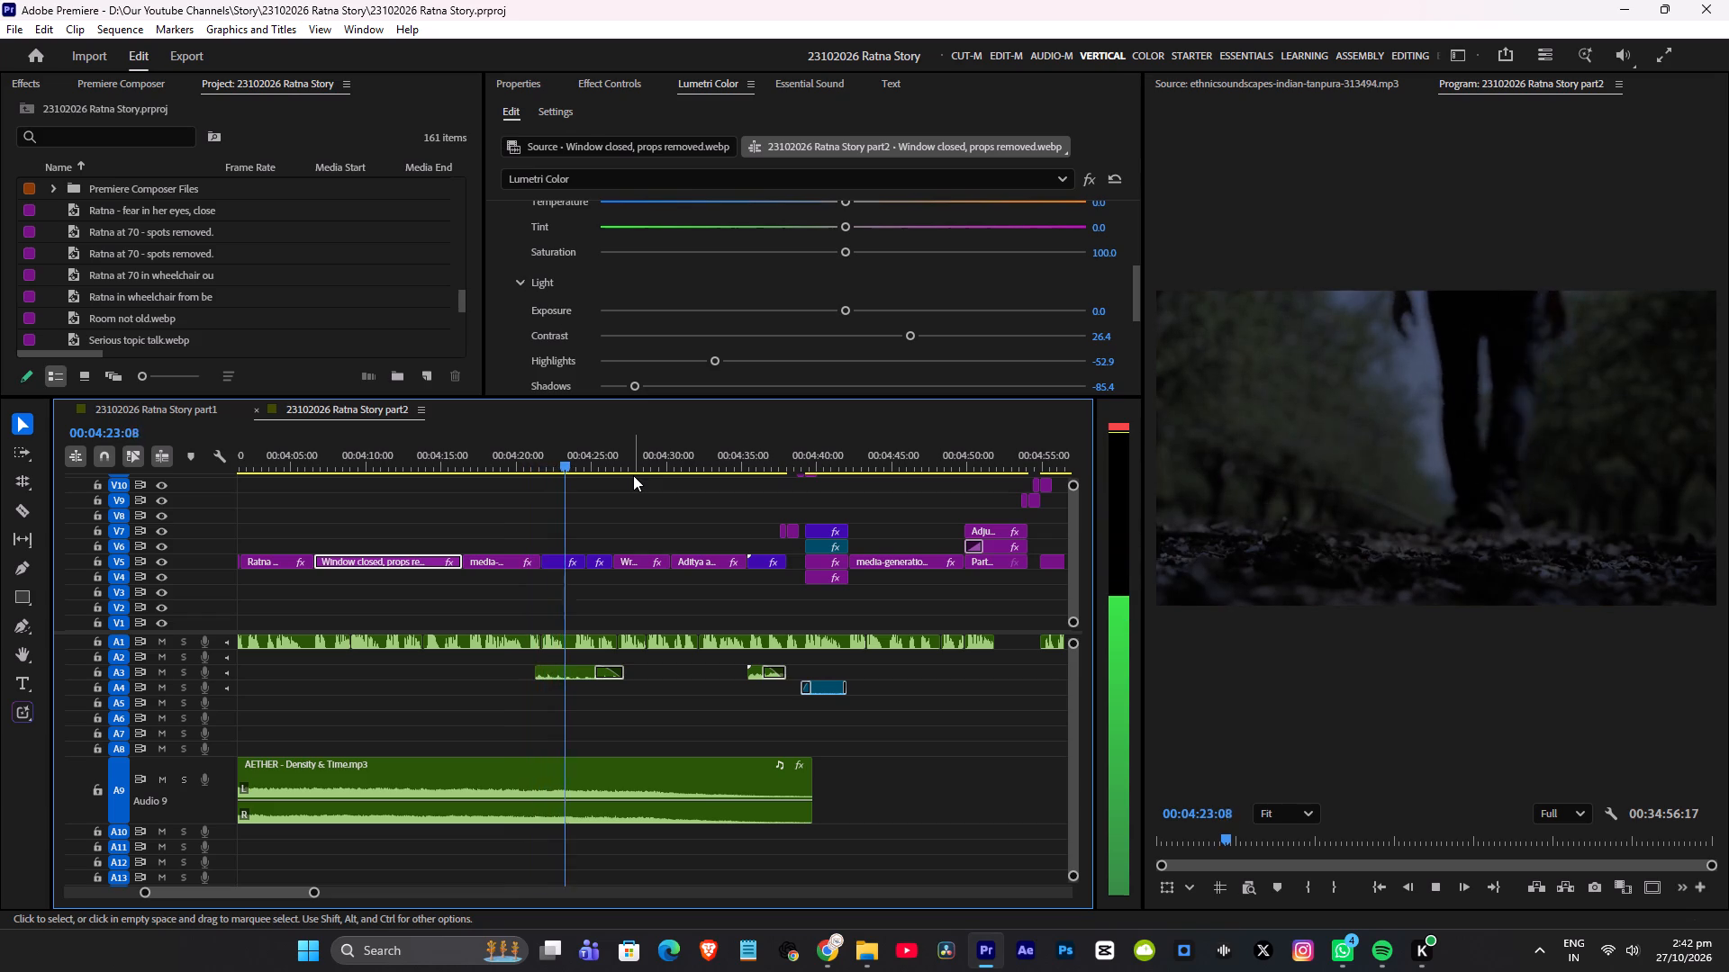
pyautogui.keyDown('alt'); pyautogui.scroll(5, 633, 475); pyautogui.keyUp('alt')
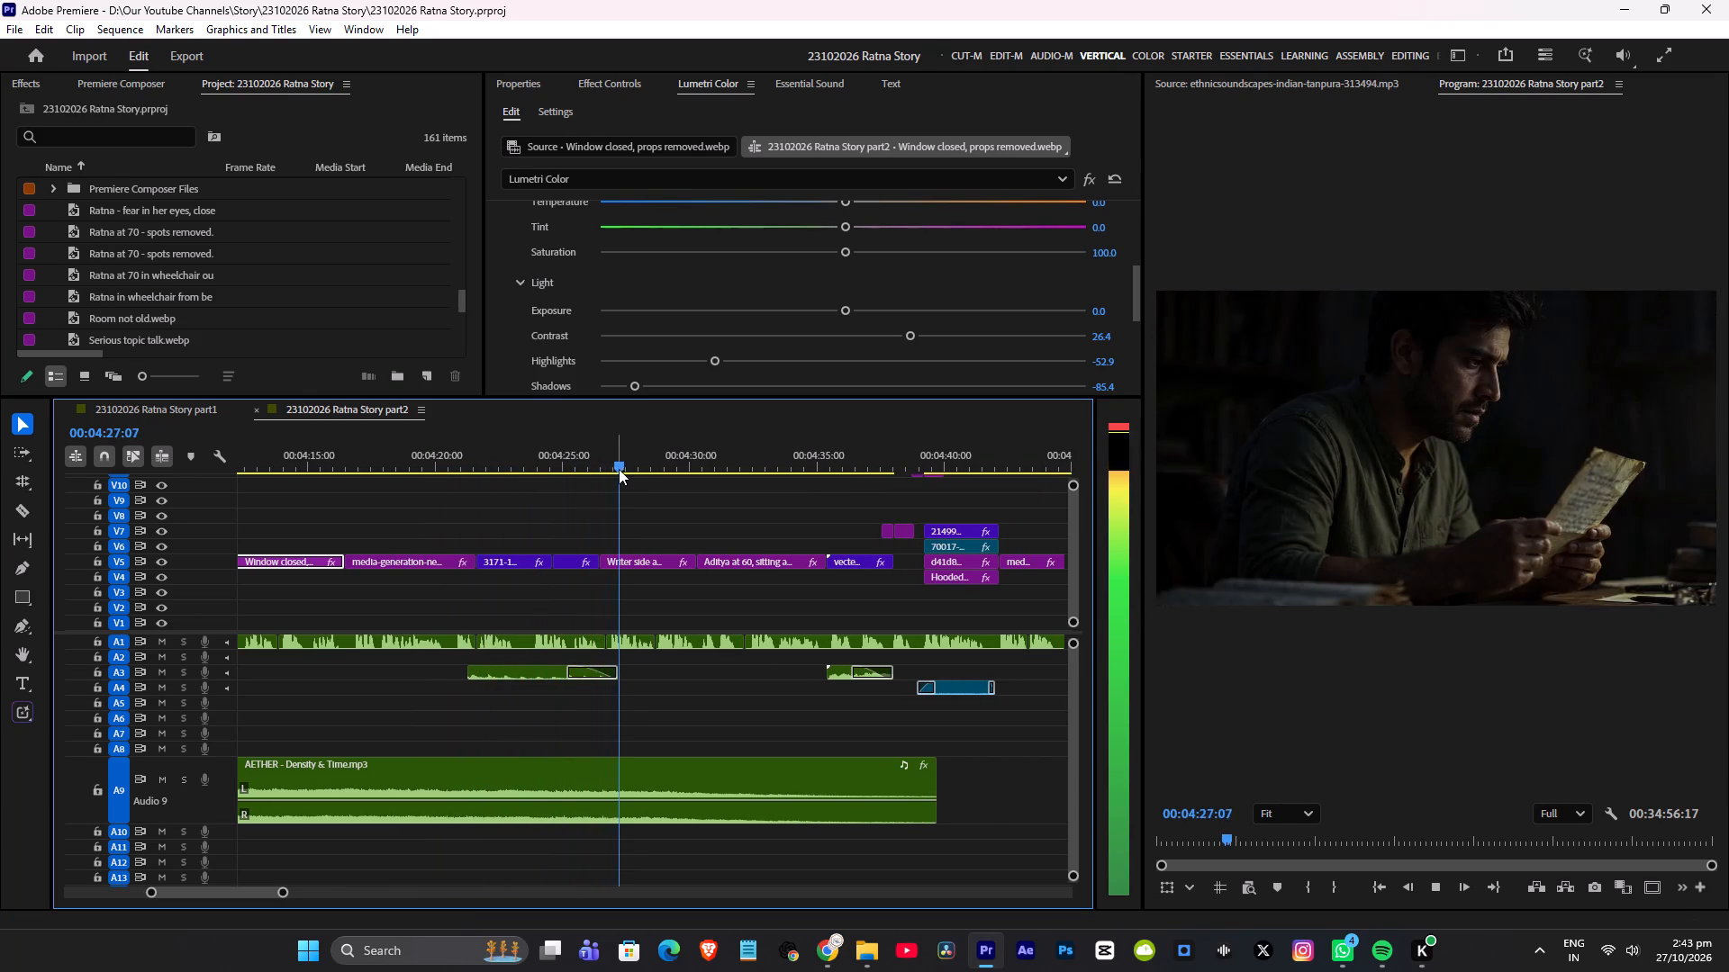
pyautogui.scroll(-6, 619, 469)
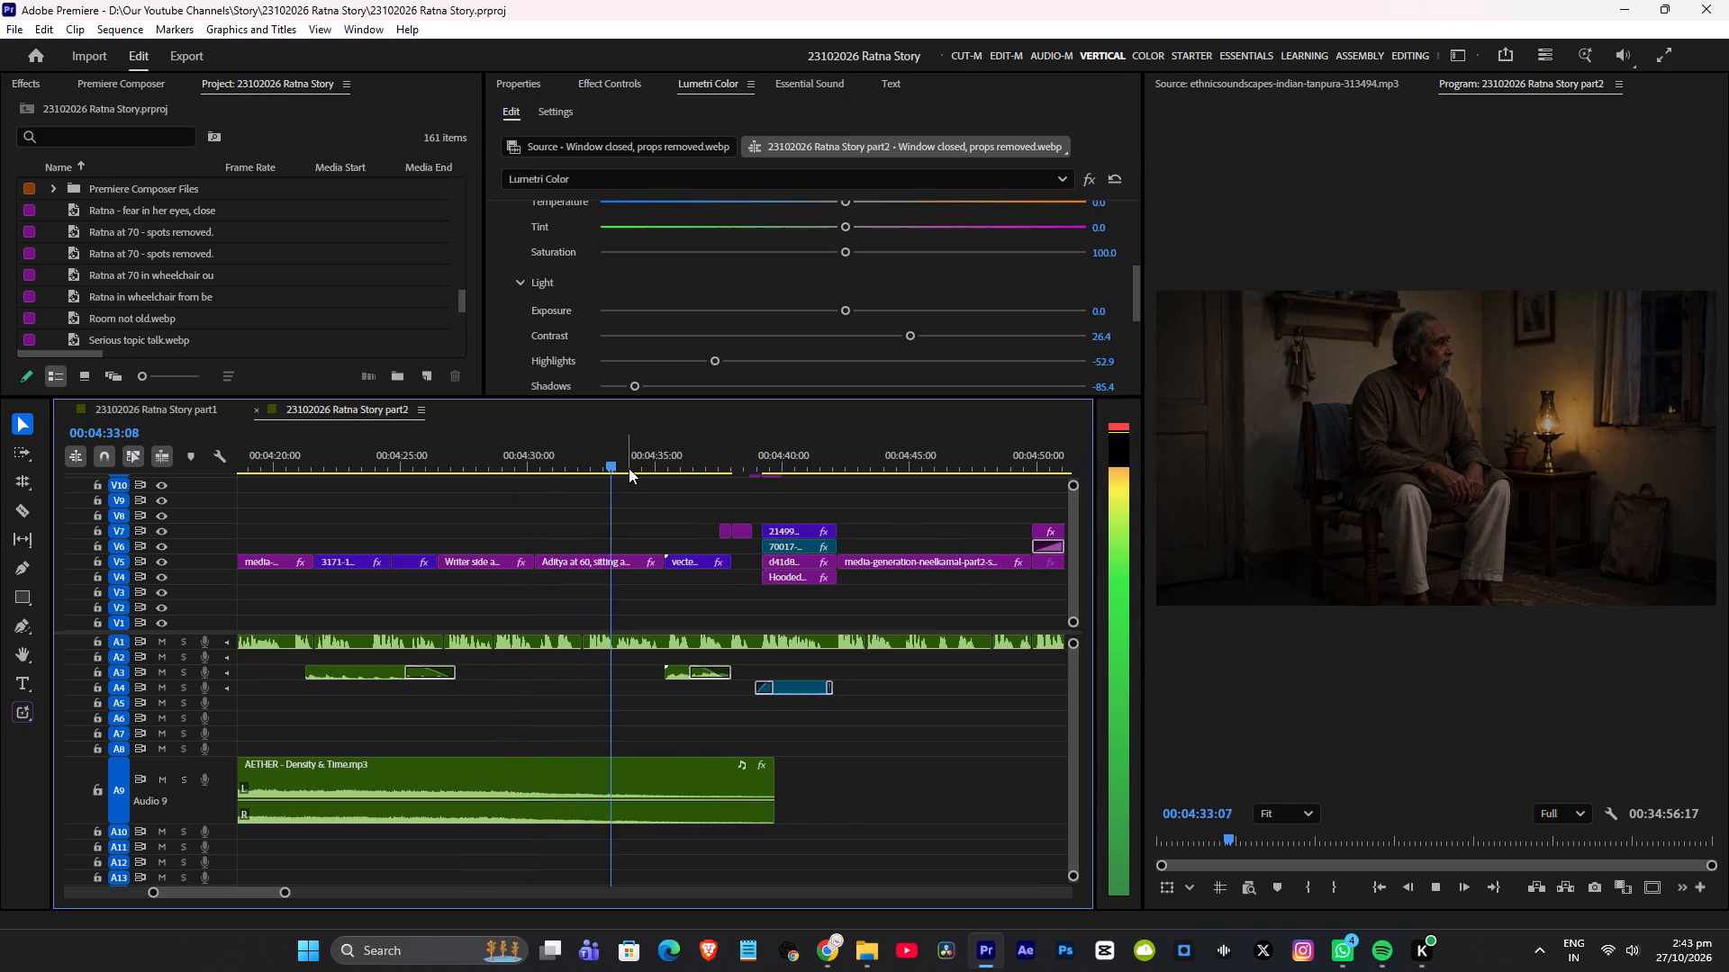
pyautogui.scroll(-5, 663, 473)
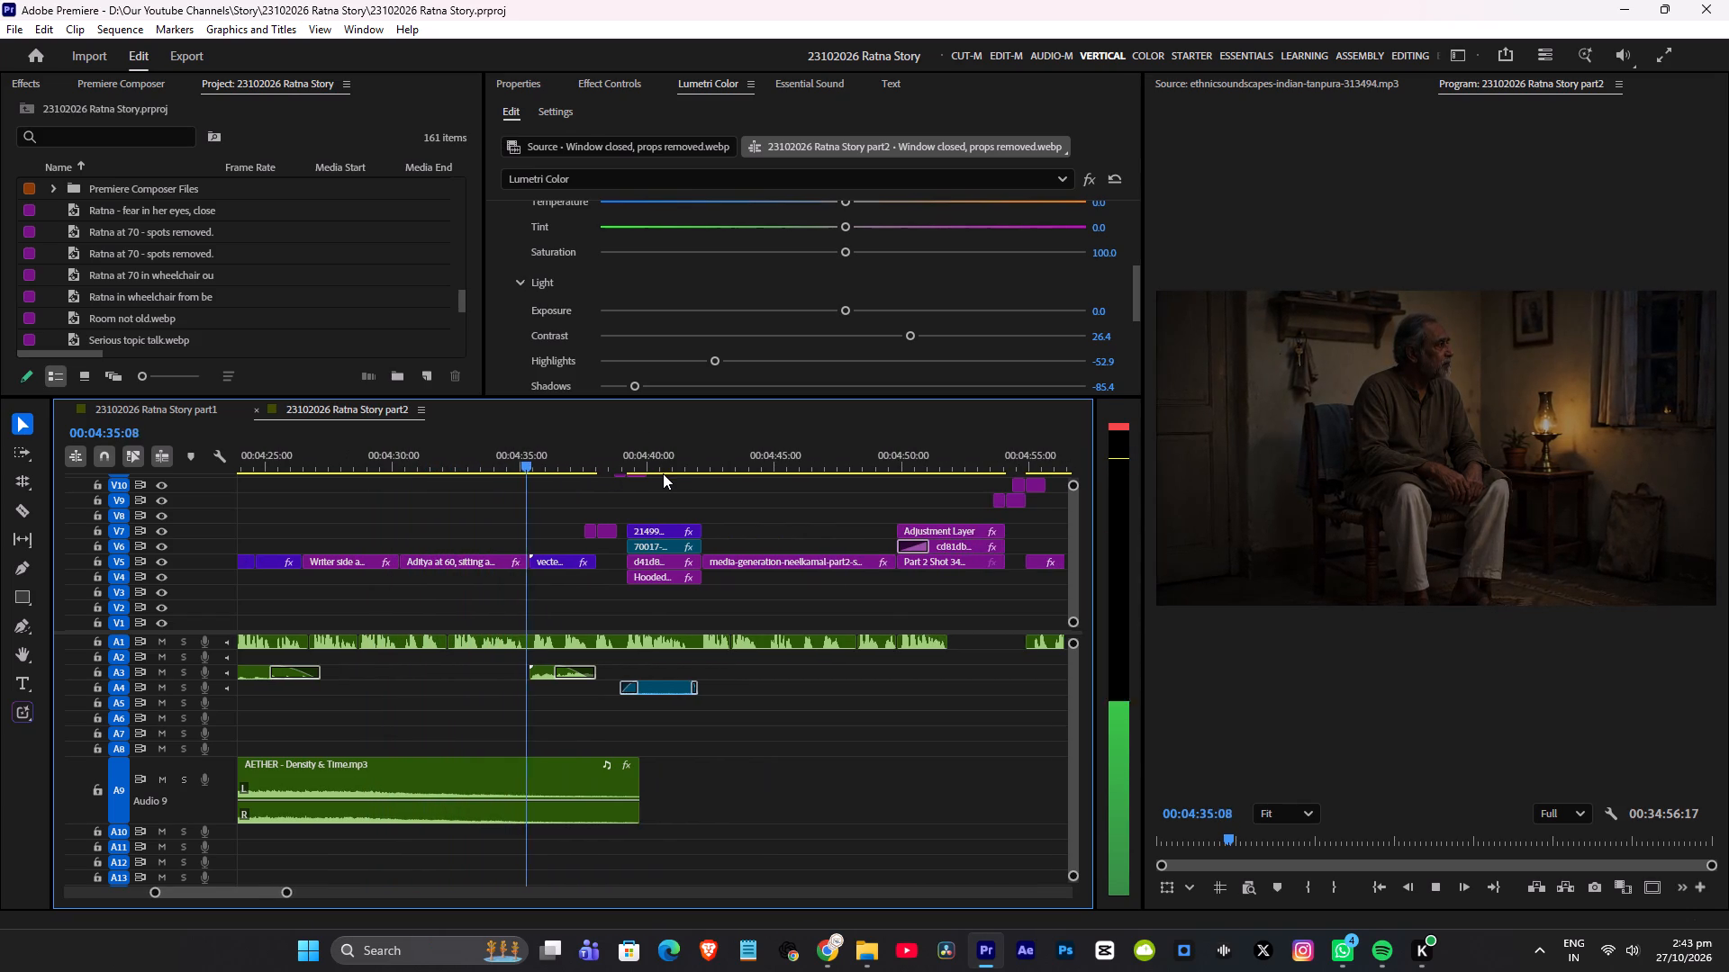
pyautogui.scroll(-5, 657, 469)
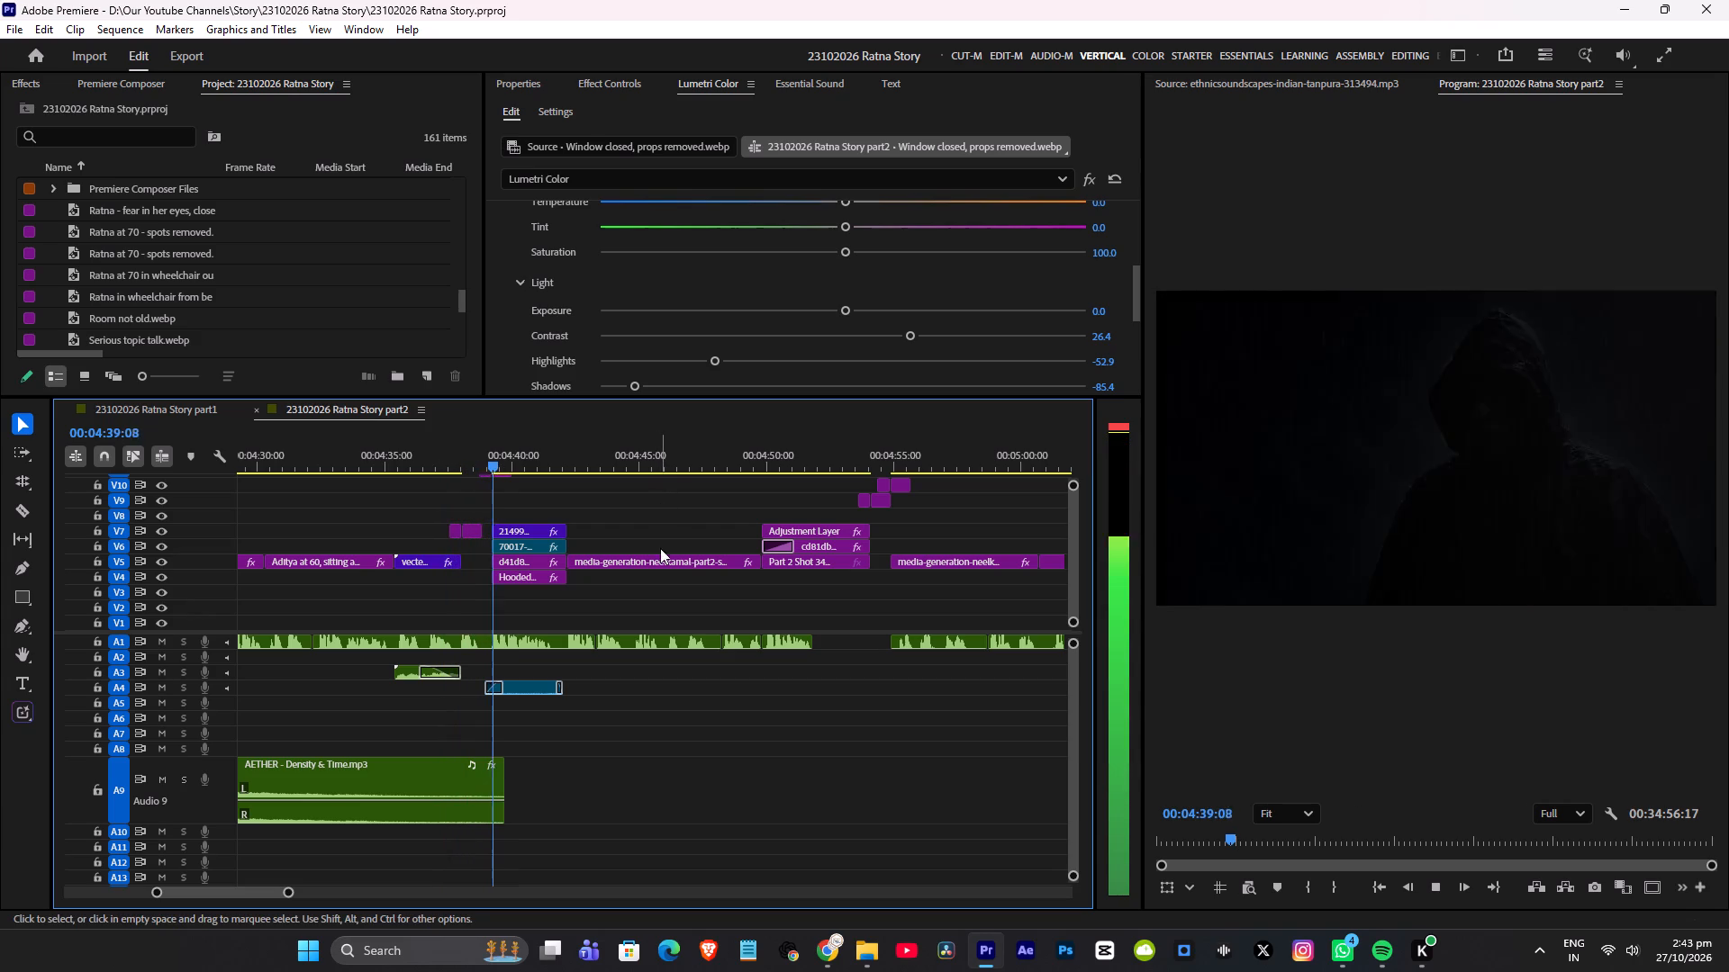
# Extend the end of AETHER on A9 to about 00:04:42, where the hooded figure clips end.
pyautogui.moveTo(504, 771); pyautogui.dragTo(624, 771)
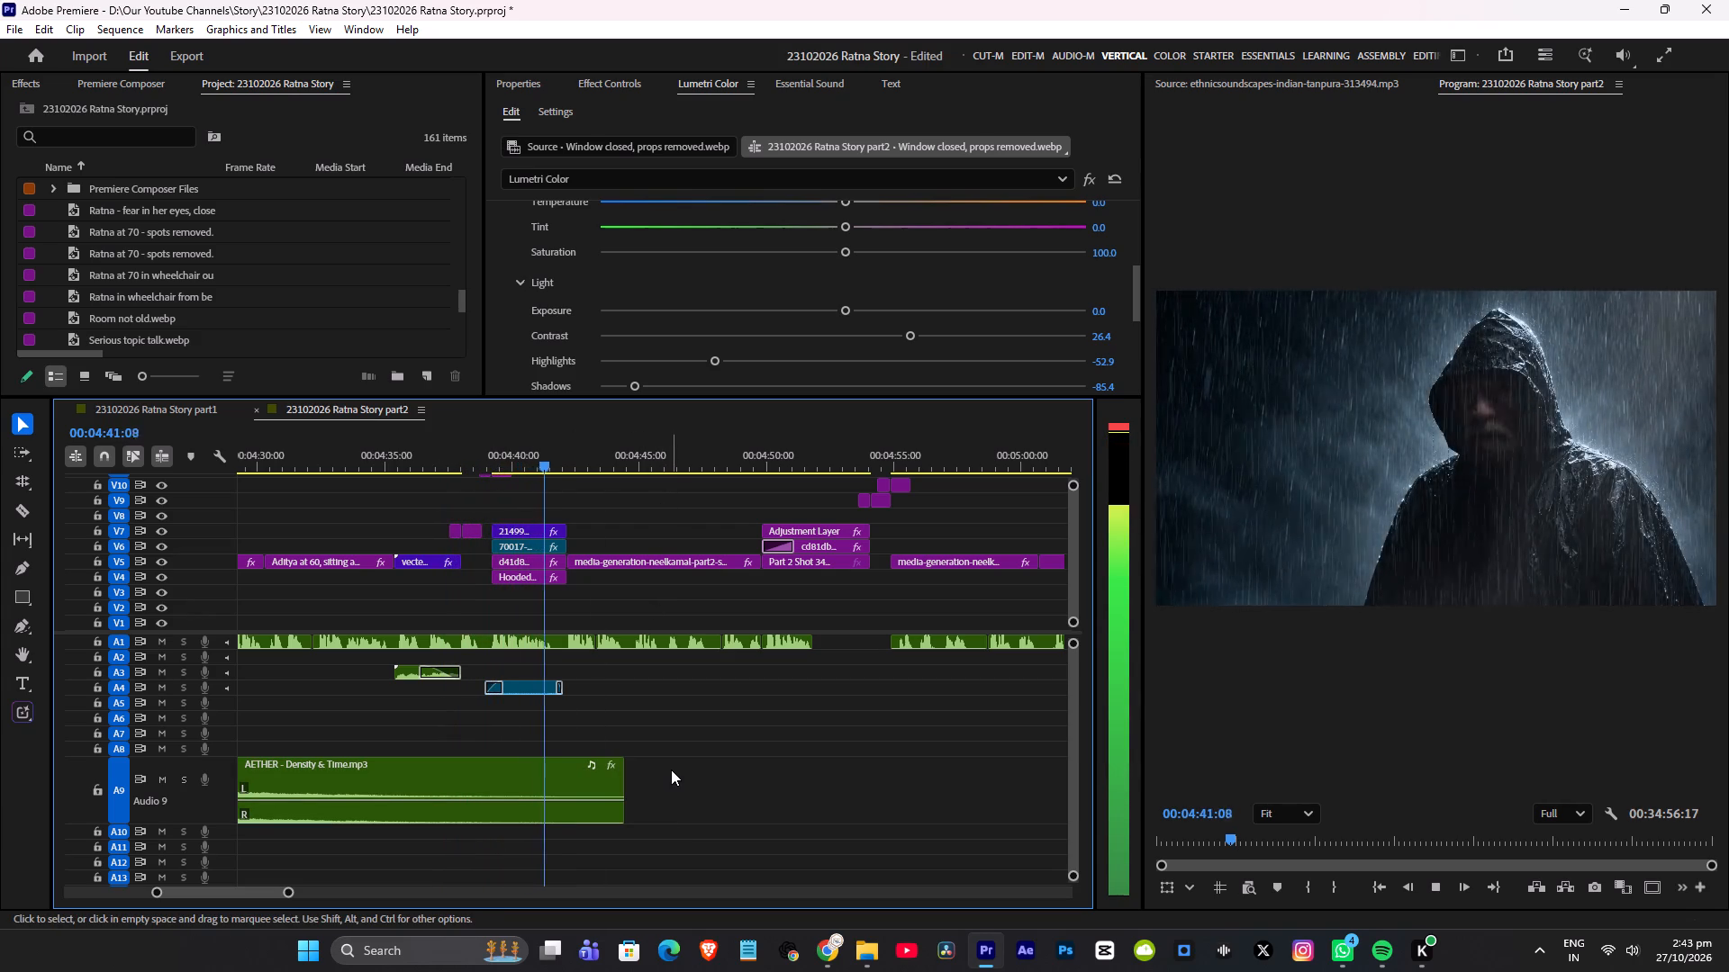
pyautogui.press('space')
pyautogui.moveTo(623, 761); pyautogui.dragTo(622, 762)
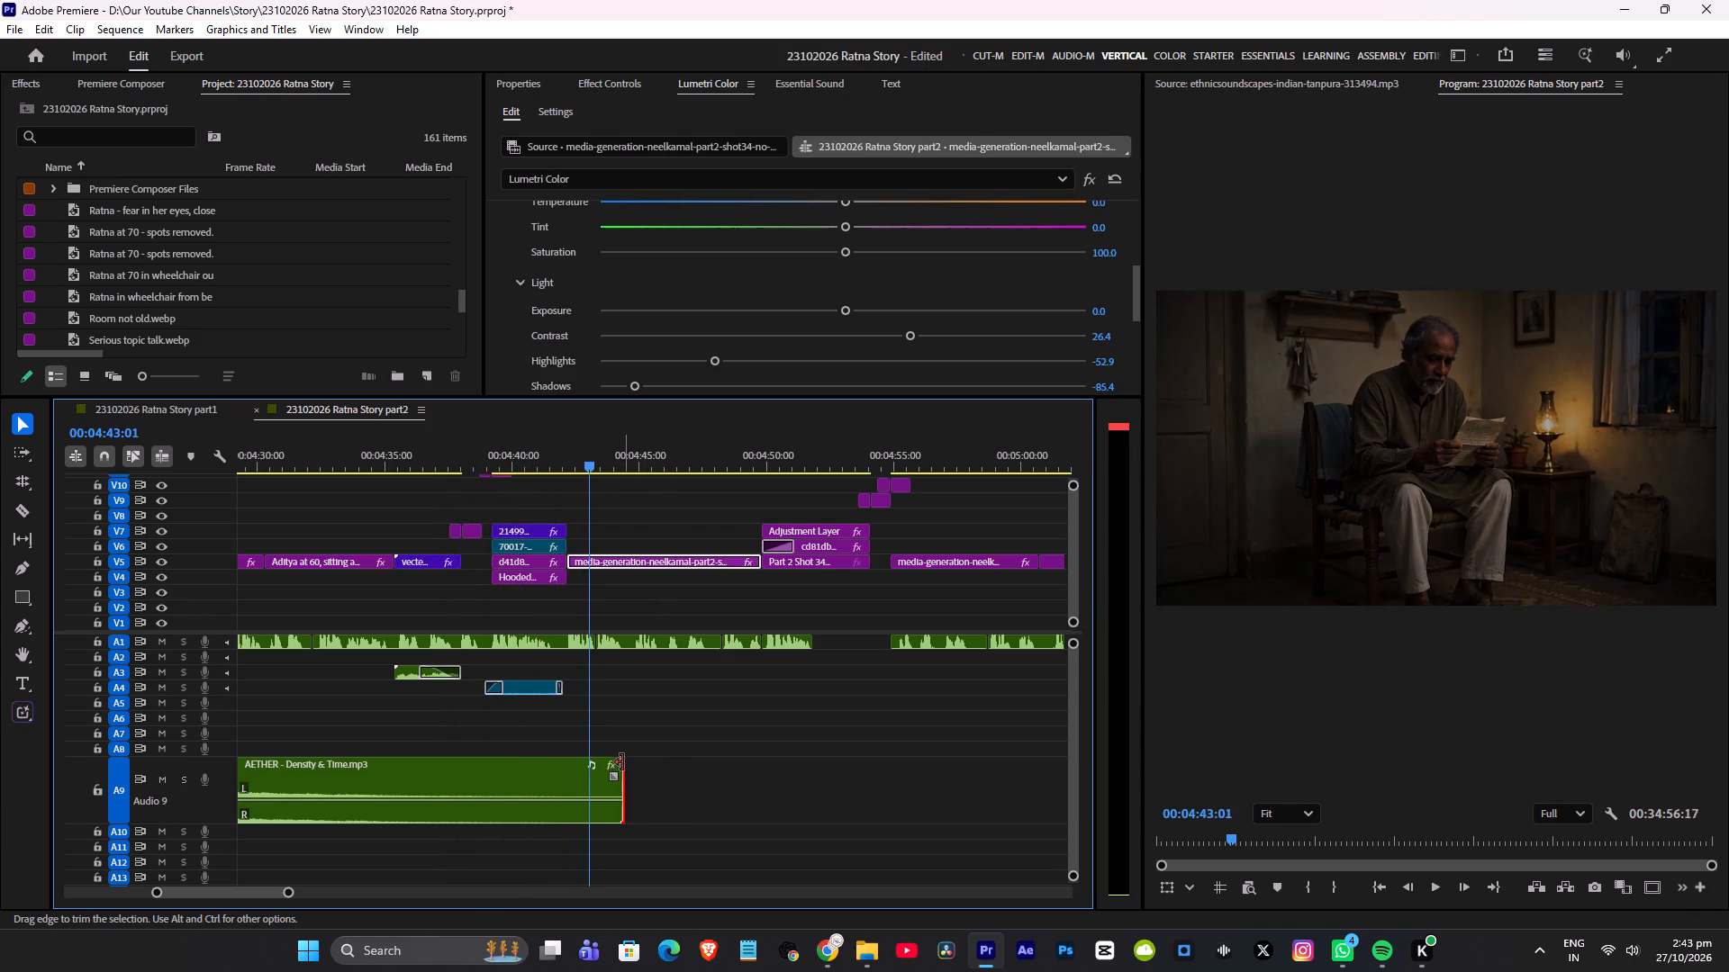
pyautogui.moveTo(622, 762); pyautogui.dragTo(567, 762)
# Add a fade-out of about 1 second at the end of AETHER on A9, play on past it, and save the project.
pyautogui.moveTo(556, 777); pyautogui.dragTo(539, 777)
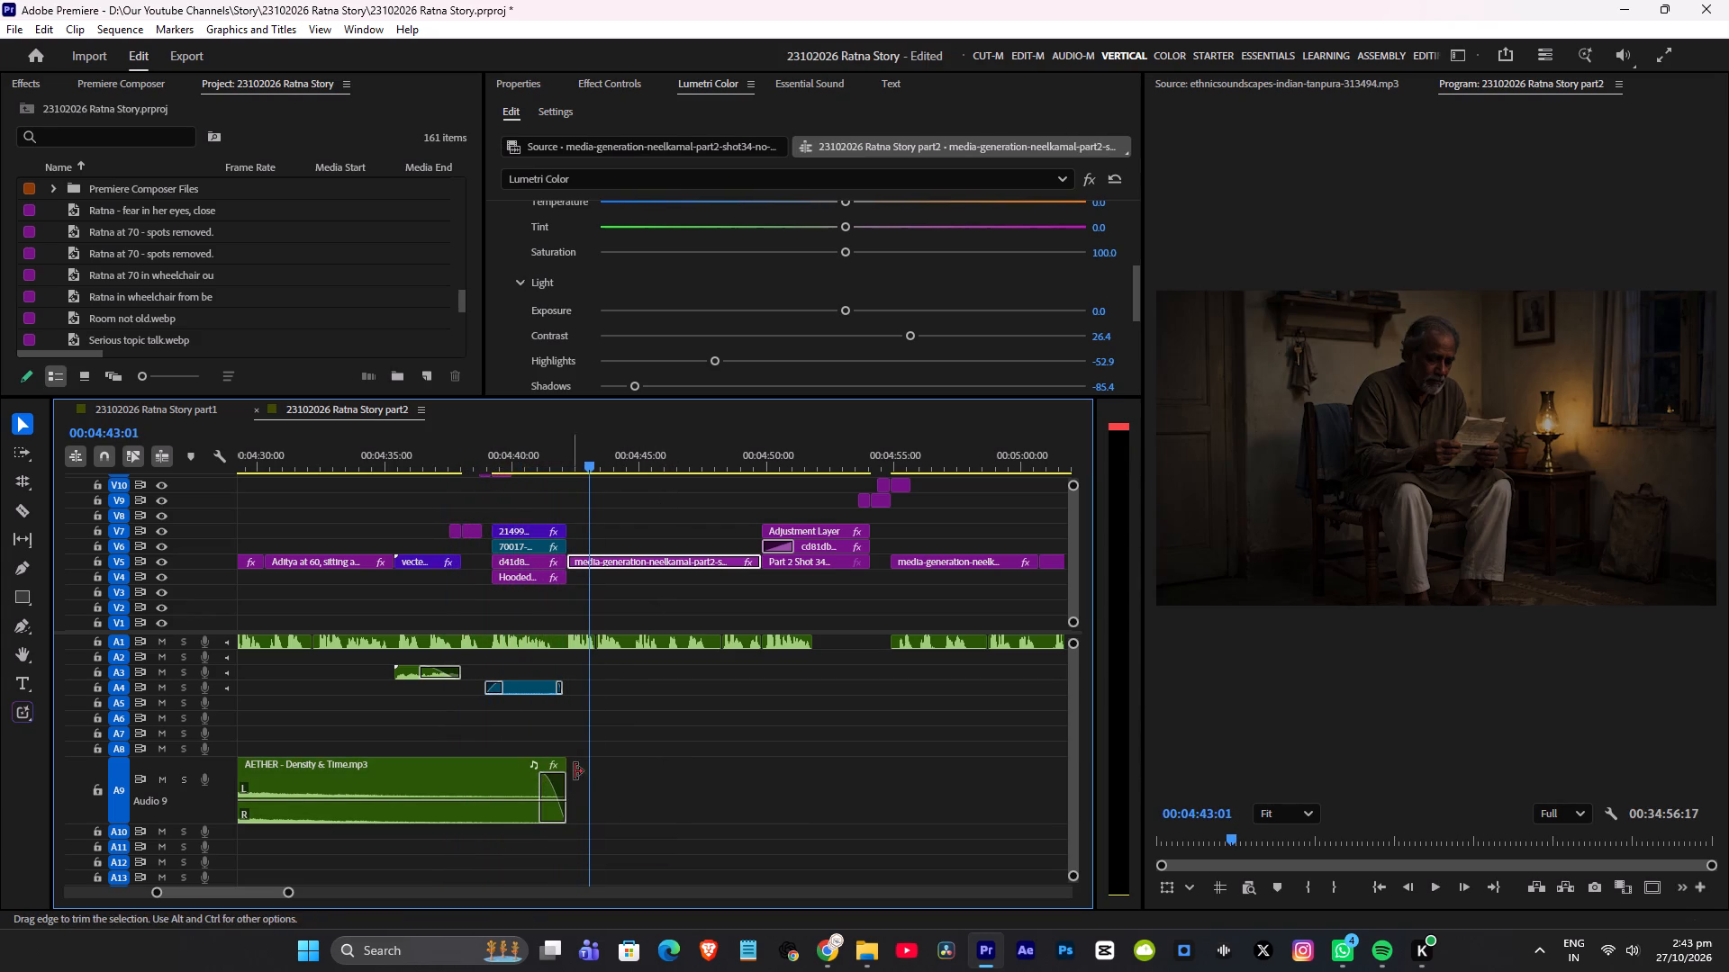
pyautogui.hotkey('ctrl', 's')
pyautogui.press('space')
pyautogui.keyDown('alt'); pyautogui.scroll(-10, 665, 724); pyautogui.keyUp('alt')
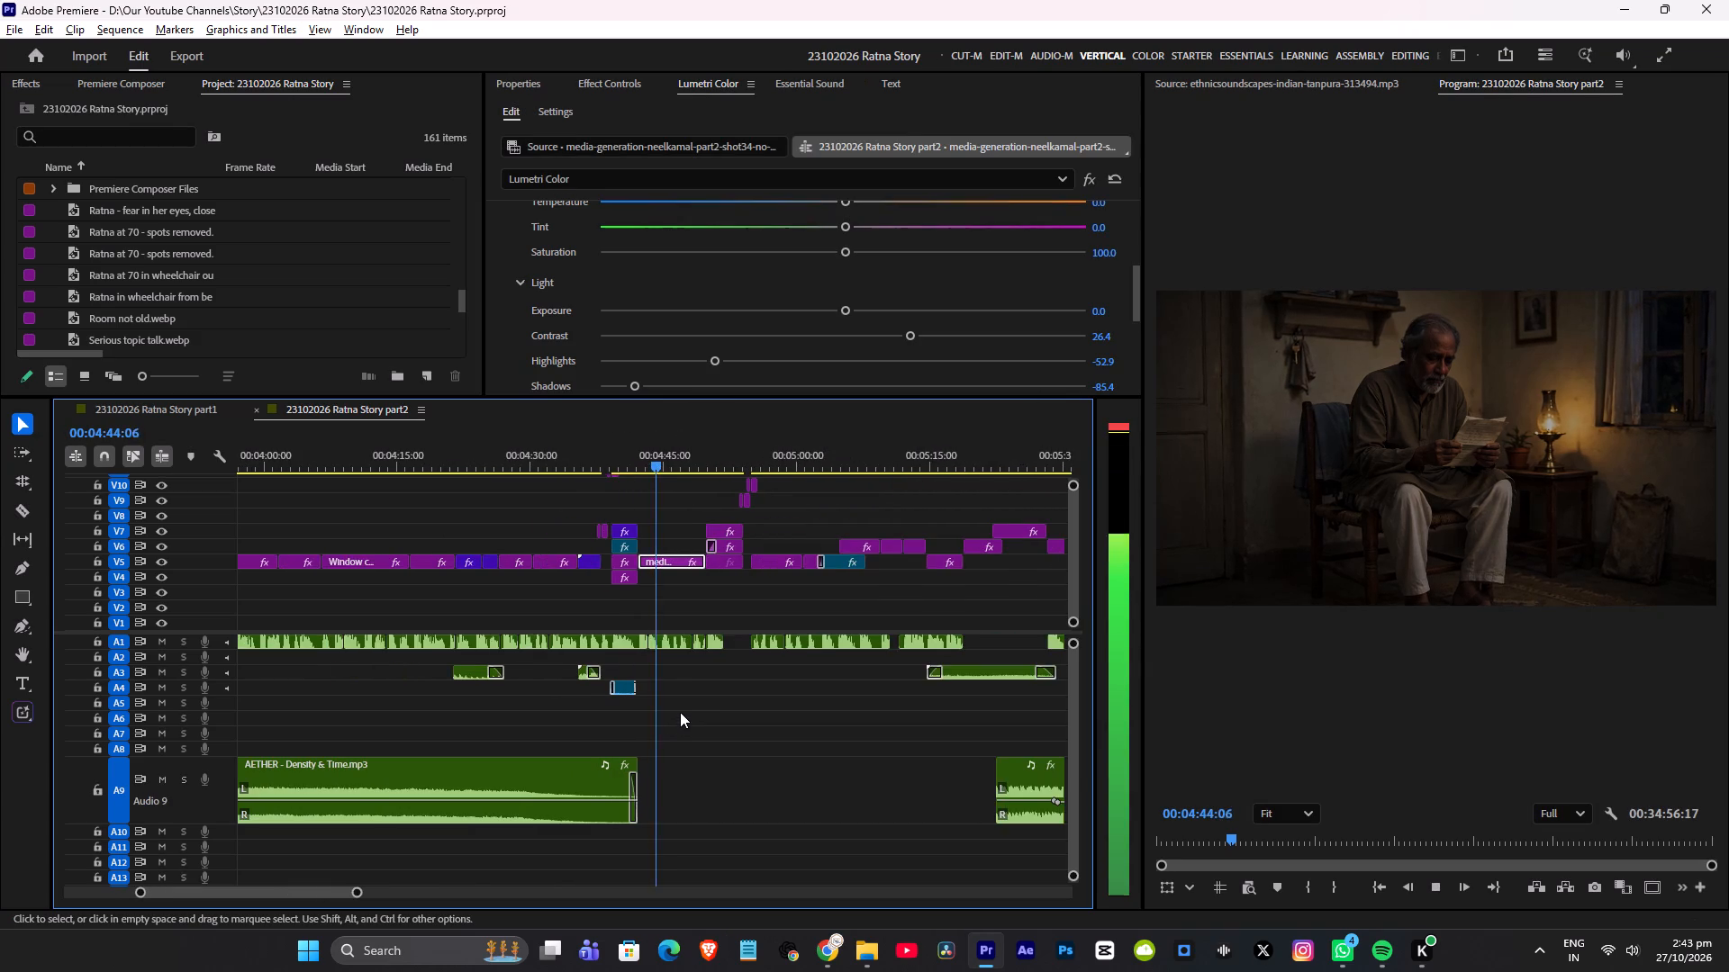
pyautogui.keyDown('alt'); pyautogui.scroll(-8, 678, 711); pyautogui.keyUp('alt')
pyautogui.hotkey('ctrl', 's')
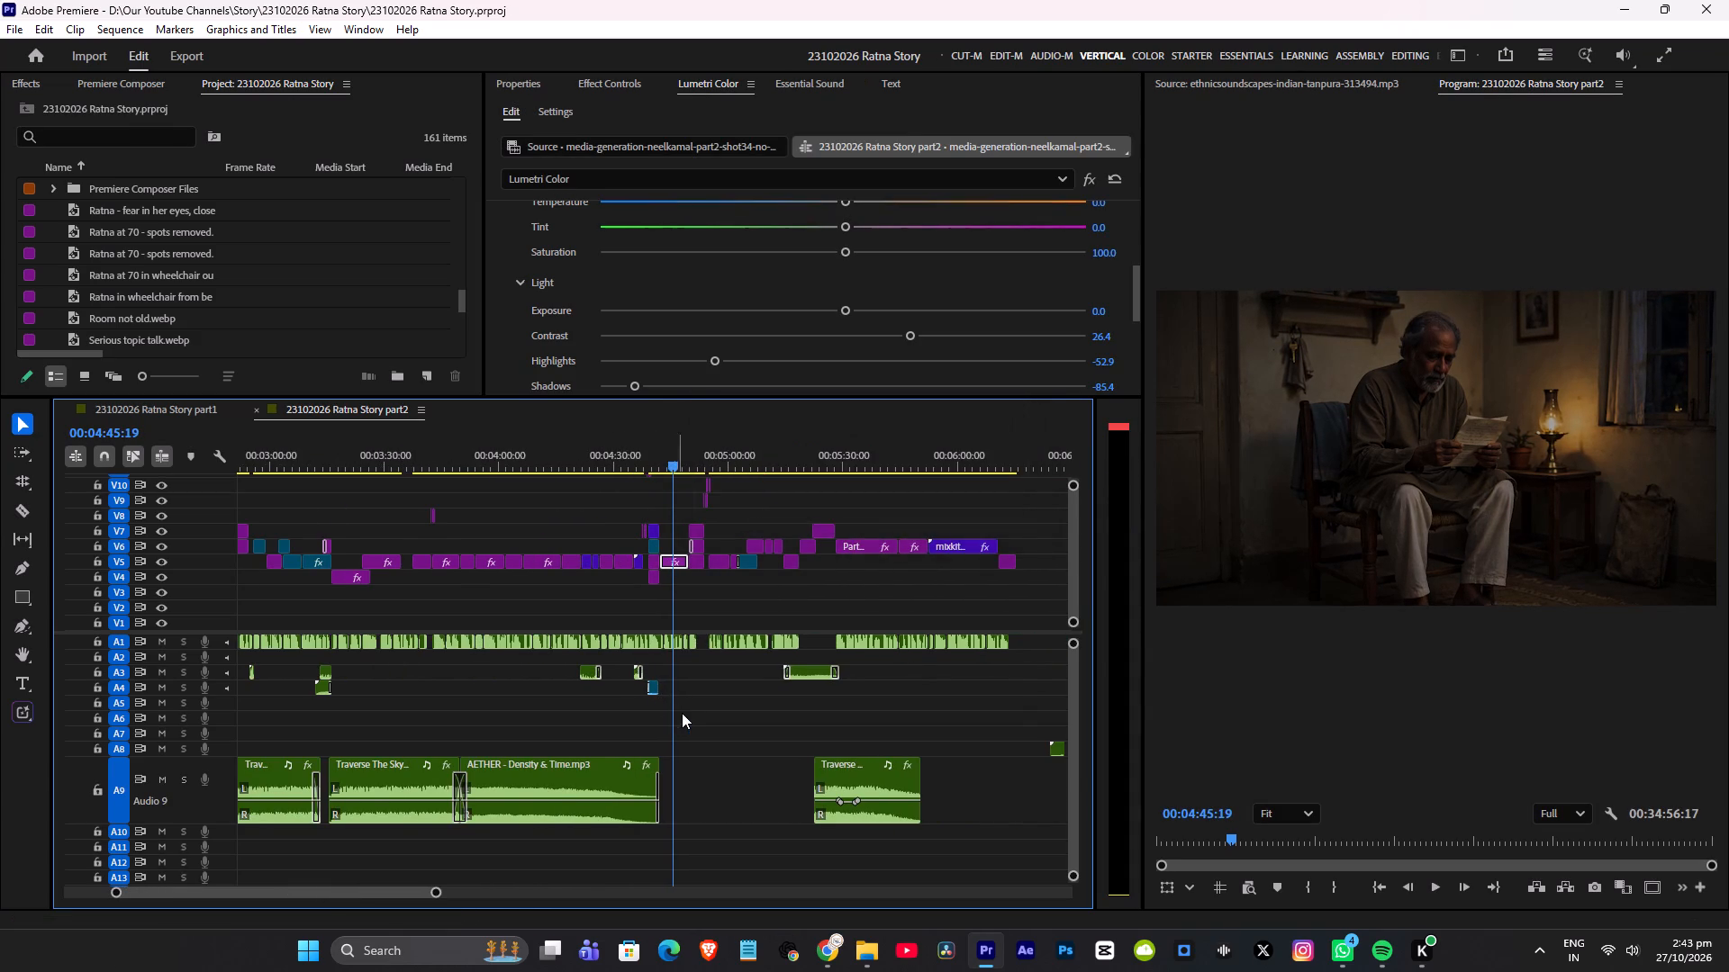
# Play the gap after AETHER and the earlier A9 music around 00:03:20, 00:02:44, 00:02:49 and 00:02:00 to choose filler music.
pyautogui.scroll(-5, 682, 713)
pyautogui.keyDown('alt'); pyautogui.scroll(13, 680, 715); pyautogui.keyUp('alt')
pyautogui.press('space')
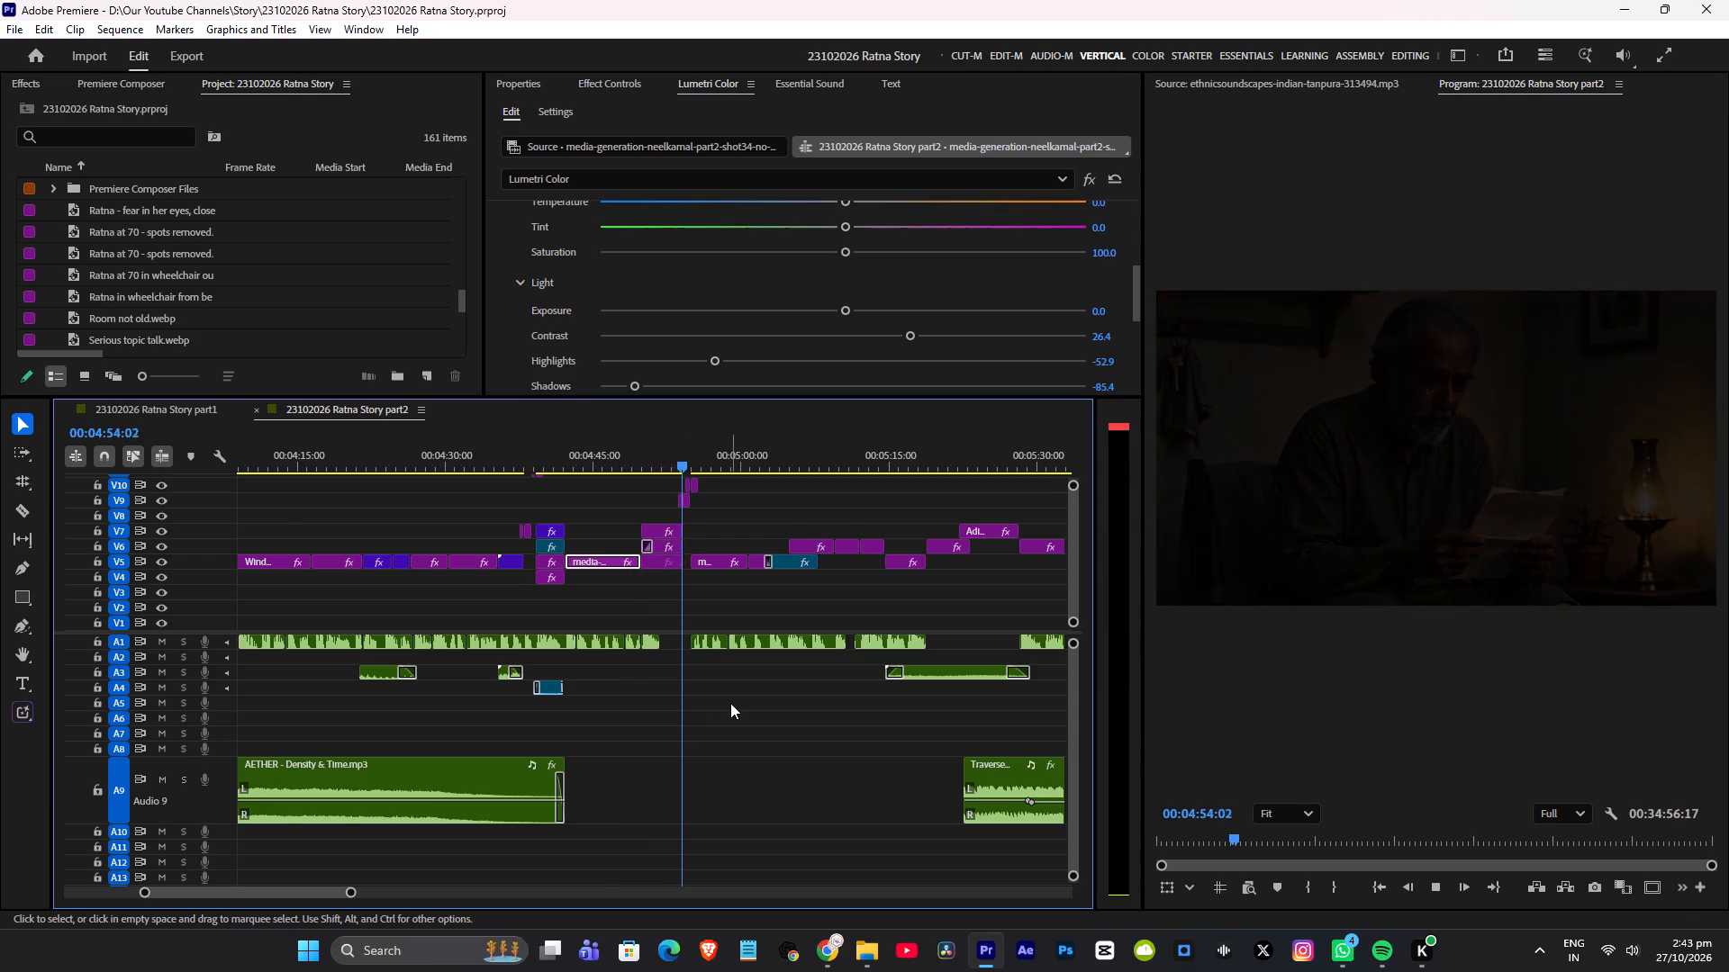
pyautogui.keyDown('alt'); pyautogui.scroll(-8, 729, 717); pyautogui.keyUp('alt')
pyautogui.press('space')
pyautogui.click(315, 463)
pyautogui.press('space')
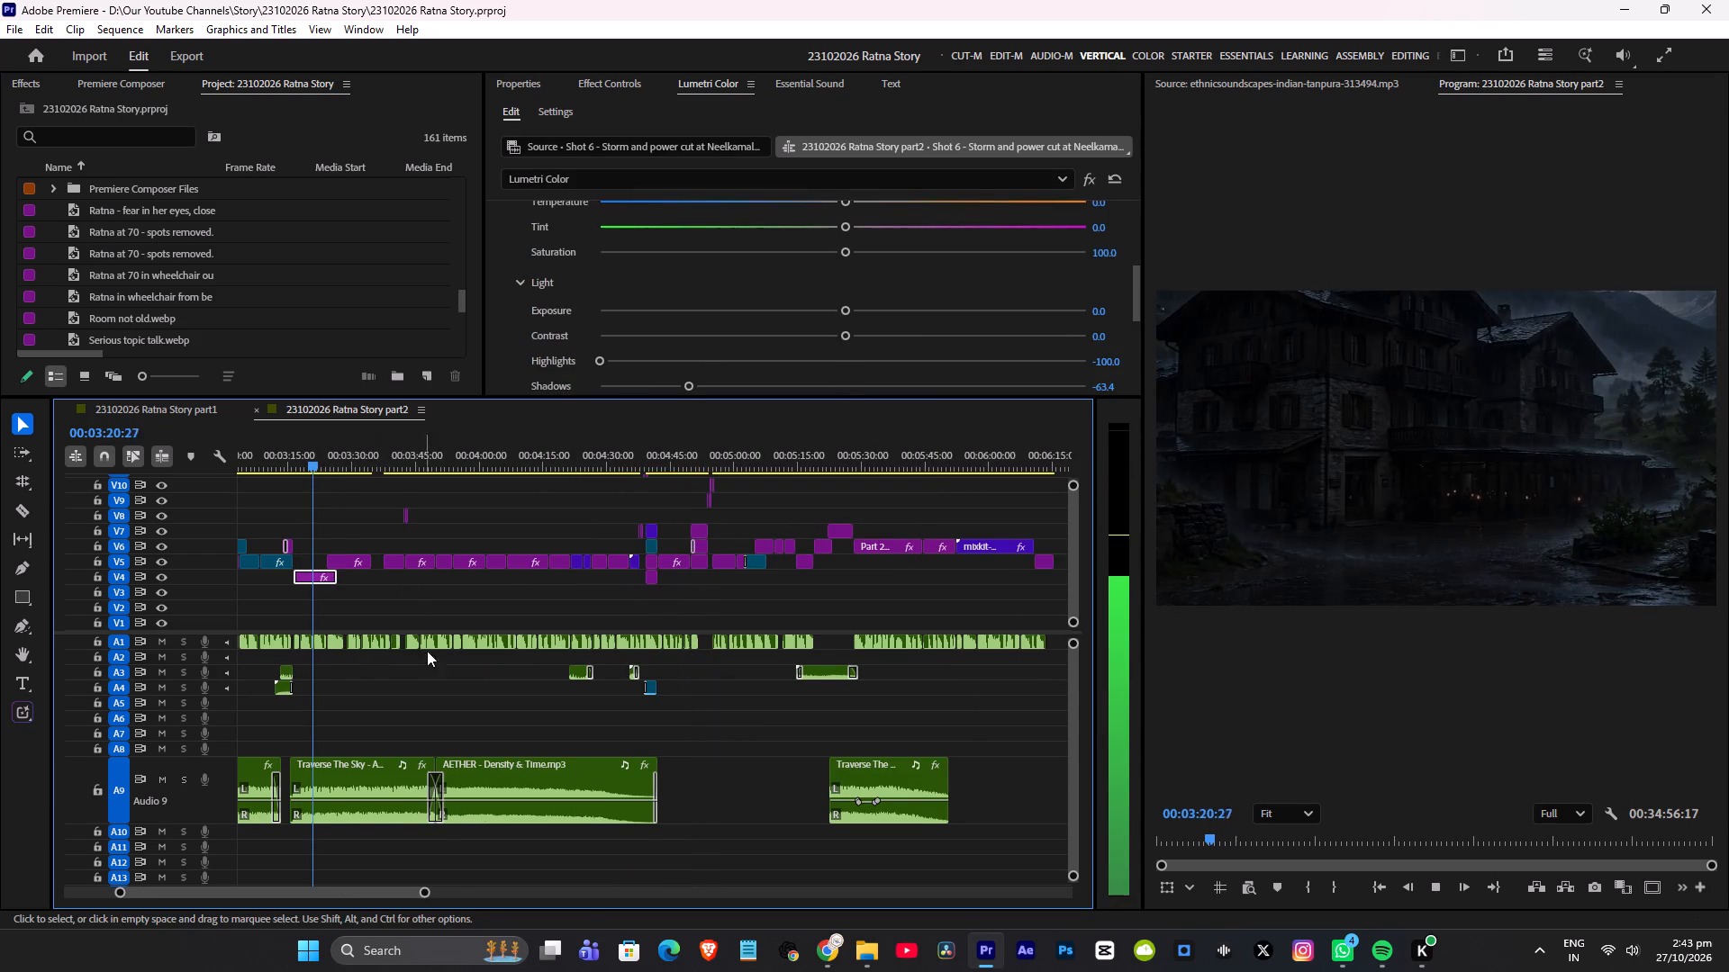
pyautogui.keyDown('alt'); pyautogui.scroll(-4, 416, 704); pyautogui.keyUp('alt')
pyautogui.scroll(8, 423, 706)
pyautogui.press('space')
pyautogui.click(466, 461)
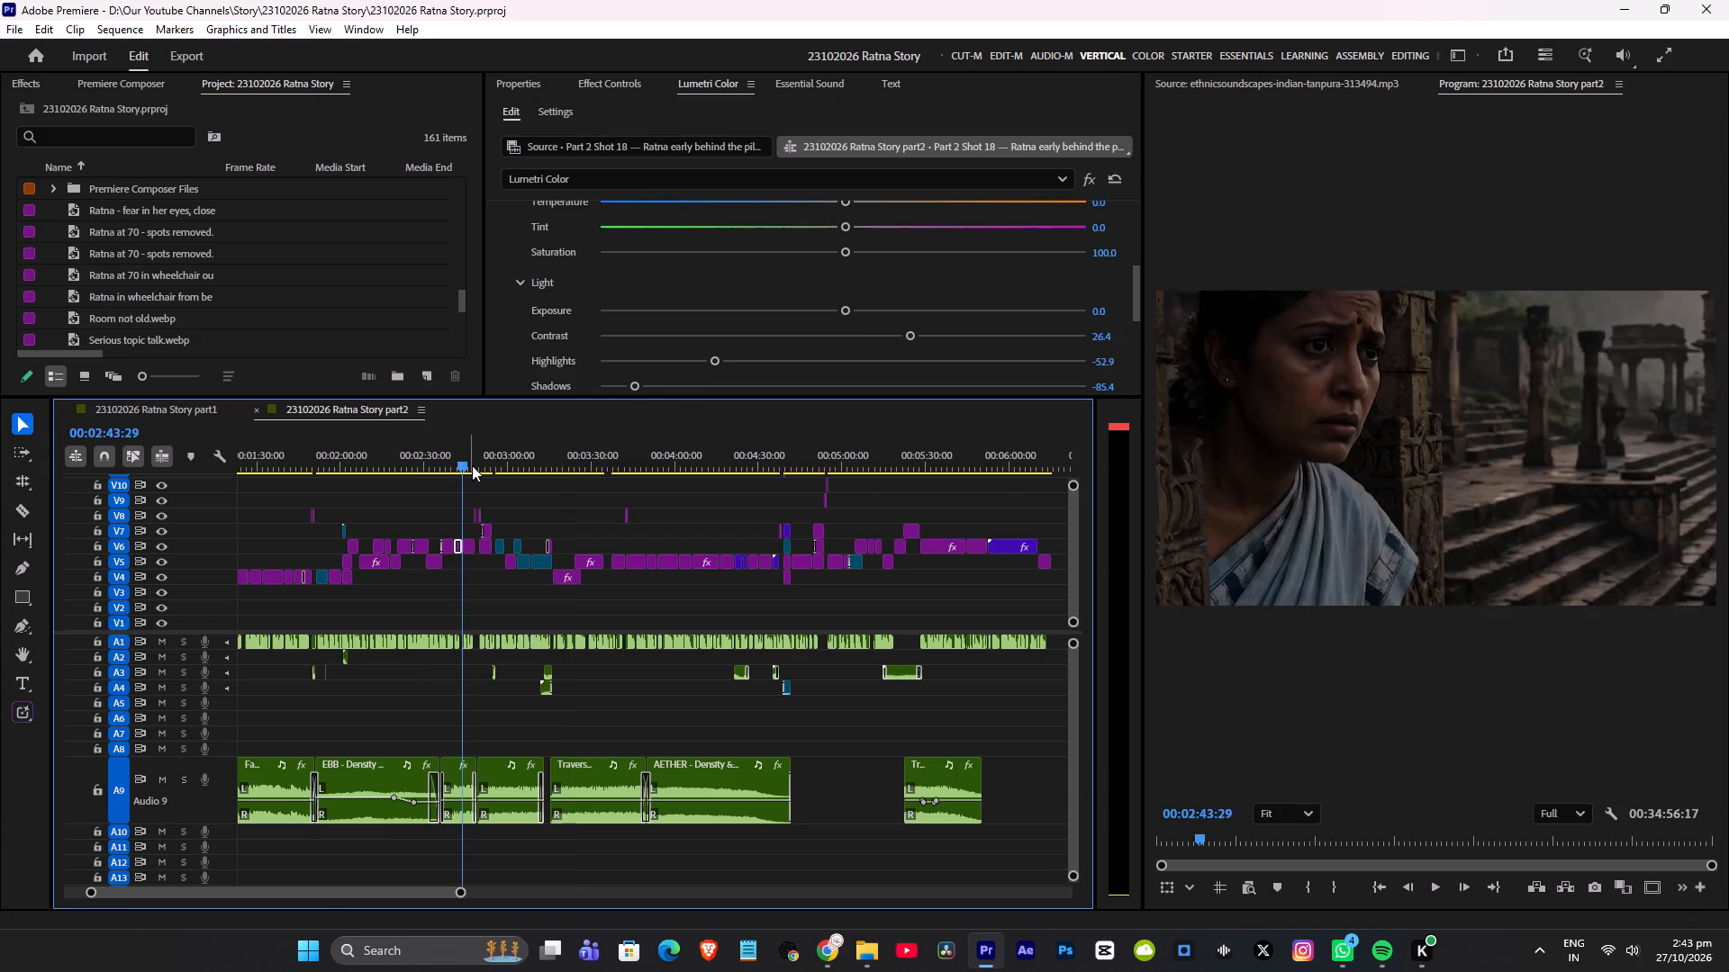
pyautogui.press('space')
pyautogui.click(479, 460)
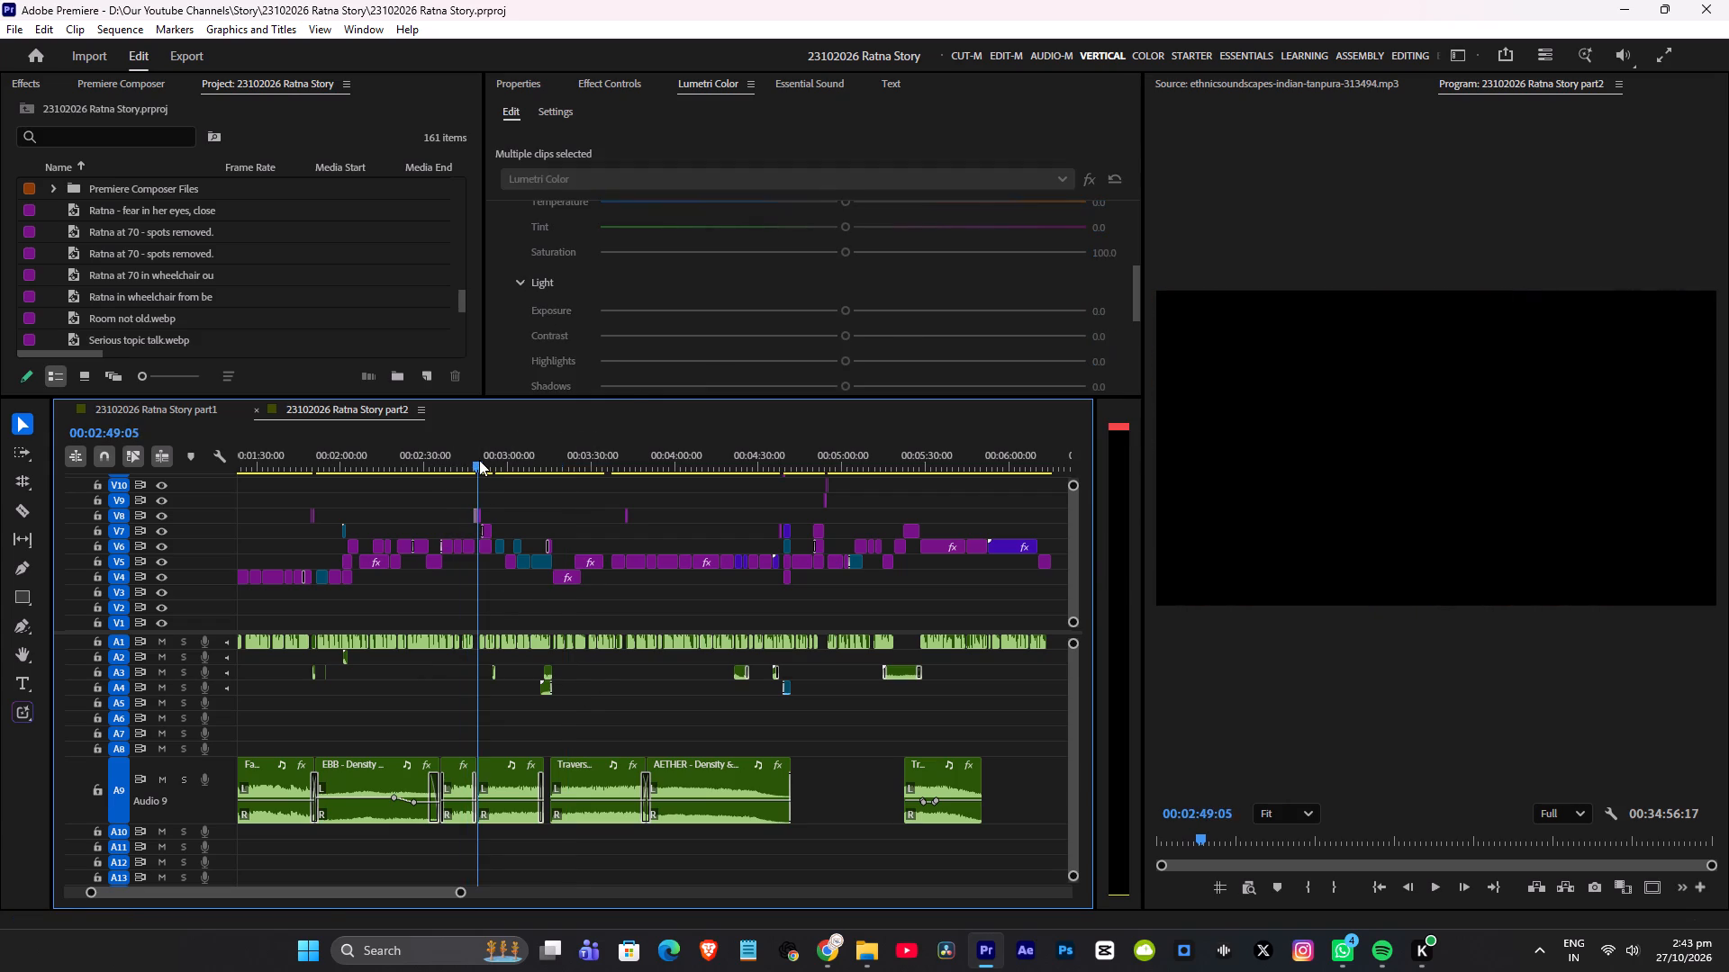
pyautogui.press('space')
pyautogui.press('space')
pyautogui.press('space')
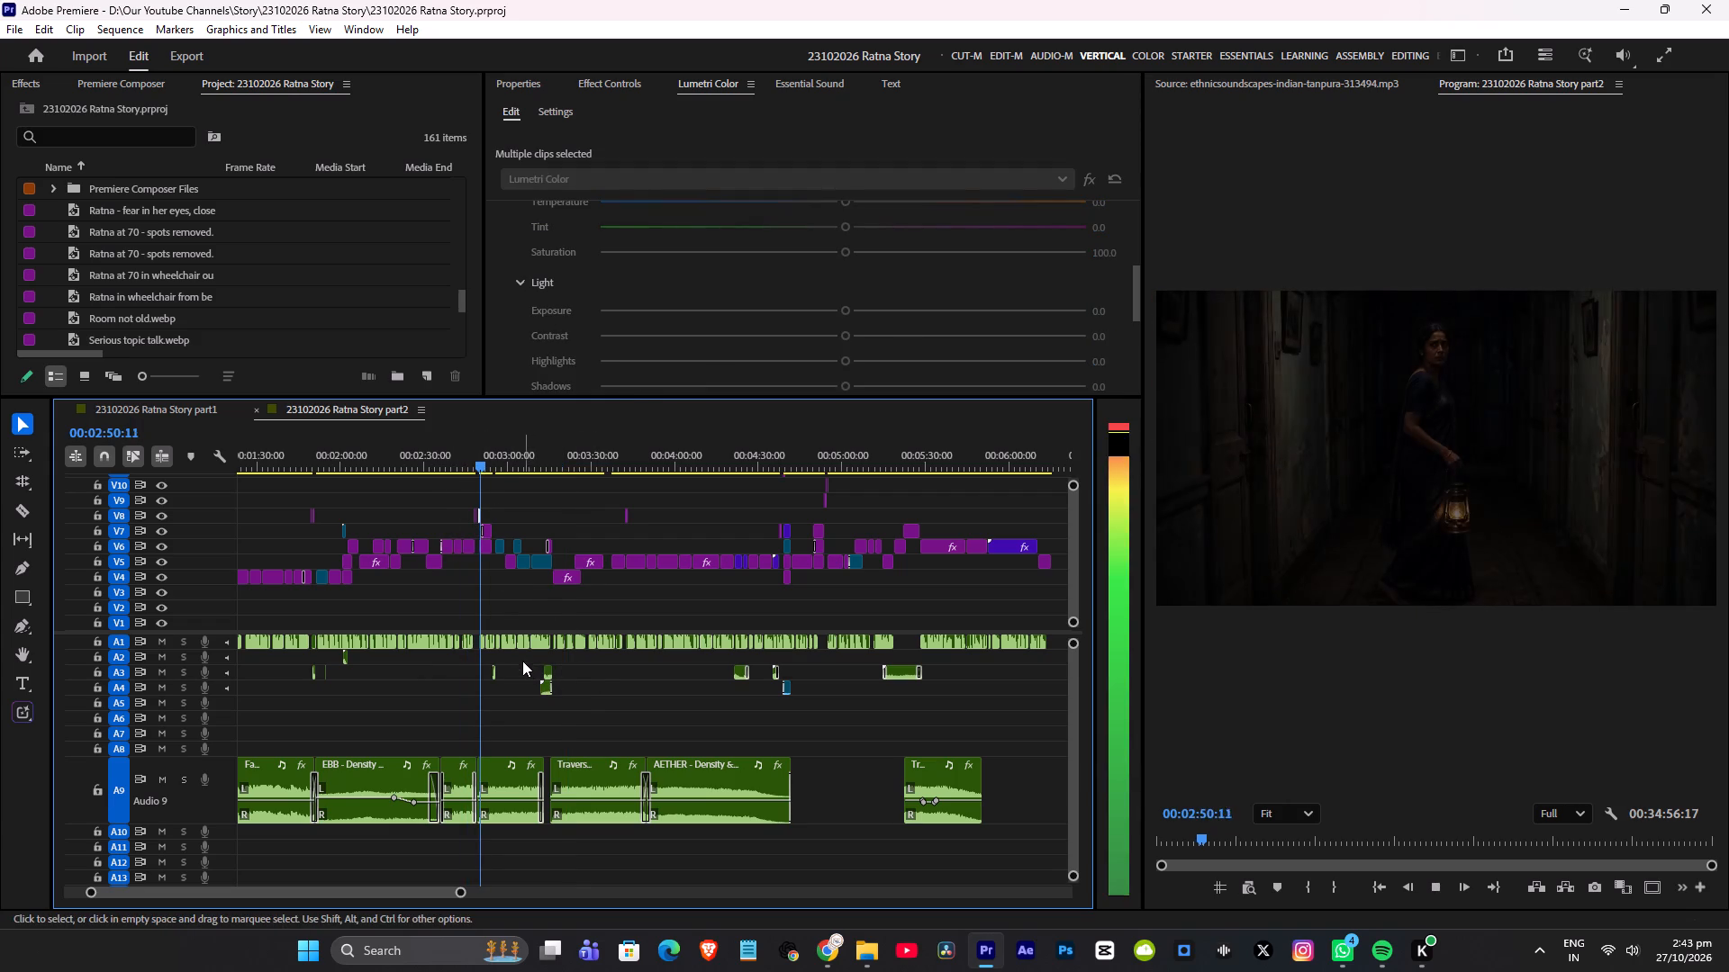
pyautogui.press('space')
pyautogui.click(343, 452)
pyautogui.press('space')
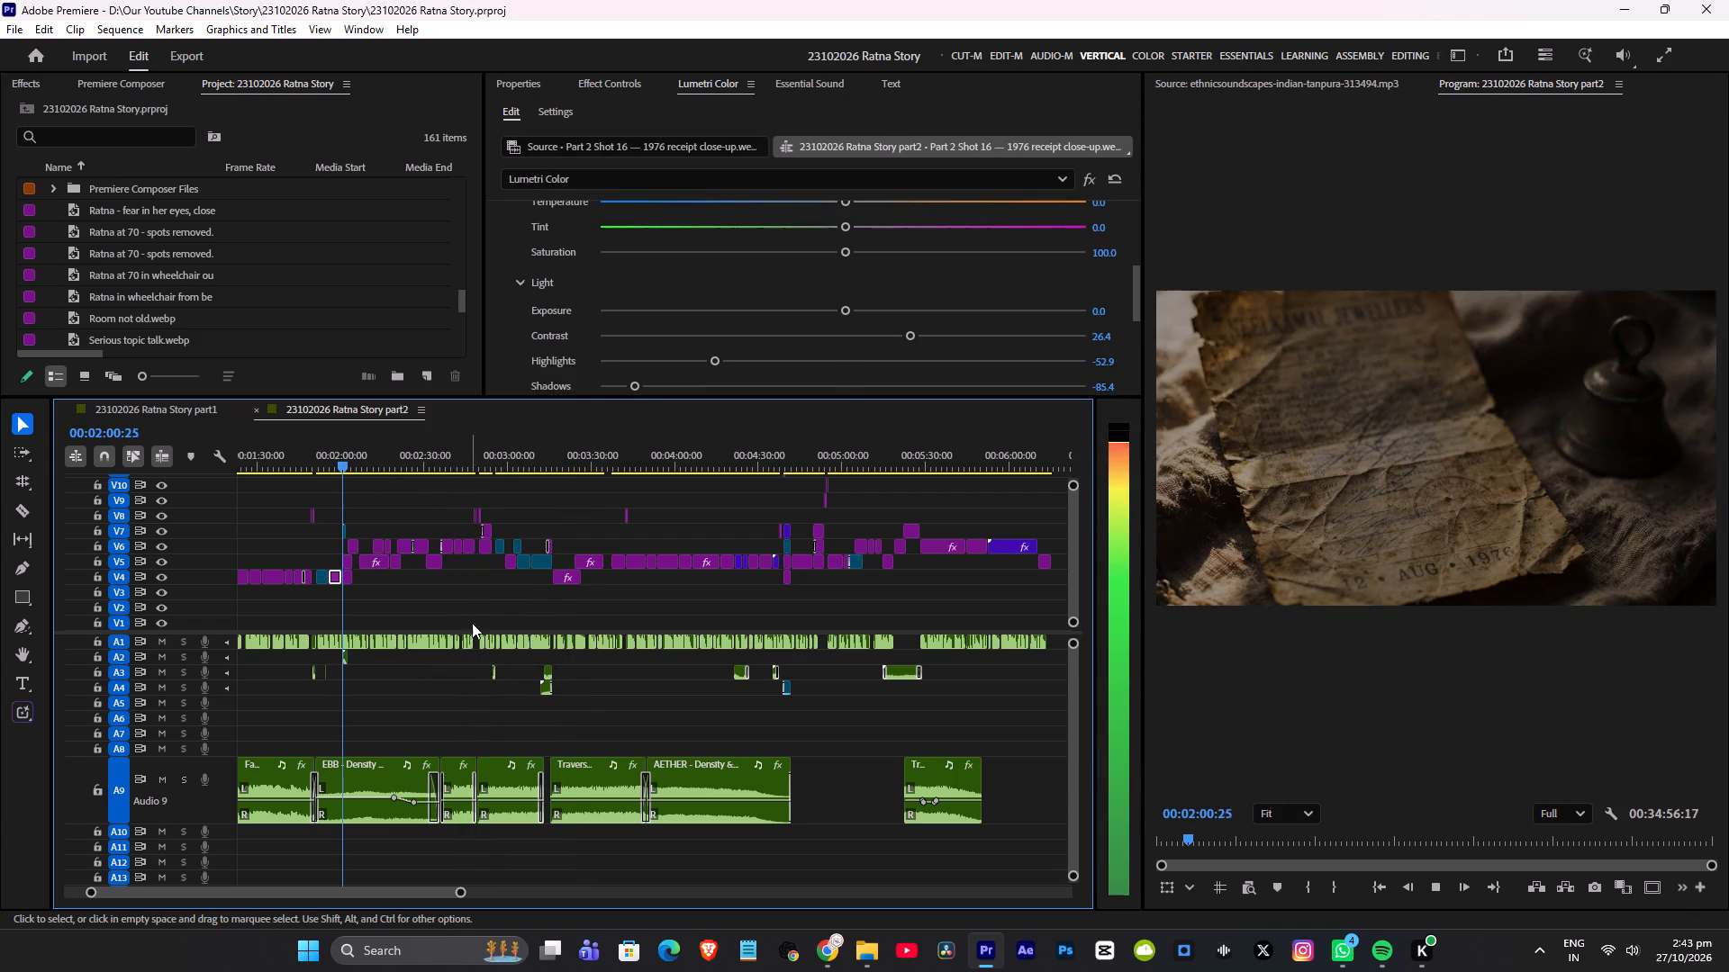
pyautogui.press('space')
# Duplicate the short Faultlines clip ending near 00:02:49 on A9 into the gap after AETHER, with its end at about 00:05:07.
pyautogui.click(457, 769)
pyautogui.keyDown('alt'); pyautogui.moveTo(457, 769); pyautogui.dragTo(802, 769); pyautogui.keyUp('alt')
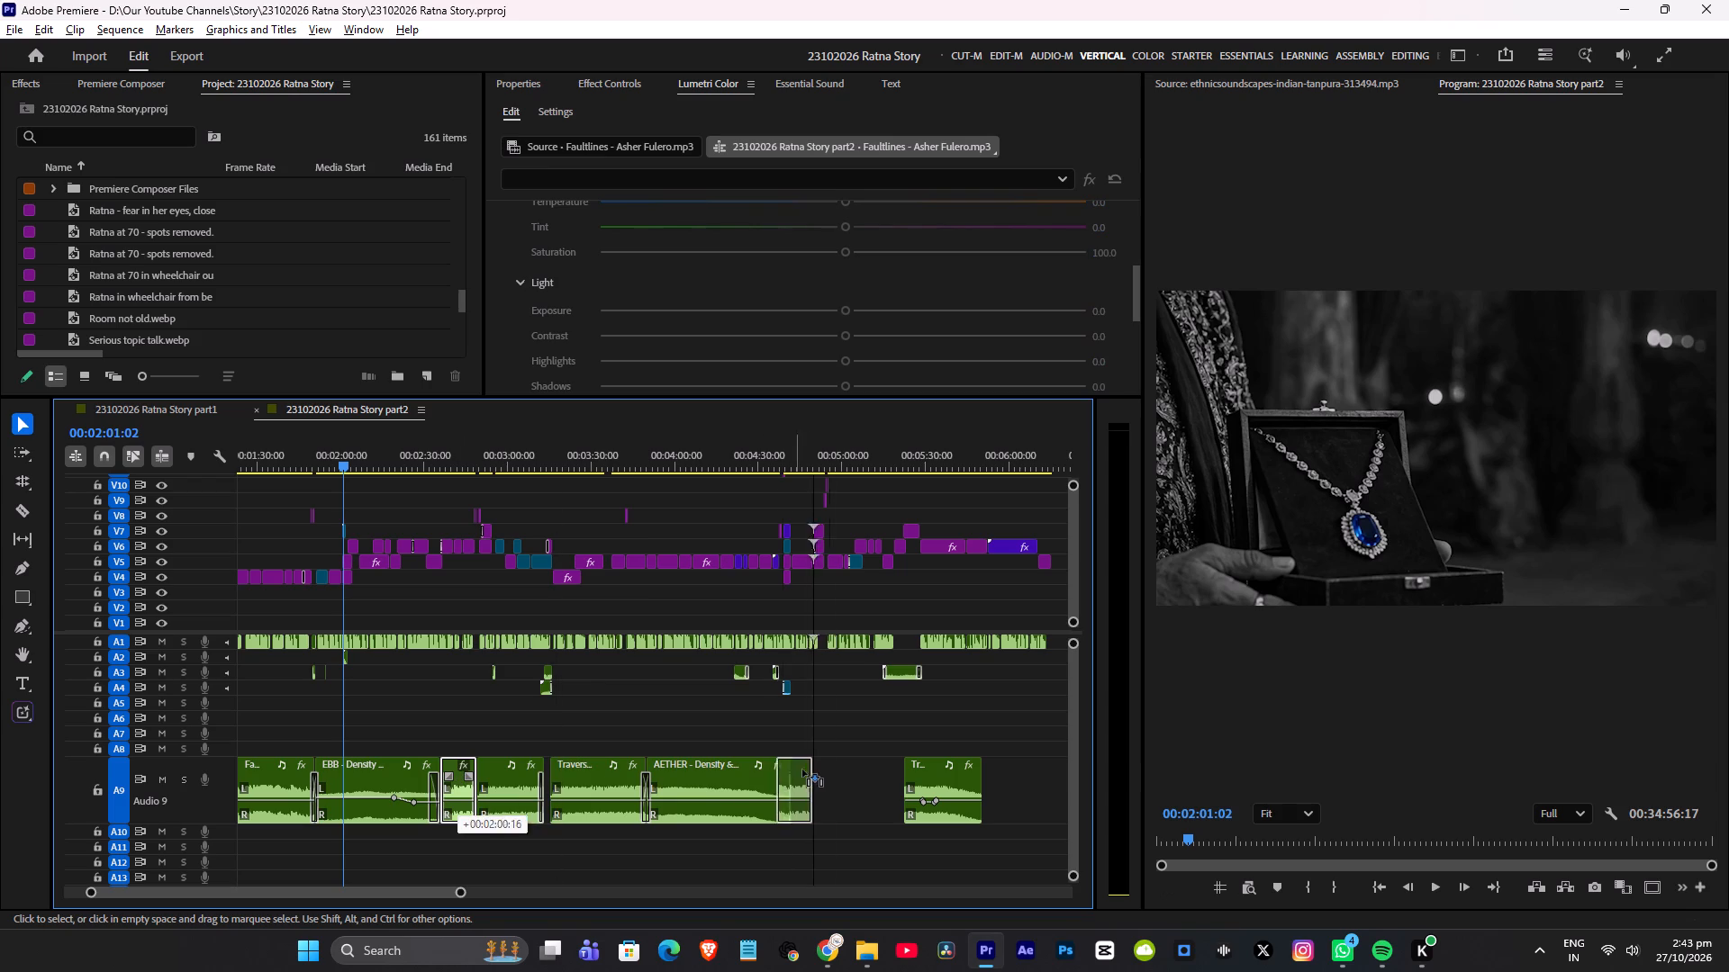
pyautogui.keyDown('alt'); pyautogui.moveTo(802, 769); pyautogui.dragTo(843, 769); pyautogui.keyUp('alt')
# Extend the start of the copied Faultlines clip back to the end of AETHER at about 00:04:42 and play it from the join.
pyautogui.moveTo(829, 767); pyautogui.dragTo(759, 775)
pyautogui.click(790, 459)
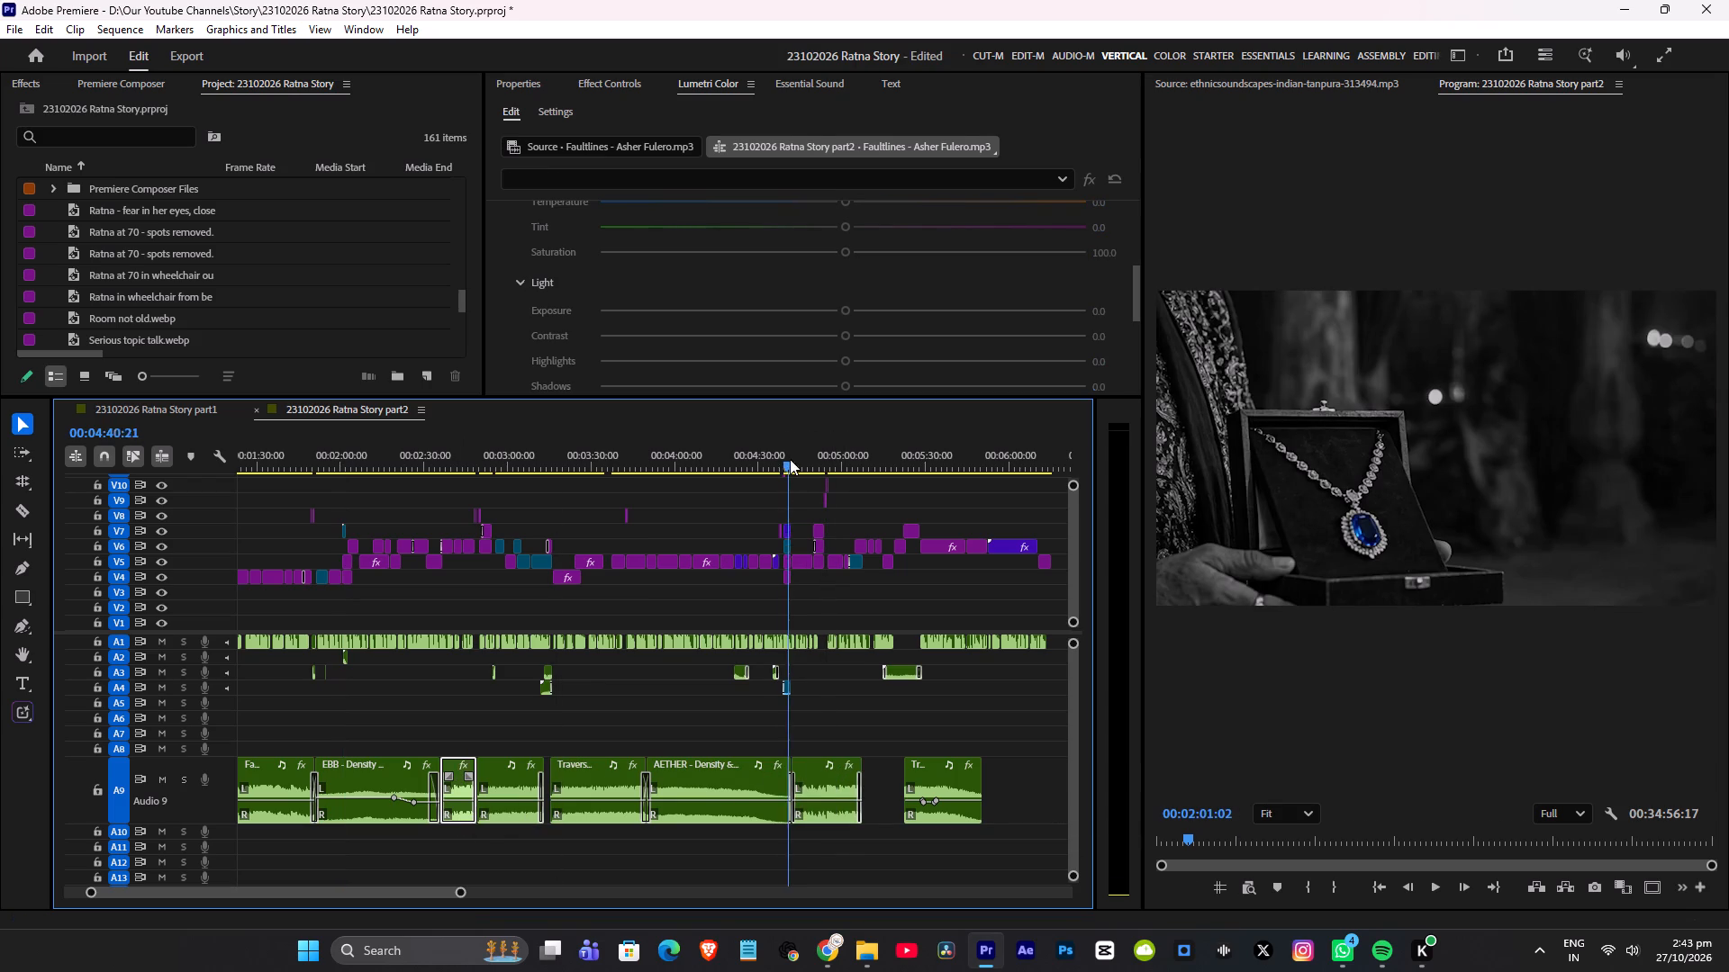
pyautogui.press('space')
pyautogui.keyDown('alt'); pyautogui.scroll(14, 851, 731); pyautogui.keyUp('alt')
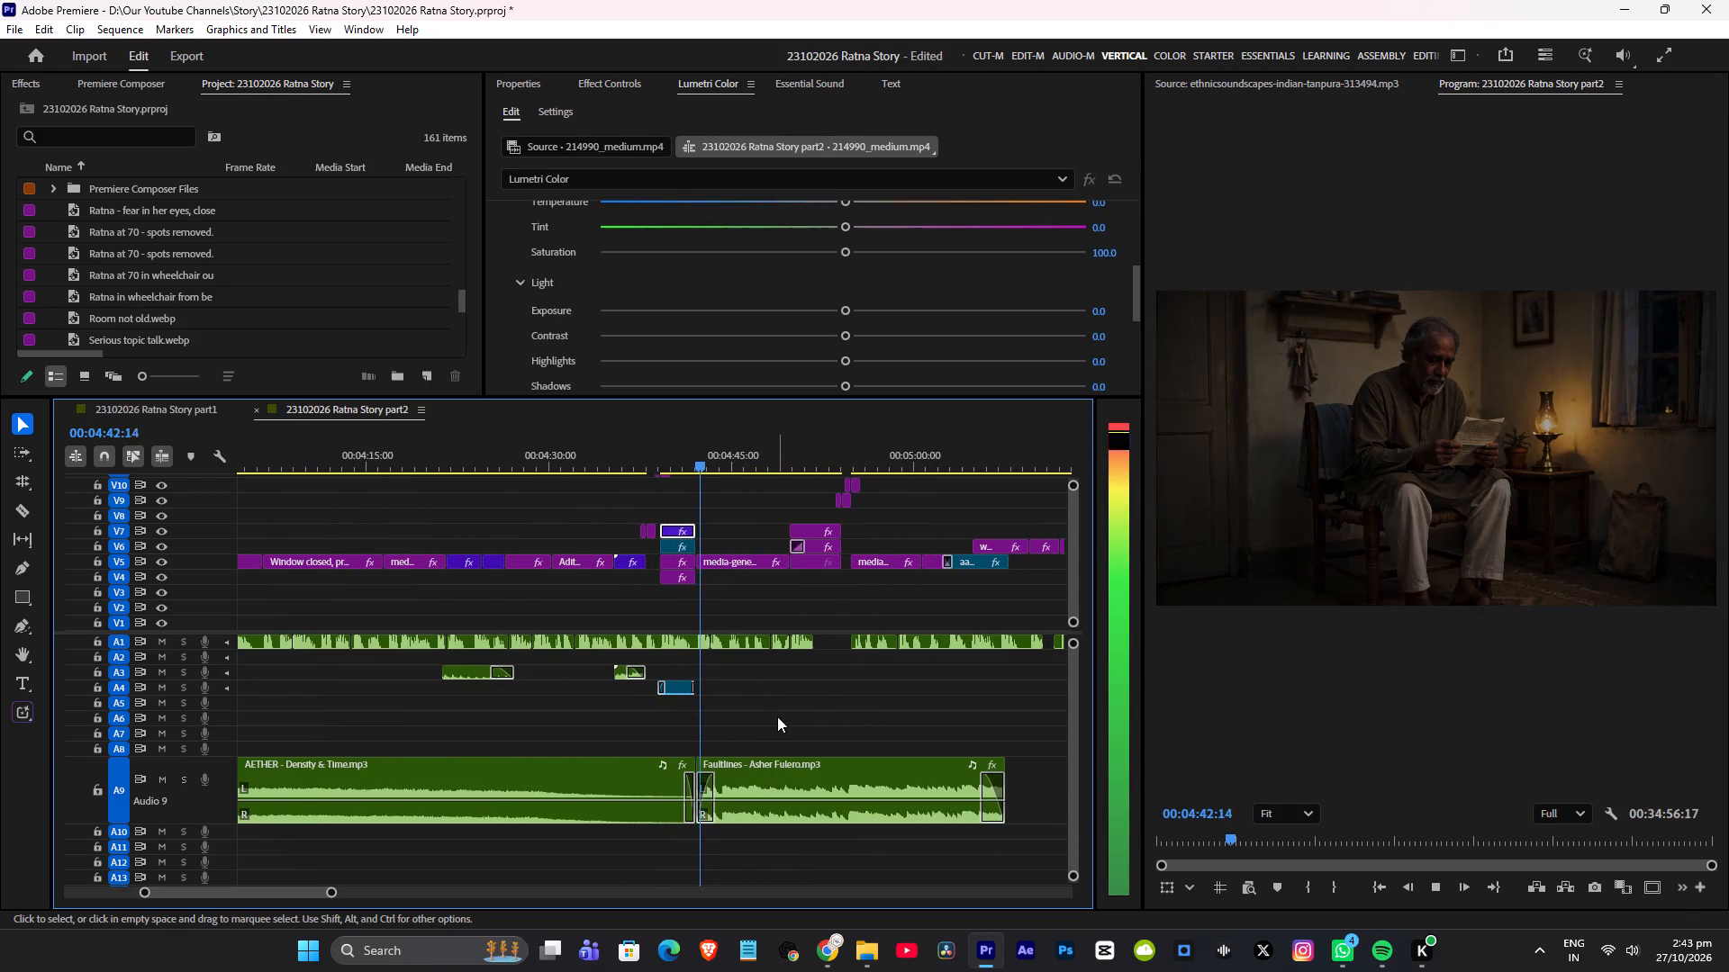
pyautogui.scroll(-3, 776, 716)
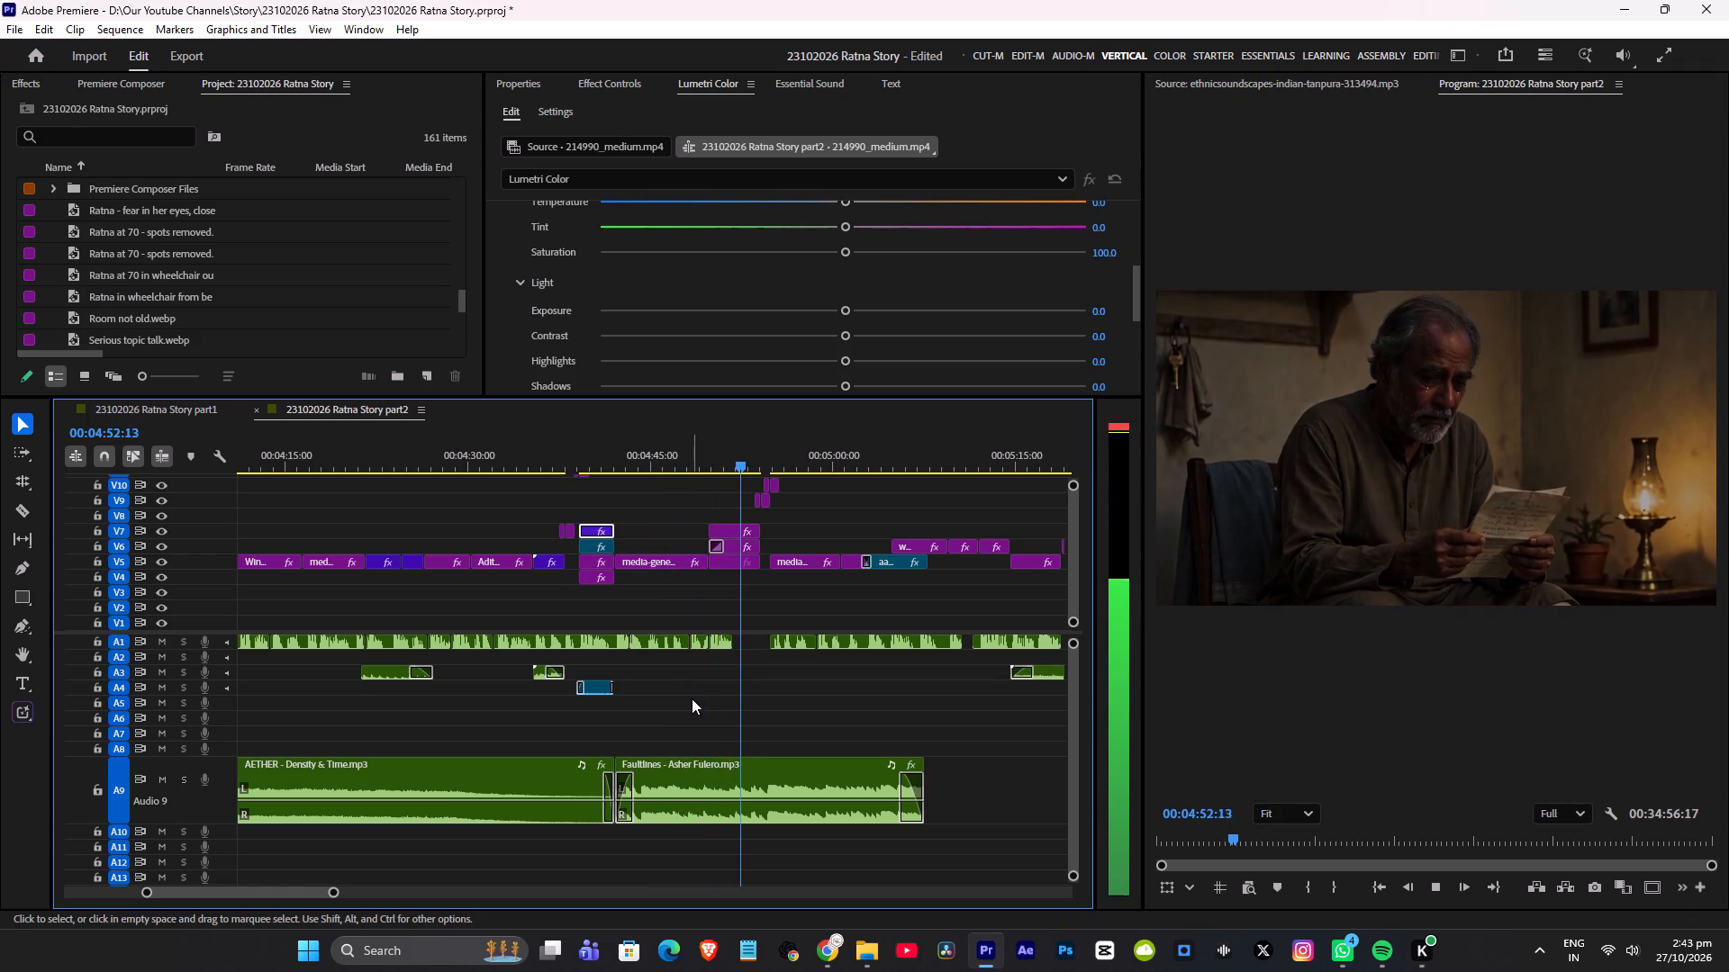
pyautogui.scroll(-4, 692, 698)
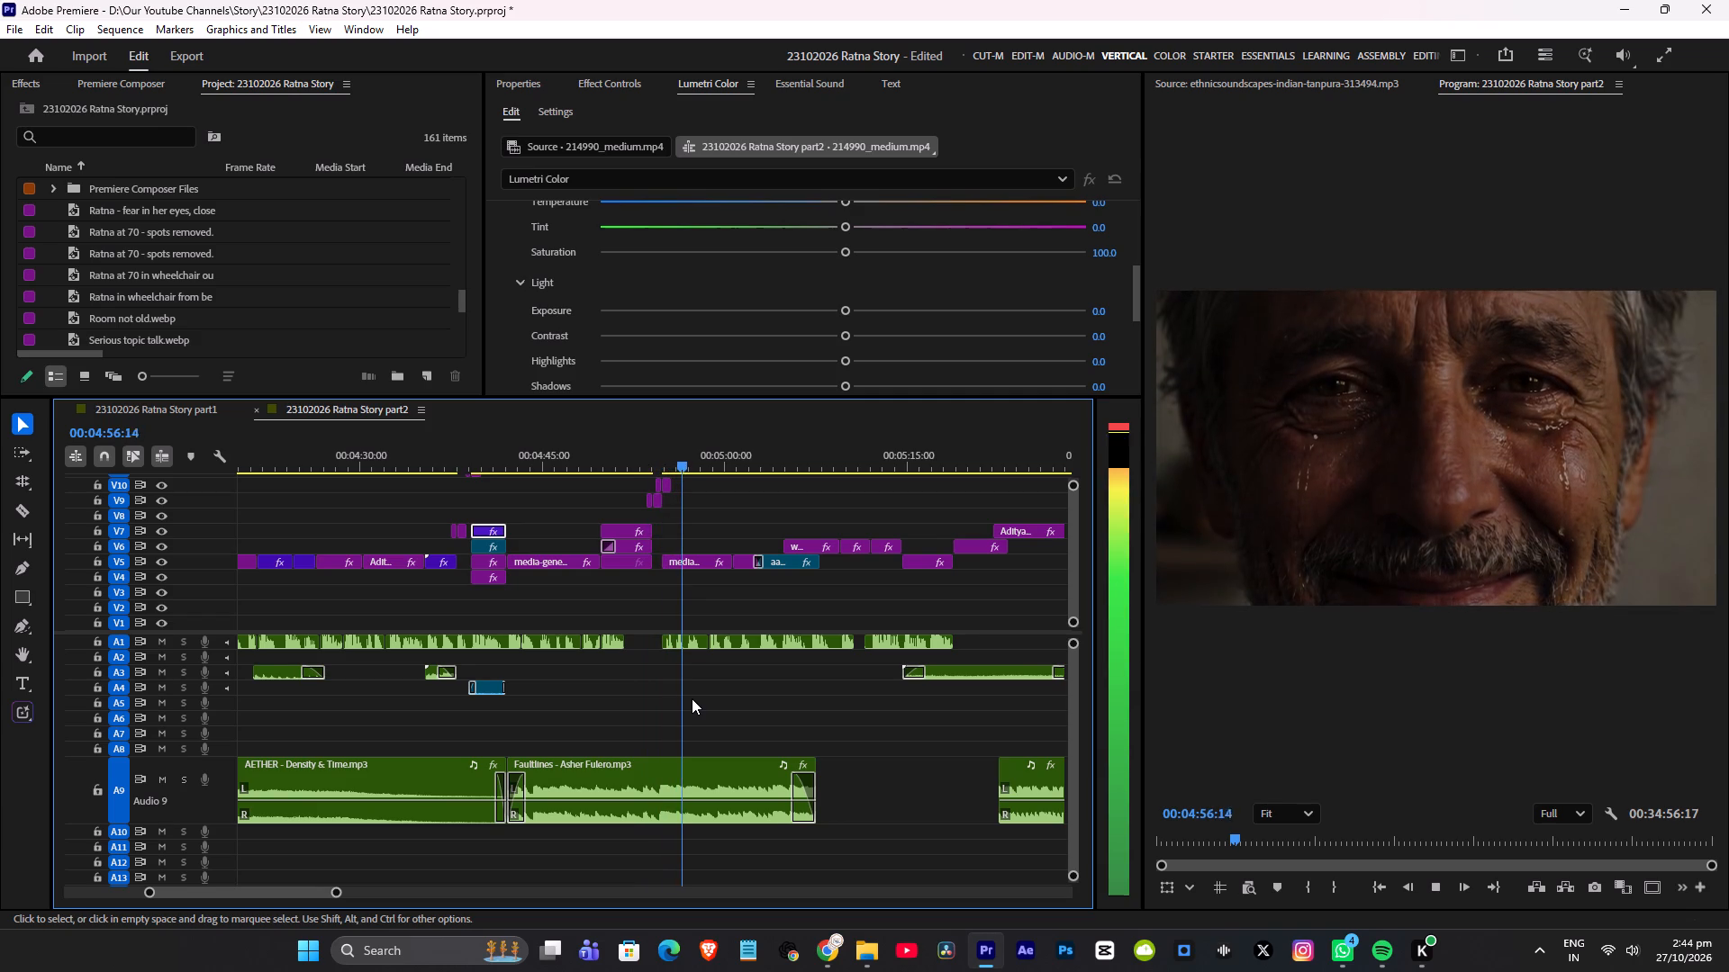
pyautogui.scroll(-1, 692, 698)
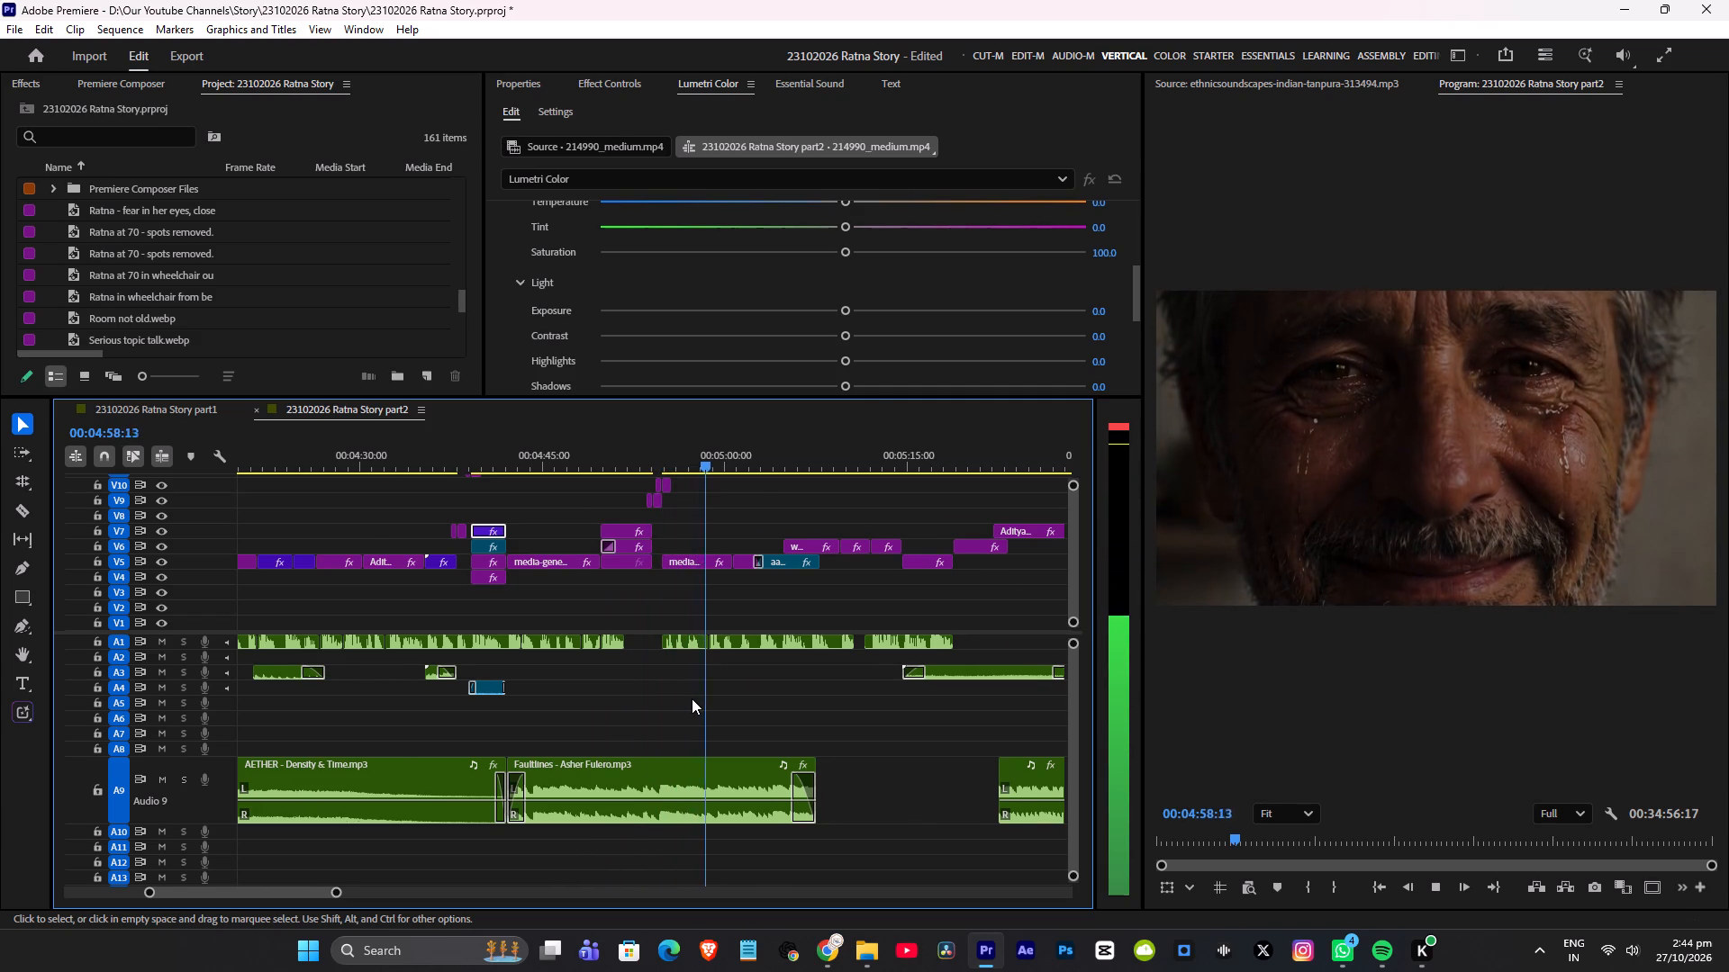
pyautogui.scroll(-2, 692, 698)
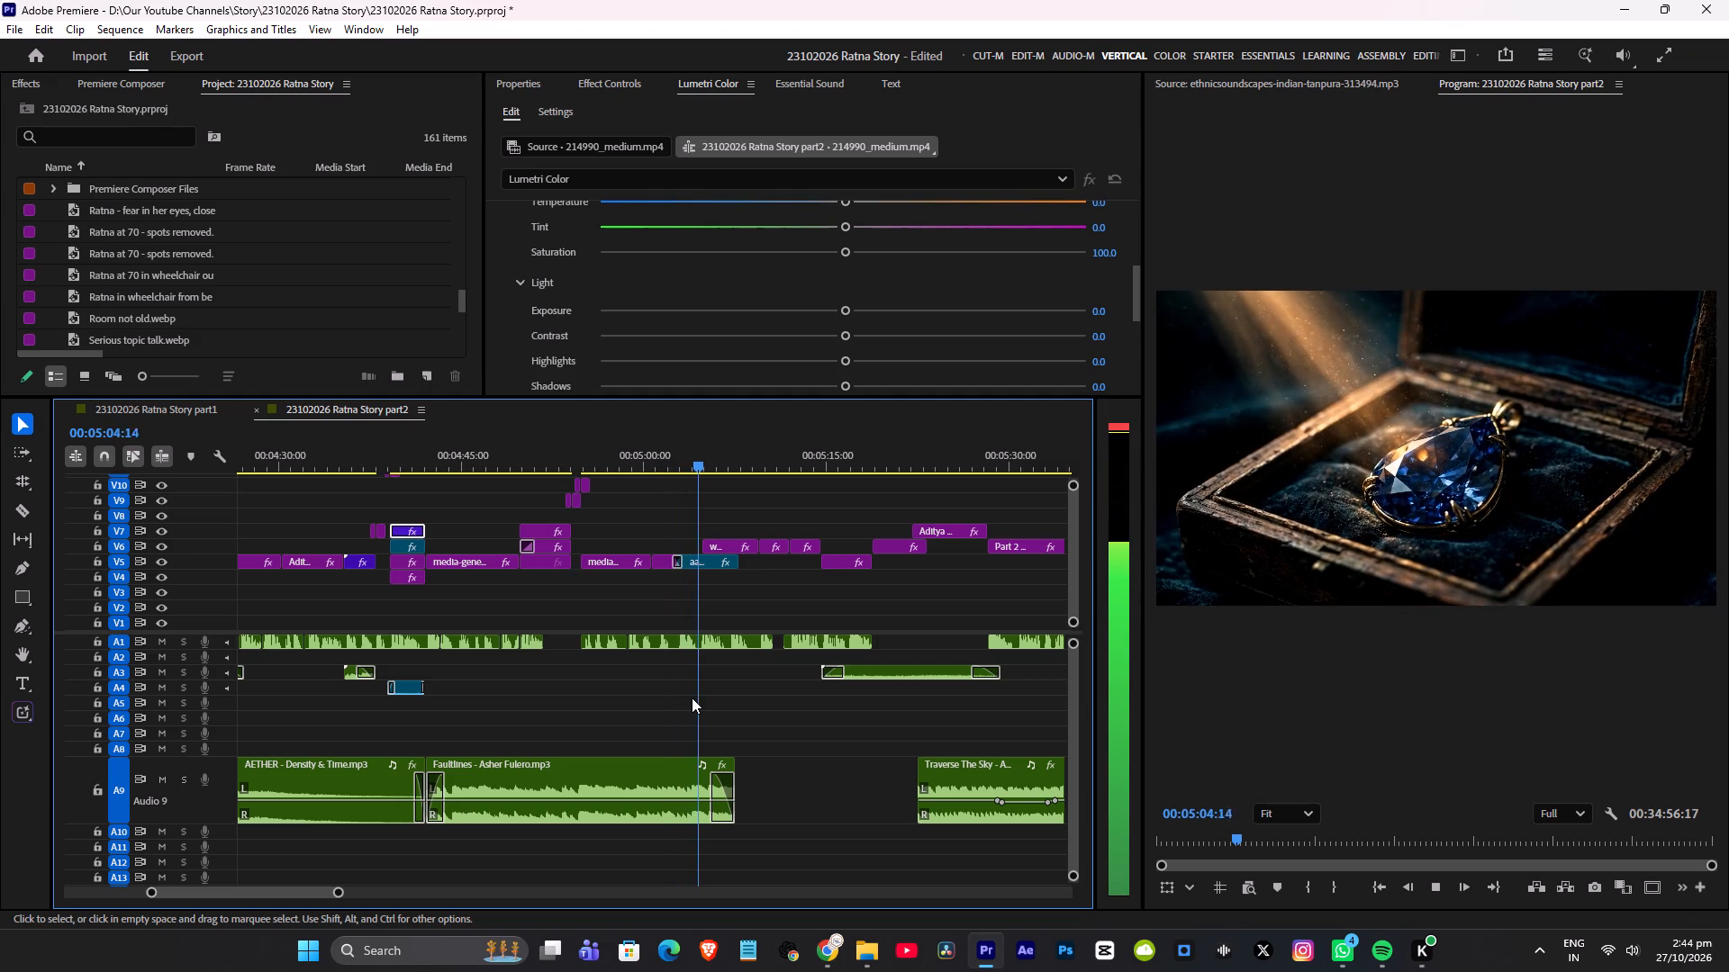
# Extend the end of the copied Faultlines clip on A9 to about 00:05:18, play past it, and save the project.
pyautogui.moveTo(736, 760); pyautogui.dragTo(867, 760)
pyautogui.scroll(-3, 814, 708)
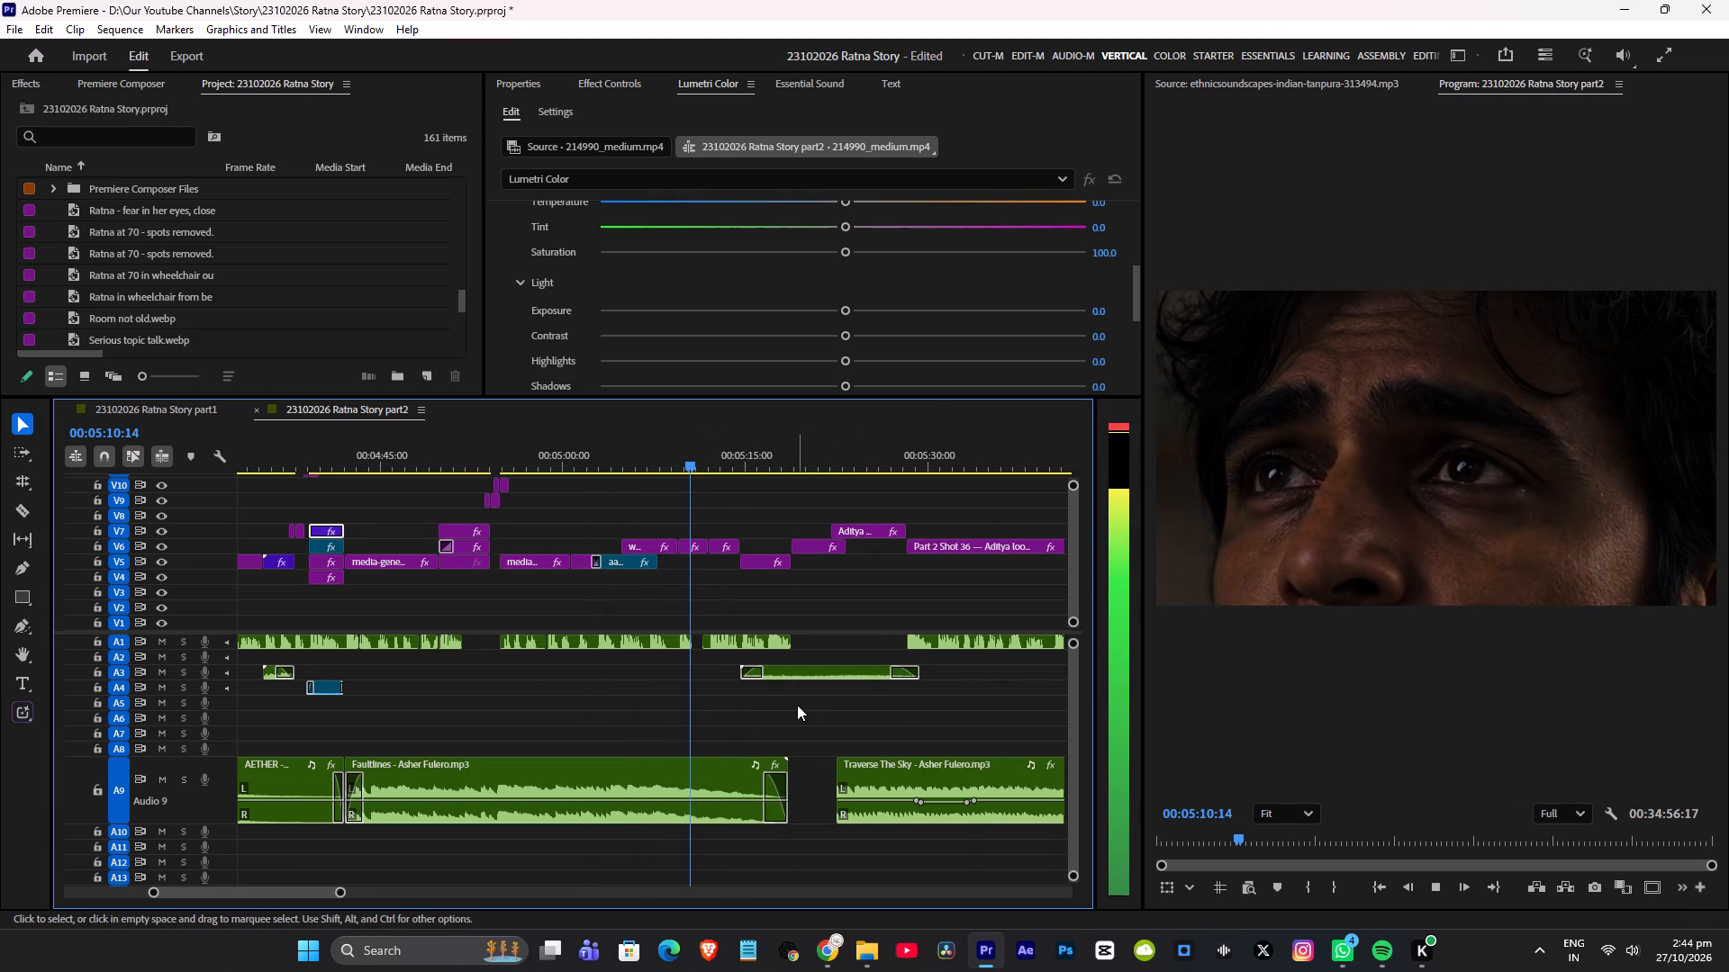
pyautogui.click(672, 459)
pyautogui.press('space')
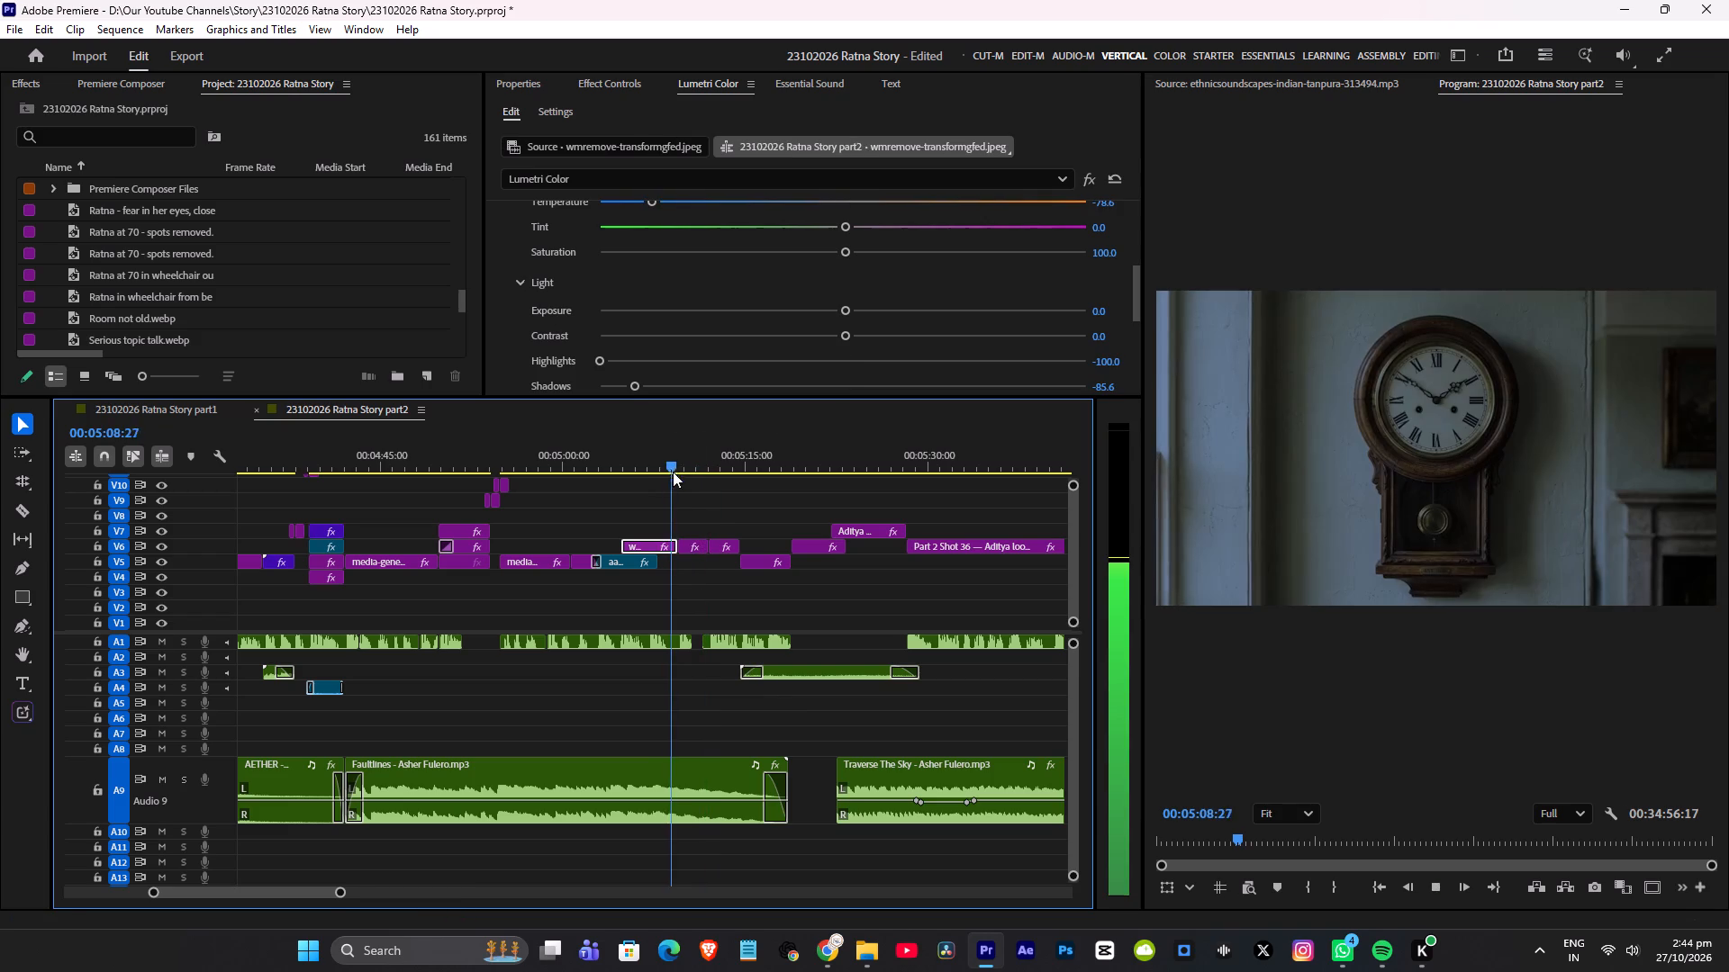
pyautogui.keyDown('alt'); pyautogui.scroll(4, 723, 508); pyautogui.keyUp('alt')
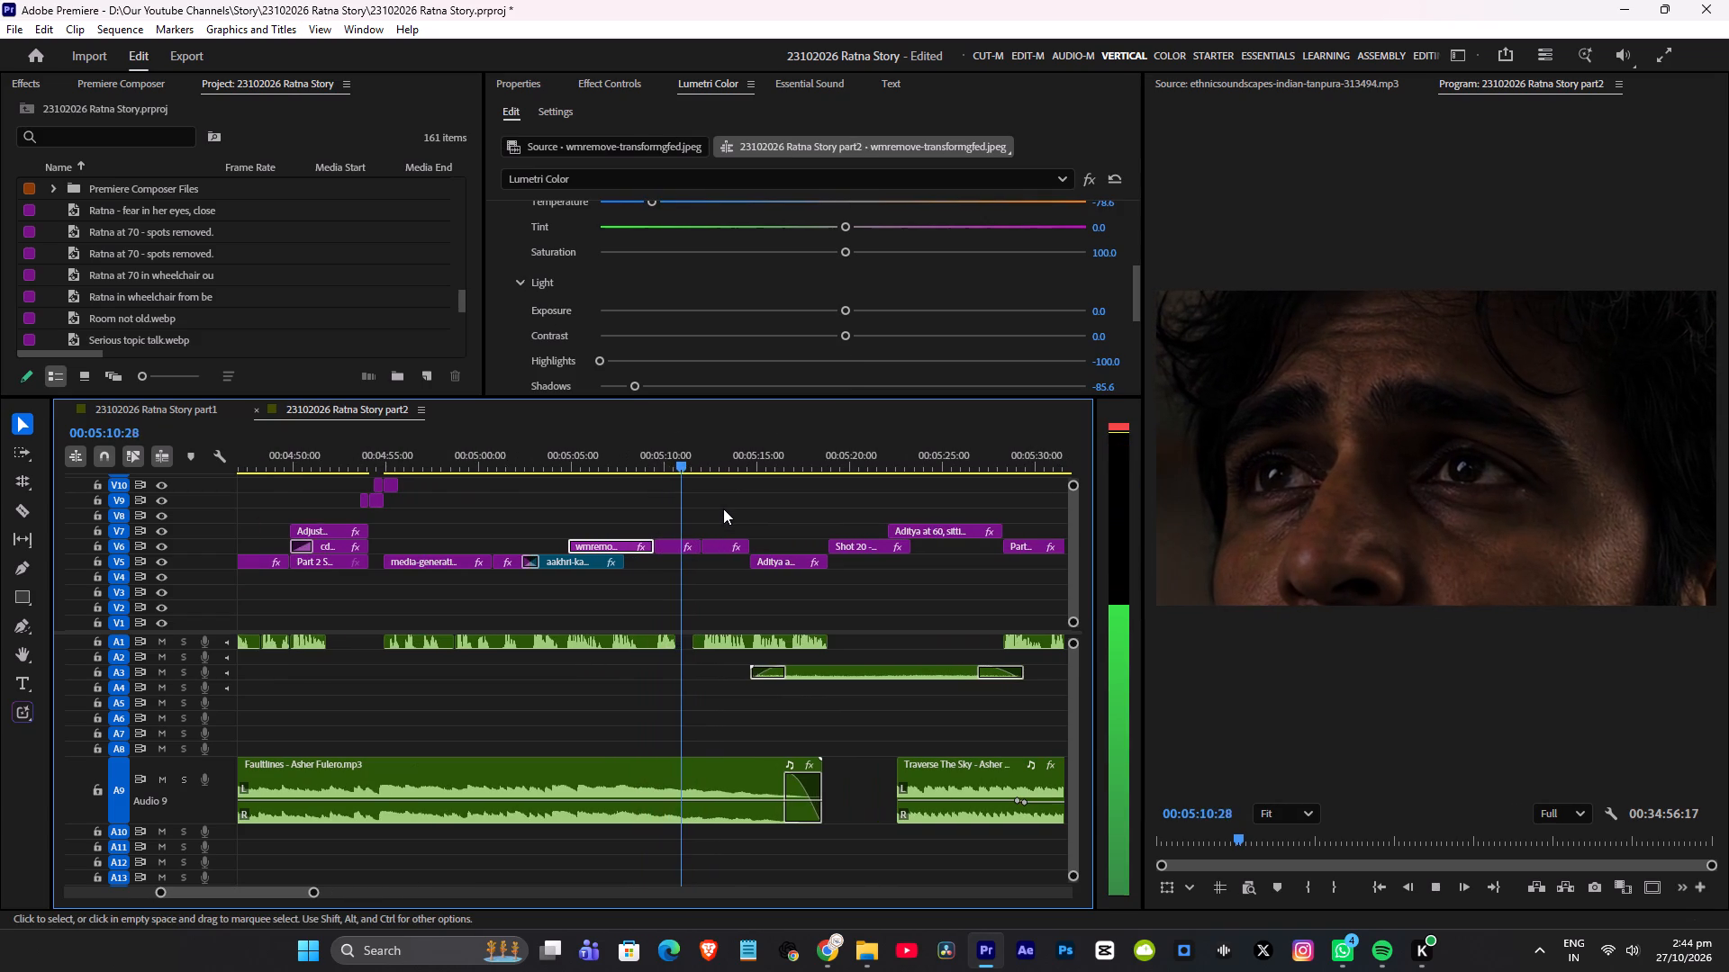
pyautogui.scroll(-1, 728, 513)
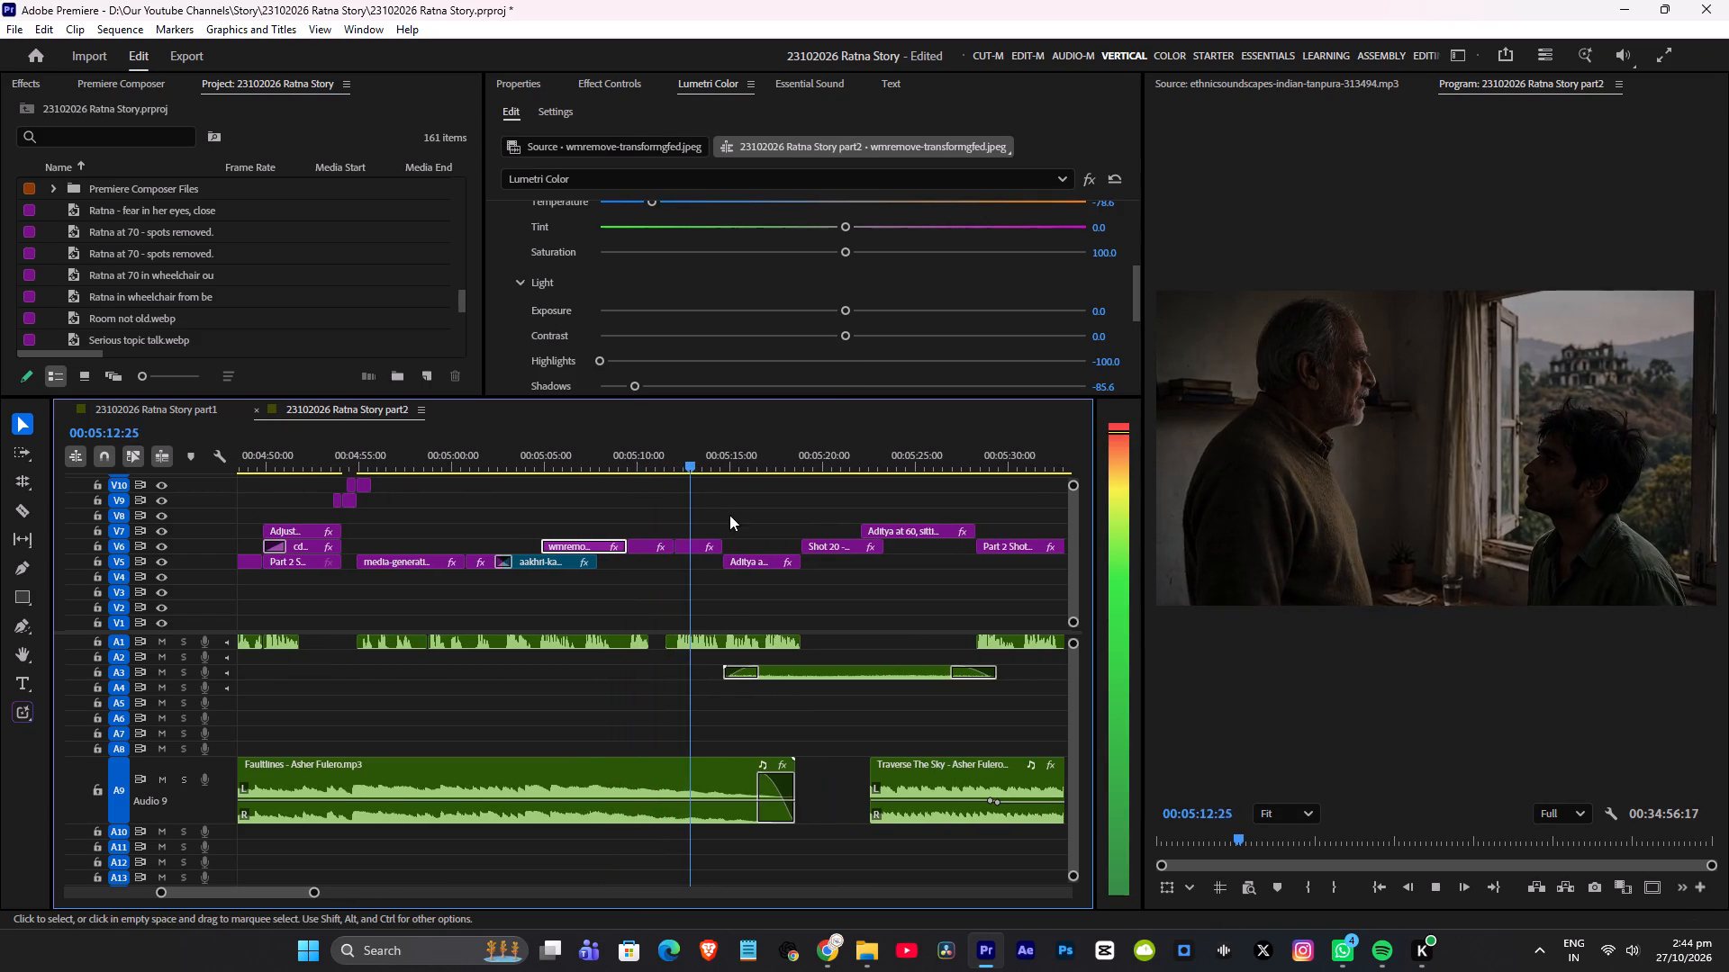
pyautogui.moveTo(797, 765); pyautogui.dragTo(827, 764)
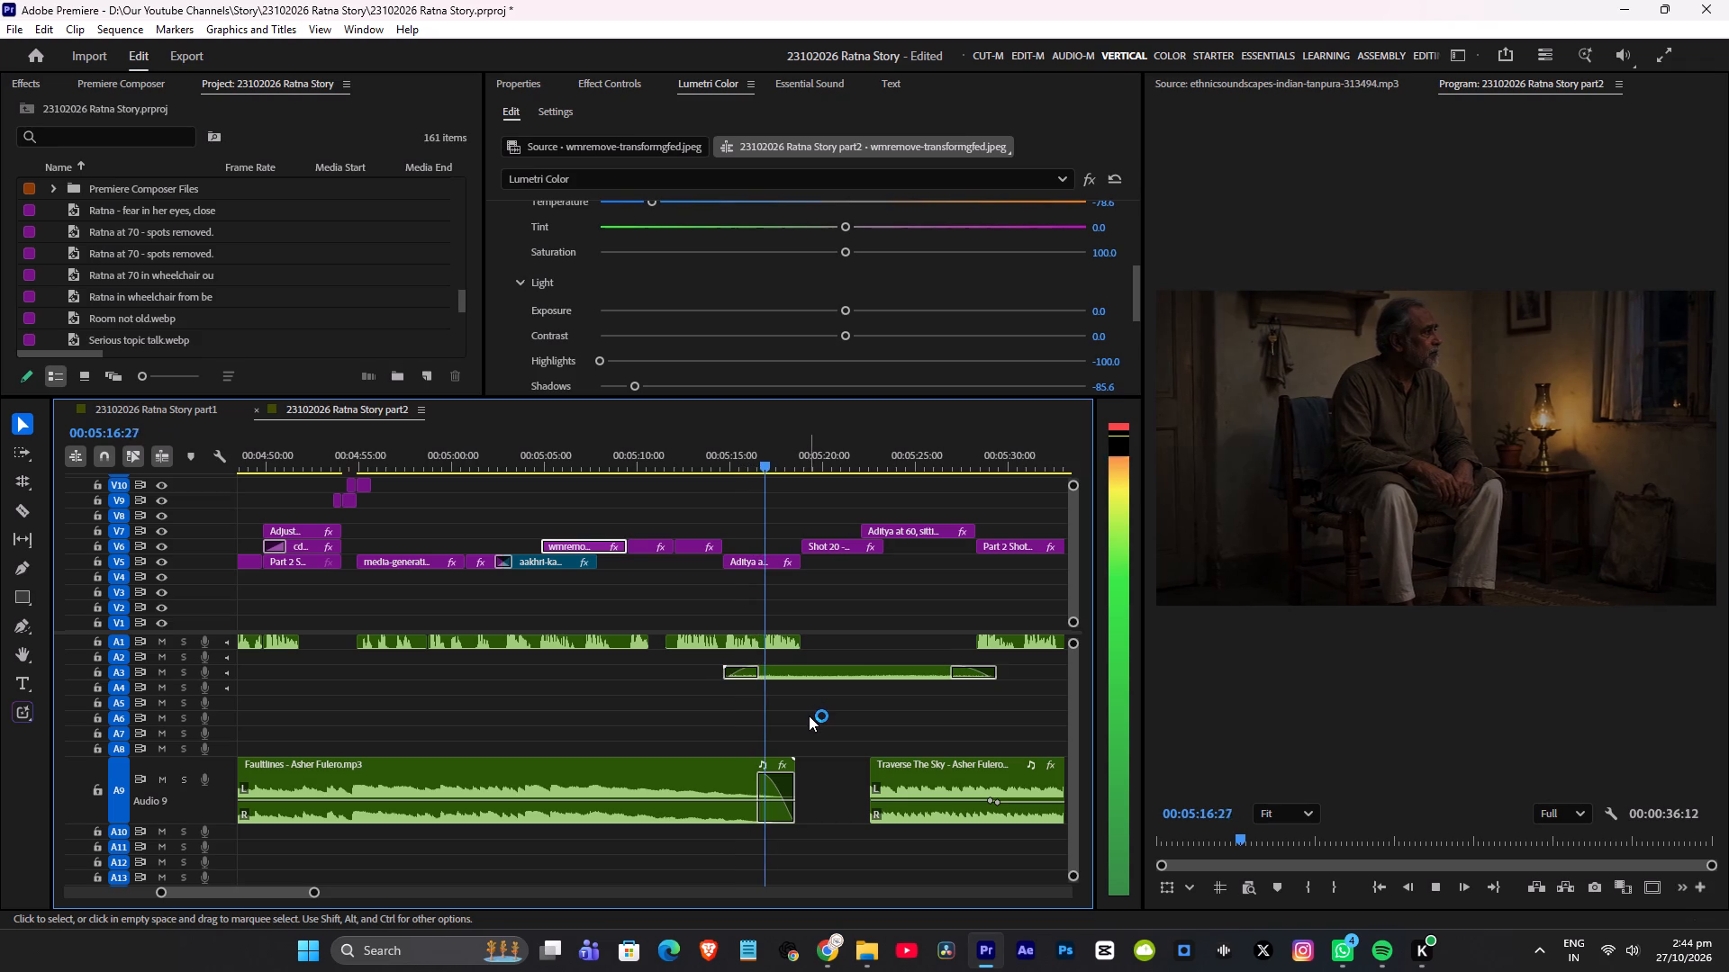
pyautogui.hotkey('ctrl', 's')
pyautogui.press('space')
pyautogui.scroll(-4, 809, 715)
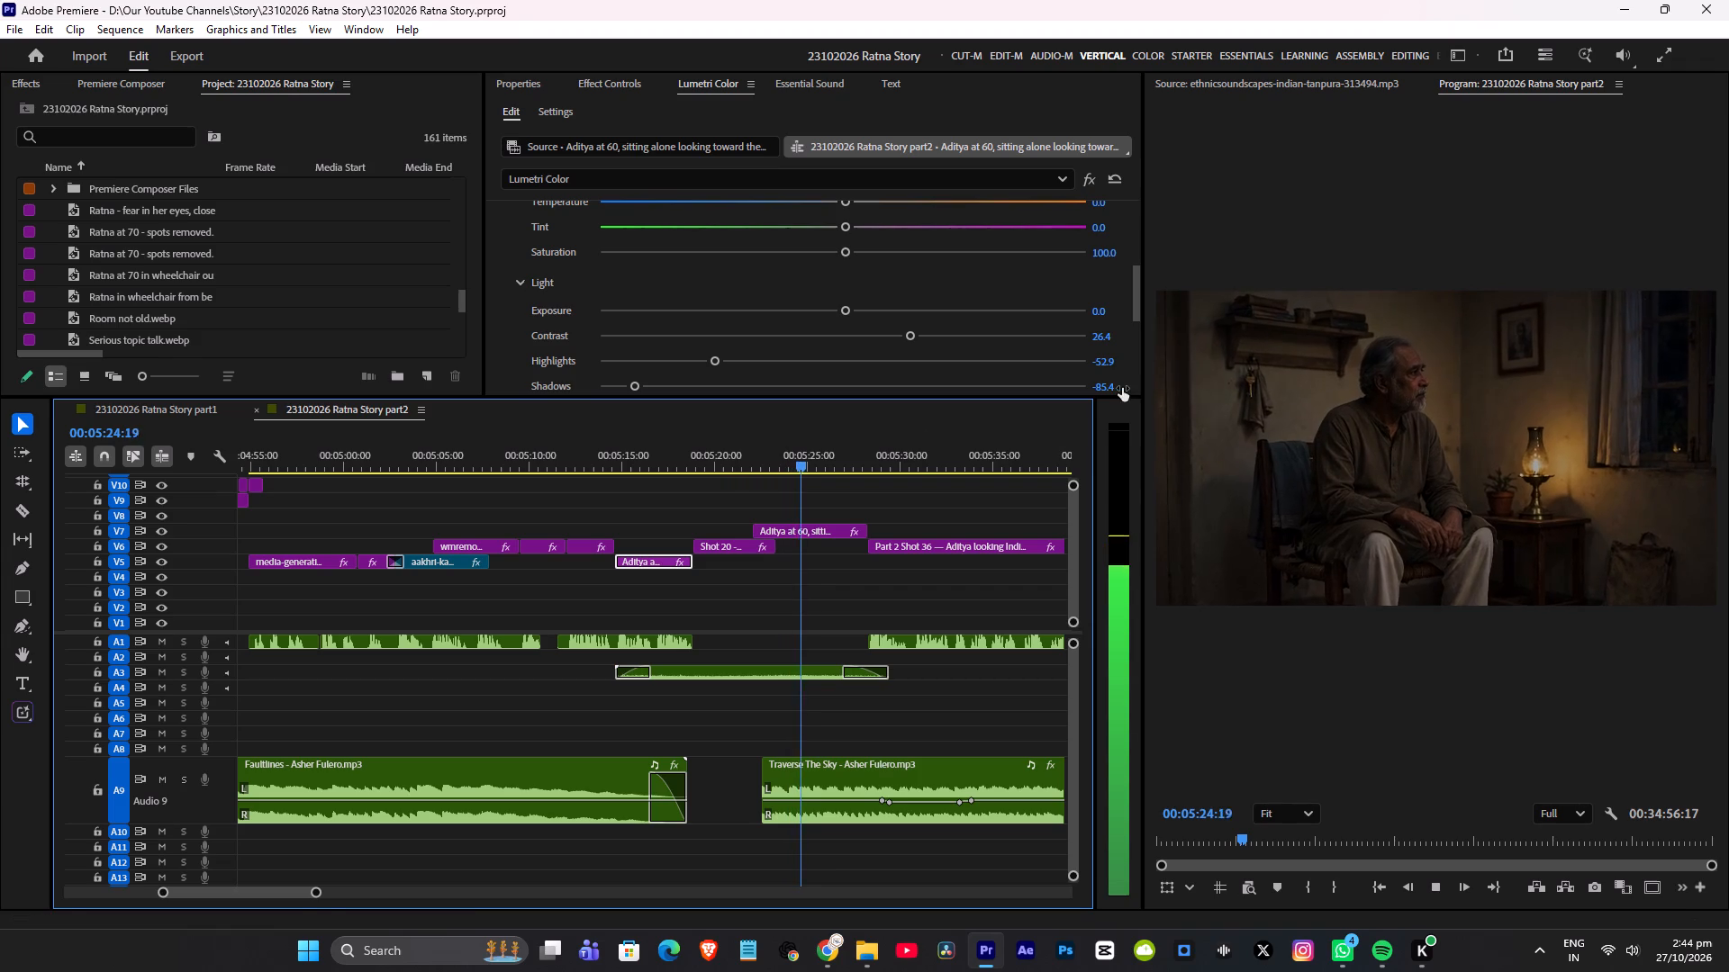
pyautogui.scroll(-4, 978, 683)
pyautogui.press('space')
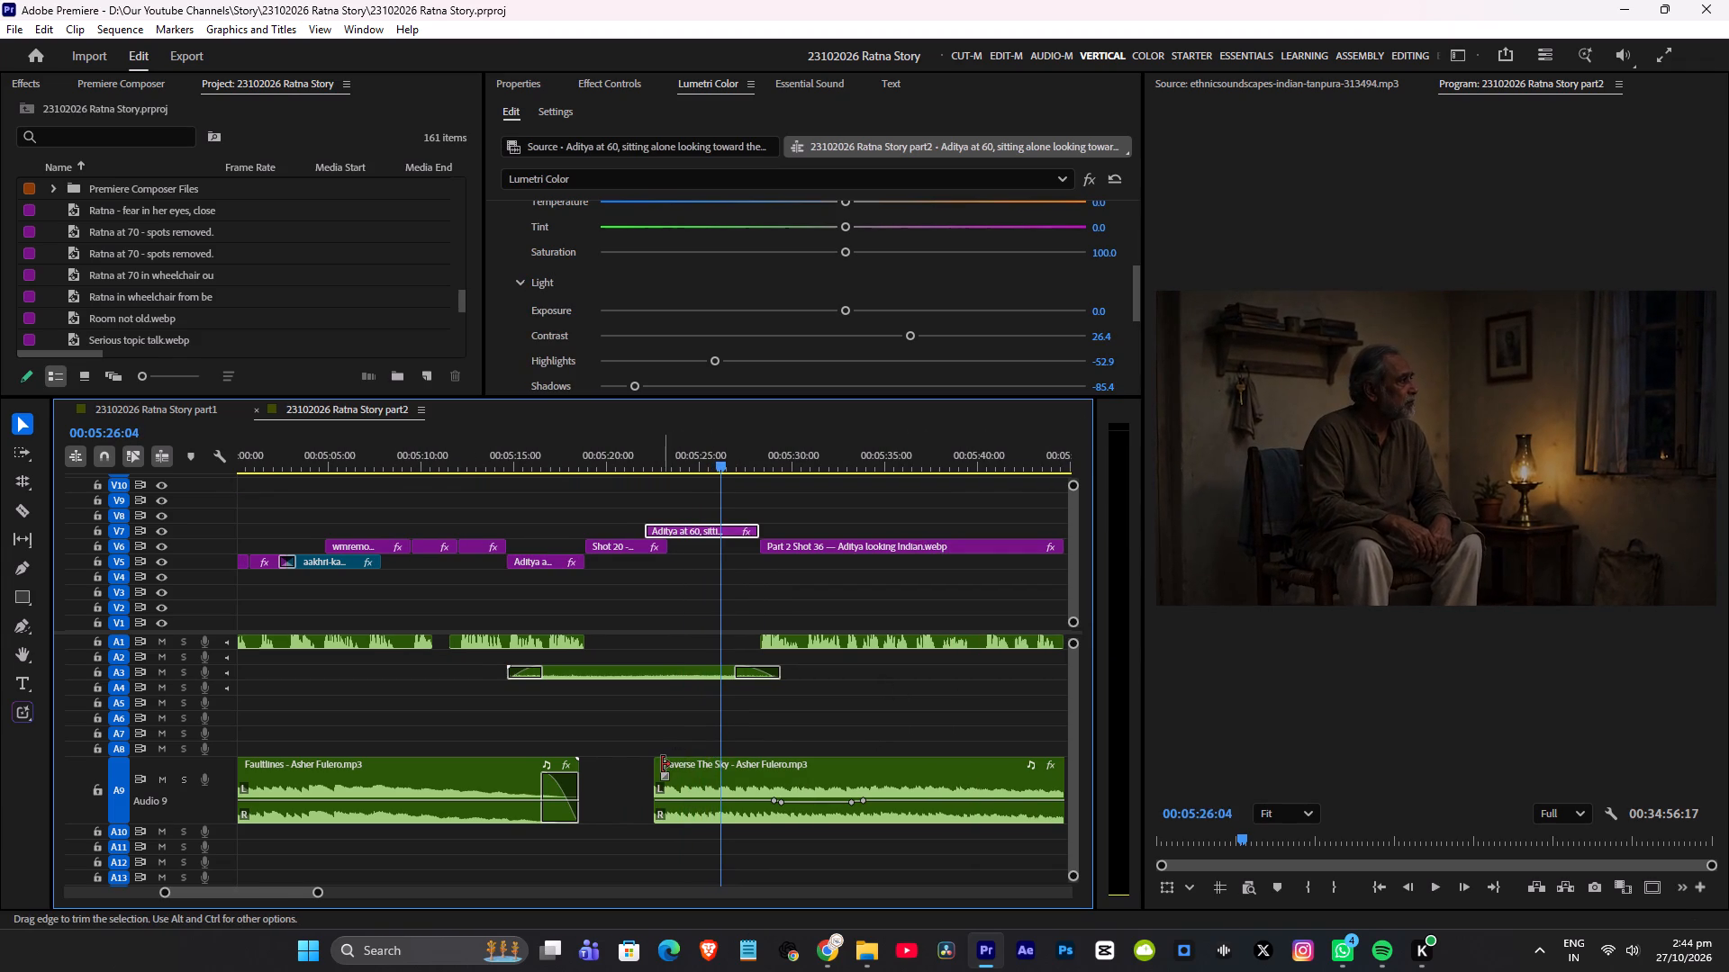
# Move the following Traverse The Sky clip on A9 to end at about 00:06:07, extend its start to about 00:05:27, and play it.
pyautogui.moveTo(662, 764); pyautogui.dragTo(637, 769)
pyautogui.keyDown('alt'); pyautogui.scroll(-11, 723, 753); pyautogui.keyUp('alt')
pyautogui.moveTo(749, 776); pyautogui.dragTo(856, 774)
pyautogui.moveTo(798, 762); pyautogui.dragTo(739, 762)
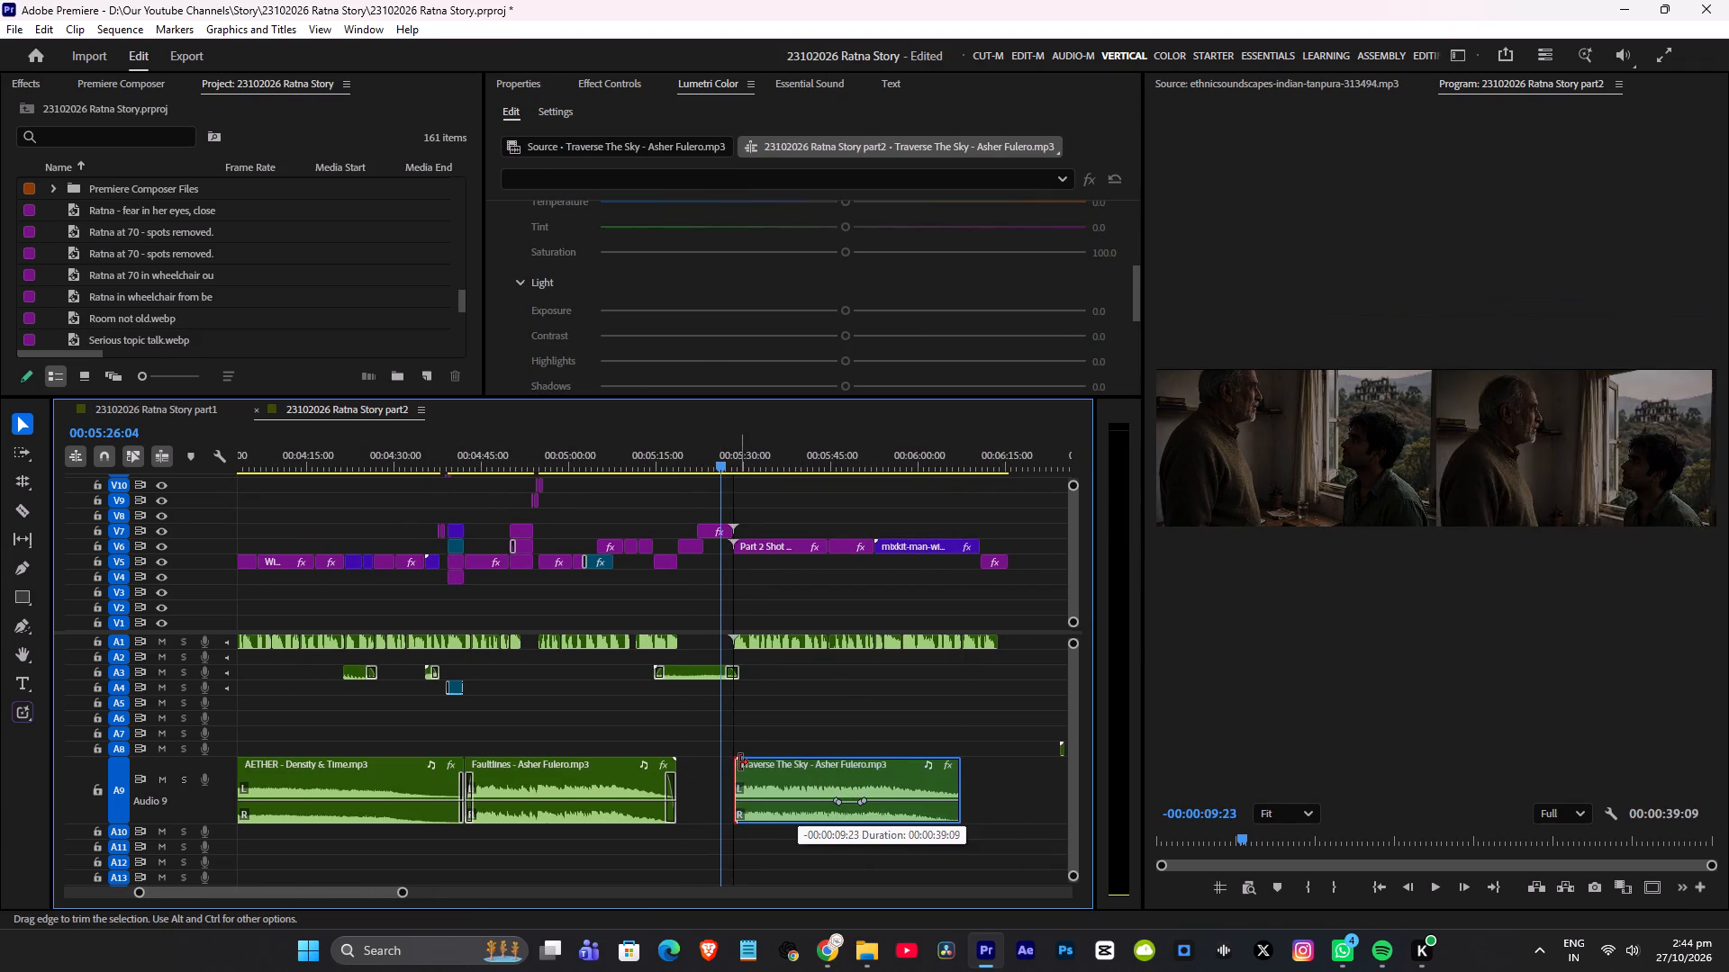
pyautogui.moveTo(739, 762); pyautogui.dragTo(733, 762)
pyautogui.press('space')
pyautogui.keyDown('alt'); pyautogui.scroll(4, 749, 755); pyautogui.keyUp('alt')
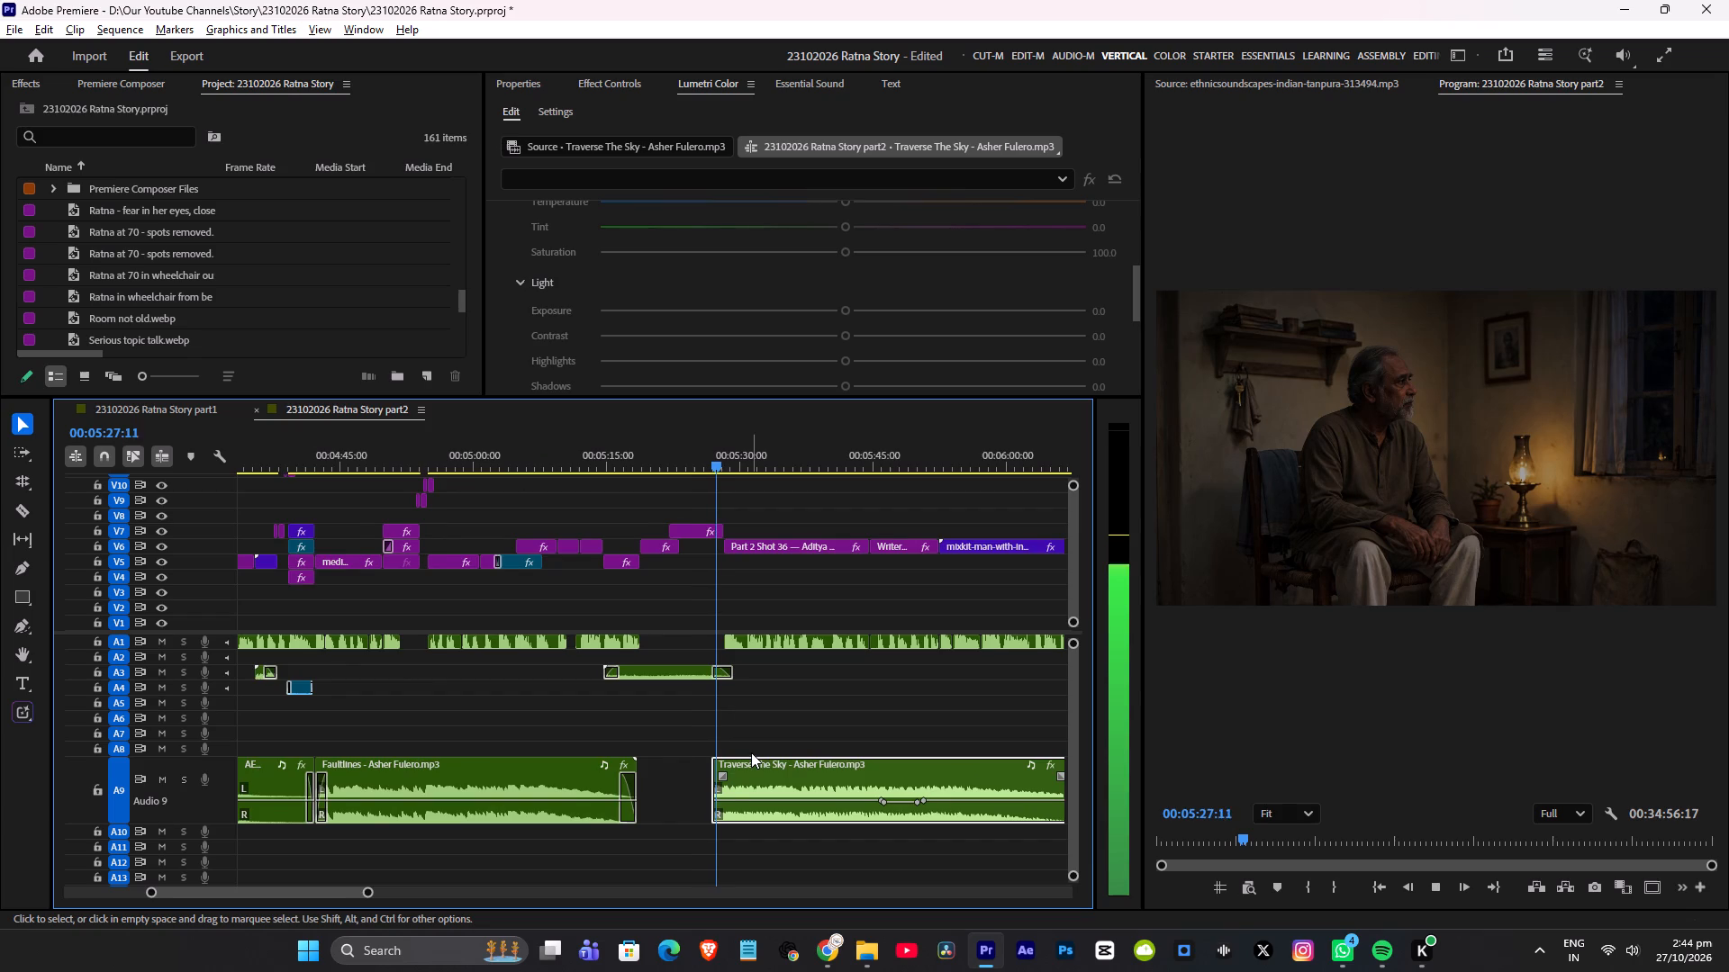
pyautogui.keyDown('alt'); pyautogui.scroll(7, 751, 751); pyautogui.keyUp('alt')
pyautogui.press('space')
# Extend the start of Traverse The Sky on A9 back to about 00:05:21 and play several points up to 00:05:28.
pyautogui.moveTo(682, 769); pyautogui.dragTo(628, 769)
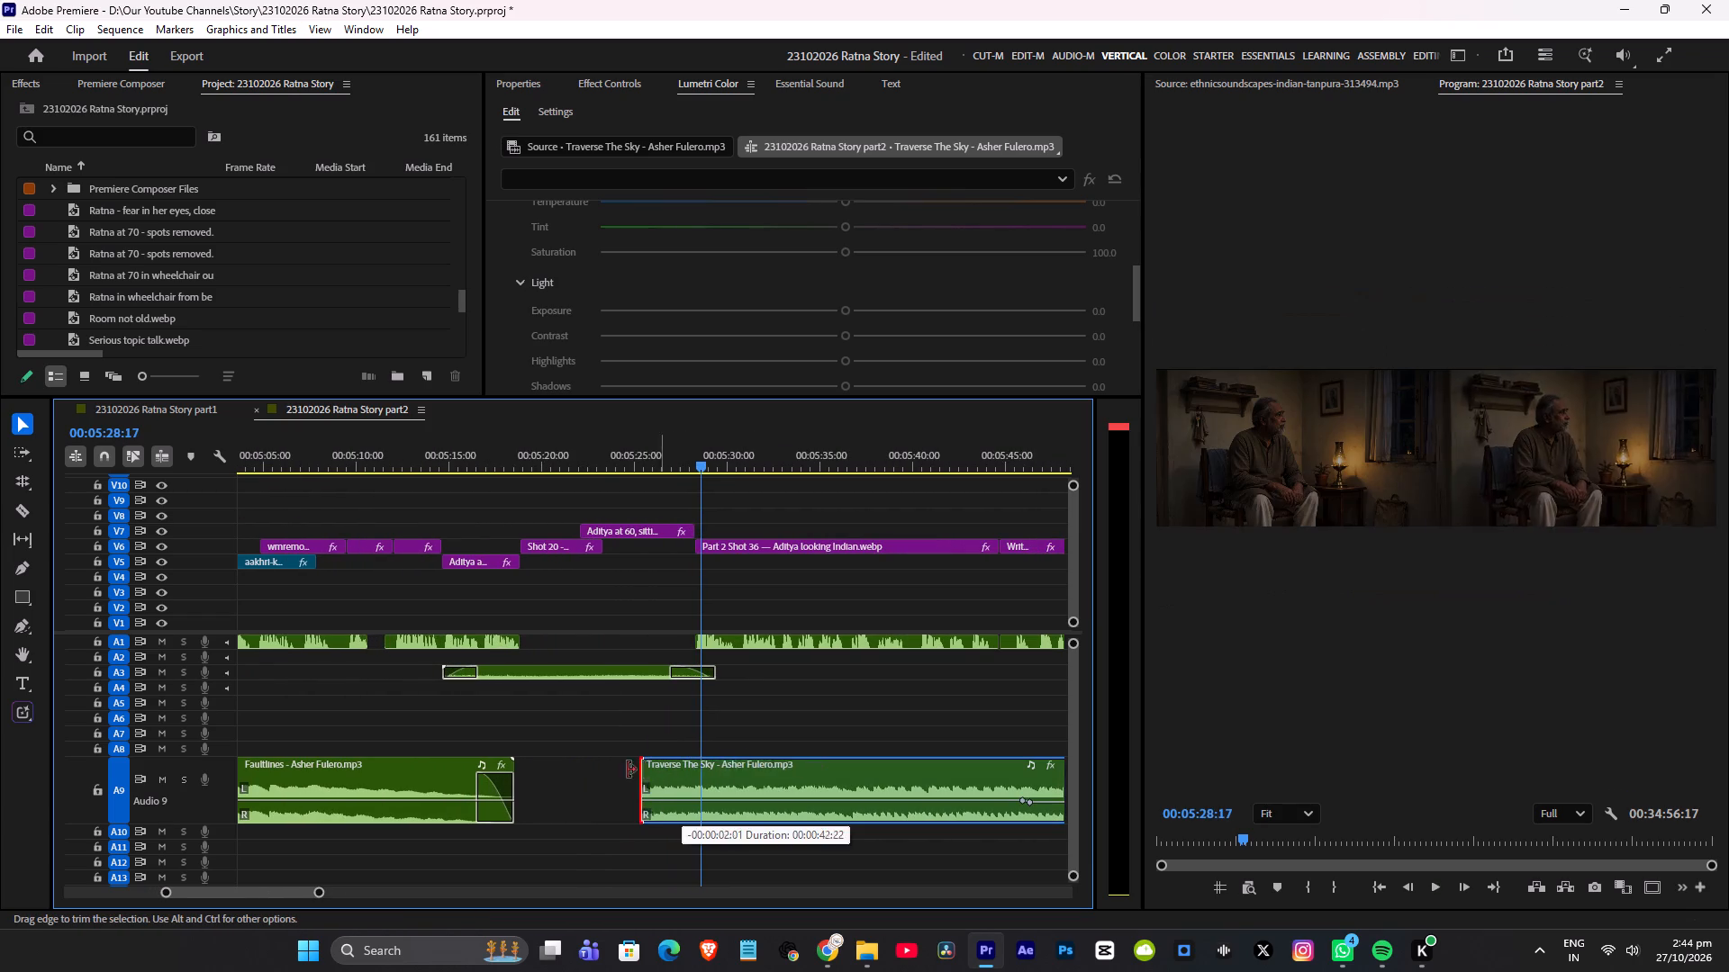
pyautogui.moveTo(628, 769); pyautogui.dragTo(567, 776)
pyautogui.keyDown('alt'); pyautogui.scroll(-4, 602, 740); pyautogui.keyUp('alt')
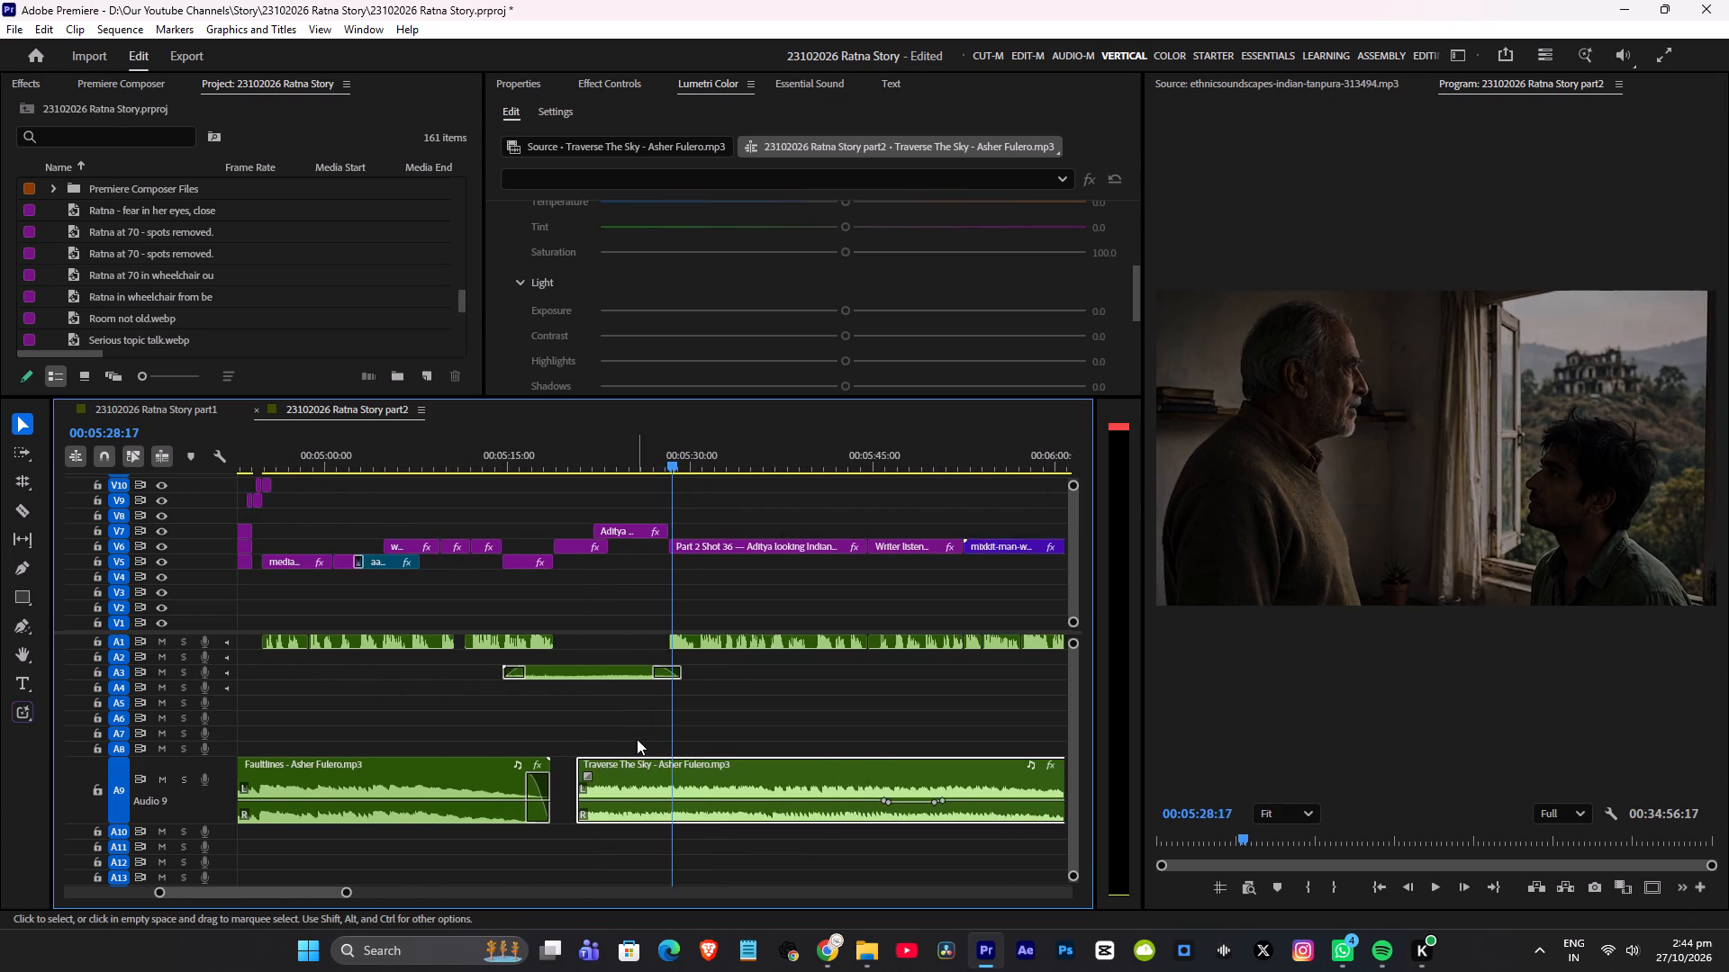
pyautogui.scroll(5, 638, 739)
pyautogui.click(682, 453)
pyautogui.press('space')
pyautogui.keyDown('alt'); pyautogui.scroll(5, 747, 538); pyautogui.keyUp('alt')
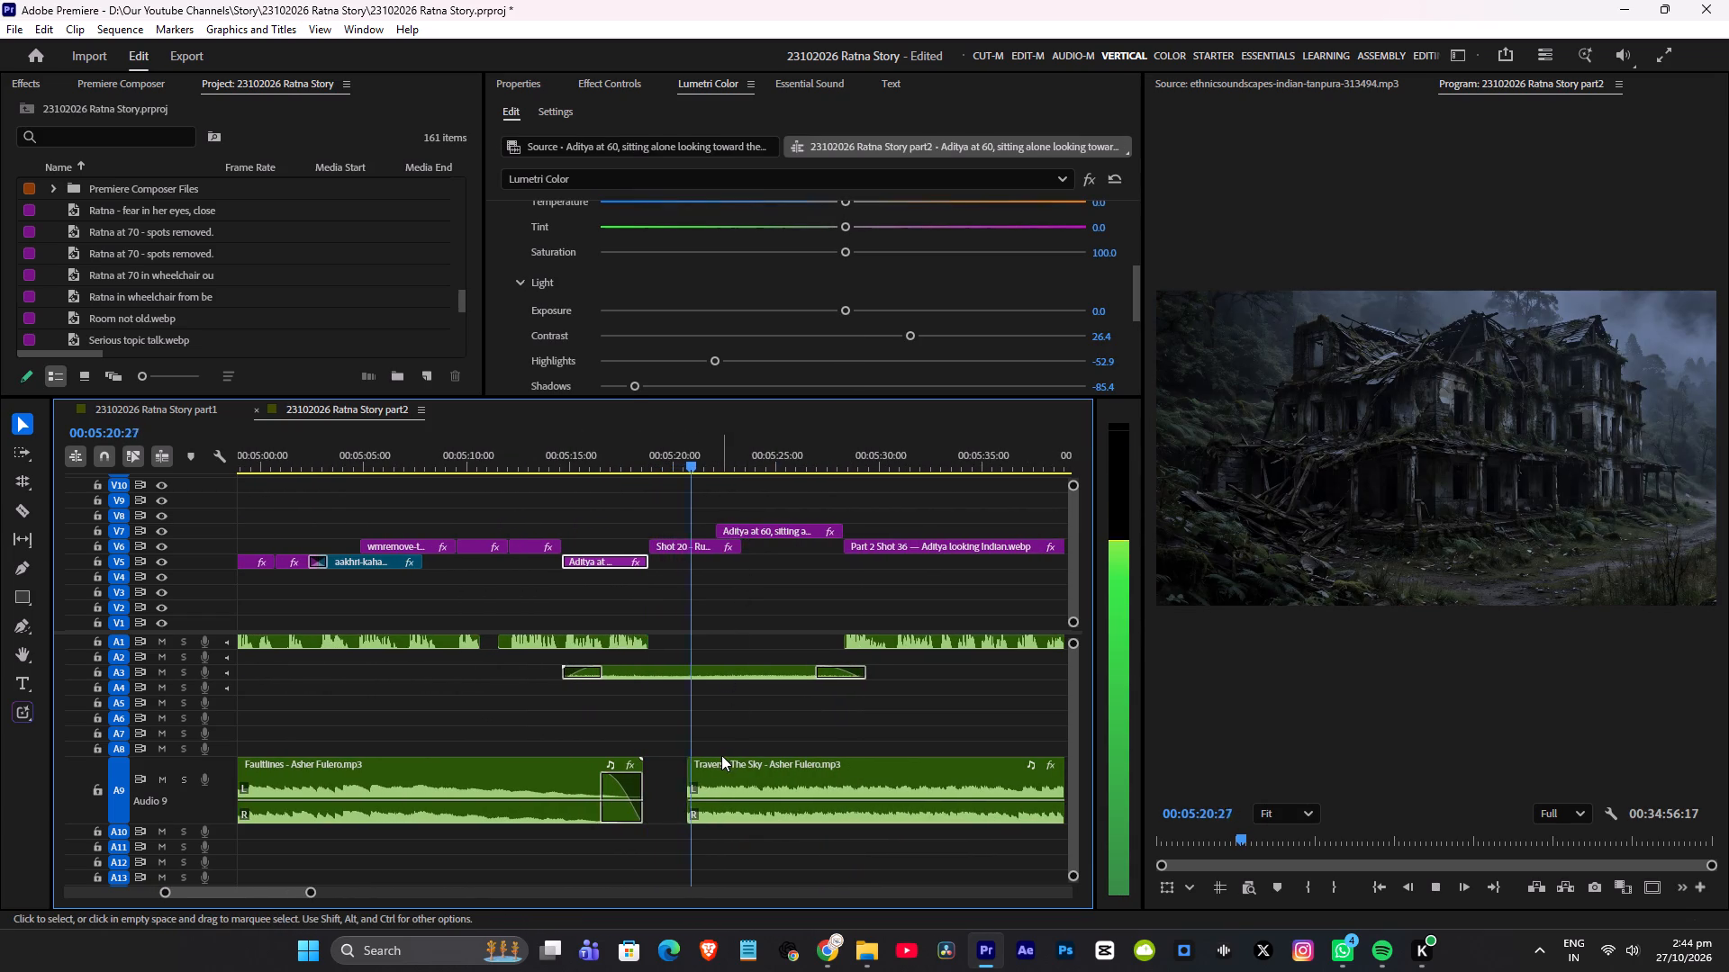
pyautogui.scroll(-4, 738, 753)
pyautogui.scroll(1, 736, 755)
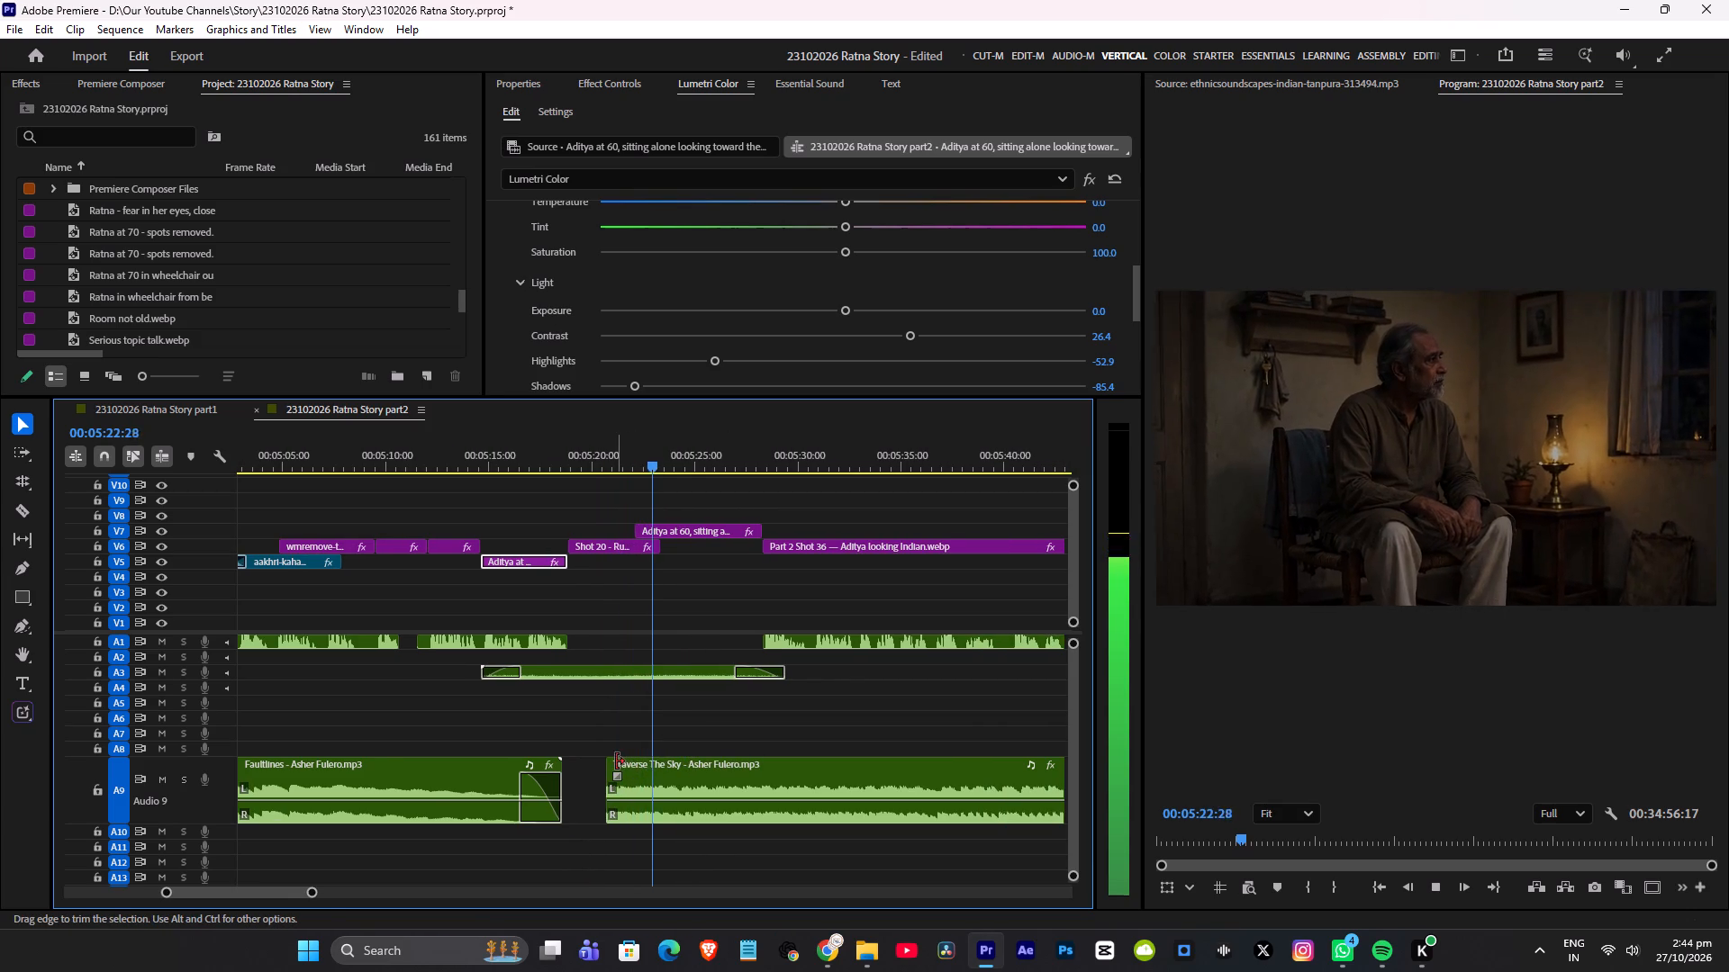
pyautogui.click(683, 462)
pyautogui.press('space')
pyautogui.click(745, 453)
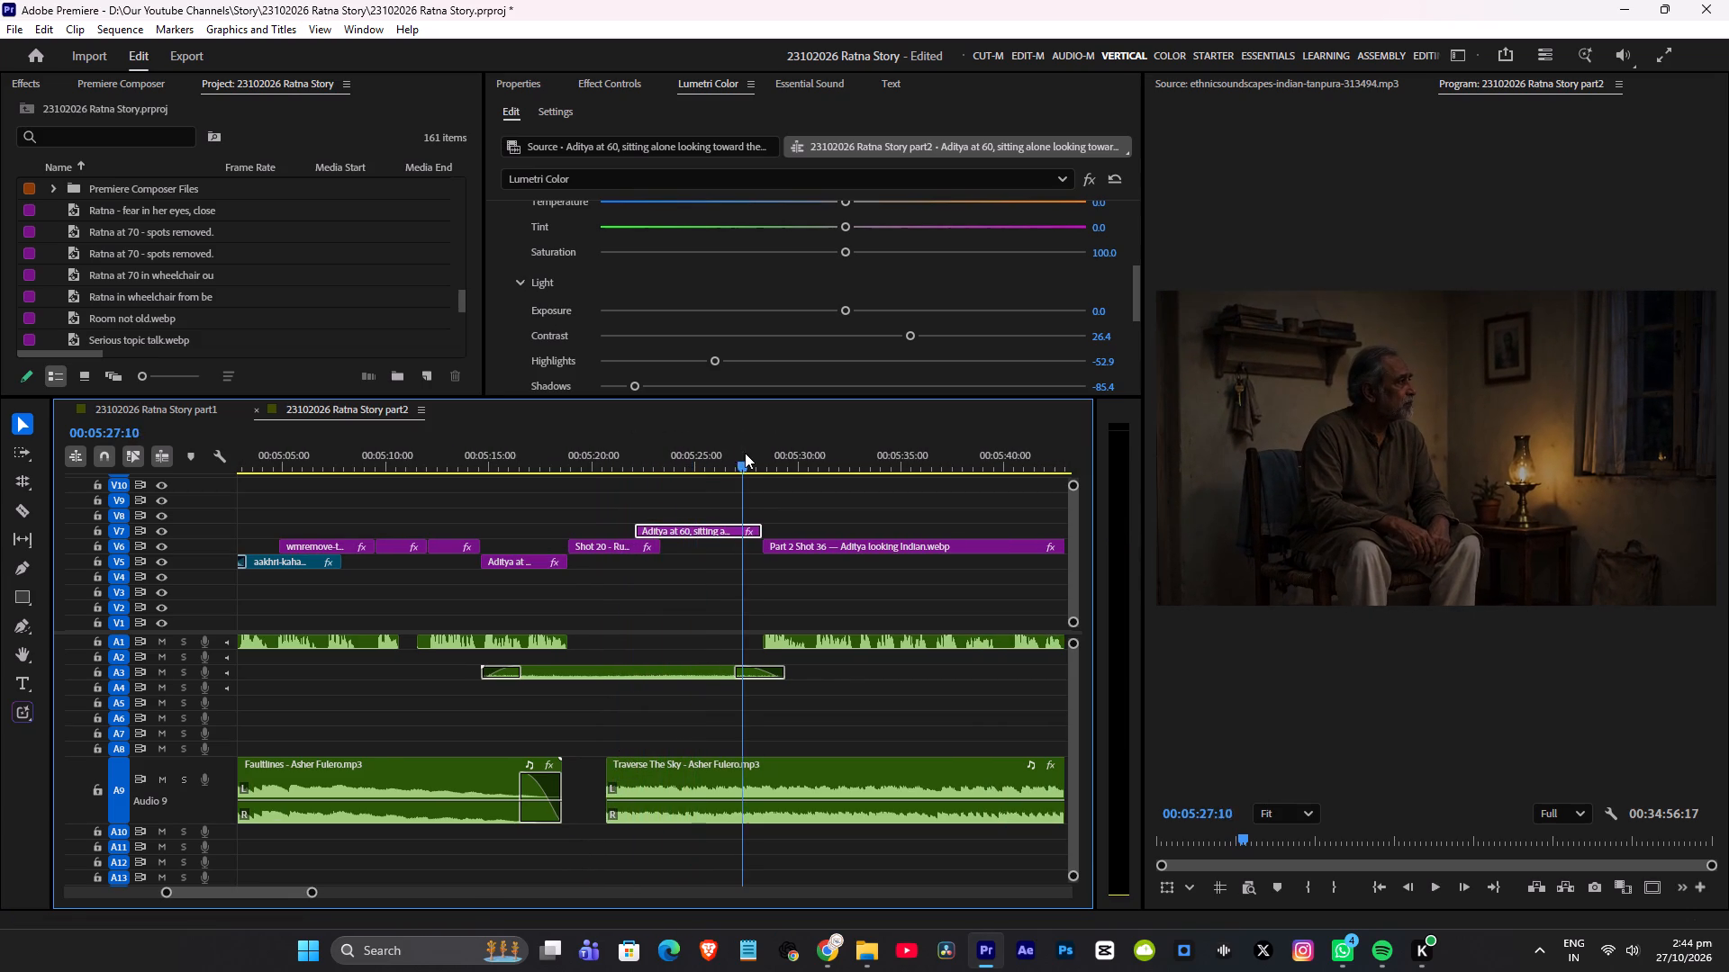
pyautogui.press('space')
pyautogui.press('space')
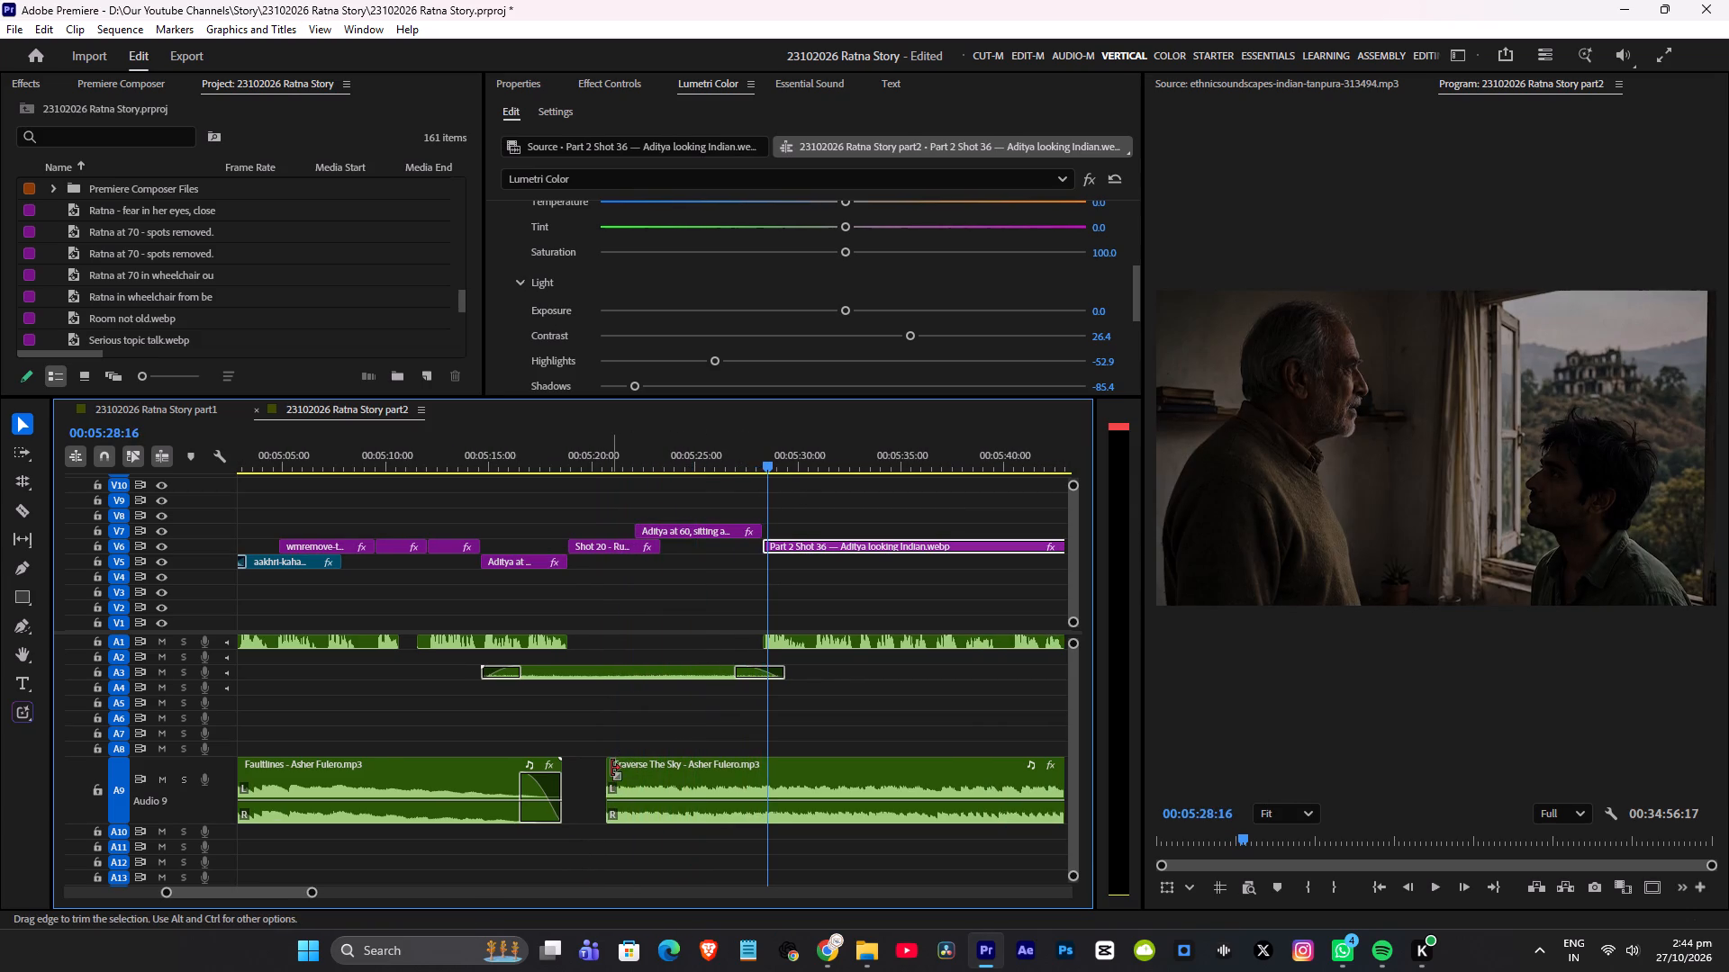
# Trim the start of Traverse The Sky on A9 to about 00:05:29, just after the Part 2 Shot 36 clip begins, and play it.
pyautogui.moveTo(614, 768); pyautogui.dragTo(770, 753)
pyautogui.click(766, 756)
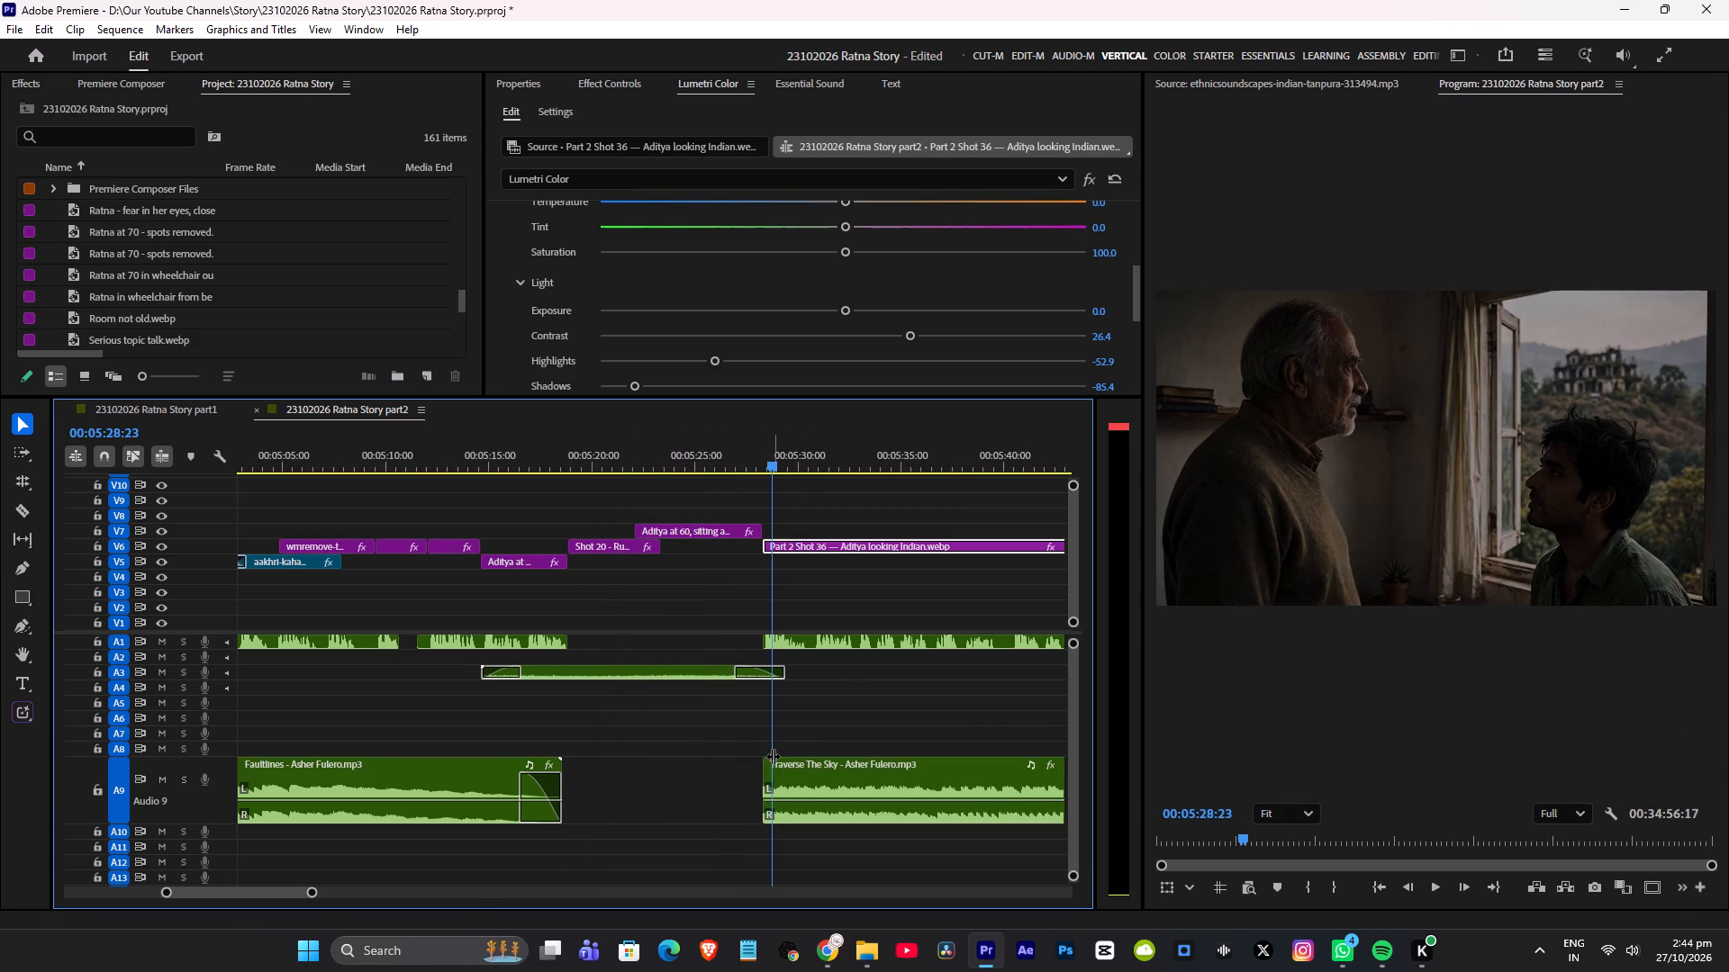
pyautogui.moveTo(764, 757); pyautogui.dragTo(775, 757)
pyautogui.press('space')
pyautogui.scroll(-3, 822, 751)
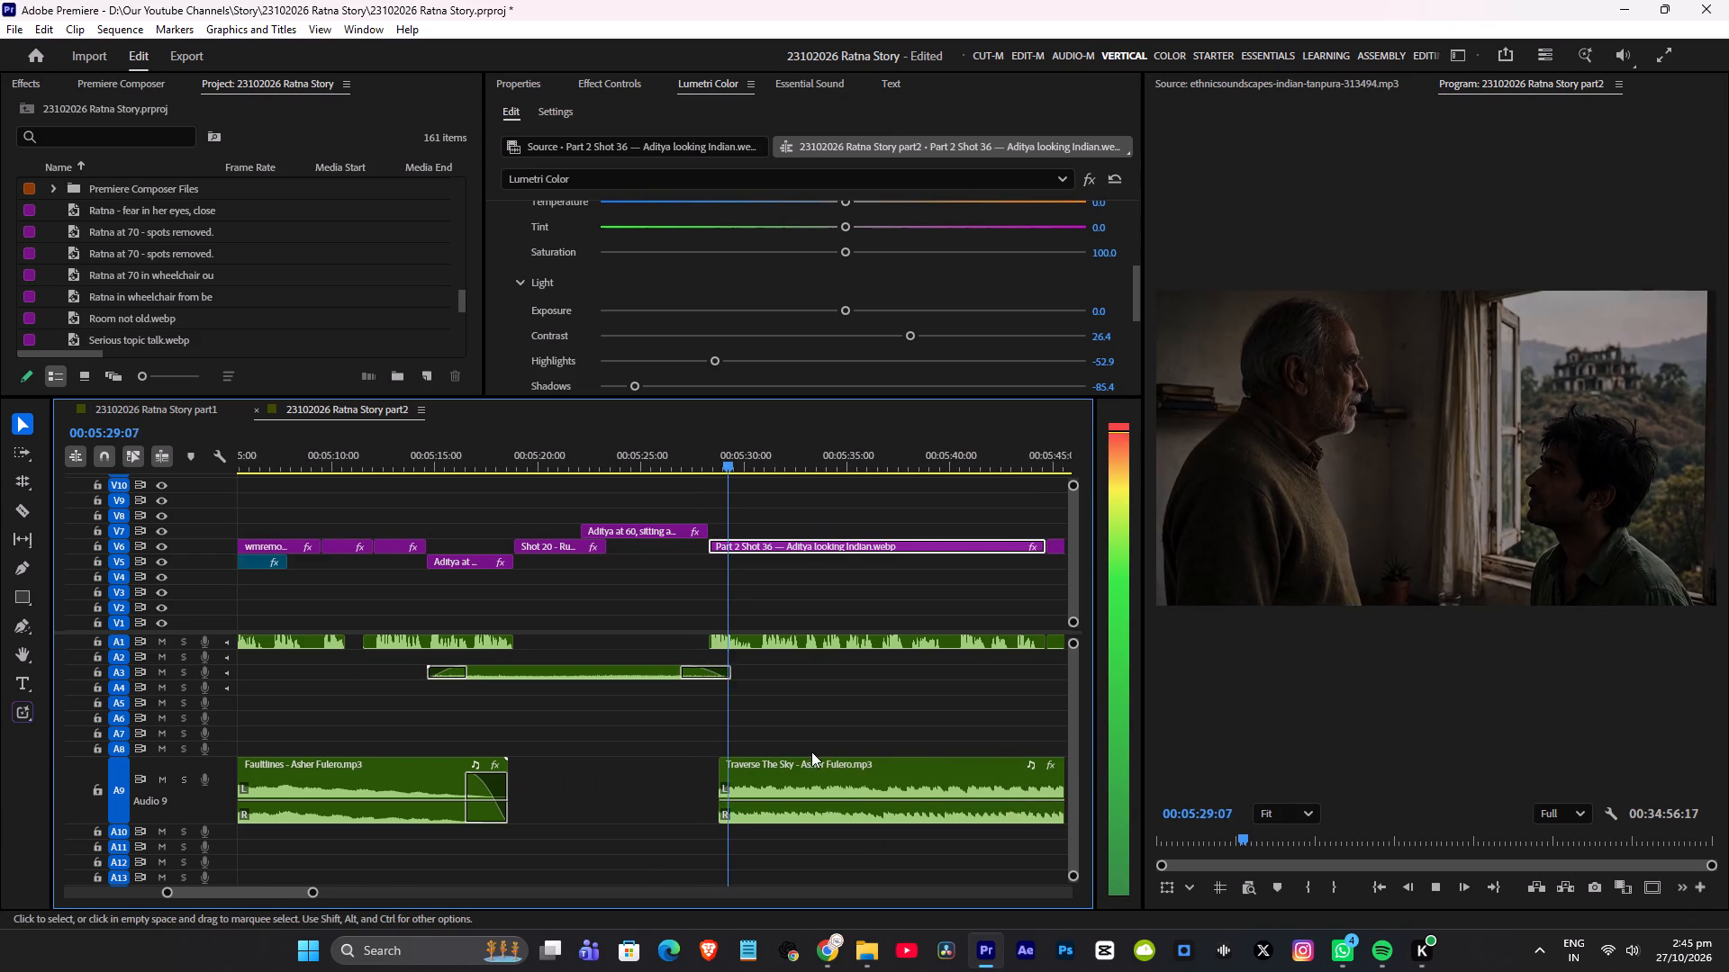
pyautogui.scroll(-4, 811, 751)
# Play Traverse The Sky on A9 under the Part 2 Shot 36 clip from about 00:05:34 and again from about 00:05:32.
pyautogui.click(754, 460)
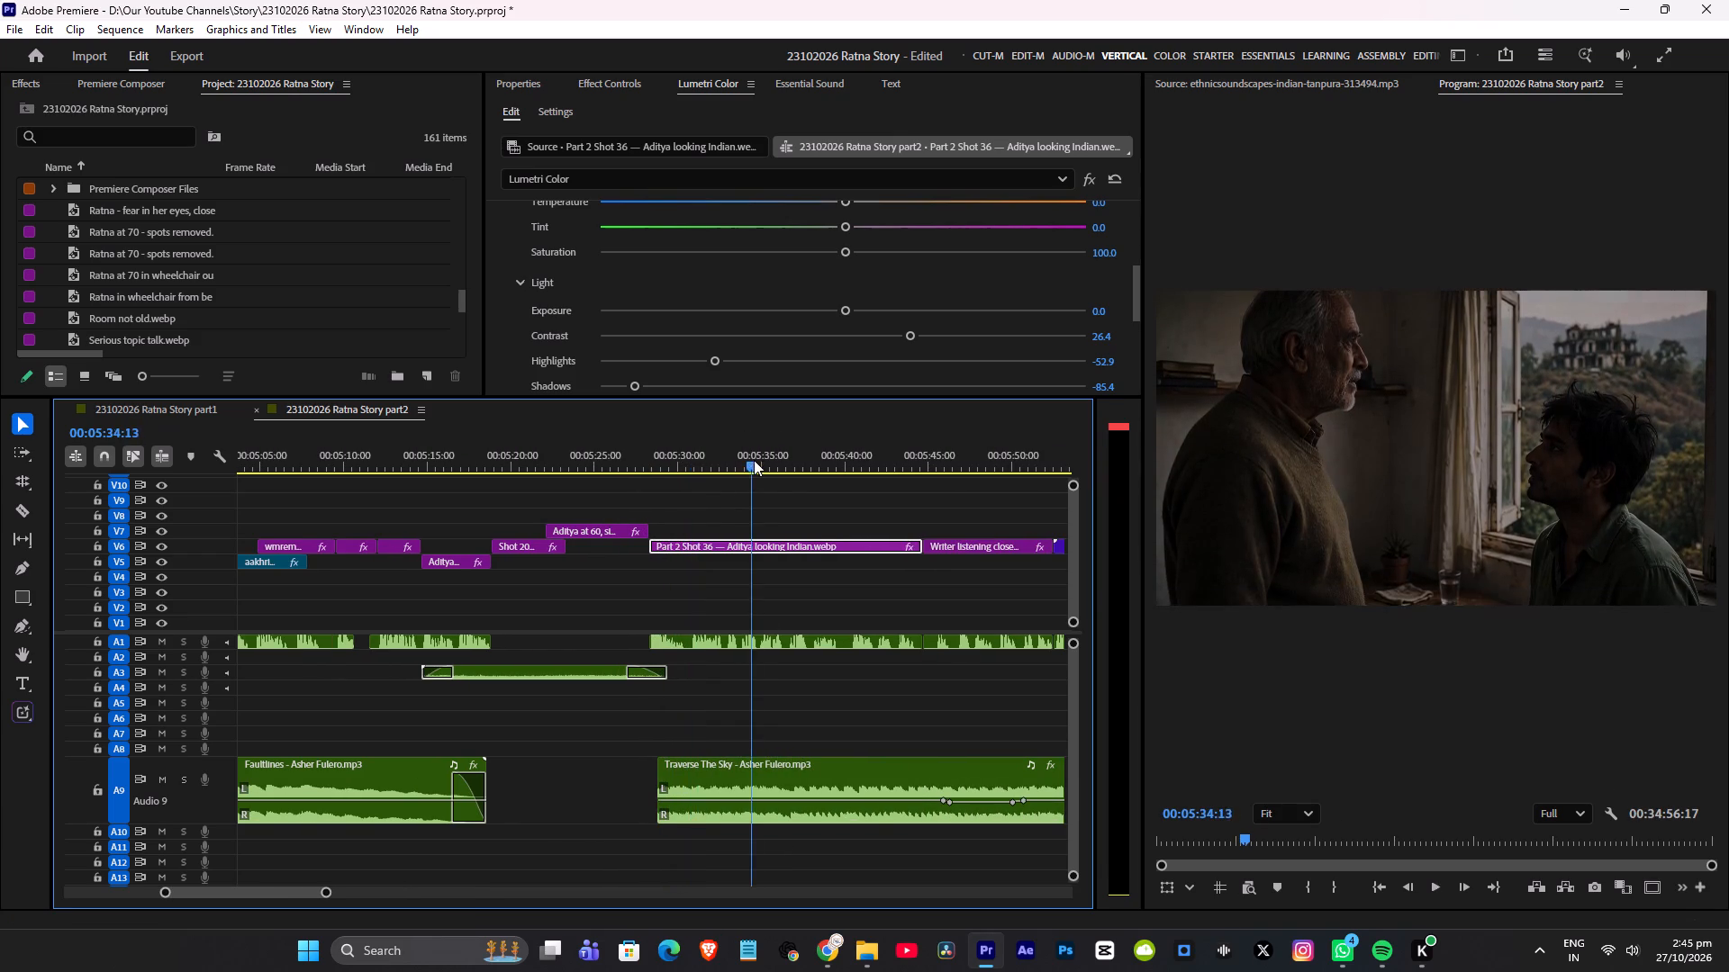
pyautogui.press('space')
pyautogui.scroll(-4, 807, 659)
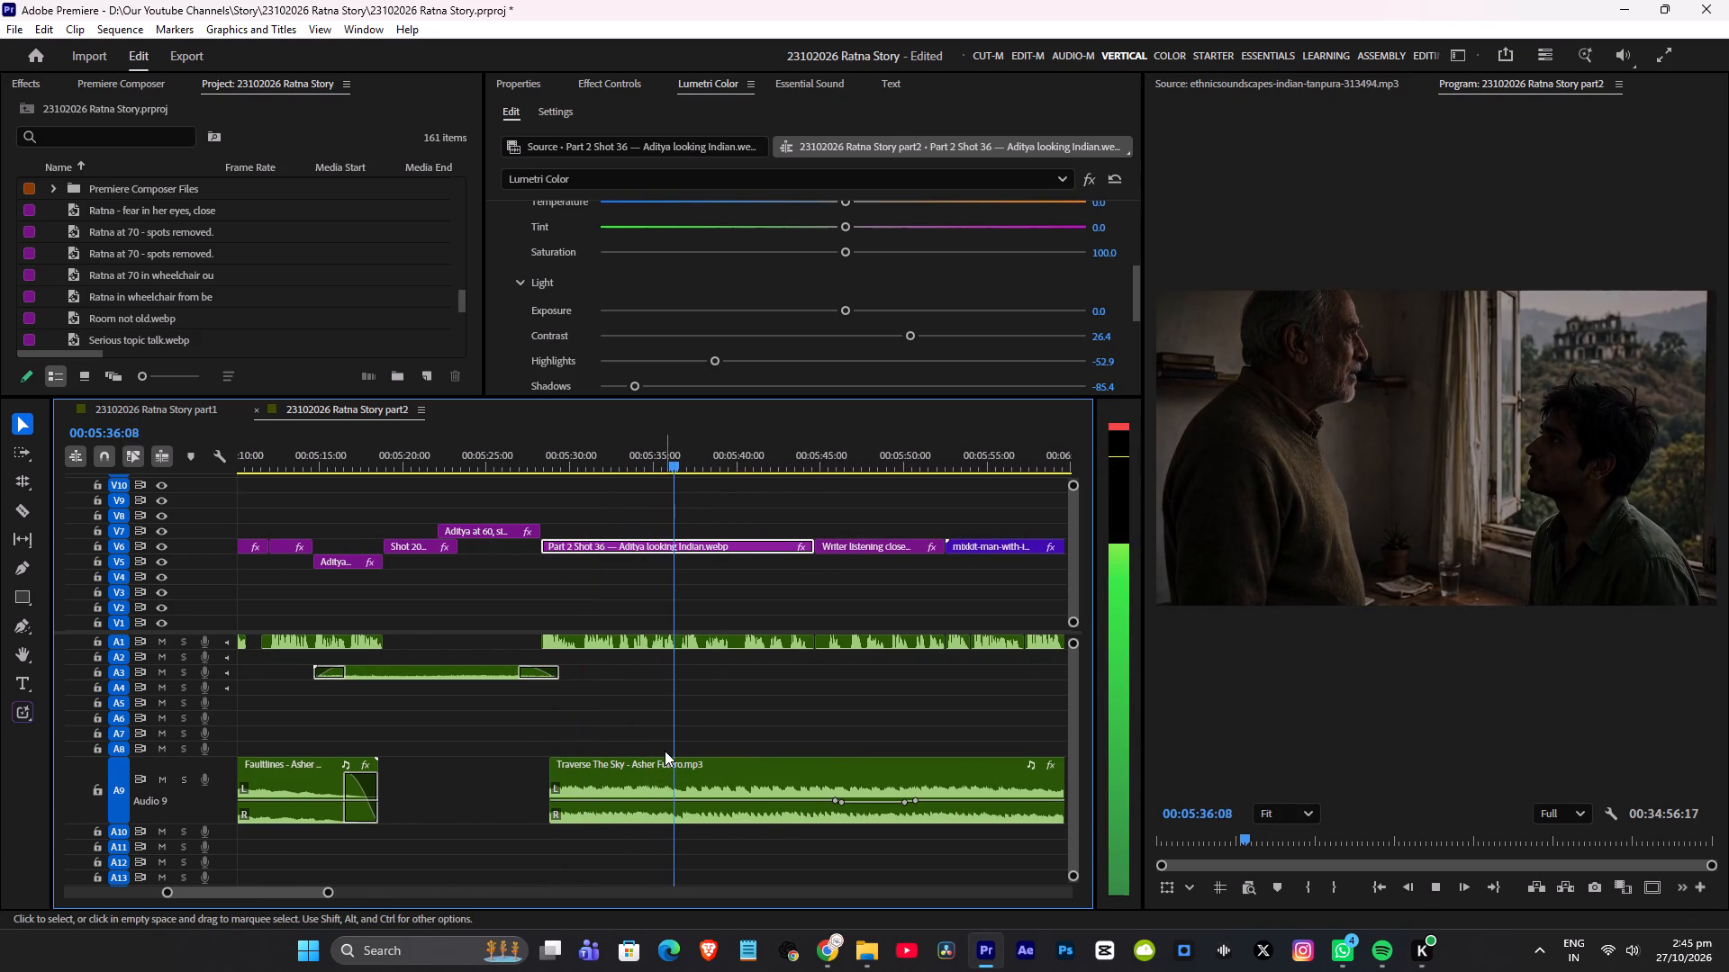
pyautogui.click(552, 766)
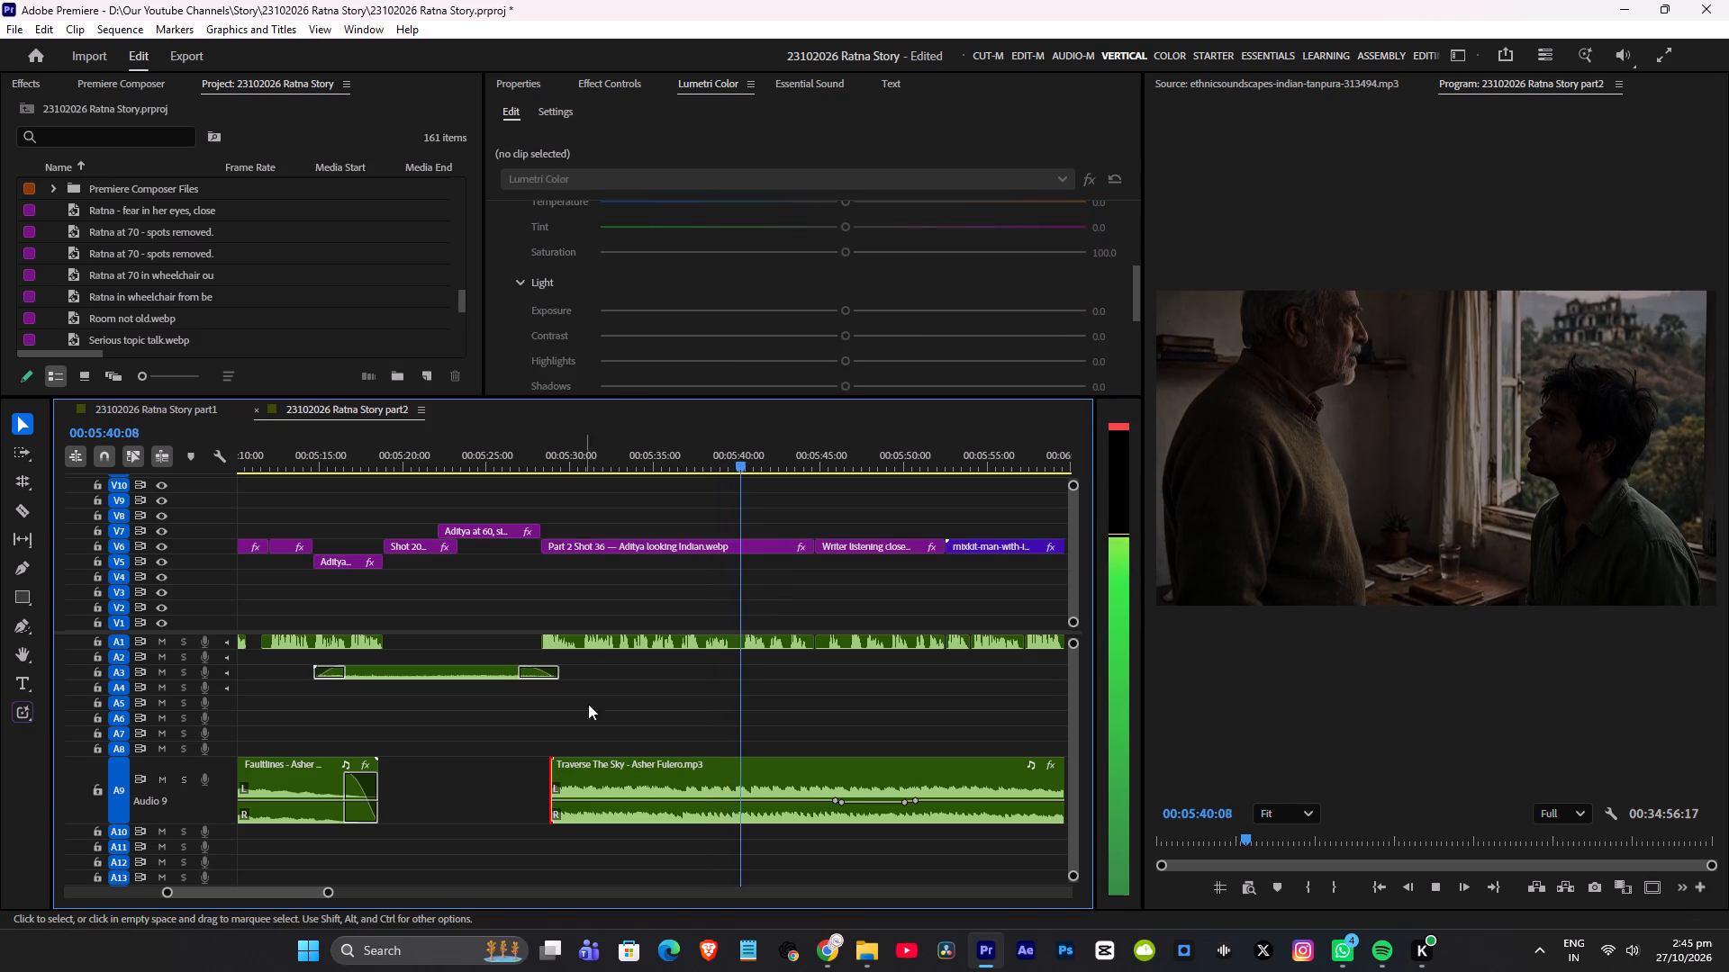
pyautogui.keyDown('alt'); pyautogui.scroll(-9, 696, 643); pyautogui.keyUp('alt')
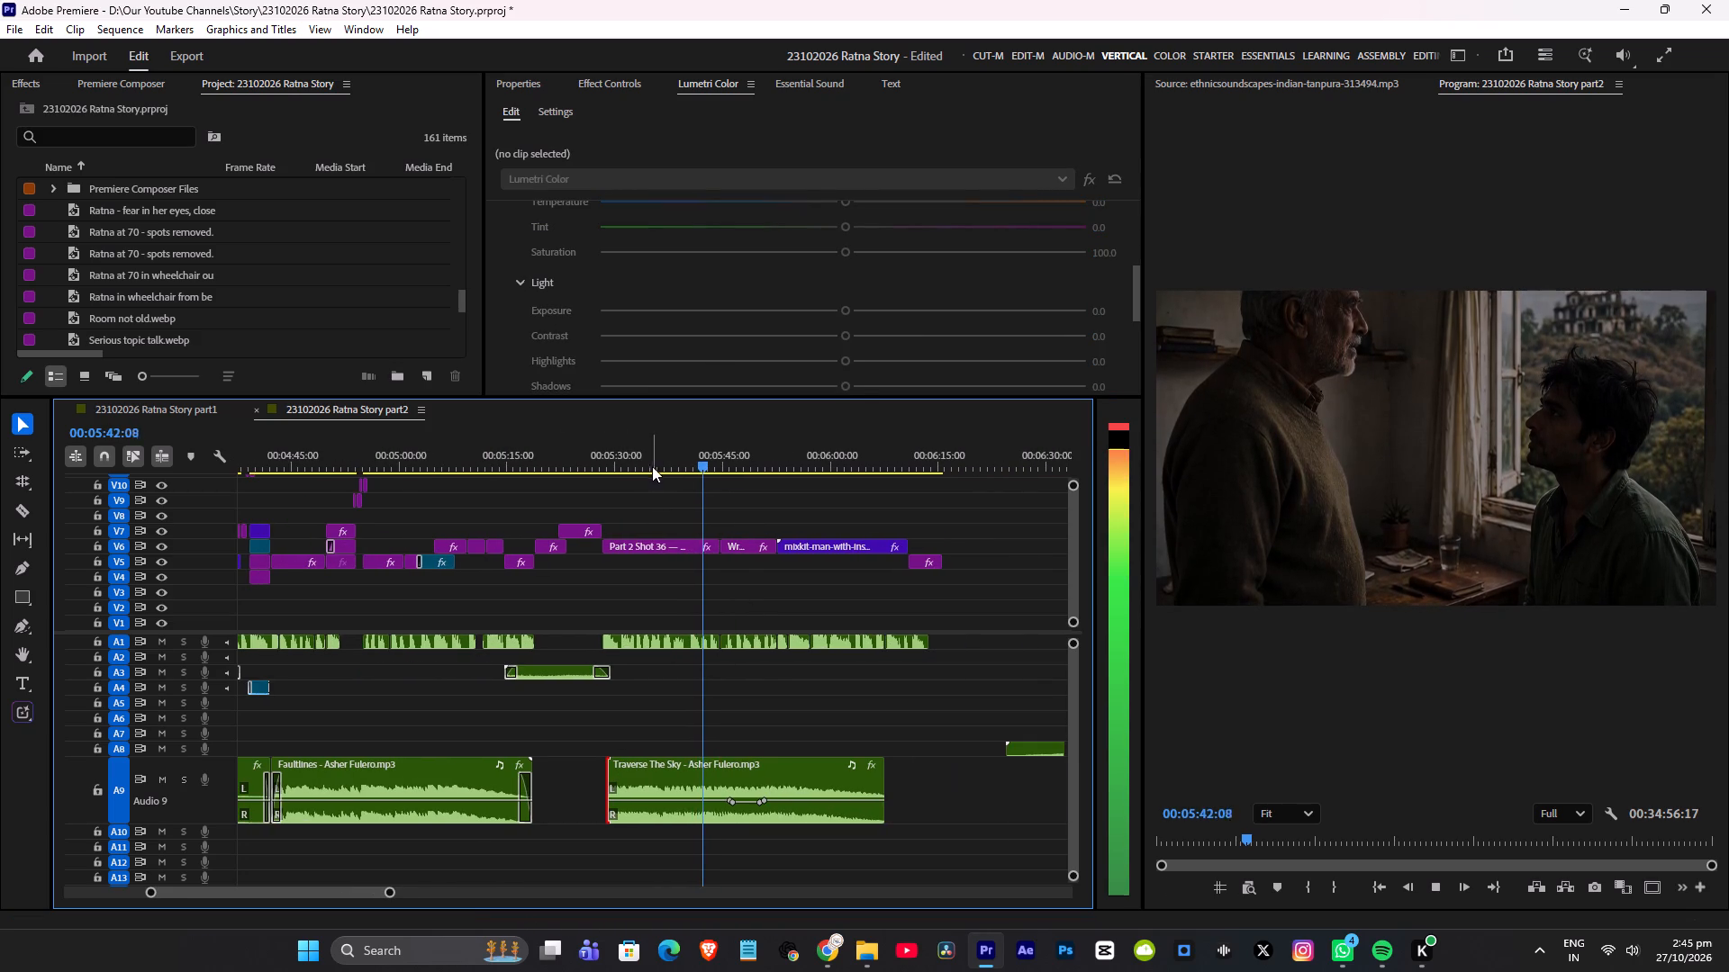
pyautogui.click(630, 462)
pyautogui.press('space')
pyautogui.keyDown('alt'); pyautogui.scroll(8, 627, 709); pyautogui.keyUp('alt')
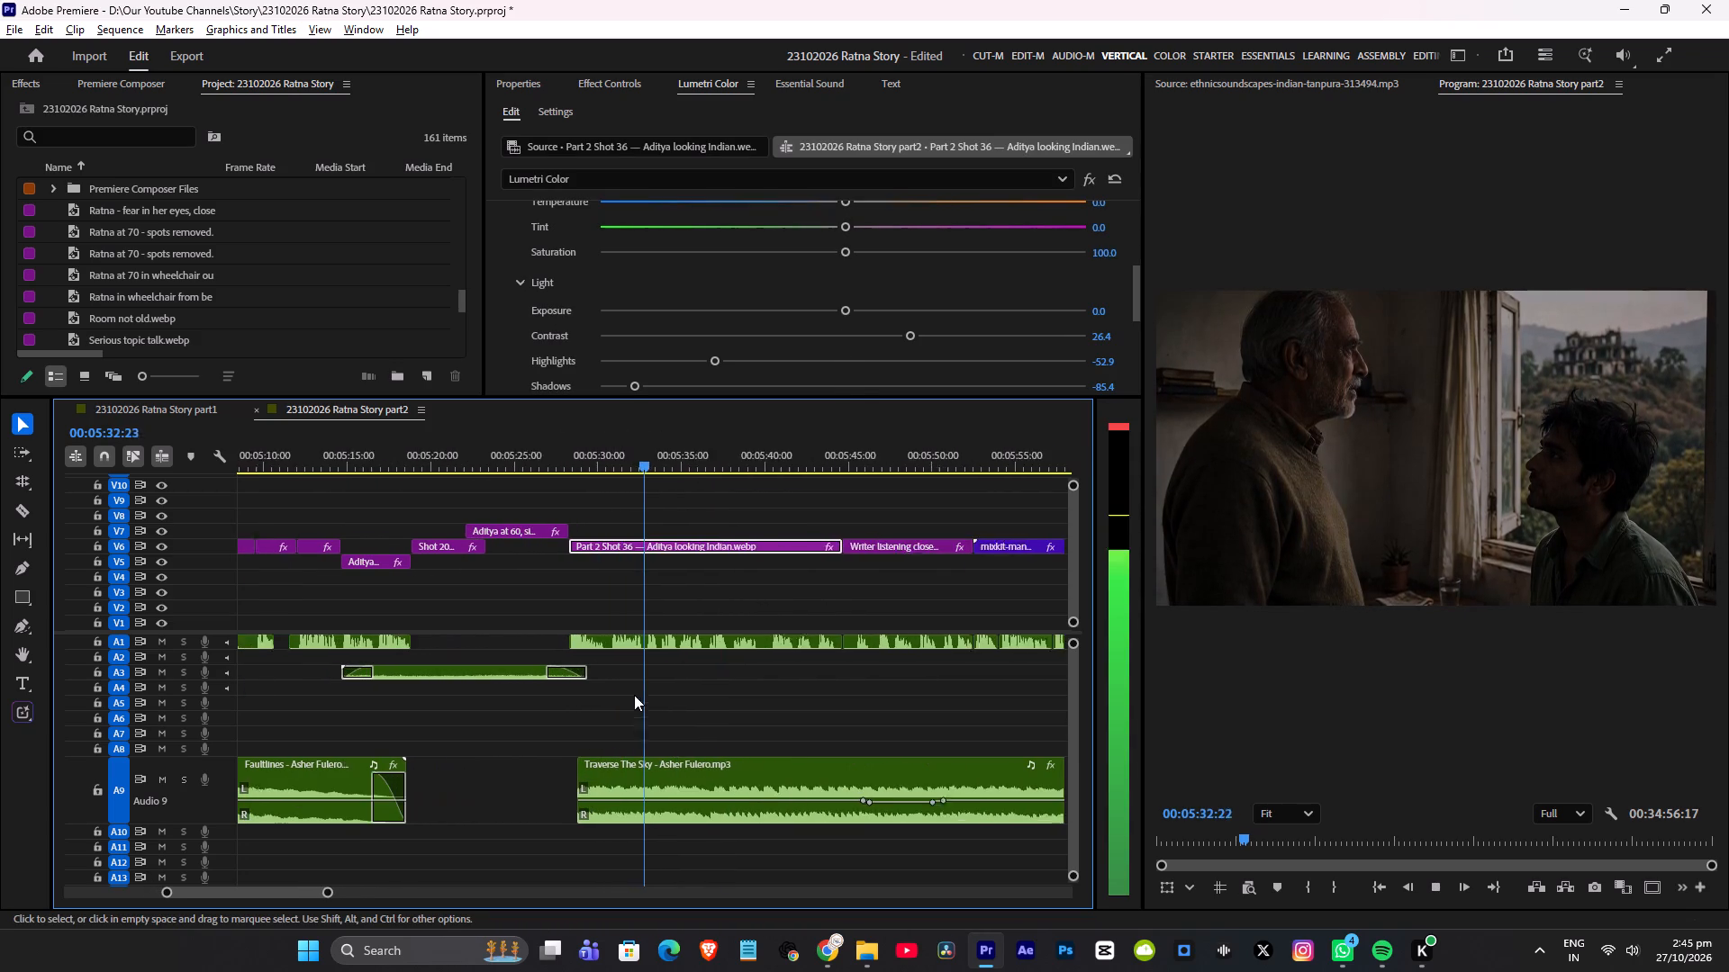
# Play Traverse The Sky on A9 from about 00:05:28 and trim its start to about 00:05:29:16.
pyautogui.keyDown('alt'); pyautogui.scroll(1, 634, 695); pyautogui.keyUp('alt')
pyautogui.click(559, 455)
pyautogui.press('space')
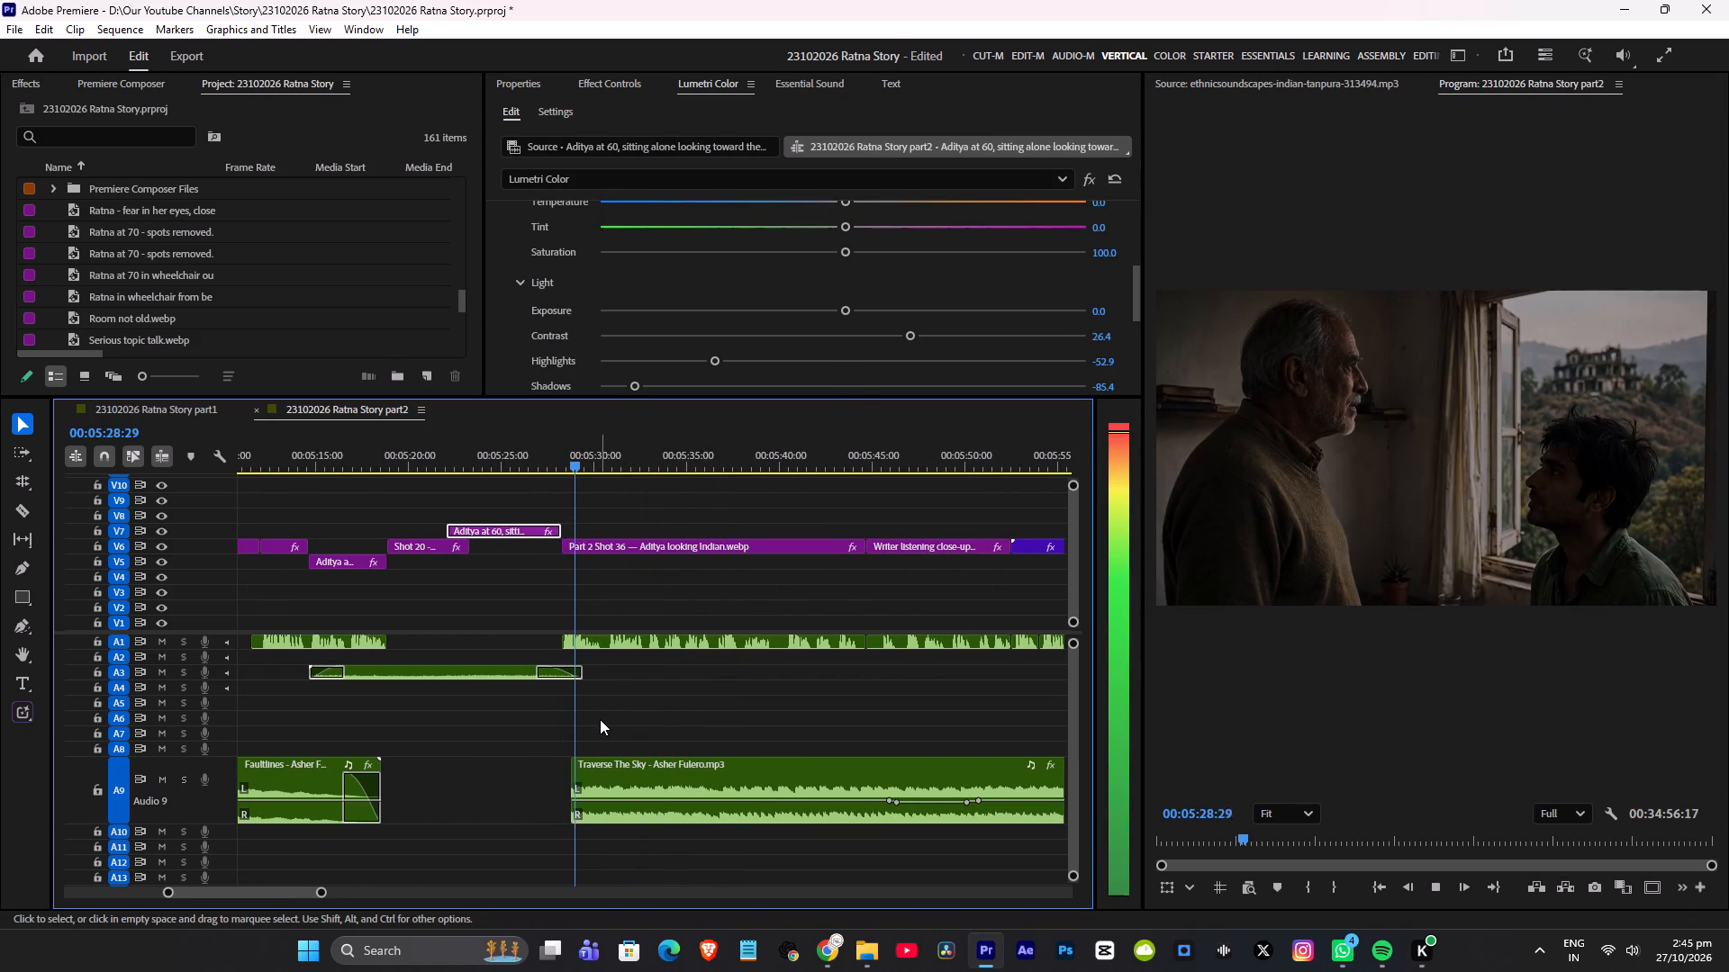
pyautogui.press('space')
pyautogui.moveTo(575, 762); pyautogui.dragTo(589, 763)
# Move Traverse The Sky on A9 to start at about 00:05:22, under the Aditya at 60 clip's start, and give it an about 2-second fade-in.
pyautogui.moveTo(623, 769); pyautogui.dragTo(606, 769)
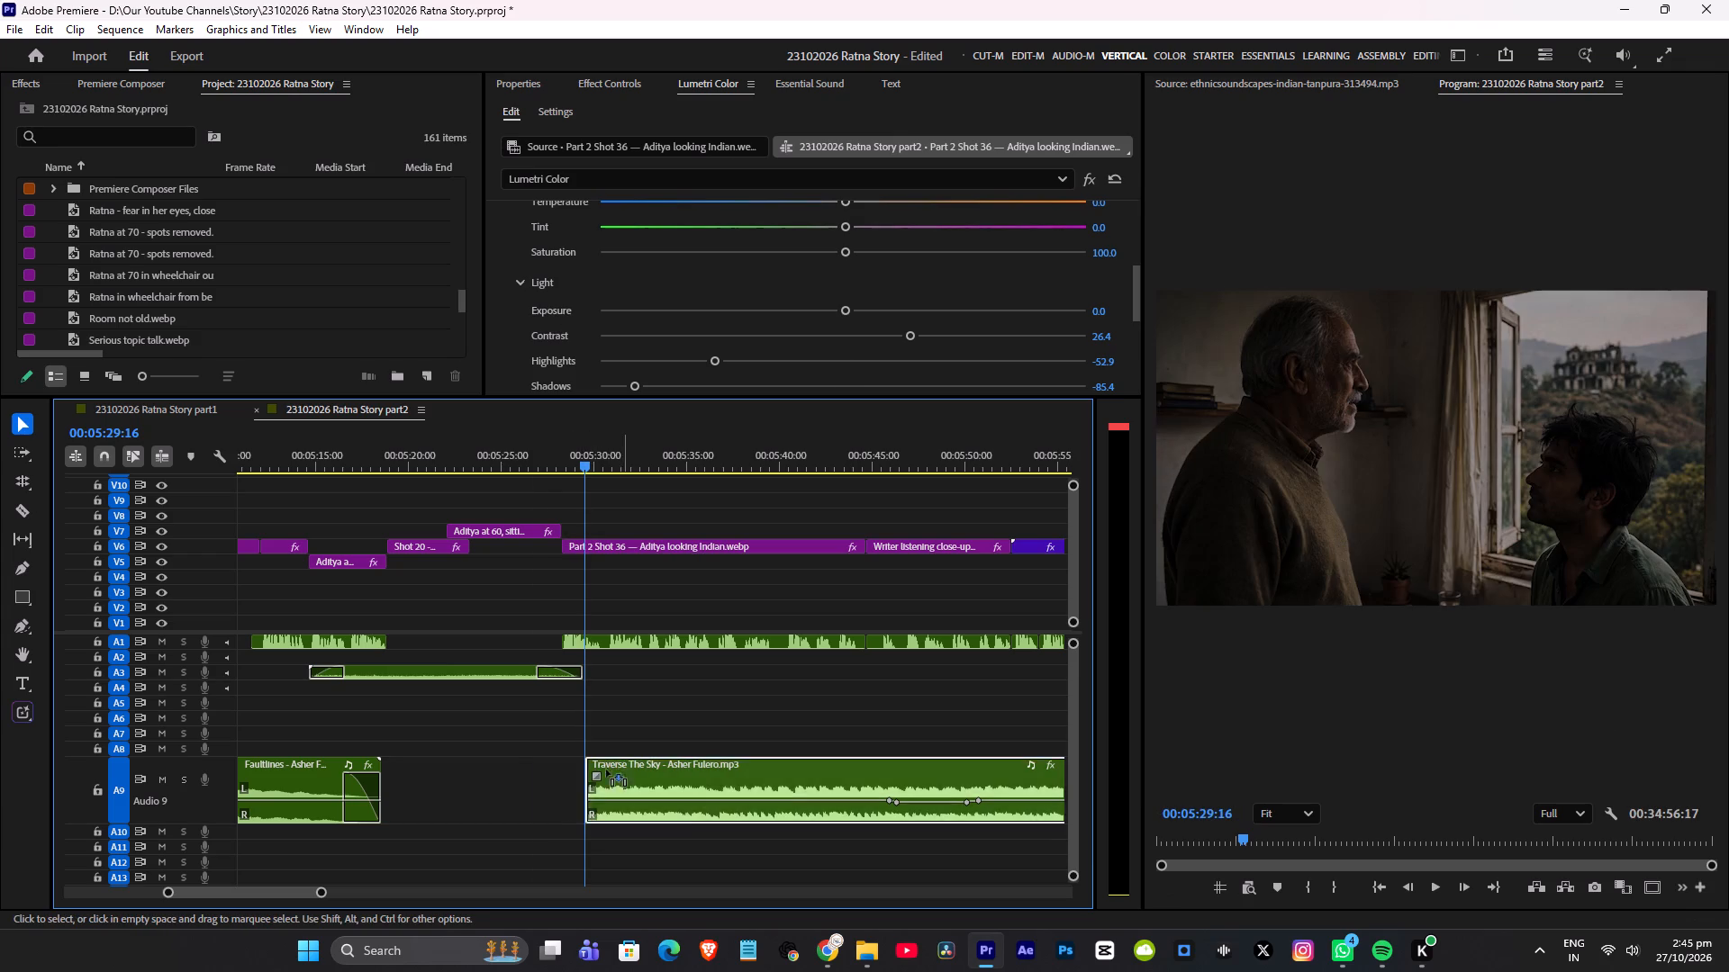
pyautogui.moveTo(606, 769); pyautogui.dragTo(488, 769)
pyautogui.moveTo(459, 777); pyautogui.dragTo(482, 777)
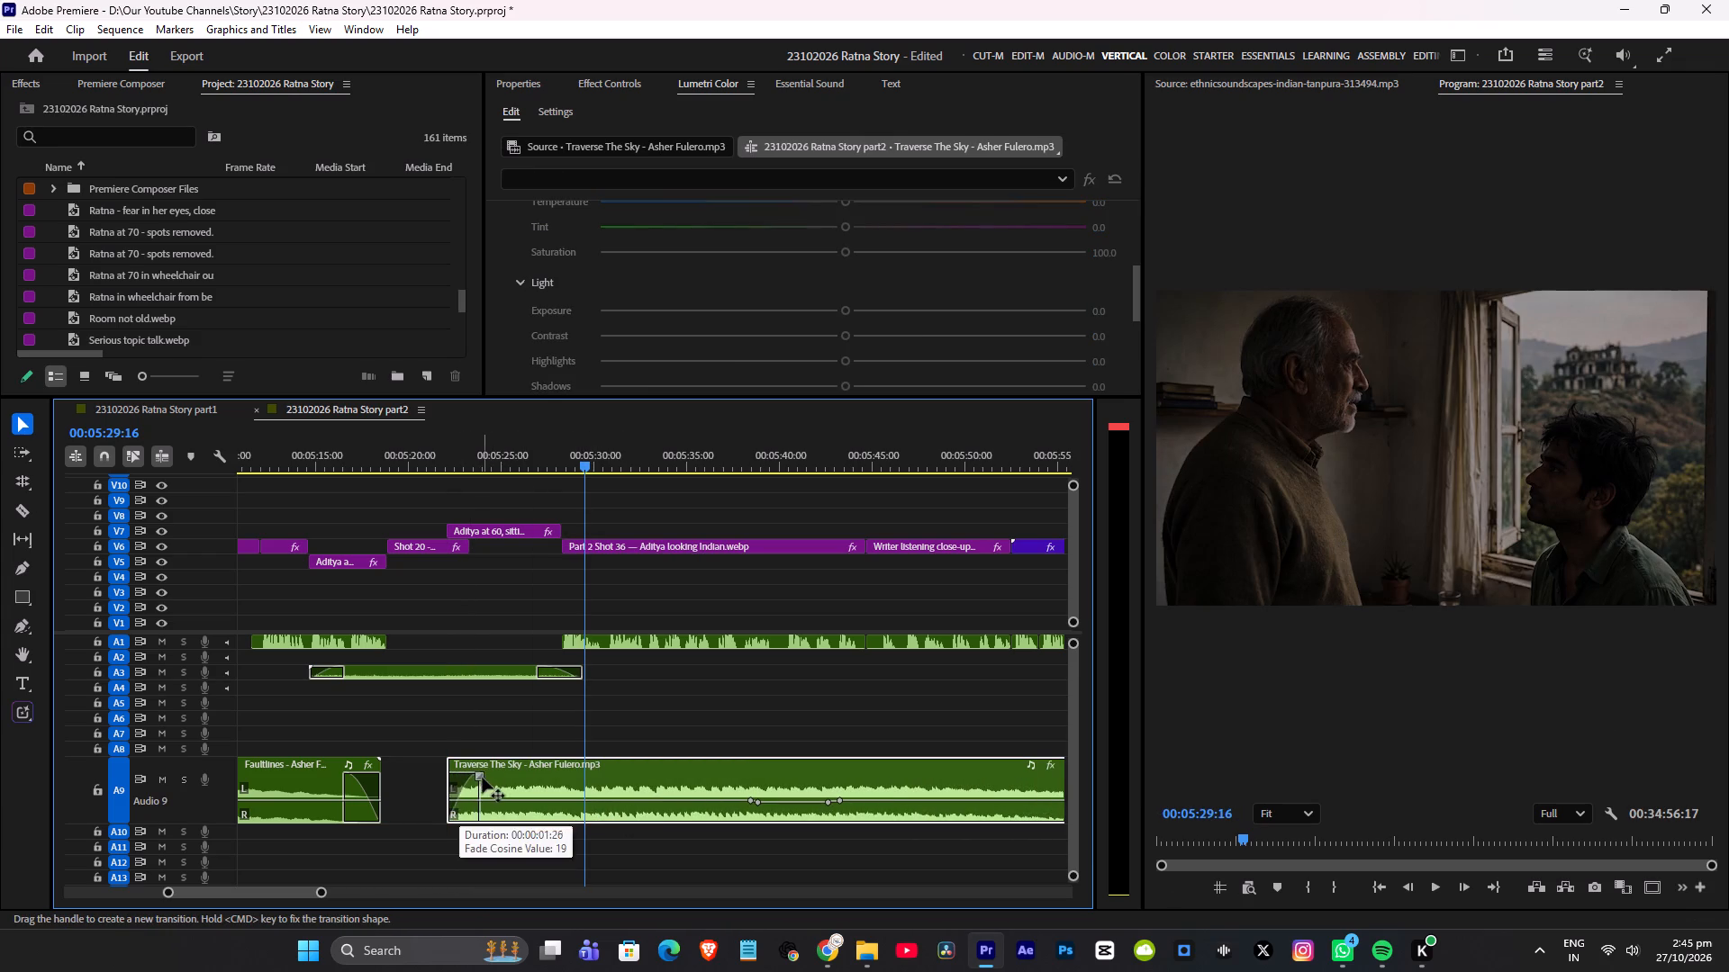
pyautogui.moveTo(482, 777); pyautogui.dragTo(485, 774)
# Play the new fade-in from about 00:05:21, nudge Traverse The Sky on A9 slightly earlier, and save the project.
pyautogui.click(422, 445)
pyautogui.press('space')
pyautogui.keyDown('alt'); pyautogui.scroll(6, 506, 497); pyautogui.keyUp('alt')
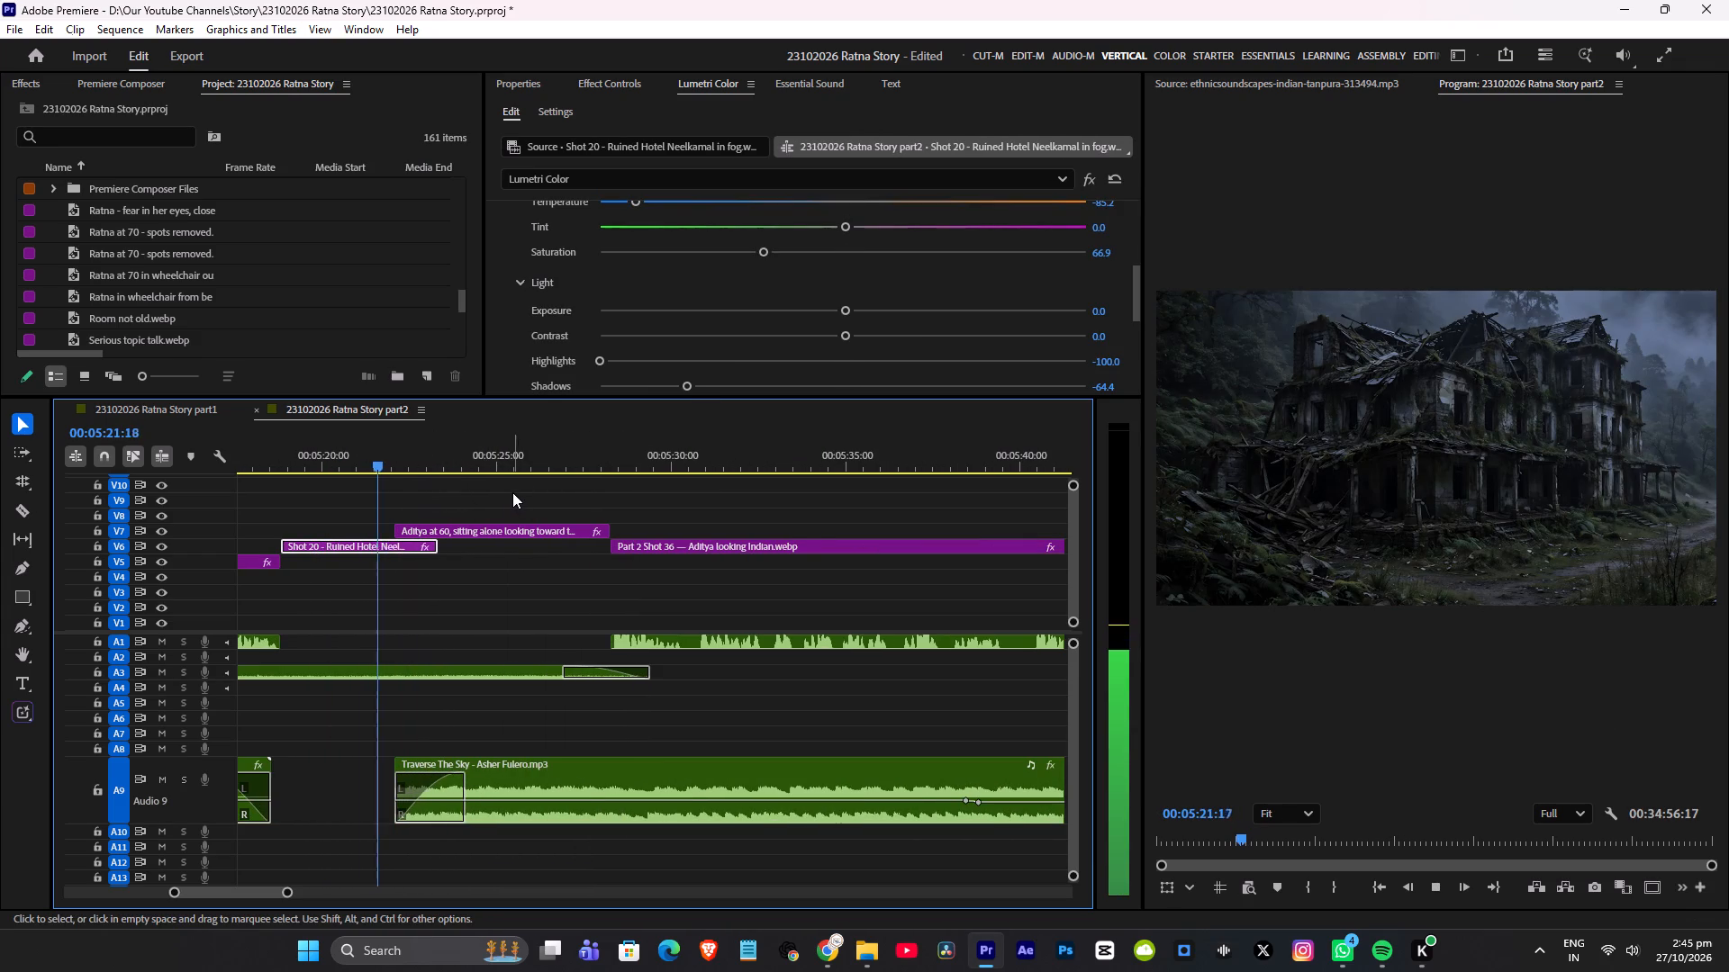
pyautogui.scroll(4, 512, 492)
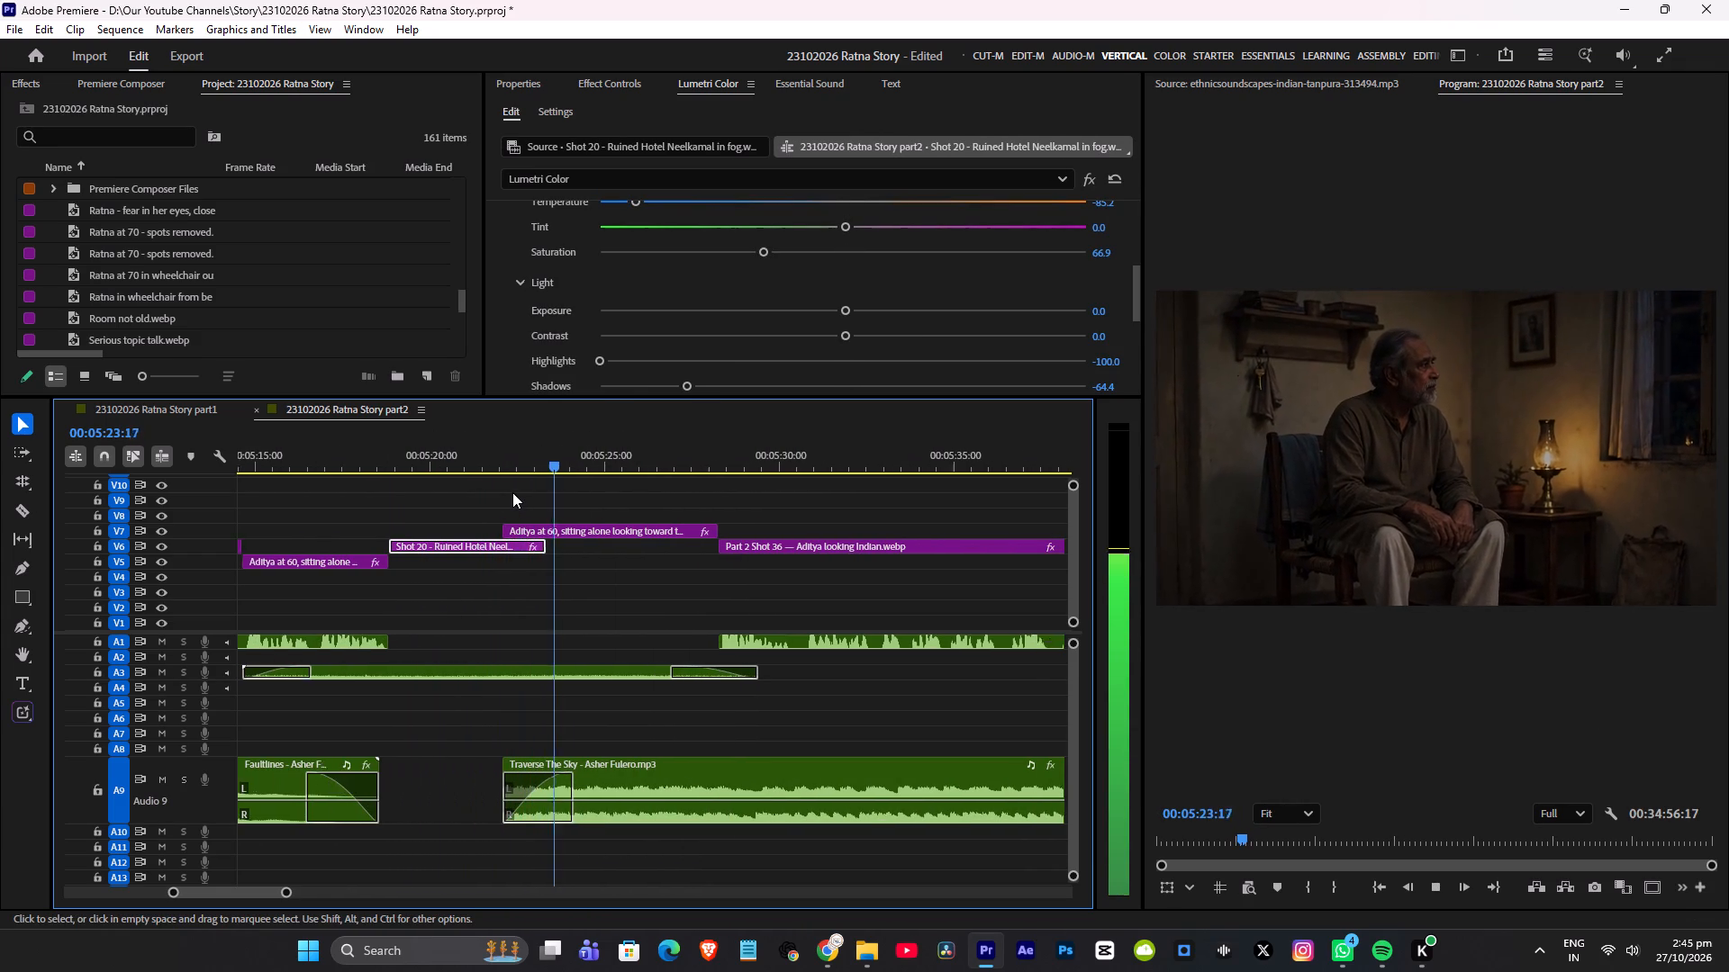
pyautogui.scroll(1, 512, 492)
pyautogui.press('space')
pyautogui.moveTo(621, 763); pyautogui.dragTo(613, 769)
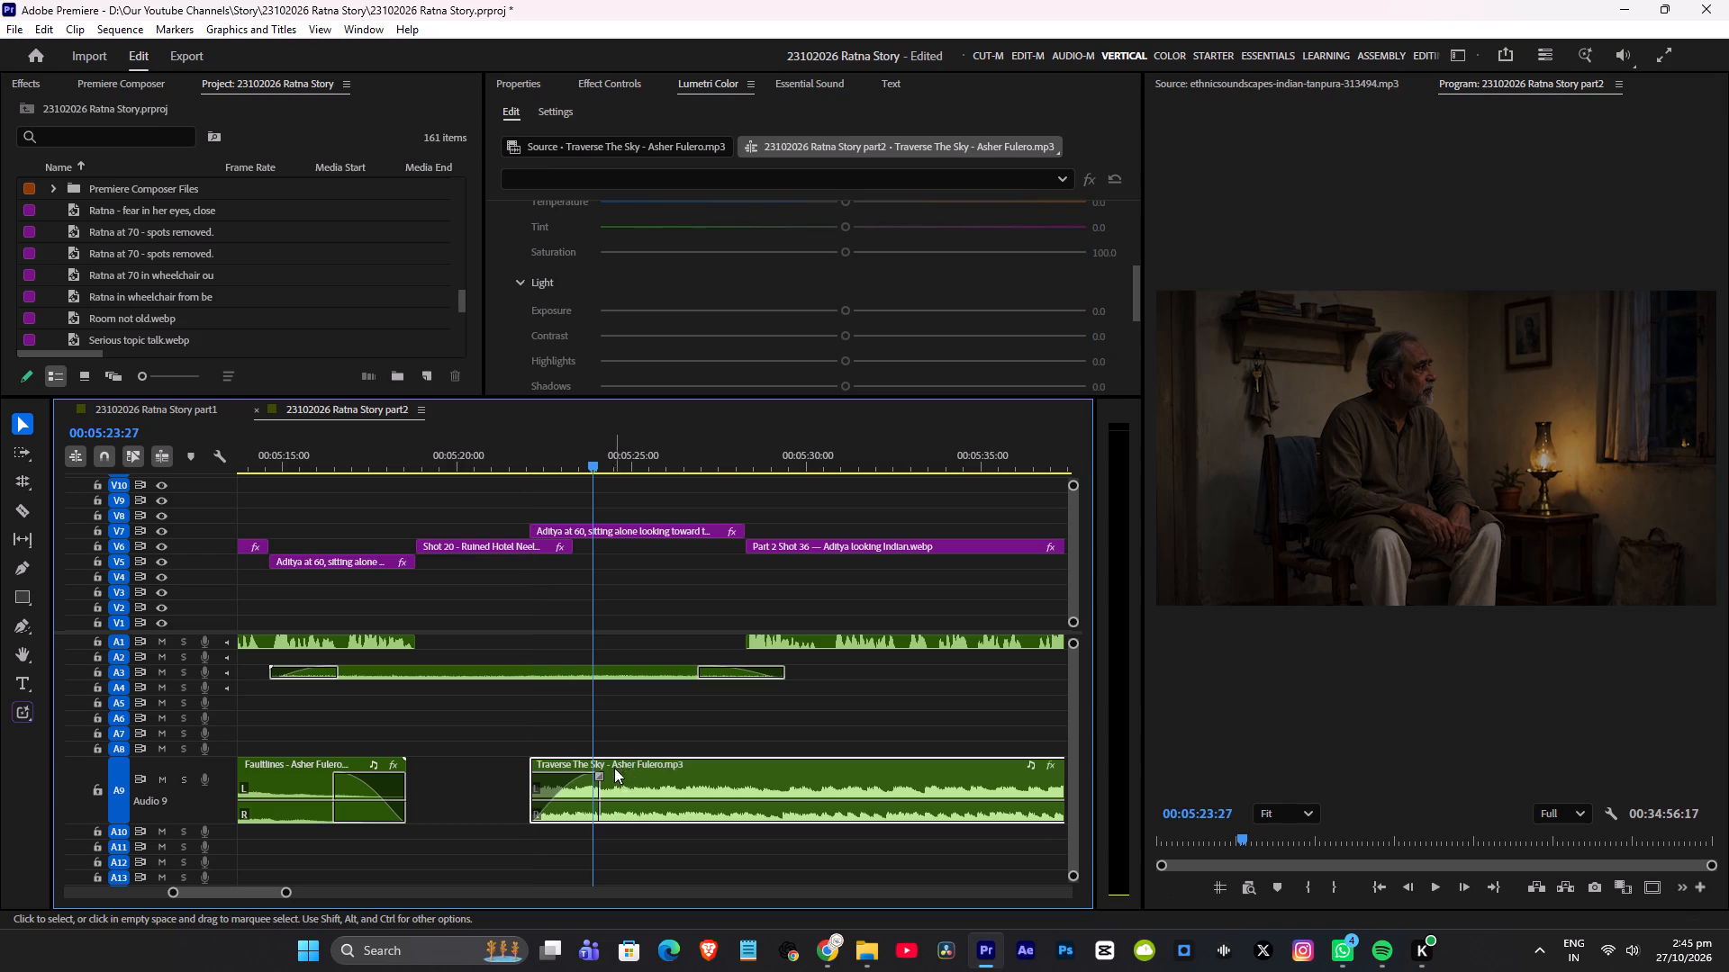
pyautogui.hotkey('alt', 'Left')
pyautogui.hotkey('ctrl', 's')
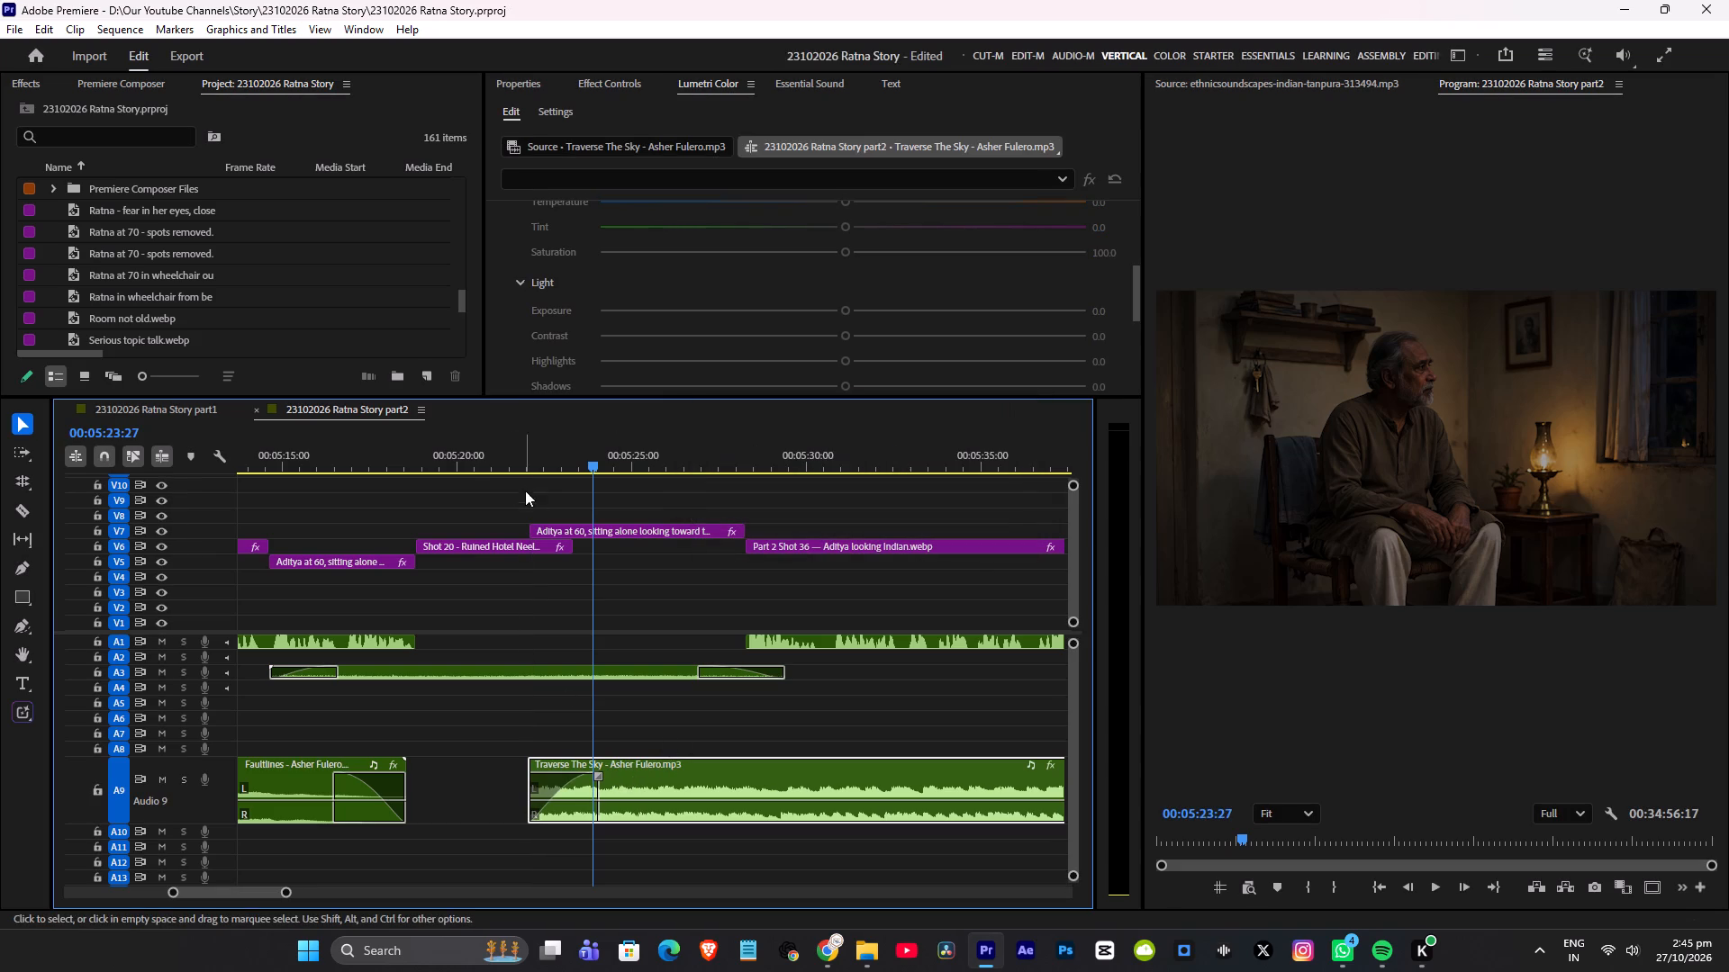
# Play the start of Traverse The Sky on A9 from about 00:05:21 into the Part 2 Shot 36 clip to check the fade-in.
pyautogui.click(494, 465)
pyautogui.press('space')
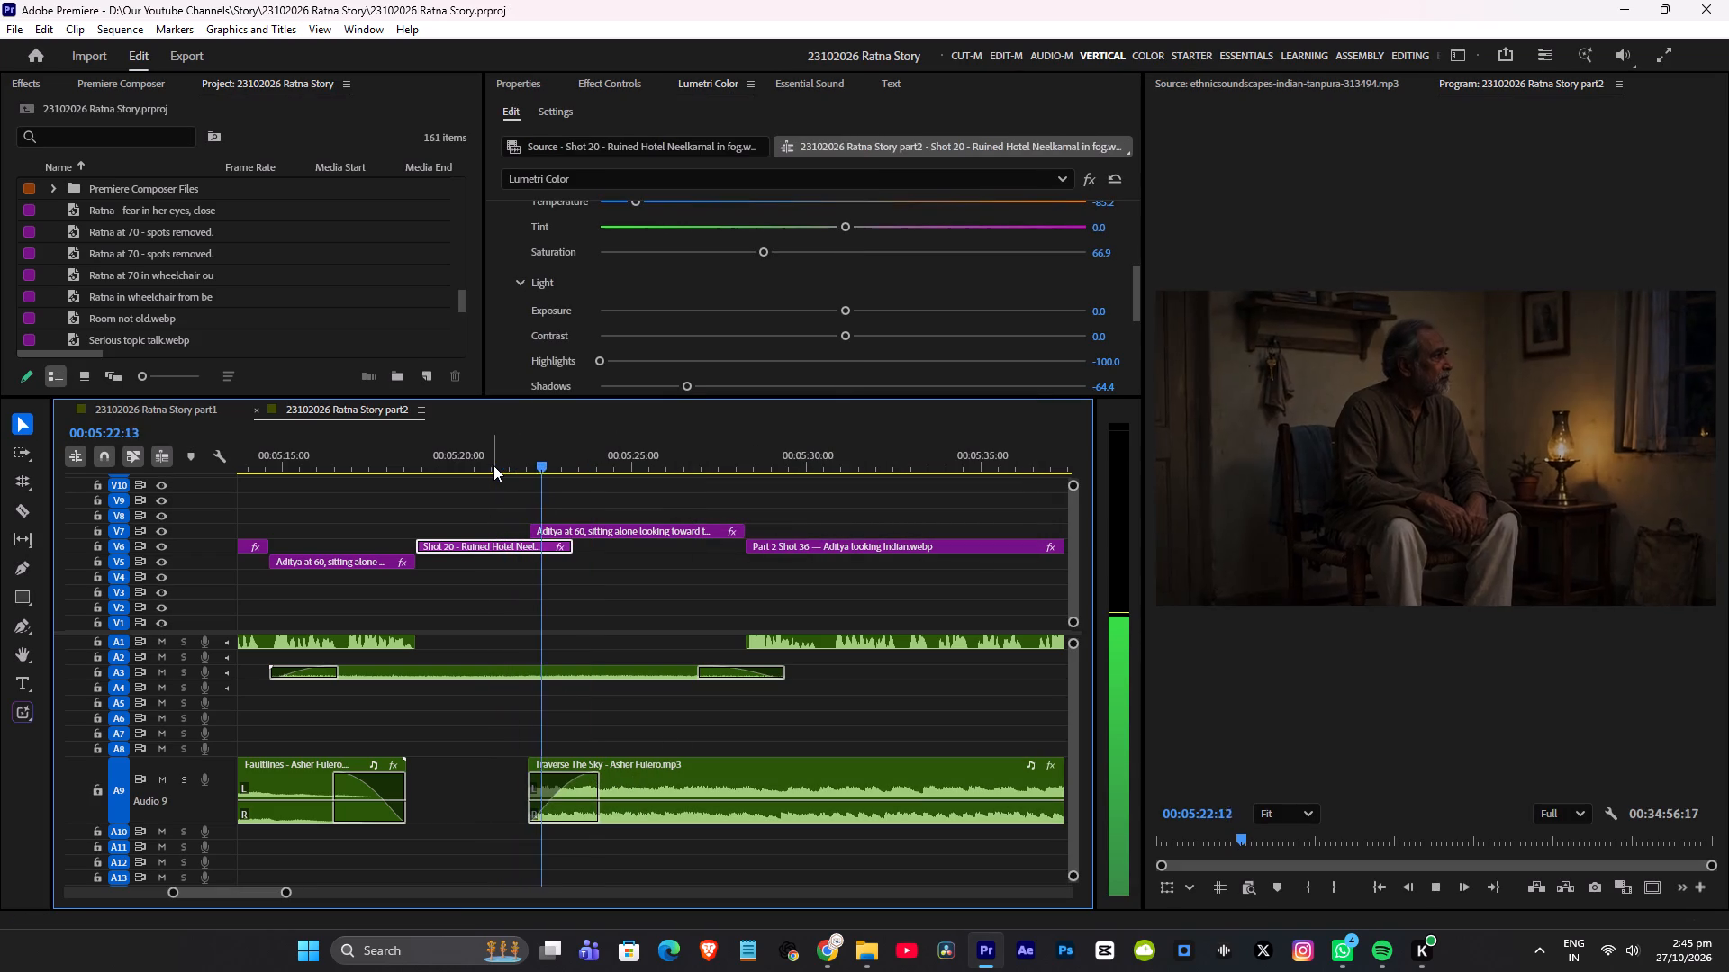
pyautogui.keyDown('alt'); pyautogui.scroll(-3, 658, 508); pyautogui.keyUp('alt')
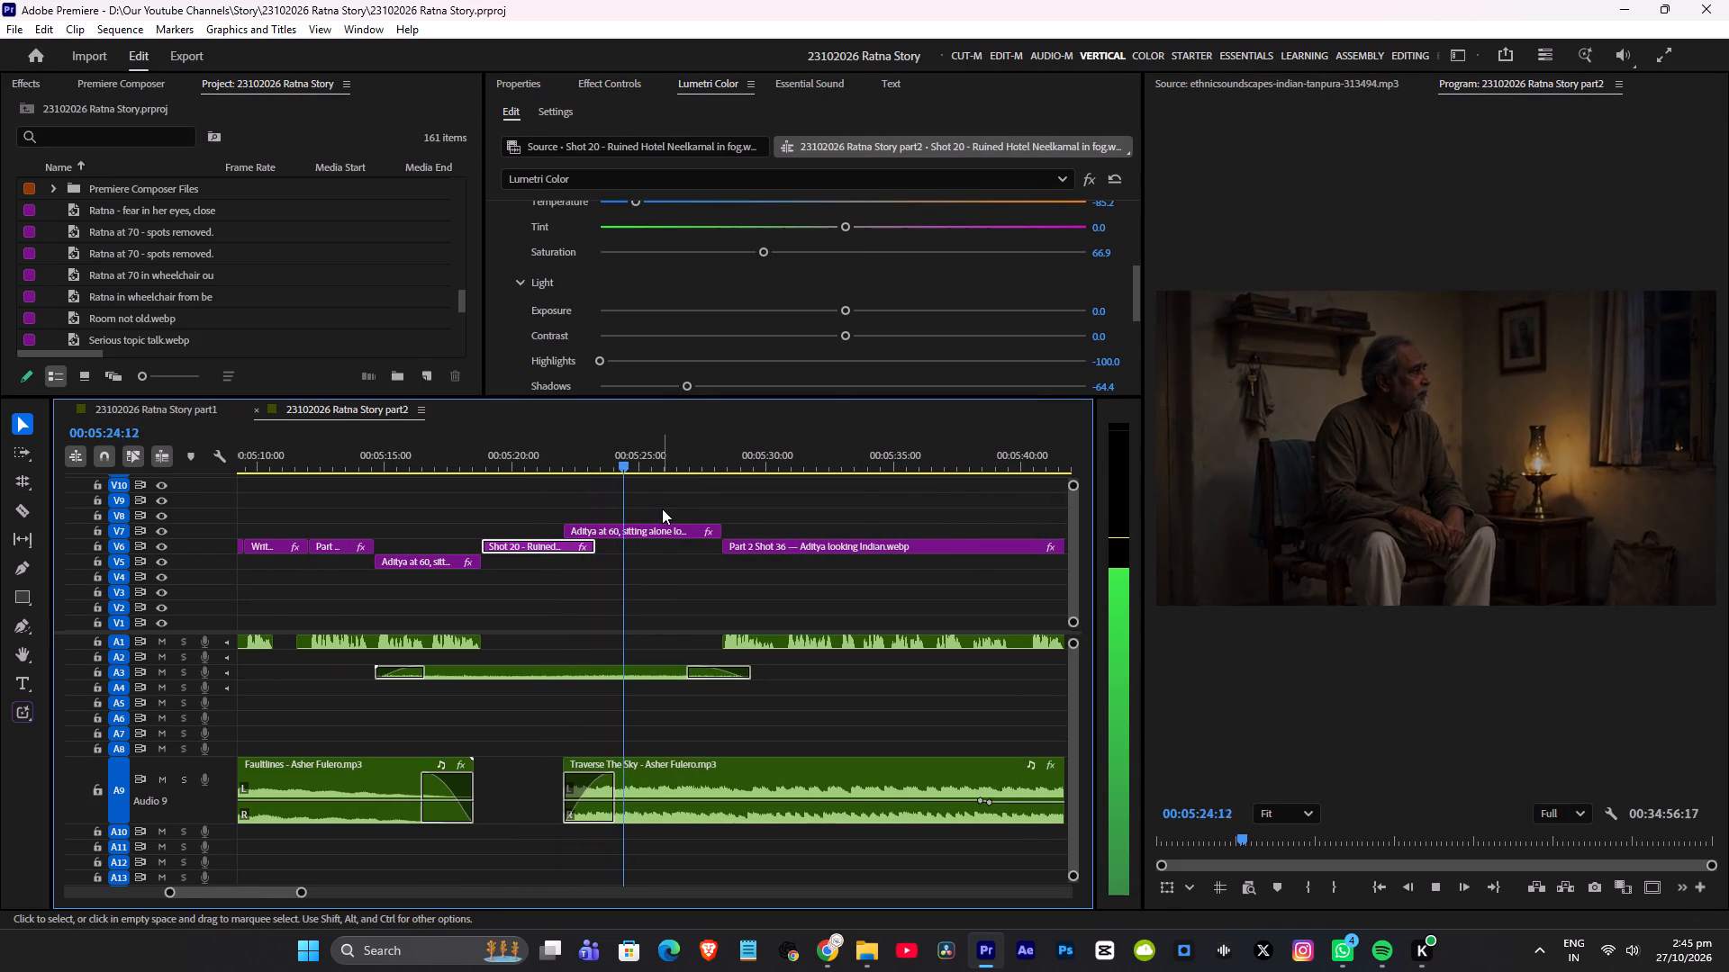
pyautogui.scroll(-1, 662, 508)
pyautogui.keyDown('alt'); pyautogui.scroll(-4, 701, 499); pyautogui.keyUp('alt')
pyautogui.scroll(-2, 714, 498)
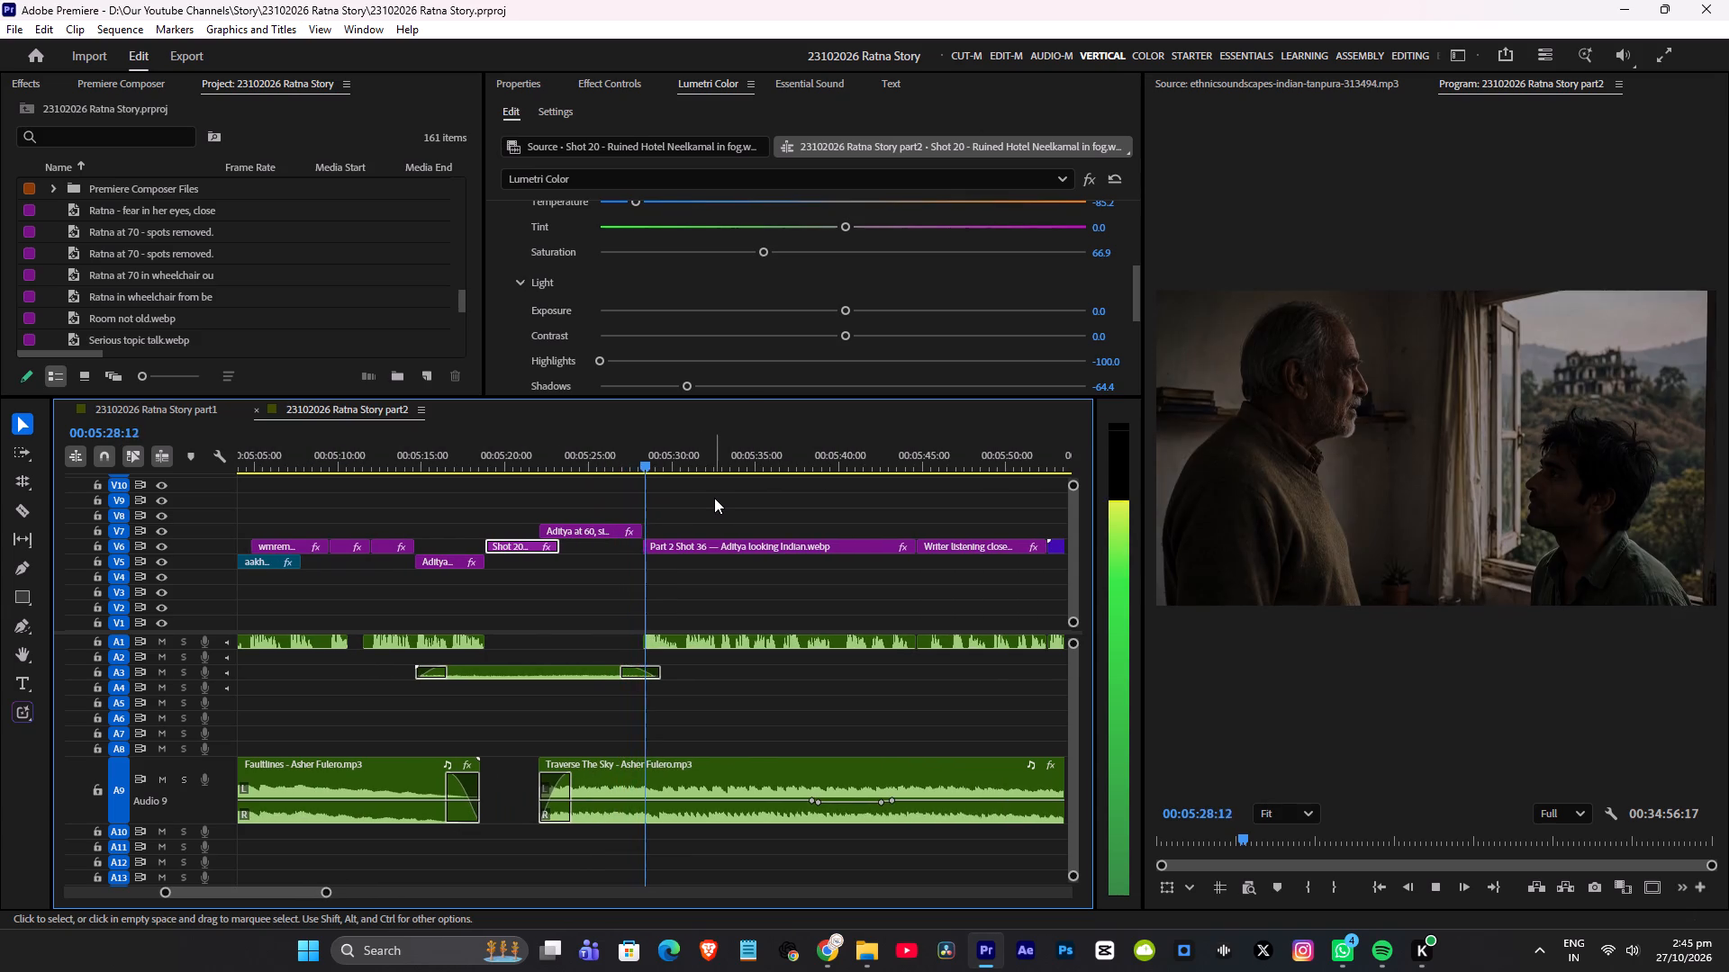
pyautogui.scroll(-5, 716, 495)
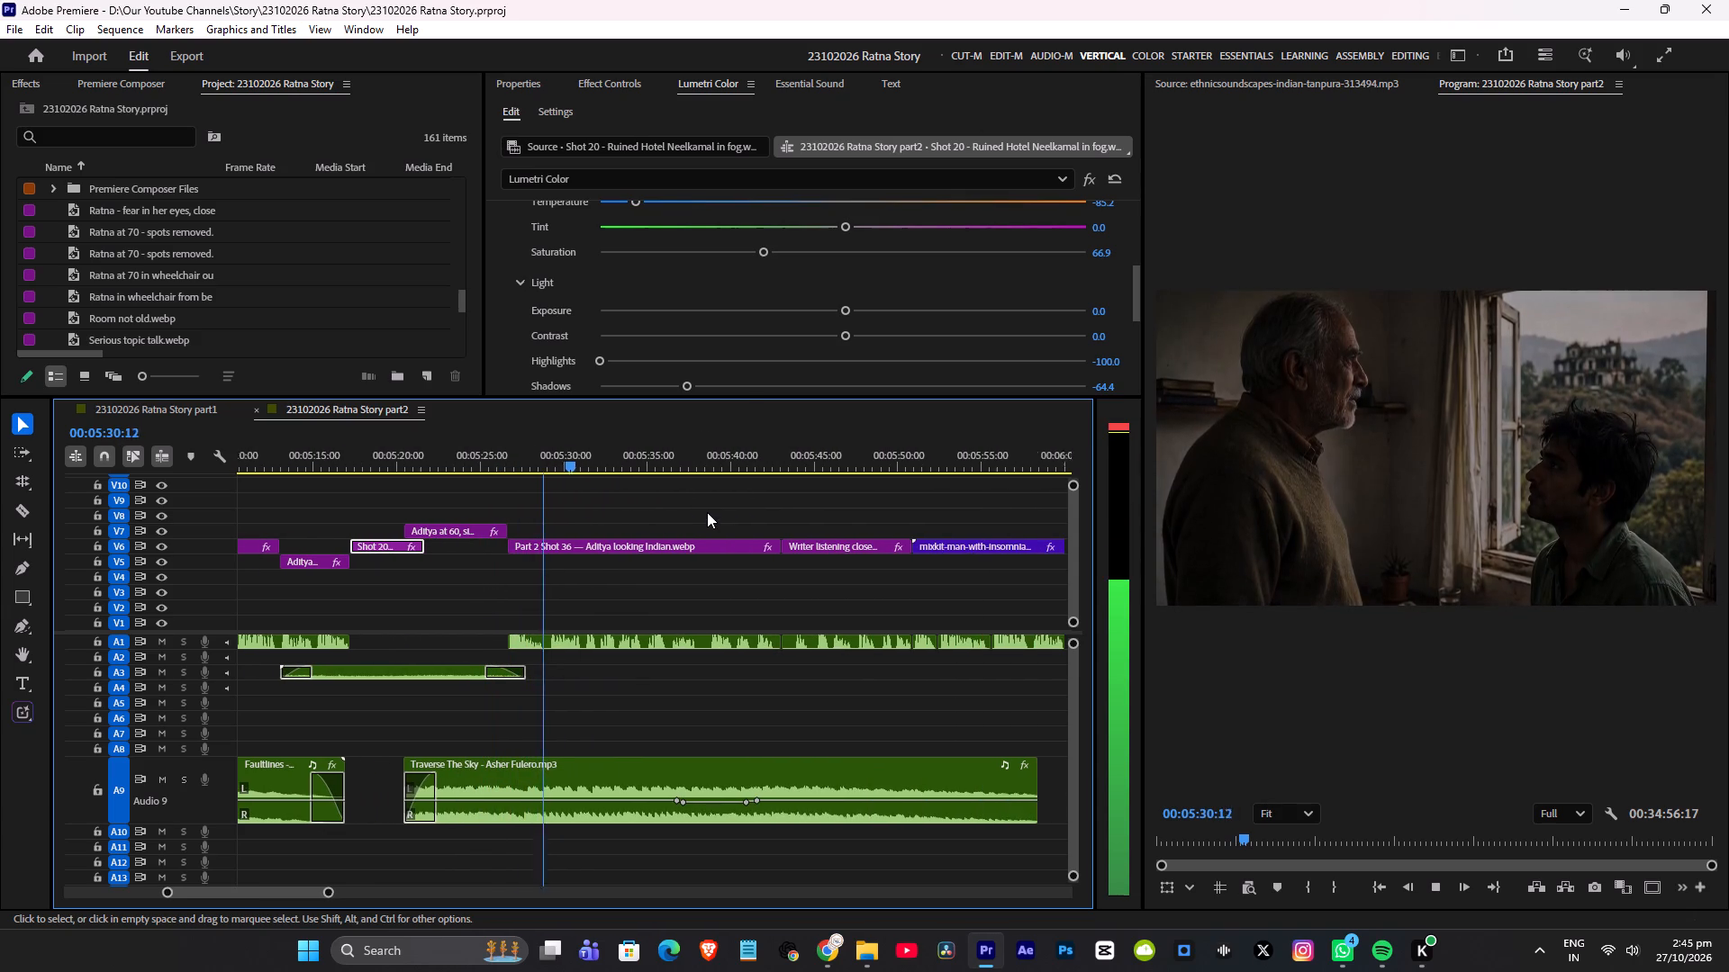
pyautogui.scroll(-1, 707, 512)
# Delete the four volume keyframes in the middle of the Traverse The Sky clip on A9.
pyautogui.click(656, 803)
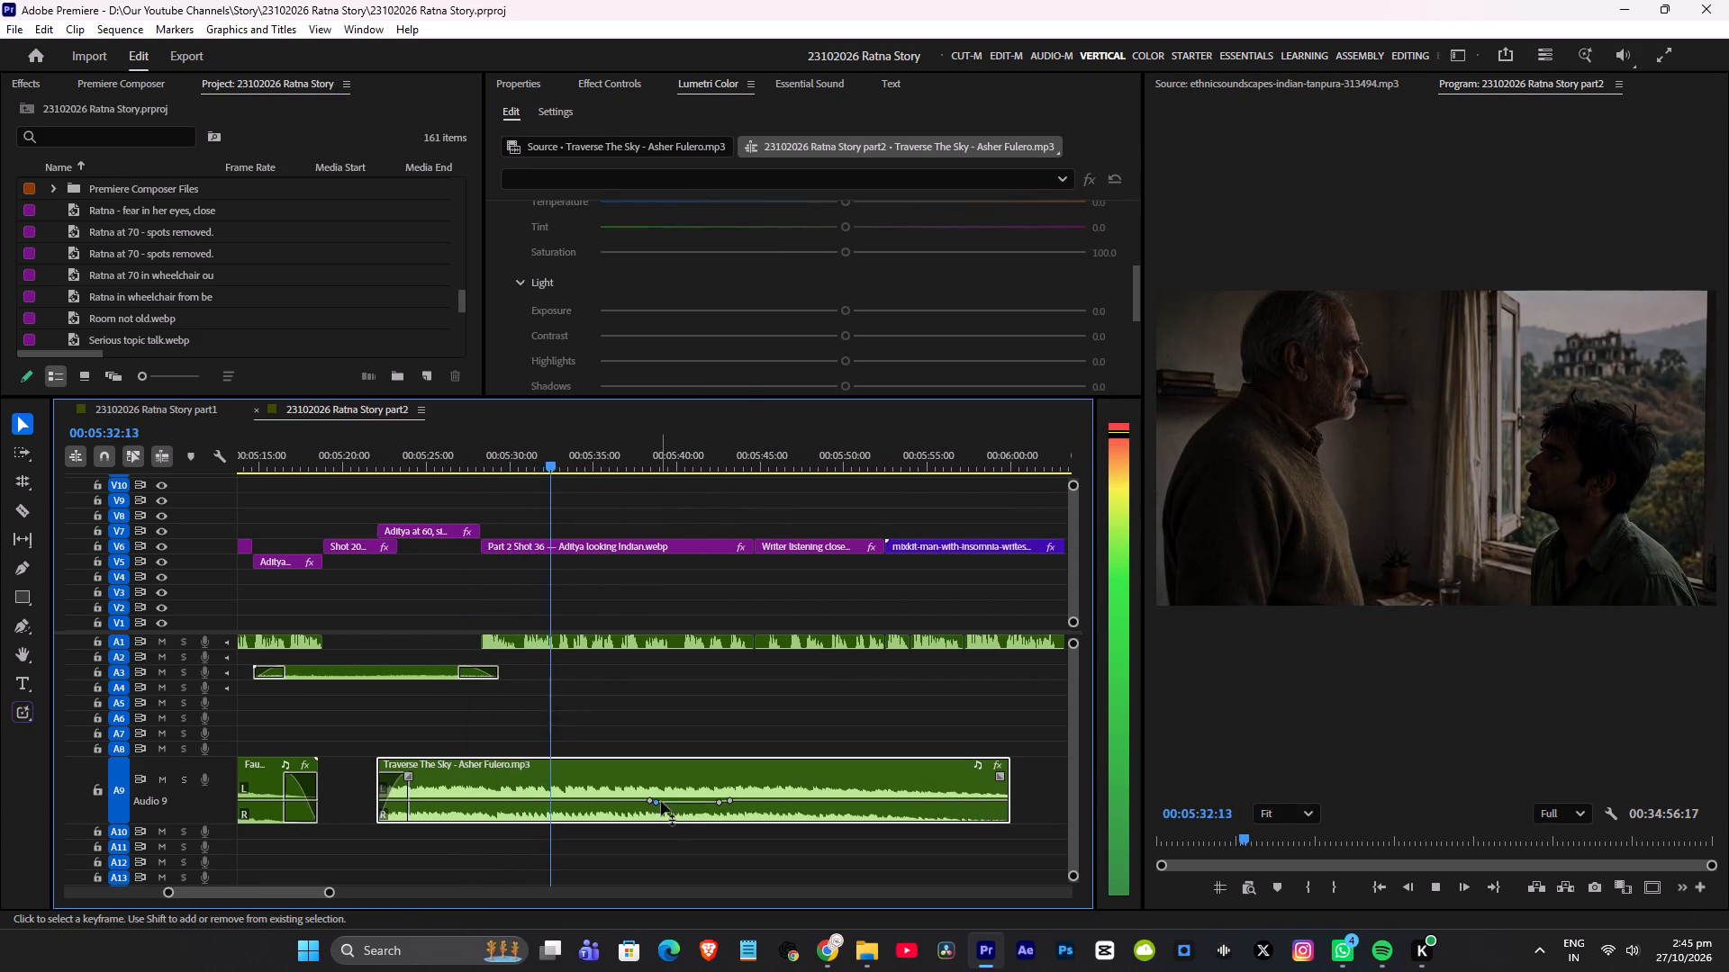
pyautogui.press('Delete')
pyautogui.click(716, 804)
pyautogui.press('Delete')
pyautogui.click(731, 804)
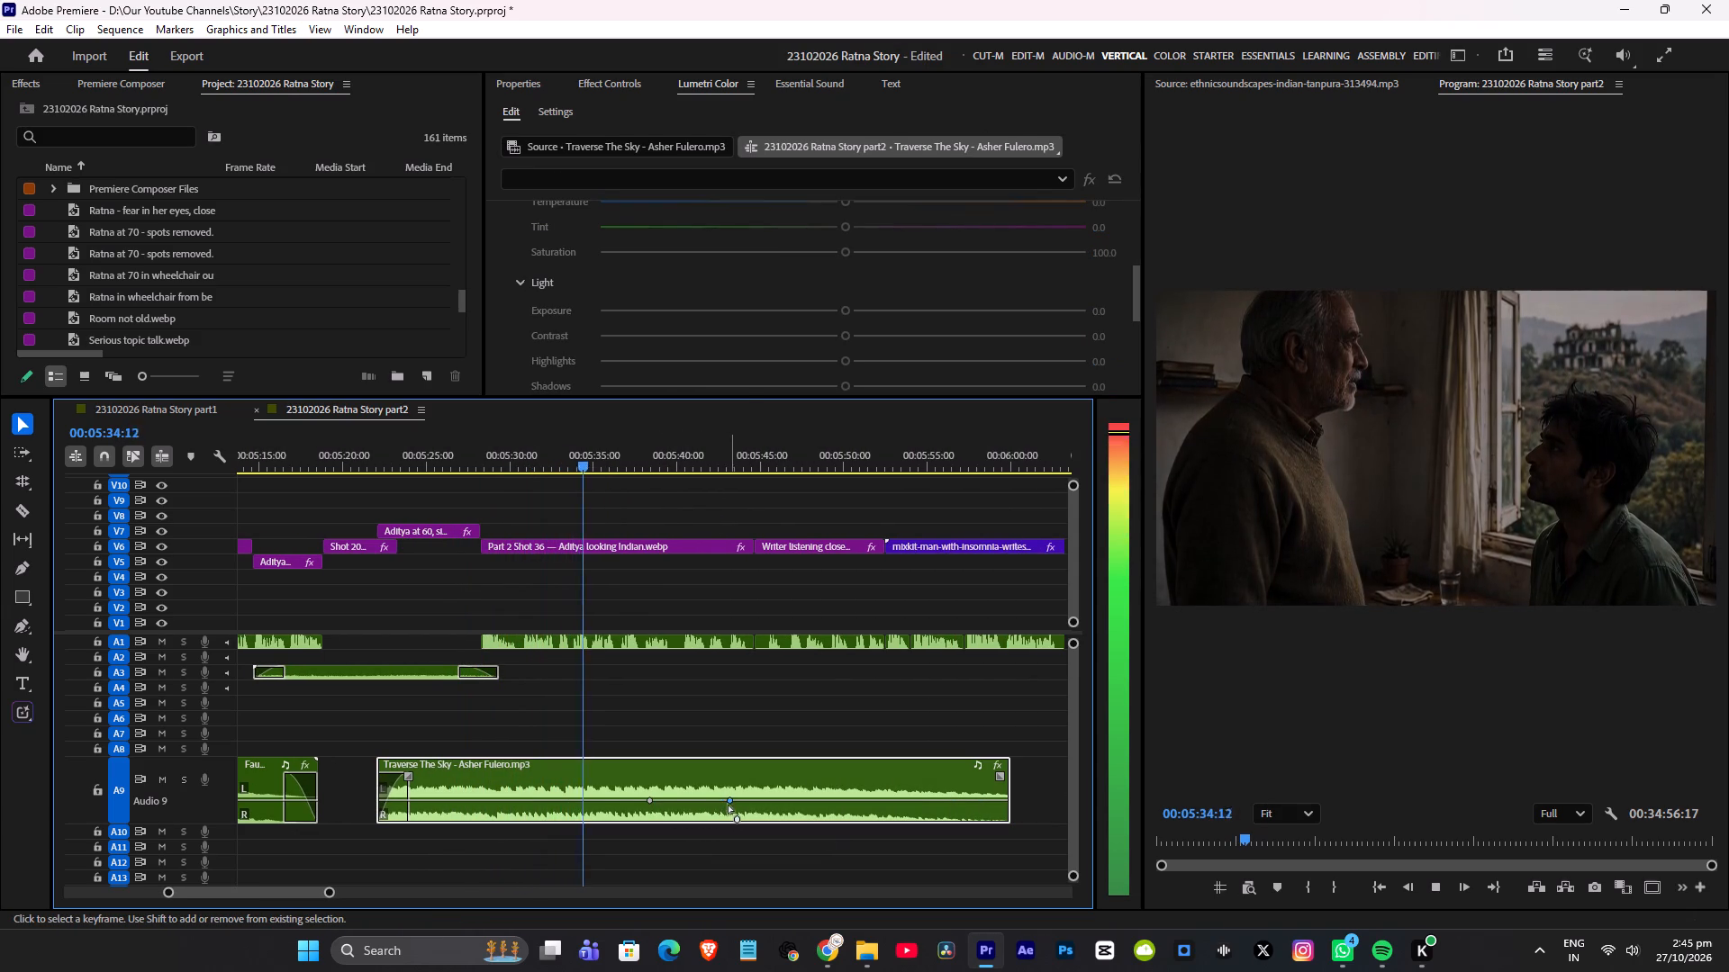
pyautogui.press('Delete')
pyautogui.click(650, 803)
pyautogui.press('Delete')
# Extend the end of Traverse The Sky on A9 to about 00:06:04, save the project, and play on from about 00:05:38.
pyautogui.scroll(-3, 707, 788)
pyautogui.moveTo(936, 776); pyautogui.dragTo(1029, 783)
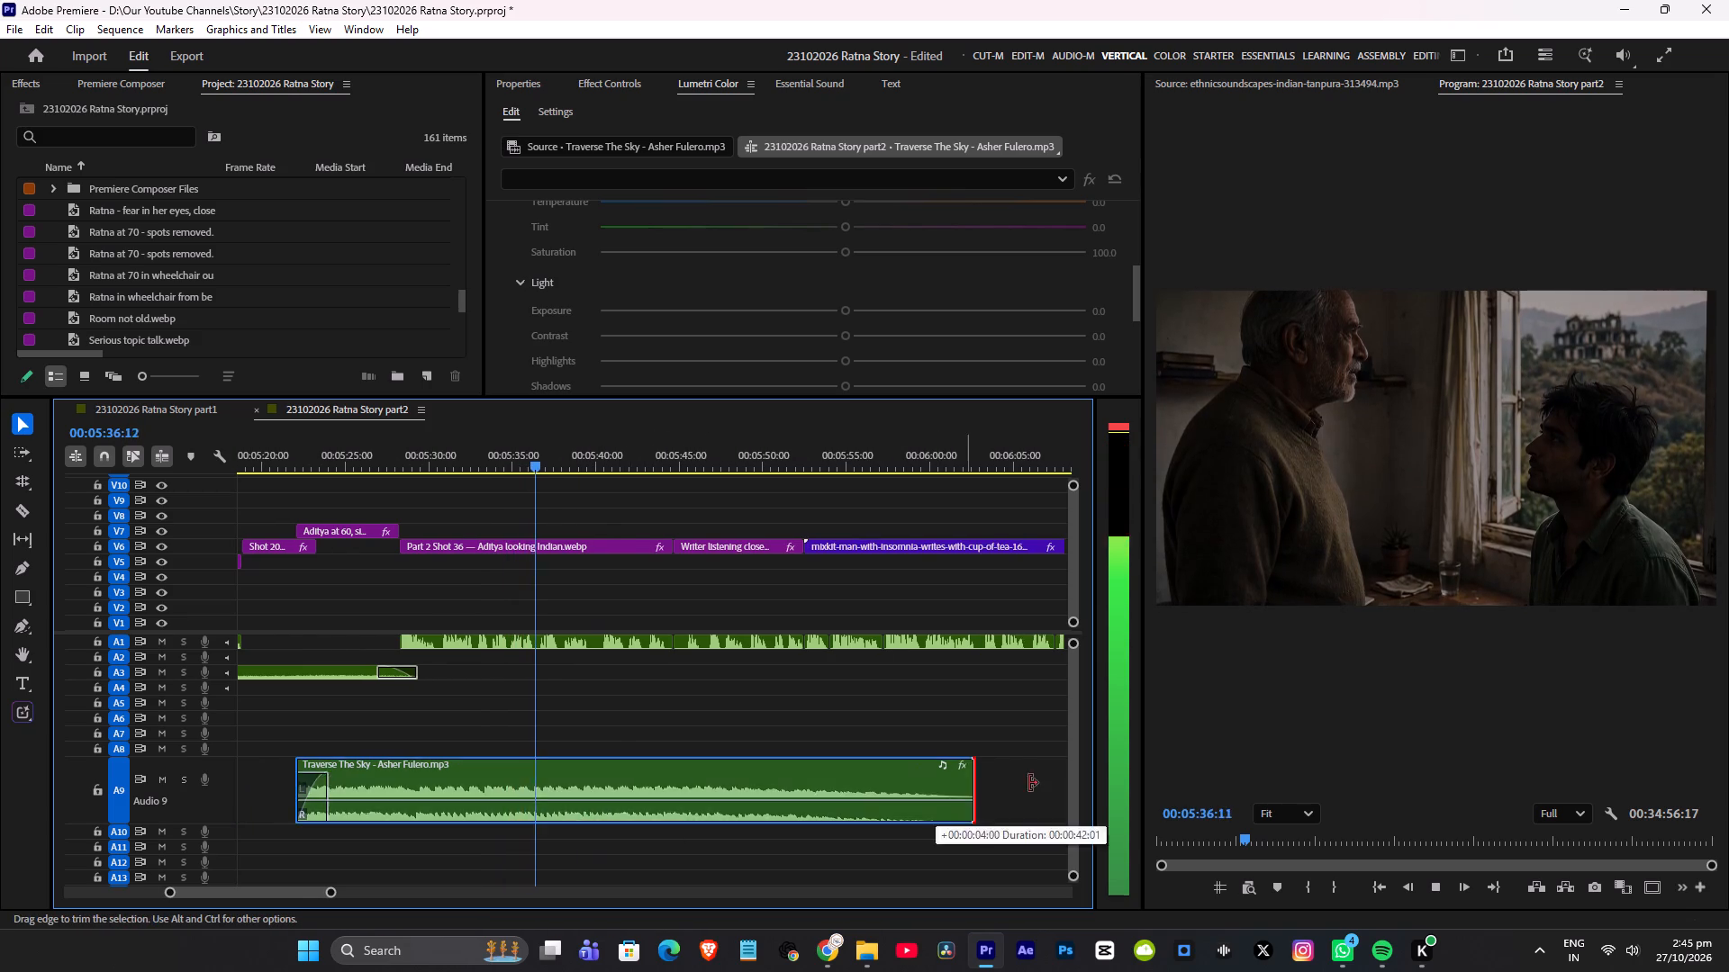
pyautogui.moveTo(1029, 783); pyautogui.dragTo(1073, 783)
pyautogui.keyDown('alt'); pyautogui.scroll(-5, 784, 712); pyautogui.keyUp('alt')
pyautogui.hotkey('ctrl', 's')
pyautogui.press('space')
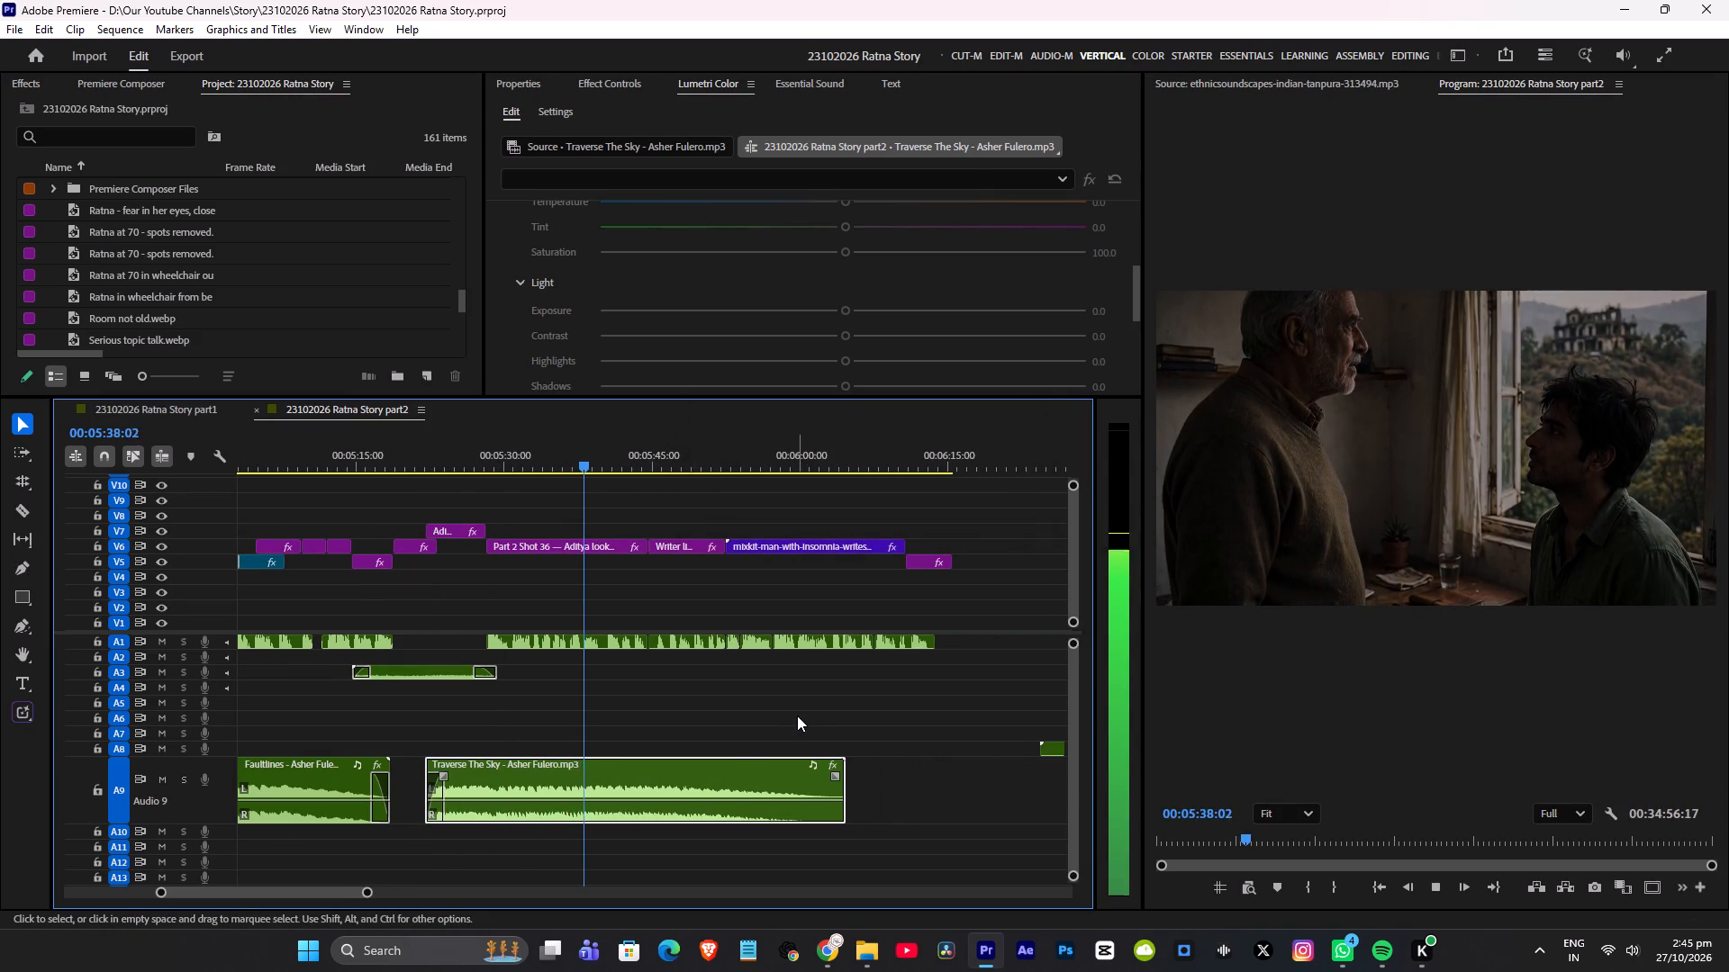
pyautogui.scroll(-4, 798, 714)
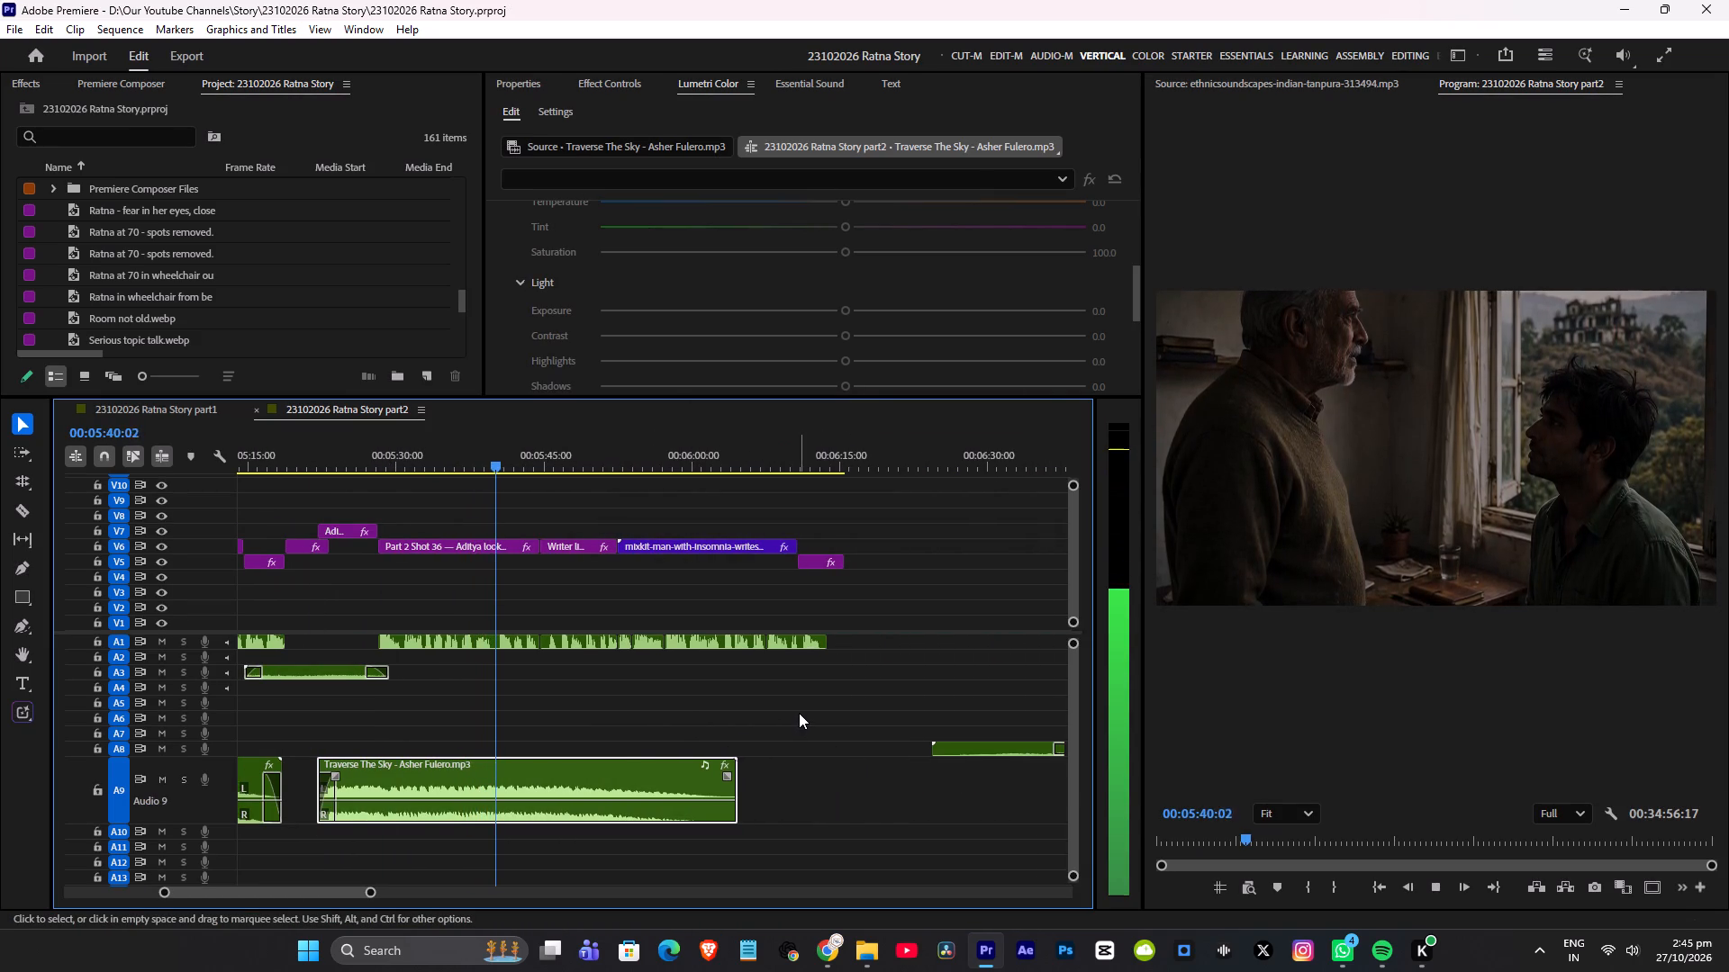
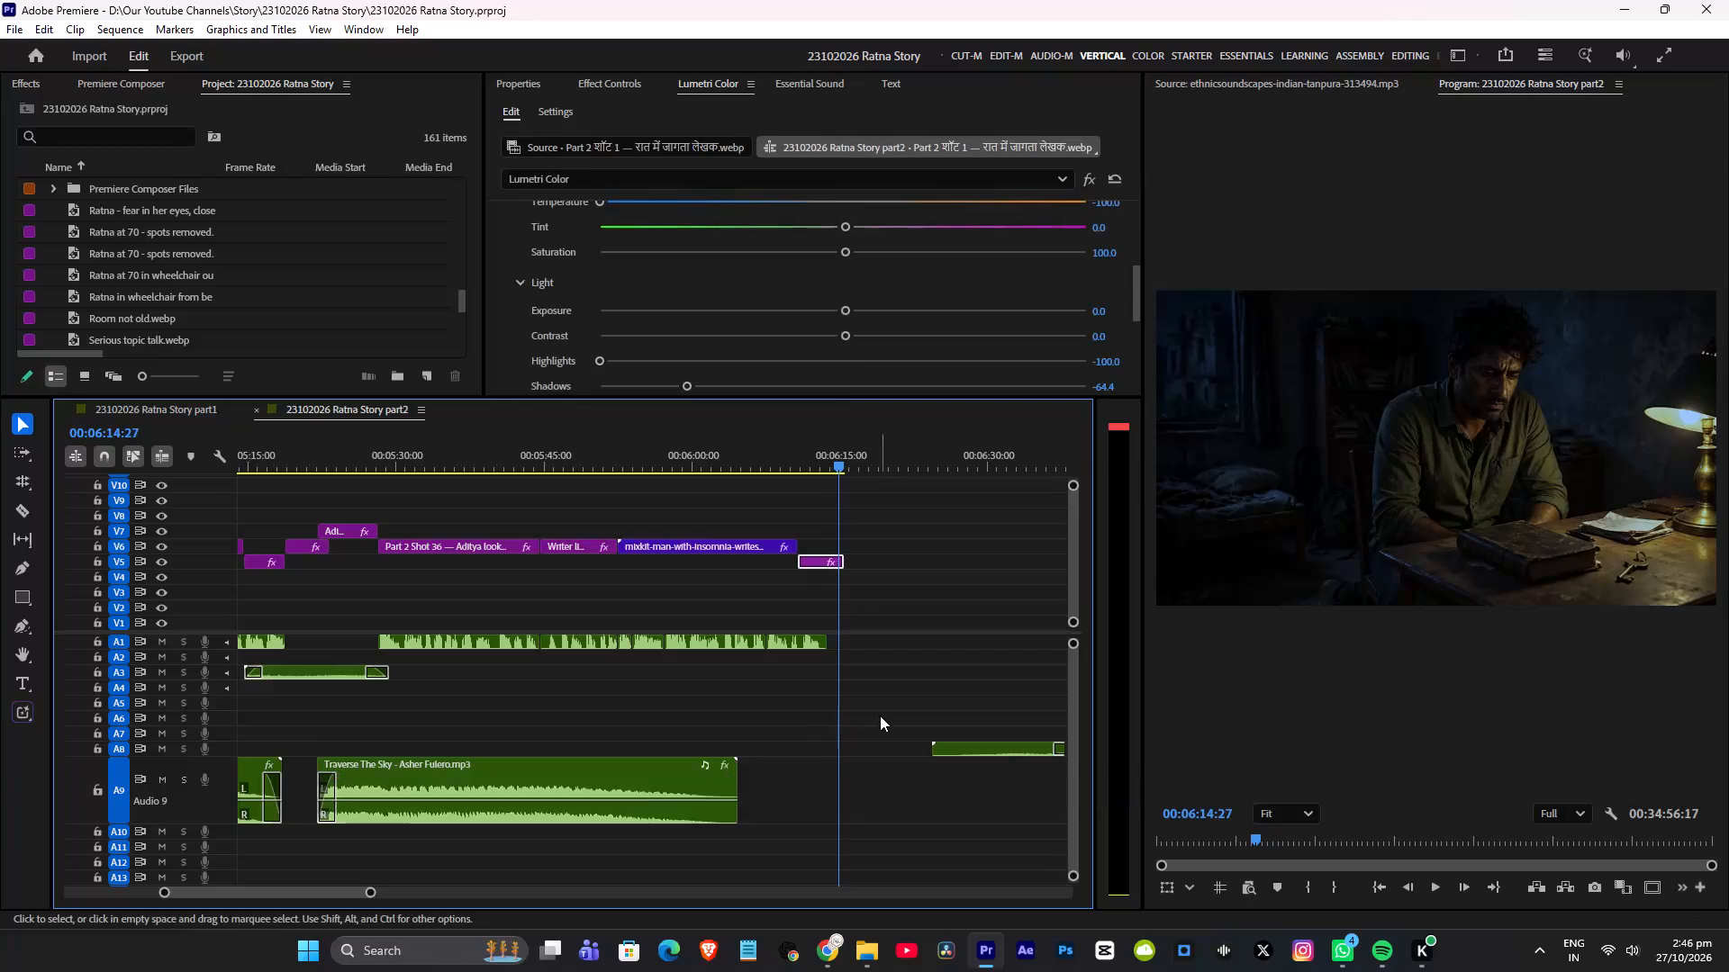
# Duplicate the howling-wind clip on A3 to about 00:06:05, after the end of Traverse The Sky, and play it.
pyautogui.keyDown('alt'); pyautogui.scroll(-3, 810, 747); pyautogui.keyUp('alt')
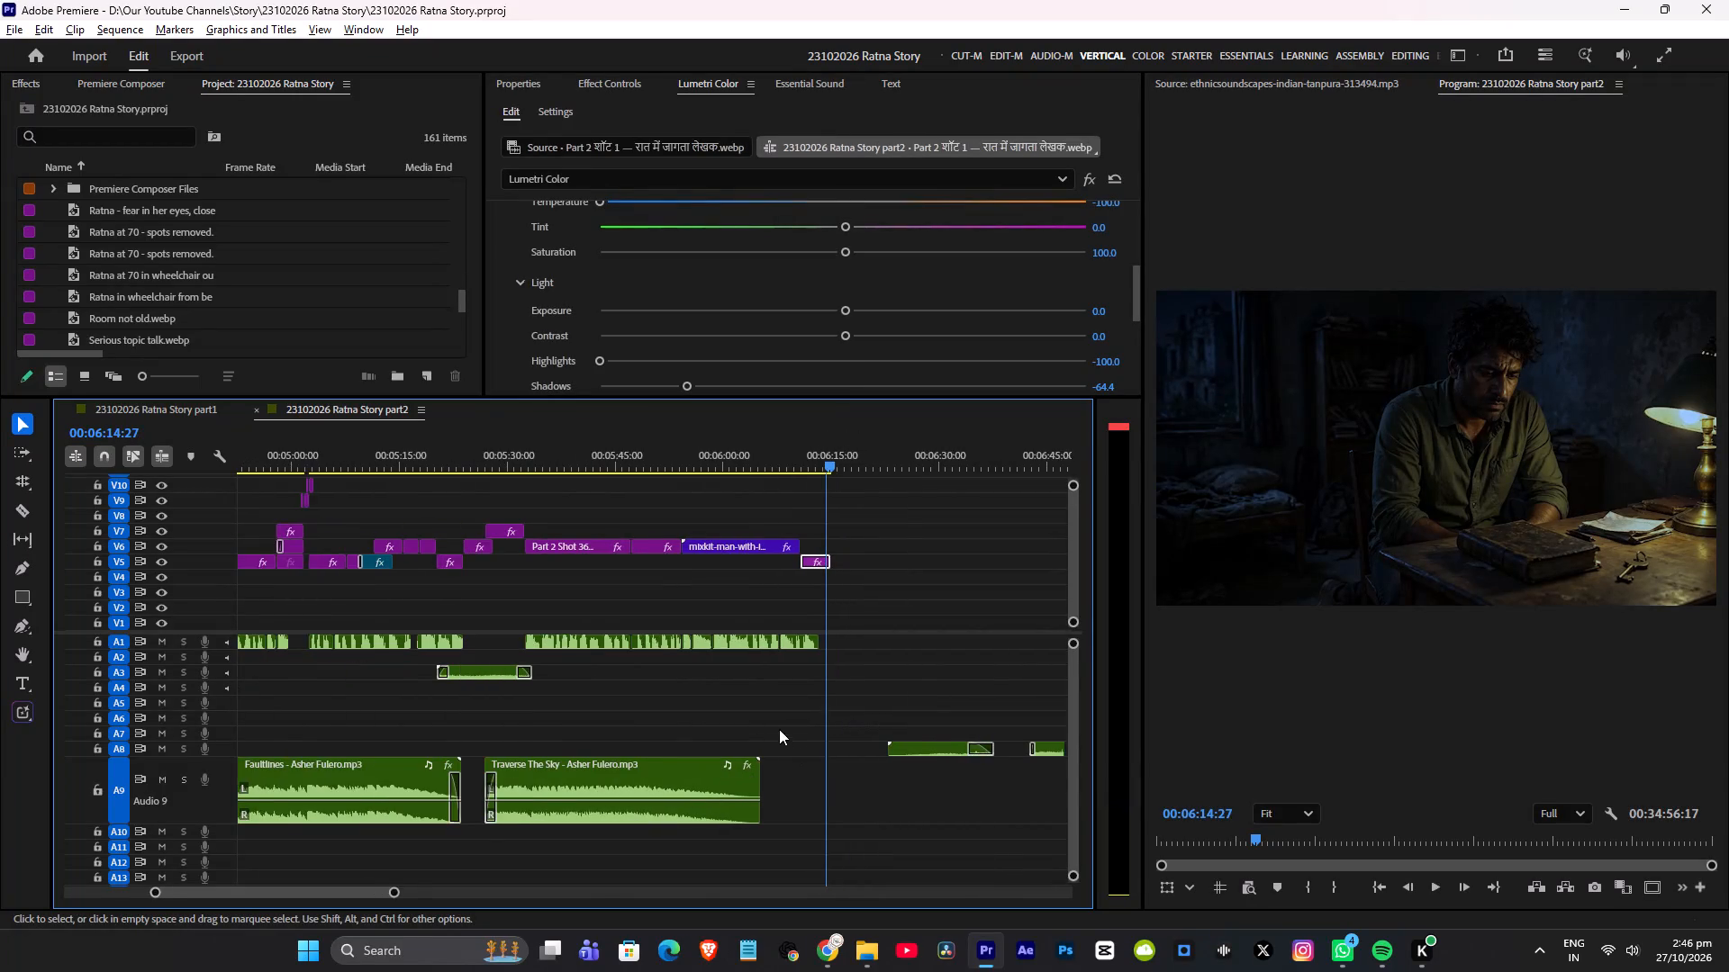
pyautogui.keyDown('alt'); pyautogui.scroll(-2, 779, 729); pyautogui.keyUp('alt')
pyautogui.click(521, 670)
pyautogui.keyDown('alt'); pyautogui.moveTo(518, 670); pyautogui.dragTo(803, 670); pyautogui.keyUp('alt')
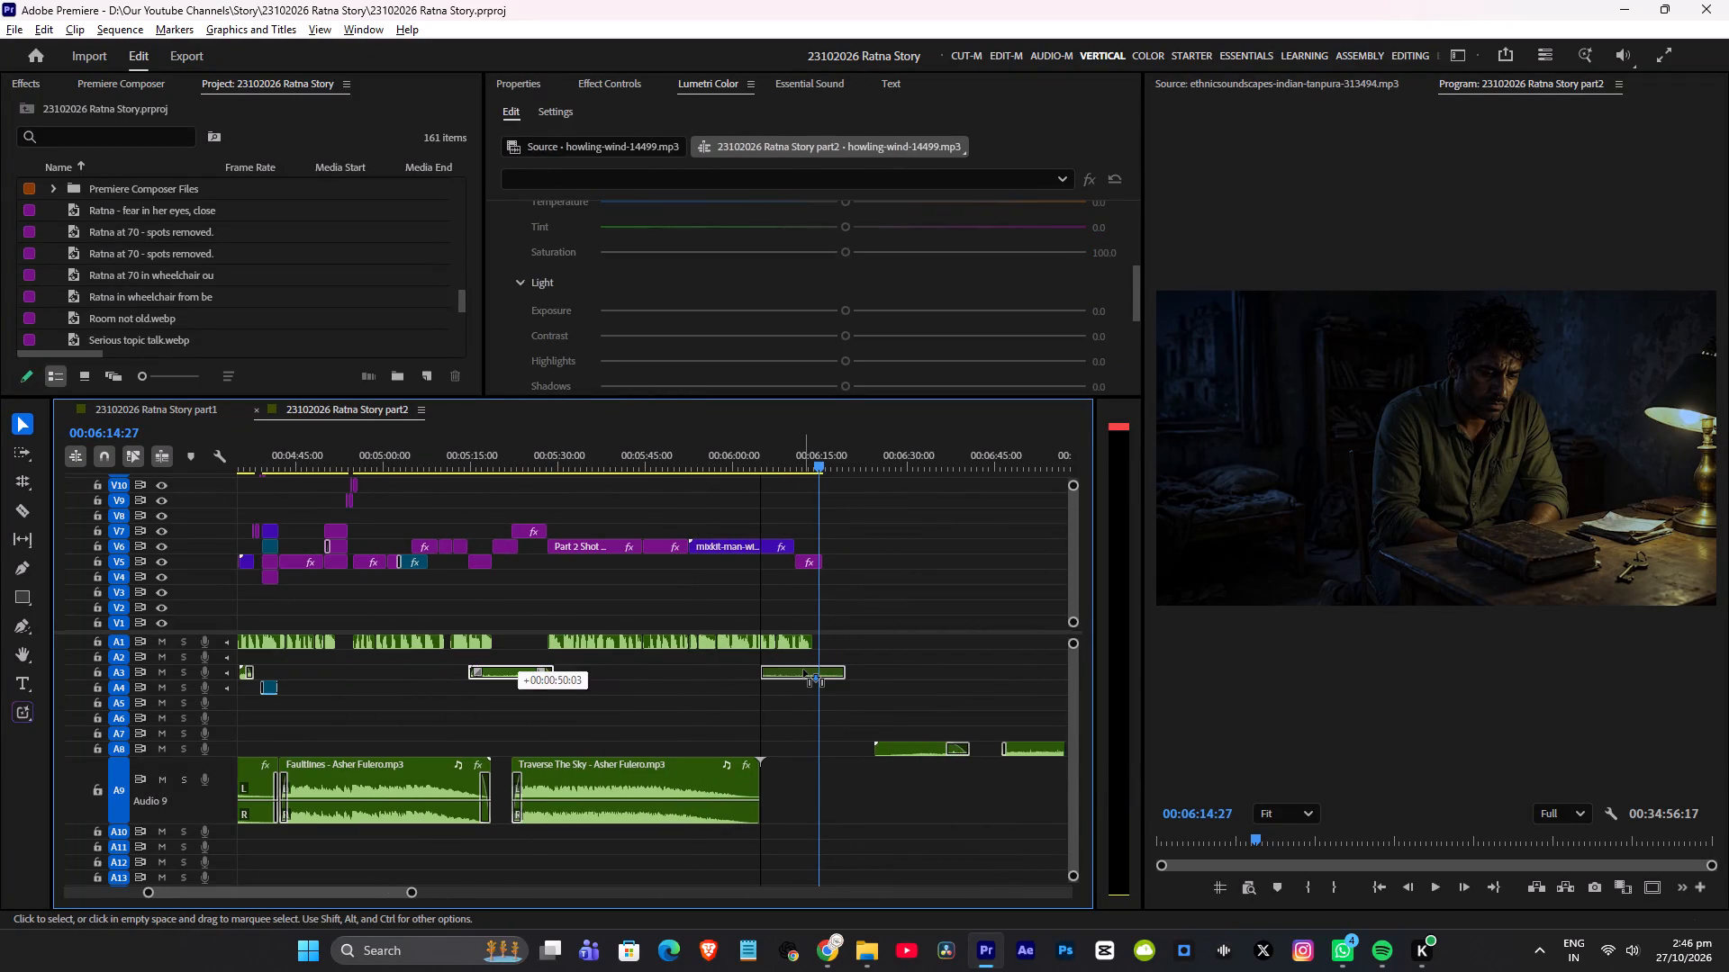
pyautogui.keyDown('alt'); pyautogui.moveTo(803, 670); pyautogui.dragTo(800, 670); pyautogui.keyUp('alt')
pyautogui.press('space')
pyautogui.keyDown('alt'); pyautogui.scroll(-1, 847, 592); pyautogui.keyUp('alt')
pyautogui.keyDown('alt'); pyautogui.scroll(8, 847, 592); pyautogui.keyUp('alt')
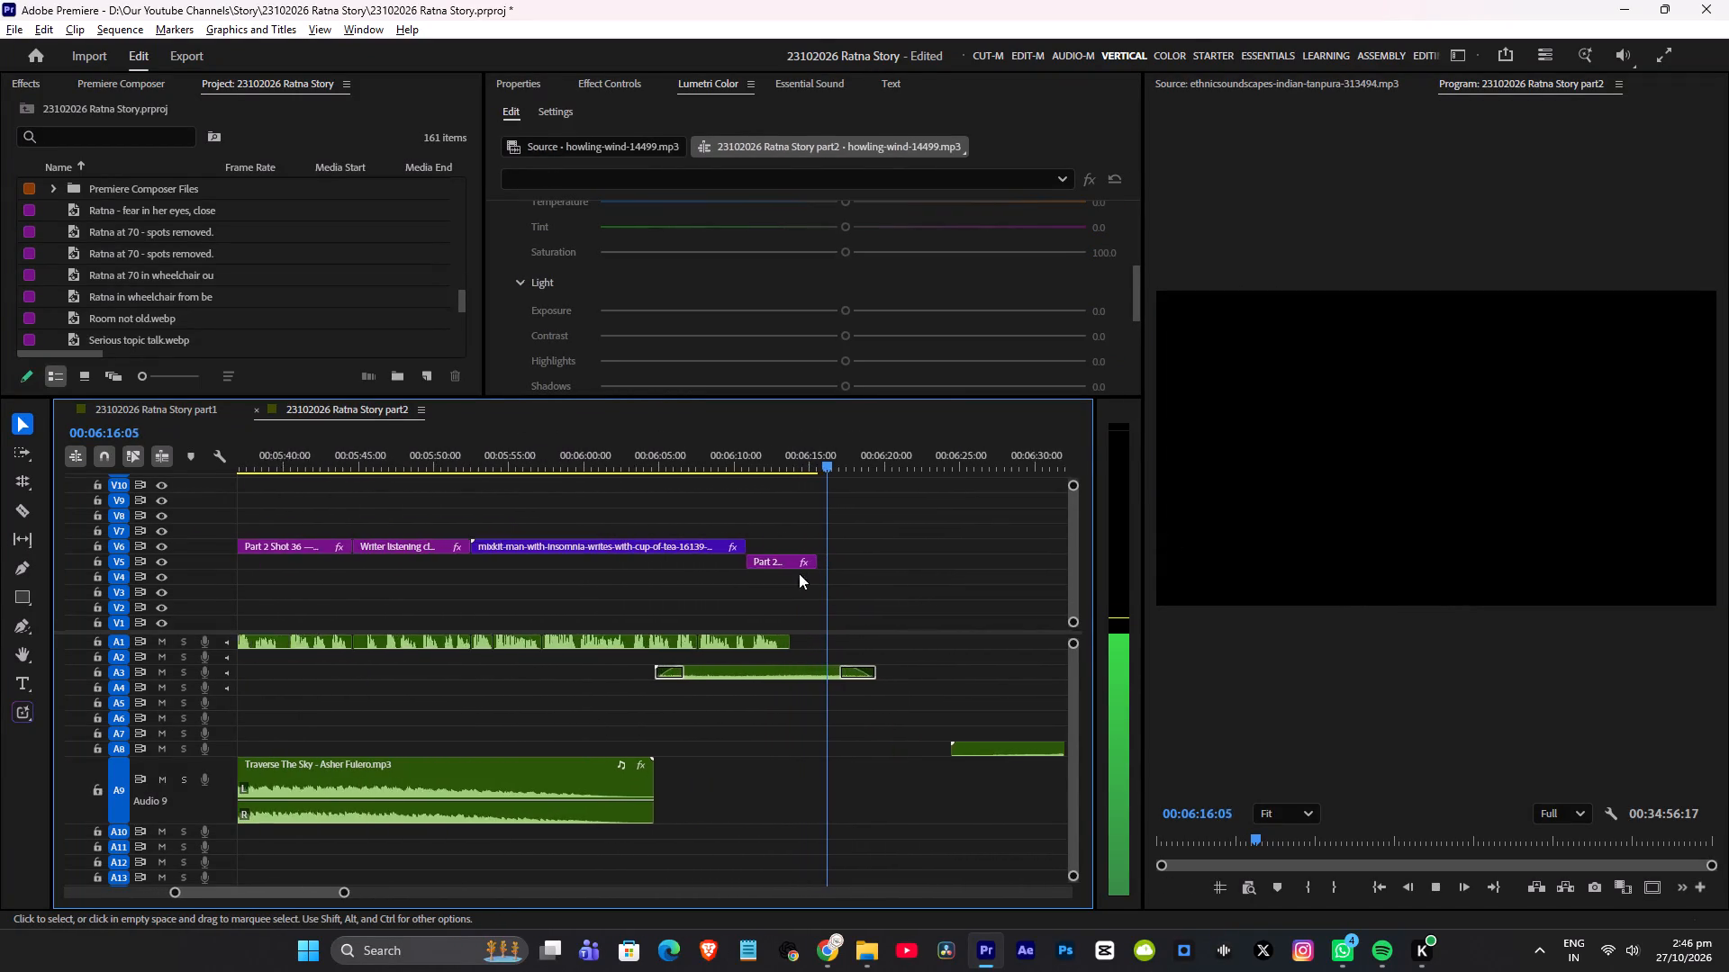
pyautogui.keyDown('alt'); pyautogui.scroll(7, 799, 573); pyautogui.keyUp('alt')
pyautogui.press('space')
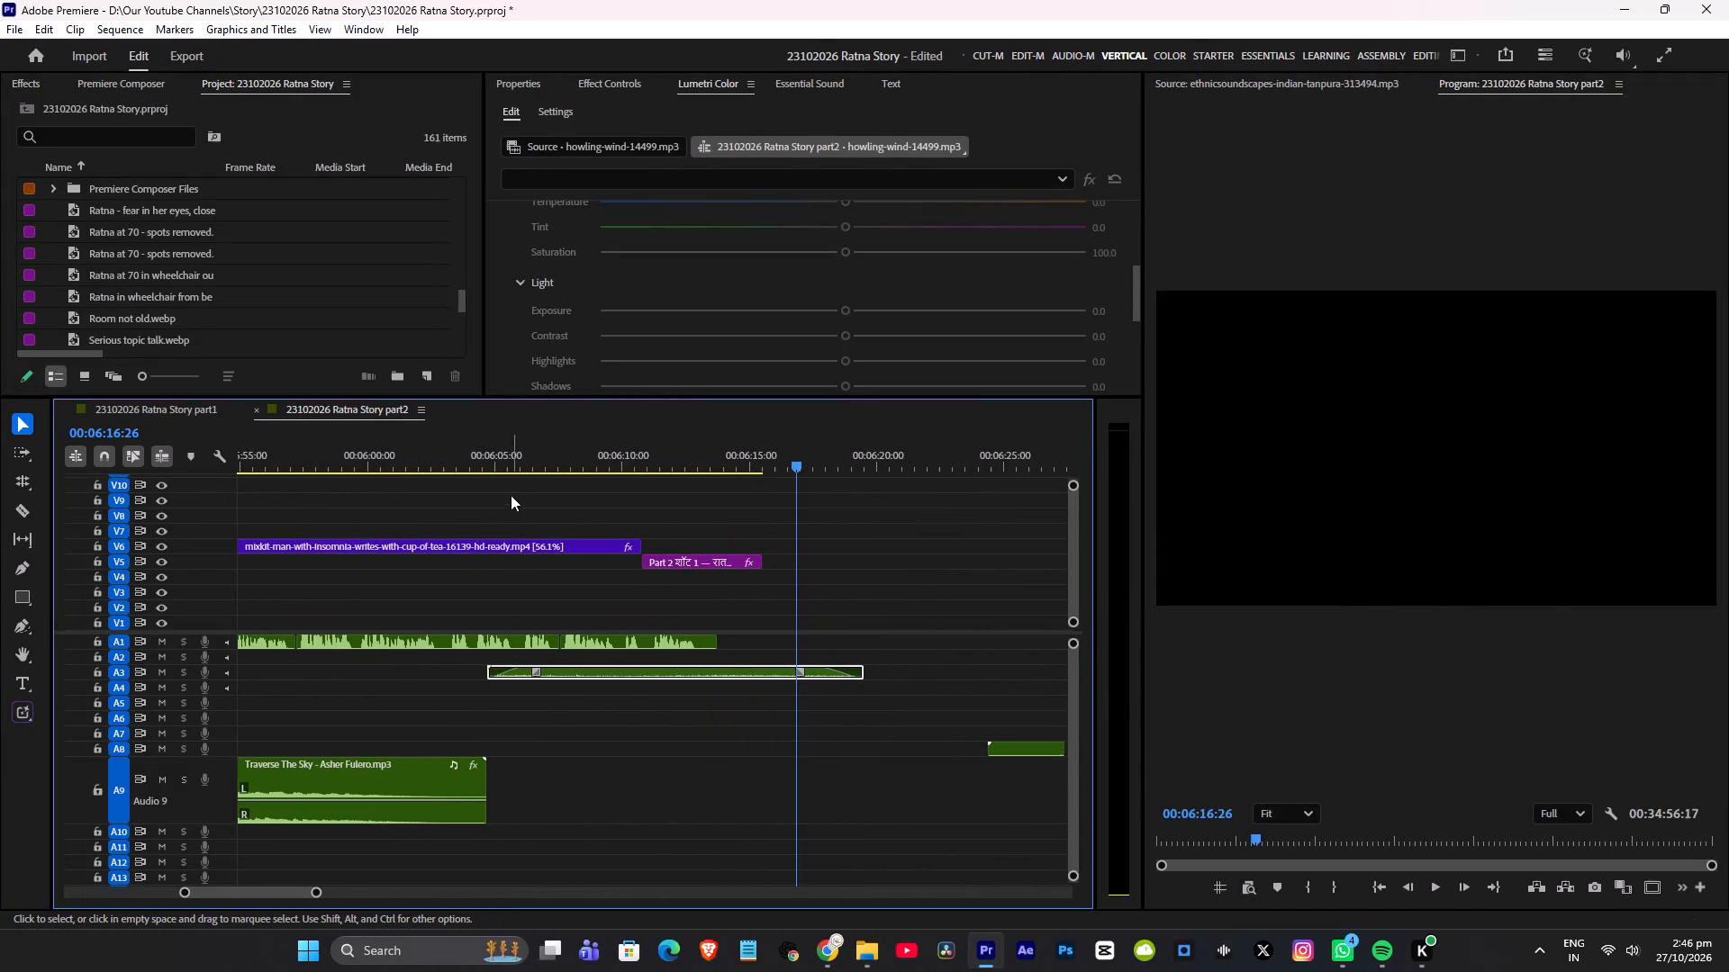
pyautogui.click(471, 448)
pyautogui.press('space')
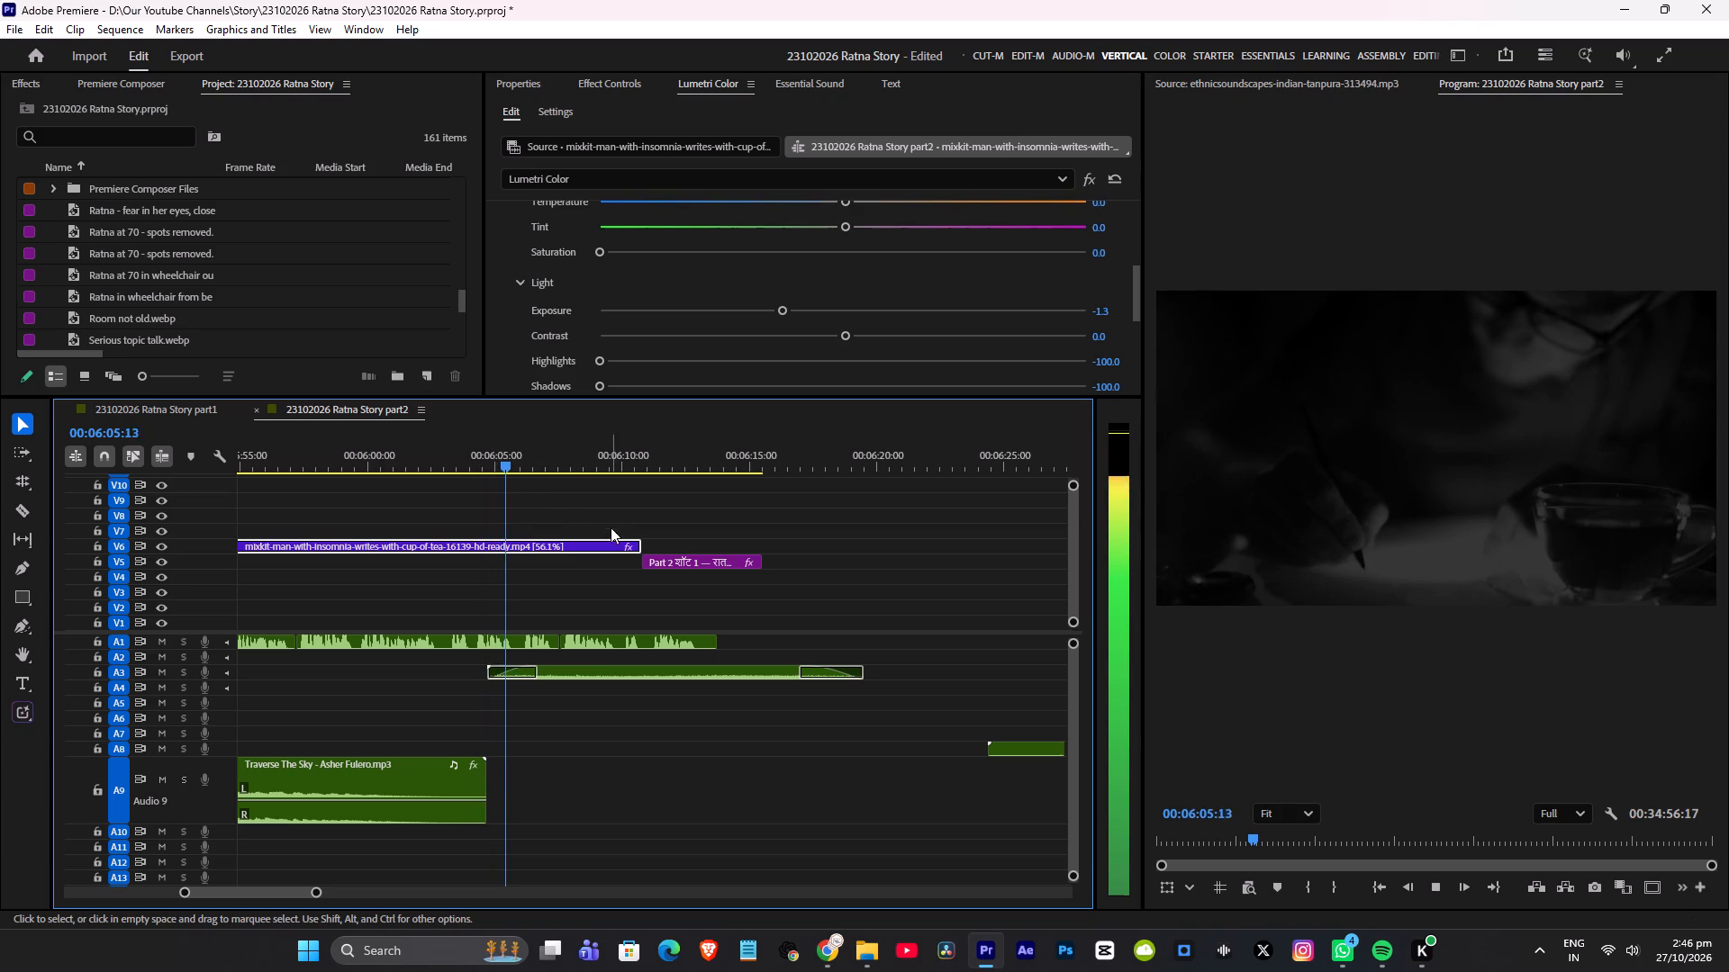
pyautogui.press('space')
# Trim the start of the copied howling-wind clip on A3 to about 00:06:09 and play on to its end.
pyautogui.moveTo(489, 672); pyautogui.dragTo(591, 670)
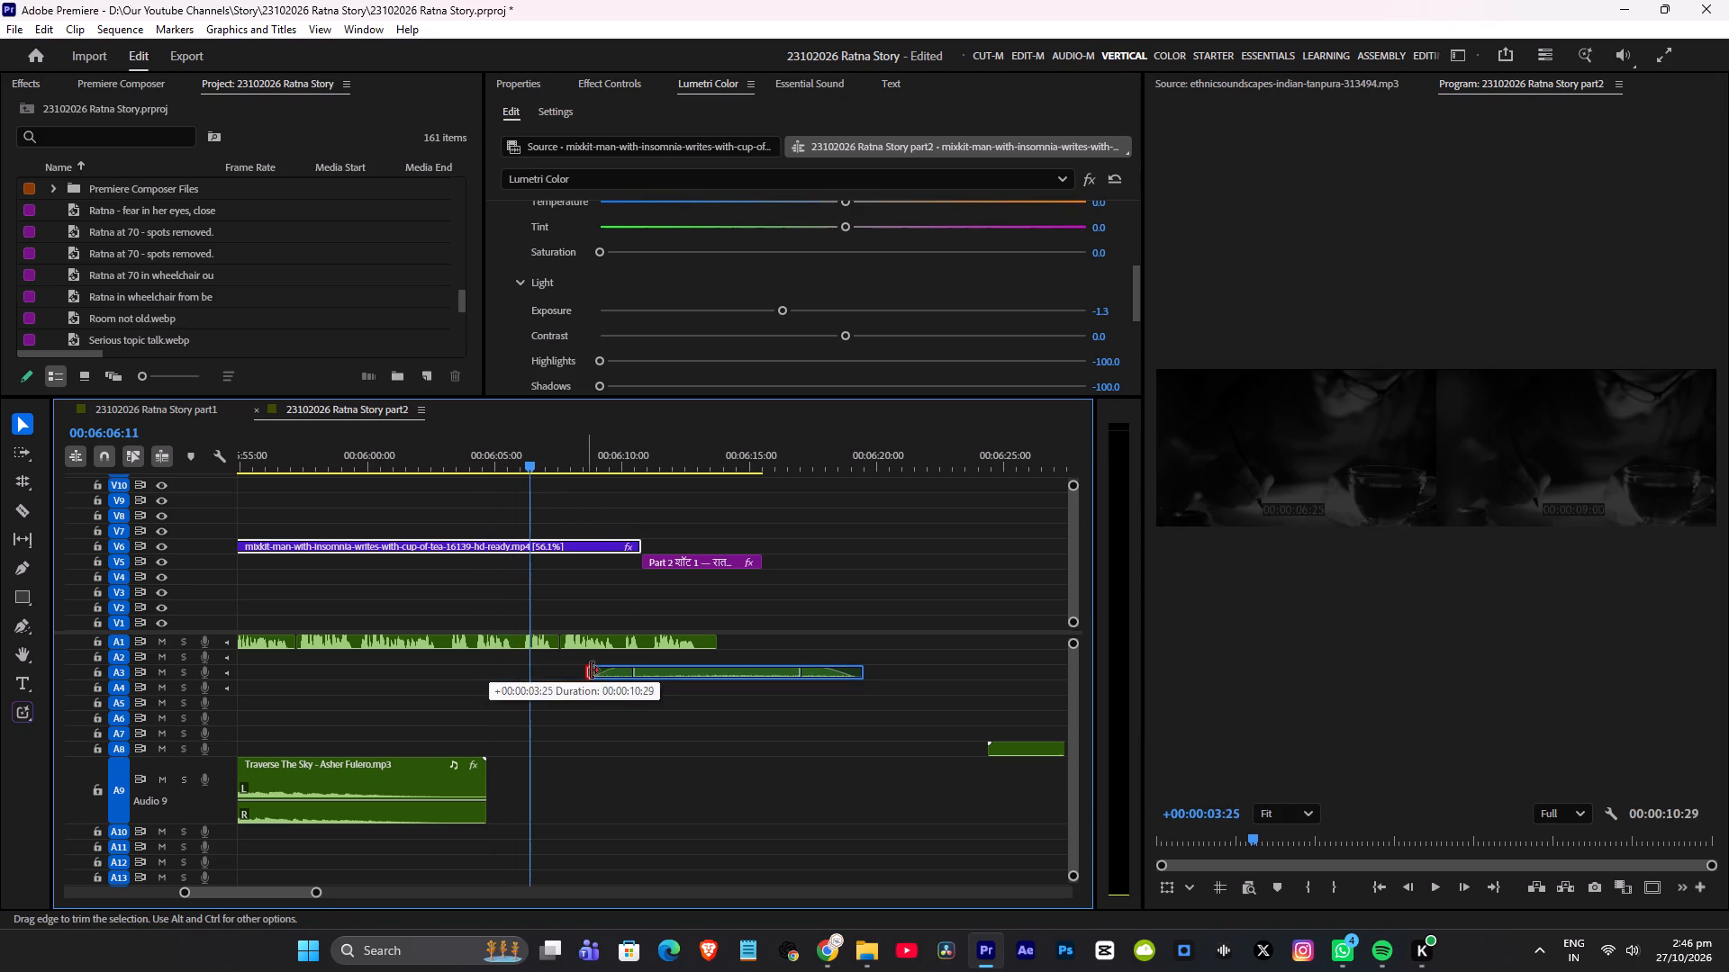
pyautogui.moveTo(591, 670); pyautogui.dragTo(613, 666)
pyautogui.click(604, 450)
pyautogui.press('space')
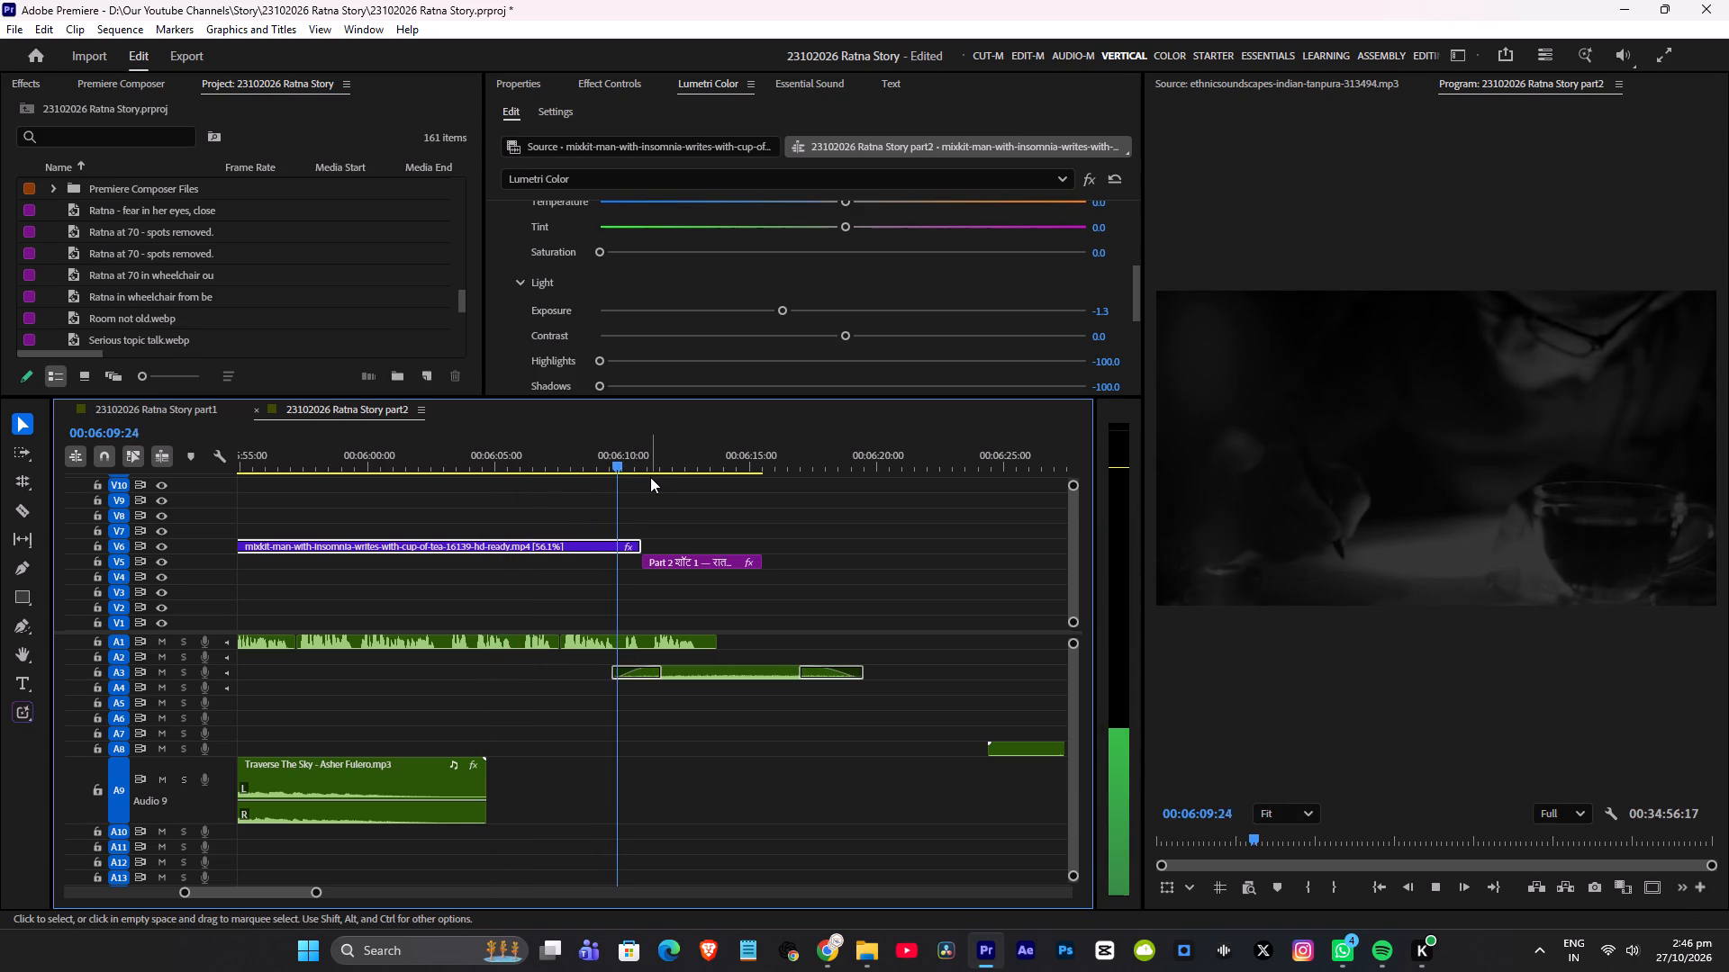
pyautogui.keyDown('alt'); pyautogui.scroll(5, 819, 487); pyautogui.keyUp('alt')
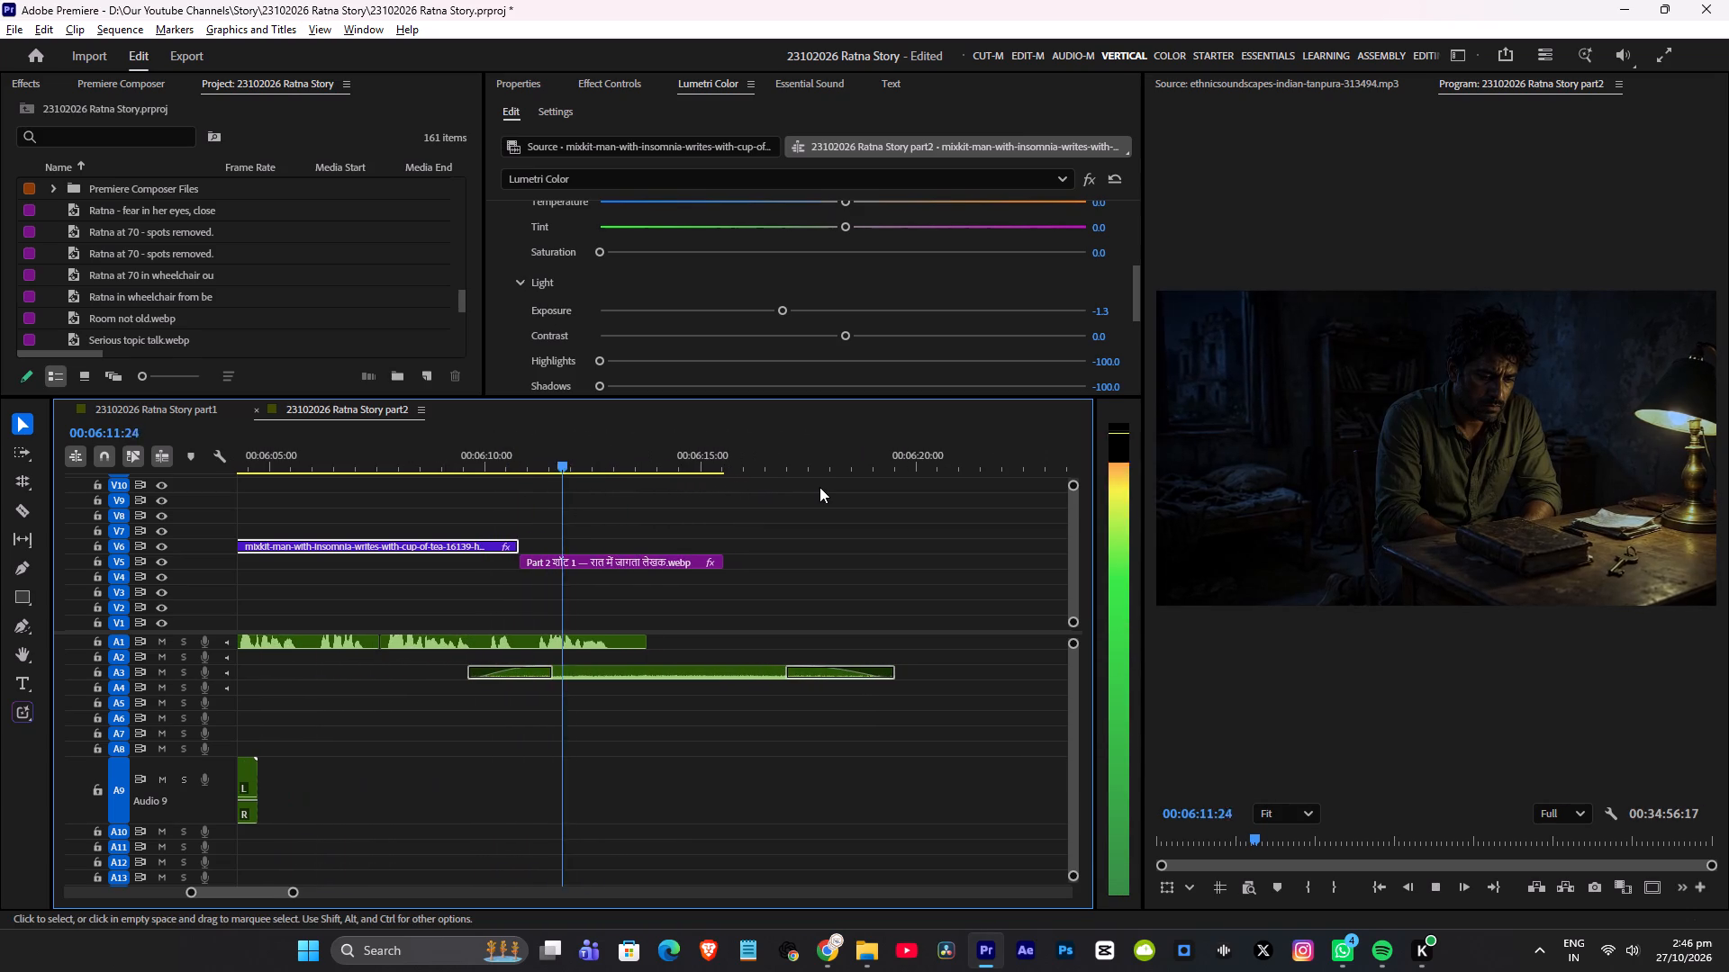
# Extend the end of the last Part 2 image clip on V5 to about 00:06:16:23.
pyautogui.click(774, 462)
pyautogui.moveTo(724, 555); pyautogui.dragTo(772, 556)
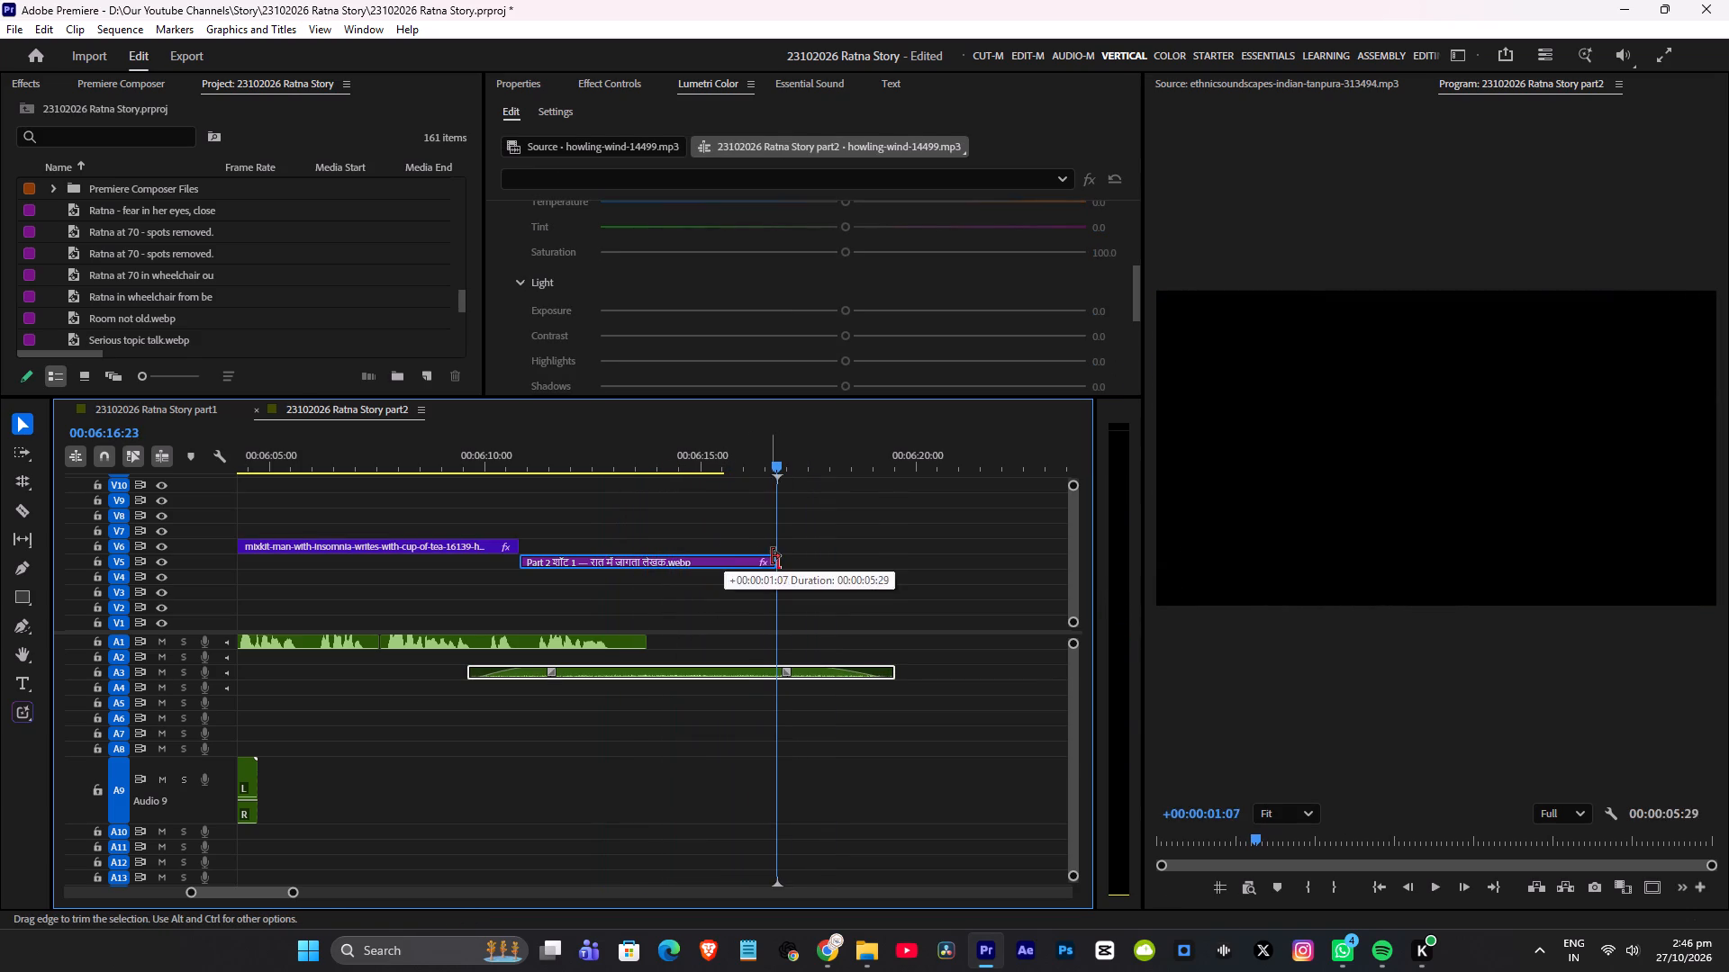
pyautogui.moveTo(772, 556); pyautogui.dragTo(772, 555)
# Move the closing Scale keyframe of the last V5 image clip to the clip's new end and play from about 00:06:09.
pyautogui.click(722, 560)
pyautogui.click(621, 78)
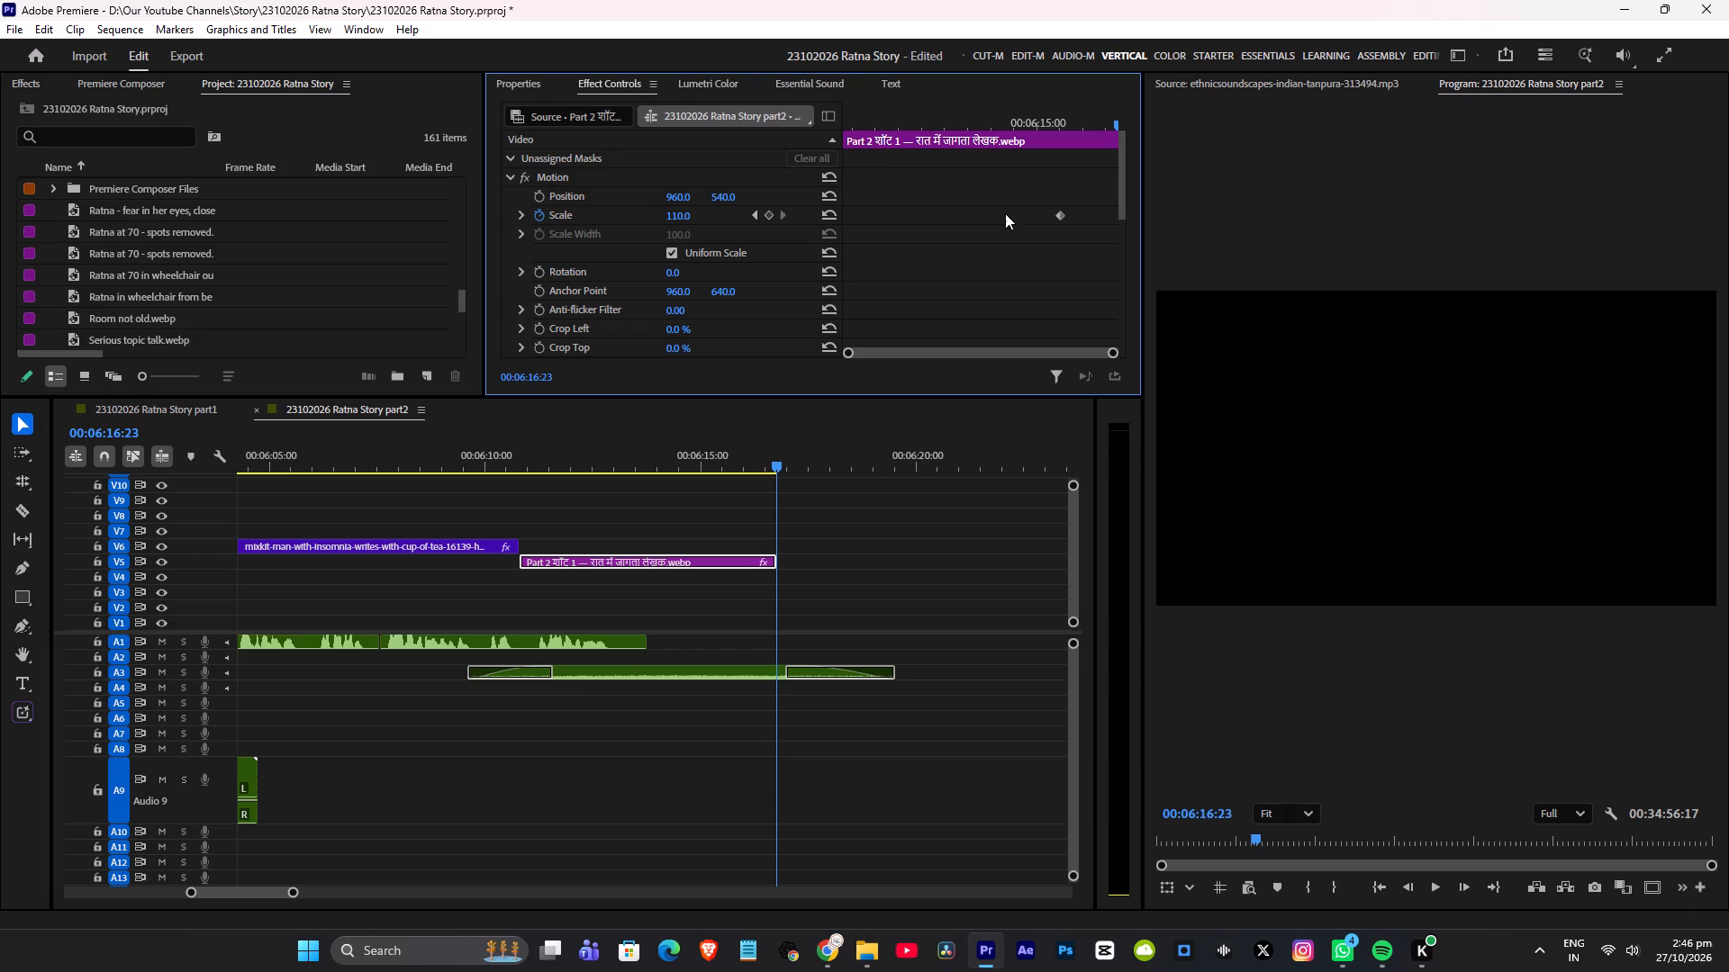
pyautogui.moveTo(1061, 217); pyautogui.dragTo(1351, 217)
pyautogui.click(505, 458)
pyautogui.press('space')
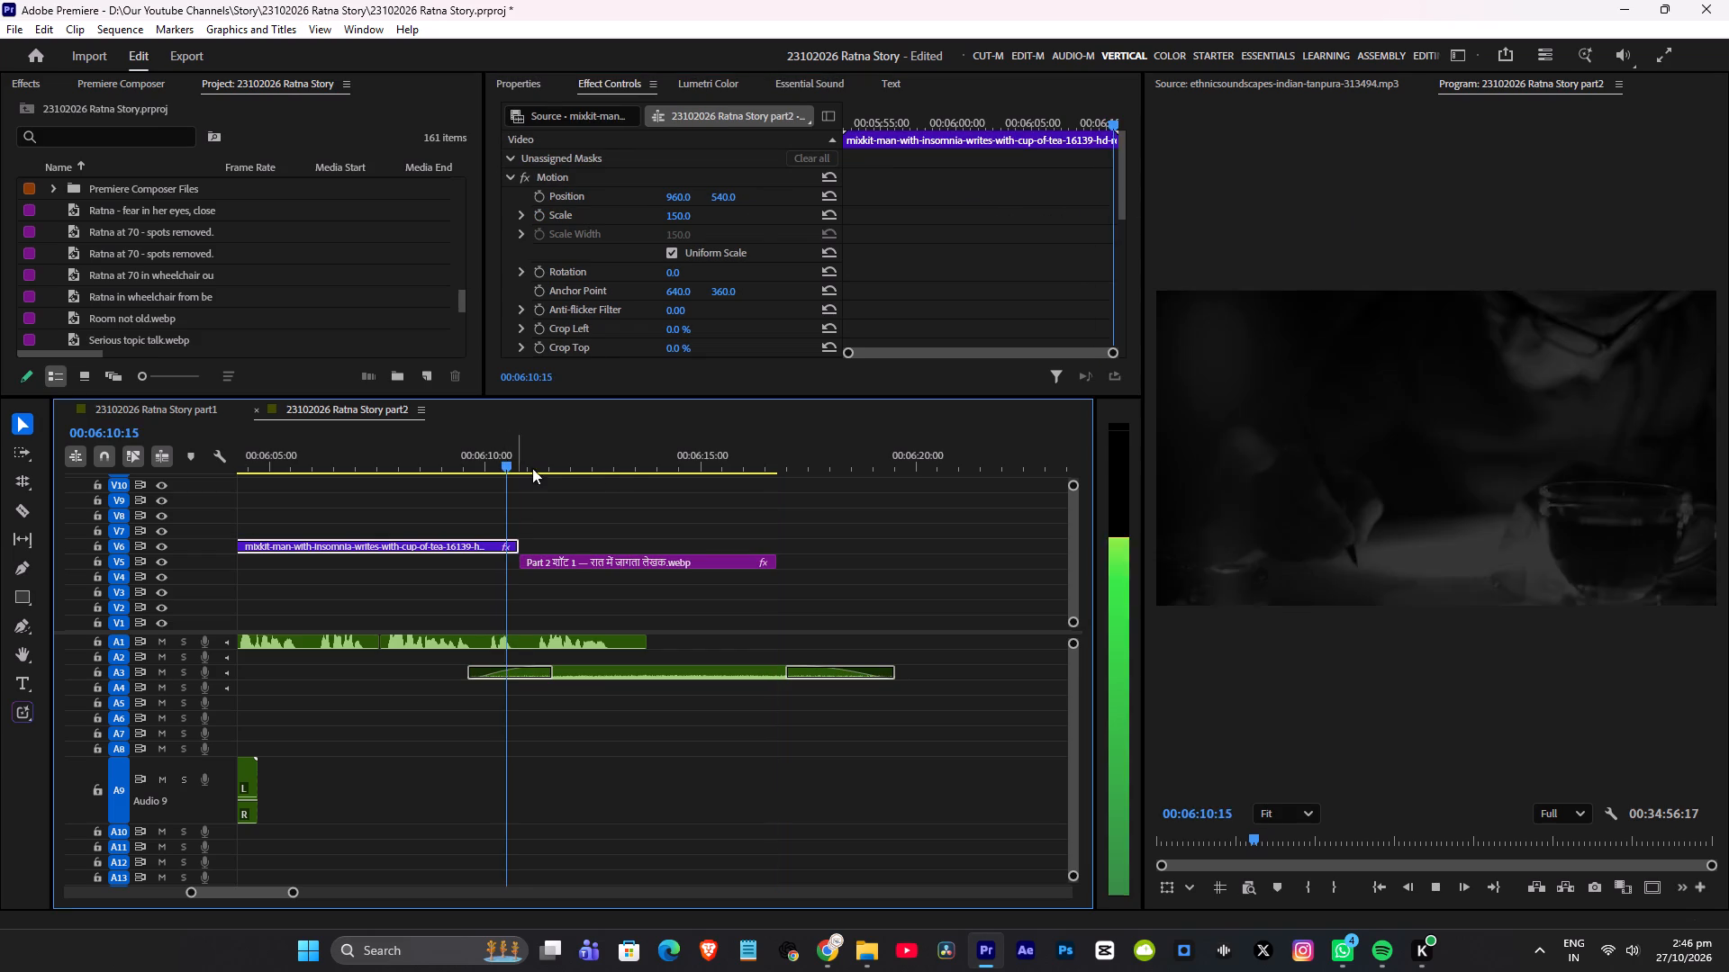
pyautogui.press('space')
pyautogui.click(436, 463)
pyautogui.press('space')
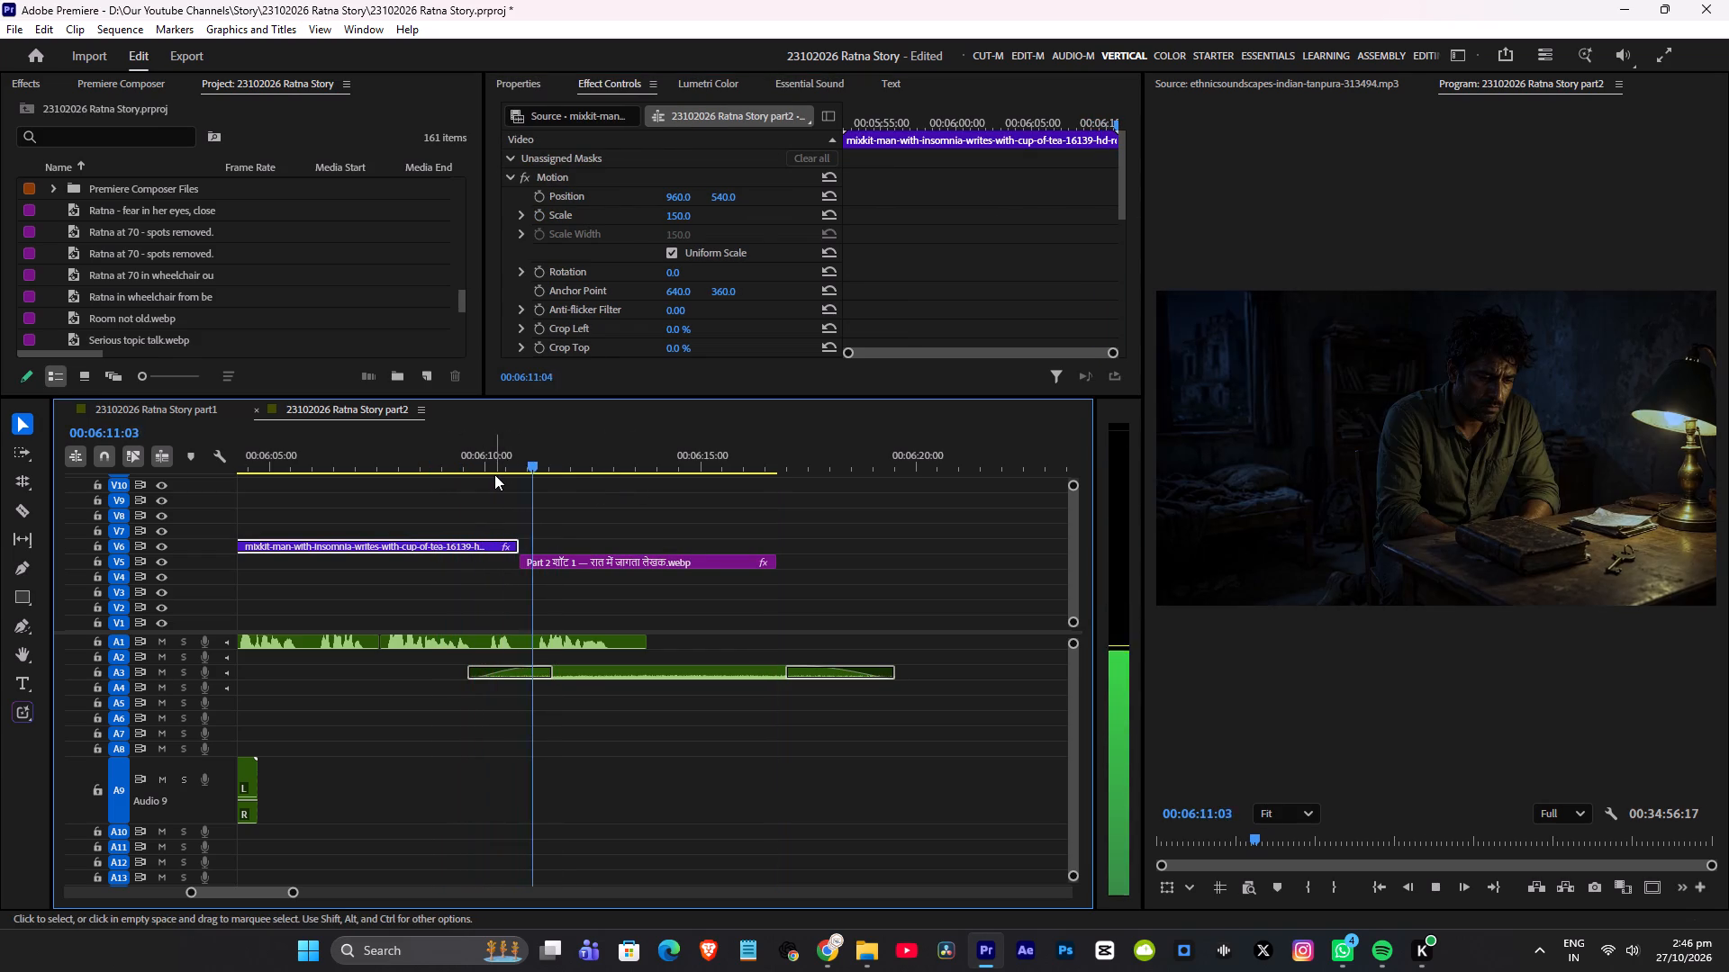
pyautogui.scroll(-2, 632, 493)
pyautogui.press('space')
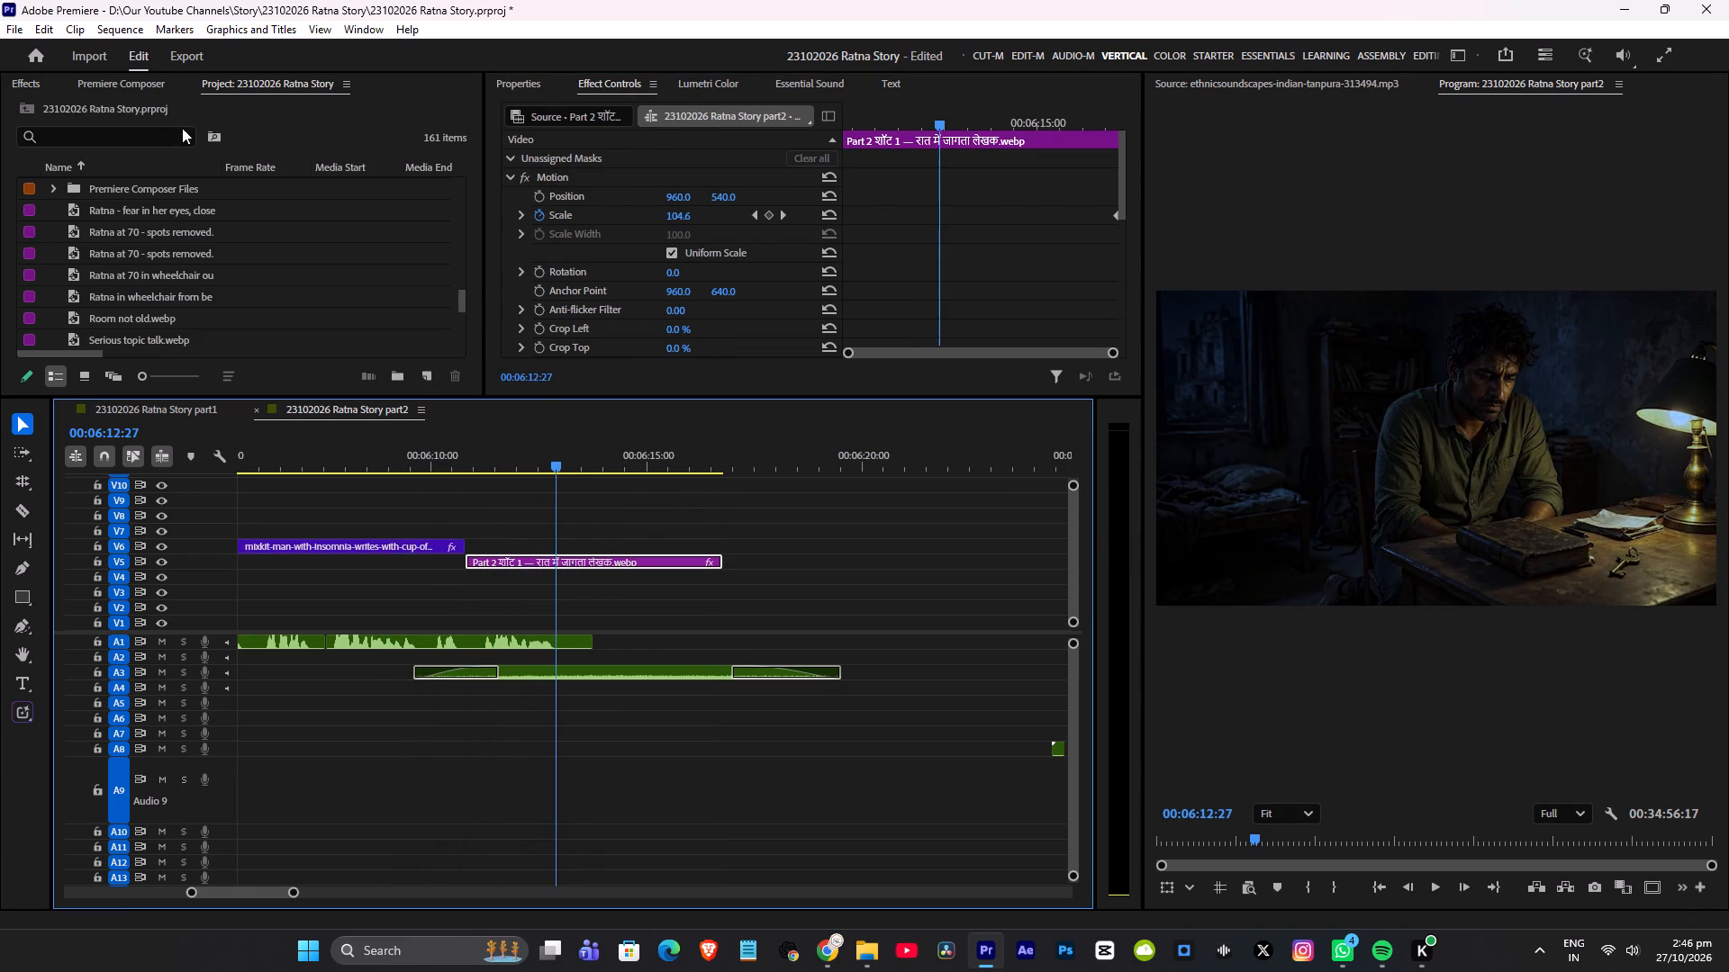
# Add the Premiere Composer Fade to Black transition on V8 over the end of the last V5 image clip, and play it through.
pyautogui.click(103, 82)
pyautogui.moveTo(396, 296); pyautogui.dragTo(773, 524)
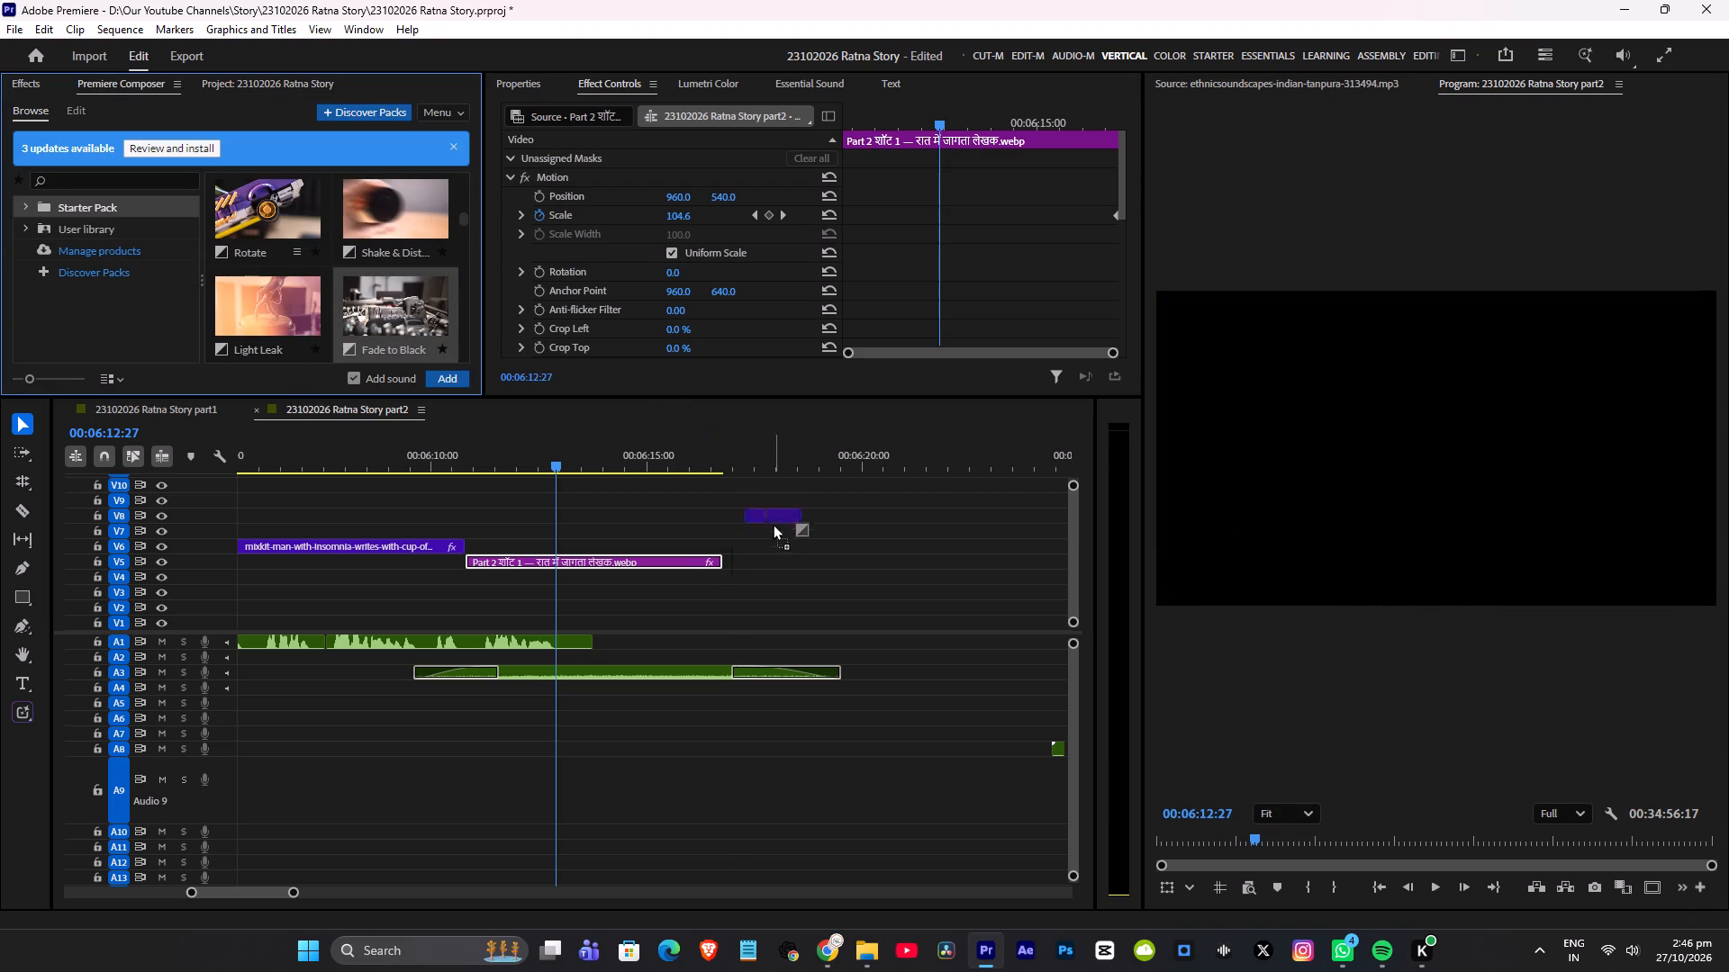
pyautogui.moveTo(773, 524); pyautogui.dragTo(729, 519)
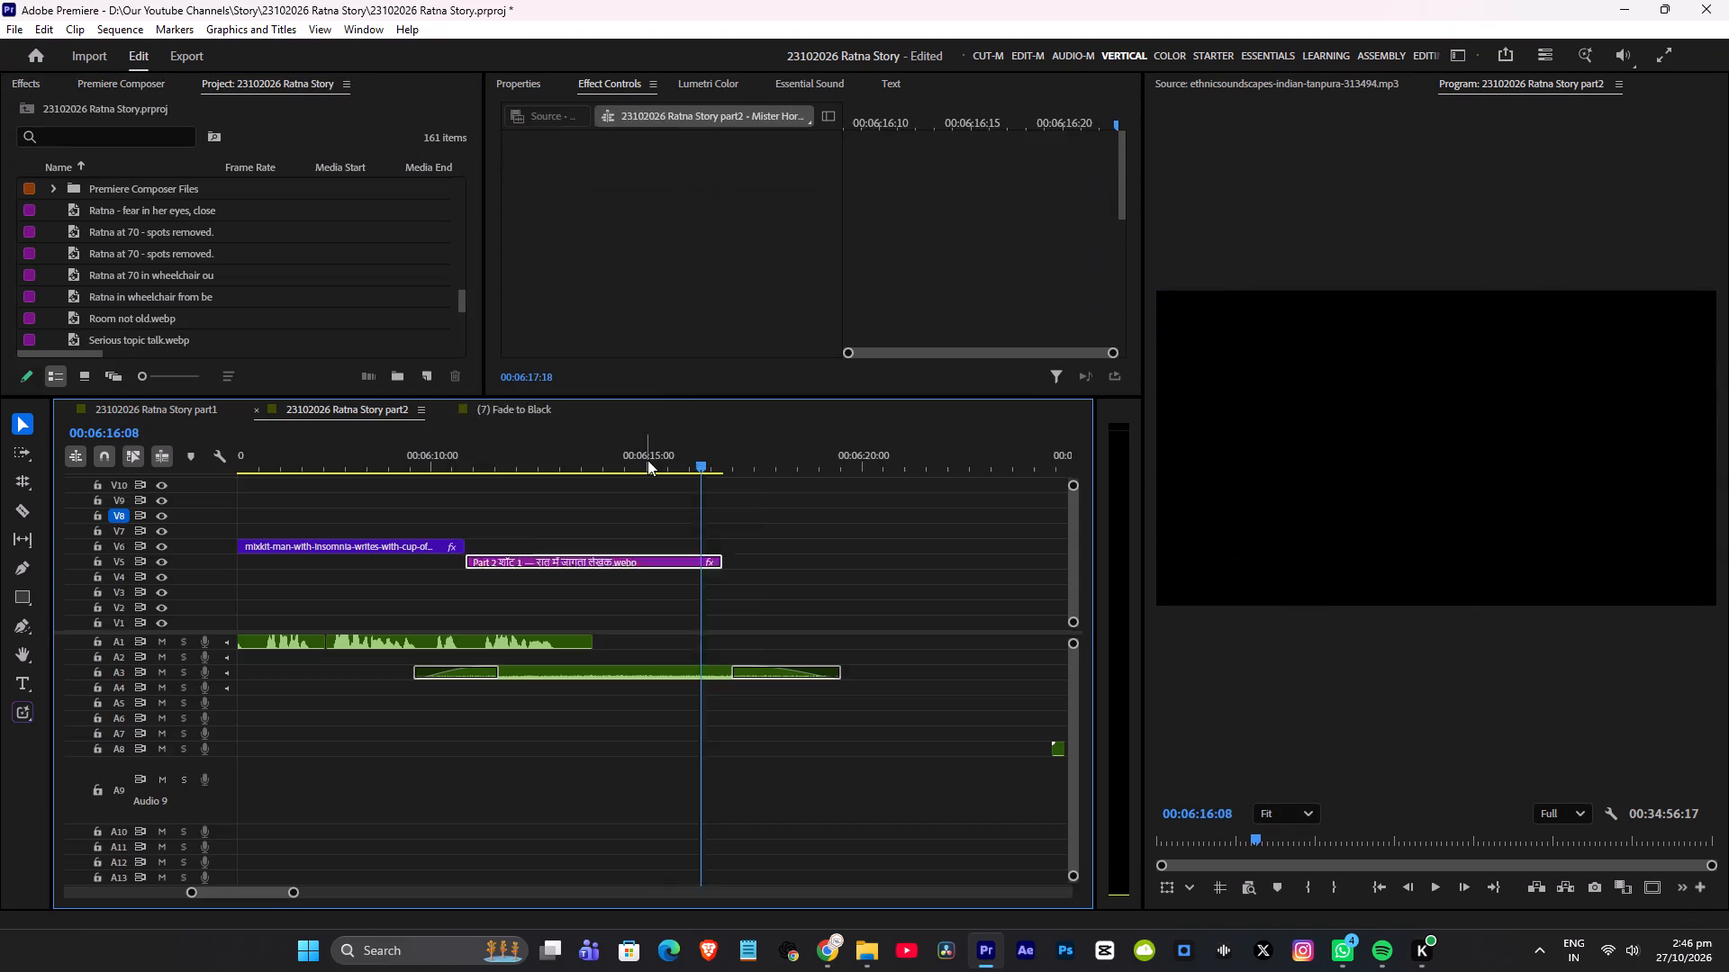
pyautogui.click(647, 460)
pyautogui.press('space')
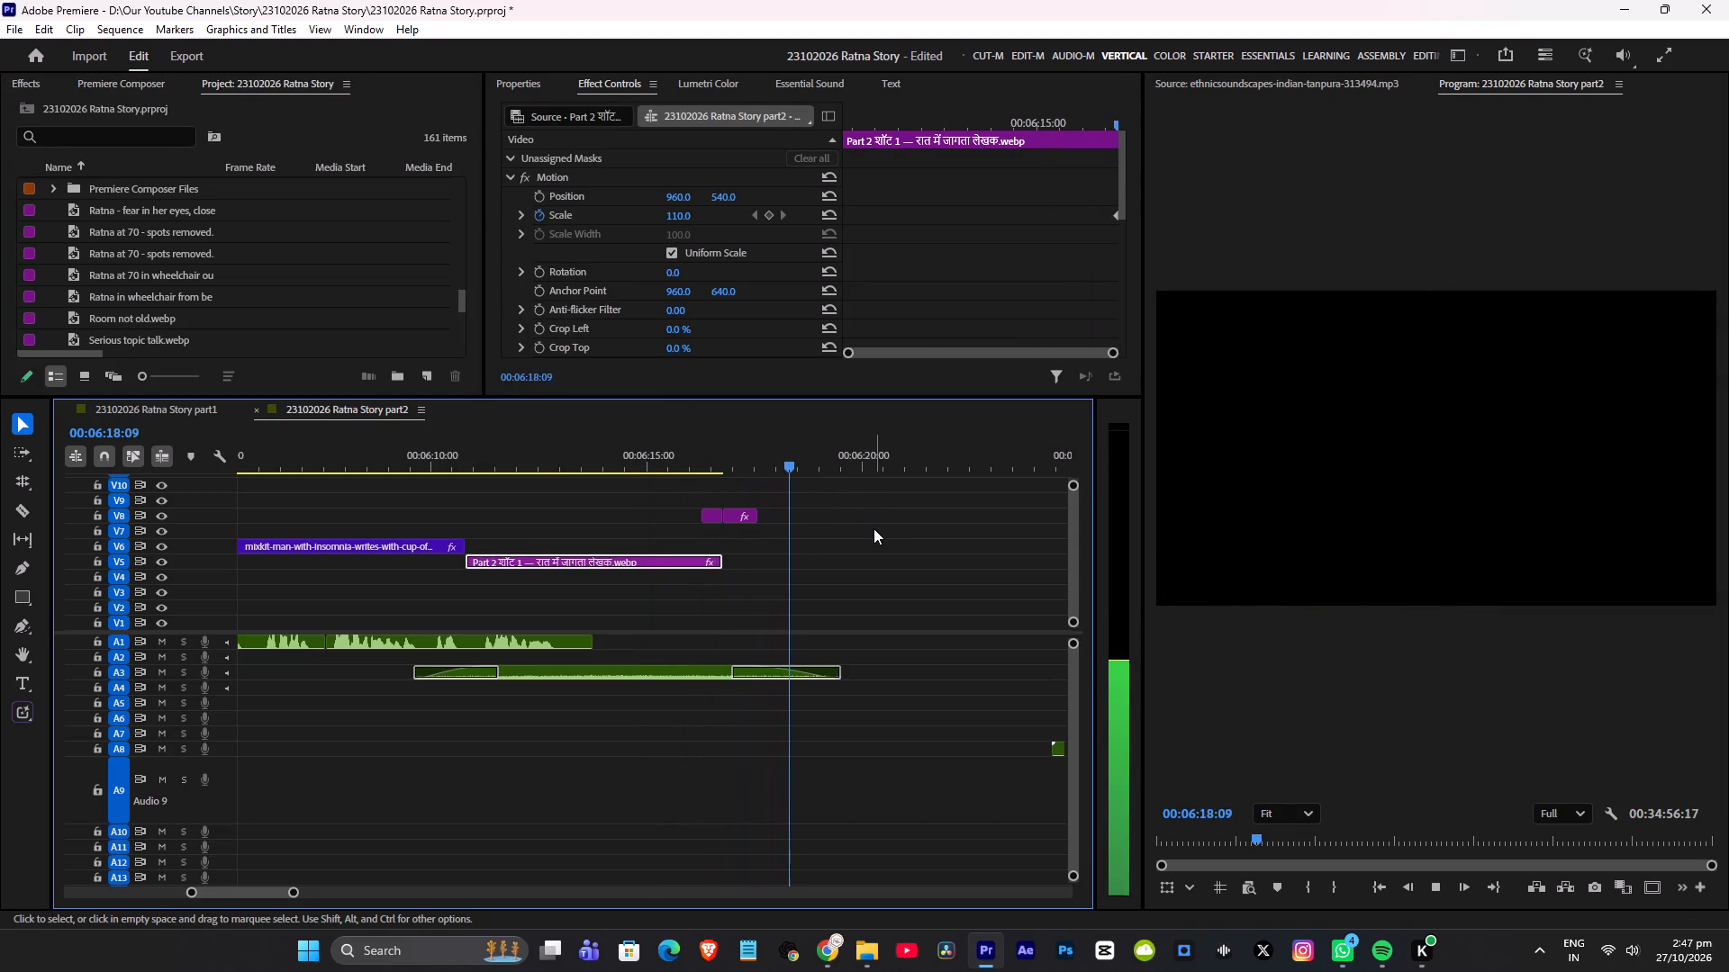
pyautogui.scroll(-10, 873, 529)
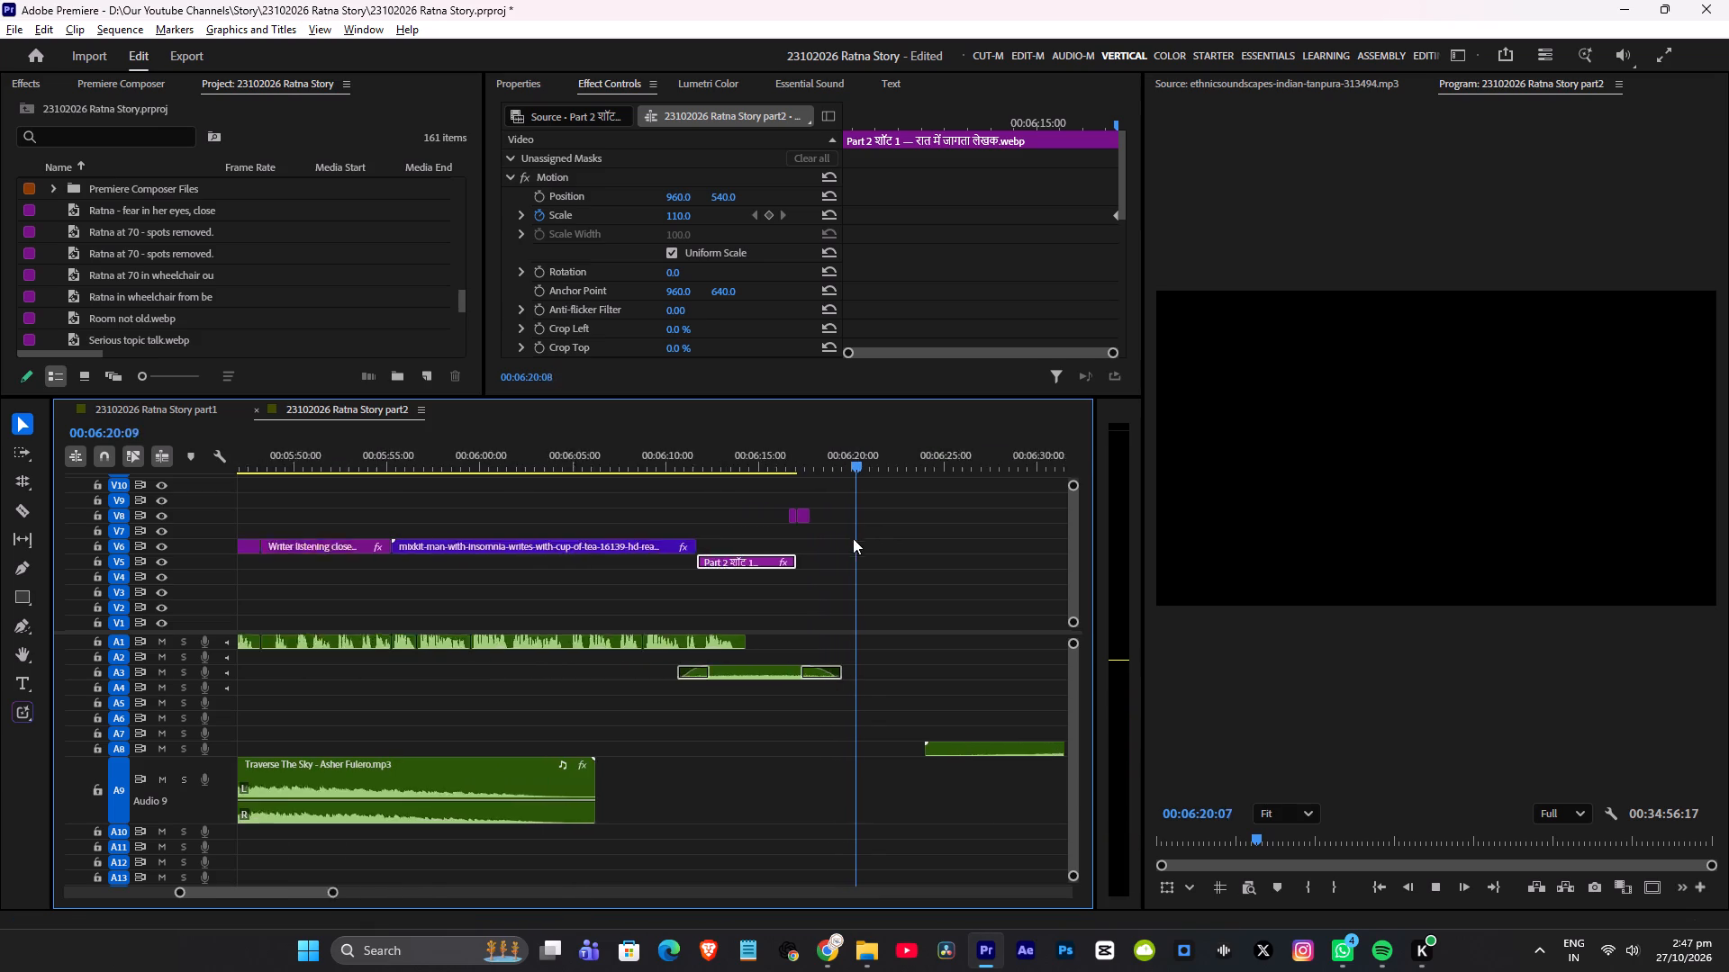
pyautogui.scroll(-19, 853, 538)
pyautogui.scroll(-5, 838, 546)
pyautogui.press('space')
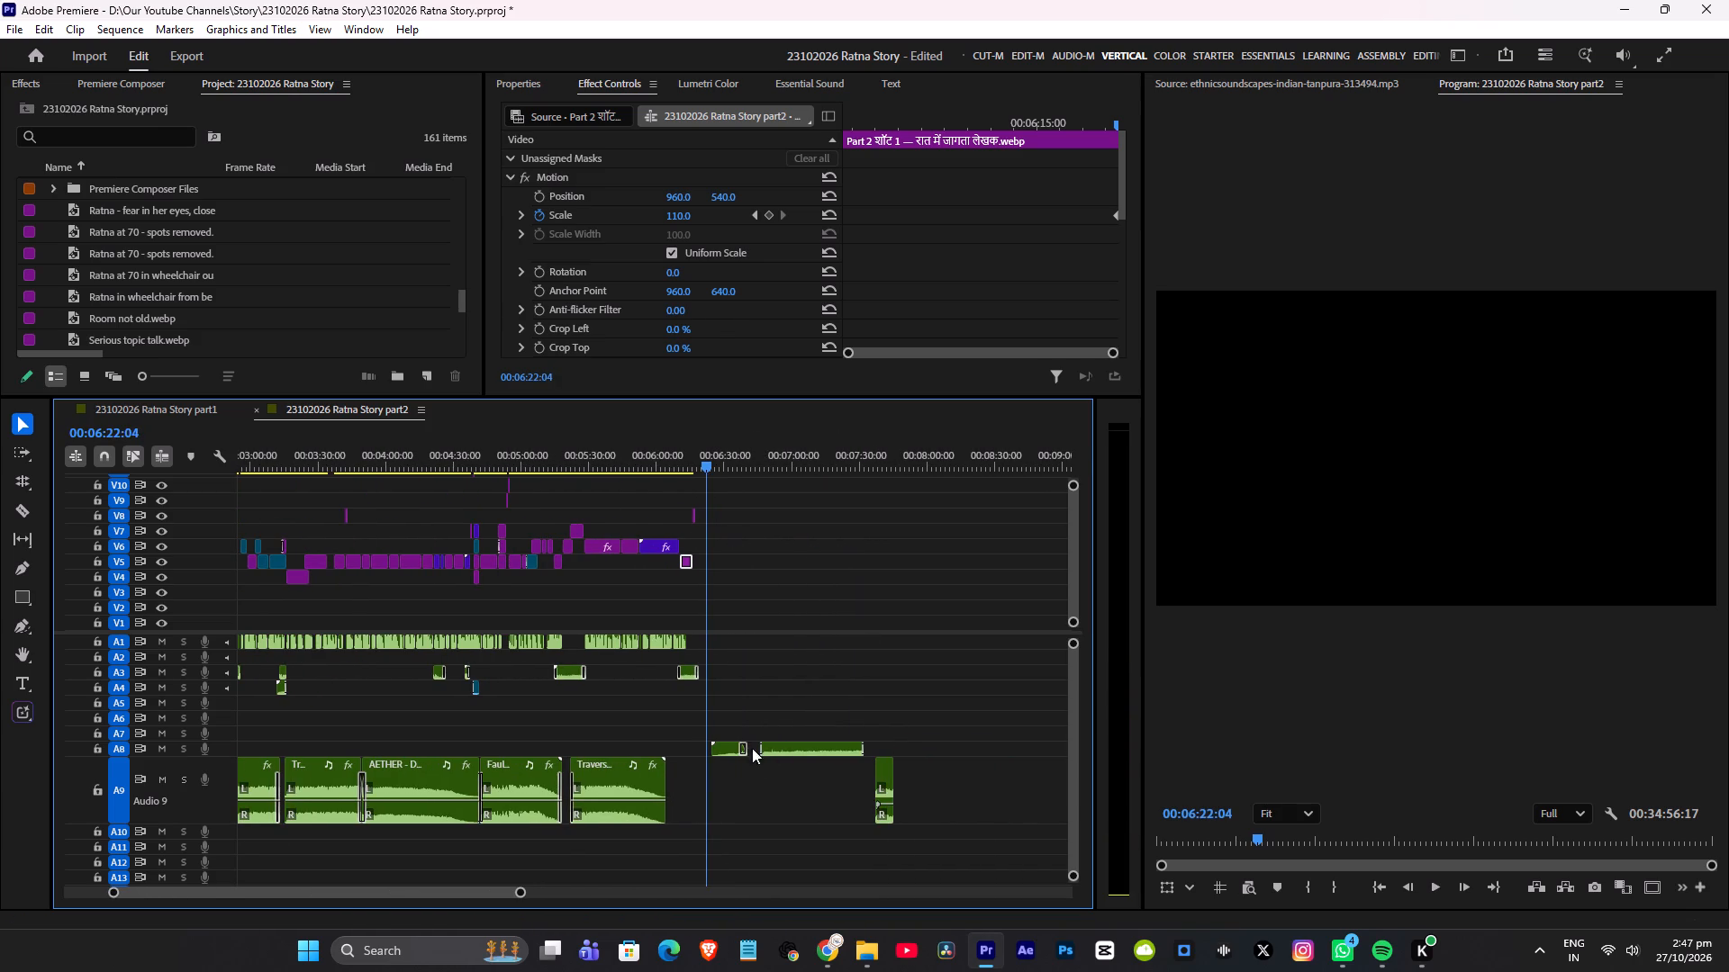
# Listen to the leftover CAVERNS clips on A8 and the short A9 music clip at about 00:07:38.
pyautogui.press('space')
pyautogui.keyDown('alt'); pyautogui.scroll(5, 746, 637); pyautogui.keyUp('alt')
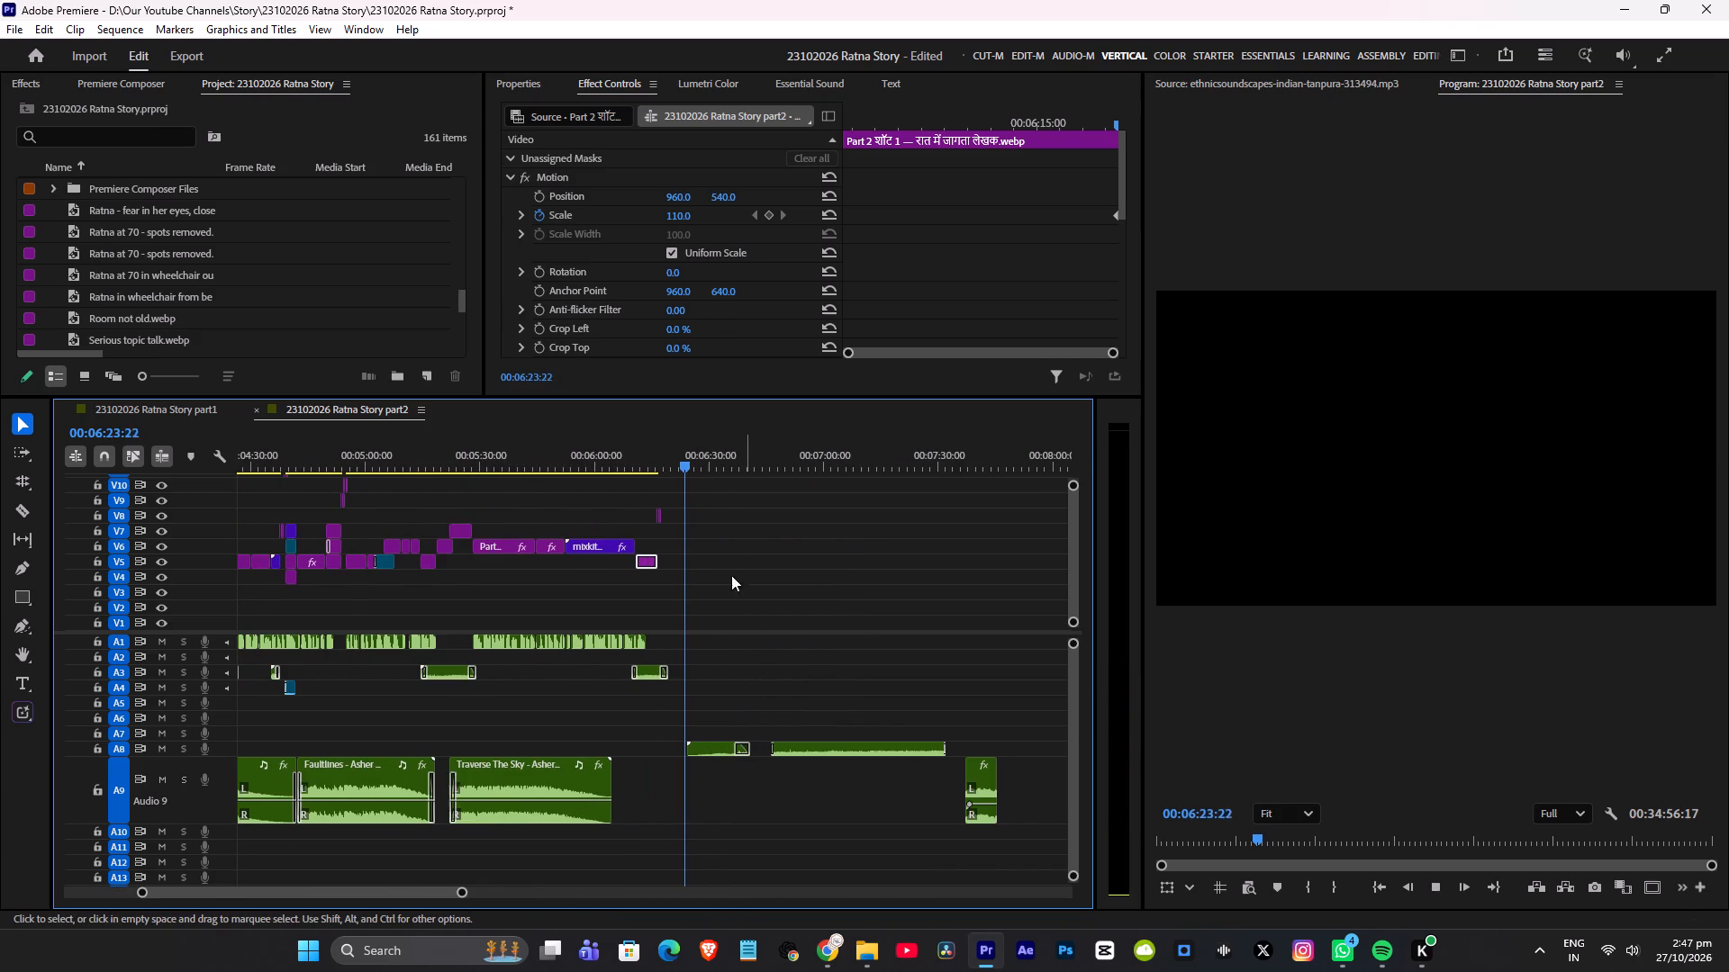
pyautogui.click(704, 458)
pyautogui.press('space')
pyautogui.click(736, 461)
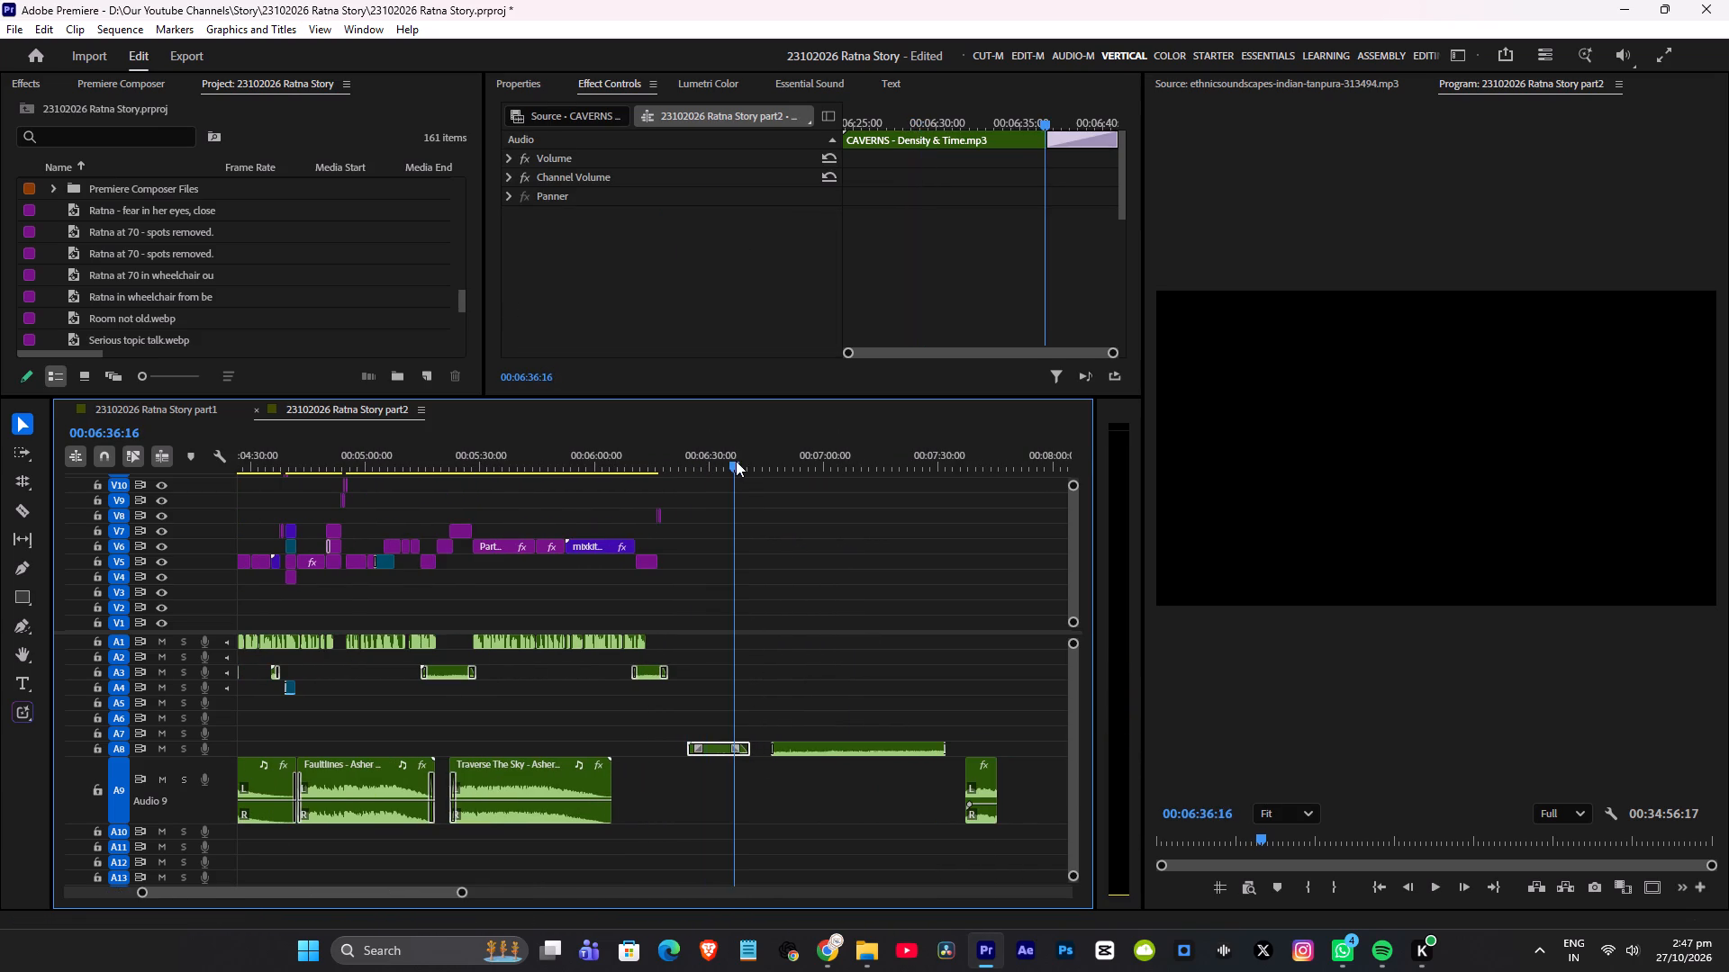
pyautogui.press('space')
pyautogui.press('space')
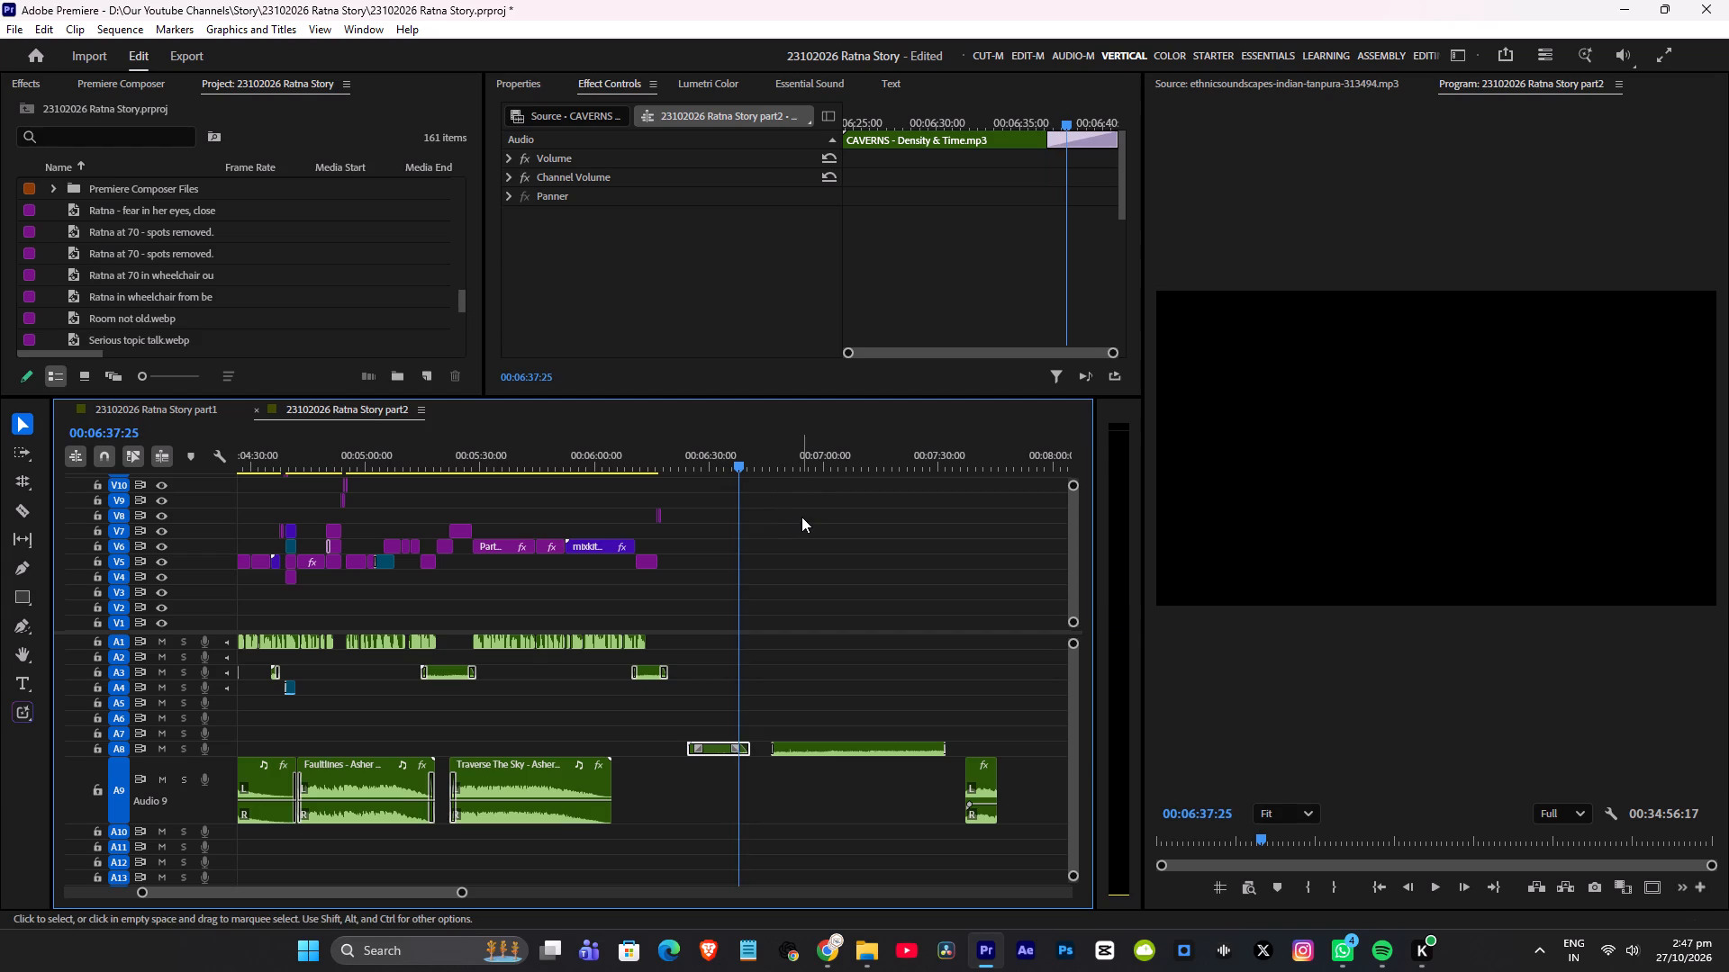
pyautogui.click(777, 455)
pyautogui.press('space')
pyautogui.scroll(-5, 859, 508)
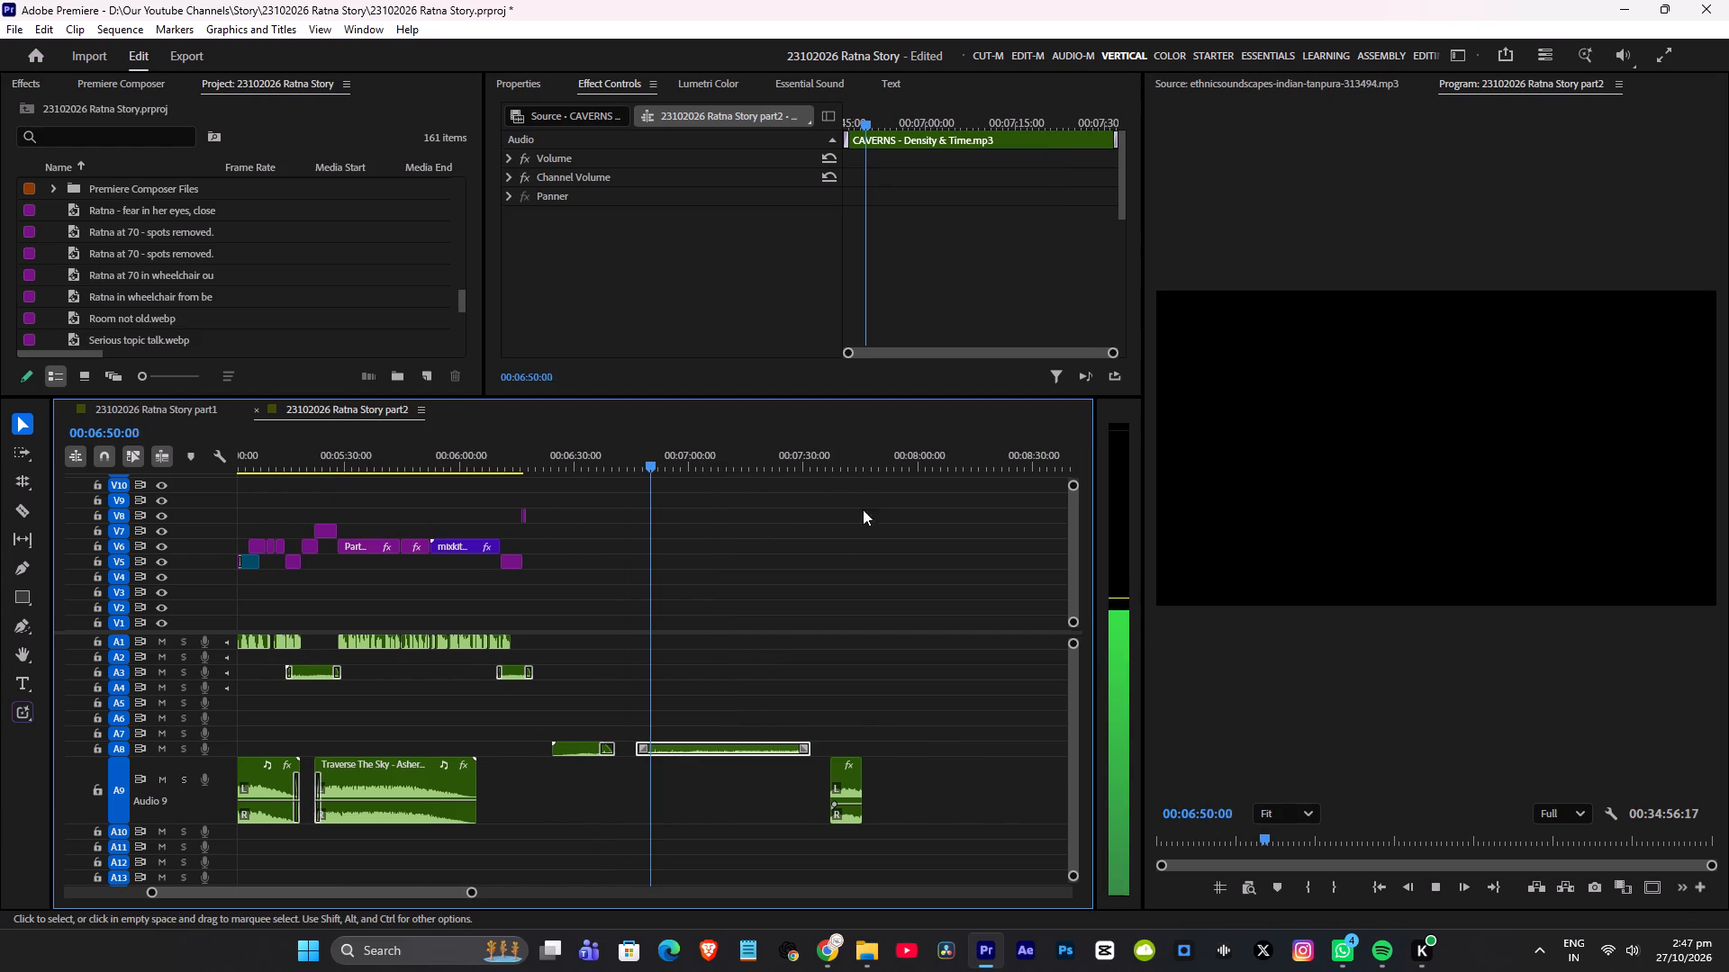
pyautogui.click(721, 445)
pyautogui.press('space')
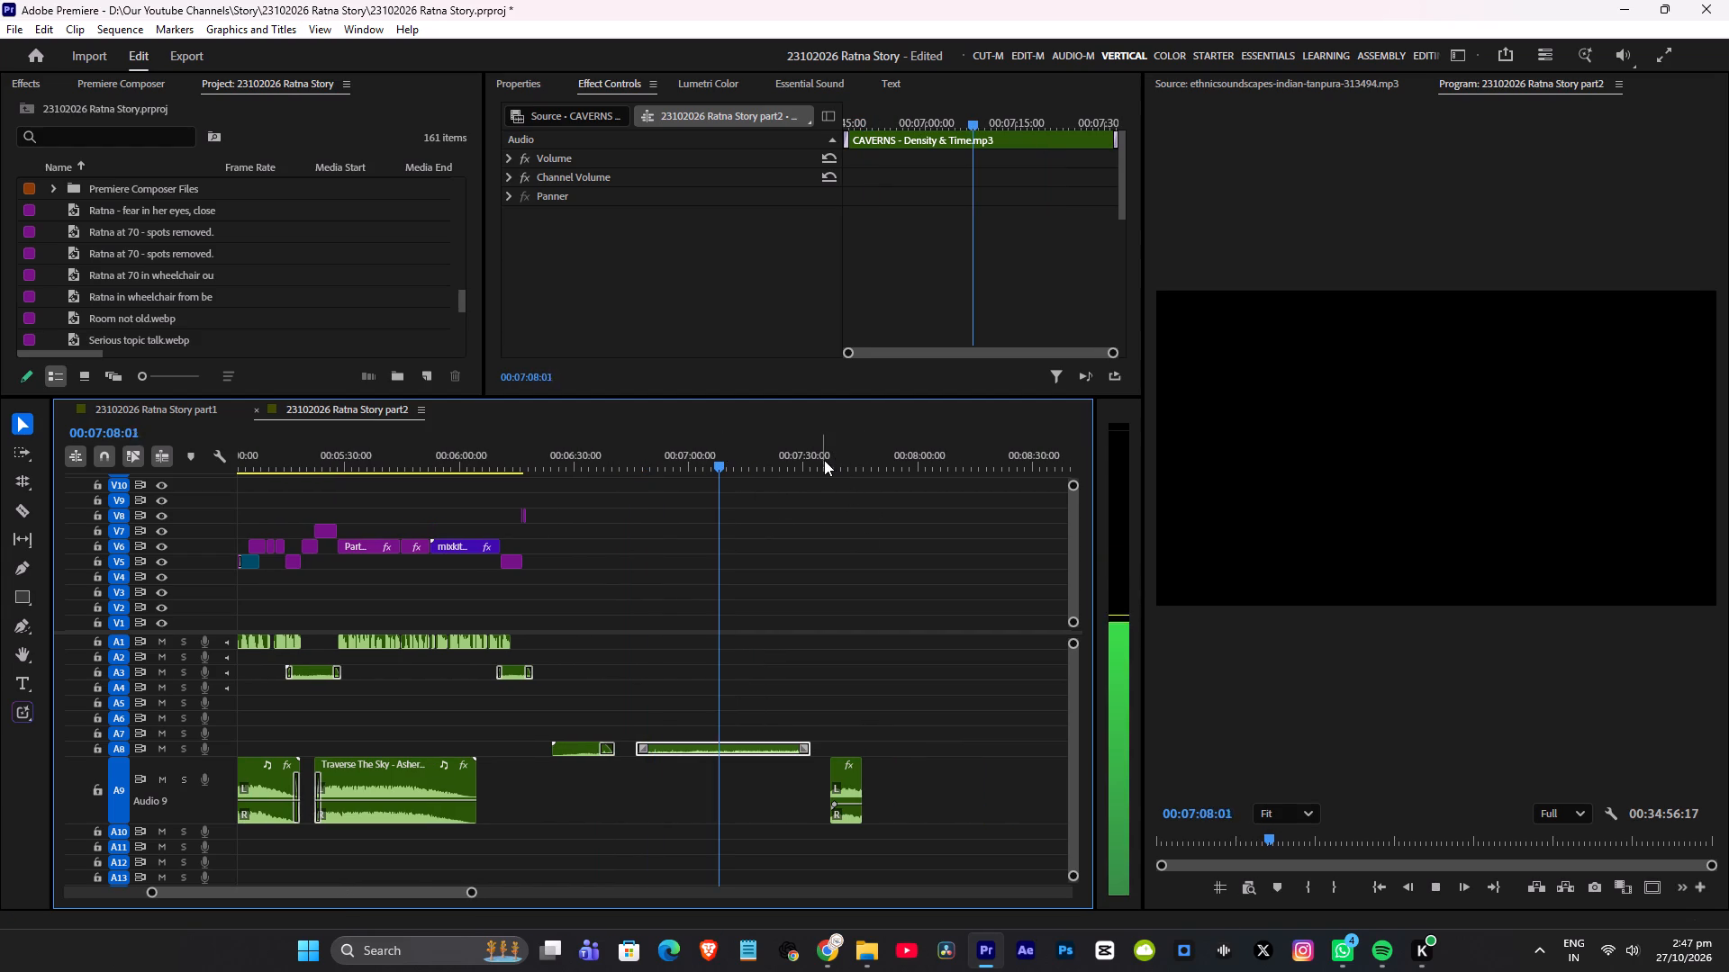
pyautogui.click(831, 460)
pyautogui.press('space')
pyautogui.keyDown('alt'); pyautogui.scroll(4, 902, 571); pyautogui.keyUp('alt')
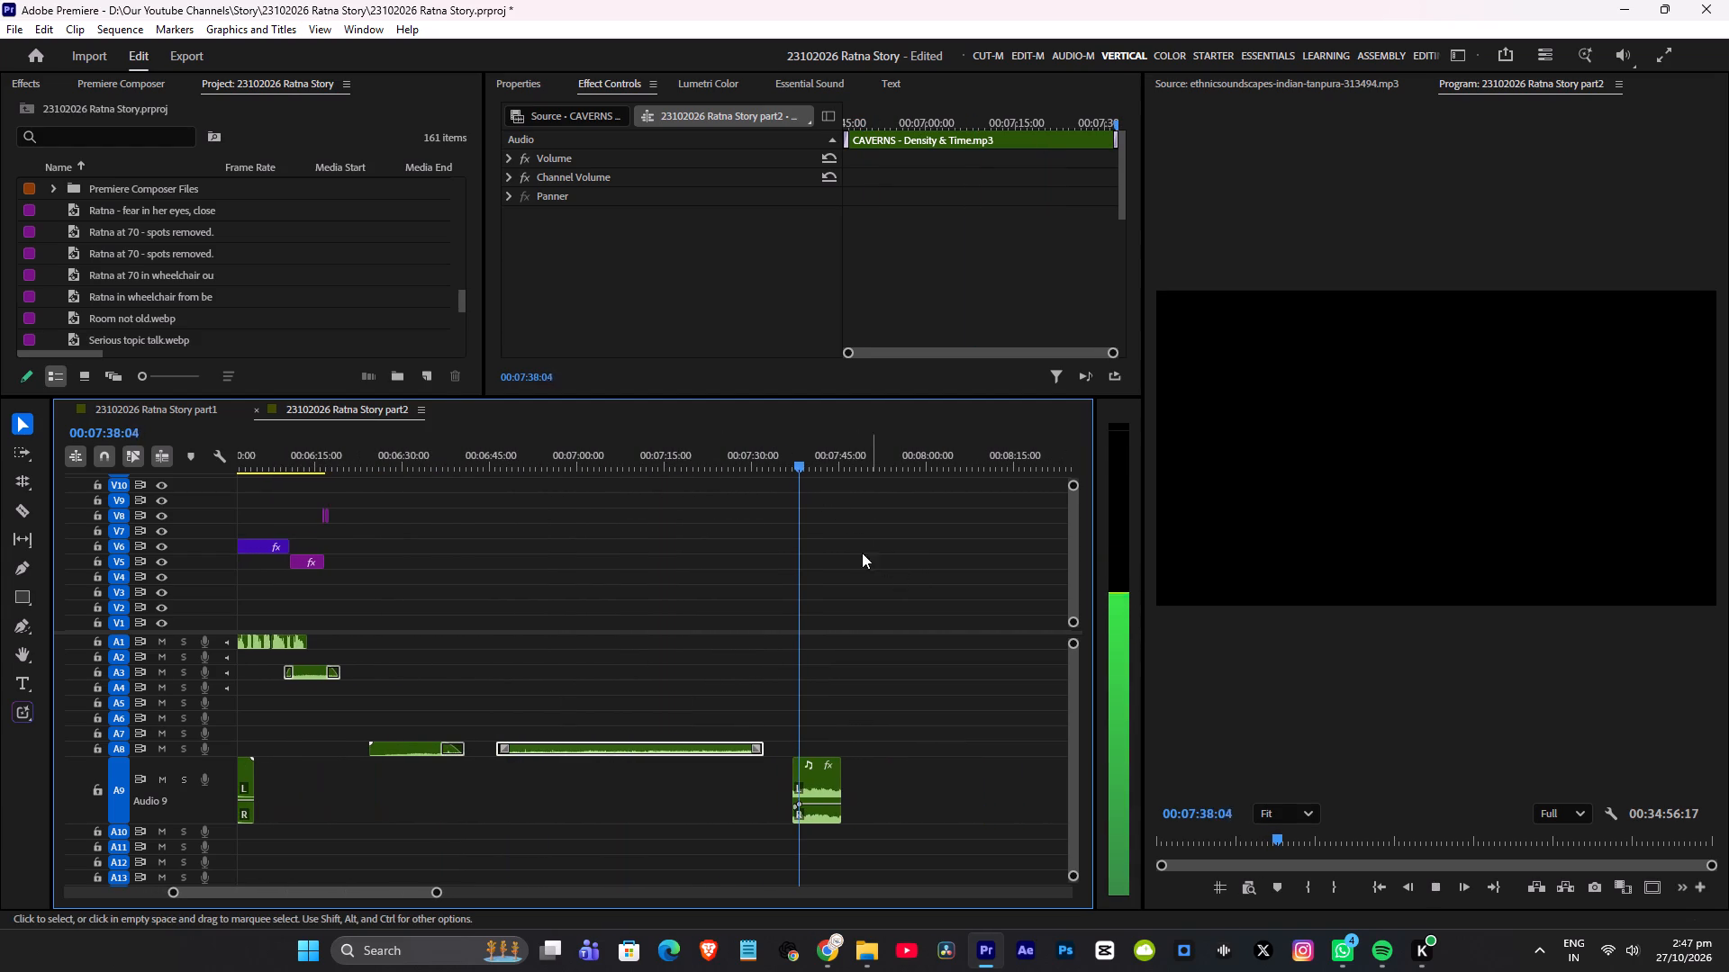
pyautogui.keyDown('alt'); pyautogui.scroll(-10, 828, 470); pyautogui.keyUp('alt')
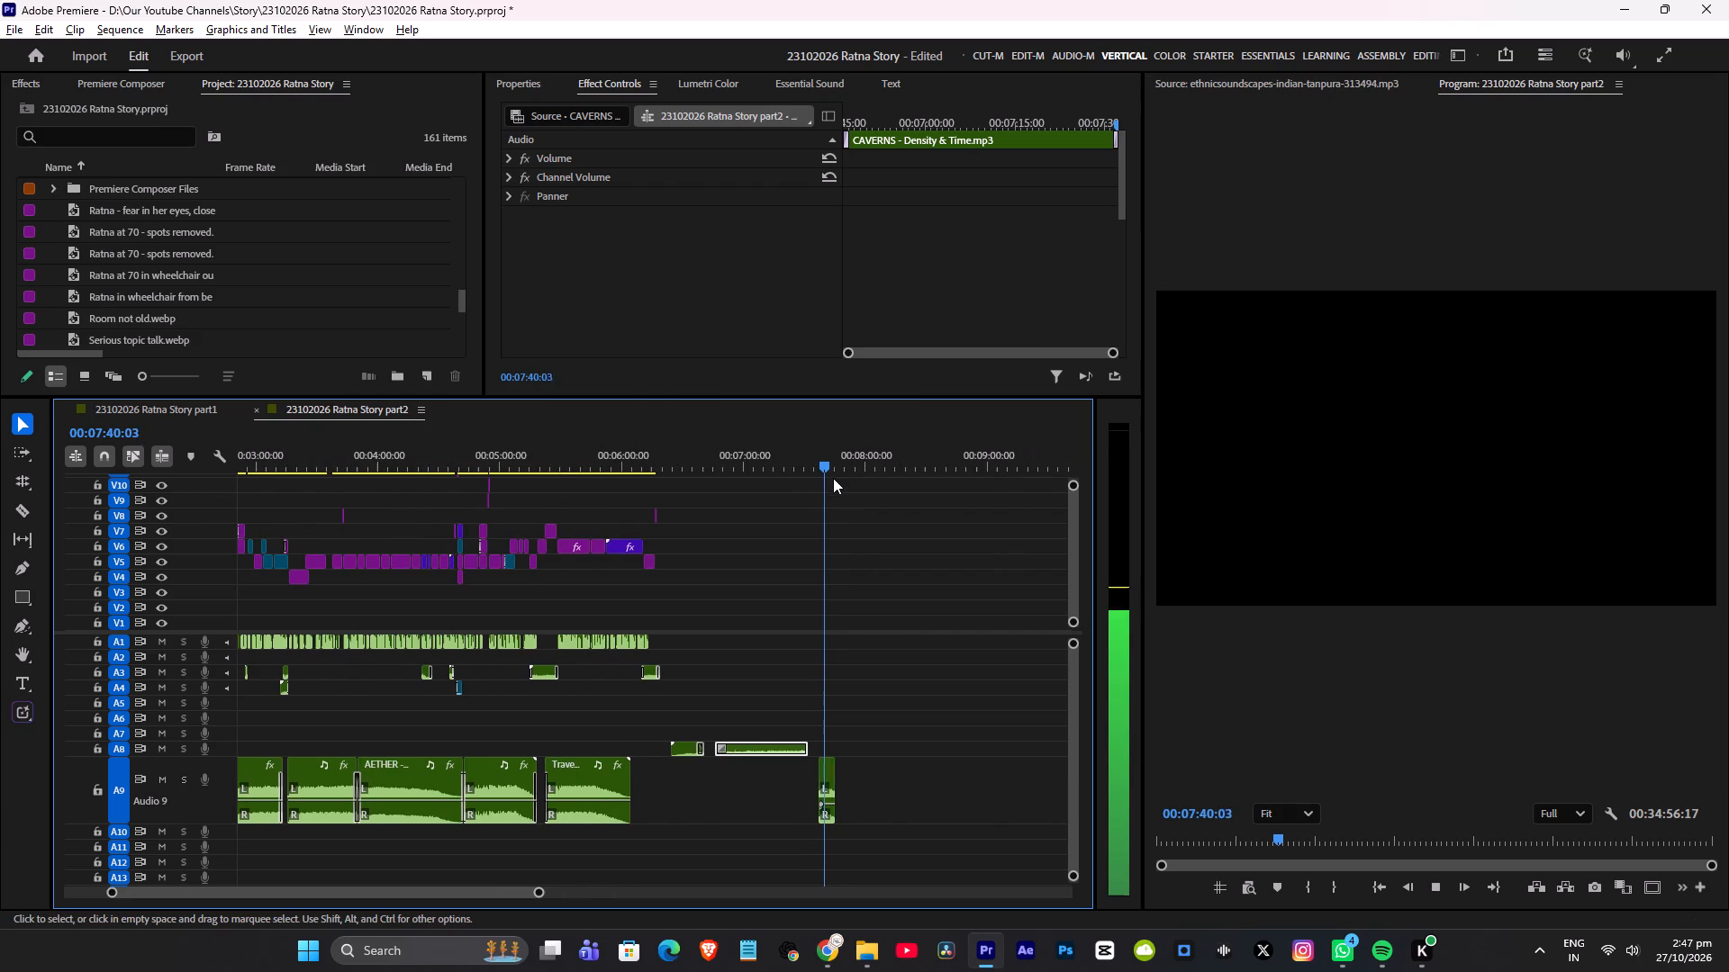
pyautogui.press('space')
# Move both CAVERNS clips on A8 later, past the short A9 music clip, starting at about 00:07:48.
pyautogui.moveTo(674, 722); pyautogui.dragTo(770, 749)
pyautogui.moveTo(762, 749); pyautogui.dragTo(895, 749)
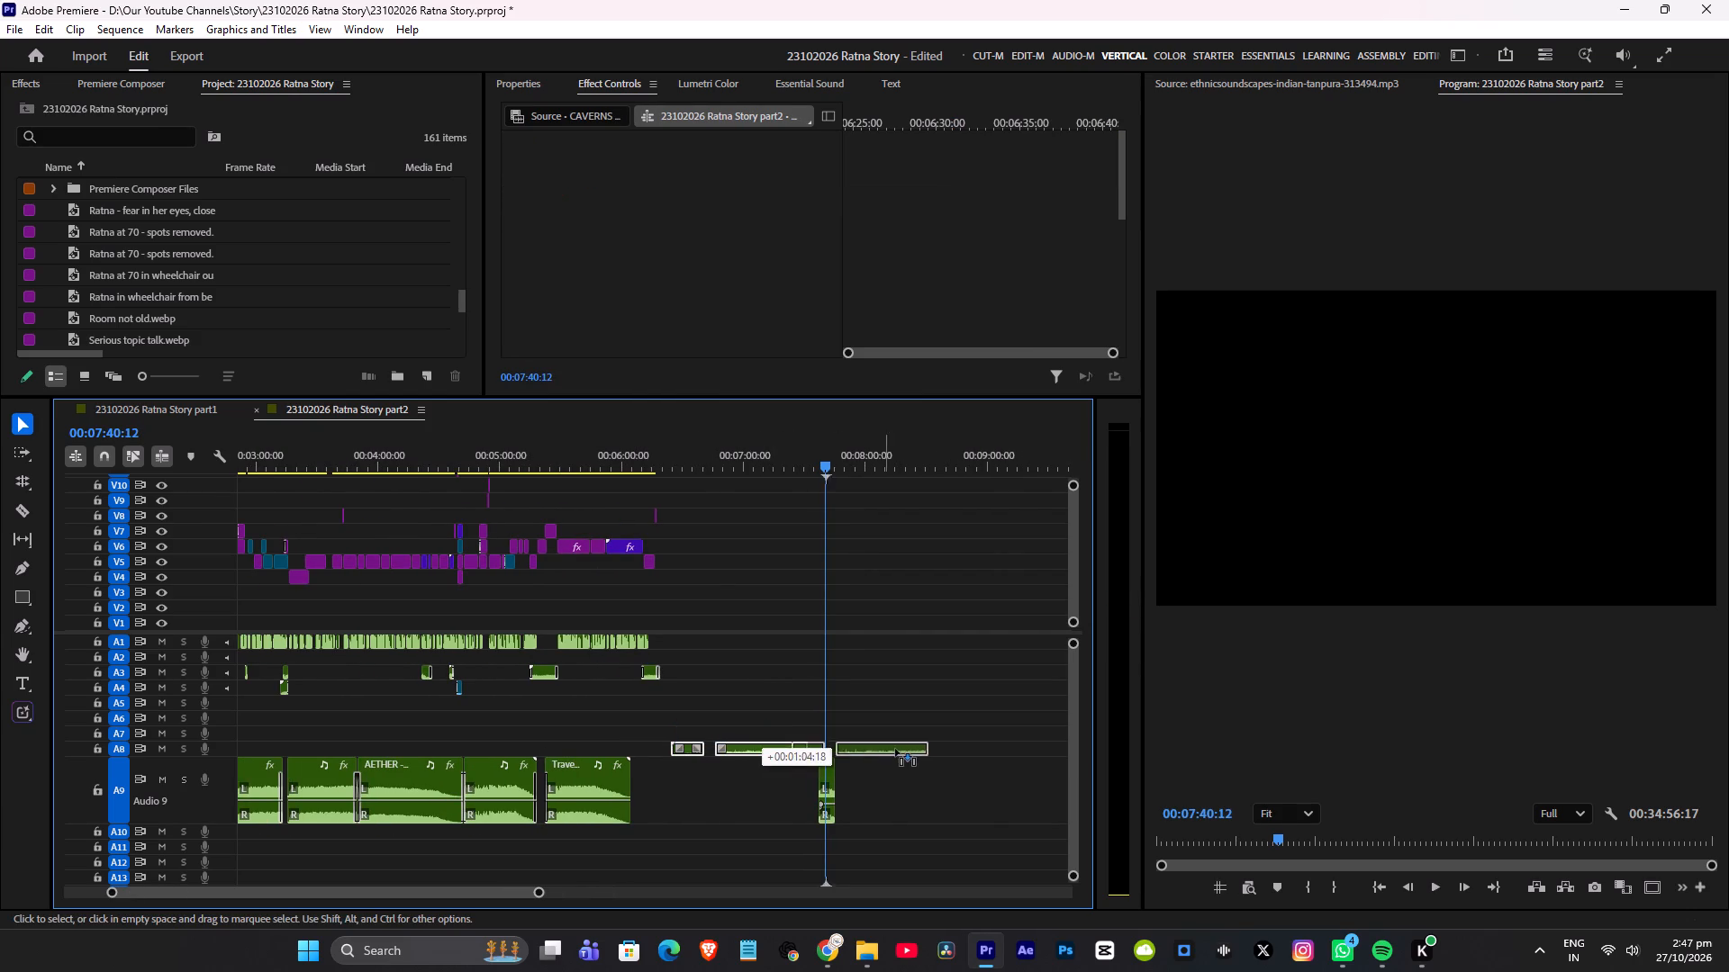
pyautogui.moveTo(895, 749); pyautogui.dragTo(933, 749)
# Cut the long unused voice recording from the end of A1 in Ratna Story part2.
pyautogui.keyDown('alt'); pyautogui.scroll(-10, 929, 661); pyautogui.keyUp('alt')
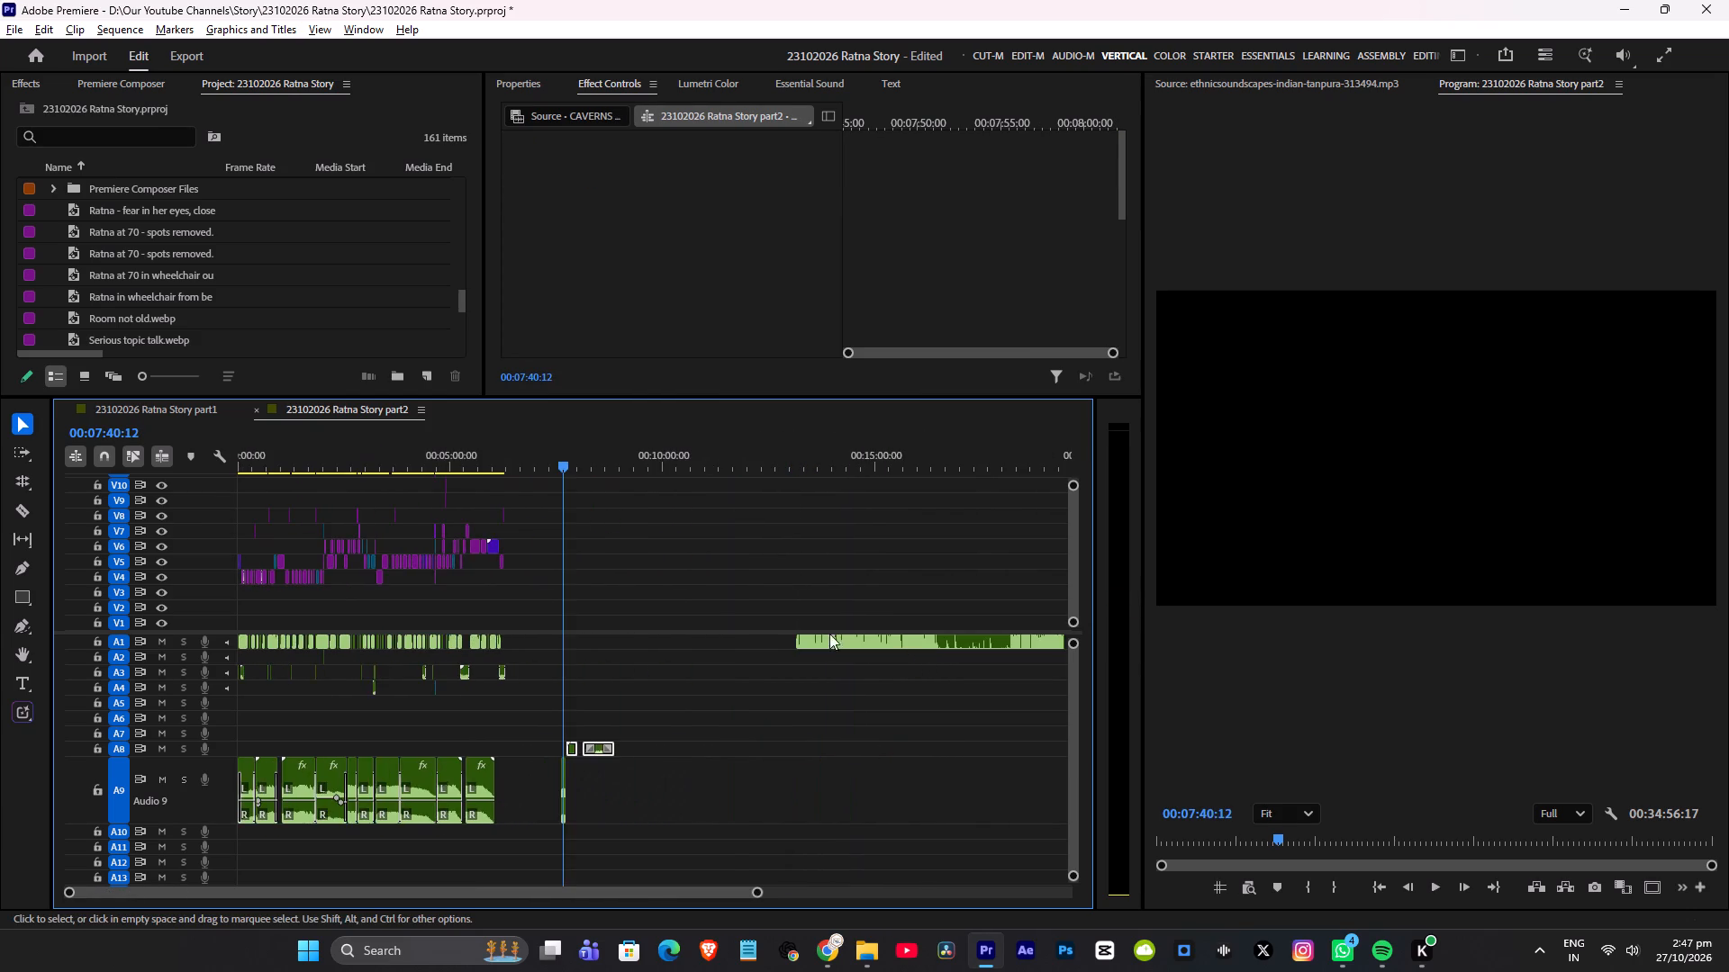
pyautogui.keyDown('alt'); pyautogui.scroll(-5, 780, 630); pyautogui.keyUp('alt')
pyautogui.keyDown('ctrl'); pyautogui.scroll(5, 562, 689); pyautogui.keyUp('ctrl')
pyautogui.keyDown('alt'); pyautogui.scroll(-6, 524, 573); pyautogui.keyUp('alt')
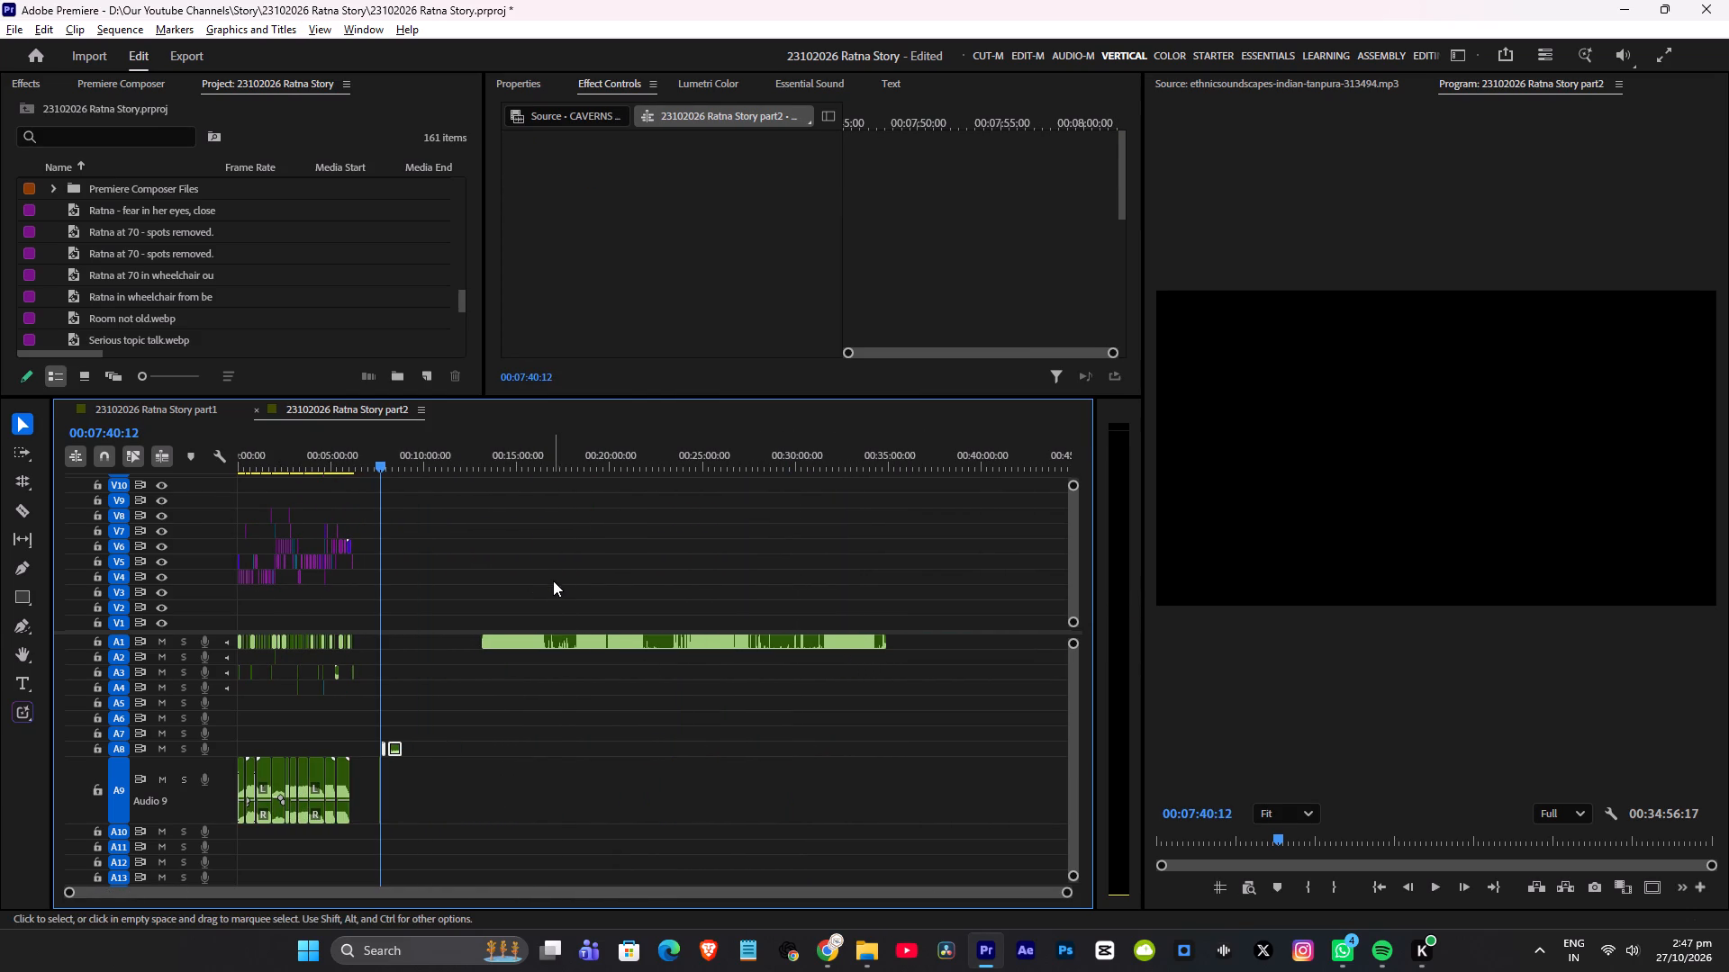
pyautogui.keyDown('alt'); pyautogui.scroll(-2, 553, 580); pyautogui.keyUp('alt')
pyautogui.click(597, 640)
pyautogui.keyDown('ctrl'); pyautogui.scroll(4, 617, 594); pyautogui.keyUp('ctrl')
pyautogui.keyDown('ctrl'); pyautogui.scroll(-6, 617, 594); pyautogui.keyUp('ctrl')
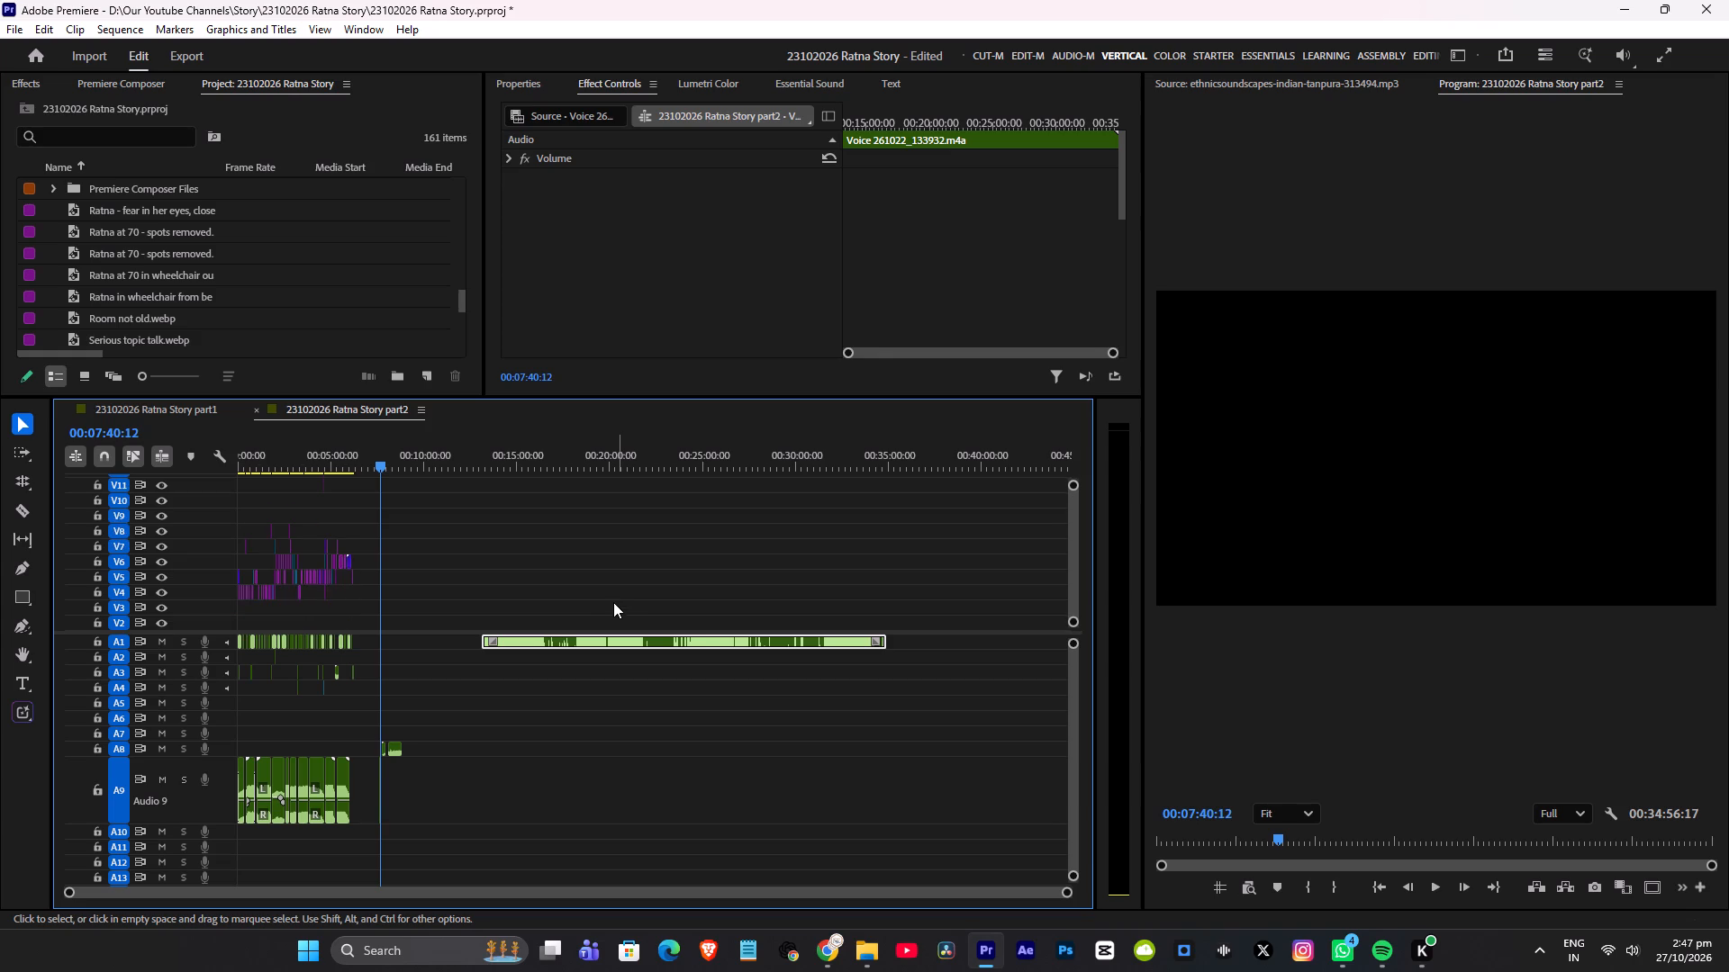
pyautogui.keyDown('ctrl'); pyautogui.scroll(-7, 623, 579); pyautogui.keyUp('ctrl')
pyautogui.hotkey('ctrl', 'x')
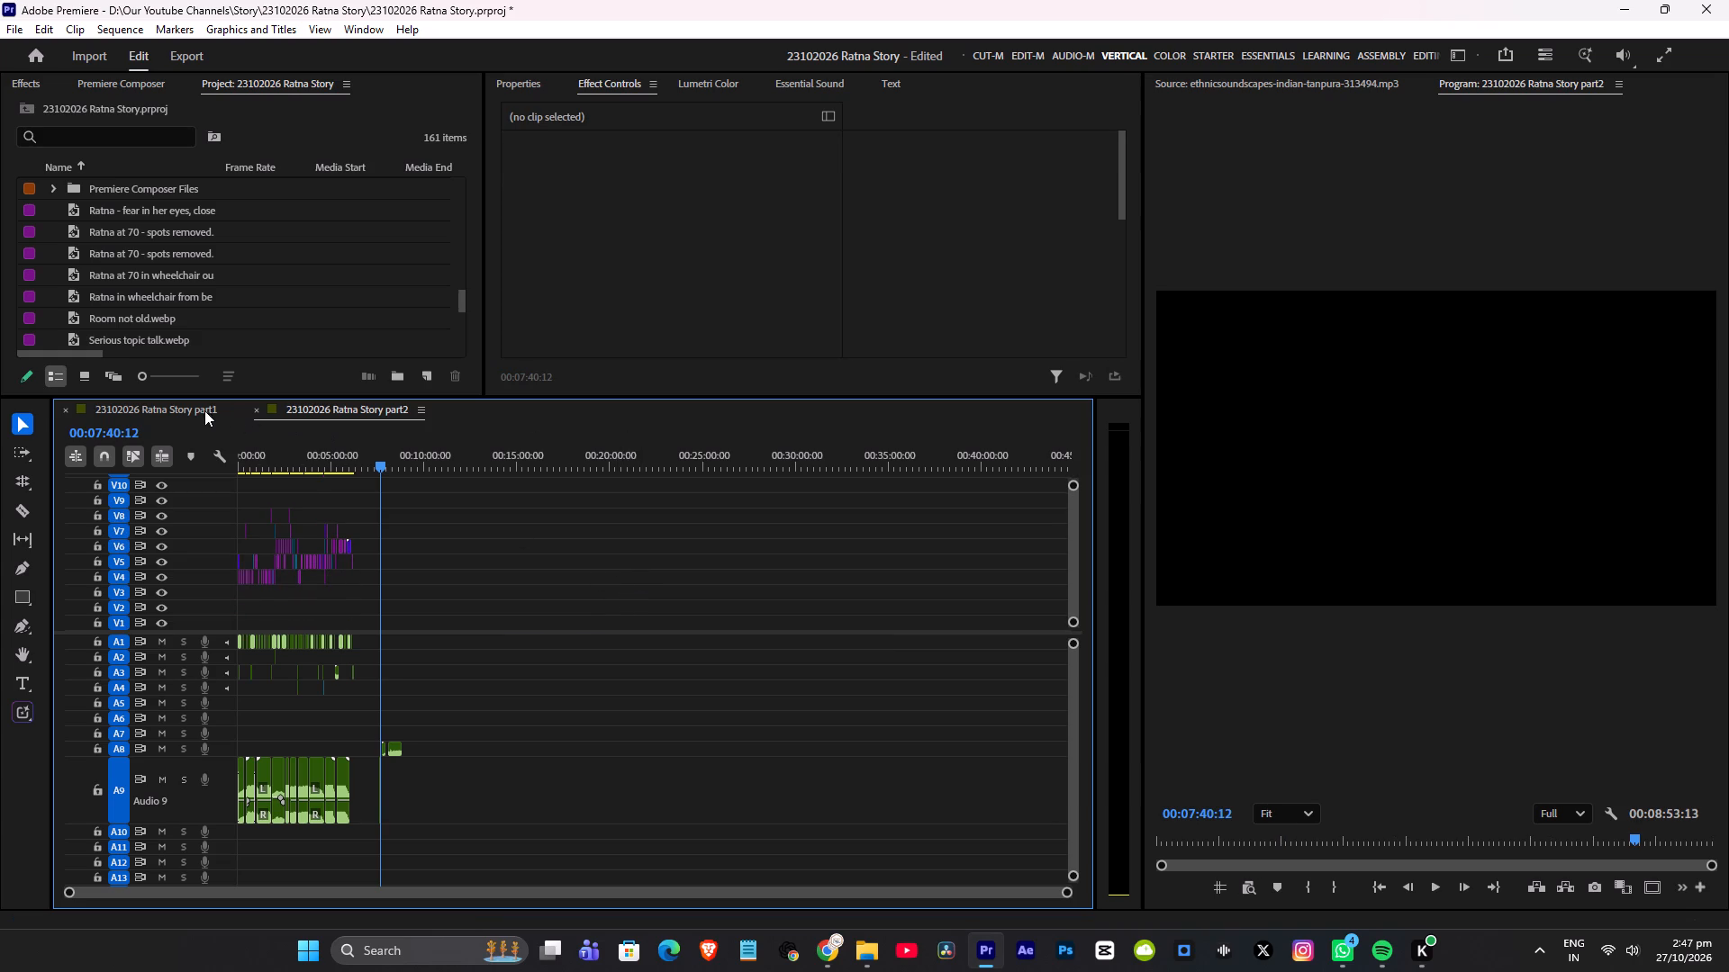
# Search the project for "seq" and open the sequence 23102026 Ratna Story part3.
pyautogui.click(95, 138)
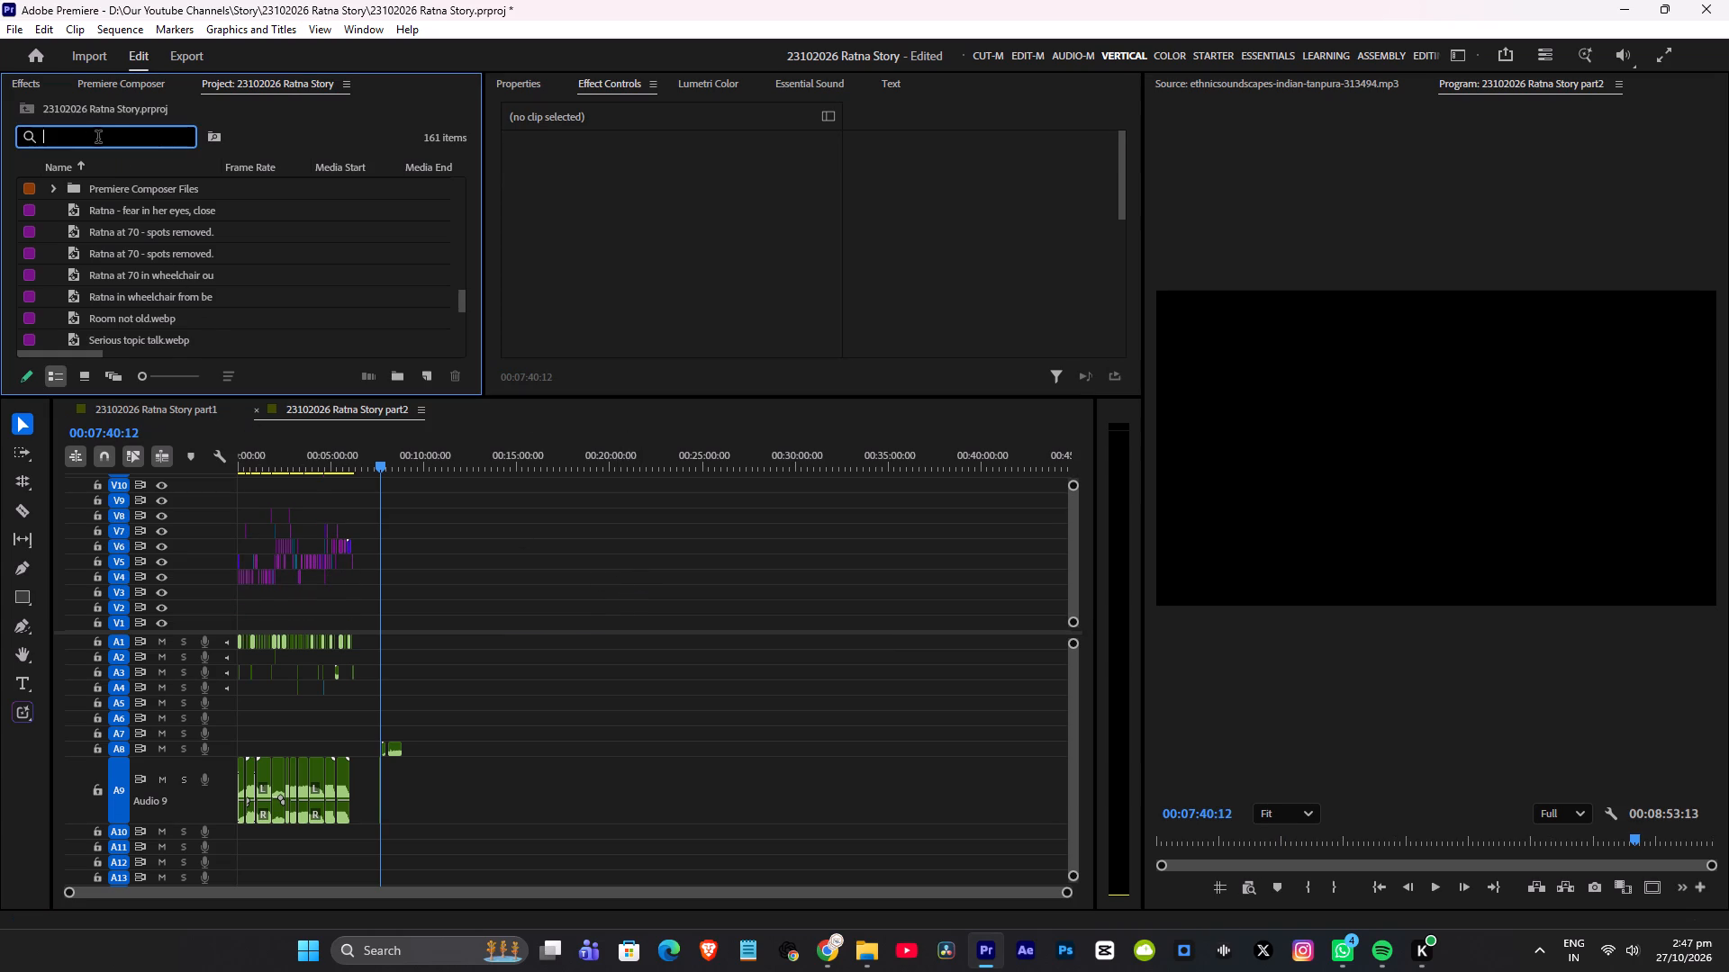
pyautogui.write('se')
pyautogui.press('q')
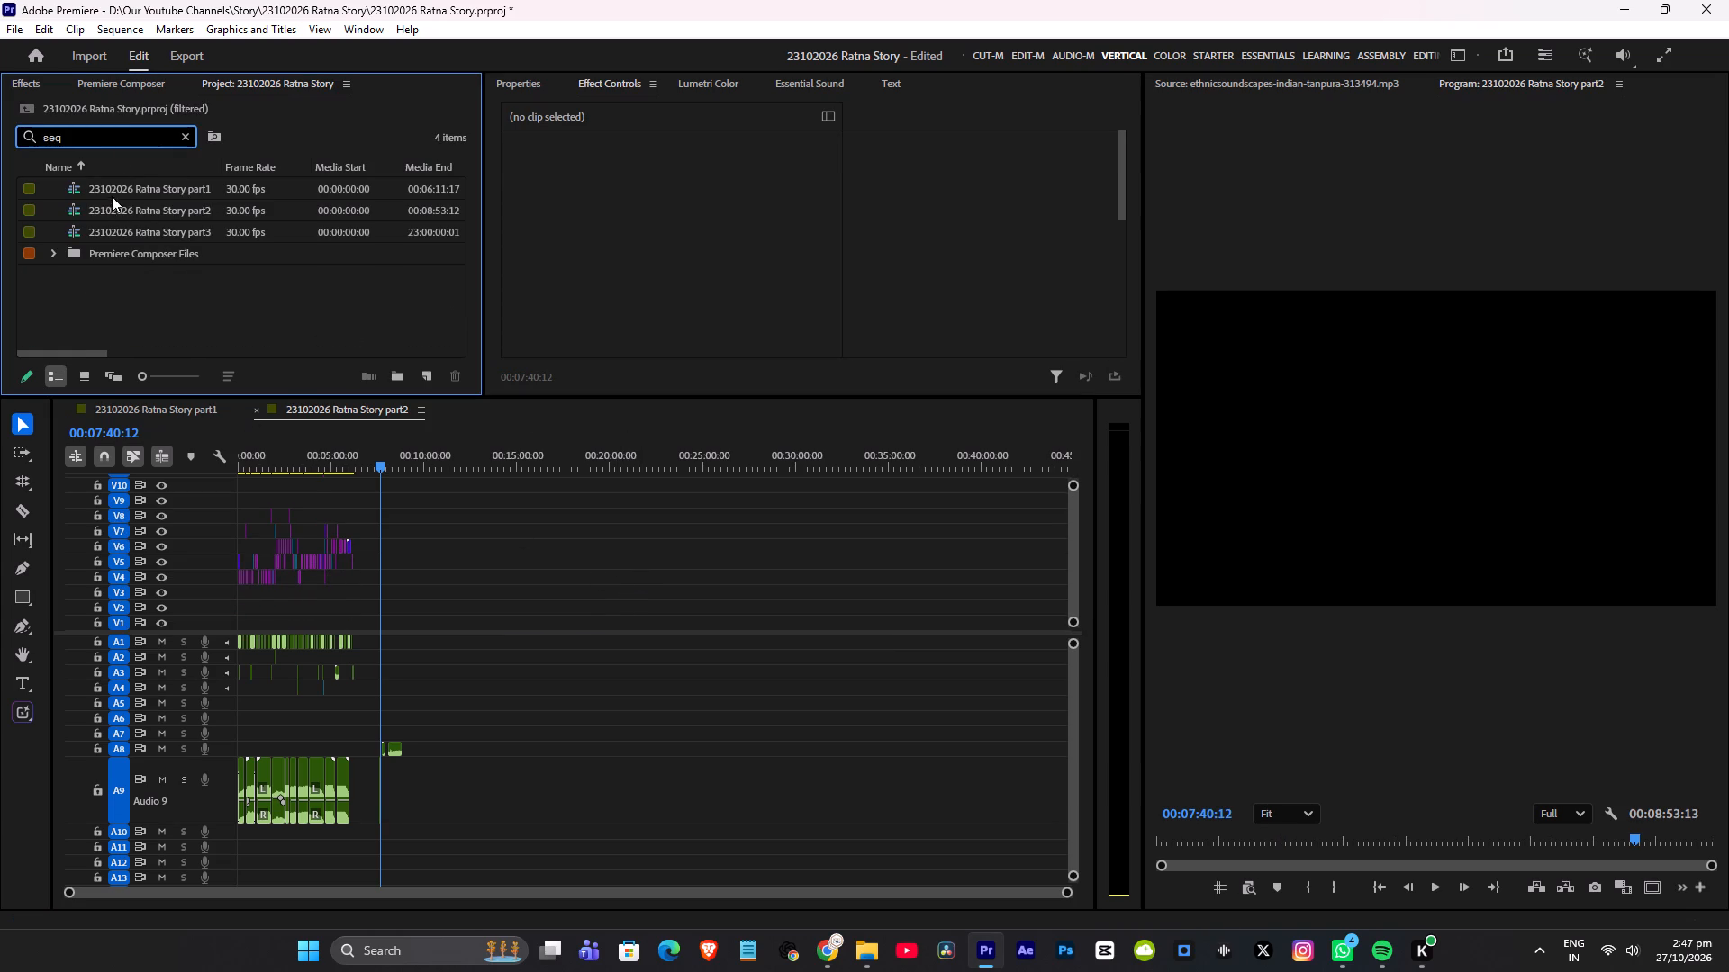
pyautogui.doubleClick(176, 233)
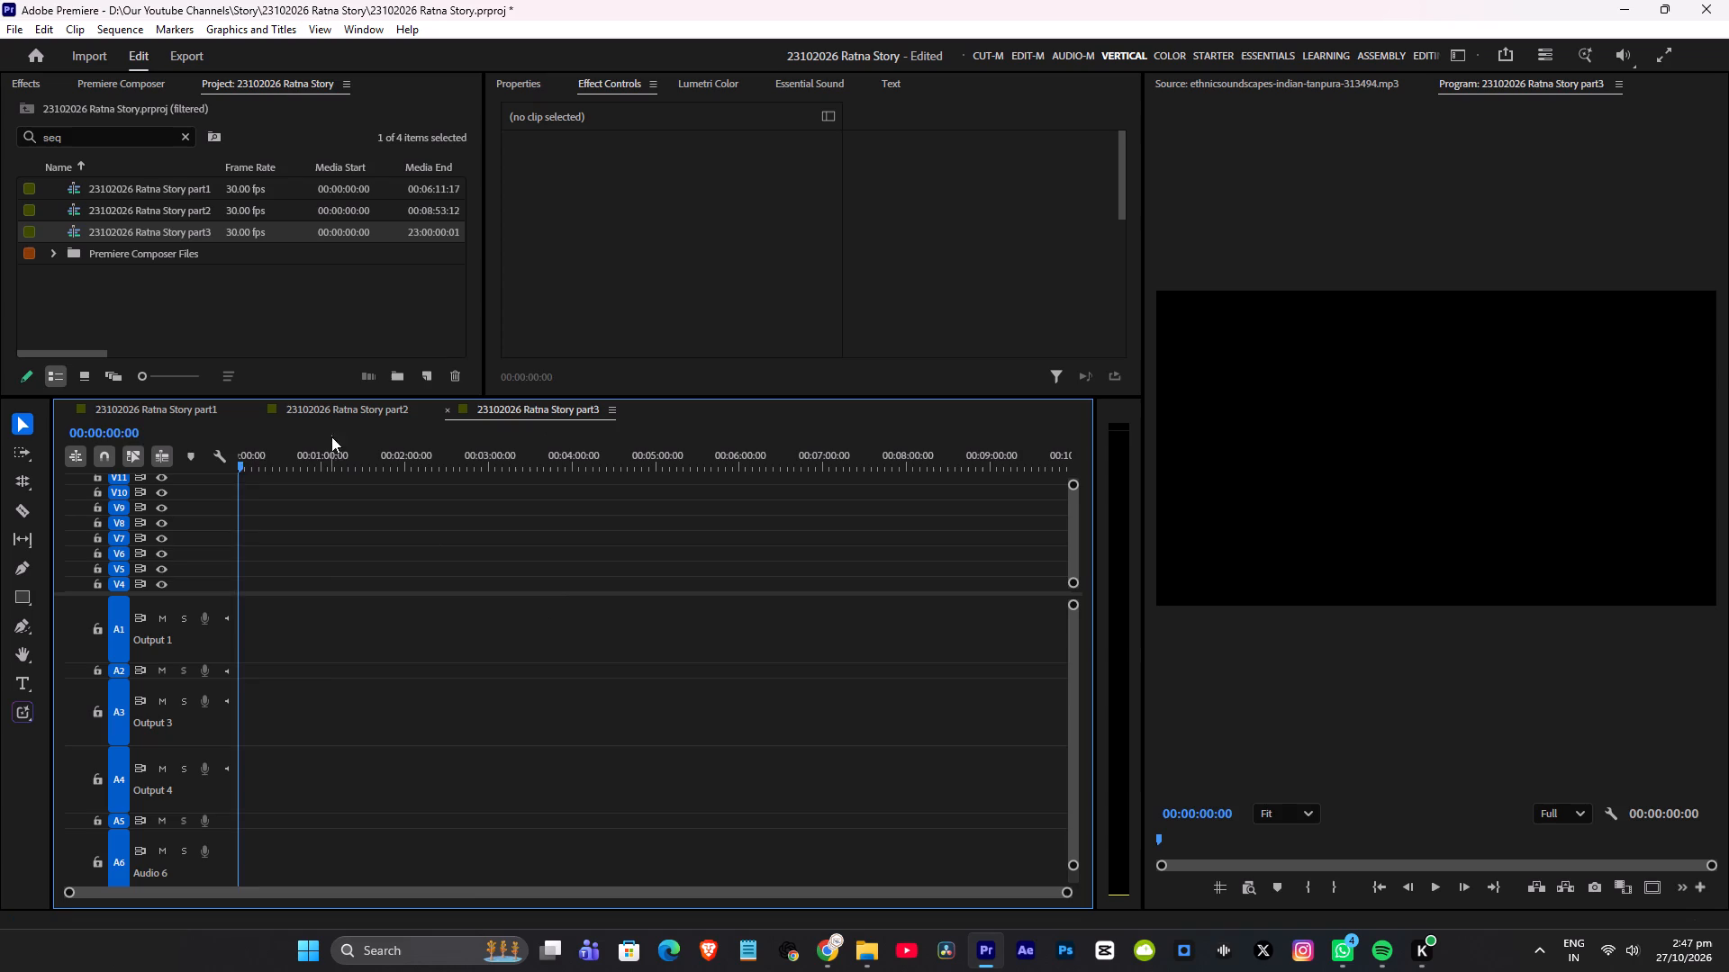
# Minimize all track heights in part3, maximize the timeline, and paste the voice recording onto A1 from the sequence start.
pyautogui.moveTo(331, 436); pyautogui.dragTo(0, 454)
pyautogui.click(717, 576)
pyautogui.hotkey('shift', '_')
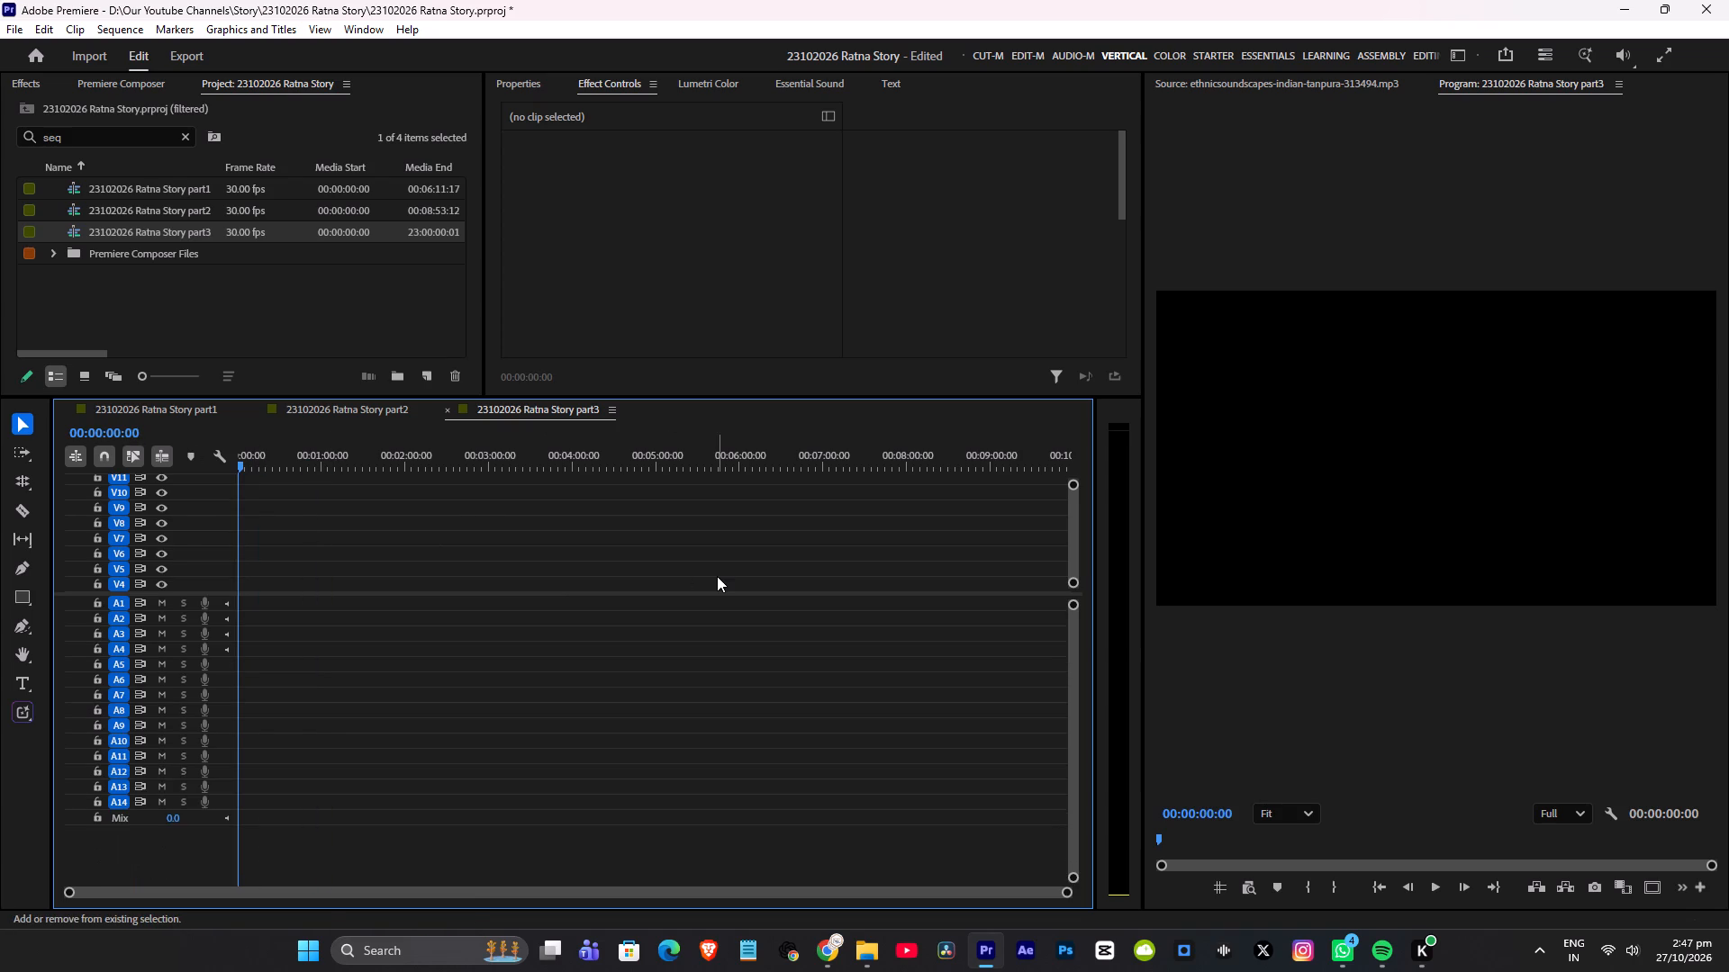
pyautogui.press('`')
pyautogui.hotkey('ctrl', 'v')
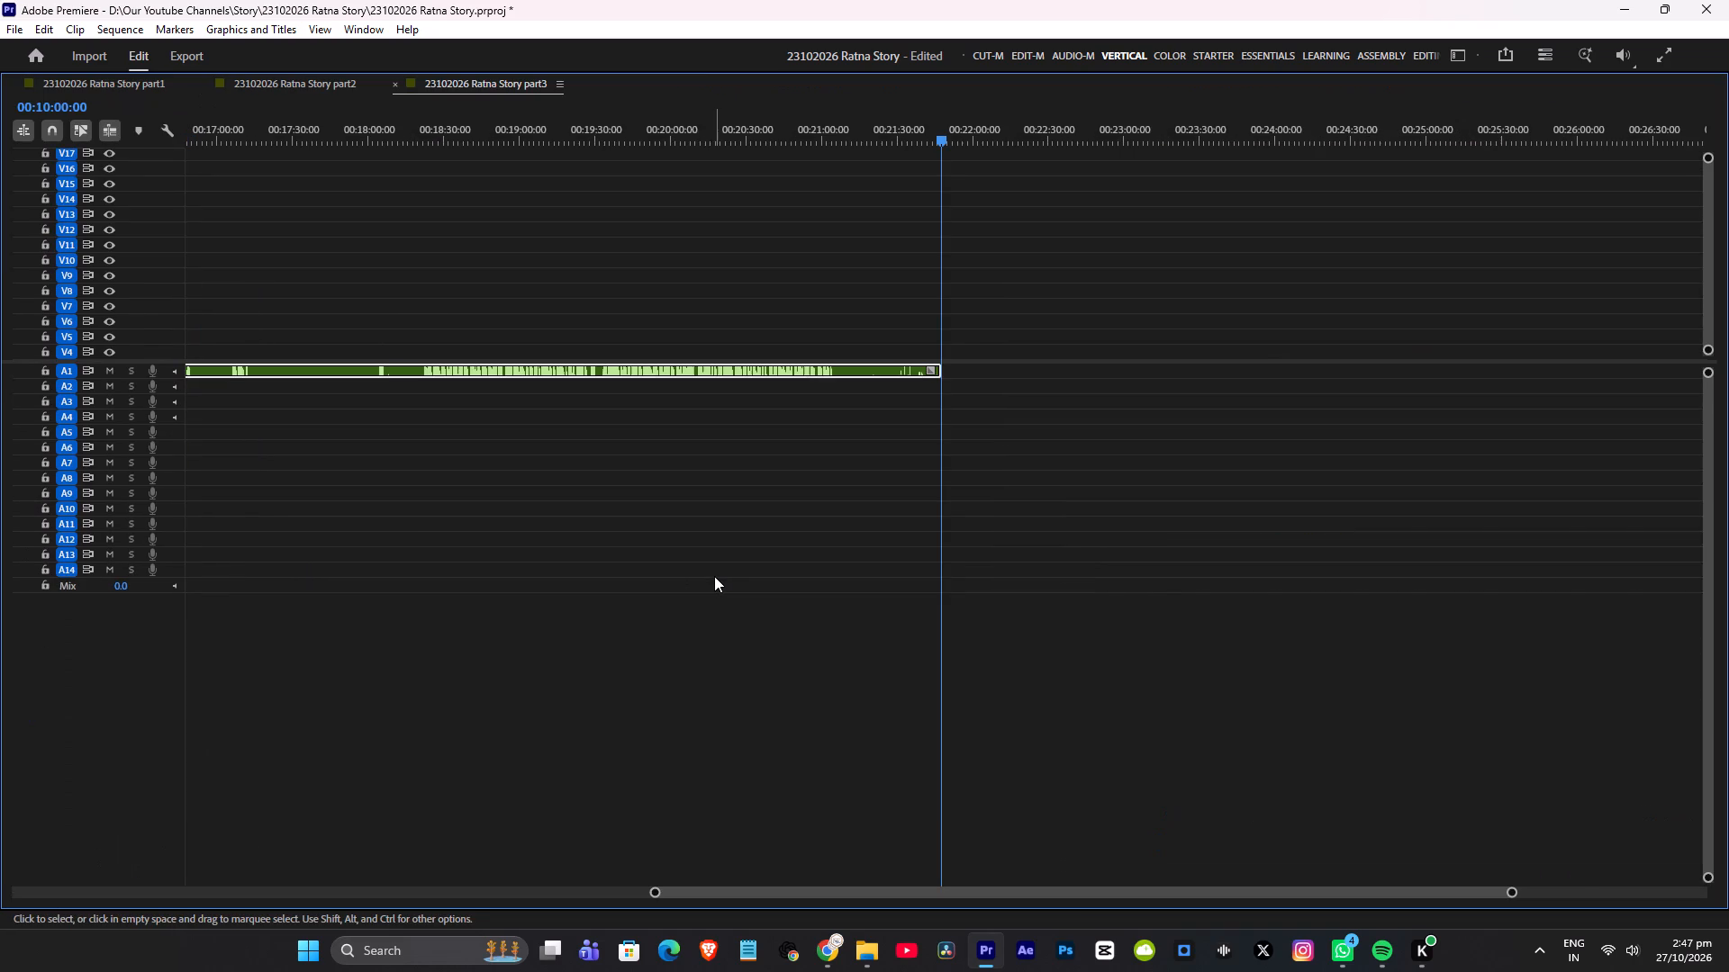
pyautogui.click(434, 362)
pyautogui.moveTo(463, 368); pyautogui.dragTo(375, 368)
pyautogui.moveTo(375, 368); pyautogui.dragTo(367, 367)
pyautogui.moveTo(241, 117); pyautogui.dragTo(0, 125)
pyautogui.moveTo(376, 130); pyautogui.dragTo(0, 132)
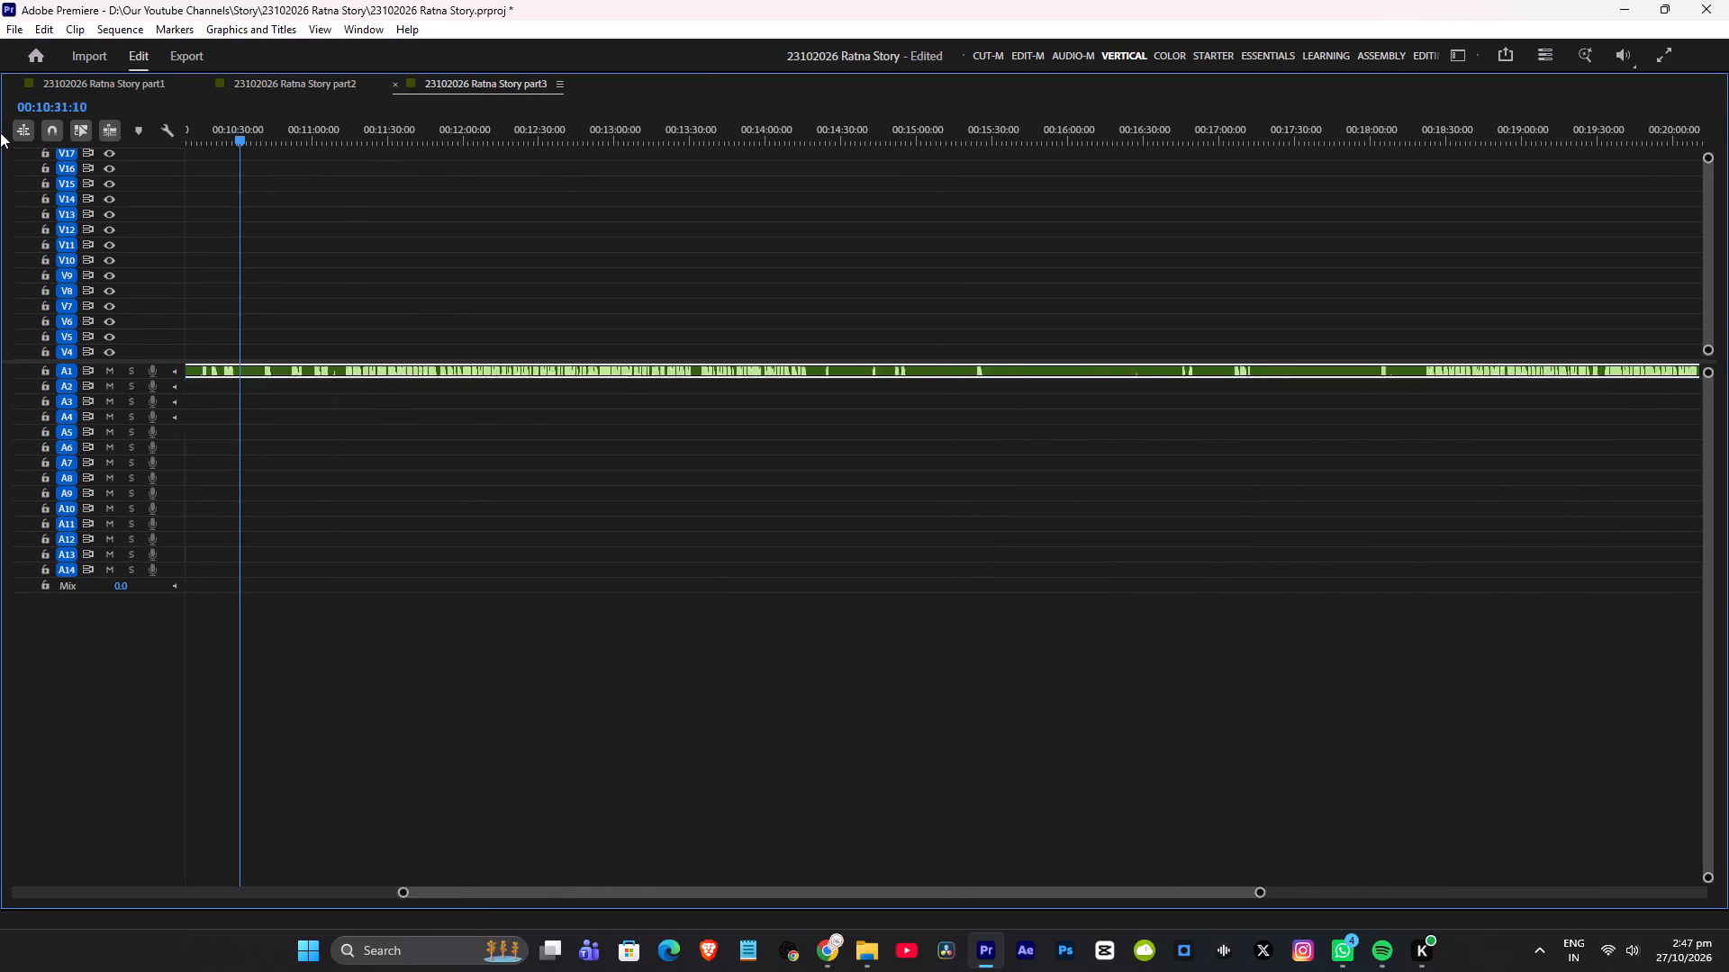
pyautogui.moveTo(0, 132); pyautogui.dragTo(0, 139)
# Return to the 23102026 Ratna Story part2 sequence and save the project.
pyautogui.click(149, 84)
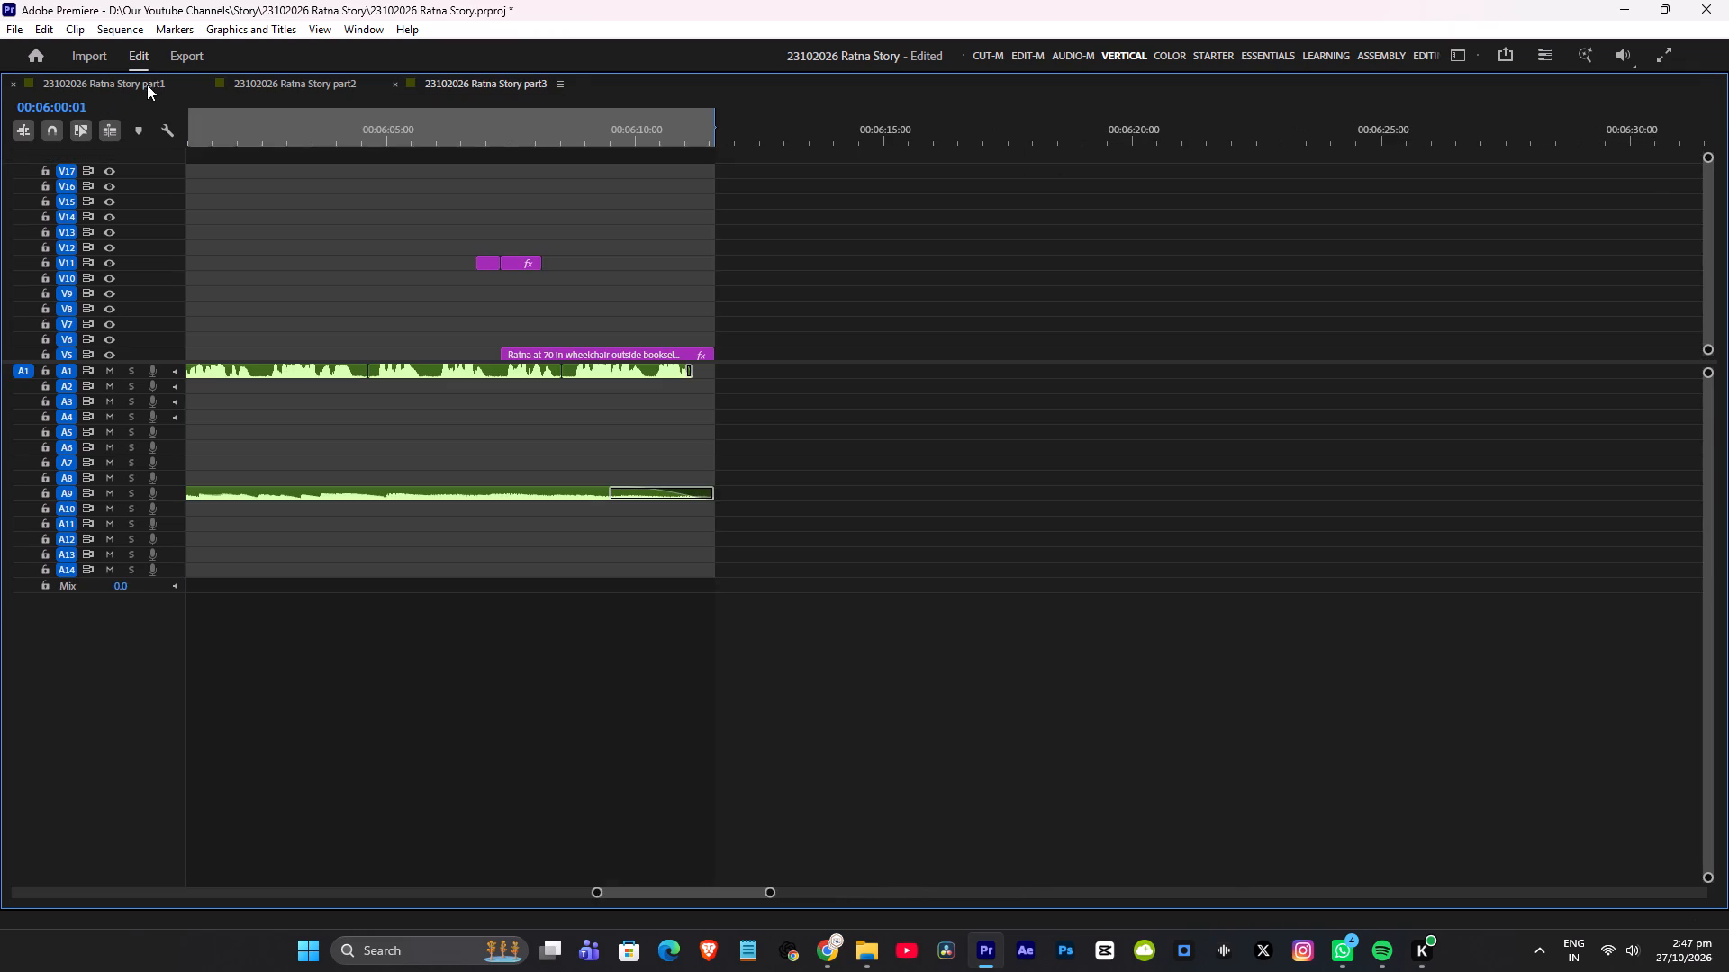
pyautogui.click(288, 87)
pyautogui.hotkey('ctrl', 's')
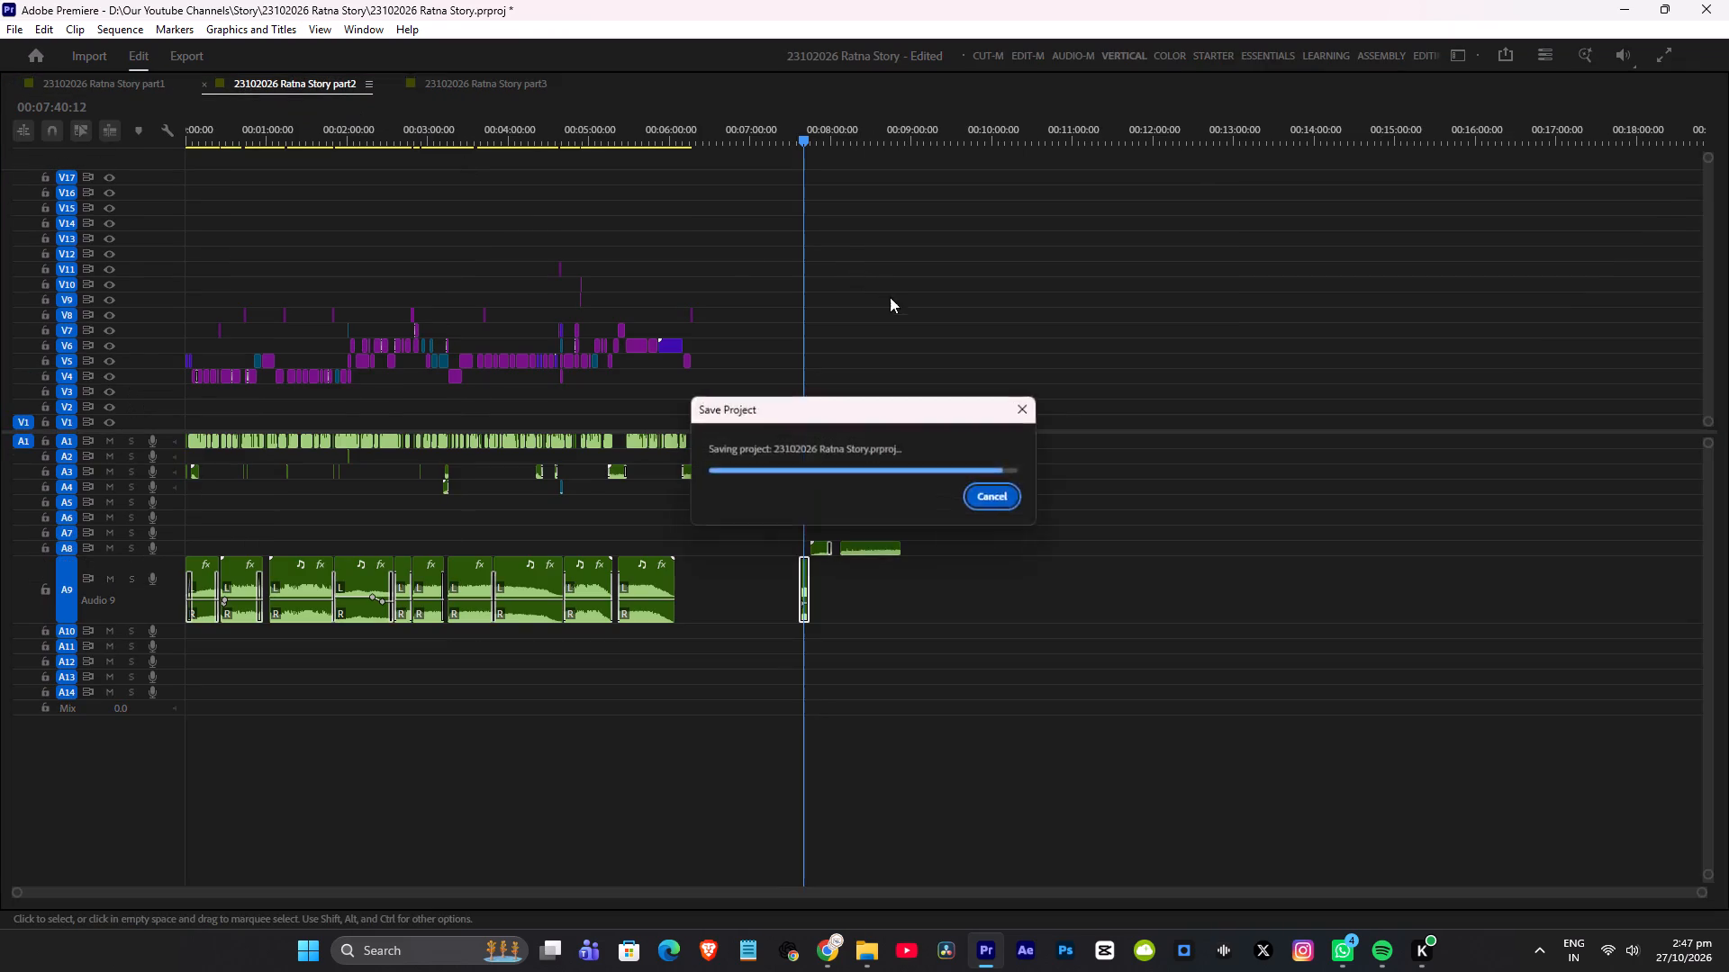
pyautogui.keyDown('alt'); pyautogui.scroll(5, 885, 347); pyautogui.keyUp('alt')
pyautogui.keyDown('alt'); pyautogui.scroll(-6, 889, 356); pyautogui.keyUp('alt')
pyautogui.hotkey('ctrl', 's')
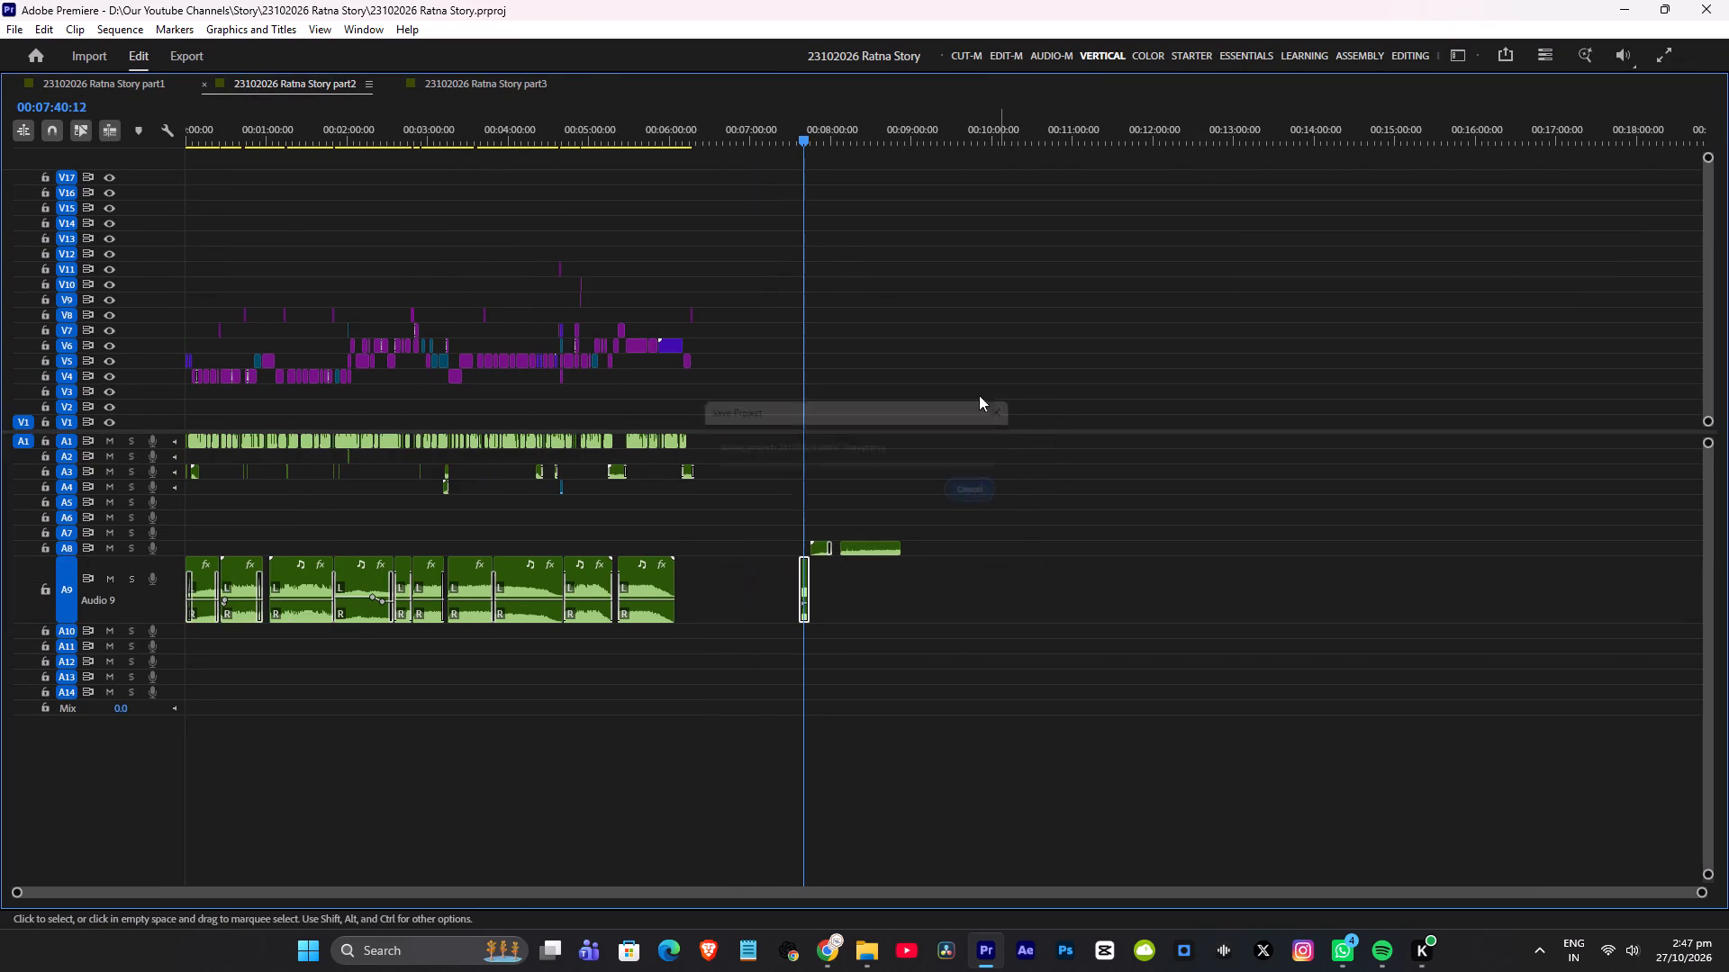
# Restore the normal panel layout, save, and play part2 full screen from the start through the brass key shot.
pyautogui.moveTo(504, 122); pyautogui.dragTo(0, 128)
pyautogui.press('`')
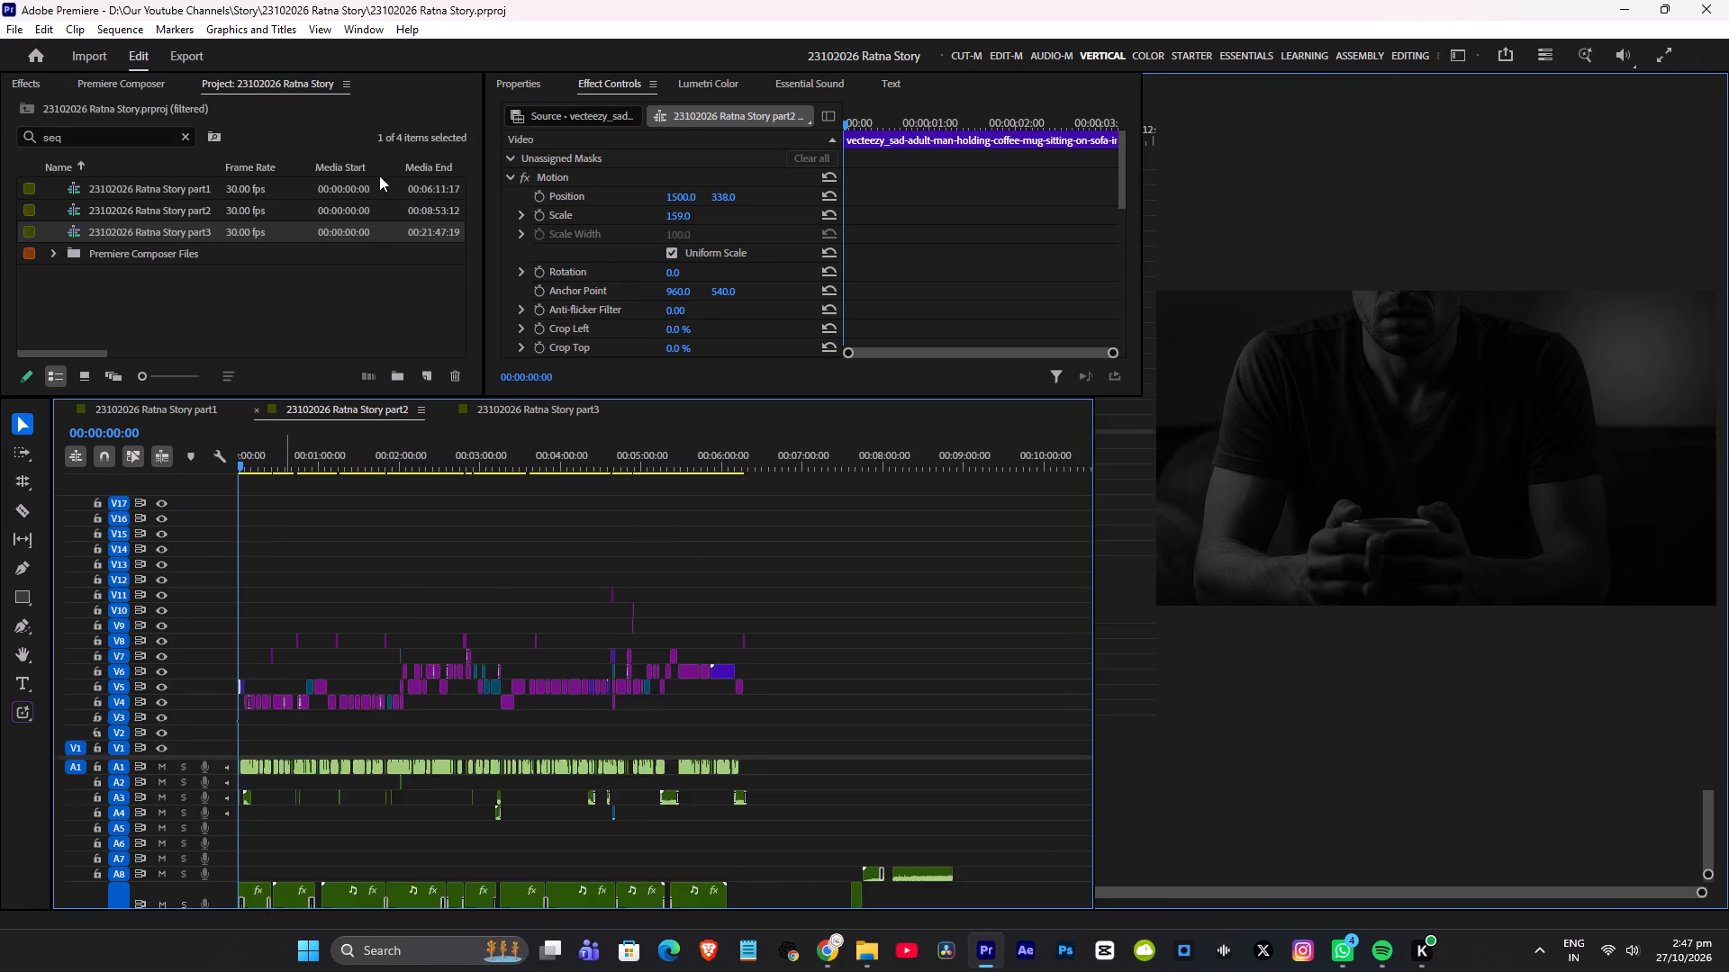
pyautogui.hotkey('ctrl', 's')
pyautogui.hotkey('ctrl', '`')
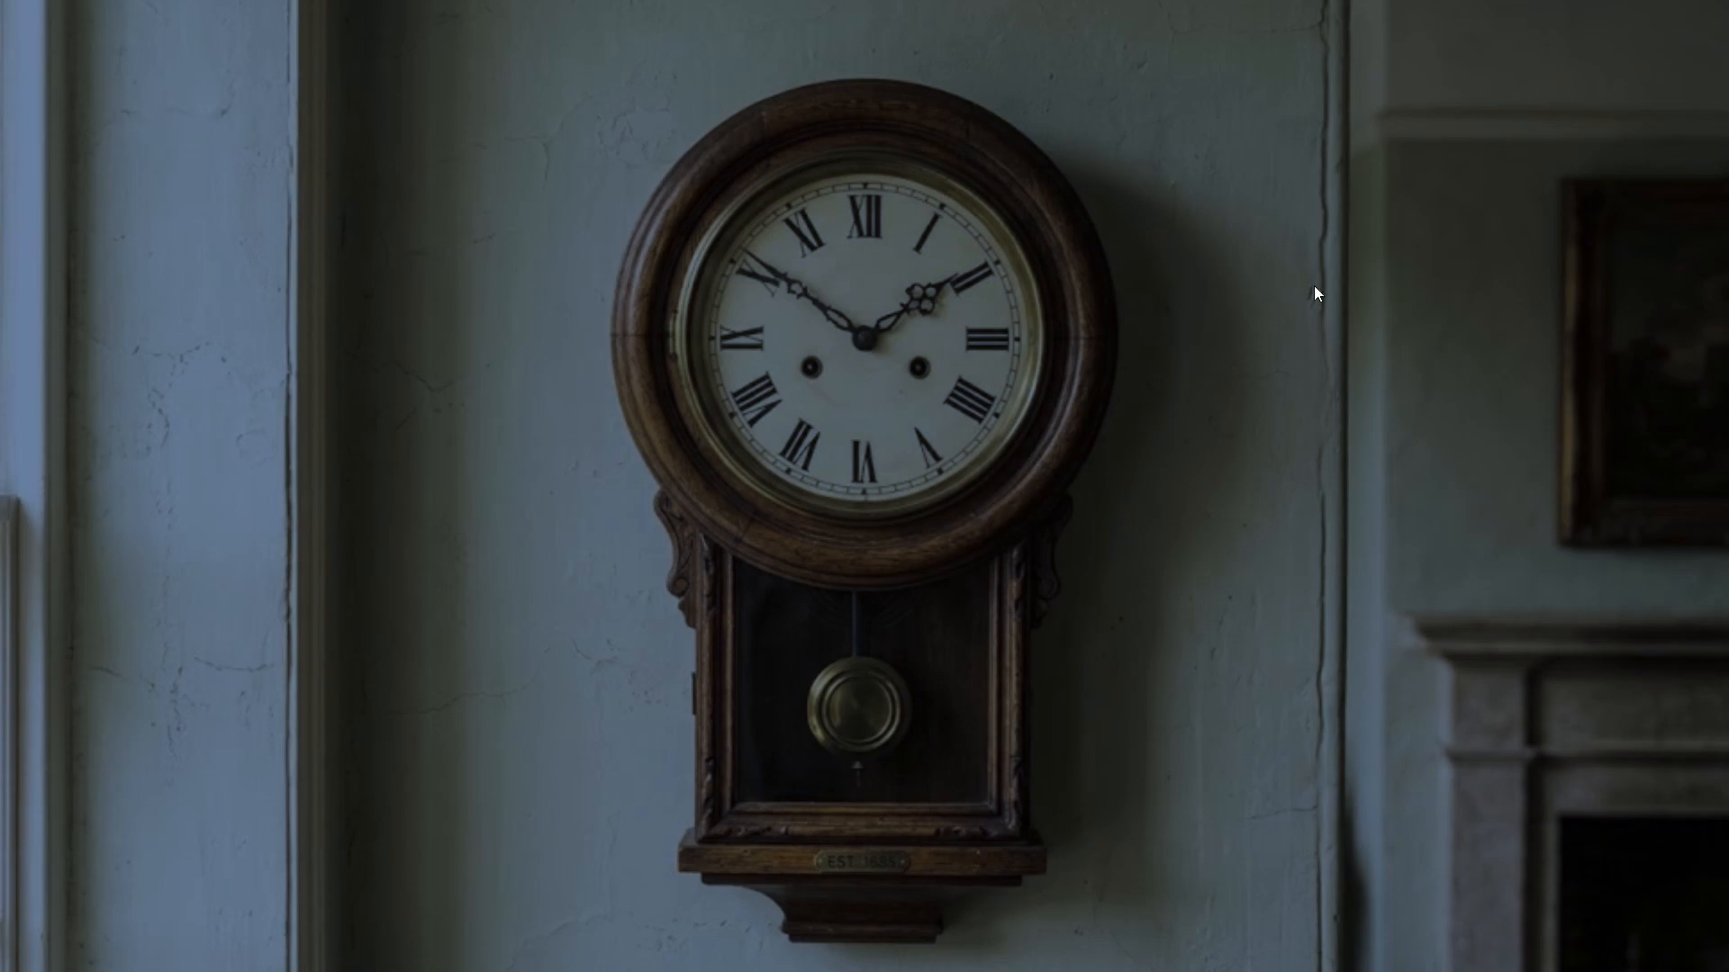
pyautogui.press('space')
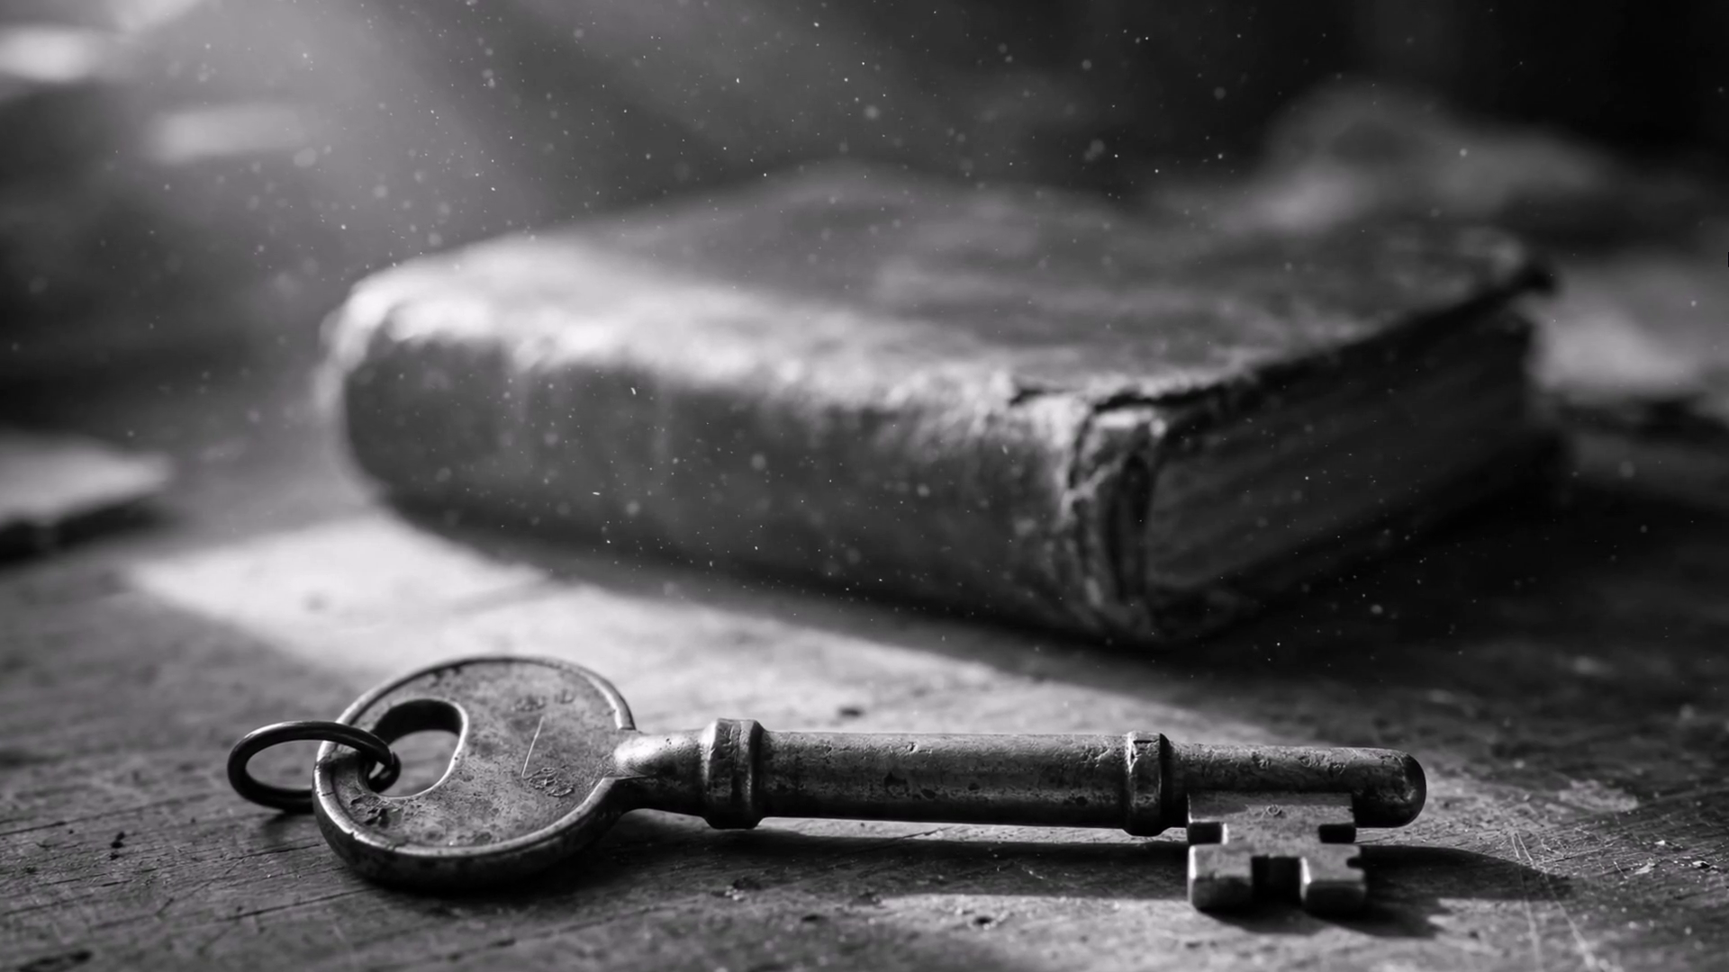
pyautogui.press('space')
pyautogui.hotkey('ctrl', '`')
# Trim the end of 346879_medium.mp4 on V5 slightly earlier, to about 00:00:05:27, and play back the cut to the brass key shot.
pyautogui.keyDown('alt'); pyautogui.scroll(4, 312, 601); pyautogui.keyUp('alt')
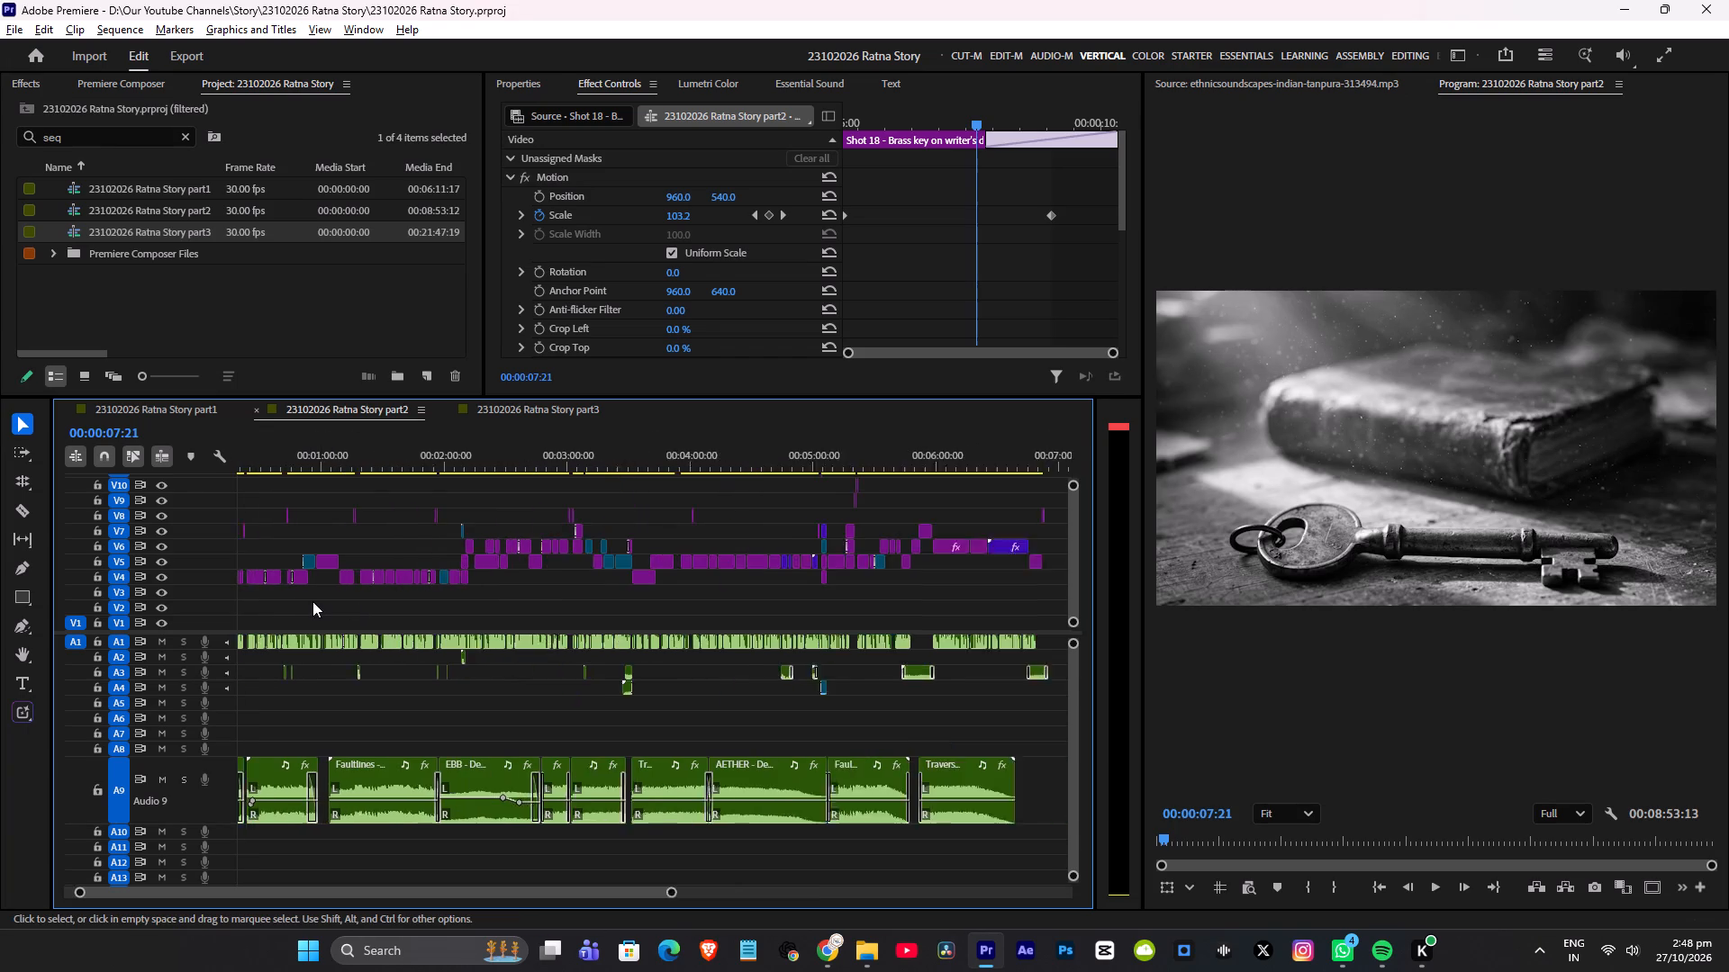
pyautogui.keyDown('alt'); pyautogui.scroll(20, 312, 601); pyautogui.keyUp('alt')
pyautogui.keyDown('alt'); pyautogui.scroll(17, 312, 601); pyautogui.keyUp('alt')
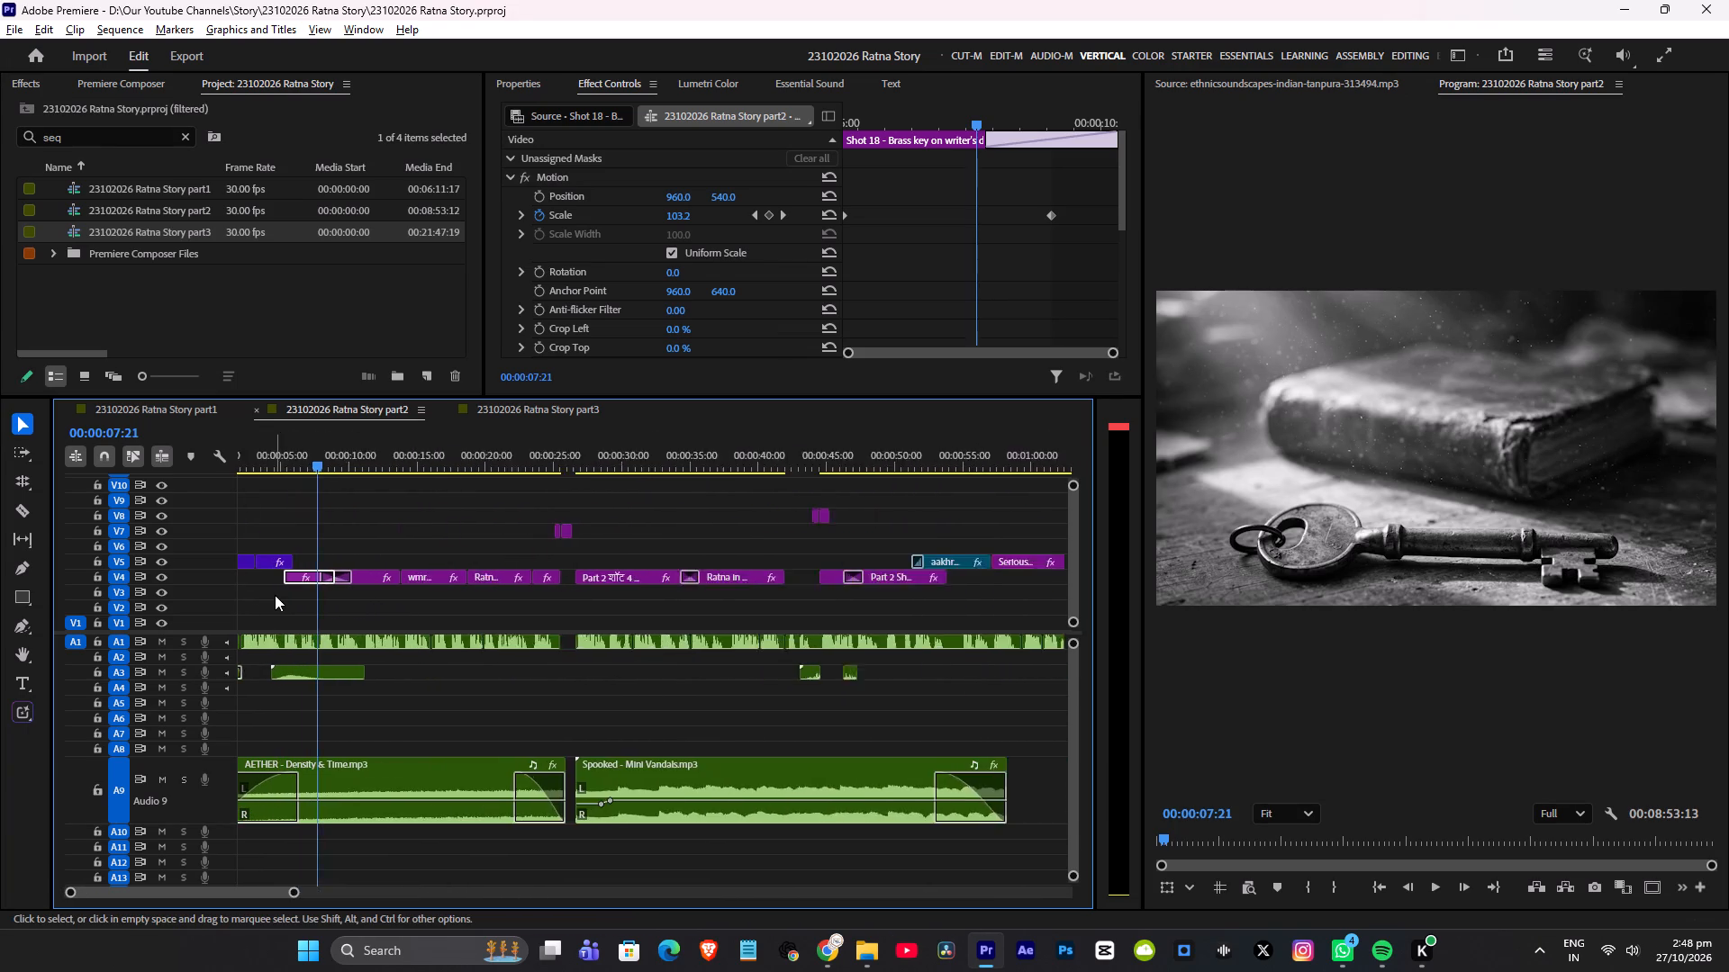
pyautogui.keyDown('alt'); pyautogui.scroll(20, 275, 595); pyautogui.keyUp('alt')
pyautogui.click(358, 462)
pyautogui.press('space')
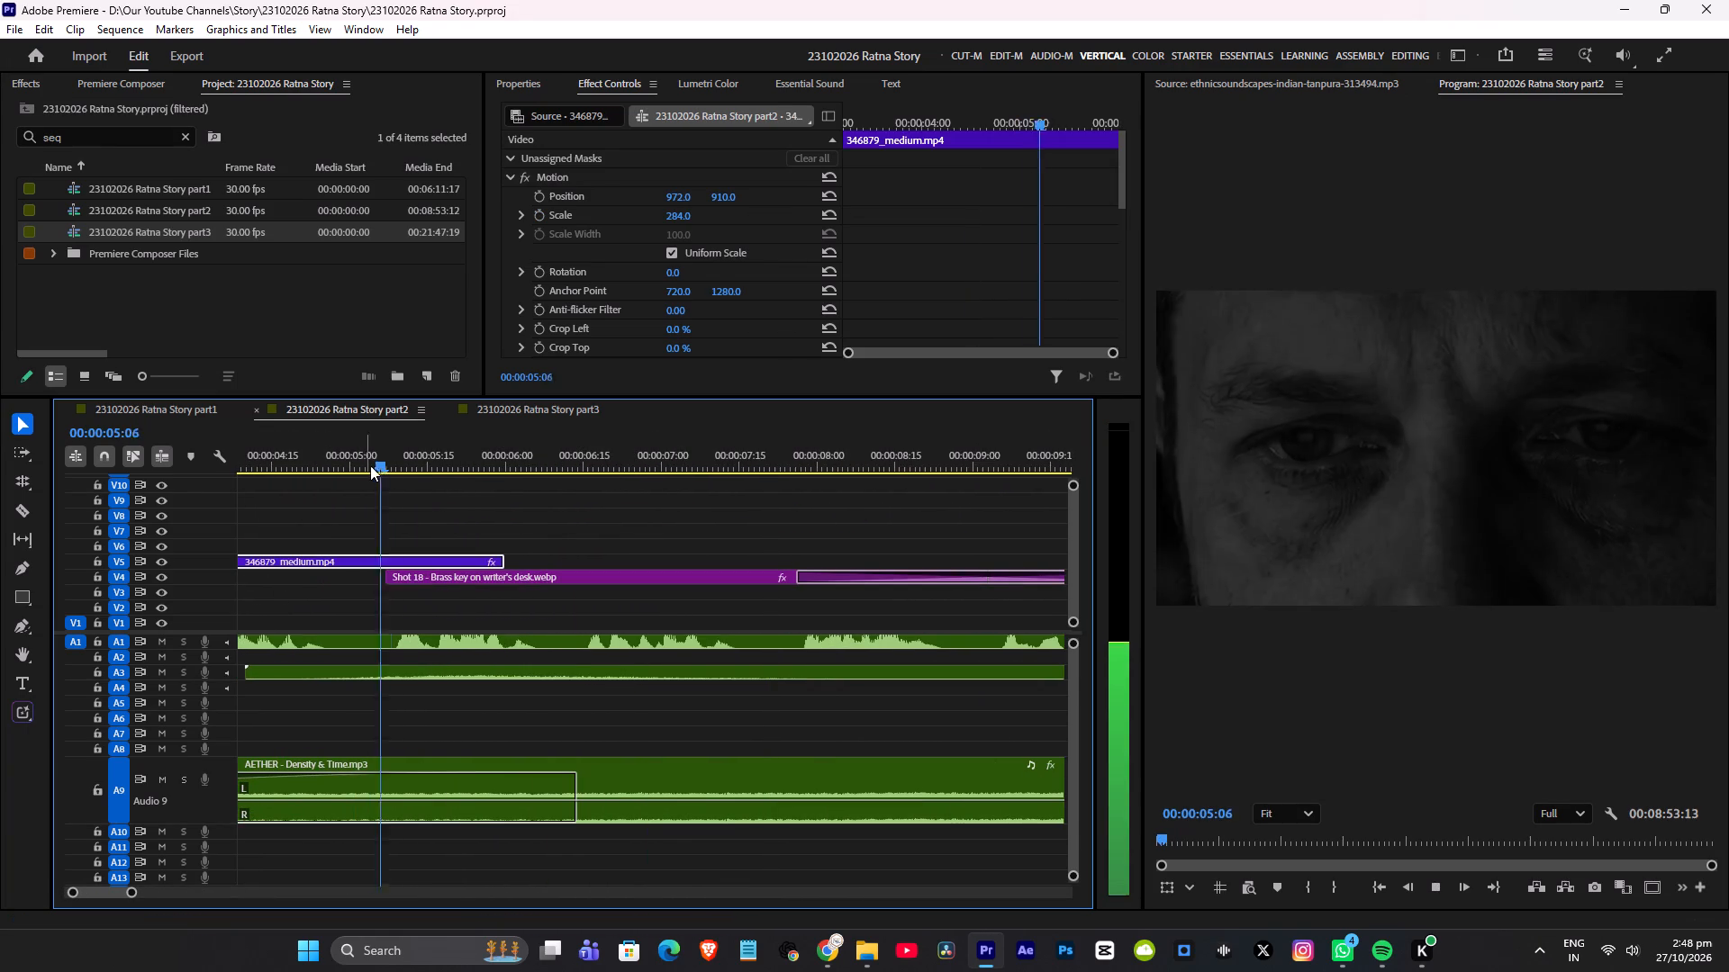
pyautogui.press('space')
pyautogui.moveTo(503, 555); pyautogui.dragTo(493, 557)
pyautogui.click(316, 452)
pyautogui.press('space')
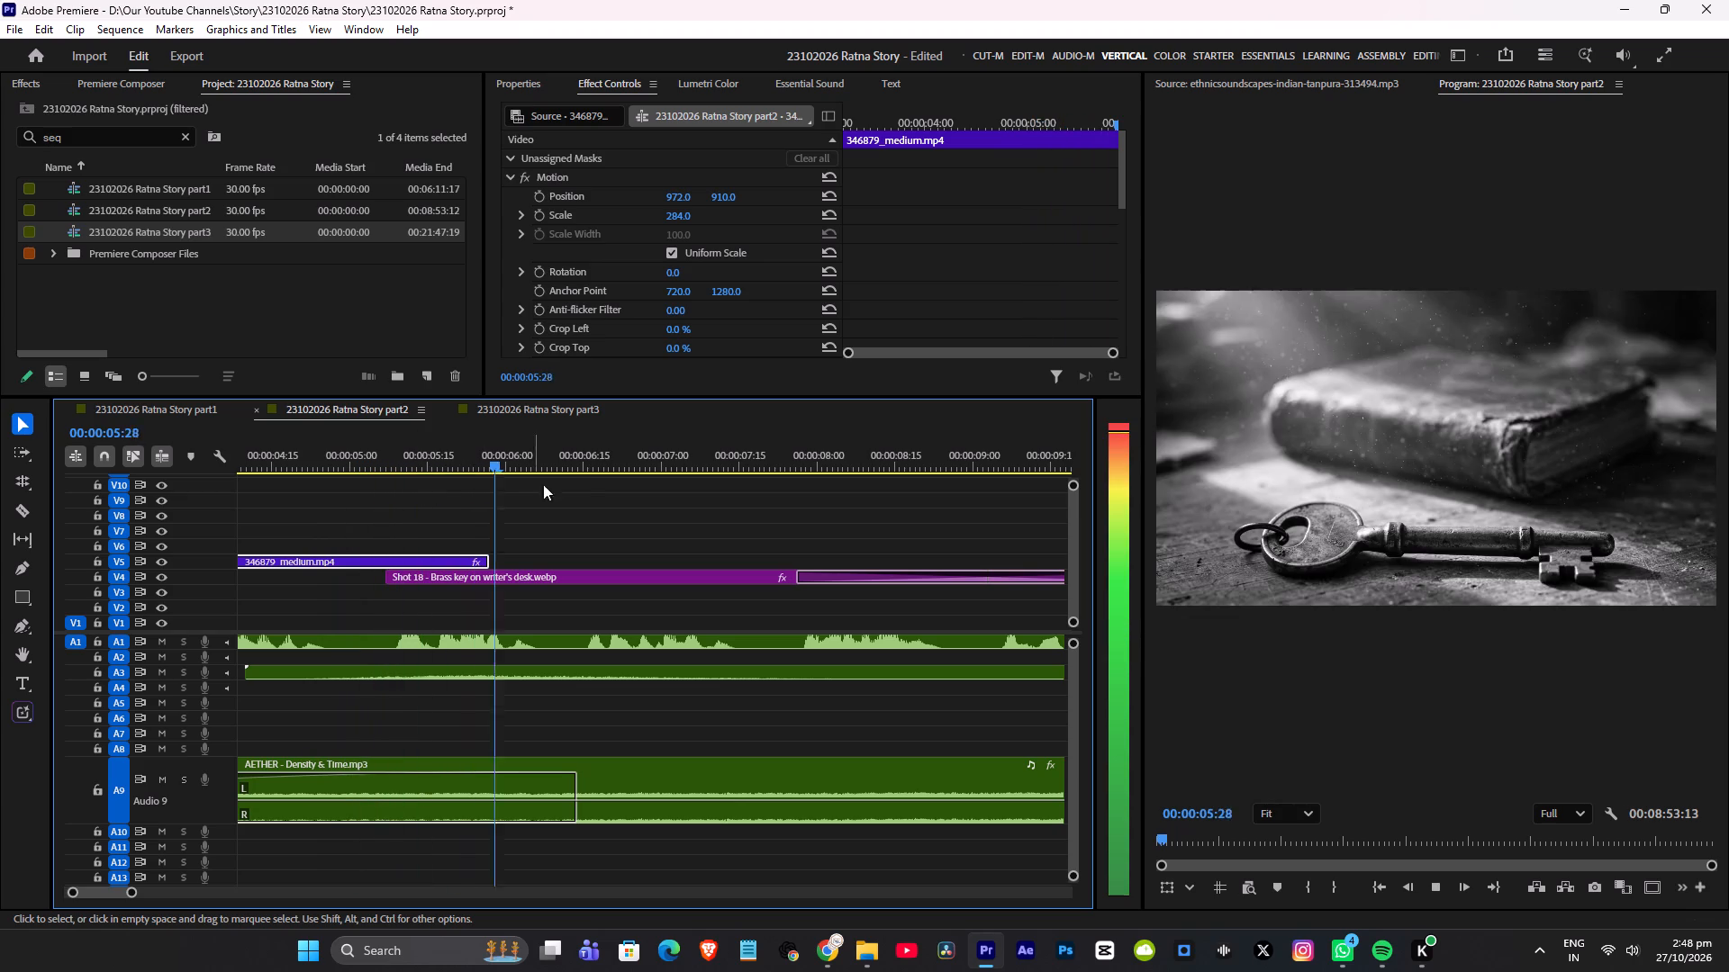
pyautogui.press('space')
pyautogui.click(312, 455)
pyautogui.press('space')
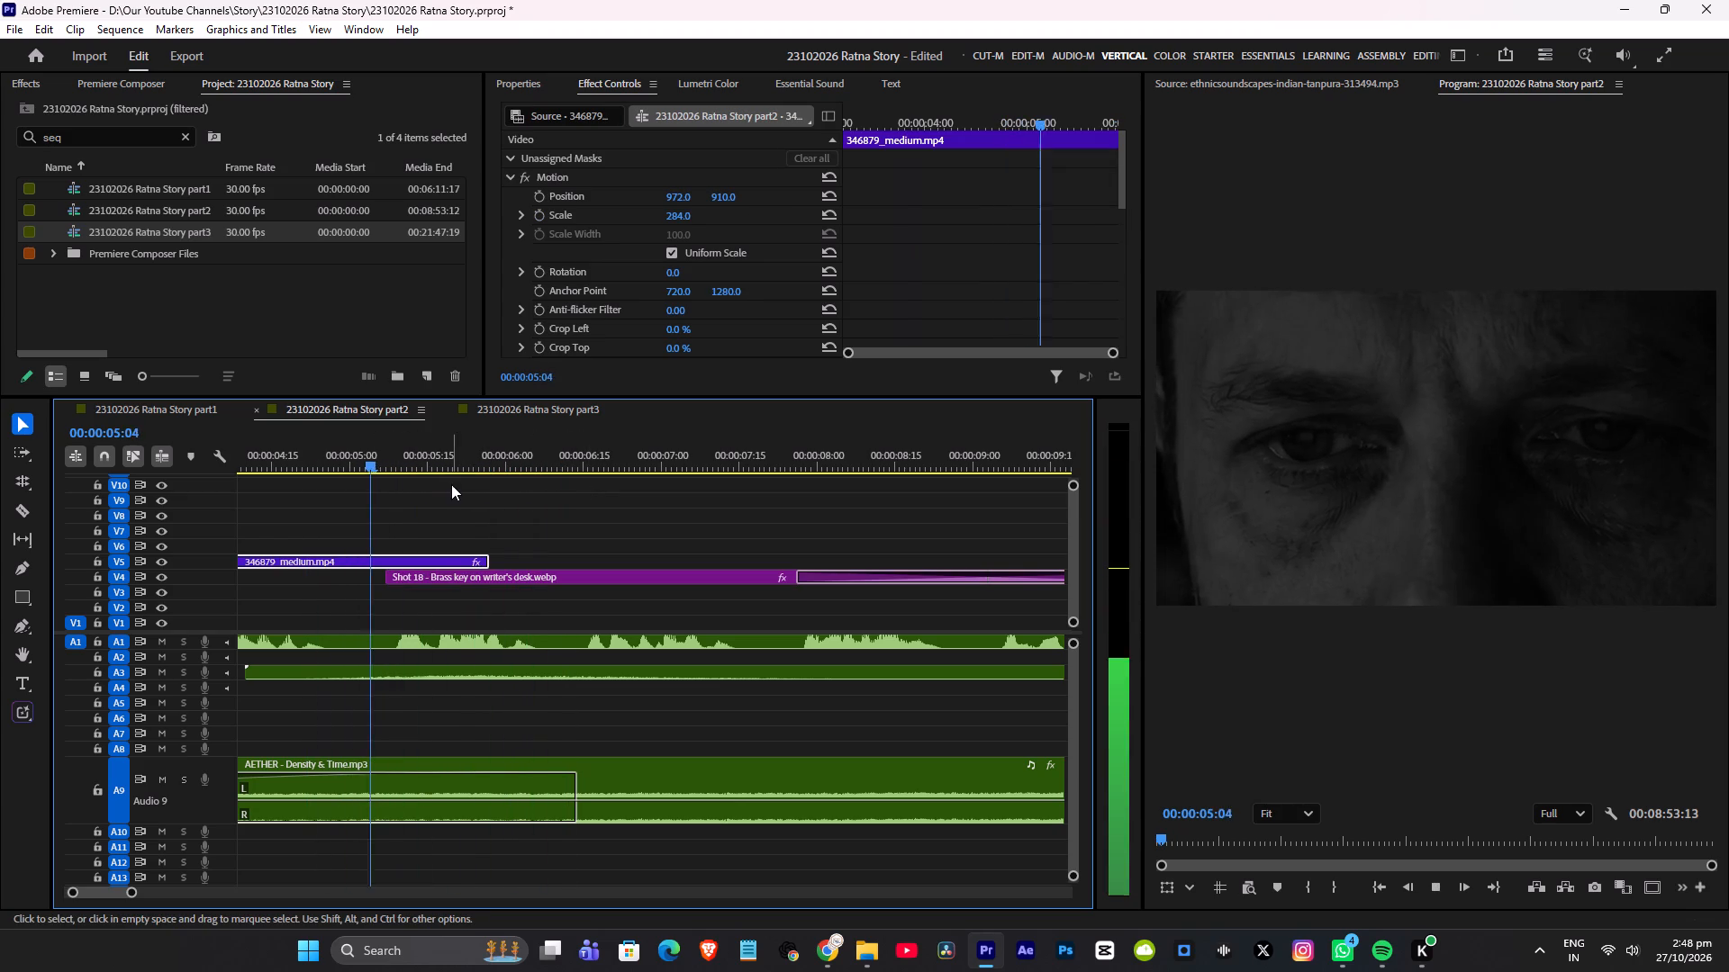
pyautogui.press('space')
# Save the project and review part2 full screen from the sequence start to the old wall clock shot.
pyautogui.moveTo(437, 456); pyautogui.dragTo(0, 456)
pyautogui.hotkey('ctrl', 's')
pyautogui.hotkey('ctrl', '`')
pyautogui.press('space')
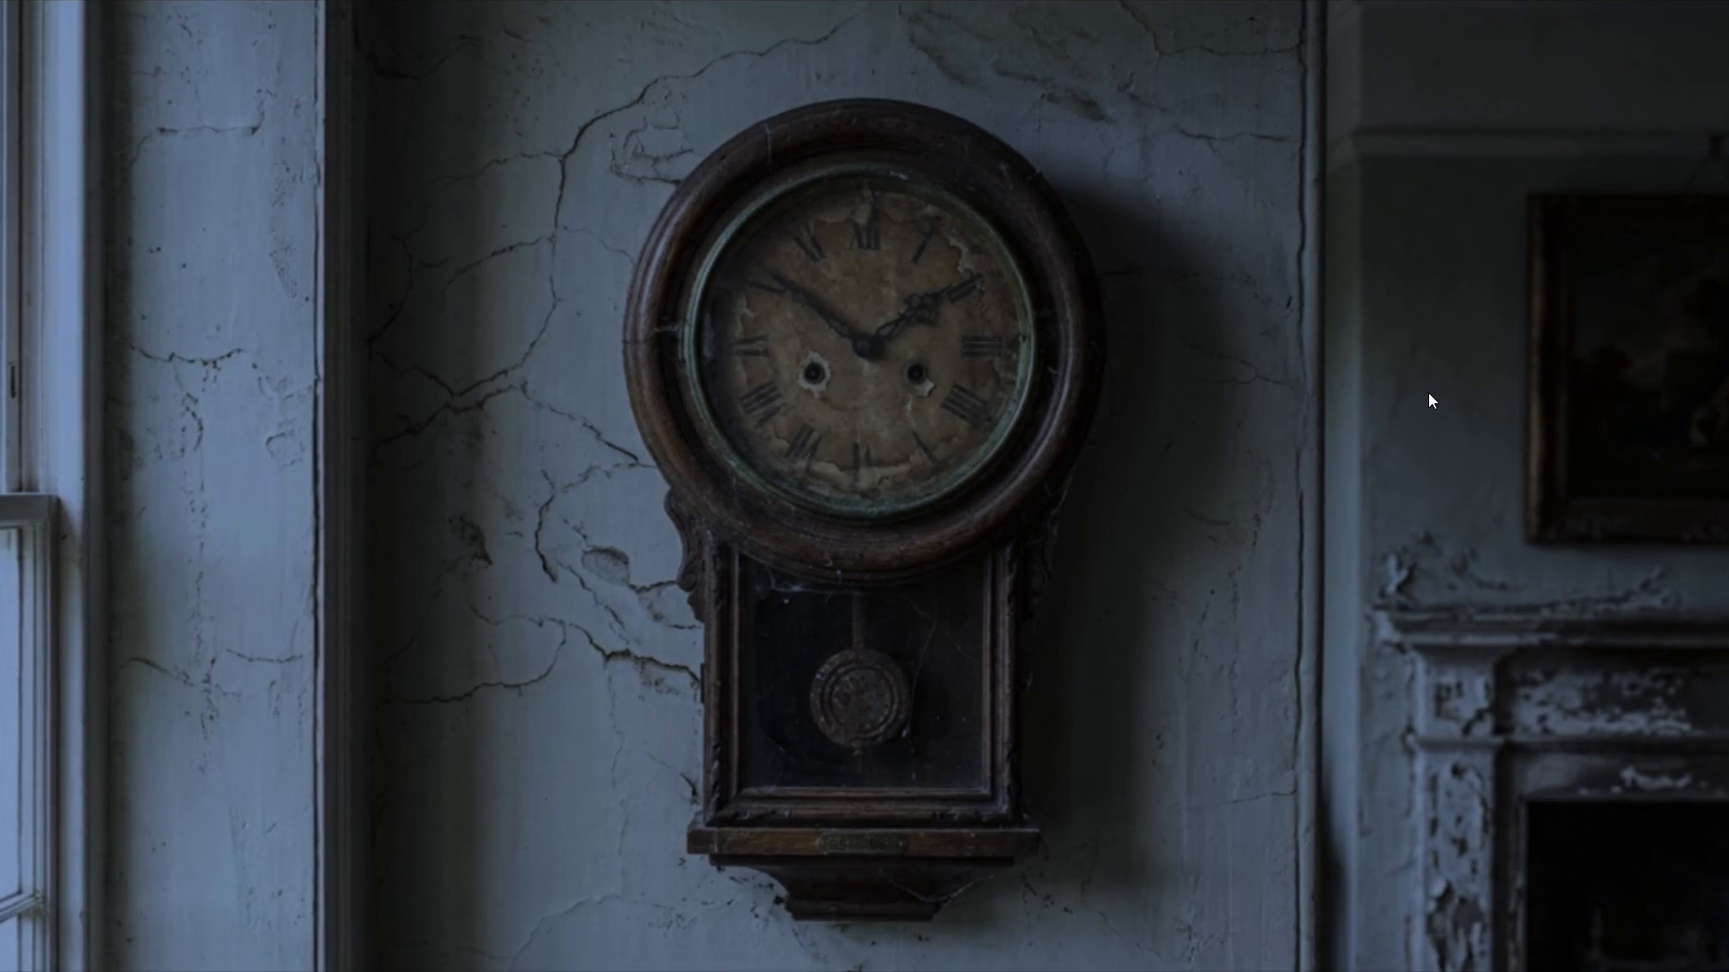
pyautogui.press('space')
pyautogui.press('Escape')
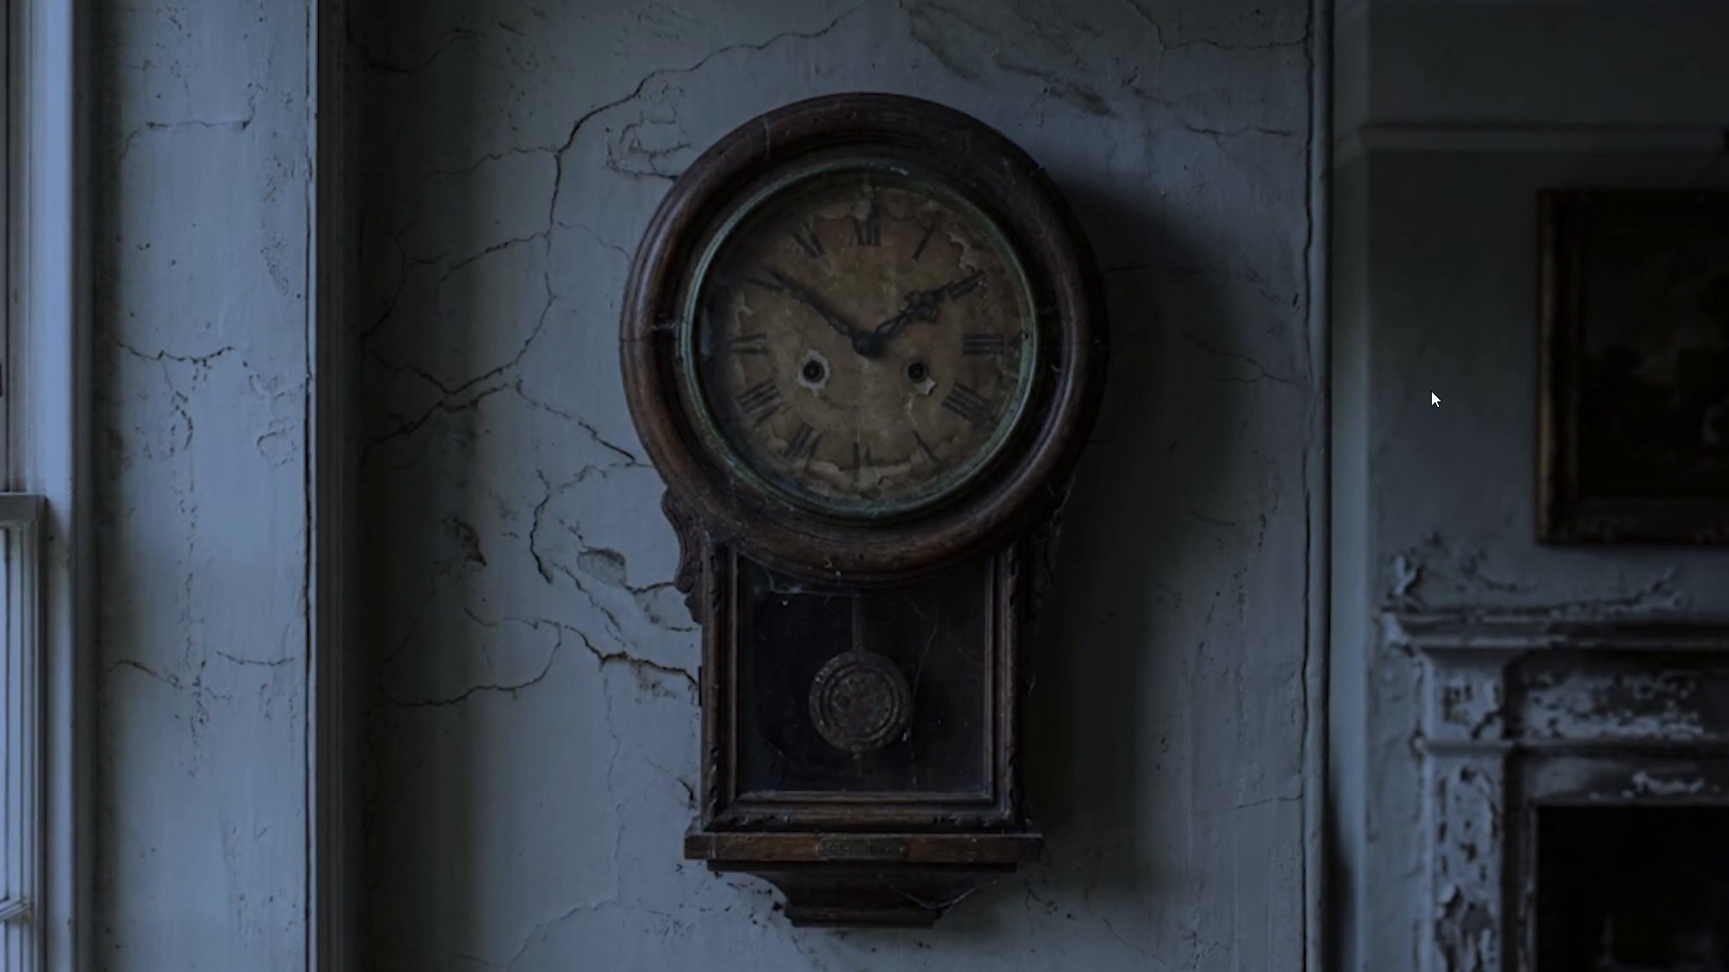
# Save the project and review part2 full screen from the opening seconds through the bookshop conversation shot.
pyautogui.keyDown('alt'); pyautogui.scroll(-7, 665, 544); pyautogui.keyUp('alt')
pyautogui.scroll(9, 857, 575)
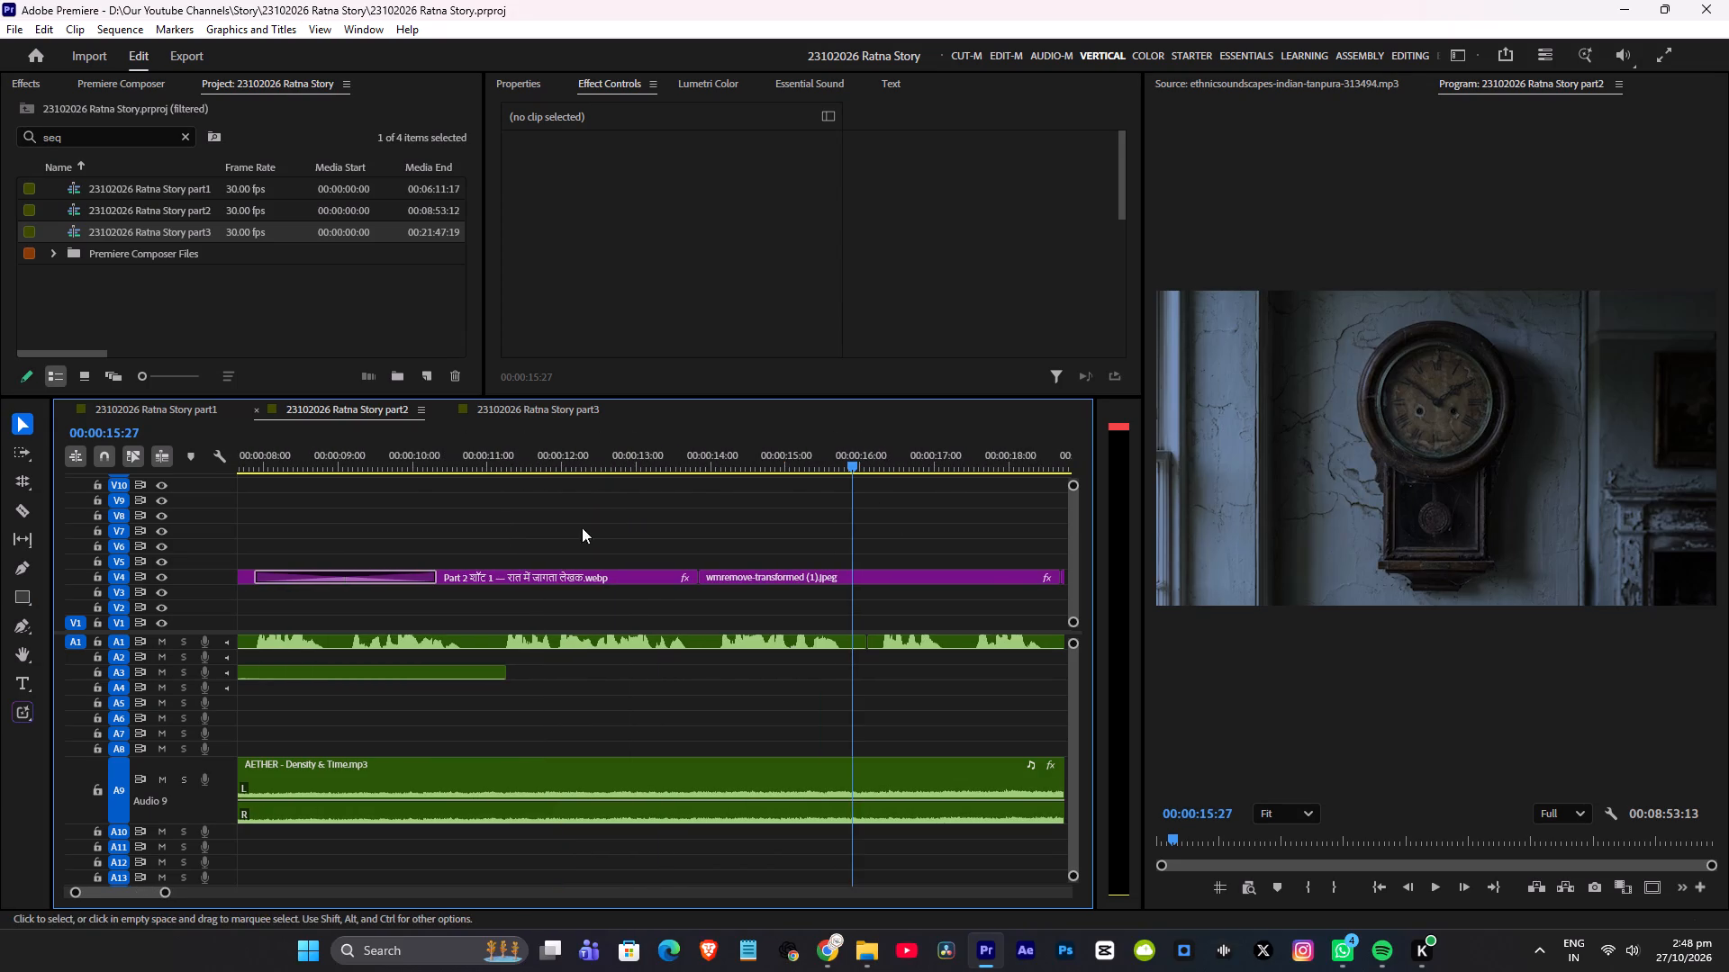
pyautogui.click(356, 459)
pyautogui.hotkey('ctrl', 's')
pyautogui.hotkey('ctrl', '`')
pyautogui.hotkey('alt', 'space')
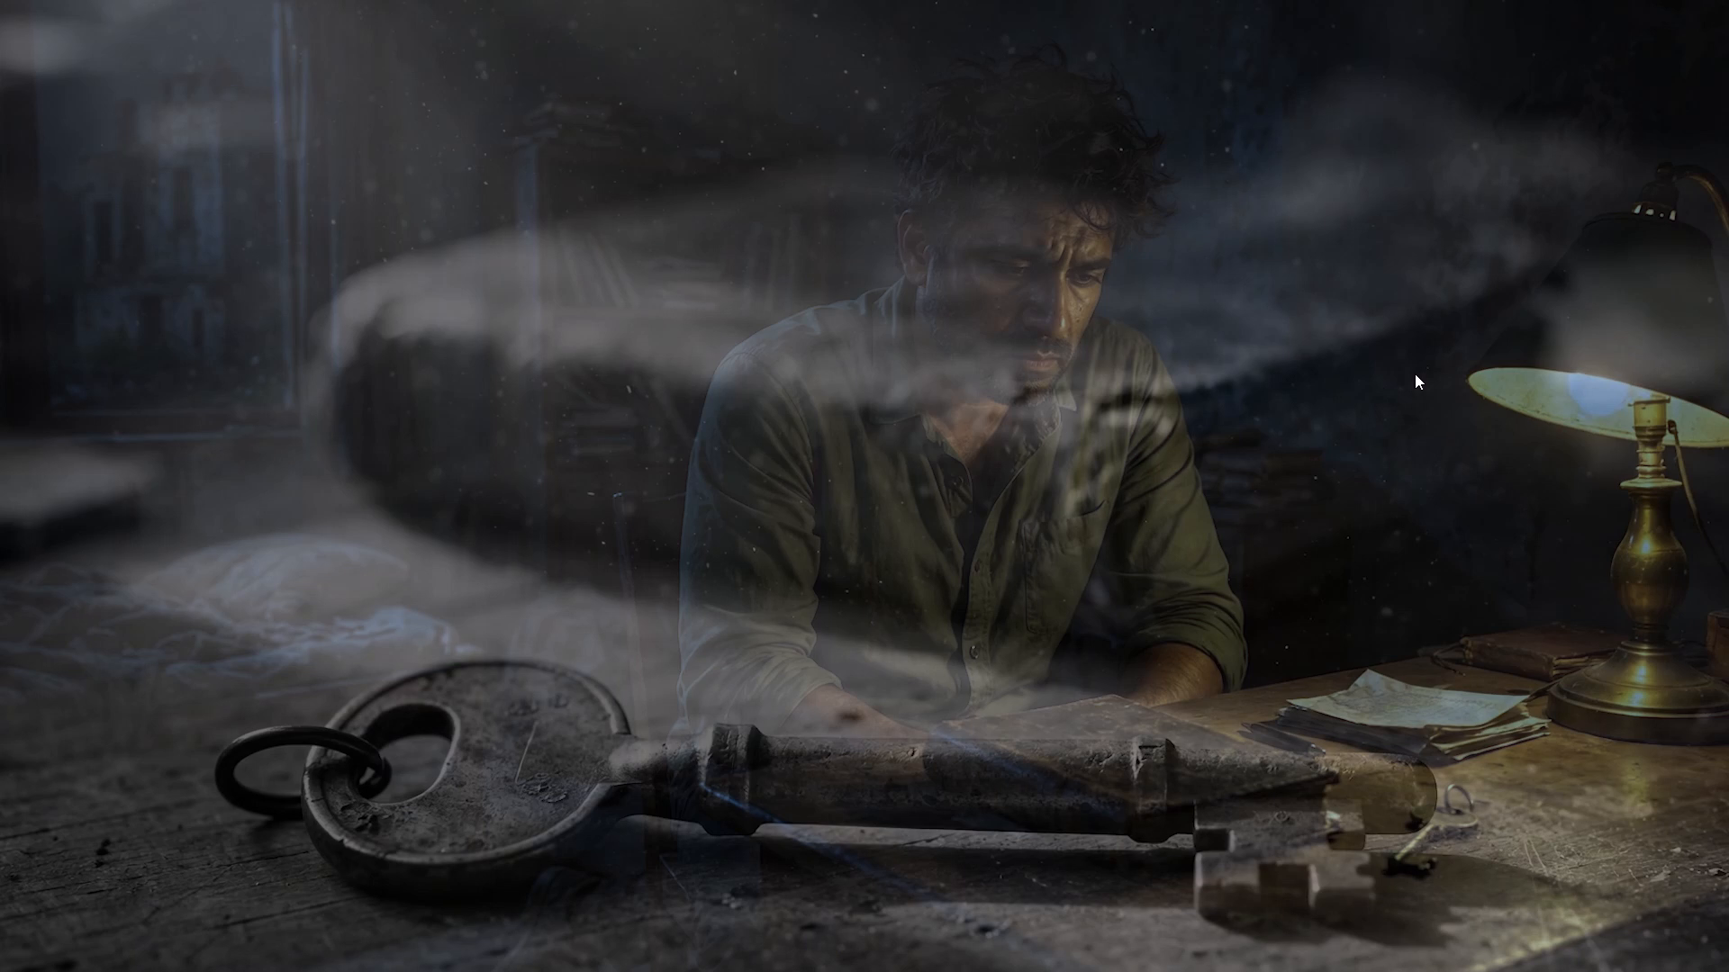
pyautogui.press('space')
pyautogui.hotkey('ctrl', '`')
pyautogui.press('Escape')
pyautogui.hotkey('ctrl', '`')
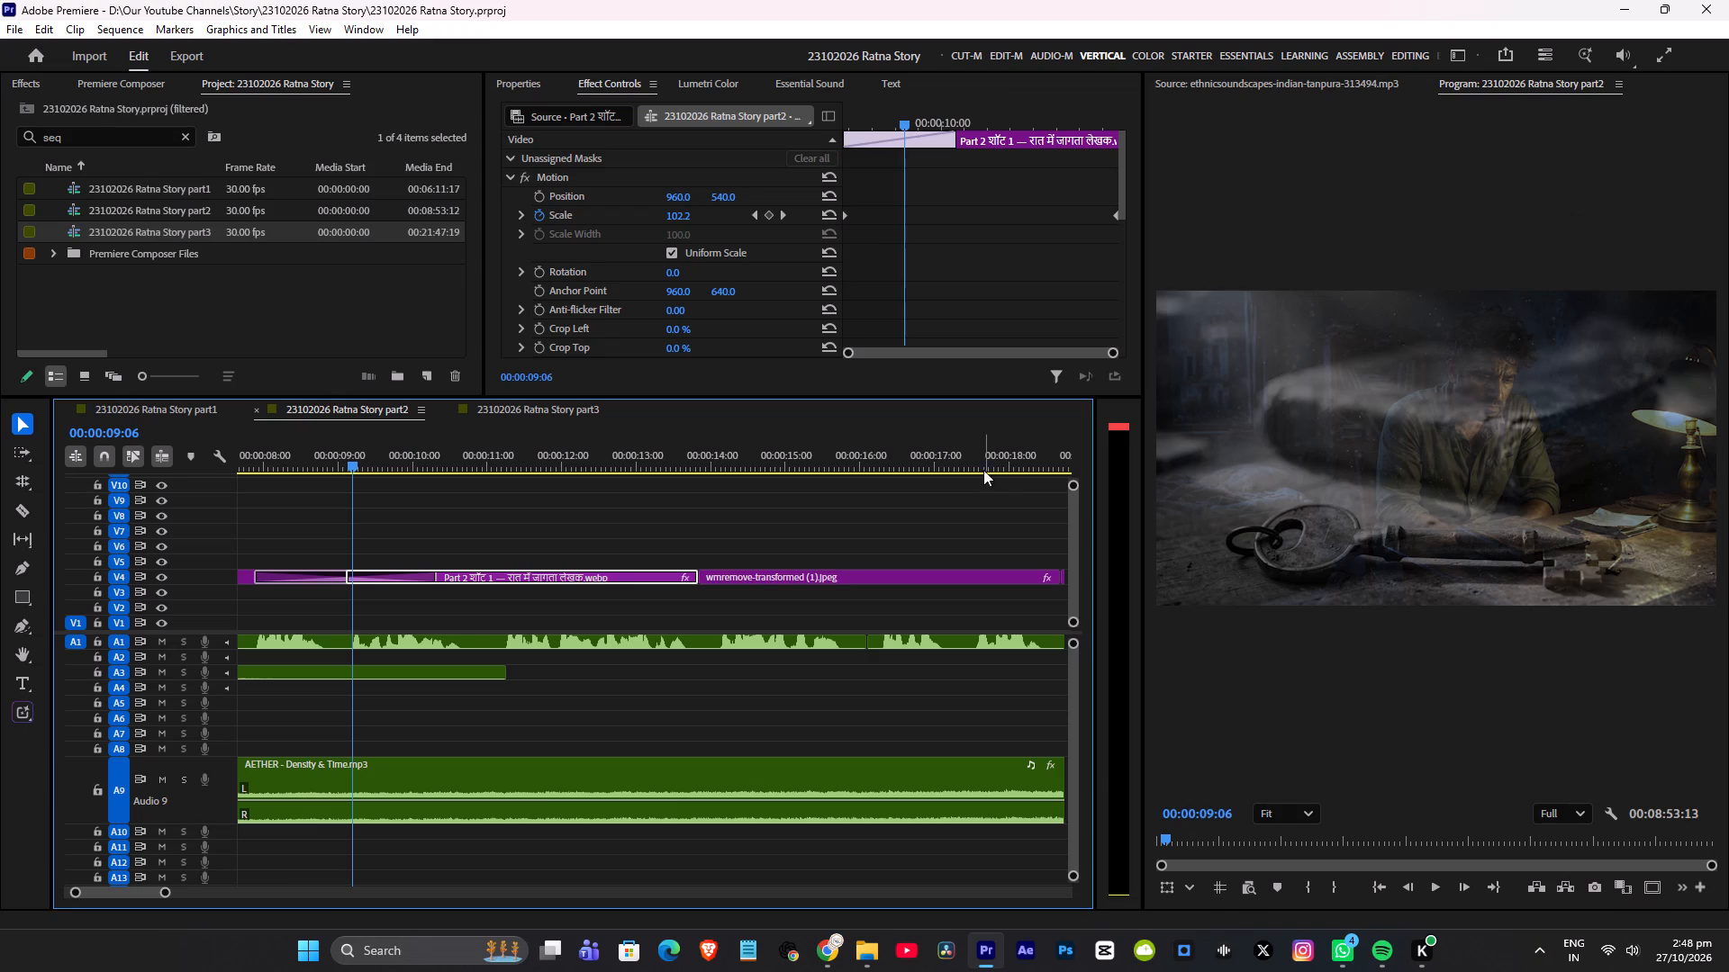
pyautogui.keyDown('alt'); pyautogui.scroll(-7, 566, 494); pyautogui.keyUp('alt')
pyautogui.scroll(8, 596, 502)
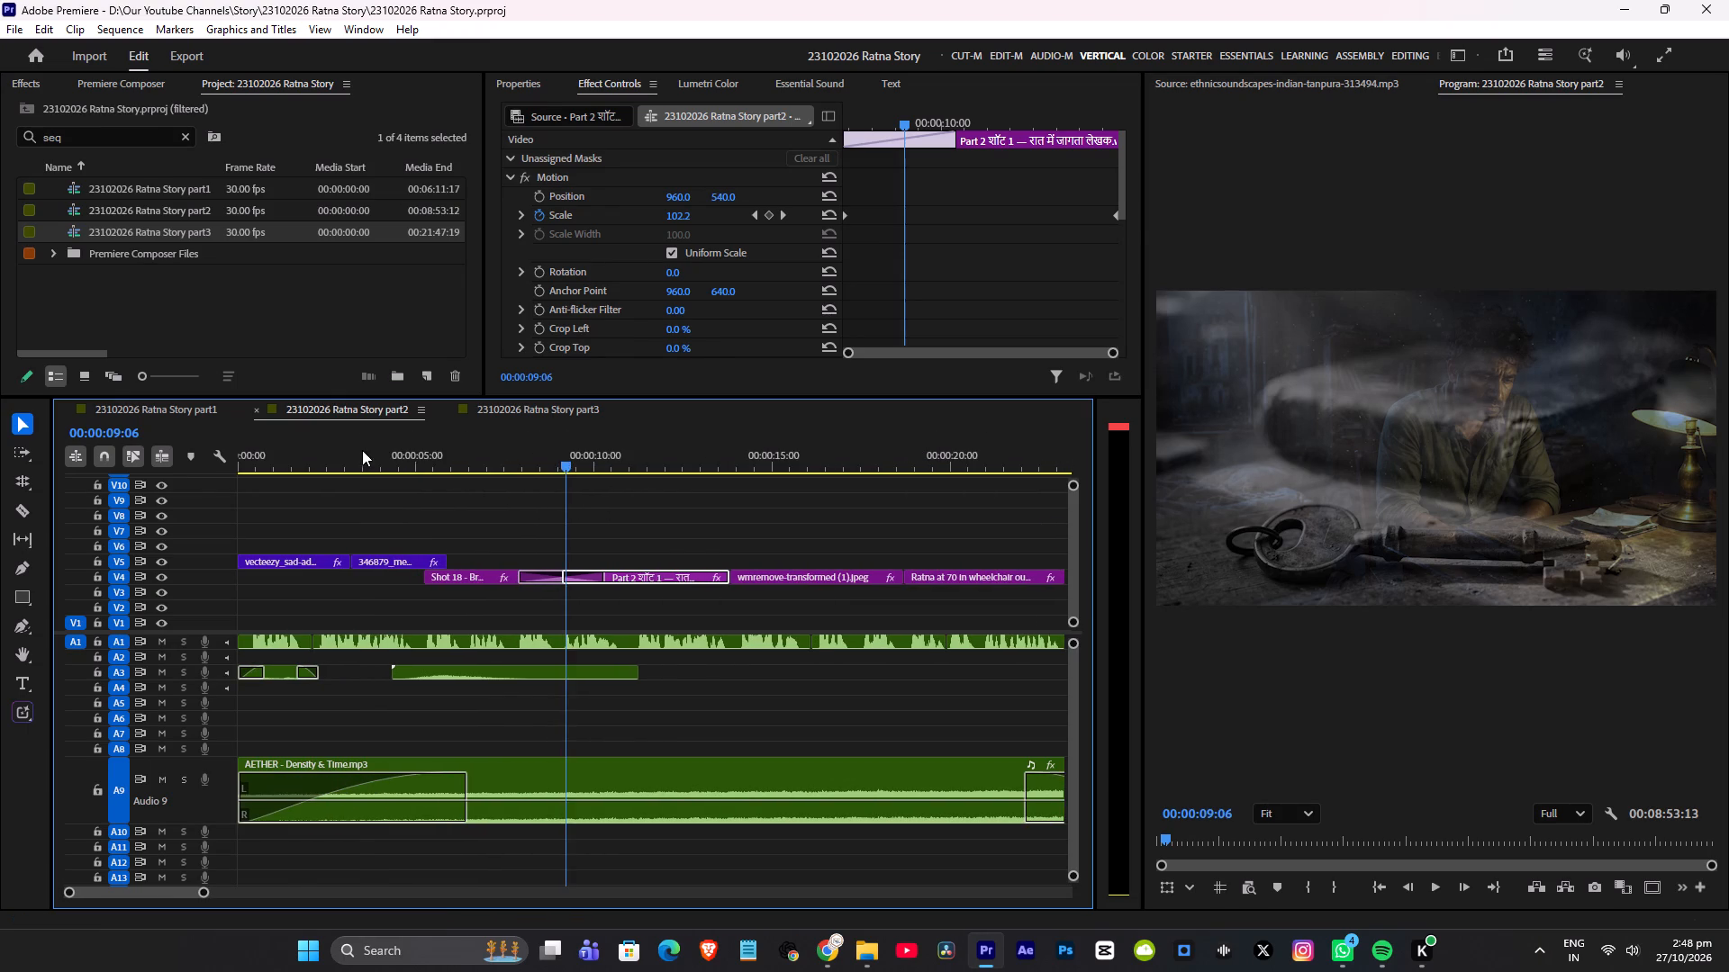
pyautogui.click(362, 450)
pyautogui.hotkey('ctrl', 's')
pyautogui.hotkey('ctrl', '`')
pyautogui.press('space')
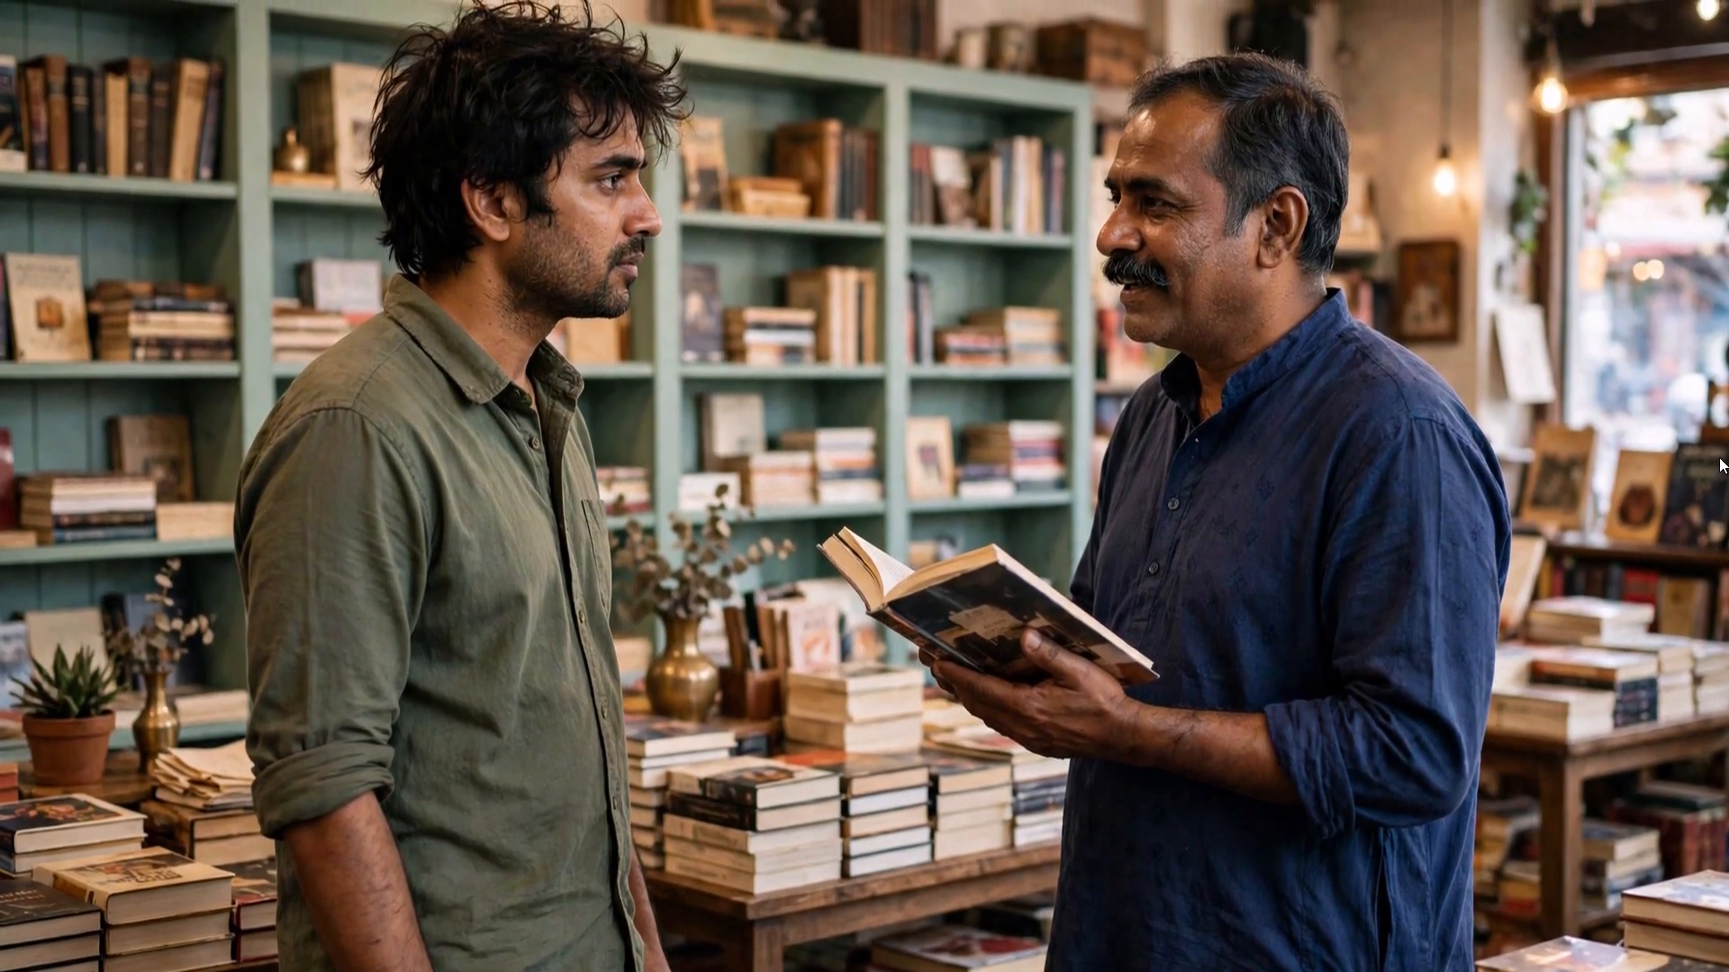
pyautogui.hotkey('ctrl', '`')
pyautogui.press('space')
# Lower the volume of Spooked - Mini Vandals.mp3 on A9 by three small increments and save the project.
pyautogui.scroll(-3, 586, 719)
pyautogui.scroll(1, 572, 733)
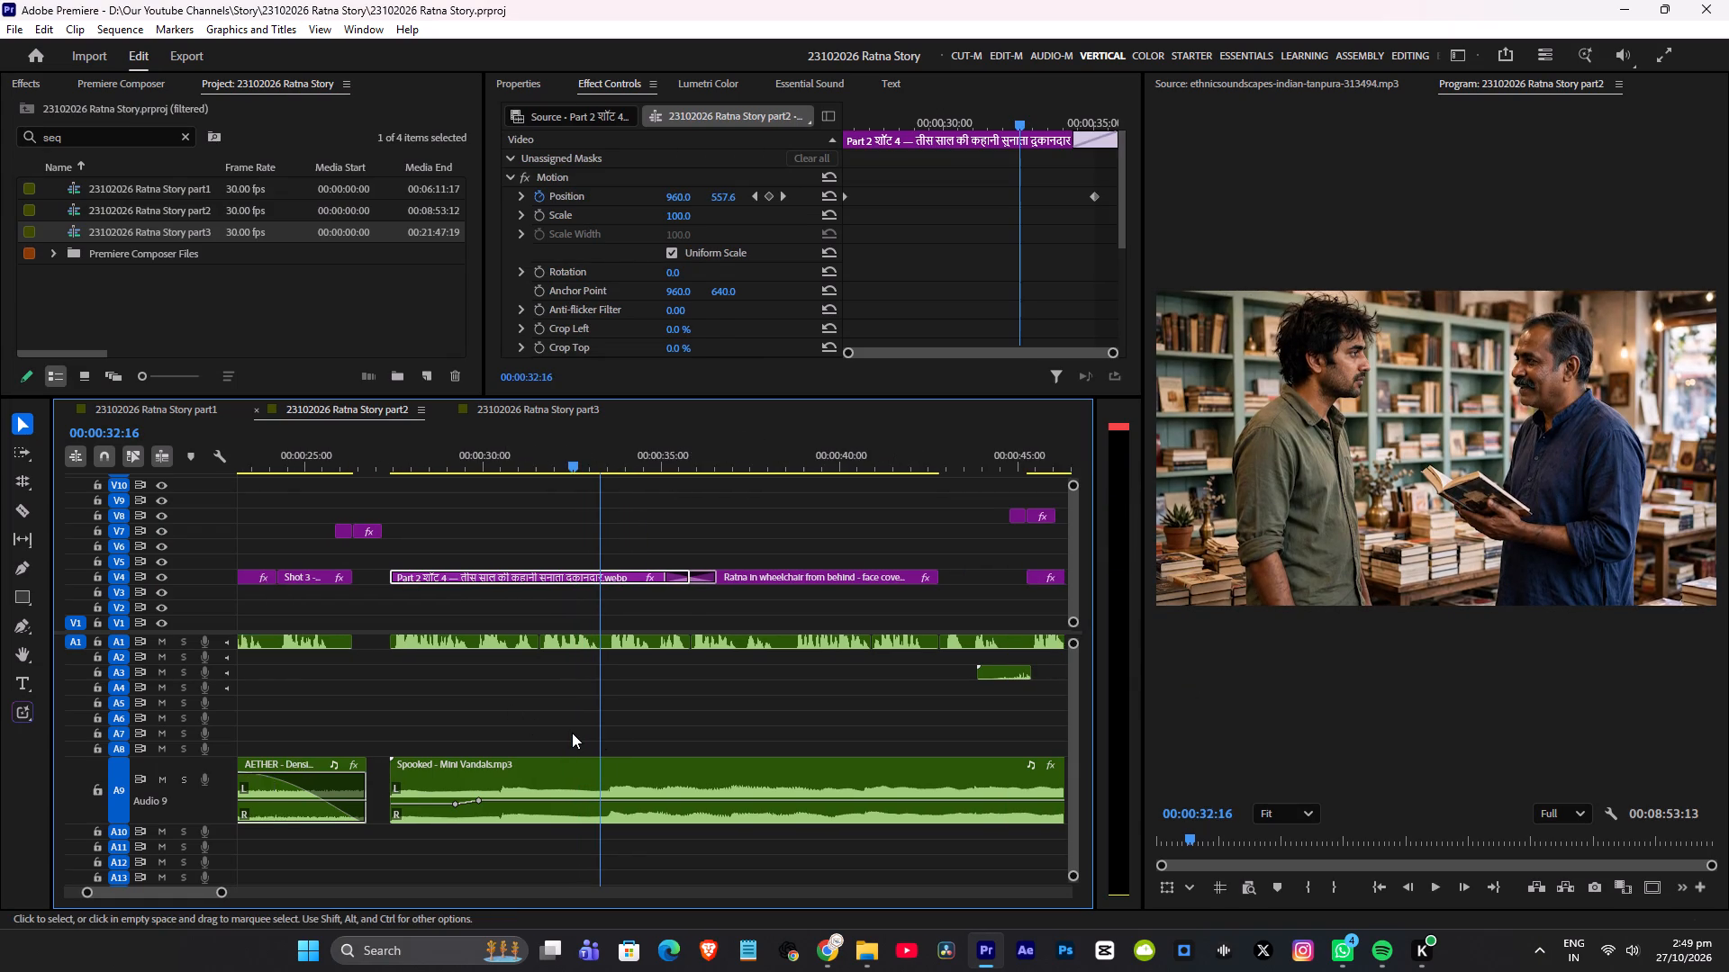
pyautogui.scroll(-3, 572, 733)
pyautogui.keyDown('alt'); pyautogui.scroll(-5, 572, 733); pyautogui.keyUp('alt')
pyautogui.press('space')
pyautogui.click(734, 456)
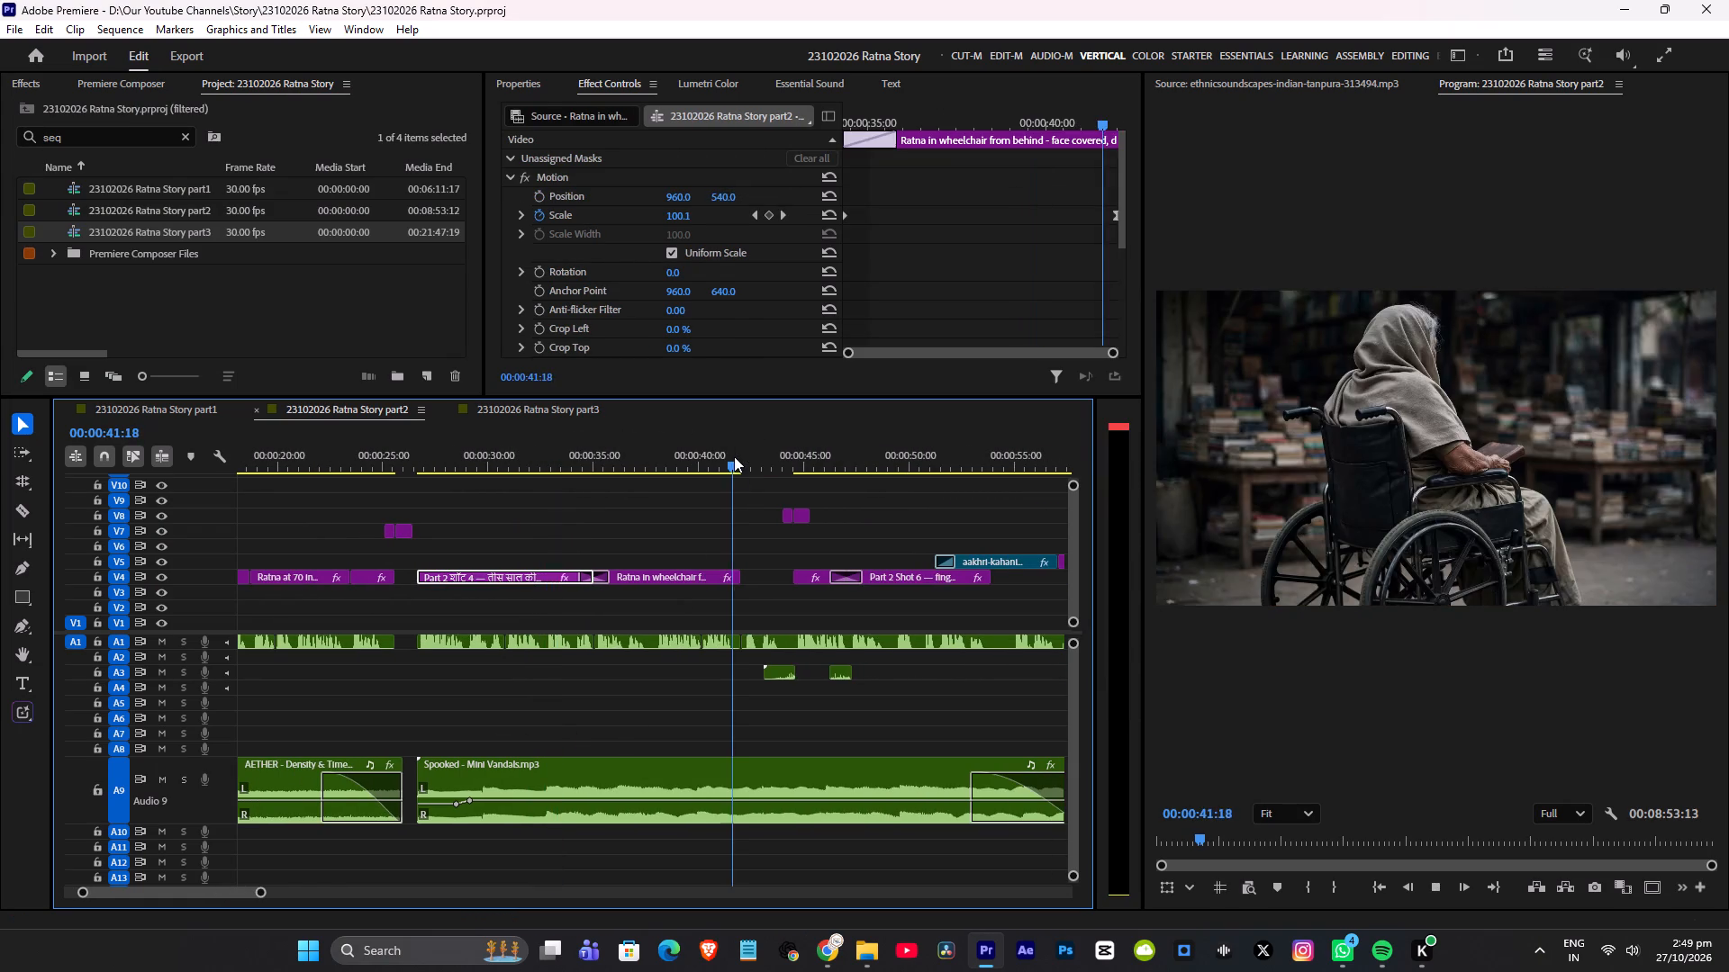
pyautogui.press('space')
pyautogui.press('space')
pyautogui.click(760, 769)
pyautogui.scroll(-6, 763, 769)
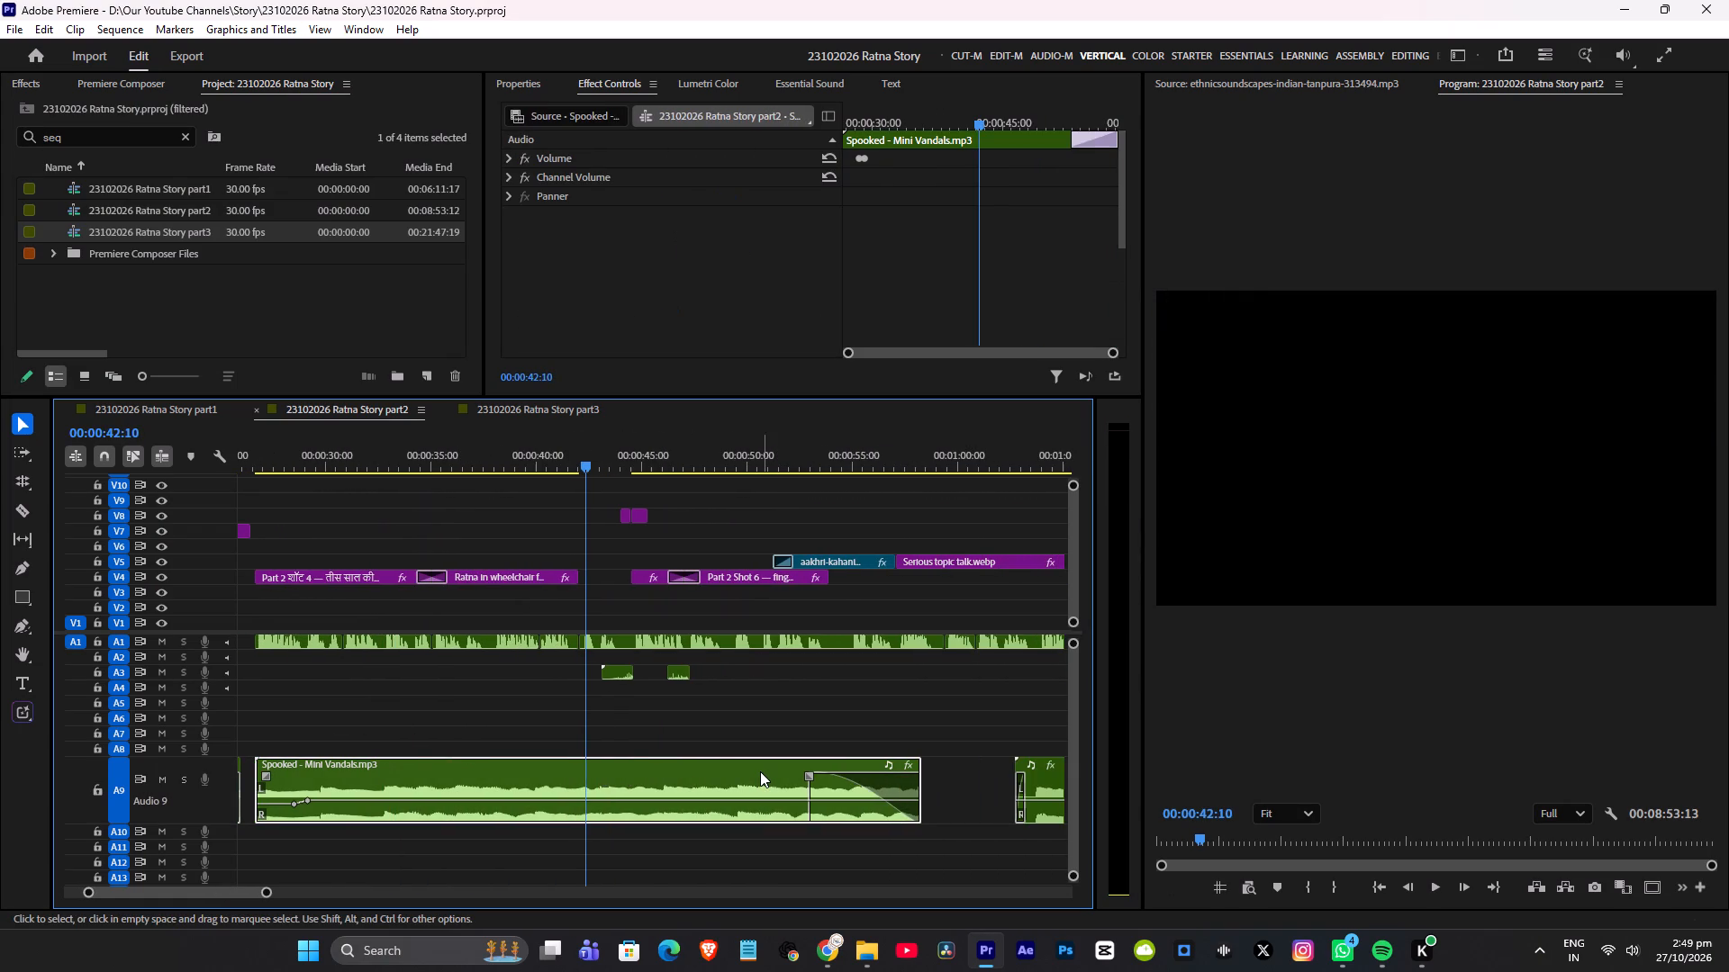
pyautogui.press('[')
pyautogui.press('[')
pyautogui.press('[')
pyautogui.scroll(11, 426, 728)
pyautogui.hotkey('ctrl', 's')
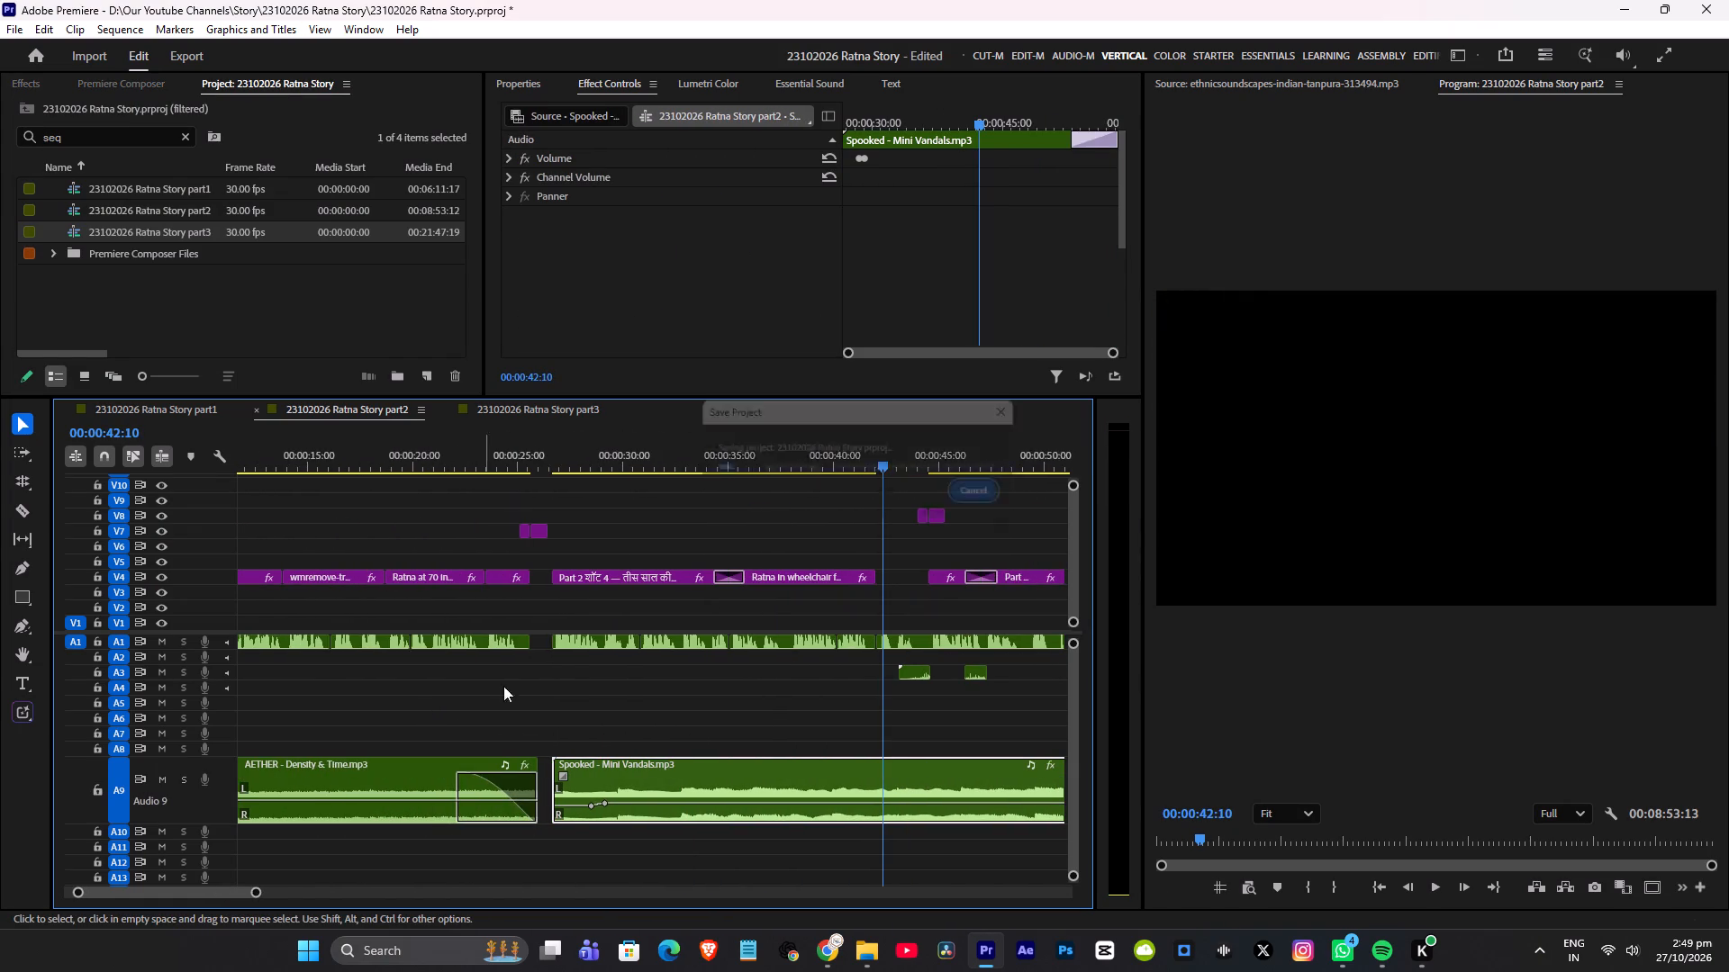
# Review part2 full screen from about 00:00:26 through the finger-on-the-entry shot.
pyautogui.click(548, 460)
pyautogui.hotkey('ctrl', '`')
pyautogui.press('space')
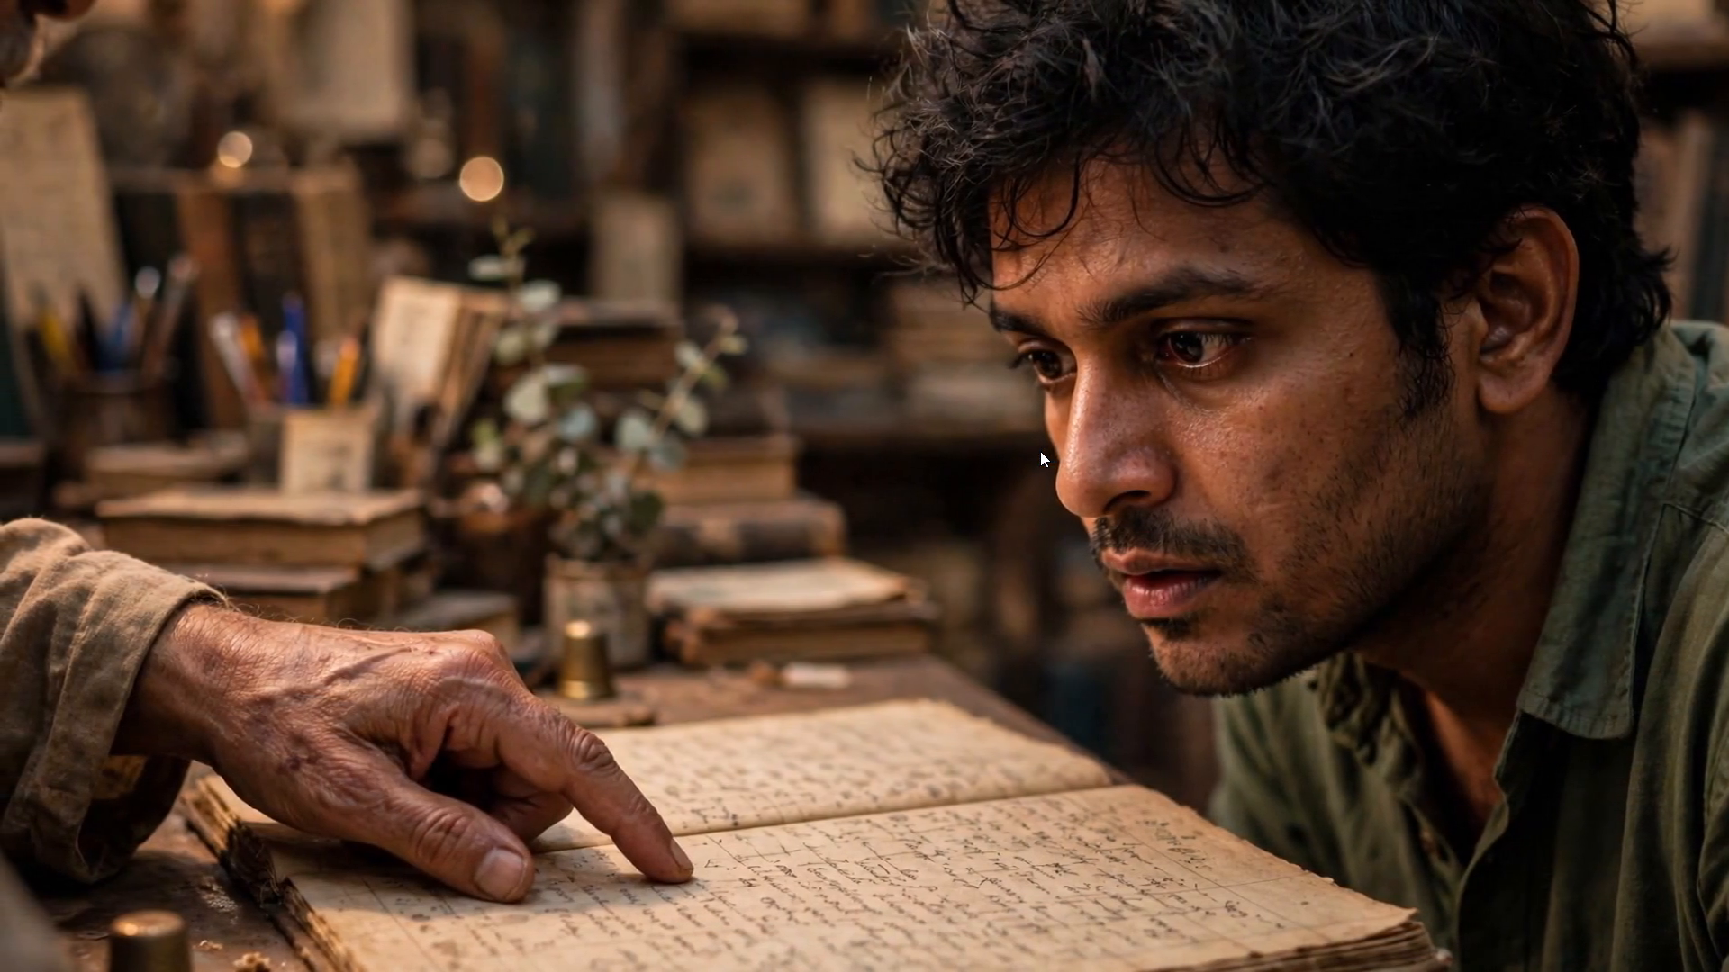
pyautogui.hotkey('ctrl', '`')
pyautogui.press('space')
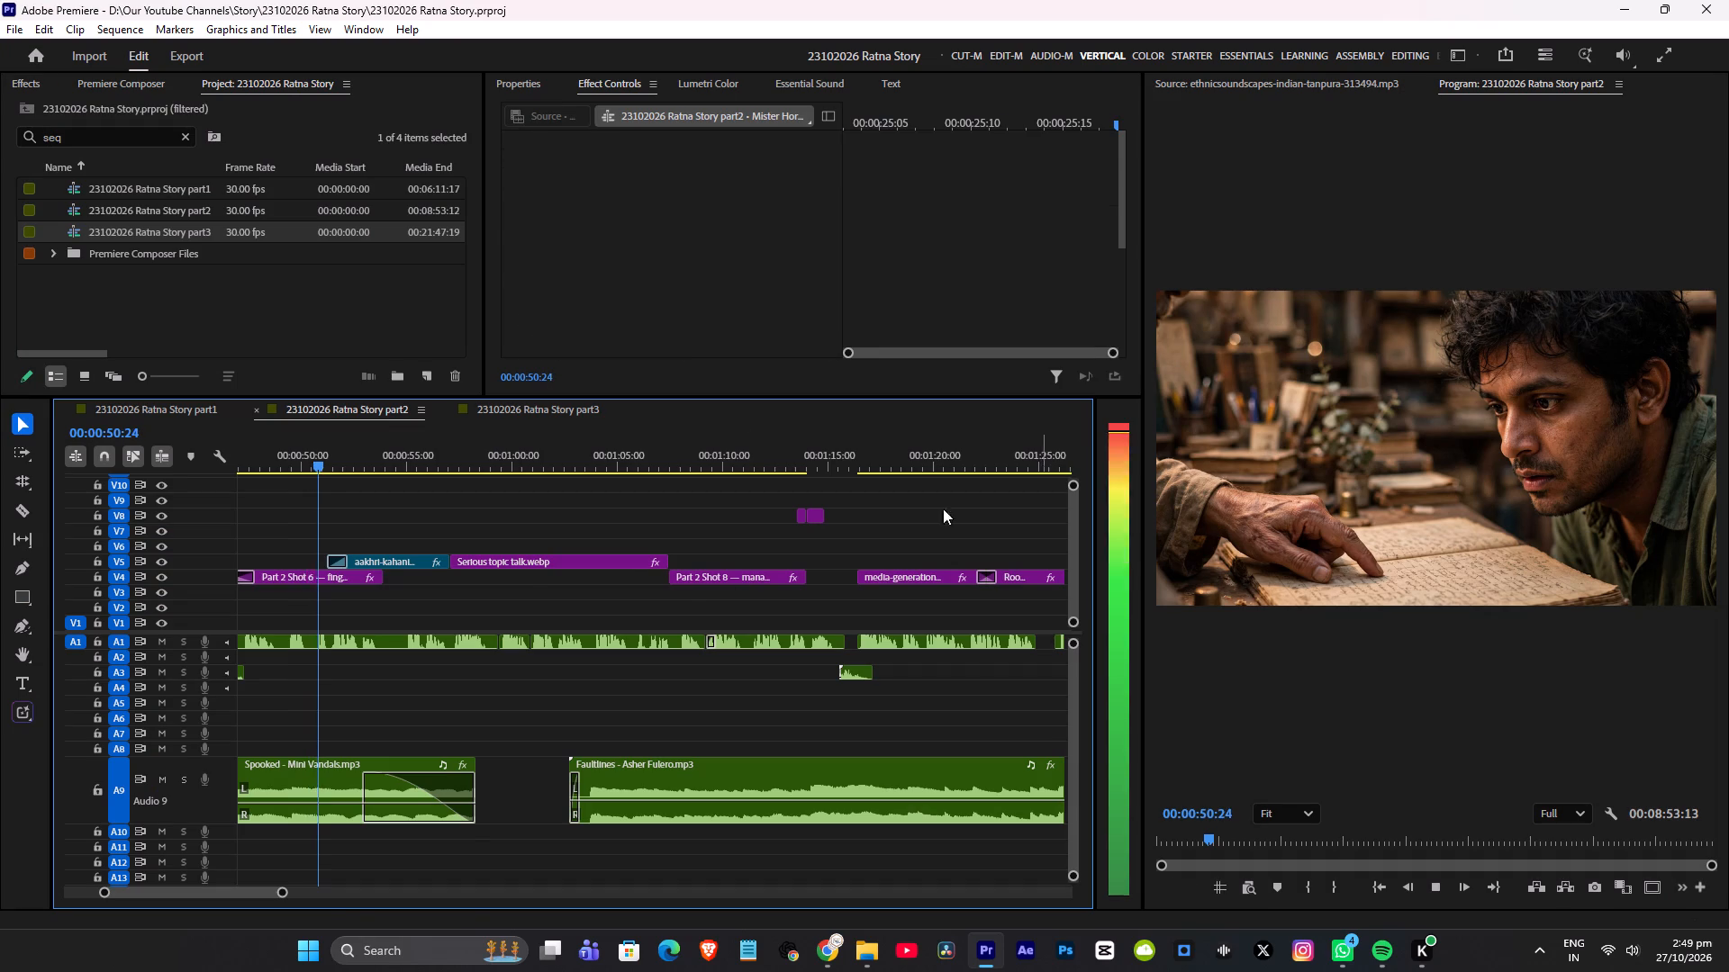
# Lower the volume of the tearing-paper sound effect on A3 near 00:00:46:24 by one large increment and save the project.
pyautogui.scroll(10, 445, 703)
pyautogui.click(500, 450)
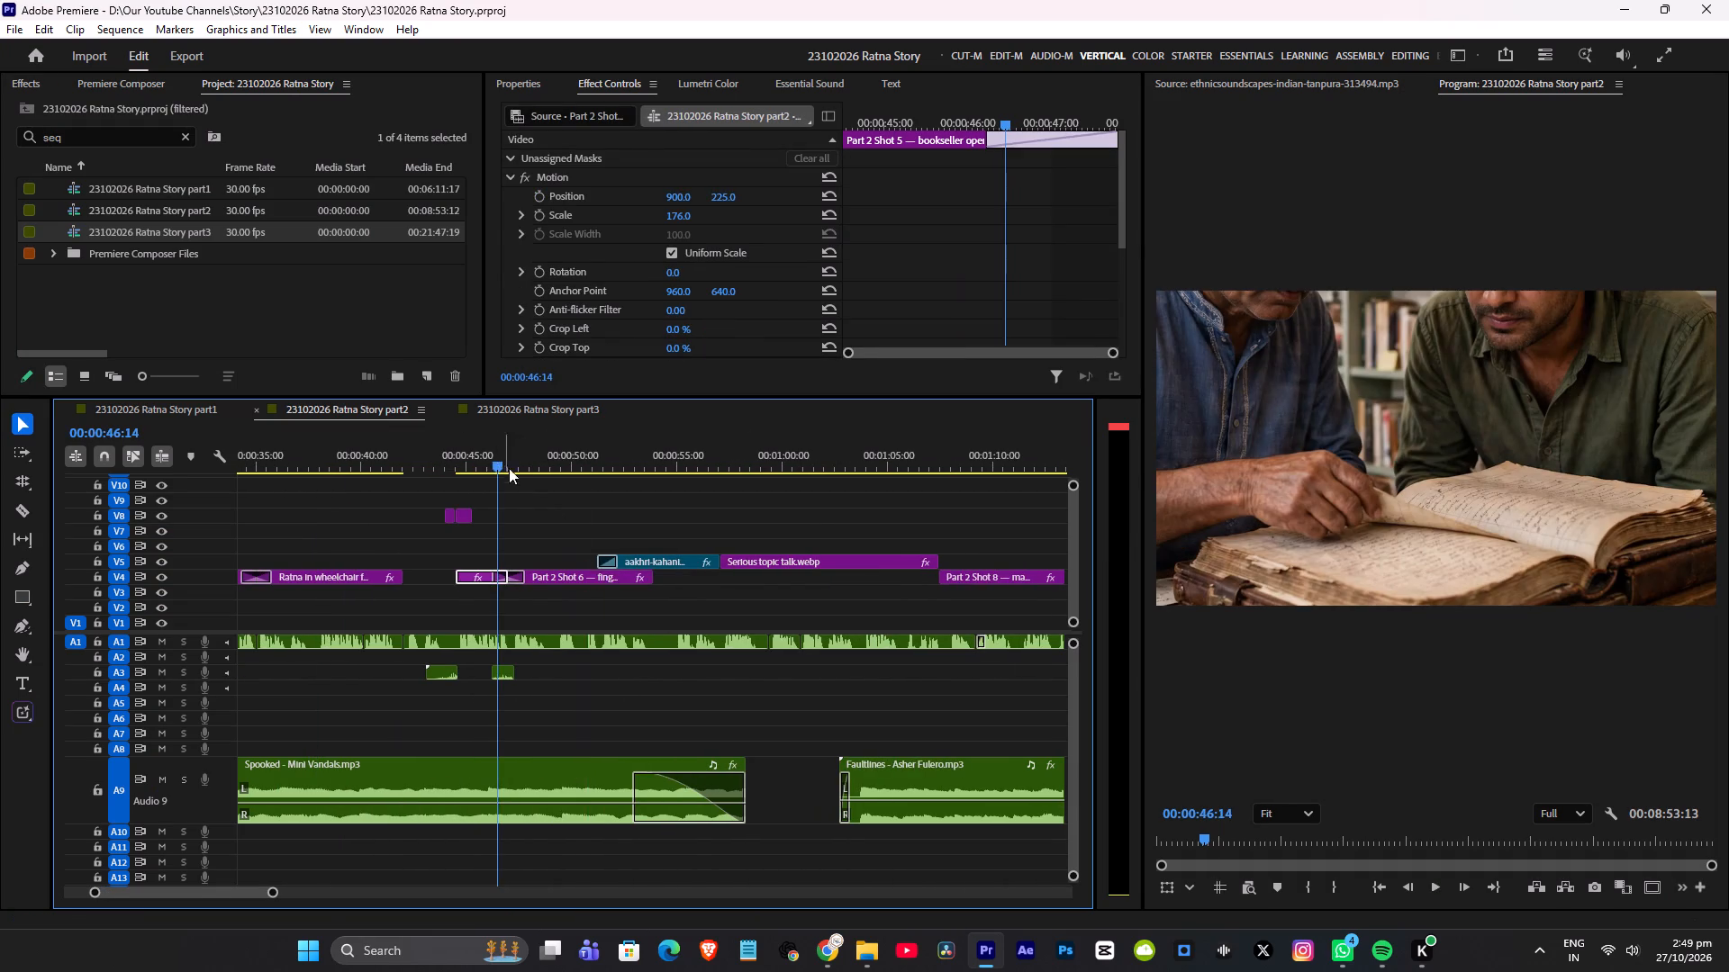
pyautogui.keyDown('alt'); pyautogui.scroll(8, 518, 497); pyautogui.keyUp('alt')
pyautogui.press('space')
pyautogui.press('space')
pyautogui.click(493, 669)
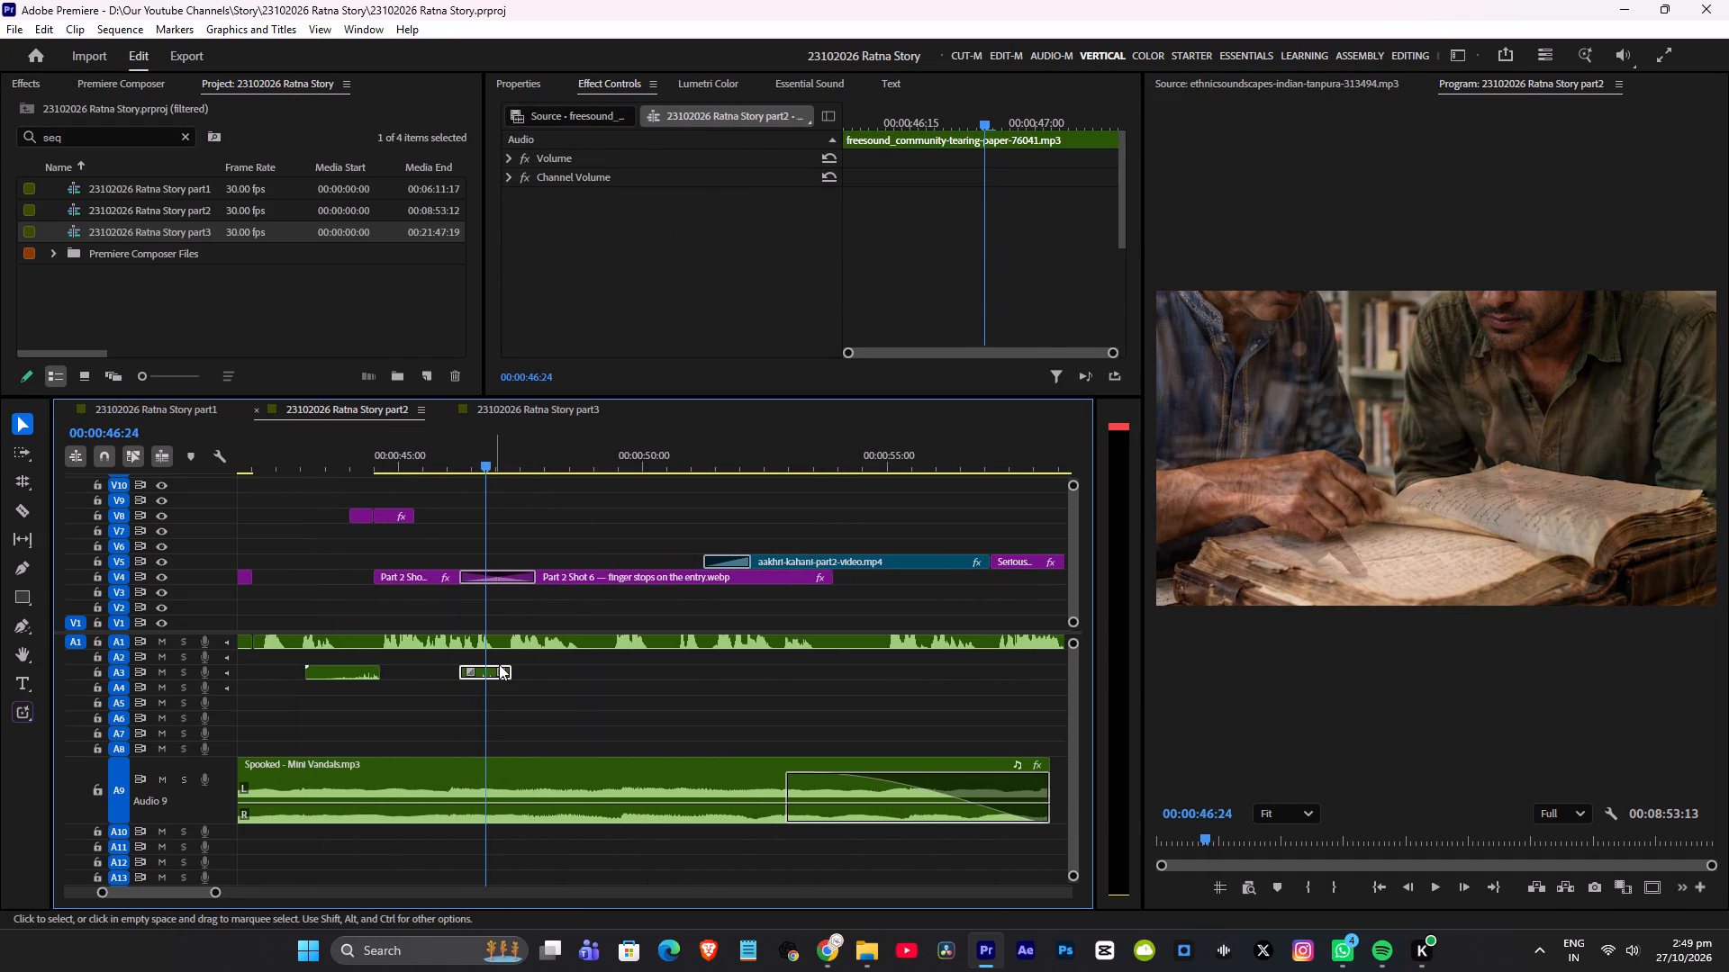
pyautogui.hotkey('shift', '{')
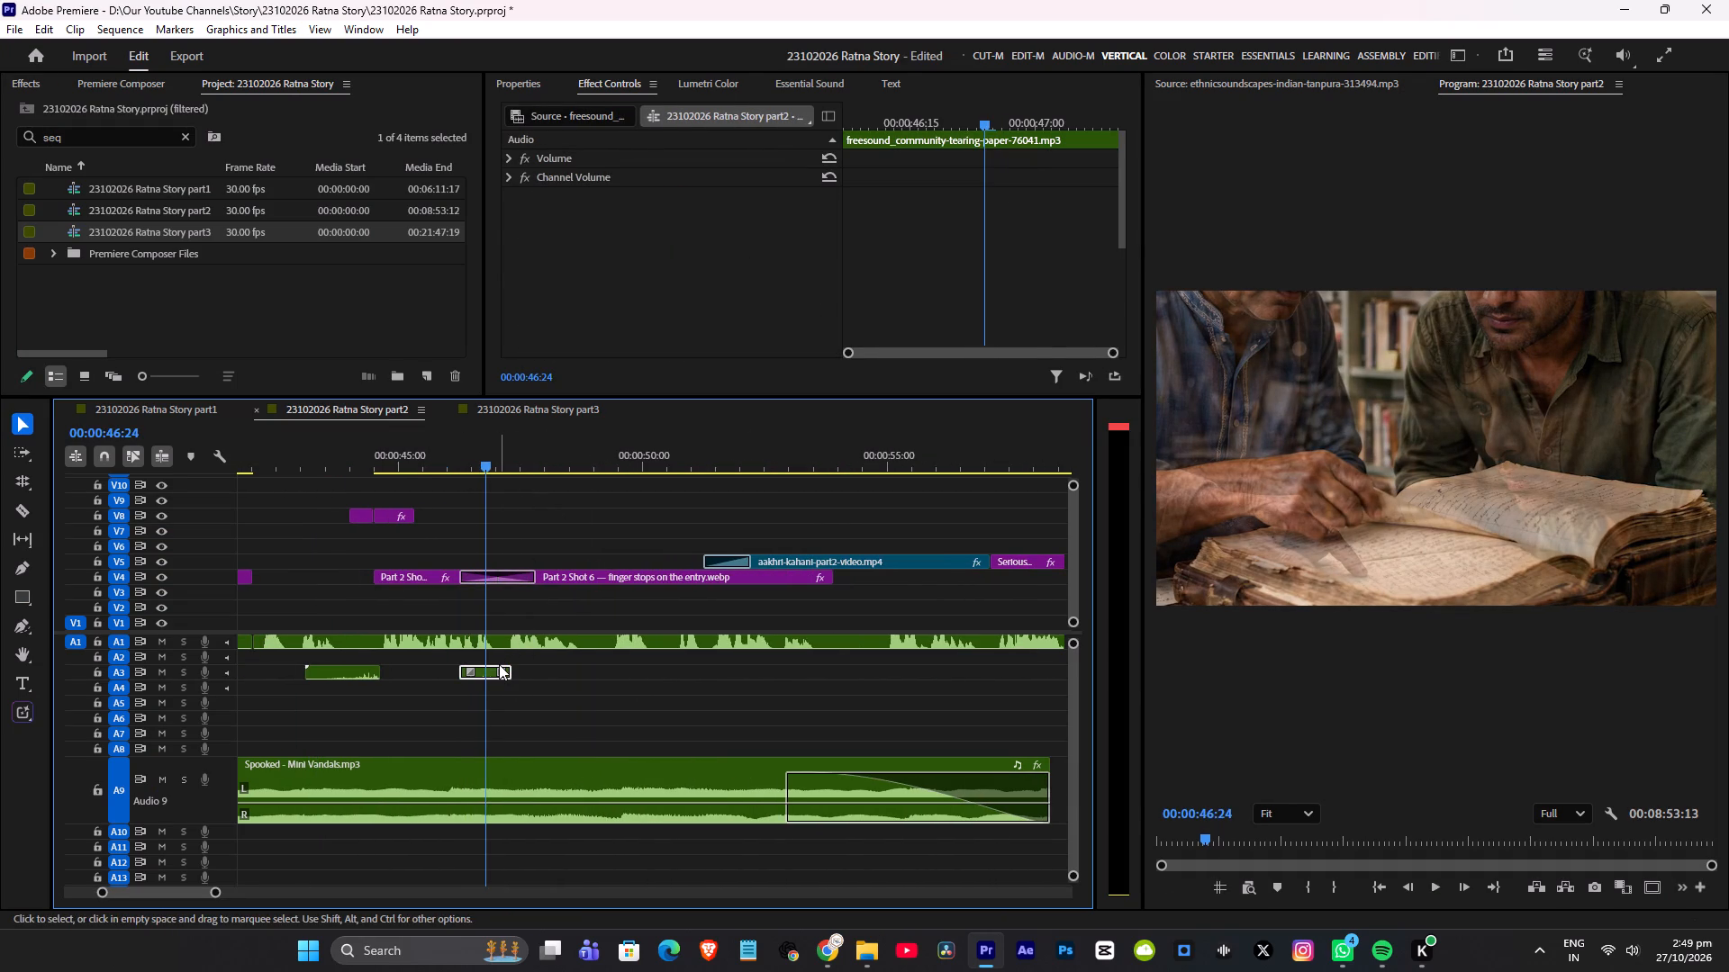
pyautogui.hotkey('ctrl', 's')
# Review part2 full screen from about 00:00:46 through the manager-breaks-the-news shot.
pyautogui.click(448, 445)
pyautogui.hotkey('ctrl', '`')
pyautogui.press('space')
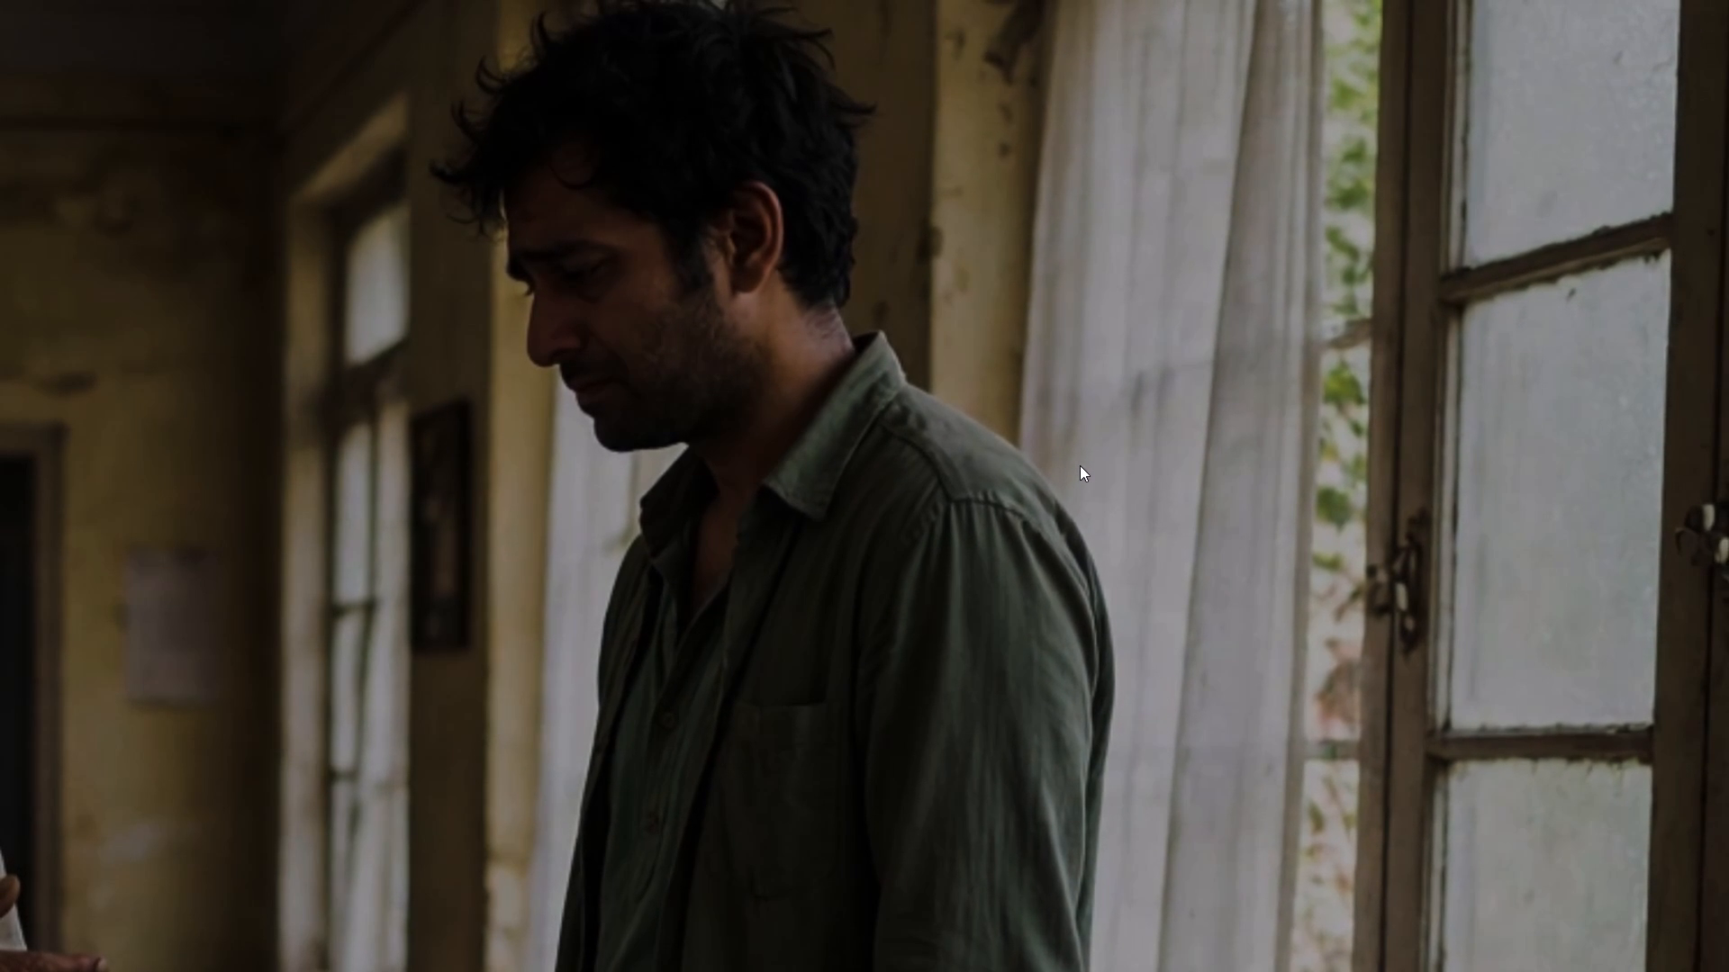
pyautogui.hotkey('ctrl', '`')
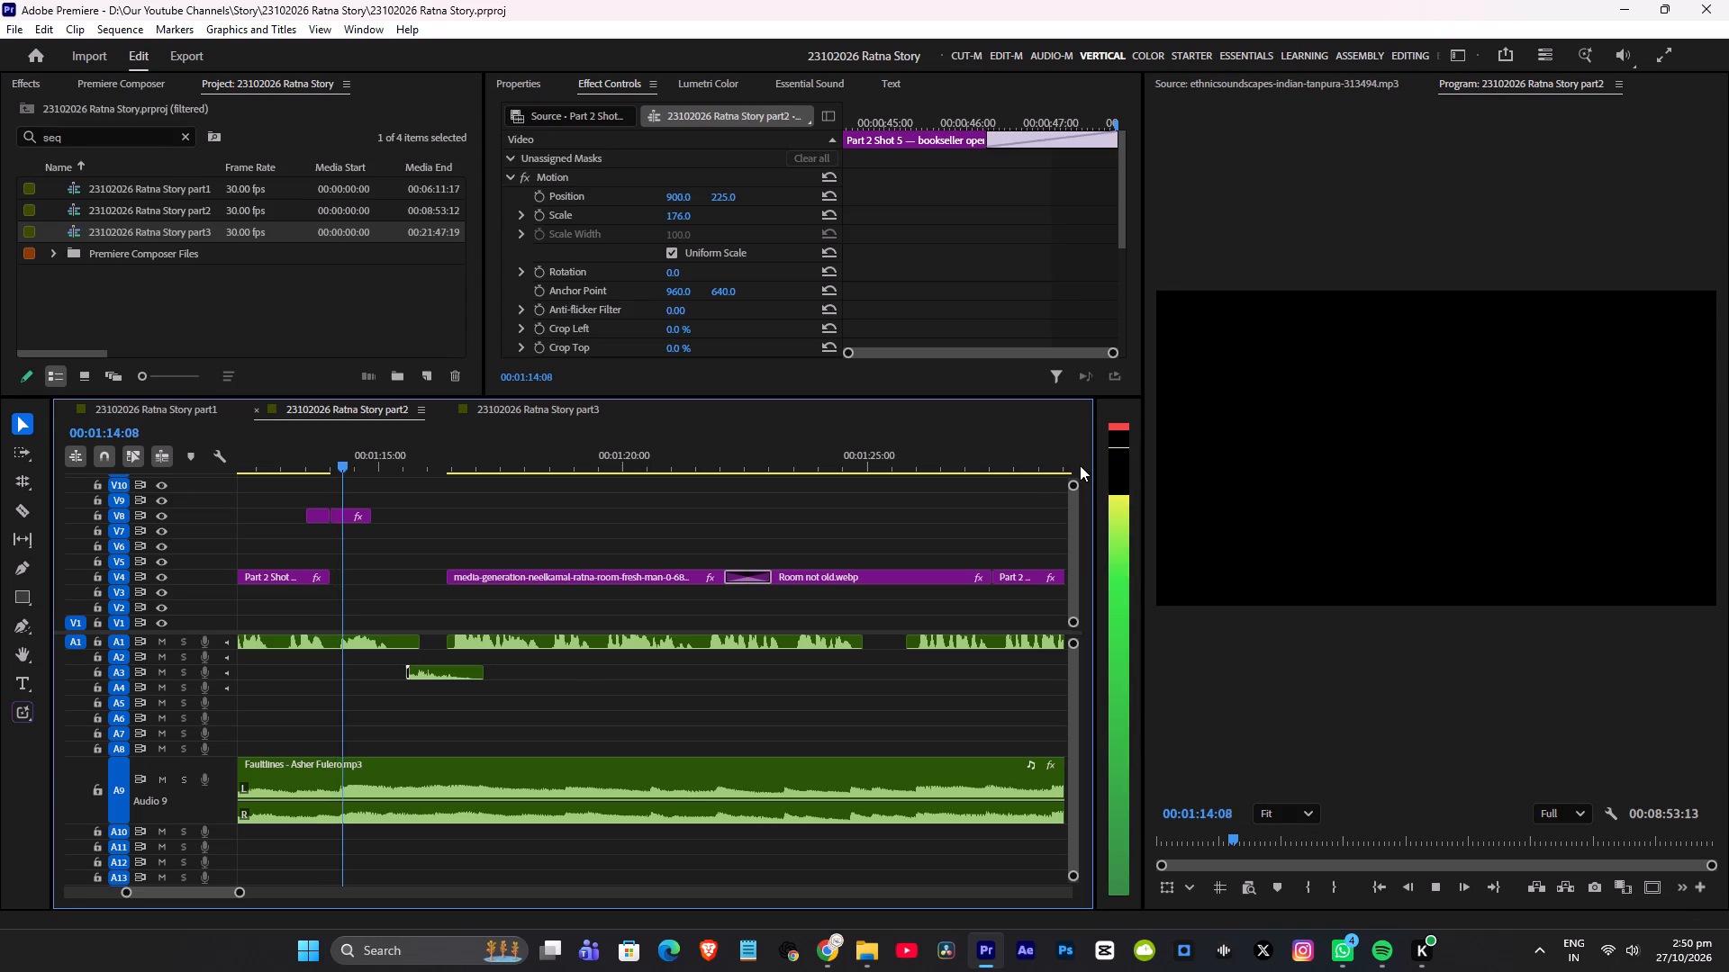
pyautogui.press('space')
# Replay the part2 section around Serious topic talk.webp and the start of Faultlines, near 00:01:06, to check picture and sound.
pyautogui.scroll(15, 489, 575)
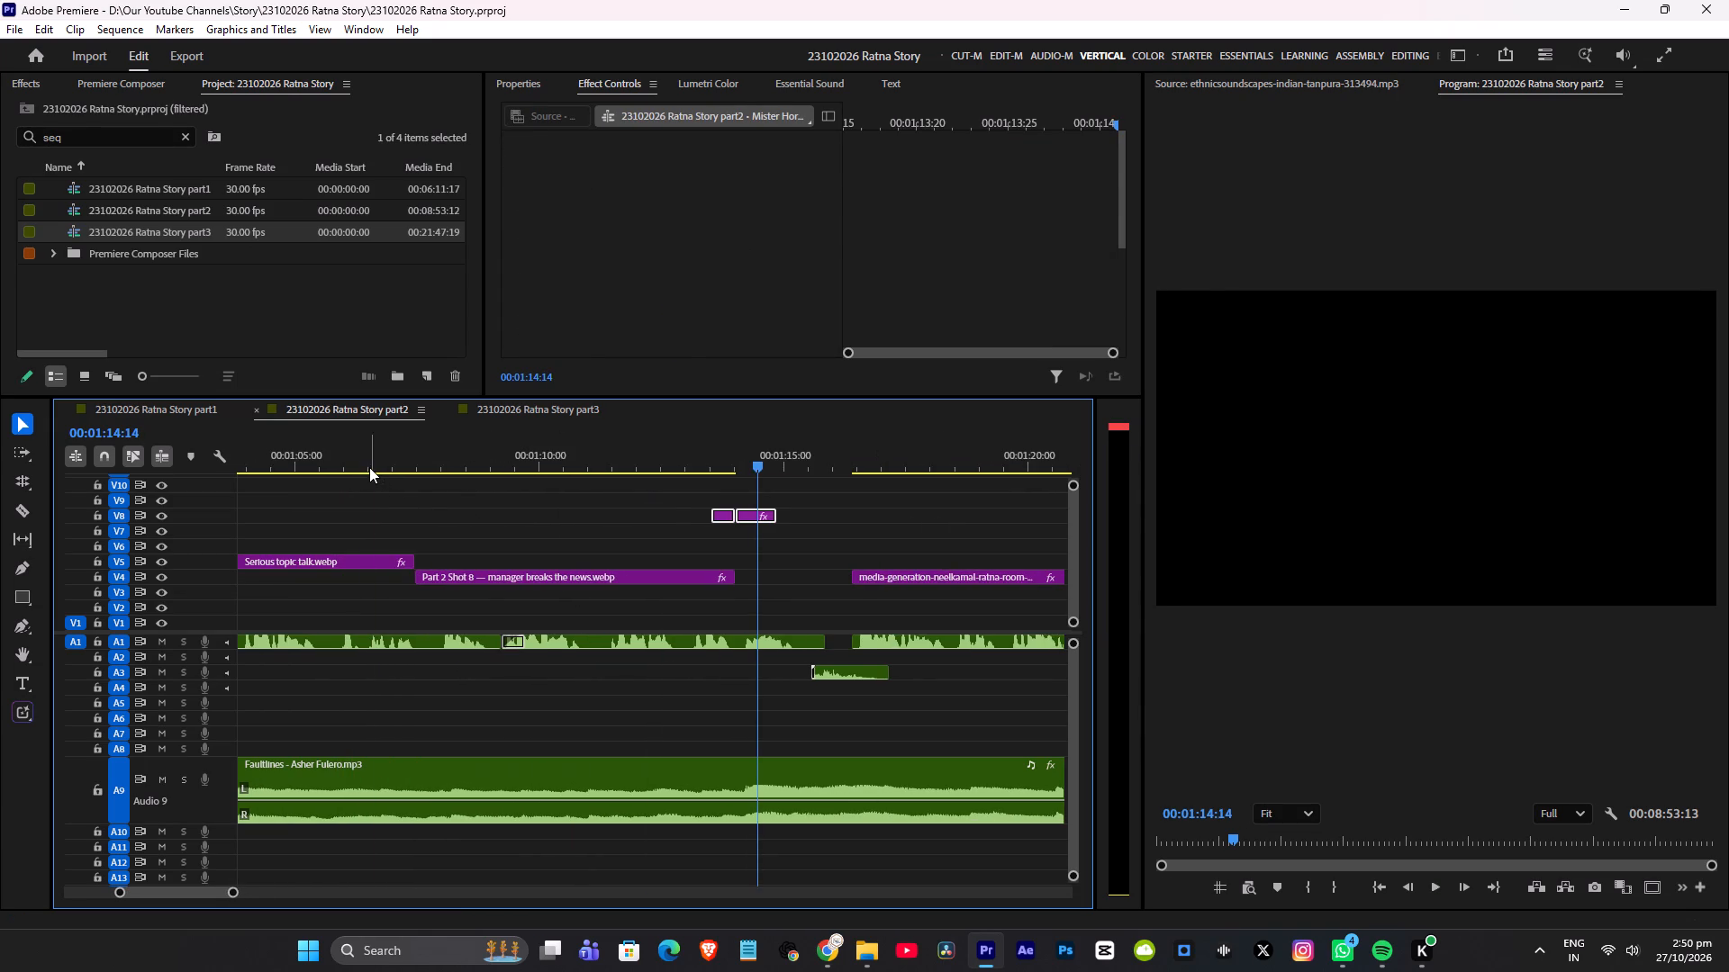
pyautogui.click(369, 467)
pyautogui.press('space')
pyautogui.scroll(6, 465, 499)
pyautogui.keyDown('alt'); pyautogui.scroll(3, 590, 507); pyautogui.keyUp('alt')
pyautogui.press('space')
pyautogui.click(459, 458)
pyautogui.press('space')
pyautogui.press('space')
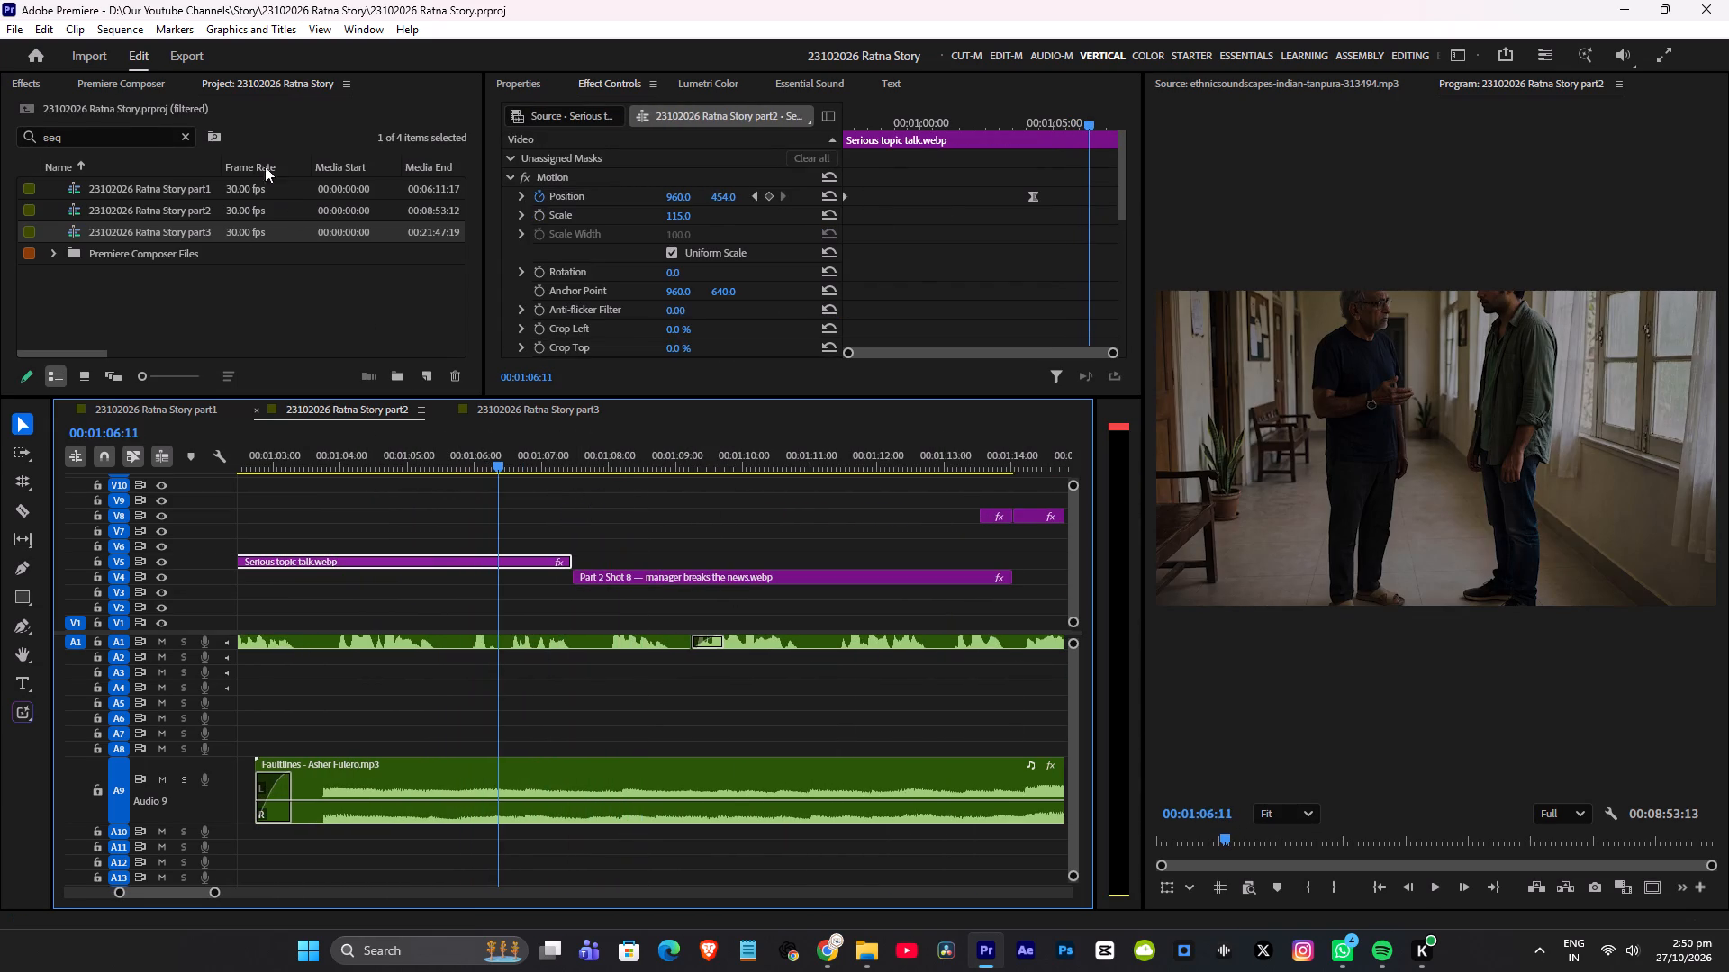
# Add the Starter Pack's Fade to Black transition on V9 over the cut from Serious topic talk.webp to the manager-breaks-the-news shot, and save the project.
pyautogui.click(118, 85)
pyautogui.moveTo(393, 288); pyautogui.dragTo(445, 298)
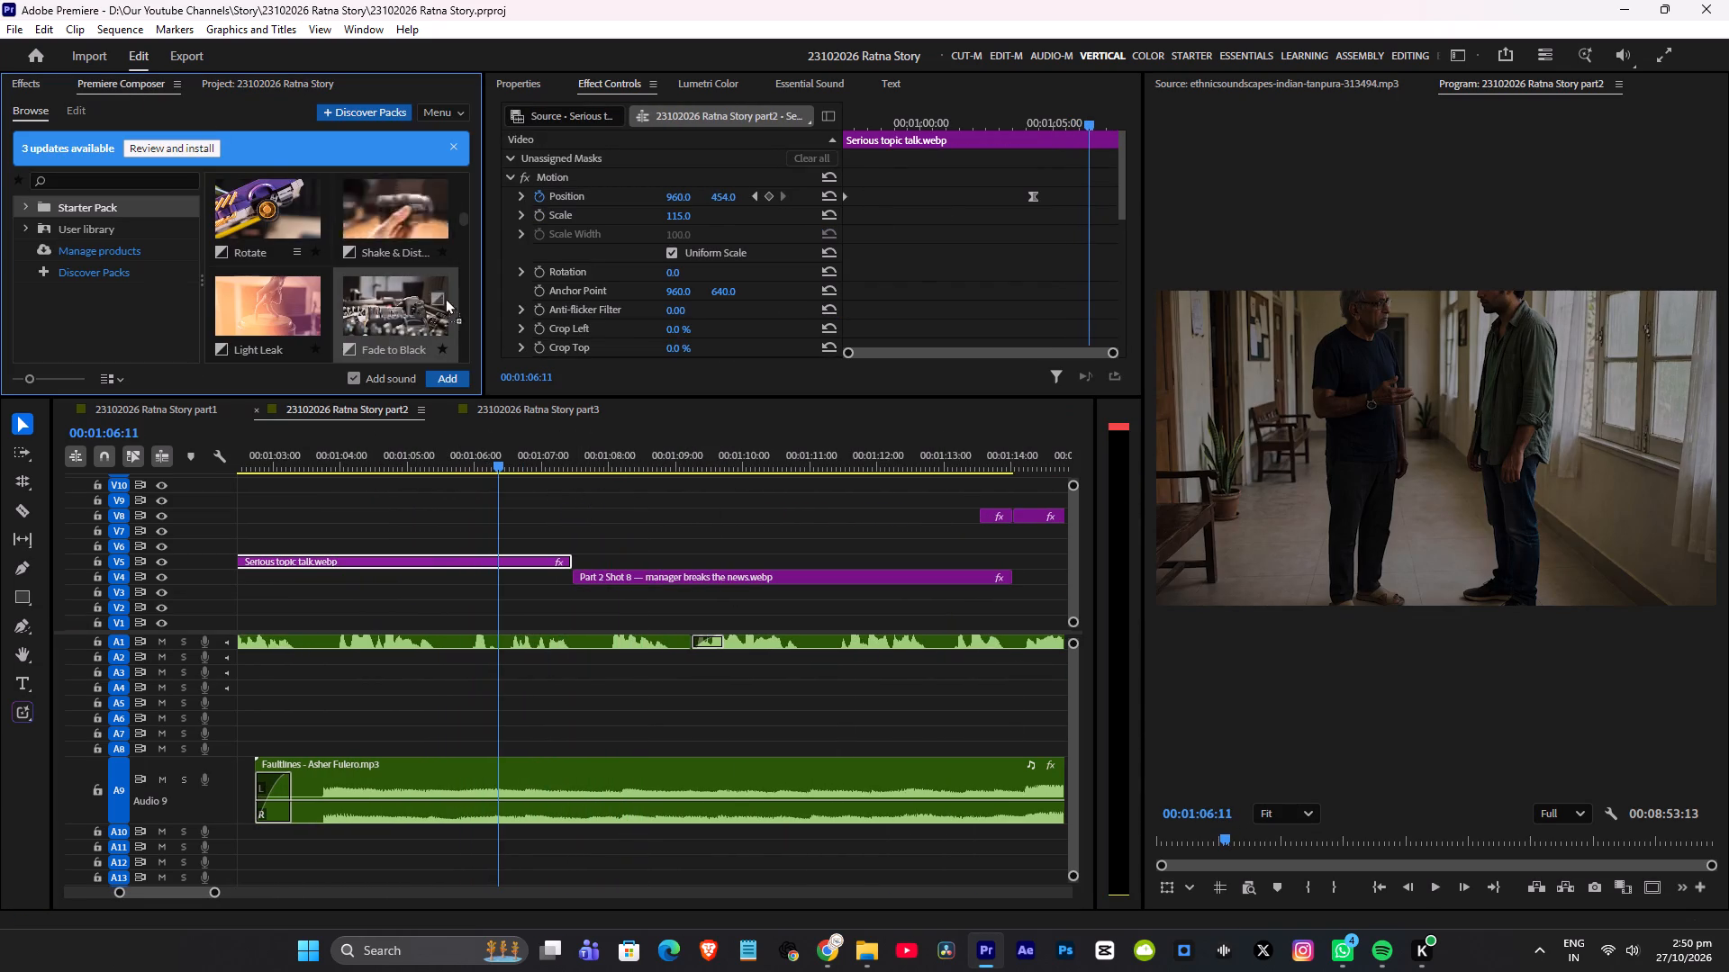
pyautogui.moveTo(445, 298); pyautogui.dragTo(575, 506)
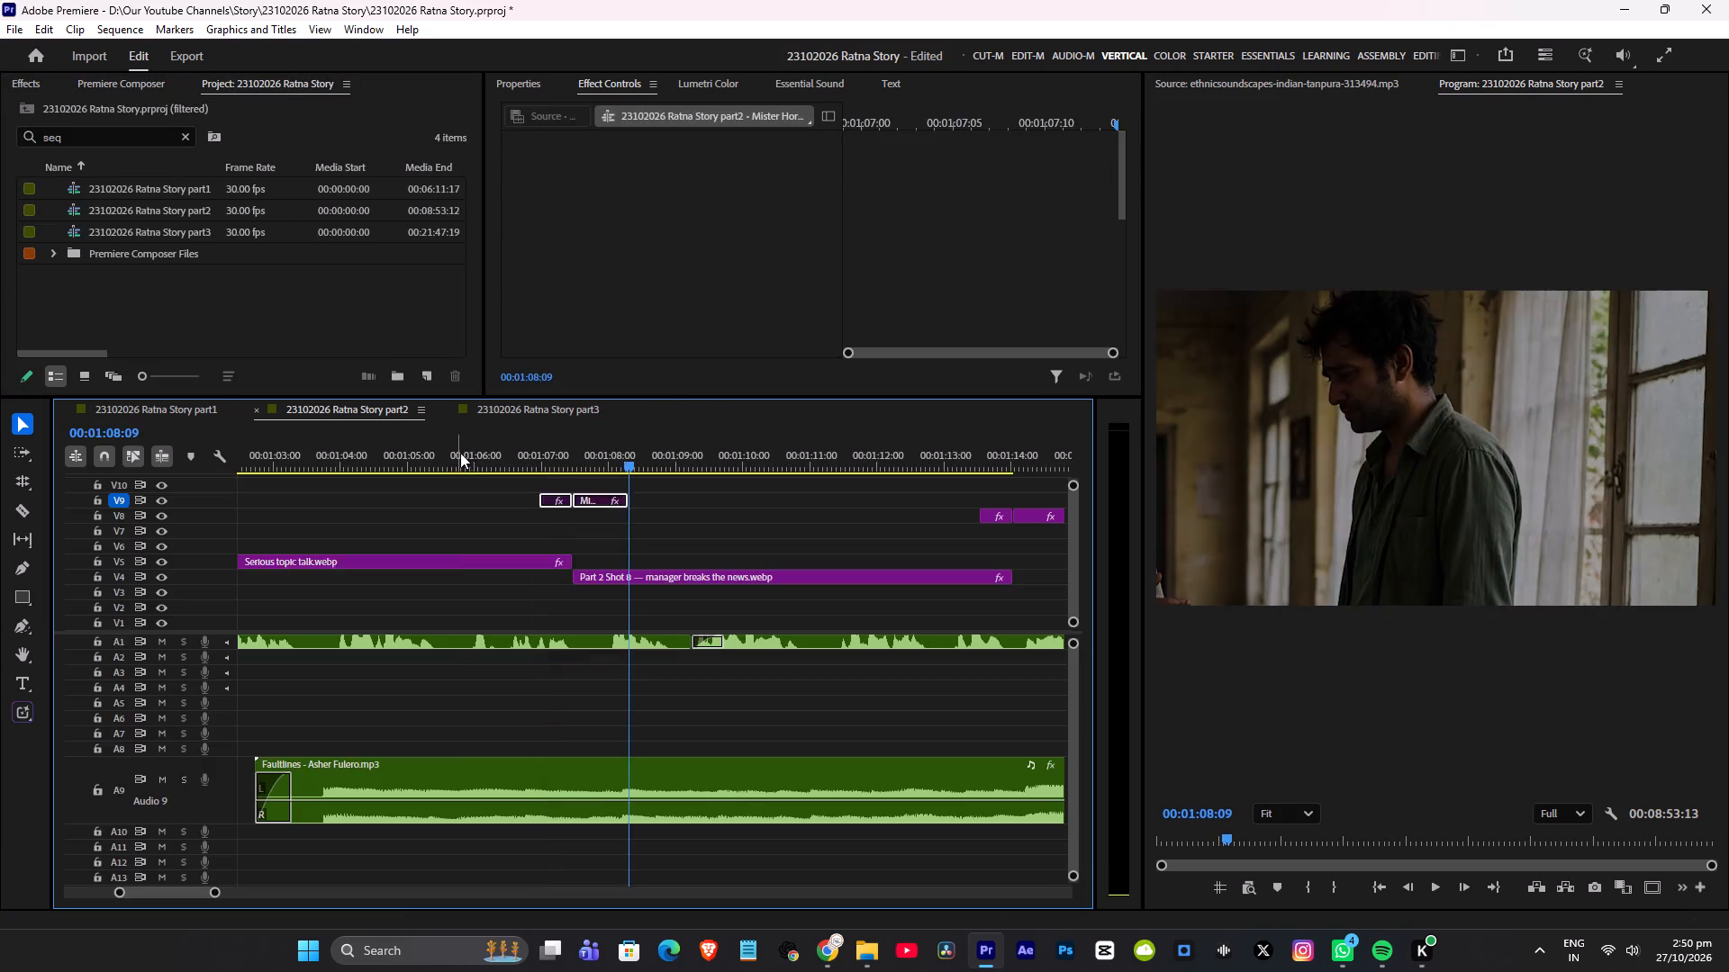
pyautogui.click(460, 452)
pyautogui.press('space')
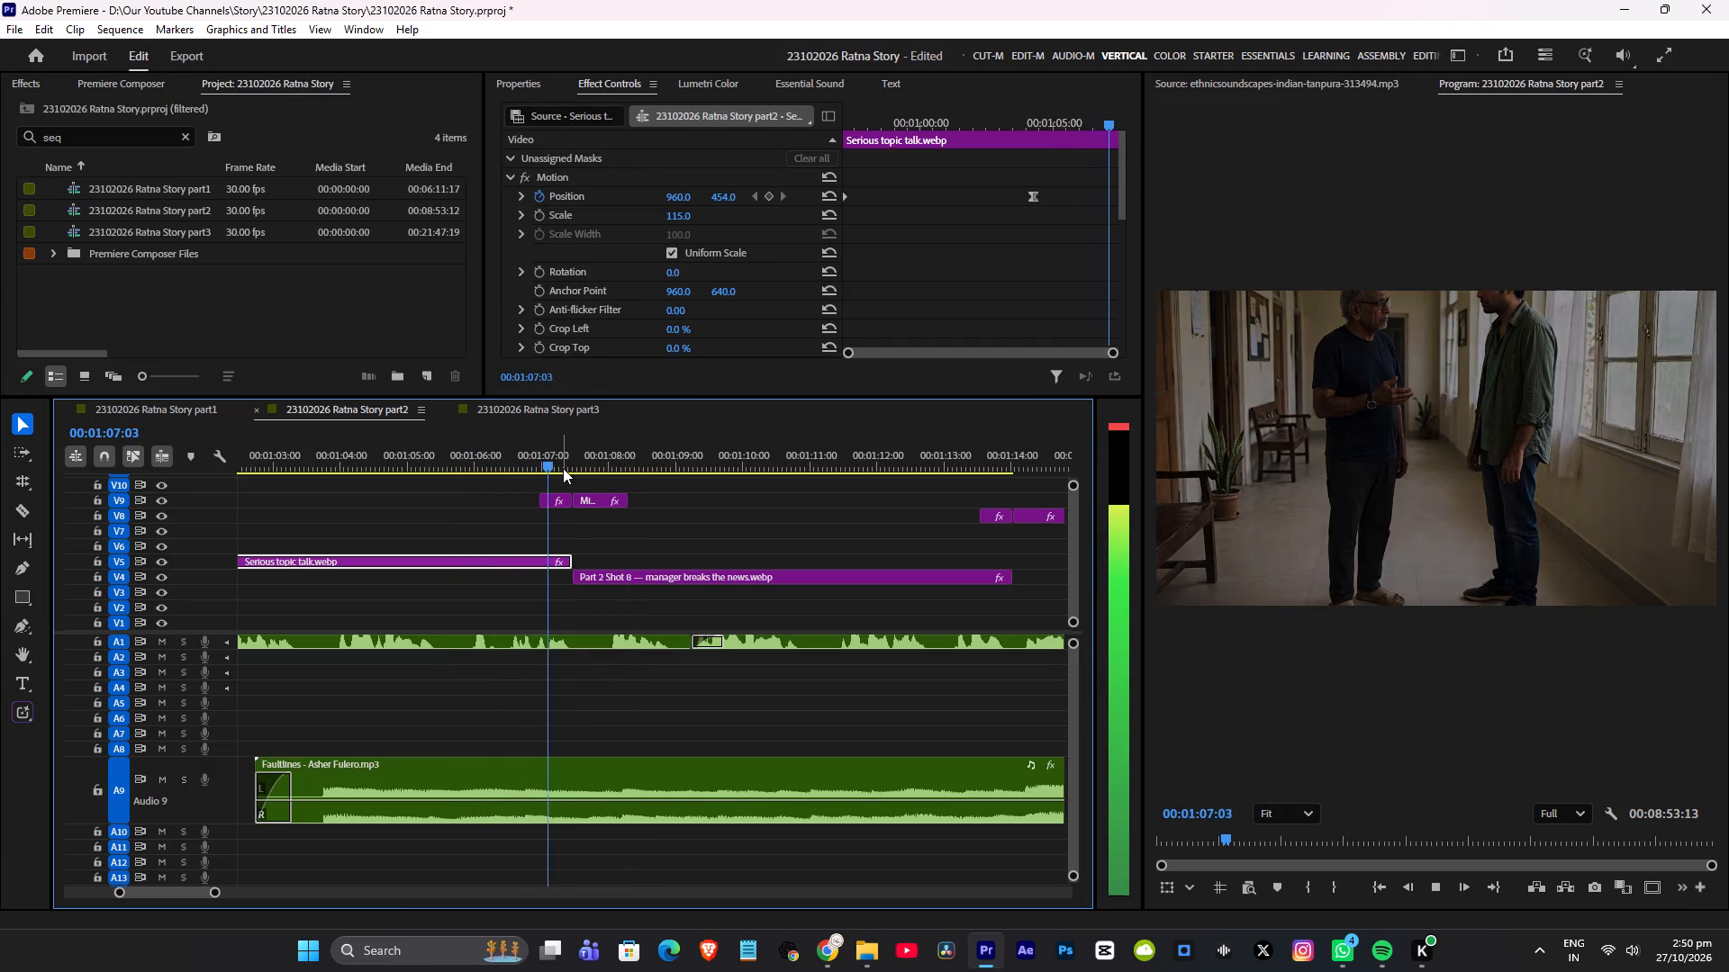
pyautogui.press('space')
pyautogui.click(352, 468)
pyautogui.scroll(6, 444, 482)
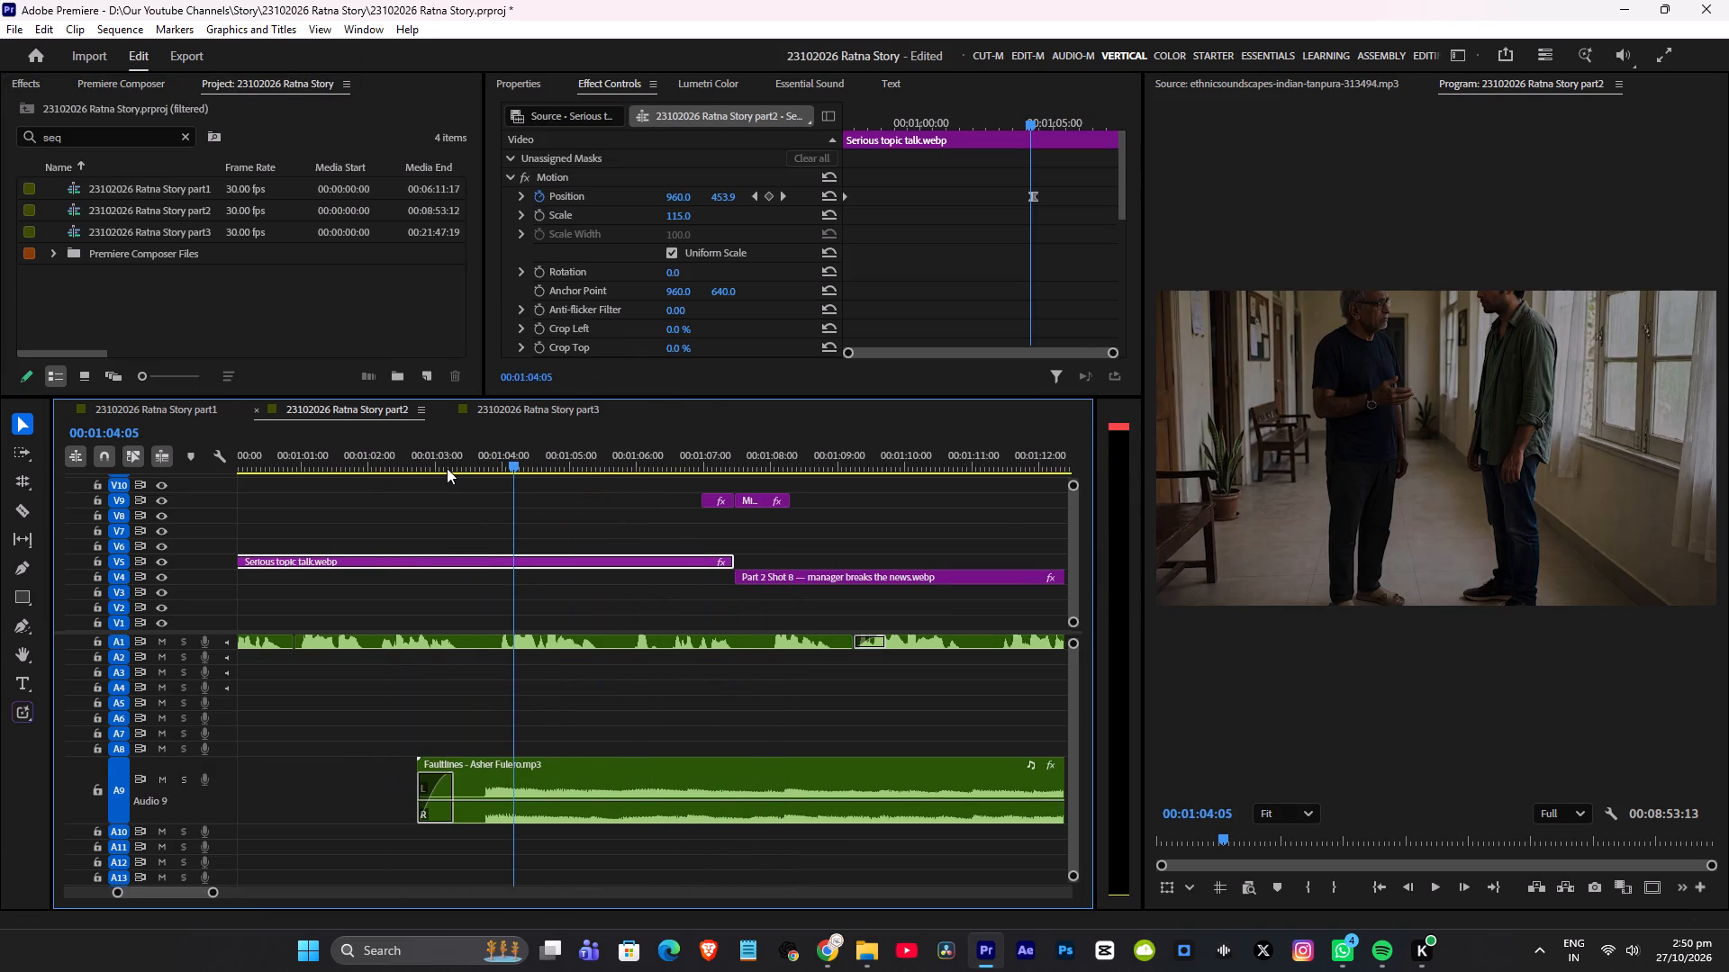
pyautogui.hotkey('ctrl', 's')
# Review part2 full screen from about 00:01:04 through the new fade to the dried-flower shot.
pyautogui.hotkey('ctrl', '`')
pyautogui.press('space')
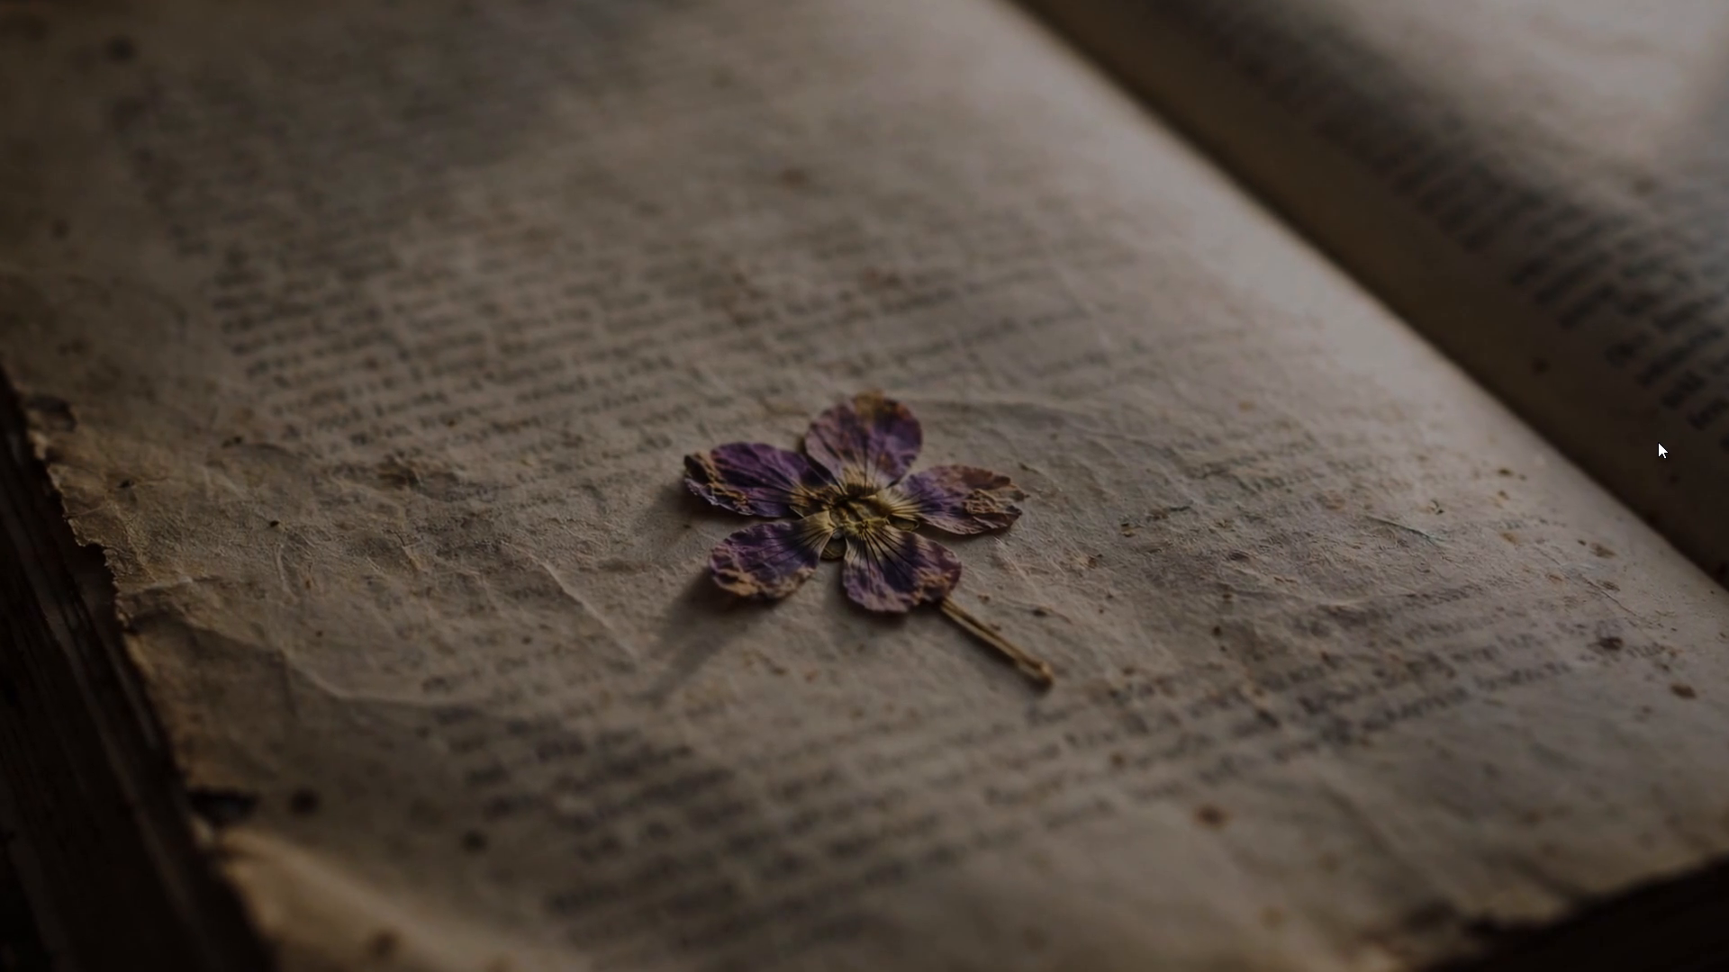
pyautogui.hotkey('ctrl', '`')
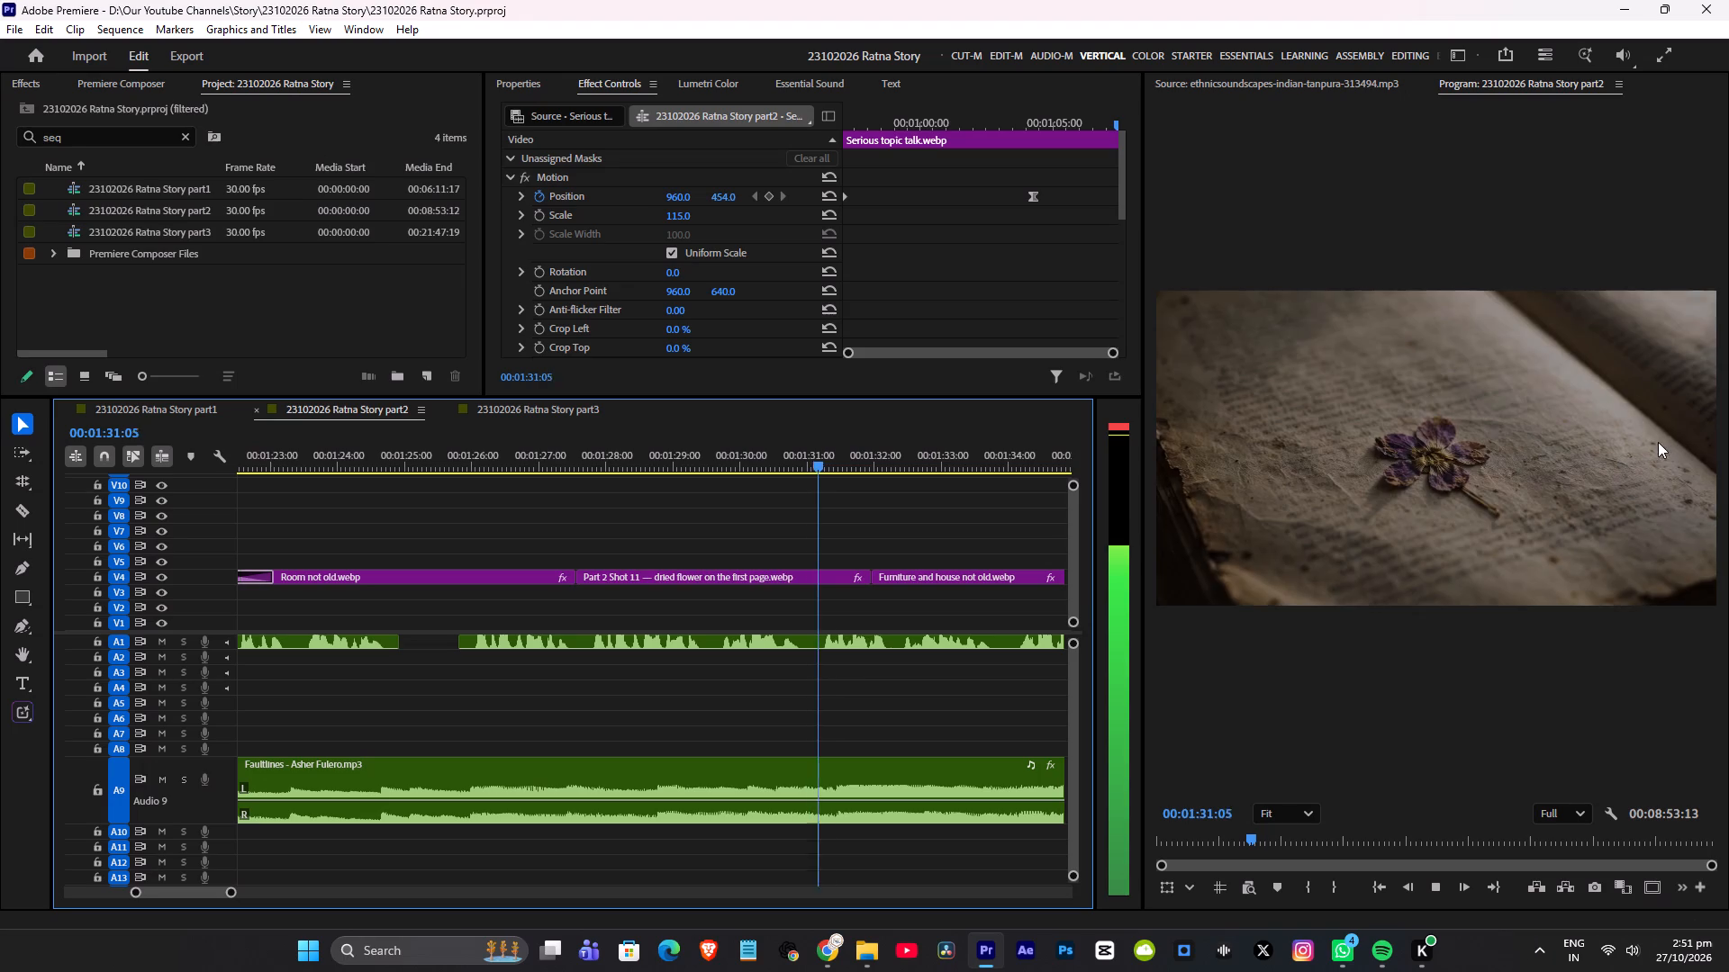
pyautogui.press('space')
# Replay part2 full screen from about 00:01:25 to check the change from Room not old.webp to the dried-flower shot.
pyautogui.click(493, 445)
pyautogui.hotkey('ctrl', 's')
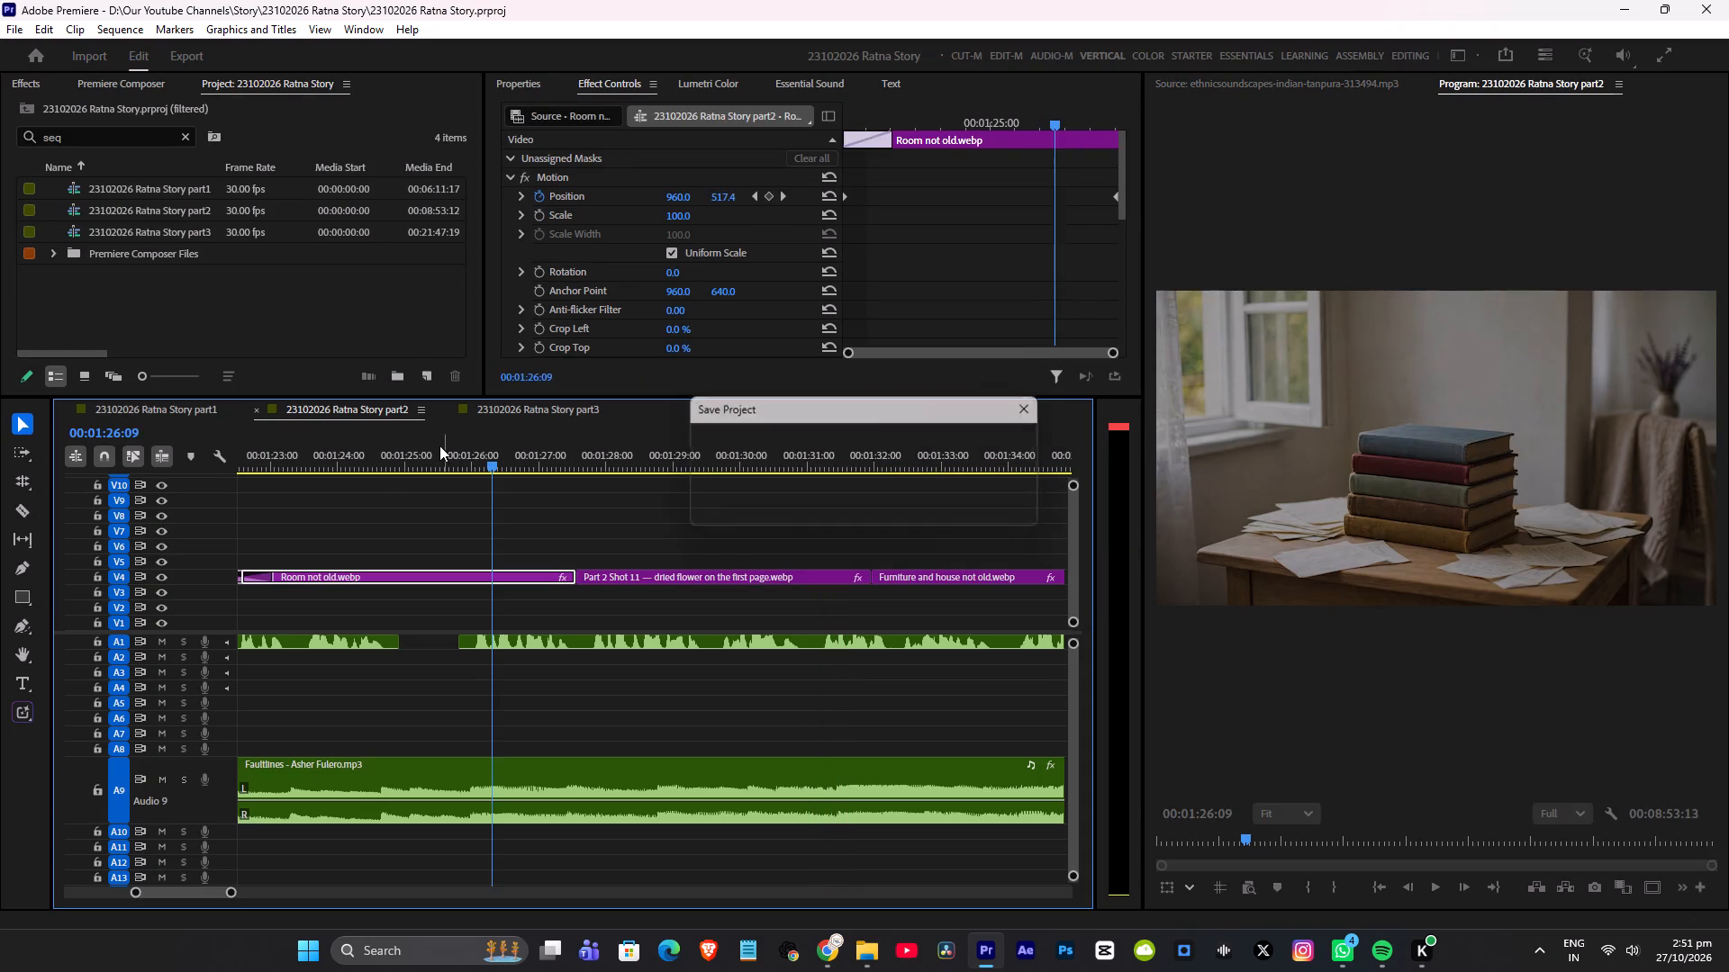
pyautogui.click(436, 444)
pyautogui.hotkey('ctrl', '`')
pyautogui.press('space')
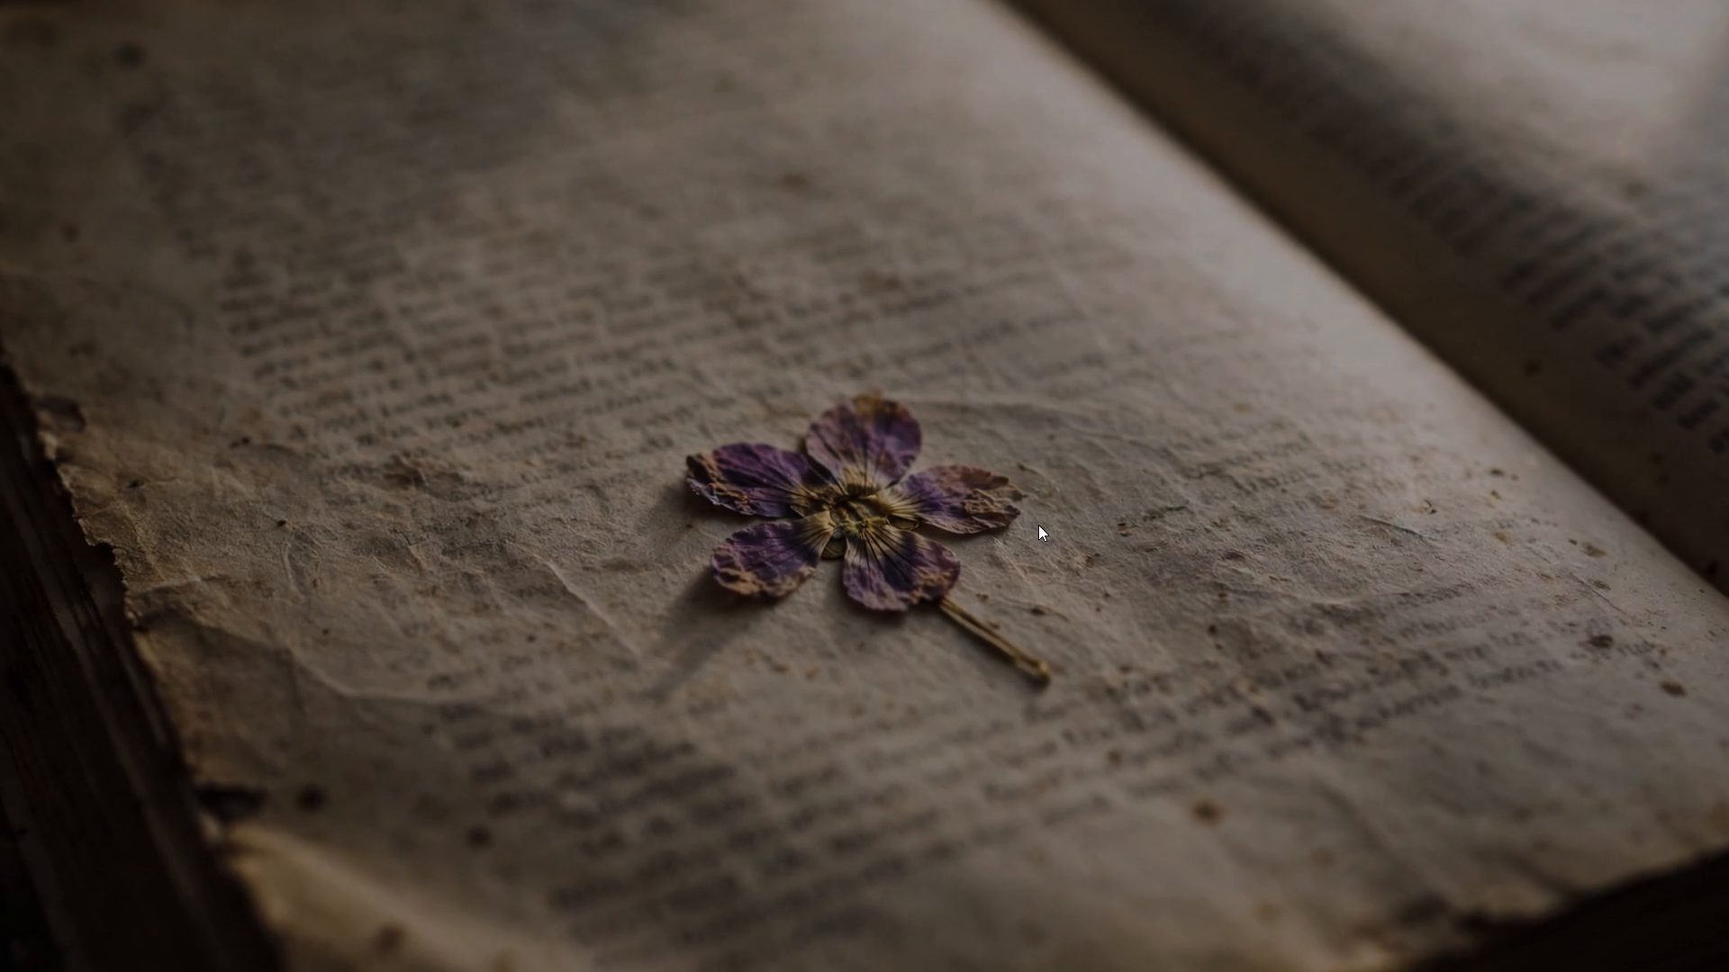
pyautogui.press('space')
pyautogui.hotkey('ctrl', '`')
pyautogui.keyDown('ctrl'); pyautogui.click(447, 443); pyautogui.keyUp('ctrl')
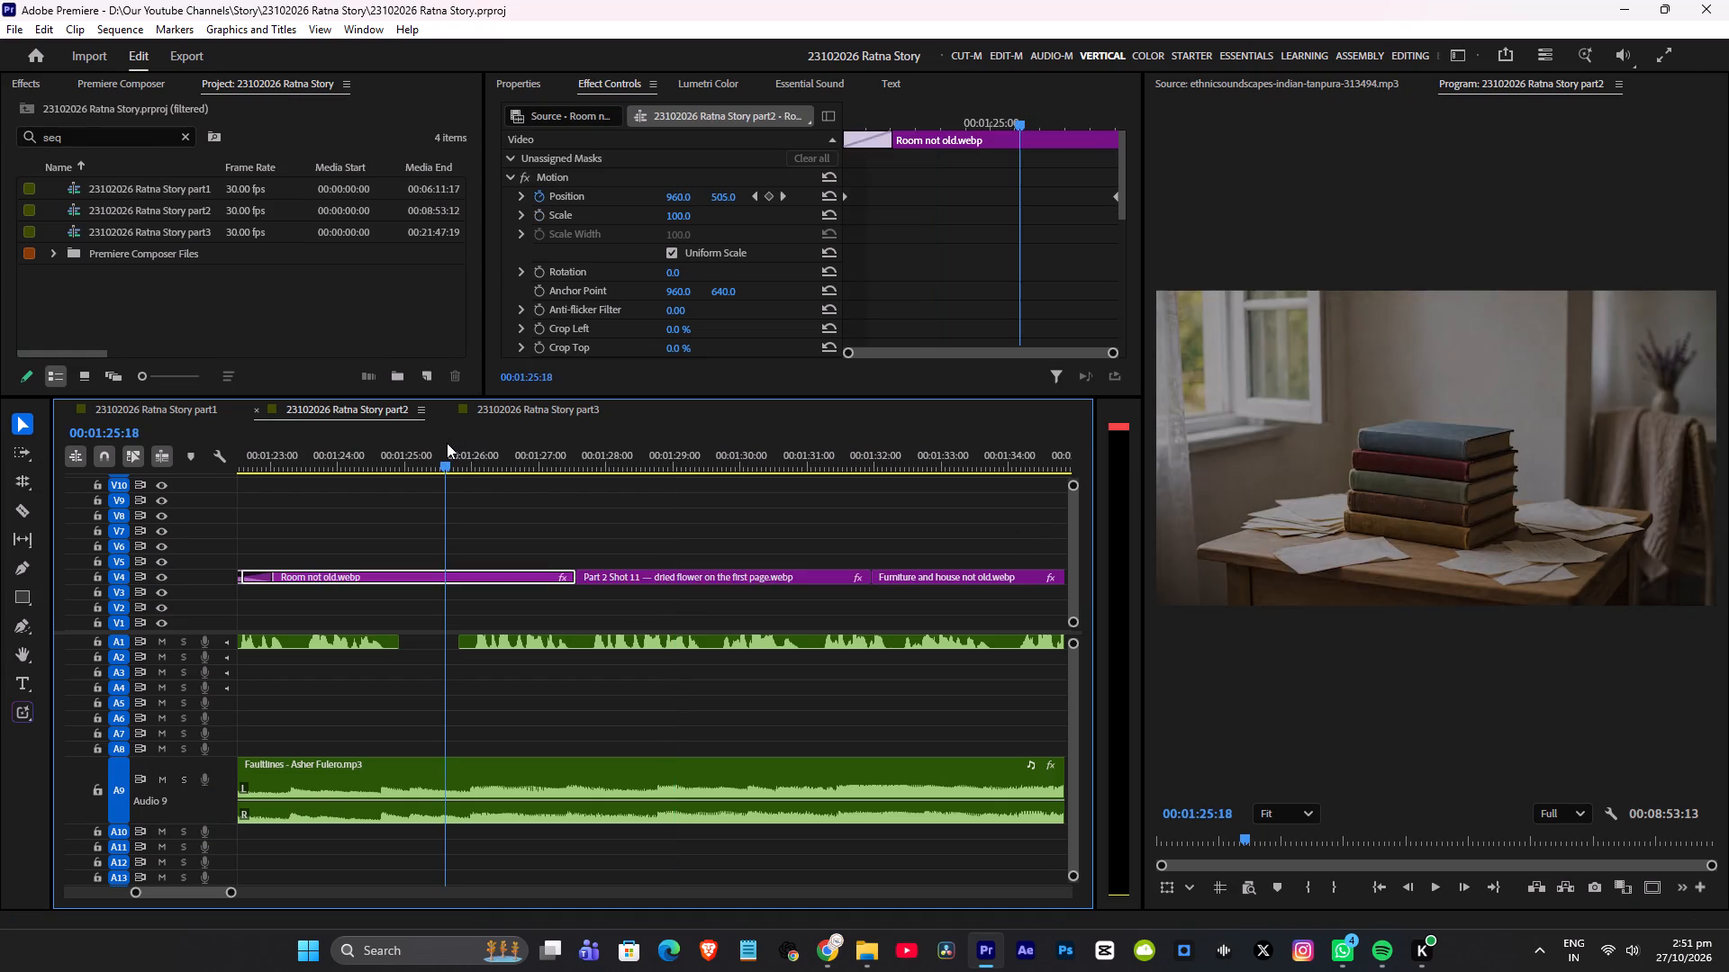
pyautogui.hotkey('ctrl', '`')
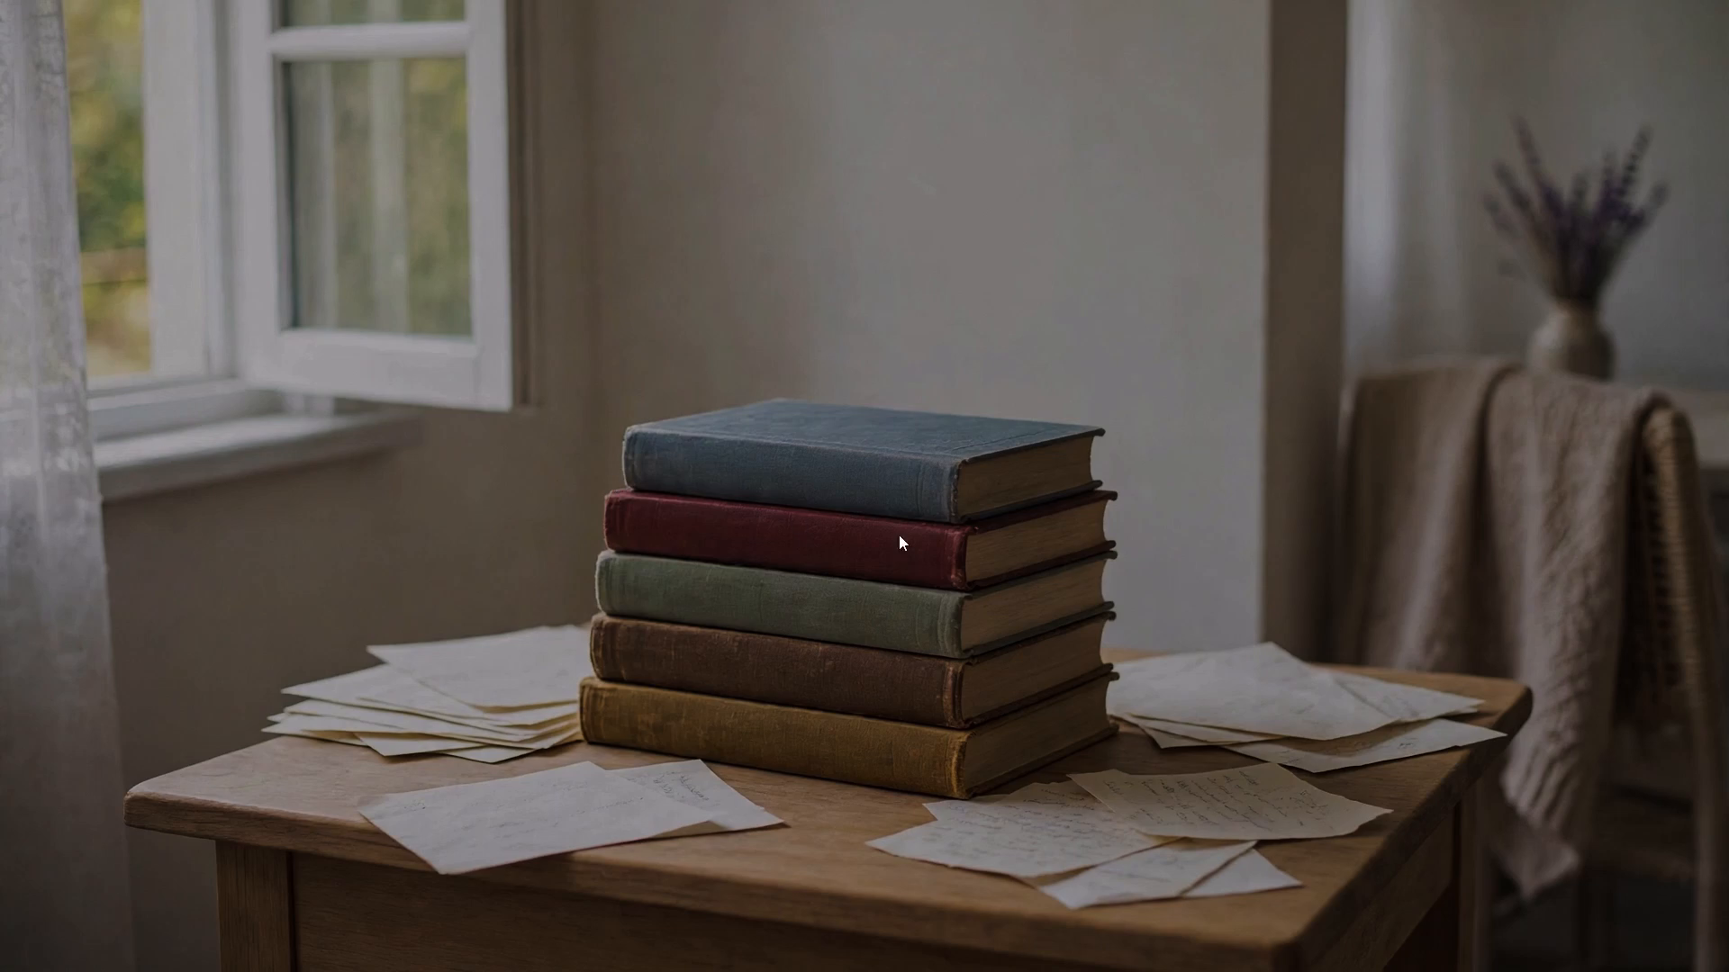
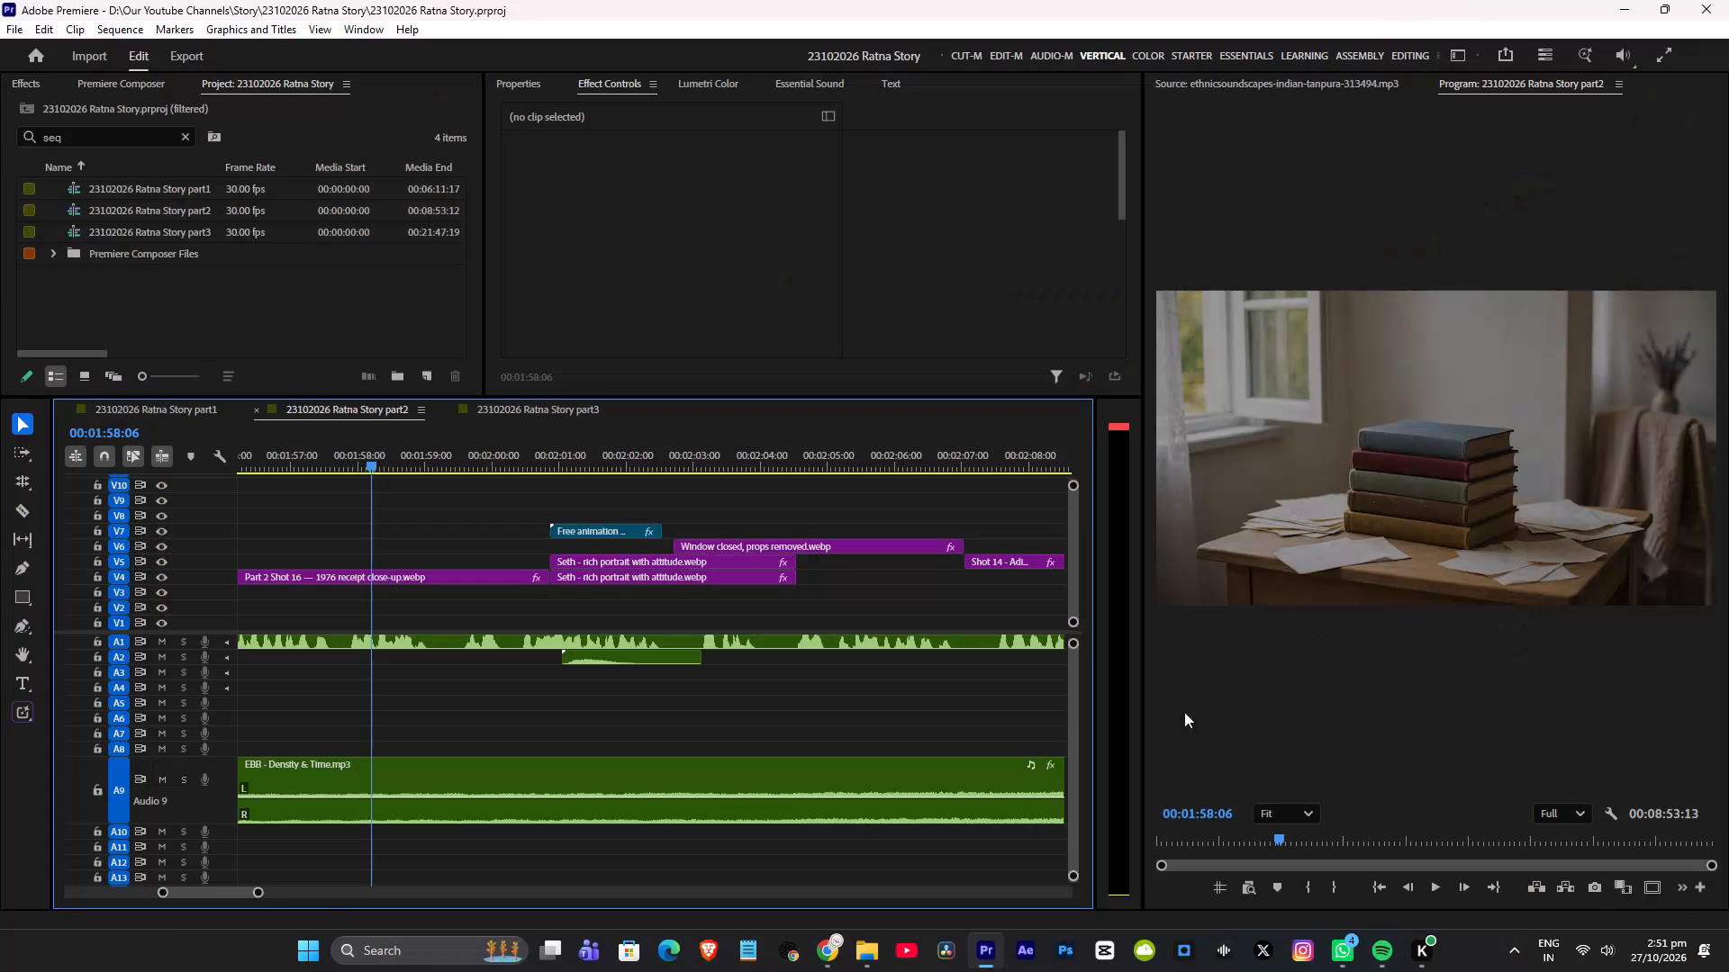
# Switch to File Explorer, open the Whoosh folder under Sound Effects, and play cinematic-flashback-transition-463199.mp3.
pyautogui.scroll(-5, 548, 683)
pyautogui.scroll(9, 554, 680)
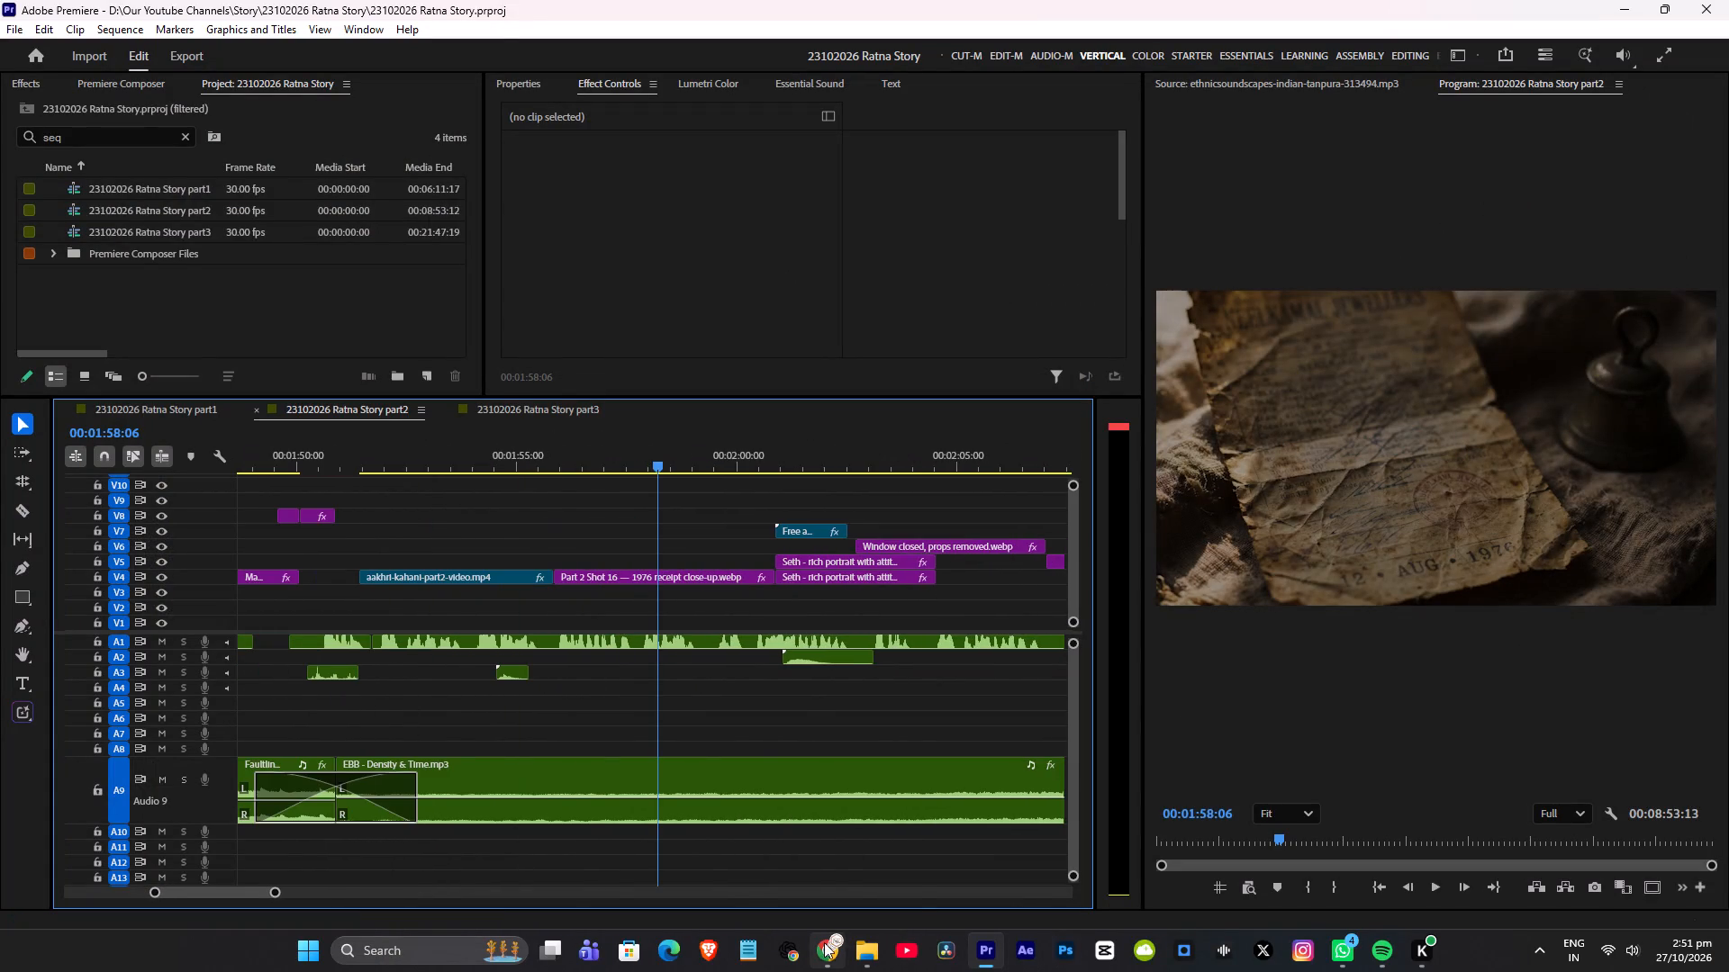
pyautogui.click(864, 947)
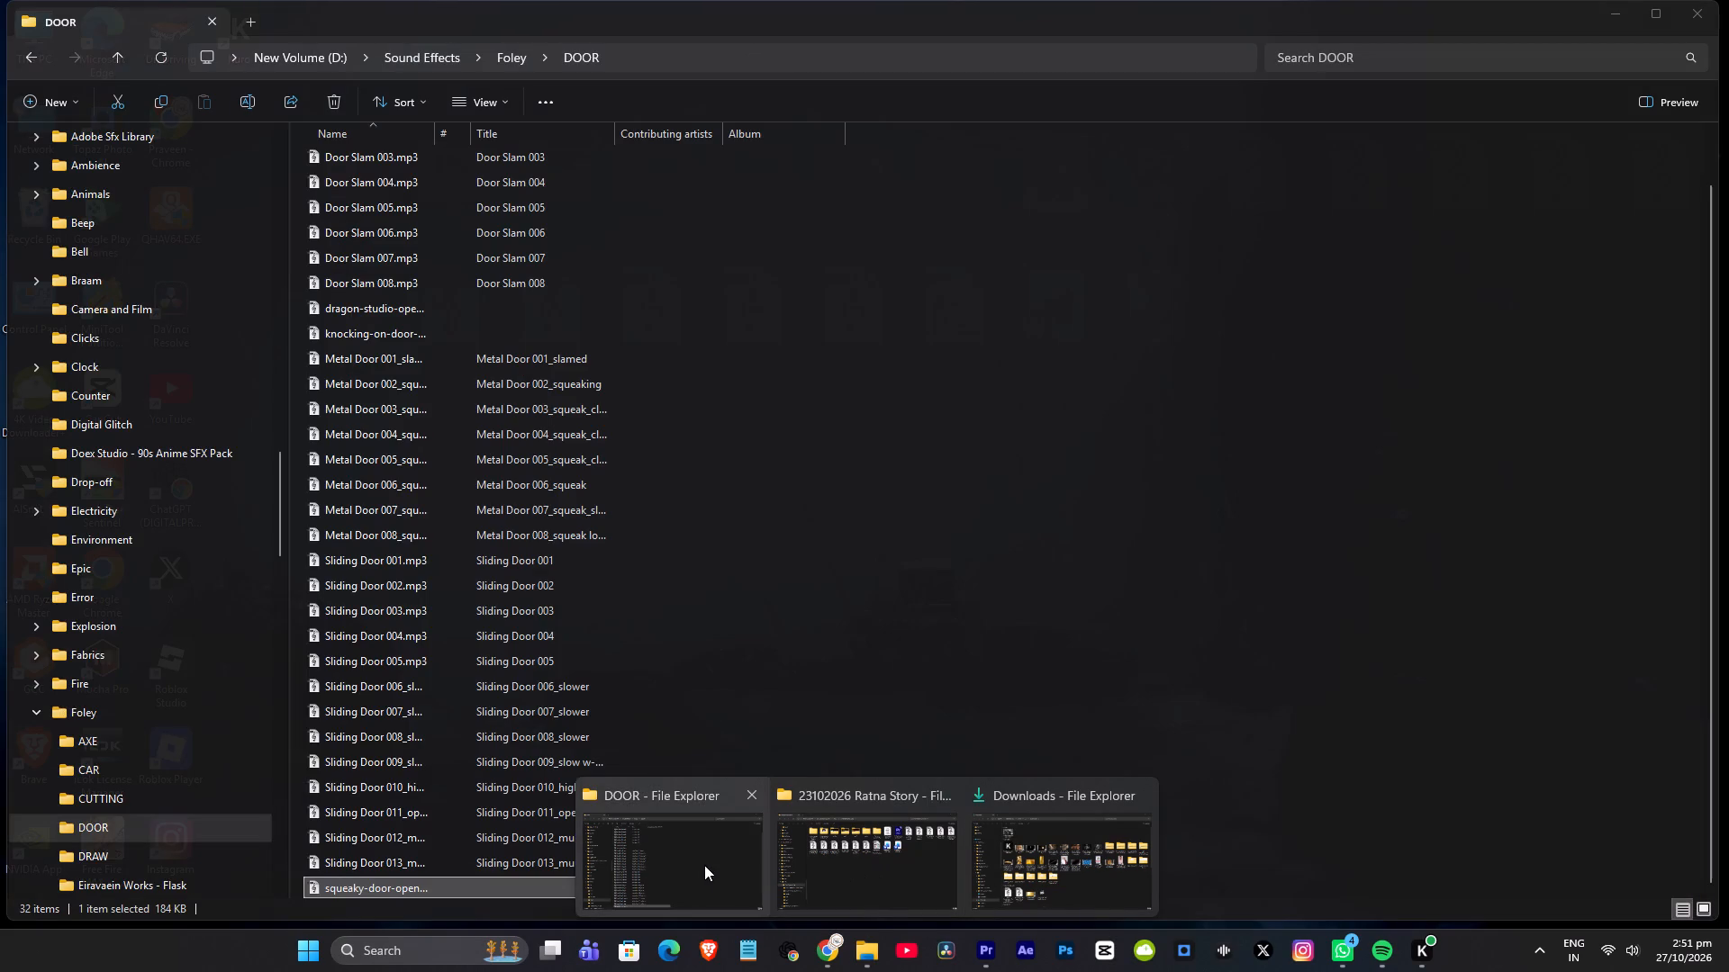
pyautogui.click(702, 865)
pyautogui.press('BackSpace')
pyautogui.press('BackSpace')
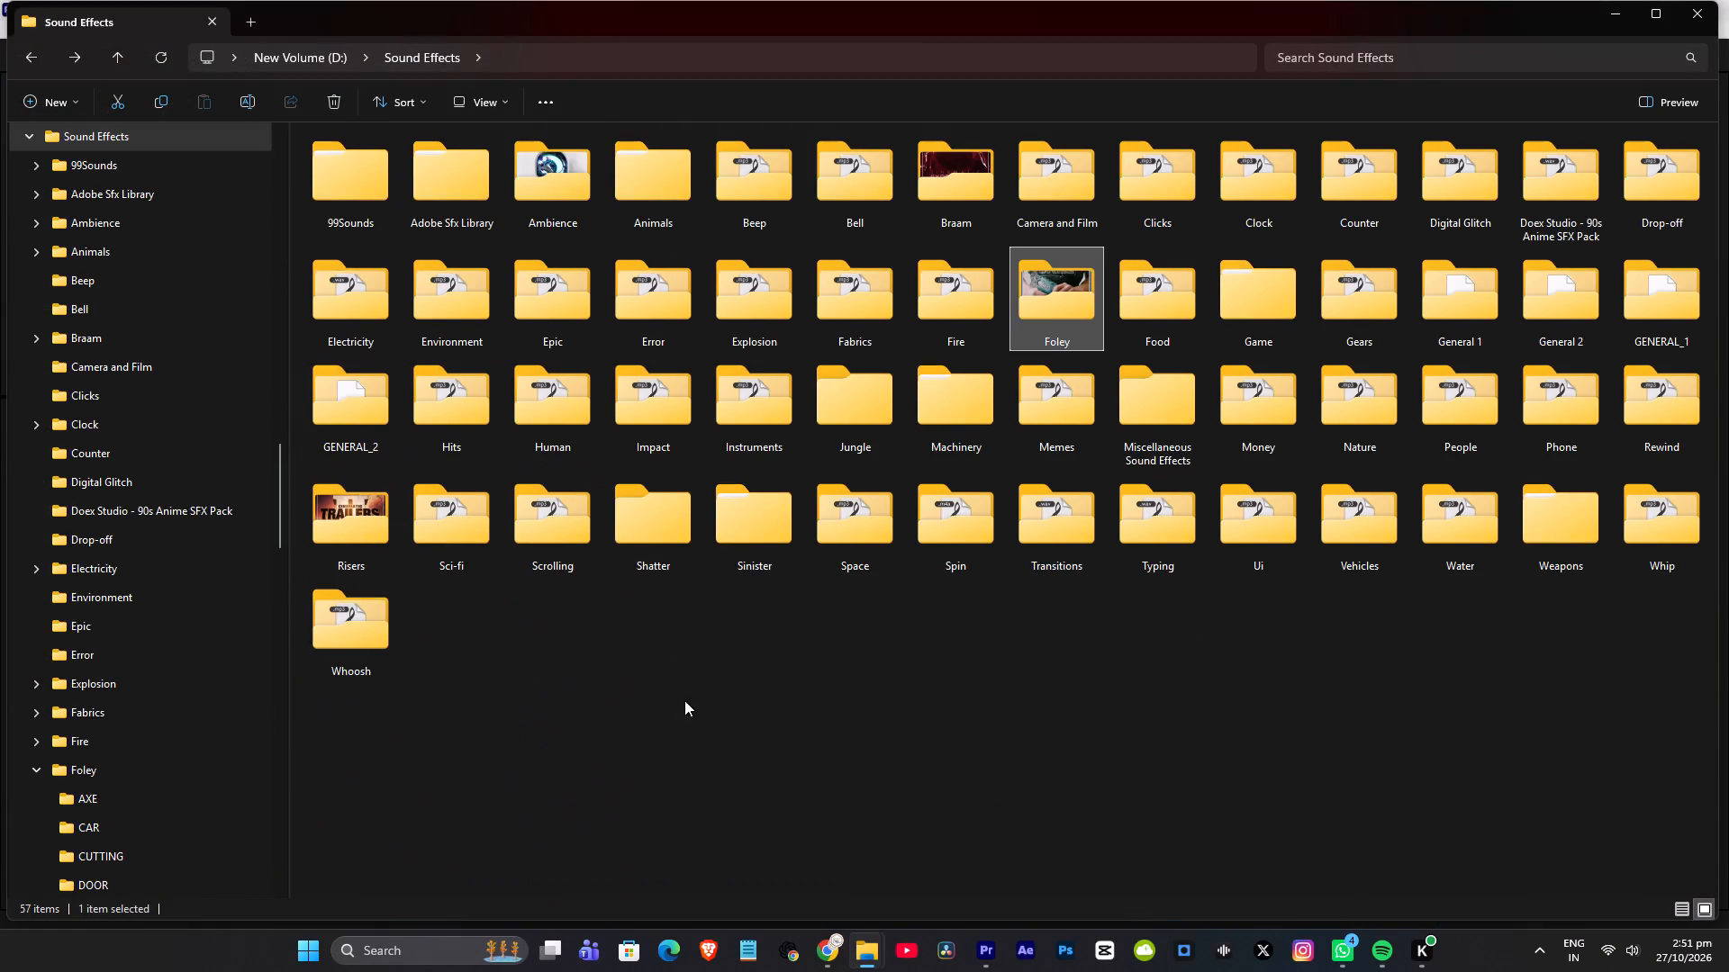
pyautogui.doubleClick(335, 625)
pyautogui.doubleClick(408, 207)
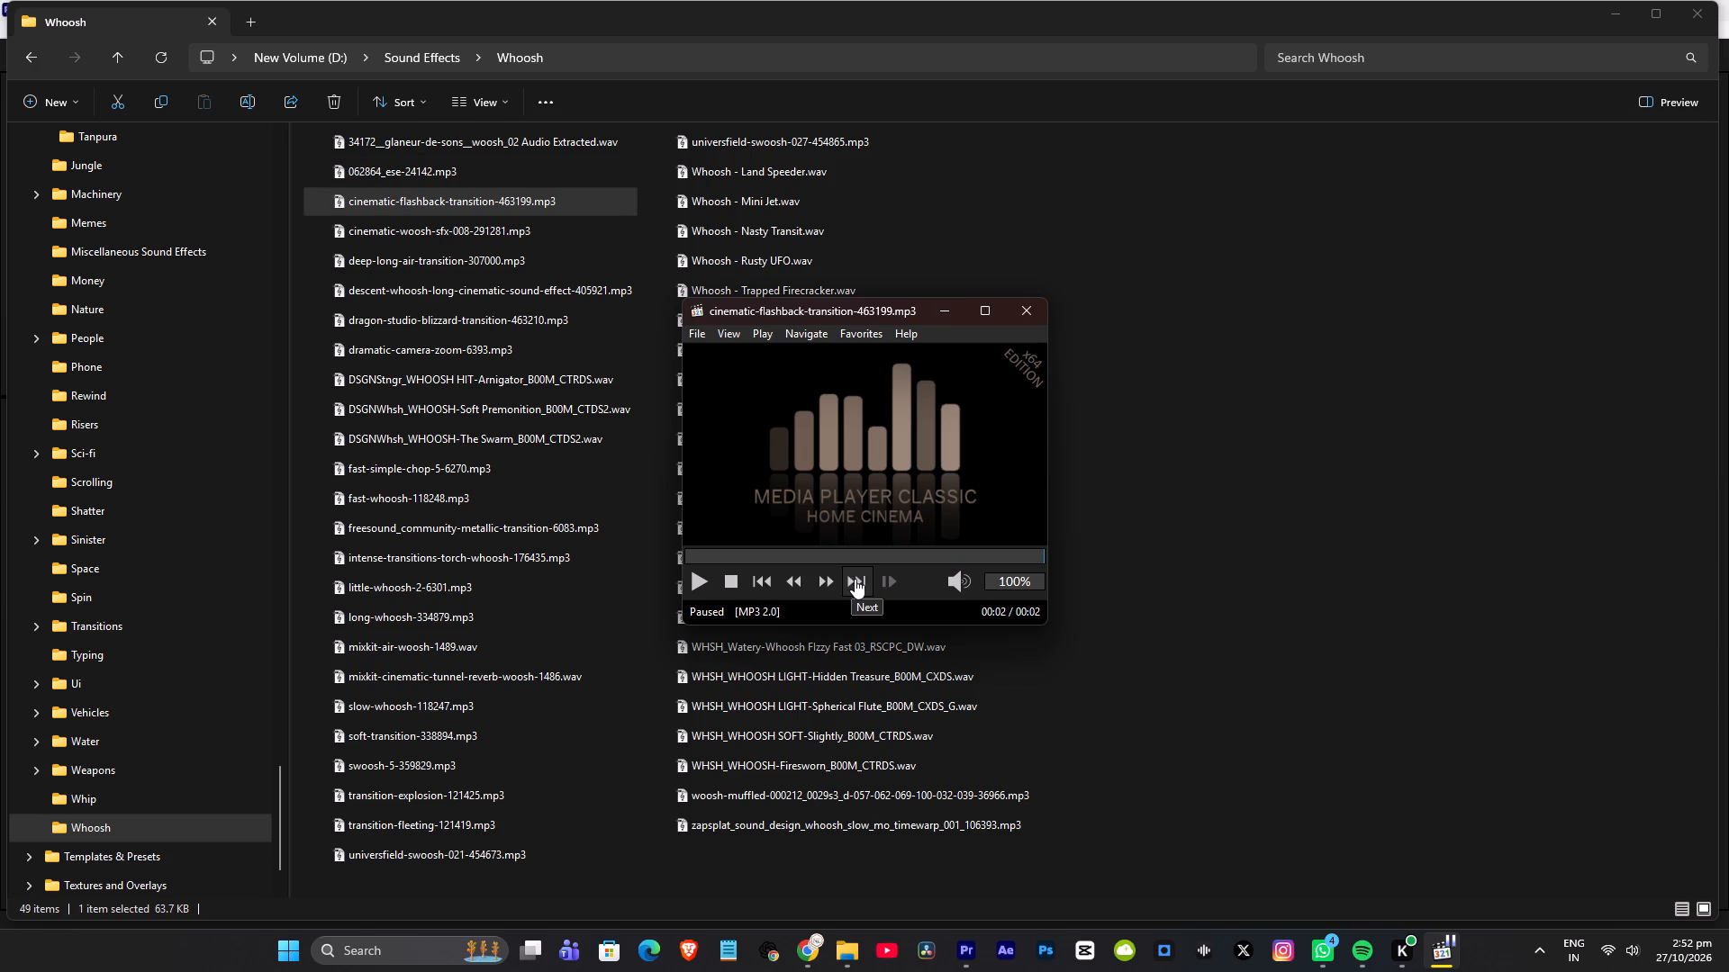
# Audition the following whoosh sounds one after another through whoosh-blow-flutter-shortwav-14678.mp3 and close the player.
pyautogui.click(855, 579)
pyautogui.click(855, 579)
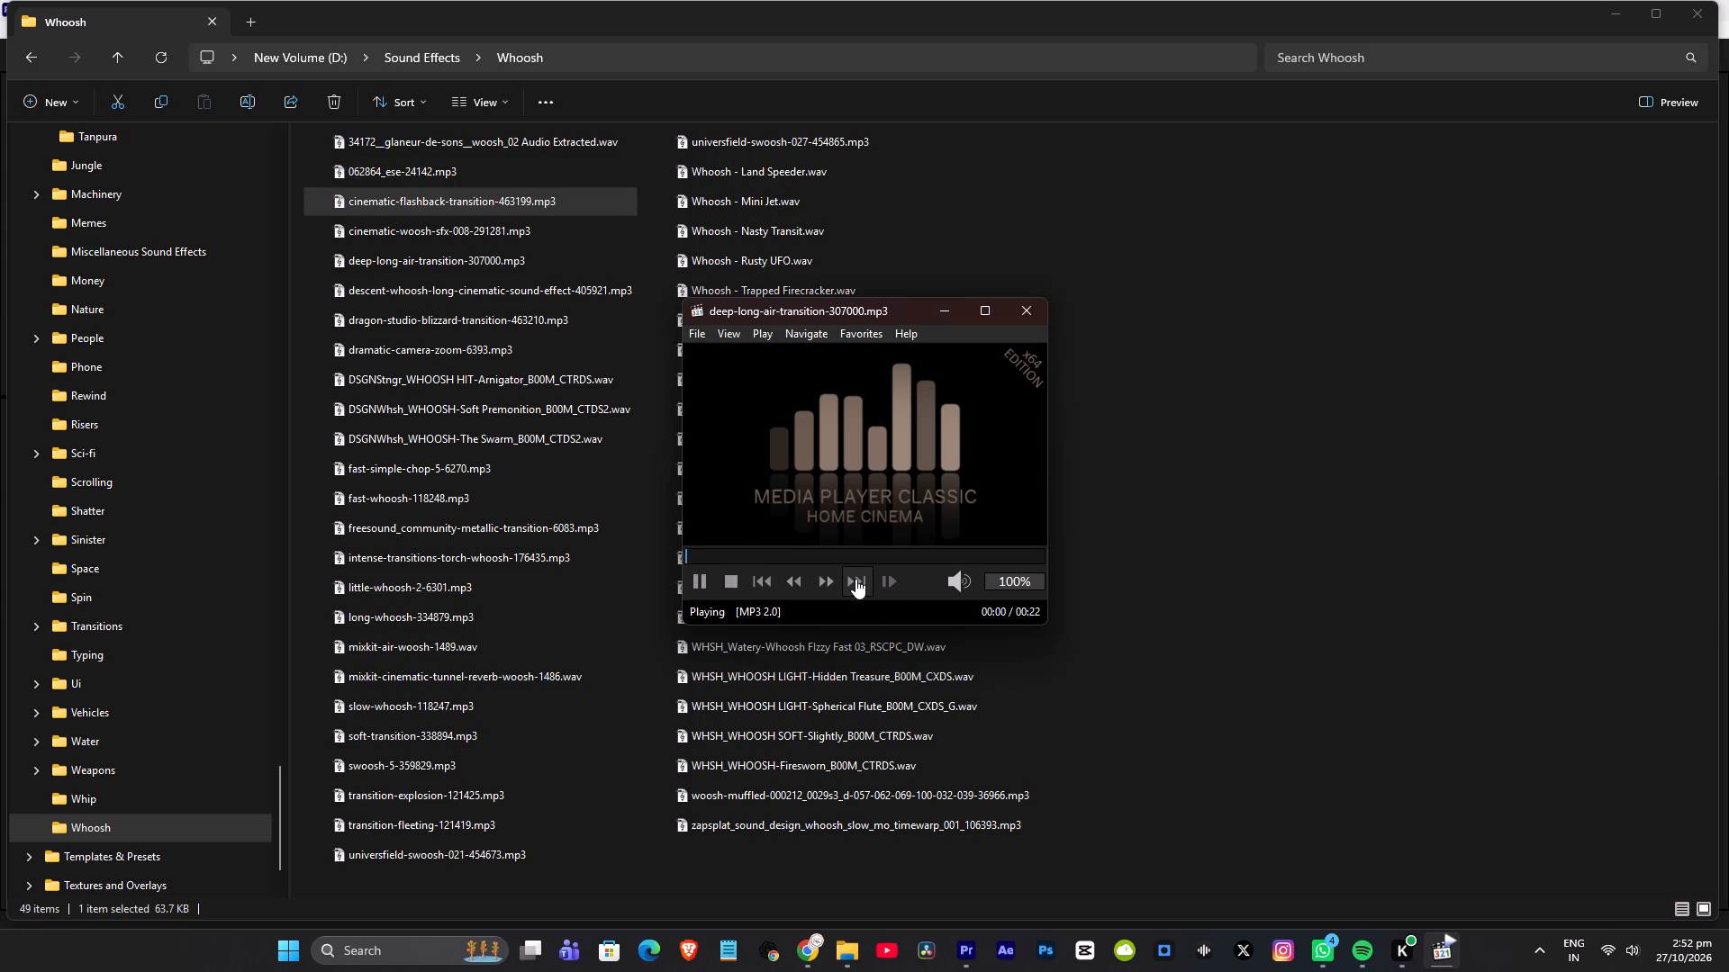
pyautogui.click(857, 579)
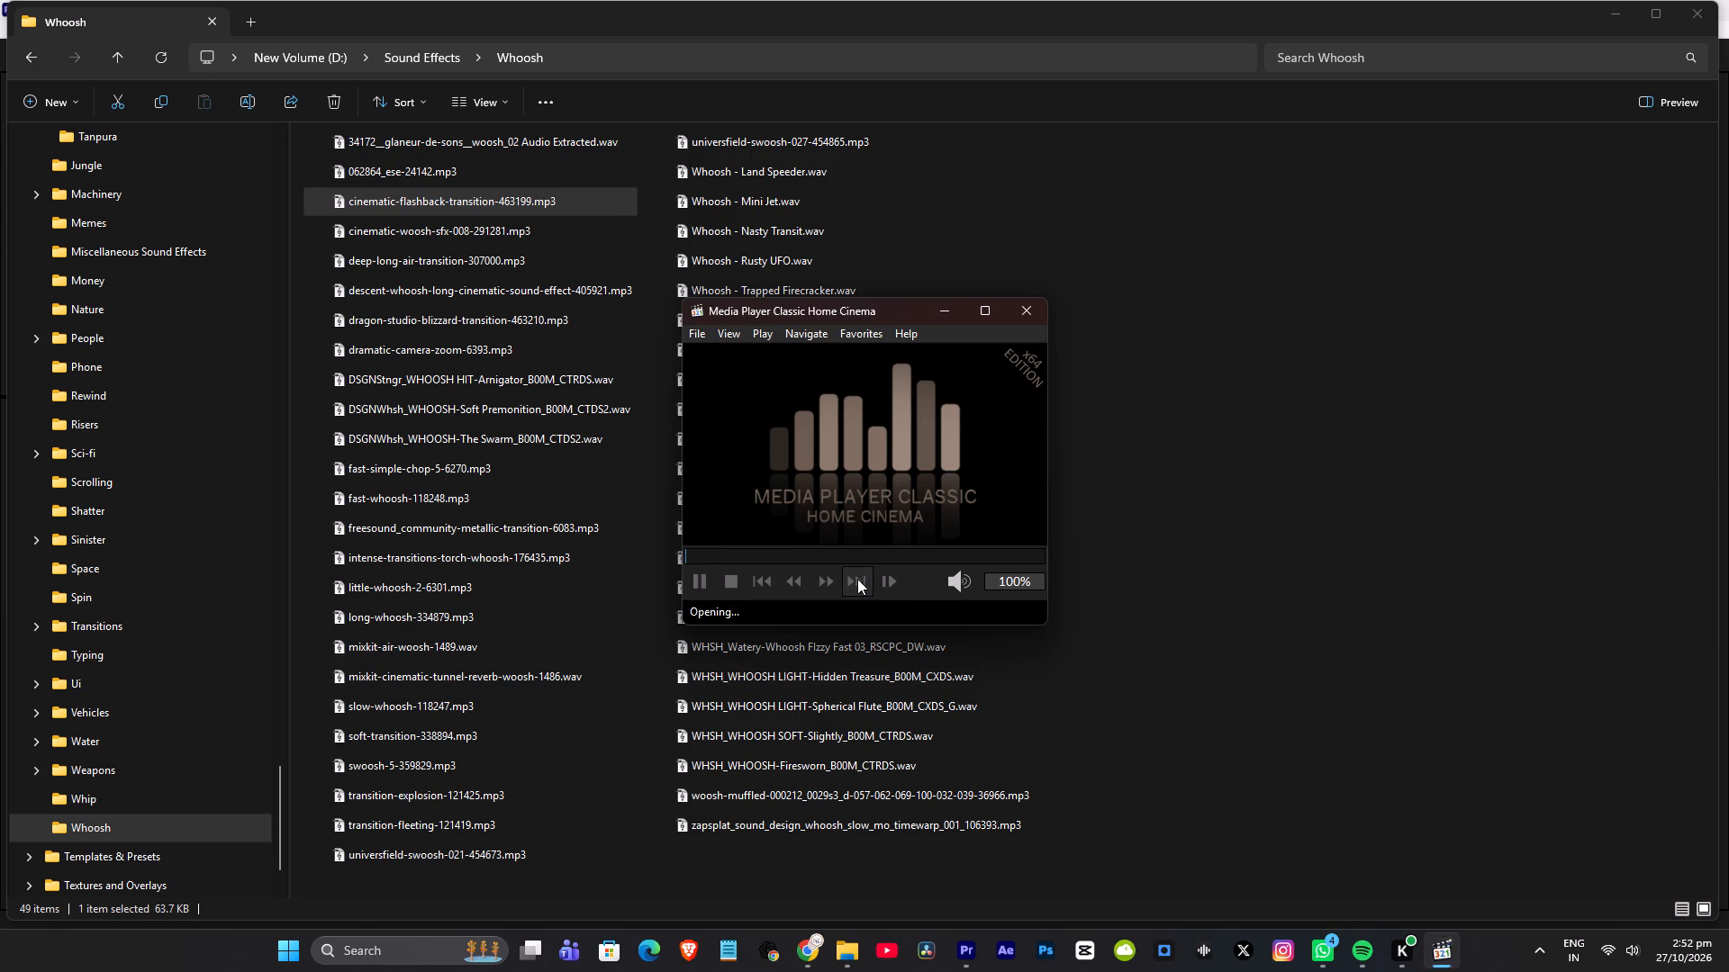
pyautogui.click(857, 579)
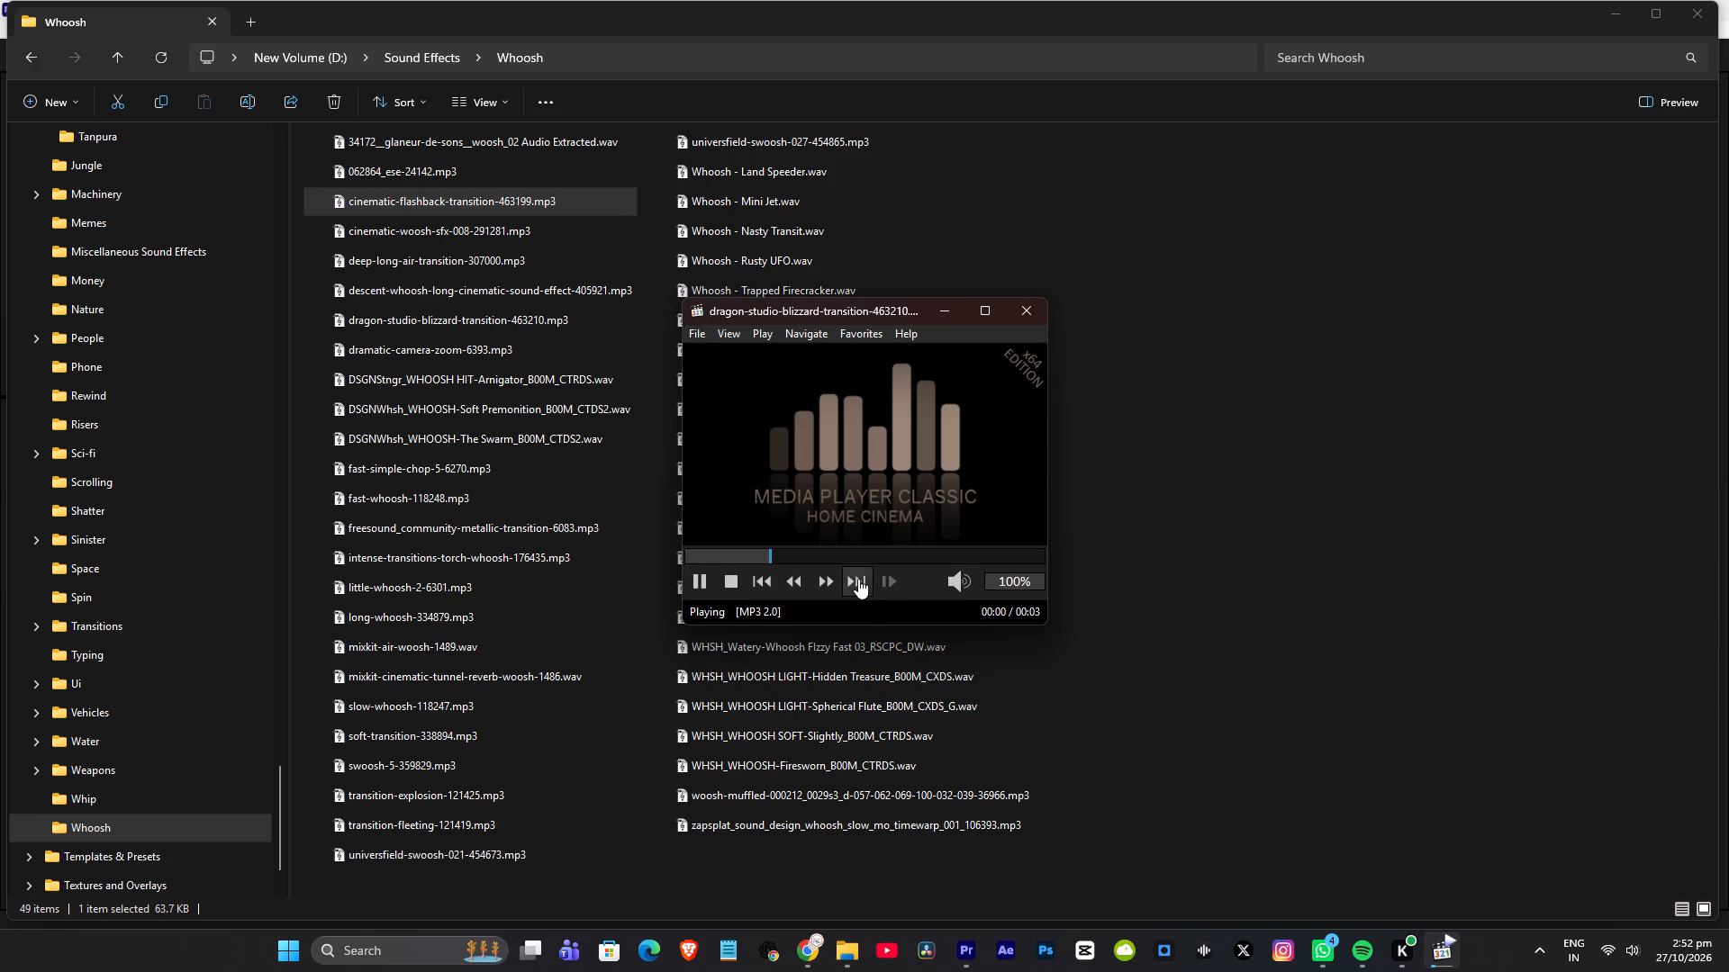
pyautogui.click(858, 579)
pyautogui.click(858, 579)
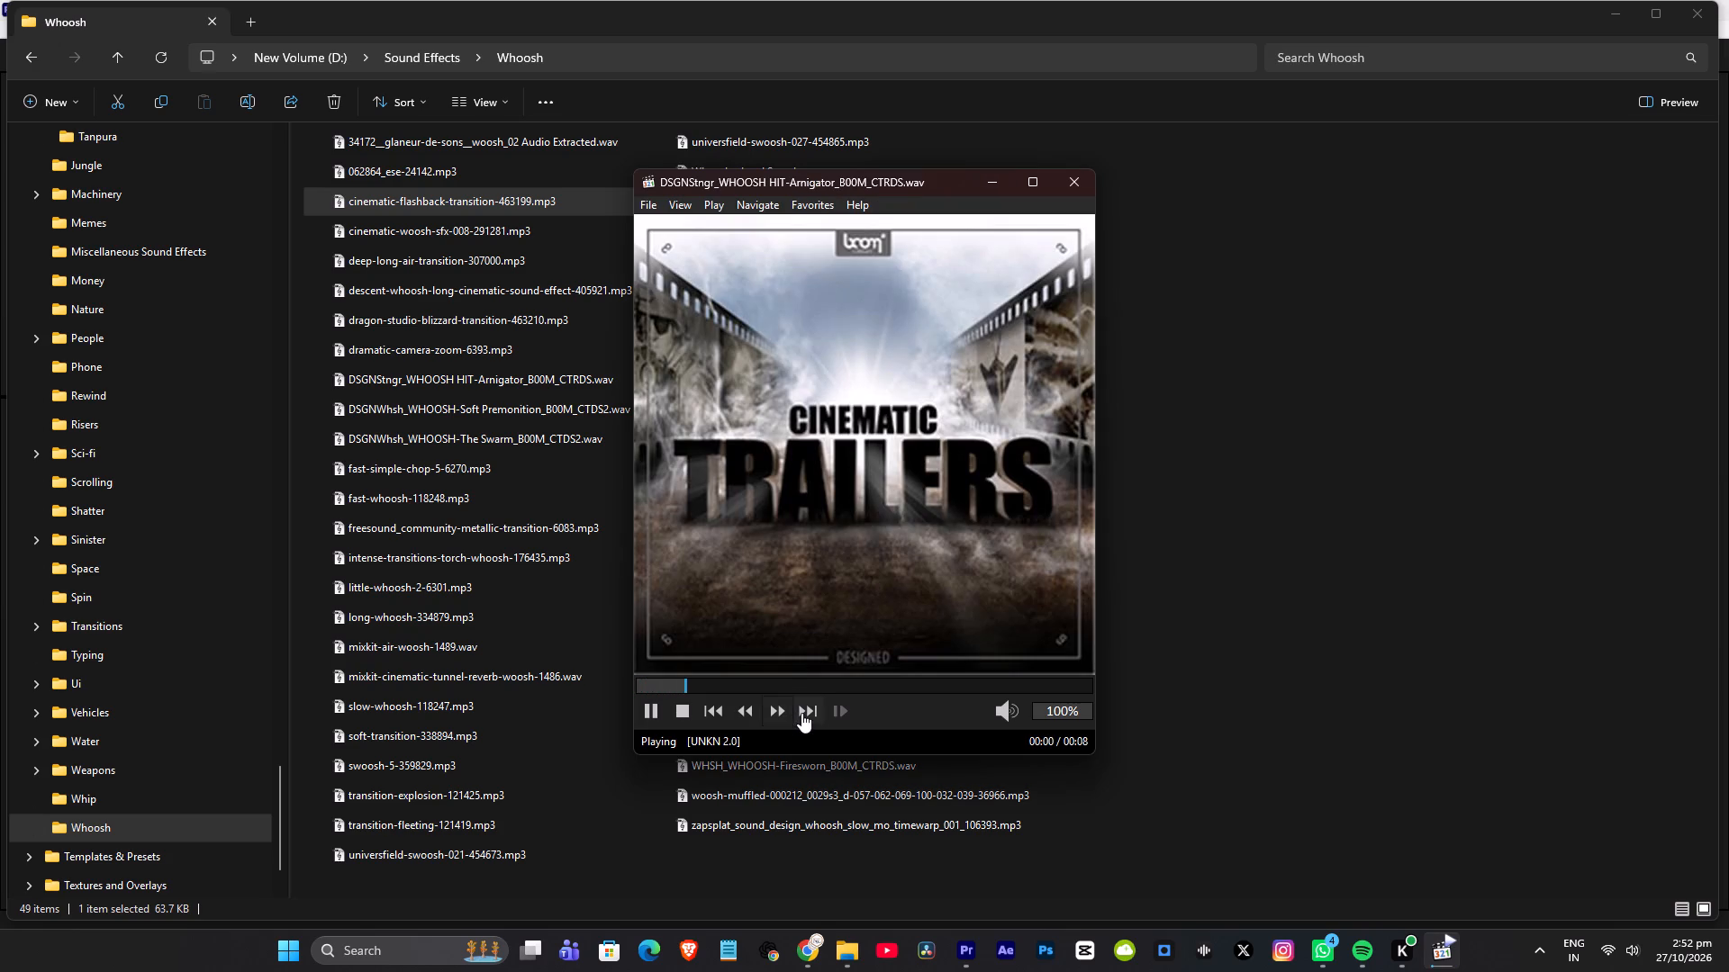
pyautogui.click(801, 713)
pyautogui.click(811, 707)
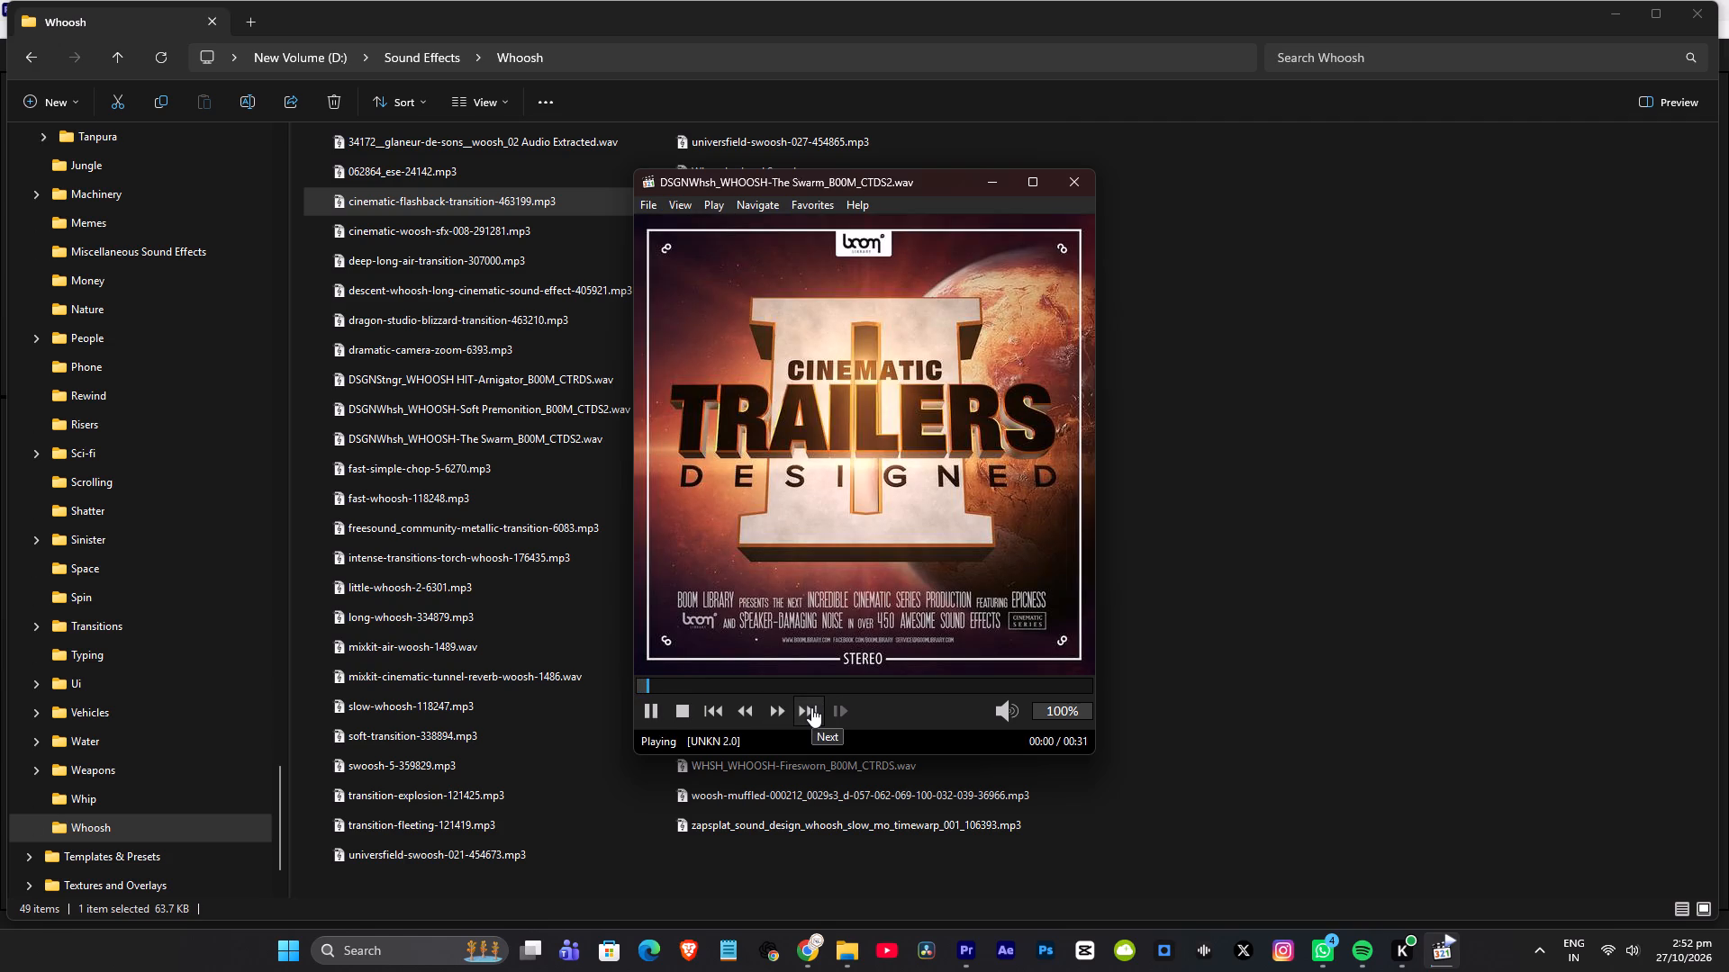
pyautogui.click(811, 707)
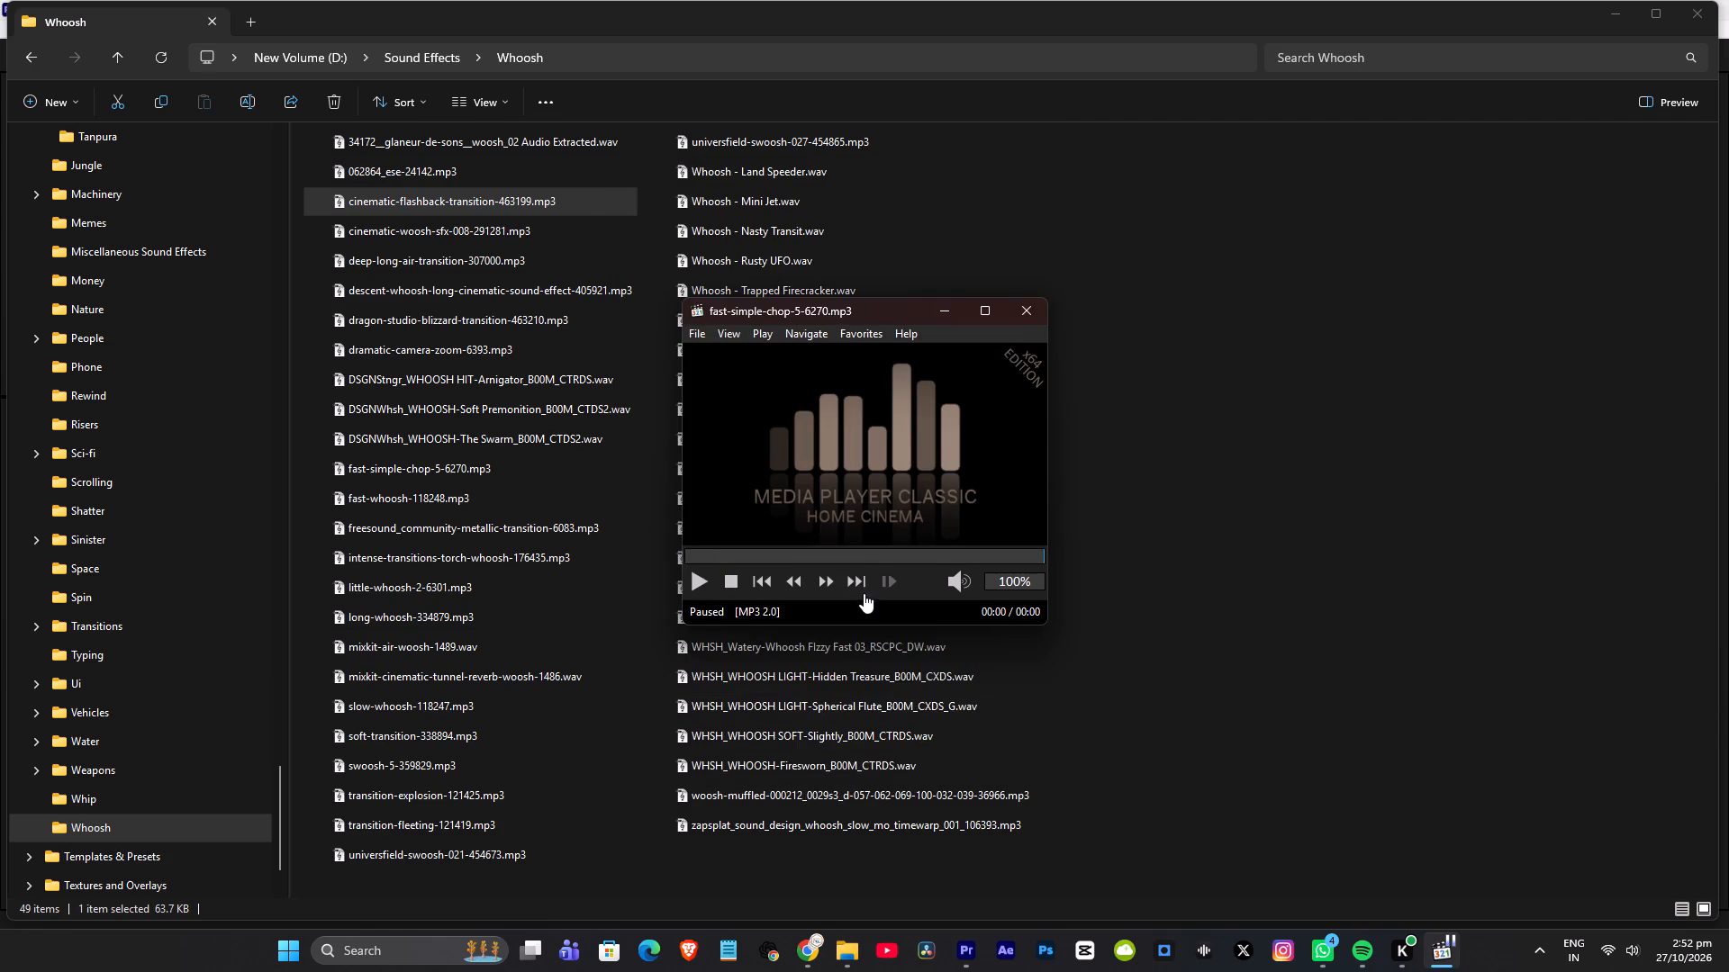
pyautogui.click(858, 580)
pyautogui.click(858, 580)
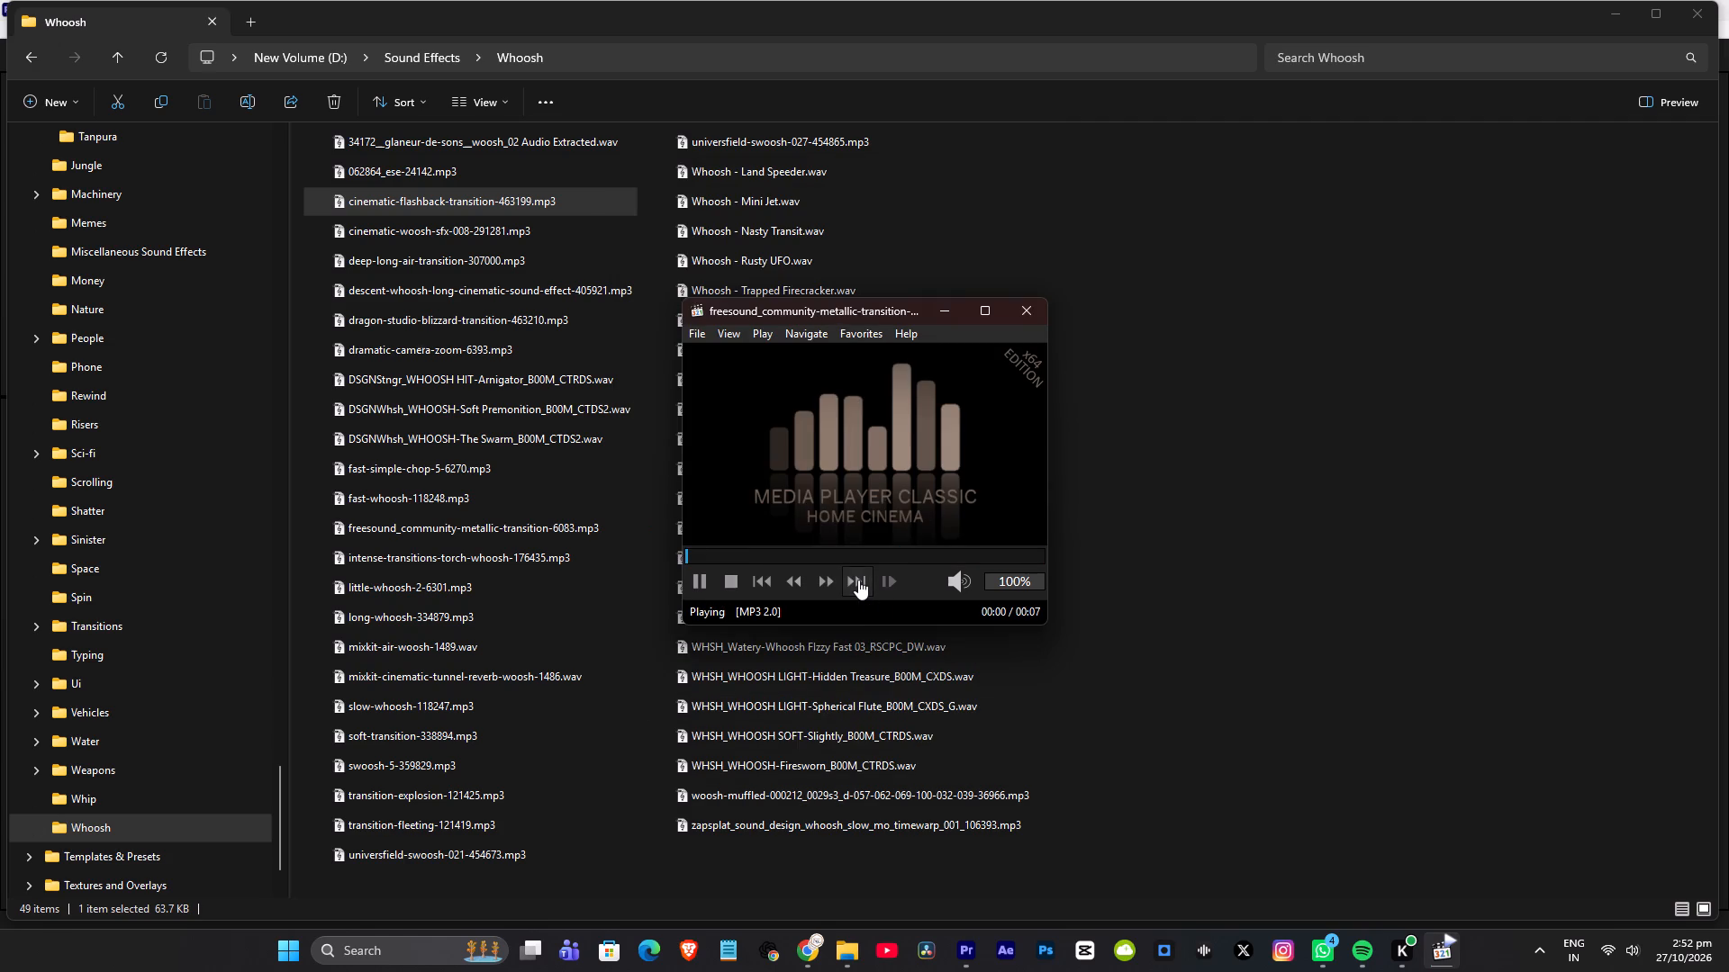
pyautogui.click(858, 580)
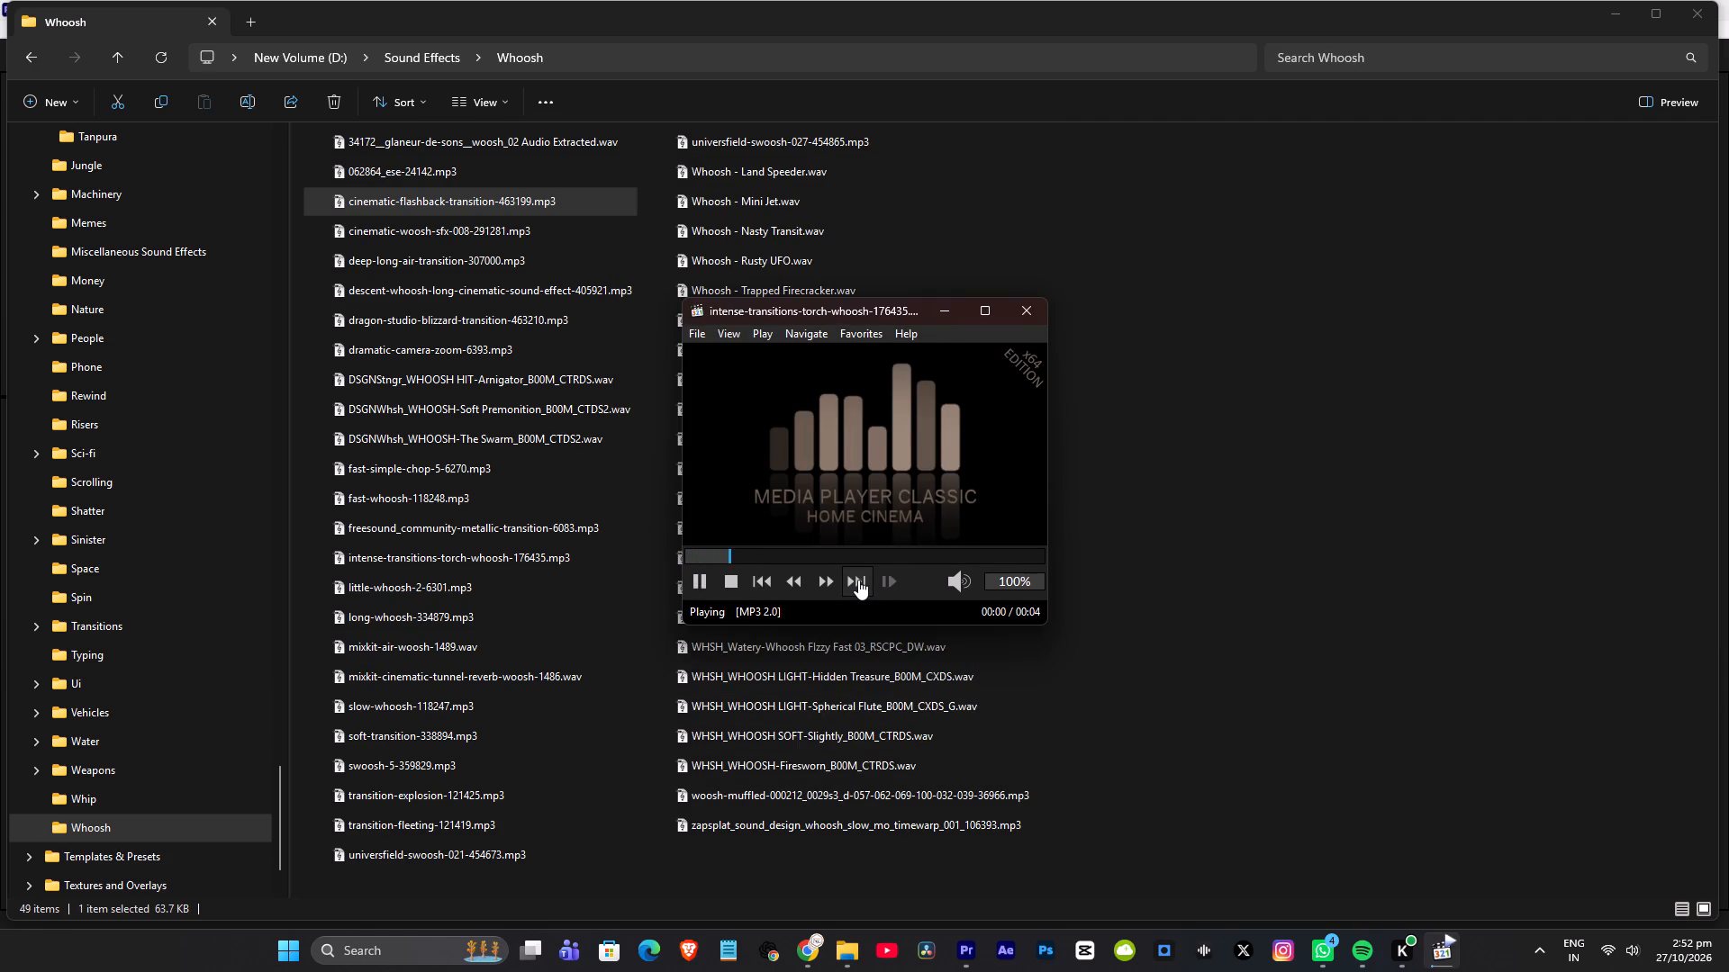
pyautogui.click(858, 580)
pyautogui.click(858, 580)
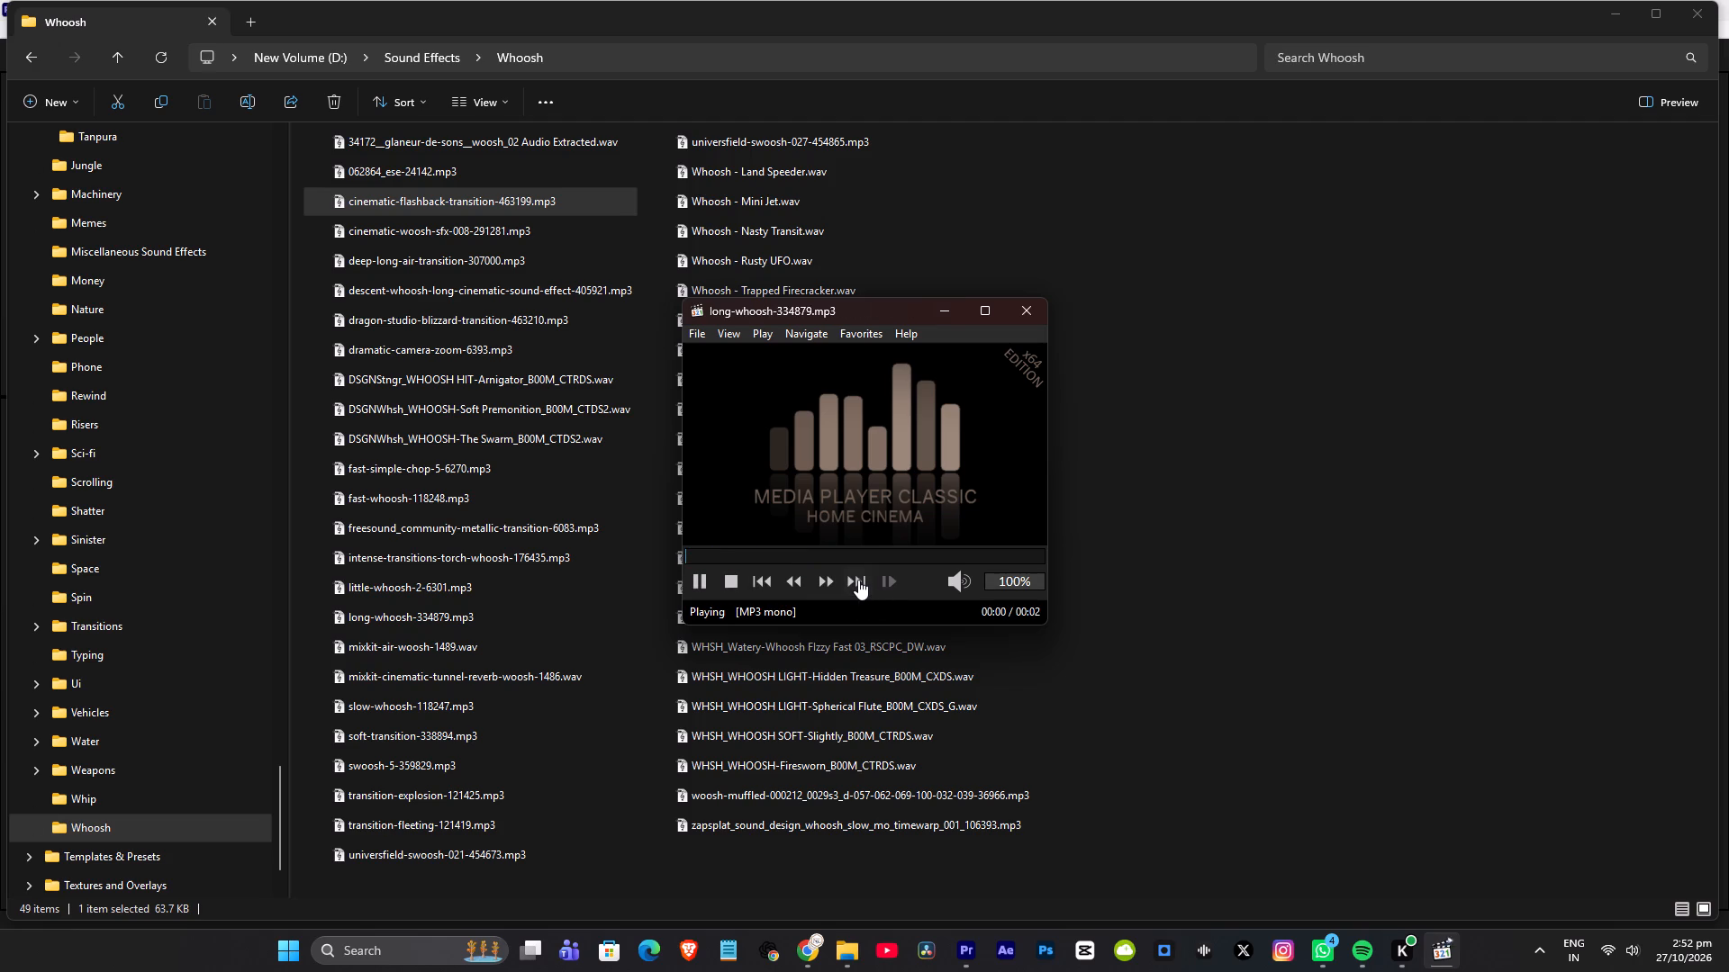
pyautogui.click(858, 580)
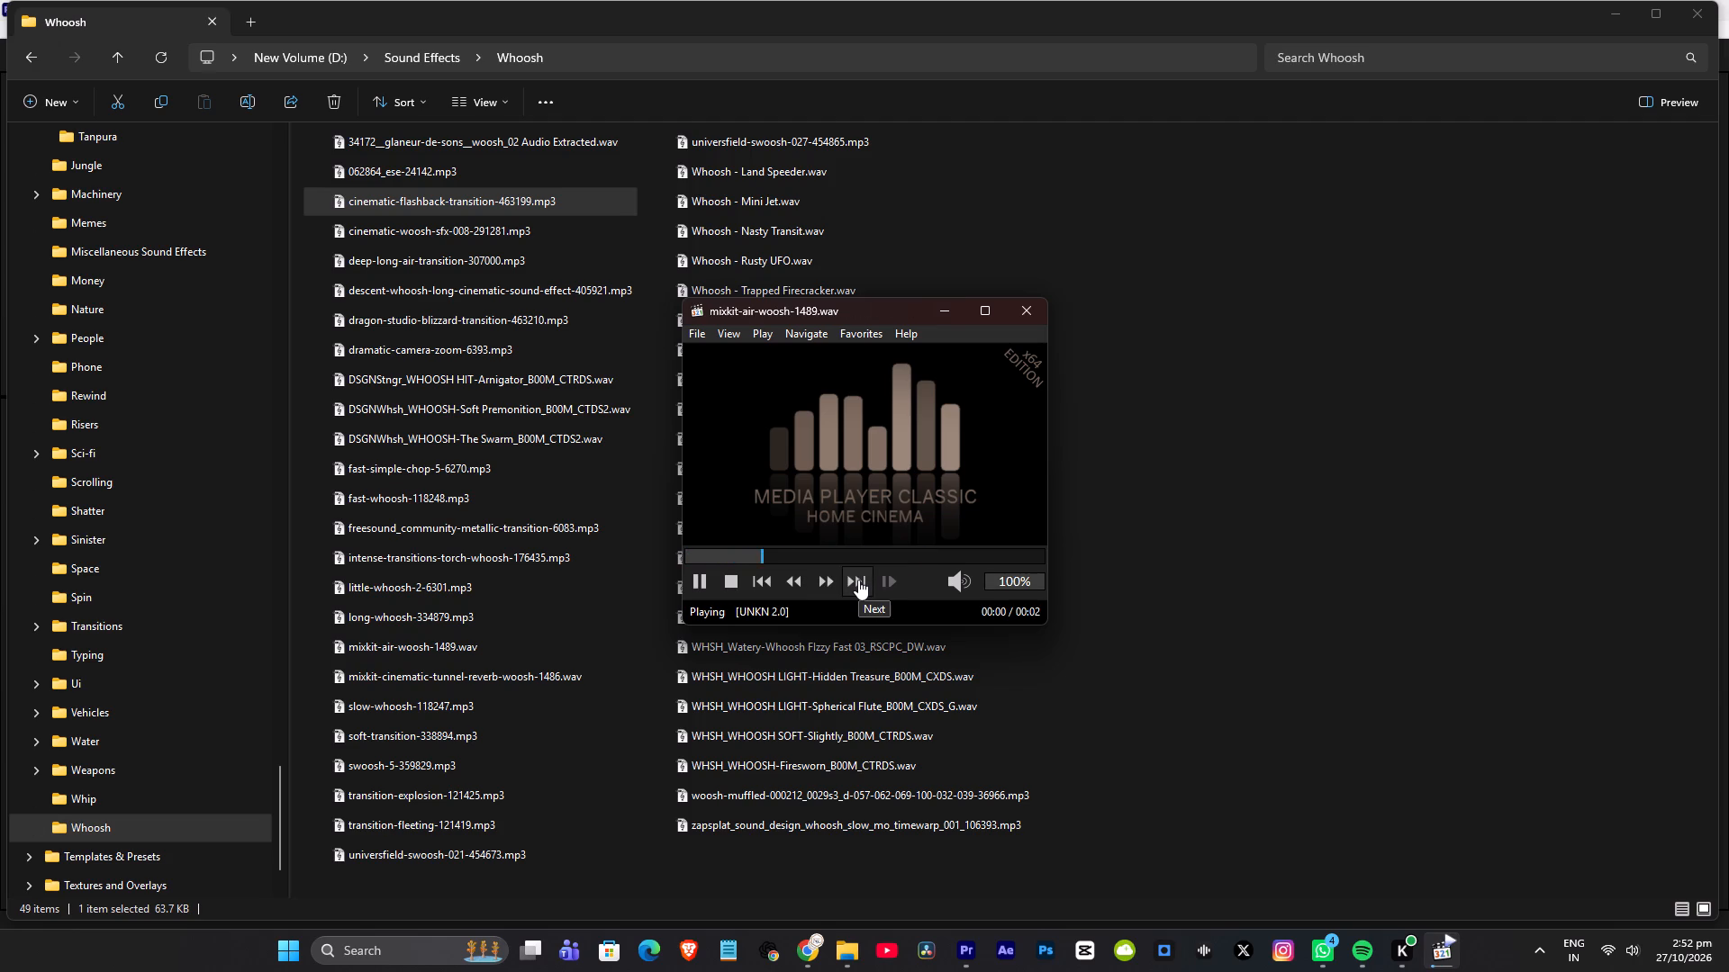
pyautogui.click(858, 580)
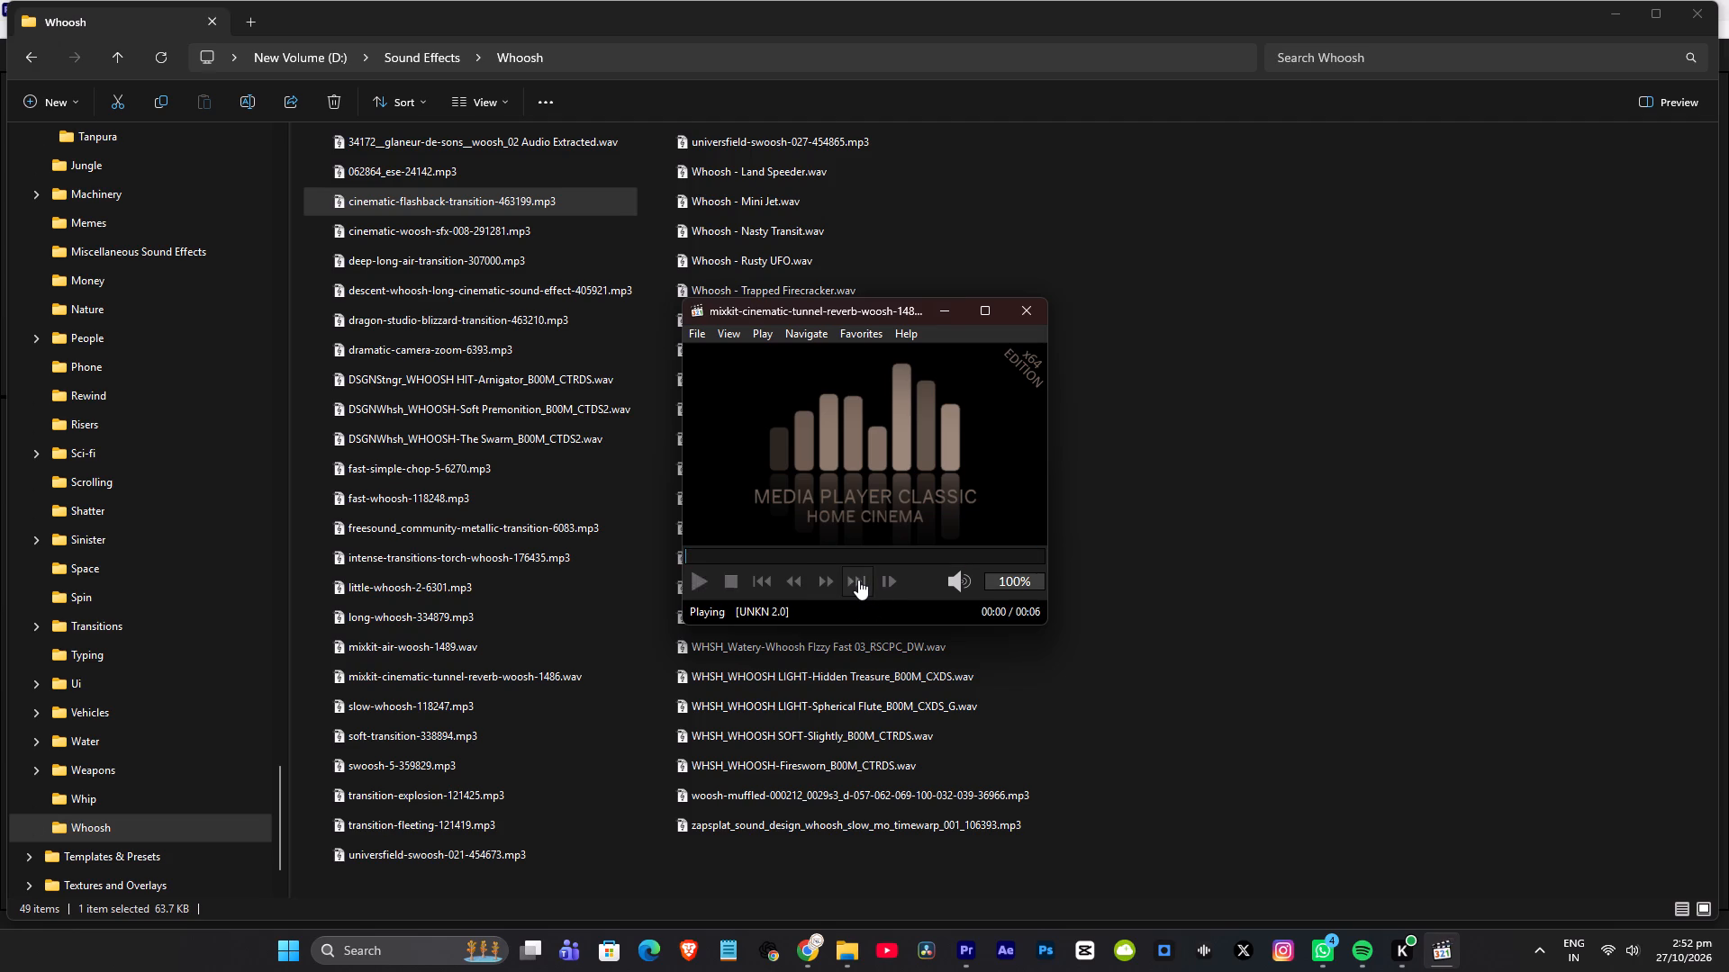
pyautogui.click(858, 580)
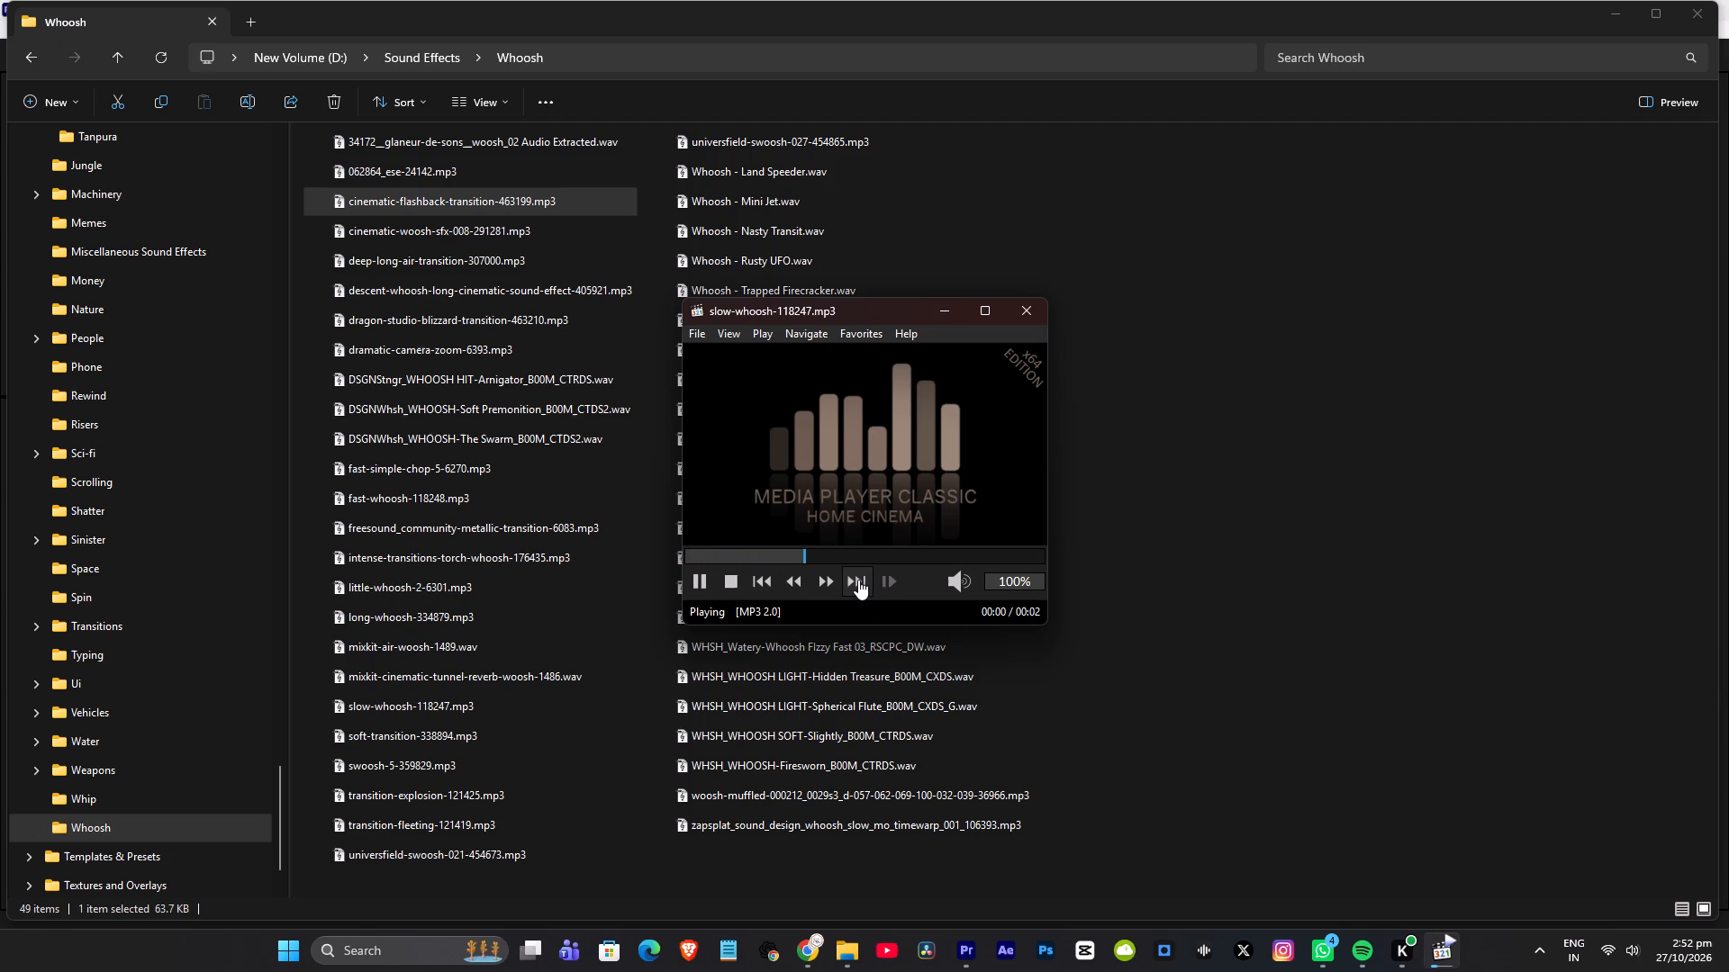
pyautogui.click(858, 580)
pyautogui.click(858, 580)
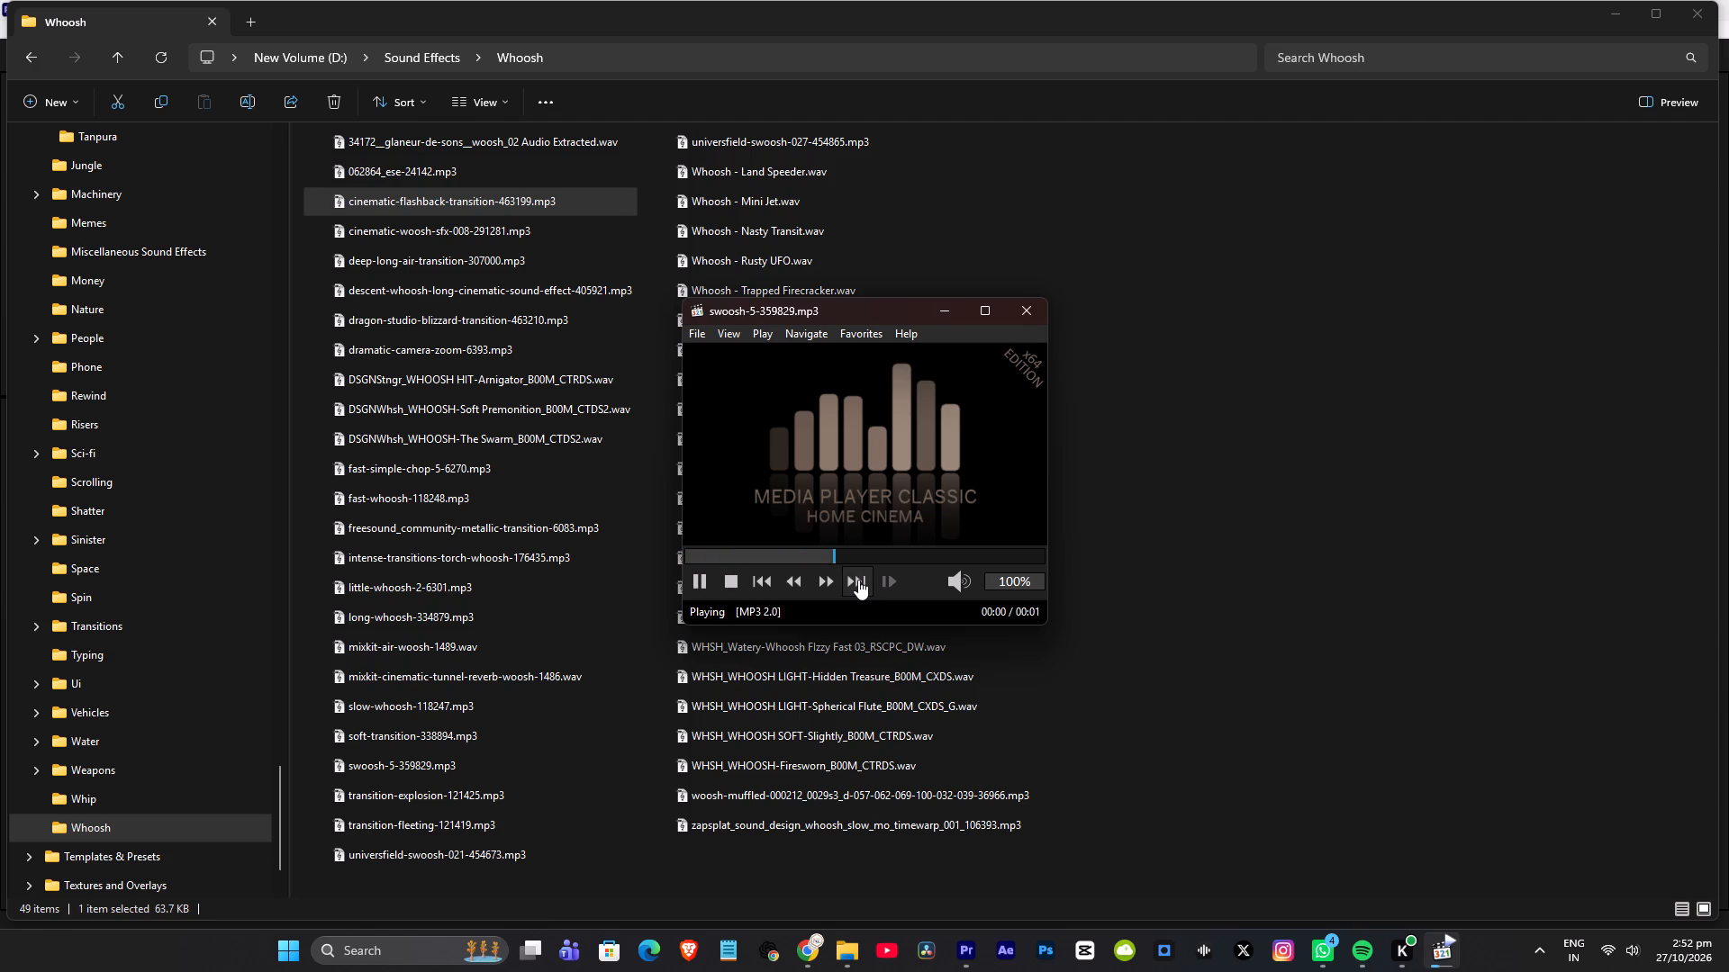
pyautogui.click(858, 580)
pyautogui.click(858, 580)
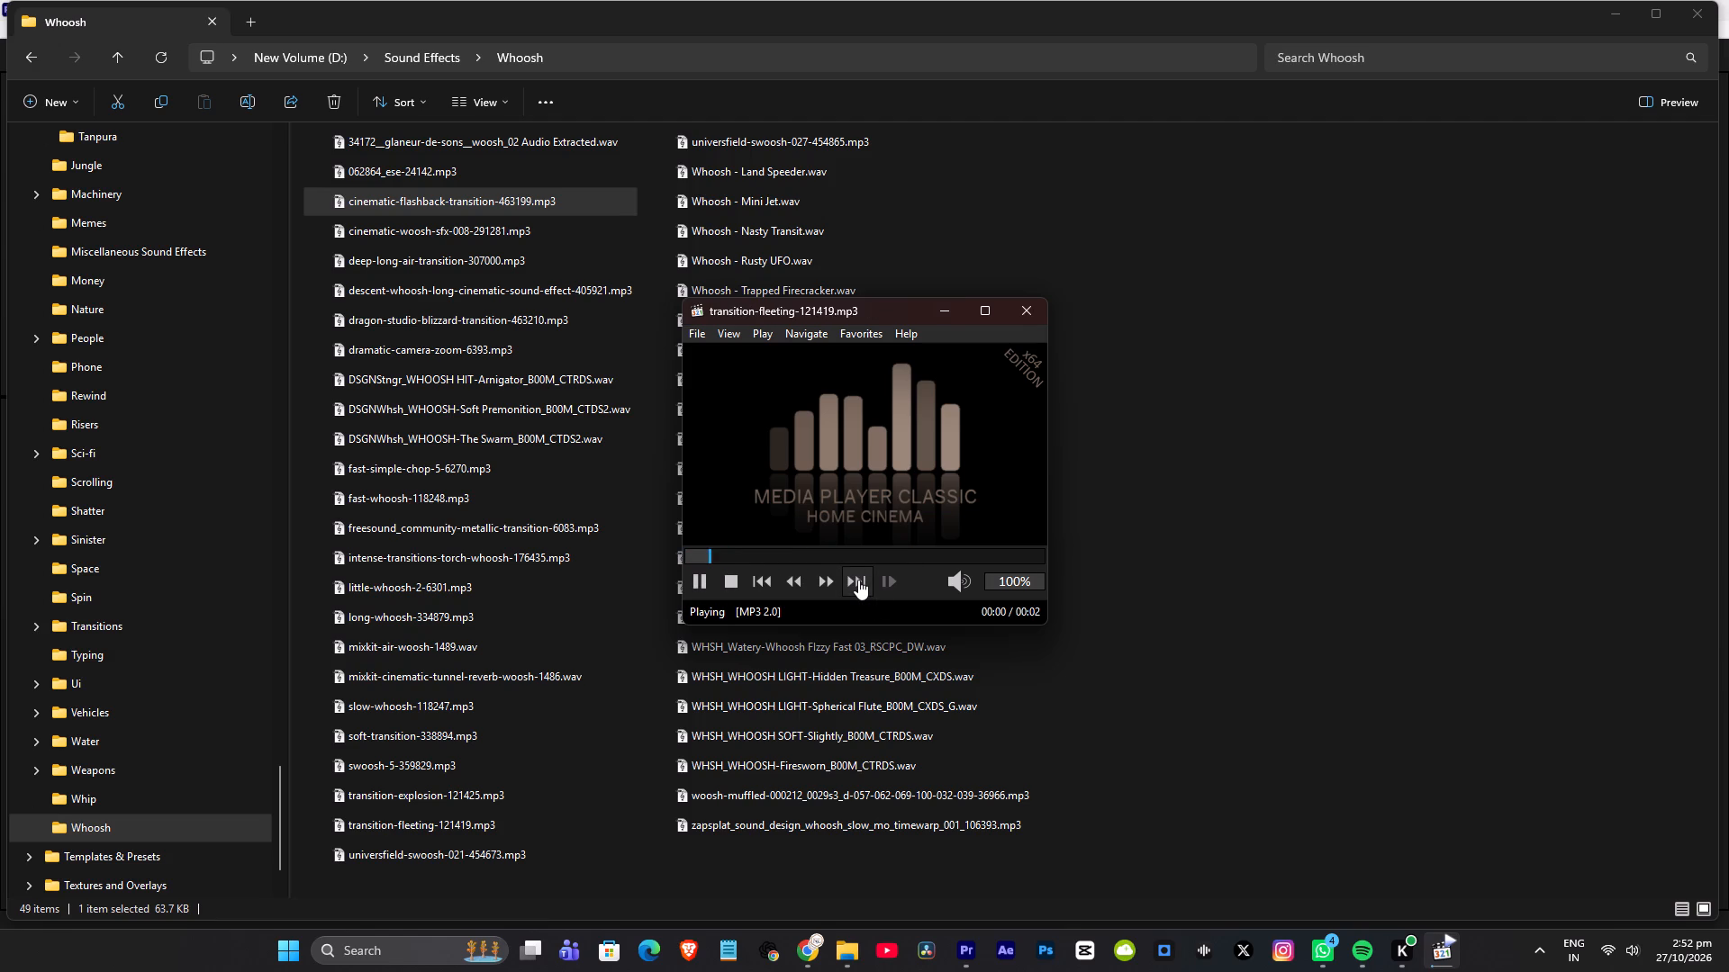
pyautogui.click(858, 580)
pyautogui.click(858, 580)
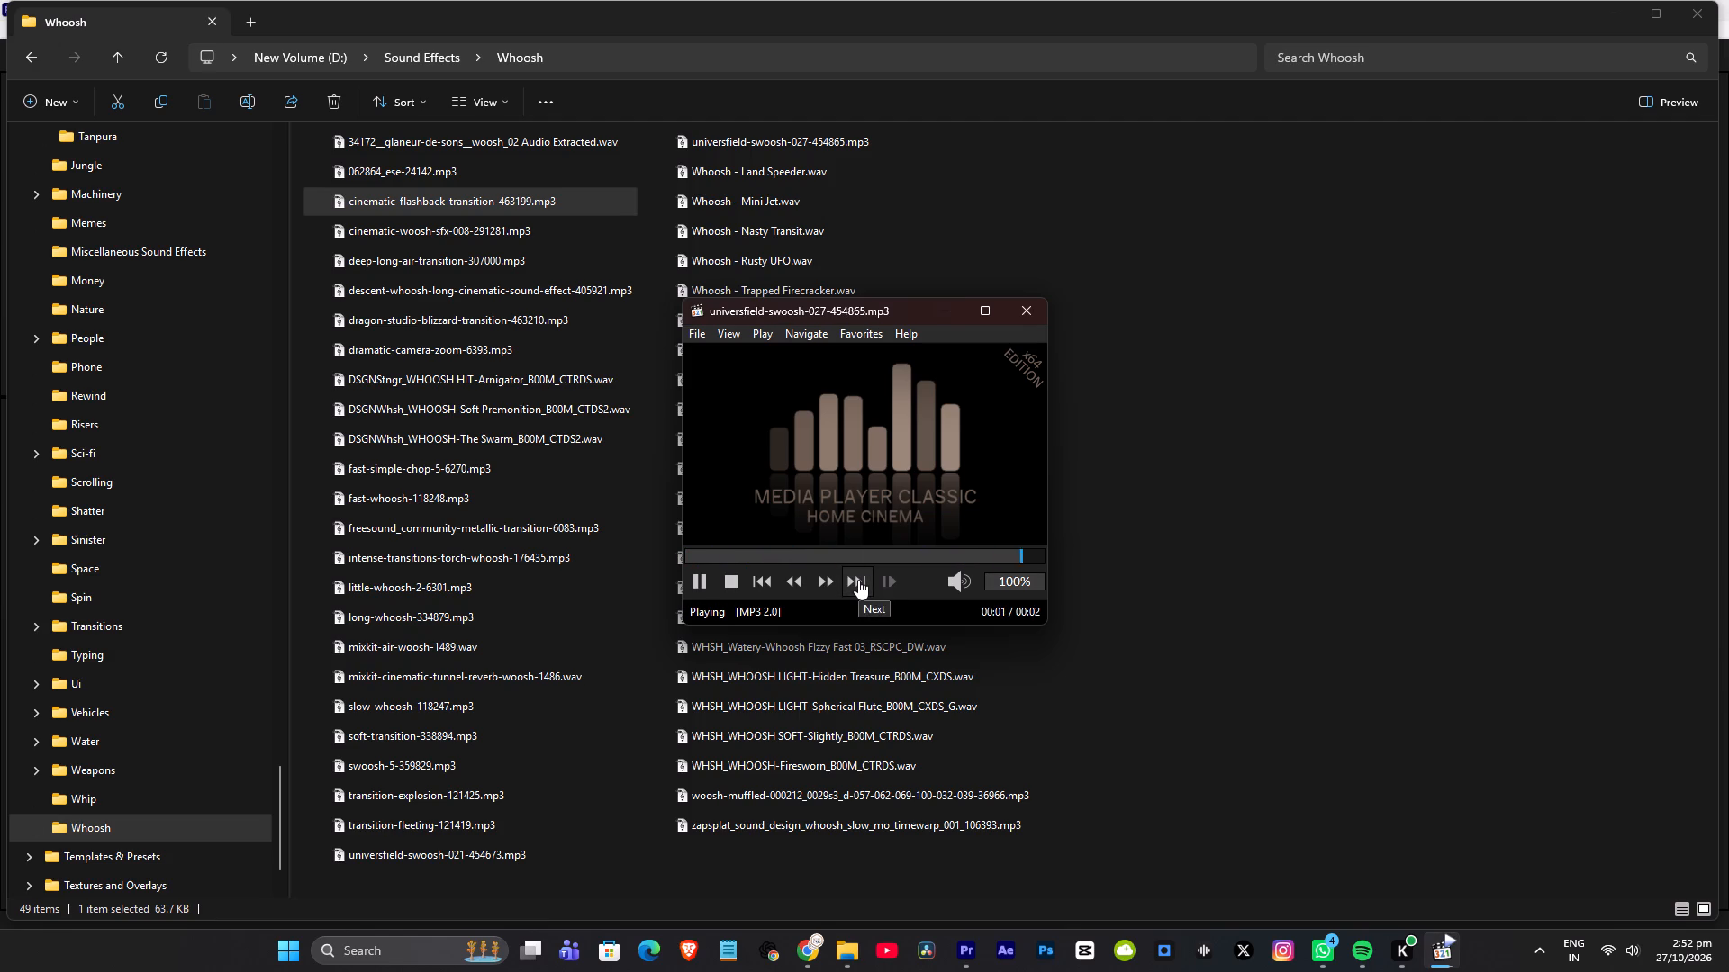
pyautogui.click(858, 580)
pyautogui.click(858, 580)
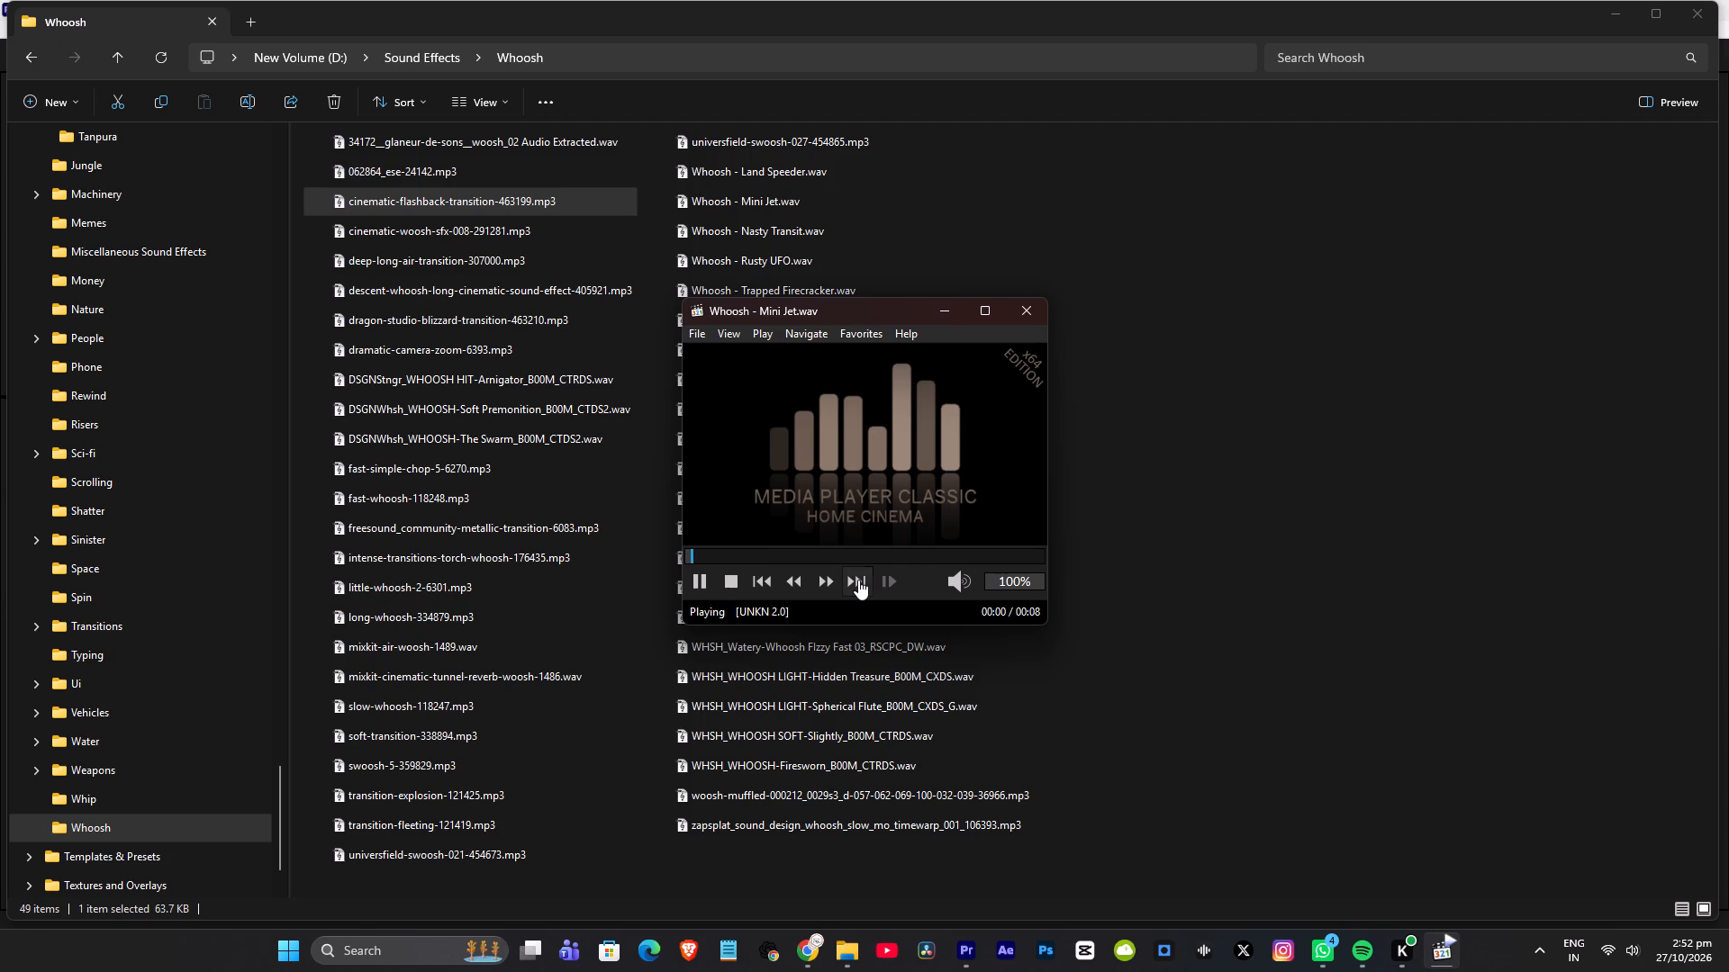
pyautogui.click(858, 580)
pyautogui.click(858, 580)
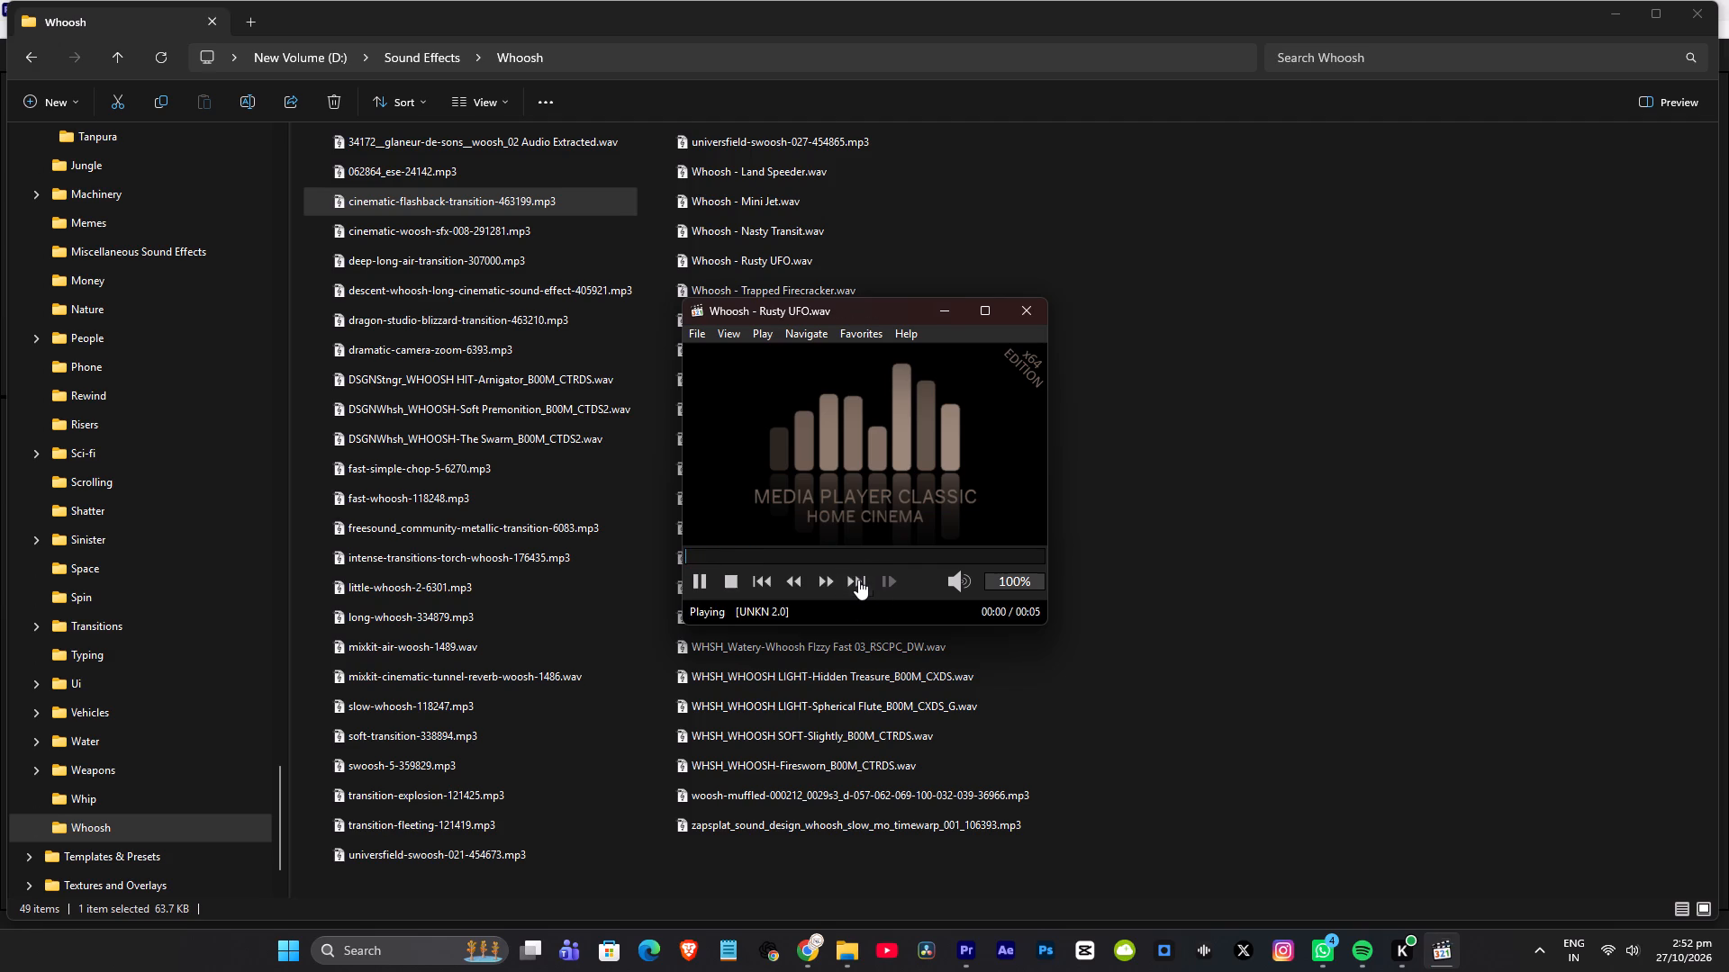
pyautogui.click(858, 580)
pyautogui.click(858, 580)
pyautogui.click(858, 580)
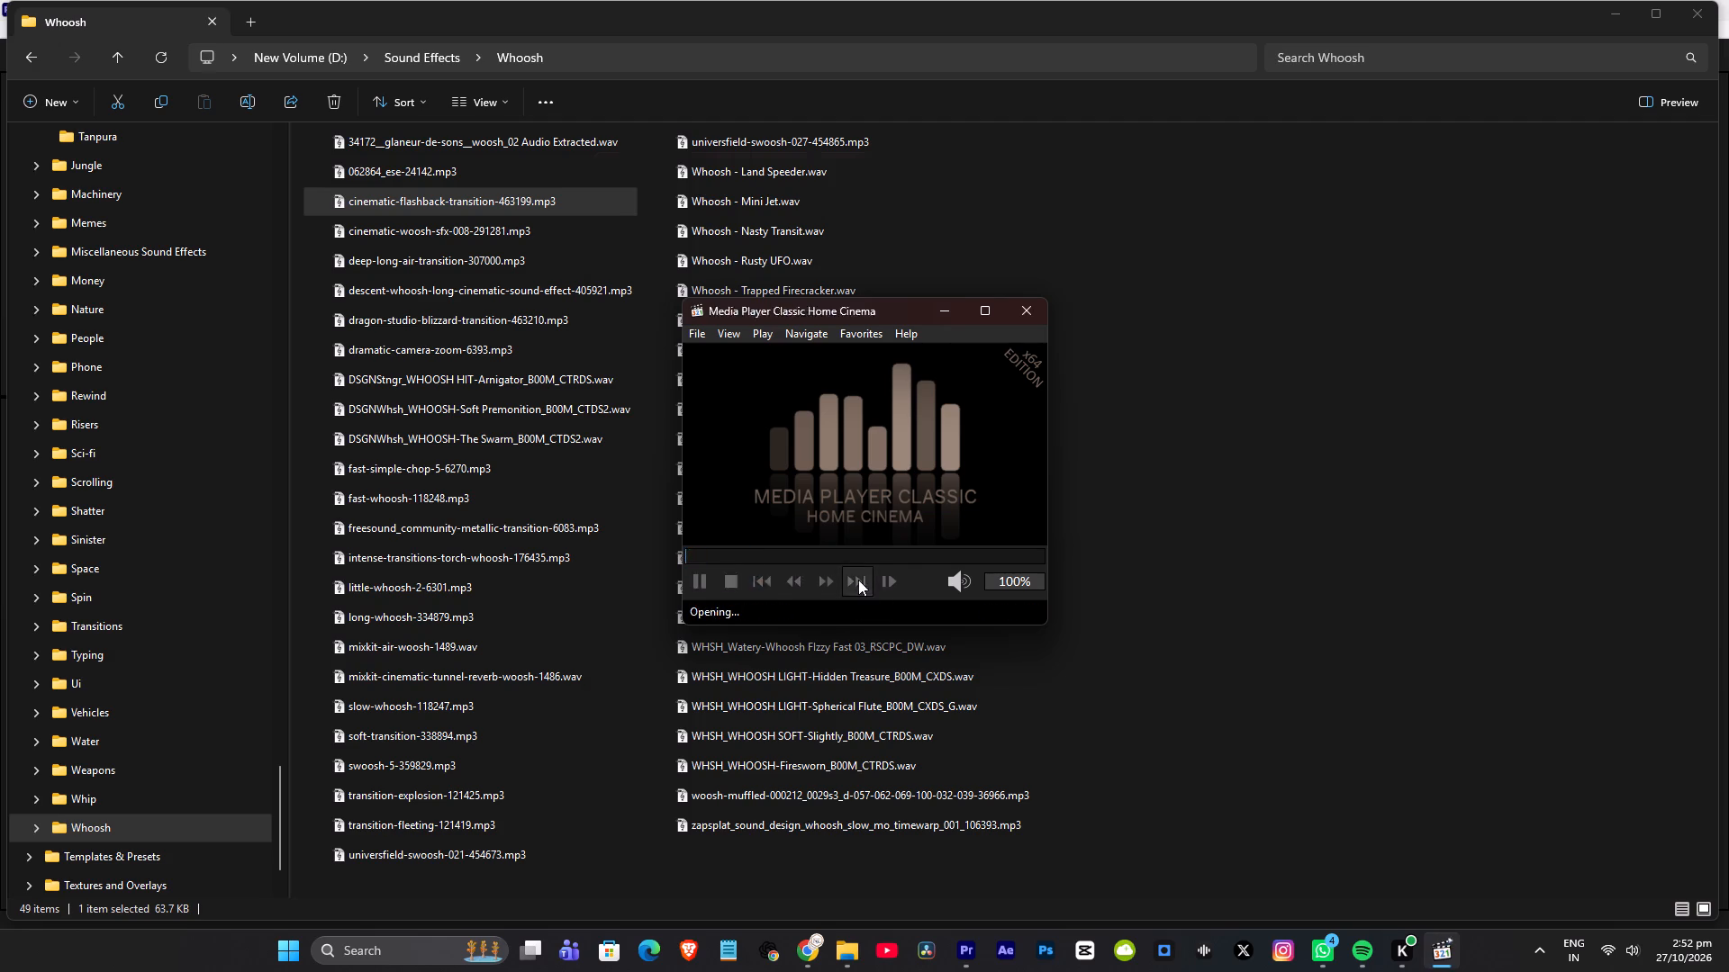
pyautogui.click(759, 716)
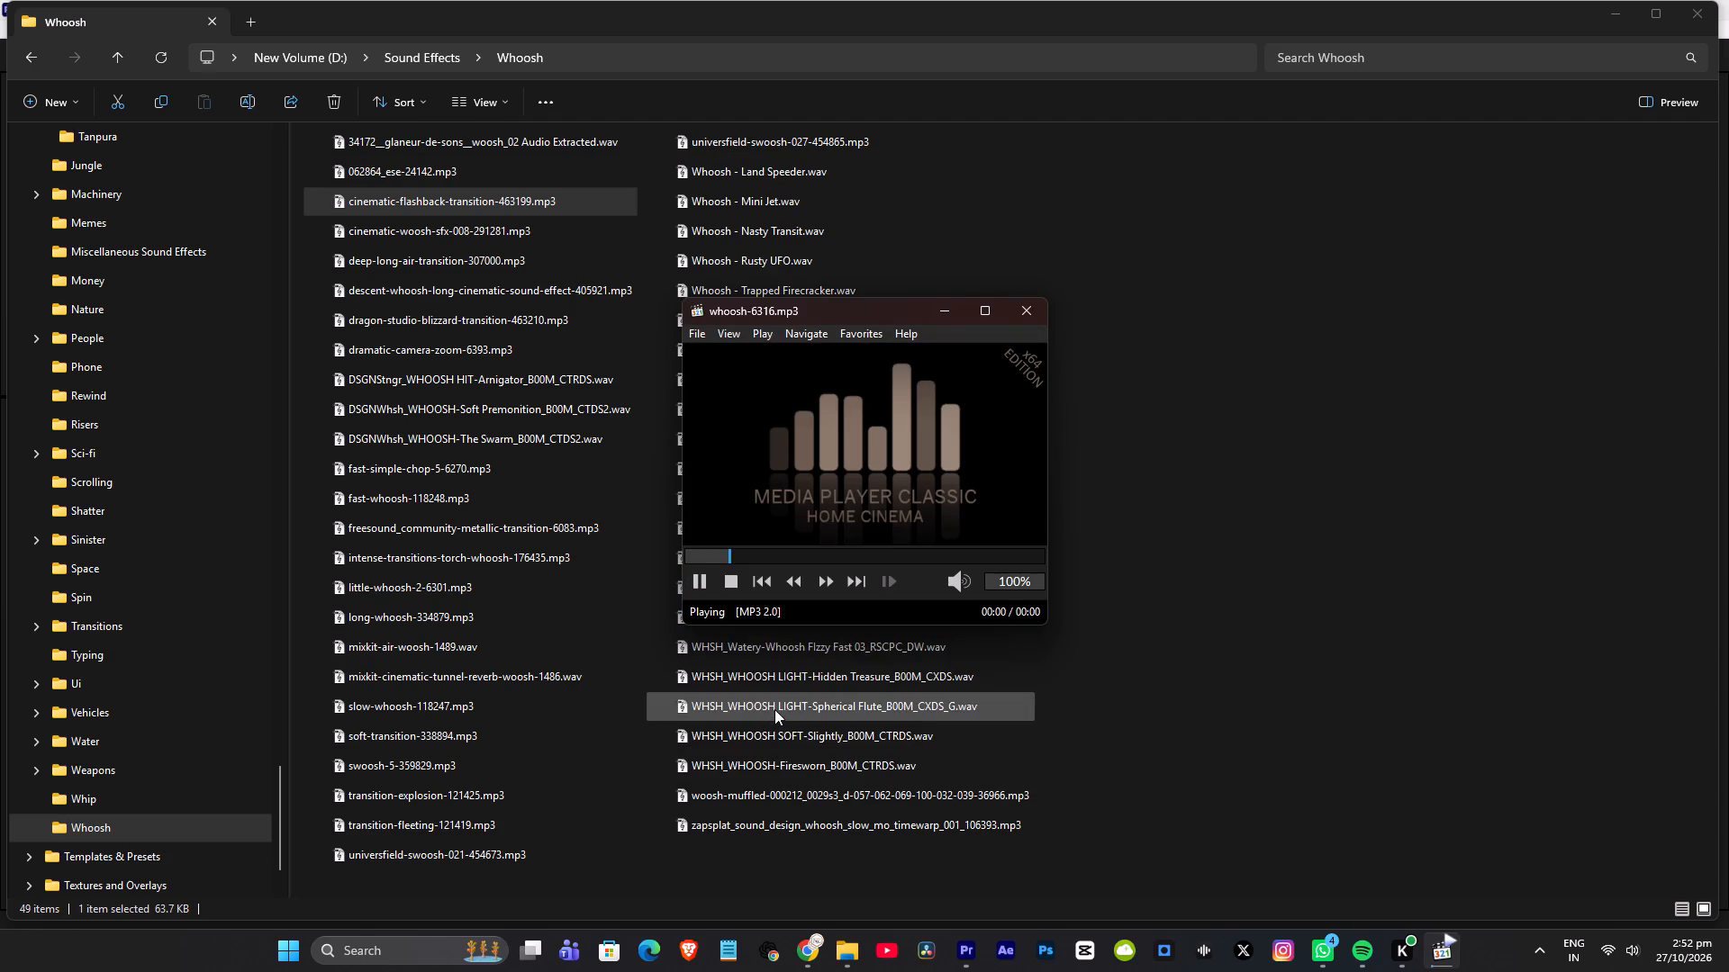
pyautogui.click(852, 580)
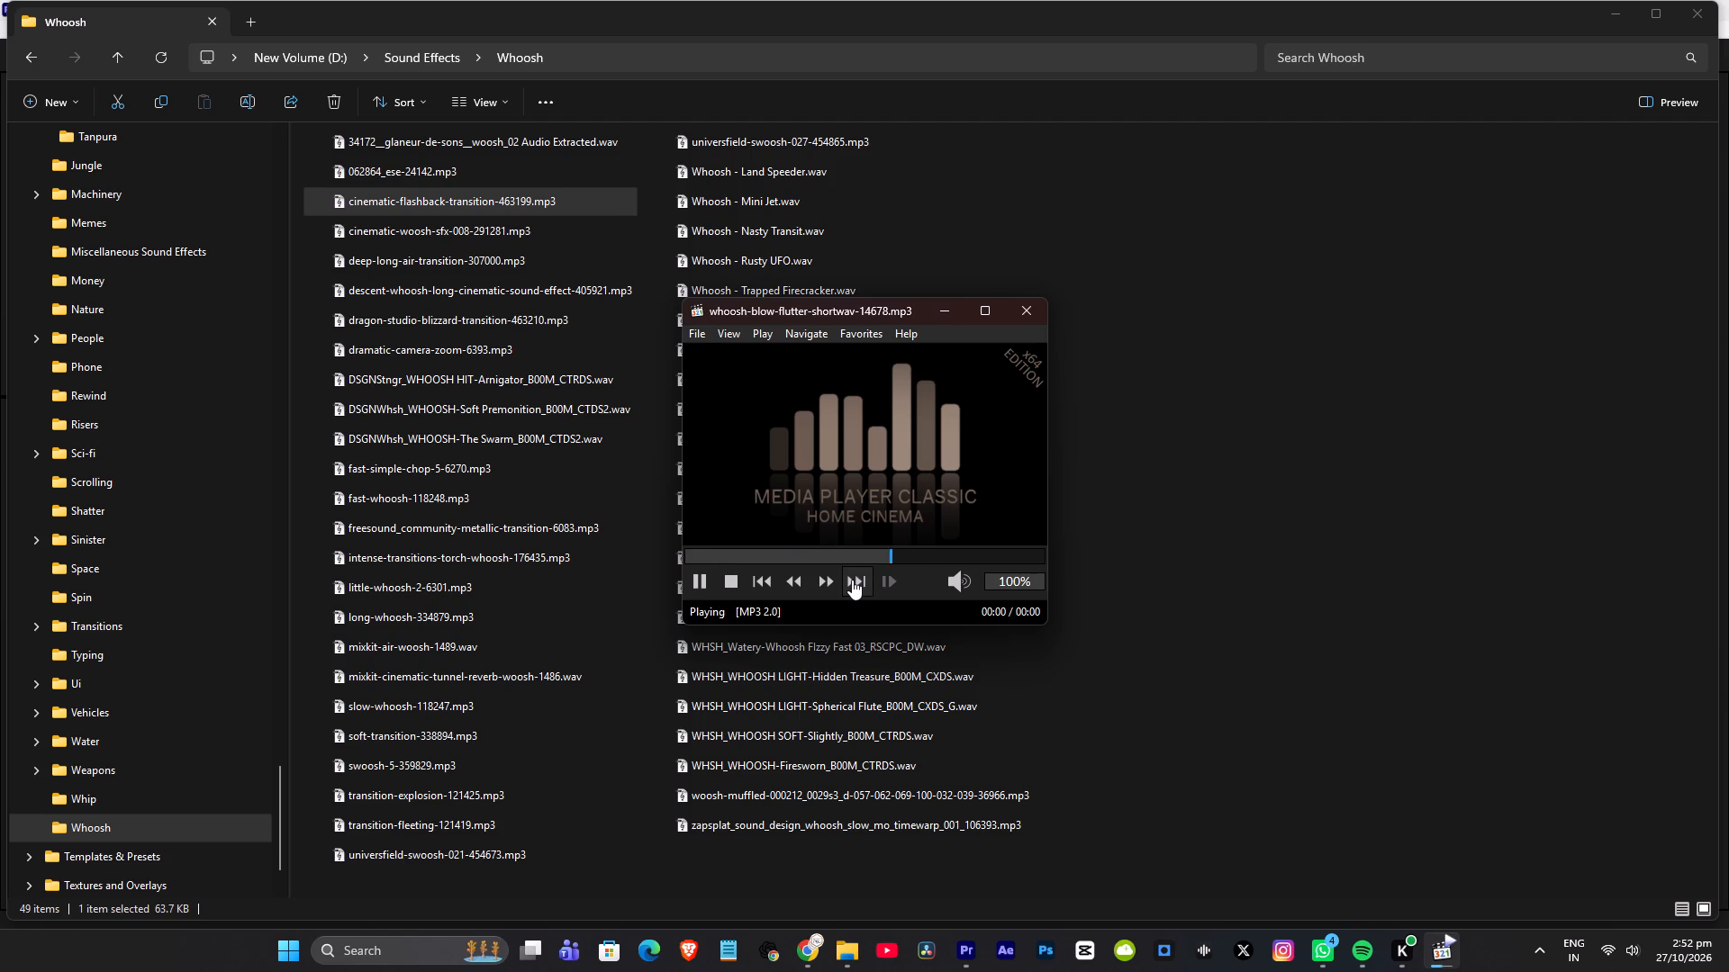
pyautogui.click(1034, 310)
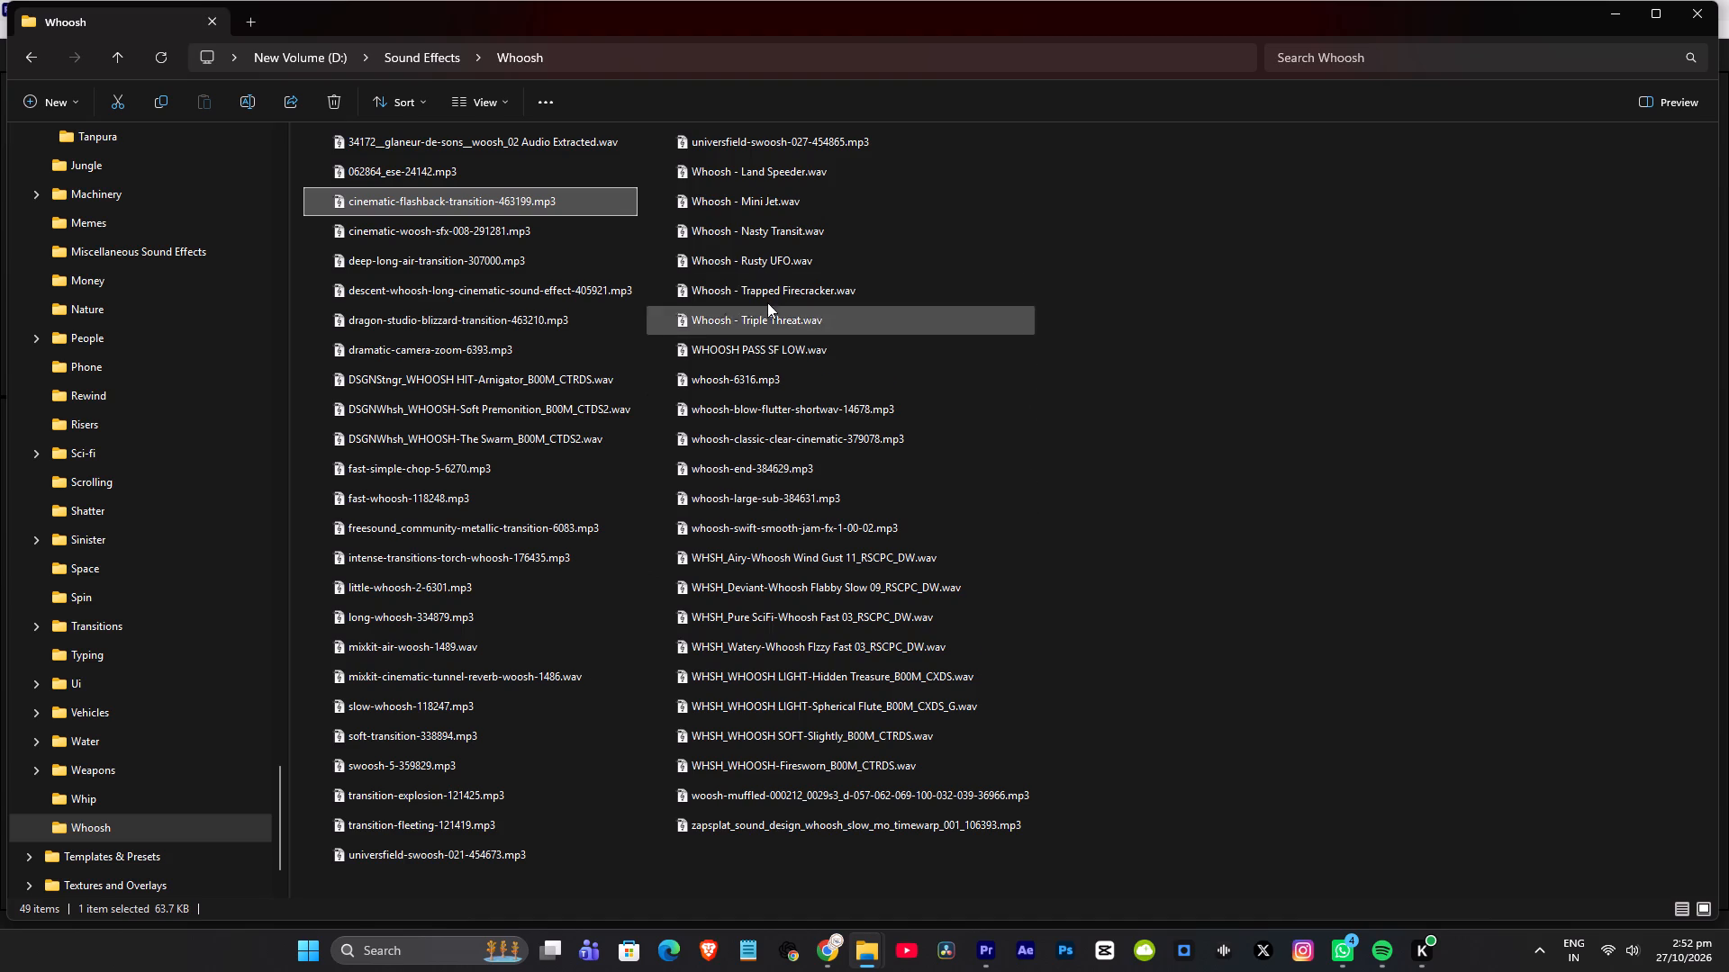
# Place whoosh-blow-flutter-shortwav-14678.mp3 on A3 in Premiere's part2 at about 00:01:57:10, under the 1976 receipt close-up, and save the project.
pyautogui.moveTo(764, 408); pyautogui.dragTo(981, 878)
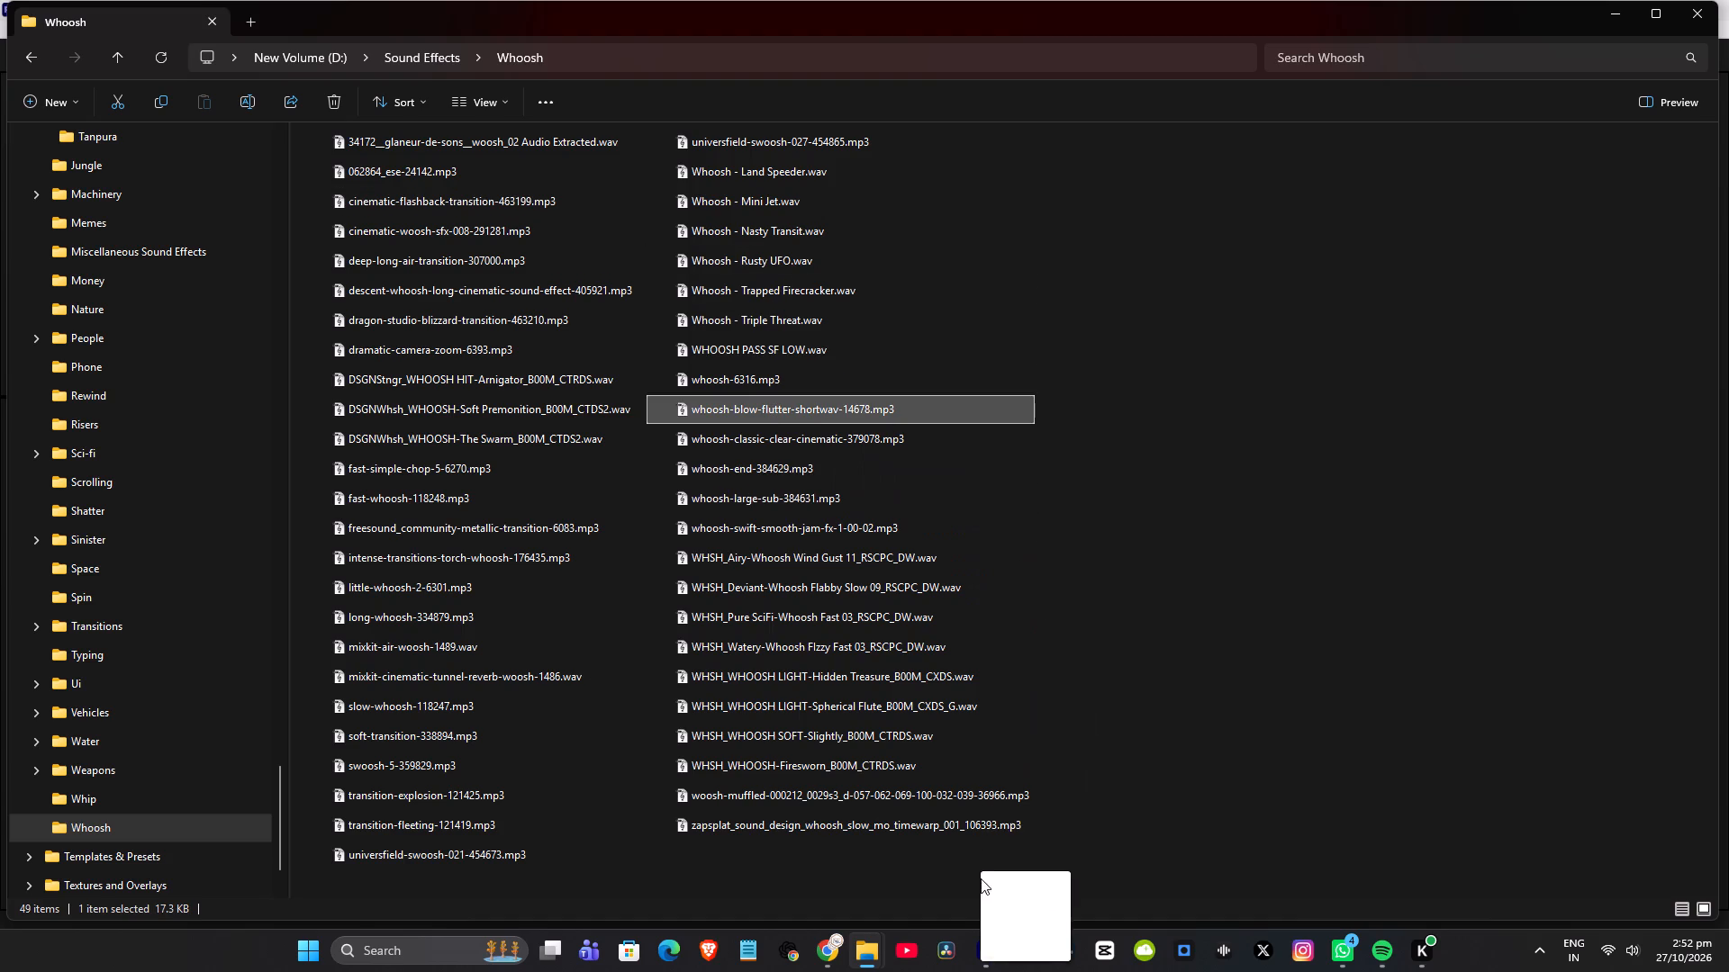
pyautogui.moveTo(981, 878); pyautogui.dragTo(616, 671)
pyautogui.click(610, 467)
pyautogui.hotkey('ctrl', 's')
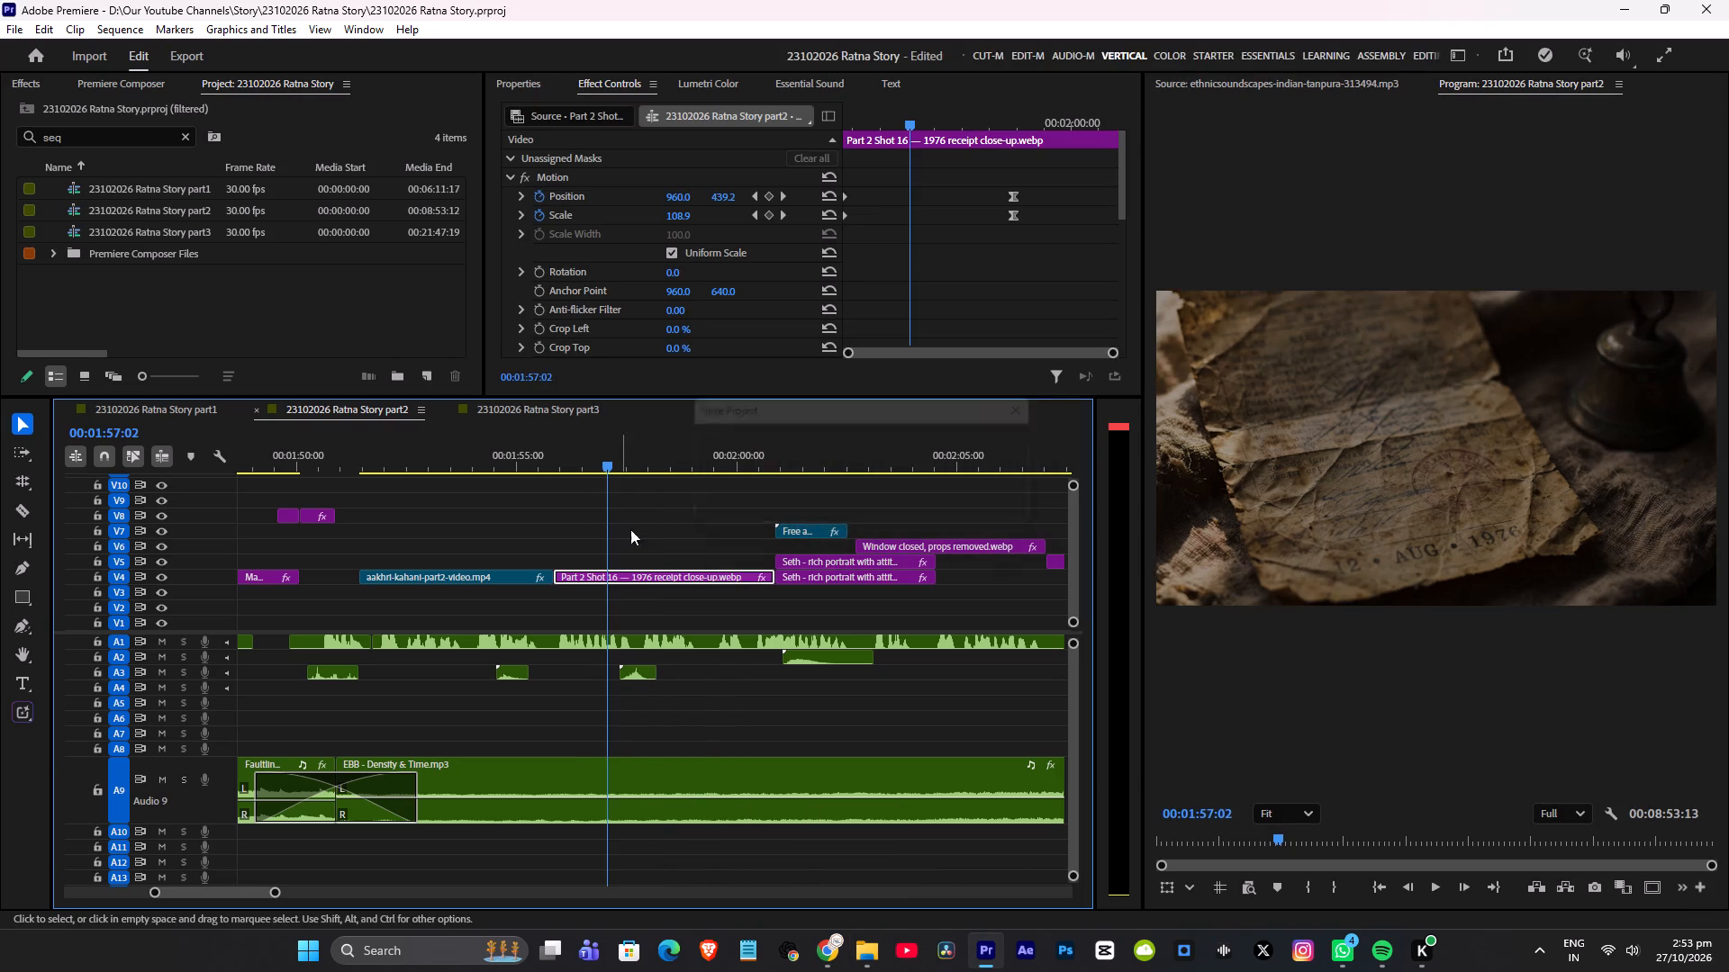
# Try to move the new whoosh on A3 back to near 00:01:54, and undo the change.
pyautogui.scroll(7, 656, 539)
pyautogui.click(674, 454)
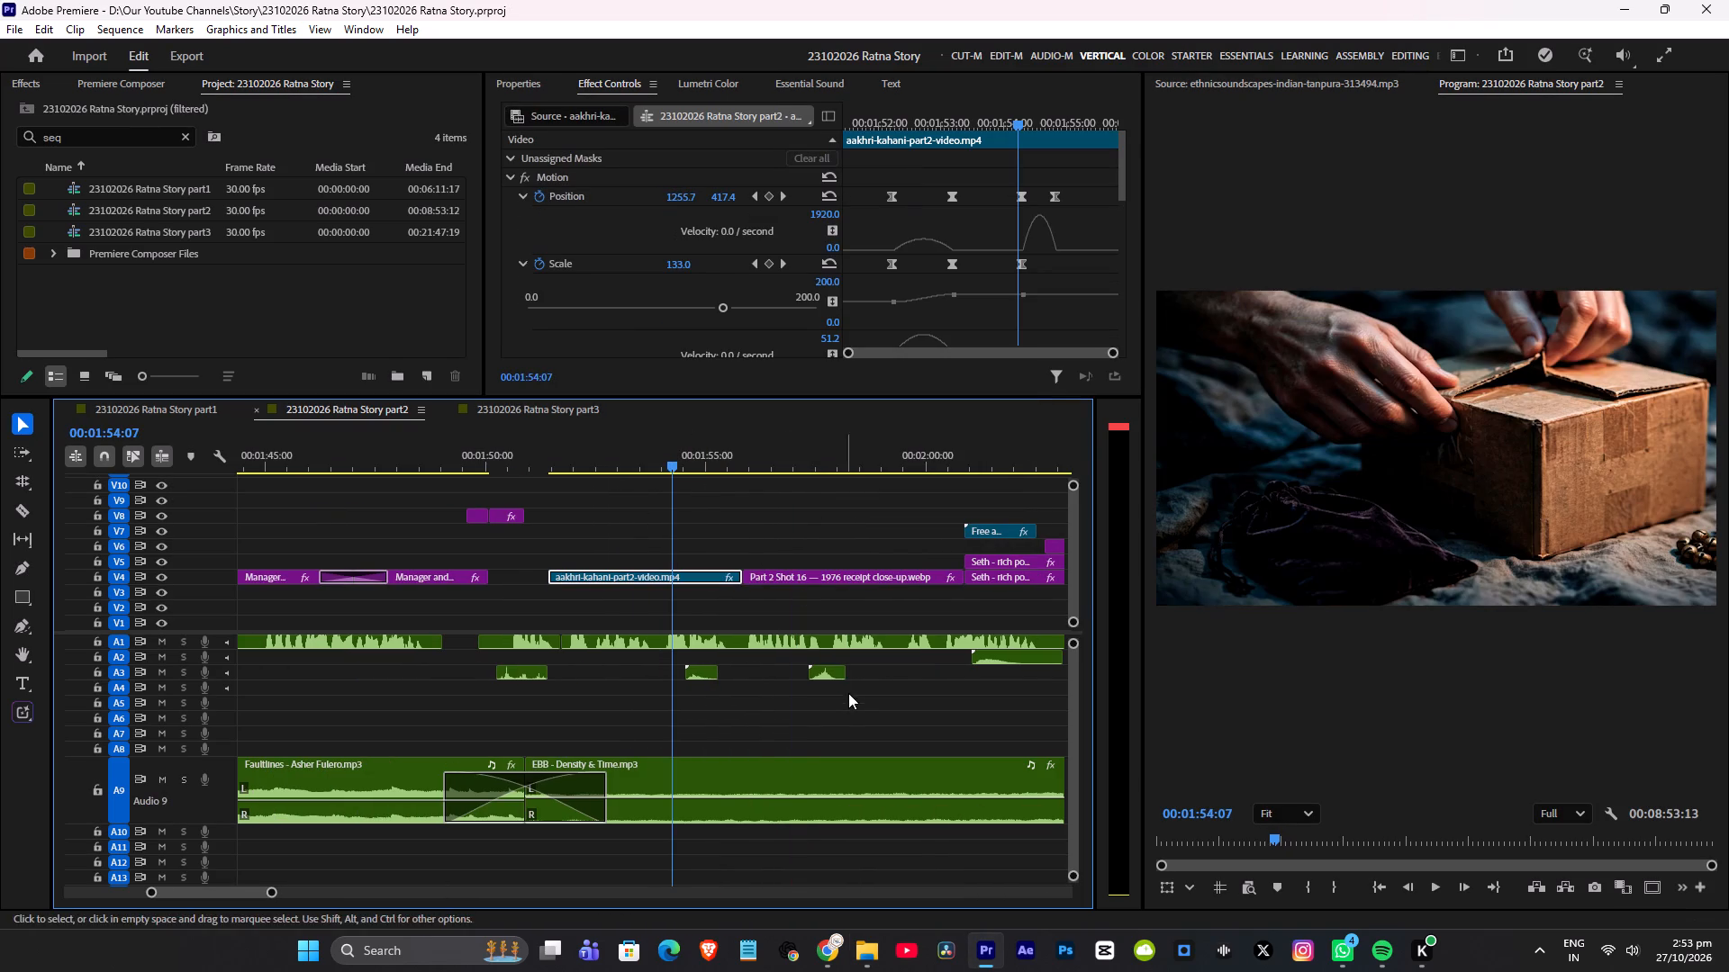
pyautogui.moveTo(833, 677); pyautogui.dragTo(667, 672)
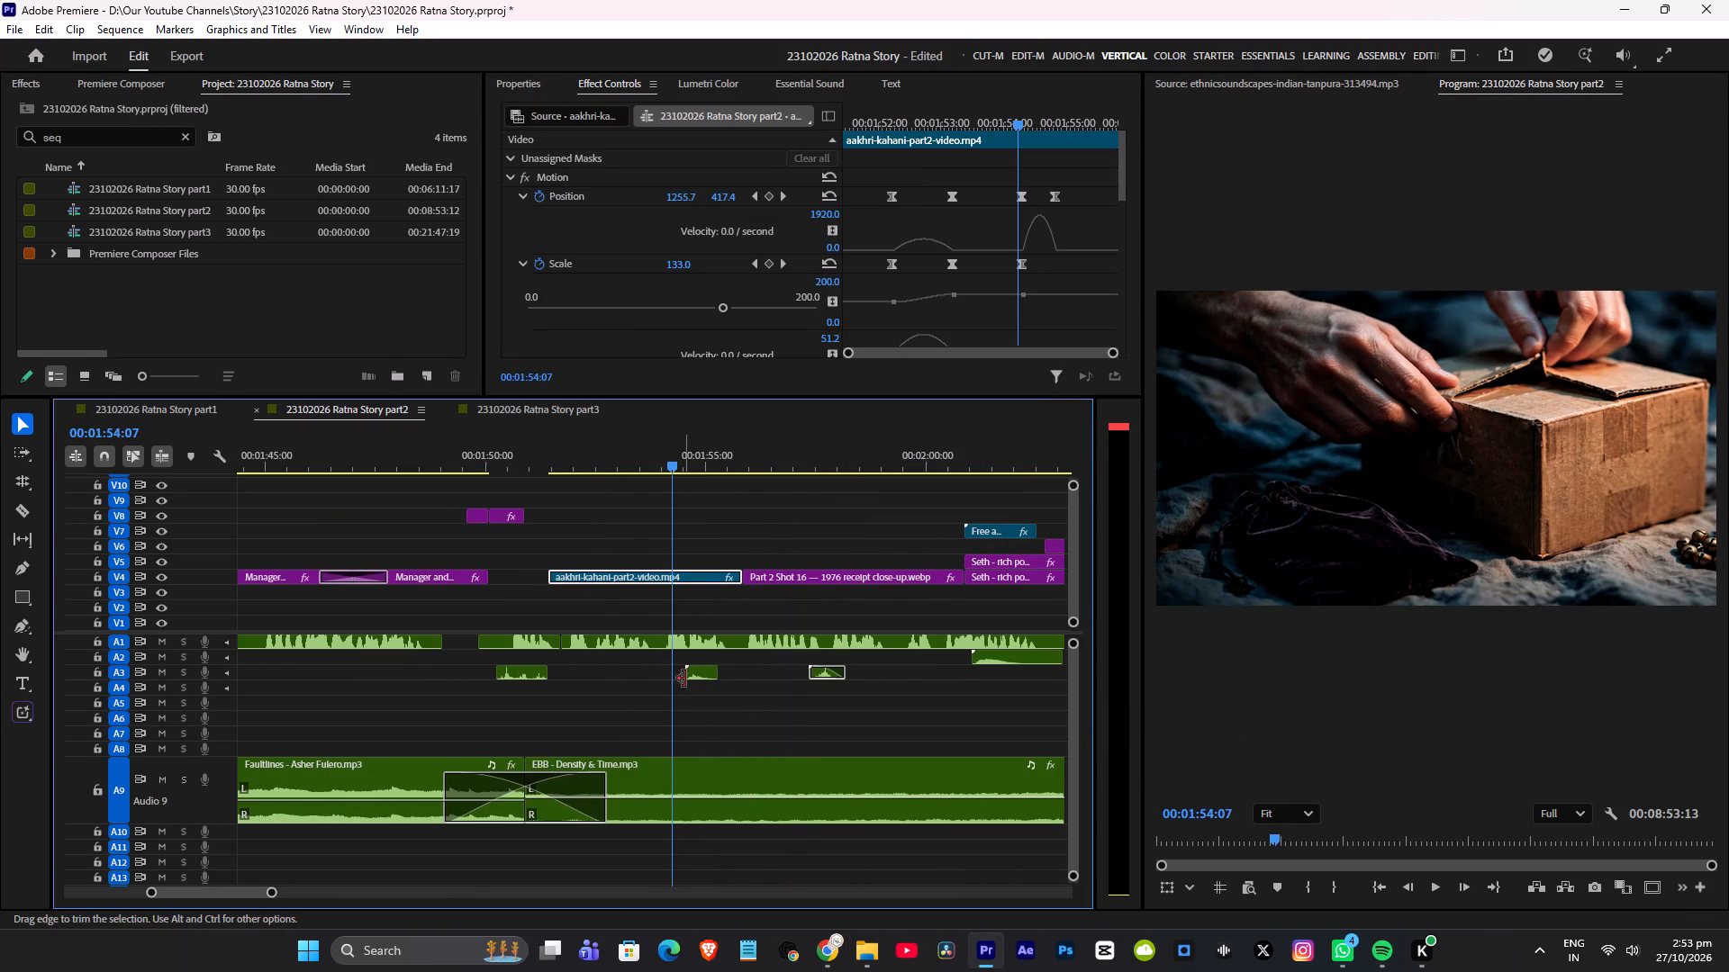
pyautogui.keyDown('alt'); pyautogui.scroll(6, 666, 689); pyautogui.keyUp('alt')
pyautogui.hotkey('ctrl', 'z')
# Move the new A3 whoosh under the box-opening video, before the existing effect, to start at about 00:01:52:09, checking its timing by playback.
pyautogui.moveTo(966, 674); pyautogui.dragTo(931, 674)
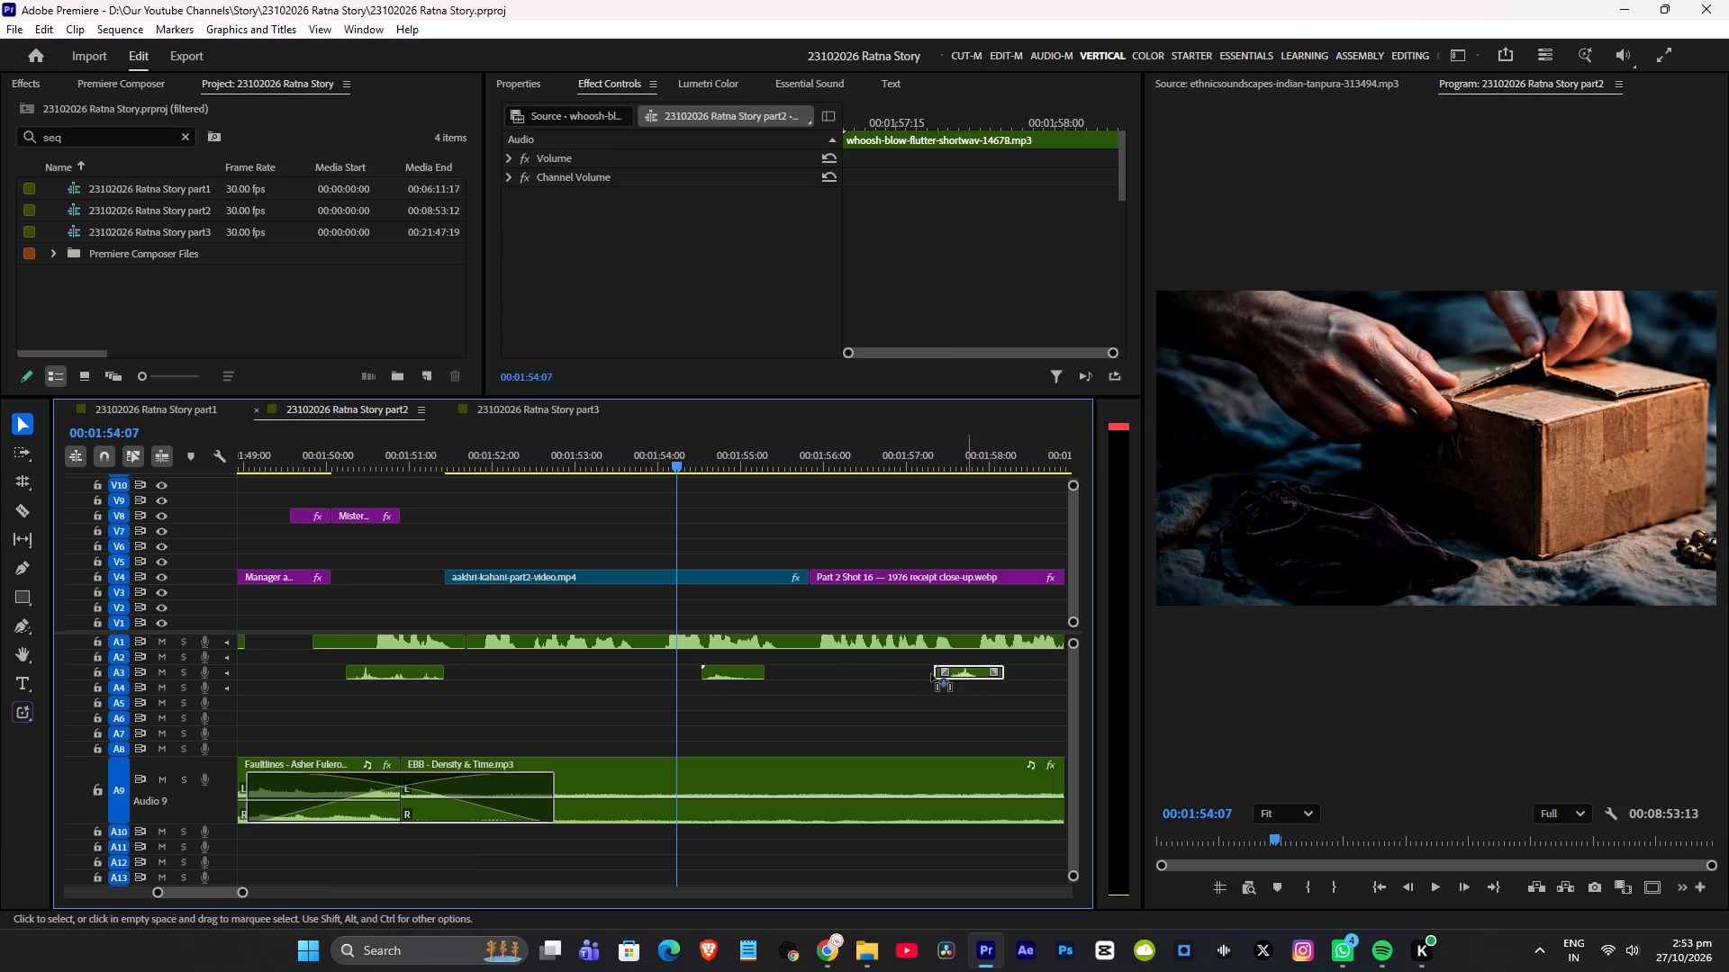
pyautogui.moveTo(931, 674); pyautogui.dragTo(641, 672)
pyautogui.click(599, 455)
pyautogui.press('space')
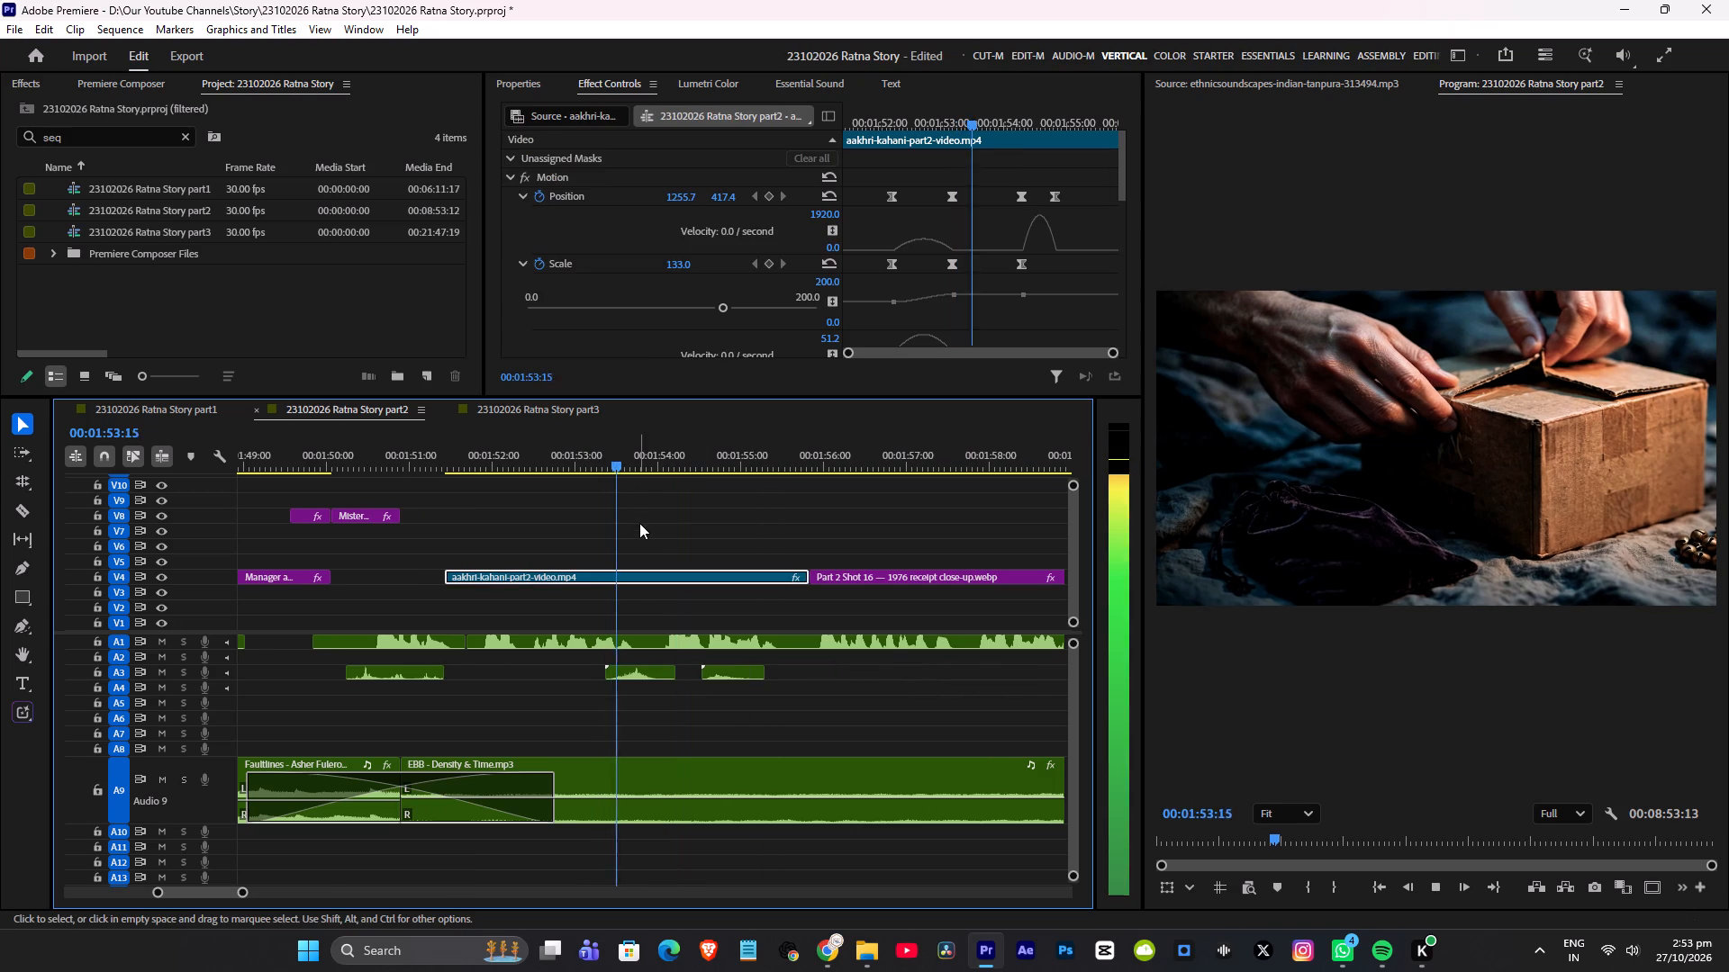
pyautogui.keyDown('alt'); pyautogui.scroll(13, 640, 525); pyautogui.keyUp('alt')
pyautogui.press('space')
pyautogui.moveTo(777, 670); pyautogui.dragTo(599, 670)
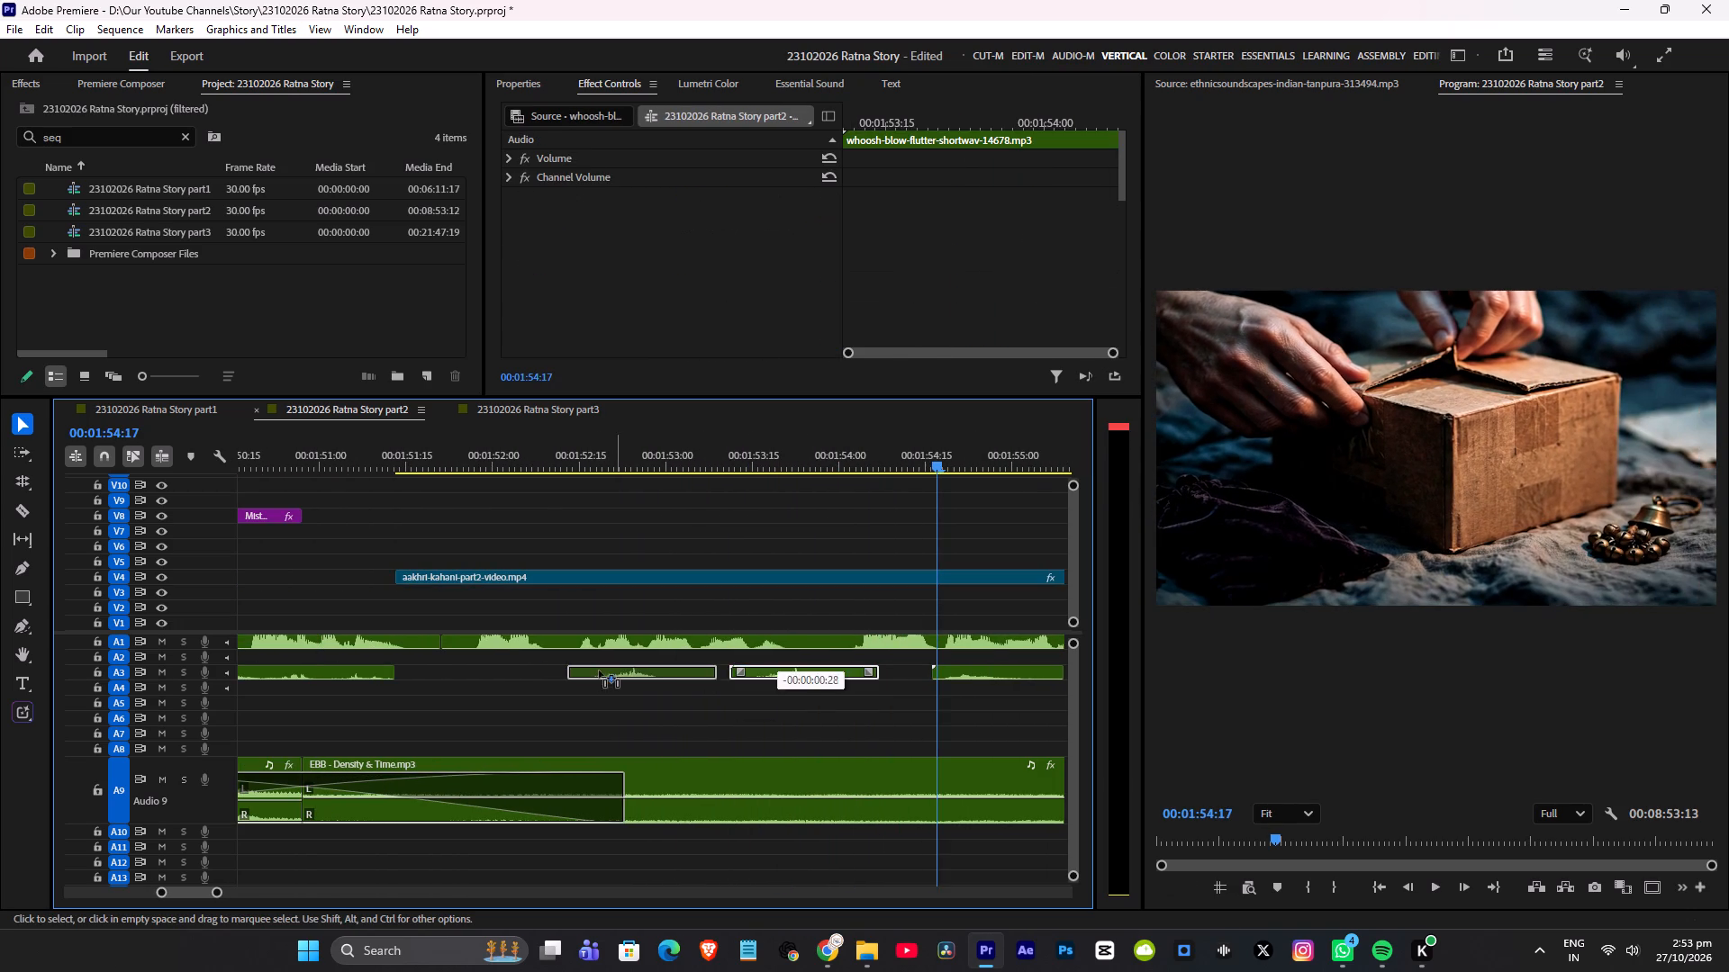
pyautogui.moveTo(599, 670); pyautogui.dragTo(591, 670)
# Replay the box-opening video from about 00:01:52 and shift the A3 whoosh one frame later.
pyautogui.click(490, 445)
pyautogui.press('space')
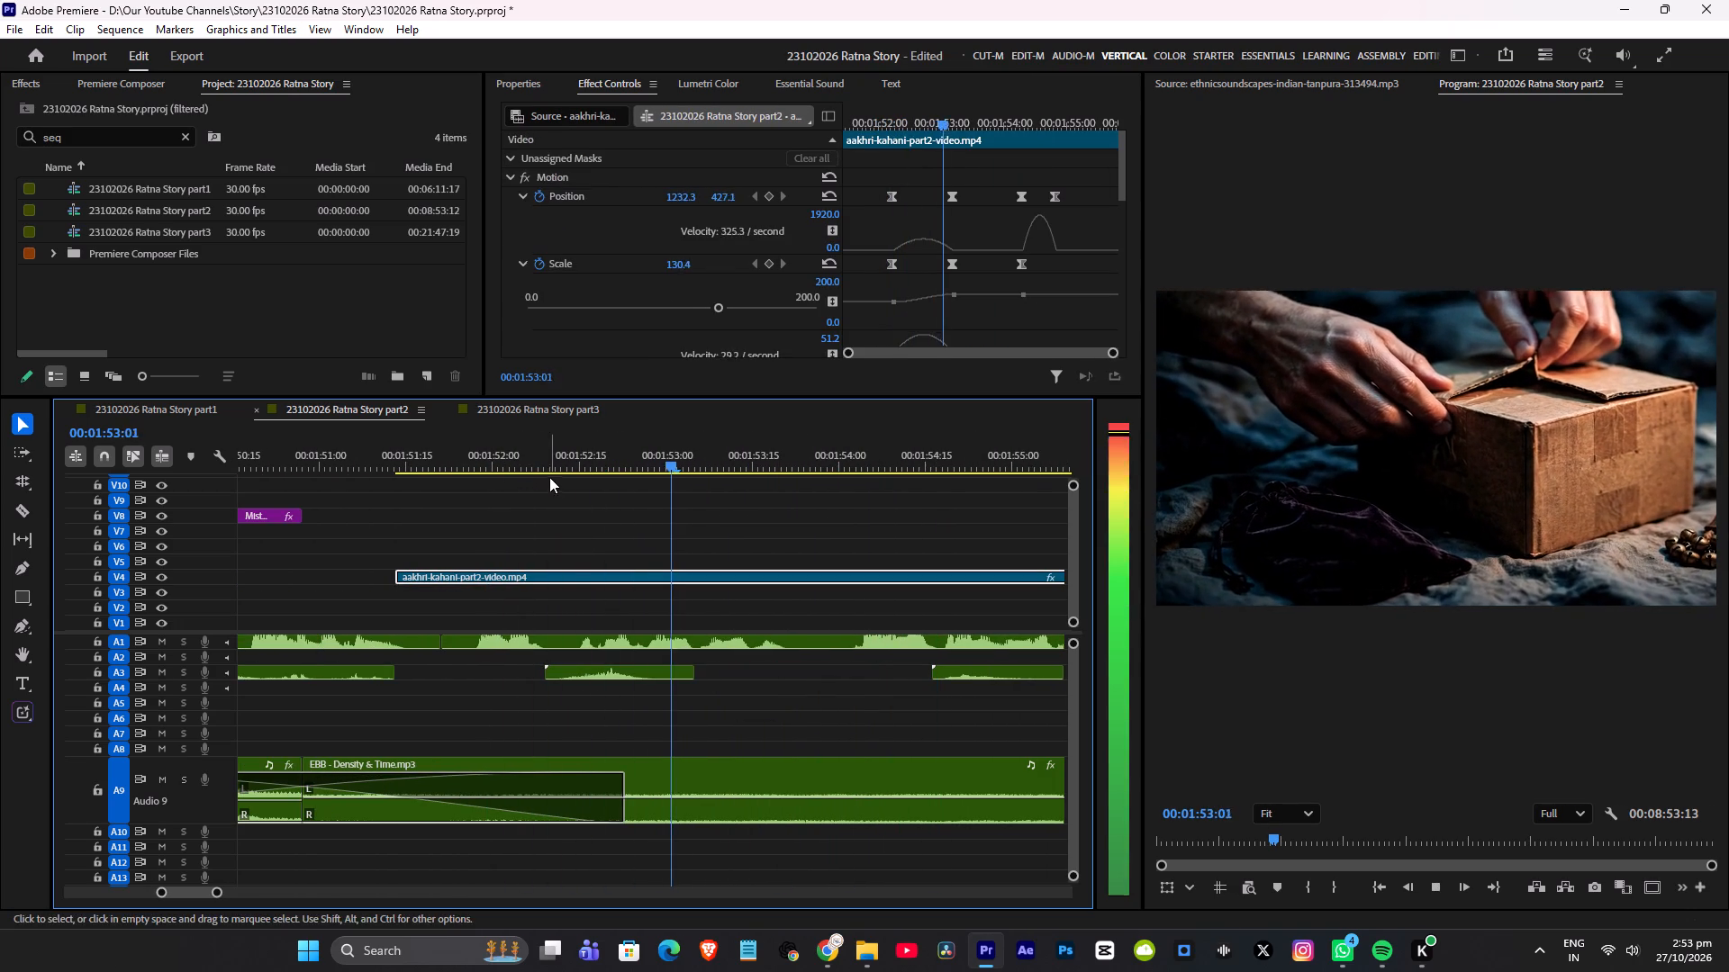
pyautogui.press('space')
pyautogui.click(499, 459)
pyautogui.press('space')
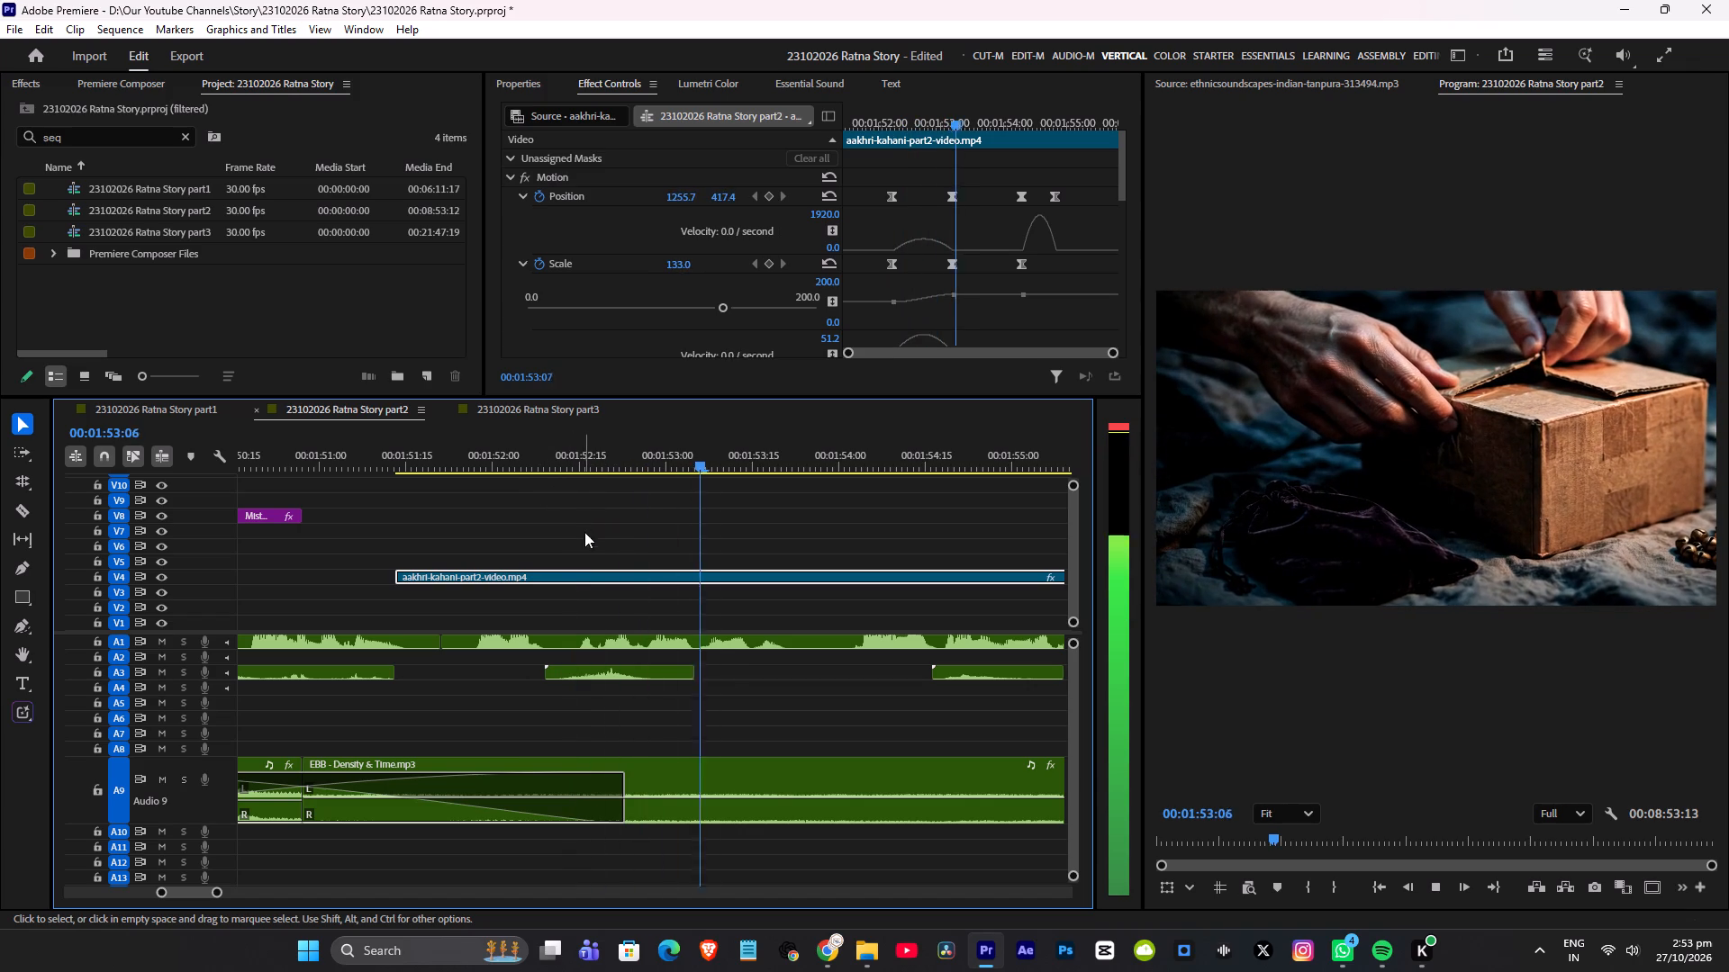
pyautogui.press('space')
pyautogui.click(573, 673)
pyautogui.hotkey('alt', 'Right')
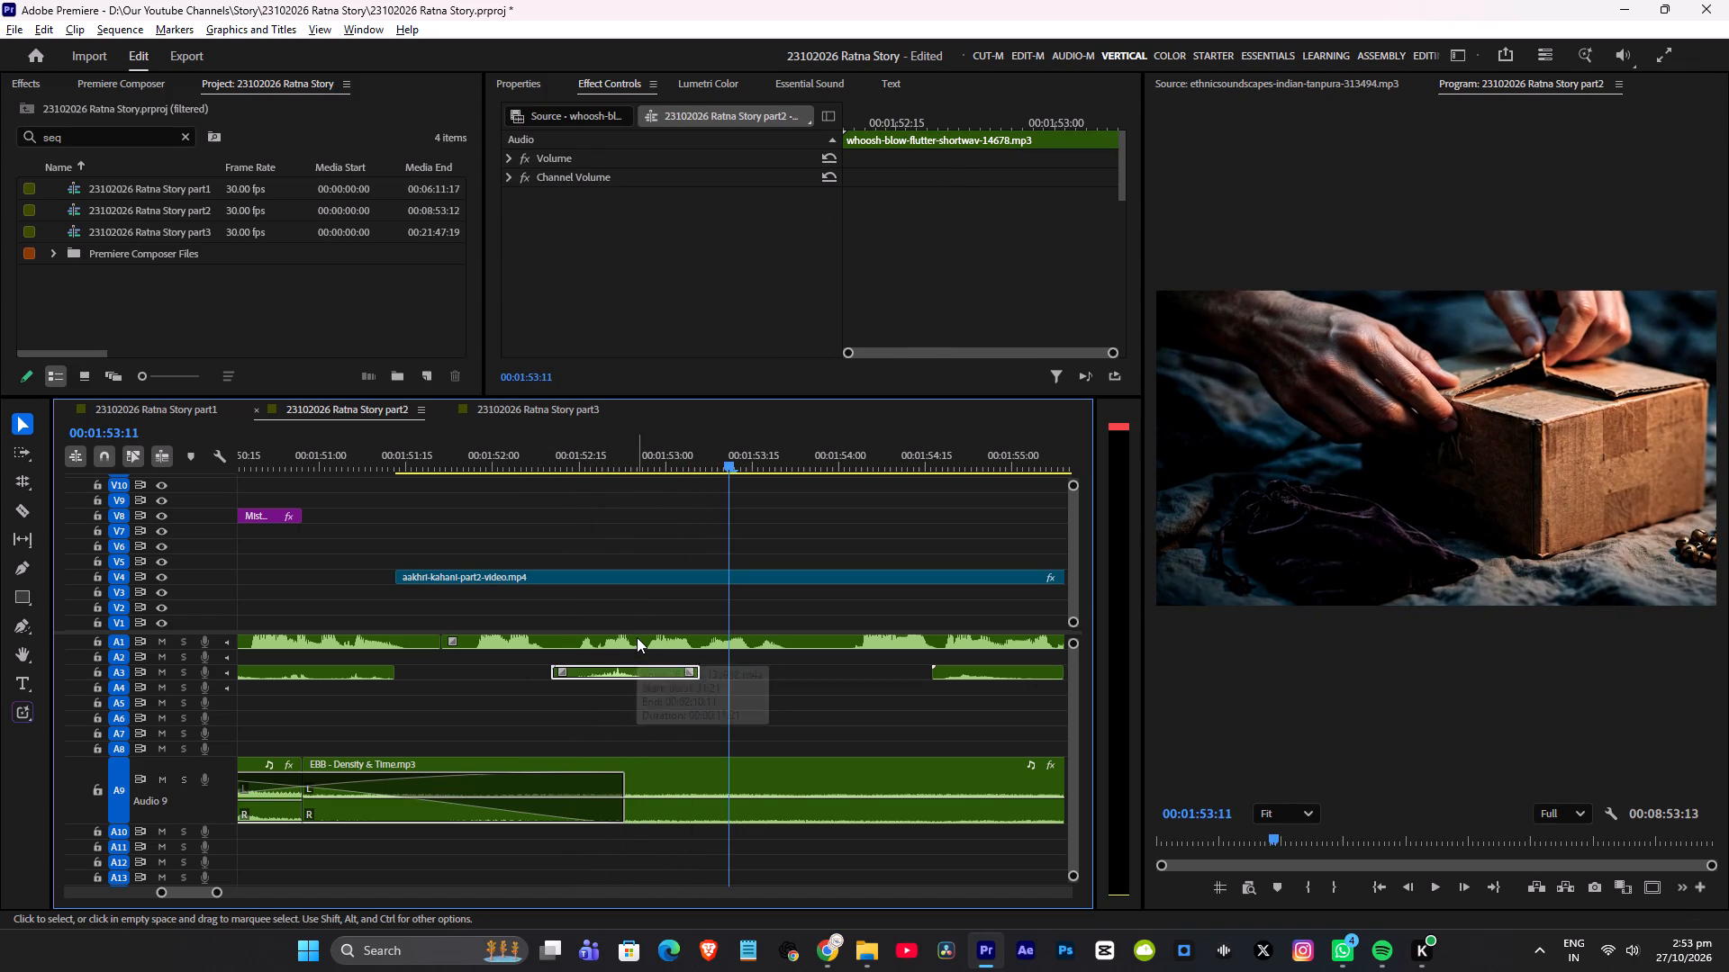
# Rate-stretch the end of the A3 whoosh under the box-opening video to about 00:01:53:16, and play it back.
pyautogui.press('r')
pyautogui.moveTo(695, 673); pyautogui.dragTo(756, 674)
pyautogui.click(511, 438)
pyautogui.press('space')
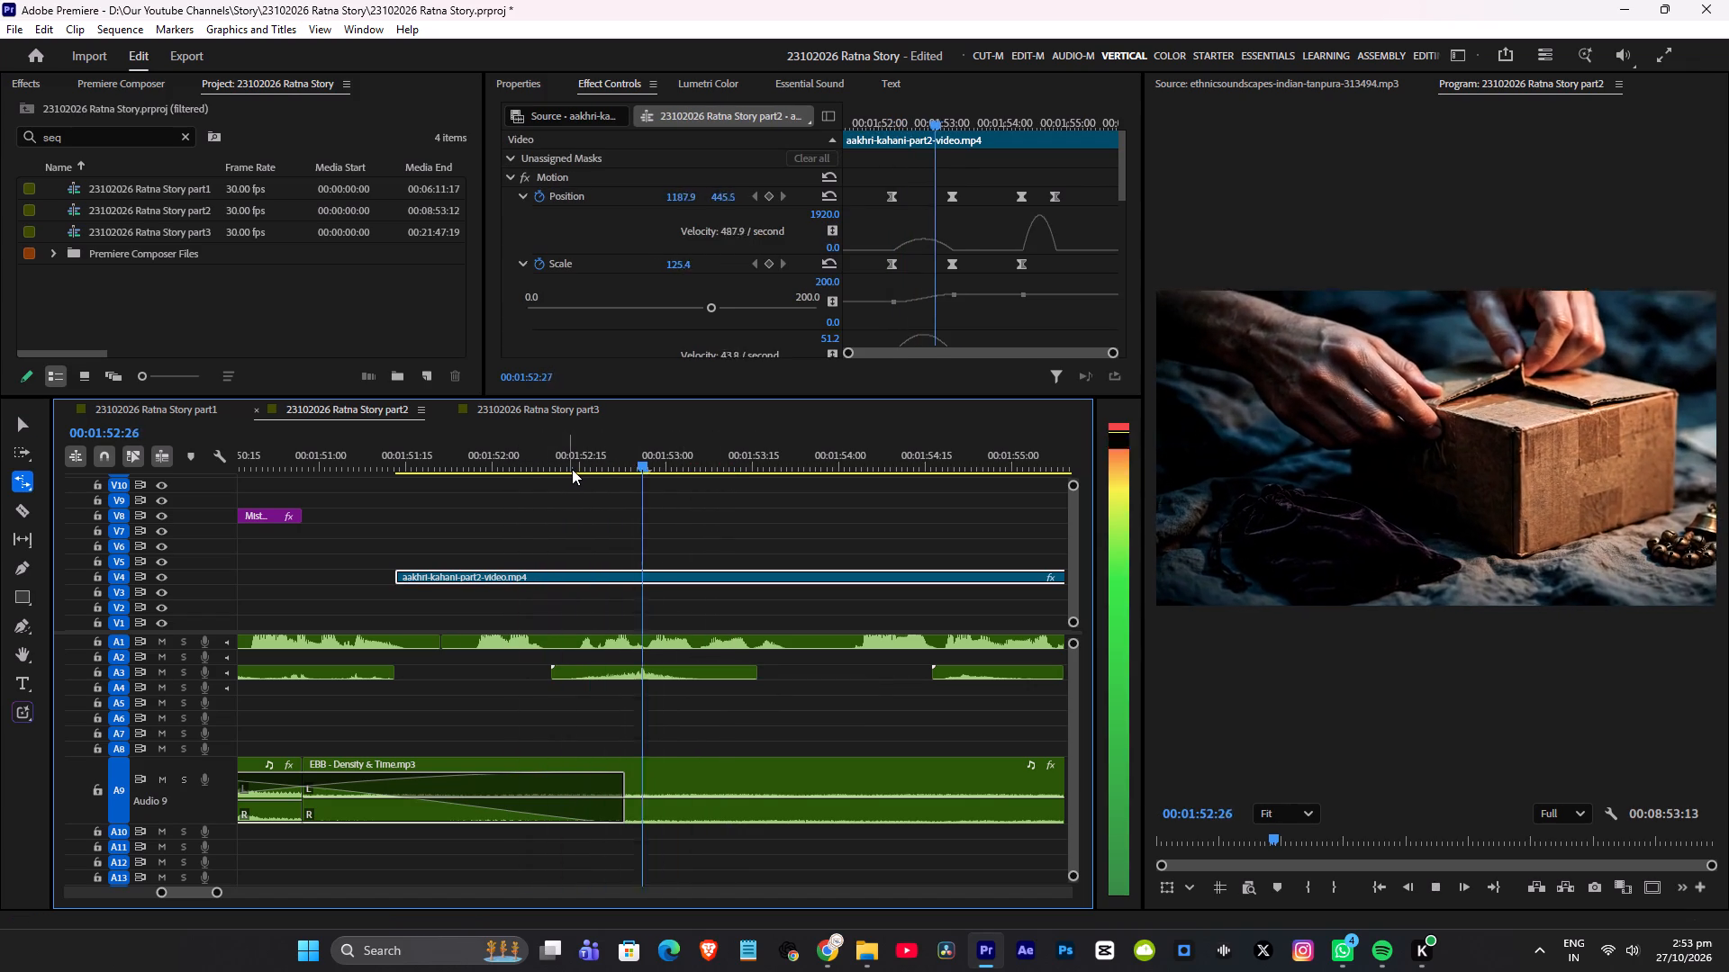
# Shift the stretched A3 whoosh slightly earlier to start at about 00:01:52:08, and check its timing by playback.
pyautogui.press('space')
pyautogui.press('v')
pyautogui.moveTo(602, 675); pyautogui.dragTo(592, 674)
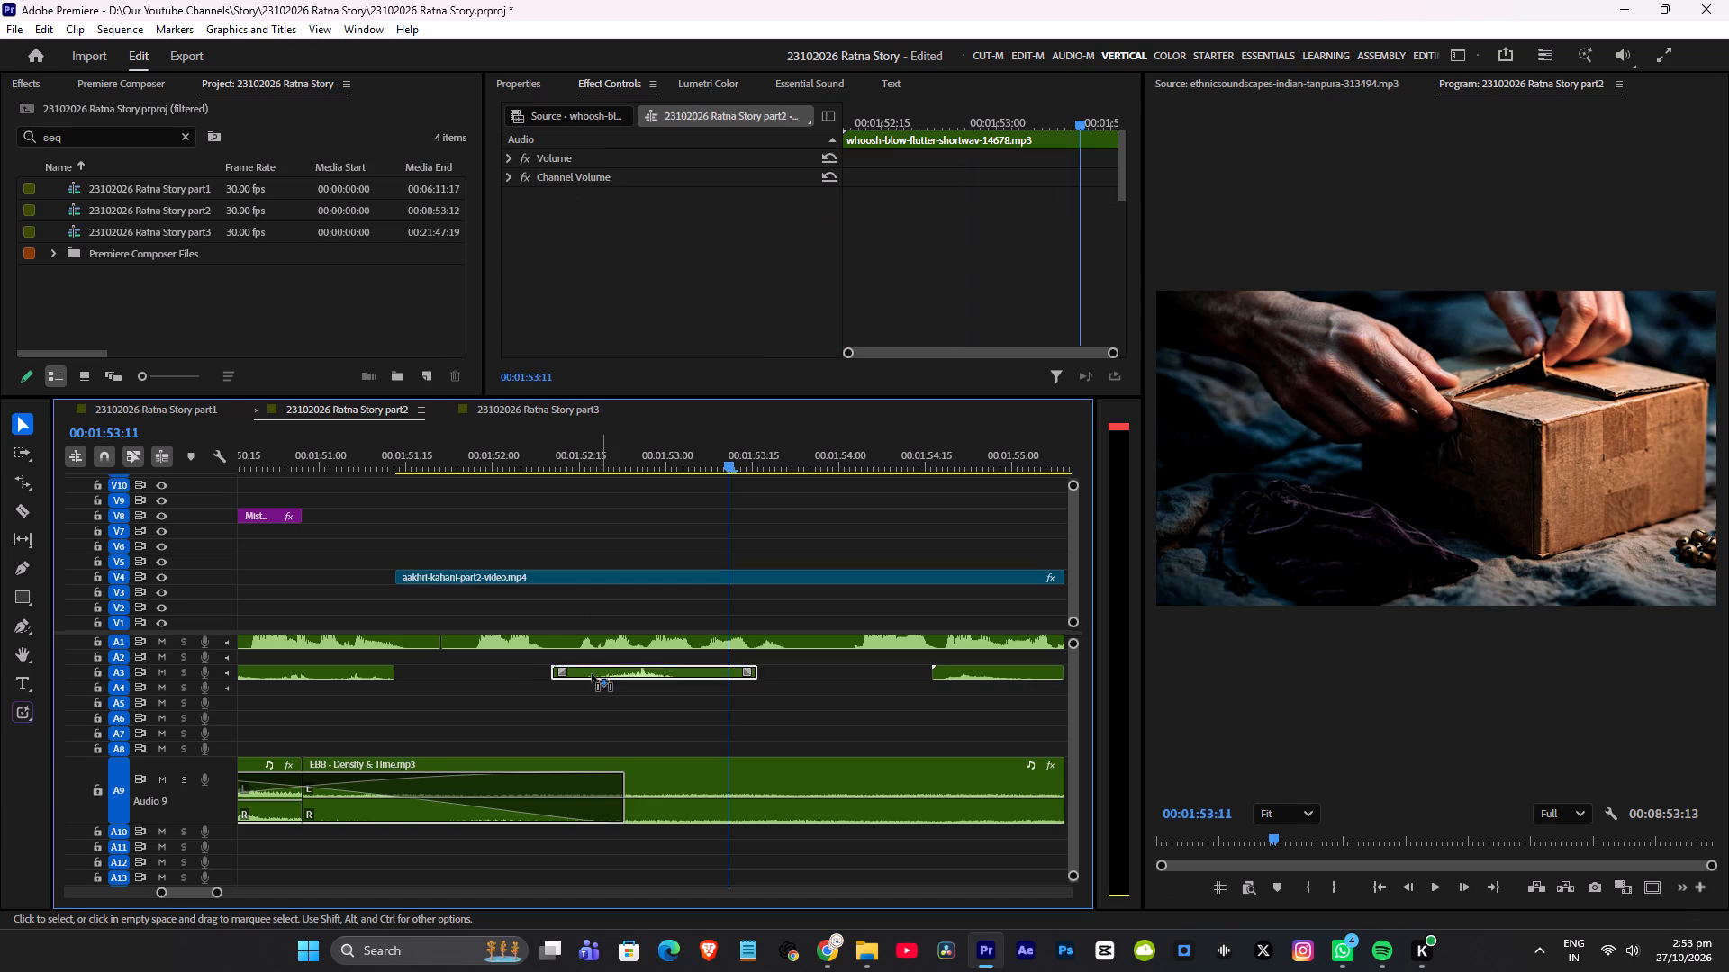
pyautogui.moveTo(592, 674); pyautogui.dragTo(588, 674)
pyautogui.click(530, 445)
pyautogui.press('space')
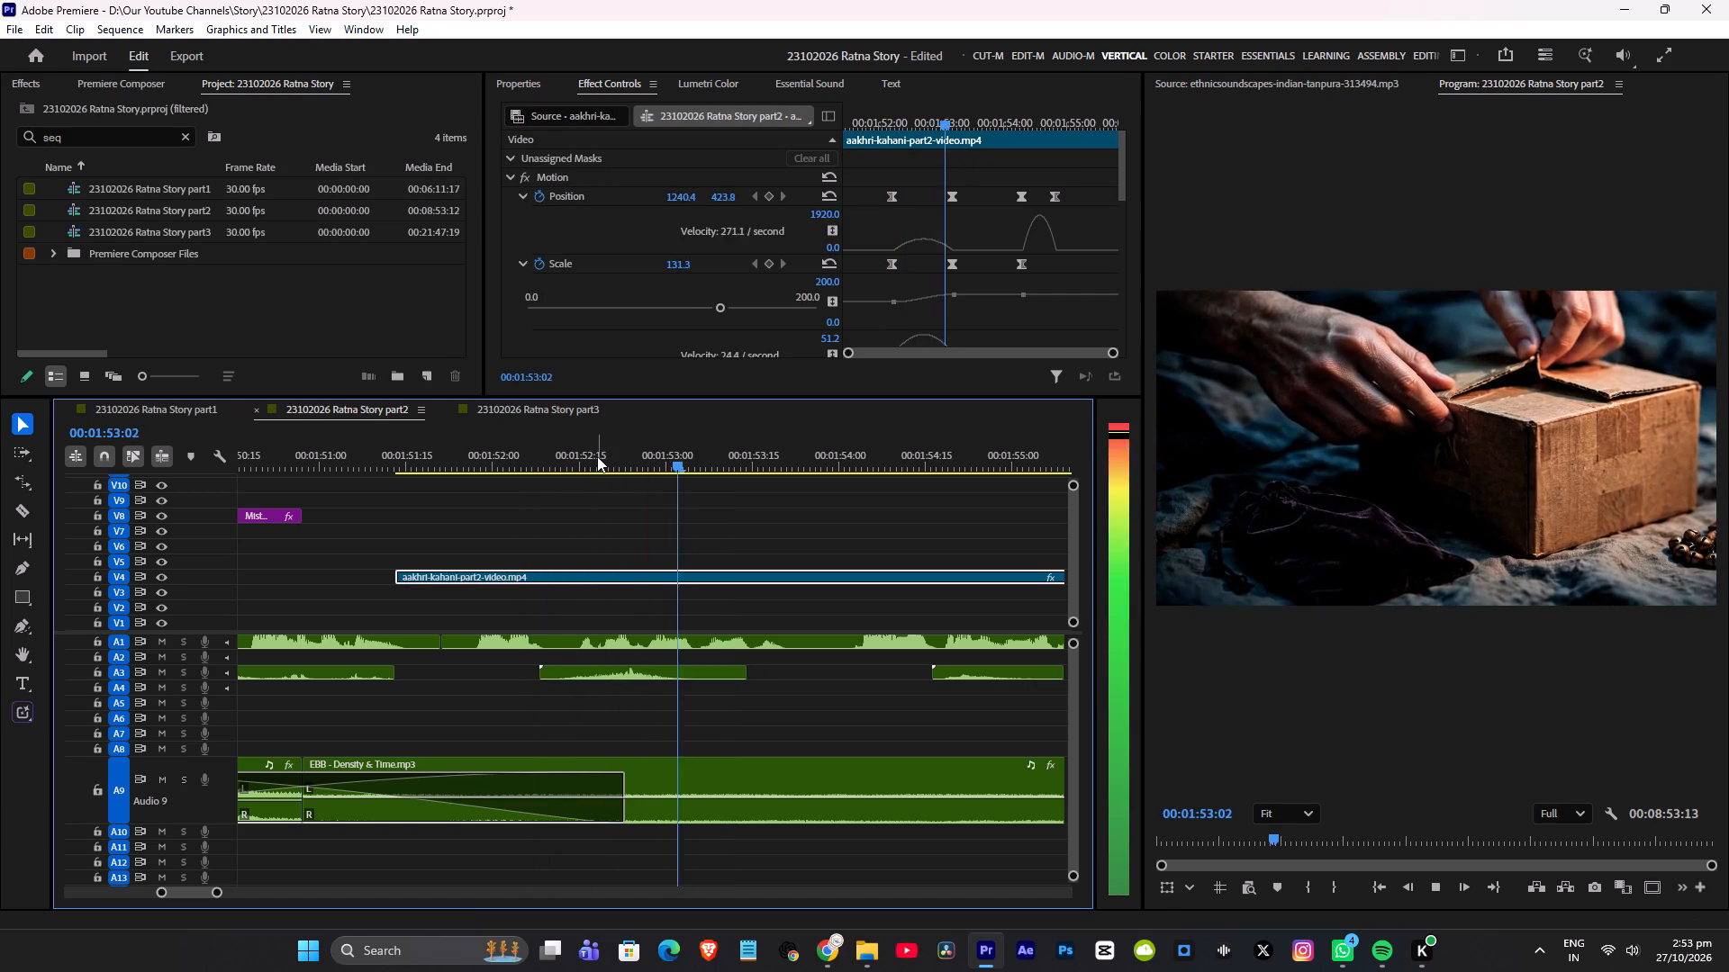
pyautogui.press('space')
pyautogui.click(508, 455)
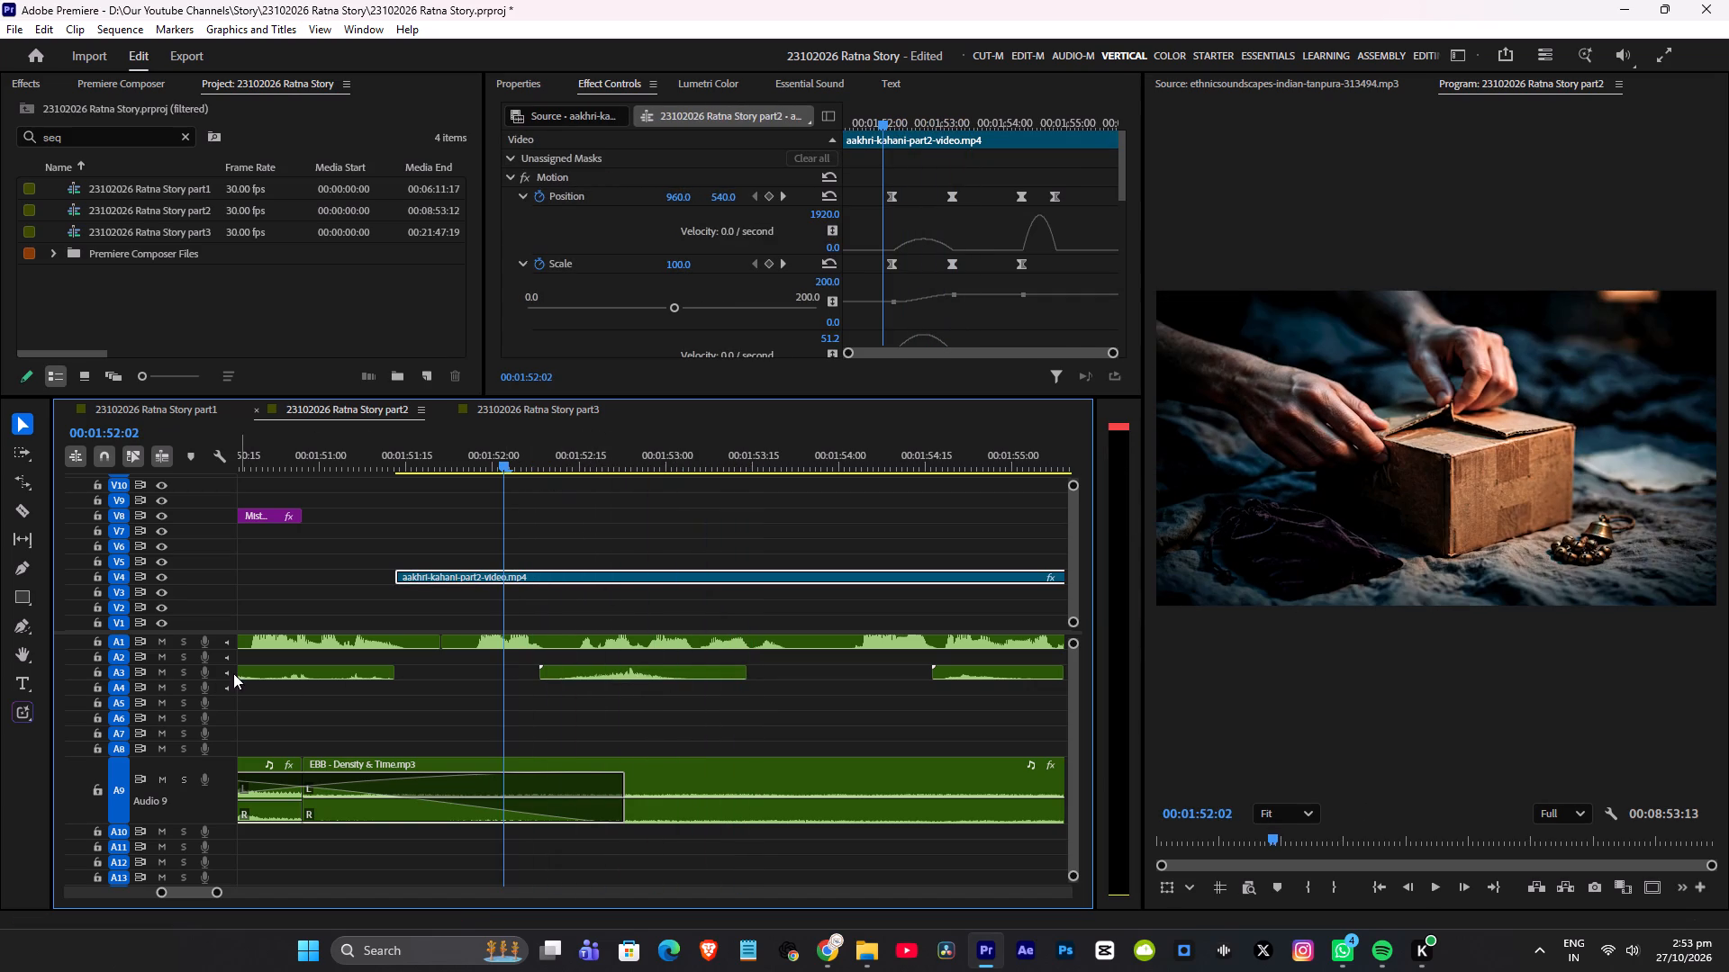
# Expand A3, add three volume keyframes around the whoosh's peak, and pull the middle one at about 00:01:52:24 down into a dip.
pyautogui.doubleClick(224, 671)
pyautogui.keyDown('ctrl'); pyautogui.click(615, 695); pyautogui.keyUp('ctrl')
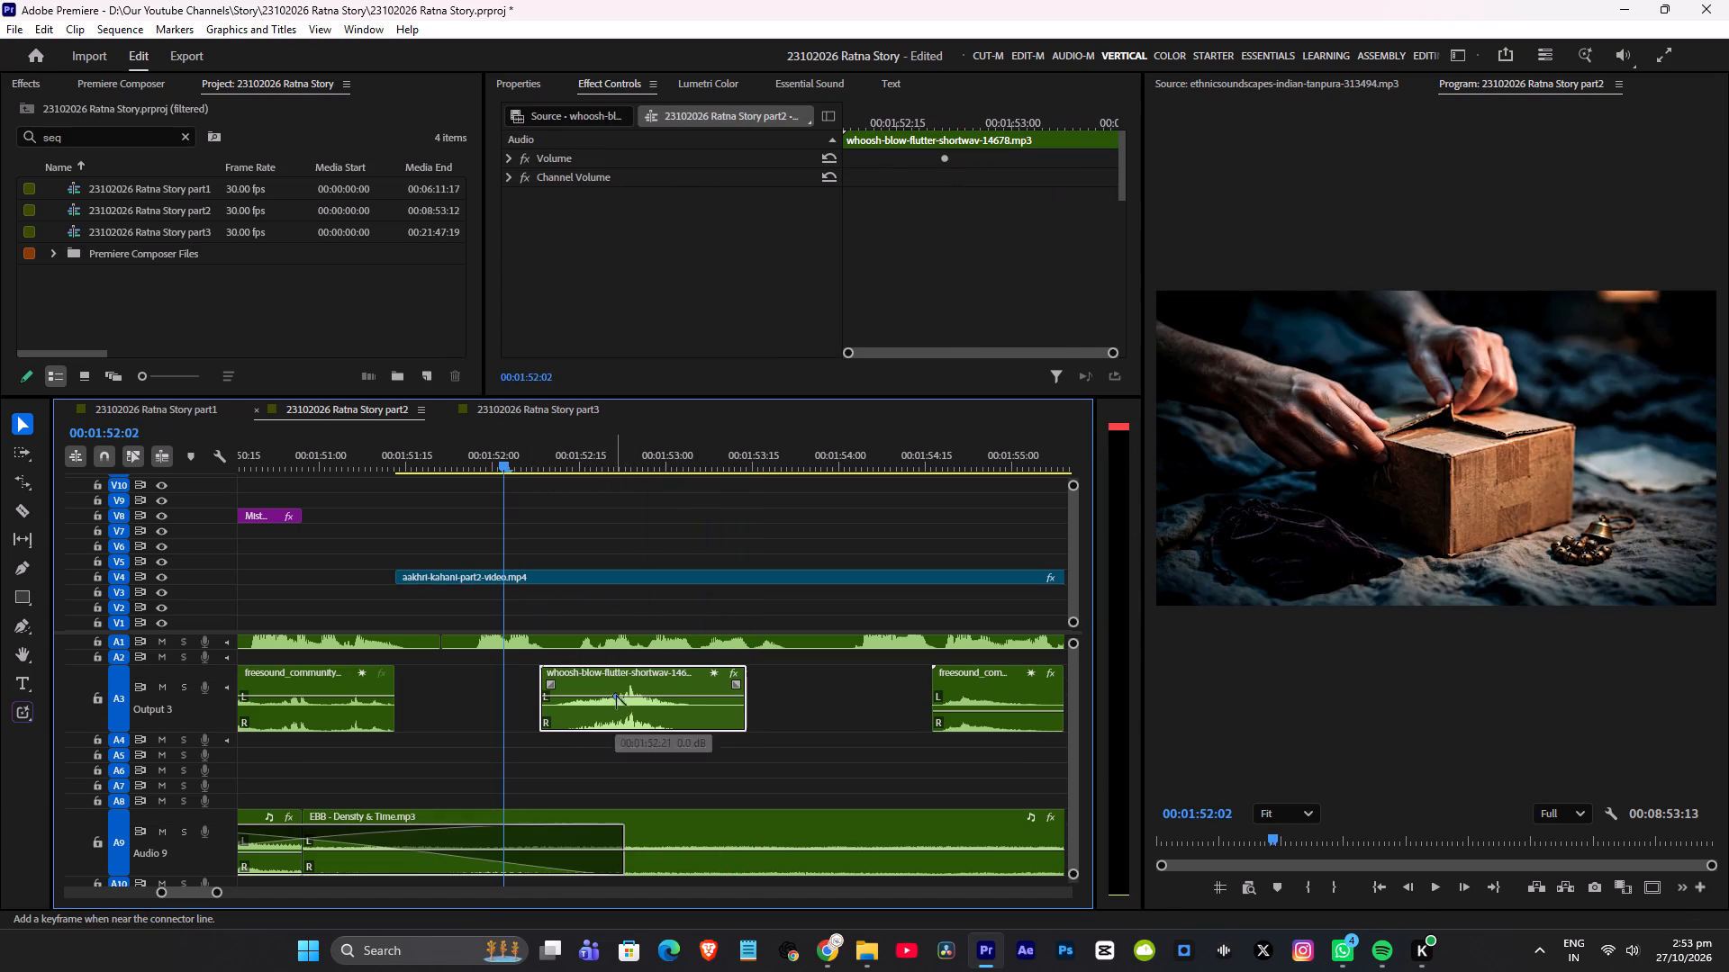
pyautogui.keyDown('ctrl'); pyautogui.click(645, 696); pyautogui.keyUp('ctrl')
pyautogui.keyDown('ctrl'); pyautogui.click(633, 696); pyautogui.keyUp('ctrl')
pyautogui.moveTo(631, 697); pyautogui.dragTo(630, 702)
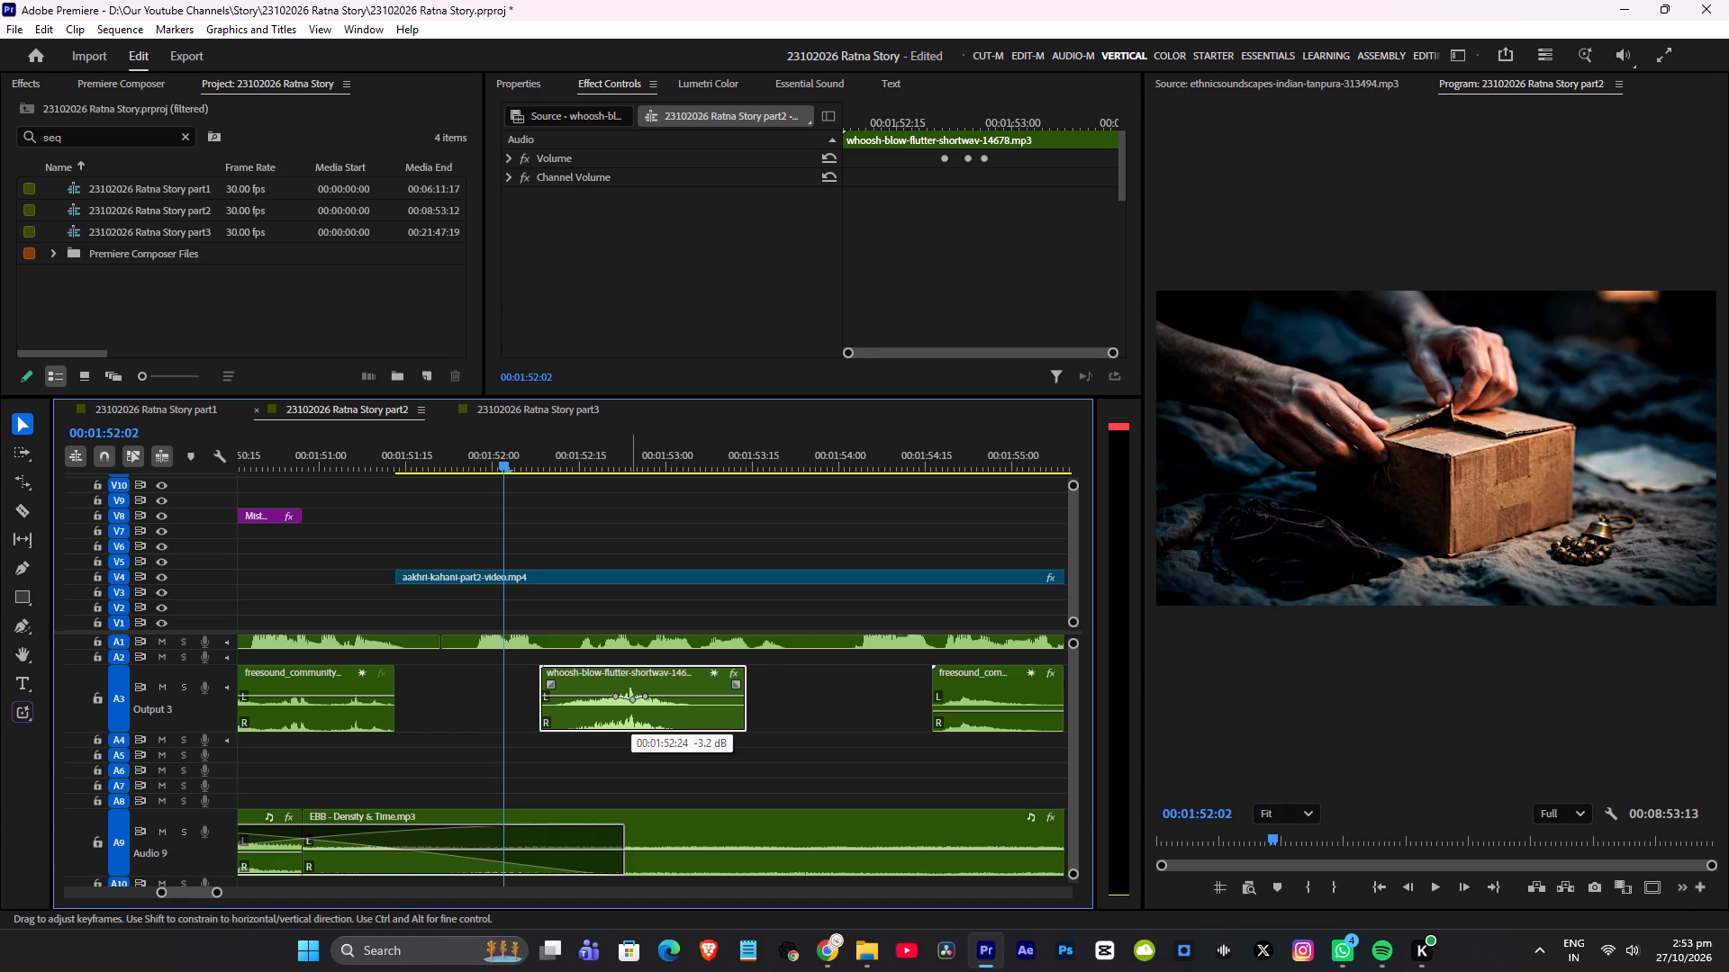
pyautogui.moveTo(630, 702); pyautogui.dragTo(630, 706)
# Replay the box-opening video to check the softened whoosh, and save the project.
pyautogui.click(557, 455)
pyautogui.press('space')
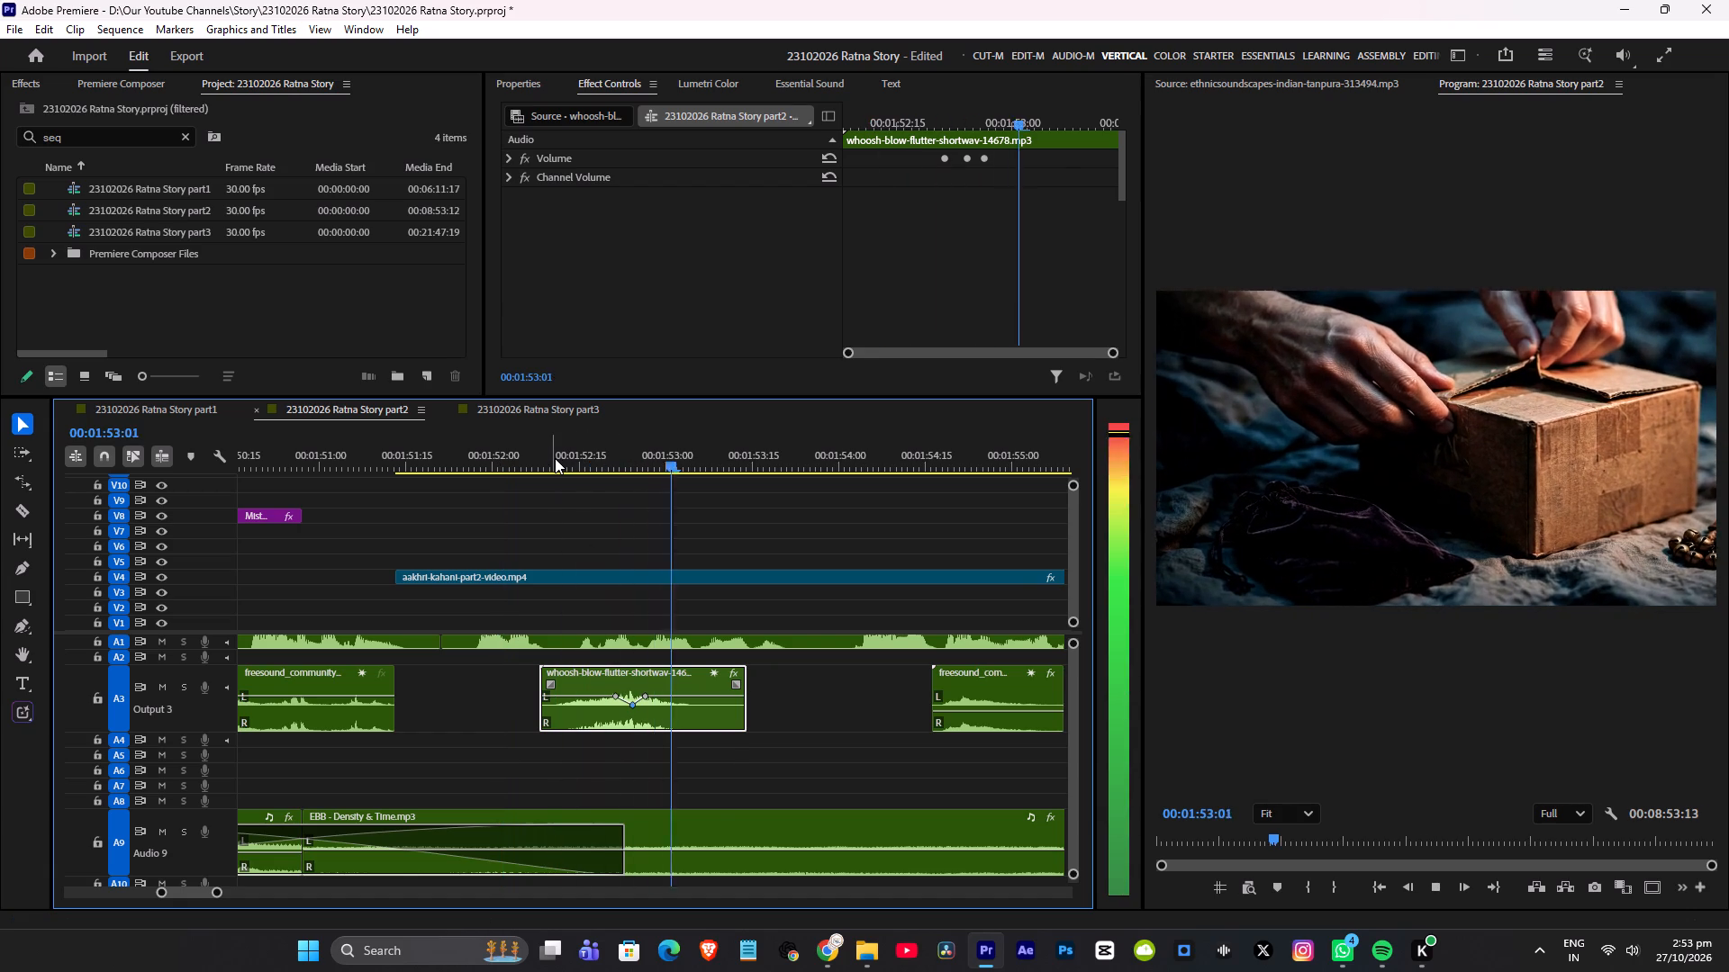
pyautogui.press('space')
pyautogui.click(481, 454)
pyautogui.press('space')
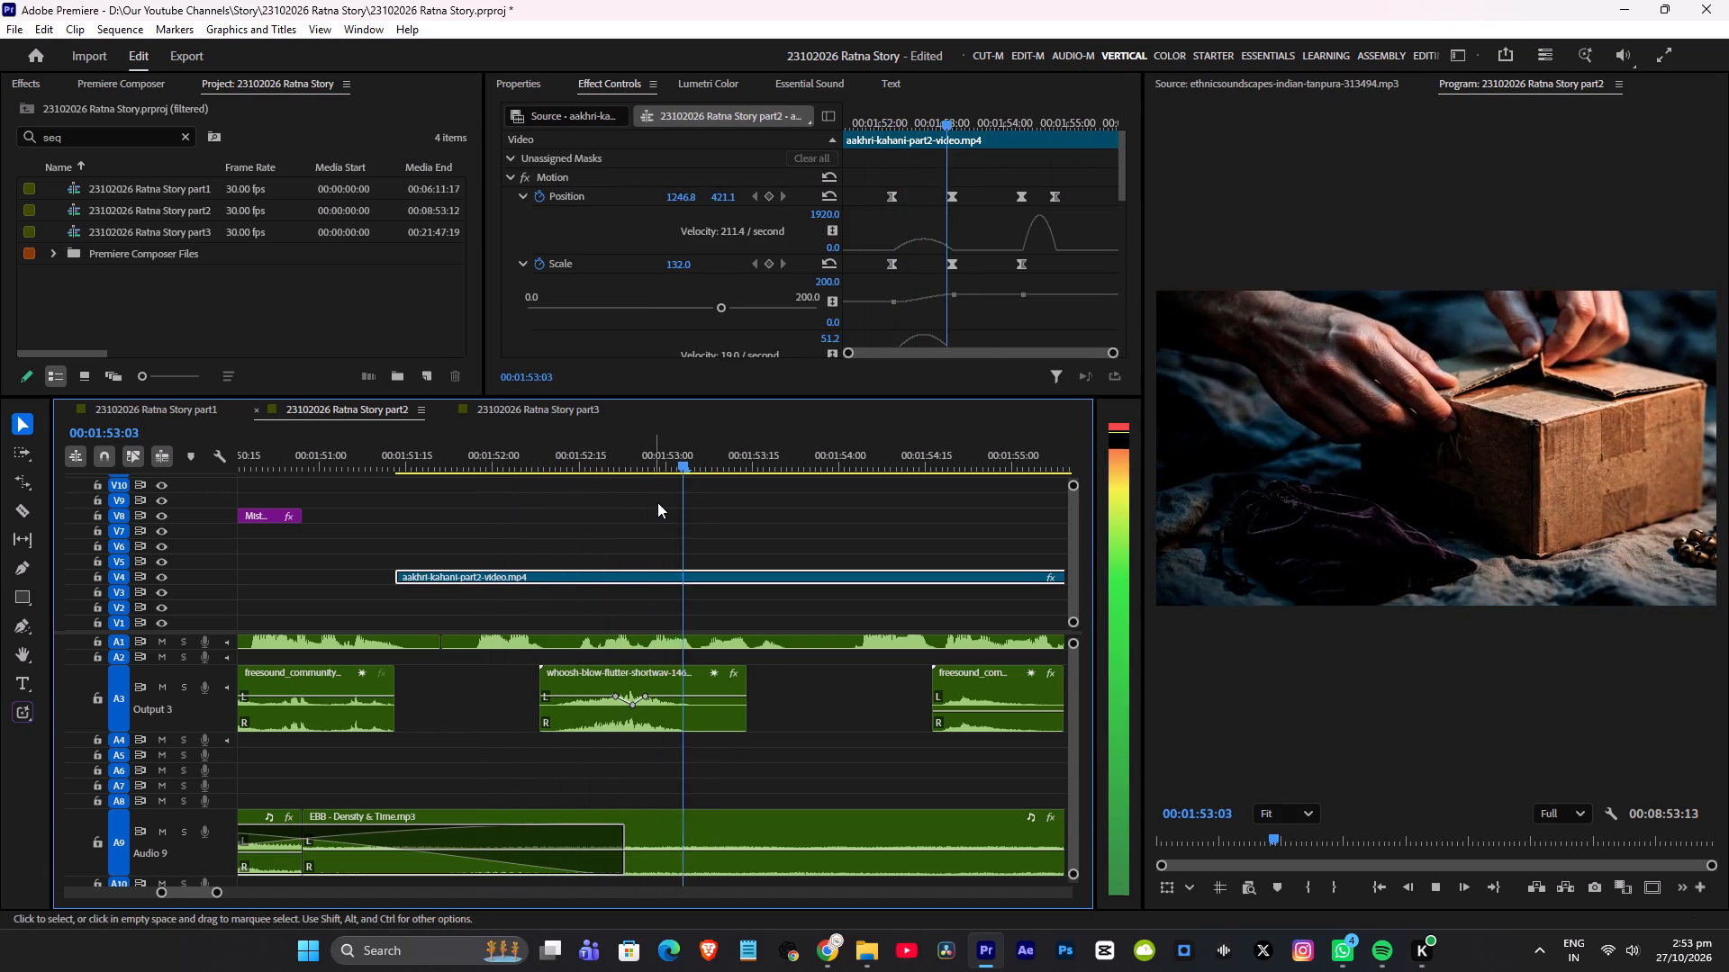
pyautogui.keyDown('alt'); pyautogui.scroll(-5, 697, 504); pyautogui.keyUp('alt')
pyautogui.press('space')
pyautogui.click(565, 463)
pyautogui.hotkey('ctrl', 's')
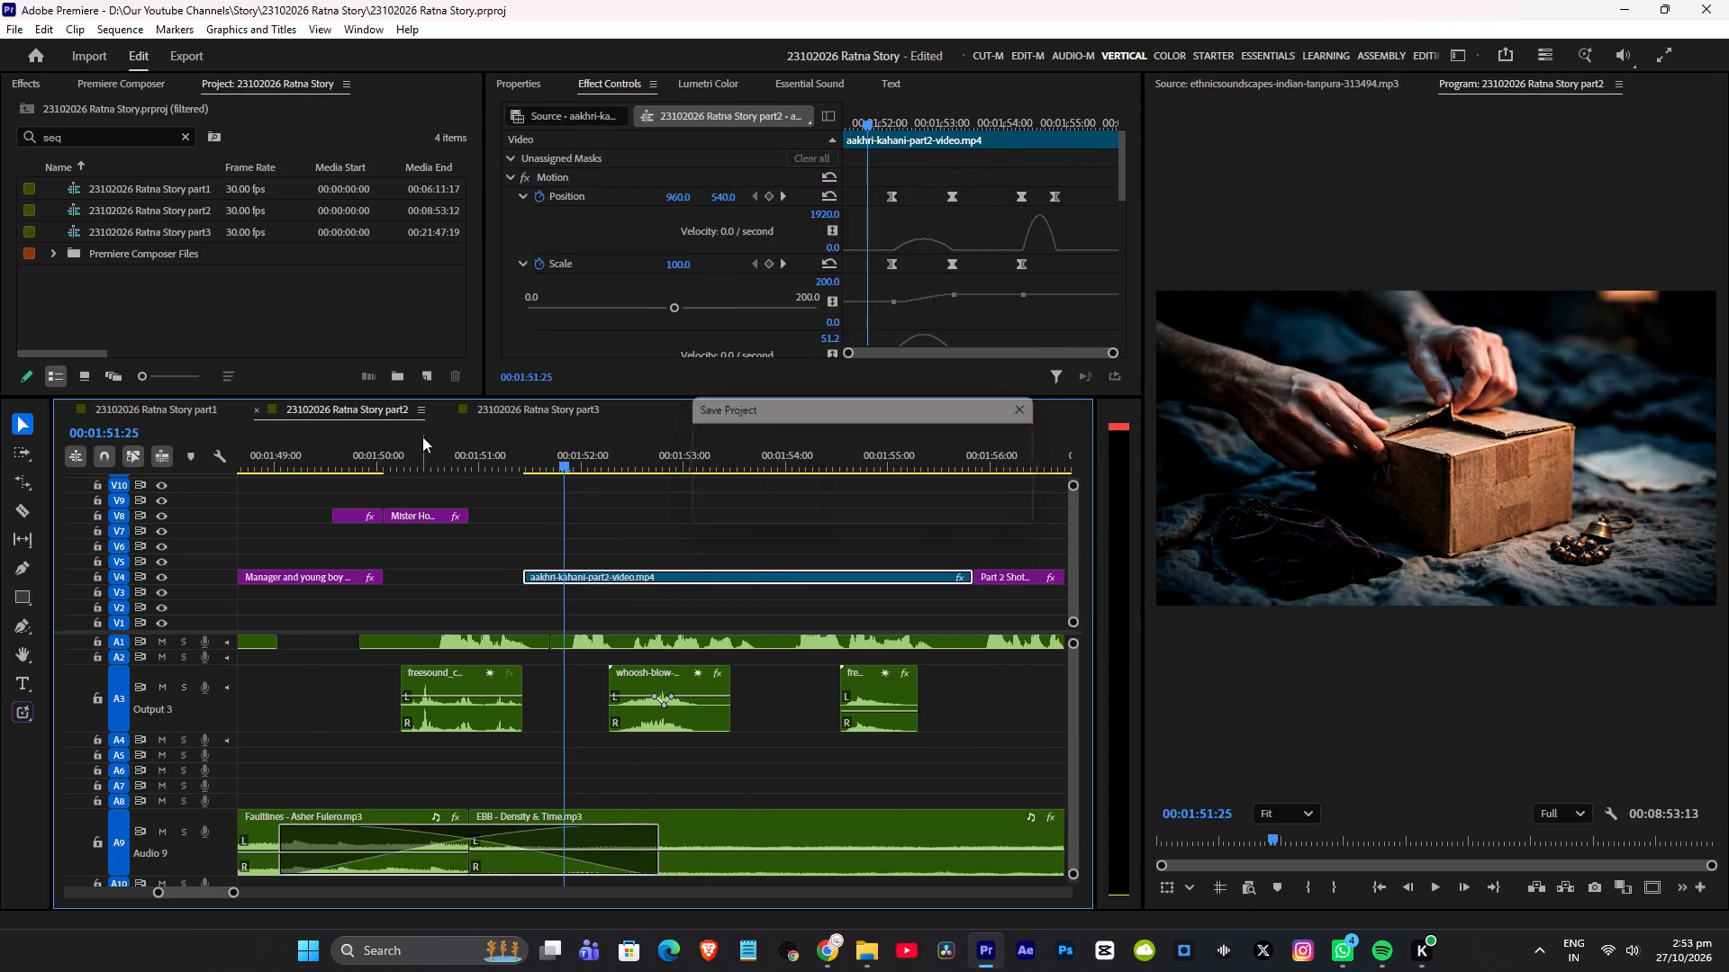
# Watch part2 full screen from about 00:01:50:13 through to the man-reading-letter shot near 00:02:06:20.
pyautogui.click(422, 436)
pyautogui.hotkey('ctrl', '`')
pyautogui.press('space')
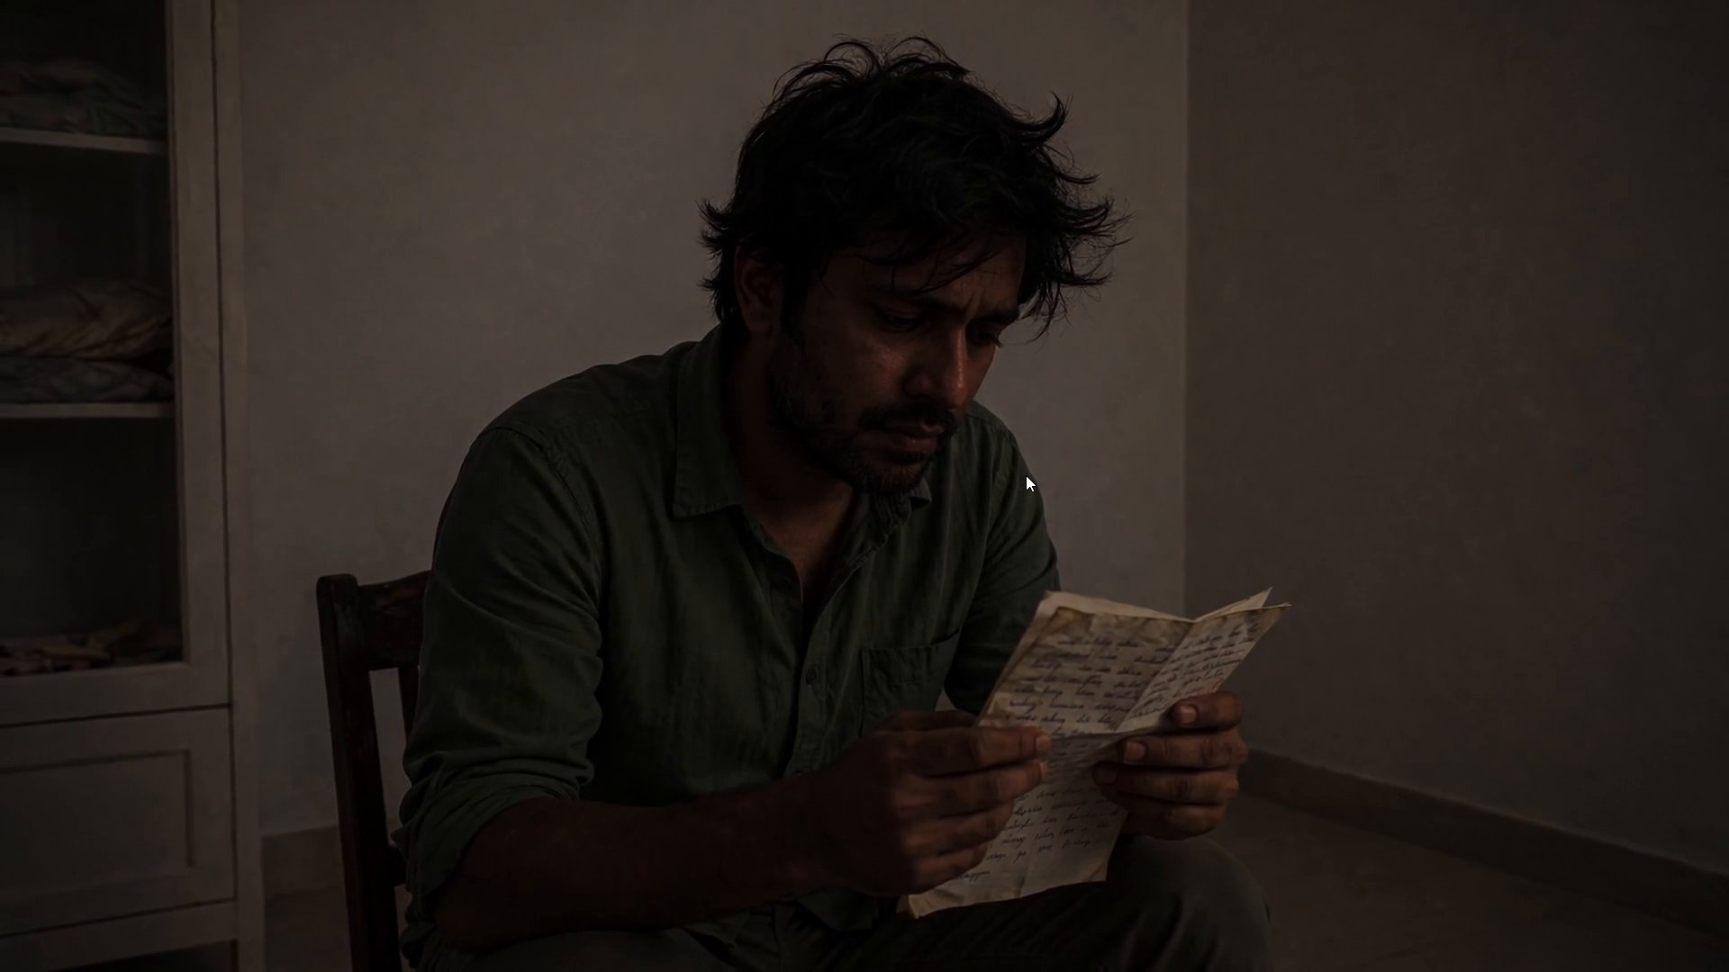
pyautogui.press('space')
pyautogui.hotkey('ctrl', '`')
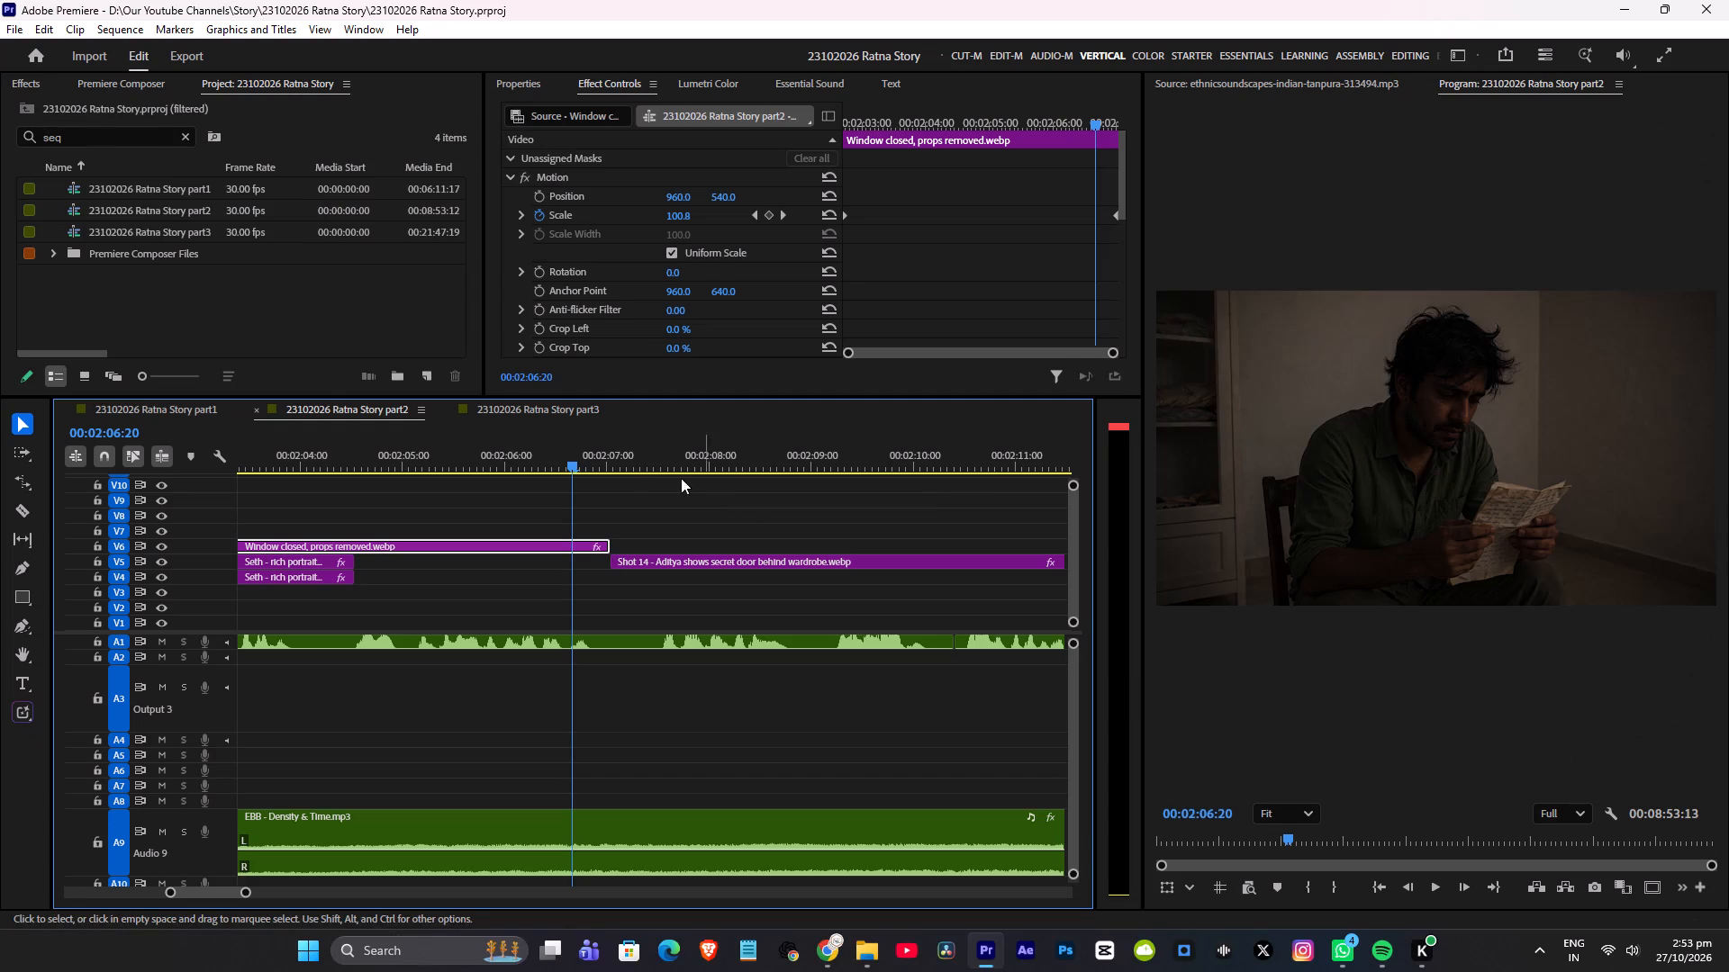
# Replay the change from the necklace shot to the man-reading-letter shot full screen, from about 00:02:02:16 and again from 00:02:01:29.
pyautogui.click(458, 468)
pyautogui.click(271, 469)
pyautogui.scroll(7, 392, 461)
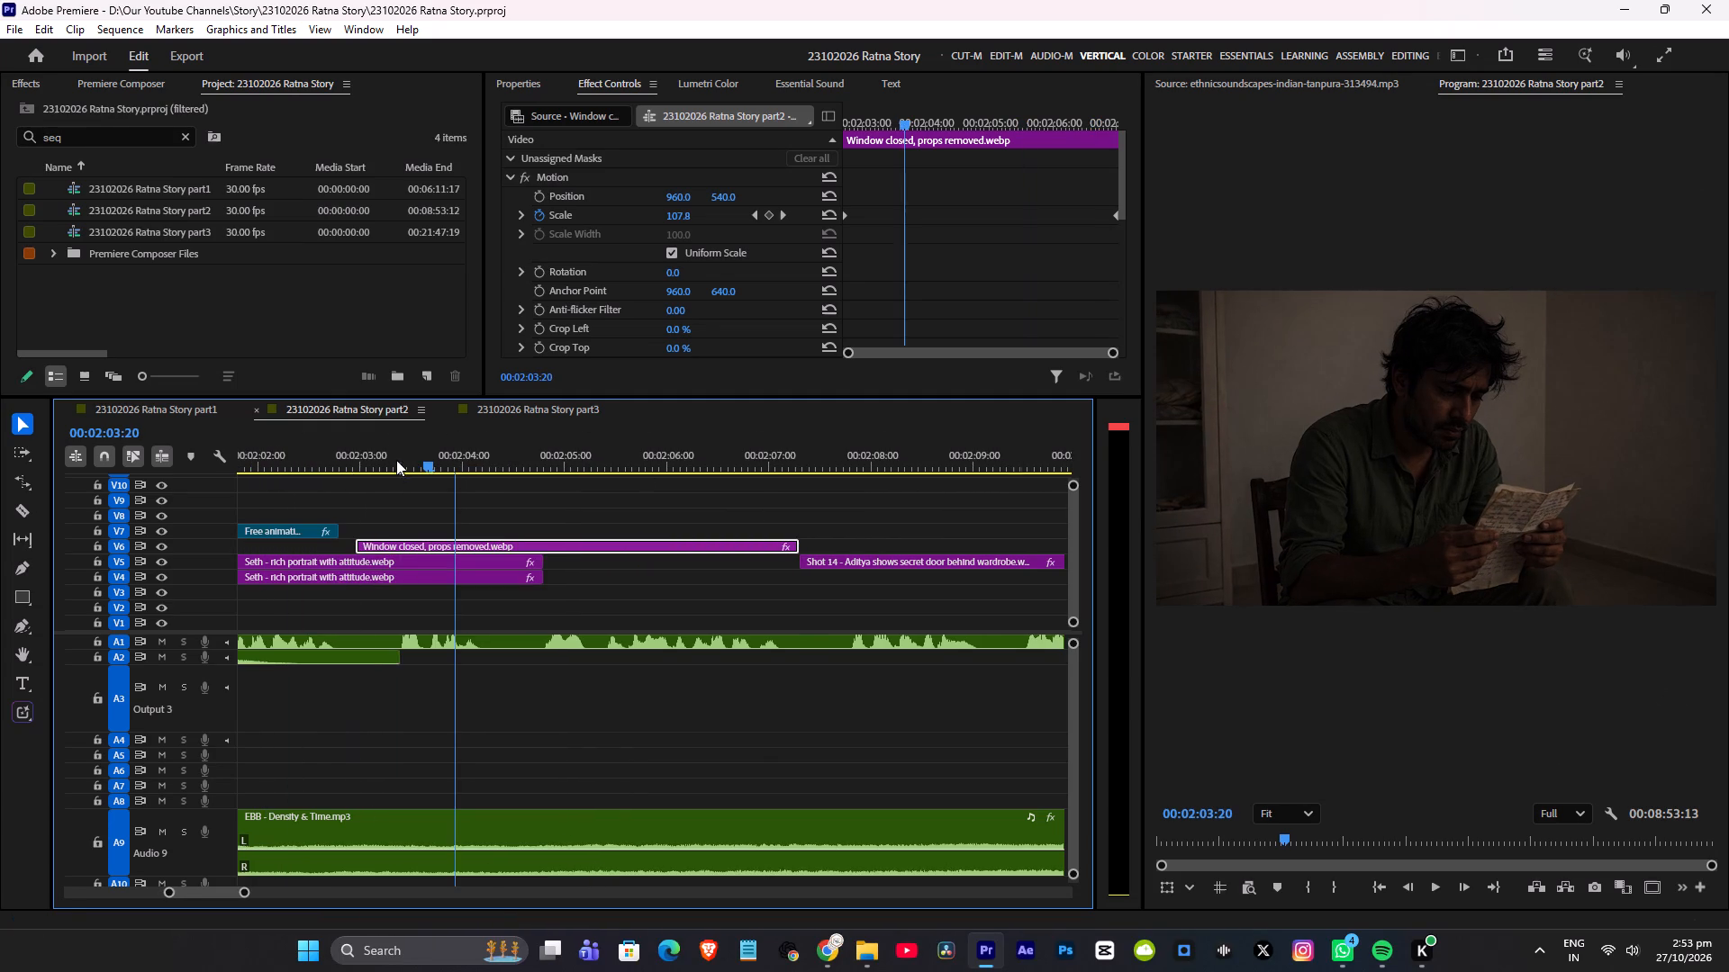
pyautogui.click(313, 453)
pyautogui.hotkey('ctrl', '`')
pyautogui.press('space')
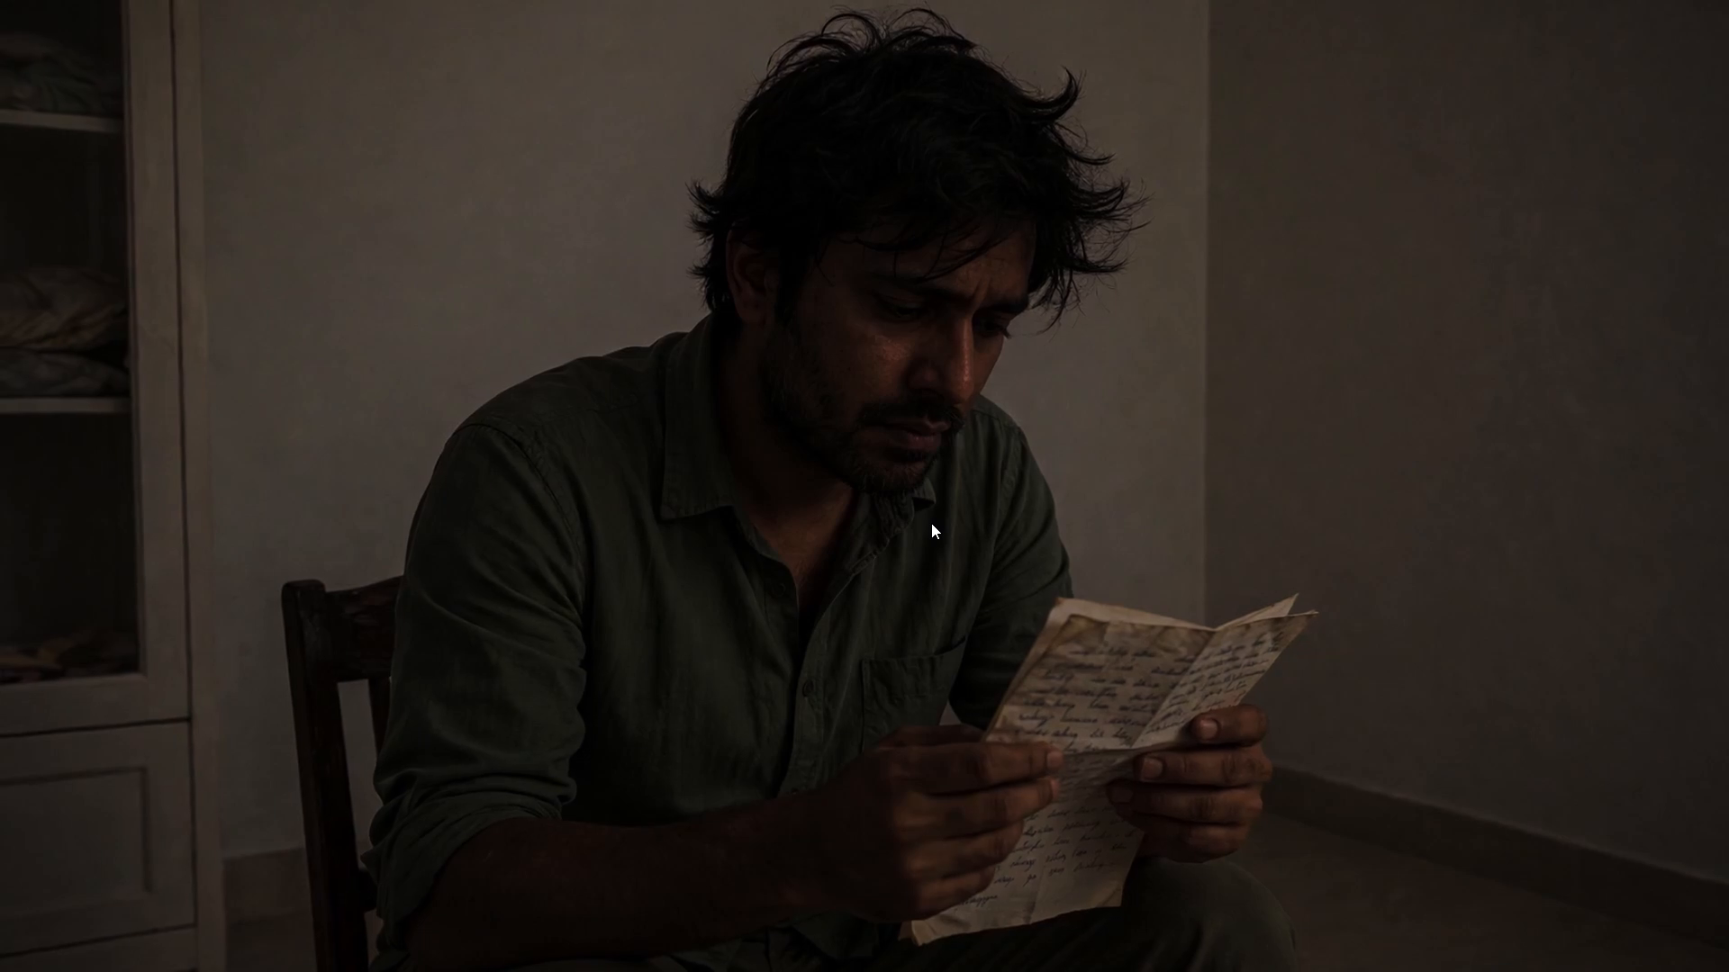
pyautogui.press('space')
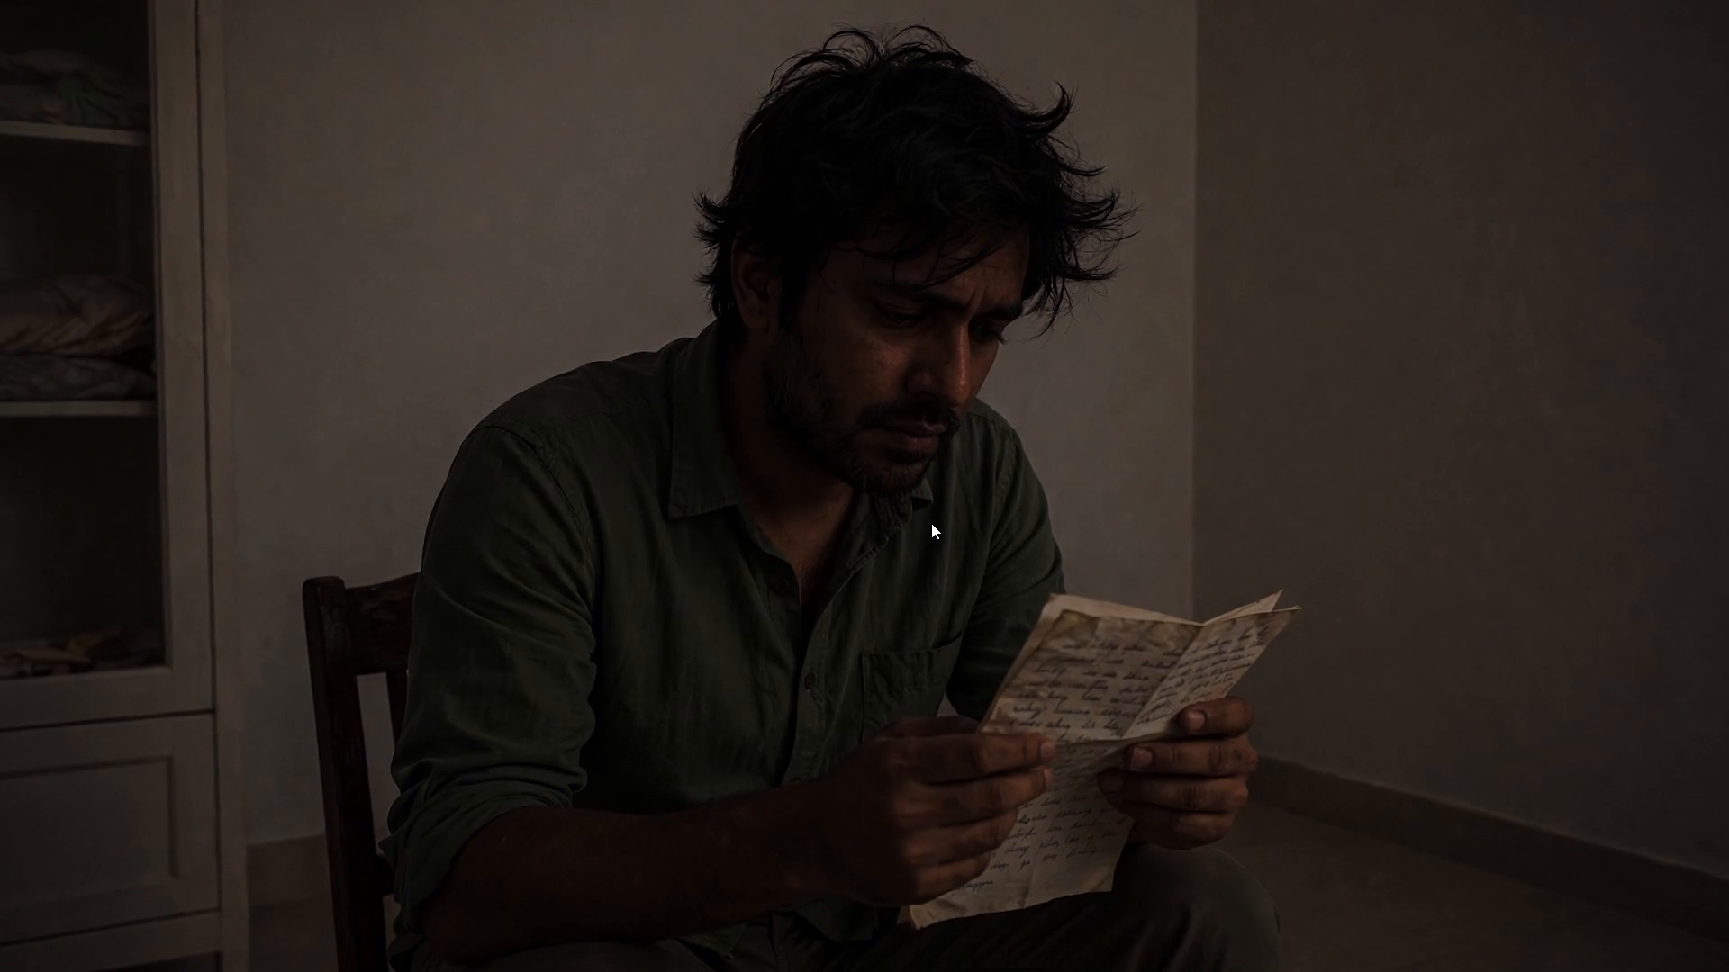
pyautogui.hotkey('ctrl', '`')
pyautogui.scroll(8, 653, 548)
pyautogui.click(501, 459)
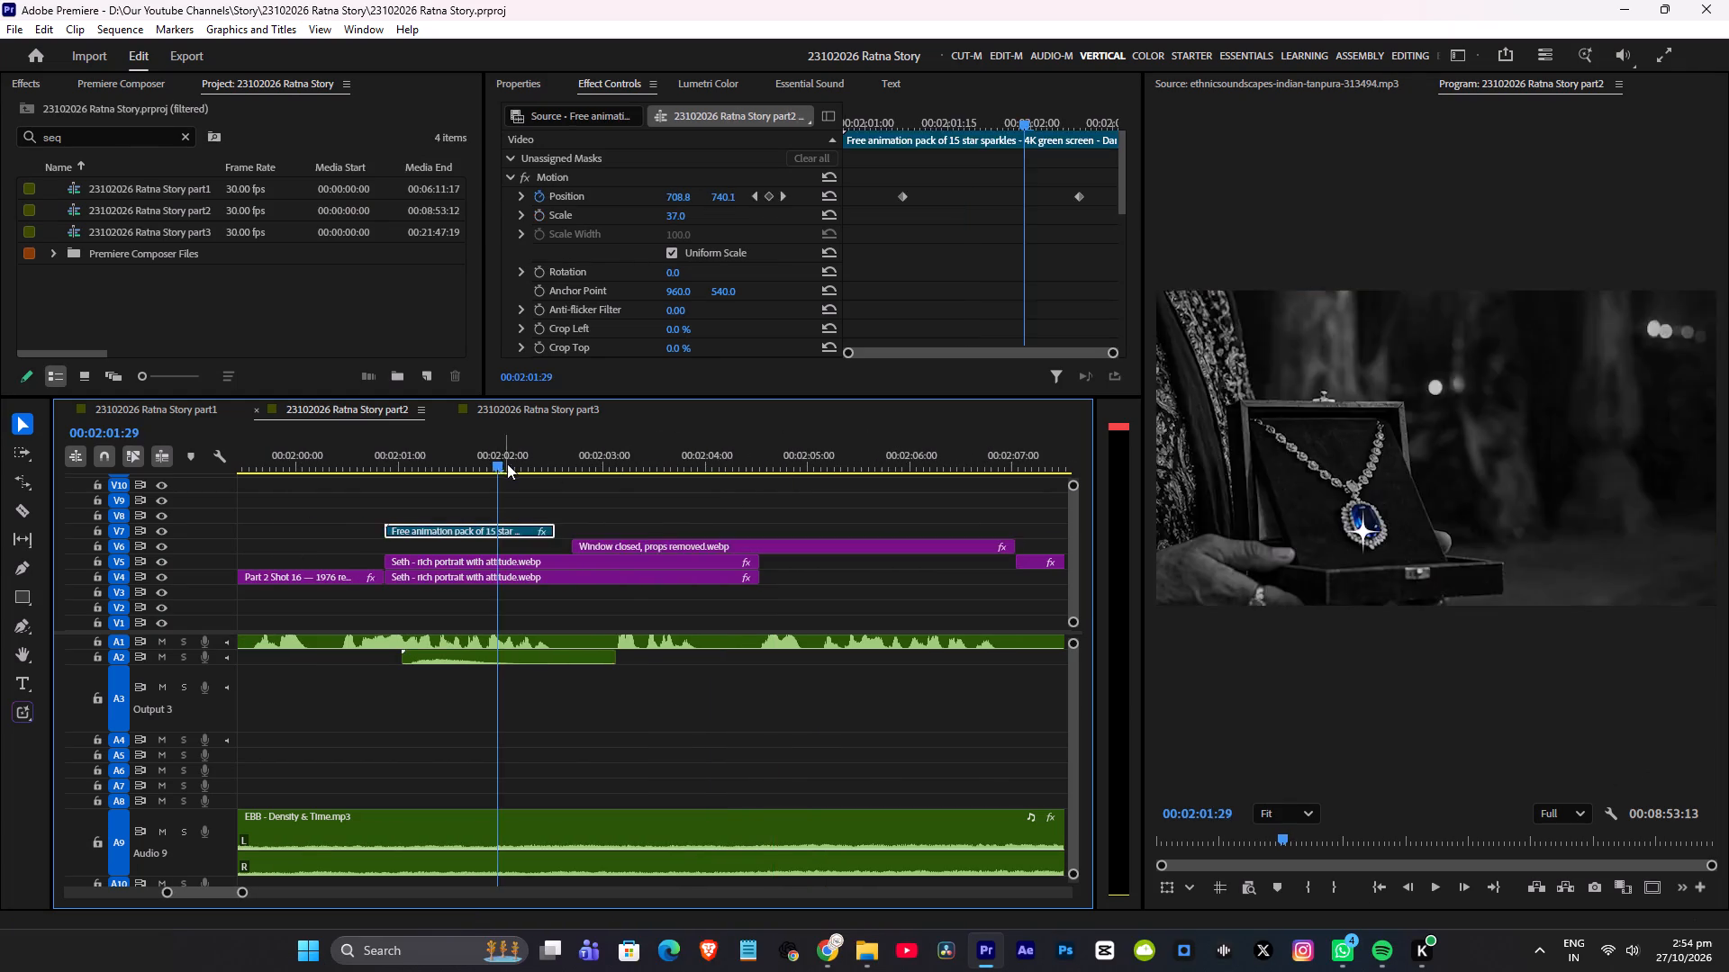
pyautogui.hotkey('ctrl', '`')
pyautogui.press('space')
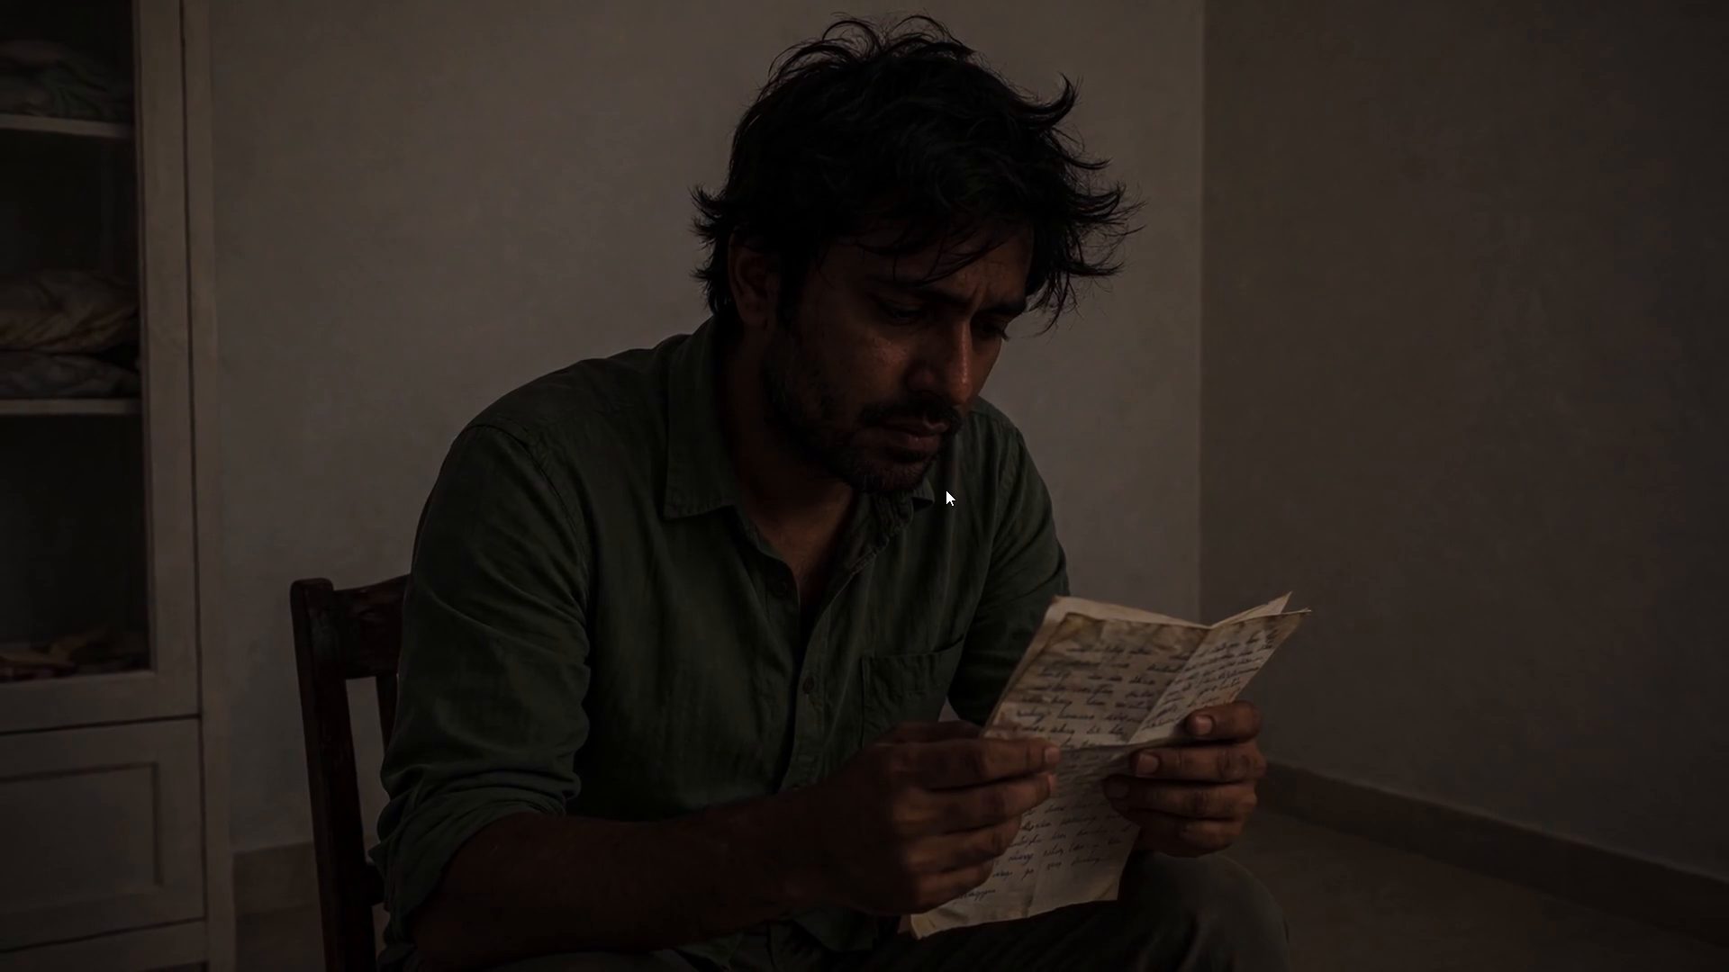
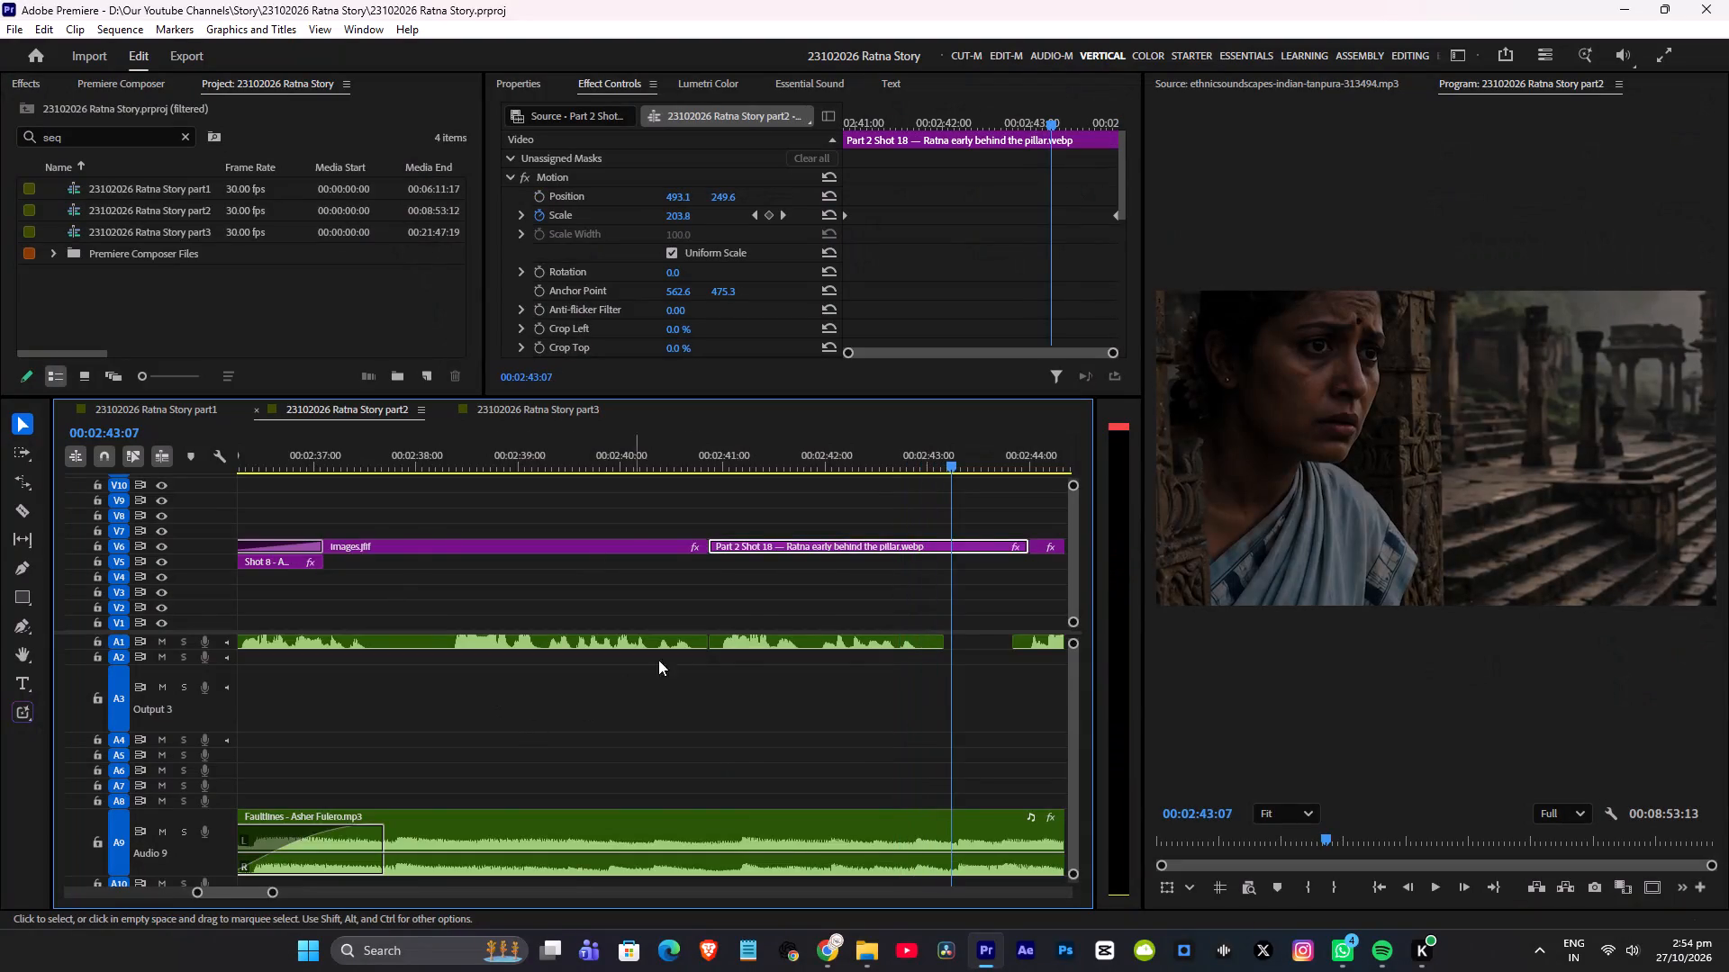
# Save the project.
pyautogui.keyDown('alt'); pyautogui.scroll(-15, 743, 675); pyautogui.keyUp('alt')
pyautogui.hotkey('ctrl', 's')
# Play part2 from the box-opening video at about 00:01:54:19 through to the necklace shot.
pyautogui.scroll(-5, 953, 710)
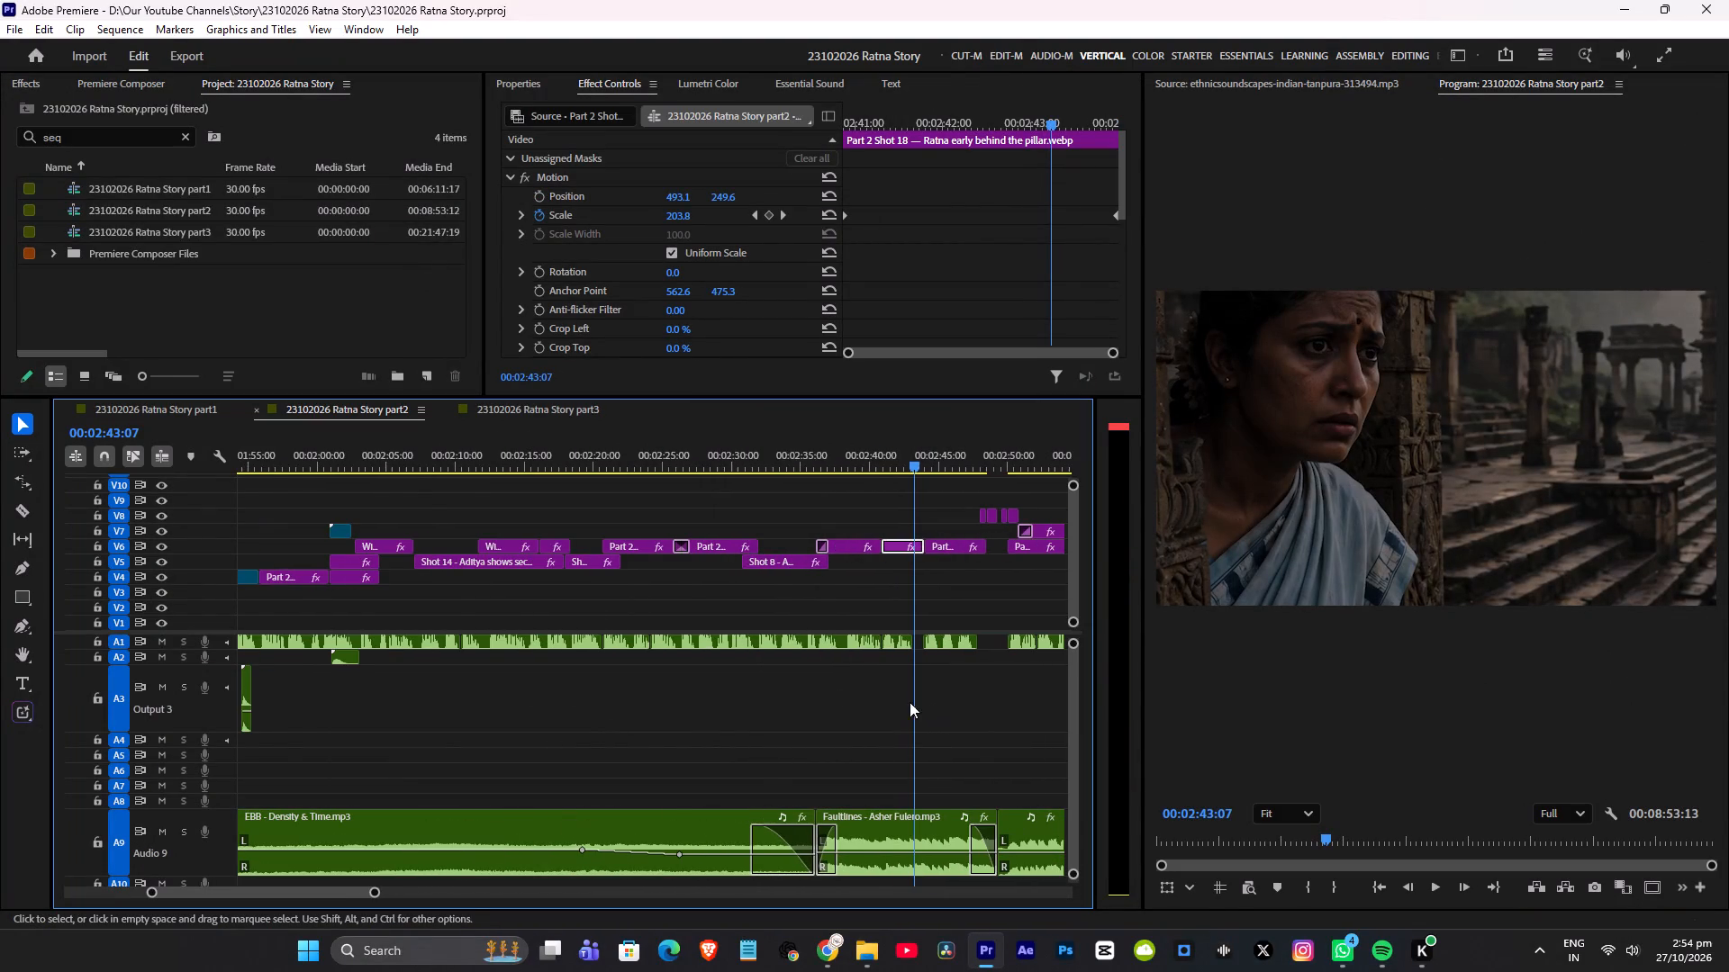
pyautogui.scroll(8, 409, 528)
pyautogui.click(461, 448)
pyautogui.press('space')
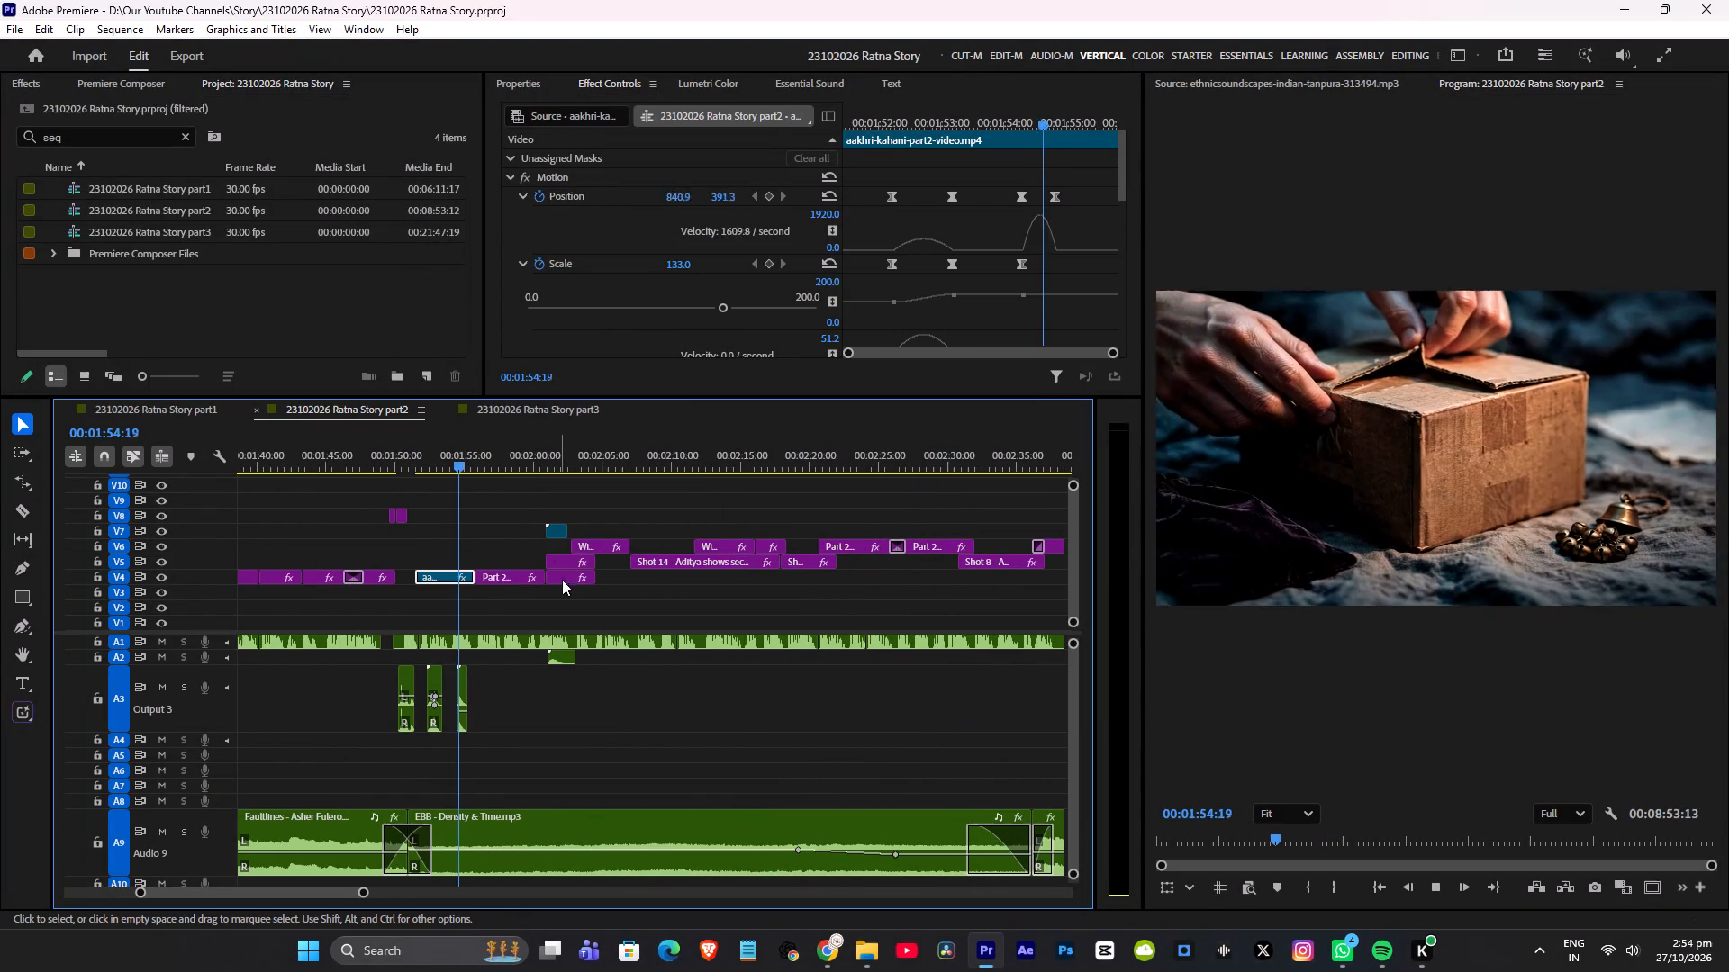
pyautogui.keyDown('alt'); pyautogui.scroll(-7, 600, 708); pyautogui.keyUp('alt')
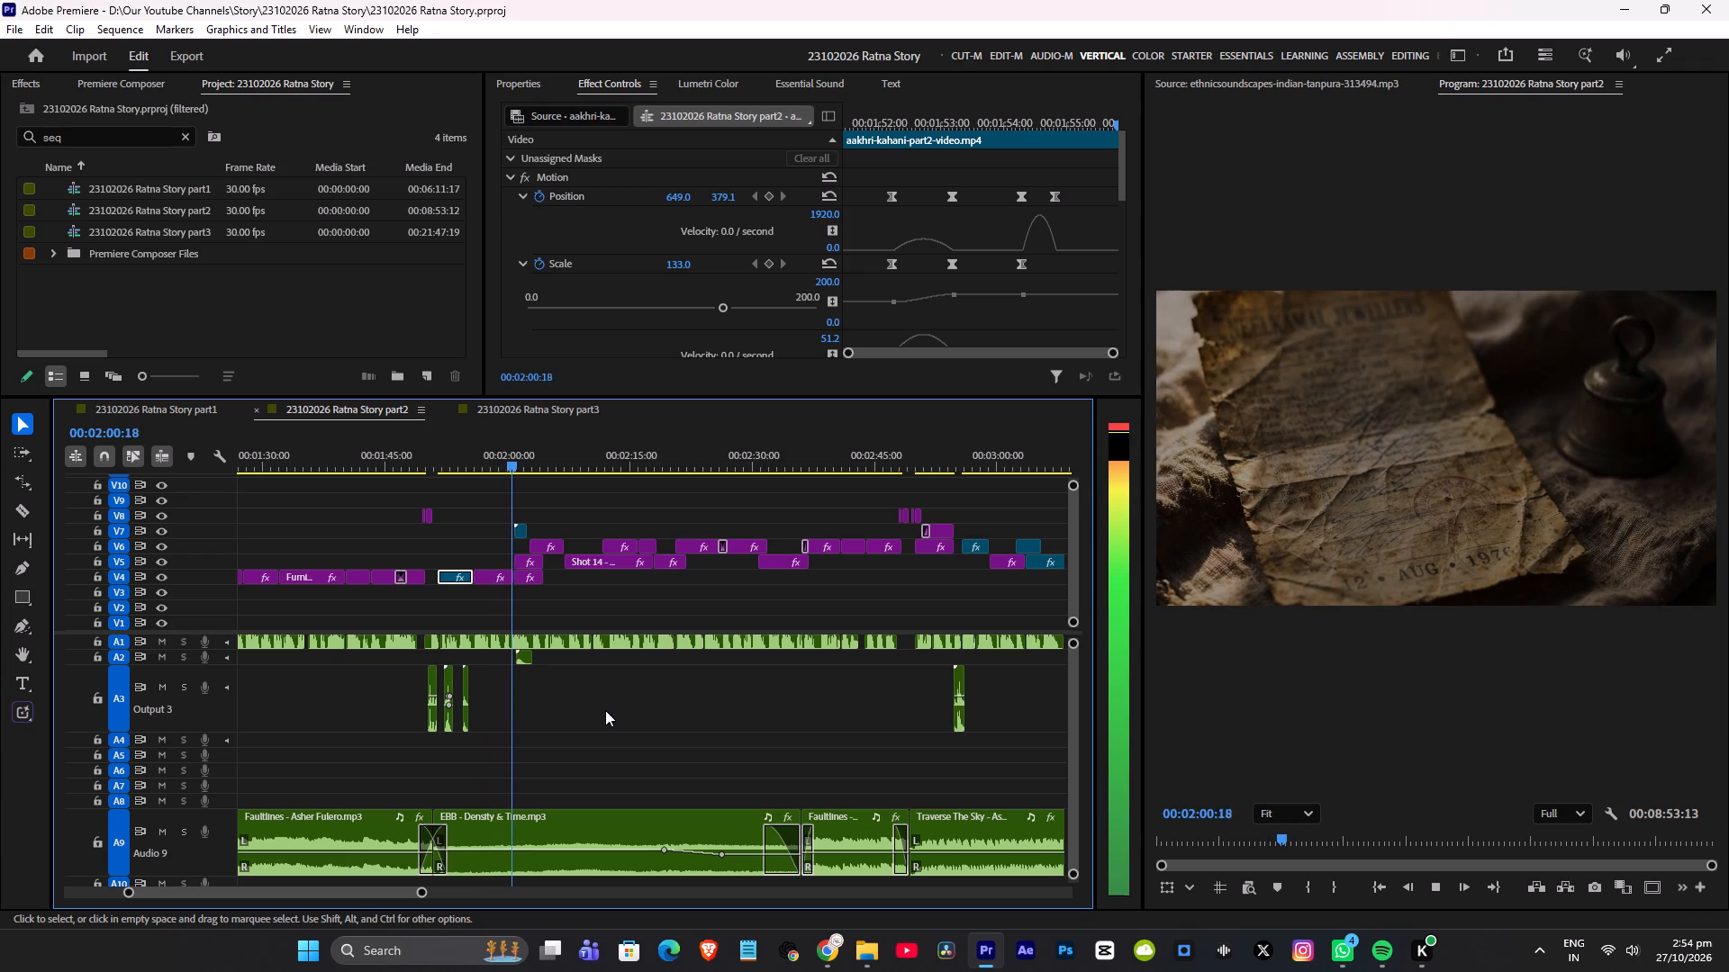
pyautogui.scroll(4, 544, 656)
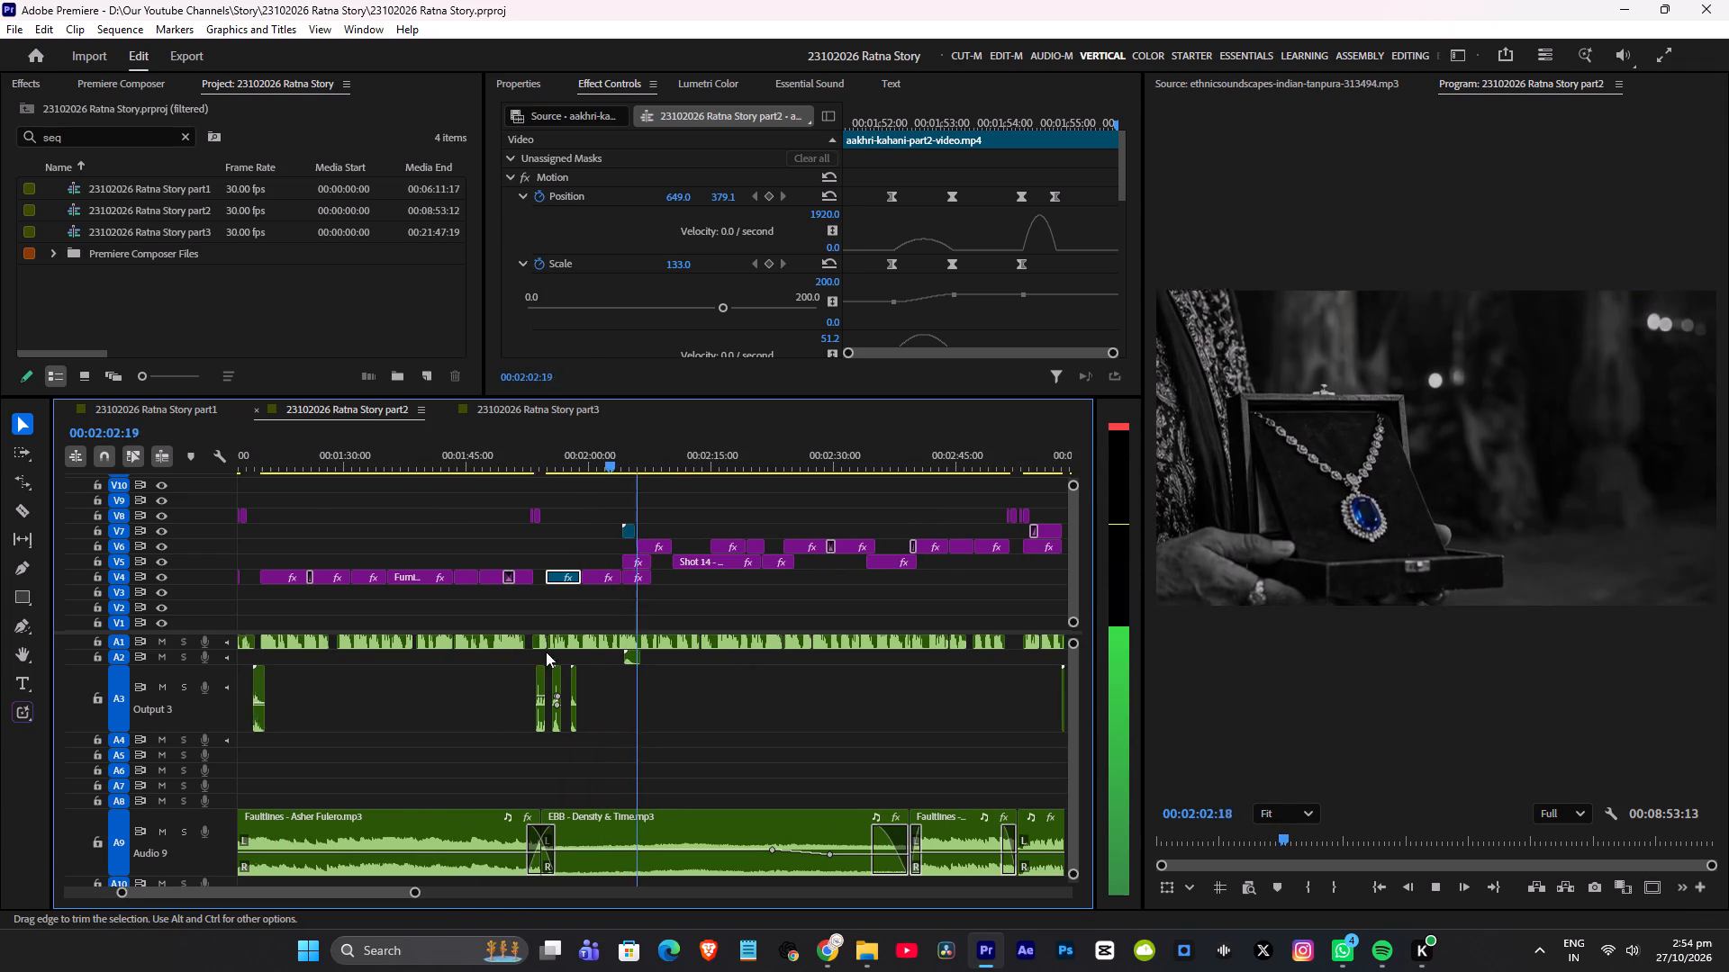
pyautogui.press('space')
# Spot-check playback of earlier shots, starting at the dried-flower shot near 00:01:30:20, between about 00:01:05 and 00:01:48.
pyautogui.click(369, 456)
pyautogui.press('space')
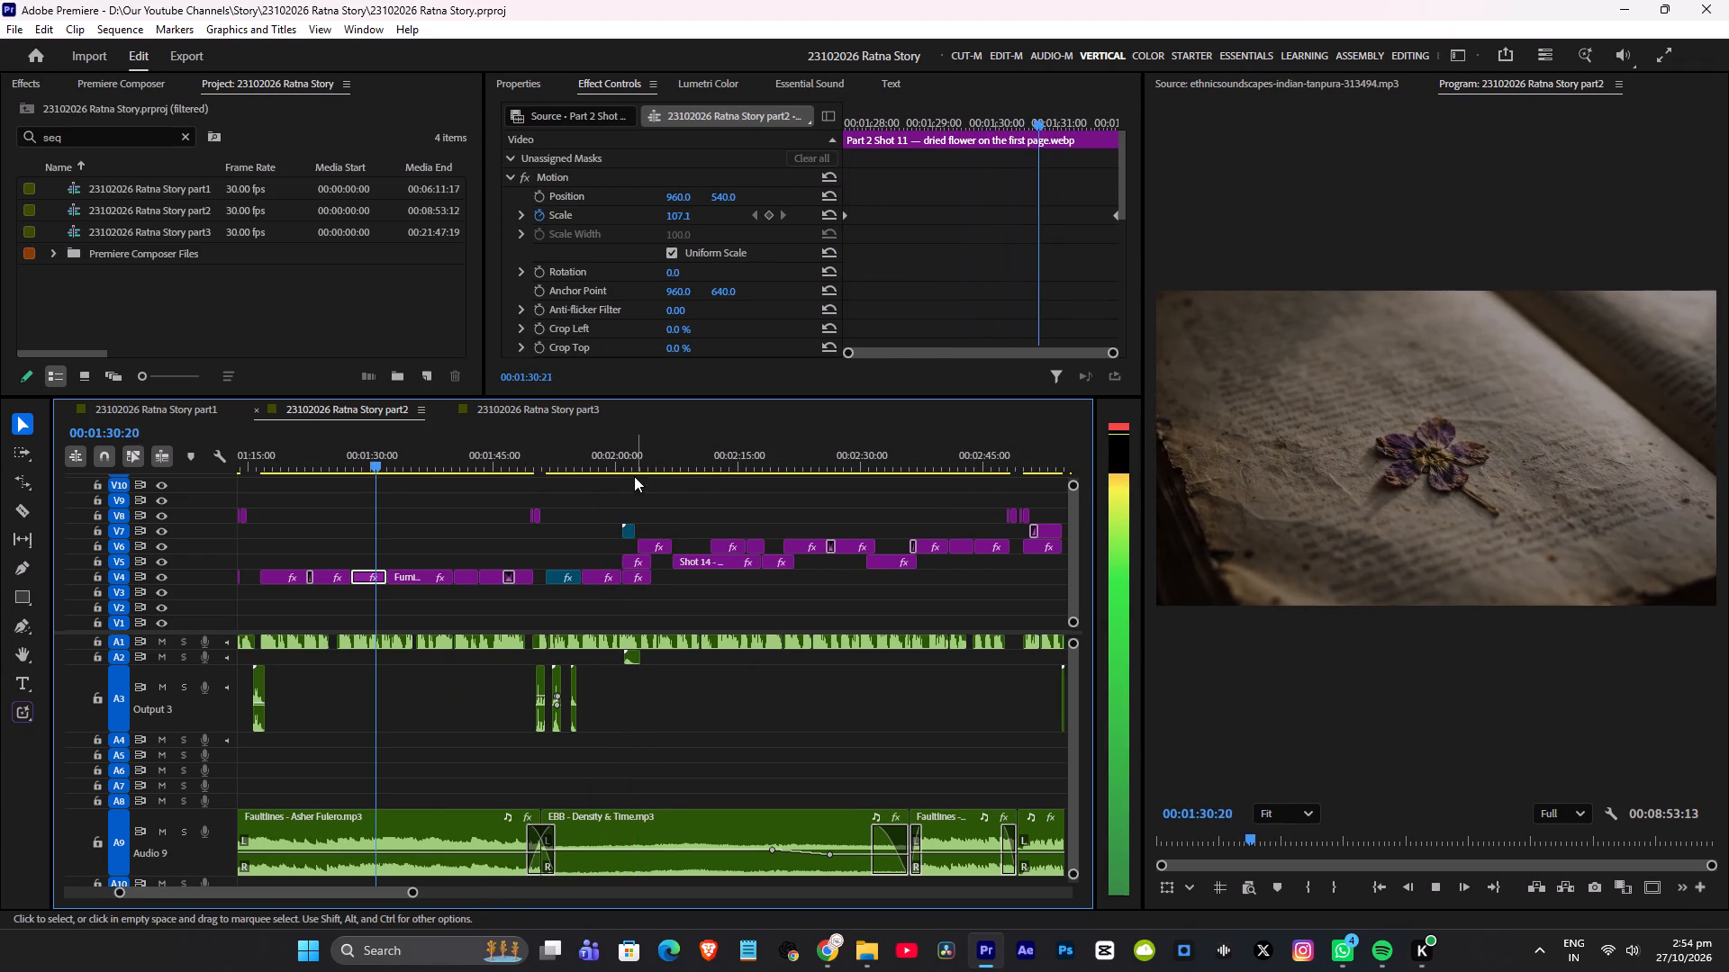
pyautogui.scroll(9, 517, 707)
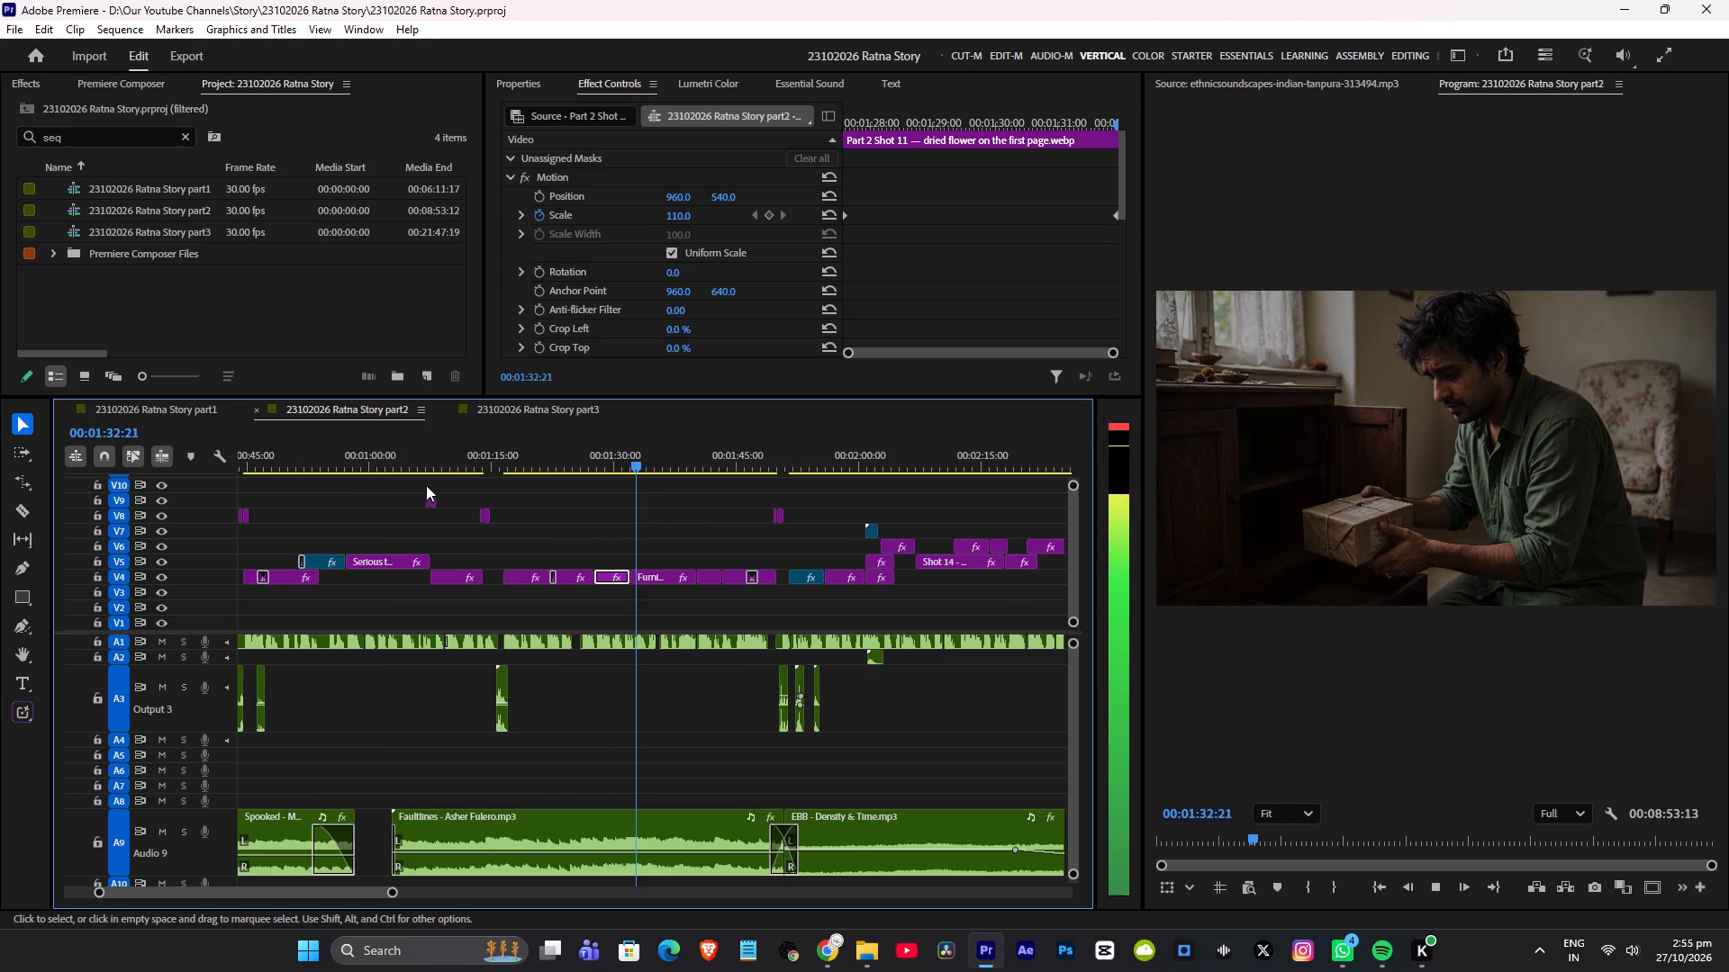
pyautogui.click(406, 458)
pyautogui.press('space')
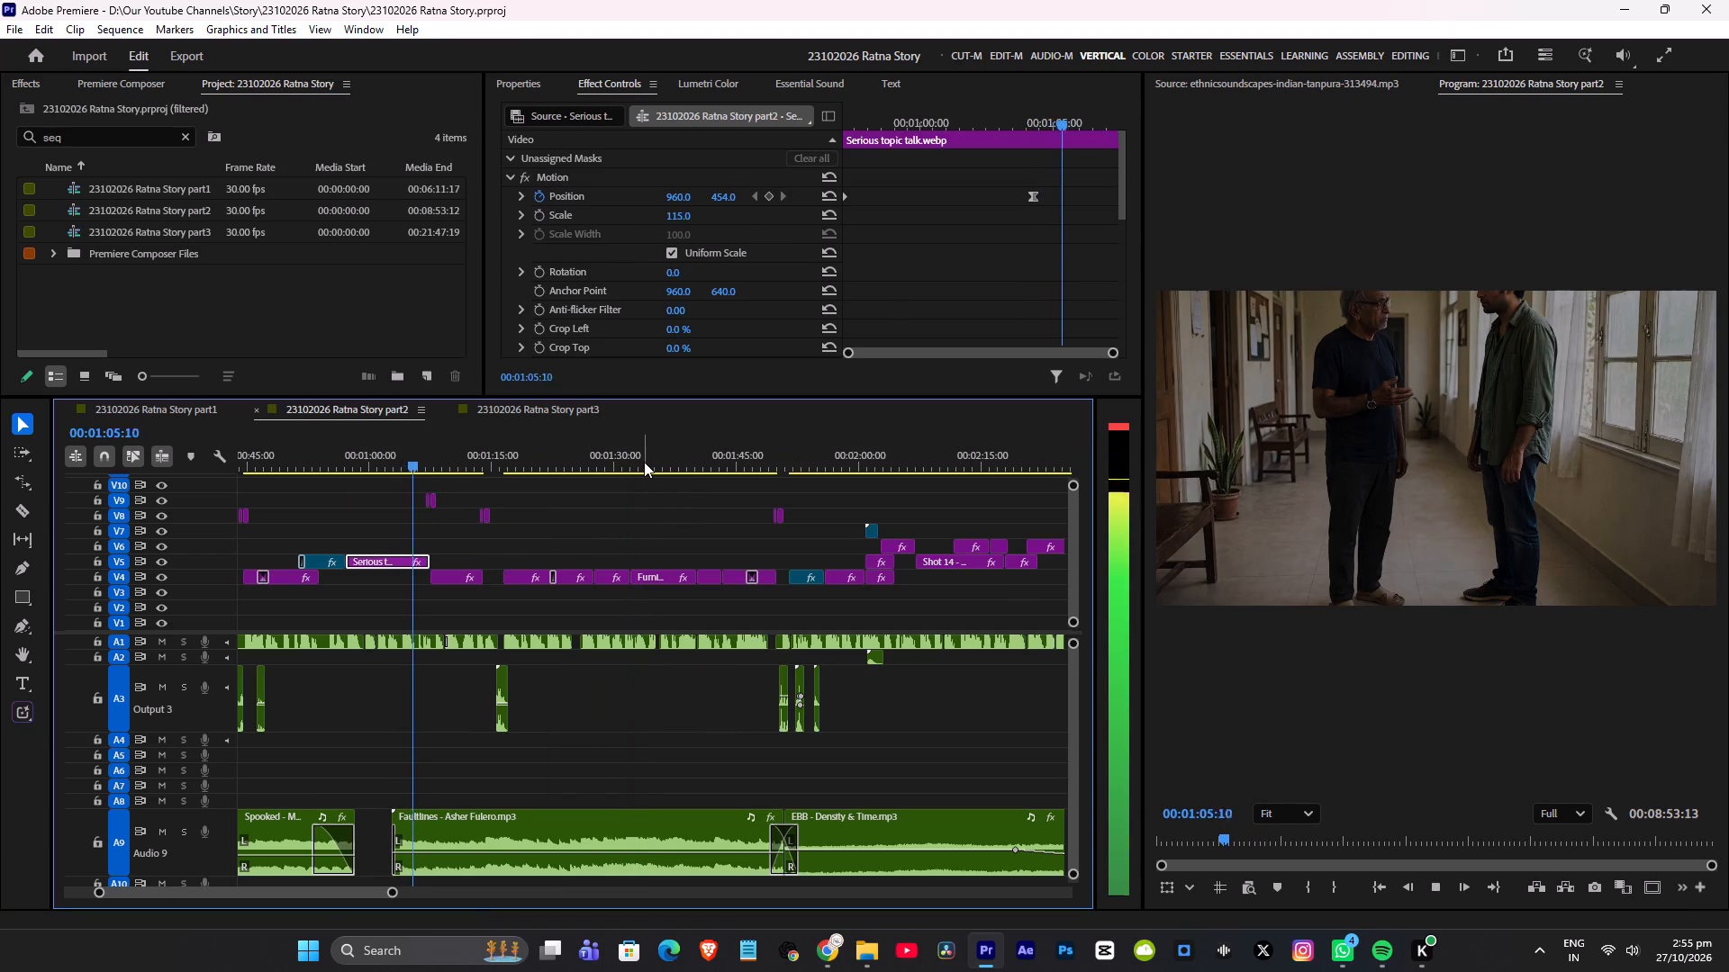
pyautogui.click(644, 462)
pyautogui.press('space')
pyautogui.scroll(-3, 658, 652)
pyautogui.press('space')
pyautogui.click(365, 445)
pyautogui.press('space')
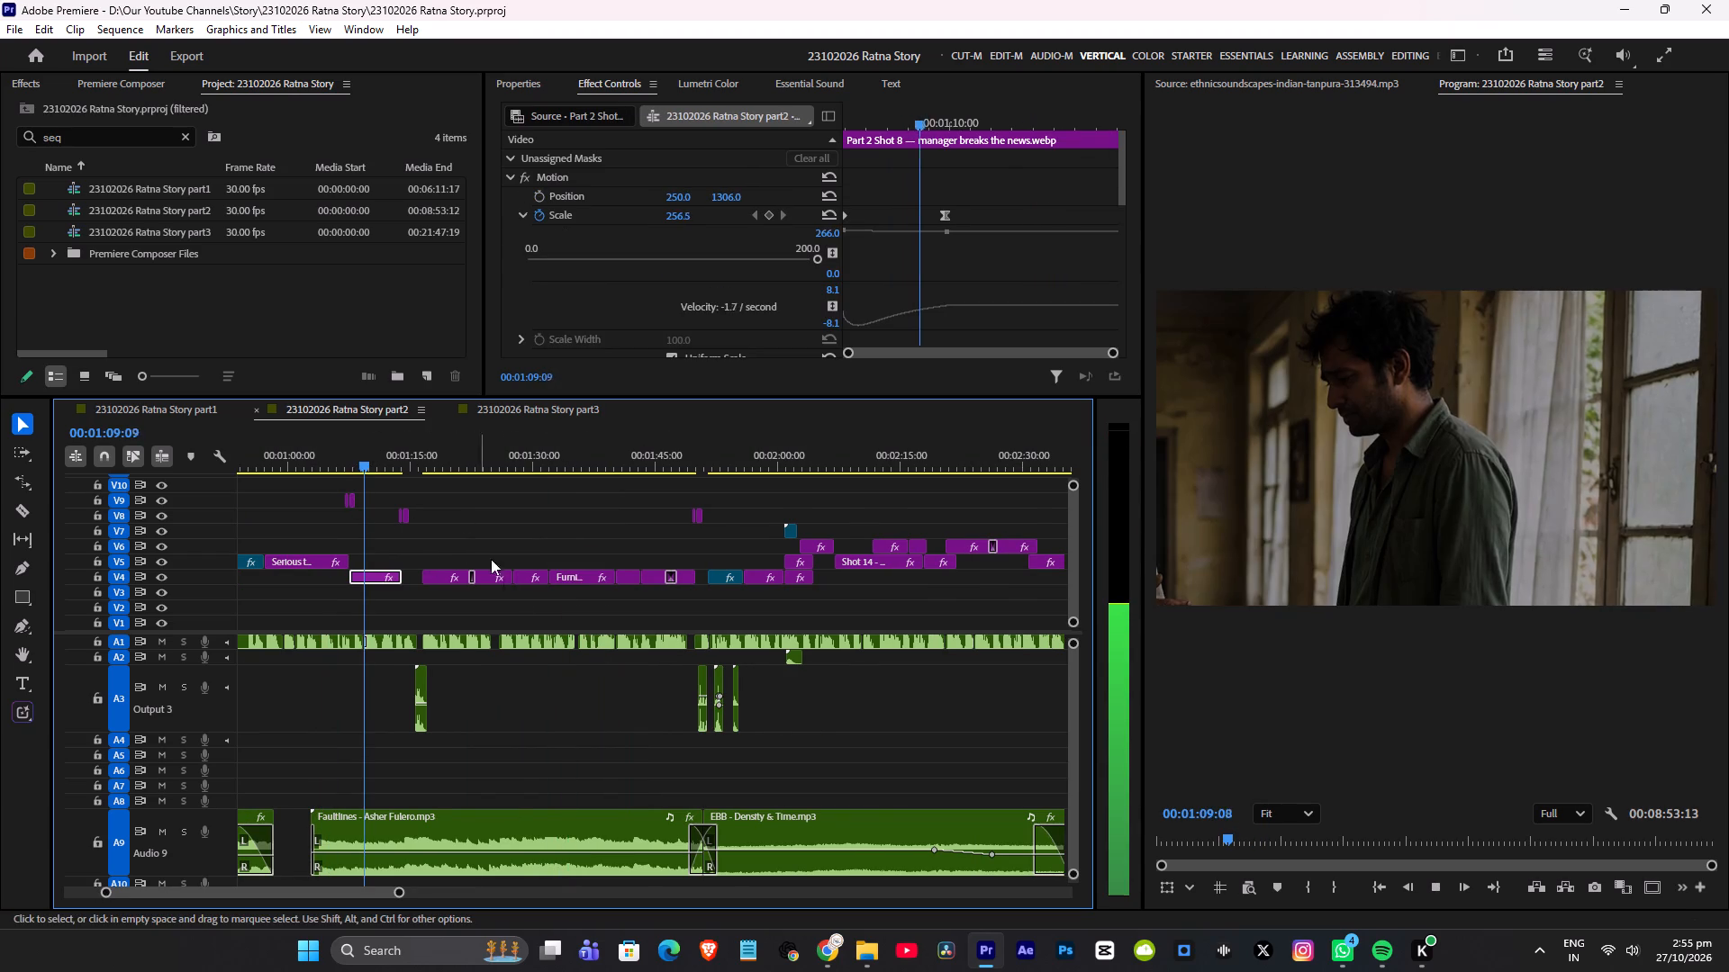
pyautogui.click(675, 455)
pyautogui.press('space')
pyautogui.scroll(-5, 734, 724)
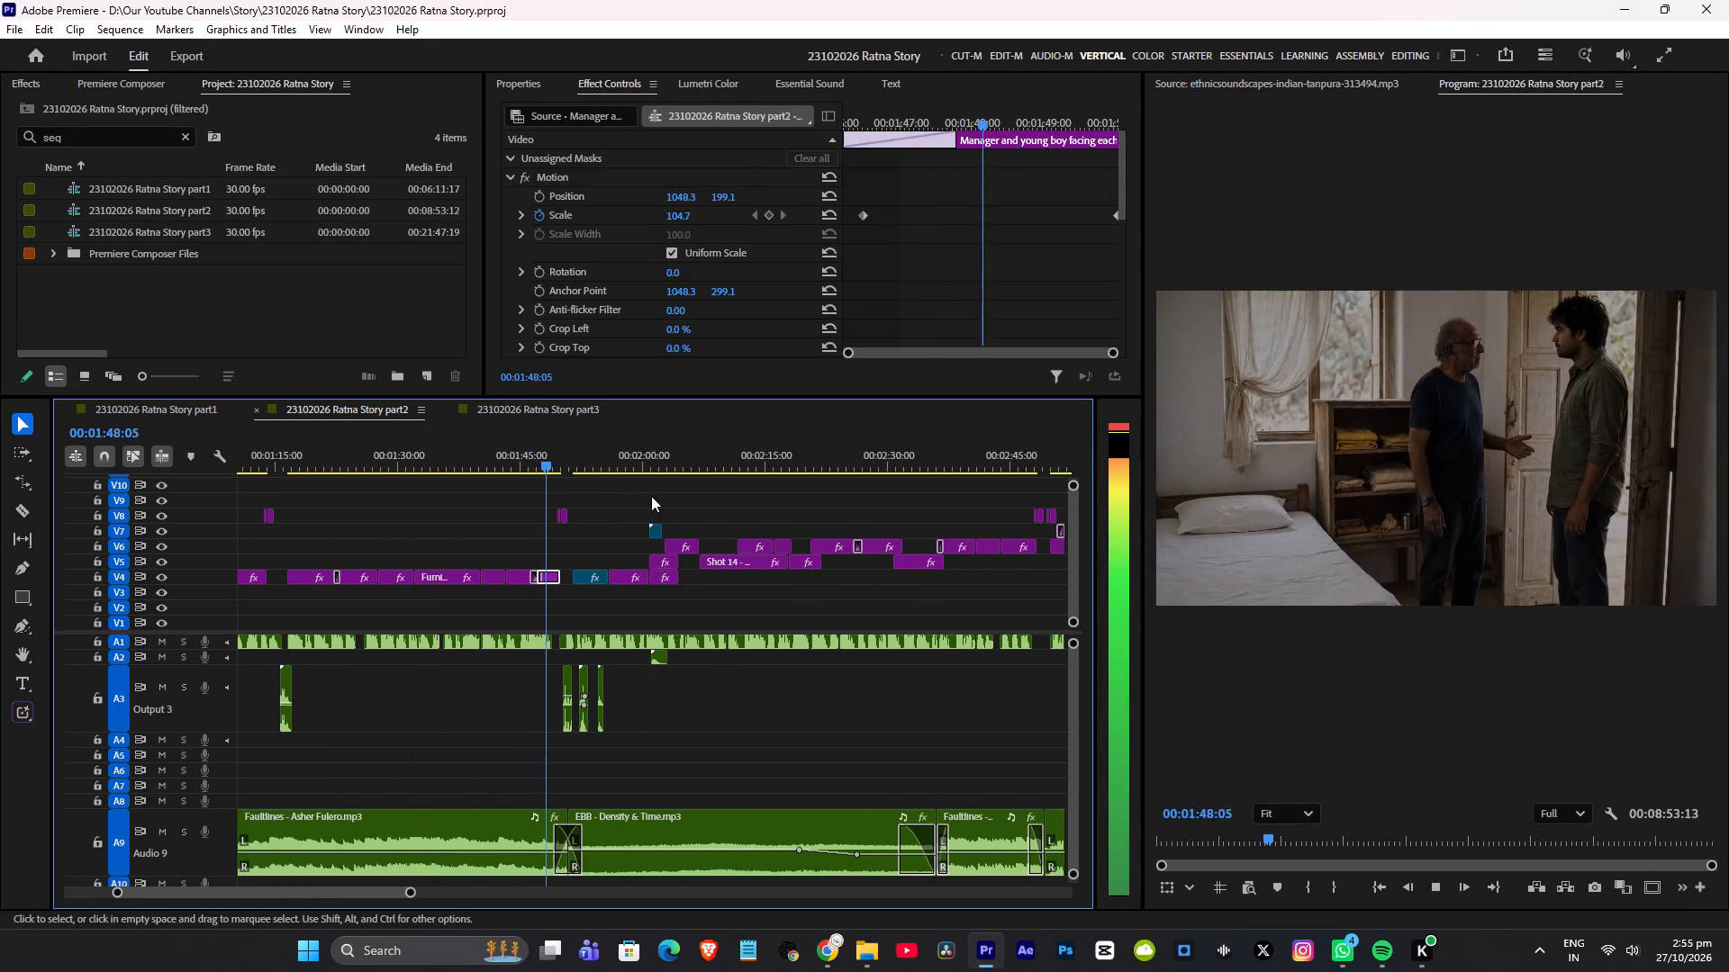
# Play the change from the 1976 receipt close-up to the necklace shot, starting at about 00:01:59.
pyautogui.click(625, 466)
pyautogui.press('space')
pyautogui.scroll(-8, 706, 672)
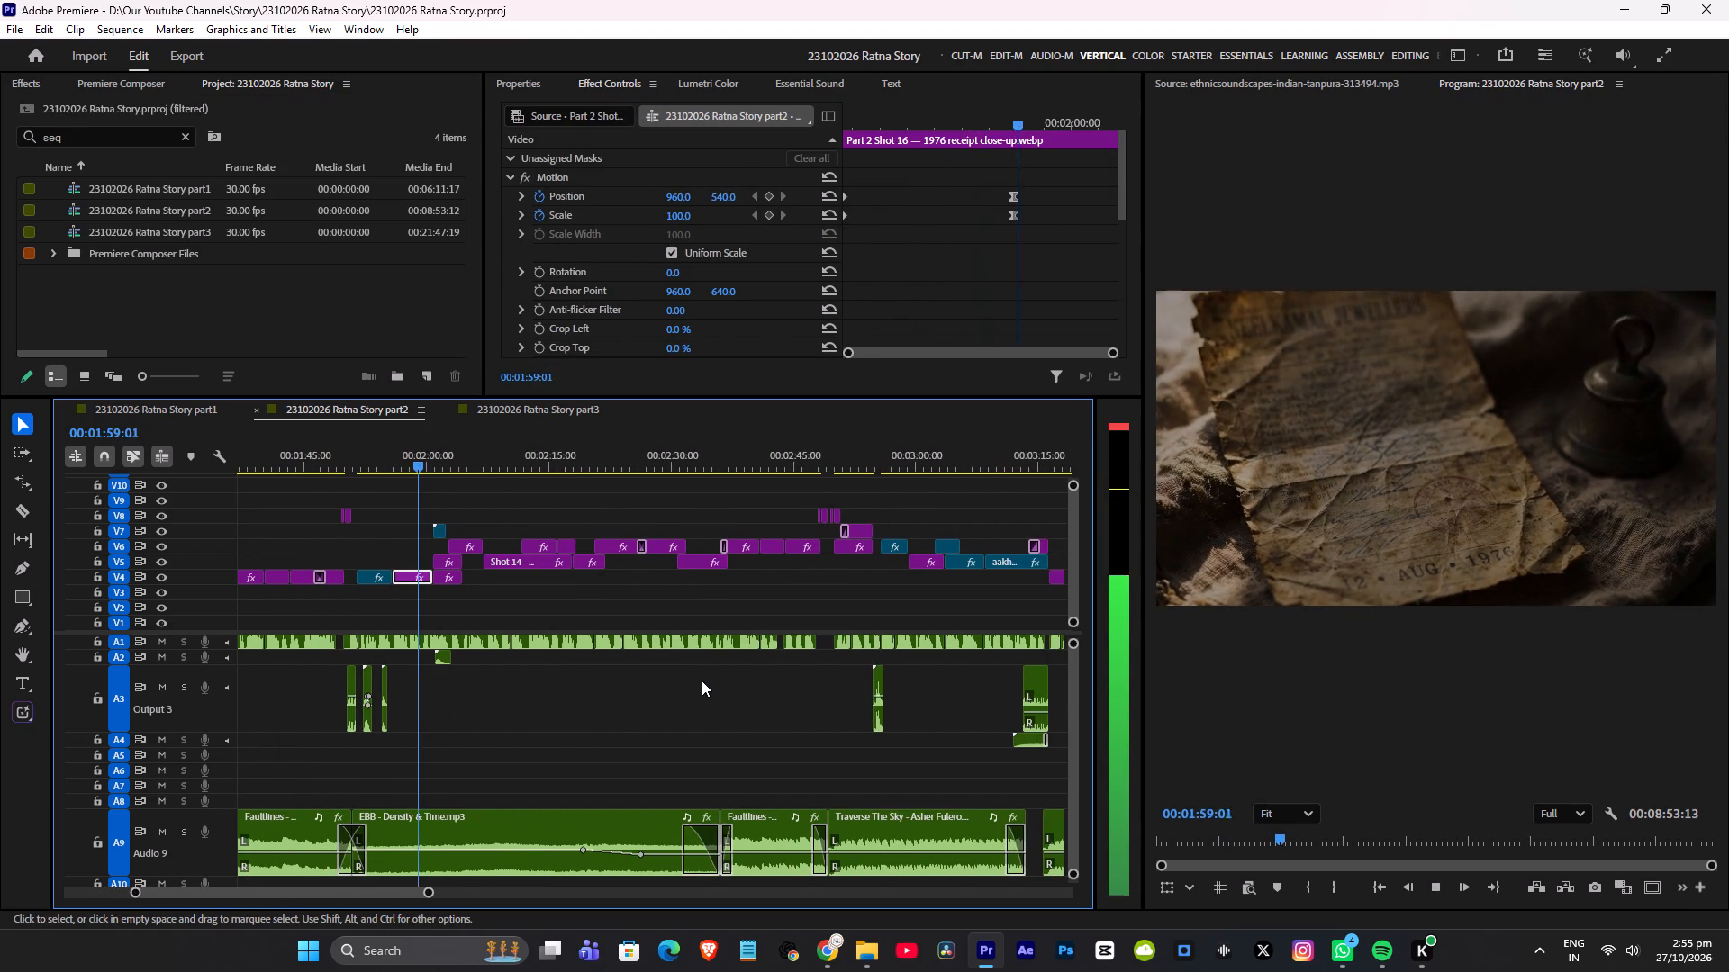
pyautogui.keyDown('alt'); pyautogui.scroll(-4, 623, 680); pyautogui.keyUp('alt')
pyautogui.scroll(5, 575, 694)
pyautogui.keyDown('alt'); pyautogui.scroll(4, 676, 655); pyautogui.keyUp('alt')
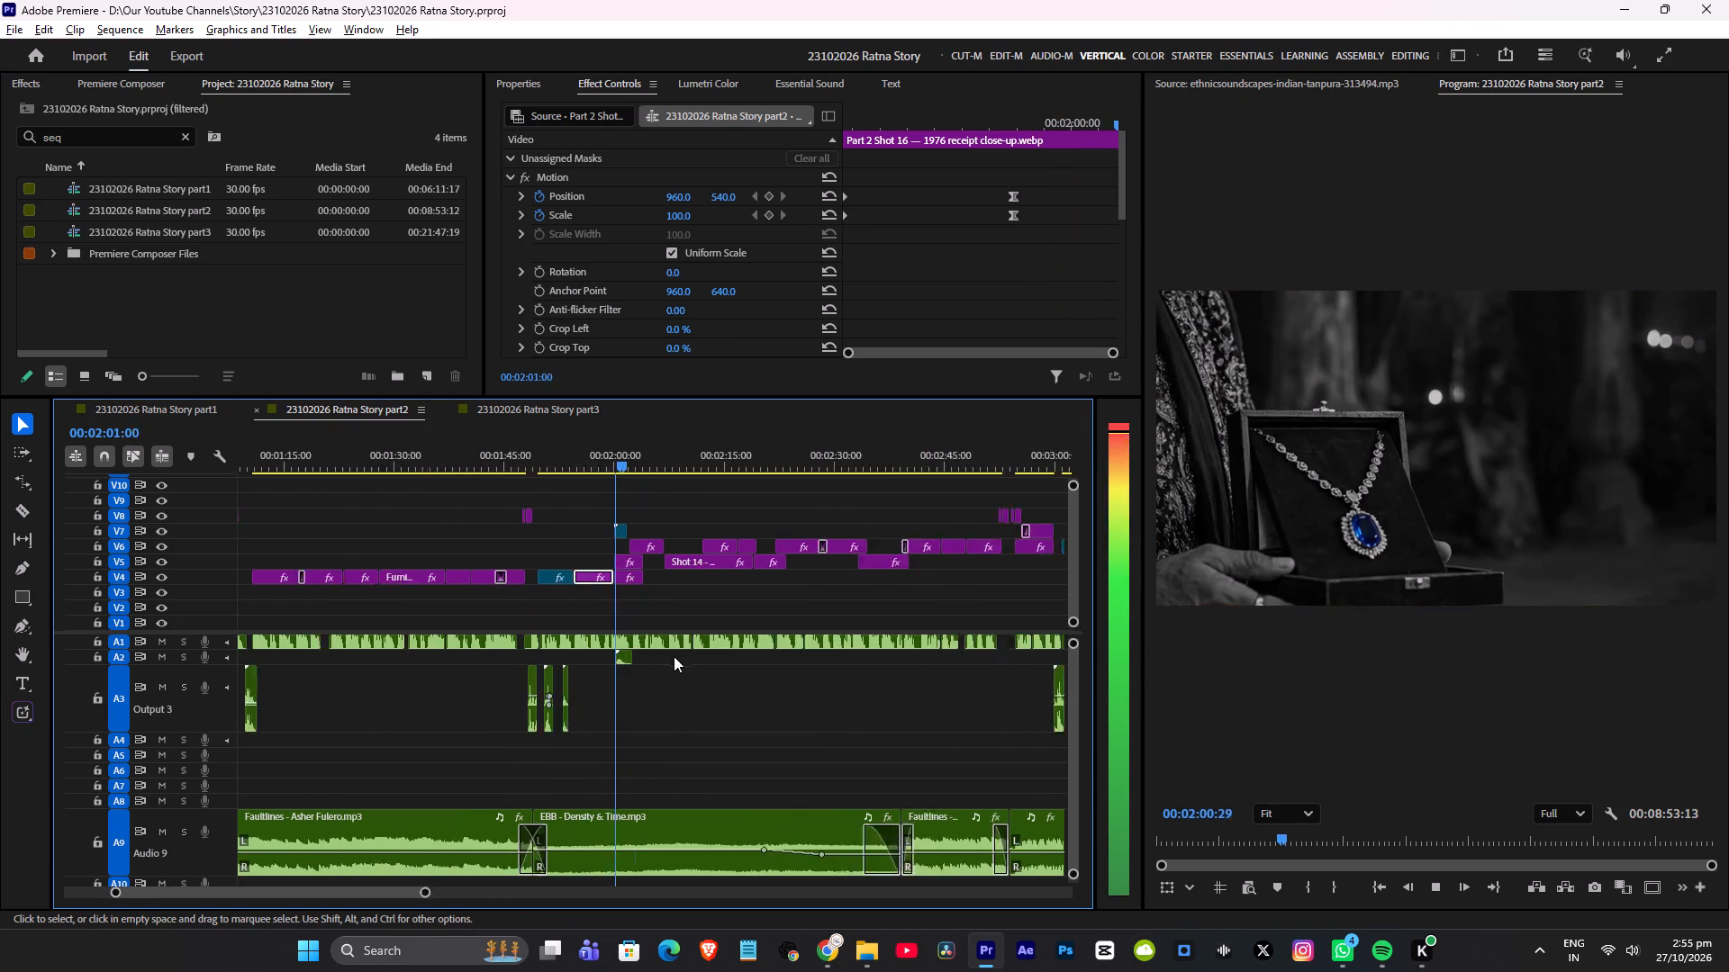
pyautogui.keyDown('alt'); pyautogui.scroll(3, 674, 656); pyautogui.keyUp('alt')
pyautogui.press('space')
# Spot-check playback from about 00:01:50, from the letter-reading shot at 00:02:12:03, and ahead to the police-escort shot near 00:02:32:19.
pyautogui.click(480, 457)
pyautogui.press('space')
pyautogui.scroll(-3, 656, 667)
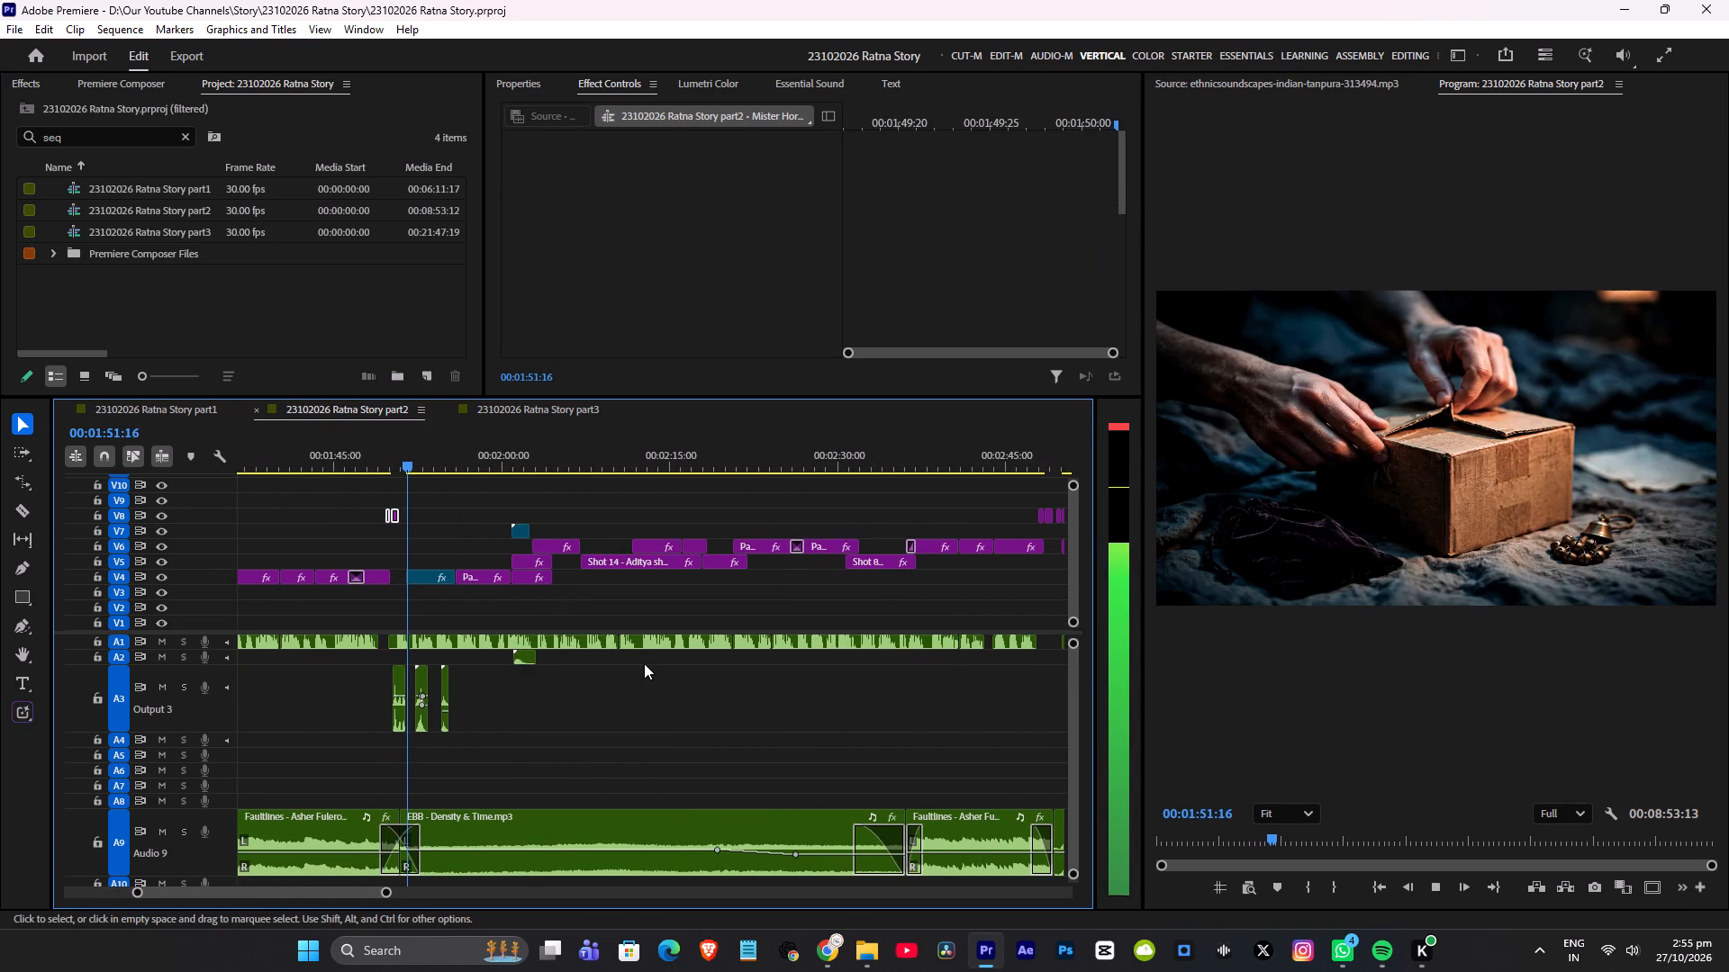
pyautogui.scroll(-3, 644, 663)
pyautogui.click(589, 461)
pyautogui.press('space')
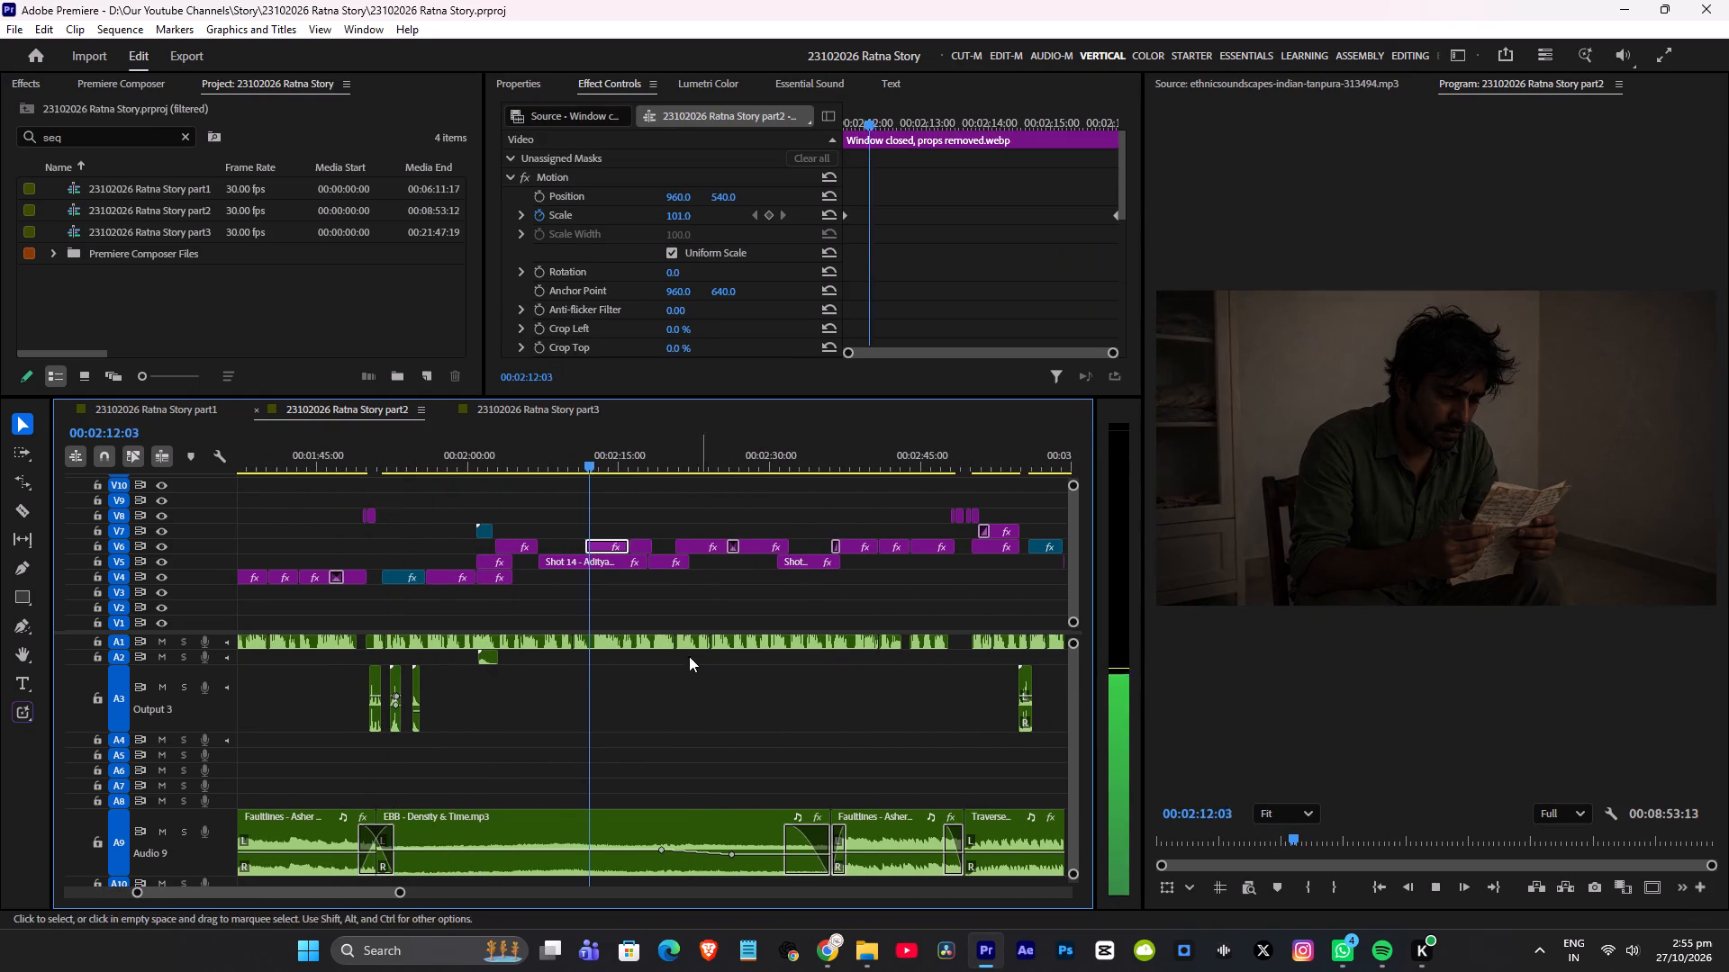
pyautogui.scroll(-4, 684, 667)
pyautogui.click(681, 455)
pyautogui.press('space')
pyautogui.scroll(-4, 754, 617)
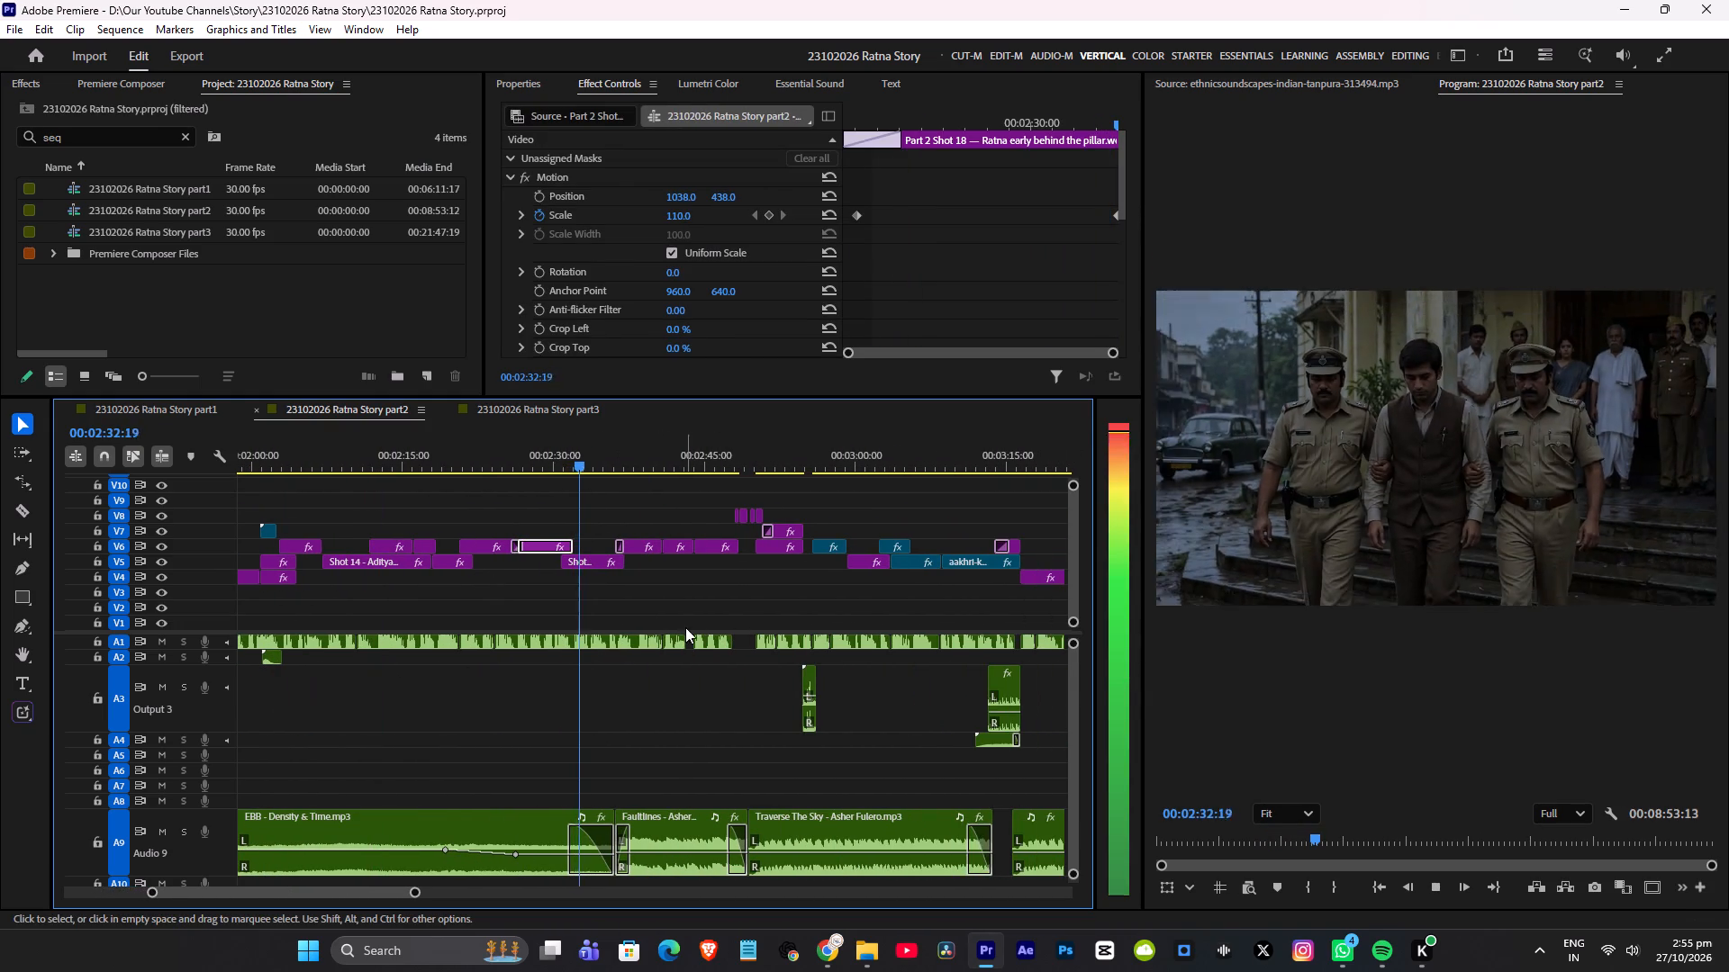
# Watch part2 full screen from the police-escort shot at about 00:02:32:19.
pyautogui.hotkey('ctrl', '`')
pyautogui.press('space')
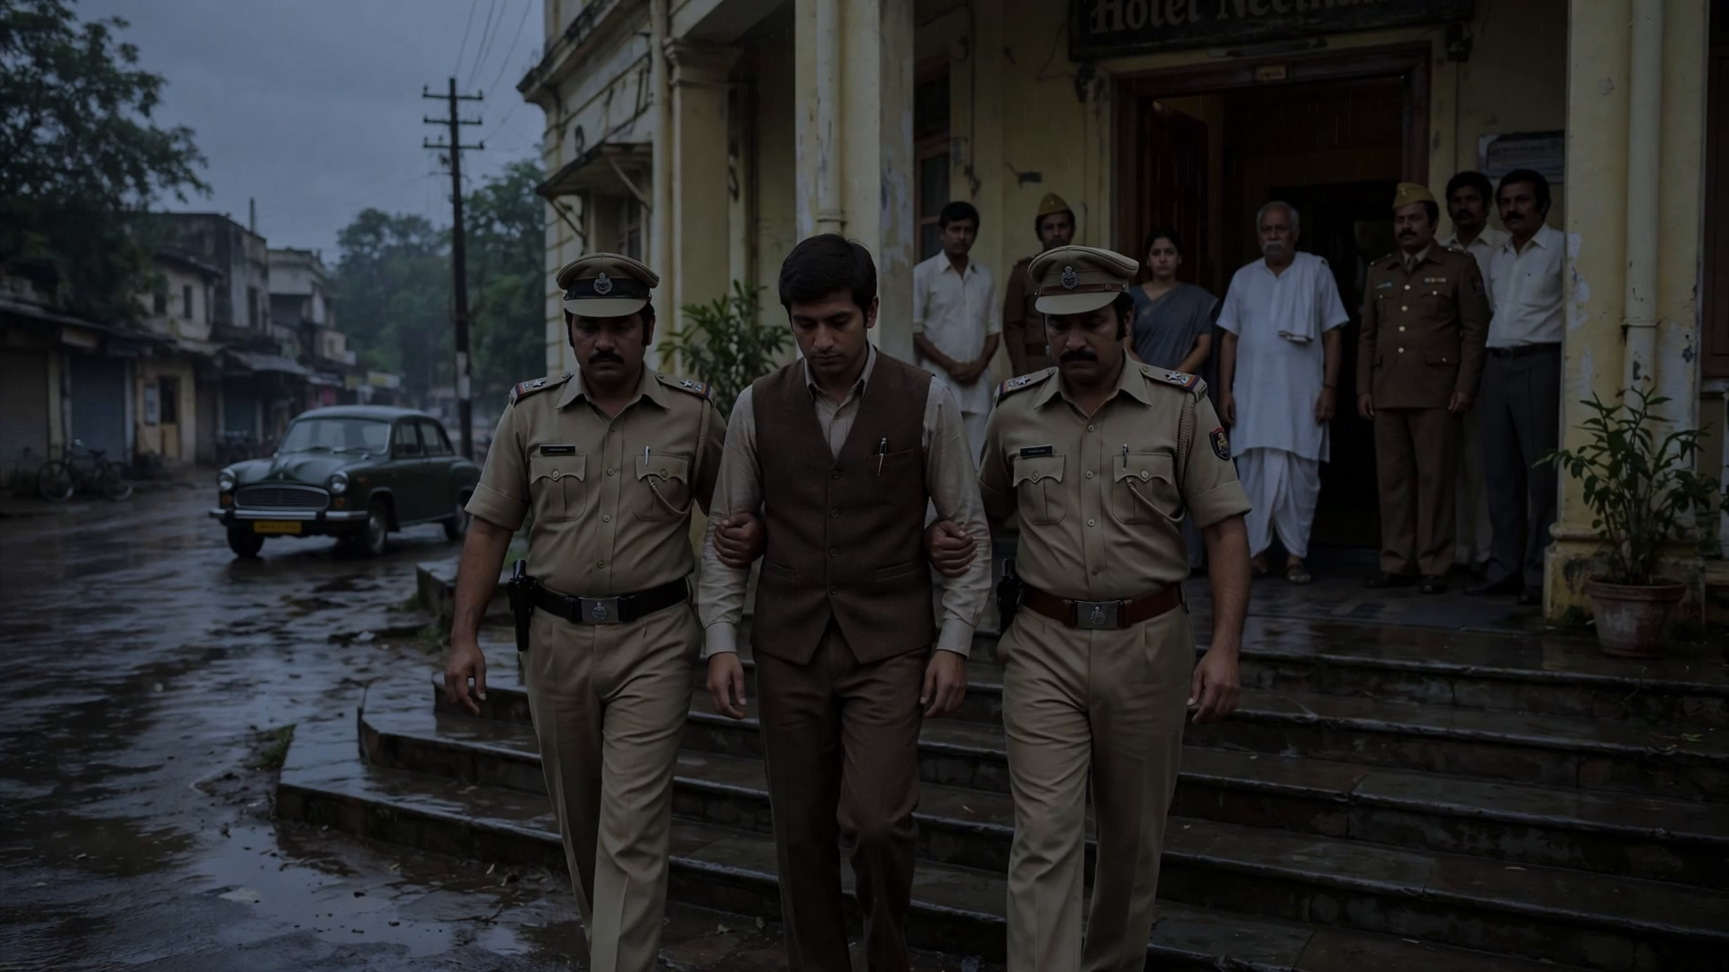
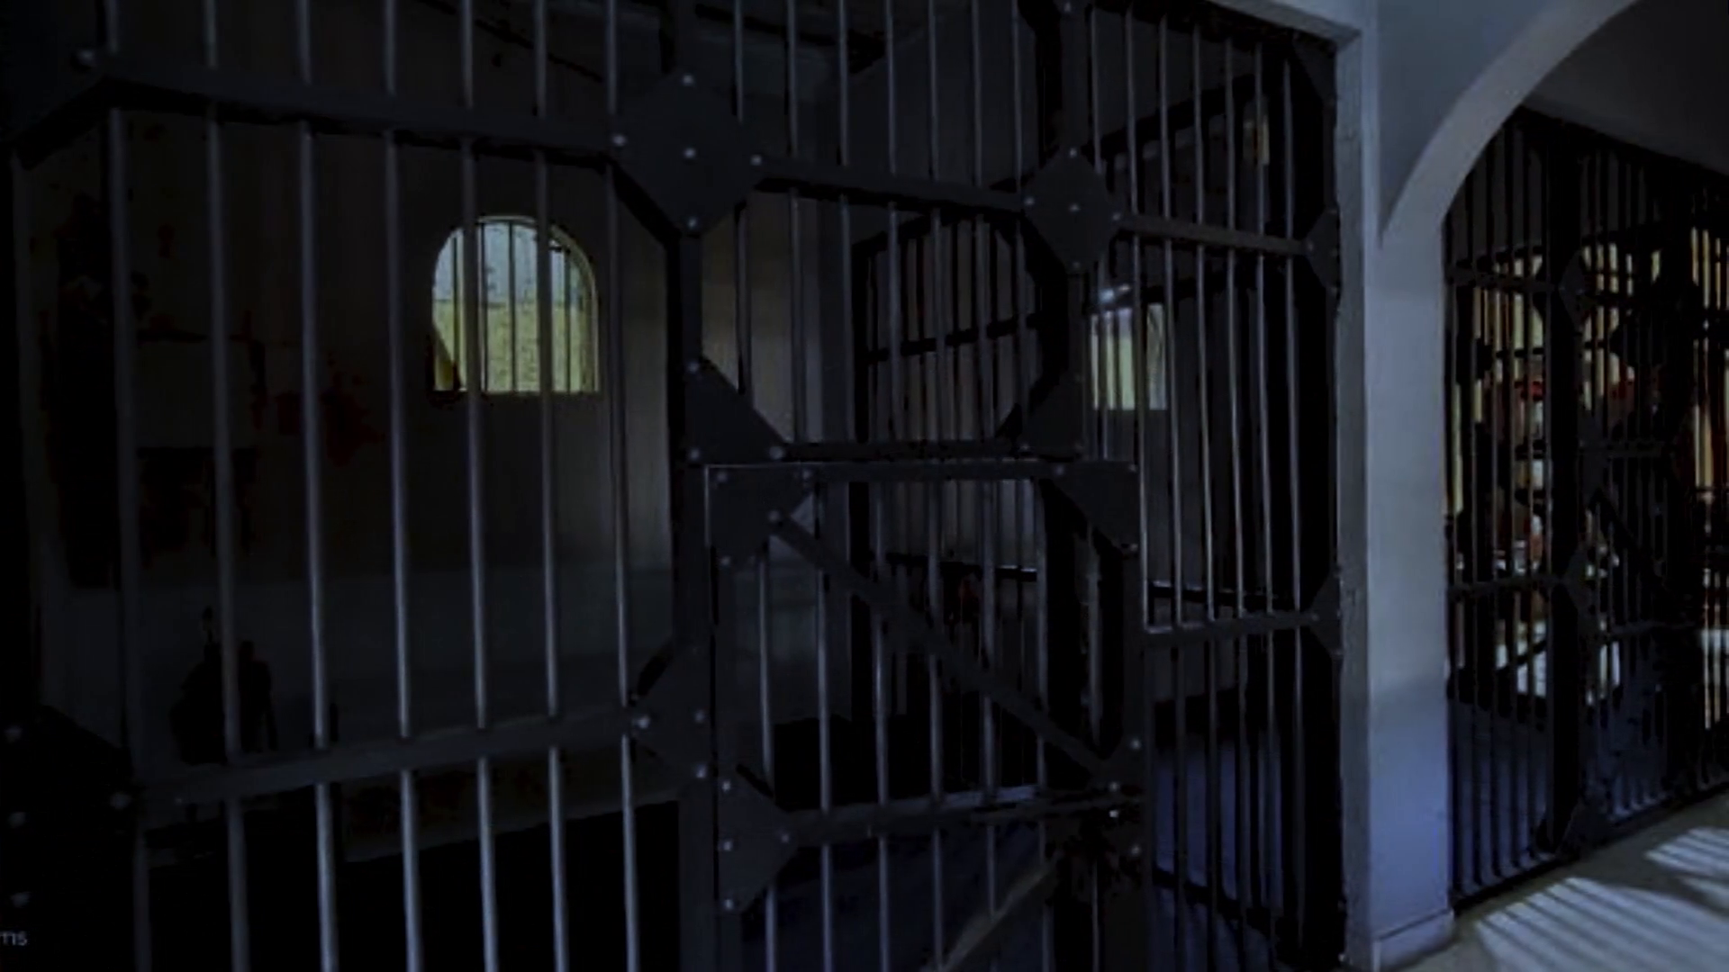
# Watch part2 from the jail-bars shot at about 00:02:39:15 through to the 1976 title at about 00:02:52:11.
pyautogui.hotkey('ctrl', '`')
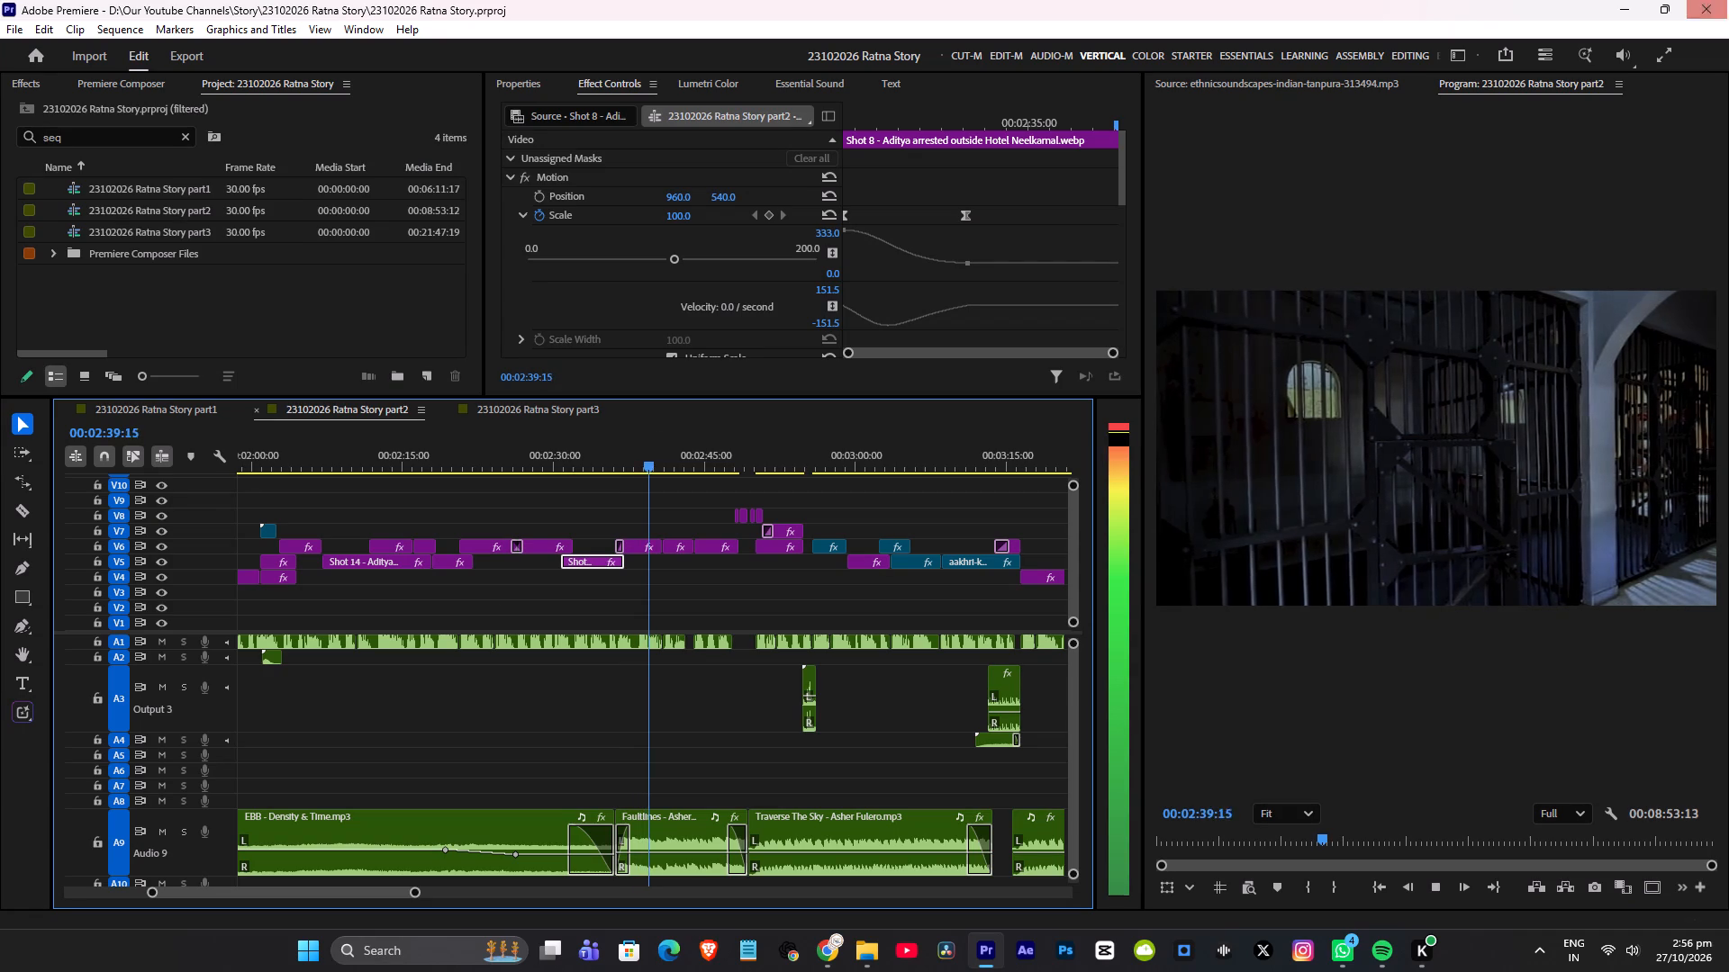
pyautogui.hotkey('ctrl', '`')
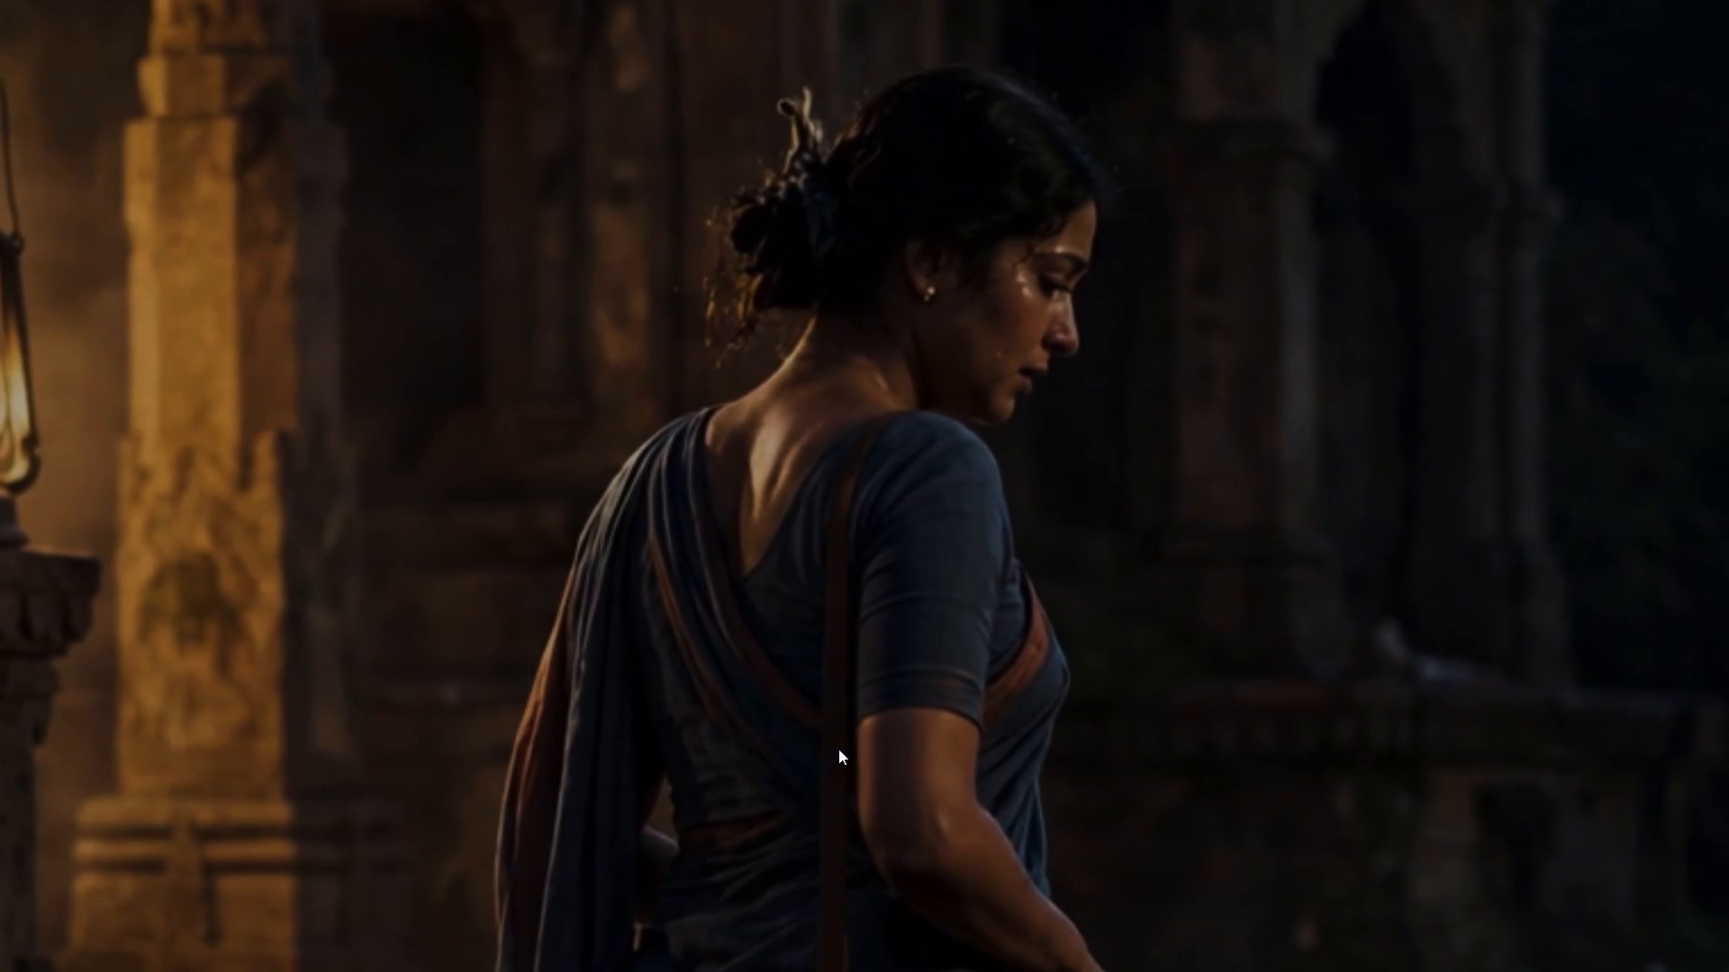
pyautogui.hotkey('ctrl', '`')
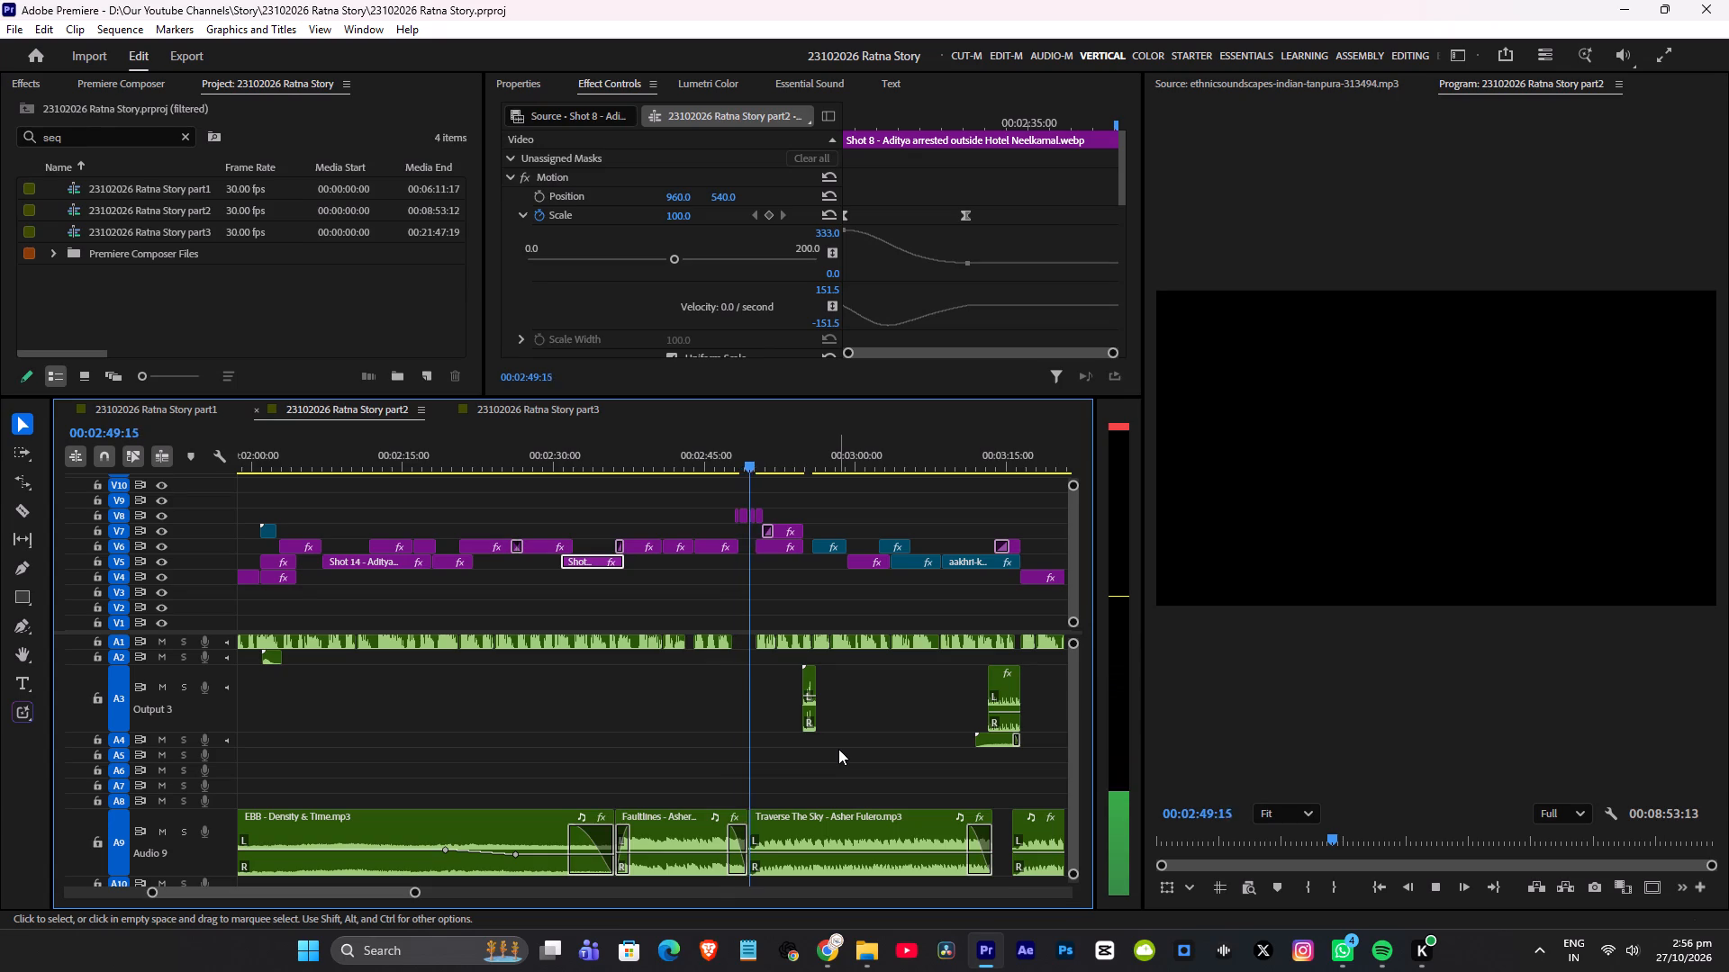
pyautogui.hotkey('ctrl', '`')
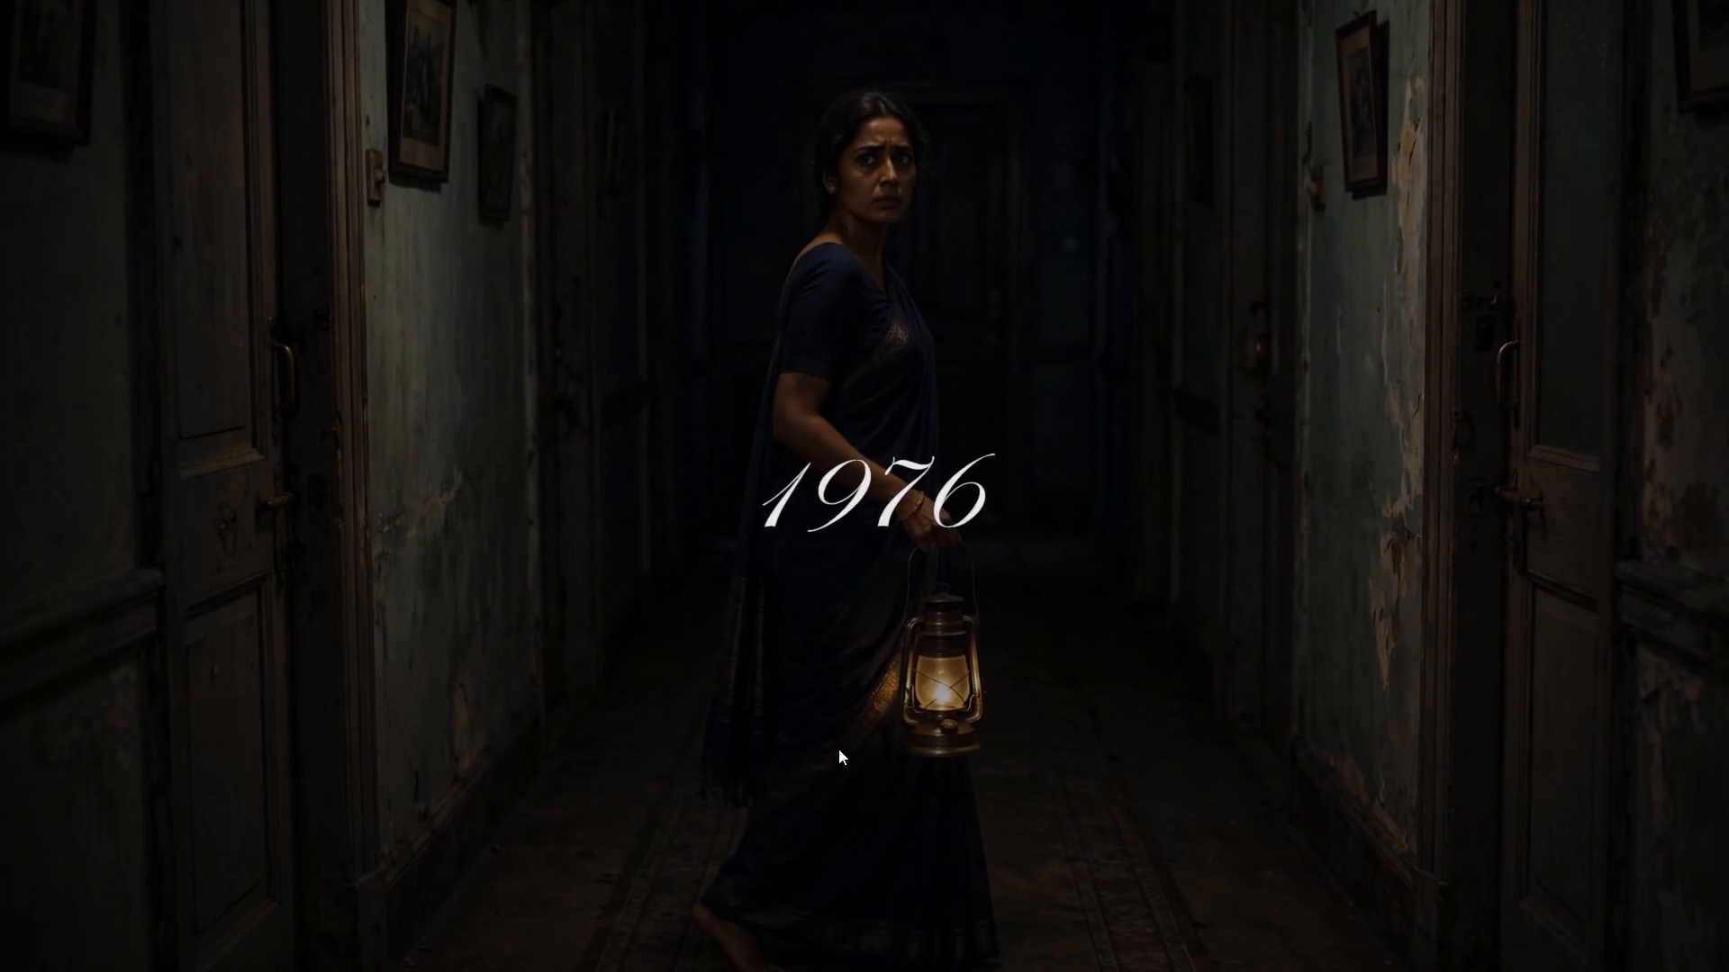
pyautogui.hotkey('ctrl', '`')
pyautogui.press('space')
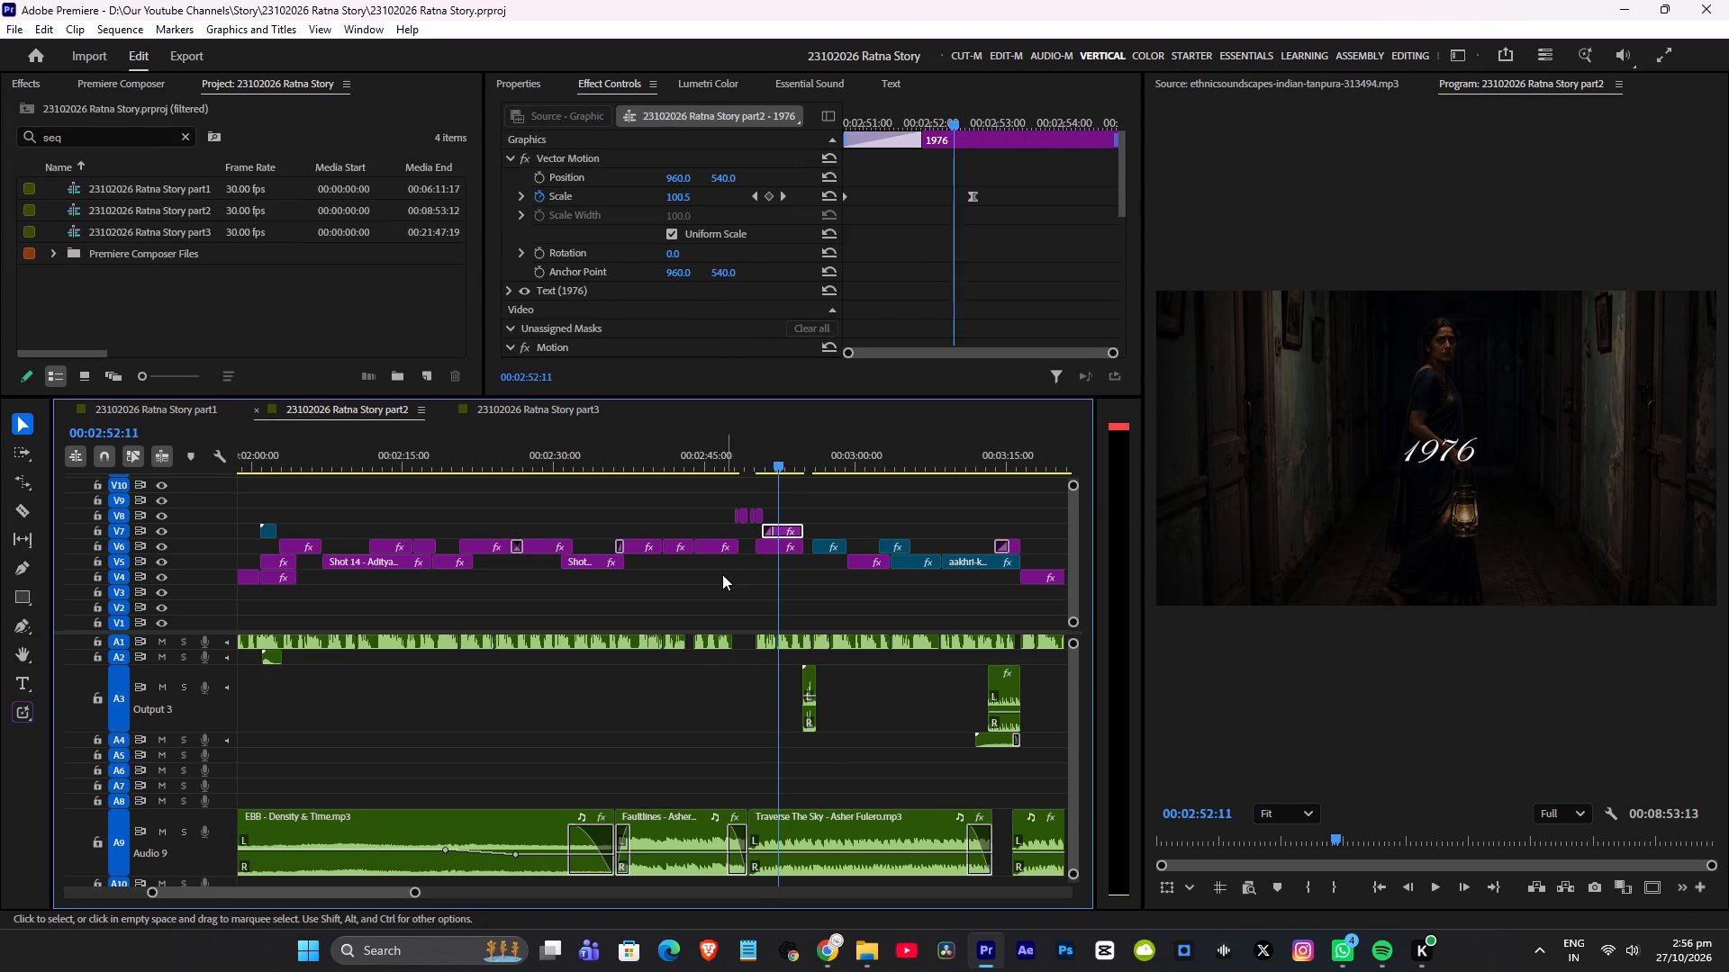
# Place Black Video on V7 over the end of Shot 20, starting about 00:02:46:18 and trimmed to the shot's end.
pyautogui.keyDown('alt'); pyautogui.scroll(16, 718, 567); pyautogui.keyUp('alt')
pyautogui.hotkey('ctrl', 's')
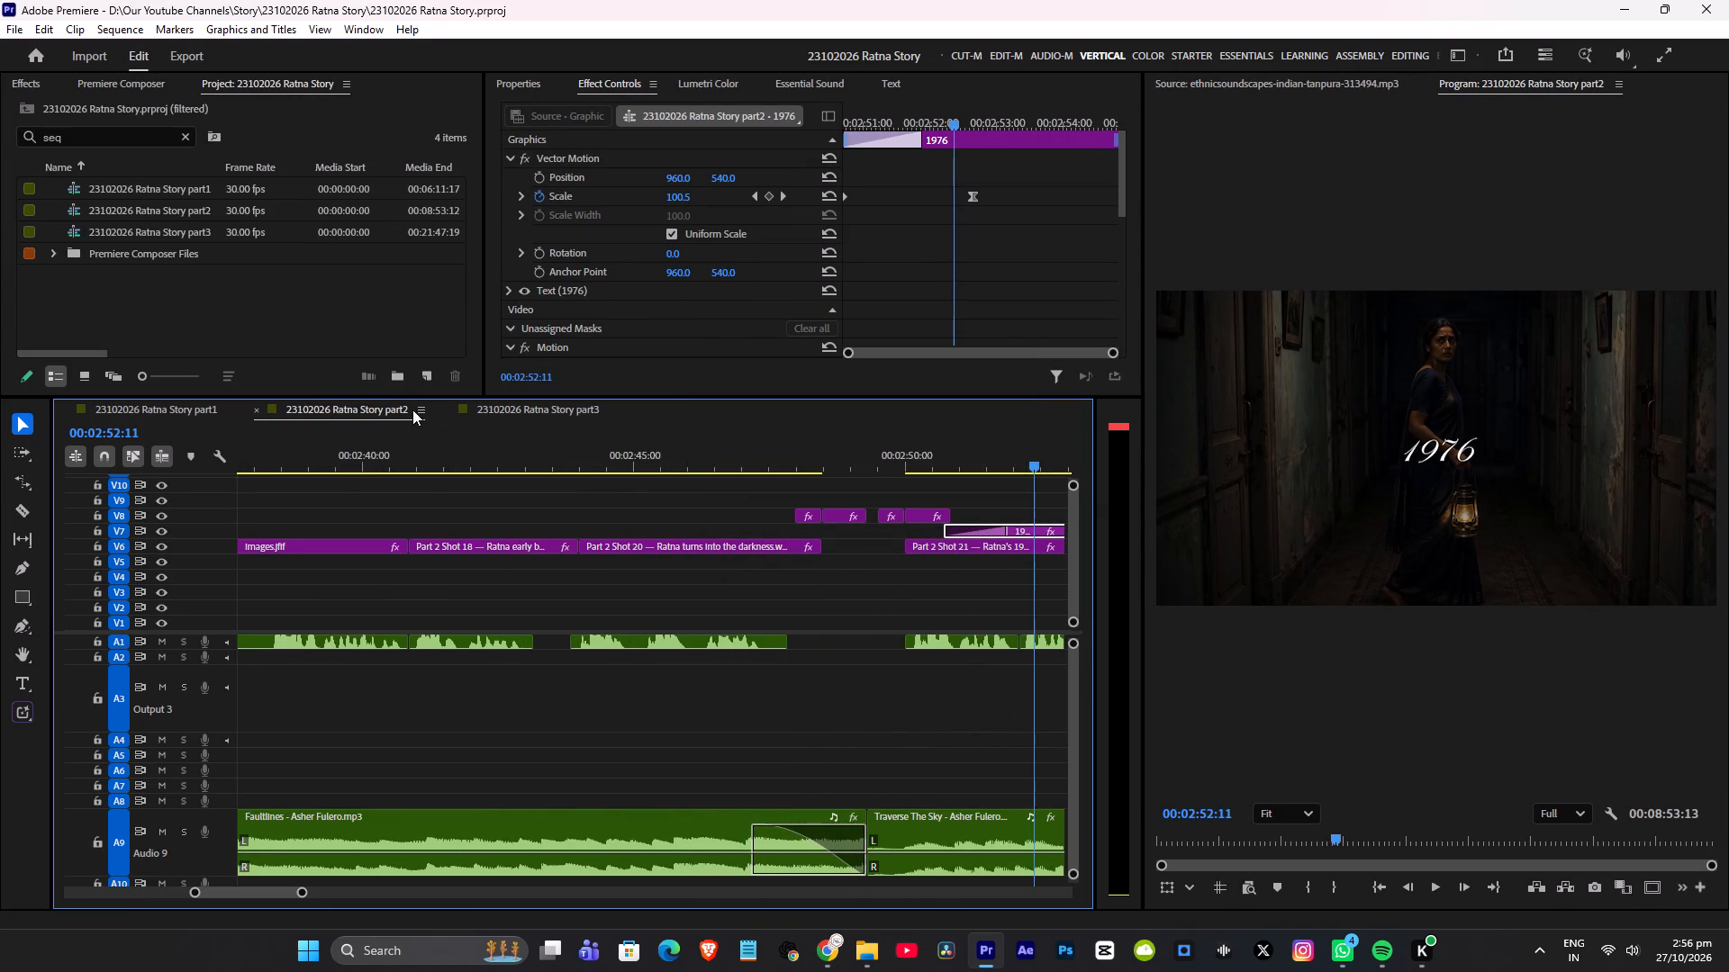
pyautogui.click(186, 136)
pyautogui.click(142, 141)
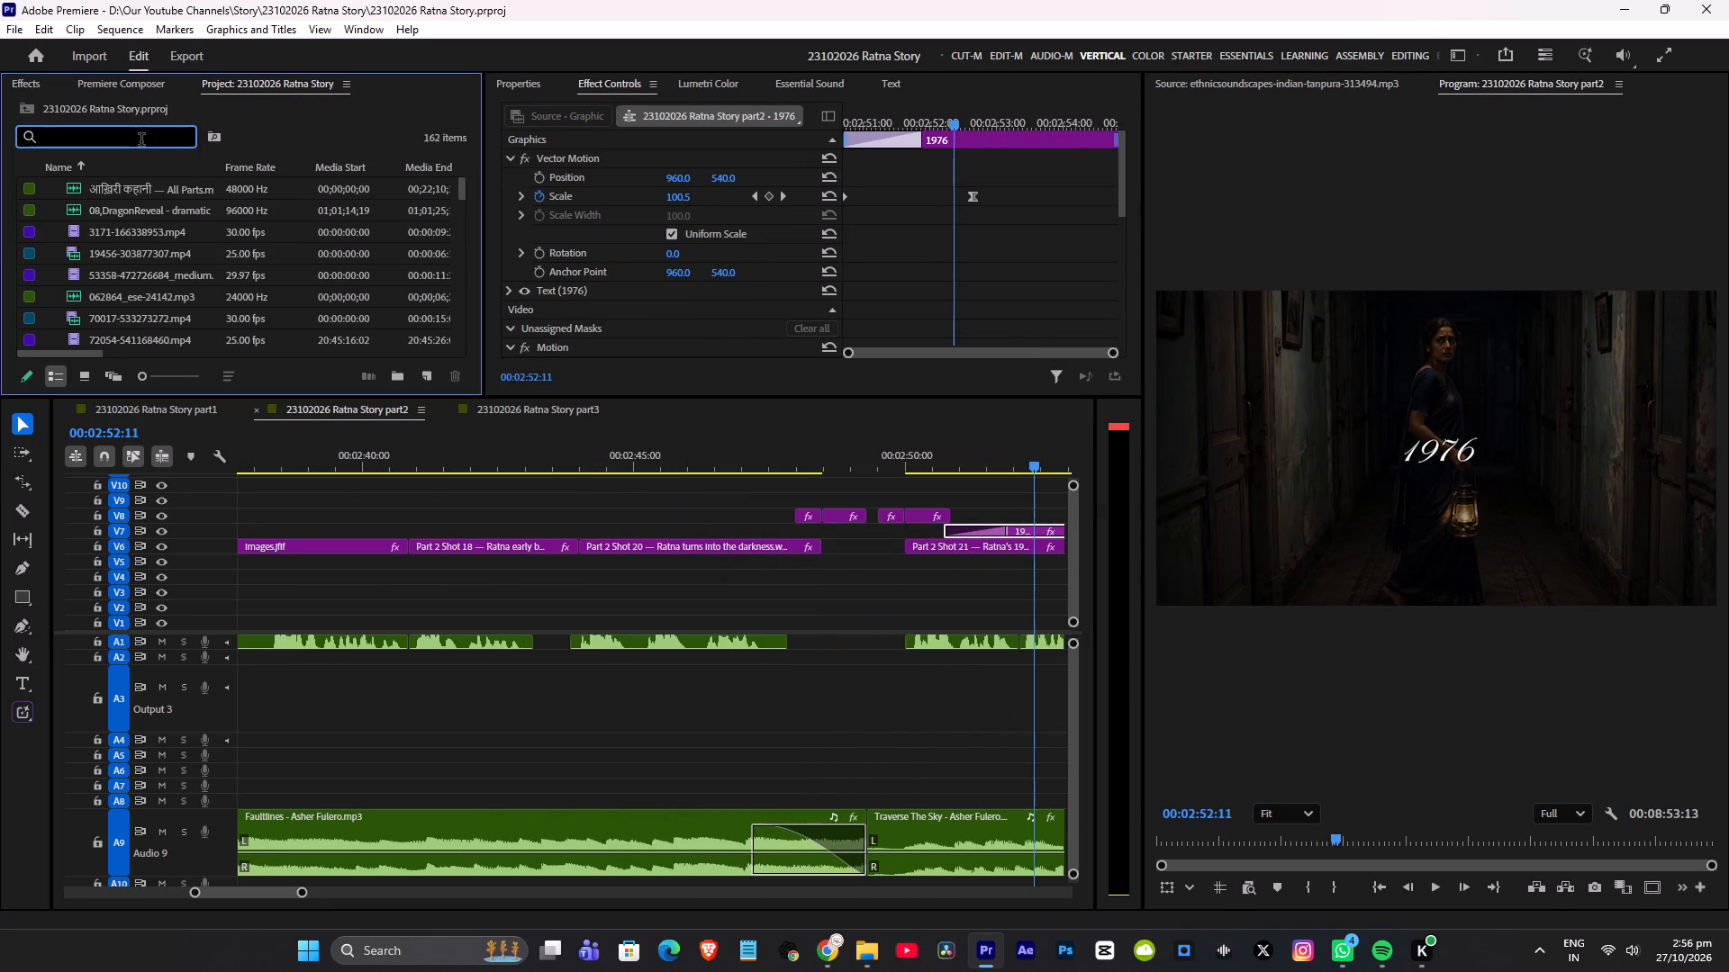
pyautogui.press('b')
pyautogui.press('l')
pyautogui.press('a')
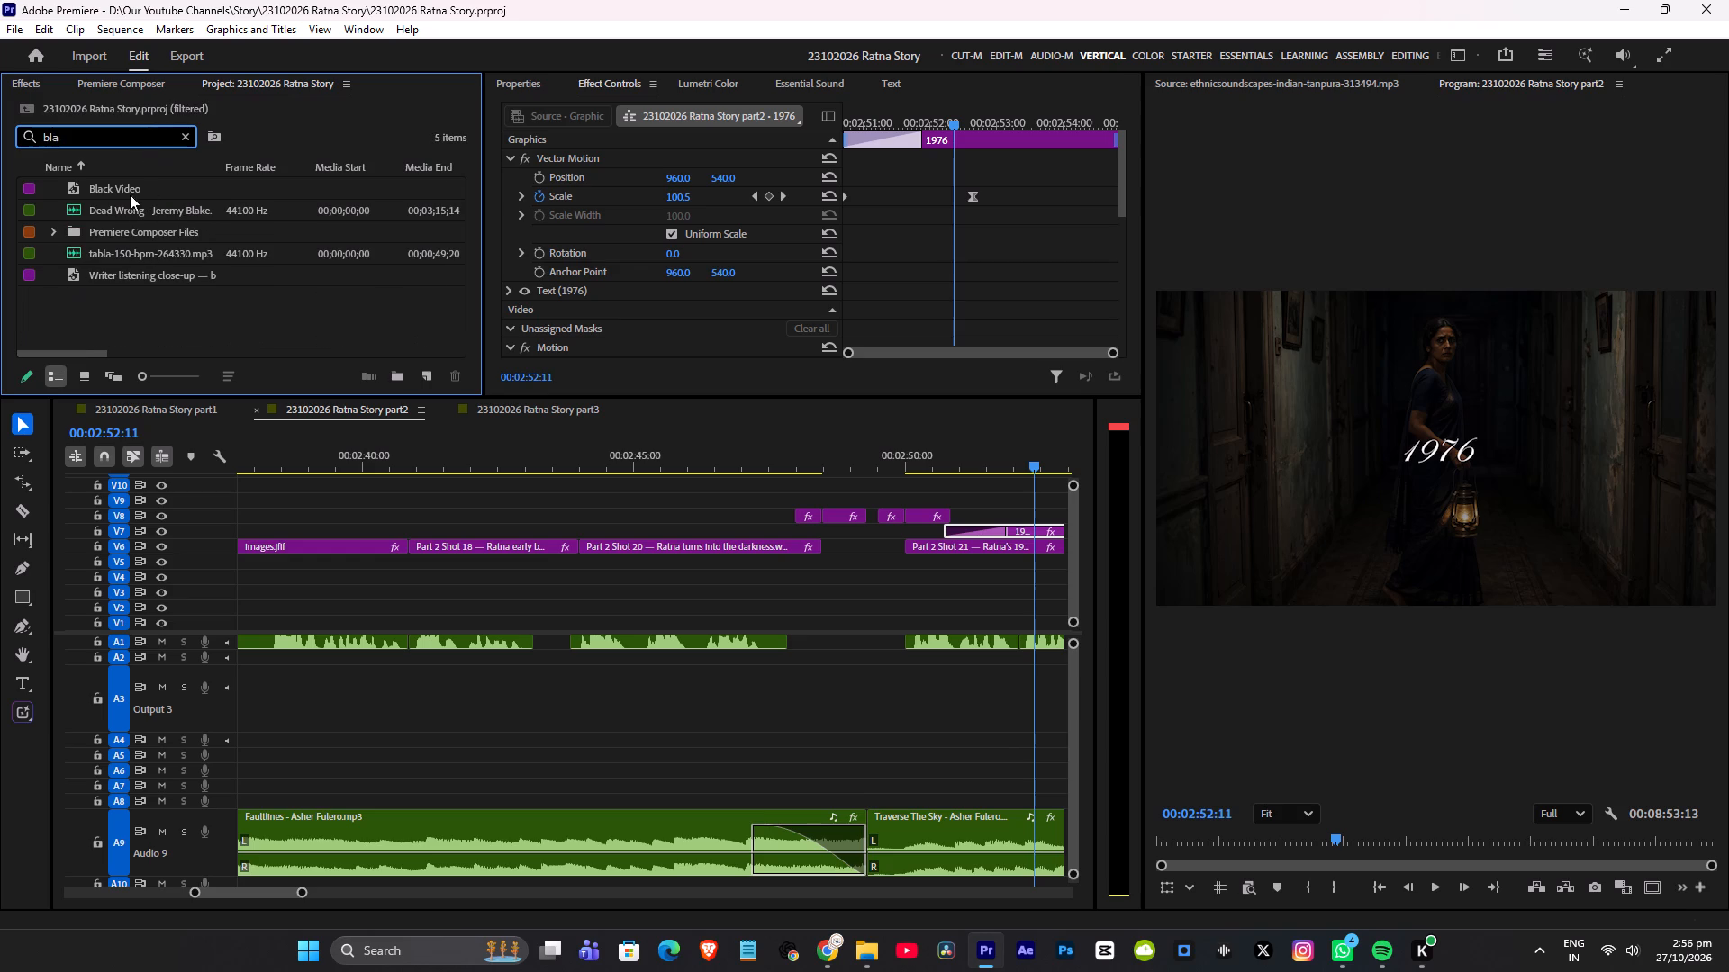
pyautogui.moveTo(73, 185); pyautogui.dragTo(564, 526)
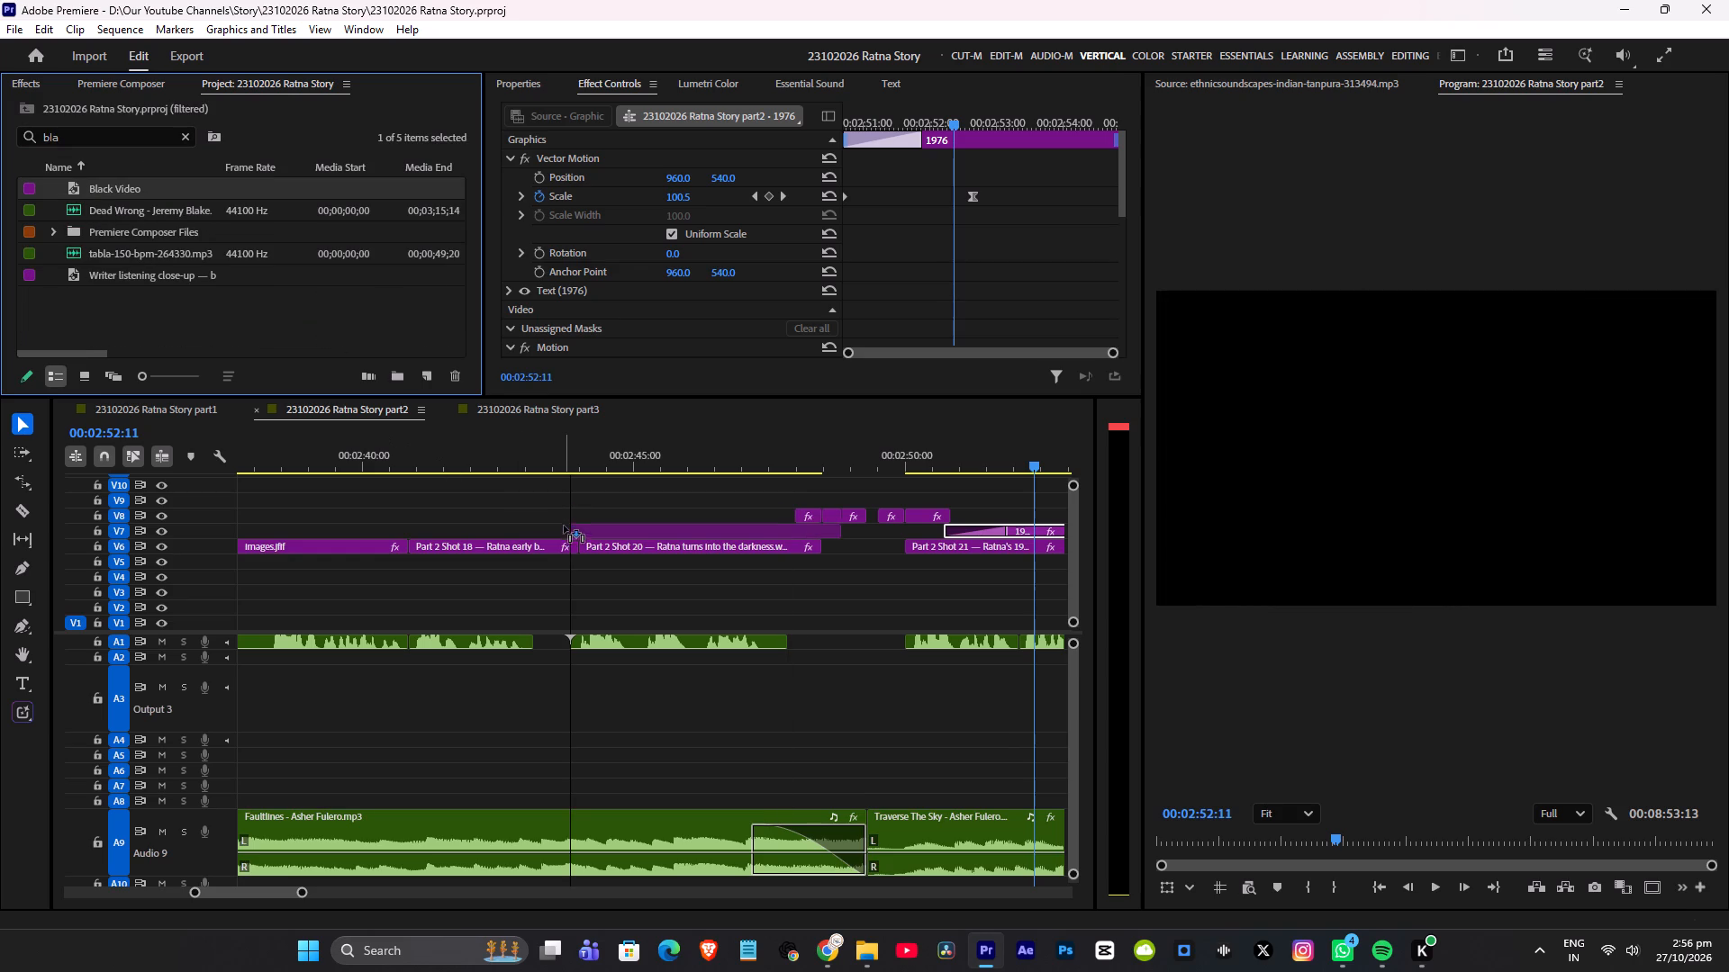
pyautogui.moveTo(564, 526); pyautogui.dragTo(565, 530)
pyautogui.moveTo(574, 526); pyautogui.dragTo(723, 526)
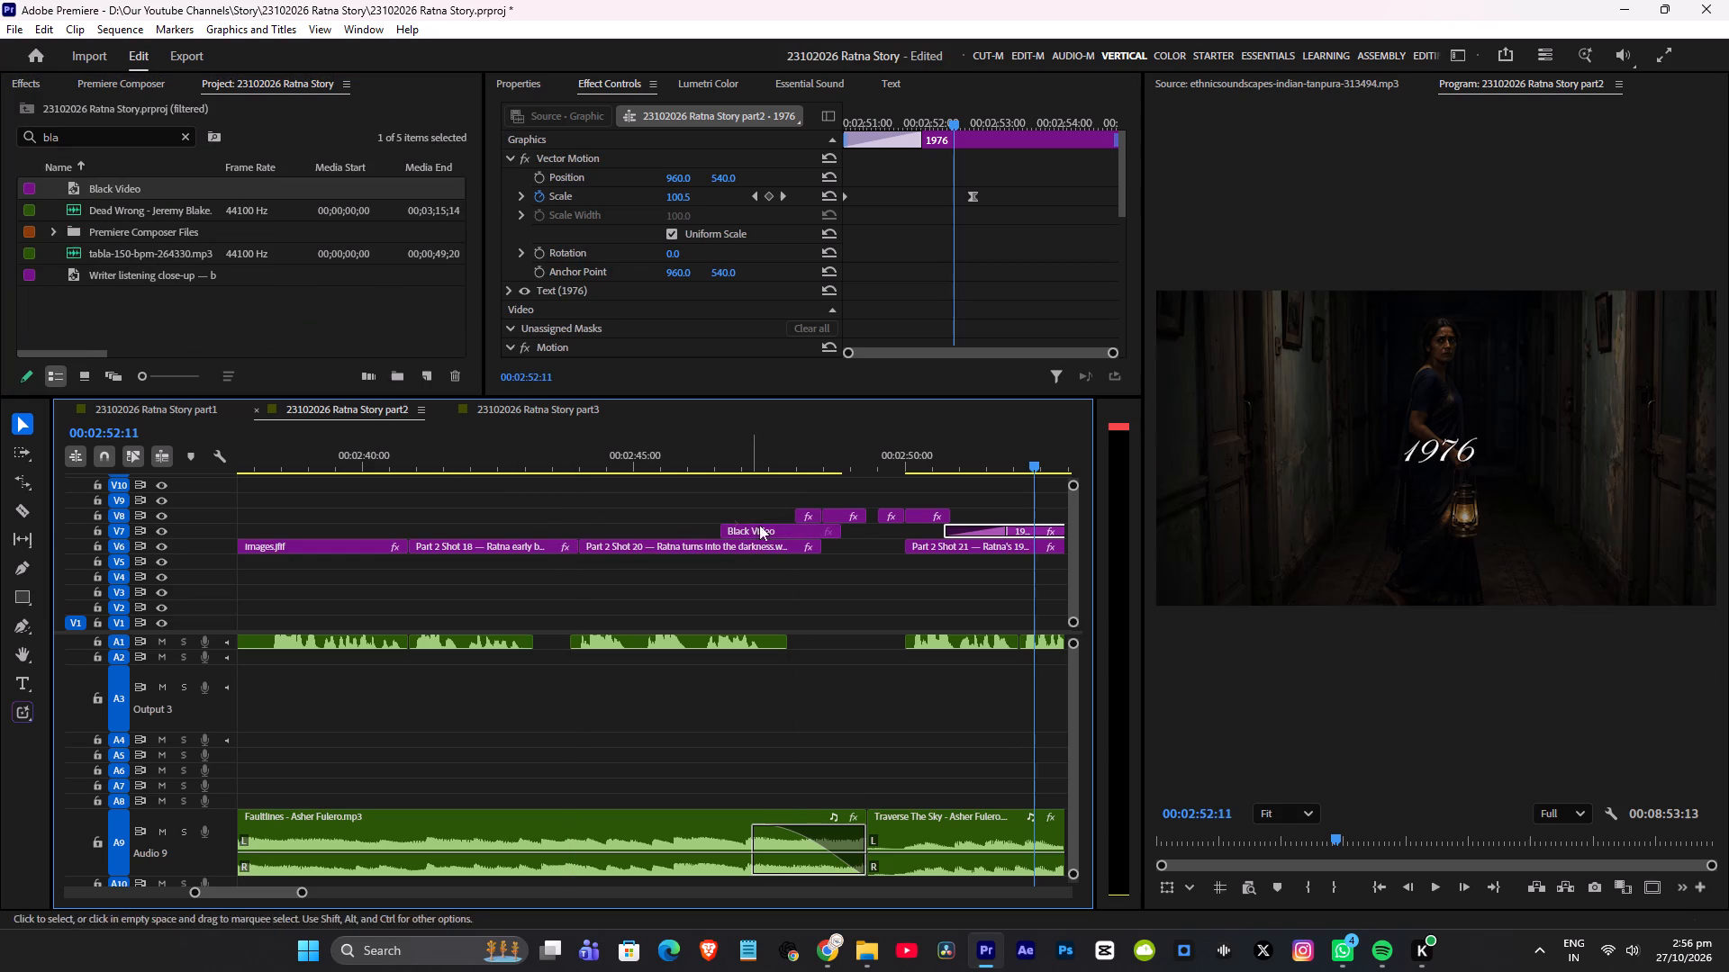
pyautogui.moveTo(846, 535); pyautogui.dragTo(830, 535)
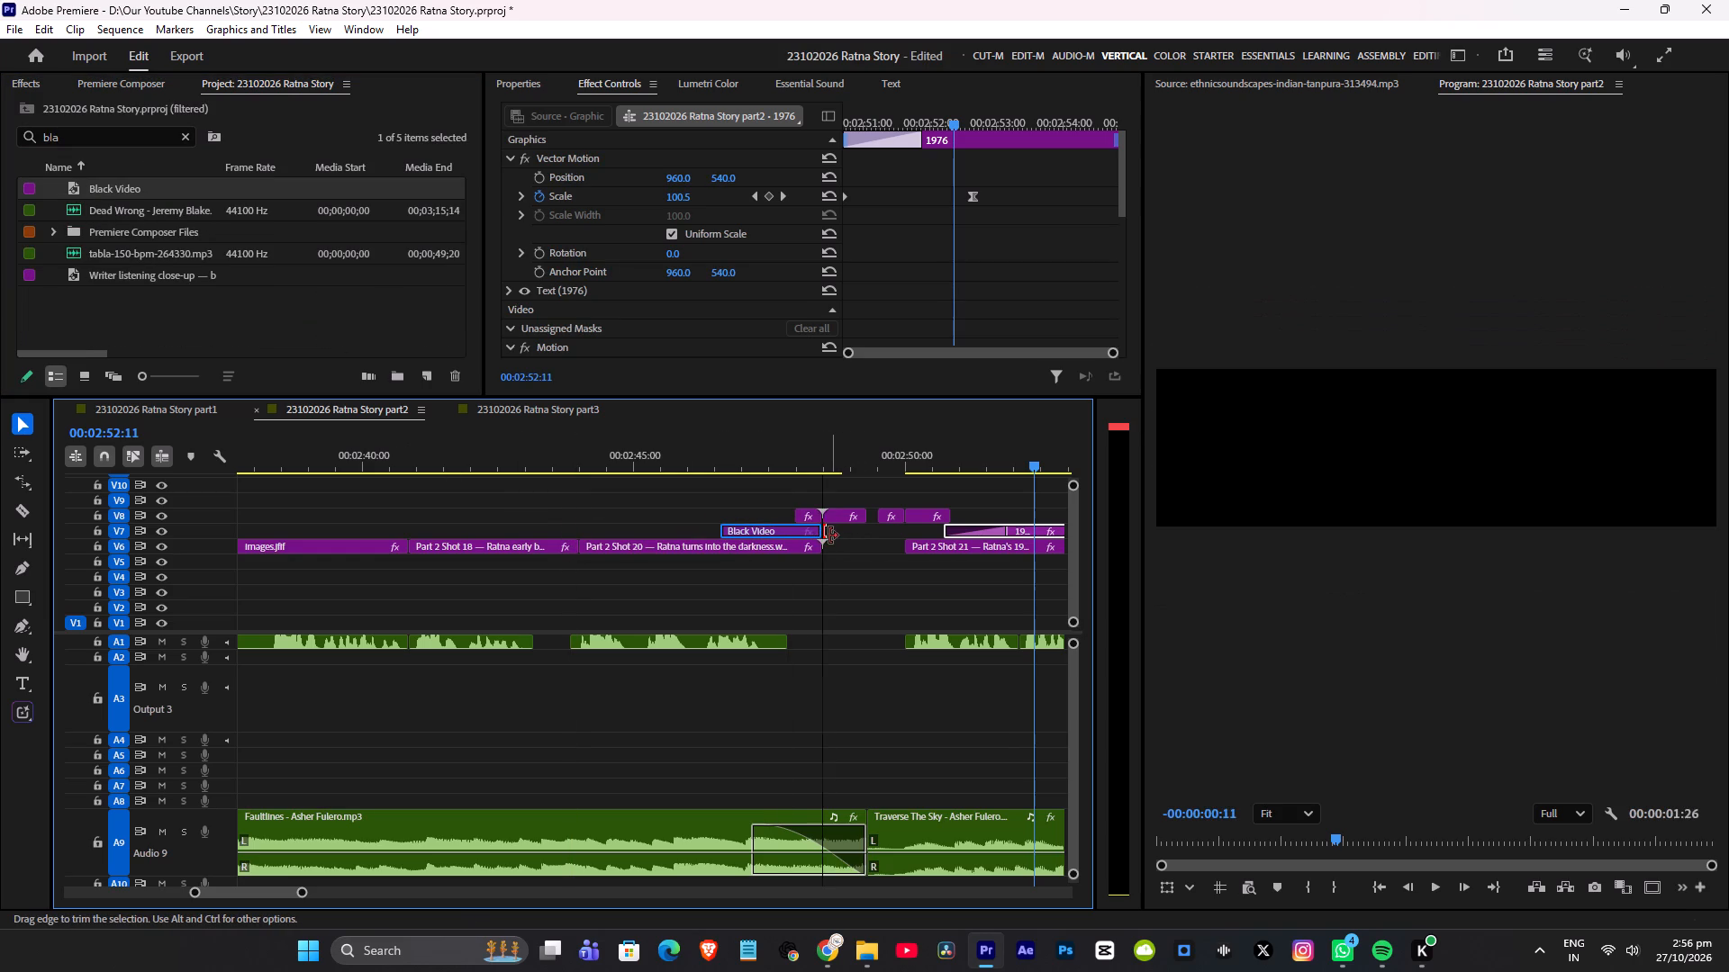
# Apply the default video transition to the start of the Black Video clip and play it from about 00:02:46.
pyautogui.click(725, 528)
pyautogui.hotkey('ctrl', 'd')
pyautogui.click(694, 445)
pyautogui.press('space')
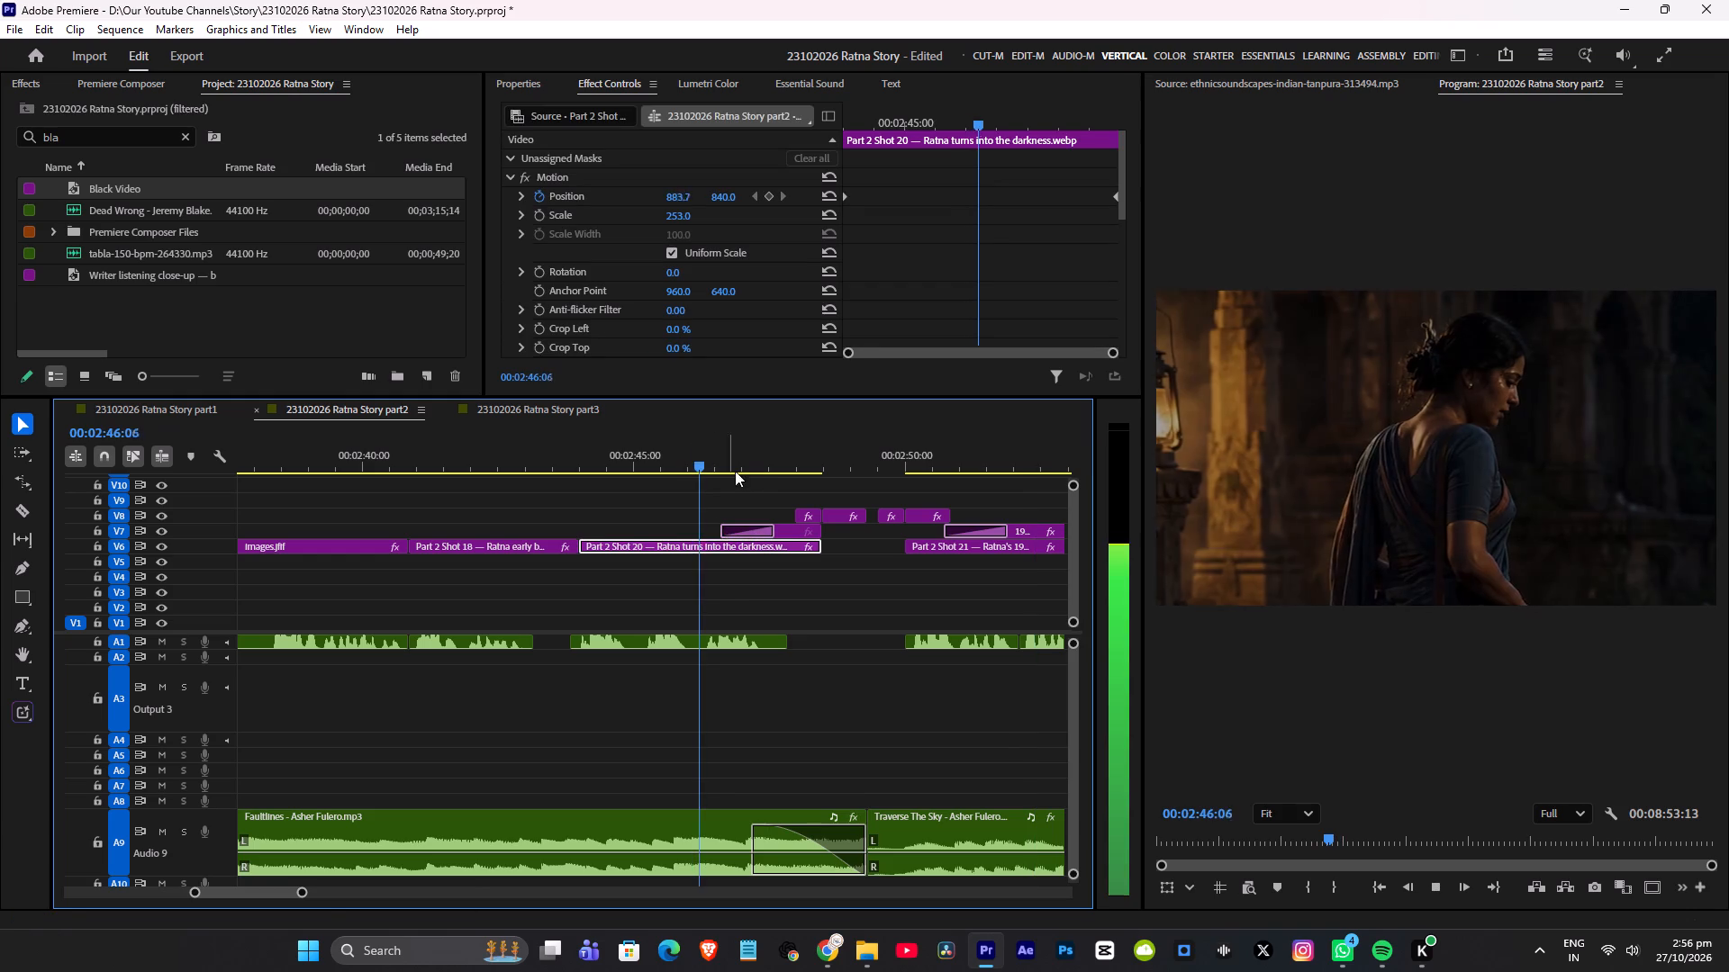
pyautogui.press('space')
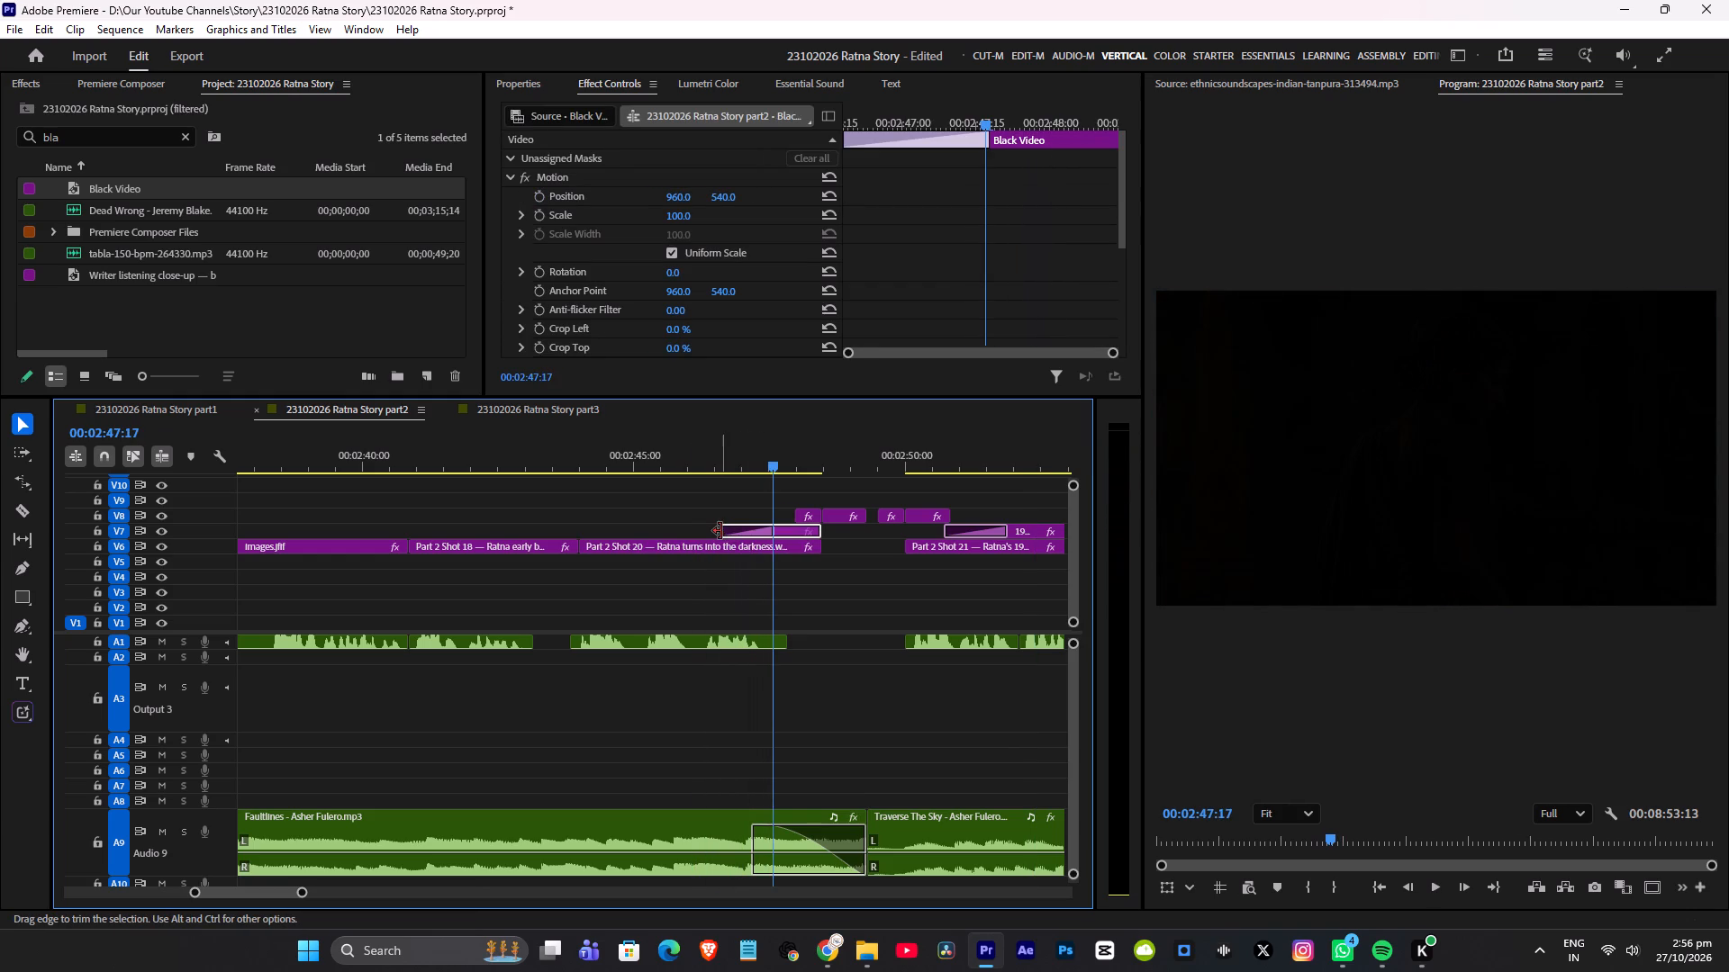
# Start the Black Video about 00:02:46:05, lengthen its fade to end about 00:02:47:23, save, and preview it from about 00:02:45.
pyautogui.moveTo(720, 531); pyautogui.dragTo(698, 532)
pyautogui.moveTo(750, 531); pyautogui.dragTo(775, 531)
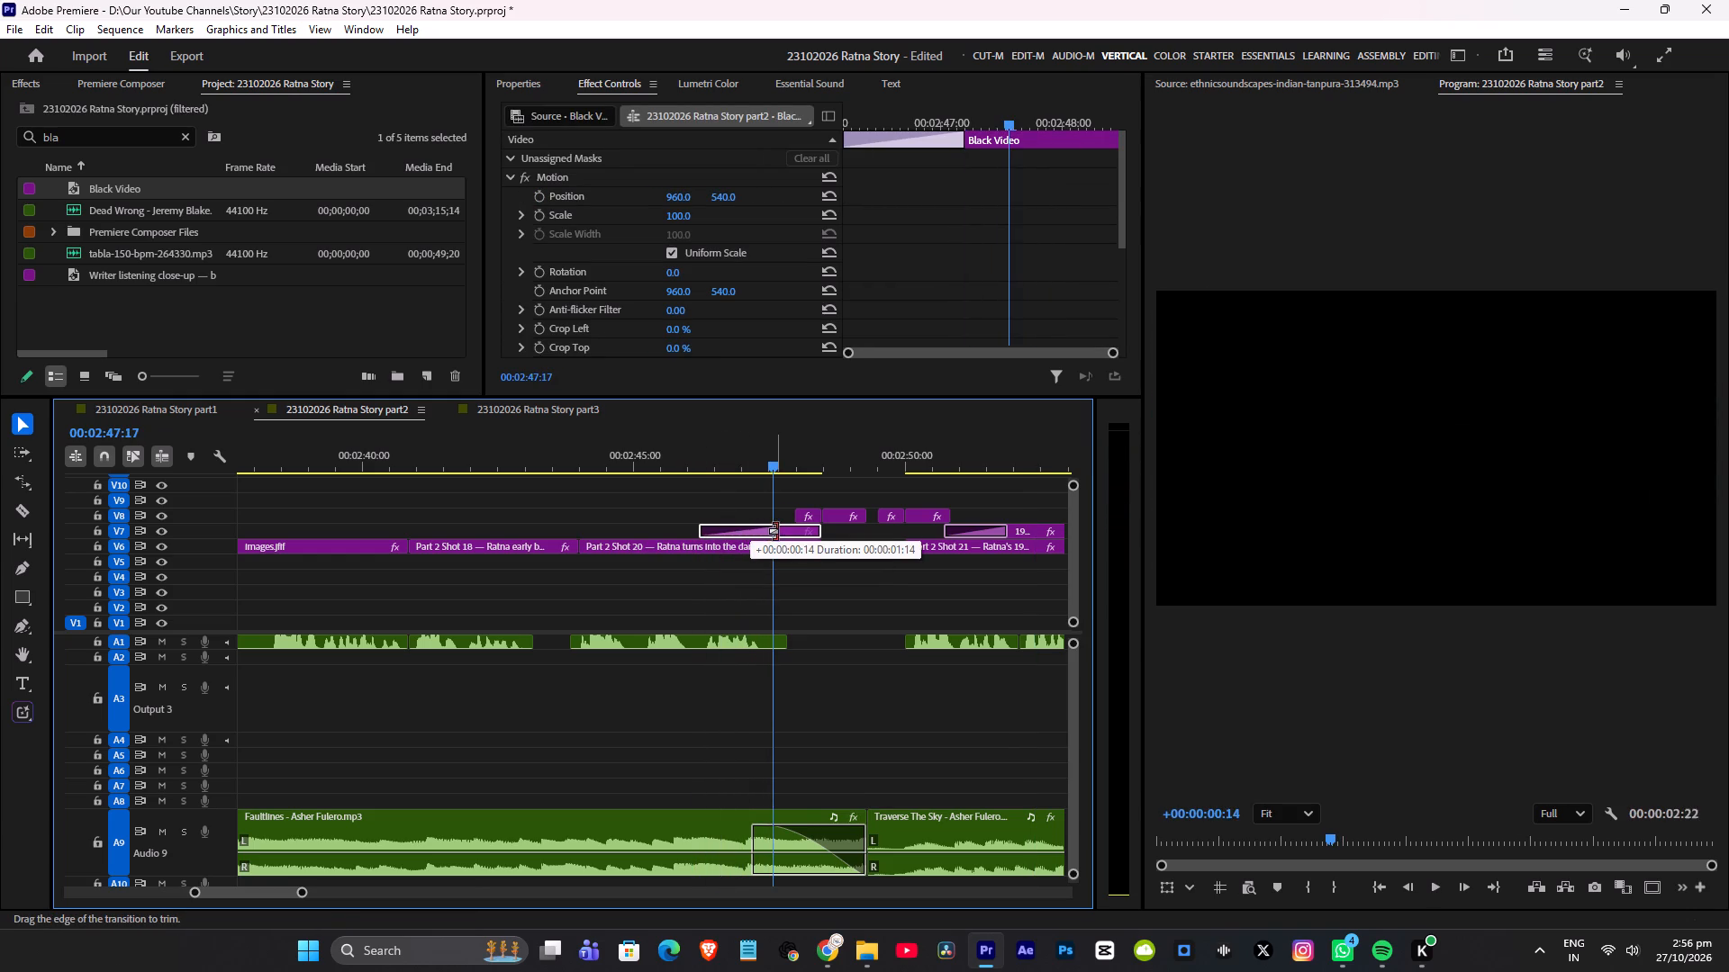
pyautogui.moveTo(775, 531); pyautogui.dragTo(785, 531)
pyautogui.hotkey('ctrl', 's')
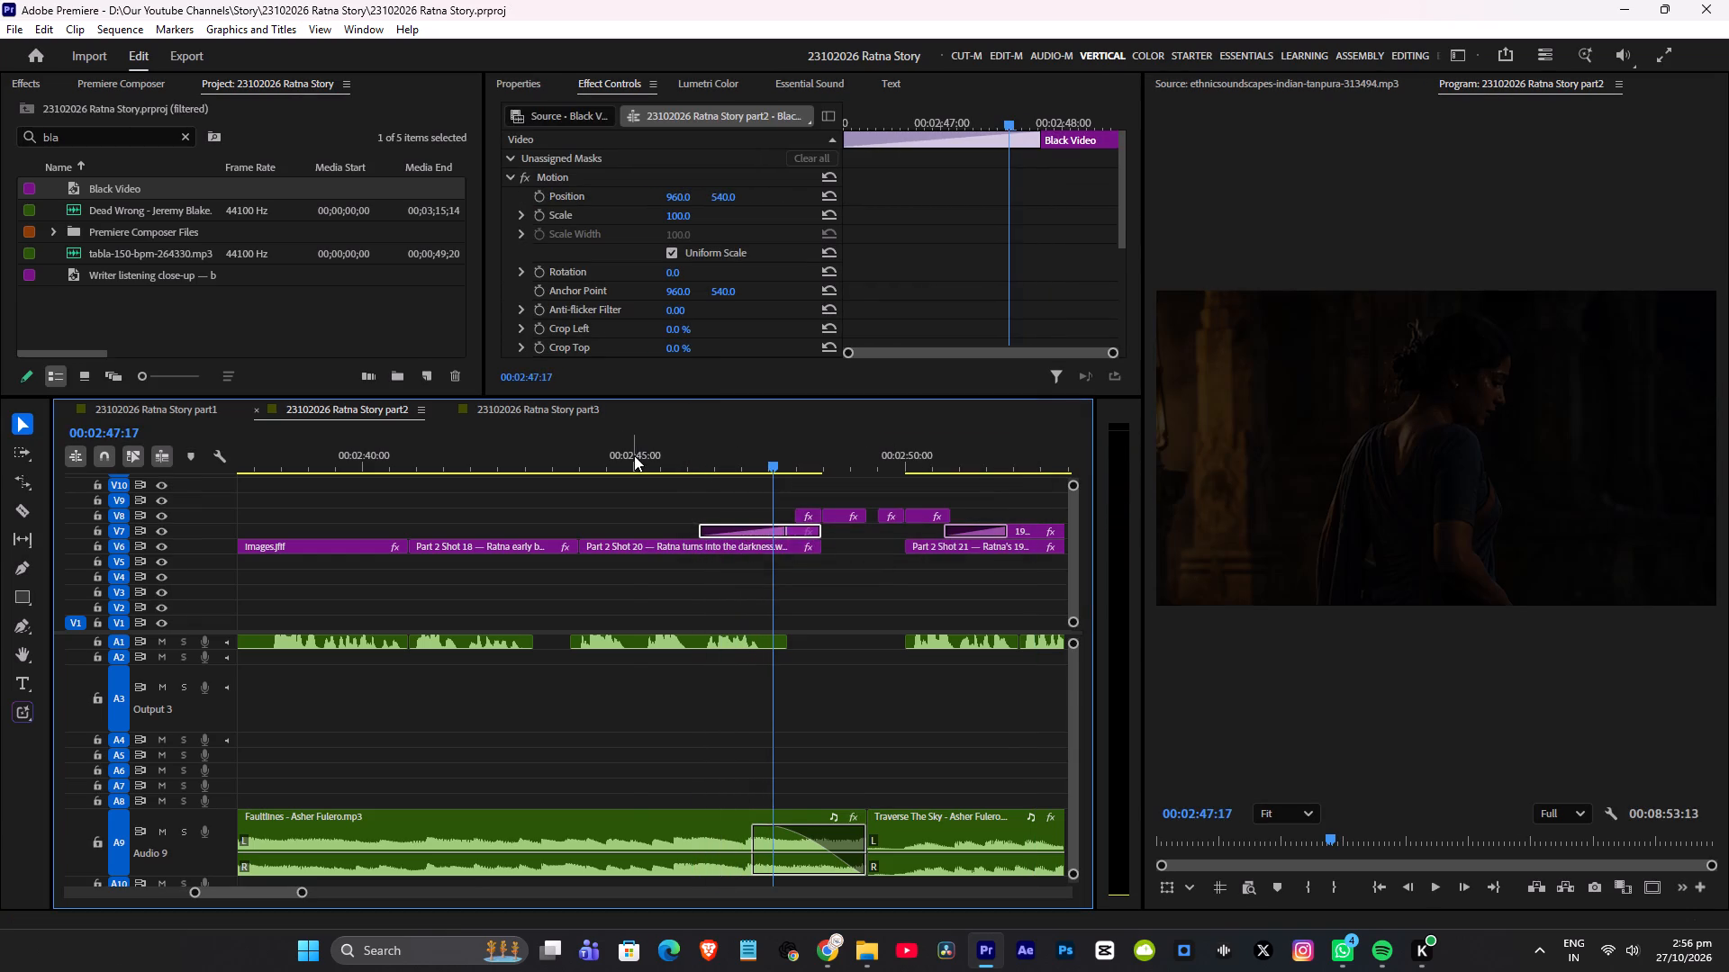
pyautogui.click(634, 455)
pyautogui.hotkey('ctrl', '`')
pyautogui.press('space')
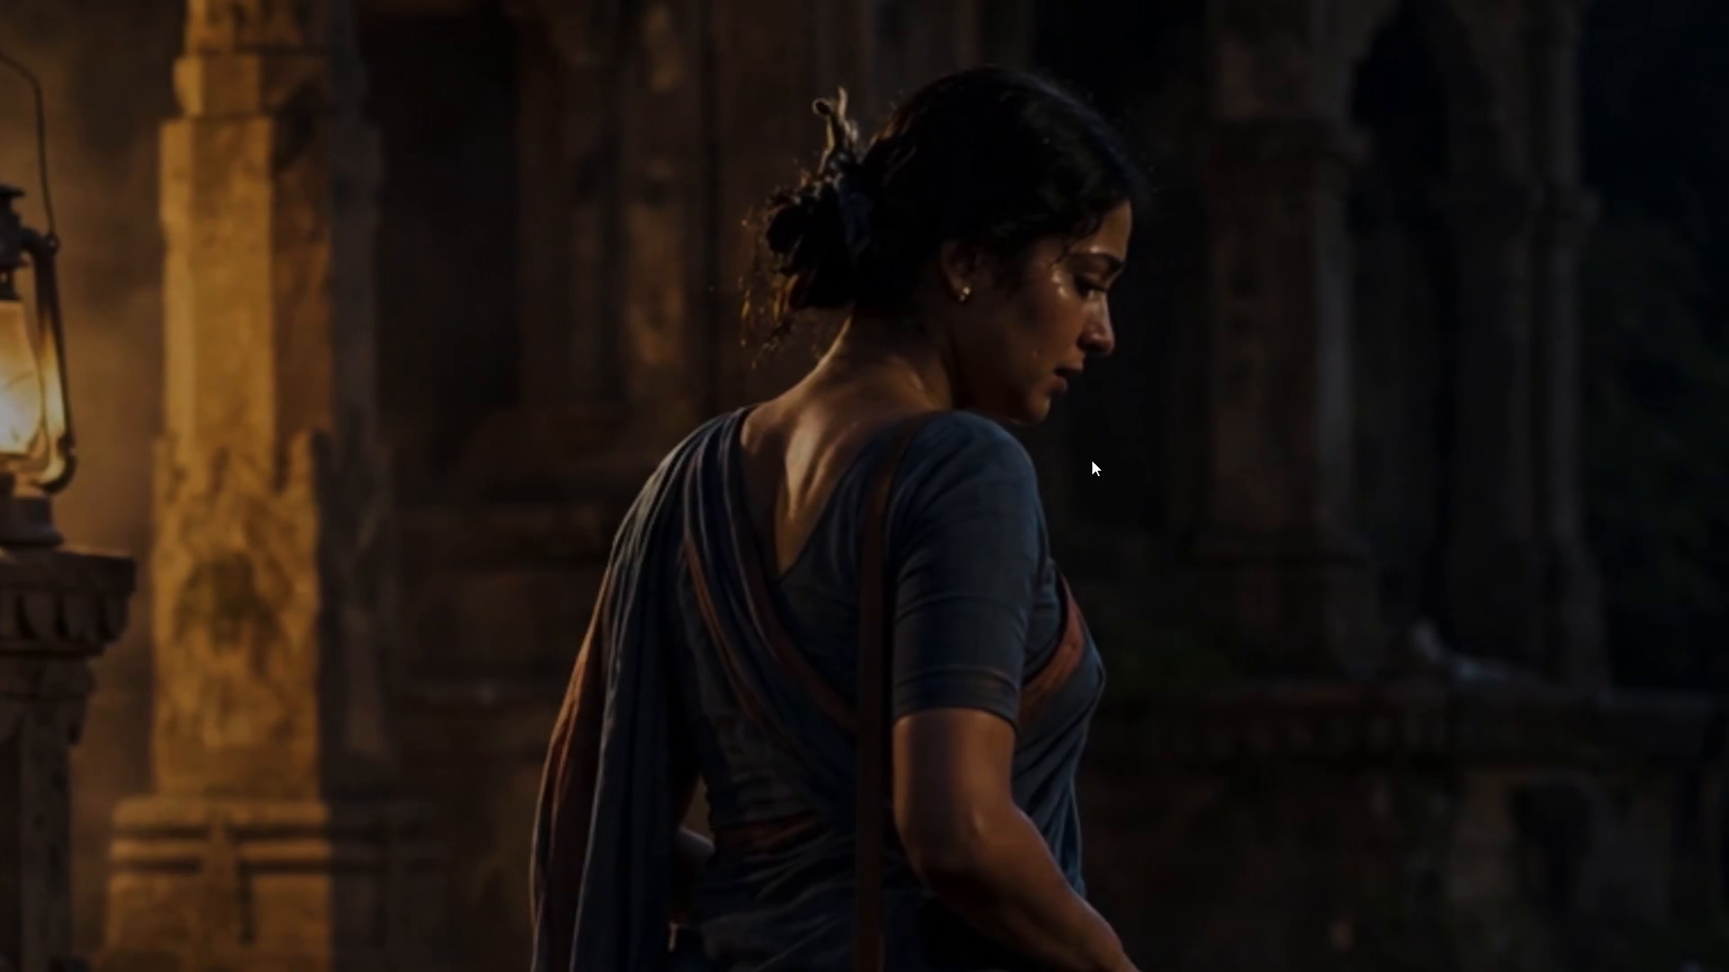
pyautogui.hotkey('ctrl', '`')
pyautogui.press('space')
# Extend the Black Video back to about 00:02:45:11, lengthen its fade to about 2 seconds 12 frames, and save the project.
pyautogui.moveTo(702, 526); pyautogui.dragTo(668, 532)
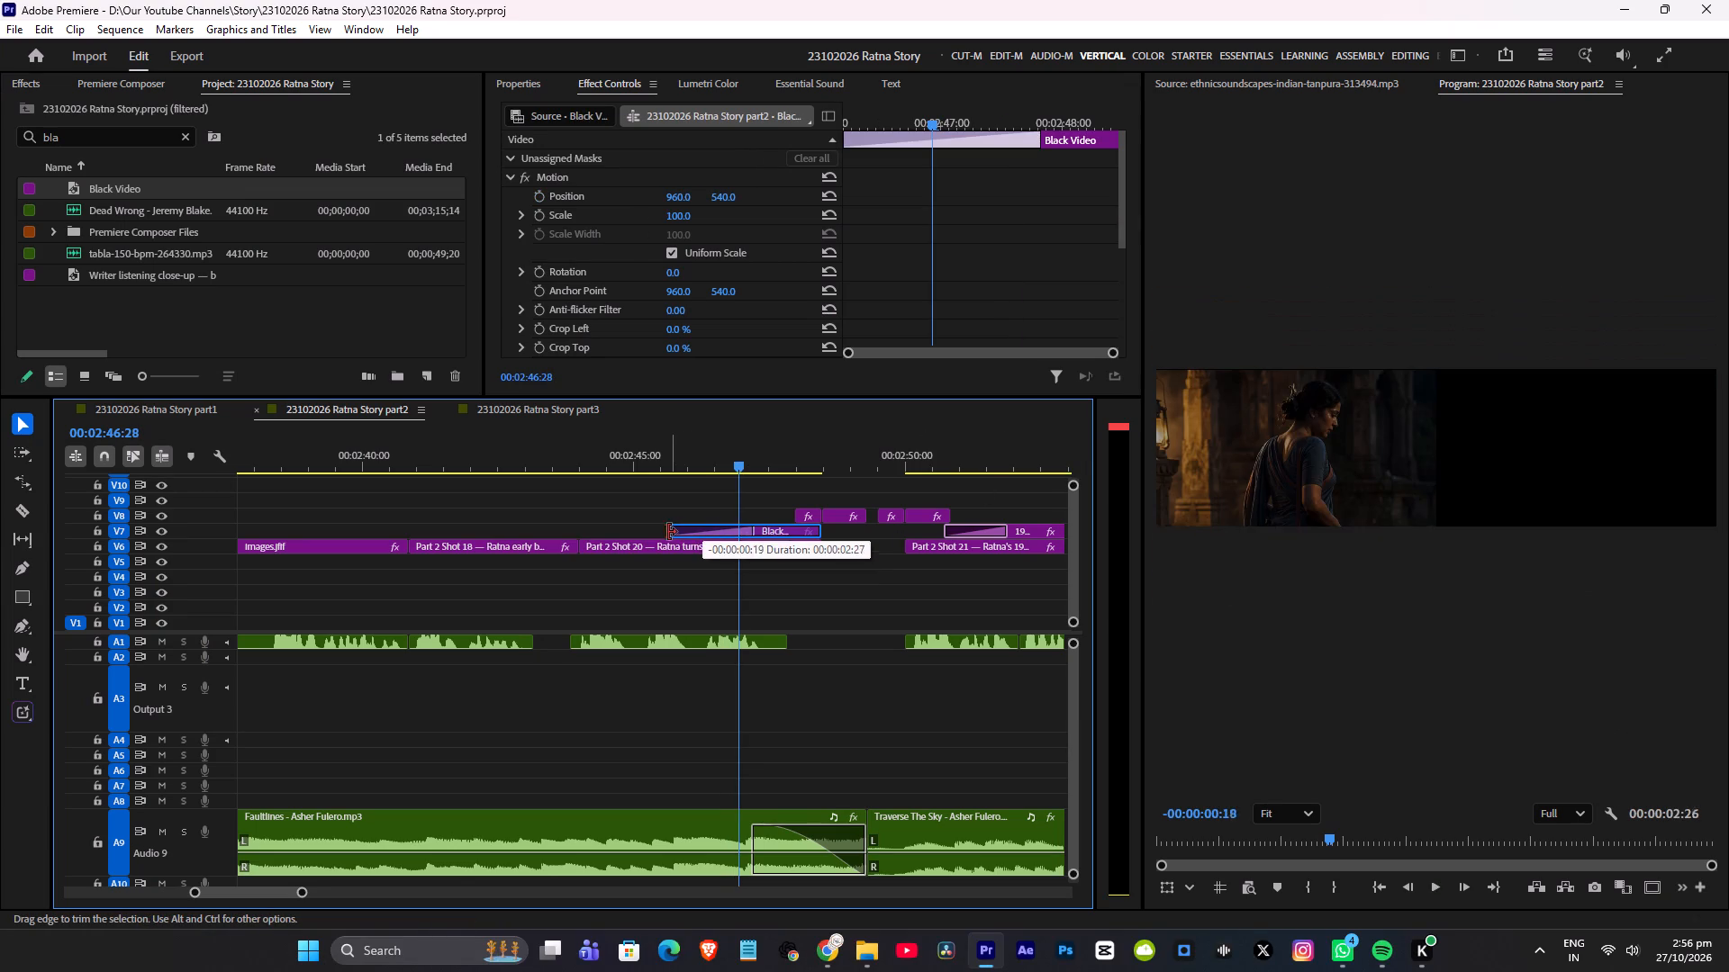
pyautogui.moveTo(668, 532); pyautogui.dragTo(667, 532)
pyautogui.moveTo(746, 529); pyautogui.dragTo(773, 530)
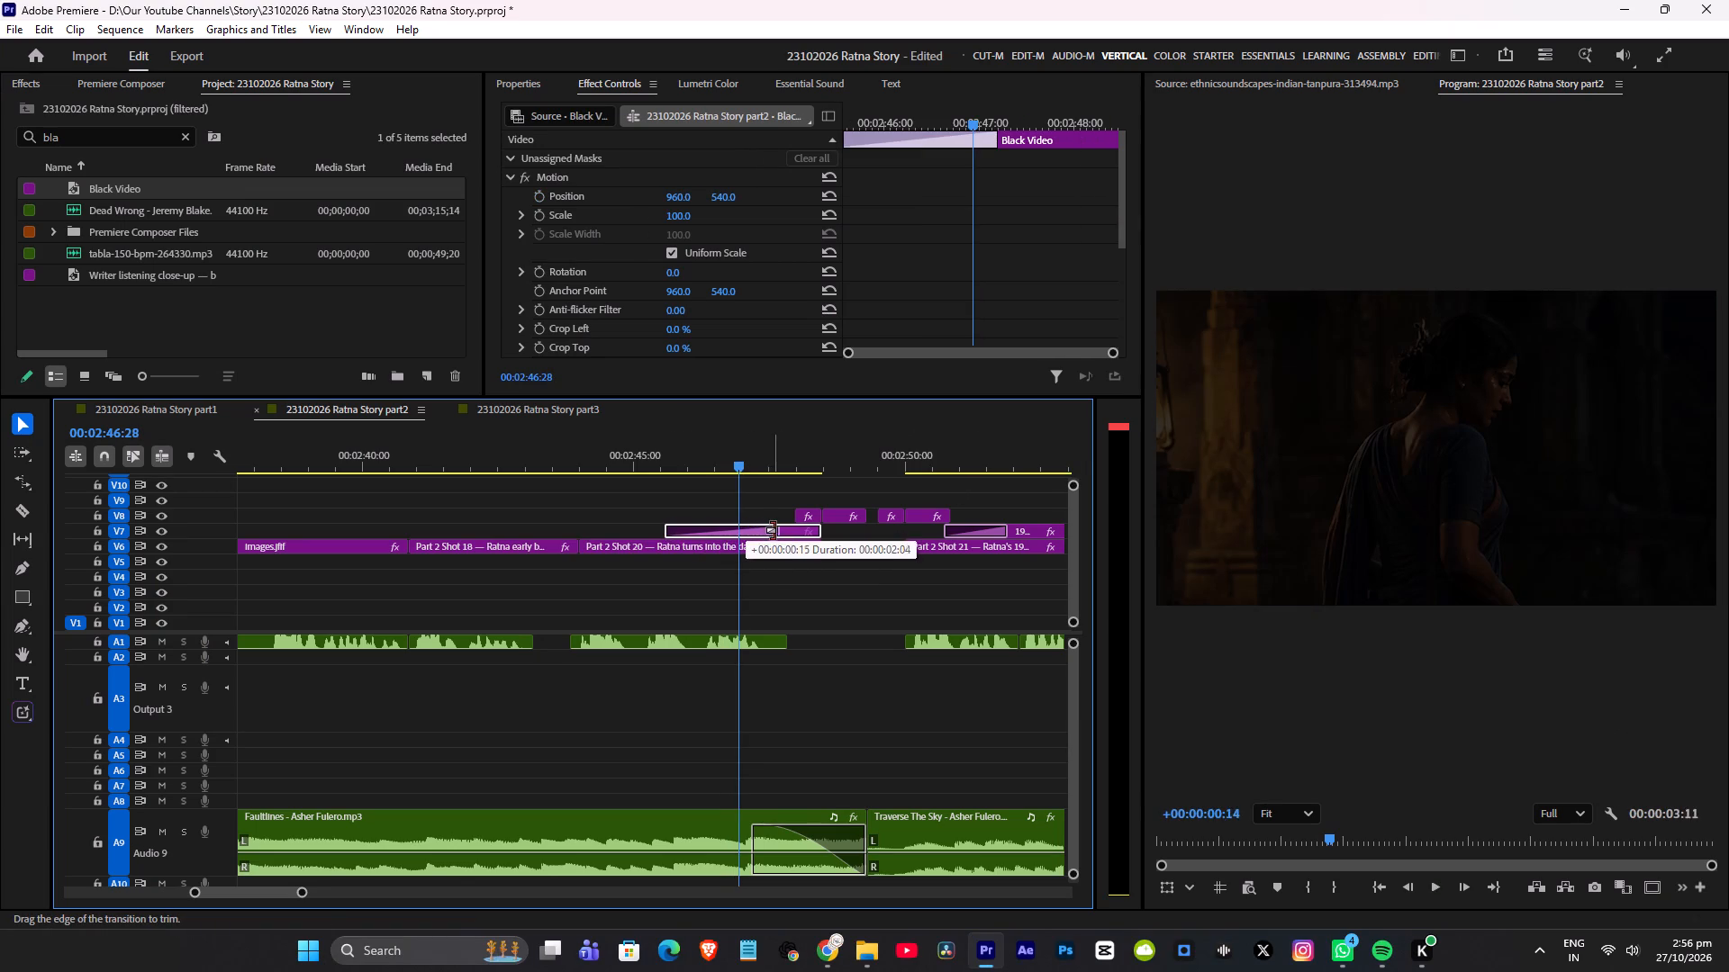
pyautogui.moveTo(773, 530); pyautogui.dragTo(787, 530)
pyautogui.hotkey('ctrl', 's')
pyautogui.click(616, 454)
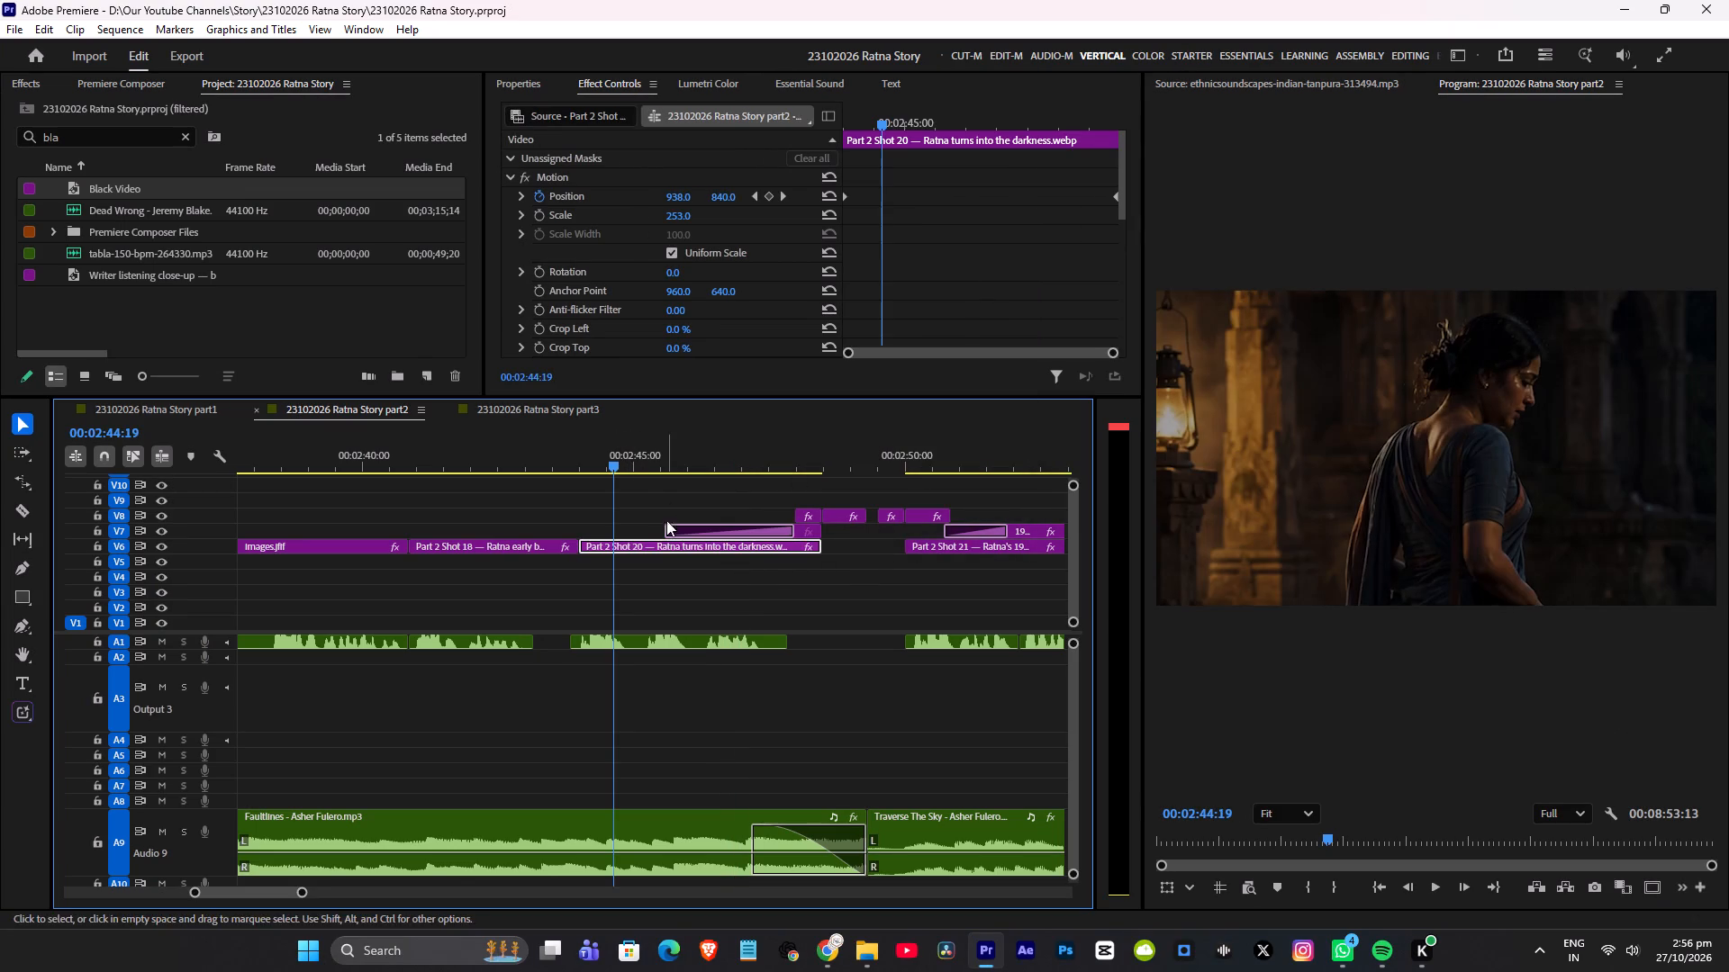
pyautogui.click(669, 526)
pyautogui.moveTo(674, 528); pyautogui.dragTo(664, 529)
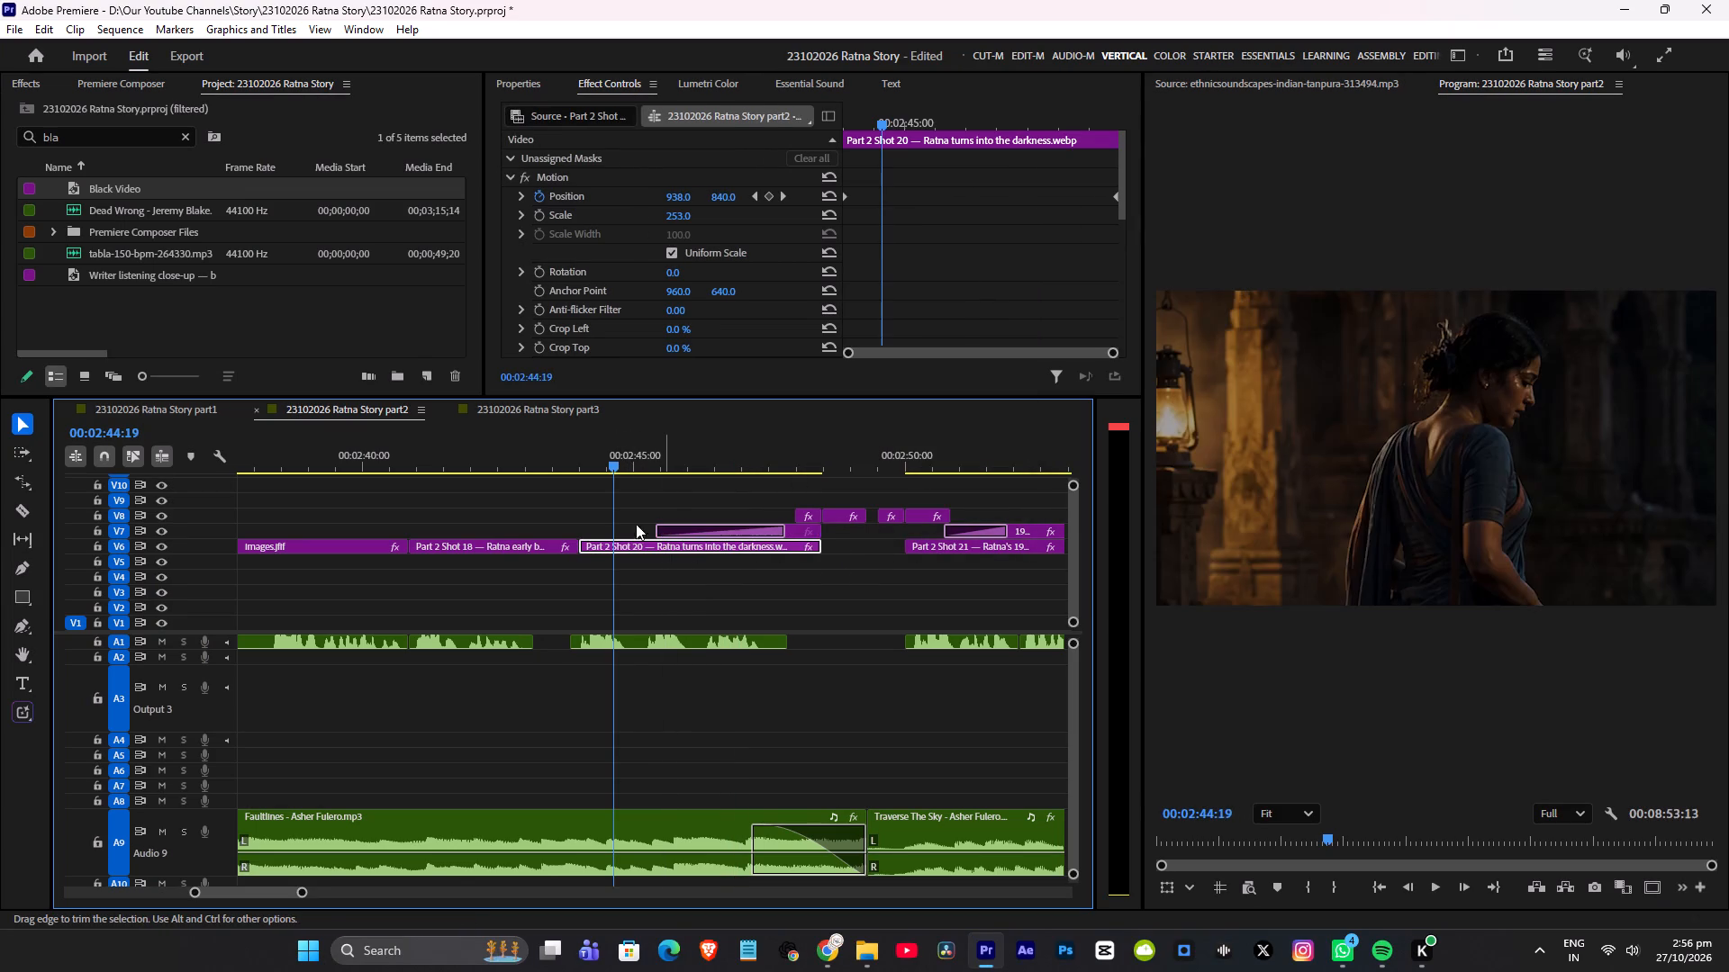
pyautogui.click(556, 458)
pyautogui.hotkey('ctrl', 's')
# Watch the fade to black after Shot 20 full screen, from about 00:02:43:16 to the 1976 title.
pyautogui.hotkey('ctrl', '`')
pyautogui.press('space')
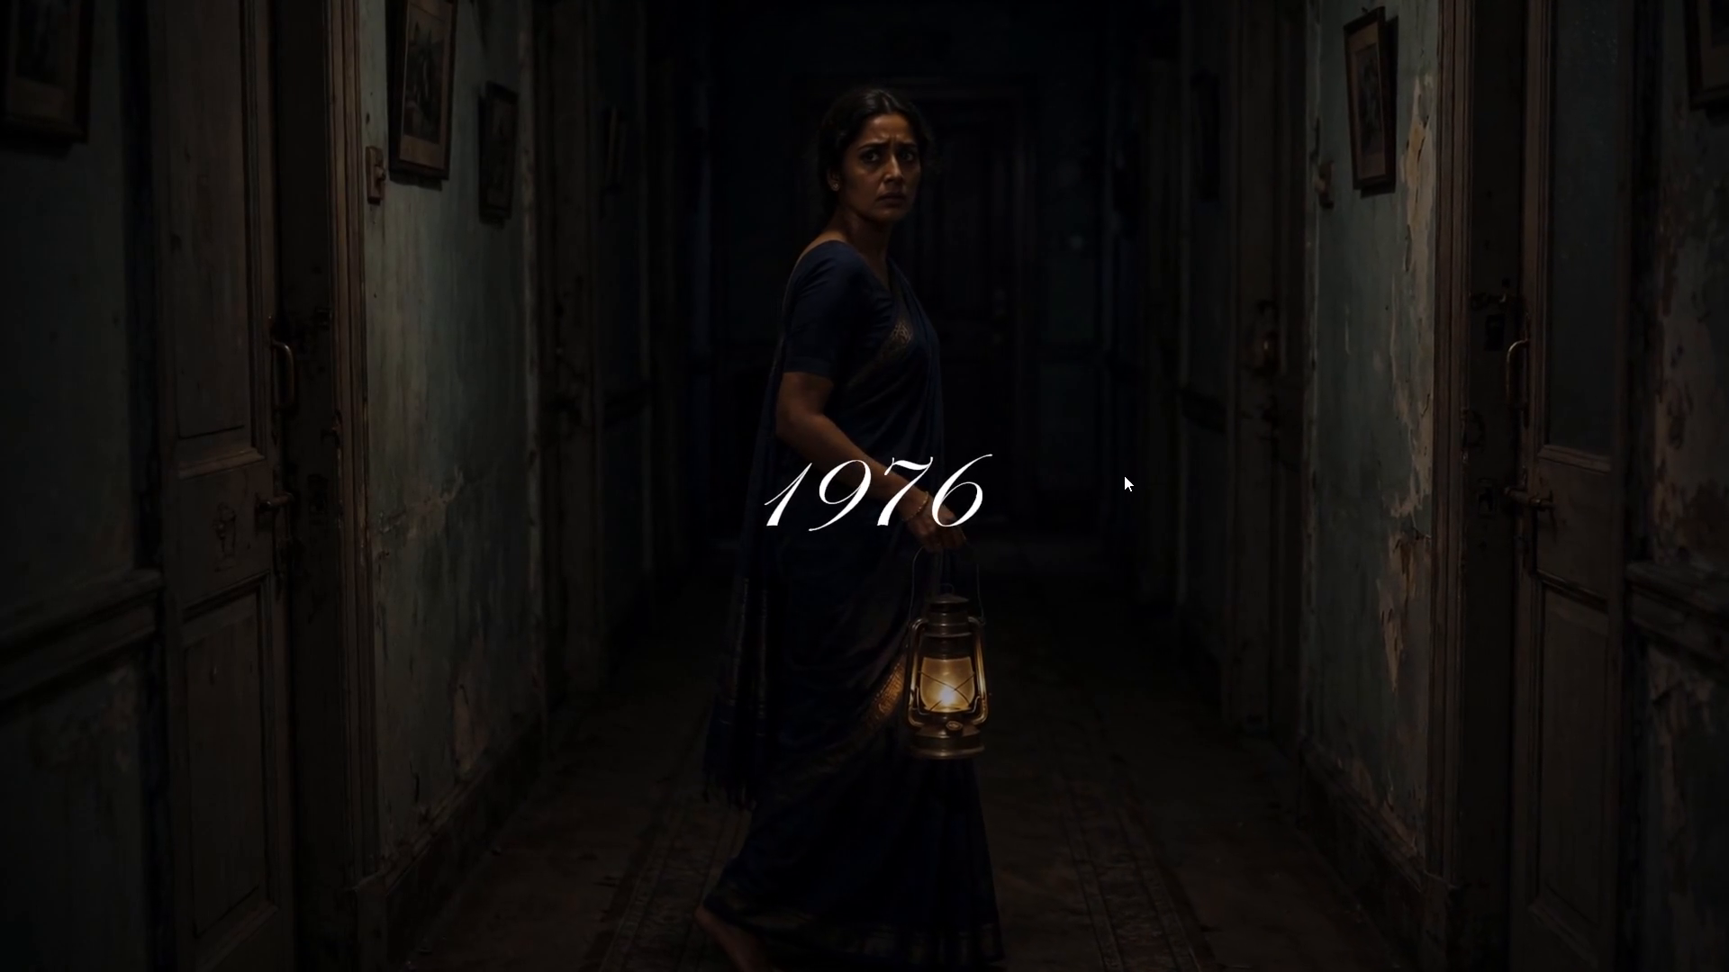
pyautogui.hotkey('ctrl', '`')
pyautogui.press('space')
# Save and watch full screen from the 1976 night-return shot to the Neelkamal storm shot at about 00:03:20:04.
pyautogui.scroll(15, 555, 522)
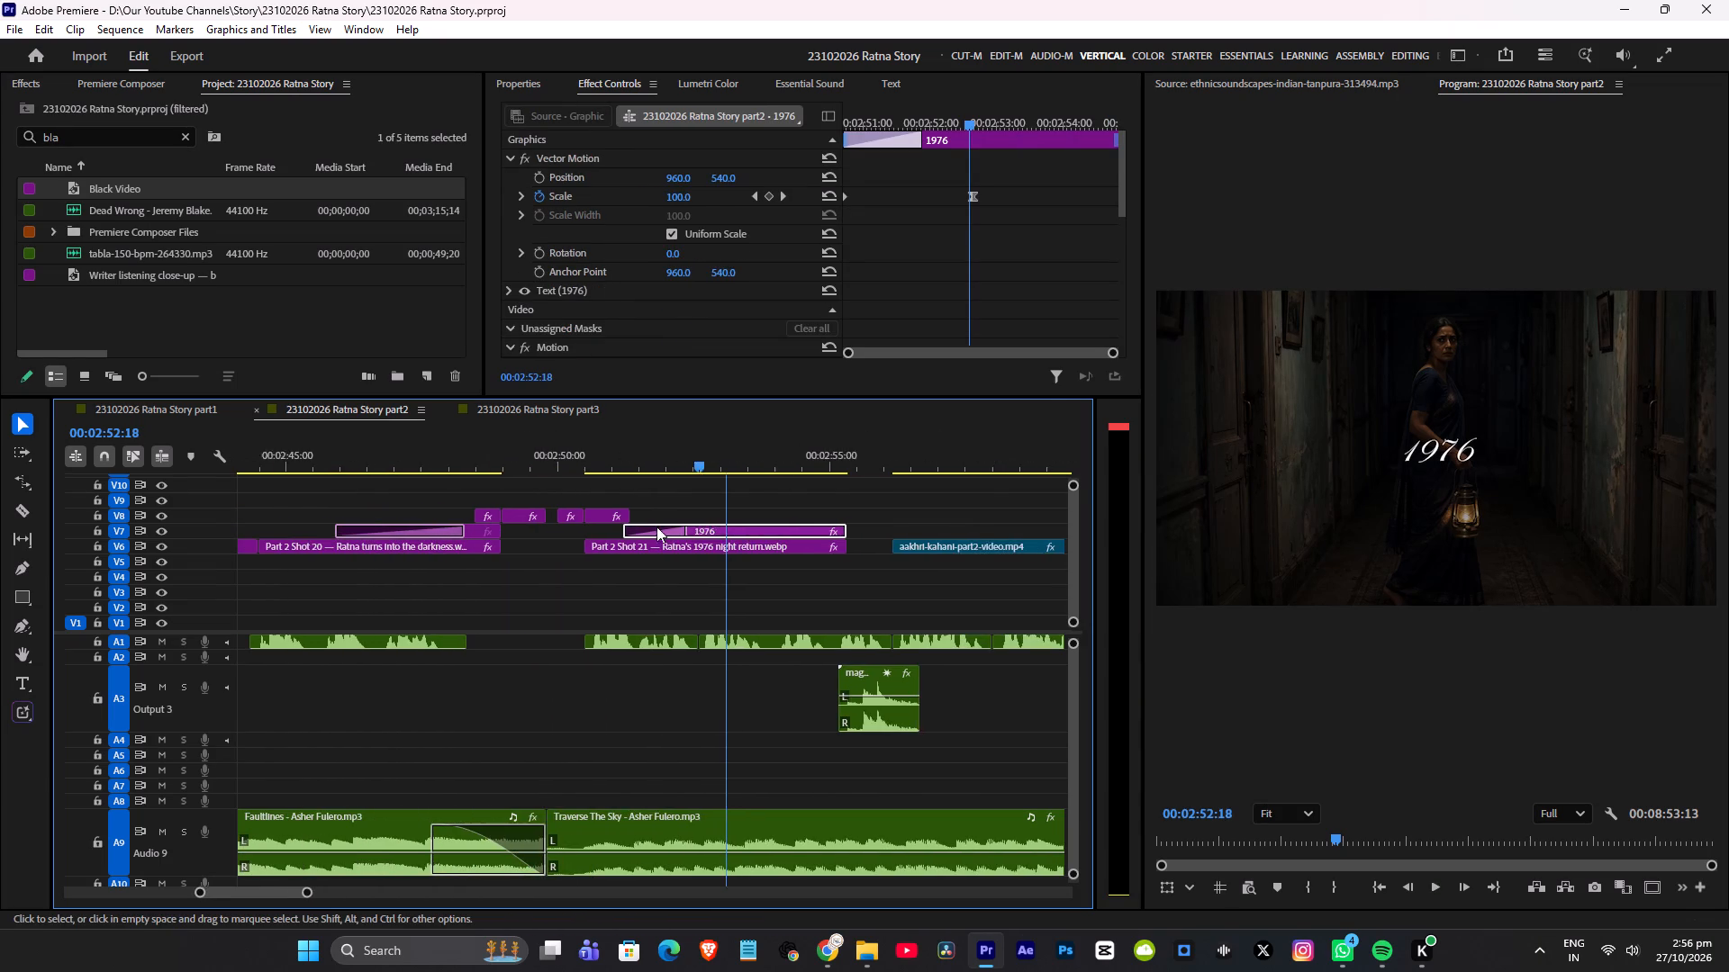
pyautogui.scroll(1, 656, 526)
pyautogui.hotkey('ctrl', 's')
pyautogui.click(574, 457)
pyautogui.hotkey('ctrl', '`')
pyautogui.press('space')
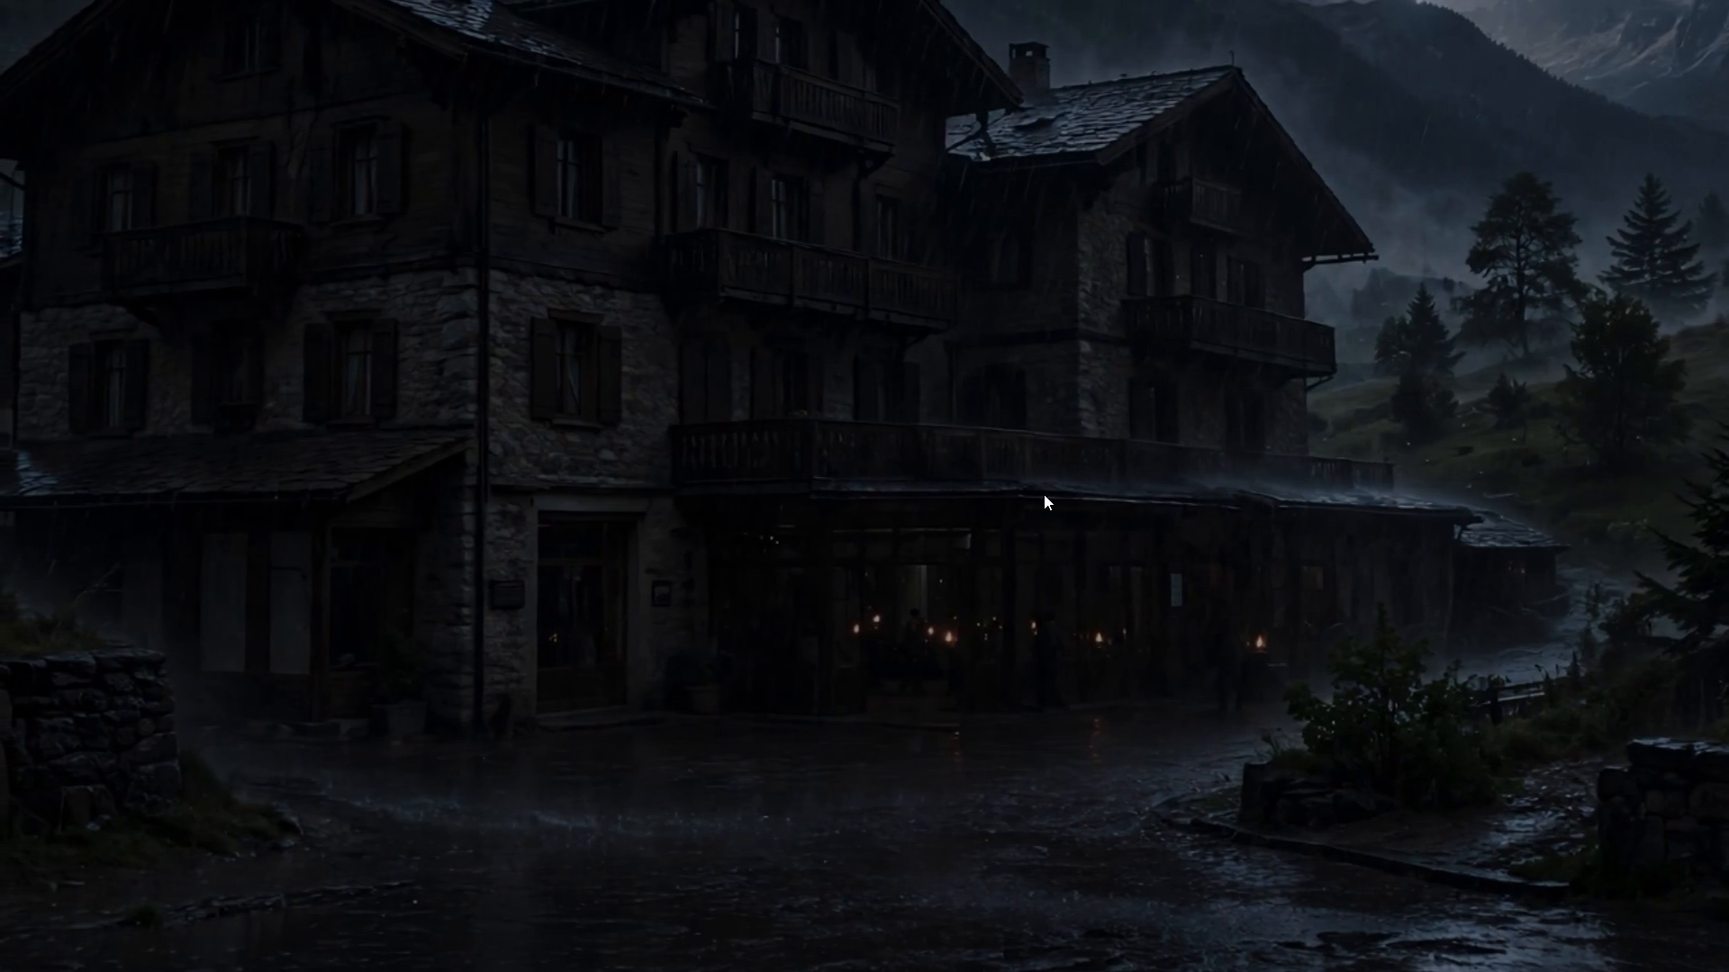
pyautogui.hotkey('ctrl', '`')
pyautogui.press('space')
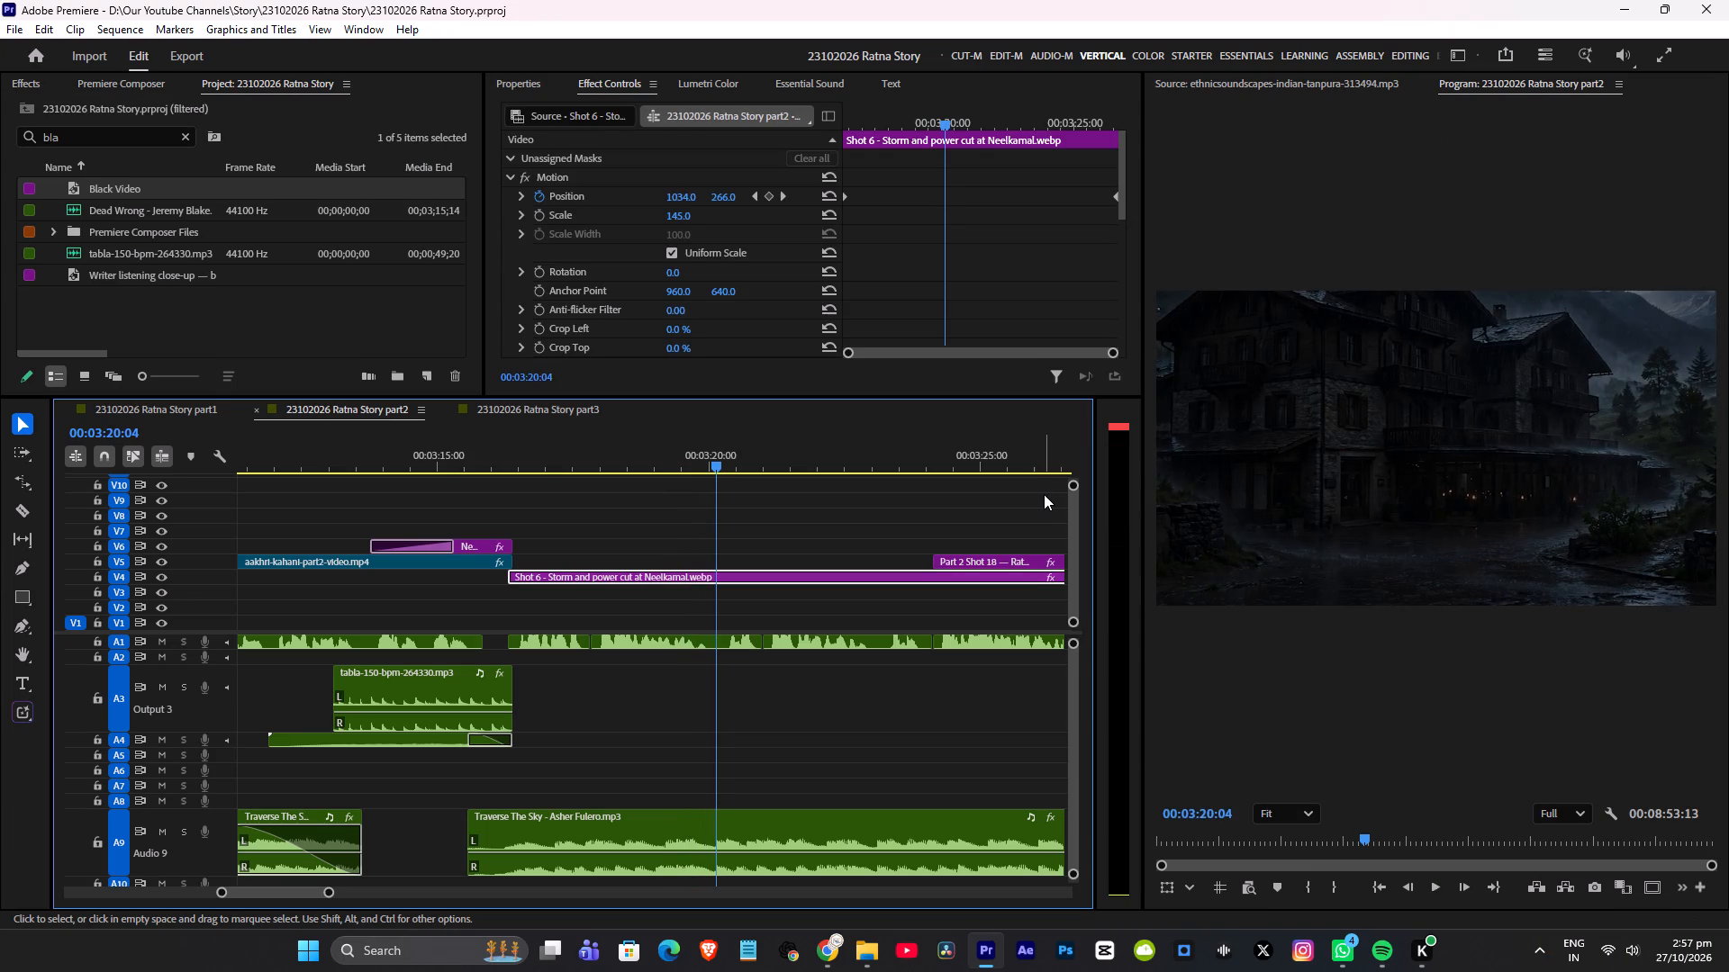
# Replay the cut from the Neelkamal title to the Shot 6 storm and power-cut image, from about 00:03:15:07.
pyautogui.click(451, 454)
pyautogui.press('space')
pyautogui.keyDown('alt'); pyautogui.scroll(6, 515, 507); pyautogui.keyUp('alt')
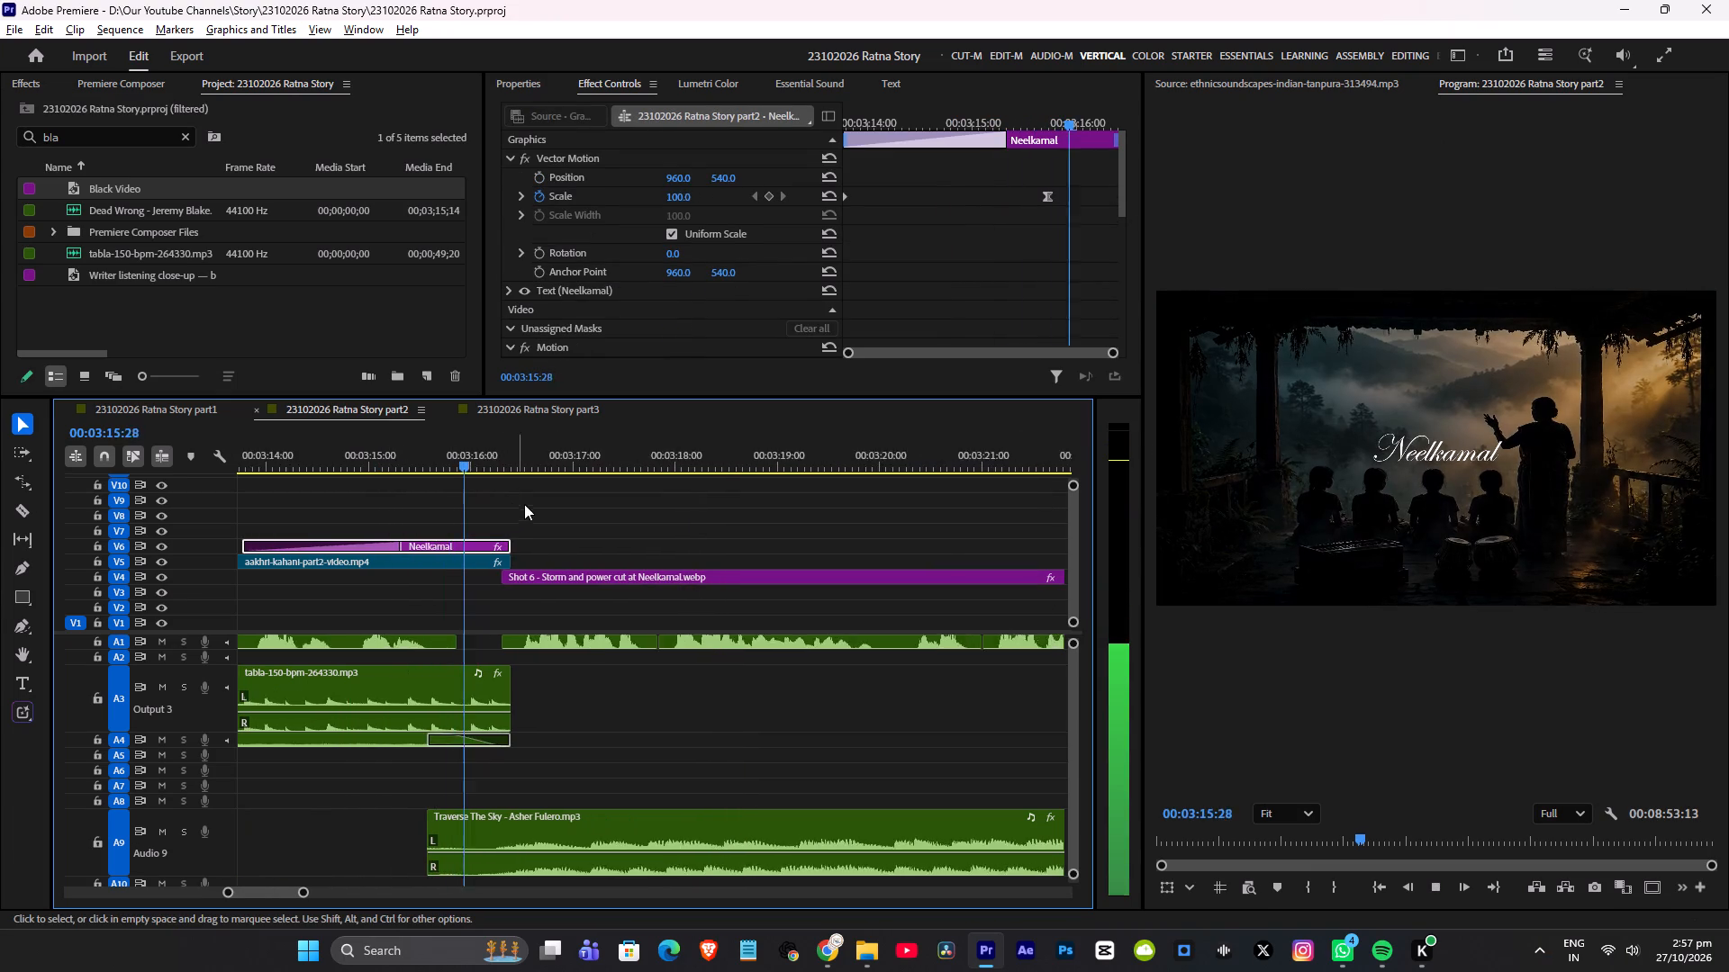
pyautogui.keyDown('alt'); pyautogui.scroll(6, 524, 504); pyautogui.keyUp('alt')
pyautogui.press('space')
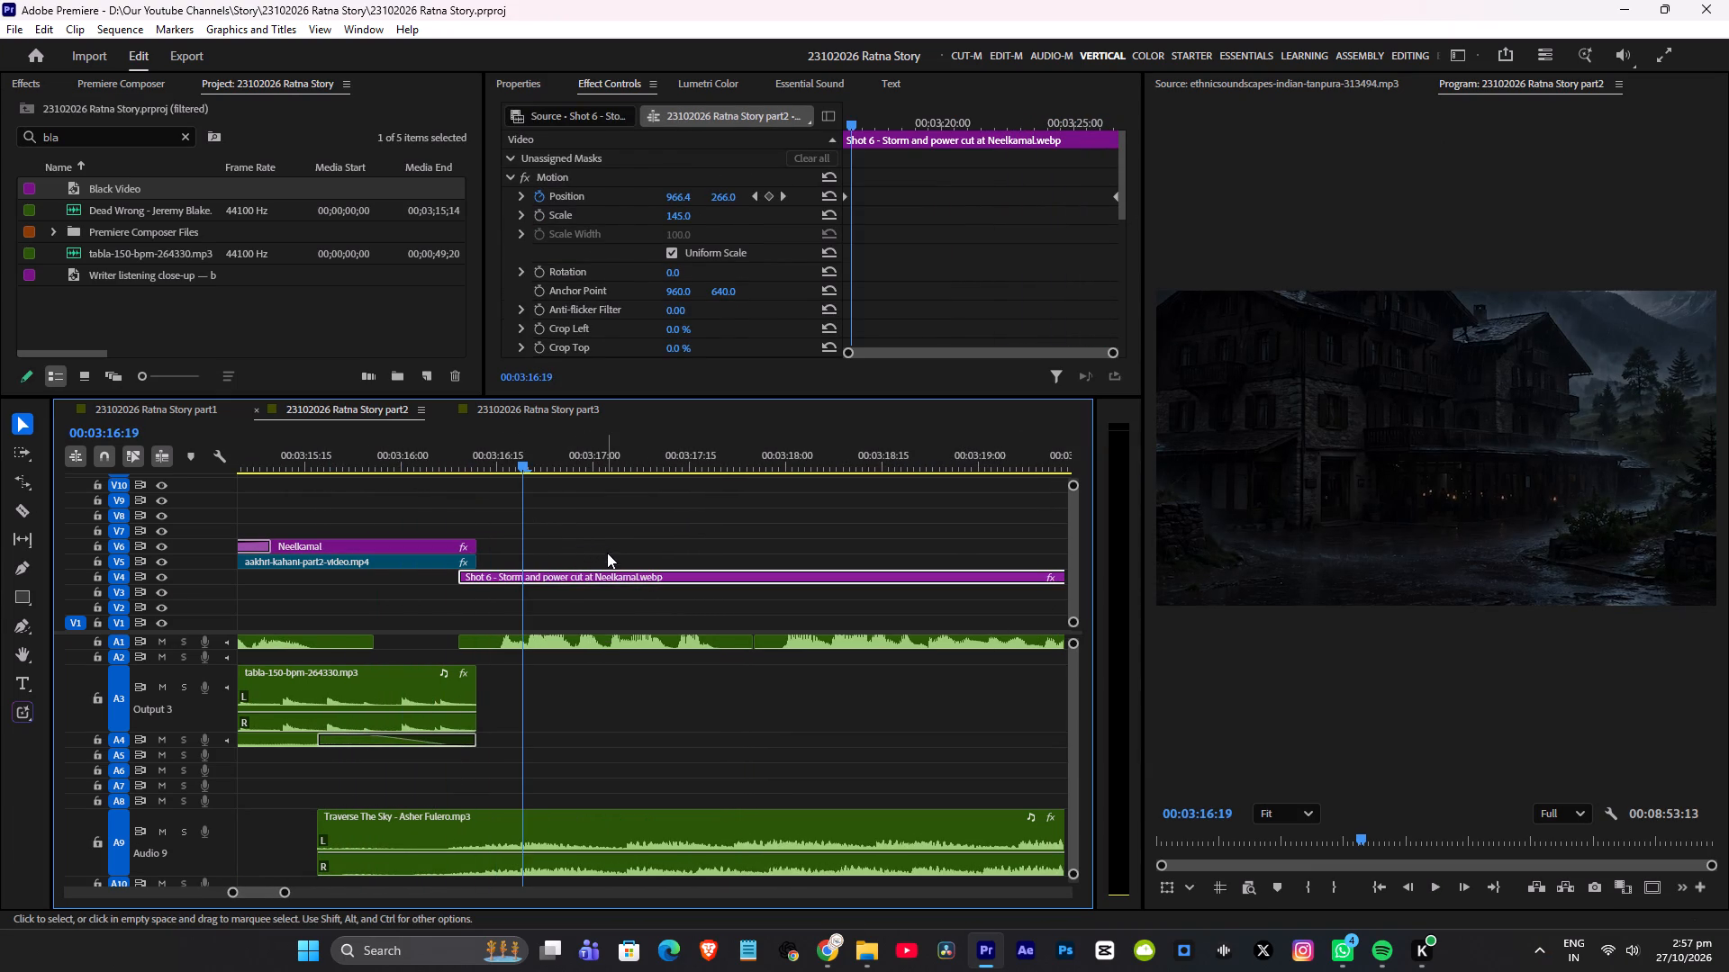
# Shift Shot 6 and every following video, voice and music clip about 14 frames later.
pyautogui.press('a')
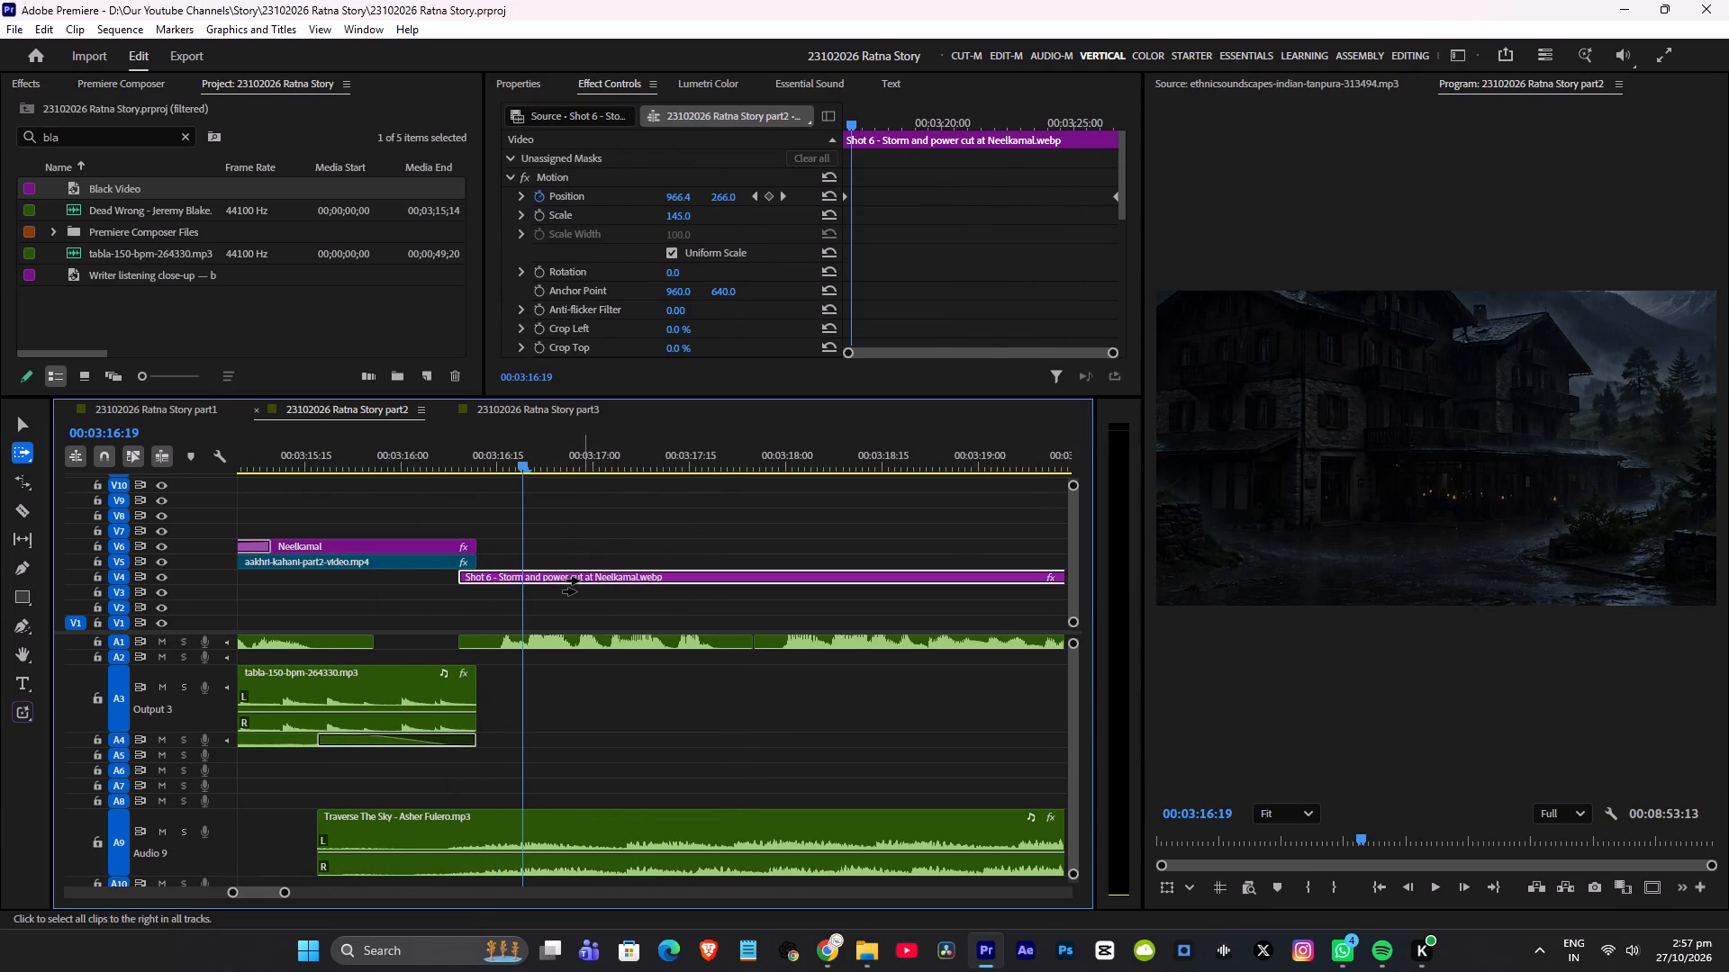
pyautogui.click(578, 580)
pyautogui.press('v')
pyautogui.moveTo(539, 573); pyautogui.dragTo(587, 578)
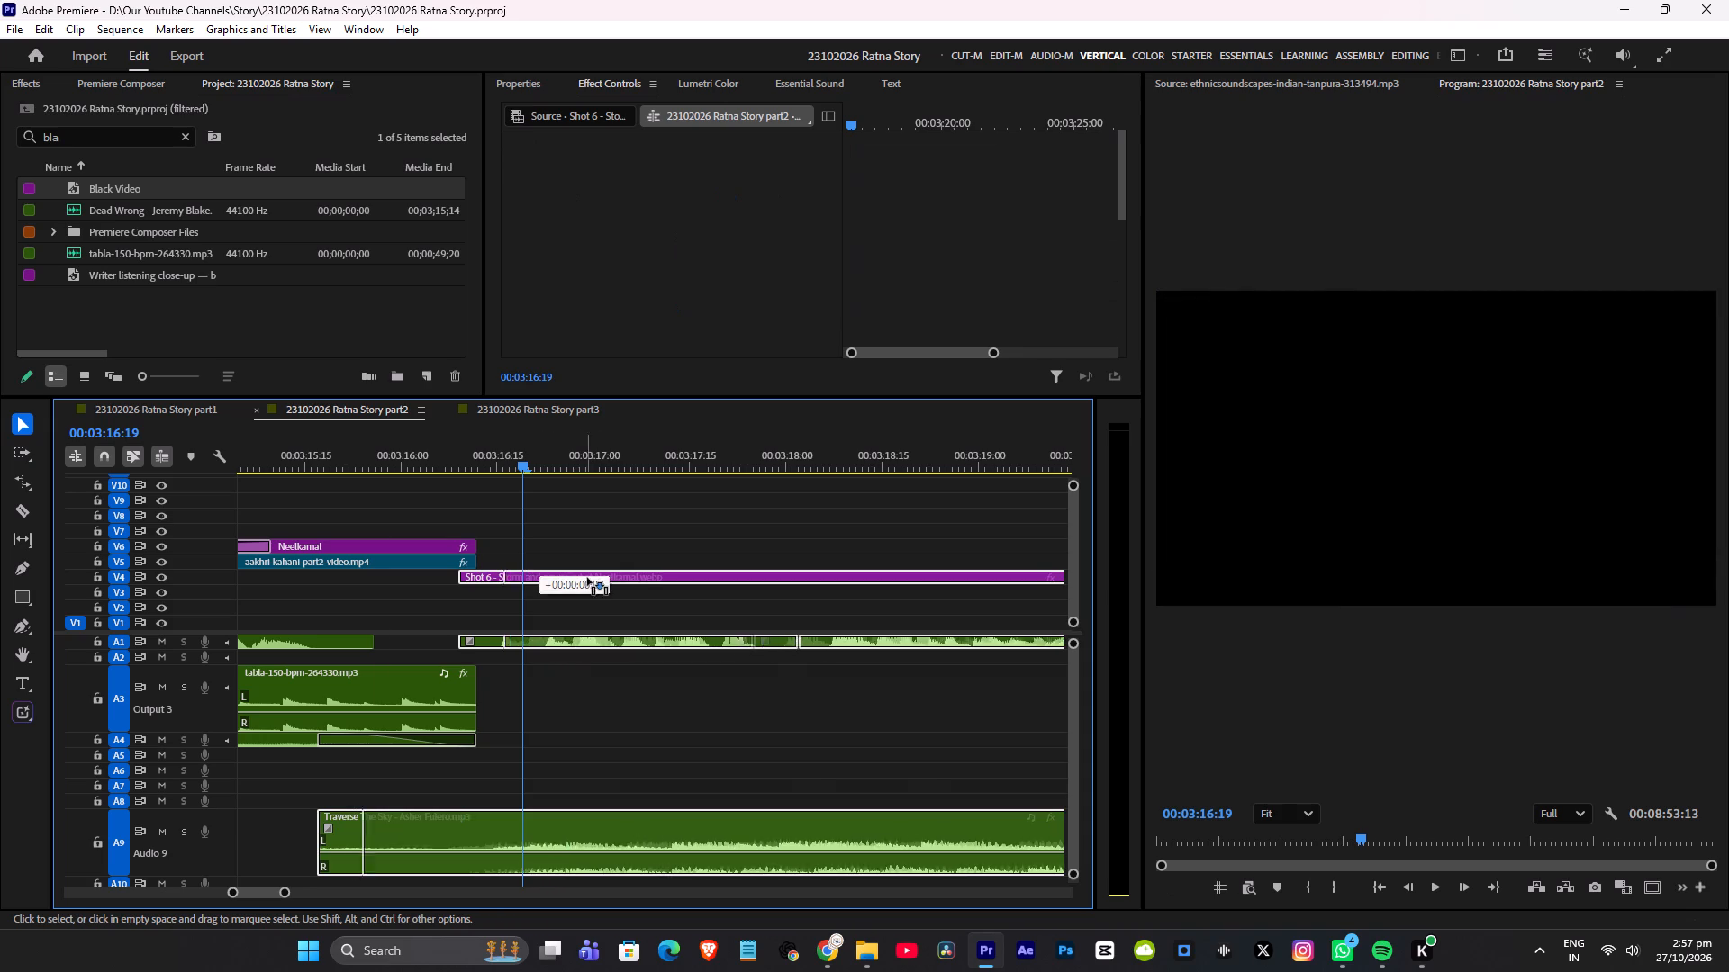
pyautogui.moveTo(587, 578); pyautogui.dragTo(627, 576)
# Extend the Neelkamal title, its background video, the tabla clip and the A4 audio to meet Shot 6's start, and save.
pyautogui.moveTo(465, 505); pyautogui.dragTo(487, 556)
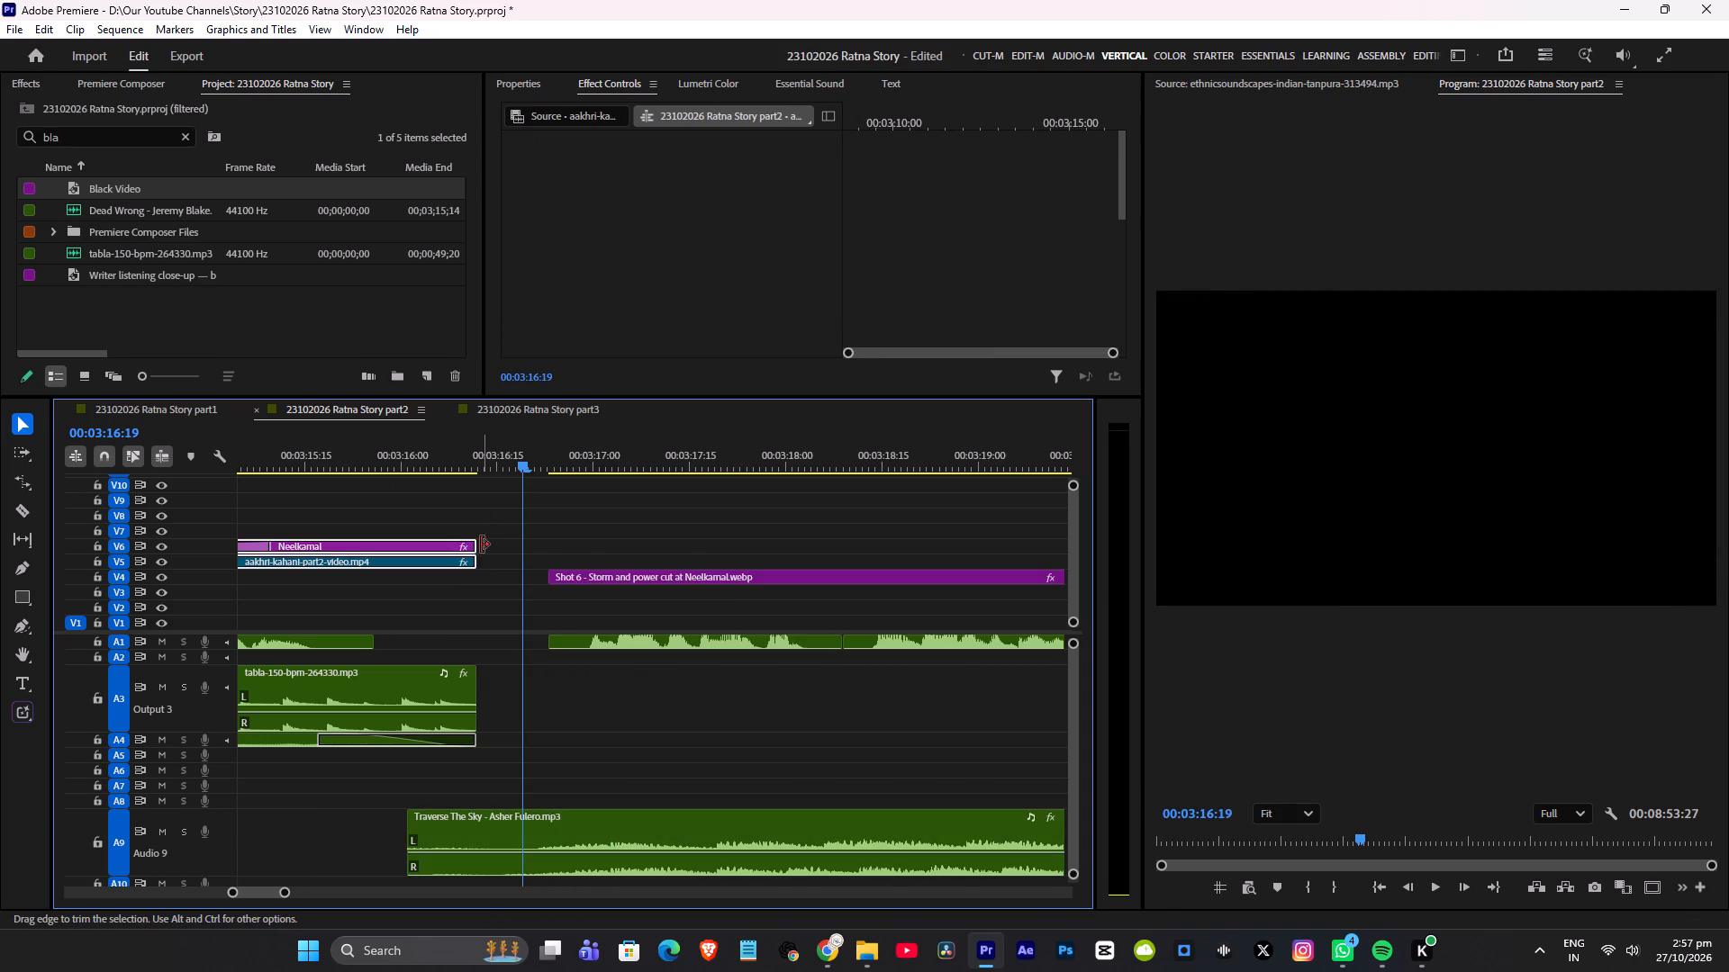
pyautogui.moveTo(481, 544); pyautogui.dragTo(557, 544)
pyautogui.moveTo(481, 674); pyautogui.dragTo(484, 674)
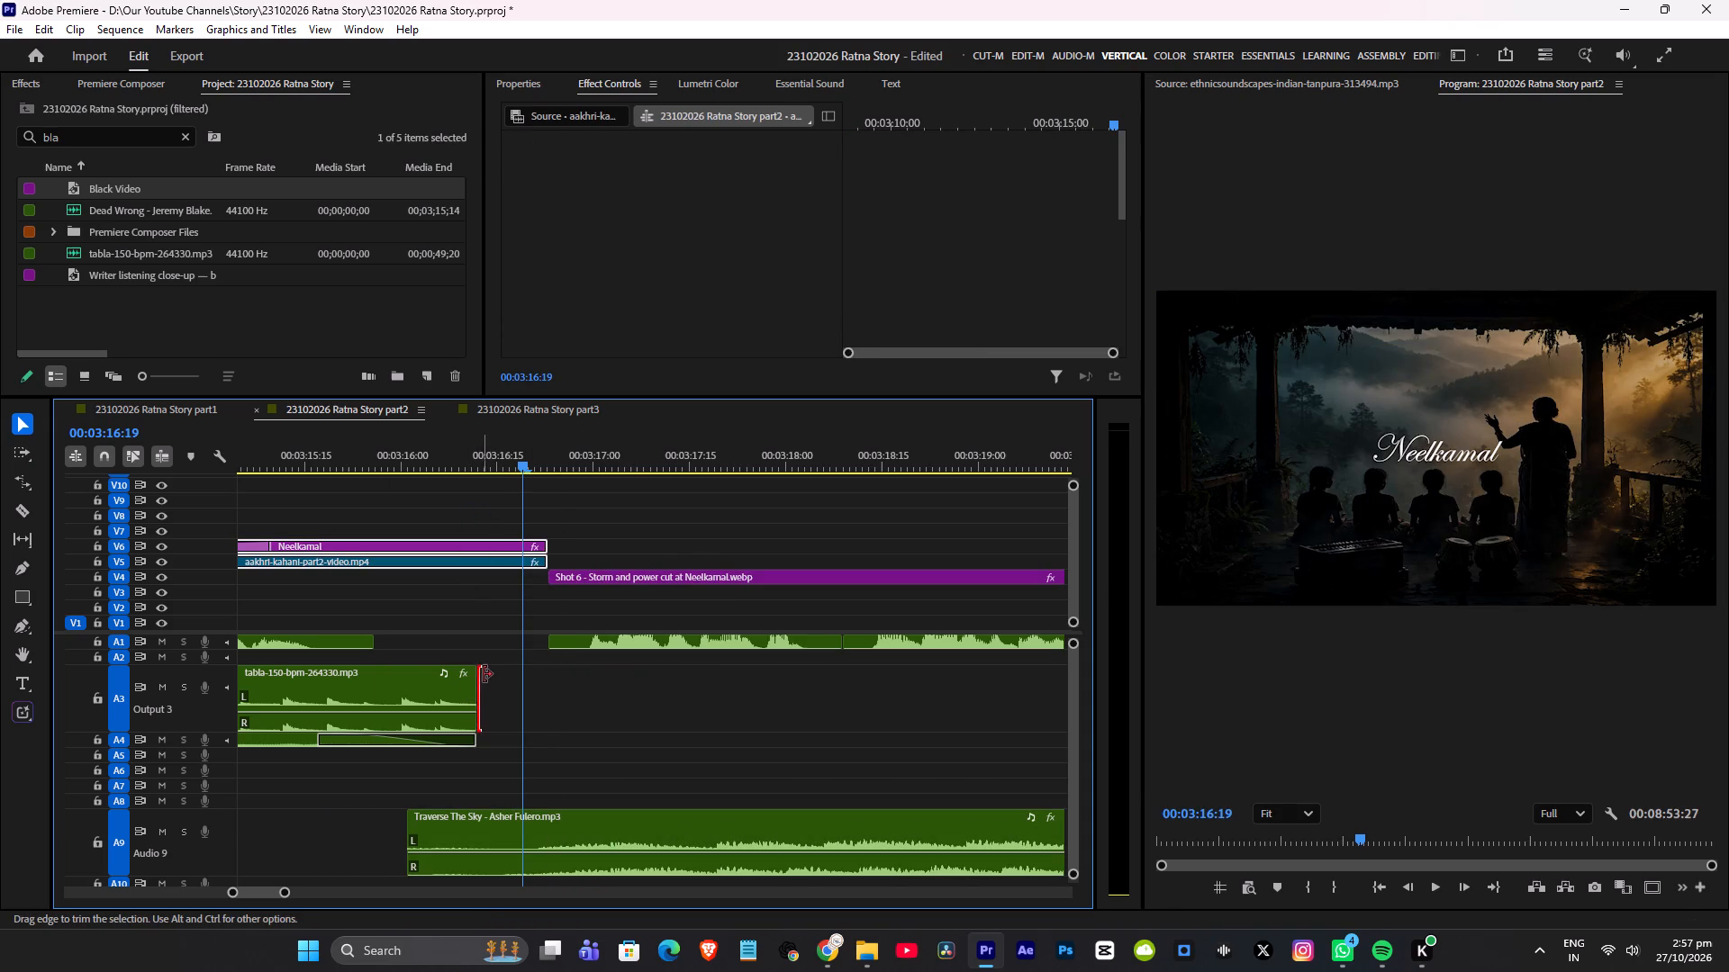
pyautogui.moveTo(484, 674); pyautogui.dragTo(548, 675)
pyautogui.scroll(3, 407, 647)
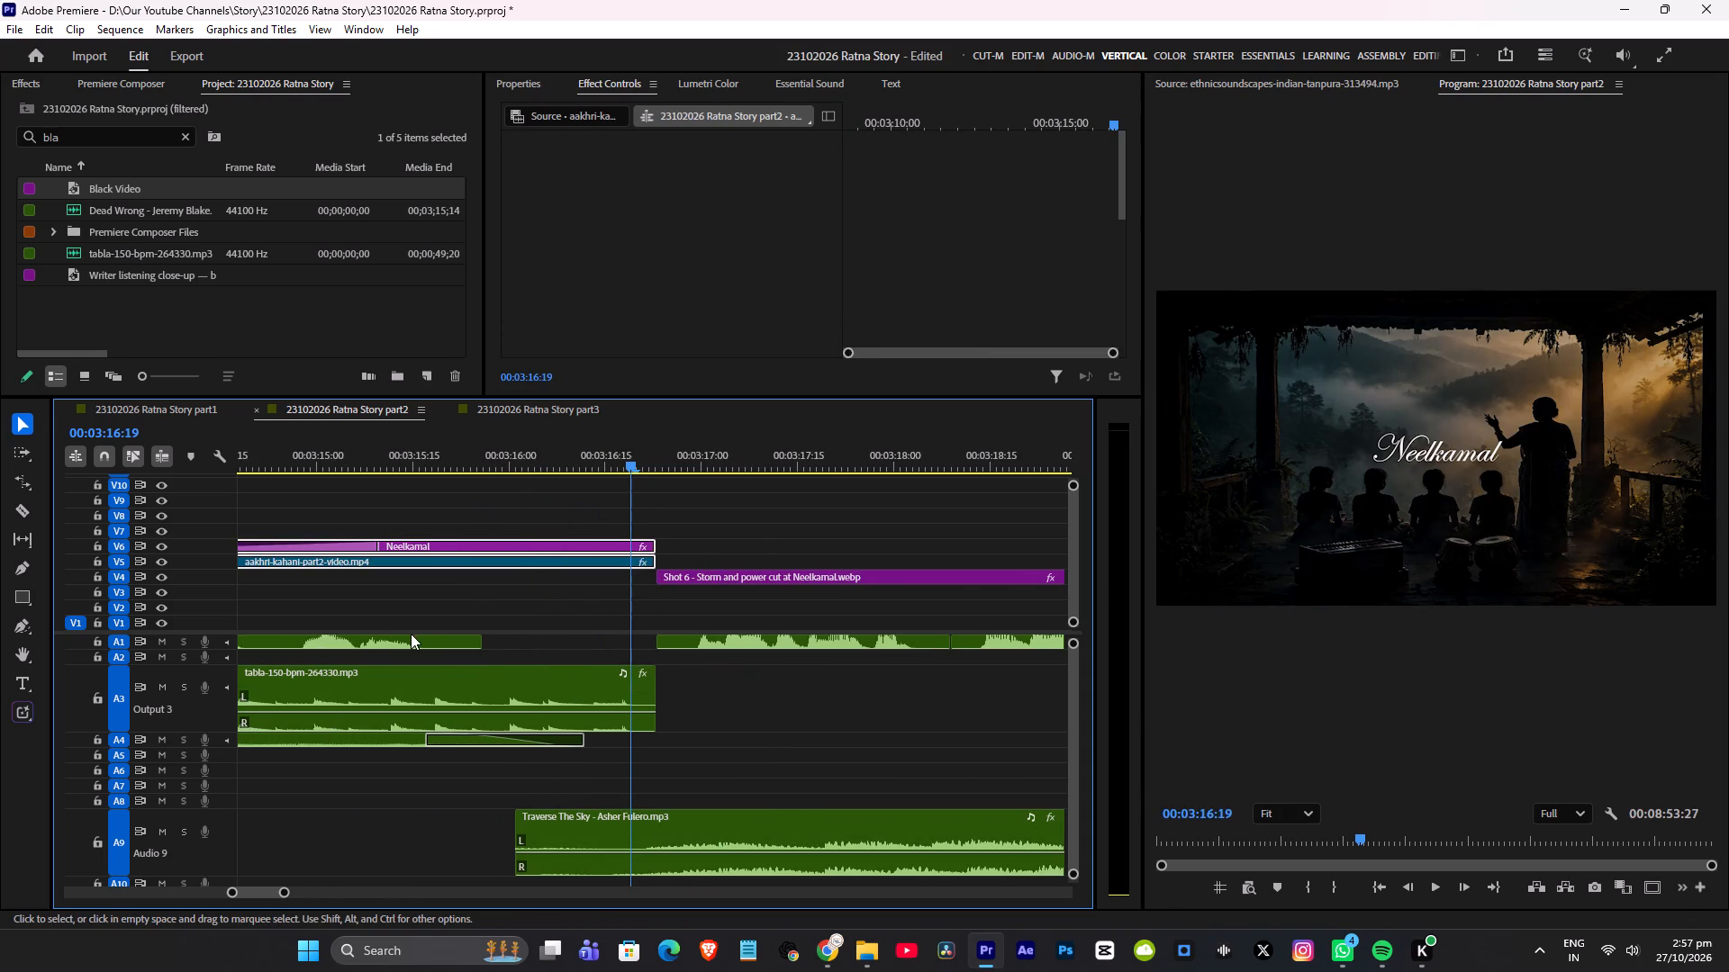
pyautogui.scroll(15, 411, 634)
pyautogui.scroll(-10, 711, 602)
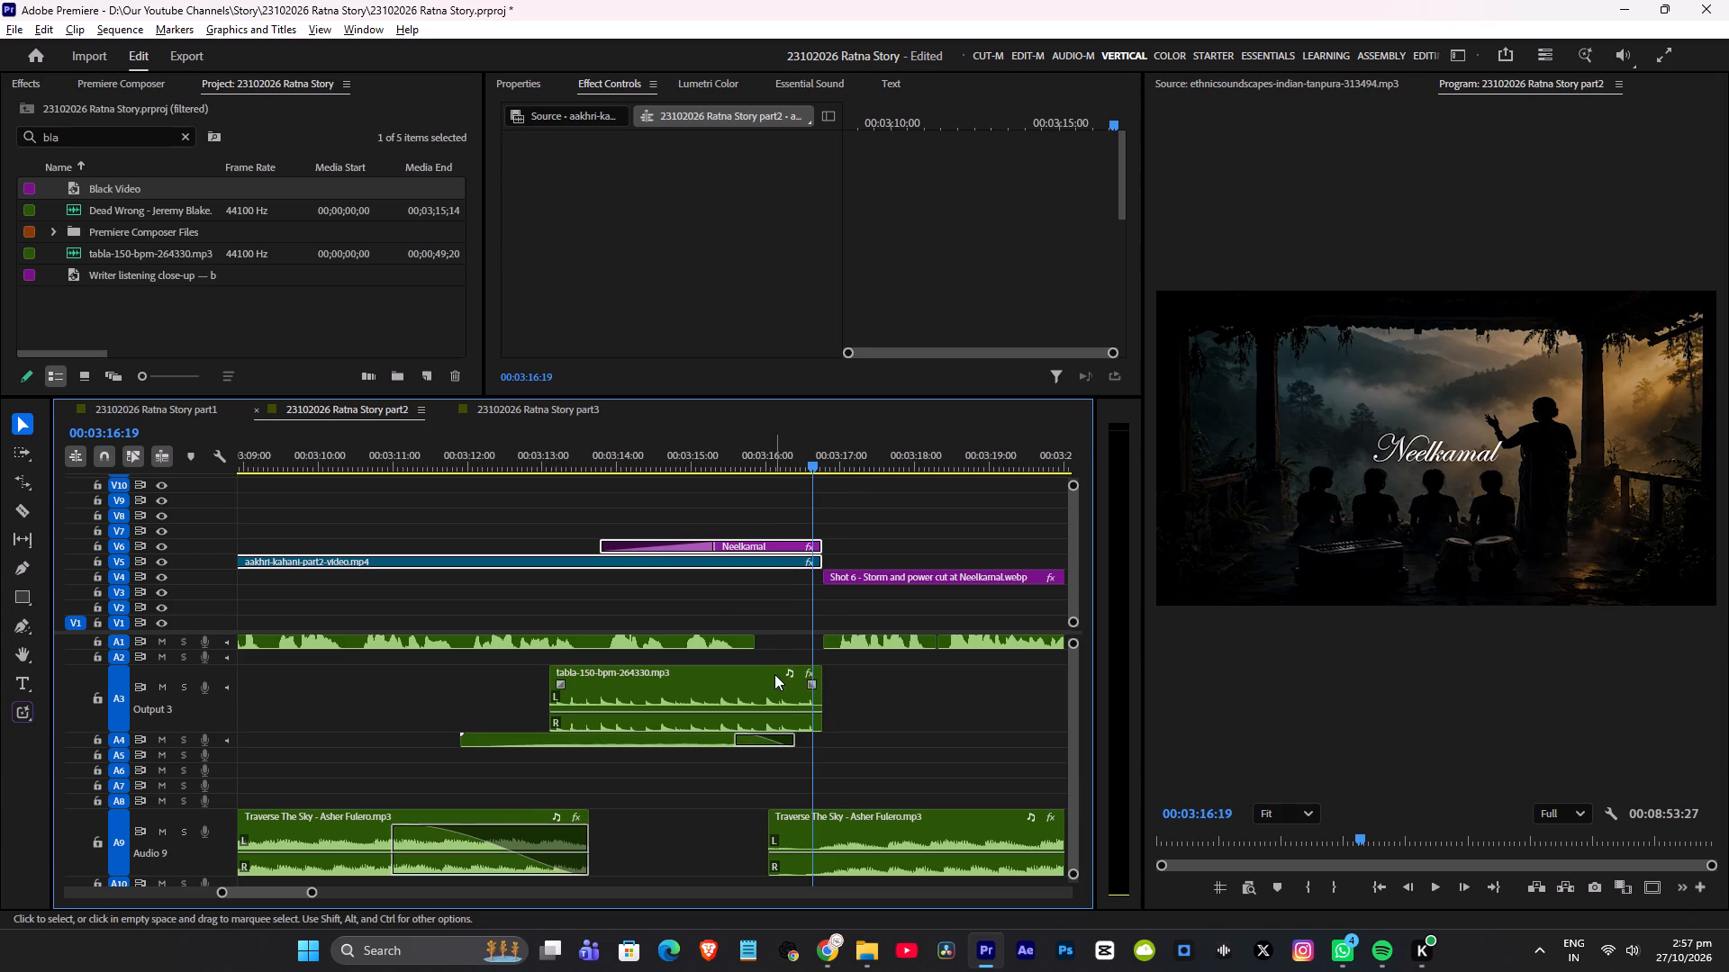
pyautogui.keyDown('alt'); pyautogui.scroll(6, 775, 655); pyautogui.keyUp('alt')
pyautogui.moveTo(818, 744); pyautogui.dragTo(867, 744)
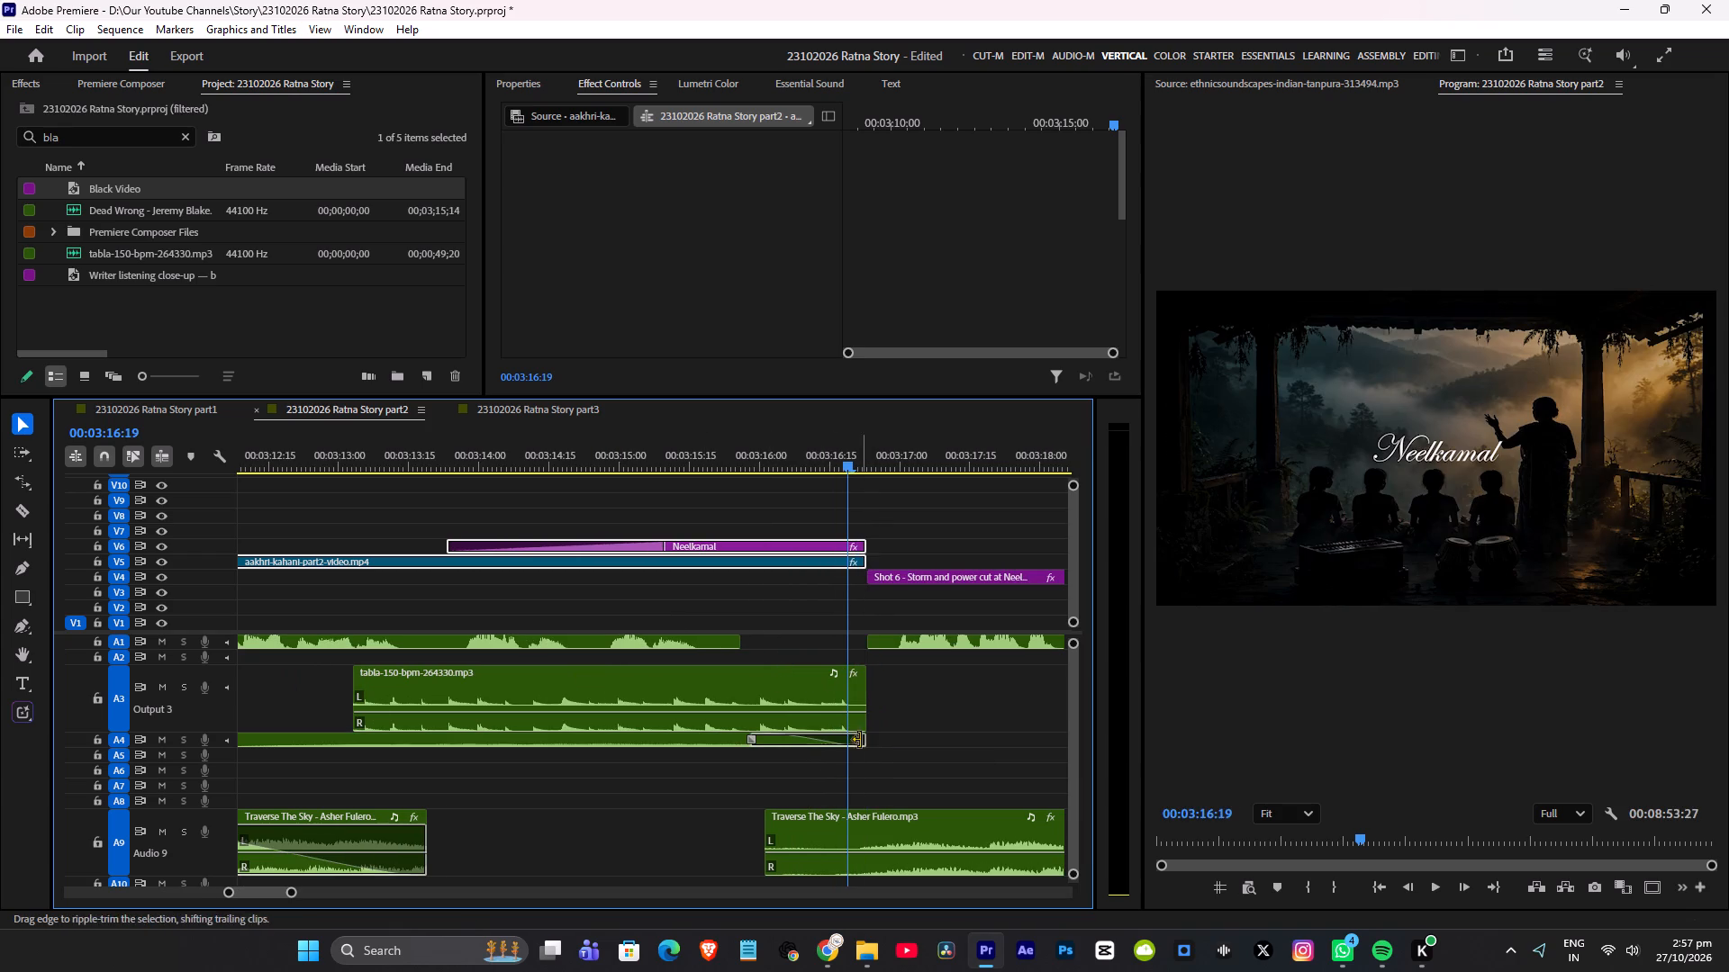
pyautogui.hotkey('ctrl', 's')
# Watch the extended Neelkamal title and its cut to the storm shot full screen, from about 00:03:13:07.
pyautogui.click(371, 438)
pyautogui.hotkey('ctrl', '`')
pyautogui.press('space')
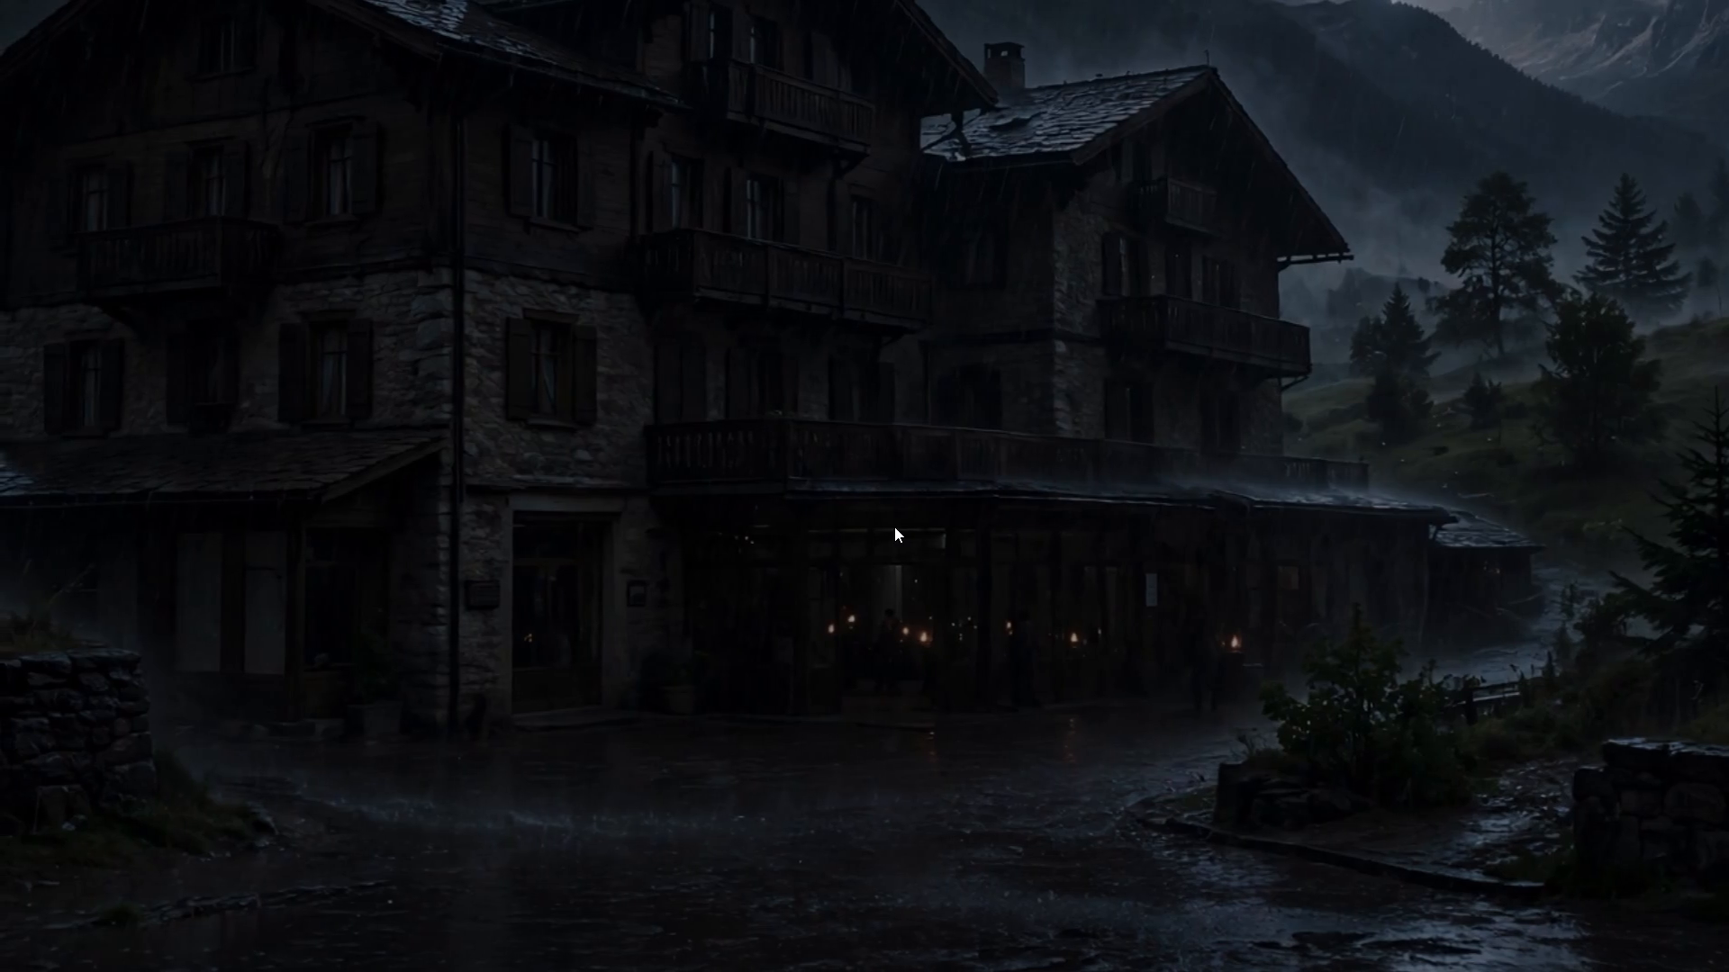
pyautogui.hotkey('ctrl', '`')
pyautogui.press('space')
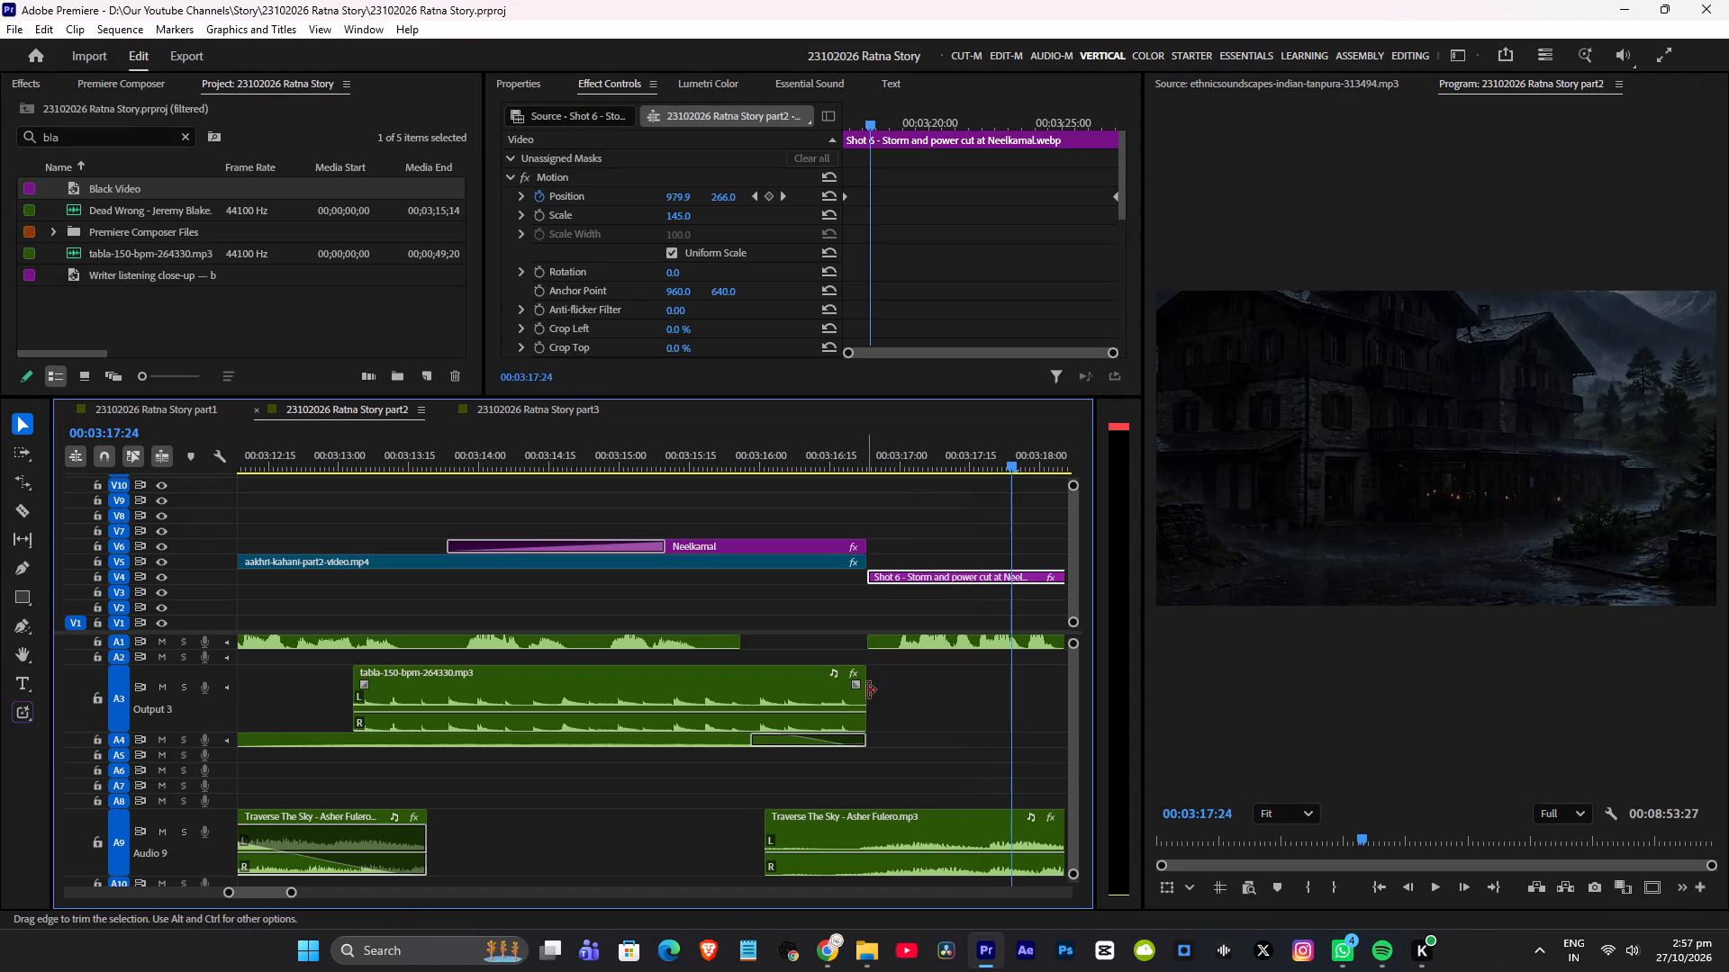
# Extend the ends of the tabla clip and the A4 audio about 12 frames past Shot 6's start.
pyautogui.moveTo(867, 689); pyautogui.dragTo(920, 689)
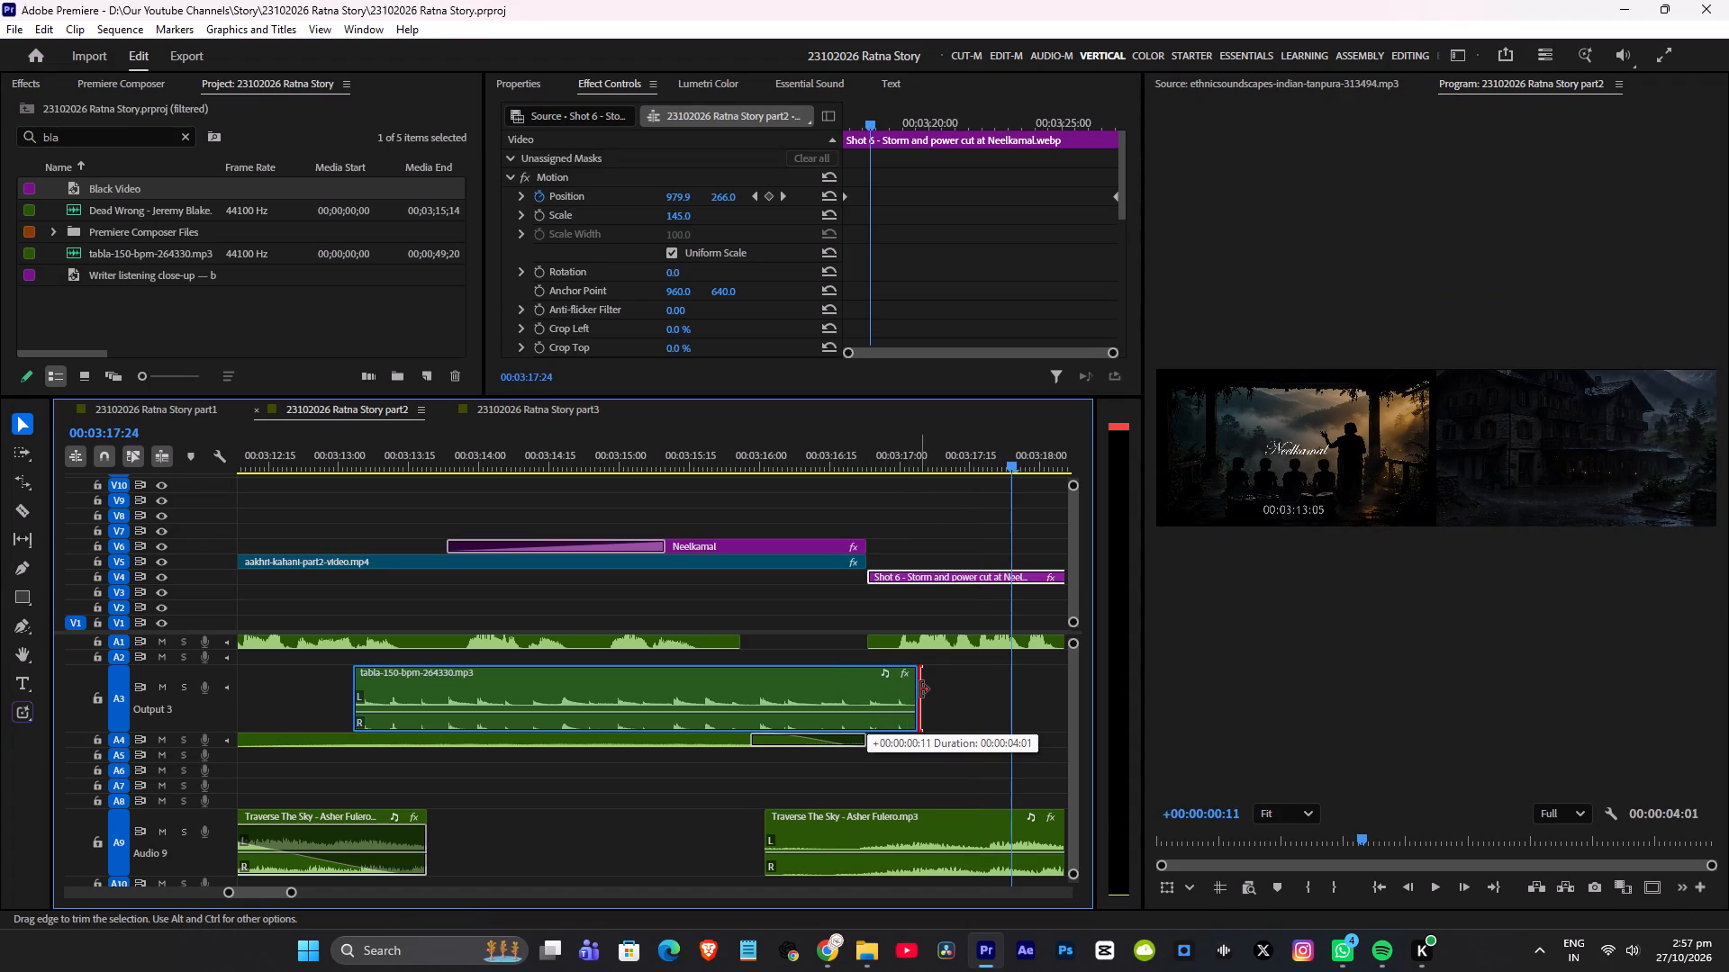
pyautogui.moveTo(920, 689); pyautogui.dragTo(921, 687)
pyautogui.moveTo(865, 742); pyautogui.dragTo(919, 740)
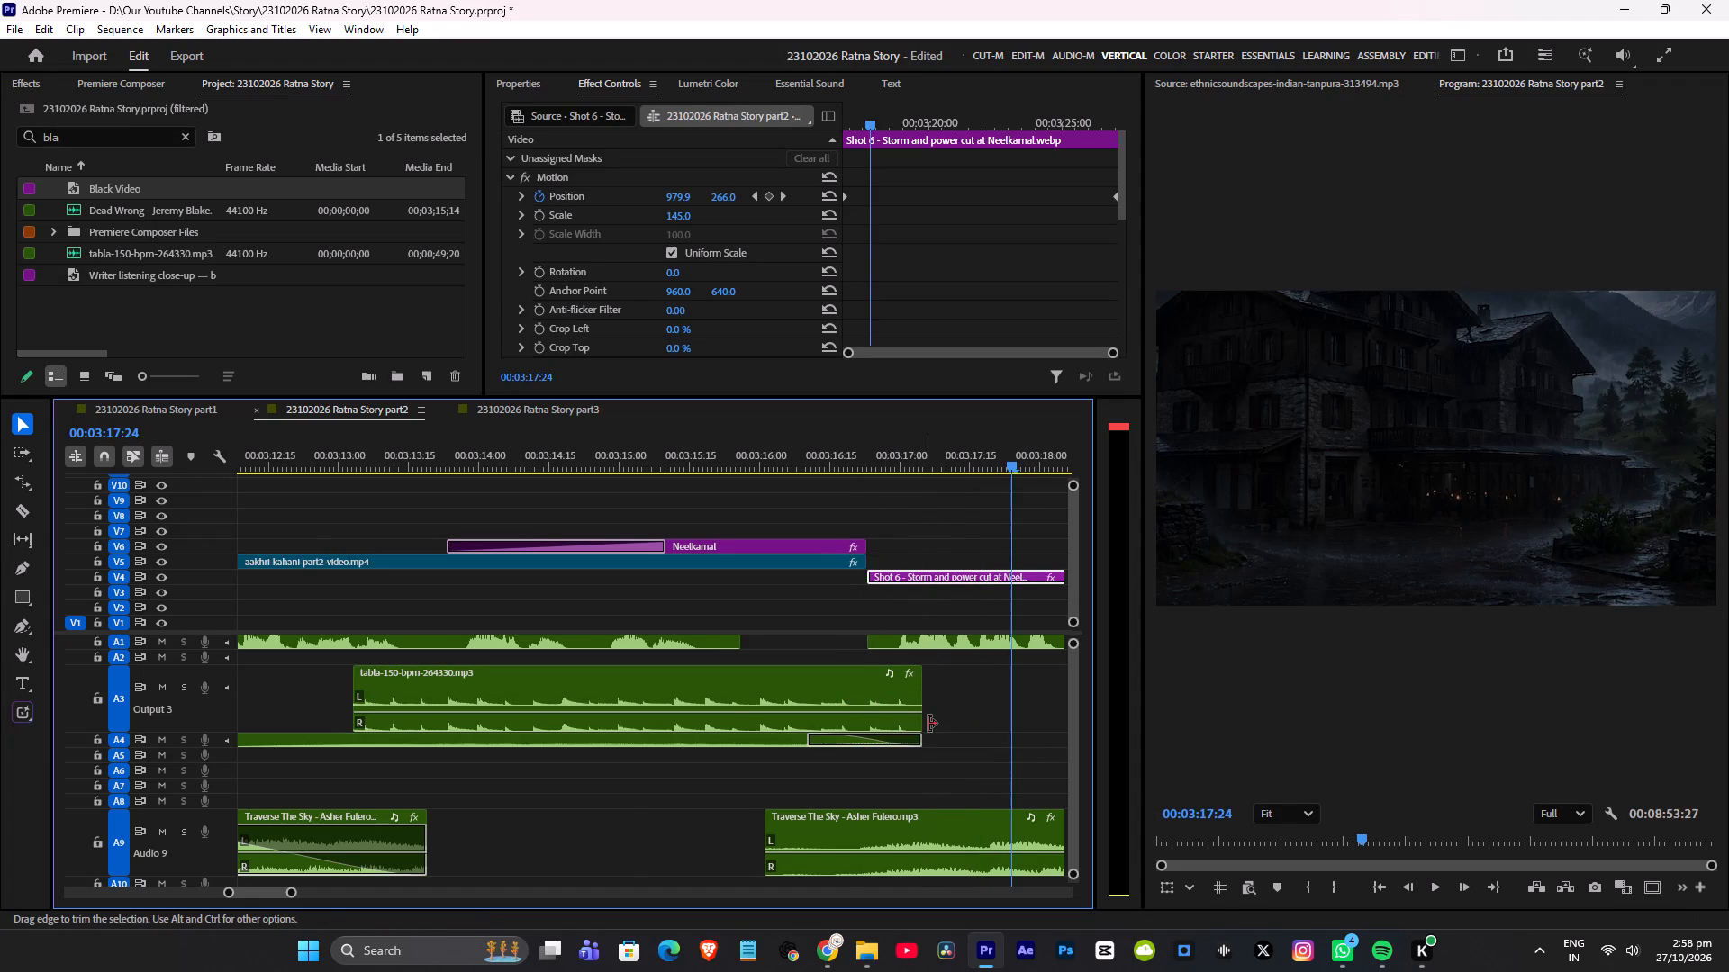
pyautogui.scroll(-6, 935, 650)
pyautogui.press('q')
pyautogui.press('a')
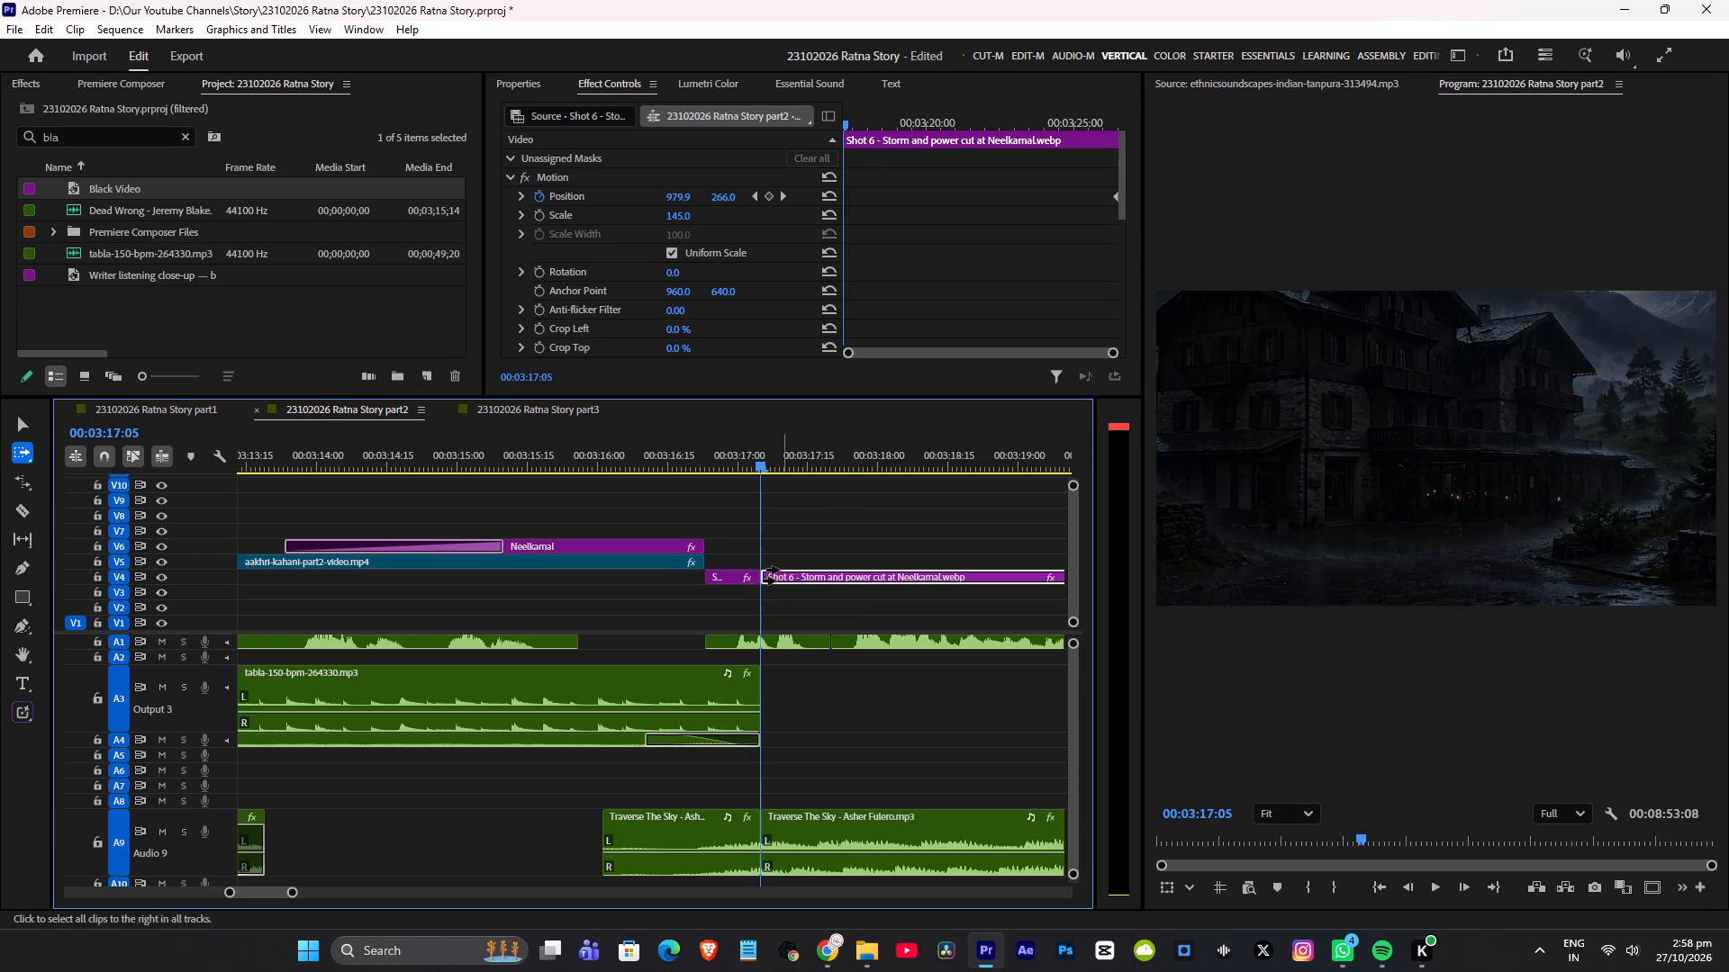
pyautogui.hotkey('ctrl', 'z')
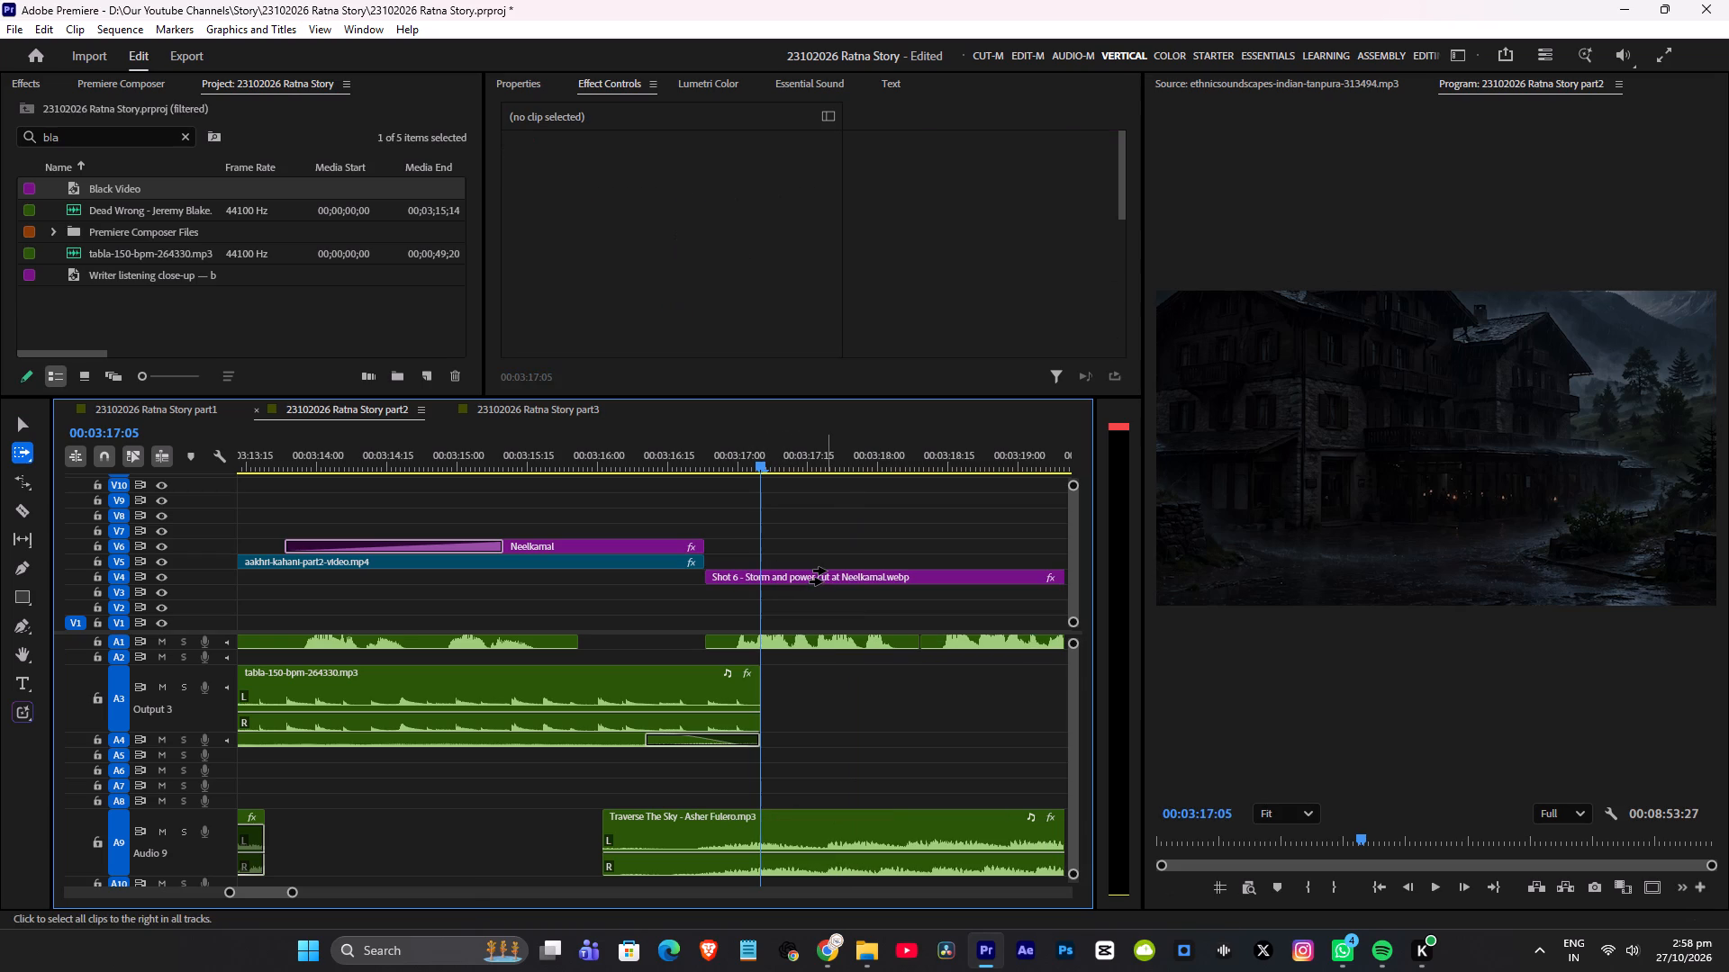
# Shift Shot 6 and every following video, voice and music clip about 12 frames later, to the tabla clip's end.
pyautogui.press('a')
pyautogui.click(840, 567)
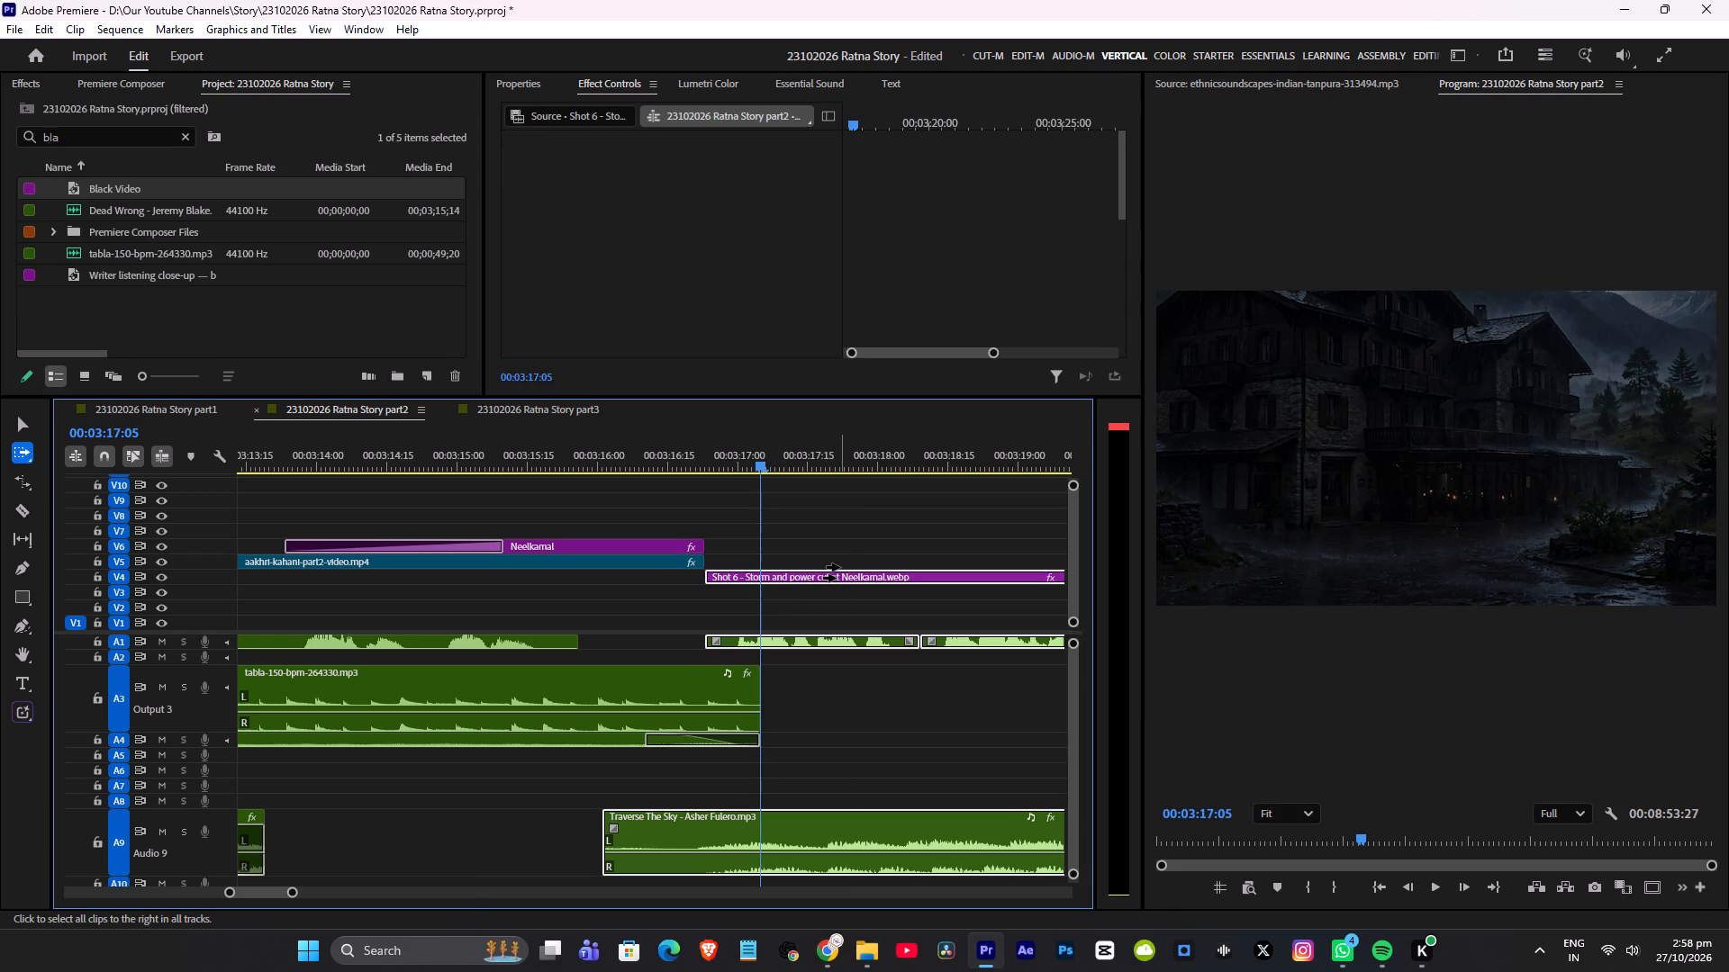
pyautogui.press('v')
pyautogui.moveTo(774, 575); pyautogui.dragTo(833, 575)
# Extend the Neelkamal title and its background video to meet Shot 6's start, check the cut, and save.
pyautogui.click(622, 452)
pyautogui.press('space')
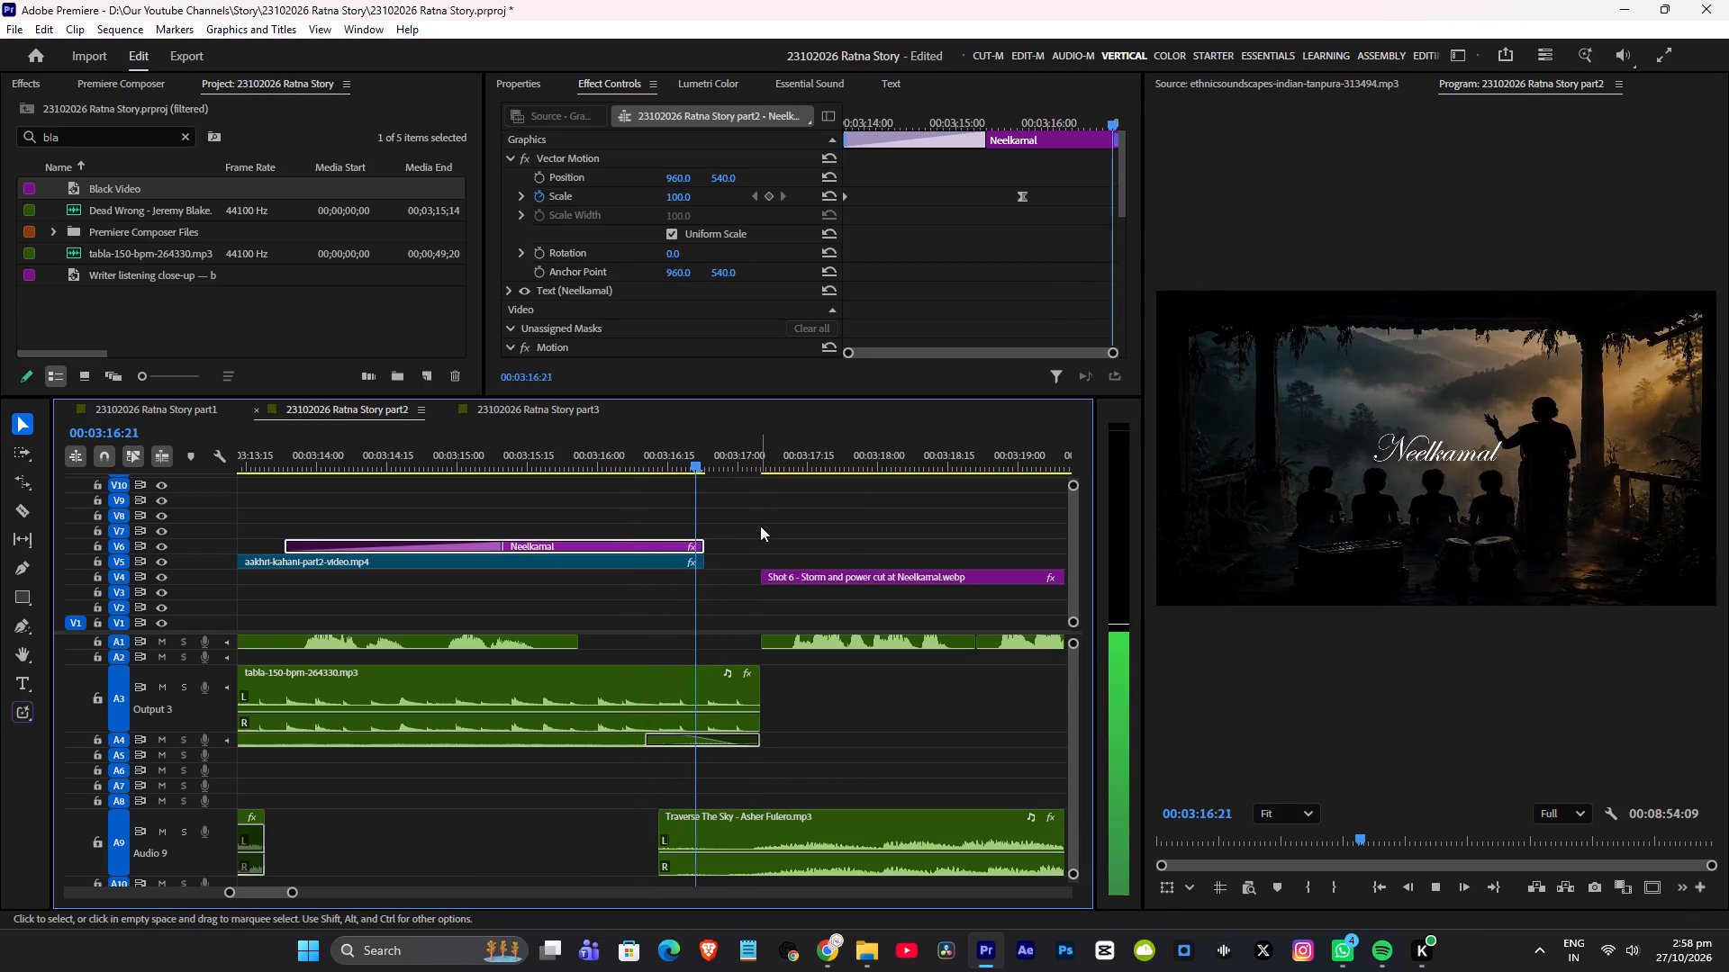
pyautogui.press('space')
pyautogui.moveTo(672, 516); pyautogui.dragTo(707, 562)
pyautogui.moveTo(705, 551); pyautogui.dragTo(765, 548)
pyautogui.click(691, 462)
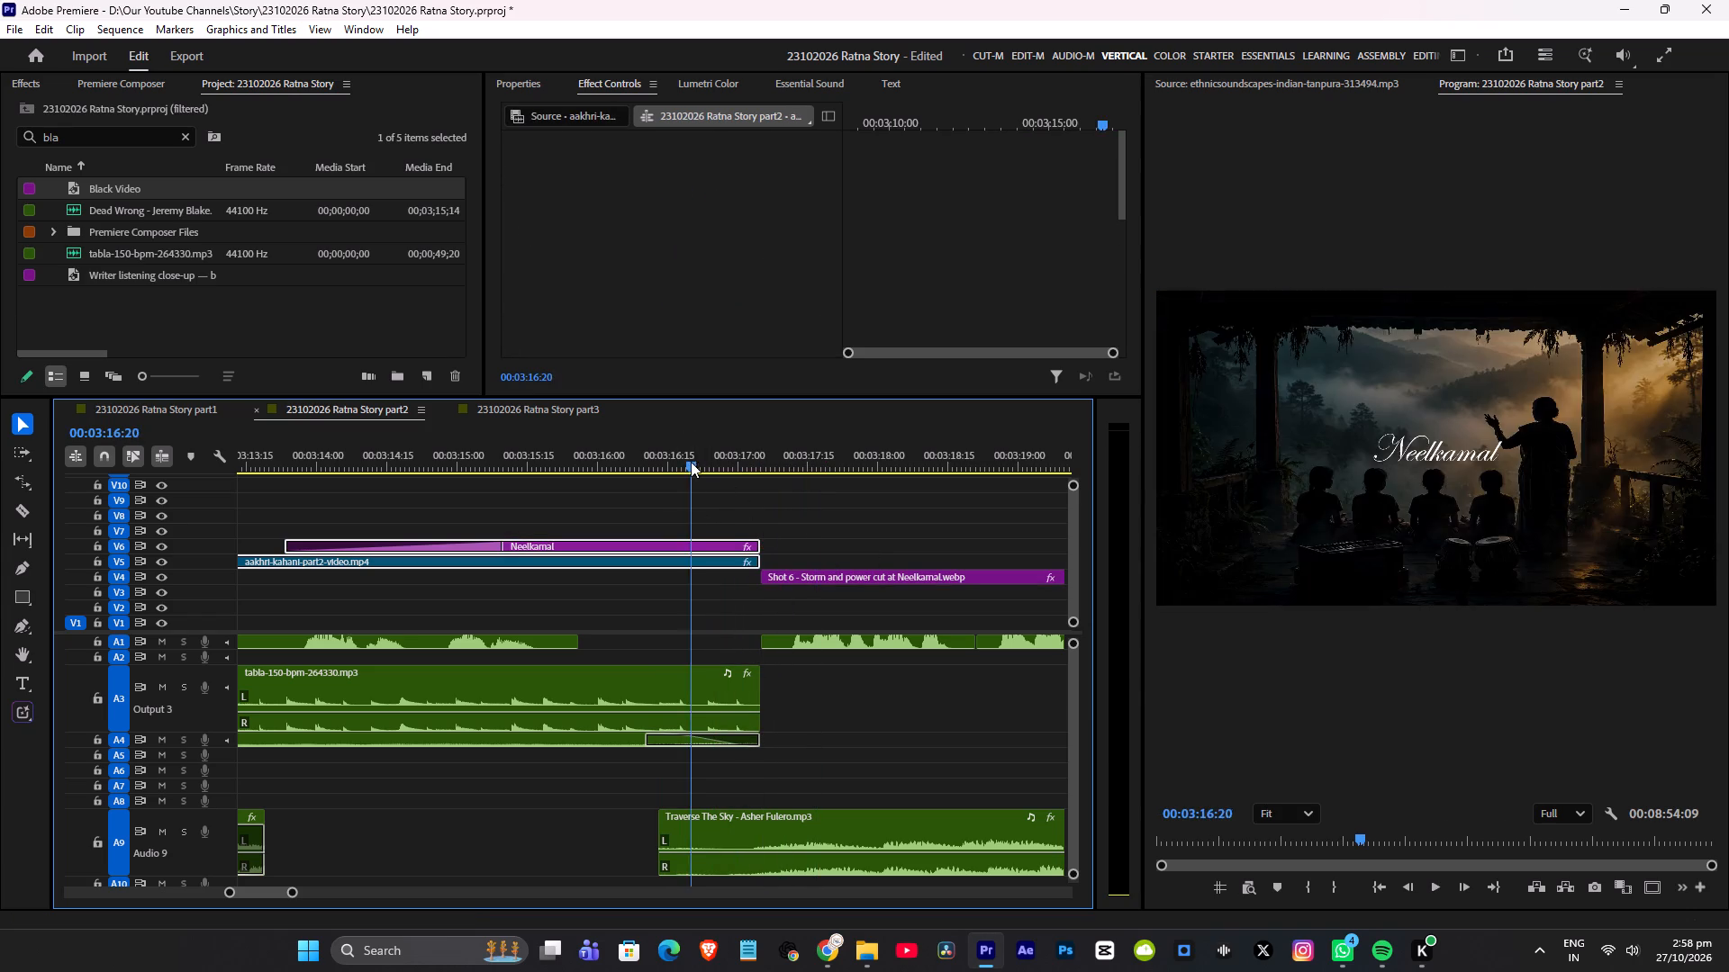
pyautogui.press('space')
pyautogui.press('space')
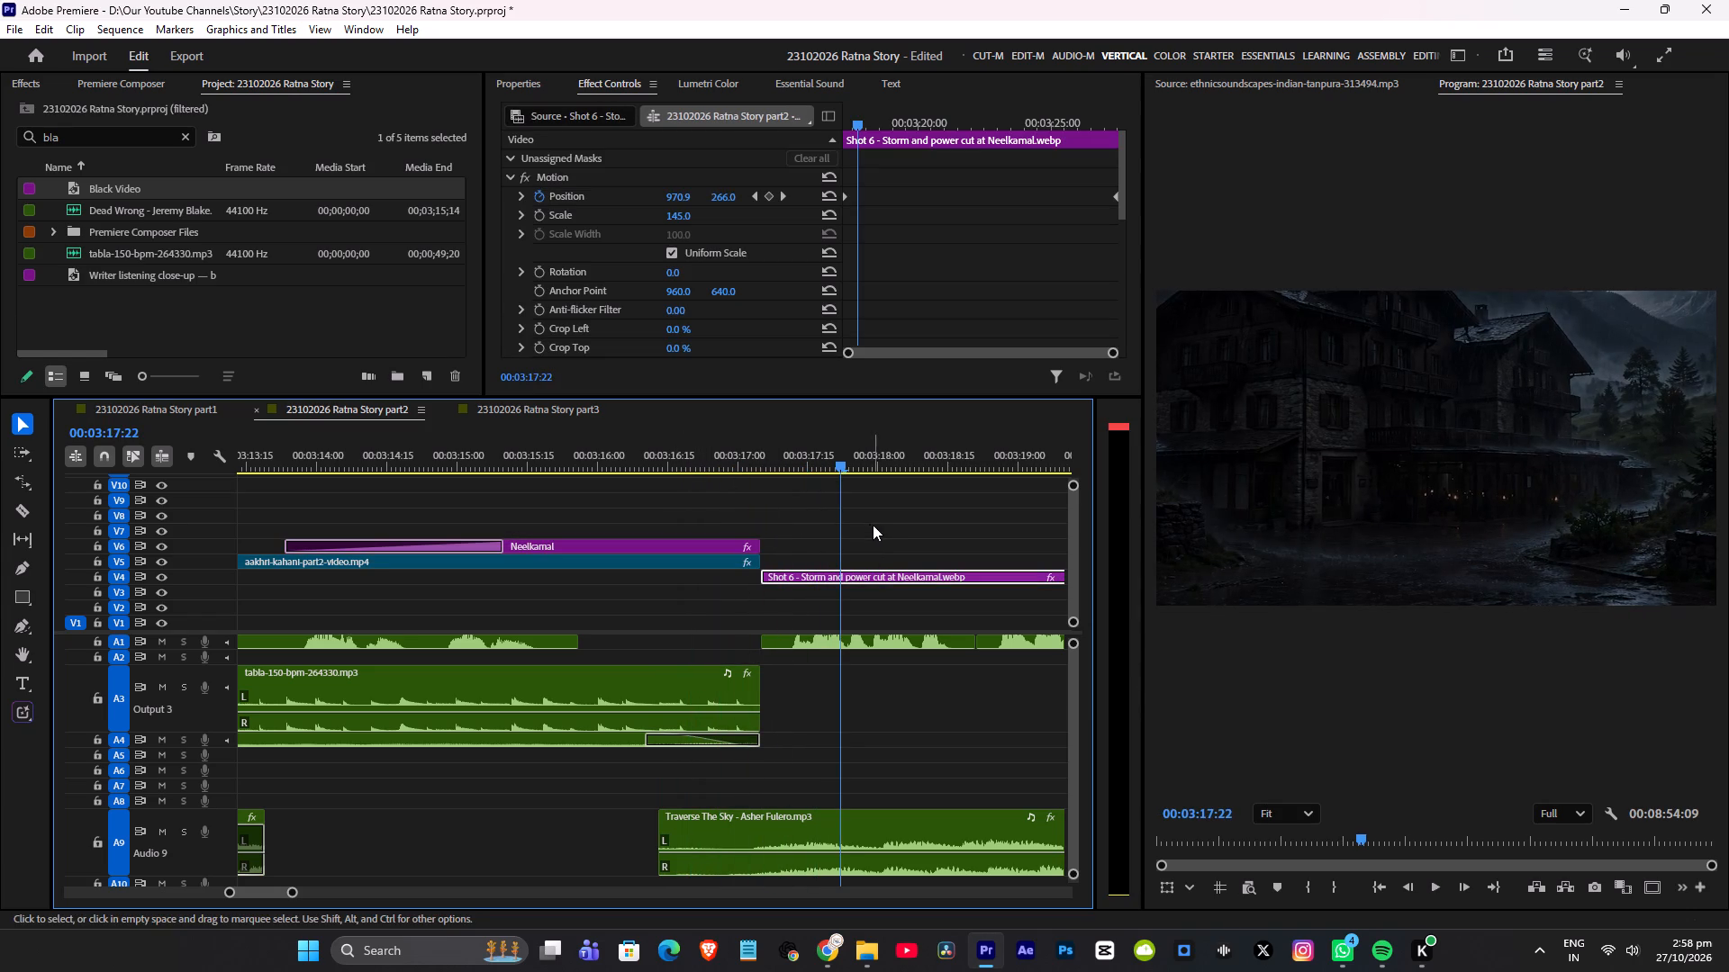
pyautogui.hotkey('ctrl', 's')
pyautogui.keyDown('alt'); pyautogui.scroll(-10, 901, 536); pyautogui.keyUp('alt')
pyautogui.hotkey('ctrl', 's')
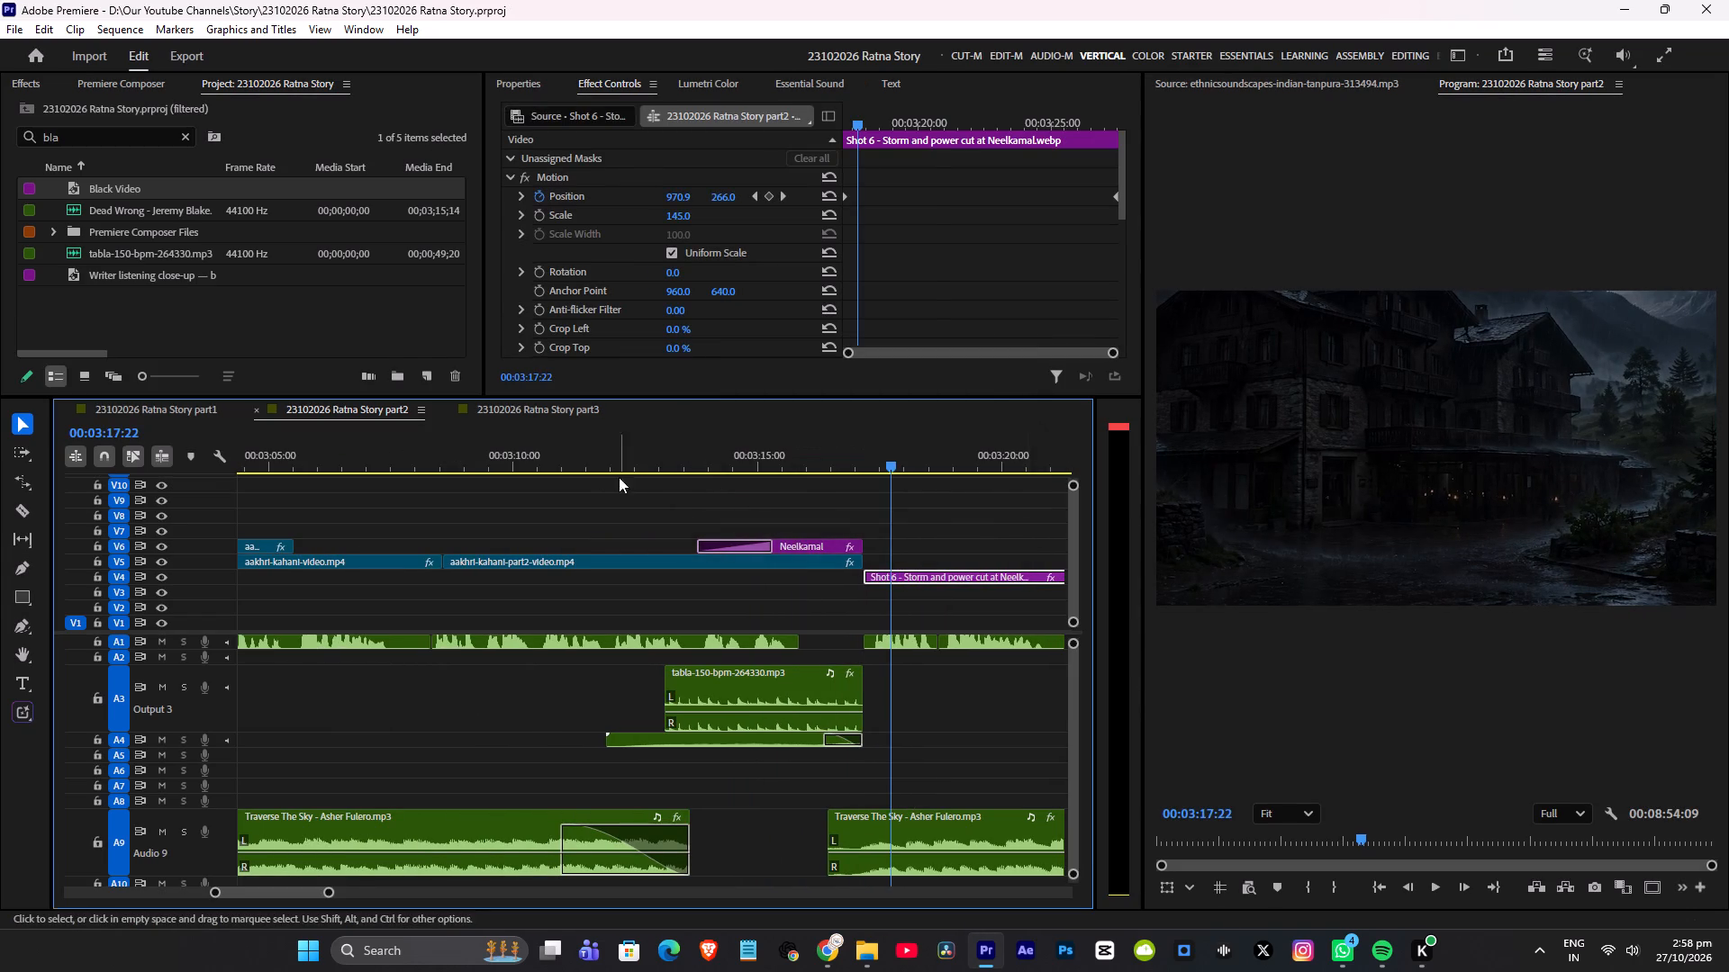
# Watch the lead-in to the Neelkamal title and its cut to the storm shot full screen.
pyautogui.click(584, 463)
pyautogui.hotkey('ctrl', '`')
pyautogui.press('space')
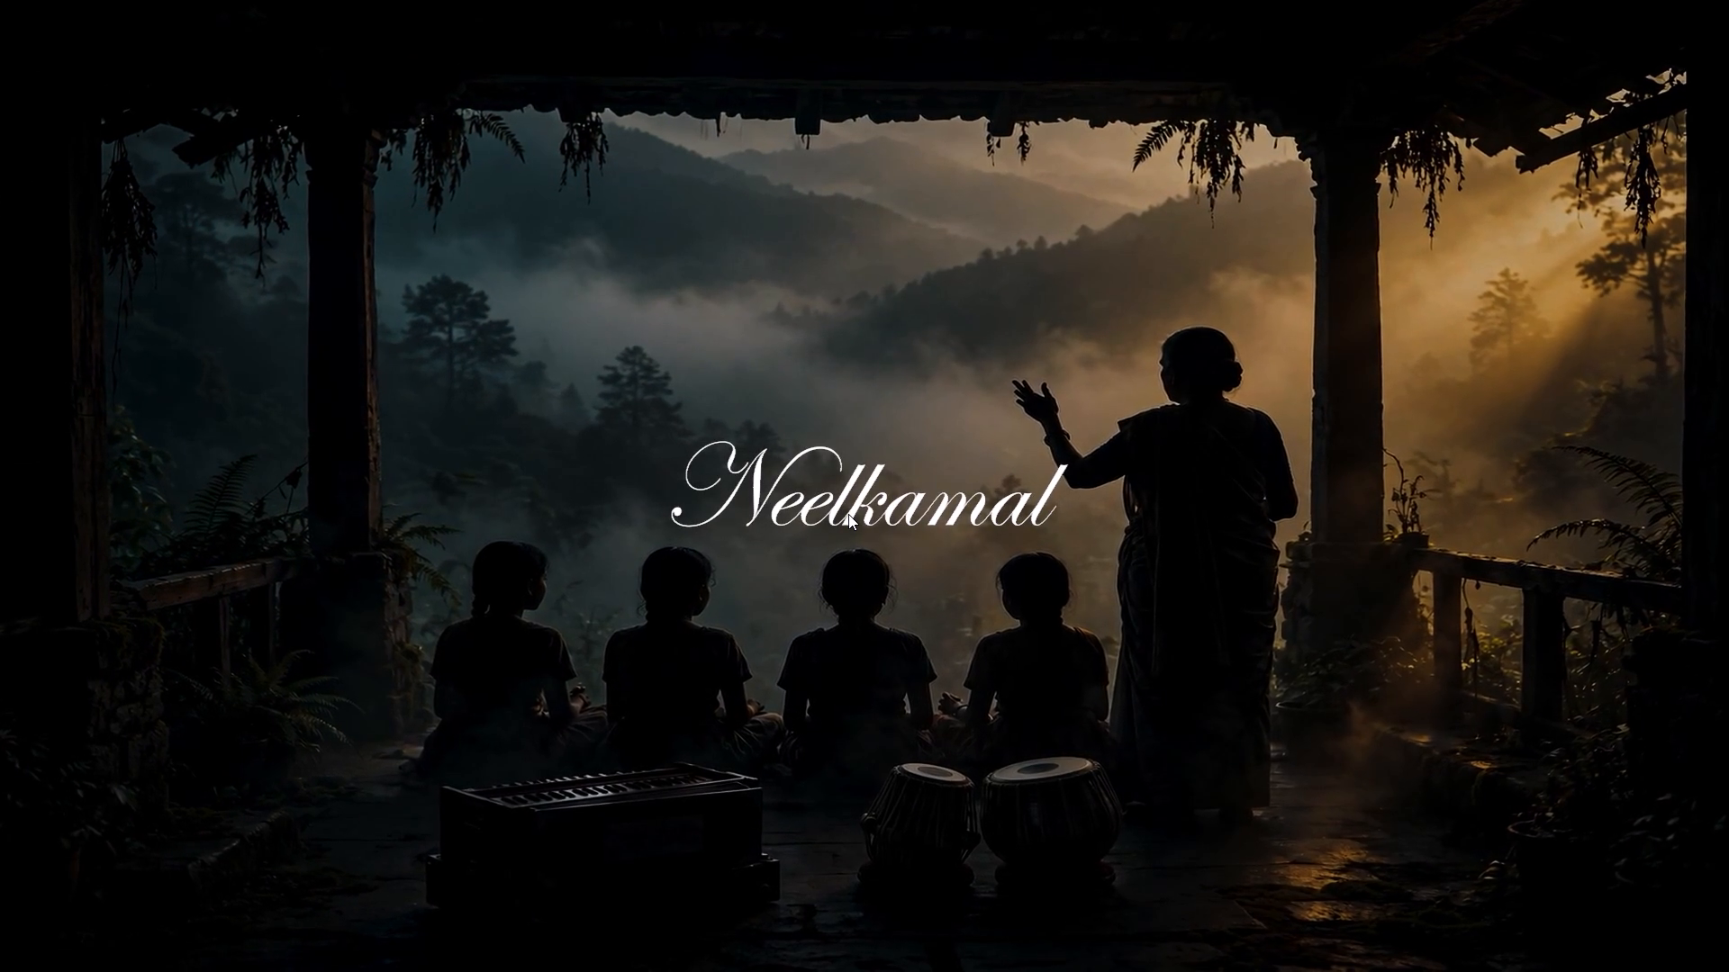
pyautogui.press('space')
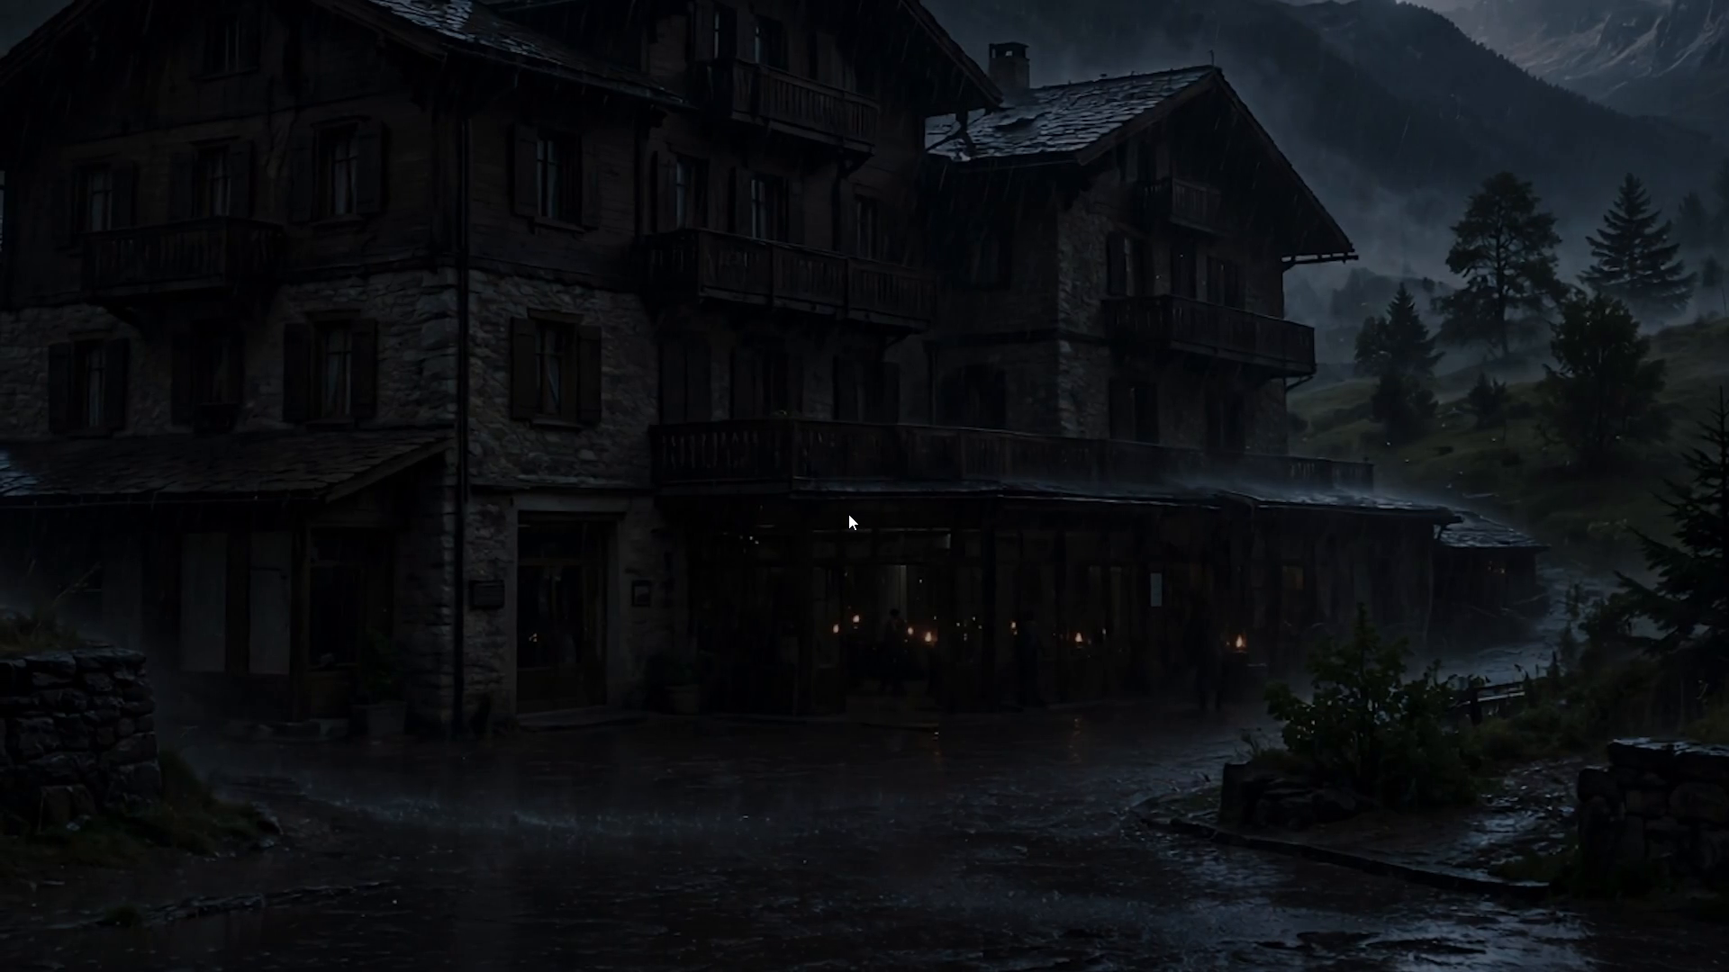
pyautogui.hotkey('ctrl', '`')
# Extend the tabla clip's end about one second past the cut to Shot 6 and play across the cut.
pyautogui.keyDown('alt'); pyautogui.scroll(5, 863, 700); pyautogui.keyUp('alt')
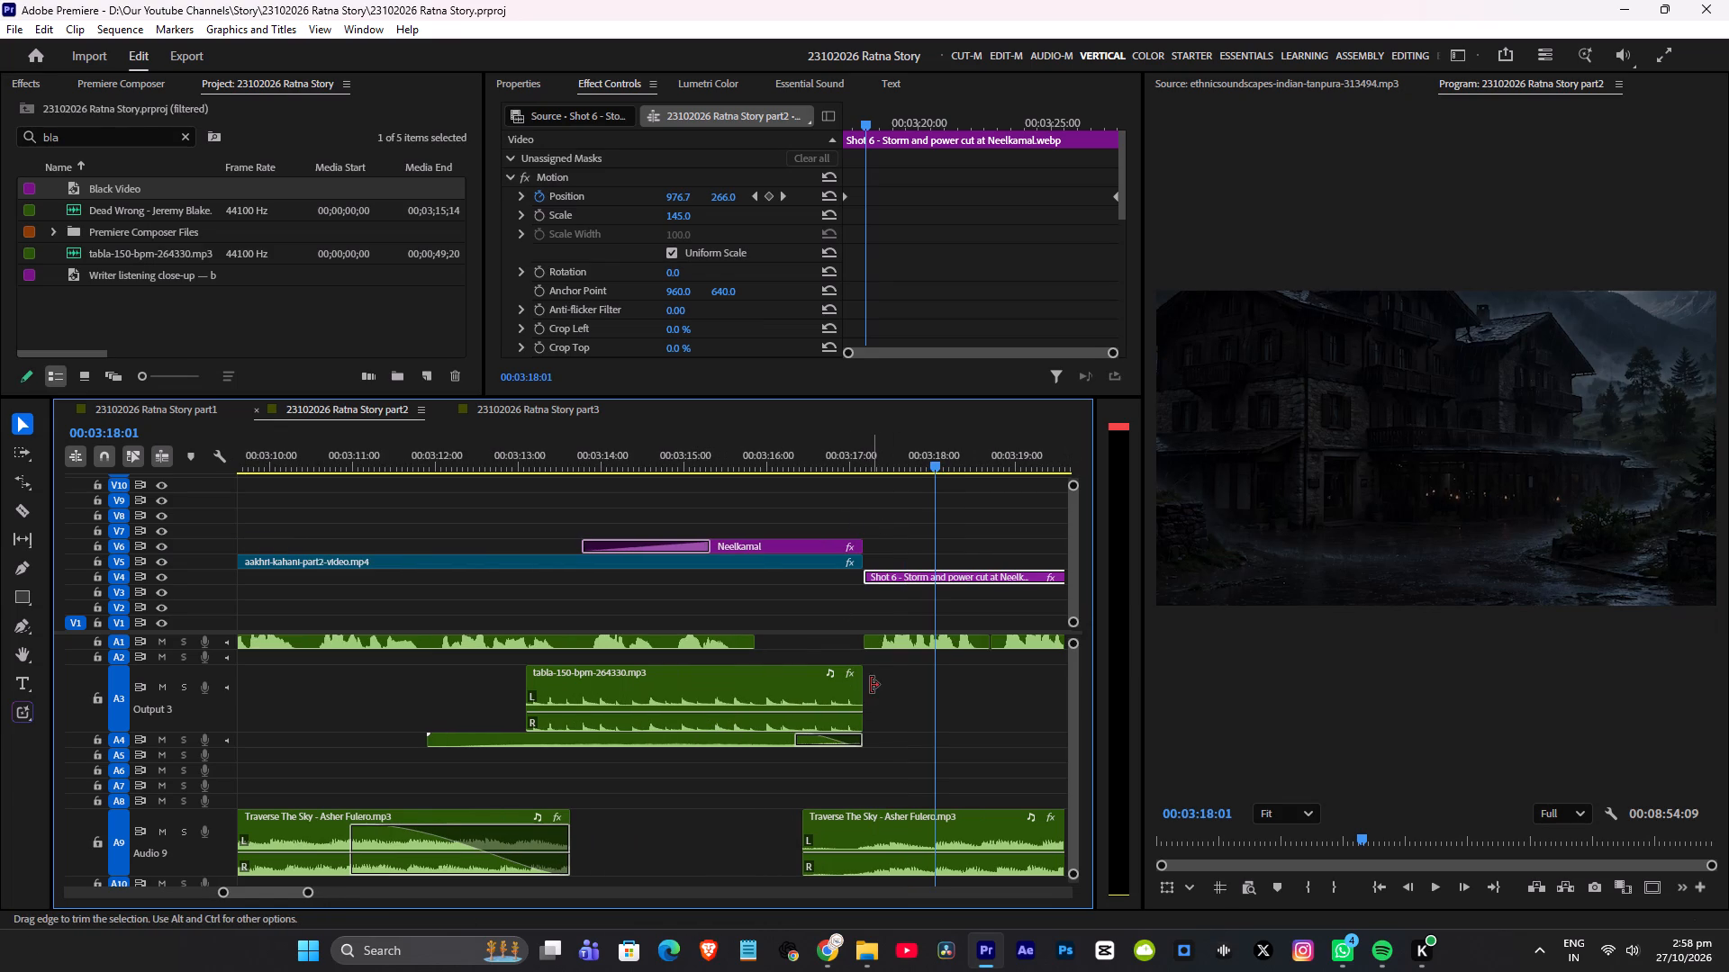
pyautogui.moveTo(865, 683); pyautogui.dragTo(948, 687)
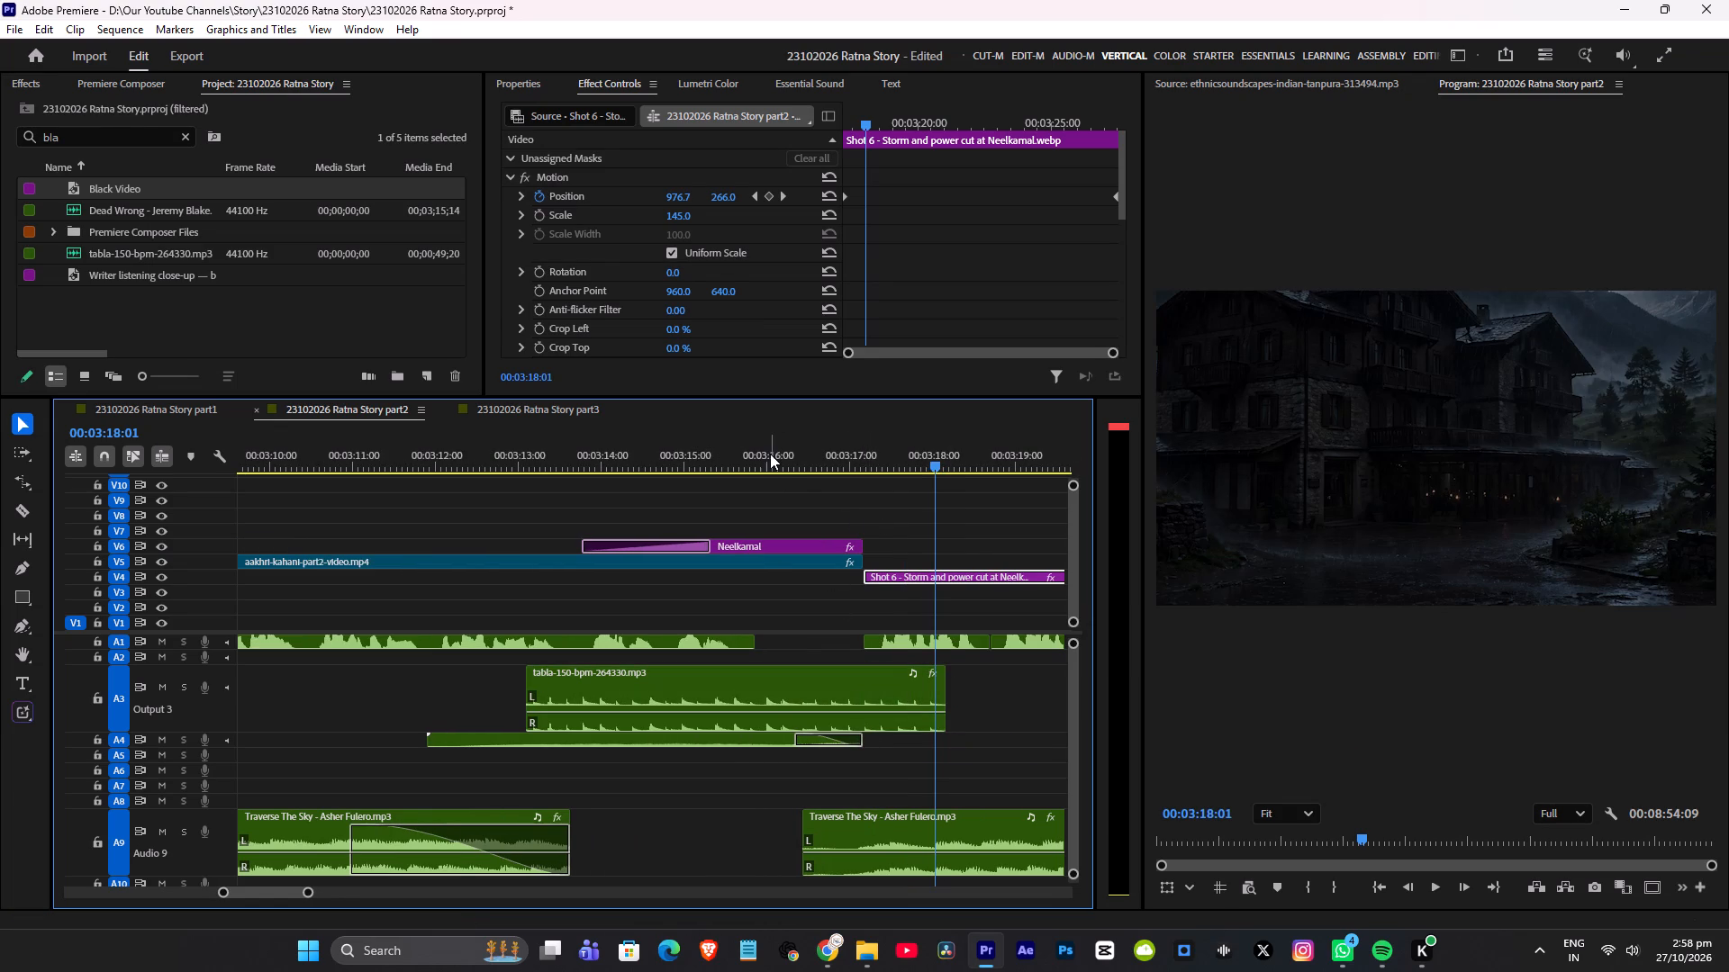
pyautogui.click(770, 454)
pyautogui.press('space')
pyautogui.press('space')
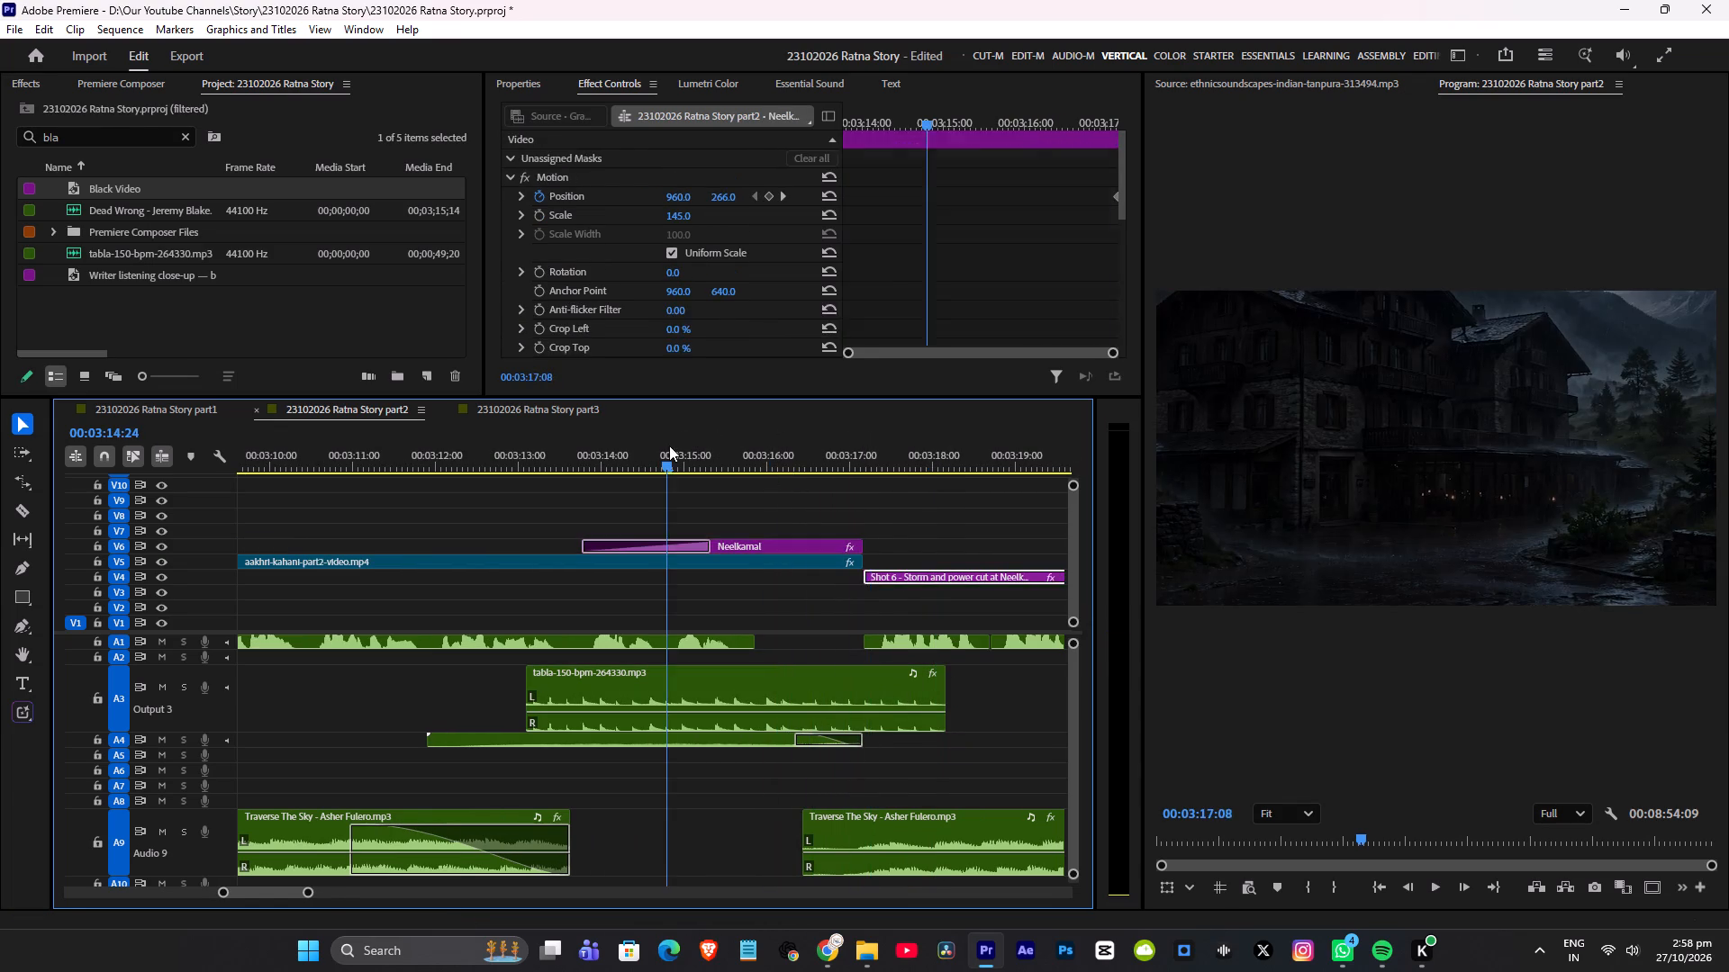
# Trim the A4 audio's end back about 25 frames so it stops before the cut to Shot 6, and save.
pyautogui.click(669, 445)
pyautogui.press('space')
pyautogui.press('space')
pyautogui.moveTo(861, 738); pyautogui.dragTo(804, 742)
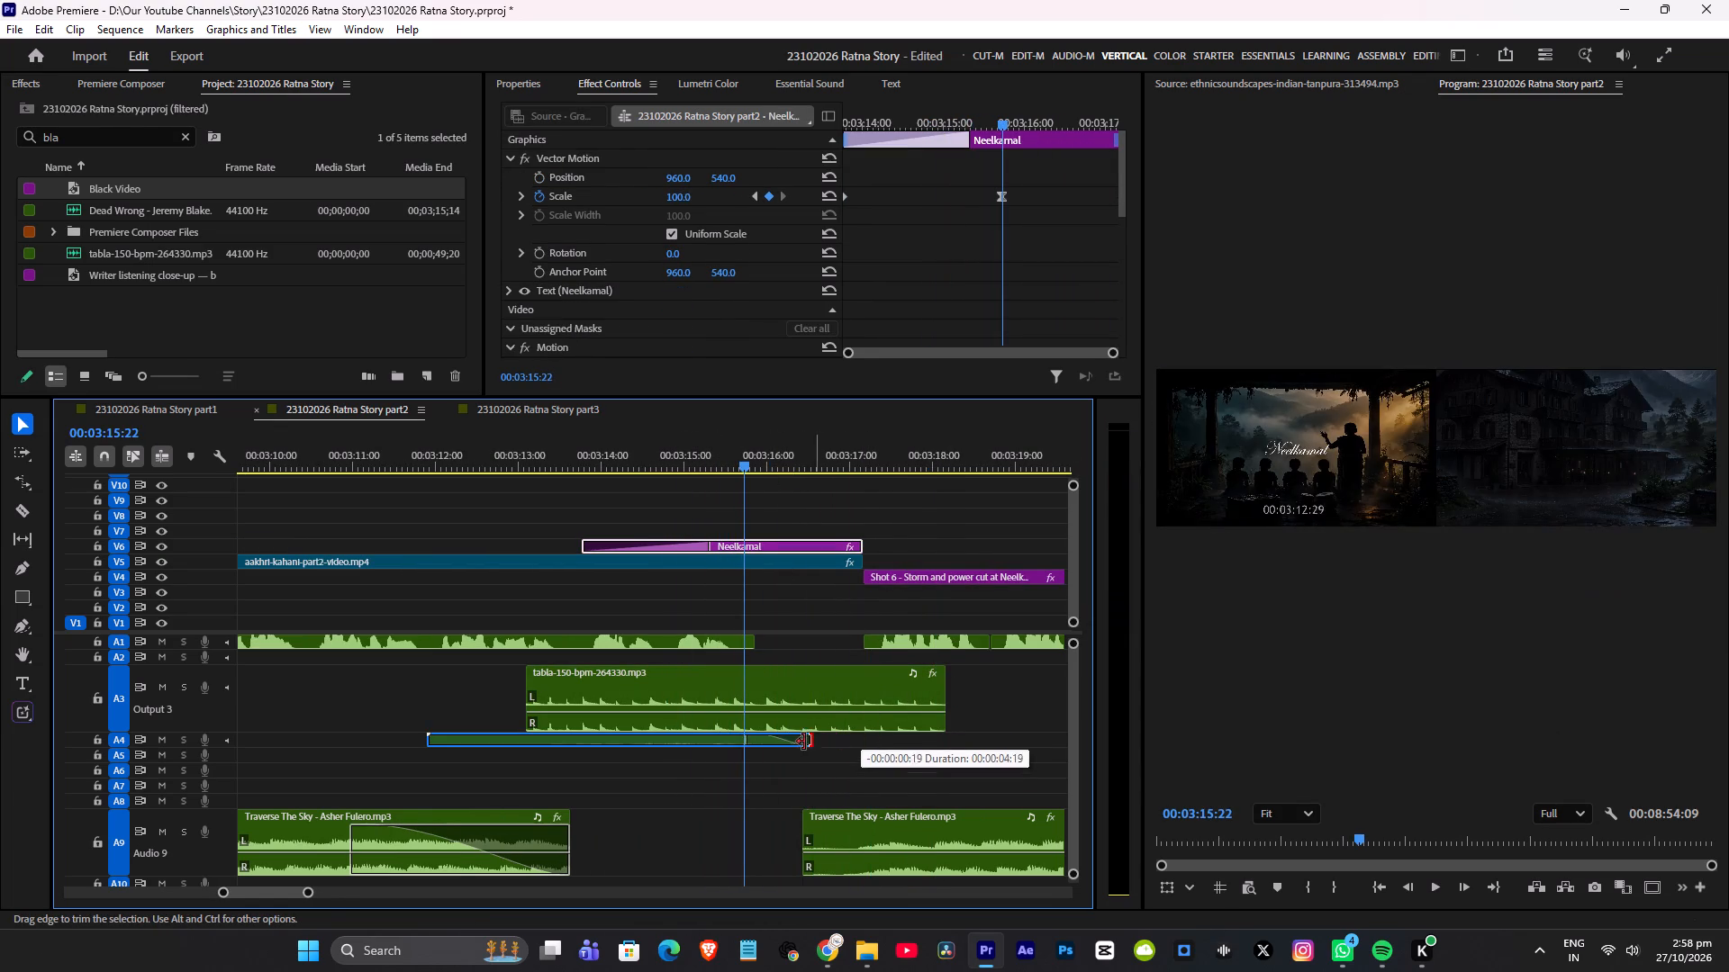
pyautogui.moveTo(804, 742); pyautogui.dragTo(792, 740)
pyautogui.press('space')
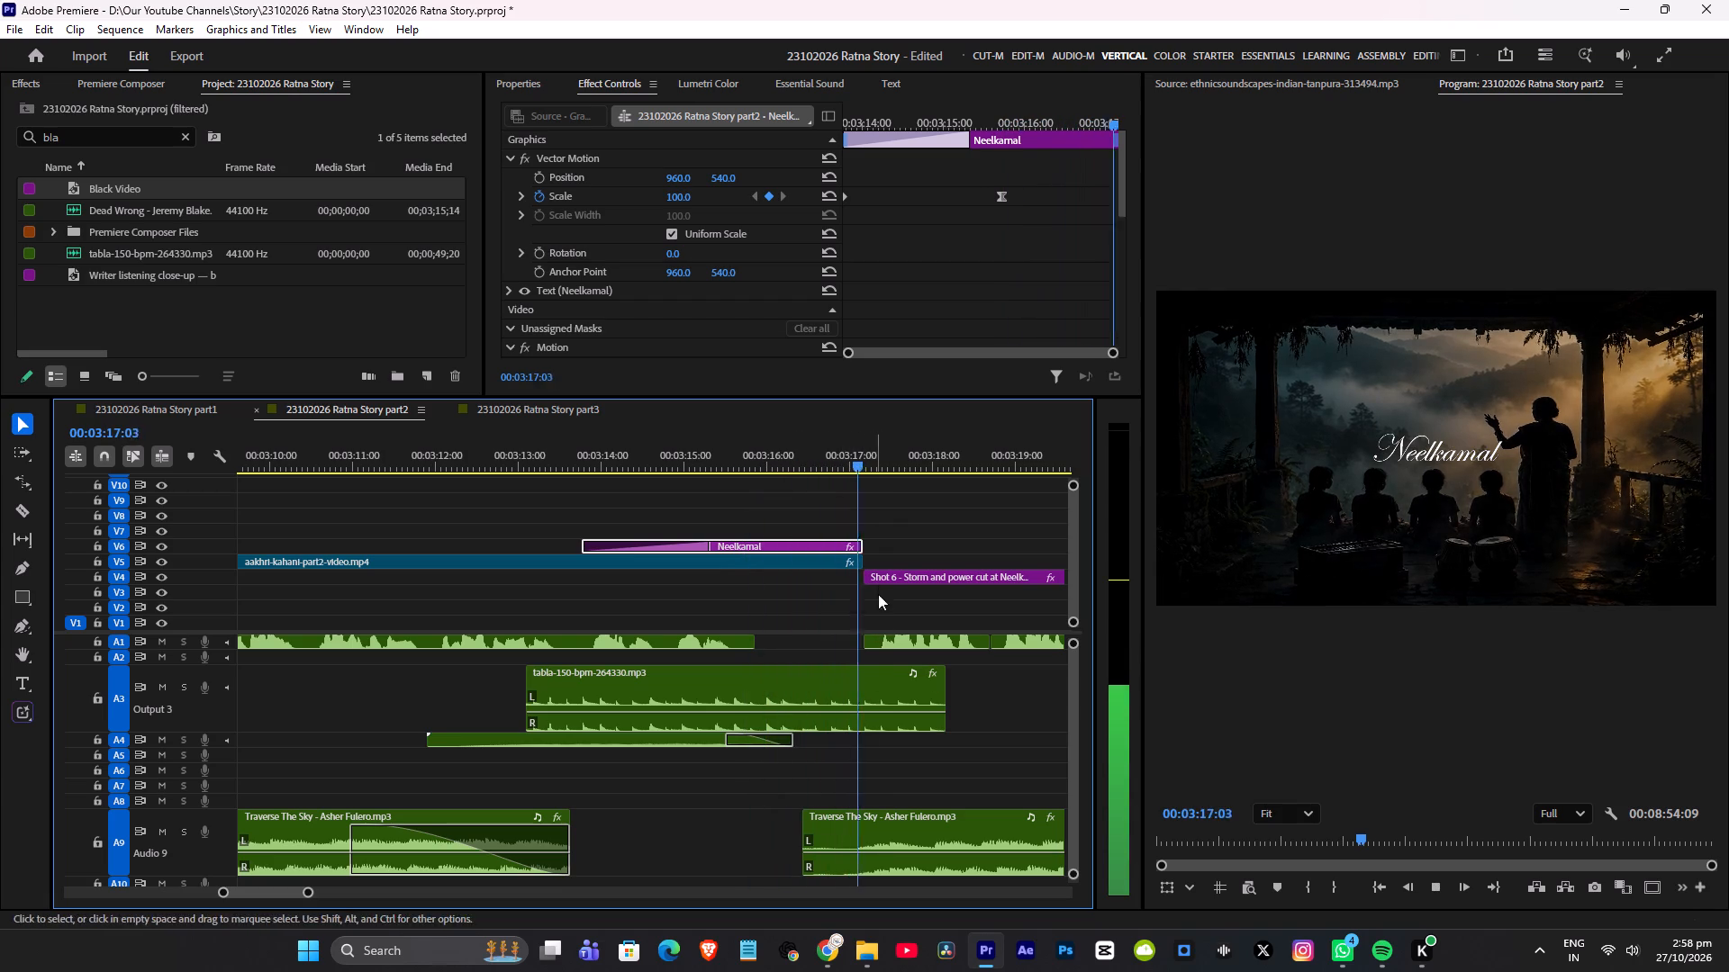
pyautogui.press('space')
pyautogui.click(538, 459)
pyautogui.hotkey('ctrl', 's')
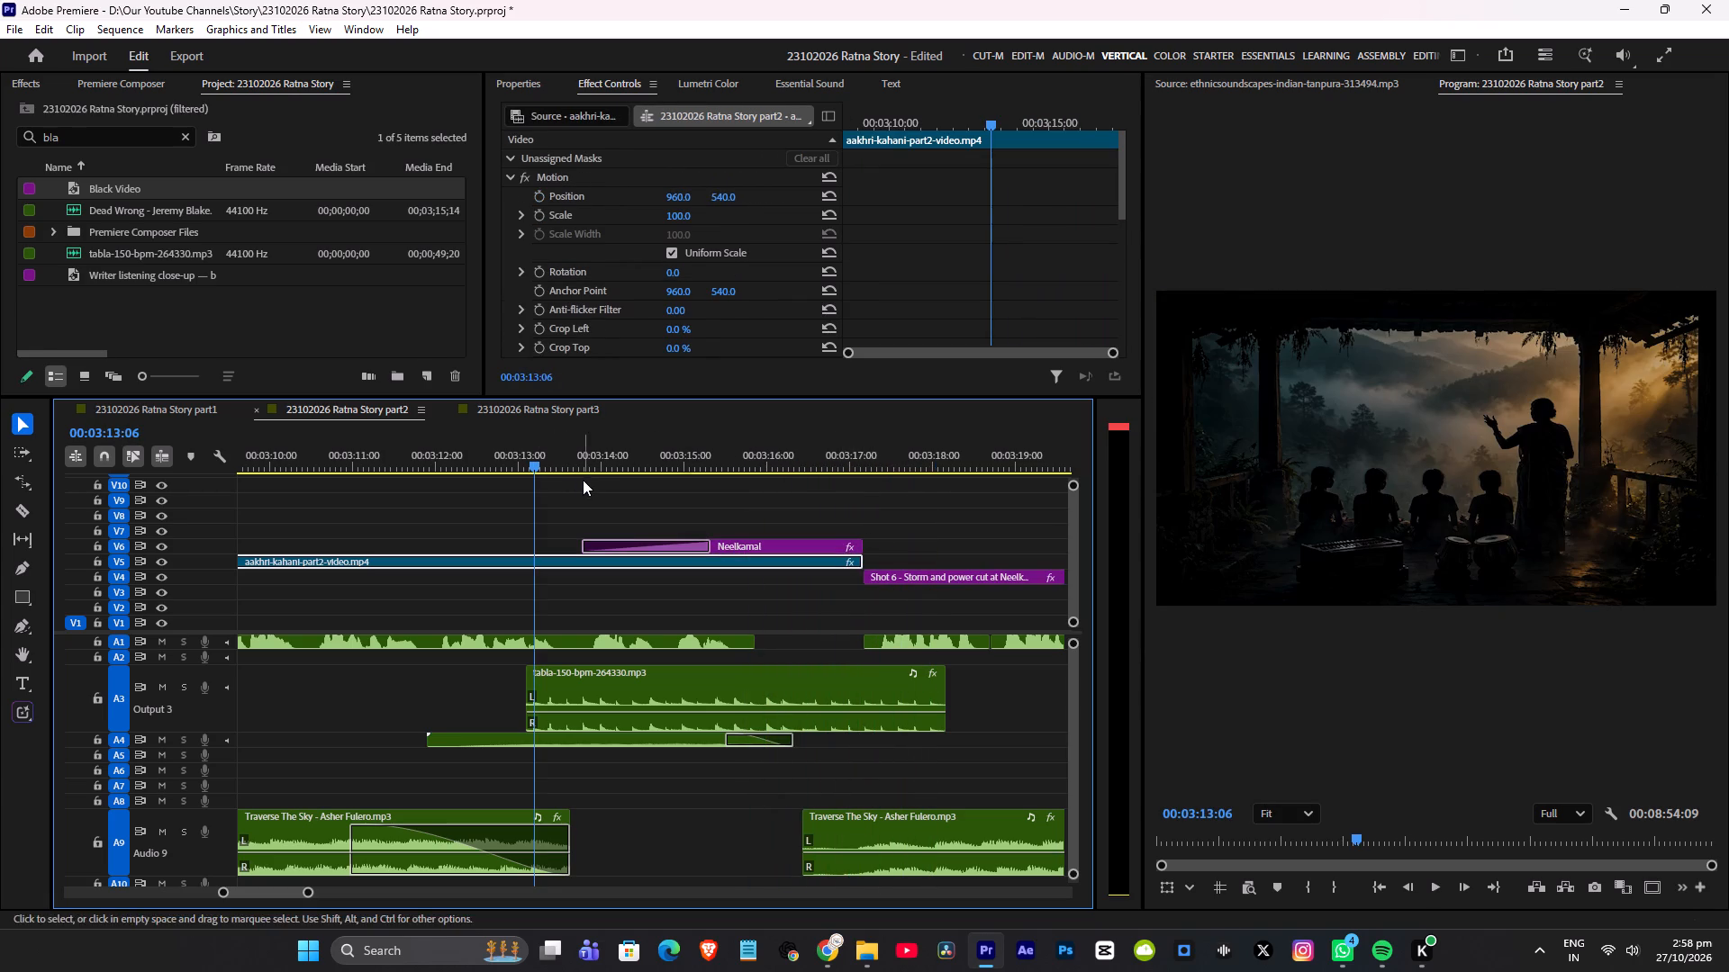
# Watch the Neelkamal title and its cut to the storm shot full screen from 00:03:13:06.
pyautogui.hotkey('ctrl', '`')
pyautogui.press('space')
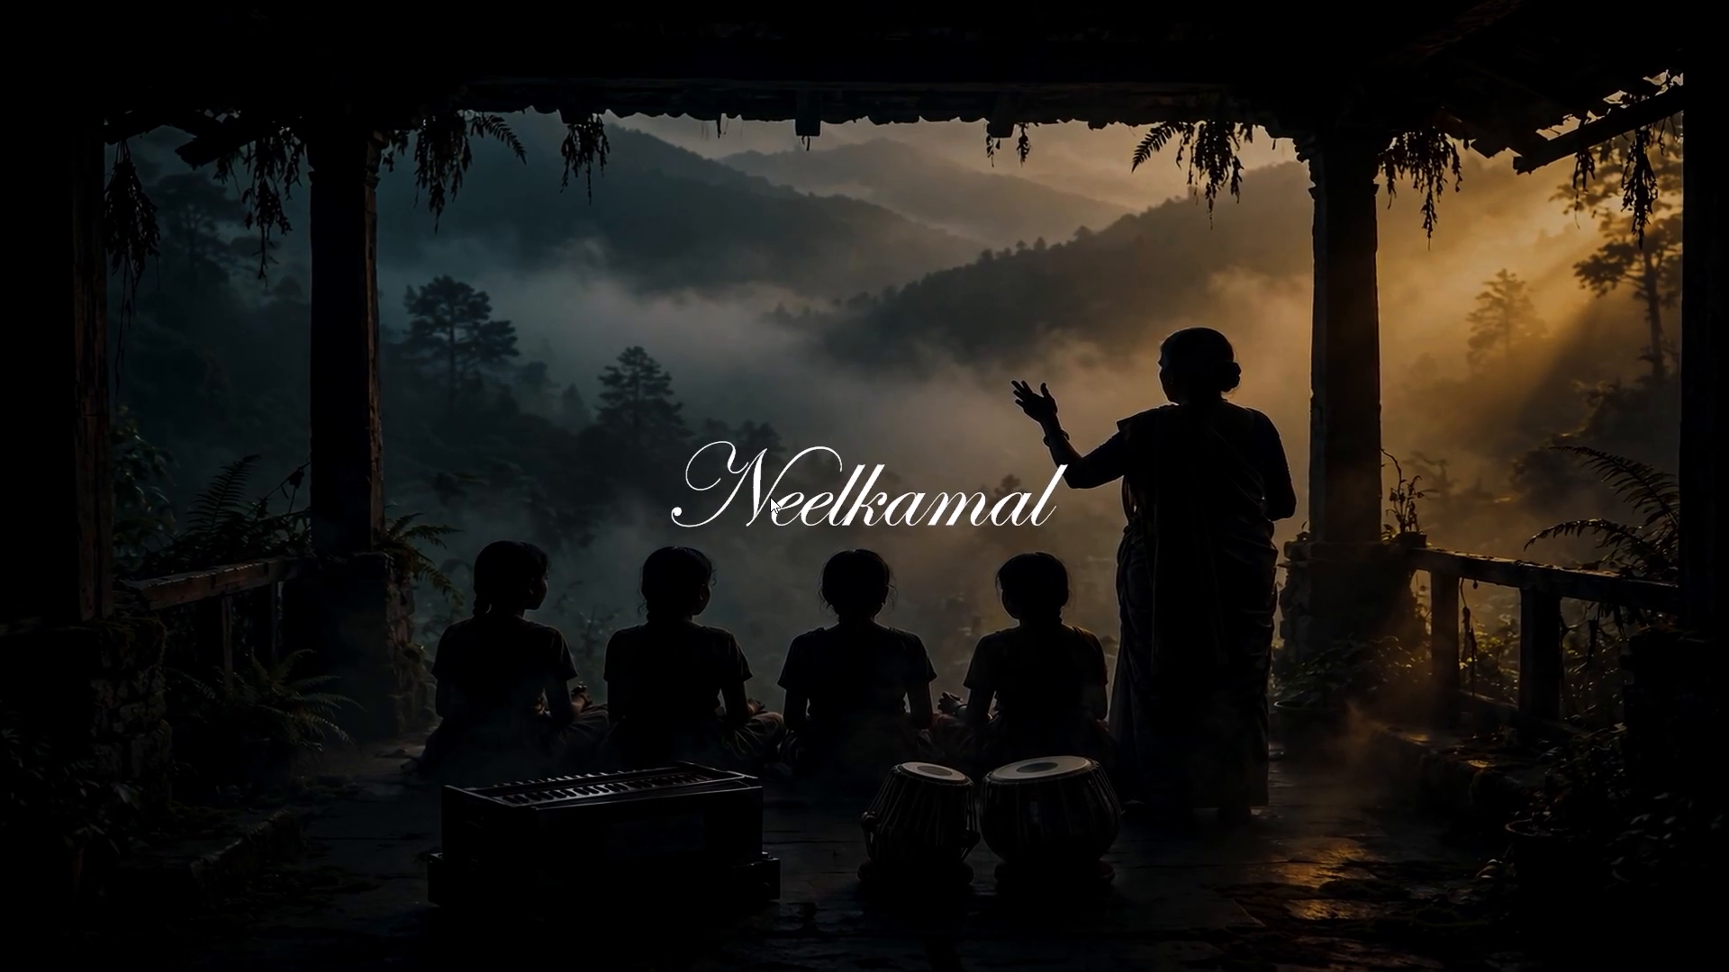
pyautogui.press('space')
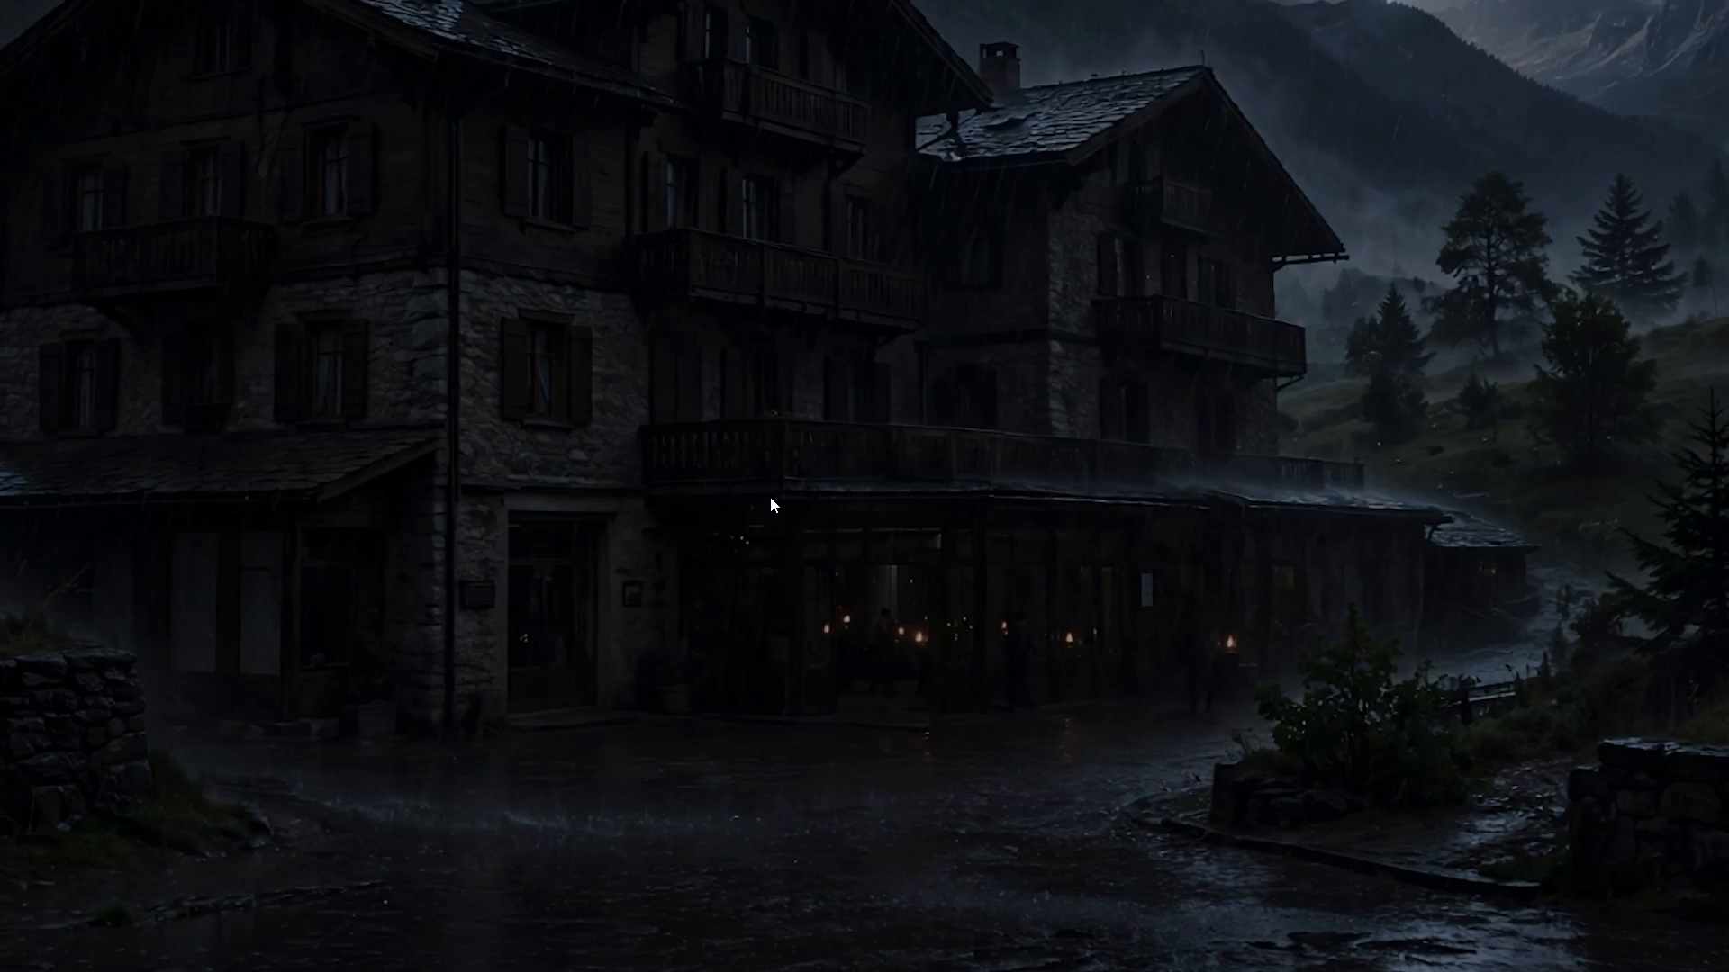
pyautogui.hotkey('ctrl', '`')
# Lengthen the A4 audio's fade-out to about 28 frames and save.
pyautogui.moveTo(724, 736); pyautogui.dragTo(713, 736)
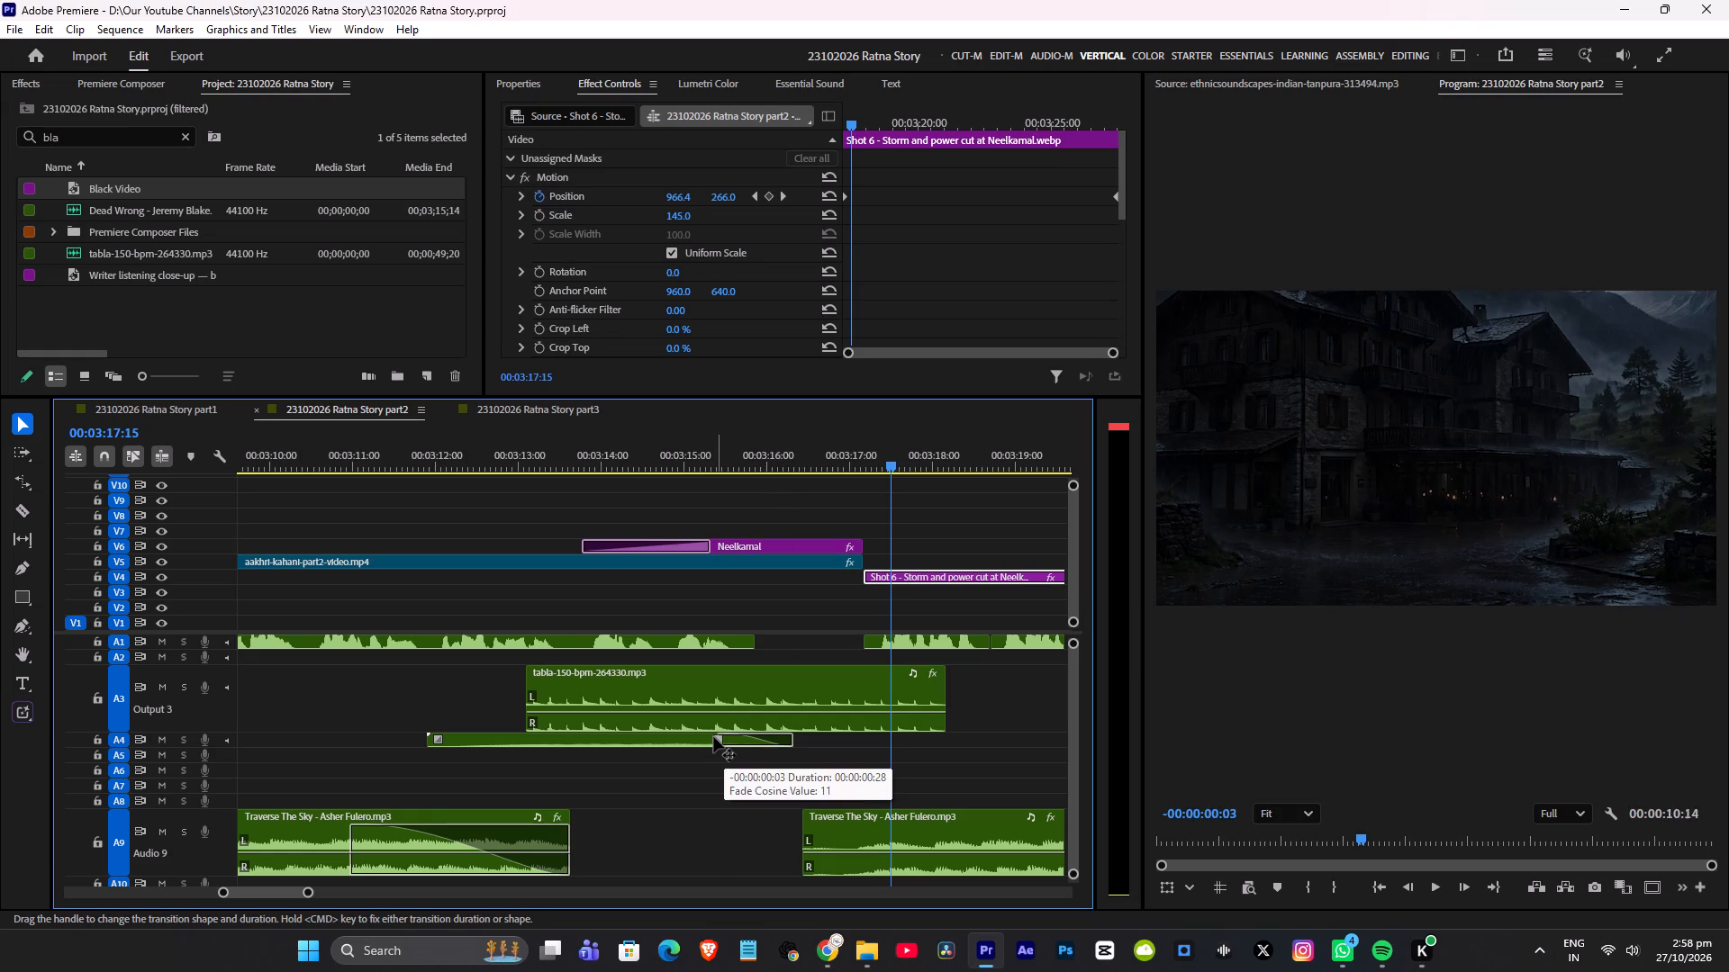
pyautogui.moveTo(713, 736); pyautogui.dragTo(711, 736)
pyautogui.hotkey('ctrl', 's')
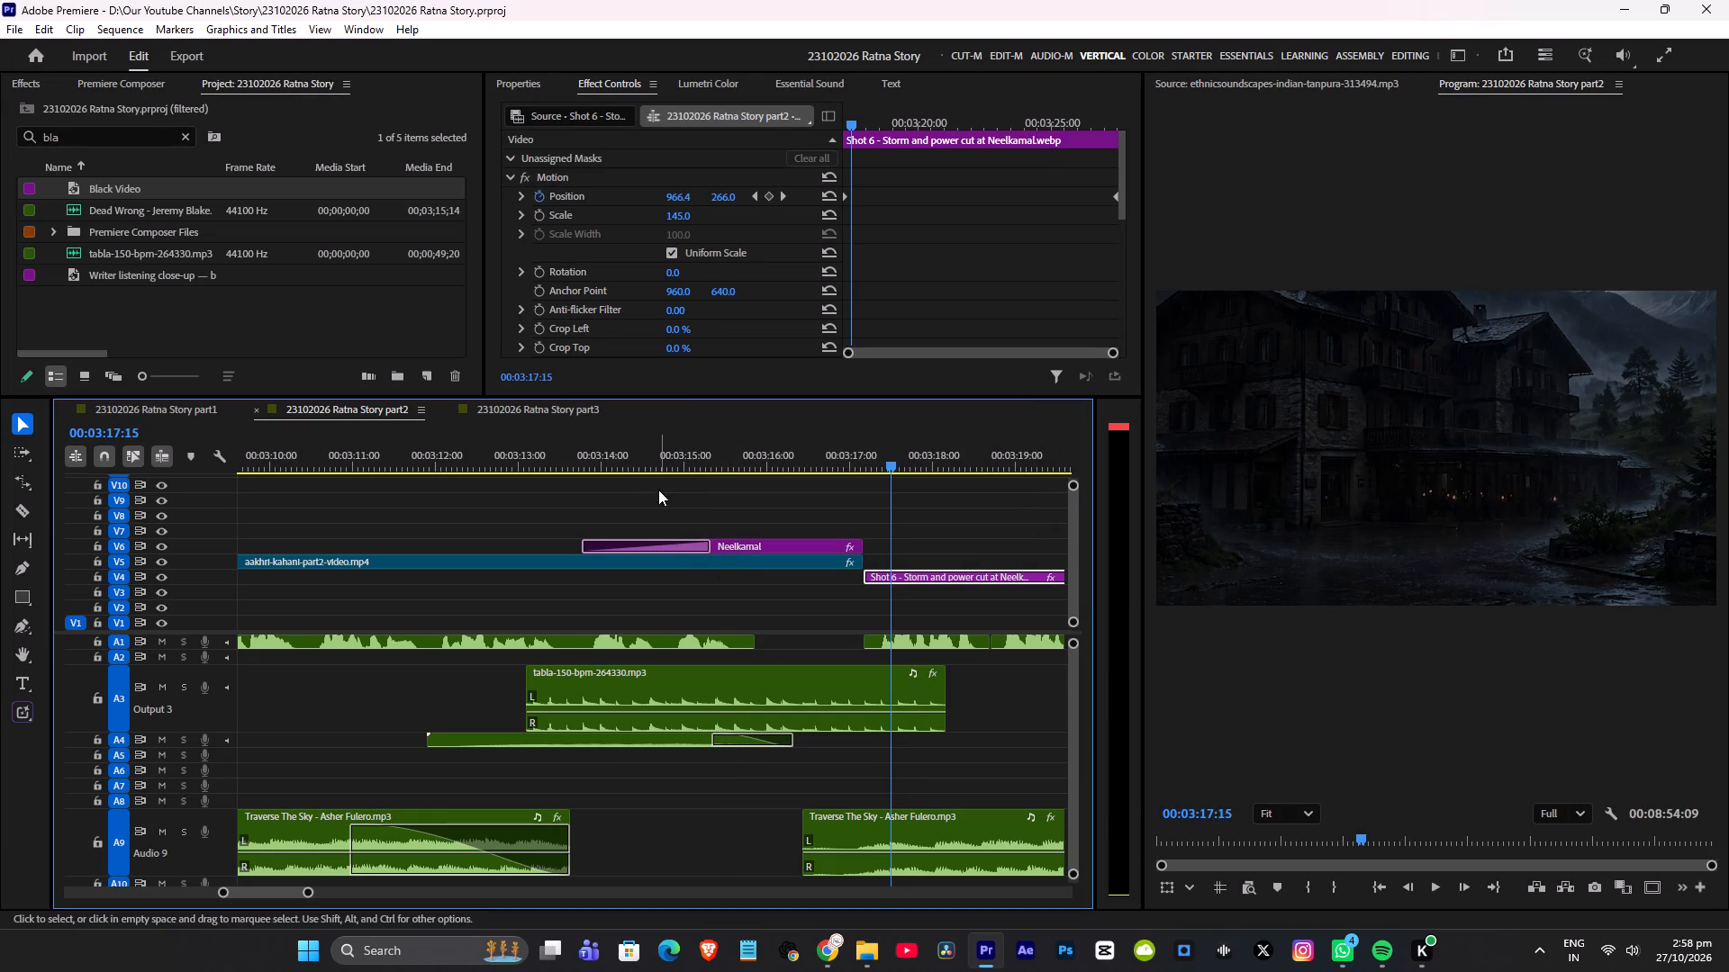
# Switch to File Explorer and preview the tabla sample in the Sound Effects library's Instruments folder.
pyautogui.click(864, 947)
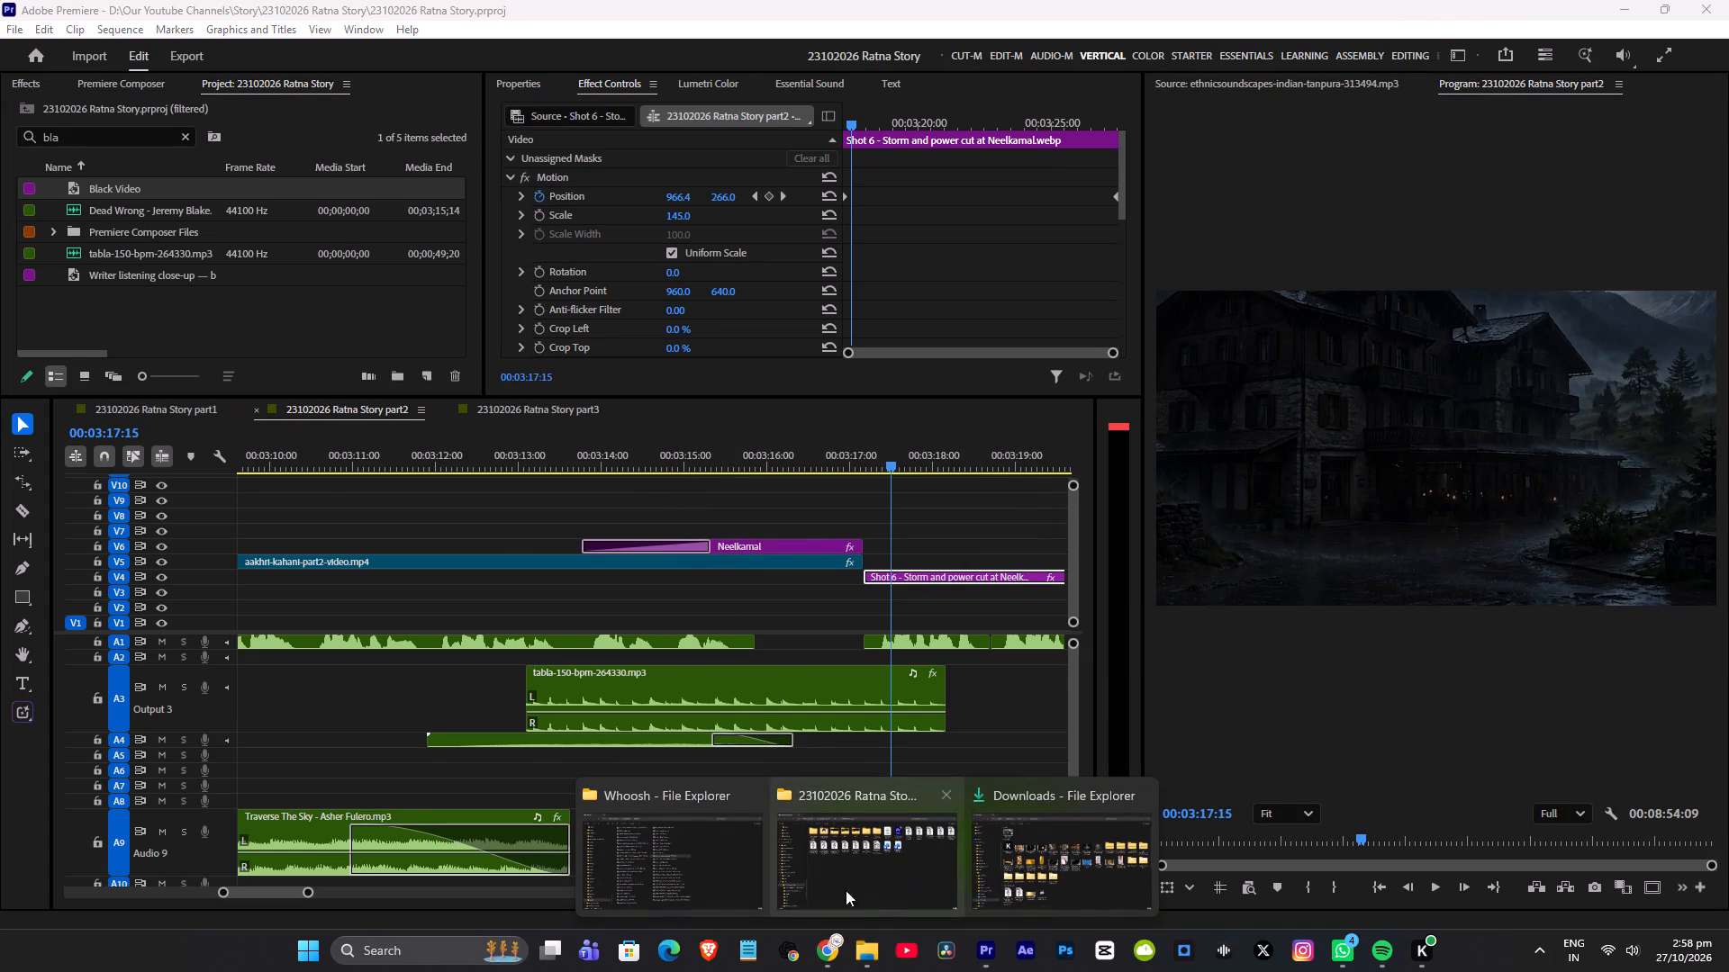
pyautogui.click(720, 850)
pyautogui.click(1267, 572)
pyautogui.press('BackSpace')
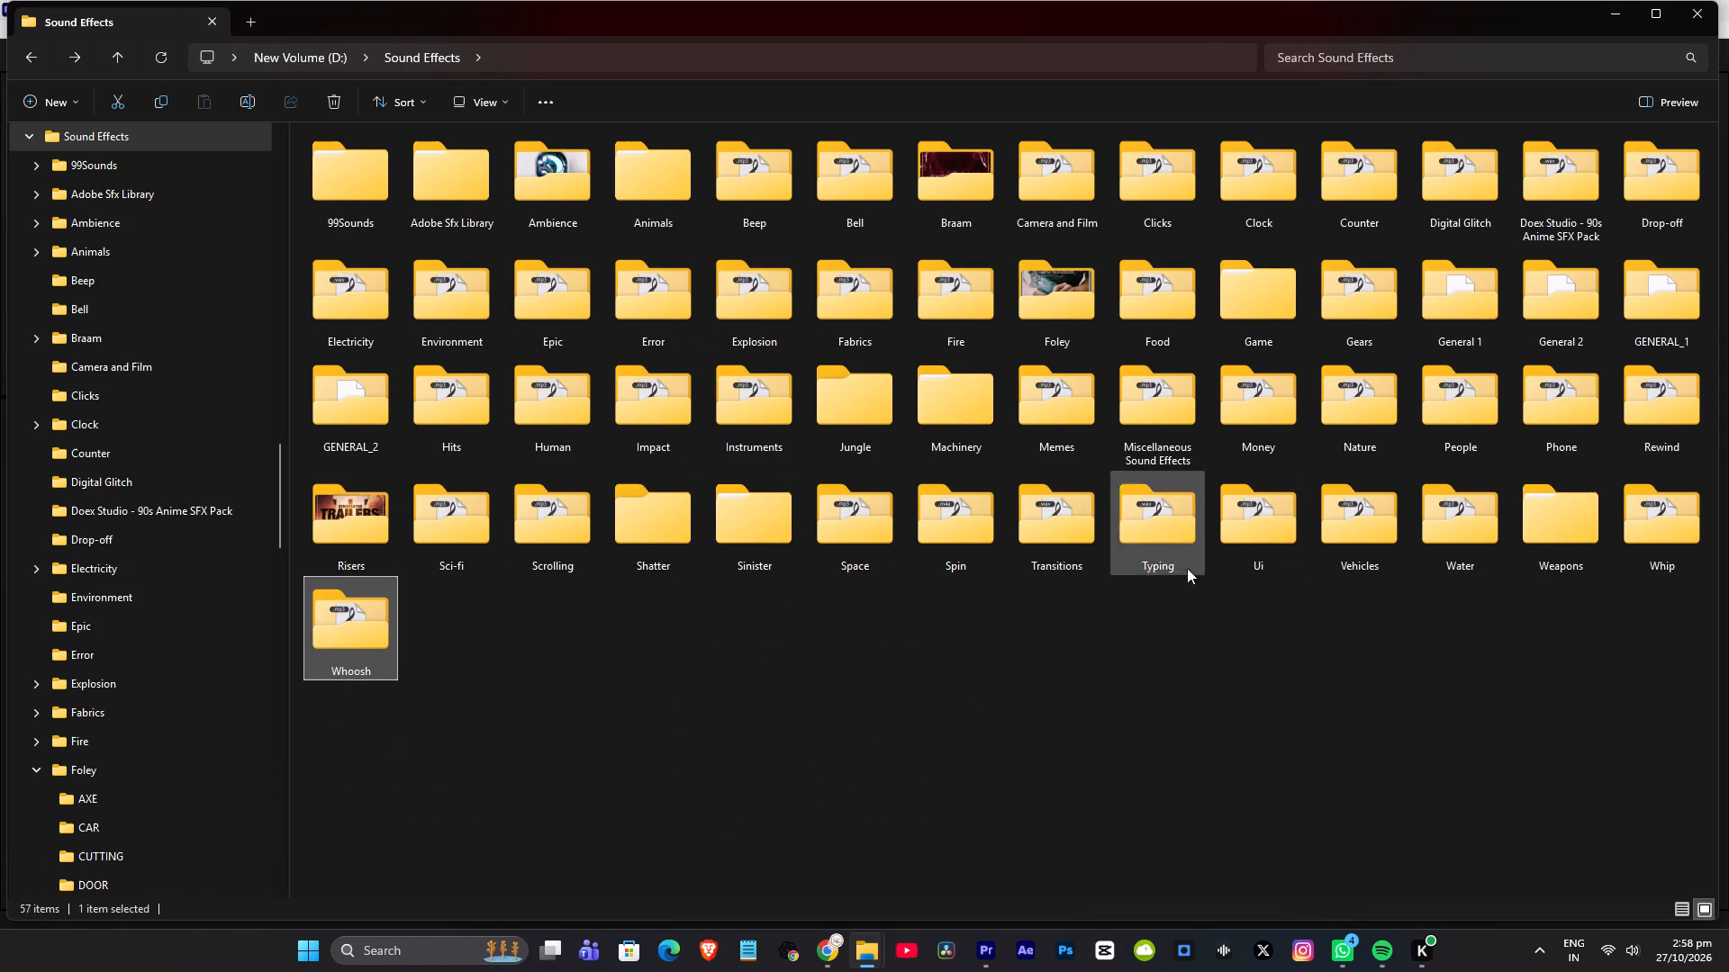
pyautogui.click(633, 749)
pyautogui.press('i')
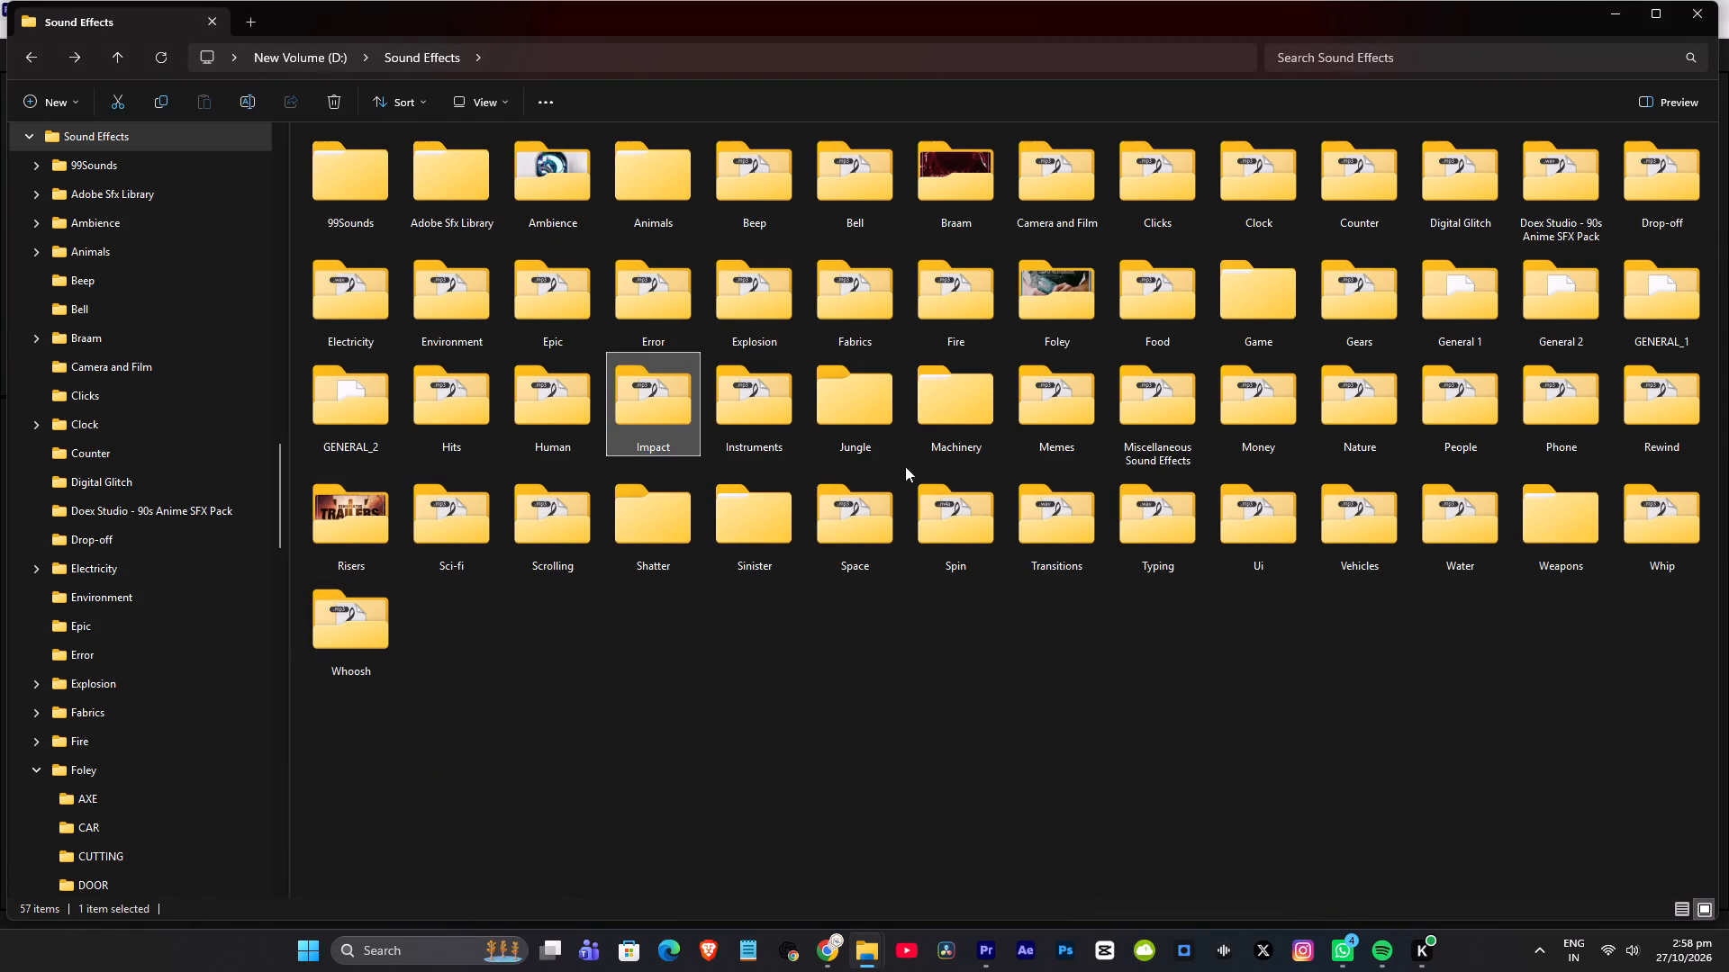
pyautogui.doubleClick(758, 422)
pyautogui.doubleClick(351, 202)
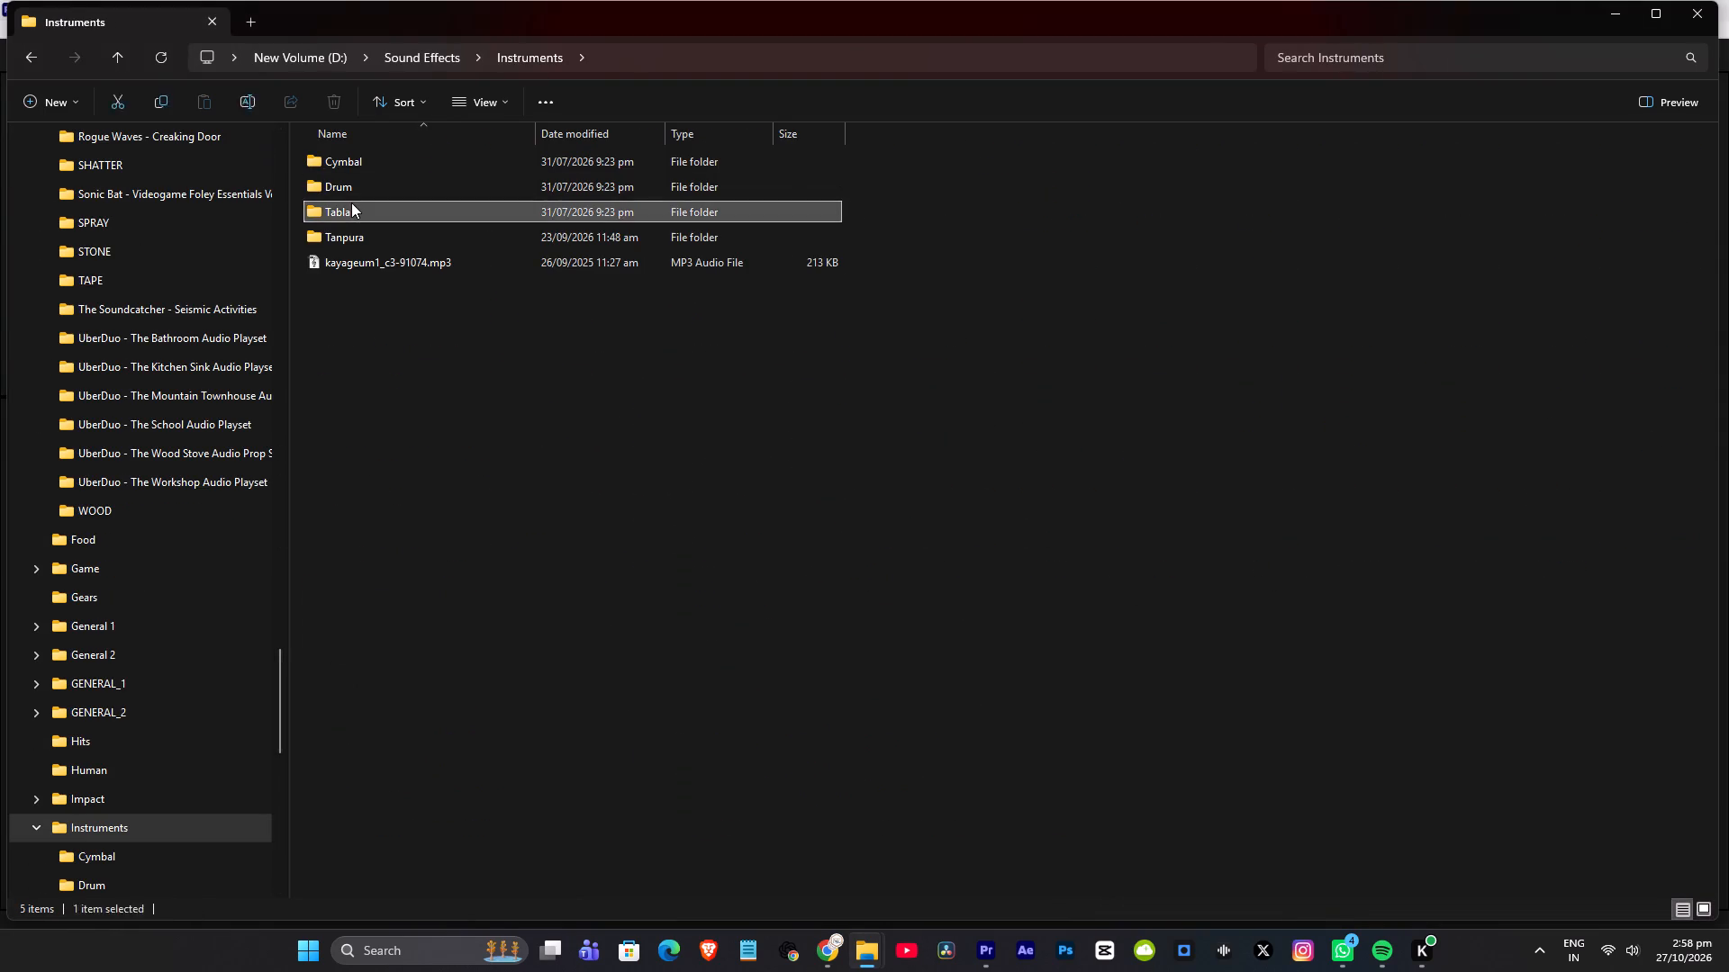
pyautogui.doubleClick(390, 163)
pyautogui.click(1030, 319)
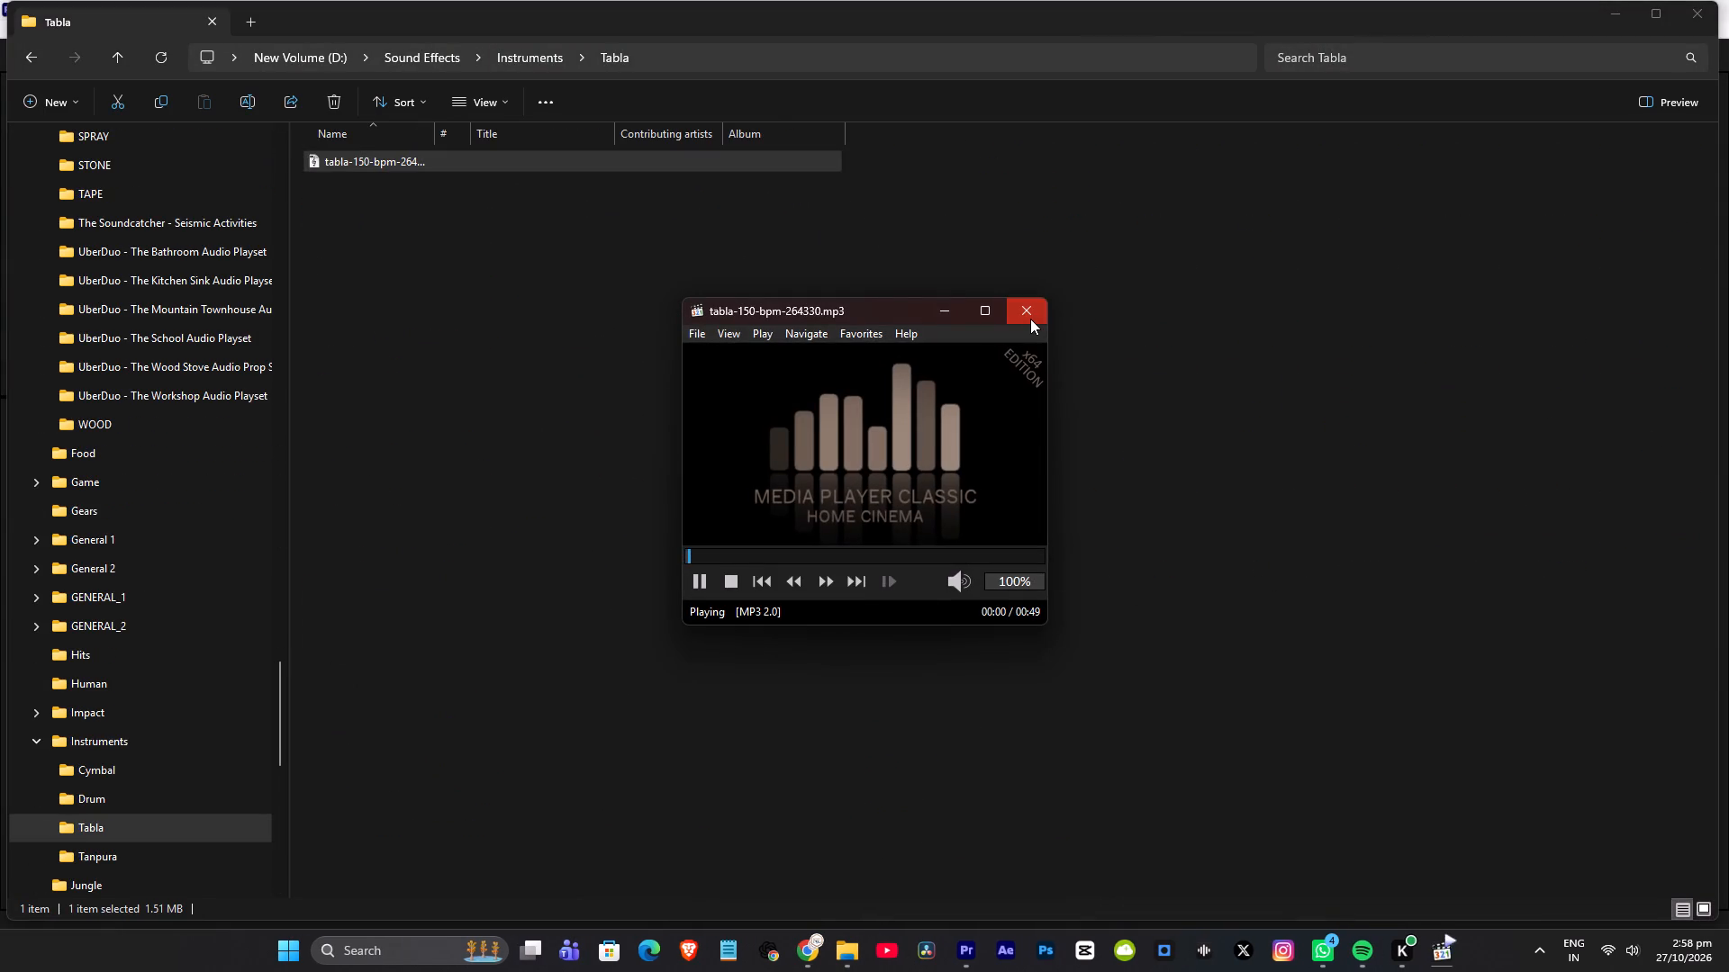
# Audition the two timpani roll samples in the Drum instruments folder.
pyautogui.press('BackSpace')
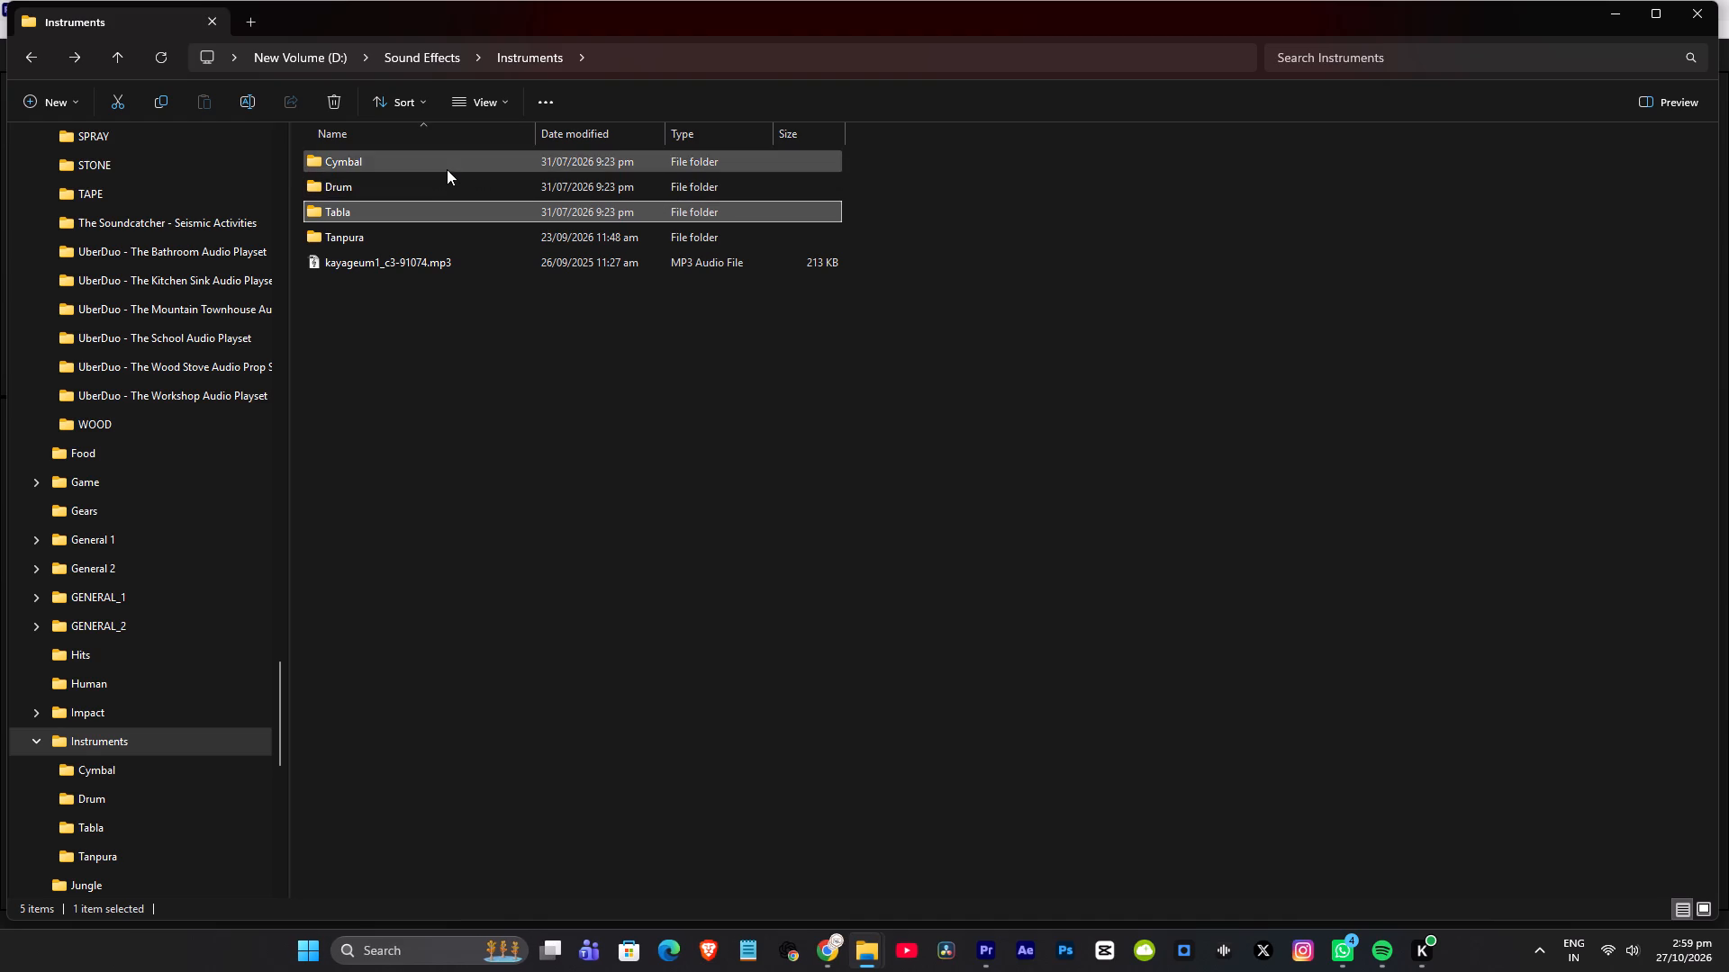
pyautogui.doubleClick(443, 177)
pyautogui.doubleClick(445, 190)
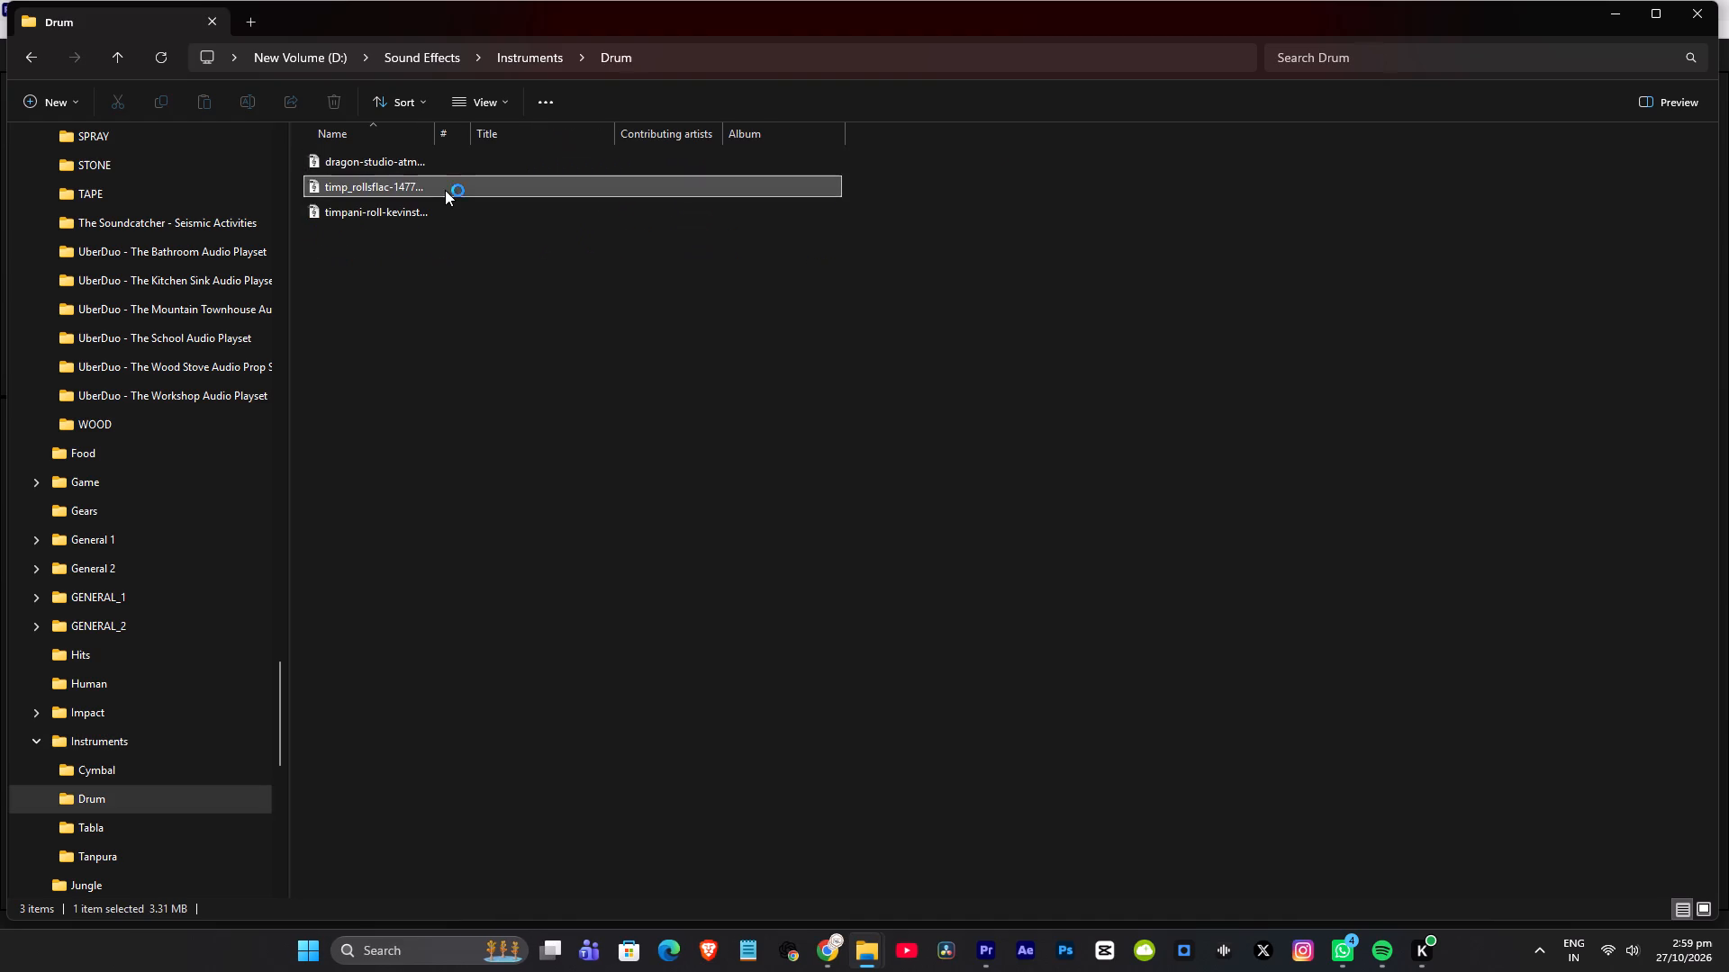
pyautogui.click(855, 581)
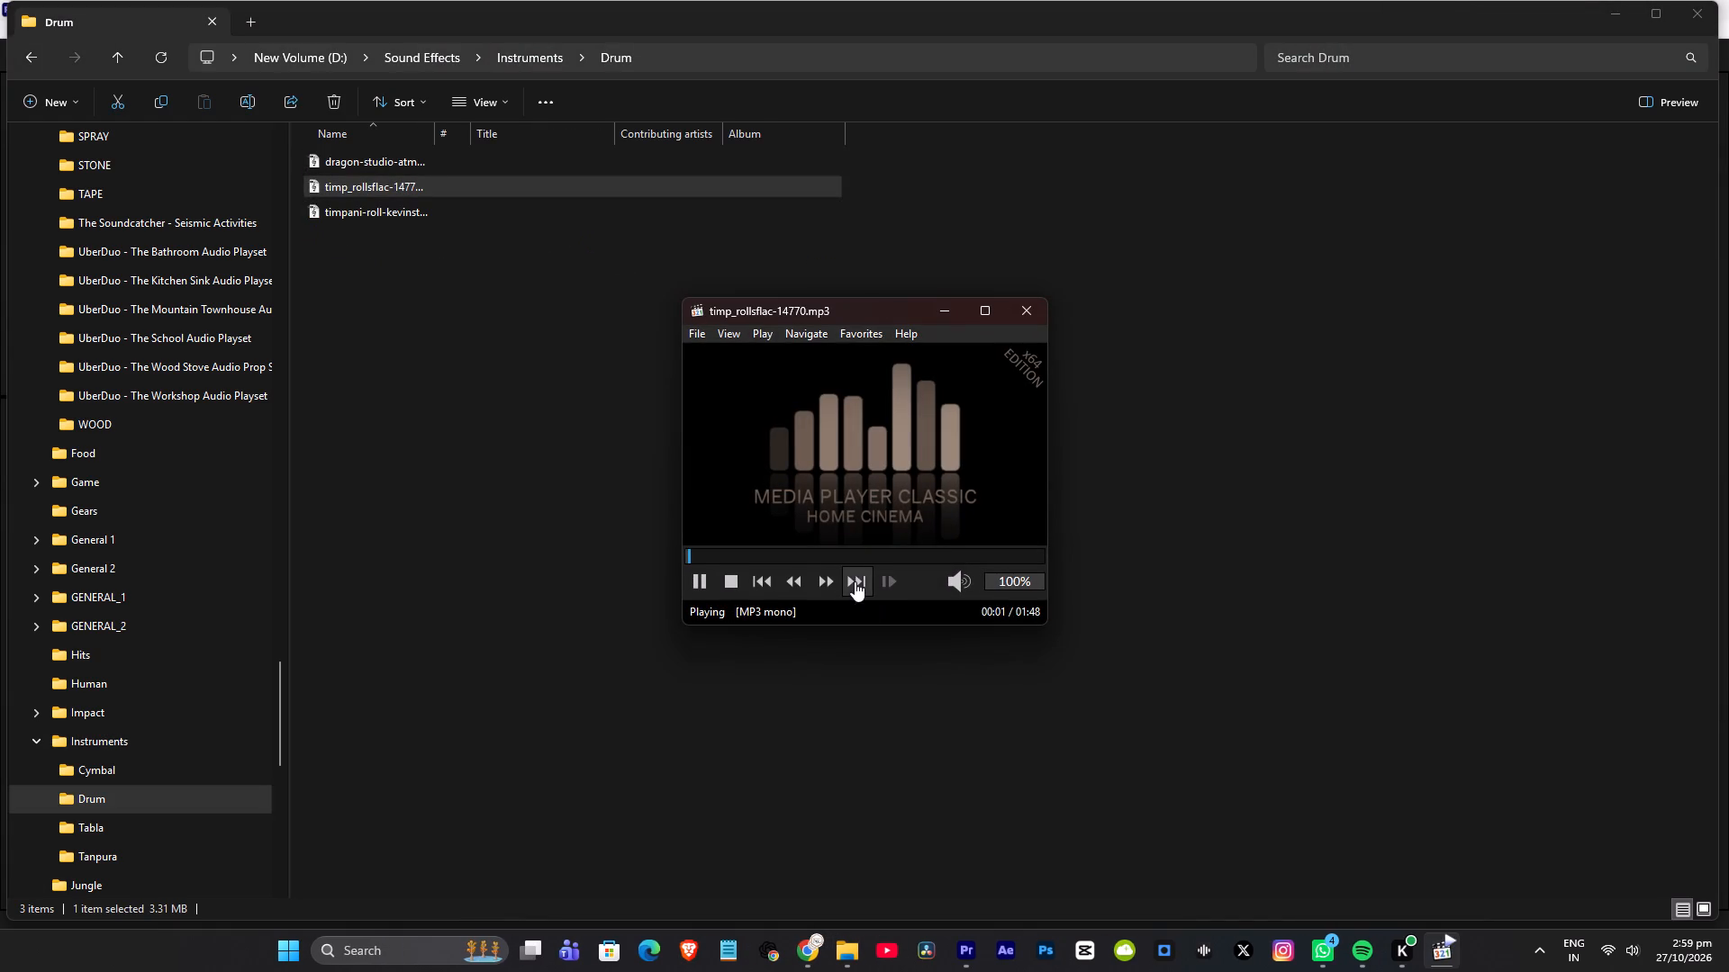
pyautogui.click(765, 557)
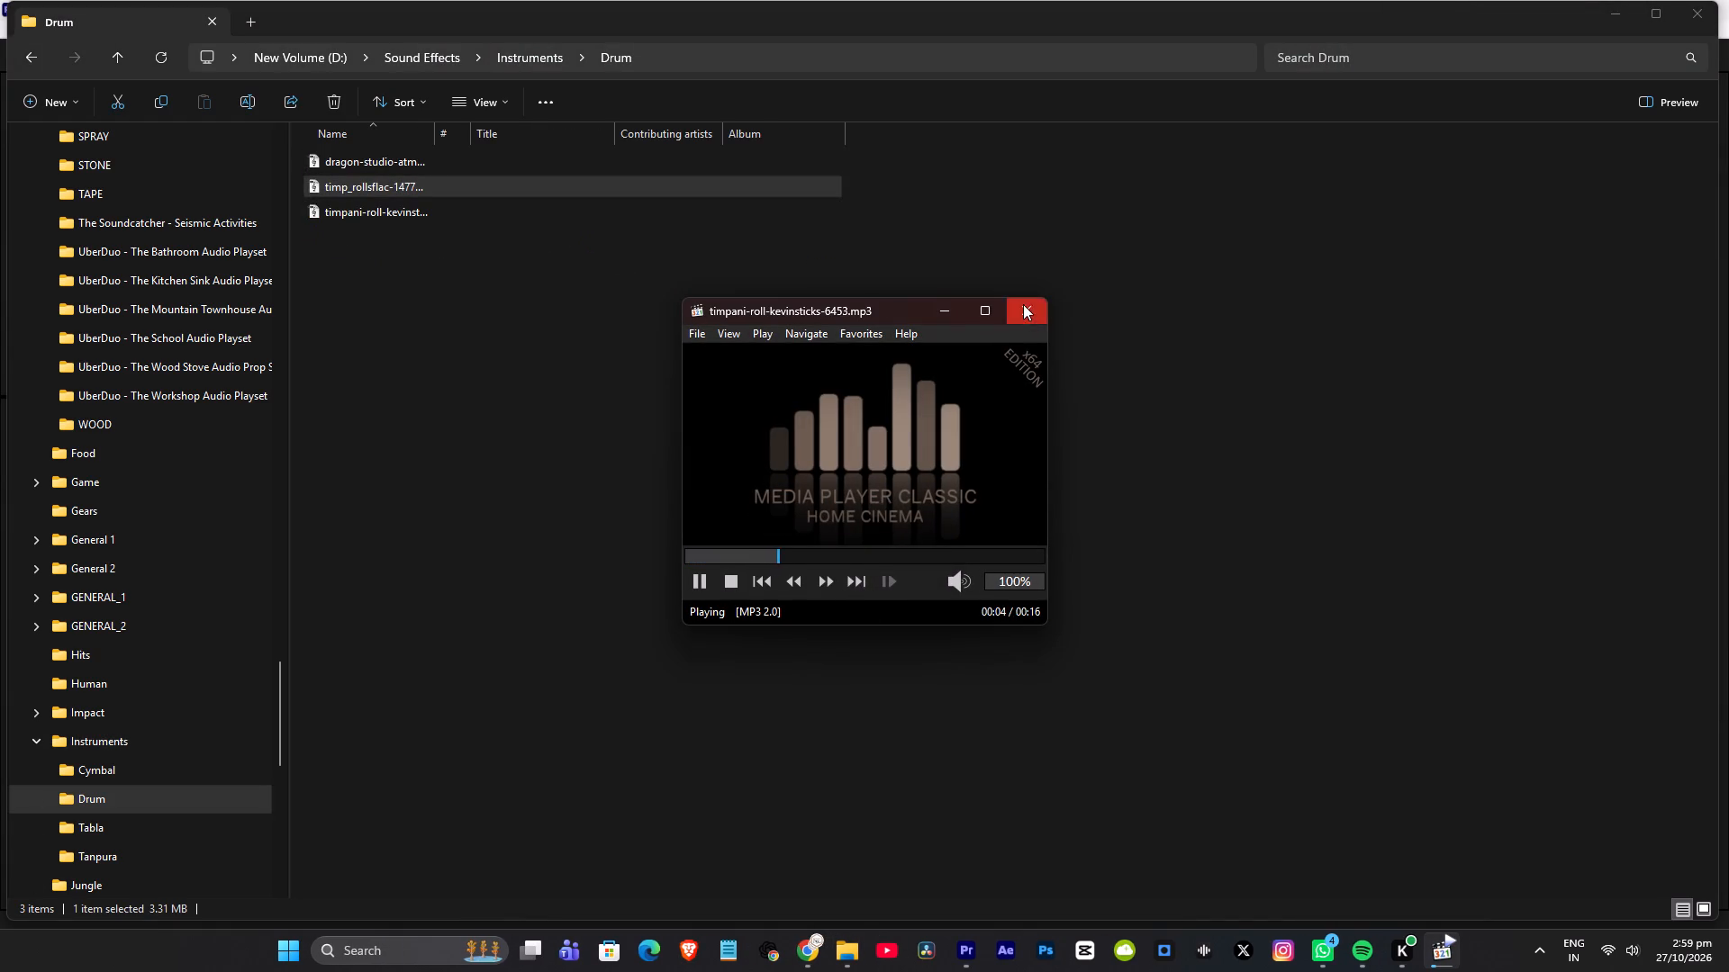
pyautogui.click(1023, 304)
# Audition both samples in the Cymbal folder and place the tr707 crash on A4 at the incoming Traverse The Sky music's start.
pyautogui.press('BackSpace')
pyautogui.doubleClick(412, 157)
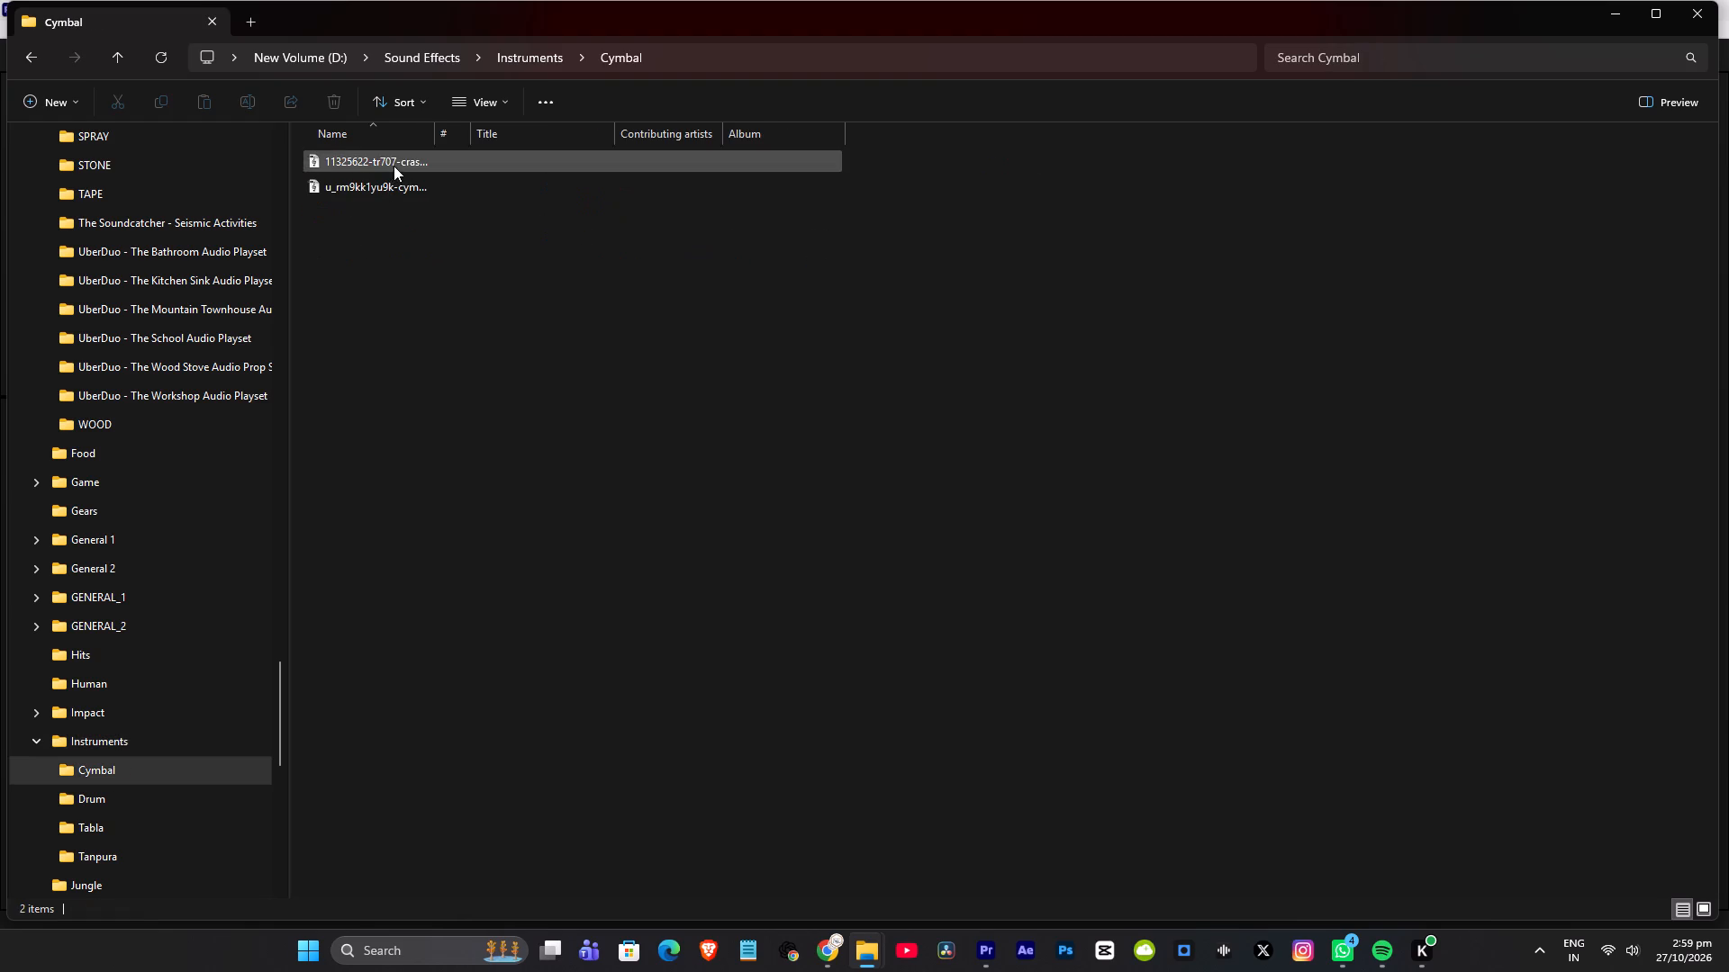
pyautogui.doubleClick(394, 166)
pyautogui.click(1030, 320)
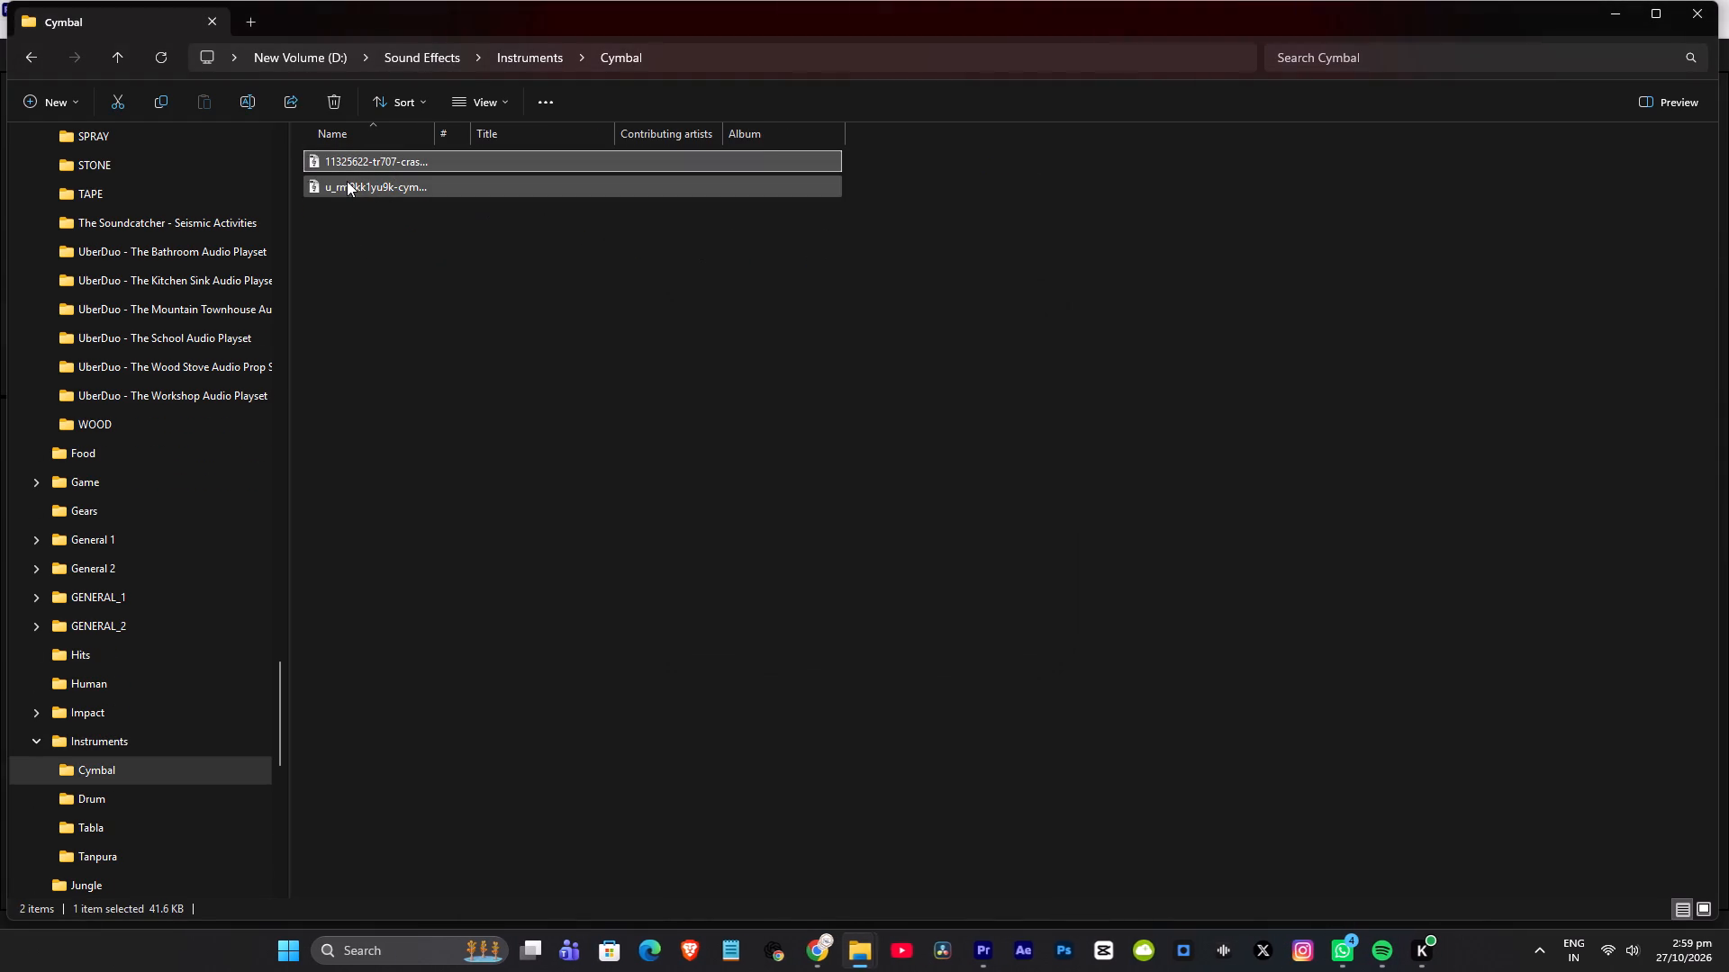
pyautogui.doubleClick(347, 181)
pyautogui.click(1027, 313)
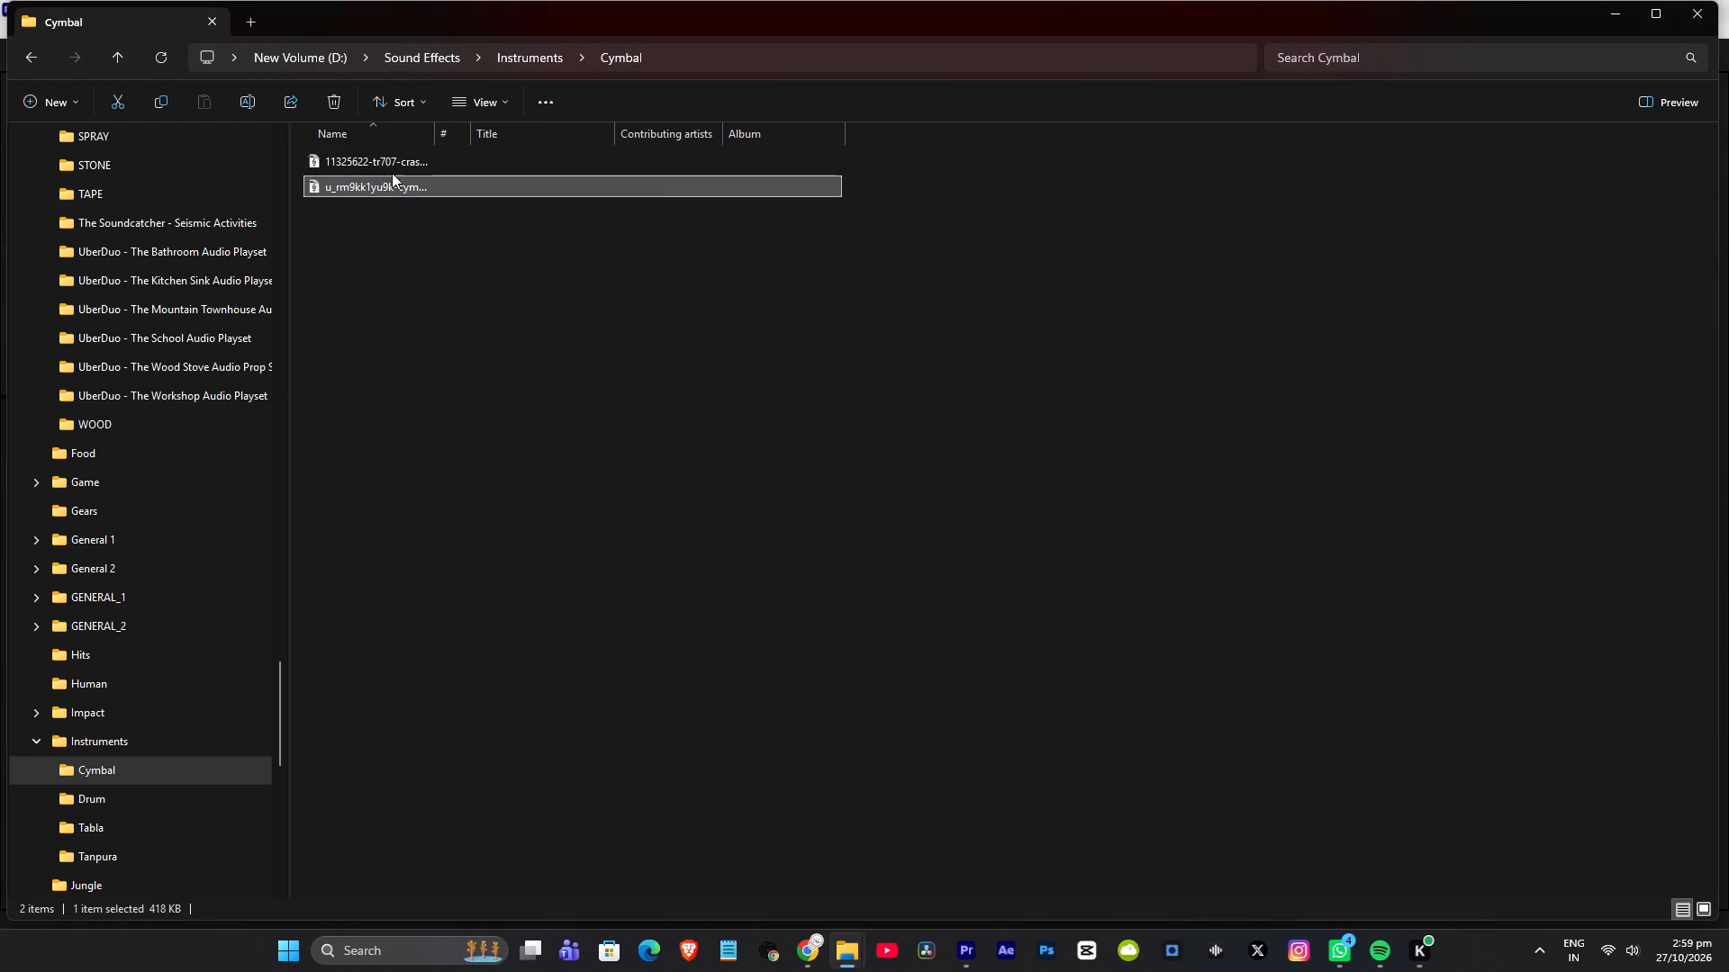
pyautogui.moveTo(385, 162); pyautogui.dragTo(989, 961)
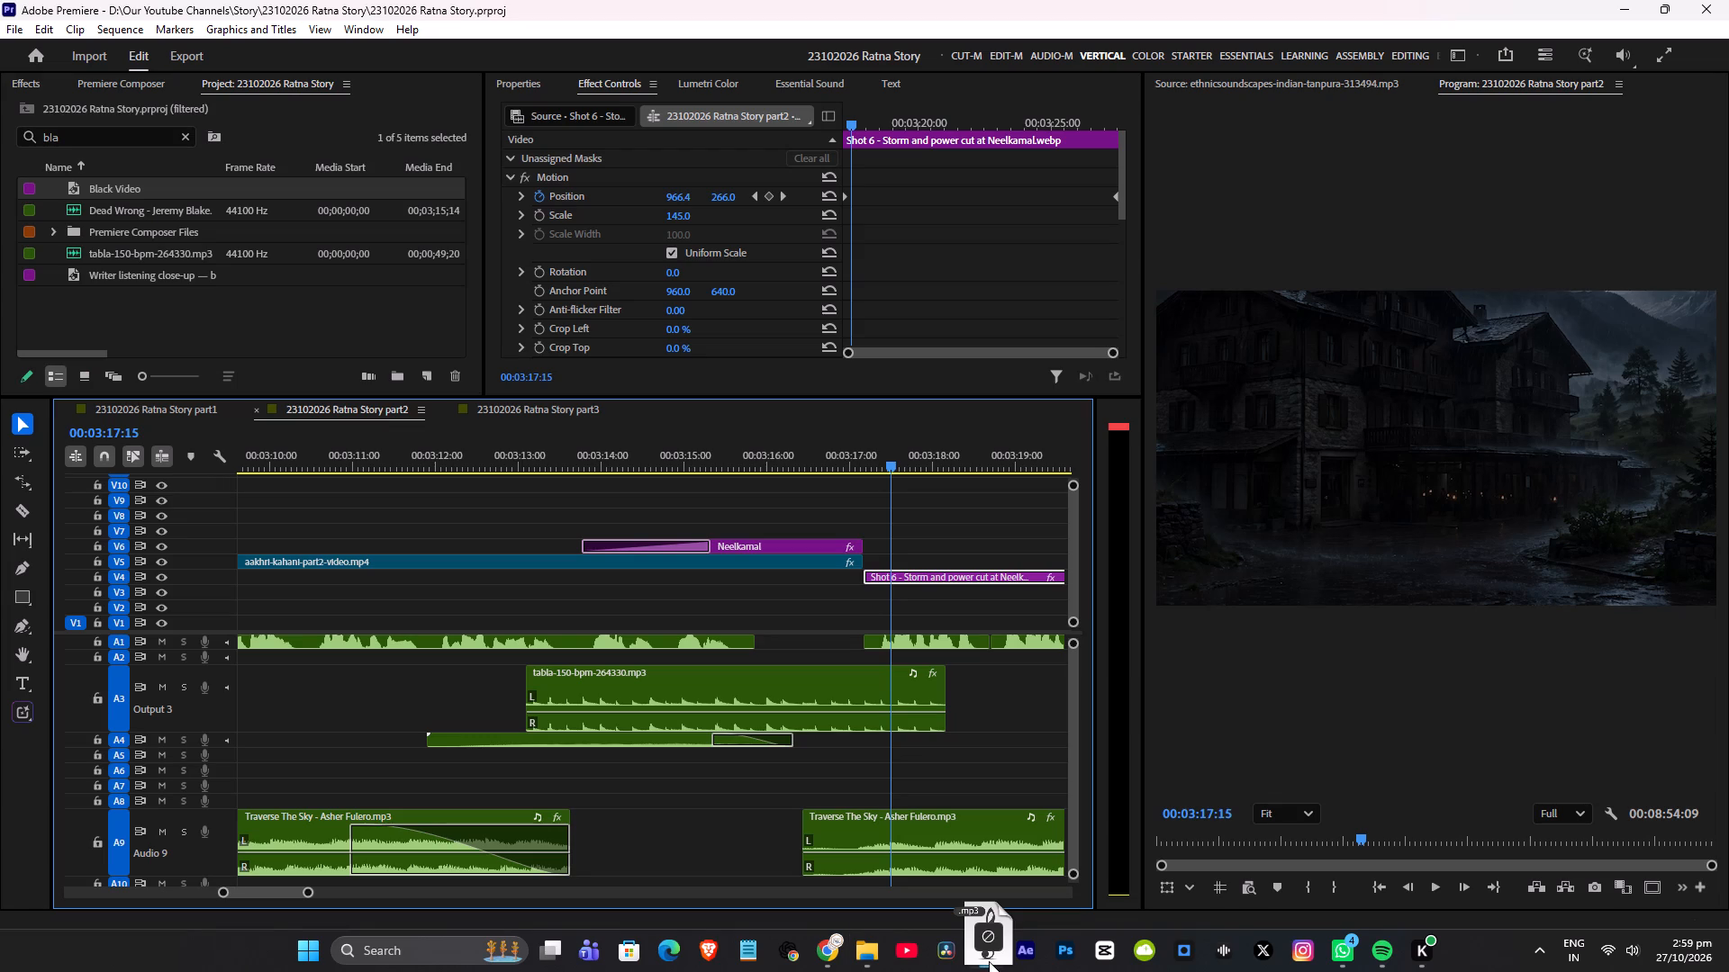
pyautogui.moveTo(989, 961); pyautogui.dragTo(807, 741)
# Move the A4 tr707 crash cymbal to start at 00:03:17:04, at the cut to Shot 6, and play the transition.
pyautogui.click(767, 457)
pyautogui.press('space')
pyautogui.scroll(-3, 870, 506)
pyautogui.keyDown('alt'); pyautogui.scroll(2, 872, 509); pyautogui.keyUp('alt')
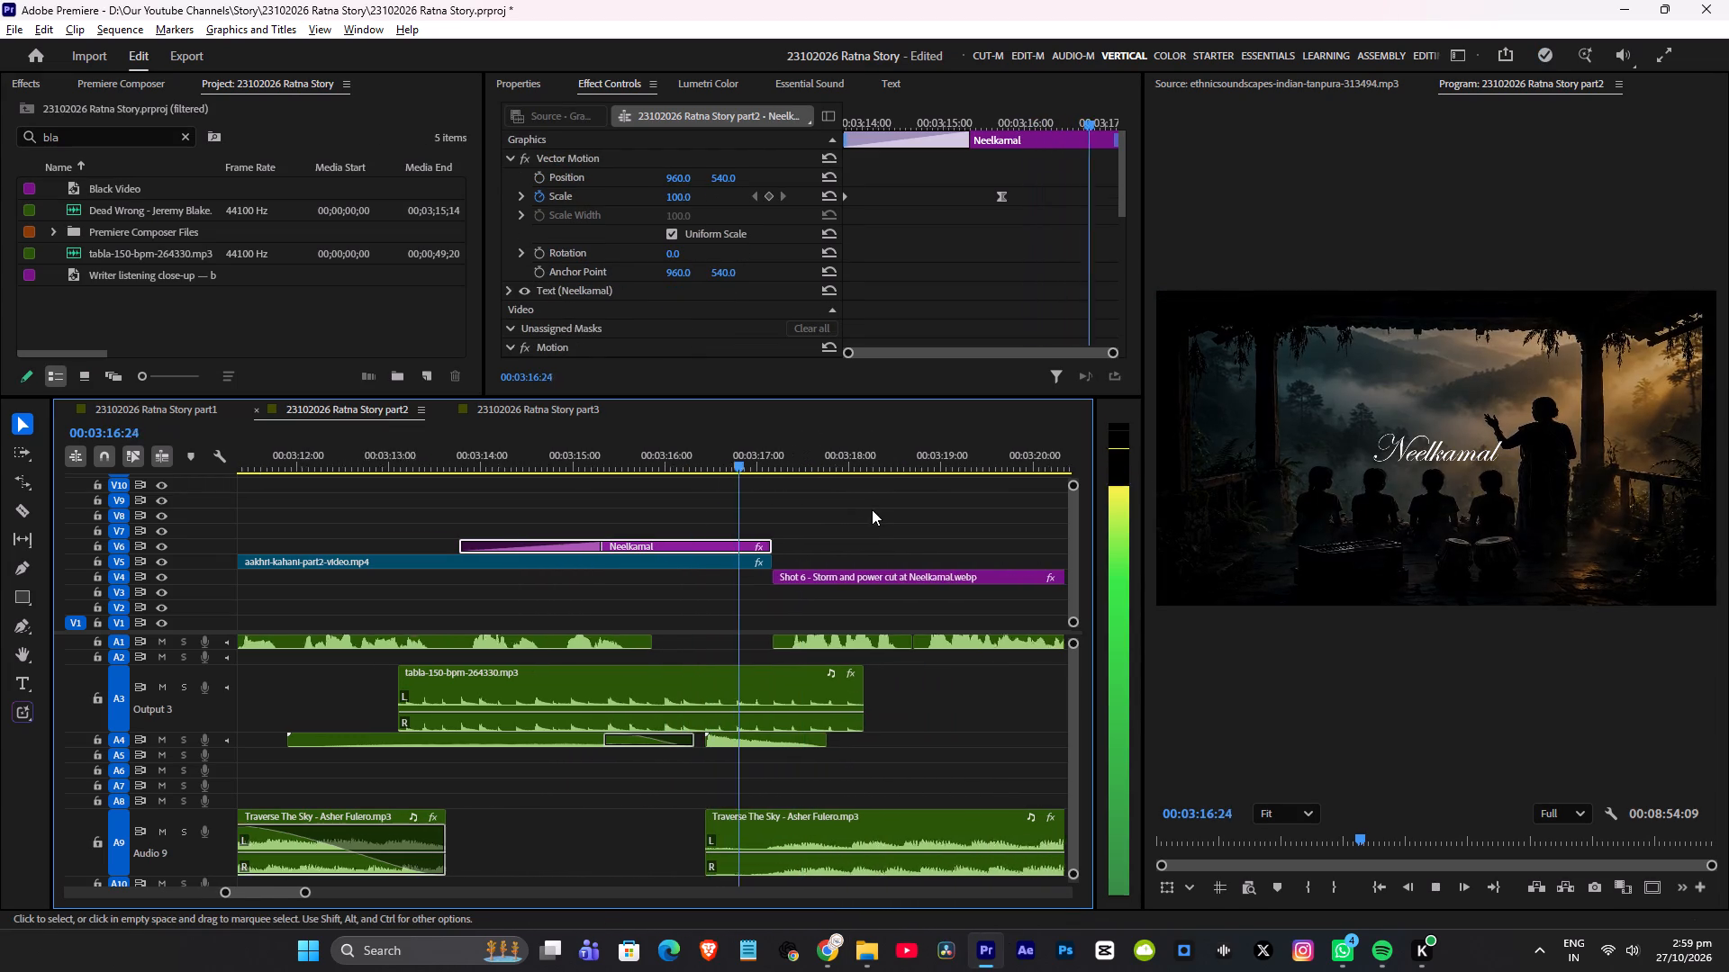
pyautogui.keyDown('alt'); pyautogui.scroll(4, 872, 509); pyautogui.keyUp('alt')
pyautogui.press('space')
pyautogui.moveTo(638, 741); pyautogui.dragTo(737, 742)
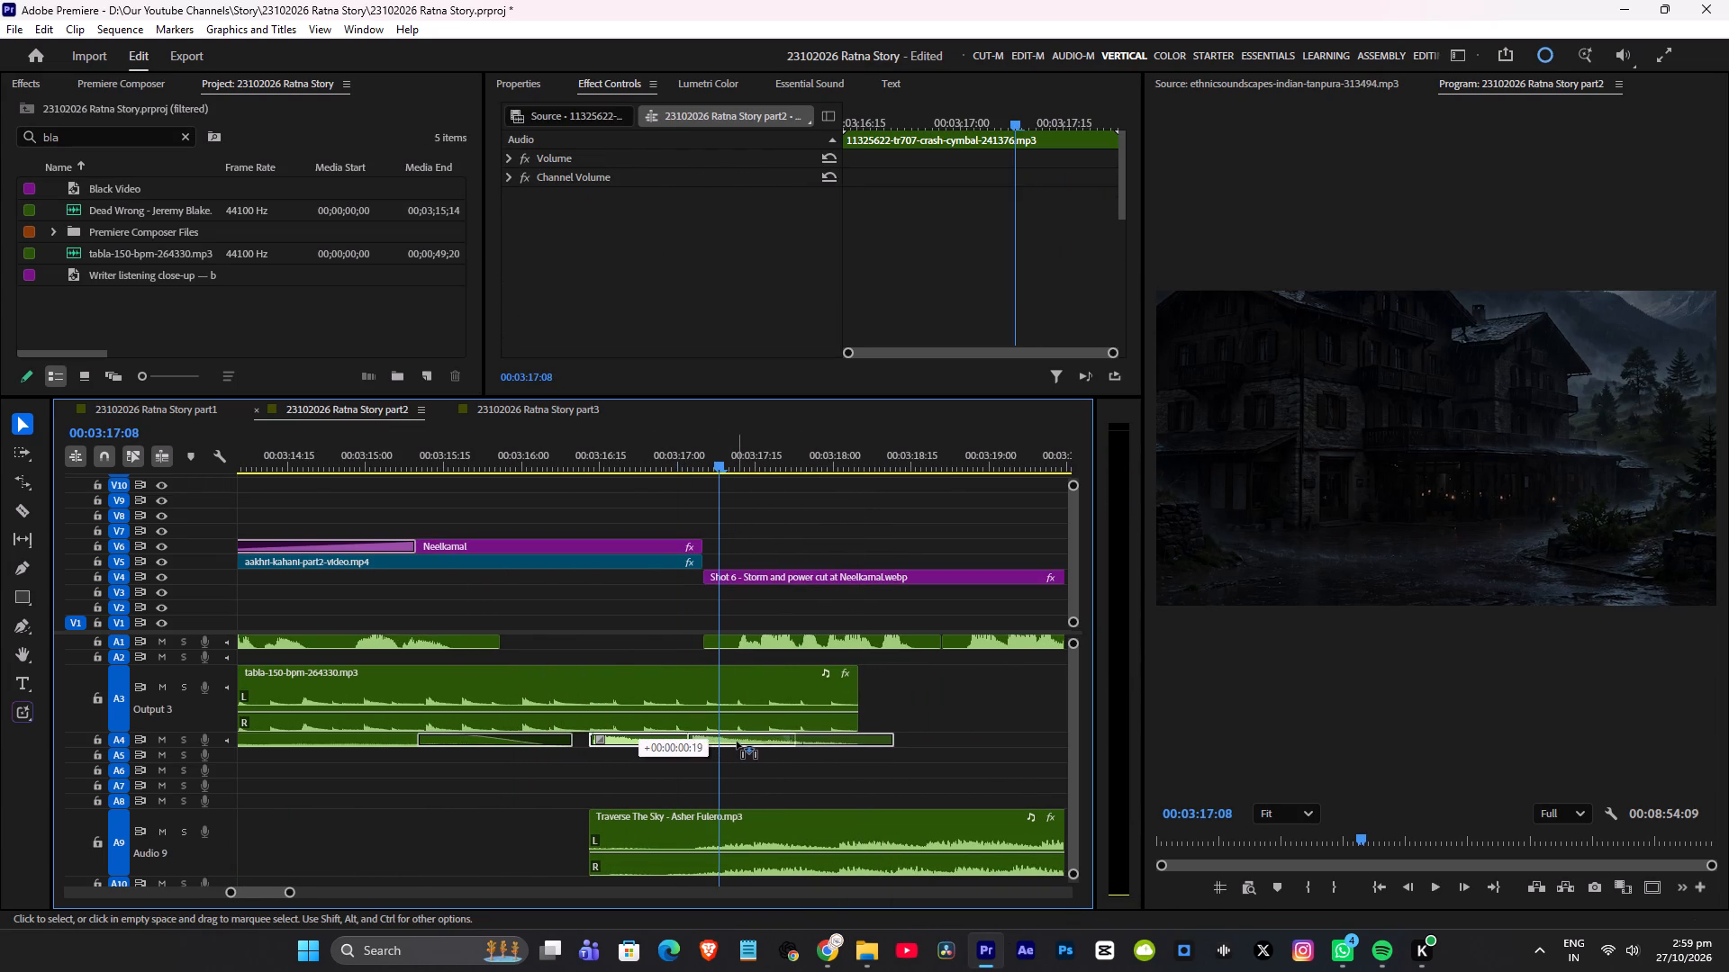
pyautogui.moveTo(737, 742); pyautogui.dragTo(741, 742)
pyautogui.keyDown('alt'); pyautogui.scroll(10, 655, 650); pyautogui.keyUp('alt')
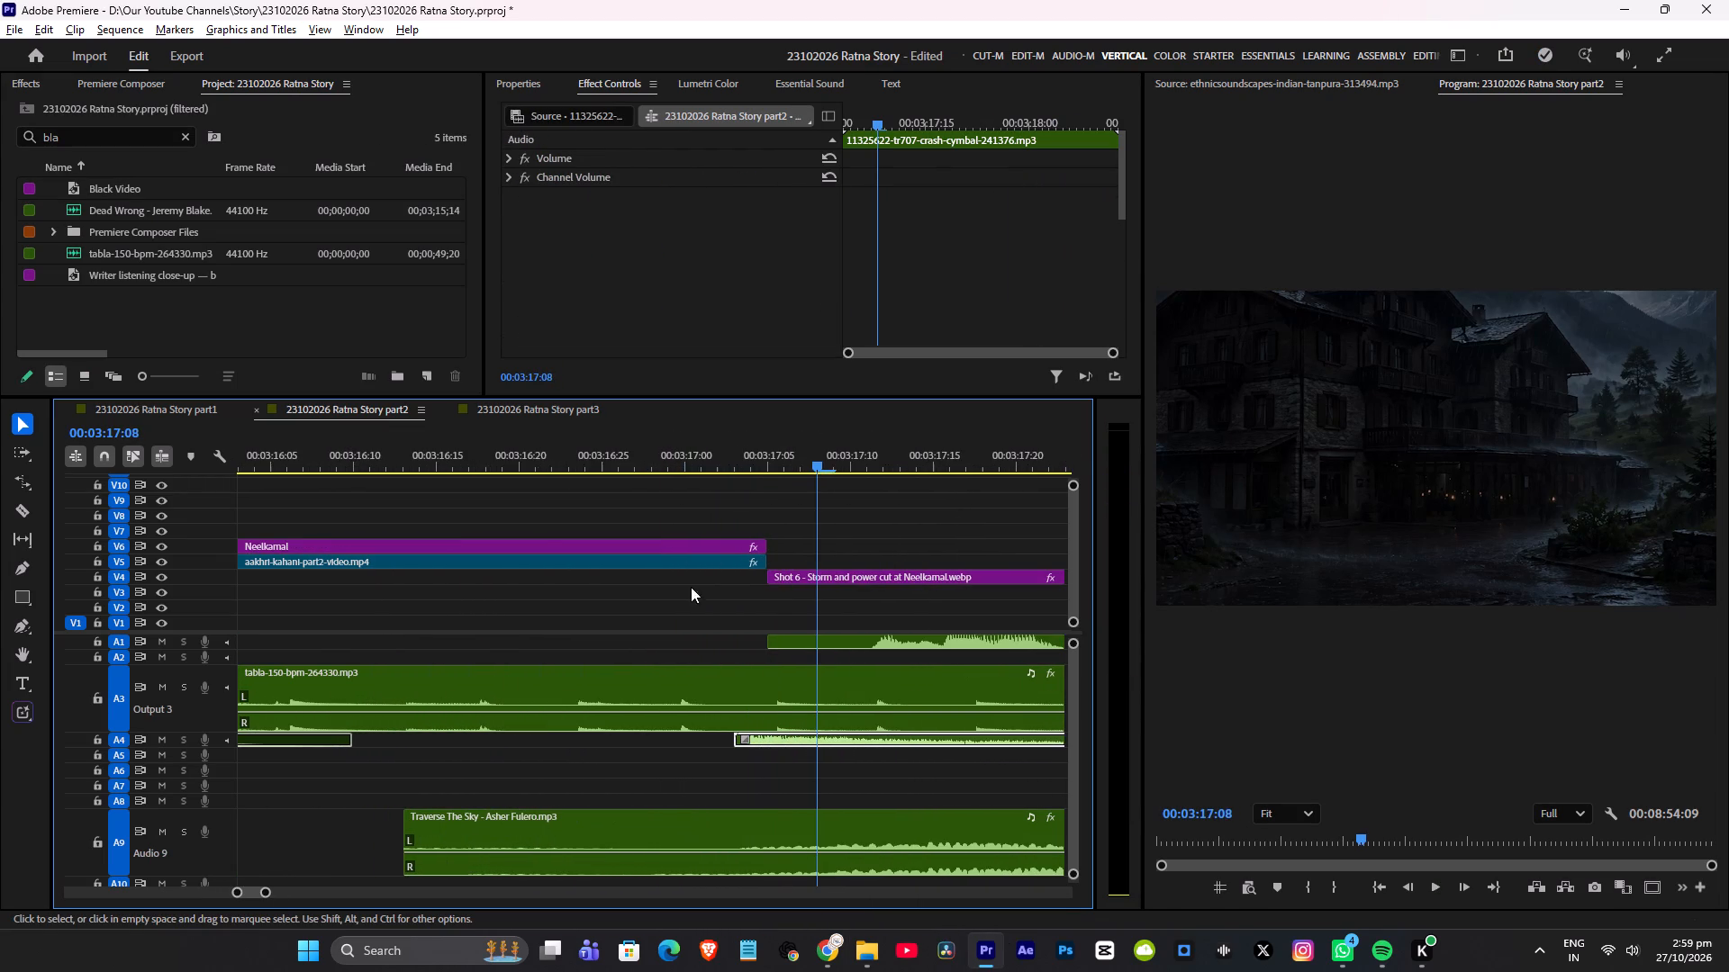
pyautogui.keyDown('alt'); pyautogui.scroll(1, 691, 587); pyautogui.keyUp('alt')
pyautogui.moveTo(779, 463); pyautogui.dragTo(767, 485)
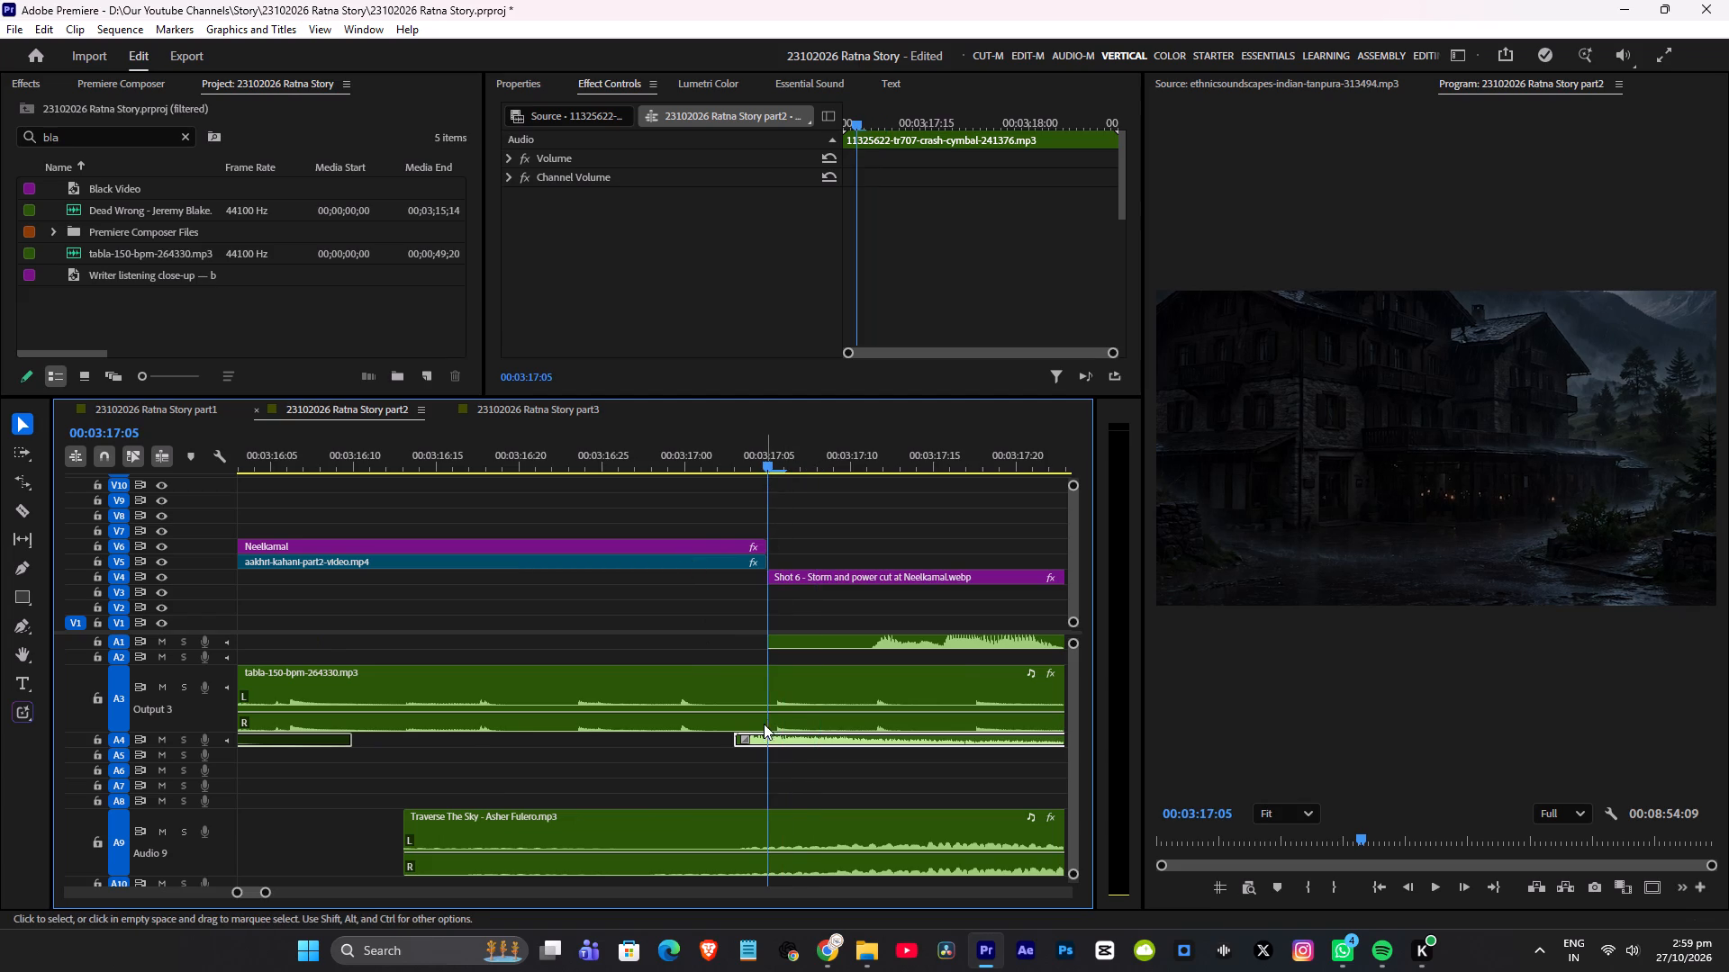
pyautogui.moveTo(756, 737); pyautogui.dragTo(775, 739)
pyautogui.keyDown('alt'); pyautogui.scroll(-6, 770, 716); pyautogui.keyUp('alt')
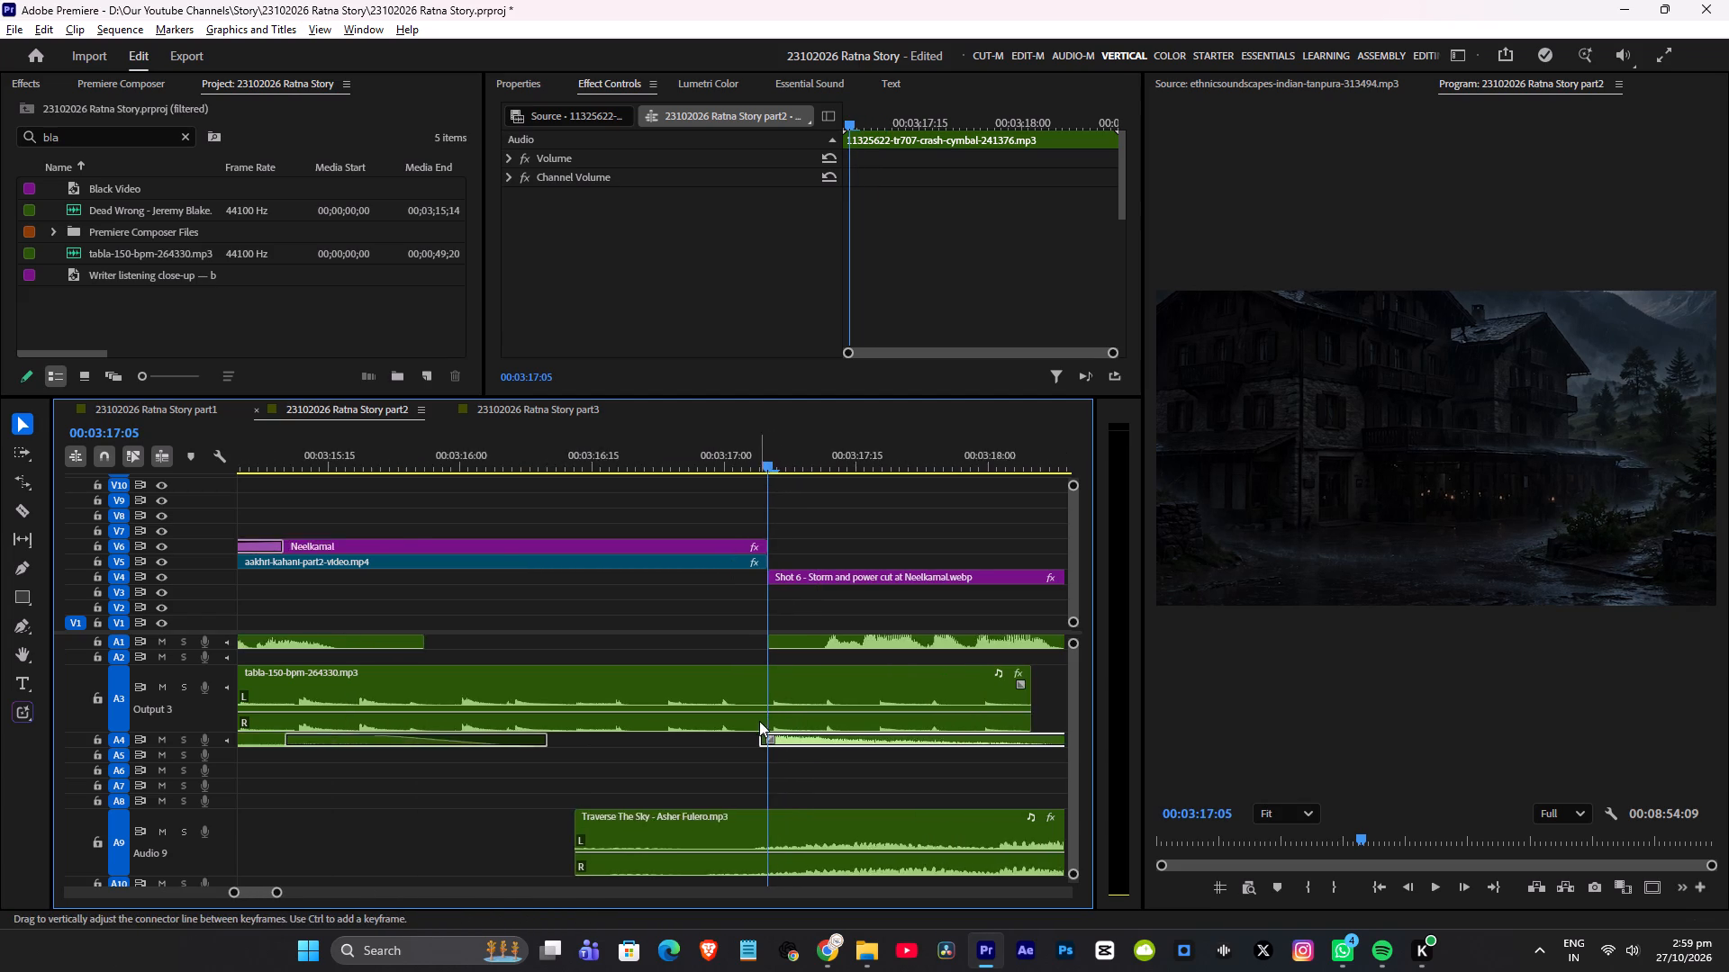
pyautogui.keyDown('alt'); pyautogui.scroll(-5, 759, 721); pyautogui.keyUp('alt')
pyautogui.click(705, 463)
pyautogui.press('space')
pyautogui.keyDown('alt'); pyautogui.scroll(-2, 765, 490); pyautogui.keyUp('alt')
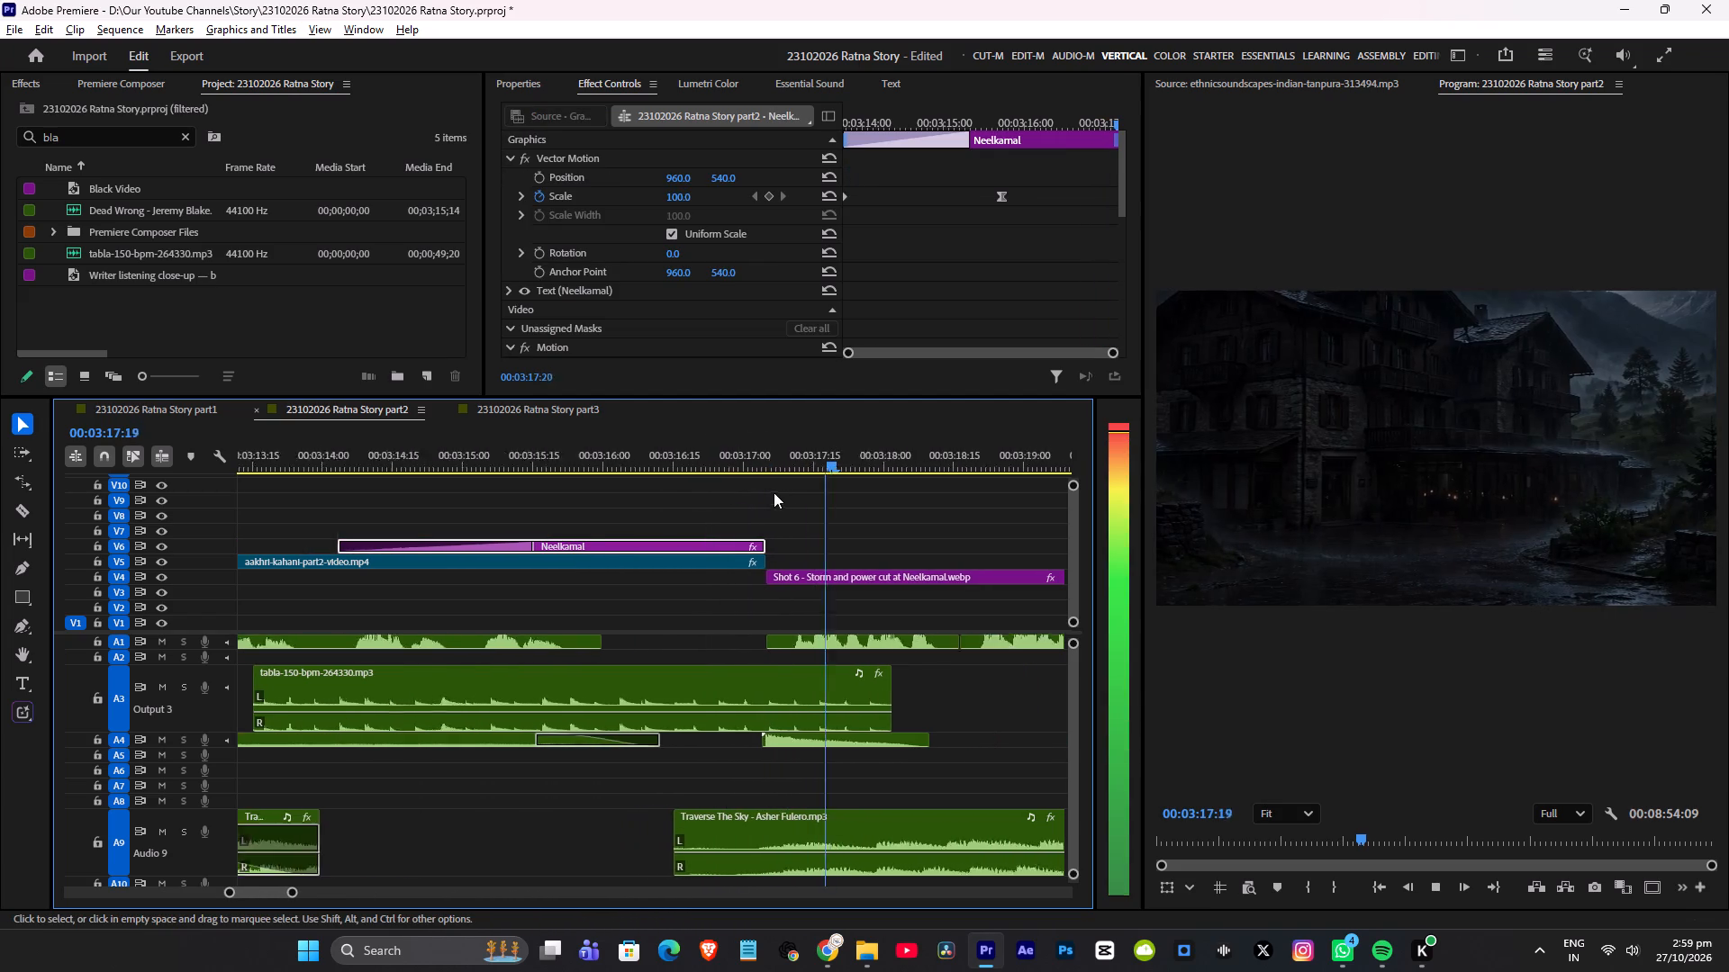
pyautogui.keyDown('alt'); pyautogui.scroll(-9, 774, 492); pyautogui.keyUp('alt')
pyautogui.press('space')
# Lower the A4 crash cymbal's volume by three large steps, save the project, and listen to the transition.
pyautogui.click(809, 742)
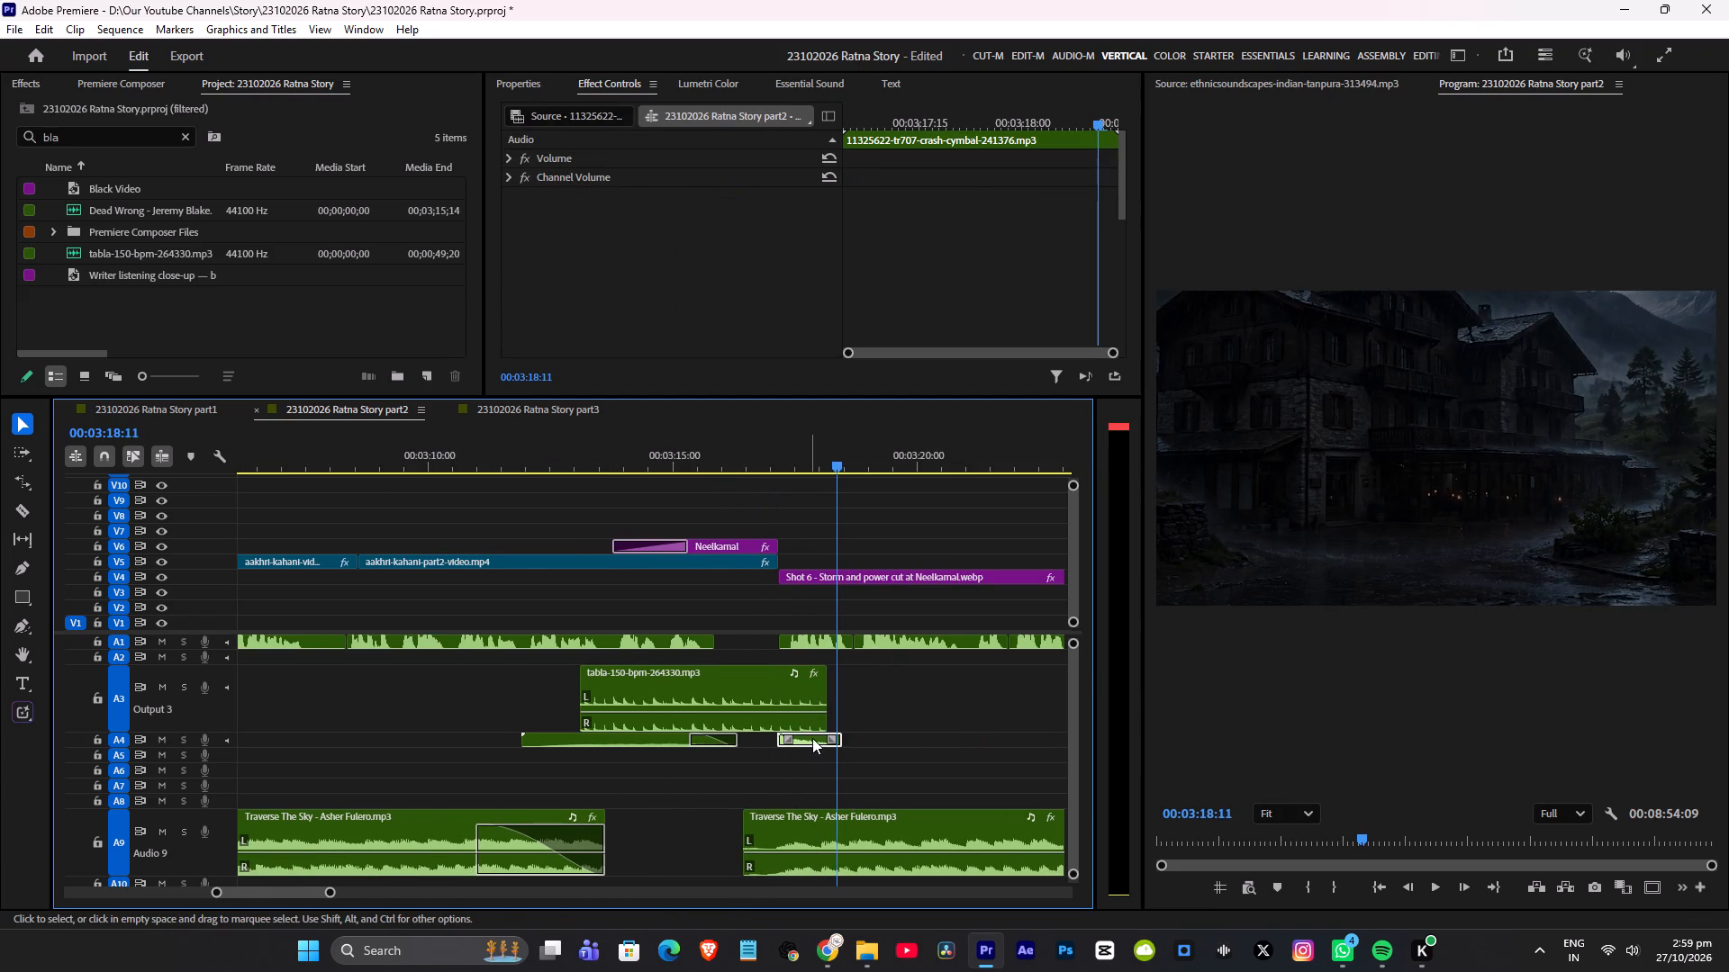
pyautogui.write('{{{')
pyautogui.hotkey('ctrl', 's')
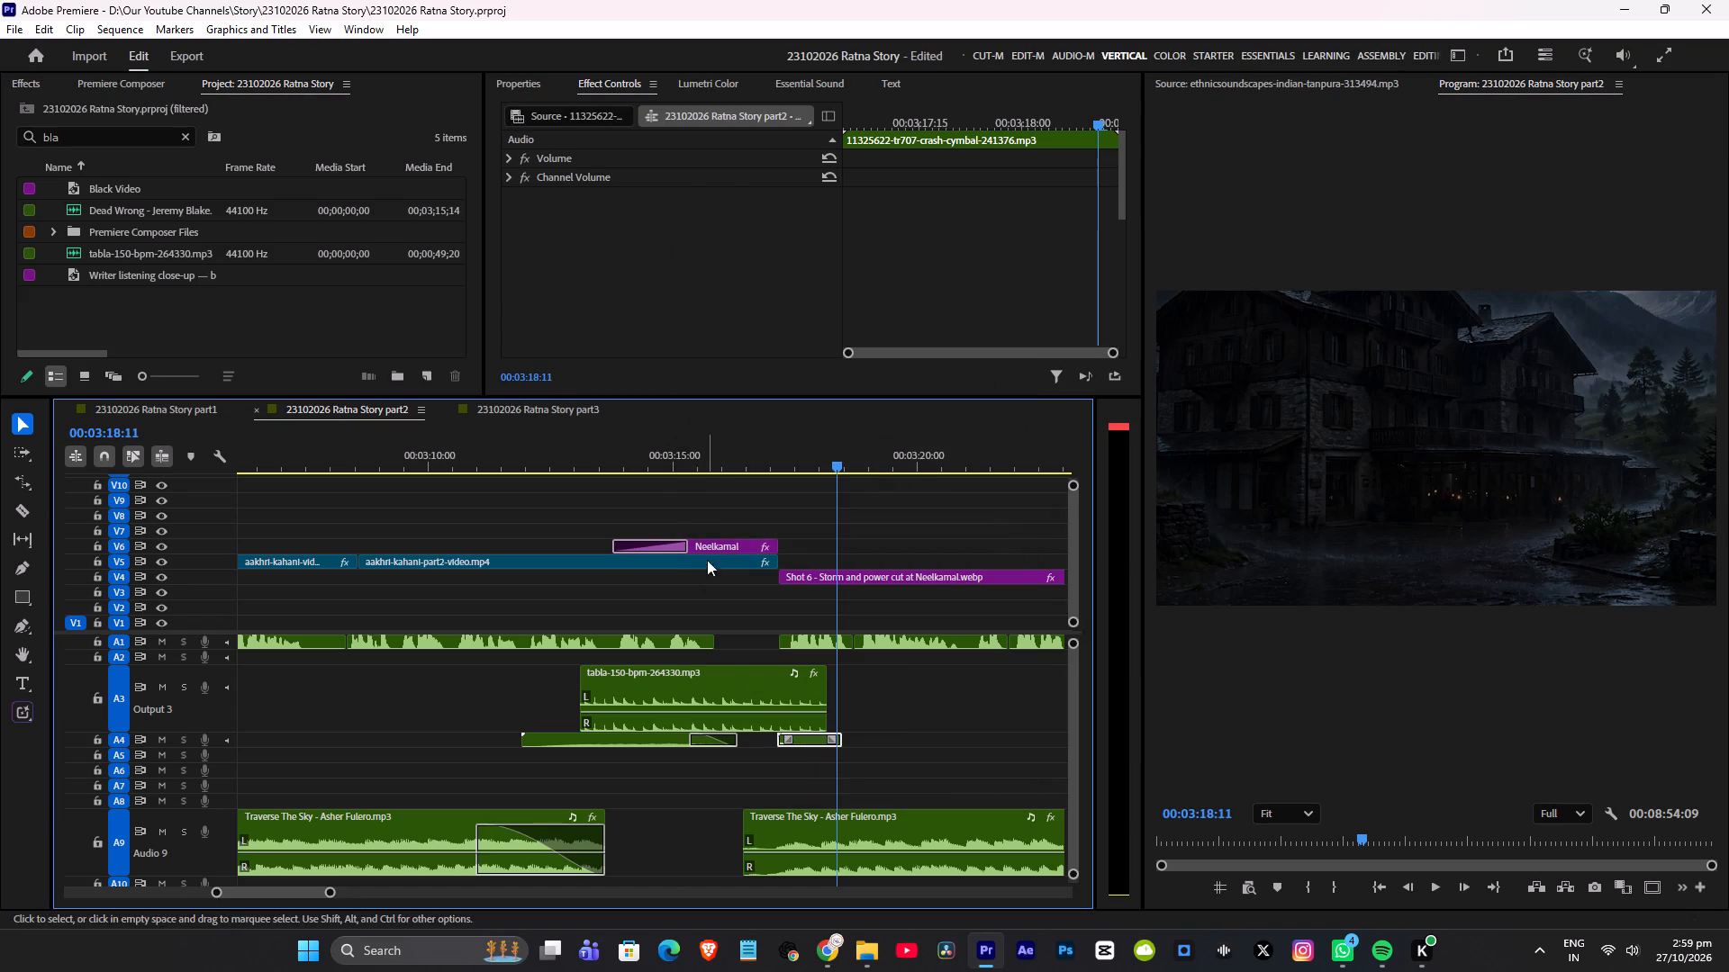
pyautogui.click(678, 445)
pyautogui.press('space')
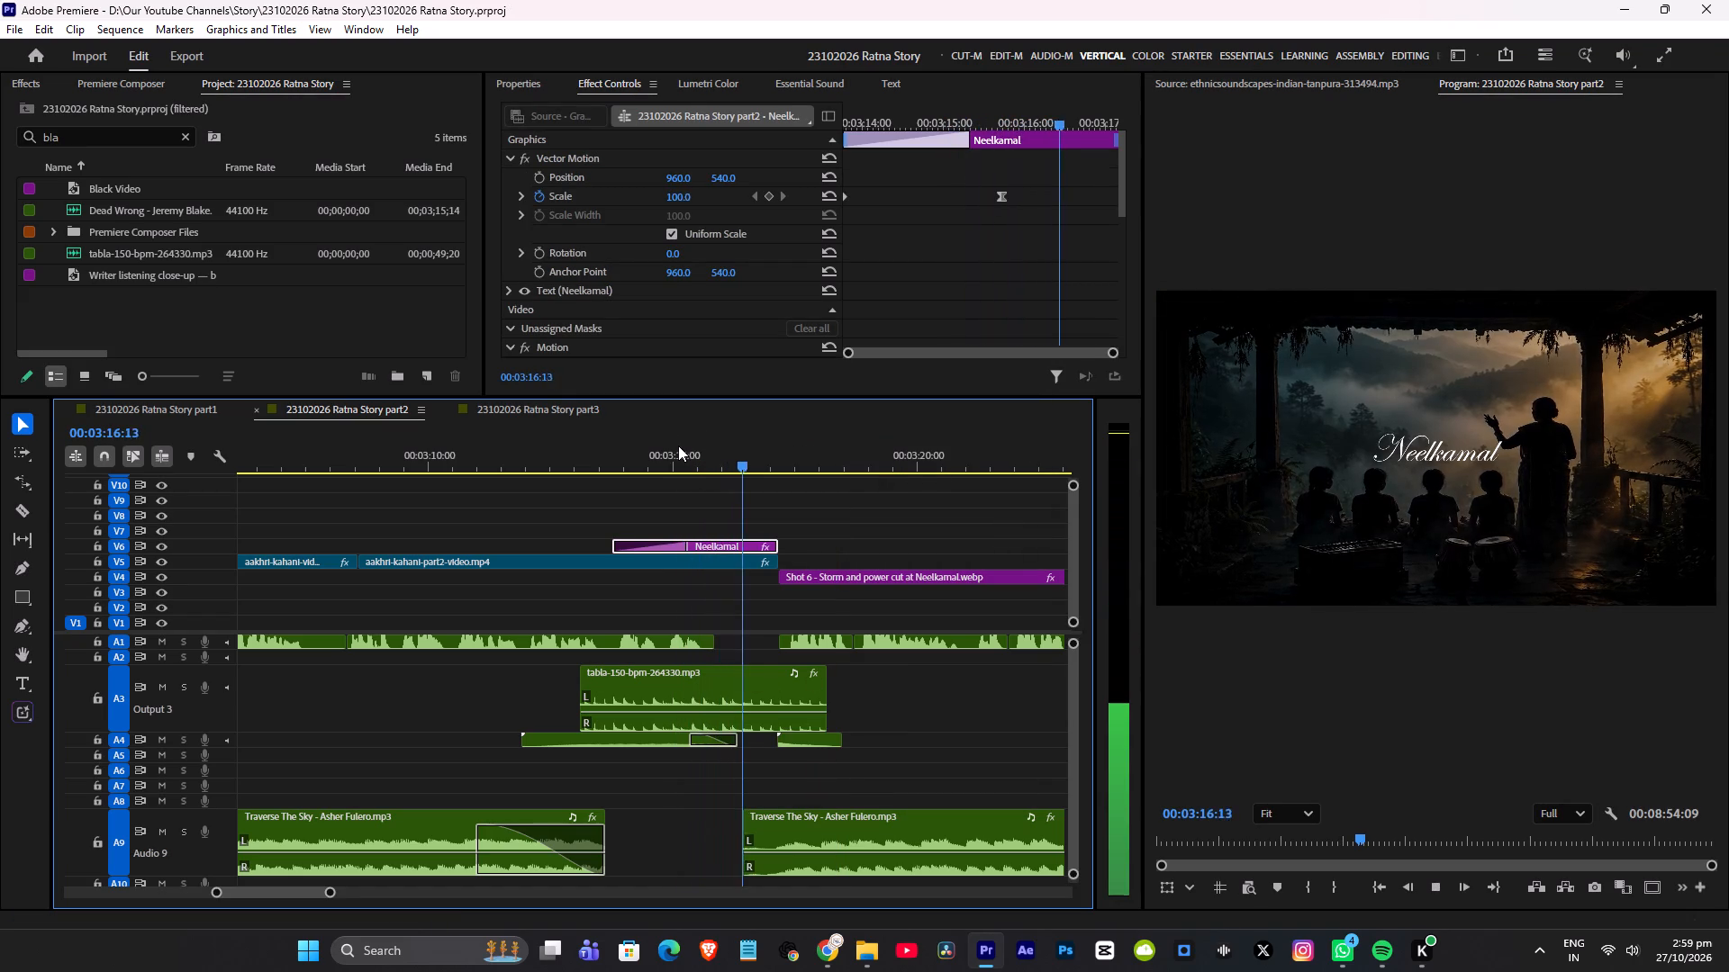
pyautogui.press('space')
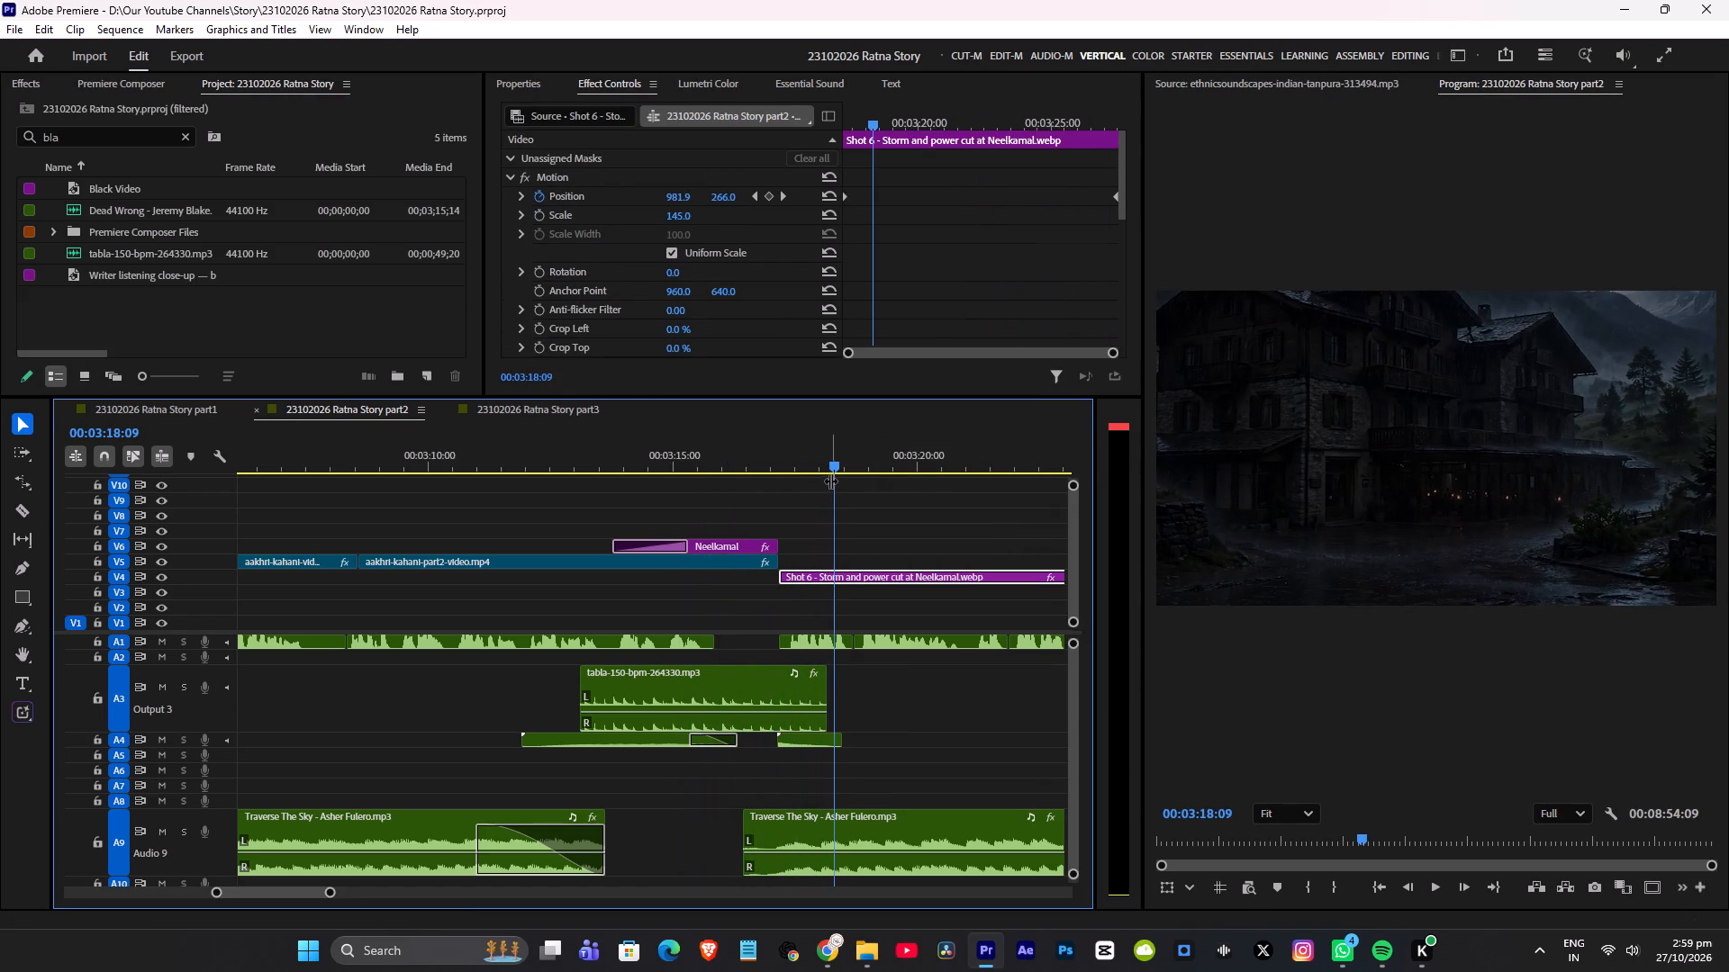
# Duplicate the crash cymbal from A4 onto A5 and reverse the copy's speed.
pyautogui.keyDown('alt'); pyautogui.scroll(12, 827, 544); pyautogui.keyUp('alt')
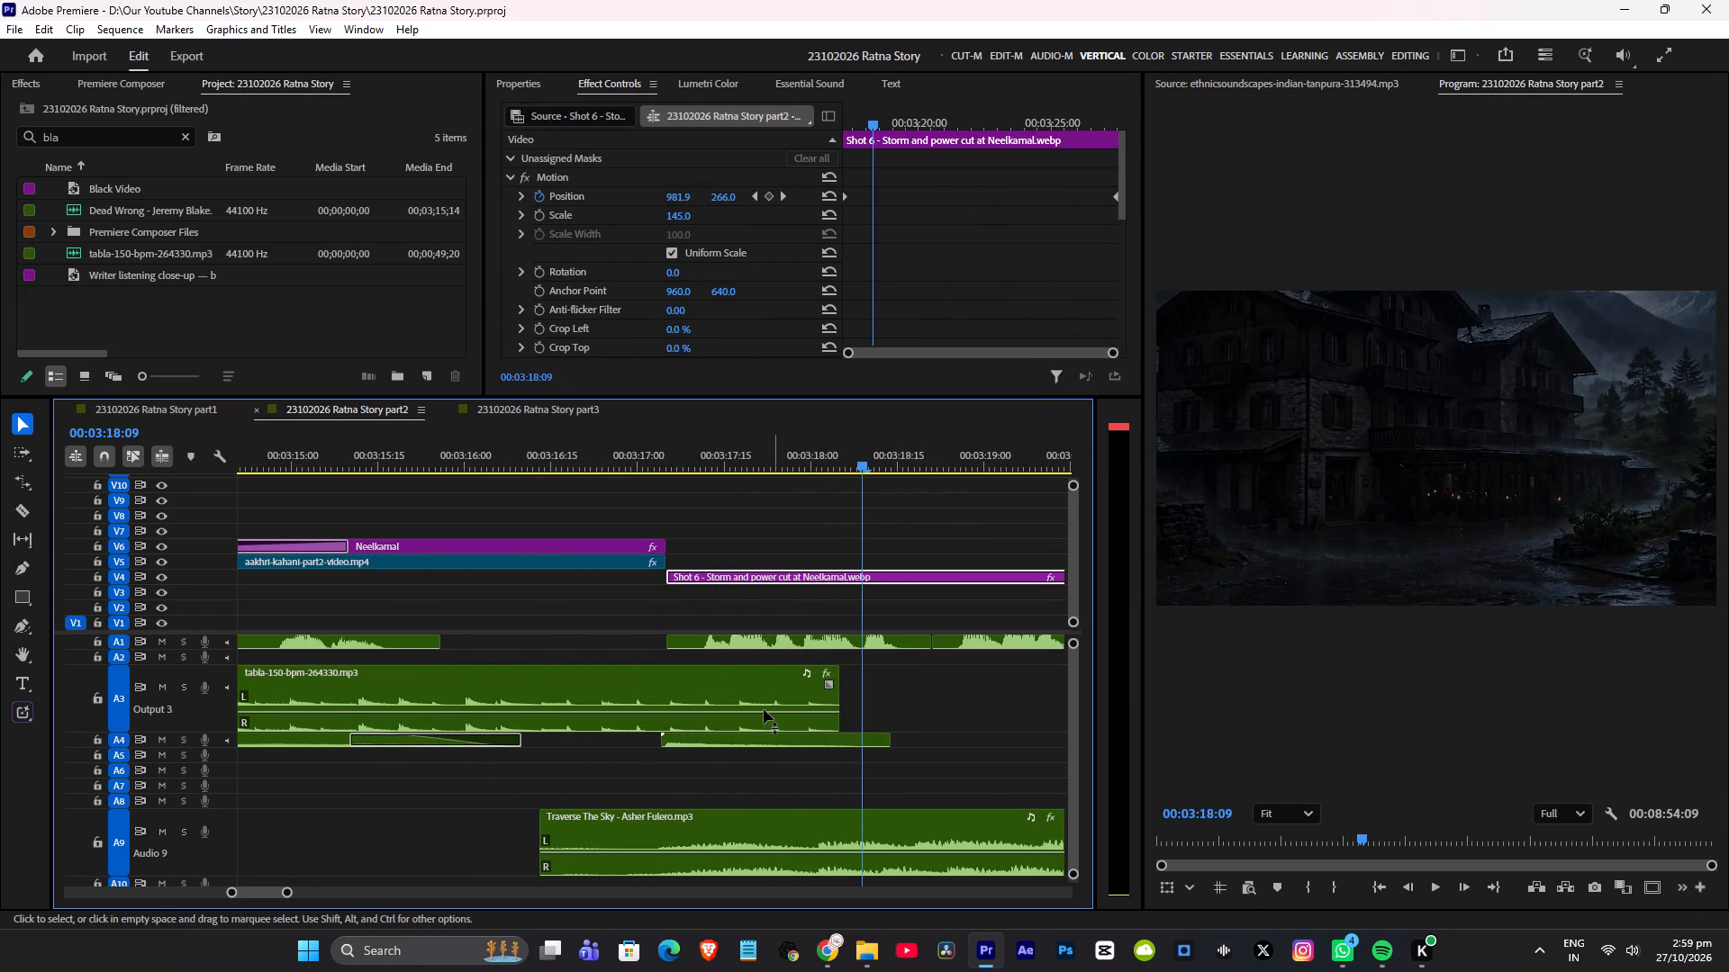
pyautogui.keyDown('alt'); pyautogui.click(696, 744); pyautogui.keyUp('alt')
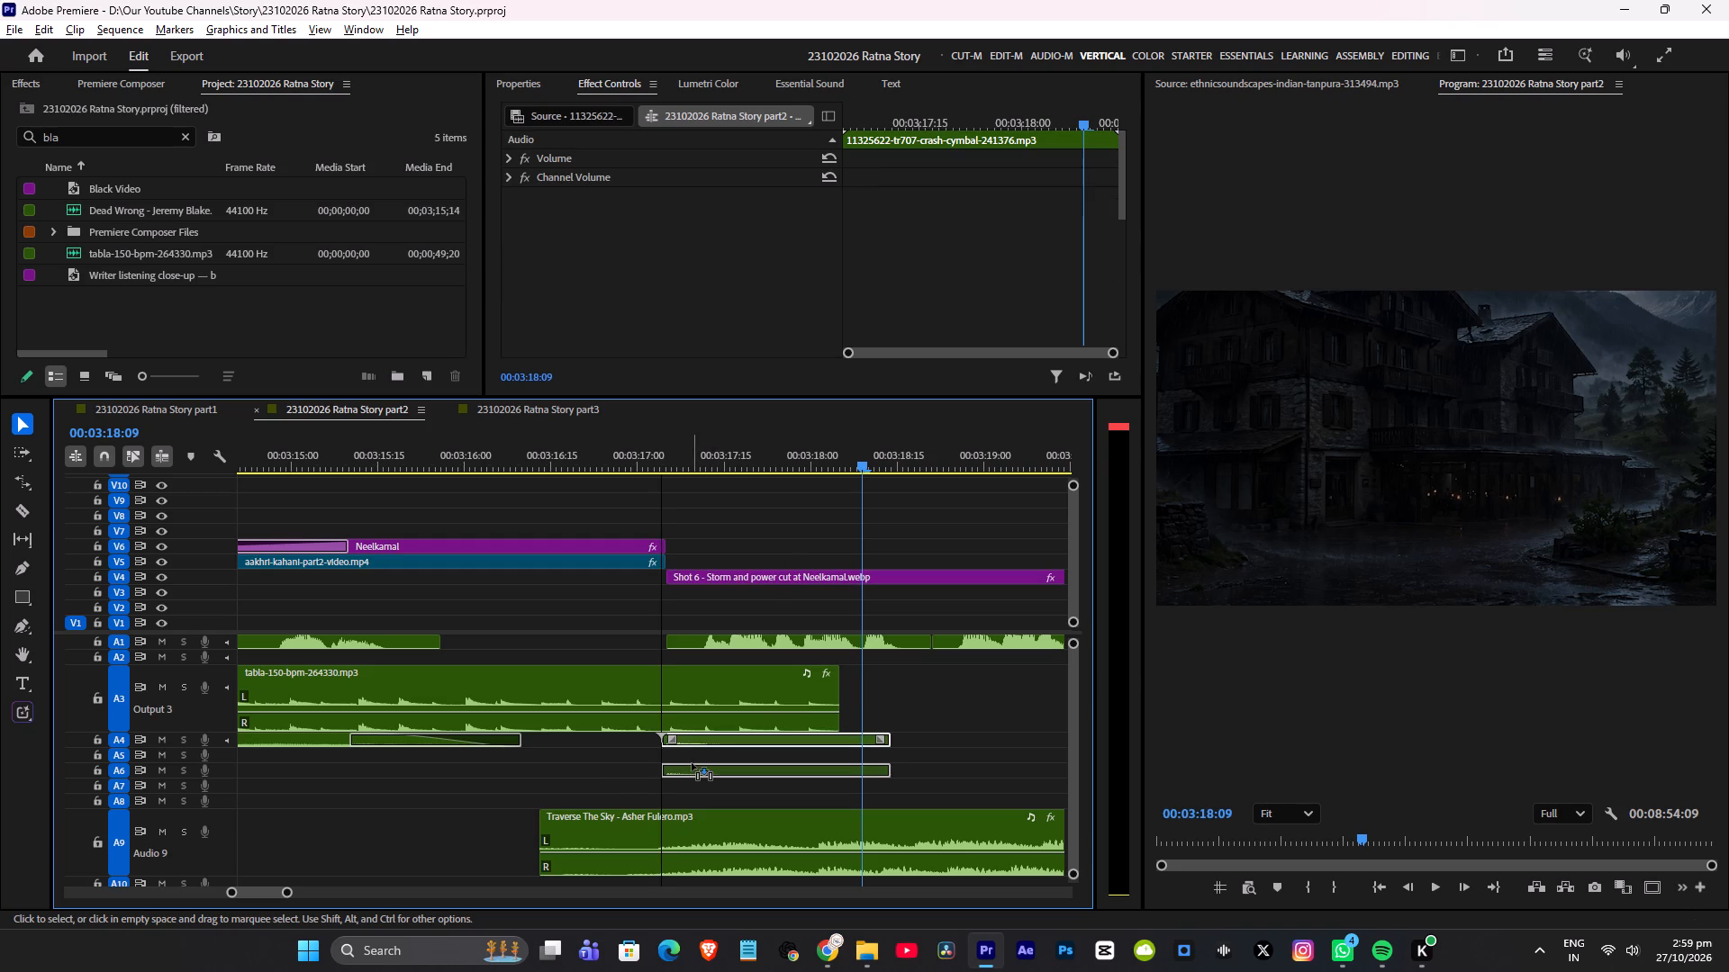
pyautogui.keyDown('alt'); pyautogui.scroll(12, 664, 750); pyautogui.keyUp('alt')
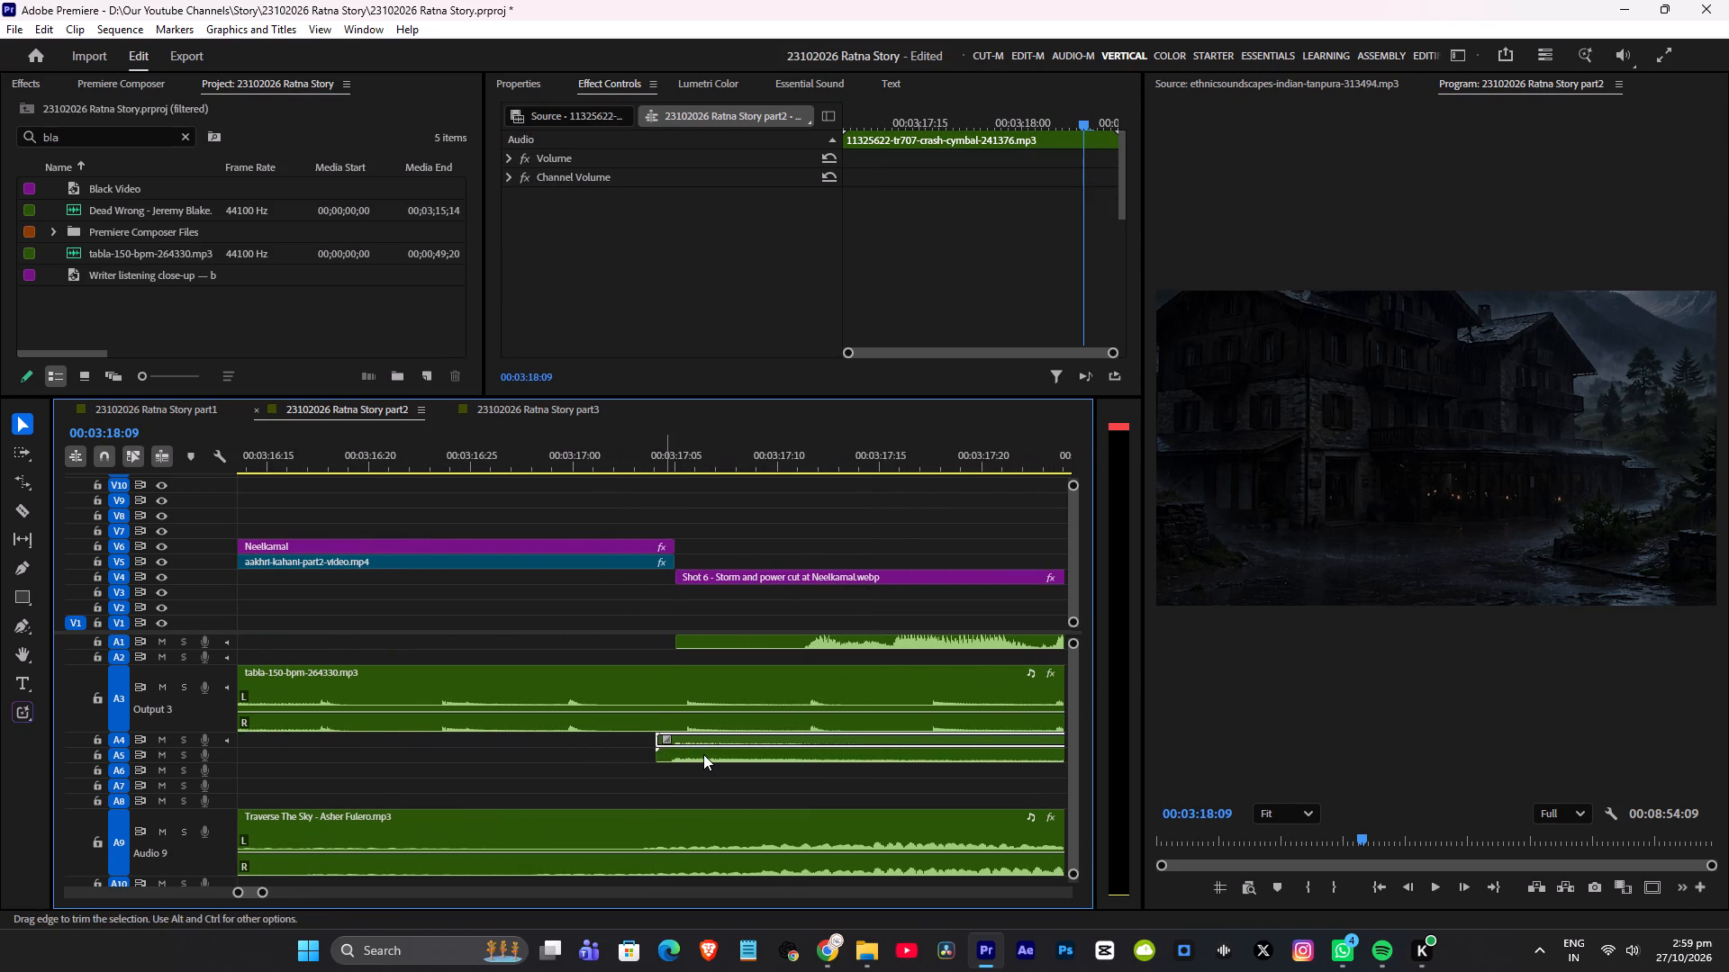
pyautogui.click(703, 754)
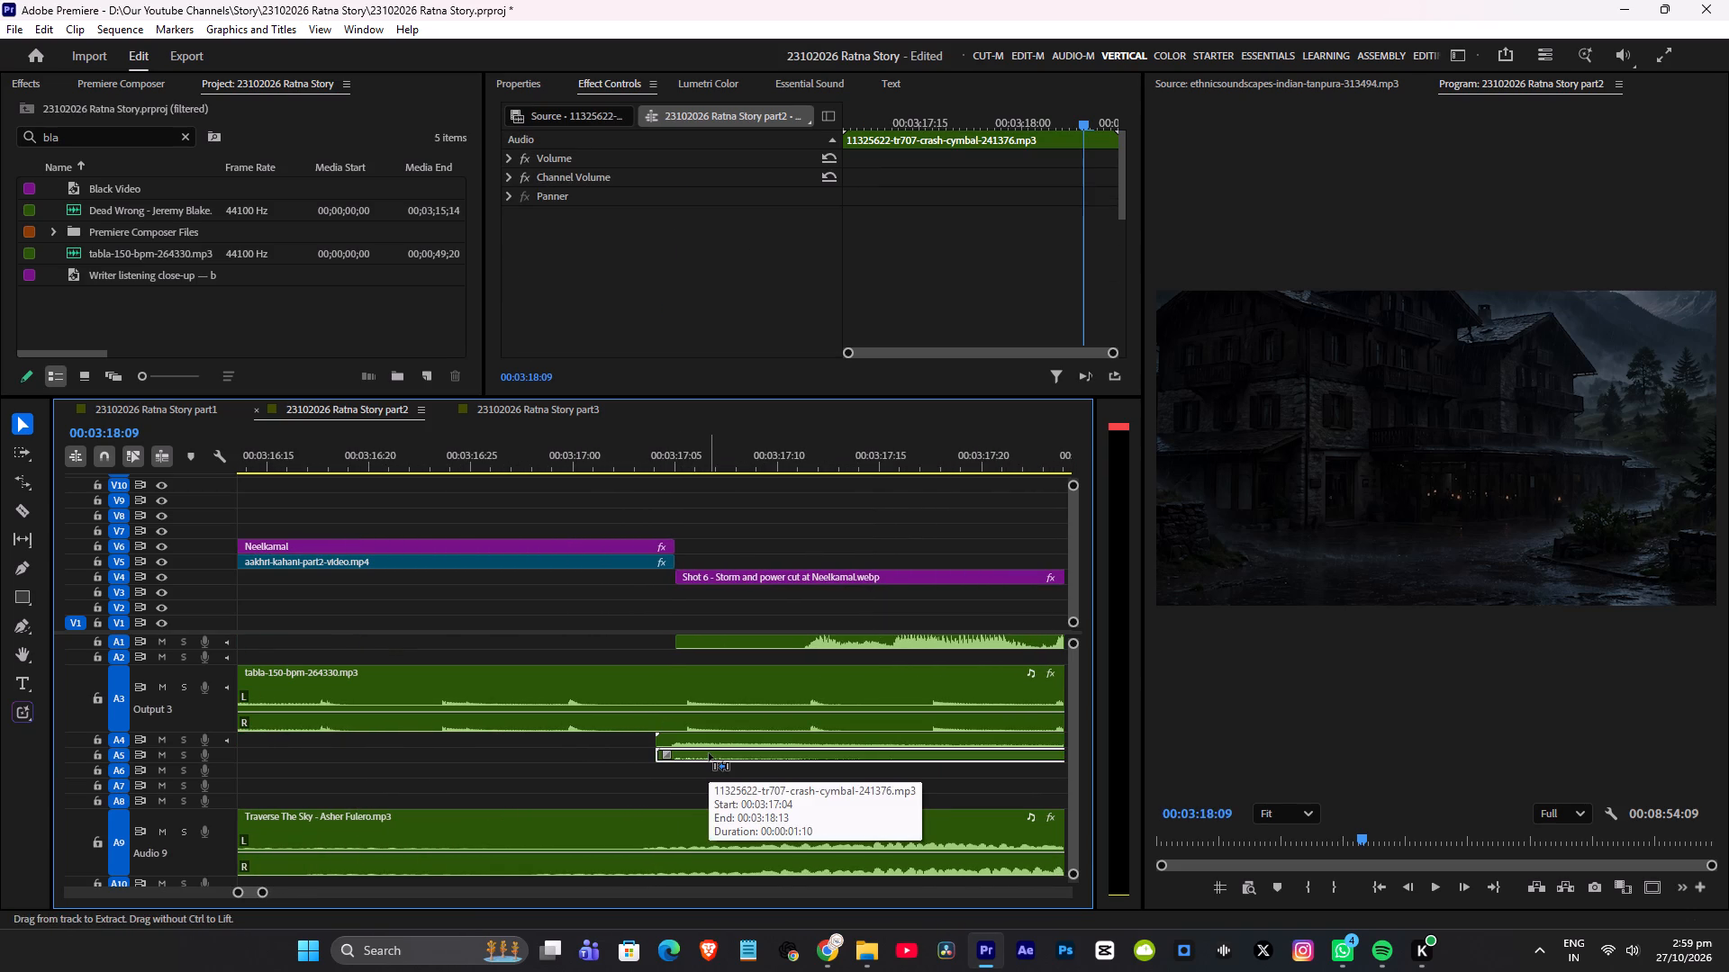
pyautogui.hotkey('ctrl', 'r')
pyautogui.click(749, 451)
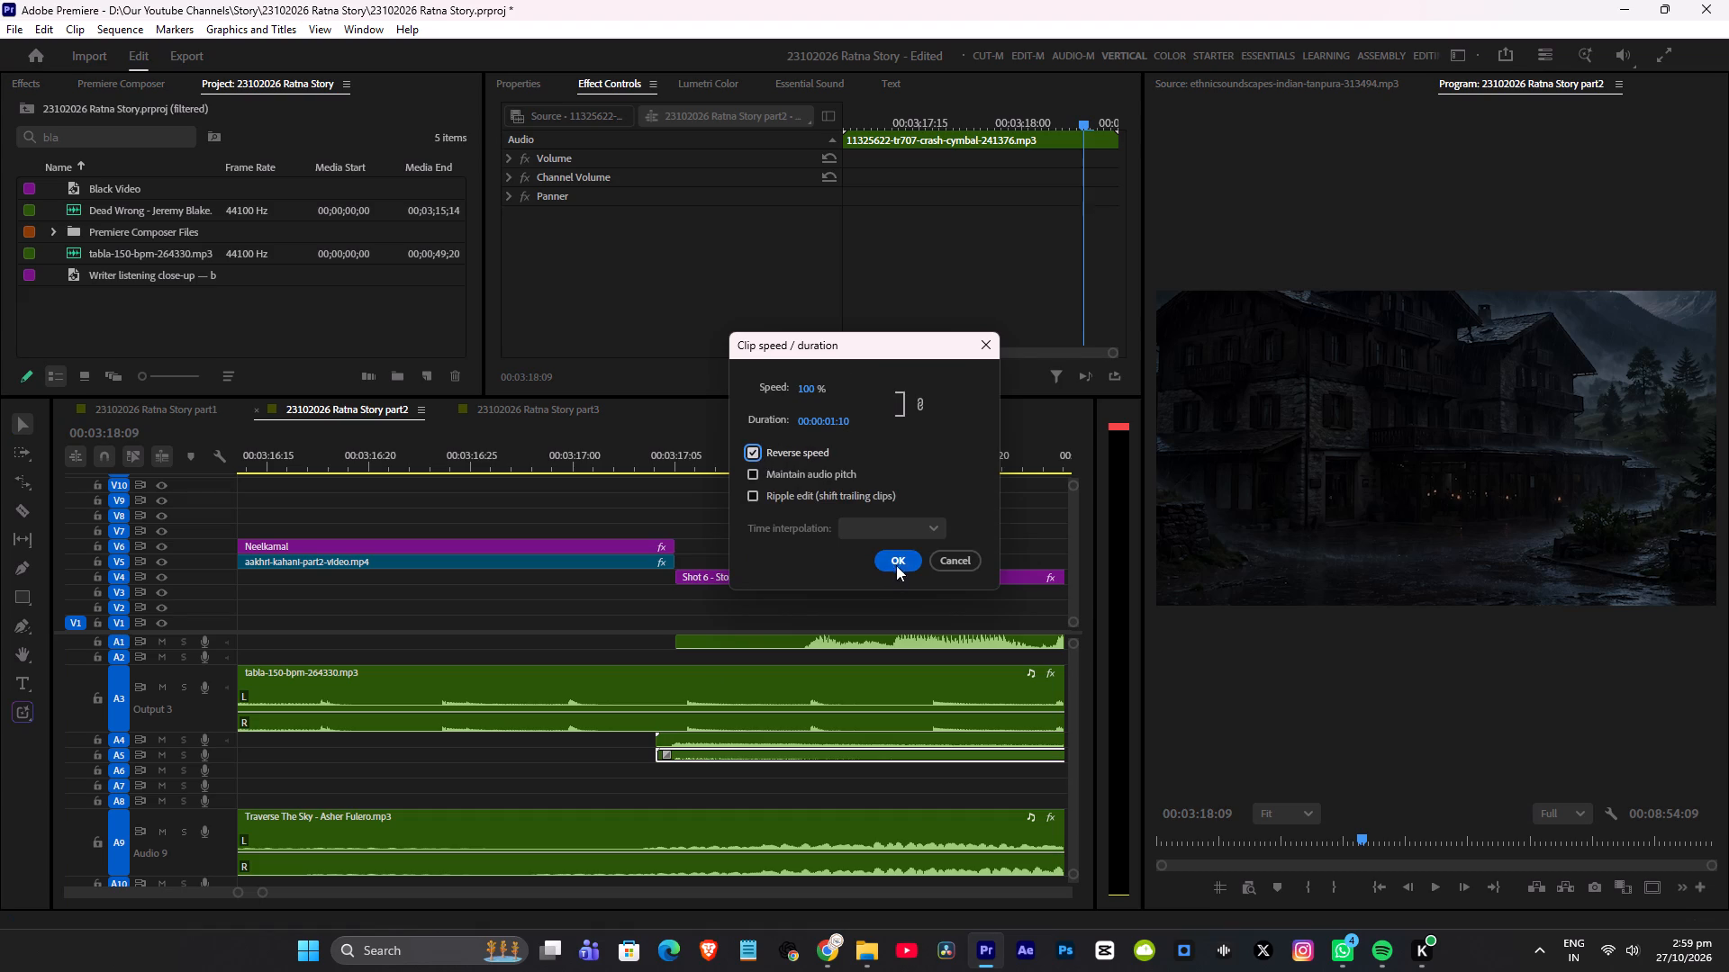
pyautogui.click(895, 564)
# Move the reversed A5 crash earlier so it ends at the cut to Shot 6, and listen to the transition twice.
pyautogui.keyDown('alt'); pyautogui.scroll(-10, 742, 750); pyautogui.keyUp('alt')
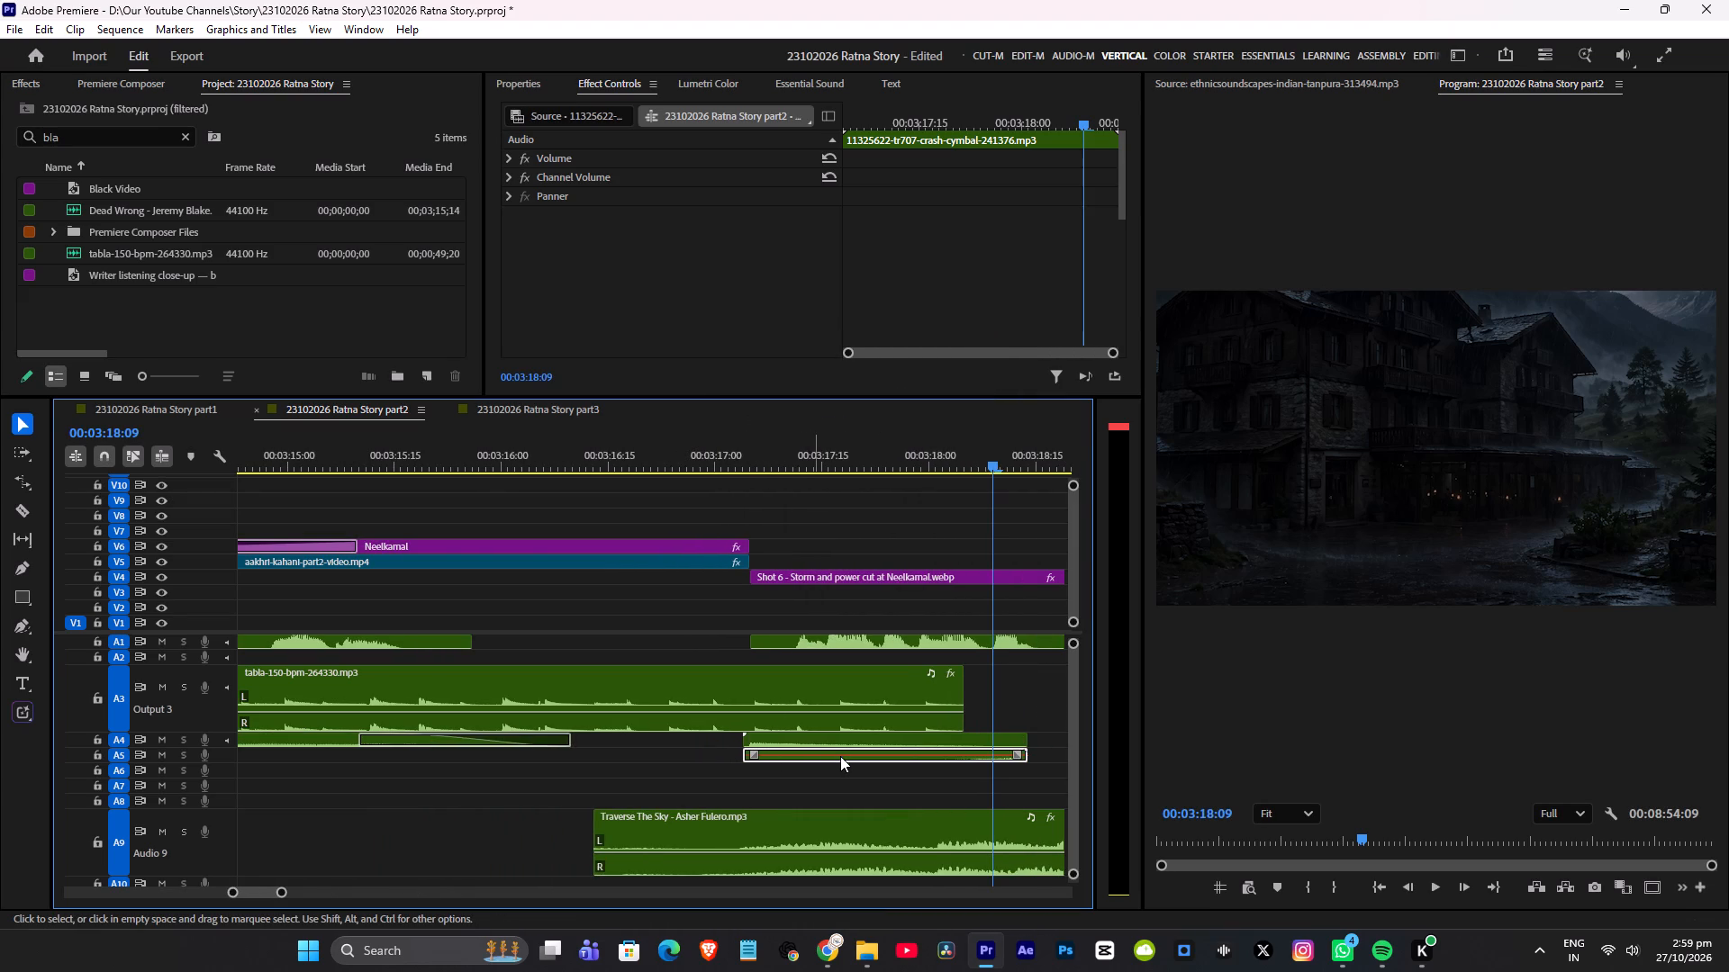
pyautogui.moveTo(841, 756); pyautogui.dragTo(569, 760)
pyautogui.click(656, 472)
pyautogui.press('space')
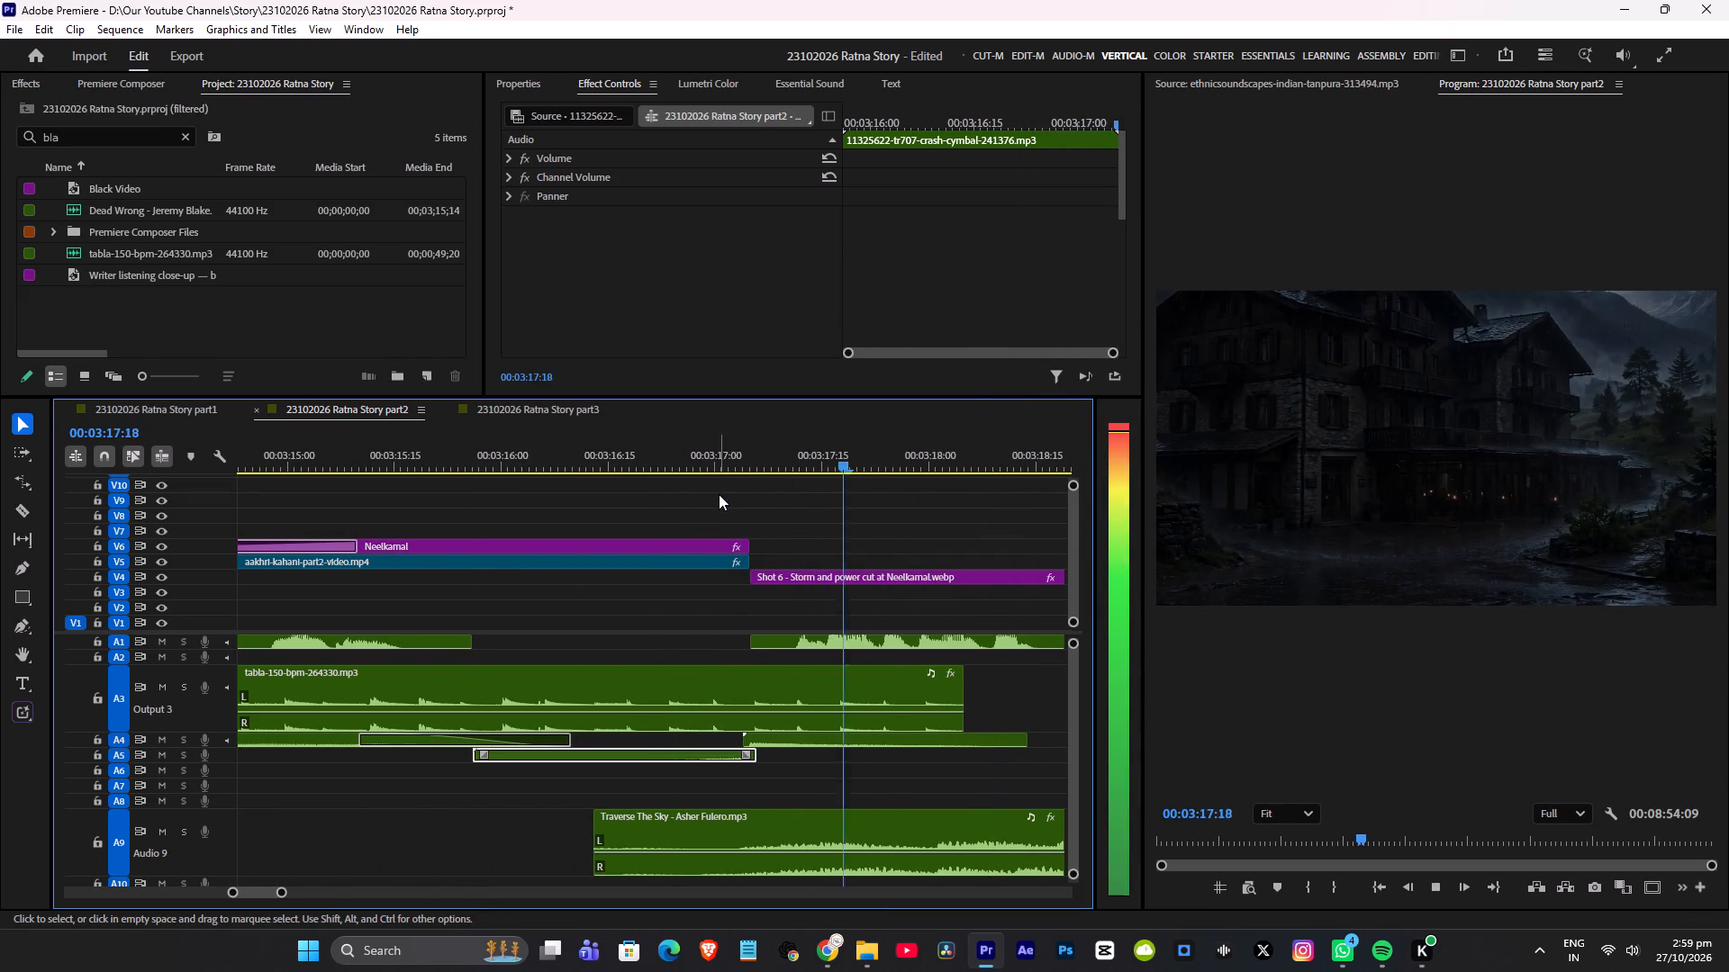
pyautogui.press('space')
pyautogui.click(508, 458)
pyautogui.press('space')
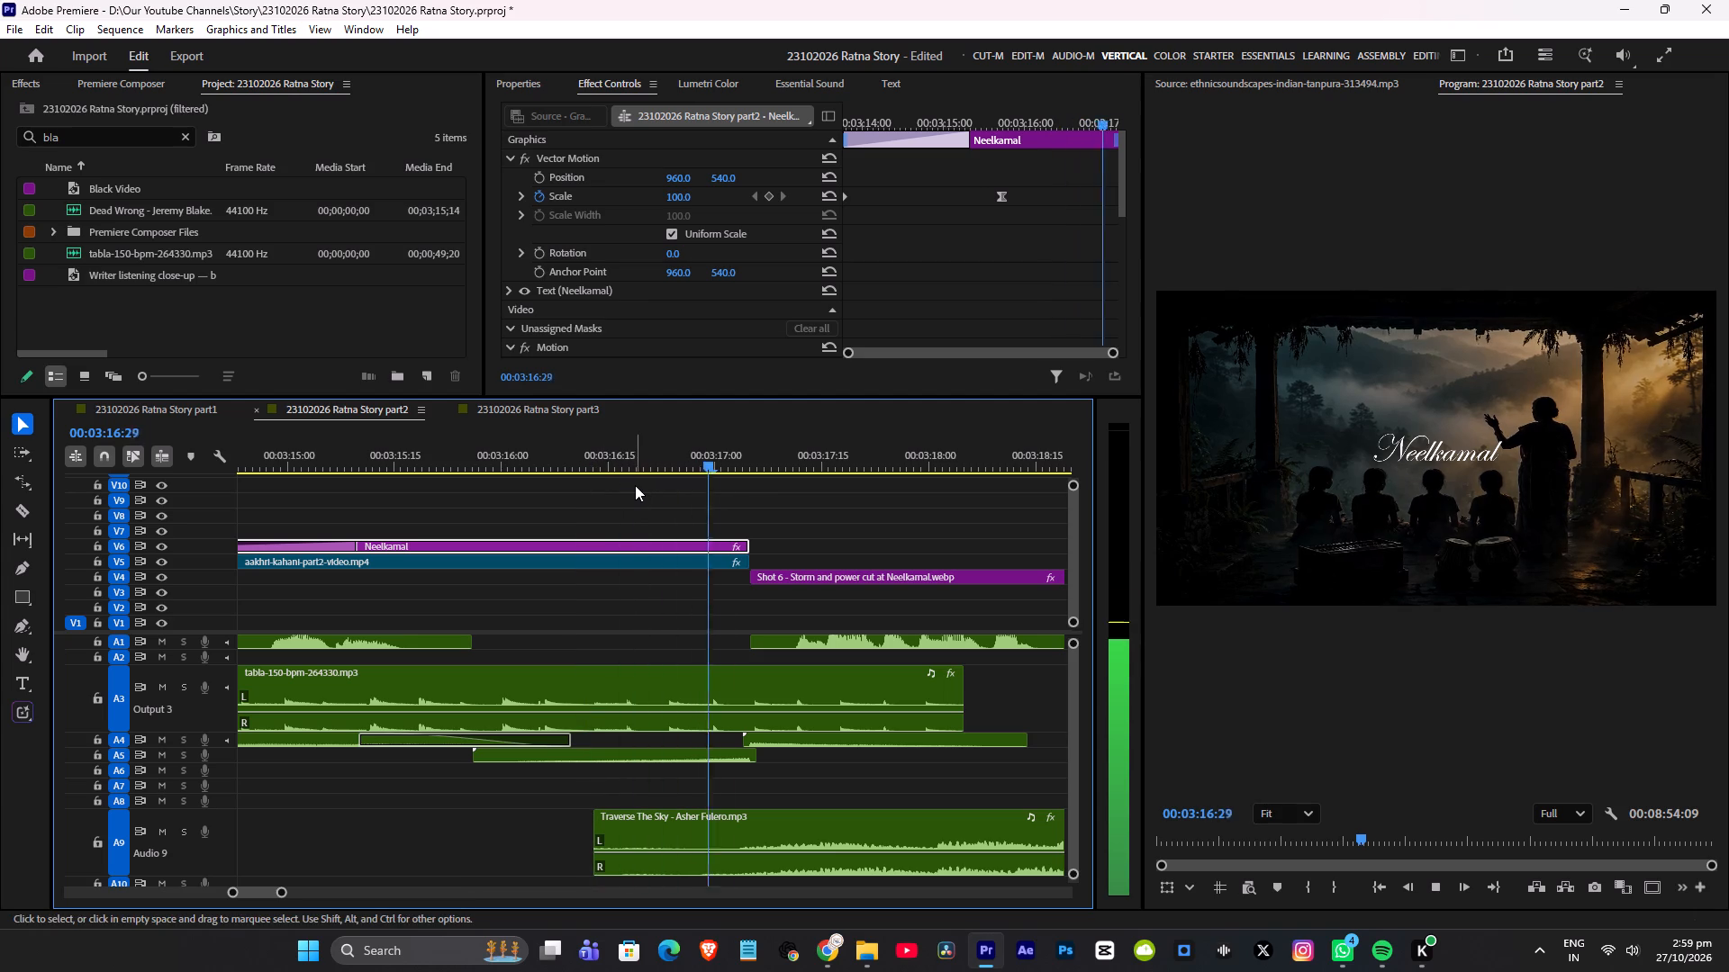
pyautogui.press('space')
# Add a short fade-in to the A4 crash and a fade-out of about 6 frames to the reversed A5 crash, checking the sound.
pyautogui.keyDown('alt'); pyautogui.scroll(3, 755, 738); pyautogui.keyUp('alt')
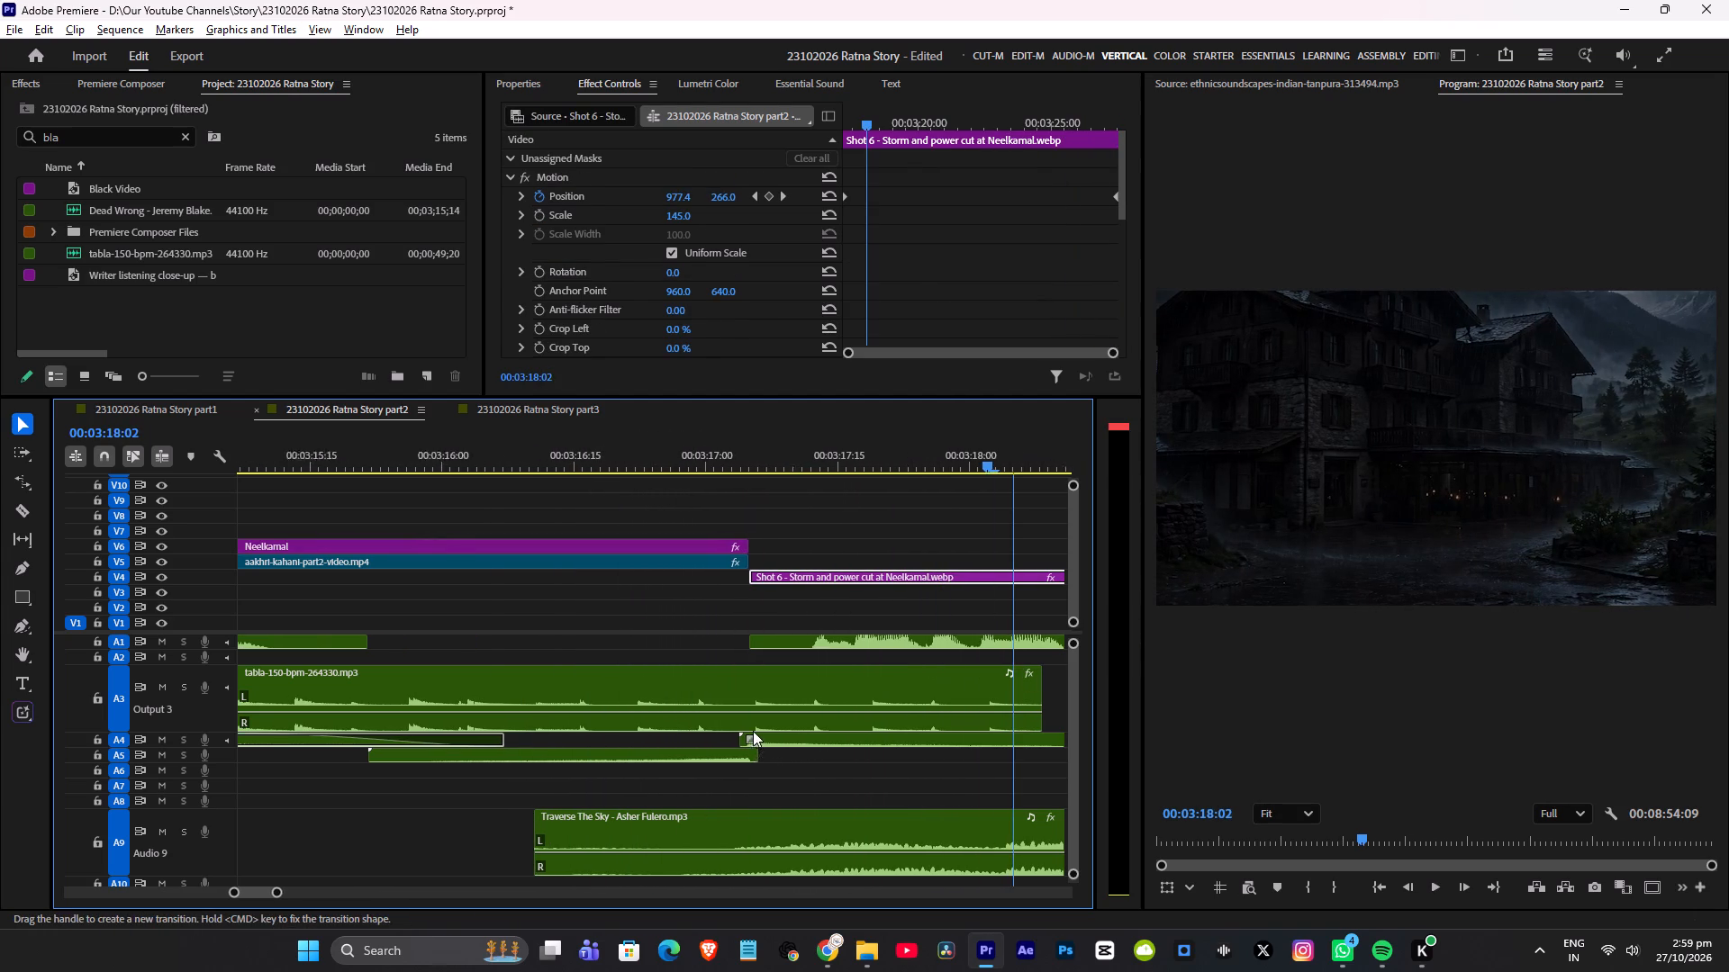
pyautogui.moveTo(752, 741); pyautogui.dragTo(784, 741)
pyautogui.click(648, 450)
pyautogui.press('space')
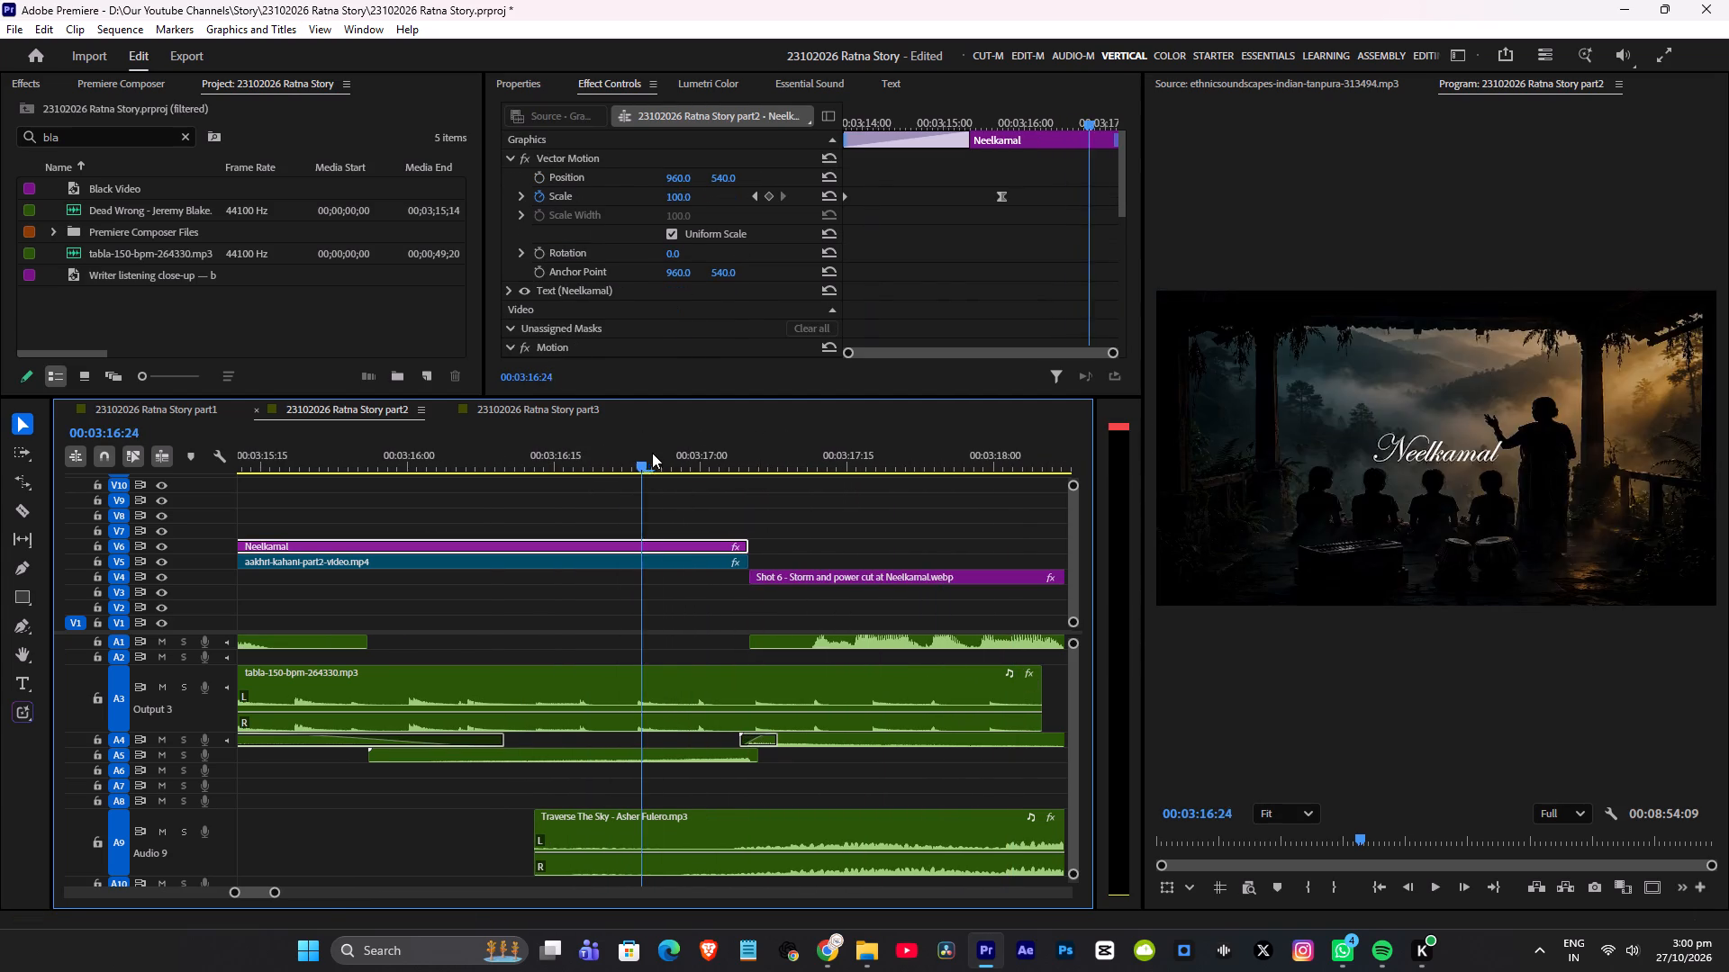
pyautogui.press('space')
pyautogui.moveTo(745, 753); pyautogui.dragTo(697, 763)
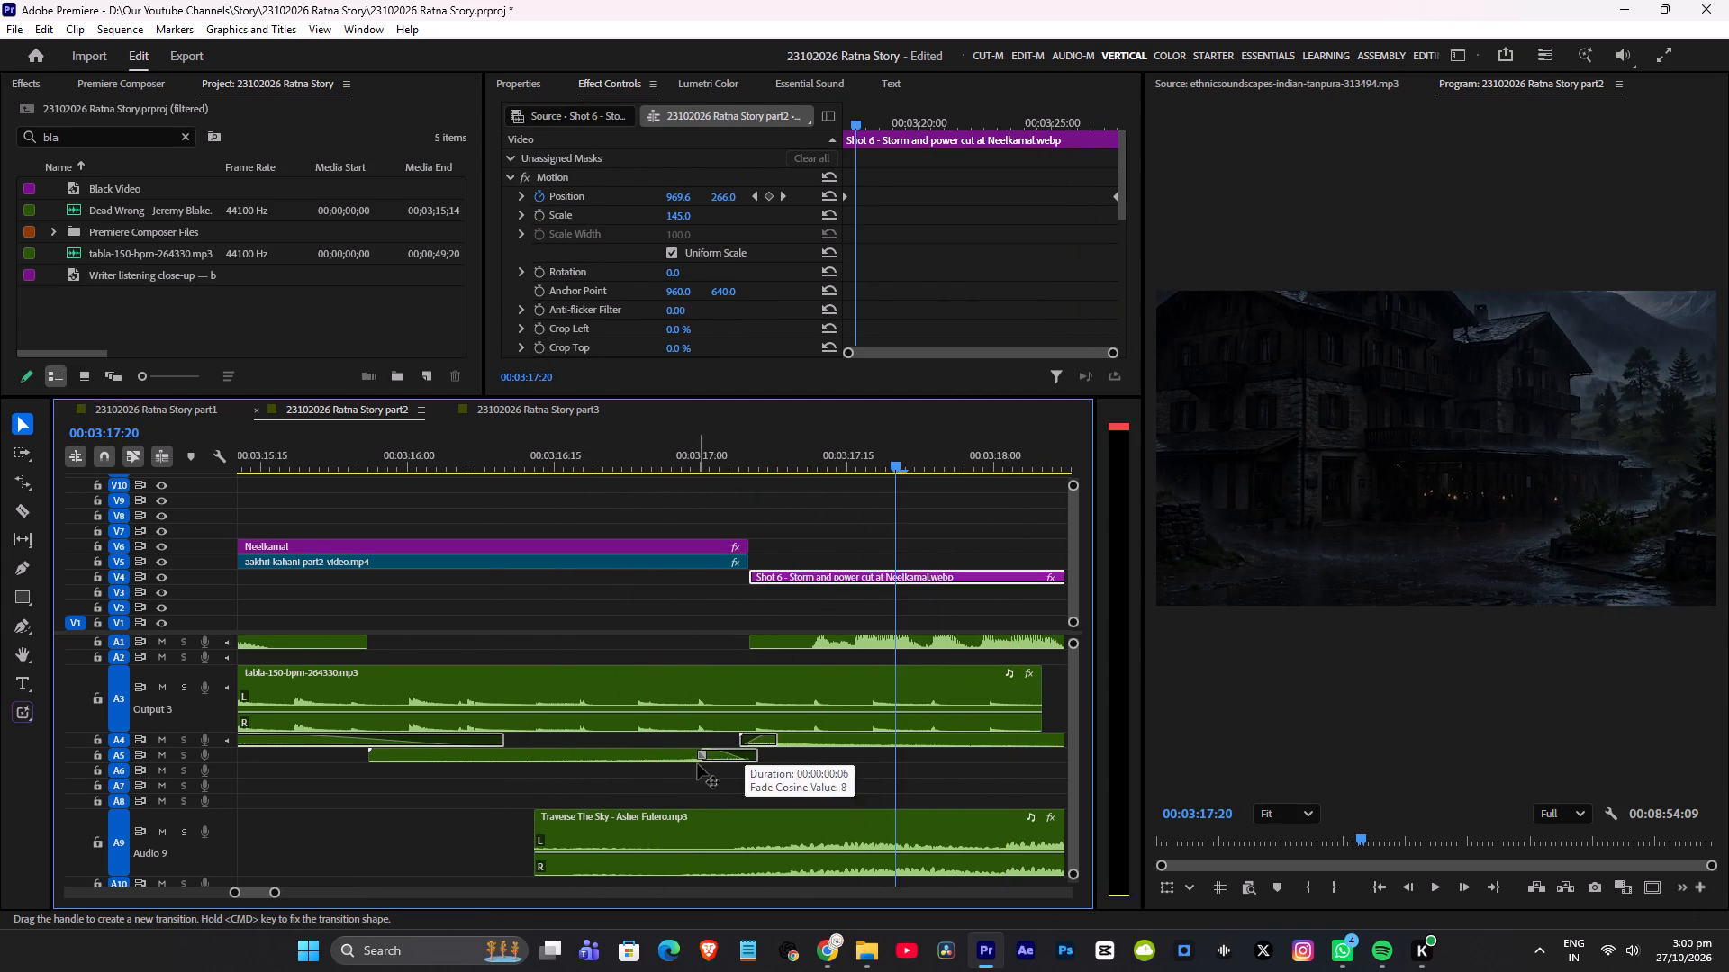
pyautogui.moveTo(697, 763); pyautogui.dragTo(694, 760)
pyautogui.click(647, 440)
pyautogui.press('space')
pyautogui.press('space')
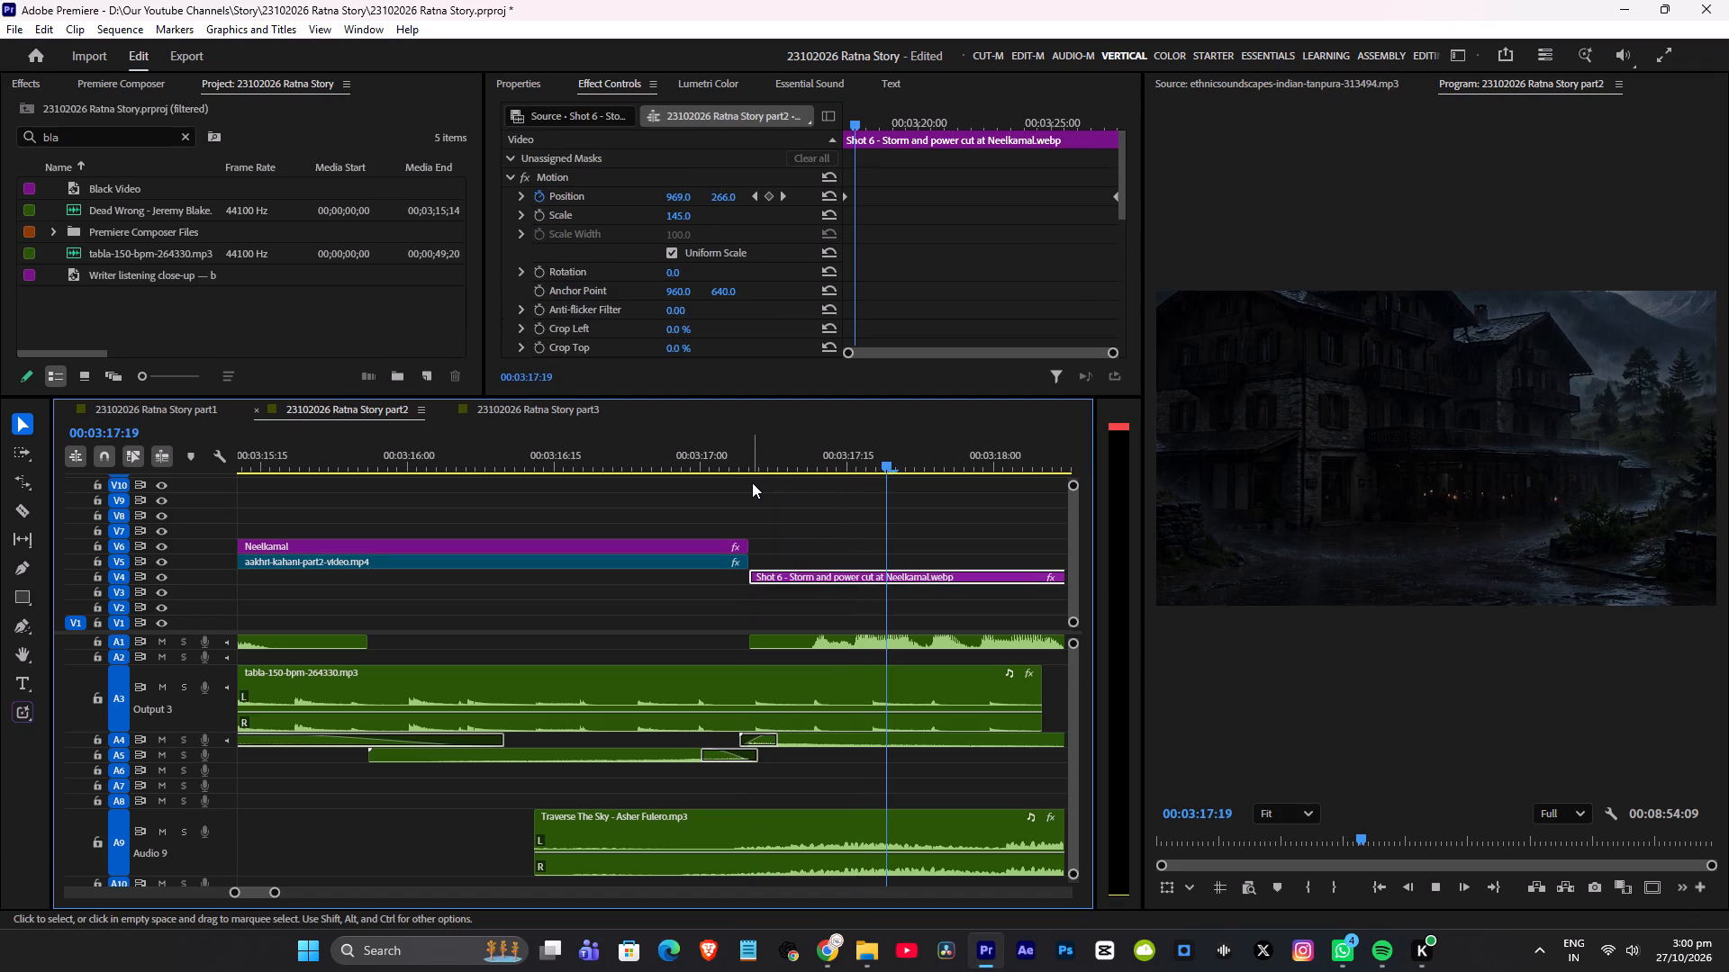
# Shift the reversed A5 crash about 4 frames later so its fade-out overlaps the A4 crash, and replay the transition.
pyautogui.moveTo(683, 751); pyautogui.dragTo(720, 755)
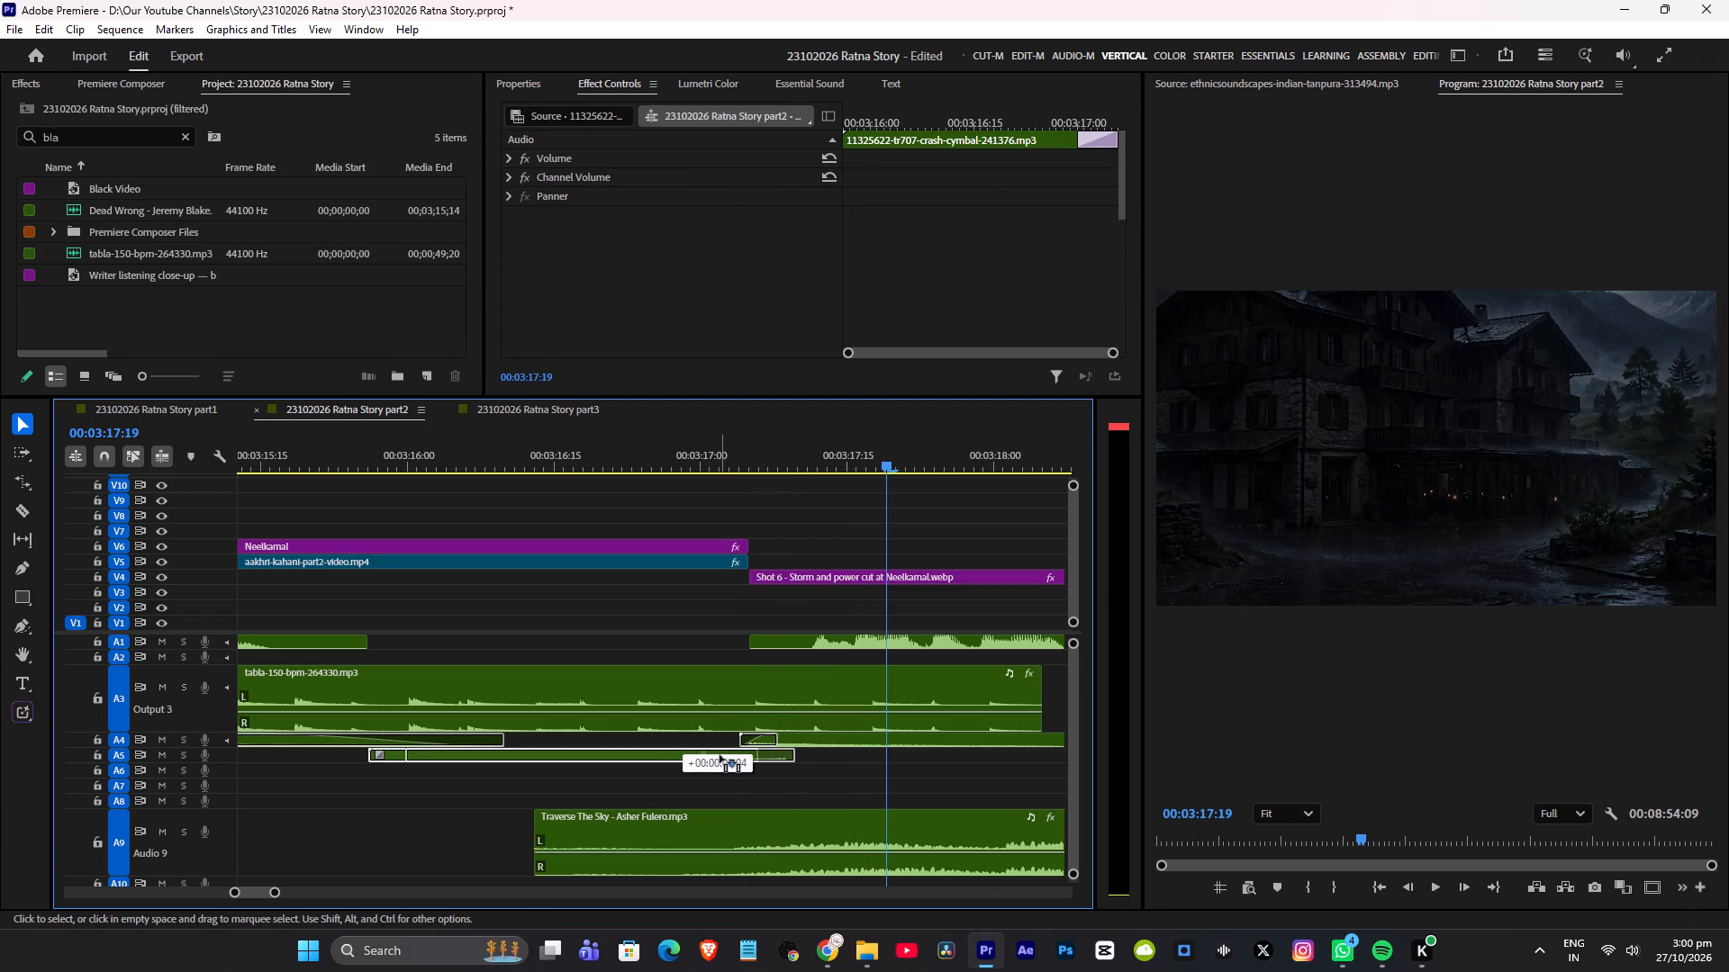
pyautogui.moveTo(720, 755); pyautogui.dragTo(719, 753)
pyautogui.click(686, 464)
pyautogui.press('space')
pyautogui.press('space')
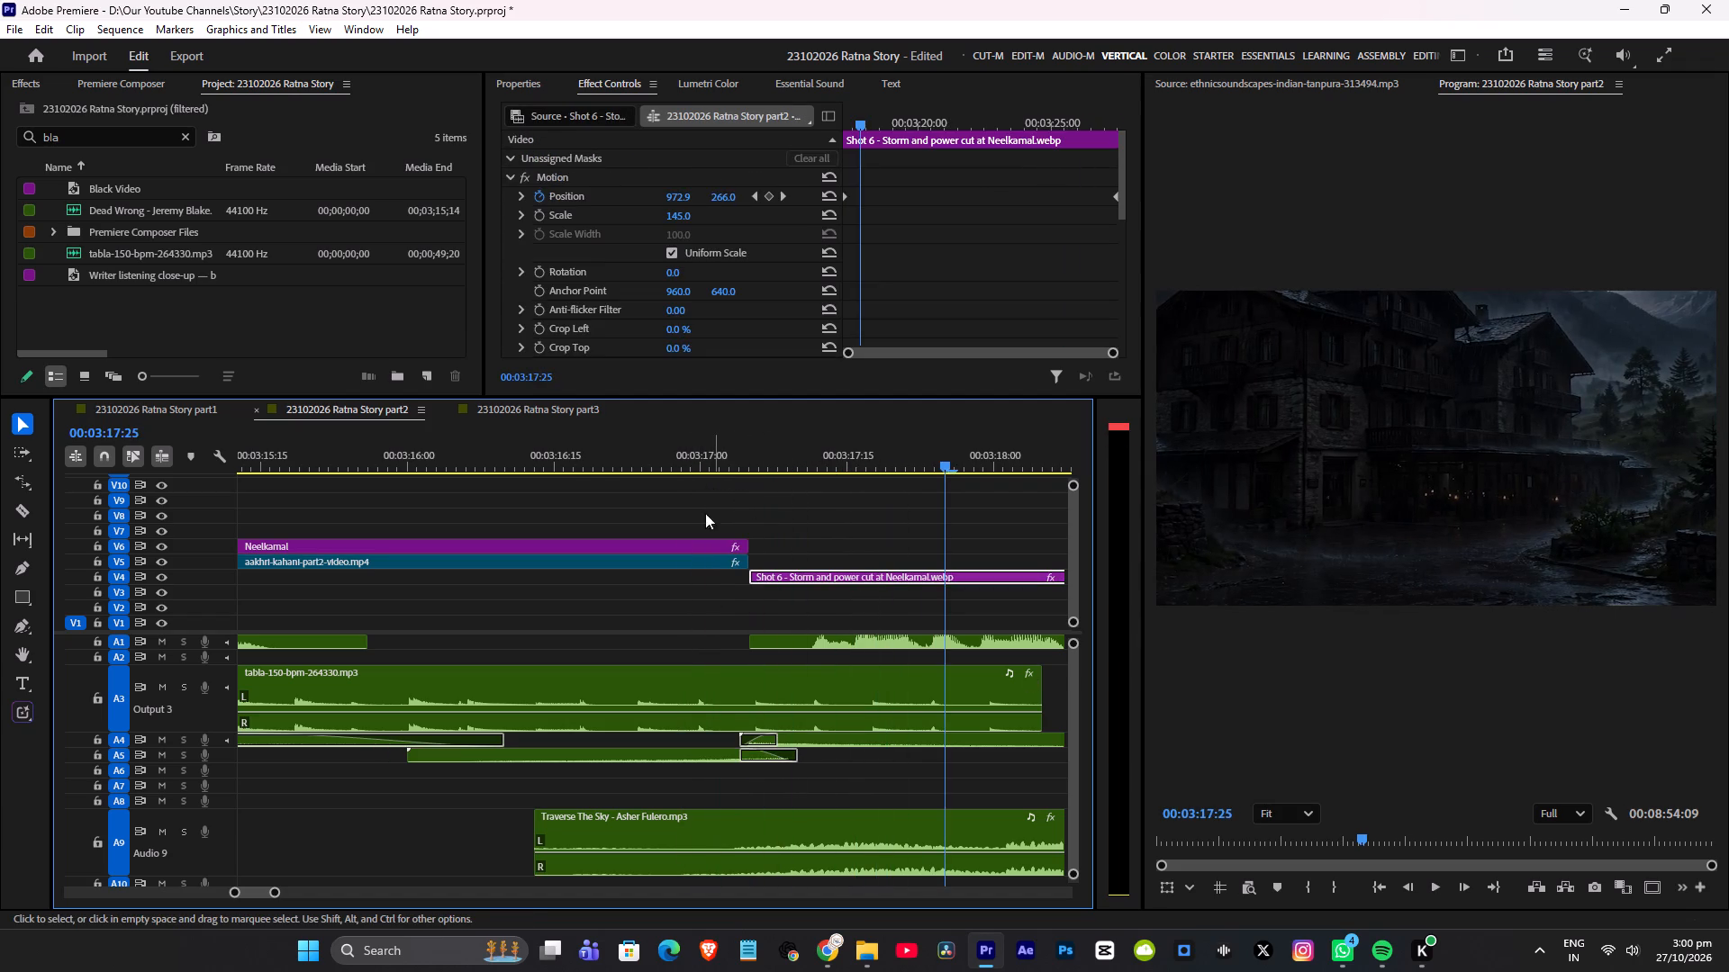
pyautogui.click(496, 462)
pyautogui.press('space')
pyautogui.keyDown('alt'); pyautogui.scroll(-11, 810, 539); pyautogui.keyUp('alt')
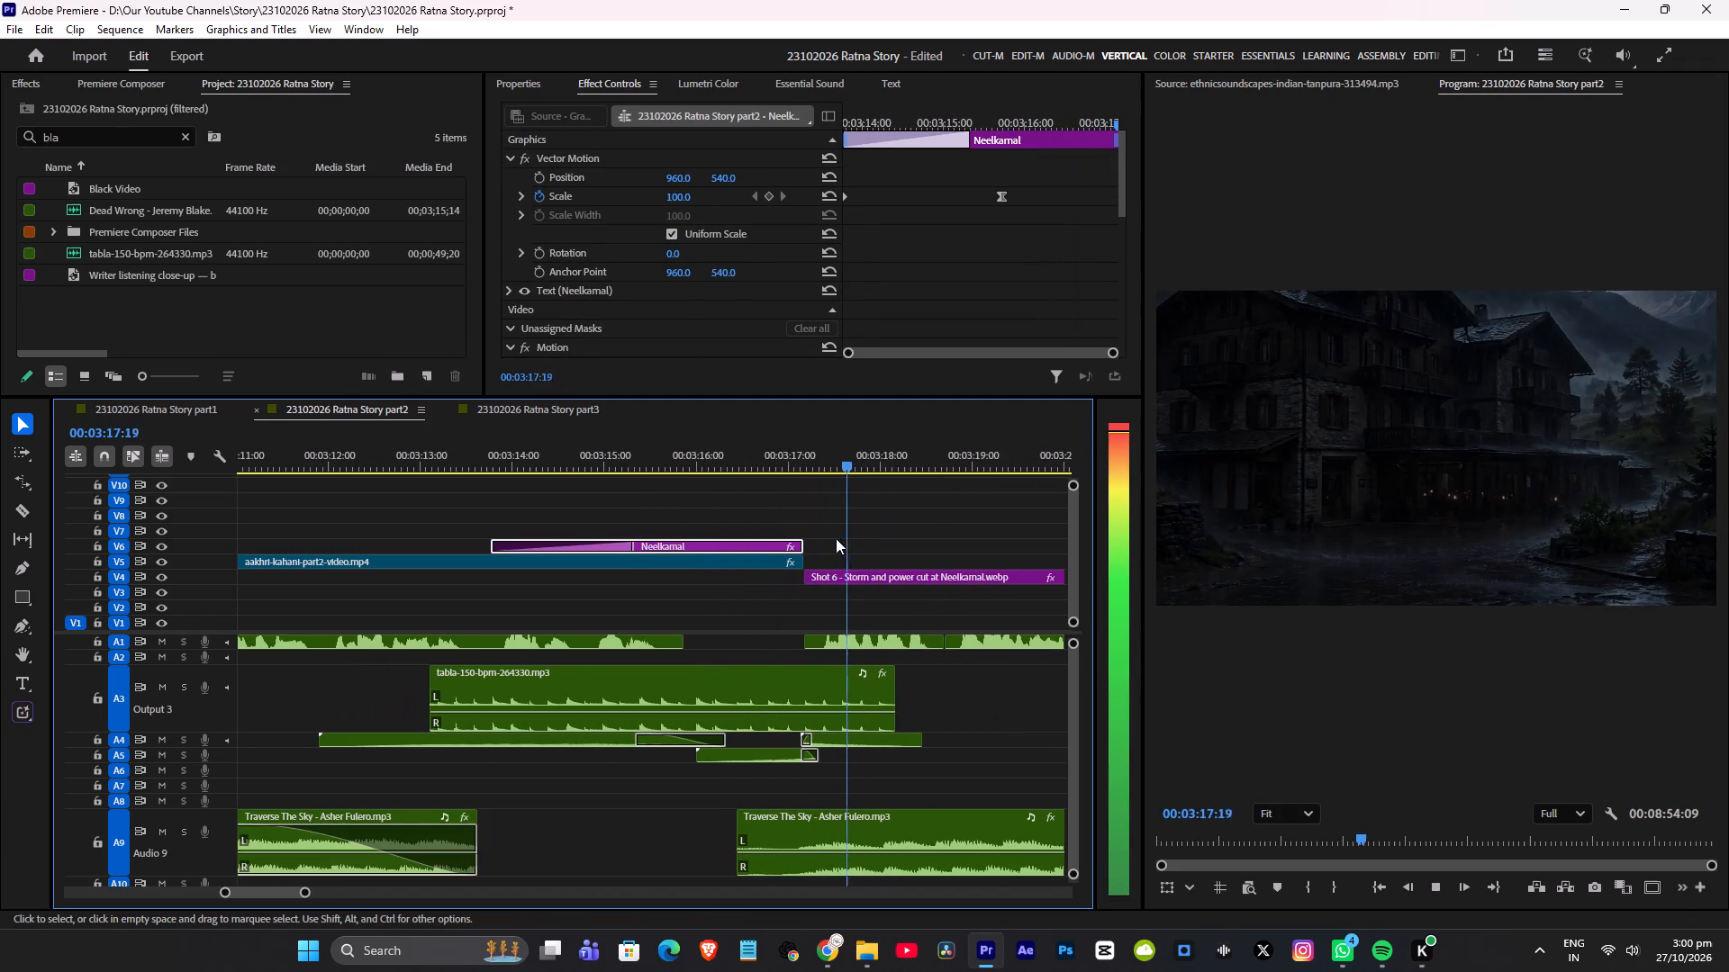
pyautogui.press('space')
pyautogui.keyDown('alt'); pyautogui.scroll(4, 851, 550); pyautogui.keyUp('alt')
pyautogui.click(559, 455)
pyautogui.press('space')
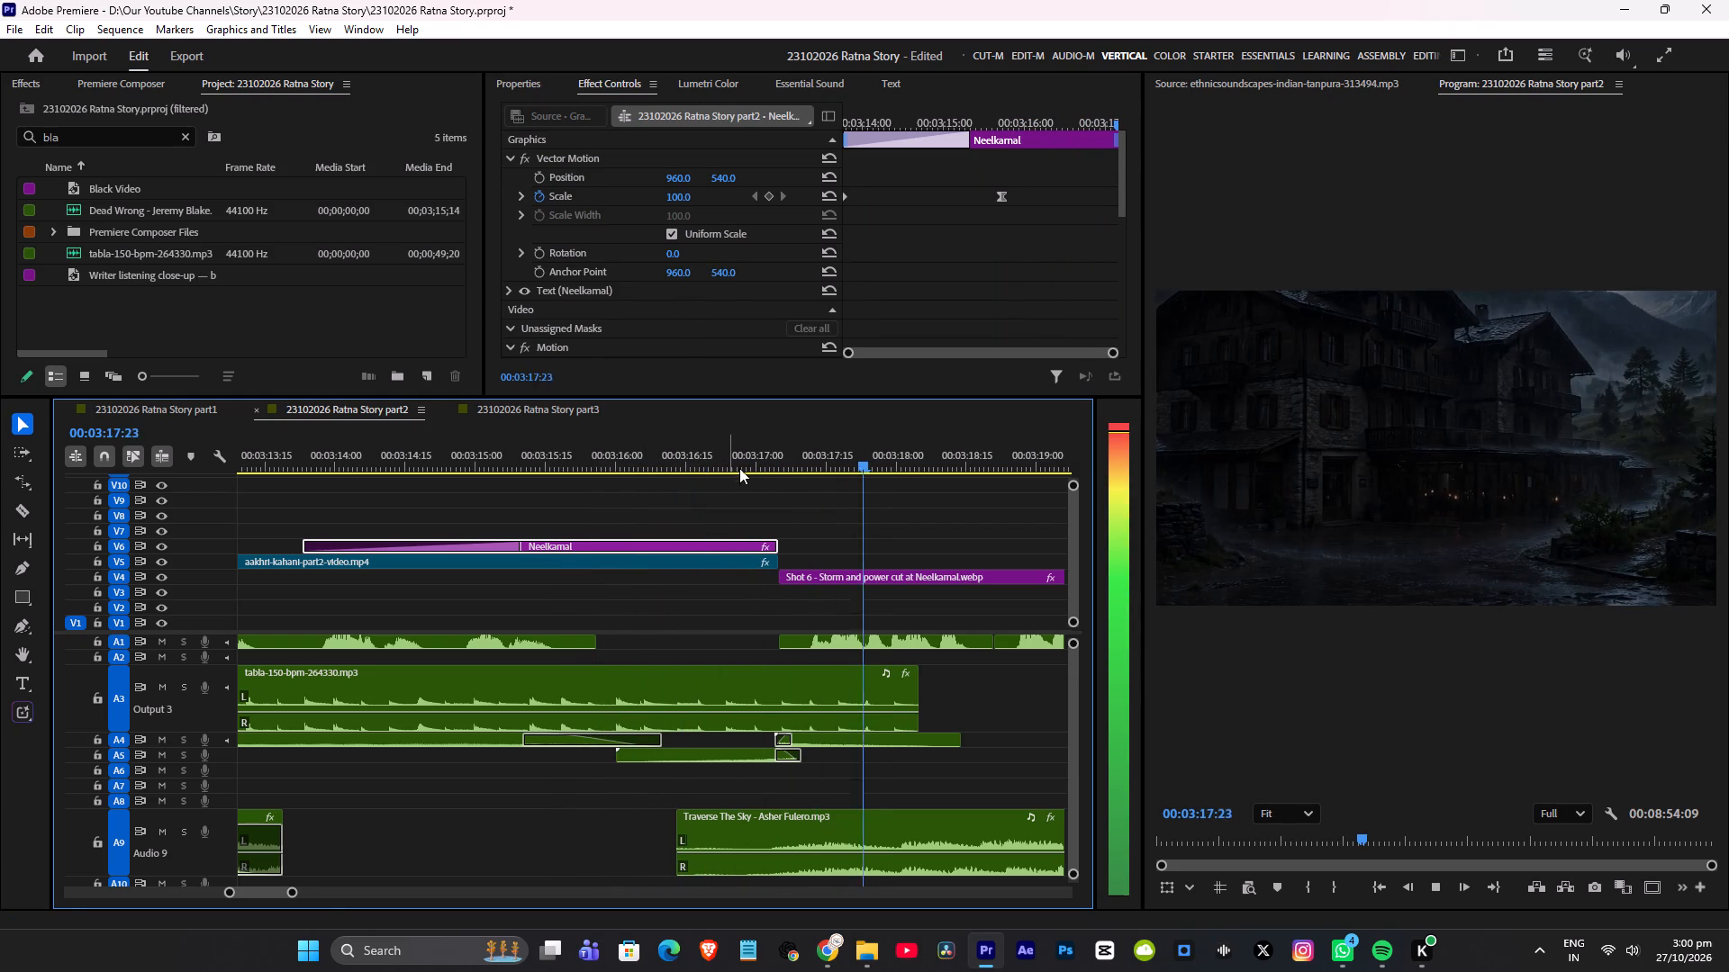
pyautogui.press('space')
# Delete both crash cymbal clips from A4 and A5 and play the Neelkamal title through the cut to Shot 6.
pyautogui.moveTo(835, 769); pyautogui.dragTo(770, 742)
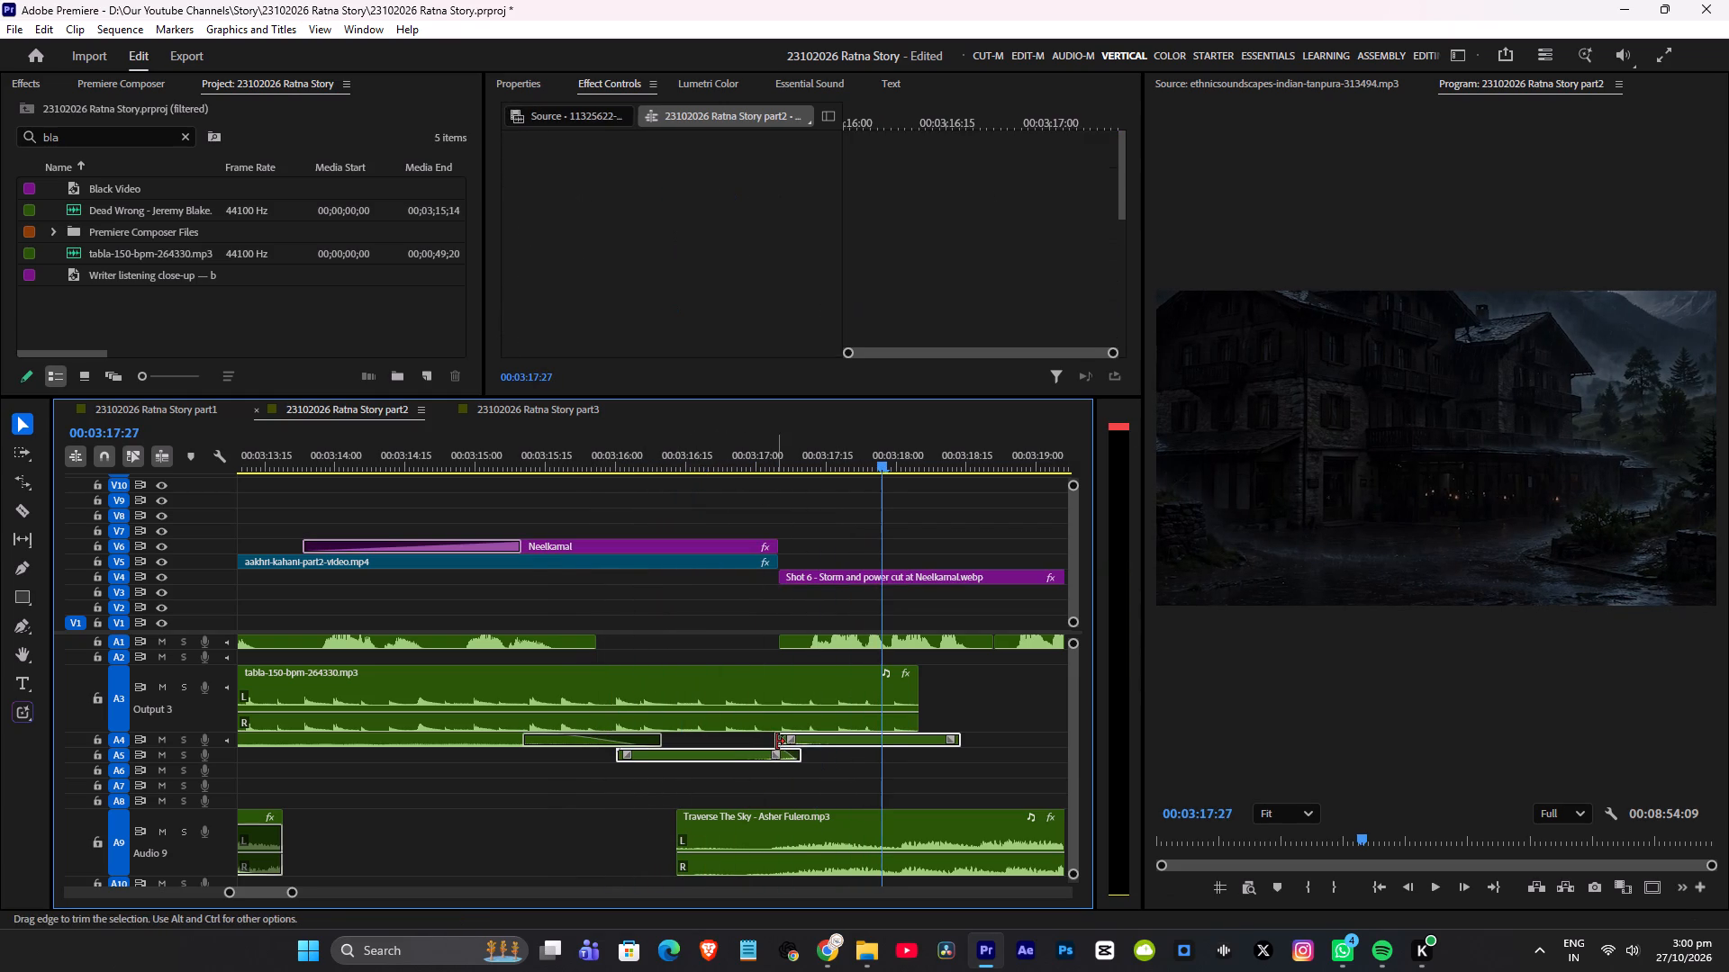
pyautogui.press('Delete')
pyautogui.click(494, 441)
pyautogui.press('space')
pyautogui.keyDown('alt'); pyautogui.scroll(-4, 711, 519); pyautogui.keyUp('alt')
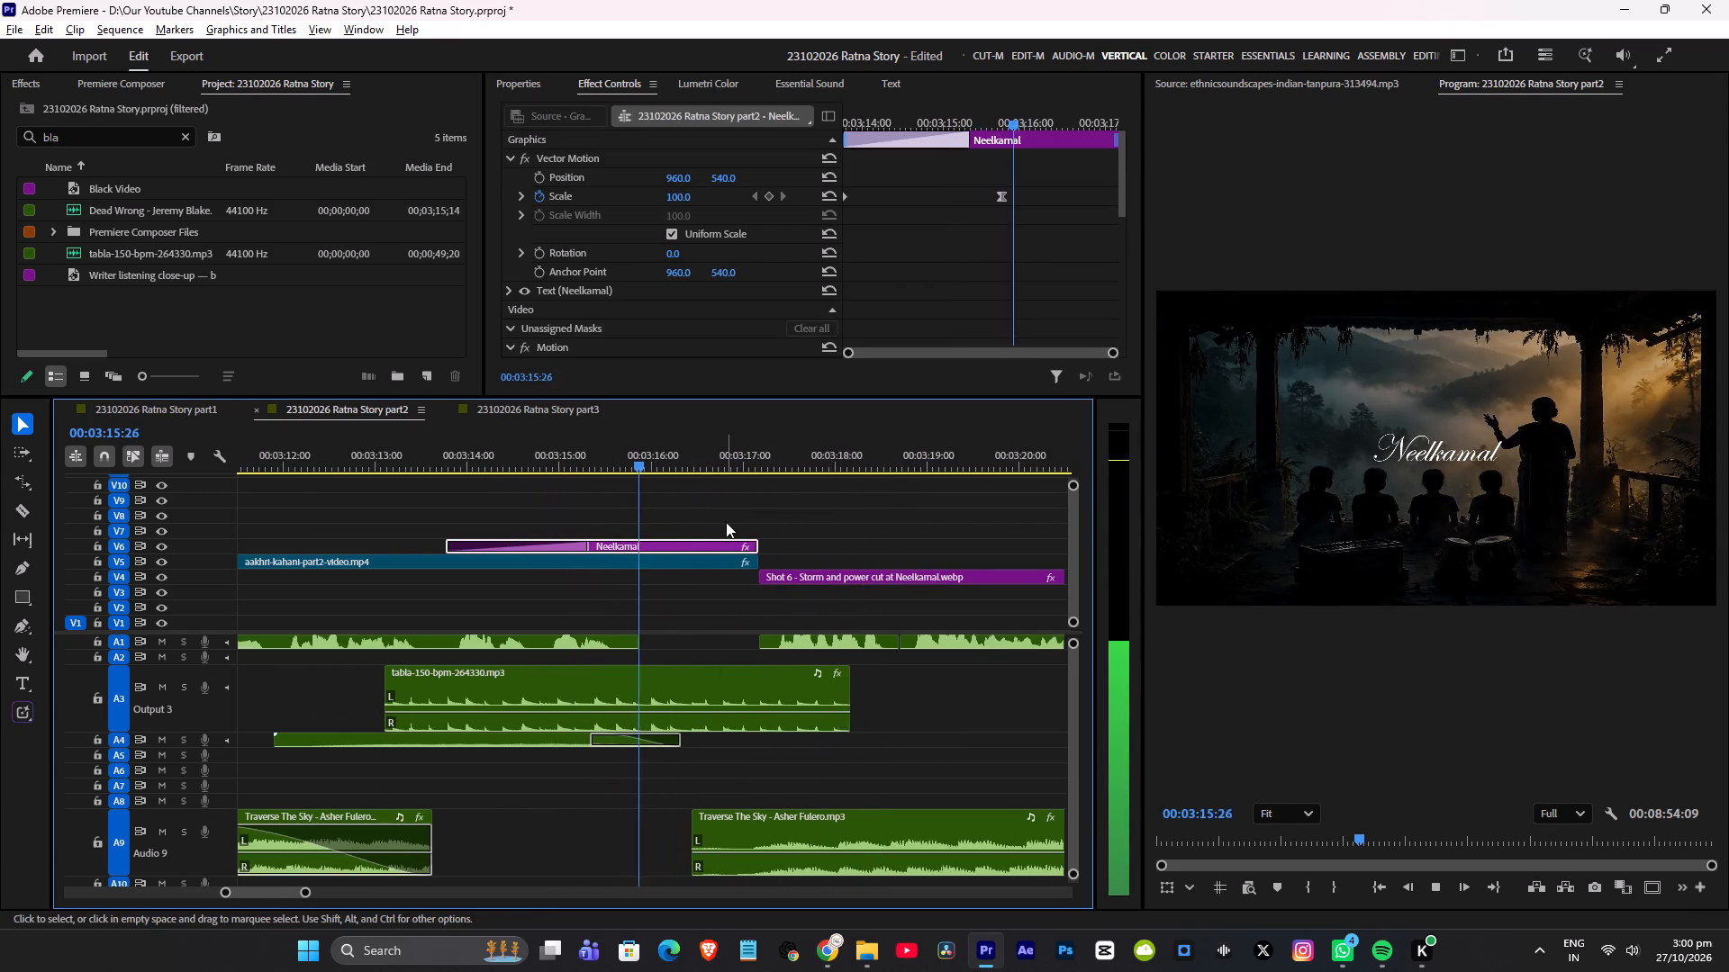
pyautogui.keyDown('alt'); pyautogui.scroll(-8, 729, 521); pyautogui.keyUp('alt')
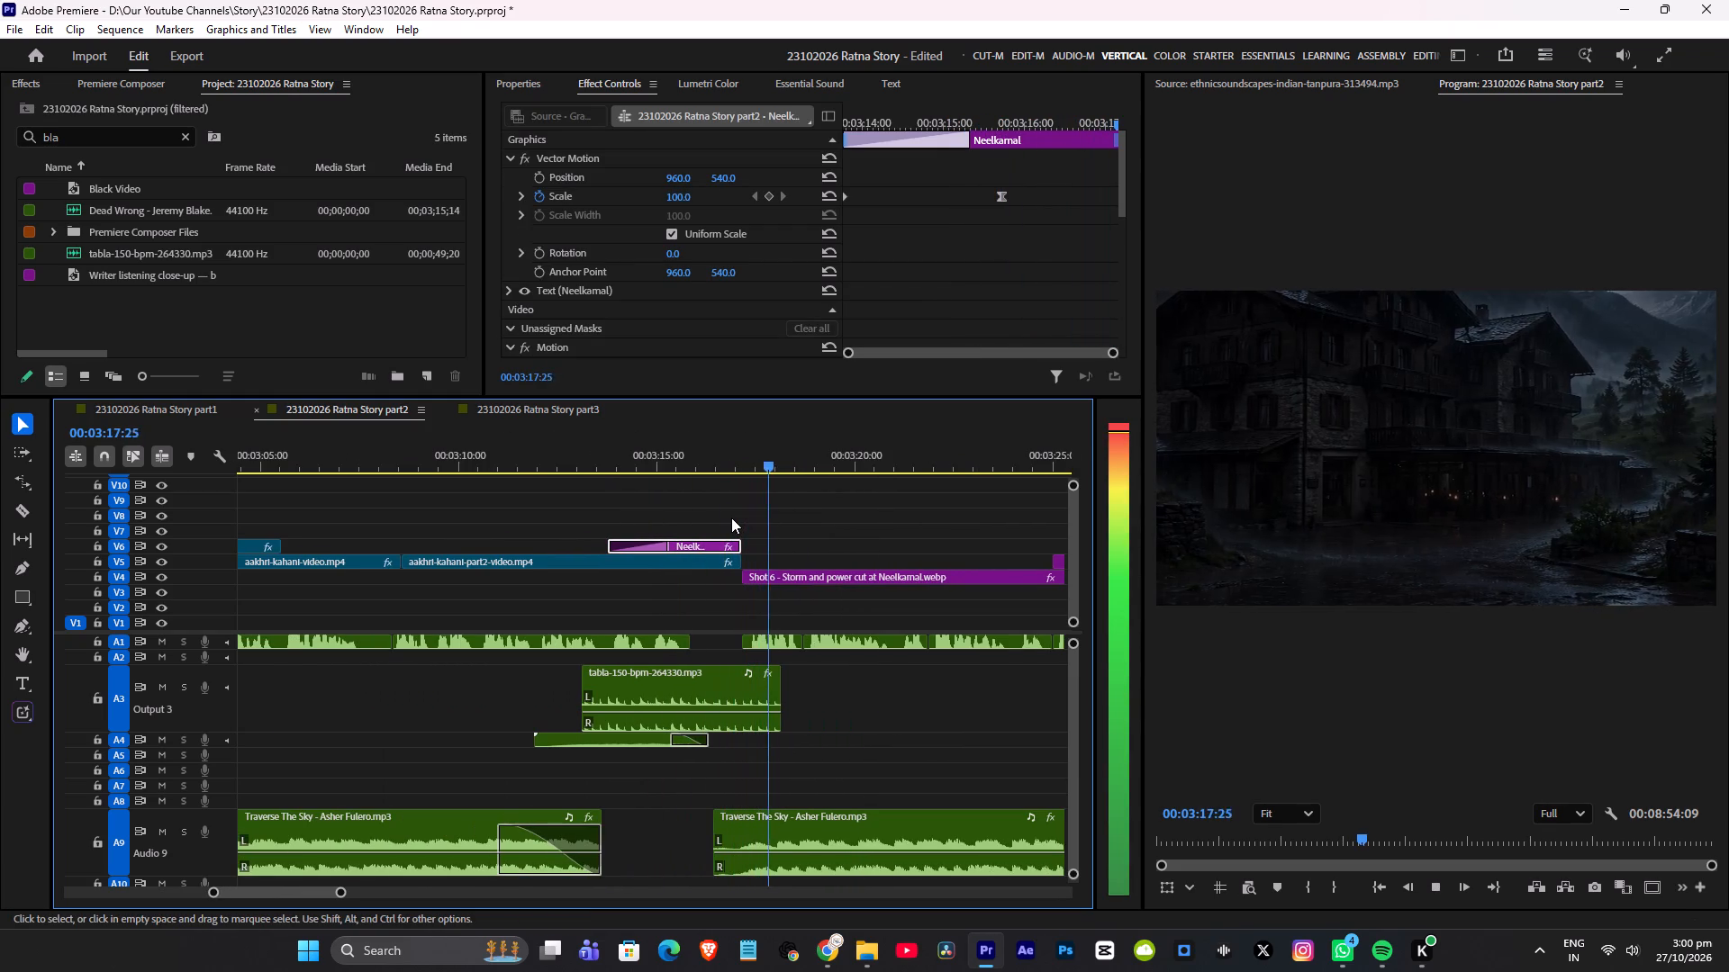
pyautogui.keyDown('alt'); pyautogui.scroll(-3, 731, 517); pyautogui.keyUp('alt')
pyautogui.keyDown('alt'); pyautogui.scroll(11, 732, 524); pyautogui.keyUp('alt')
pyautogui.press('space')
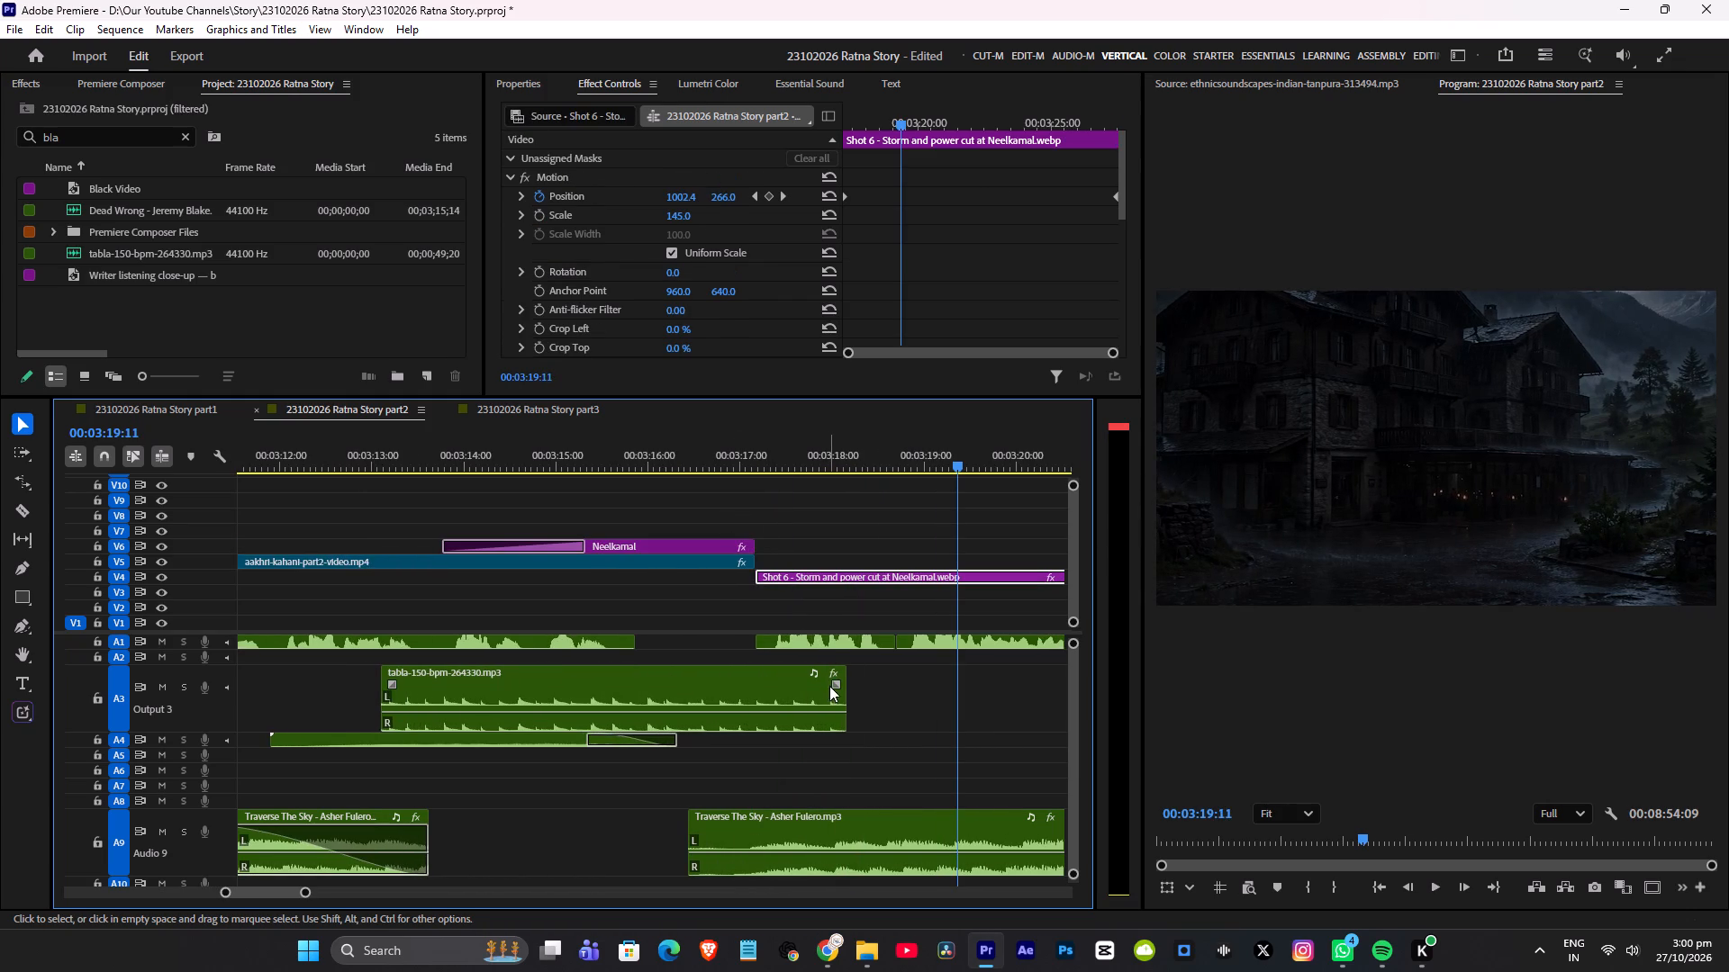
# Give the A3 tabla clip a fade-out of about one second, save, and preview the title sequence full screen from 00:03:10:15.
pyautogui.moveTo(833, 684); pyautogui.dragTo(748, 682)
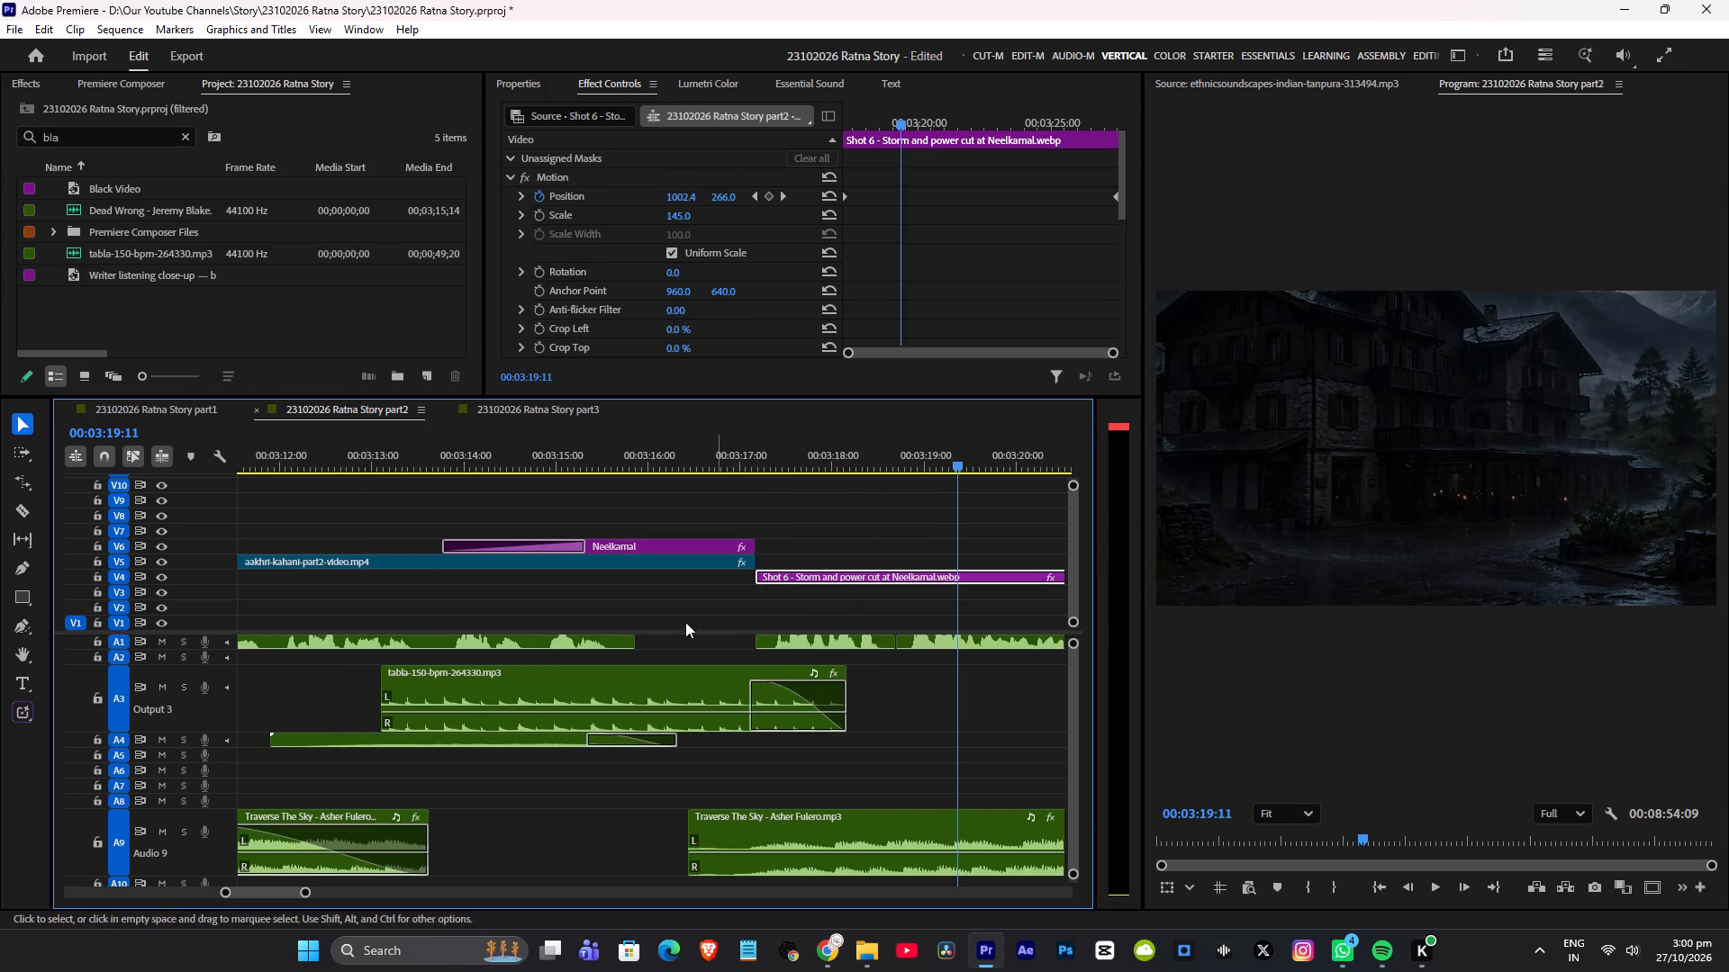
pyautogui.hotkey('ctrl', 's')
pyautogui.keyDown('alt'); pyautogui.scroll(-6, 522, 503); pyautogui.keyUp('alt')
pyautogui.click(340, 466)
pyautogui.hotkey('ctrl', 's')
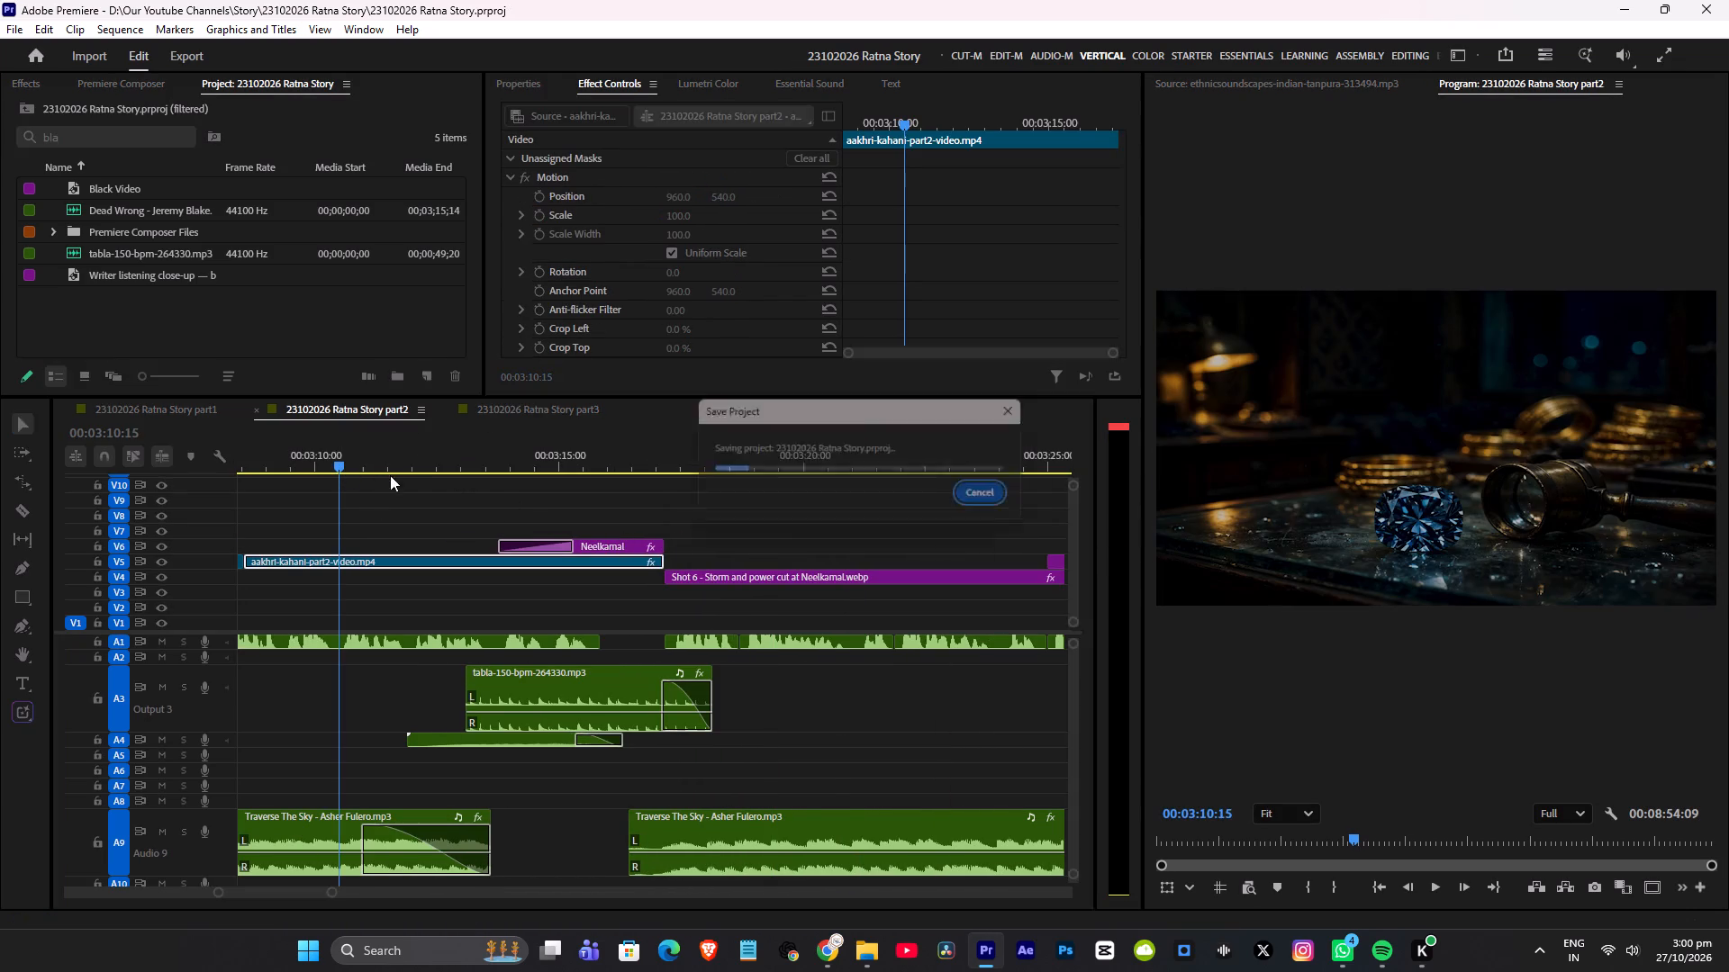
pyautogui.hotkey('ctrl', '`')
pyautogui.press('space')
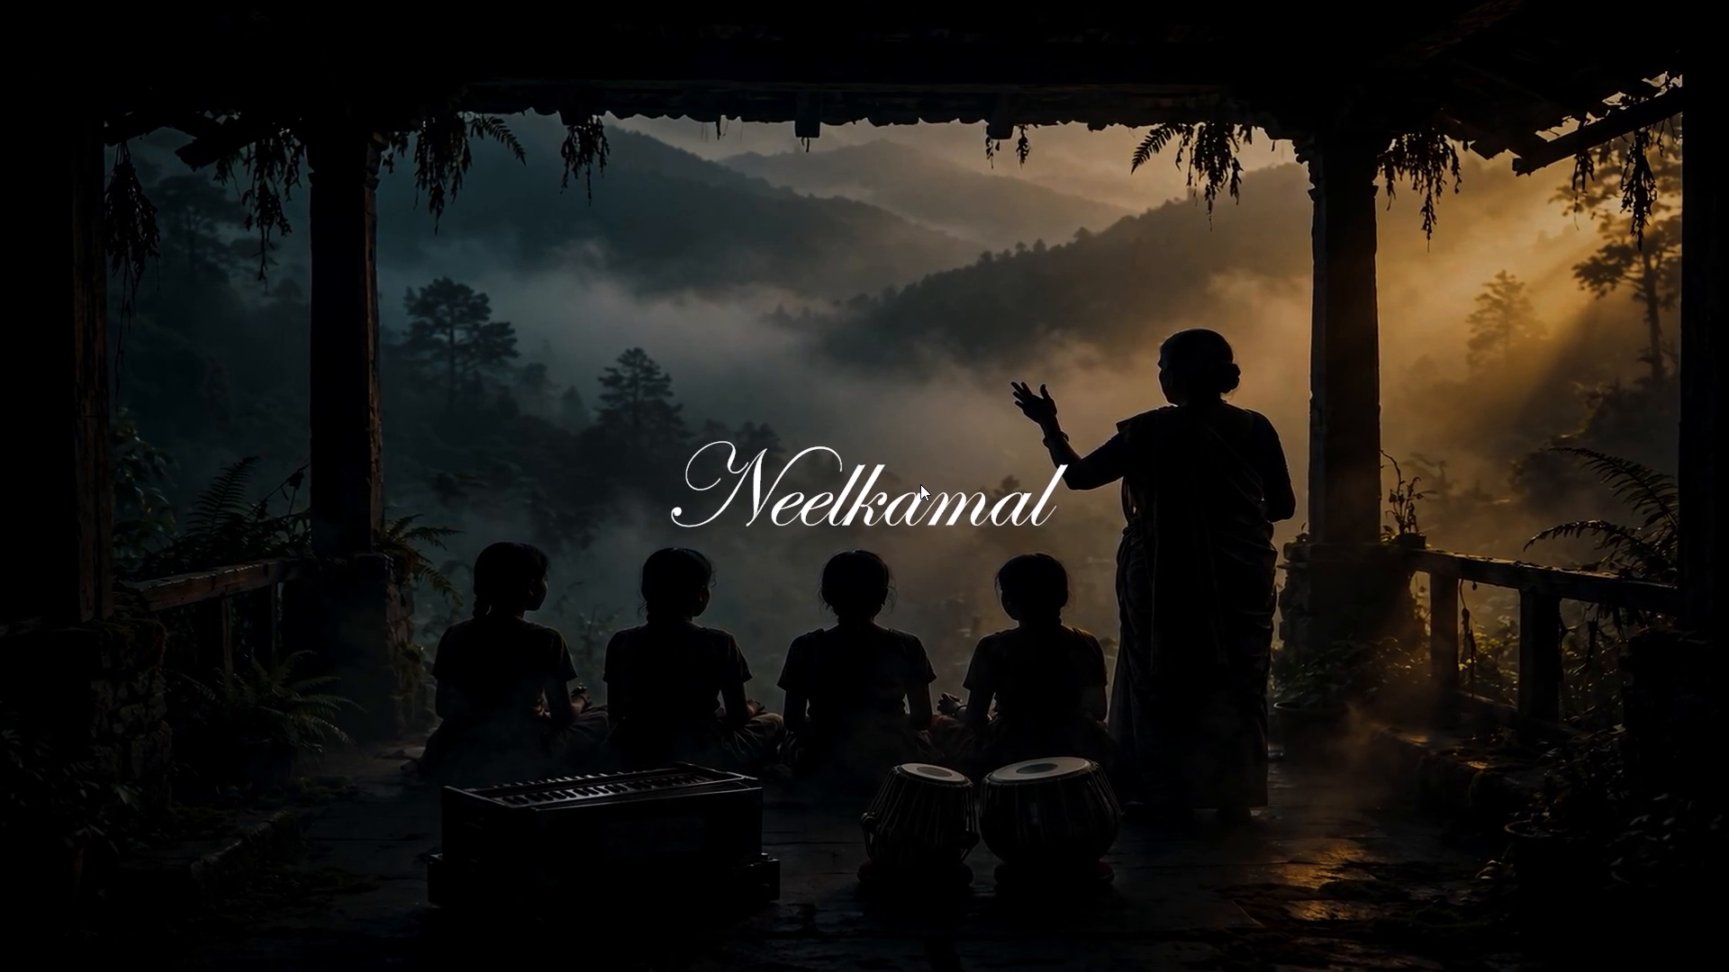
pyautogui.hotkey('ctrl', '`')
pyautogui.press('space')
# Move the A4 tanpura clip later so it starts together with the A3 tabla clip, save, and preview the title sequence full screen.
pyautogui.keyDown('alt'); pyautogui.scroll(3, 566, 740); pyautogui.keyUp('alt')
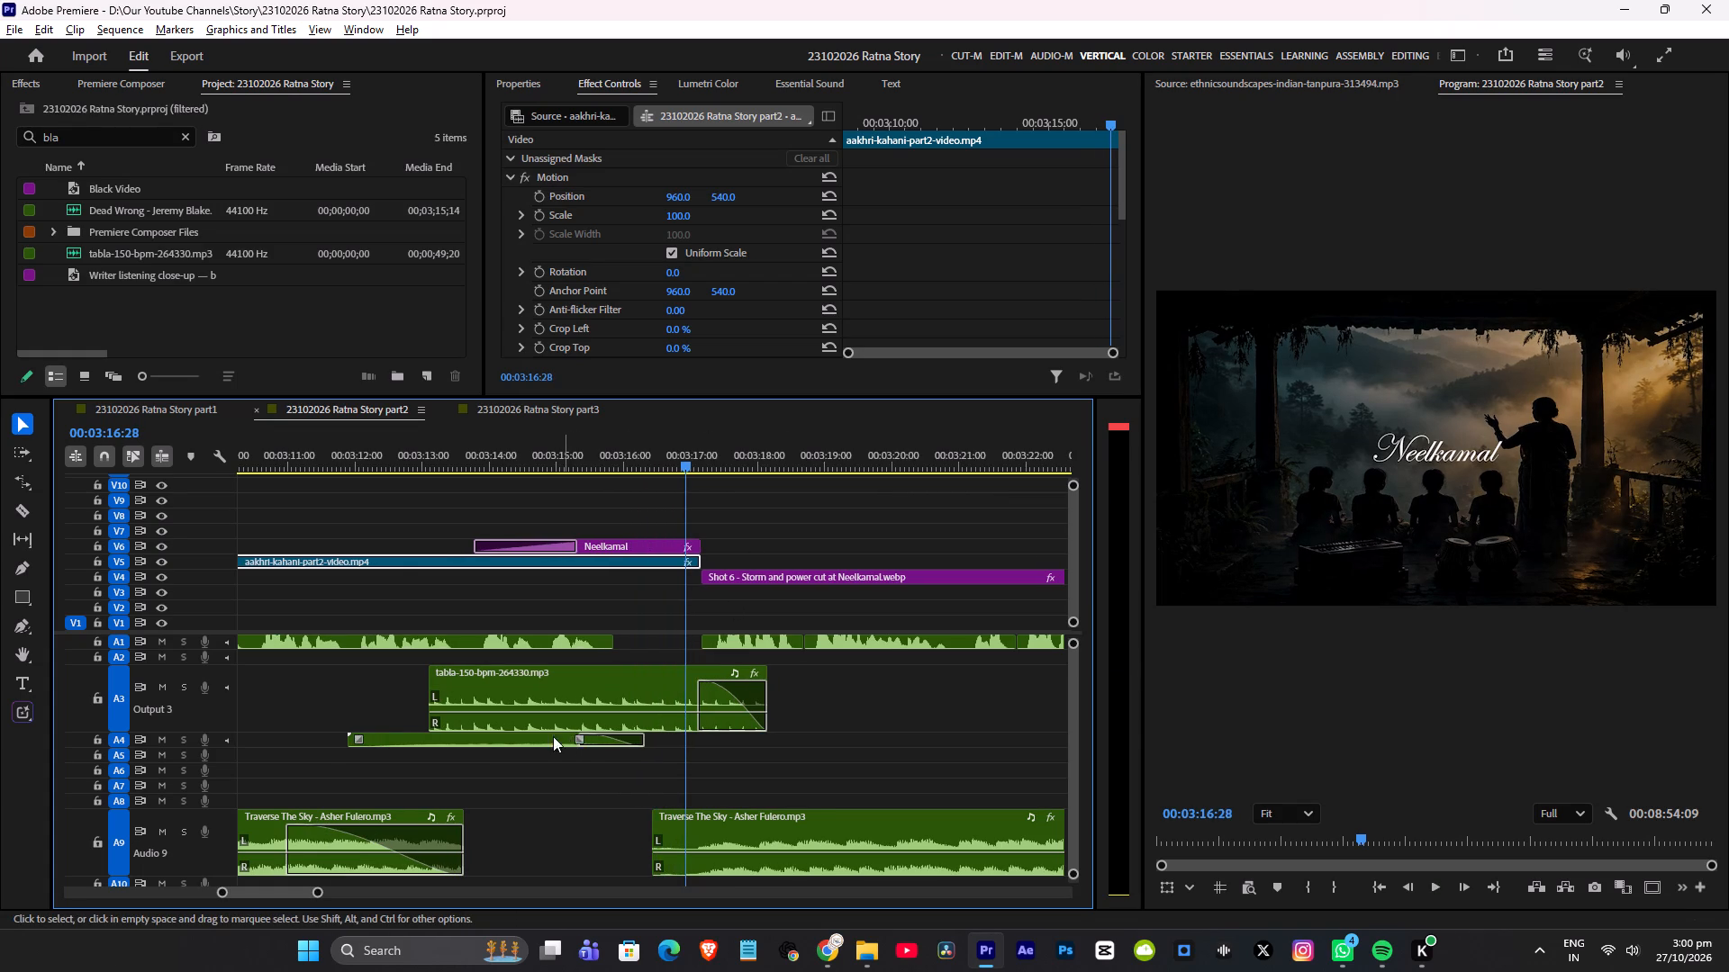
pyautogui.moveTo(500, 742); pyautogui.dragTo(605, 742)
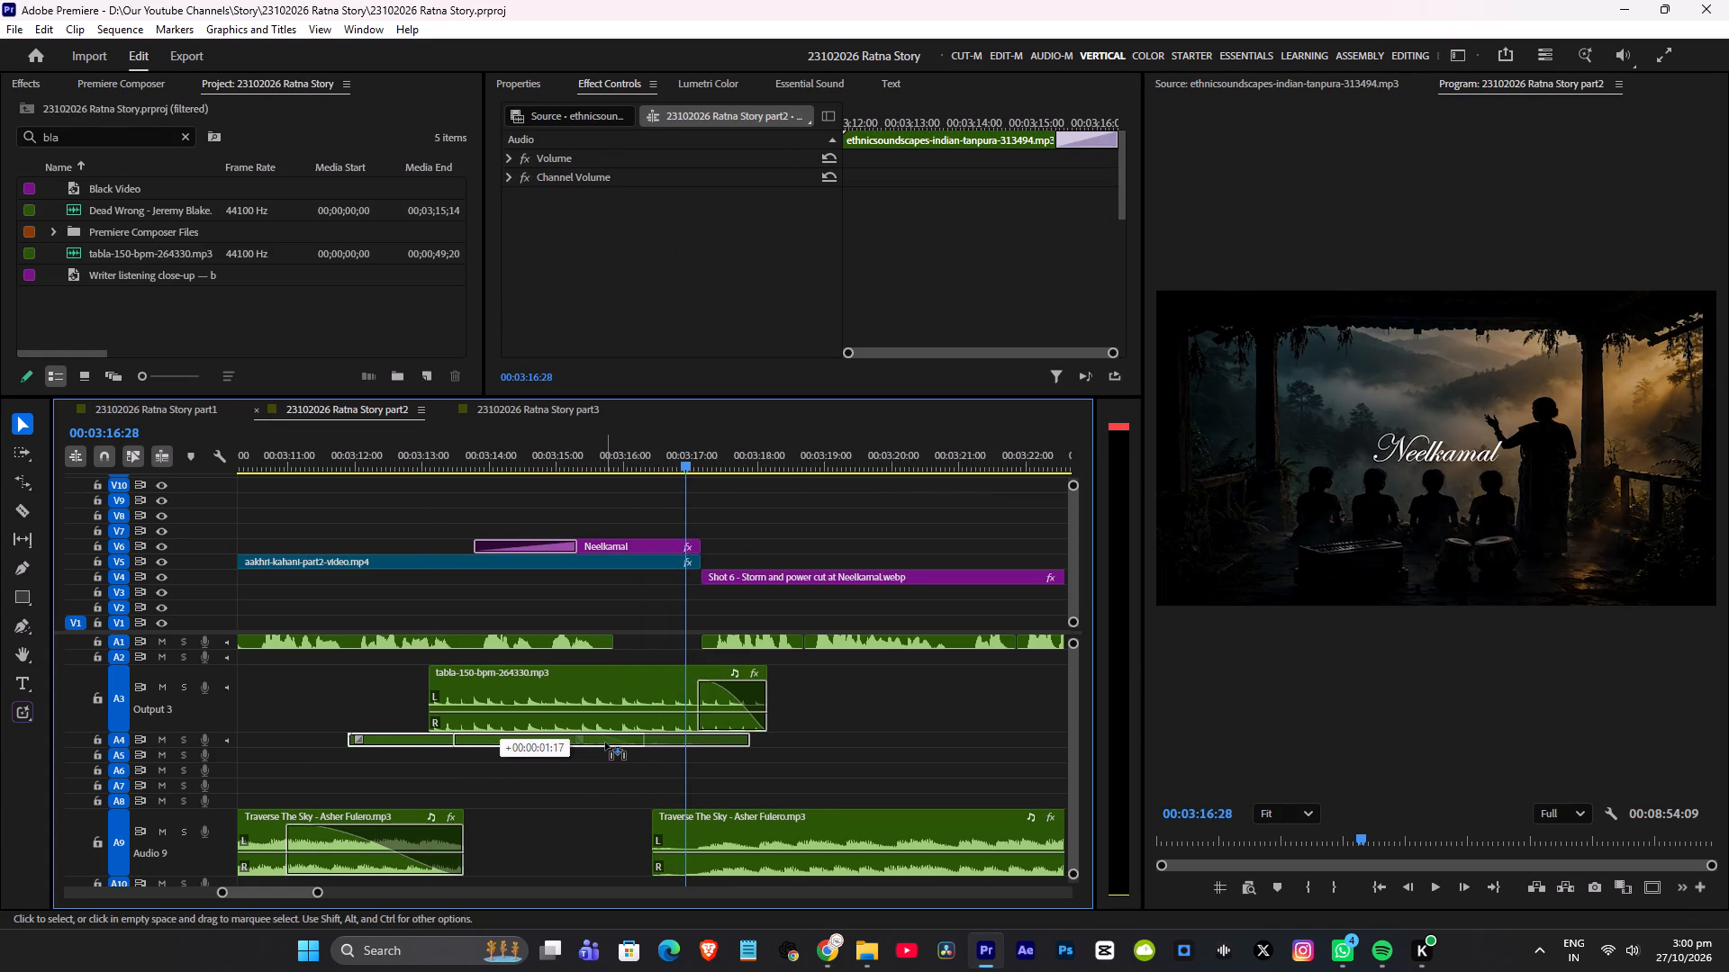
pyautogui.moveTo(605, 742); pyautogui.dragTo(571, 744)
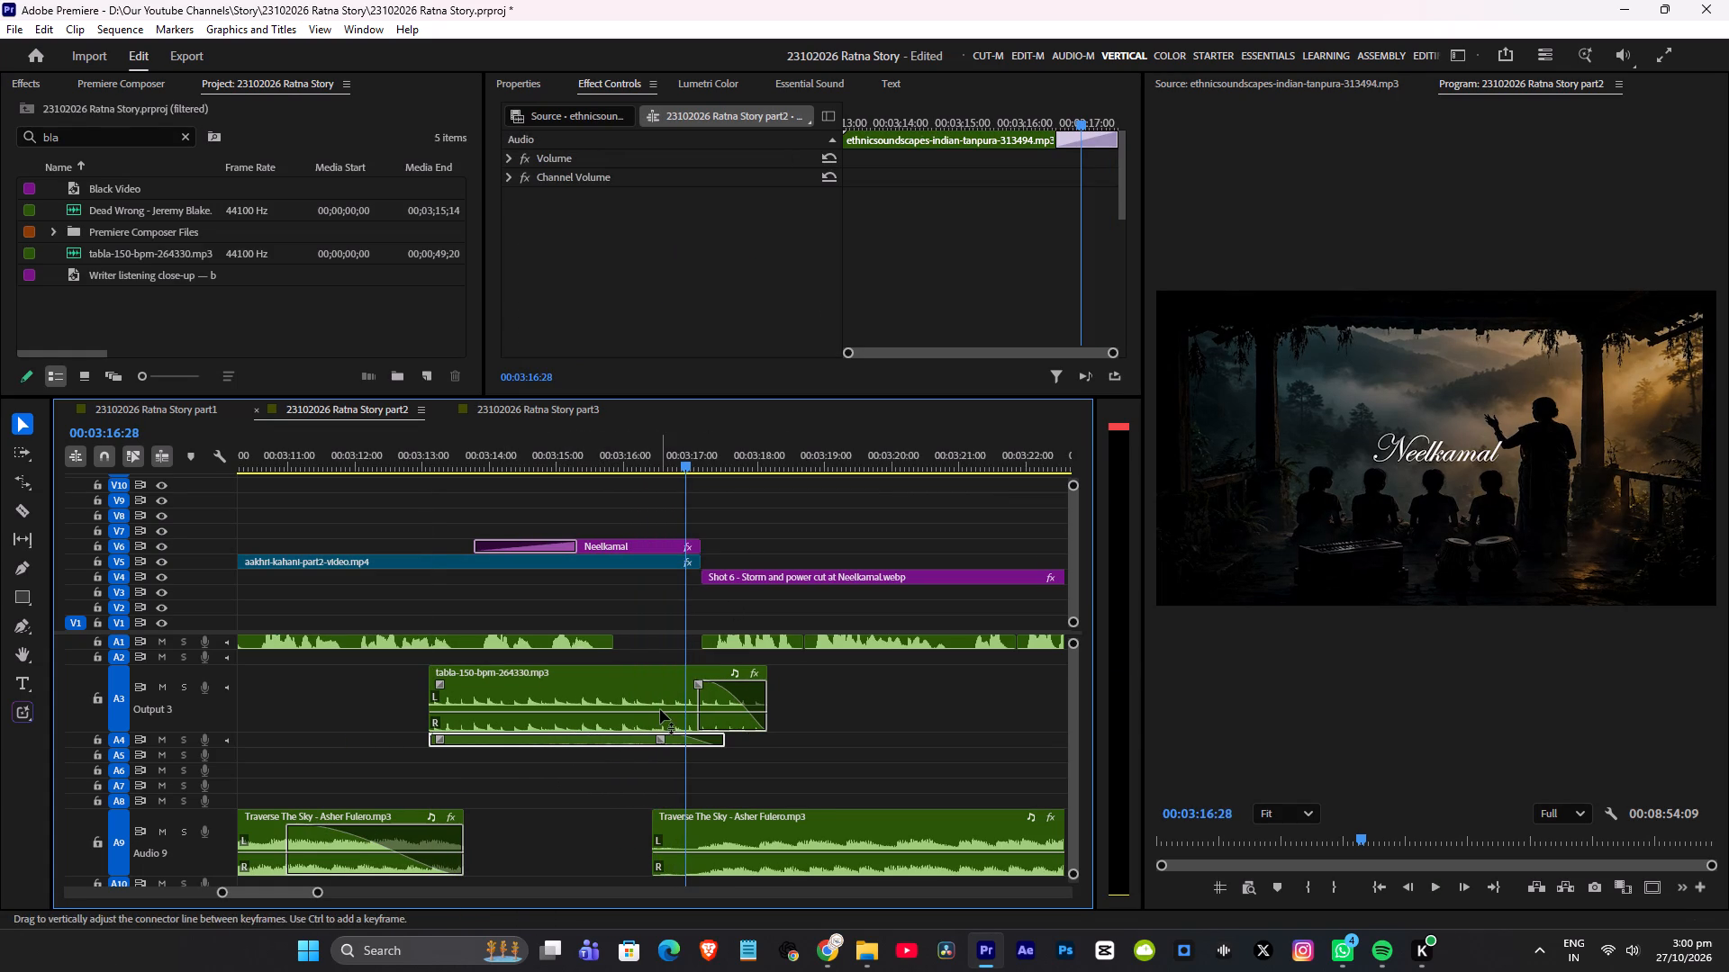
pyautogui.hotkey('ctrl', 's')
pyautogui.click(361, 444)
pyautogui.hotkey('ctrl', '`')
pyautogui.press('space')
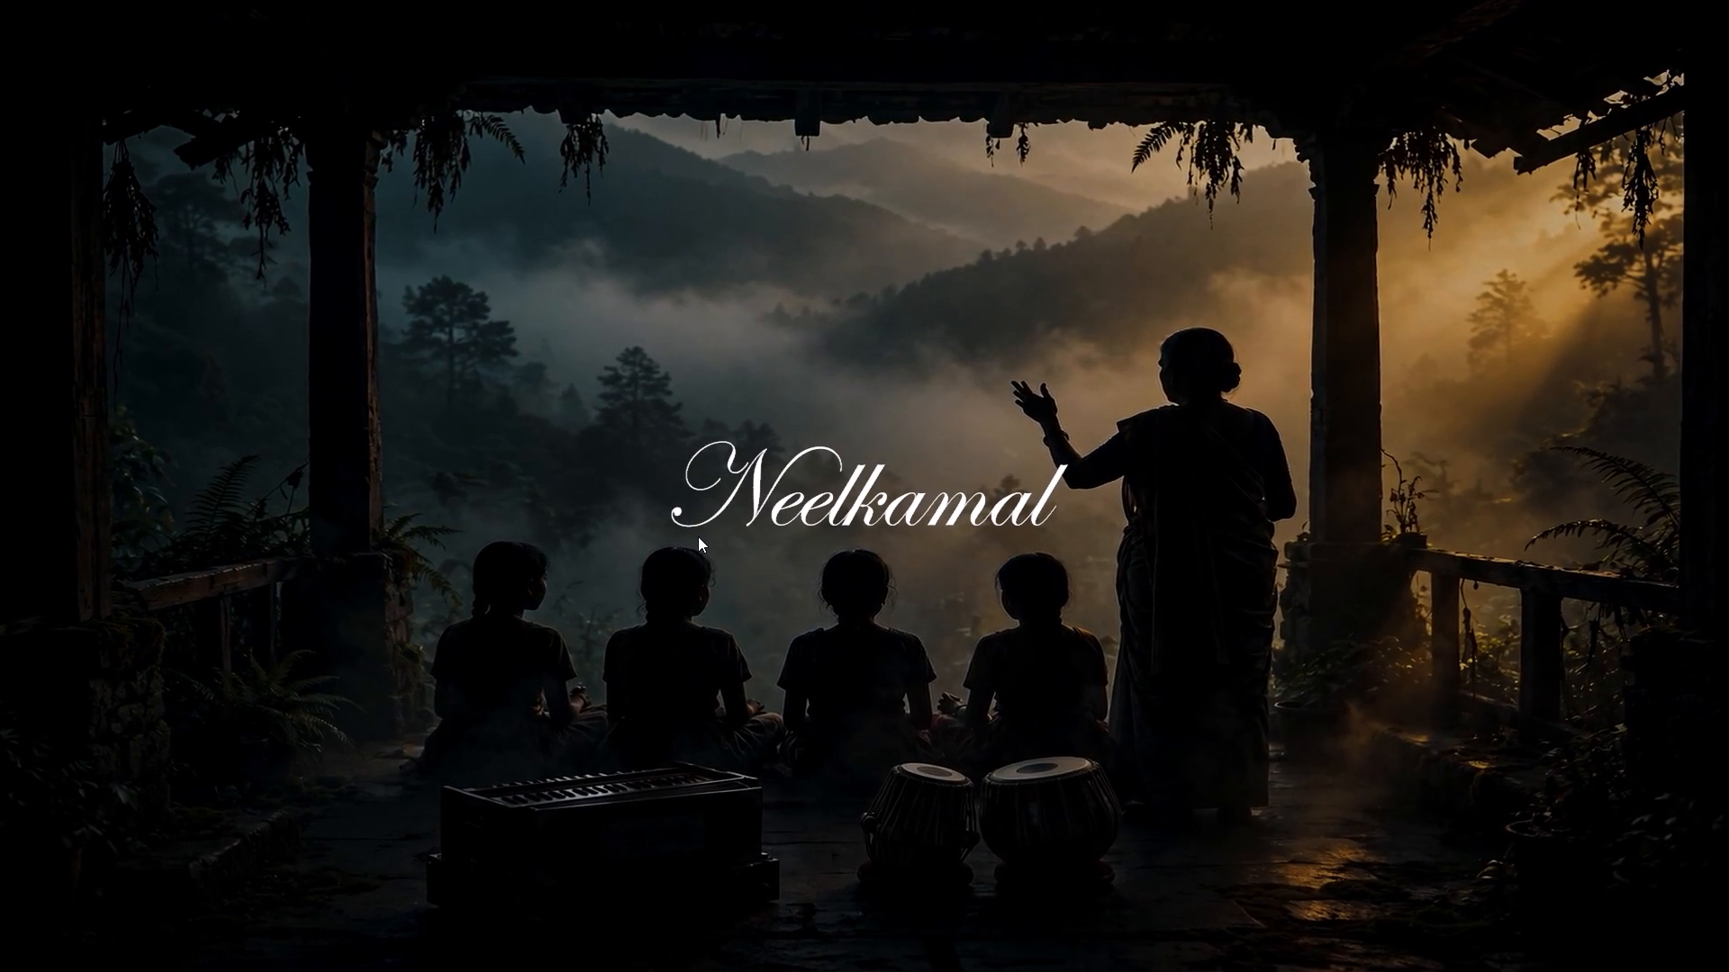
pyautogui.hotkey('ctrl', '`')
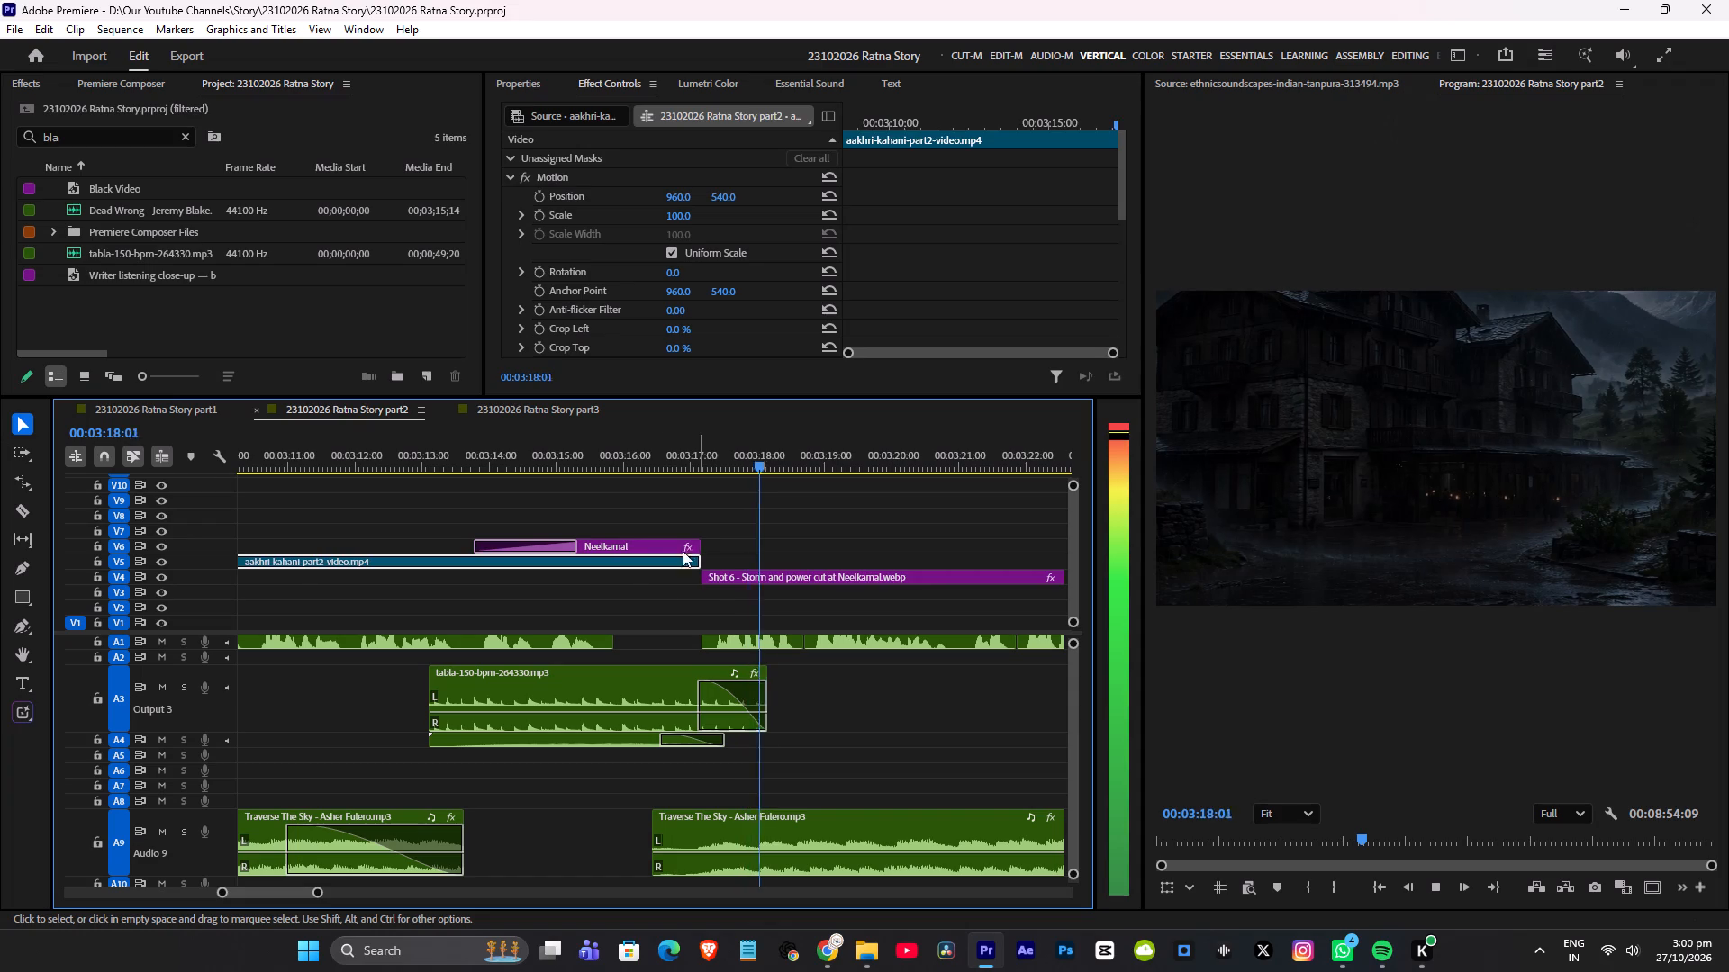
pyautogui.press('space')
pyautogui.hotkey('ctrl', 's')
# Play the Neelkamal title sequence full screen again from 00:03:11:24 to check the tabla and tanpura timing.
pyautogui.click(342, 448)
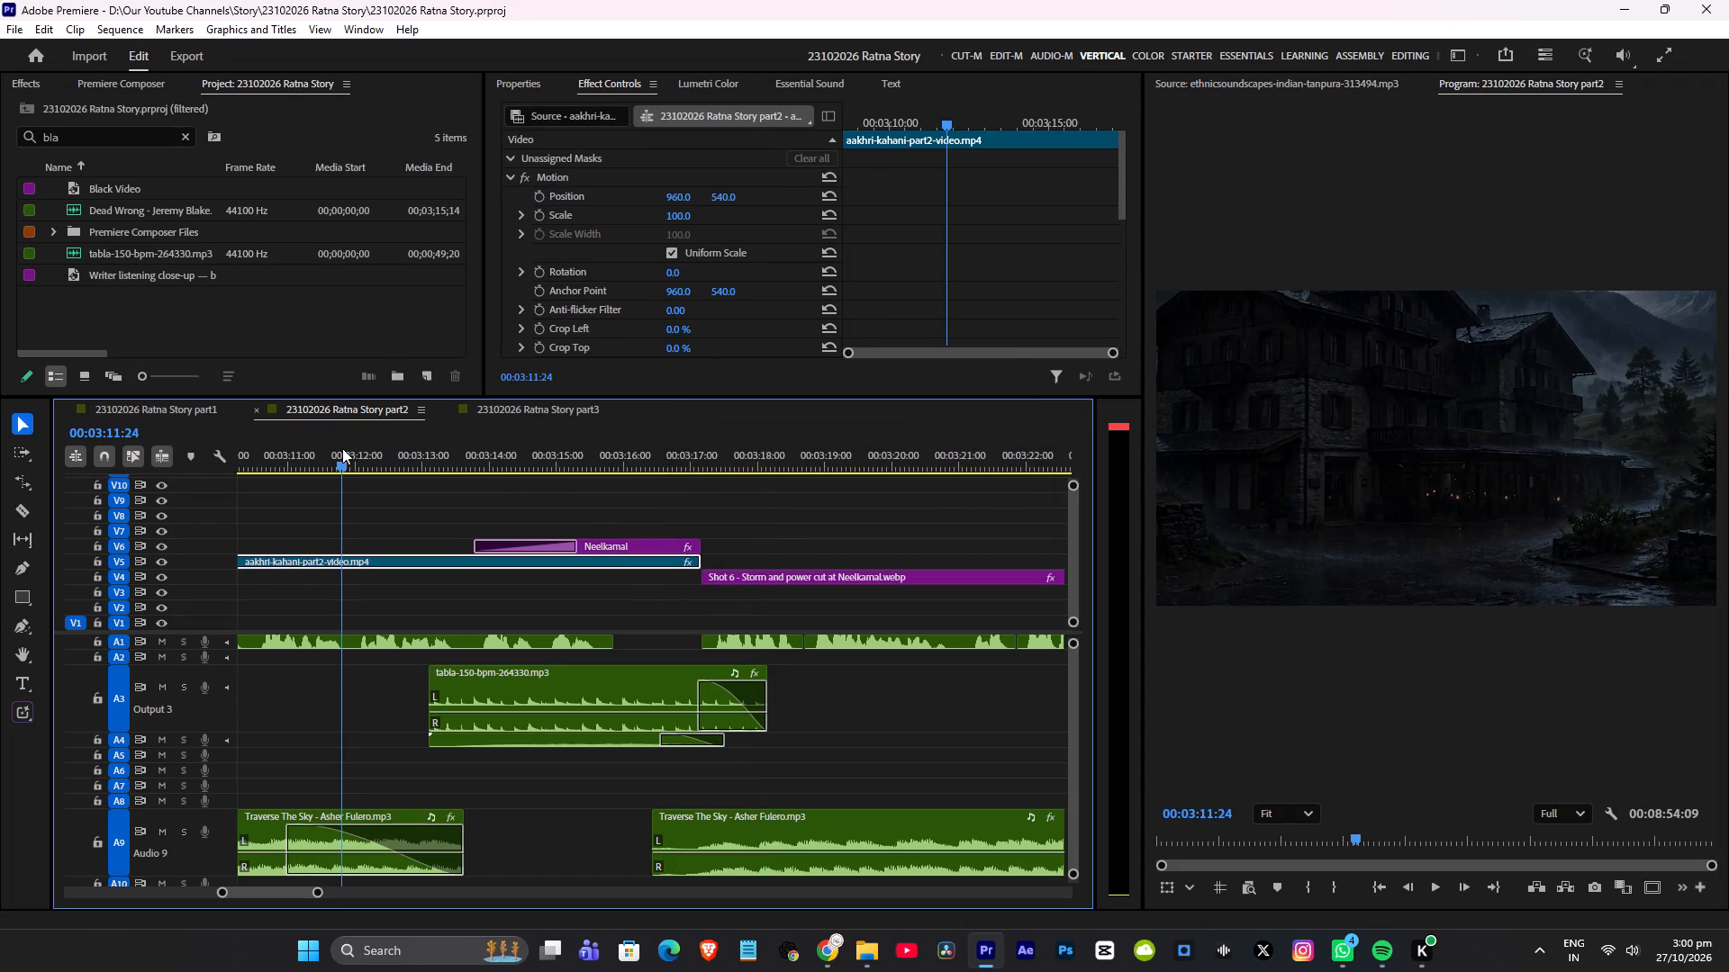
pyautogui.hotkey('ctrl', '`')
pyautogui.press('space')
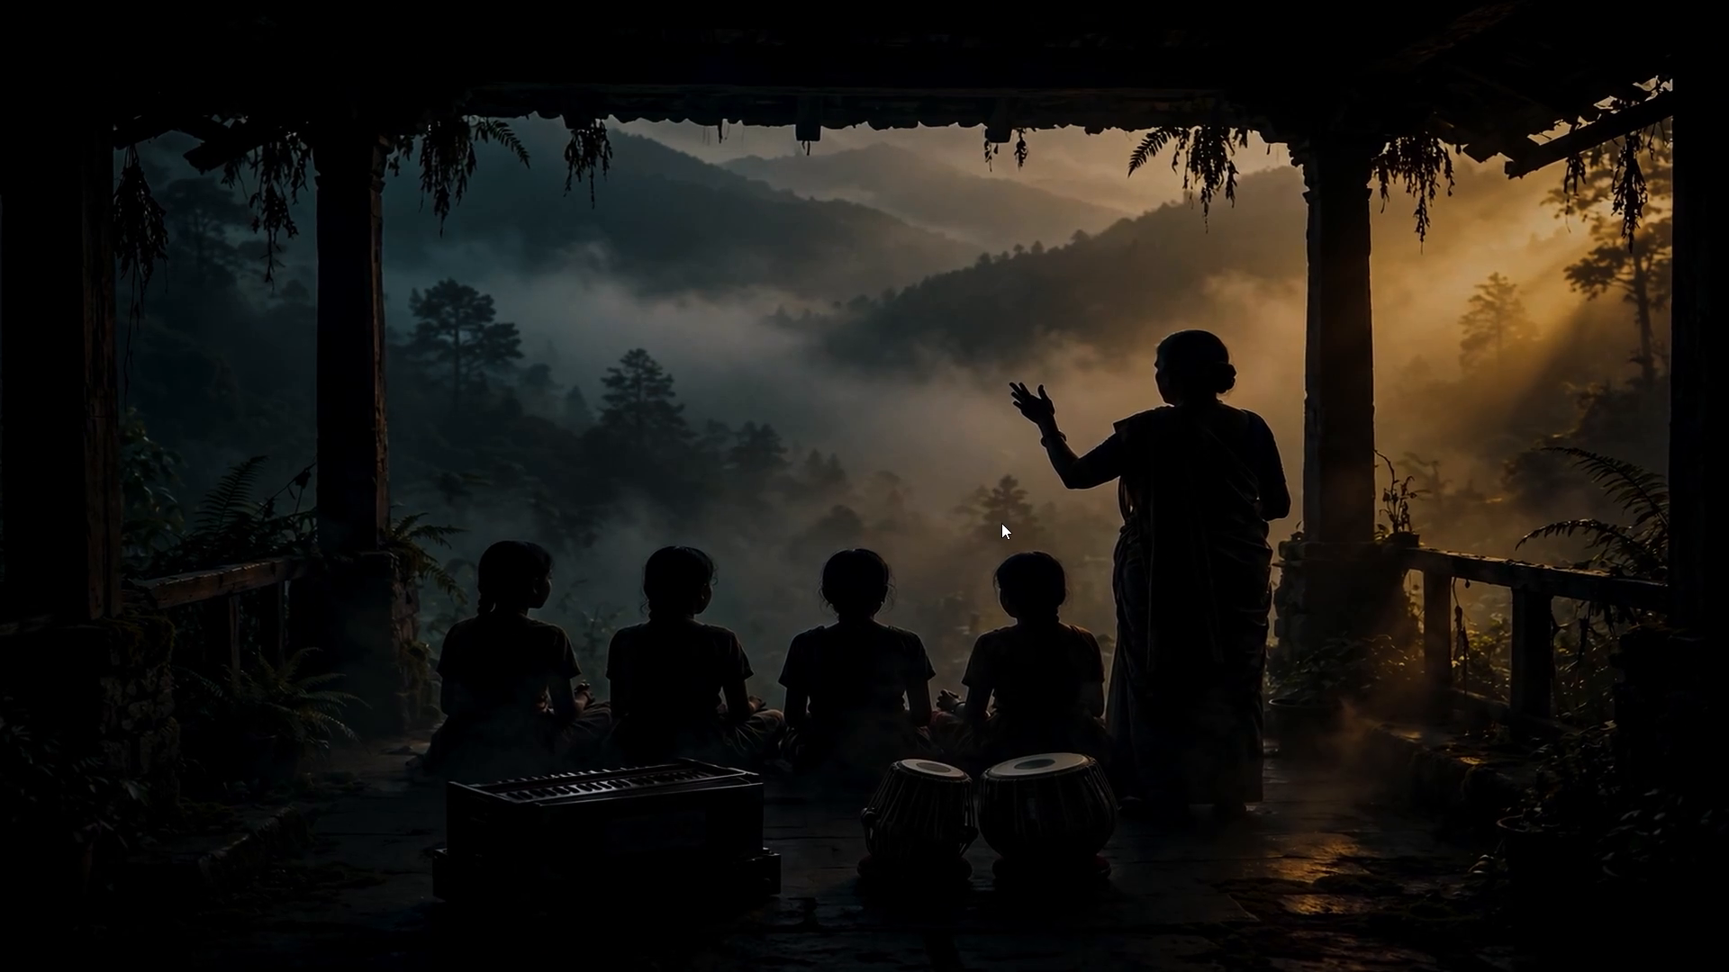
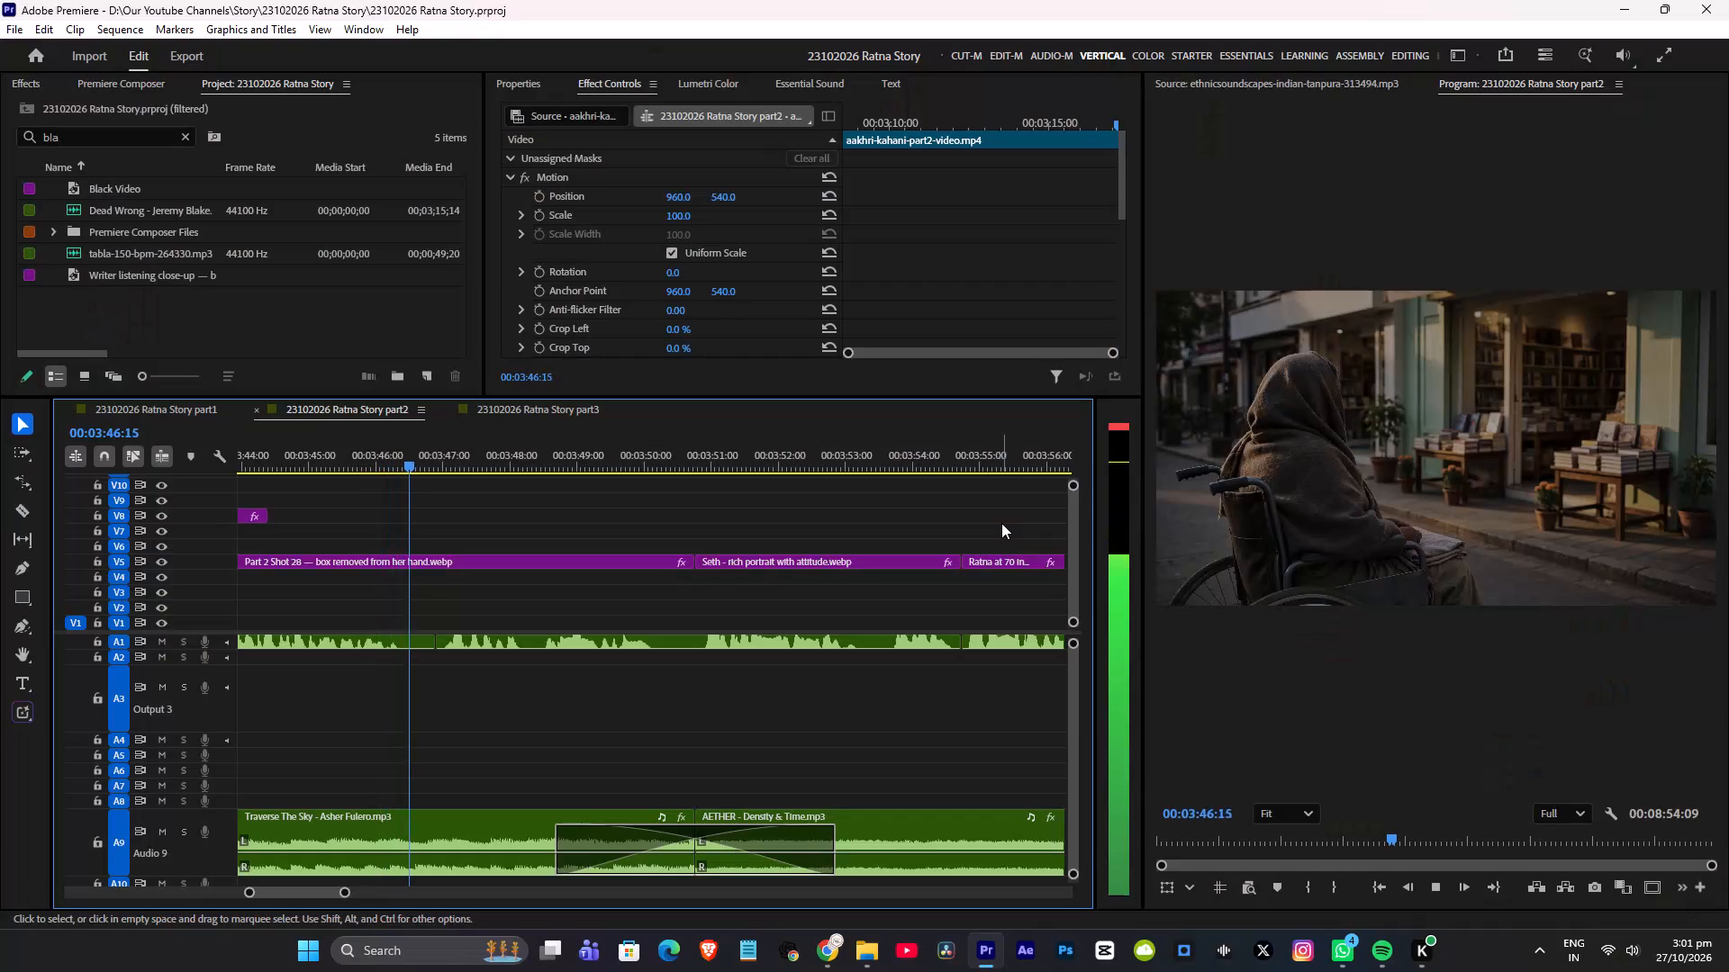
# Extend the start of the Shot 3 v2 hotel lobby clip on V5 back to the end of Part 2 Shot 18 and save.
pyautogui.press('space')
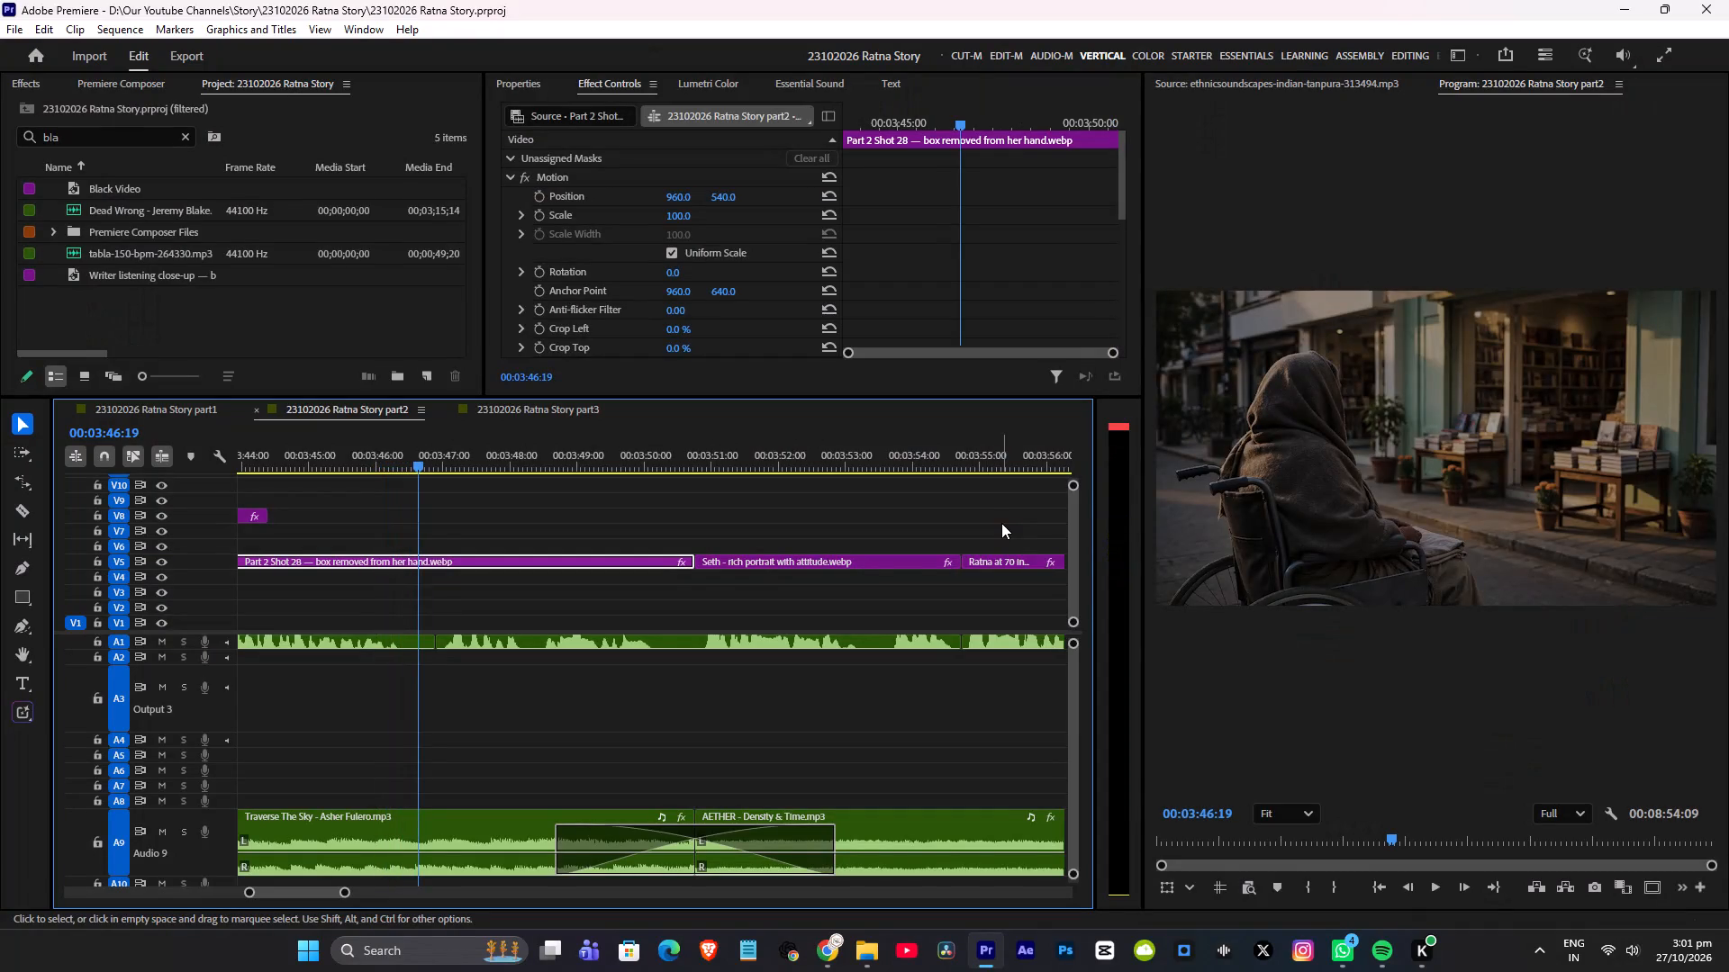
pyautogui.scroll(1, 902, 566)
pyautogui.scroll(20, 580, 616)
pyautogui.scroll(3, 580, 616)
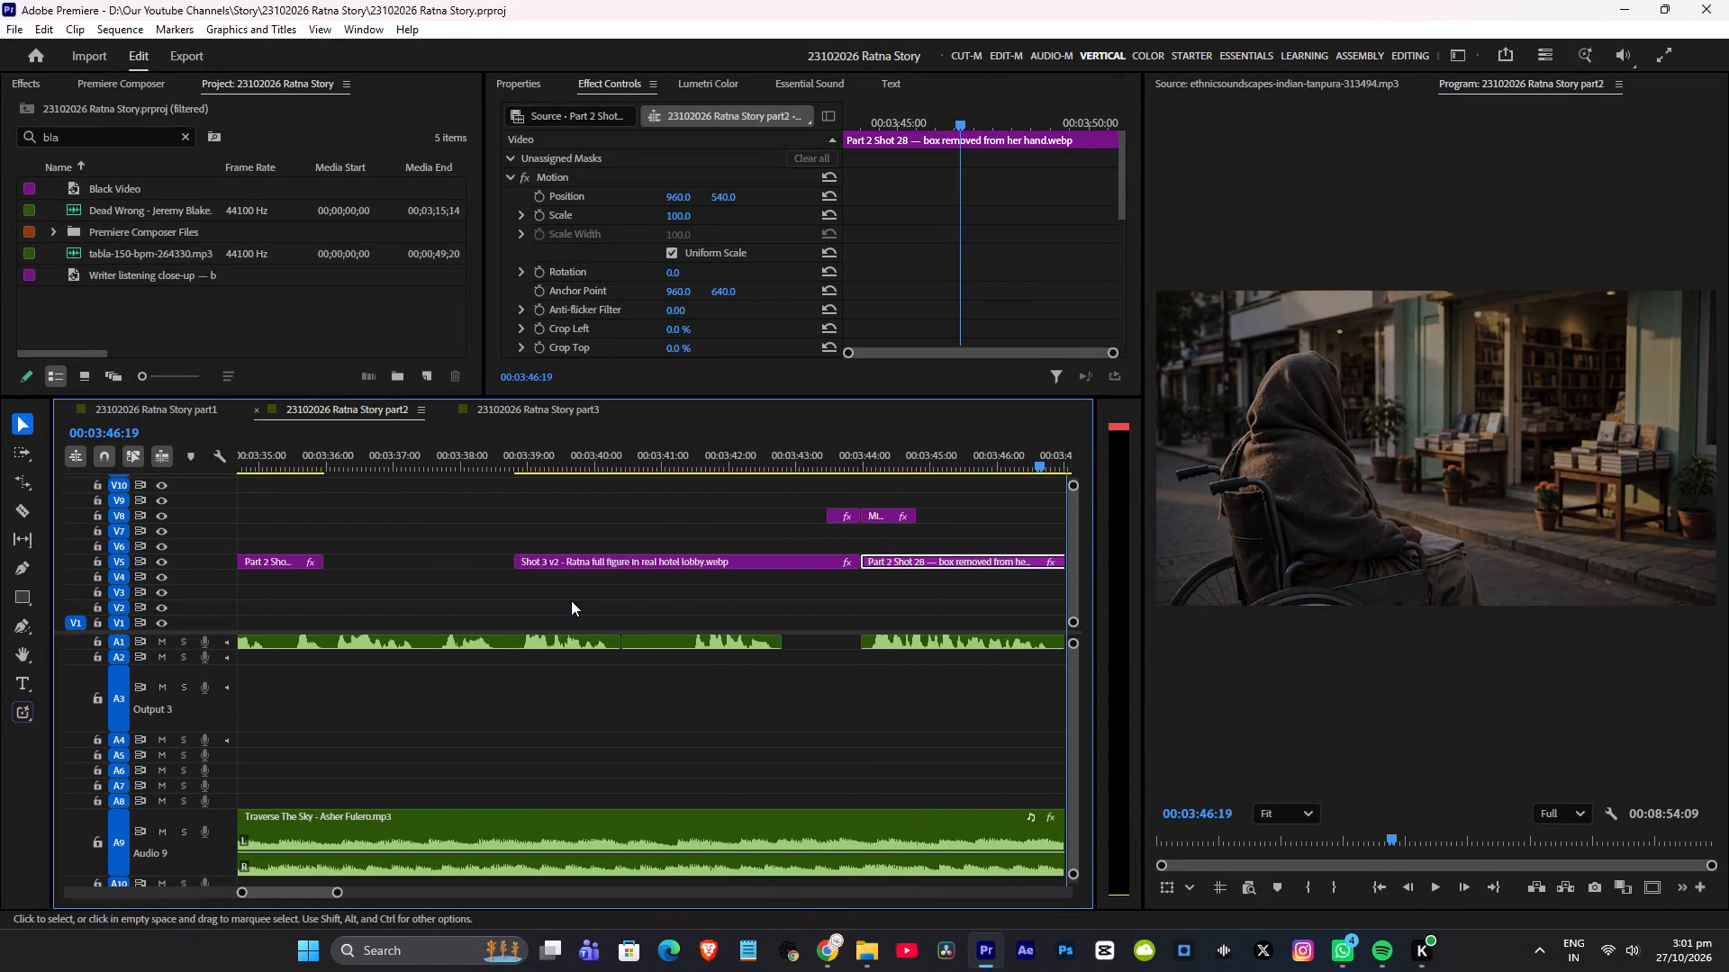
pyautogui.hotkey('ctrl', 's')
pyautogui.click(340, 455)
pyautogui.scroll(5, 383, 497)
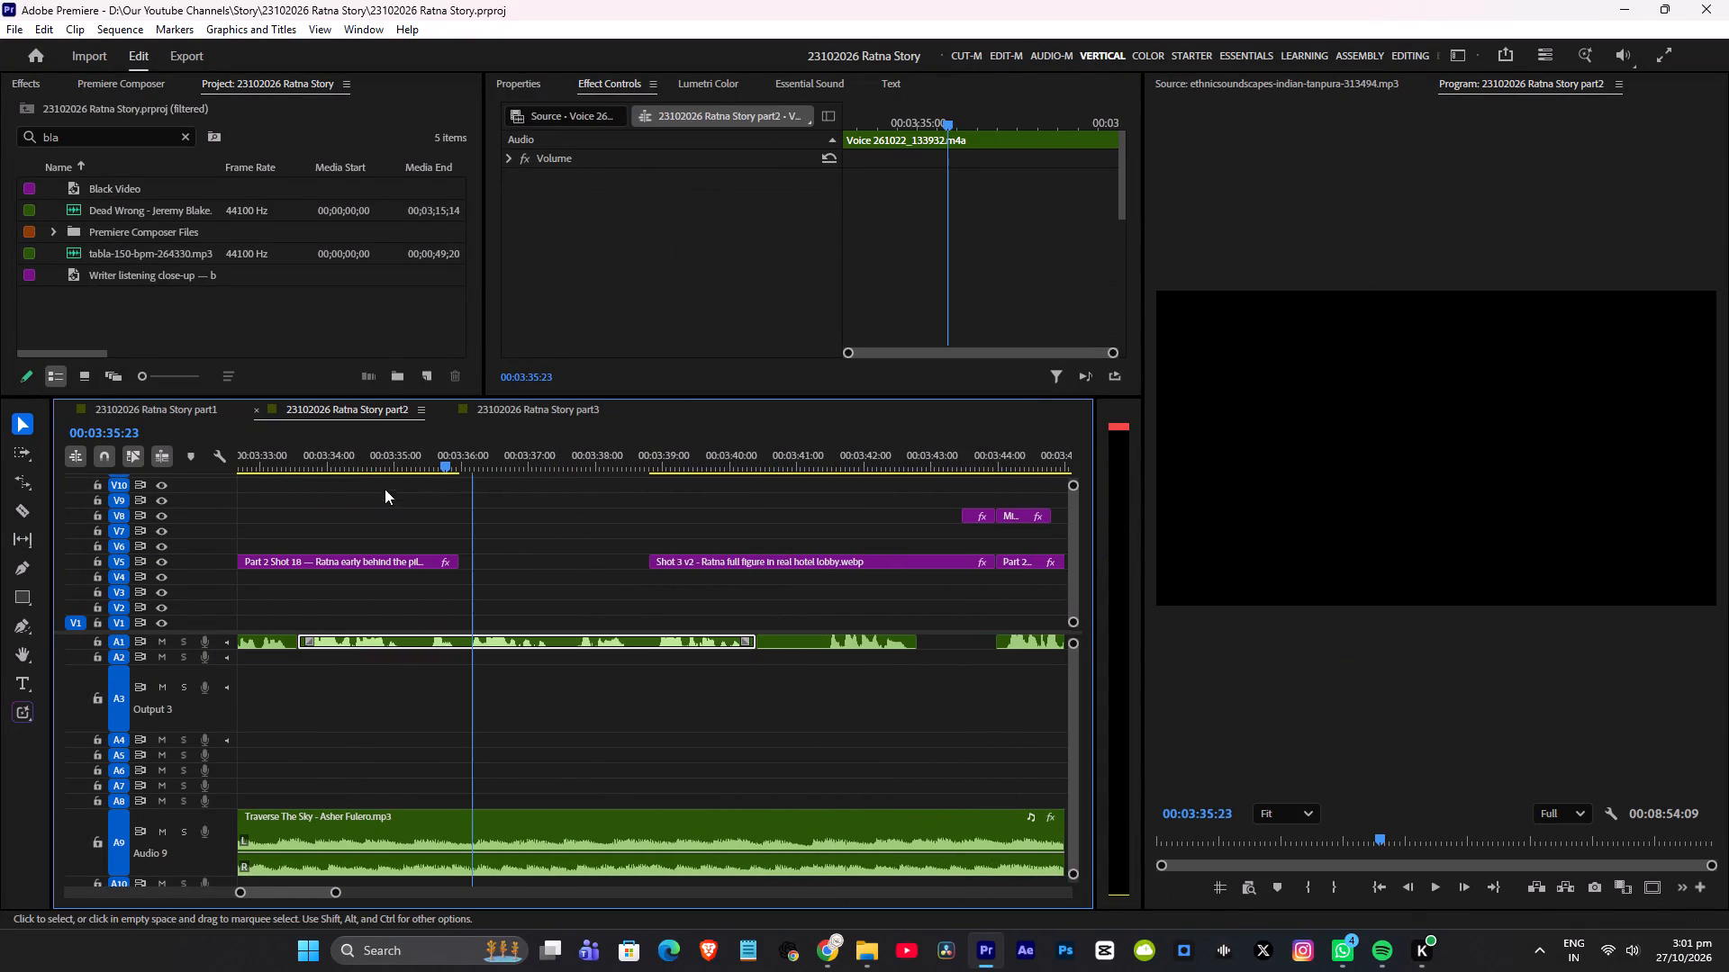
pyautogui.click(382, 453)
pyautogui.press('space')
pyautogui.scroll(5, 516, 541)
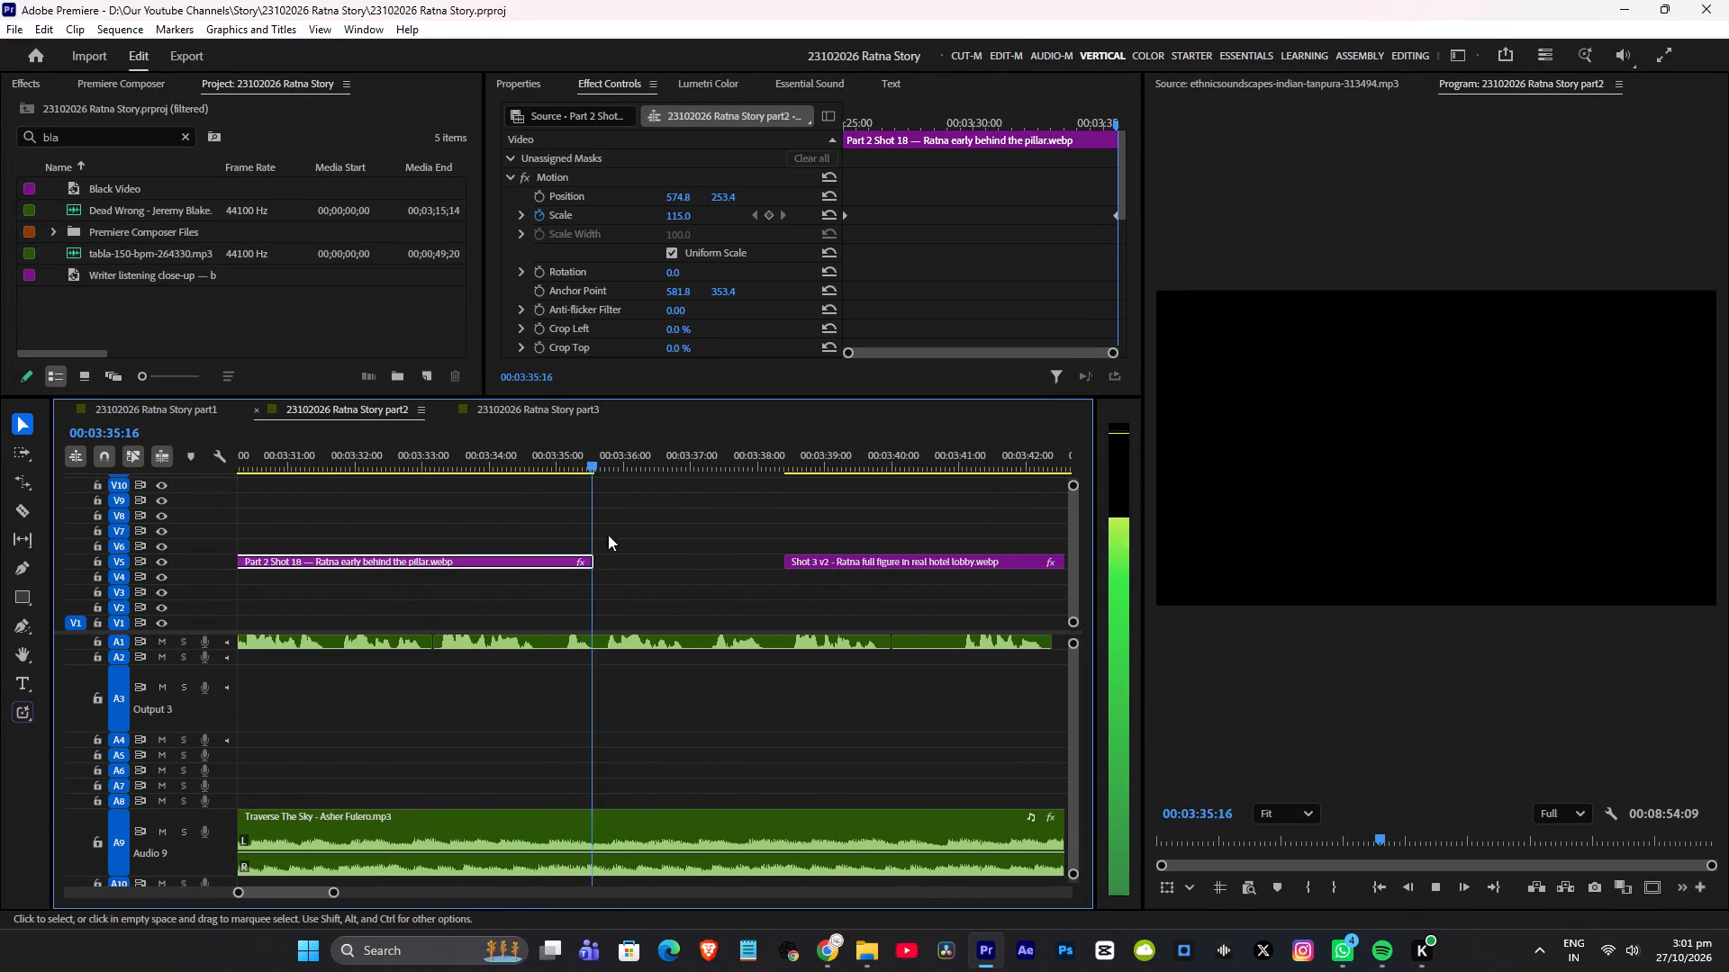
pyautogui.press('space')
pyautogui.moveTo(792, 556); pyautogui.dragTo(647, 560)
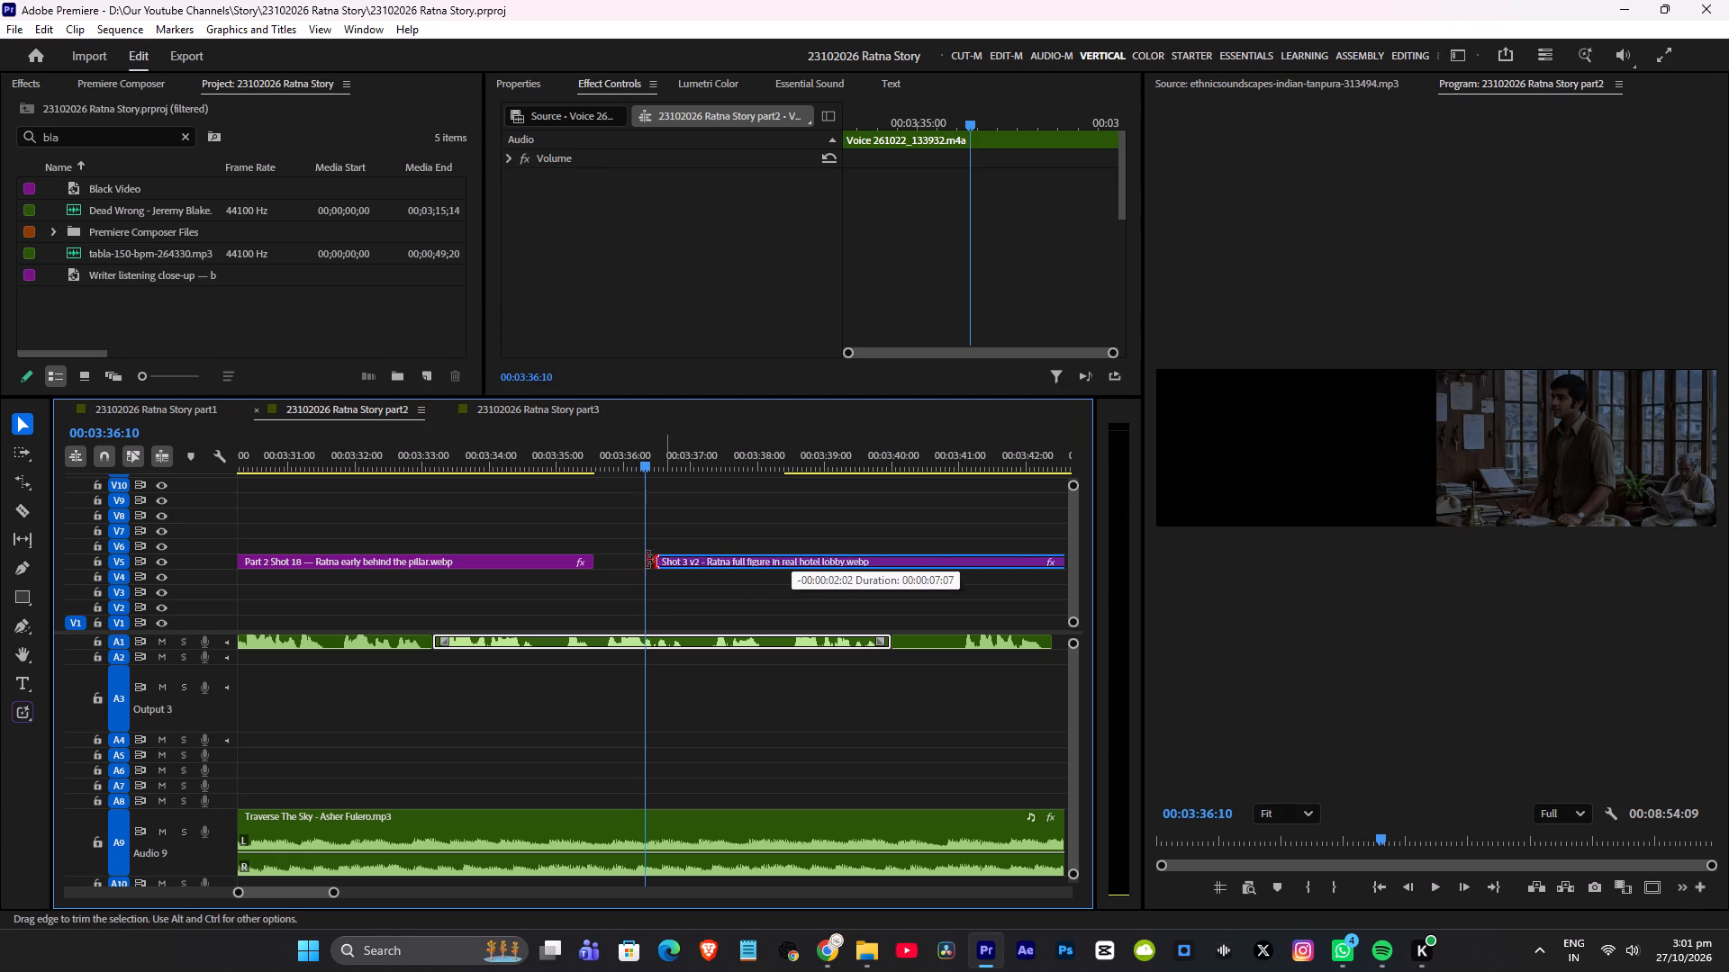
pyautogui.moveTo(647, 560); pyautogui.dragTo(604, 560)
pyautogui.click(492, 453)
pyautogui.hotkey('ctrl', 's')
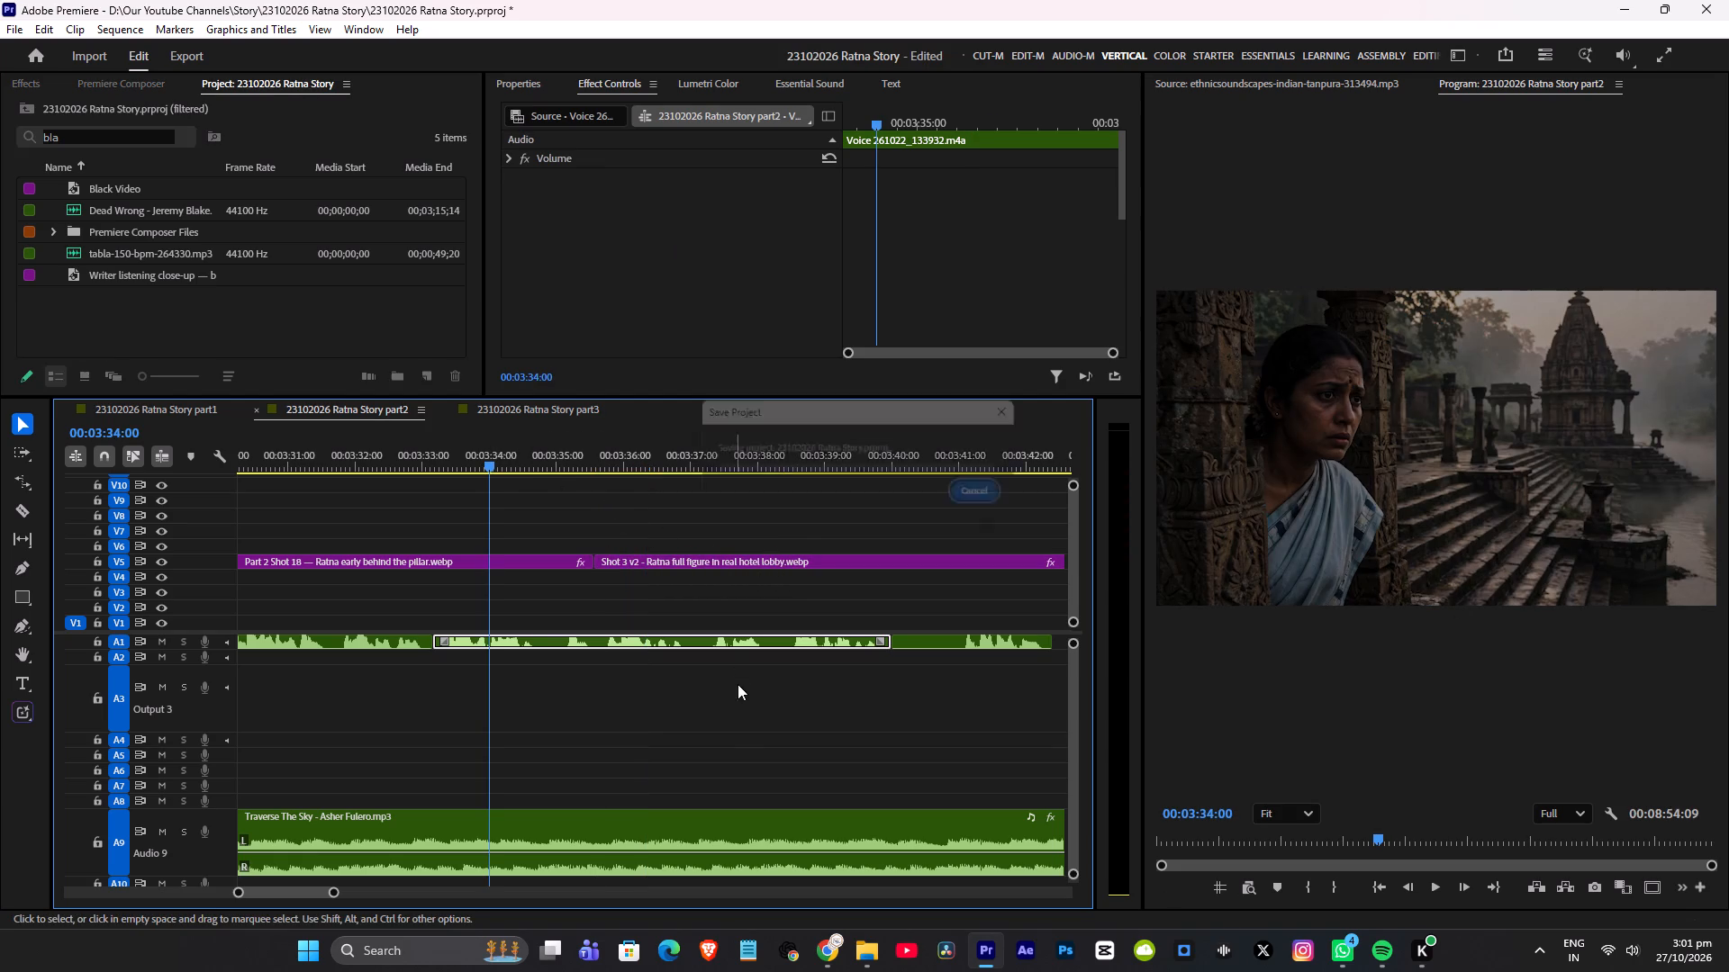
# Play from 00:03:34:00 through the cut from Part 2 Shot 18 into Shot 3 v2 to check its timing against the narration.
pyautogui.press('space')
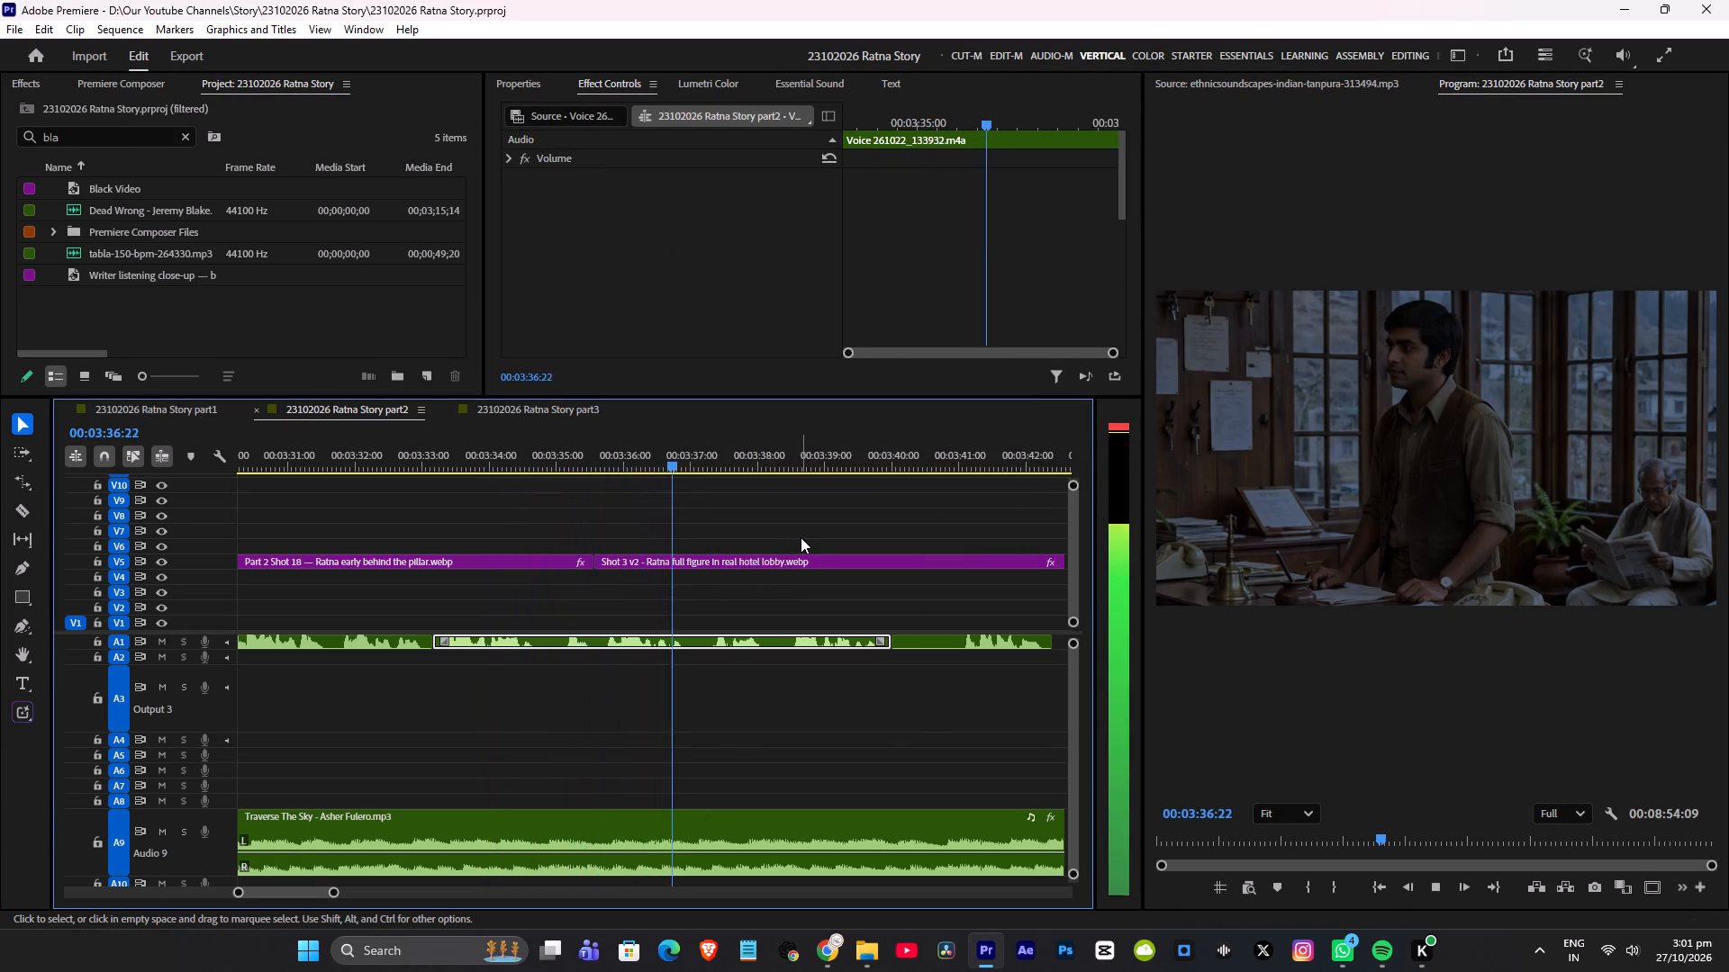
pyautogui.press('space')
pyautogui.keyDown('alt'); pyautogui.scroll(-8, 760, 519); pyautogui.keyUp('alt')
pyautogui.keyDown('alt'); pyautogui.scroll(4, 748, 521); pyautogui.keyUp('alt')
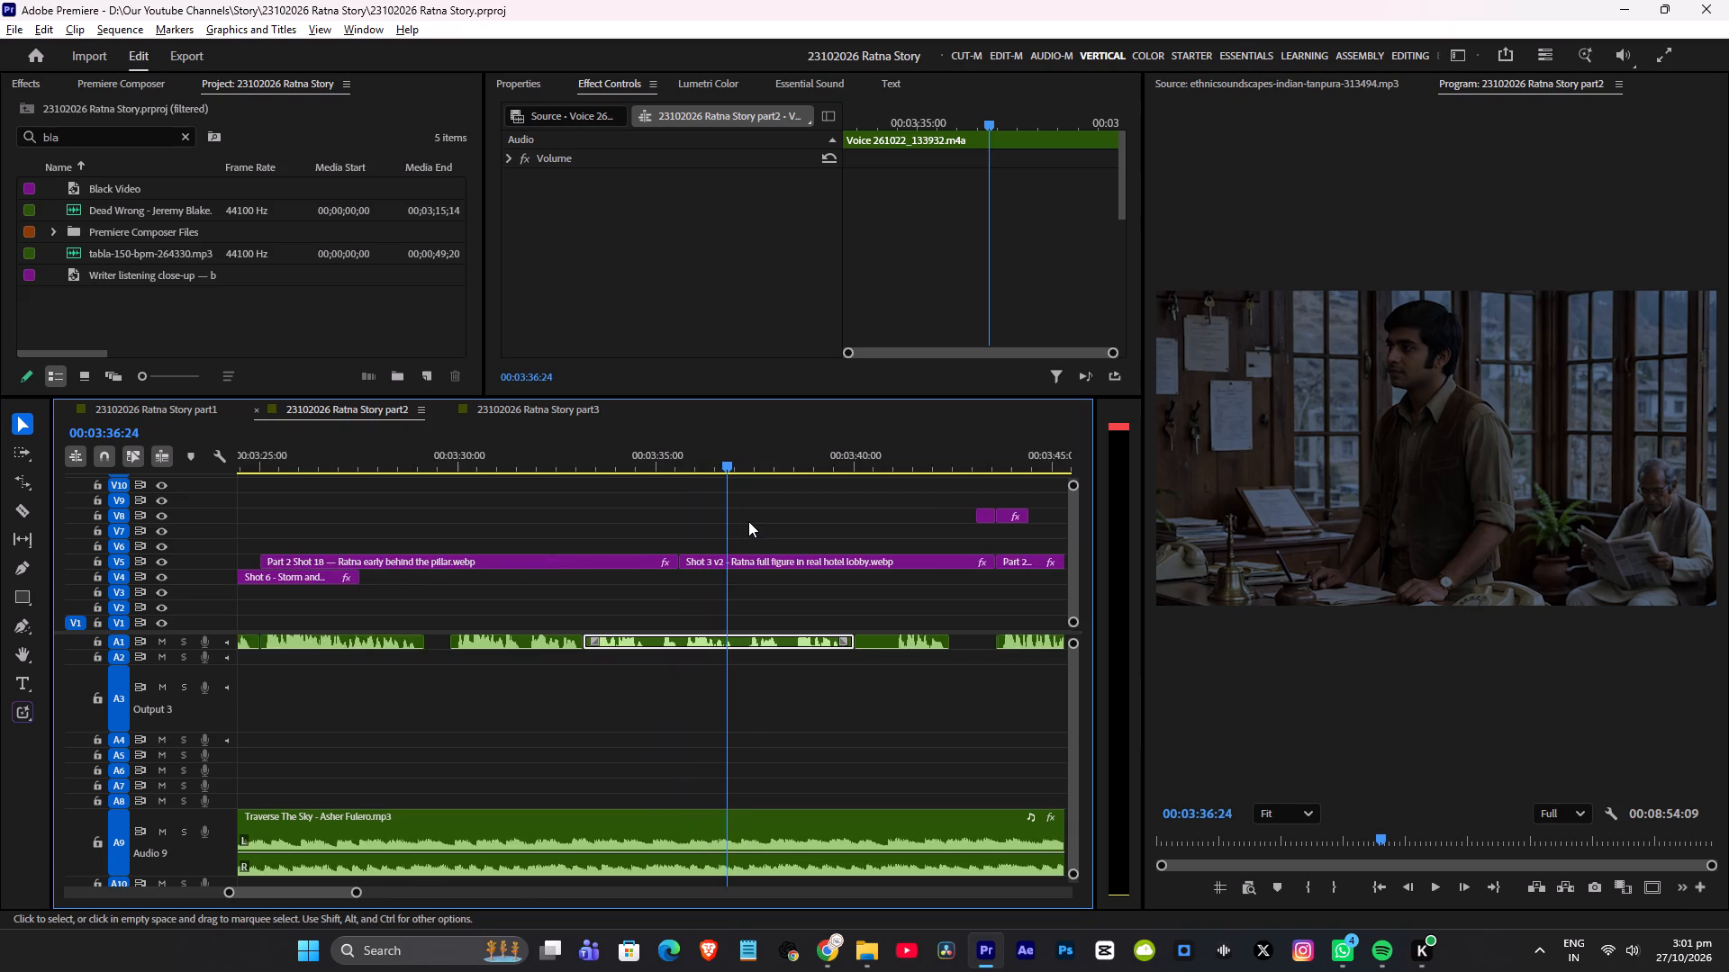
pyautogui.click(613, 565)
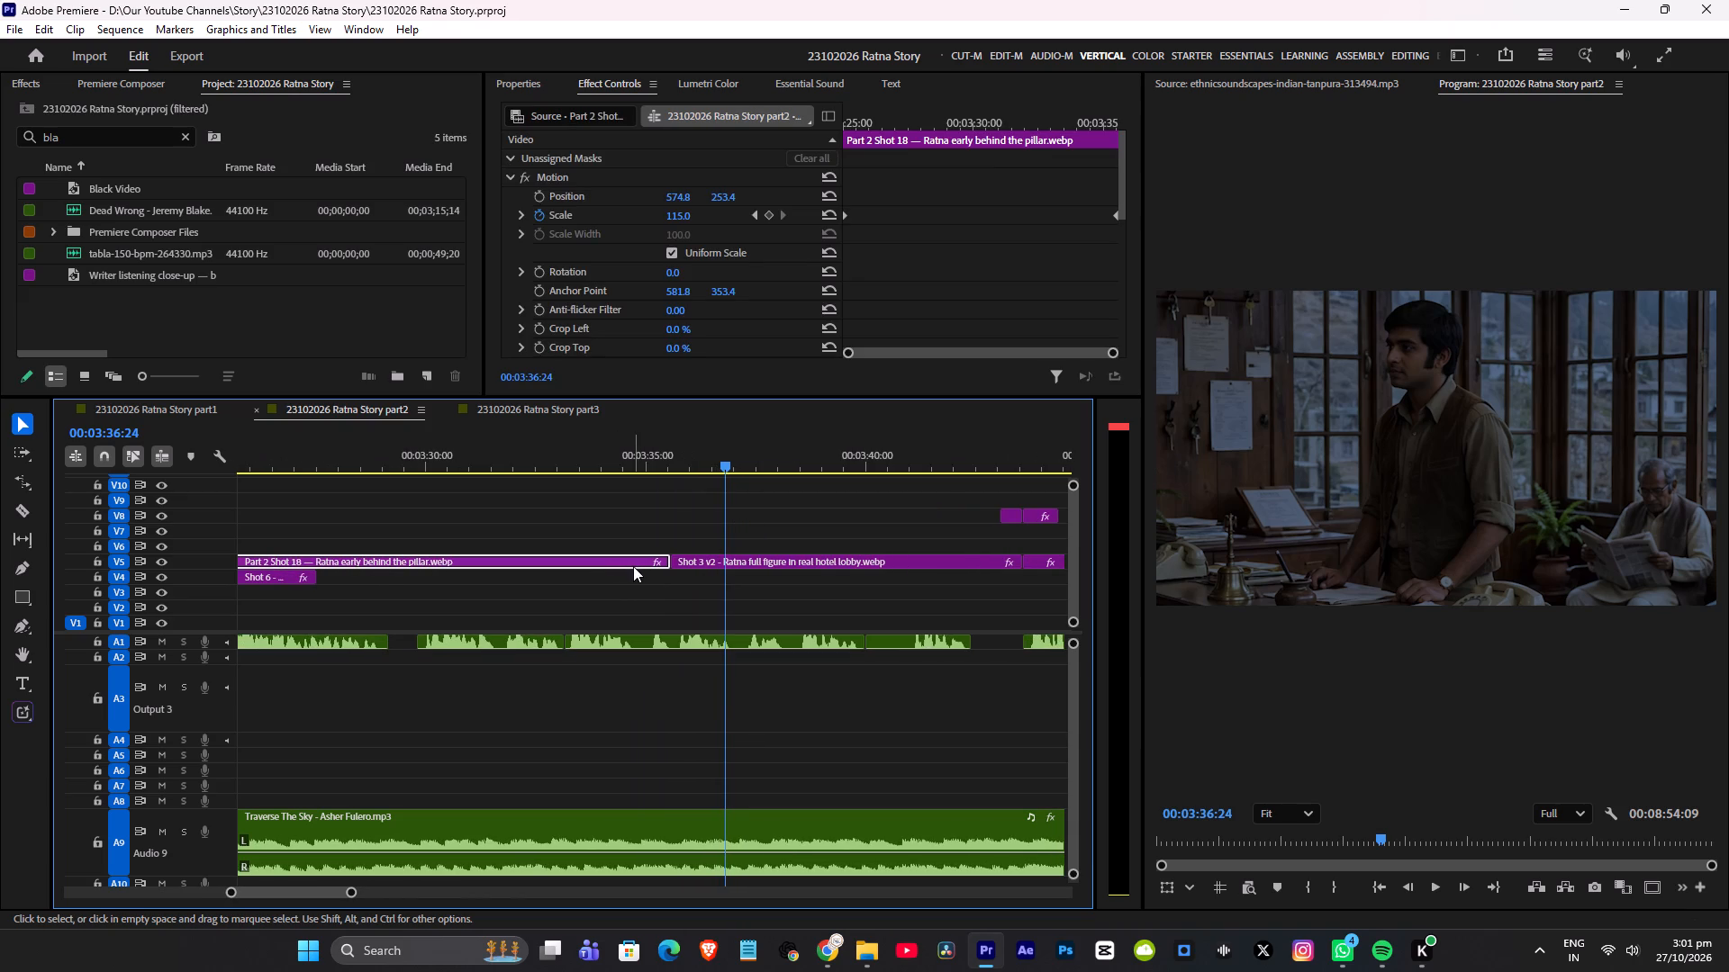
pyautogui.keyDown('alt'); pyautogui.scroll(-6, 710, 553); pyautogui.keyUp('alt')
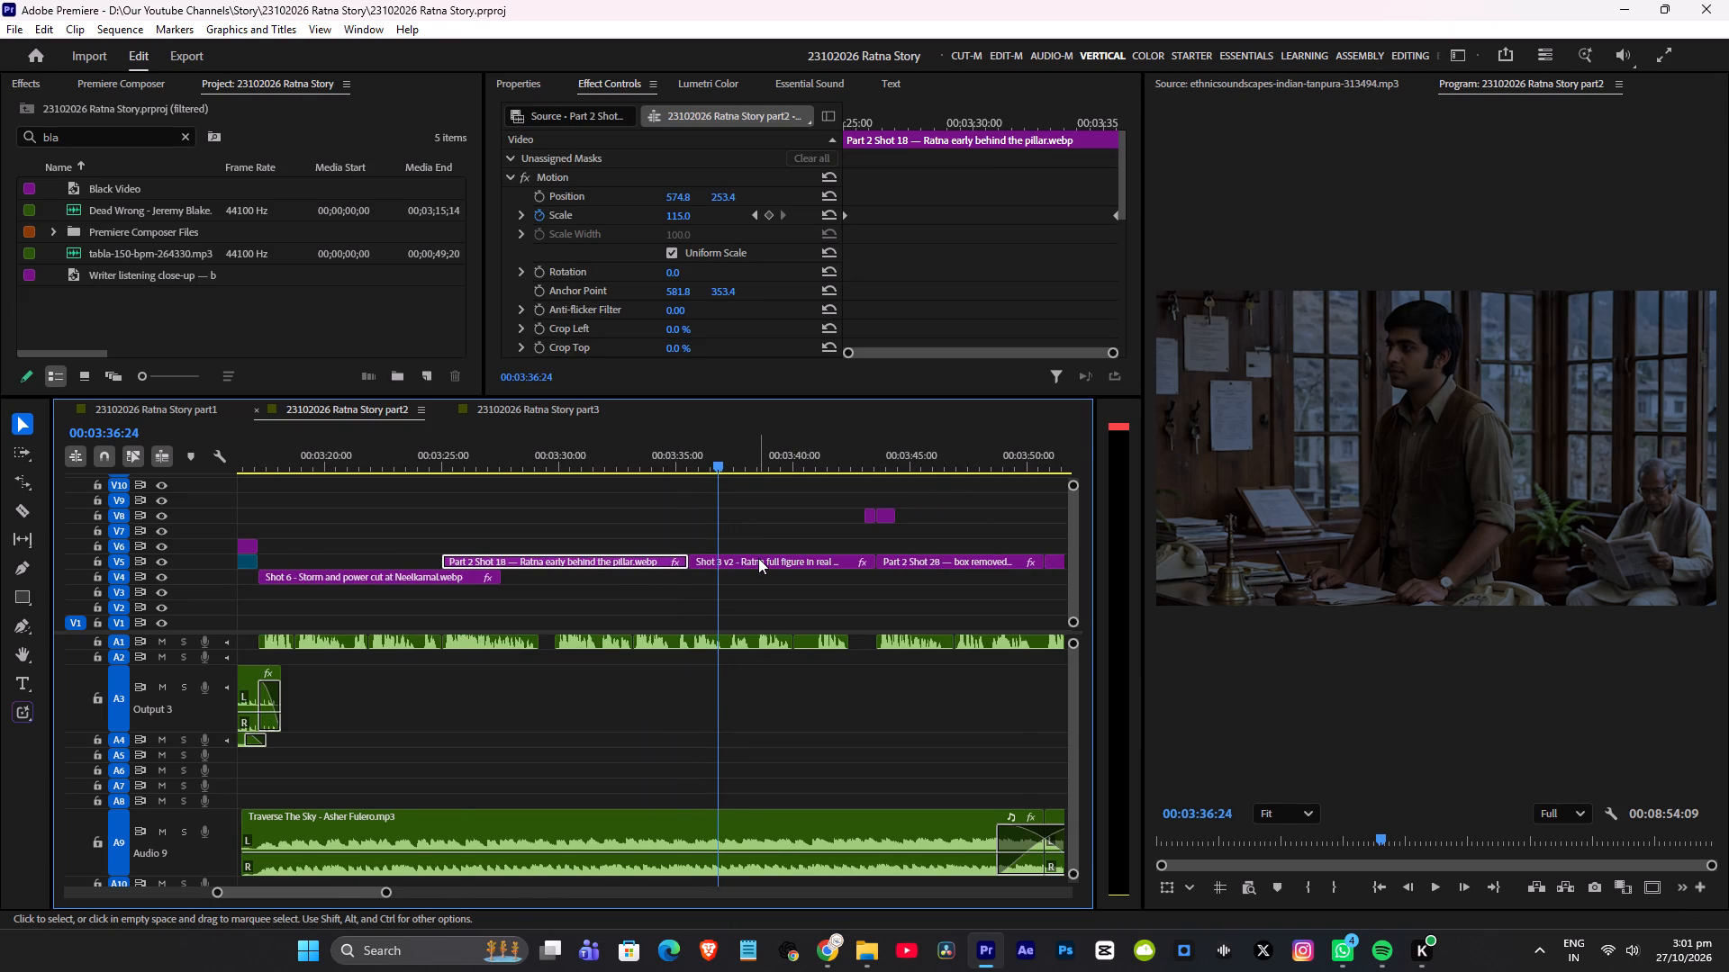
pyautogui.press('space')
pyautogui.keyDown('alt'); pyautogui.scroll(12, 766, 520); pyautogui.keyUp('alt')
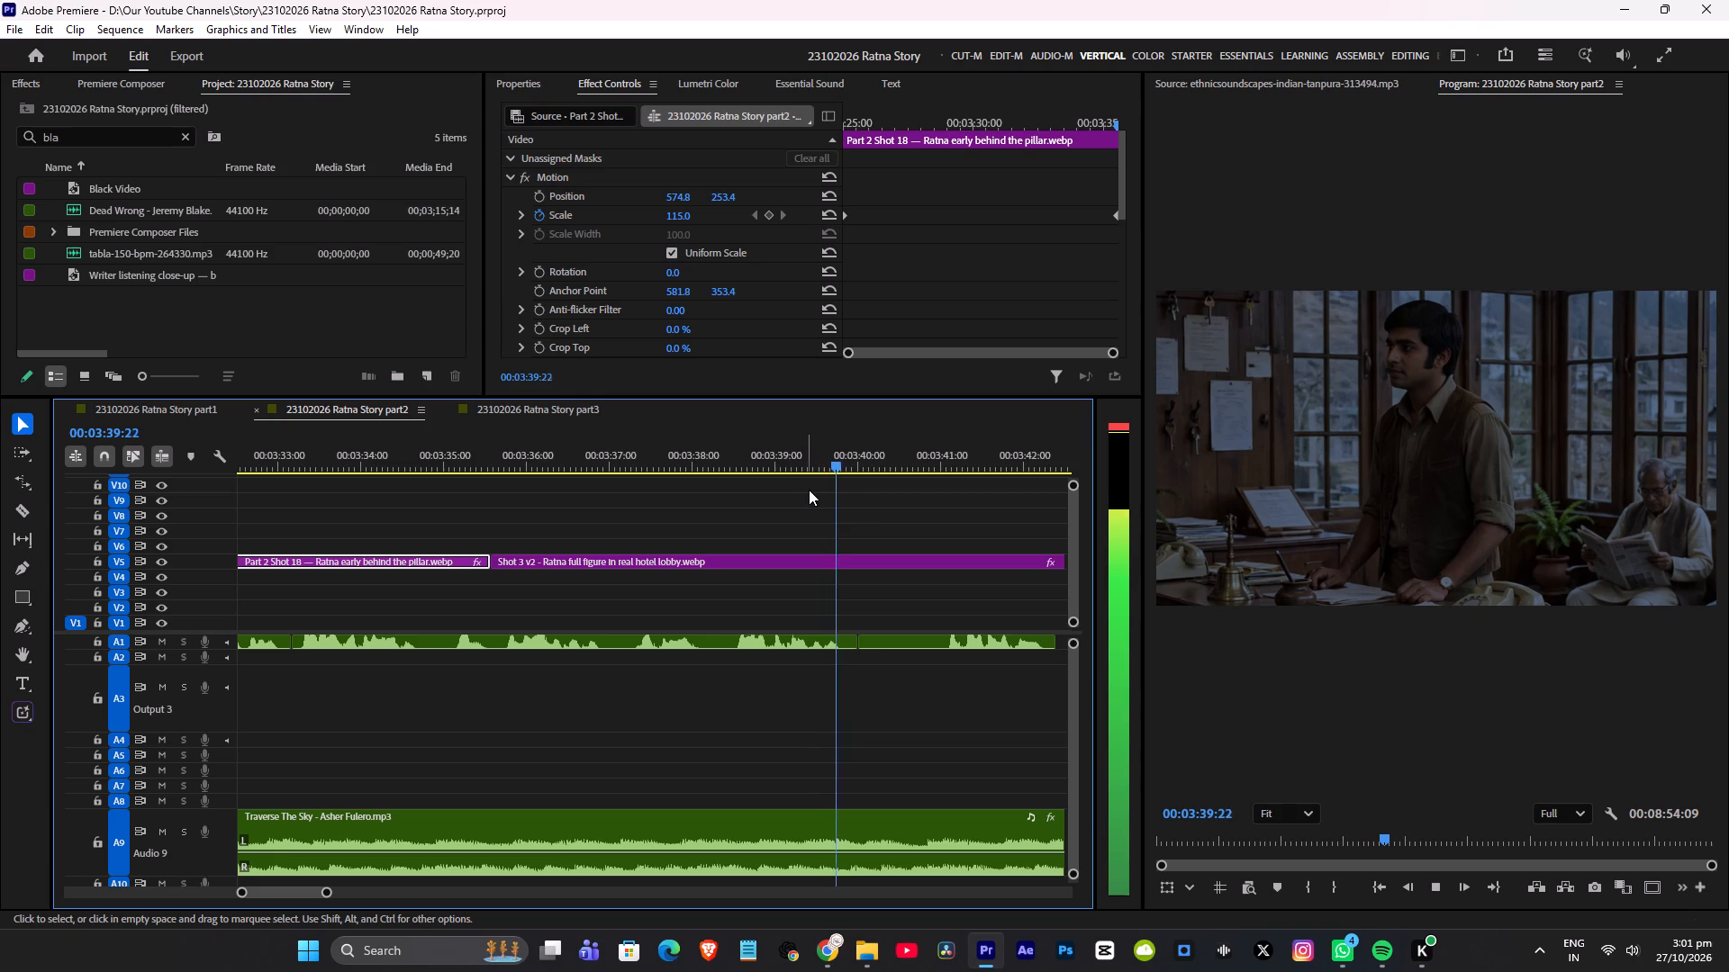
pyautogui.press('space')
# Find the narration pause and split the Shot 3 v2 hotel lobby clip on V5 at 00:03:40:12, then save the project.
pyautogui.click(864, 455)
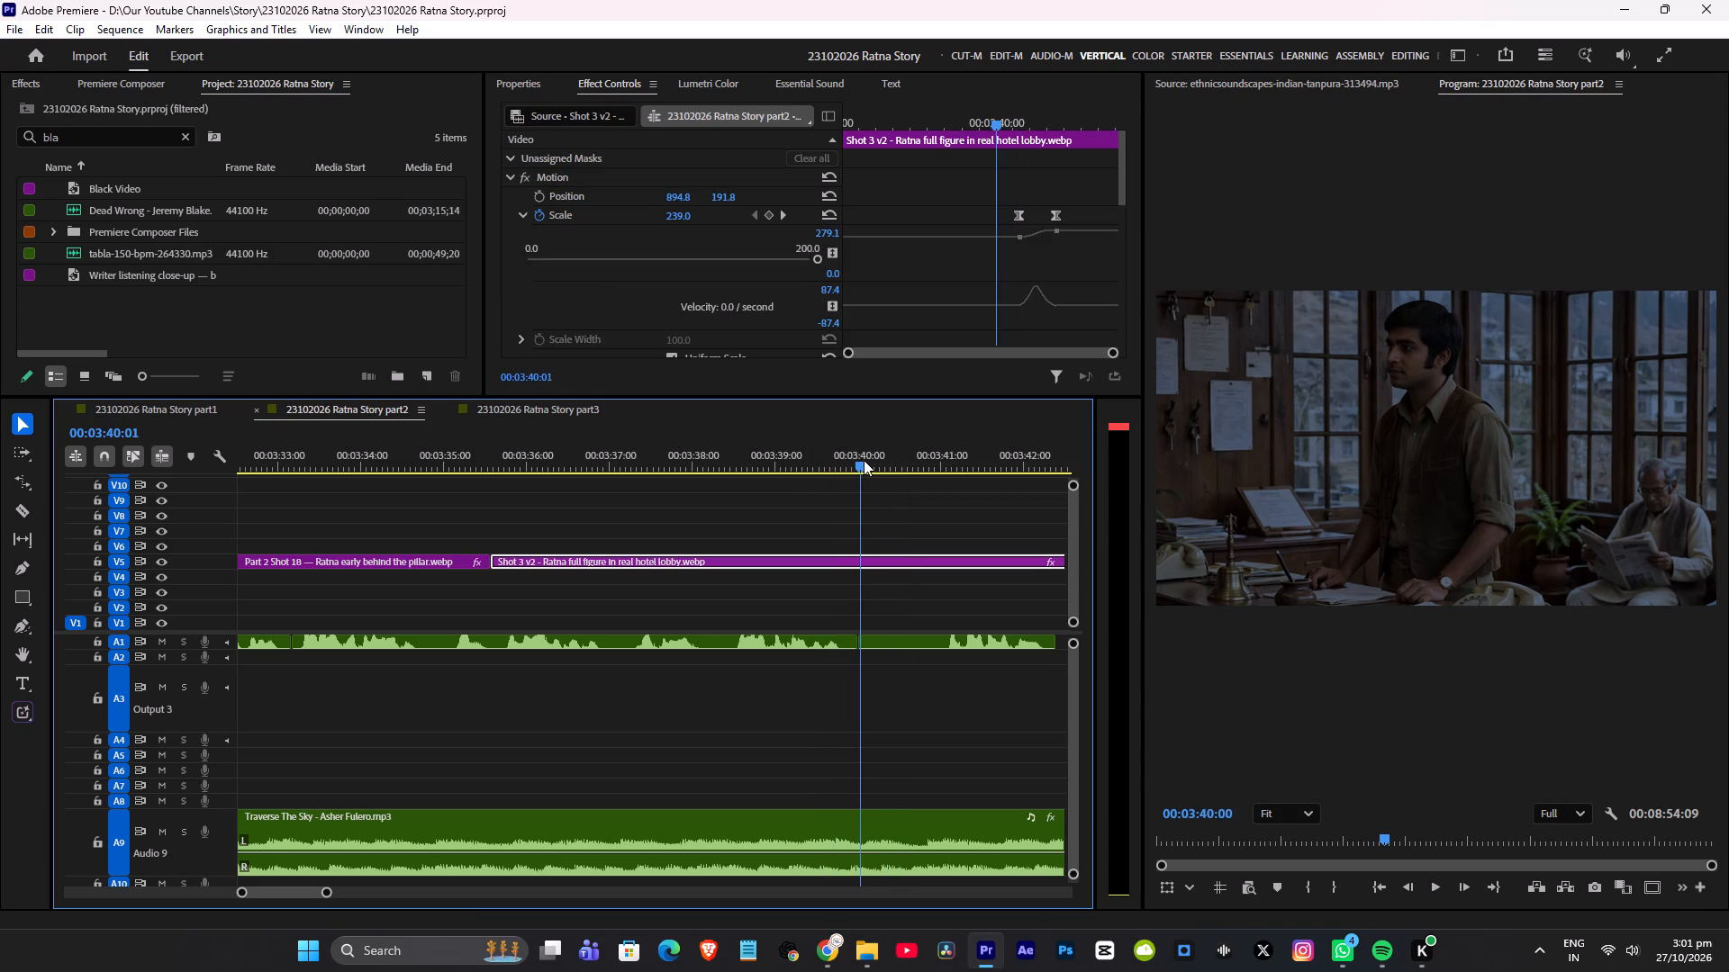
pyautogui.press('space')
pyautogui.press('space')
pyautogui.press('space')
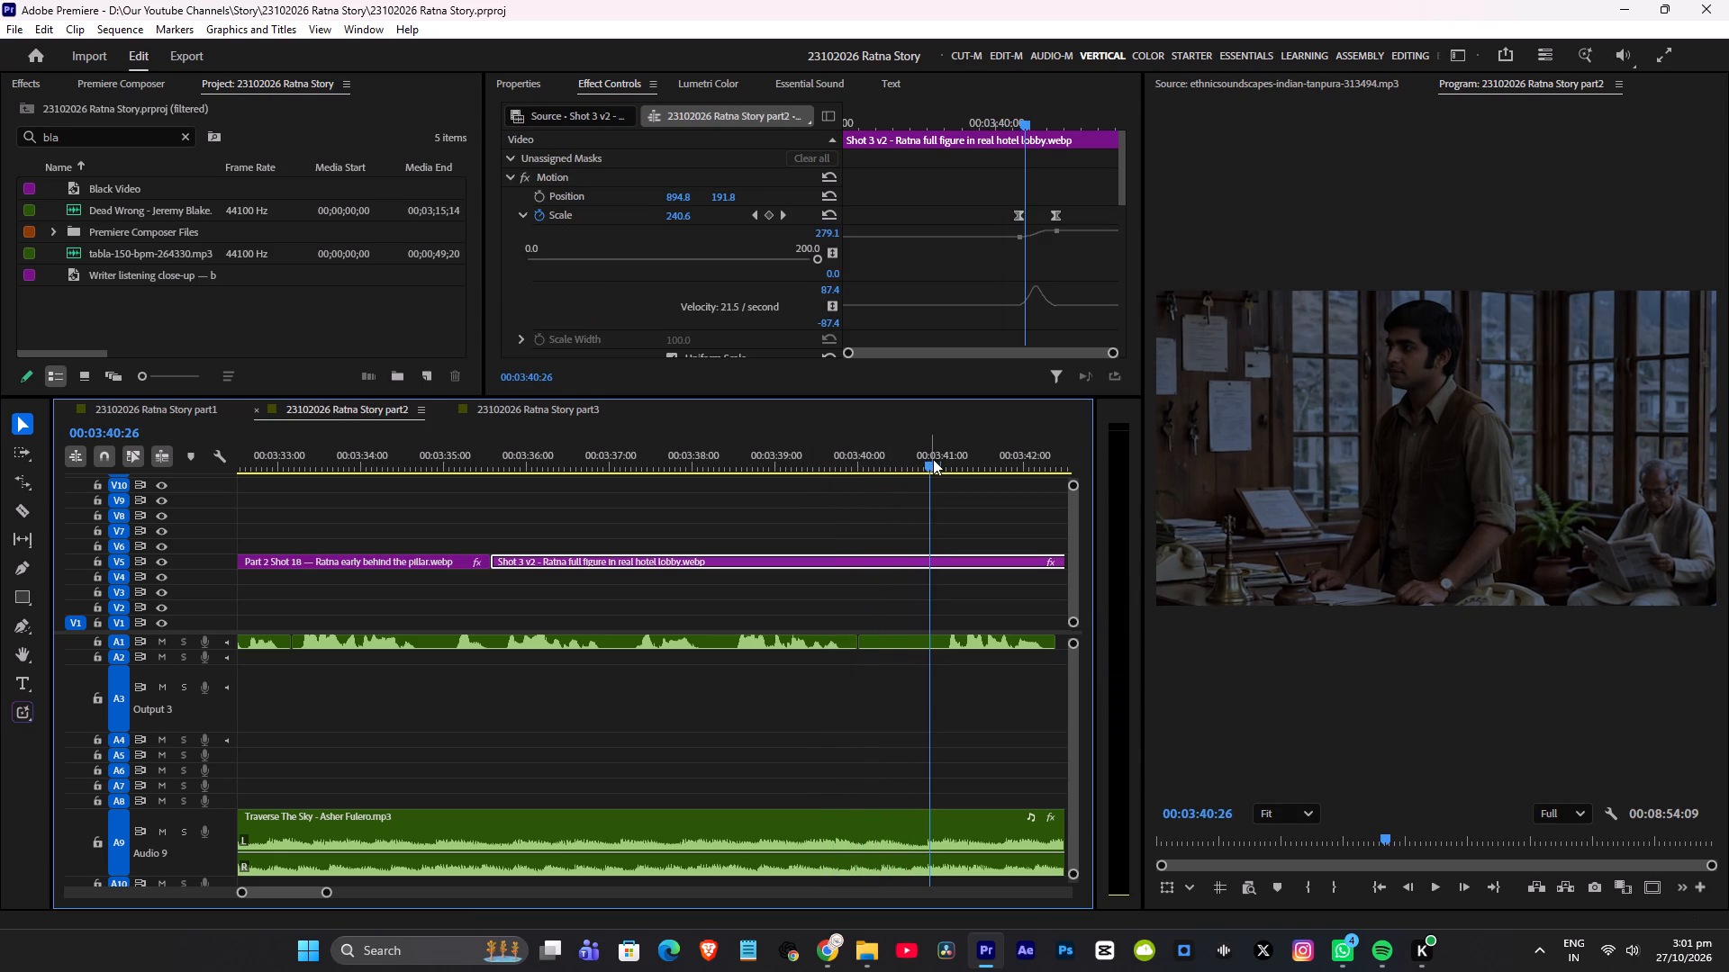
pyautogui.moveTo(920, 467); pyautogui.dragTo(893, 477)
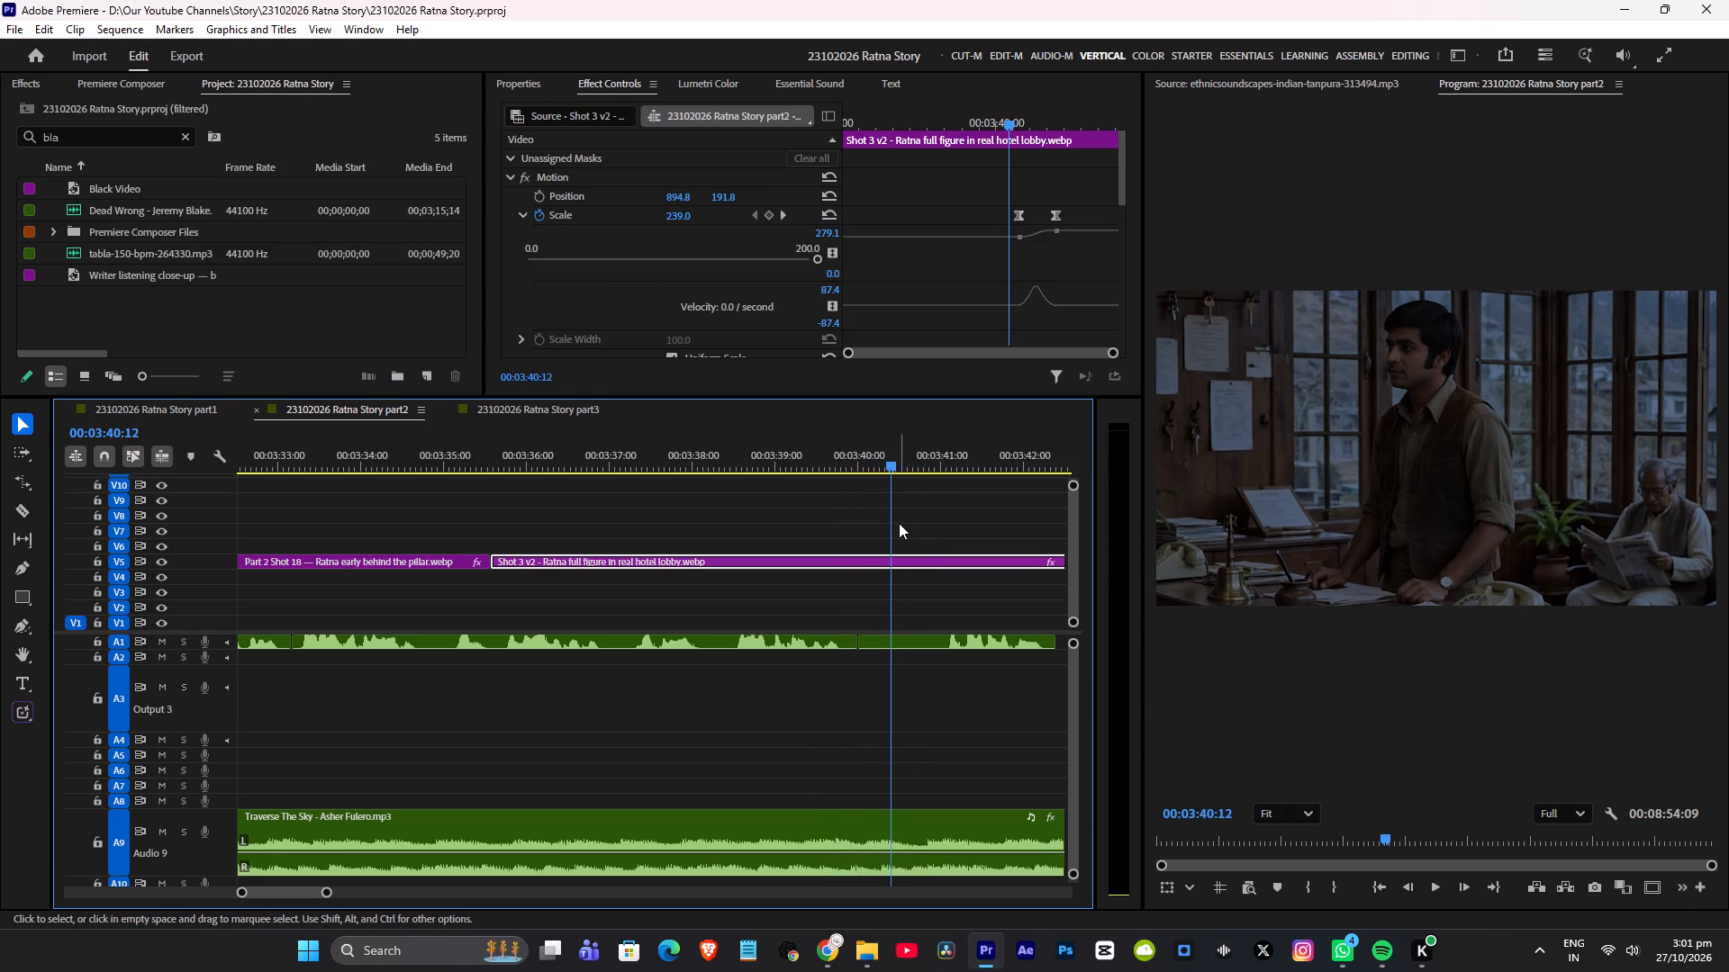
pyautogui.press('z')
pyautogui.click(766, 463)
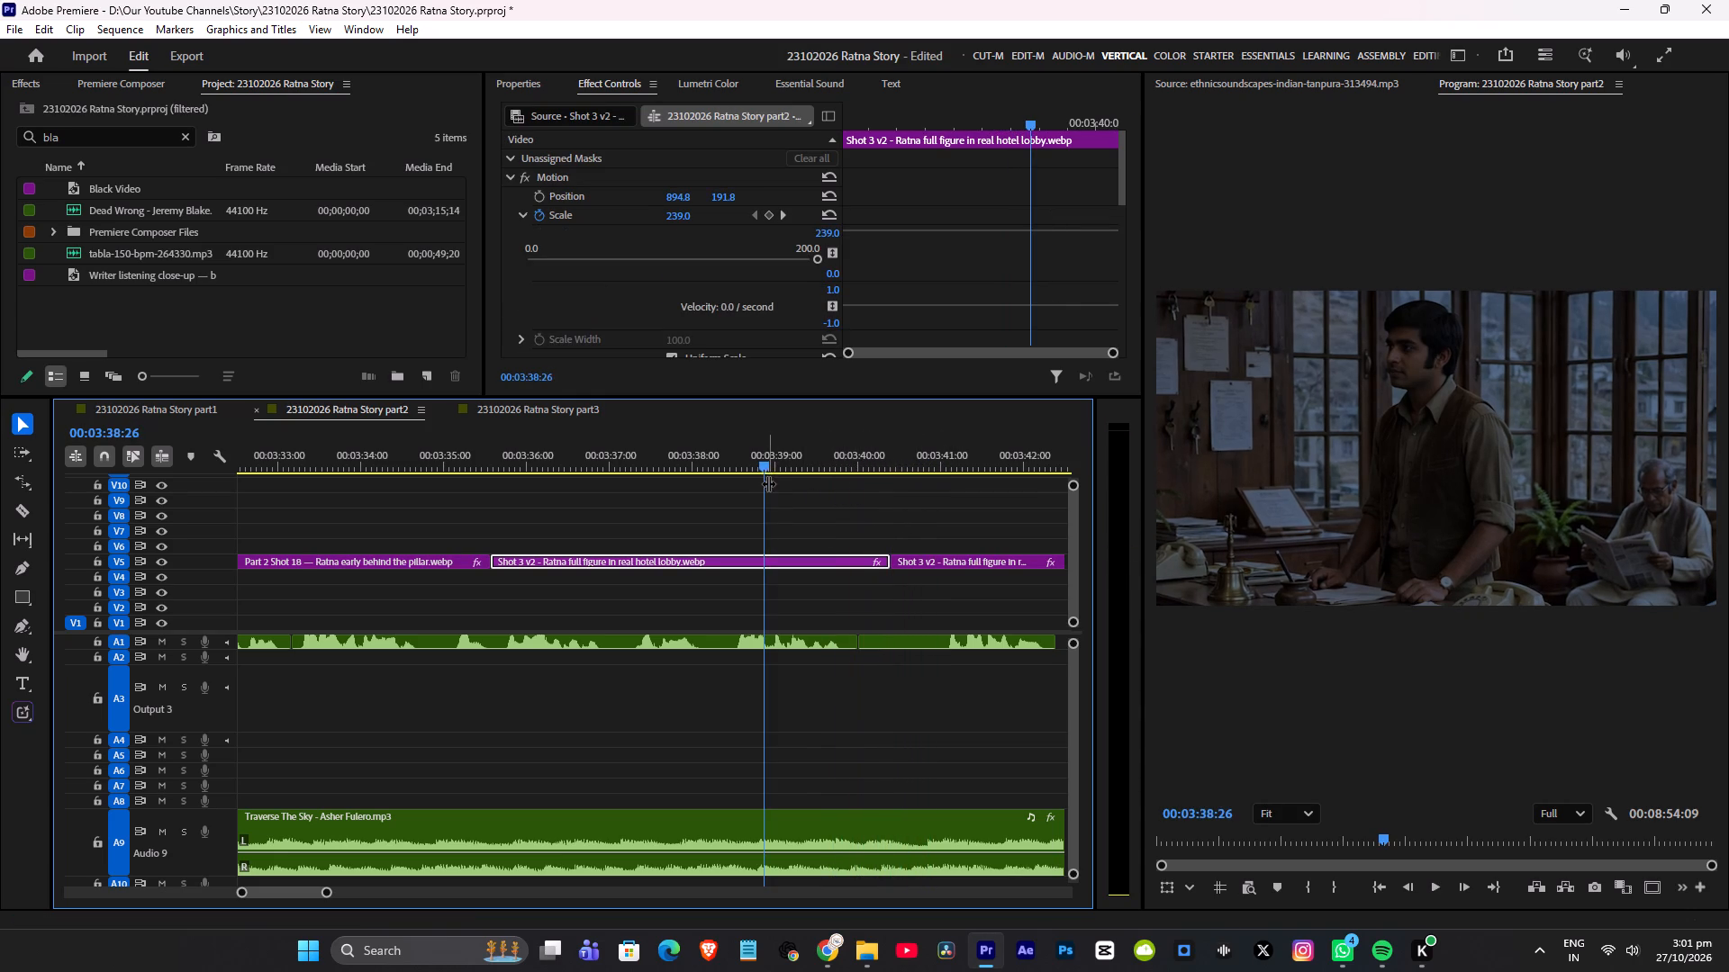
pyautogui.hotkey('ctrl', 's')
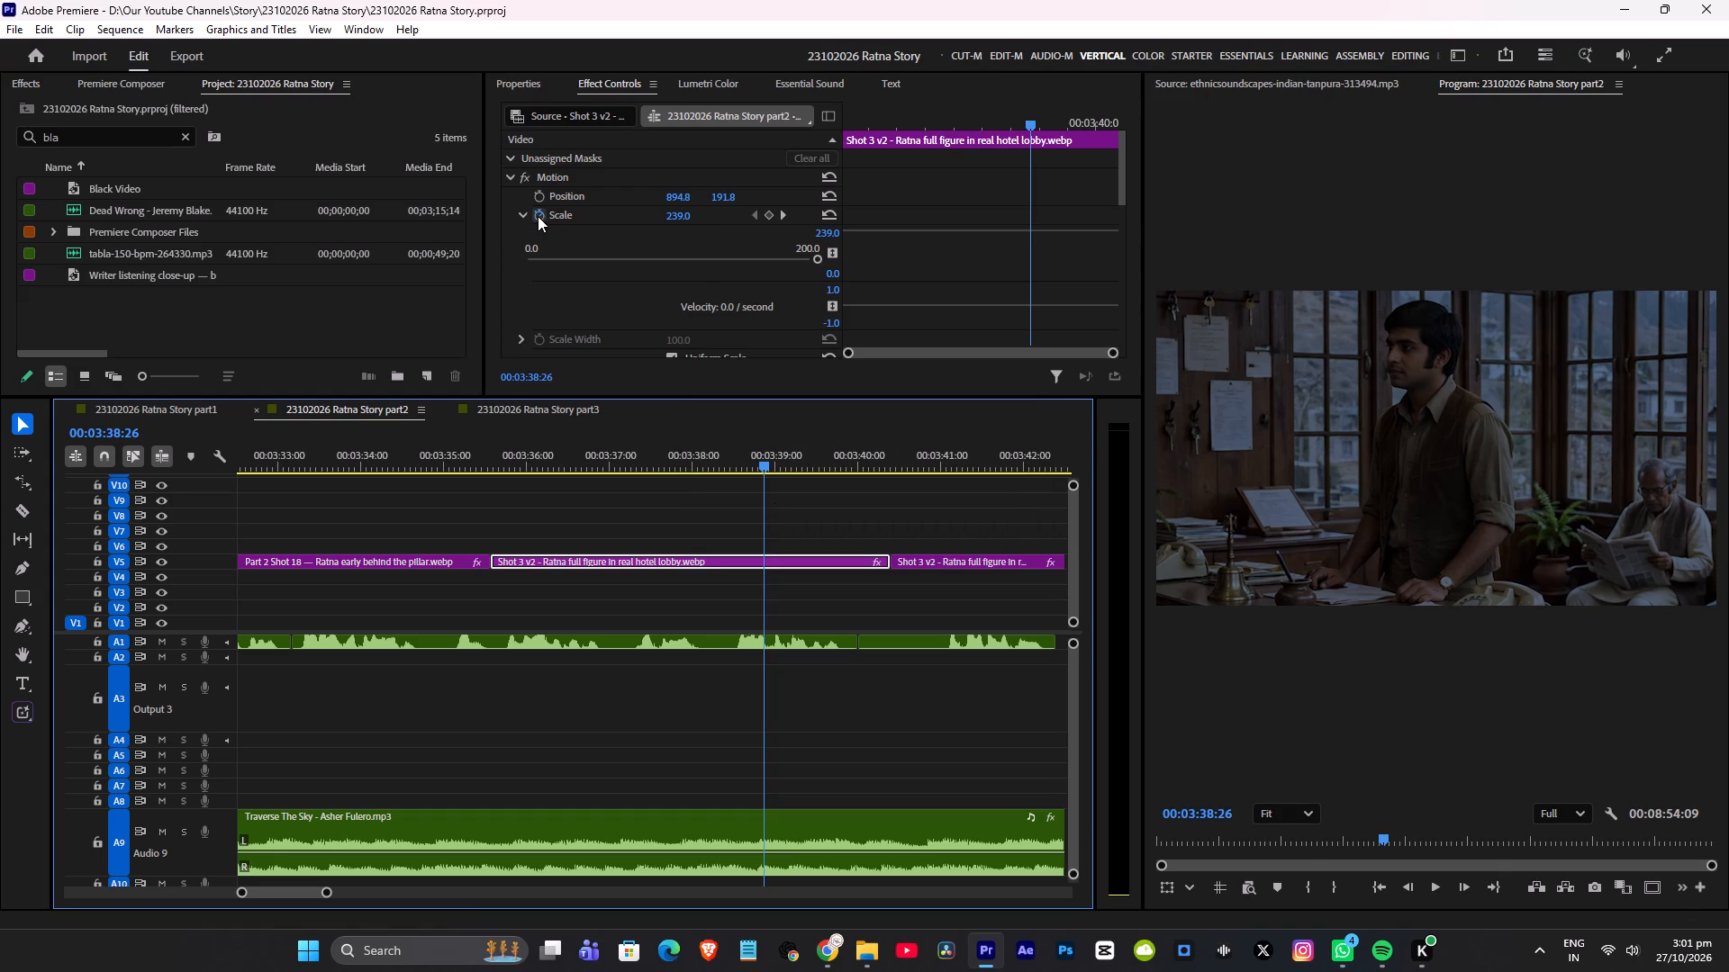
# Remove the Scale keyframes from the first Shot 3 v2 segment and set its horizontal Position to 1721.8 so Ratna and the clerk are both framed.
pyautogui.click(538, 216)
pyautogui.click(954, 543)
pyautogui.moveTo(671, 199); pyautogui.dragTo(707, 201)
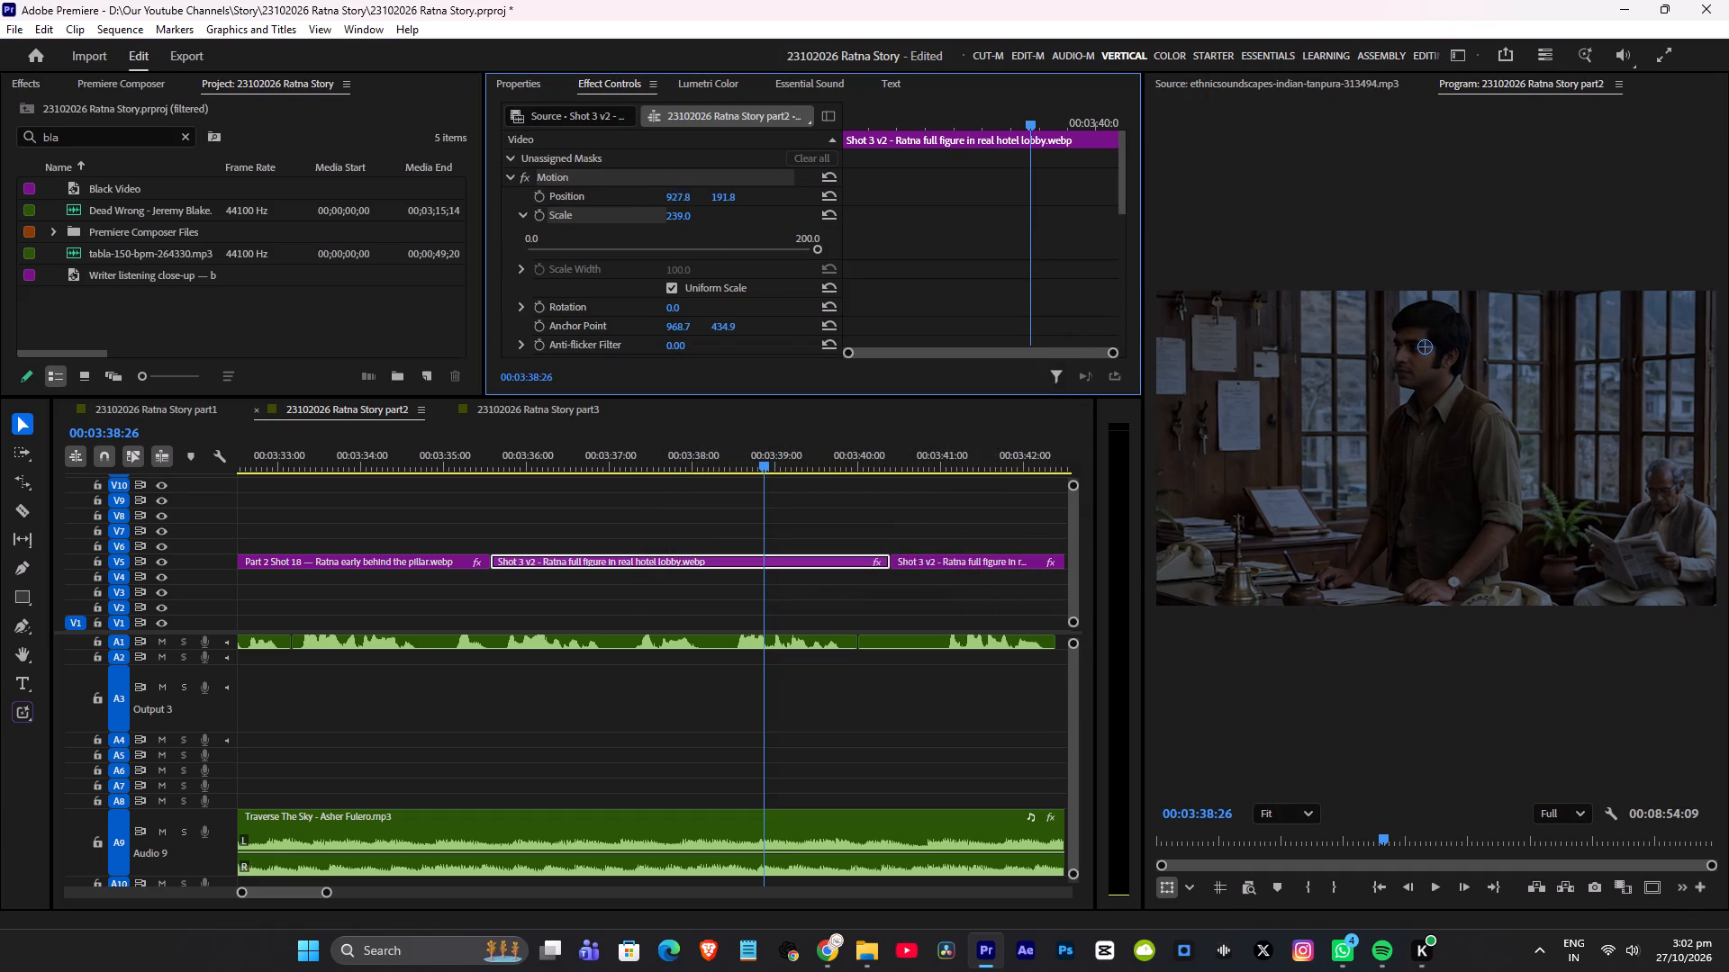
pyautogui.moveTo(707, 201); pyautogui.dragTo(1390, 209)
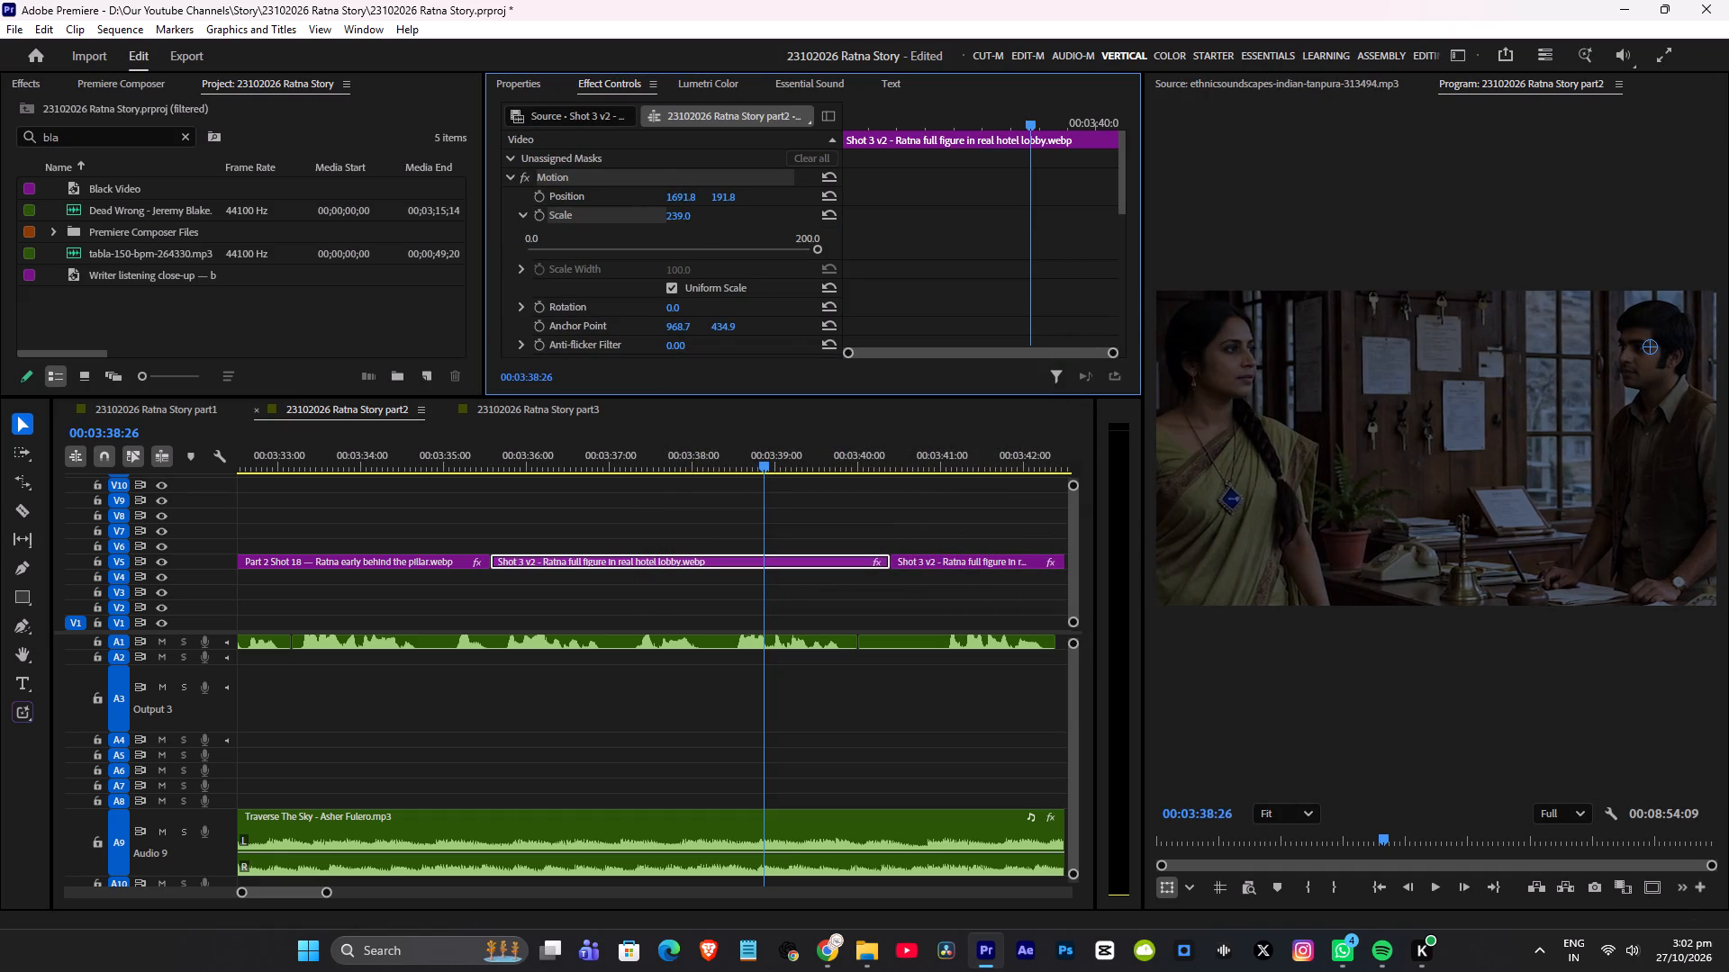
pyautogui.moveTo(1390, 209); pyautogui.dragTo(1244, 247)
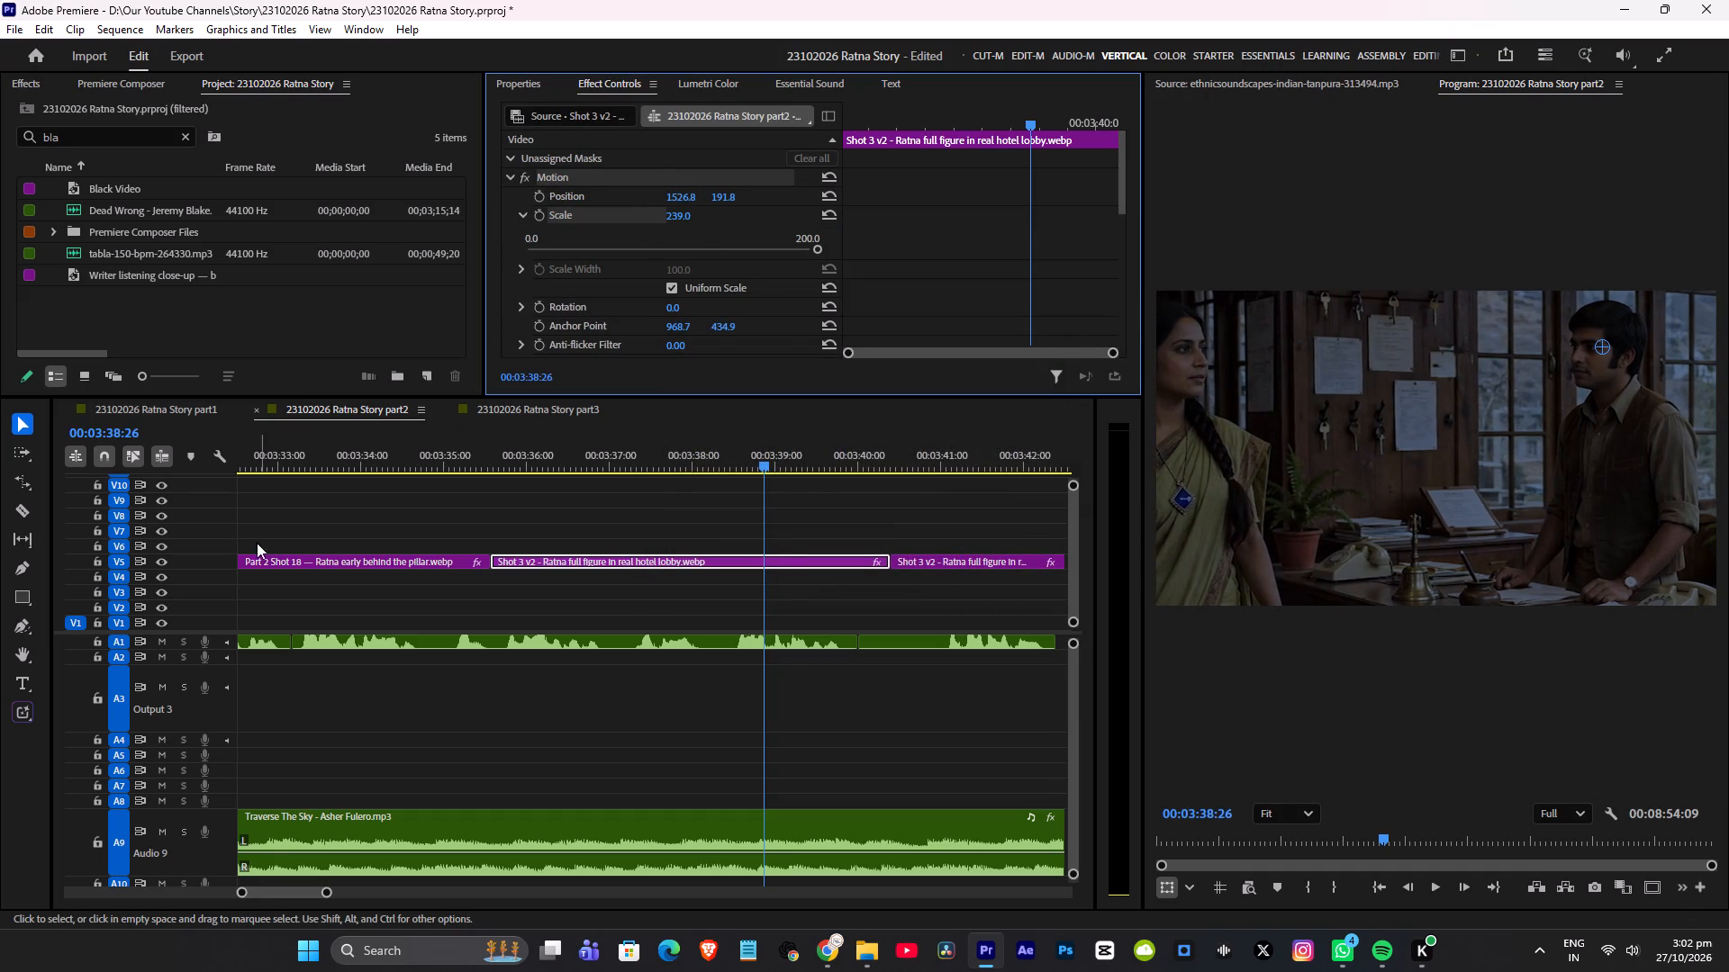
pyautogui.scroll(8, 329, 526)
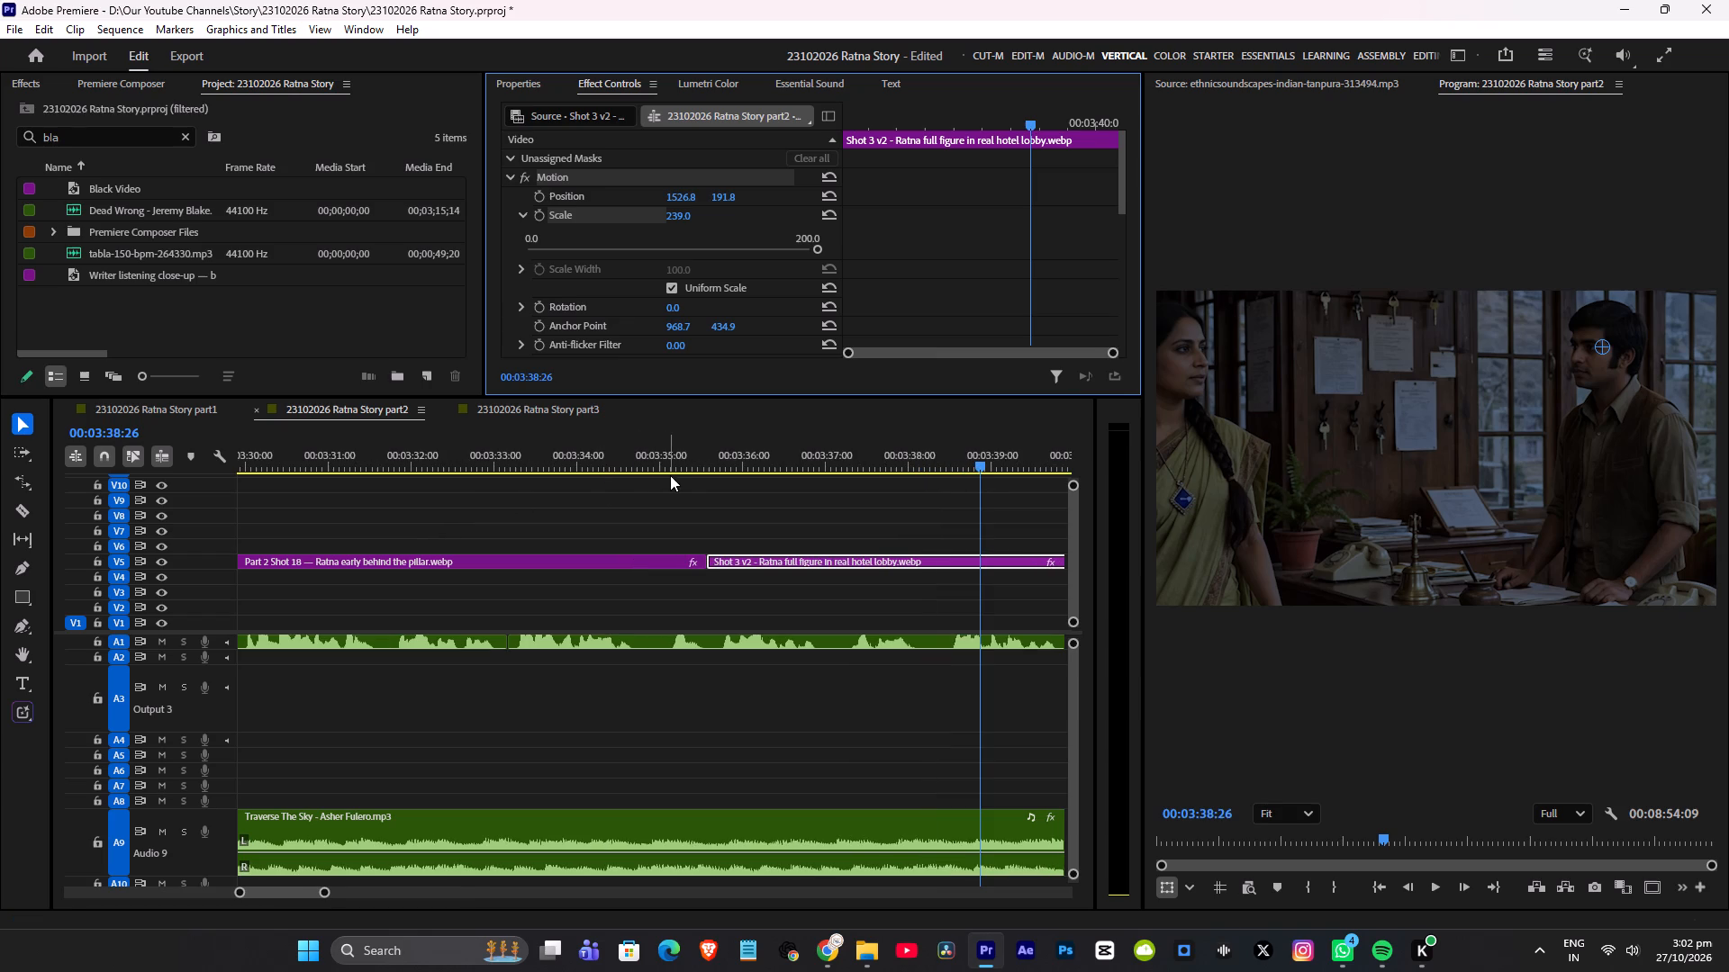
pyautogui.moveTo(674, 195); pyautogui.dragTo(770, 205)
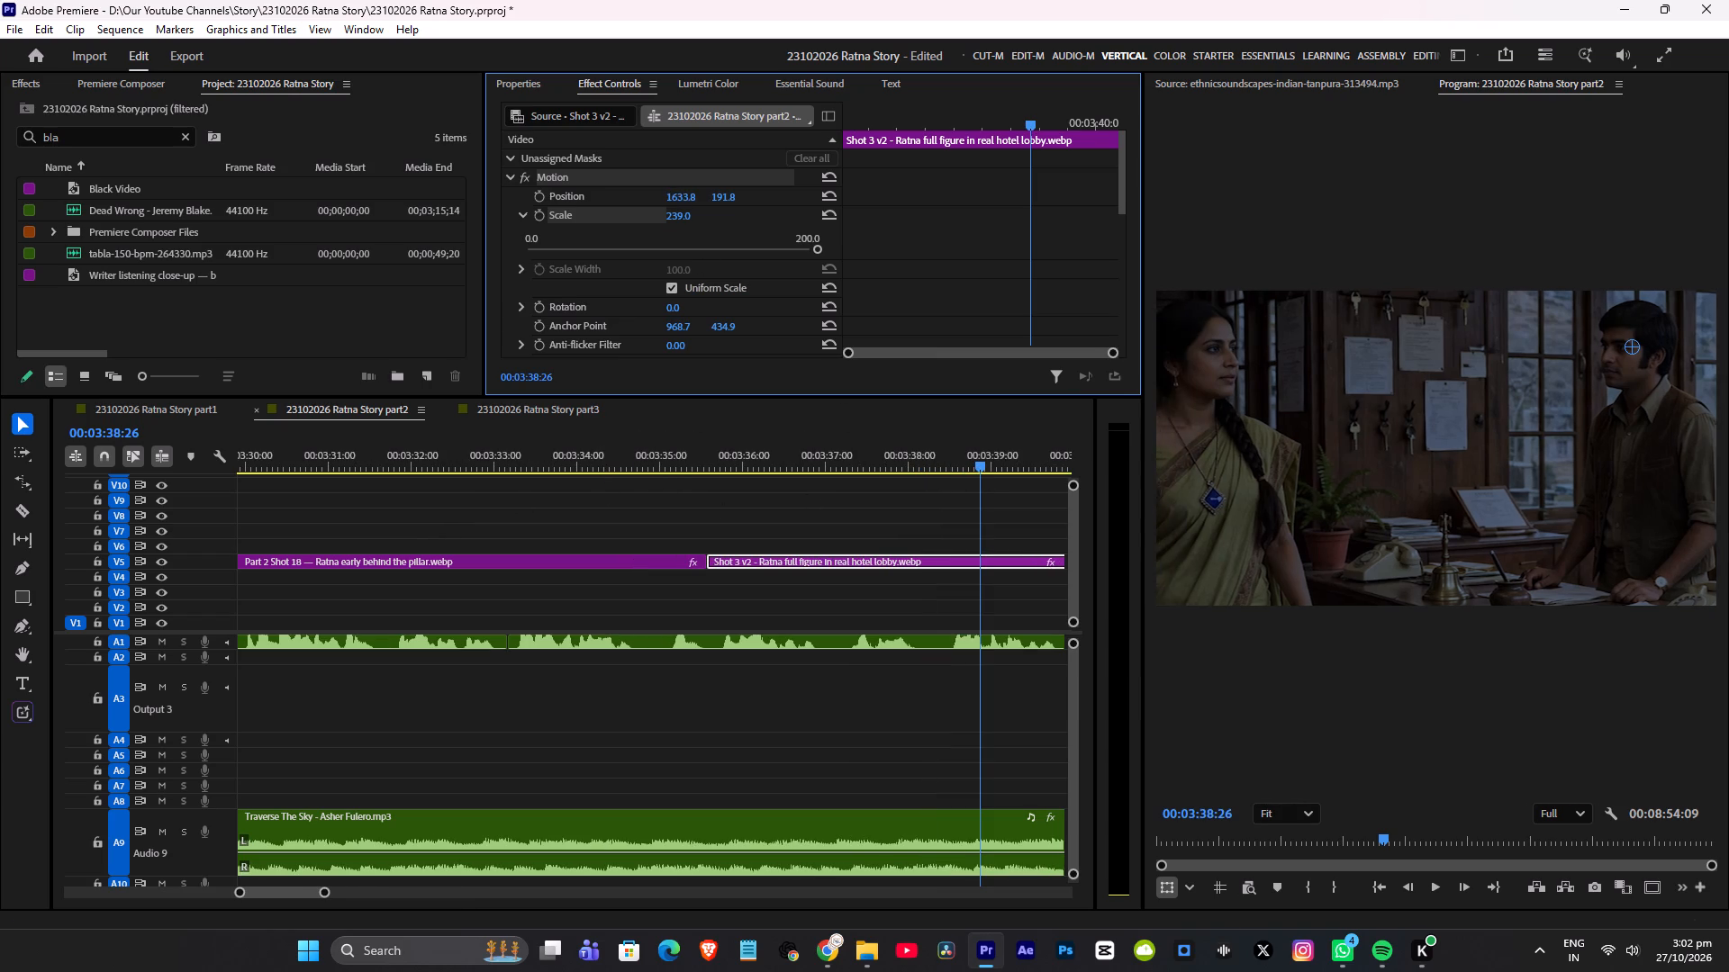
pyautogui.moveTo(770, 205); pyautogui.dragTo(850, 210)
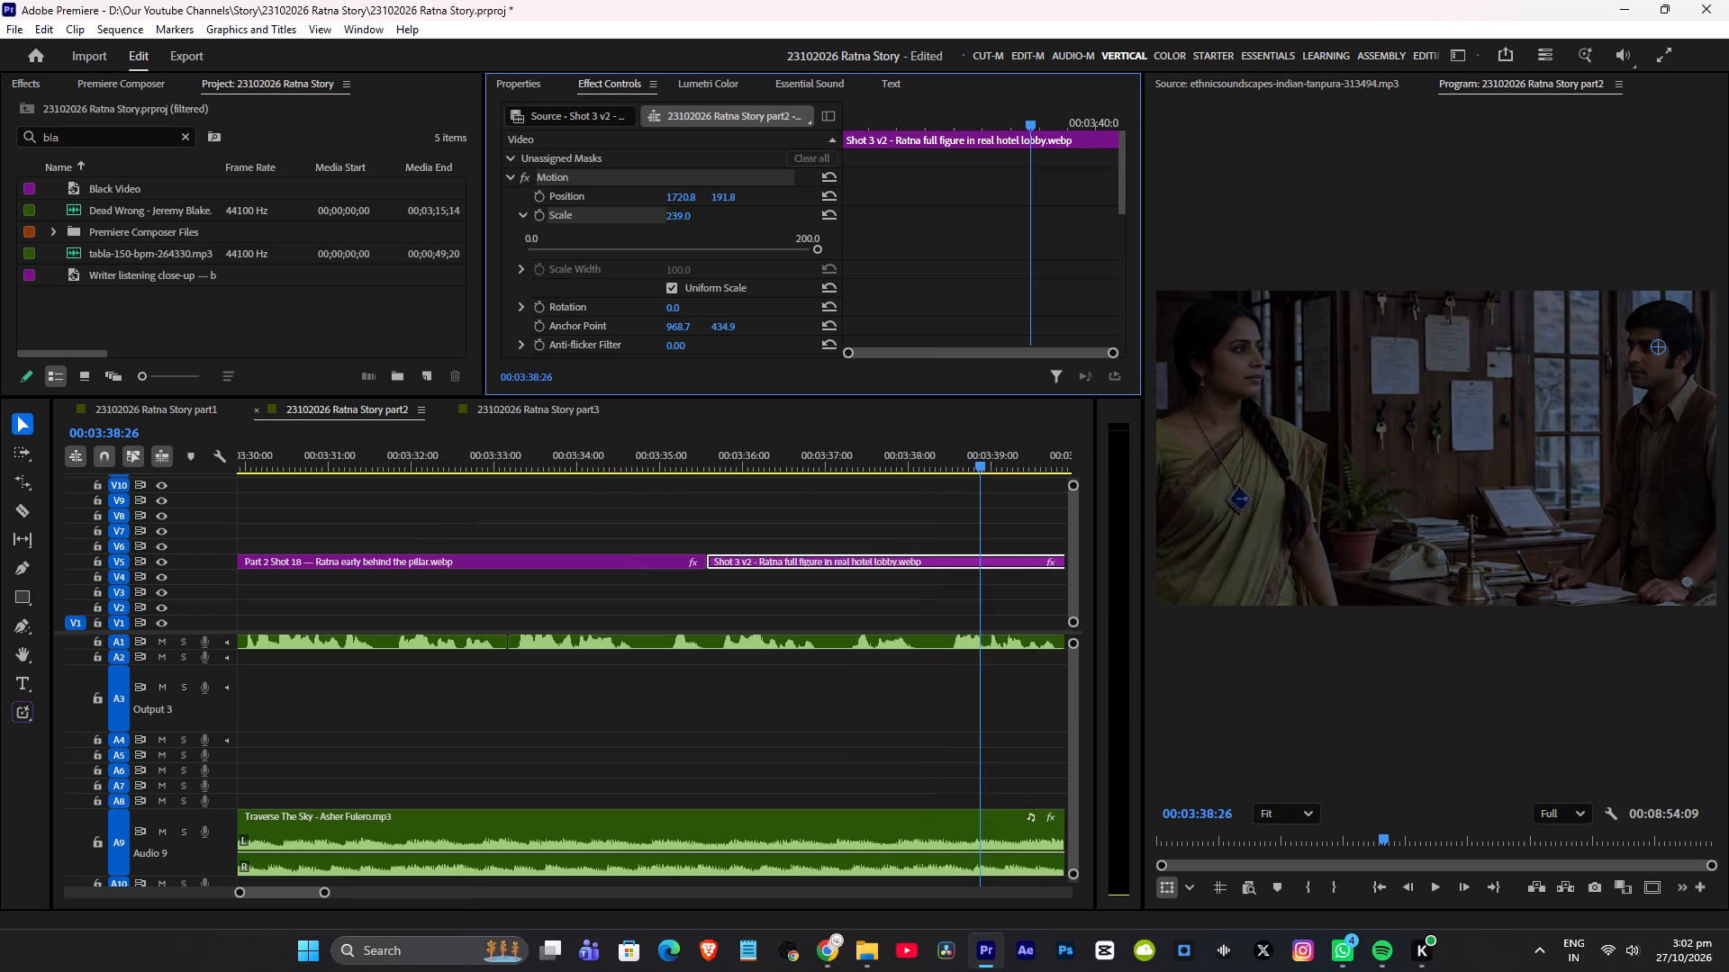
pyautogui.moveTo(850, 210); pyautogui.dragTo(851, 210)
pyautogui.click(540, 464)
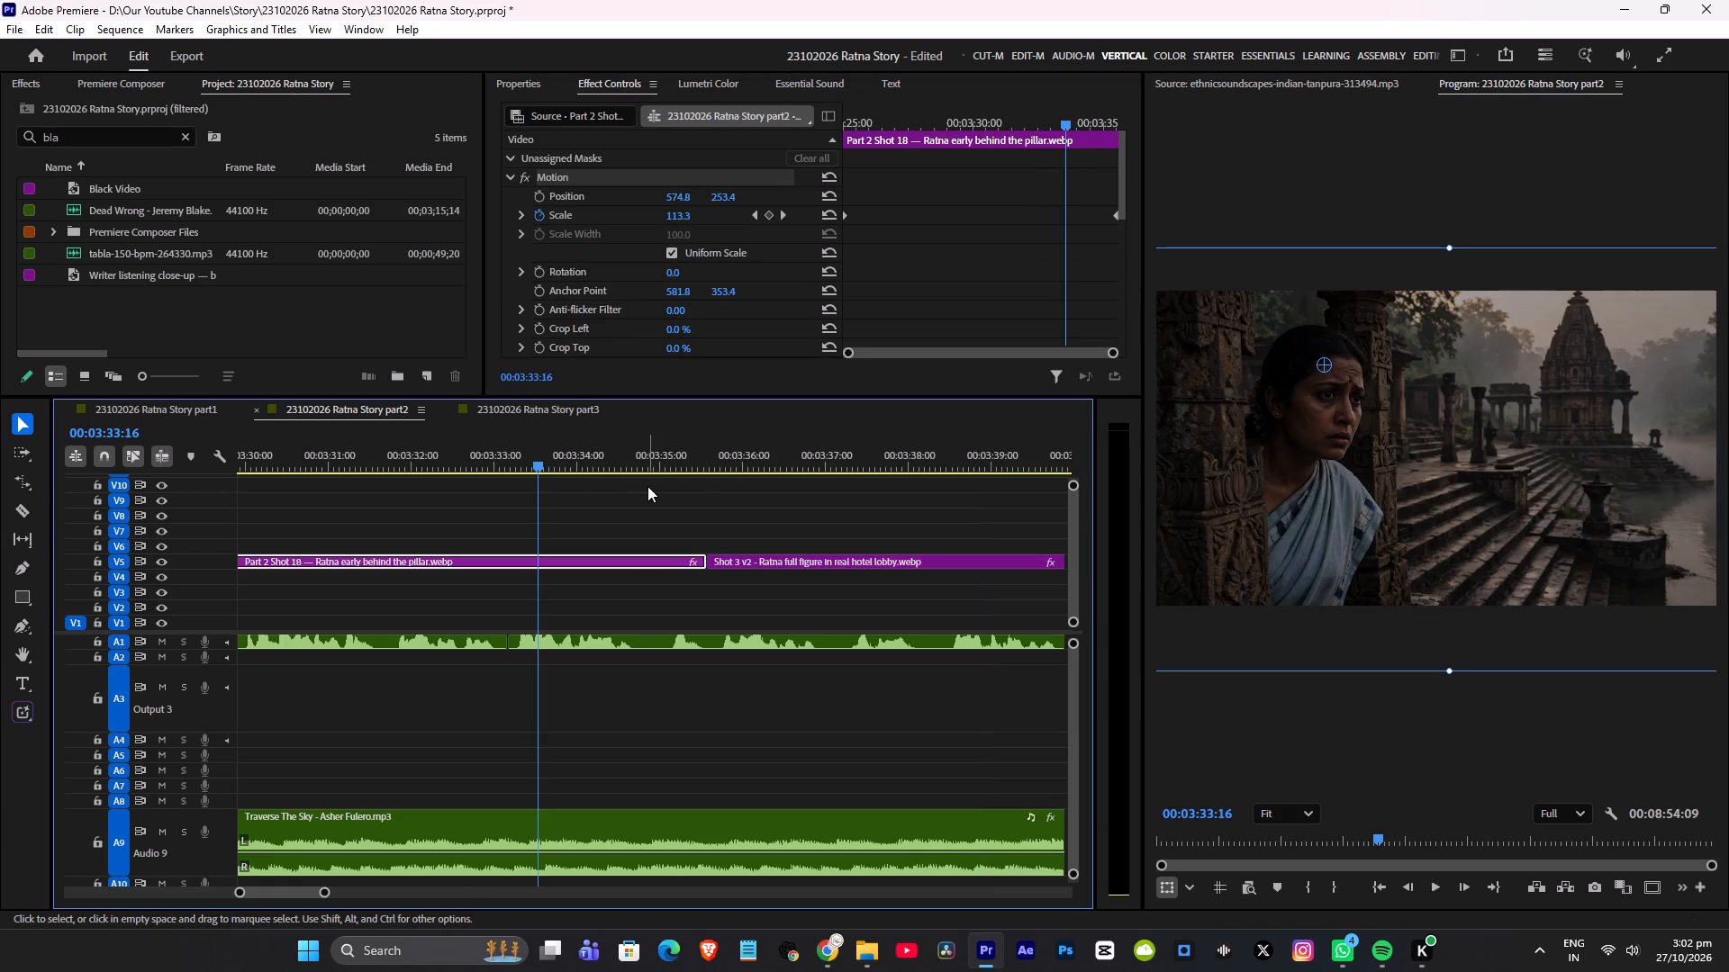
pyautogui.click(749, 462)
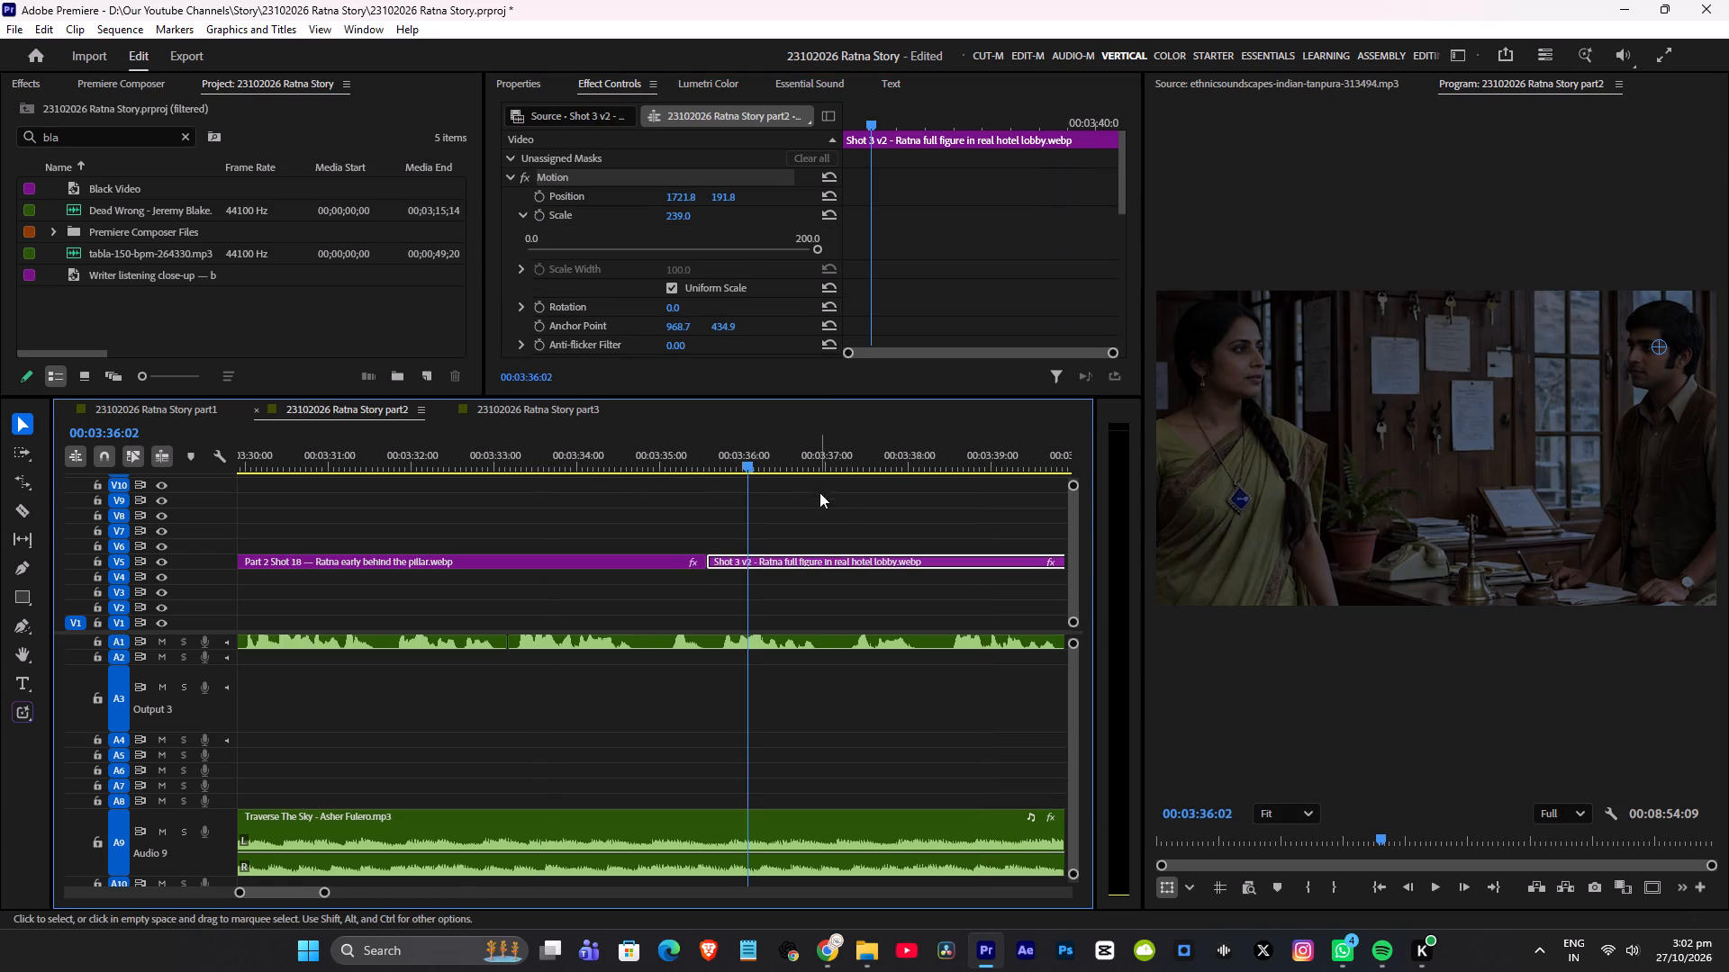
# Duplicate the first Shot 3 v2 segment onto V6, directly above the original on V5.
pyautogui.keyDown('alt'); pyautogui.scroll(4, 846, 506); pyautogui.keyUp('alt')
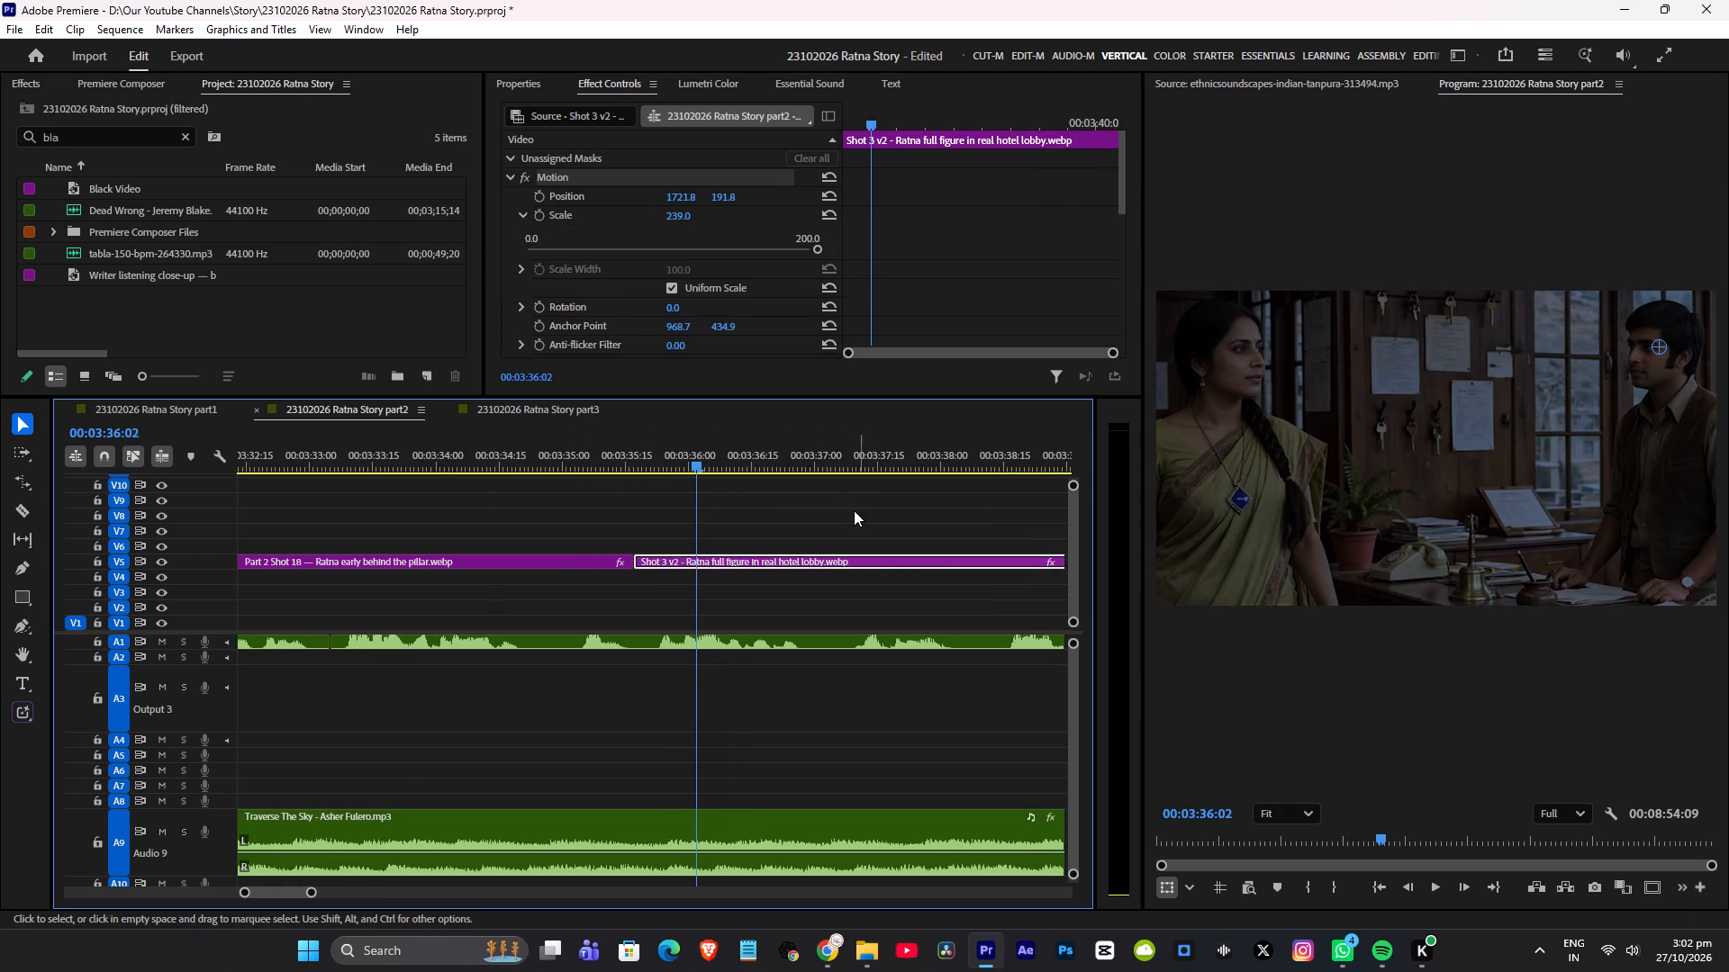
pyautogui.keyDown('alt'); pyautogui.scroll(-3, 904, 527); pyautogui.keyUp('alt')
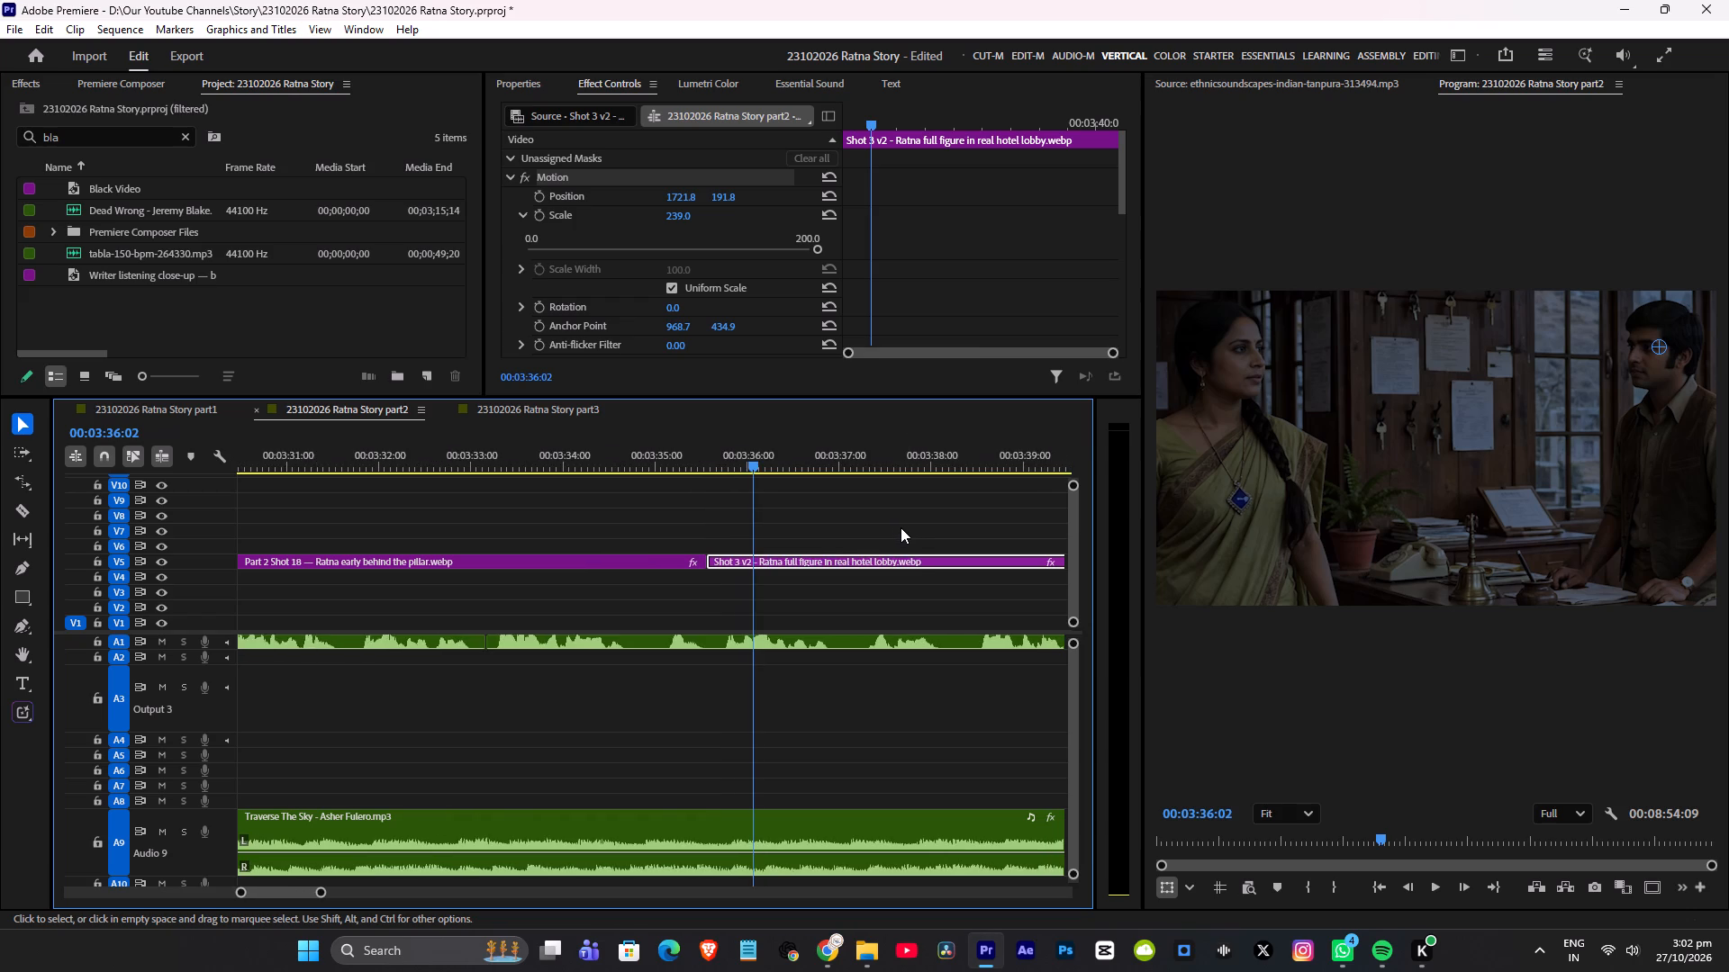
pyautogui.scroll(-4, 868, 524)
pyautogui.scroll(-4, 767, 533)
pyautogui.keyDown('alt'); pyautogui.click(674, 554); pyautogui.keyUp('alt')
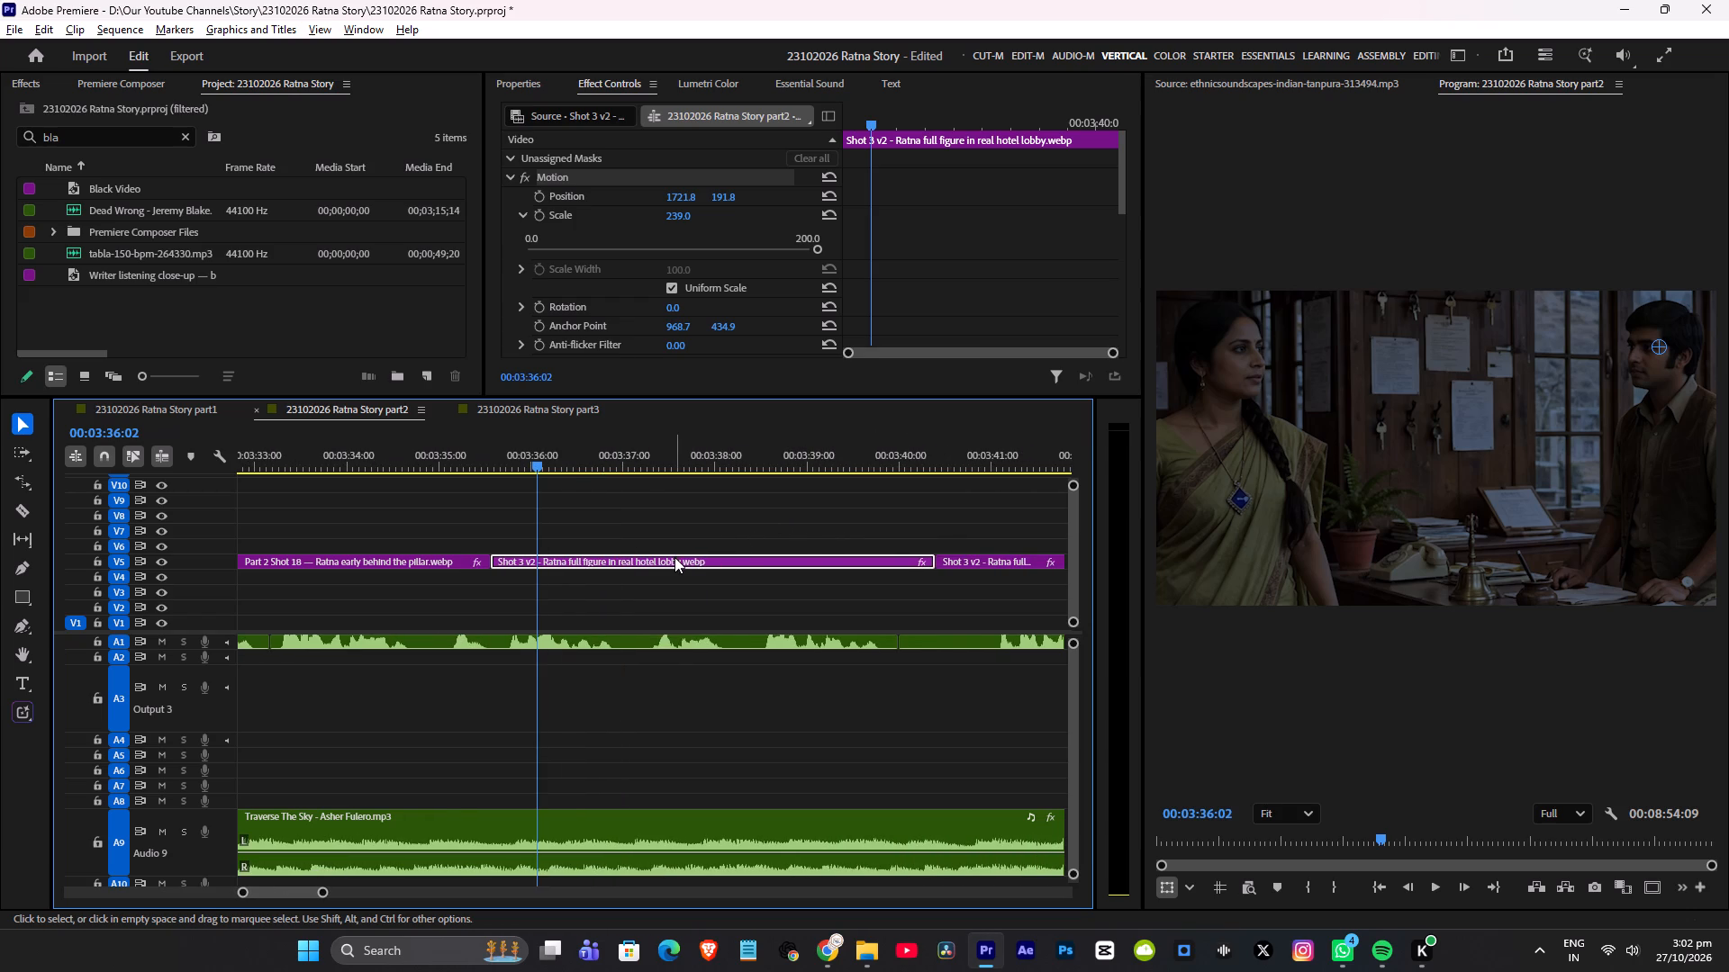
pyautogui.keyDown('alt'); pyautogui.click(674, 557); pyautogui.keyUp('alt')
pyautogui.click(703, 545)
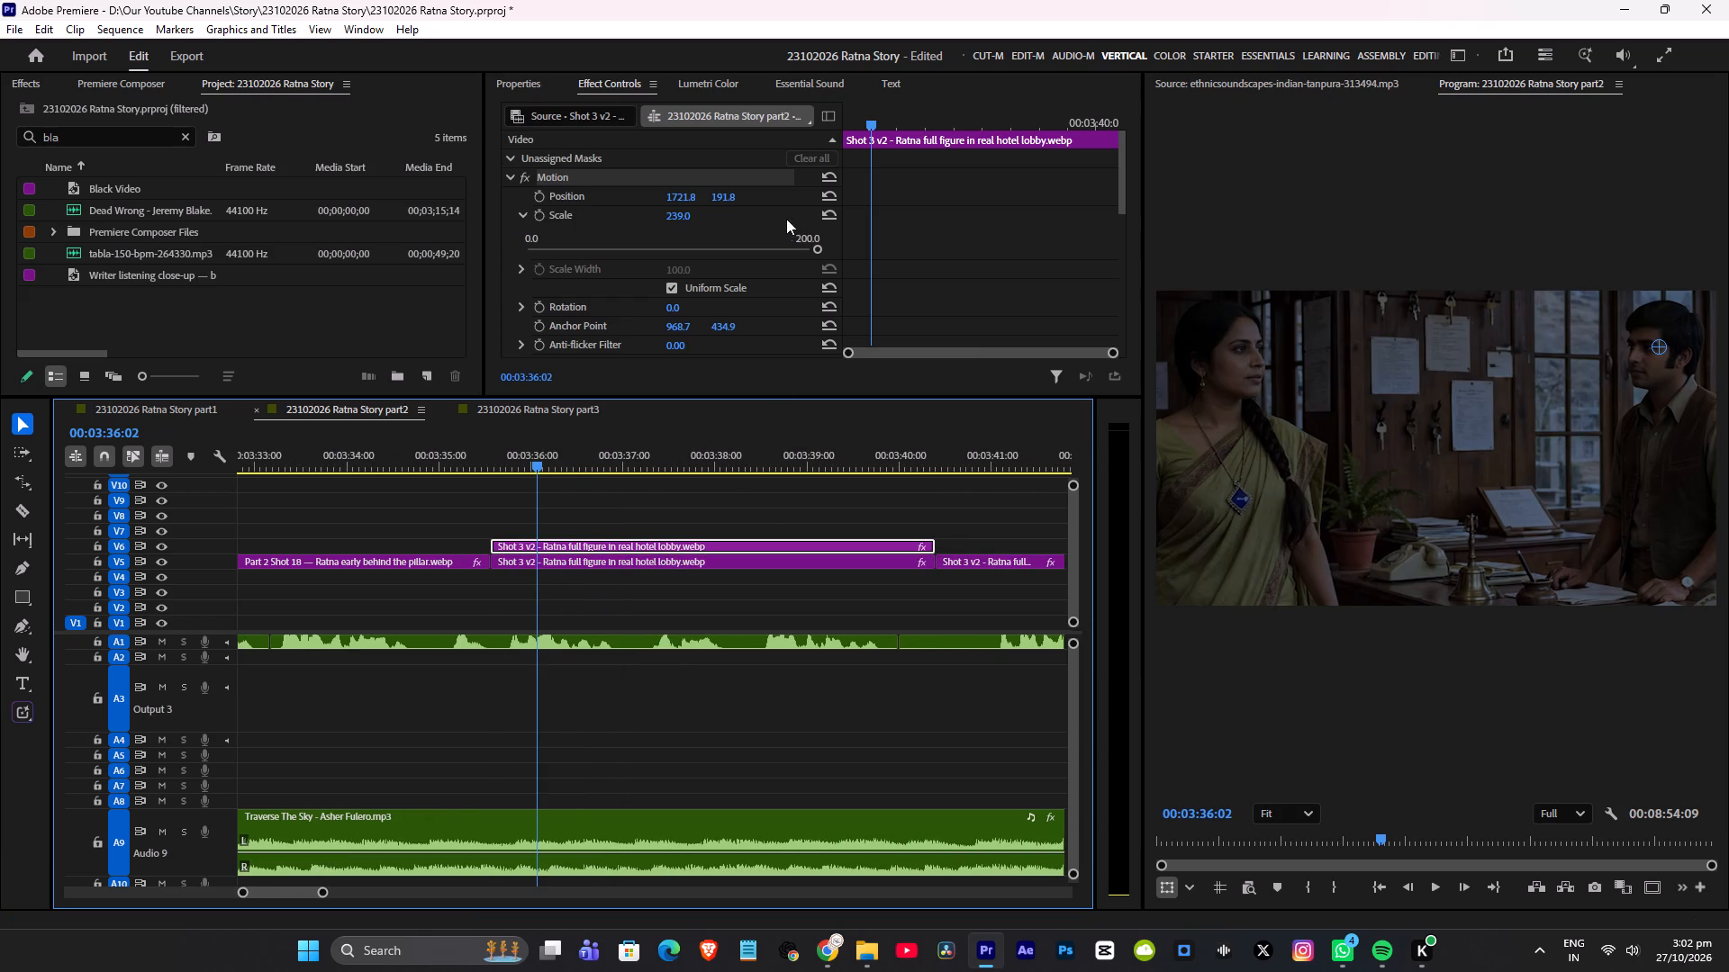
# Crop the V6 Shot 3 v2 copy from its right side to 71.1% so only Ratna's part of the picture remains.
pyautogui.scroll(-10, 694, 286)
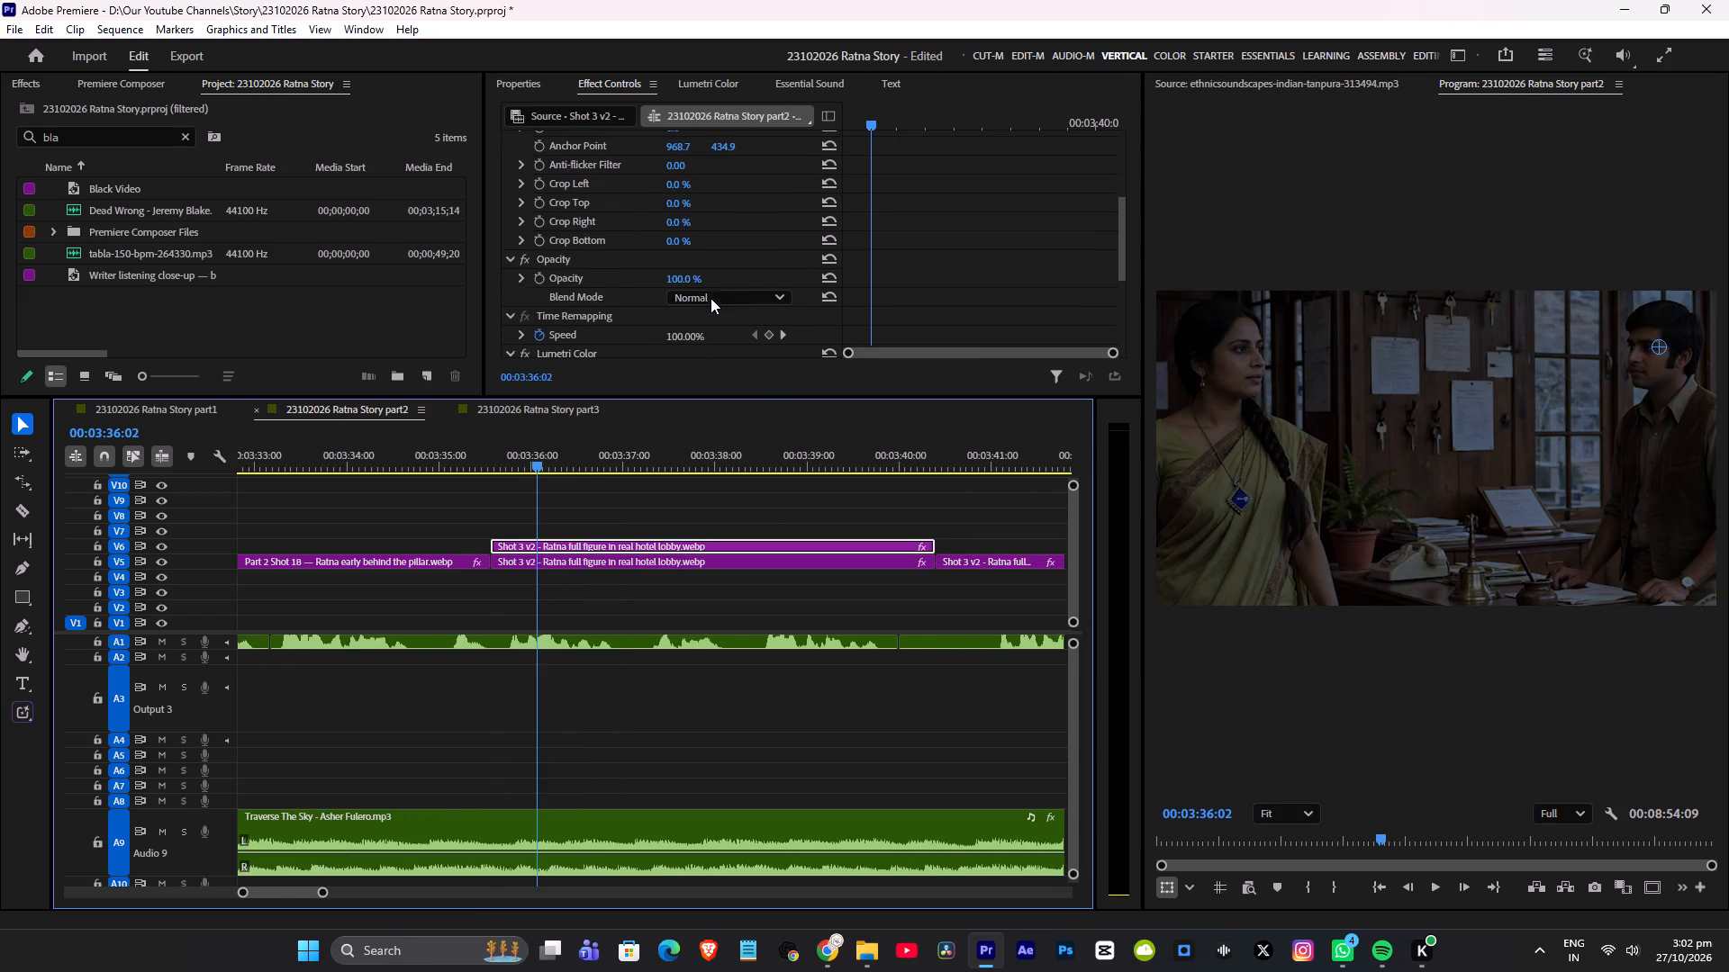
pyautogui.click(1190, 886)
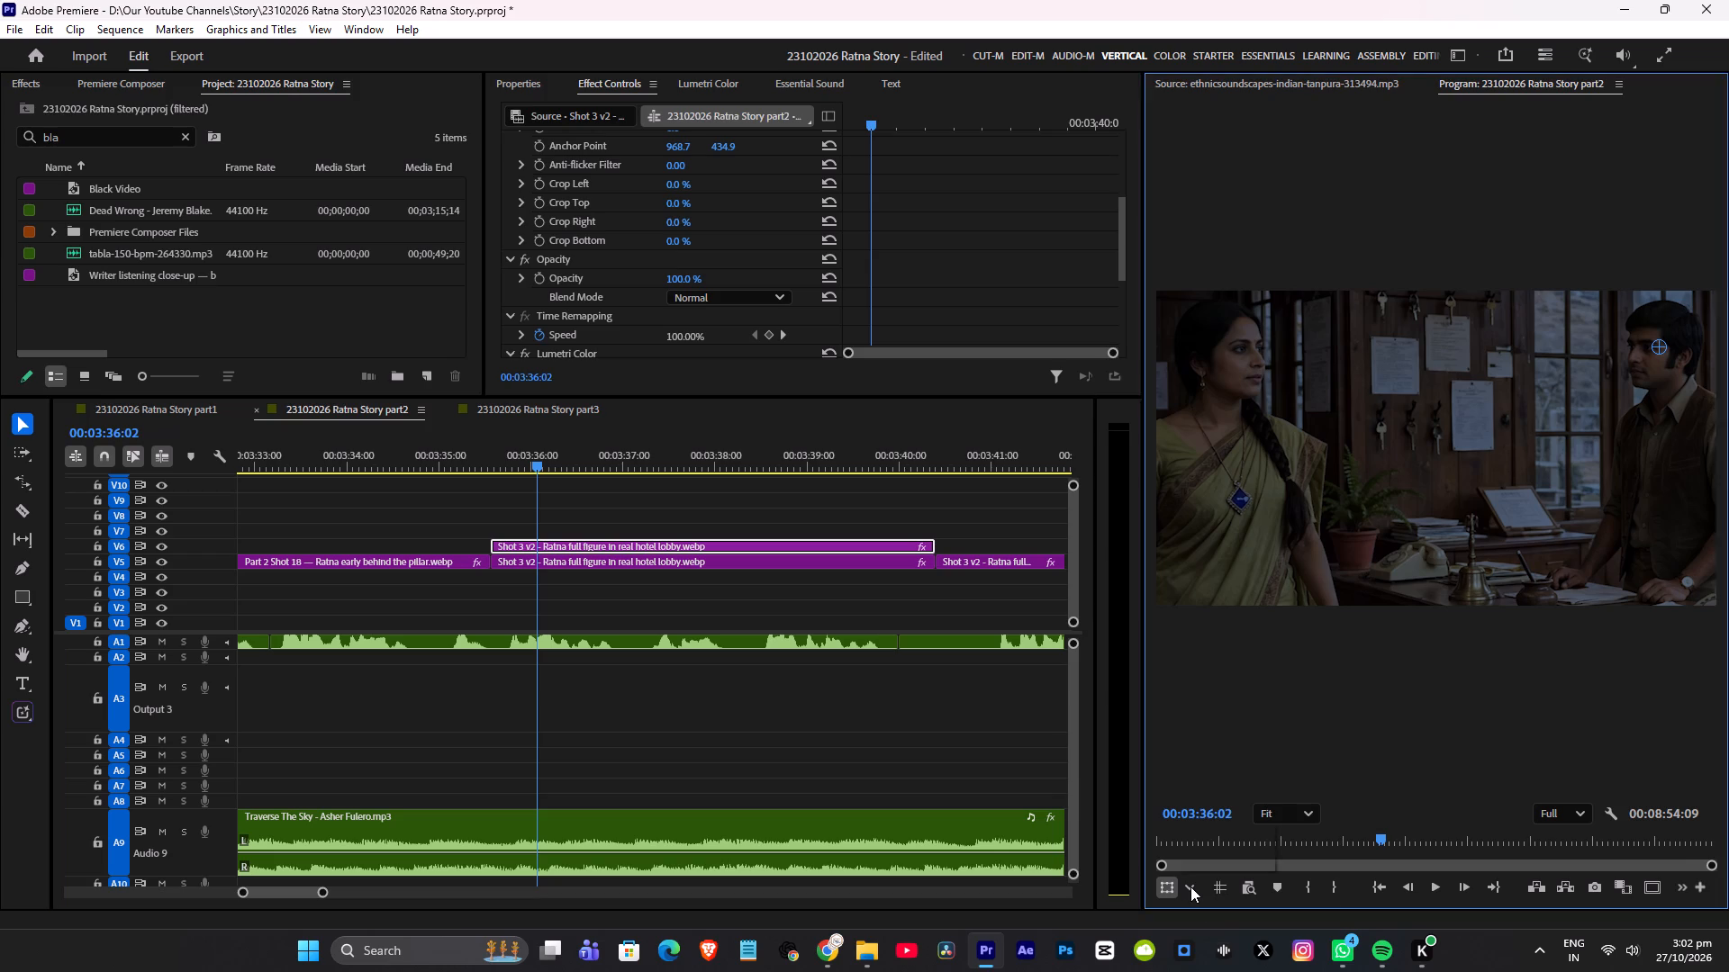
pyautogui.click(1210, 862)
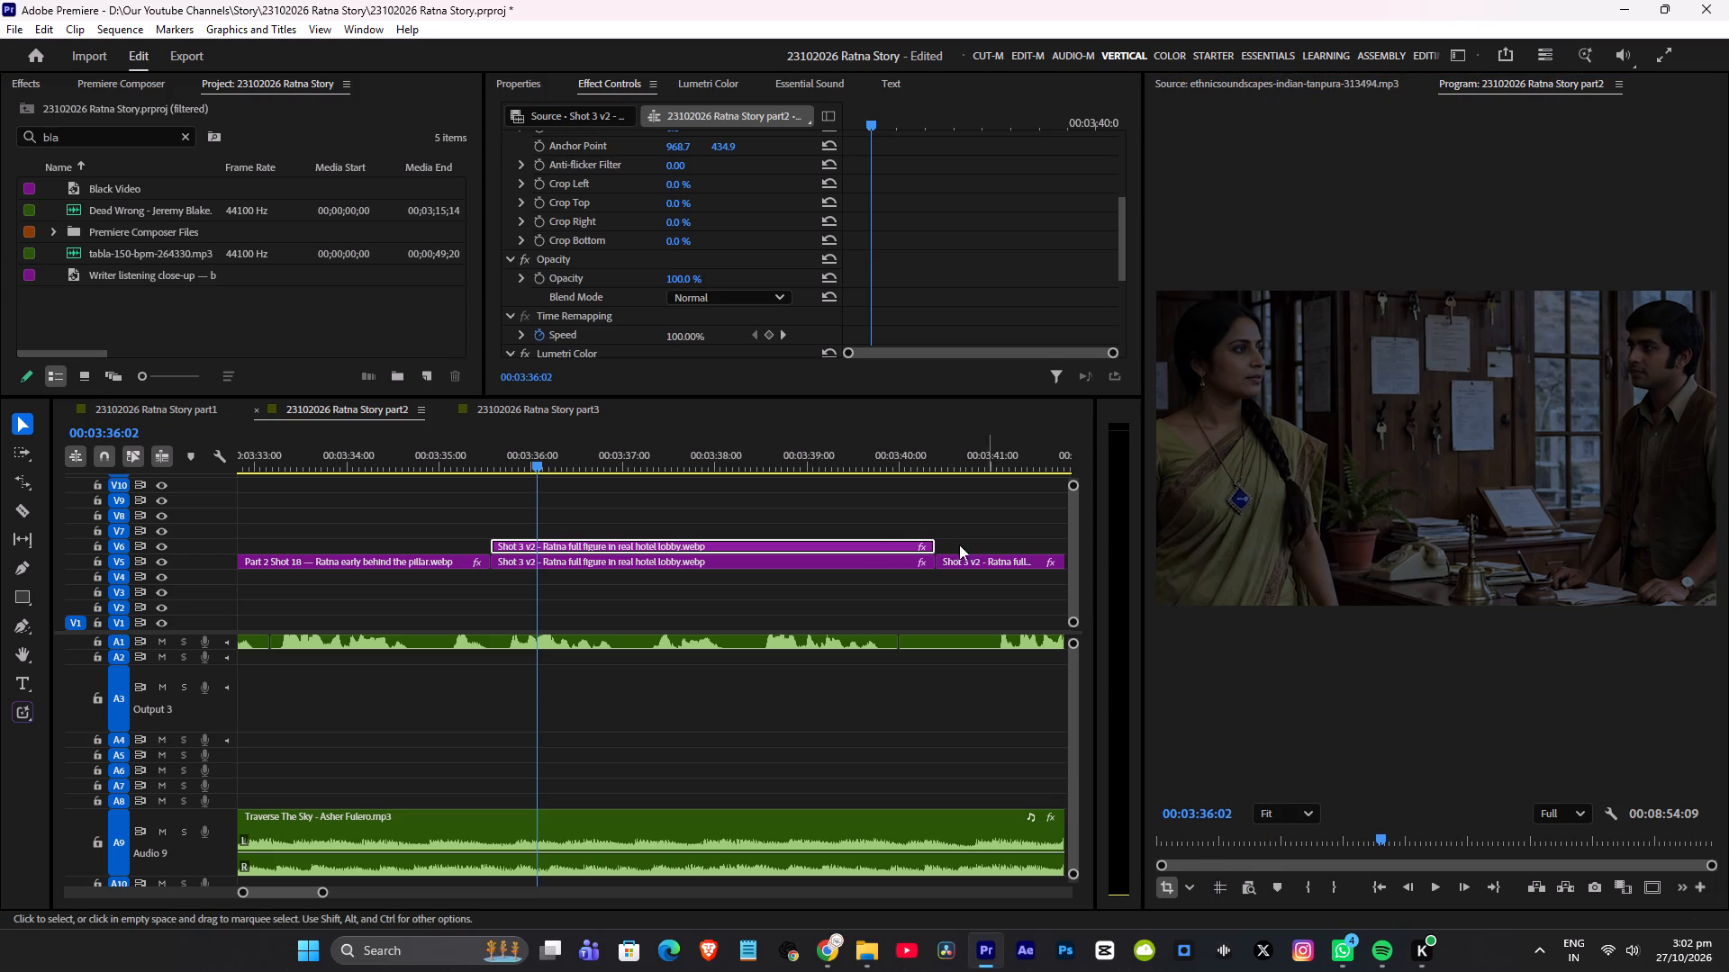
pyautogui.scroll(-13, 1357, 467)
pyautogui.moveTo(1703, 473); pyautogui.dragTo(1351, 496)
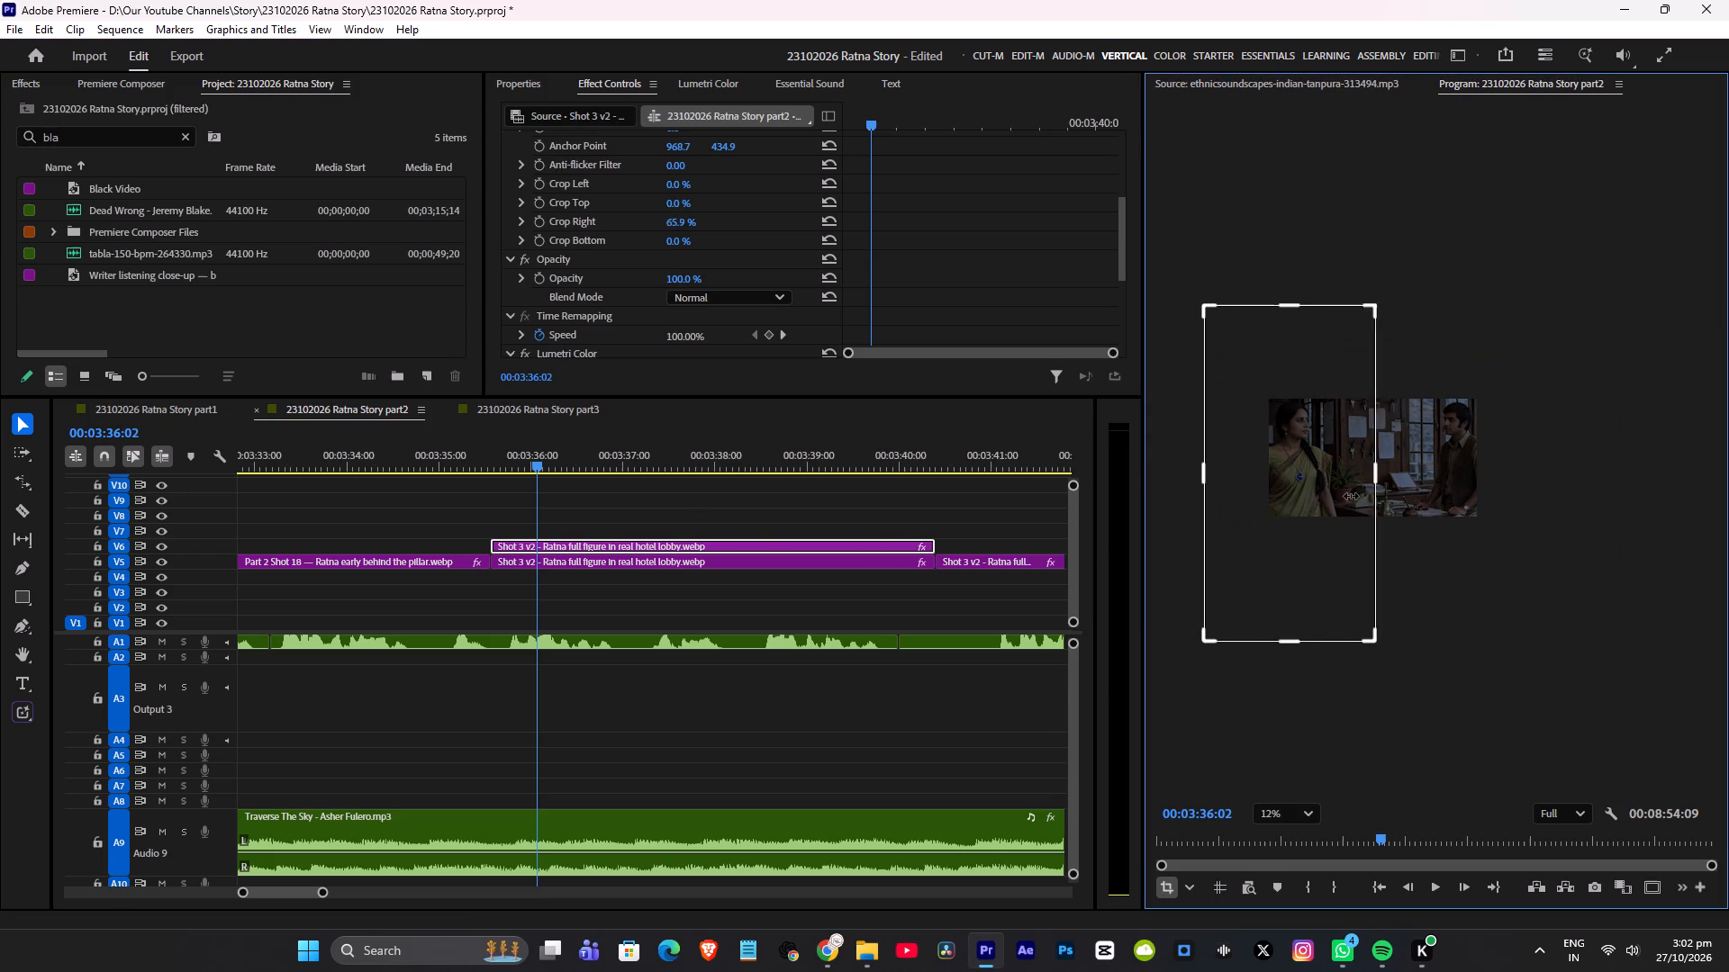
pyautogui.moveTo(1351, 496); pyautogui.dragTo(1348, 496)
pyautogui.scroll(9, 1355, 482)
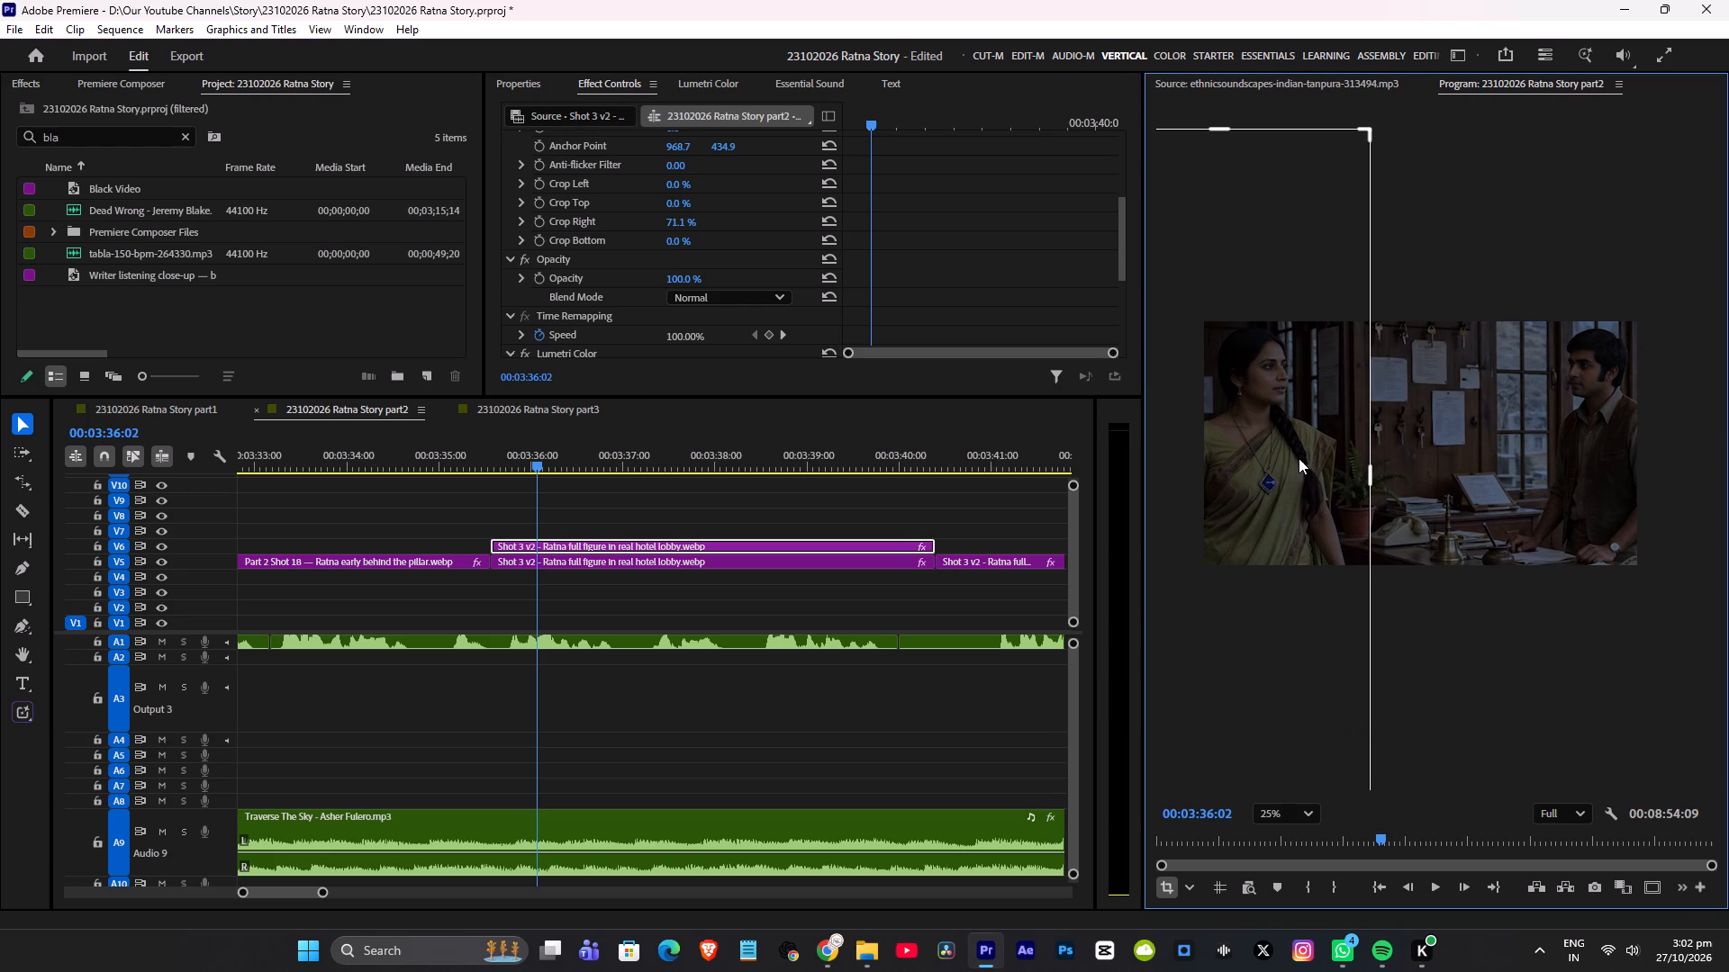
pyautogui.scroll(6, 662, 184)
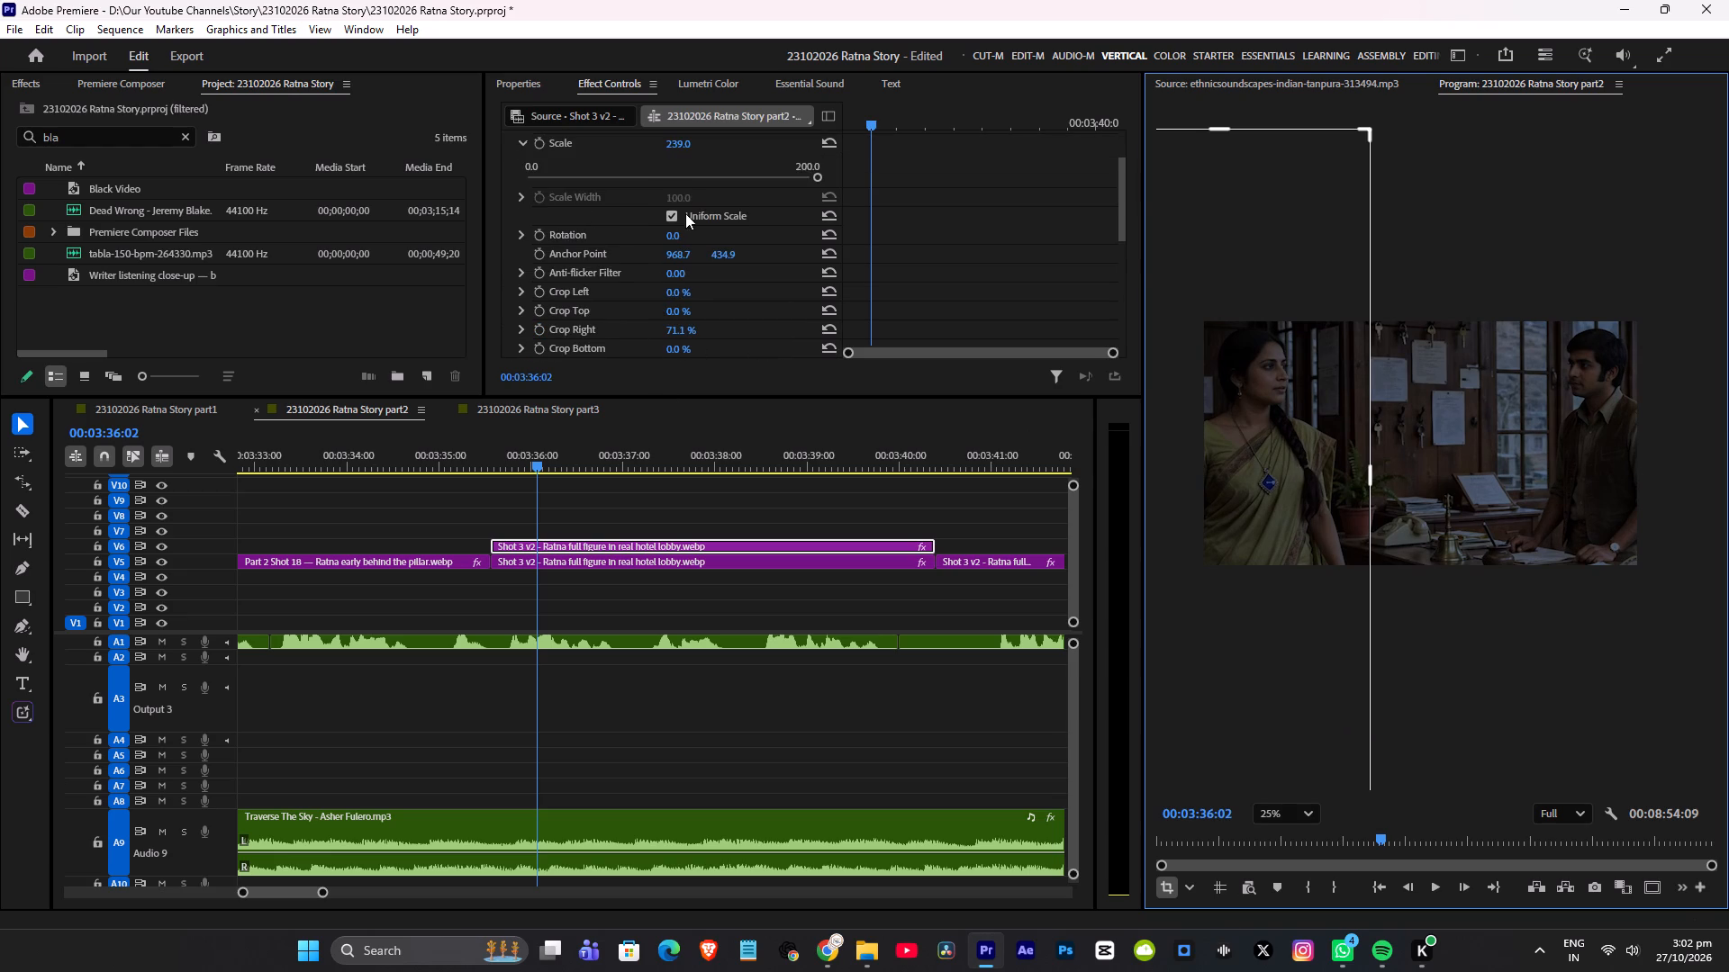
# Move the V6 Shot 3 v2 copy to horizontal Position 2039.8 and show the safe margins over the program preview.
pyautogui.scroll(6, 686, 180)
pyautogui.moveTo(681, 194); pyautogui.dragTo(846, 202)
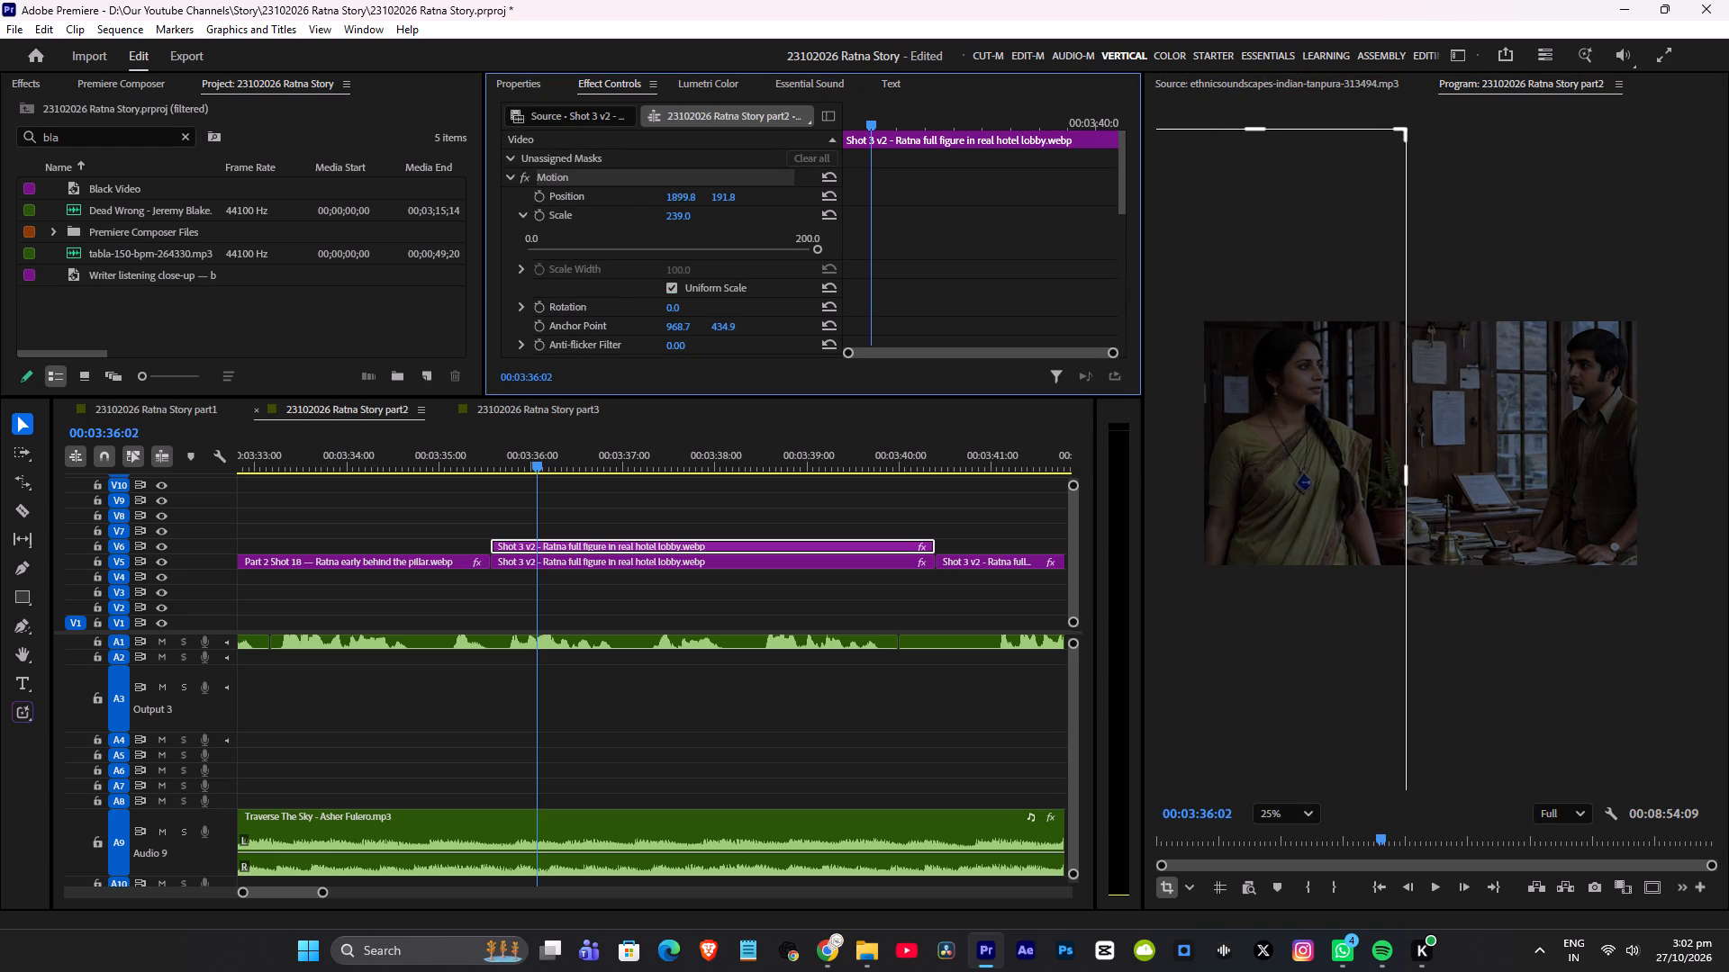
pyautogui.moveTo(846, 202); pyautogui.dragTo(970, 228)
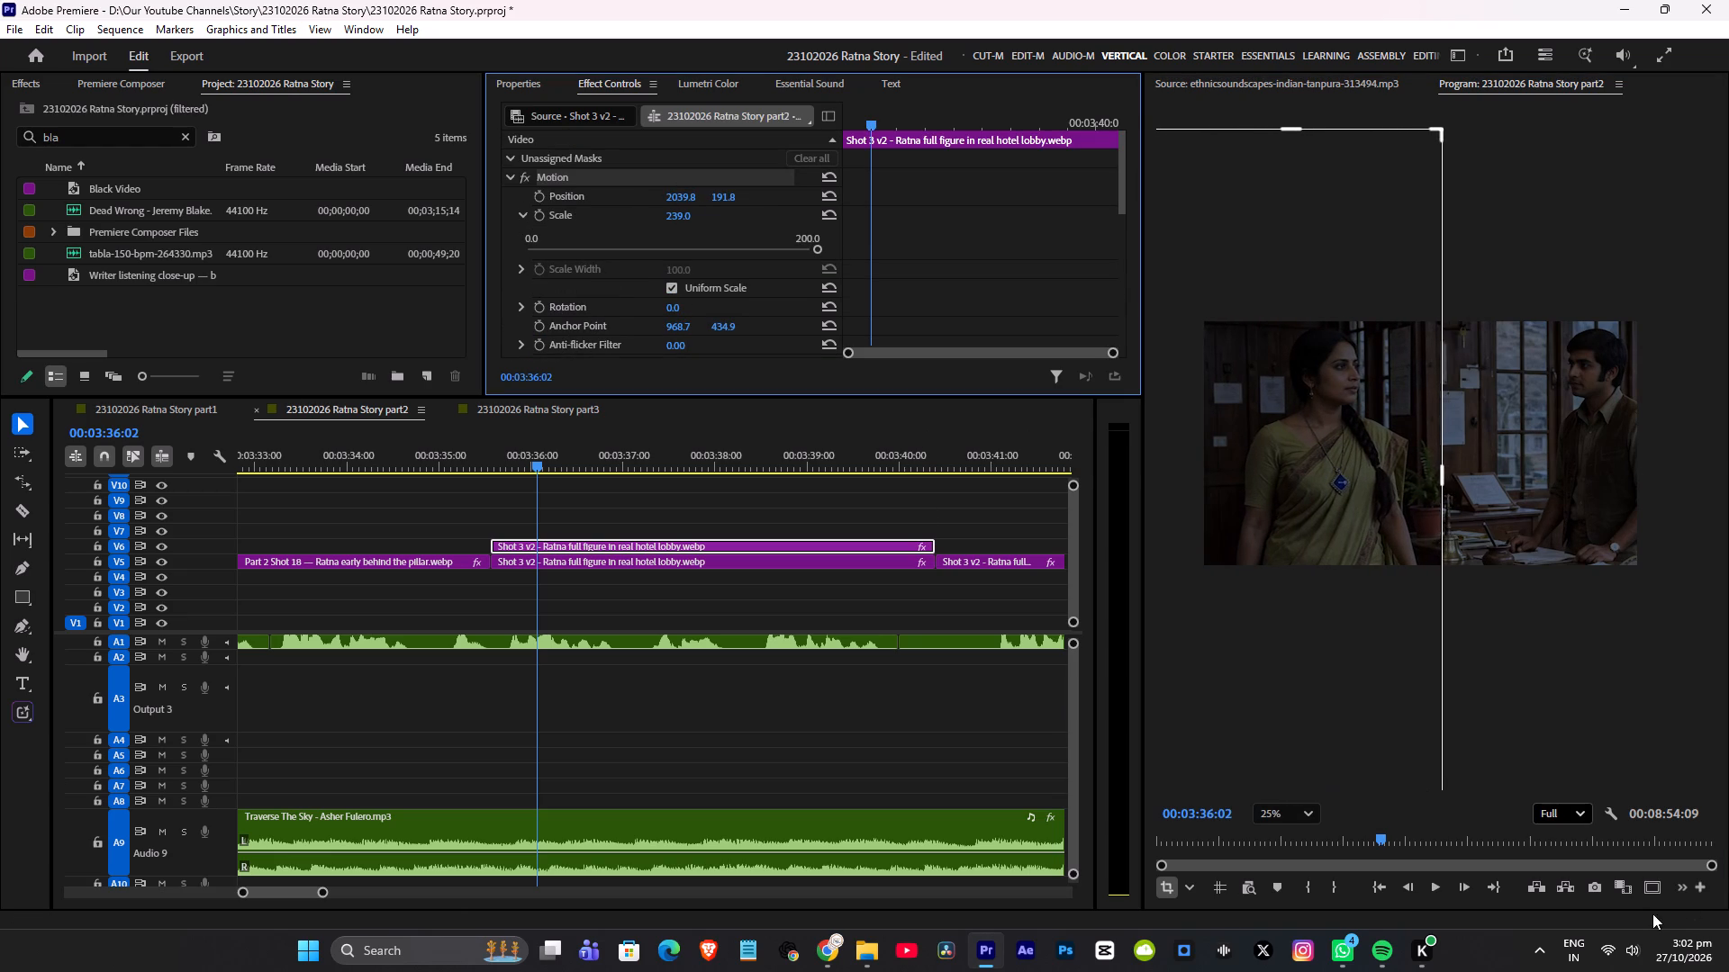
pyautogui.click(1660, 892)
pyautogui.scroll(1, 1409, 468)
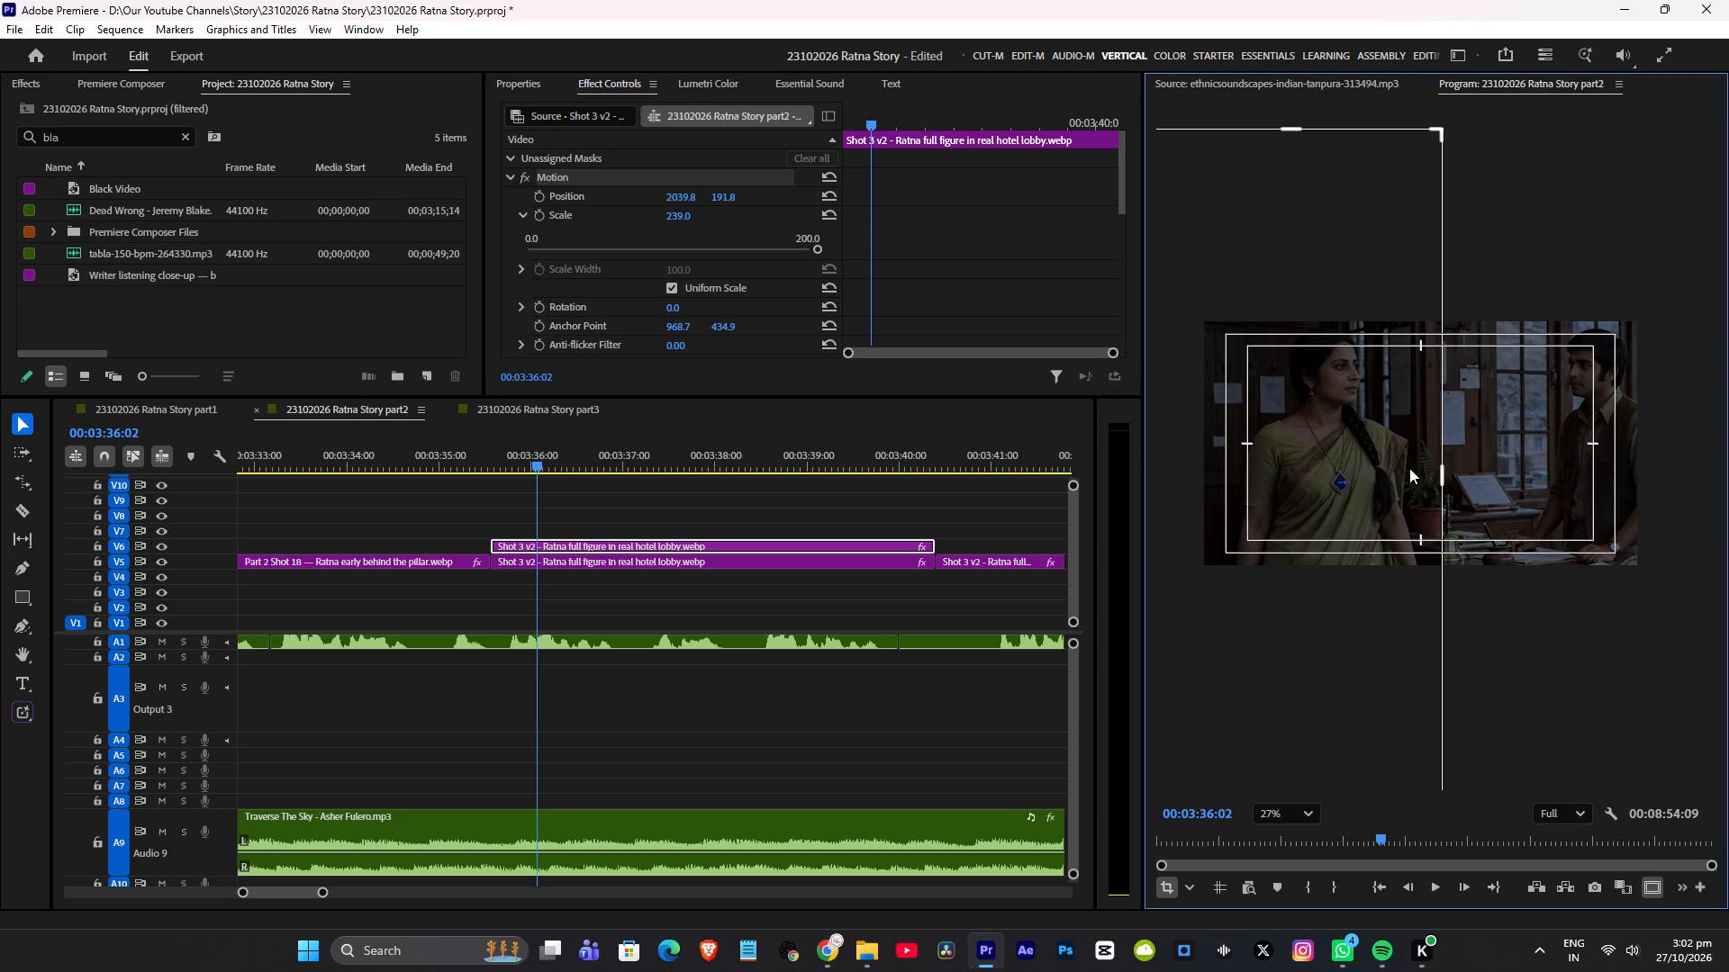
# Enlarge the V6 copy to Scale 390 and move it to Position 2806.8, 304.8 for a closer view of Ratna.
pyautogui.moveTo(671, 213); pyautogui.dragTo(693, 215)
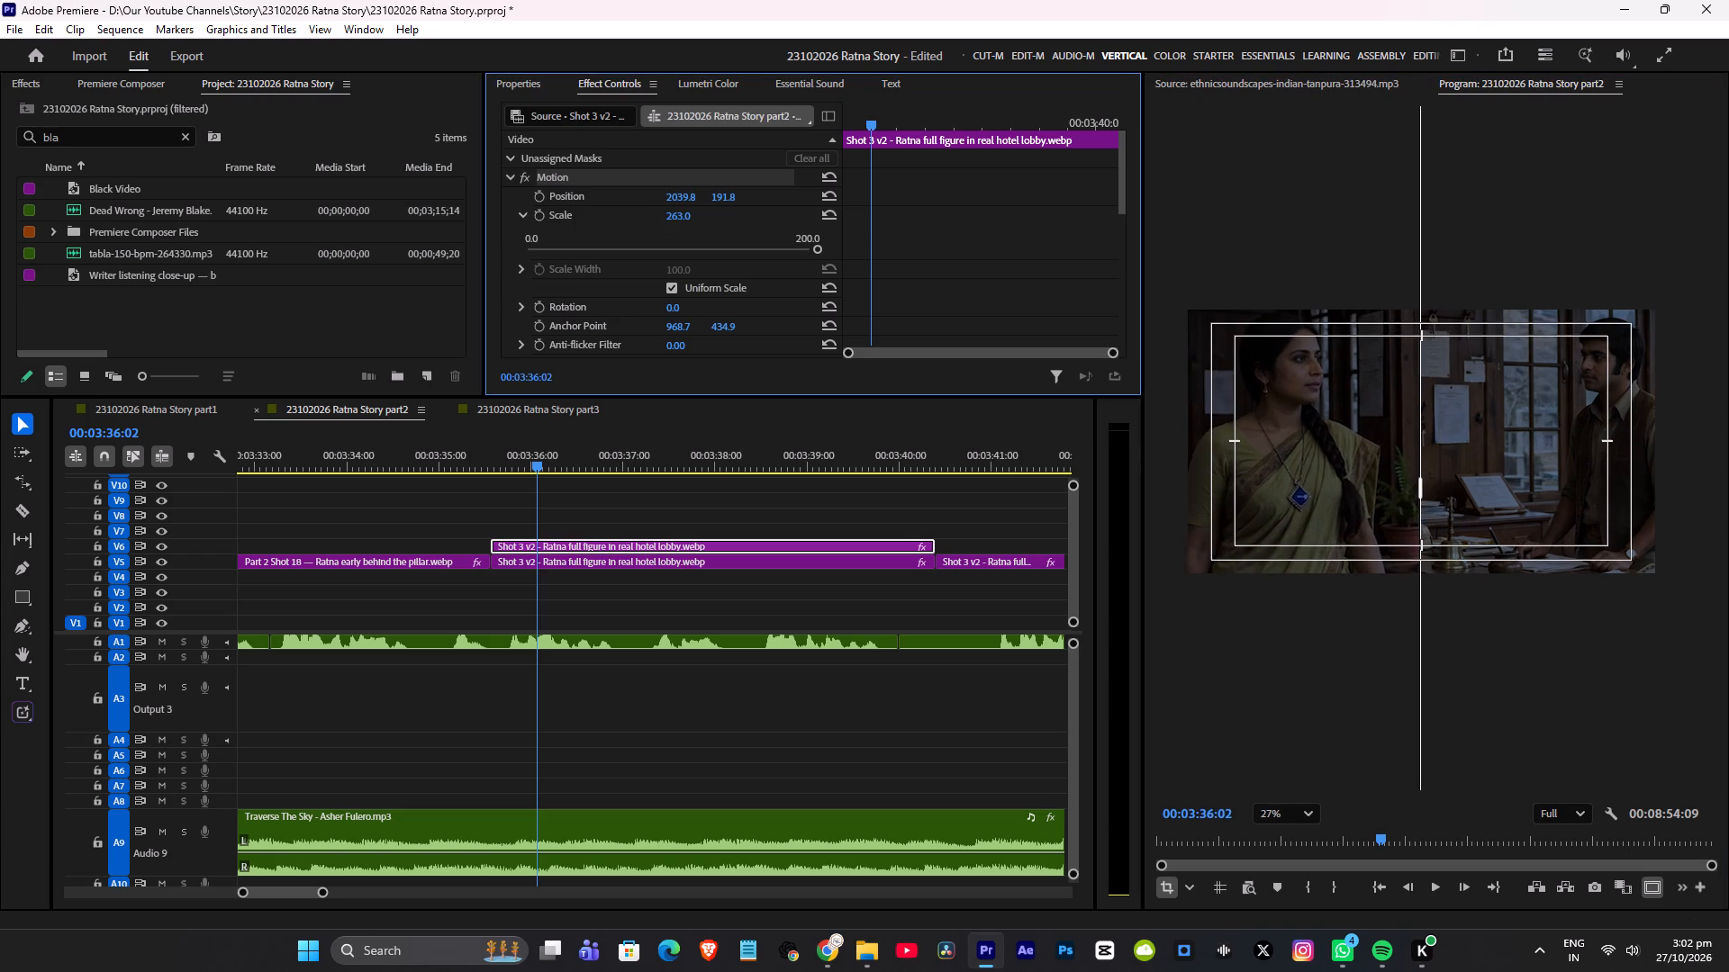
pyautogui.moveTo(693, 215); pyautogui.dragTo(804, 217)
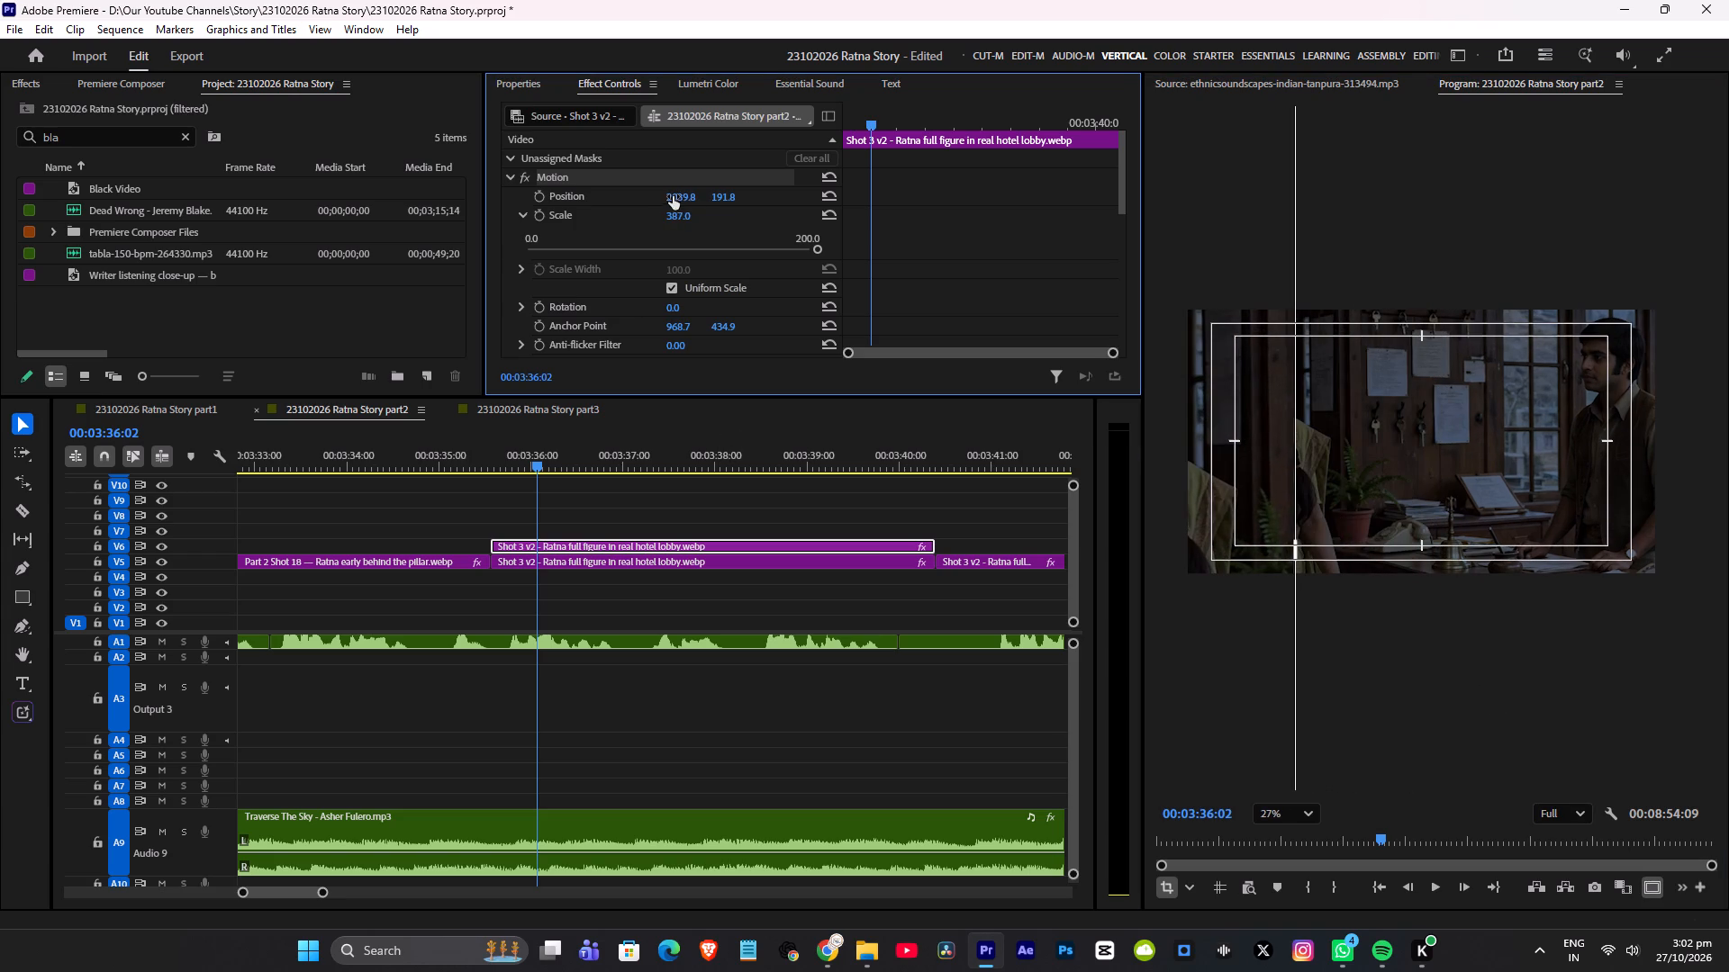
pyautogui.moveTo(673, 196); pyautogui.dragTo(1363, 207)
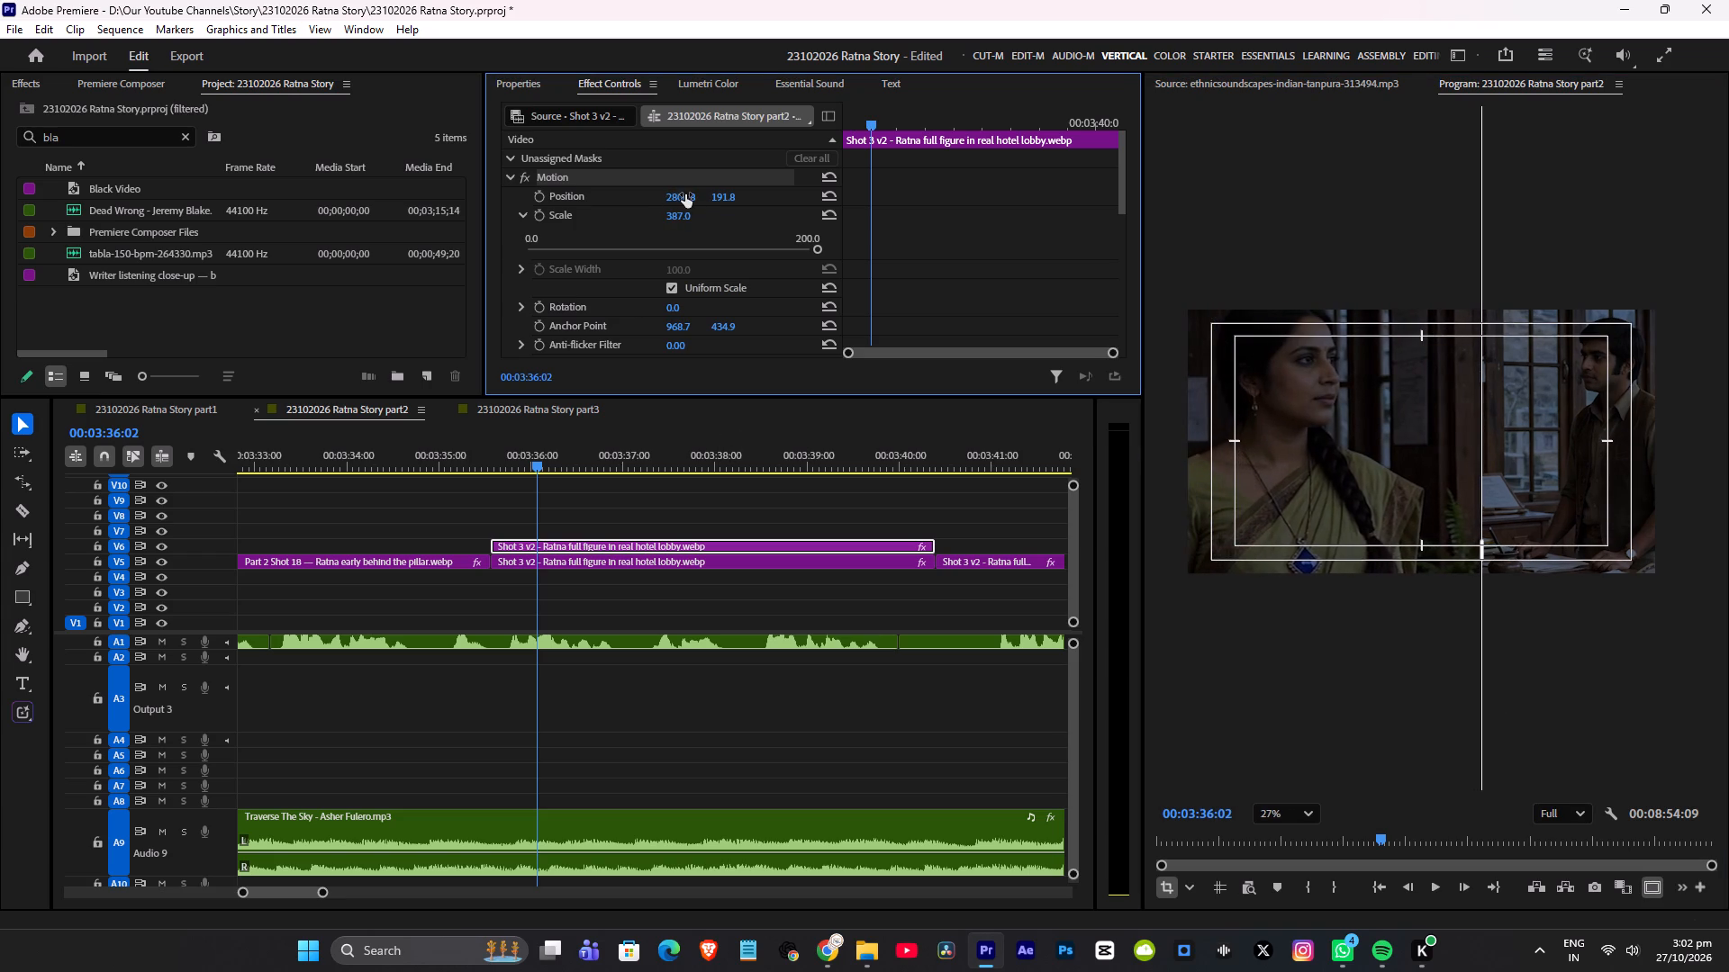
pyautogui.moveTo(731, 198); pyautogui.dragTo(869, 209)
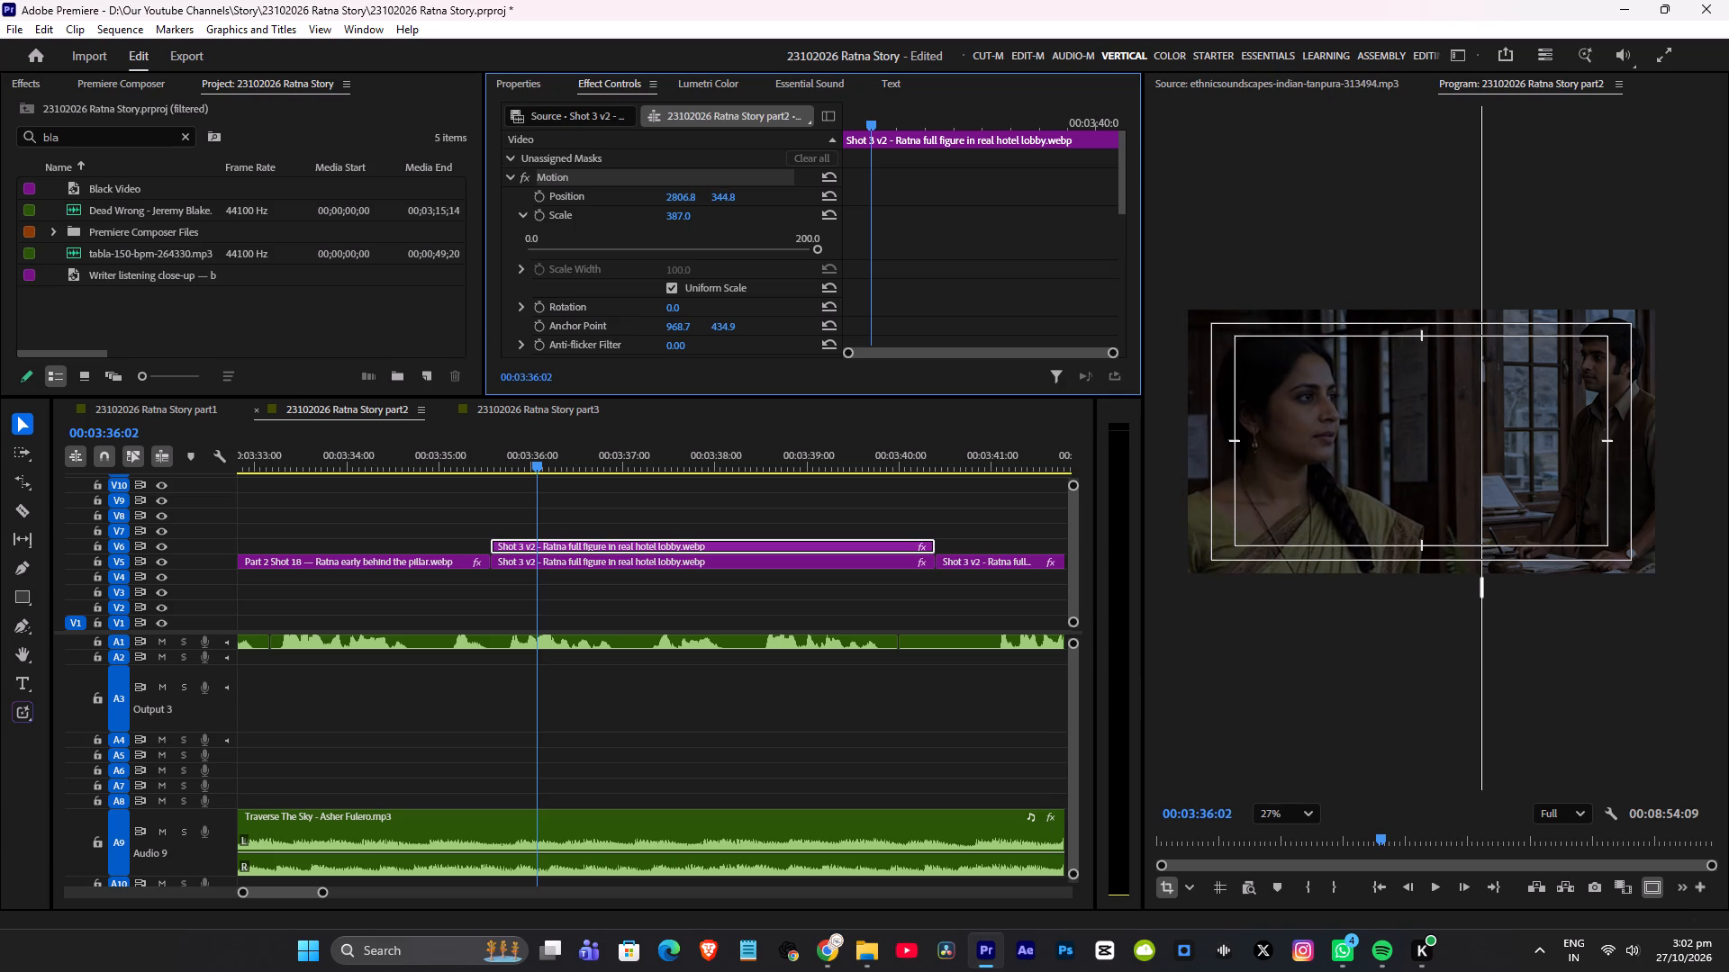
pyautogui.moveTo(869, 209); pyautogui.dragTo(765, 242)
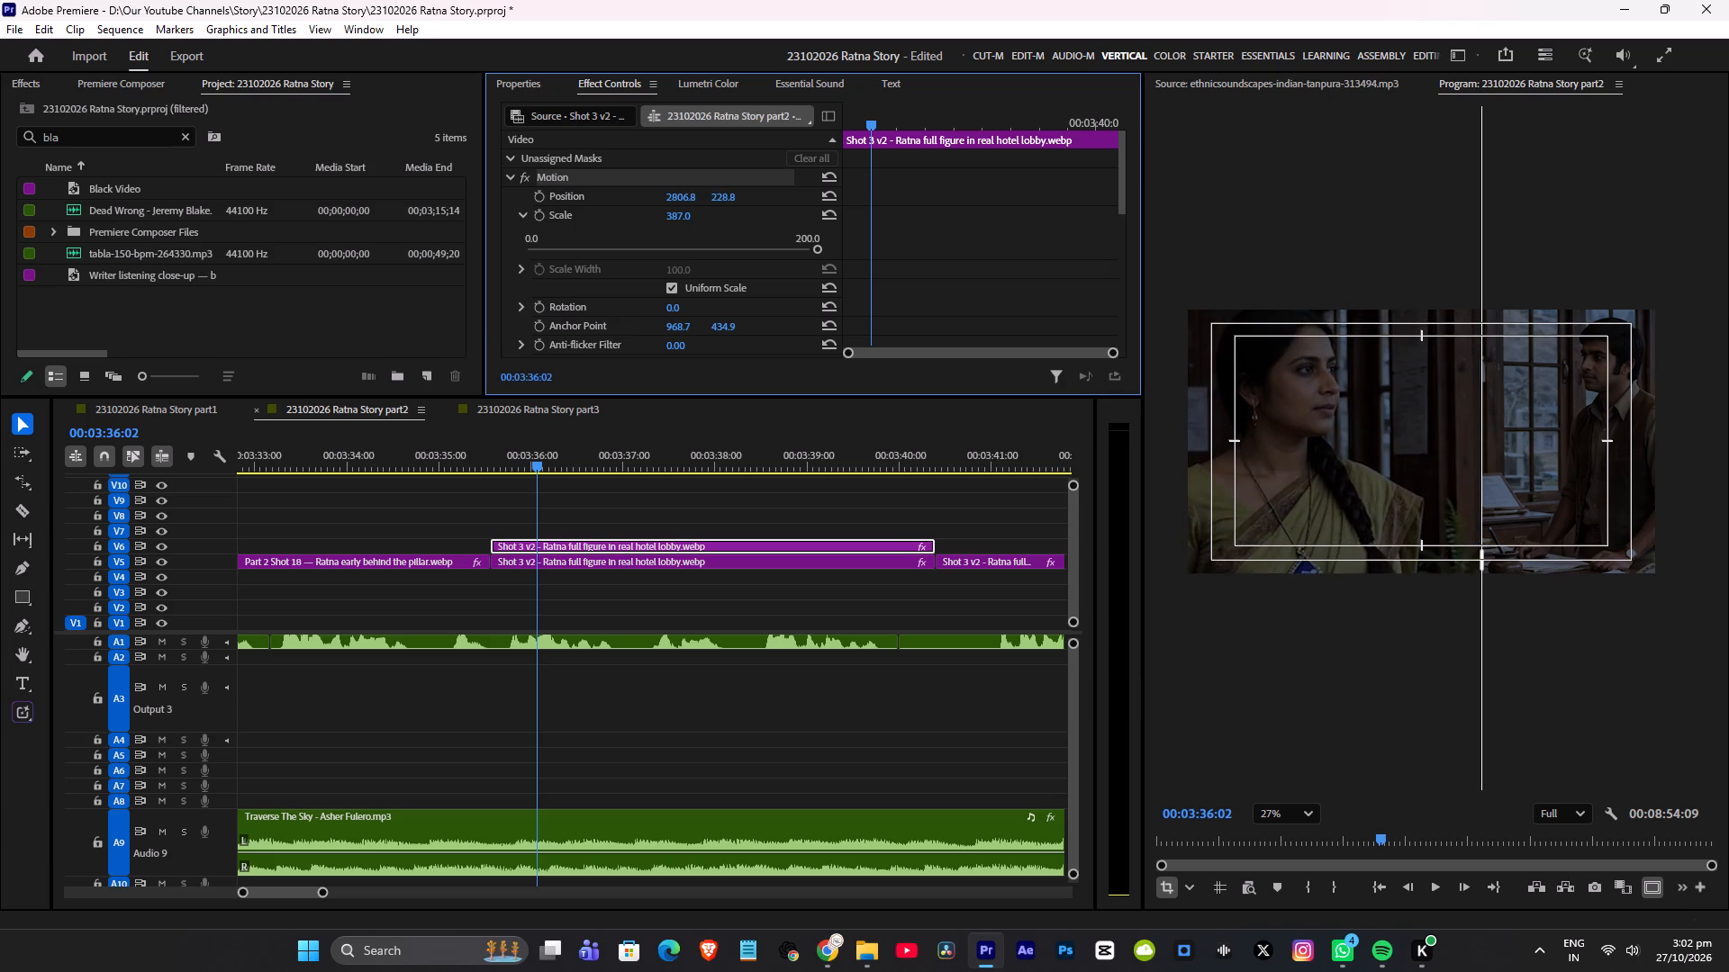
pyautogui.moveTo(765, 242); pyautogui.dragTo(834, 242)
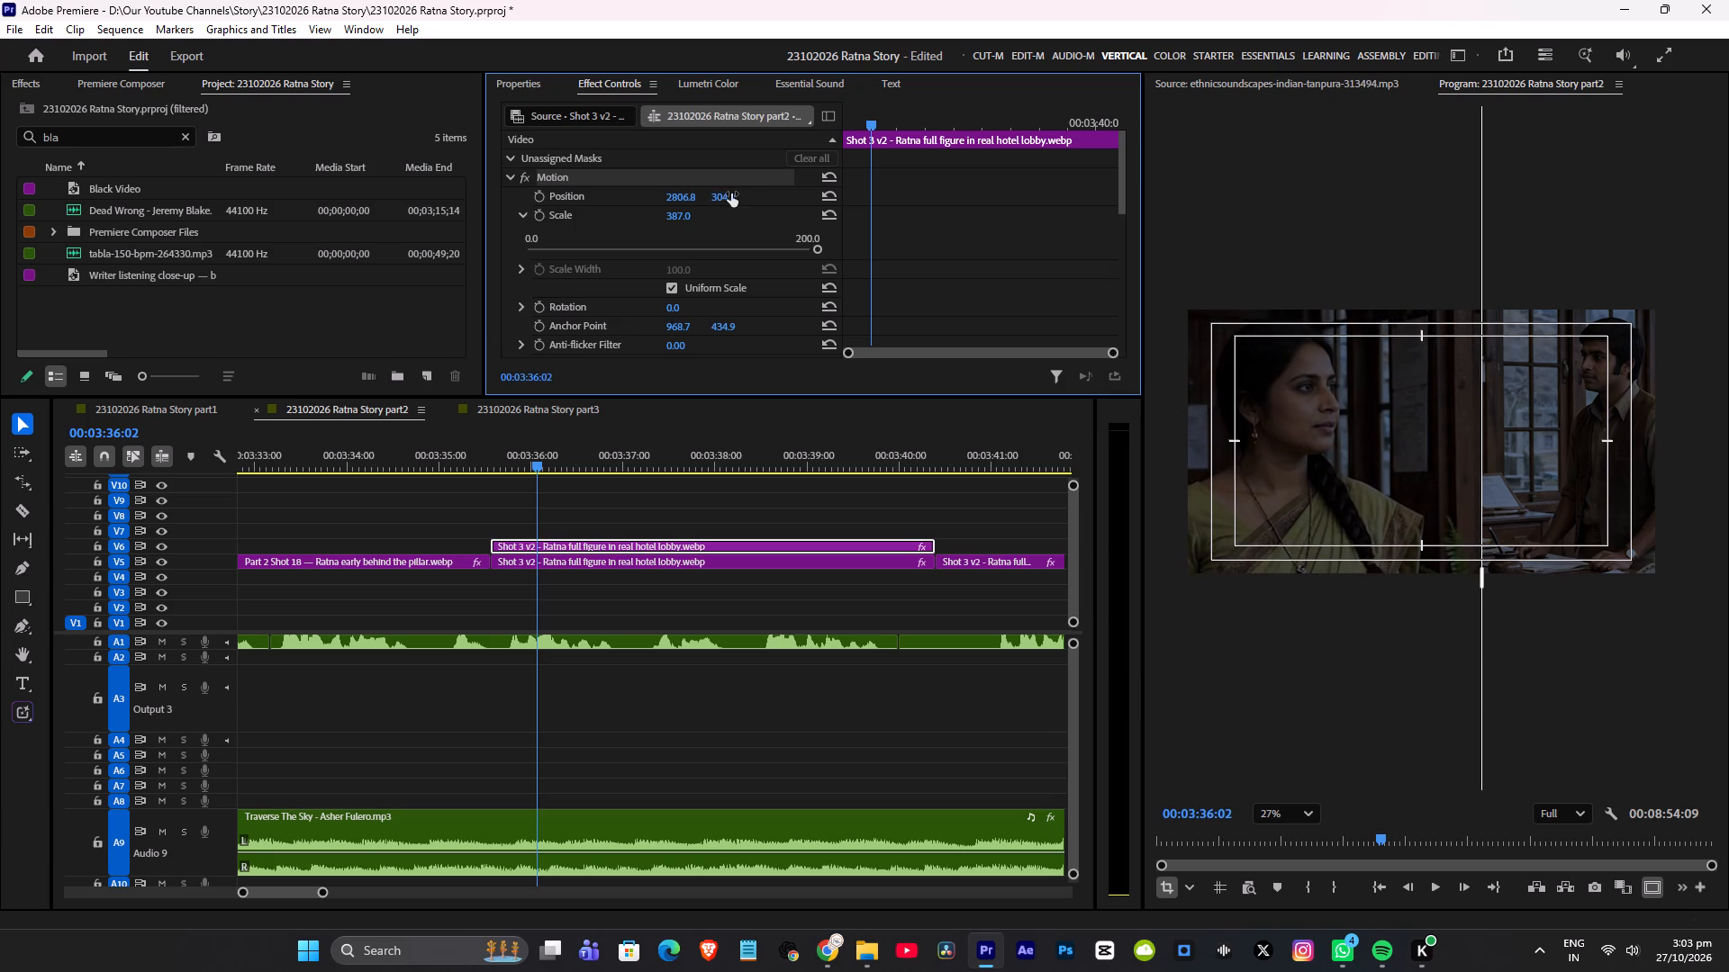
pyautogui.click(683, 214)
pyautogui.write('390')
pyautogui.press('Return')
# Crop more off the V6 copy's right edge and set its Position to 2851.8, 319.8 so it ends at the frame's centre.
pyautogui.moveTo(730, 197); pyautogui.dragTo(715, 202)
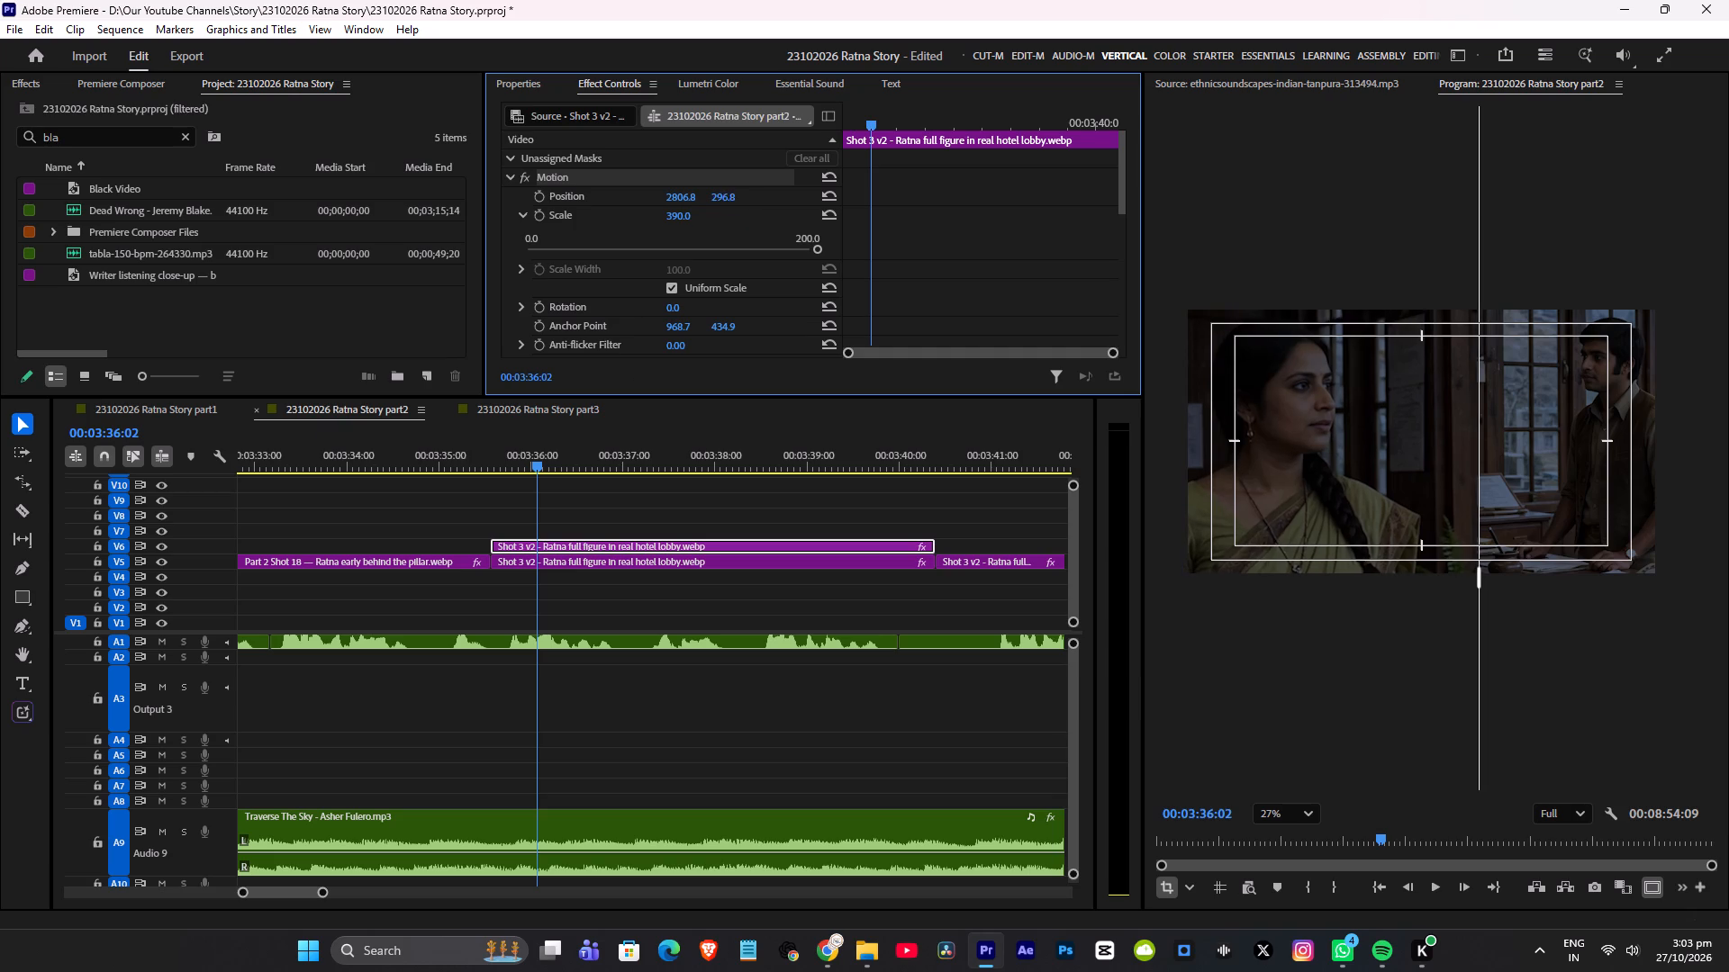
pyautogui.moveTo(715, 202); pyautogui.dragTo(748, 220)
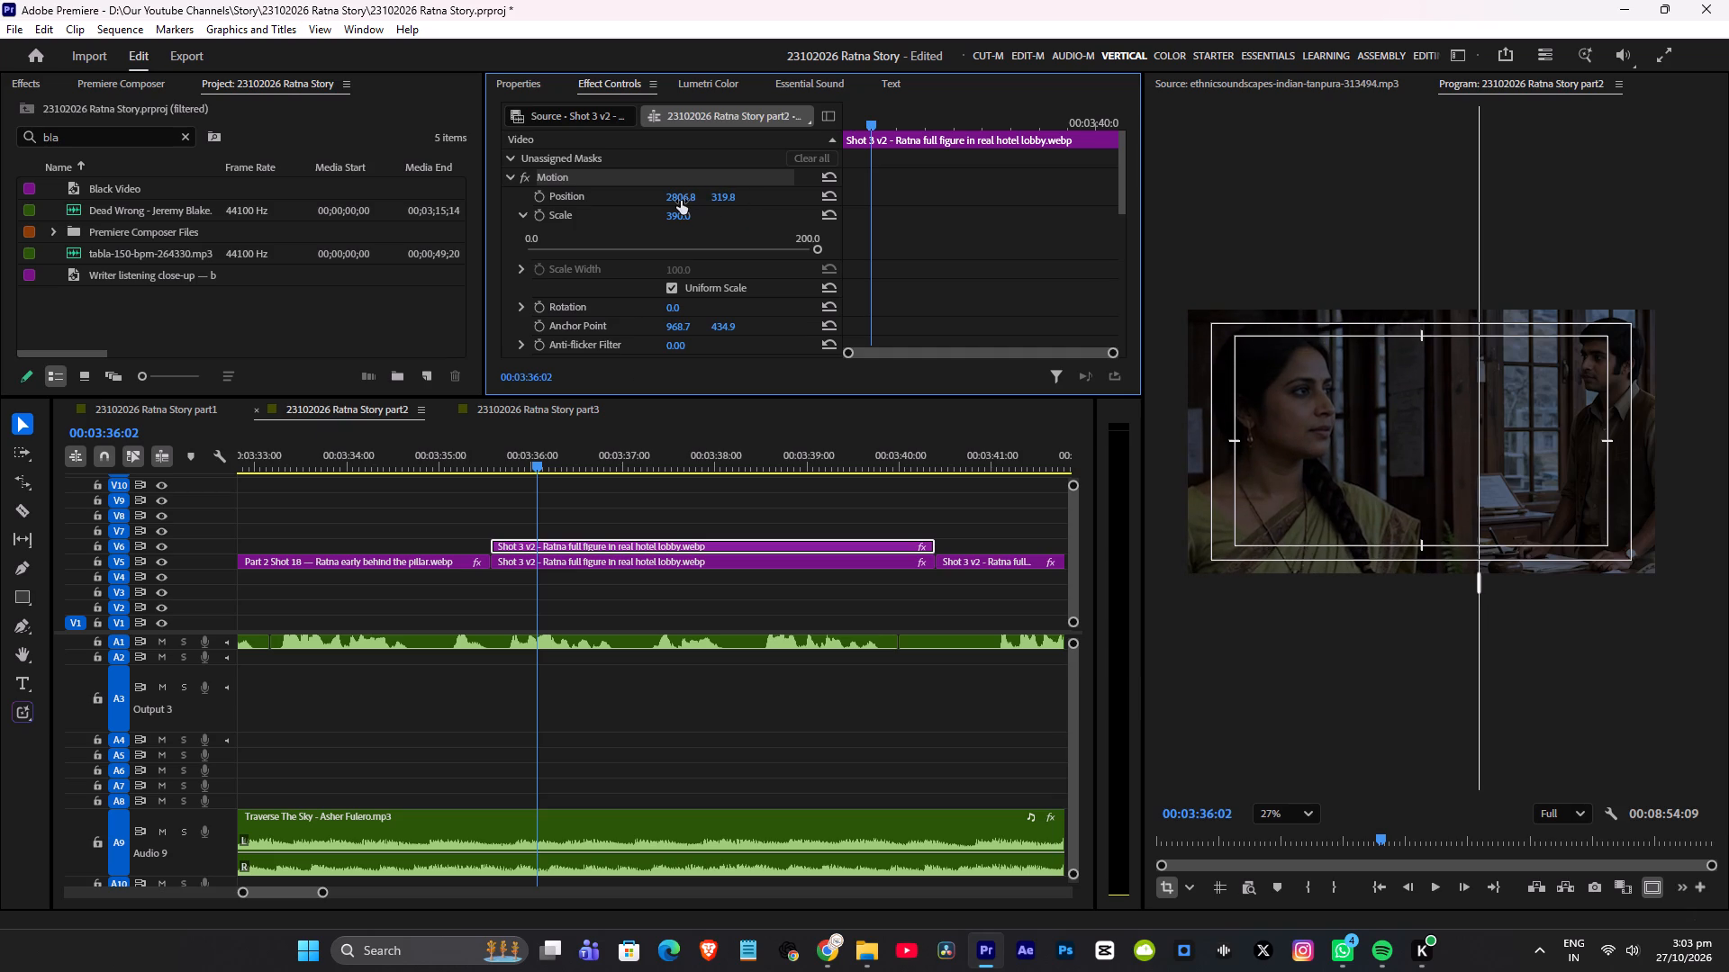
pyautogui.moveTo(684, 201); pyautogui.dragTo(832, 186)
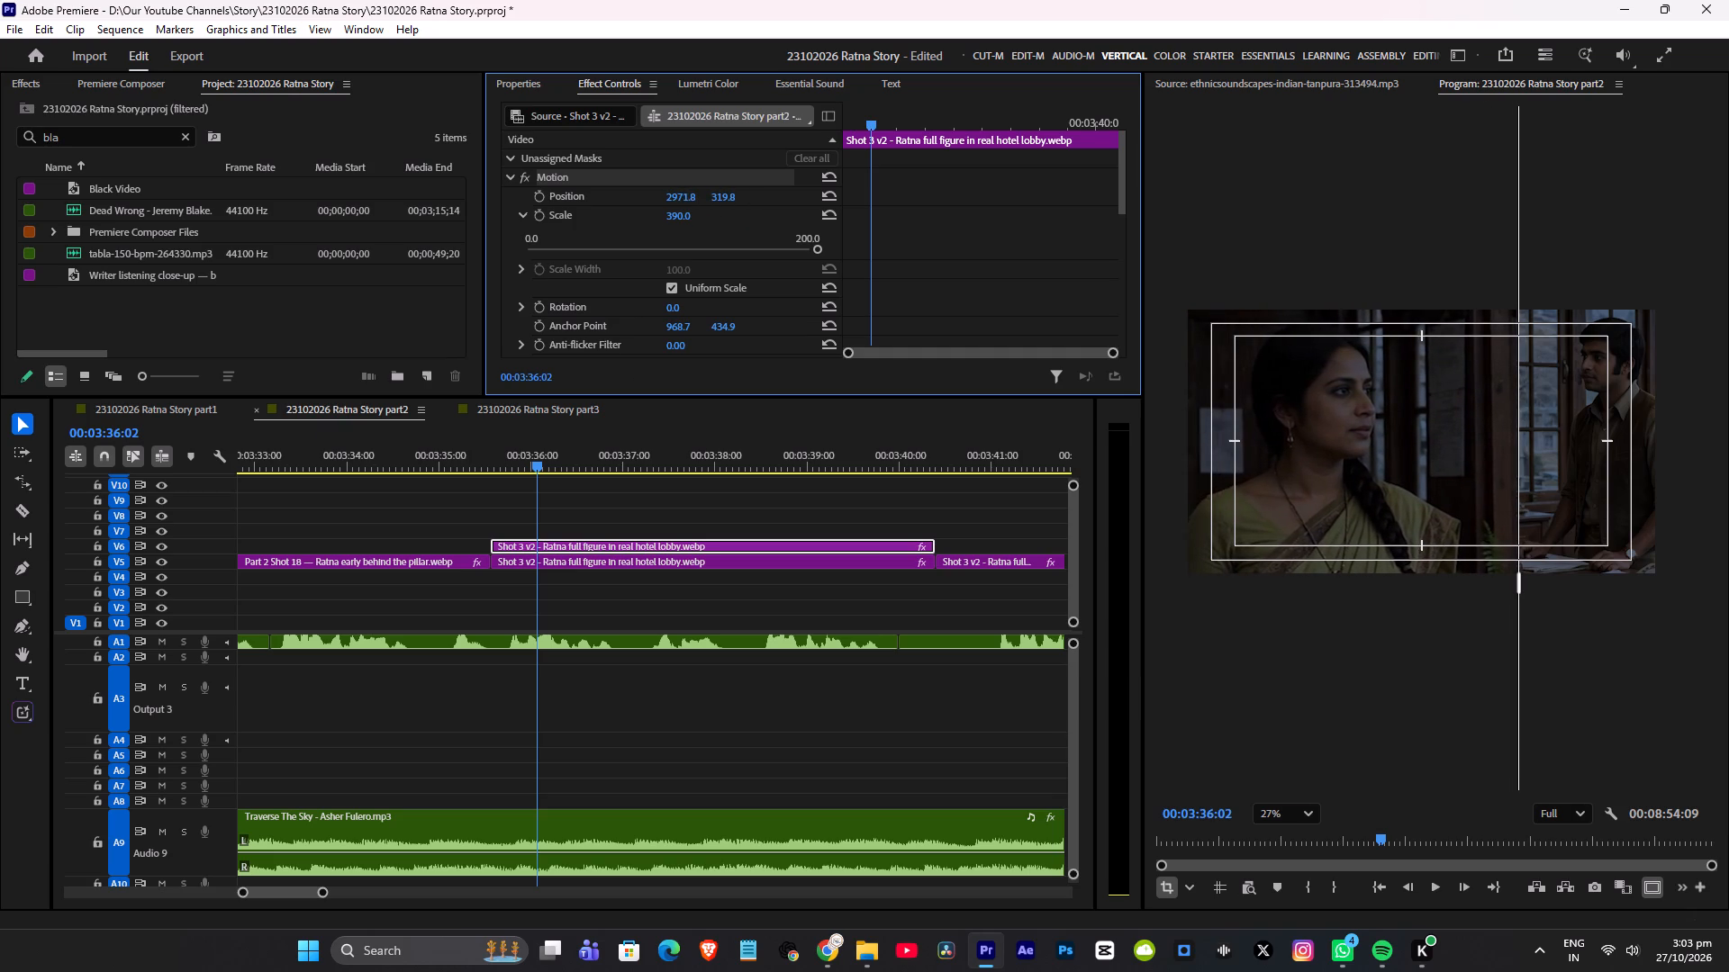
pyautogui.moveTo(832, 186); pyautogui.dragTo(628, 233)
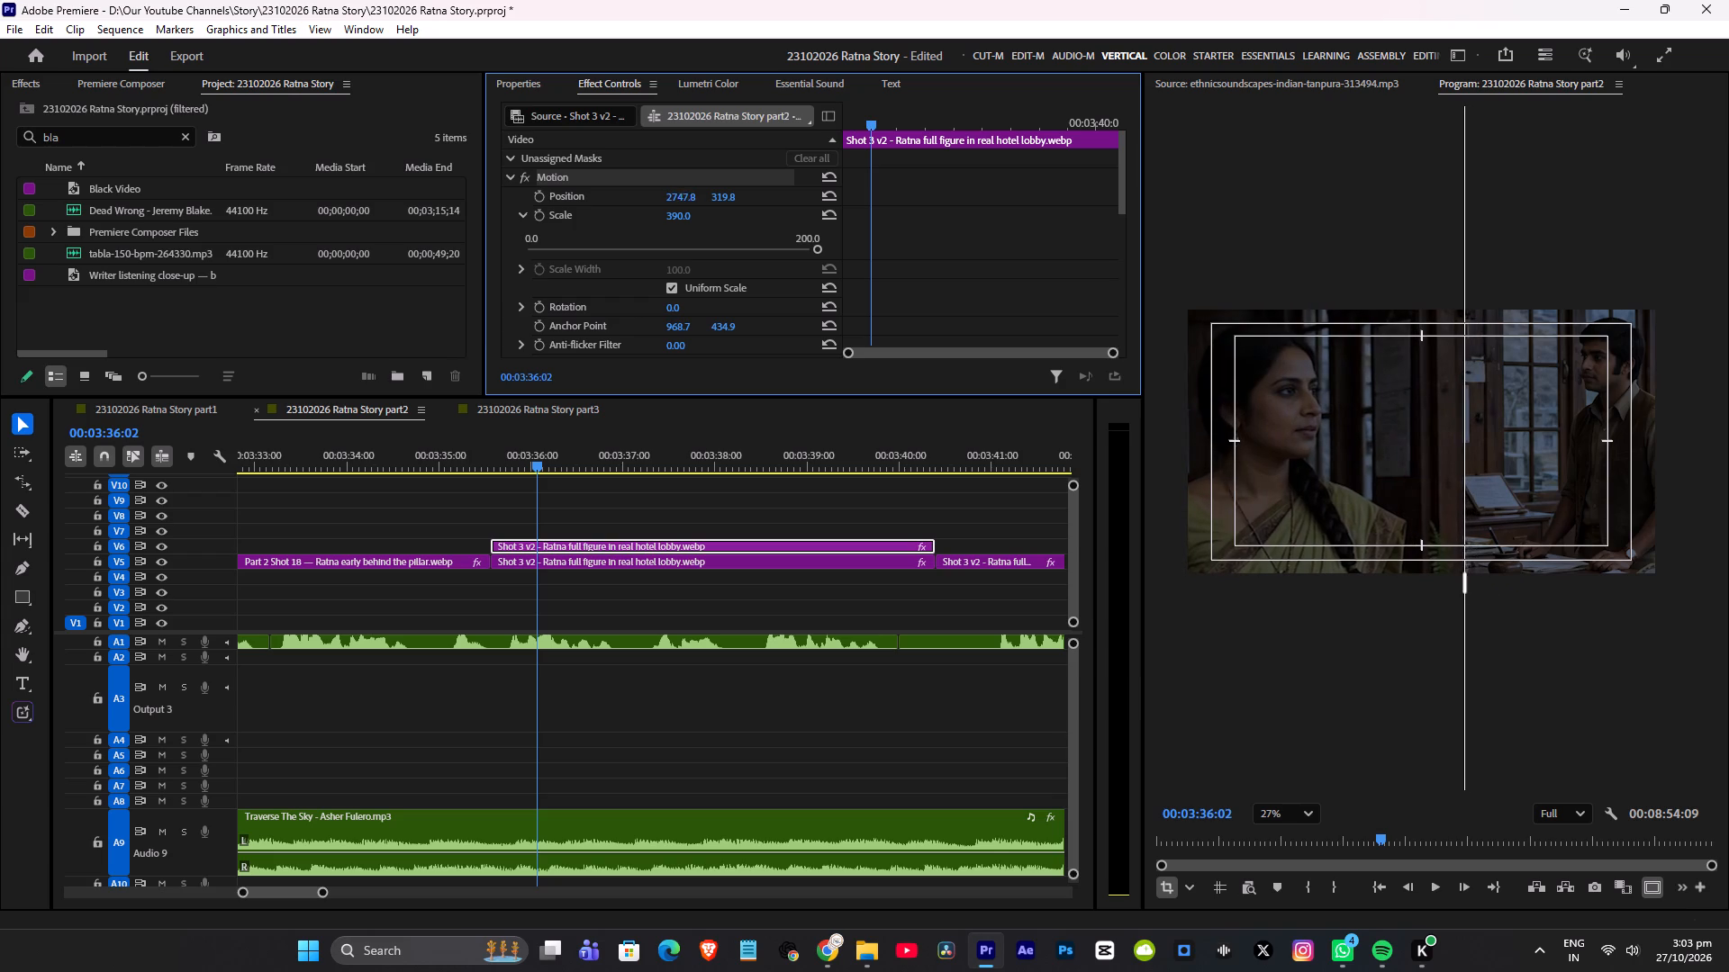
pyautogui.moveTo(628, 233); pyautogui.dragTo(635, 246)
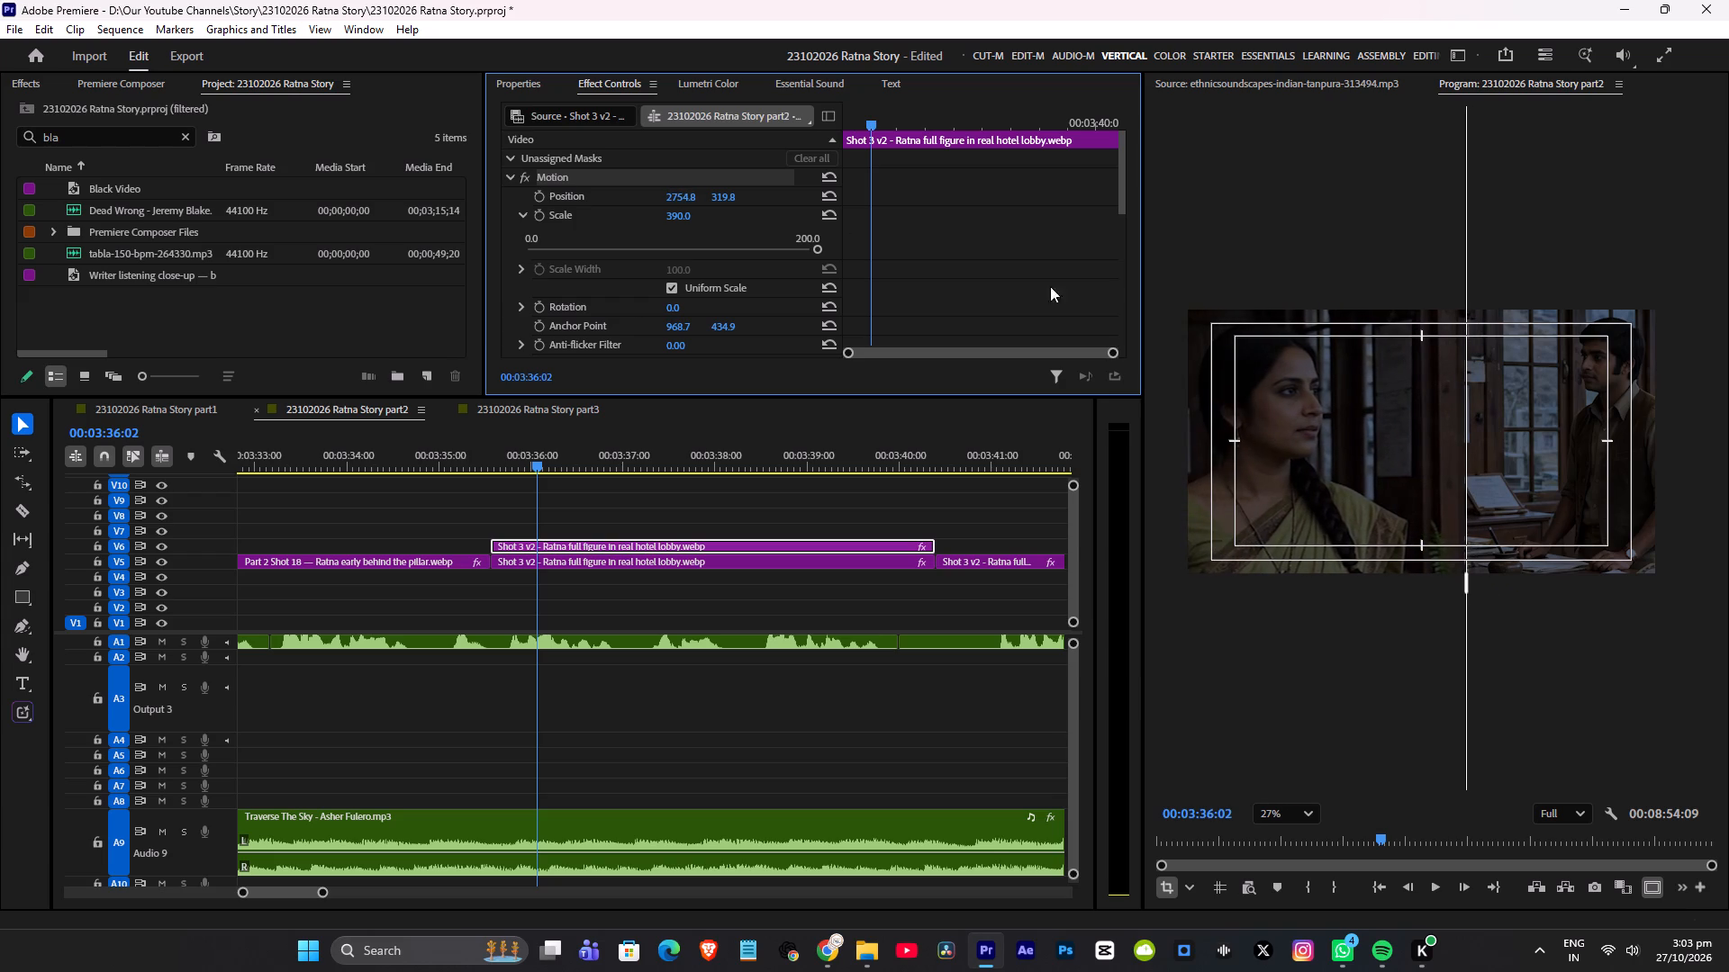
pyautogui.moveTo(1465, 587); pyautogui.dragTo(1398, 586)
pyautogui.moveTo(684, 199); pyautogui.dragTo(770, 199)
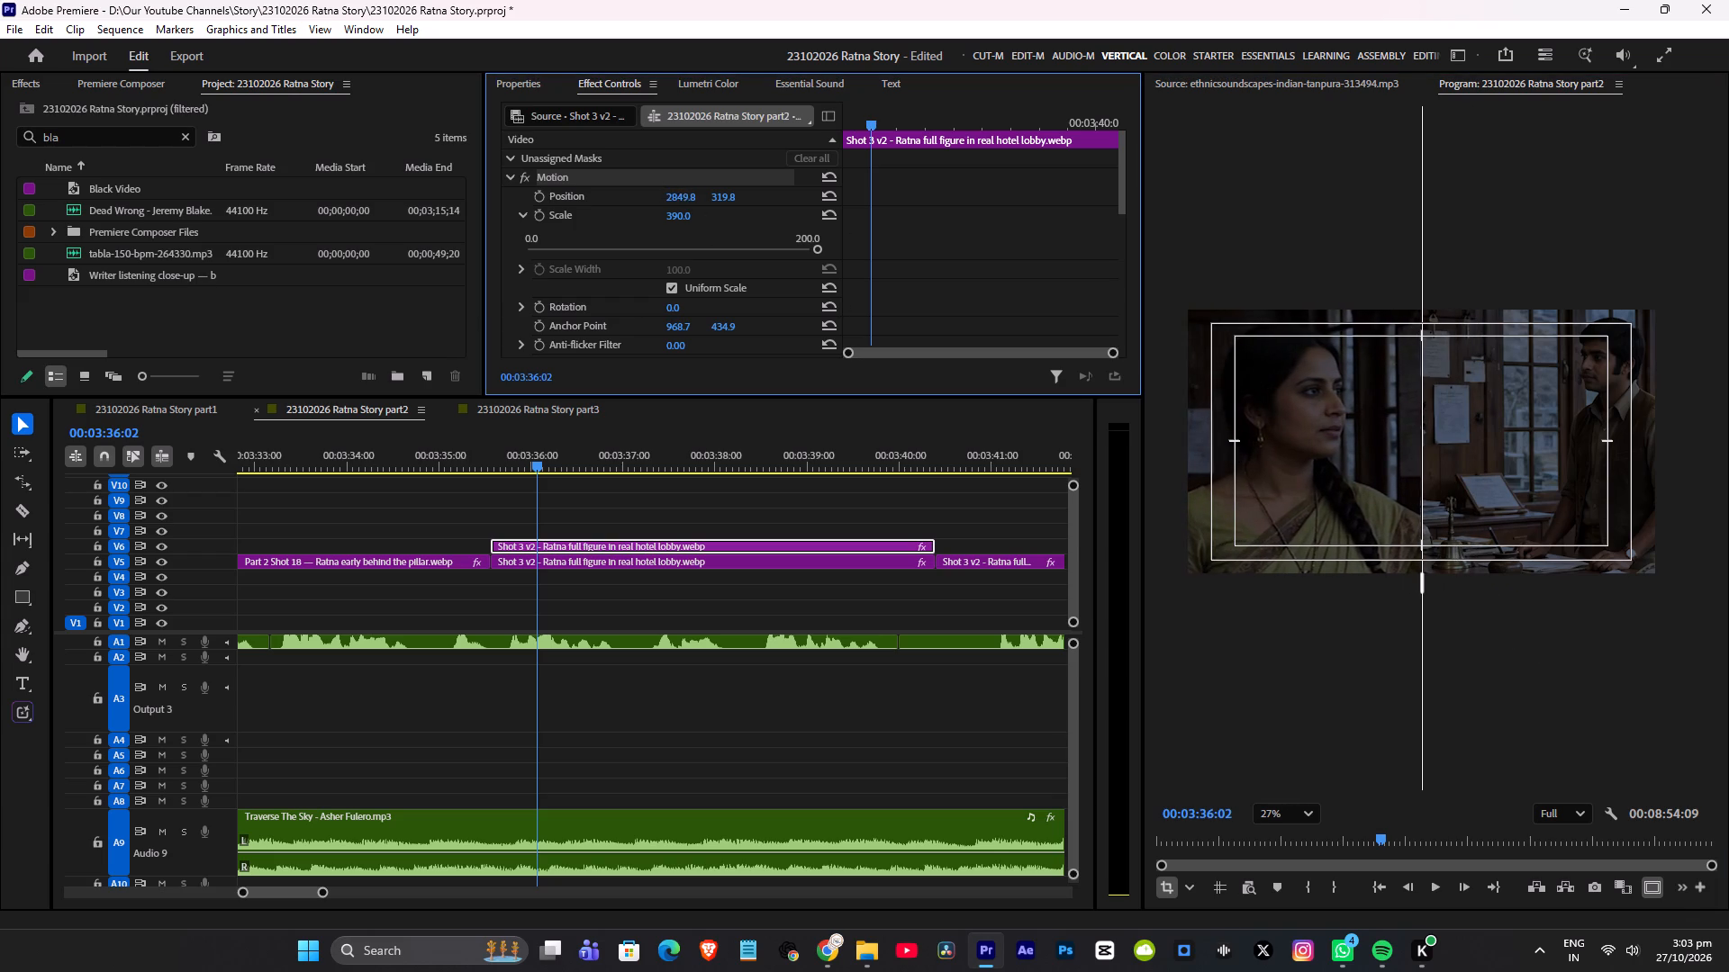
pyautogui.moveTo(770, 199); pyautogui.dragTo(772, 199)
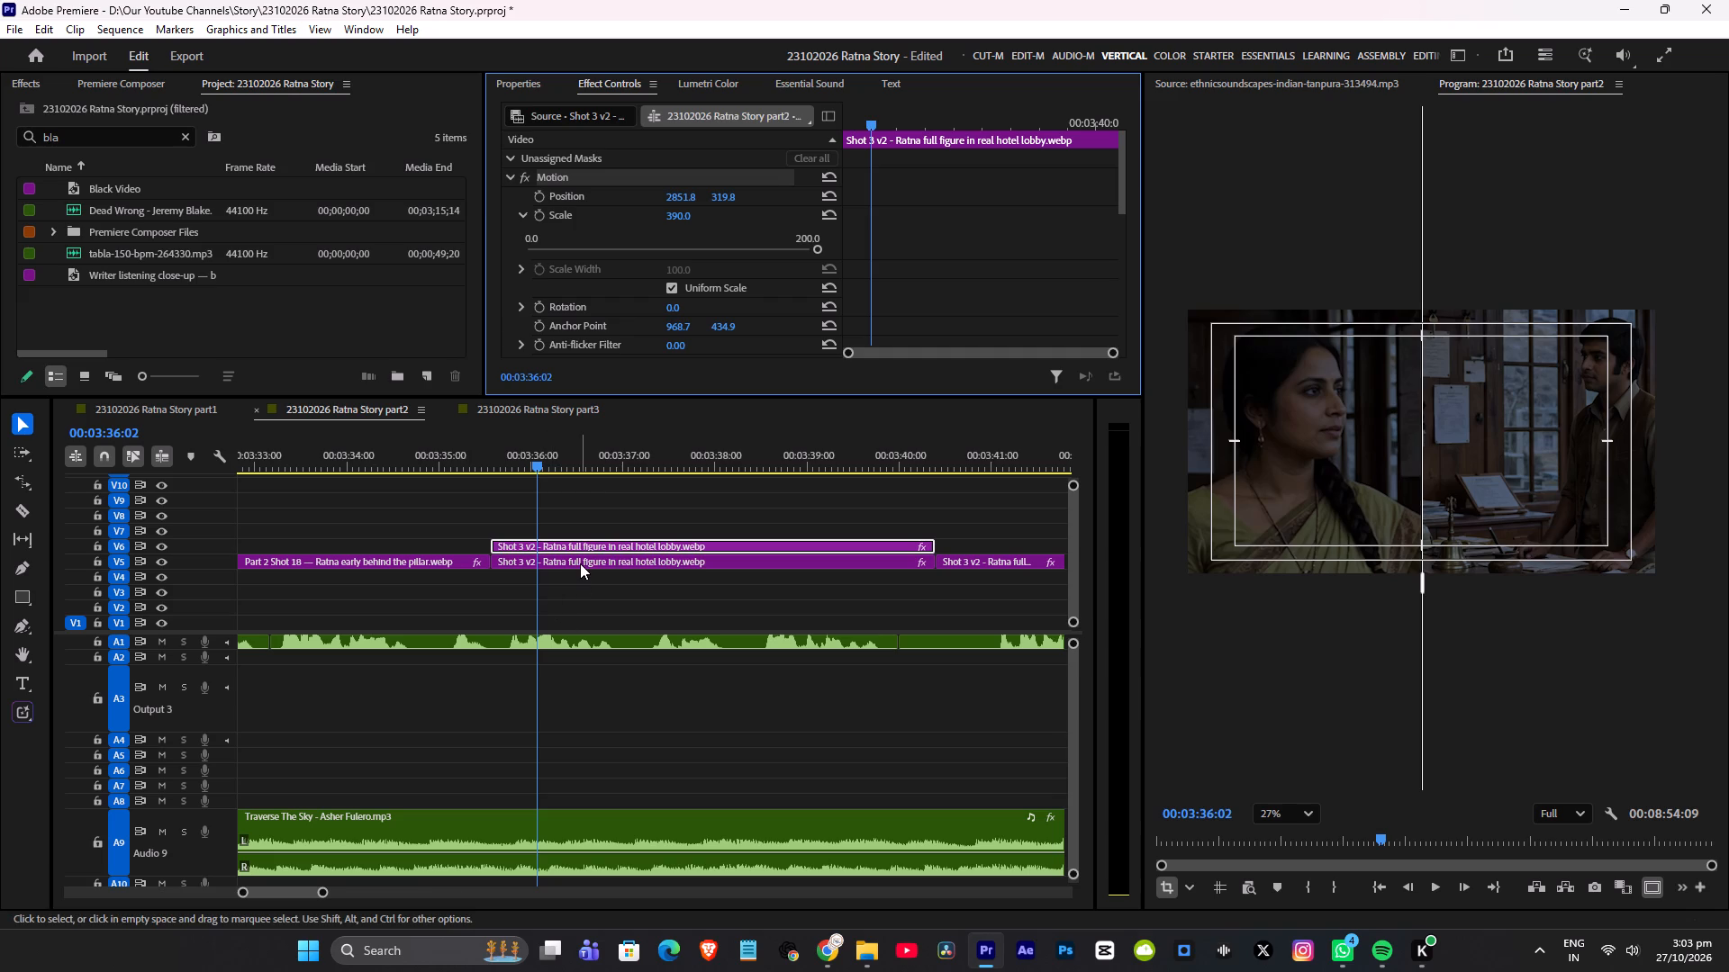
# Set the first V5 Shot 3 v2 segment to Scale 390 and Position 1450.8, 287.8 so the clerk fills the other half.
pyautogui.click(580, 563)
pyautogui.moveTo(681, 213); pyautogui.dragTo(789, 213)
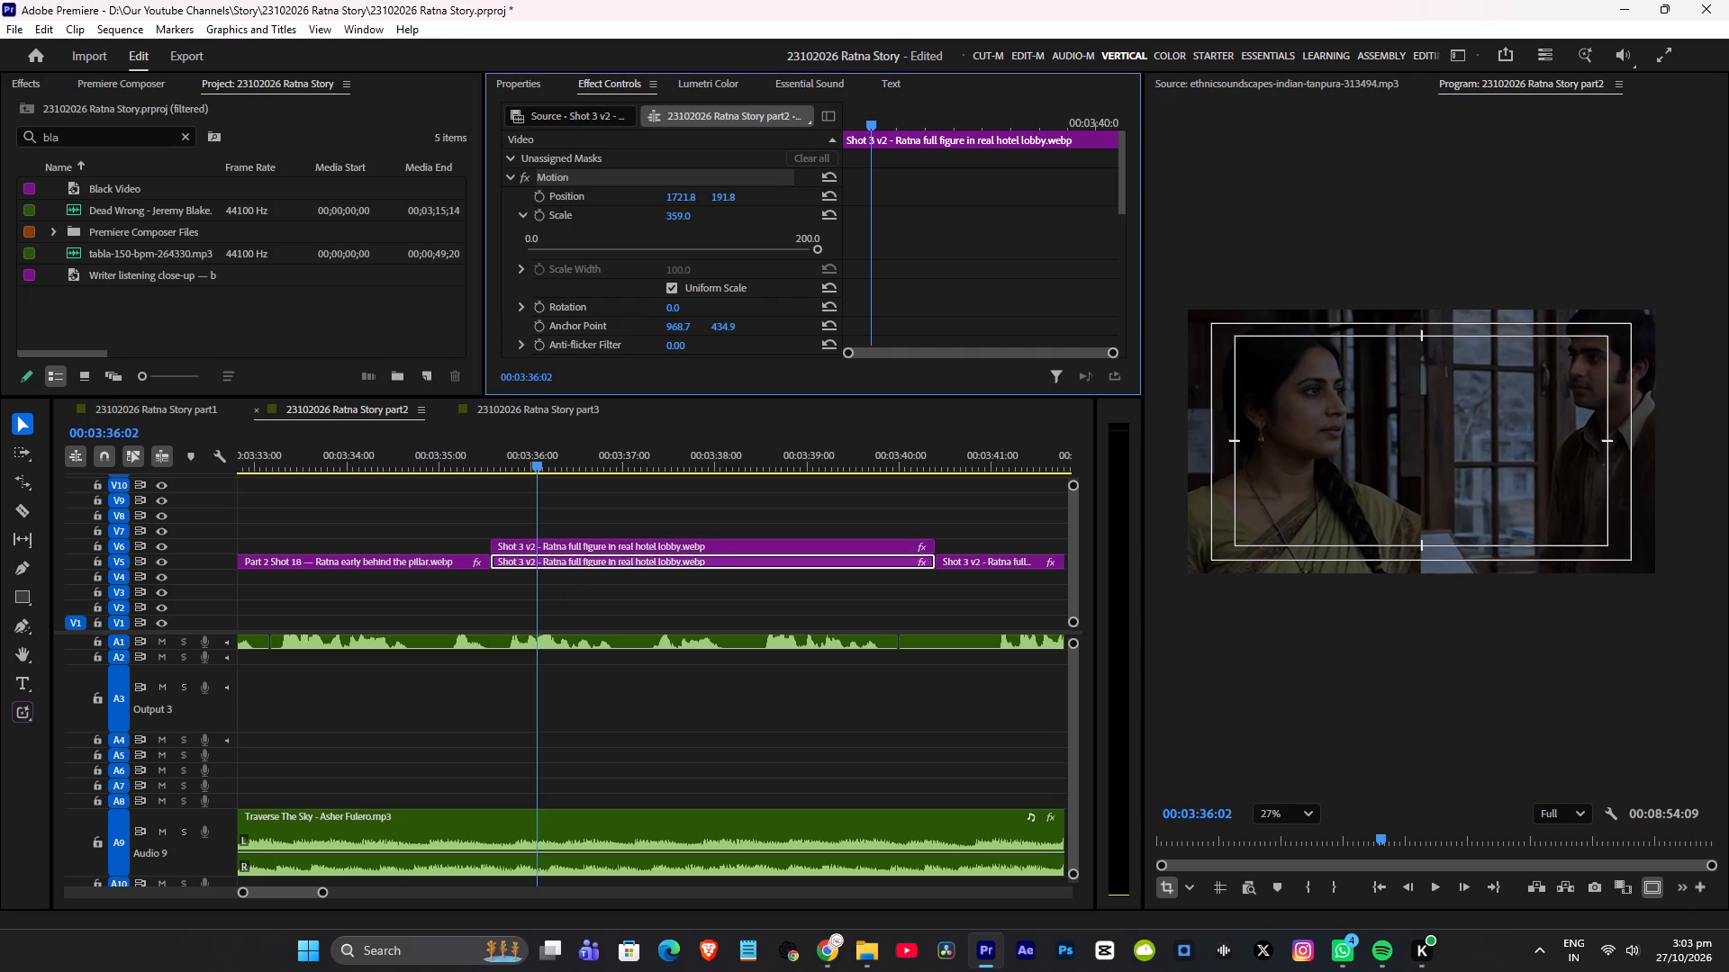
pyautogui.moveTo(789, 213); pyautogui.dragTo(814, 211)
pyautogui.moveTo(728, 193); pyautogui.dragTo(869, 197)
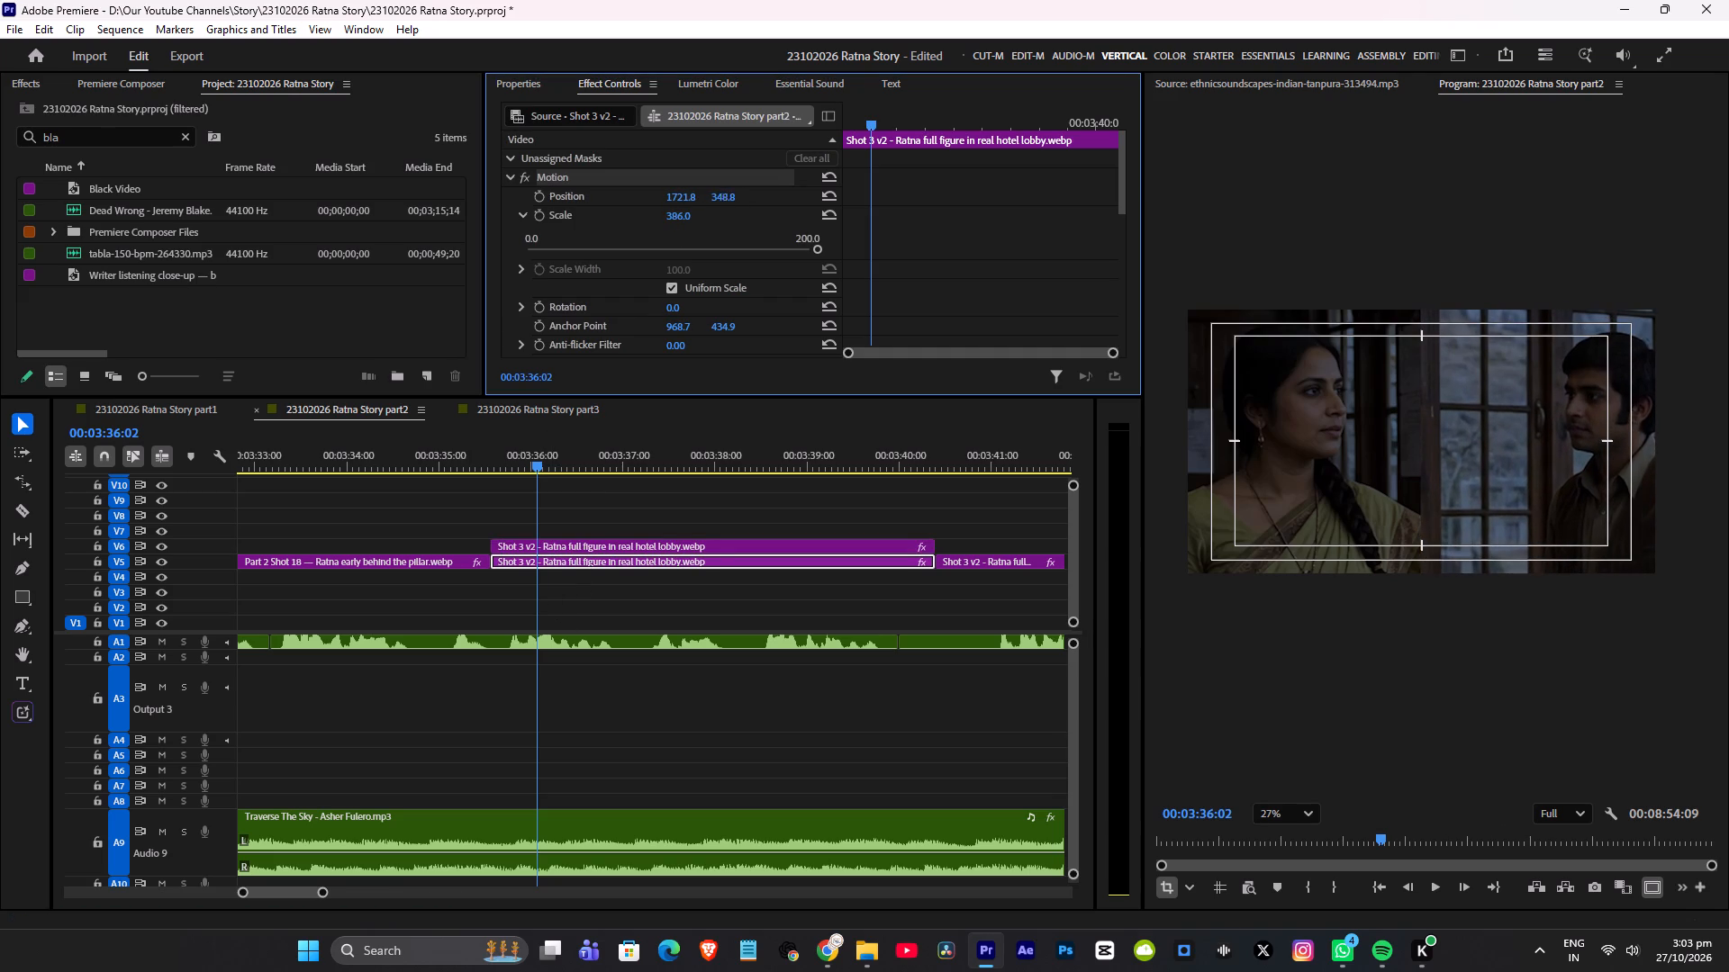
pyautogui.moveTo(869, 197); pyautogui.dragTo(864, 199)
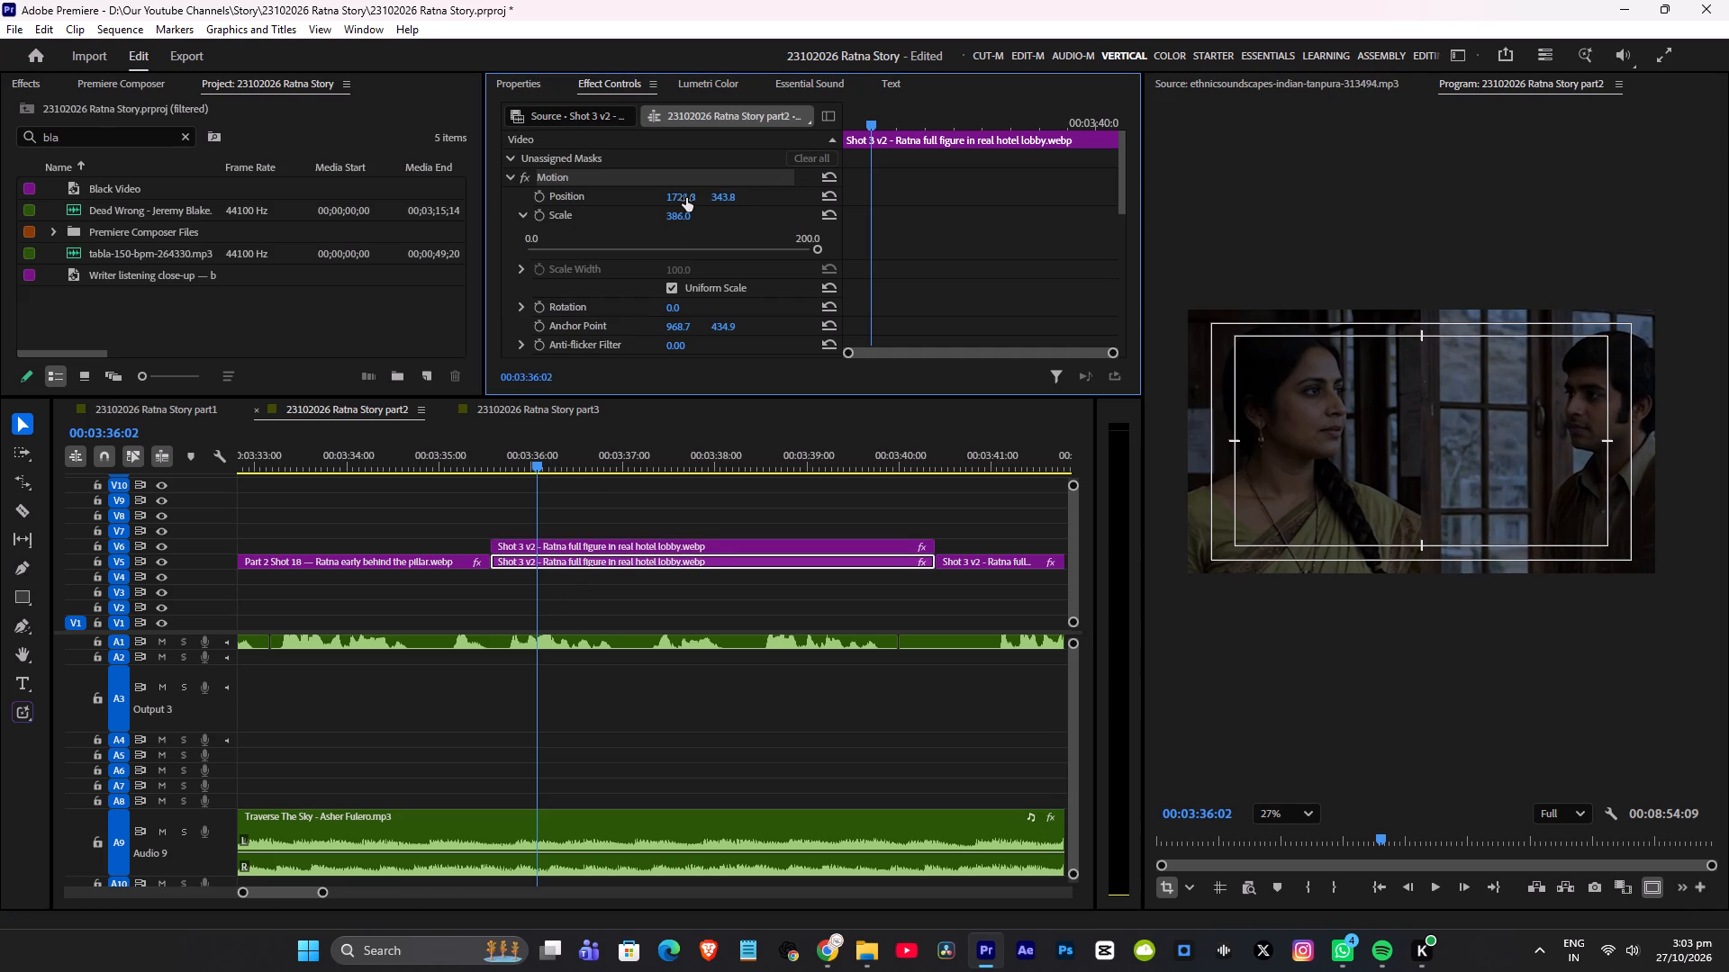
pyautogui.moveTo(714, 195); pyautogui.dragTo(673, 212)
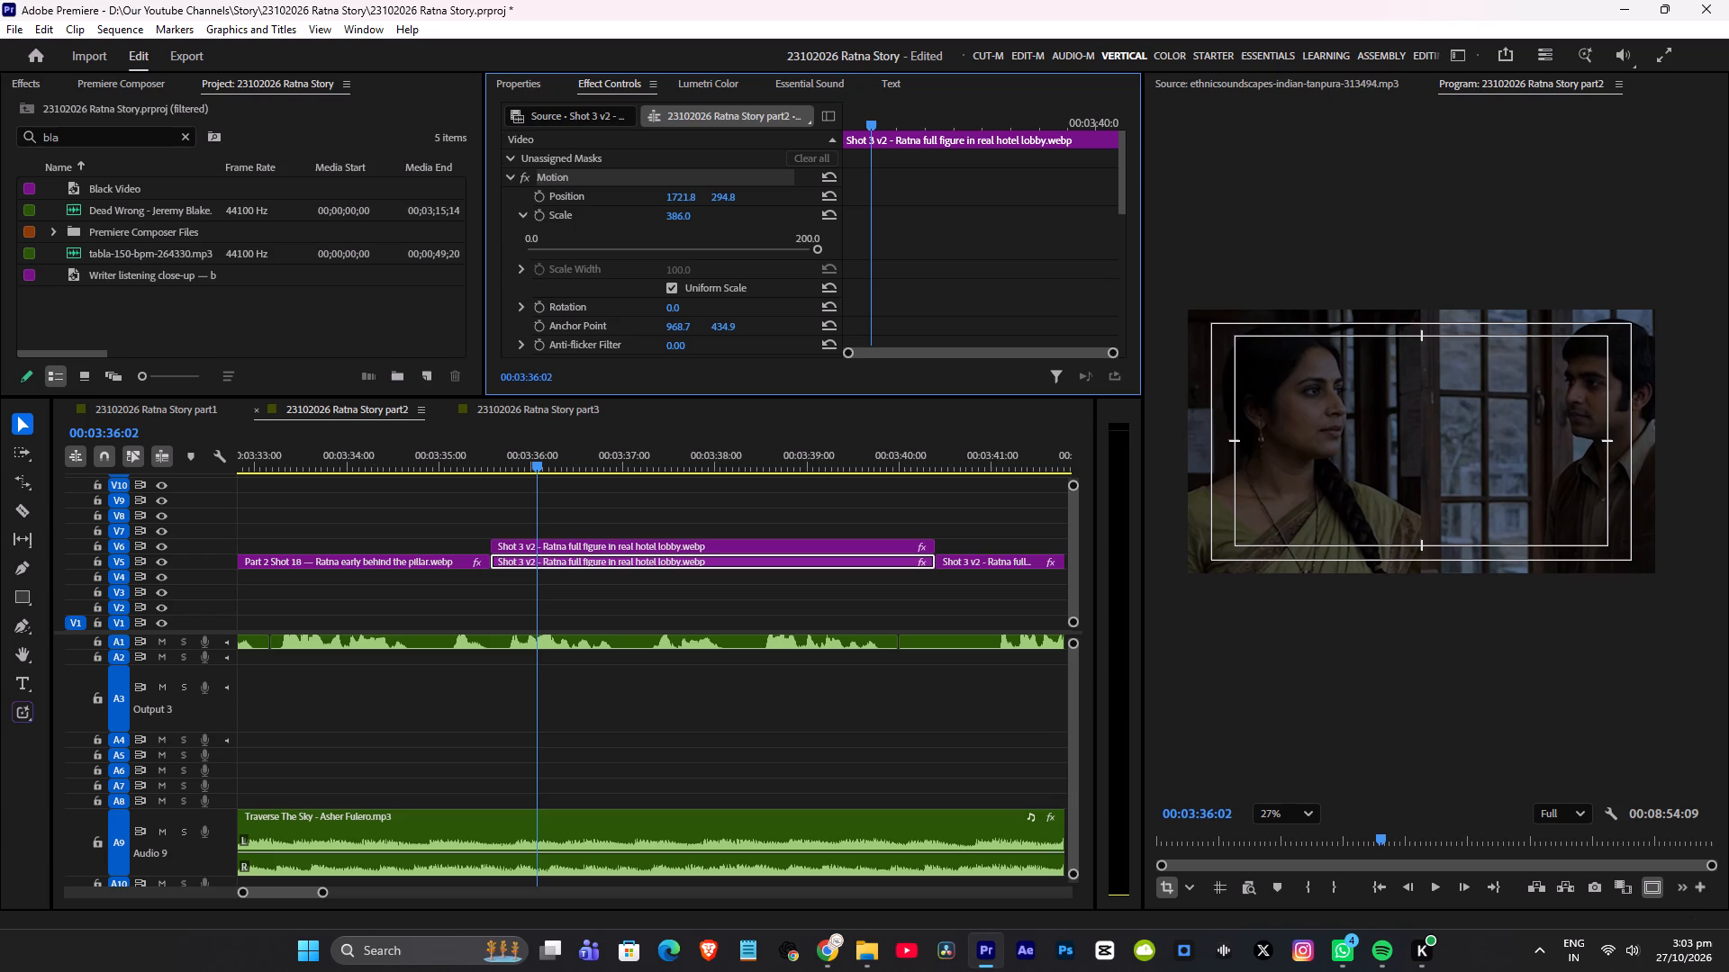
pyautogui.moveTo(673, 212); pyautogui.dragTo(666, 215)
pyautogui.moveTo(684, 196); pyautogui.dragTo(535, 210)
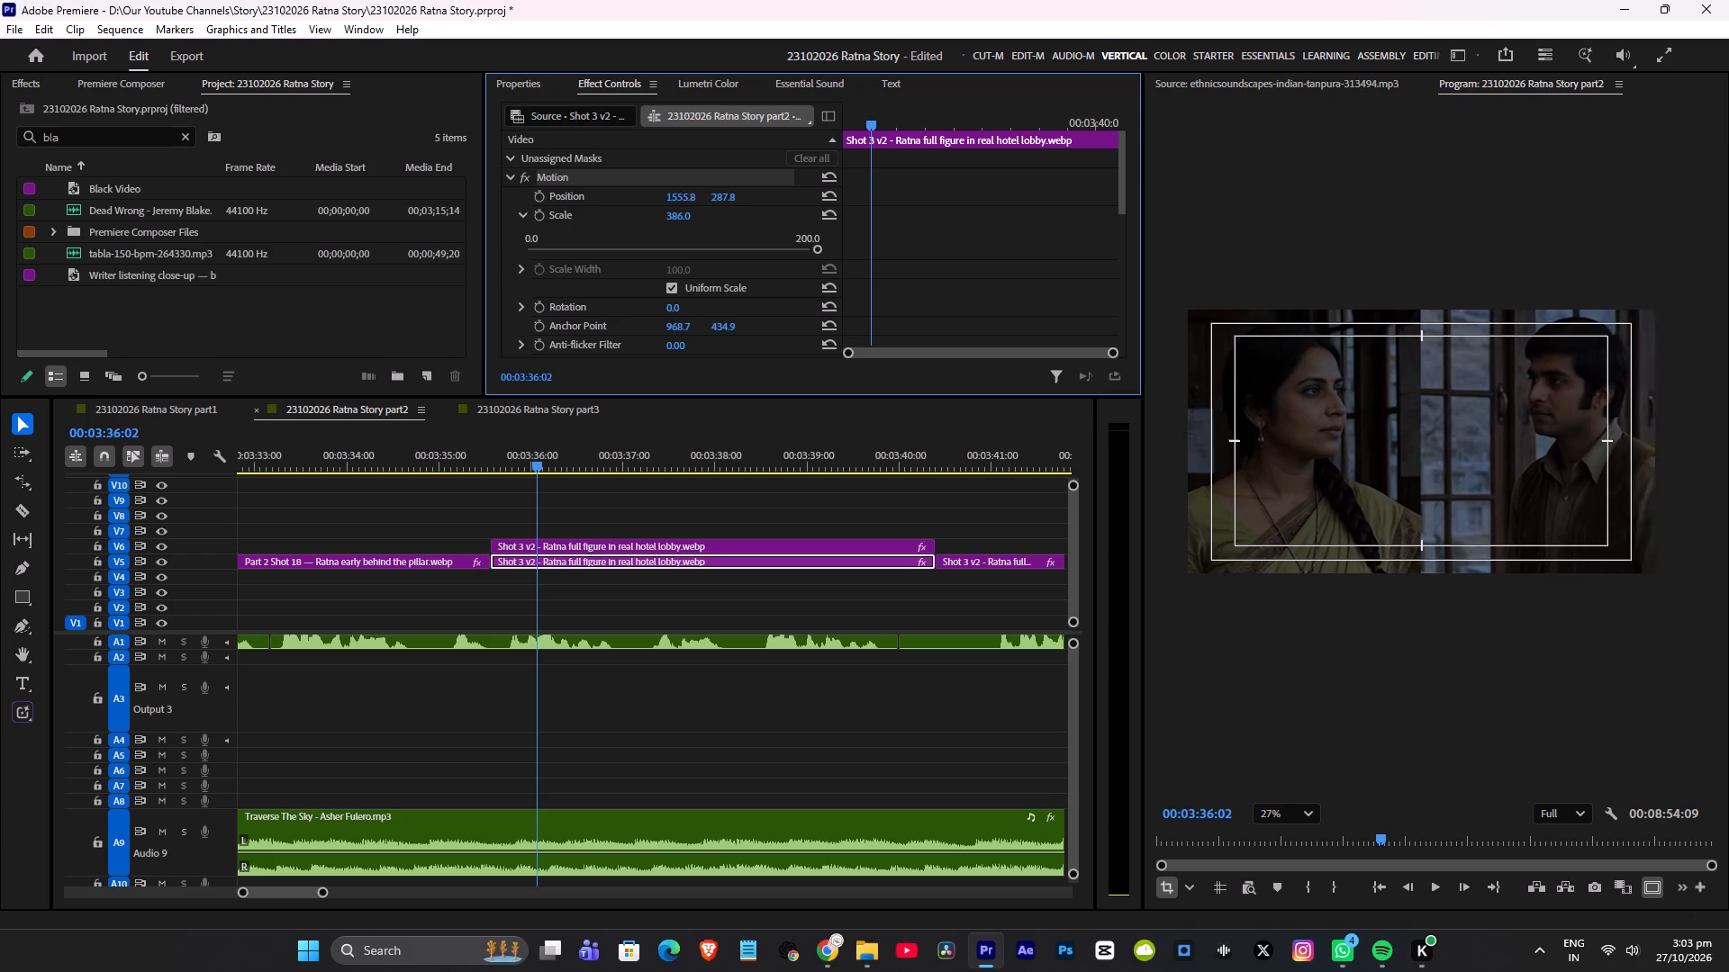
pyautogui.moveTo(535, 210); pyautogui.dragTo(475, 219)
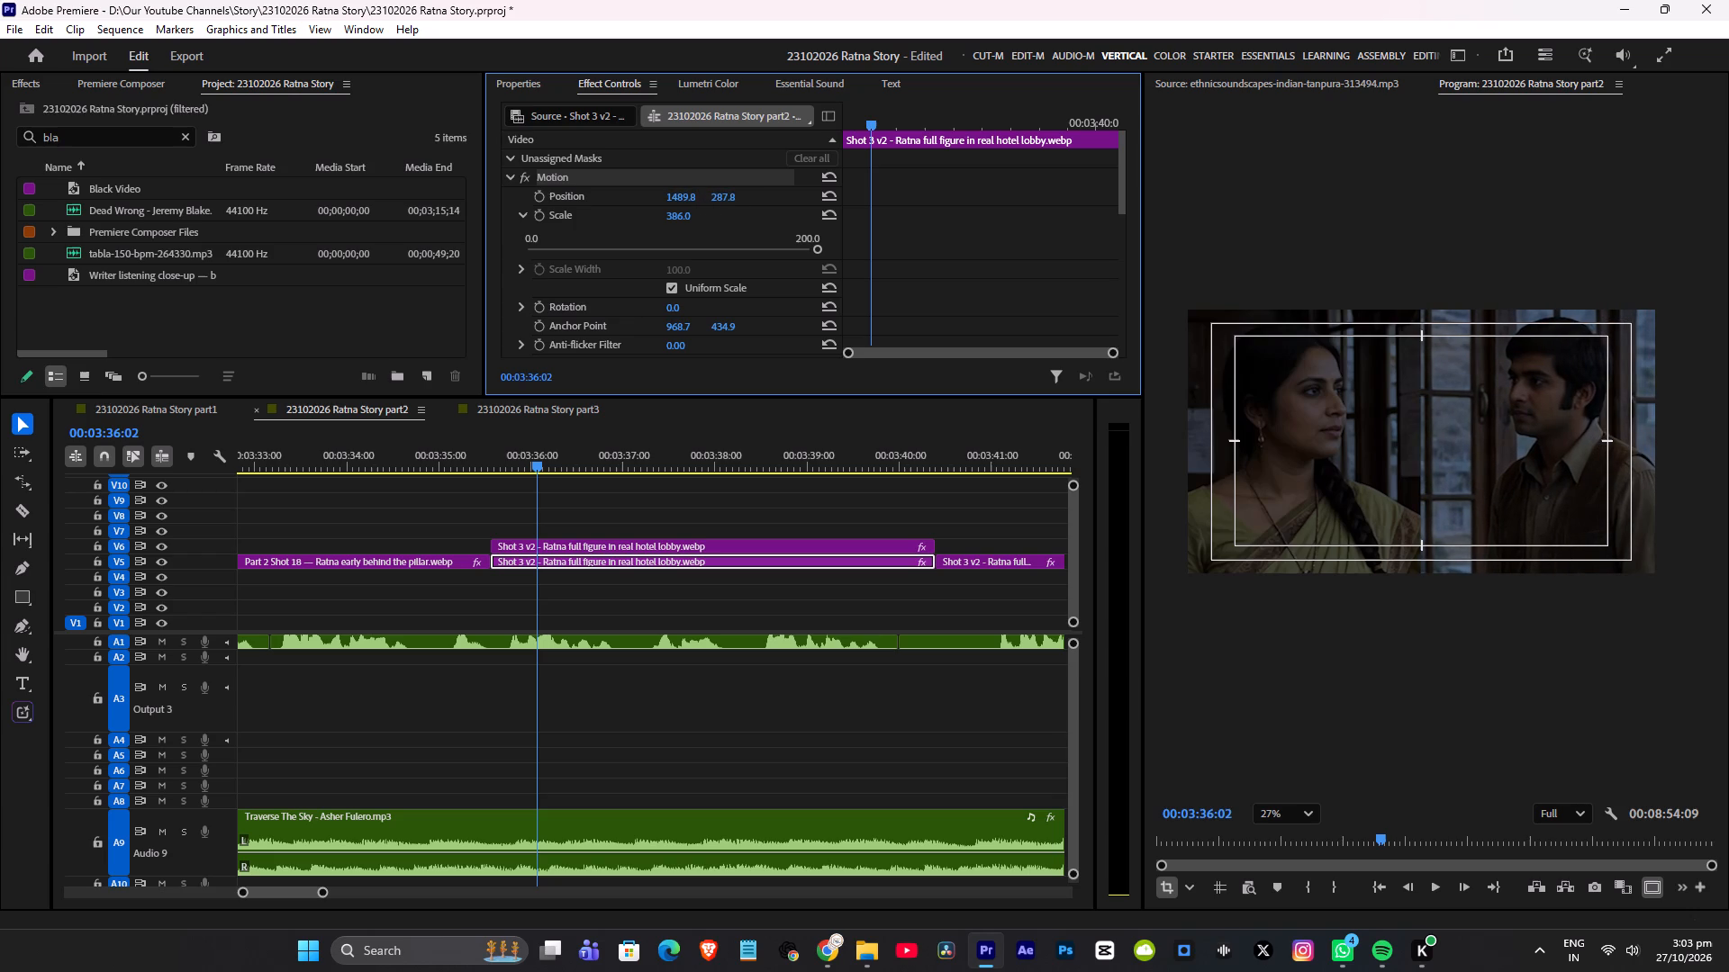
pyautogui.moveTo(475, 219); pyautogui.dragTo(450, 236)
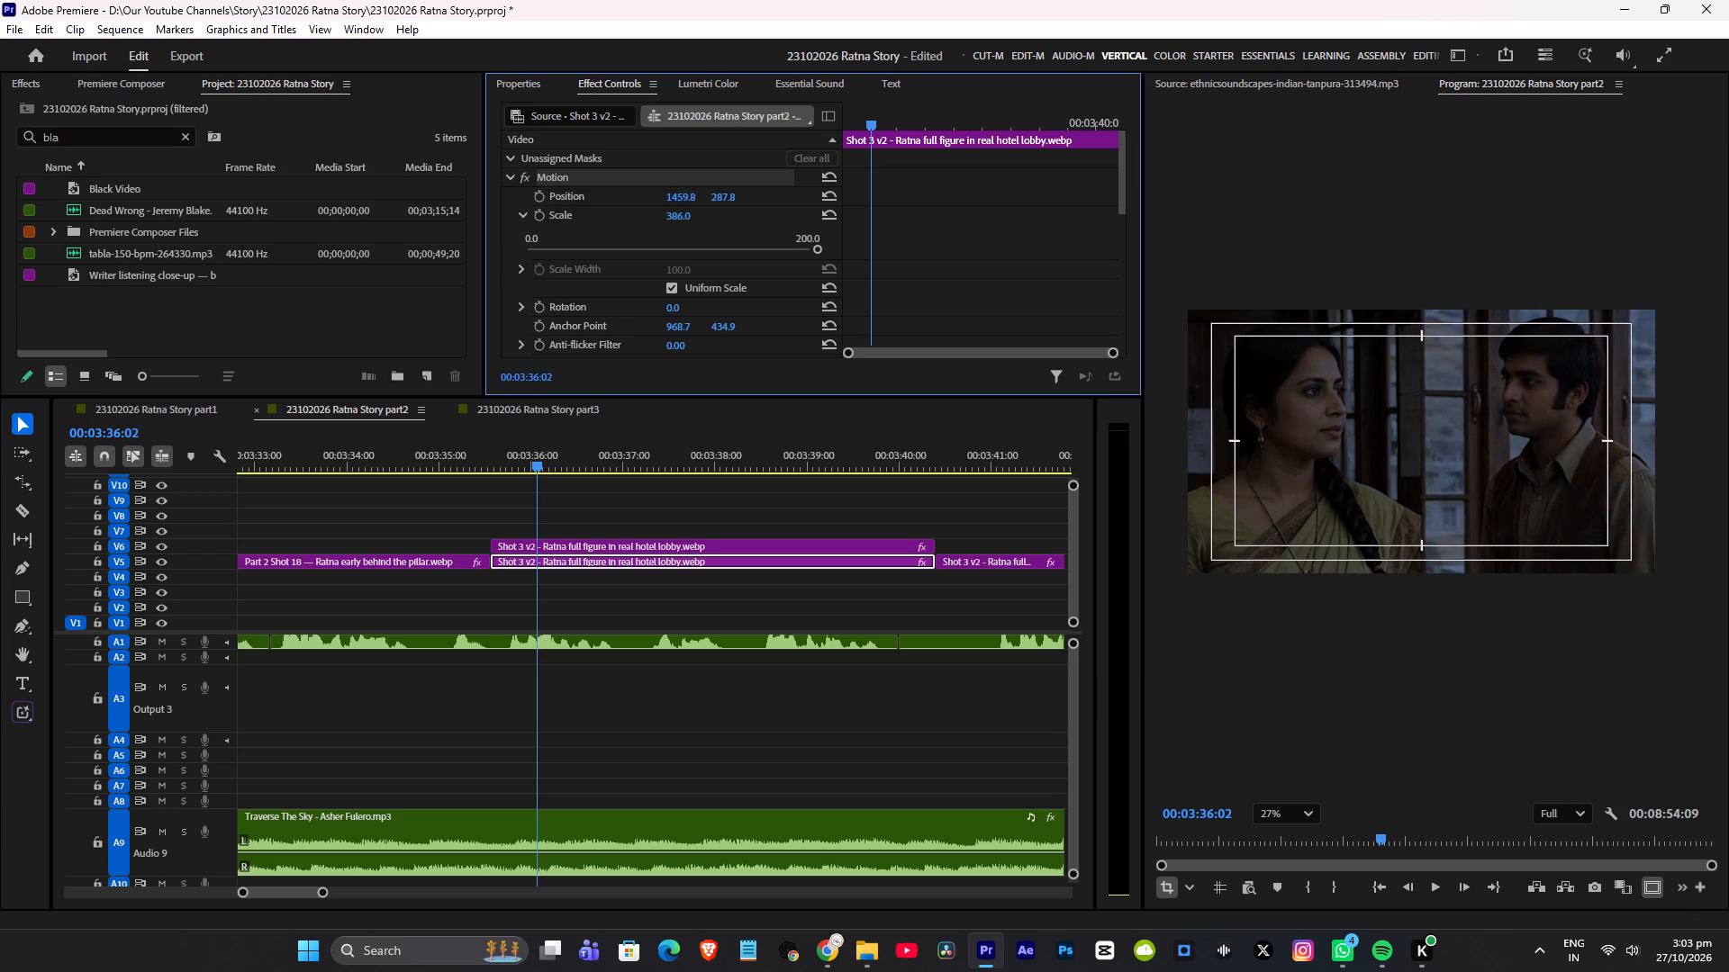
pyautogui.moveTo(450, 236); pyautogui.dragTo(445, 240)
pyautogui.click(693, 219)
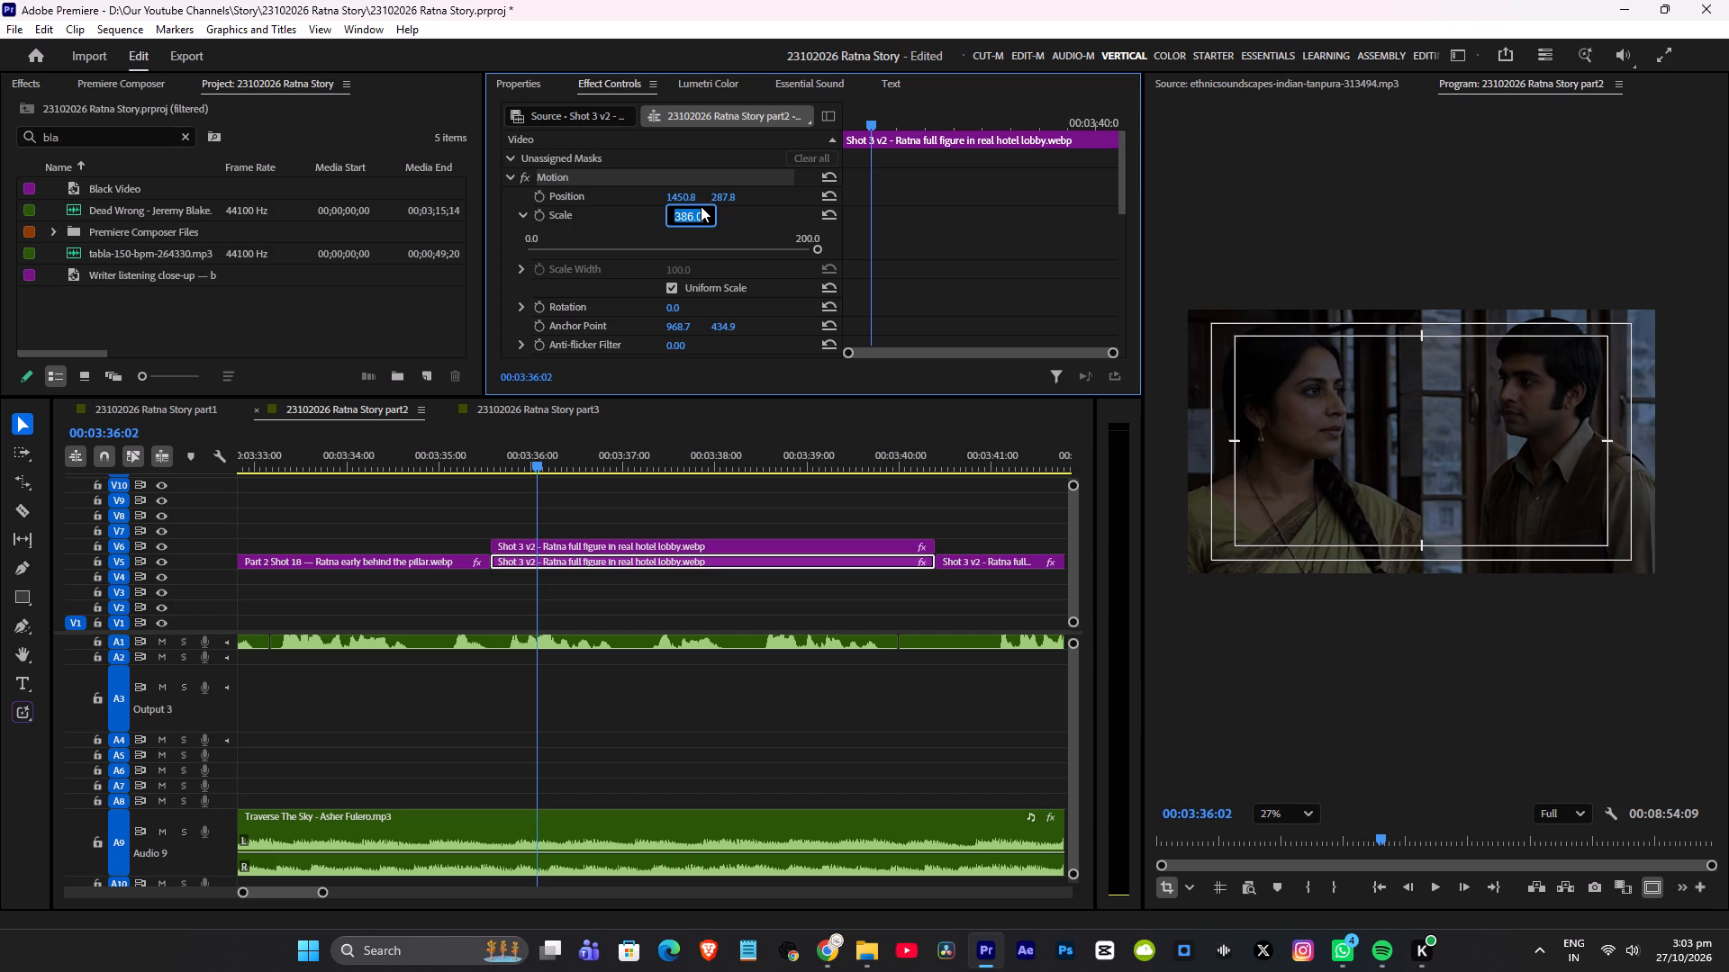
pyautogui.write('390')
pyautogui.press('Return')
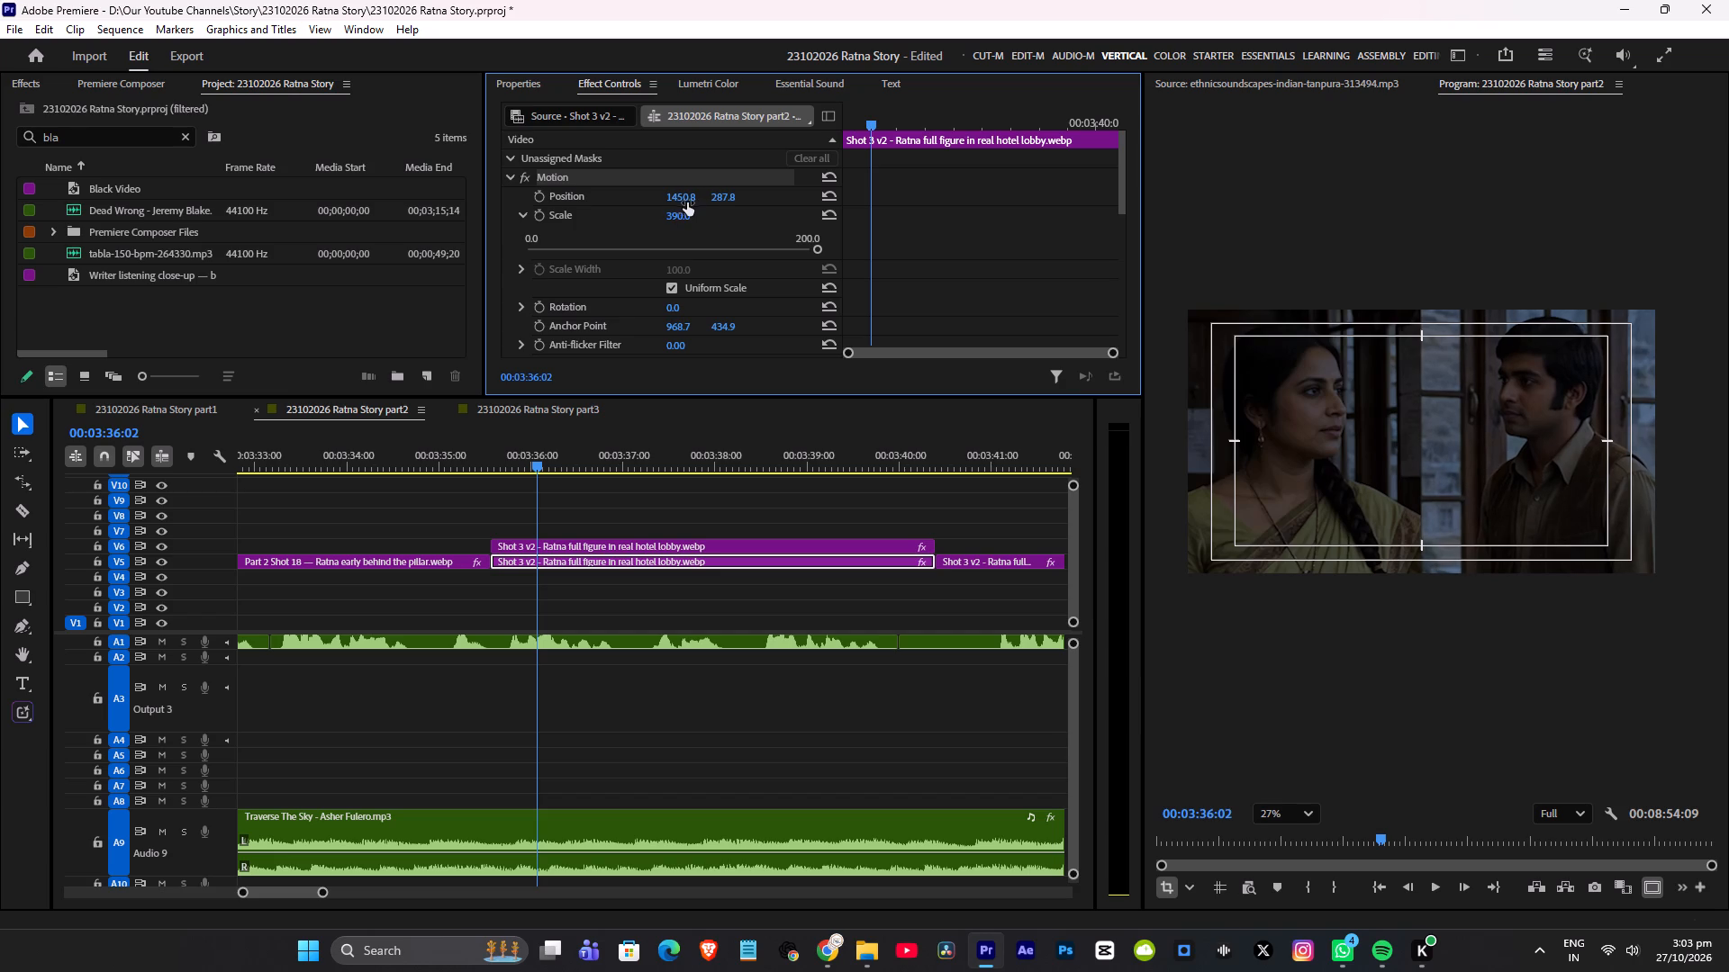
# Hide the safe margins in the program preview and save the project.
pyautogui.click(810, 583)
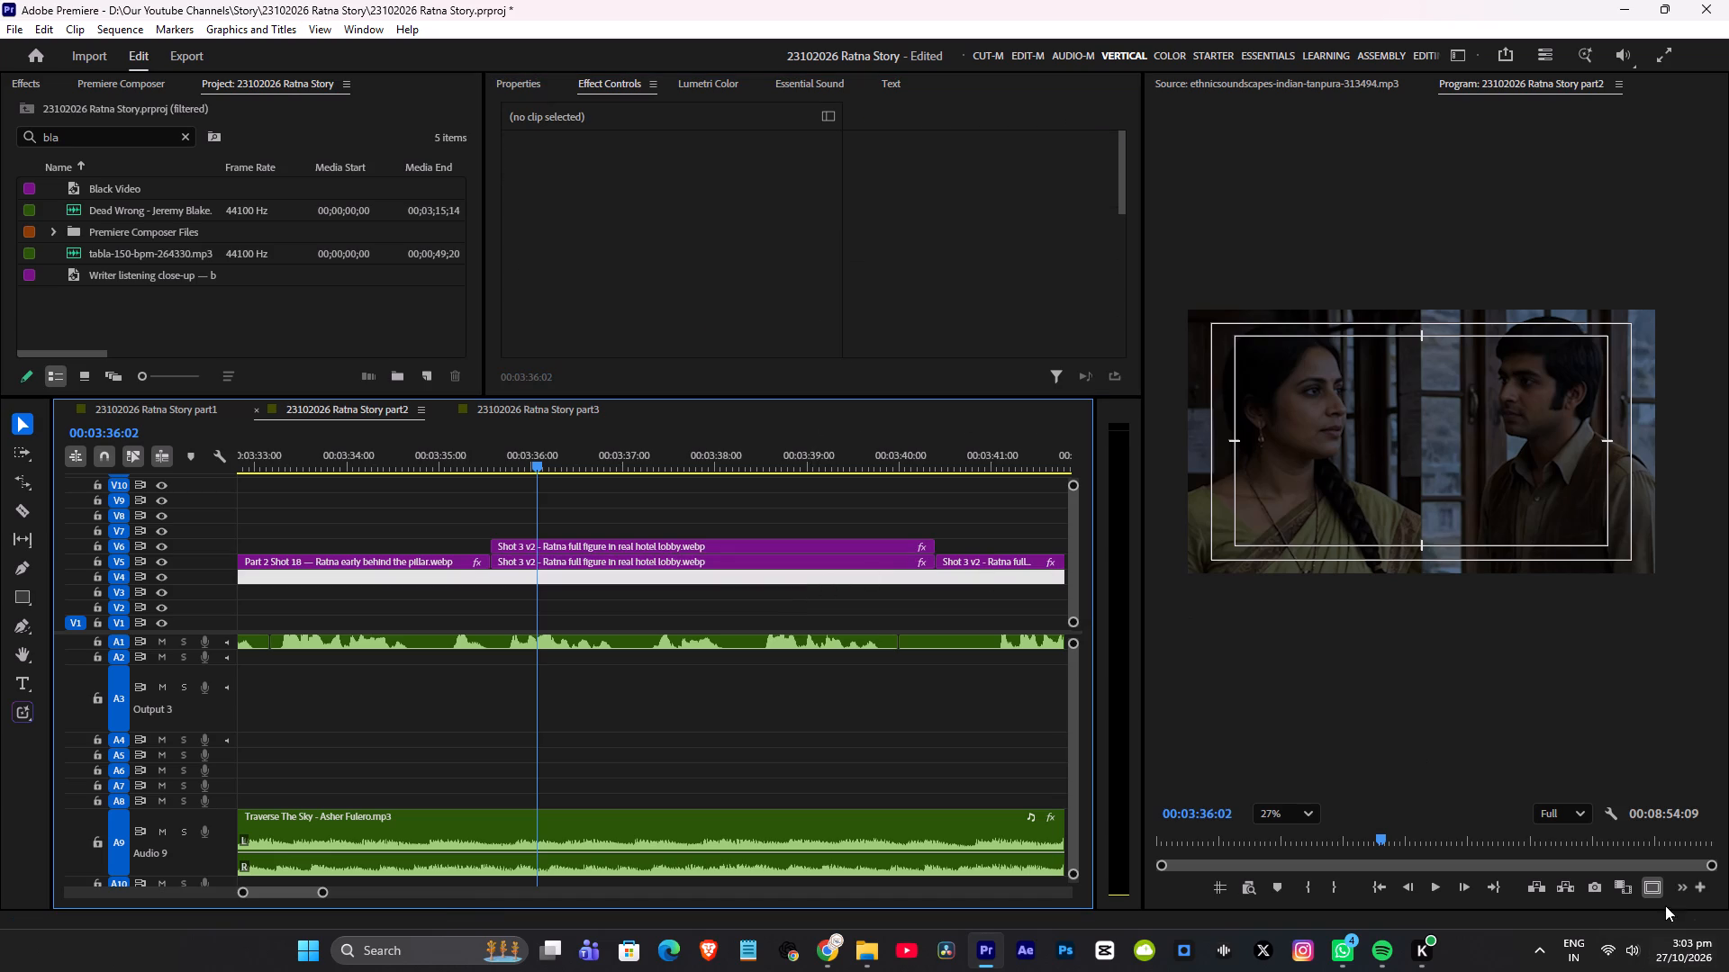
pyautogui.click(1650, 895)
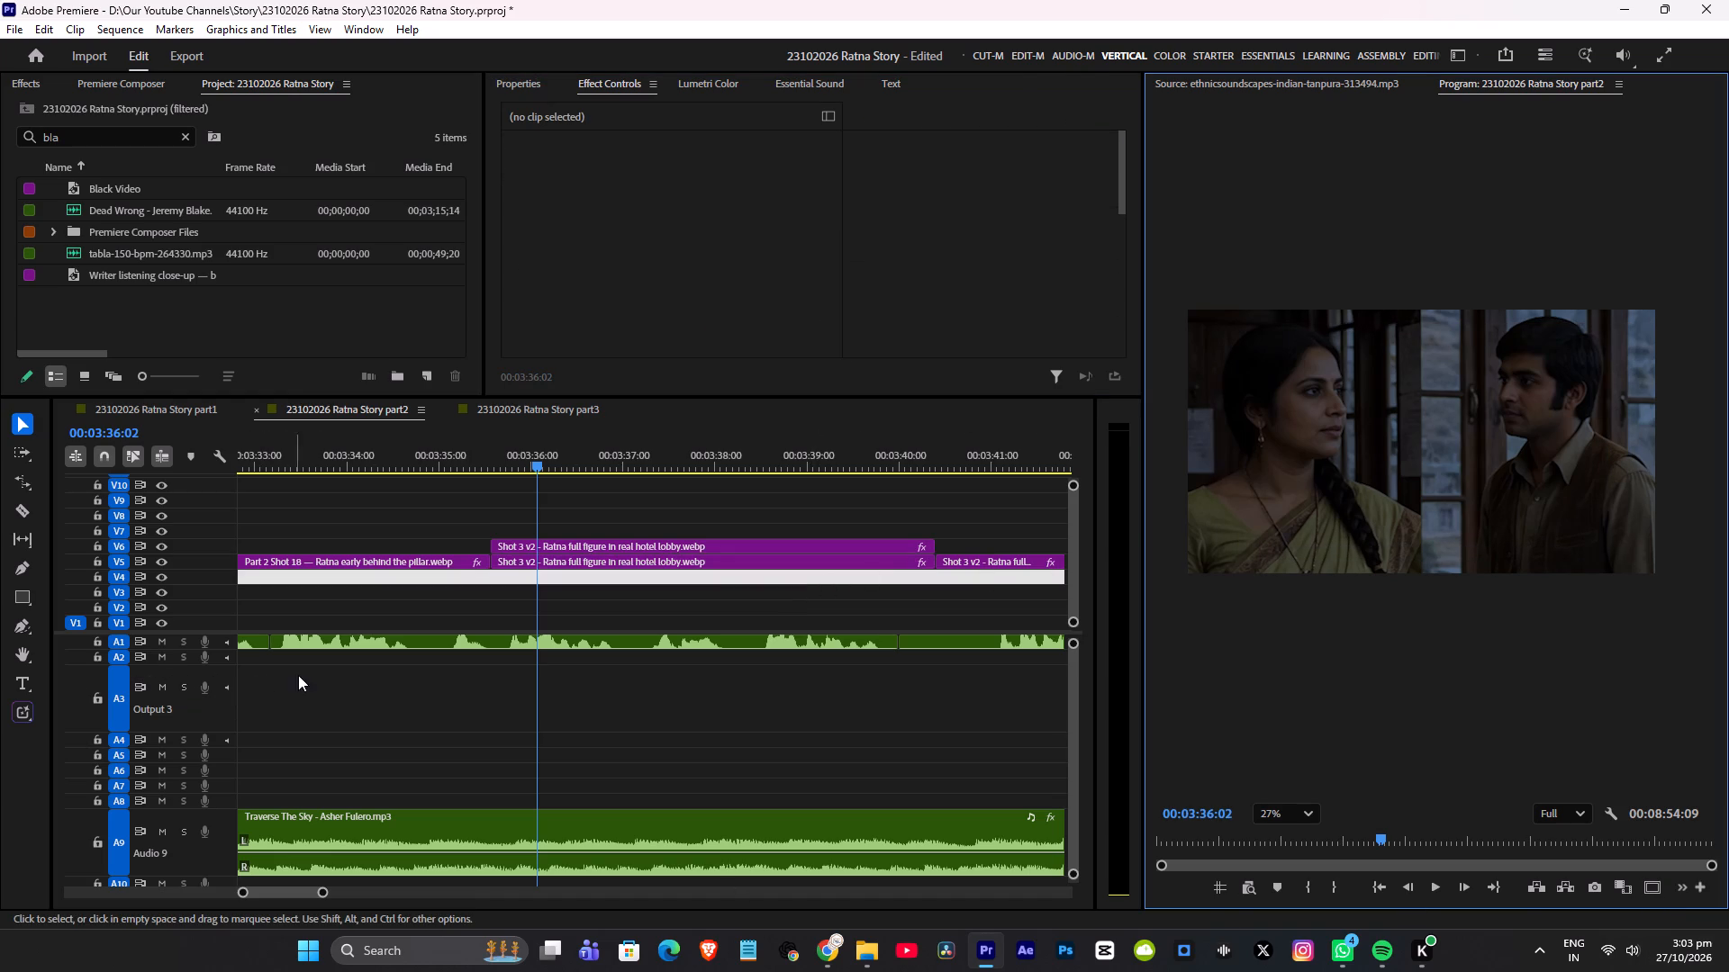
pyautogui.hotkey('ctrl', 's')
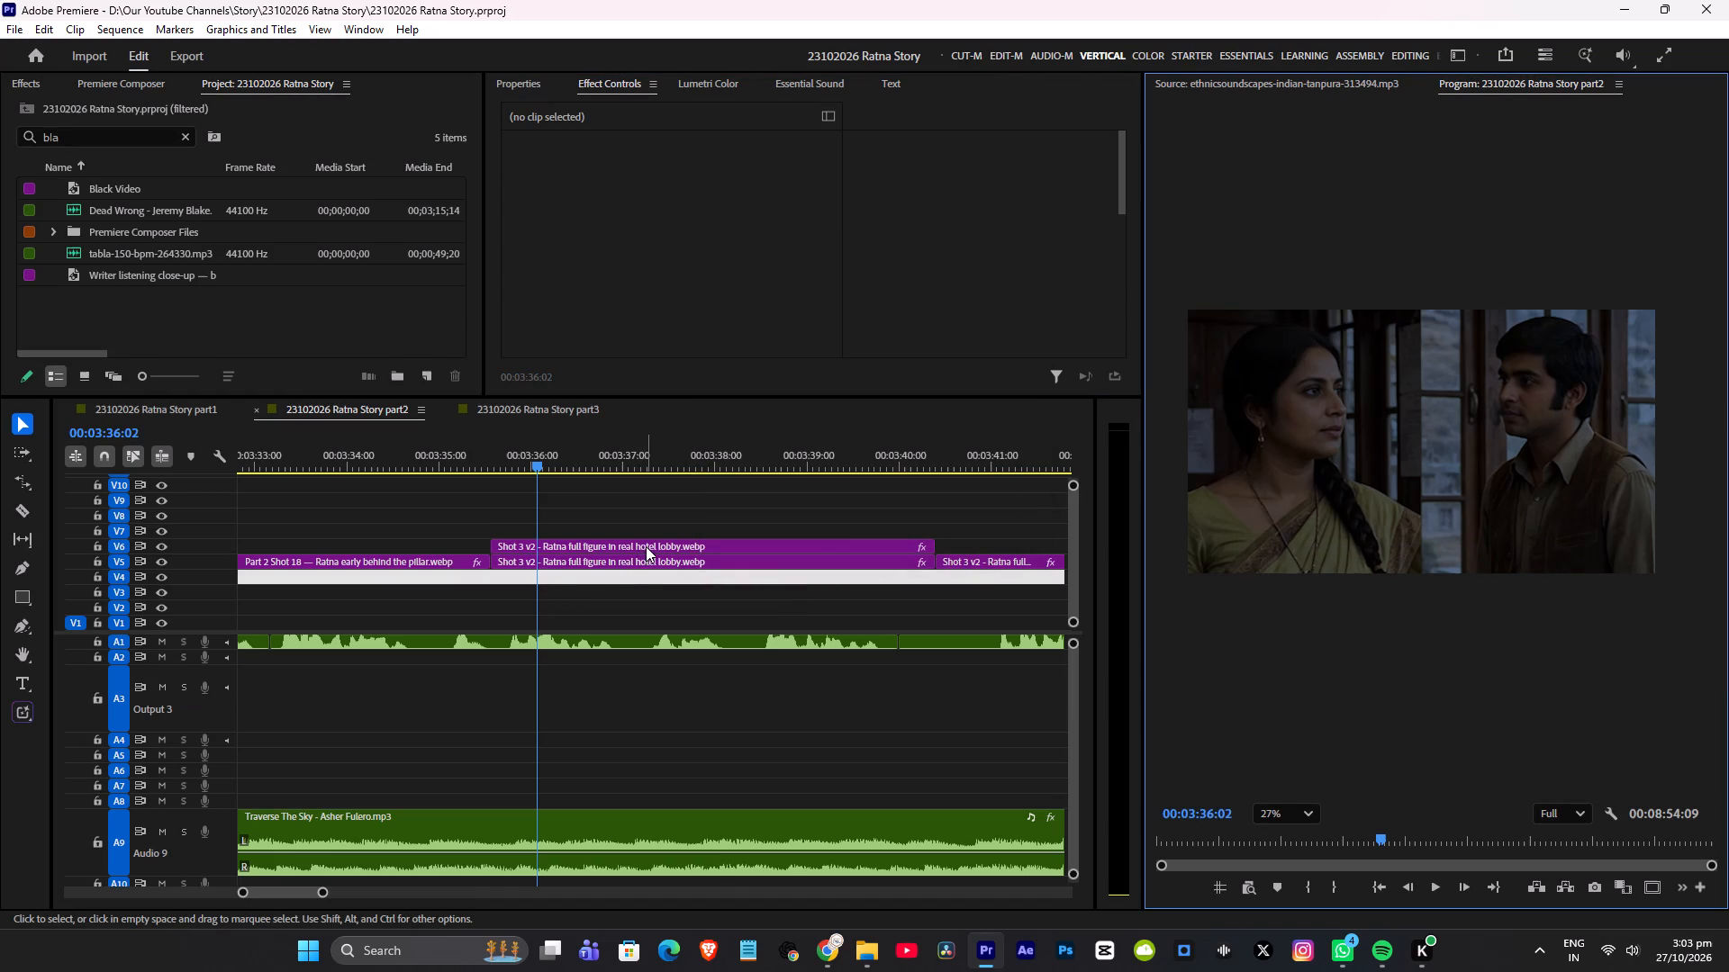
# Set the Scale of the first V5 Shot 3 v2 segment to 400.
pyautogui.click(643, 561)
pyautogui.click(672, 213)
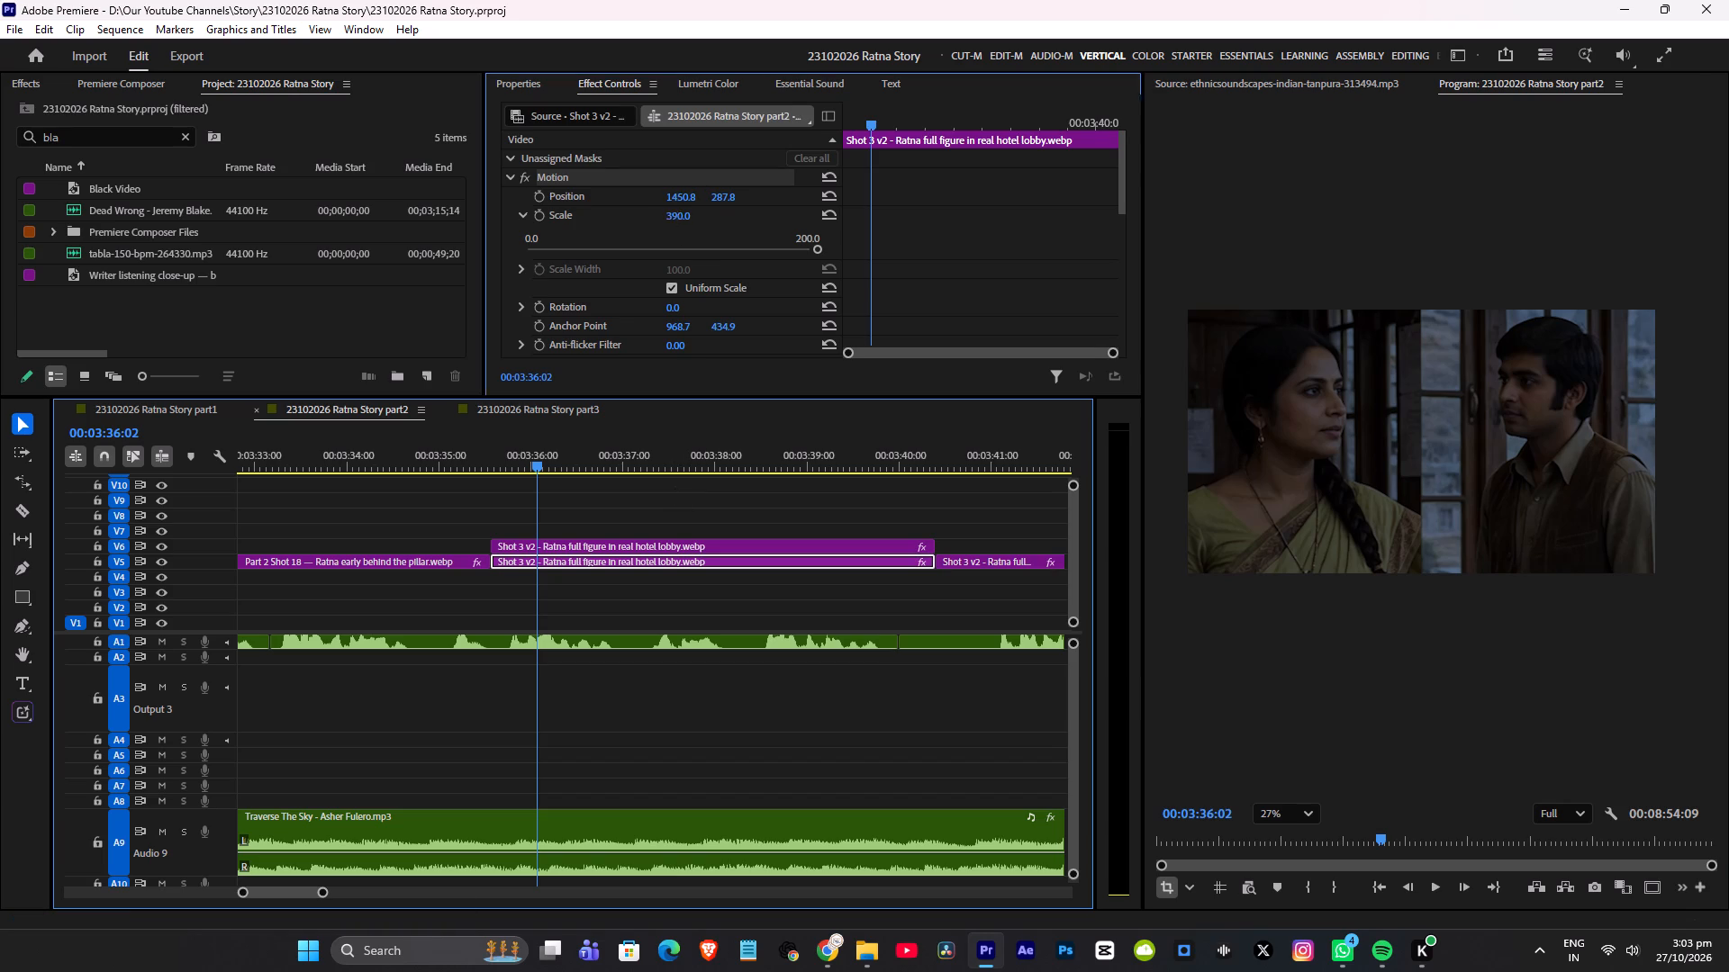
pyautogui.write('40')
pyautogui.press('Return')
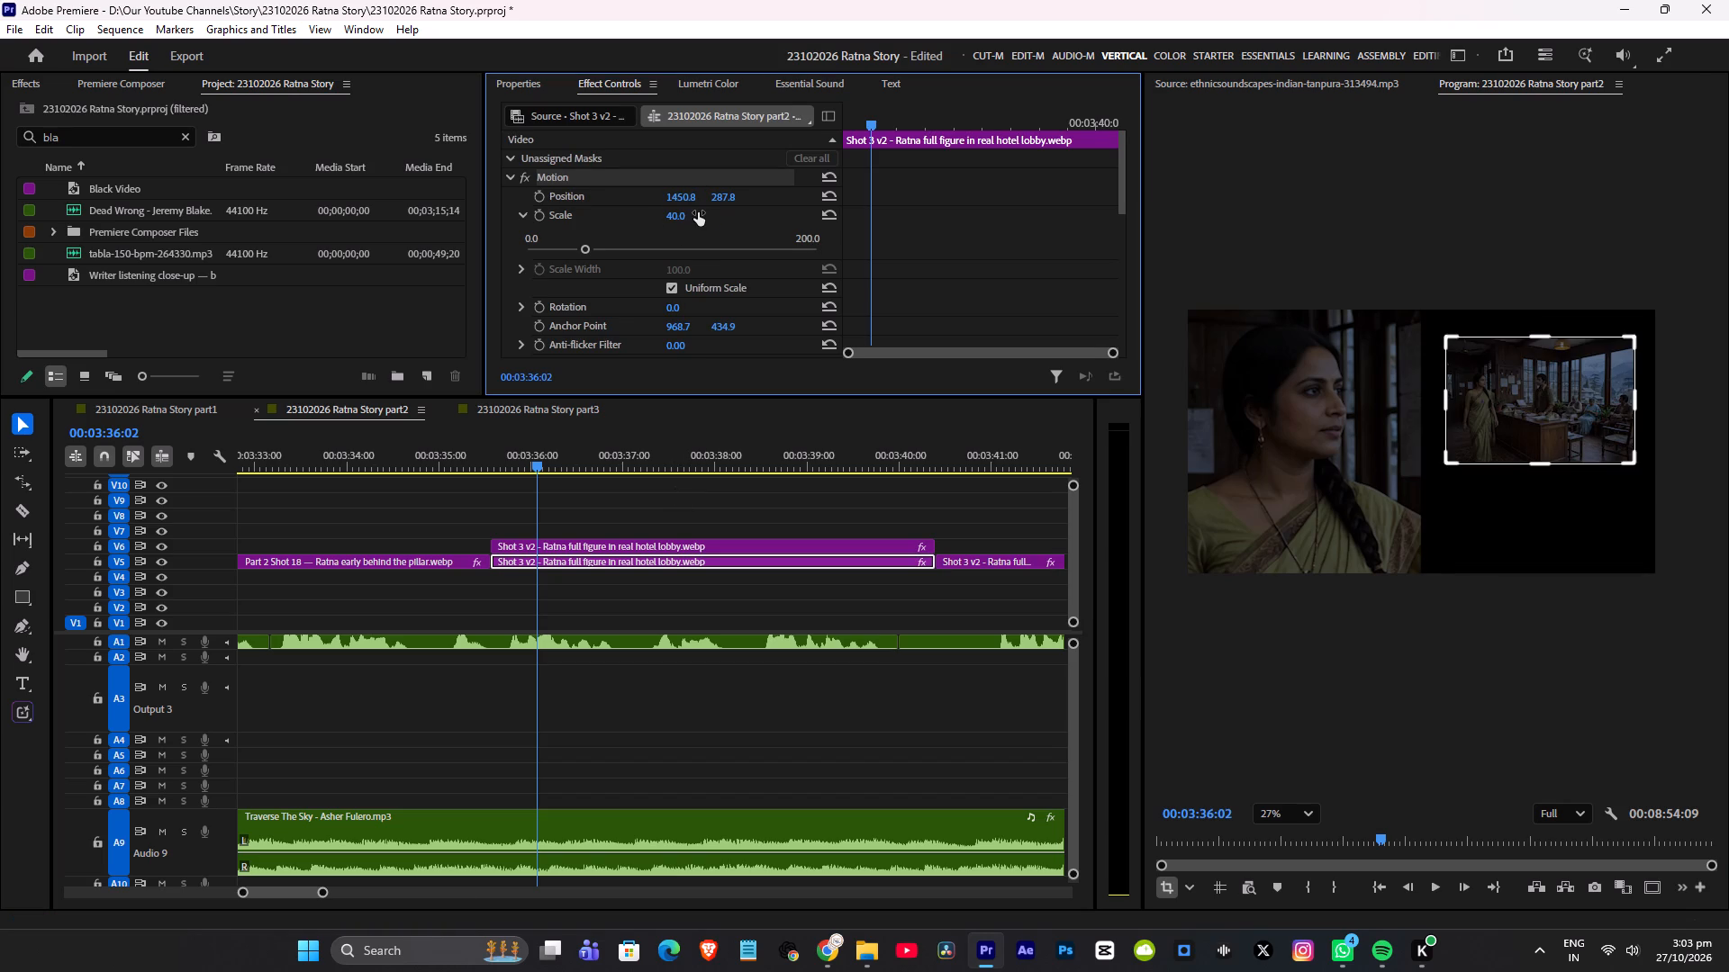
pyautogui.click(675, 219)
pyautogui.write('400')
pyautogui.press('Return')
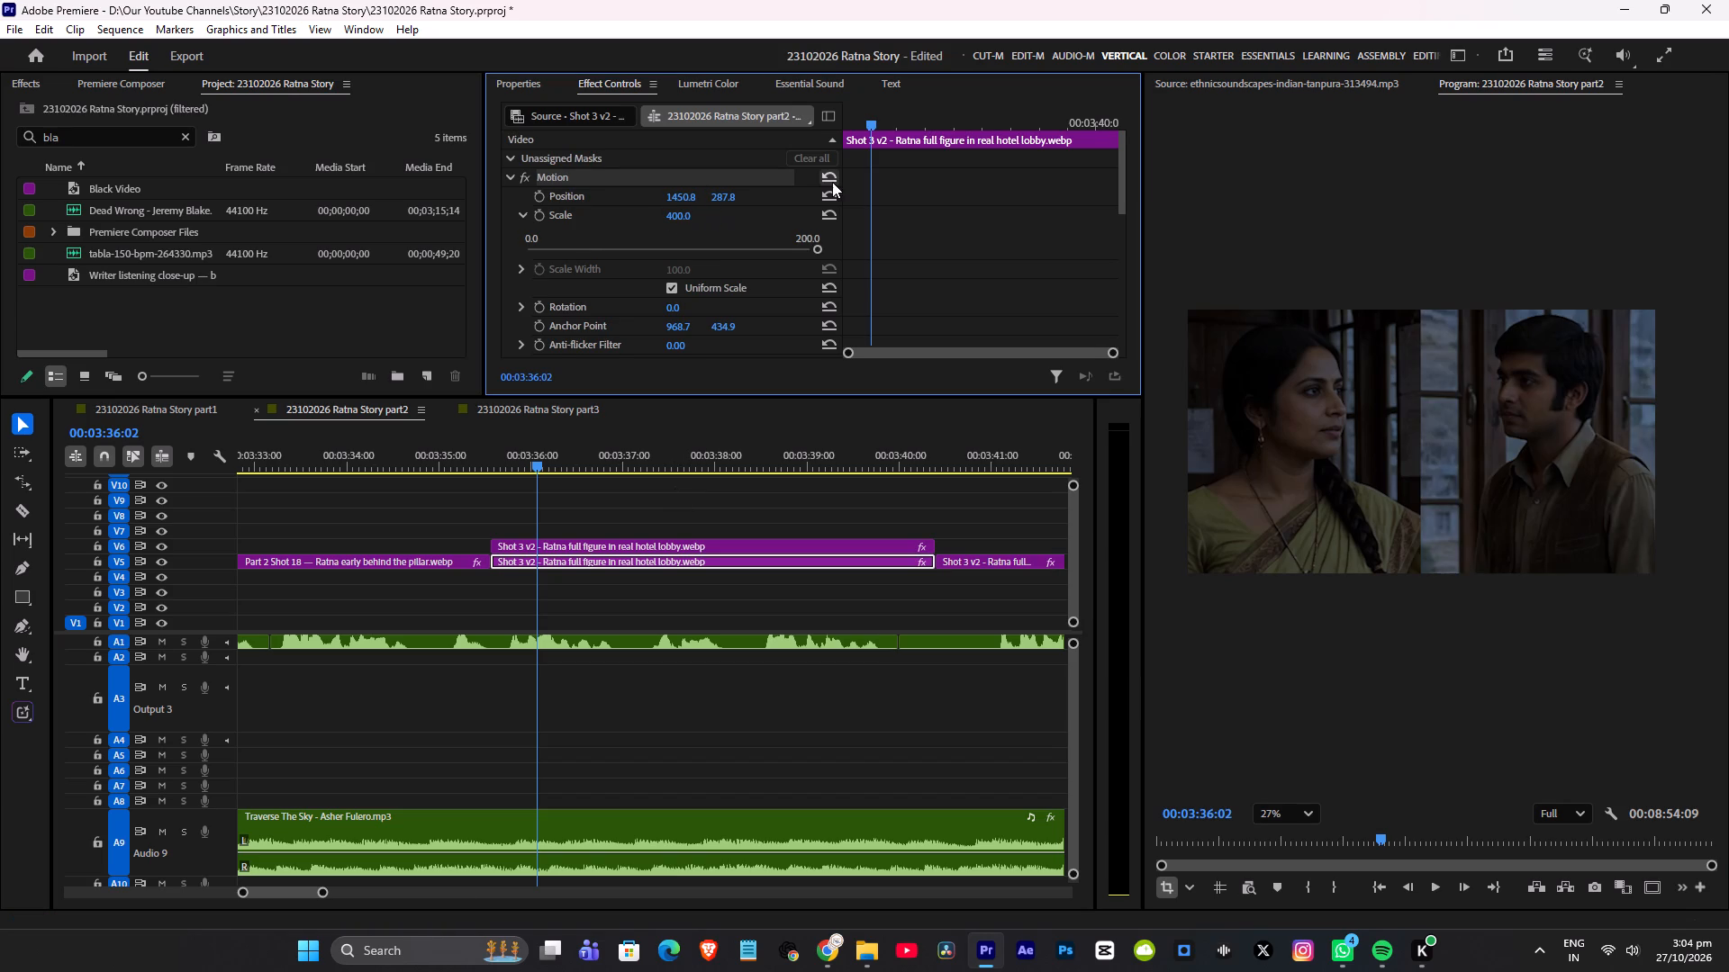
# Increase the Scale of the first V5 Shot 3 v2 segment through 420 and 430 to 450.
pyautogui.click(681, 216)
pyautogui.write('420')
pyautogui.press('Return')
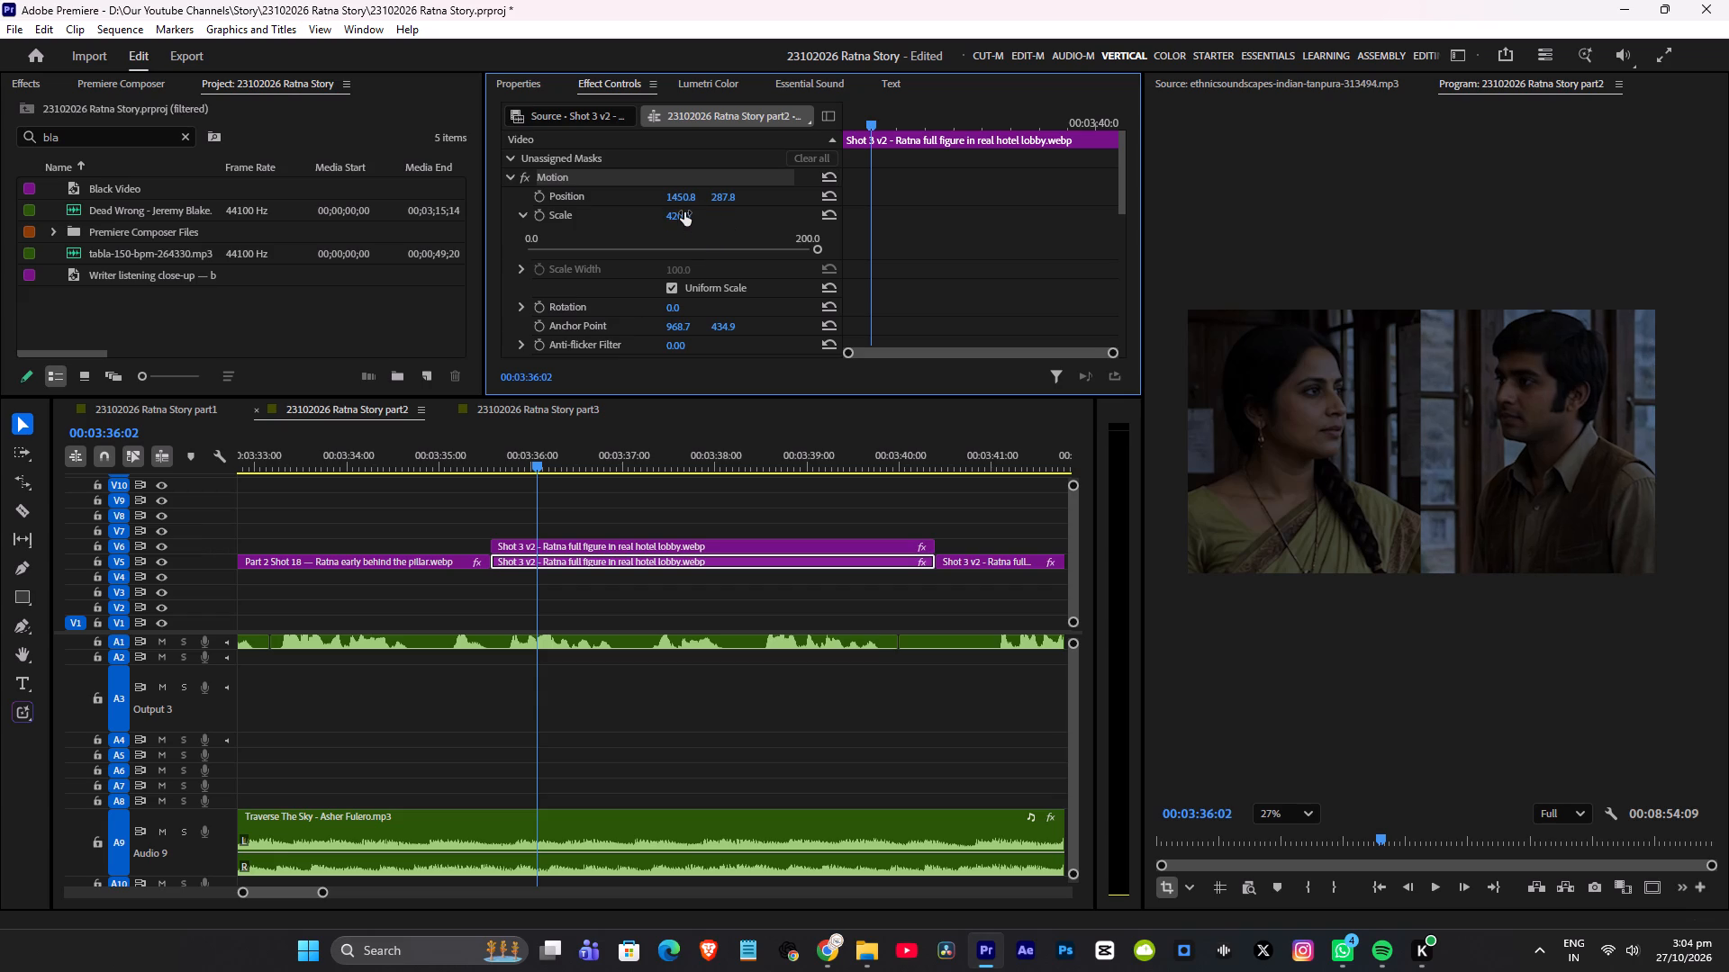
pyautogui.click(687, 216)
pyautogui.write('430')
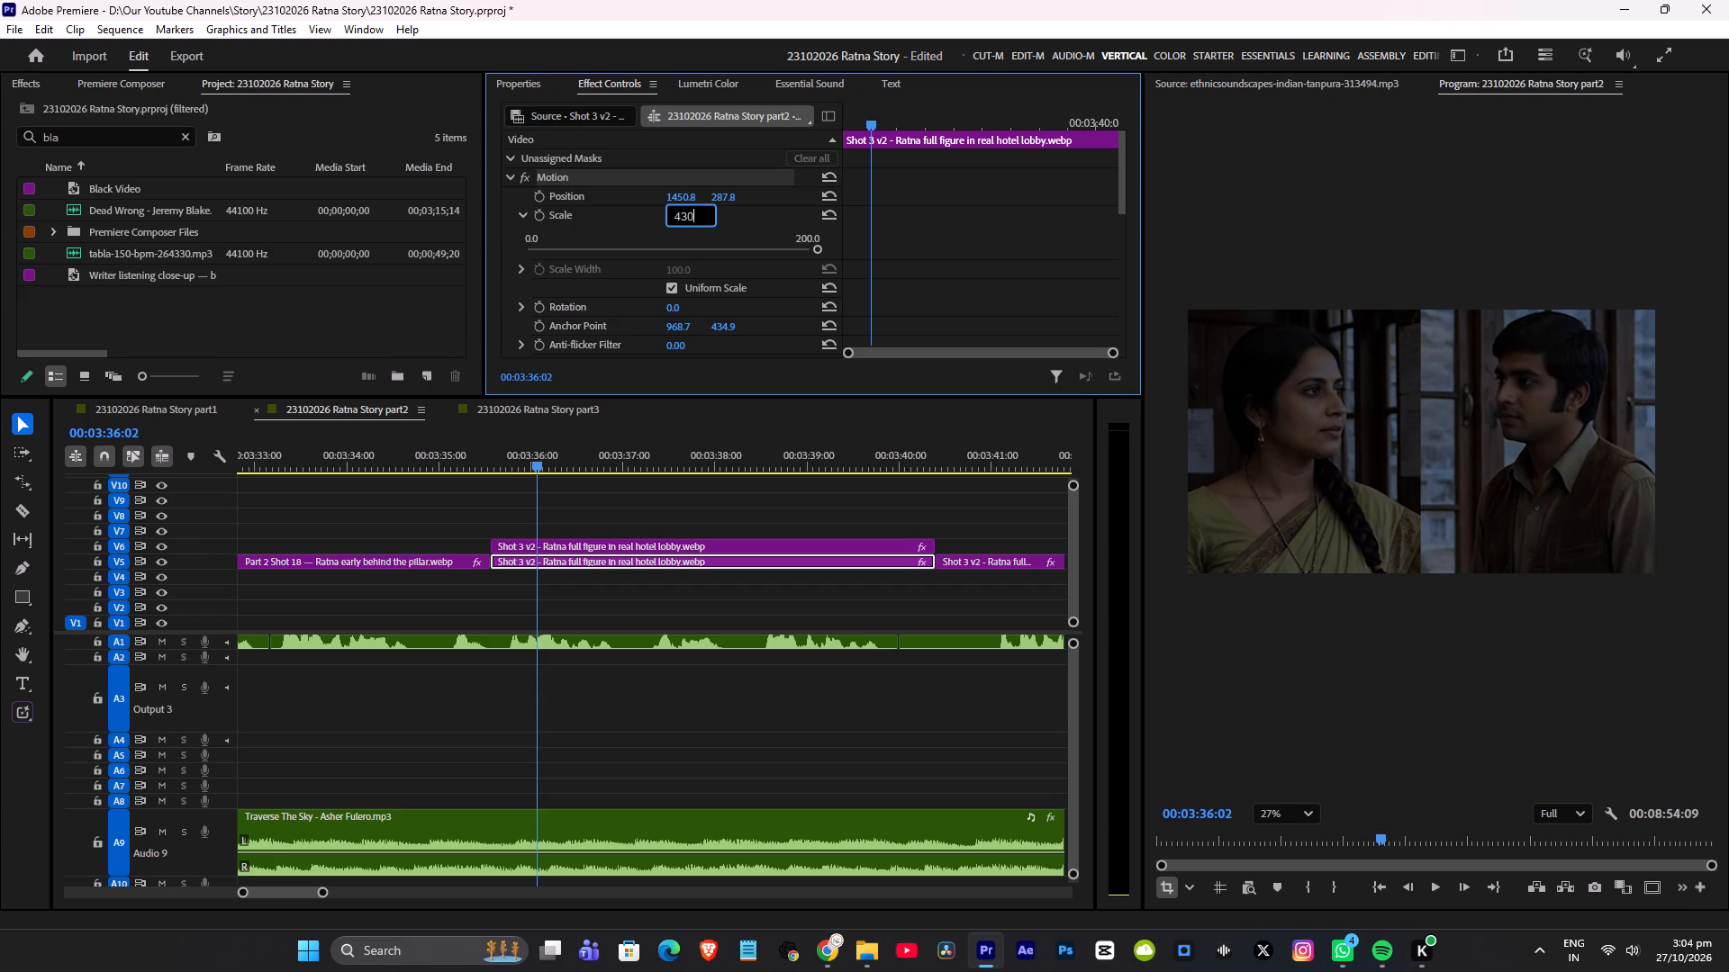
pyautogui.press('Return')
pyautogui.click(686, 211)
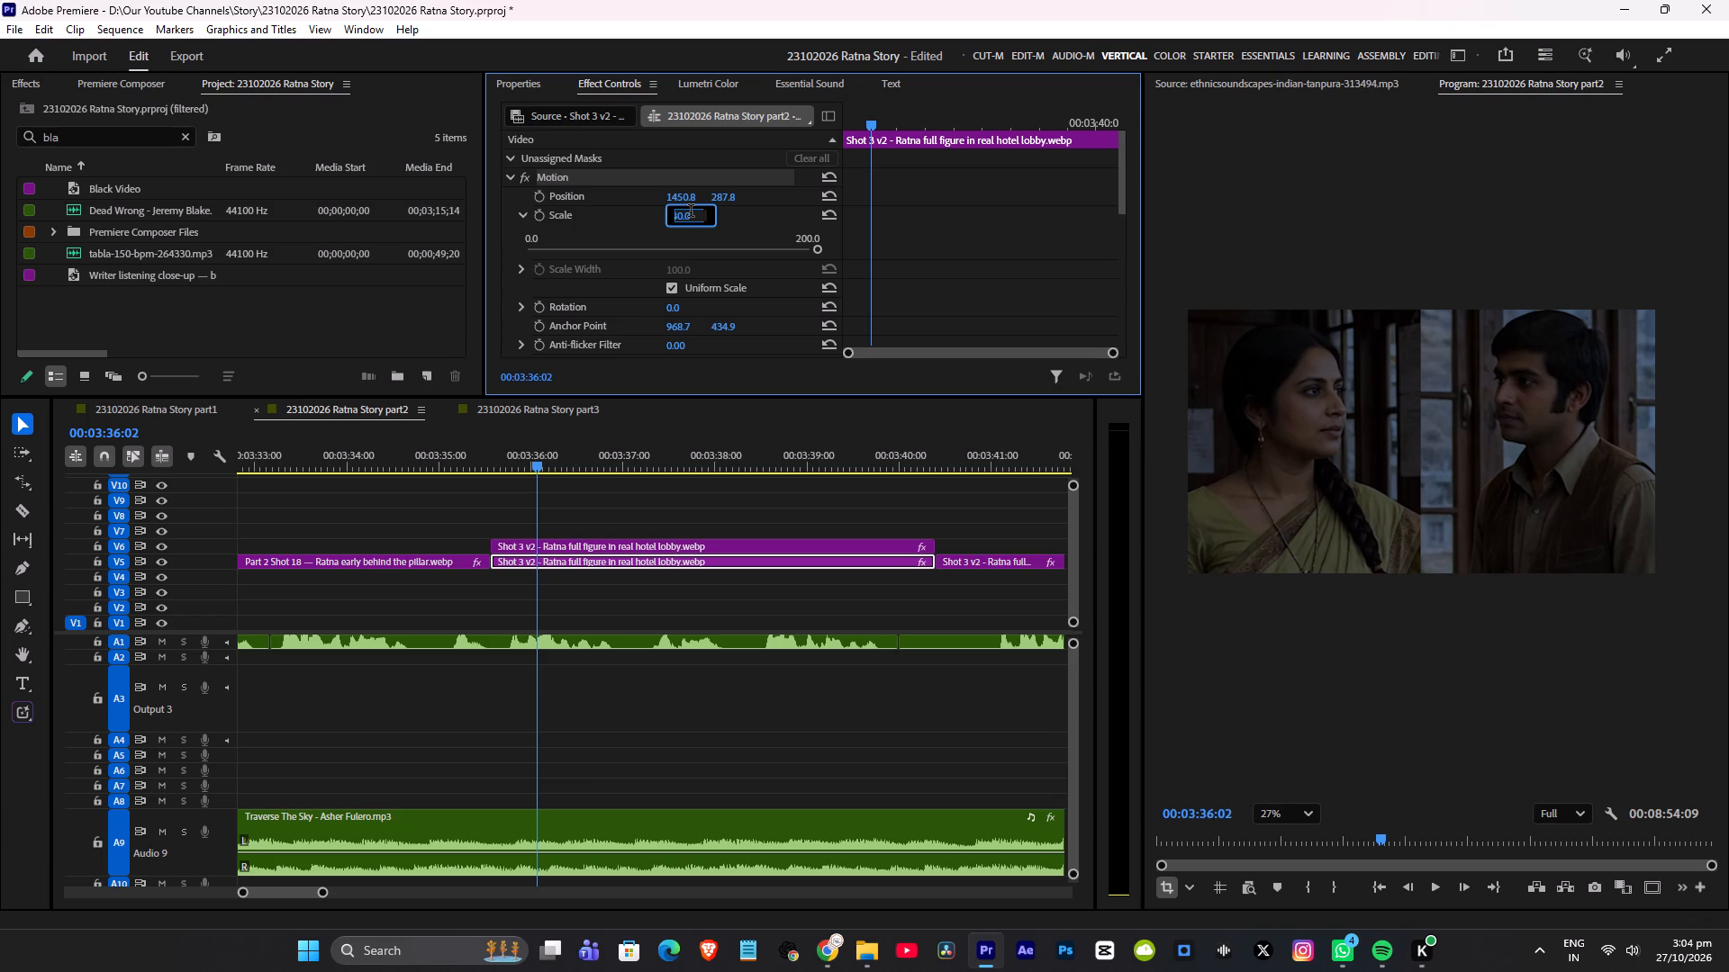
pyautogui.write('450')
pyautogui.press('Return')
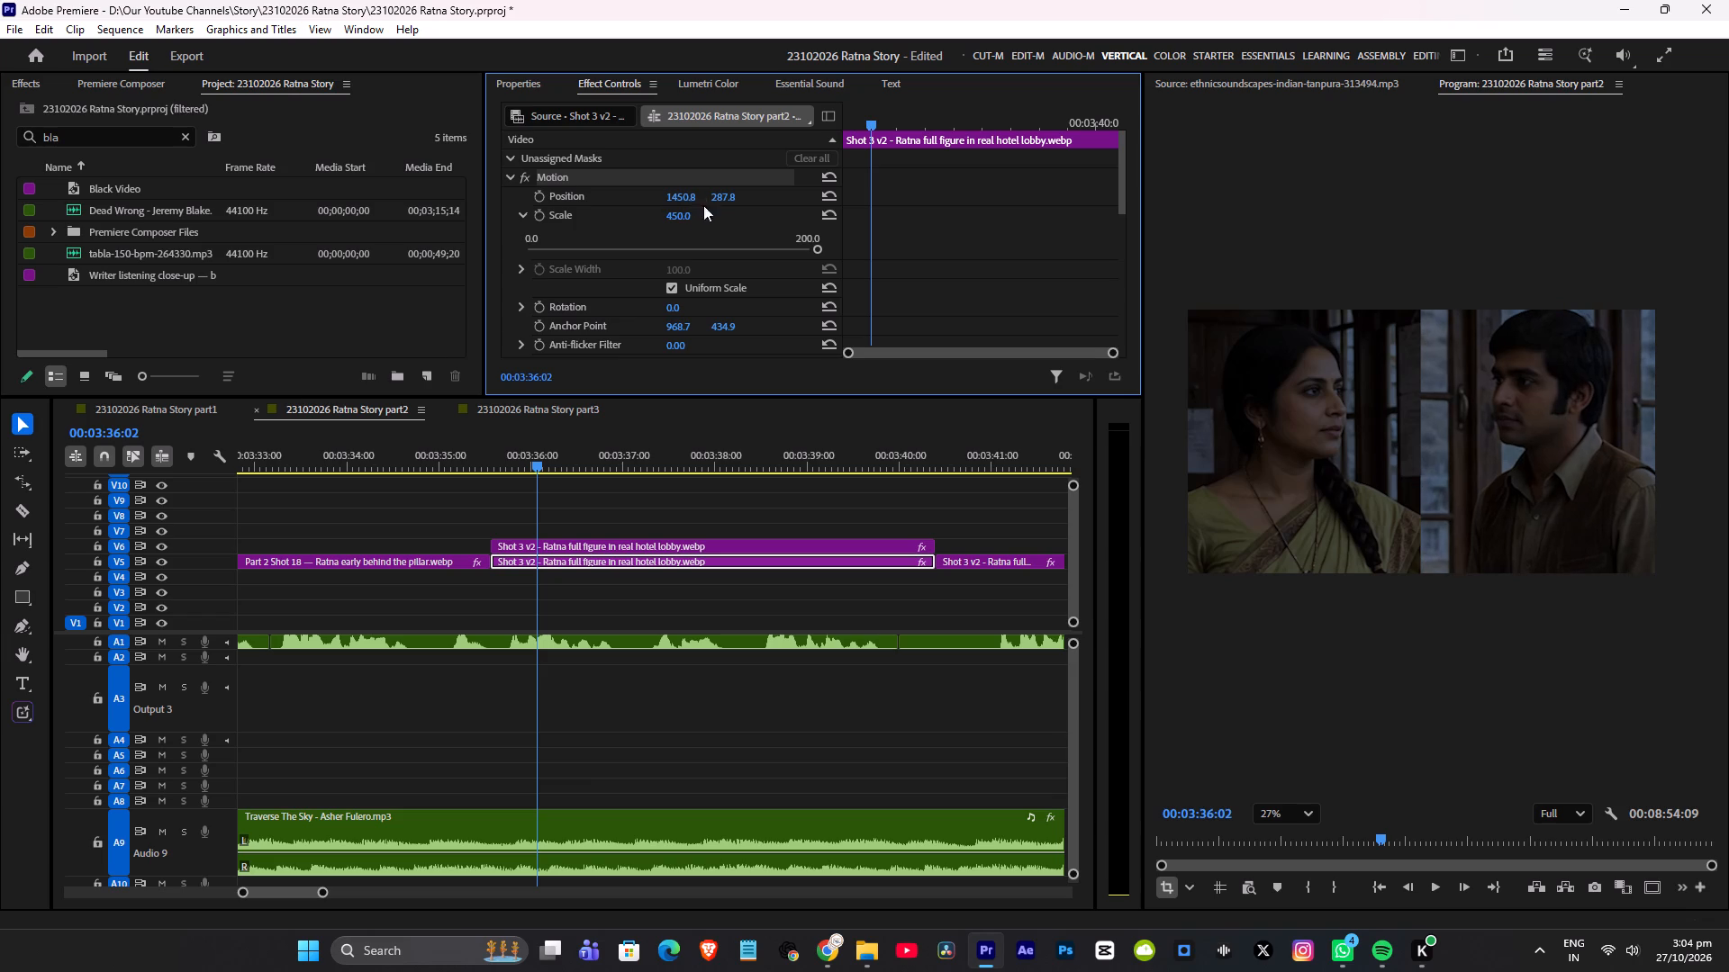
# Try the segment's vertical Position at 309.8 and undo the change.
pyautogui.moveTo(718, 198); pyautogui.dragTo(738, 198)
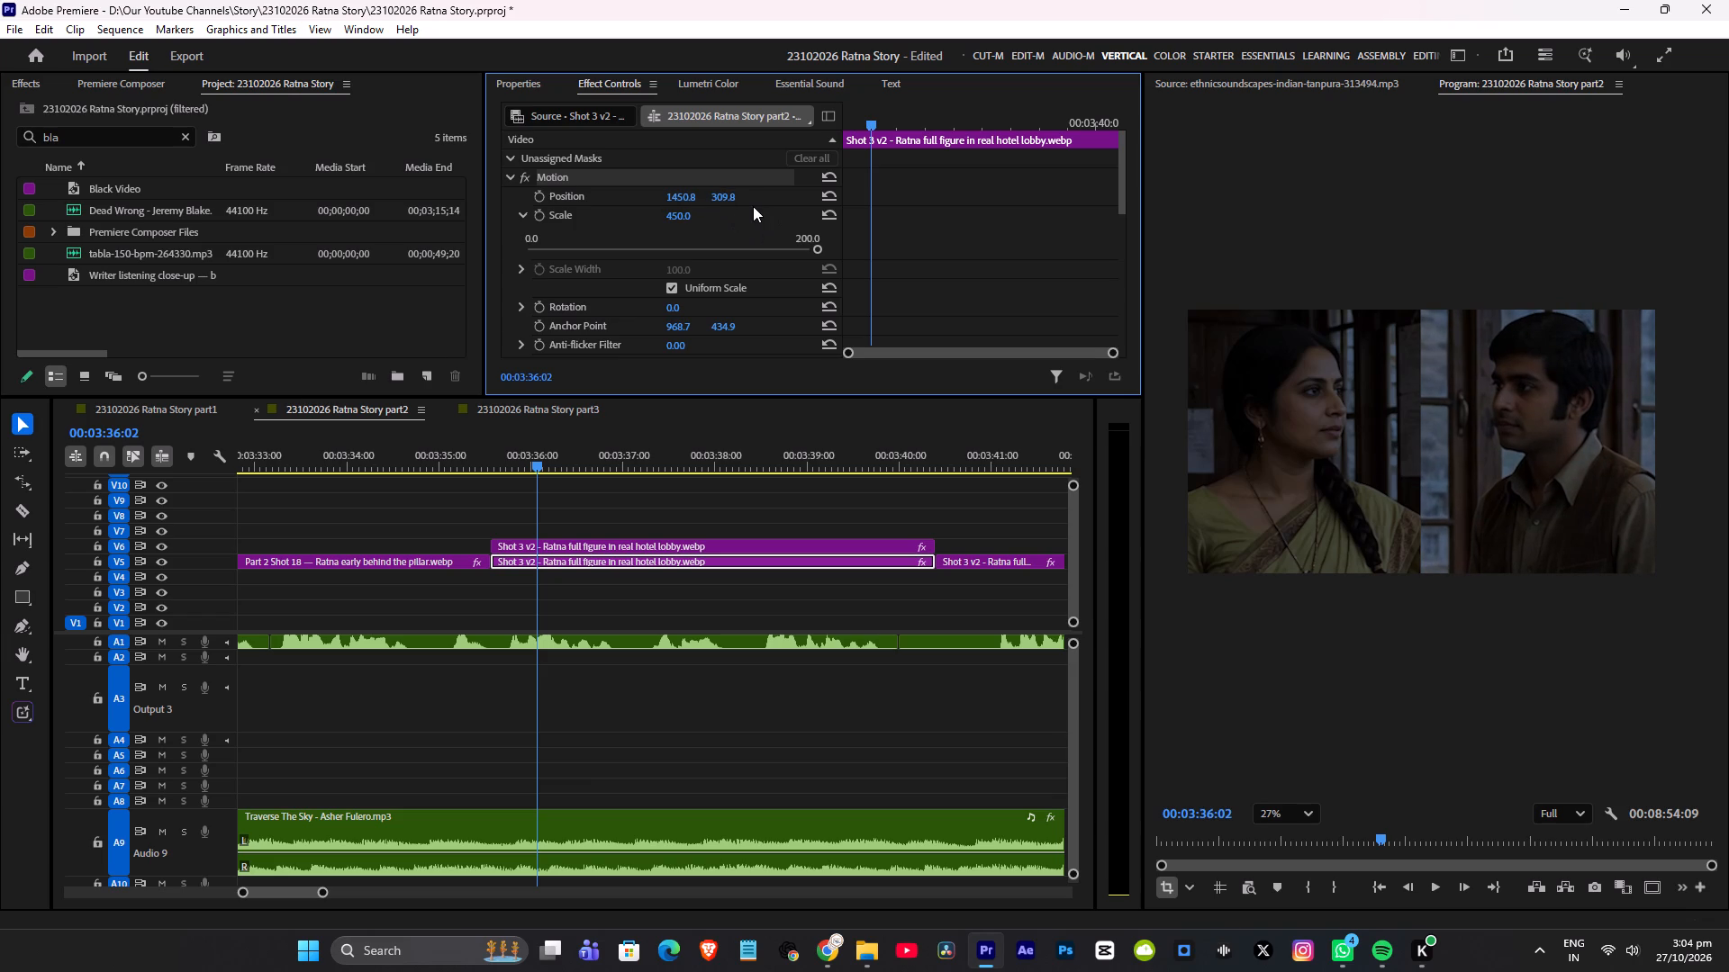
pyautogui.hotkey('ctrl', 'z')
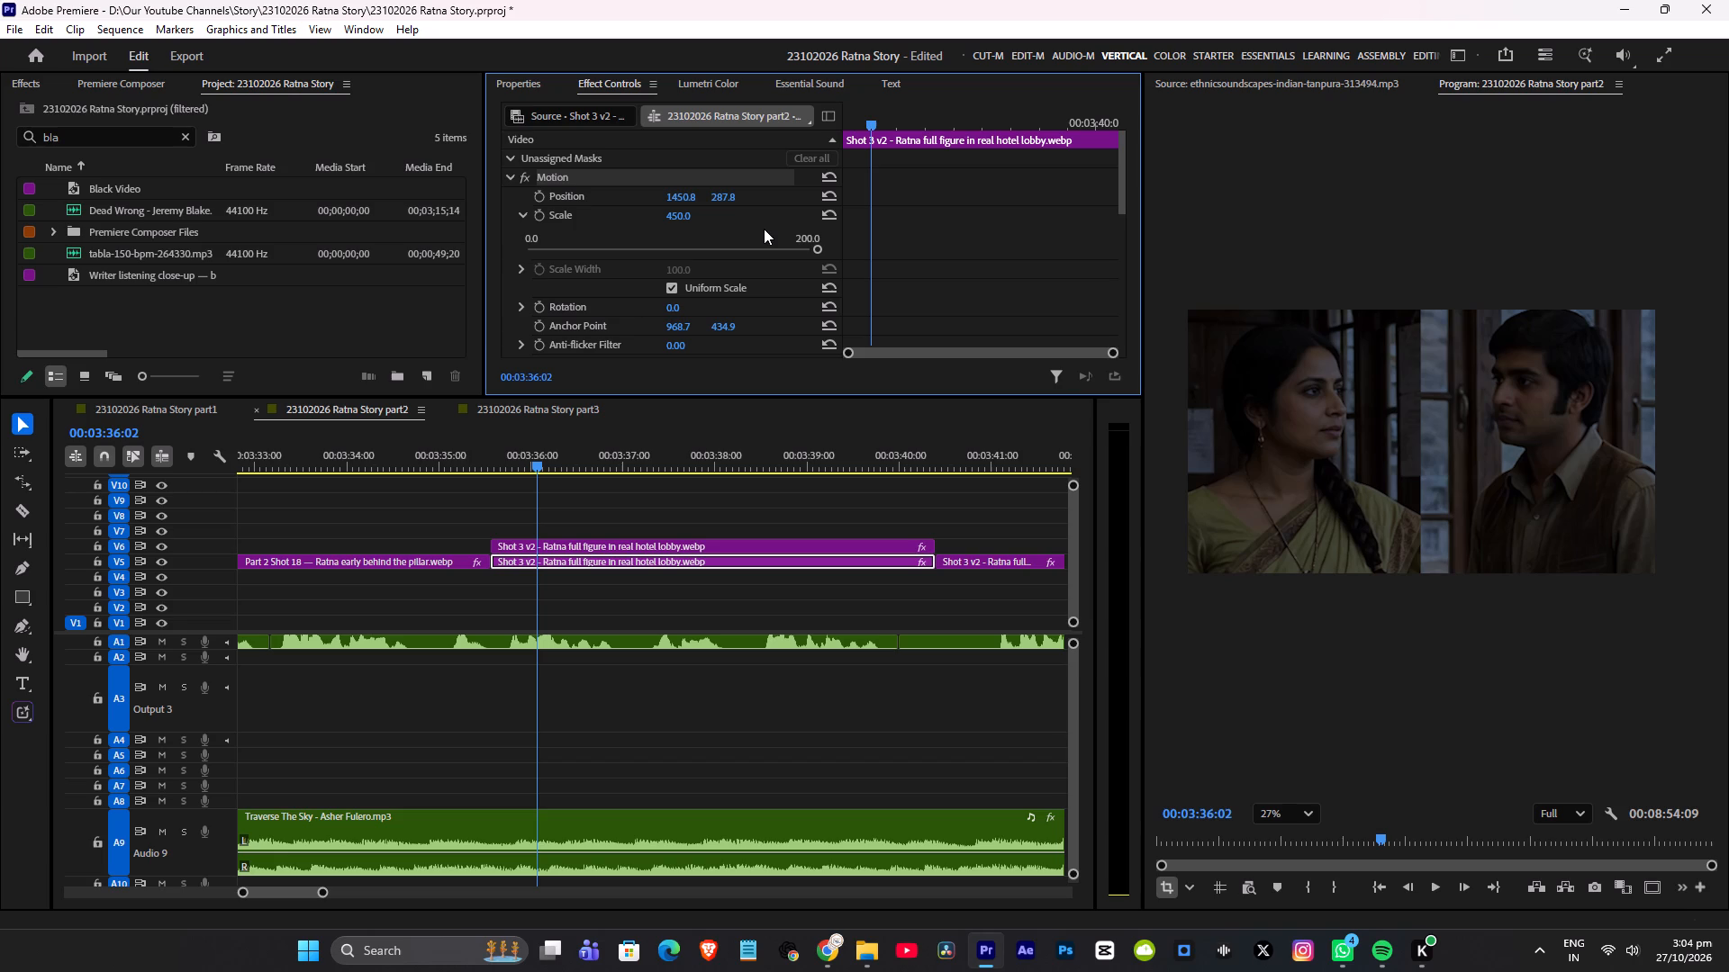
# Set the segment's horizontal Position to 1406.8 to shift the clerk within his half, and save the project.
pyautogui.hotkey('ctrl', 's')
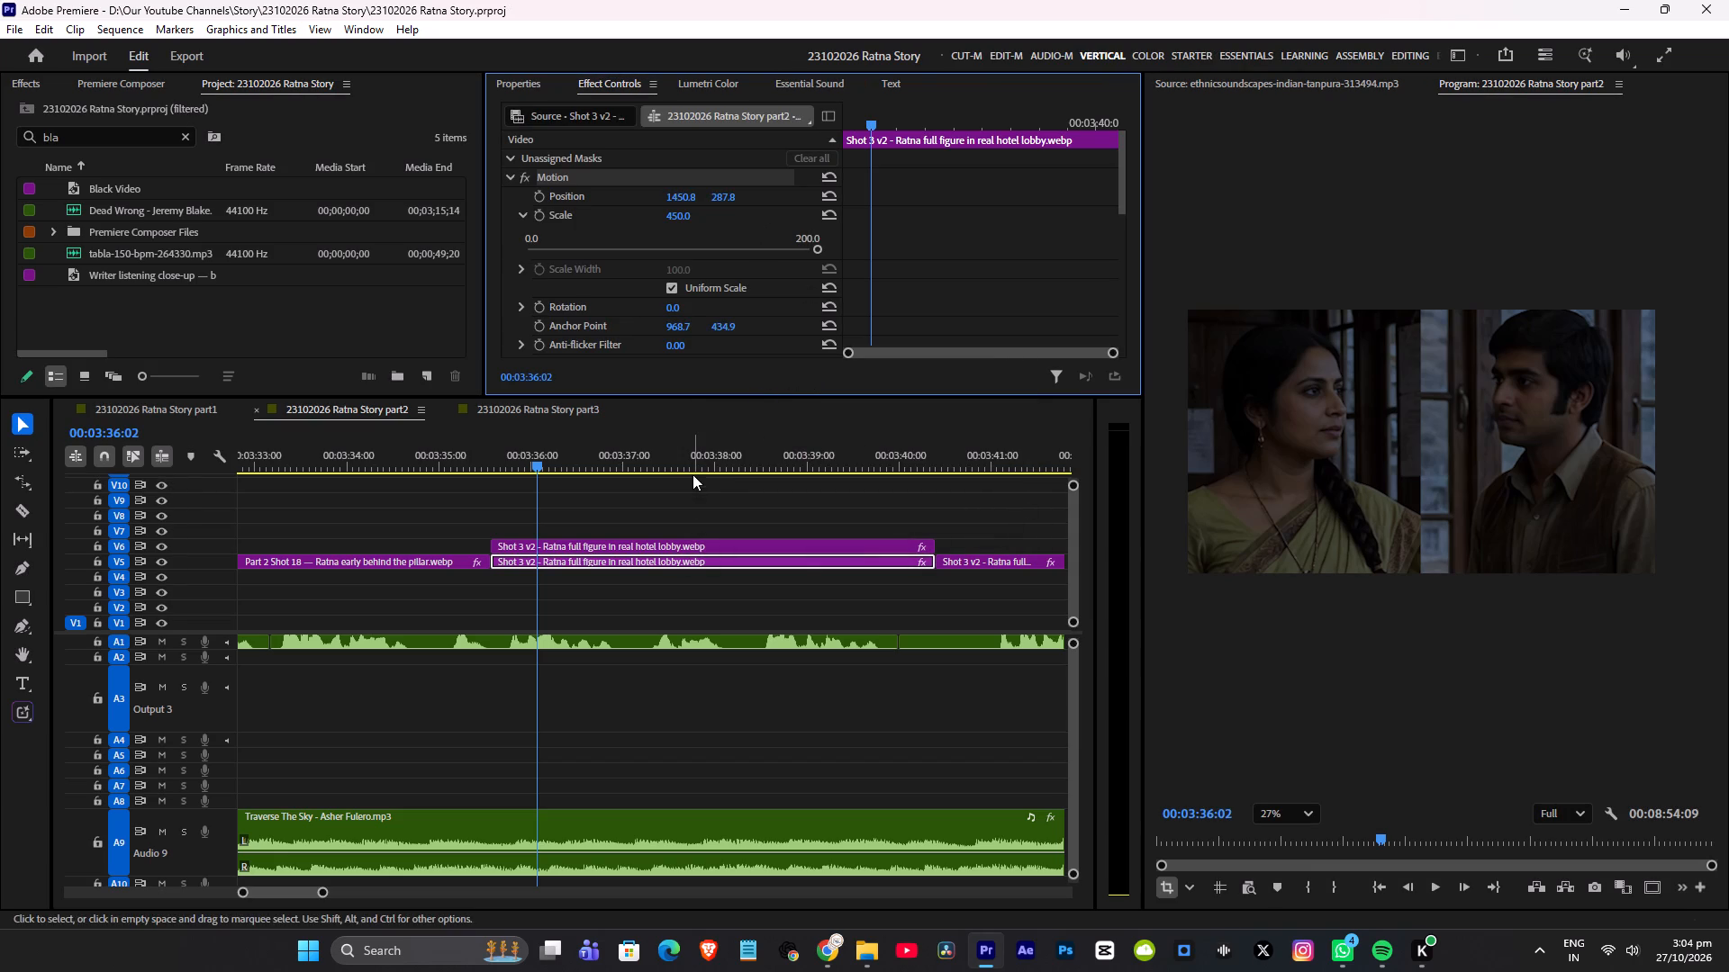
pyautogui.moveTo(673, 196); pyautogui.dragTo(632, 203)
pyautogui.hotkey('ctrl', 's')
pyautogui.keyDown('alt'); pyautogui.scroll(11, 599, 514); pyautogui.keyUp('alt')
pyautogui.hotkey('ctrl', 's')
pyautogui.scroll(2, 646, 511)
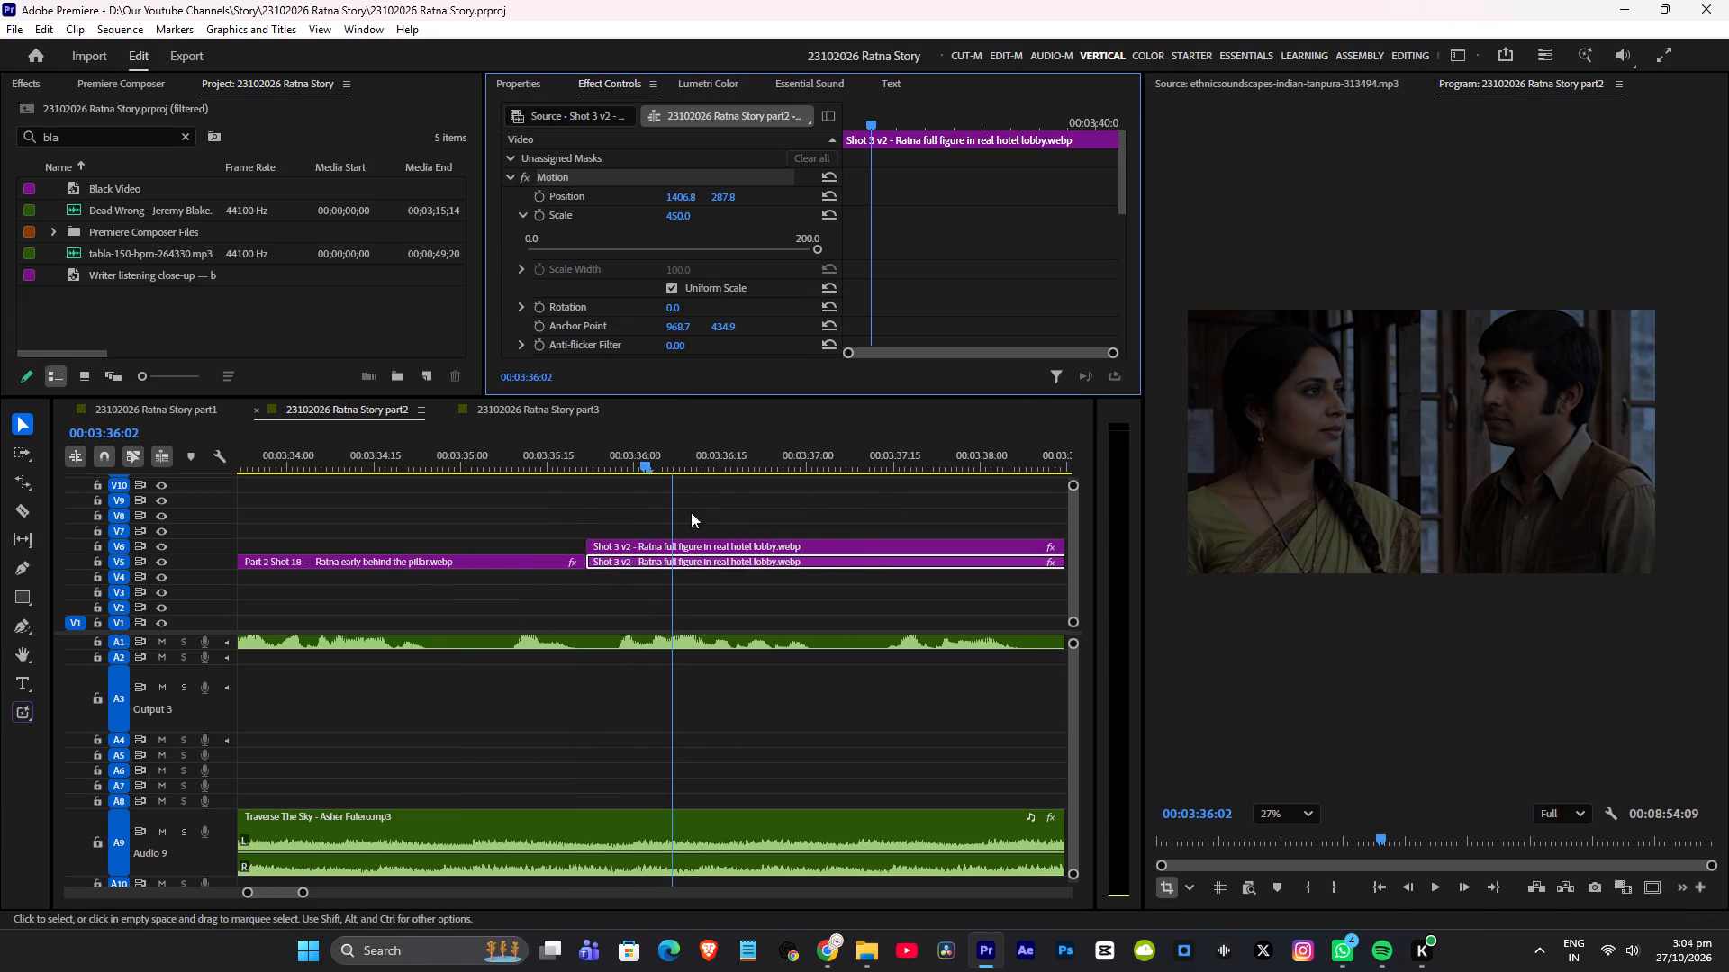
pyautogui.click(722, 511)
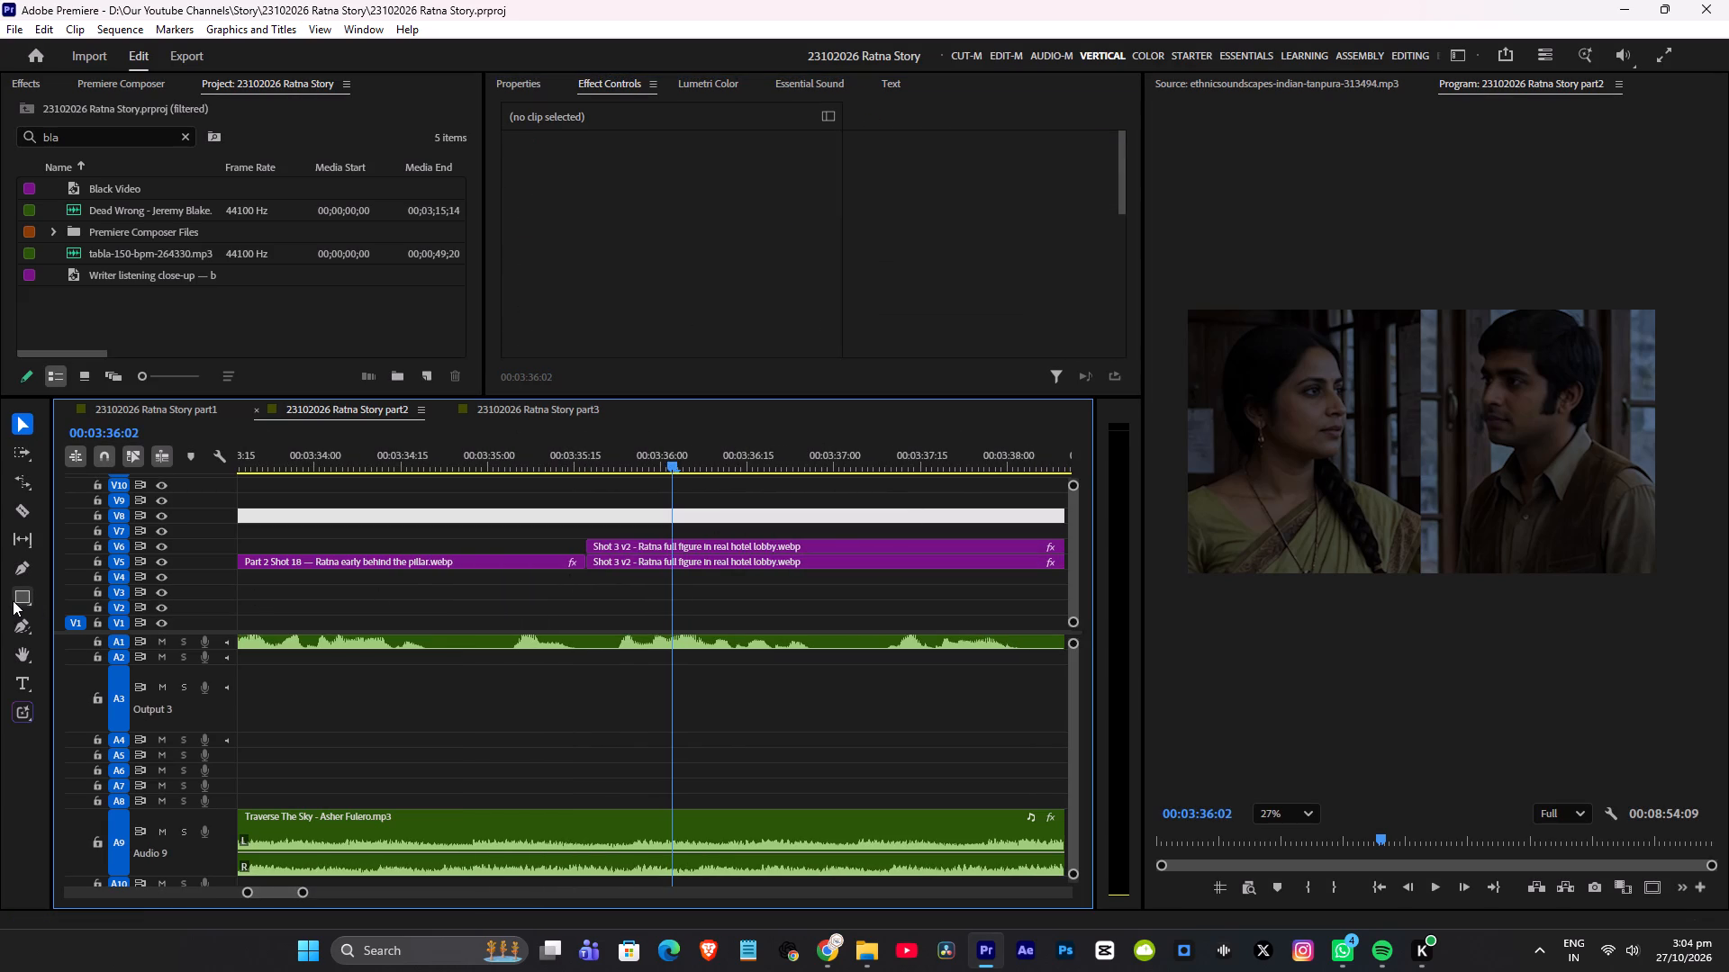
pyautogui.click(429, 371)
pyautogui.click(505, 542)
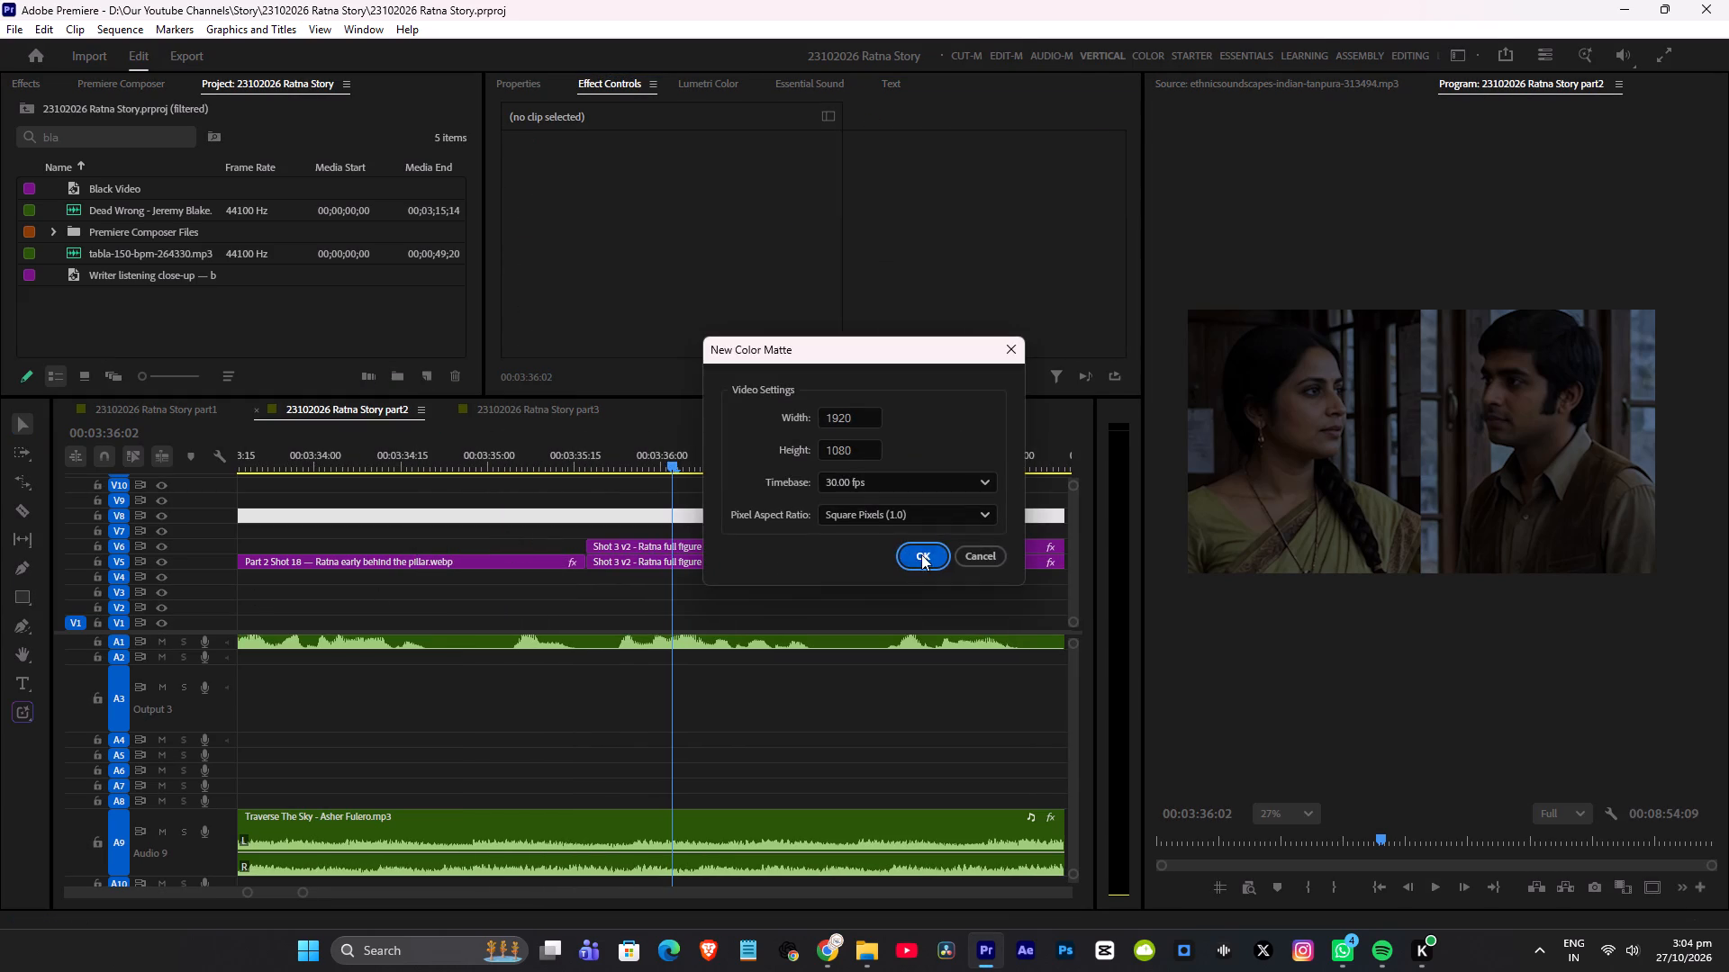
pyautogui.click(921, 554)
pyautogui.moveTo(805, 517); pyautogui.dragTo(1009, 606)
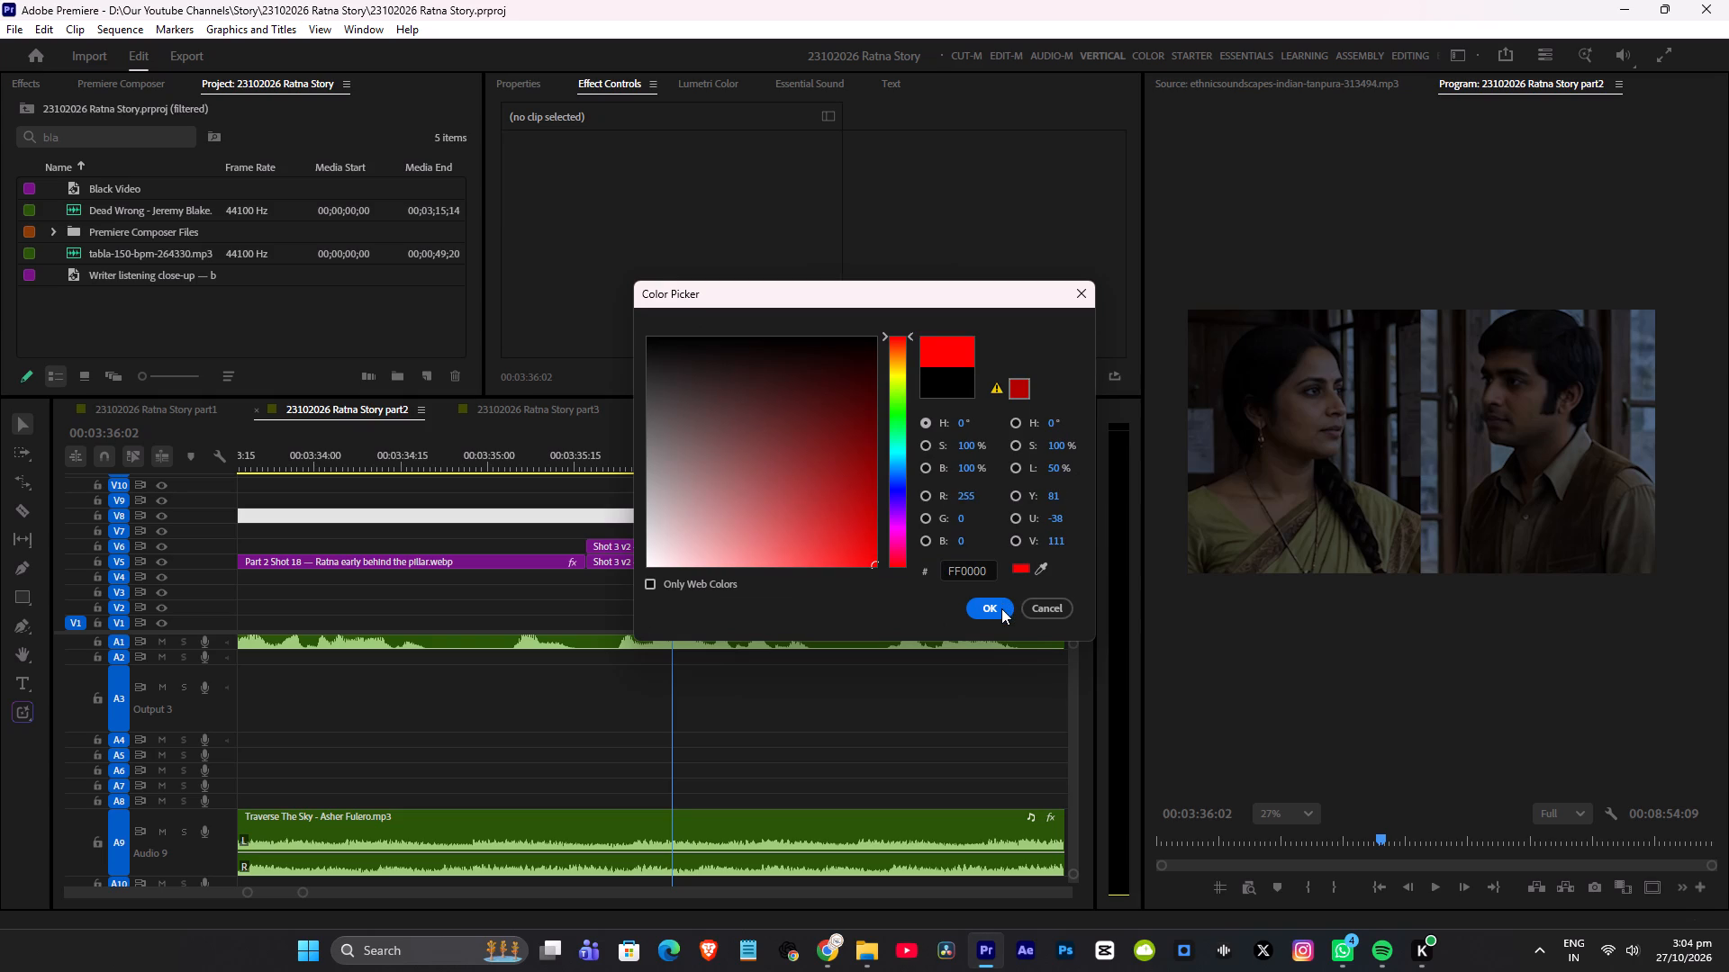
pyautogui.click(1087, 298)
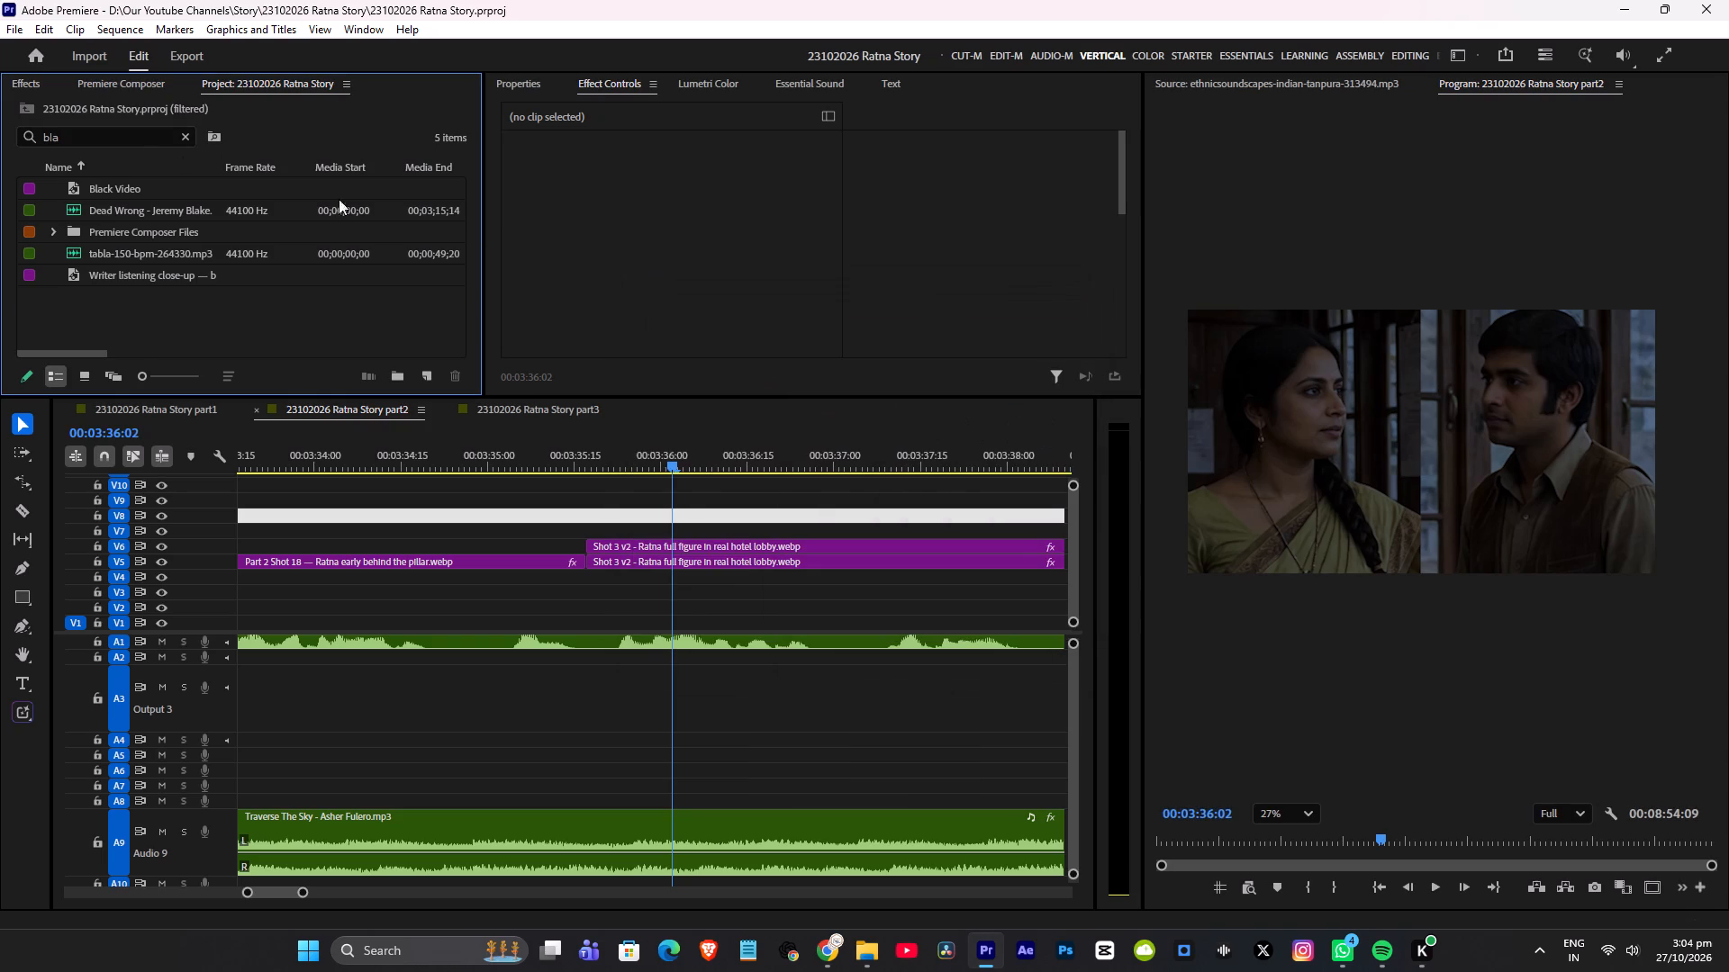
# Clear the search filter on the project's media items.
pyautogui.click(186, 136)
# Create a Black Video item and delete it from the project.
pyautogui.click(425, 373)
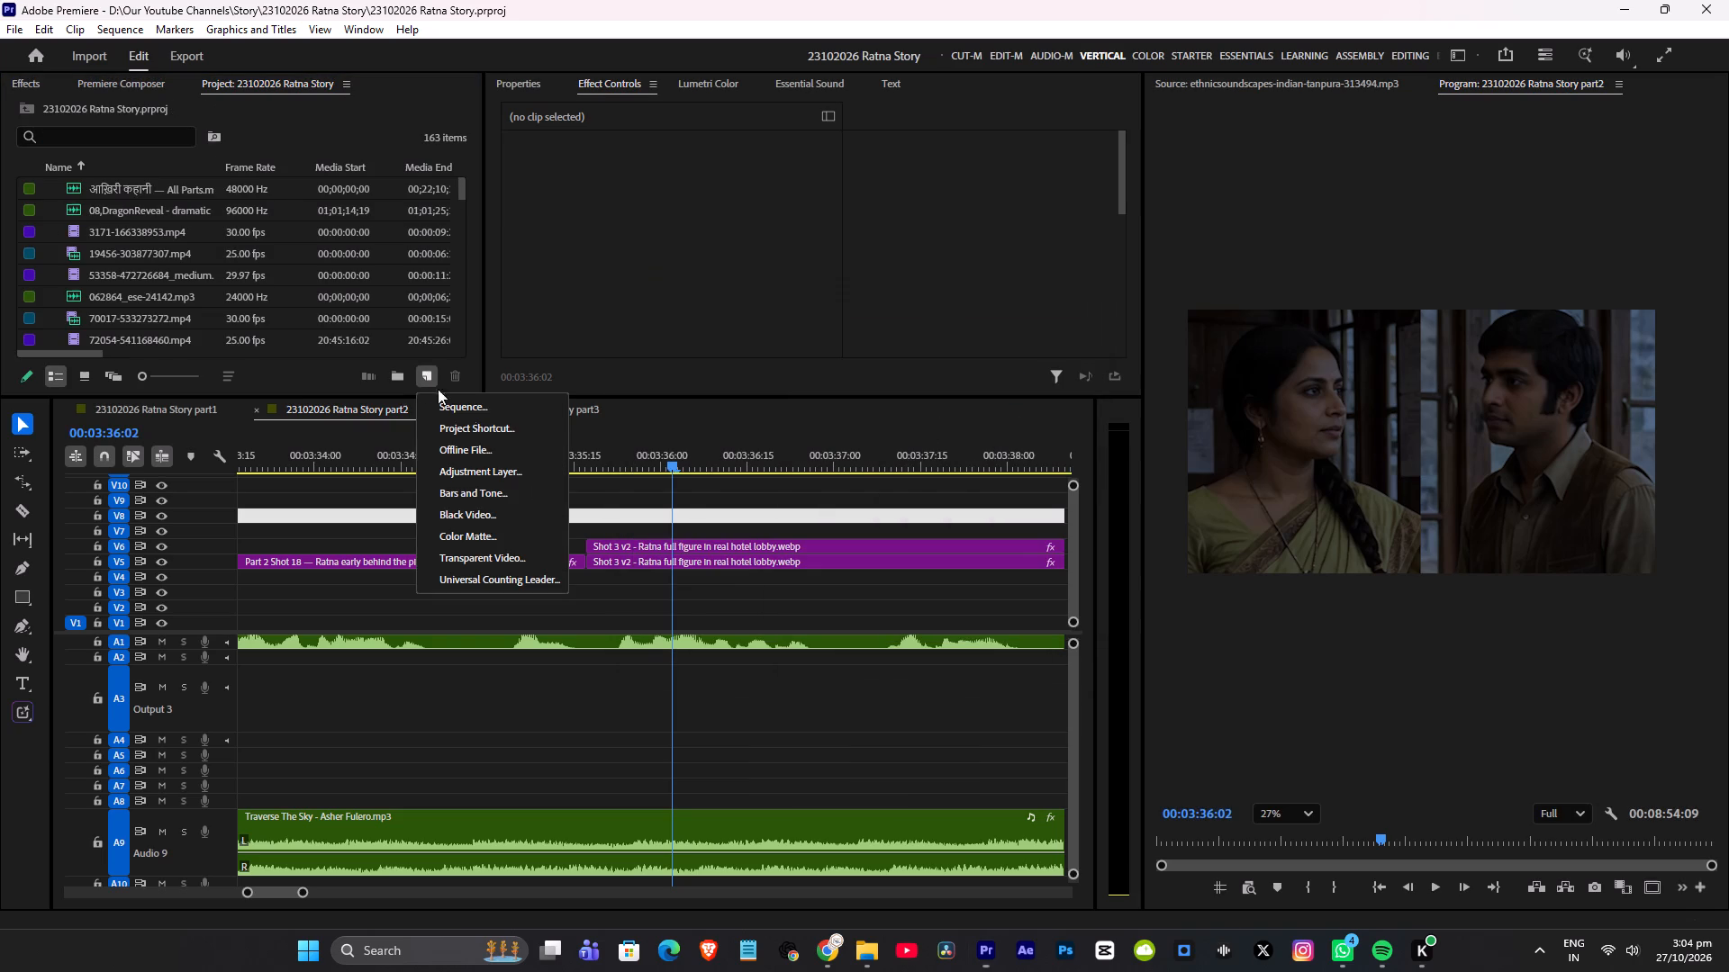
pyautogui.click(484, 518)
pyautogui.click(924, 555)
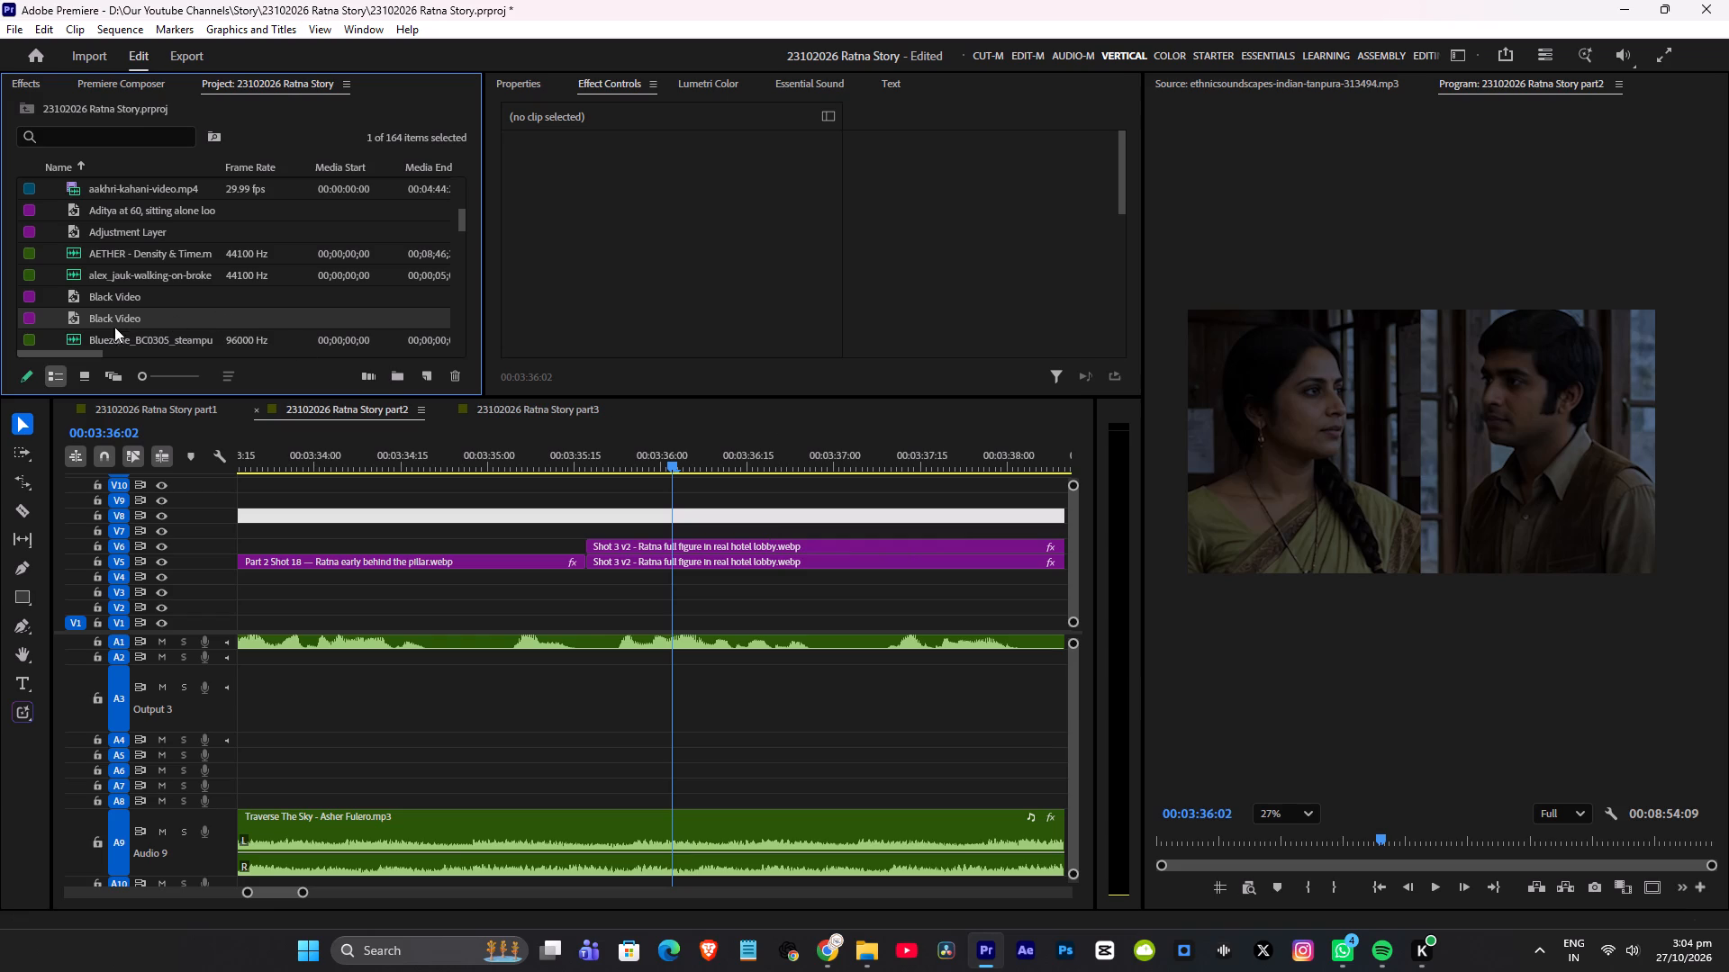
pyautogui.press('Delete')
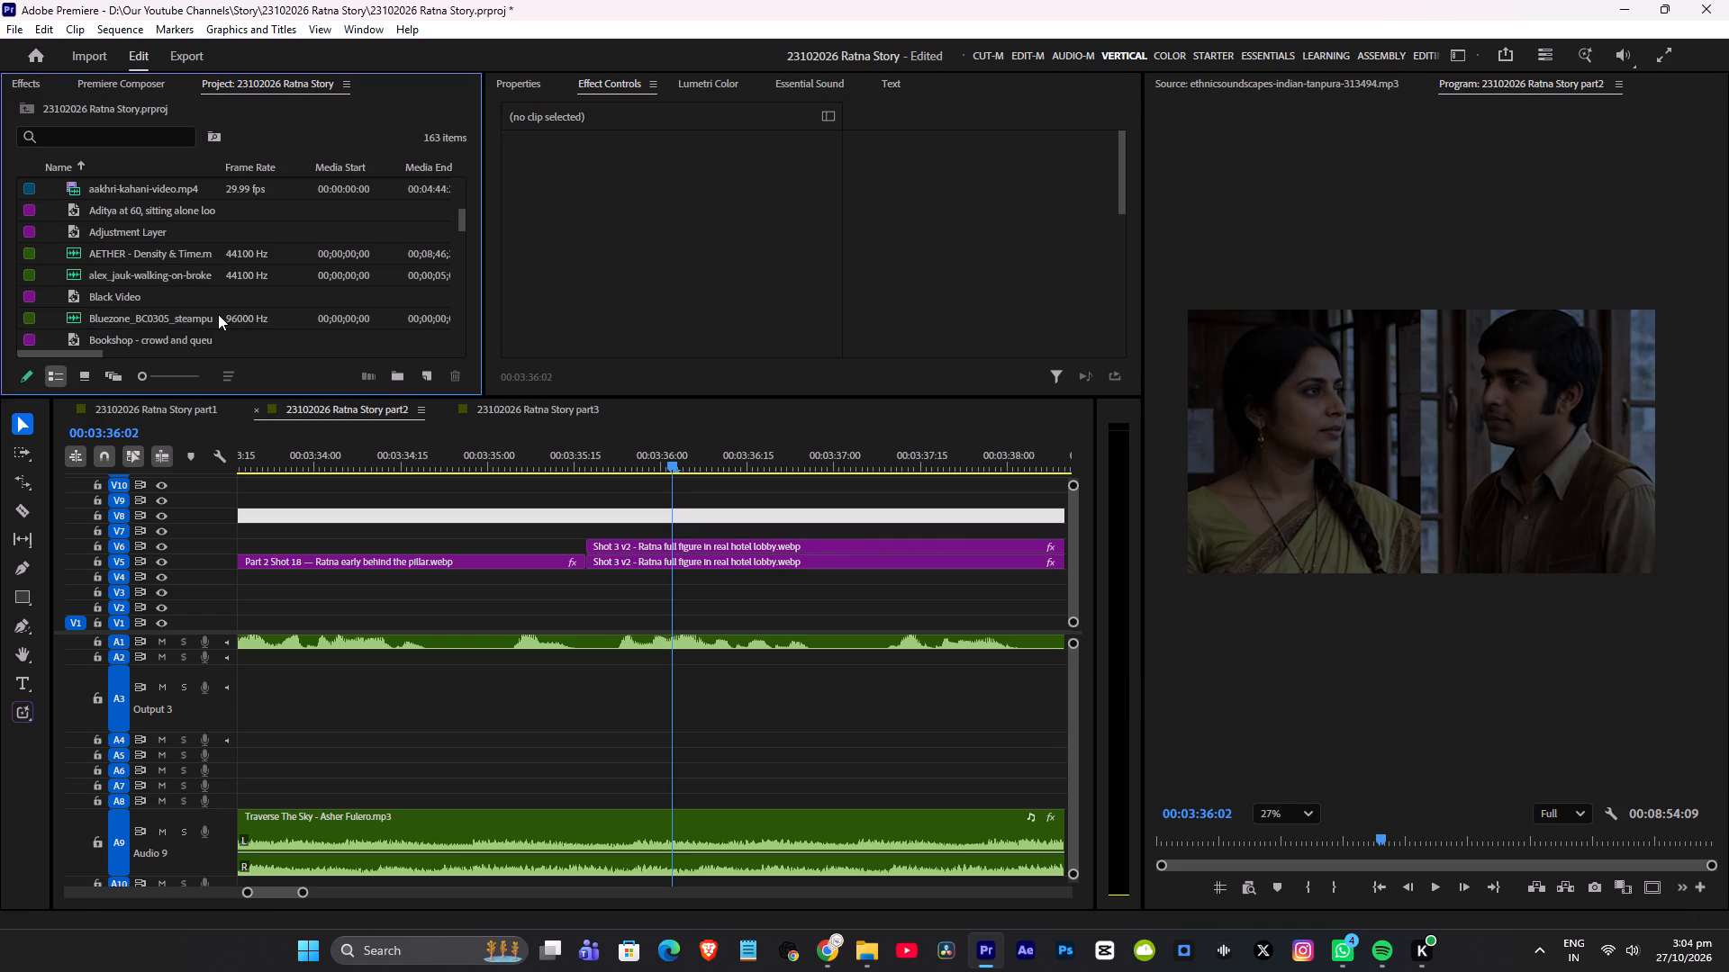
# Create a bright red 1920 × 1080 colour matte at 30 fps, keeping the name Color Matte.
pyautogui.click(430, 377)
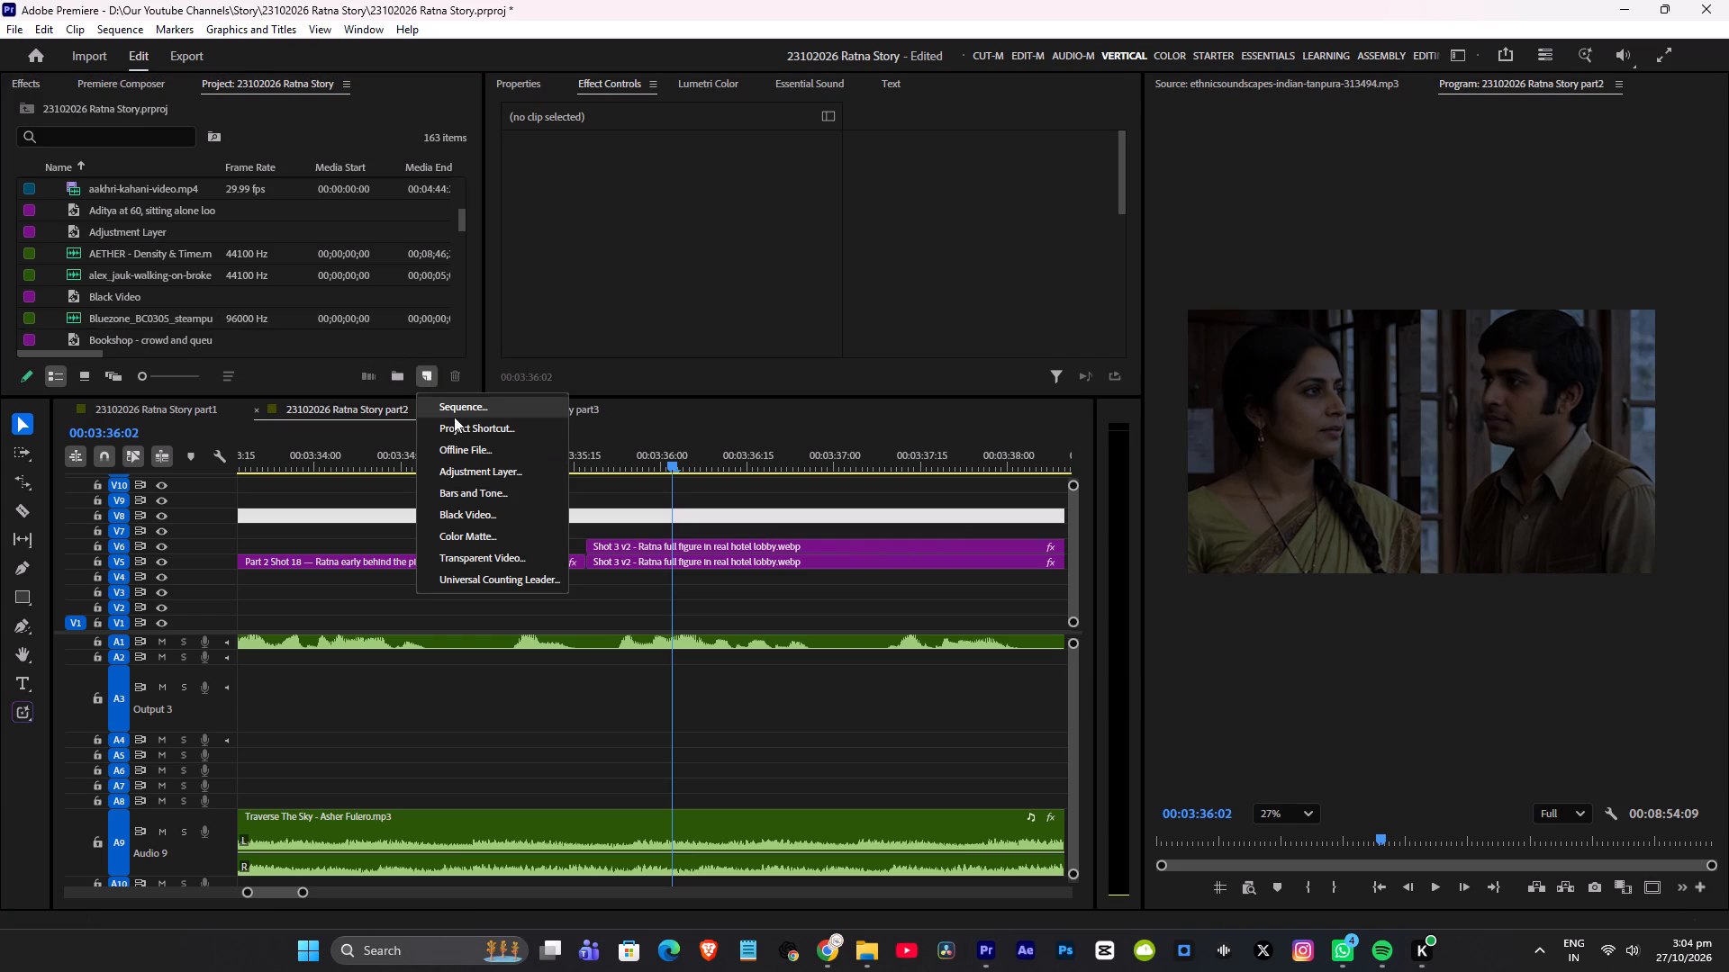
pyautogui.click(472, 534)
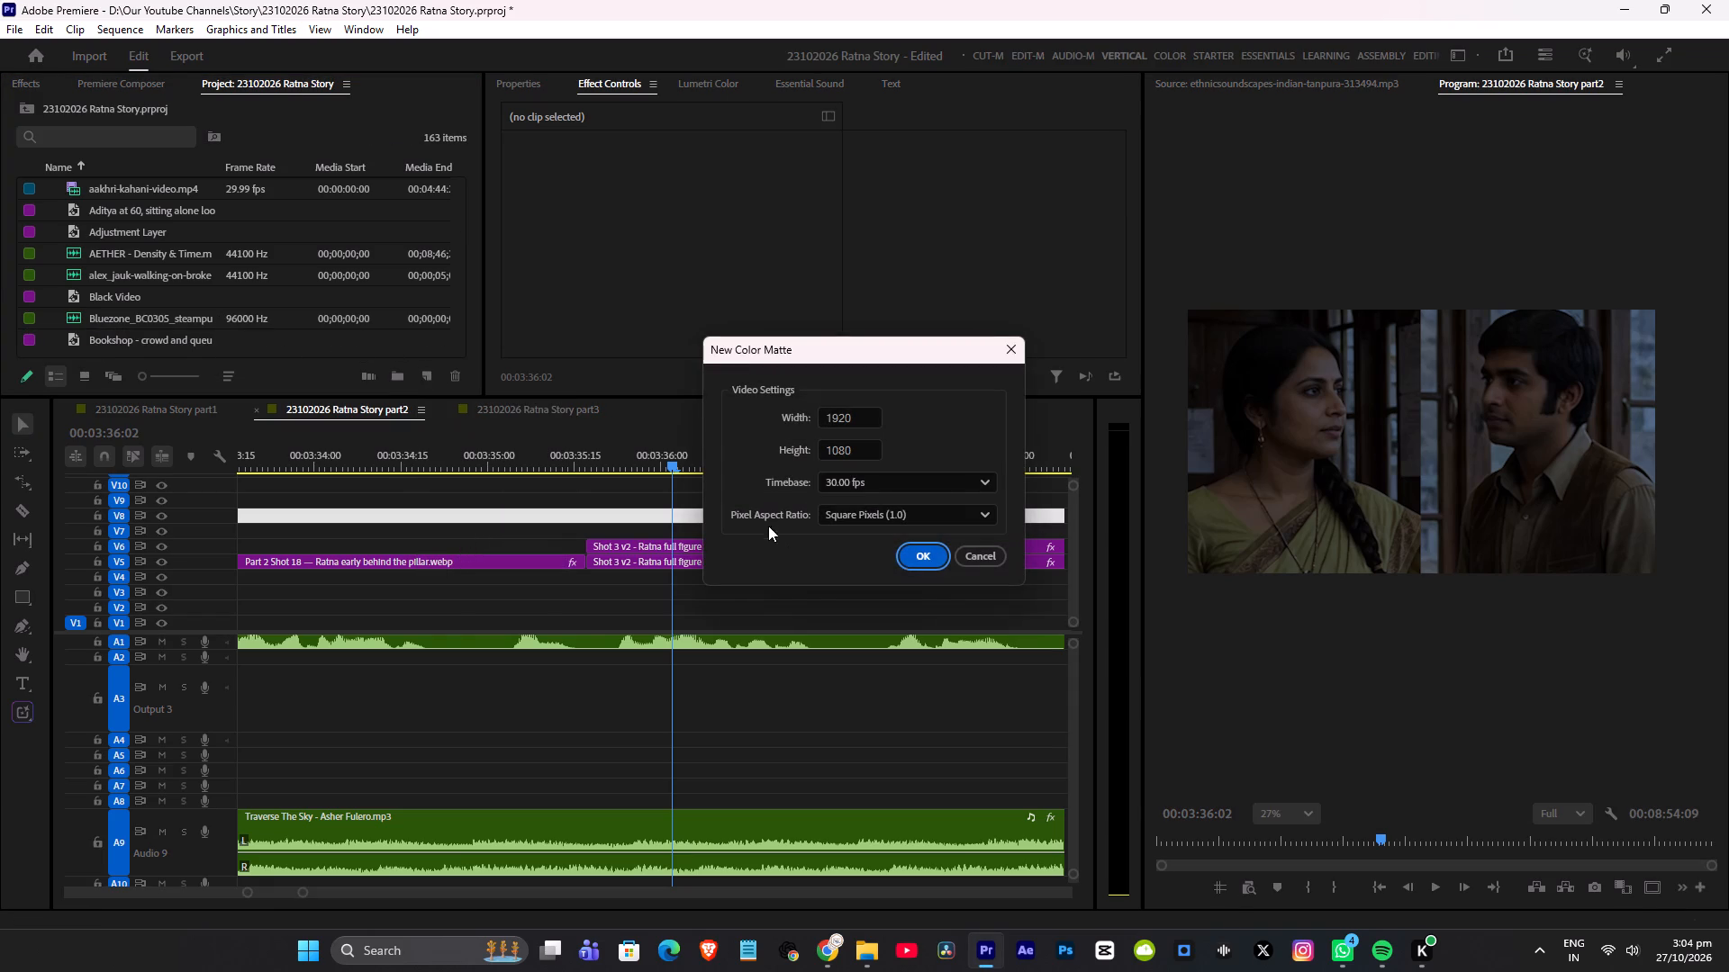
pyautogui.click(915, 557)
pyautogui.moveTo(873, 545); pyautogui.dragTo(879, 545)
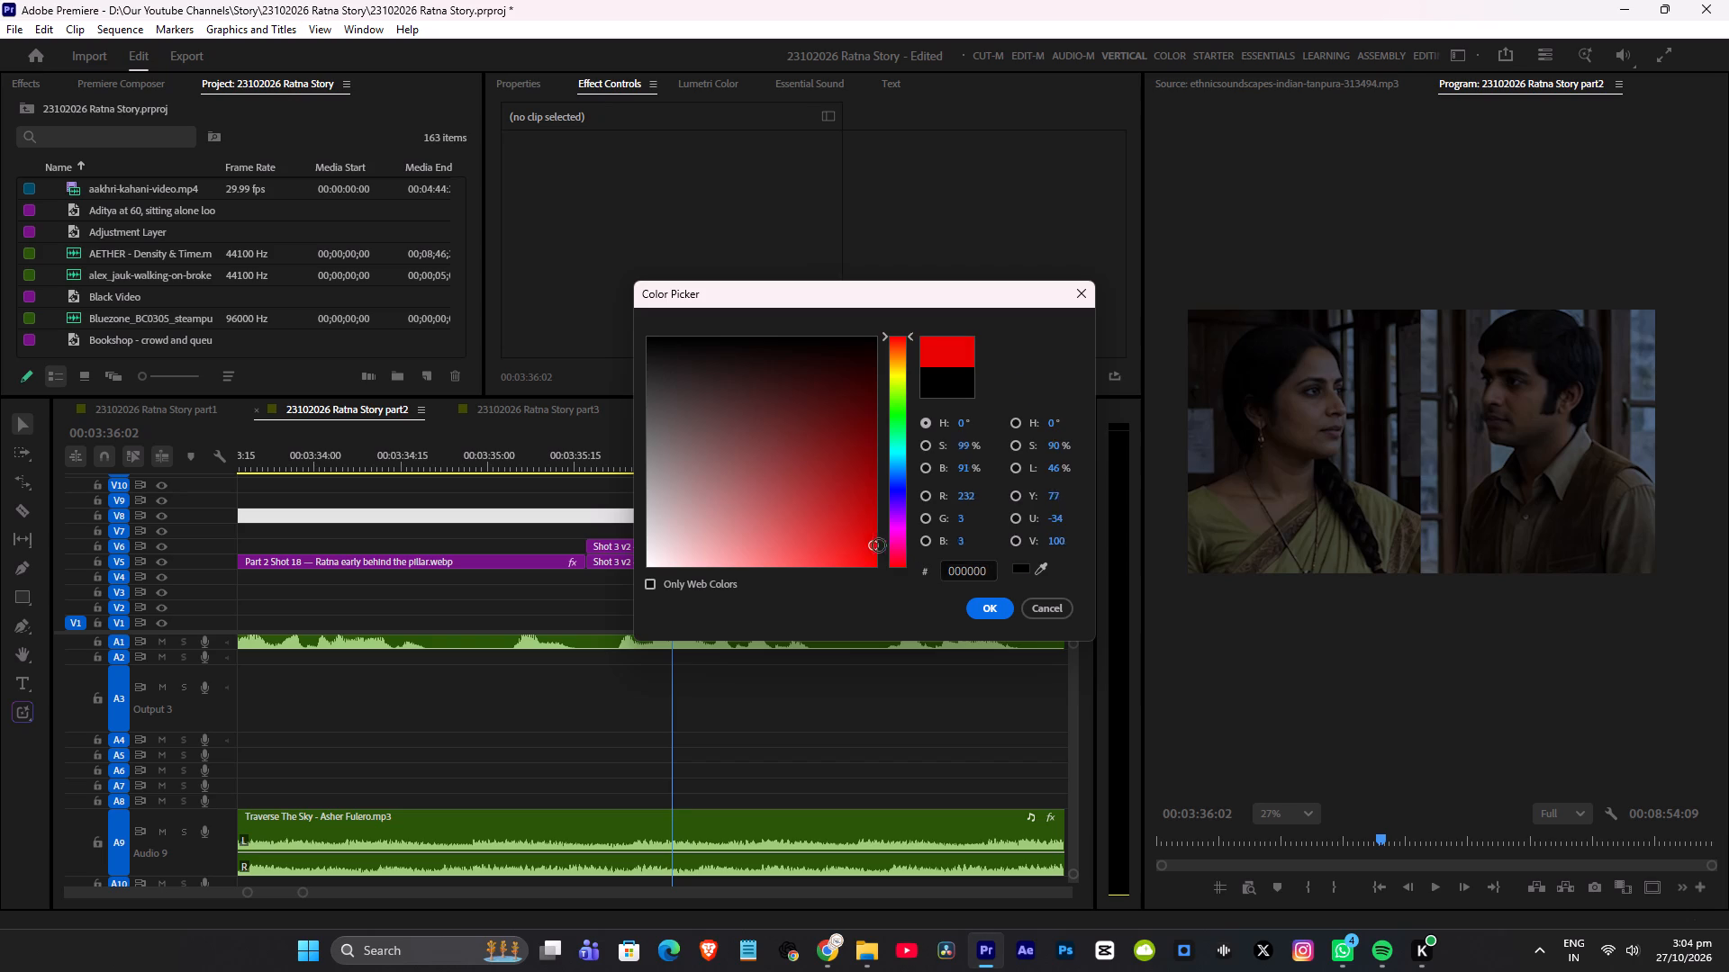
pyautogui.moveTo(879, 545); pyautogui.dragTo(904, 549)
pyautogui.click(988, 605)
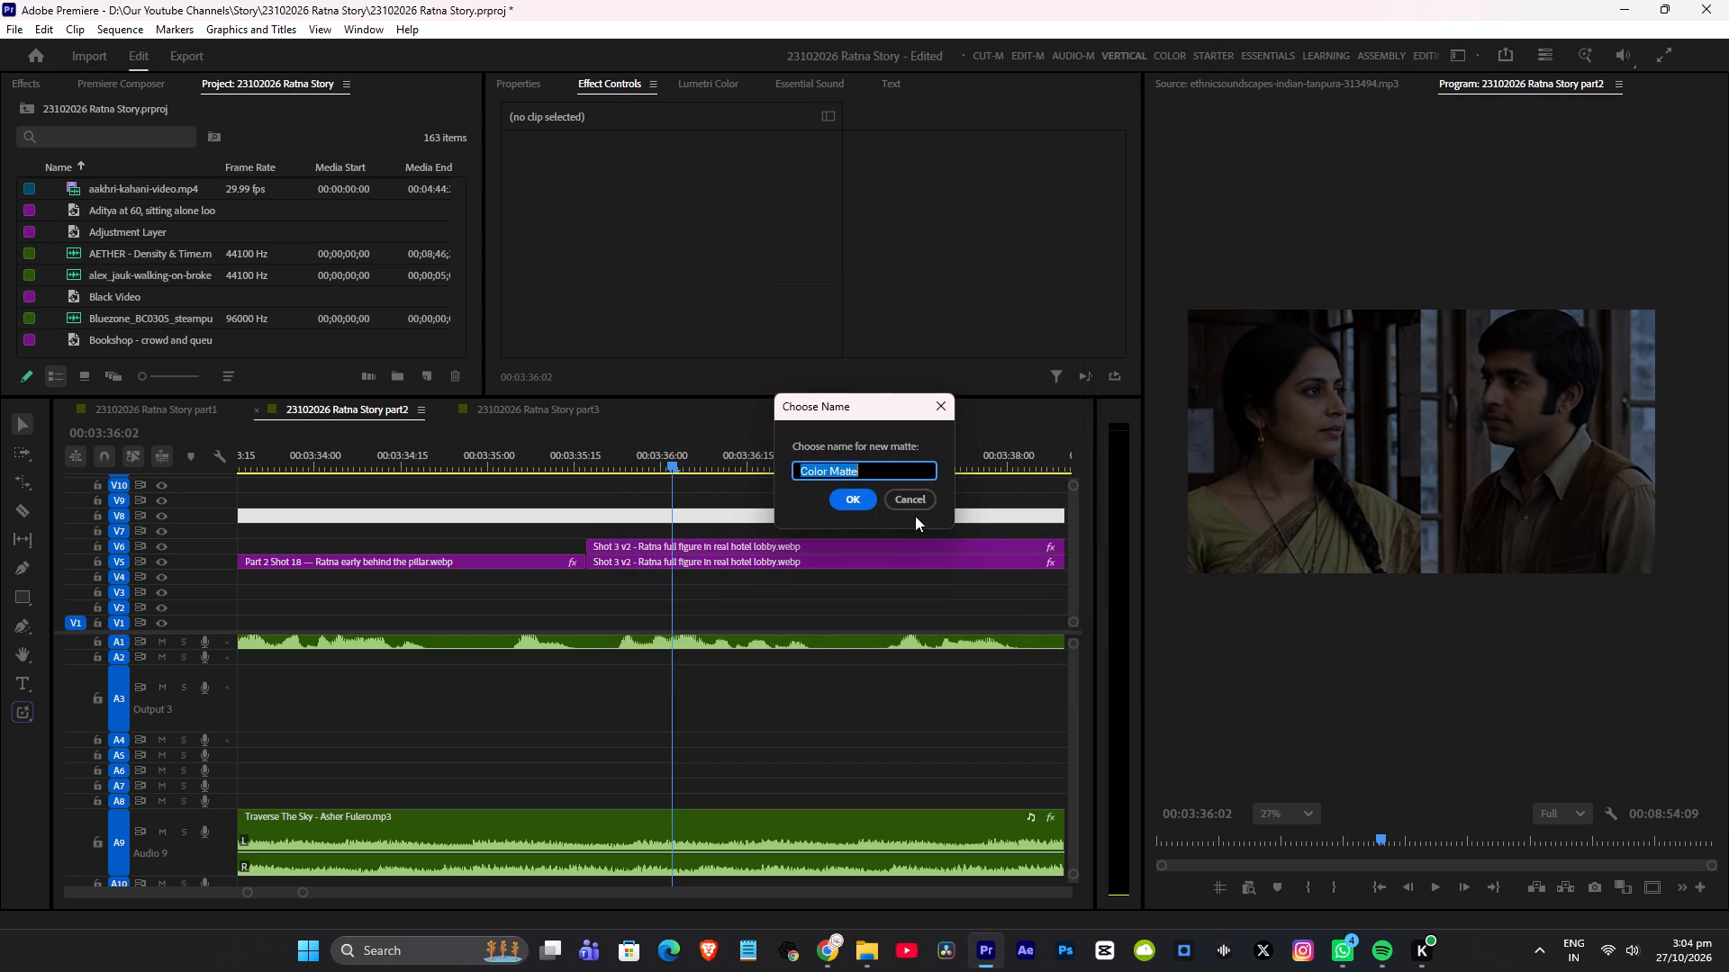
pyautogui.click(863, 499)
# Place the Color Matte on V7 above the two stacked Shot 3 v2 clips, trim it to match their span, and save.
pyautogui.moveTo(78, 315); pyautogui.dragTo(469, 453)
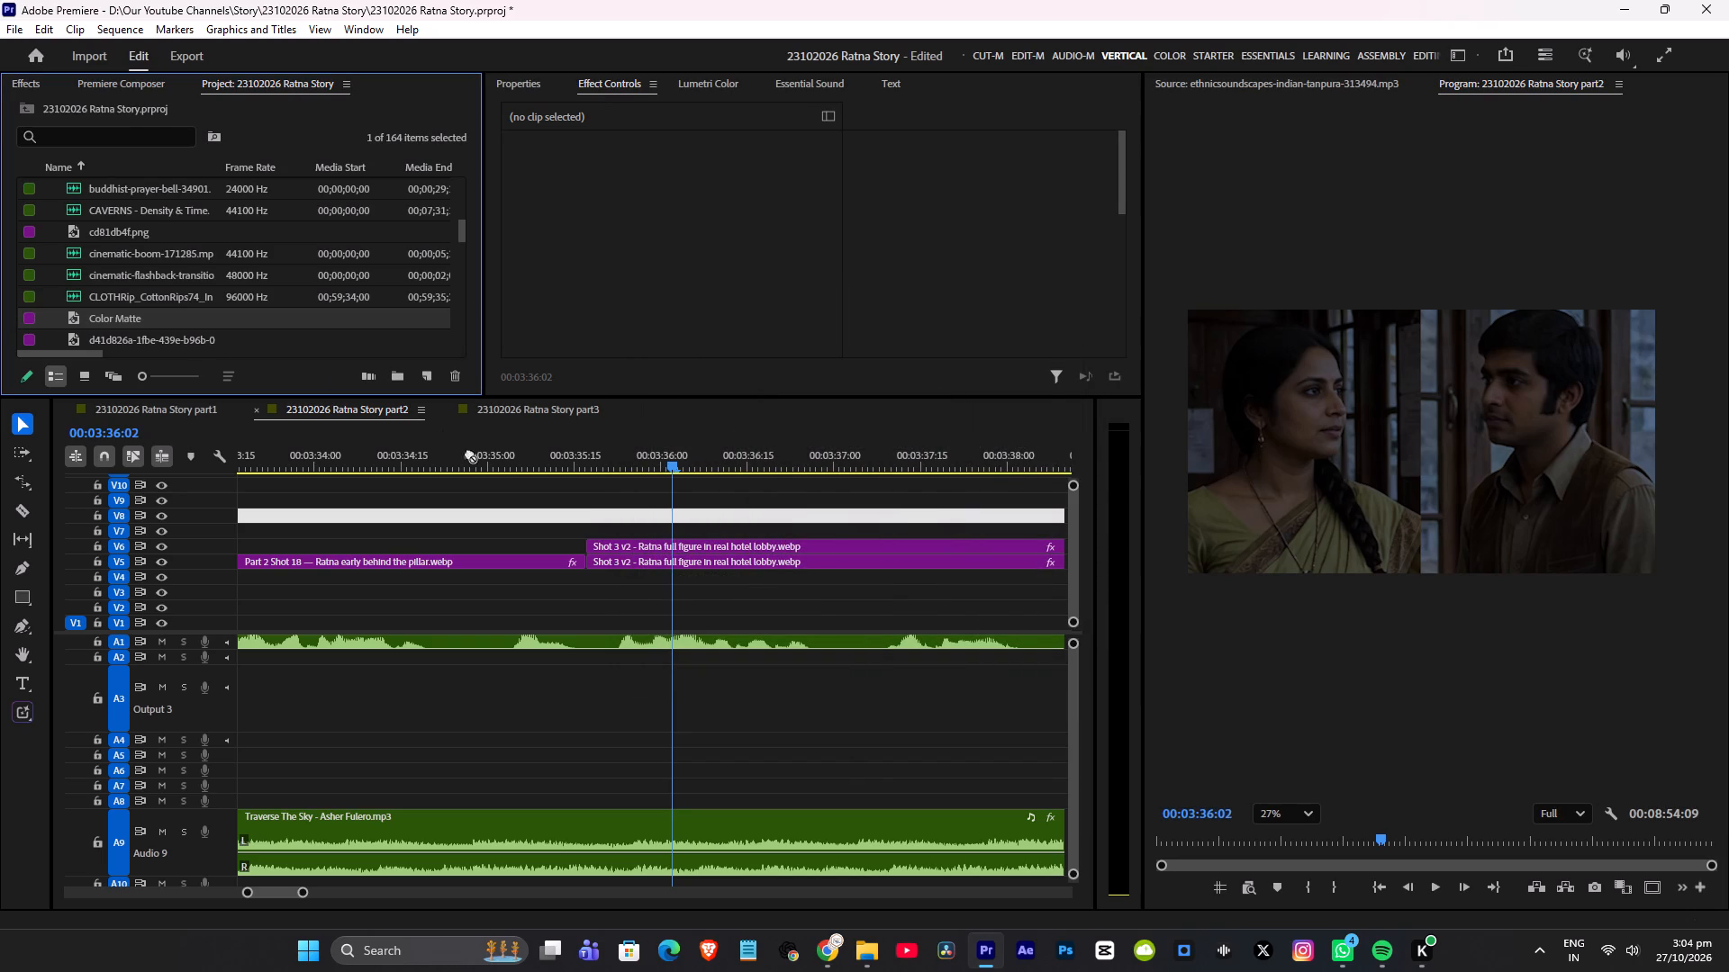
pyautogui.moveTo(469, 453); pyautogui.dragTo(315, 487)
pyautogui.keyDown('alt'); pyautogui.scroll(-3, 468, 499); pyautogui.keyUp('alt')
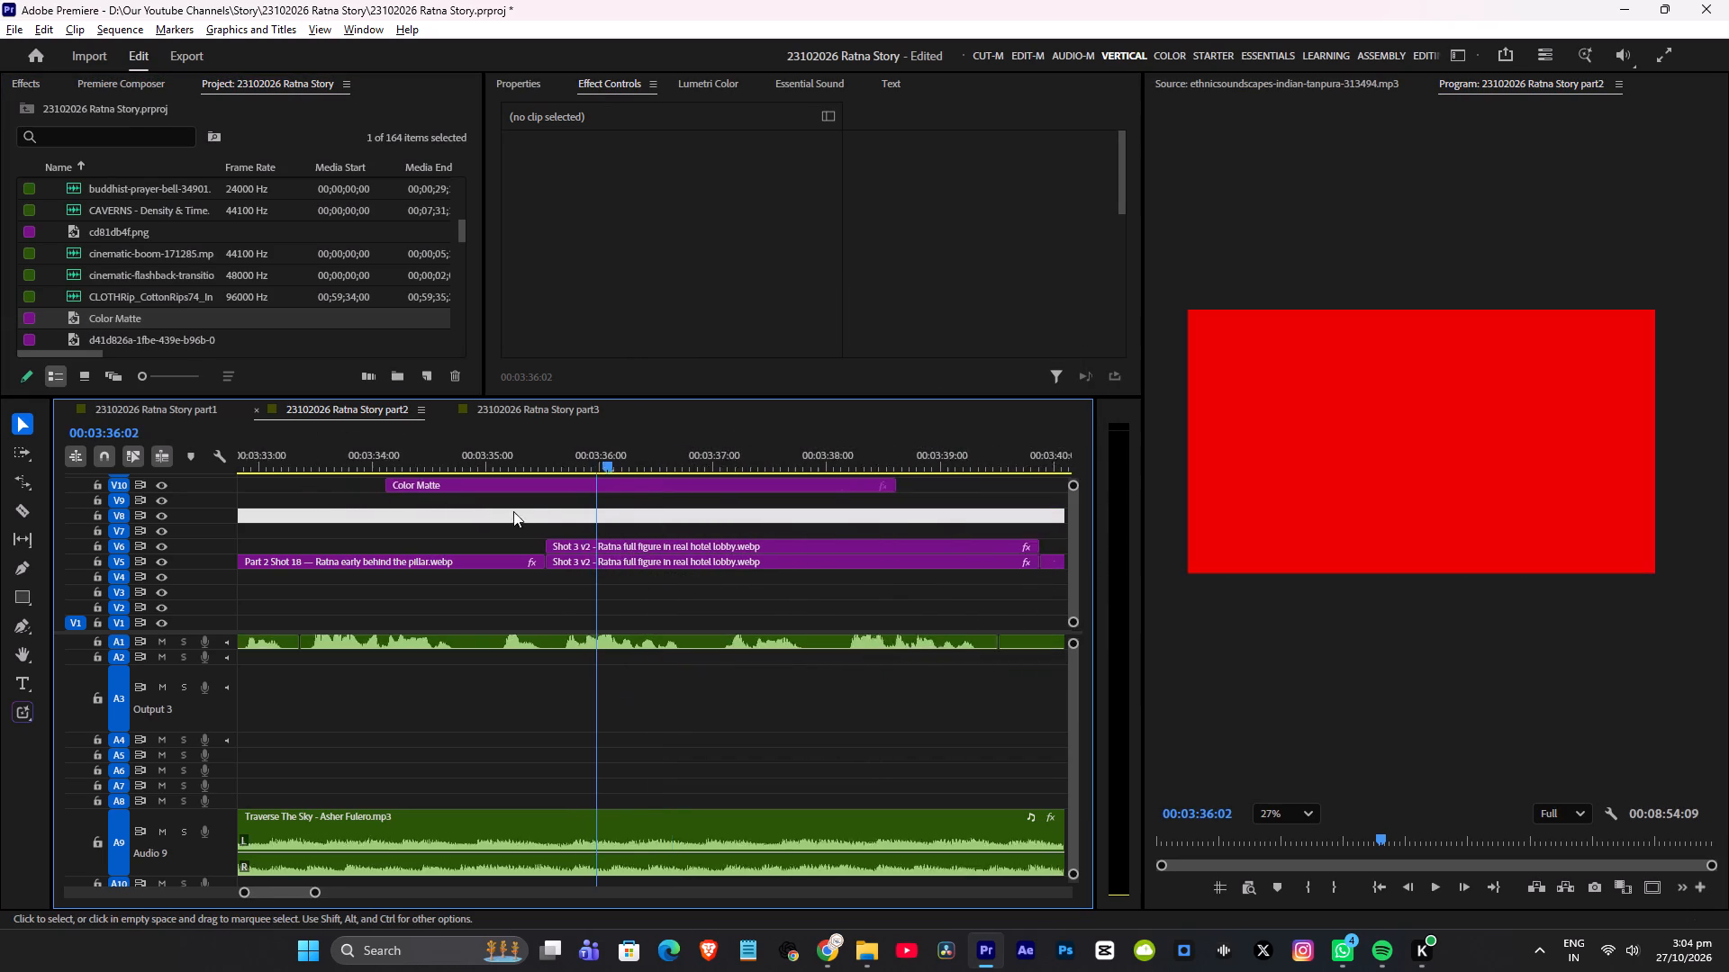
pyautogui.keyDown('alt'); pyautogui.scroll(-5, 513, 511); pyautogui.keyUp('alt')
pyautogui.moveTo(514, 485); pyautogui.dragTo(602, 530)
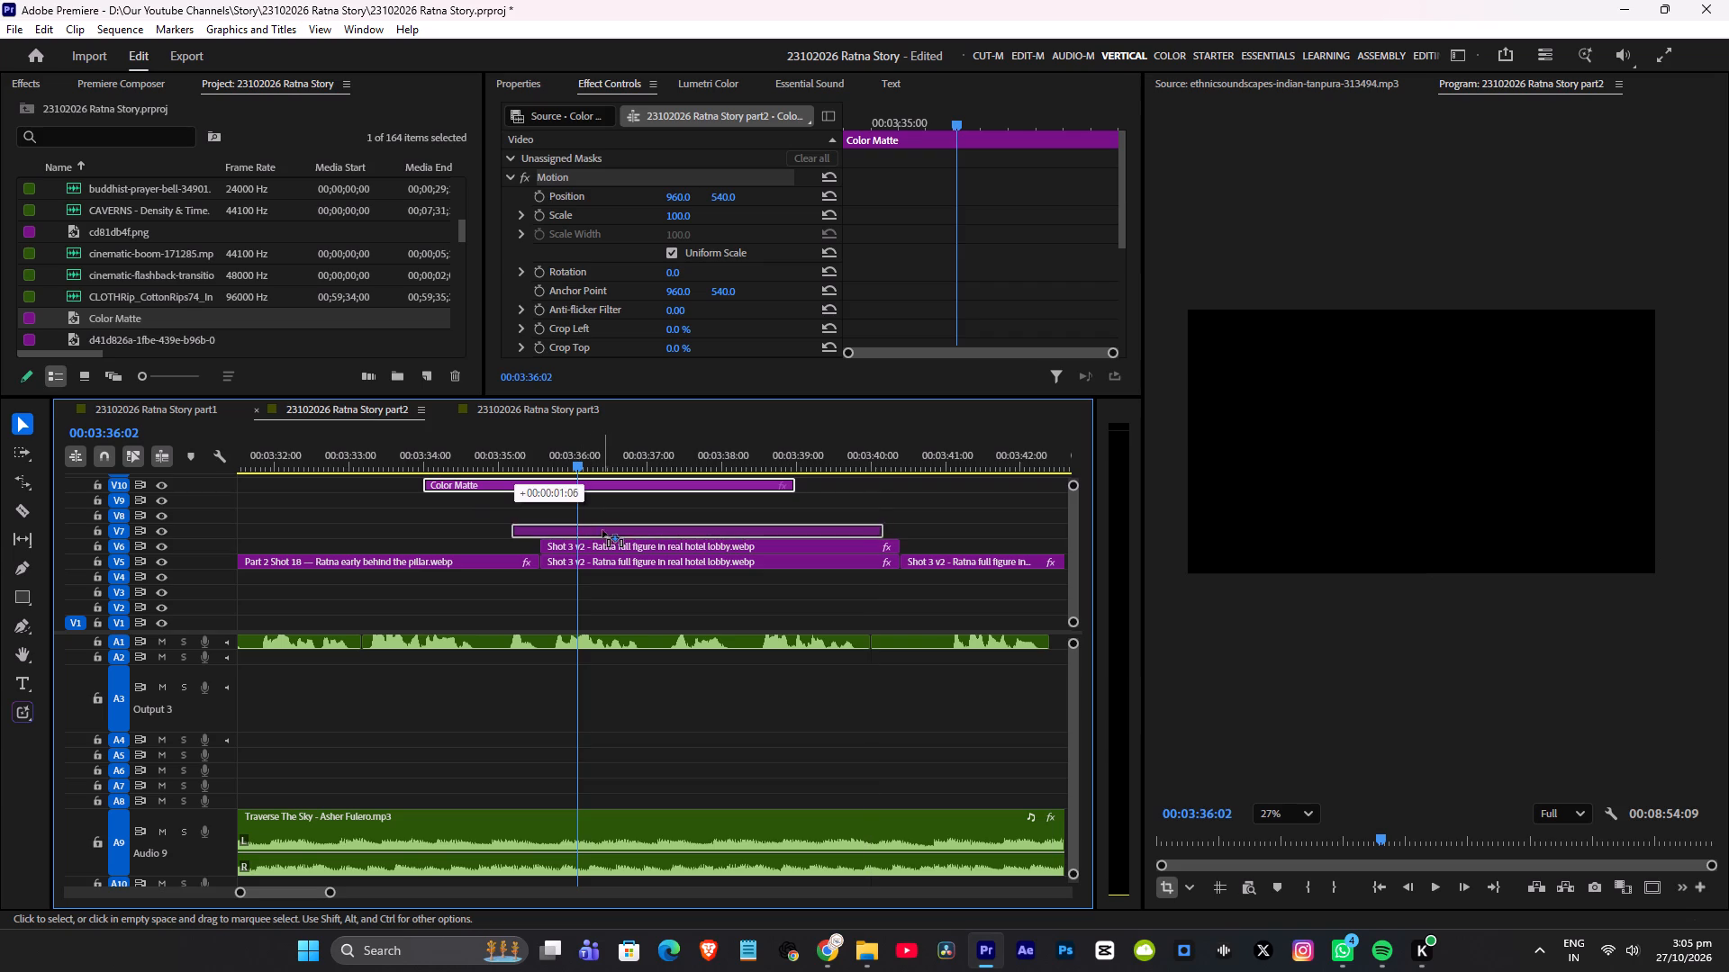
pyautogui.moveTo(602, 530); pyautogui.dragTo(610, 530)
pyautogui.moveTo(528, 526); pyautogui.dragTo(538, 526)
pyautogui.hotkey('ctrl', 's')
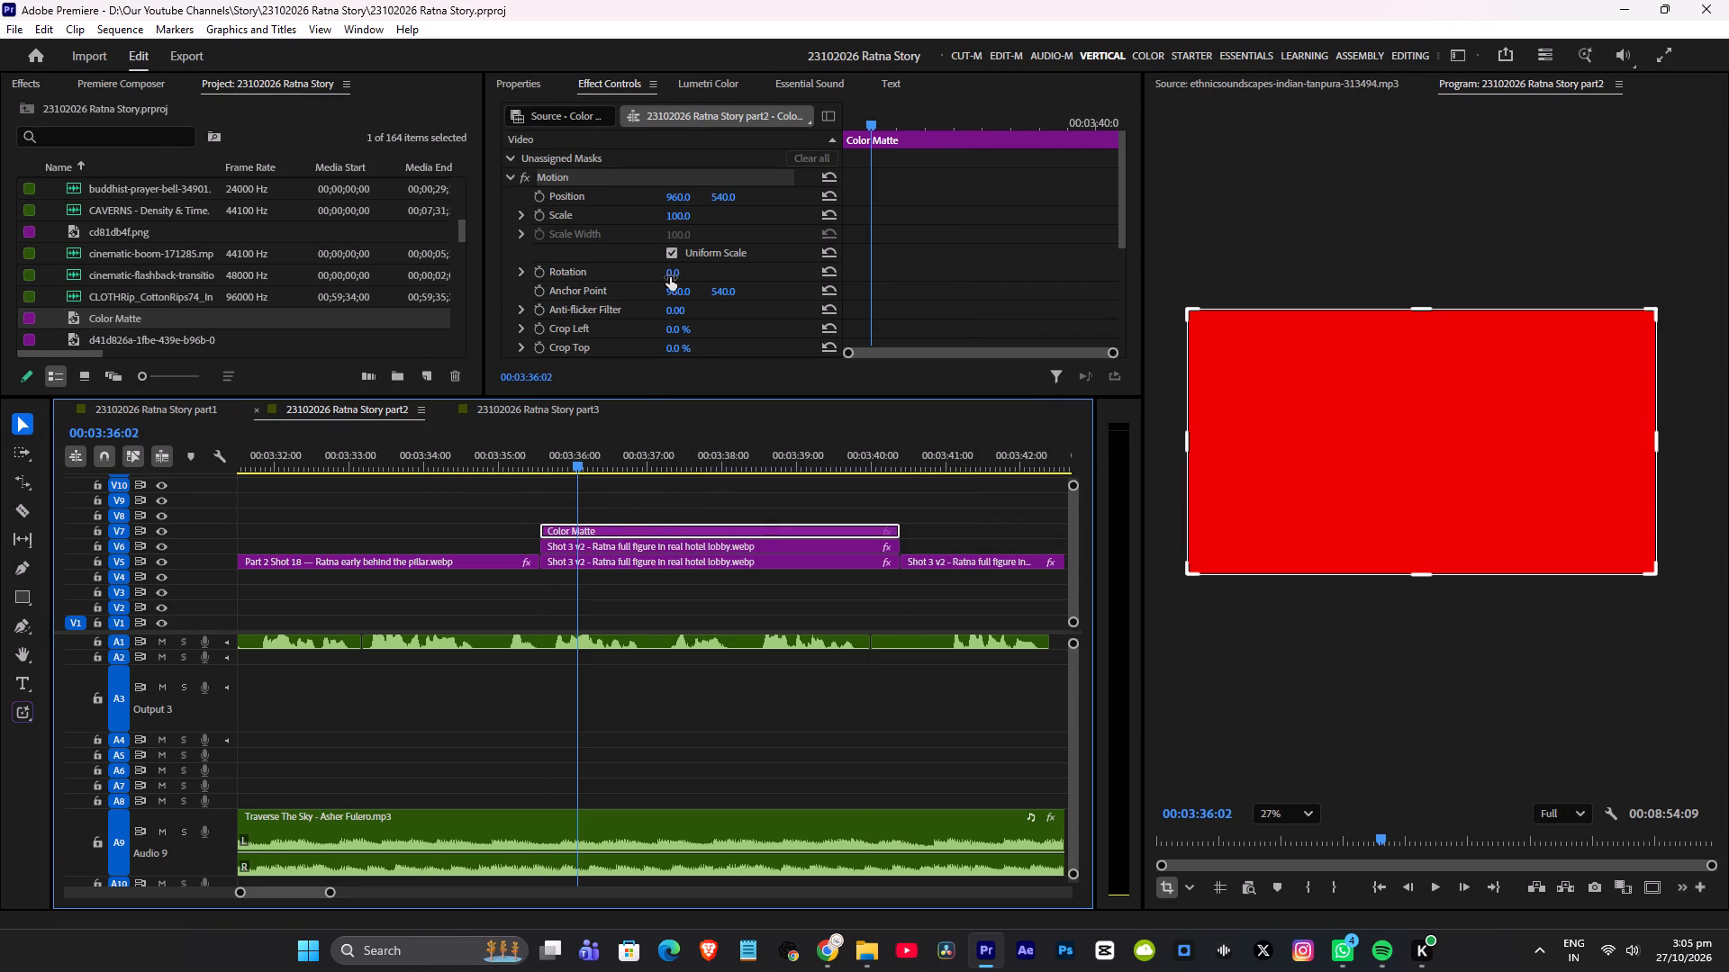
# Turn off Uniform Scale on the Color Matte, set its Scale Width to 0.3 for a thin centre divider, and save the project.
pyautogui.click(674, 249)
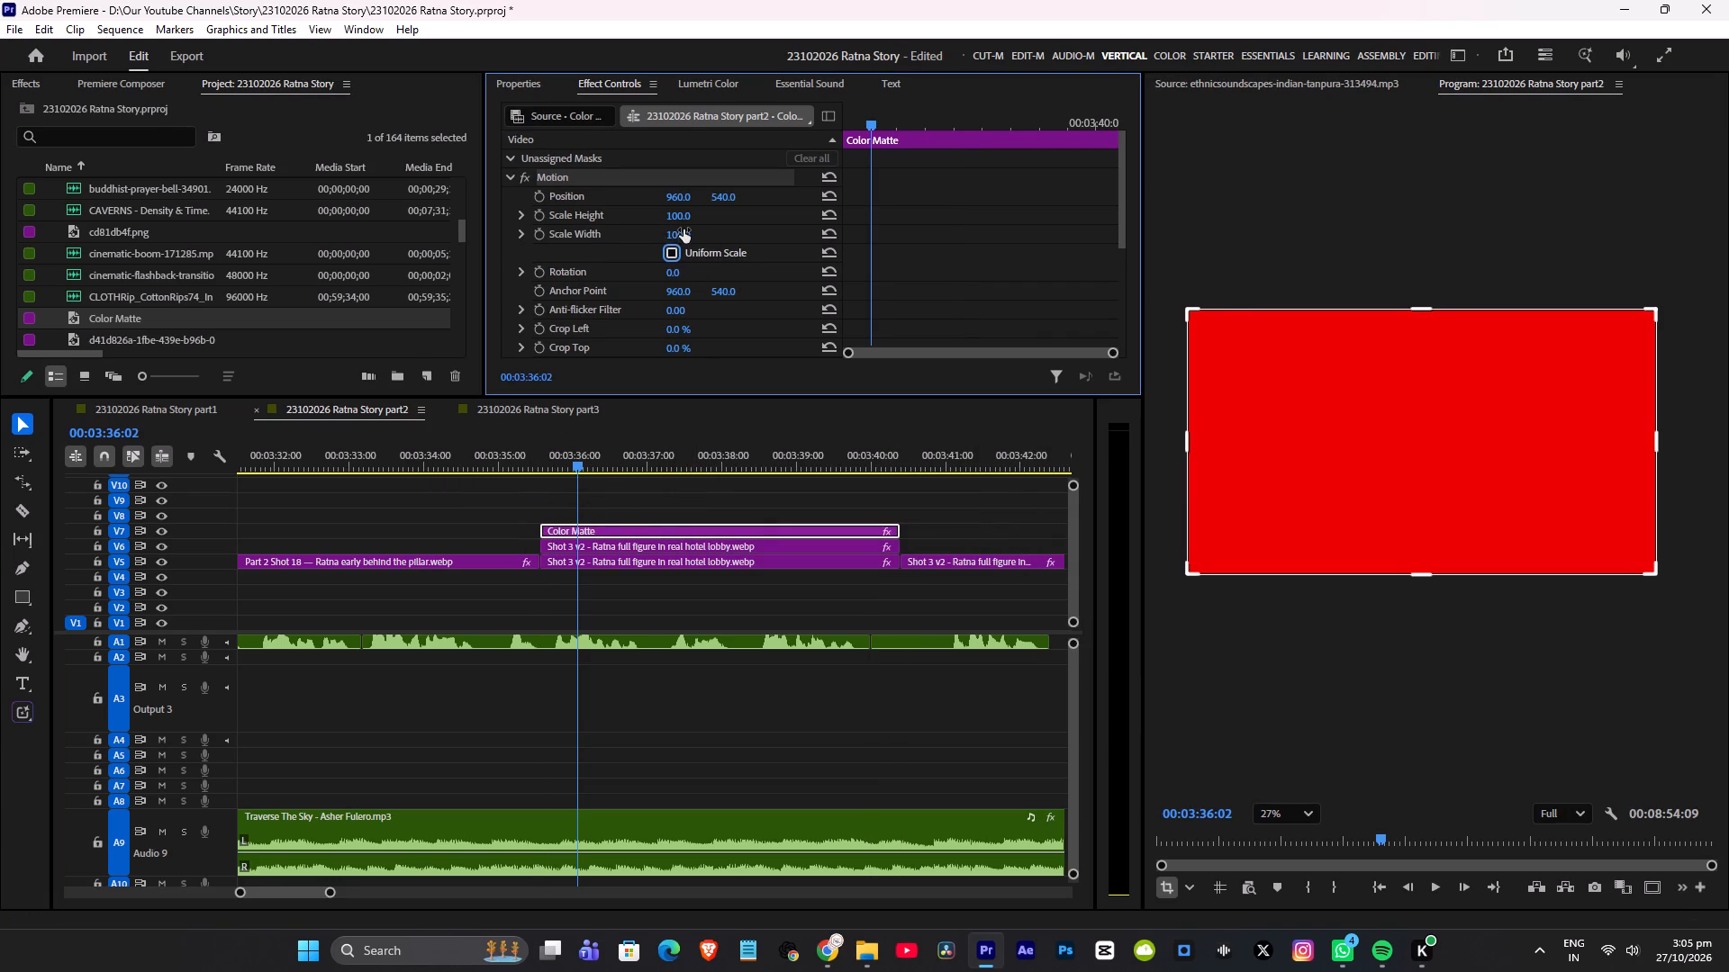
pyautogui.moveTo(683, 231); pyautogui.dragTo(605, 259)
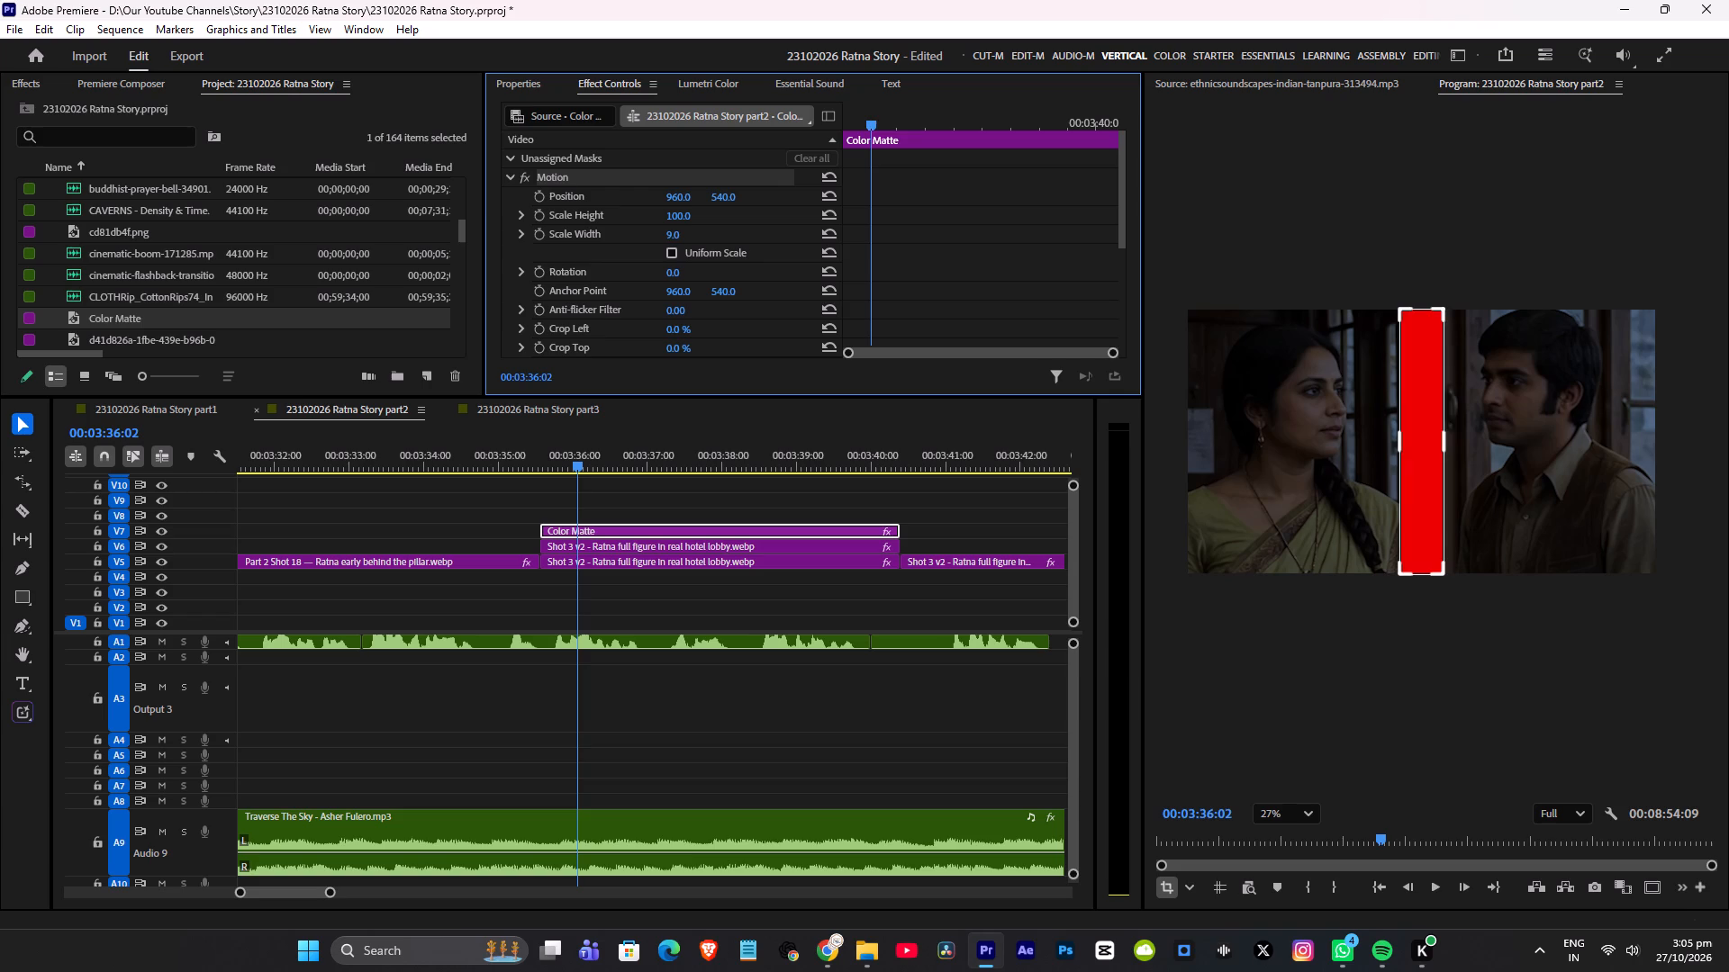
pyautogui.moveTo(605, 259); pyautogui.dragTo(600, 263)
pyautogui.scroll(7, 1388, 392)
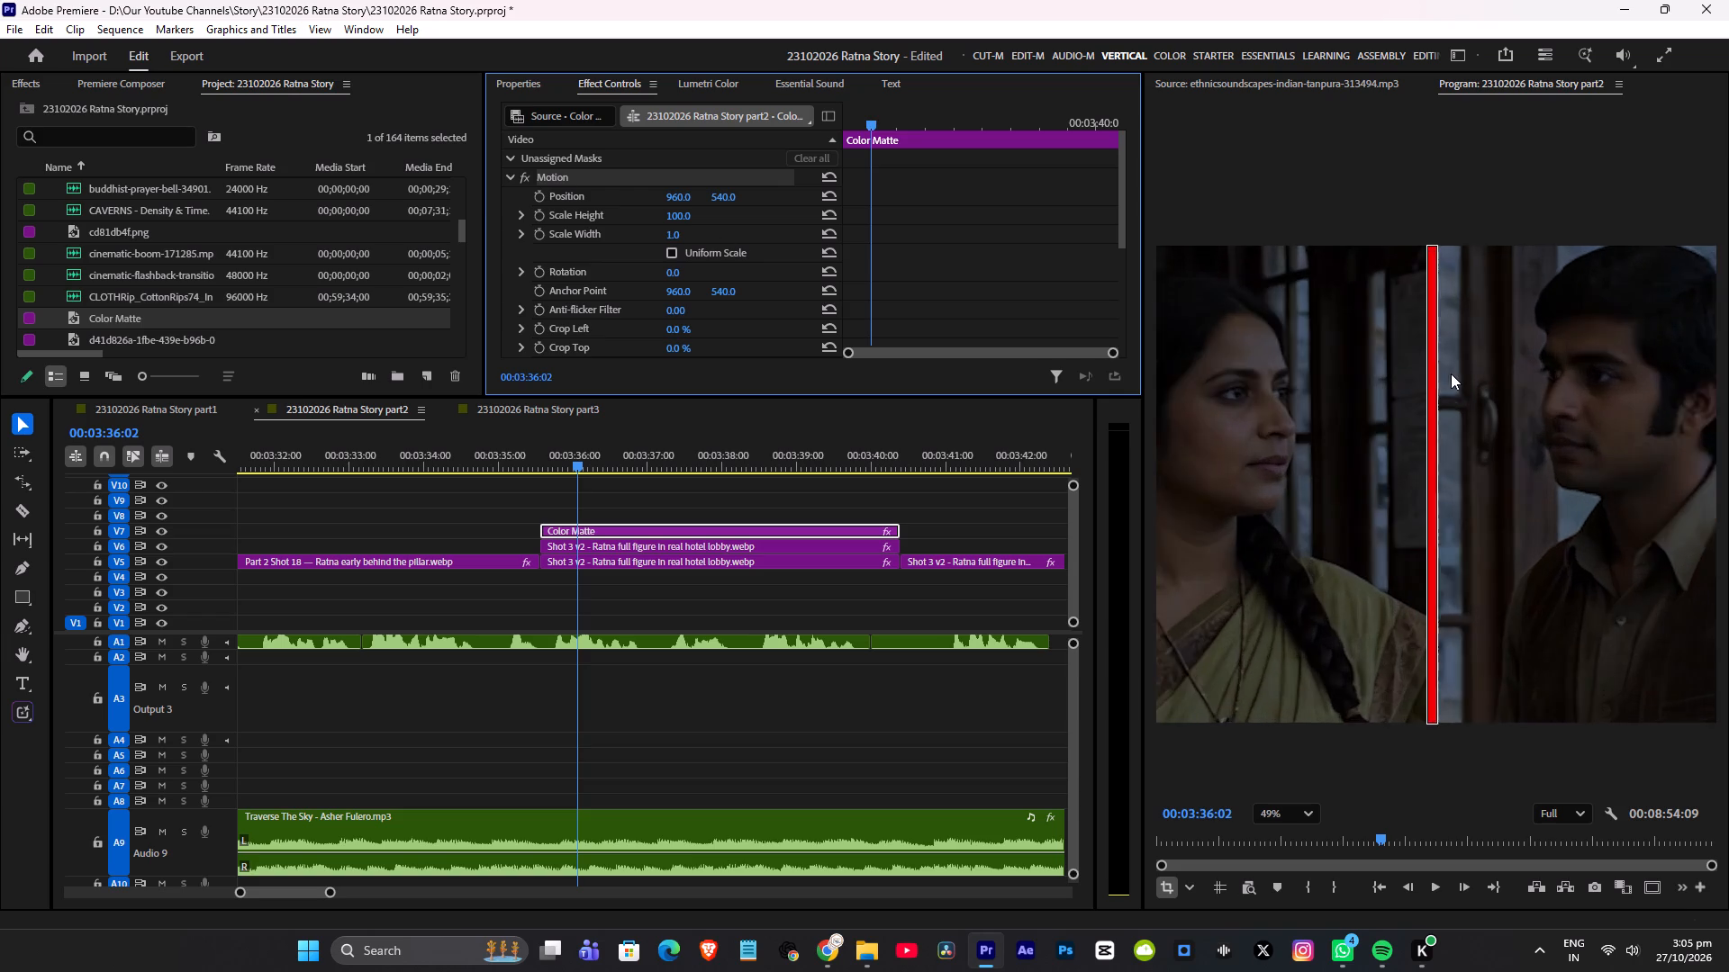
pyautogui.scroll(7, 1451, 373)
pyautogui.click(675, 236)
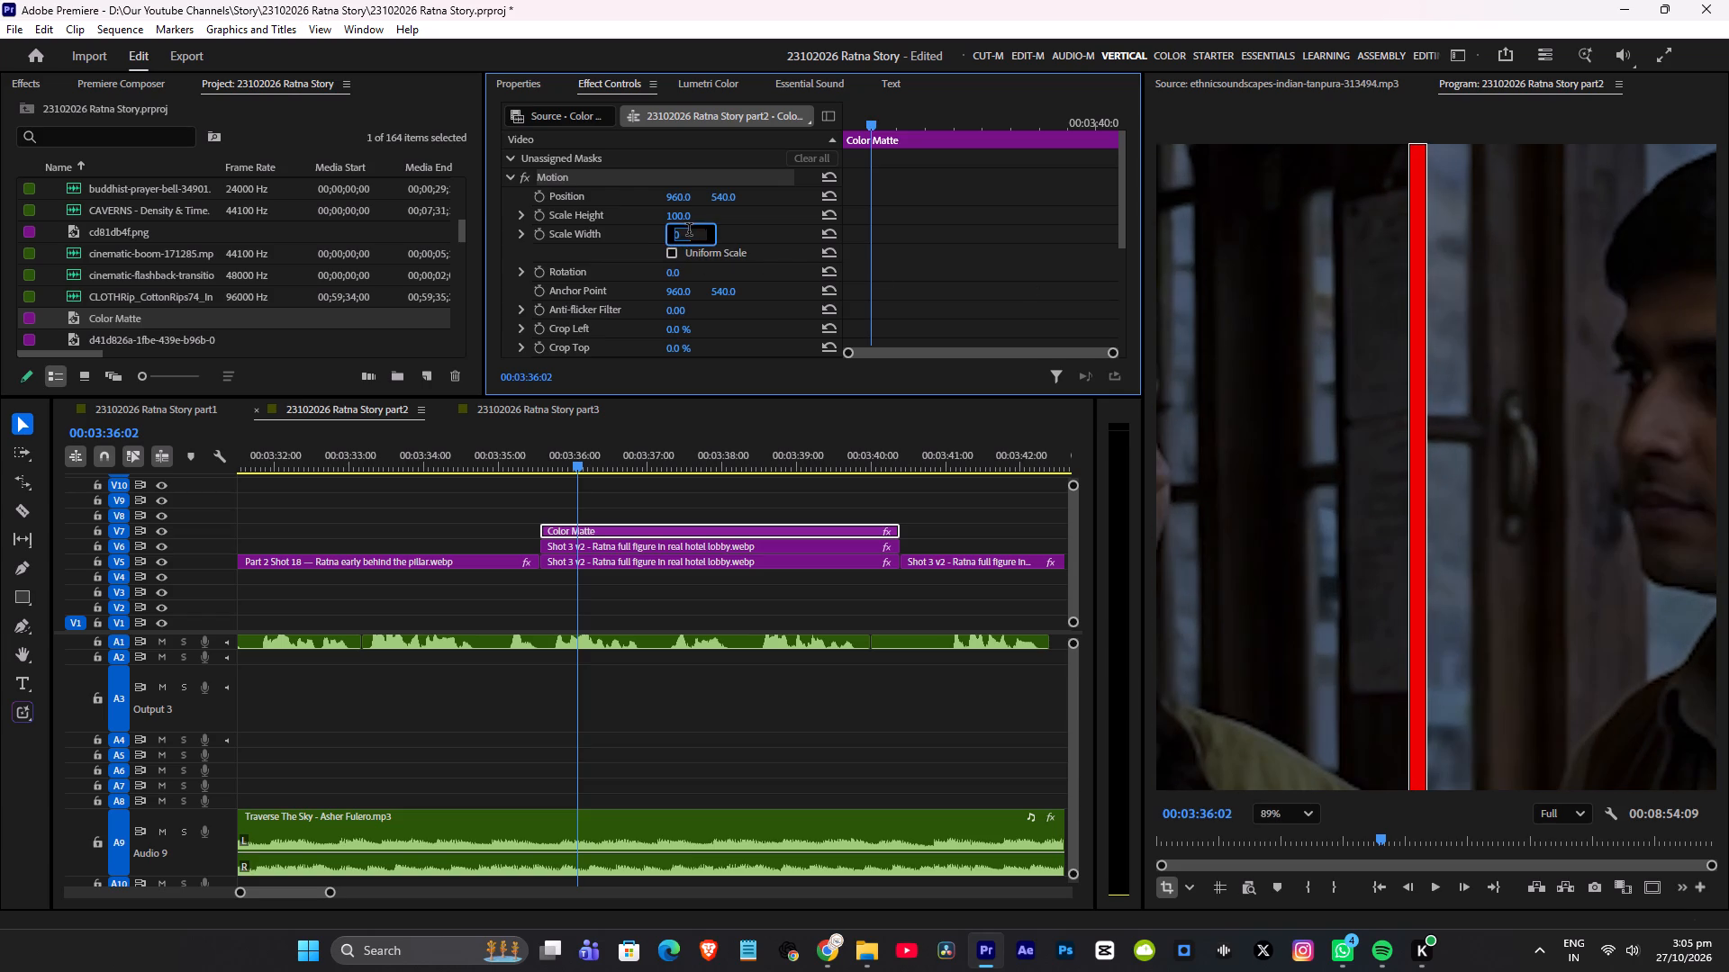
pyautogui.write('0.3')
pyautogui.press('Return')
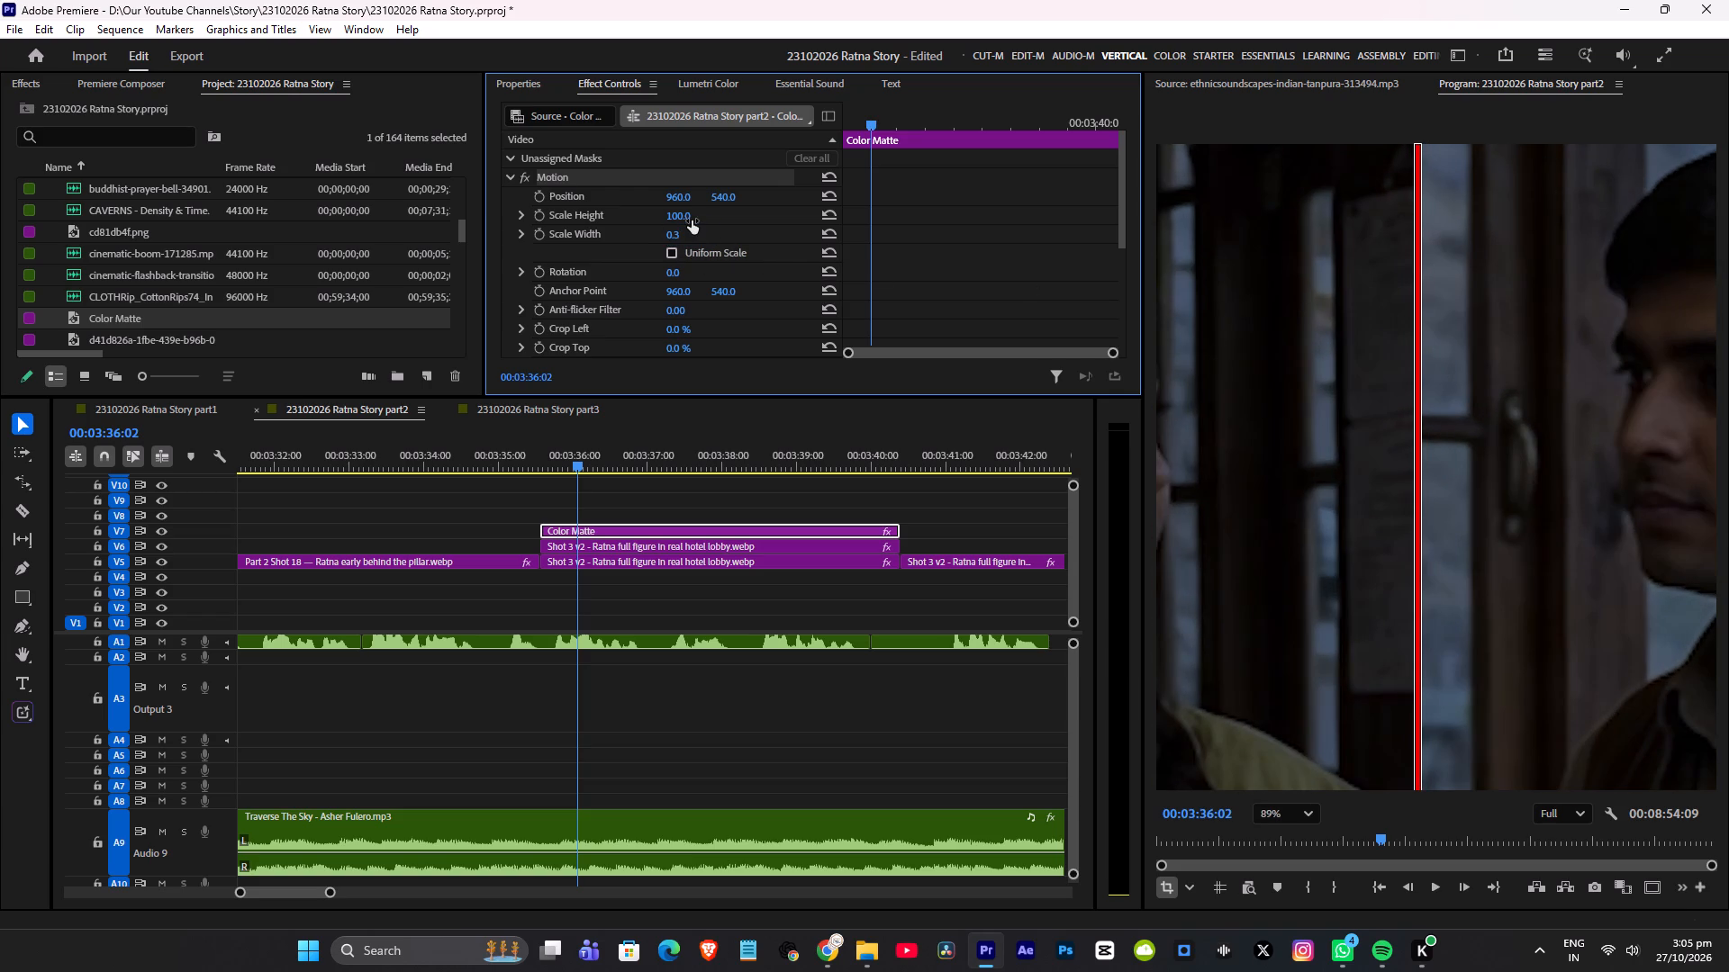
pyautogui.click(620, 487)
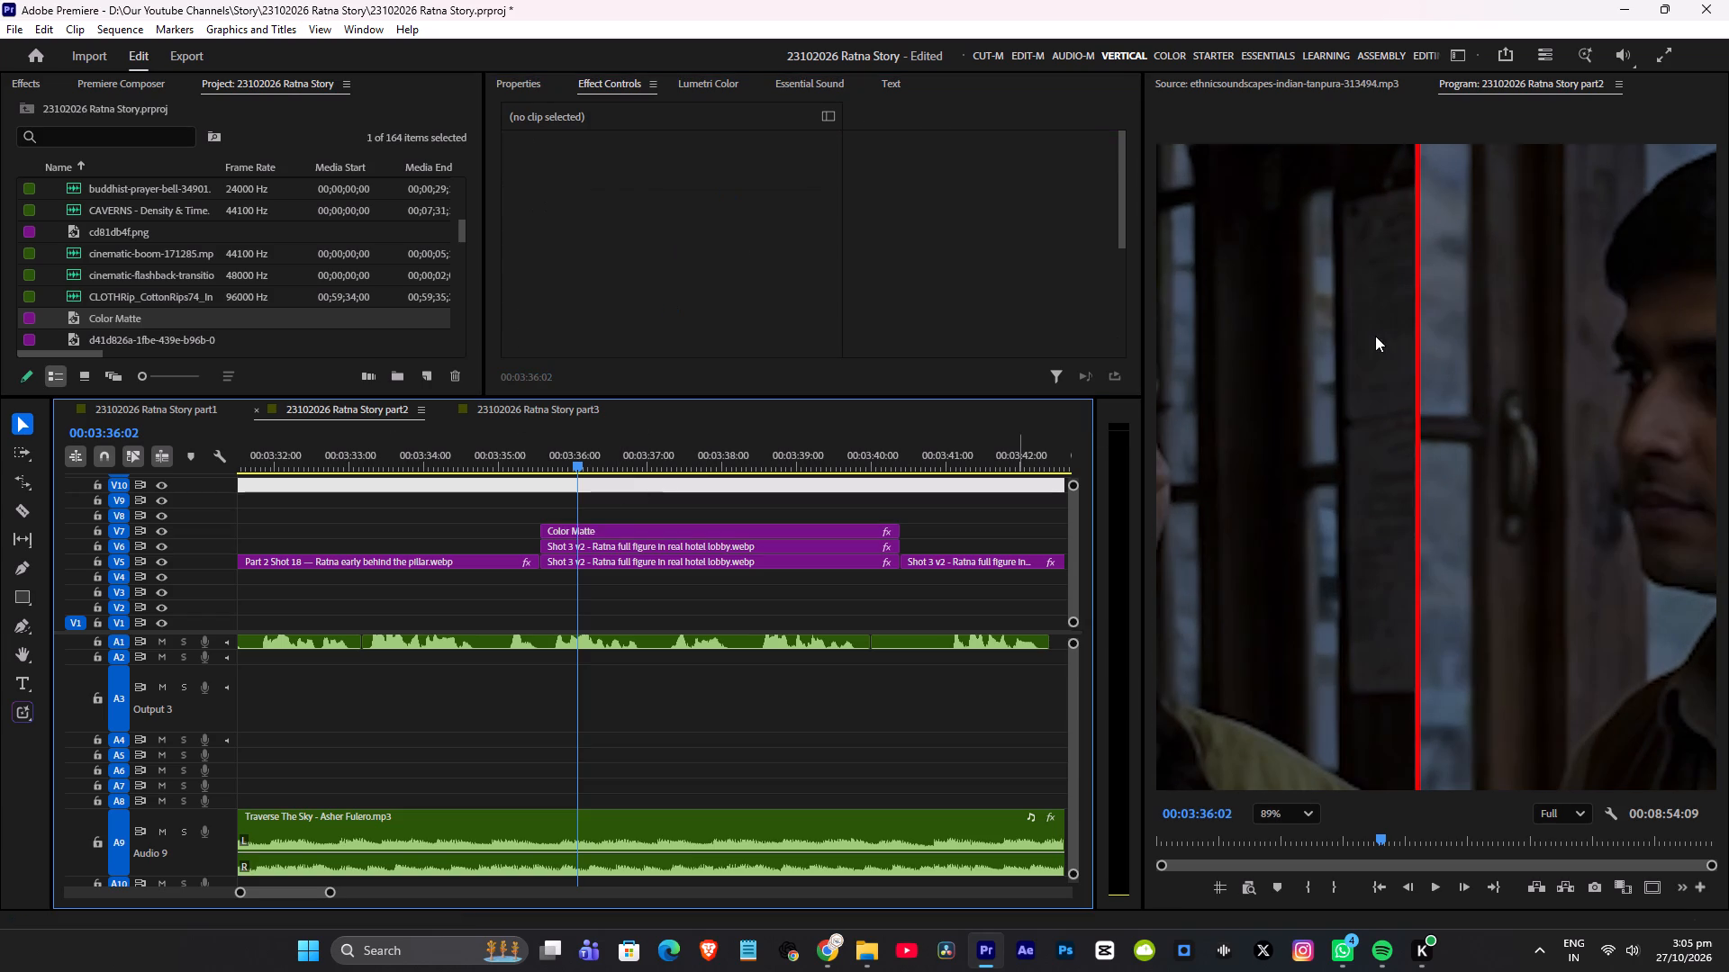
pyautogui.scroll(-14, 1382, 336)
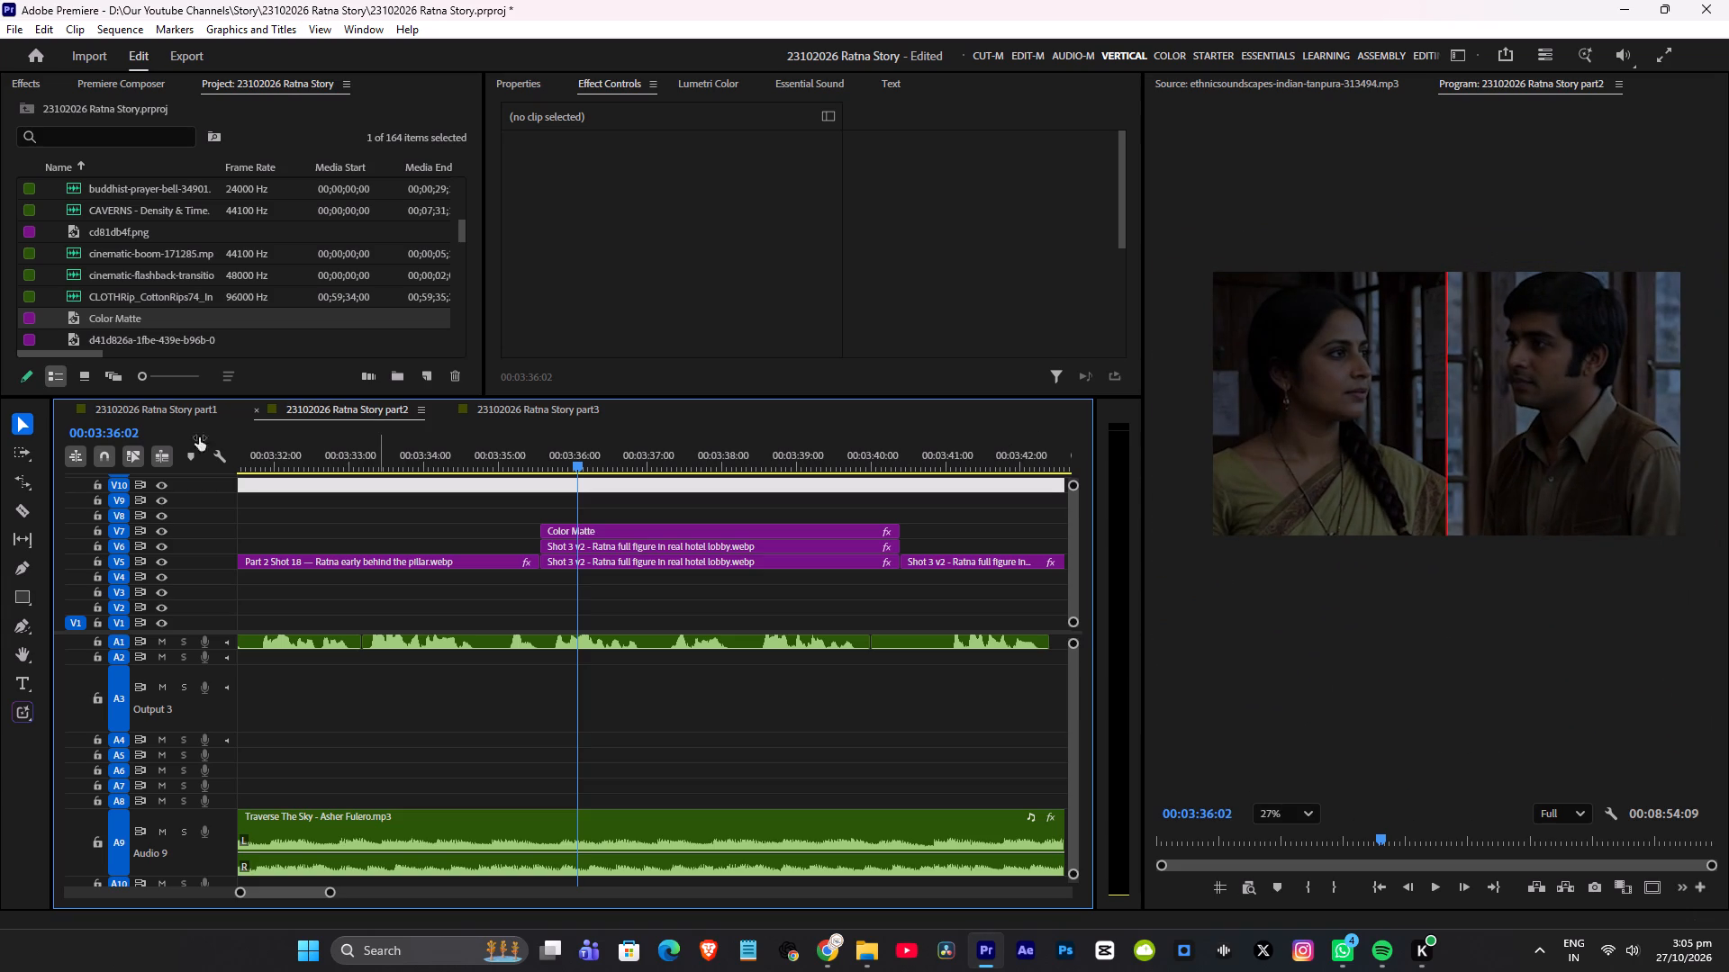
pyautogui.hotkey('ctrl', 's')
# Play back the cut from Part 2 Shot 18 into the split screen to review the red divider.
pyautogui.click(360, 450)
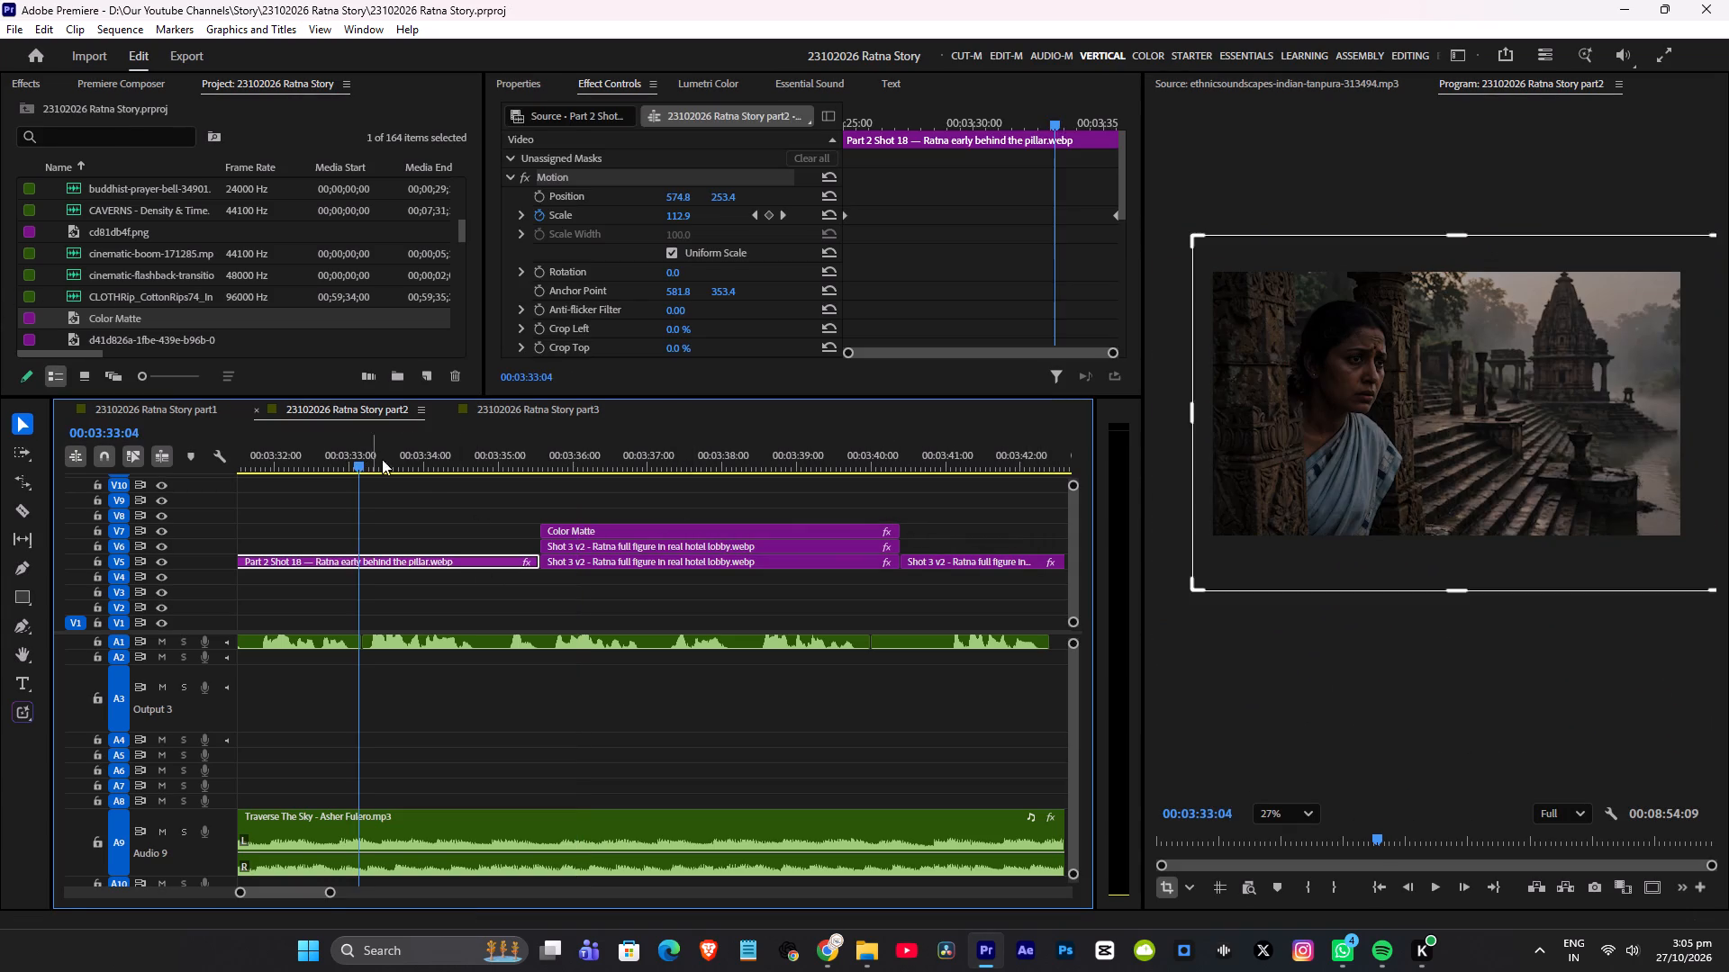
pyautogui.press('space')
pyautogui.scroll(6, 589, 490)
pyautogui.scroll(-2, 693, 504)
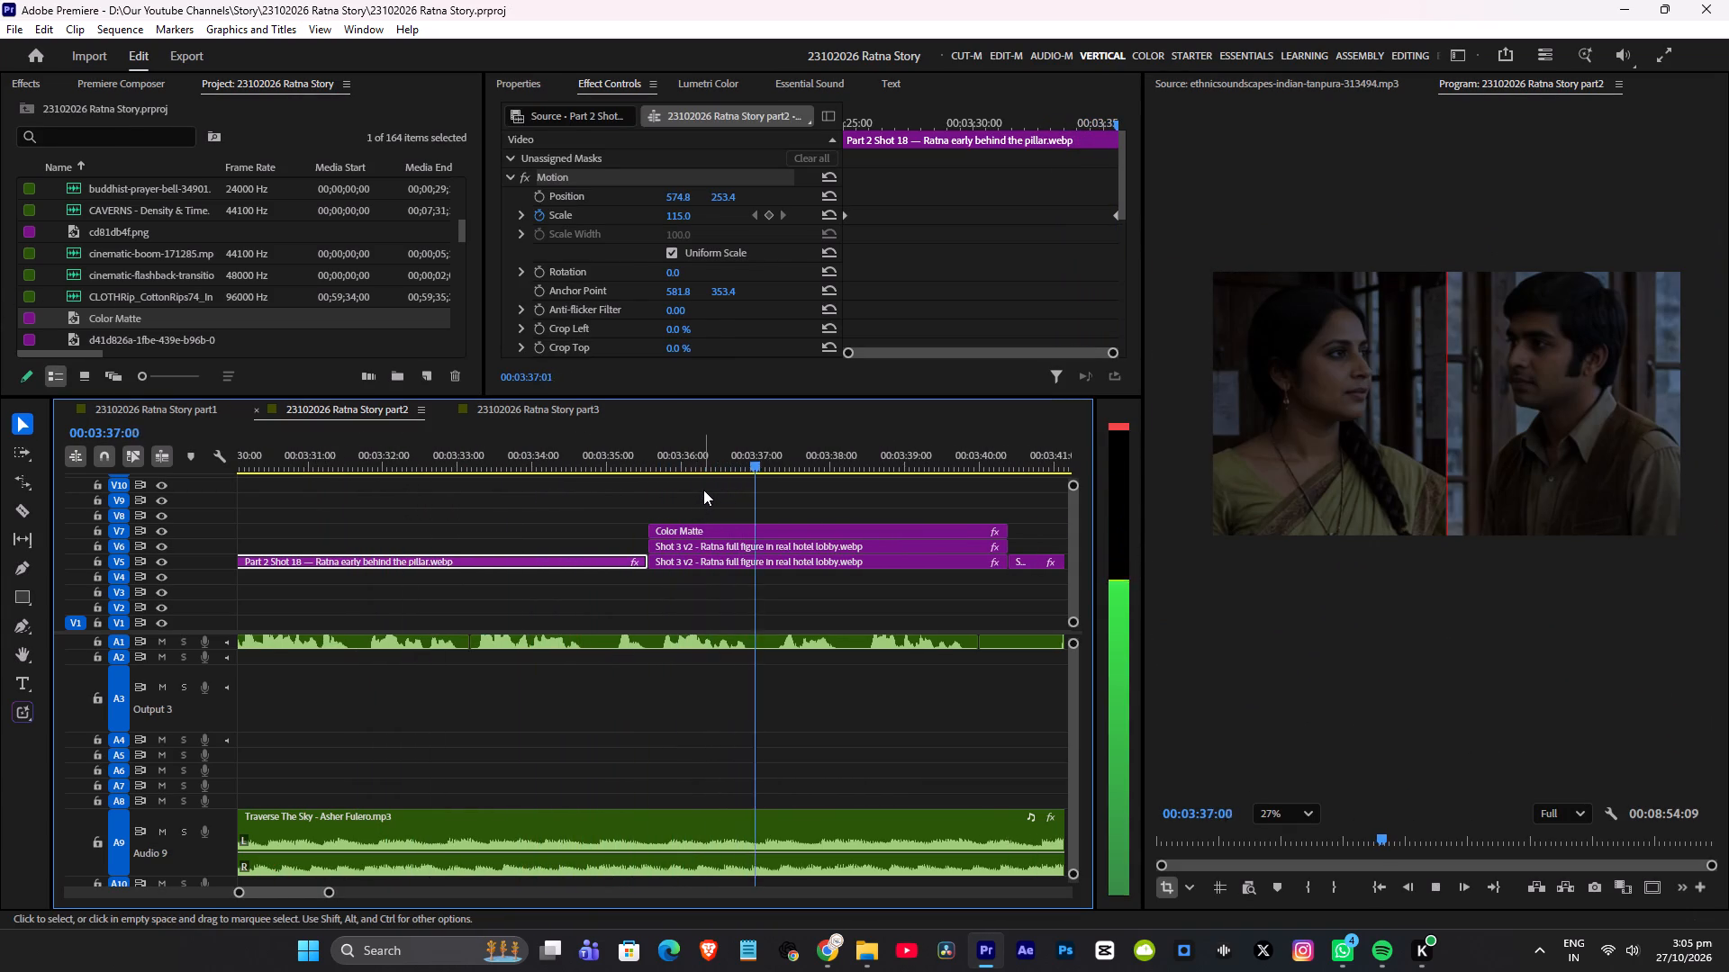
pyautogui.keyDown('alt'); pyautogui.scroll(4, 703, 490); pyautogui.keyUp('alt')
pyautogui.press('space')
pyautogui.click(630, 457)
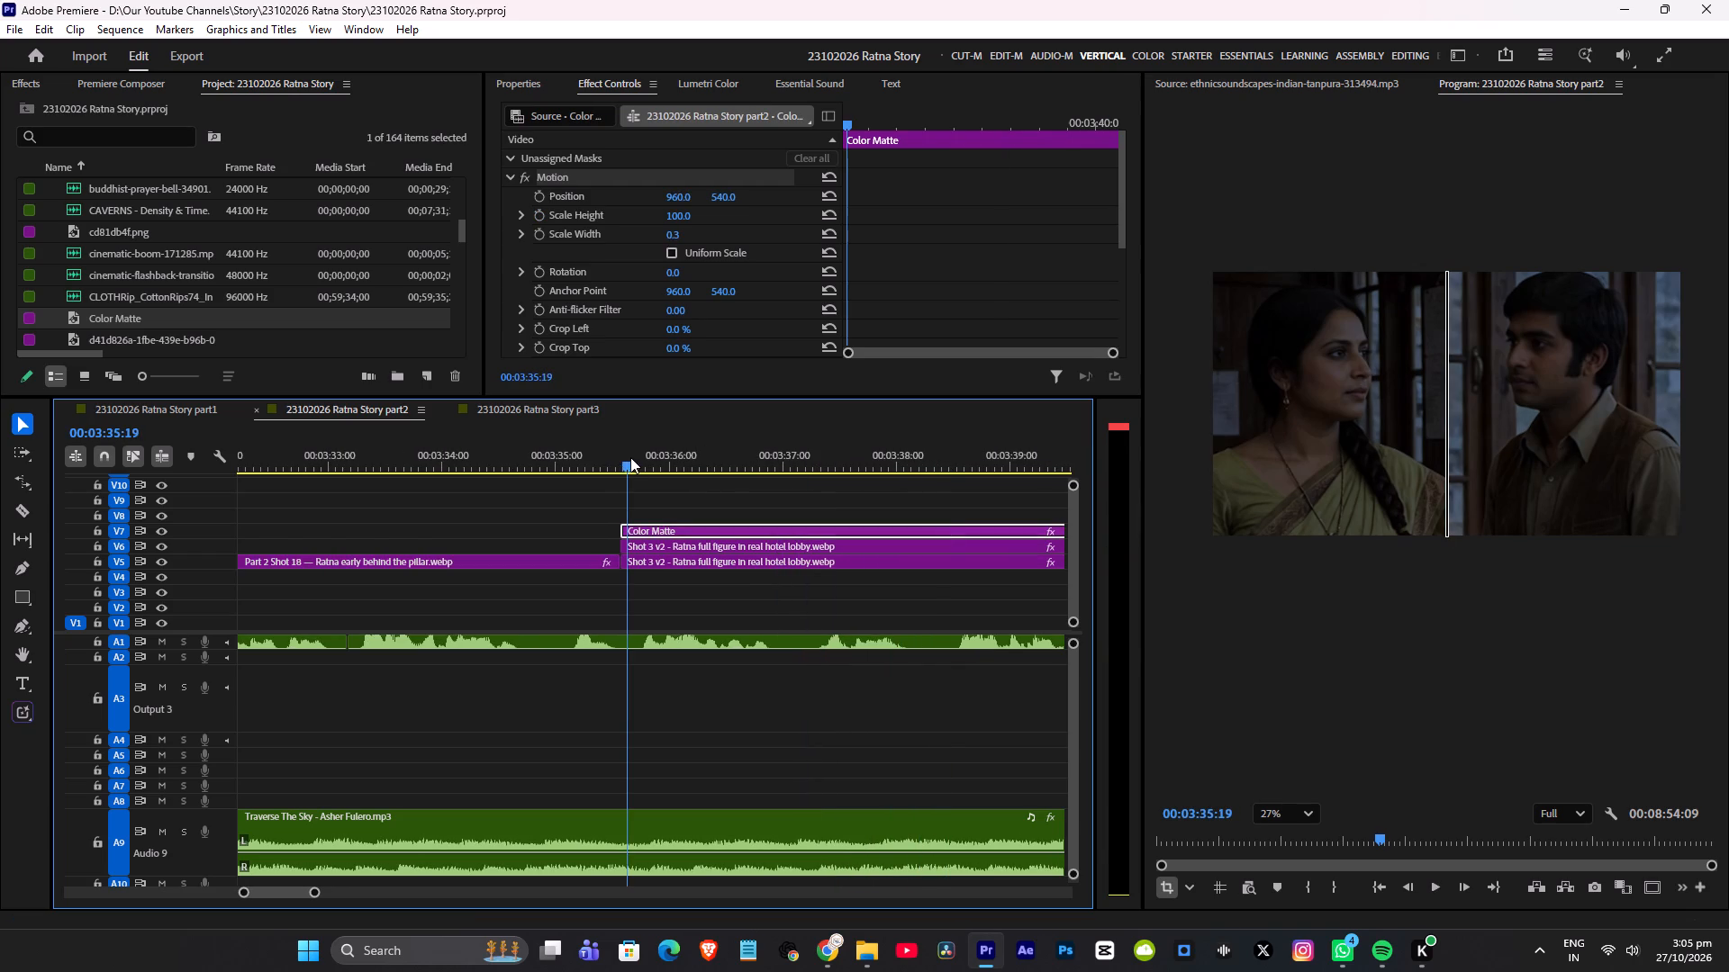
# In the part1 sequence, mark the V9 blur-transition adjustment layer at the cut at 00:01:13:08.
pyautogui.hotkey('ctrl', 's')
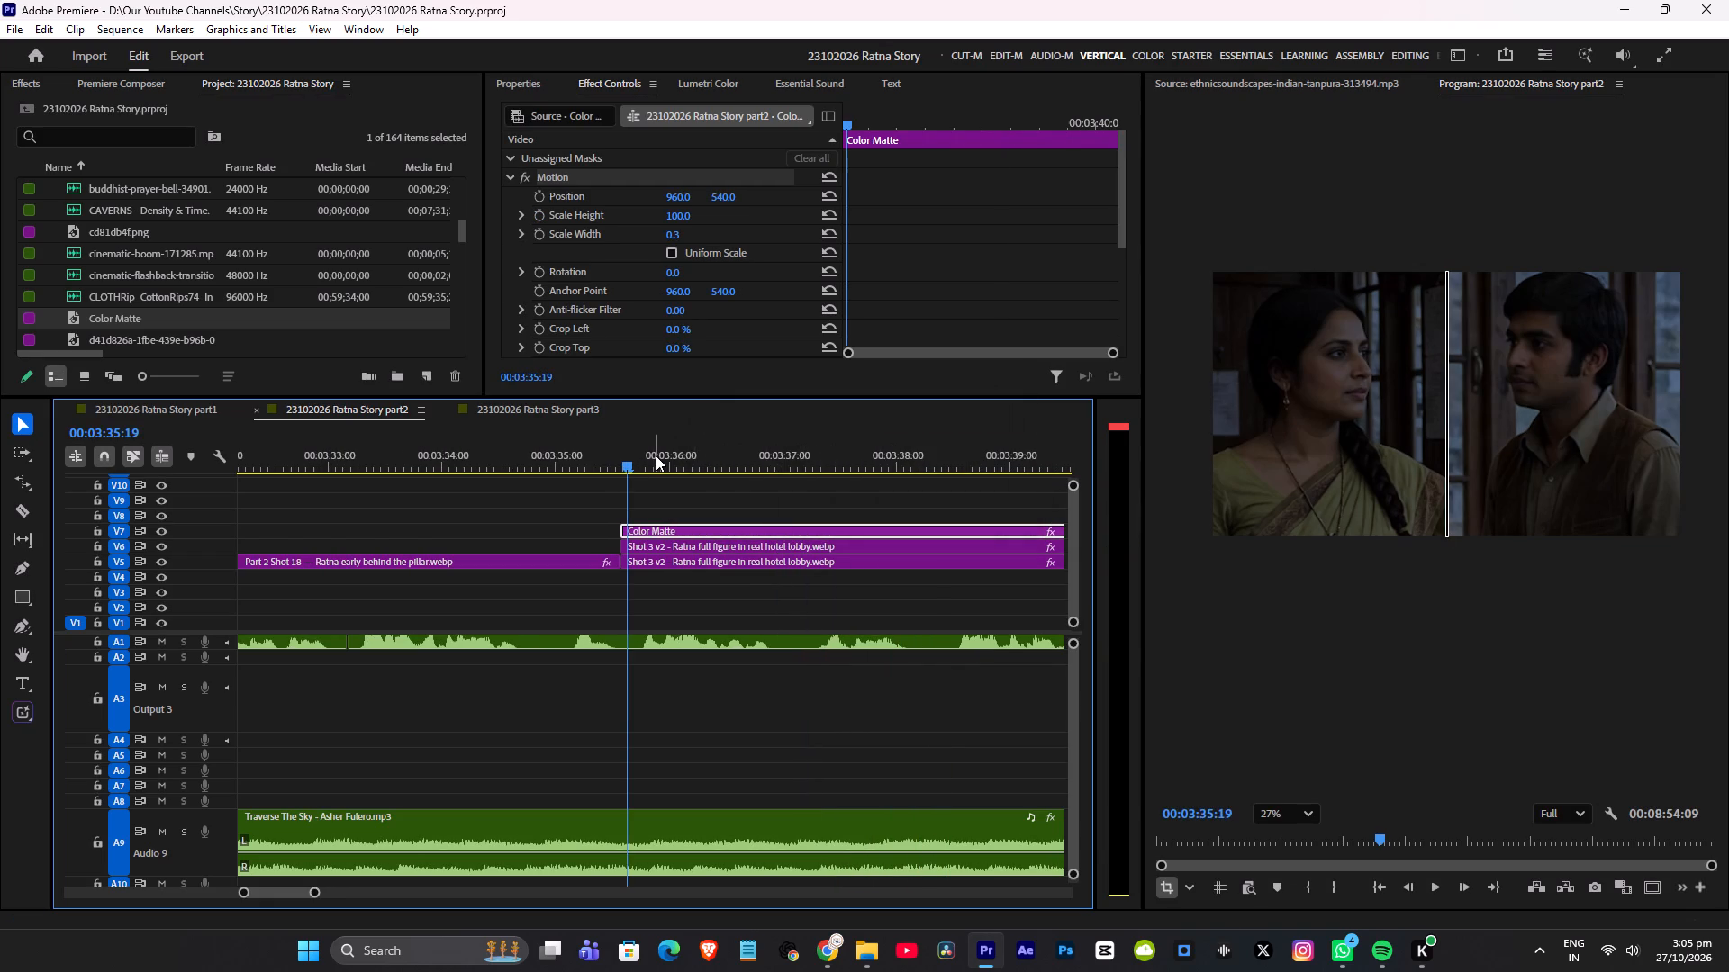
pyautogui.hotkey('shift', 'Up')
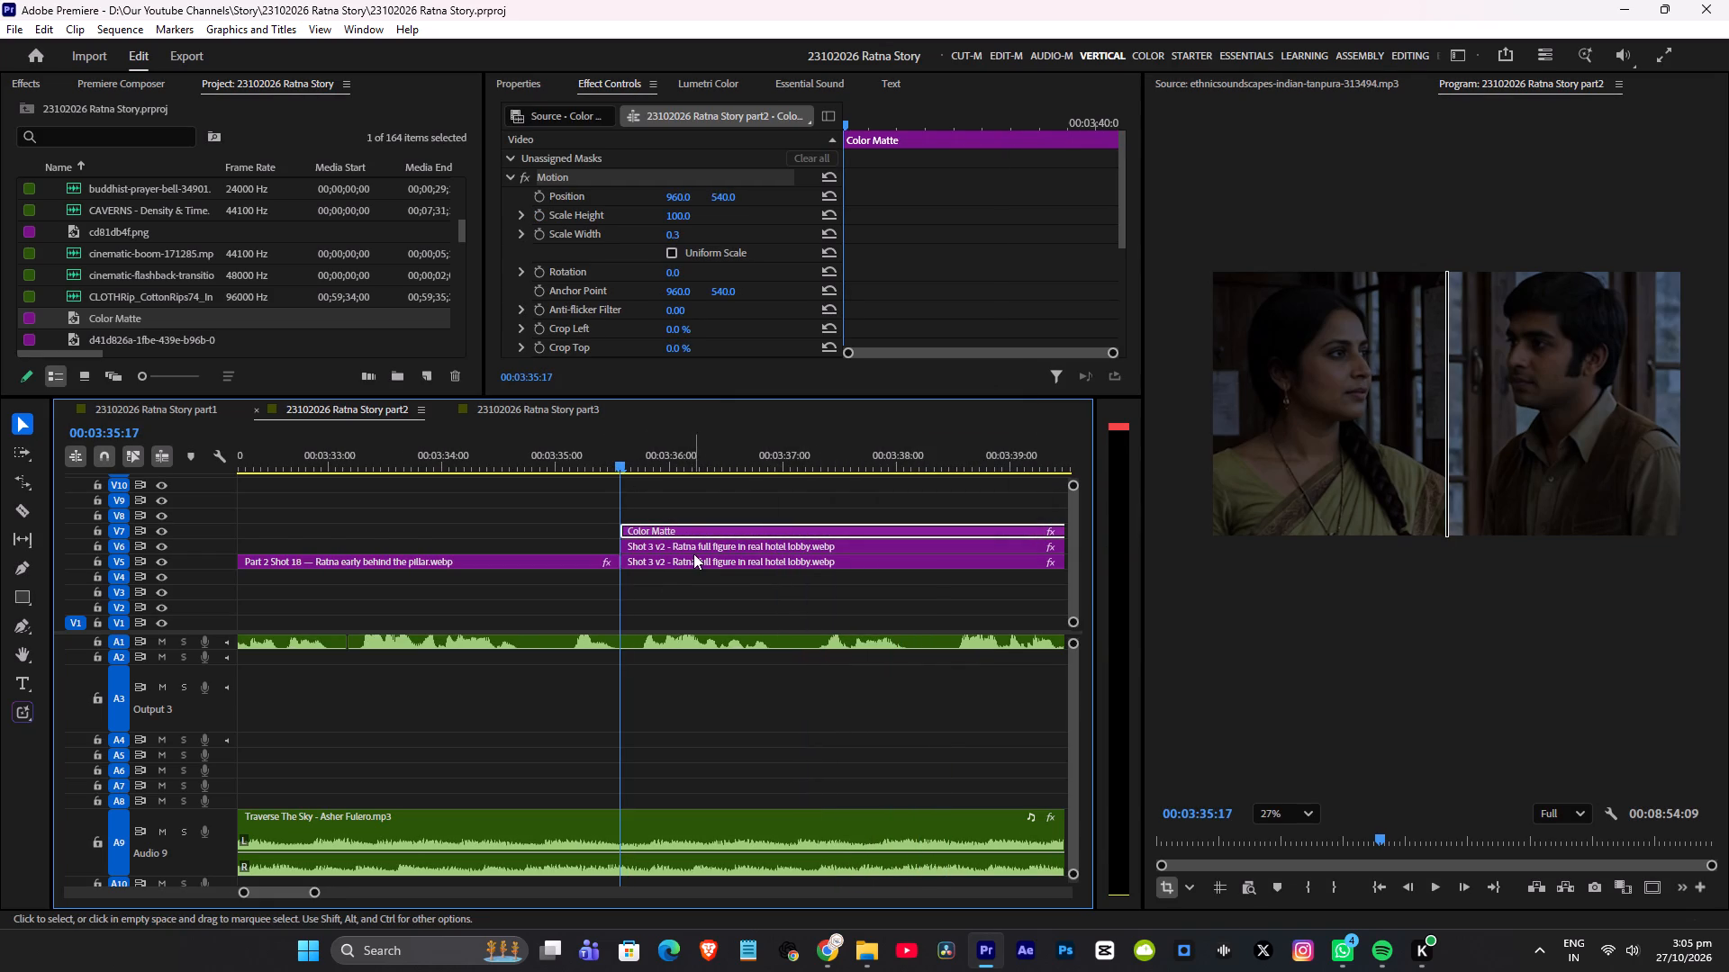
pyautogui.click(148, 405)
pyautogui.keyDown('alt'); pyautogui.scroll(-6, 678, 589); pyautogui.keyUp('alt')
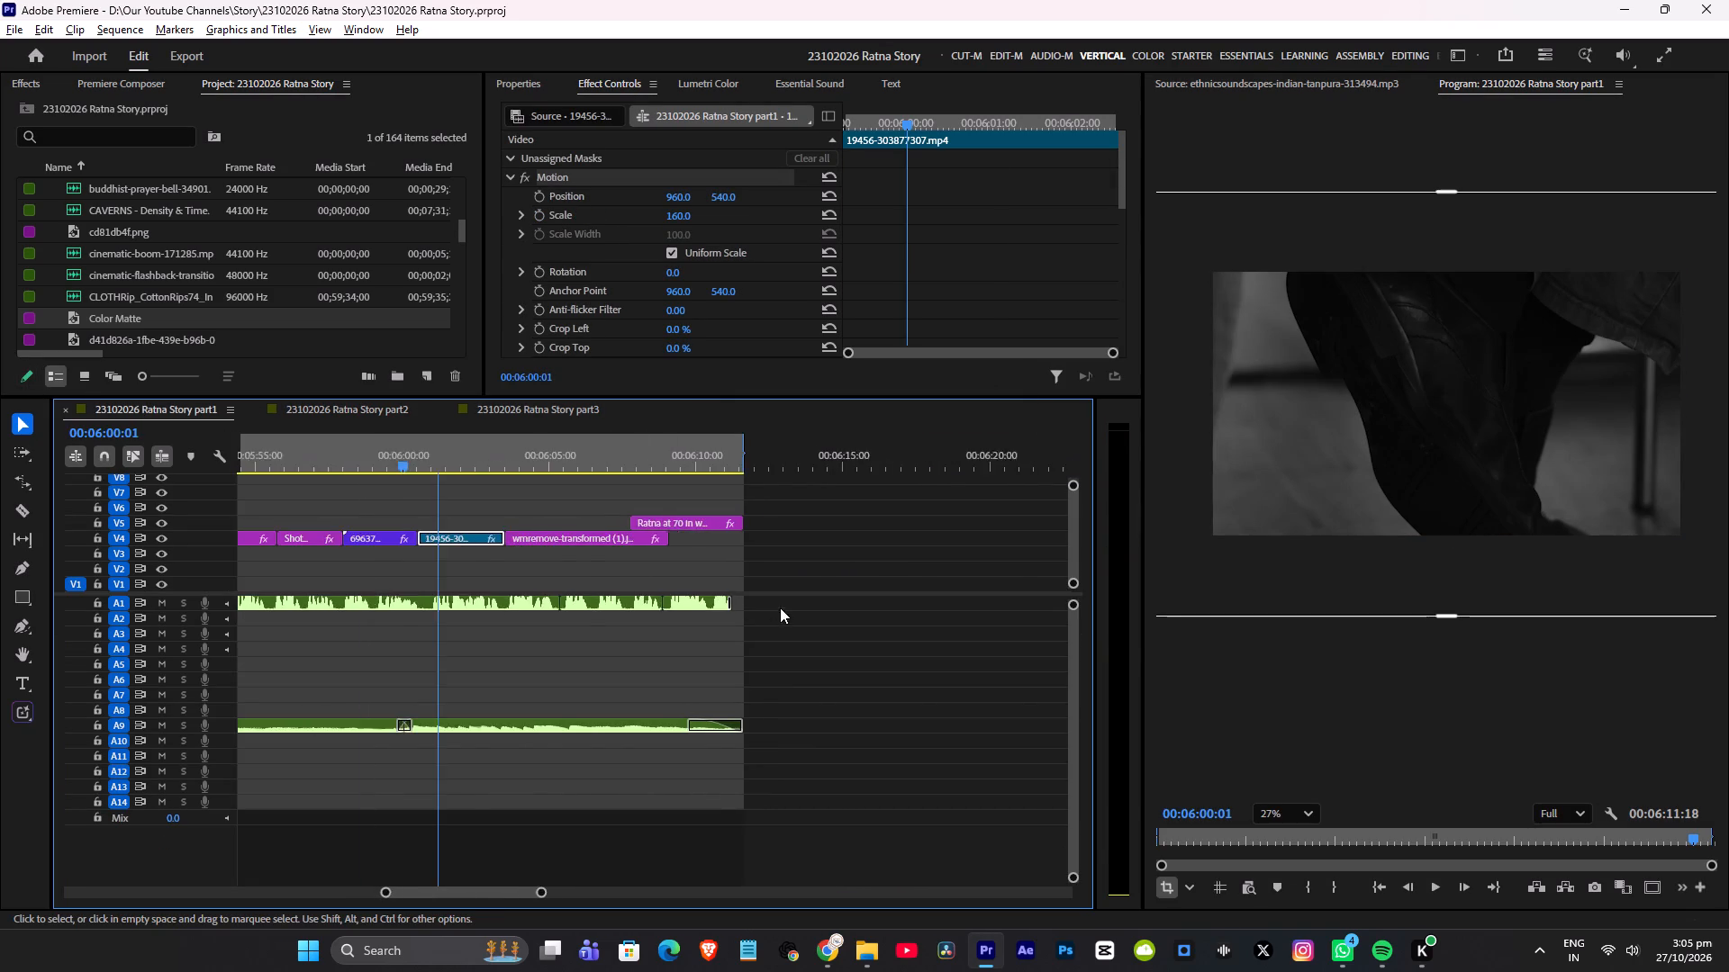
pyautogui.keyDown('alt'); pyautogui.scroll(-5, 780, 607); pyautogui.keyUp('alt')
pyautogui.moveTo(475, 892); pyautogui.dragTo(231, 899)
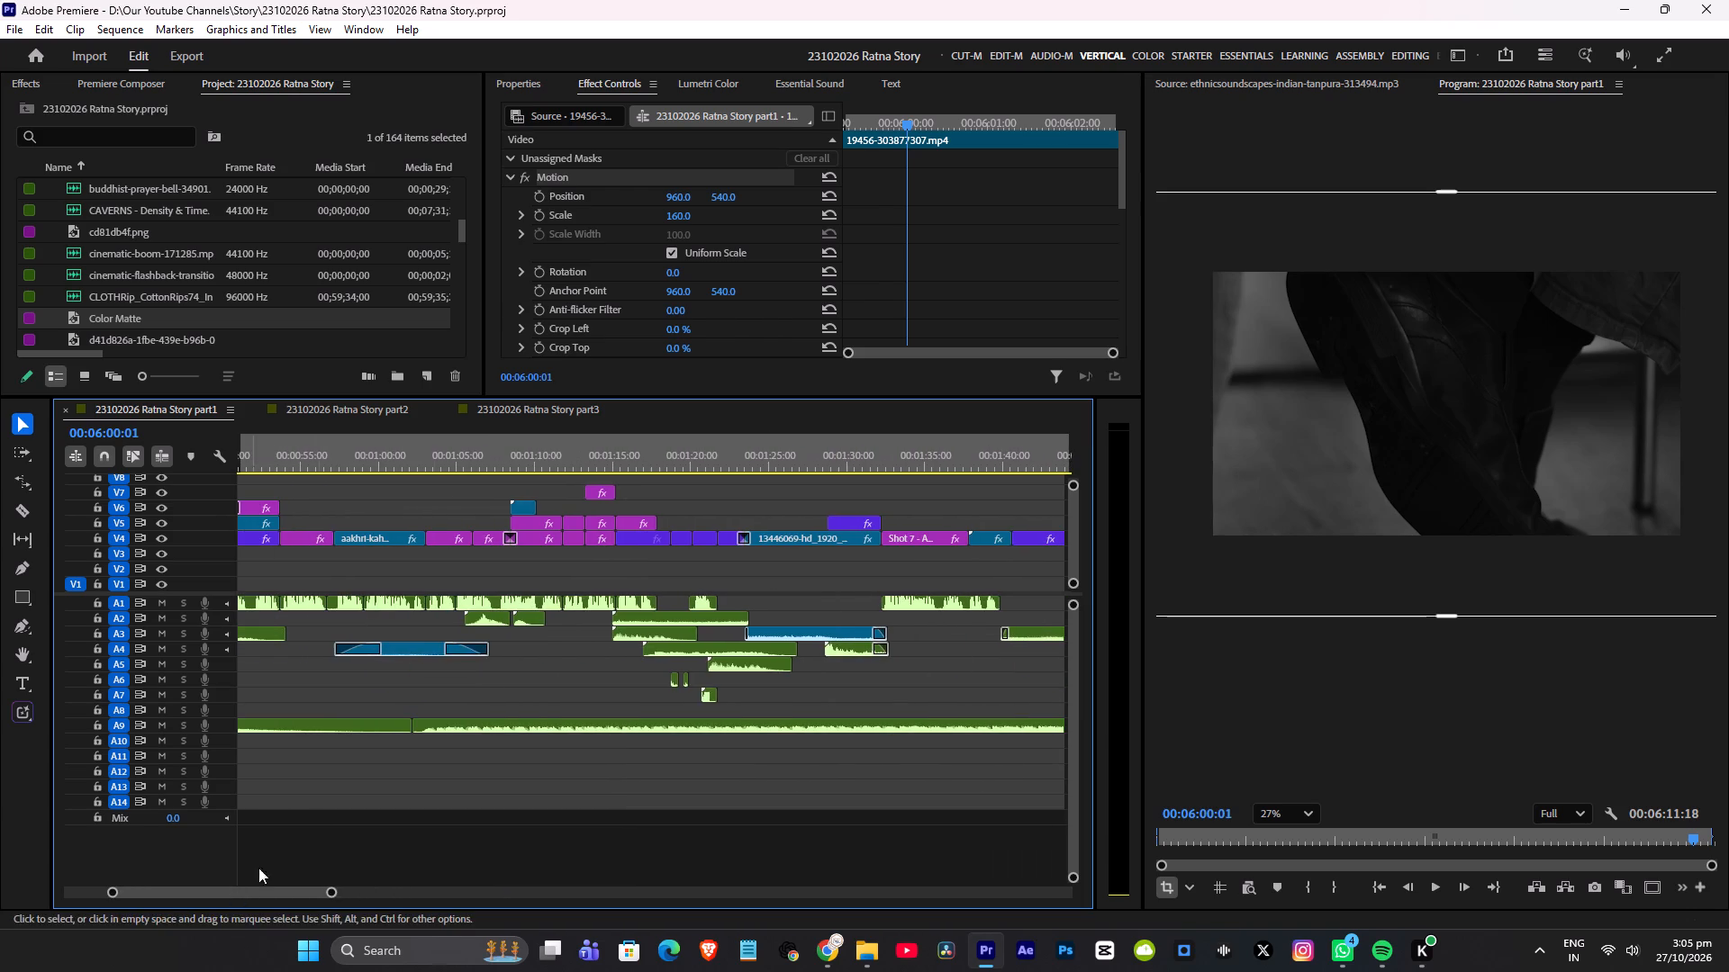
pyautogui.click(579, 454)
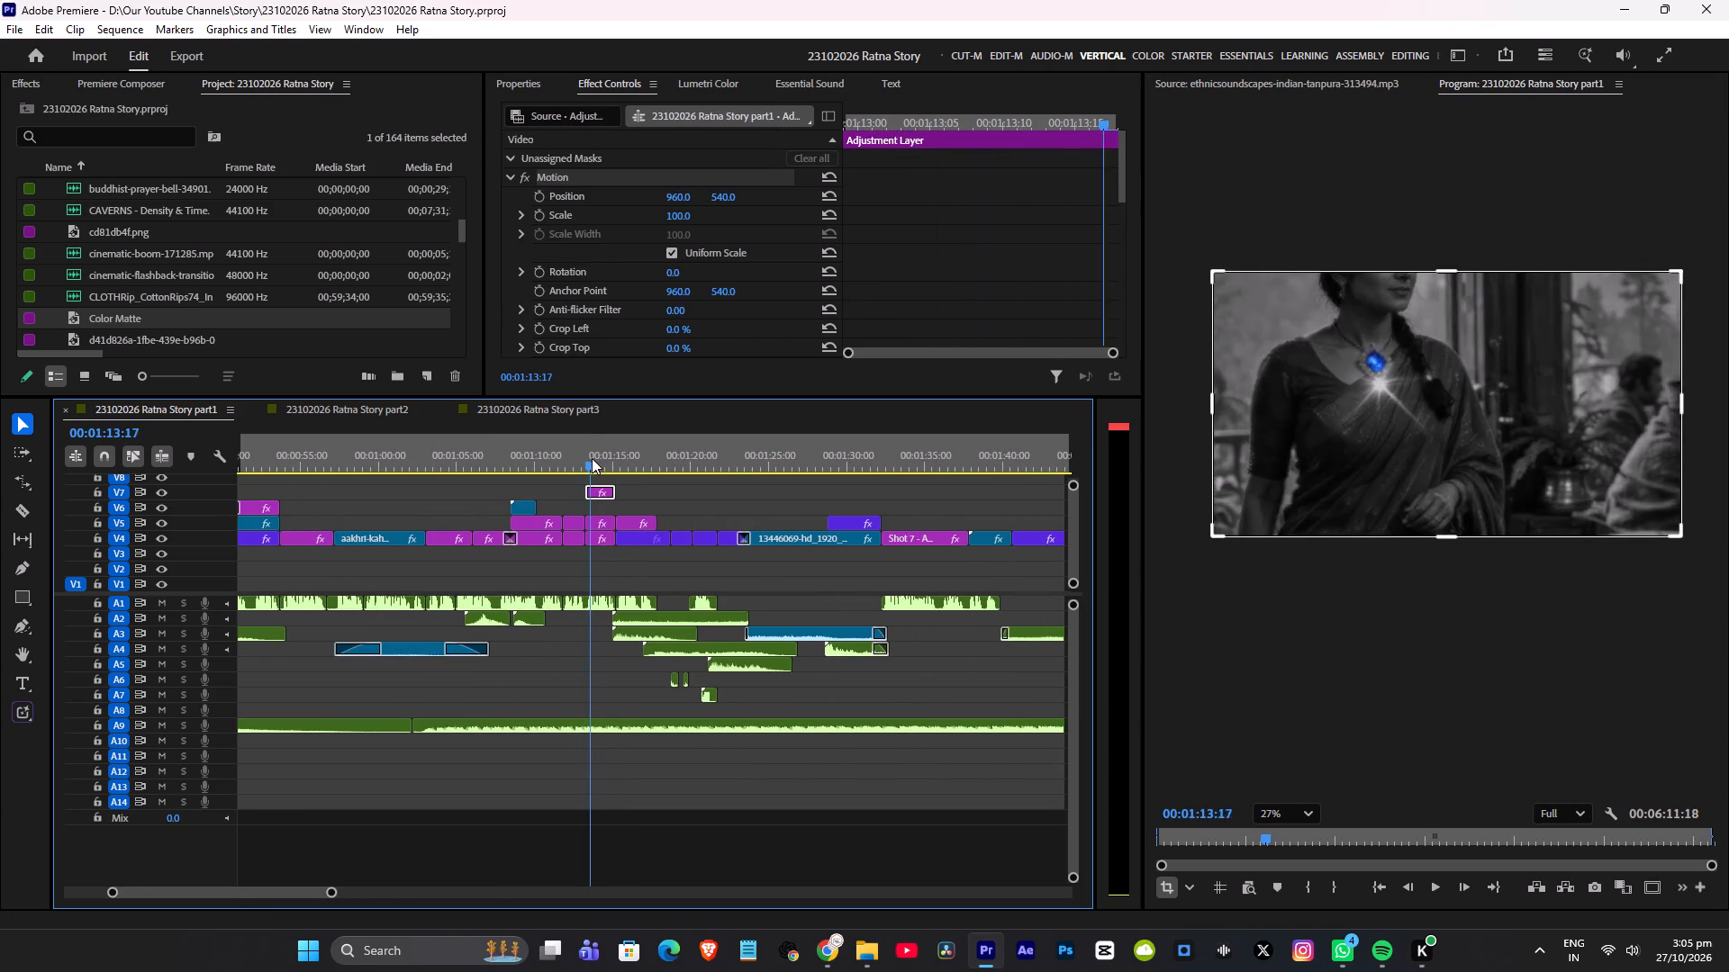
pyautogui.keyDown('ctrl'); pyautogui.scroll(3, 644, 496); pyautogui.keyUp('ctrl')
pyautogui.keyDown('alt'); pyautogui.scroll(4, 638, 501); pyautogui.keyUp('alt')
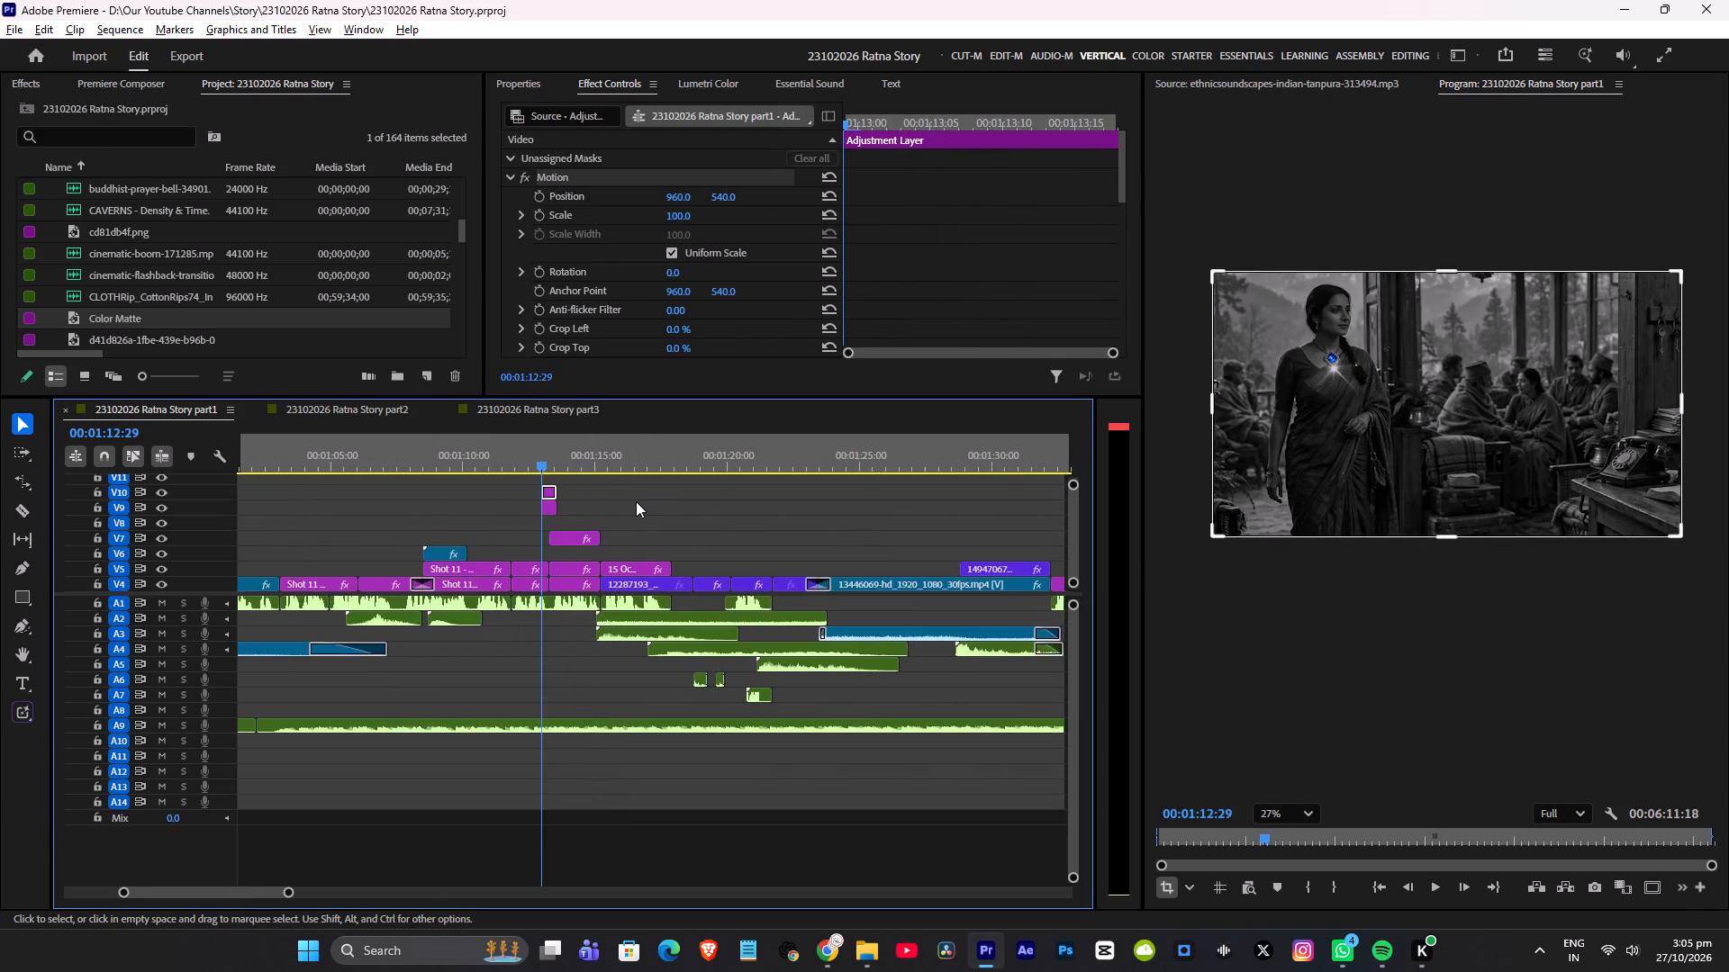
pyautogui.keyDown('alt'); pyautogui.scroll(9, 636, 501); pyautogui.keyUp('alt')
pyautogui.keyDown('alt'); pyautogui.scroll(6, 557, 497); pyautogui.keyUp('alt')
pyautogui.keyDown('alt'); pyautogui.scroll(1, 482, 486); pyautogui.keyUp('alt')
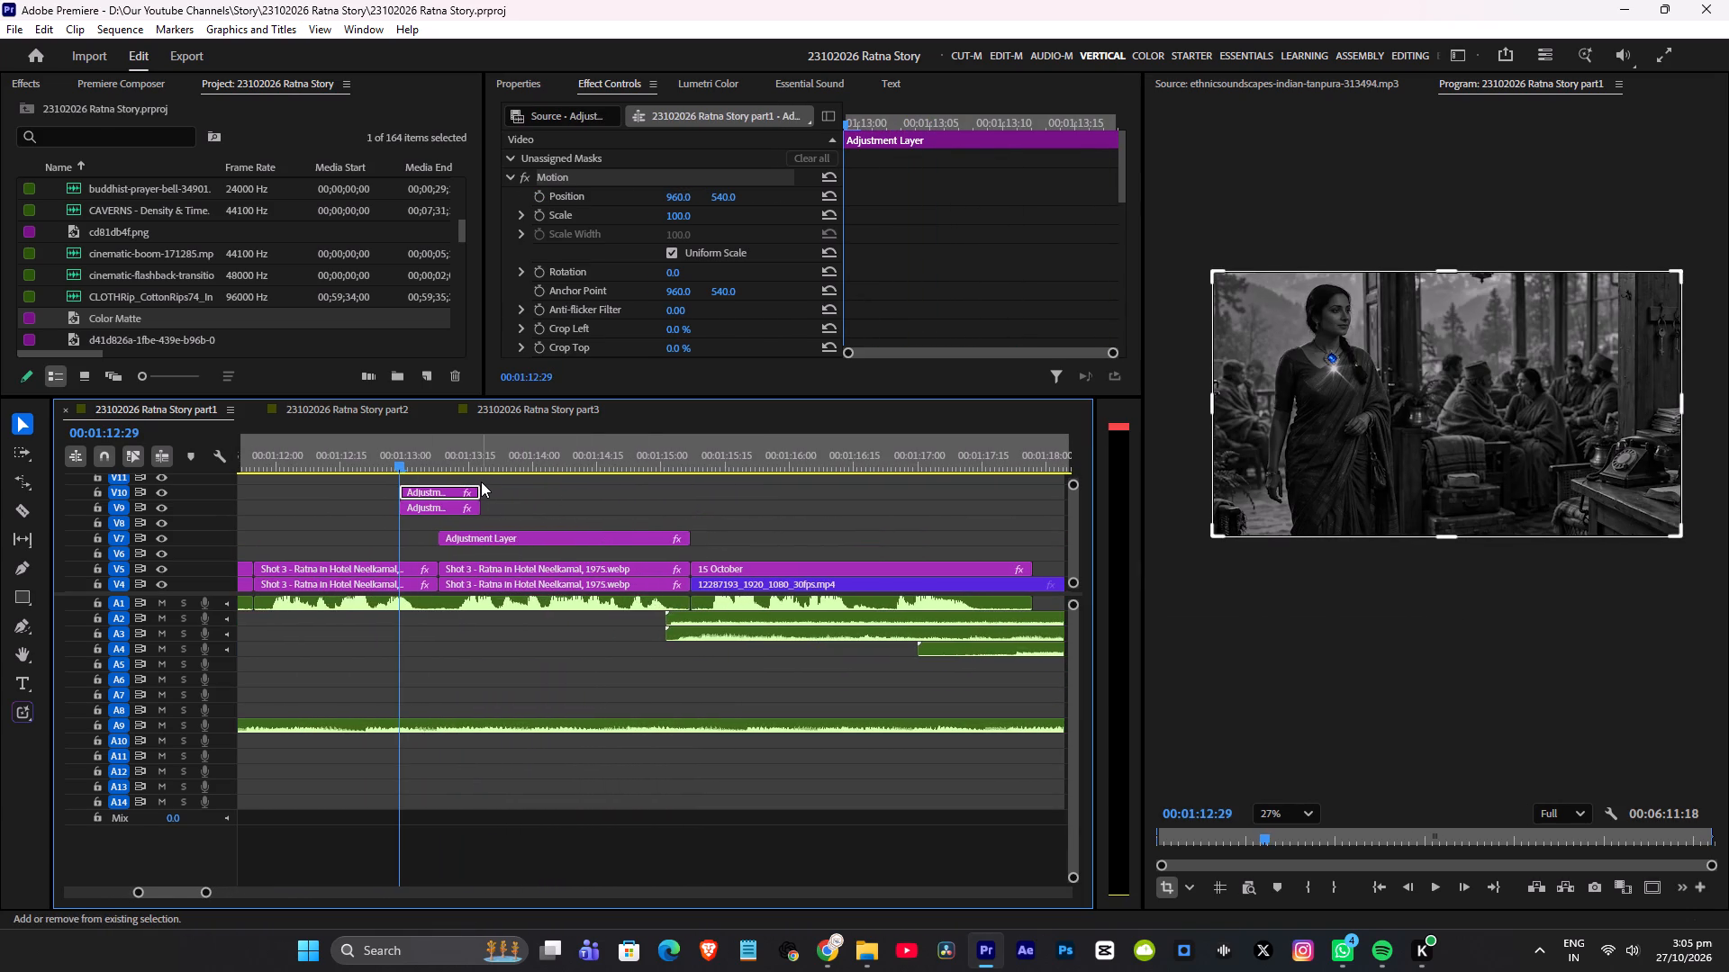
pyautogui.hotkey('shift', 'Down')
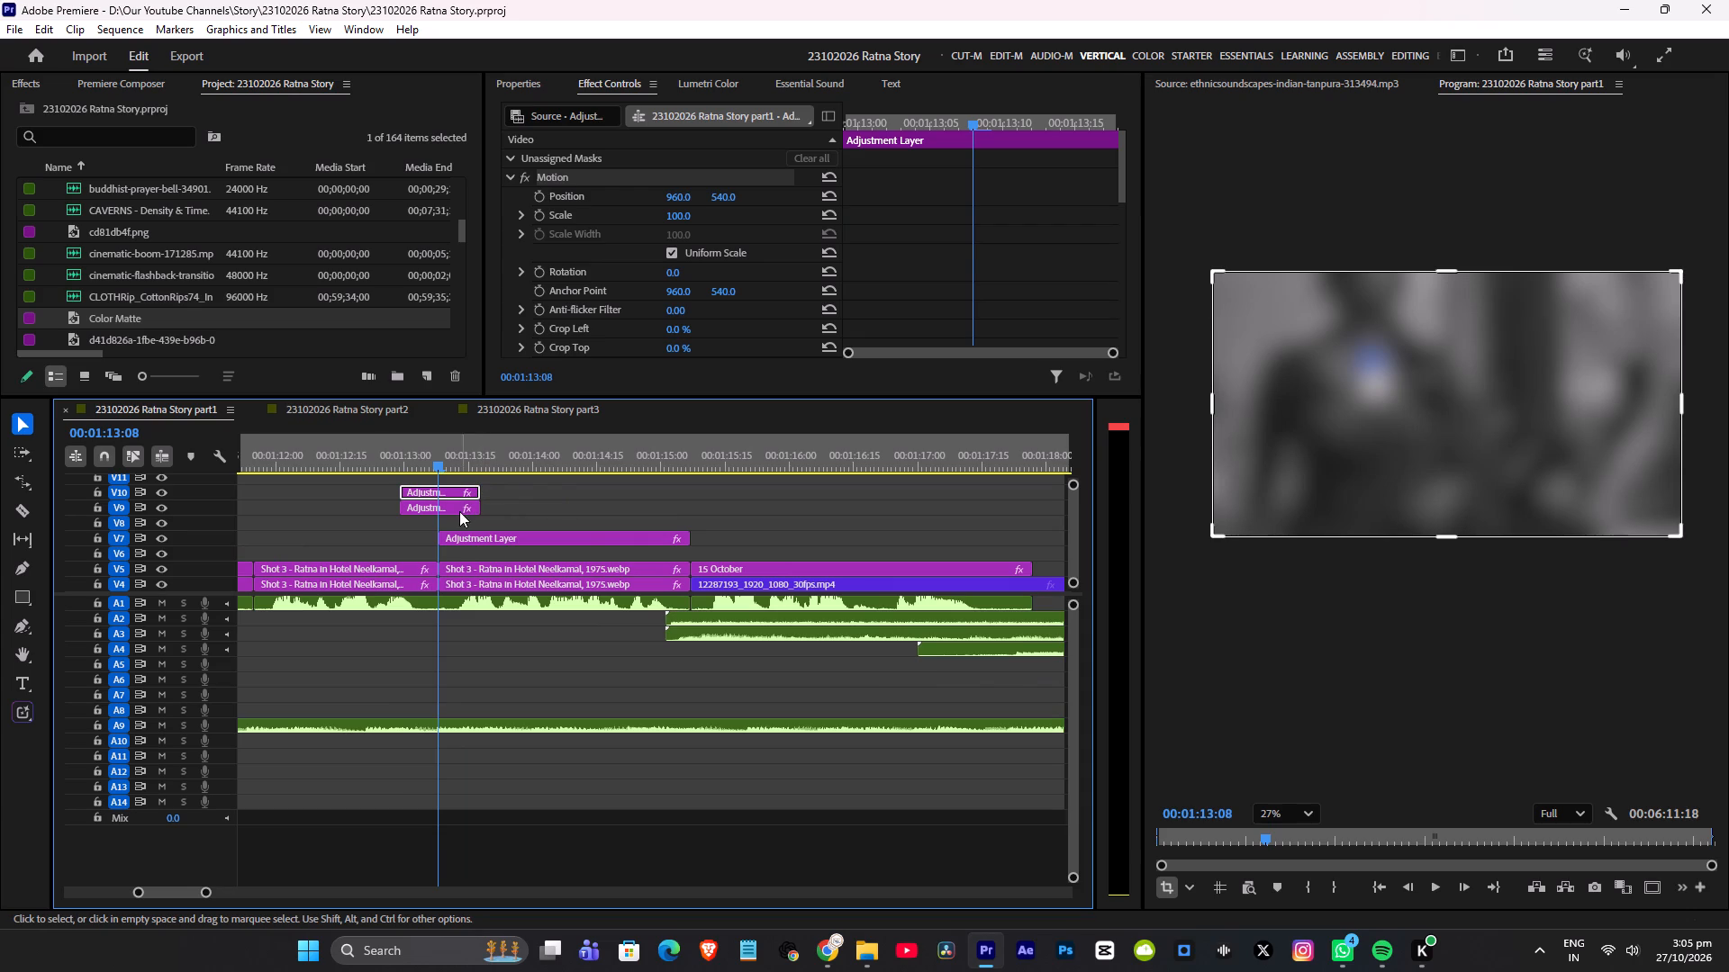
pyautogui.click(453, 507)
pyautogui.press('m')
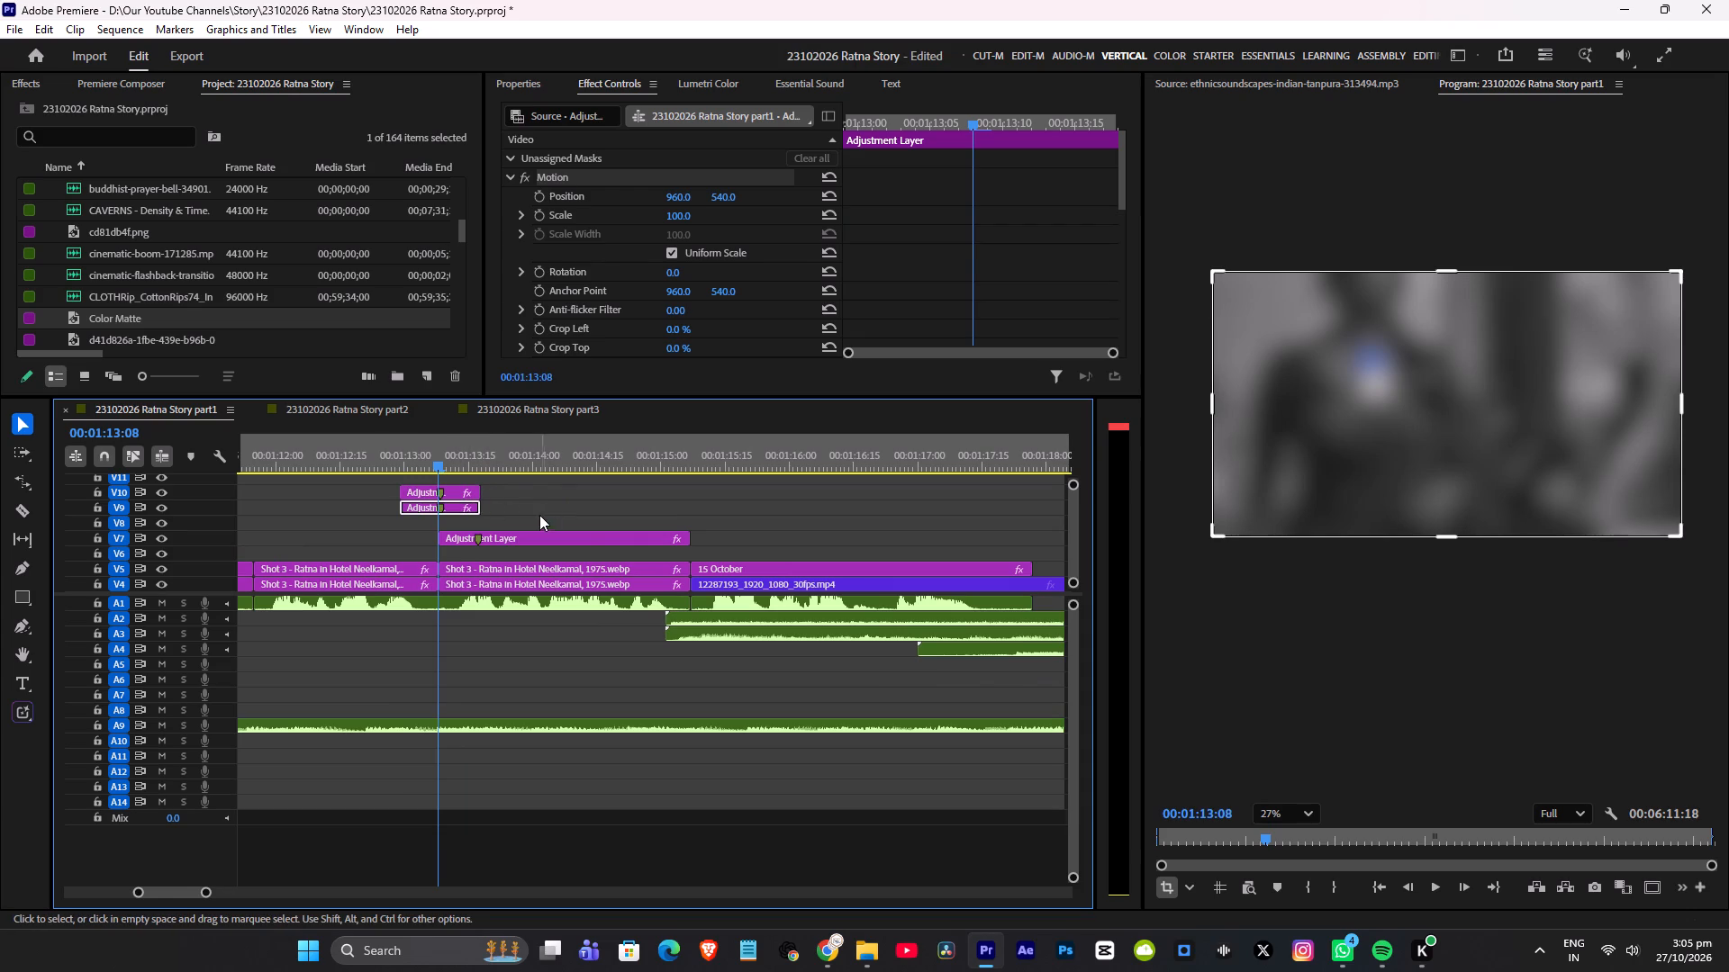
# Copy the V9 and V10 transition adjustment layers from part1 into part2 at the start of the split screen.
pyautogui.click(495, 513)
pyautogui.moveTo(508, 512); pyautogui.dragTo(435, 489)
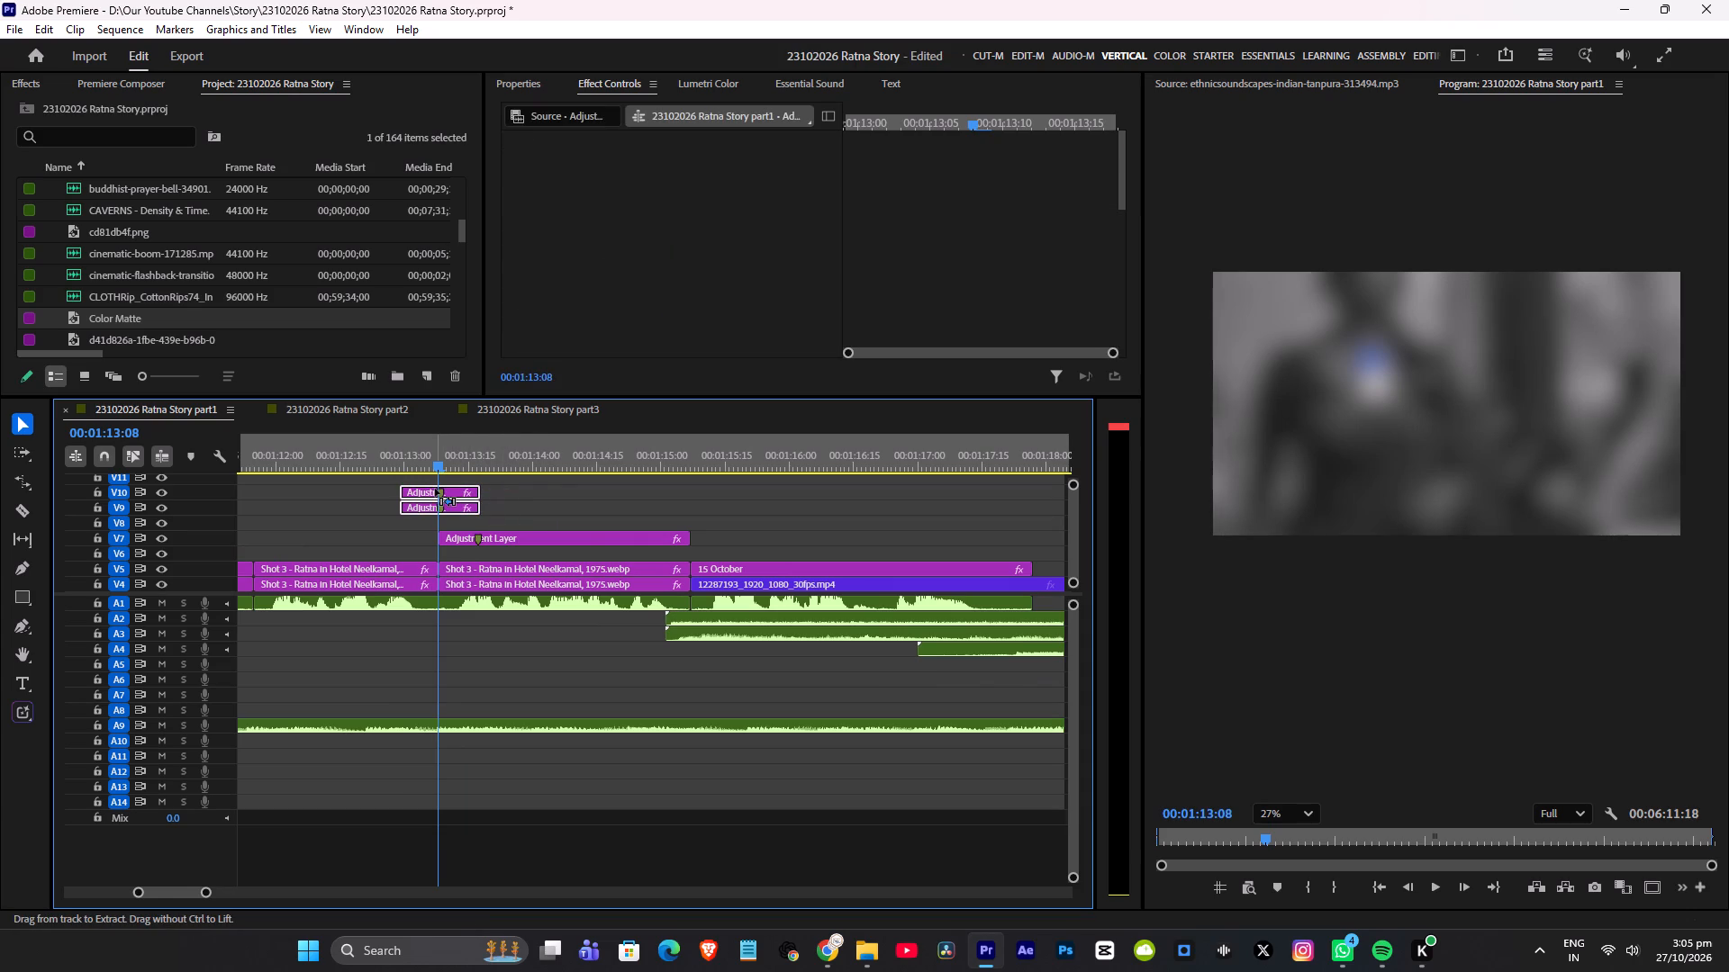
pyautogui.hotkey('ctrl', 'c')
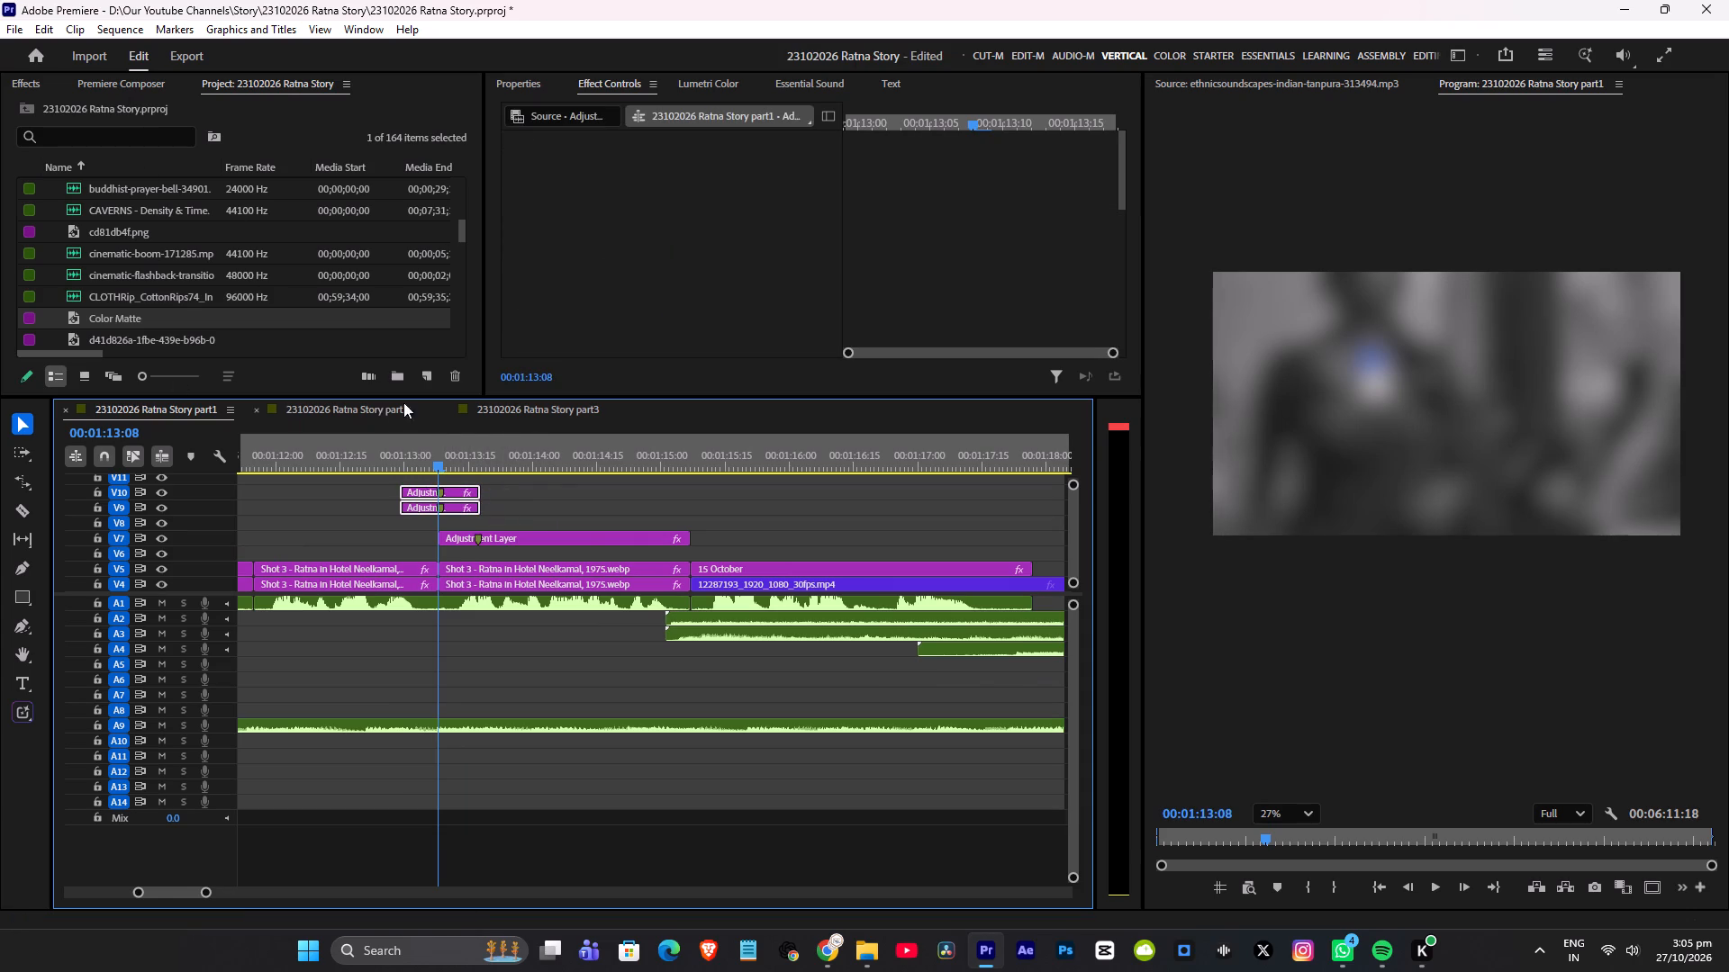
pyautogui.click(360, 409)
pyautogui.click(712, 507)
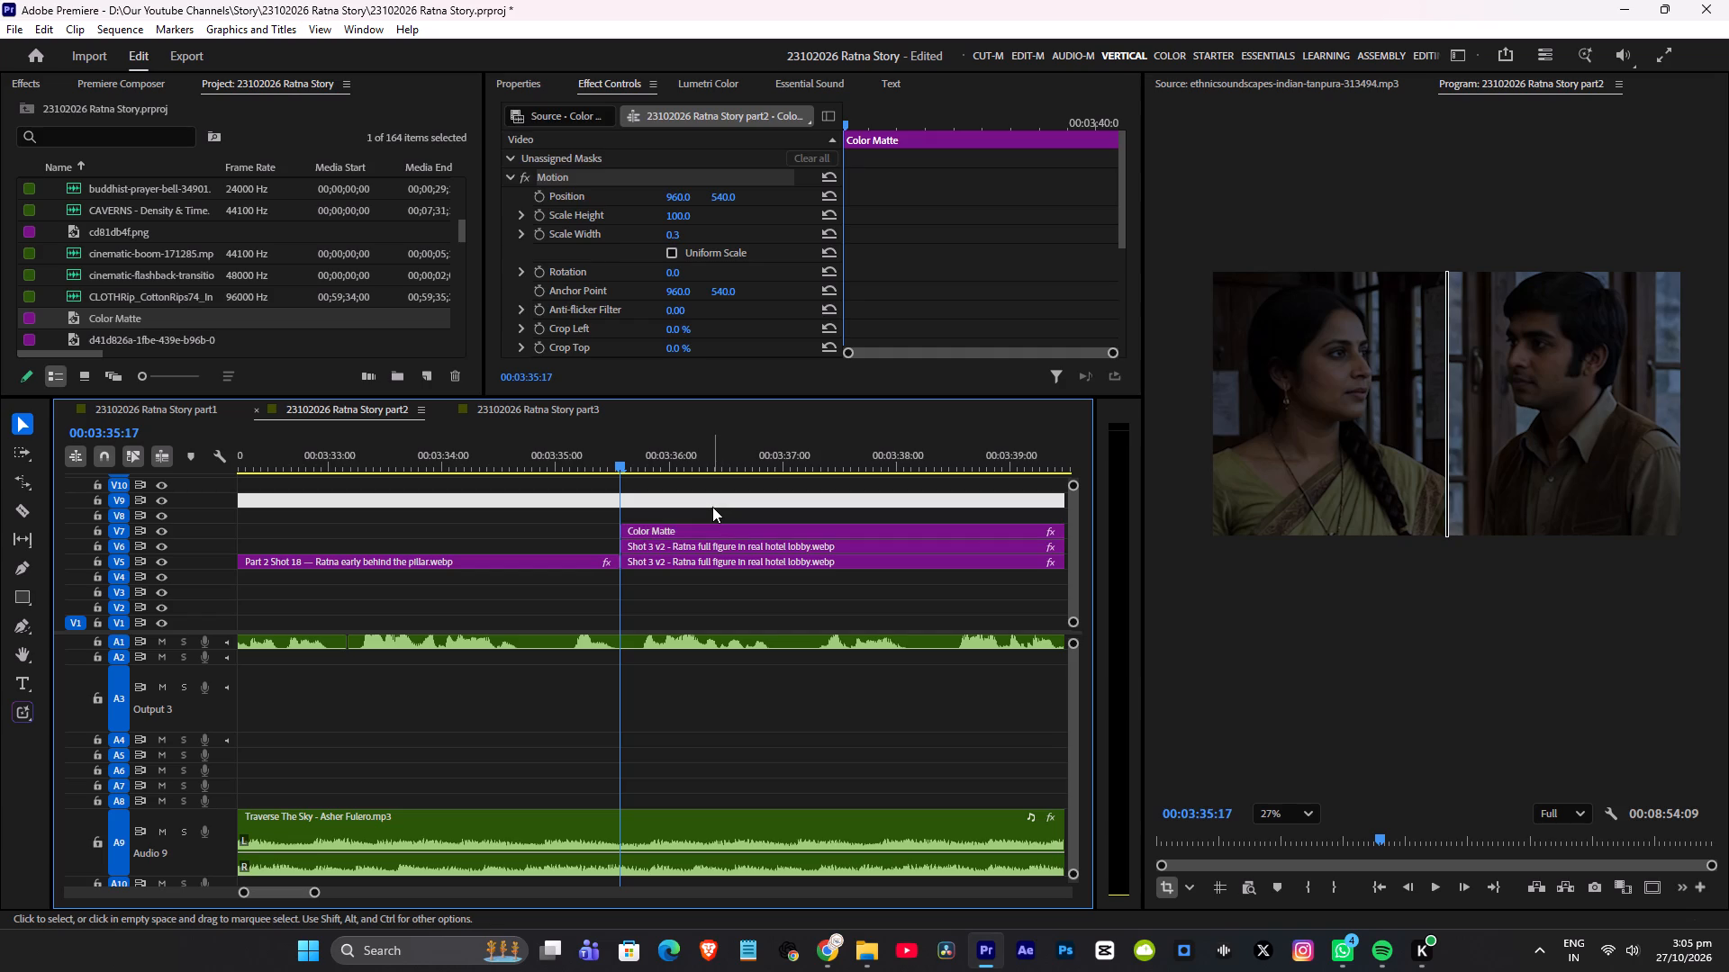
pyautogui.hotkey('ctrl', 'v')
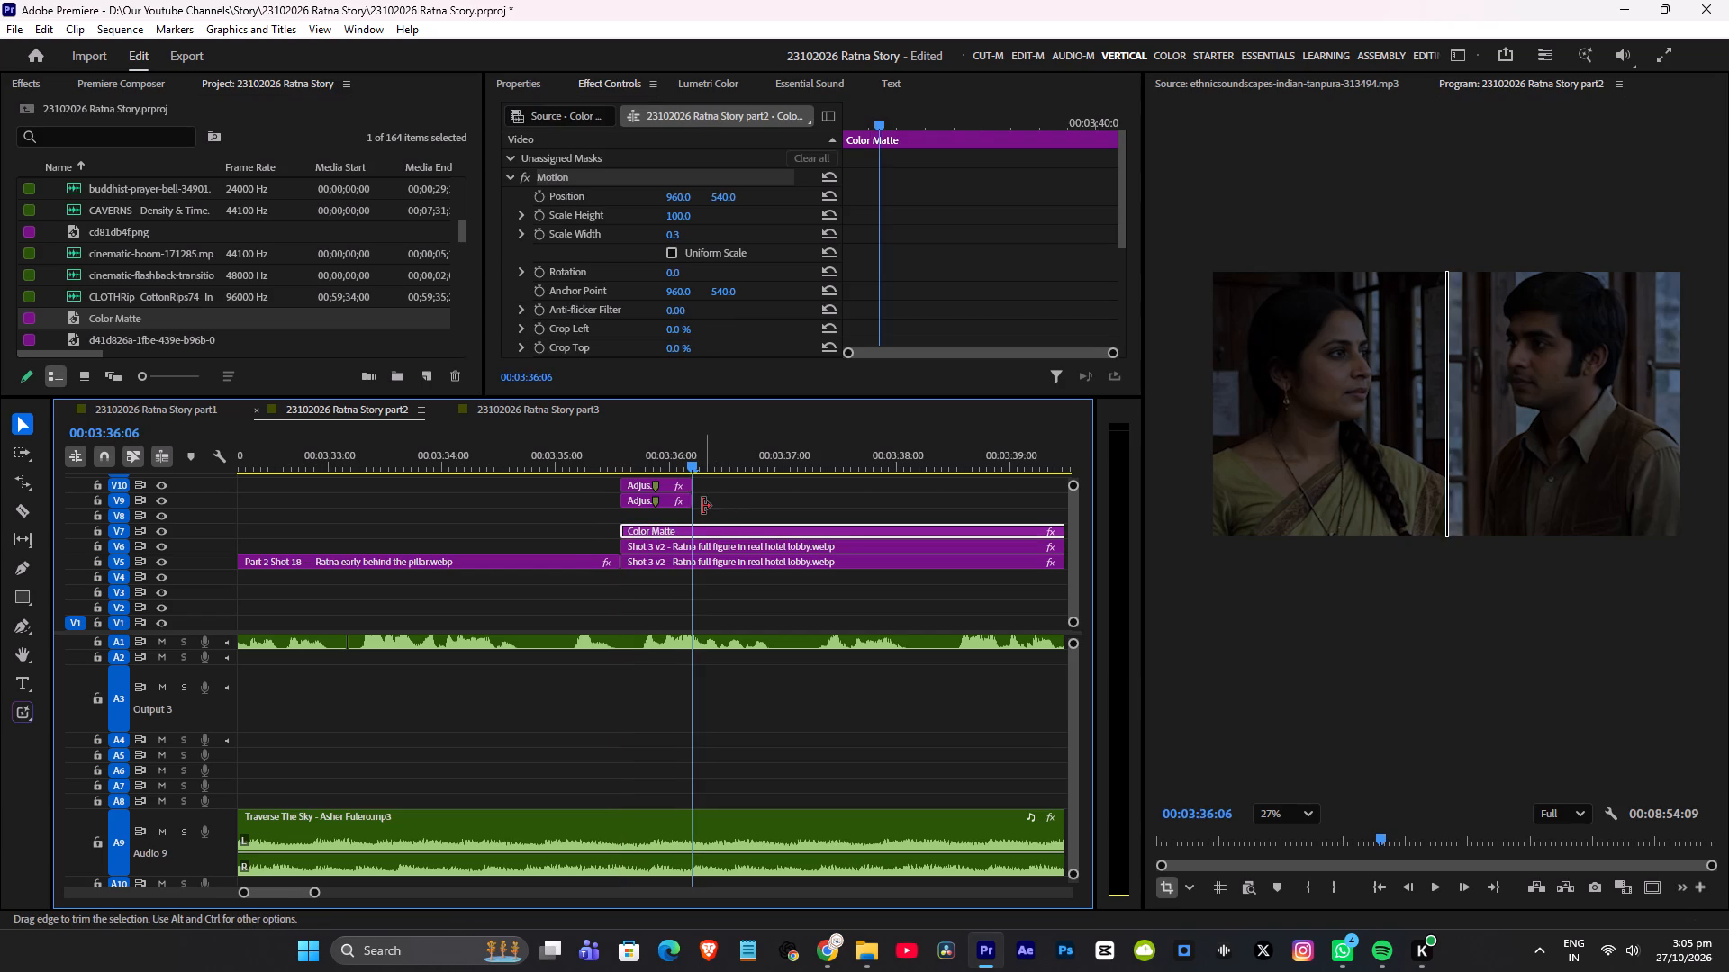
# Shift both pasted adjustment layers earlier so their markers align with the cut into the split screen, and save.
pyautogui.keyDown('alt'); pyautogui.scroll(5, 702, 506); pyautogui.keyUp('alt')
pyautogui.moveTo(737, 505); pyautogui.dragTo(648, 484)
pyautogui.moveTo(643, 486); pyautogui.dragTo(590, 486)
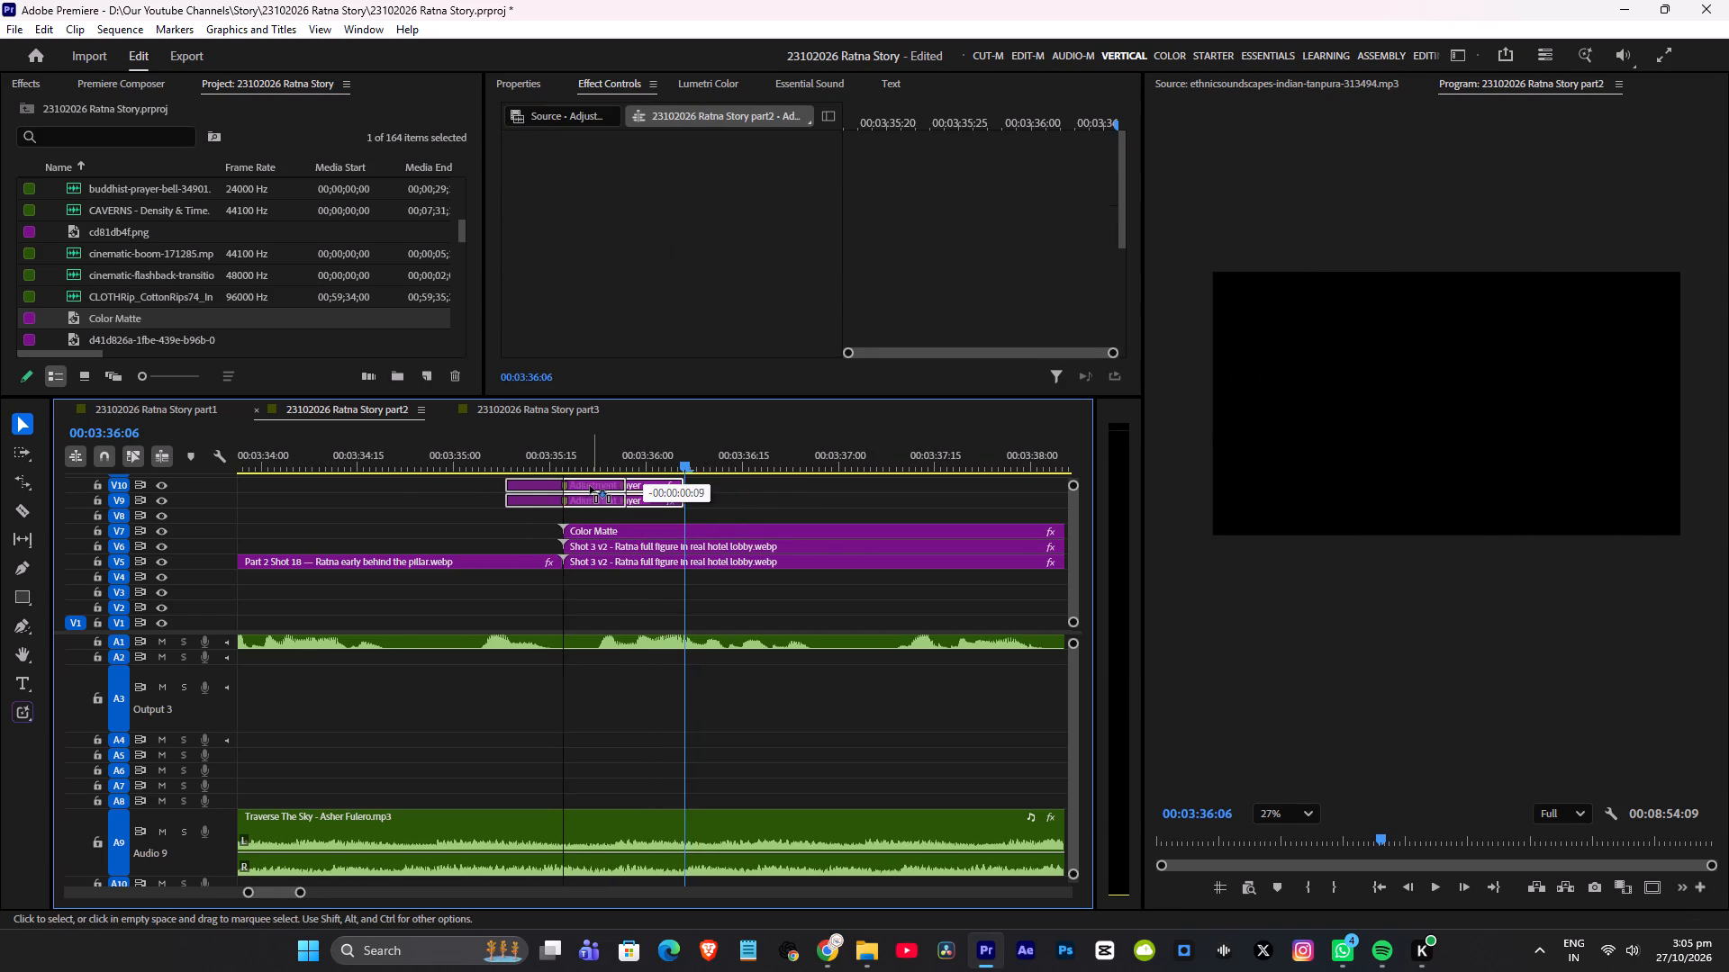
pyautogui.moveTo(590, 486); pyautogui.dragTo(584, 487)
pyautogui.click(464, 447)
pyautogui.hotkey('ctrl', 's')
# Play back the cut from Part 2 Shot 18 to review the blur transition into the split screen, and save.
pyautogui.press('space')
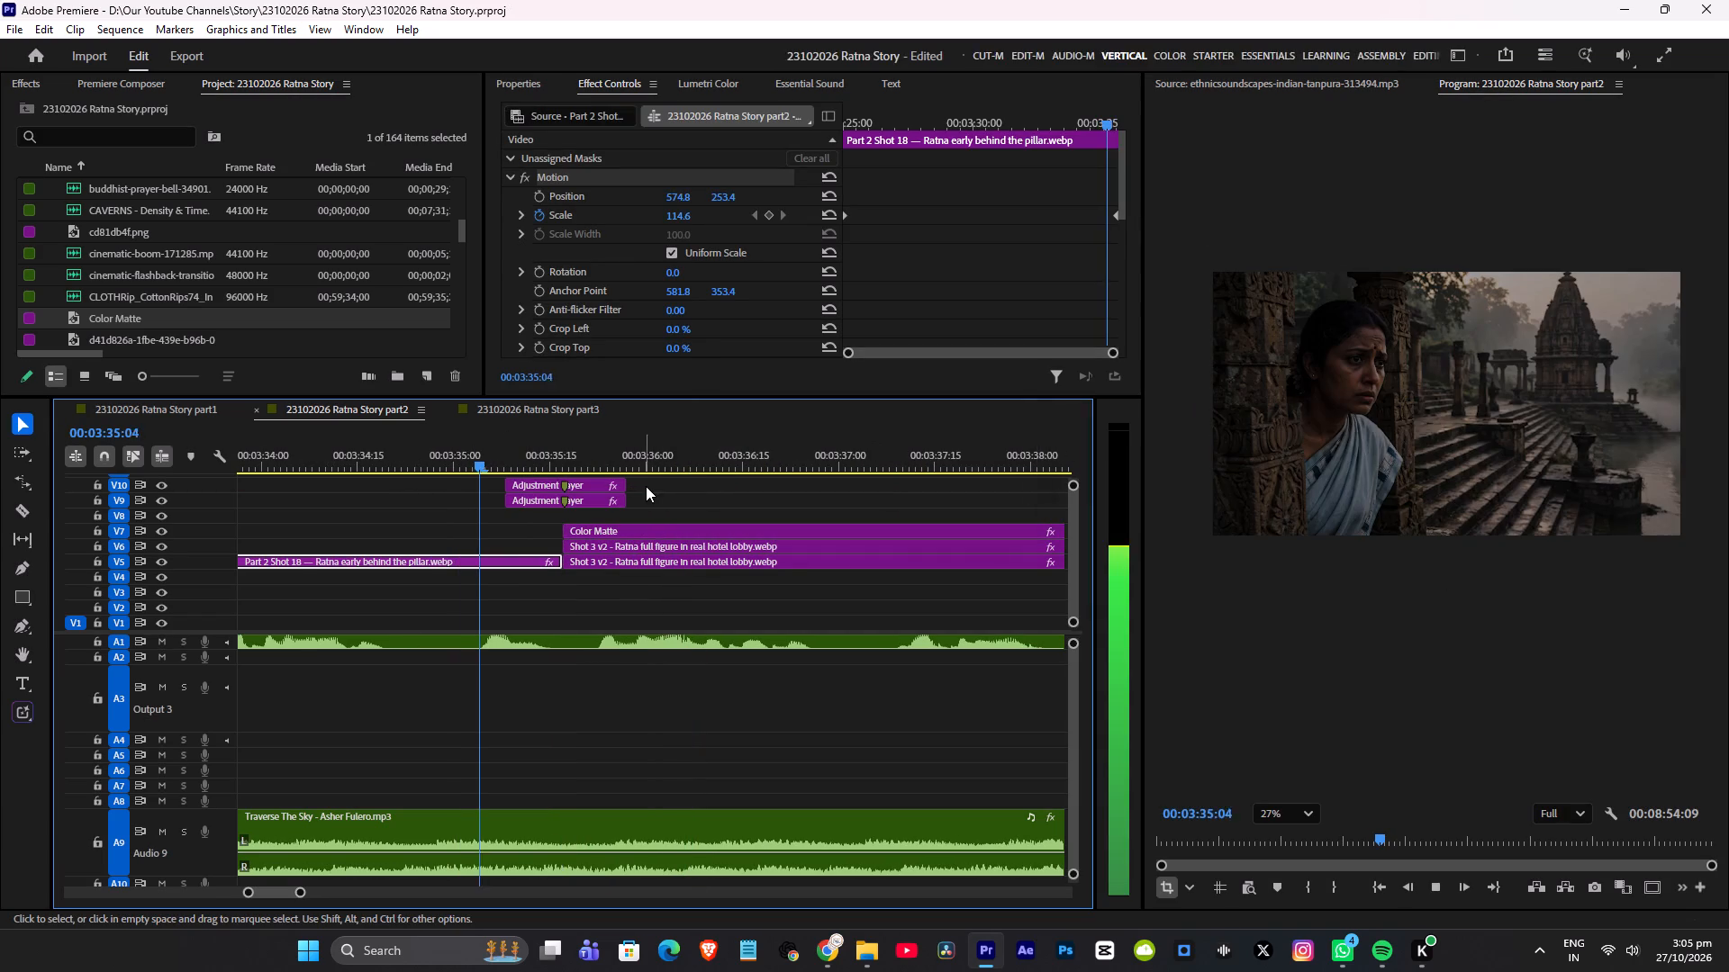
pyautogui.keyDown('alt'); pyautogui.scroll(-12, 744, 510); pyautogui.keyUp('alt')
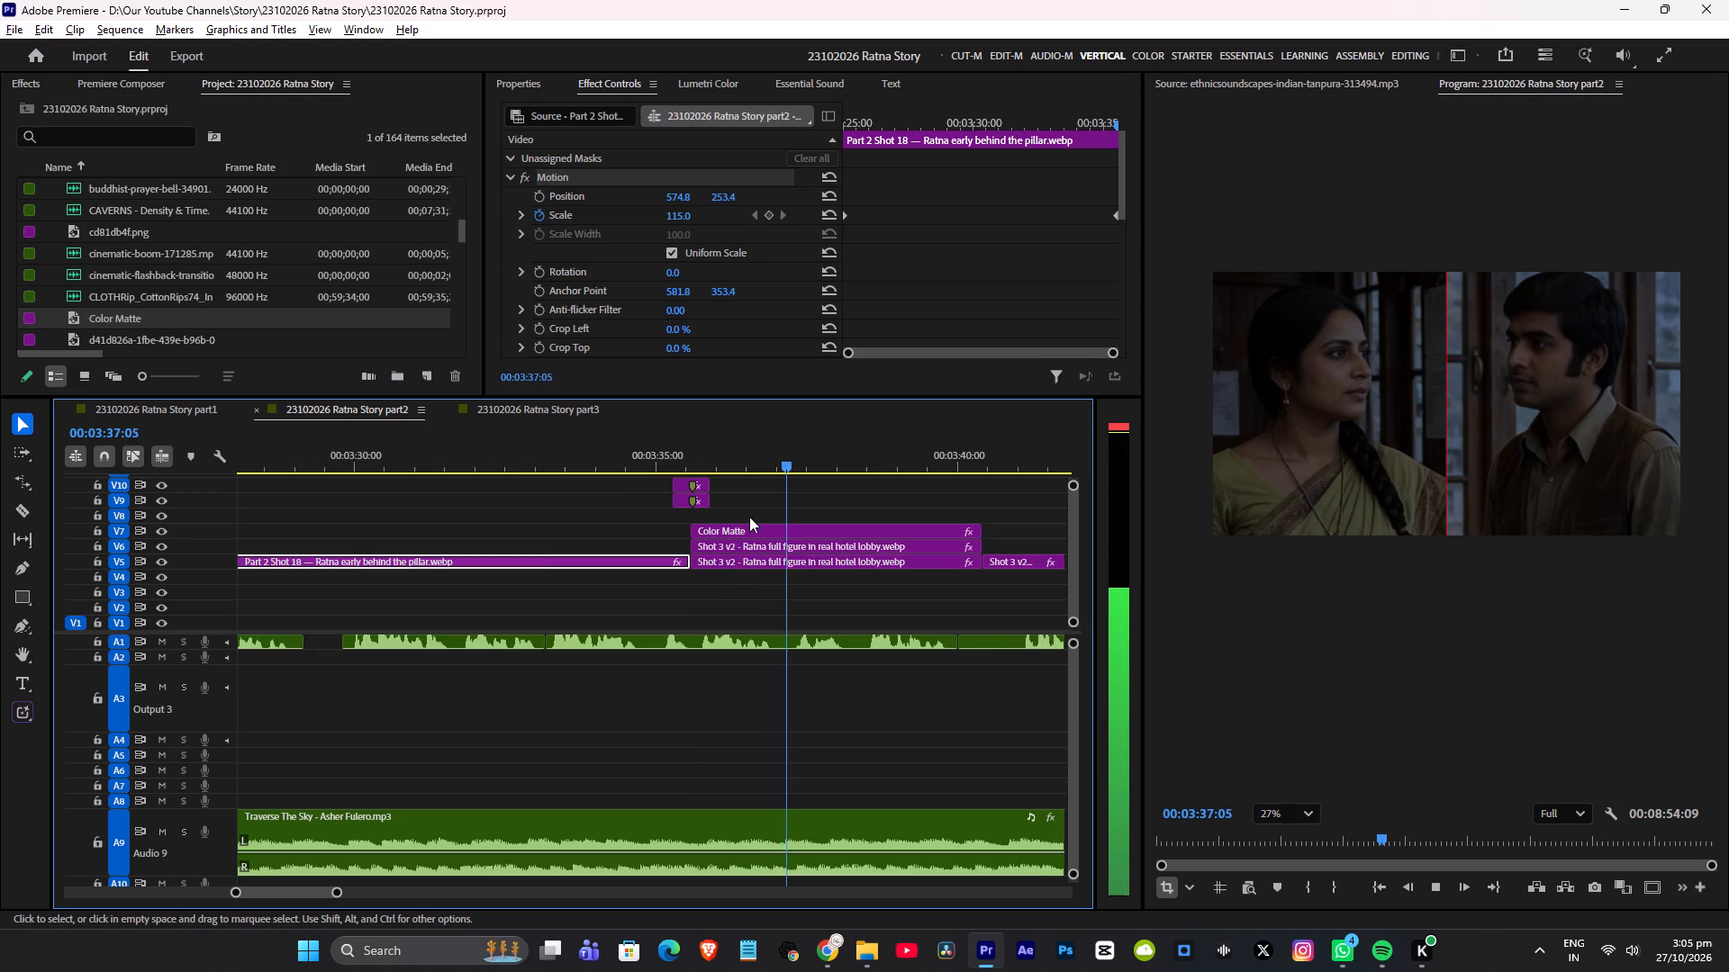
pyautogui.keyDown('alt'); pyautogui.scroll(-9, 749, 517); pyautogui.keyUp('alt')
pyautogui.hotkey('ctrl', 's')
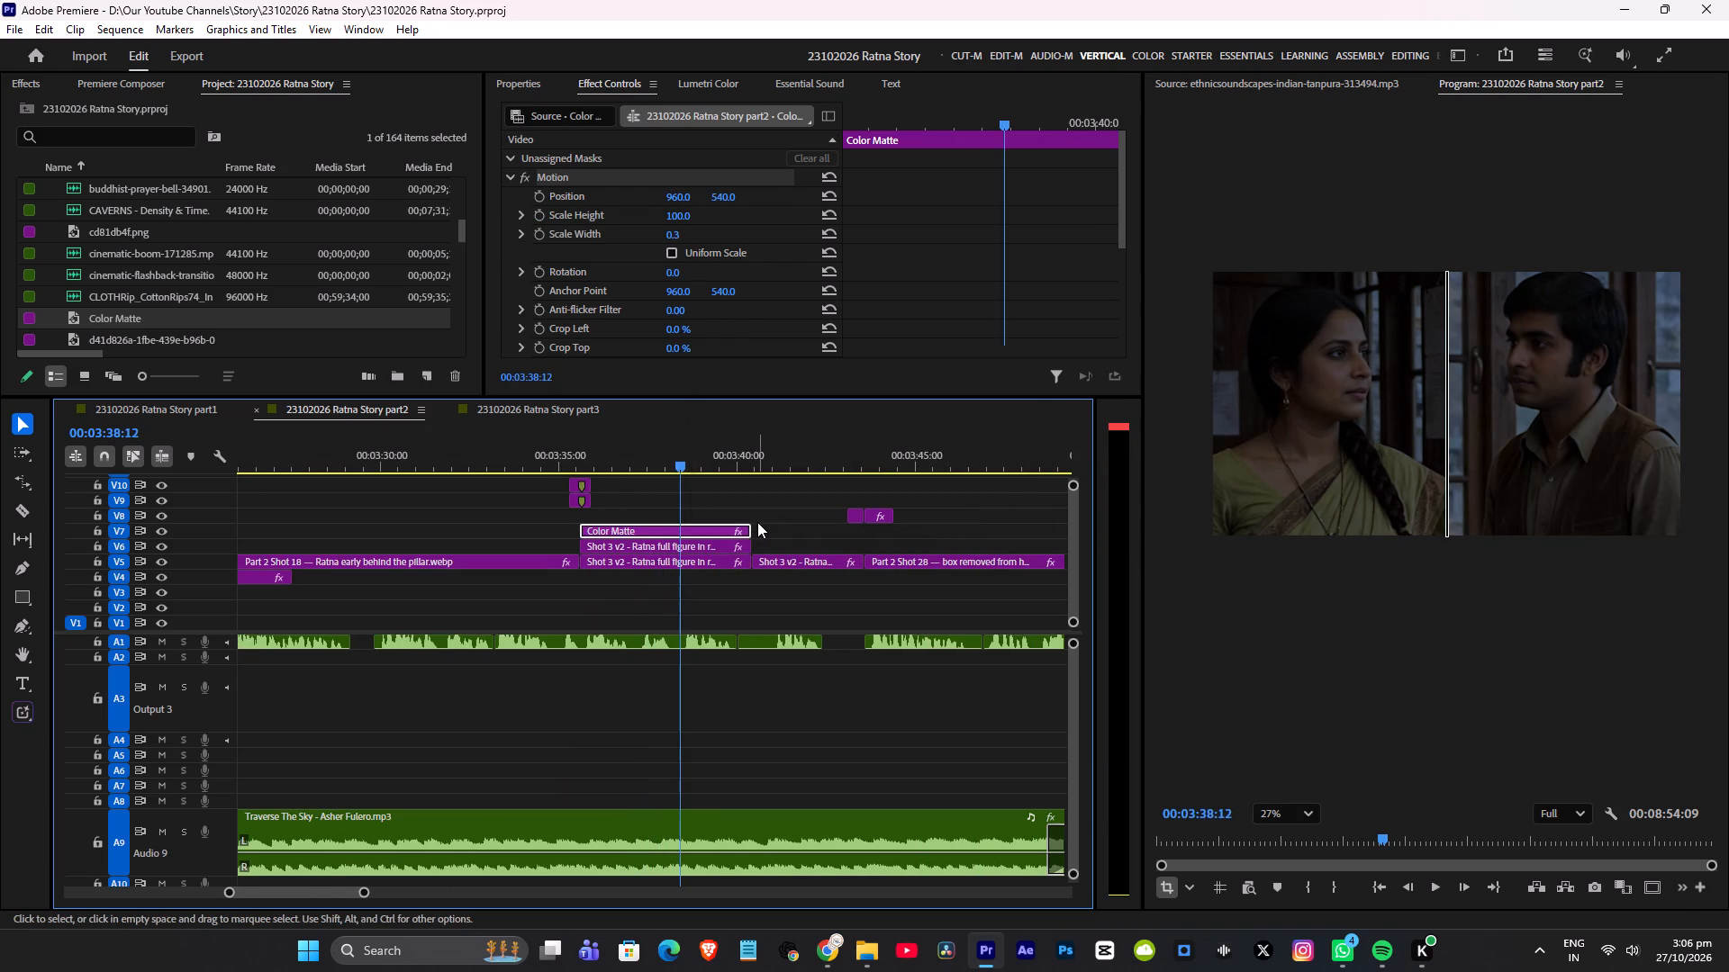
# Keyframe the V6 Shot 3 v2 clip's Position at 00:03:36:25 and increase its vertical value at the clip's start.
pyautogui.keyDown('alt'); pyautogui.scroll(10, 669, 531); pyautogui.keyUp('alt')
pyautogui.click(532, 483)
pyautogui.click(549, 451)
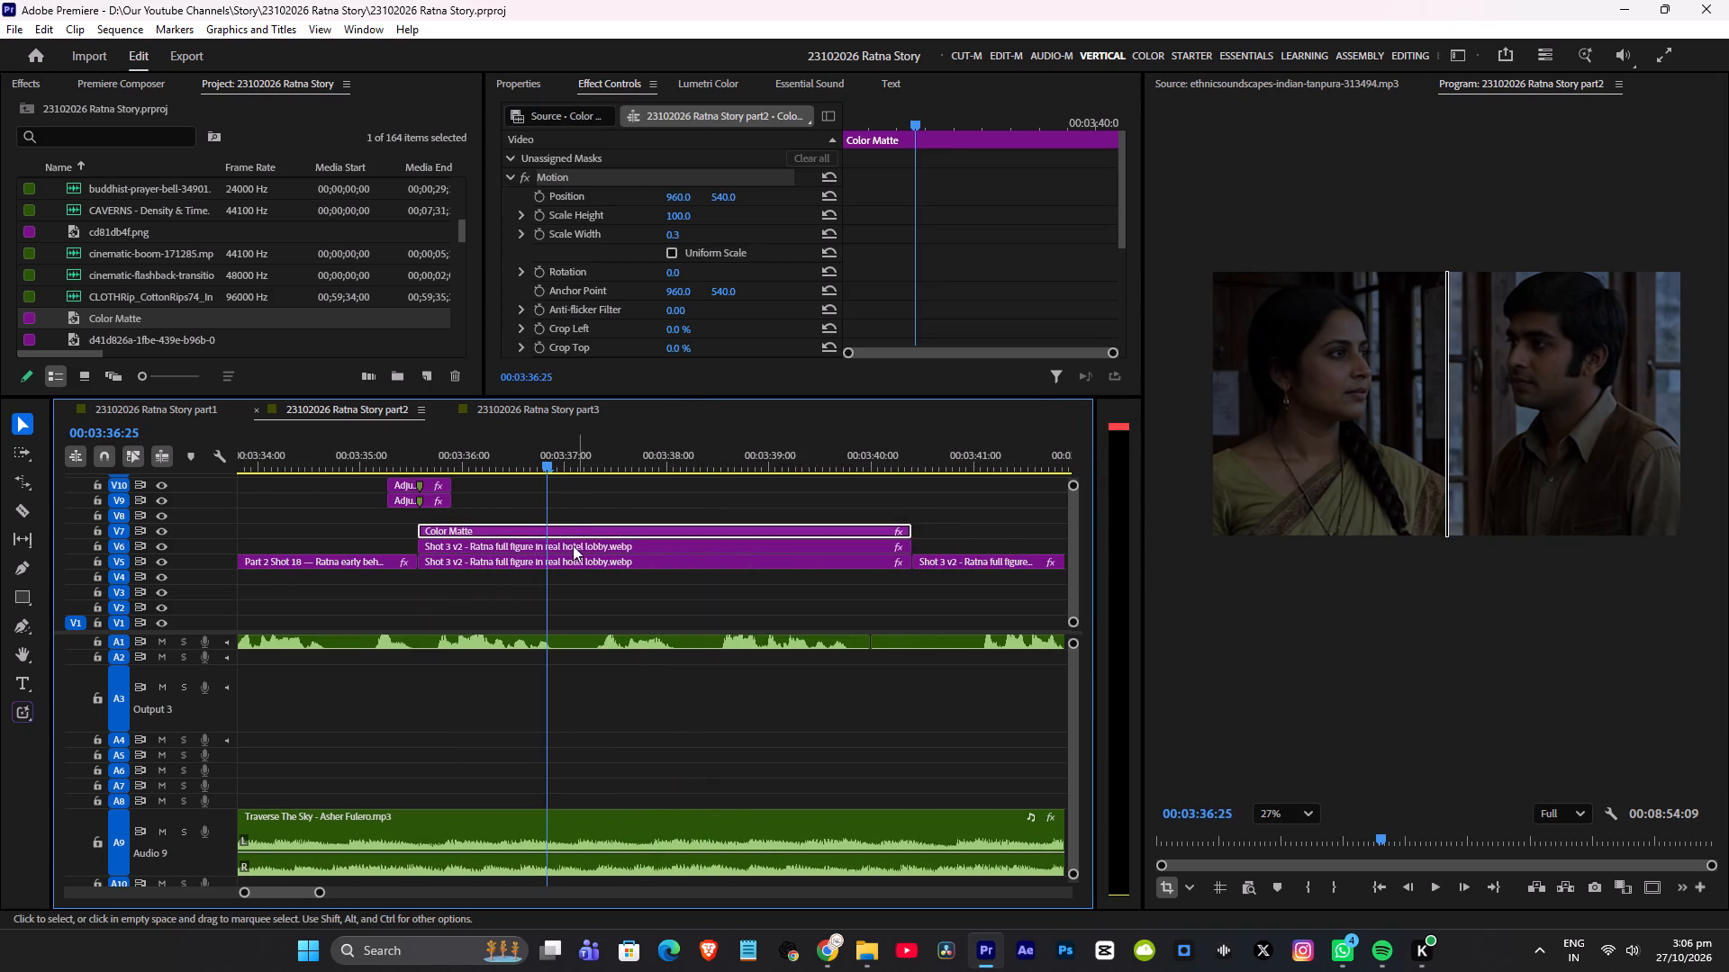
pyautogui.click(562, 547)
pyautogui.click(539, 196)
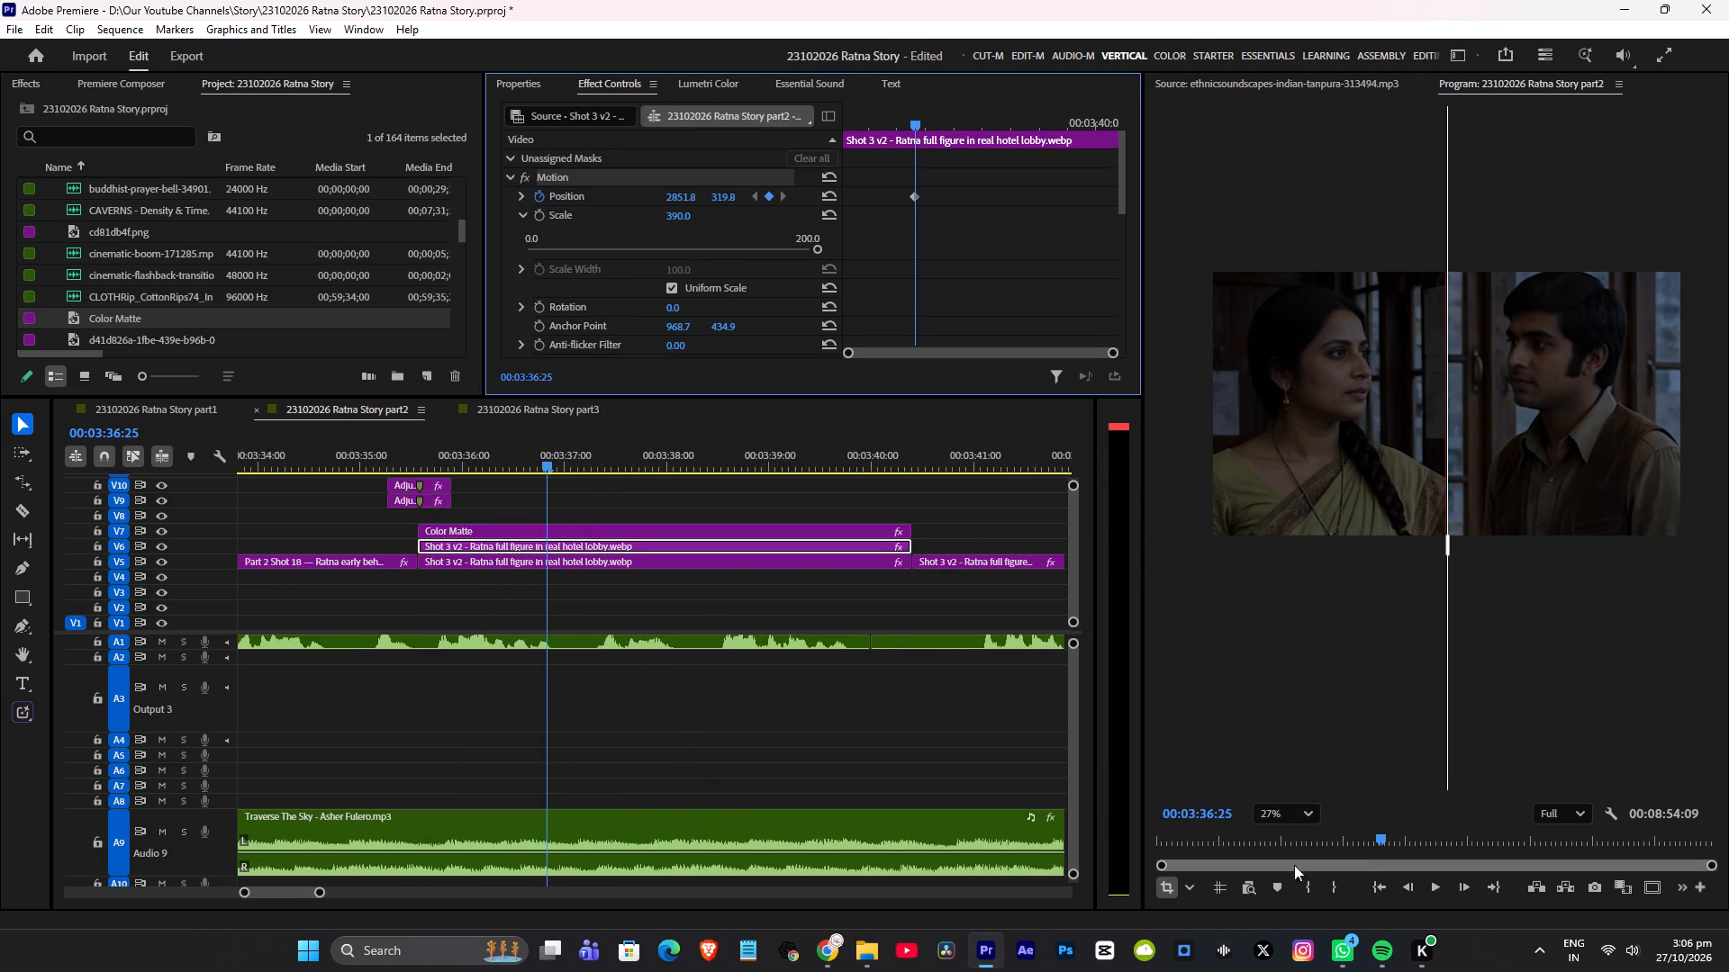
pyautogui.click(1186, 885)
pyautogui.click(1214, 835)
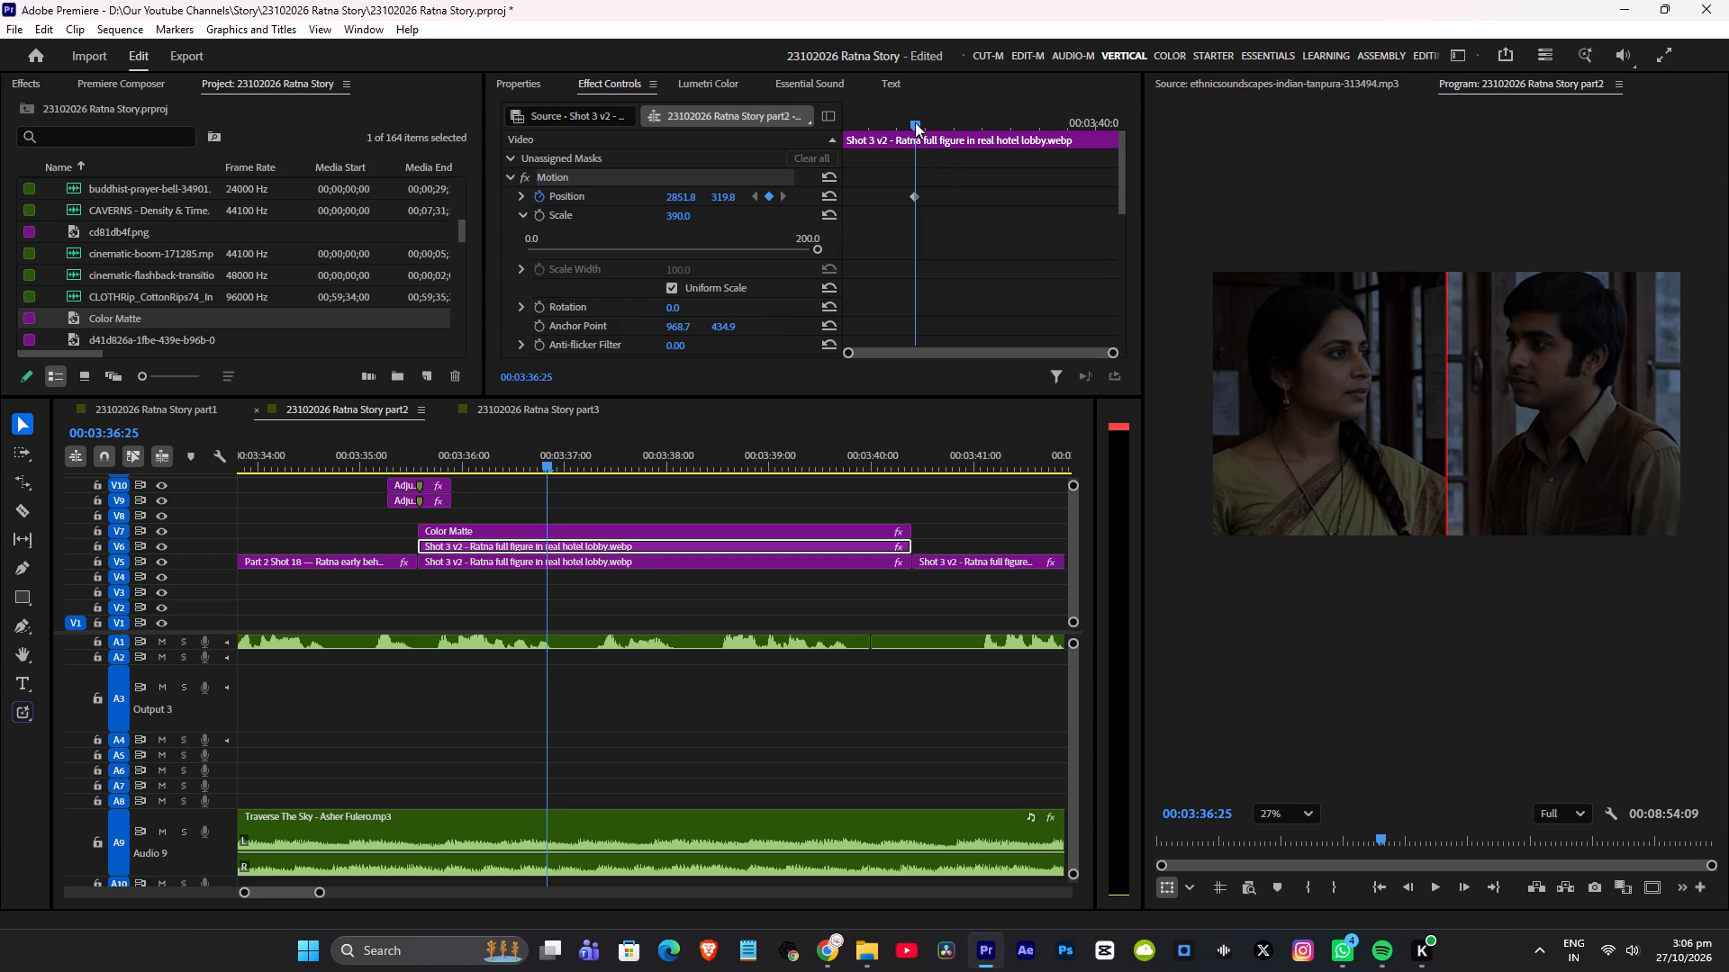
pyautogui.moveTo(915, 122); pyautogui.dragTo(815, 127)
pyautogui.moveTo(717, 196); pyautogui.dragTo(746, 196)
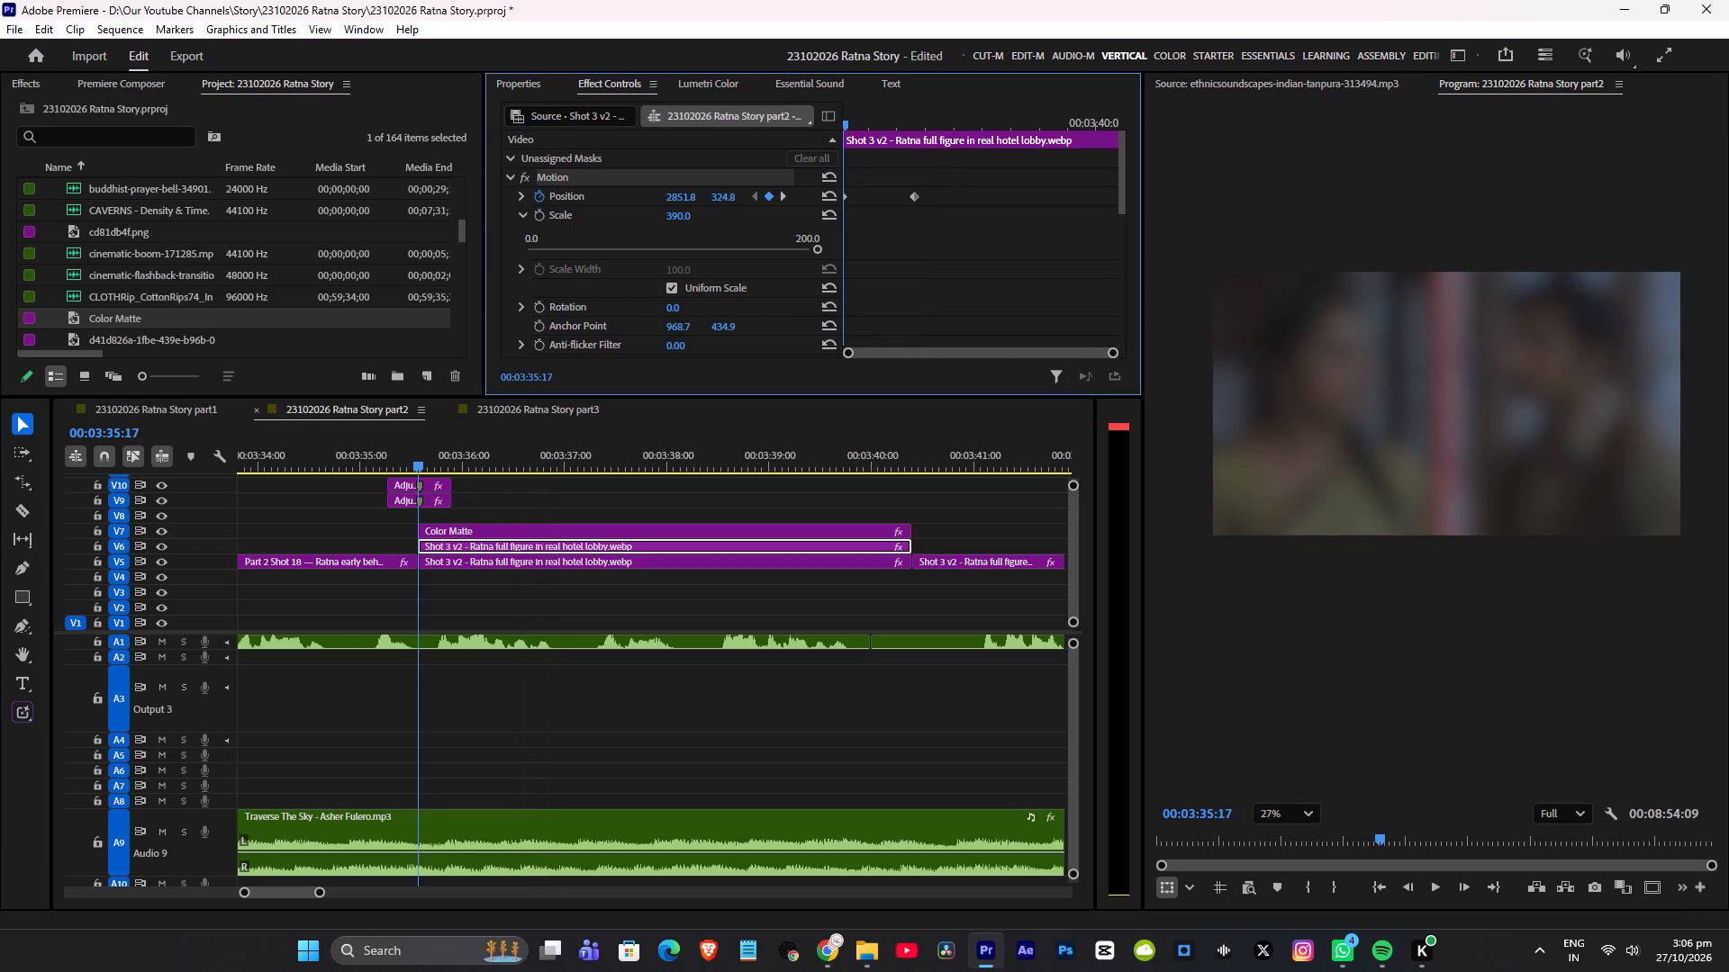
pyautogui.moveTo(746, 196); pyautogui.dragTo(789, 190)
# Preview the V6 movement, delay its ending Position keyframe to 00:03:37:09, and ease that keyframe.
pyautogui.press('space')
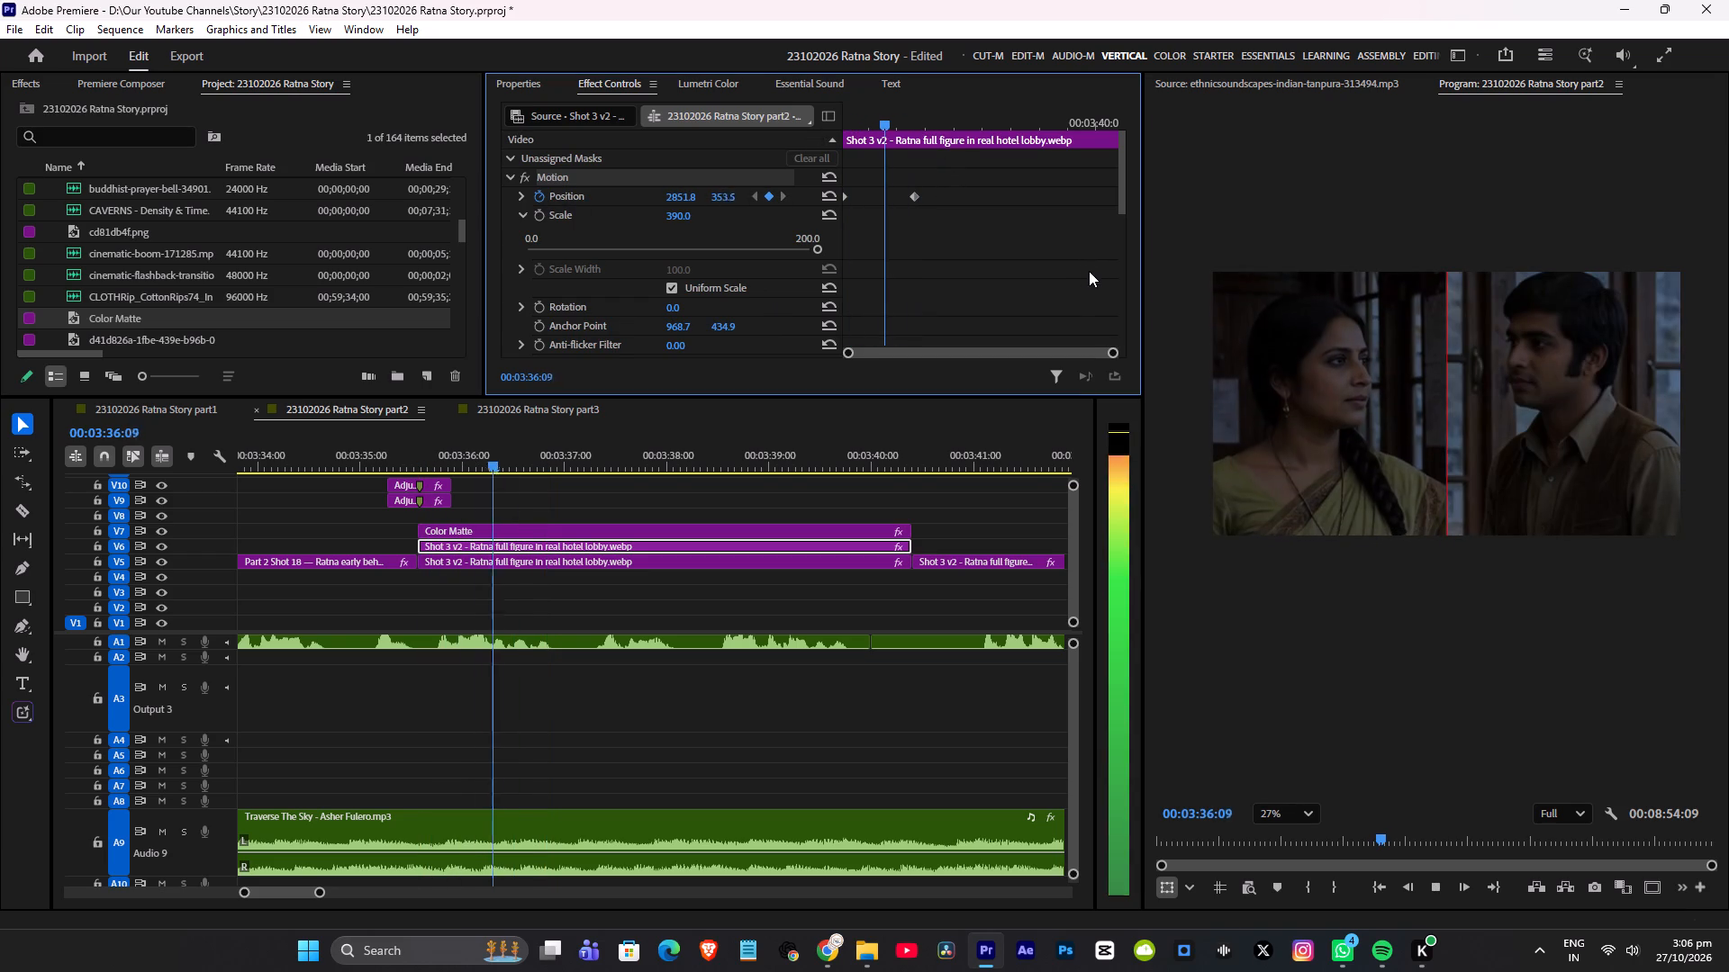
pyautogui.press('space')
pyautogui.moveTo(912, 194); pyautogui.dragTo(941, 194)
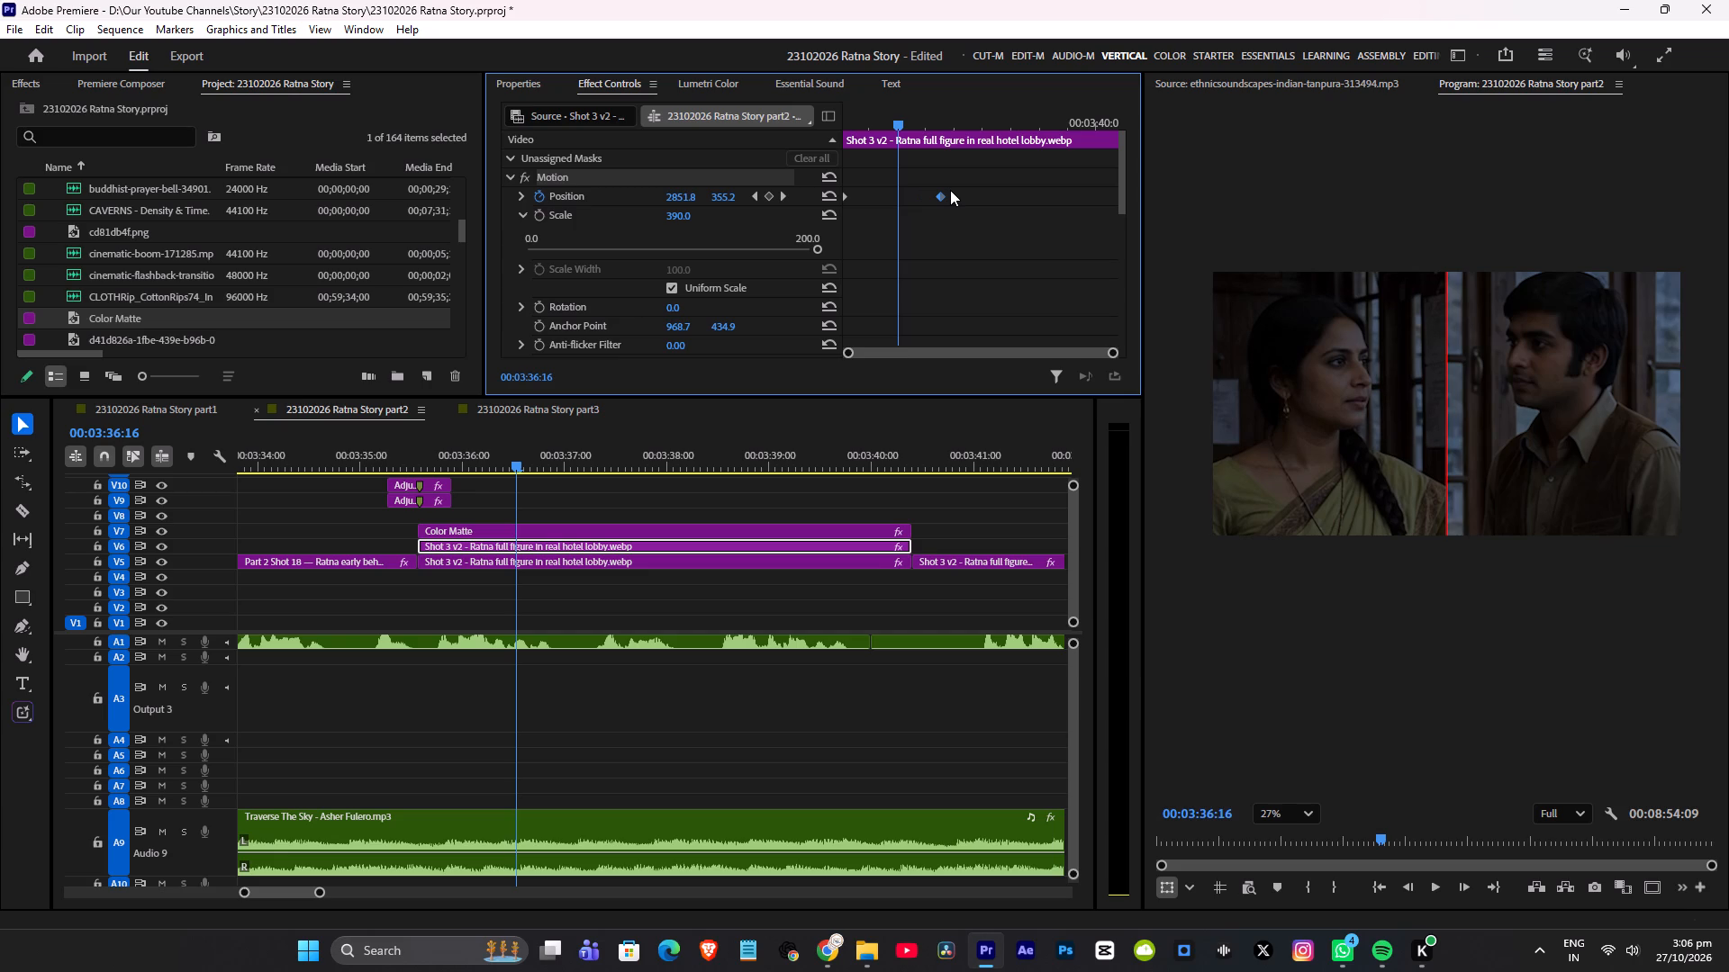
pyautogui.press('F7')
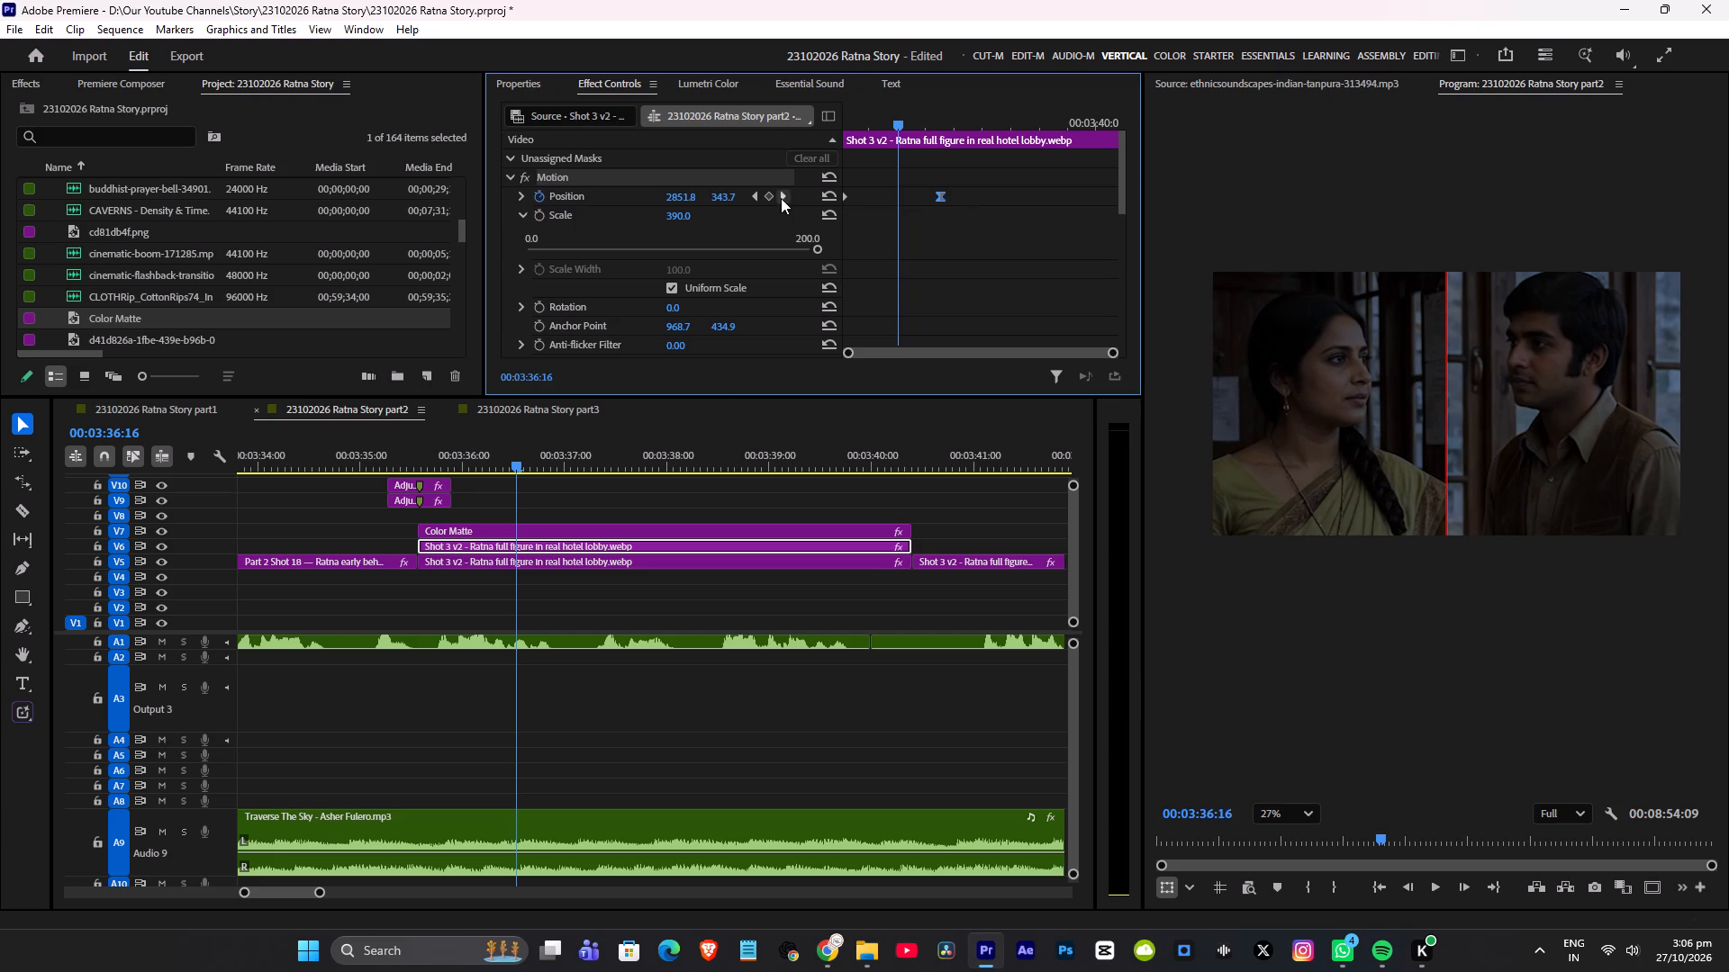
# Animate the V5 Shot 3 v2 clip's vertical Position from 413.8 at its start to 287.8 just after 00:03:37:09, easing the end keyframe.
pyautogui.click(781, 198)
pyautogui.click(567, 563)
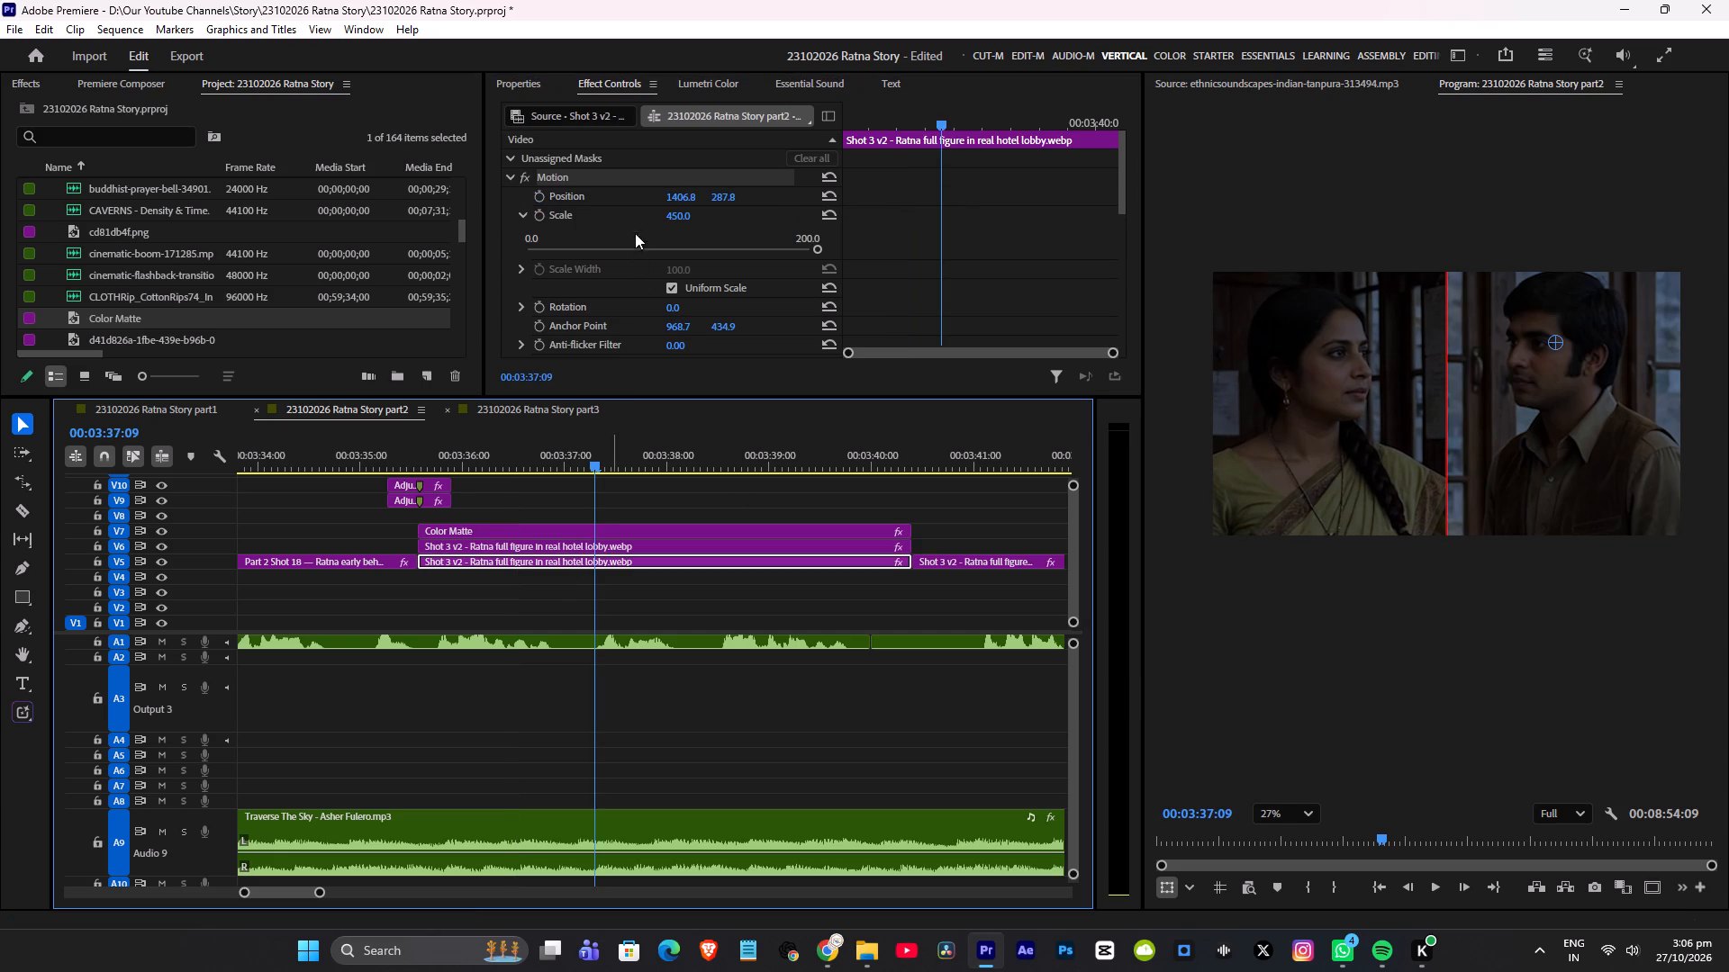
pyautogui.click(539, 194)
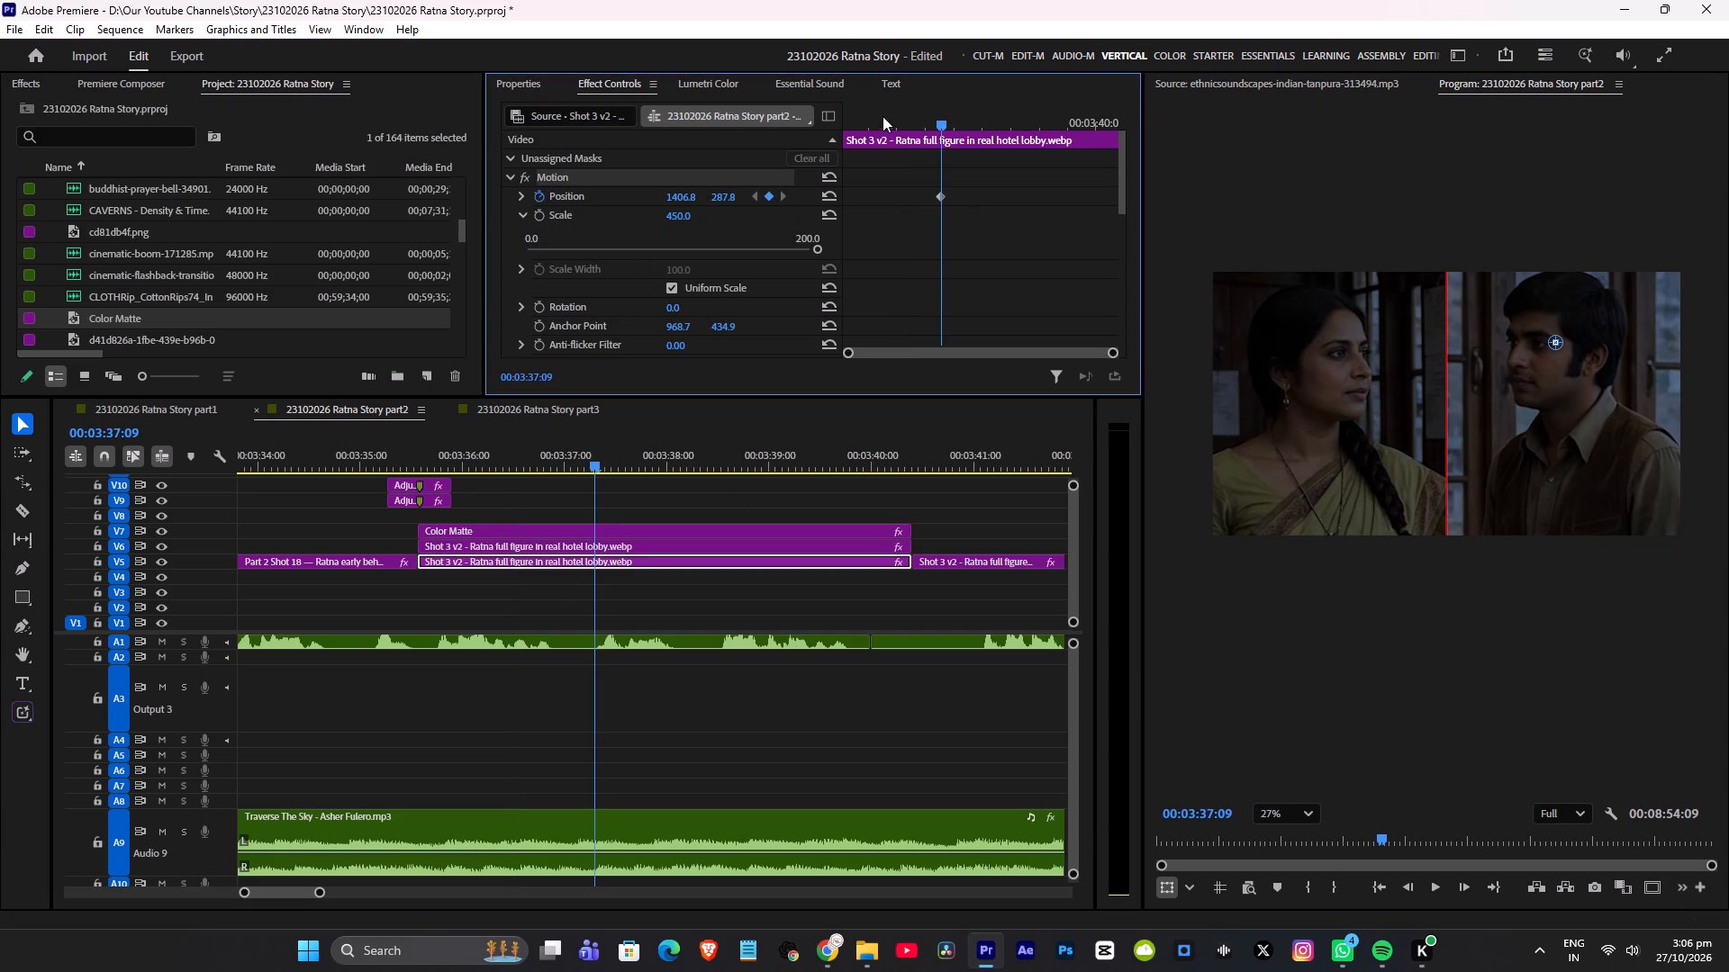
pyautogui.moveTo(948, 120); pyautogui.dragTo(773, 153)
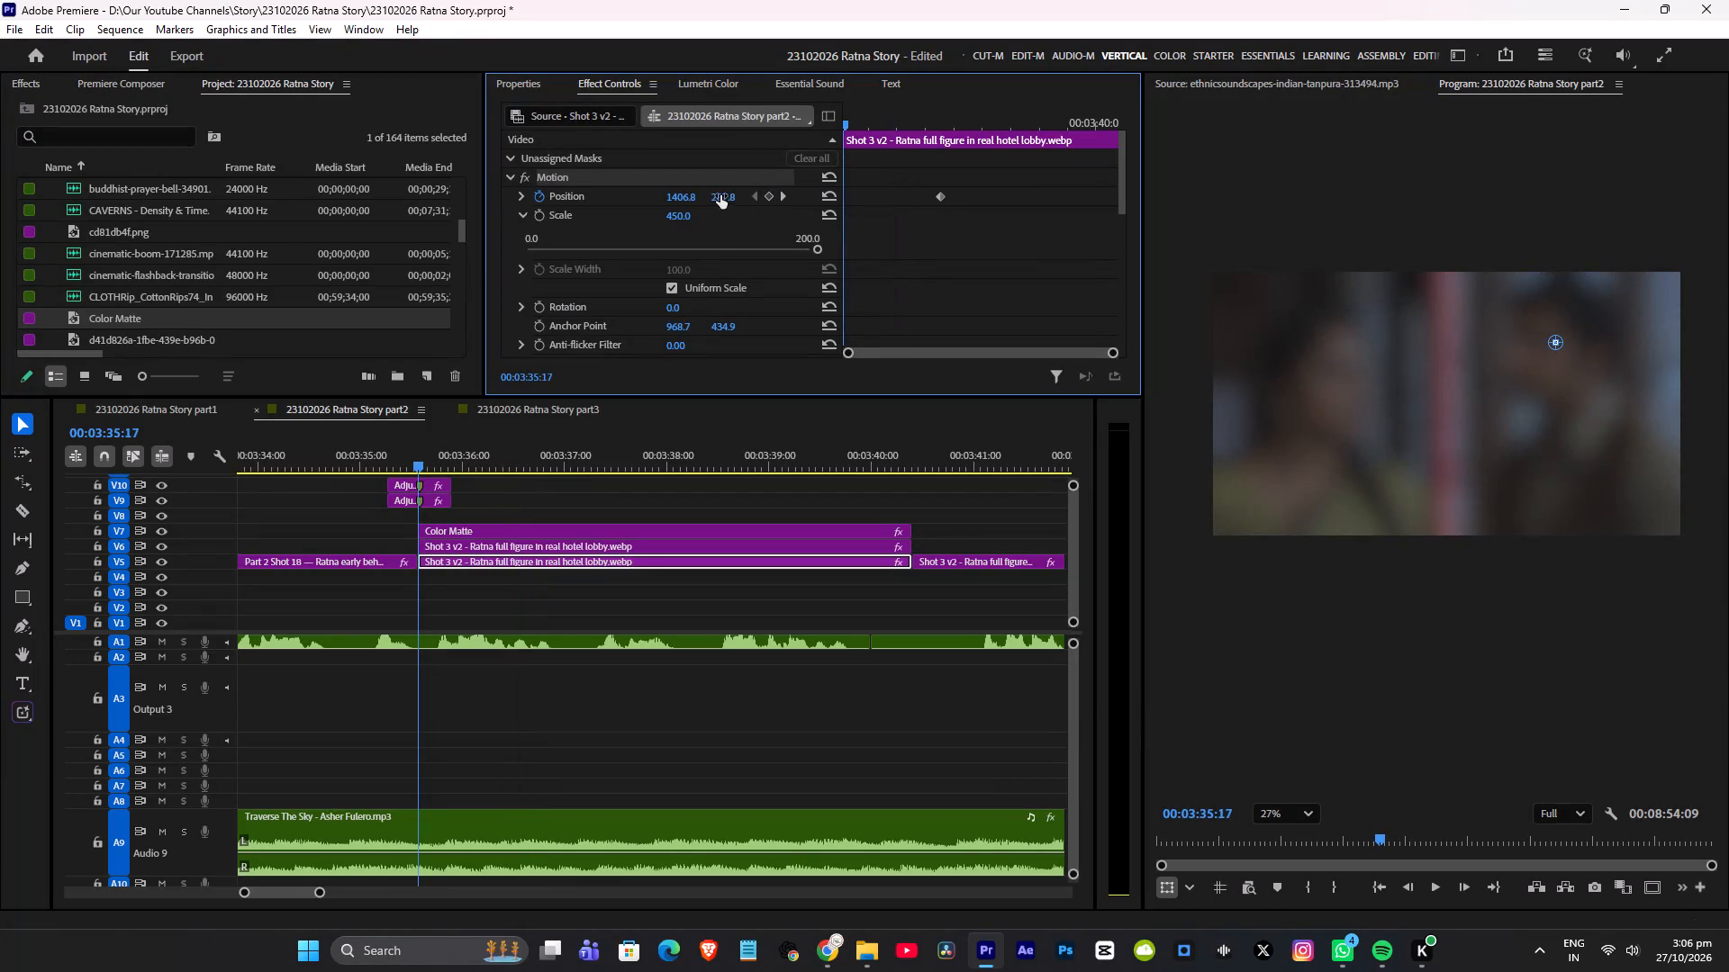
pyautogui.moveTo(720, 195); pyautogui.dragTo(834, 195)
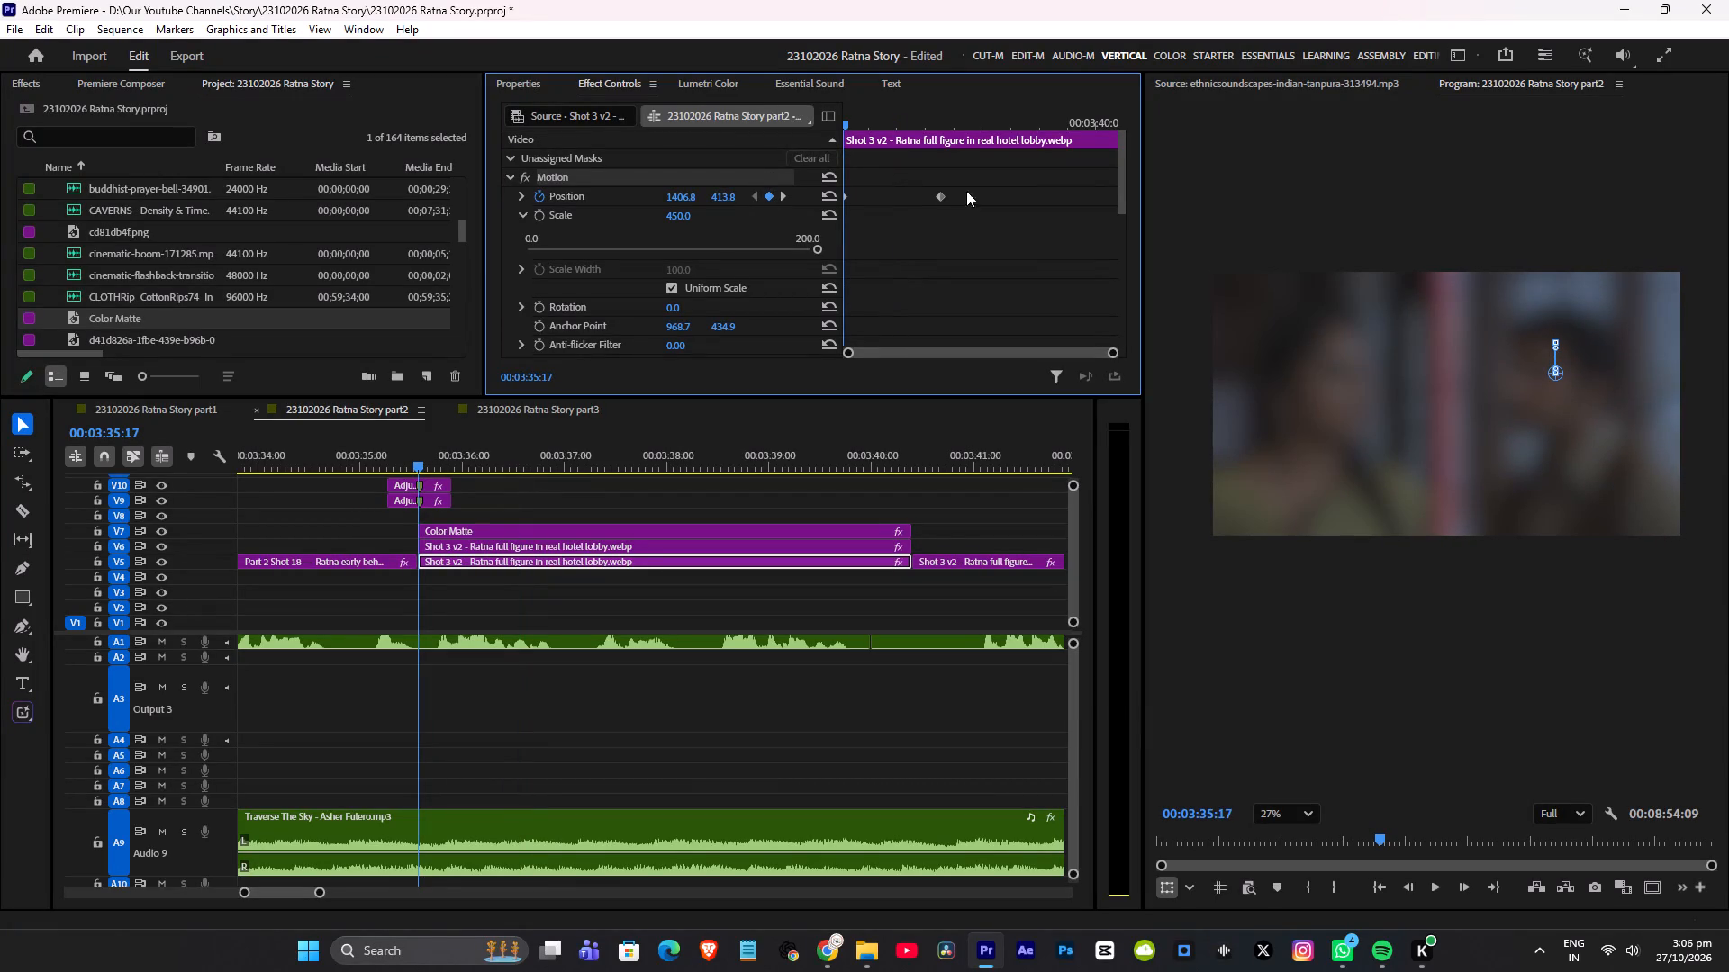
pyautogui.moveTo(941, 192); pyautogui.dragTo(962, 193)
pyautogui.press('F7')
# Play back the animated split screen from the preceding cut through the following clerk shot, saving the project along the way.
pyautogui.click(386, 456)
pyautogui.press('space')
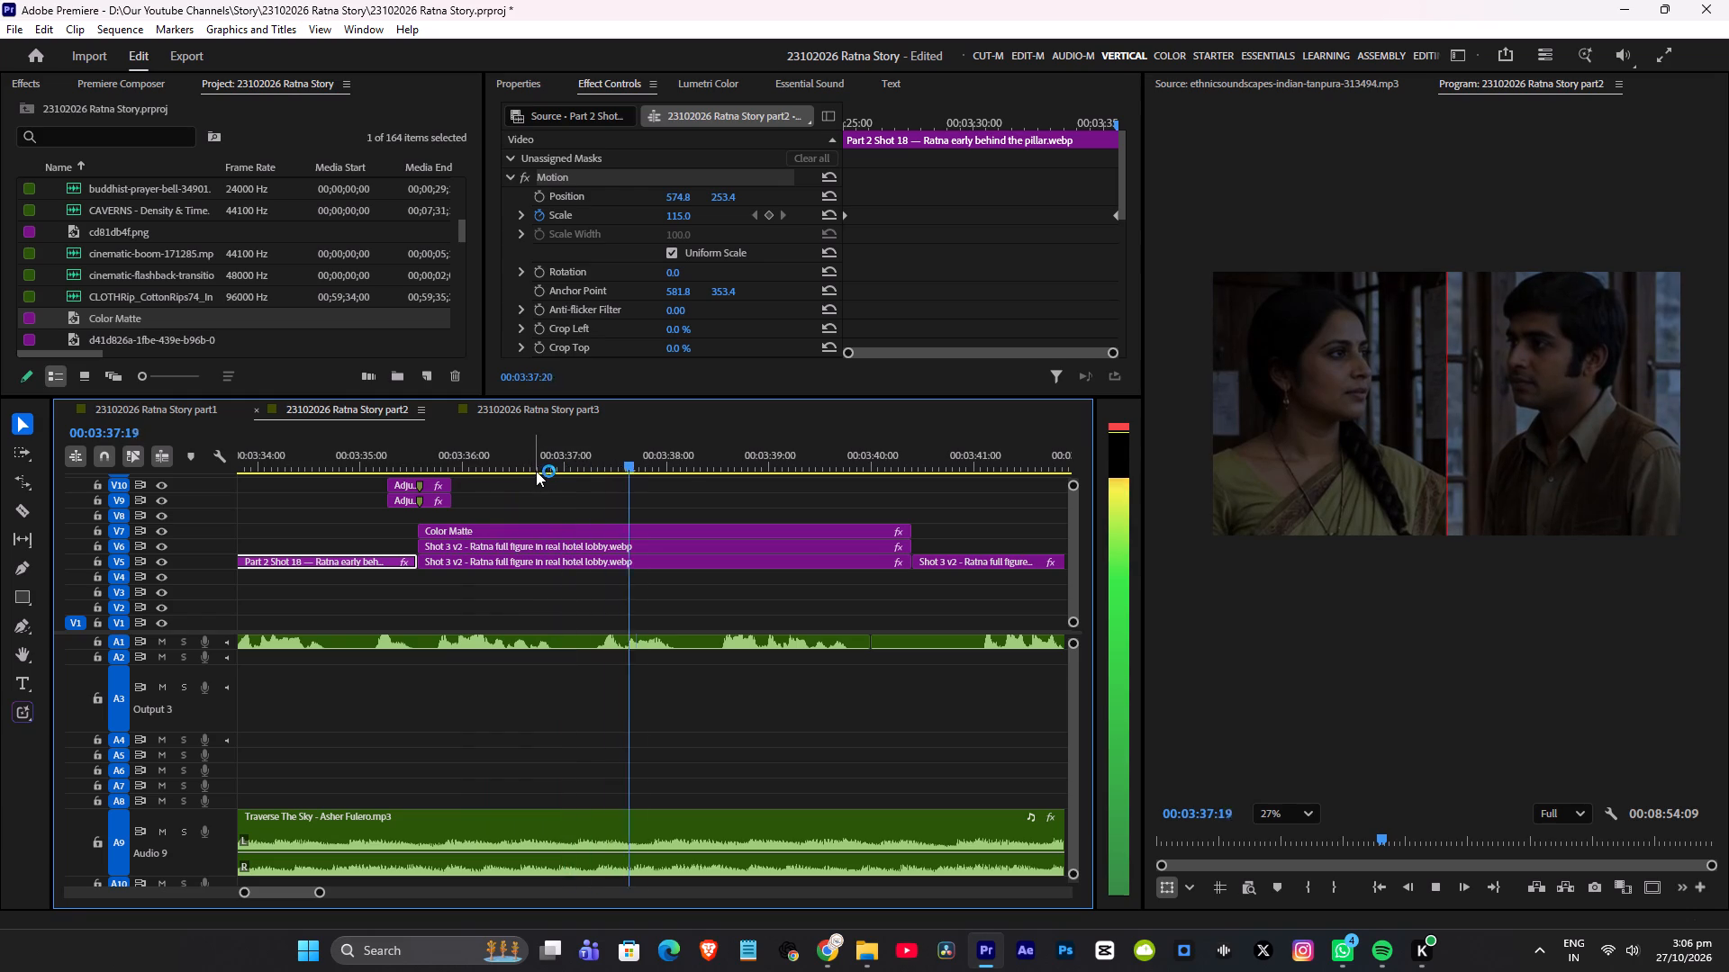
pyautogui.press('space')
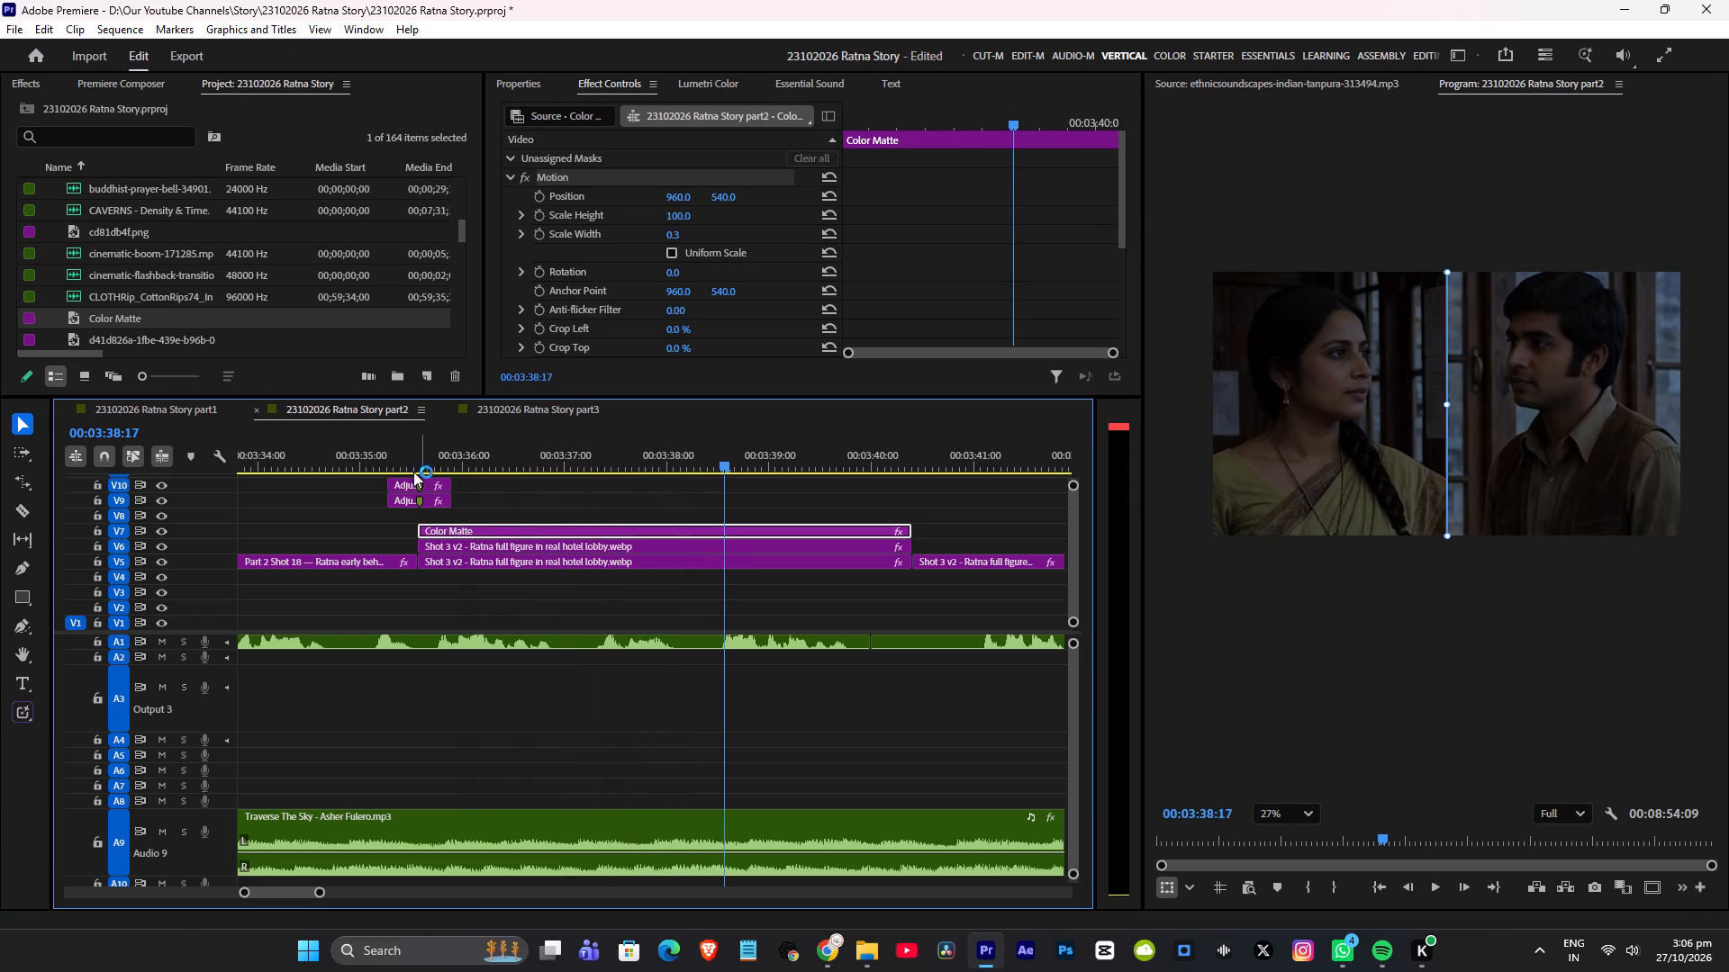
pyautogui.click(377, 462)
pyautogui.press('space')
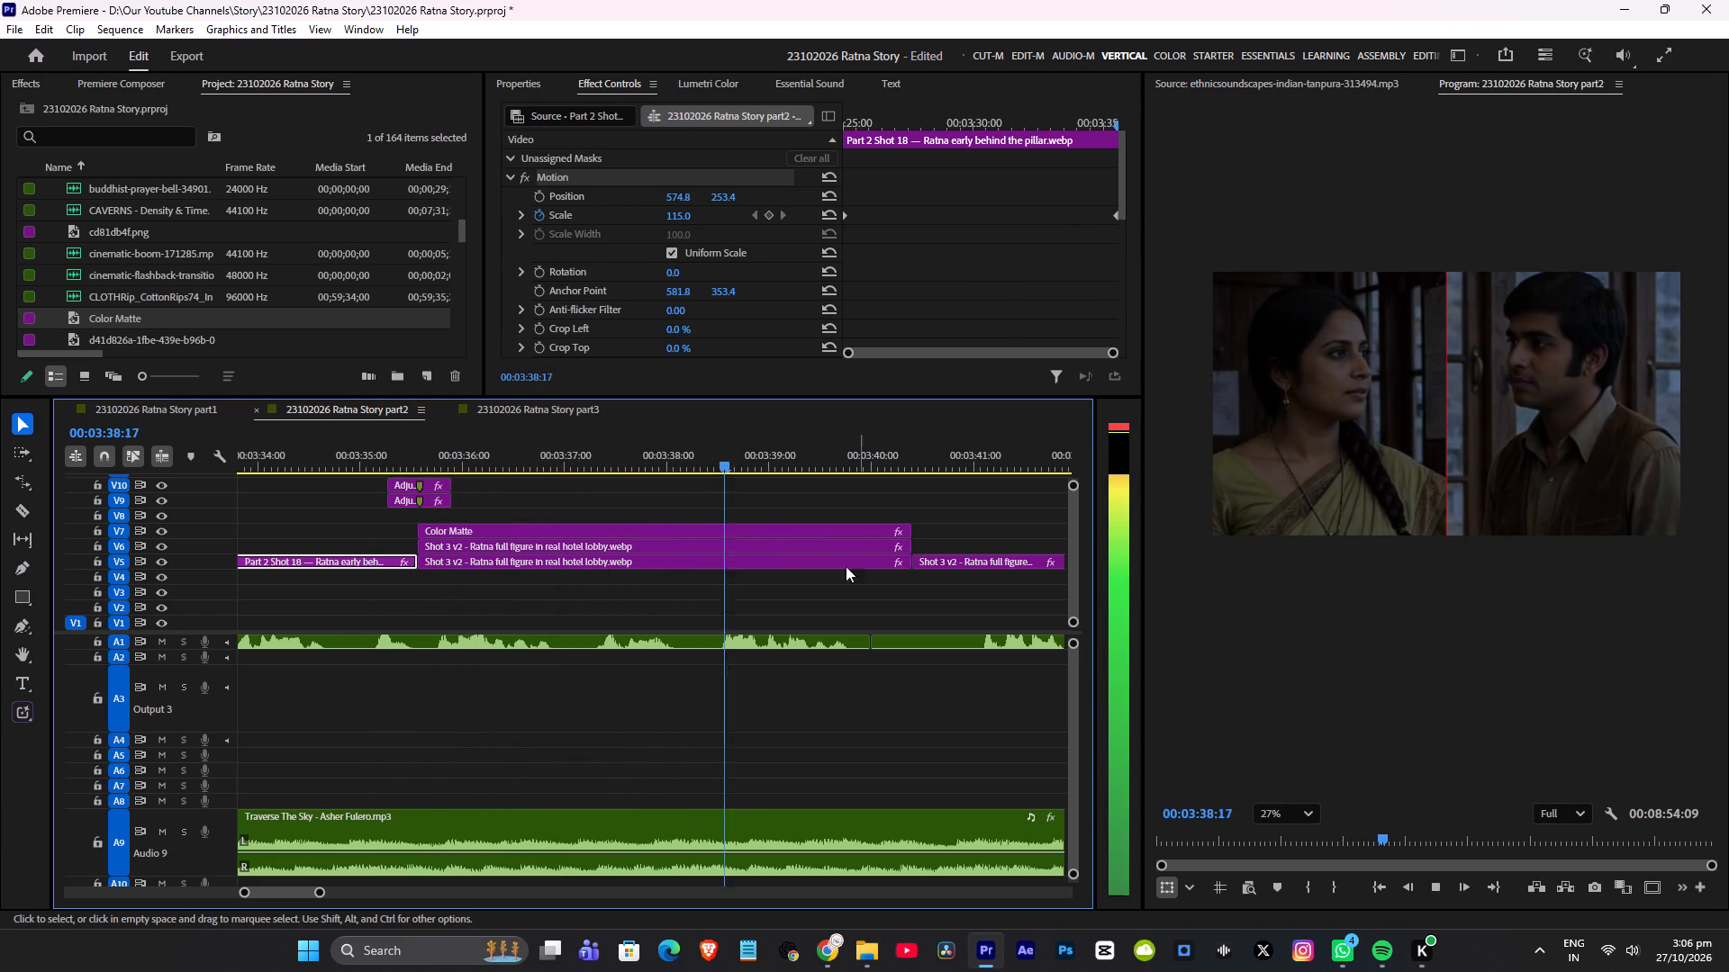
pyautogui.hotkey('ctrl', 's')
pyautogui.press('space')
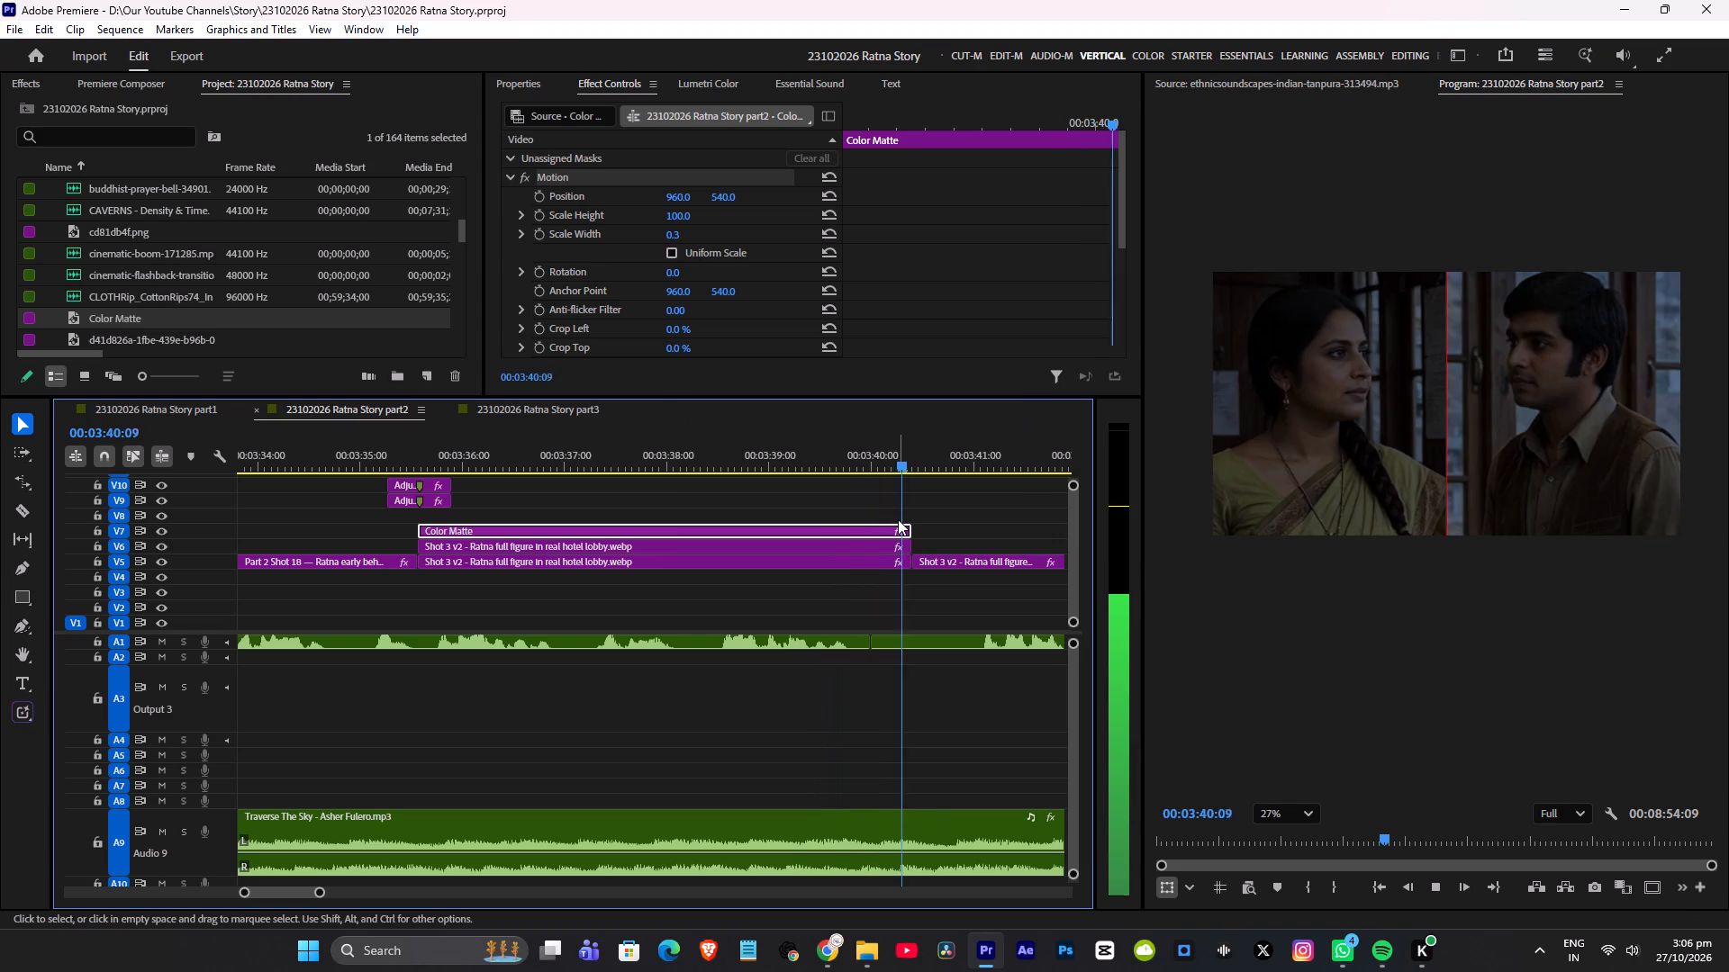
pyautogui.press('space')
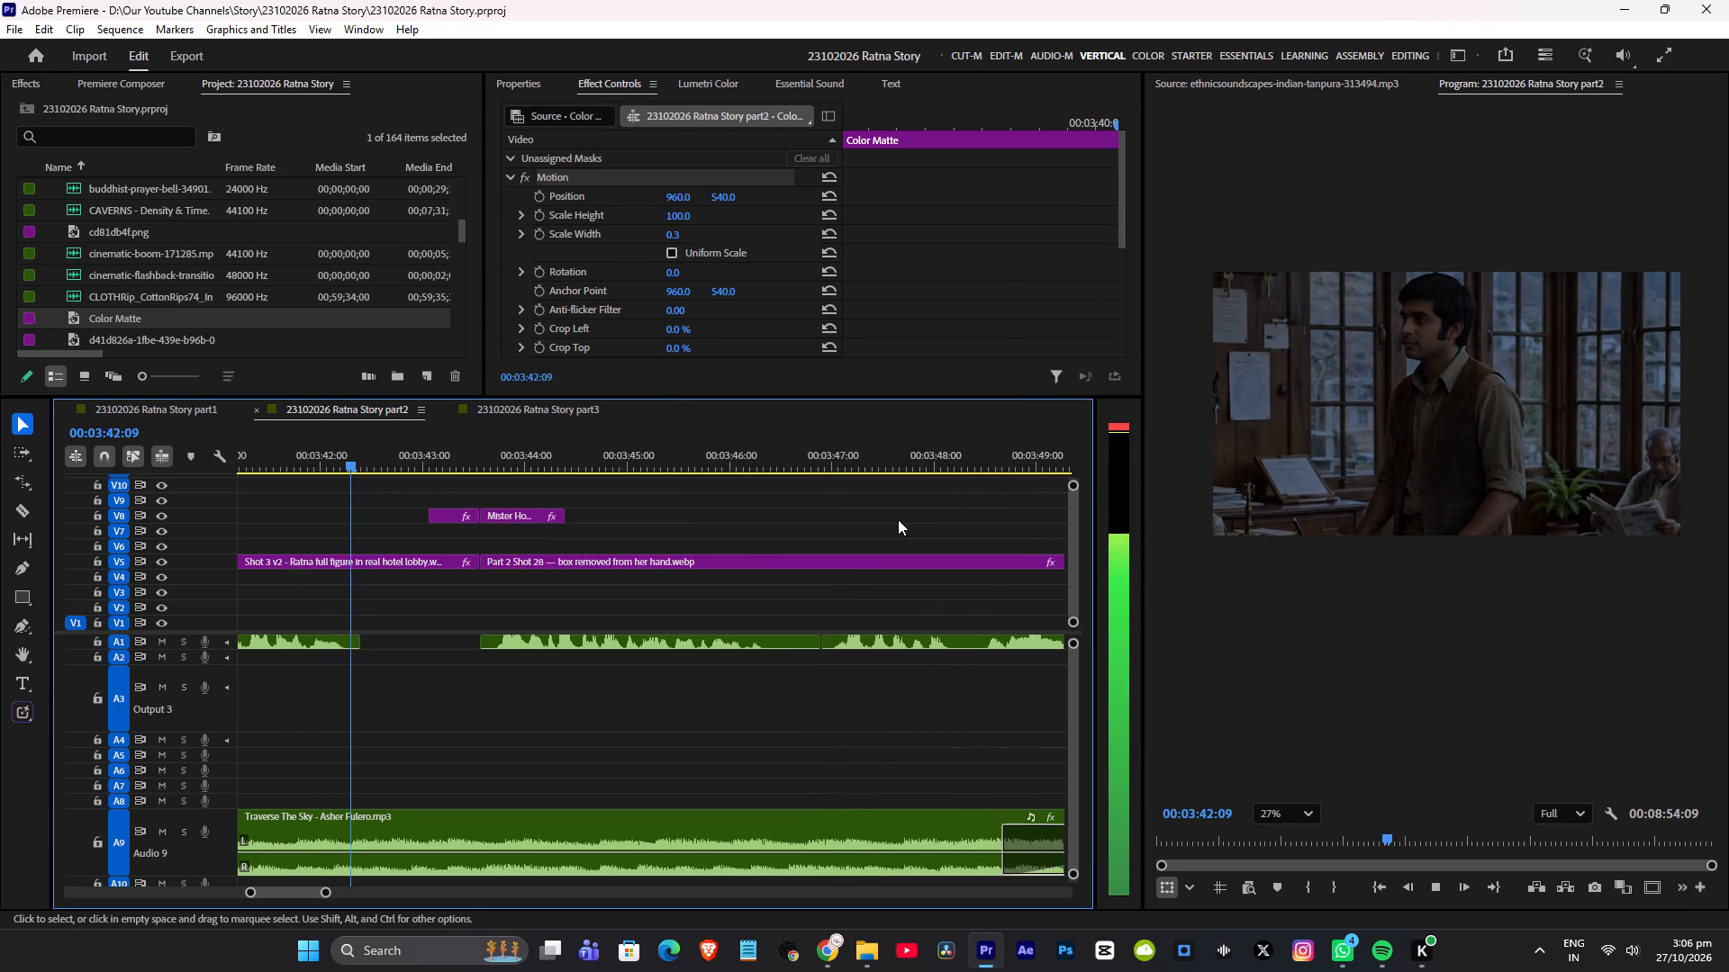
pyautogui.scroll(9, 420, 530)
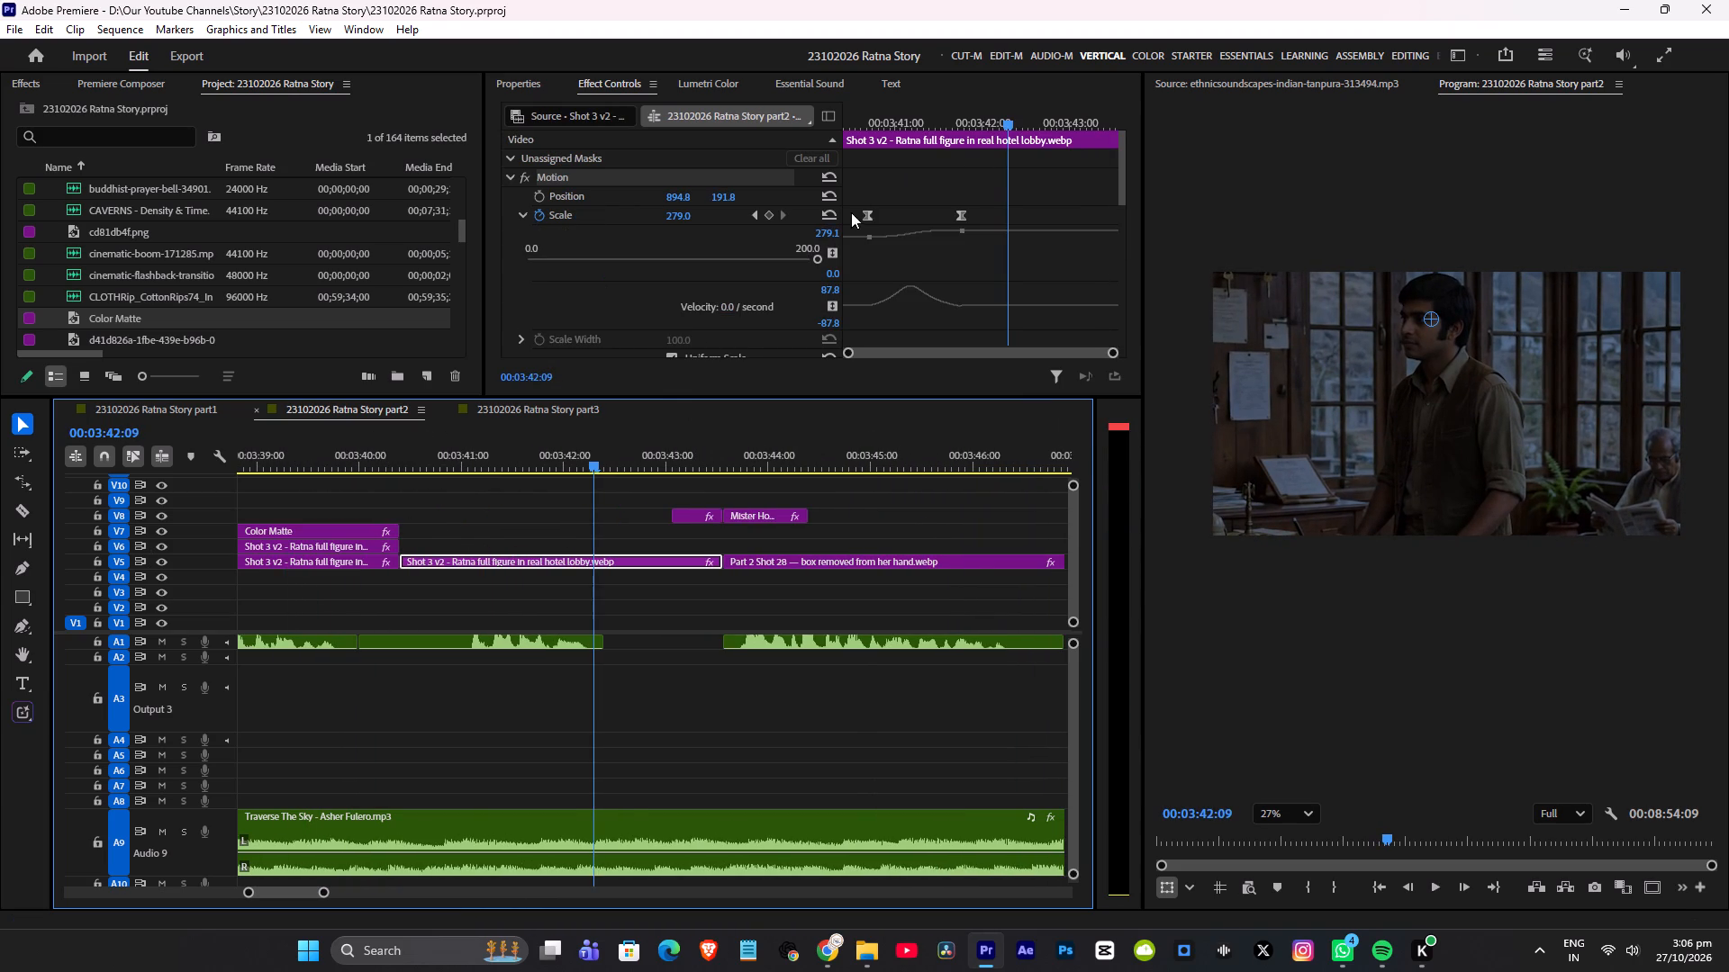
# Make the following clerk clip's first Scale keyframe linear, move it to the clip's start, and preview the cut, saving the project.
pyautogui.click(870, 220)
pyautogui.rightClick(870, 214)
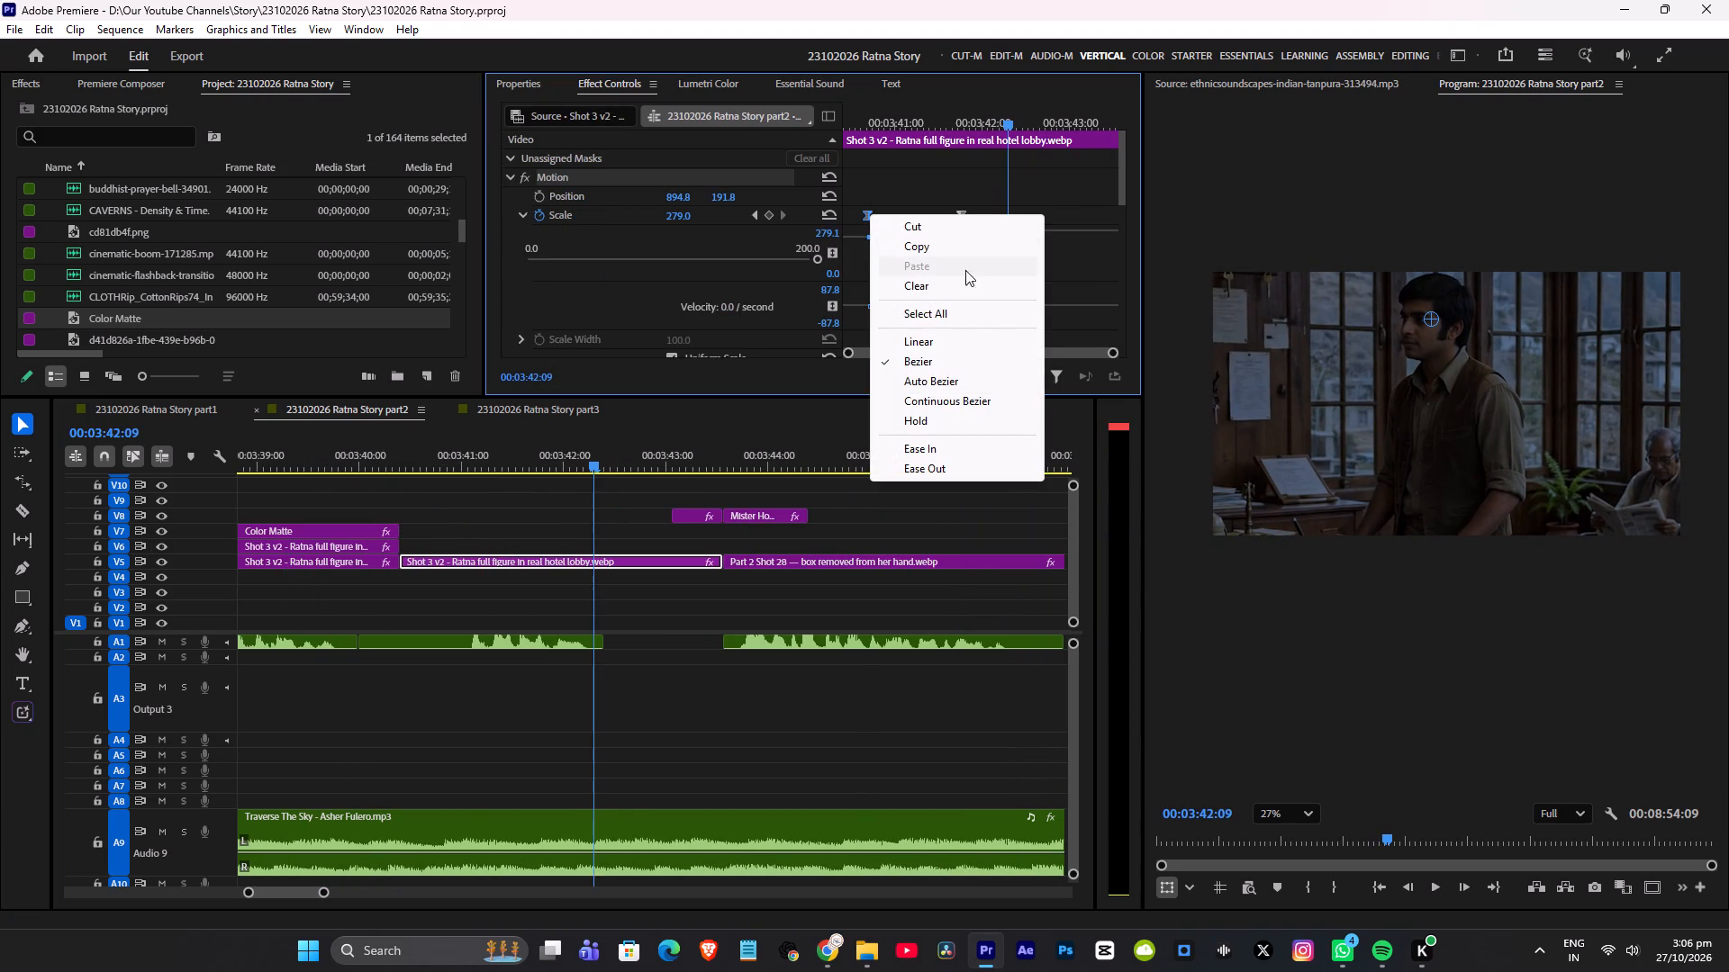
pyautogui.click(943, 346)
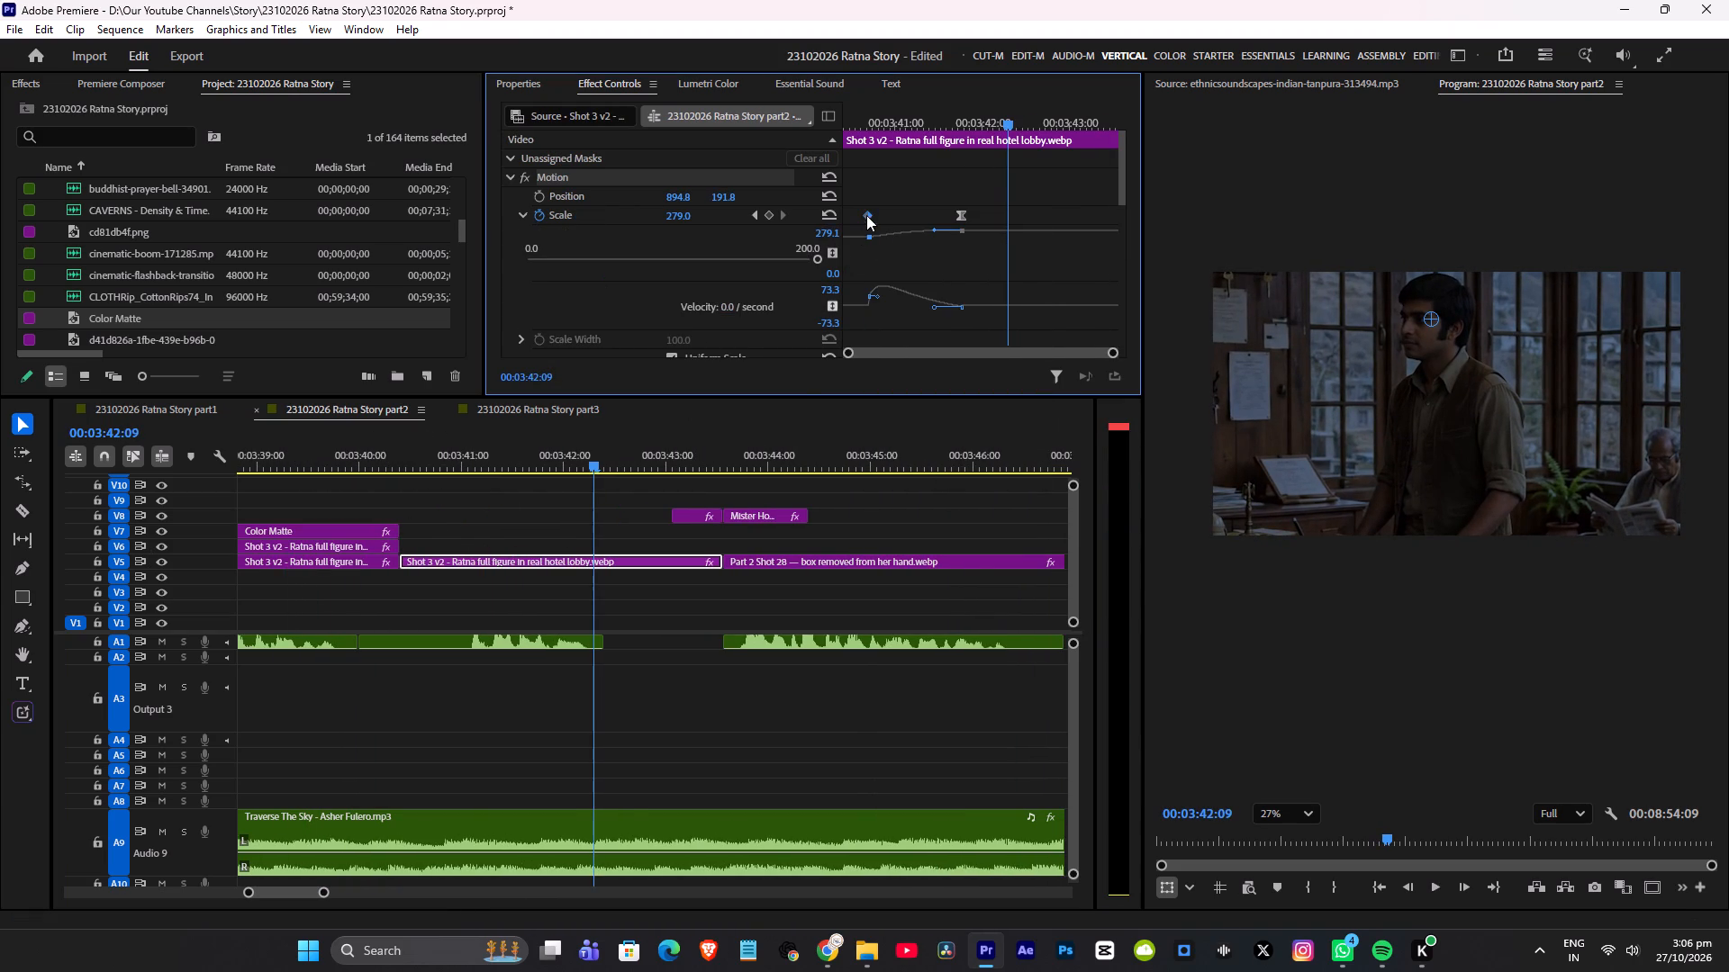
pyautogui.moveTo(866, 214); pyautogui.dragTo(557, 233)
pyautogui.click(365, 460)
pyautogui.press('space')
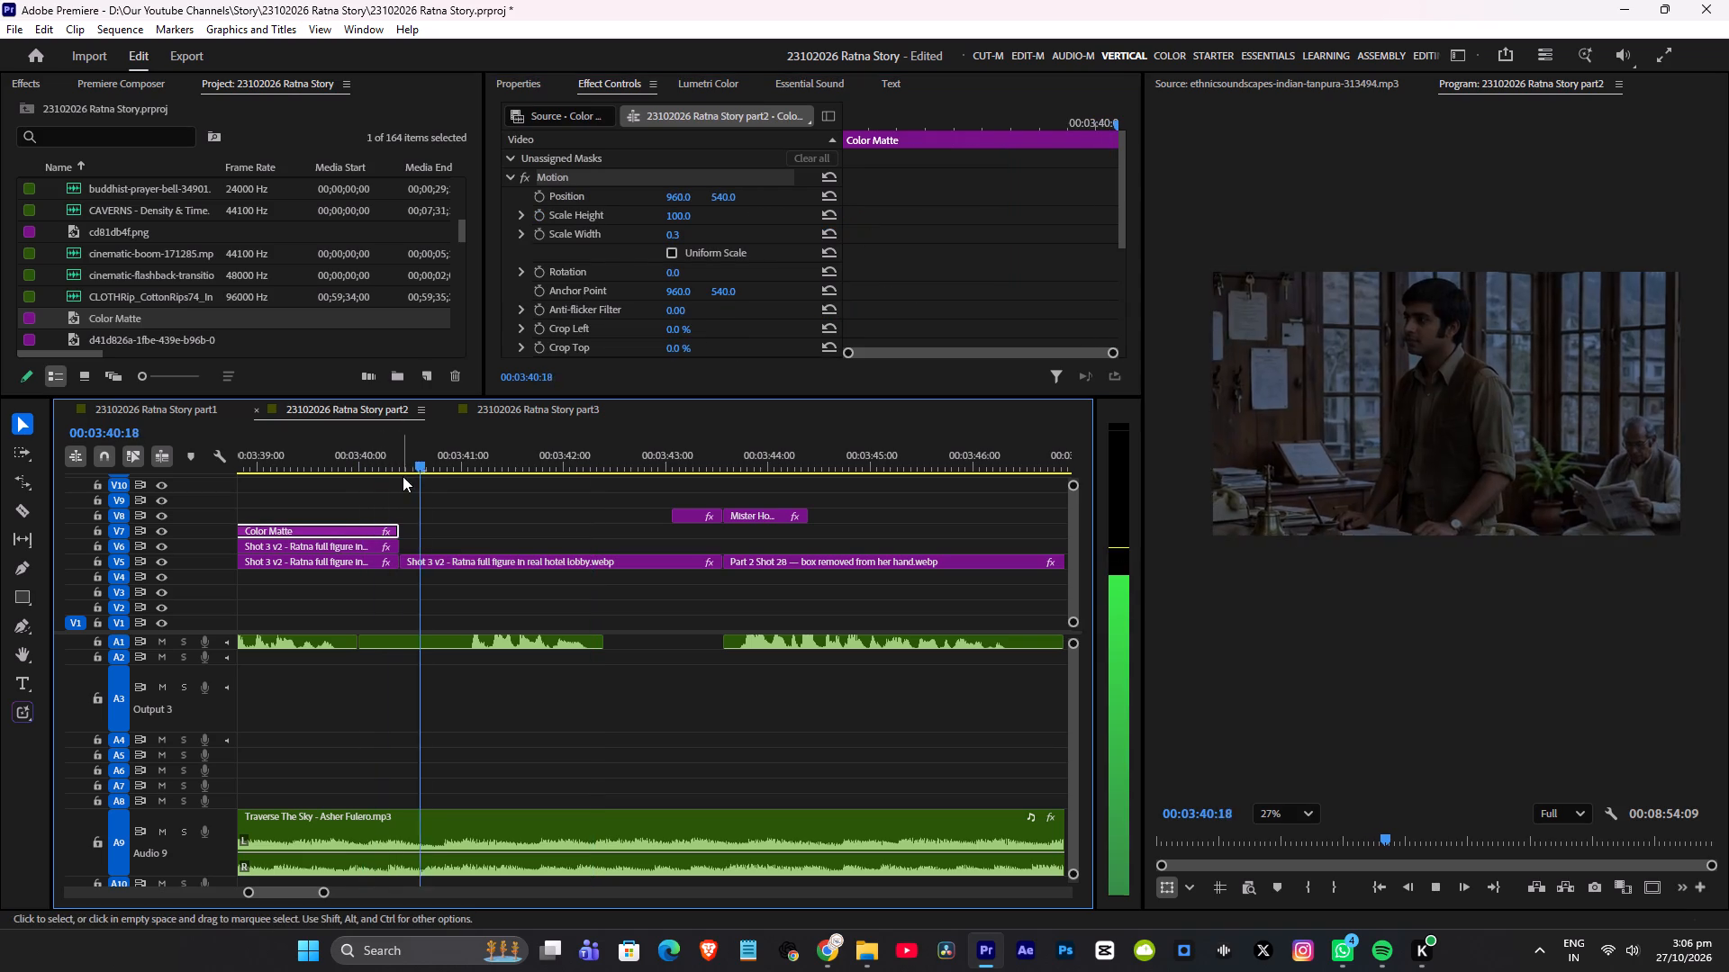
pyautogui.scroll(5, 550, 500)
pyautogui.press('space')
pyautogui.click(437, 467)
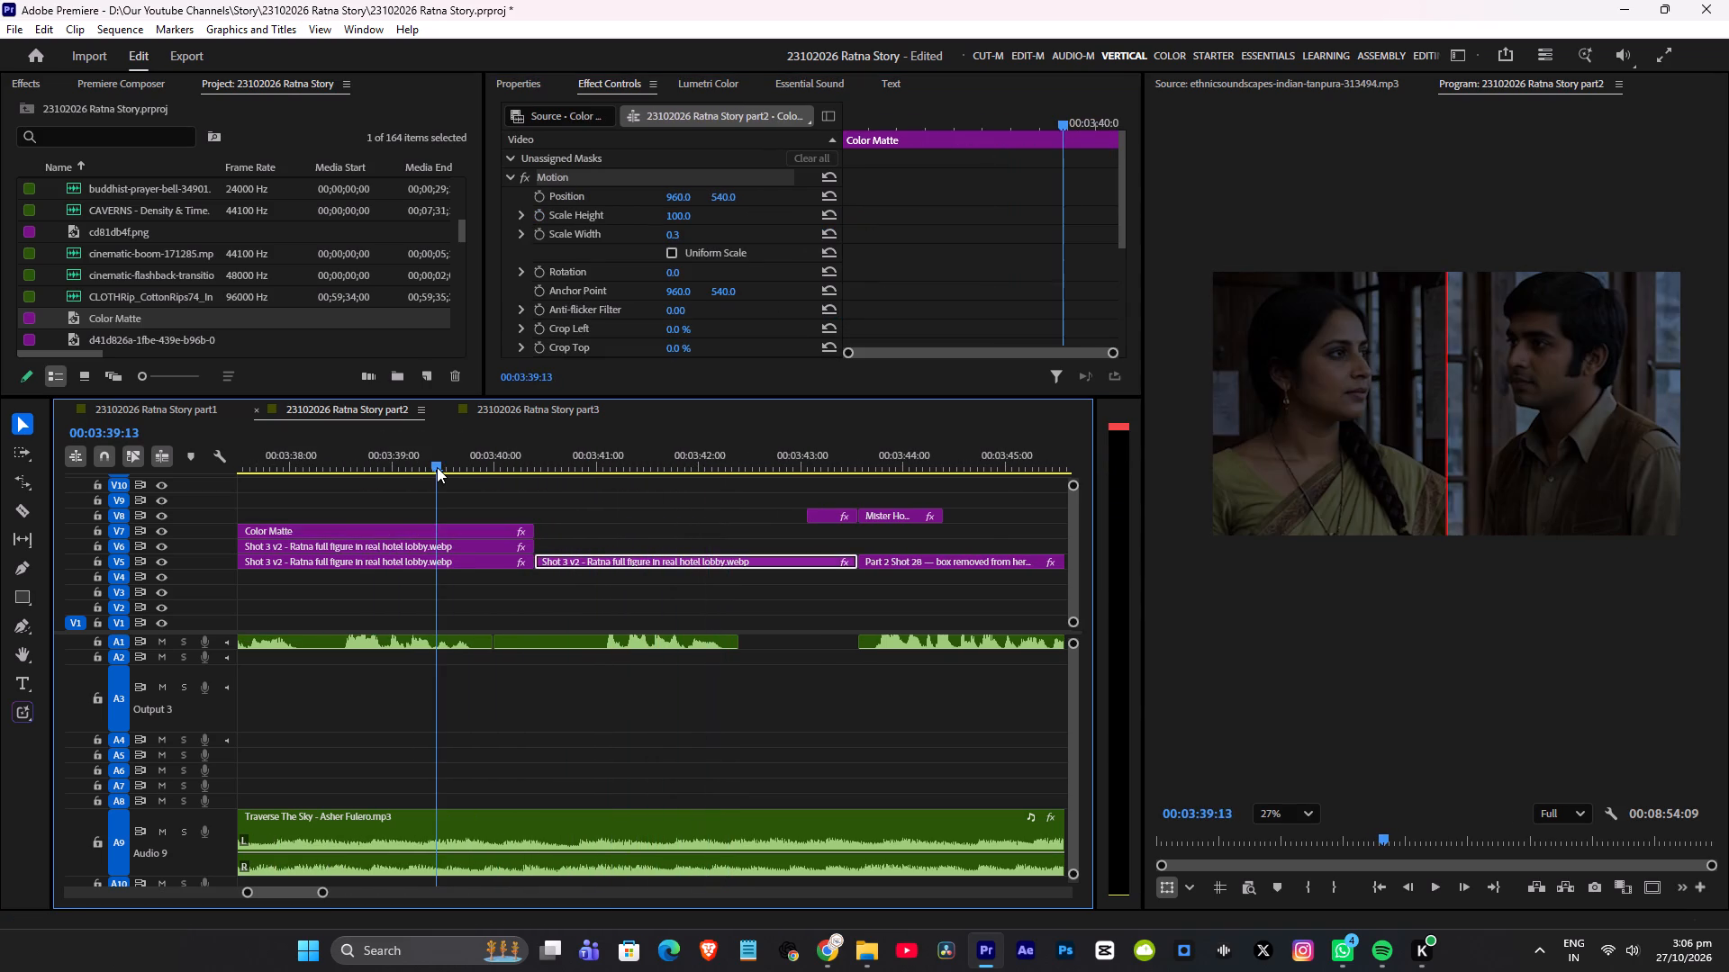
pyautogui.hotkey('ctrl', 's')
pyautogui.press('space')
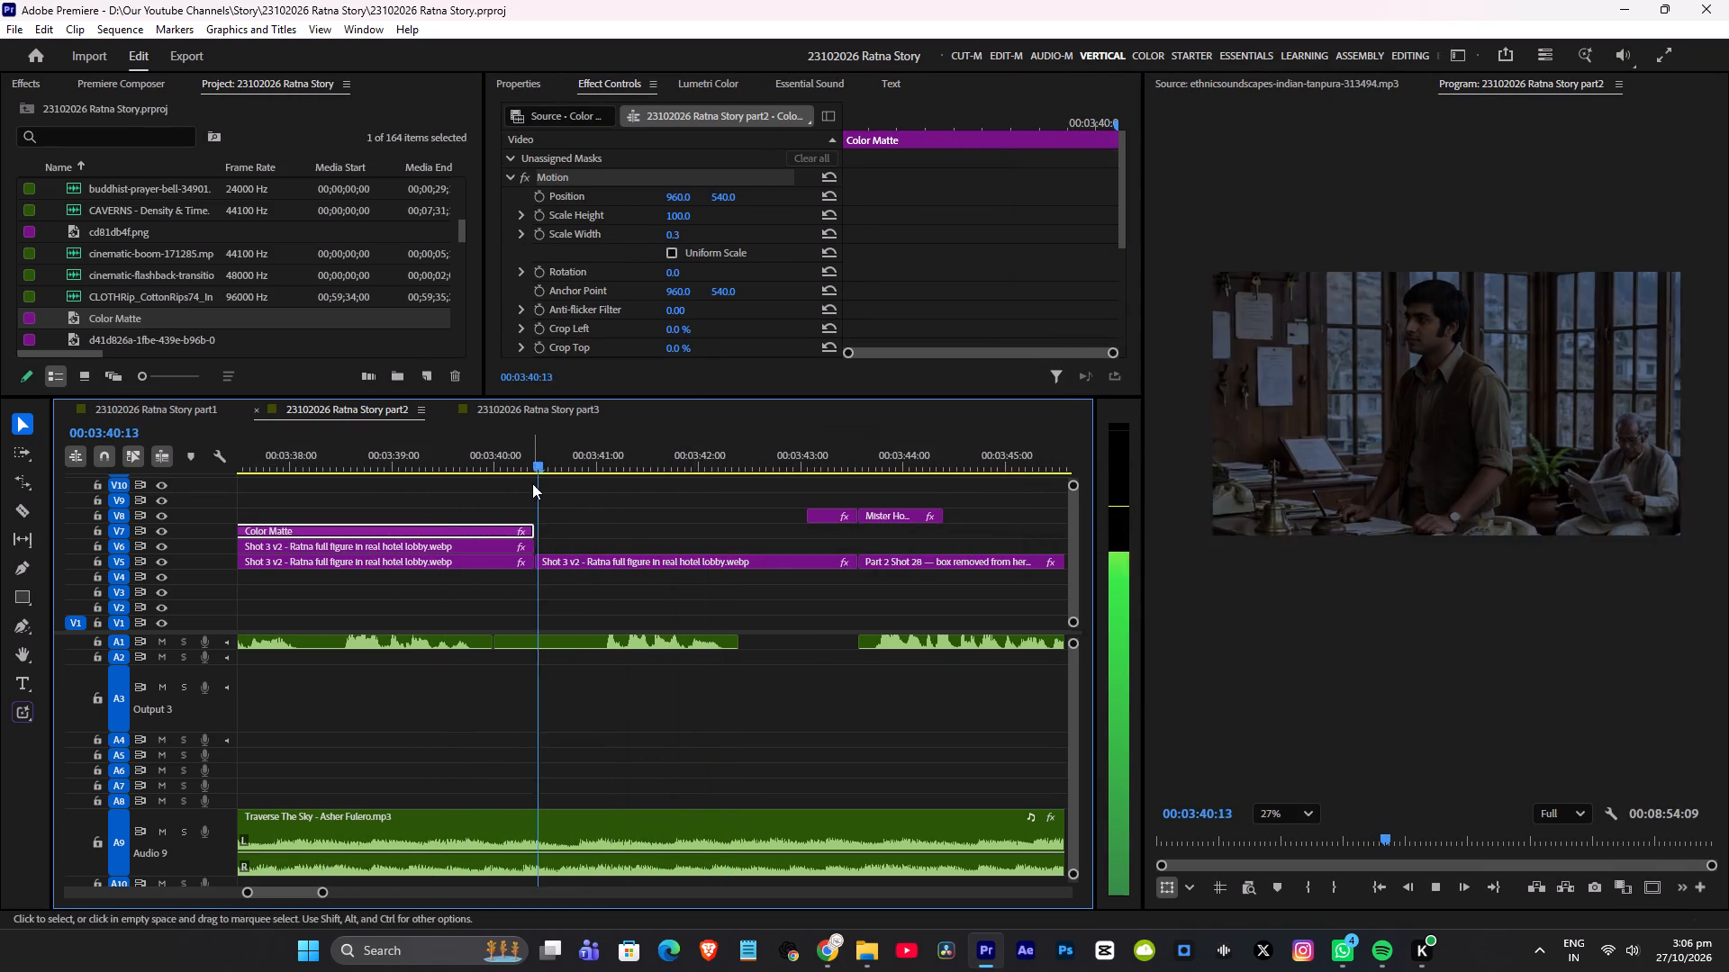
pyautogui.press('space')
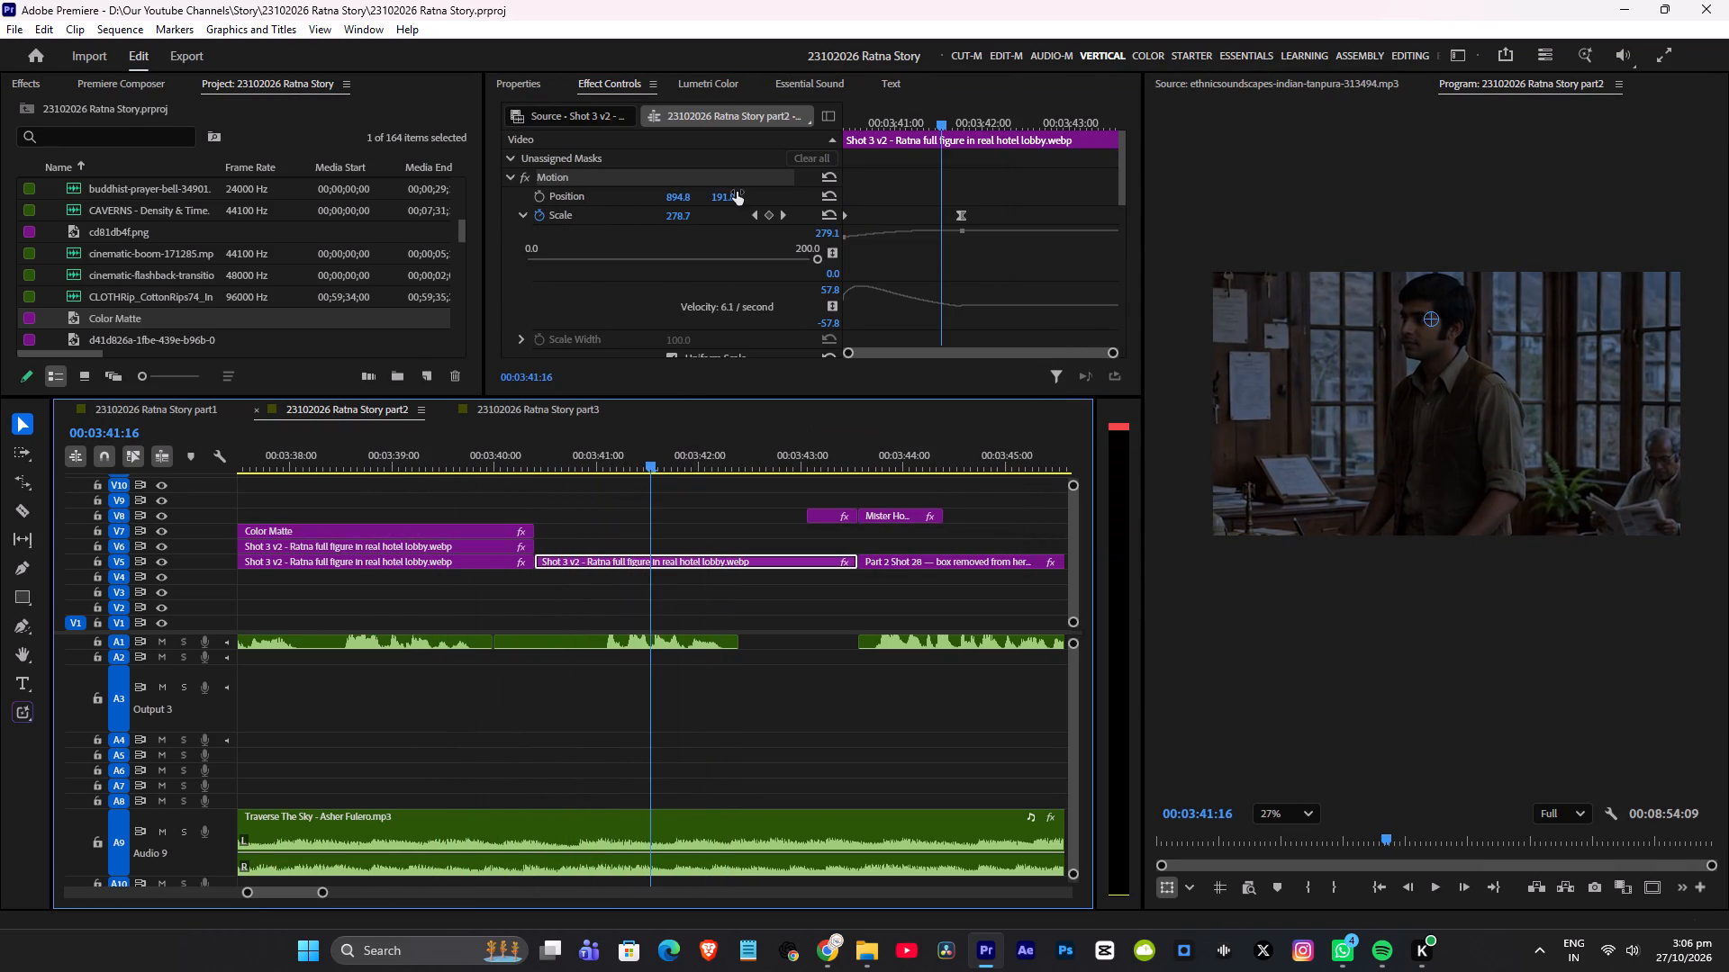
# Set the clerk clip's horizontal Position to 1138.8 and preview the cut from the split screen.
pyautogui.moveTo(673, 199); pyautogui.dragTo(878, 199)
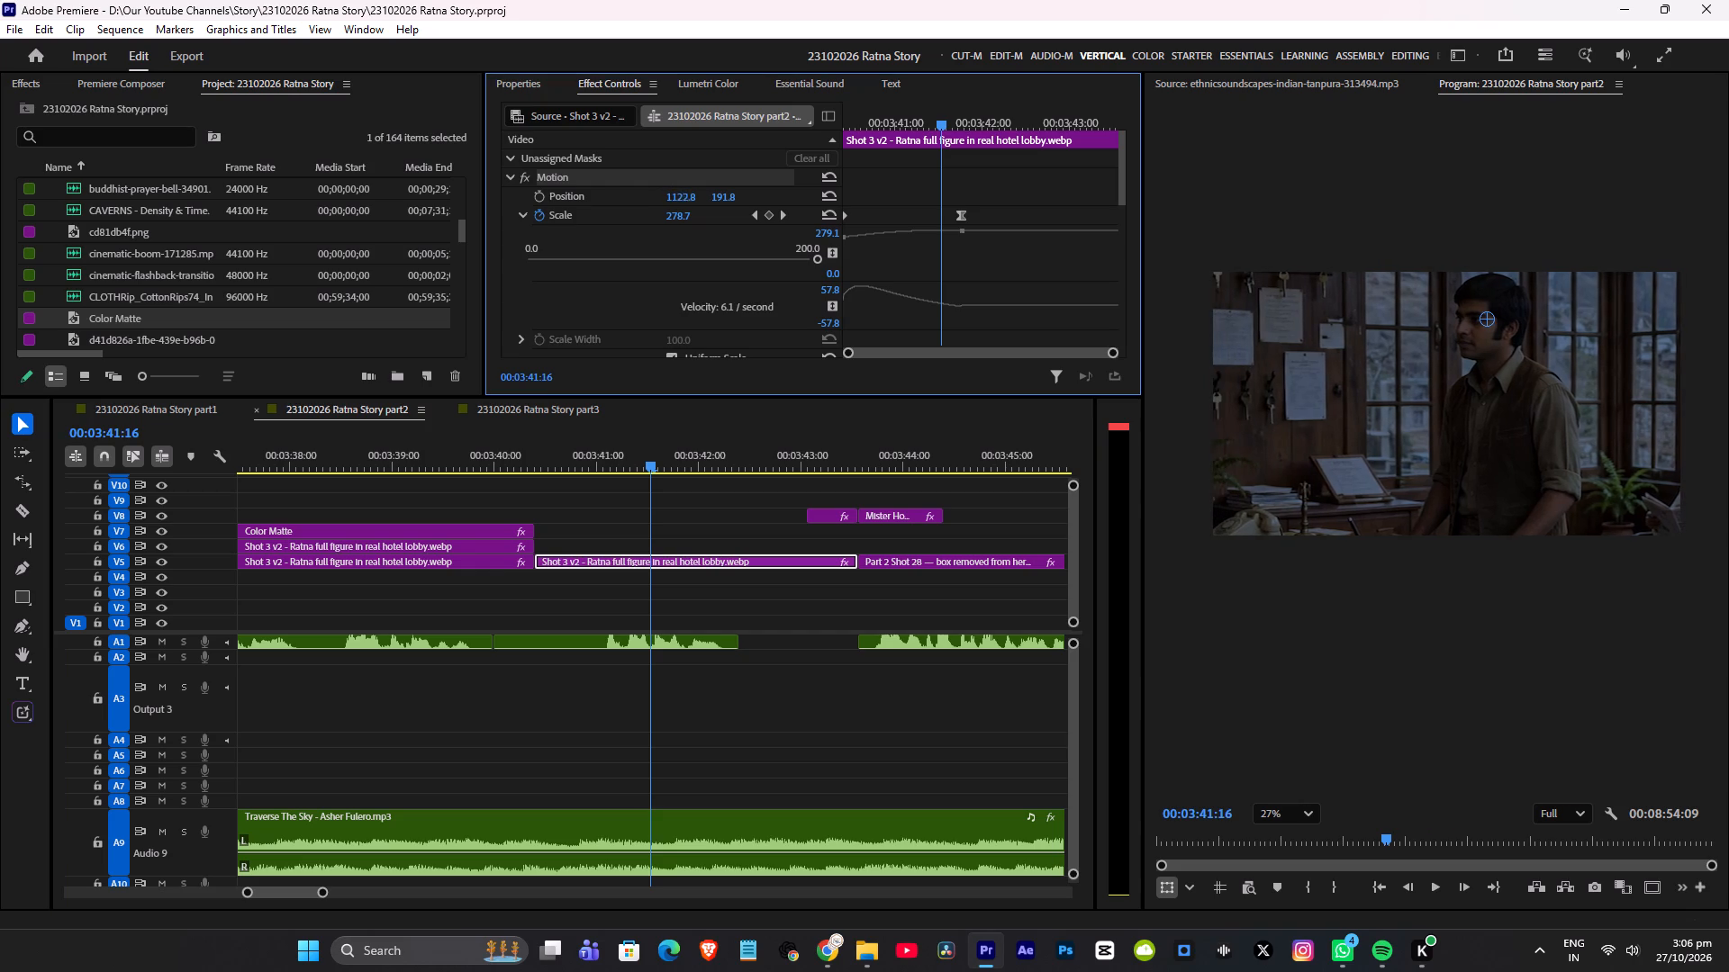
pyautogui.moveTo(878, 199); pyautogui.dragTo(892, 197)
pyautogui.click(456, 452)
pyautogui.press('space')
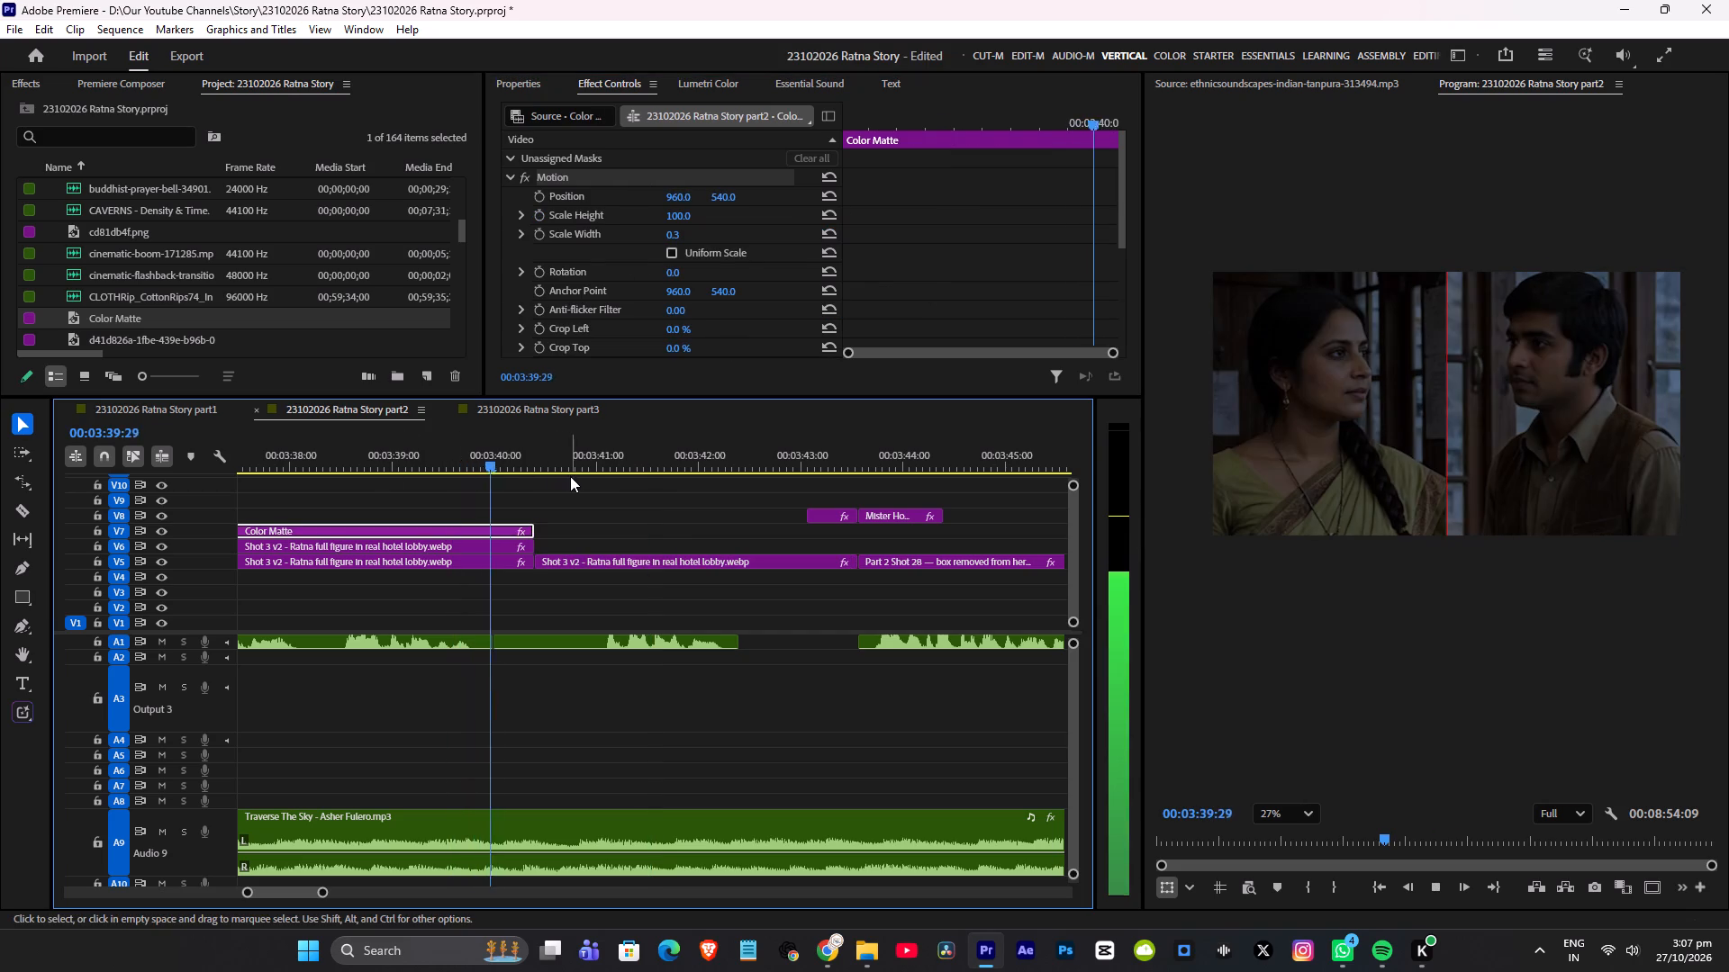
pyautogui.press('space')
pyautogui.click(471, 454)
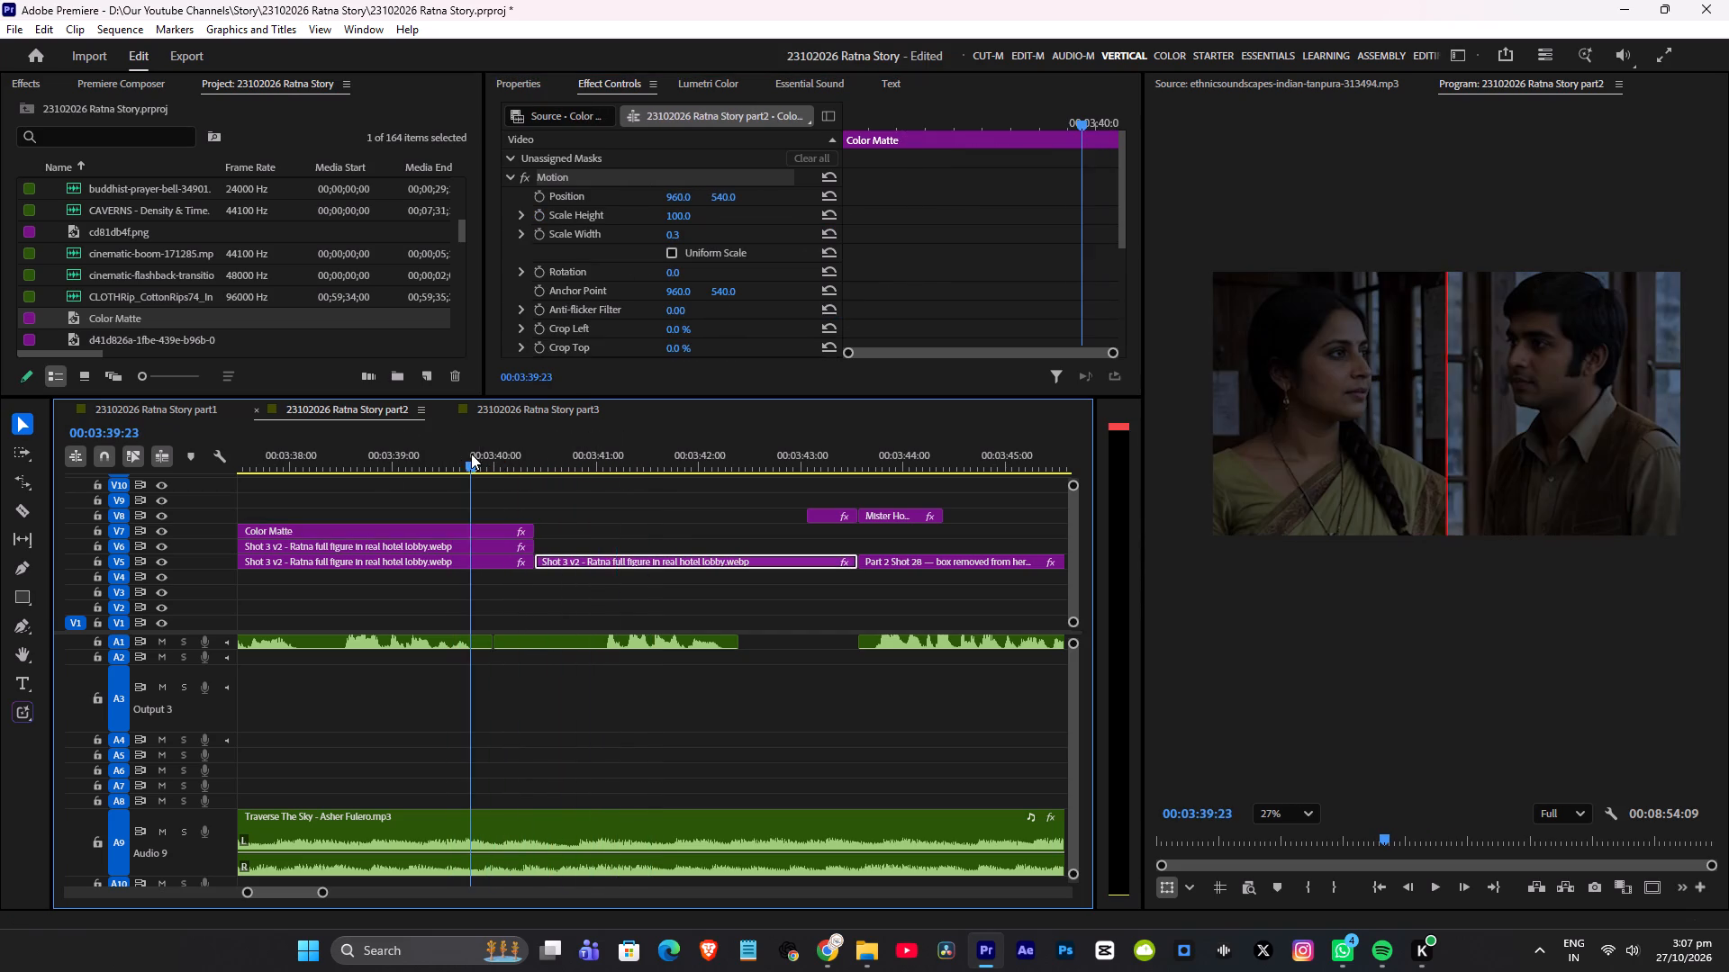
pyautogui.press('space')
pyautogui.press('space')
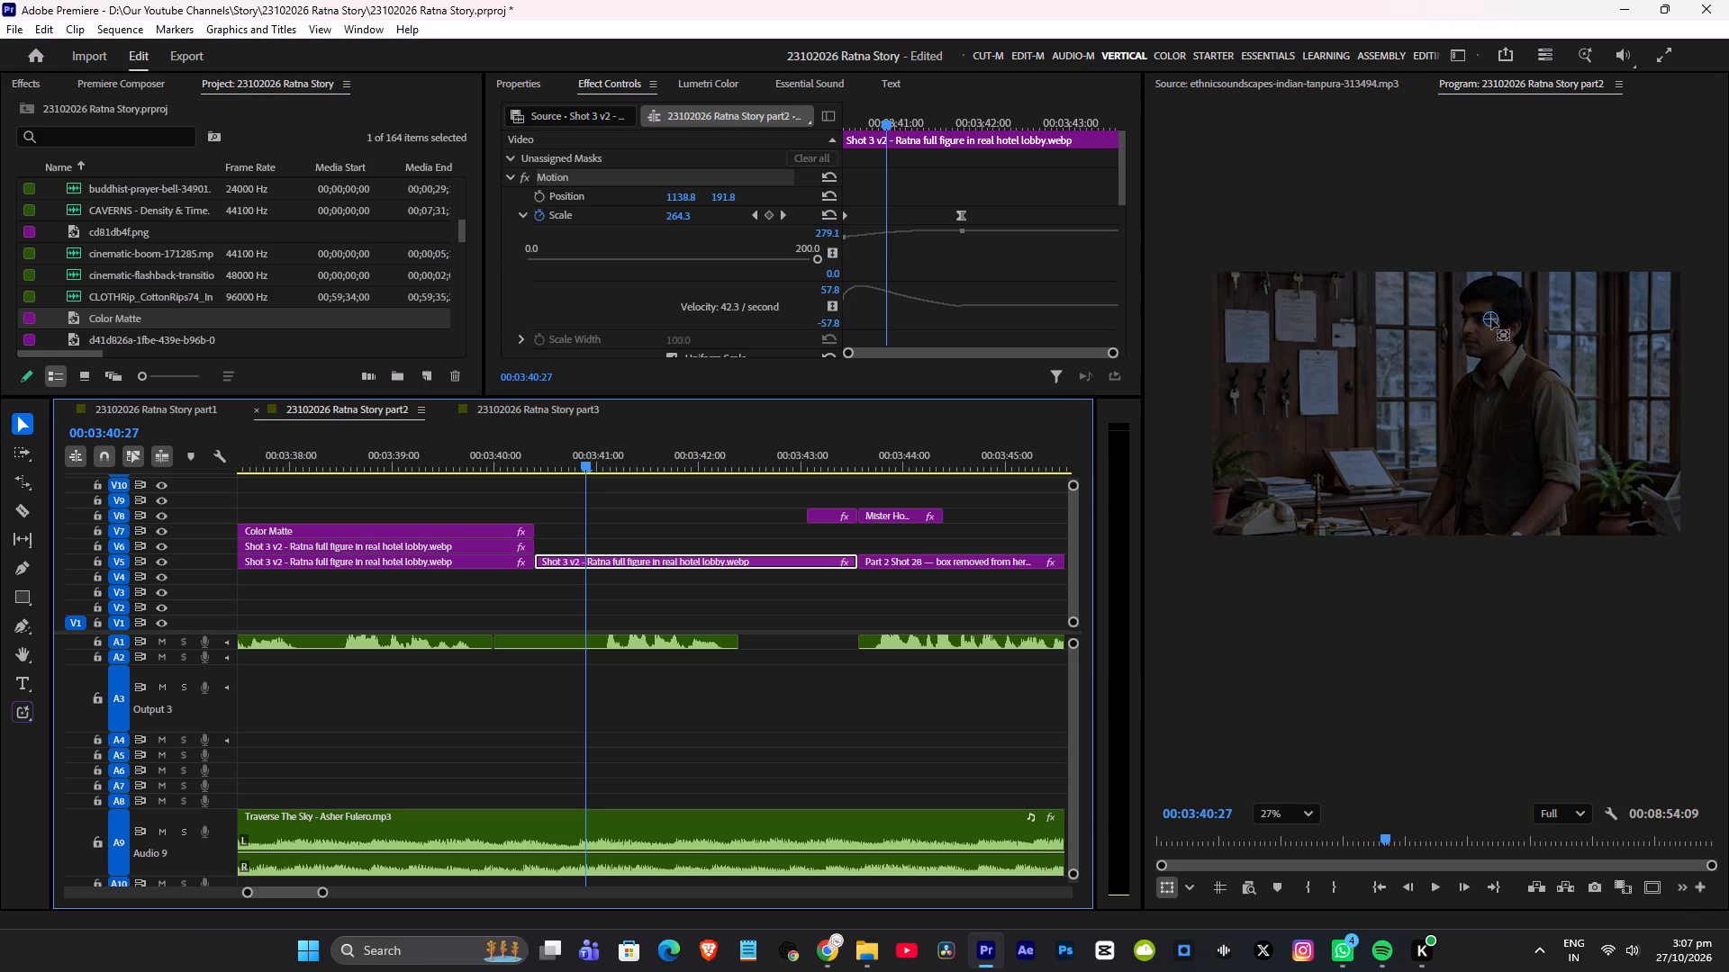
# Move the clerk clip's anchor point onto the wall beside him, putting Position at 835.4, 335.6, and preview the zoom.
pyautogui.moveTo(1489, 316); pyautogui.dragTo(1416, 351)
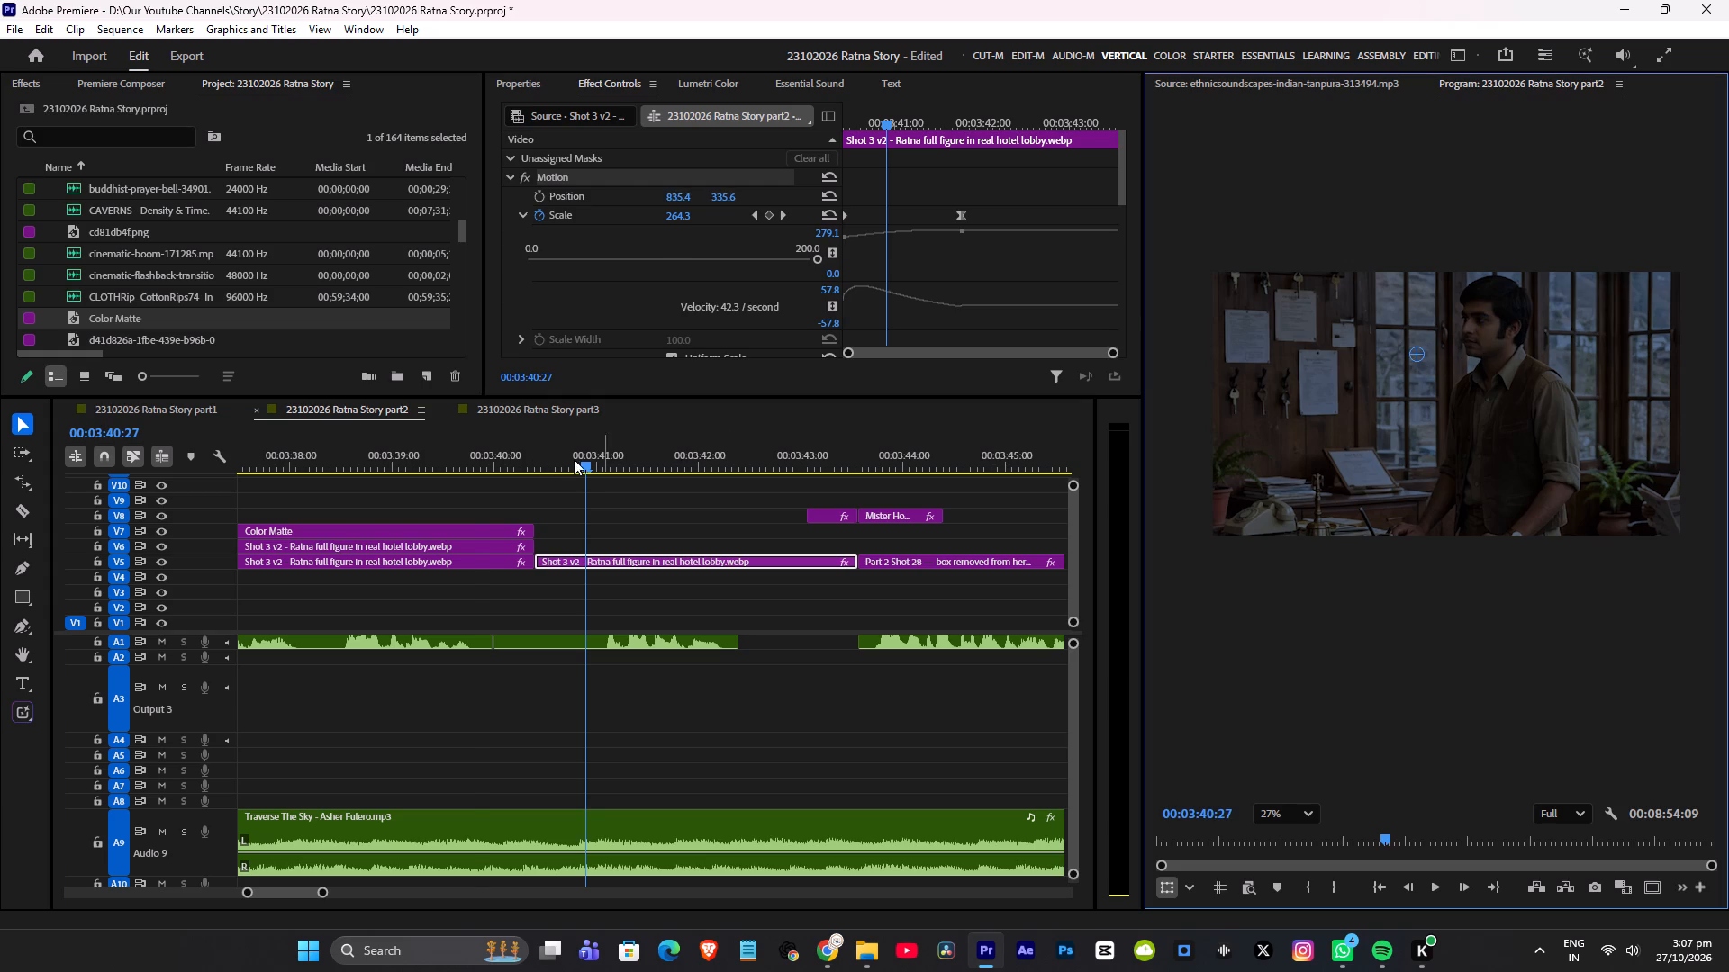
pyautogui.click(475, 460)
pyautogui.press('space')
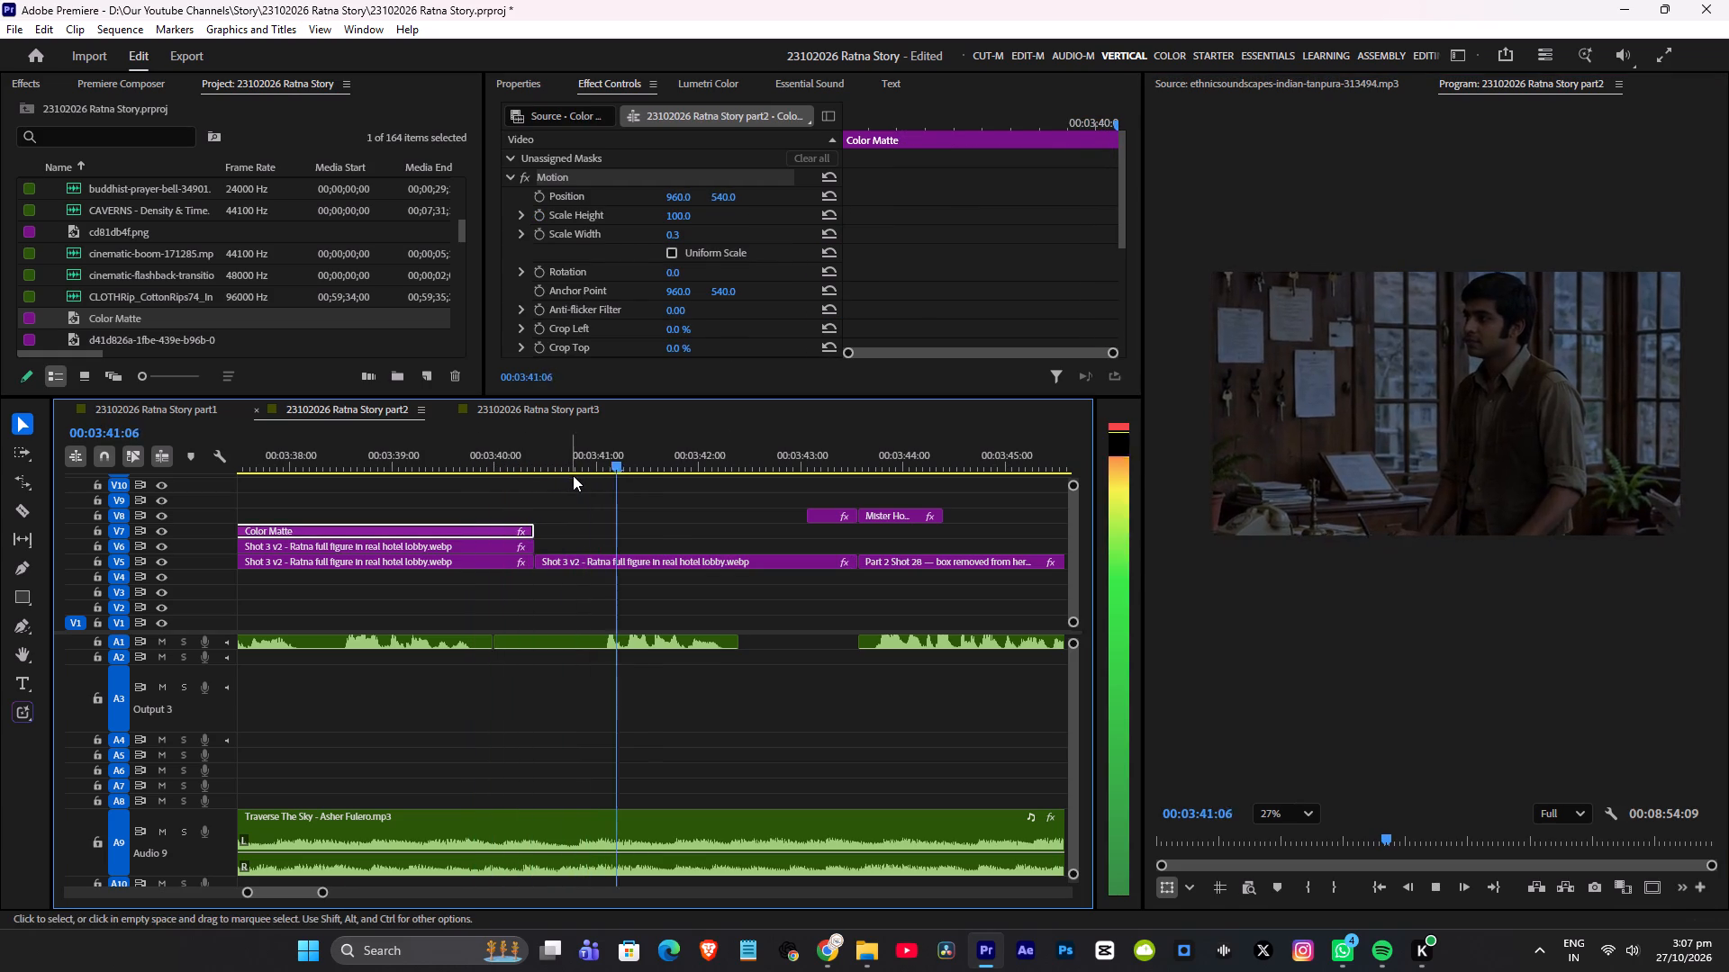
pyautogui.press('space')
# Play back from the end of the split screen through the writer's letter-reading shot, finishing full screen and saving along the way.
pyautogui.click(496, 453)
pyautogui.hotkey('ctrl', 's')
pyautogui.press('space')
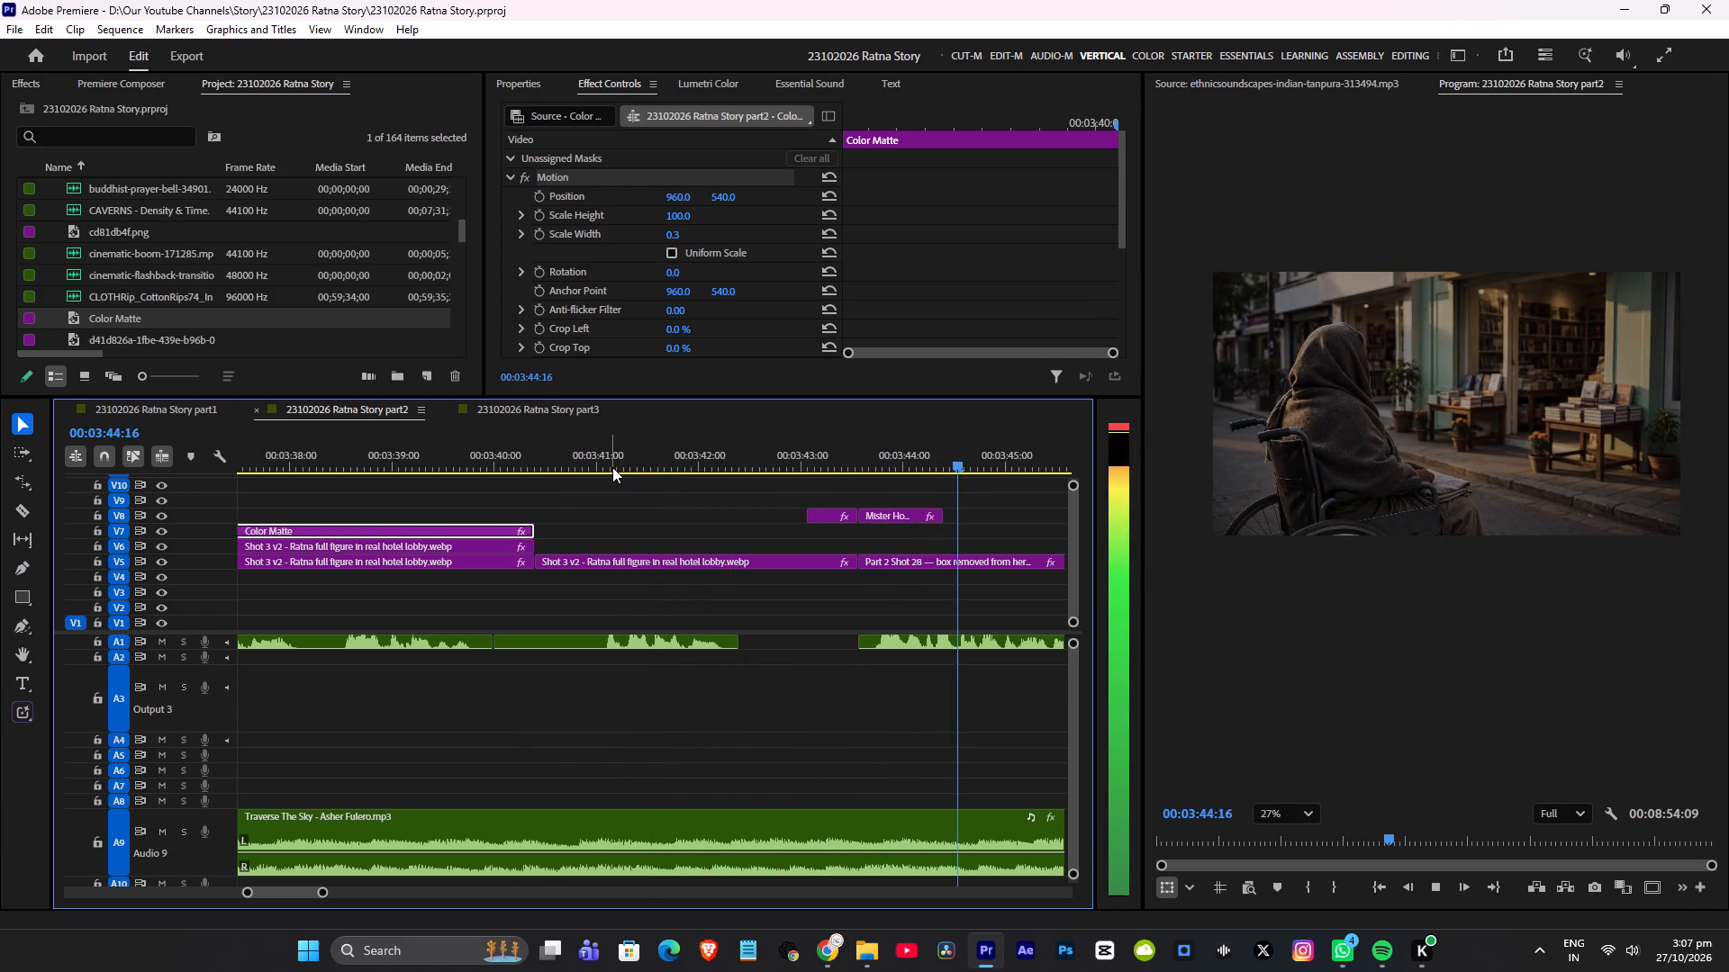
pyautogui.hotkey('ctrl', 's')
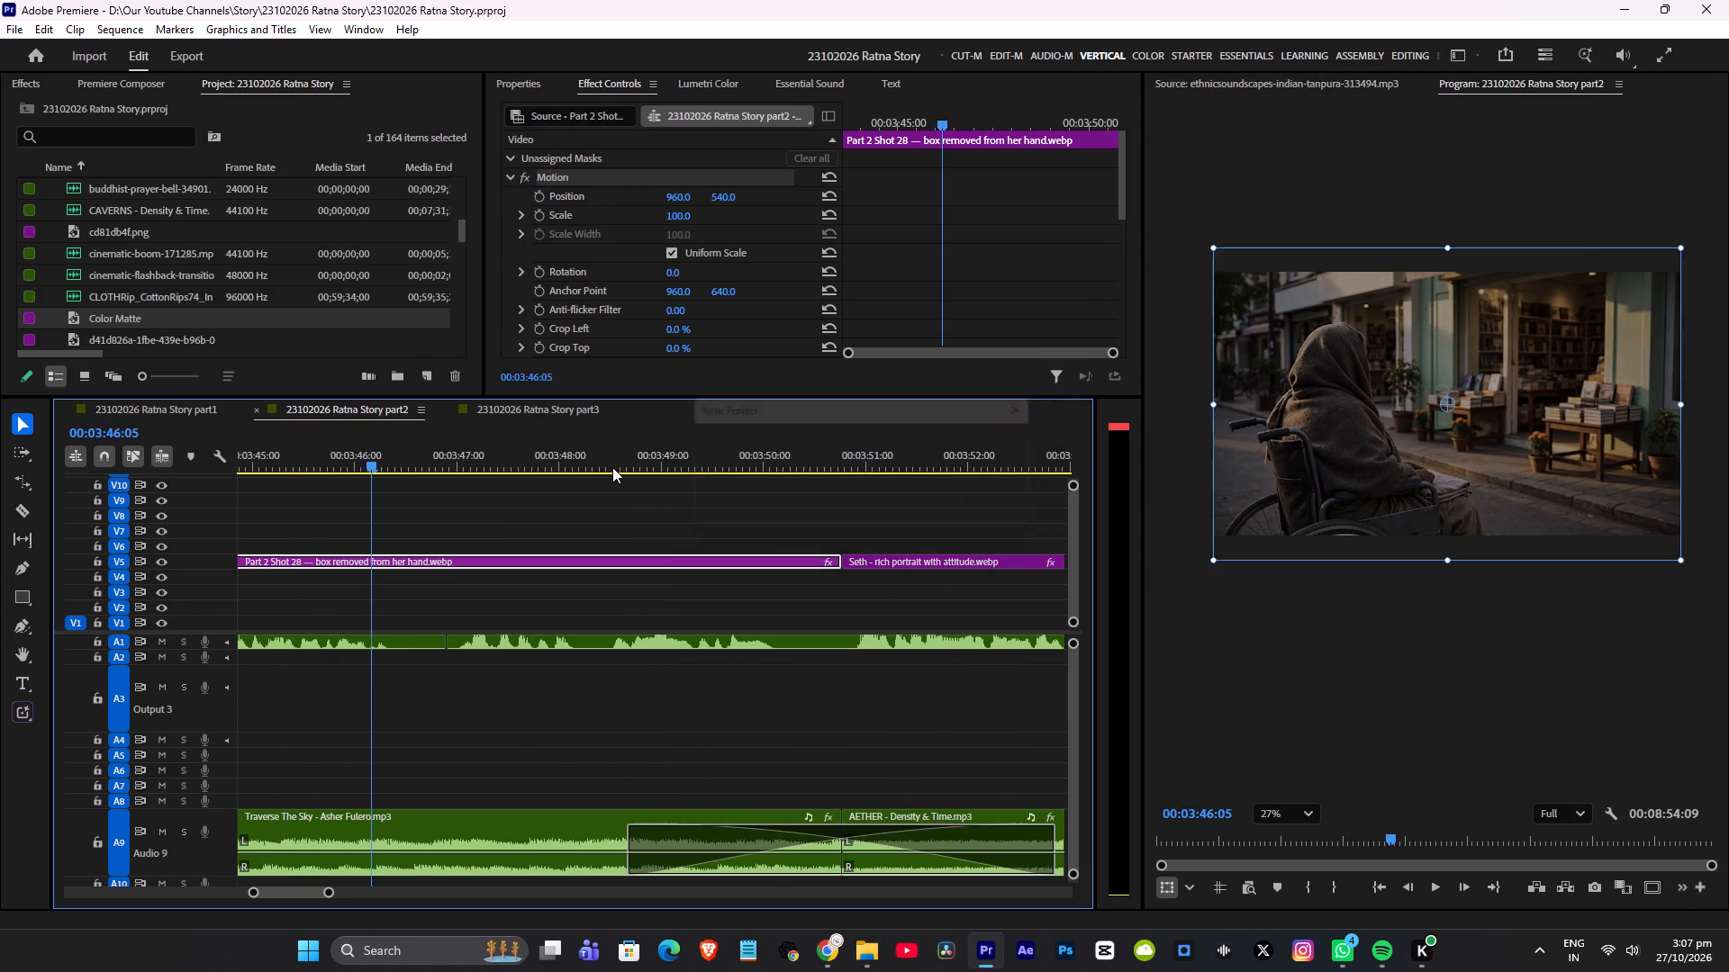
pyautogui.press('space')
pyautogui.write('v')
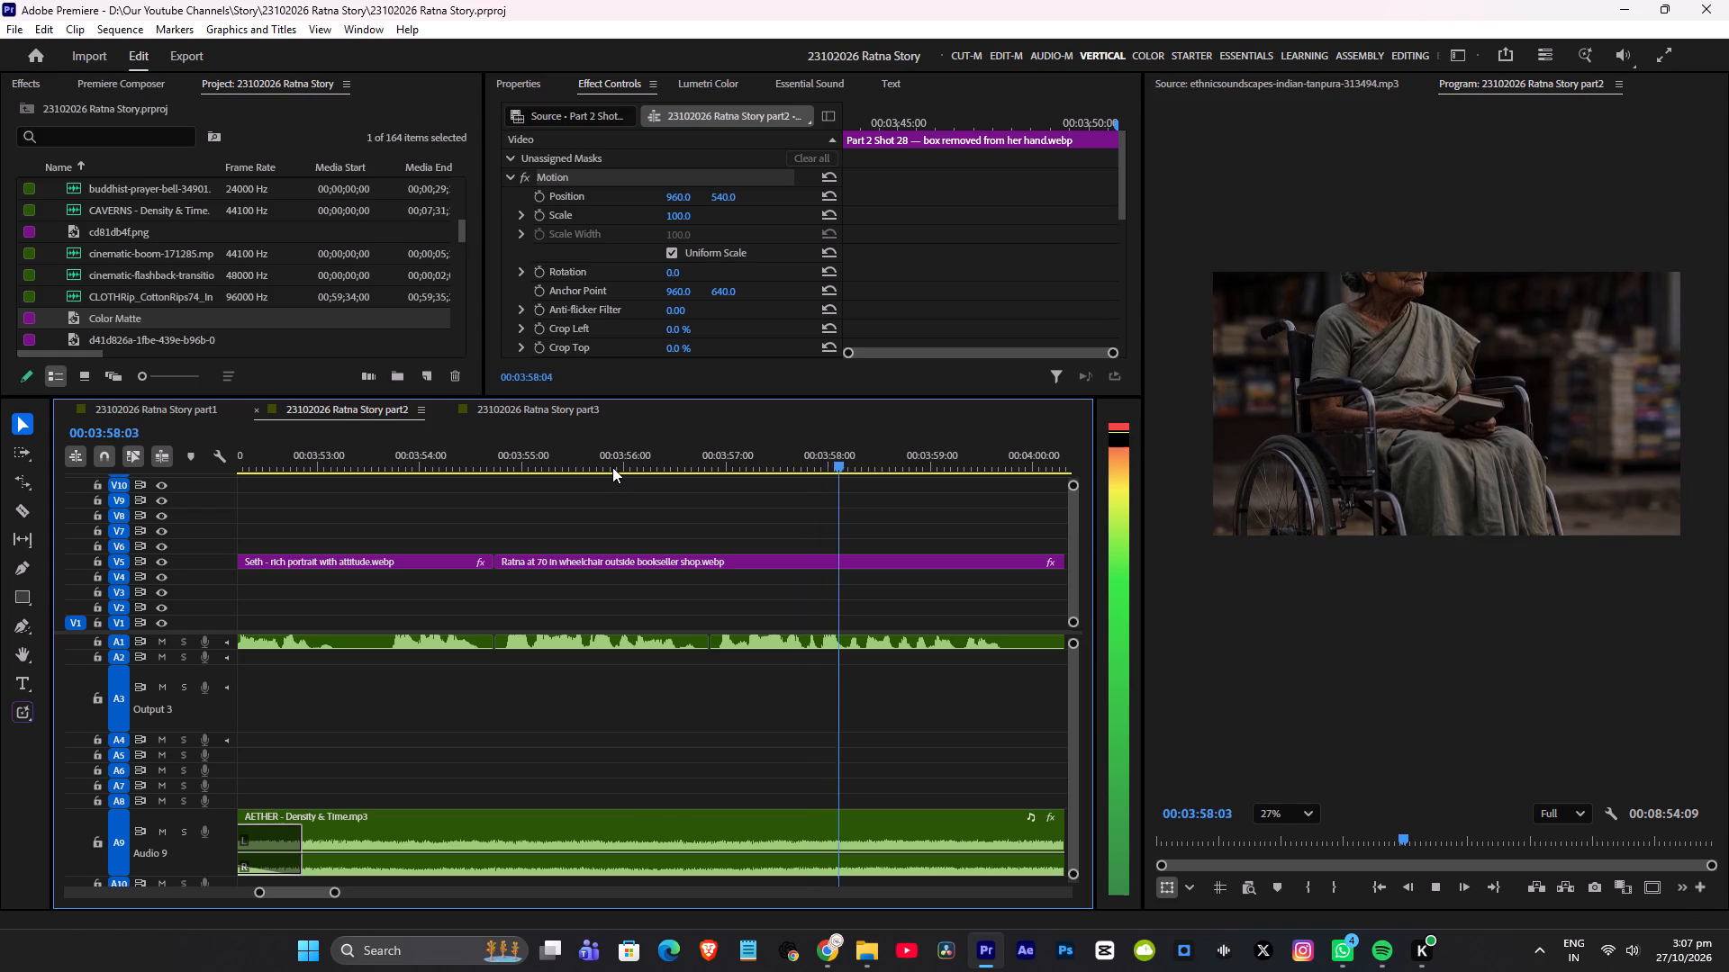
pyautogui.hotkey('ctrl', '`')
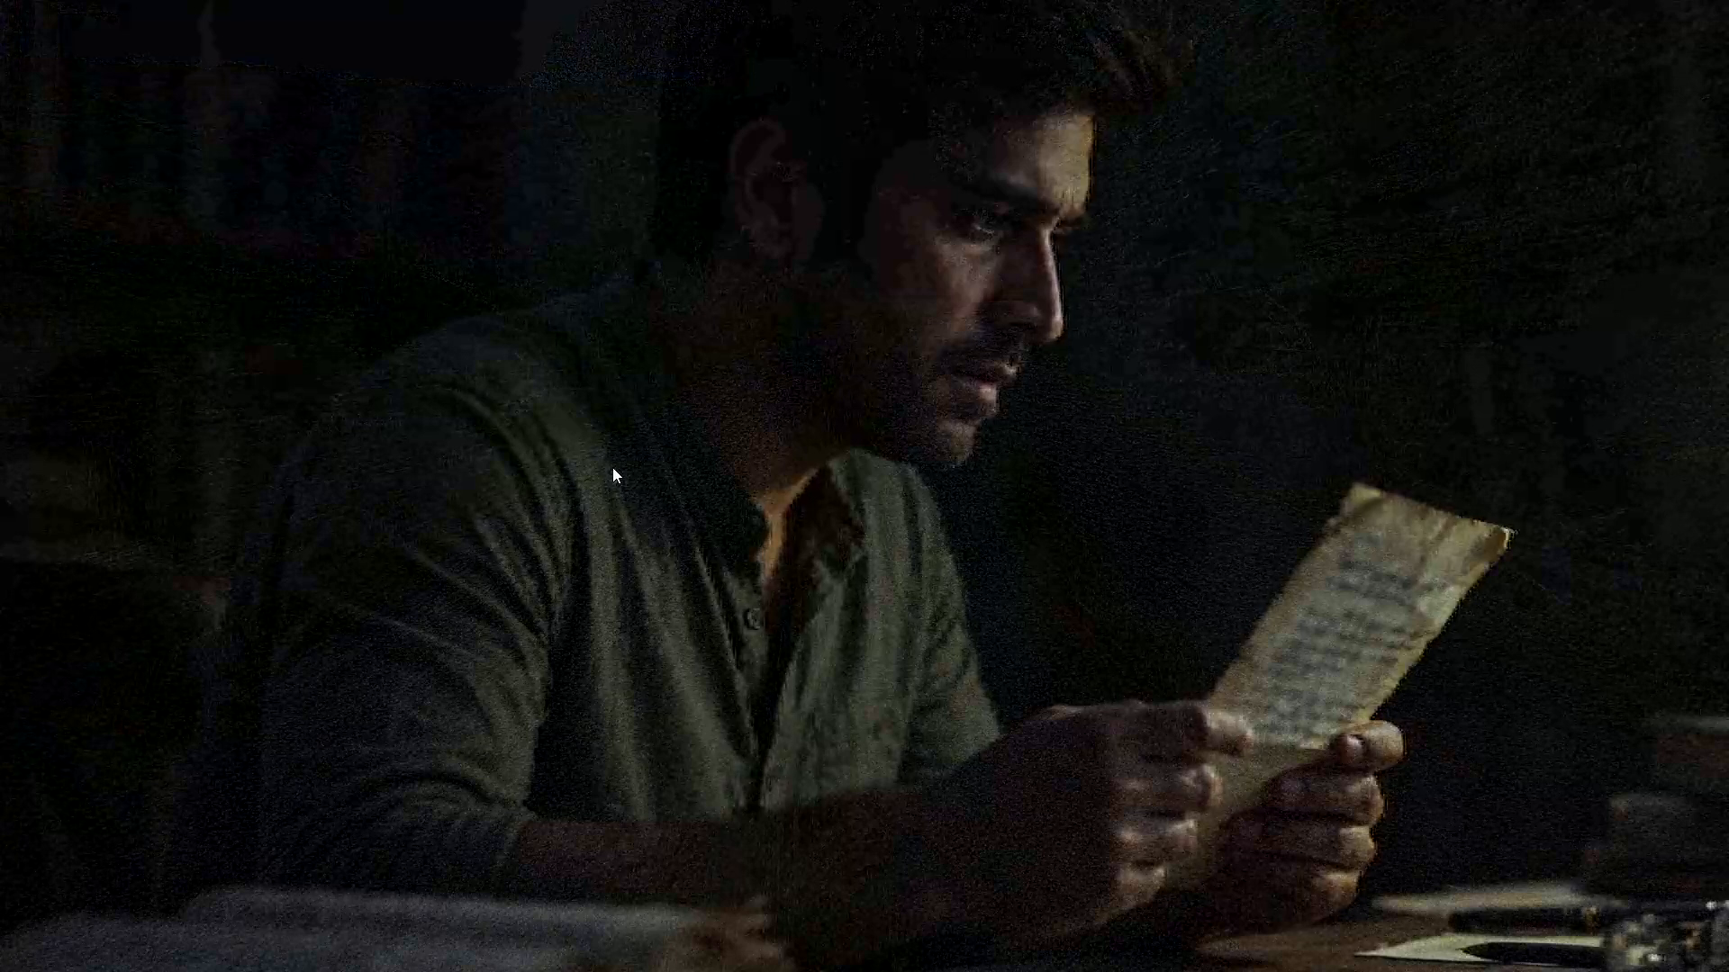
pyautogui.press('space')
pyautogui.hotkey('ctrl', '`')
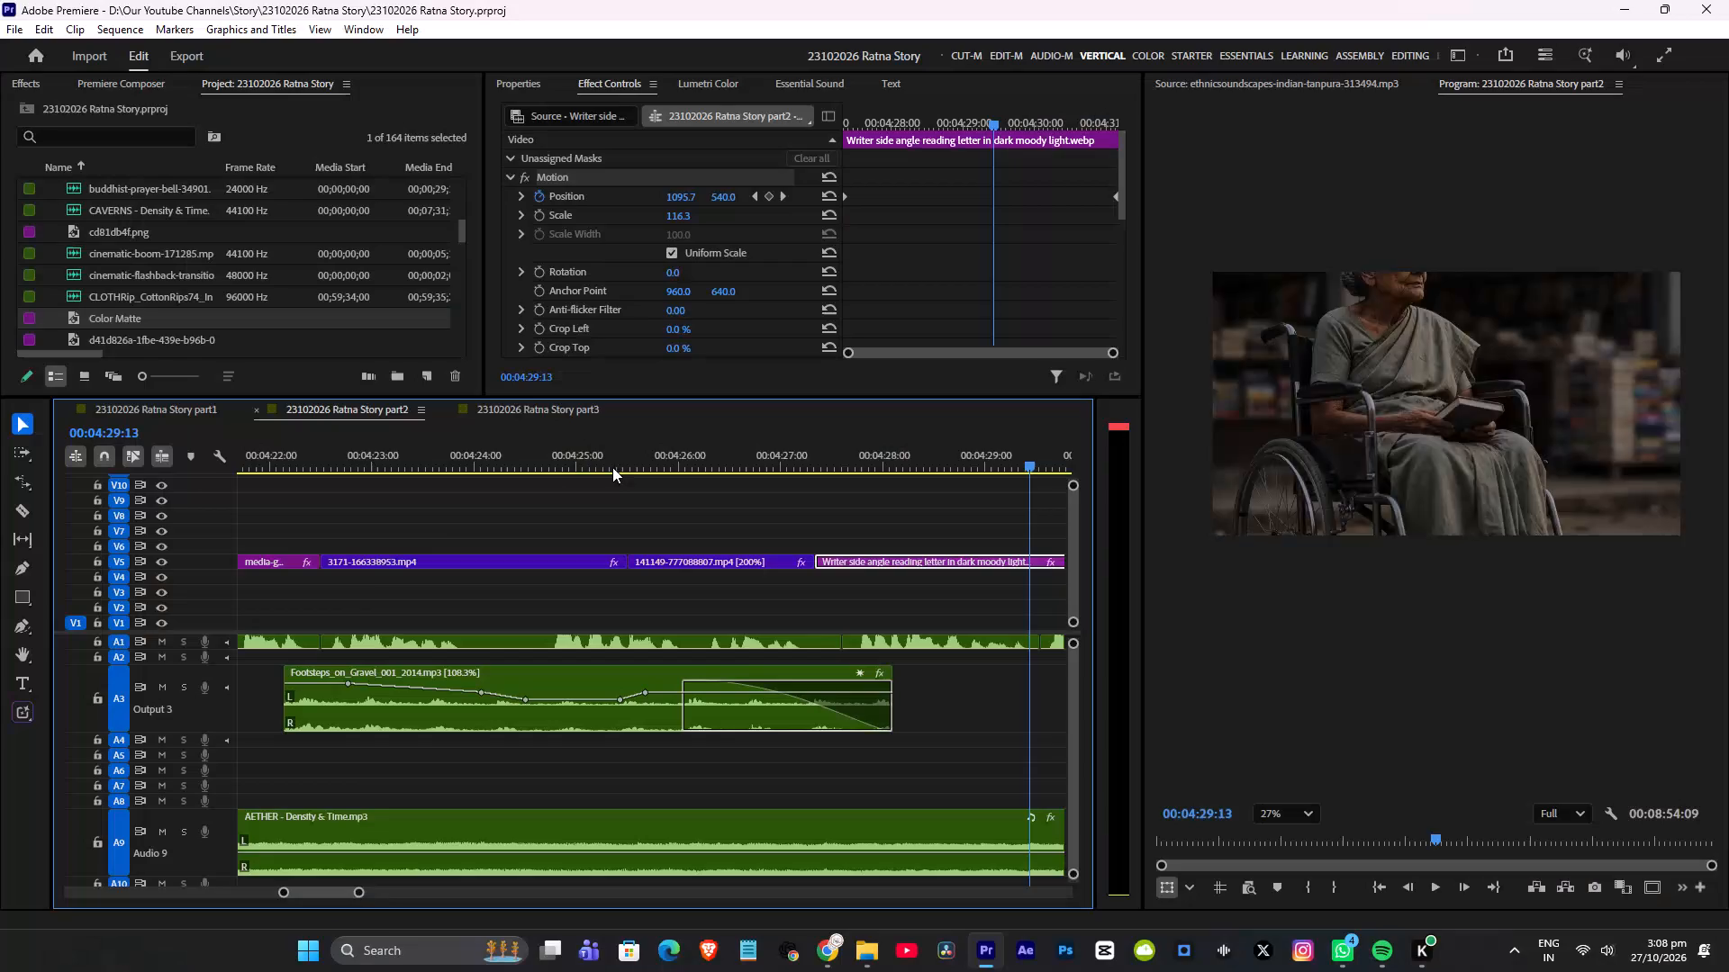
# Raise the Footsteps_on_Gravel clip's volume by four increments, save, and replay the walking section full screen.
pyautogui.click(570, 674)
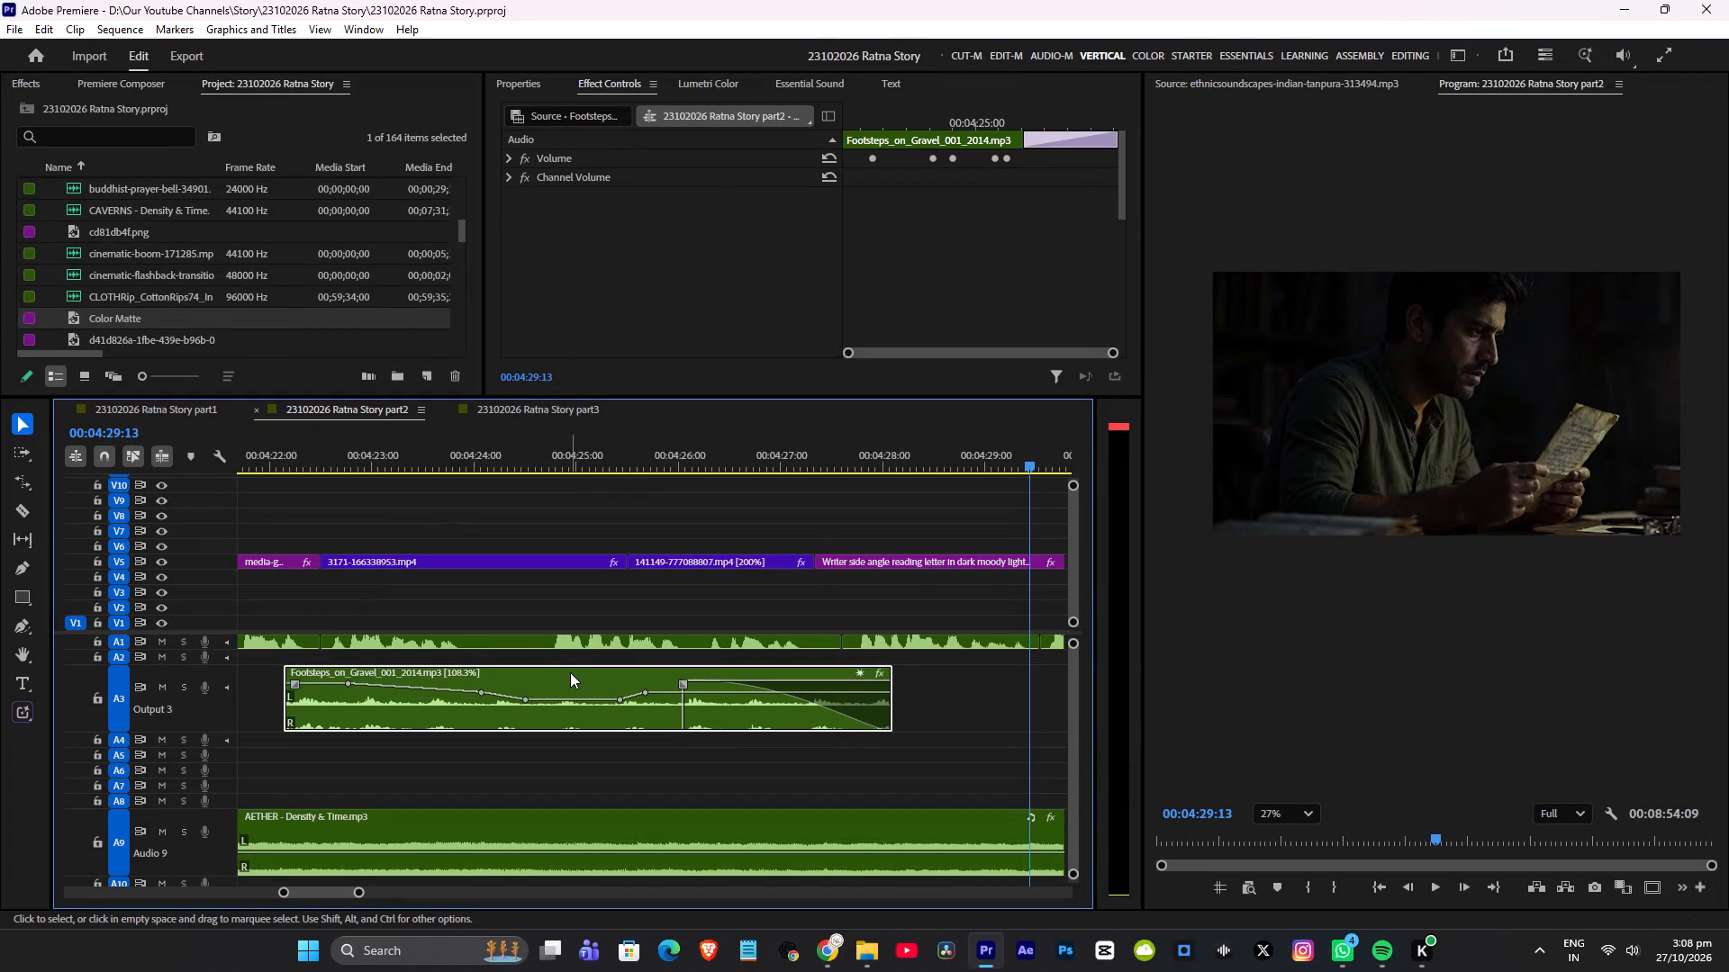
pyautogui.write(']]]]')
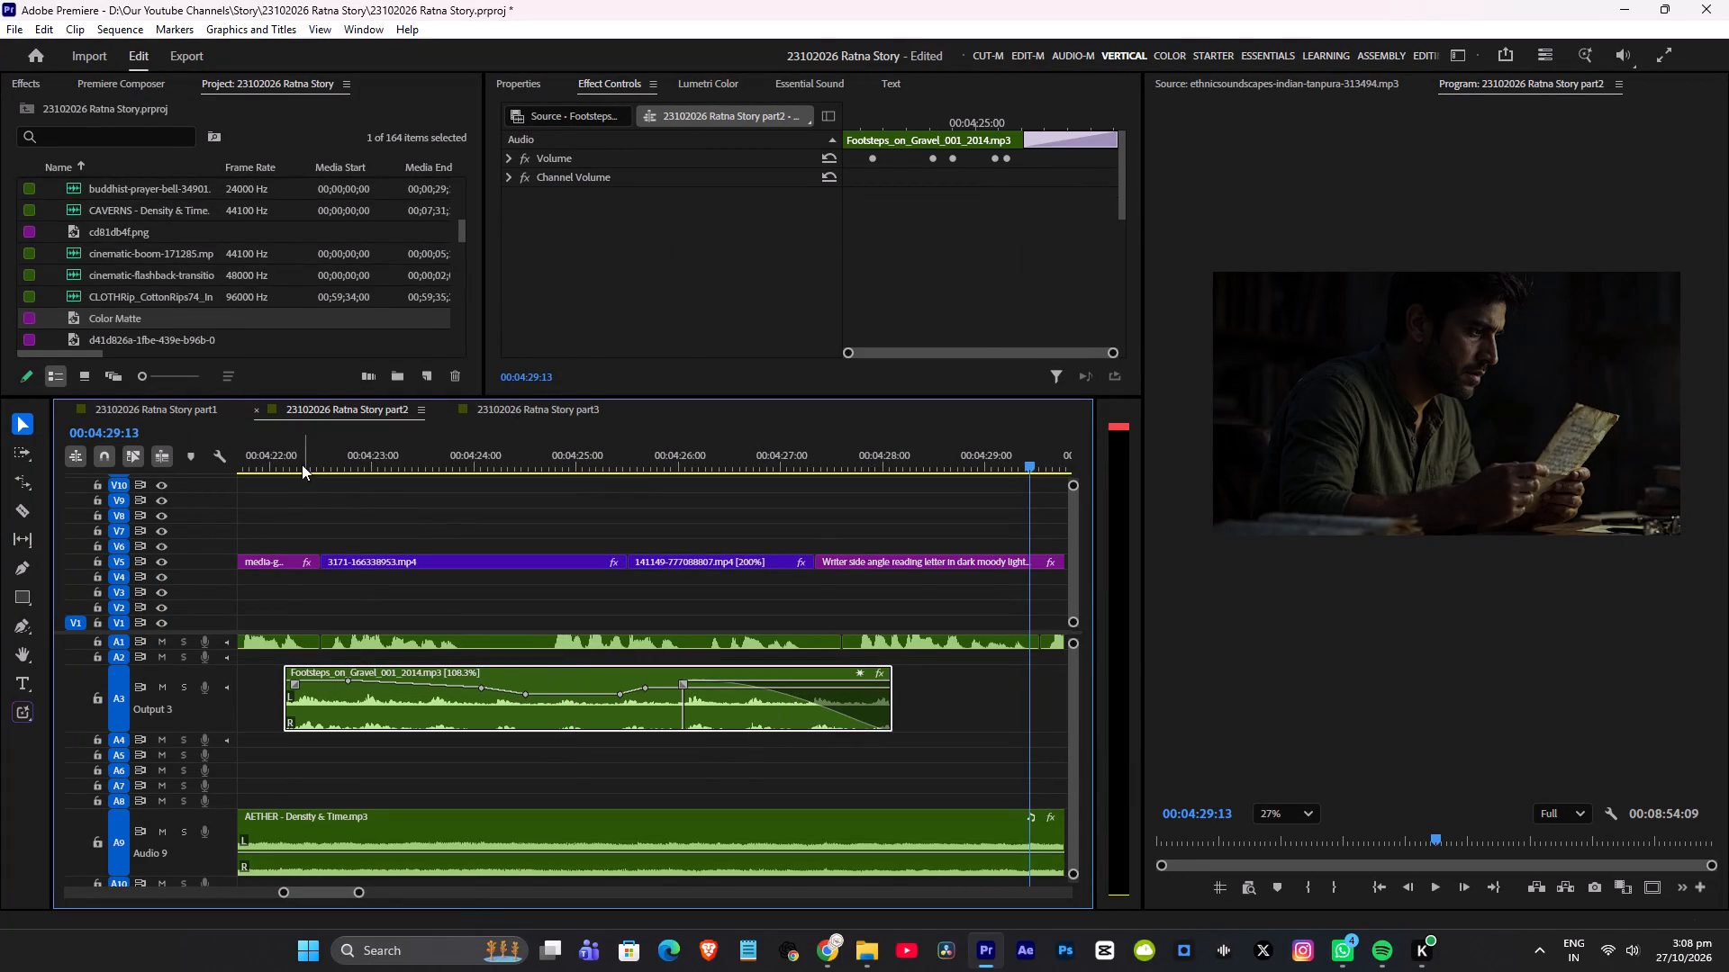
pyautogui.click(280, 457)
pyautogui.hotkey('ctrl', 's')
pyautogui.hotkey('ctrl', '`')
pyautogui.press('space')
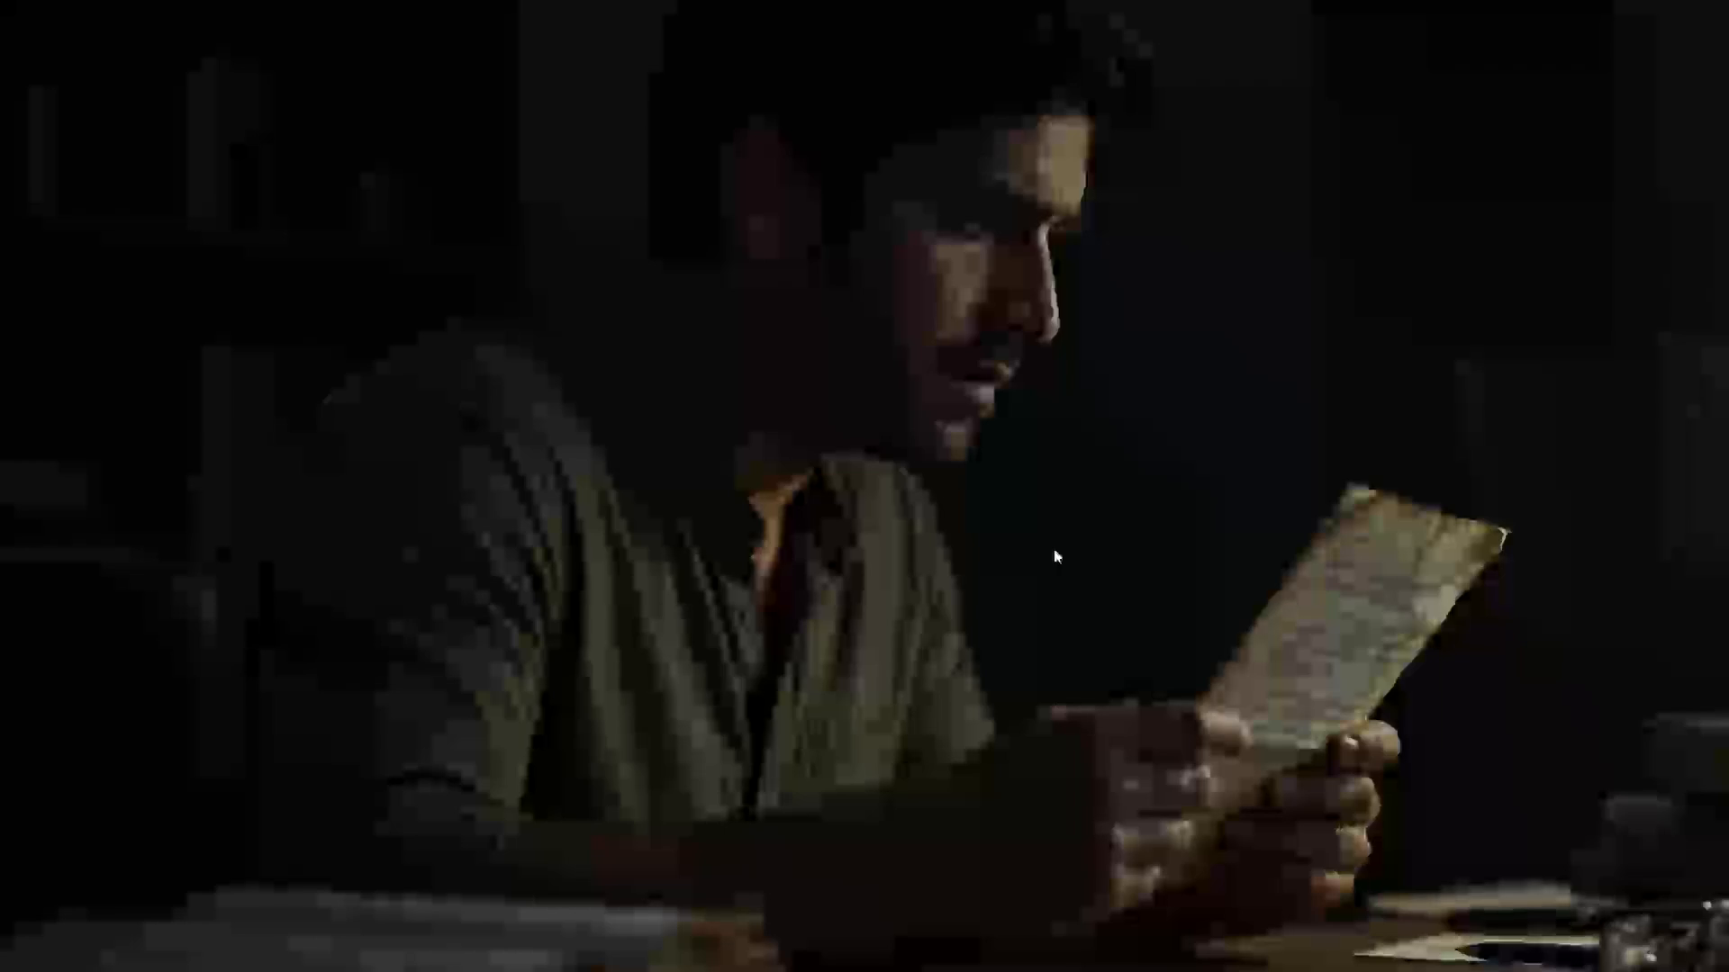
pyautogui.press('space')
pyautogui.hotkey('ctrl', '`')
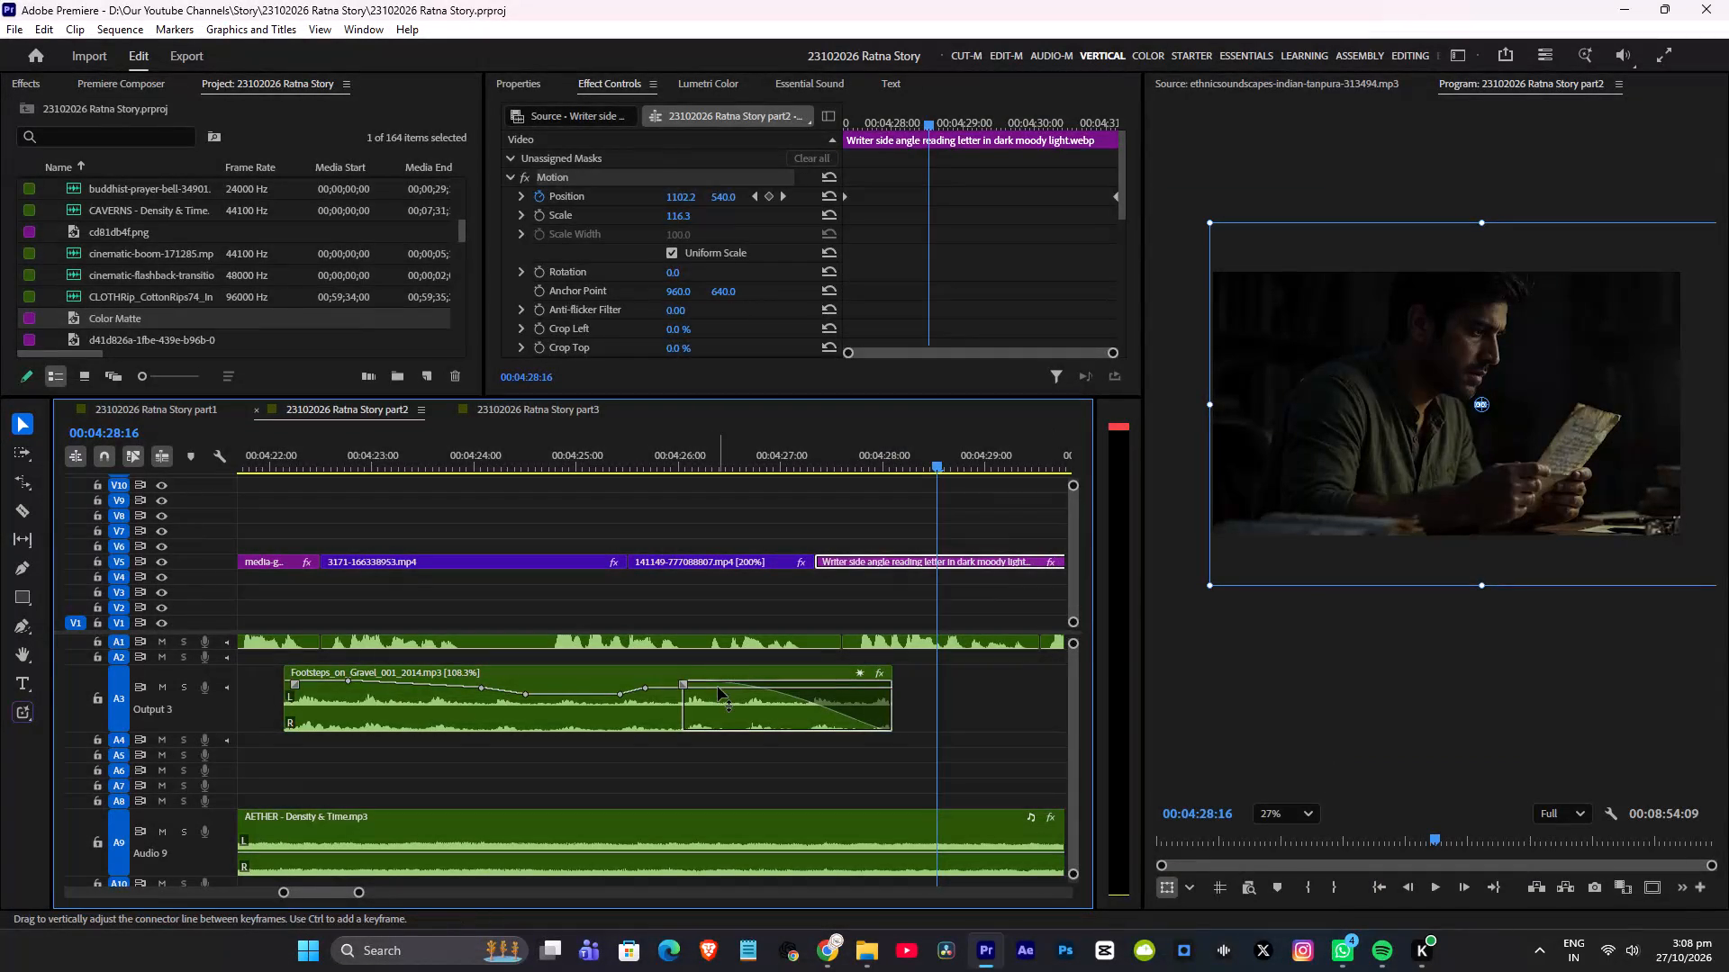
# Slightly raise the footsteps clip's volume line after its last keyframes and replay its ending full screen into the letter-reading shot.
pyautogui.click(718, 687)
pyautogui.click(565, 452)
pyautogui.hotkey('ctrl', '`')
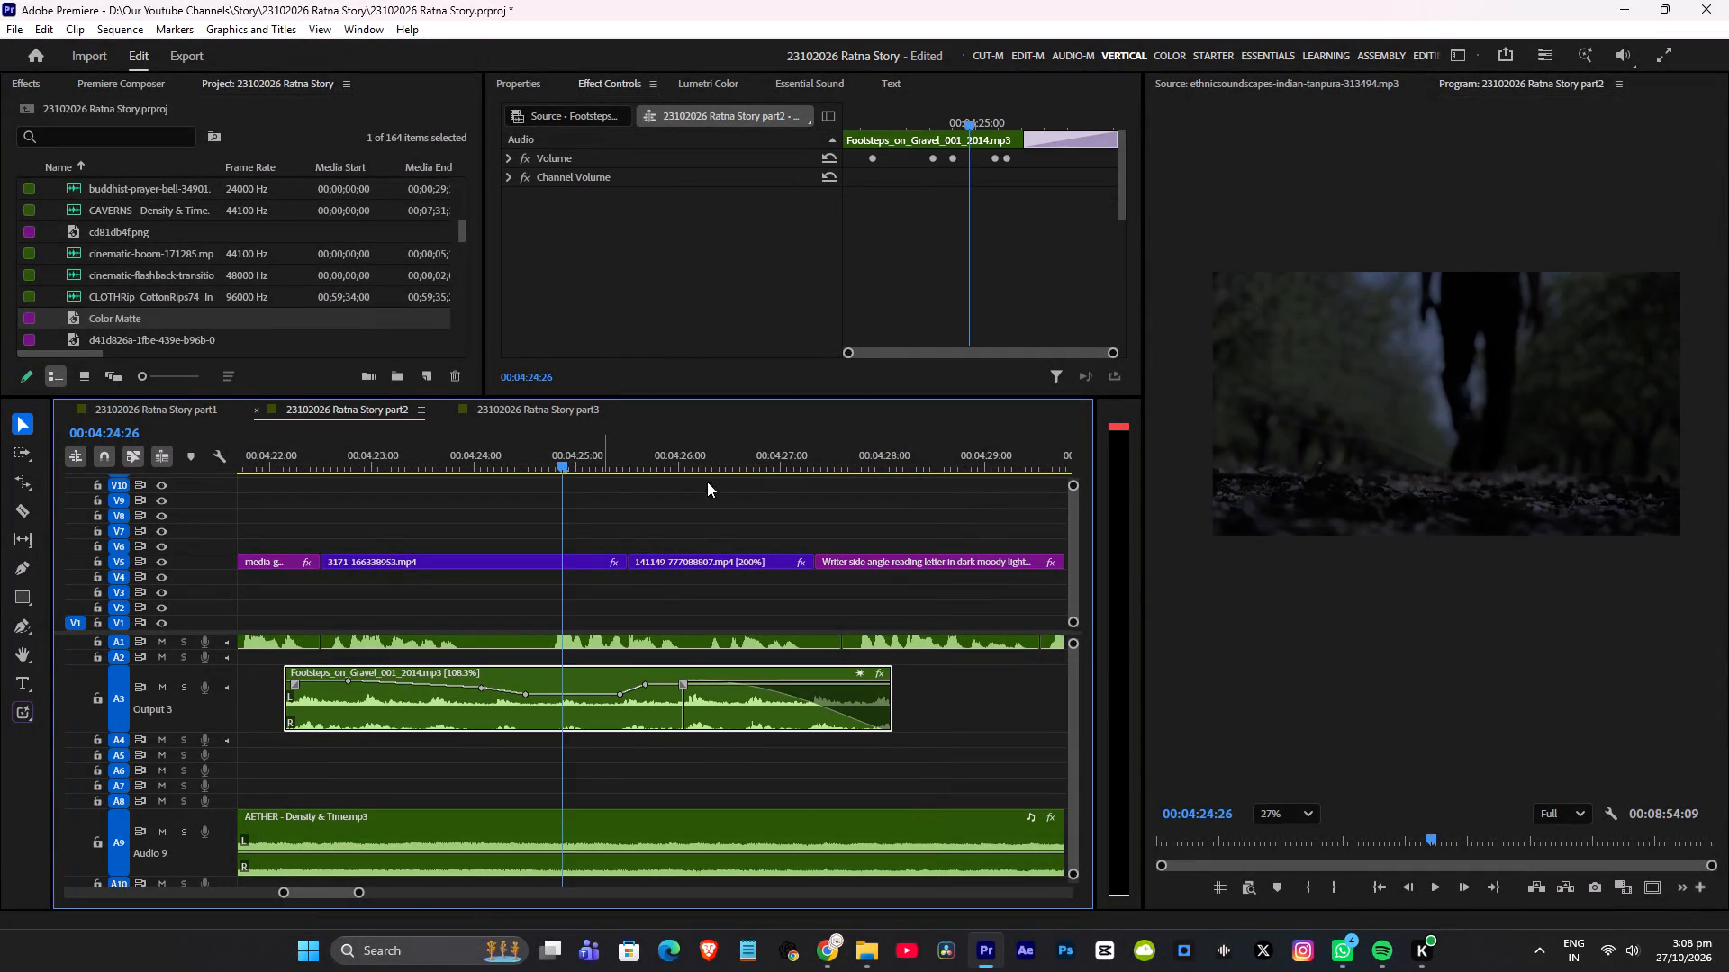
pyautogui.press('space')
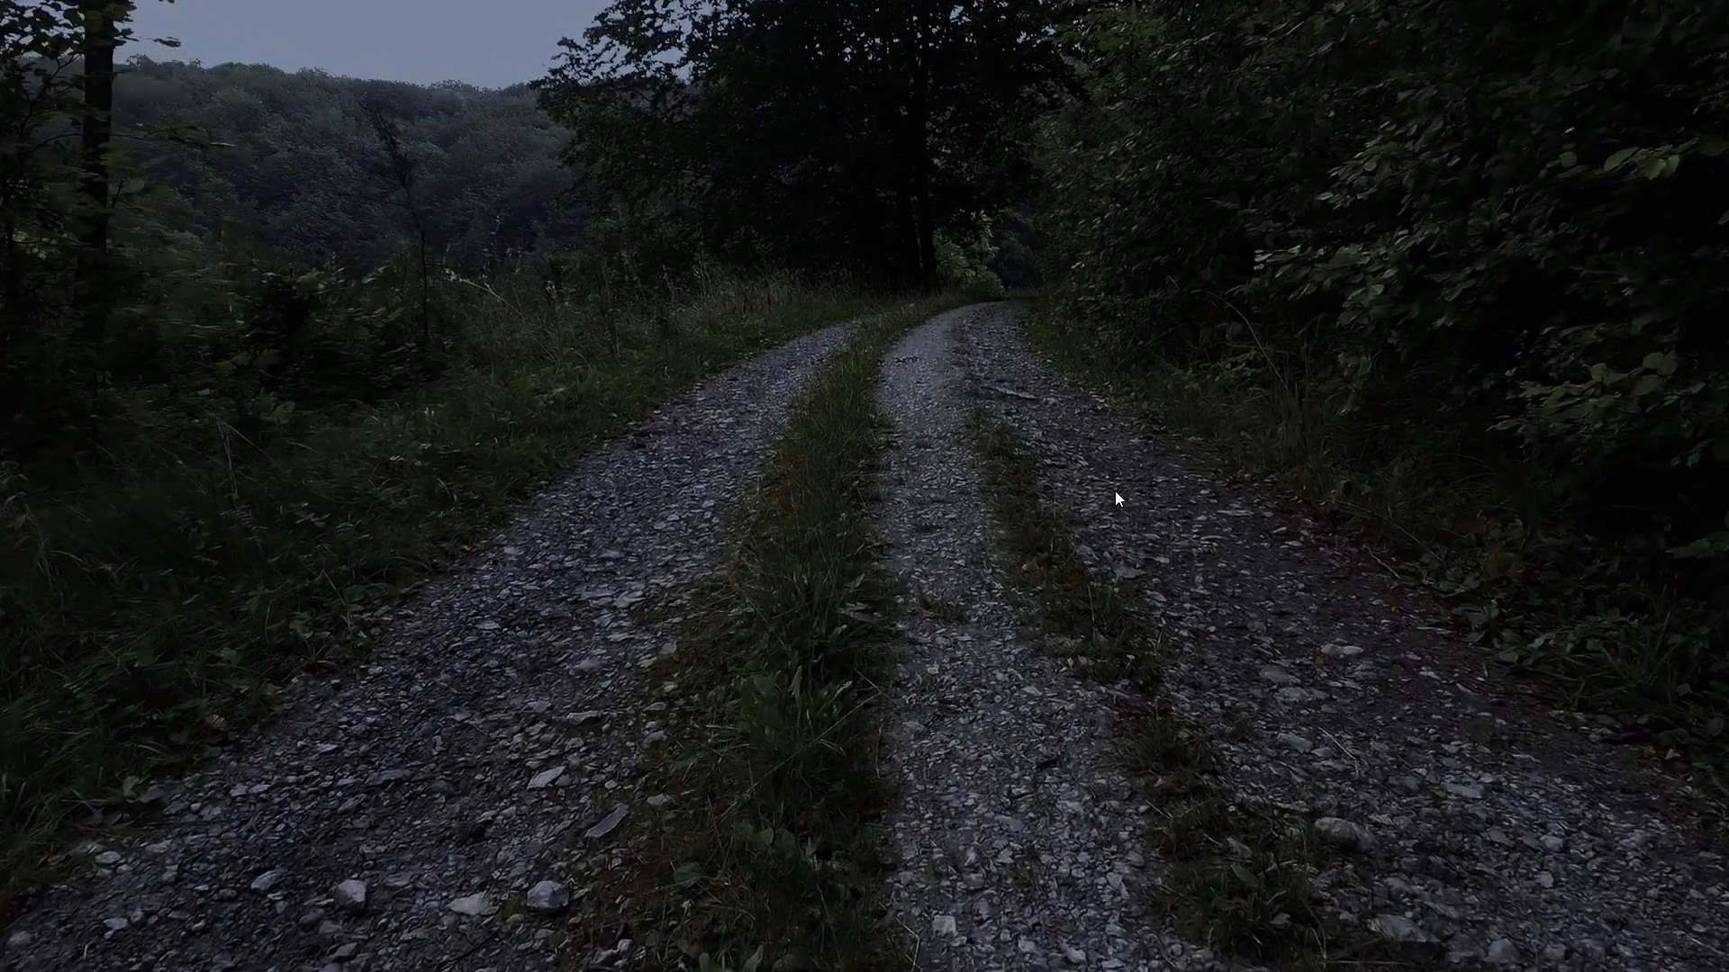
pyautogui.hotkey('ctrl', '`')
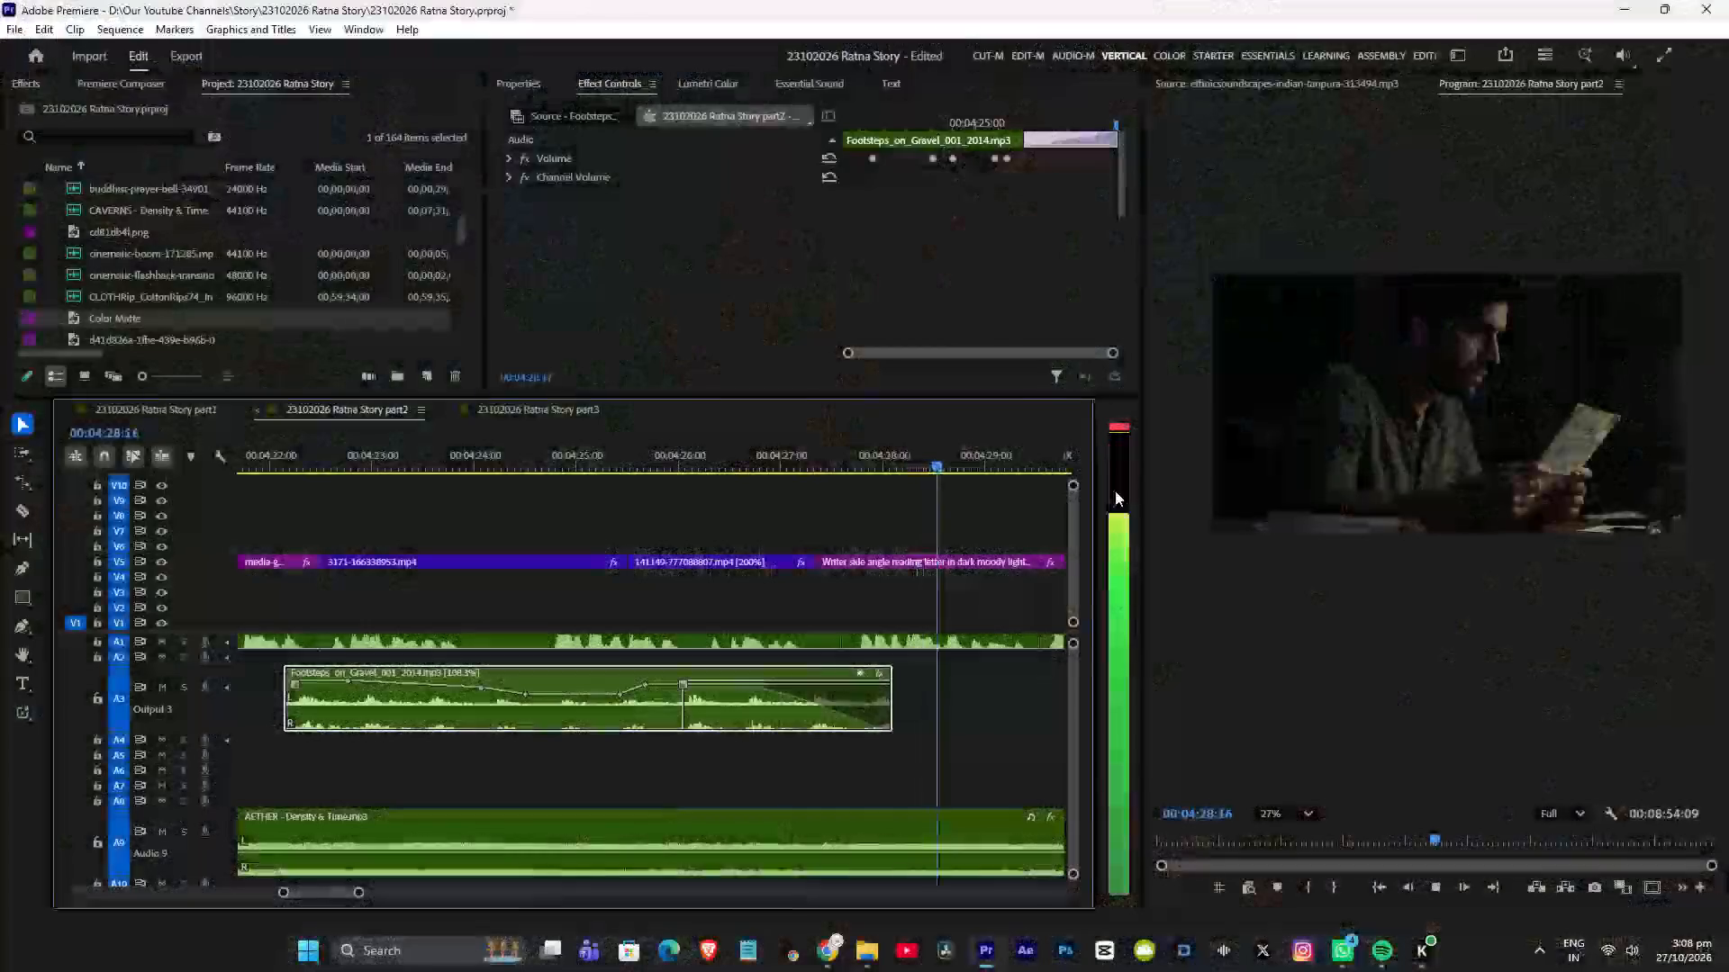
pyautogui.press('space')
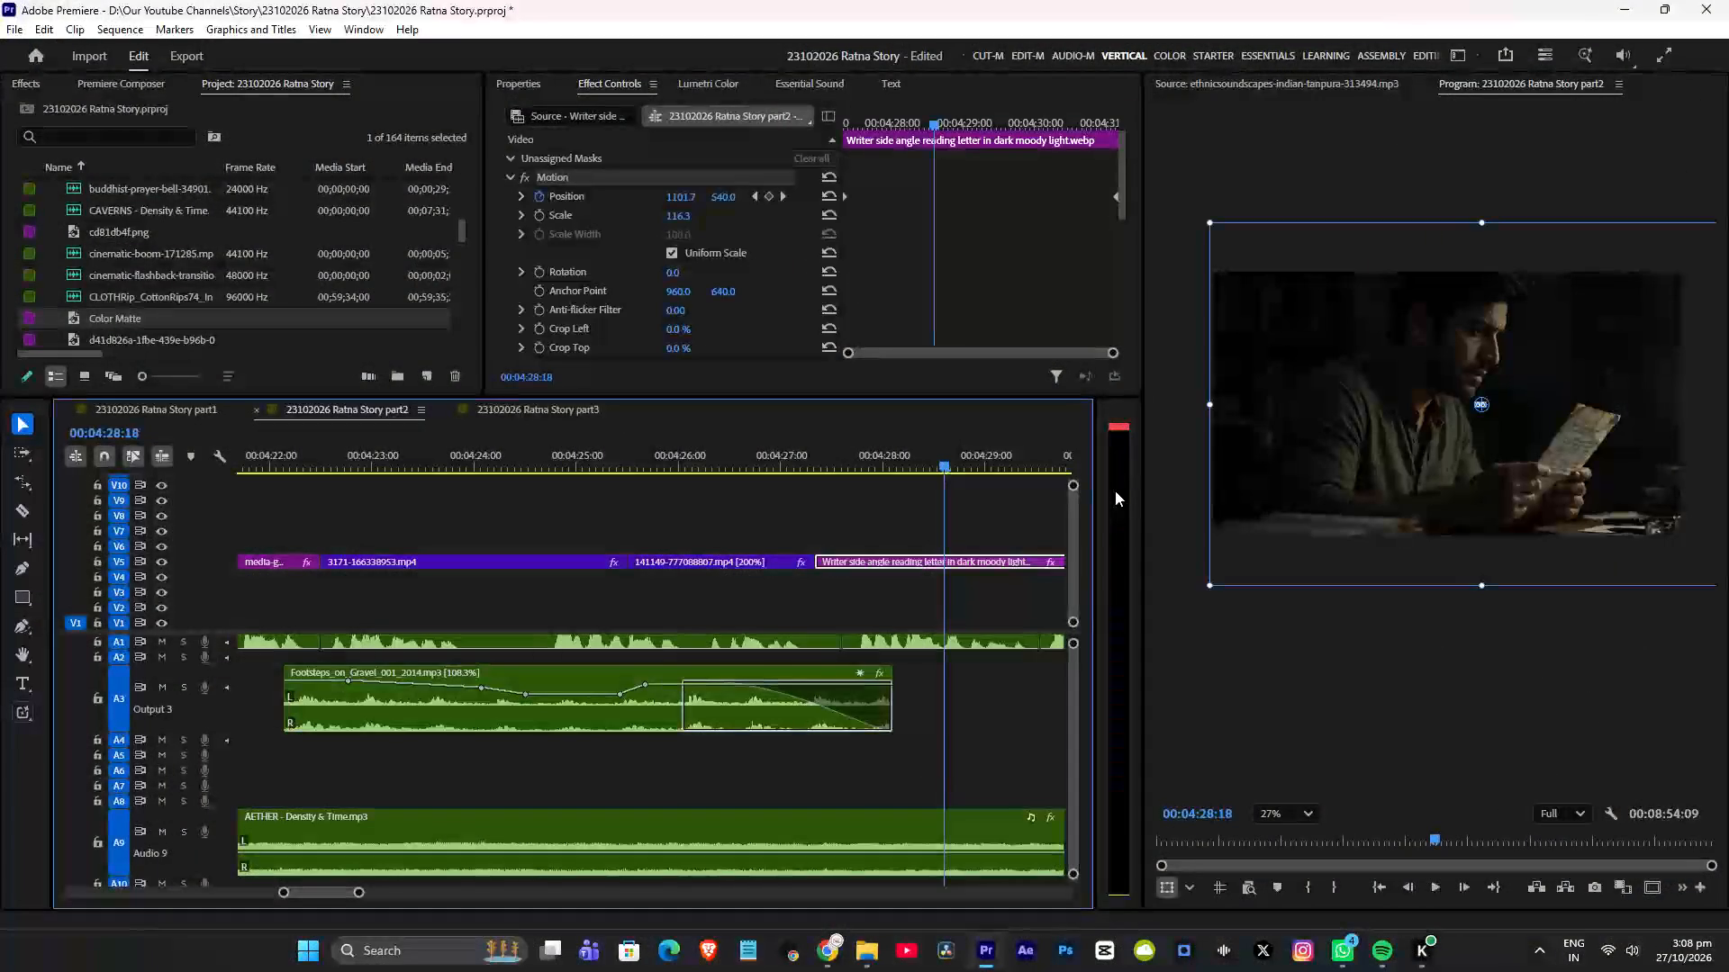
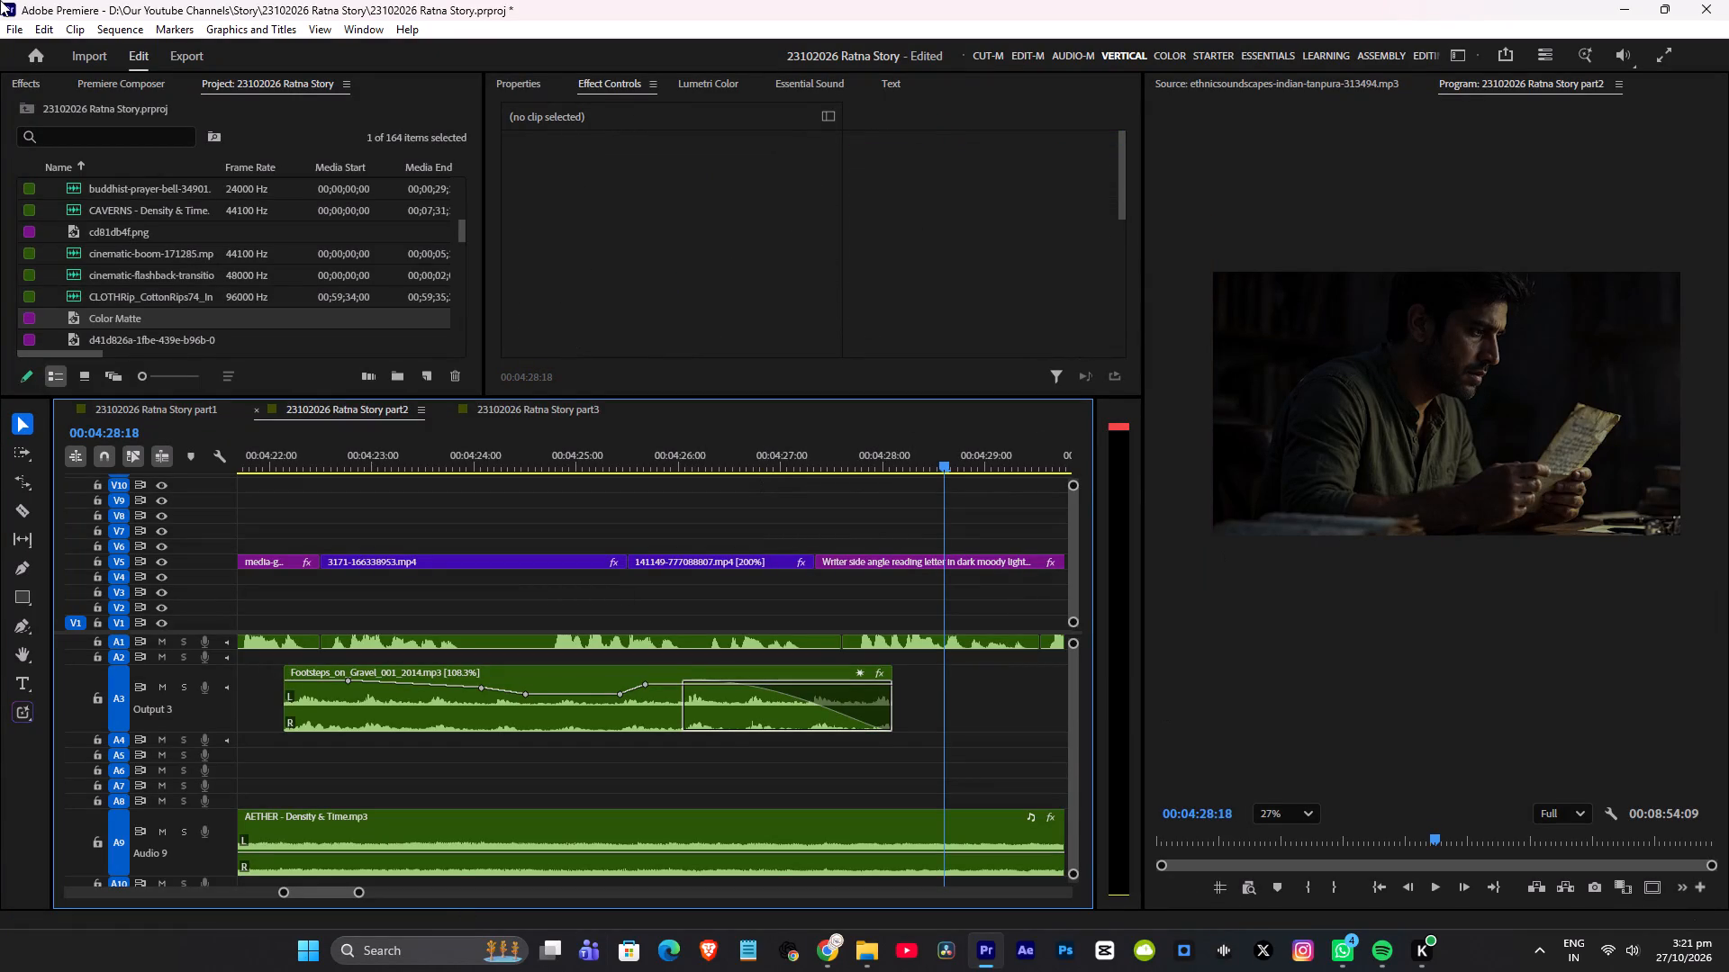
# Save the project and replay the walking section with the footsteps sound, finishing full screen.
pyautogui.click(629, 461)
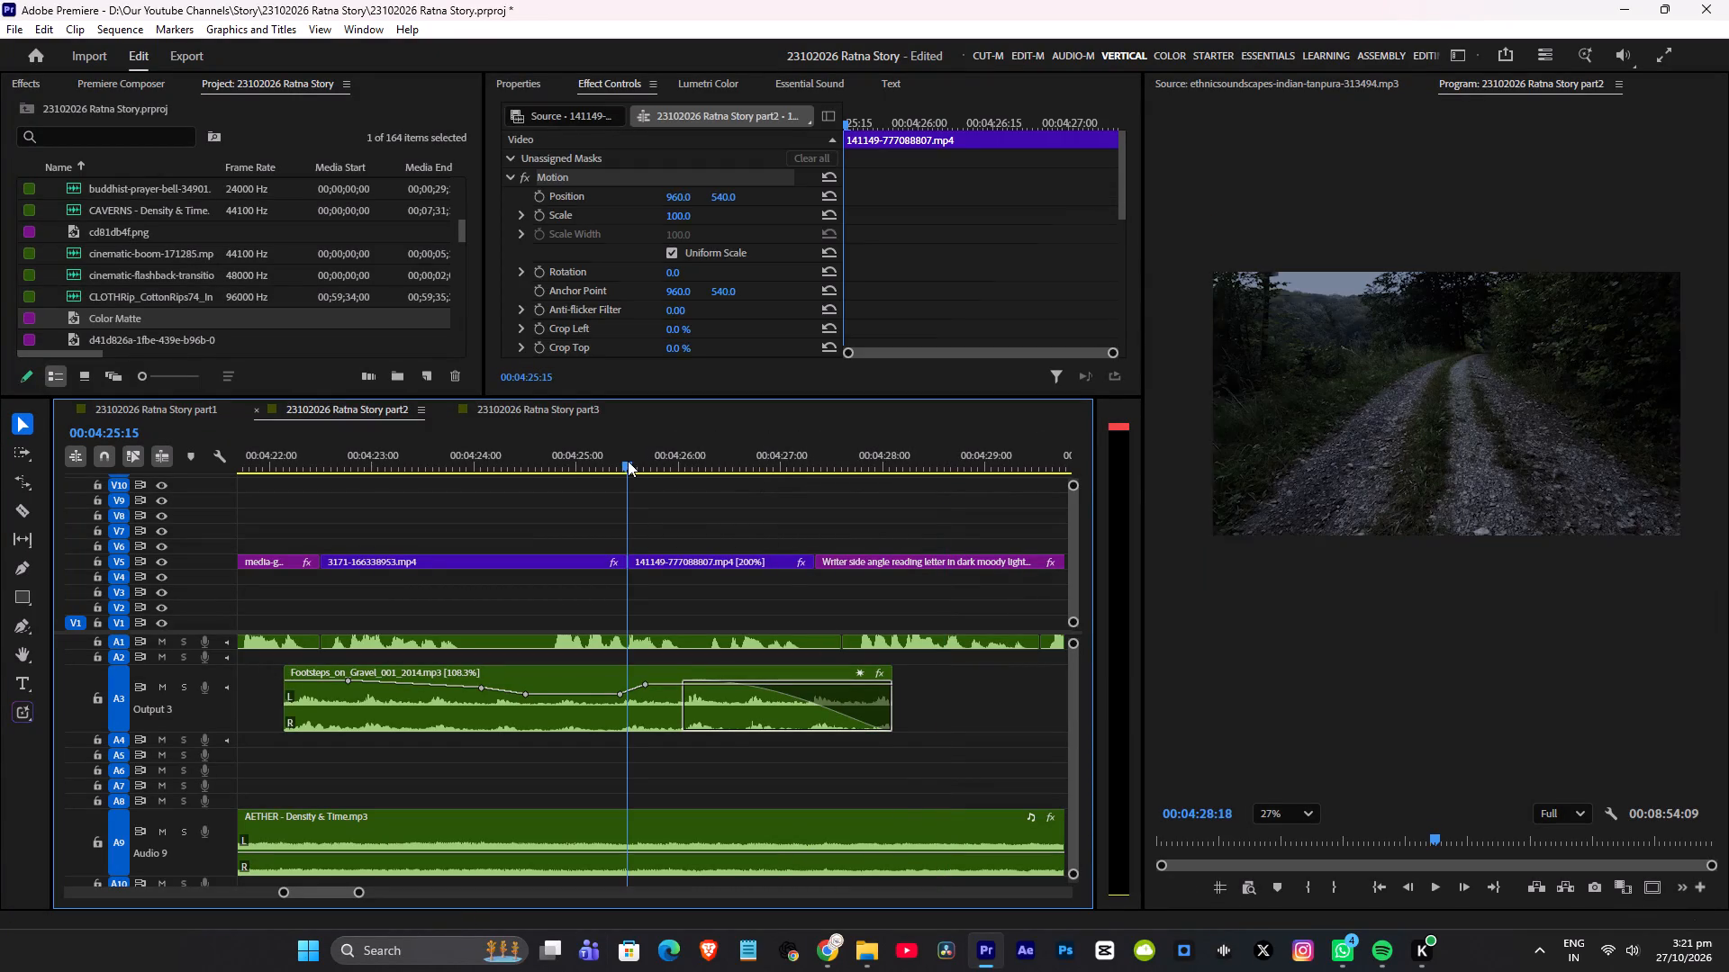
pyautogui.hotkey('ctrl', 's')
pyautogui.press('space')
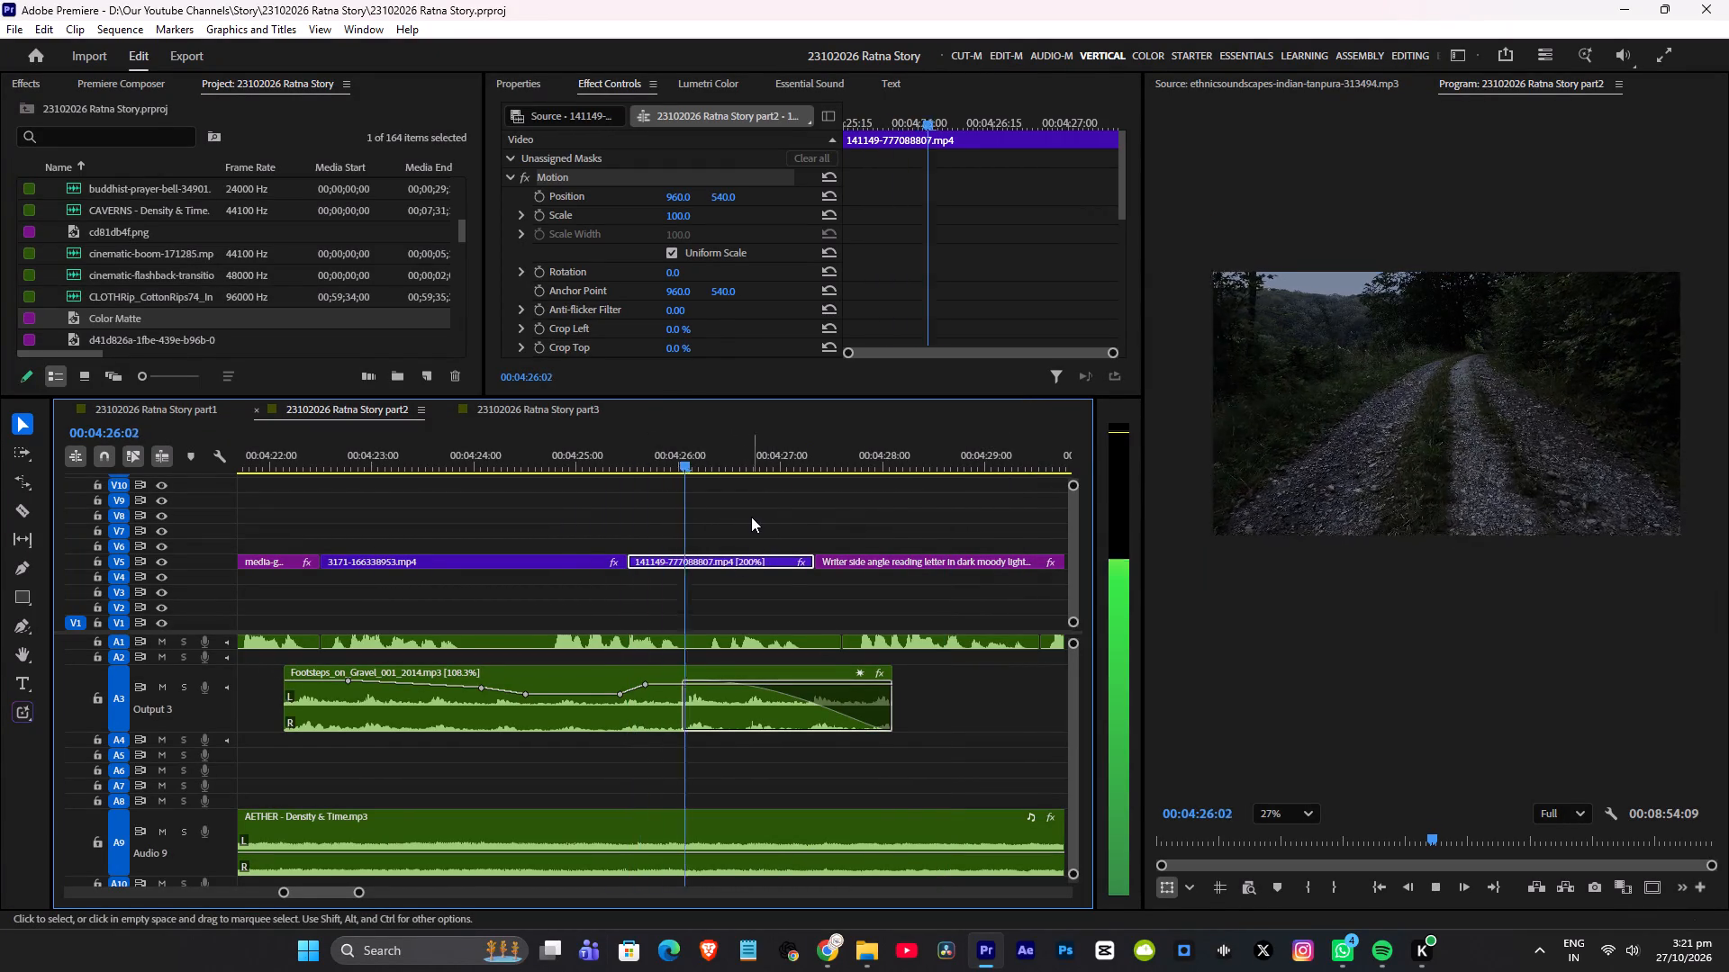
pyautogui.scroll(-6, 751, 517)
pyautogui.keyDown('alt'); pyautogui.scroll(-2, 730, 513); pyautogui.keyUp('alt')
pyautogui.moveTo(582, 449); pyautogui.dragTo(233, 484)
pyautogui.hotkey('ctrl', '`')
pyautogui.press('space')
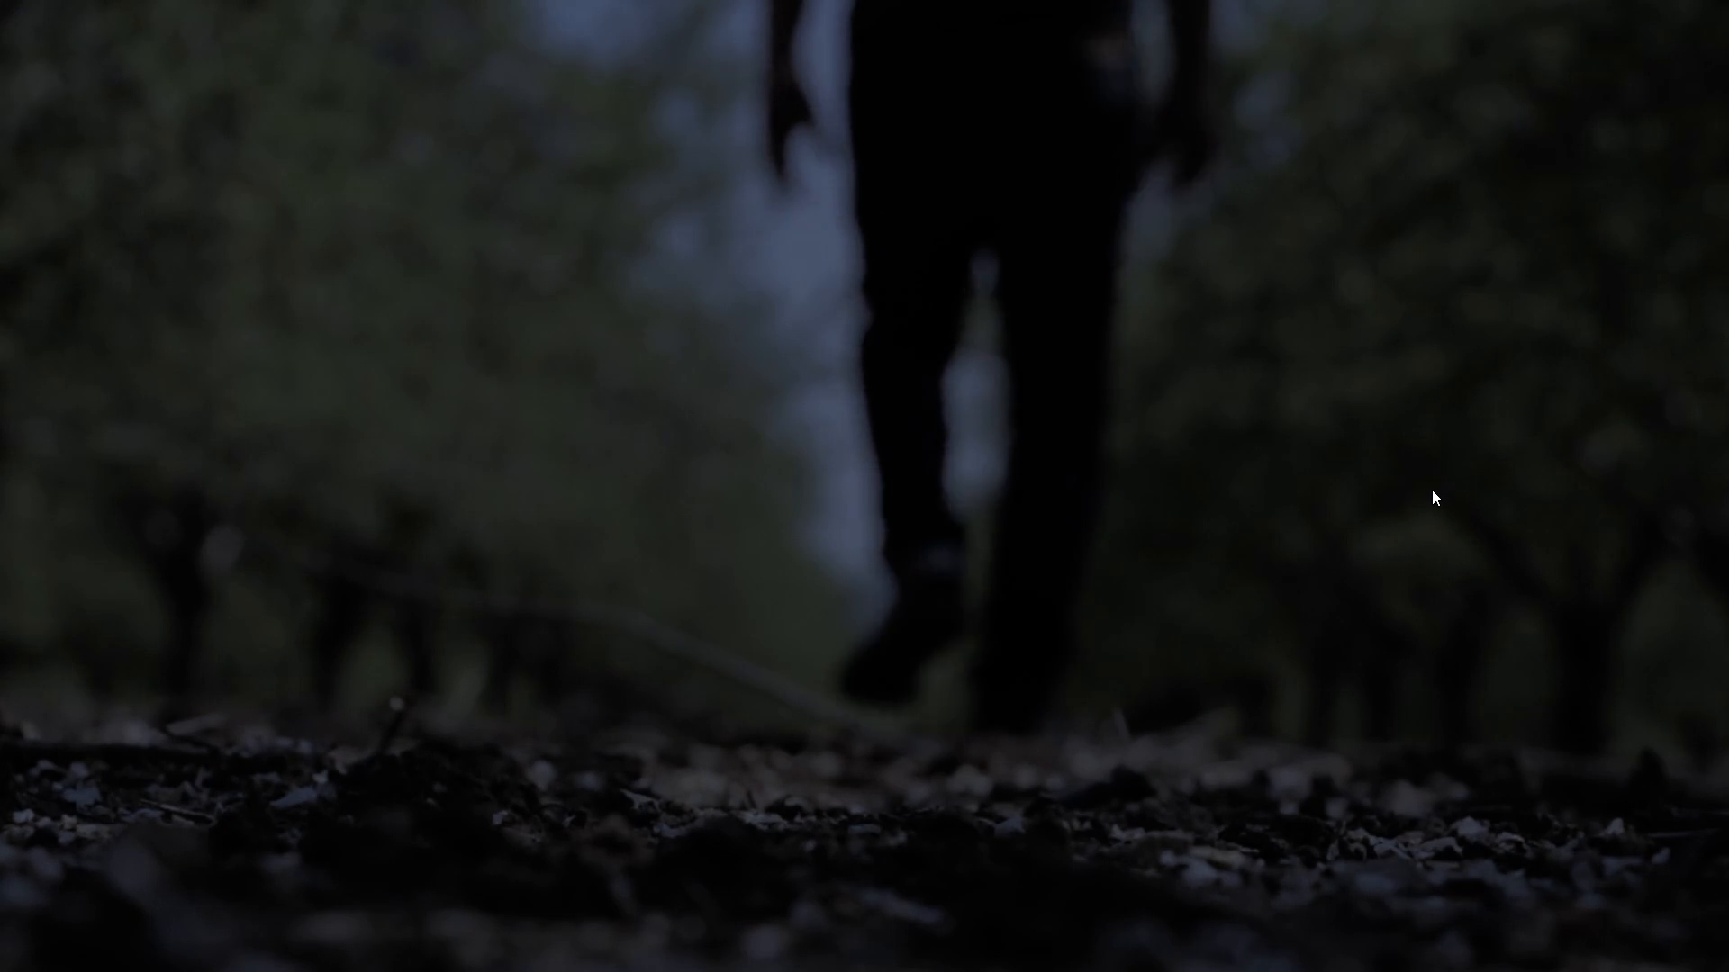
pyautogui.press('space')
pyautogui.hotkey('ctrl', '`')
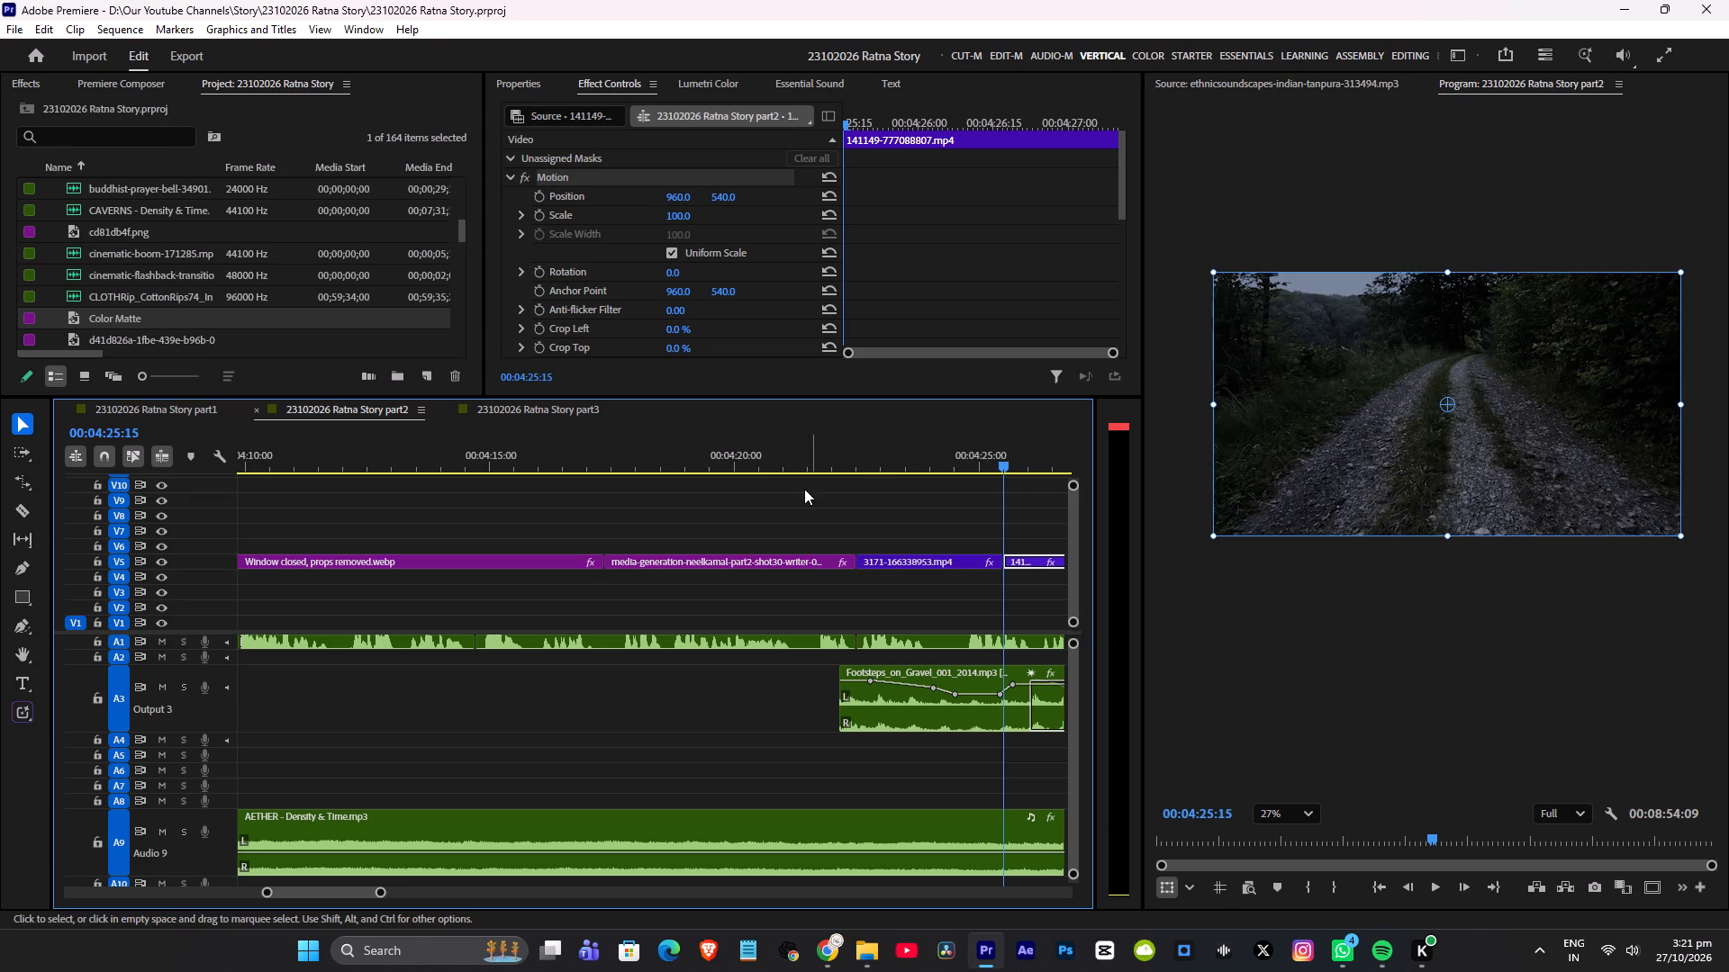
# Set the starting Position keyframe of the writer shot before the footsteps to 513.0, 690.0, save, and preview the move full screen.
pyautogui.click(856, 456)
pyautogui.click(607, 454)
pyautogui.press('space')
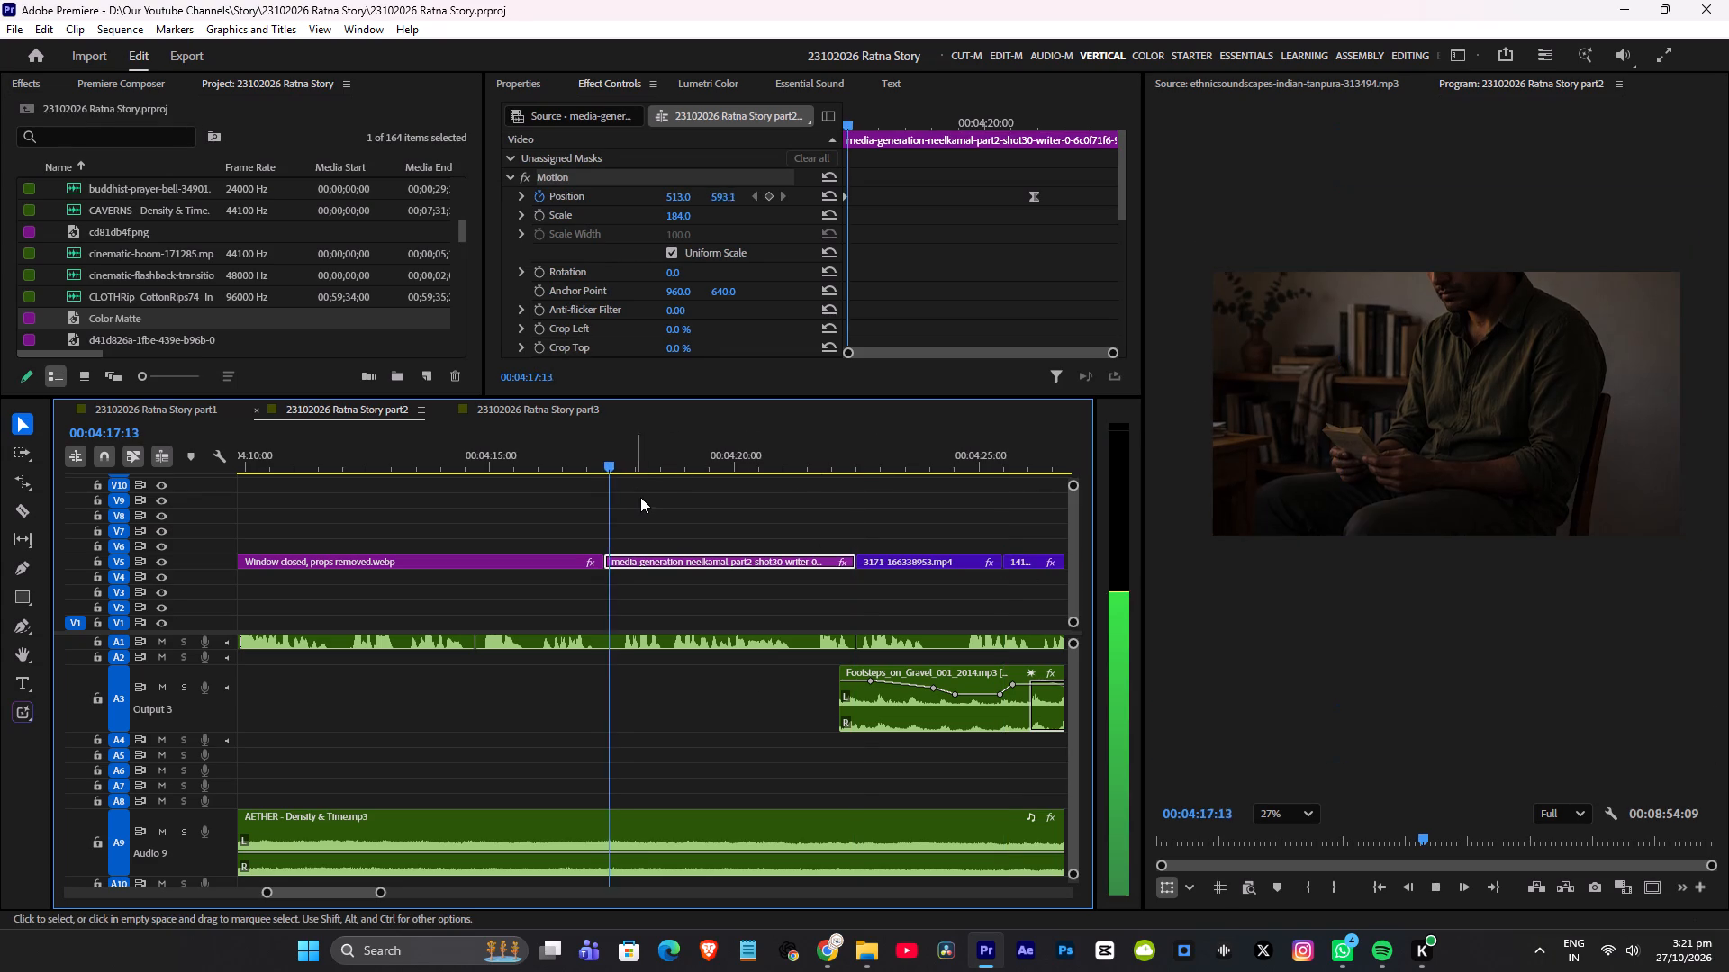
pyautogui.press('space')
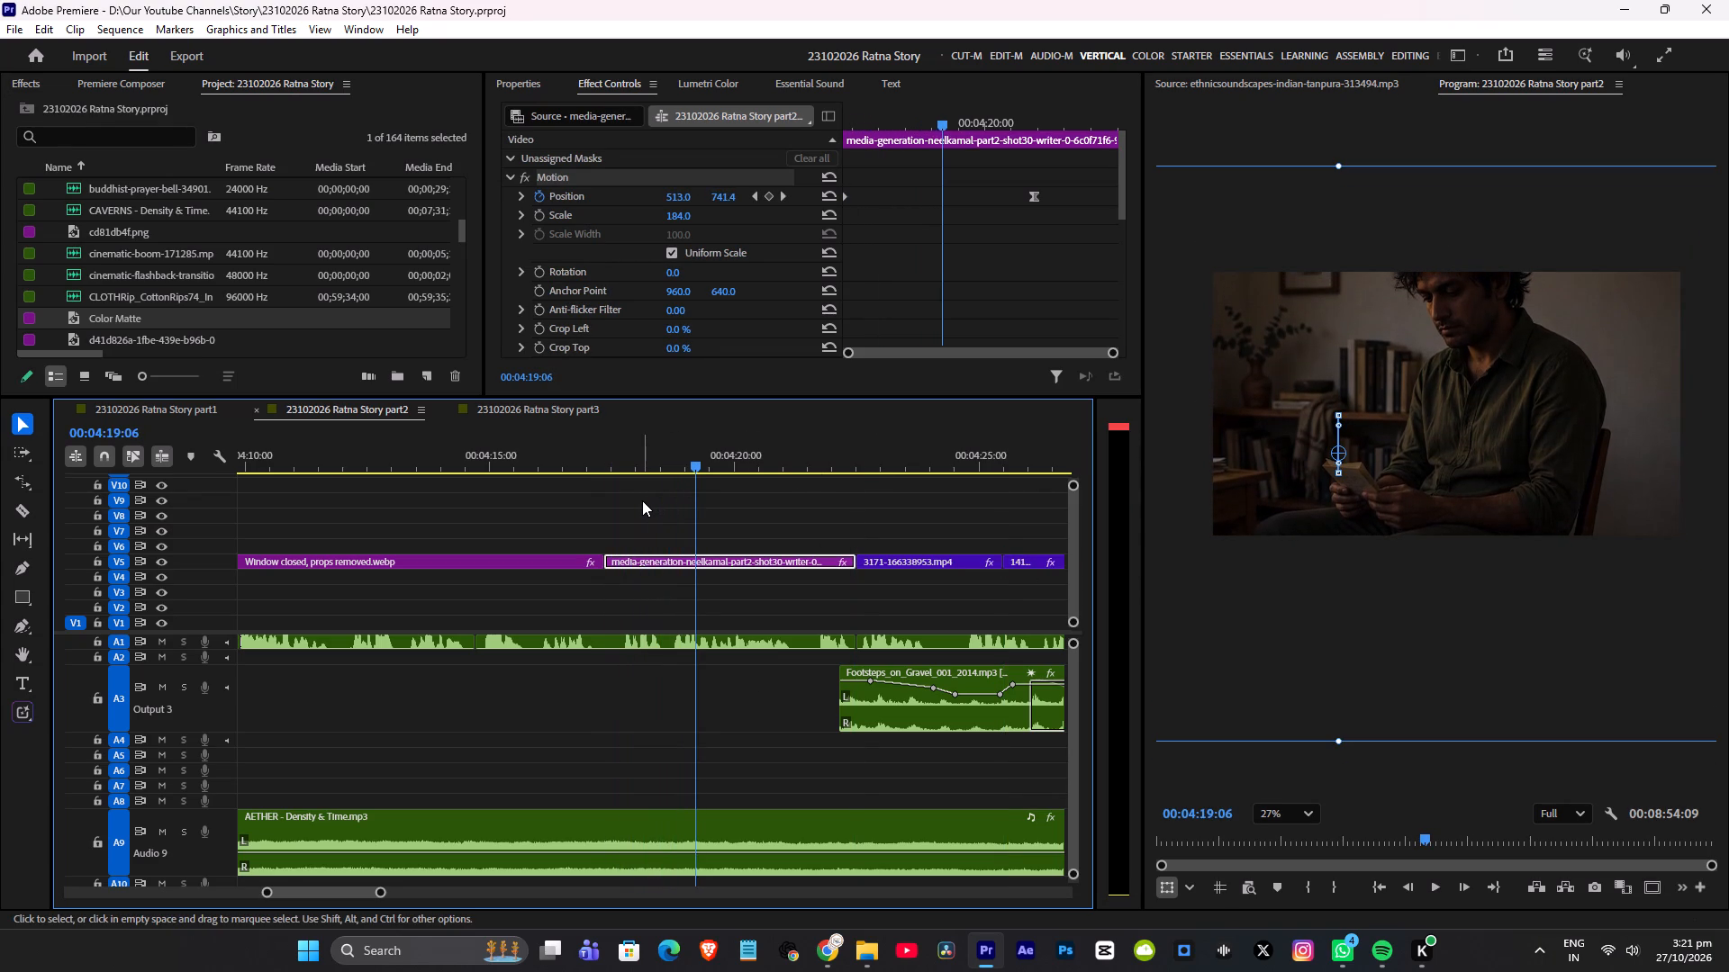
pyautogui.moveTo(943, 119); pyautogui.dragTo(828, 142)
pyautogui.moveTo(719, 198); pyautogui.dragTo(767, 193)
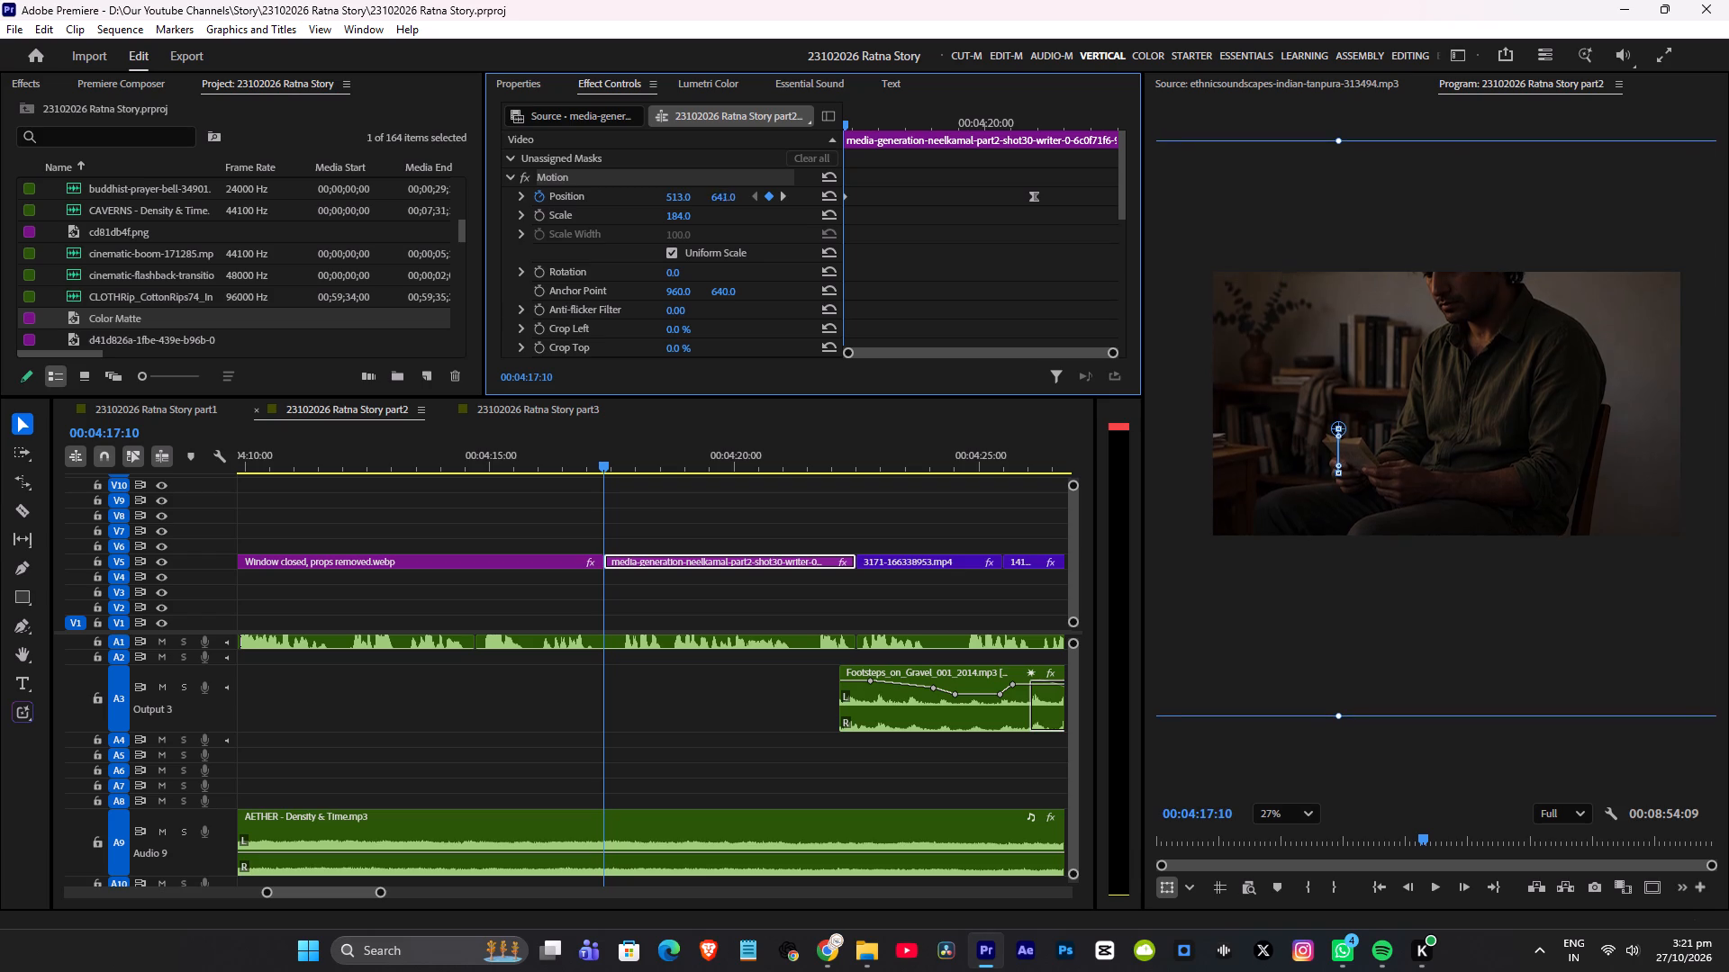
pyautogui.moveTo(767, 193); pyautogui.dragTo(801, 177)
pyautogui.press('space')
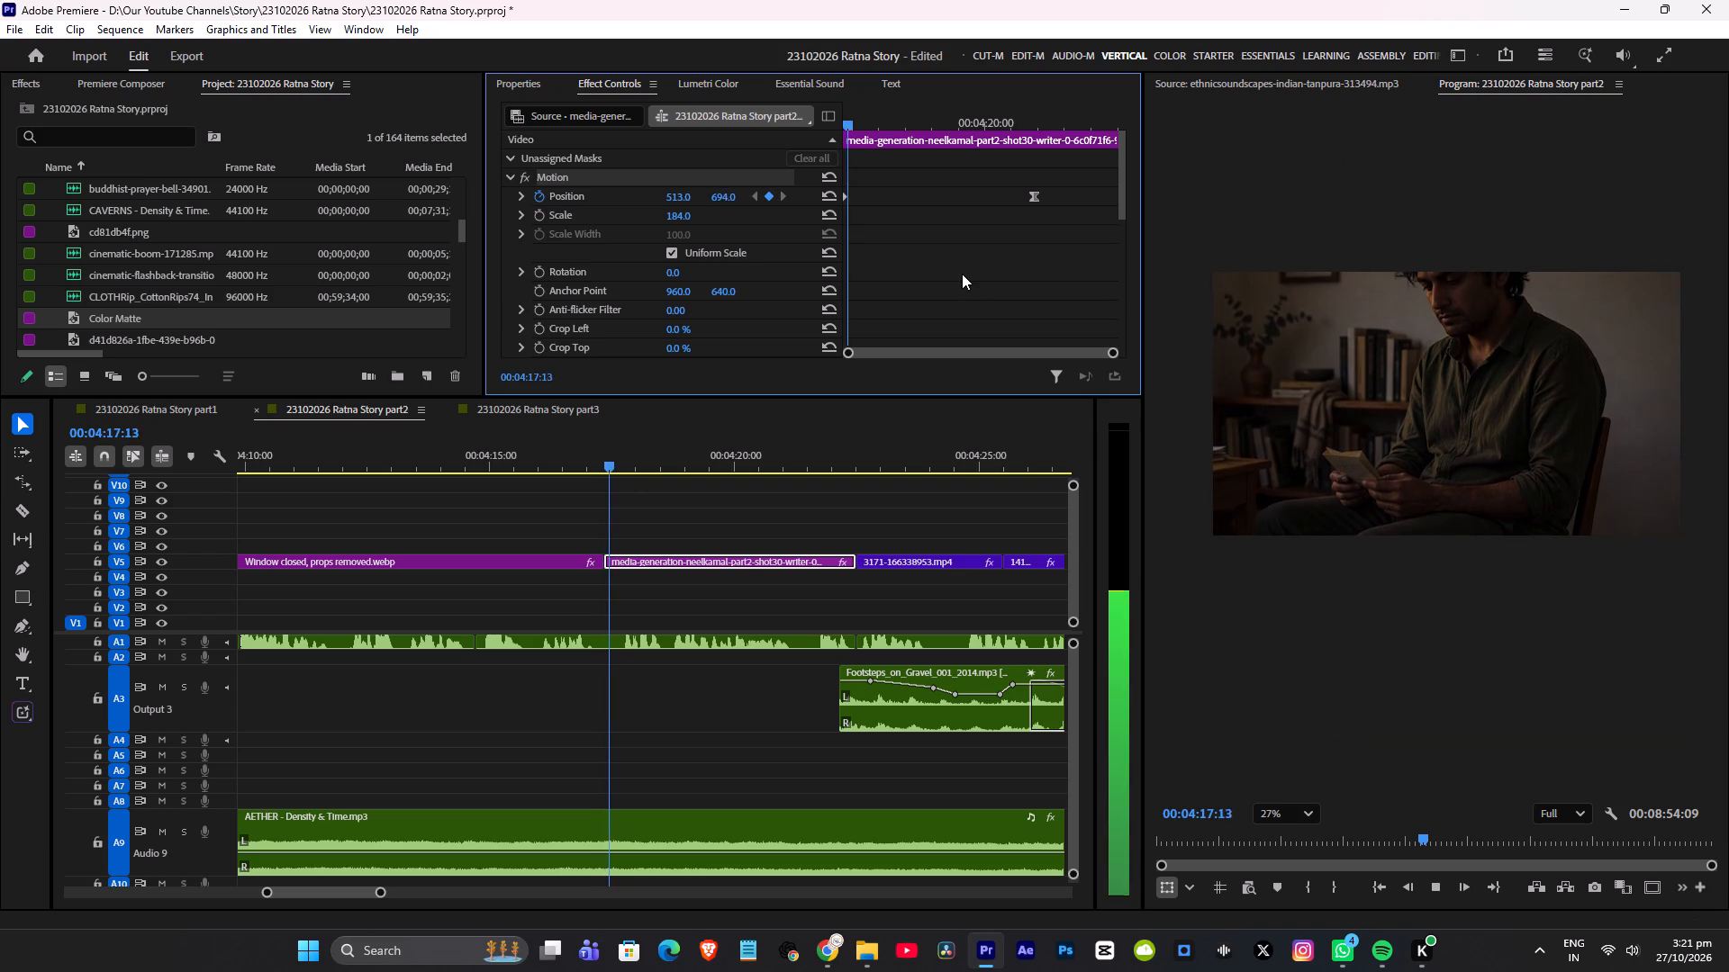
pyautogui.click(561, 459)
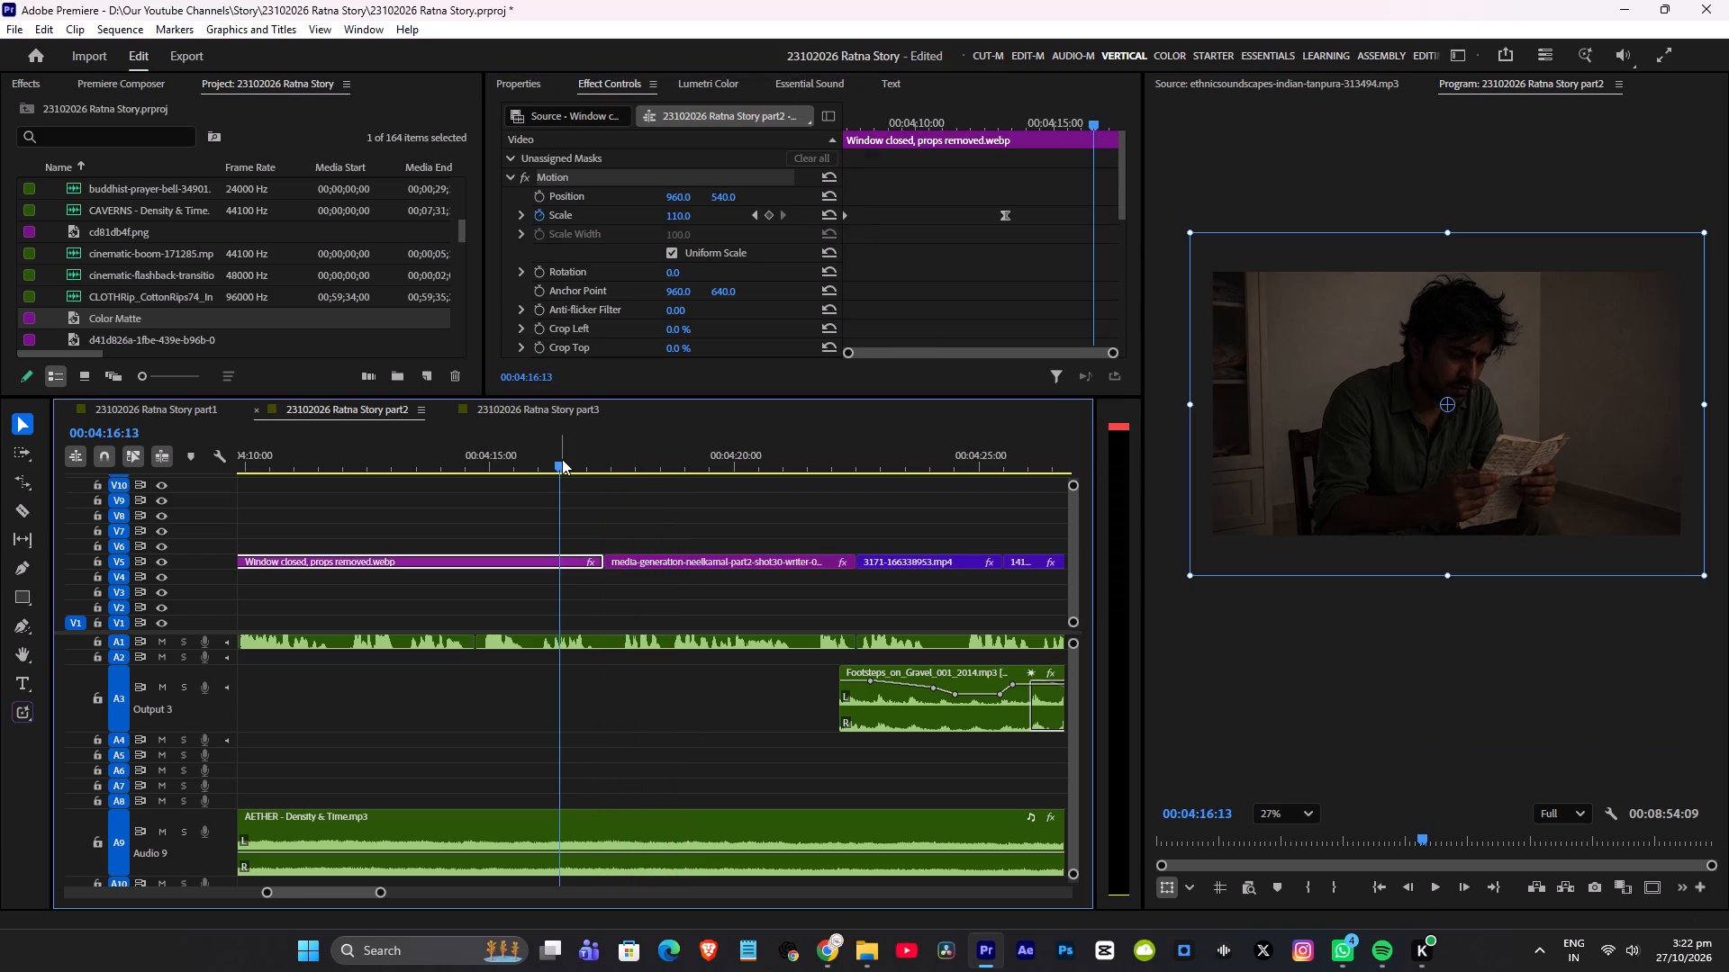
pyautogui.hotkey('ctrl', 's')
pyautogui.hotkey('ctrl', '`')
pyautogui.press('space')
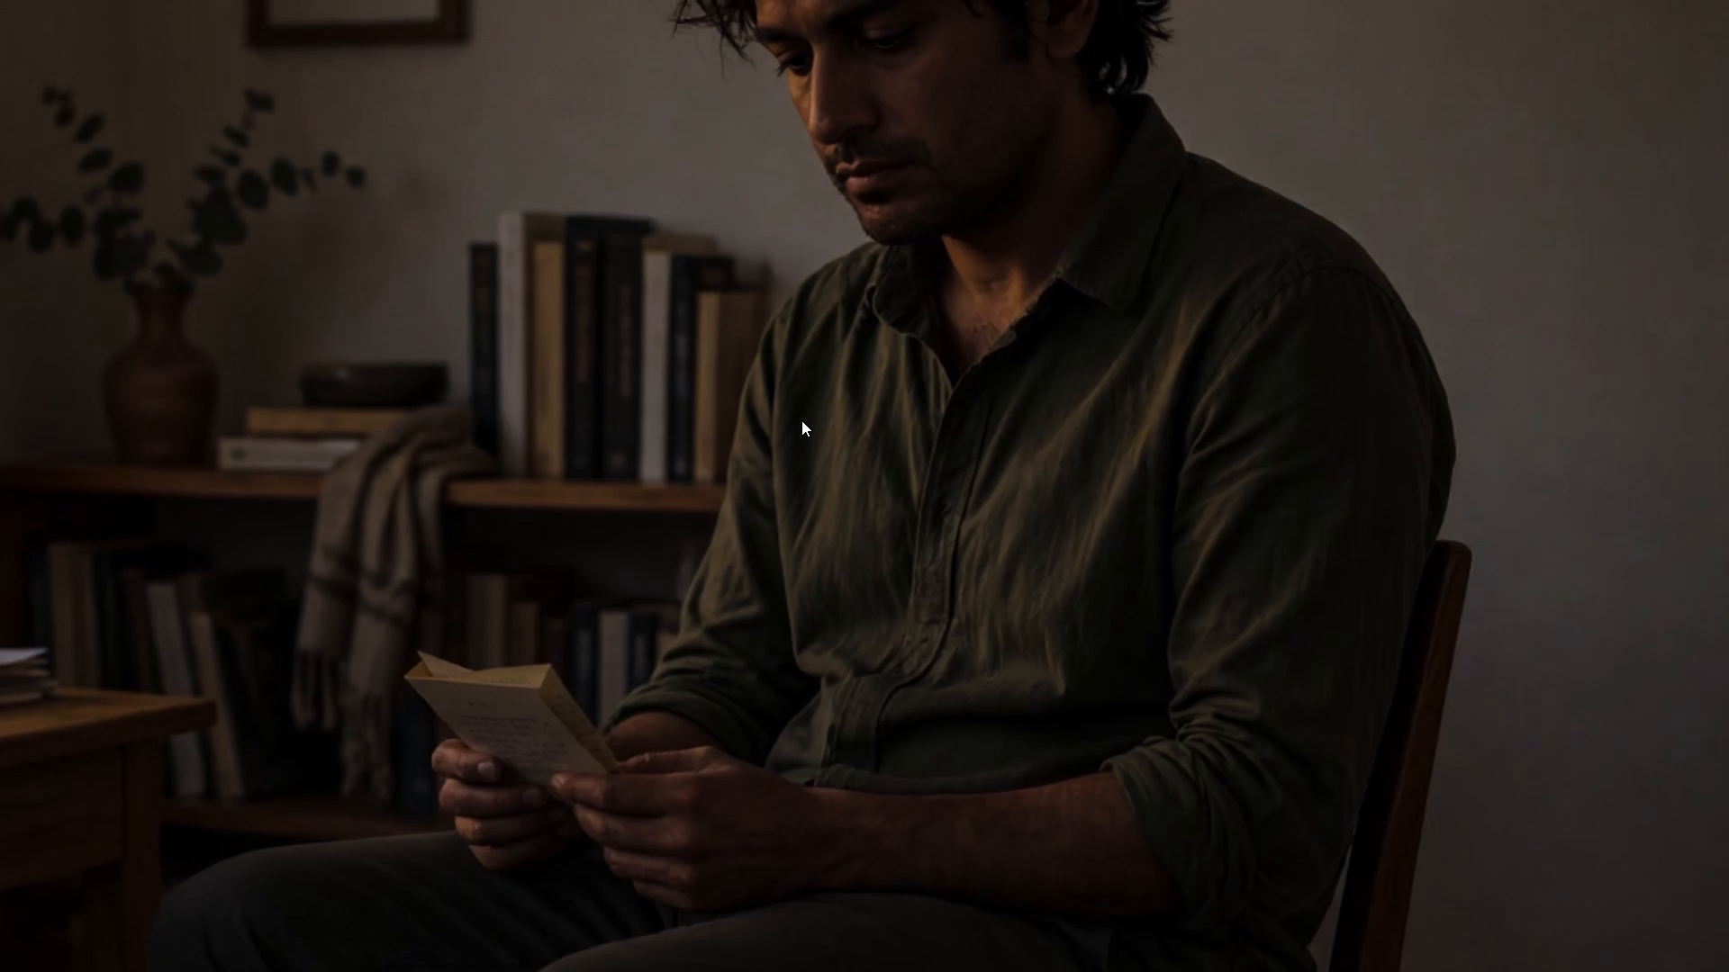
pyautogui.hotkey('ctrl', '`')
pyautogui.press('space')
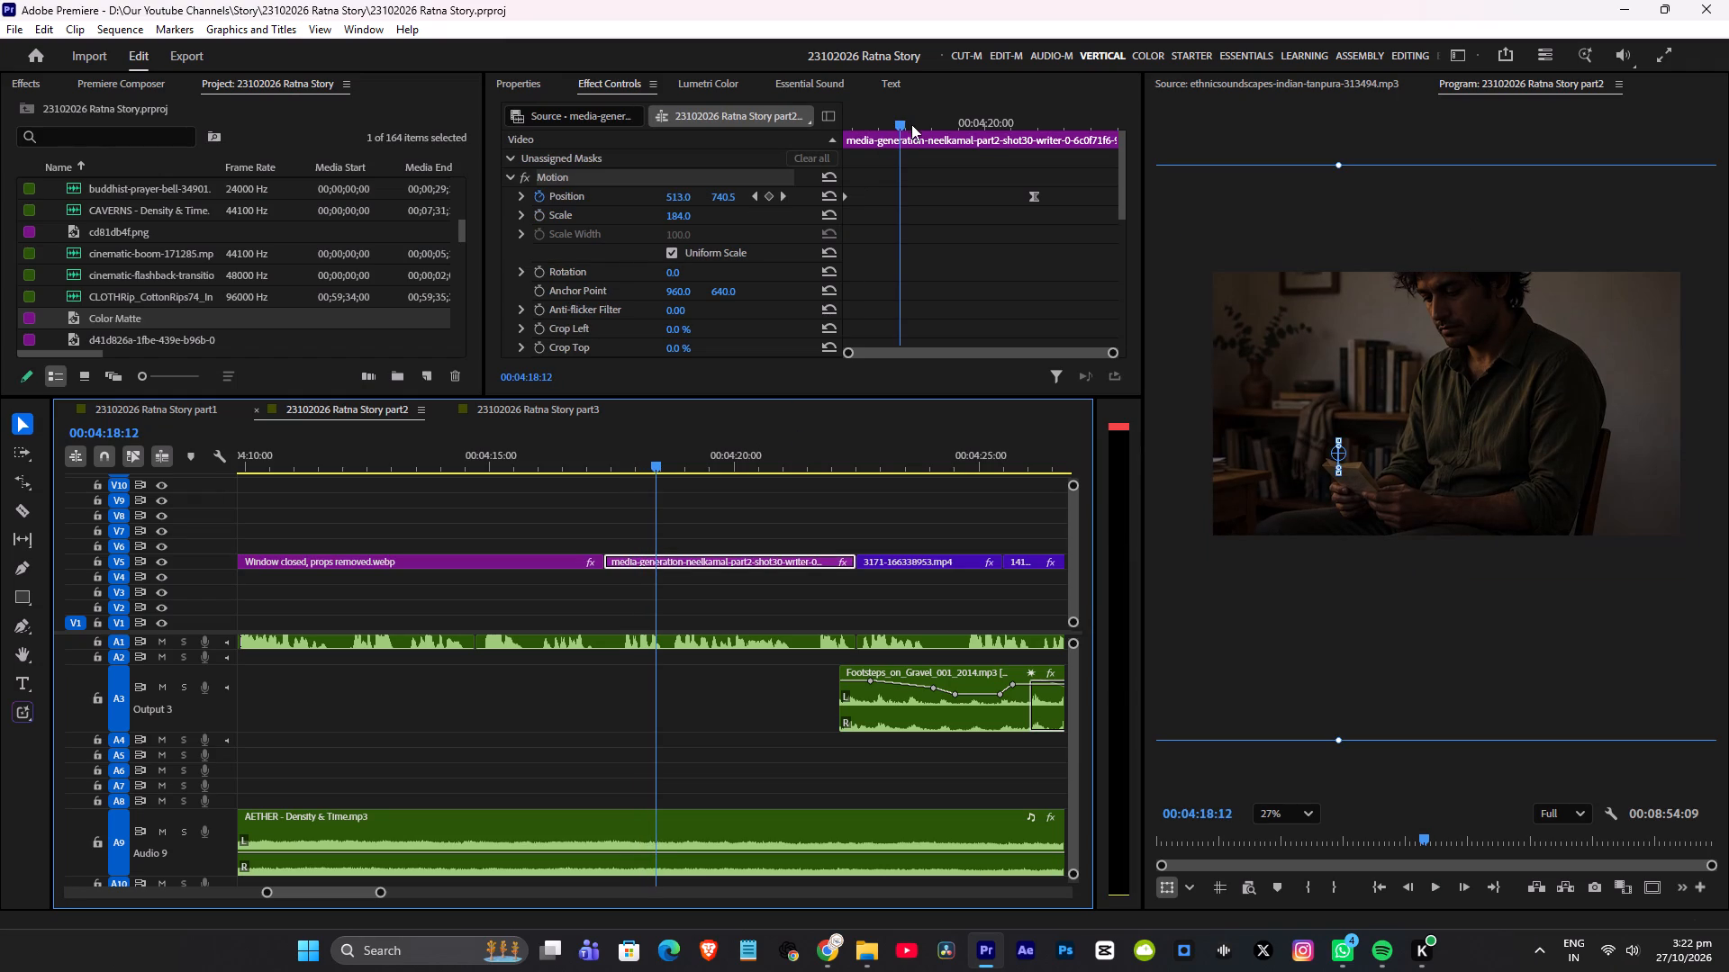
# Slightly increase the writer shot's starting vertical Position, set its end keyframe's vertical Position to about 770, and preview the move.
pyautogui.moveTo(901, 125); pyautogui.dragTo(770, 157)
pyautogui.press('space')
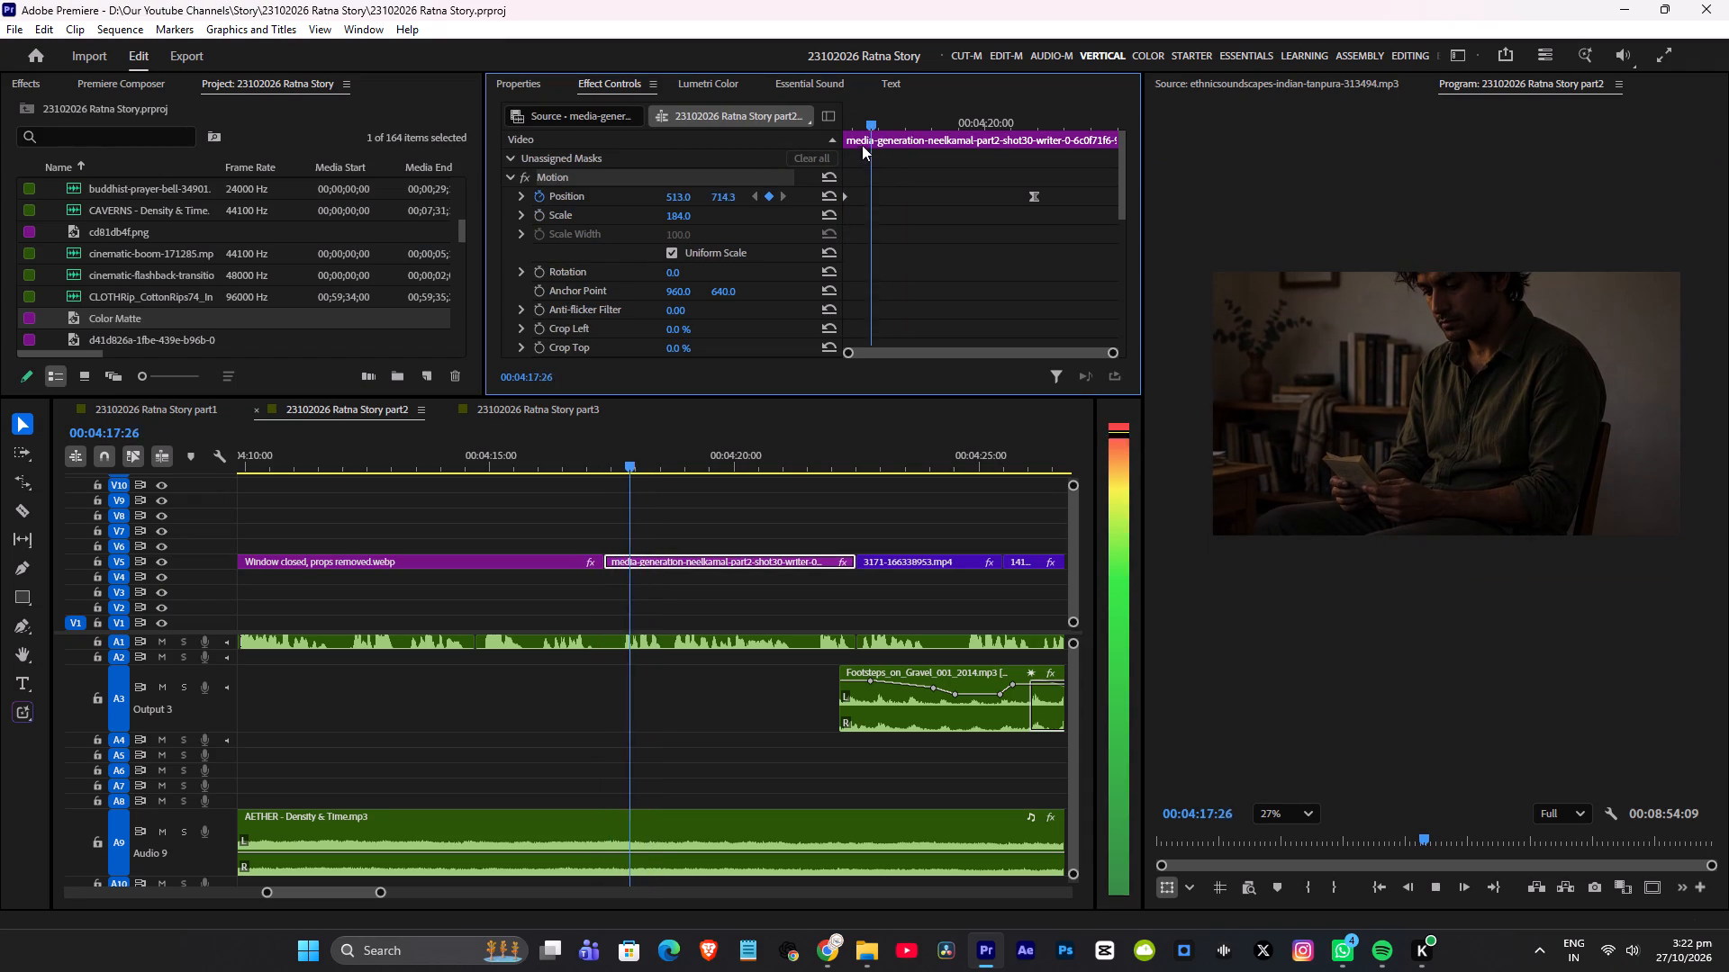
pyautogui.press('space')
pyautogui.moveTo(883, 127); pyautogui.dragTo(801, 145)
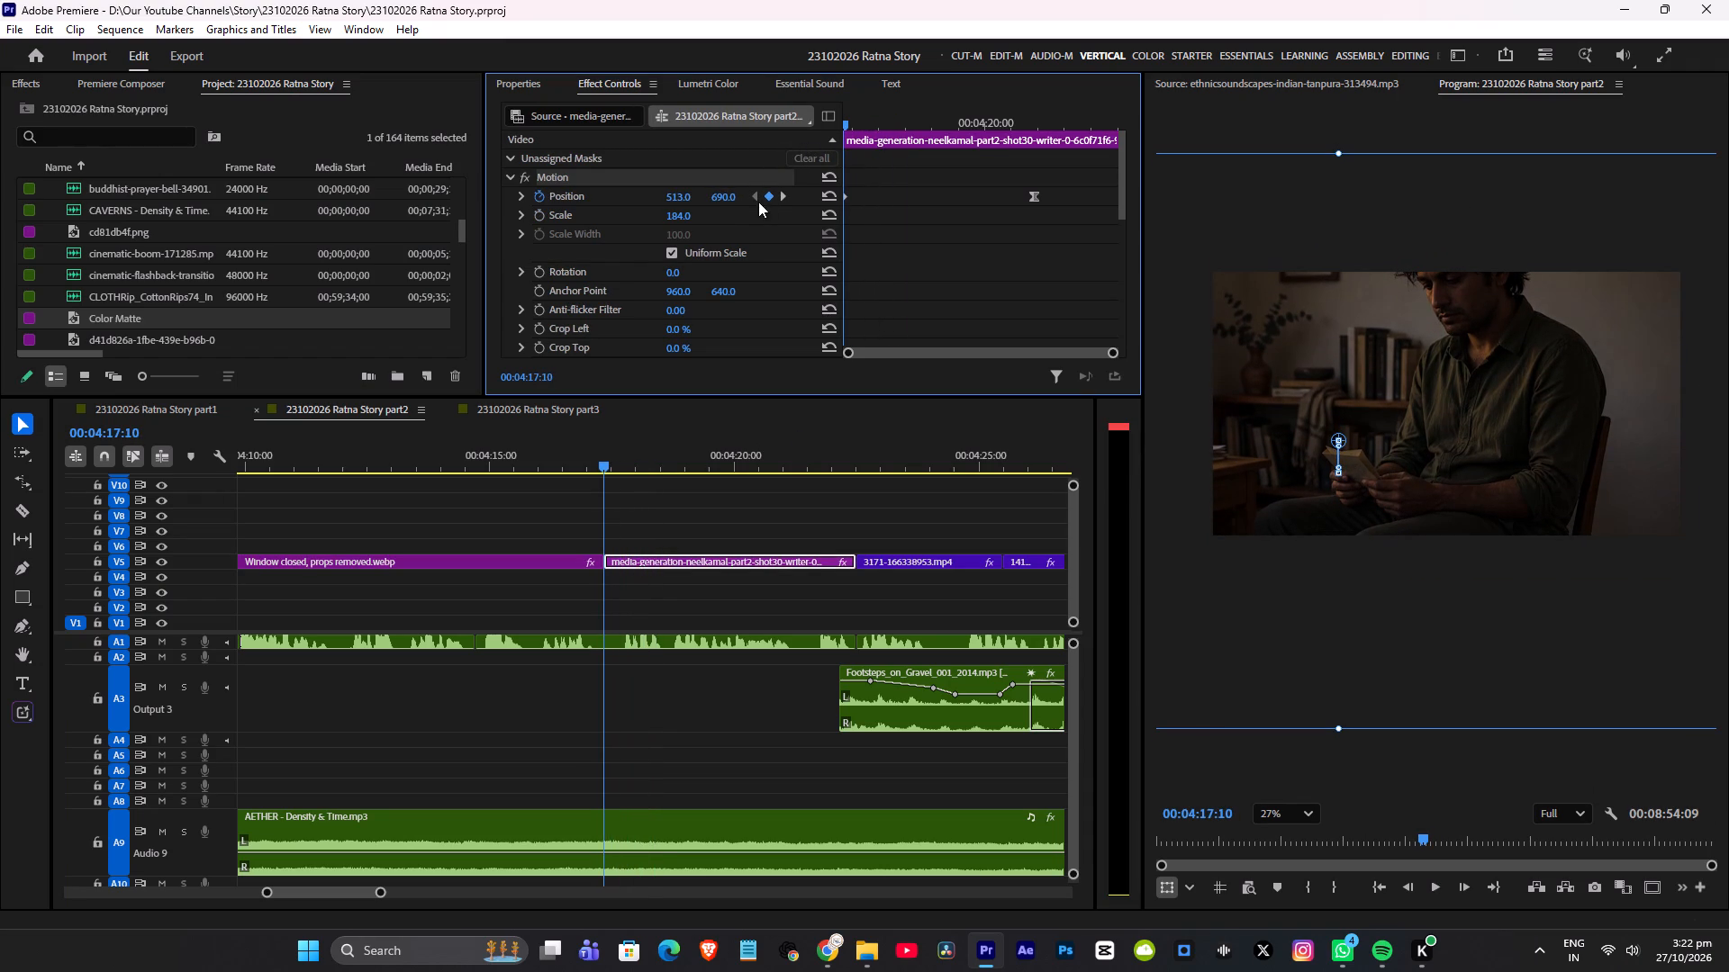
pyautogui.moveTo(722, 199); pyautogui.dragTo(742, 198)
pyautogui.press('space')
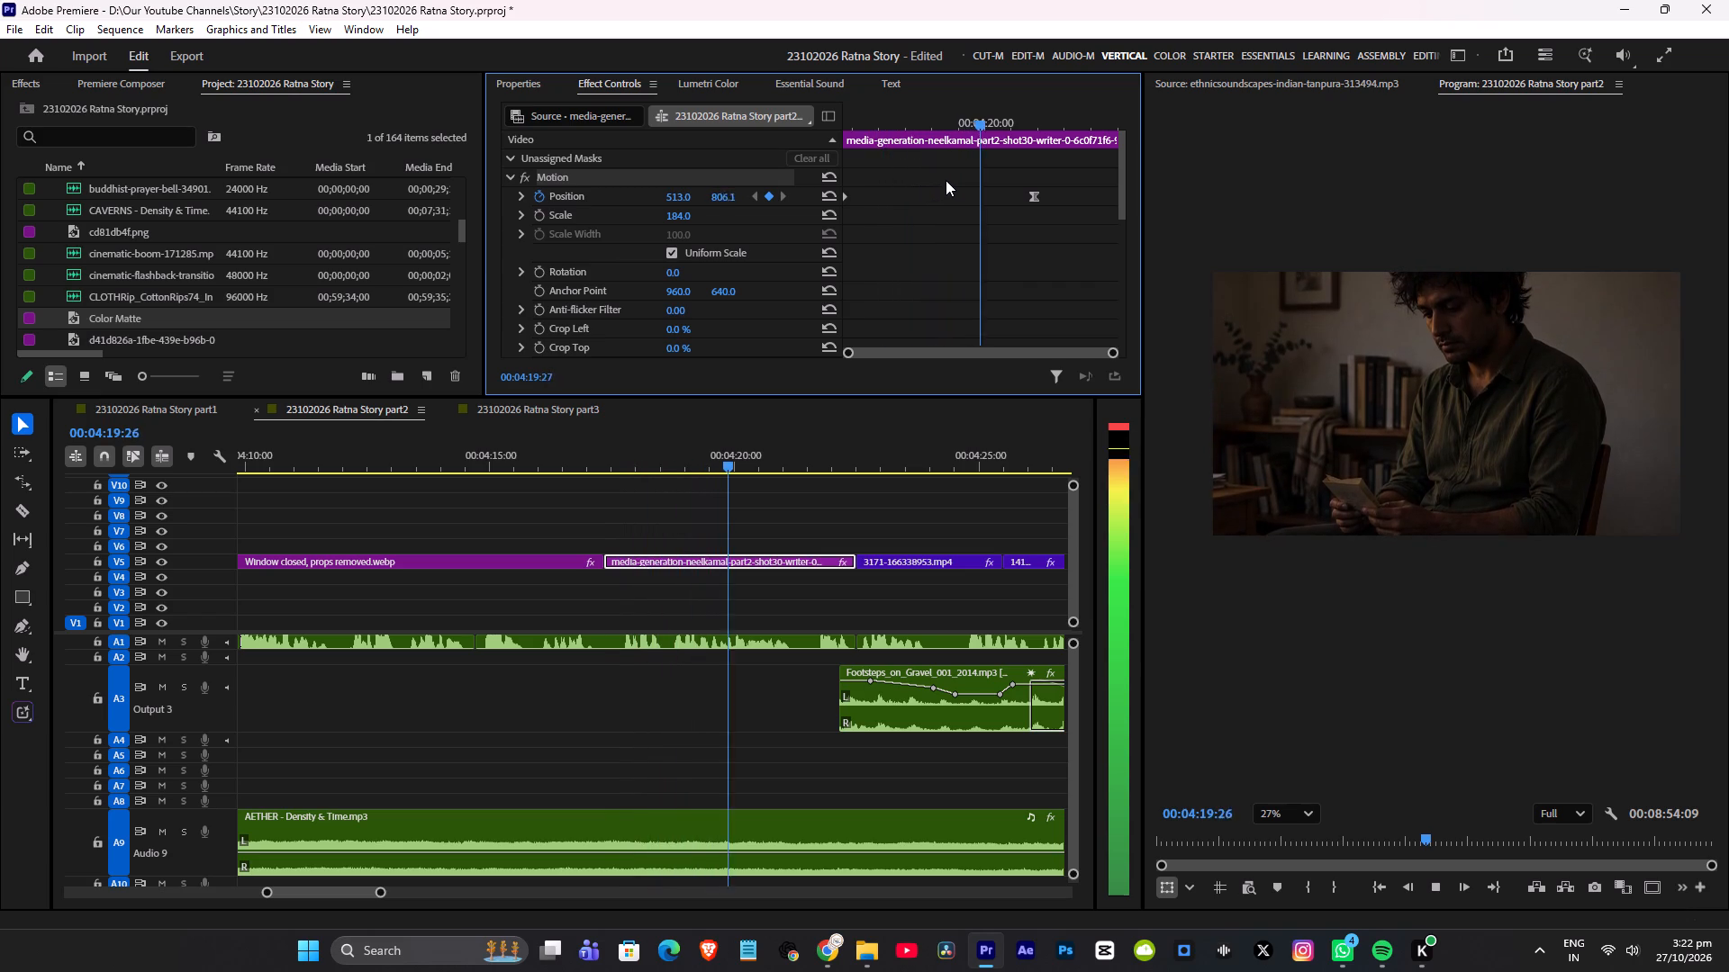
pyautogui.press('space')
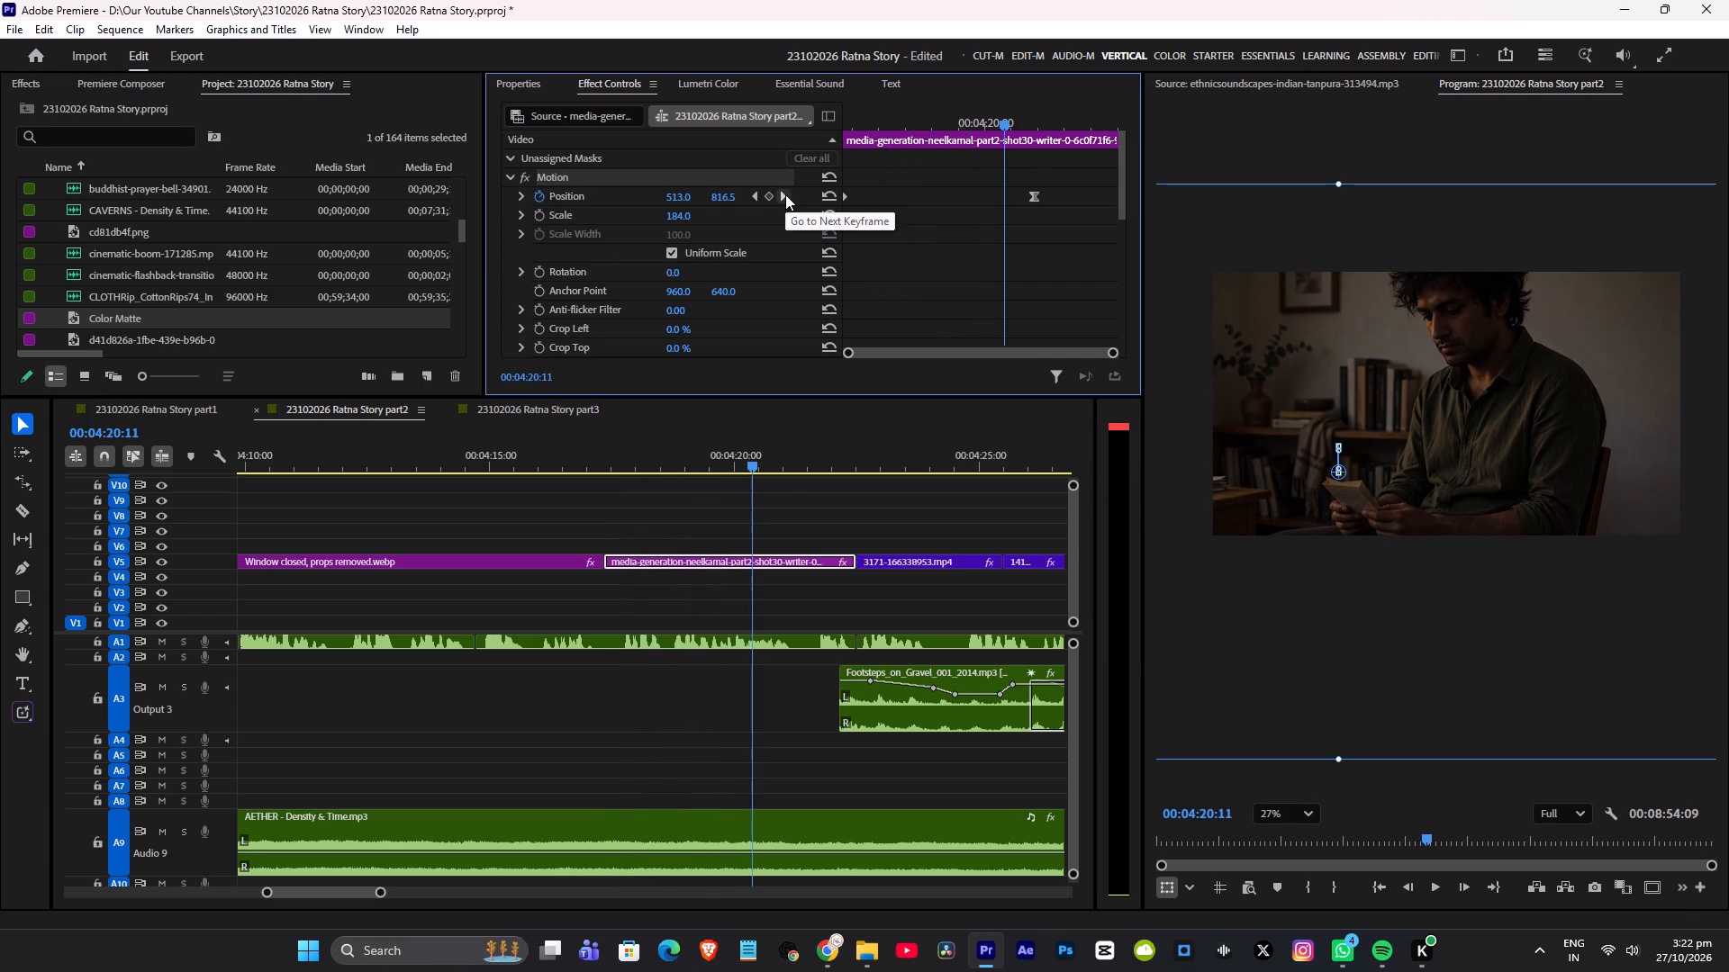
pyautogui.click(785, 194)
pyautogui.moveTo(727, 197); pyautogui.dragTo(681, 213)
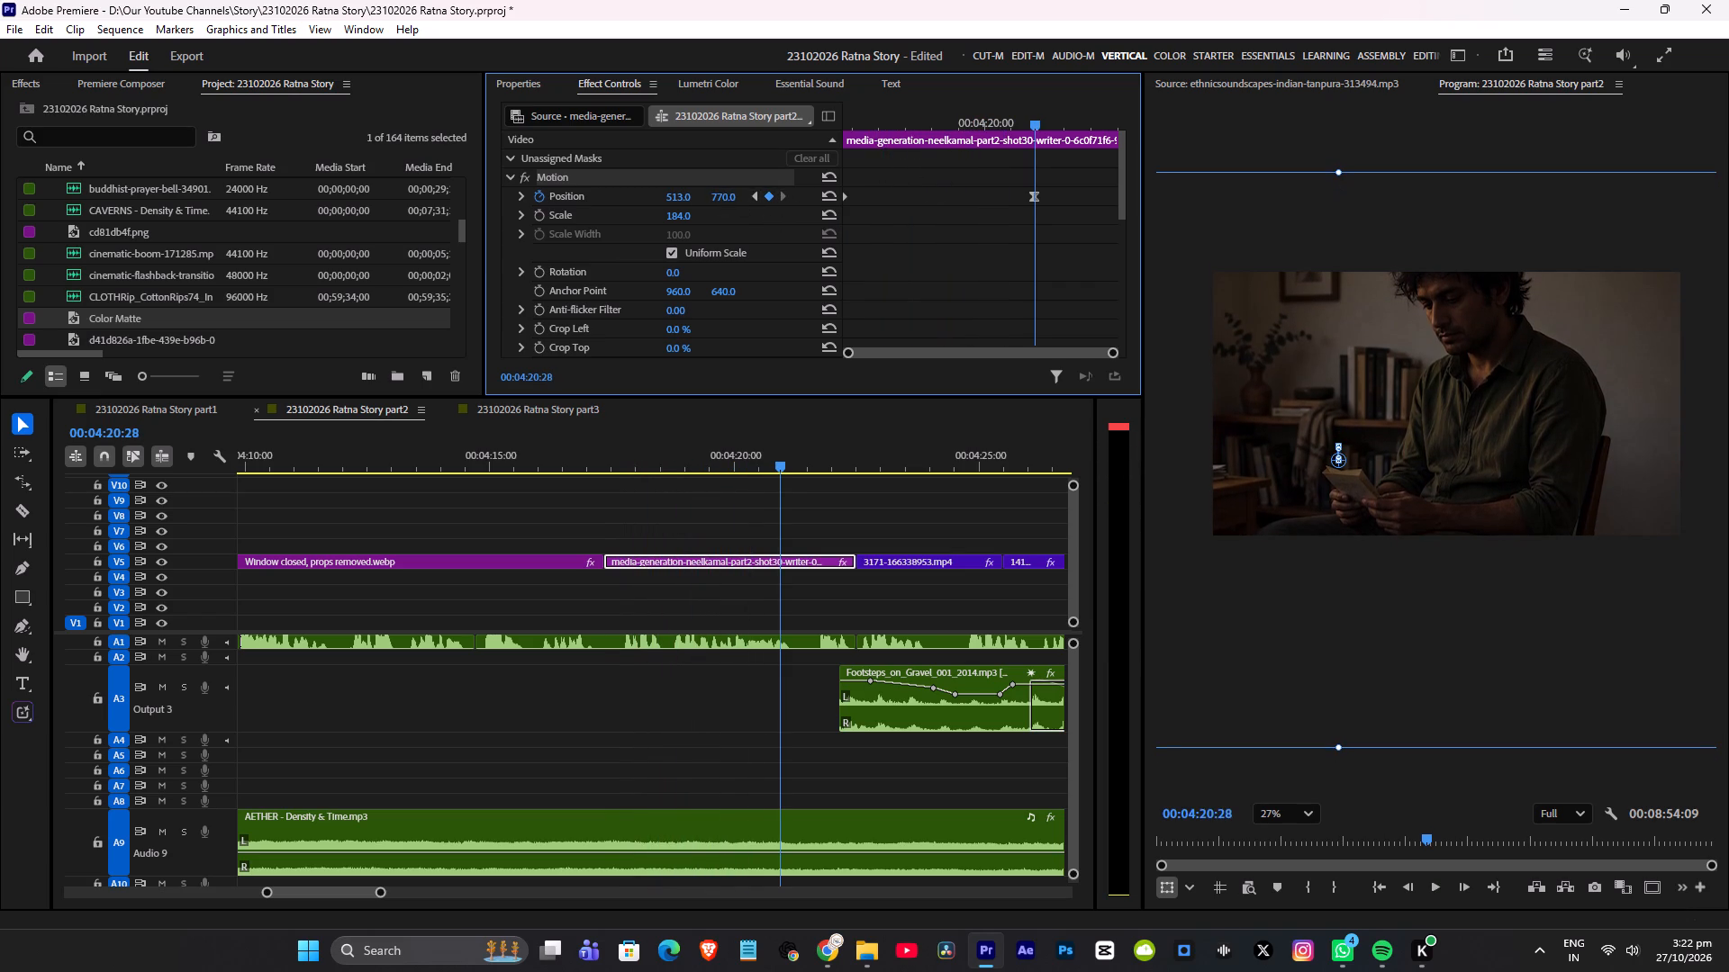
pyautogui.moveTo(681, 213); pyautogui.dragTo(678, 215)
pyautogui.moveTo(916, 123); pyautogui.dragTo(517, 175)
pyautogui.press('space')
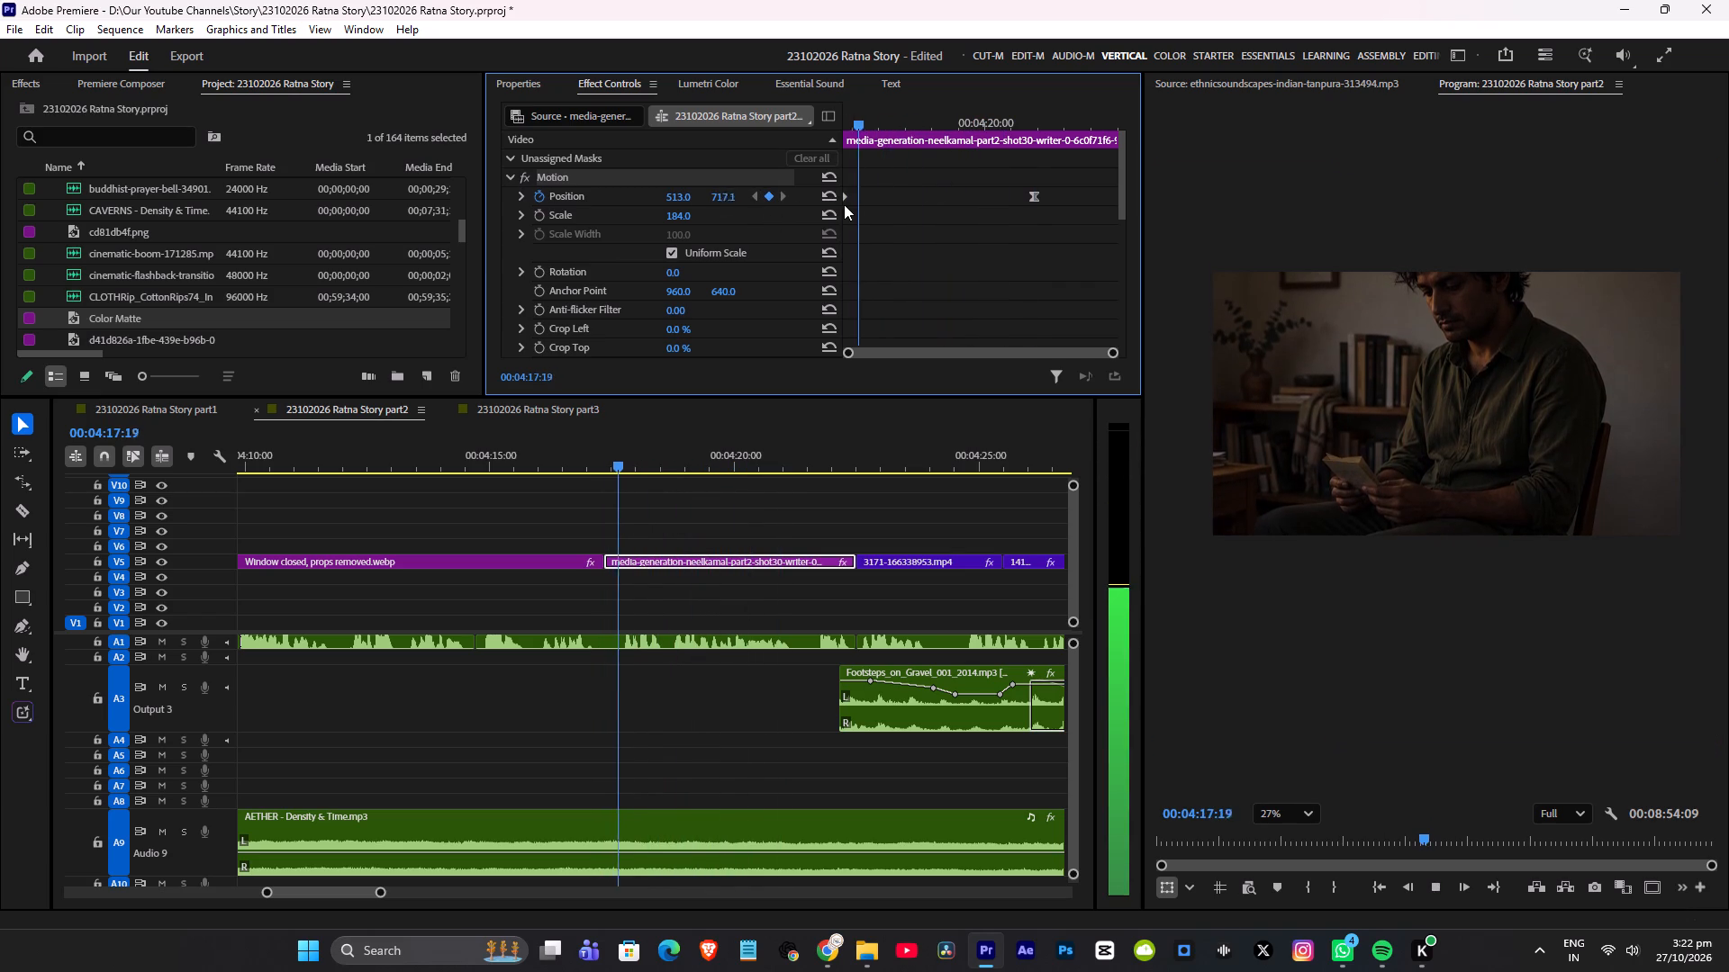
pyautogui.press('space')
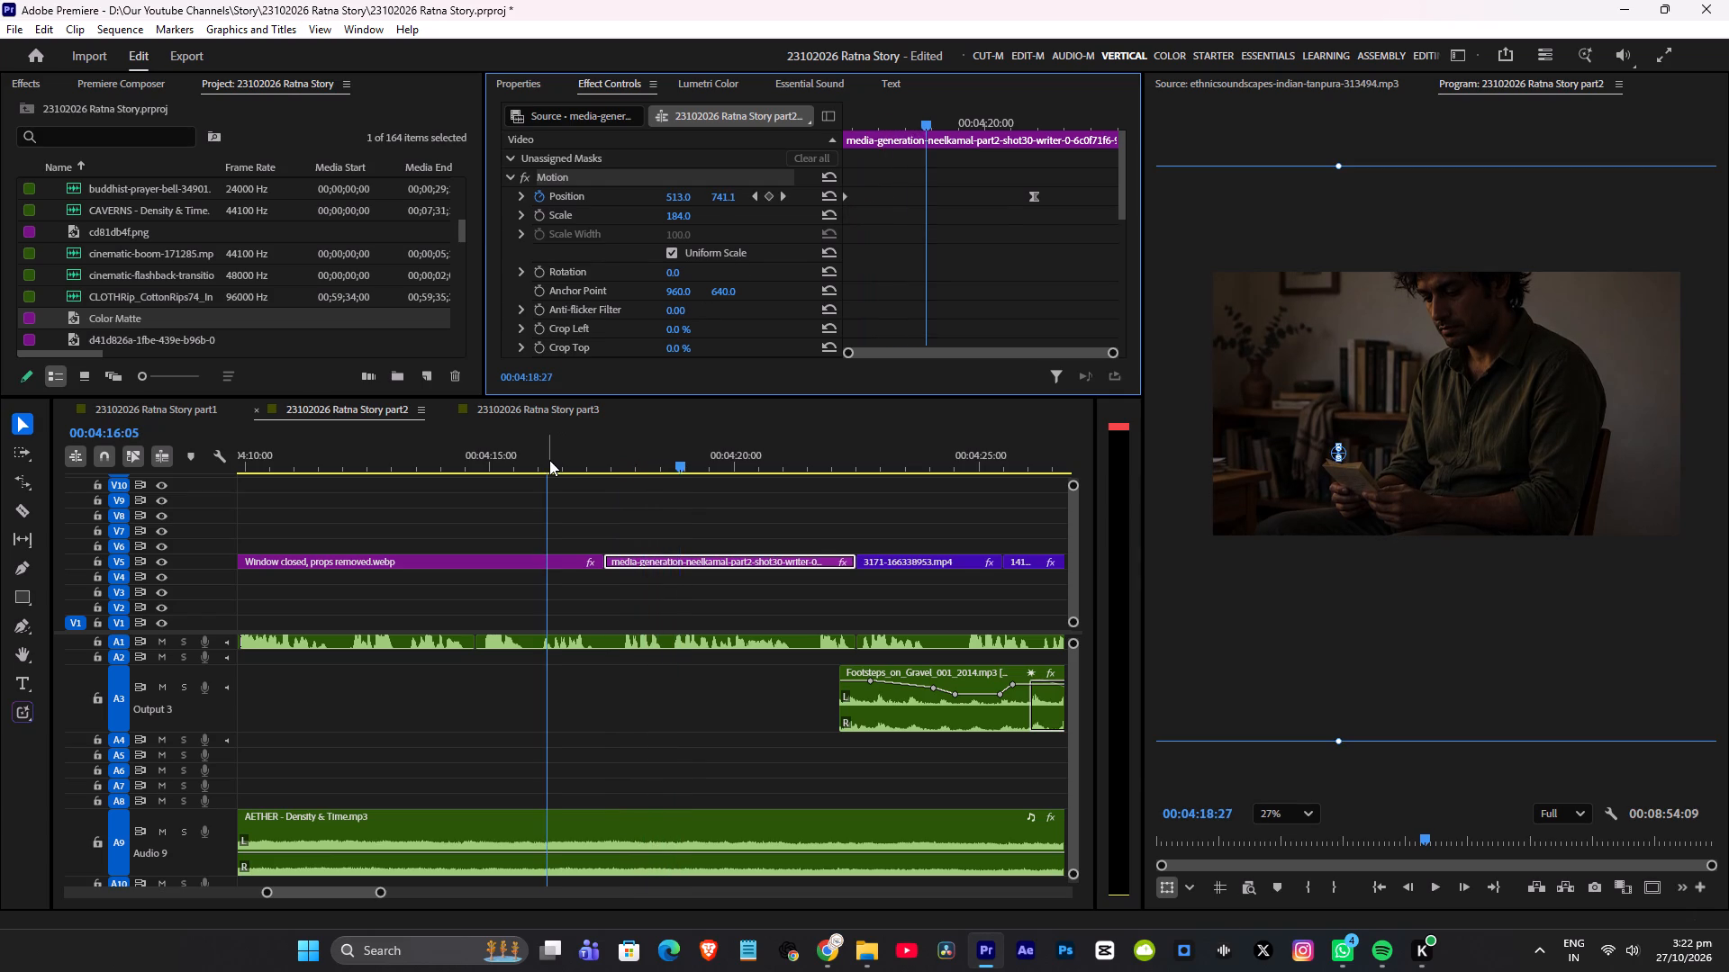
# Save and play back full screen from just before the writer shot through to the wooden door shot.
pyautogui.click(549, 460)
pyautogui.hotkey('ctrl', 's')
pyautogui.hotkey('ctrl', '`')
pyautogui.press('space')
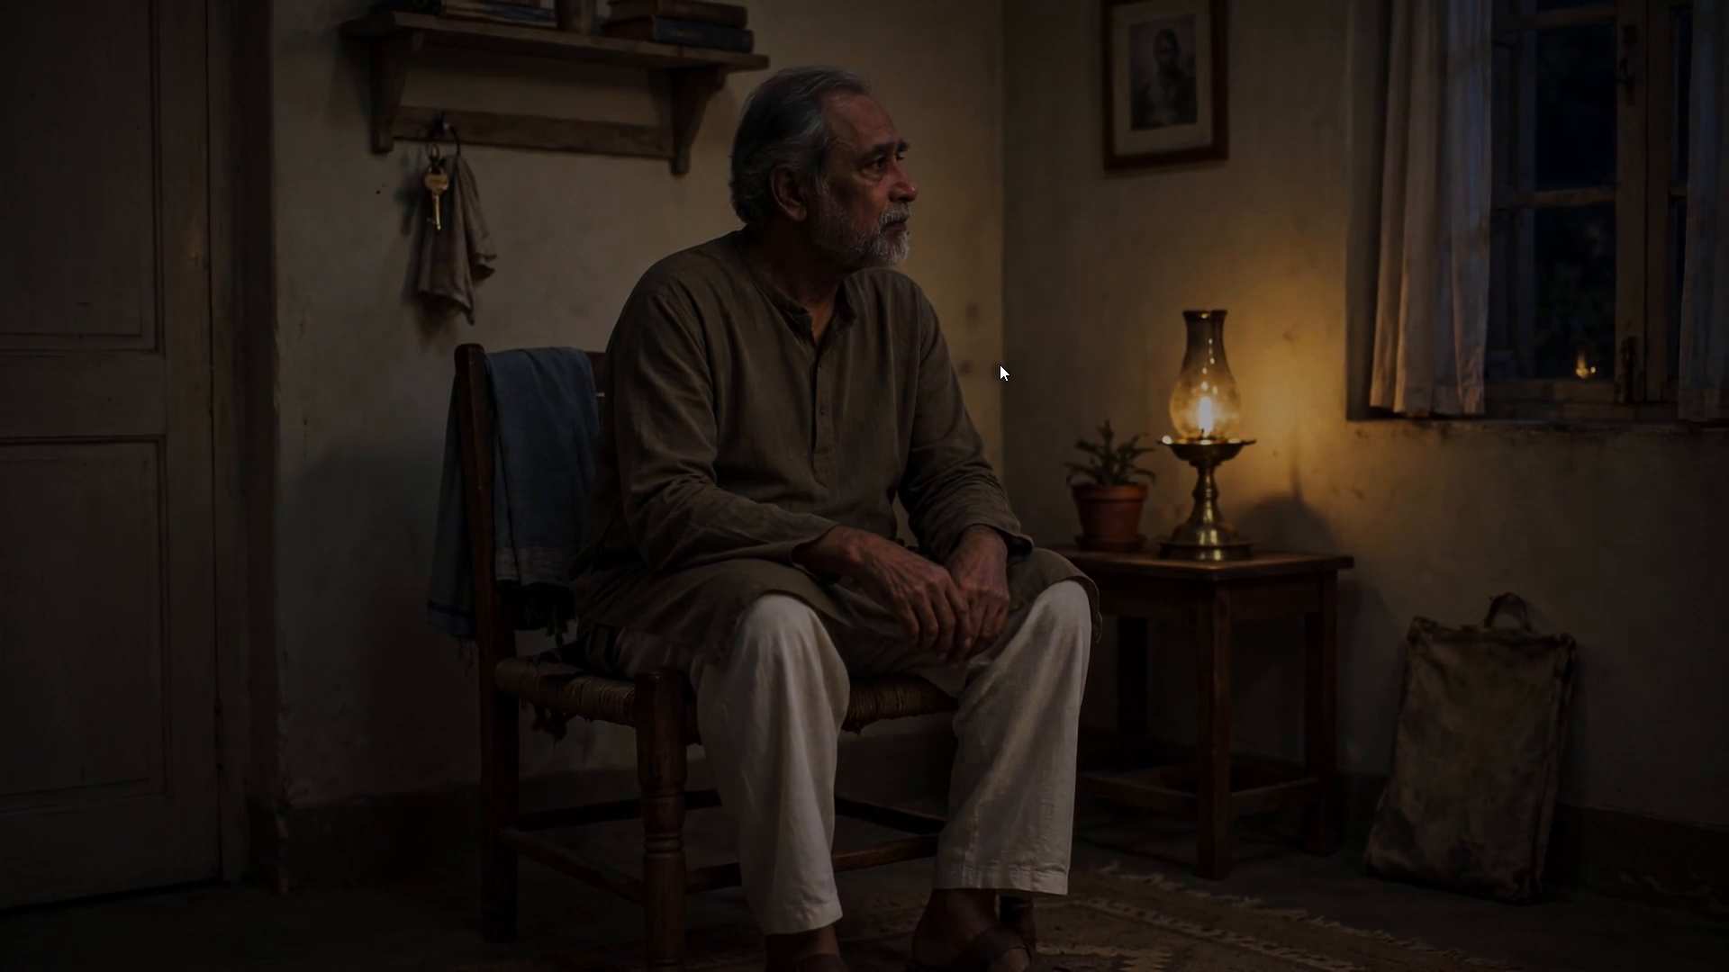
pyautogui.hotkey('ctrl', '`')
pyautogui.press('space')
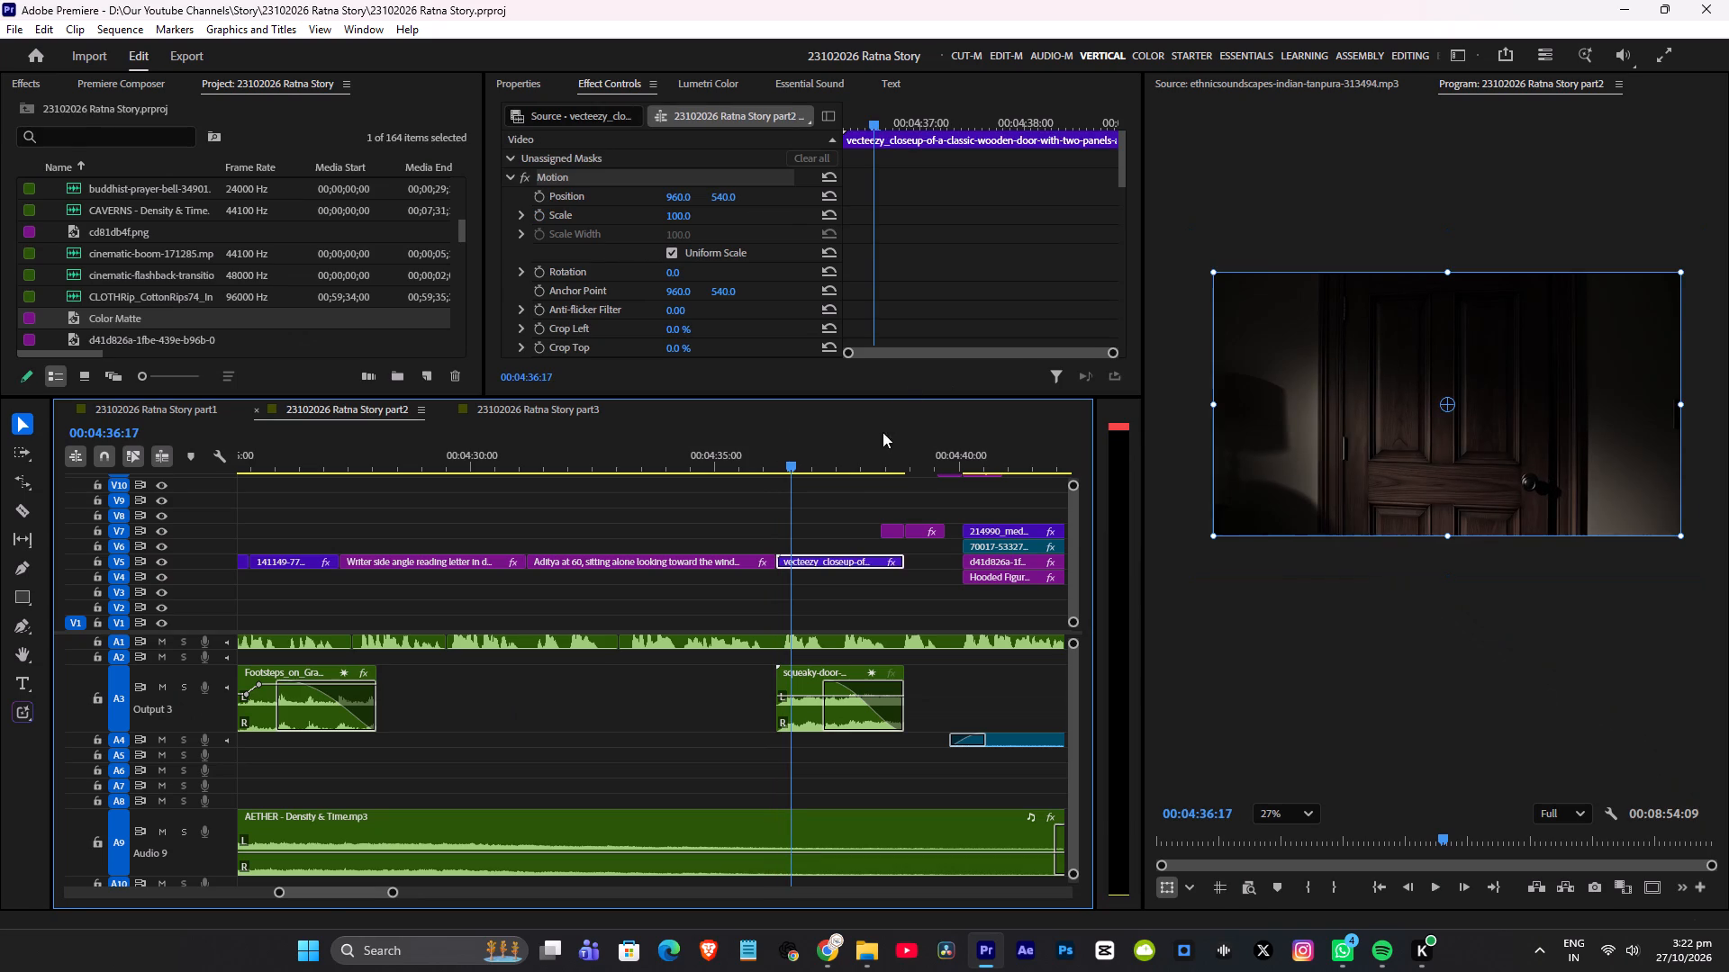
# Add a dissolve between the writer's side-angle letter shot and the Aditya at 60 shot, lengthened to about two seconds.
pyautogui.click(489, 467)
pyautogui.press('space')
pyautogui.press('space')
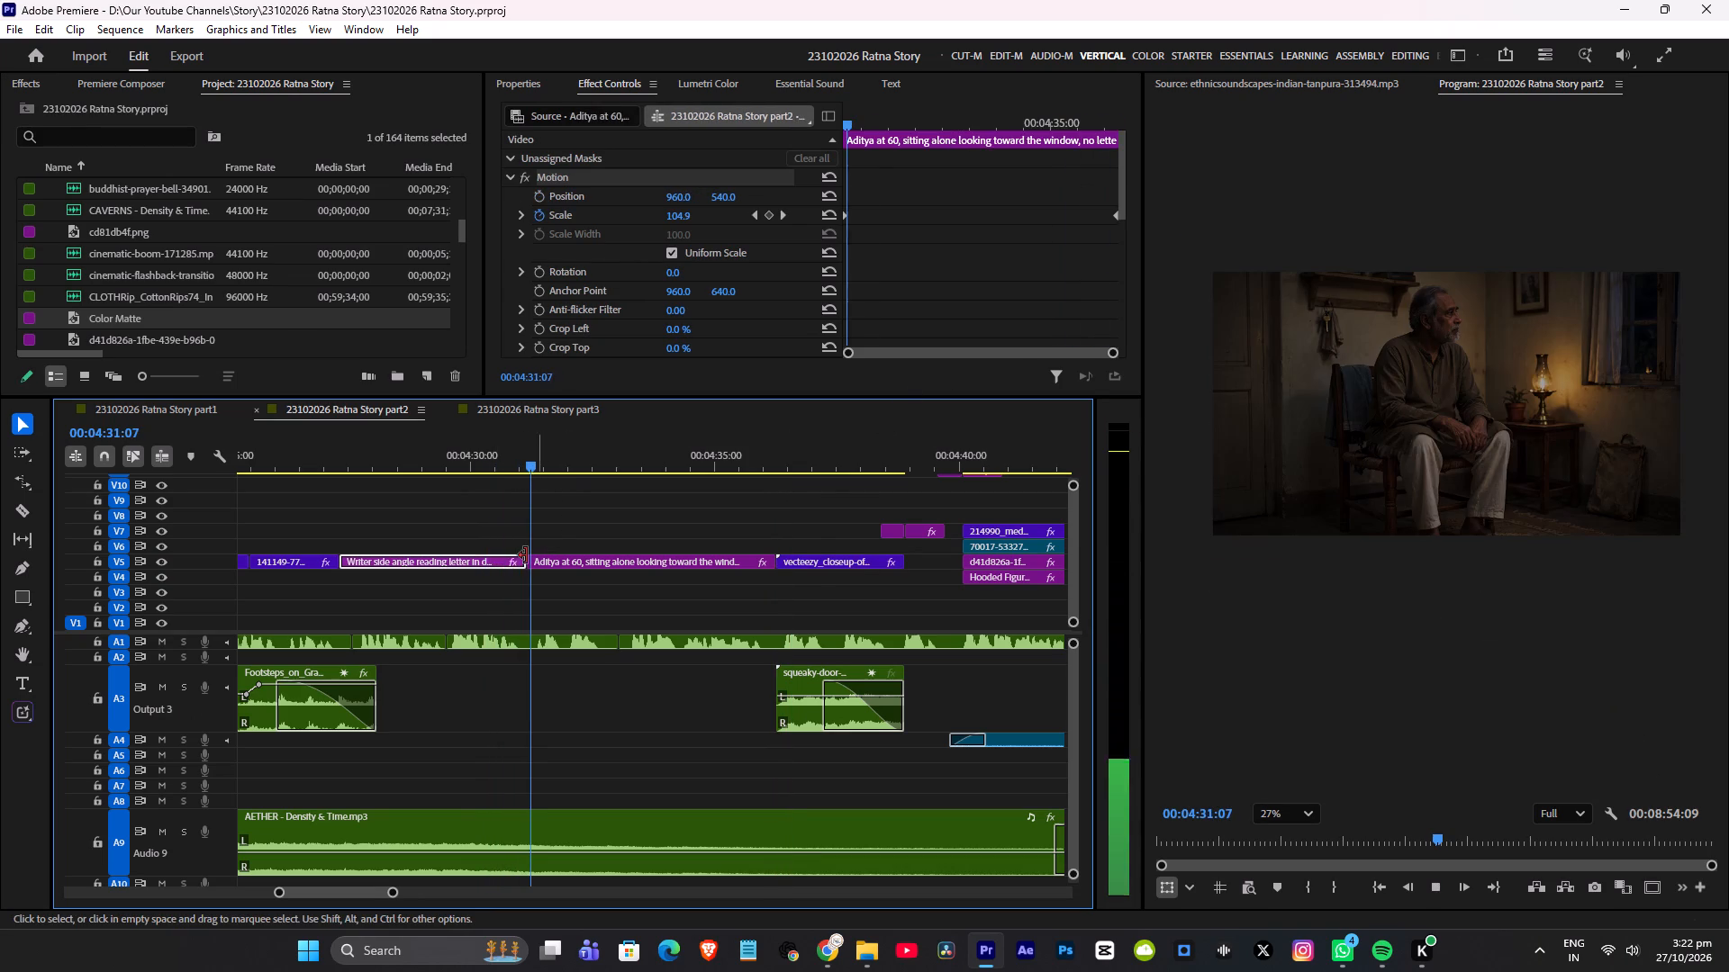
pyautogui.click(524, 555)
pyautogui.hotkey('ctrl', 's')
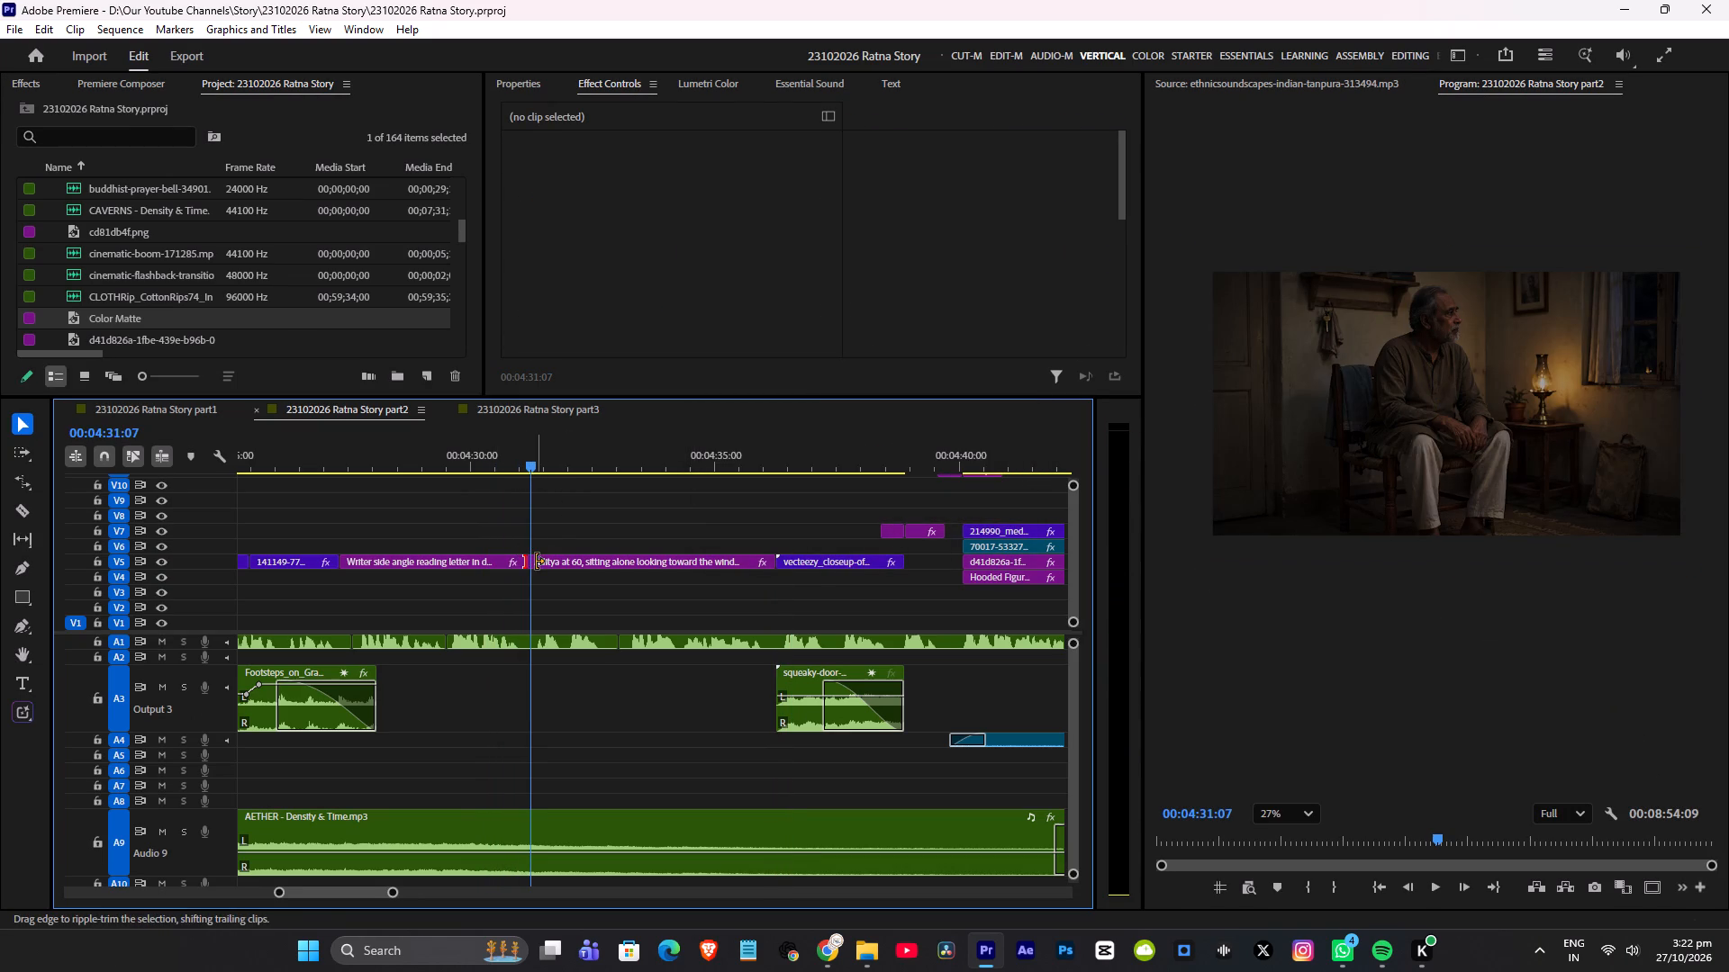
pyautogui.hotkey('ctrl', 'd')
pyautogui.moveTo(507, 560); pyautogui.dragTo(482, 564)
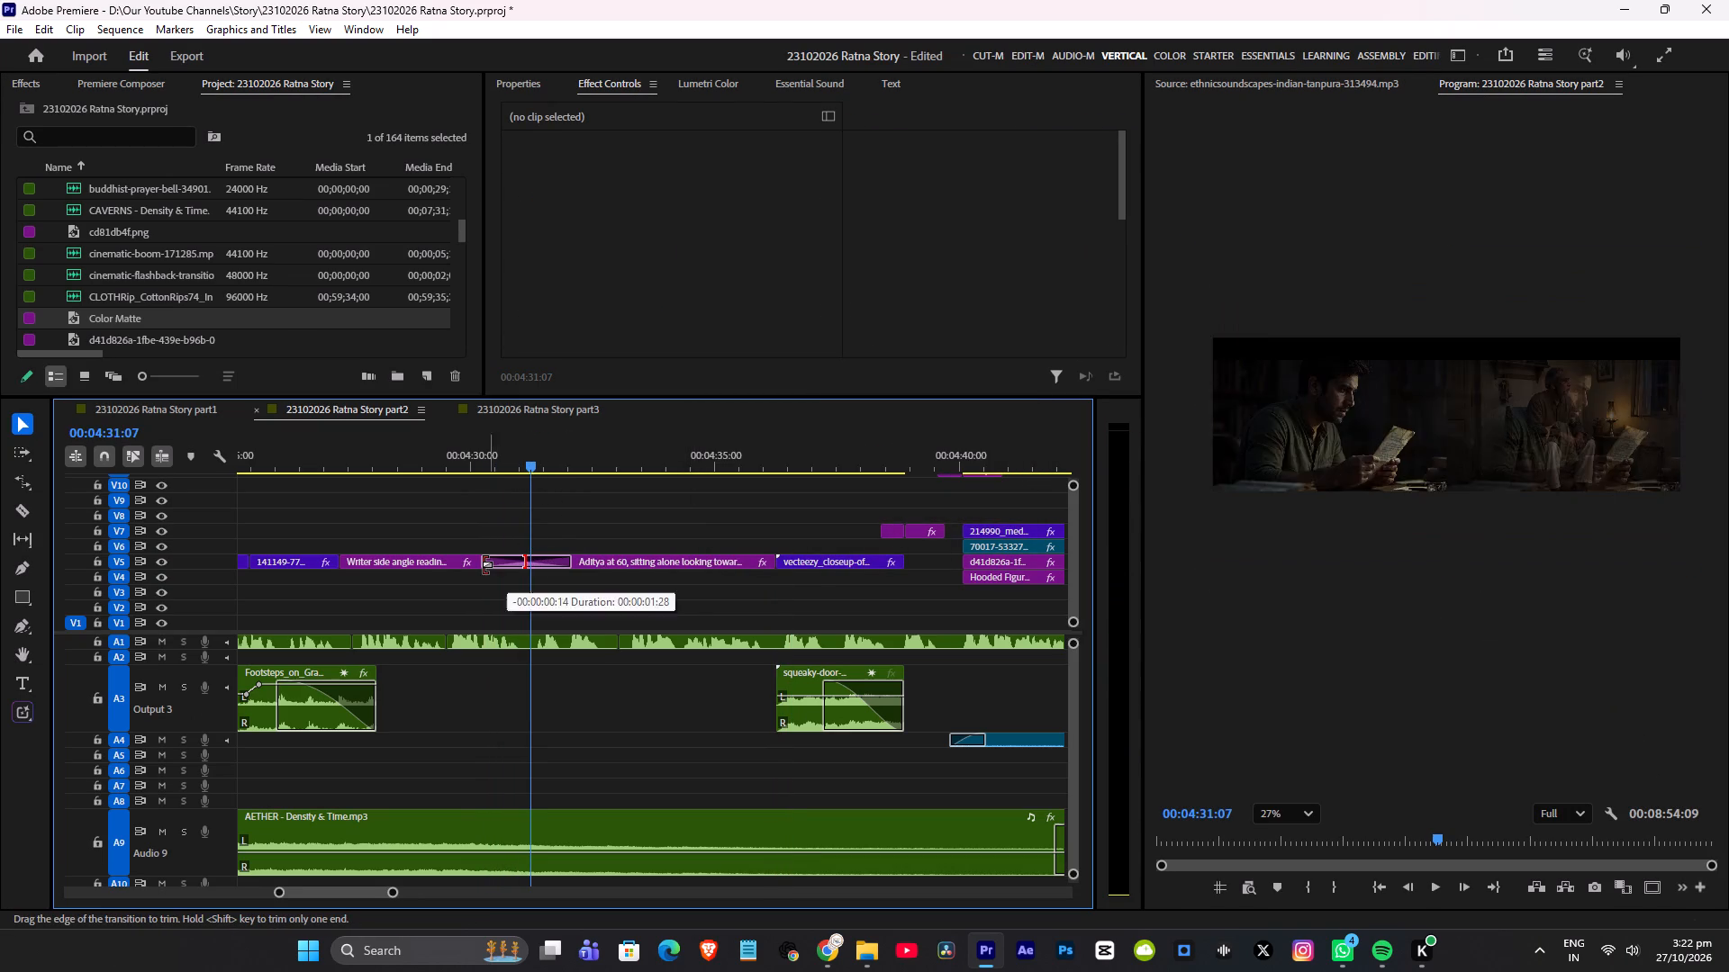
pyautogui.moveTo(482, 564); pyautogui.dragTo(481, 564)
# Move the Aditya at 60 clip's first Scale keyframe back to the dissolve's start, save, and preview the transition full screen.
pyautogui.click(593, 561)
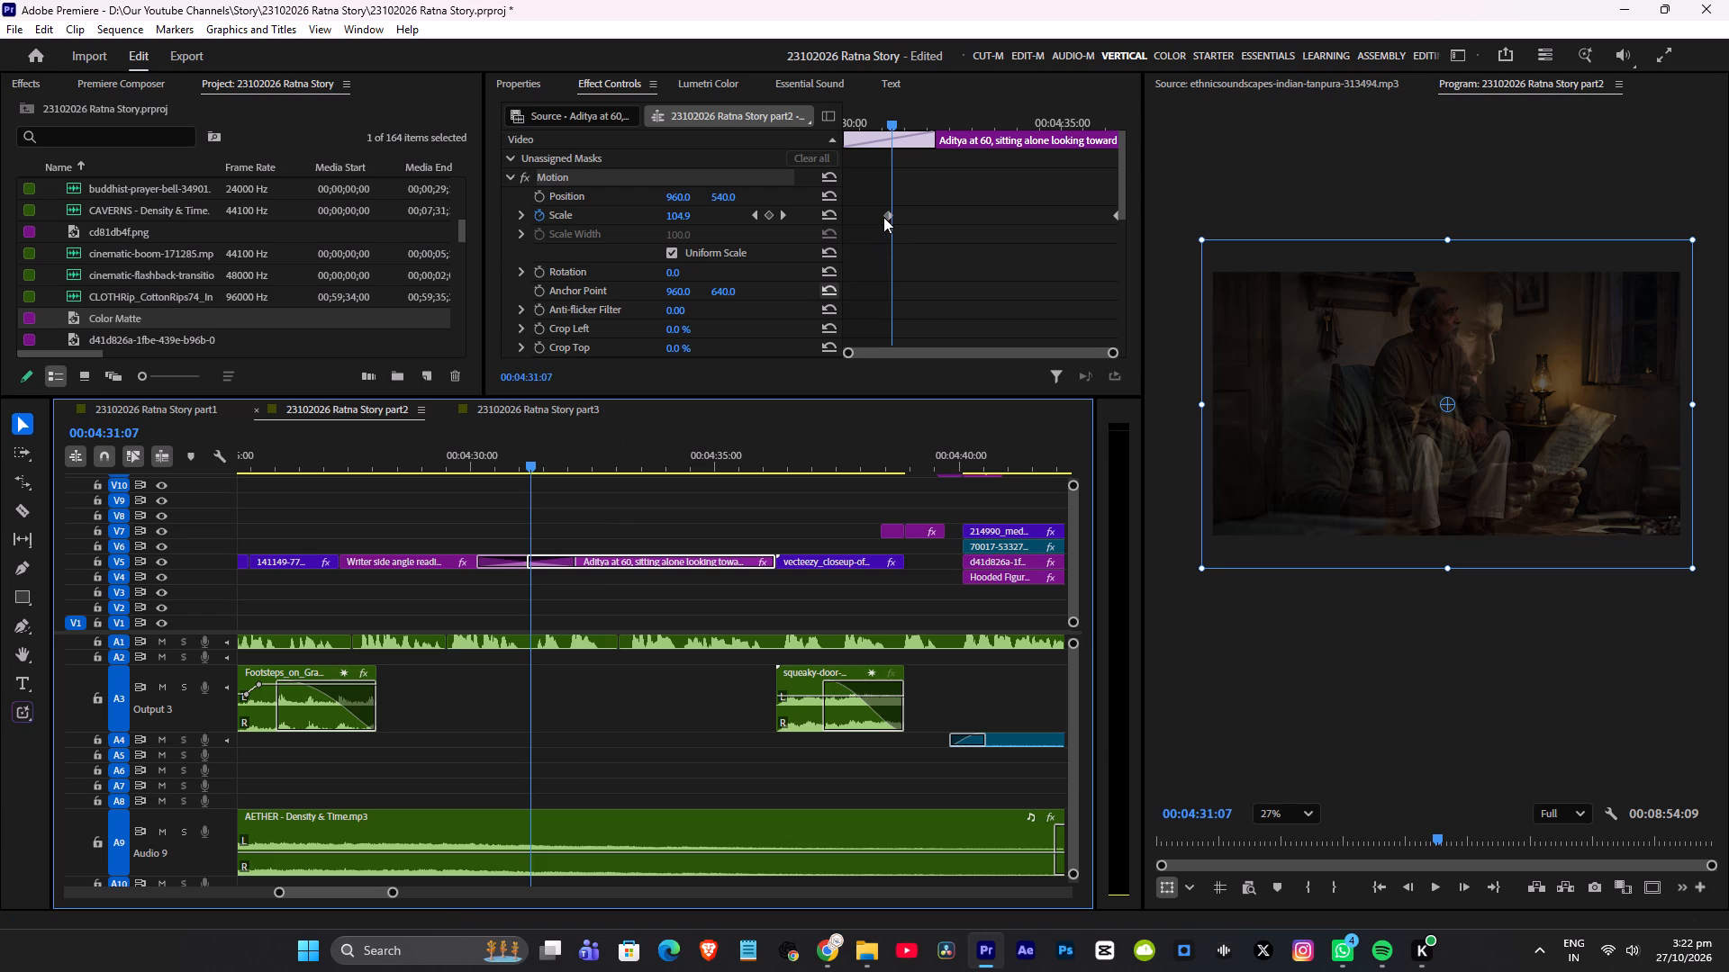
pyautogui.moveTo(883, 217); pyautogui.dragTo(760, 228)
pyautogui.hotkey('ctrl', 's')
pyautogui.click(385, 460)
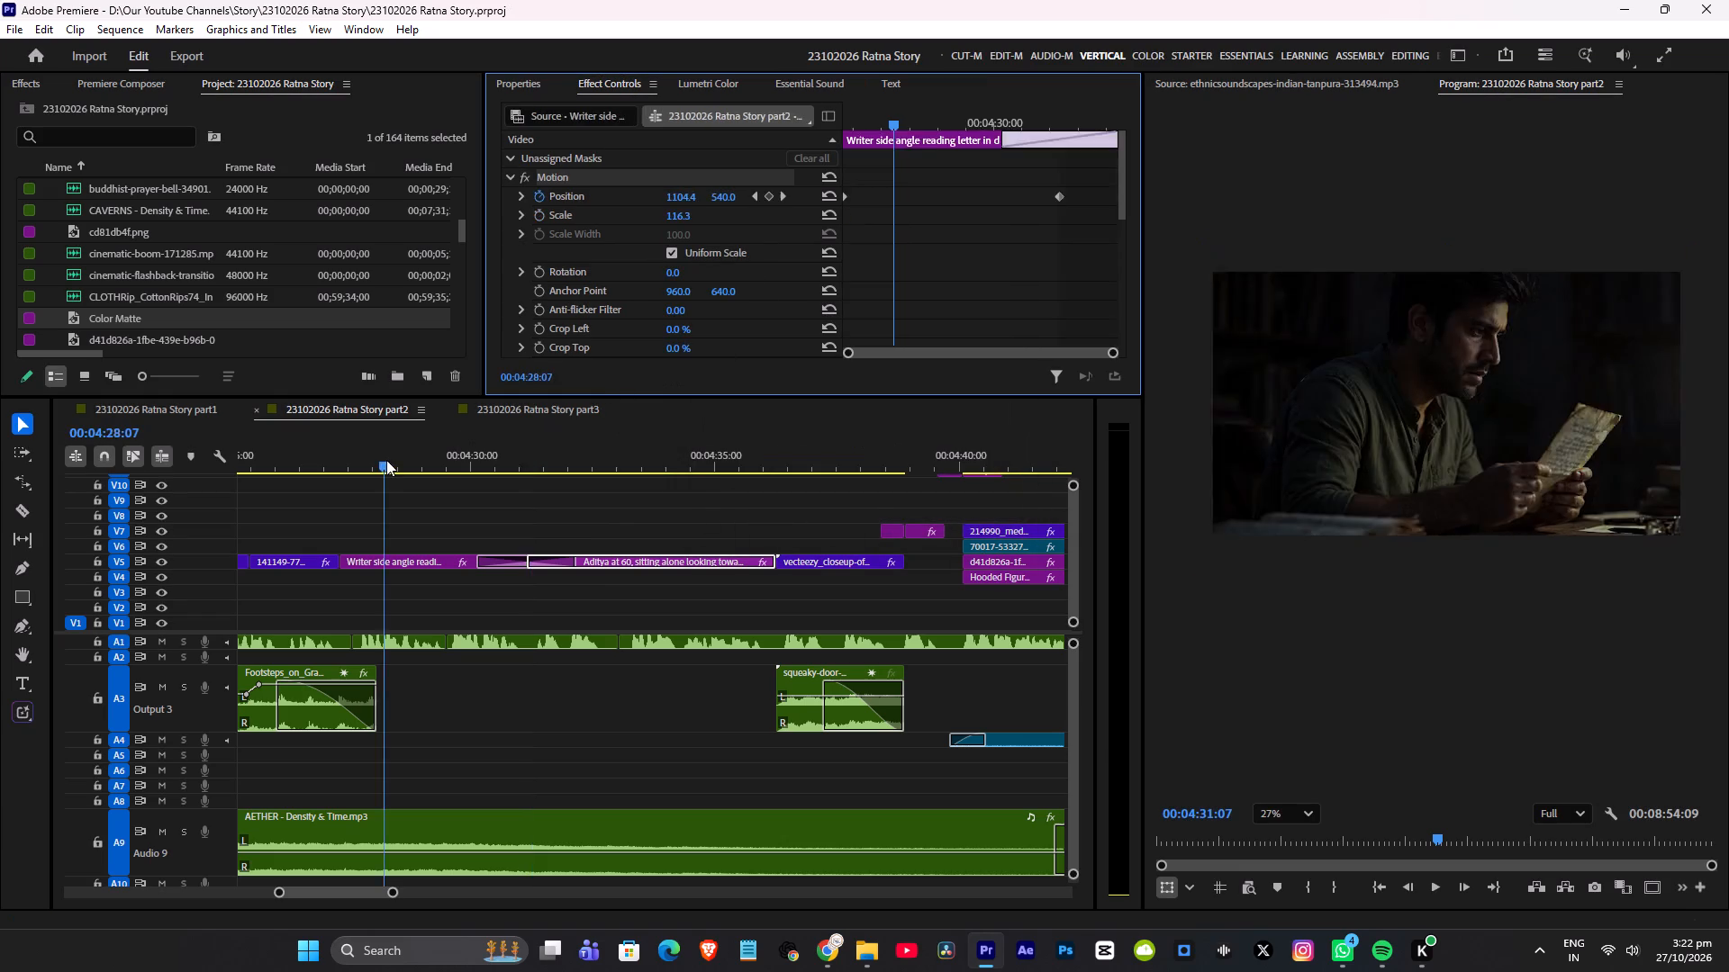
pyautogui.hotkey('ctrl', '`')
pyautogui.press('space')
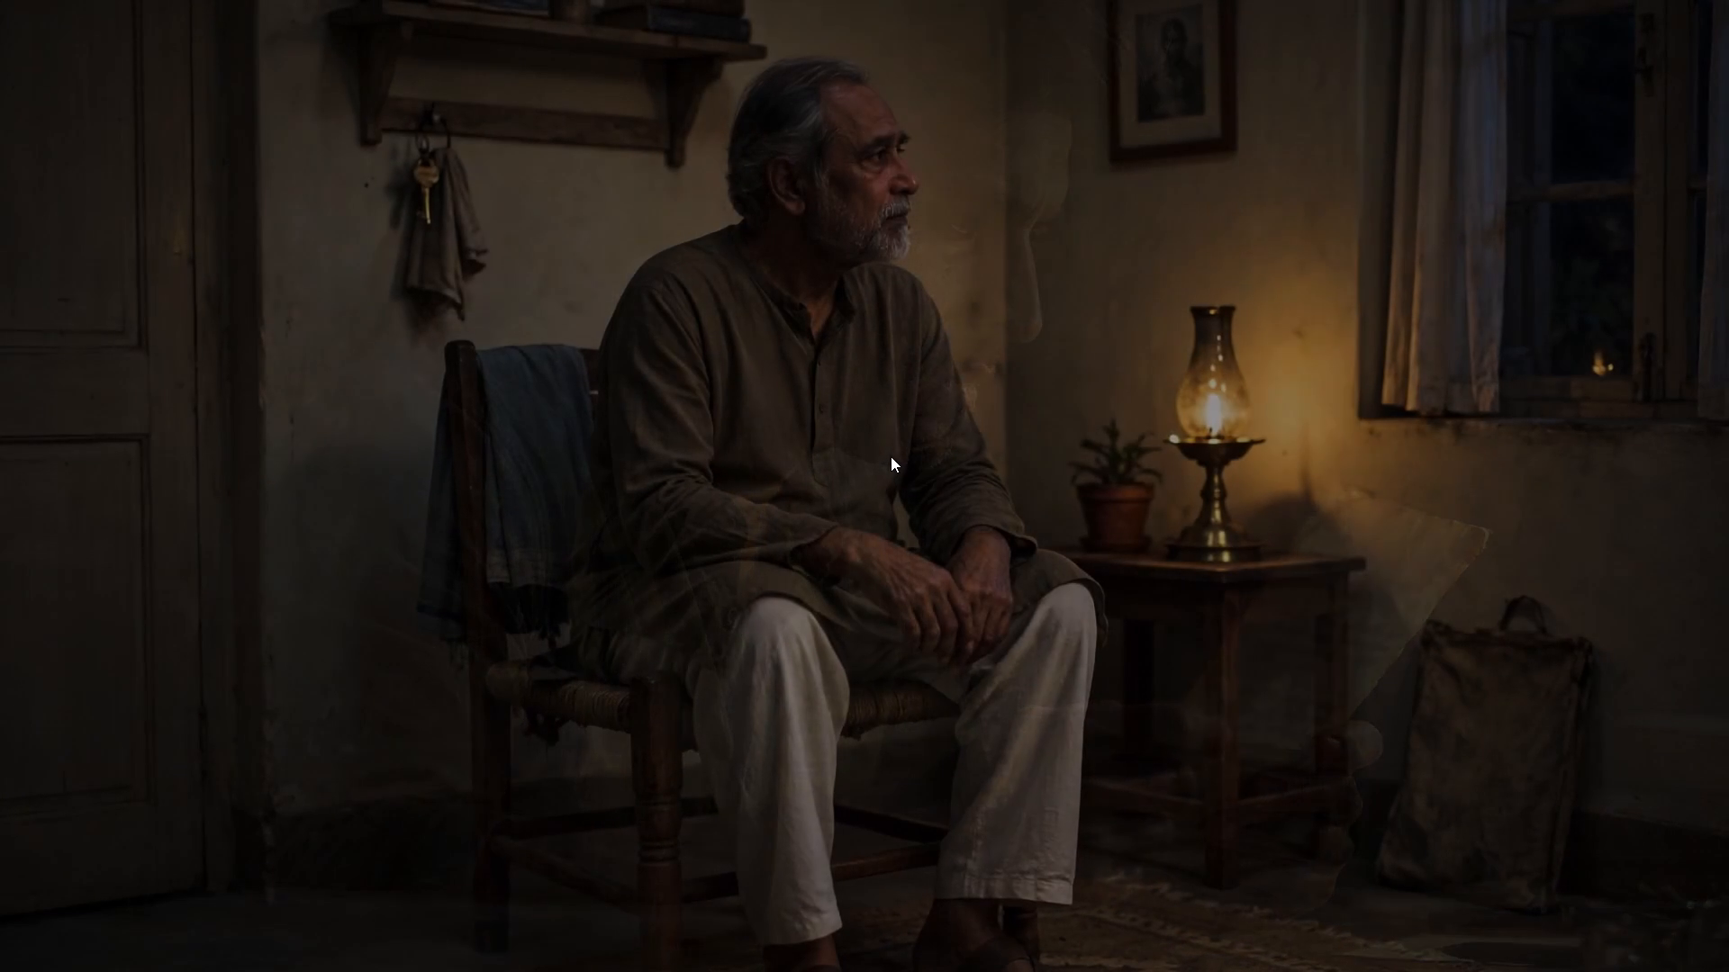
pyautogui.press('space')
pyautogui.hotkey('ctrl', '`')
# Save and replay full screen from the start of the writer's side-angle letter shot to the end of the wooden door shot.
pyautogui.click(421, 469)
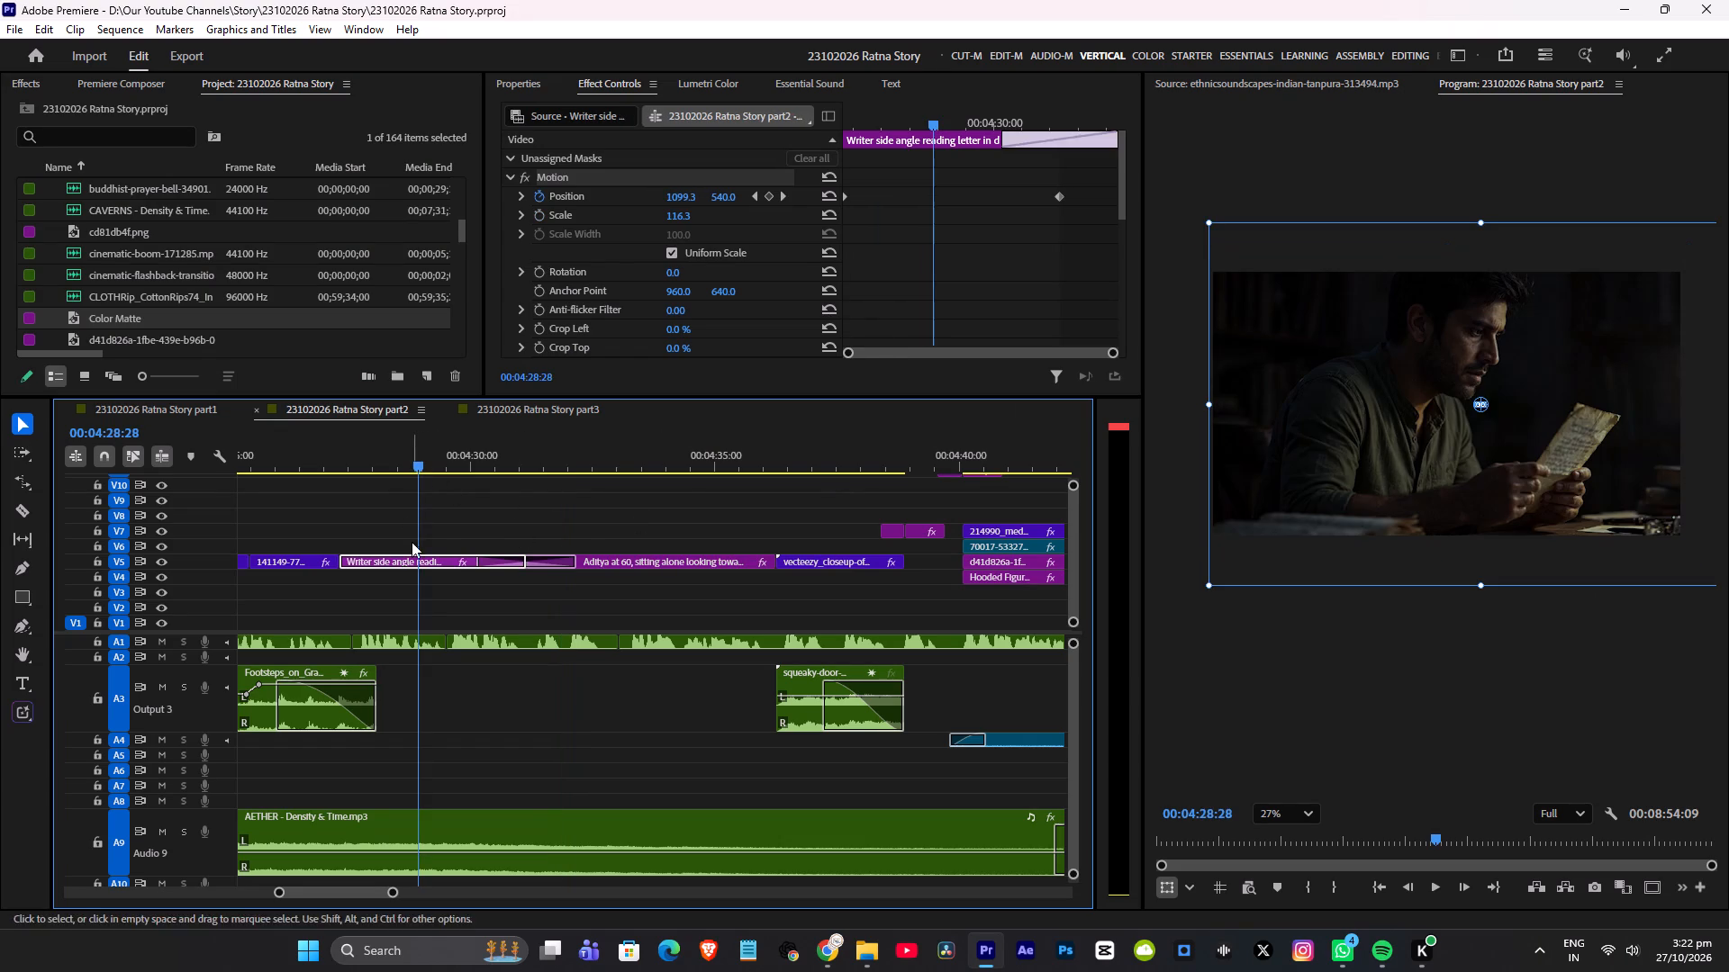
pyautogui.hotkey('ctrl', 's')
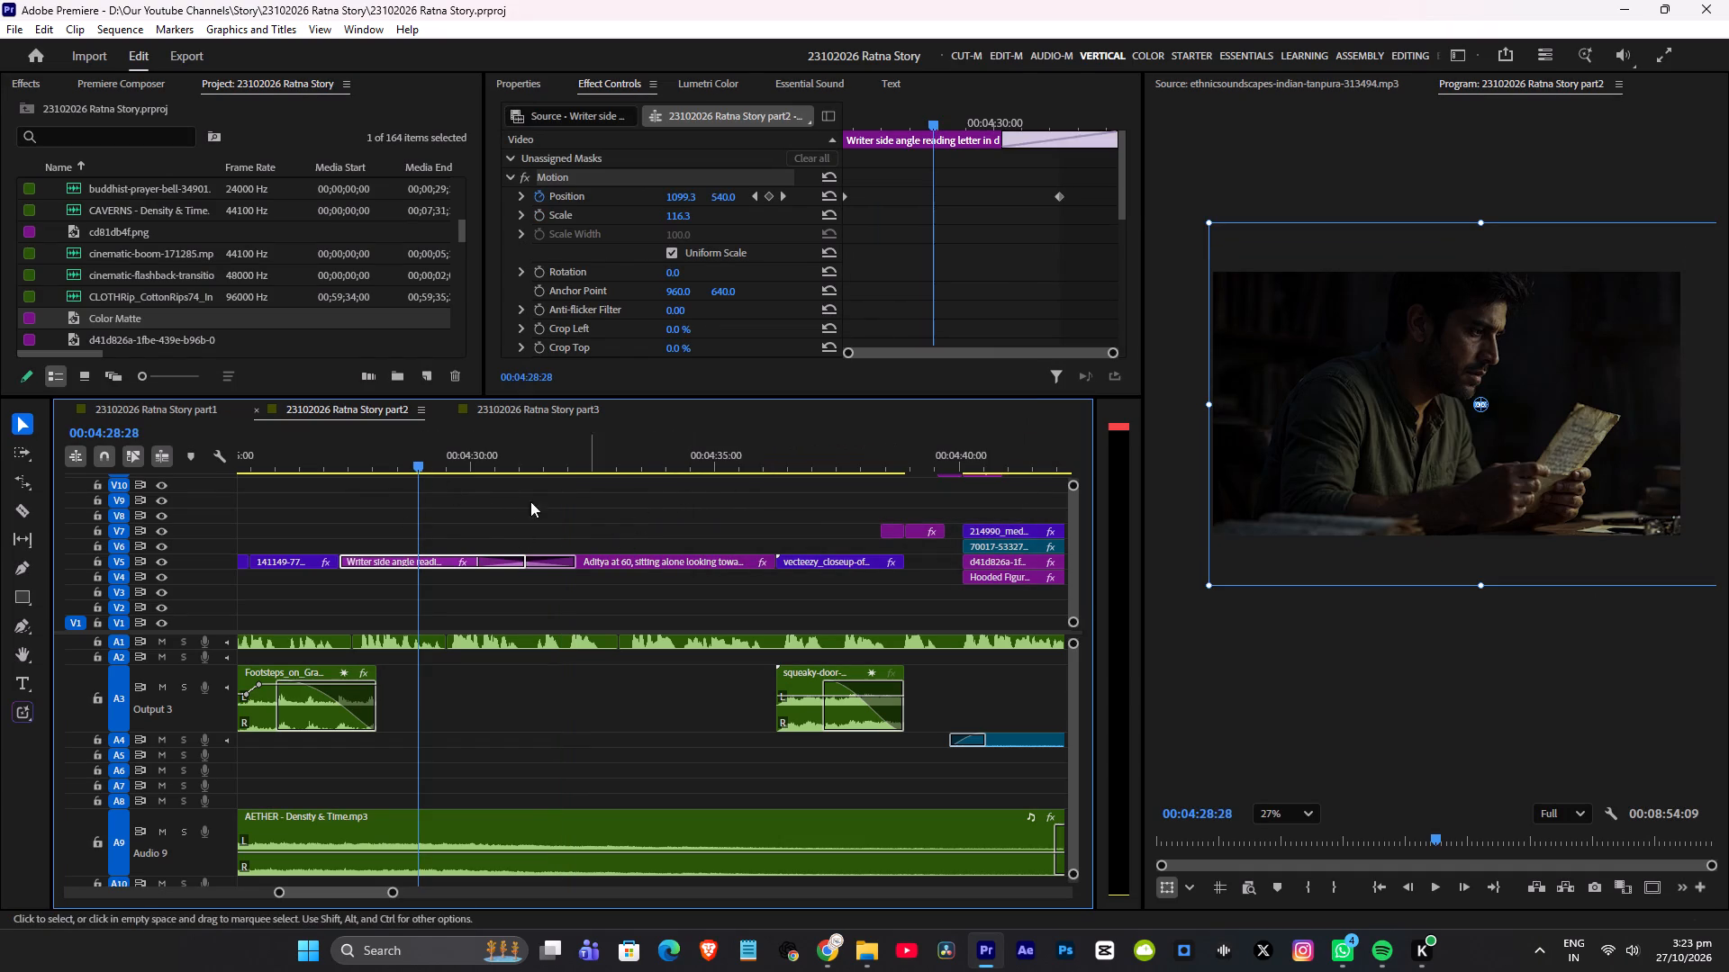
pyautogui.click(345, 463)
pyautogui.hotkey('ctrl', '`')
pyautogui.press('space')
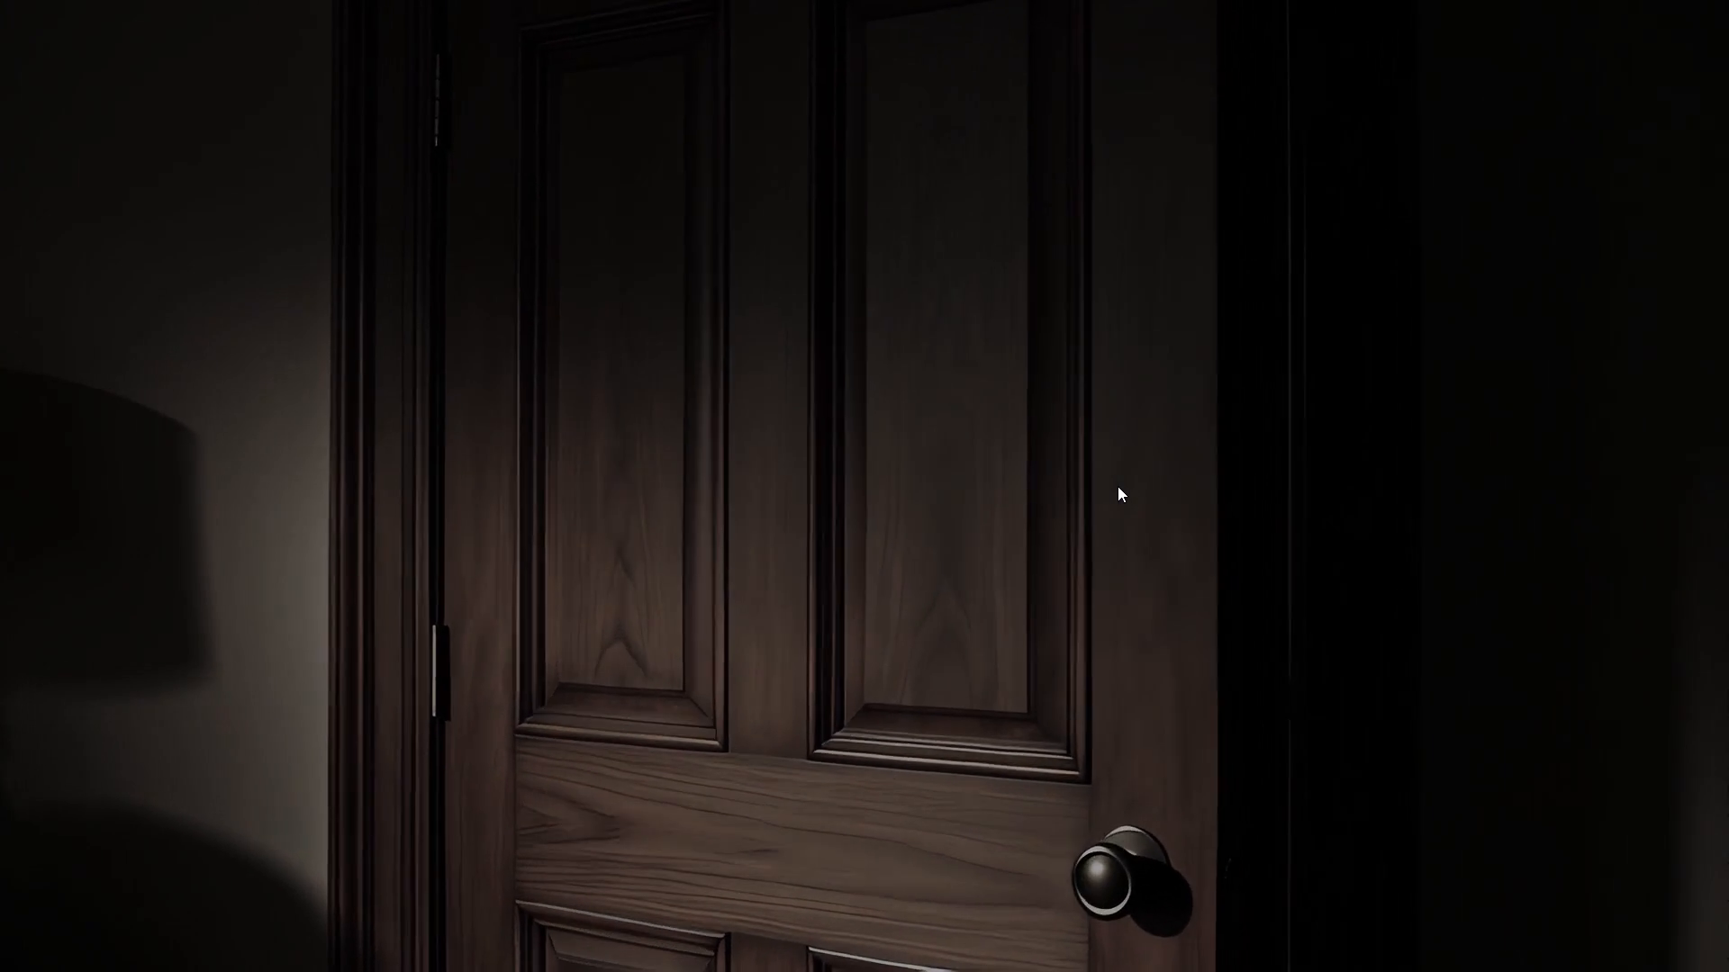
pyautogui.press('space')
pyautogui.hotkey('ctrl', '`')
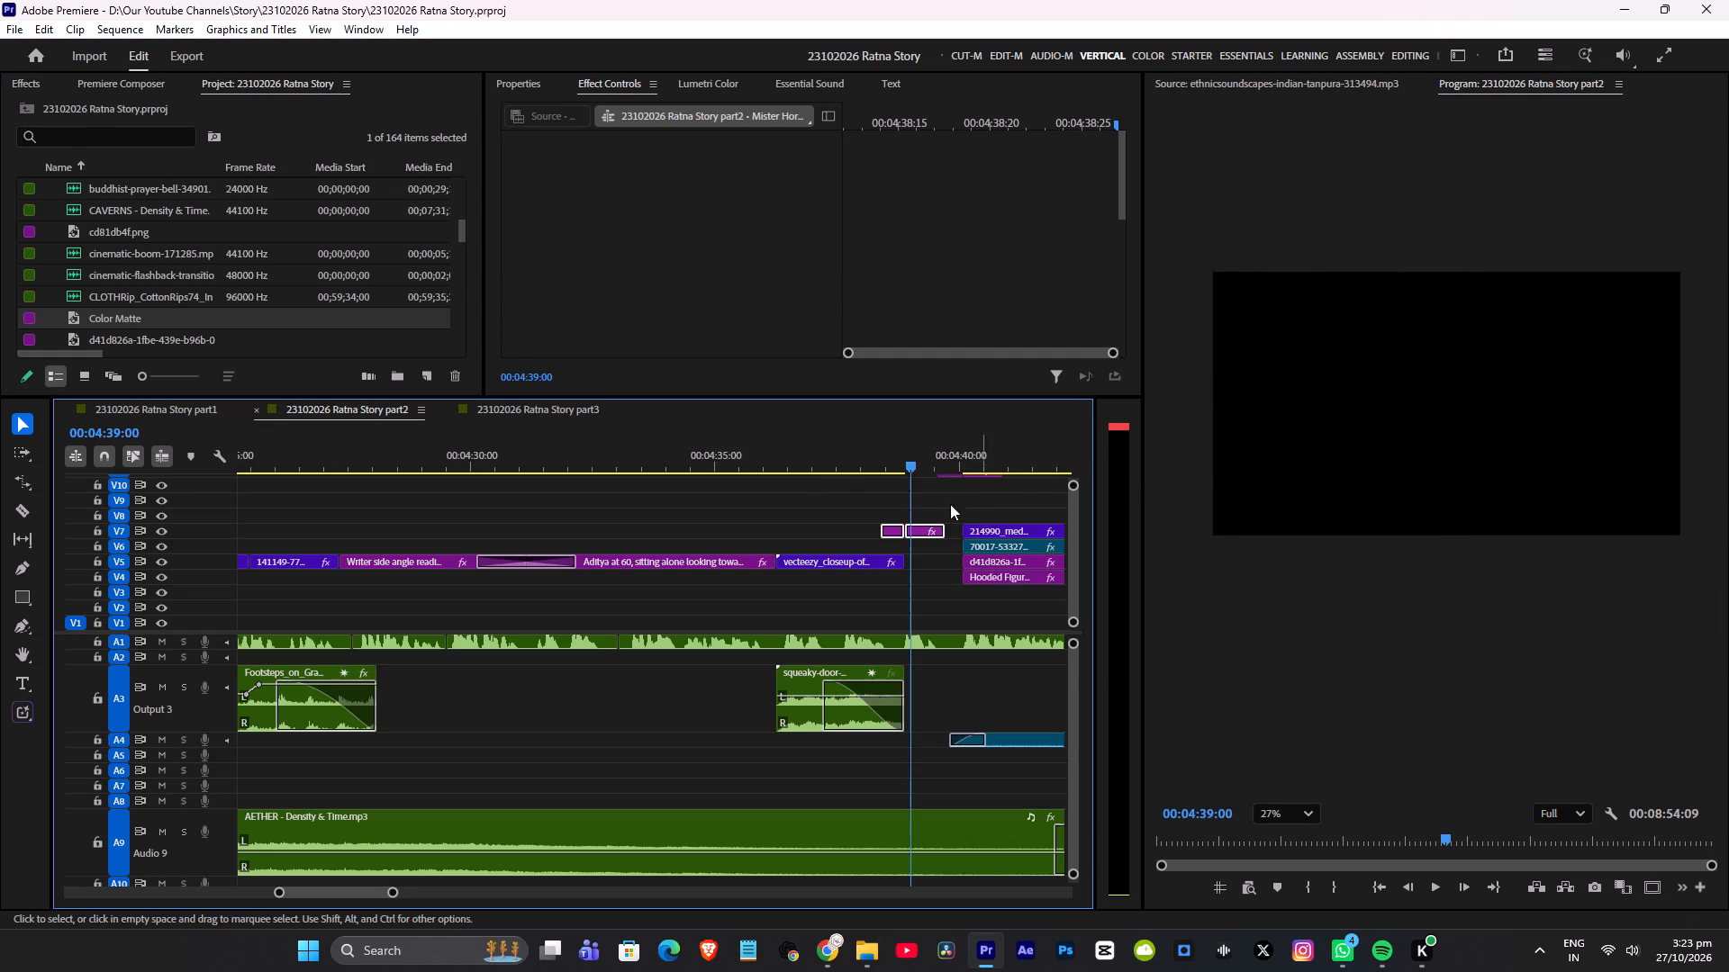
# Warm the wooden door clip's Lumetri Temperature to -6.1, lower its Saturation to 34.4, and check the frame full screen.
pyautogui.click(831, 473)
pyautogui.click(837, 449)
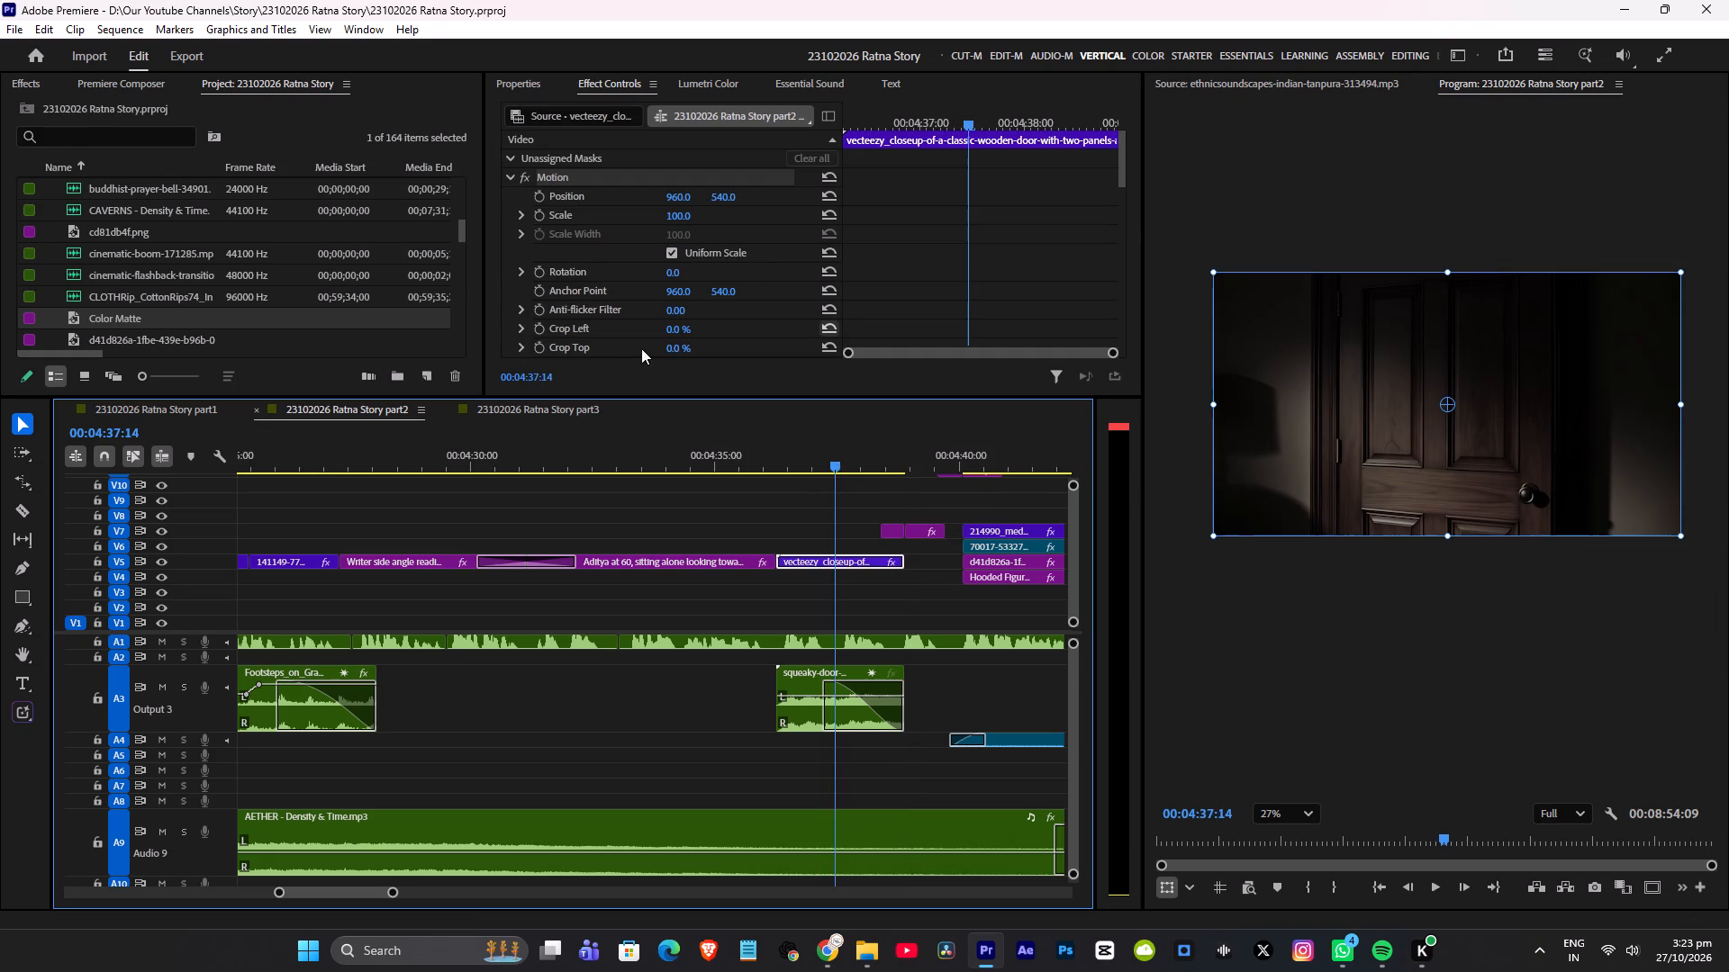
pyautogui.click(680, 454)
pyautogui.click(812, 460)
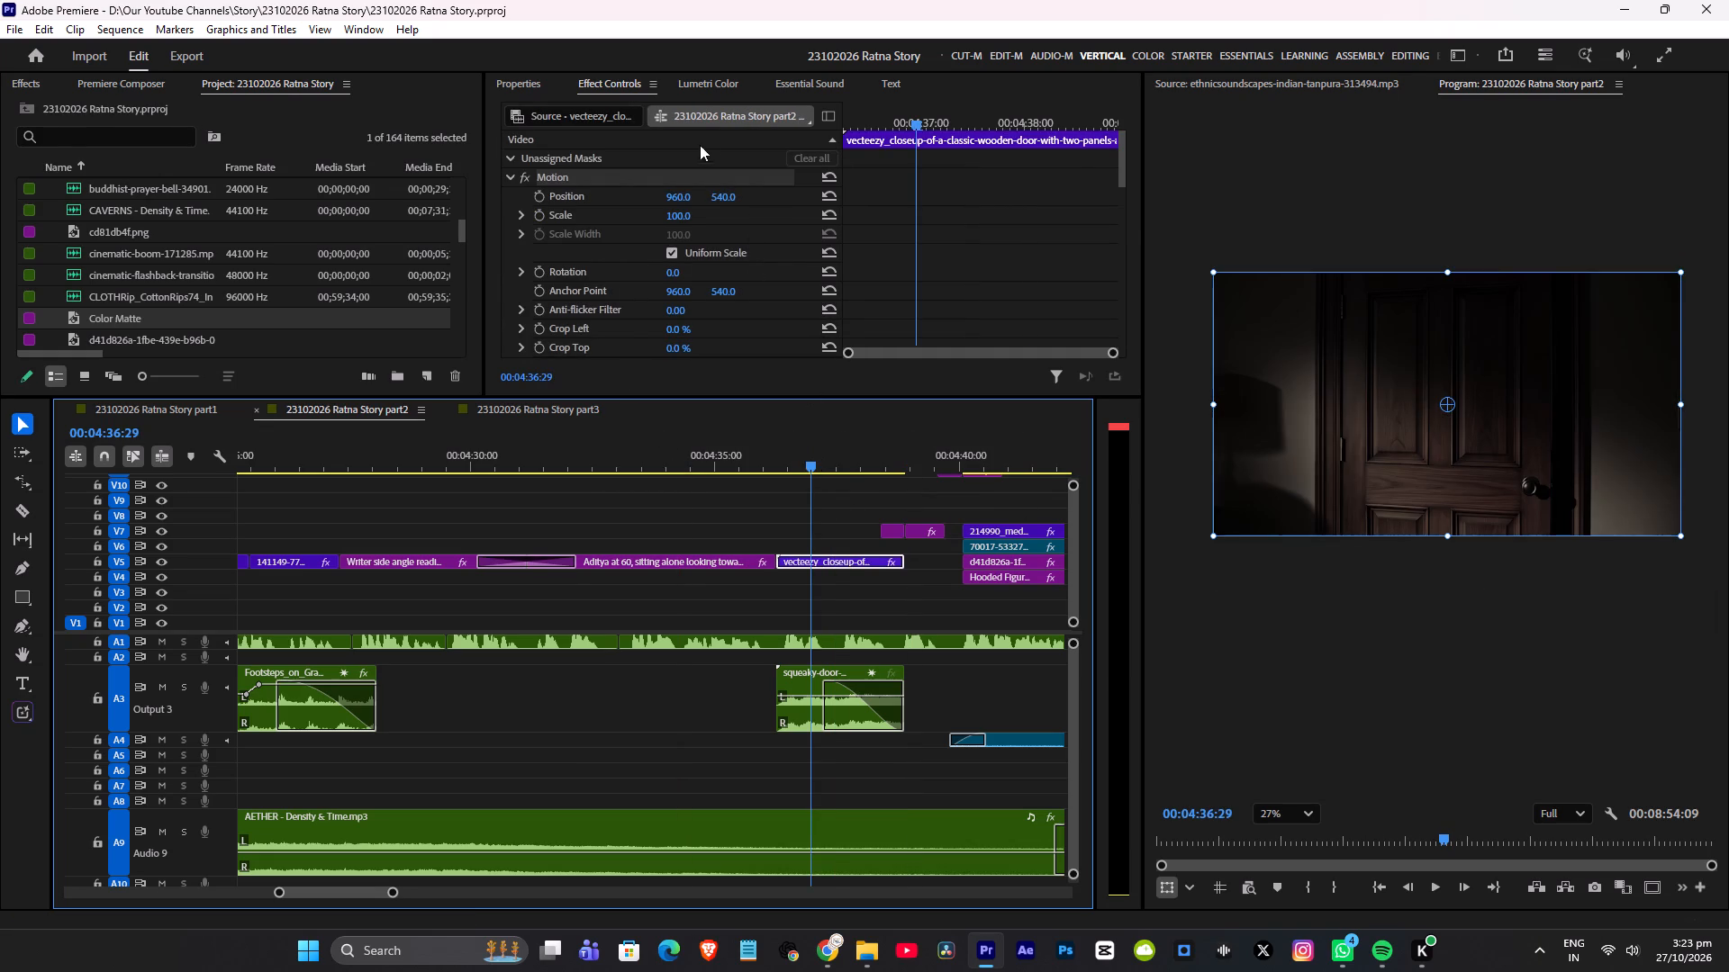
pyautogui.click(715, 80)
pyautogui.scroll(3, 838, 248)
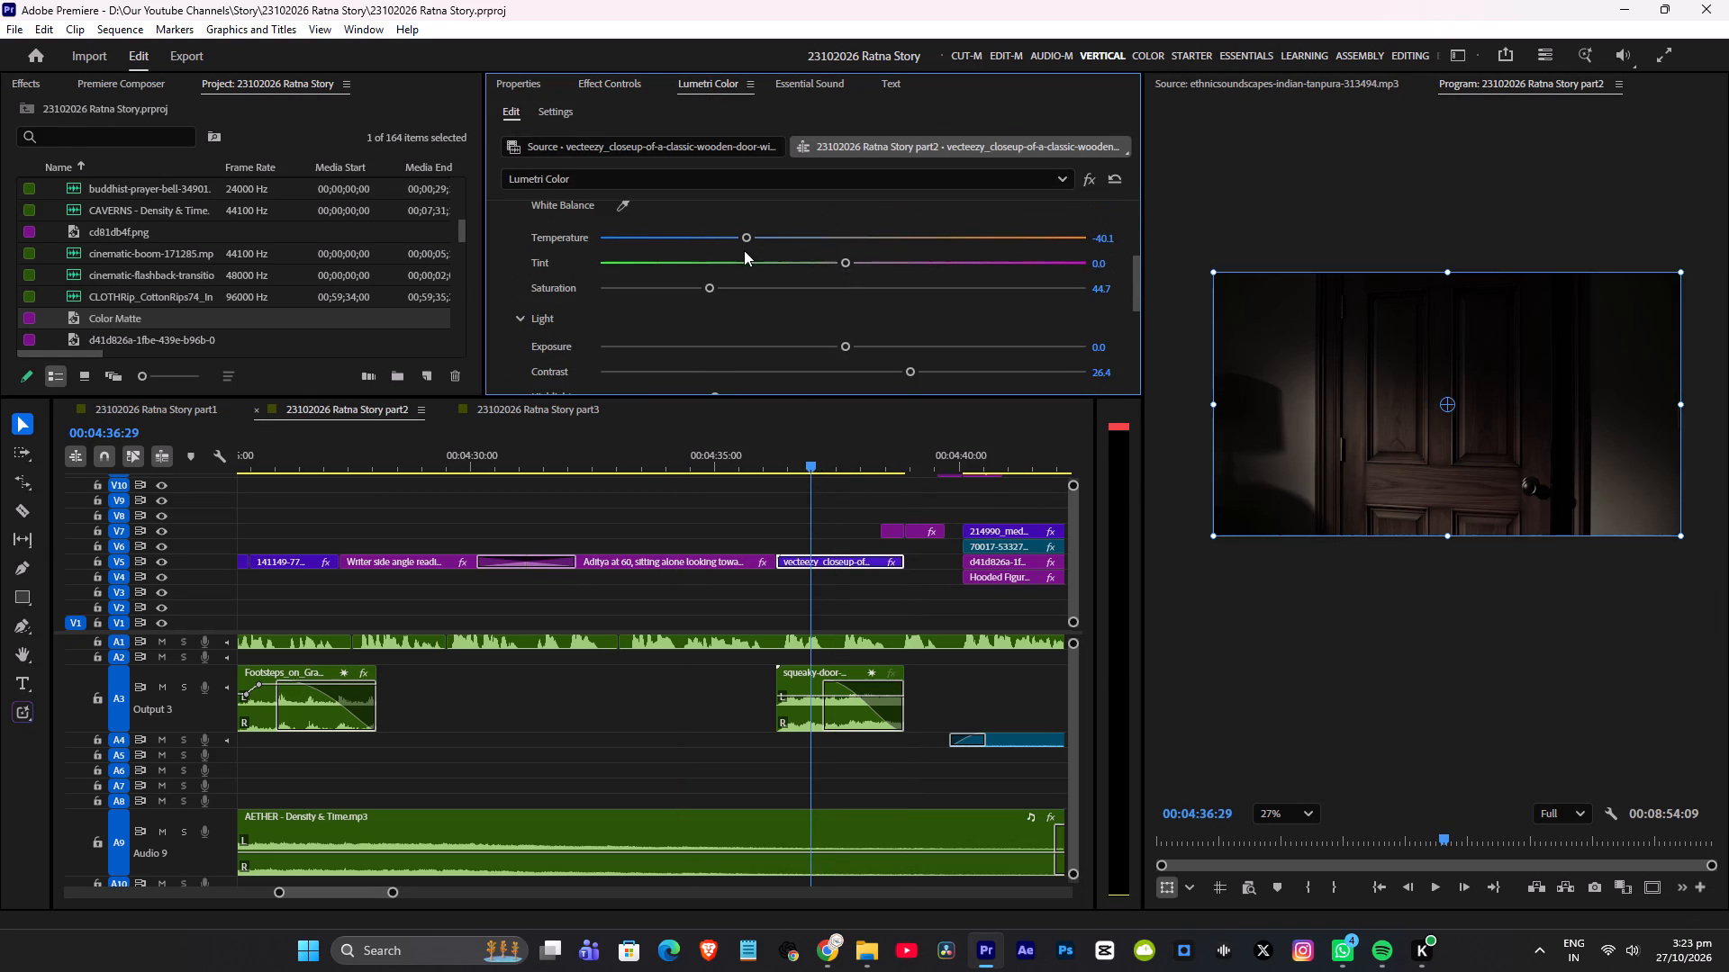
pyautogui.moveTo(744, 251); pyautogui.dragTo(827, 251)
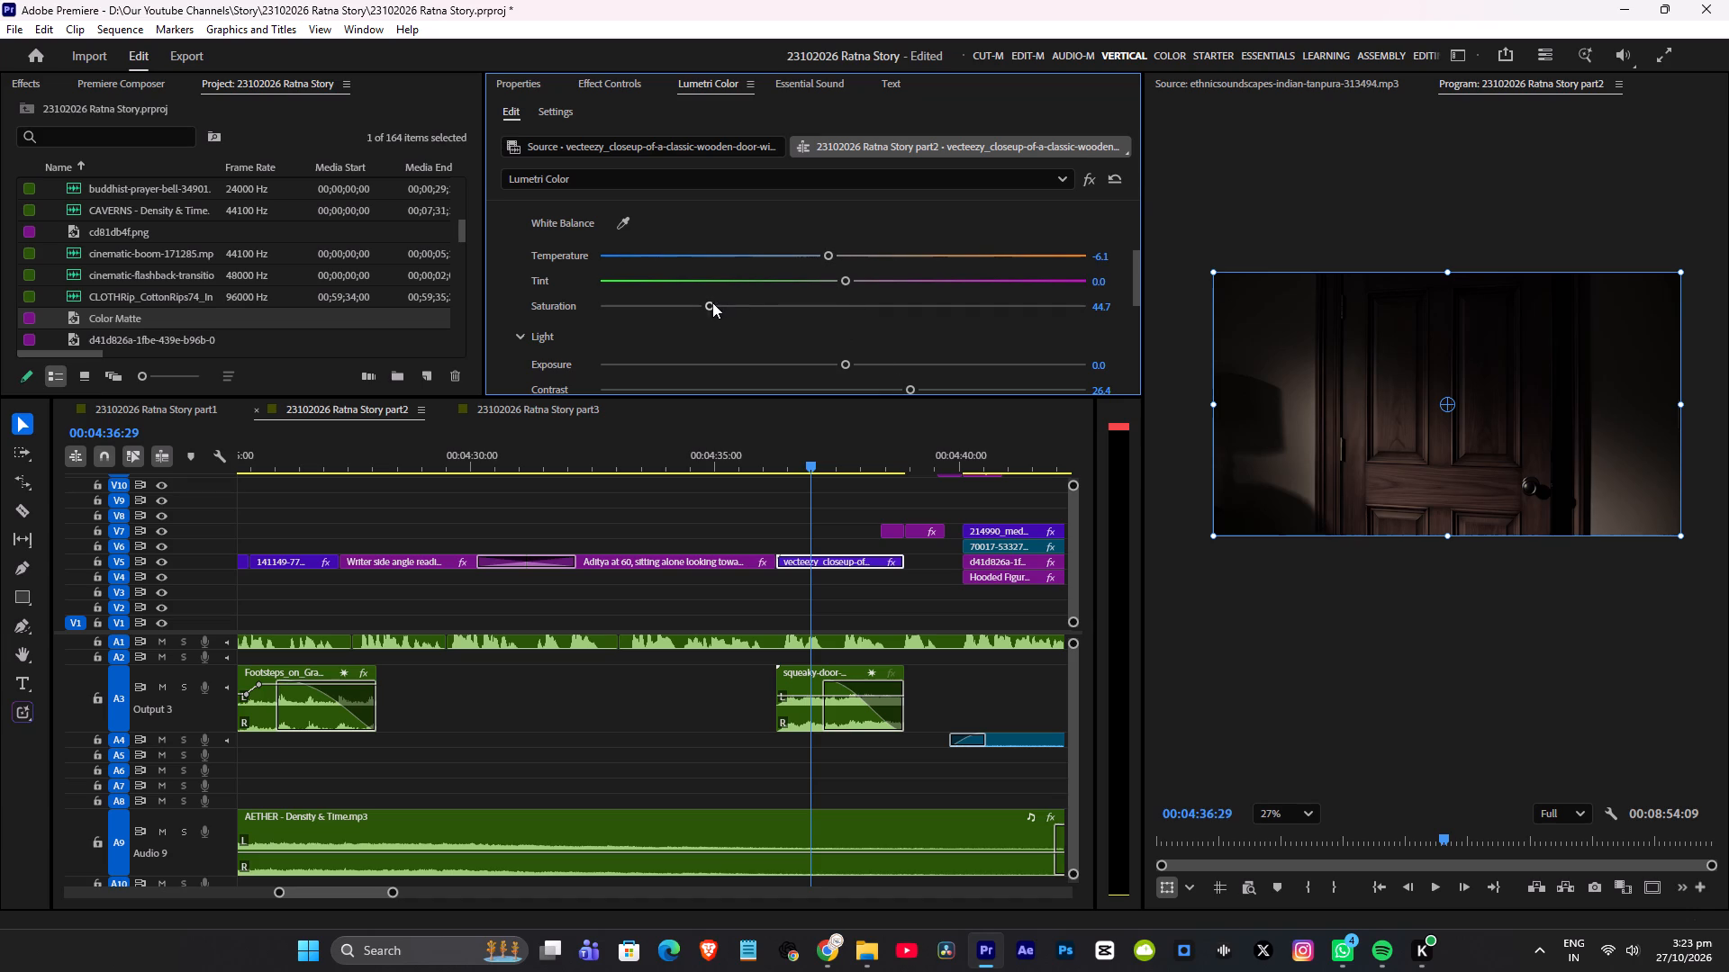
pyautogui.moveTo(711, 302); pyautogui.dragTo(682, 310)
pyautogui.hotkey('ctrl', '`')
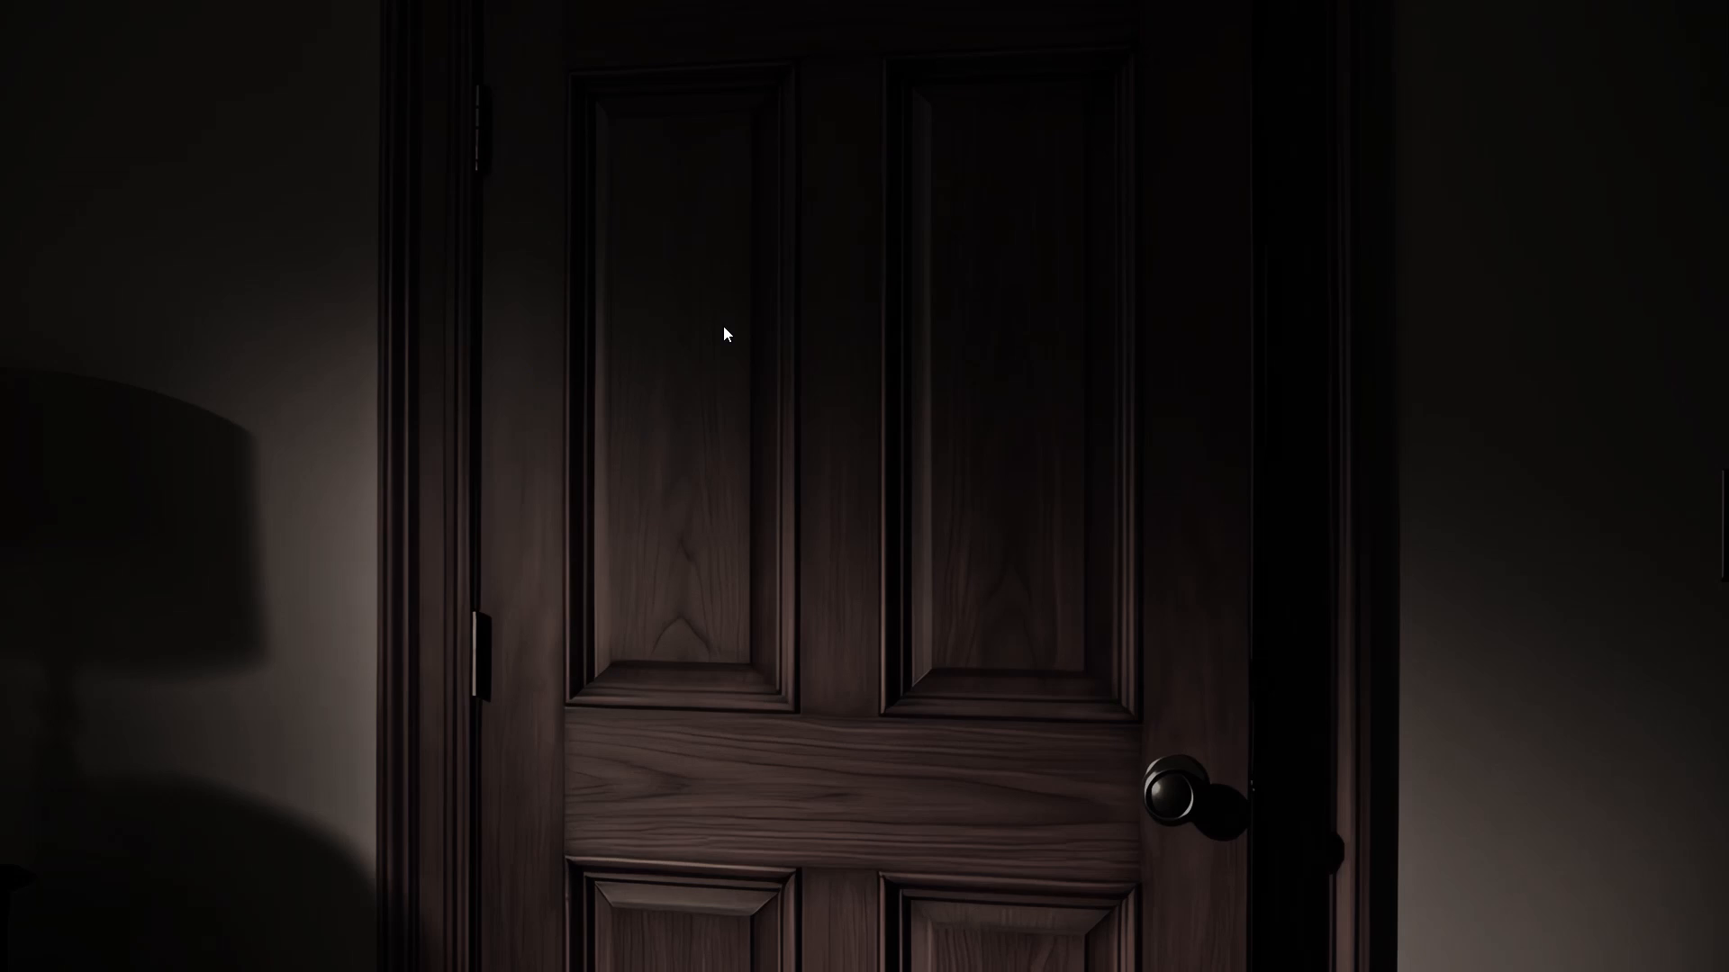
pyautogui.hotkey('ctrl', '`')
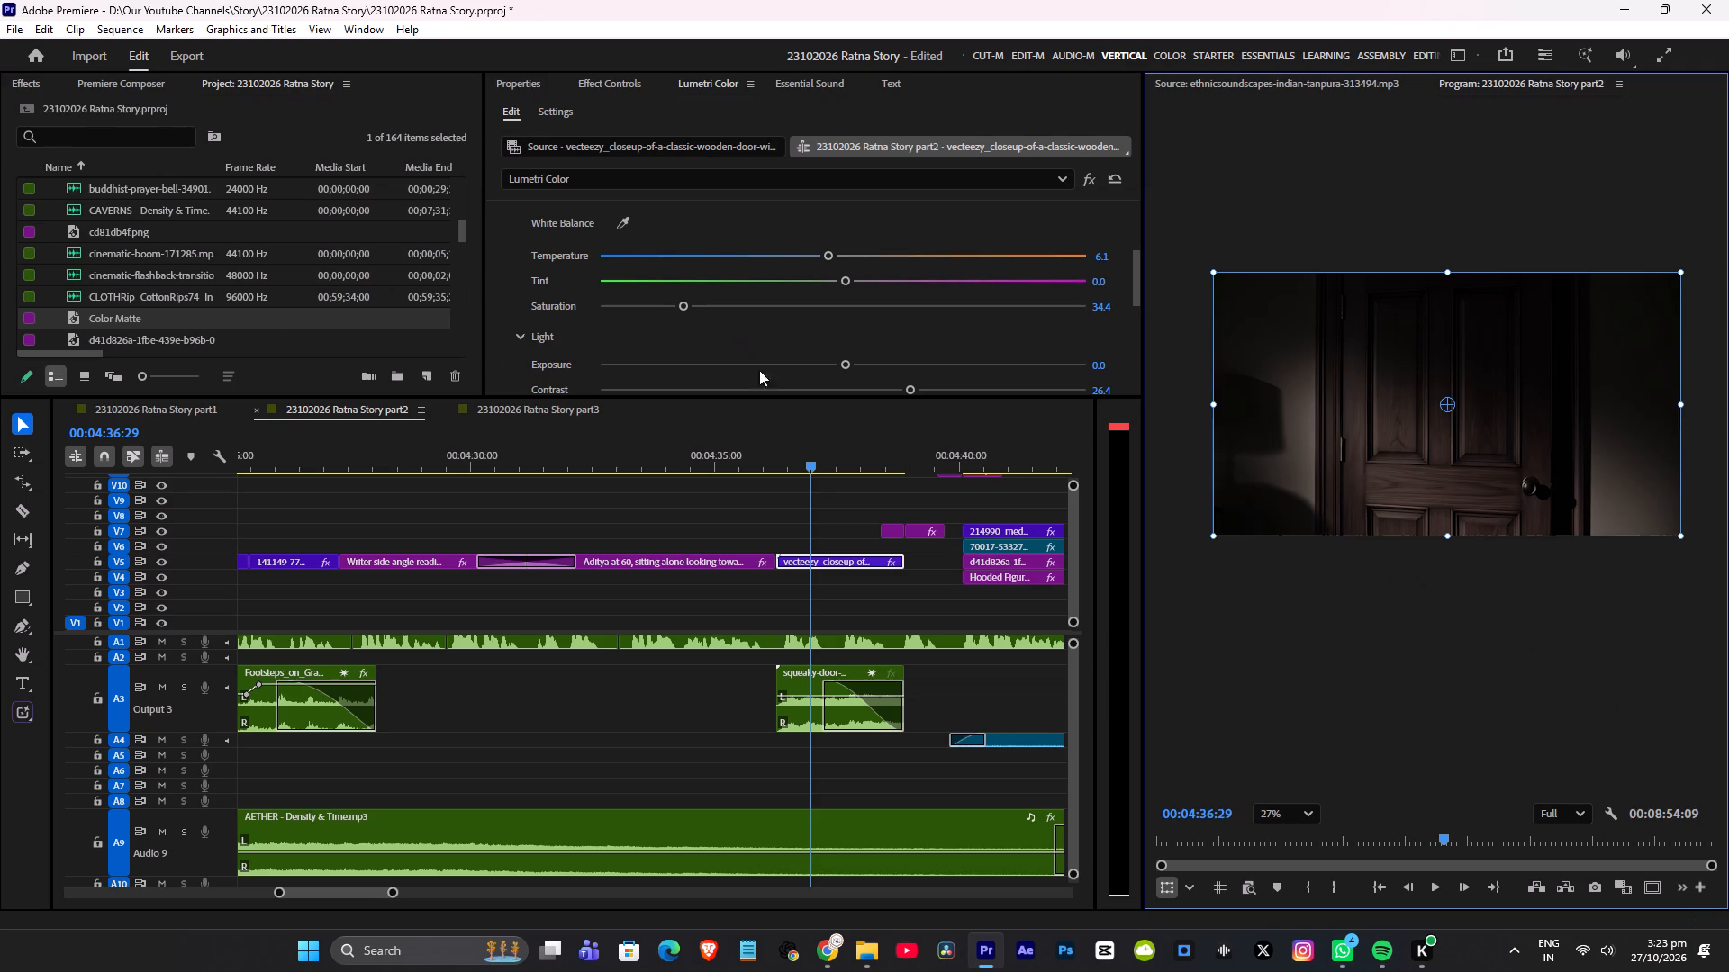
# Raise the wooden door clip's Temperature to 100, comparing the look full screen.
pyautogui.moveTo(833, 250); pyautogui.dragTo(1004, 250)
pyautogui.hotkey('ctrl', '`')
pyautogui.hotkey('ctrl', '`')
pyautogui.moveTo(1004, 253); pyautogui.dragTo(1014, 256)
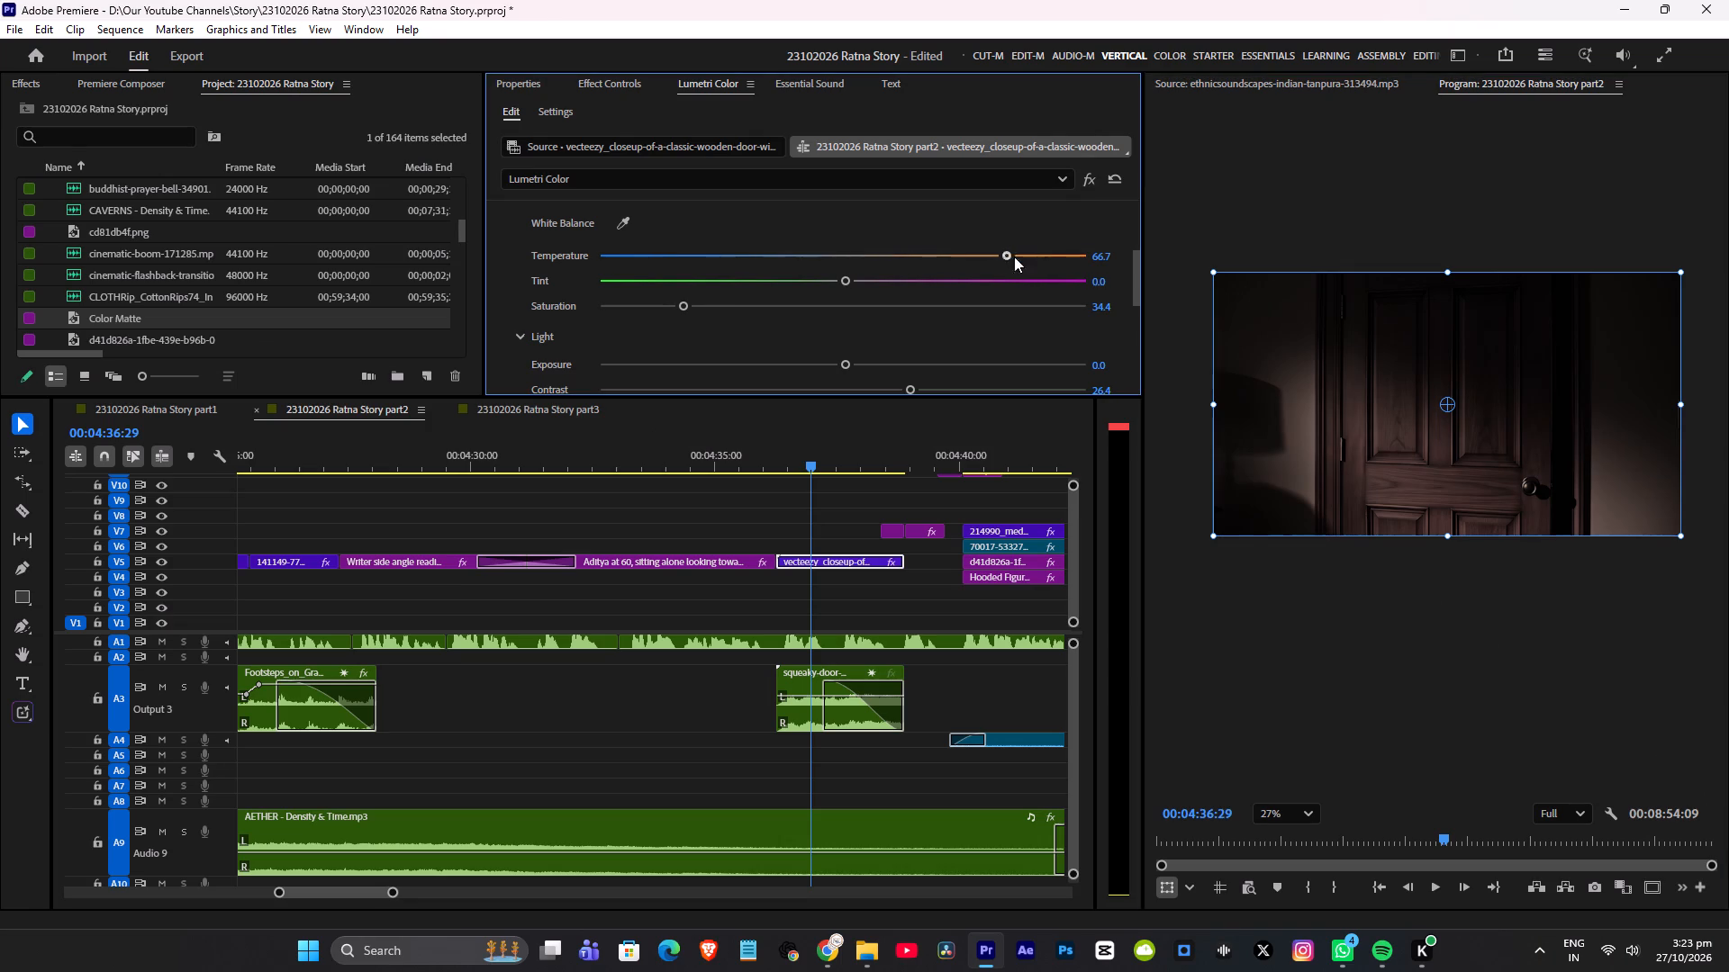
pyautogui.moveTo(1014, 256); pyautogui.dragTo(1218, 259)
pyautogui.hotkey('ctrl', '`')
pyautogui.hotkey('ctrl', '`')
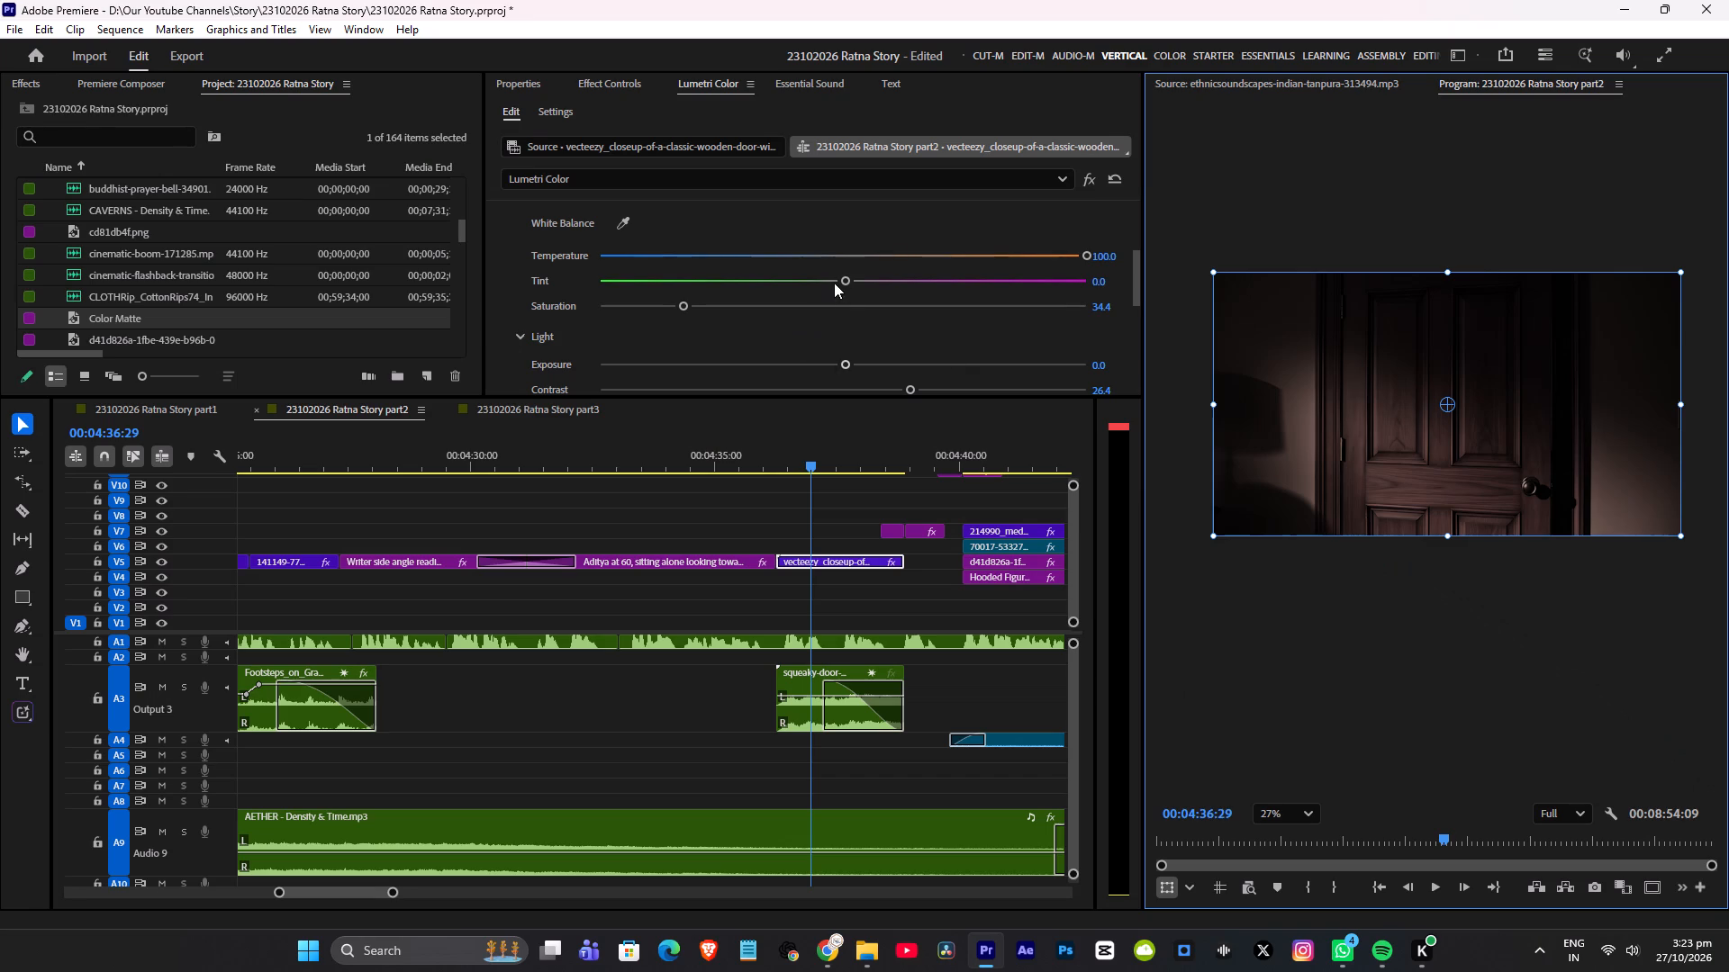
# Shift the wooden door clip's Tint towards green to about -40.9 and check the frame full screen.
pyautogui.moveTo(835, 281); pyautogui.dragTo(747, 289)
pyautogui.hotkey('ctrl', '`')
pyautogui.hotkey('ctrl', '`')
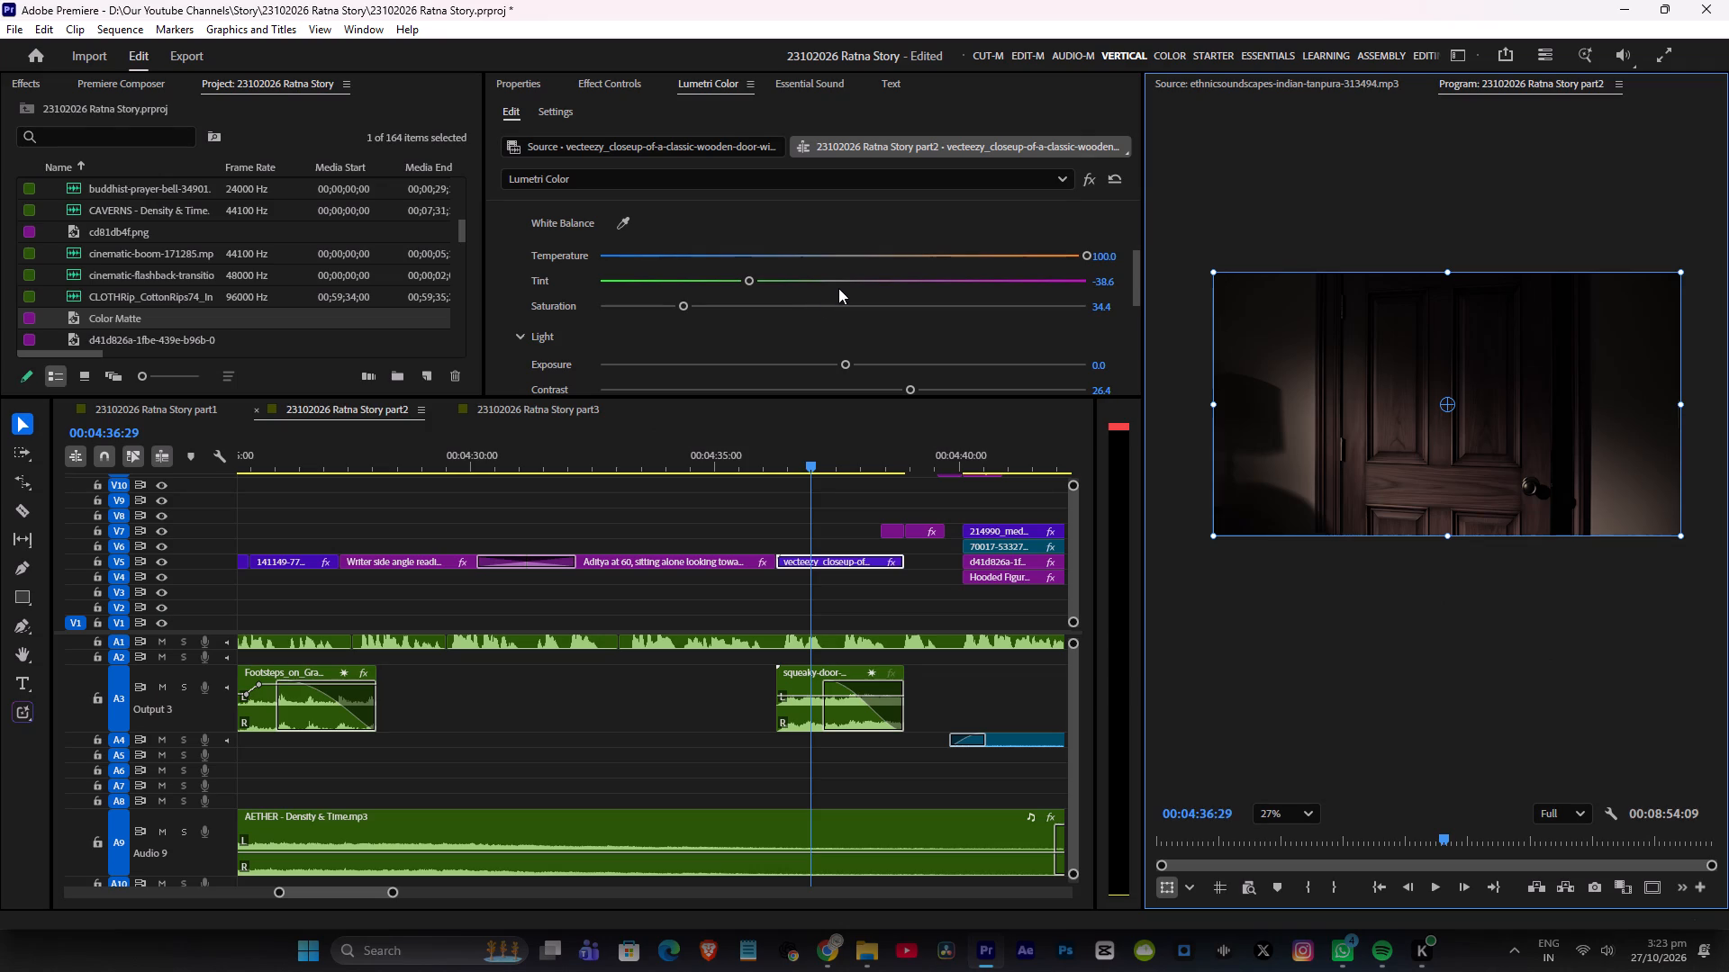
pyautogui.click(747, 278)
pyautogui.hotkey('ctrl', '`')
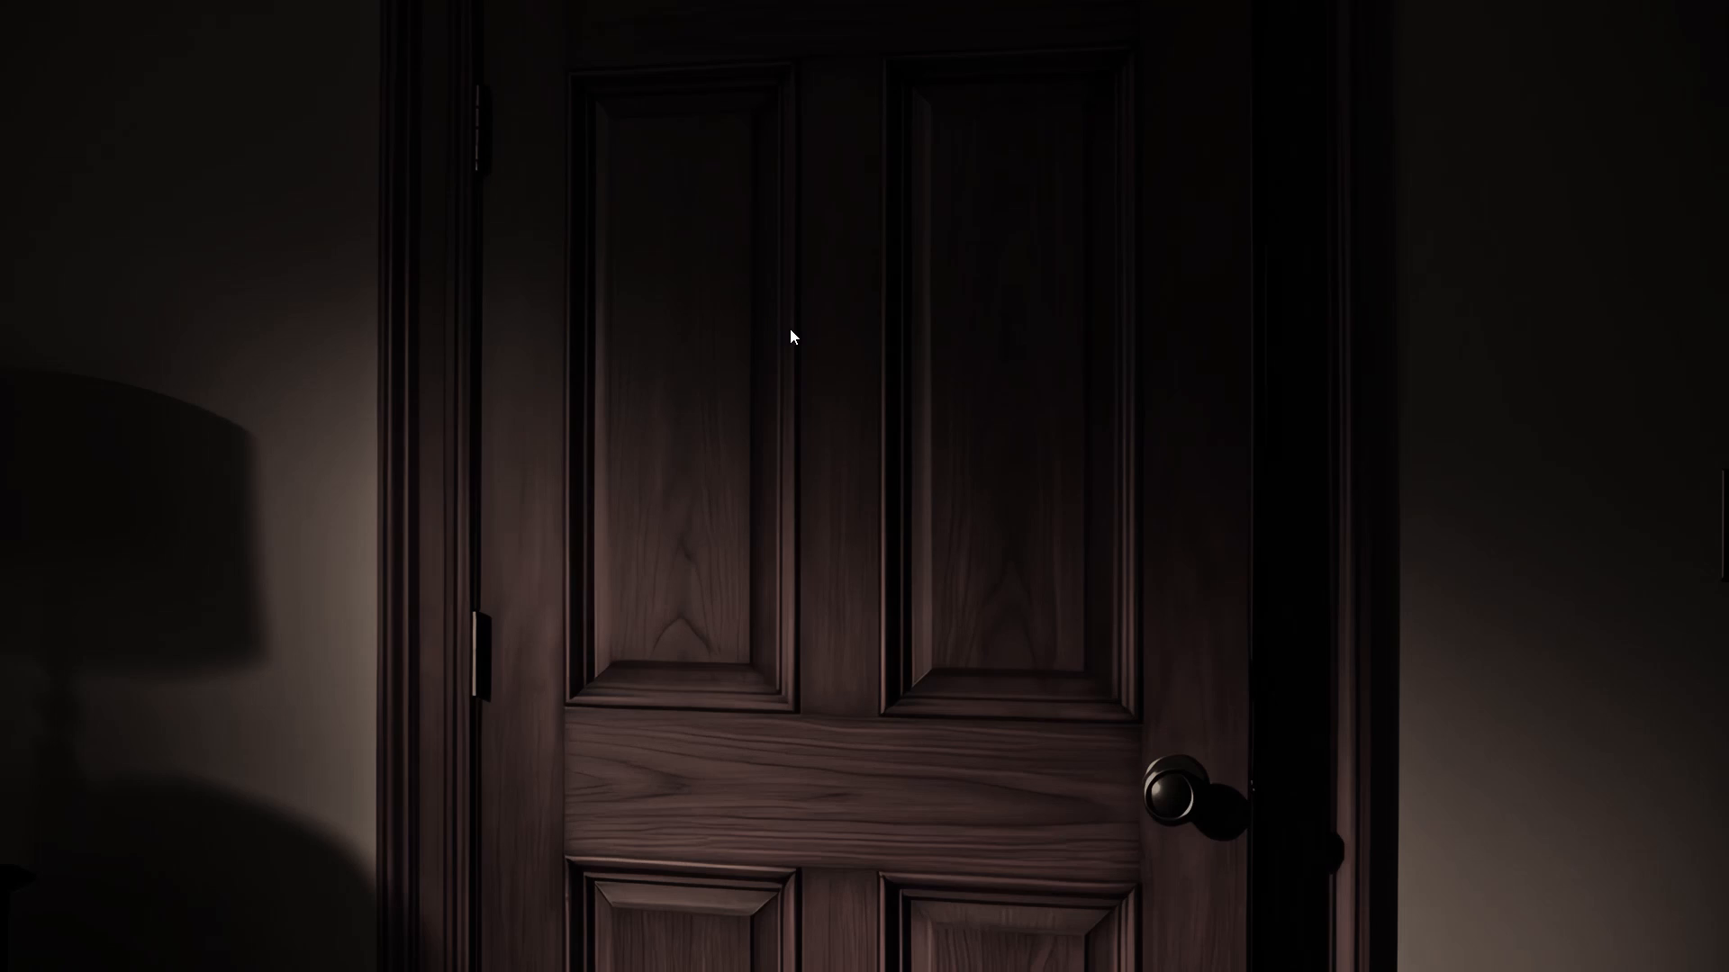
pyautogui.hotkey('ctrl', '`')
# Save and play back full screen from the Aditya at 60 shot into the letter-reading shot after the hooded figure.
pyautogui.click(697, 469)
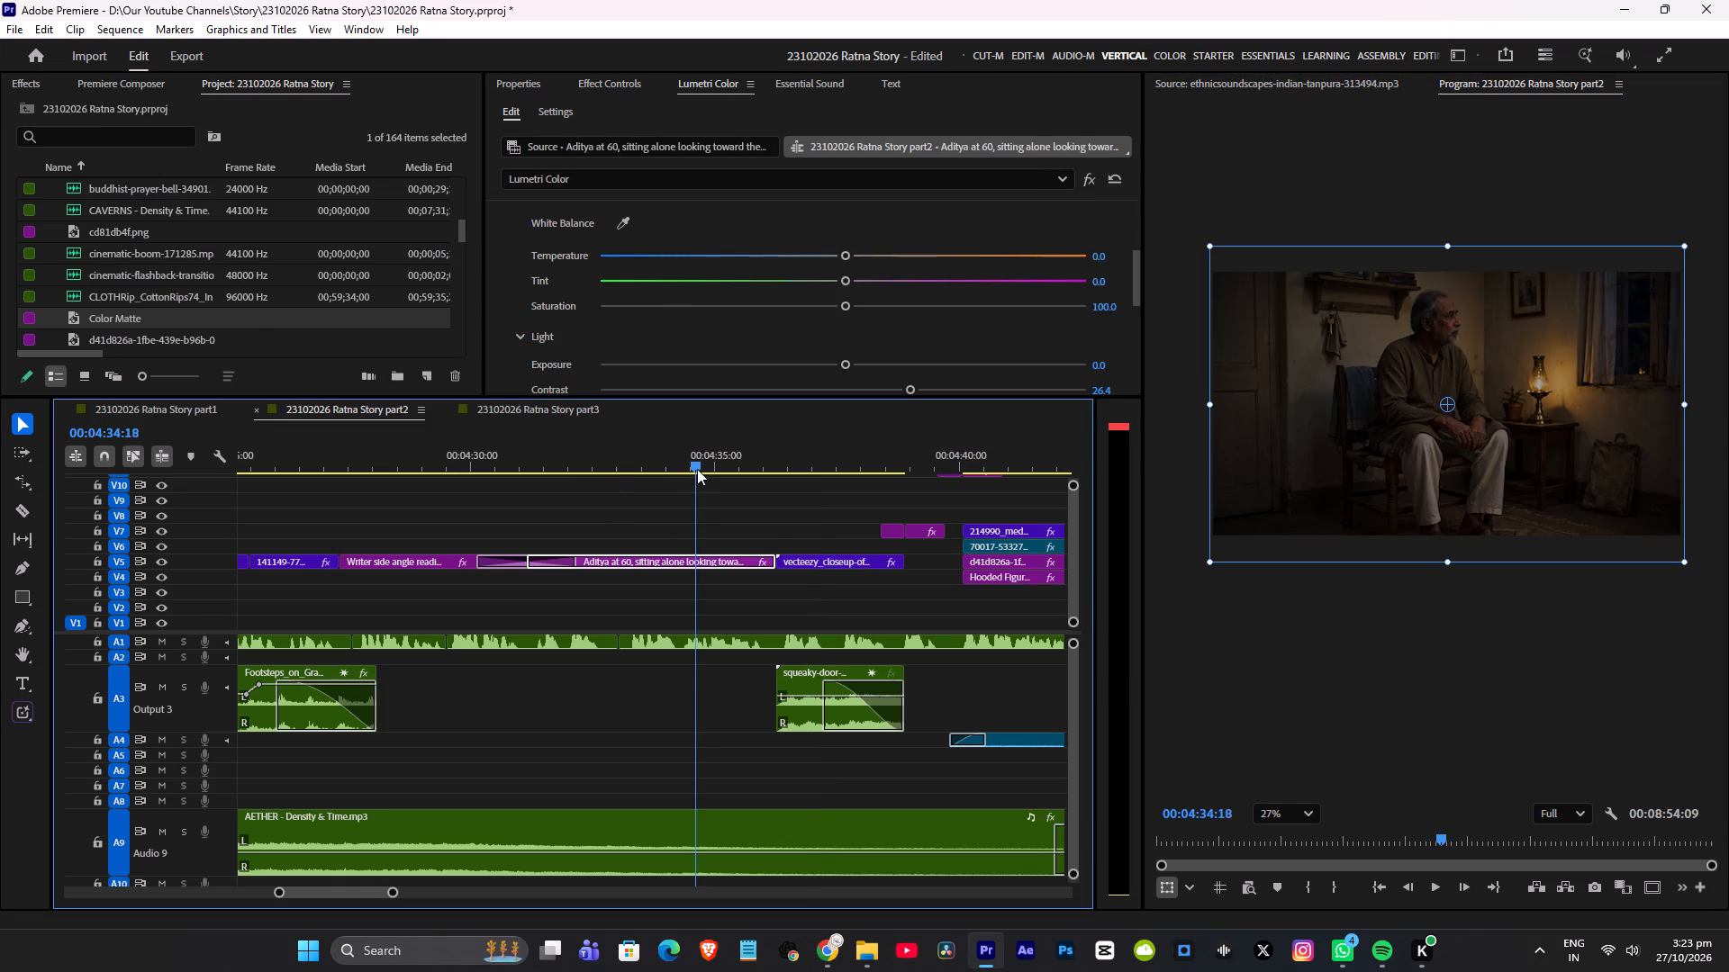
pyautogui.hotkey('ctrl', 's')
pyautogui.hotkey('ctrl', '`')
pyautogui.press('space')
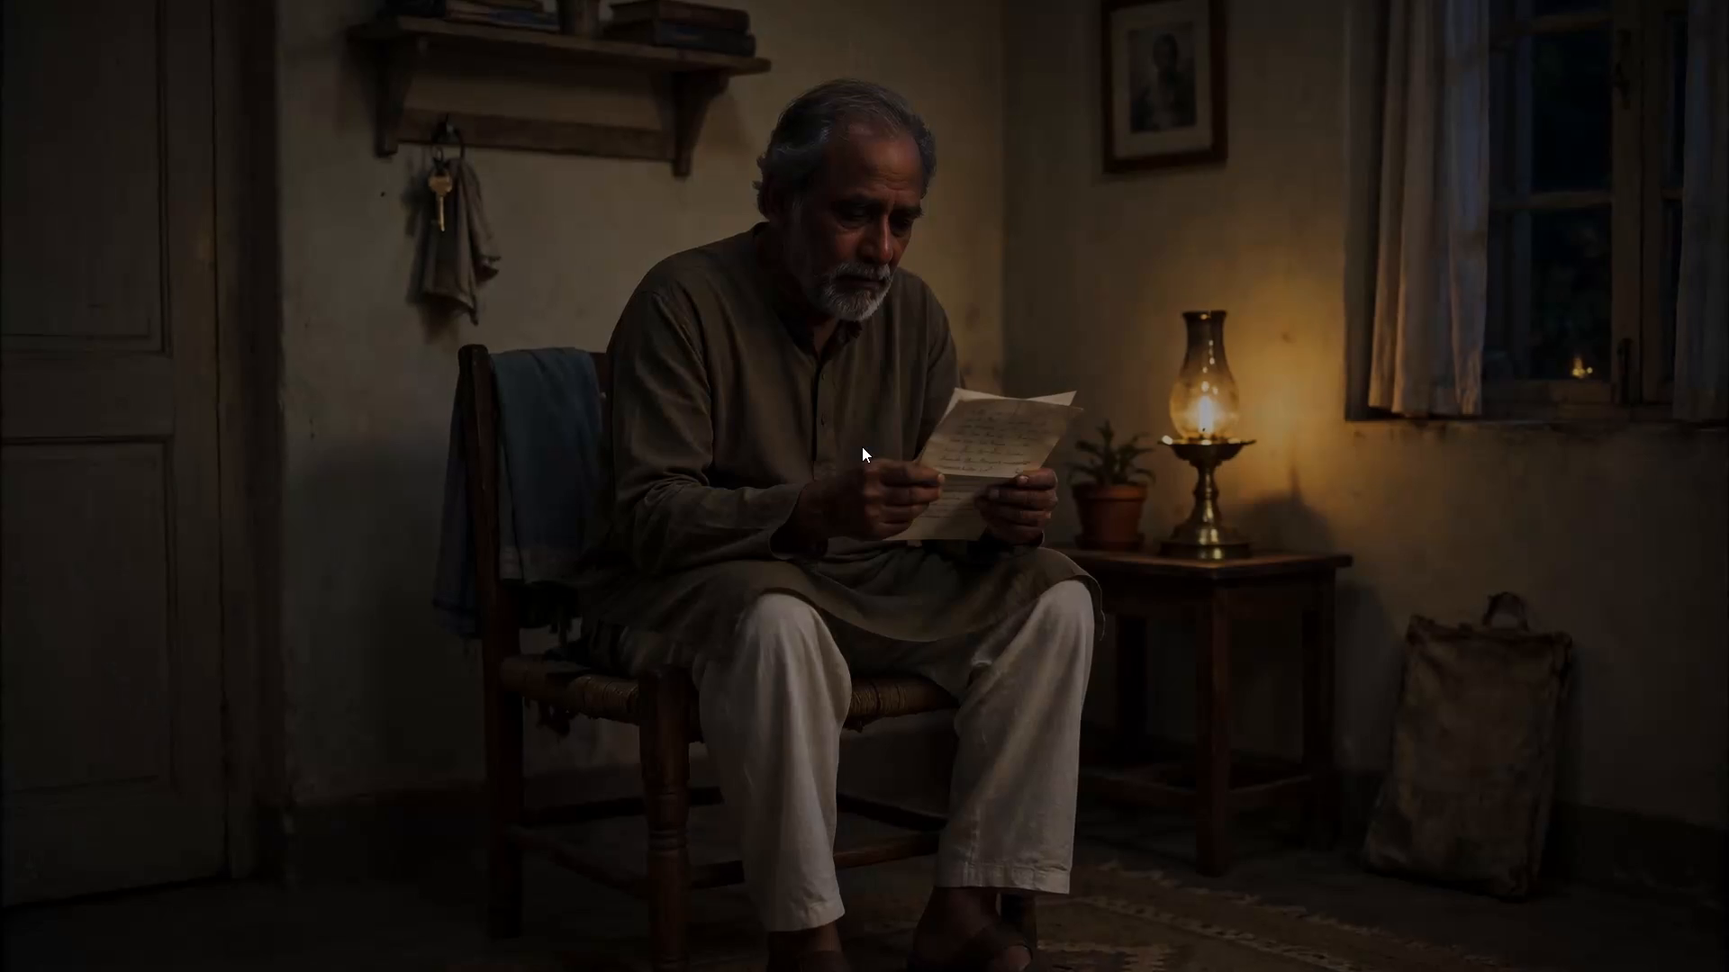
pyautogui.press('space')
pyautogui.hotkey('ctrl', '`')
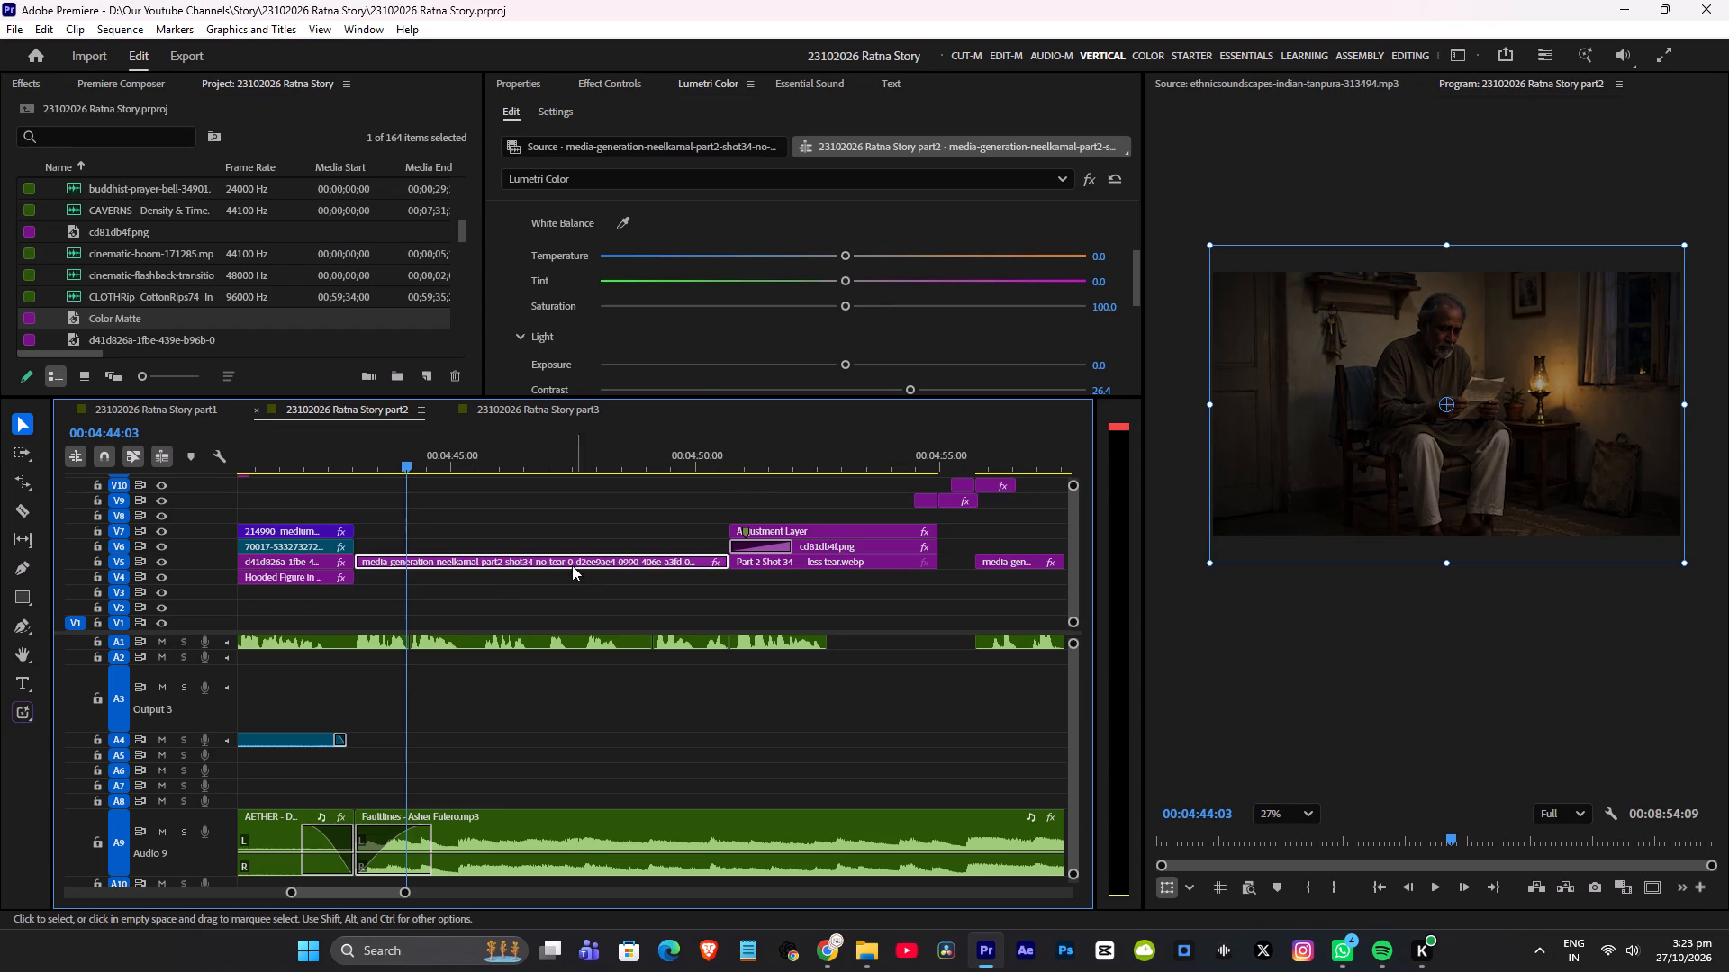
# Split the A1 narration just before the letter-reading shot and move everything from there about 15 frames later.
pyautogui.scroll(8, 492, 586)
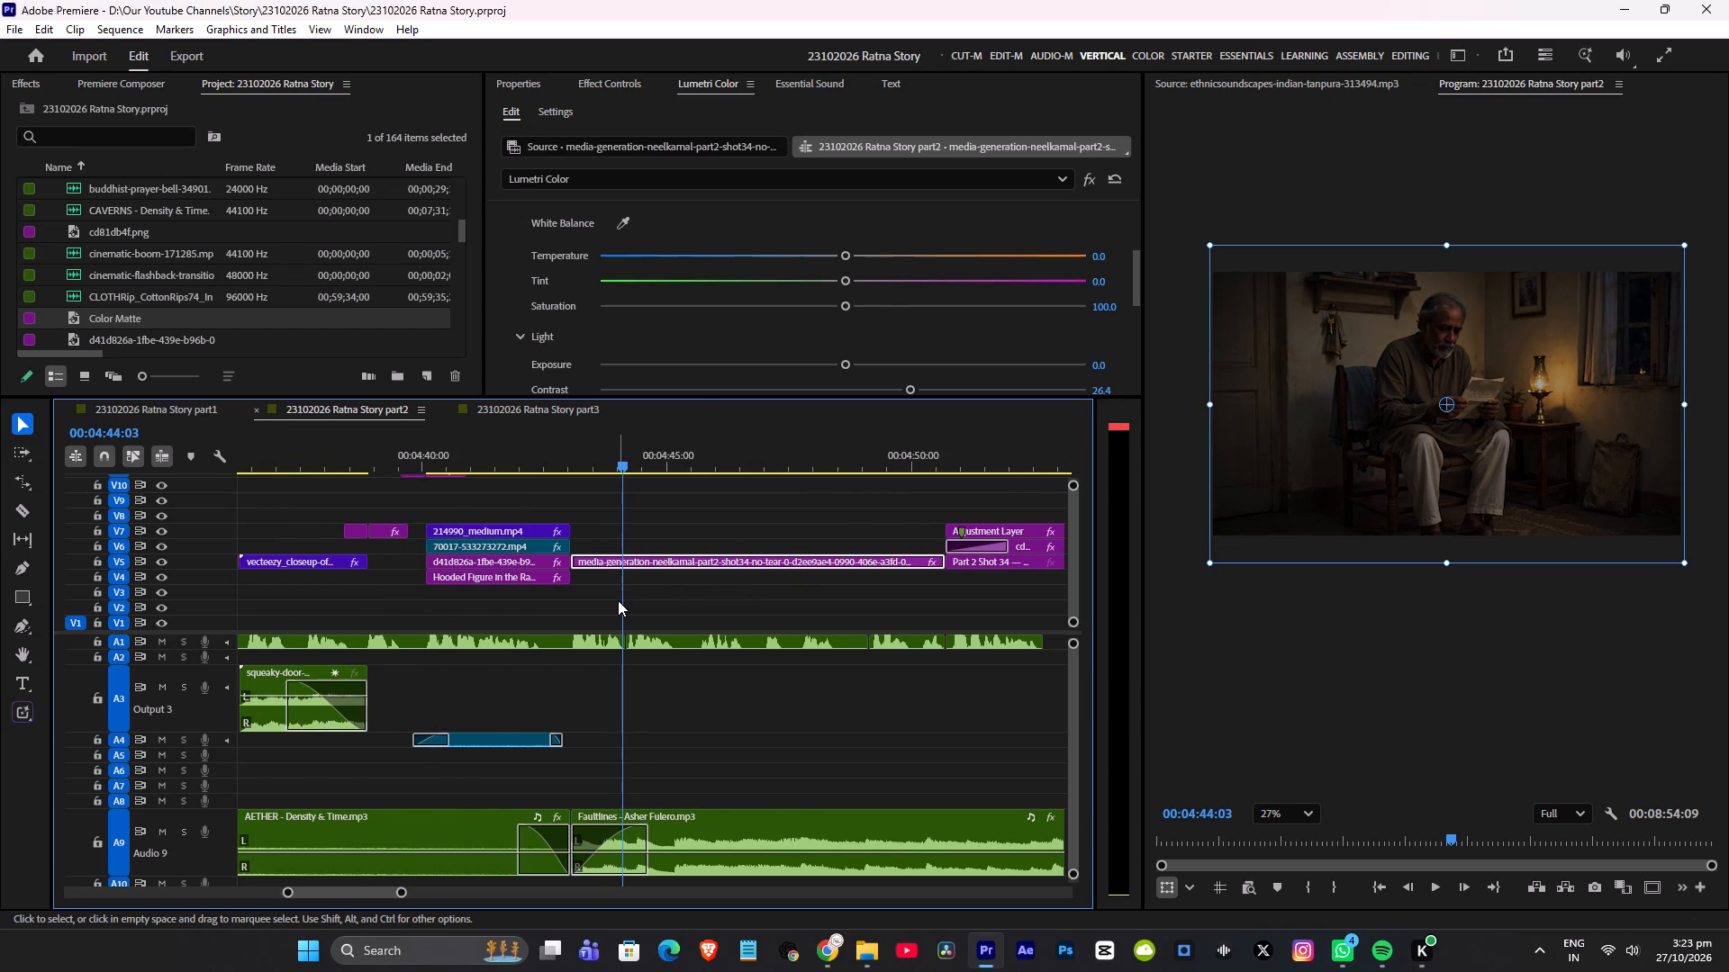
pyautogui.keyDown('alt'); pyautogui.scroll(5, 618, 600); pyautogui.keyUp('alt')
pyautogui.click(537, 450)
pyautogui.press('space')
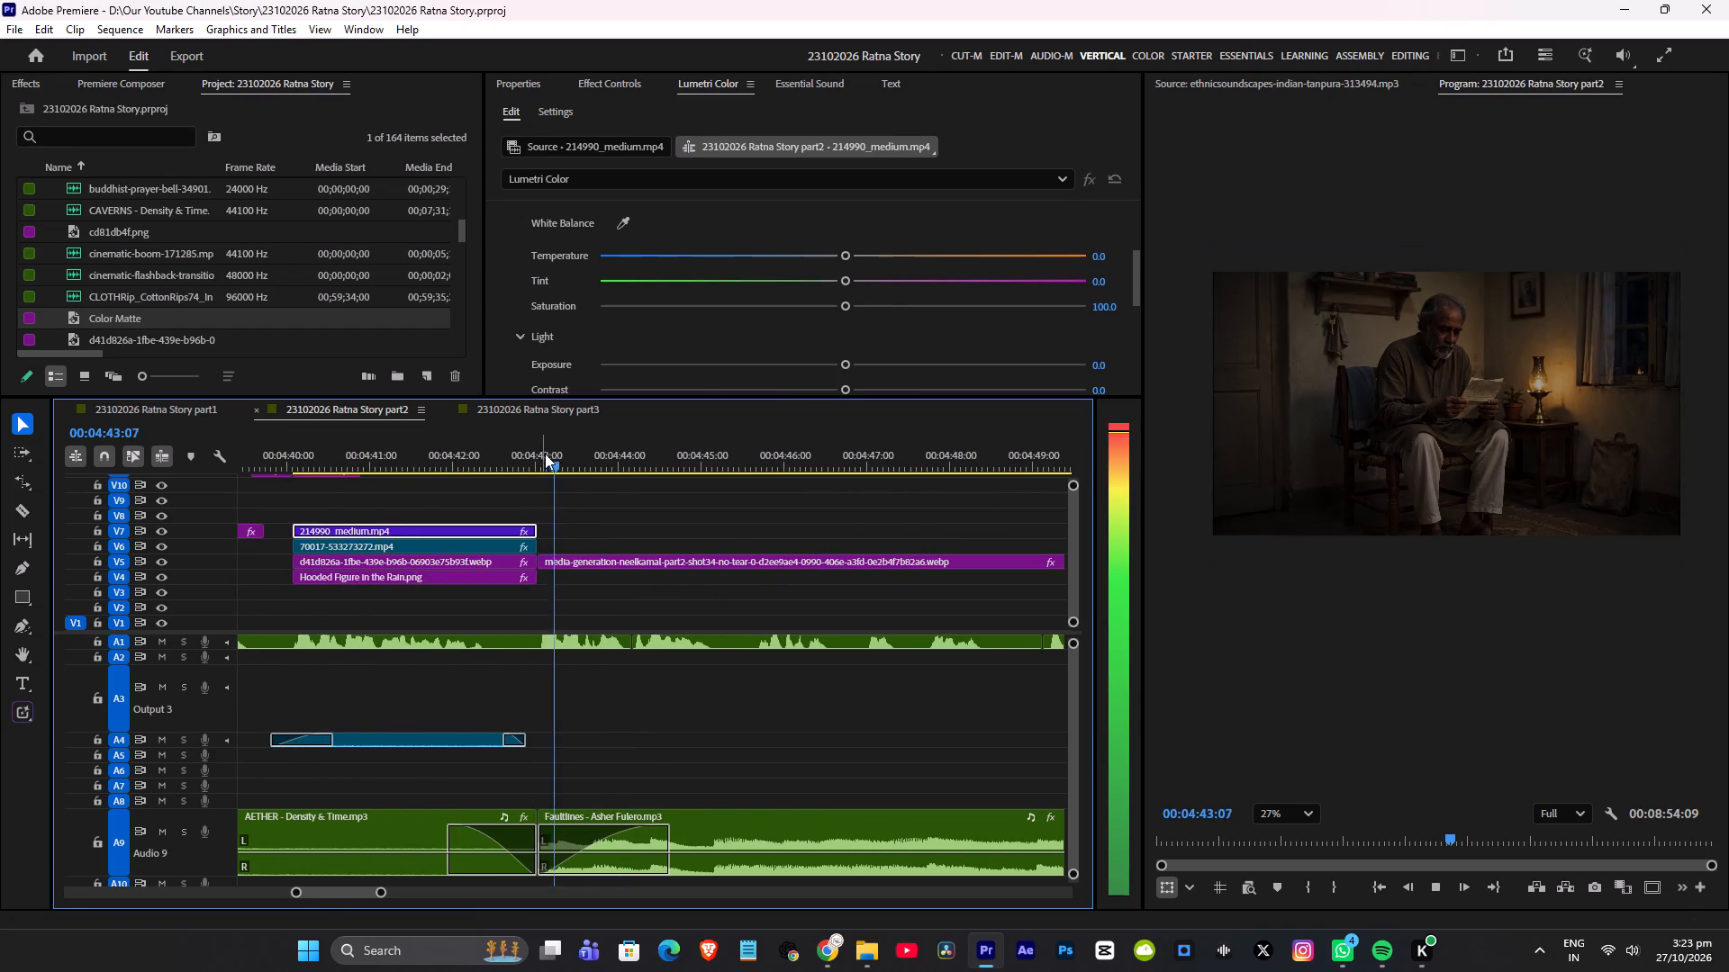
pyautogui.press('space')
pyautogui.press('c')
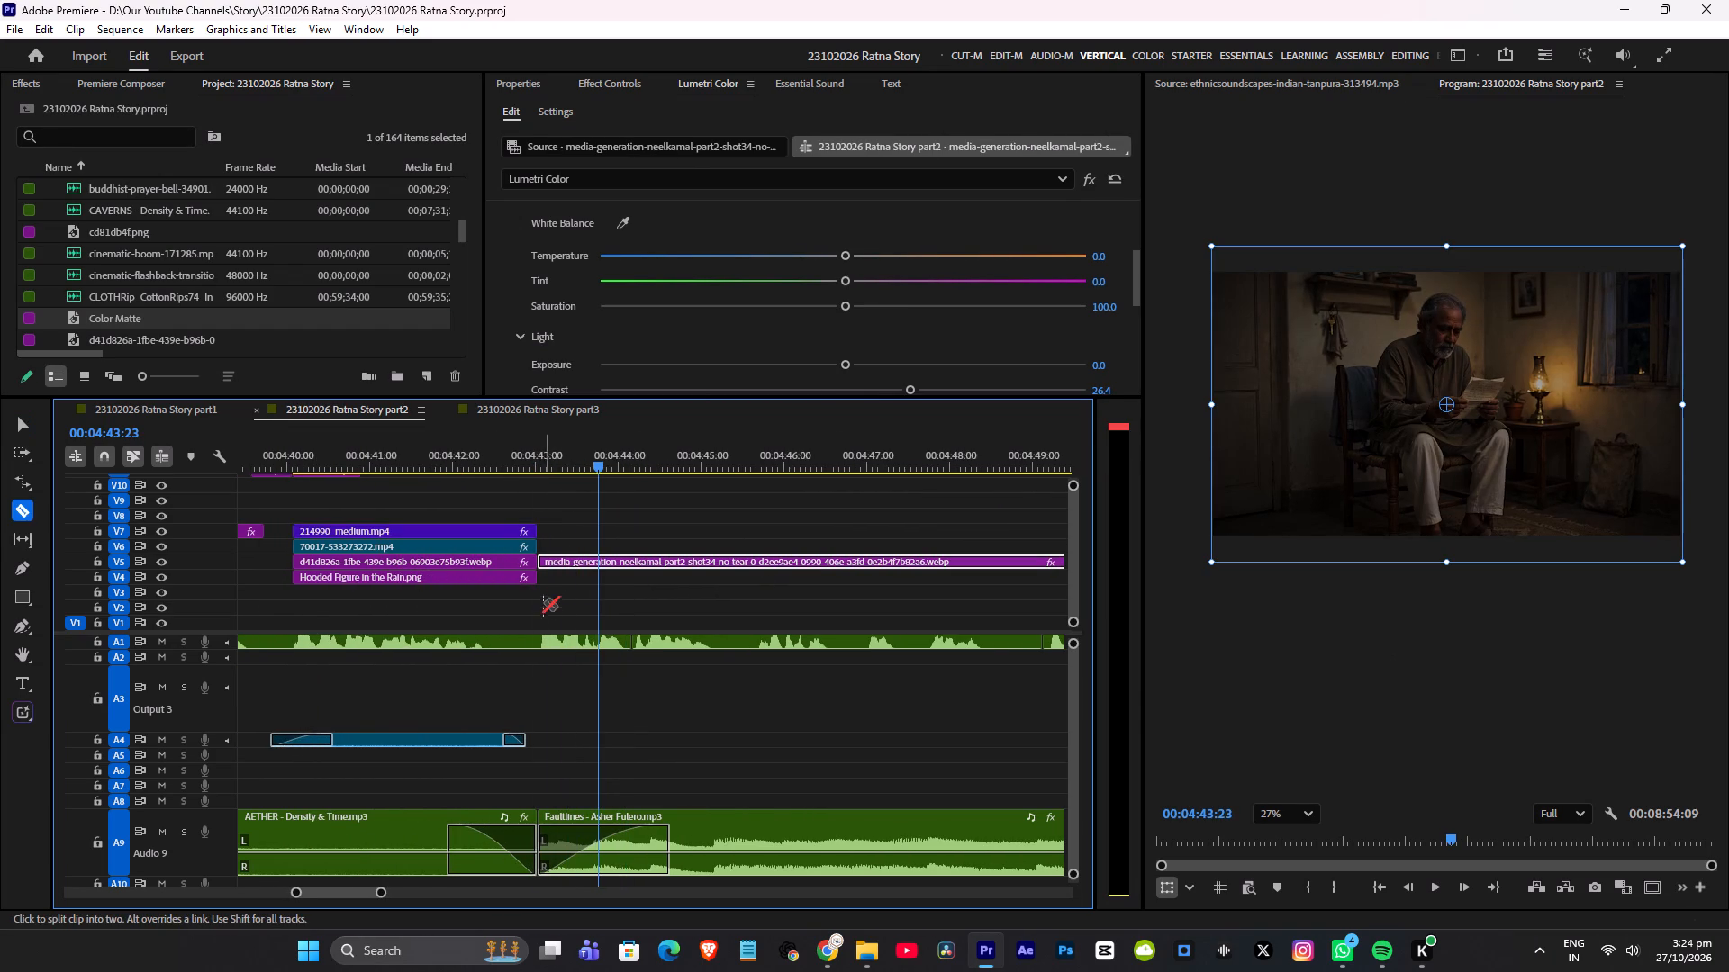
pyautogui.click(531, 643)
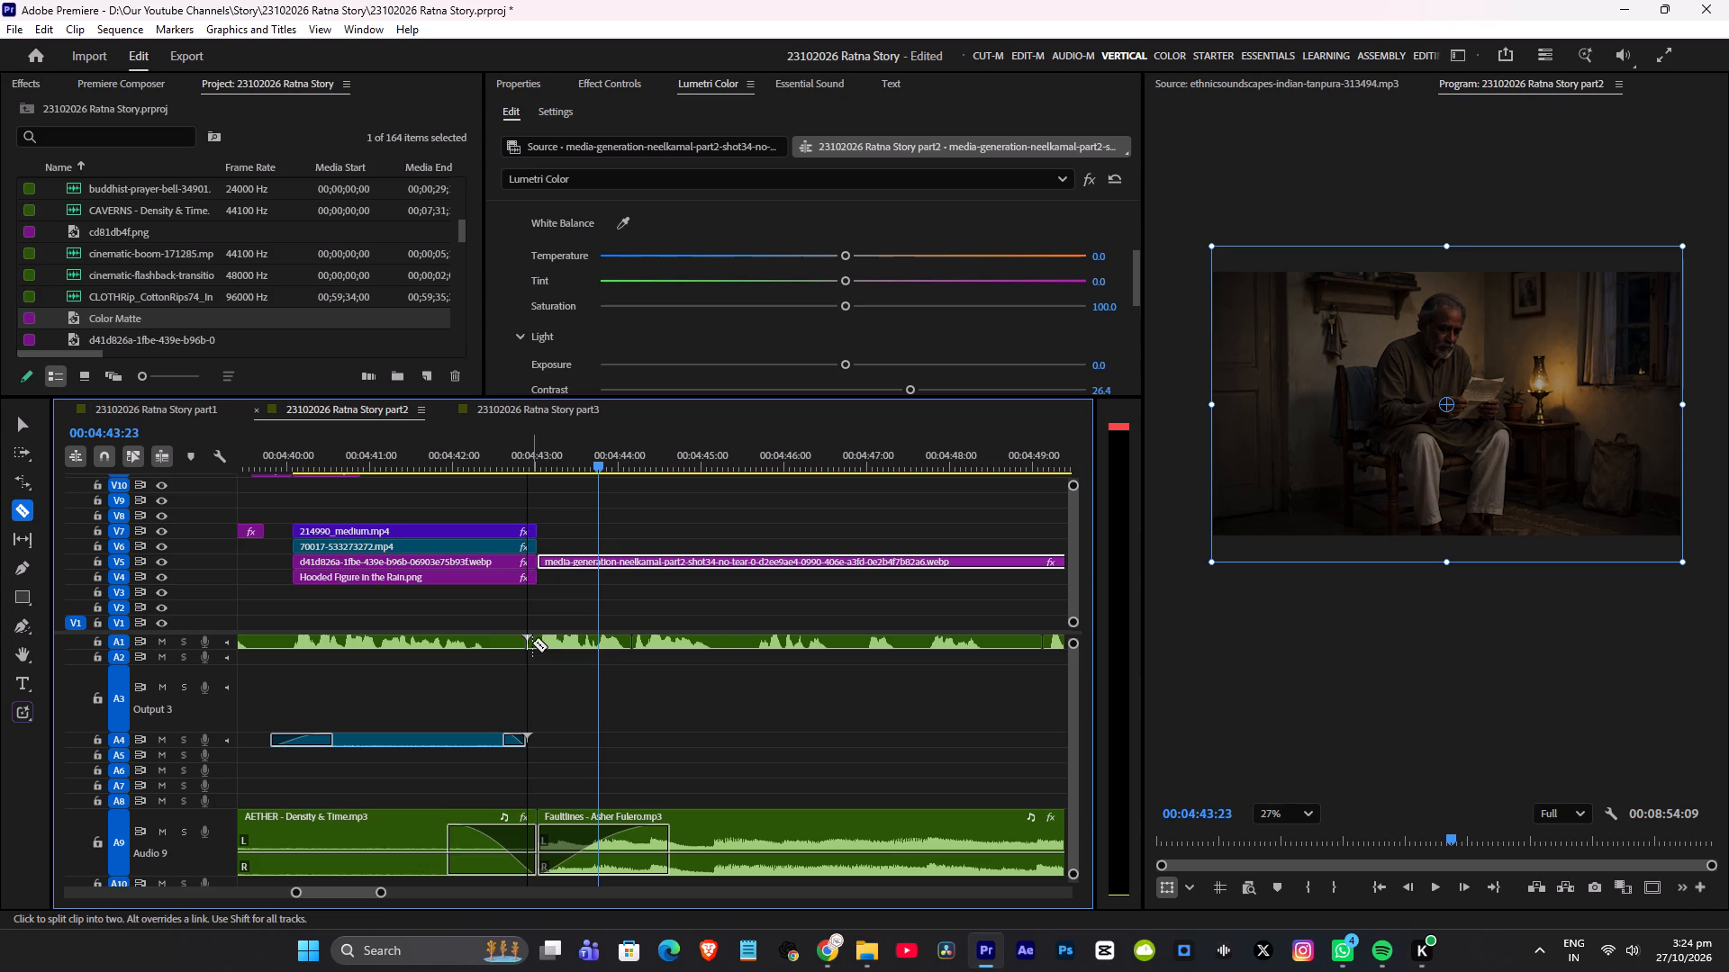
pyautogui.press('v')
pyautogui.press('a')
pyautogui.click(593, 570)
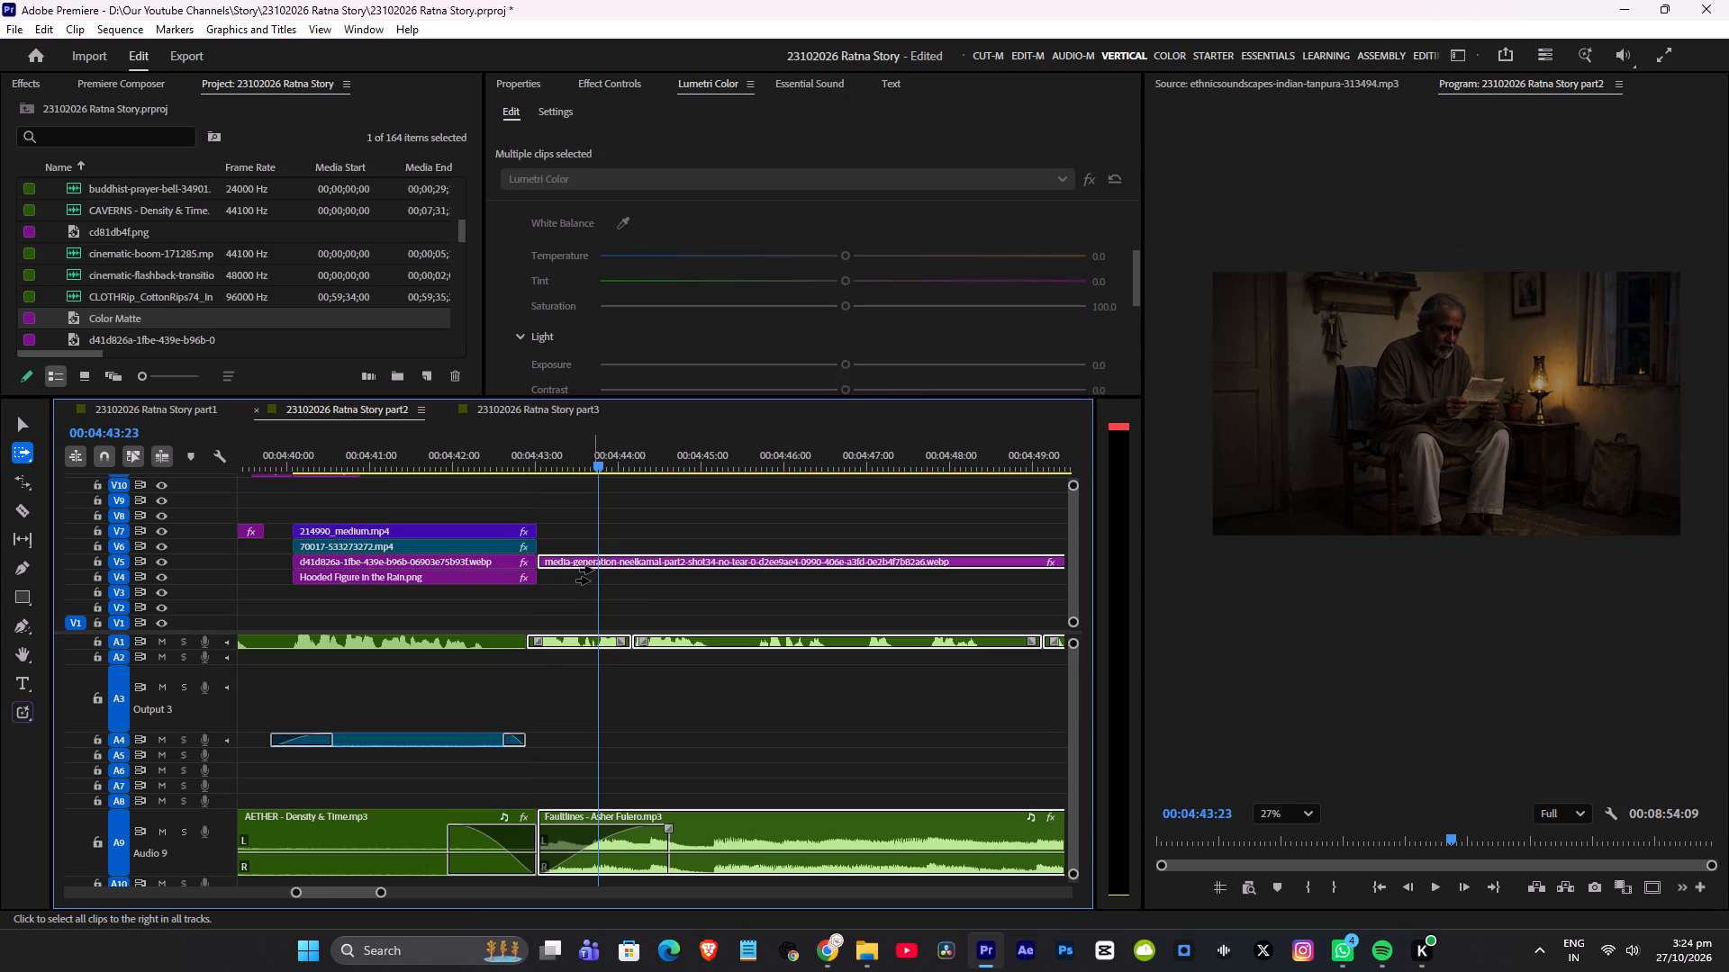
pyautogui.press('v')
pyautogui.moveTo(583, 561); pyautogui.dragTo(613, 561)
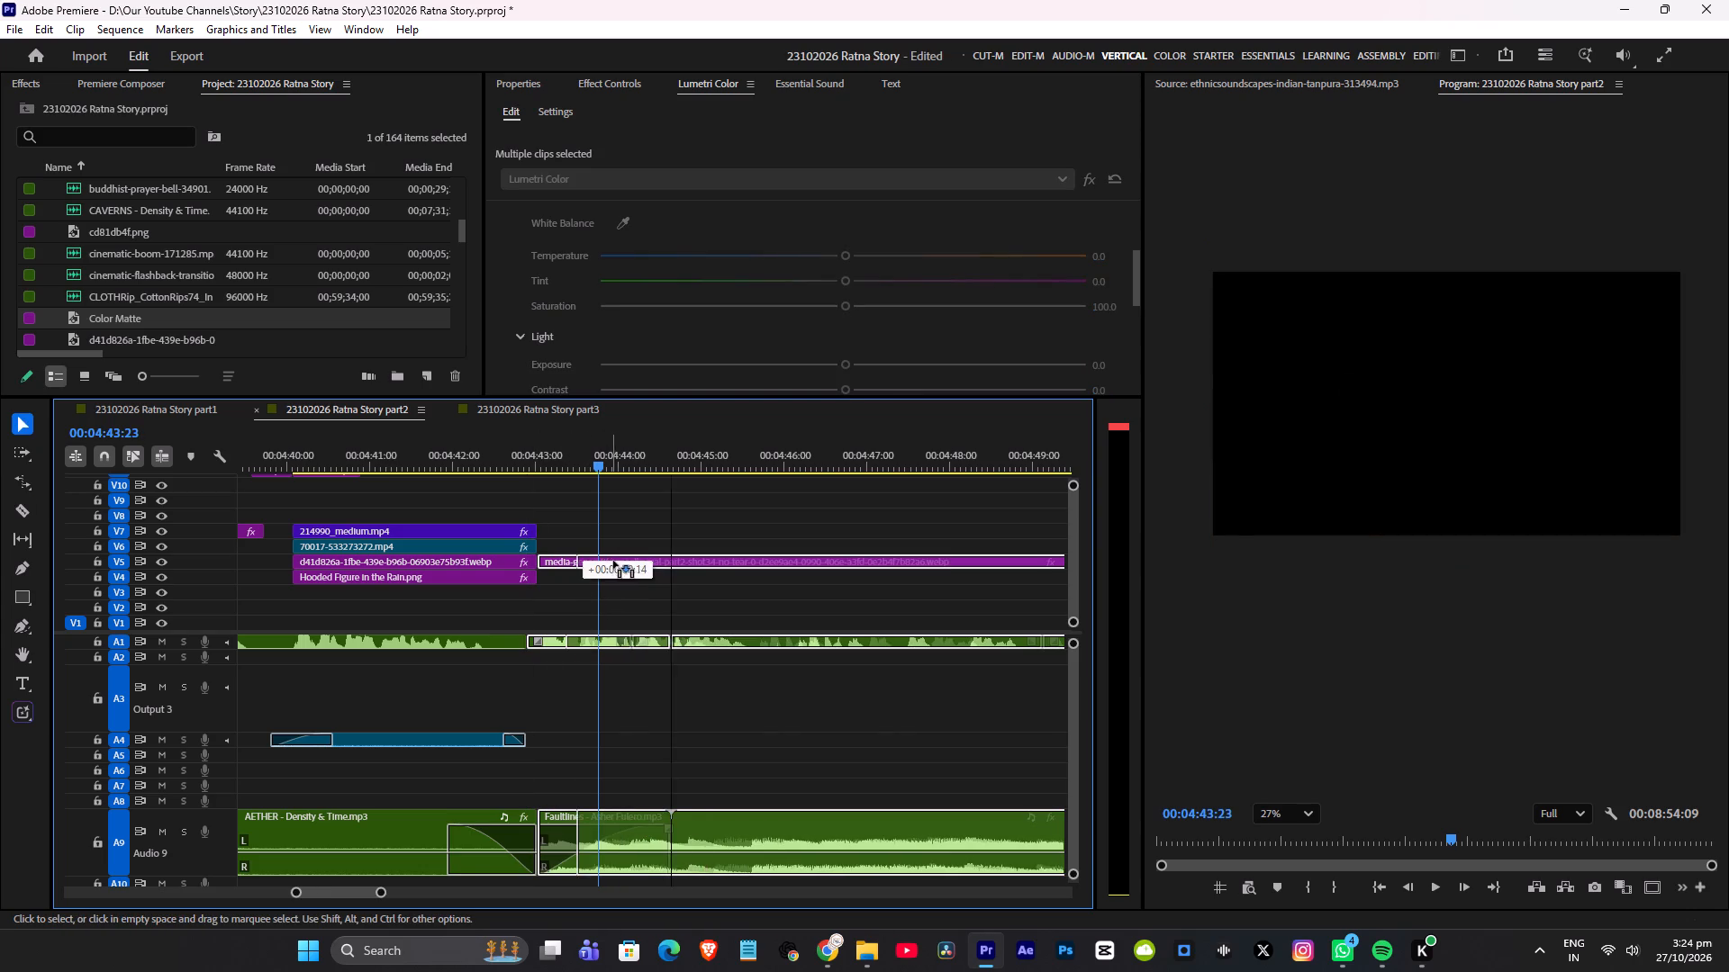
pyautogui.moveTo(613, 561); pyautogui.dragTo(631, 561)
# Extend the four stacked hooded-figure rain clips and the A4 sound to the start of the letter-reading shot, and save.
pyautogui.moveTo(529, 504); pyautogui.dragTo(537, 591)
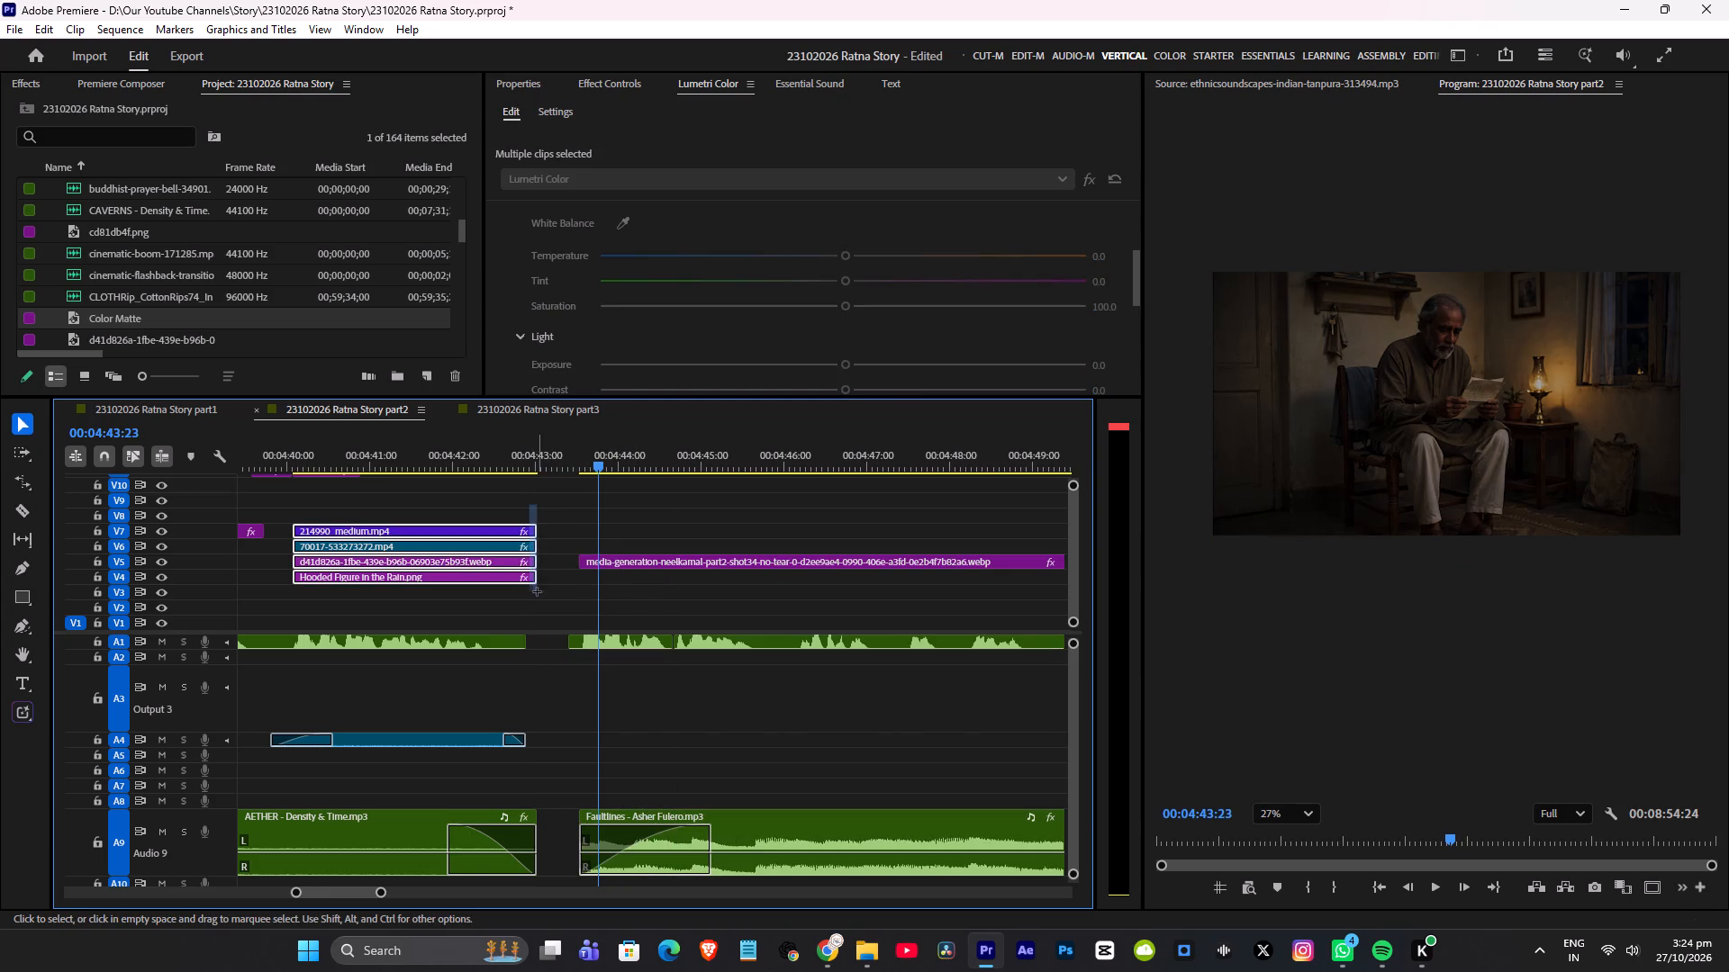
pyautogui.moveTo(537, 591); pyautogui.dragTo(535, 587)
pyautogui.moveTo(533, 530); pyautogui.dragTo(578, 535)
pyautogui.moveTo(527, 737); pyautogui.dragTo(546, 739)
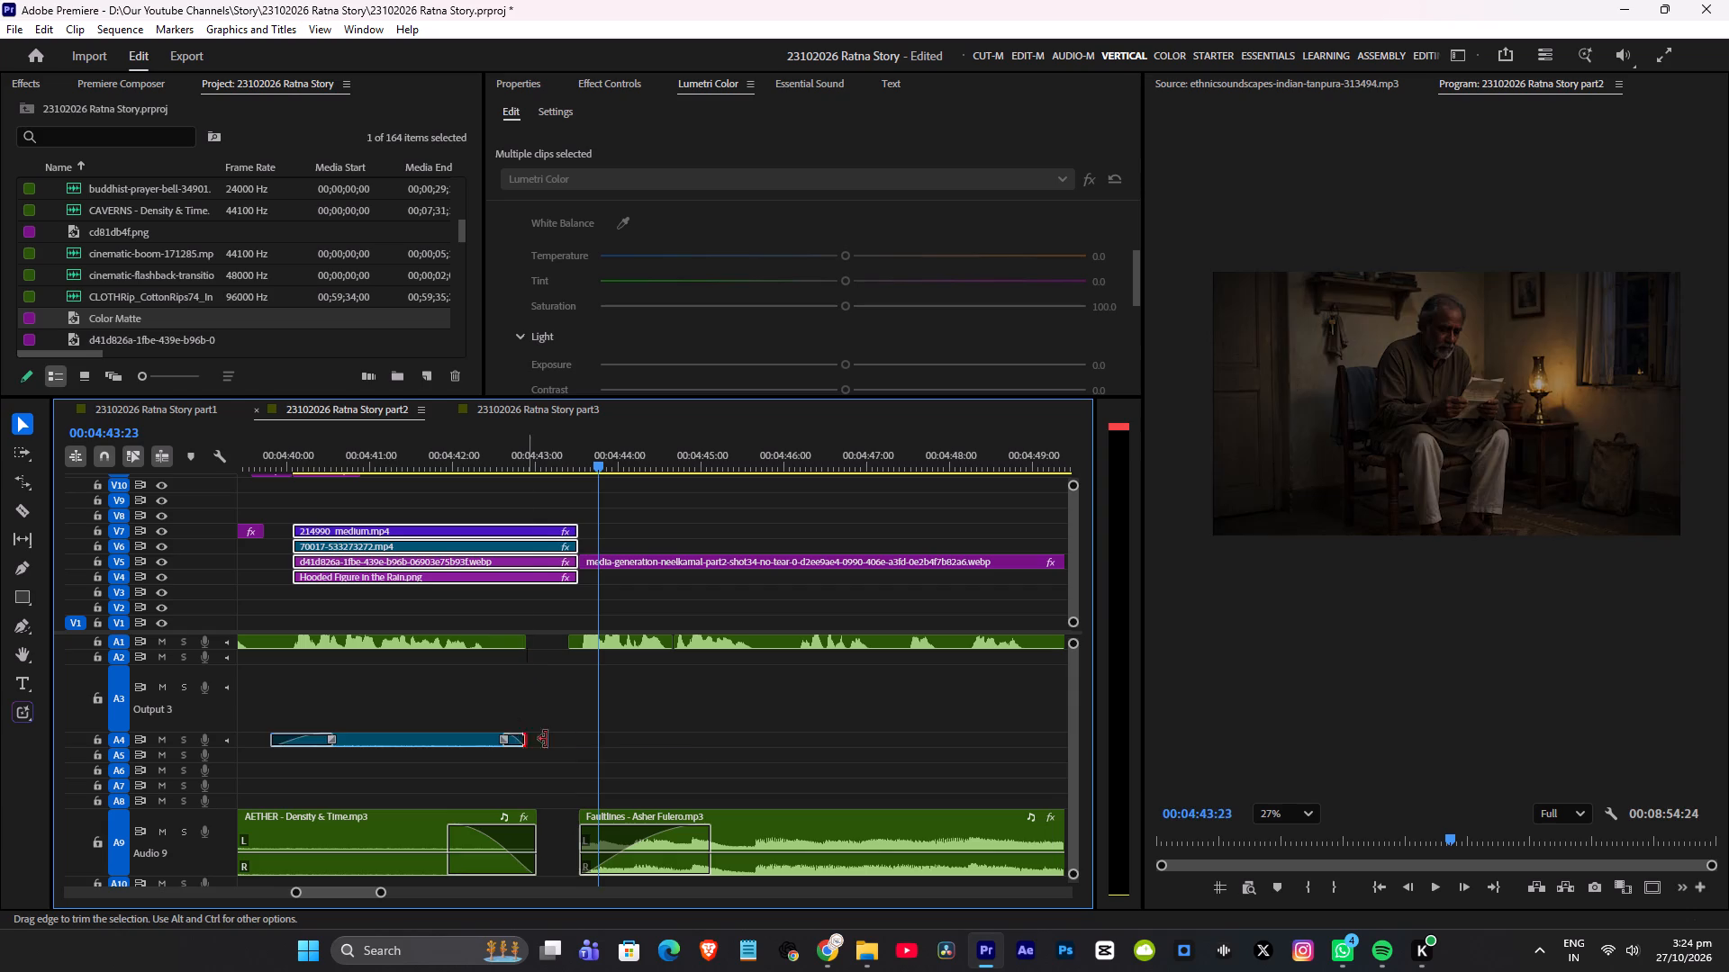
pyautogui.moveTo(546, 739); pyautogui.dragTo(584, 739)
pyautogui.hotkey('ctrl', 's')
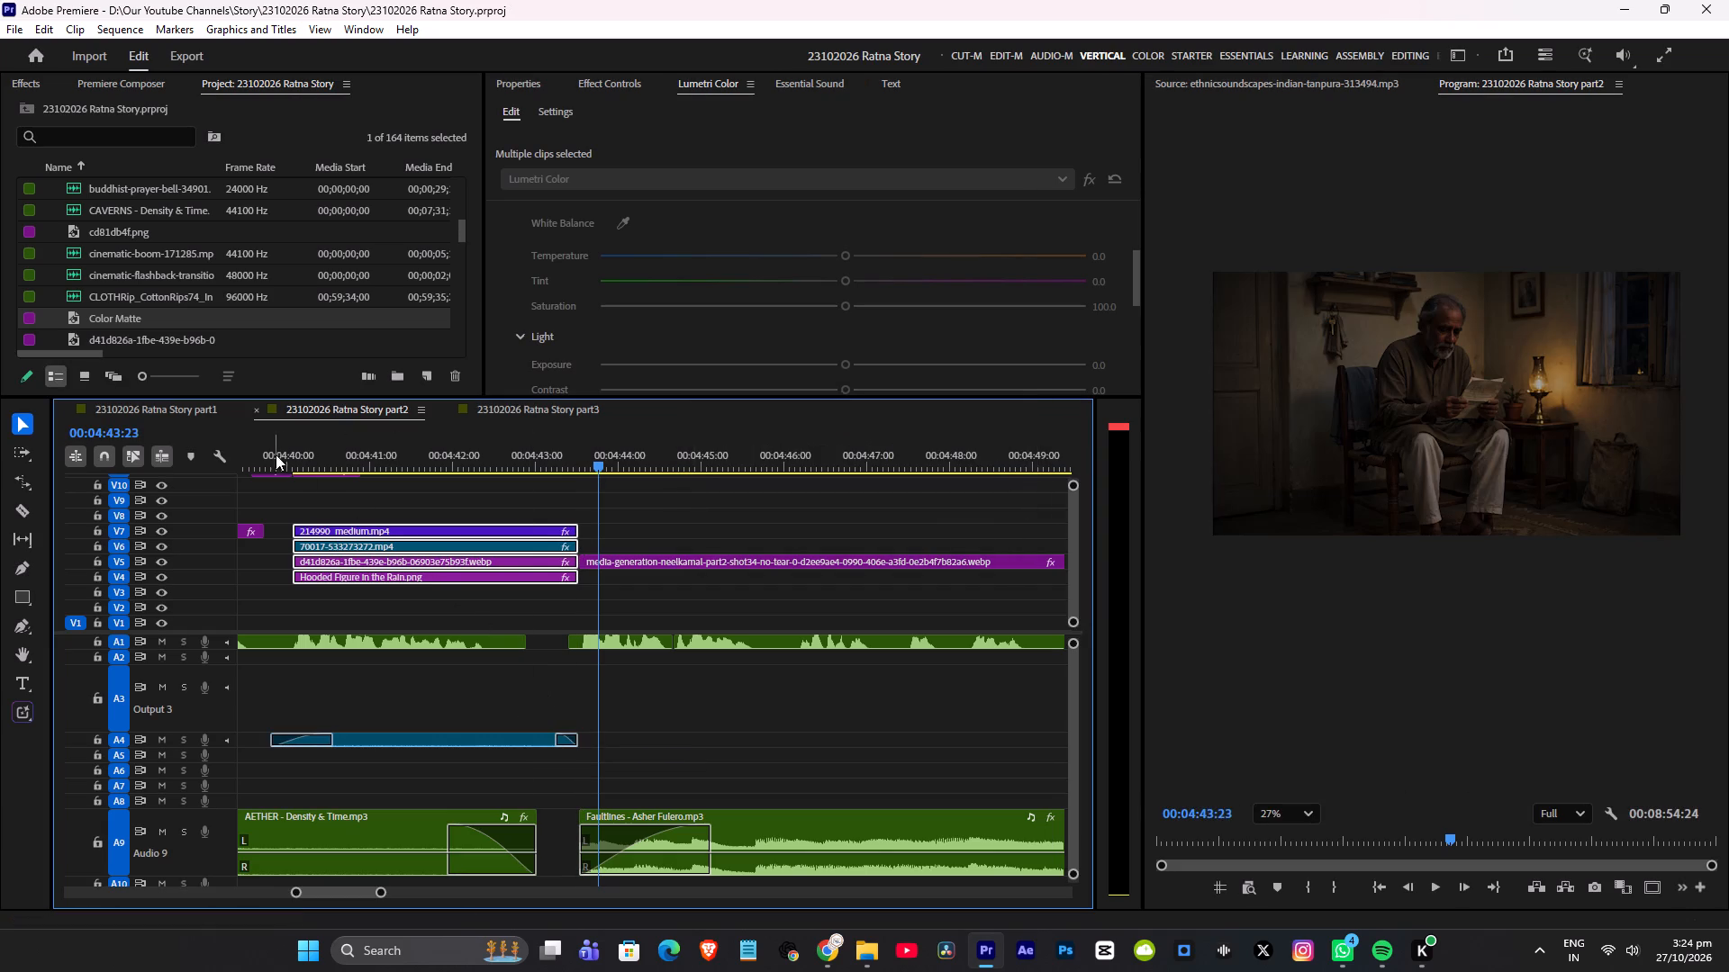
# Play the hooded-figure rain shot full screen through to the start of the letter-reading shot.
pyautogui.click(285, 455)
pyautogui.hotkey('ctrl', '`')
pyautogui.press('space')
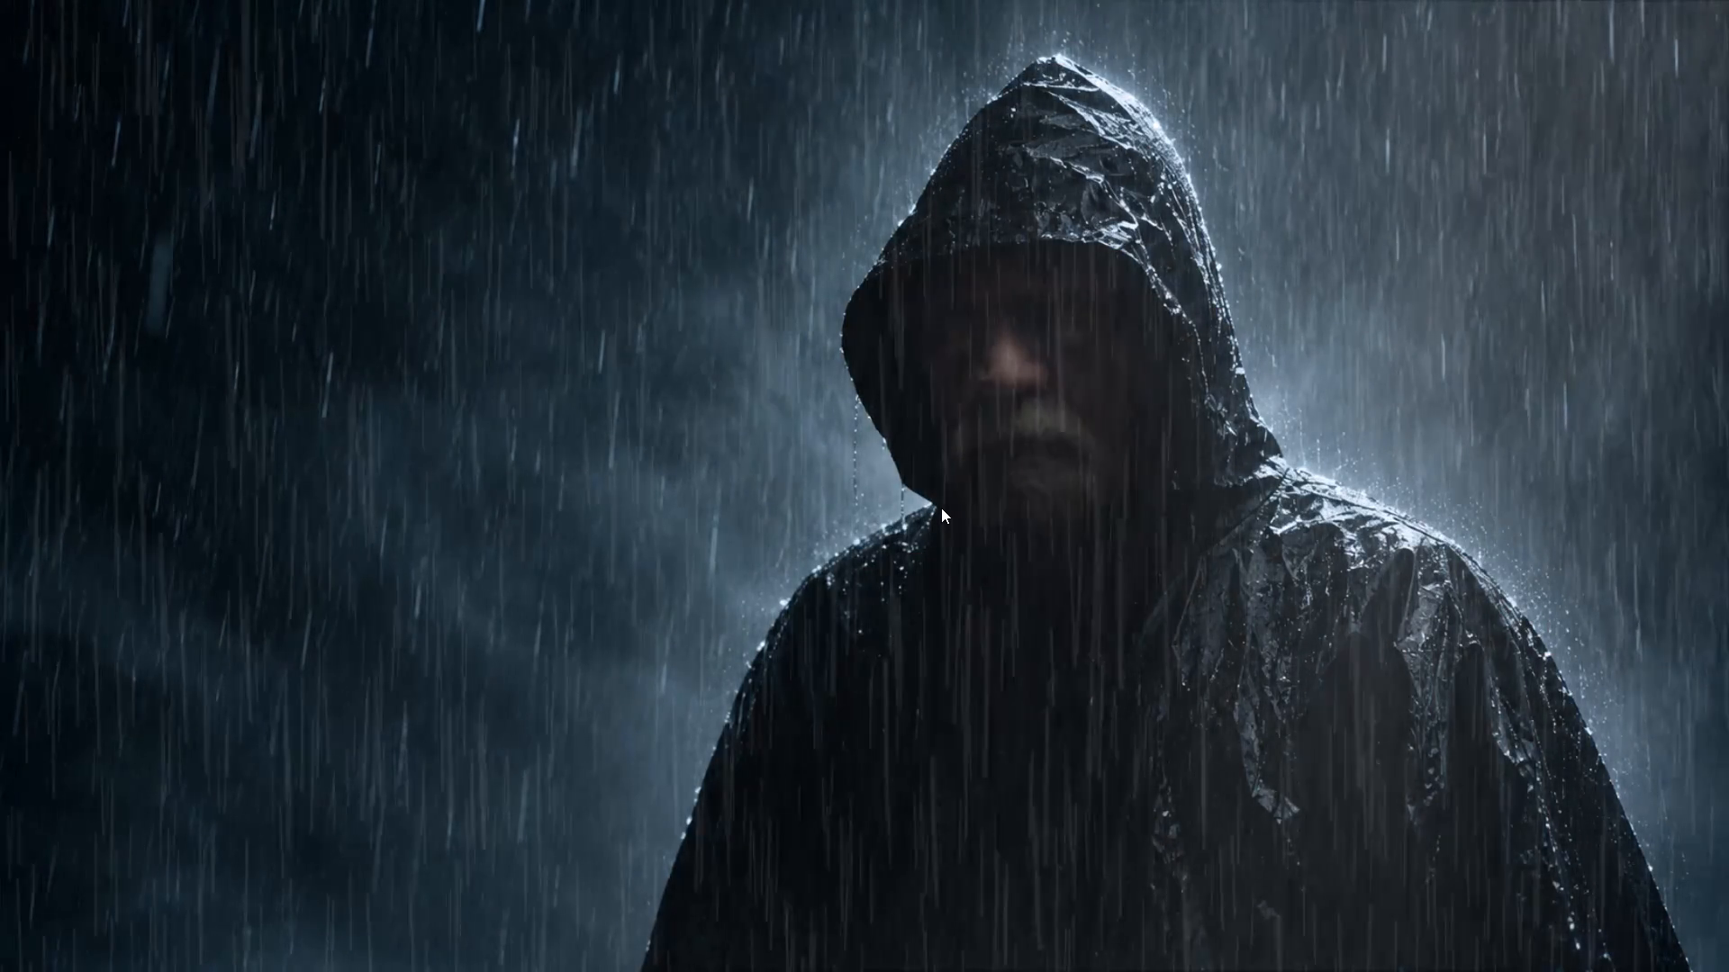
pyautogui.press('space')
pyautogui.hotkey('ctrl', '`')
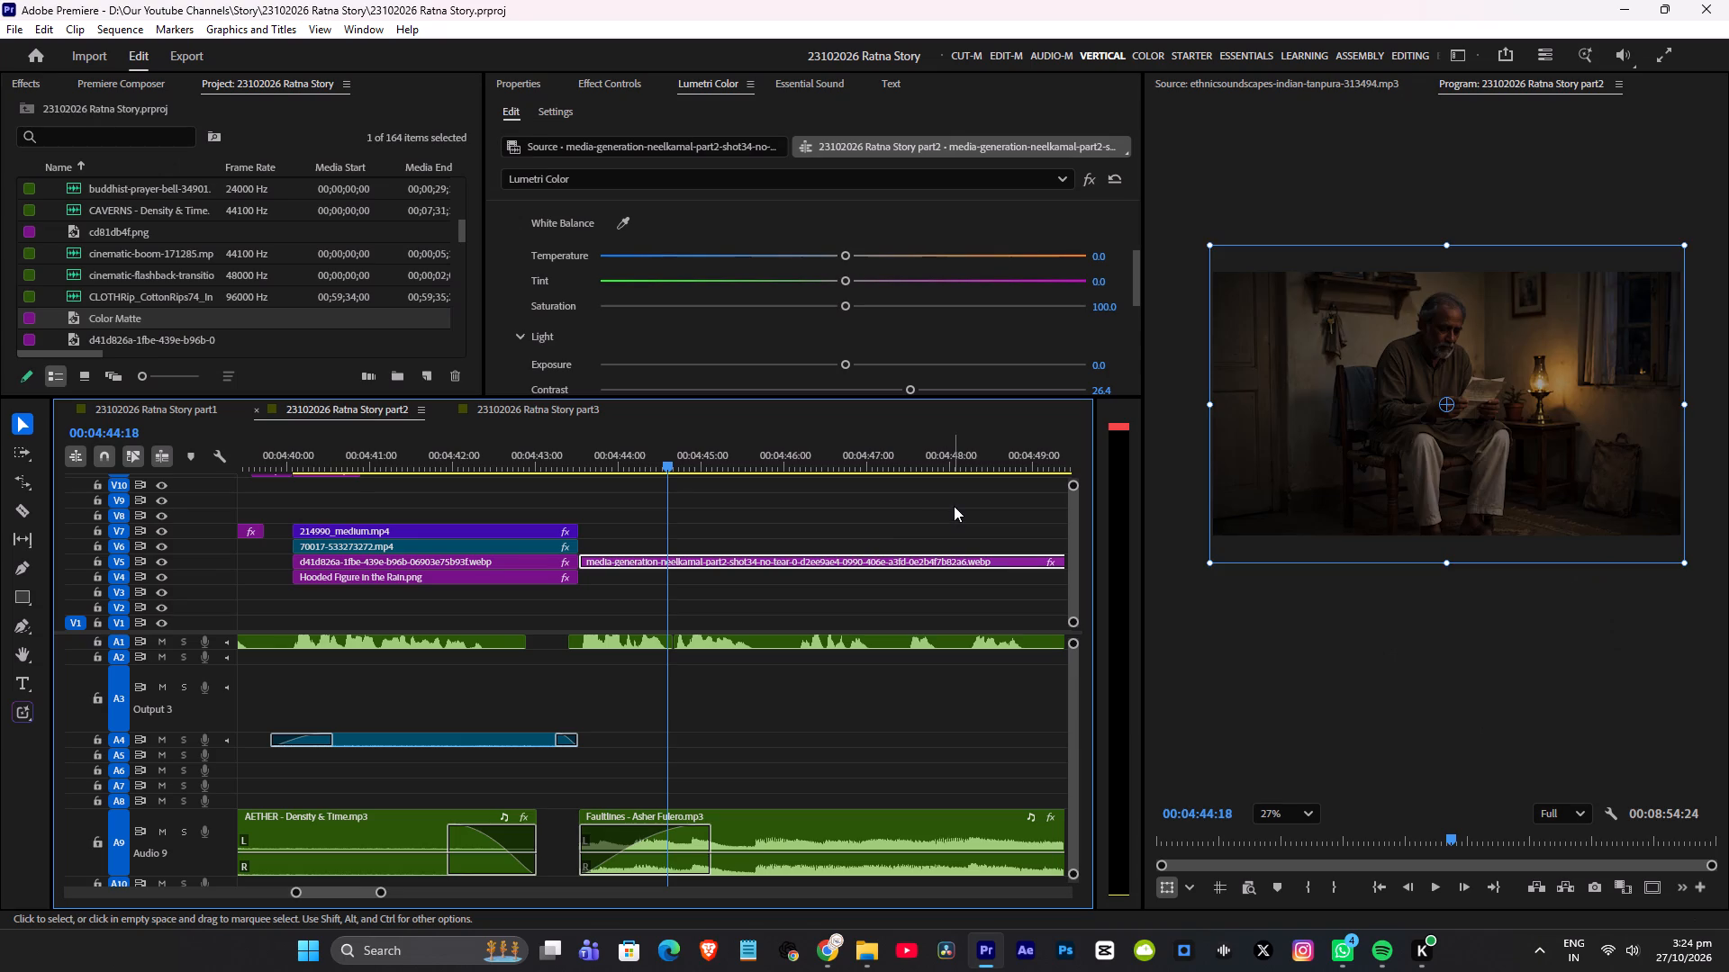
# Move the letter-reading shot and everything after it, including narration and music, another 15 frames or so later.
pyautogui.press('a')
pyautogui.click(636, 561)
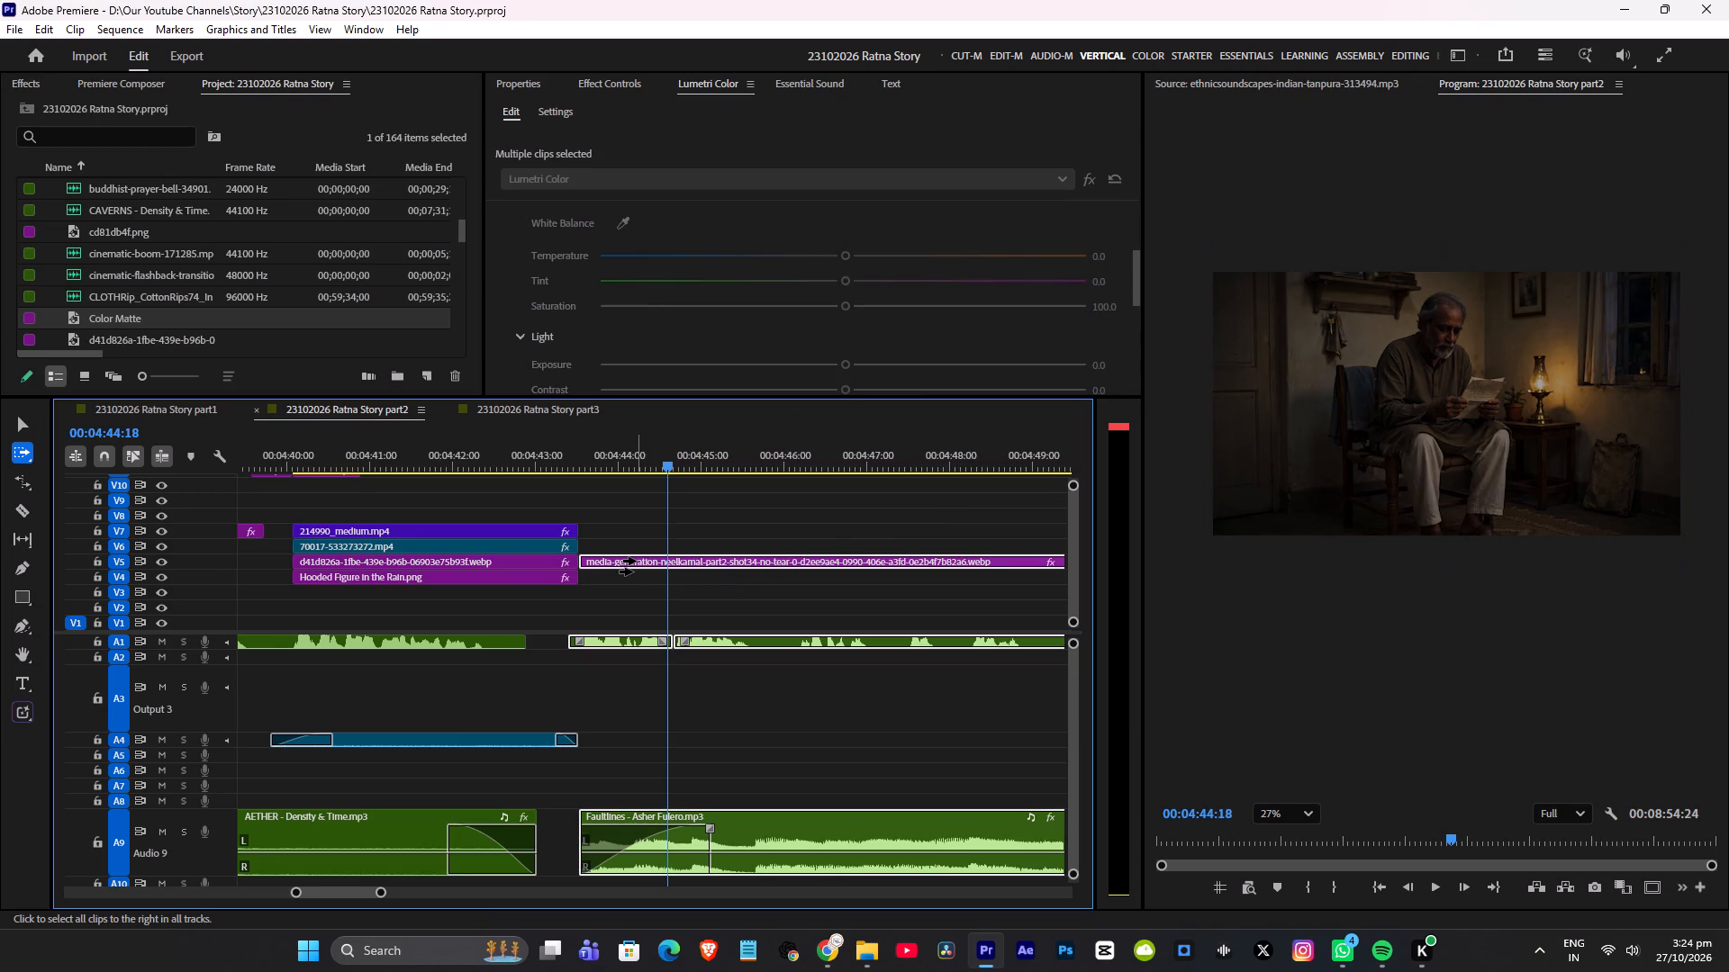
pyautogui.press('v')
pyautogui.moveTo(629, 561); pyautogui.dragTo(670, 564)
# Extend the four hooded-figure clips to the letter-reading shot and the A4 sound slightly past it, to about 4:10, and save.
pyautogui.moveTo(562, 505); pyautogui.dragTo(579, 604)
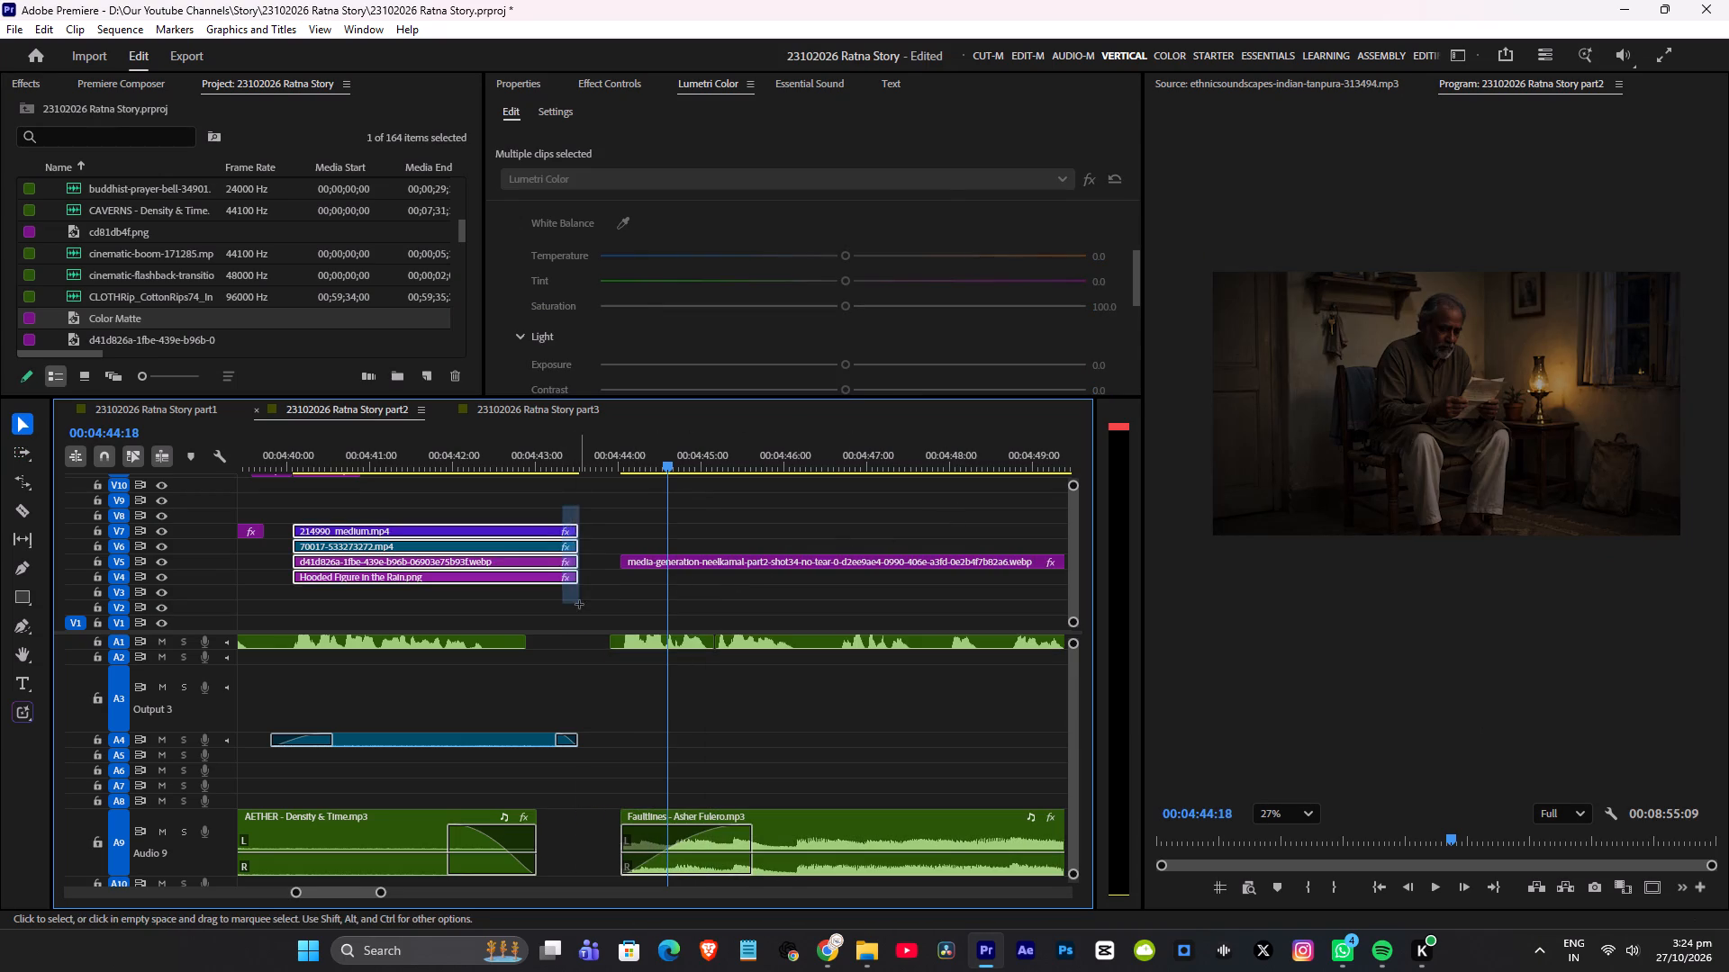
pyautogui.moveTo(579, 604); pyautogui.dragTo(578, 600)
pyautogui.moveTo(576, 539); pyautogui.dragTo(618, 539)
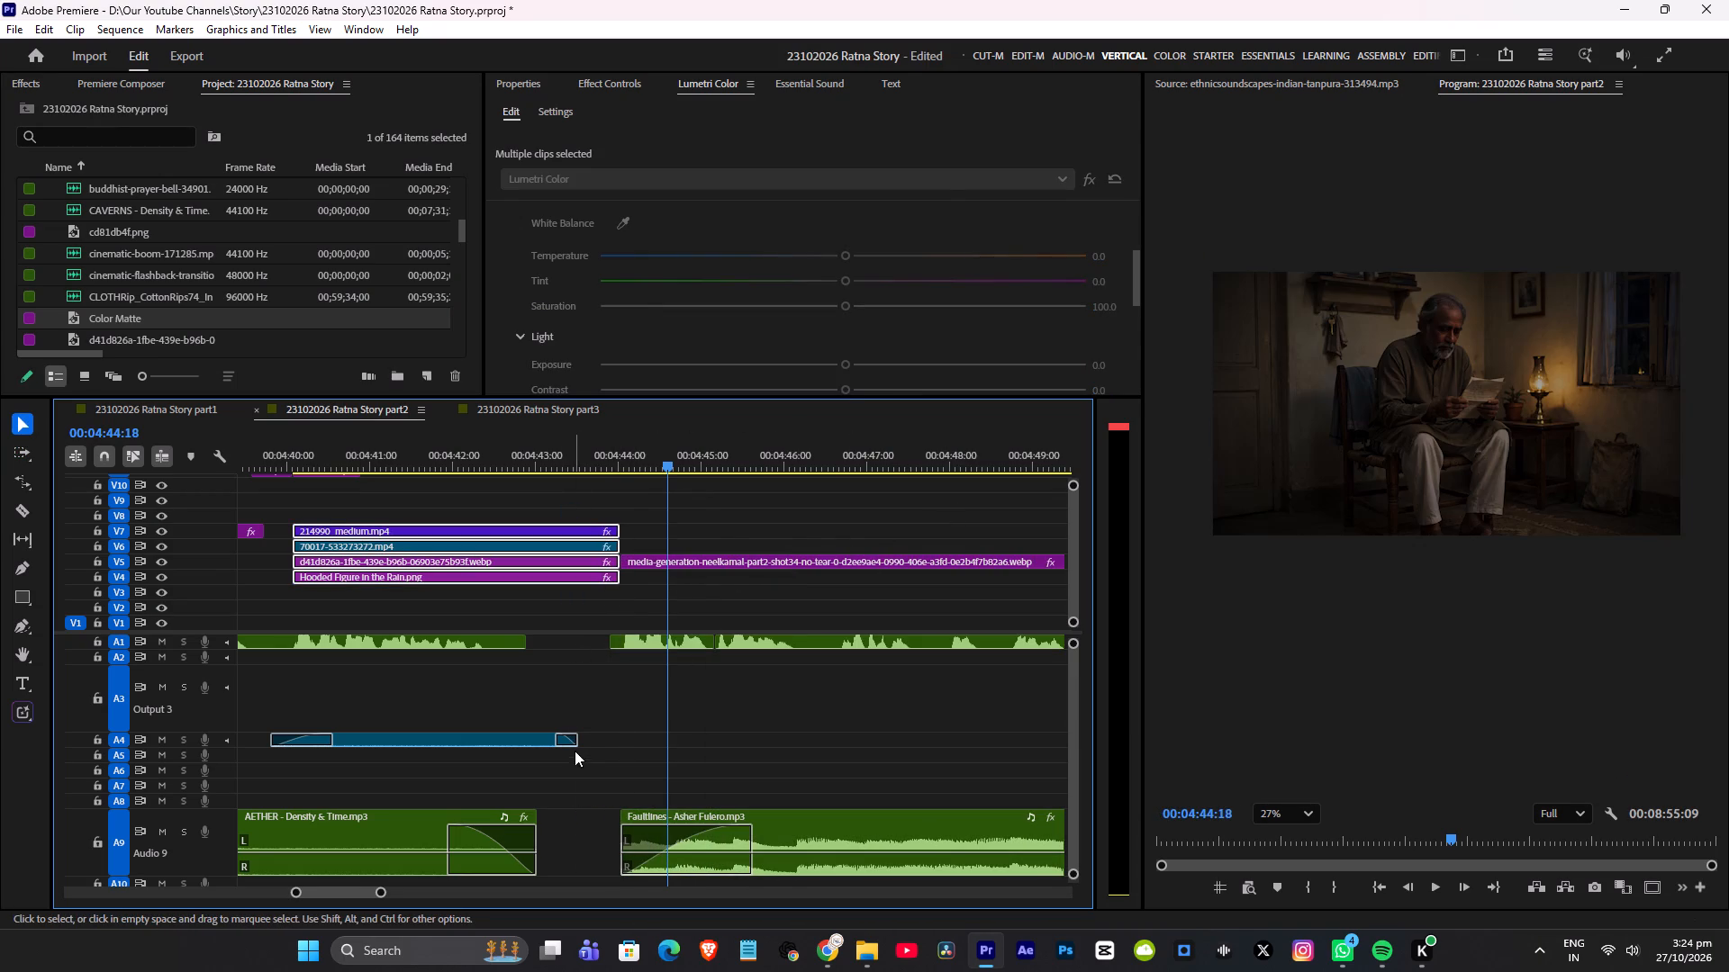
pyautogui.moveTo(580, 742); pyautogui.dragTo(629, 743)
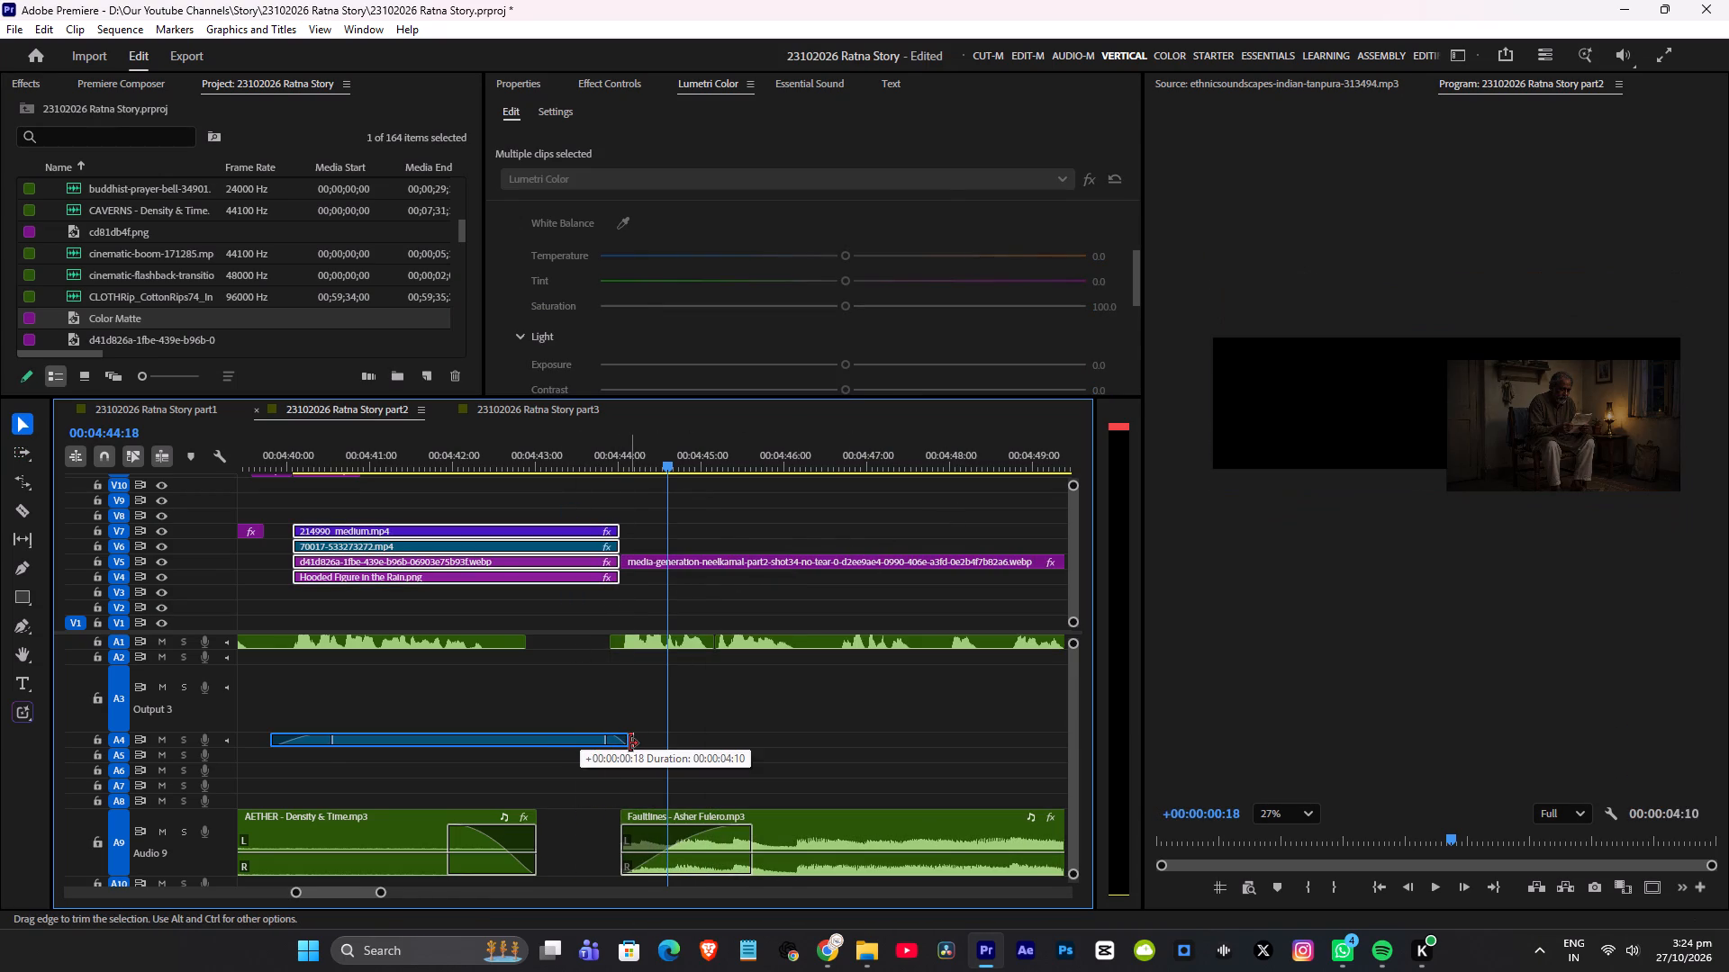
pyautogui.moveTo(629, 743); pyautogui.dragTo(630, 740)
pyautogui.hotkey('ctrl', 's')
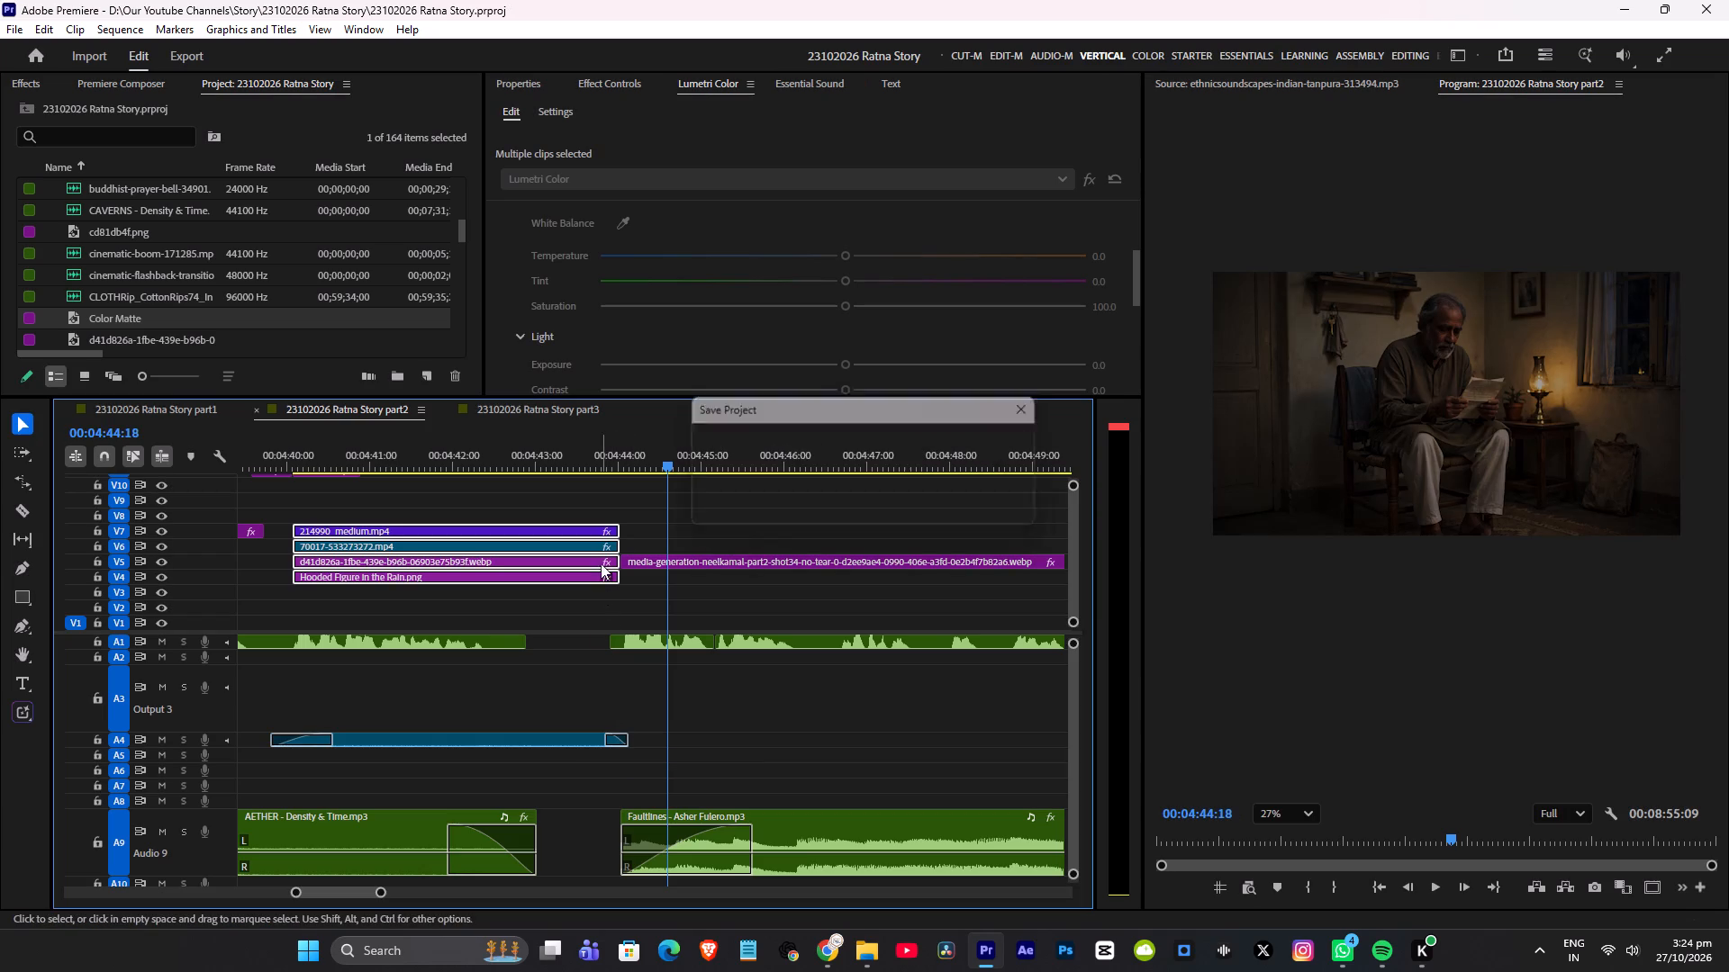
# Check the cut into the letter-reading shot, save, and play back full screen from the wooden door shot.
pyautogui.click(643, 458)
pyautogui.hotkey('shift', 'Up')
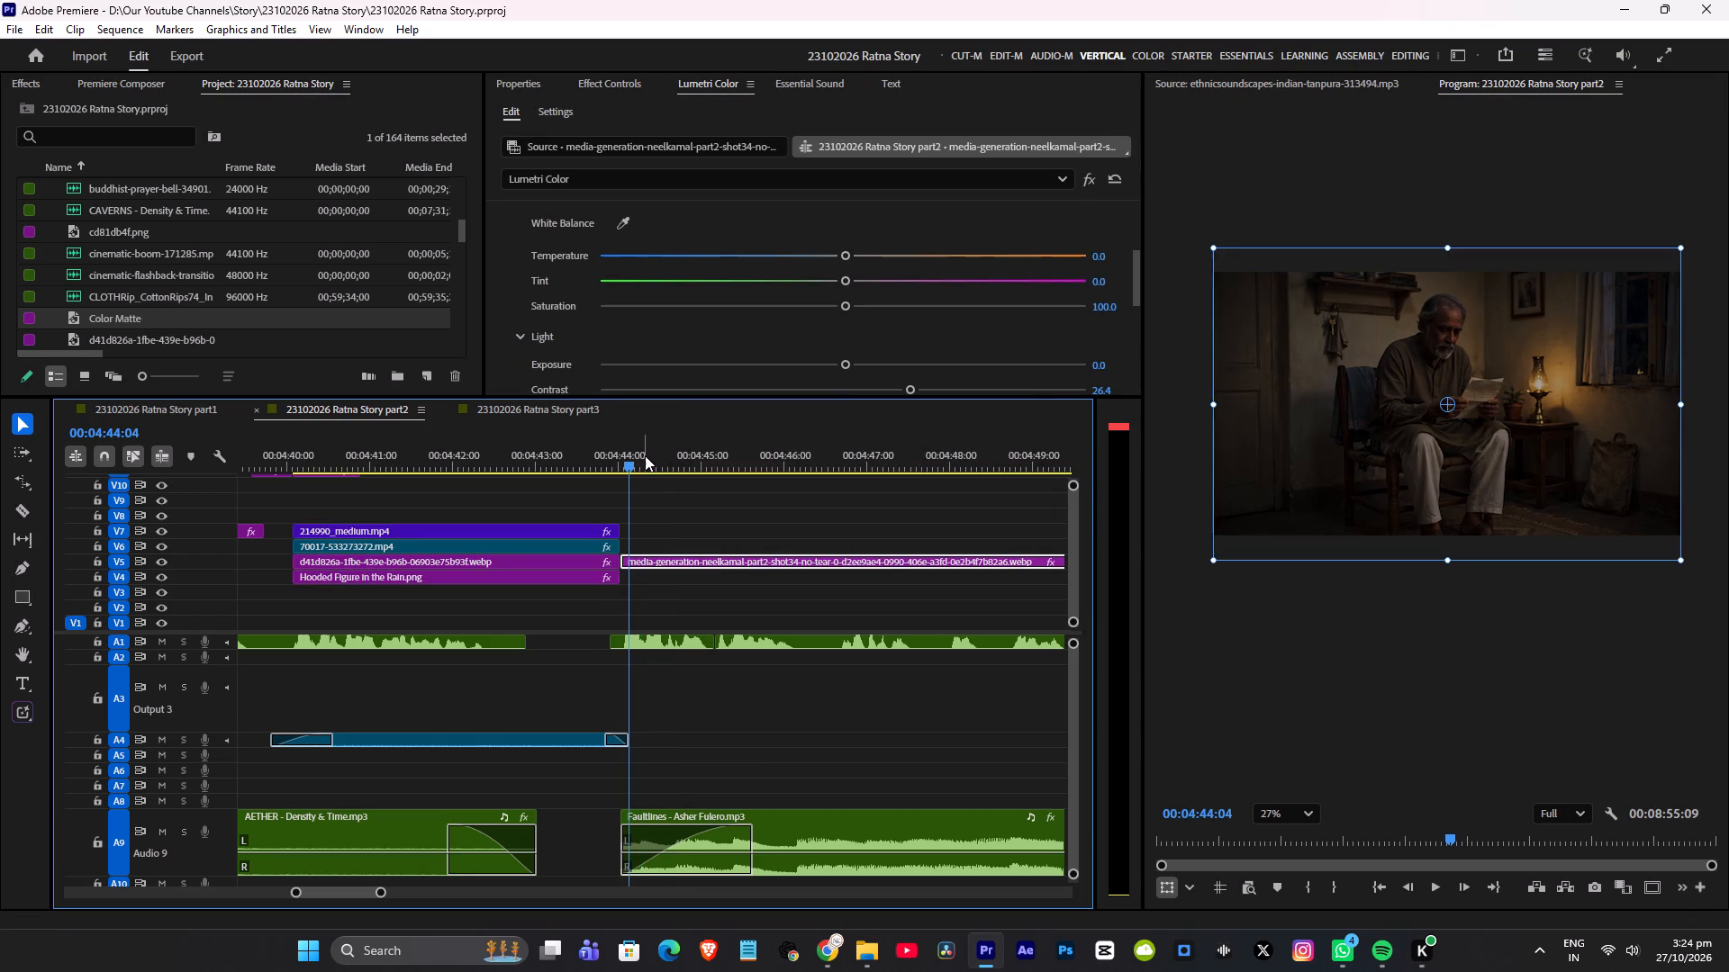
pyautogui.hotkey('shift', 'Up')
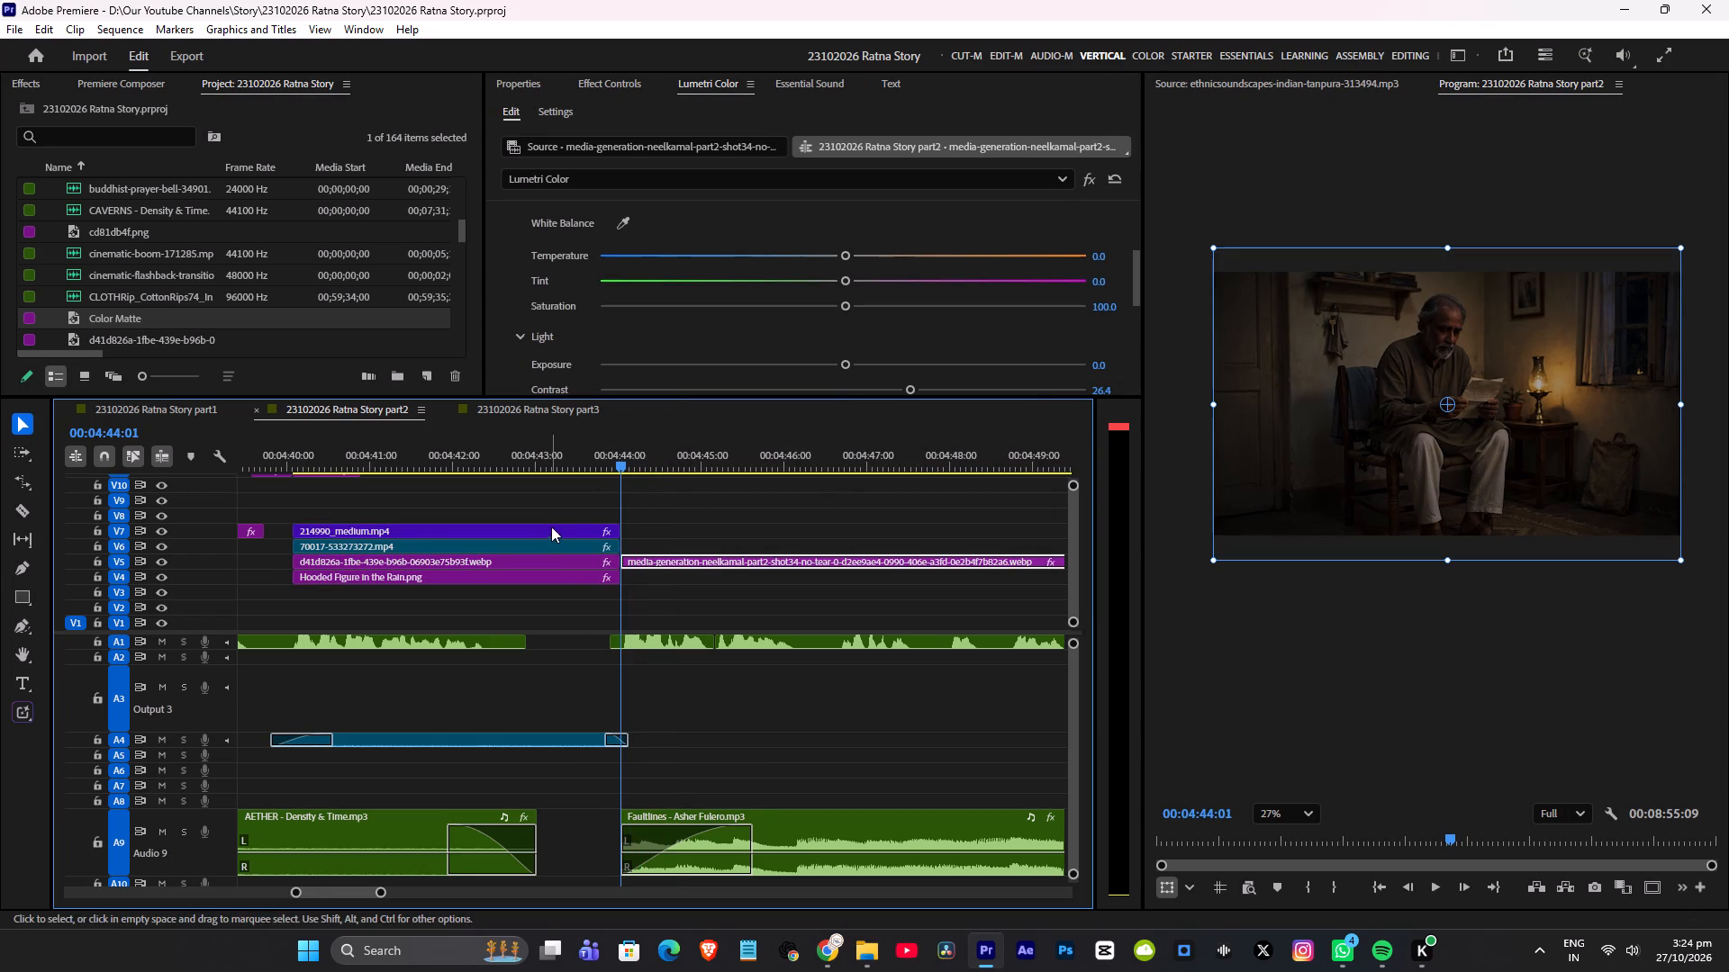
pyautogui.keyDown('alt'); pyautogui.scroll(-6, 652, 542); pyautogui.keyUp('alt')
pyautogui.scroll(5, 745, 544)
pyautogui.click(518, 452)
pyautogui.hotkey('ctrl', 's')
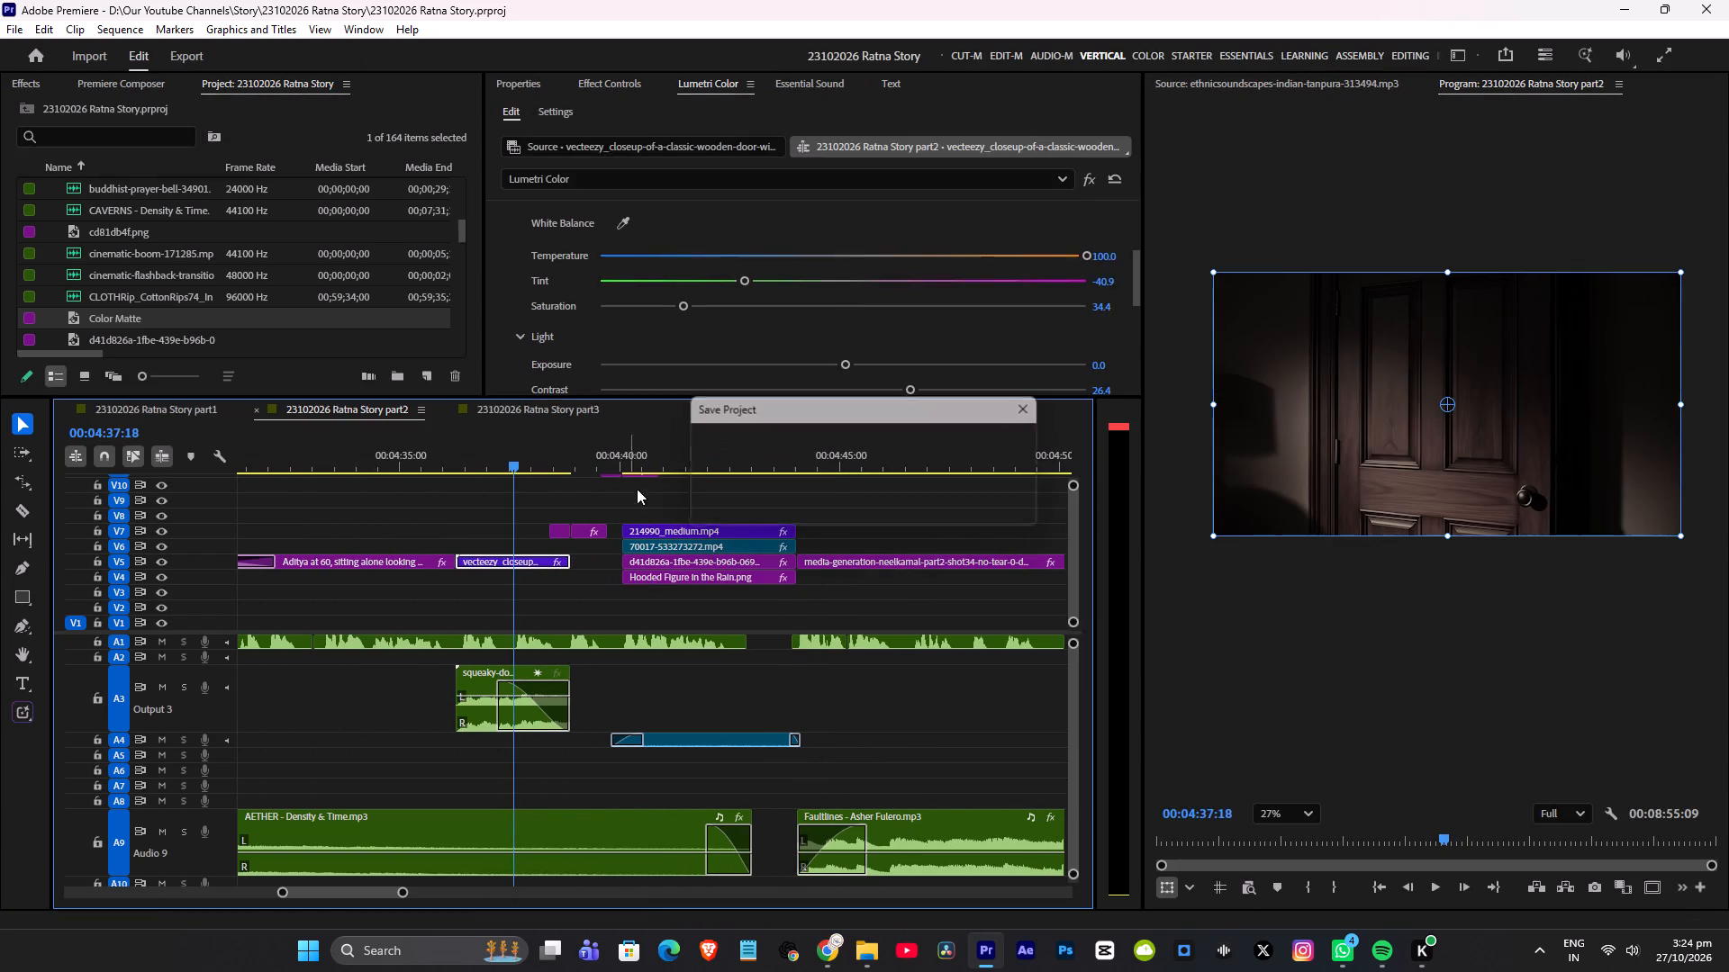
pyautogui.hotkey('ctrl', '`')
pyautogui.press('space')
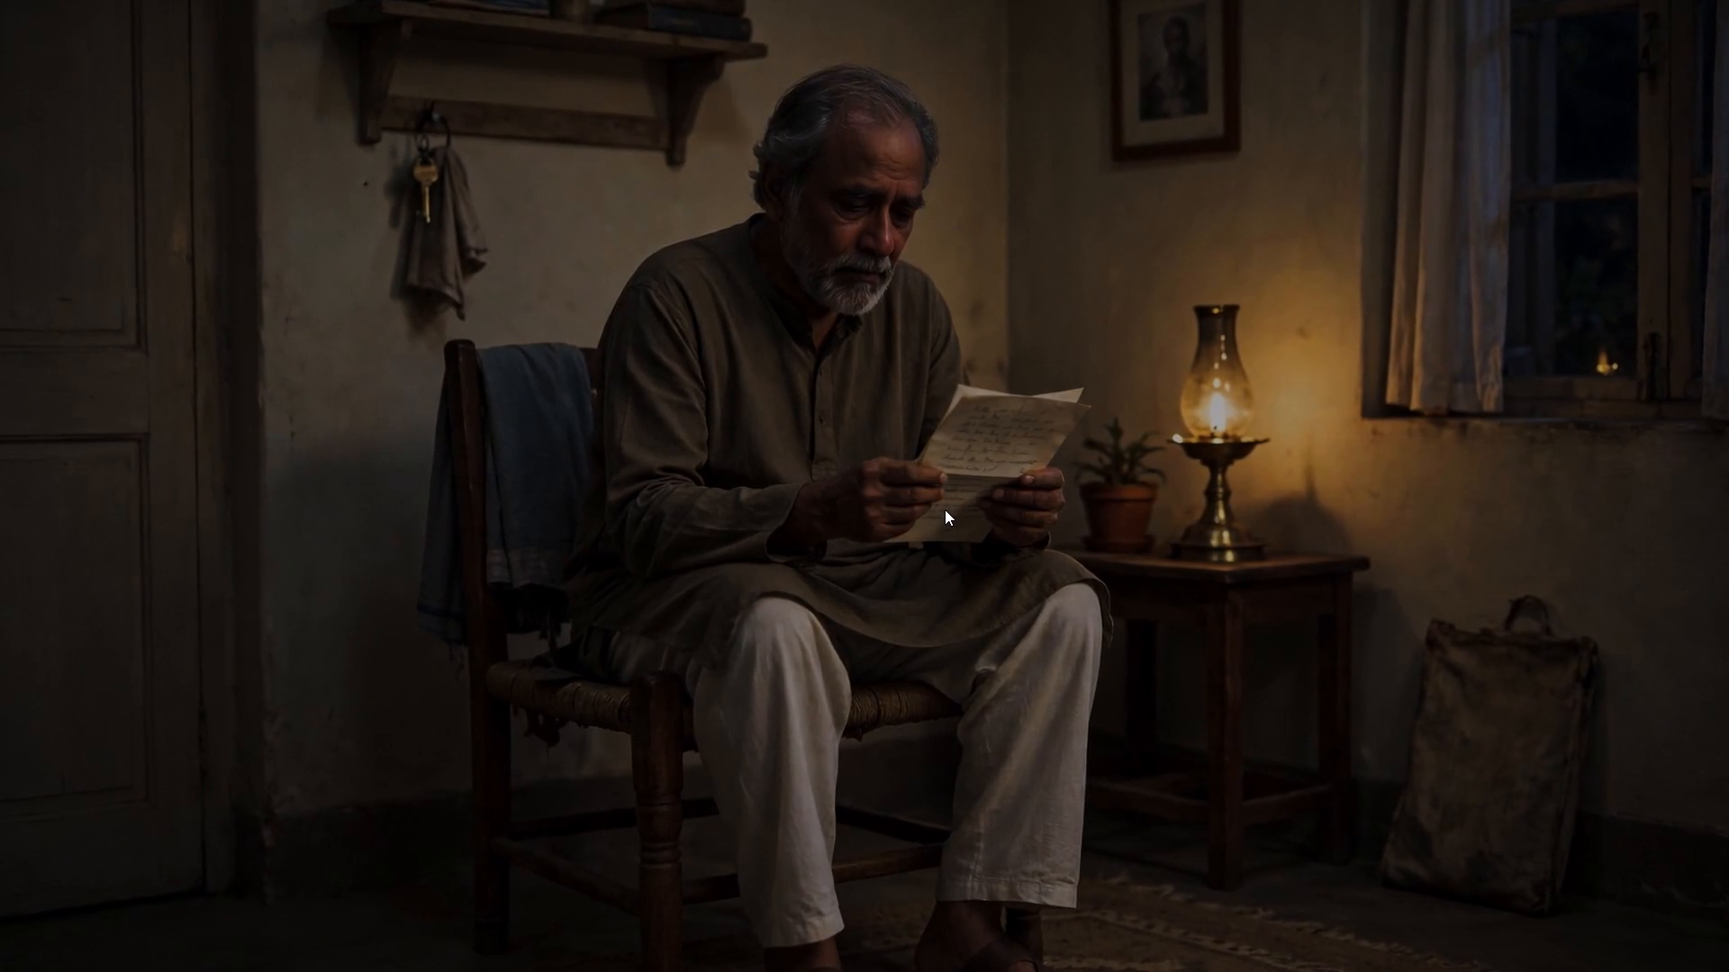
pyautogui.hotkey('ctrl', '`')
pyautogui.press('space')
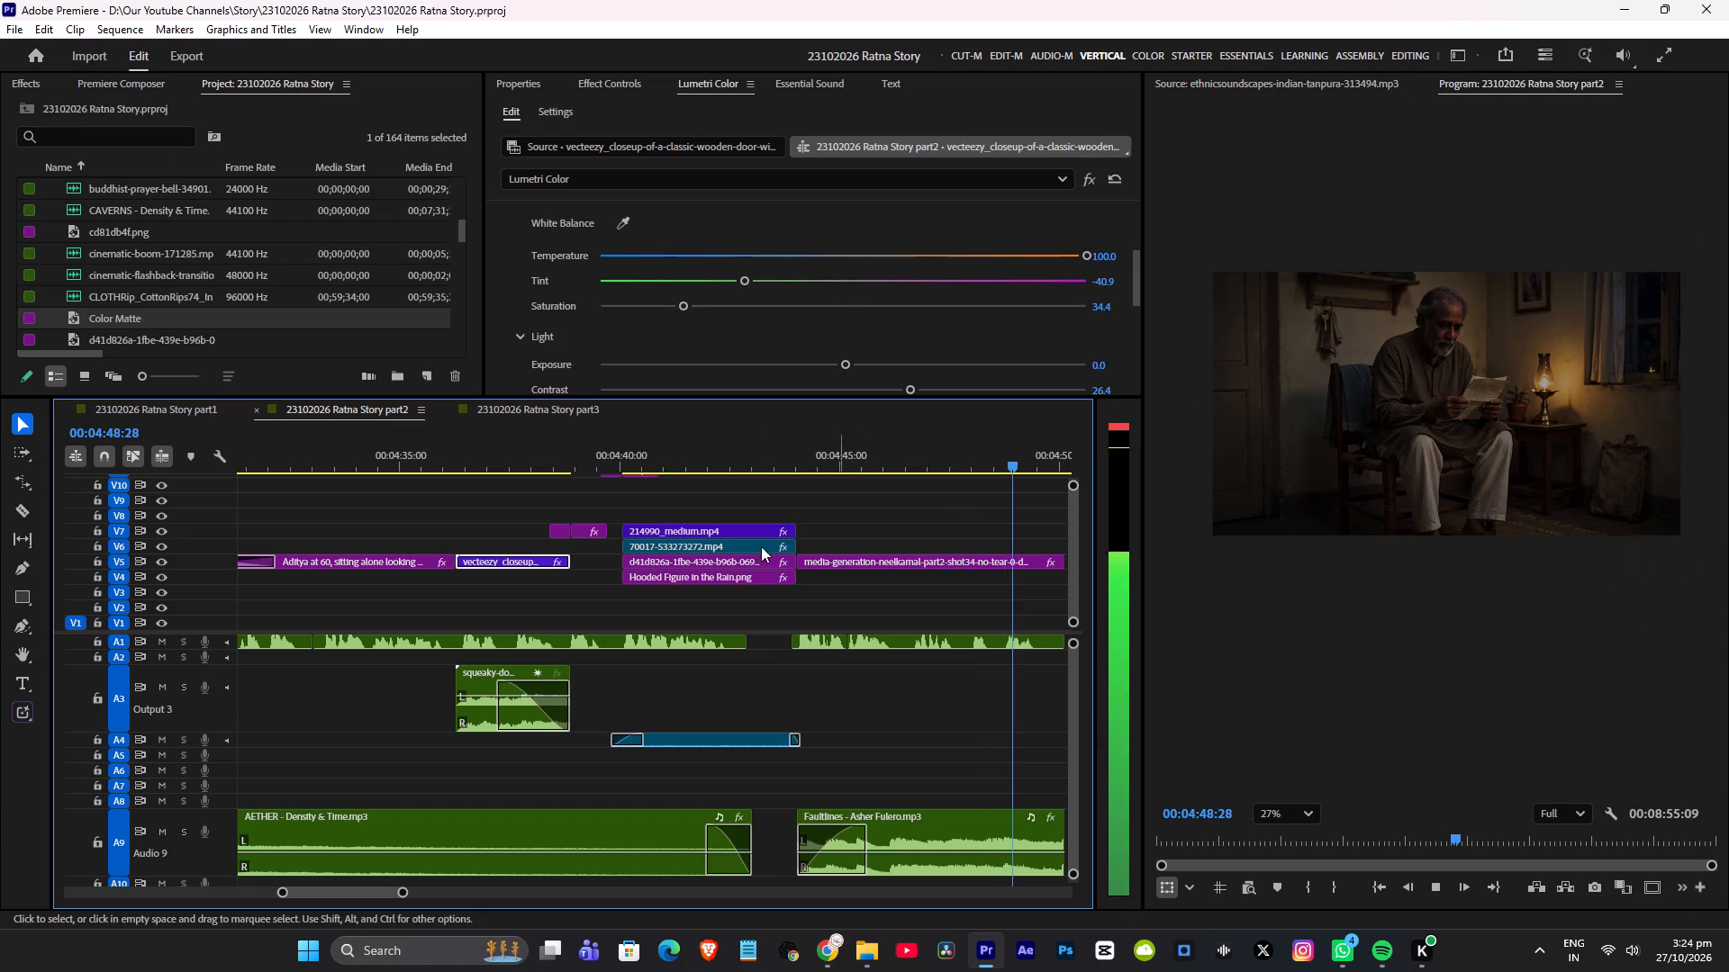
# Save the project and play full screen from the wooden door shot at about 4:37 through the hooded-figure rain shot.
pyautogui.click(517, 454)
pyautogui.hotkey('ctrl', 's')
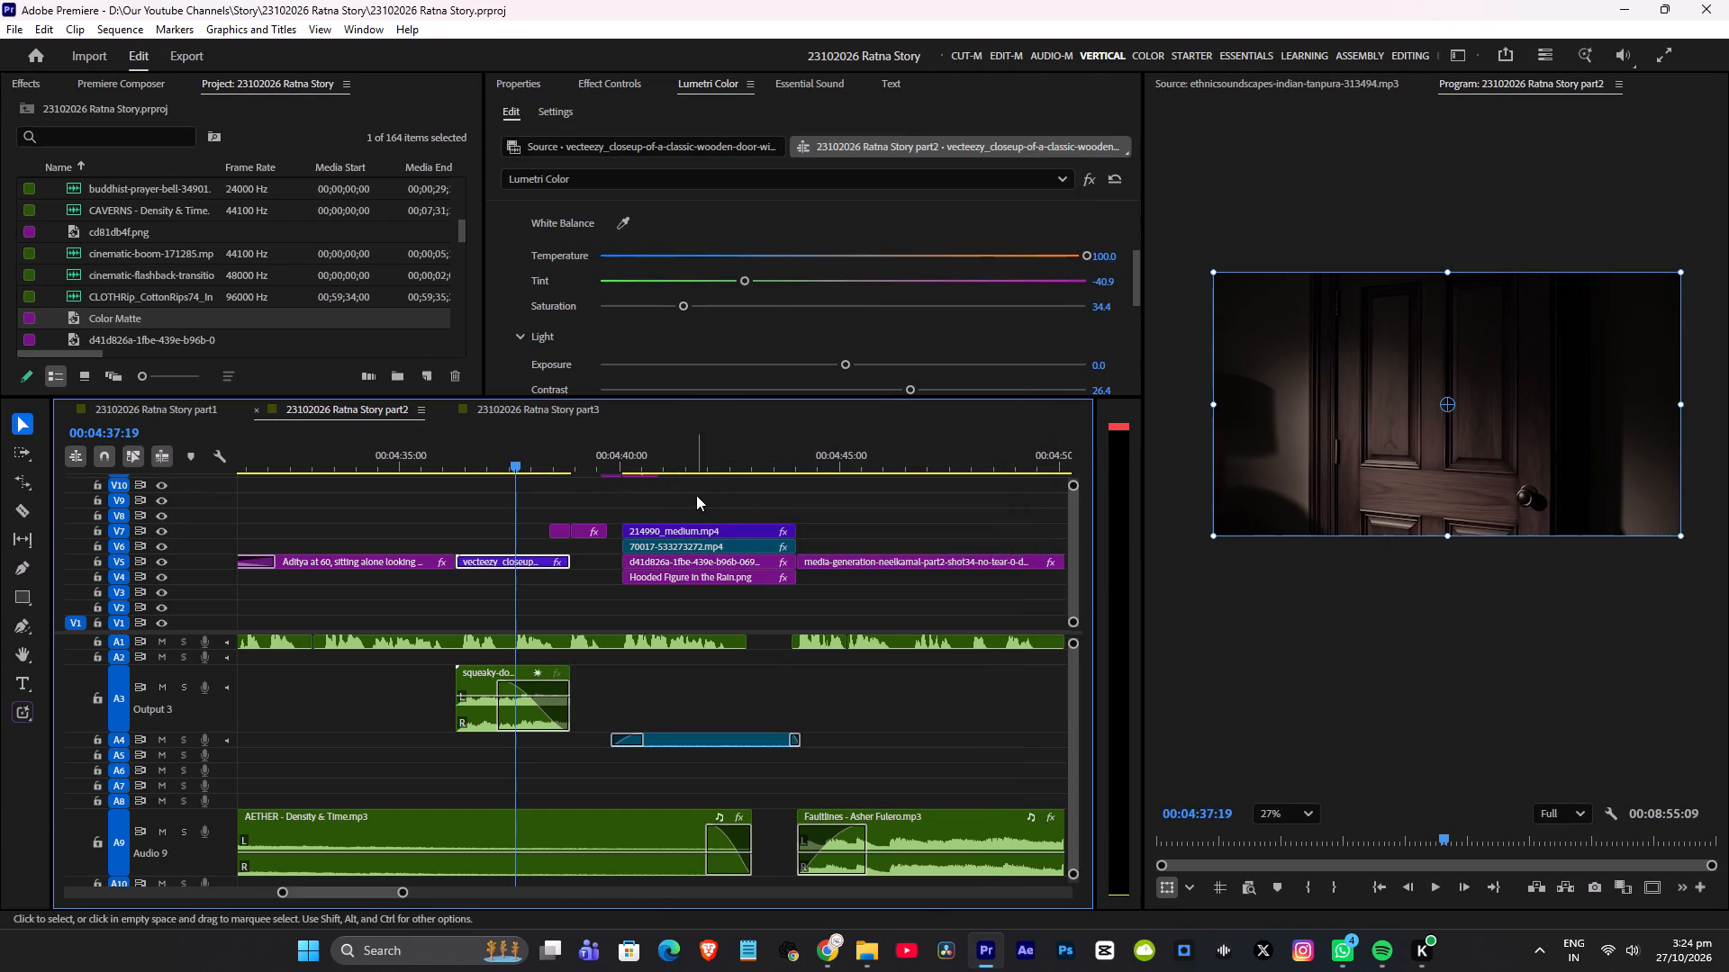
pyautogui.hotkey('ctrl', '`')
pyautogui.press('space')
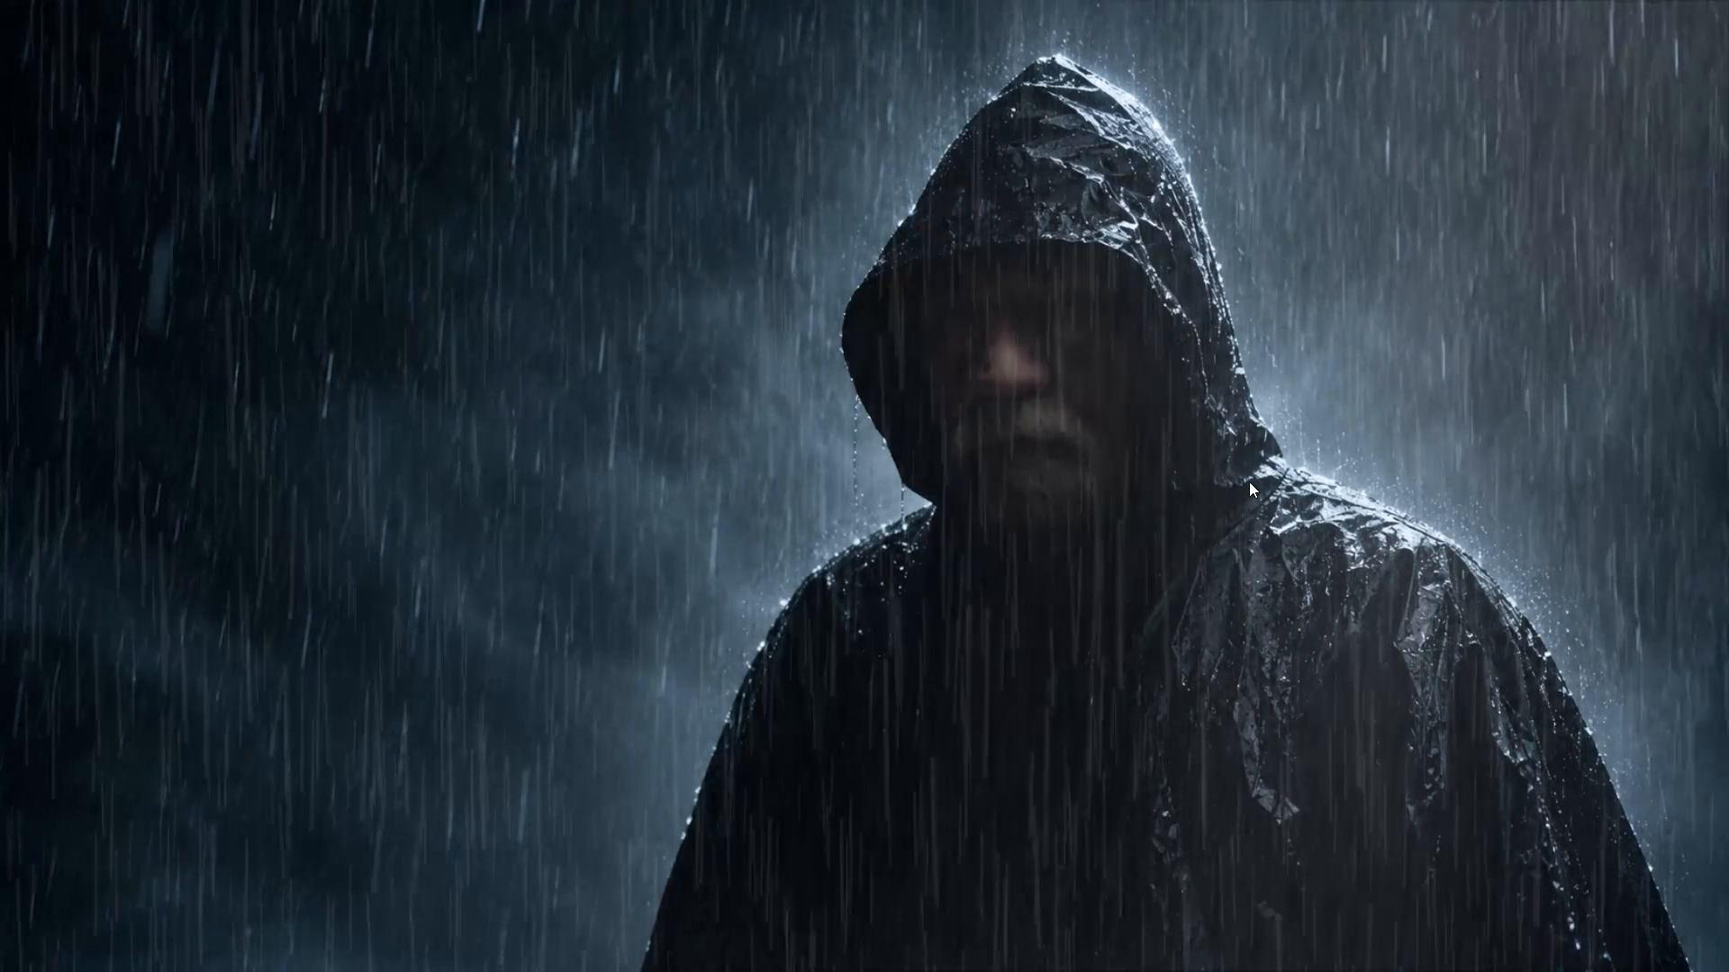
pyautogui.press('space')
pyautogui.hotkey('ctrl', '`')
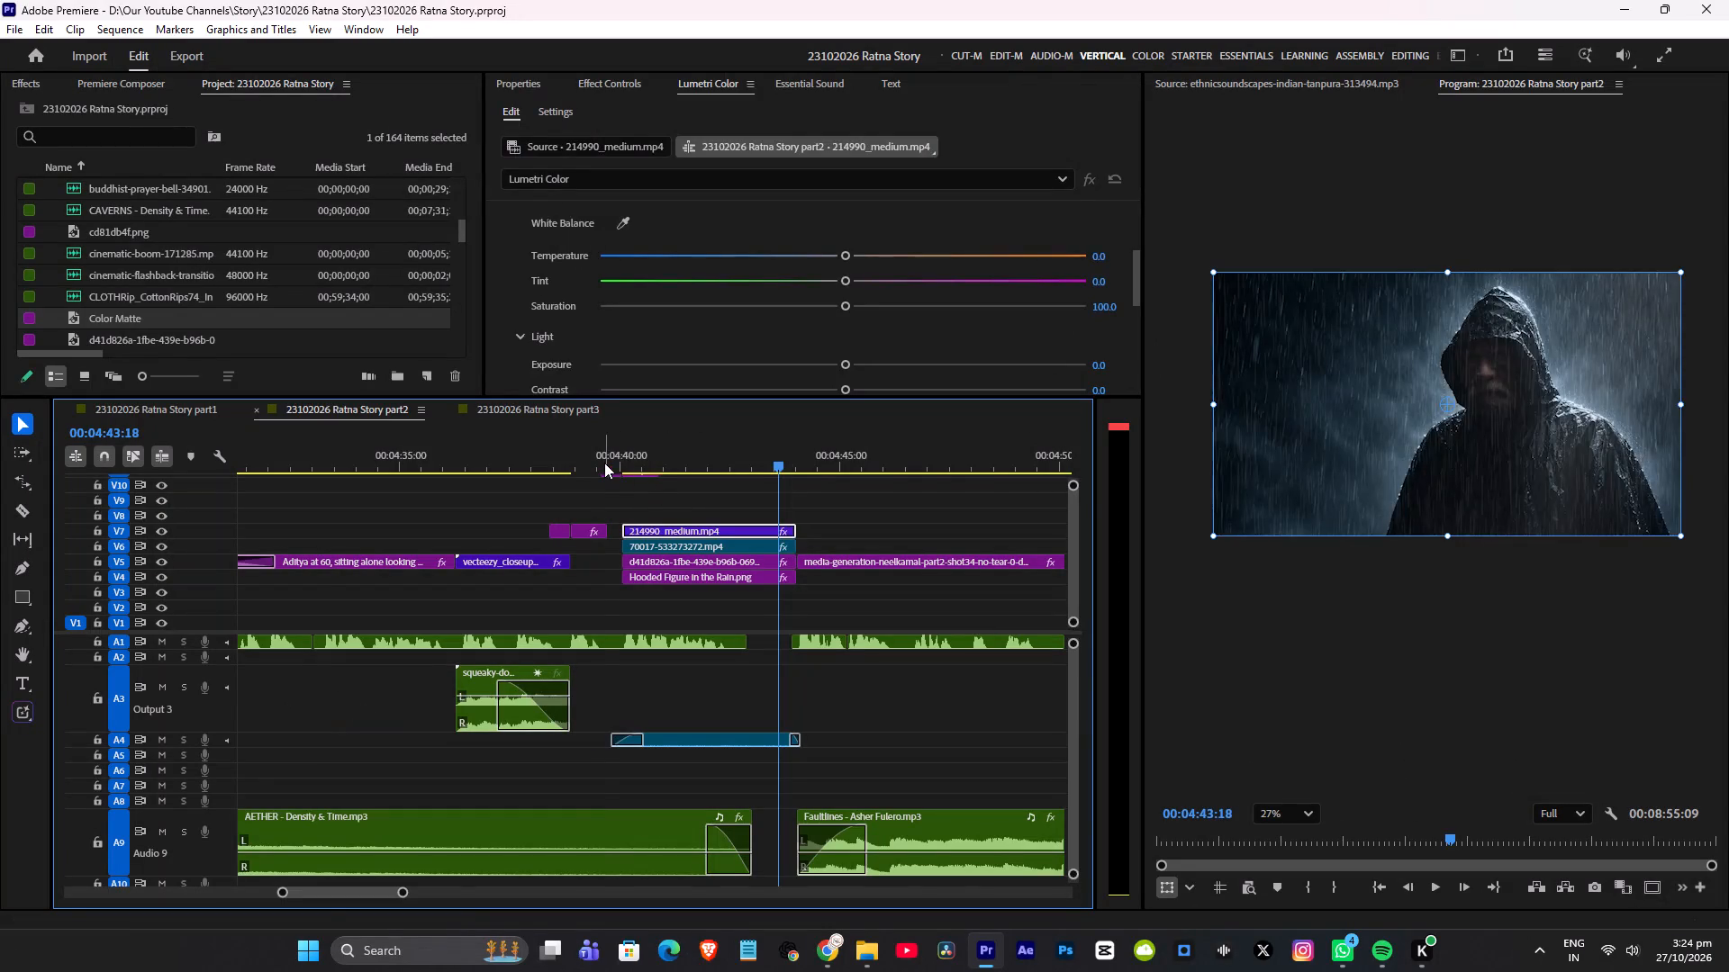
# Split the narration at 4:39:28, move the hooded-figure line about 0.6 s later, and save.
pyautogui.click(604, 463)
pyautogui.press('space')
pyautogui.keyDown('alt'); pyautogui.scroll(7, 693, 581); pyautogui.keyUp('alt')
pyautogui.press('space')
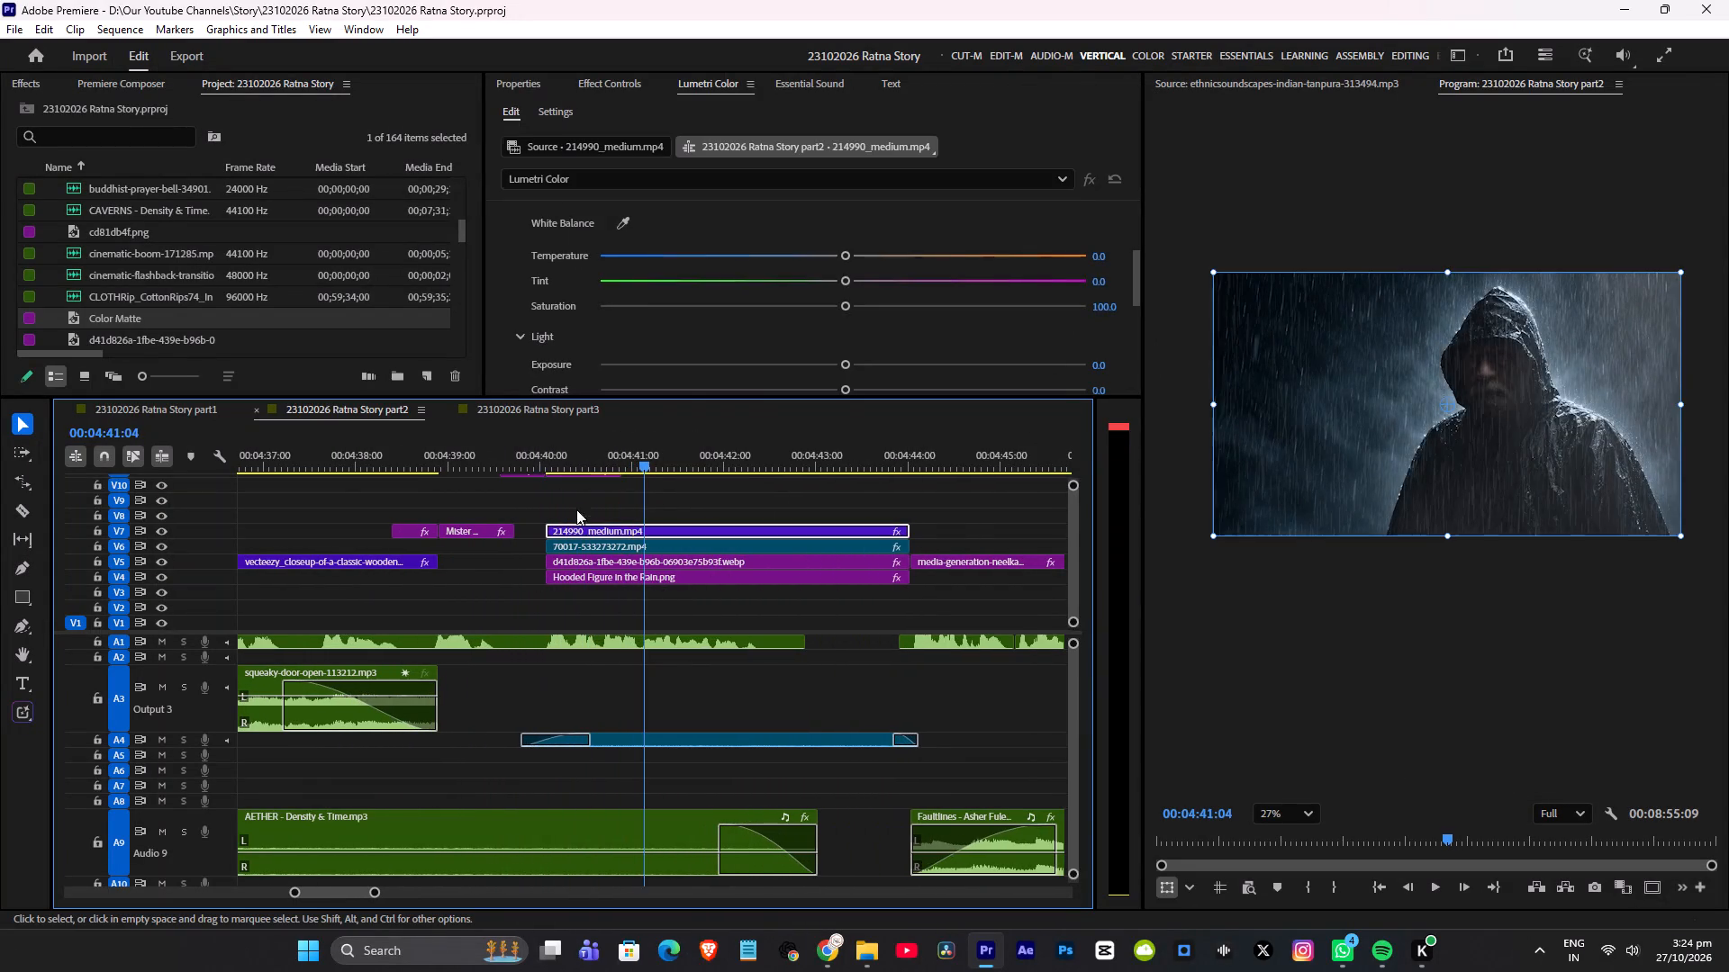
pyautogui.click(535, 461)
pyautogui.press('c')
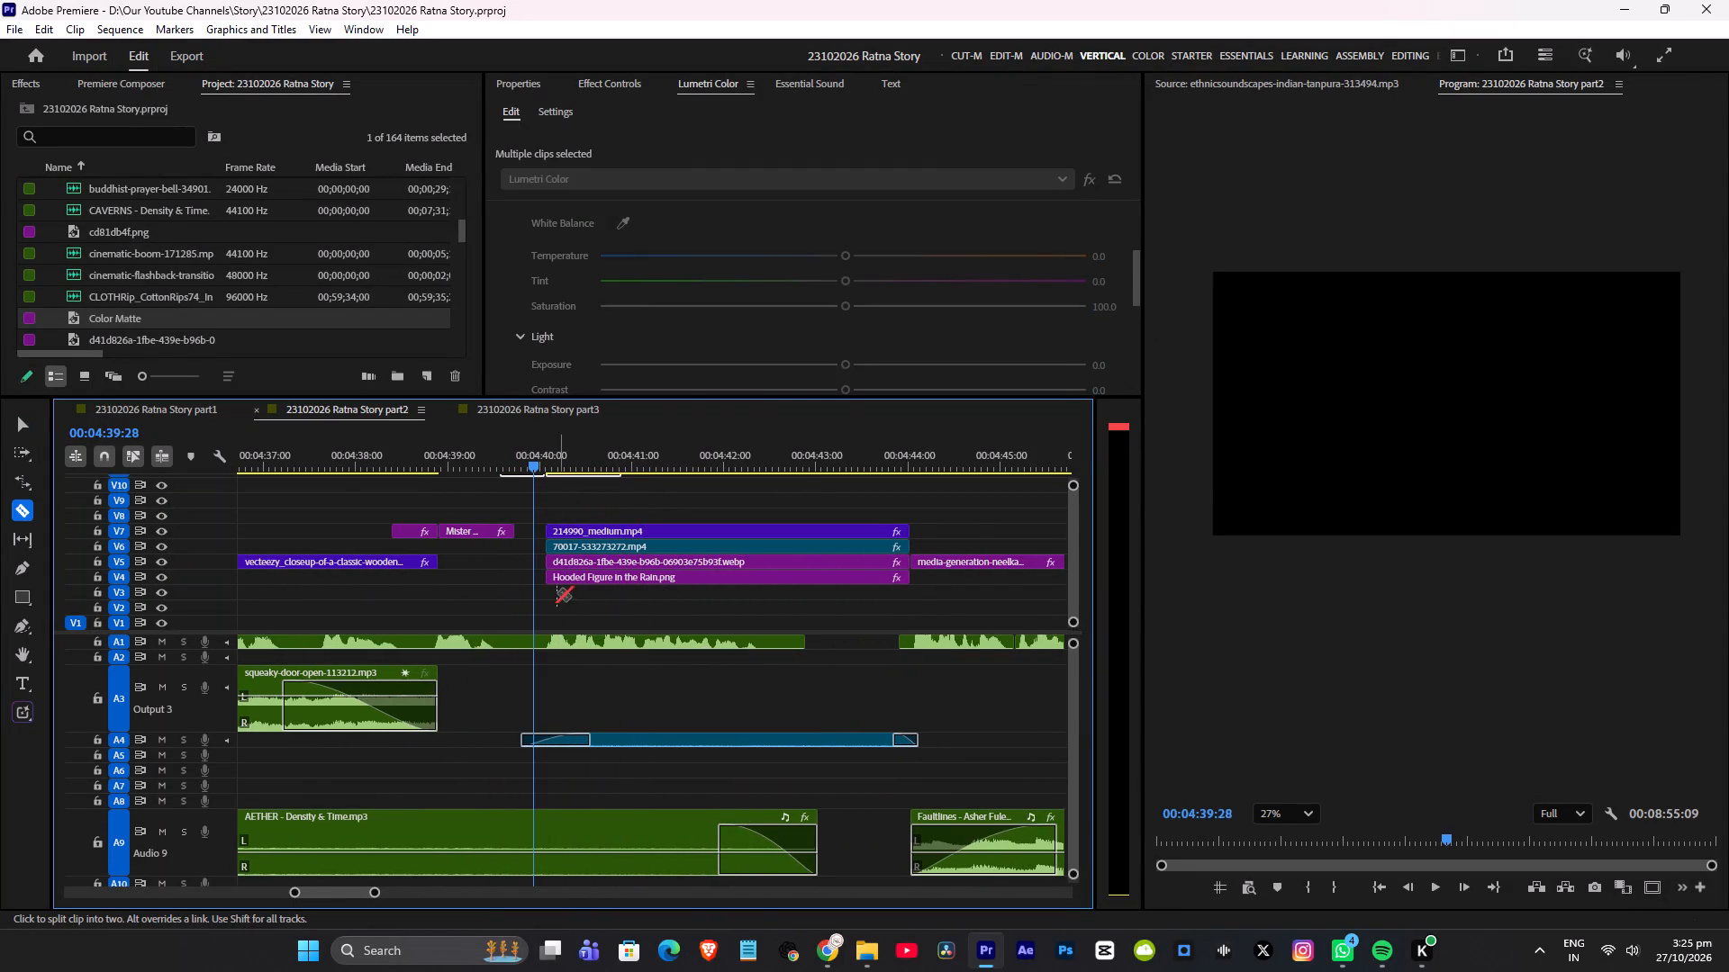
pyautogui.click(530, 638)
pyautogui.press('v')
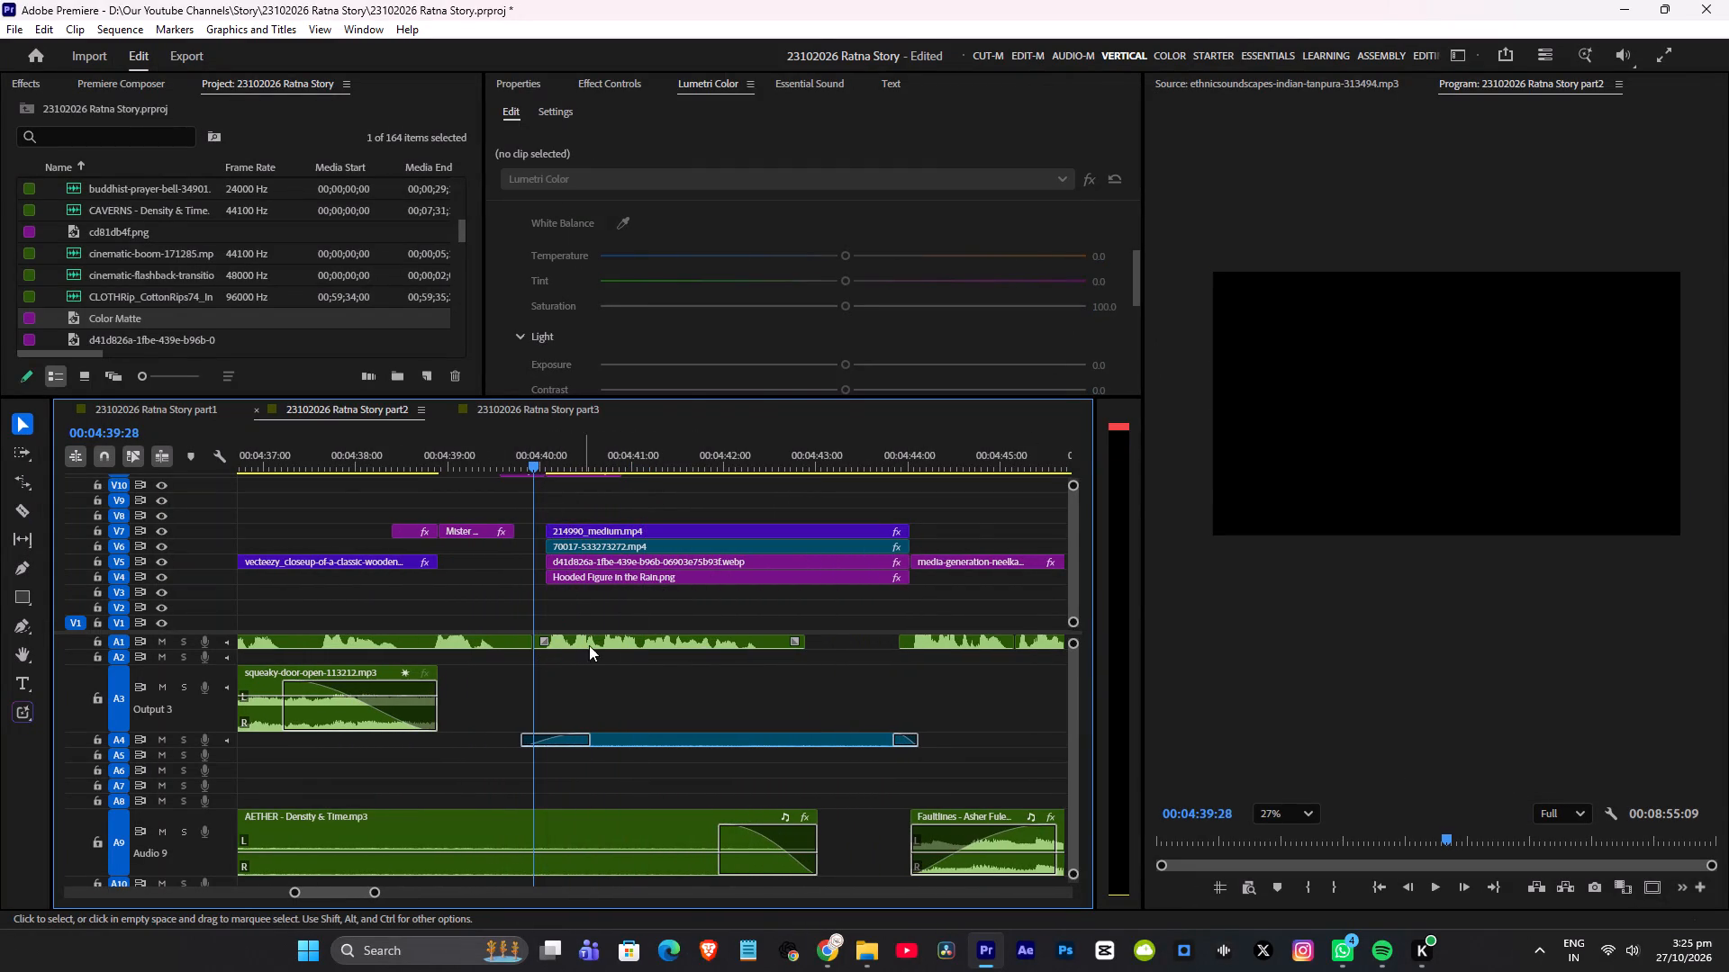
pyautogui.moveTo(623, 642); pyautogui.dragTo(678, 643)
pyautogui.click(492, 463)
pyautogui.hotkey('ctrl', 's')
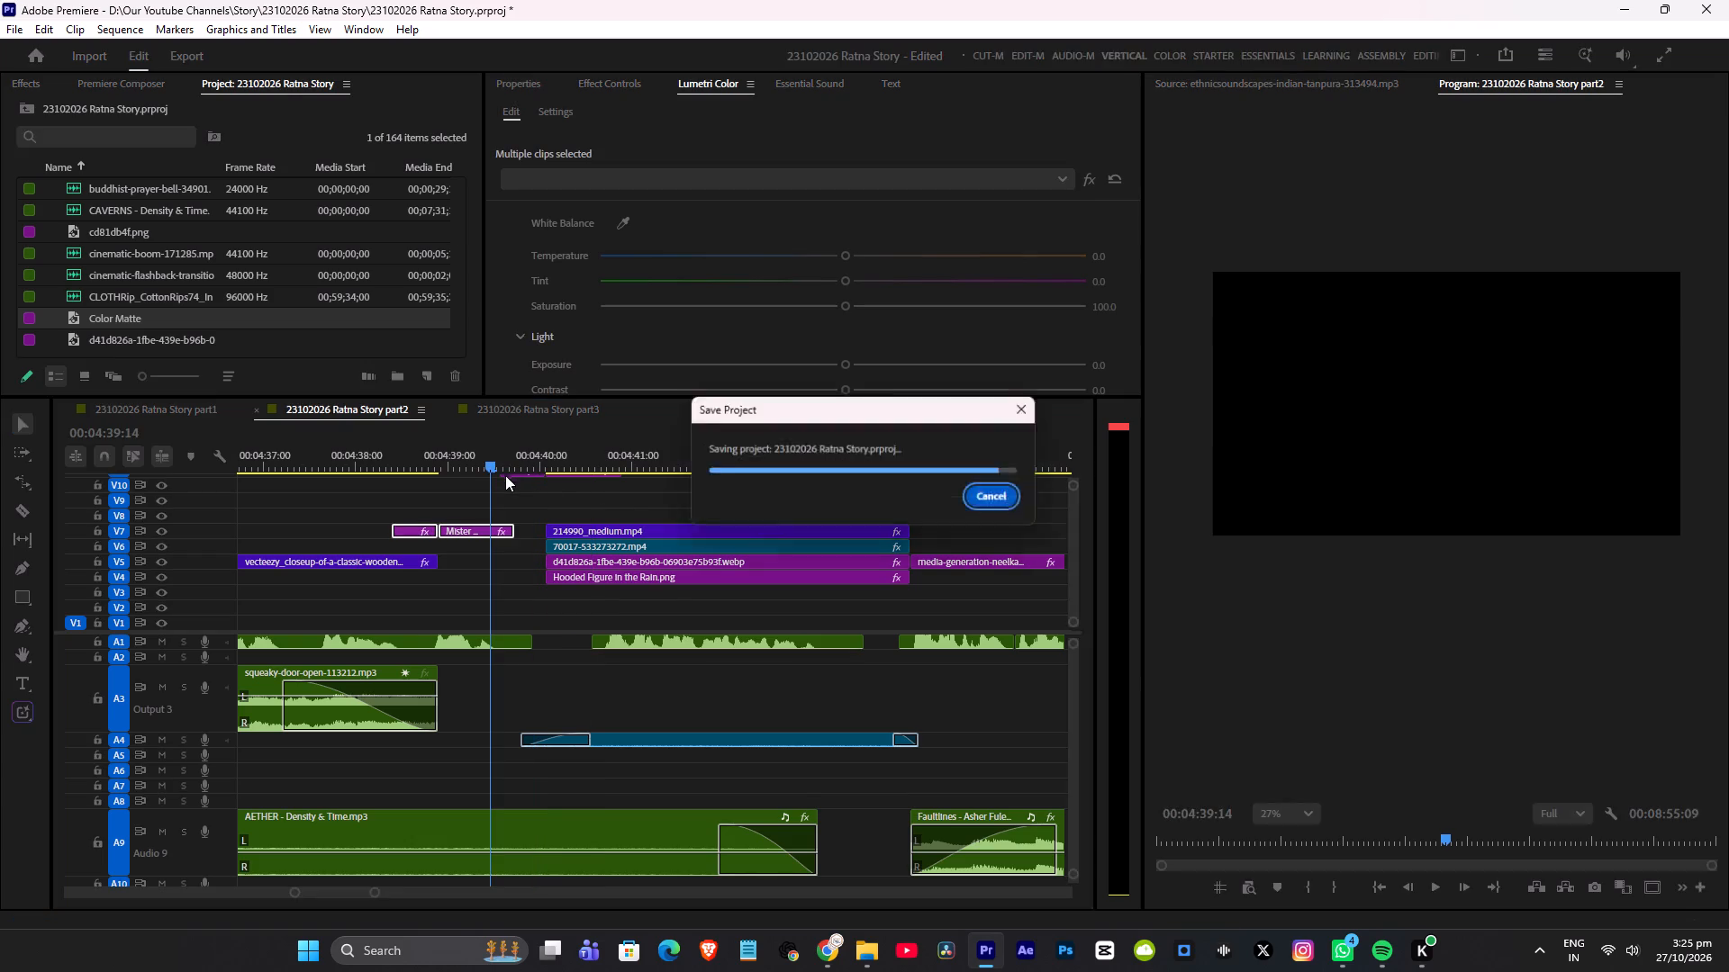
# Play full screen from around the wooden door shot through the letter-reading shots to the tearful close-up.
pyautogui.hotkey('ctrl', '`')
pyautogui.press('space')
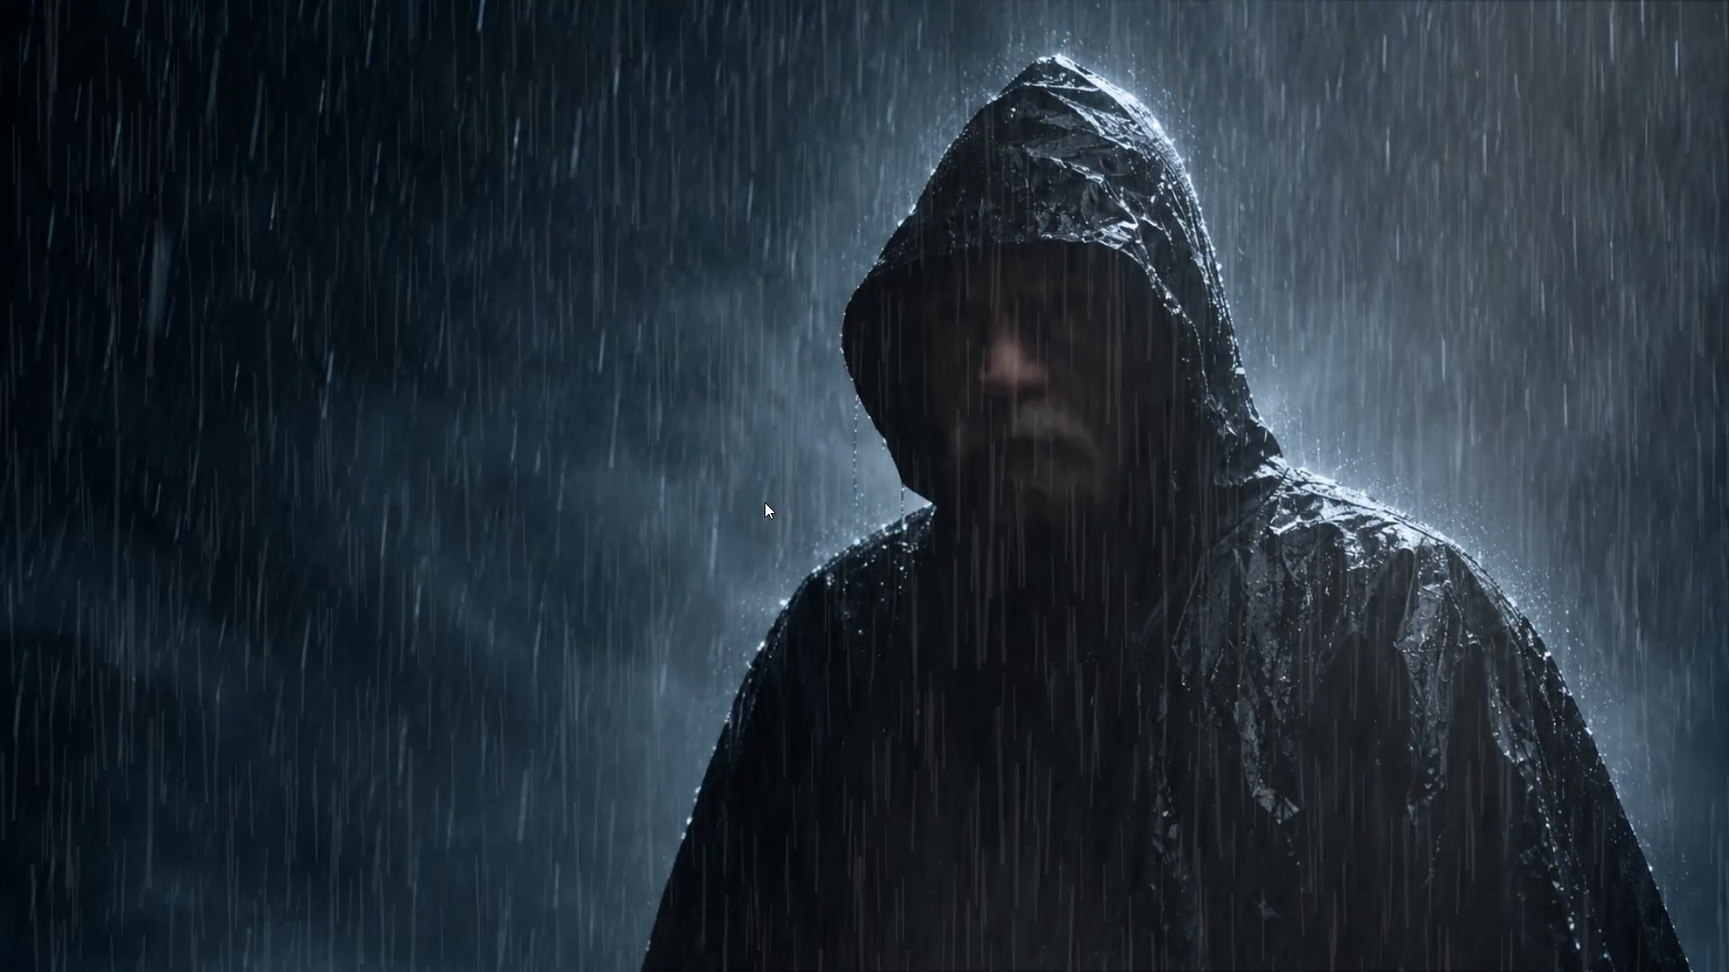
pyautogui.hotkey('ctrl', '`')
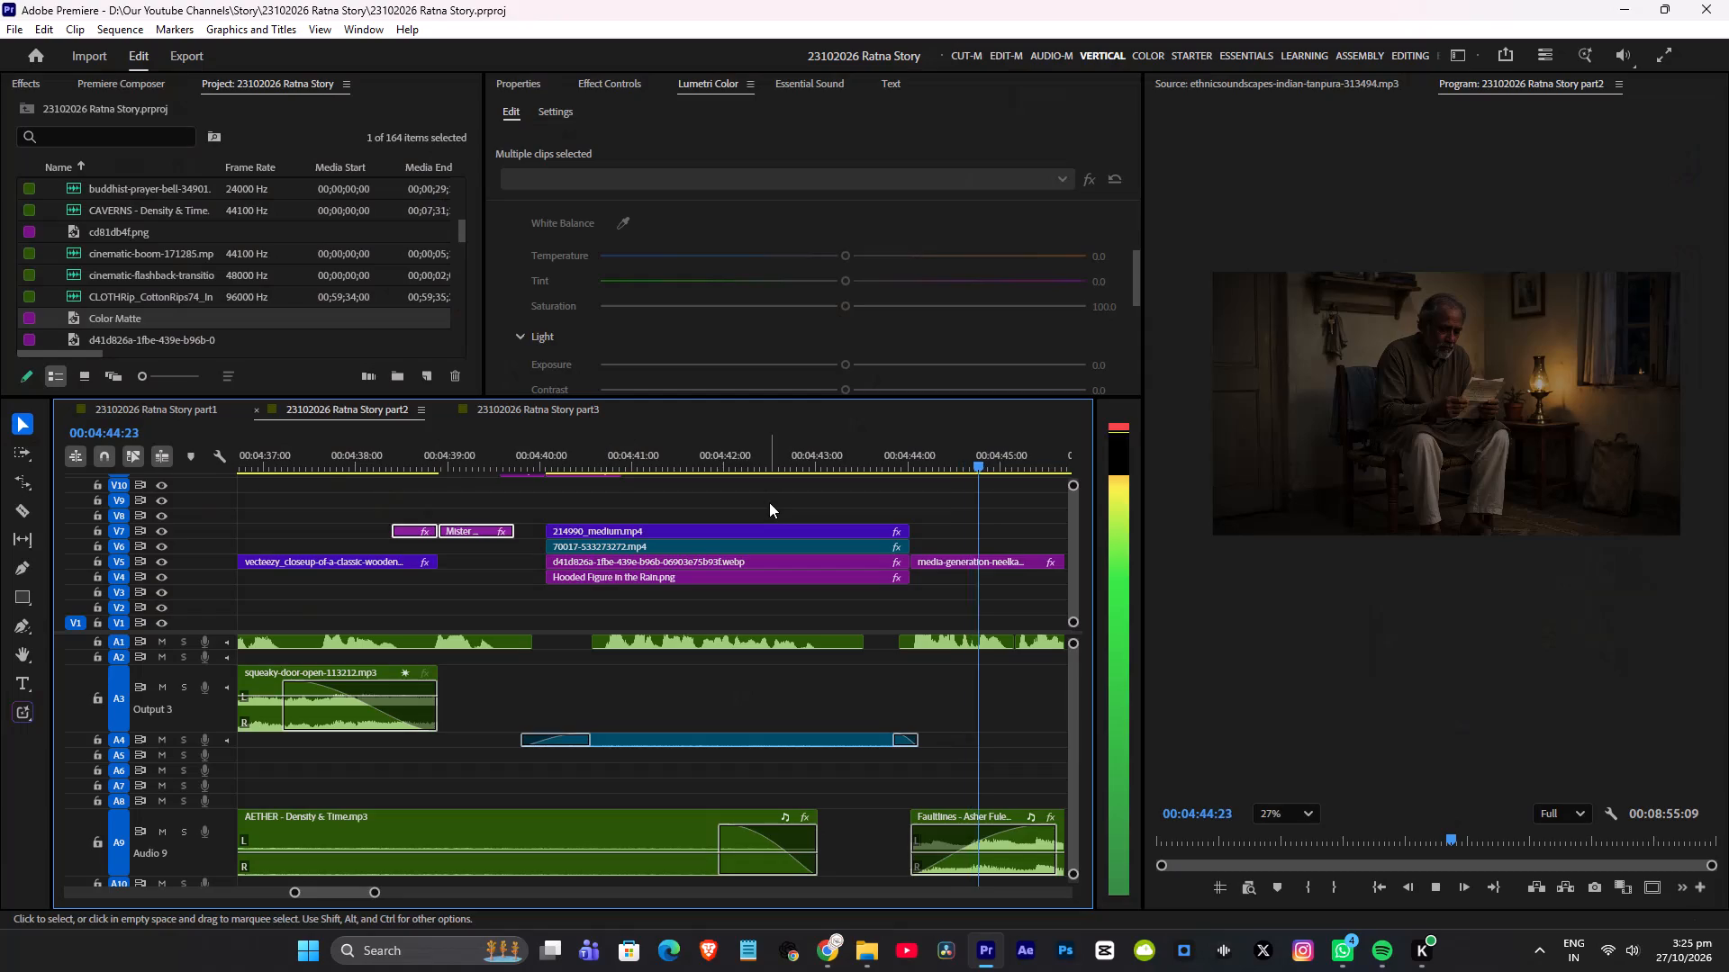
pyautogui.press('space')
pyautogui.click(403, 456)
pyautogui.hotkey('ctrl', '`')
pyautogui.press('space')
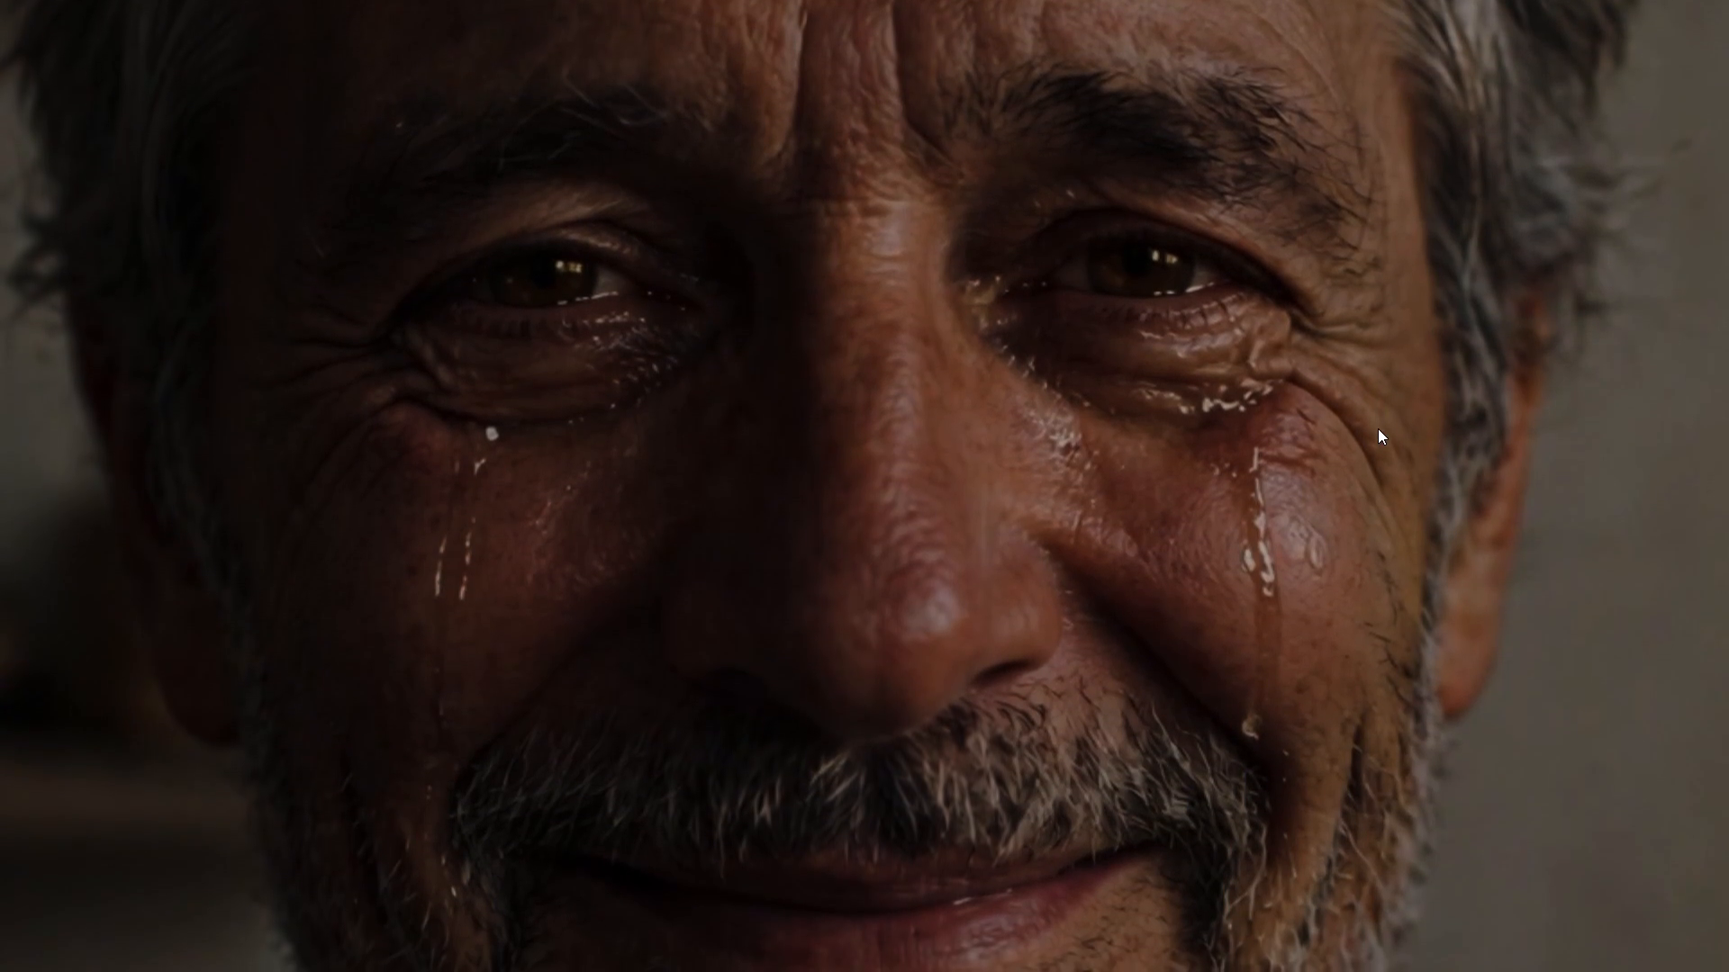
pyautogui.hotkey('ctrl', '`')
pyautogui.press('space')
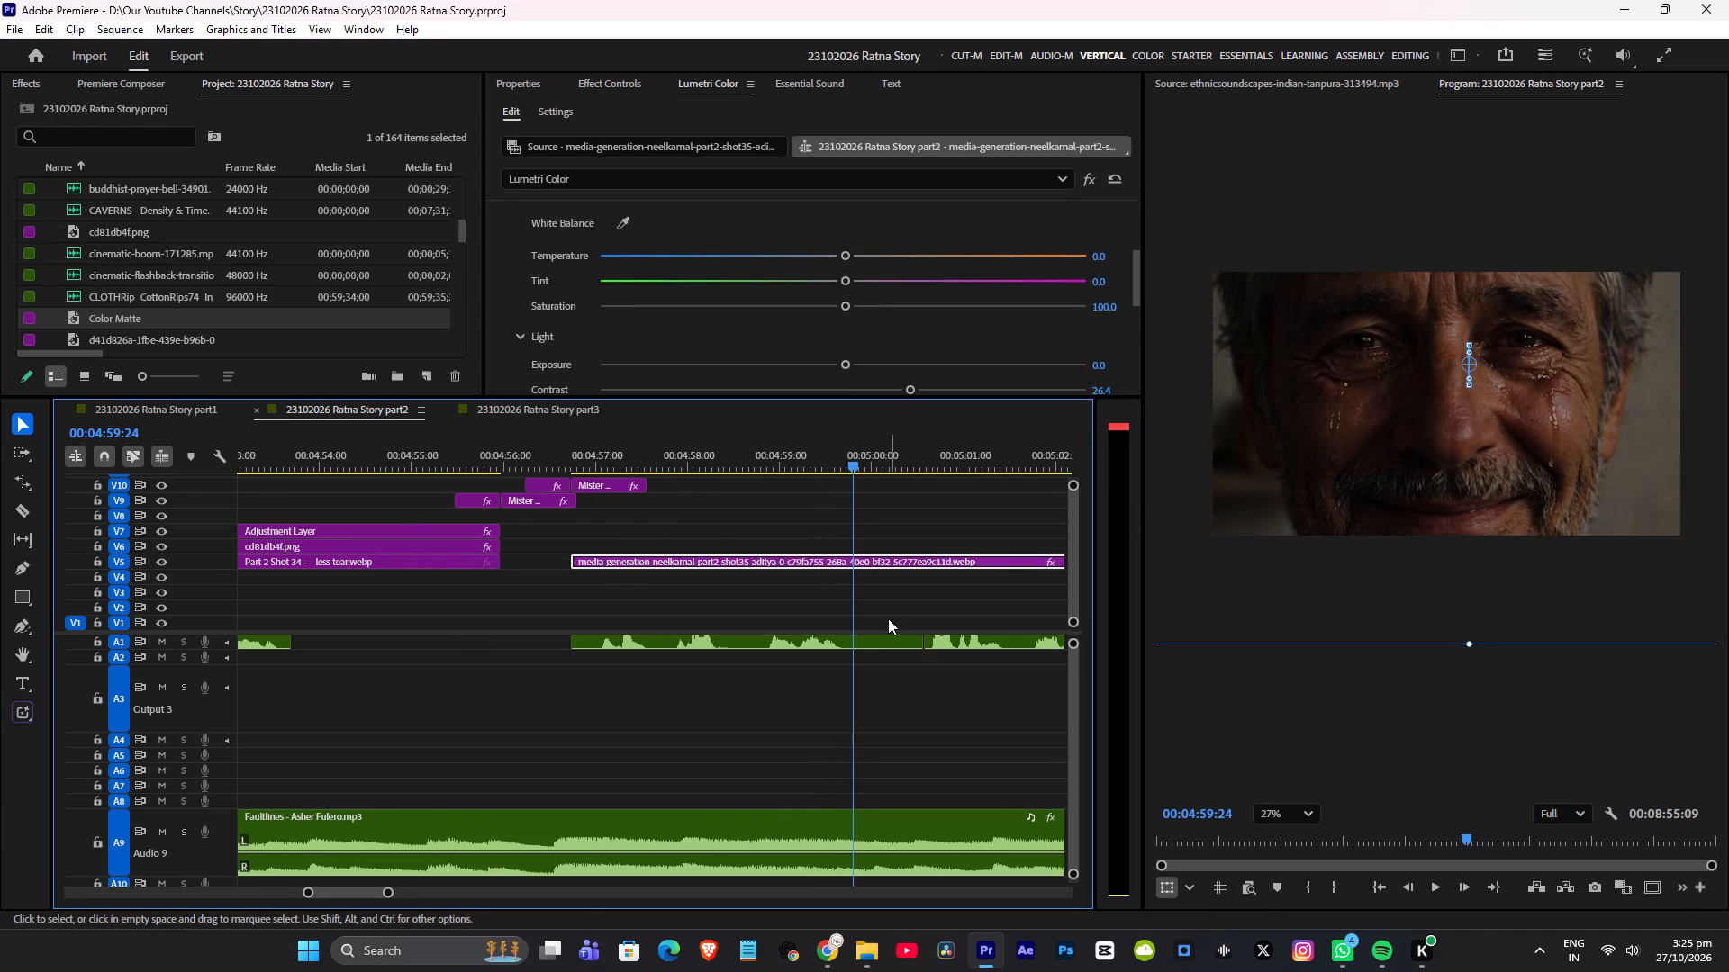
# Replay the letter-reading shots between about 4:44 and 4:53, listening to the narration against the Faultlines music.
pyautogui.keyDown('alt'); pyautogui.scroll(-5, 888, 618); pyautogui.keyUp('alt')
pyautogui.scroll(-1, 887, 631)
pyautogui.scroll(7, 911, 641)
pyautogui.click(548, 457)
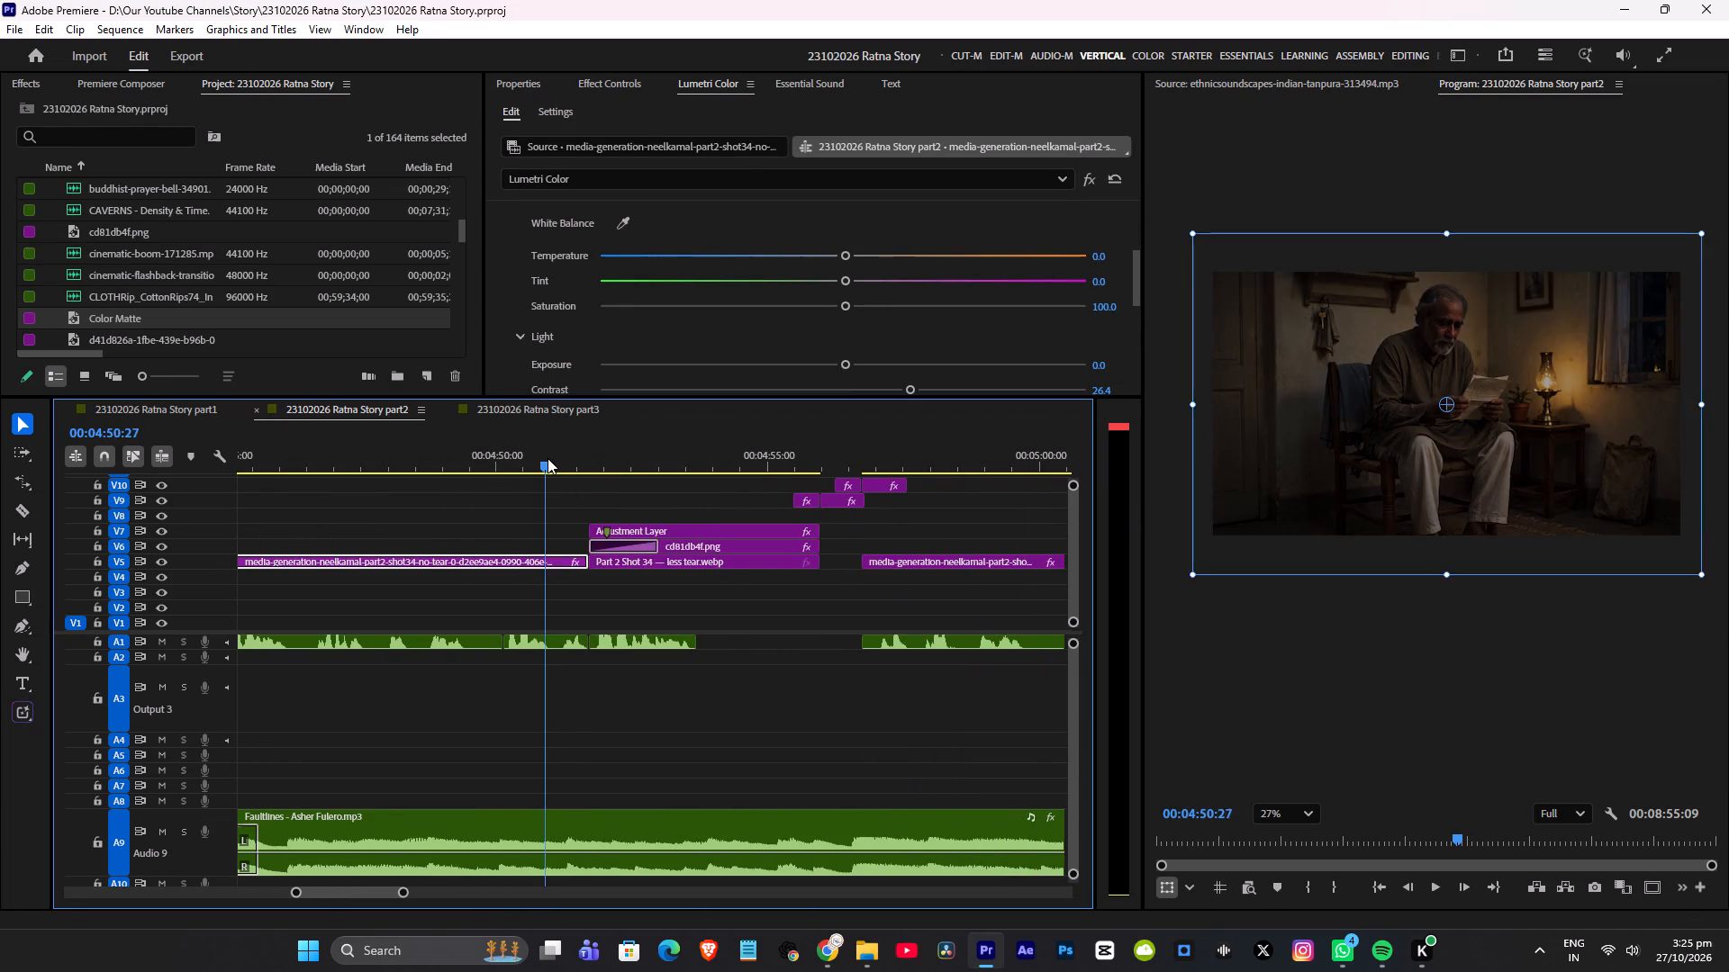
pyautogui.press('space')
pyautogui.scroll(3, 623, 675)
pyautogui.press('space')
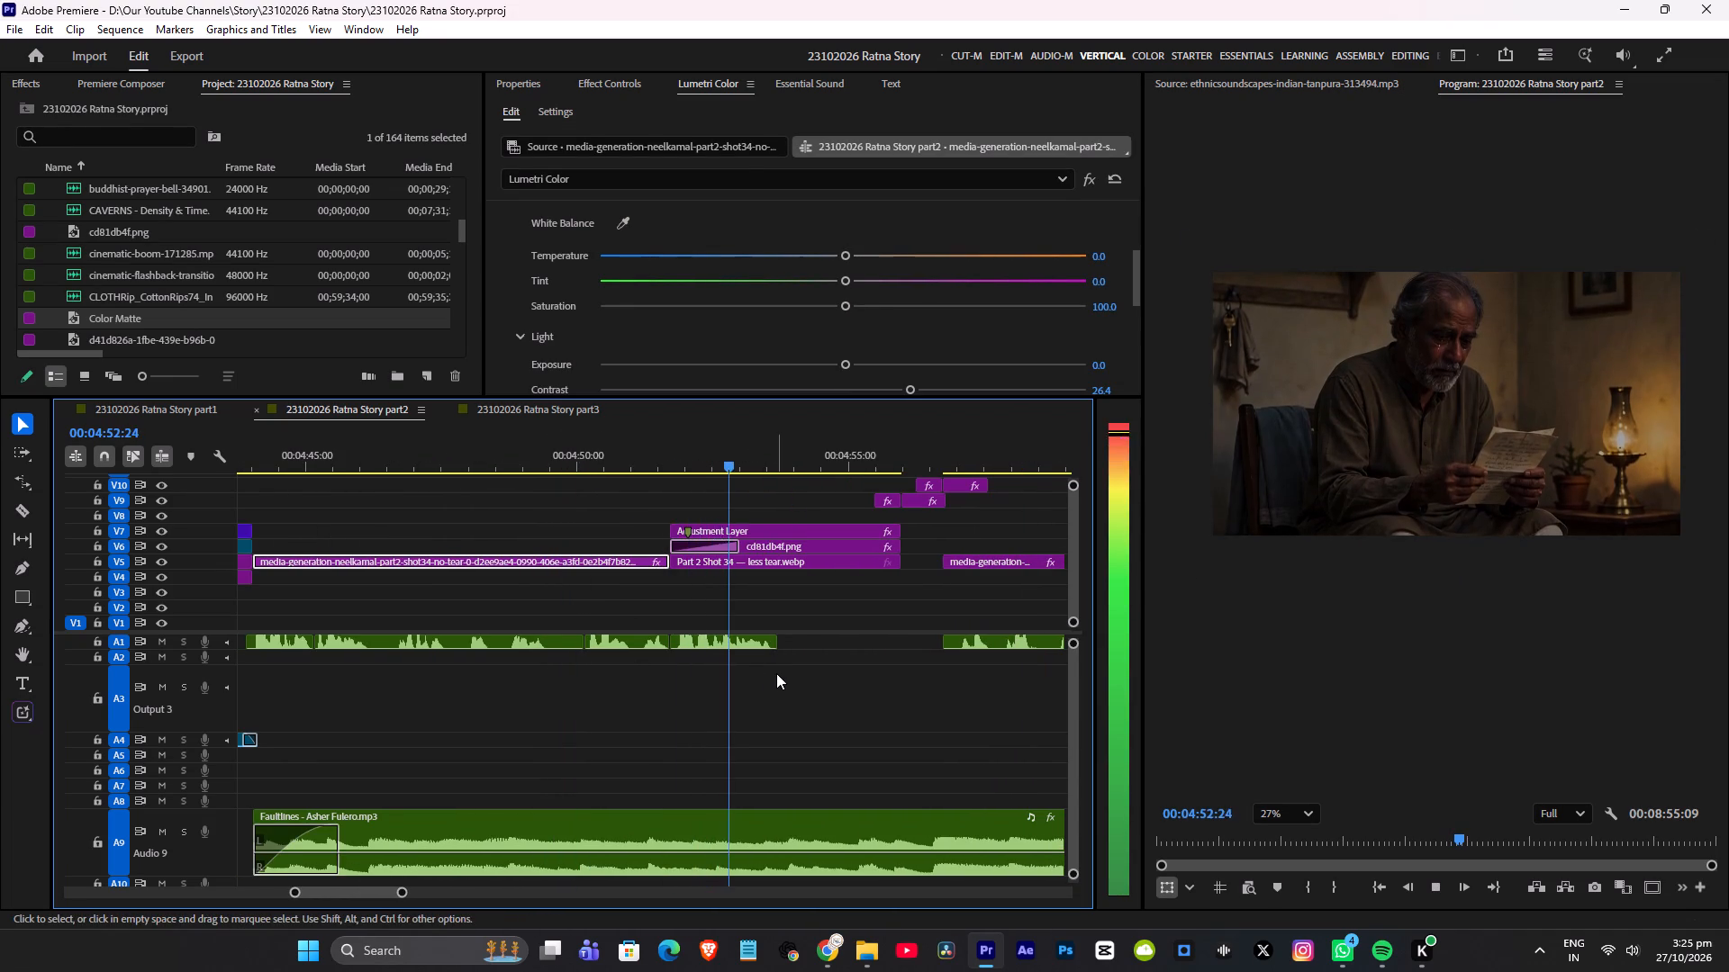
pyautogui.scroll(3, 760, 666)
pyautogui.click(376, 461)
pyautogui.press('space')
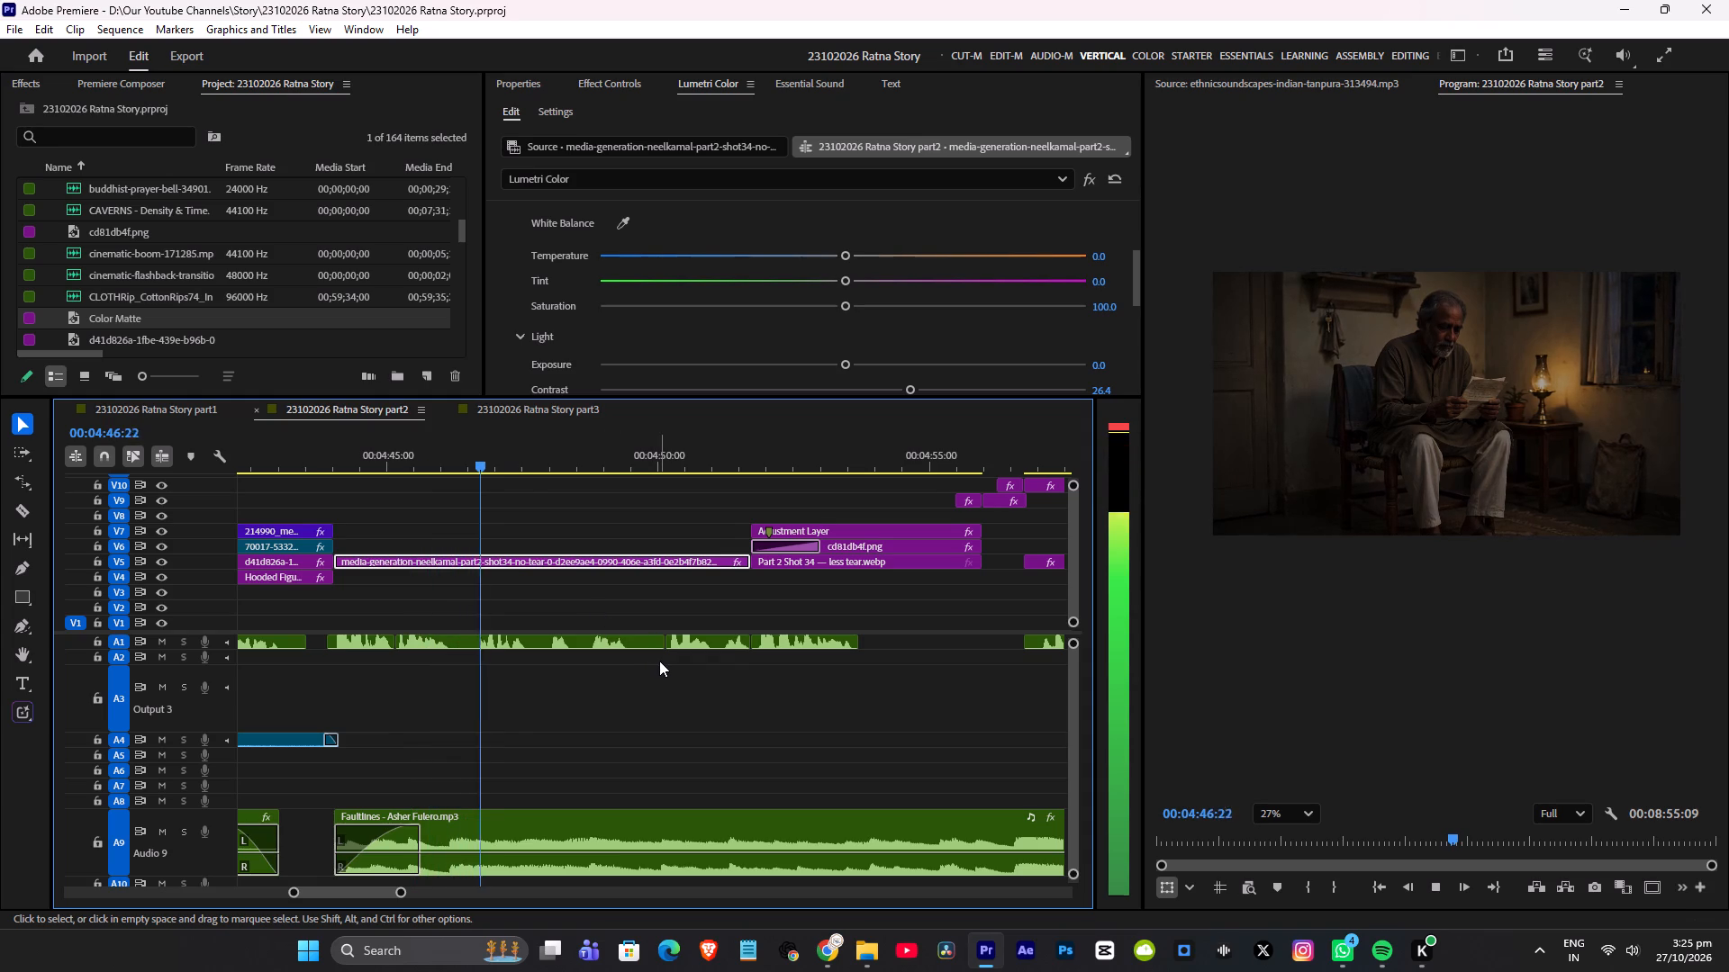
pyautogui.scroll(-2, 697, 659)
pyautogui.click(693, 464)
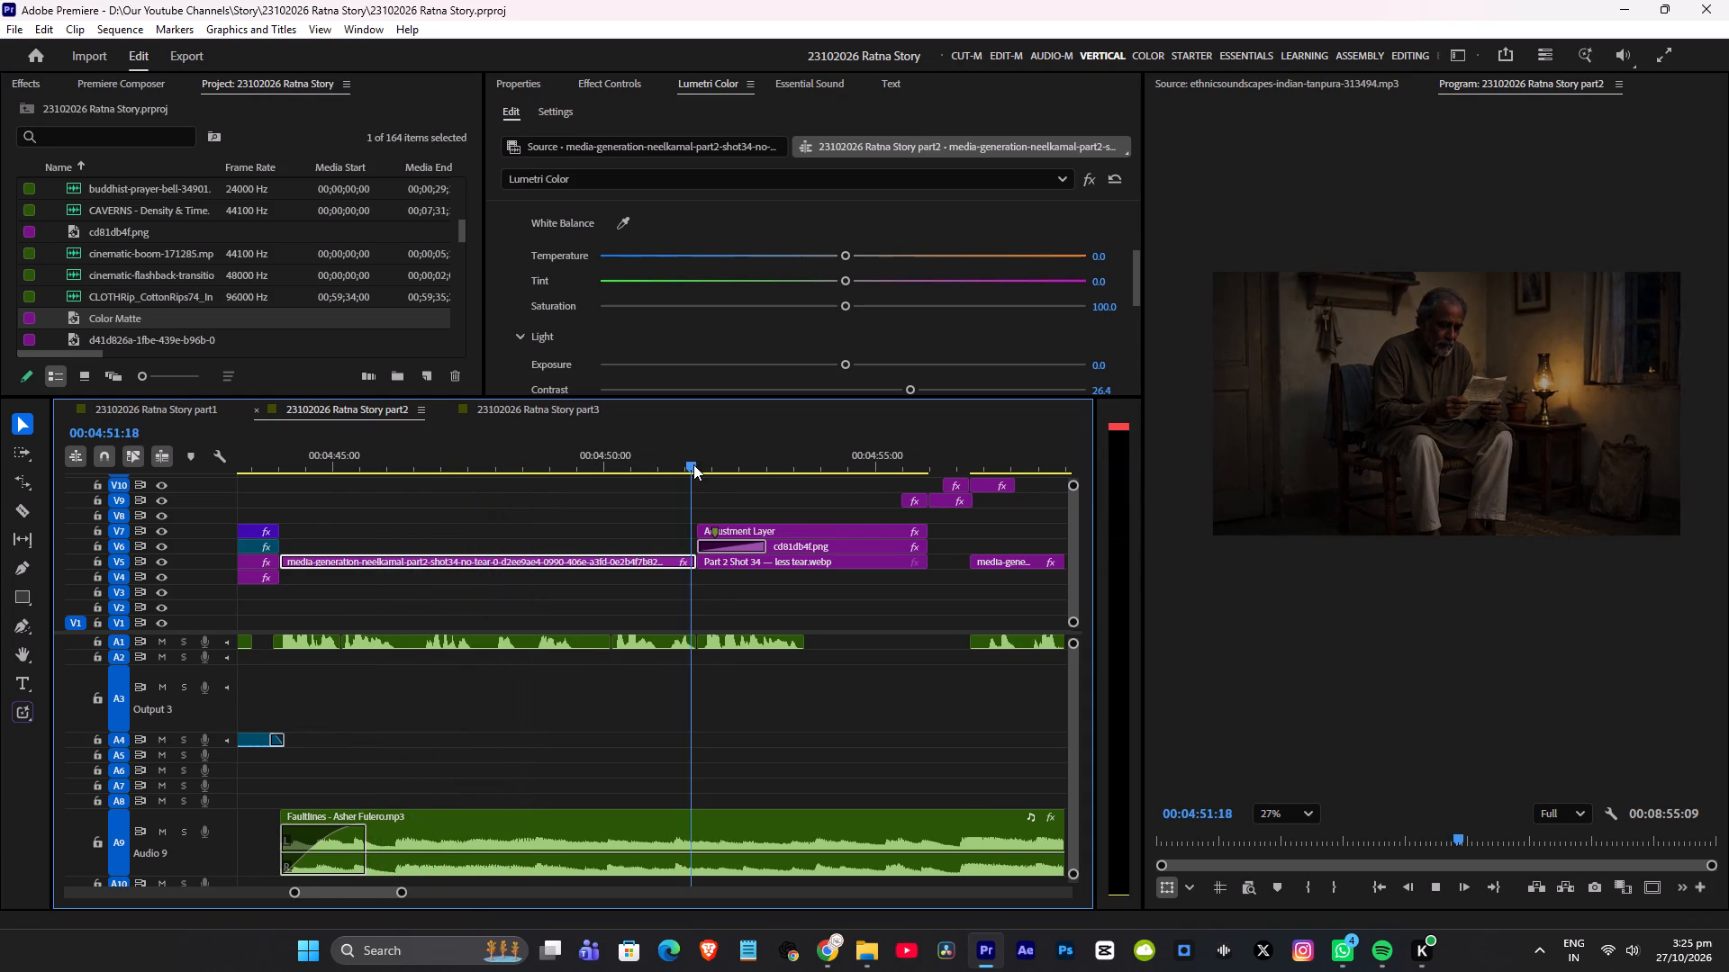
pyautogui.press('space')
# Lower the Faultlines music slightly between about 4:51 and 4:56 using four volume keyframes, and save.
pyautogui.click(705, 464)
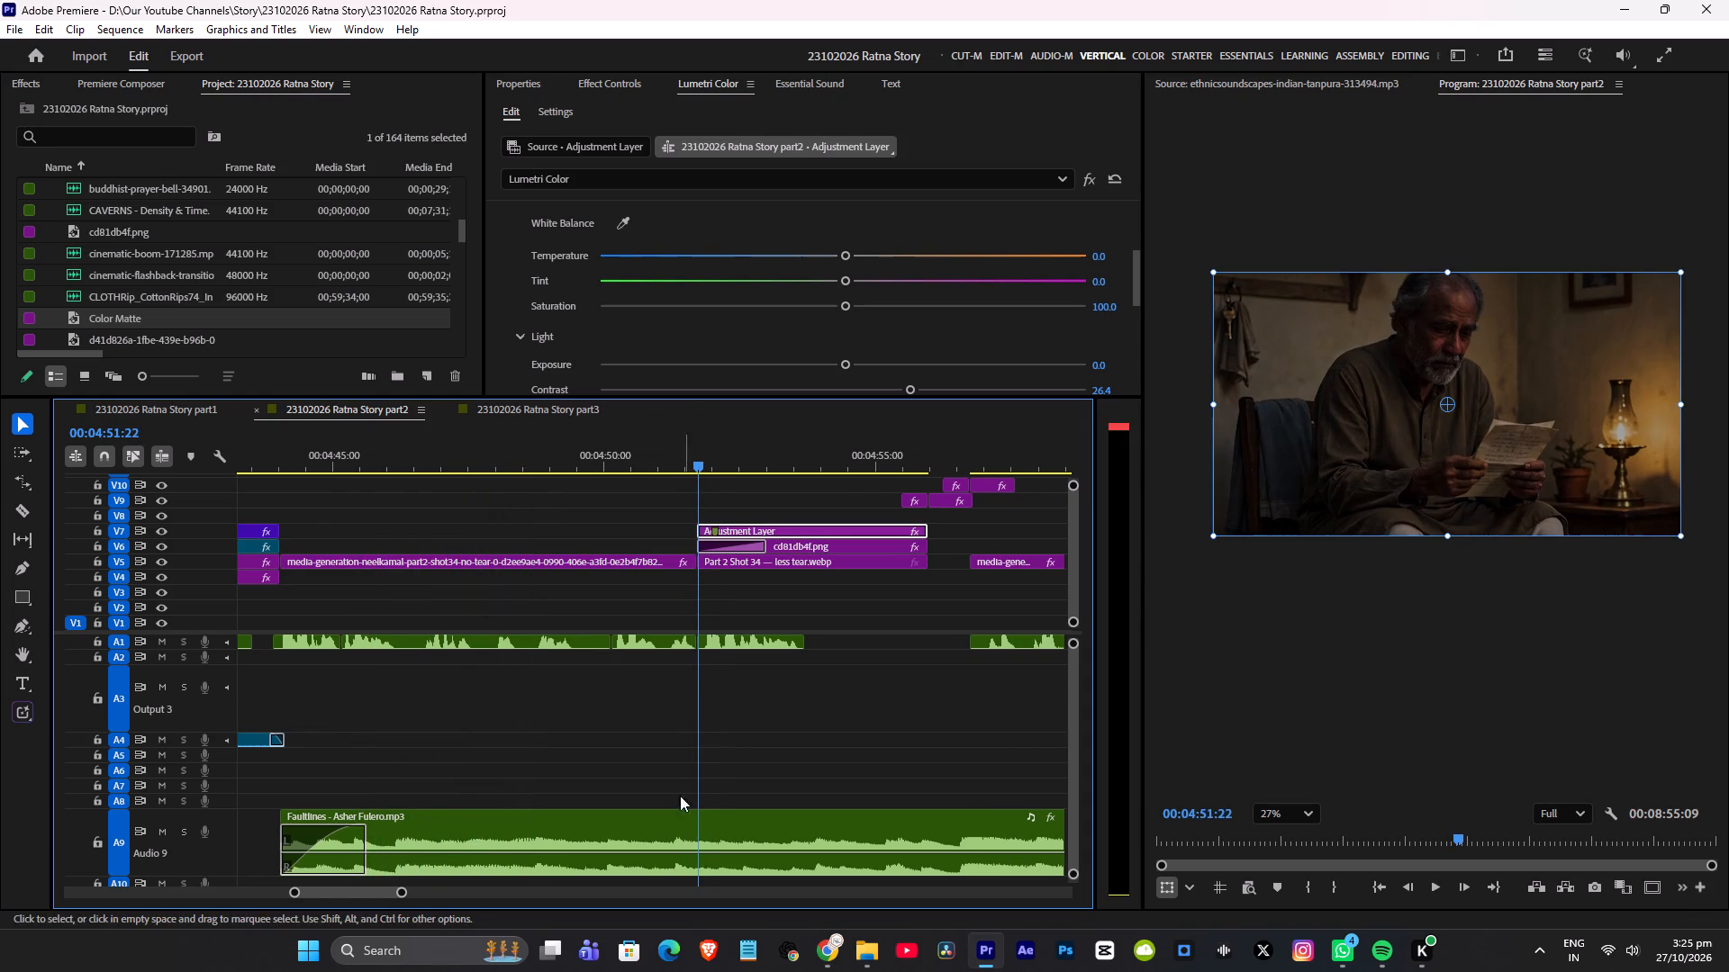
pyautogui.keyDown('ctrl'); pyautogui.click(617, 853); pyautogui.keyUp('ctrl')
pyautogui.keyDown('ctrl'); pyautogui.click(662, 858); pyautogui.keyUp('ctrl')
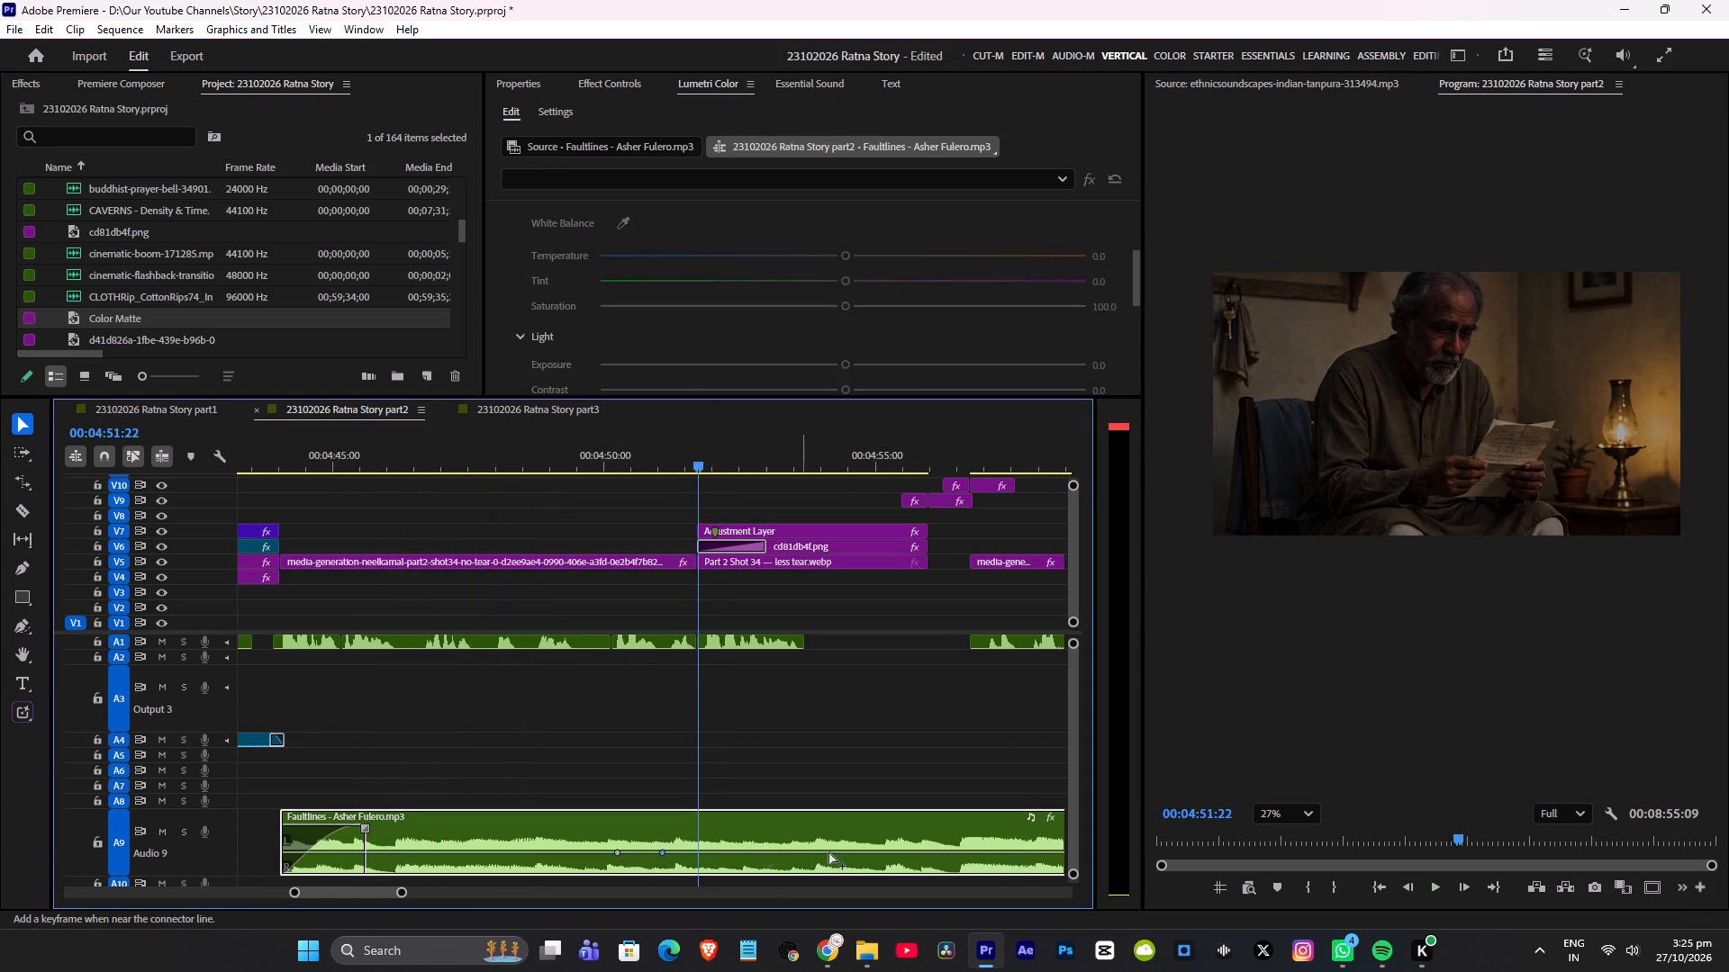
pyautogui.keyDown('ctrl'); pyautogui.click(955, 852); pyautogui.keyUp('ctrl')
pyautogui.keyDown('ctrl'); pyautogui.click(926, 850); pyautogui.keyUp('ctrl')
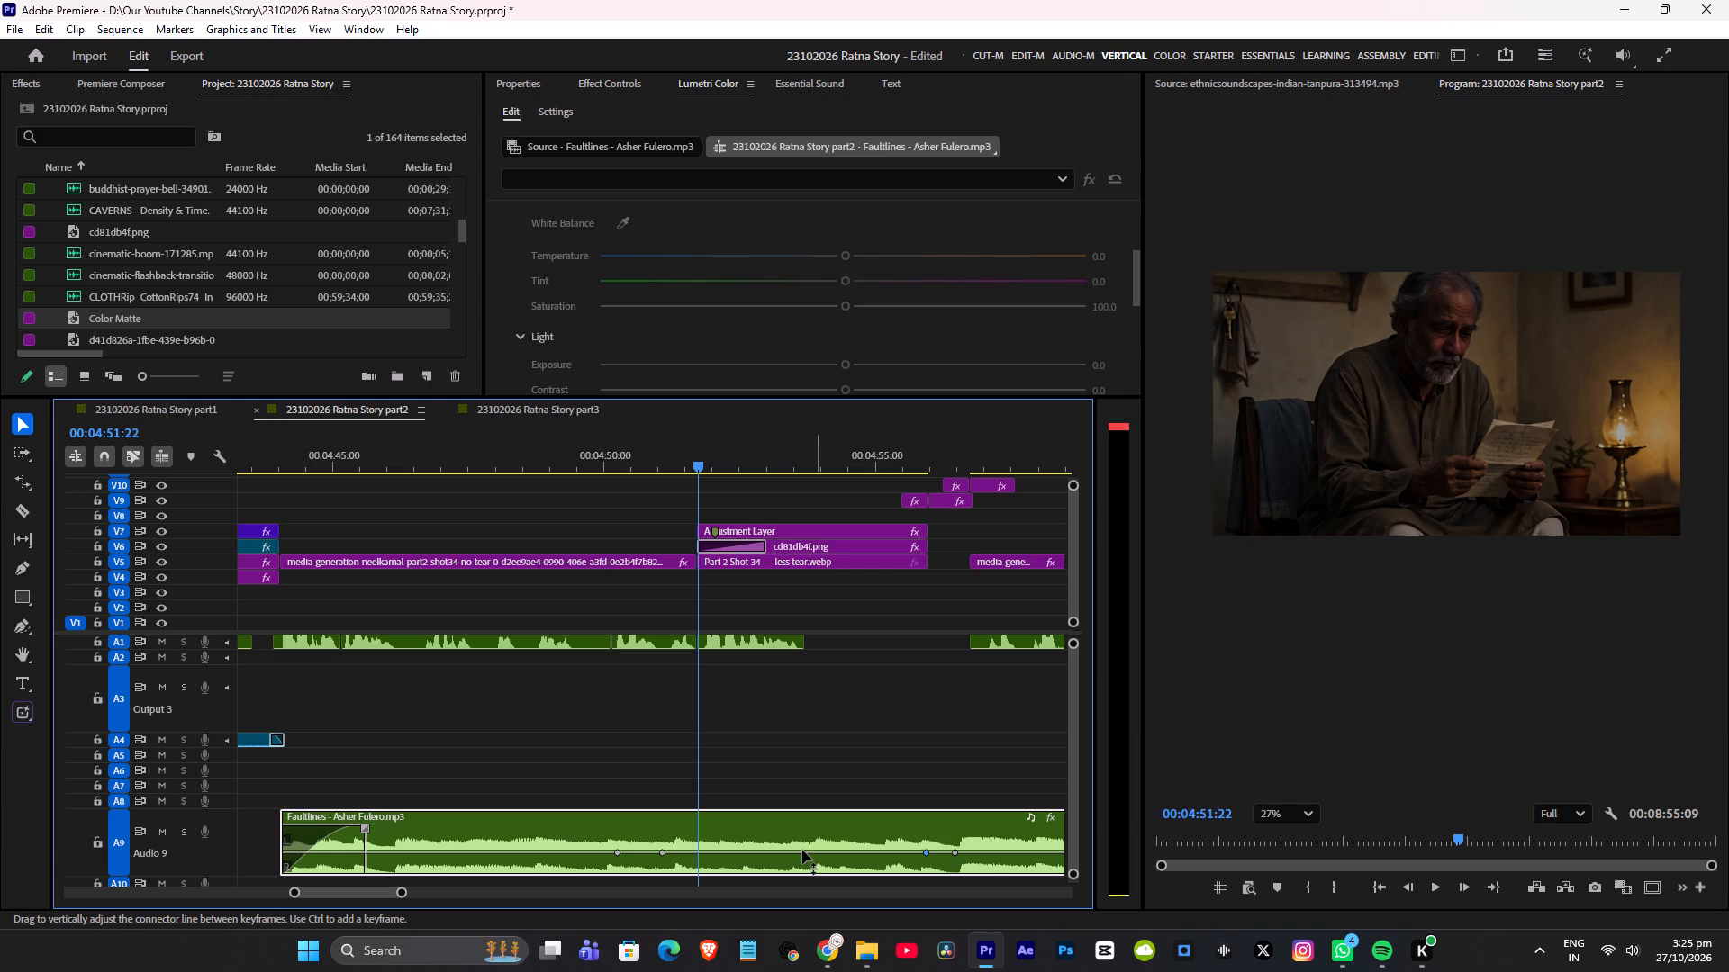
pyautogui.moveTo(789, 852); pyautogui.dragTo(789, 861)
pyautogui.click(597, 451)
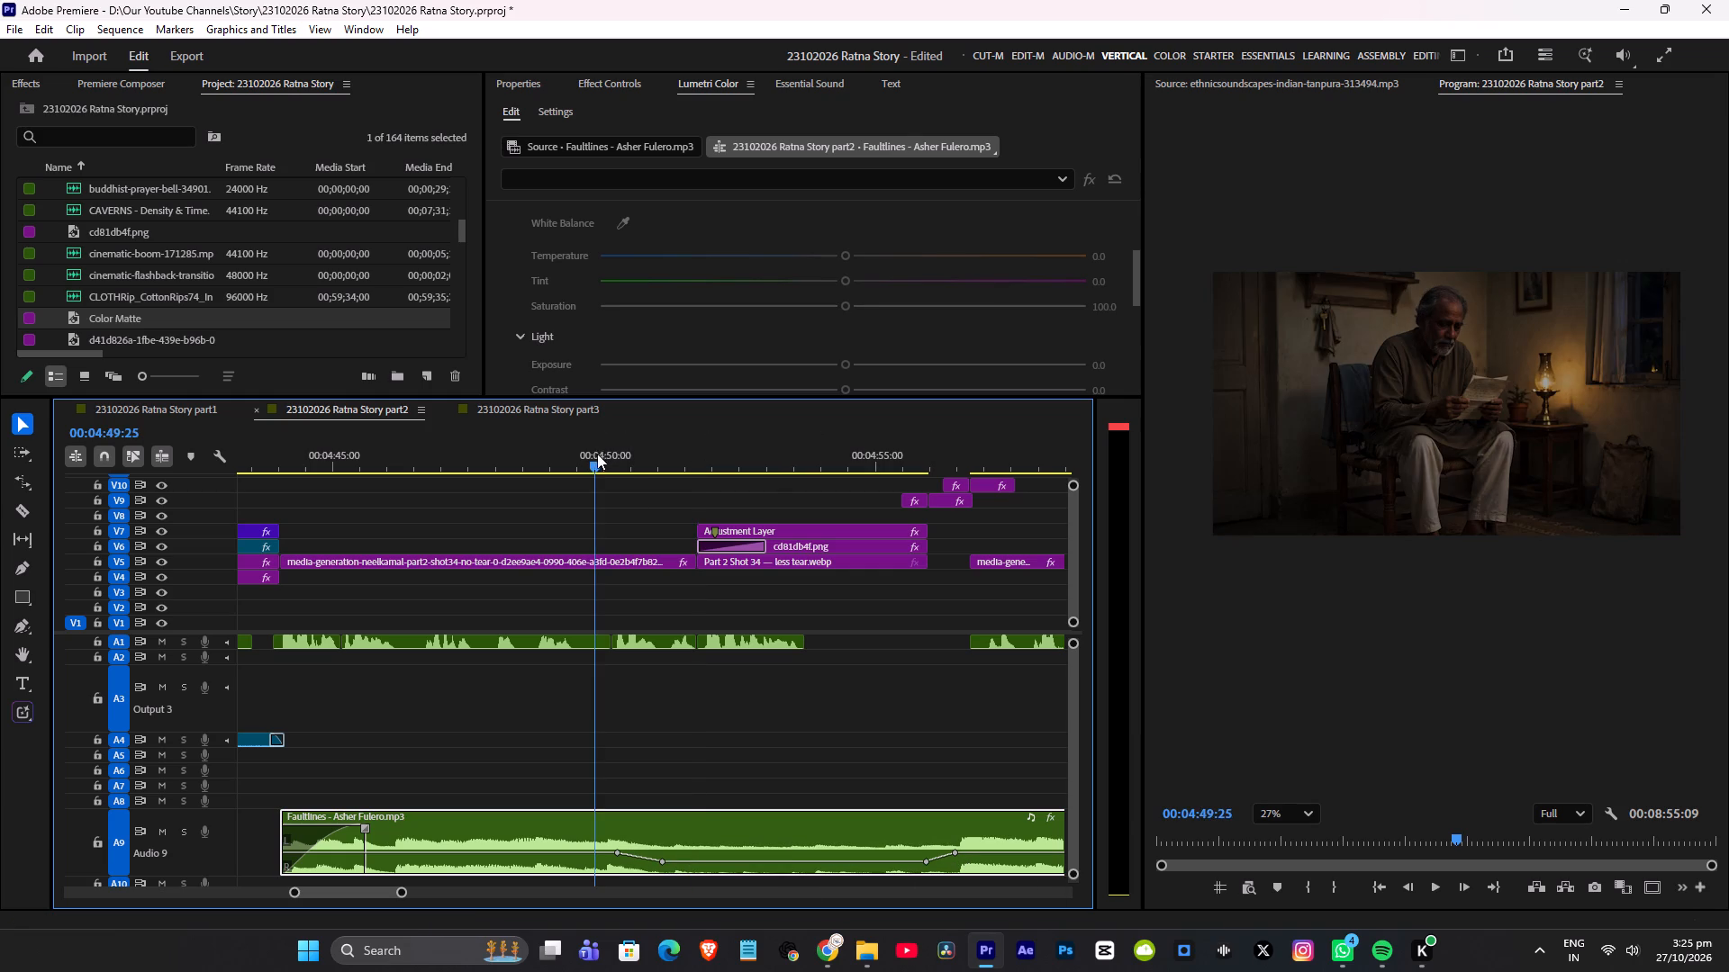
pyautogui.hotkey('ctrl', 's')
# Play full screen from the end of the first letter-reading shot through to the blue gem pendant shot.
pyautogui.click(560, 451)
pyautogui.hotkey('ctrl', '`')
pyautogui.press('space')
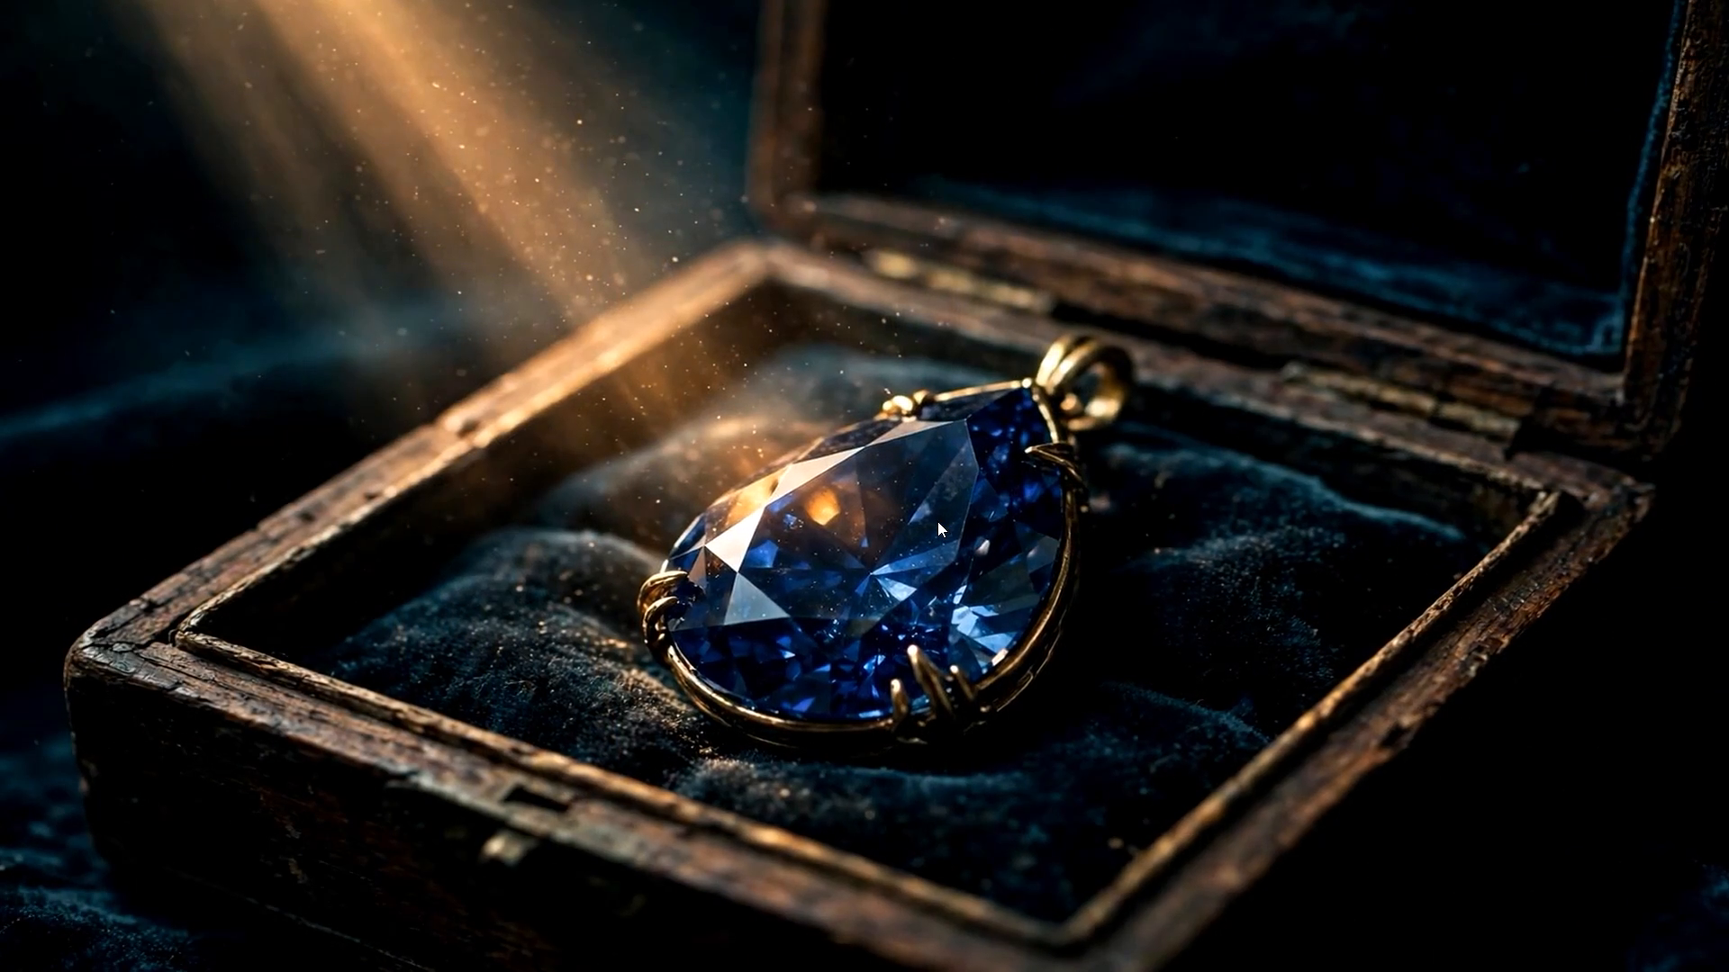
pyautogui.hotkey('ctrl', '`')
pyautogui.press('space')
# Animate the Part 2 Shot 36 clip's scale from 105 at its start to 100 at its end, and save.
pyautogui.click(510, 461)
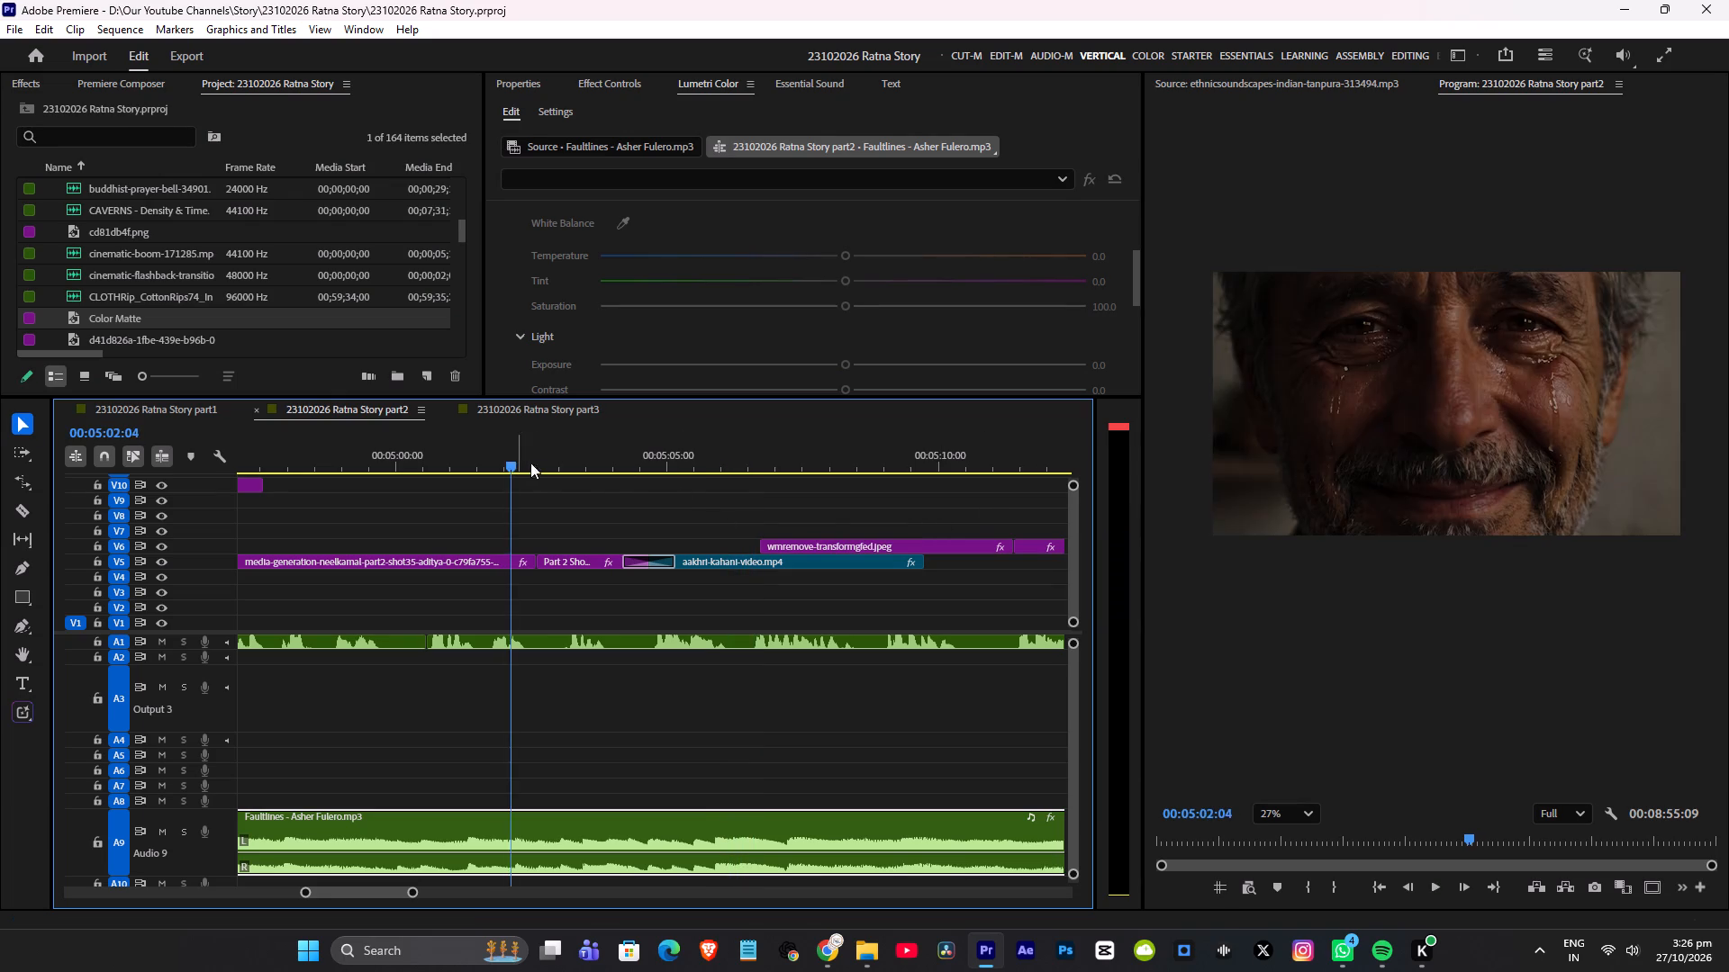
pyautogui.press('space')
pyautogui.press('space')
pyautogui.click(588, 562)
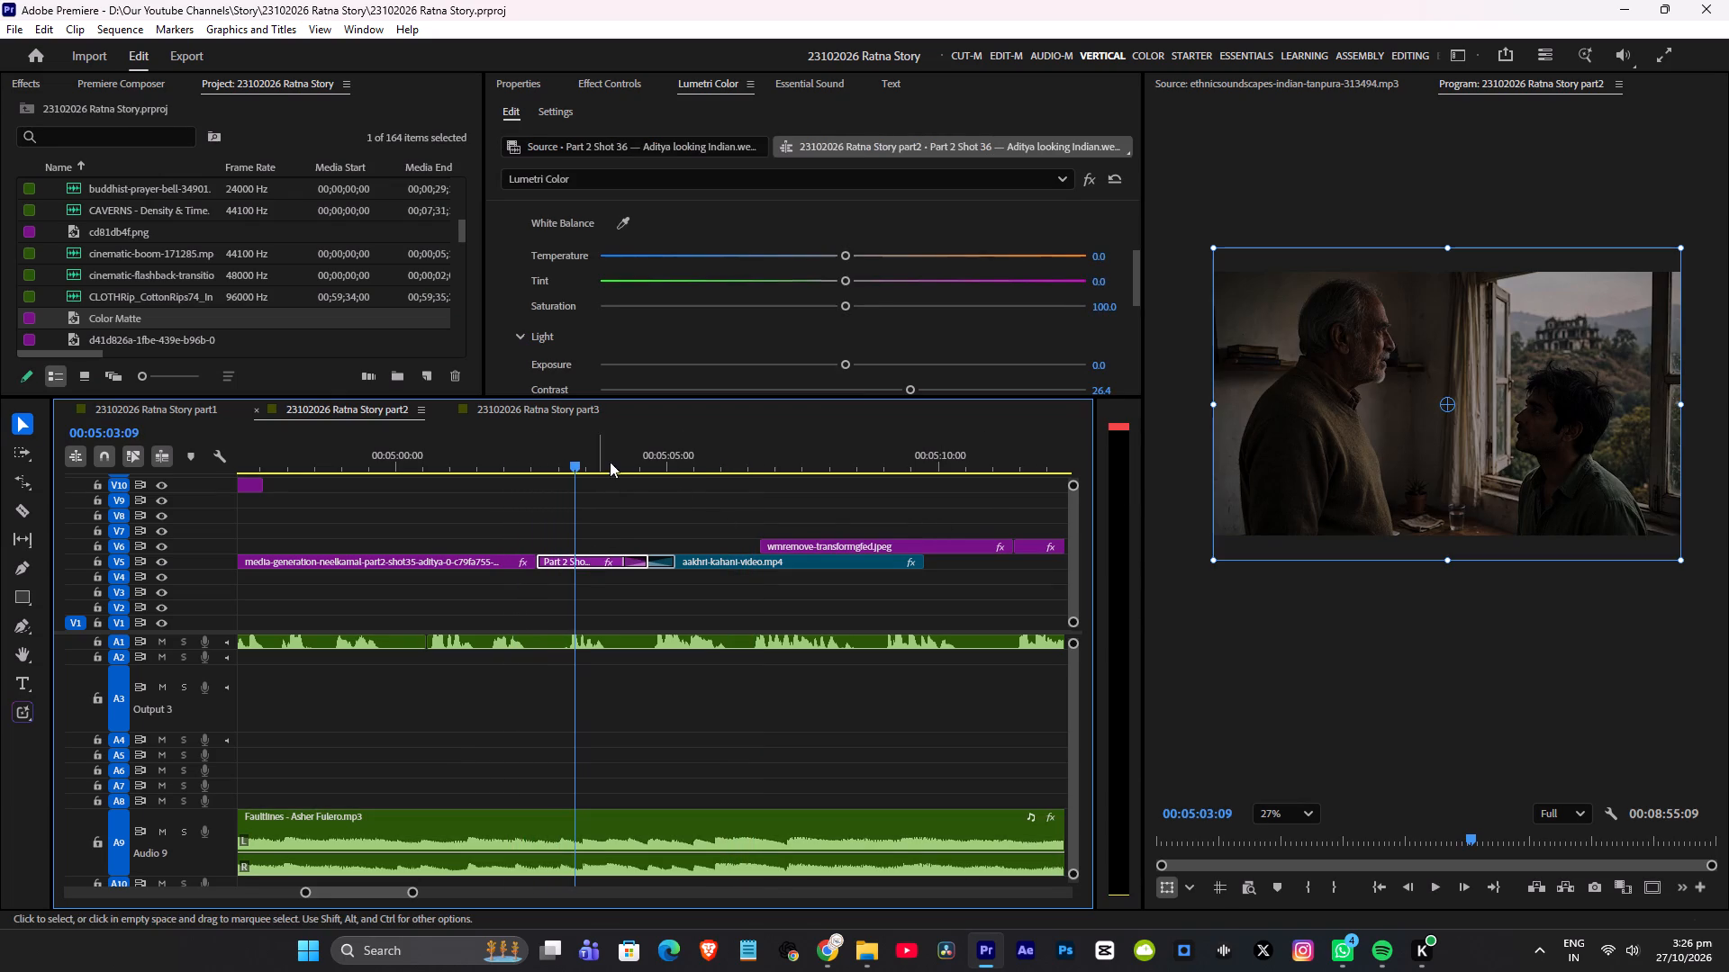
pyautogui.click(600, 81)
pyautogui.click(541, 219)
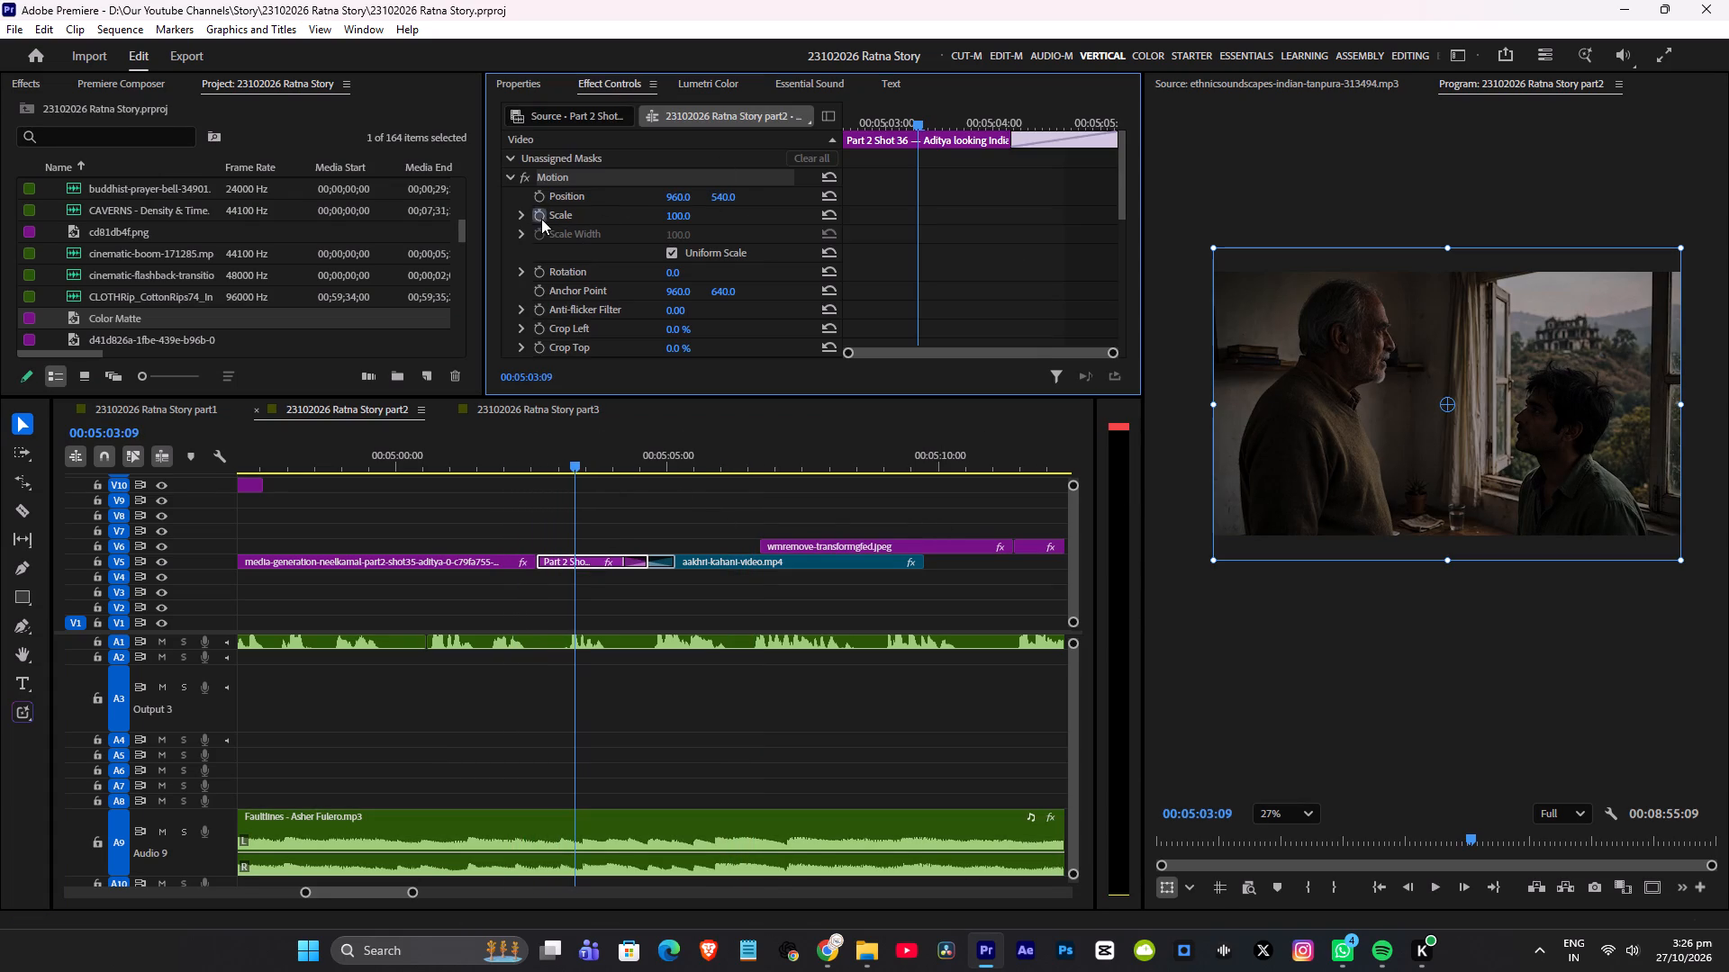
pyautogui.moveTo(914, 122); pyautogui.dragTo(772, 149)
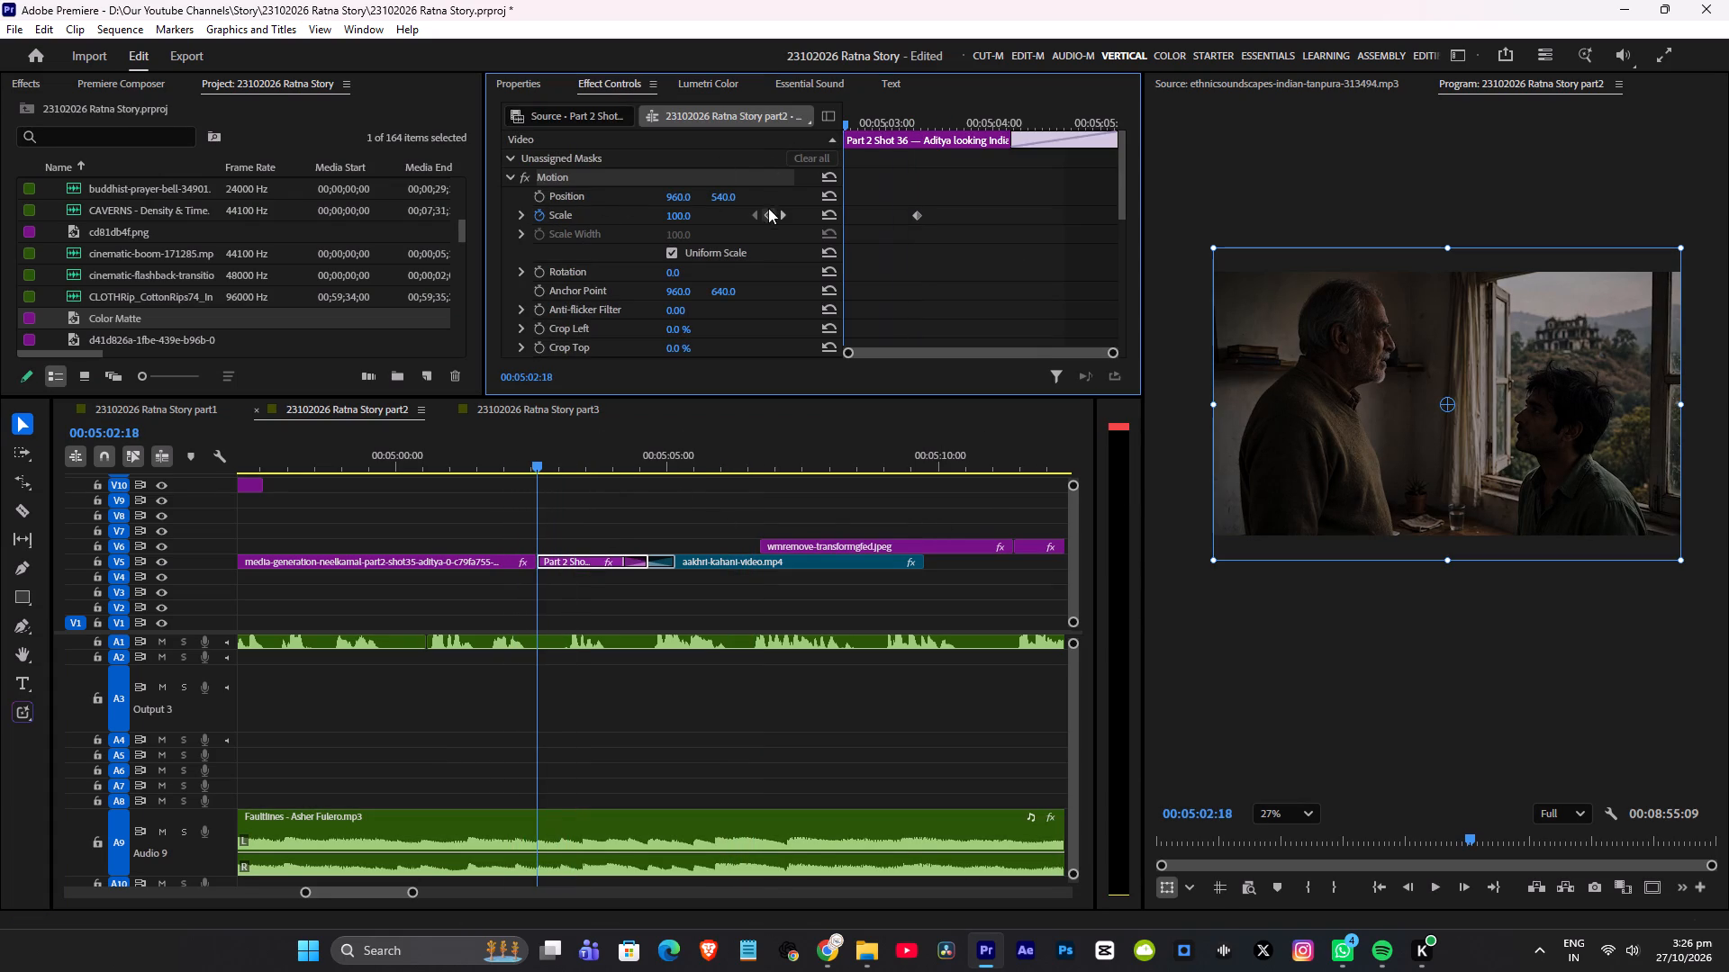
pyautogui.click(691, 212)
pyautogui.write('105')
pyautogui.press('Return')
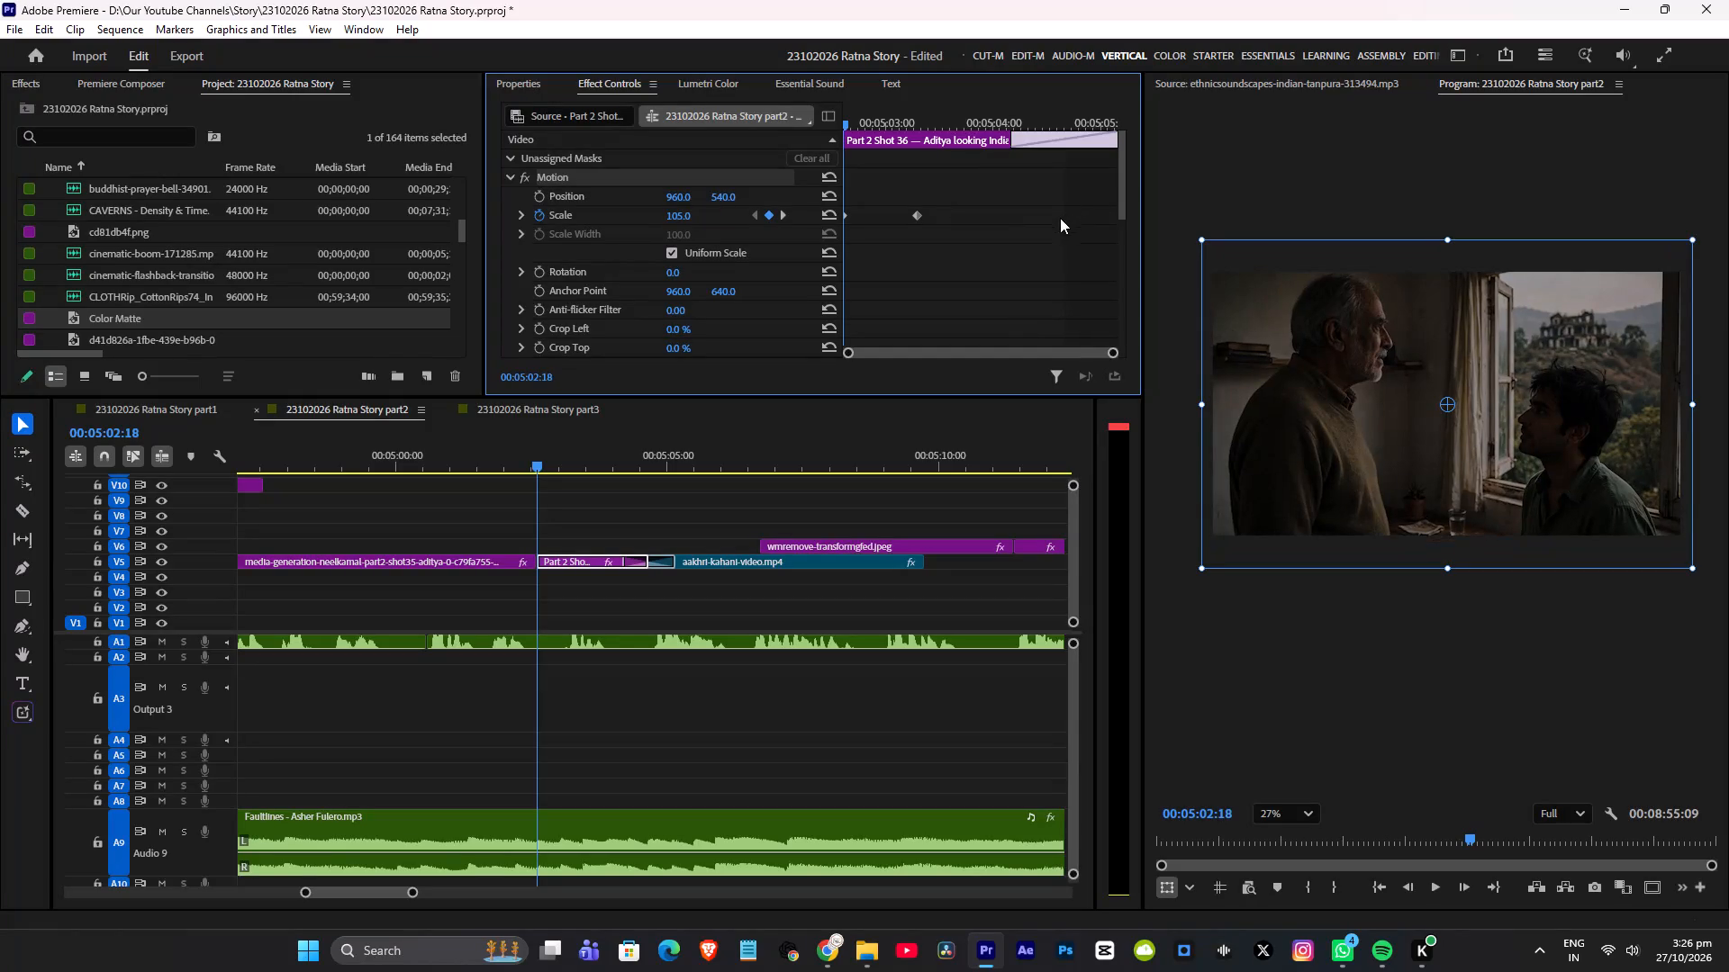
pyautogui.moveTo(919, 217); pyautogui.dragTo(1257, 211)
pyautogui.hotkey('ctrl', 's')
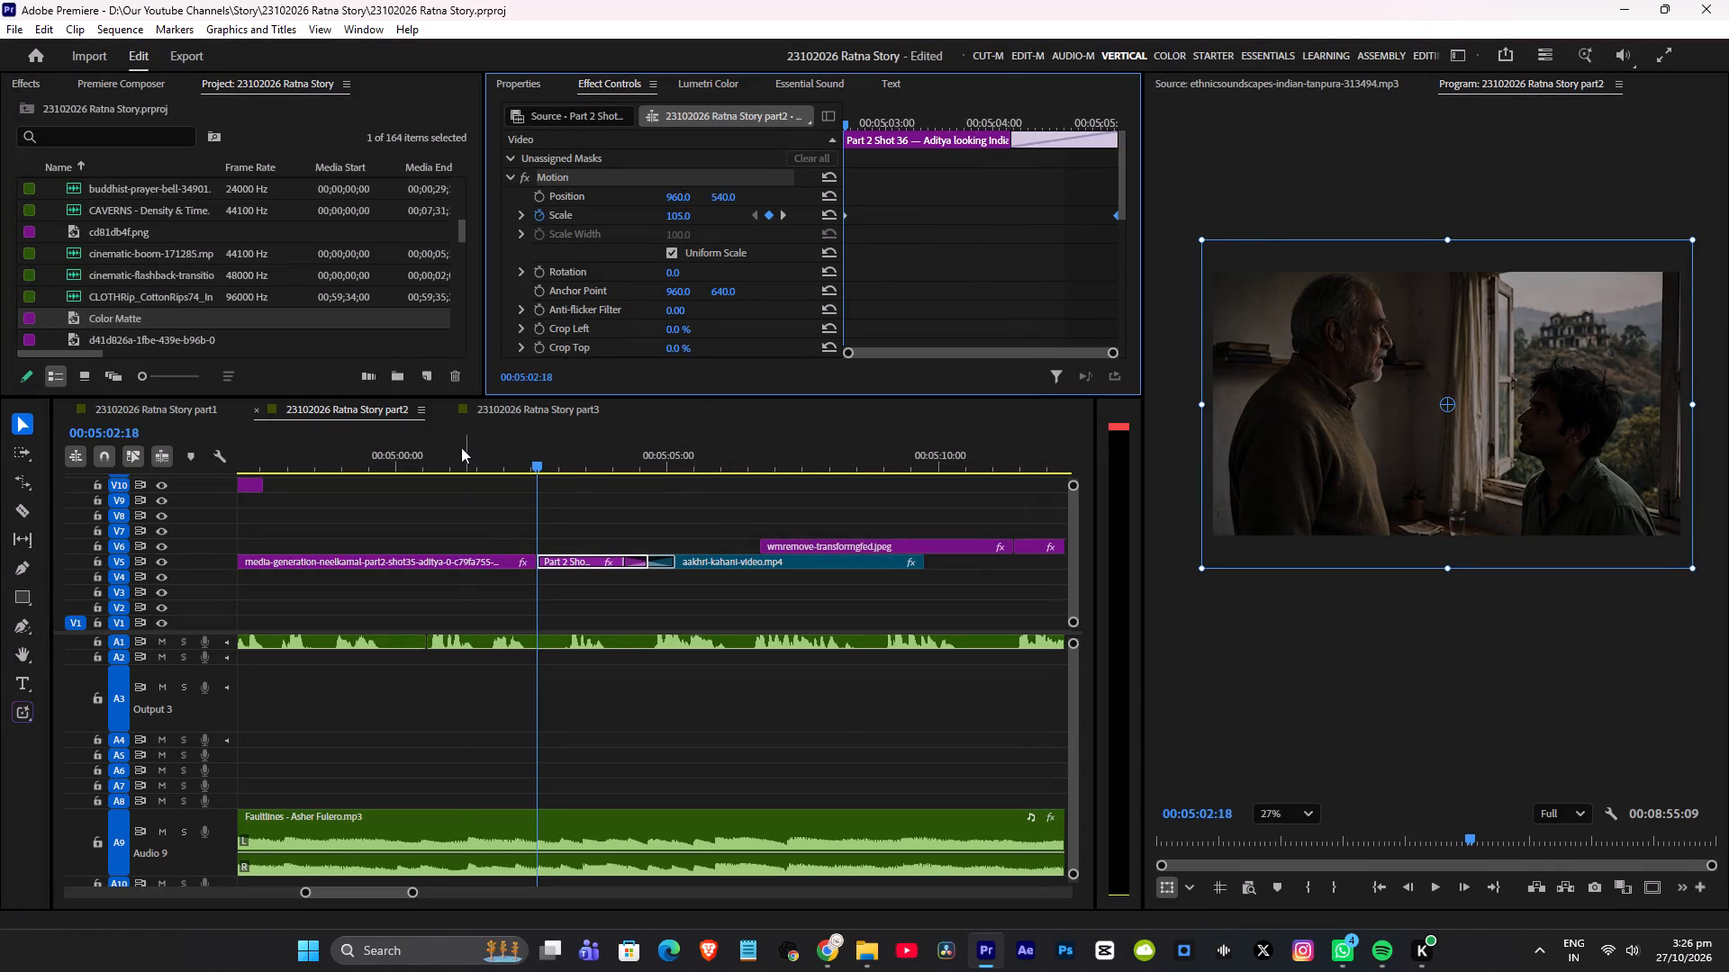
# Play full screen from the tearful close-up at about 5:01 through to the writer listening close-up.
pyautogui.click(461, 447)
pyautogui.hotkey('ctrl', '`')
pyautogui.press('space')
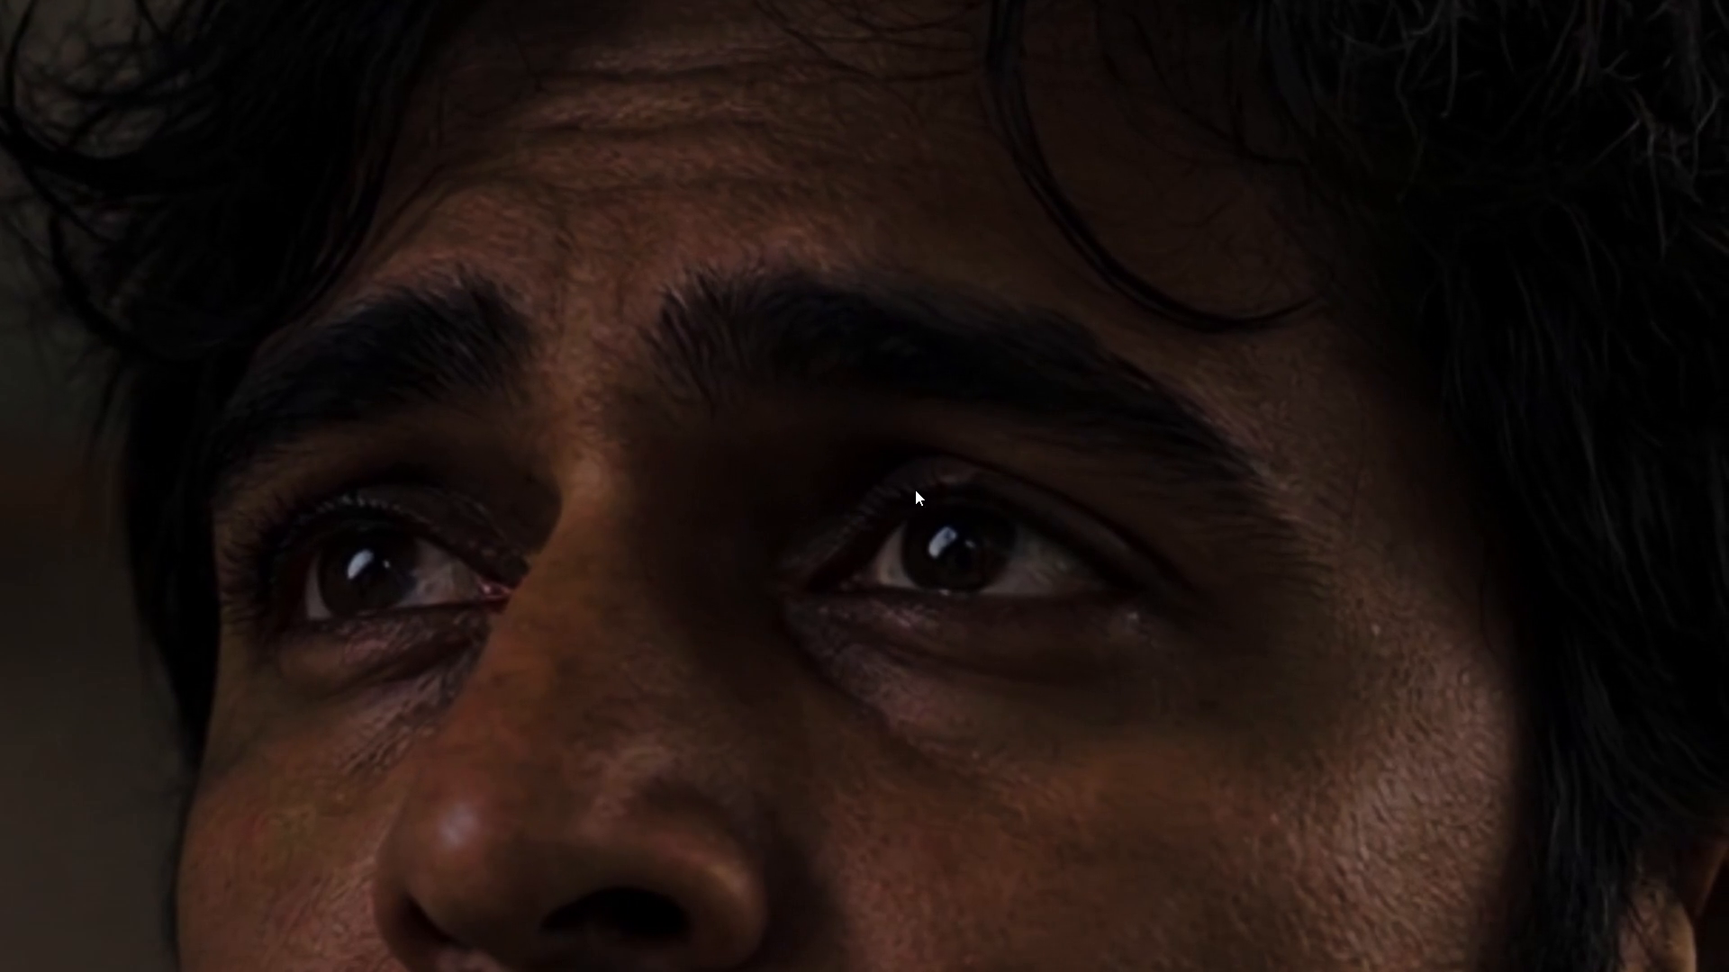
pyautogui.press('space')
pyautogui.hotkey('ctrl', '`')
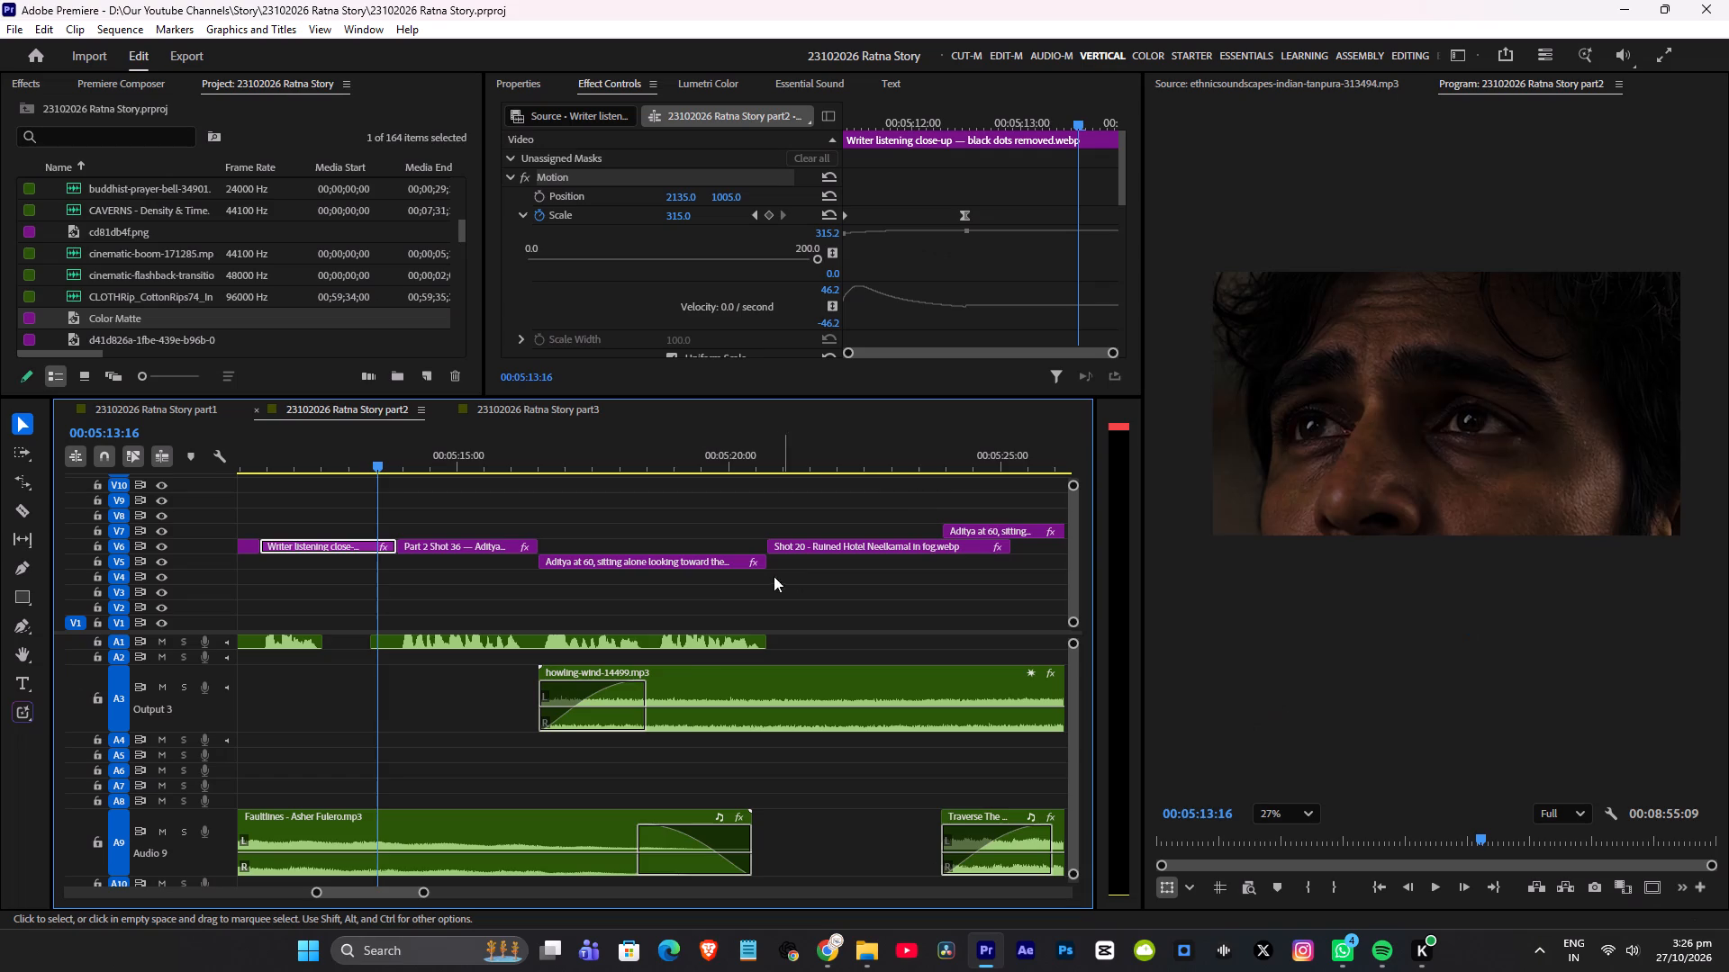
# Switch to File Explorer and open the Risers folder inside the Sound Effects library.
pyautogui.keyDown('alt'); pyautogui.scroll(-4, 743, 598); pyautogui.keyUp('alt')
pyautogui.scroll(12, 638, 635)
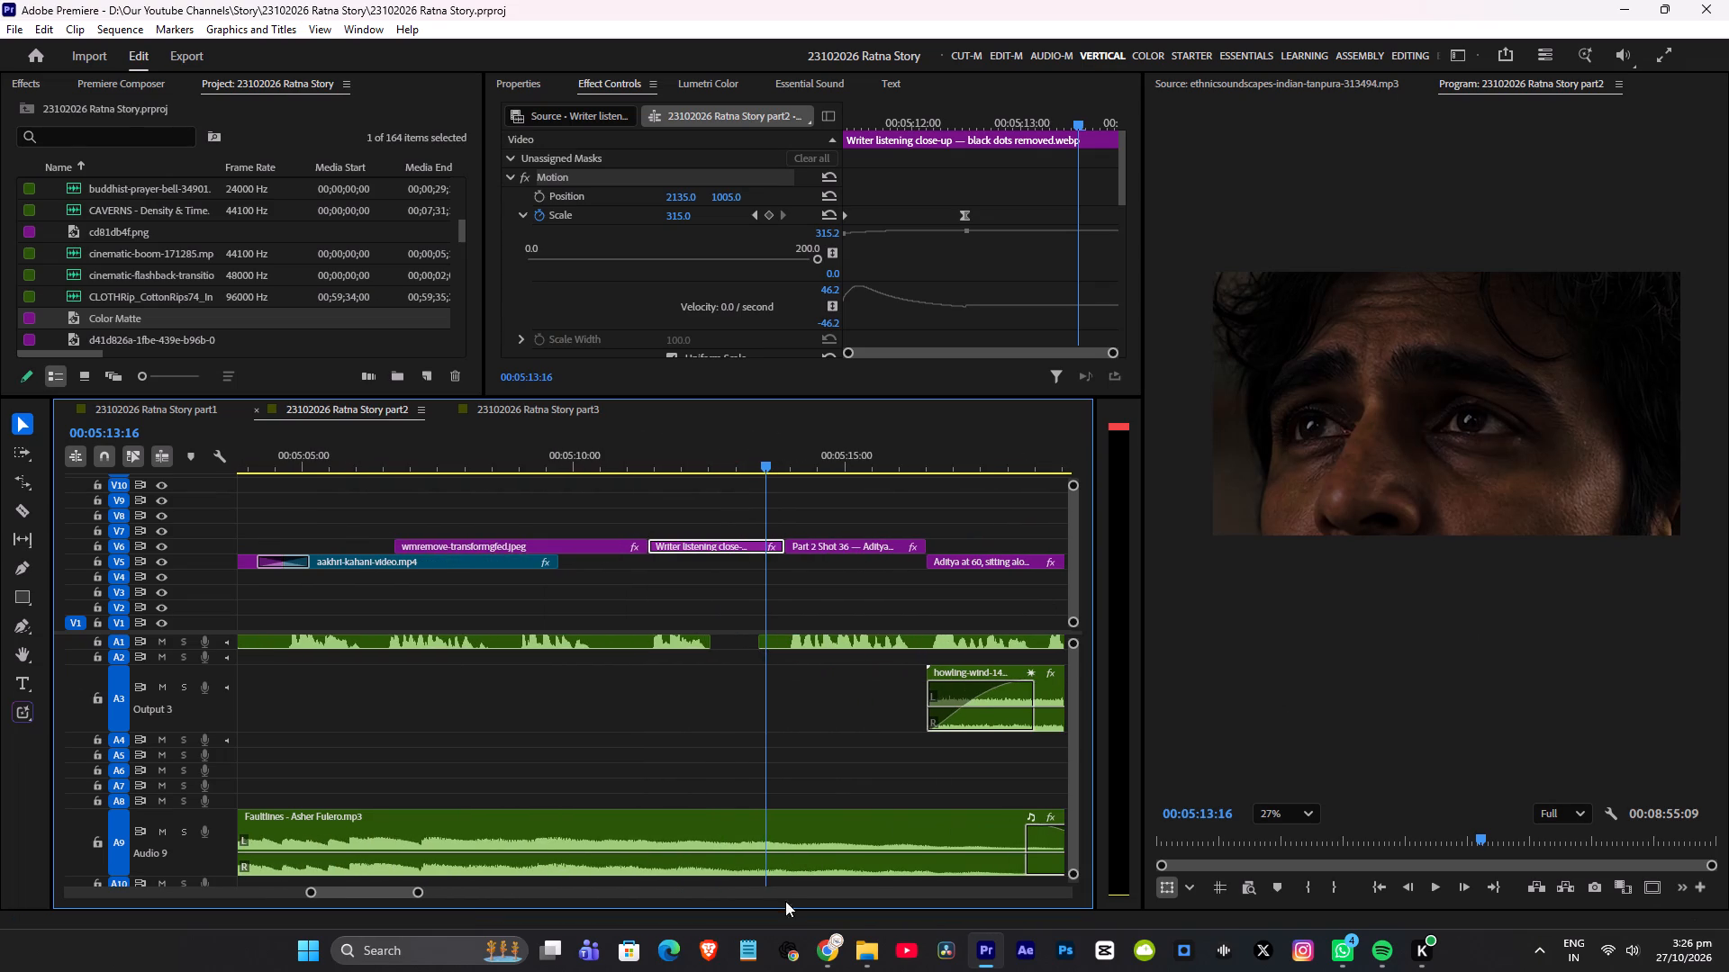
pyautogui.click(868, 947)
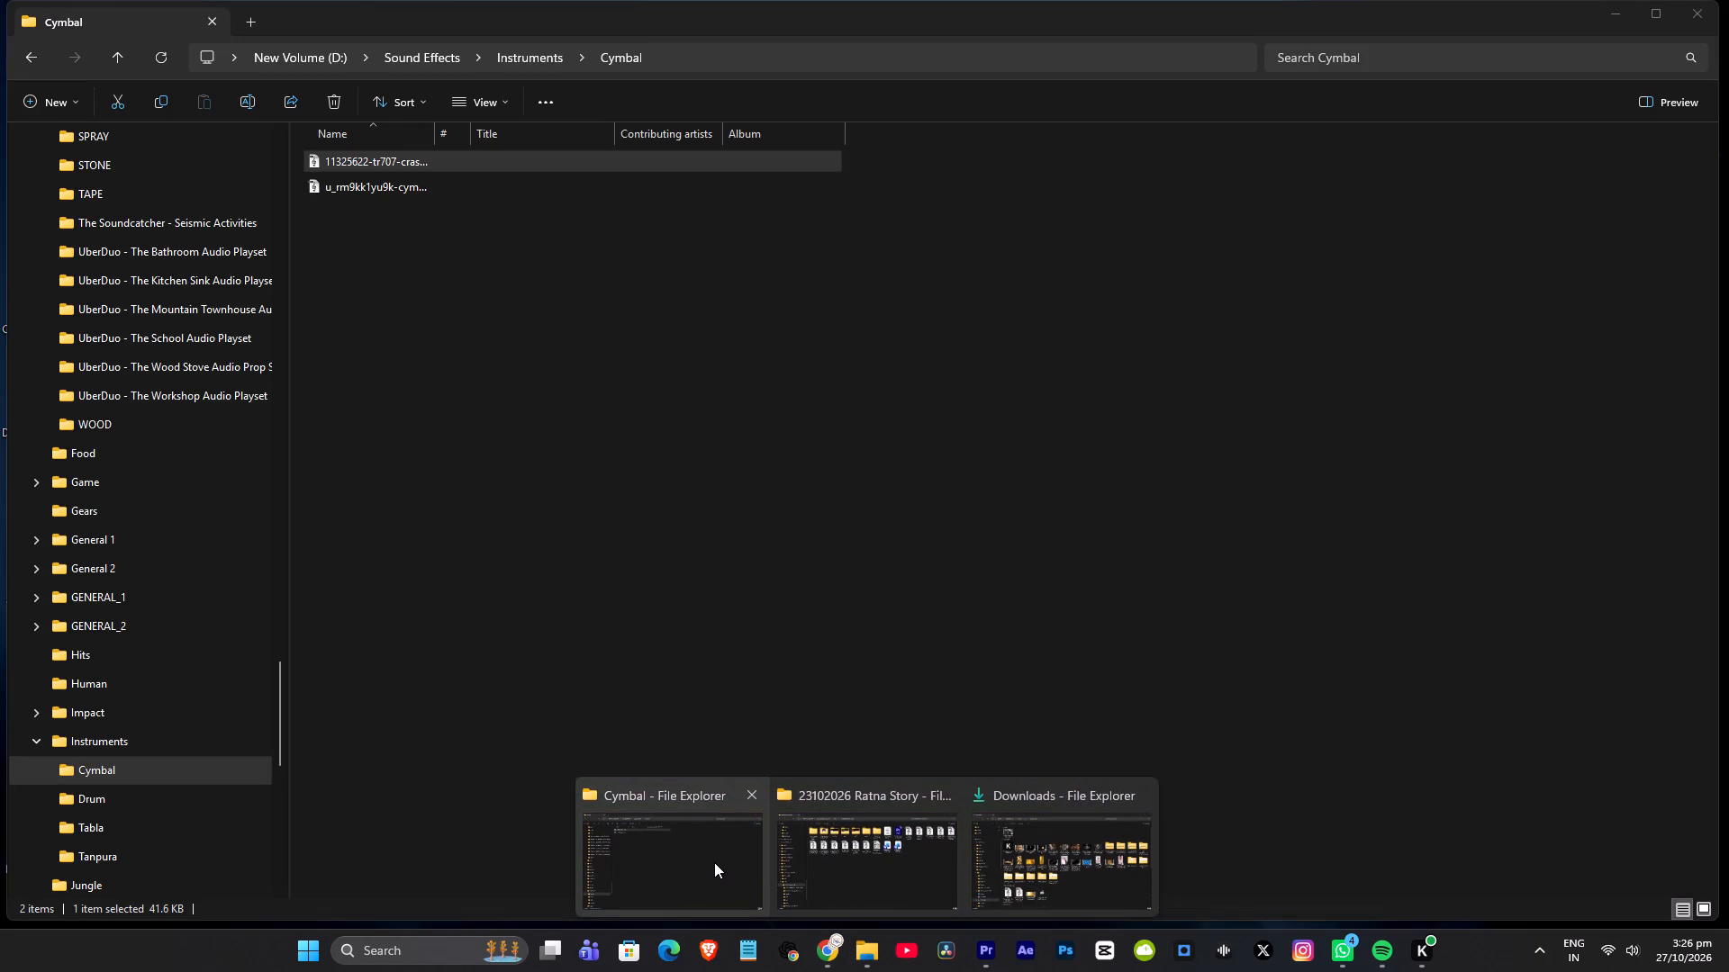
pyautogui.click(714, 862)
pyautogui.press('BackSpace')
pyautogui.press('BackSpace')
pyautogui.click(1050, 692)
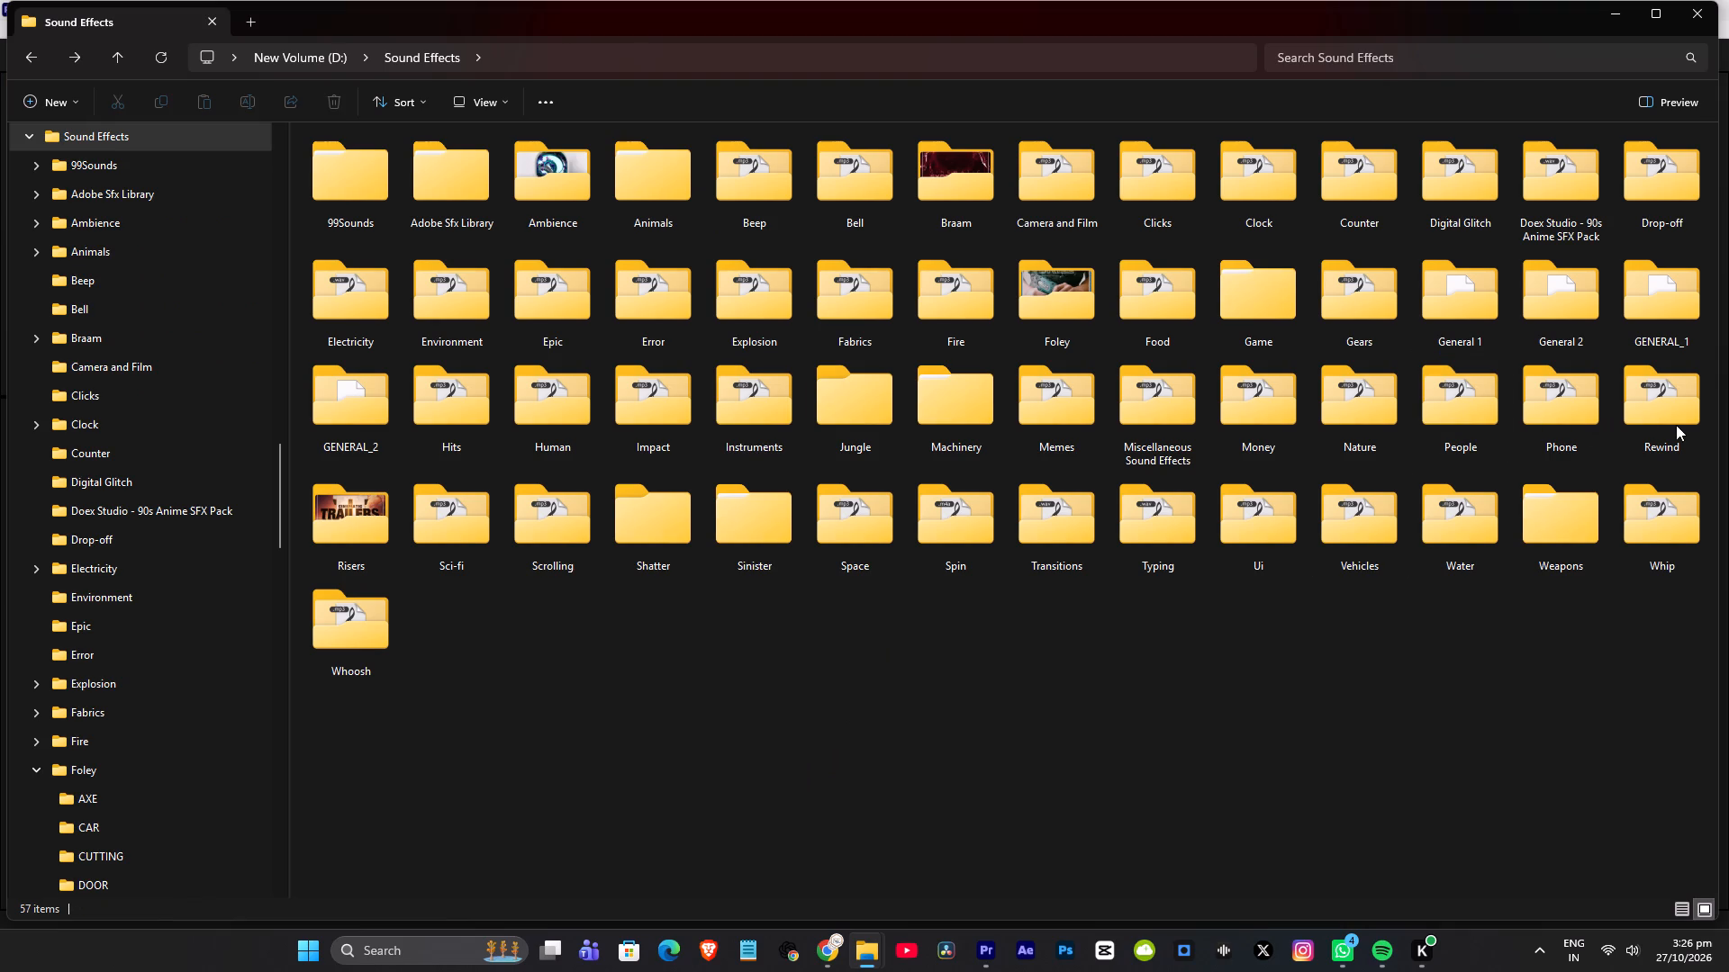
pyautogui.click(961, 737)
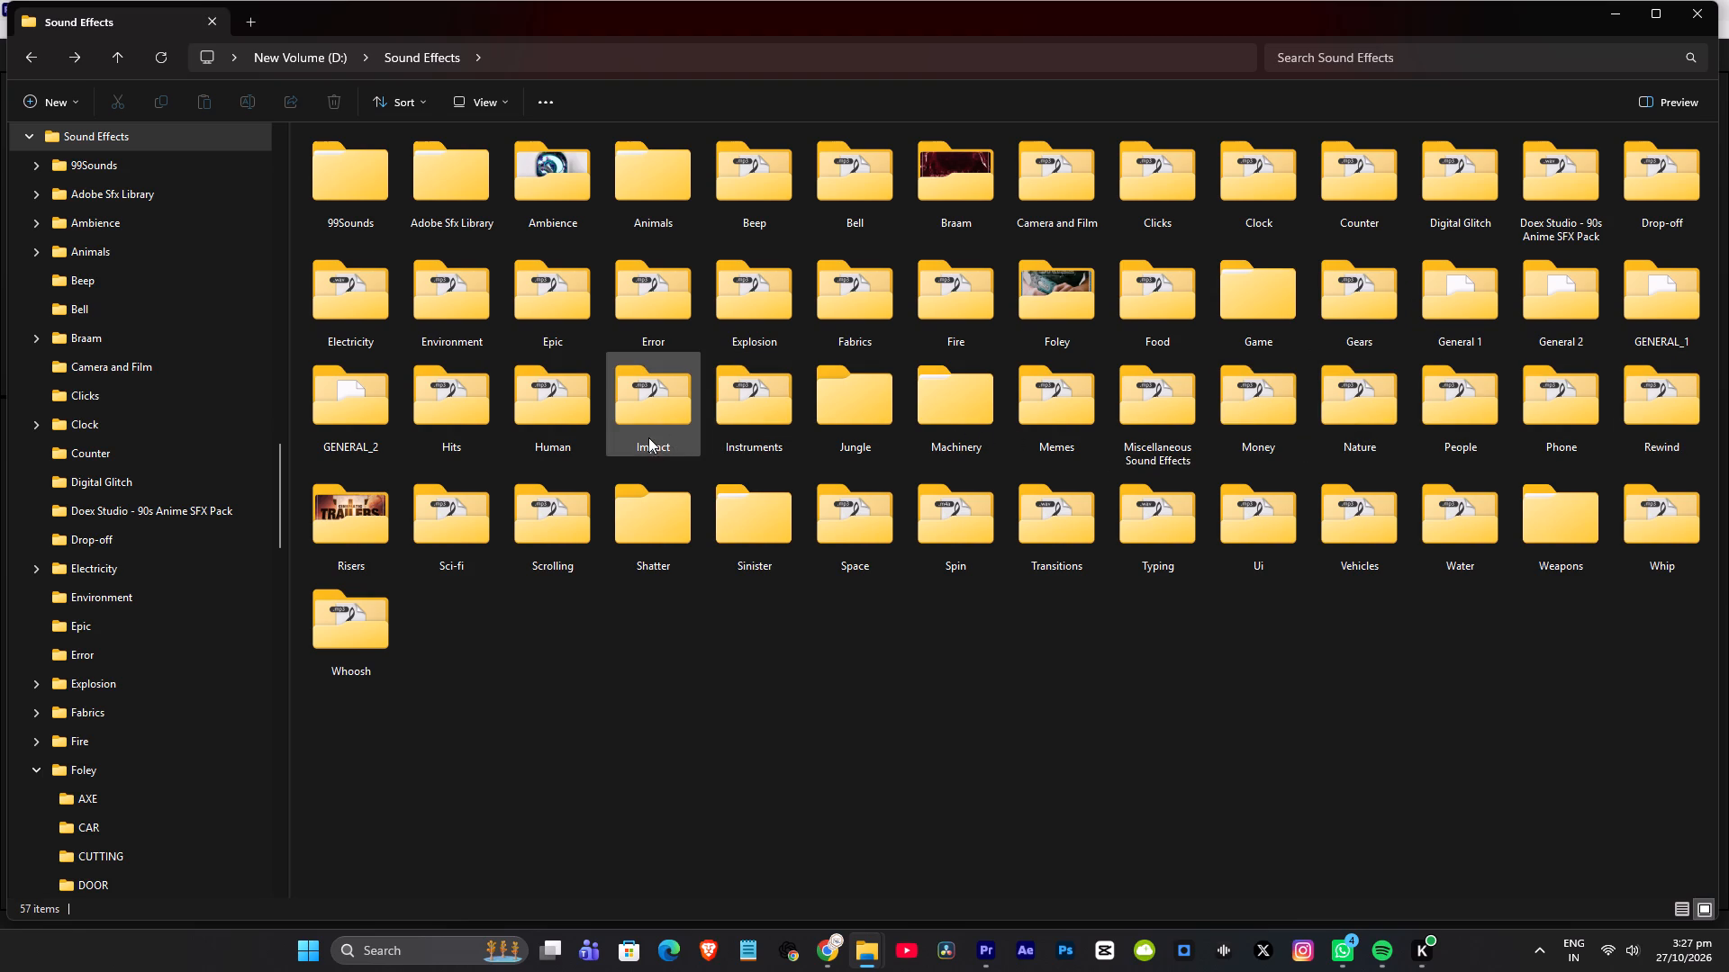
pyautogui.click(816, 720)
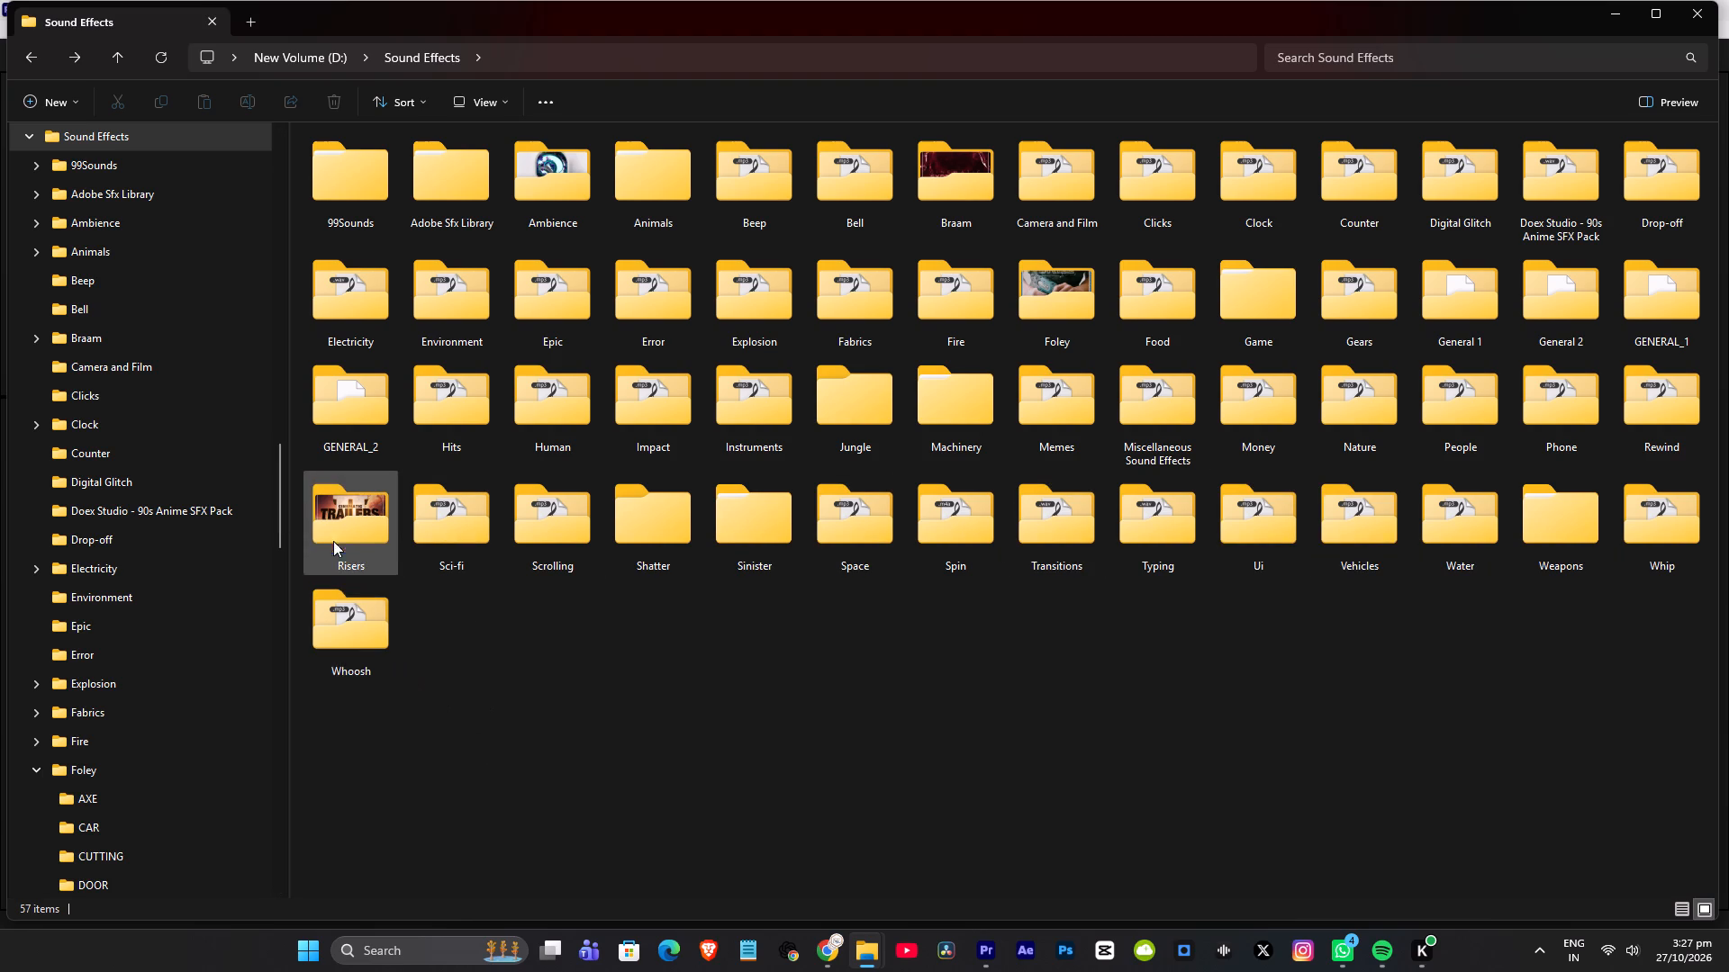
pyautogui.doubleClick(349, 513)
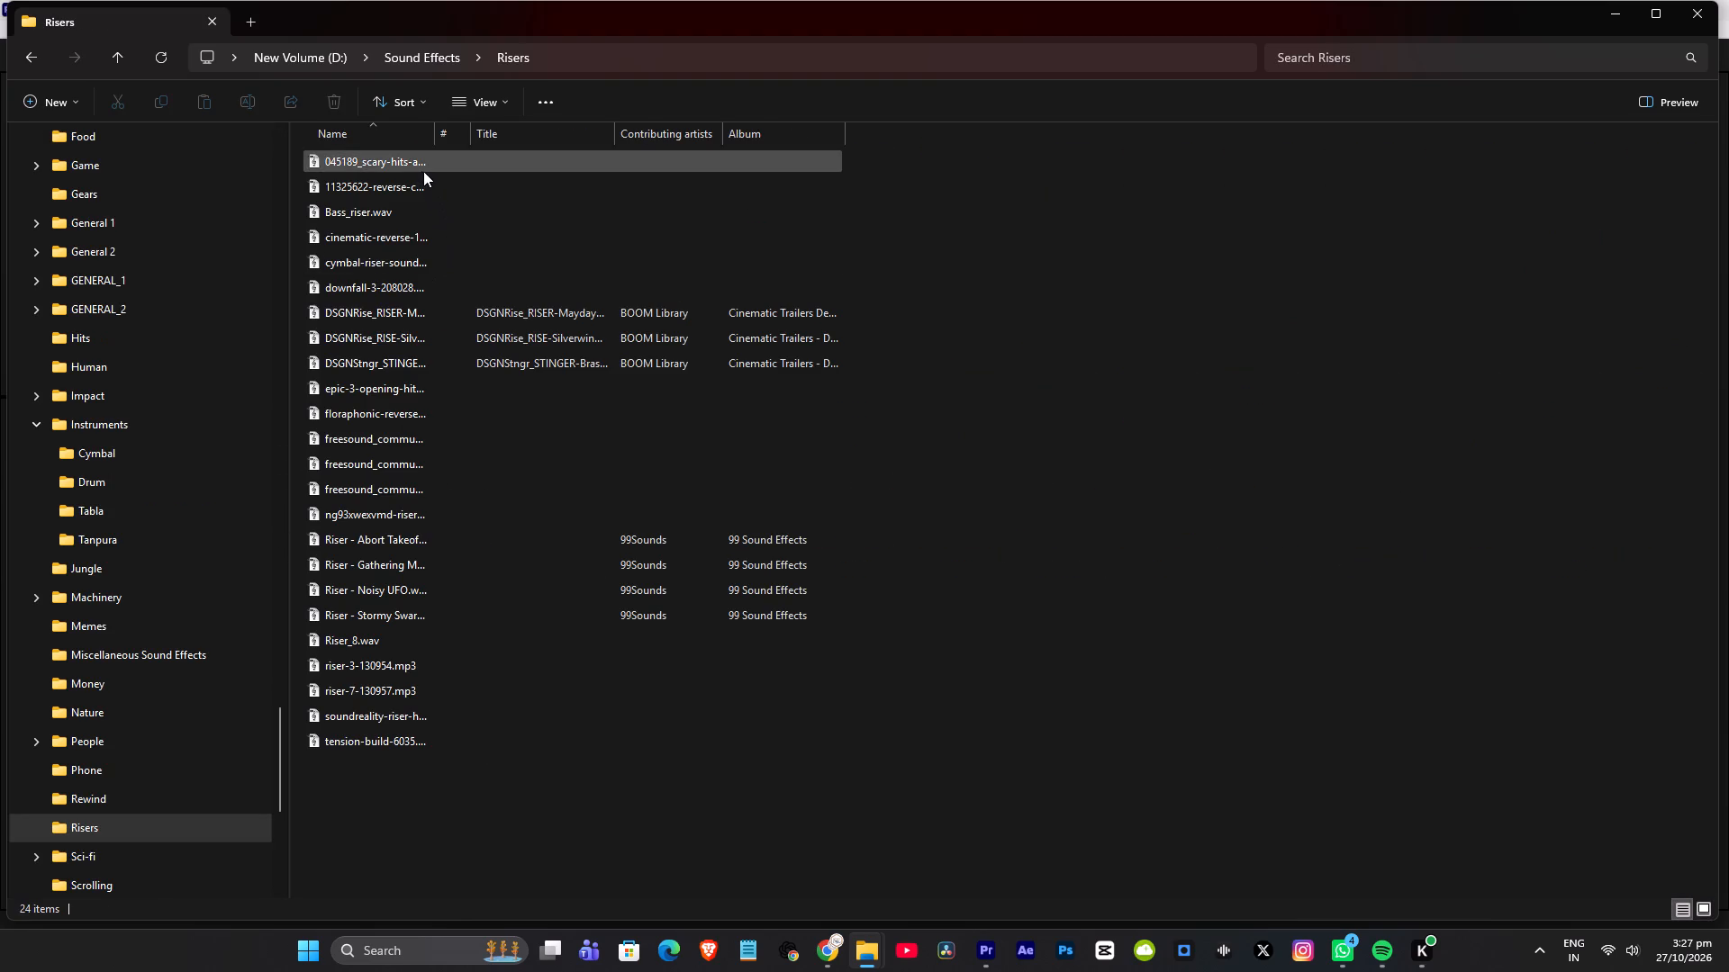
# Audition the riser sounds from the 11325622 reverse cymbal and Bass_riser through the DSGNStngr Brass Demon stinger.
pyautogui.doubleClick(417, 187)
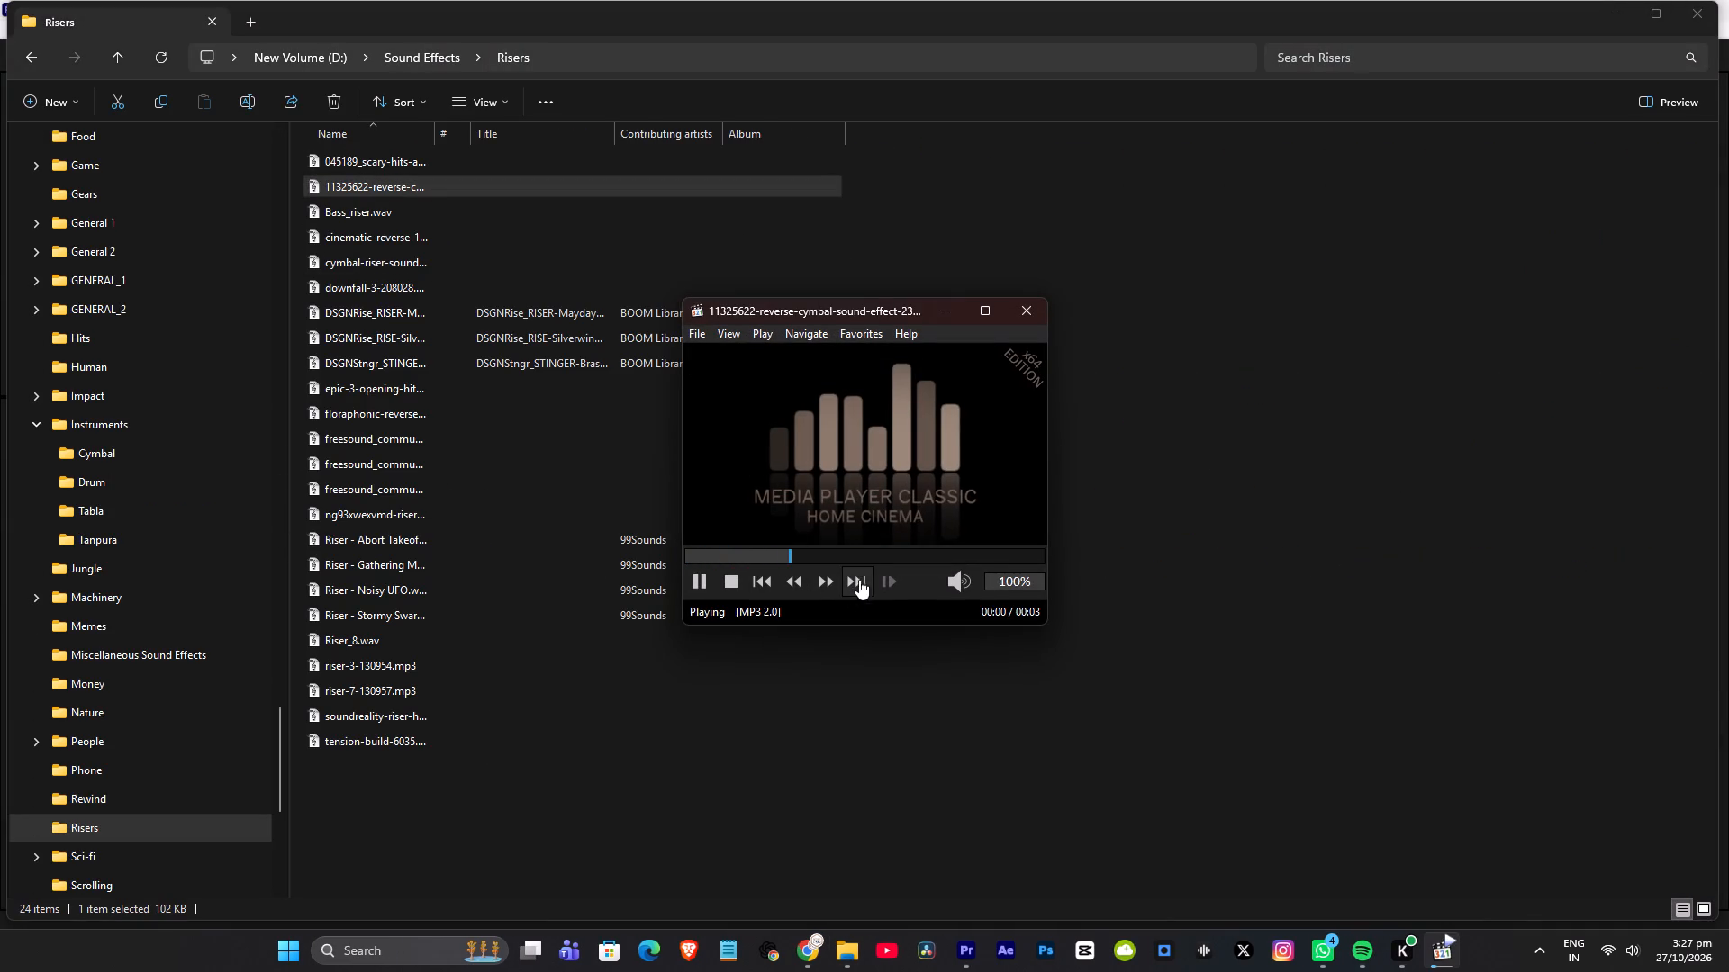
pyautogui.click(1019, 308)
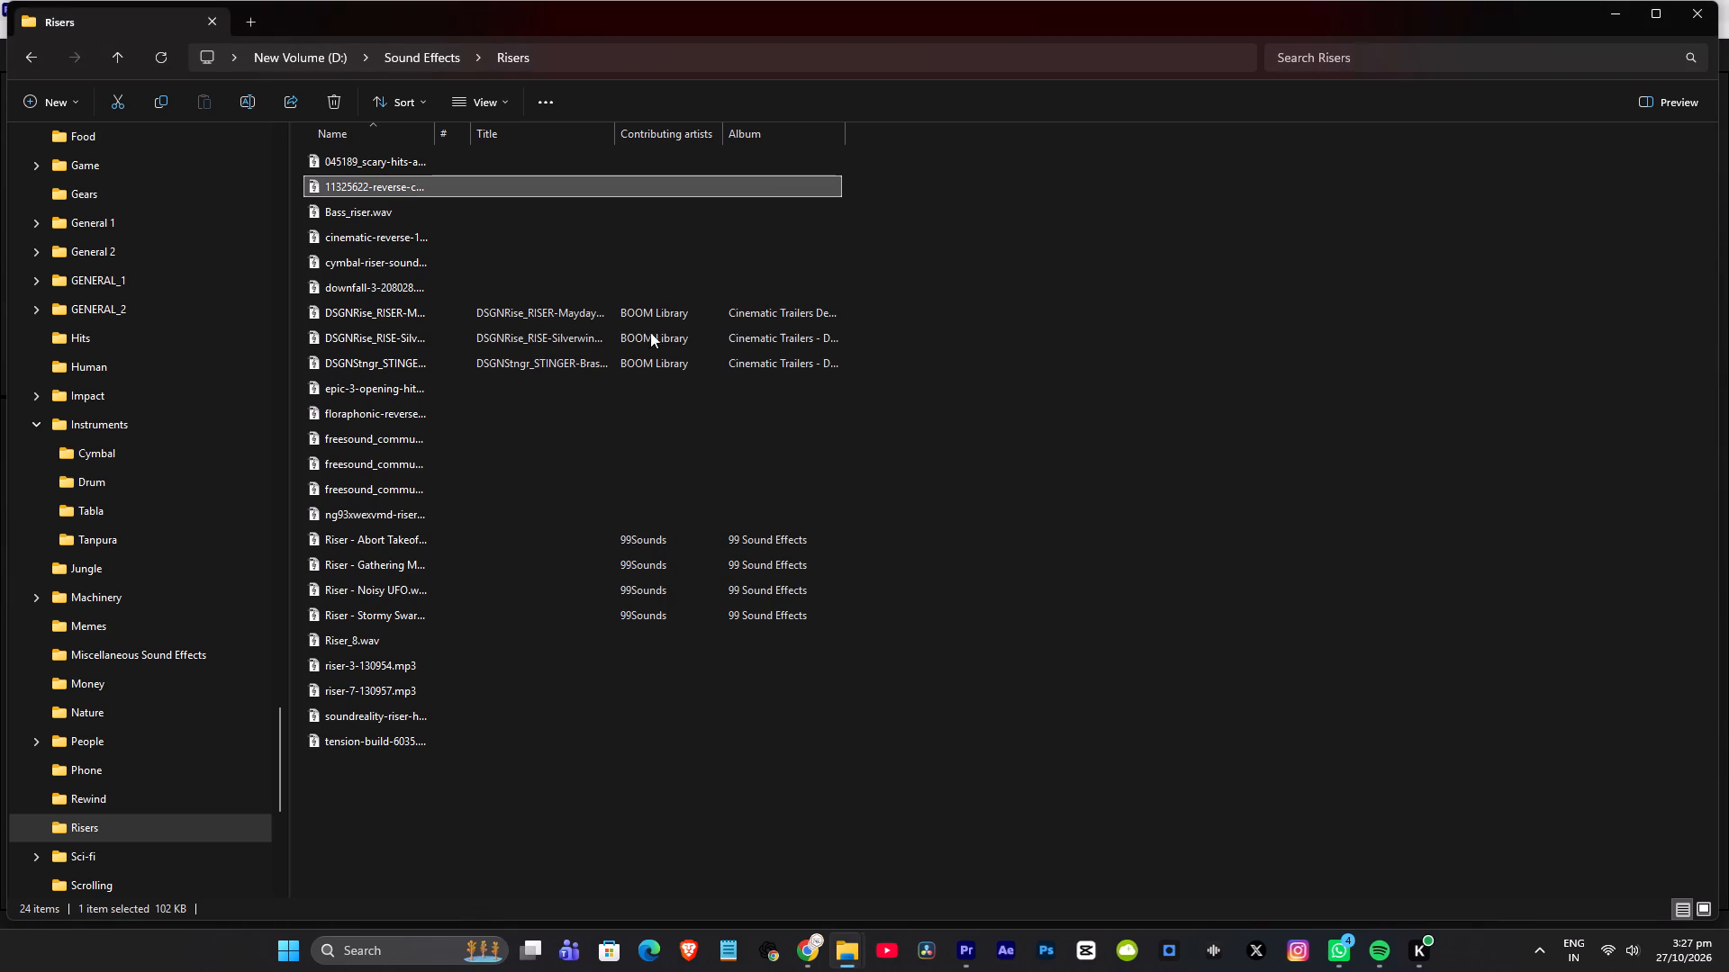
pyautogui.doubleClick(430, 221)
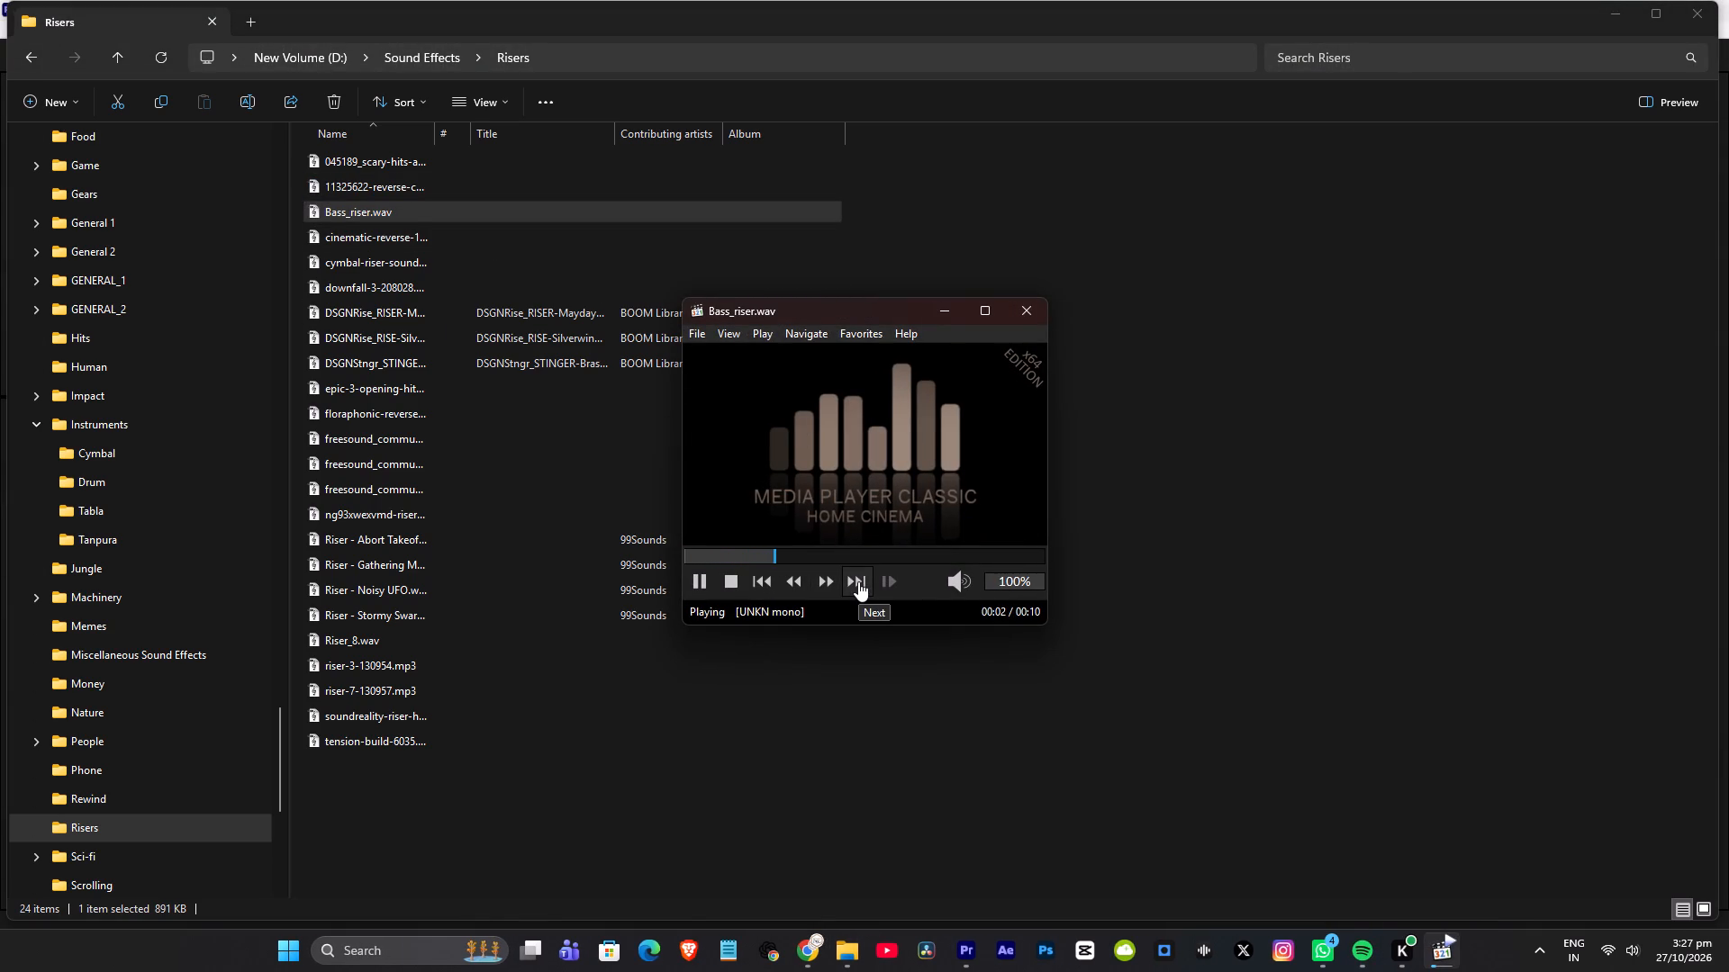
pyautogui.click(858, 581)
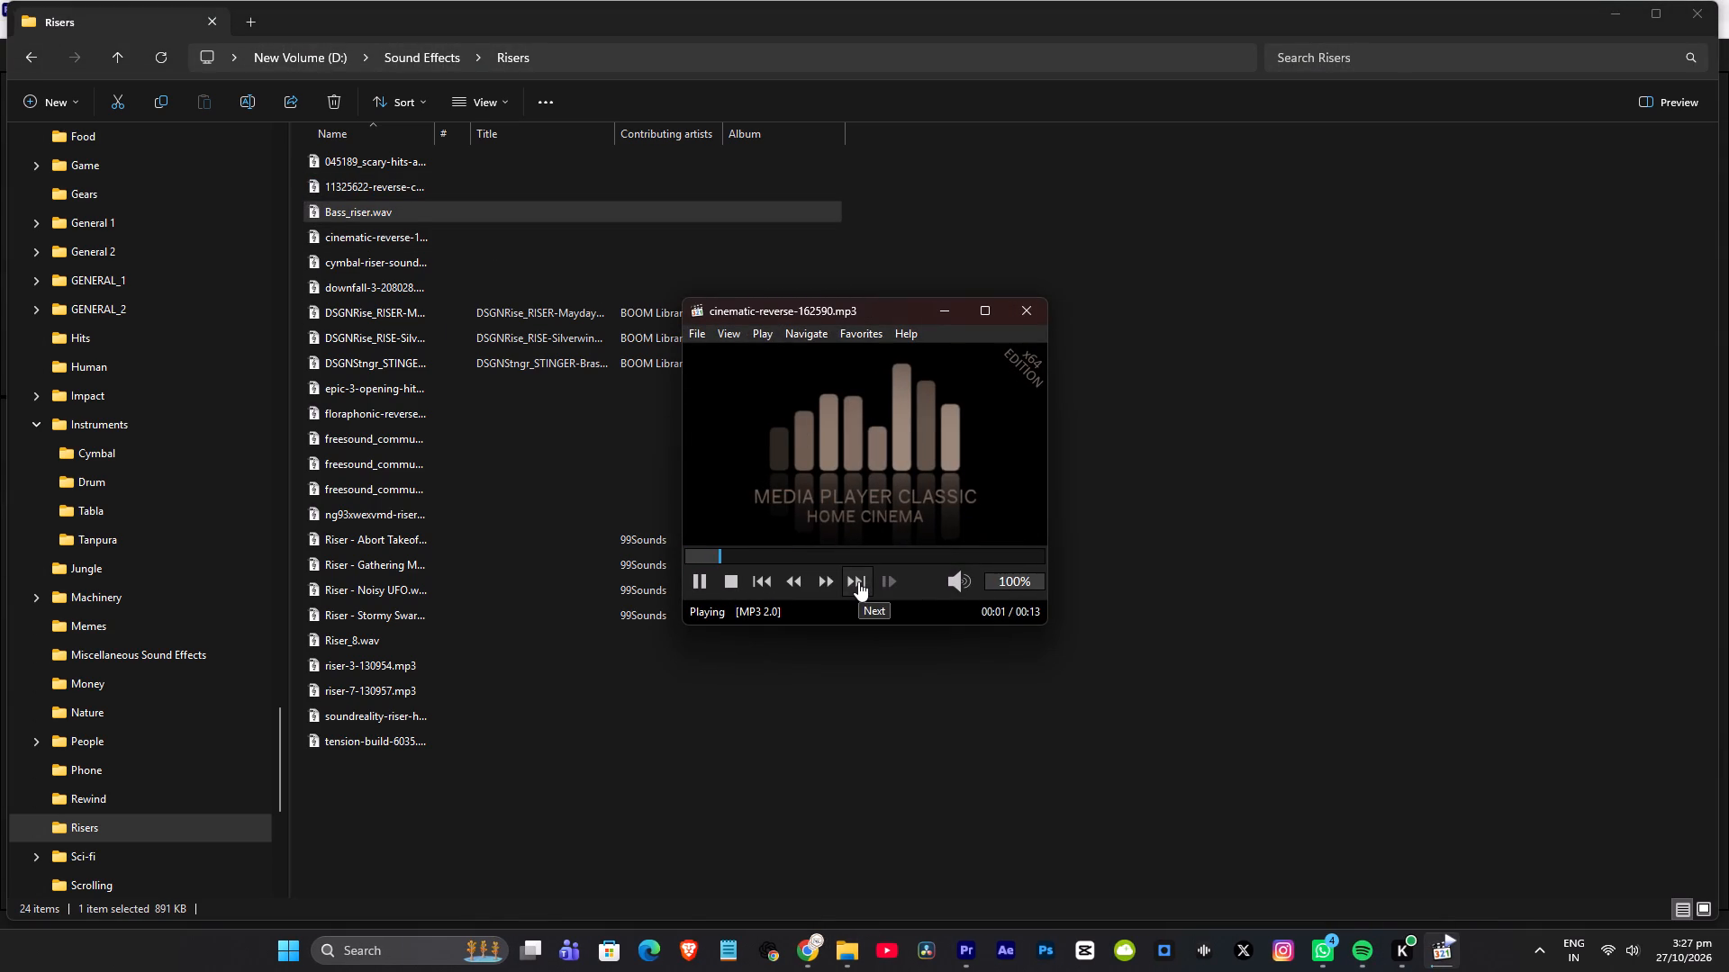
pyautogui.click(858, 581)
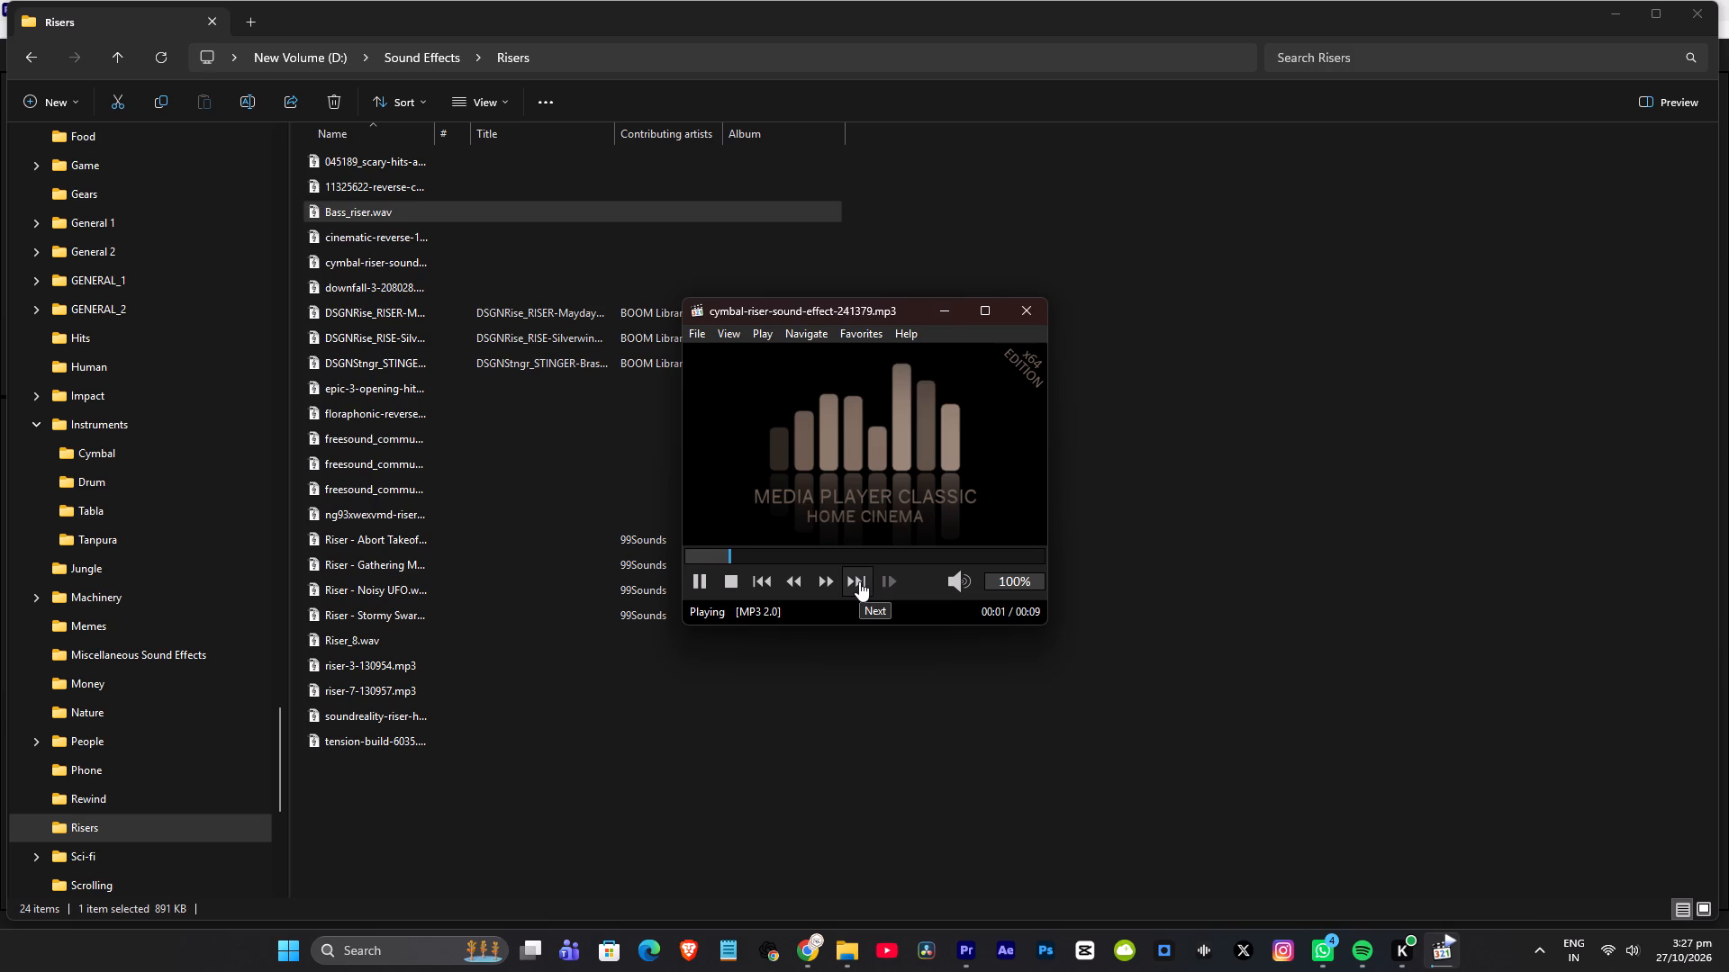
pyautogui.click(859, 581)
pyautogui.click(859, 581)
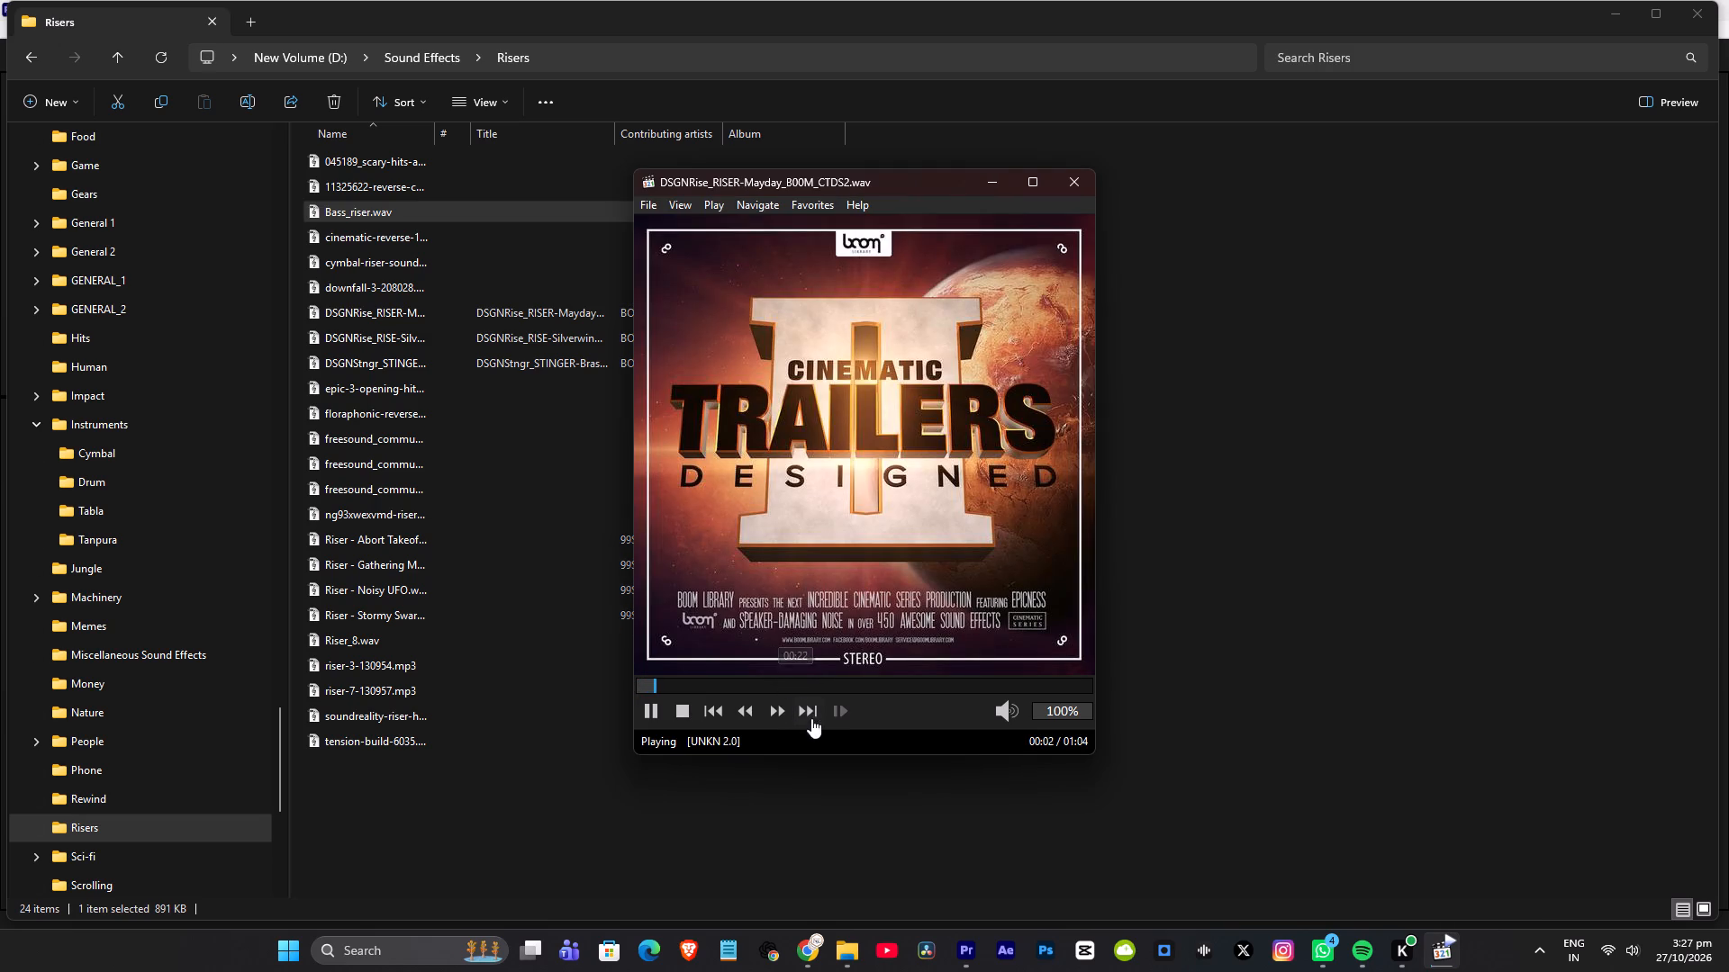
pyautogui.click(807, 709)
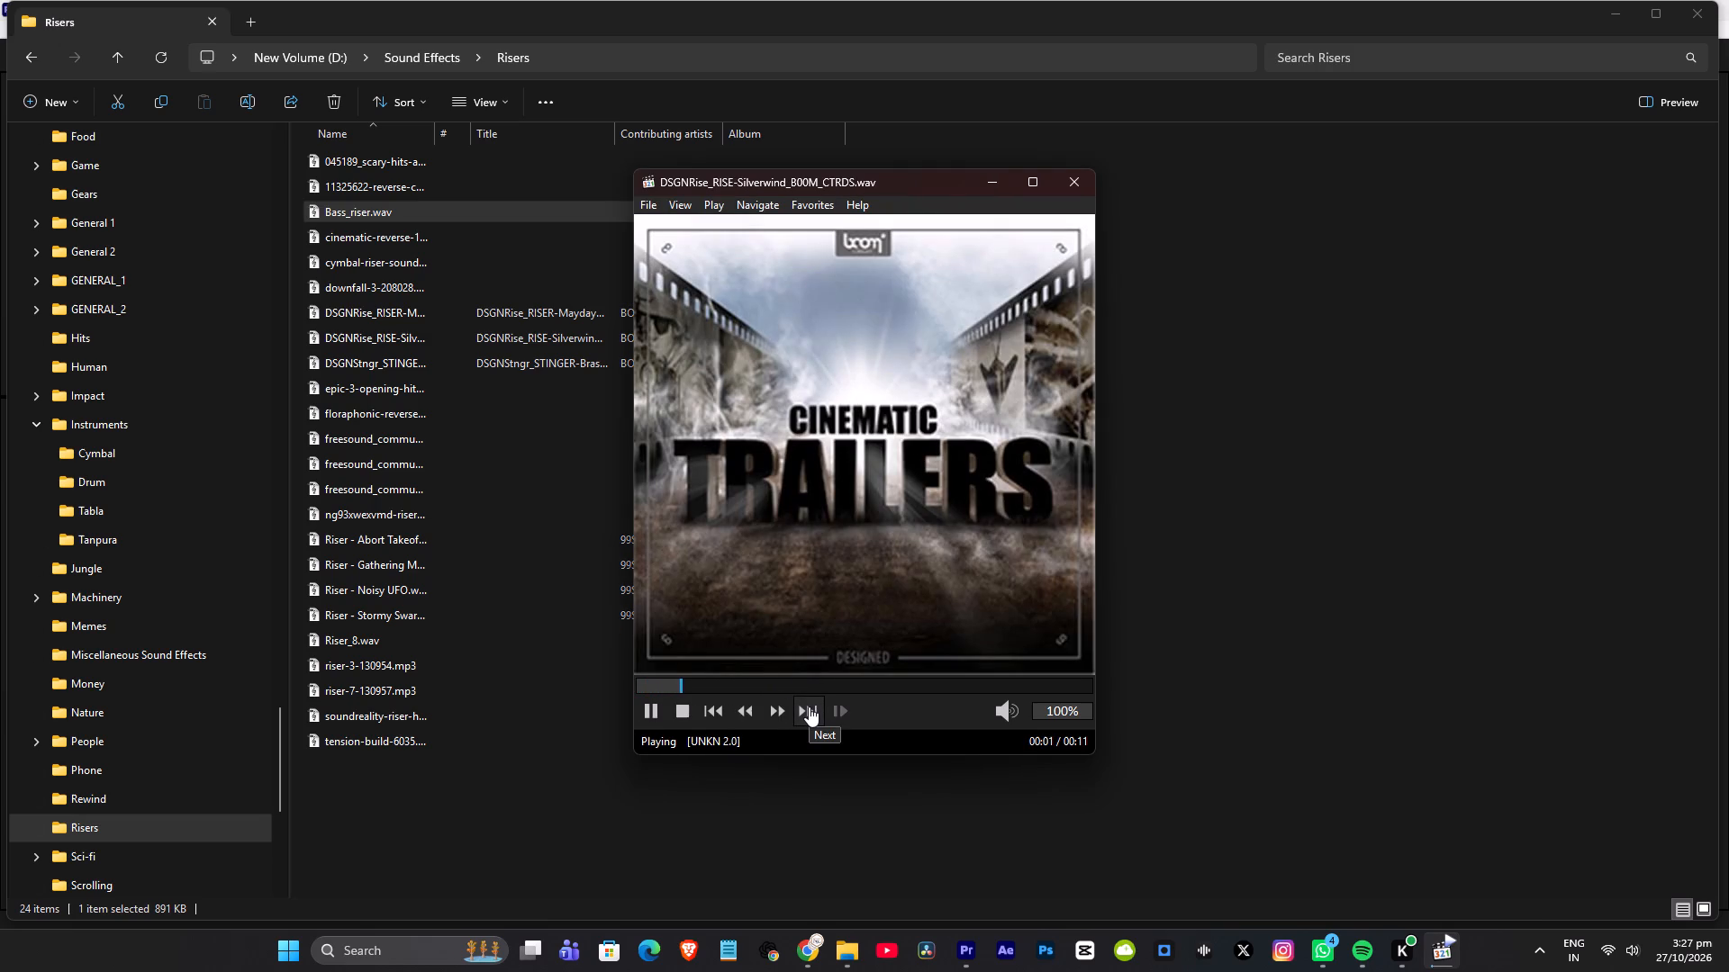
pyautogui.click(809, 706)
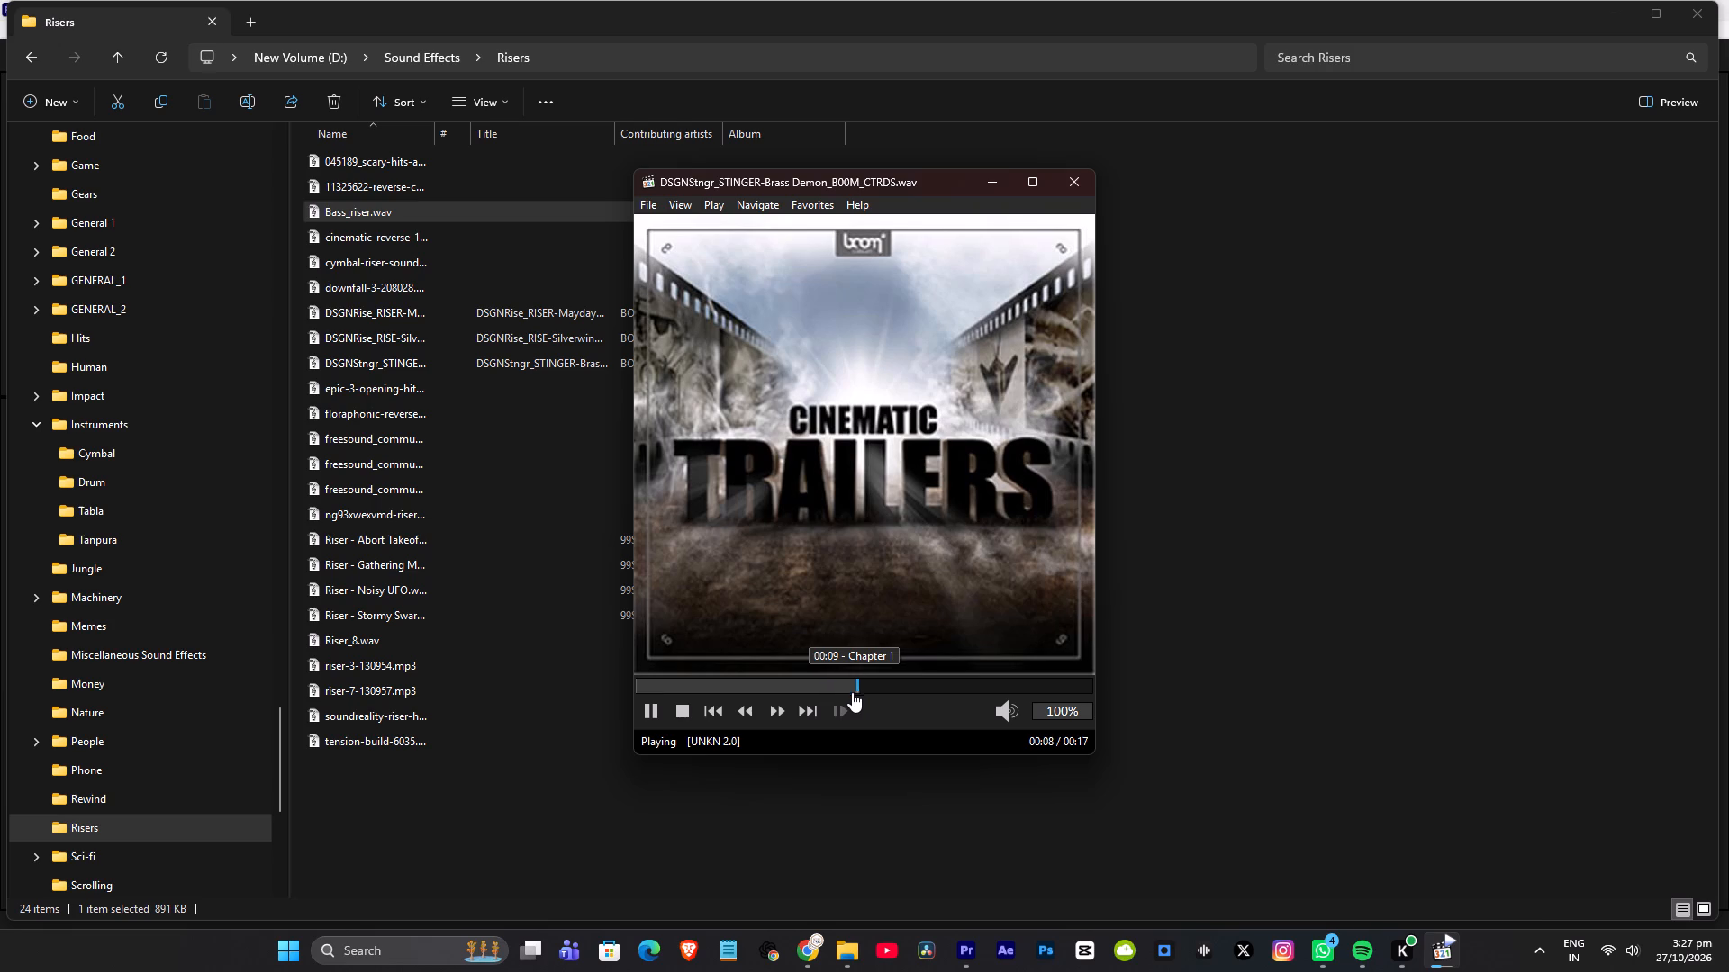
# Audition the sounds from epic-3-opening-hit through Riser - Gathering Mana, skipping ahead within longer files, and pause on Gathering Mana.
pyautogui.click(808, 706)
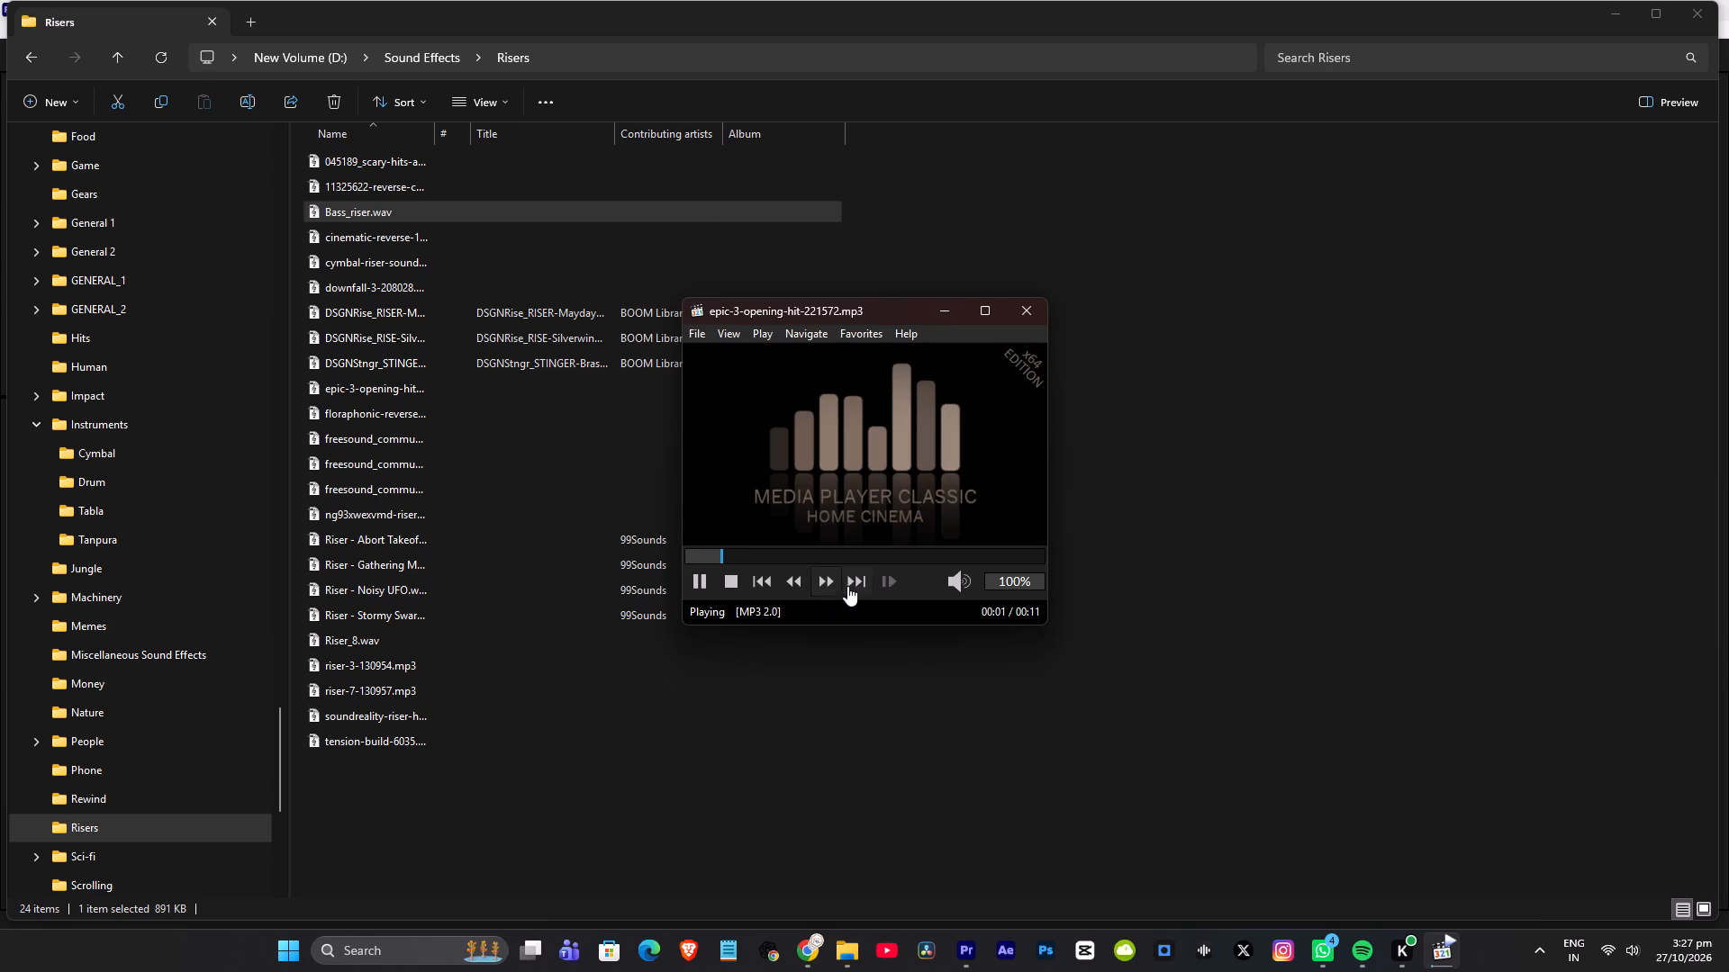
pyautogui.click(846, 553)
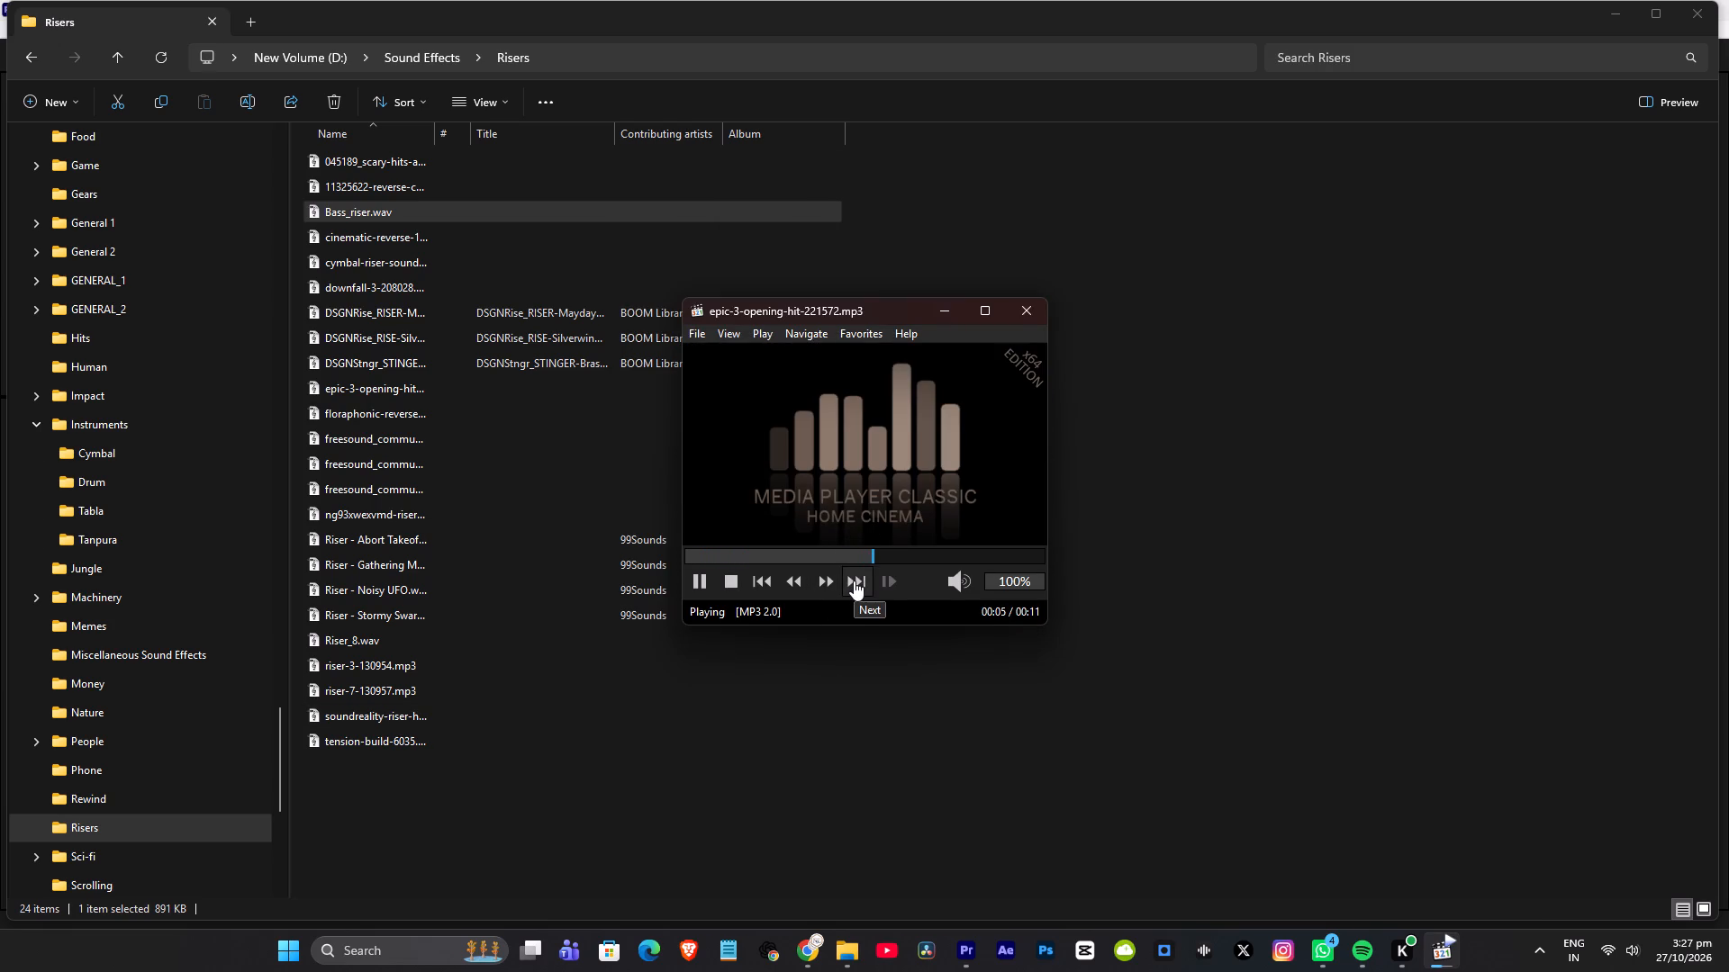
pyautogui.click(854, 580)
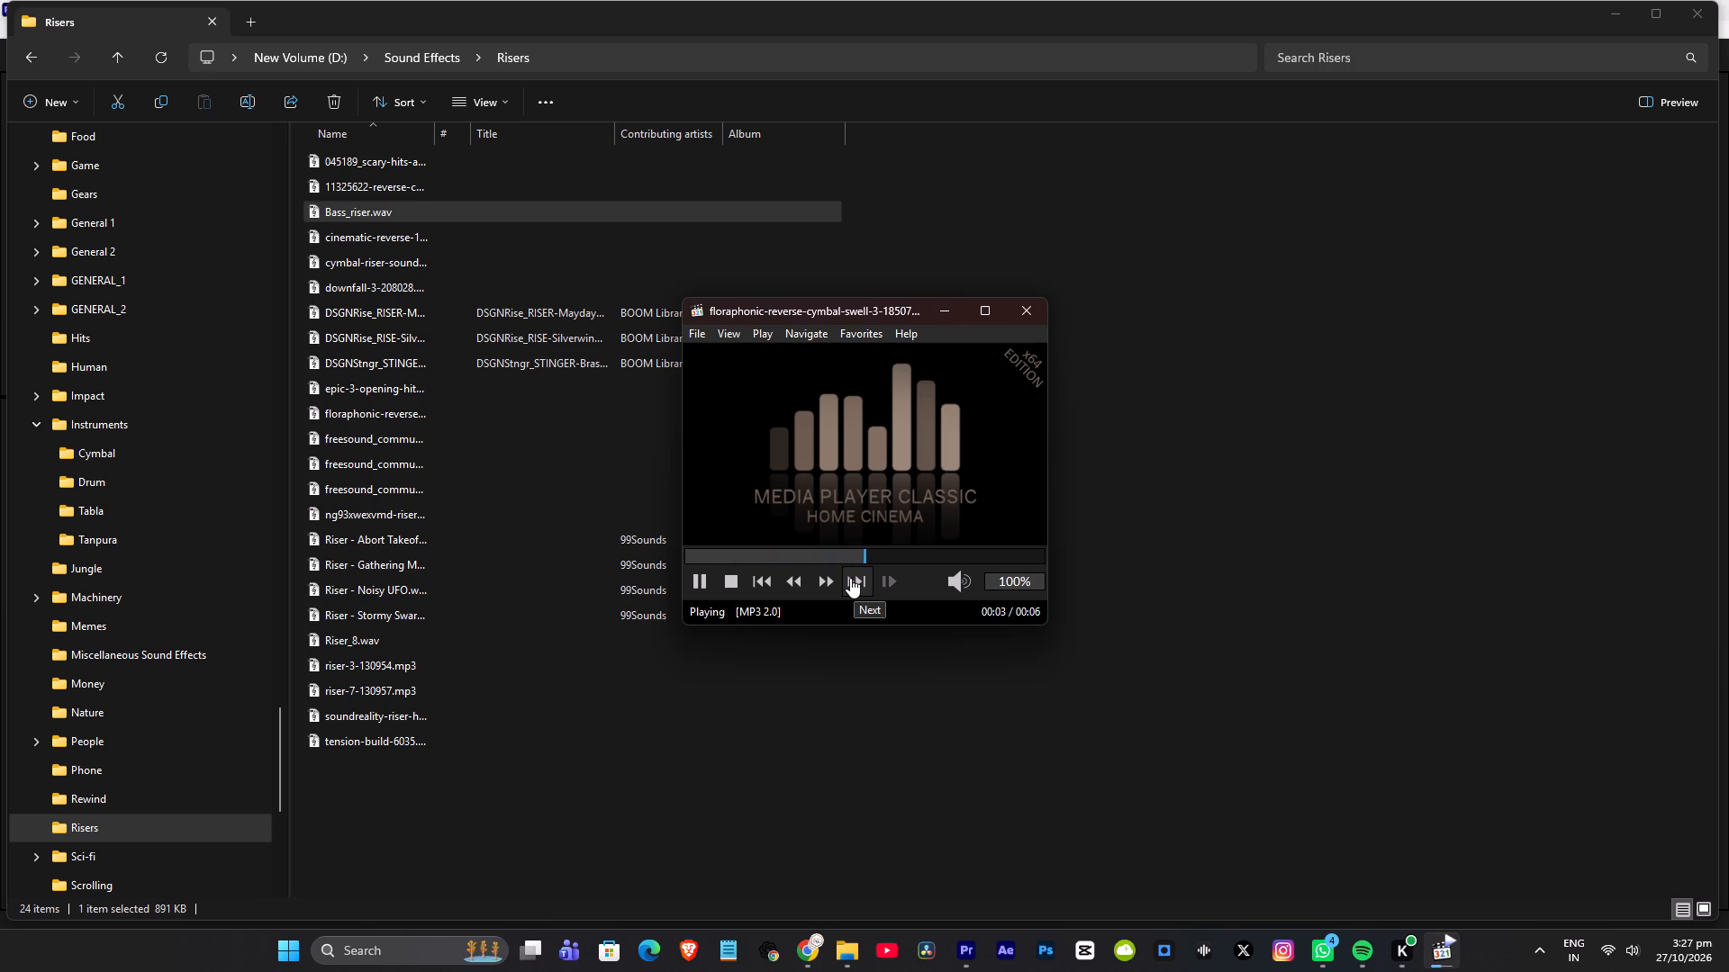
pyautogui.click(852, 585)
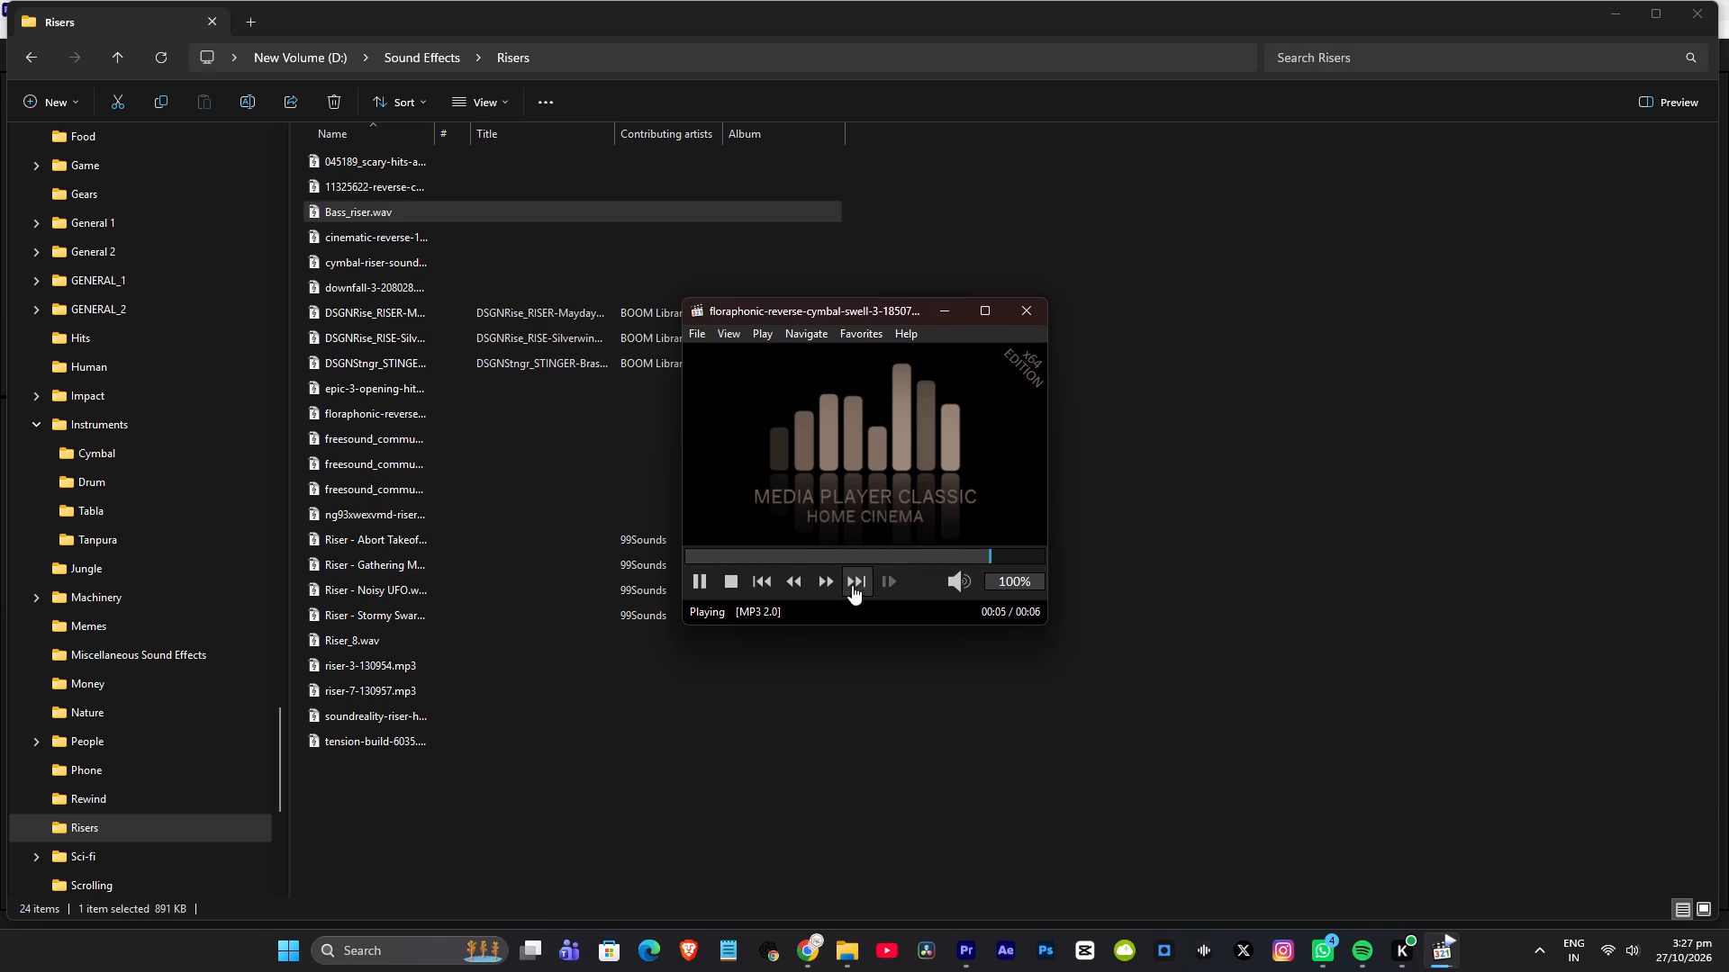
pyautogui.click(766, 557)
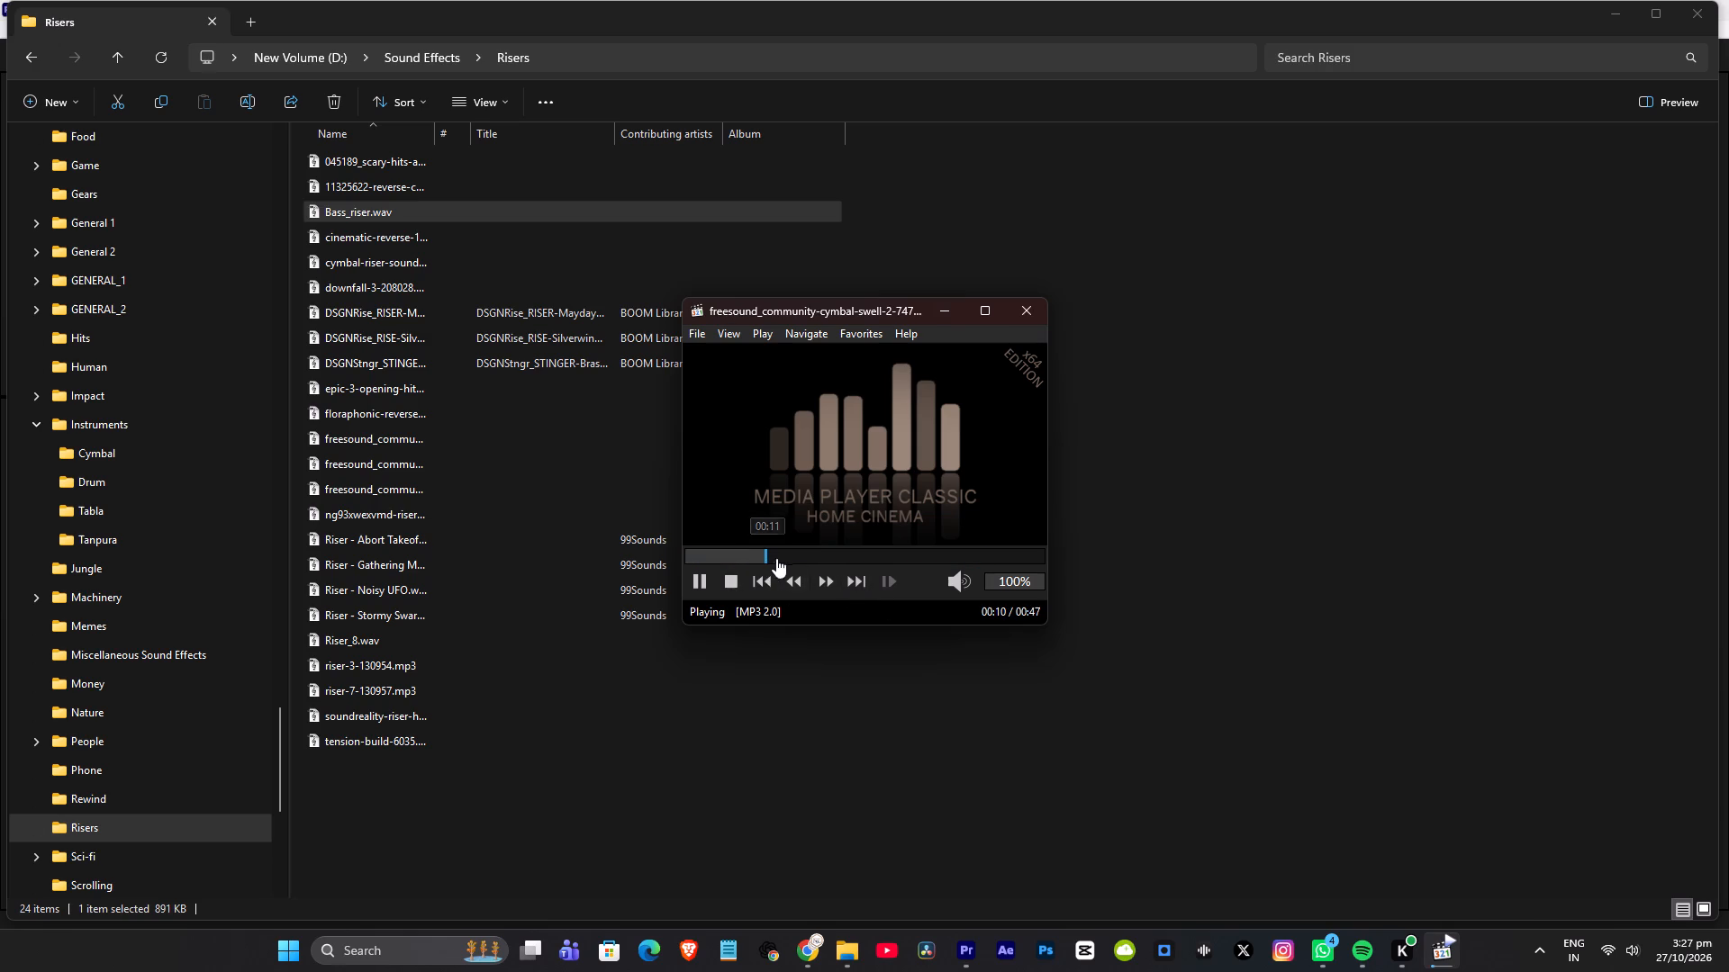
pyautogui.click(853, 577)
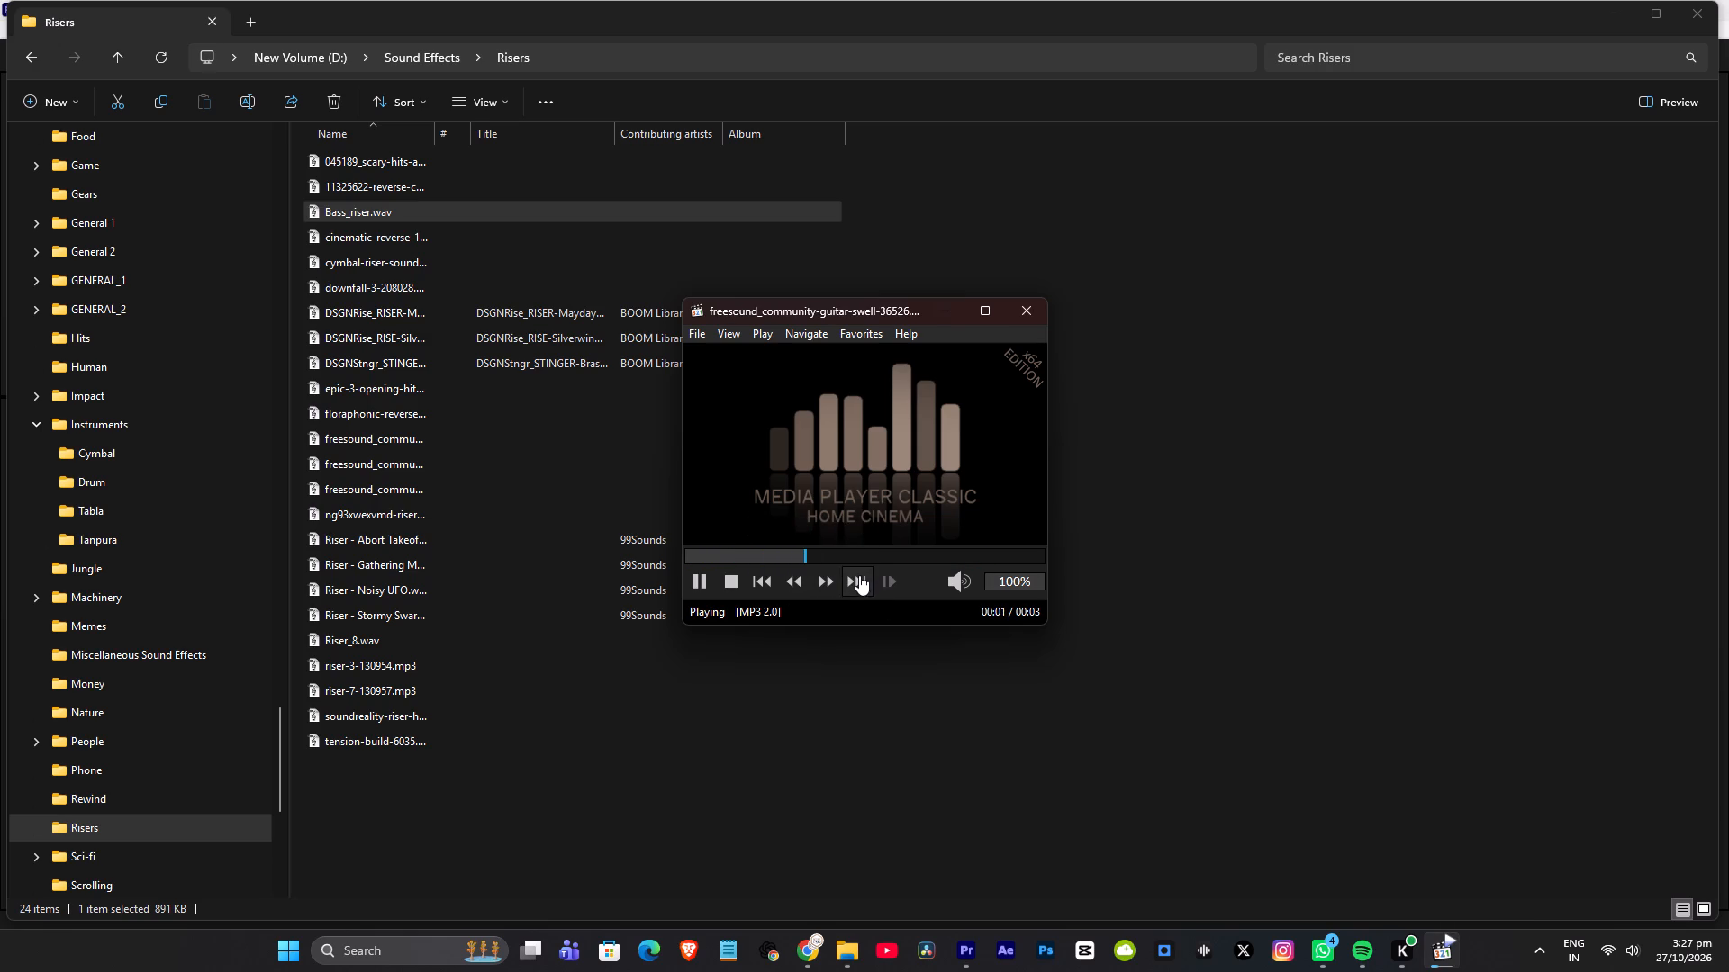
pyautogui.click(859, 575)
pyautogui.click(789, 555)
pyautogui.click(859, 581)
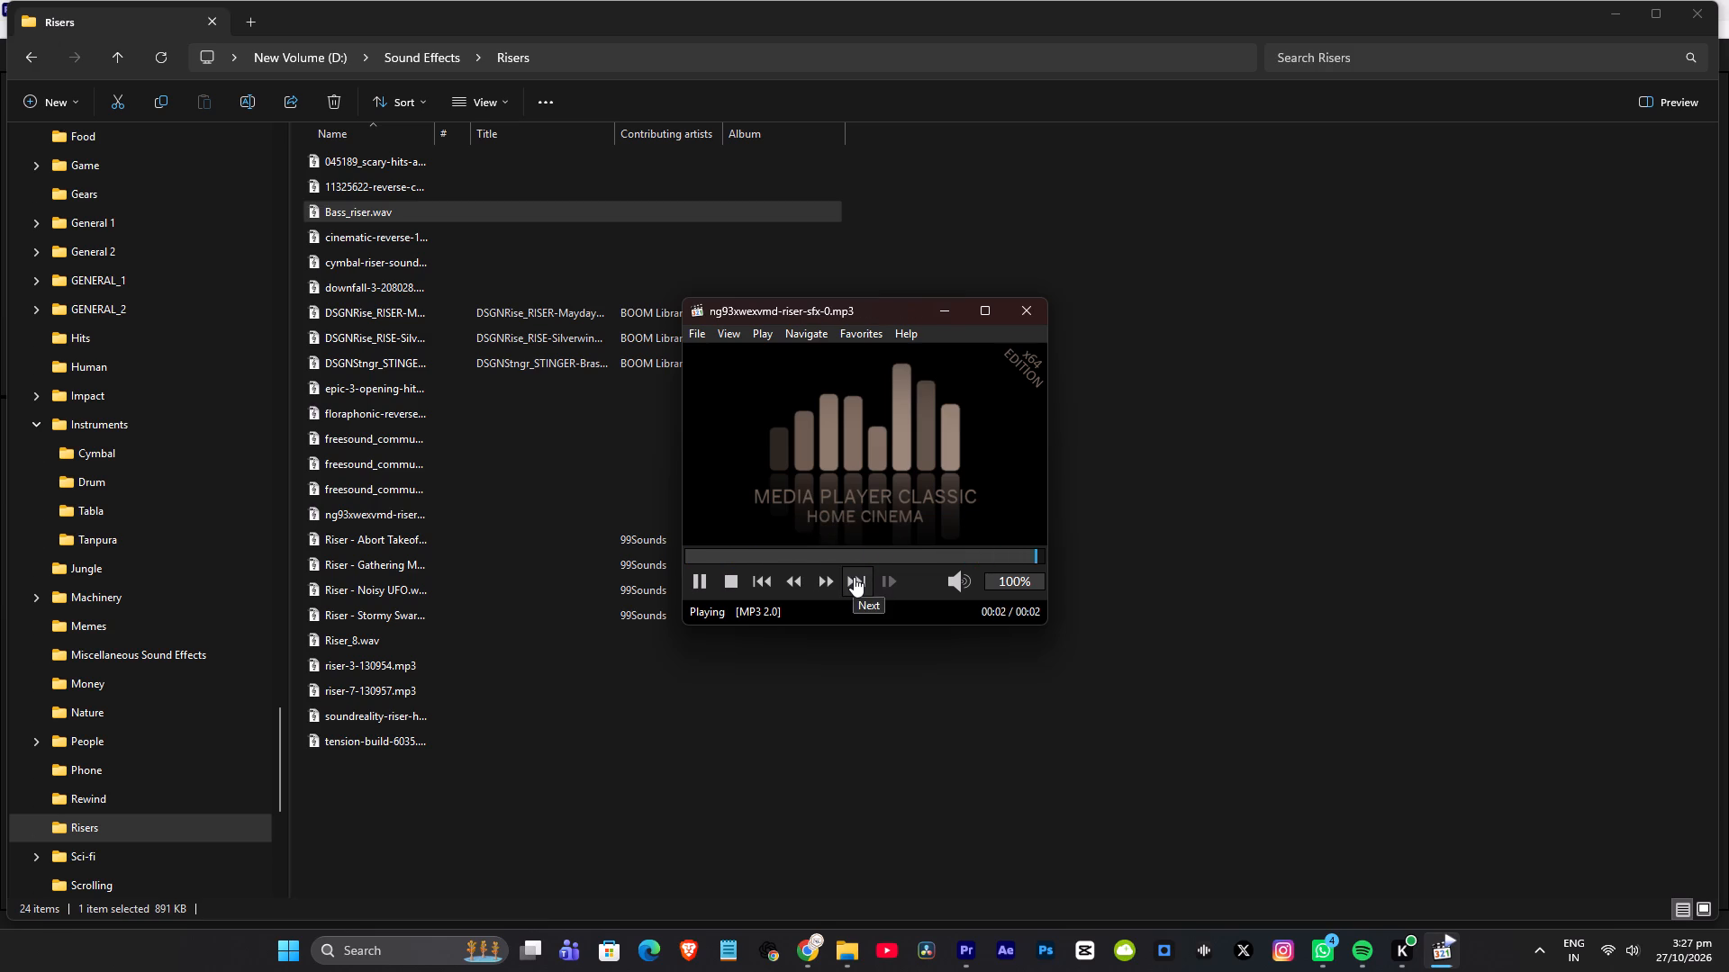
pyautogui.click(854, 577)
pyautogui.click(798, 558)
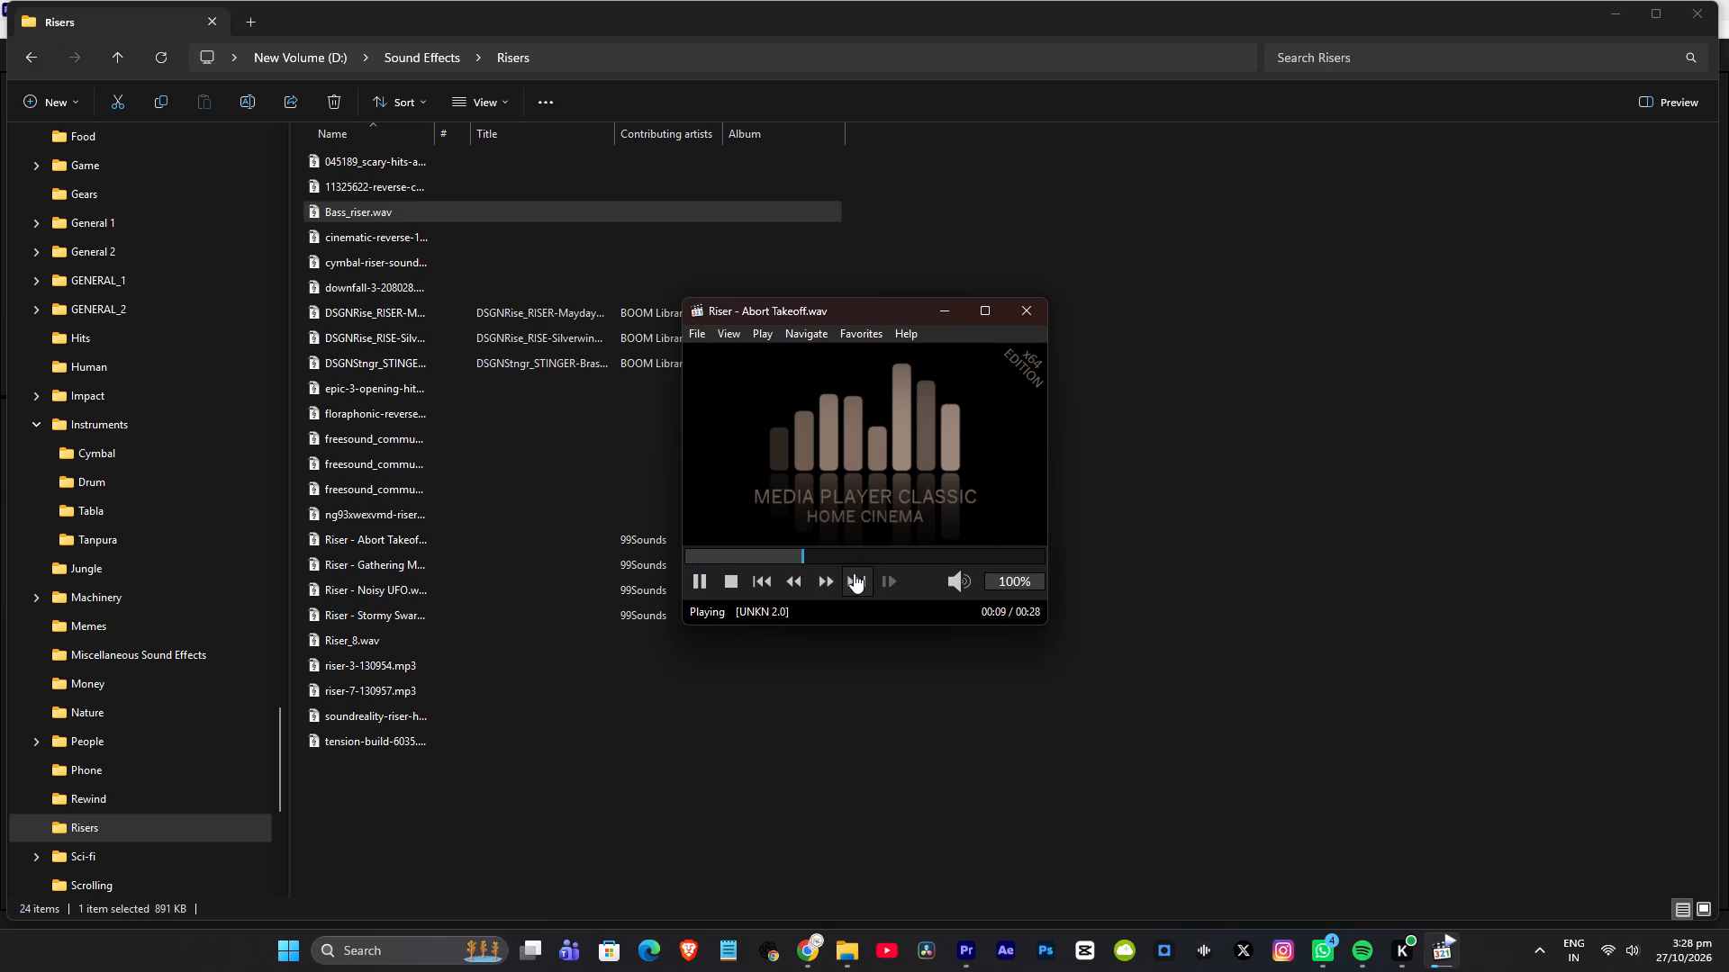
pyautogui.click(854, 573)
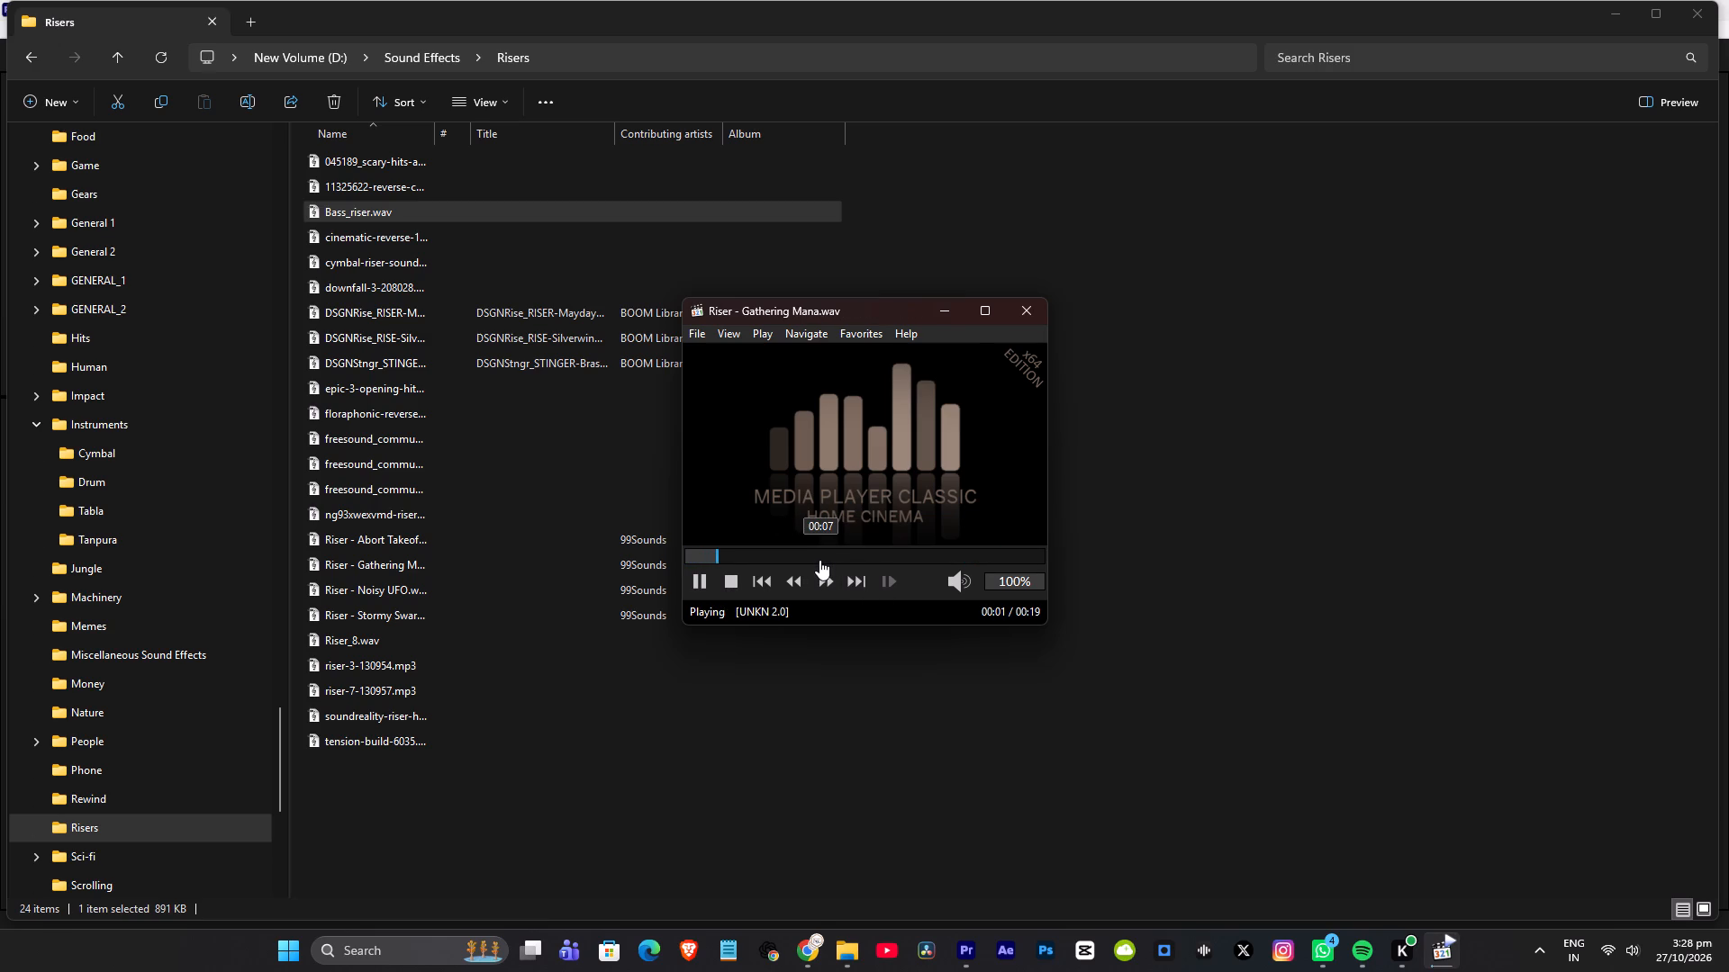
pyautogui.click(706, 582)
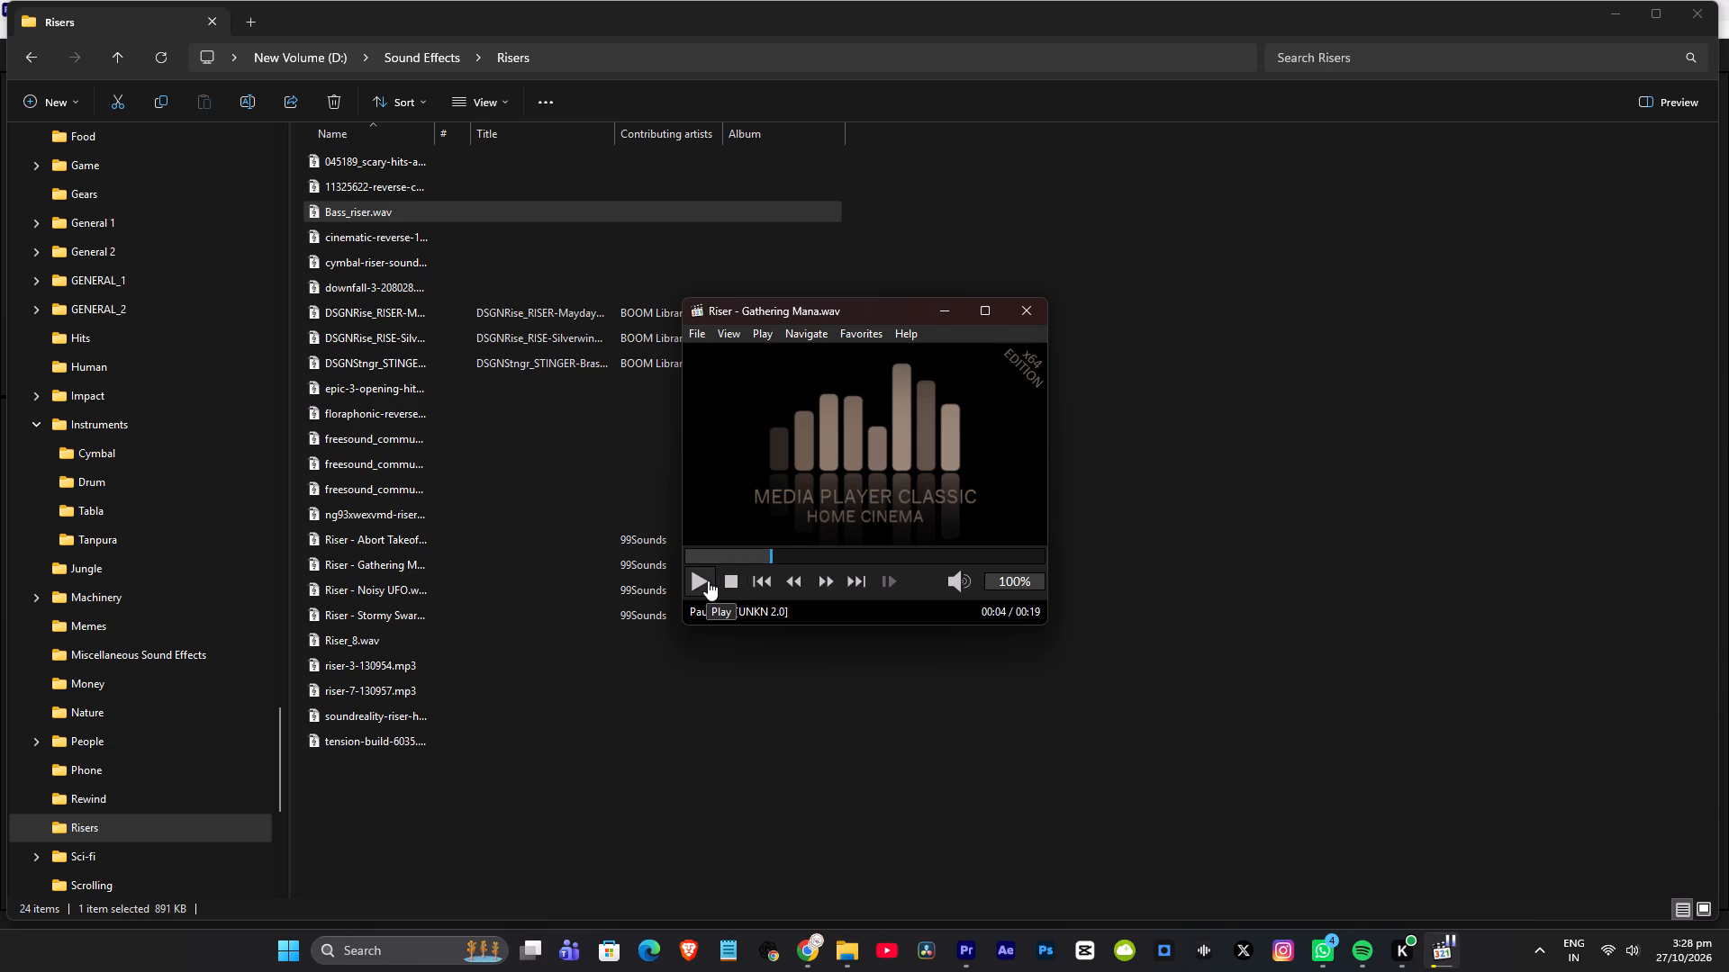
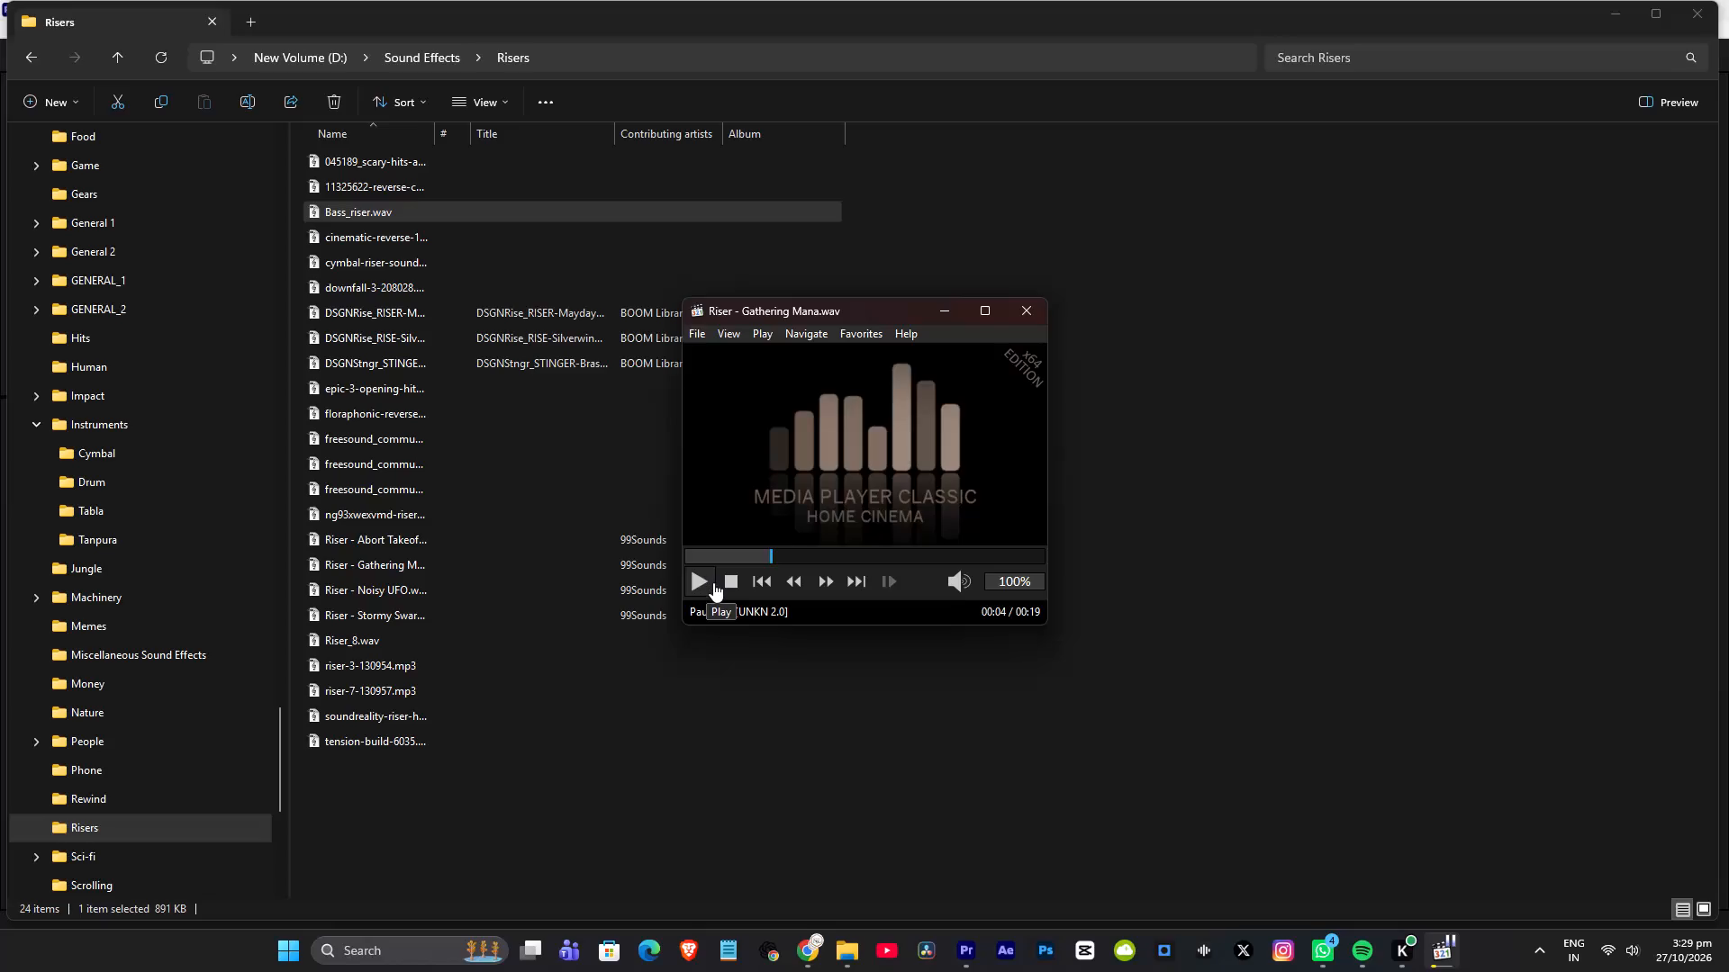
# Resume Riser - Gathering Mana, and audition the 99Sounds risers from Abort Takeoff through Stormy Swarmy, skipping ahead within Noisy UFO and Stormy Swarmy.
pyautogui.click(695, 583)
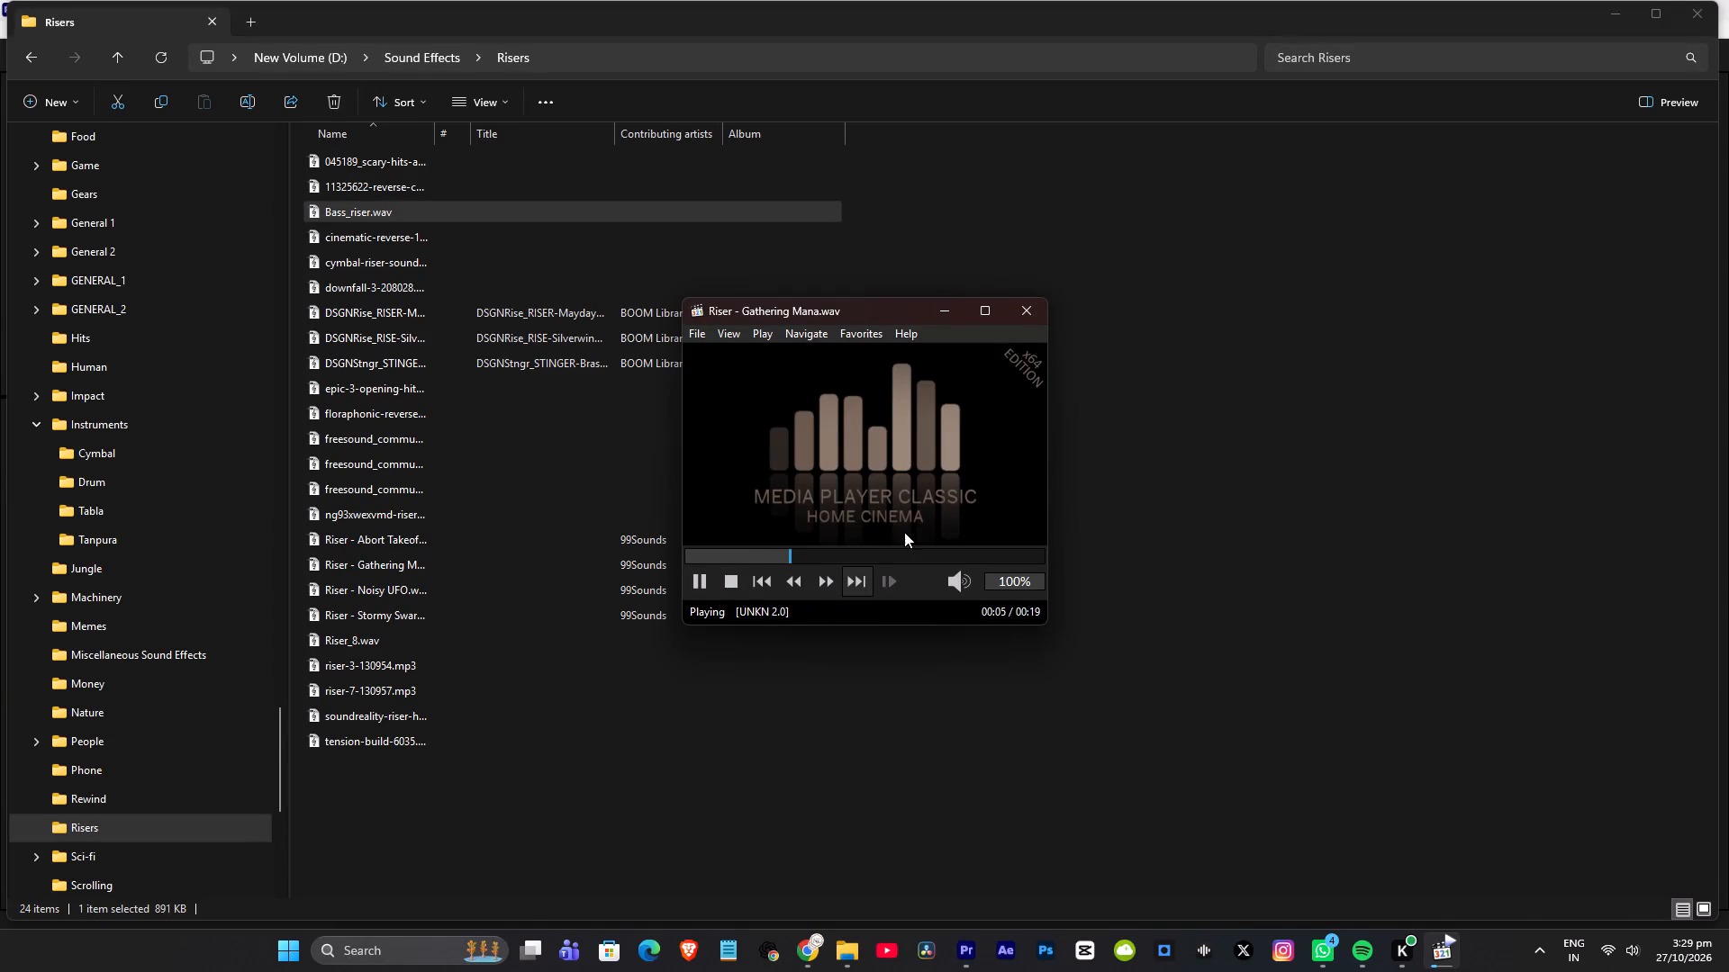
pyautogui.click(1035, 310)
pyautogui.click(447, 418)
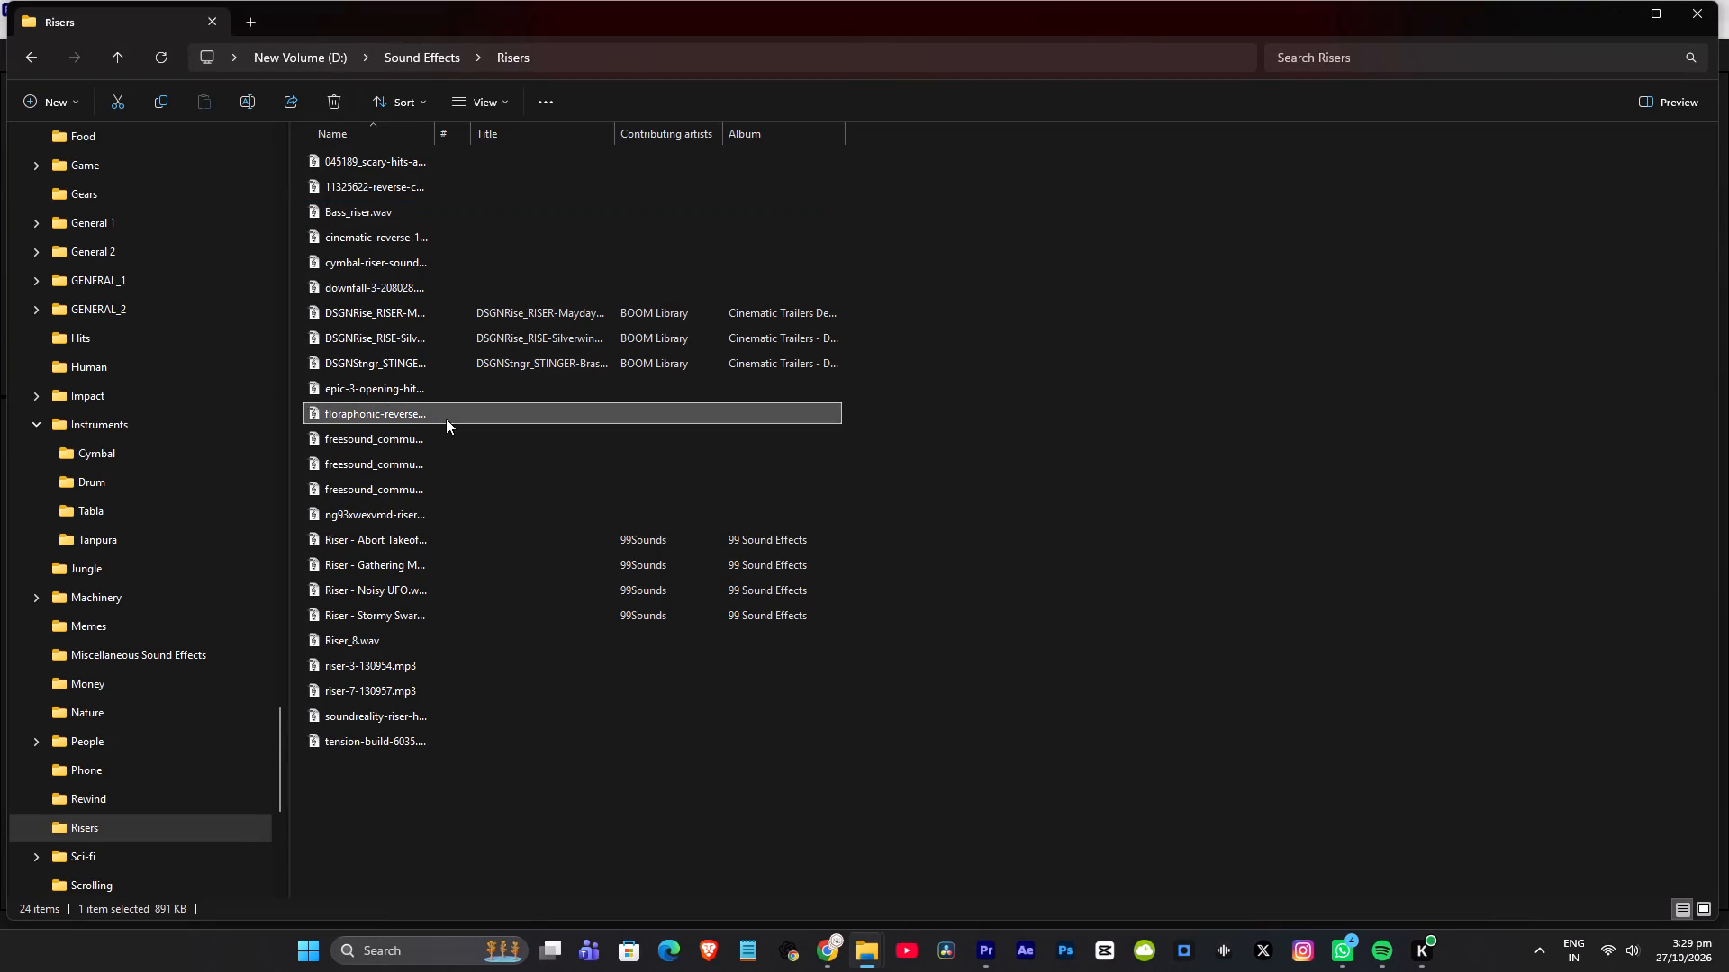
pyautogui.doubleClick(386, 541)
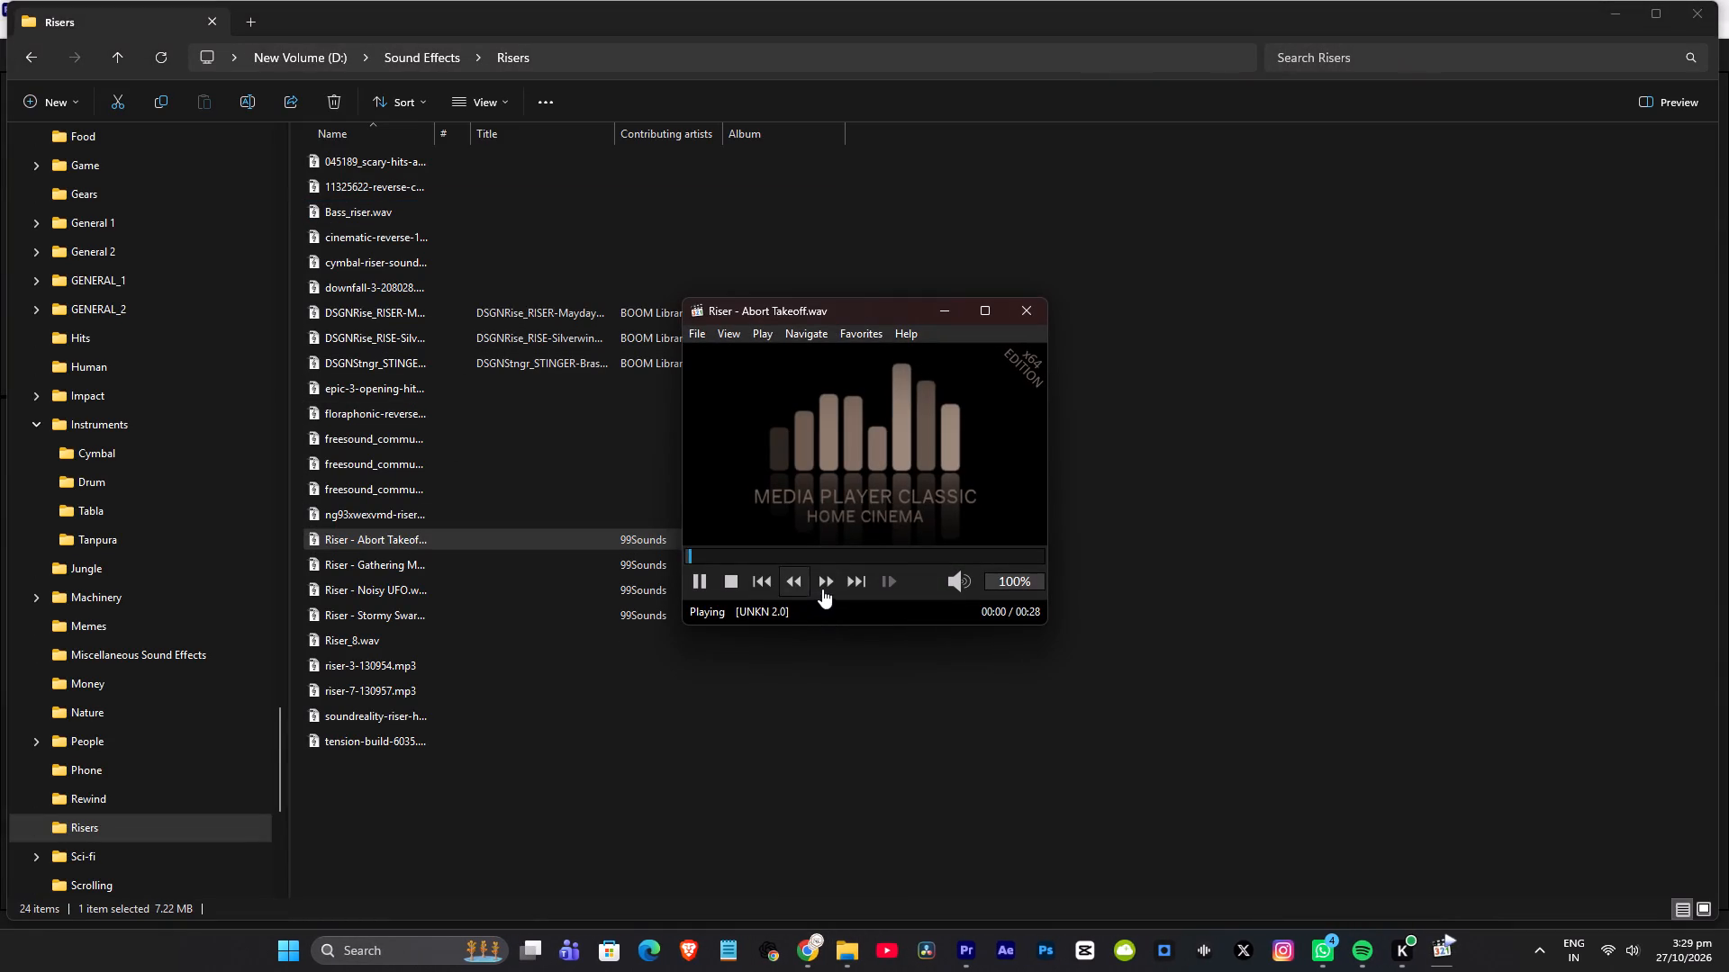
pyautogui.click(848, 578)
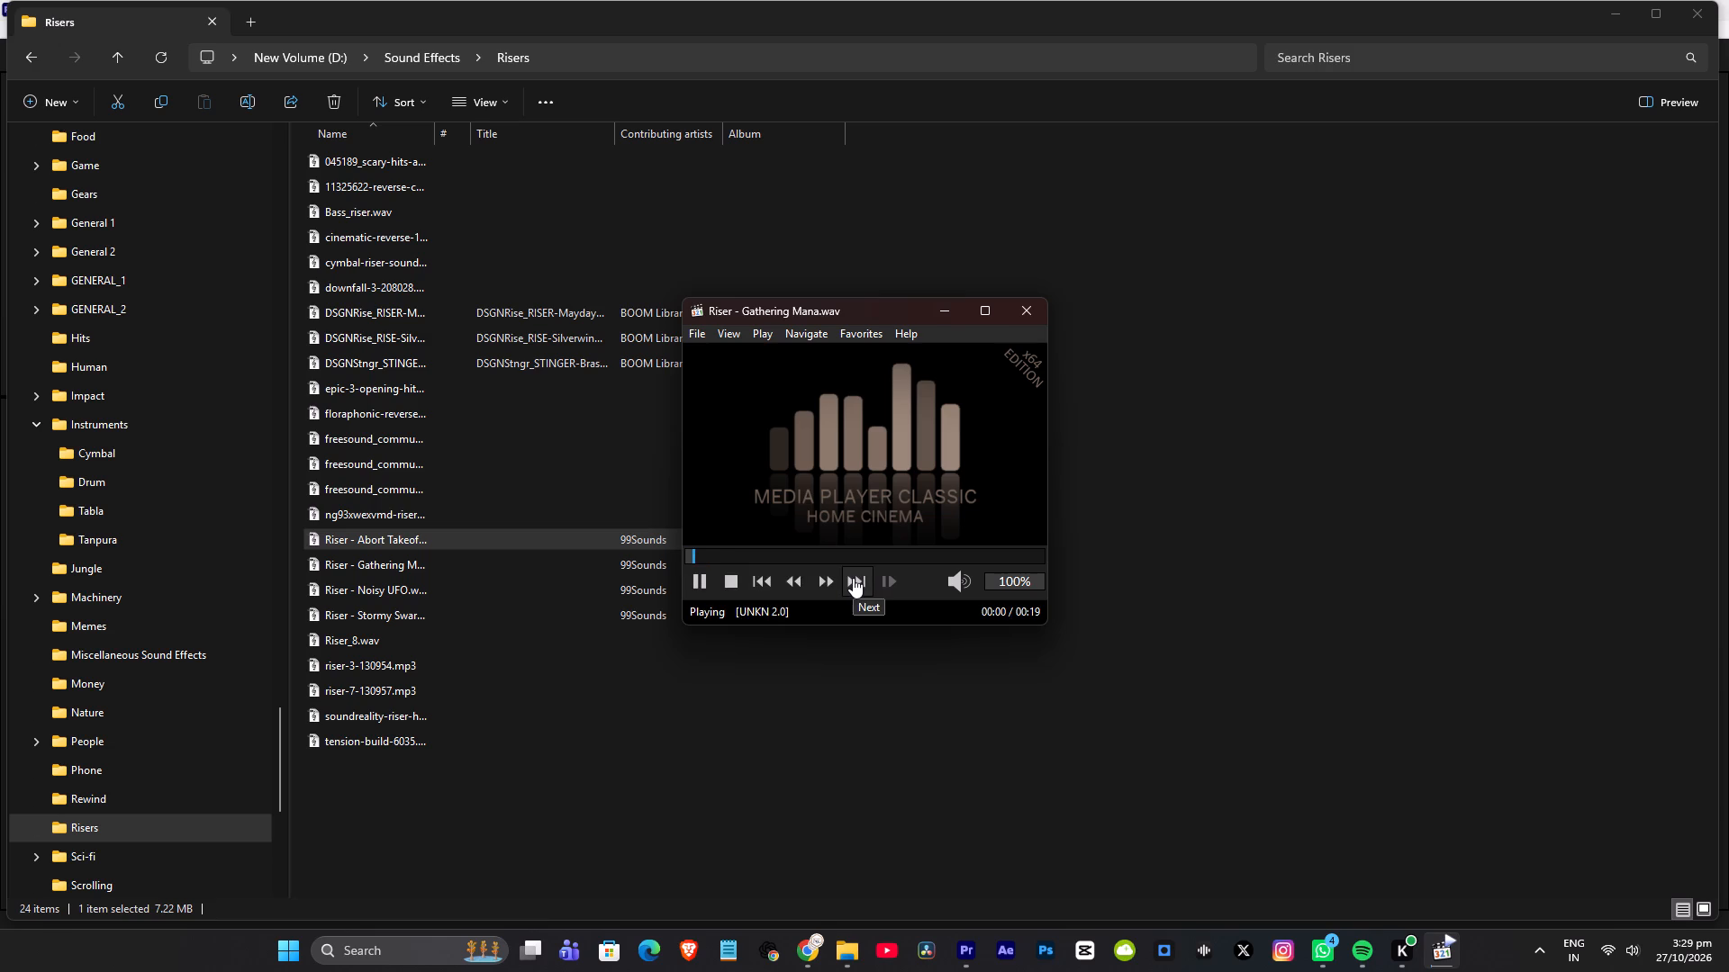
pyautogui.click(853, 578)
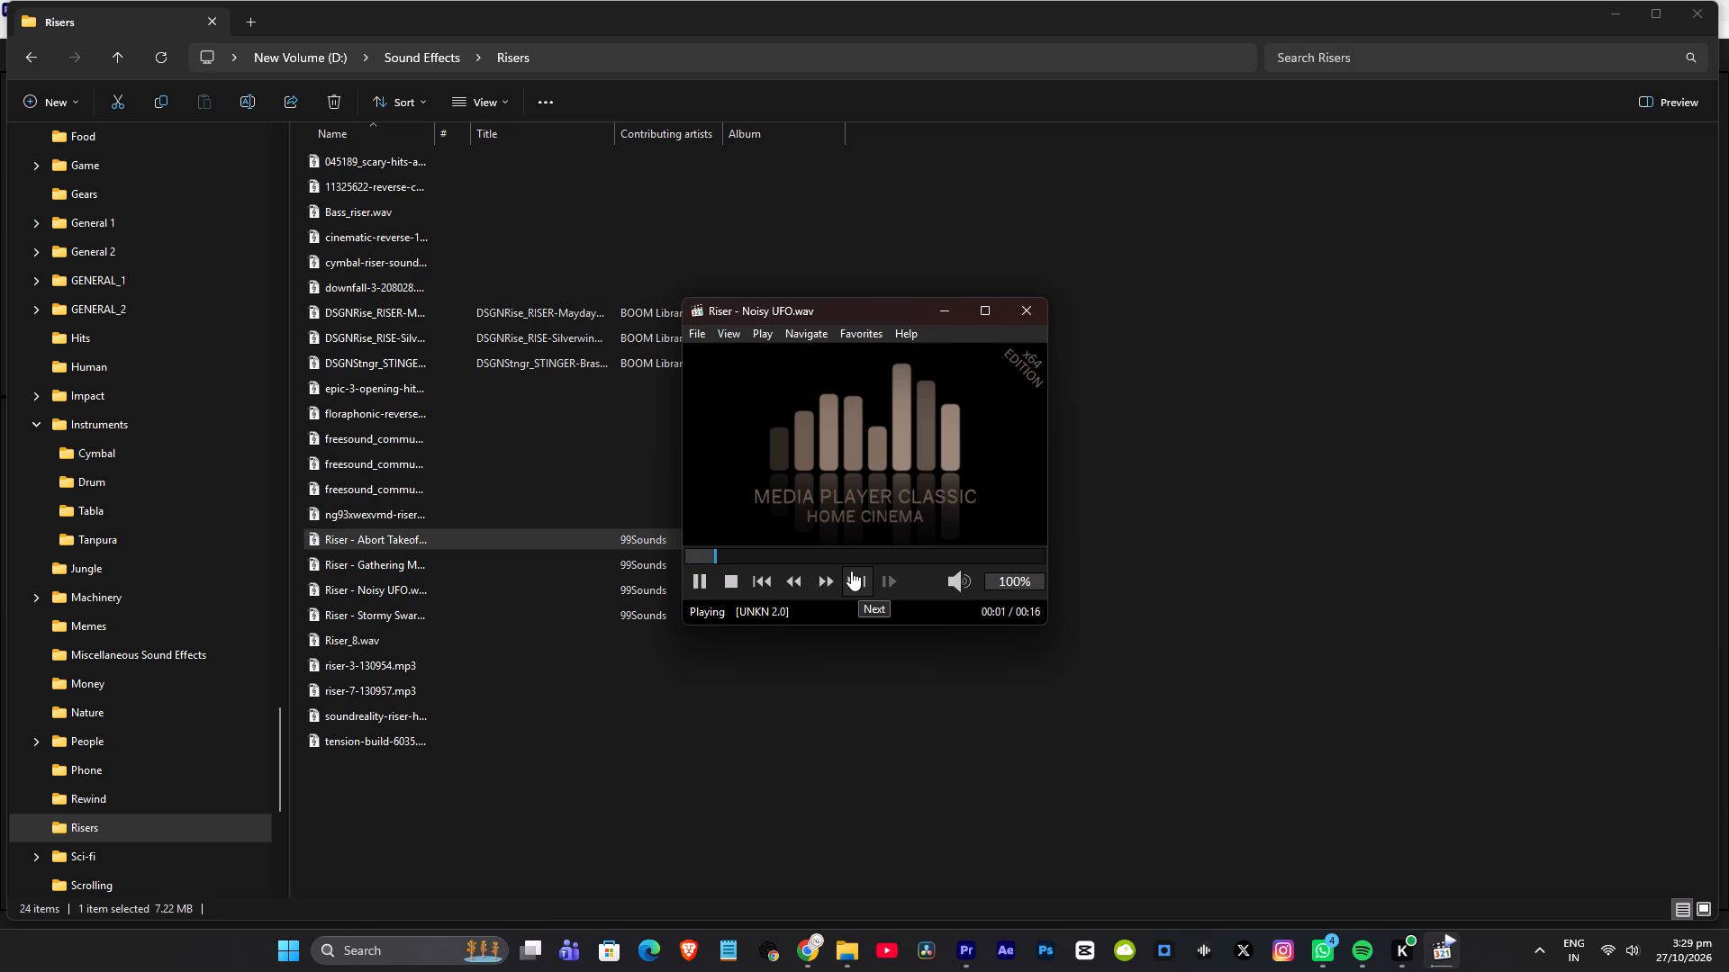
pyautogui.click(809, 563)
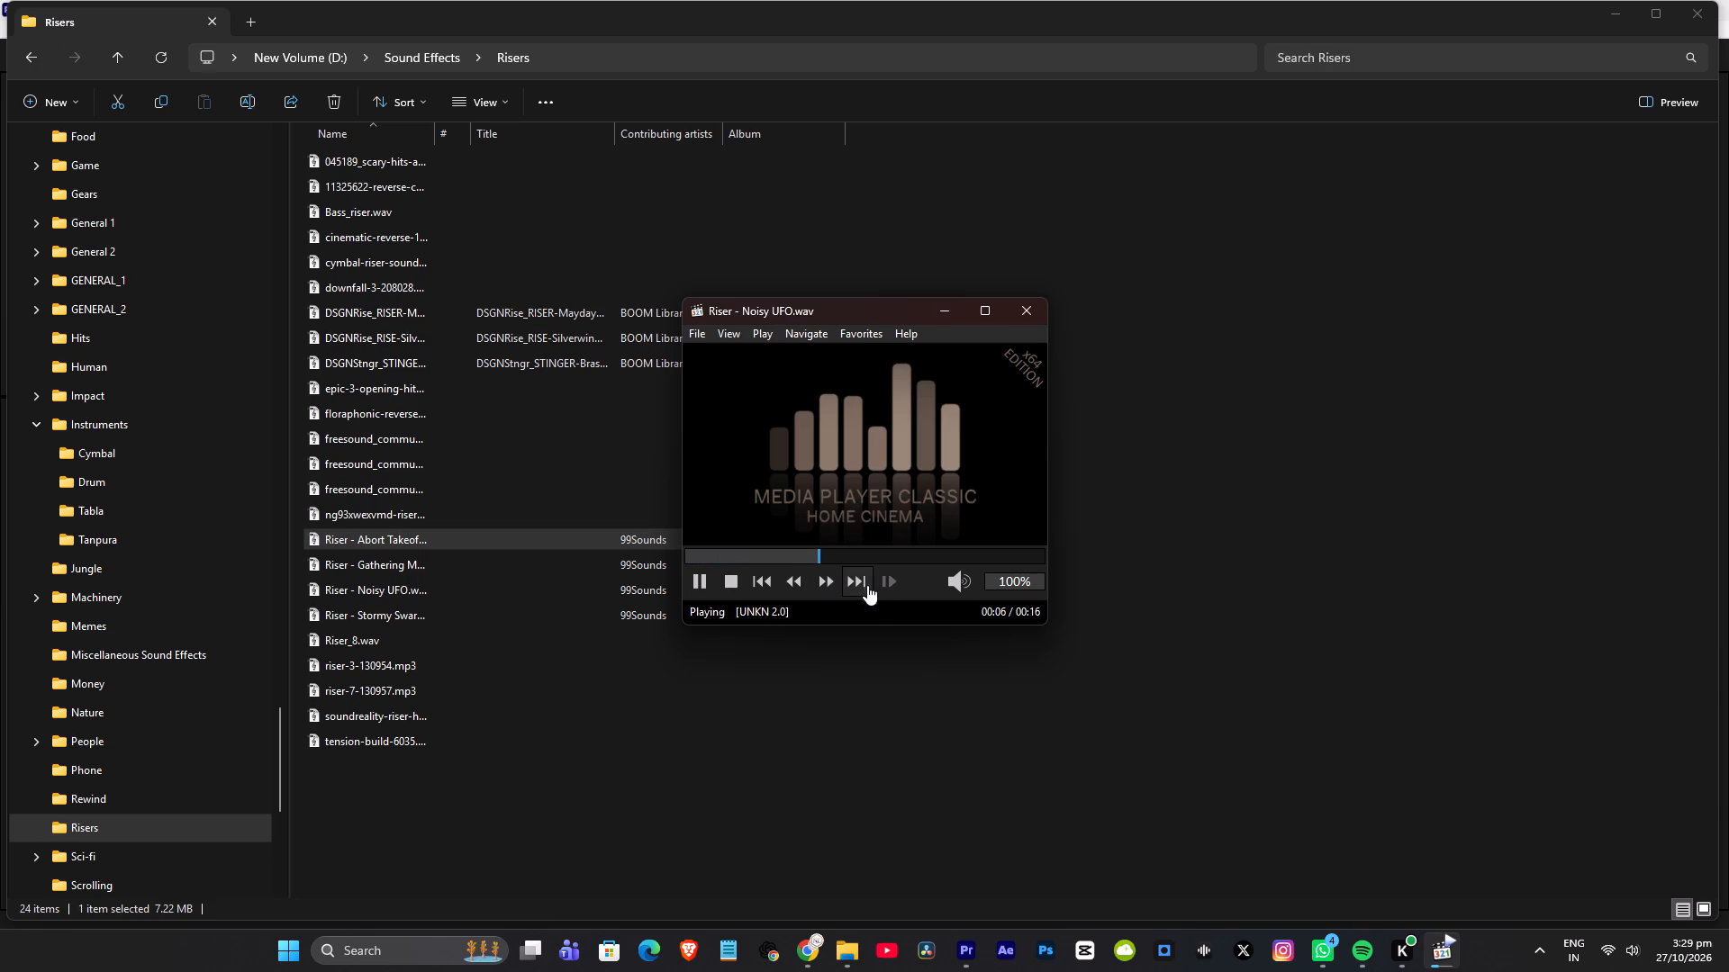
pyautogui.click(861, 584)
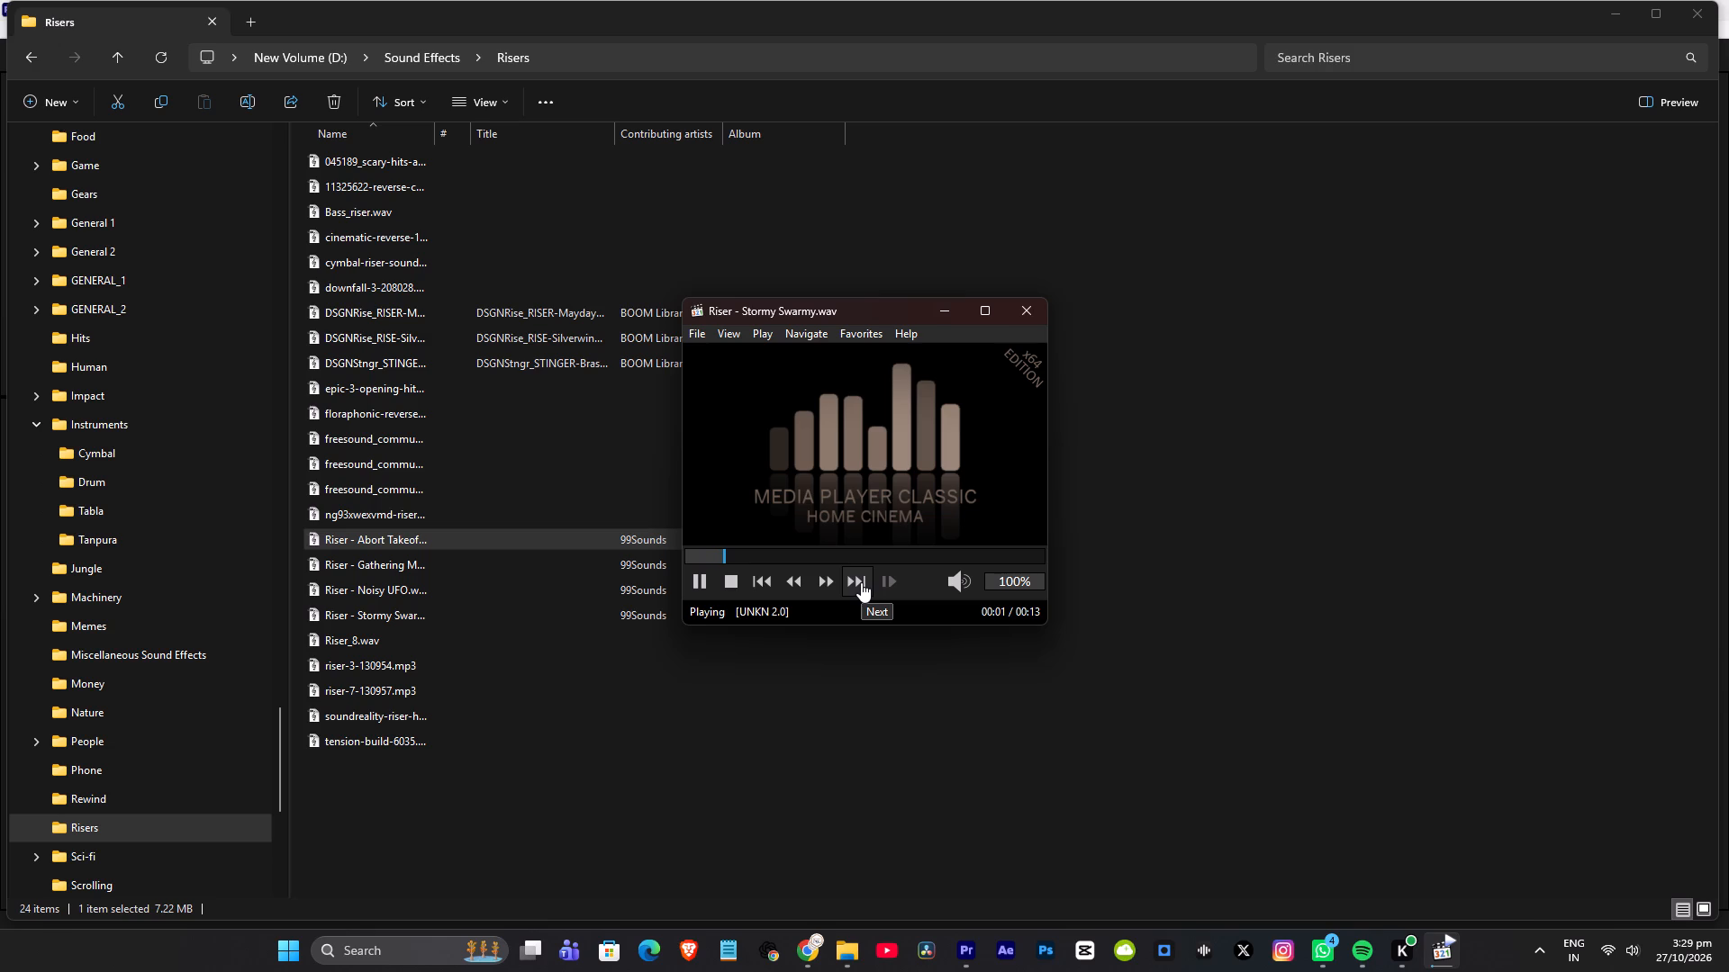
pyautogui.click(814, 554)
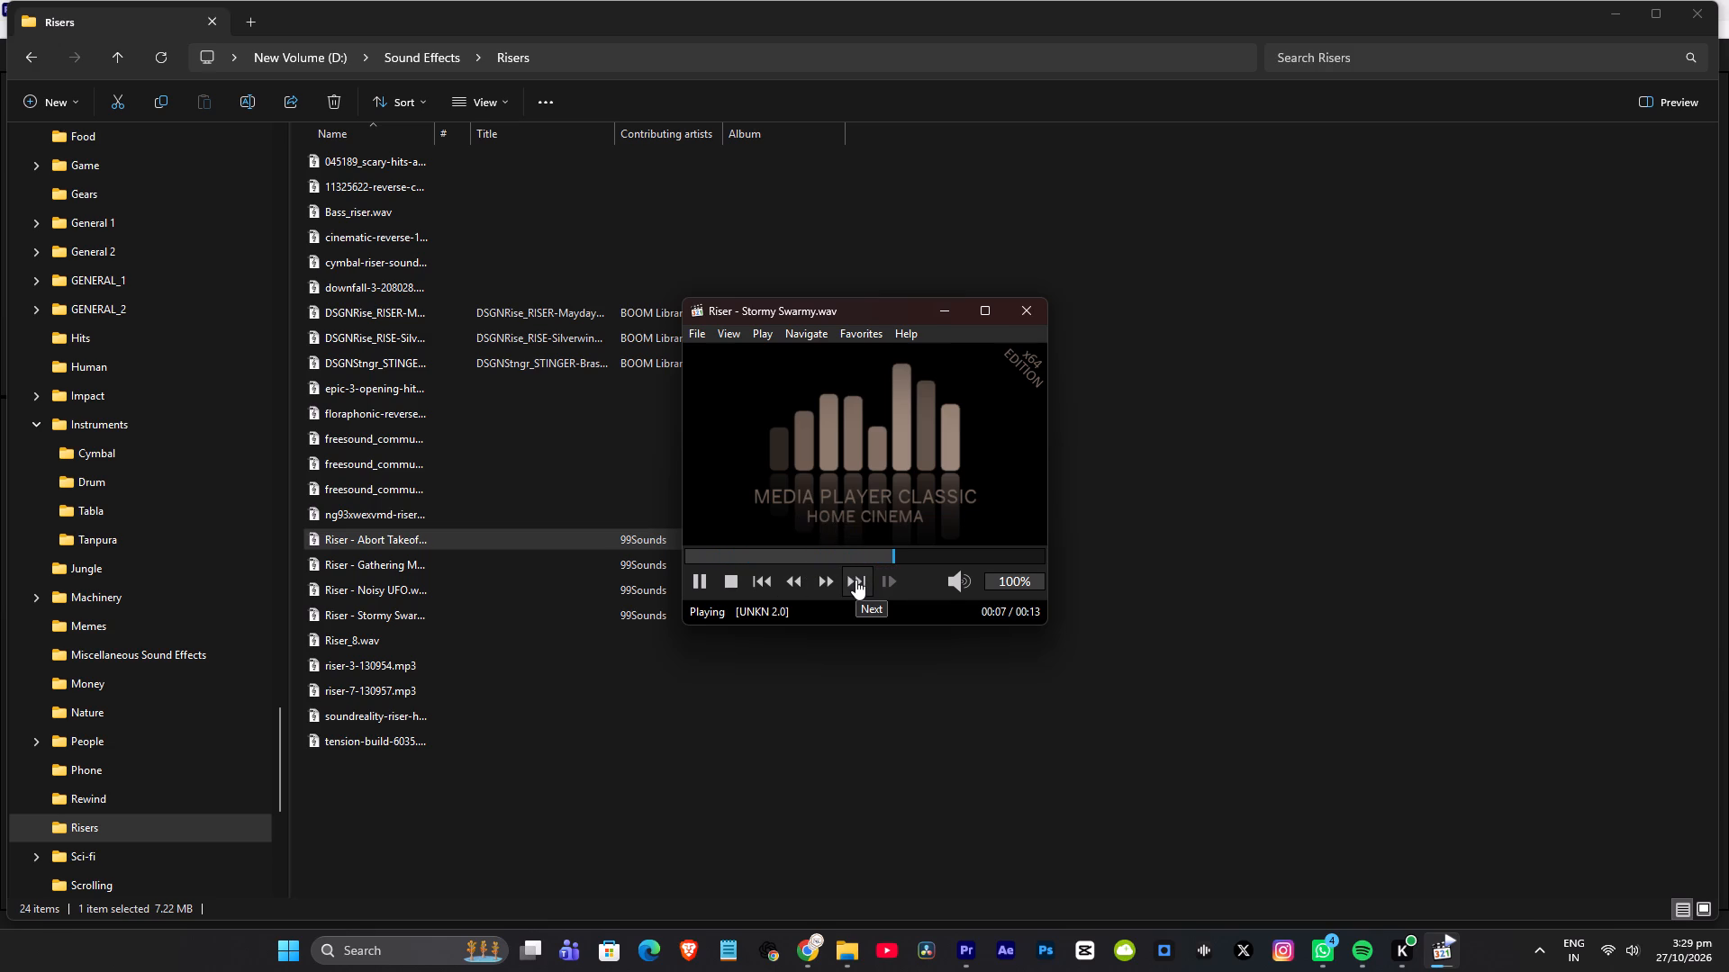
# Audition the remaining sounds from Riser_8 through tension-build-6035, skipping ahead within tension-build, and close the player.
pyautogui.click(855, 580)
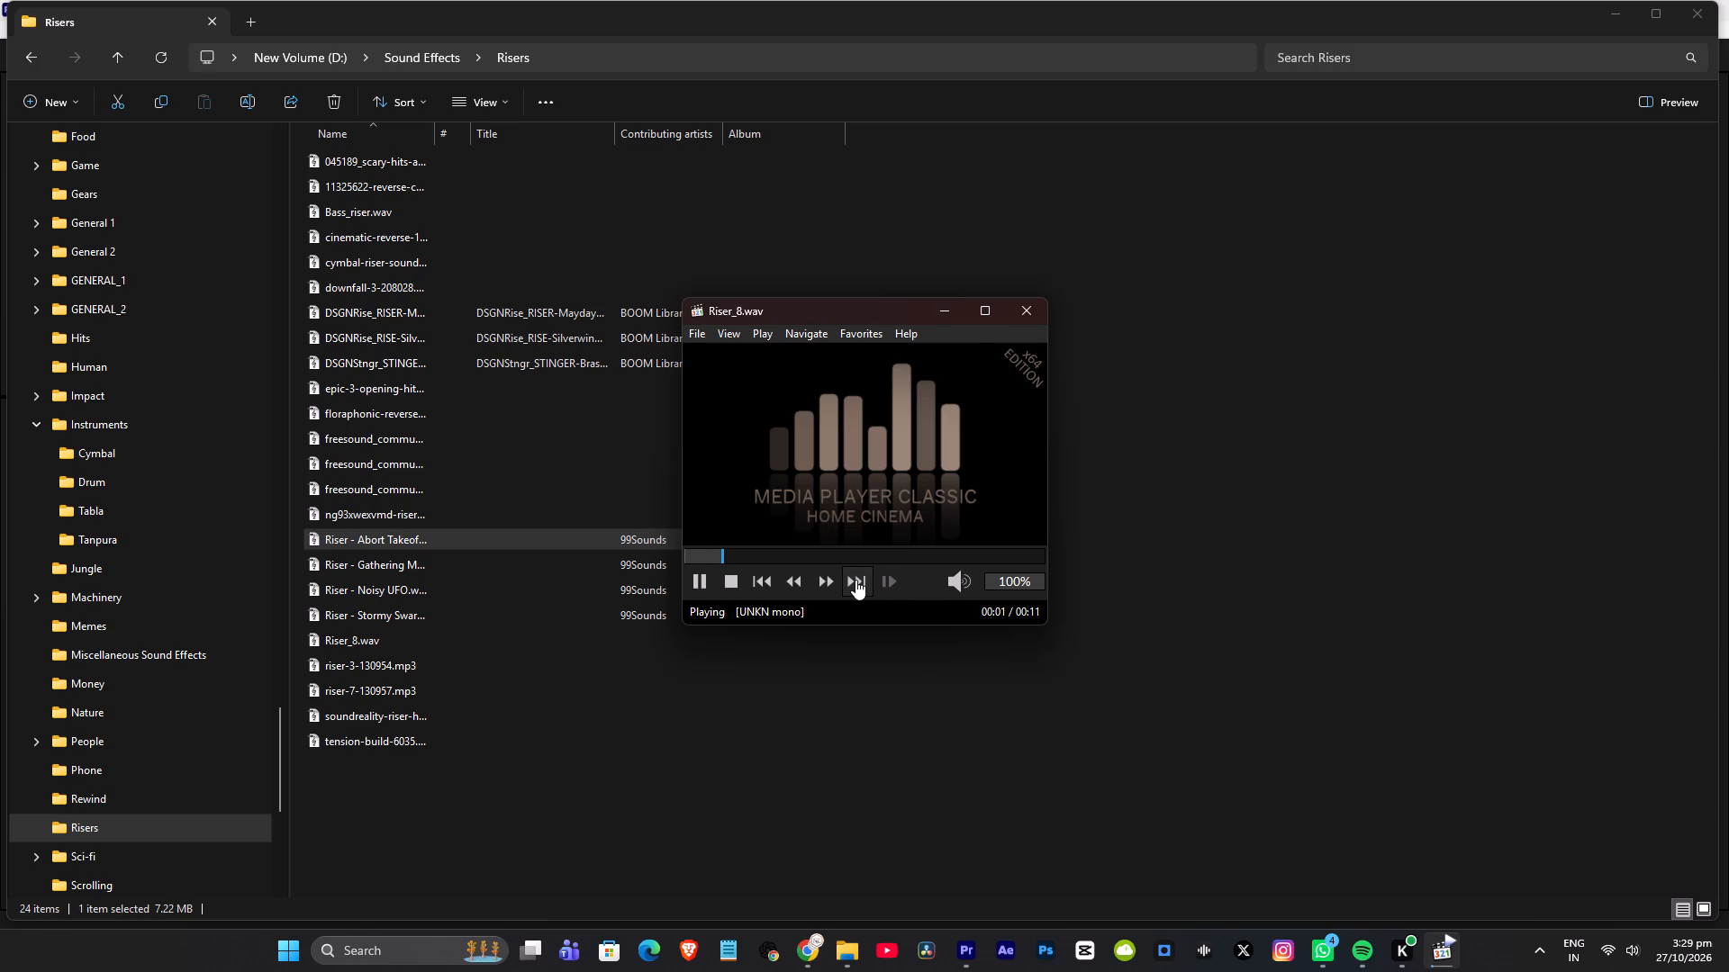
pyautogui.click(855, 580)
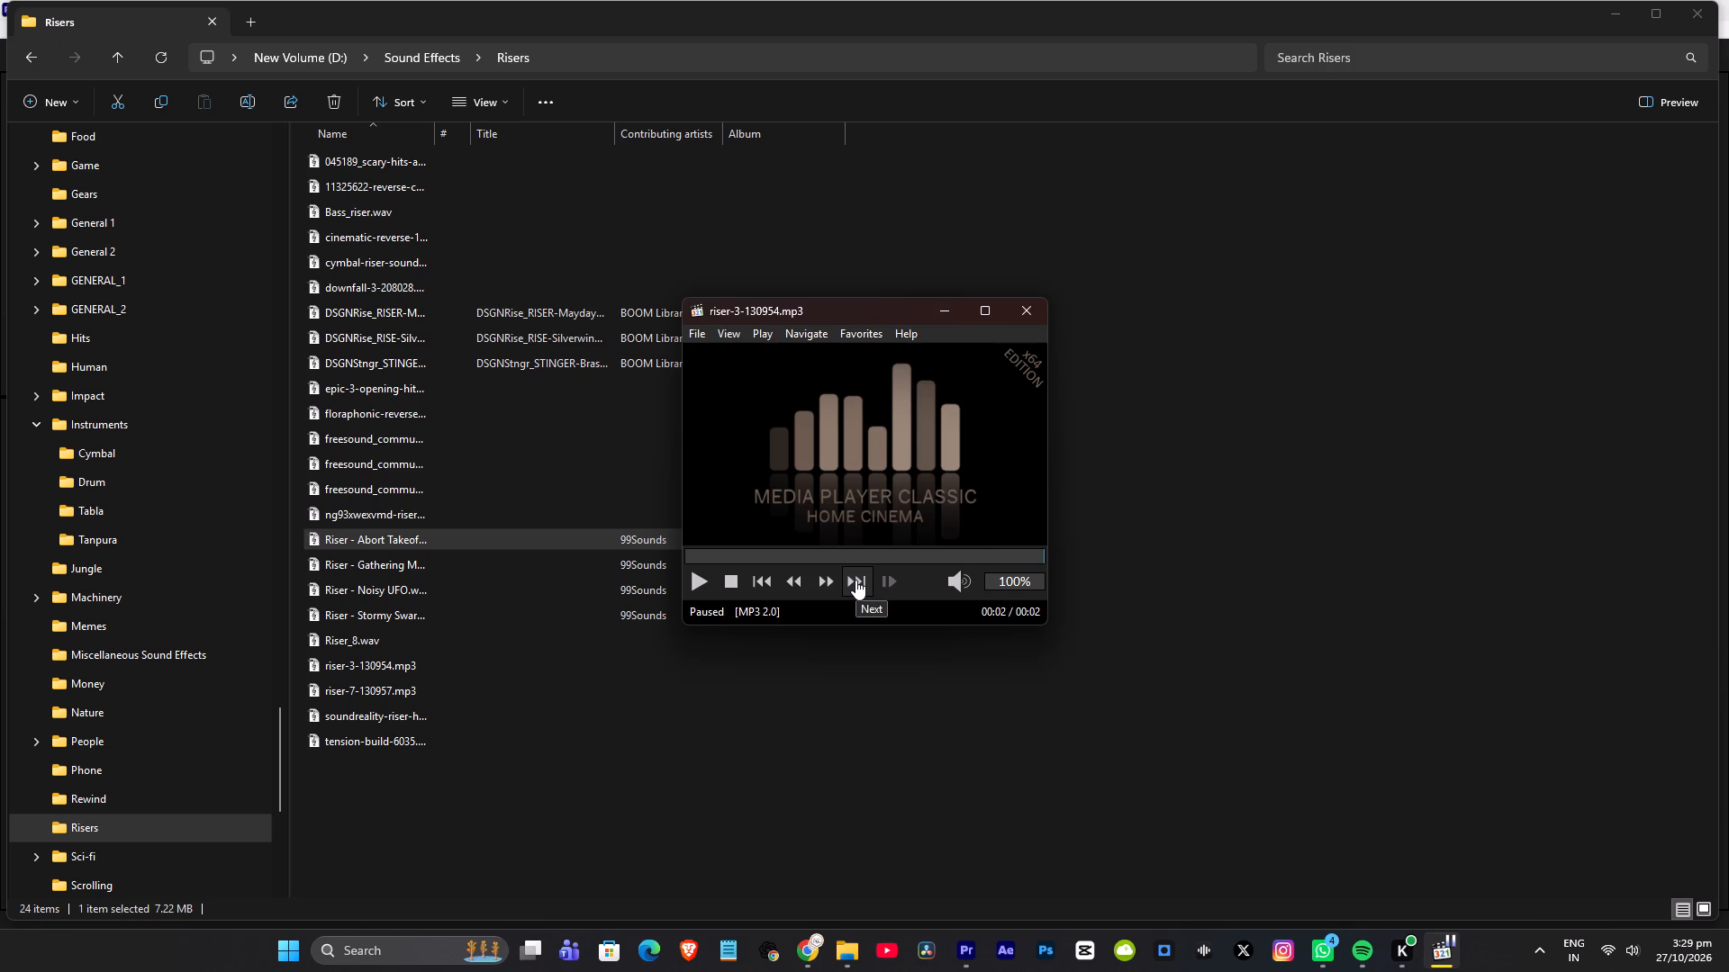
pyautogui.click(855, 580)
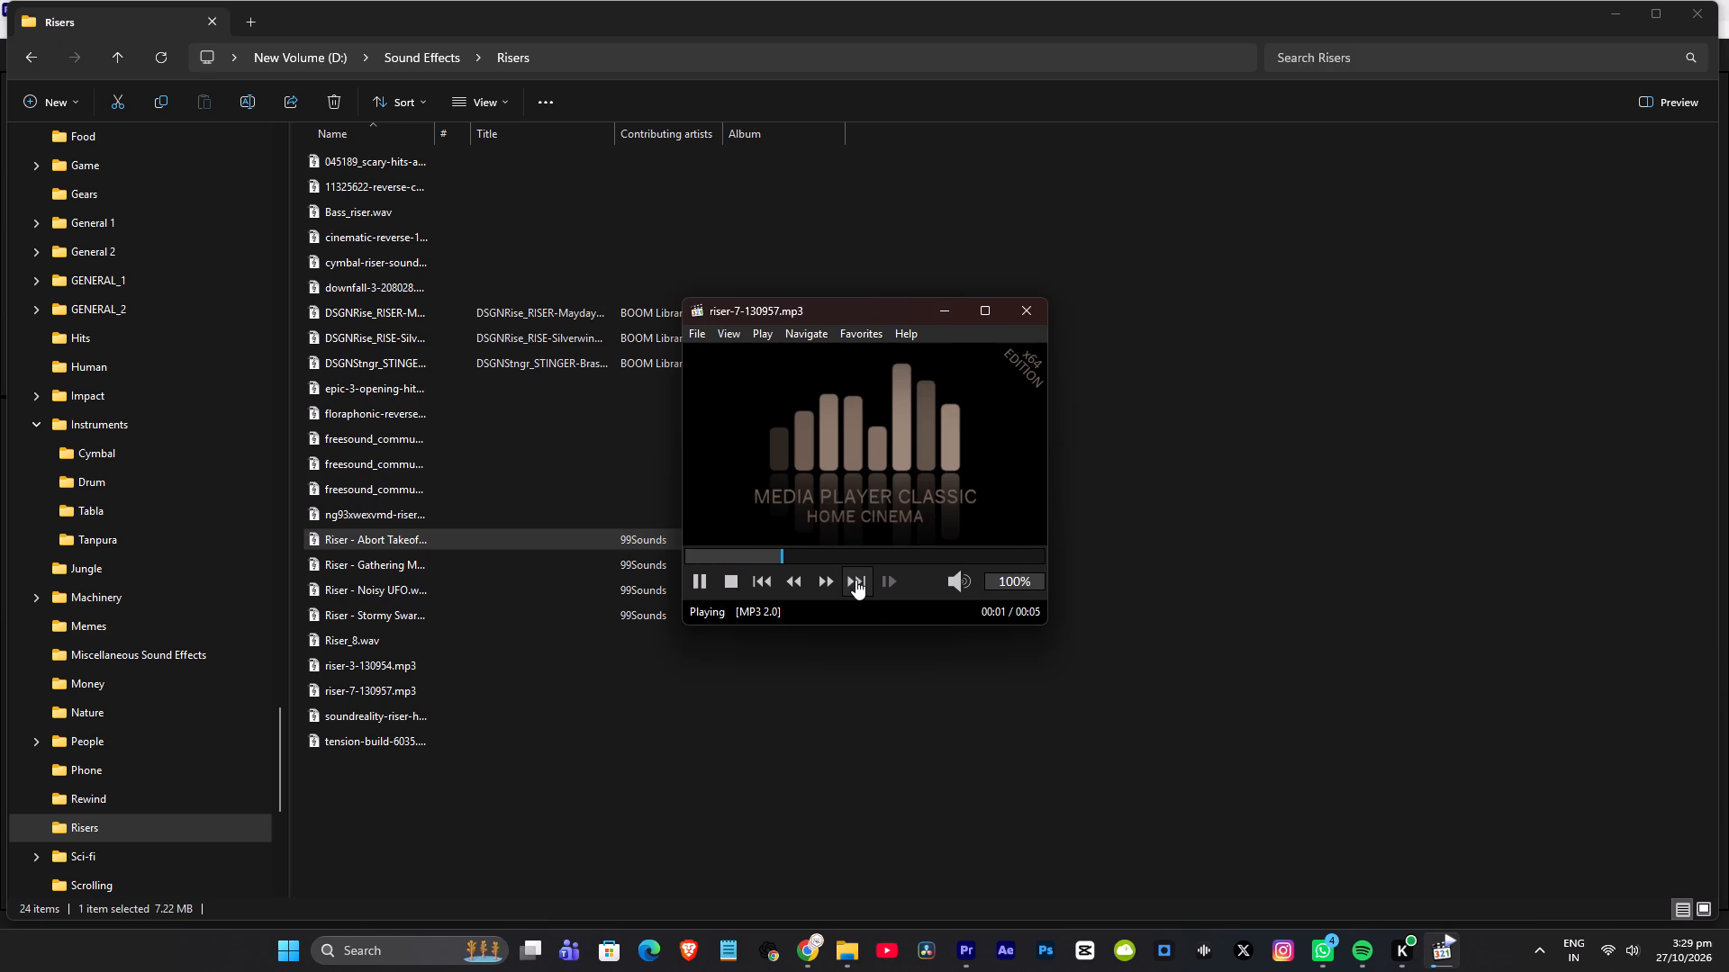
pyautogui.click(855, 580)
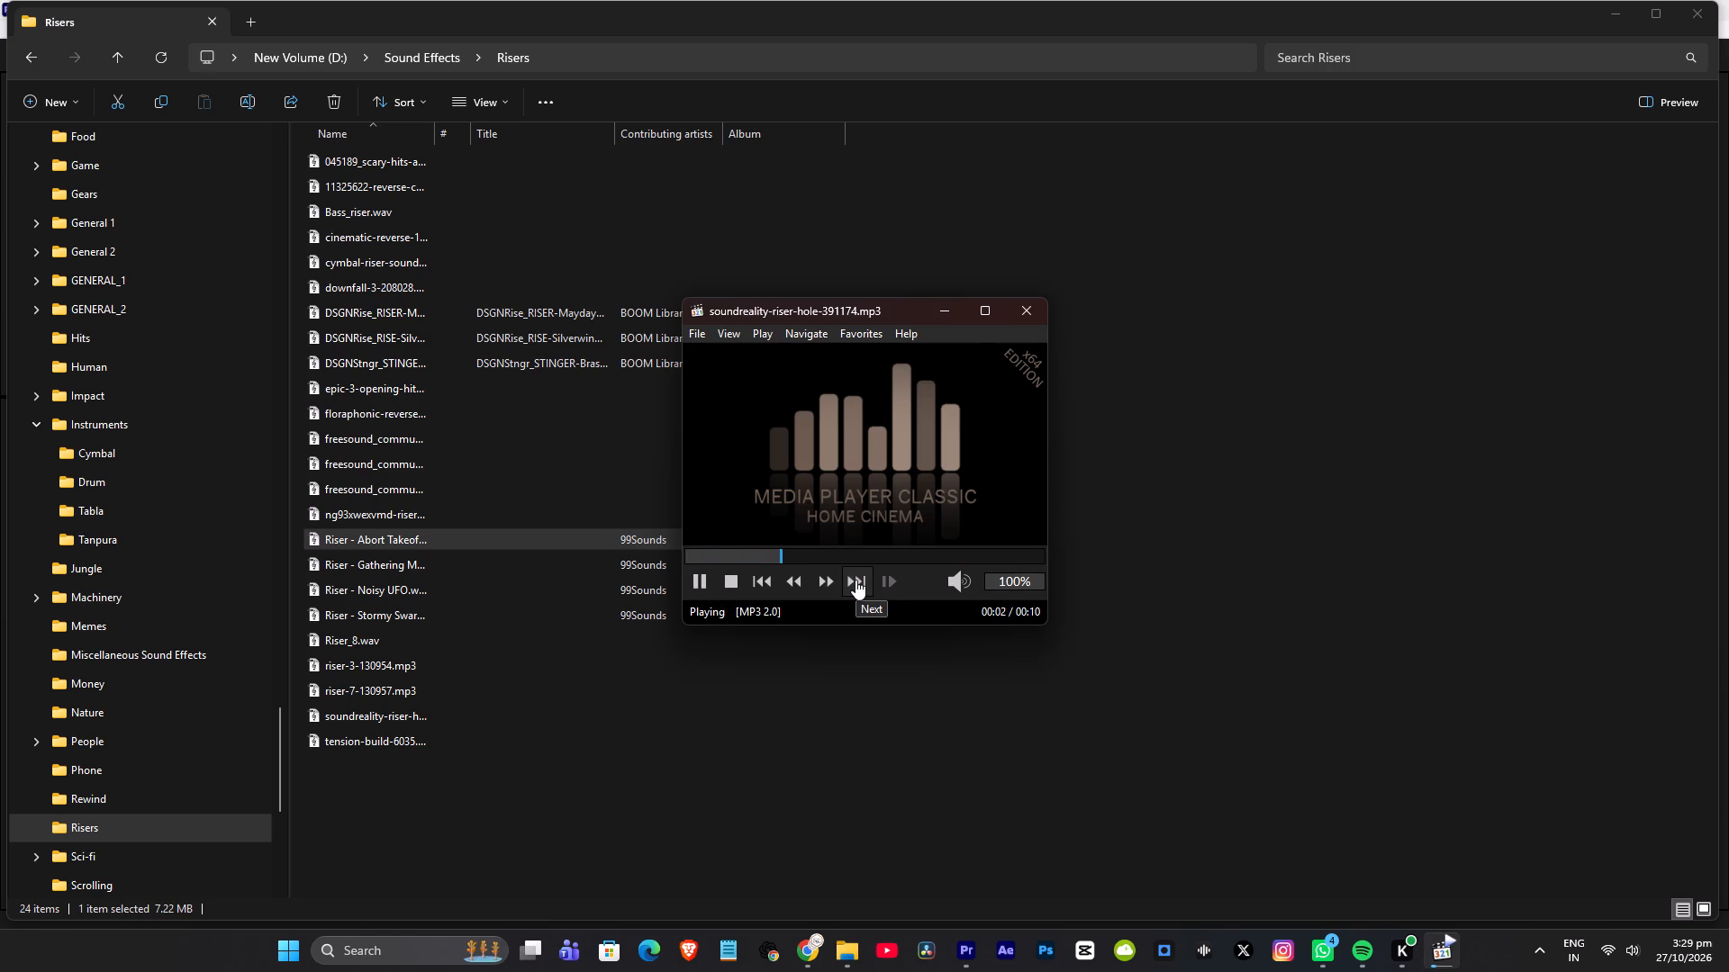
pyautogui.click(855, 580)
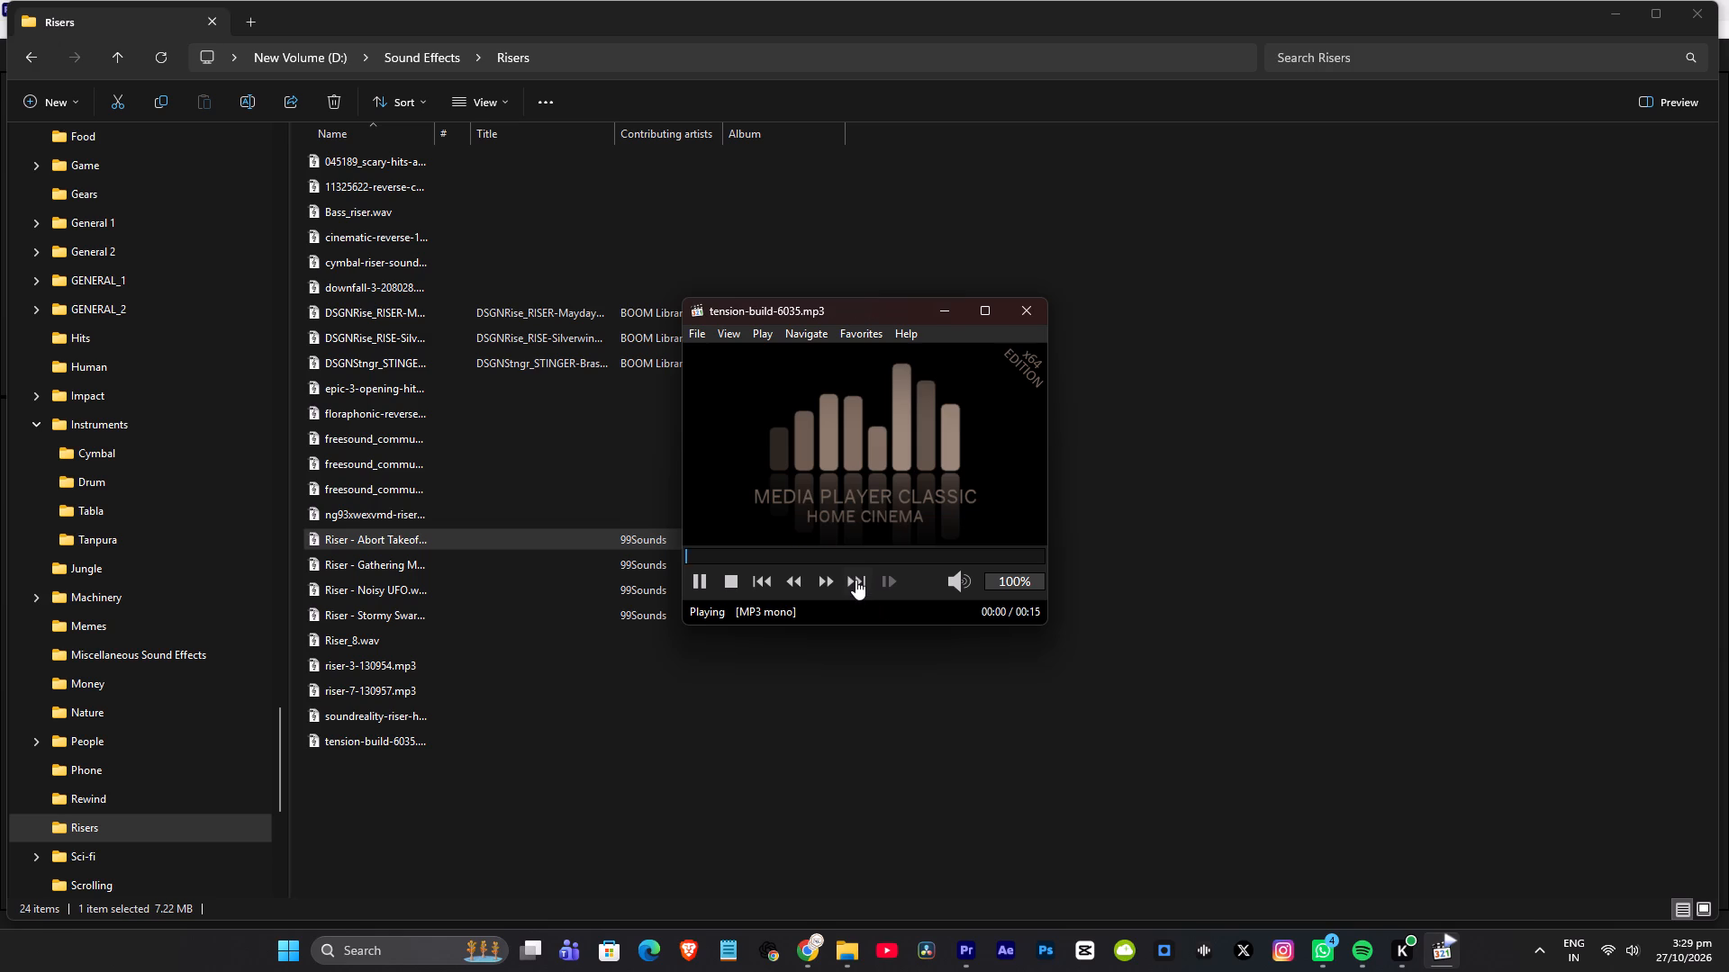
pyautogui.click(810, 553)
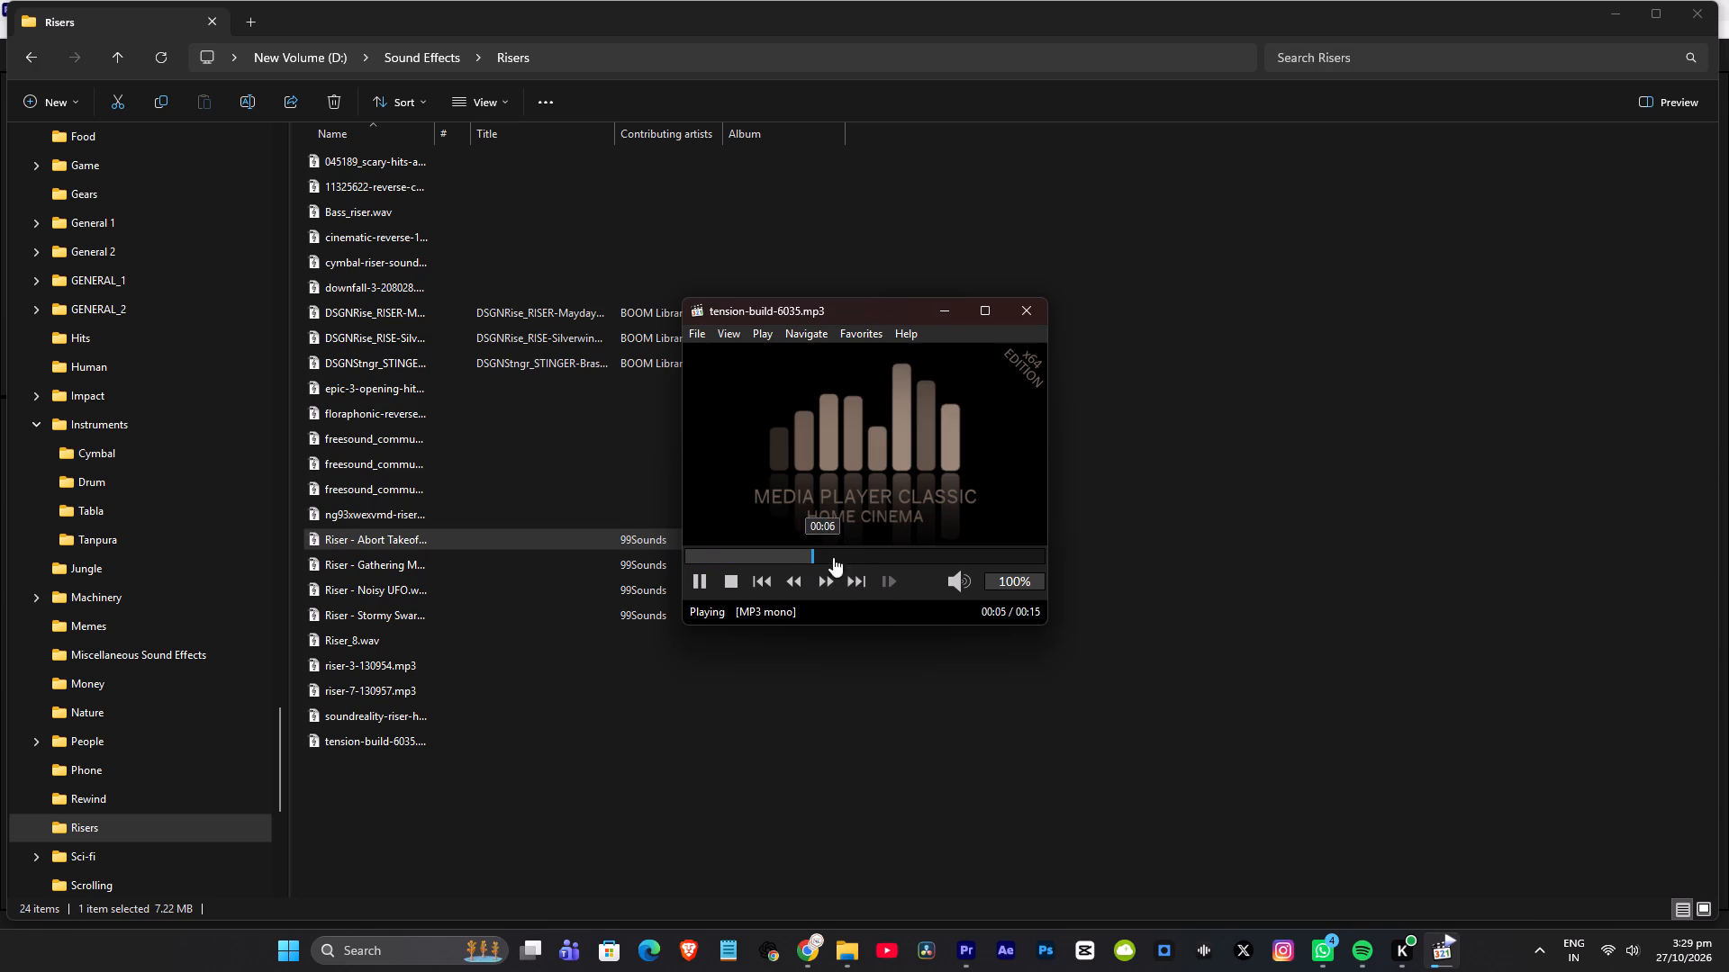
pyautogui.click(864, 575)
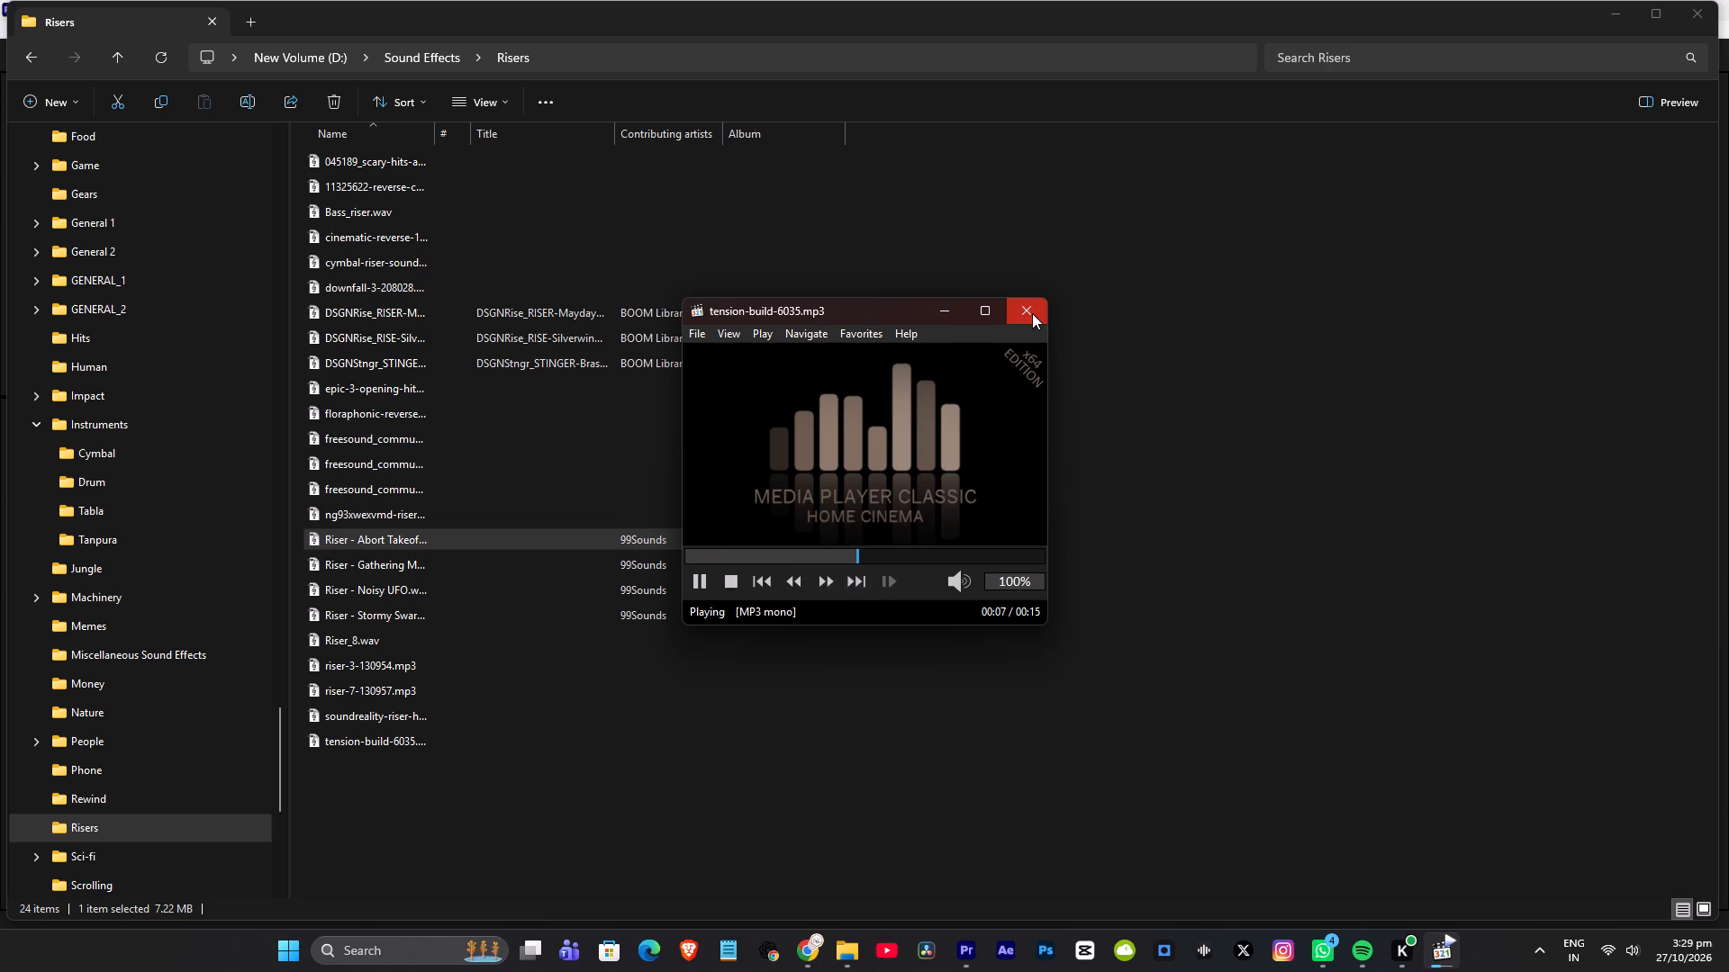
pyautogui.click(1032, 313)
# Audition the sounds again from cymbal-riser-sound-effect-241379 through DSGNRise_RISER-Mayday, and pause on Mayday.
pyautogui.doubleClick(397, 256)
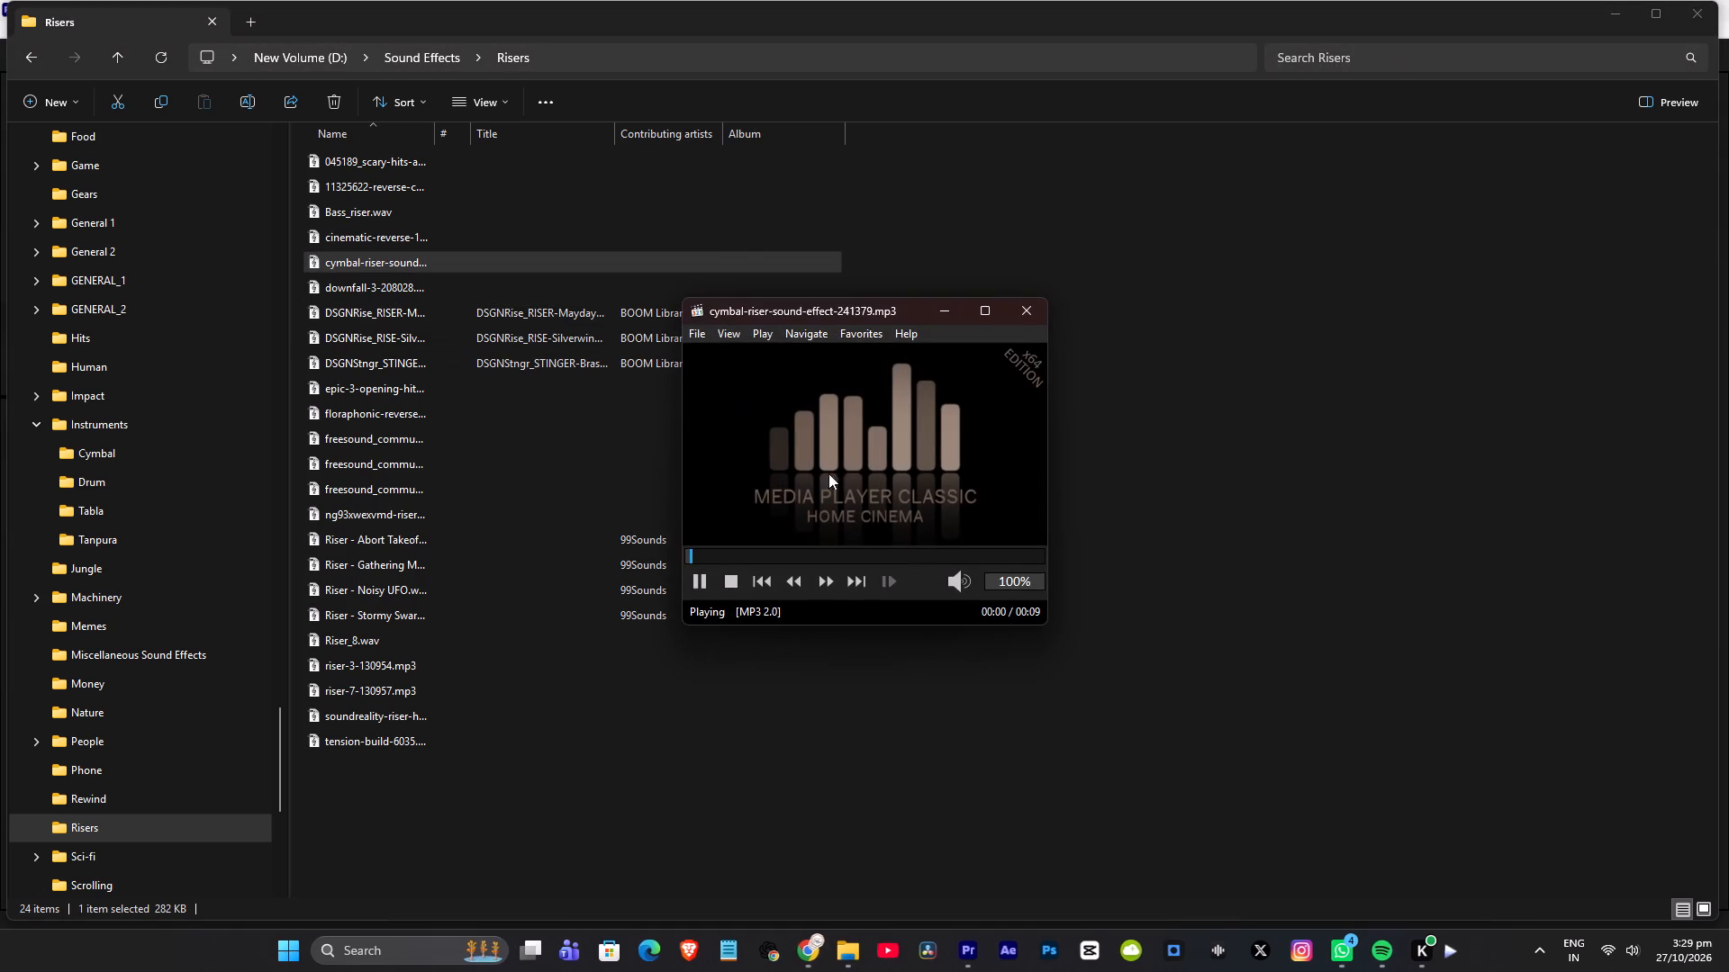
pyautogui.click(865, 573)
pyautogui.click(862, 575)
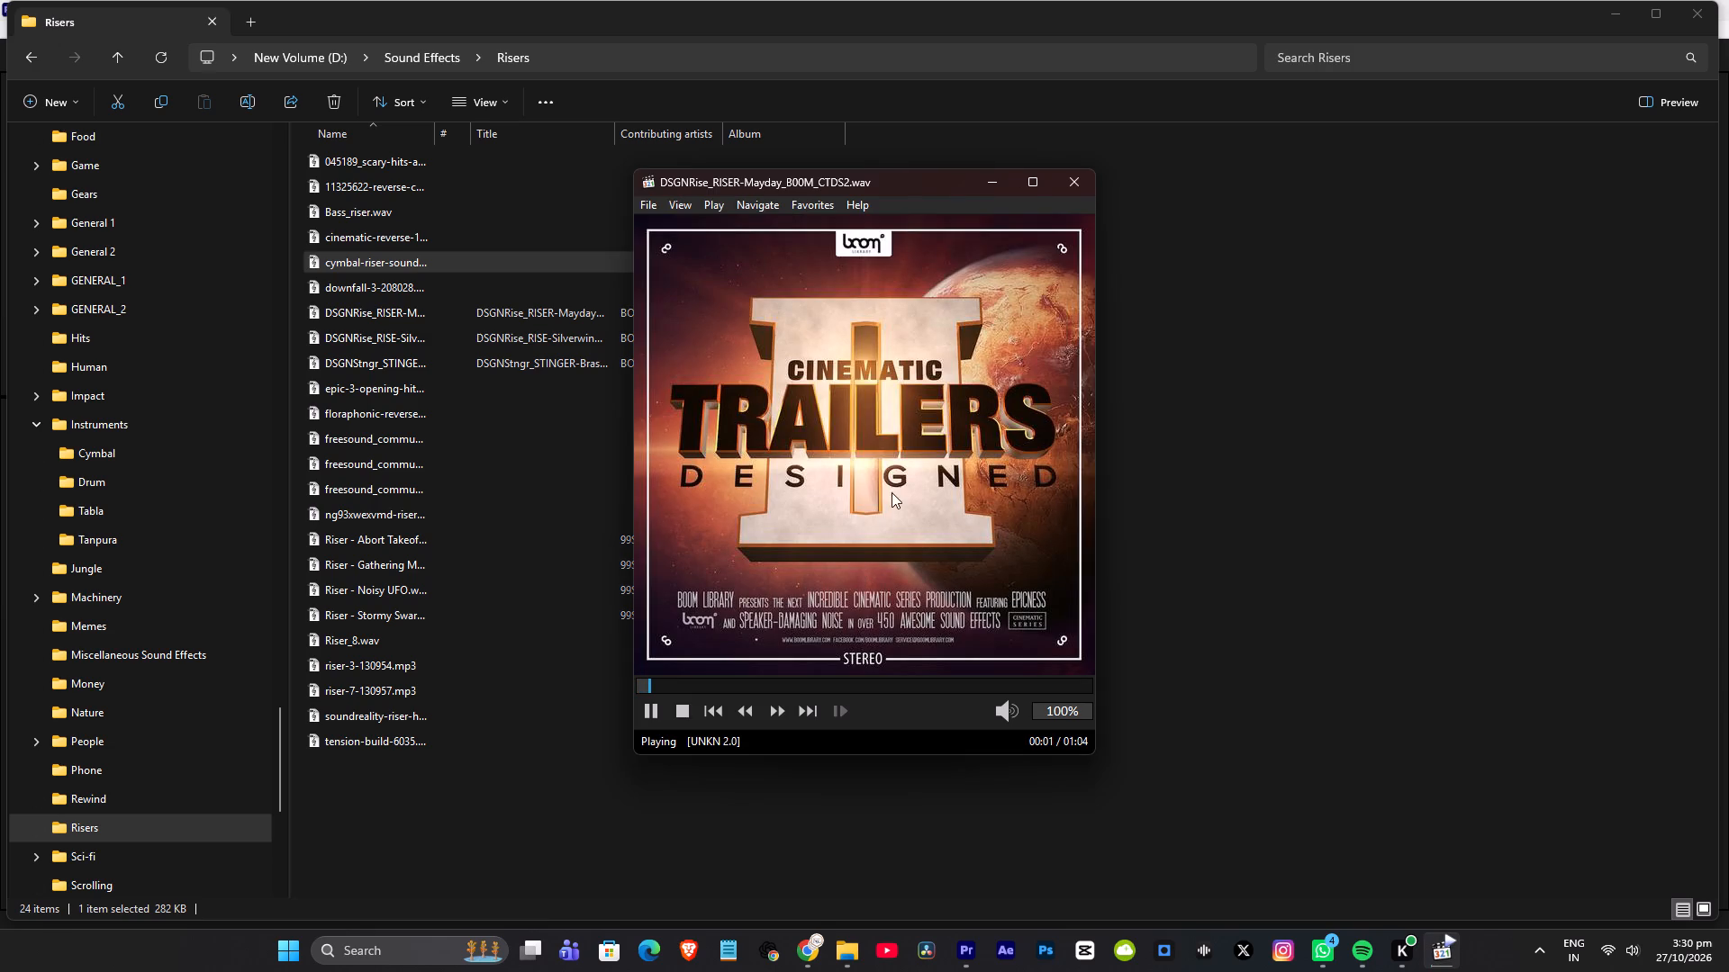
pyautogui.click(654, 704)
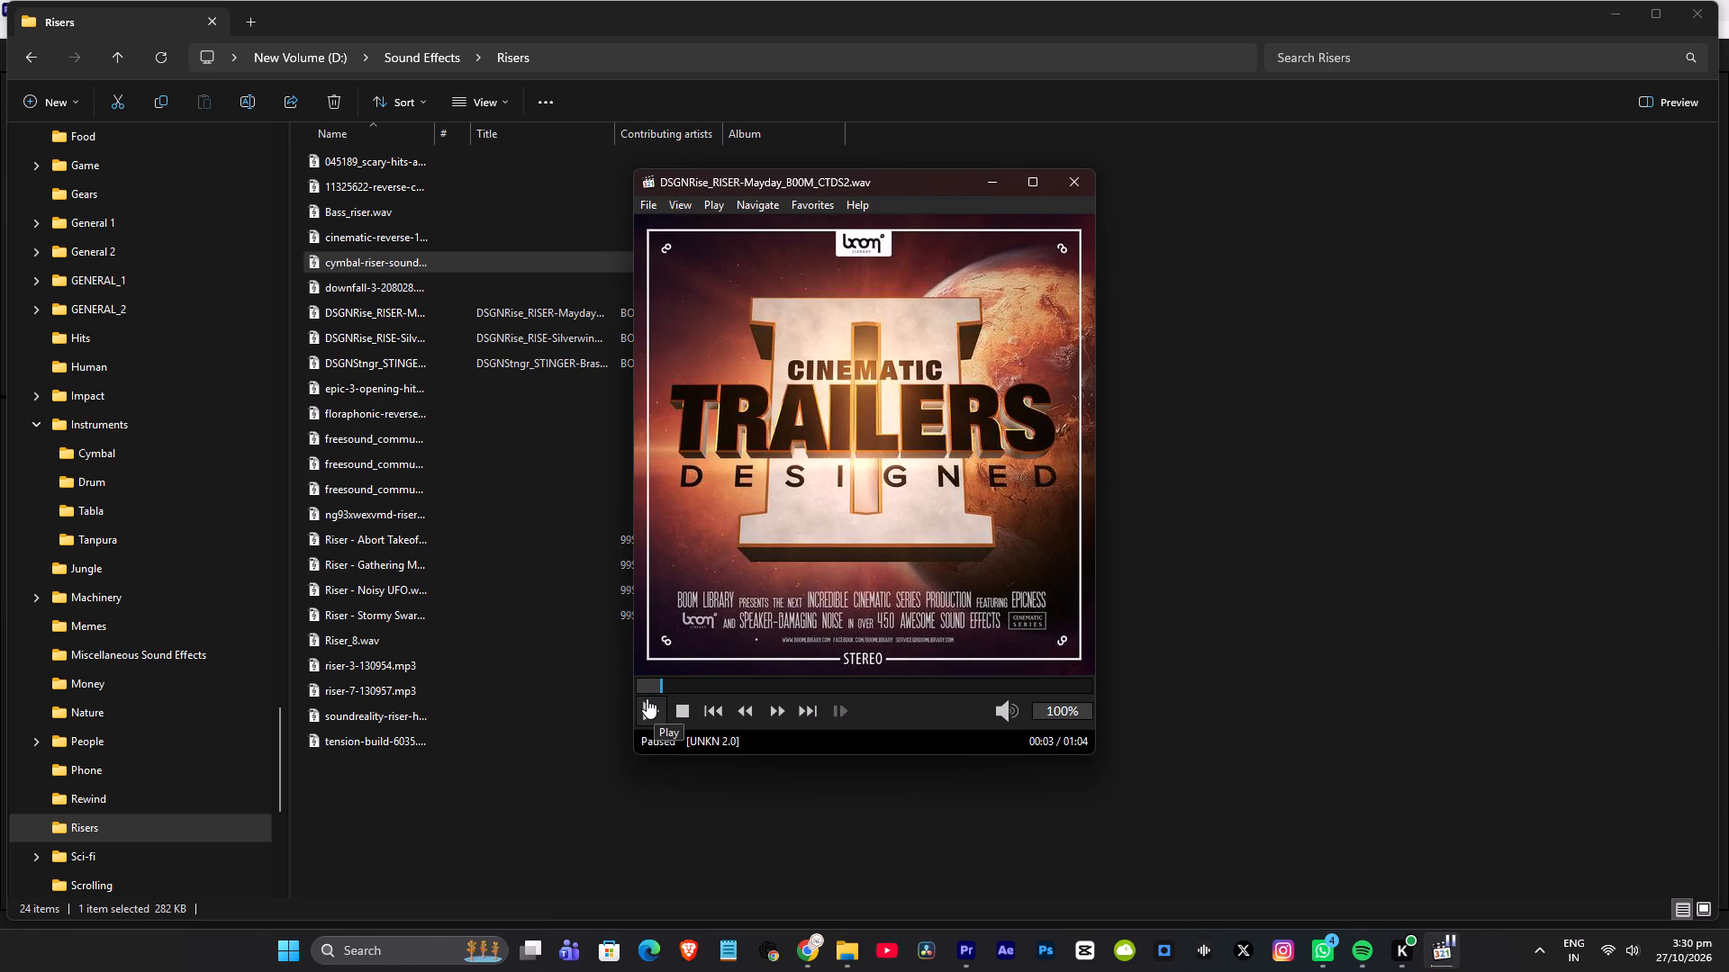
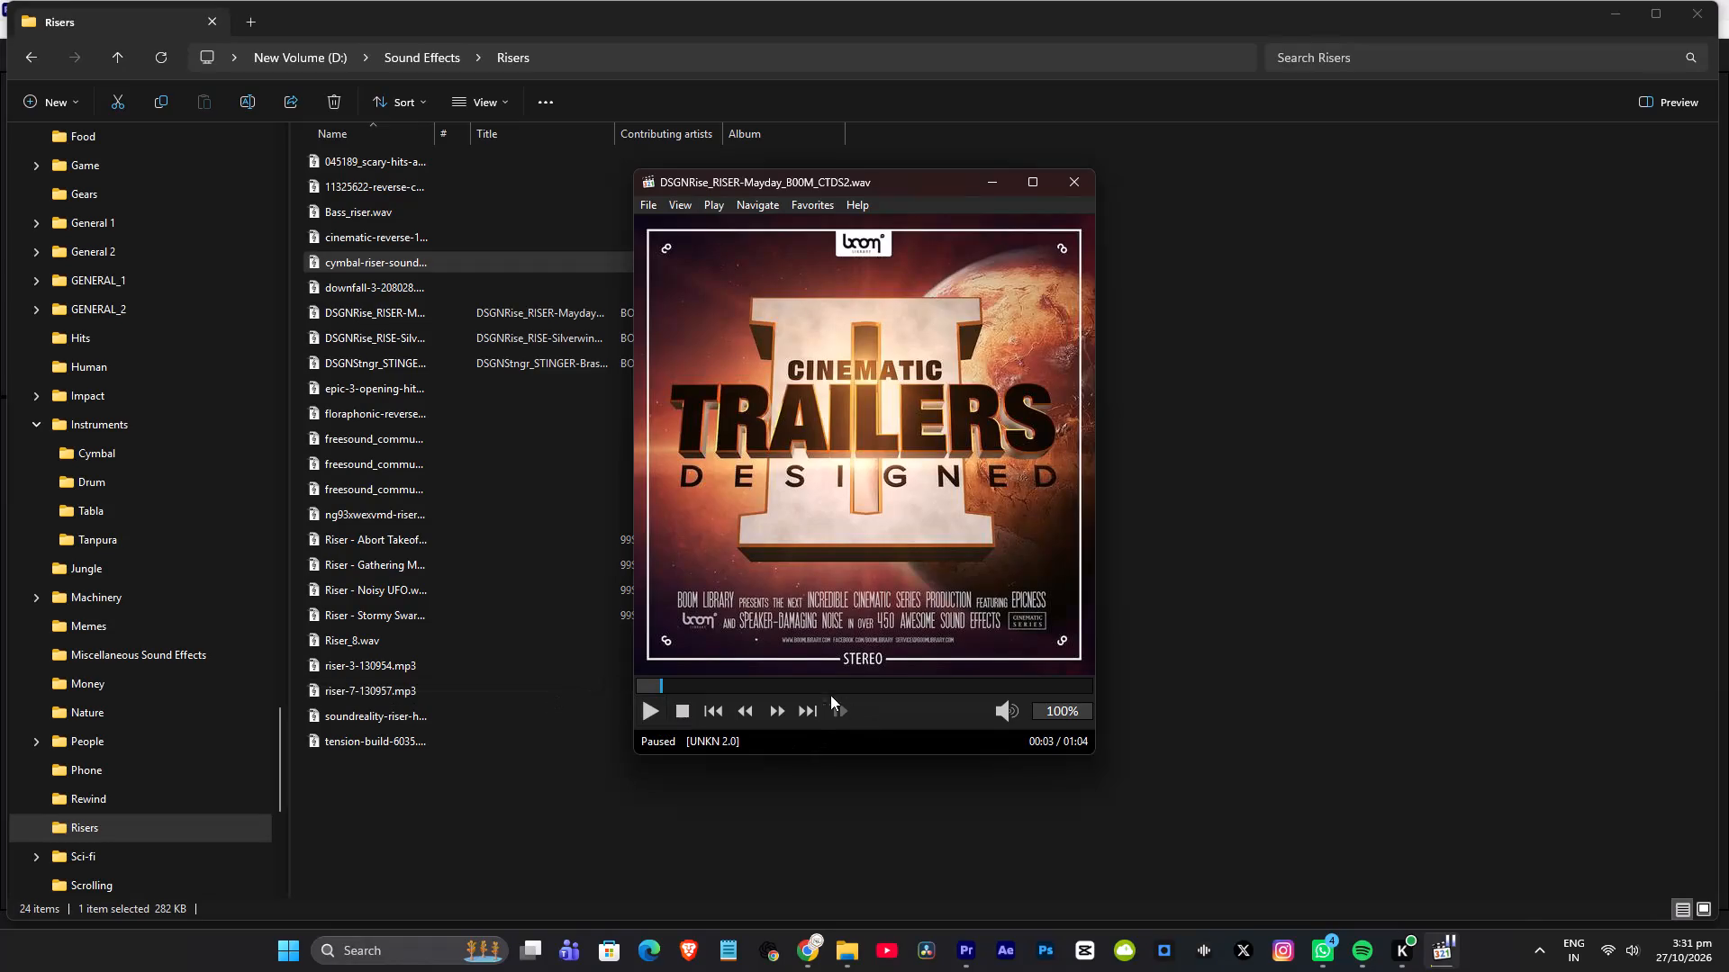
# Audition the sounds from DSGNRise_RISER-Mayday through floraphonic-reverse-cymbal-swell-3, and close the player.
pyautogui.click(651, 705)
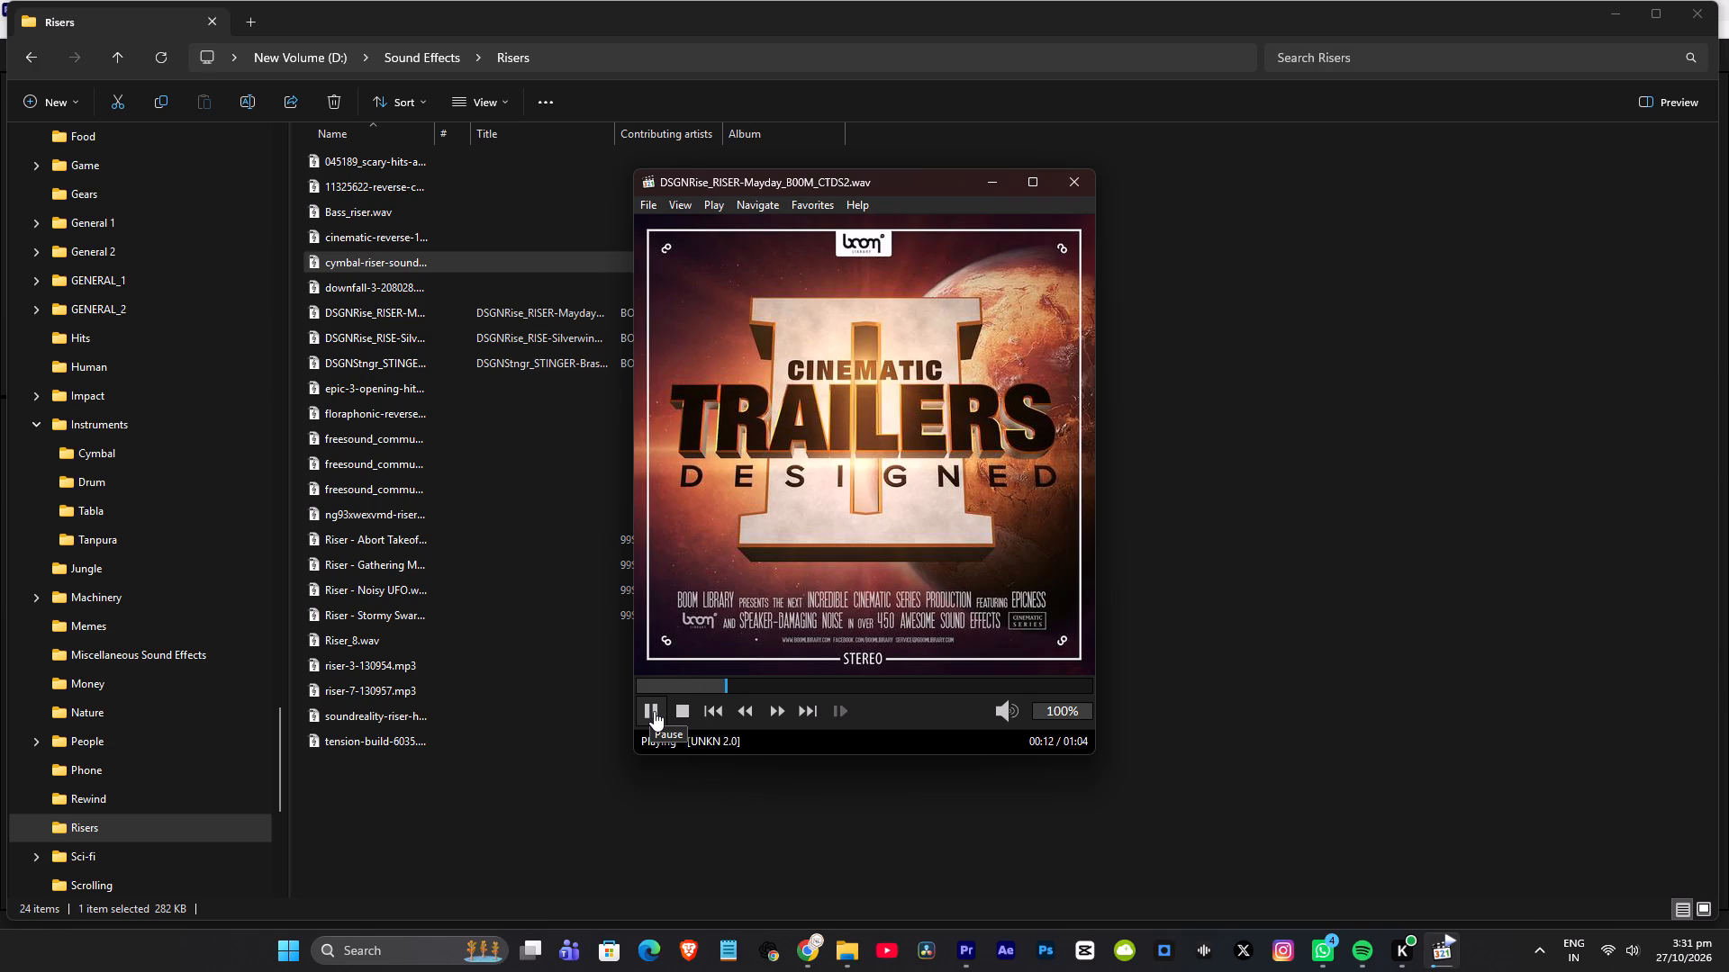
pyautogui.click(804, 715)
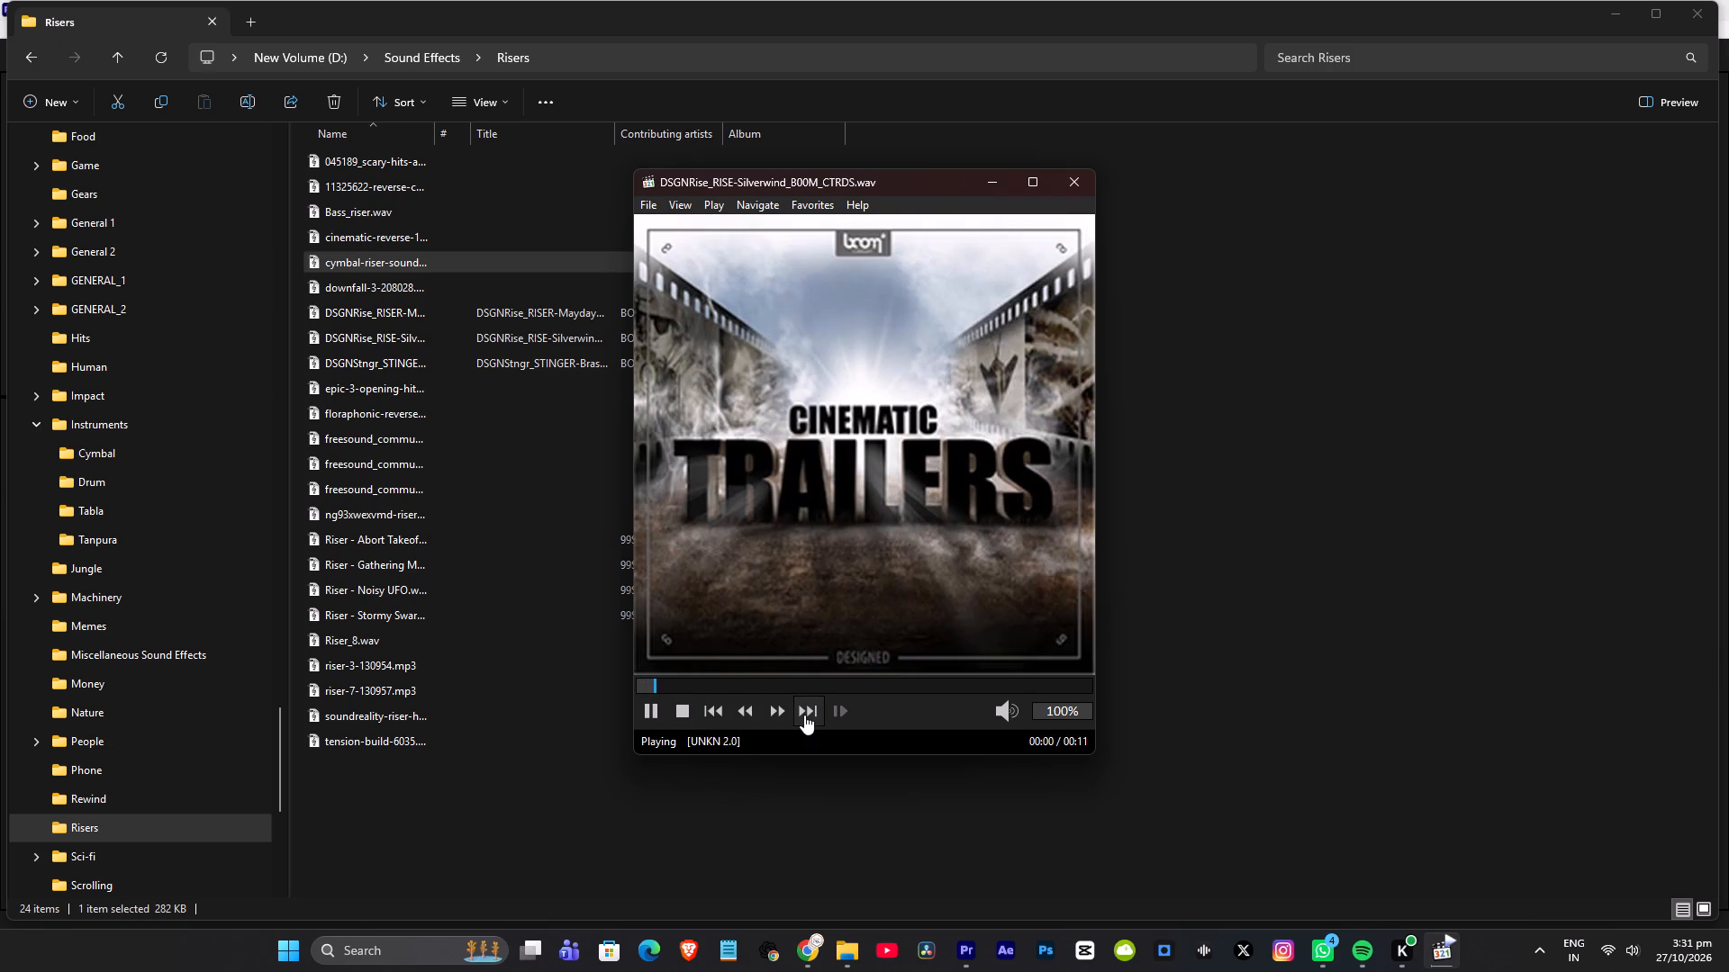
pyautogui.click(804, 715)
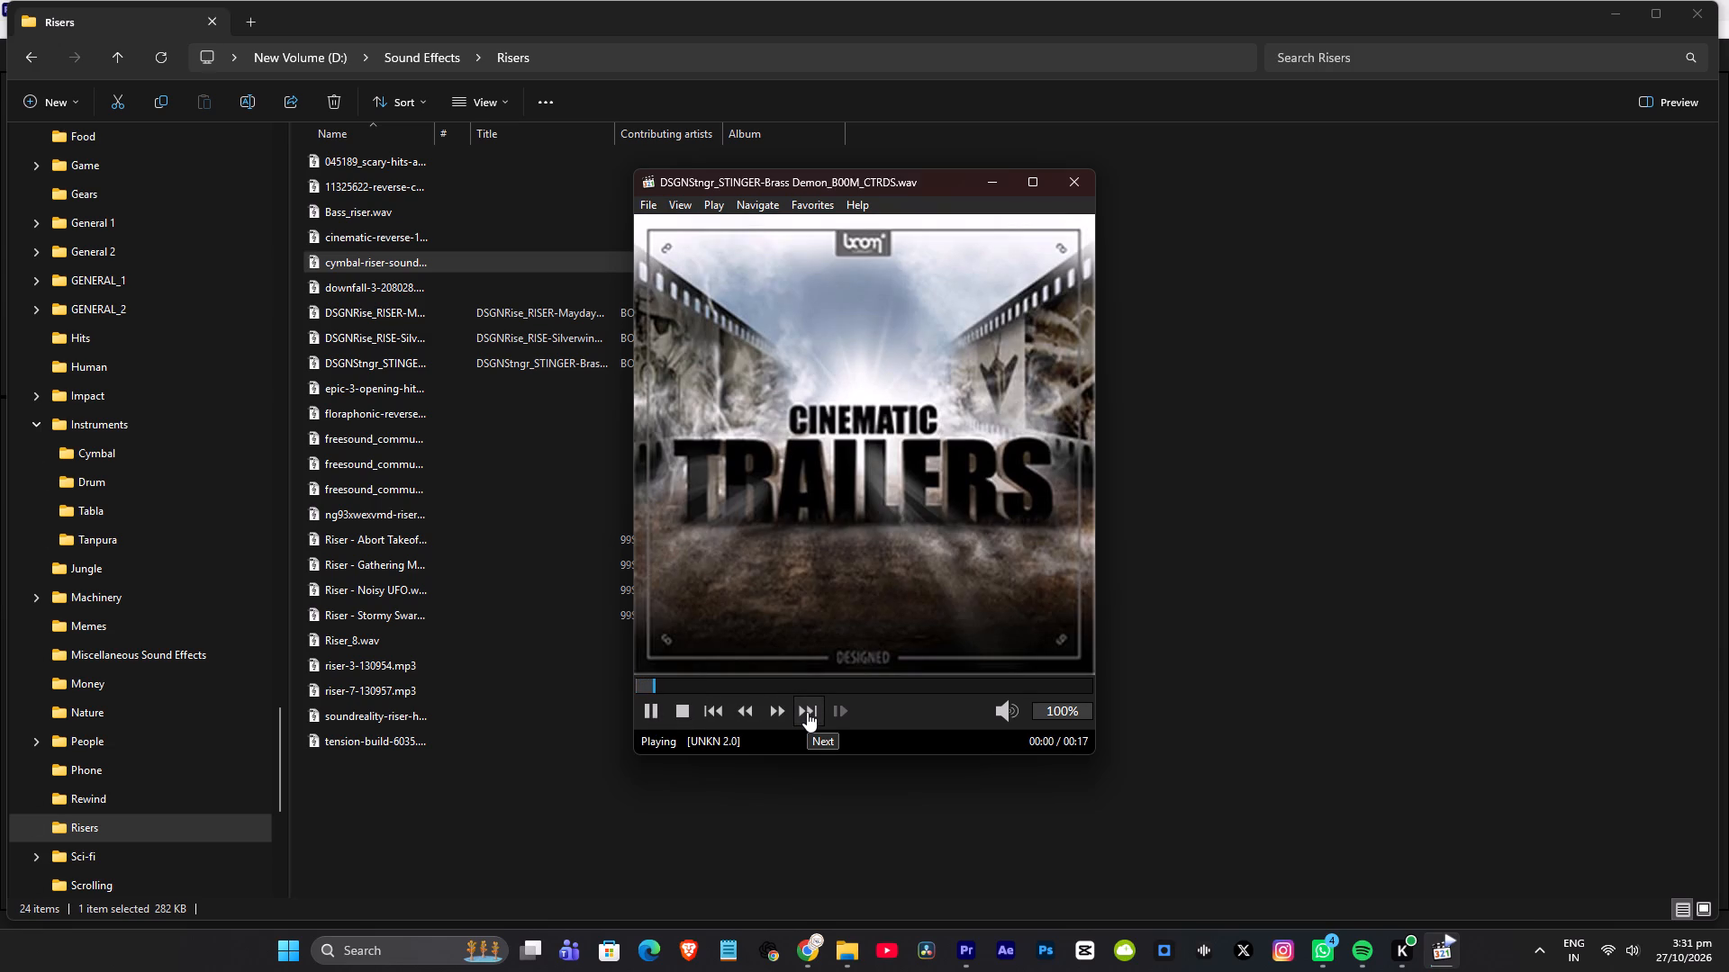
pyautogui.click(807, 712)
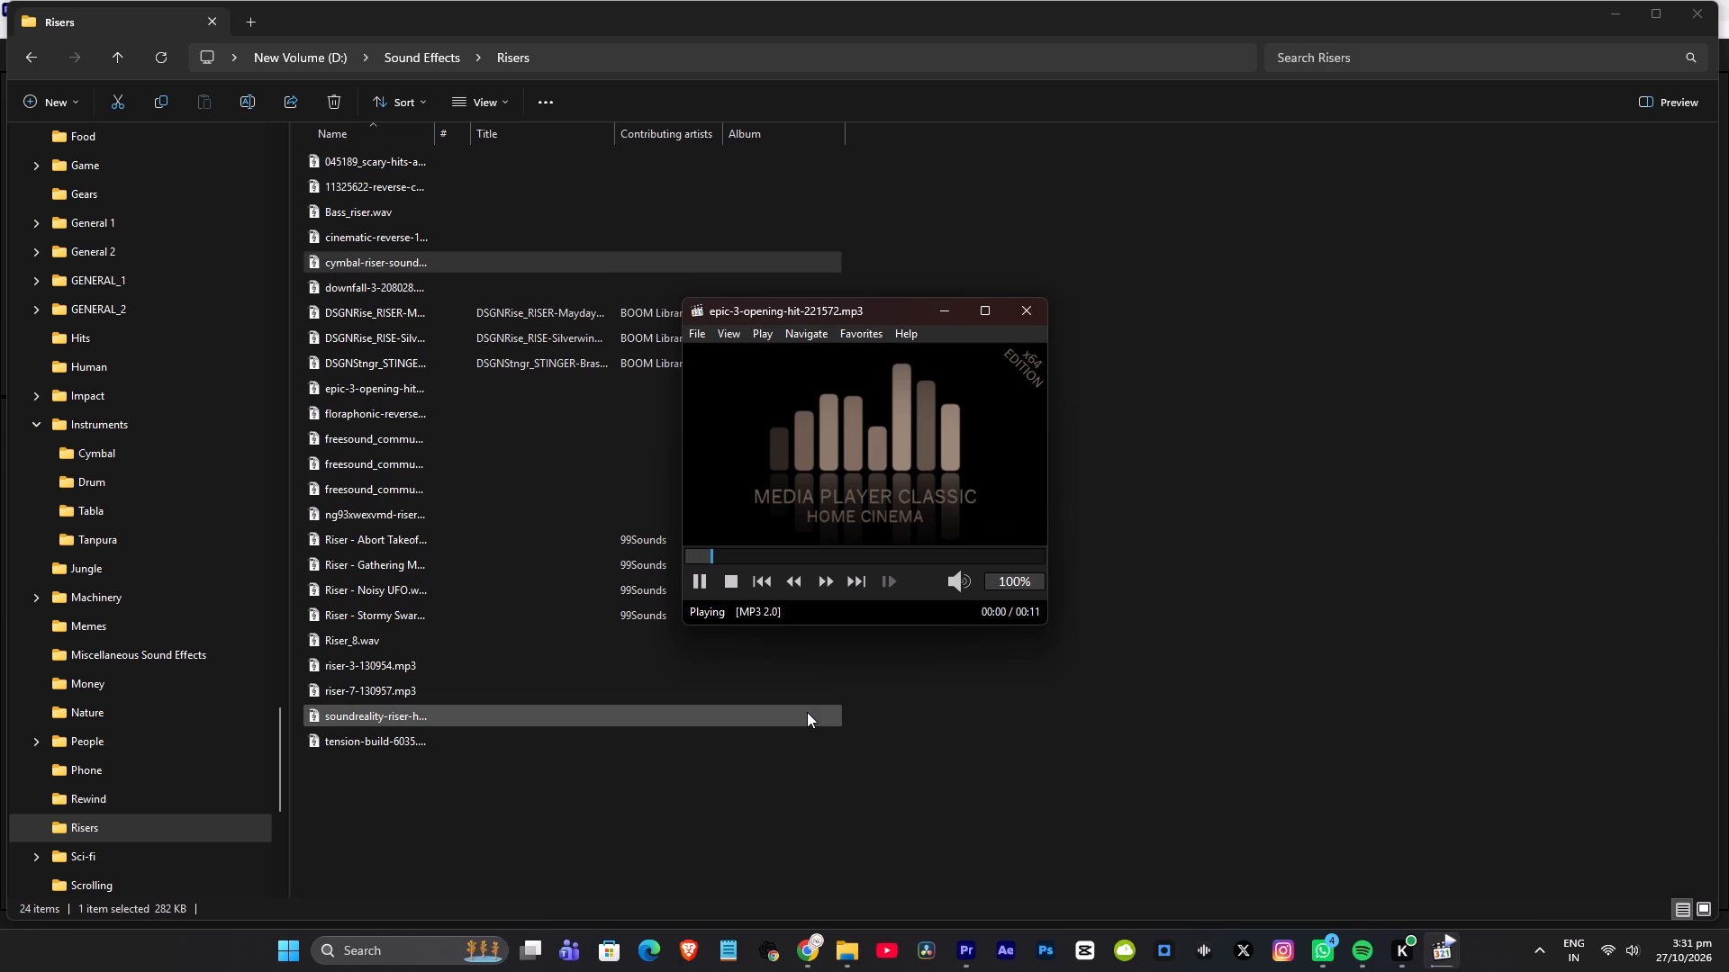
pyautogui.click(862, 590)
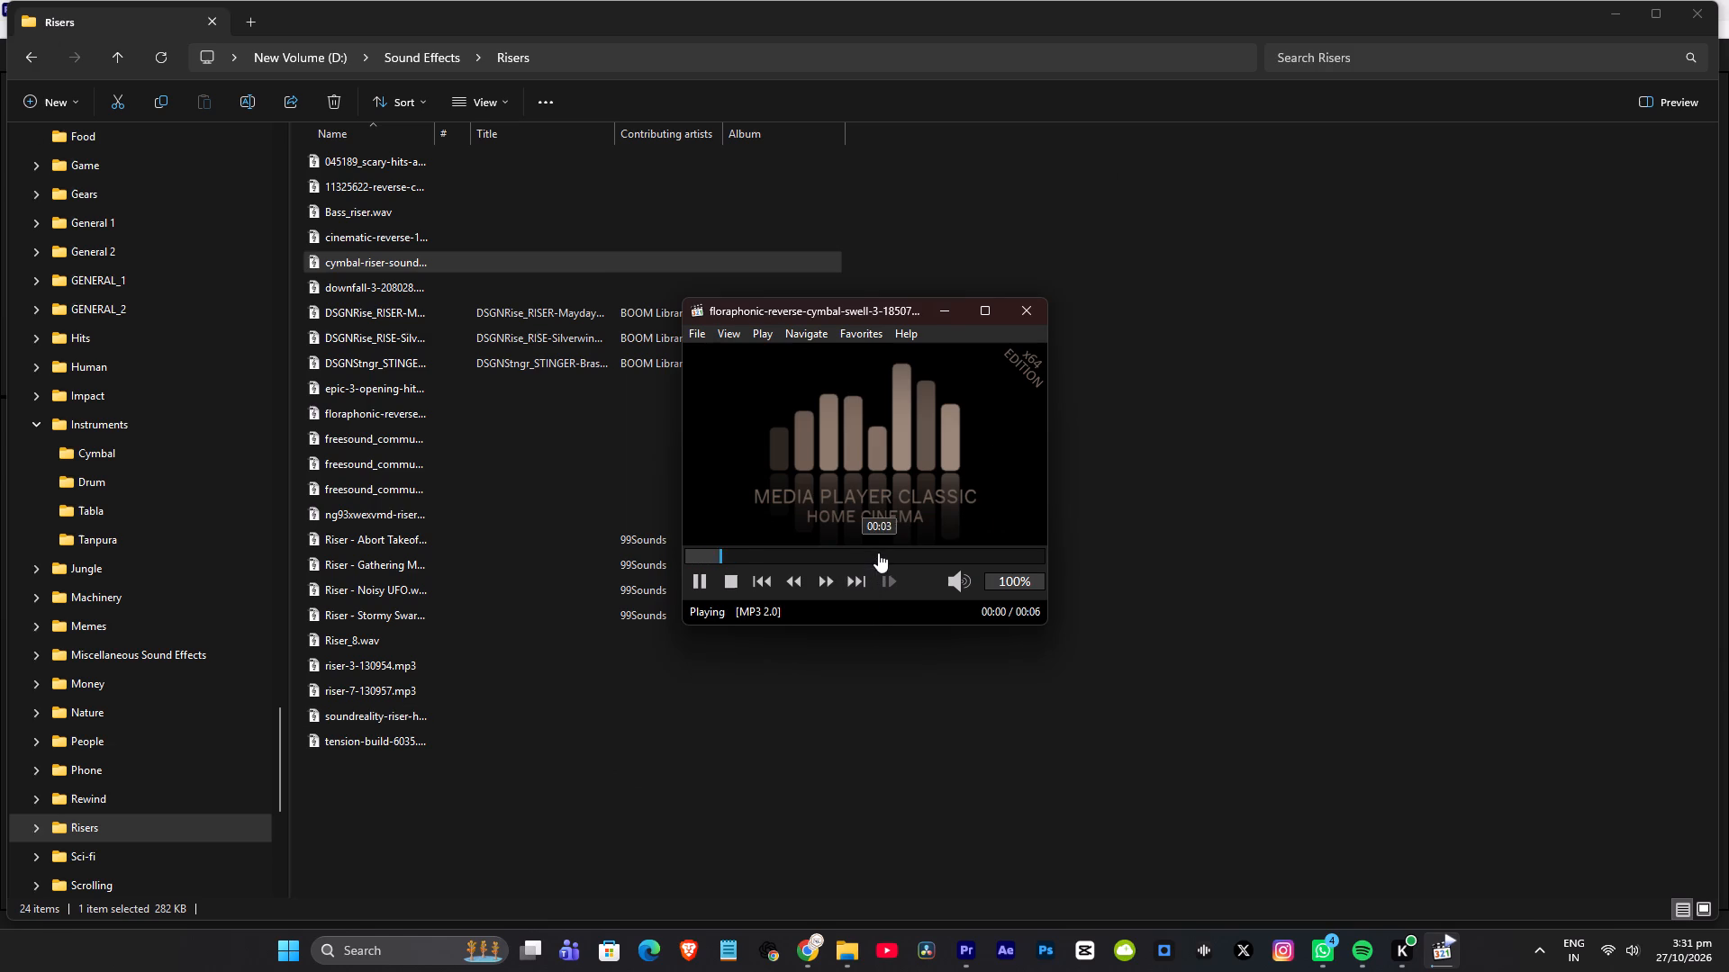
pyautogui.click(1026, 310)
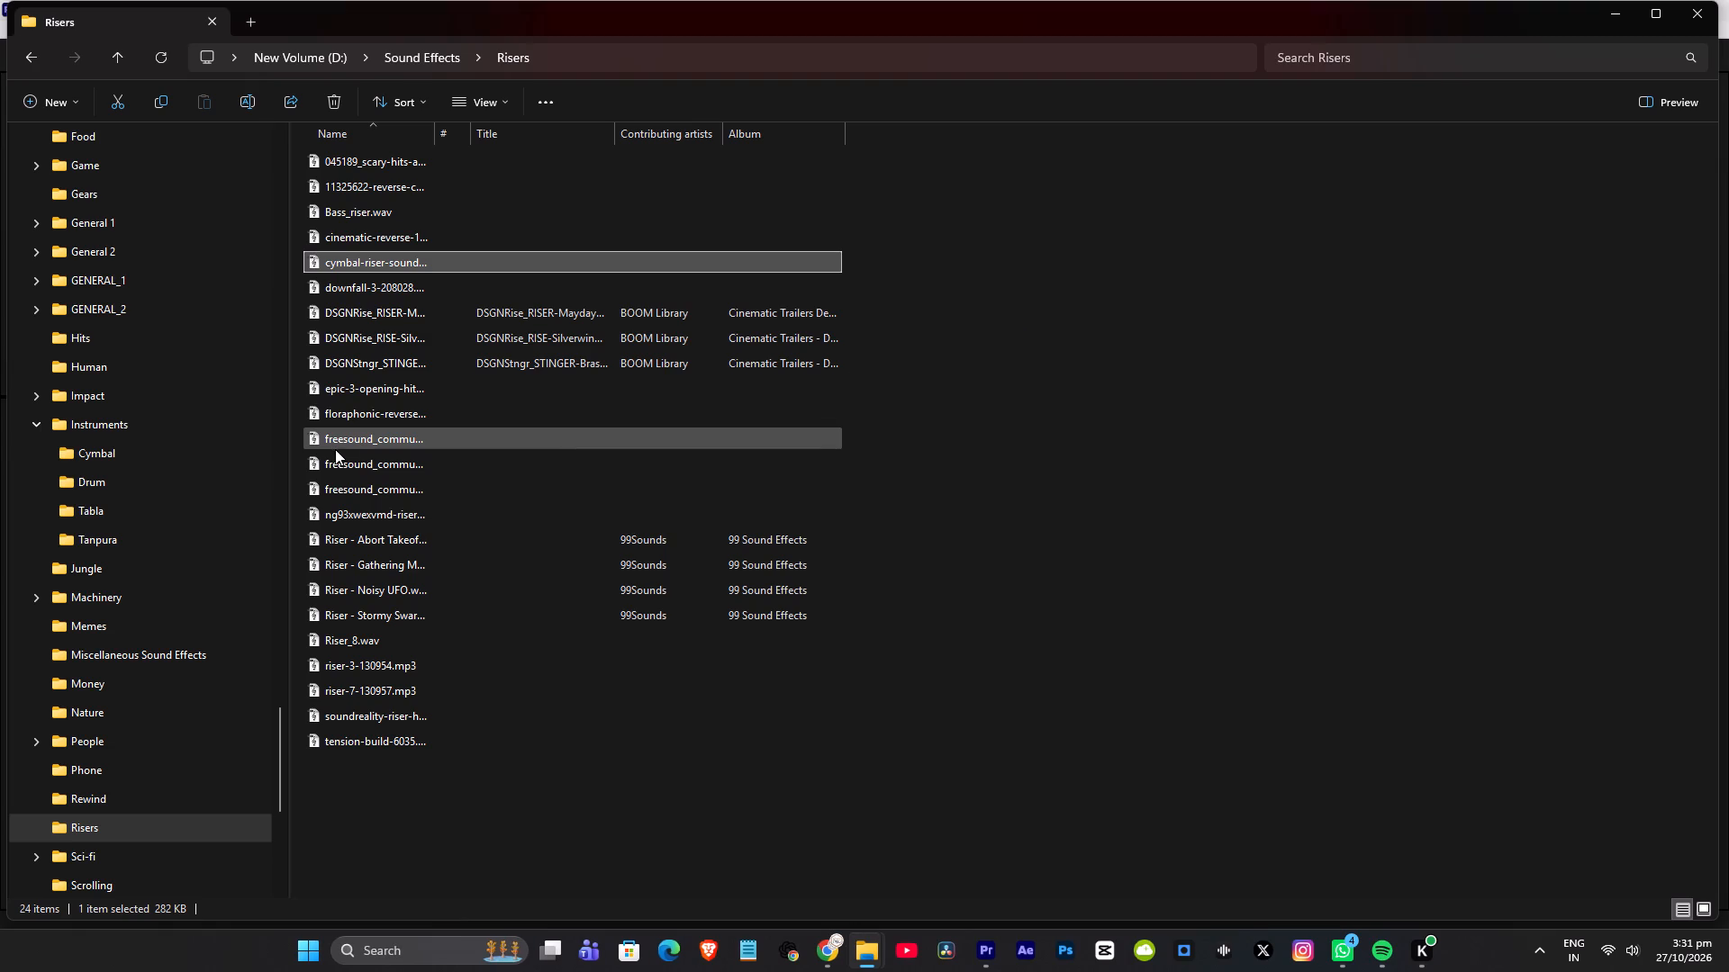
# Add floraphonic-reverse-cymbal-swell-3-185073.mp3 to track A3 at about 00:05:09:15, beneath the clock shot, and play it into the writer close-up.
pyautogui.moveTo(370, 410); pyautogui.dragTo(372, 410)
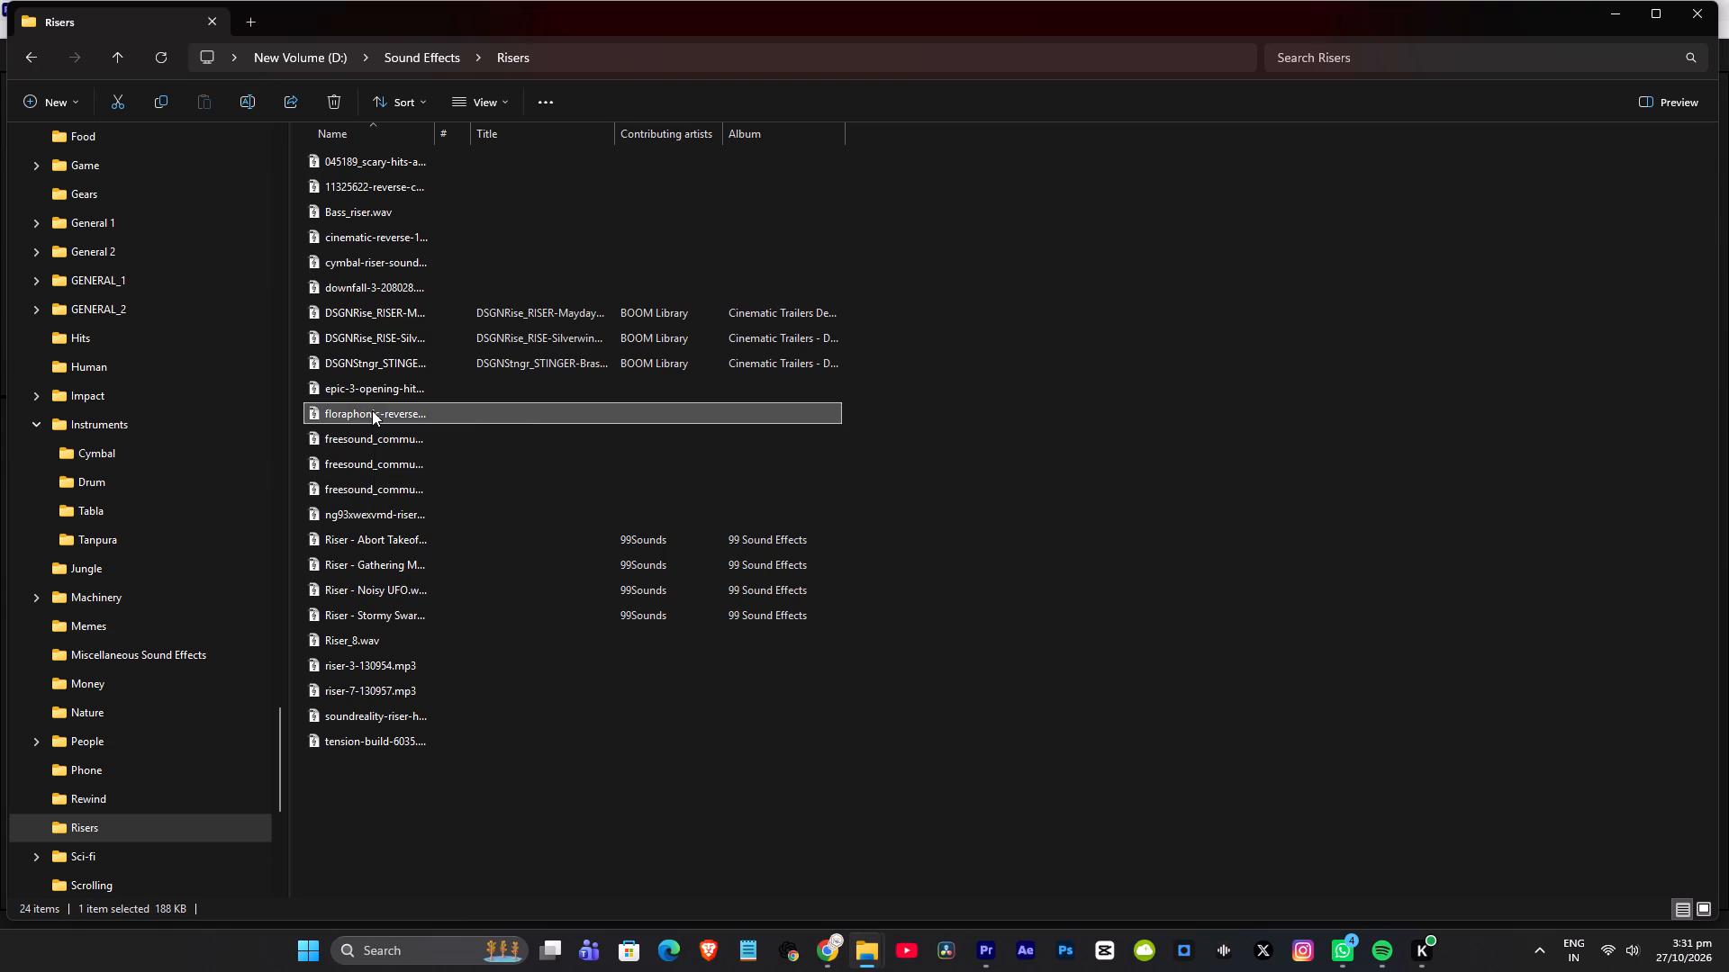
pyautogui.moveTo(372, 410); pyautogui.dragTo(568, 662)
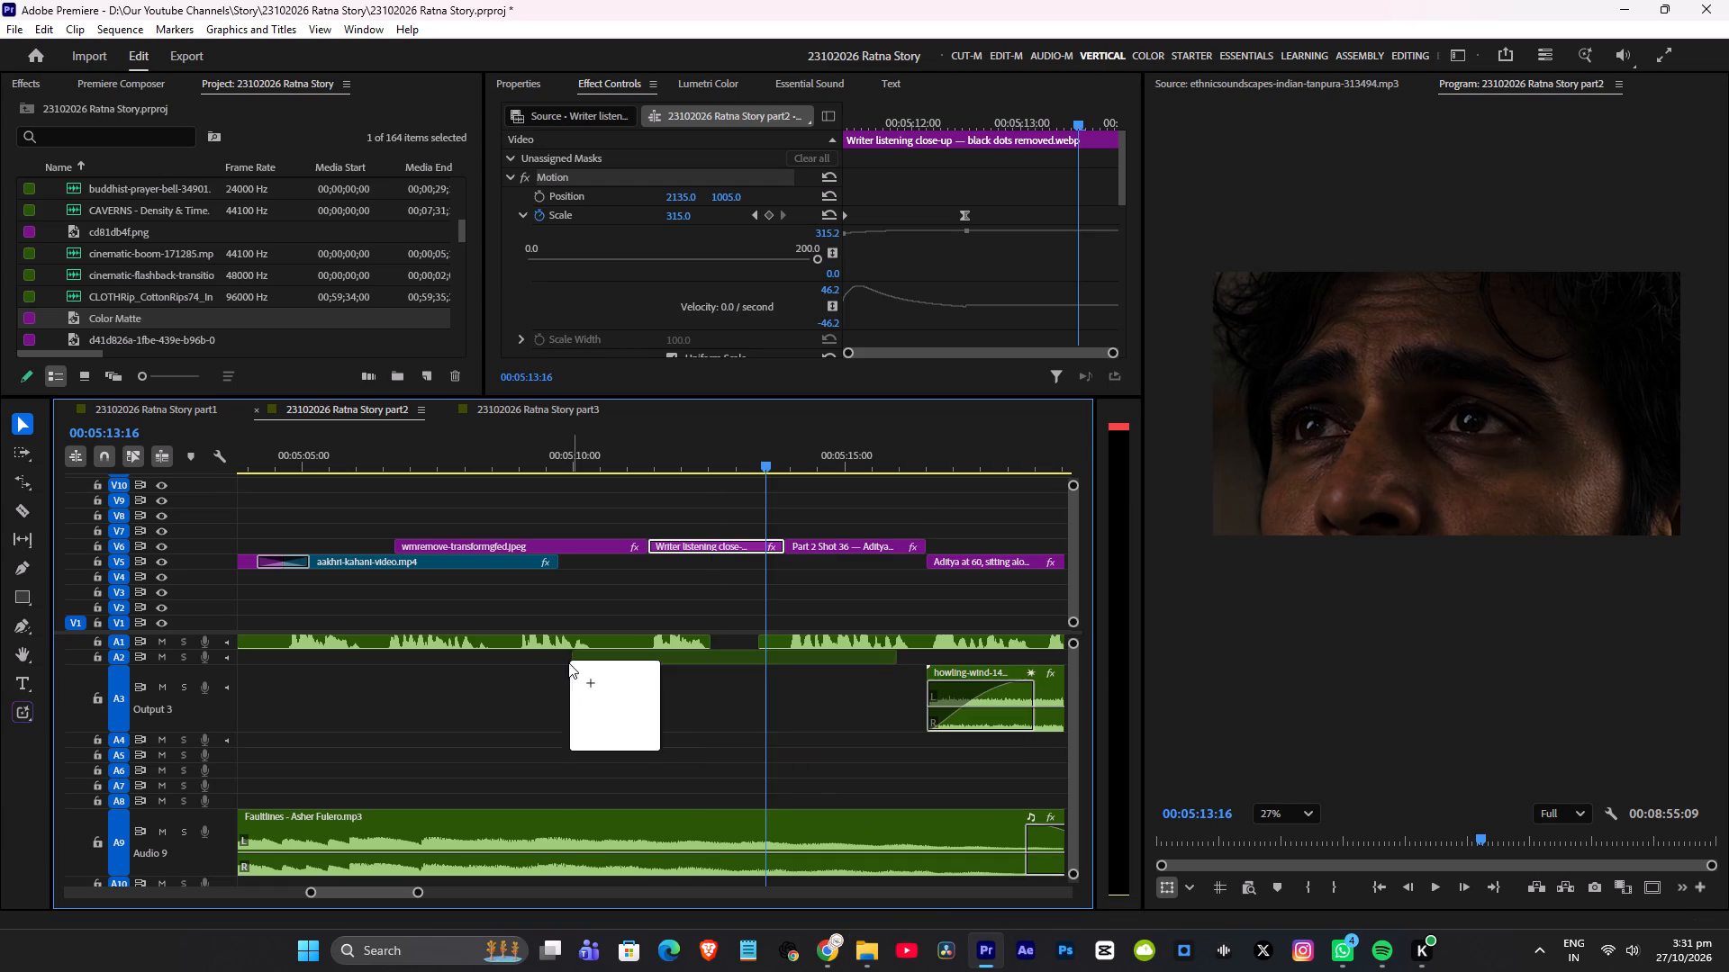
pyautogui.moveTo(568, 662); pyautogui.dragTo(548, 711)
pyautogui.click(623, 460)
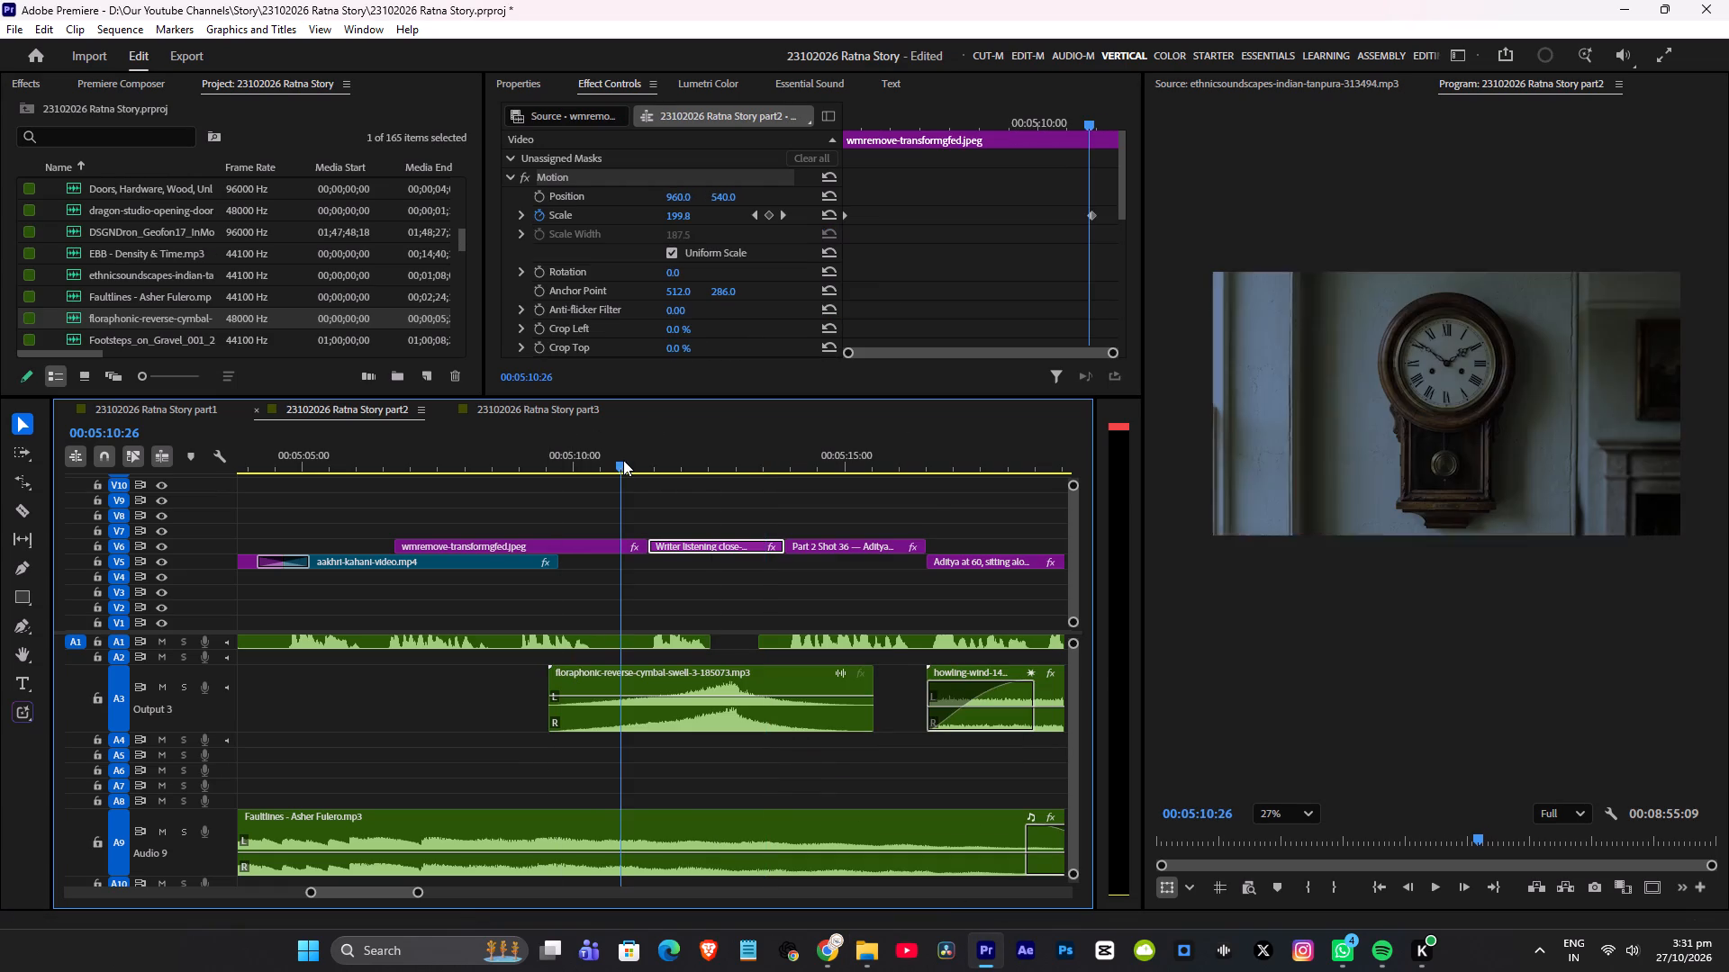
pyautogui.press('space')
pyautogui.scroll(-2, 766, 519)
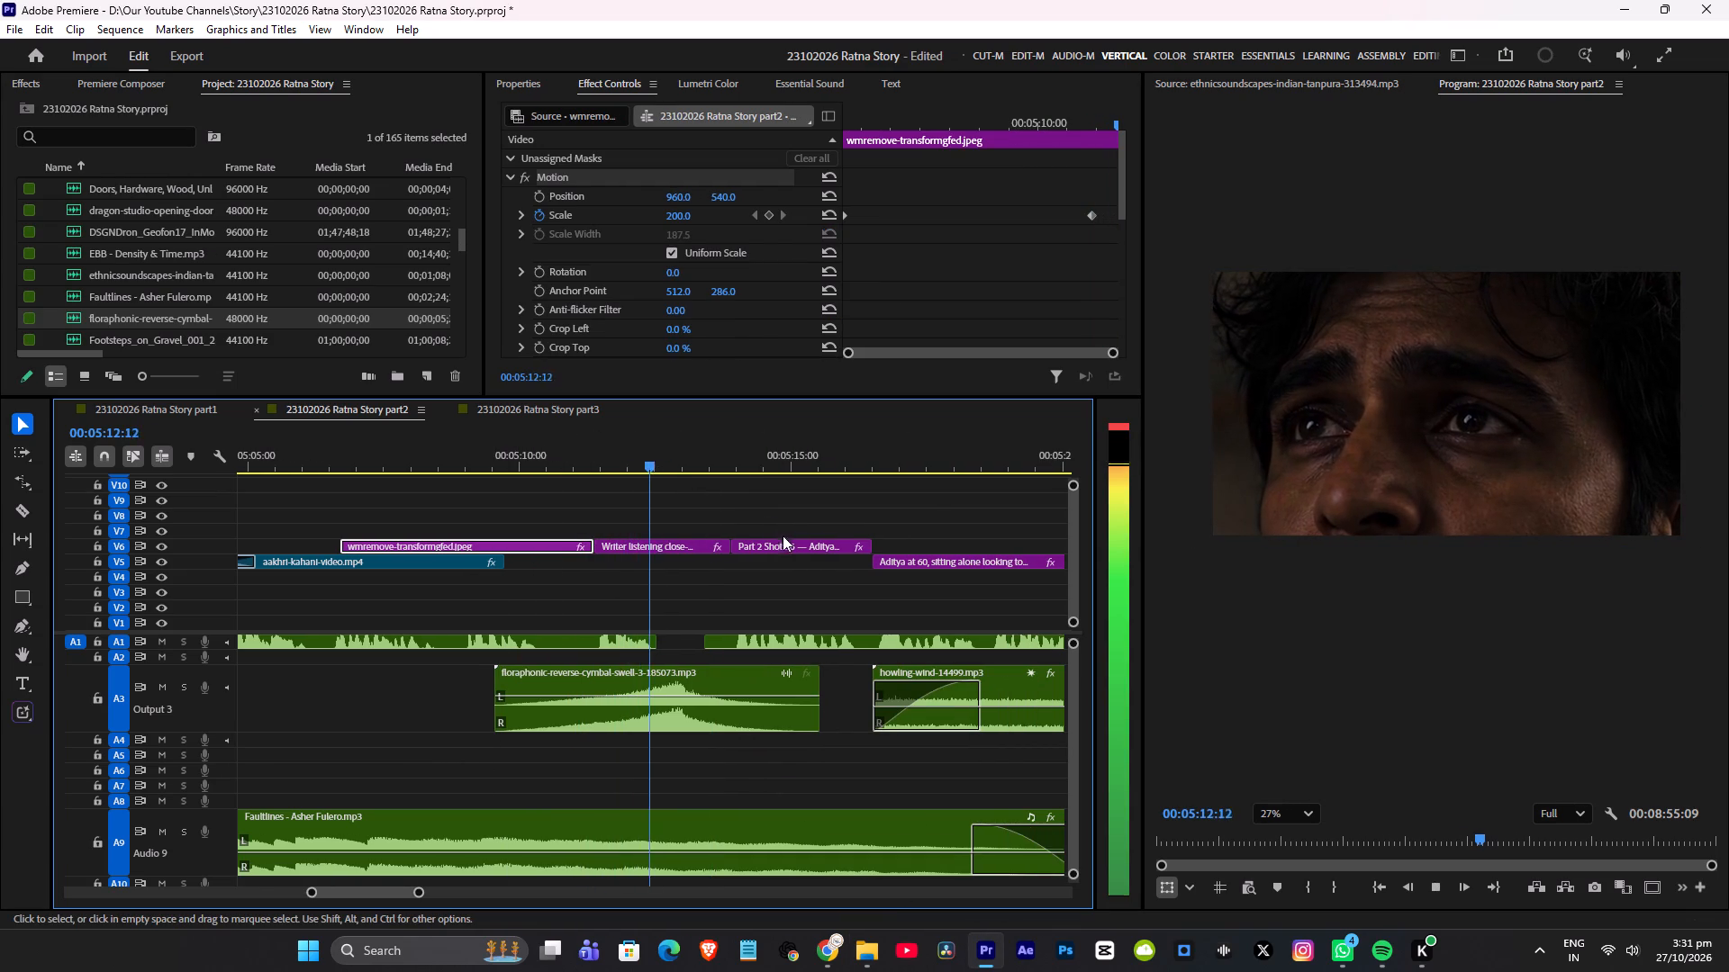
pyautogui.press('space')
# Trim about 2.5 seconds off the cymbal swell's start, move it to begin at the writer close-up cut, and play it back.
pyautogui.moveTo(502, 674); pyautogui.dragTo(631, 675)
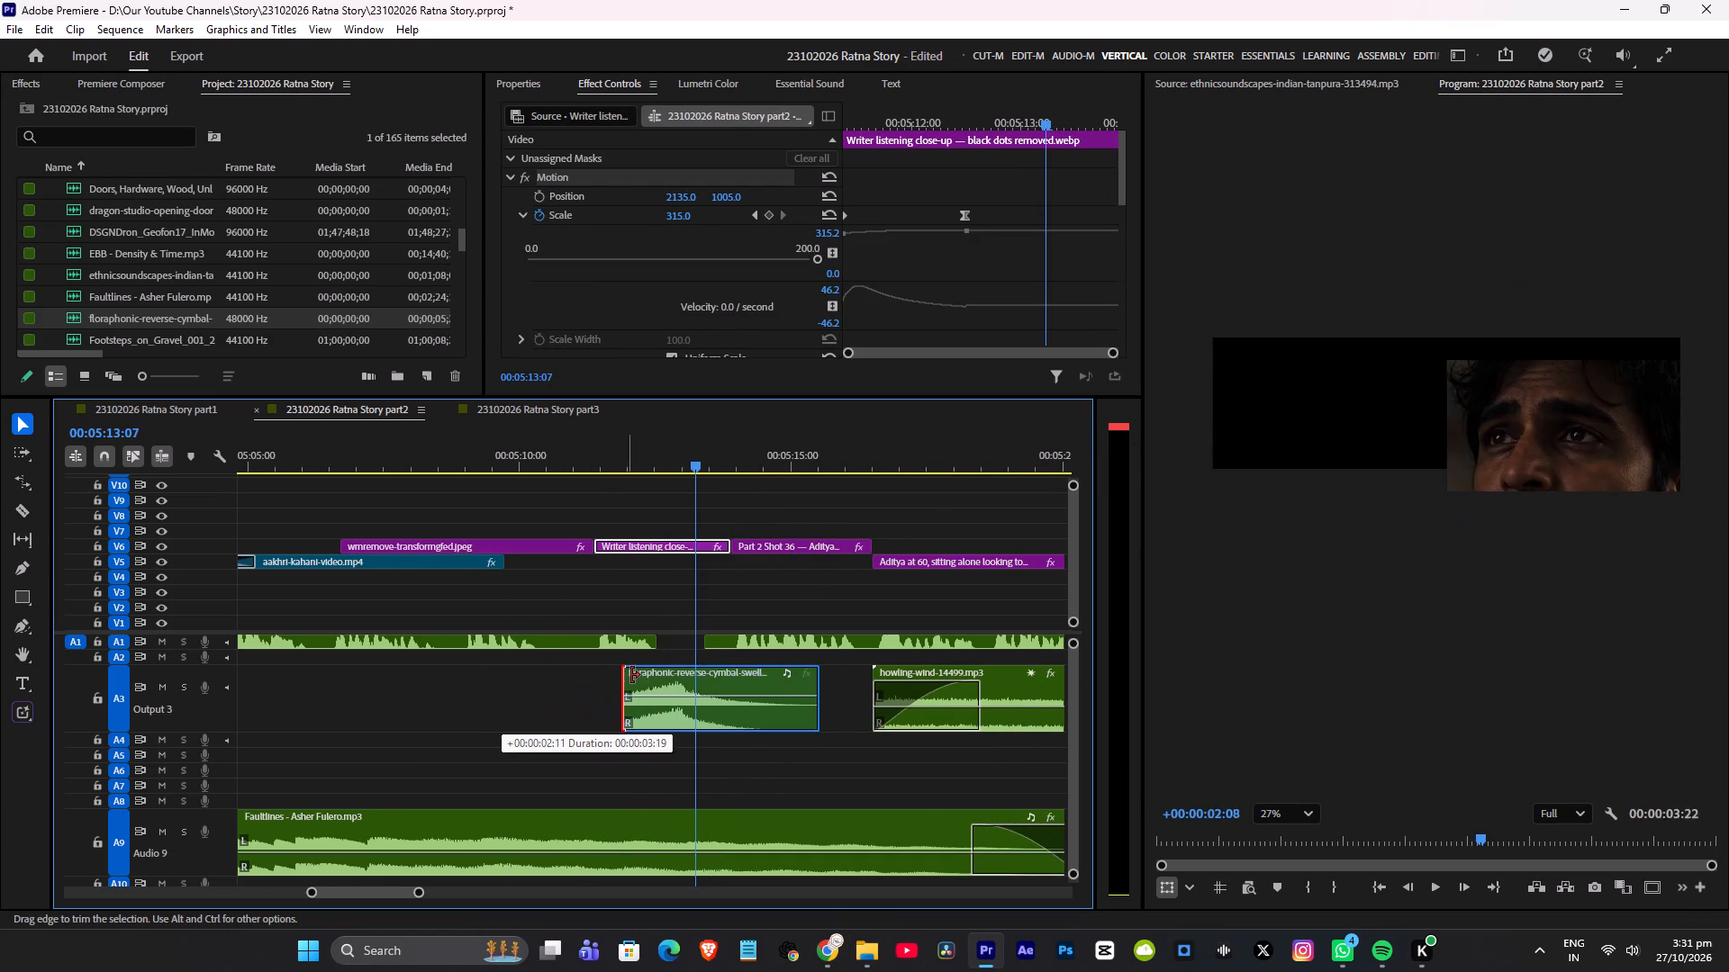
pyautogui.moveTo(631, 675); pyautogui.dragTo(636, 675)
pyautogui.moveTo(678, 688); pyautogui.dragTo(646, 691)
pyautogui.click(586, 465)
pyautogui.press('space')
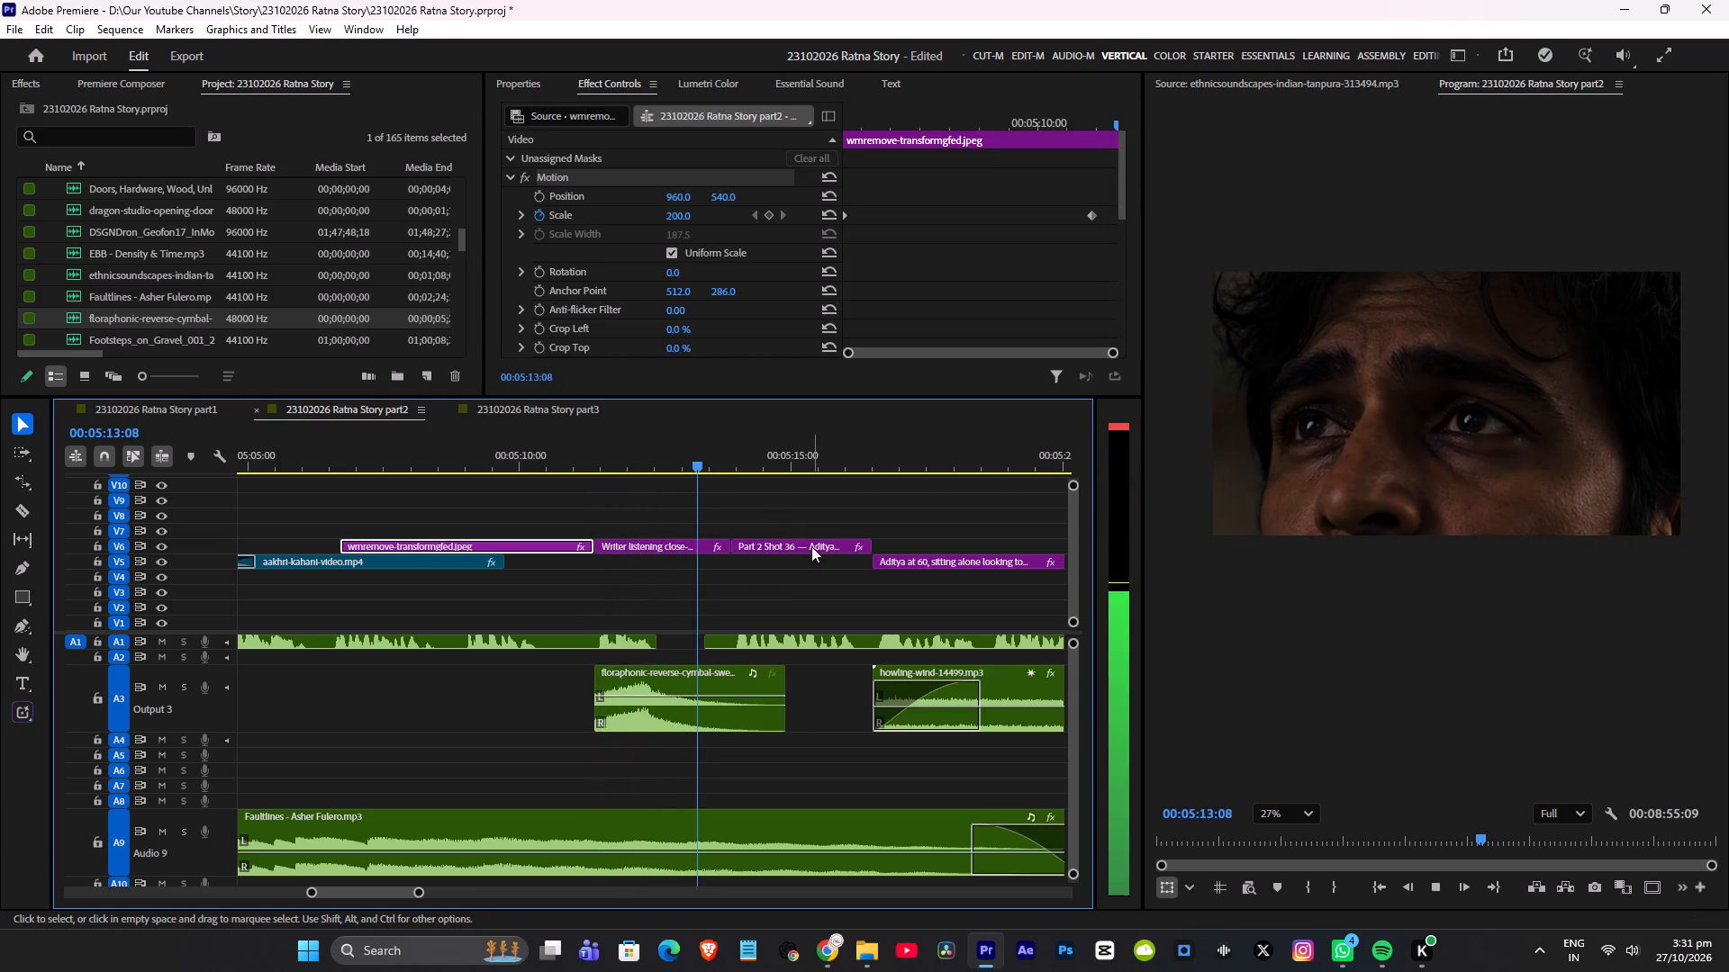
pyautogui.press('space')
pyautogui.moveTo(631, 462); pyautogui.dragTo(614, 472)
pyautogui.press('space')
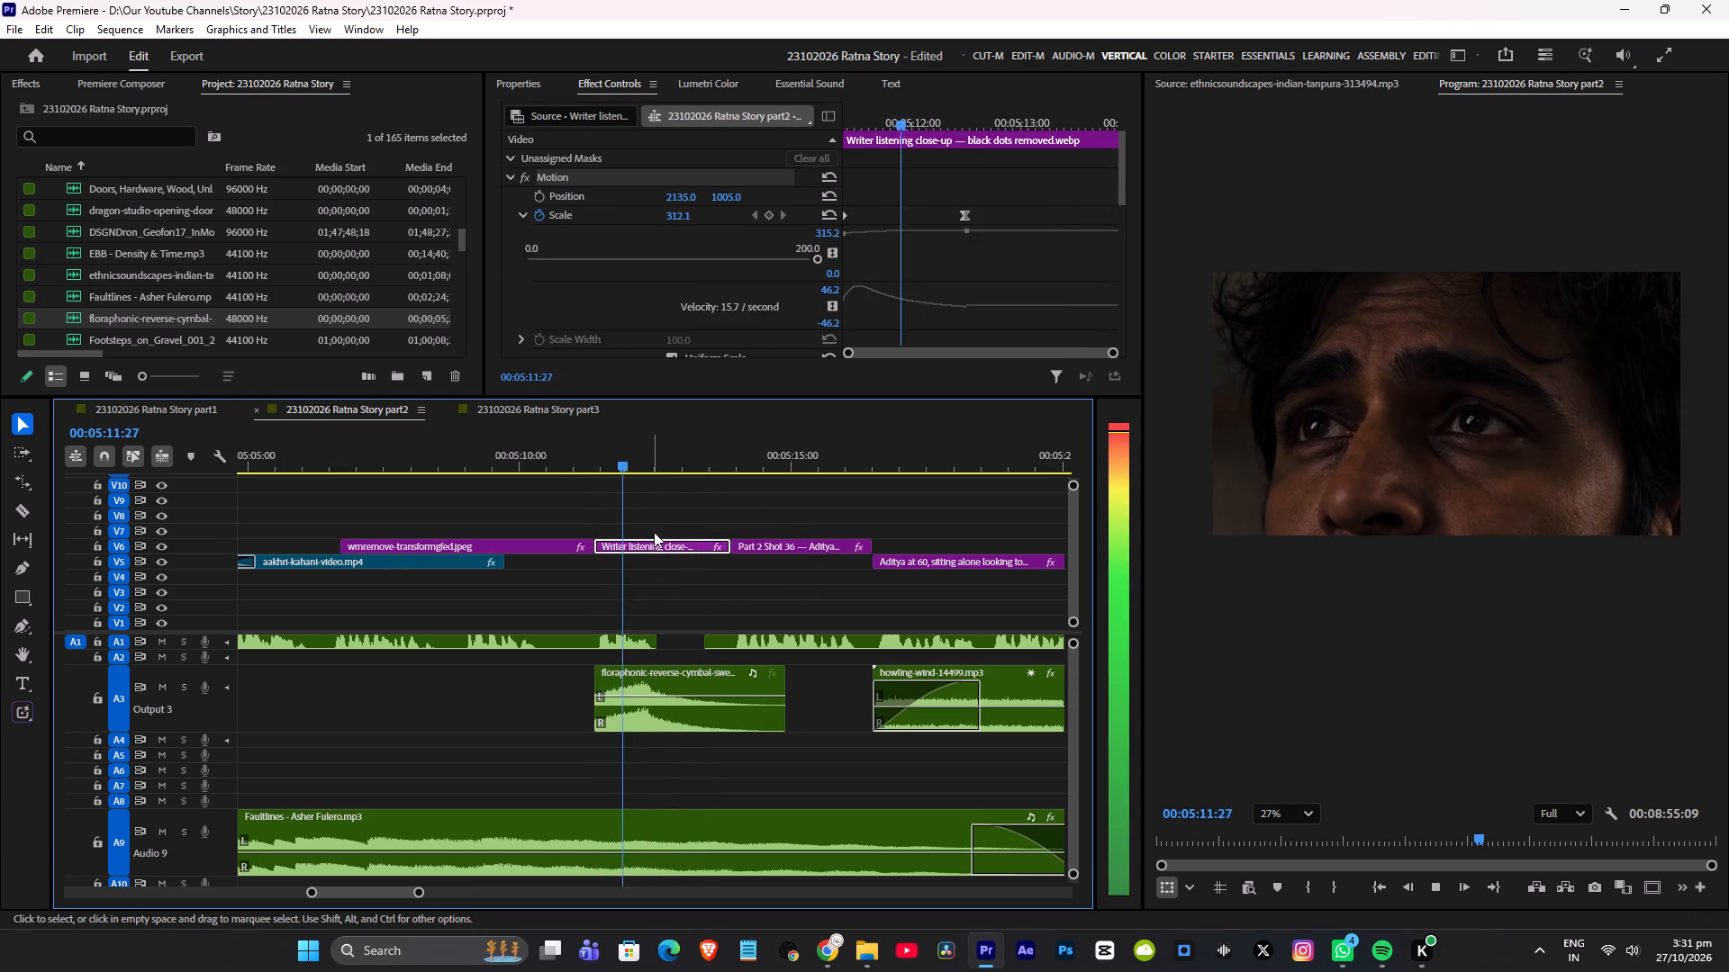
pyautogui.press('space')
pyautogui.press('space')
pyautogui.press('space')
# Move the cymbal swell slightly earlier so it begins just before the writer close-up, and play it back.
pyautogui.moveTo(674, 679); pyautogui.dragTo(654, 687)
pyautogui.click(576, 460)
pyautogui.press('space')
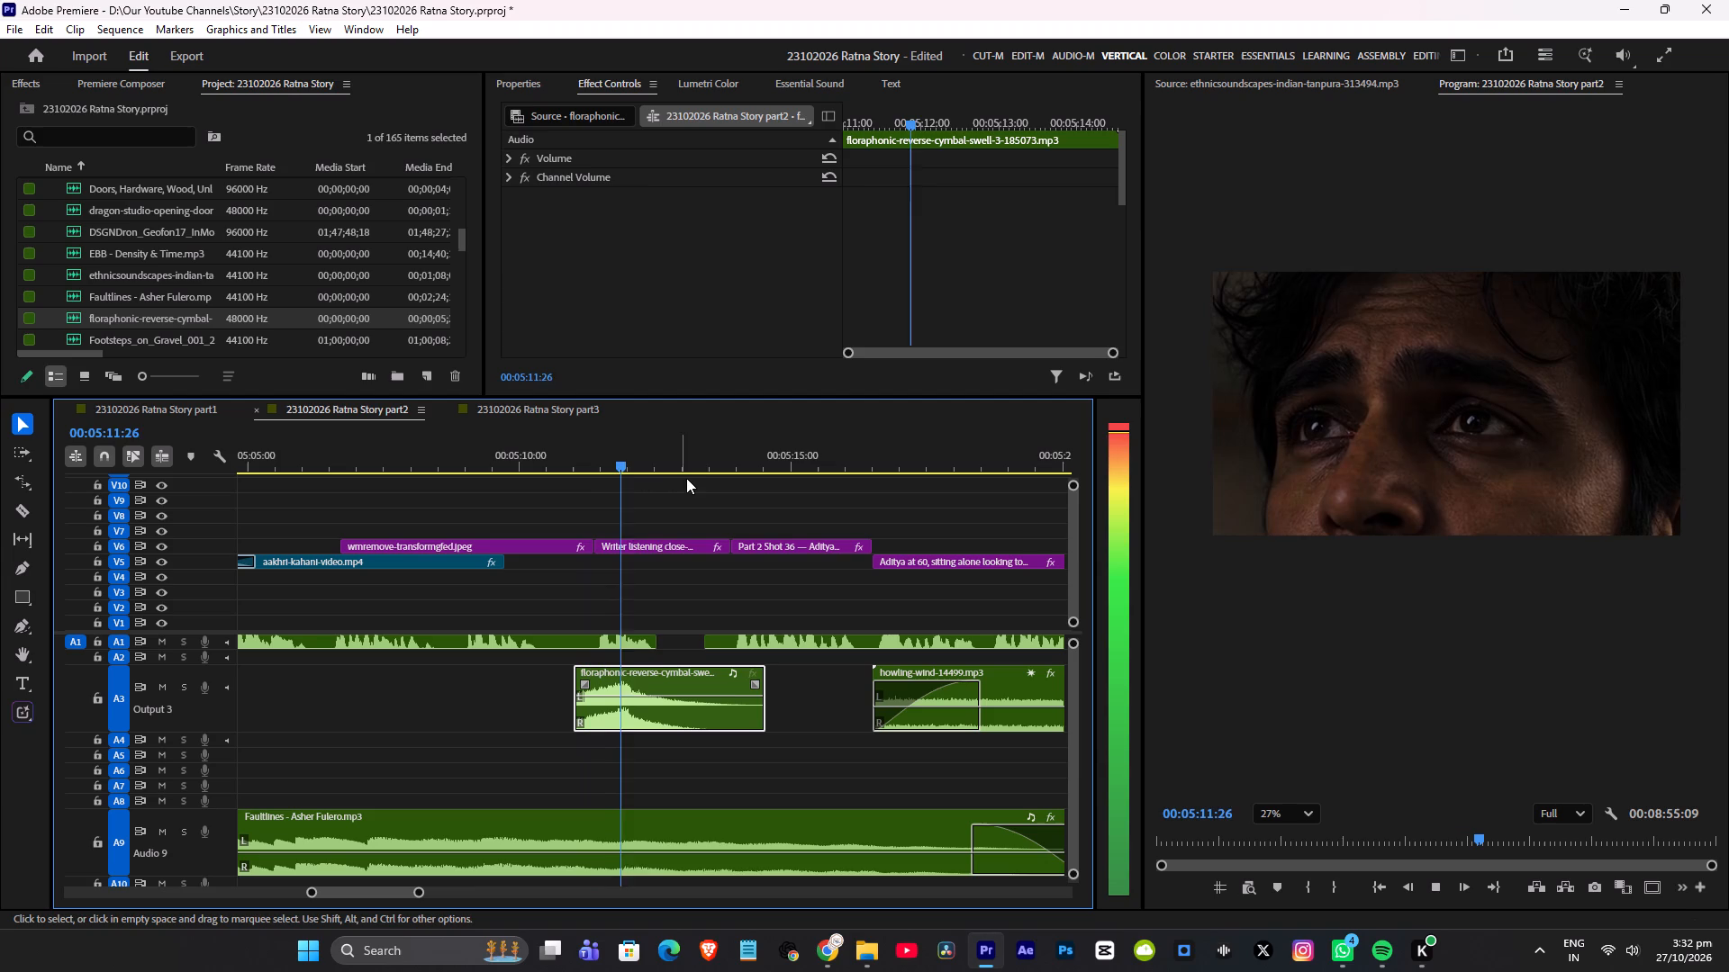
pyautogui.press('space')
# Give the cymbal swell a fade-in of about 0.8 seconds, lower its volume by two large increments, save, and play it back.
pyautogui.moveTo(589, 683); pyautogui.dragTo(622, 685)
pyautogui.click(663, 680)
pyautogui.write('{{')
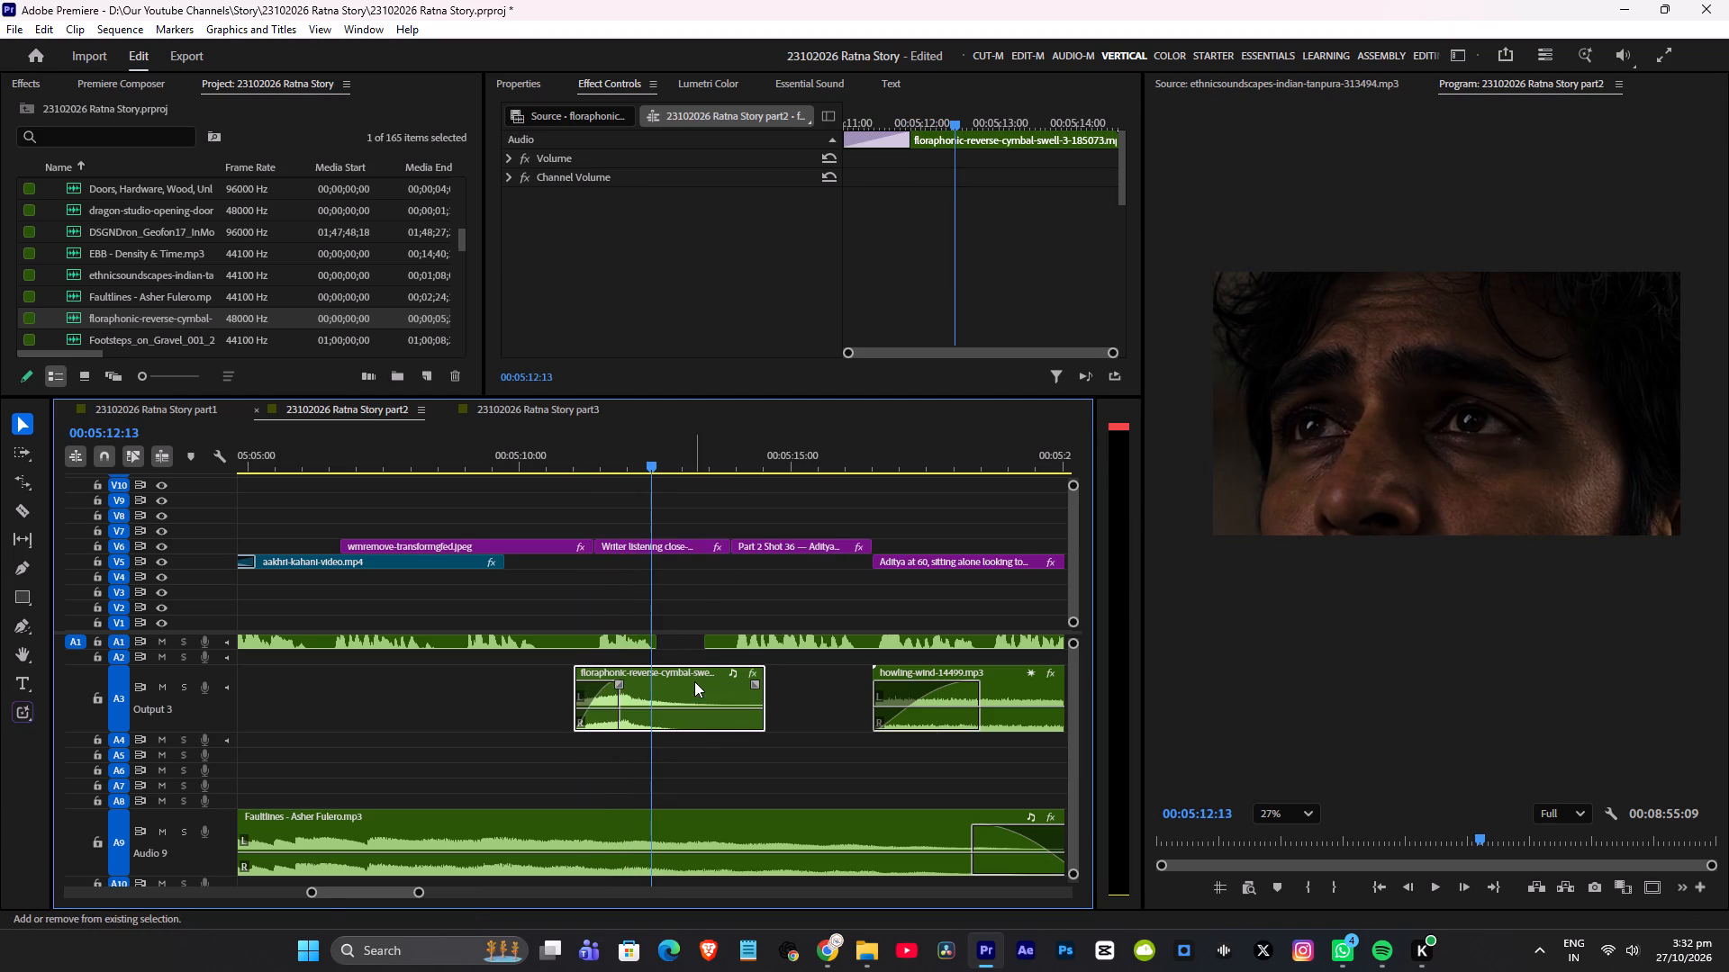
pyautogui.hotkey('ctrl', 's')
pyautogui.click(573, 460)
pyautogui.press('space')
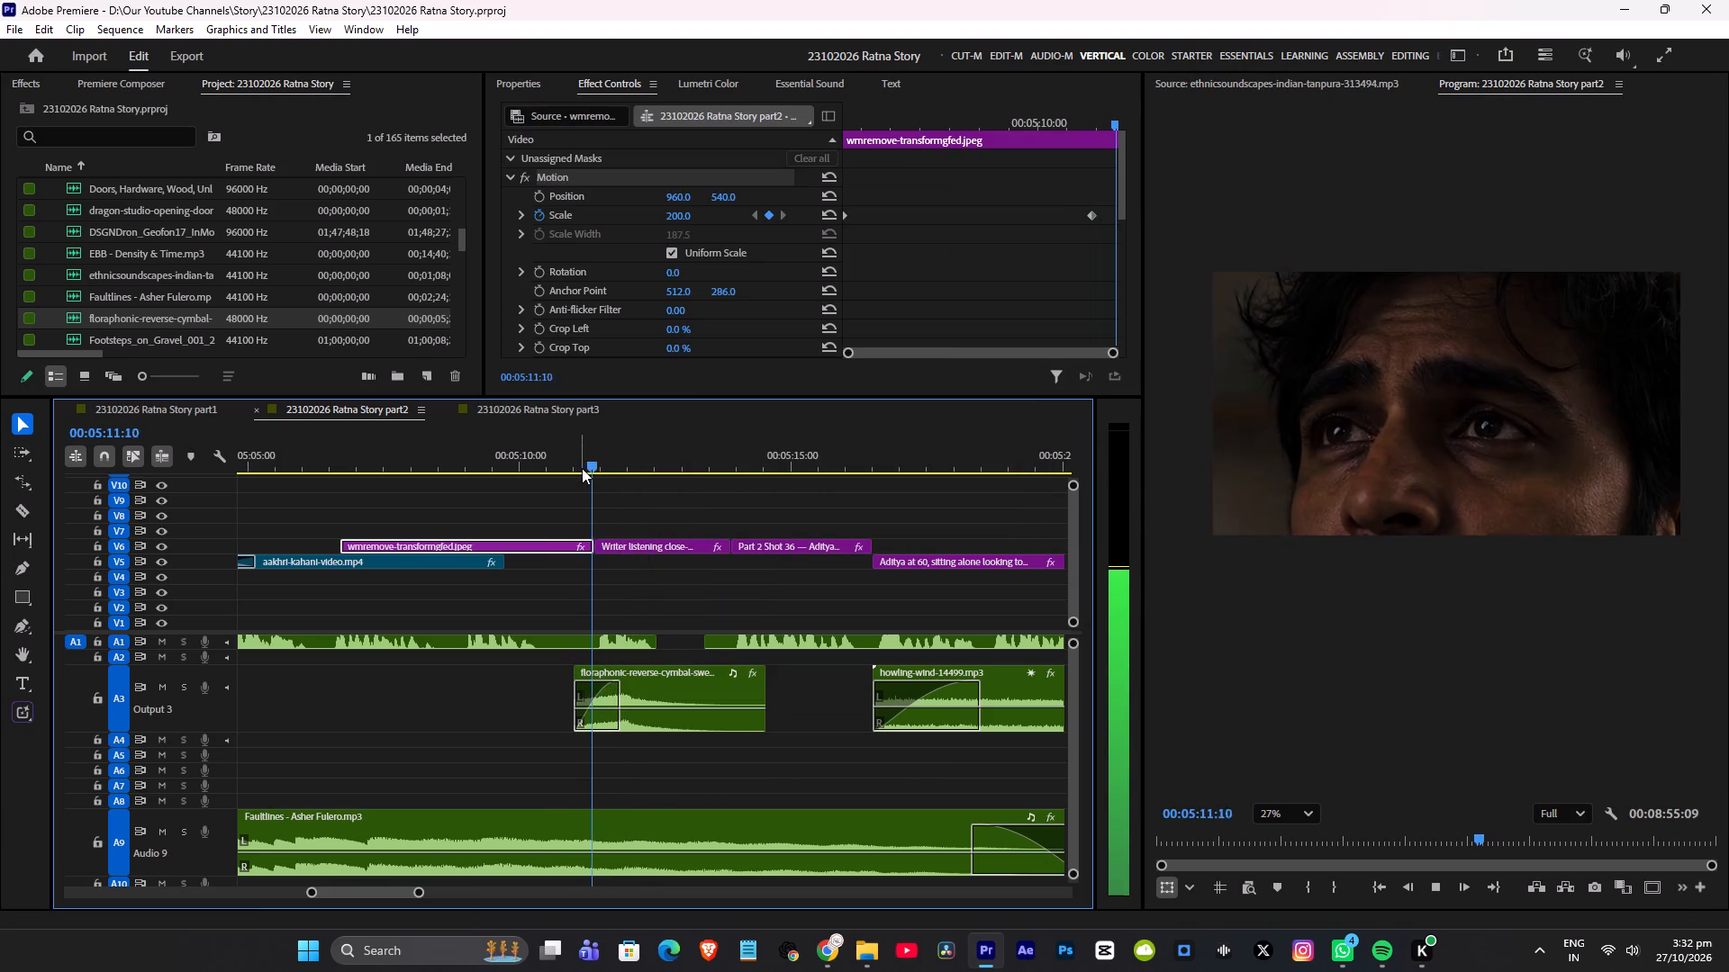
pyautogui.press('space')
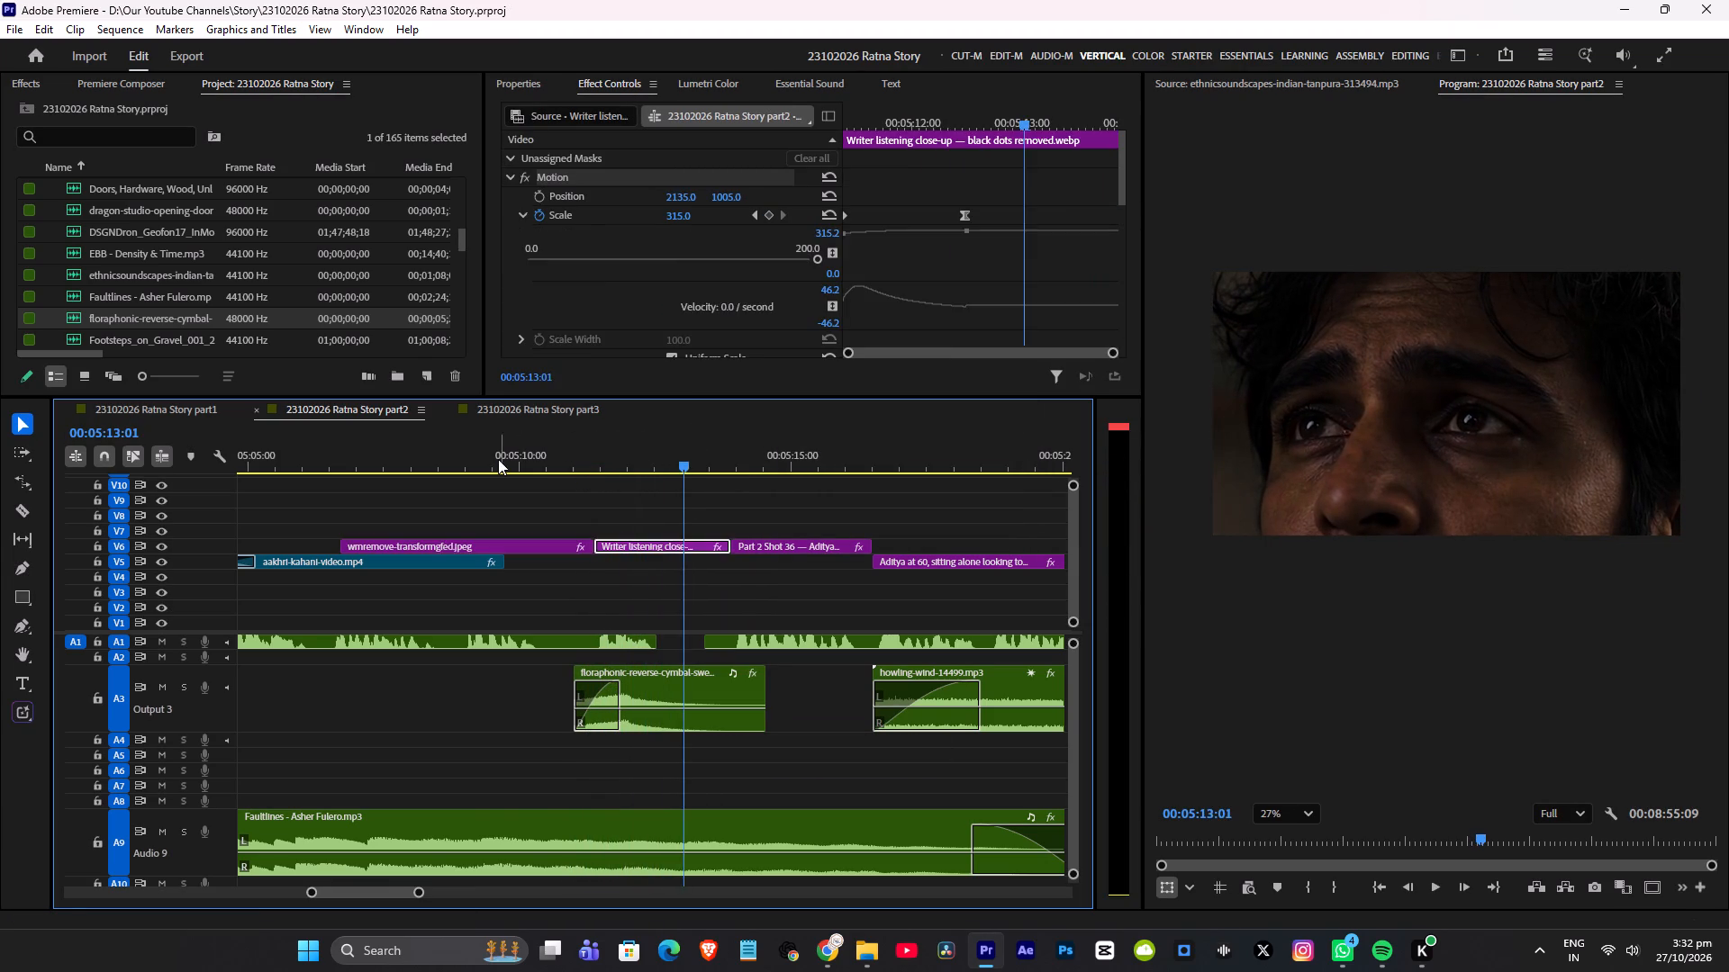
# Replay the clock shot, lower the cymbal swell's volume by one more large increment, save, and play the passage again.
pyautogui.click(498, 459)
pyautogui.press('space')
pyautogui.keyDown('alt'); pyautogui.scroll(5, 600, 490); pyautogui.keyUp('alt')
pyautogui.press('space')
pyautogui.click(664, 695)
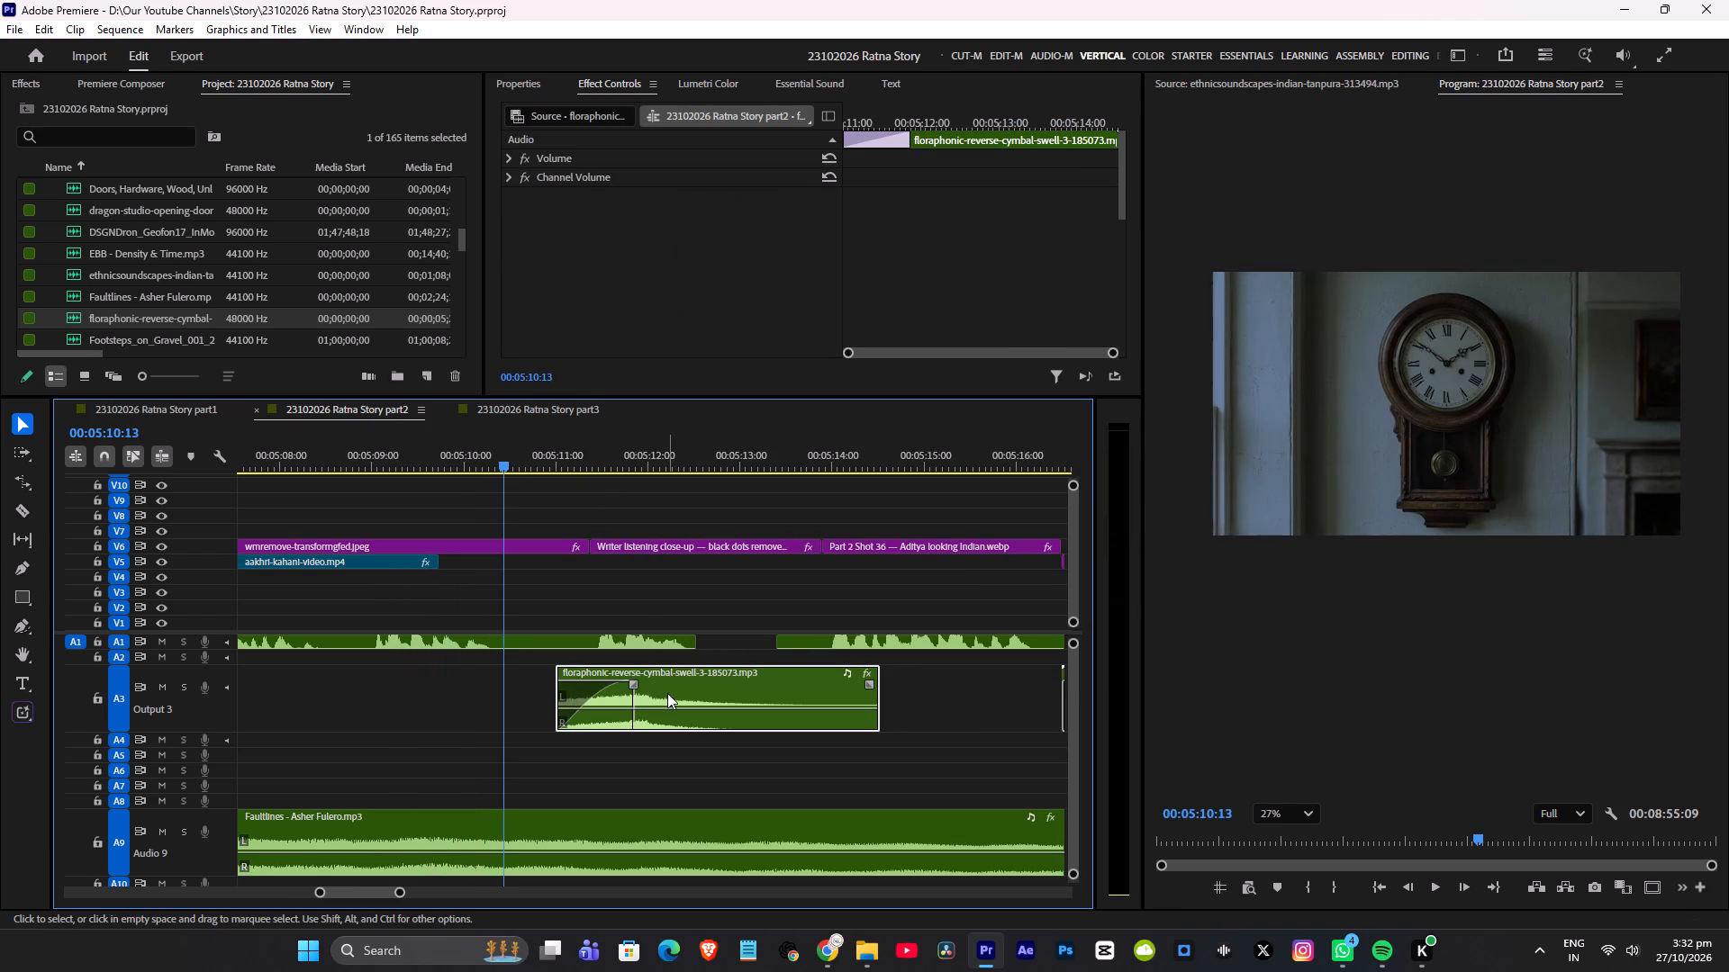
pyautogui.hotkey('shift', '{')
pyautogui.hotkey('ctrl', 's')
pyautogui.press('space')
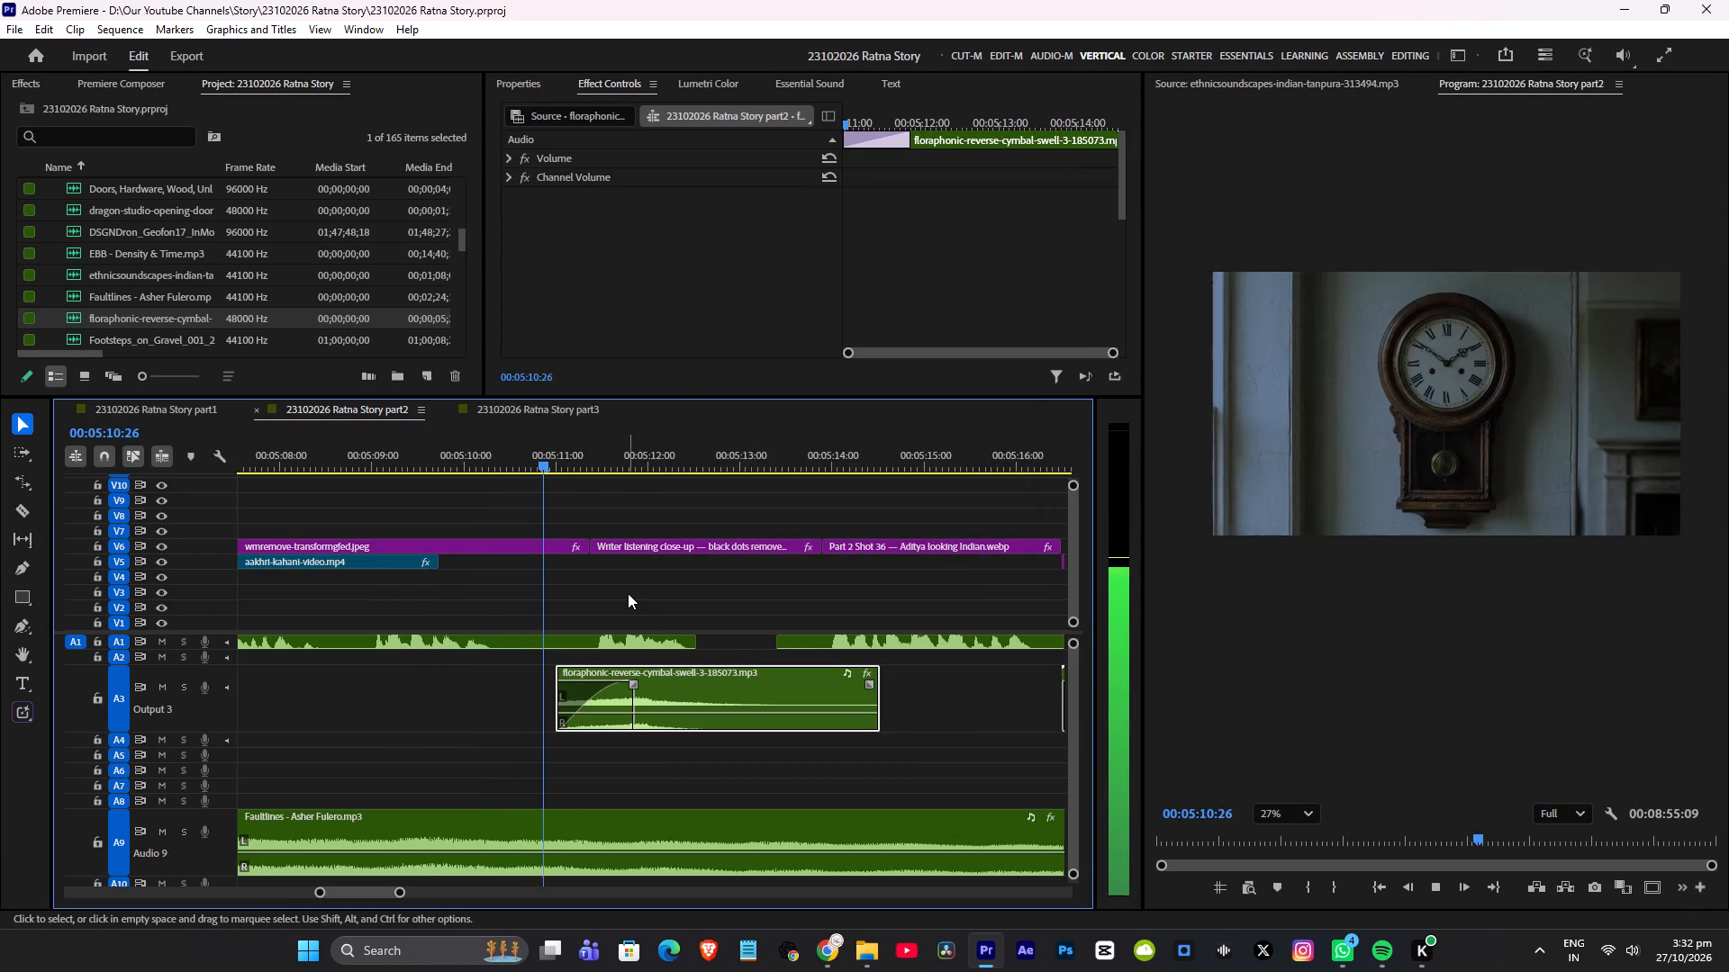
pyautogui.press('space')
# Trim the cymbal swell's start to the writer close-up cut, save, and play the passage into the Part 2 Shot 36 clip.
pyautogui.moveTo(555, 676); pyautogui.dragTo(588, 676)
pyautogui.click(541, 460)
pyautogui.press('space')
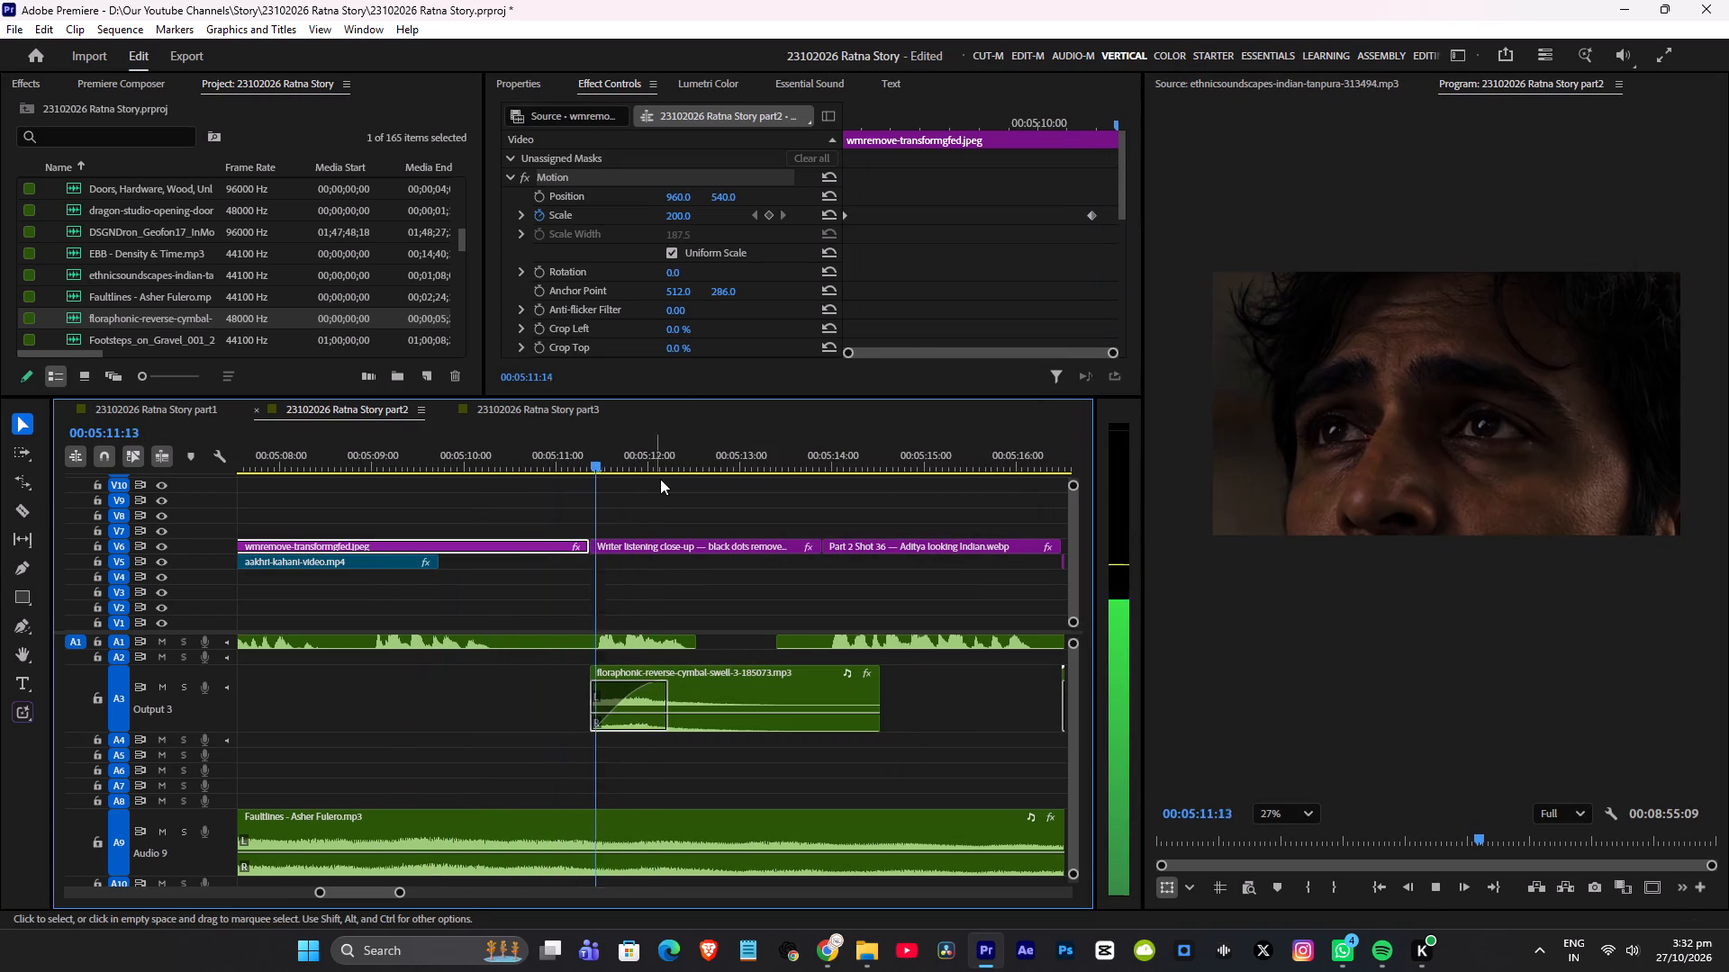
pyautogui.press('space')
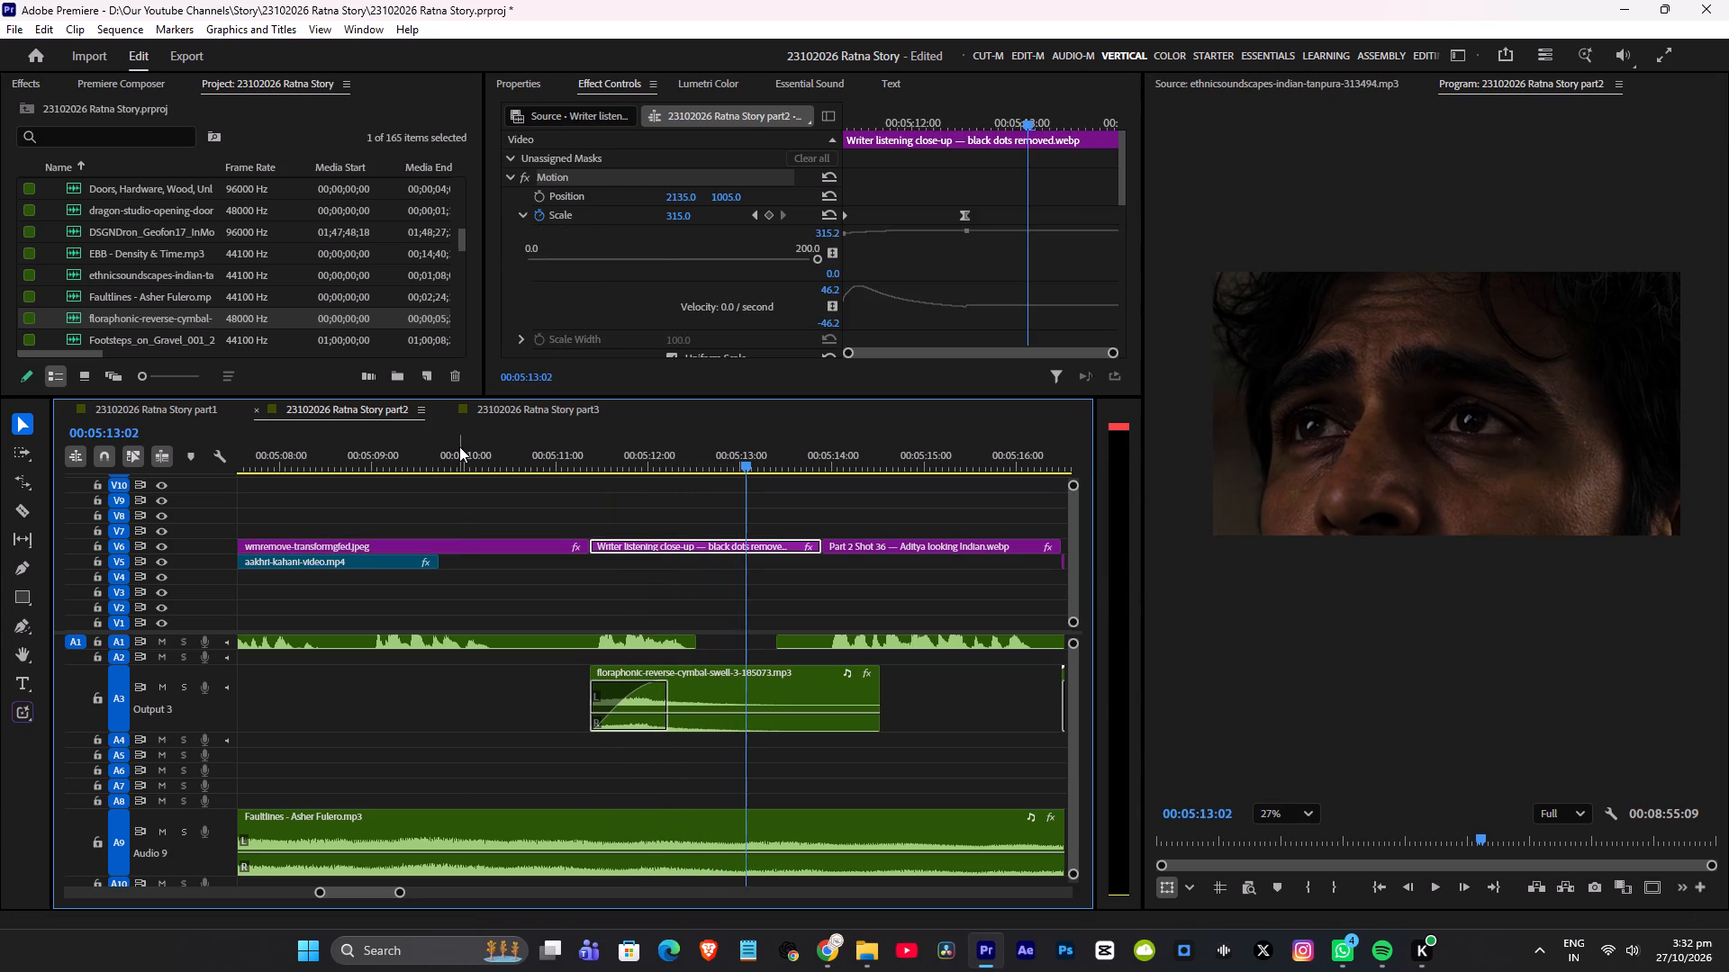
pyautogui.click(459, 446)
pyautogui.hotkey('ctrl', 's')
pyautogui.press('space')
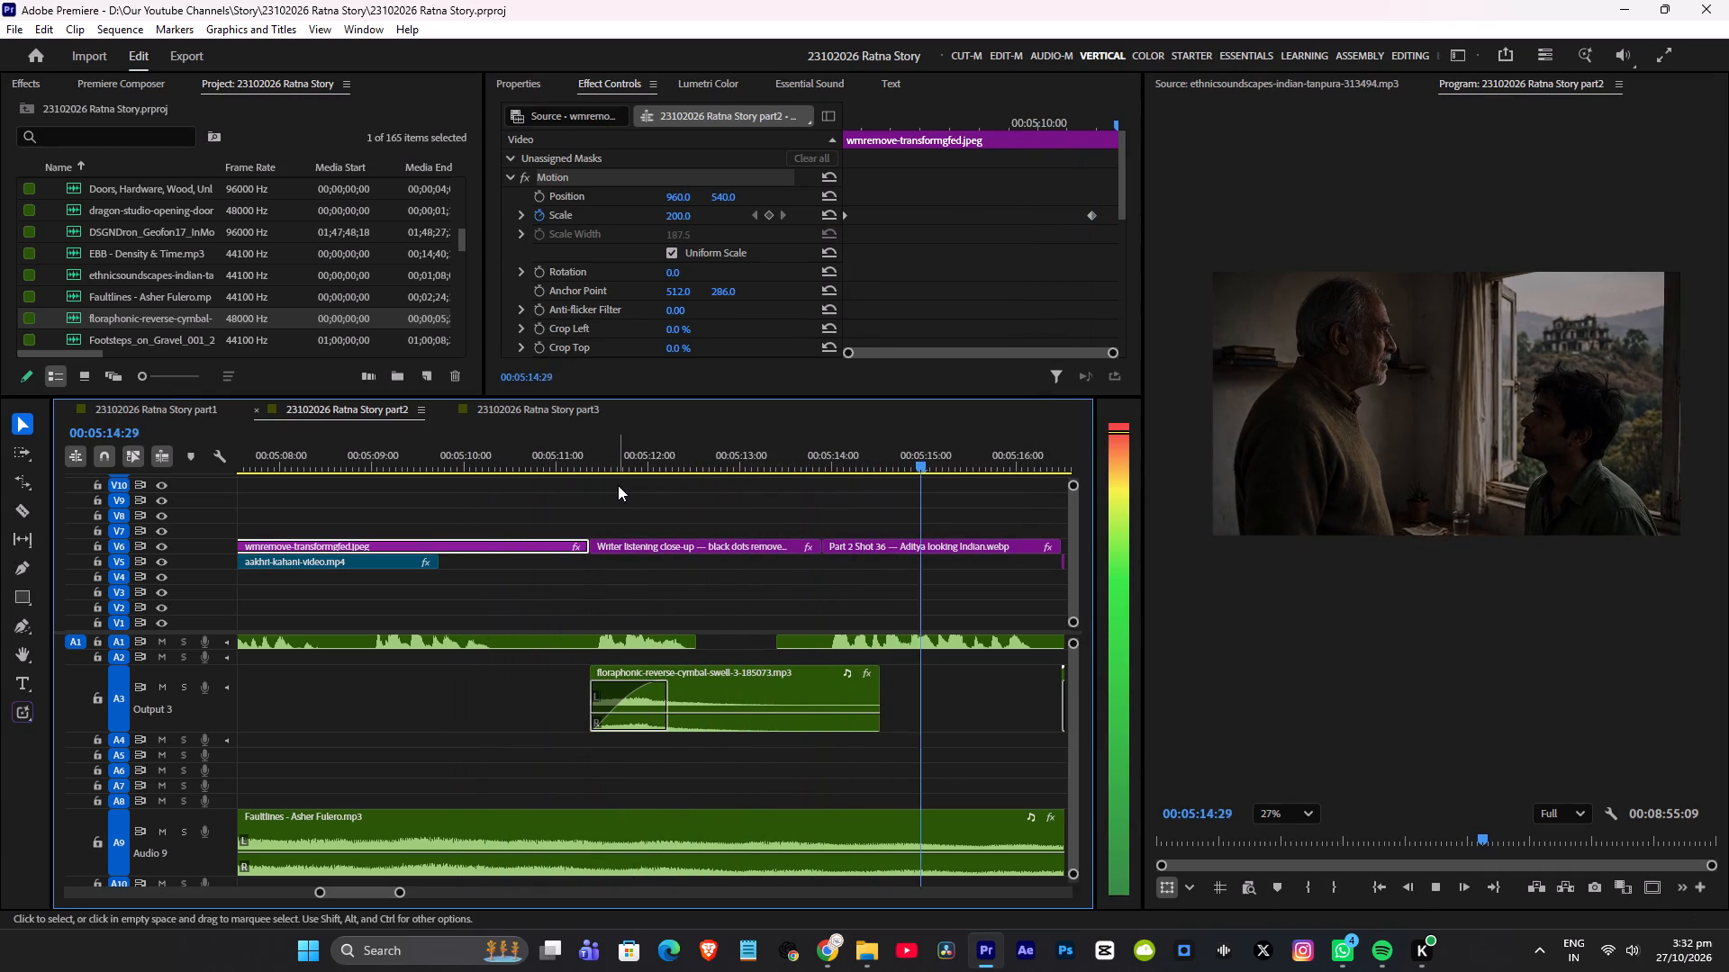
pyautogui.press('space')
# Lower the cymbal swell's volume by three small increments, save the project, and replay the transition into the writer close-up.
pyautogui.click(757, 675)
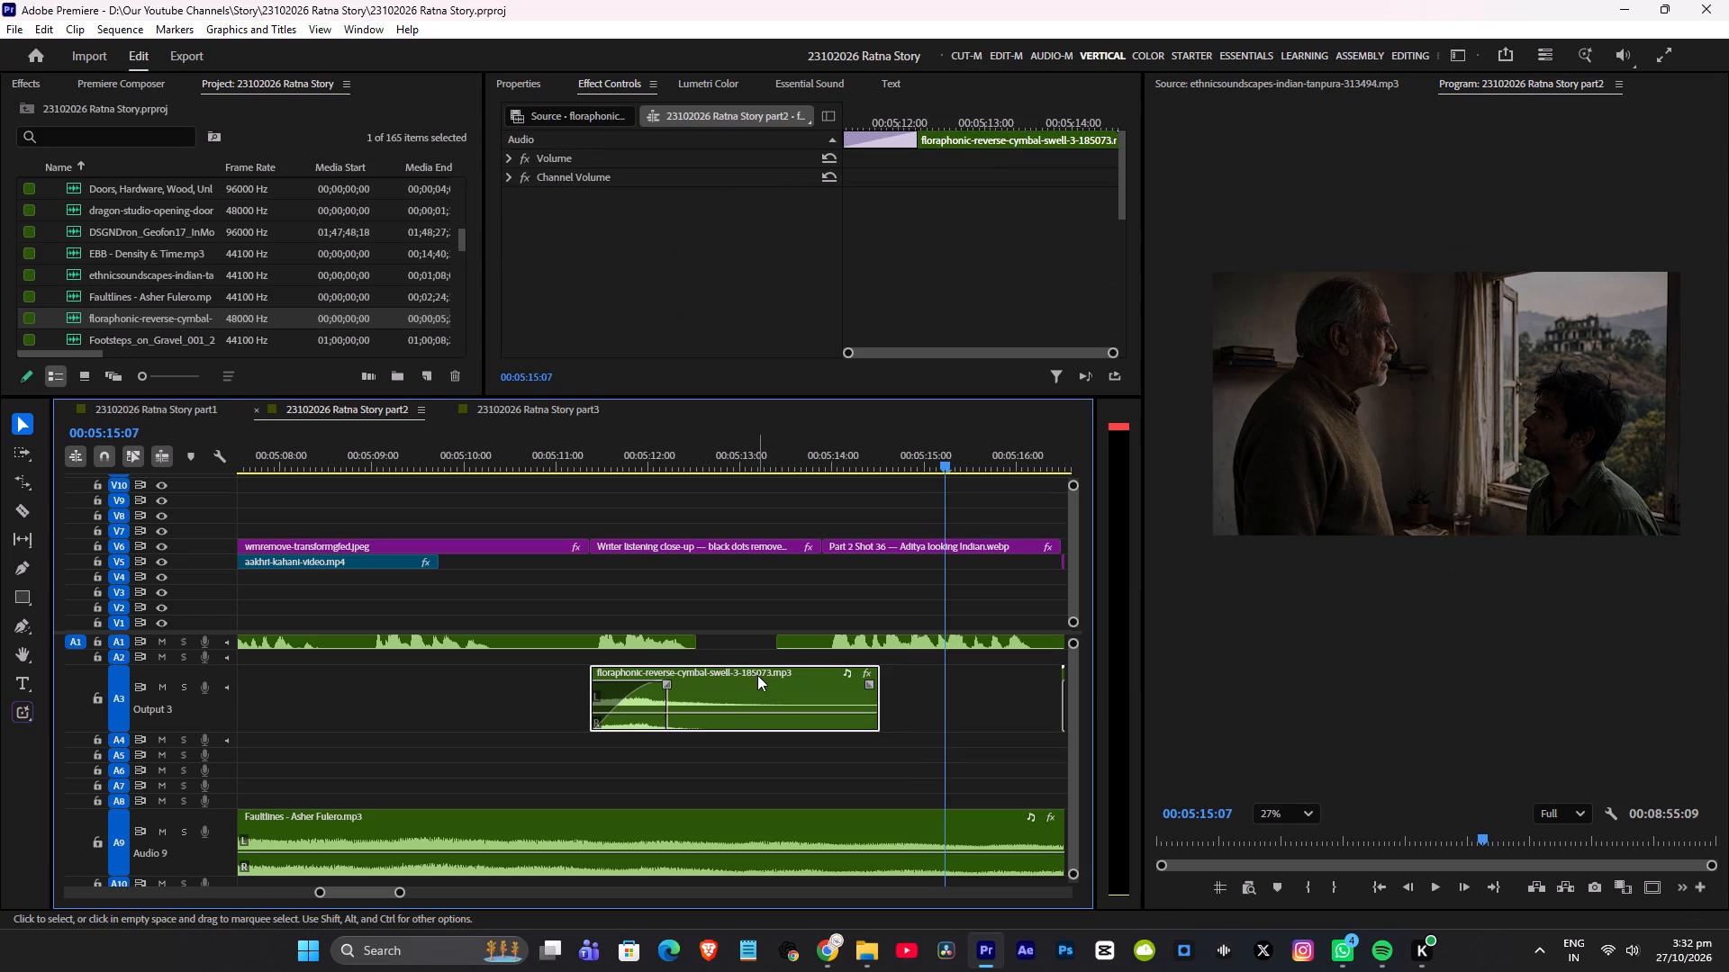
pyautogui.write('[[')
pyautogui.press('[')
pyautogui.click(549, 443)
pyautogui.hotkey('ctrl', 's')
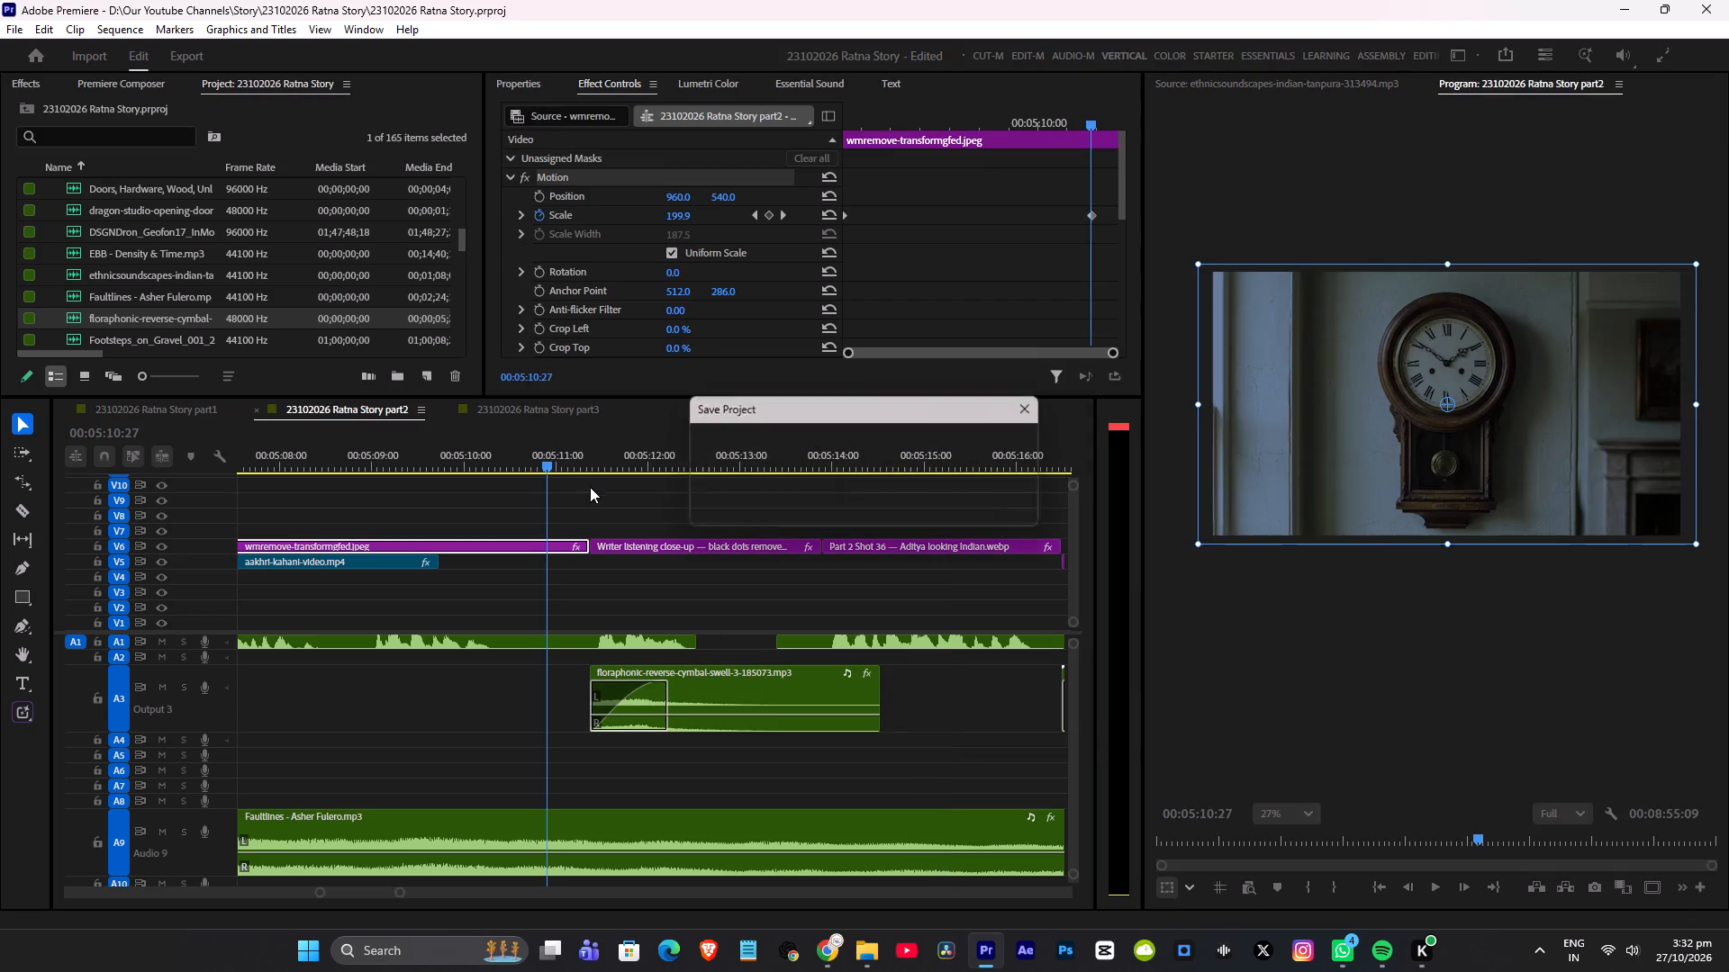
pyautogui.press('space')
pyautogui.scroll(-4, 851, 537)
pyautogui.keyDown('alt'); pyautogui.scroll(-3, 825, 543); pyautogui.keyUp('alt')
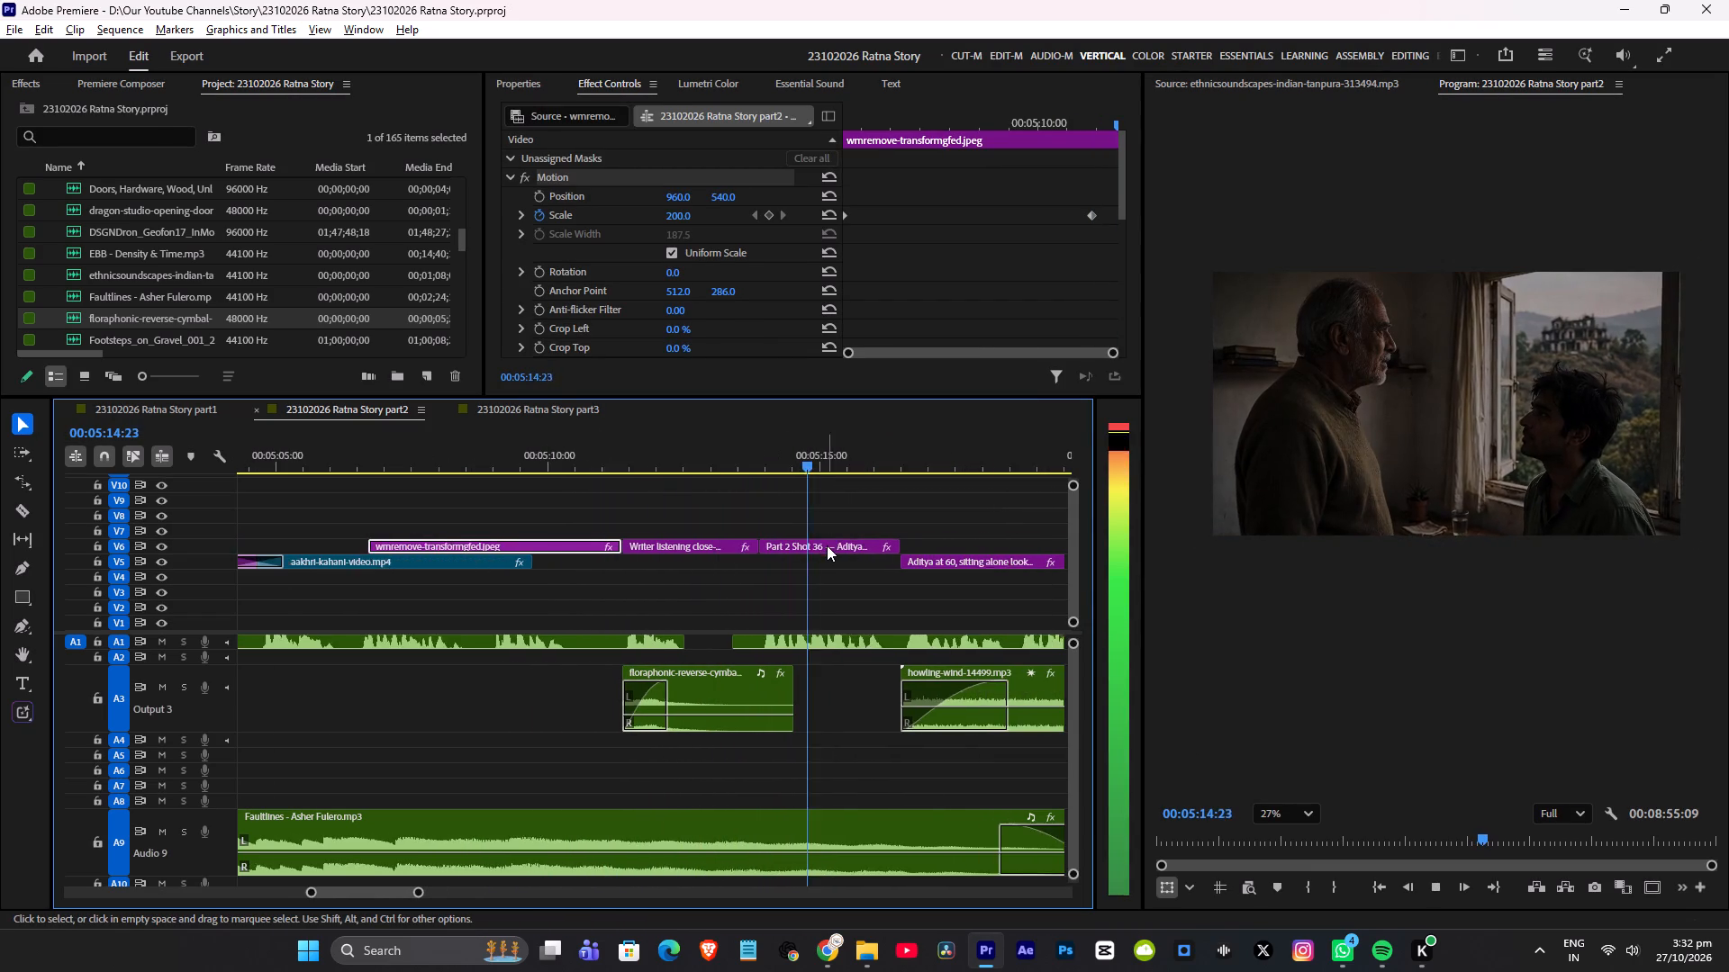
pyautogui.keyDown('alt'); pyautogui.scroll(-6, 827, 545); pyautogui.keyUp('alt')
pyautogui.press('space')
pyautogui.click(647, 462)
pyautogui.press('space')
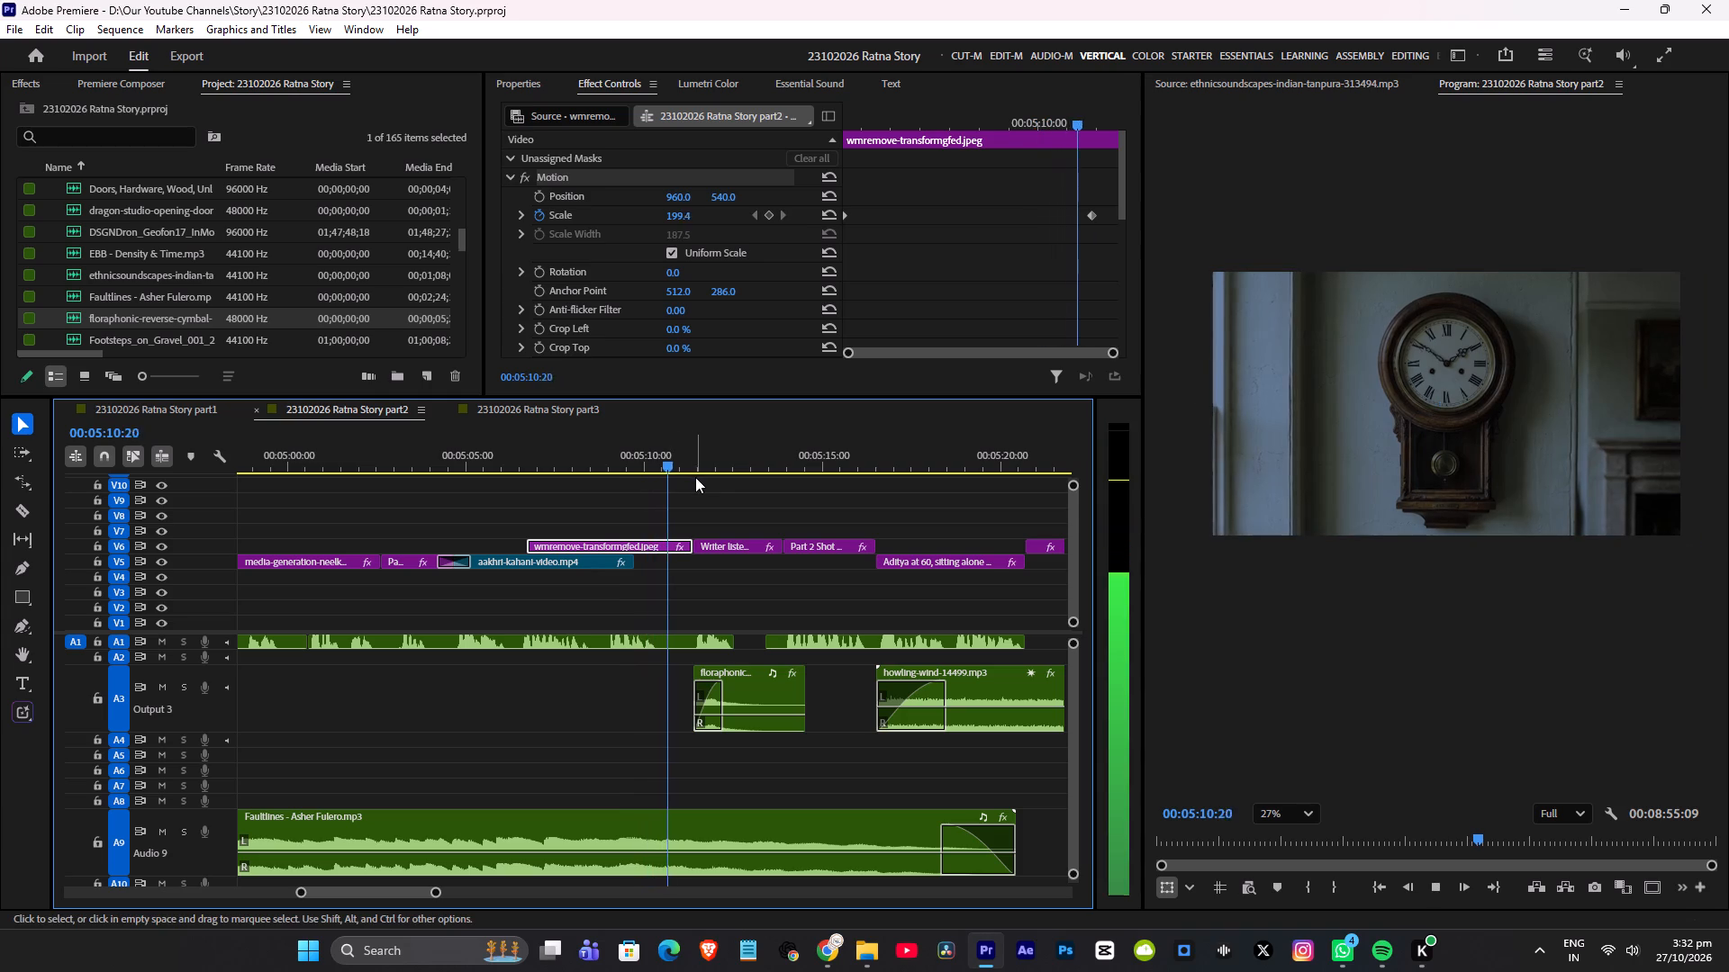
pyautogui.press('space')
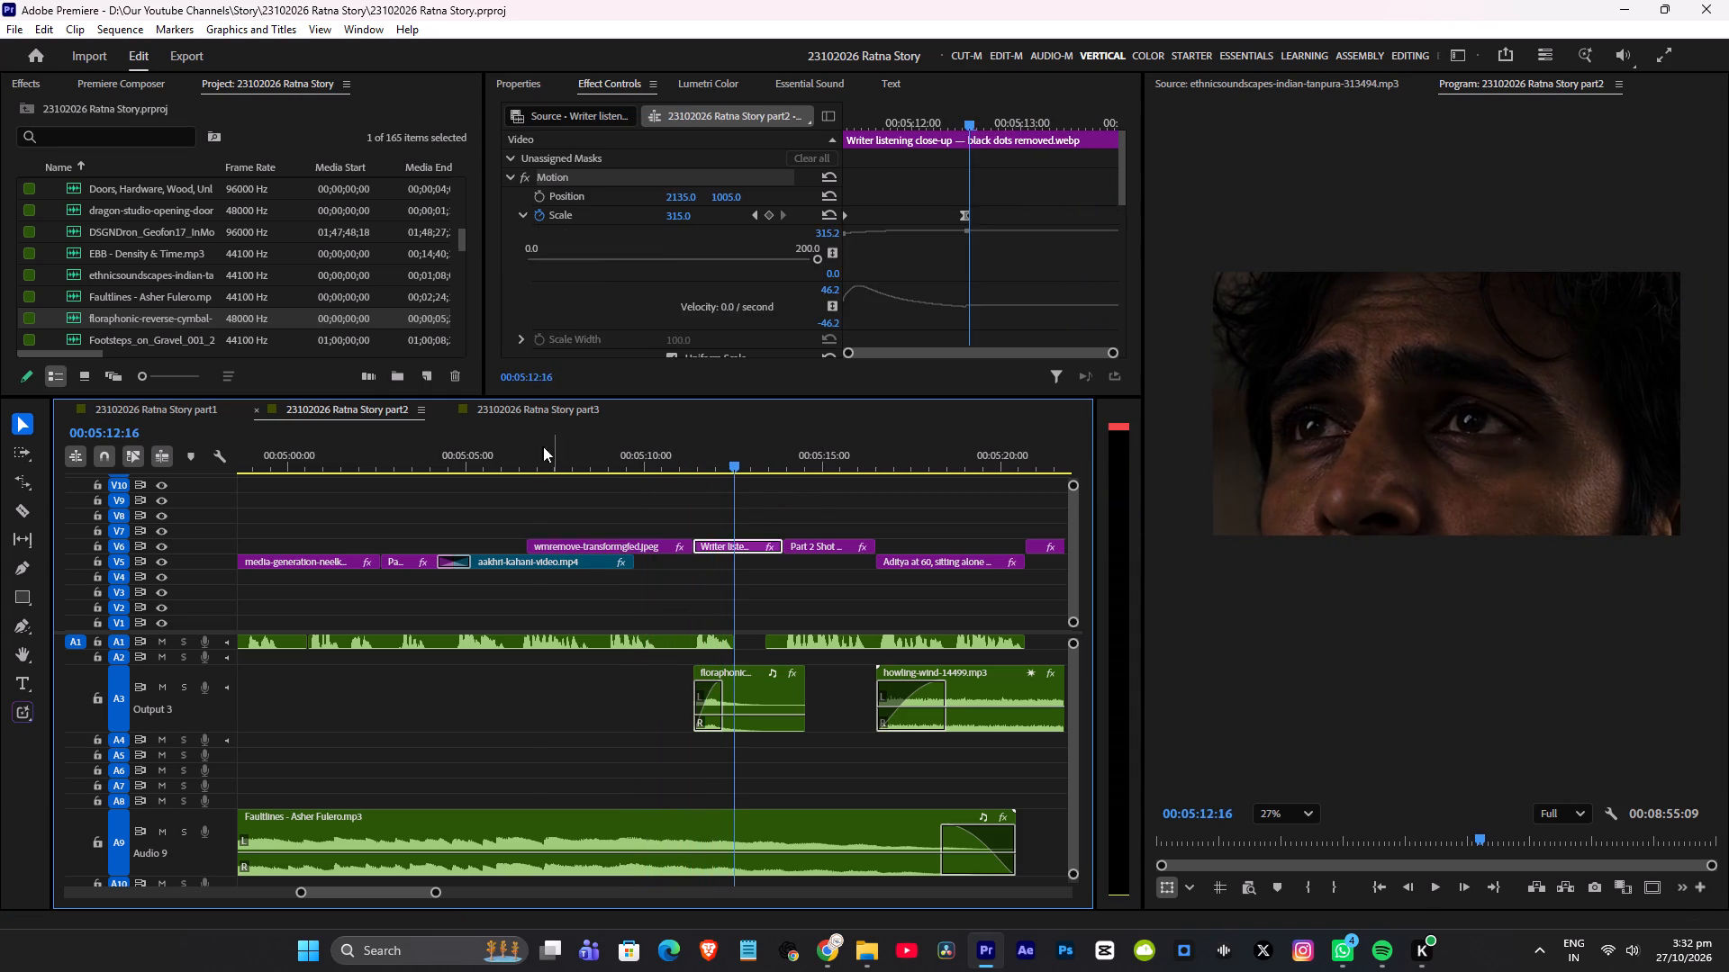
# Play back from the clock shot through the writer close-up to the Aditya at 60 shot to check the sound mix, saving the project.
pyautogui.click(530, 449)
pyautogui.press('space')
pyautogui.scroll(-3, 663, 476)
pyautogui.keyDown('alt'); pyautogui.scroll(6, 600, 500); pyautogui.keyUp('alt')
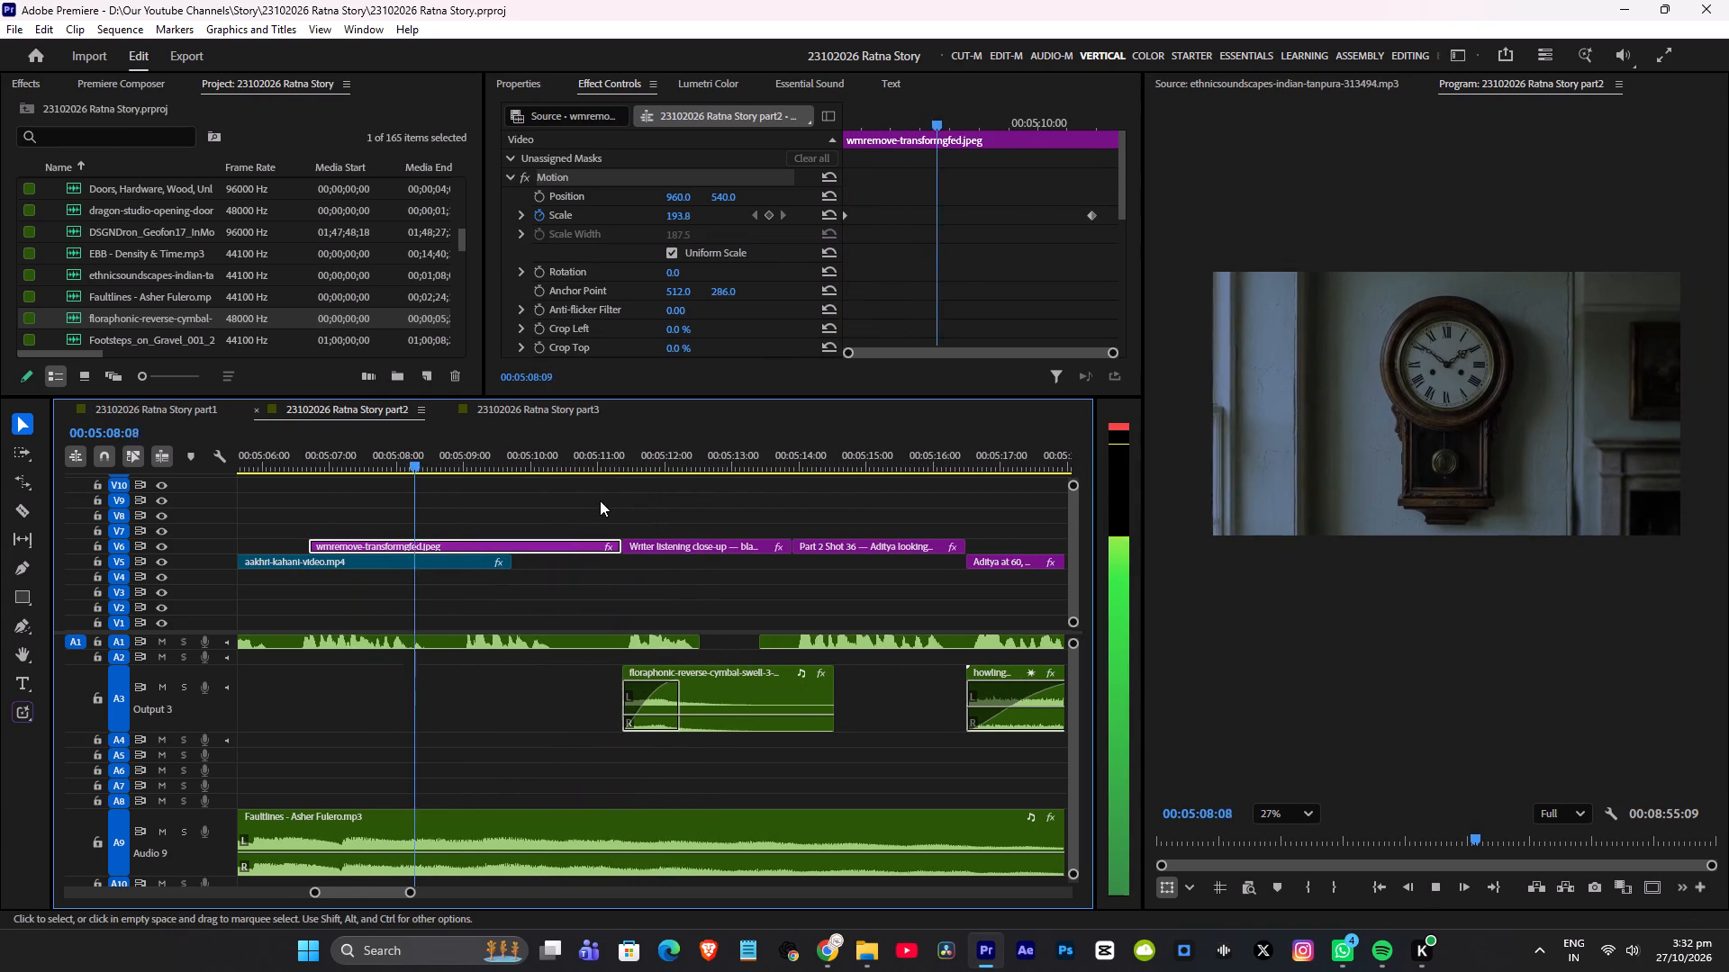
pyautogui.hotkey('ctrl', 's')
pyautogui.press('space')
pyautogui.keyDown('alt'); pyautogui.scroll(-6, 641, 499); pyautogui.keyUp('alt')
pyautogui.keyDown('alt'); pyautogui.scroll(6, 650, 511); pyautogui.keyUp('alt')
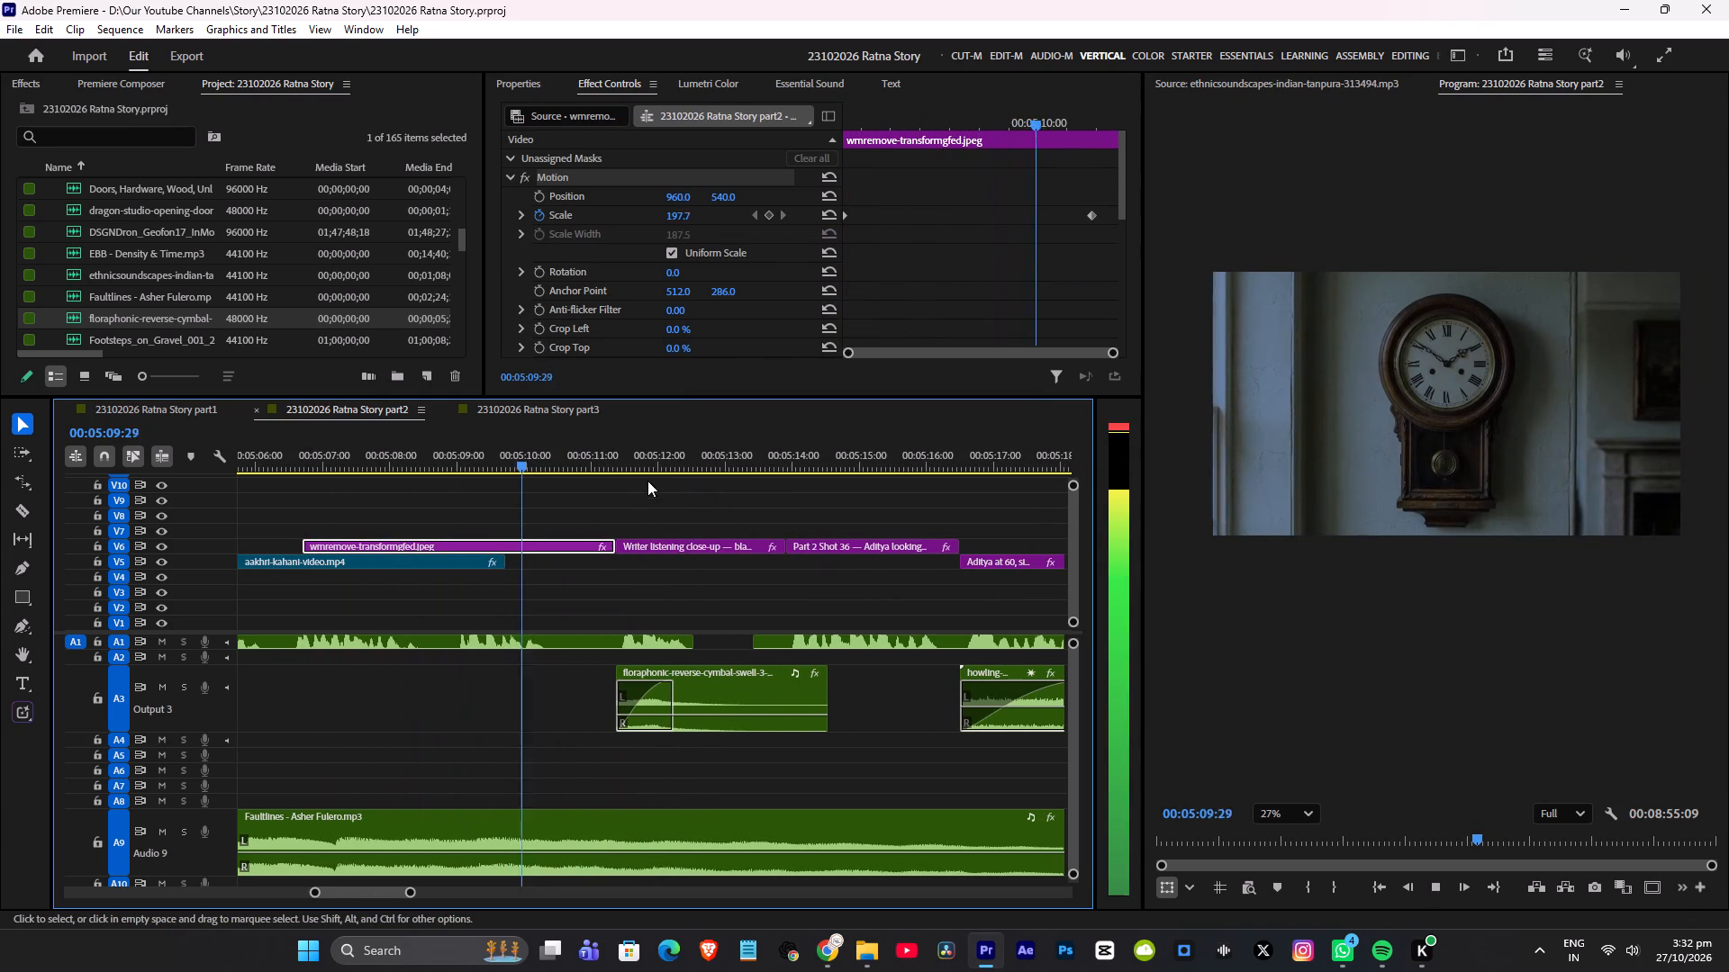
pyautogui.keyDown('alt'); pyautogui.scroll(3, 747, 524); pyautogui.keyUp('alt')
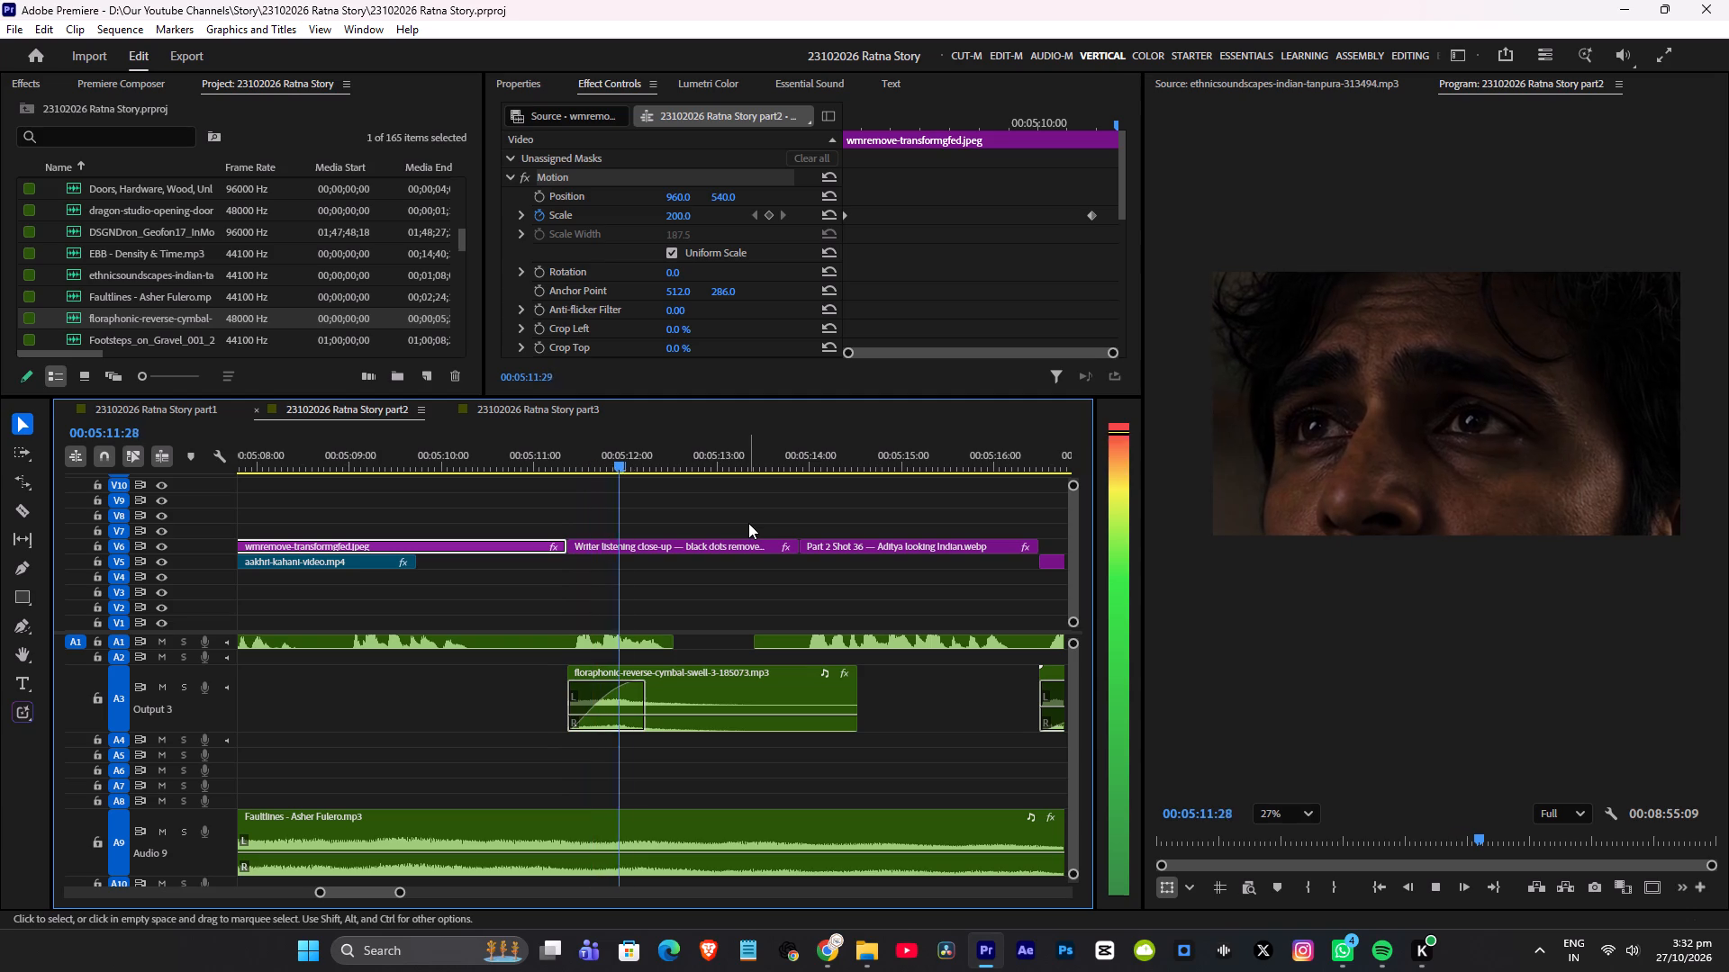
pyautogui.scroll(-4, 749, 523)
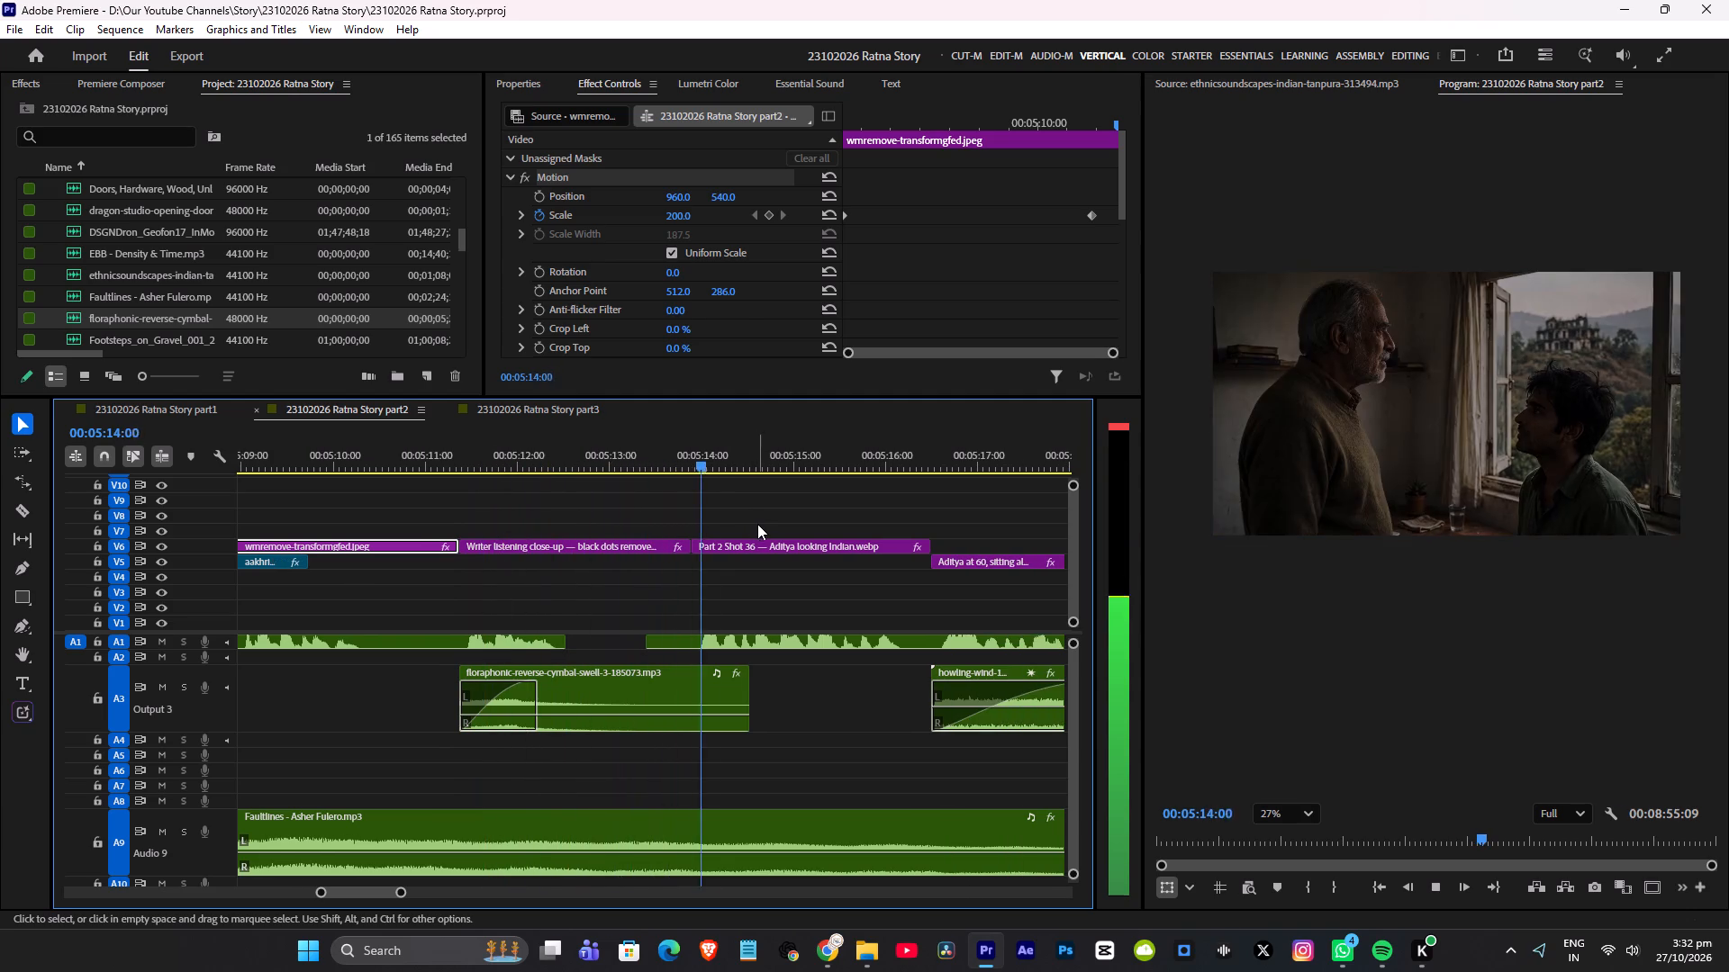
pyautogui.keyDown('alt'); pyautogui.scroll(-5, 790, 529); pyautogui.keyUp('alt')
pyautogui.scroll(-5, 804, 530)
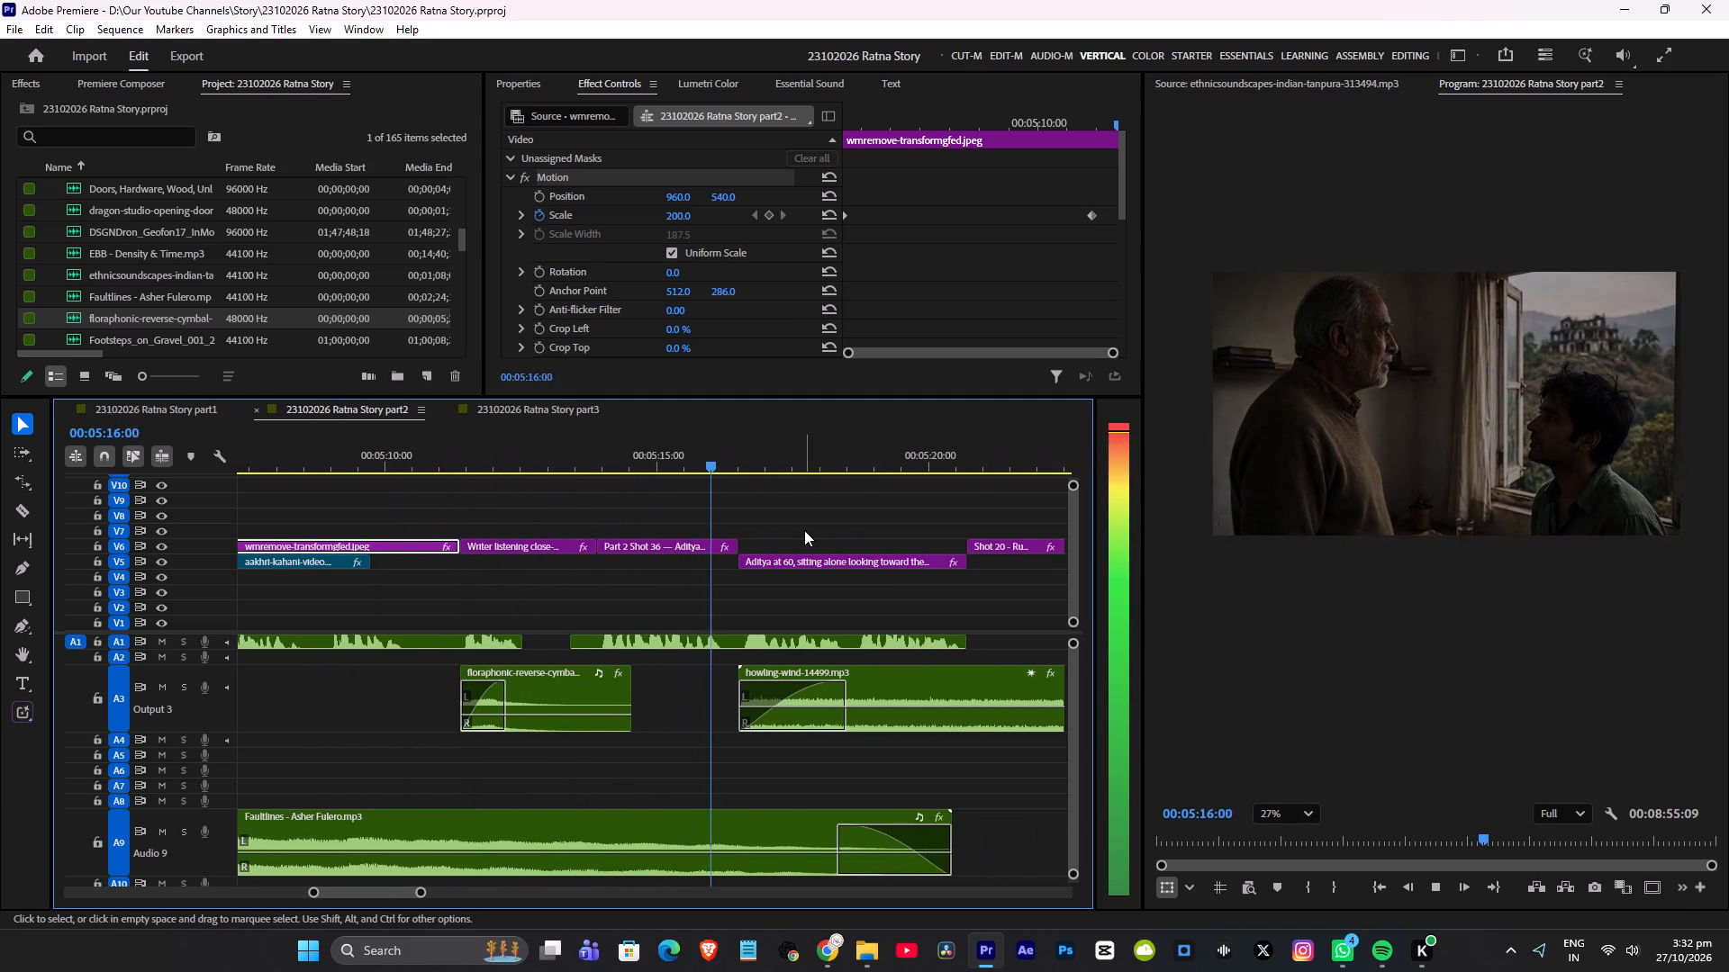
pyautogui.keyDown('alt'); pyautogui.scroll(-6, 804, 530); pyautogui.keyUp('alt')
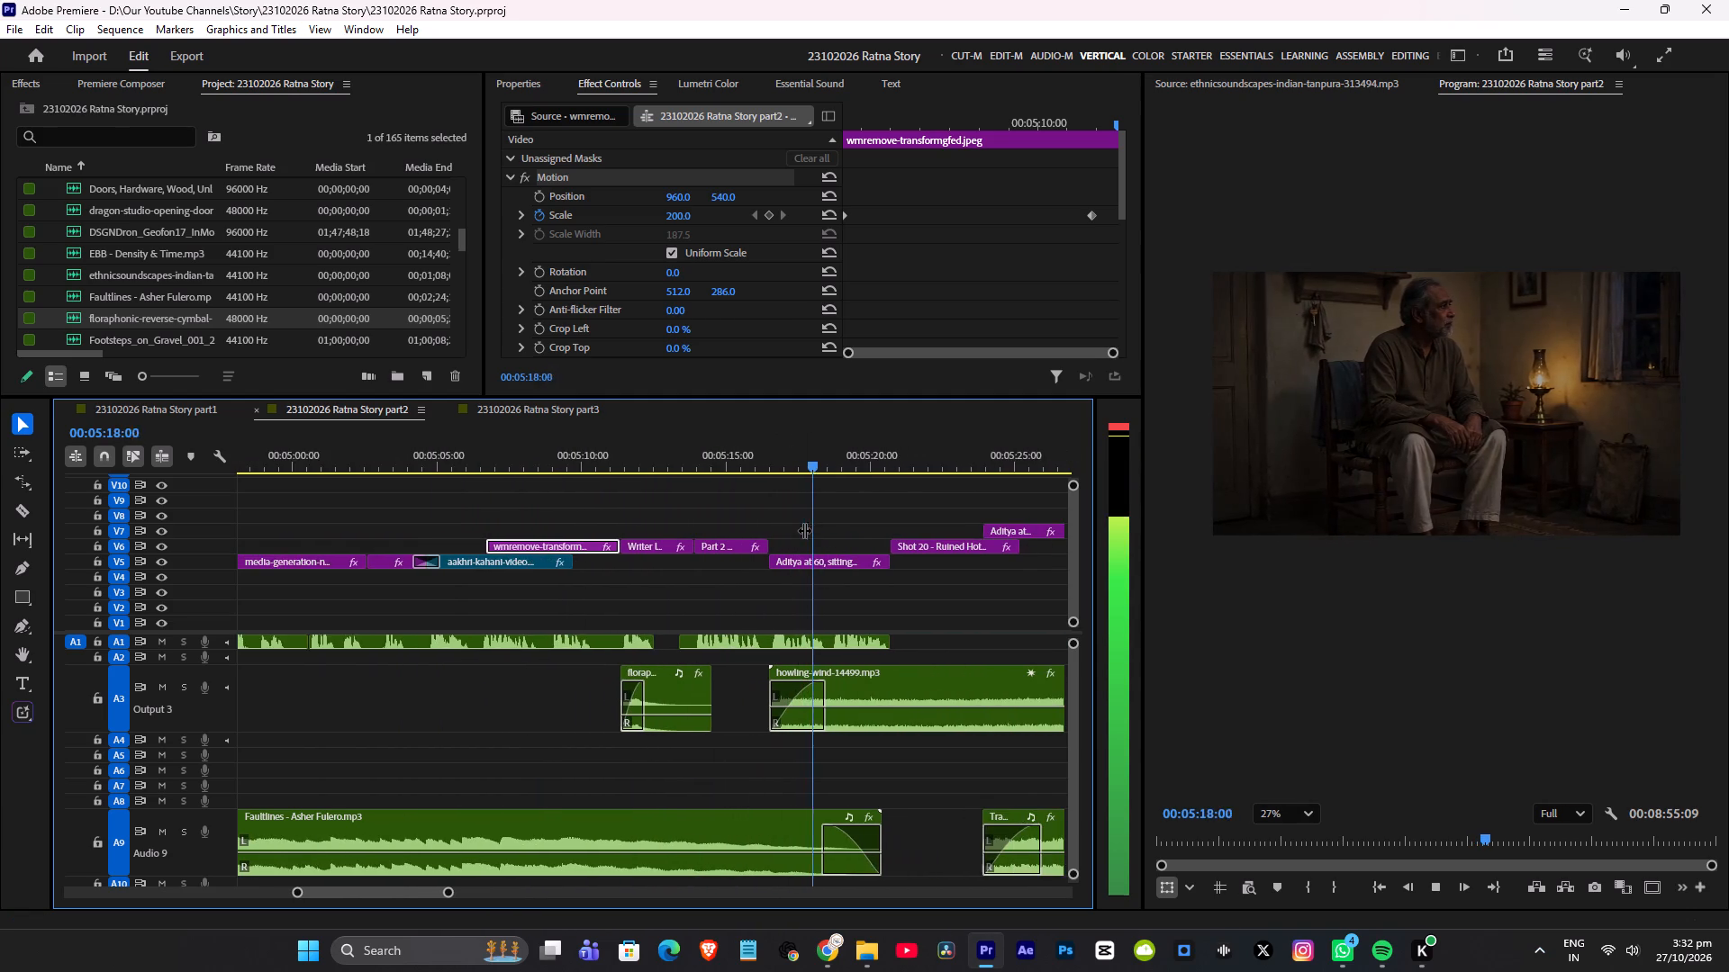
pyautogui.scroll(-4, 804, 530)
pyautogui.keyDown('alt'); pyautogui.scroll(6, 796, 531); pyautogui.keyUp('alt')
pyautogui.press('space')
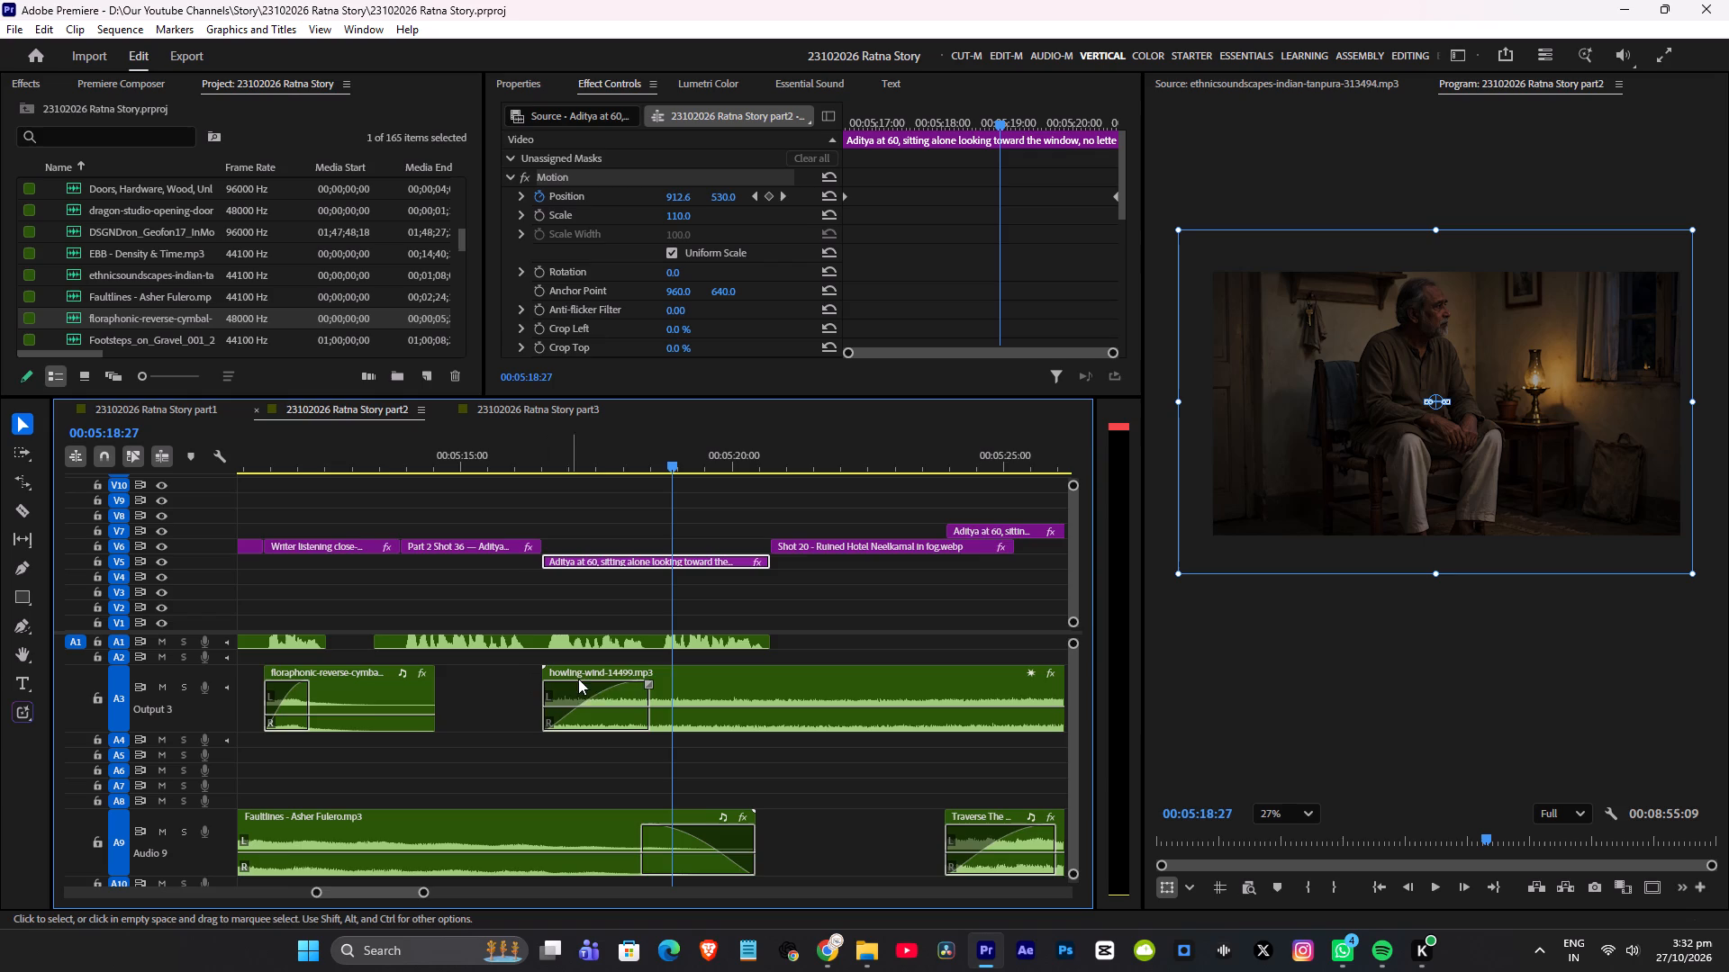
# Nudge the howling-wind sound five frames earlier and play the cut into the Aditya at 60 shot.
pyautogui.keyDown('alt'); pyautogui.scroll(-8, 658, 676); pyautogui.keyUp('alt')
pyautogui.keyDown('alt'); pyautogui.scroll(5, 664, 667); pyautogui.keyUp('alt')
pyautogui.click(703, 672)
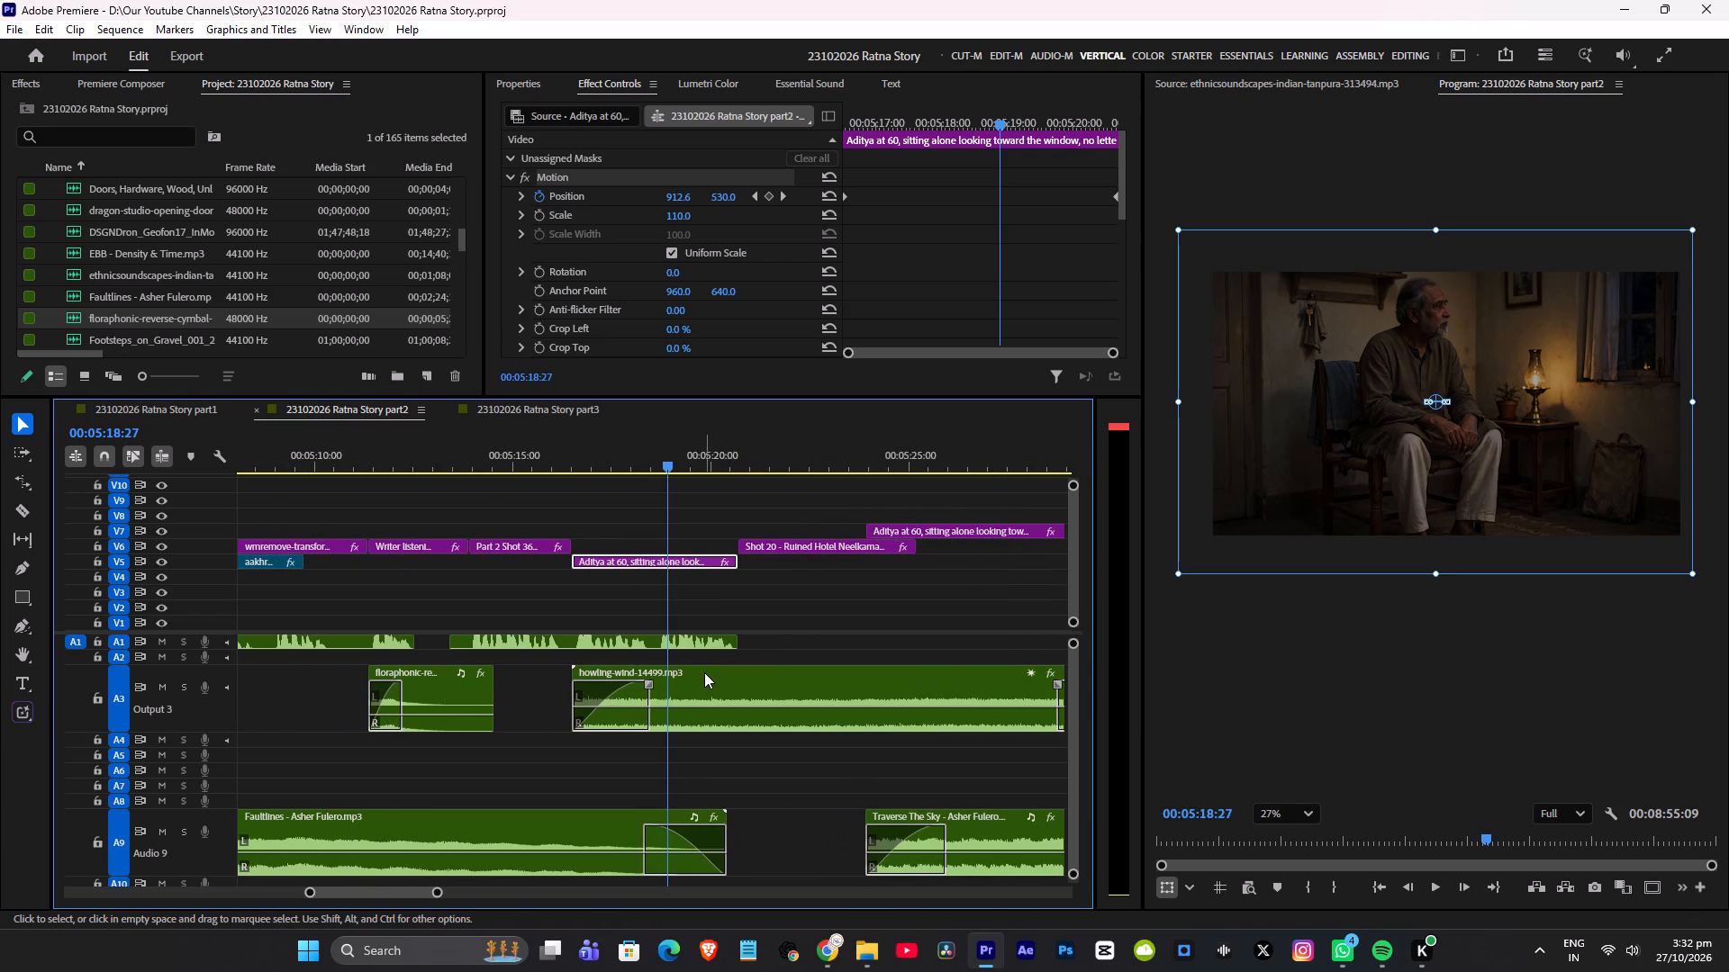
pyautogui.click(692, 676)
pyautogui.hotkey('alt', 'Left')
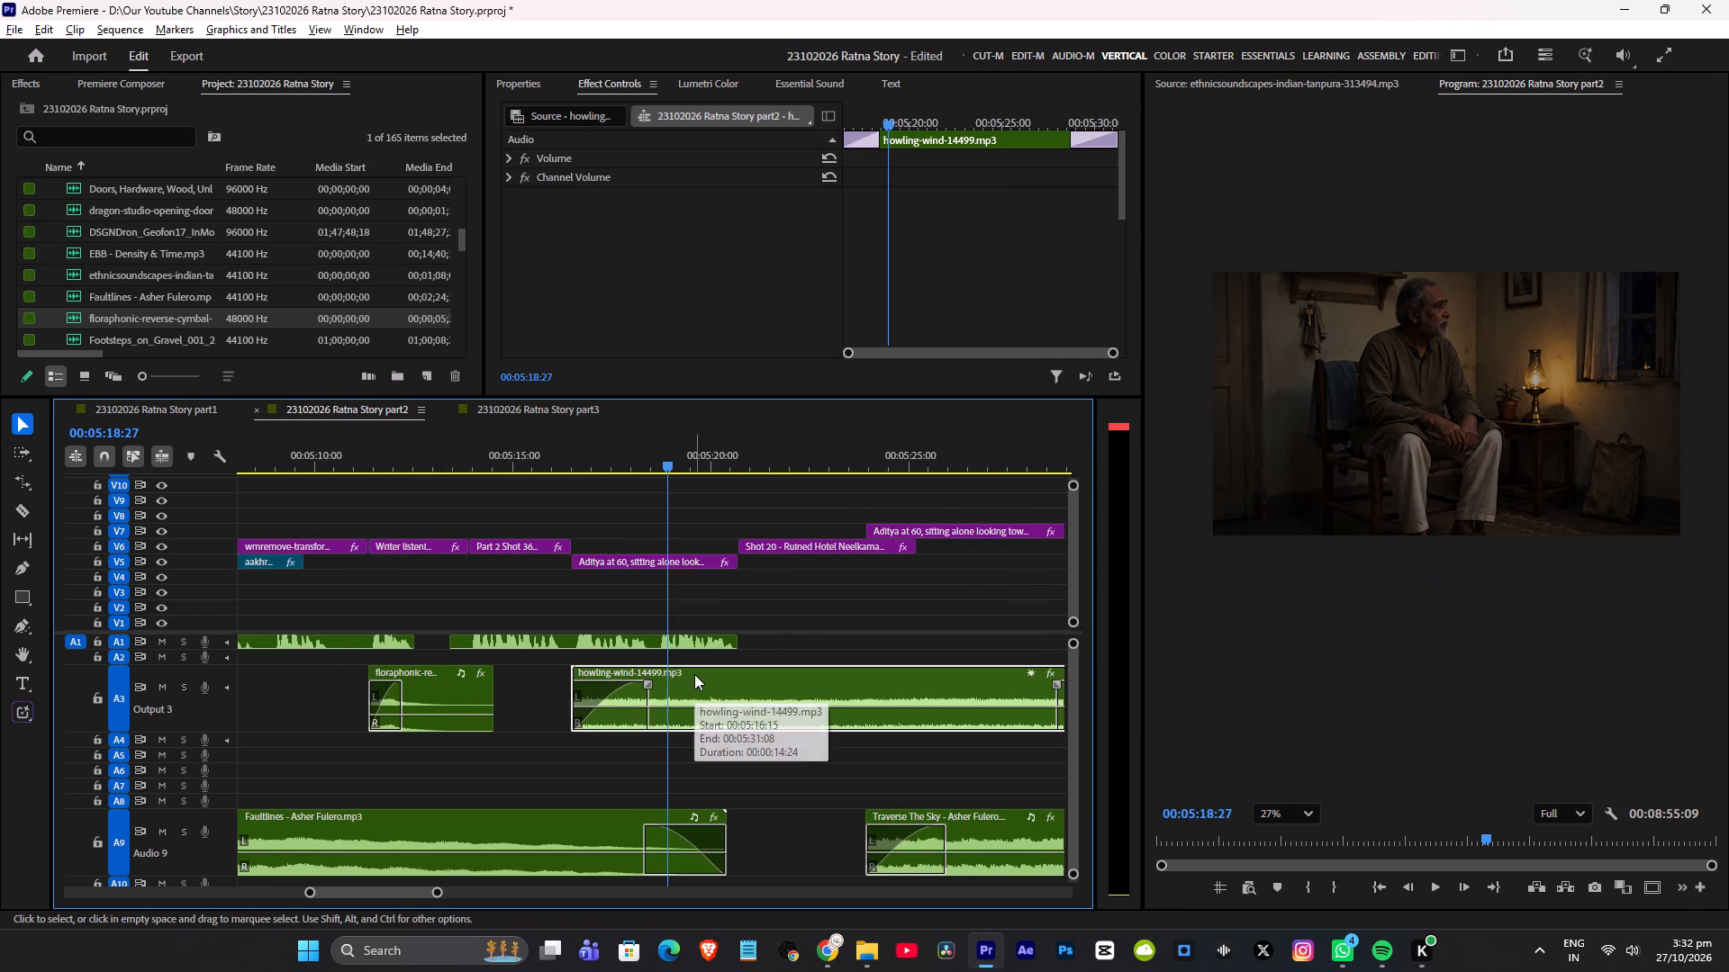
pyautogui.hotkey('alt', 'Left')
pyautogui.hotkey('alt', 'Left')
pyautogui.hotkey('alt', 'Left')
pyautogui.hotkey('alt', 'Left')
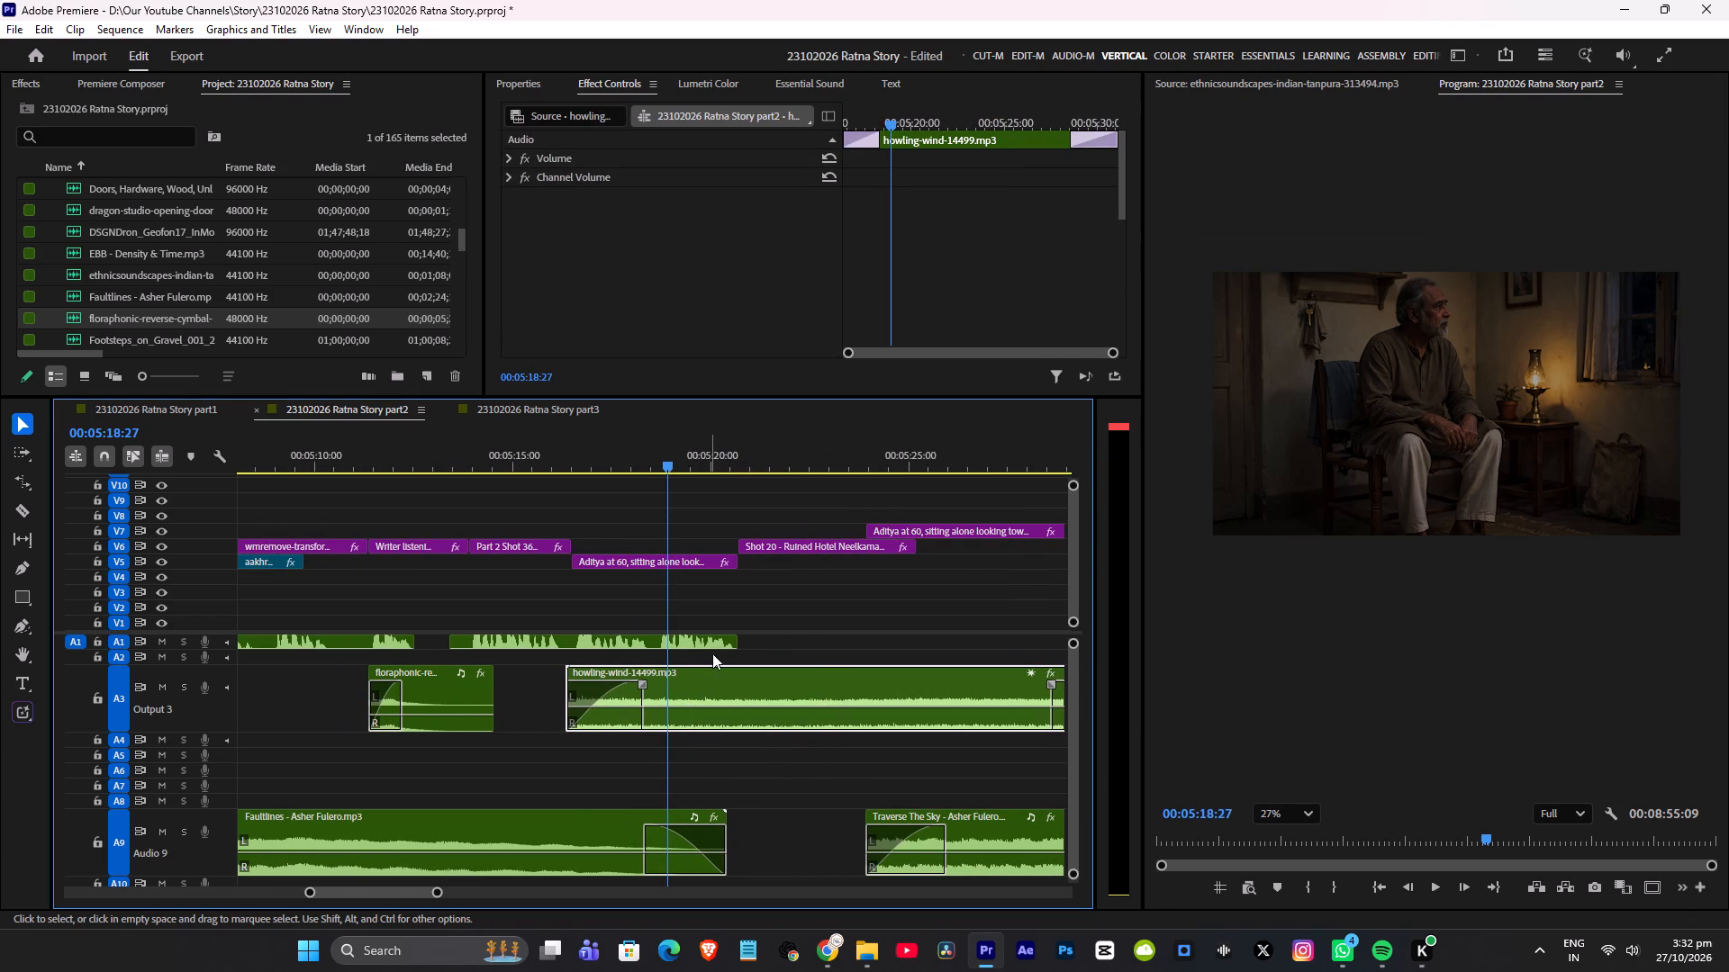
pyautogui.click(559, 452)
pyautogui.press('space')
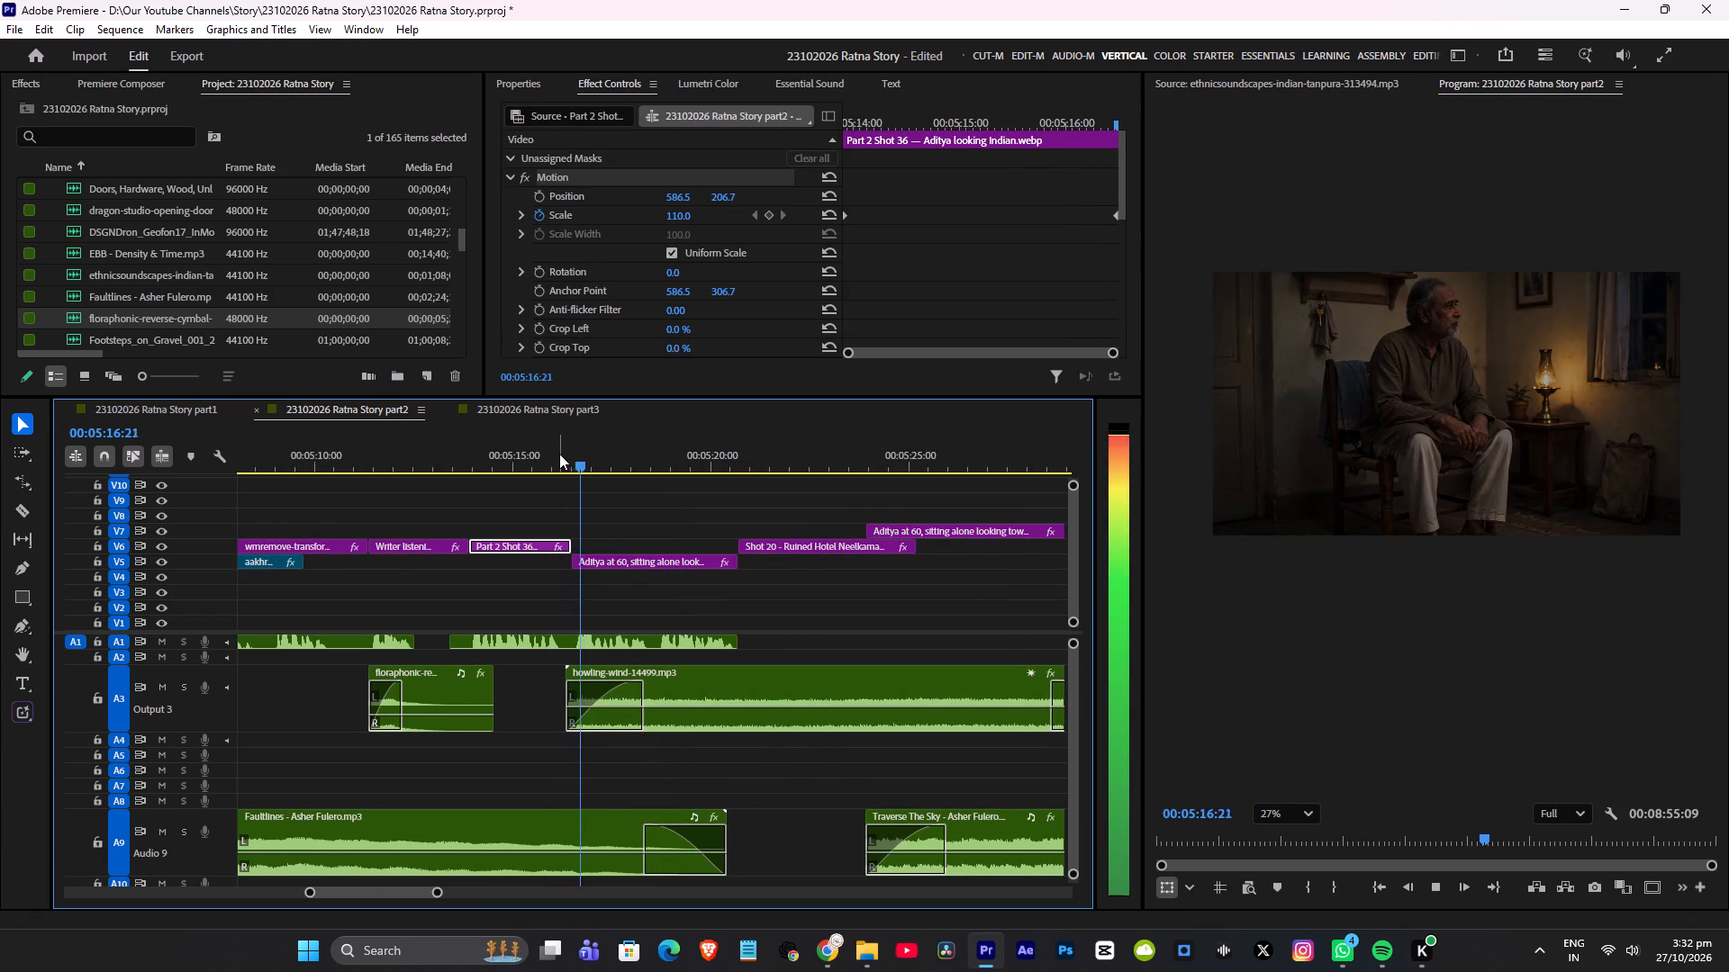
pyautogui.press('space')
# Lengthen the howling-wind sound's fade-in slightly and replay from the start of Part 2 Shot 36 through the second Aditya at 60 shot.
pyautogui.moveTo(644, 683); pyautogui.dragTo(662, 682)
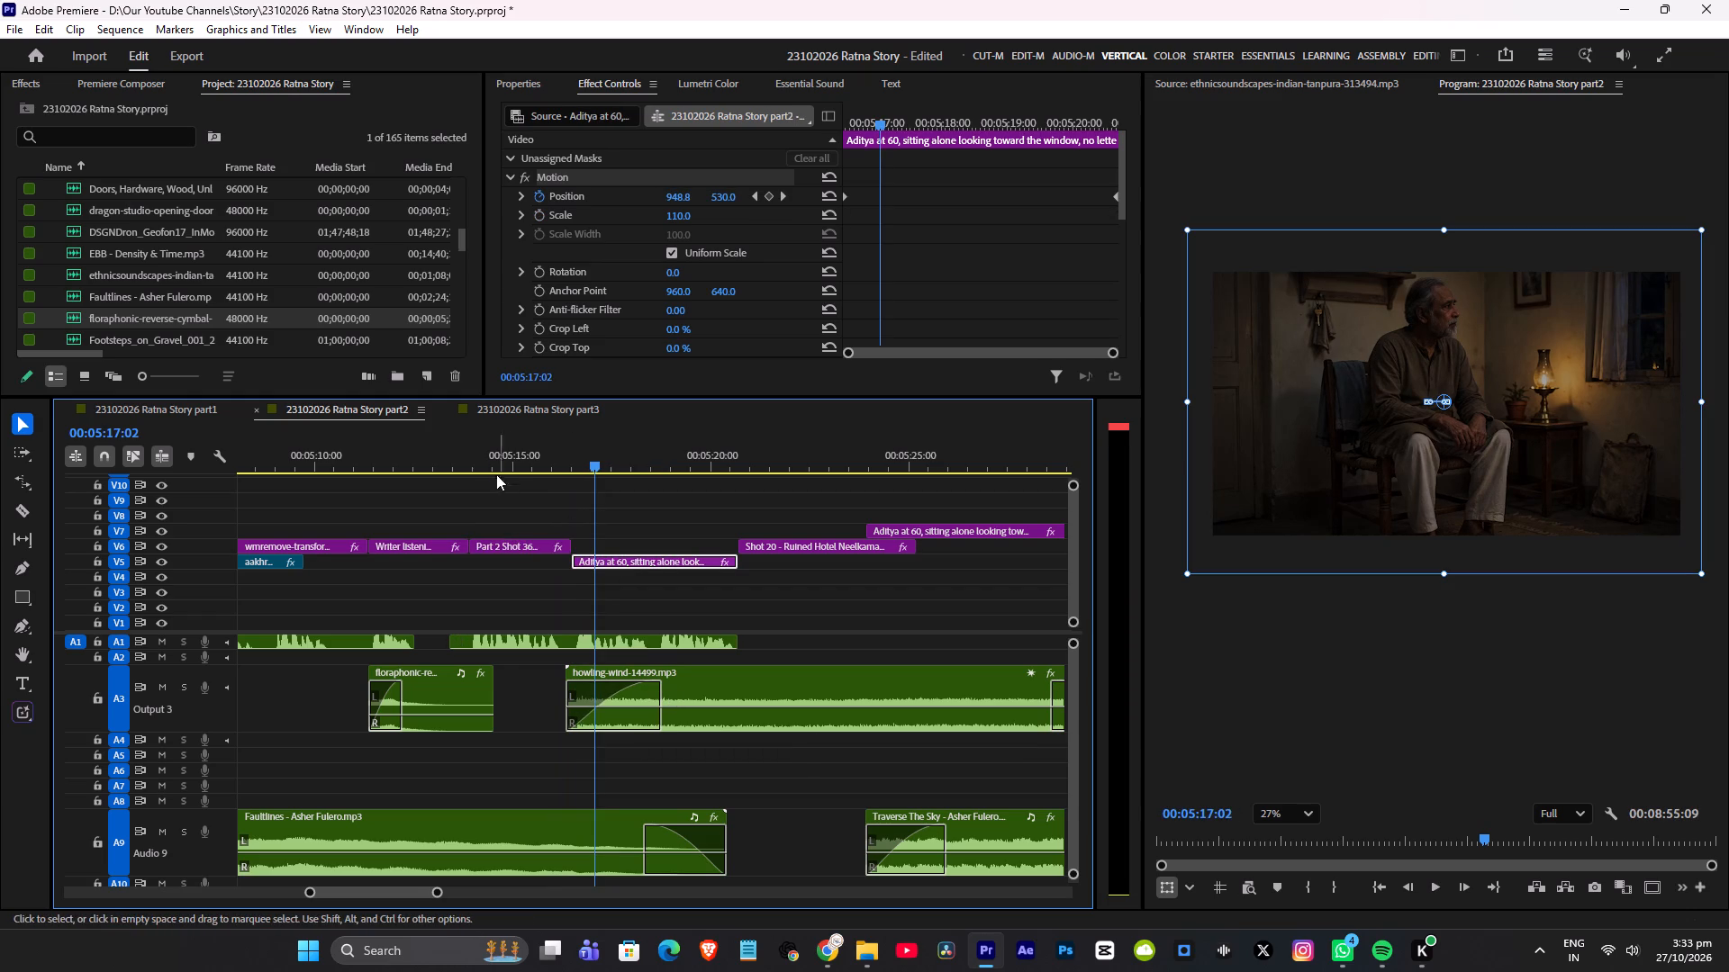
pyautogui.click(497, 458)
pyautogui.press('space')
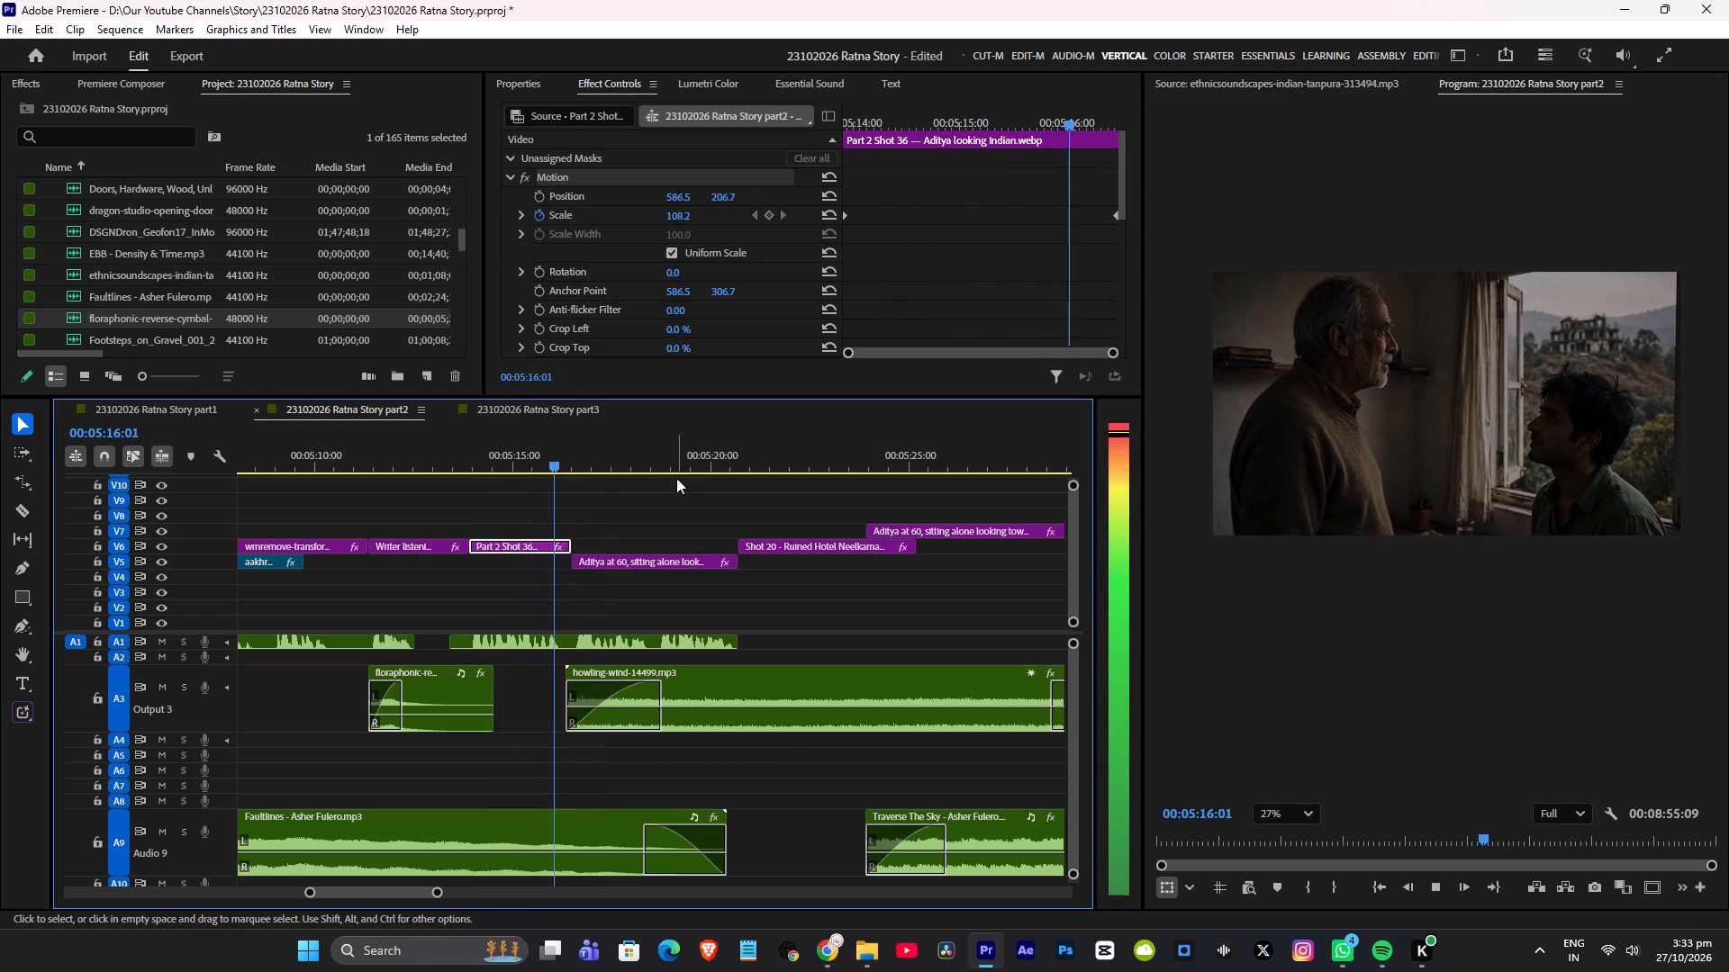
pyautogui.press('space')
pyautogui.moveTo(543, 449); pyautogui.dragTo(537, 465)
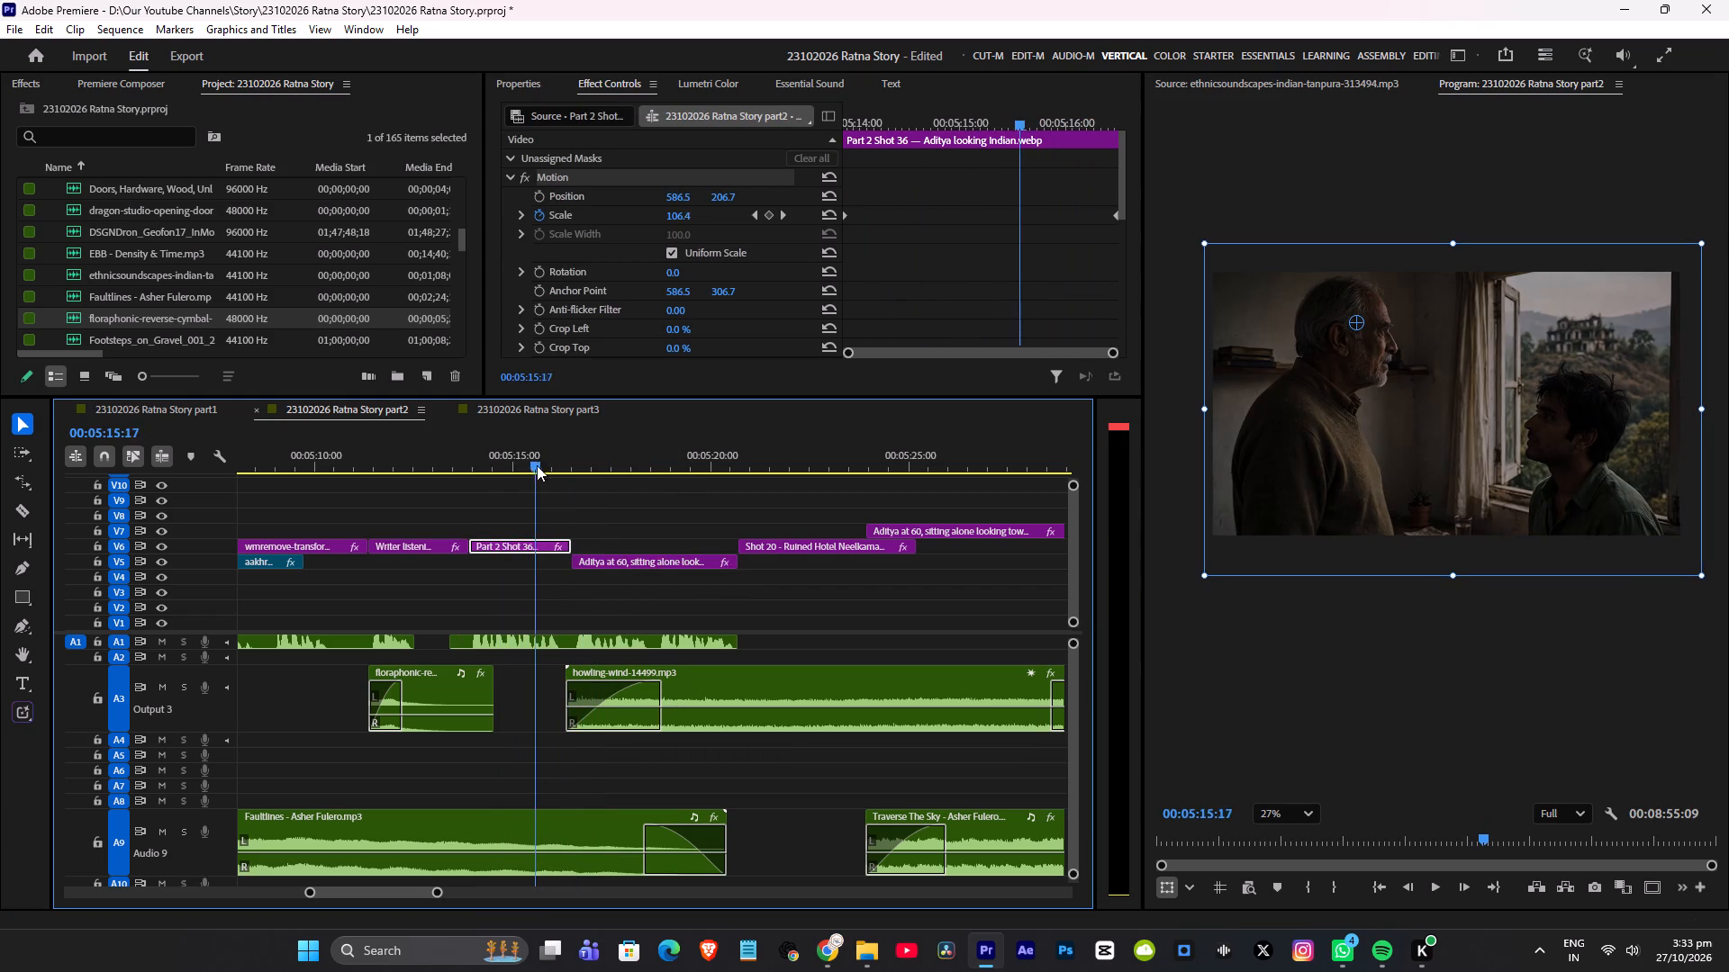
pyautogui.moveTo(537, 465); pyautogui.dragTo(475, 512)
pyautogui.press('space')
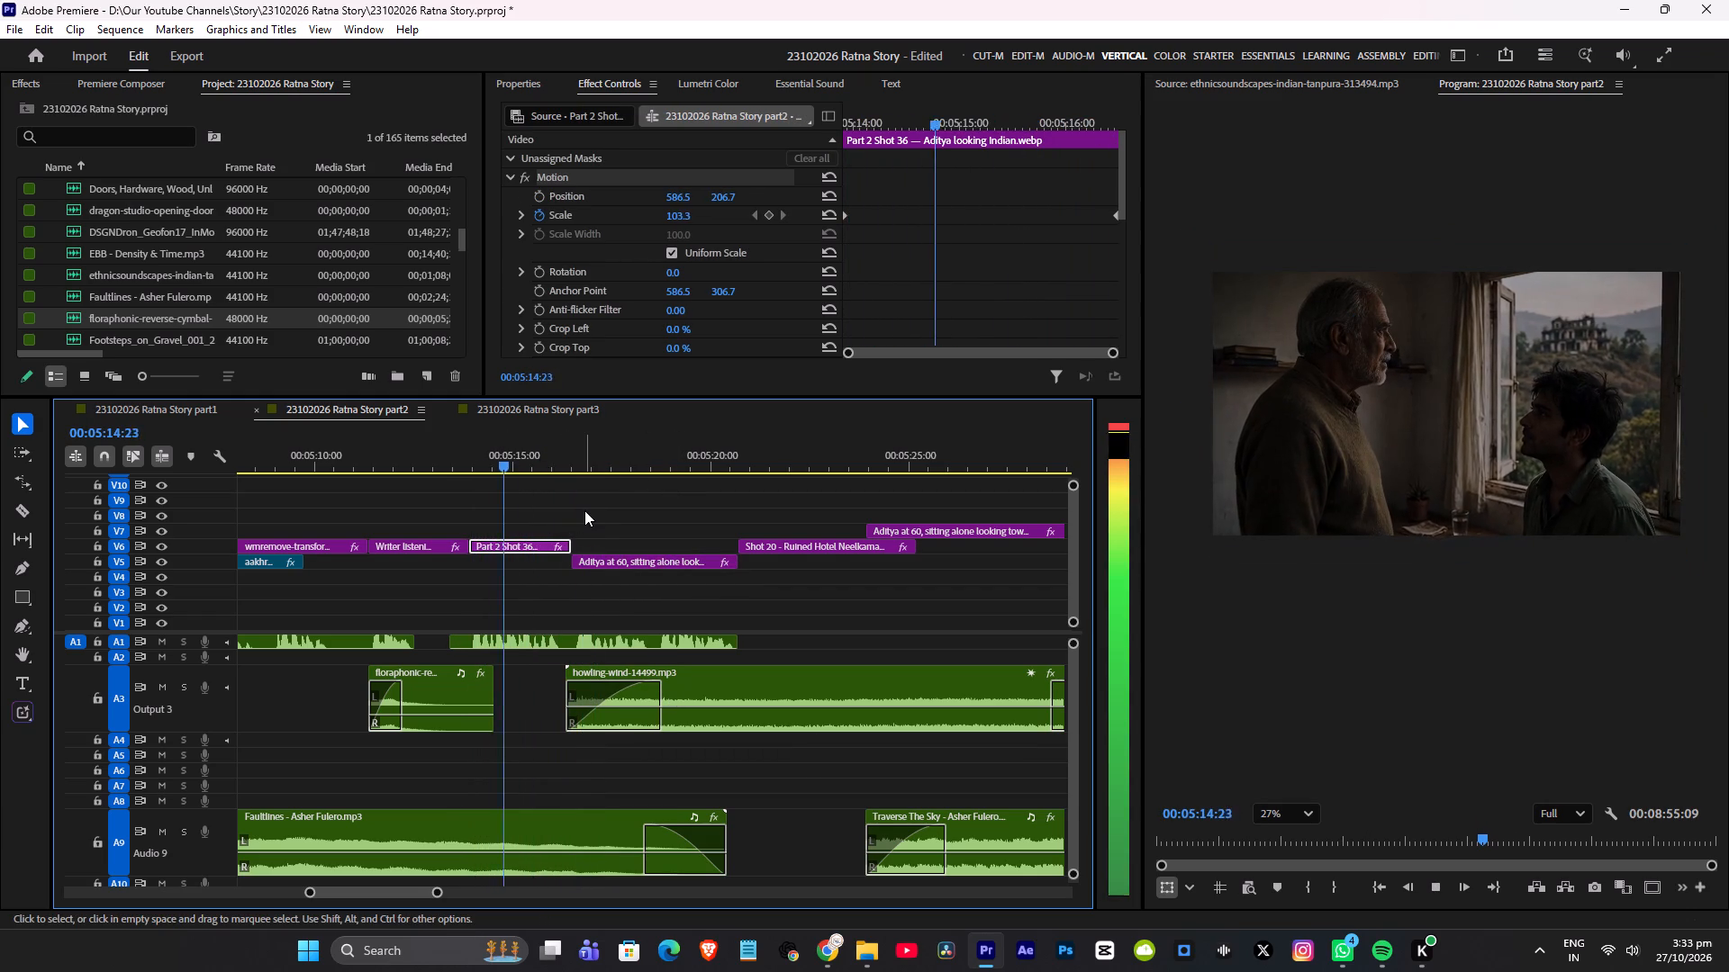
pyautogui.hotkey('ctrl', '`')
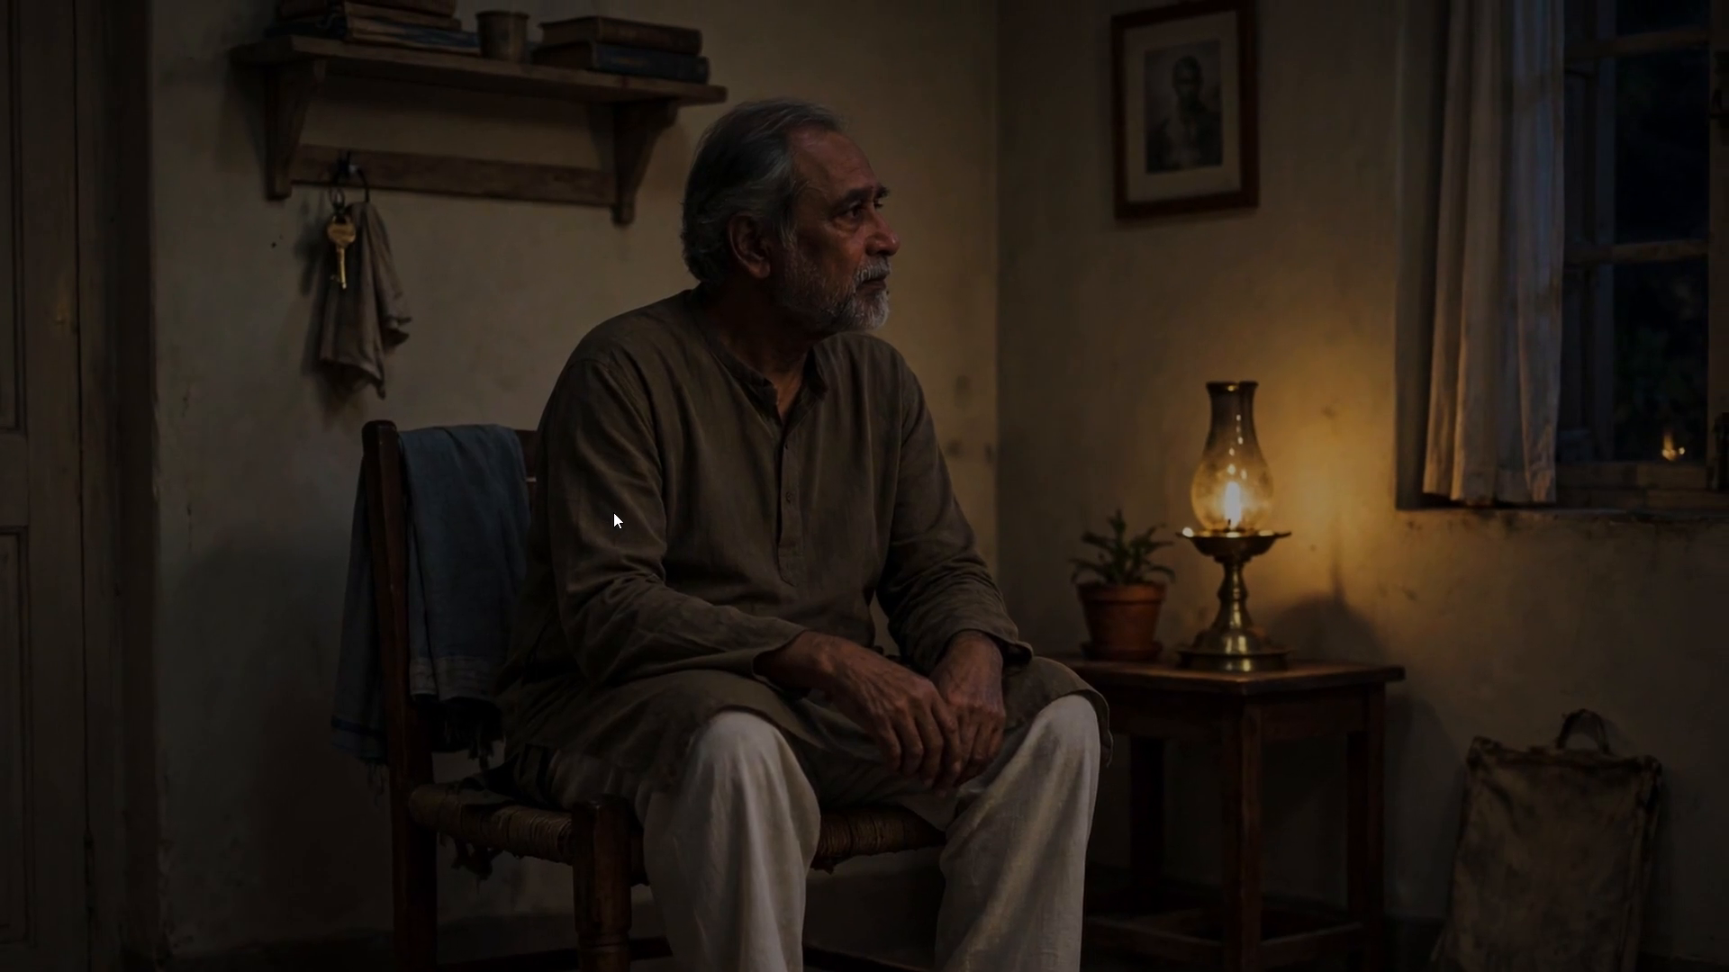
pyautogui.hotkey('ctrl', '`')
# Lower the Traverse The Sky music by two small volume increments, save the project, and briefly play the result full screen.
pyautogui.scroll(-10, 715, 633)
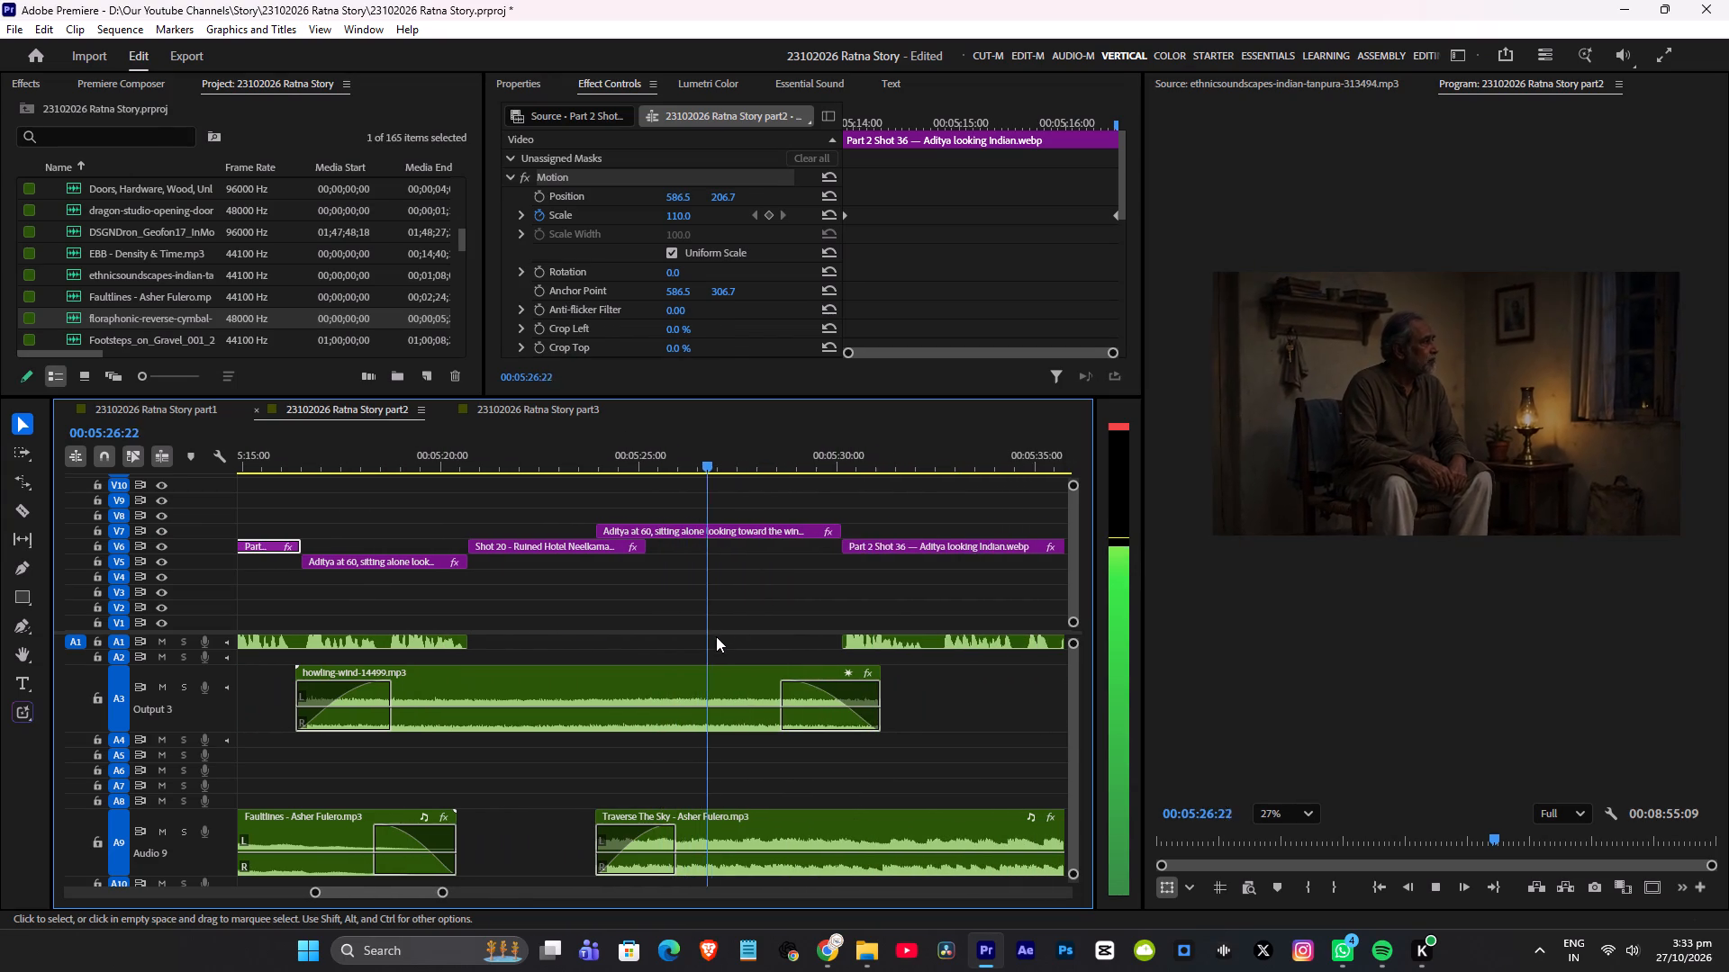
pyautogui.scroll(-4, 681, 651)
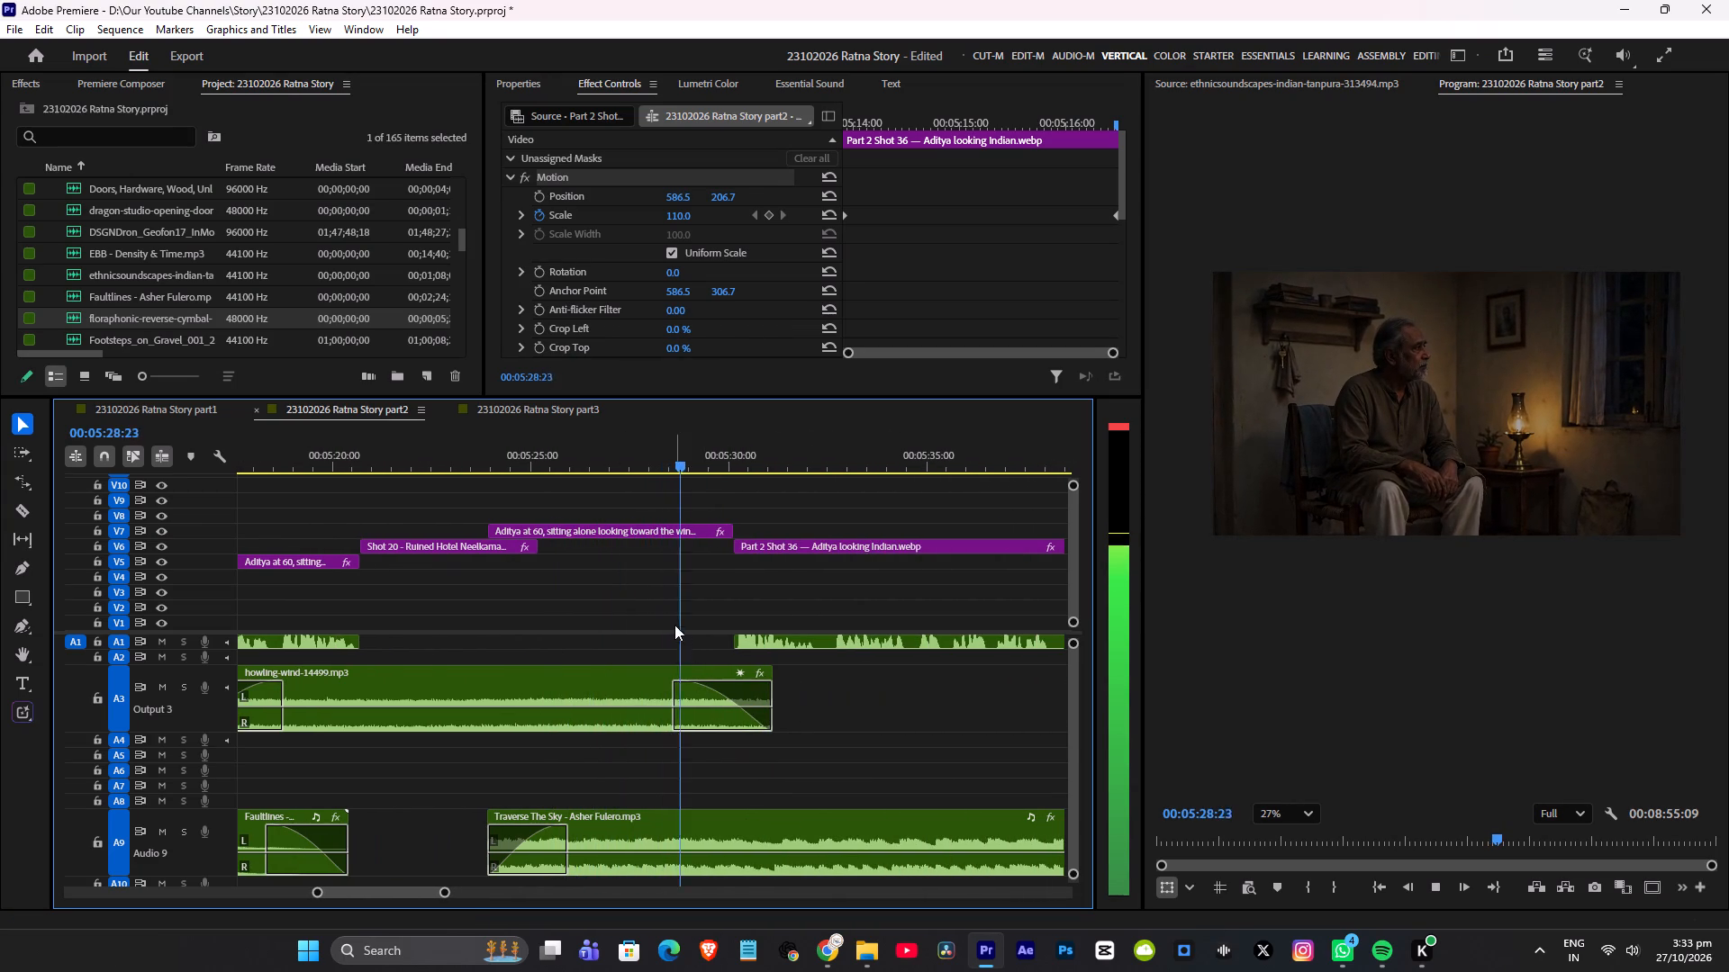
pyautogui.keyDown('alt'); pyautogui.scroll(-11, 674, 625); pyautogui.keyUp('alt')
pyautogui.scroll(-2, 696, 610)
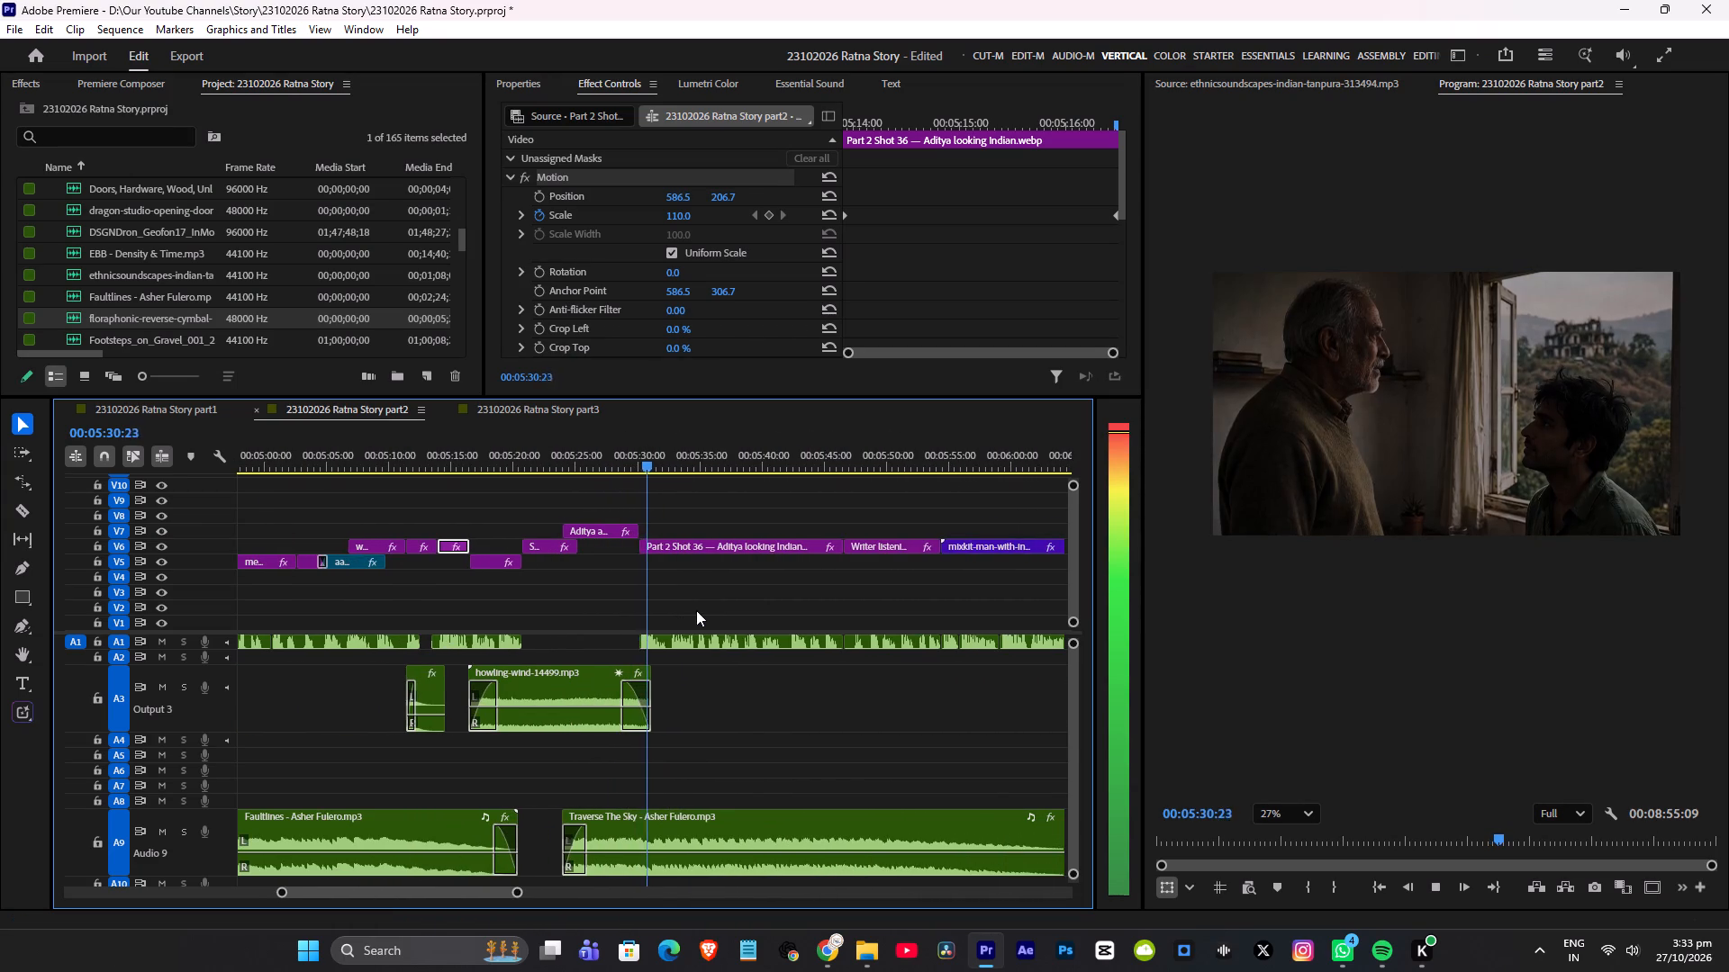
pyautogui.scroll(-3, 702, 608)
pyautogui.click(623, 815)
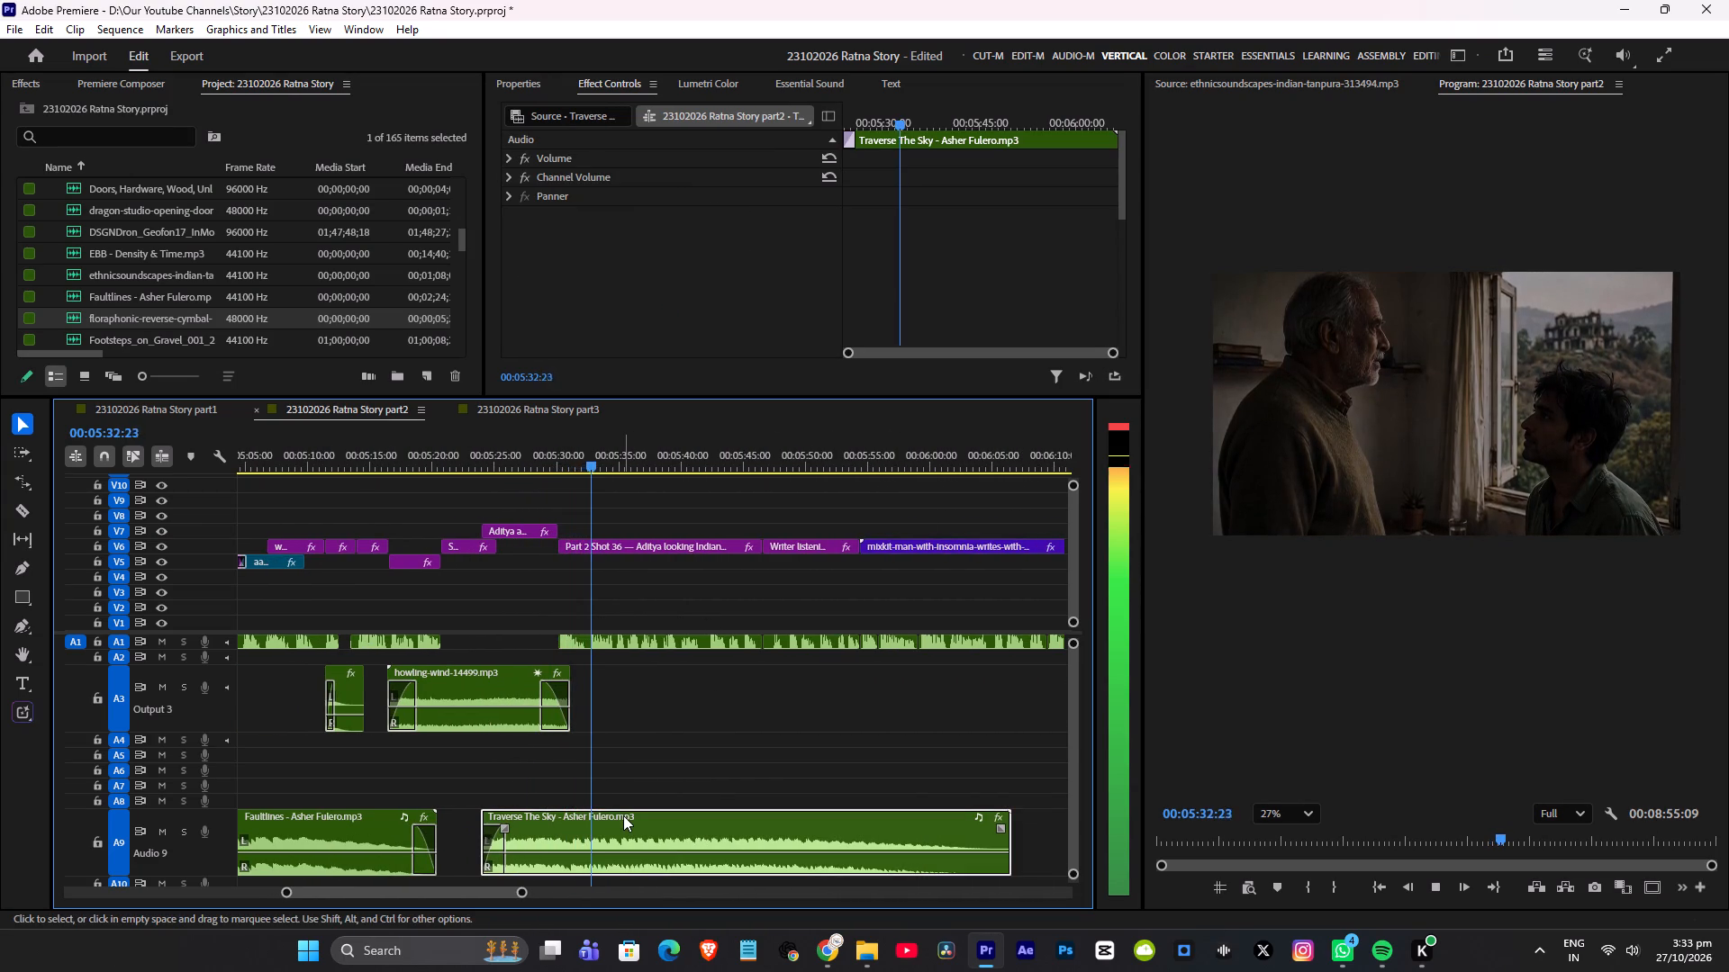
pyautogui.write('[[')
pyautogui.hotkey('ctrl', 's')
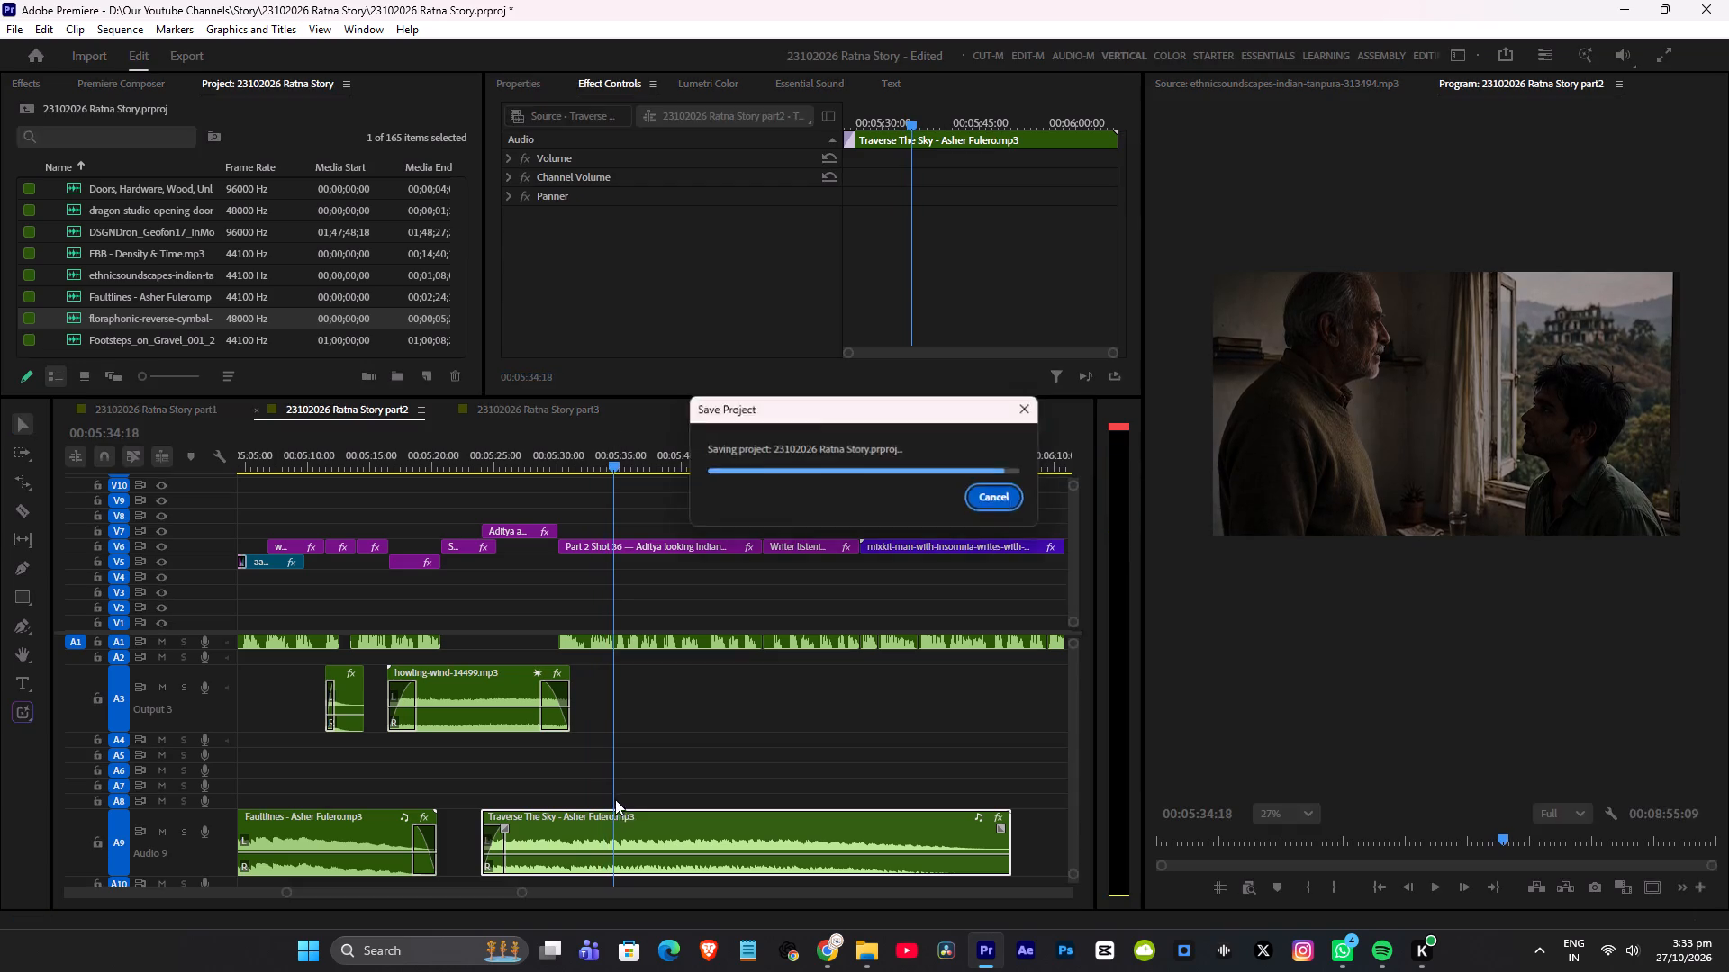
pyautogui.hotkey('ctrl', '`')
pyautogui.press('space')
pyautogui.press('space')
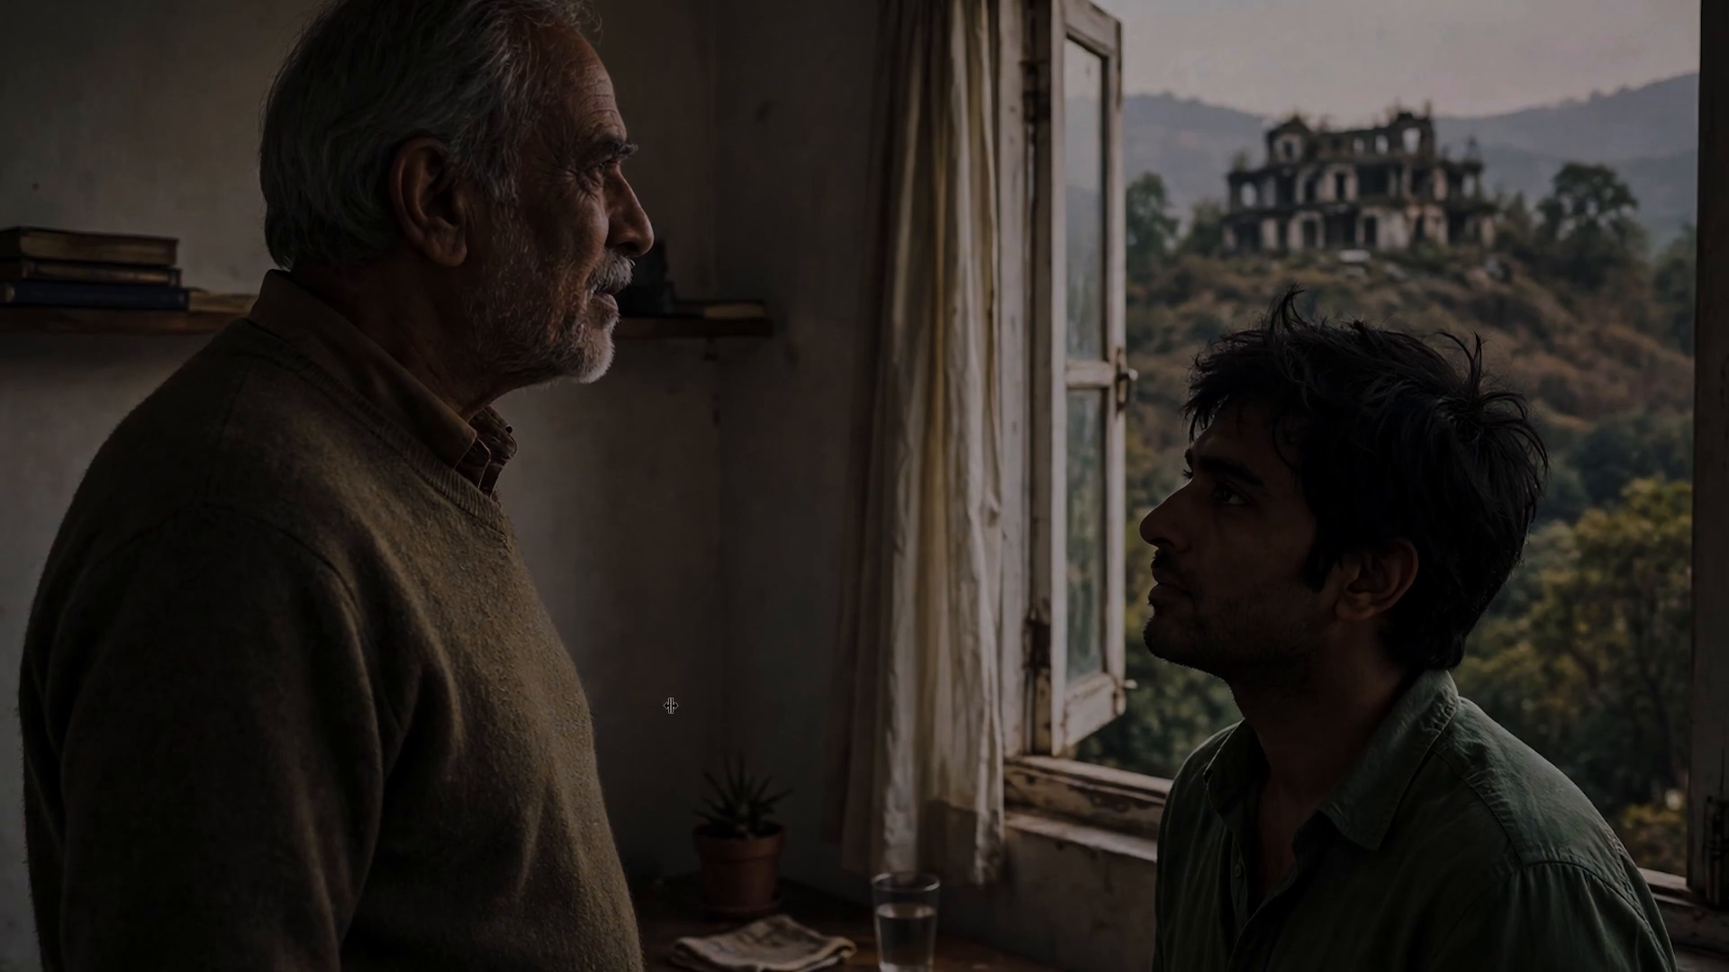
pyautogui.hotkey('ctrl', '`')
# Lengthen the Traverse The Sky music's fade-in slightly, save, and play full screen from its start into the writer close-up.
pyautogui.click(471, 444)
pyautogui.press('space')
pyautogui.keyDown('alt'); pyautogui.scroll(4, 495, 727); pyautogui.keyUp('alt')
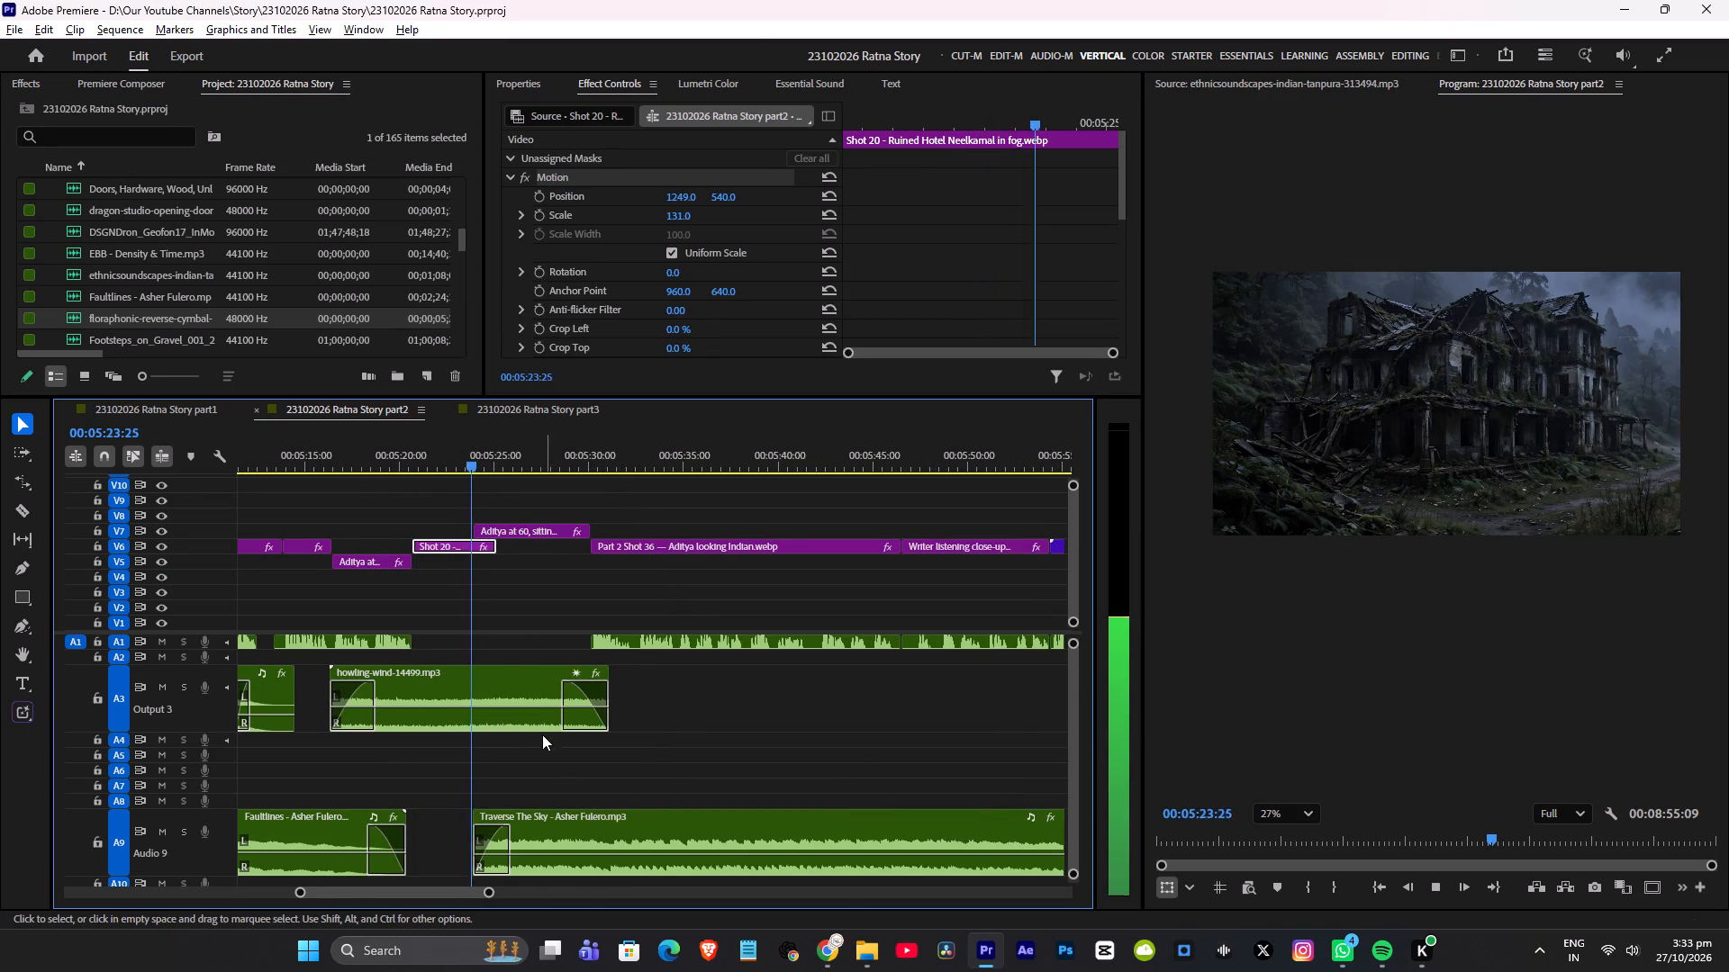
pyautogui.press('space')
pyautogui.click(484, 464)
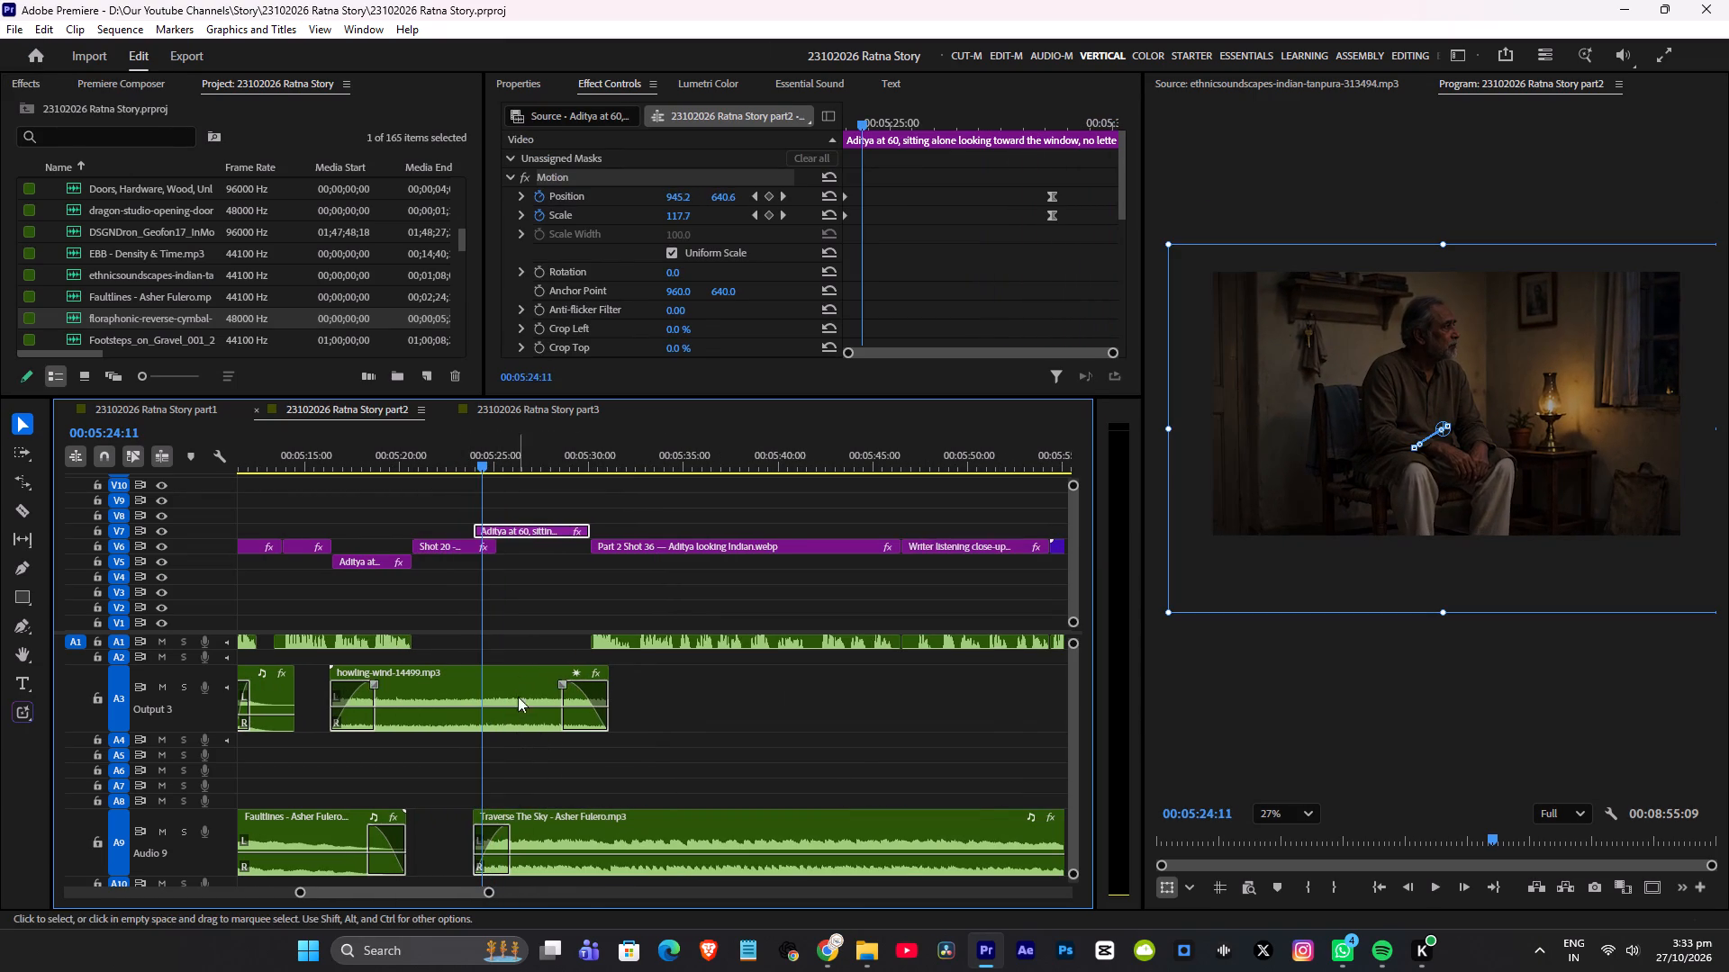
pyautogui.moveTo(511, 825); pyautogui.dragTo(530, 825)
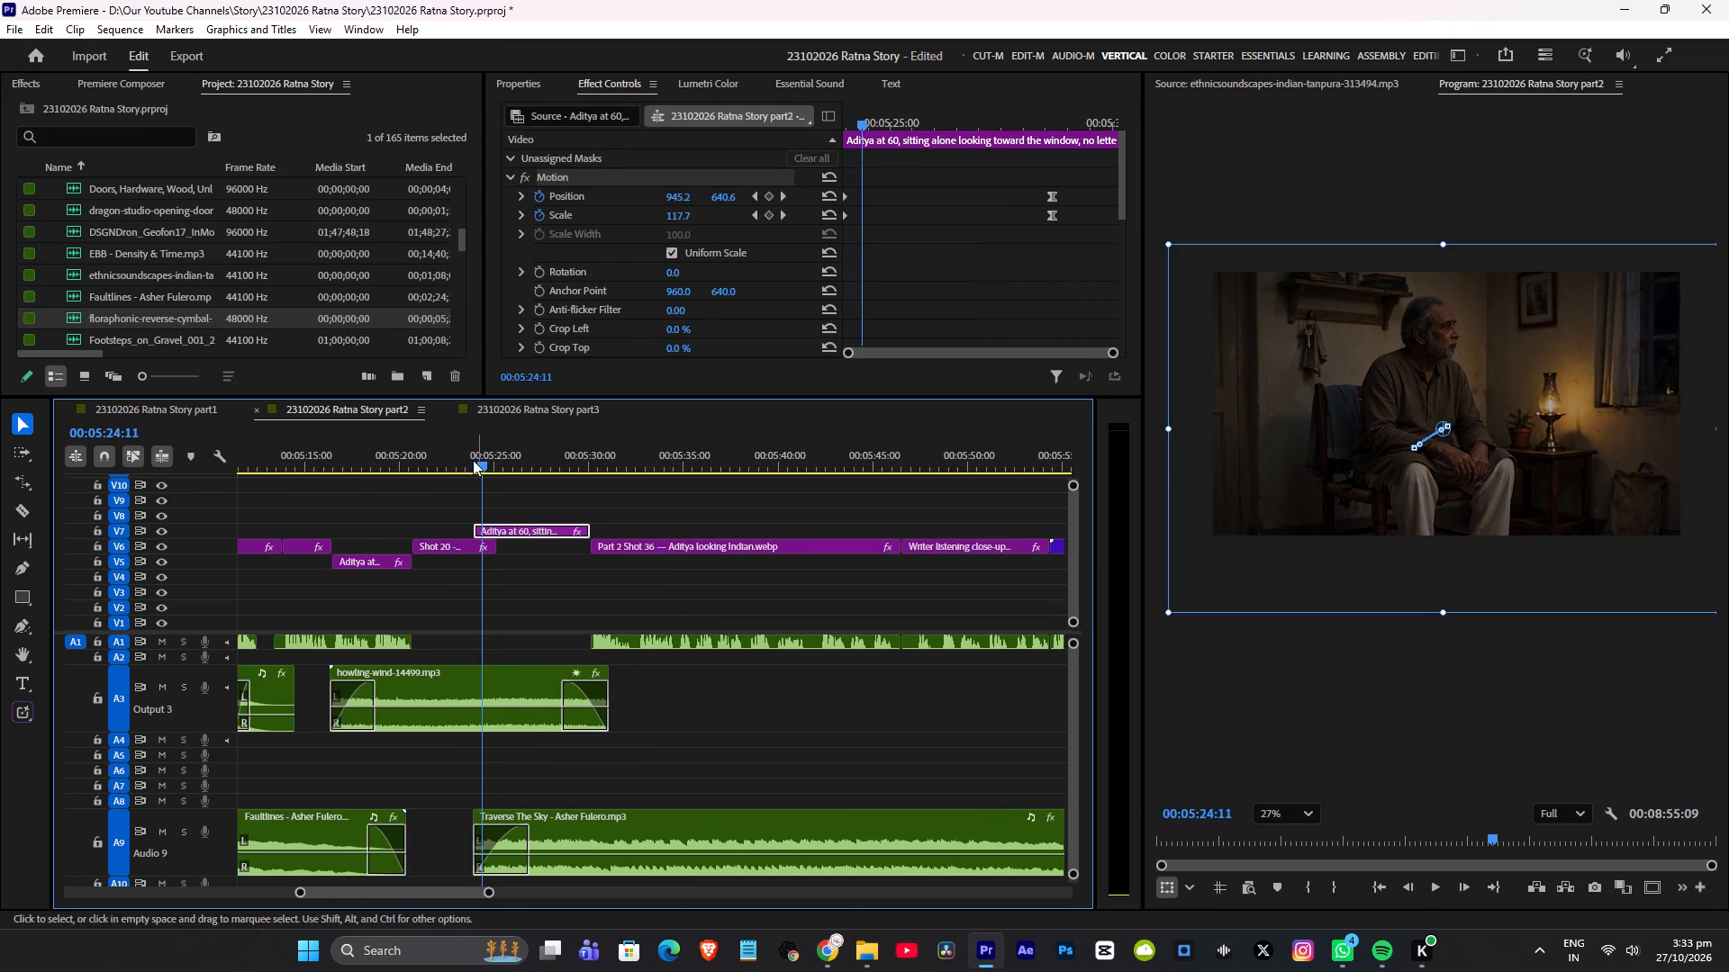
pyautogui.click(473, 460)
pyautogui.hotkey('ctrl', 's')
pyautogui.hotkey('ctrl', '`')
pyautogui.press('space')
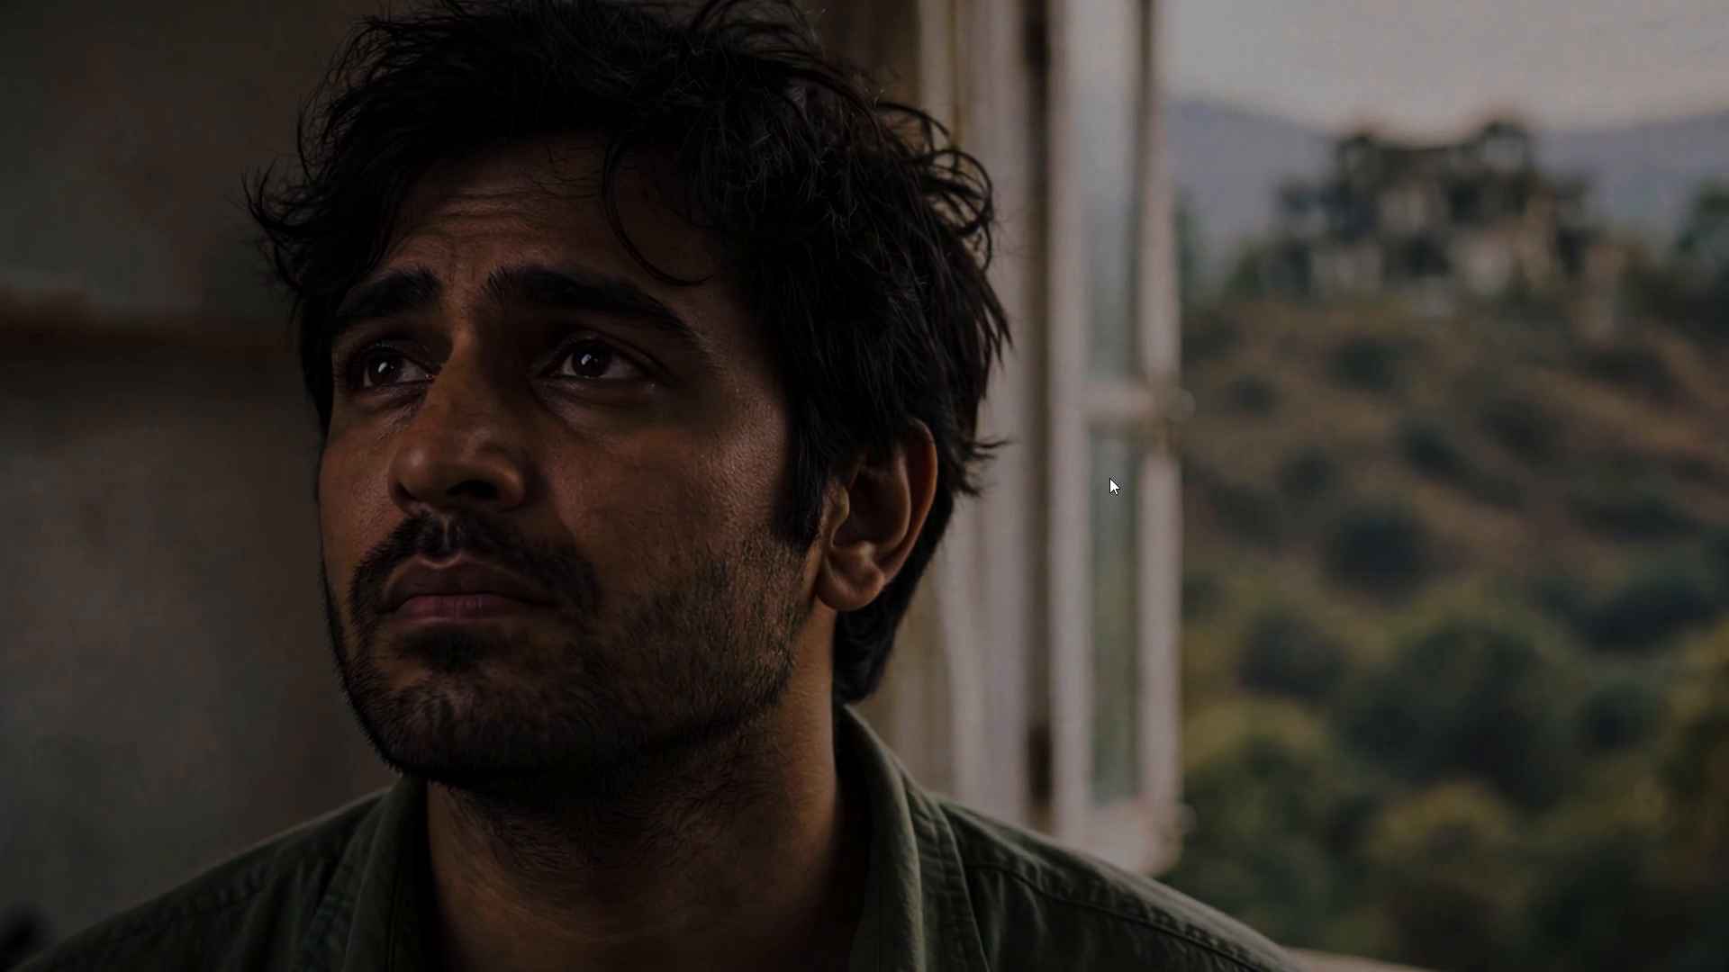
pyautogui.hotkey('ctrl', '`')
pyautogui.press('space')
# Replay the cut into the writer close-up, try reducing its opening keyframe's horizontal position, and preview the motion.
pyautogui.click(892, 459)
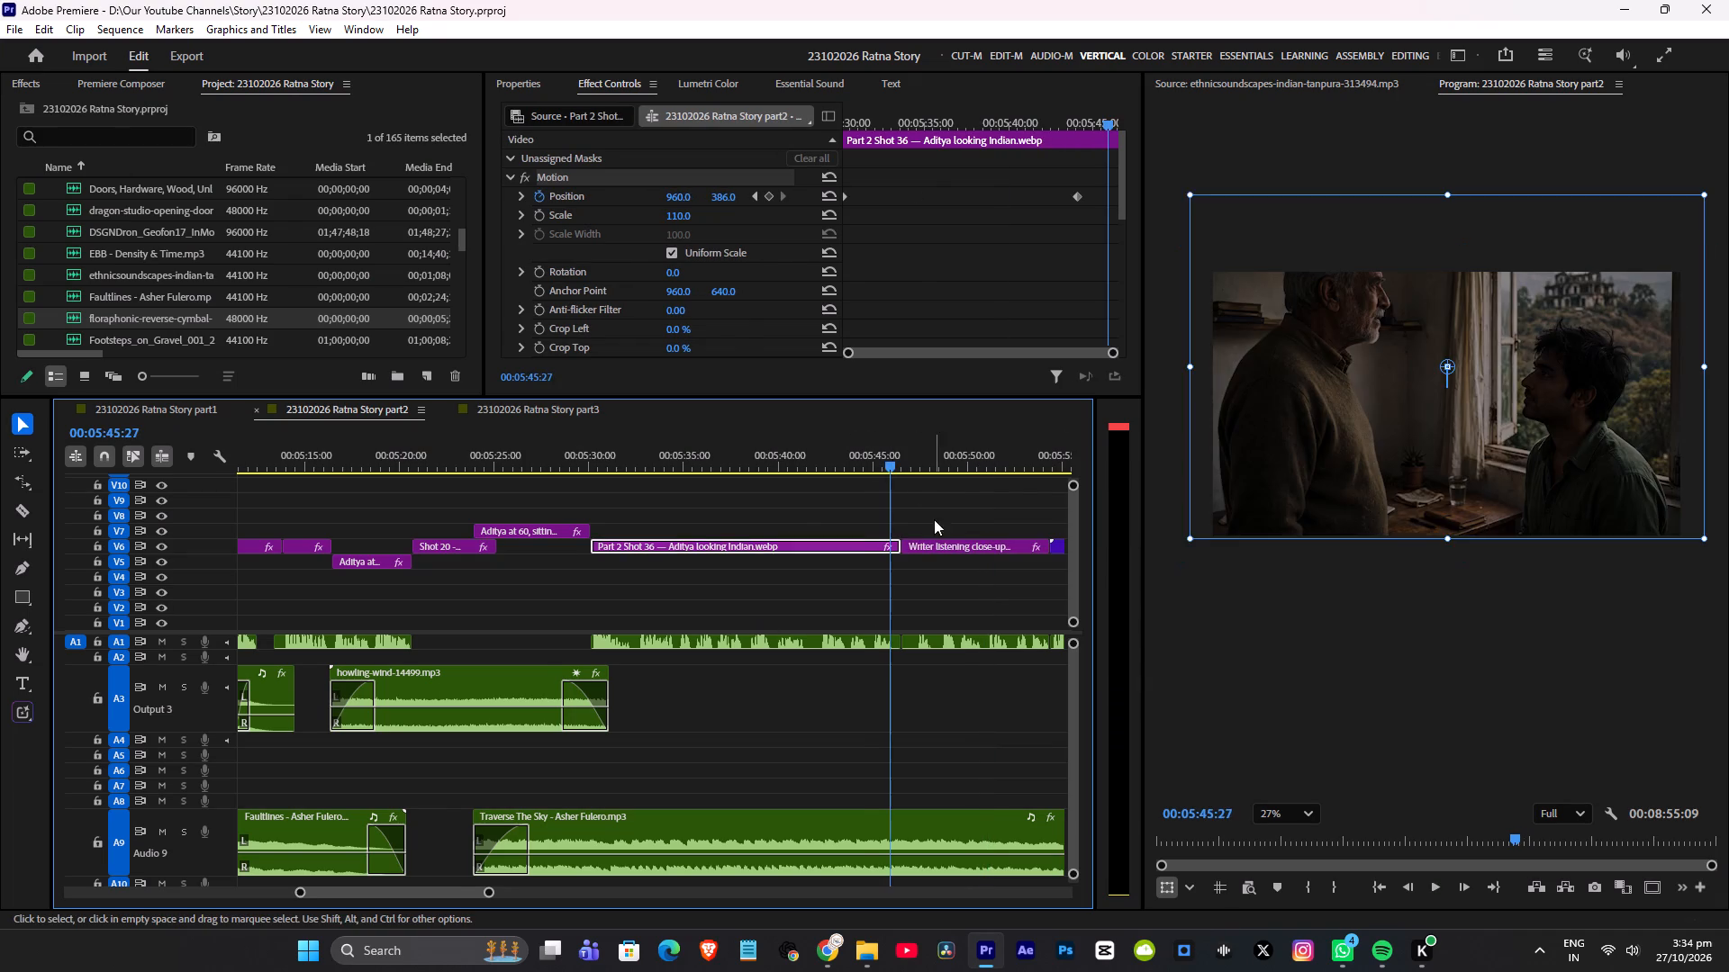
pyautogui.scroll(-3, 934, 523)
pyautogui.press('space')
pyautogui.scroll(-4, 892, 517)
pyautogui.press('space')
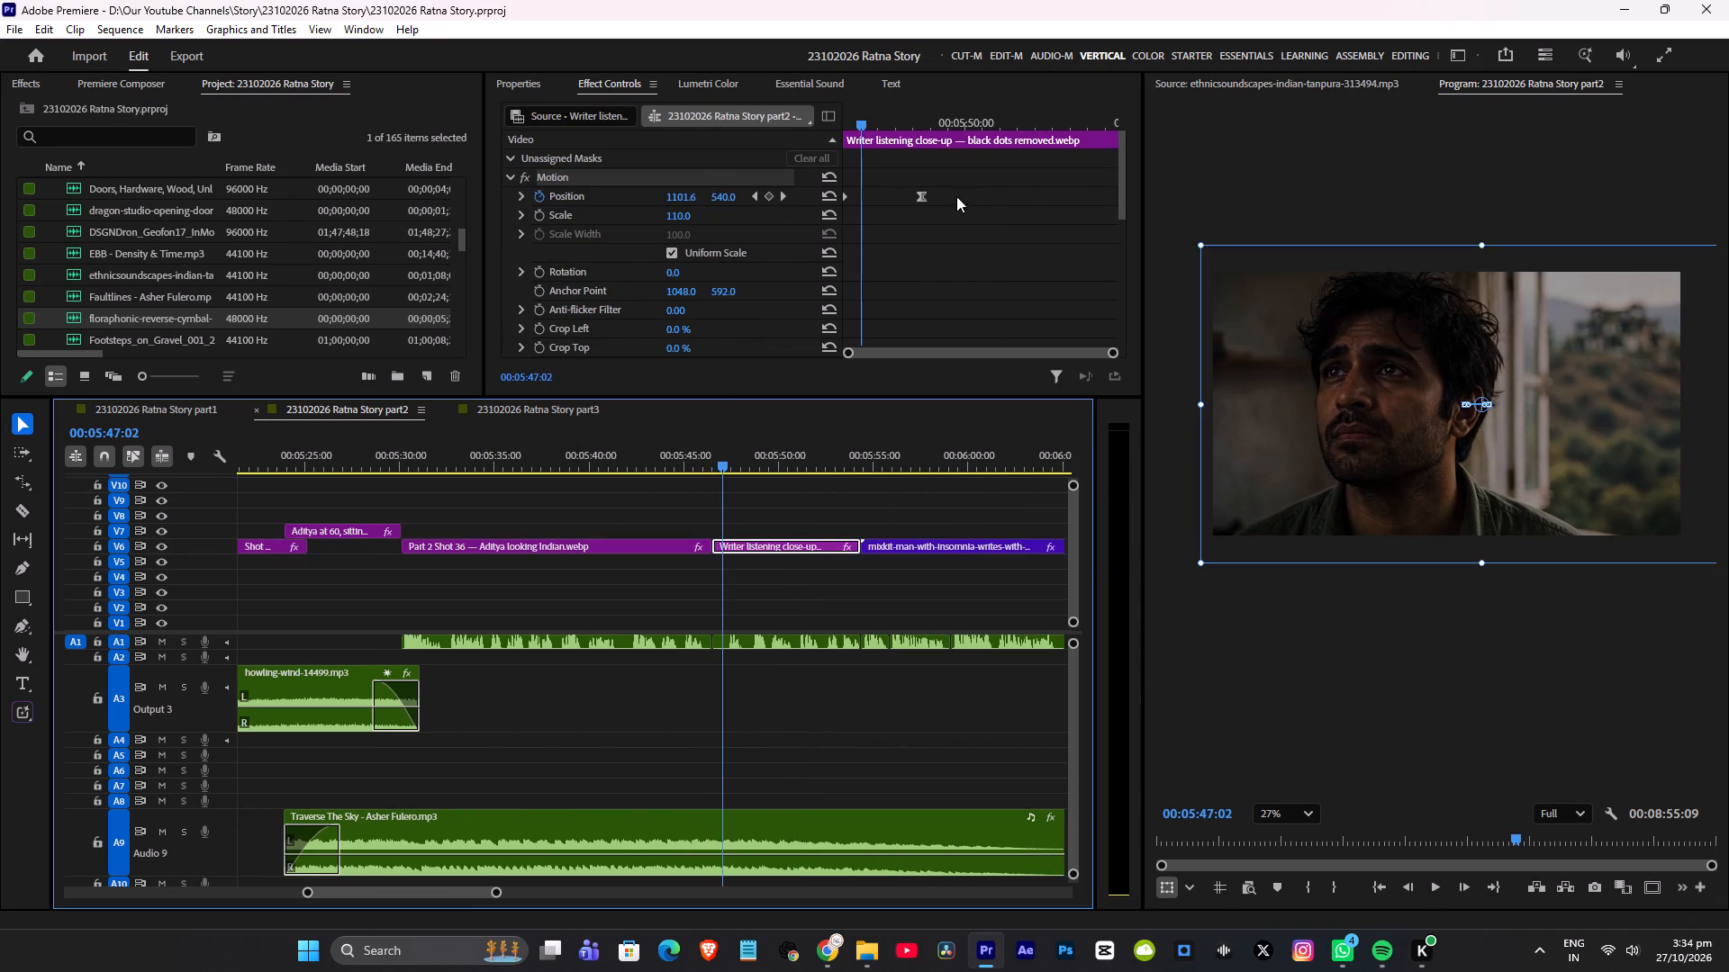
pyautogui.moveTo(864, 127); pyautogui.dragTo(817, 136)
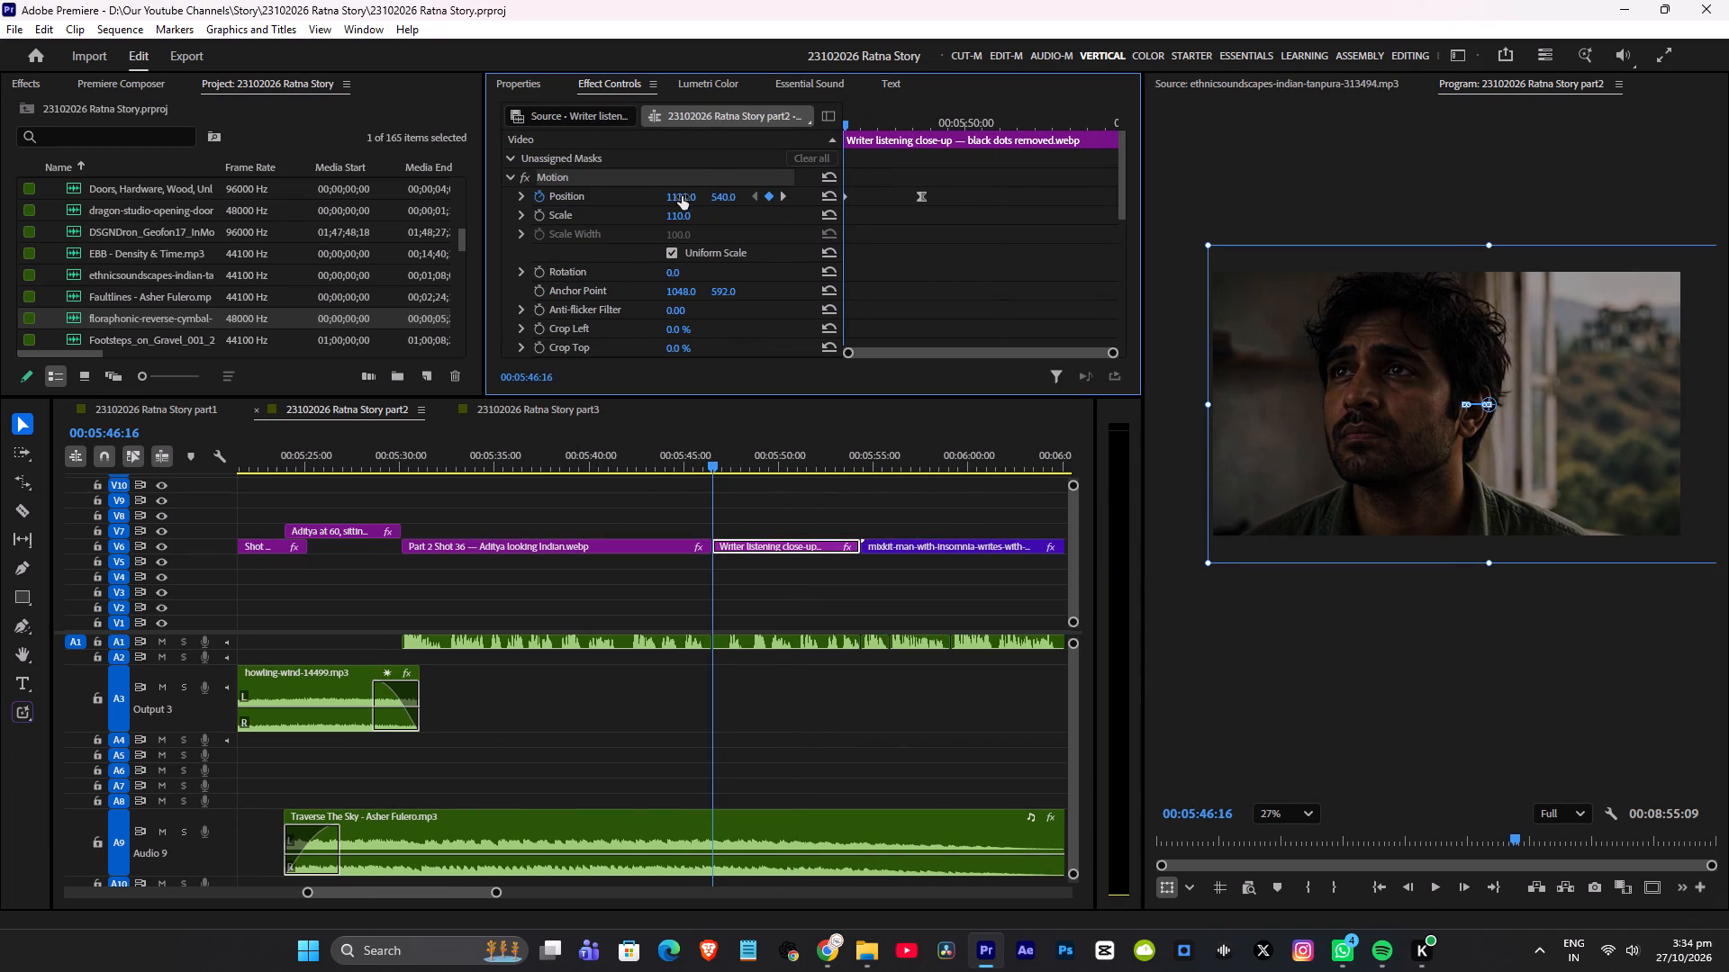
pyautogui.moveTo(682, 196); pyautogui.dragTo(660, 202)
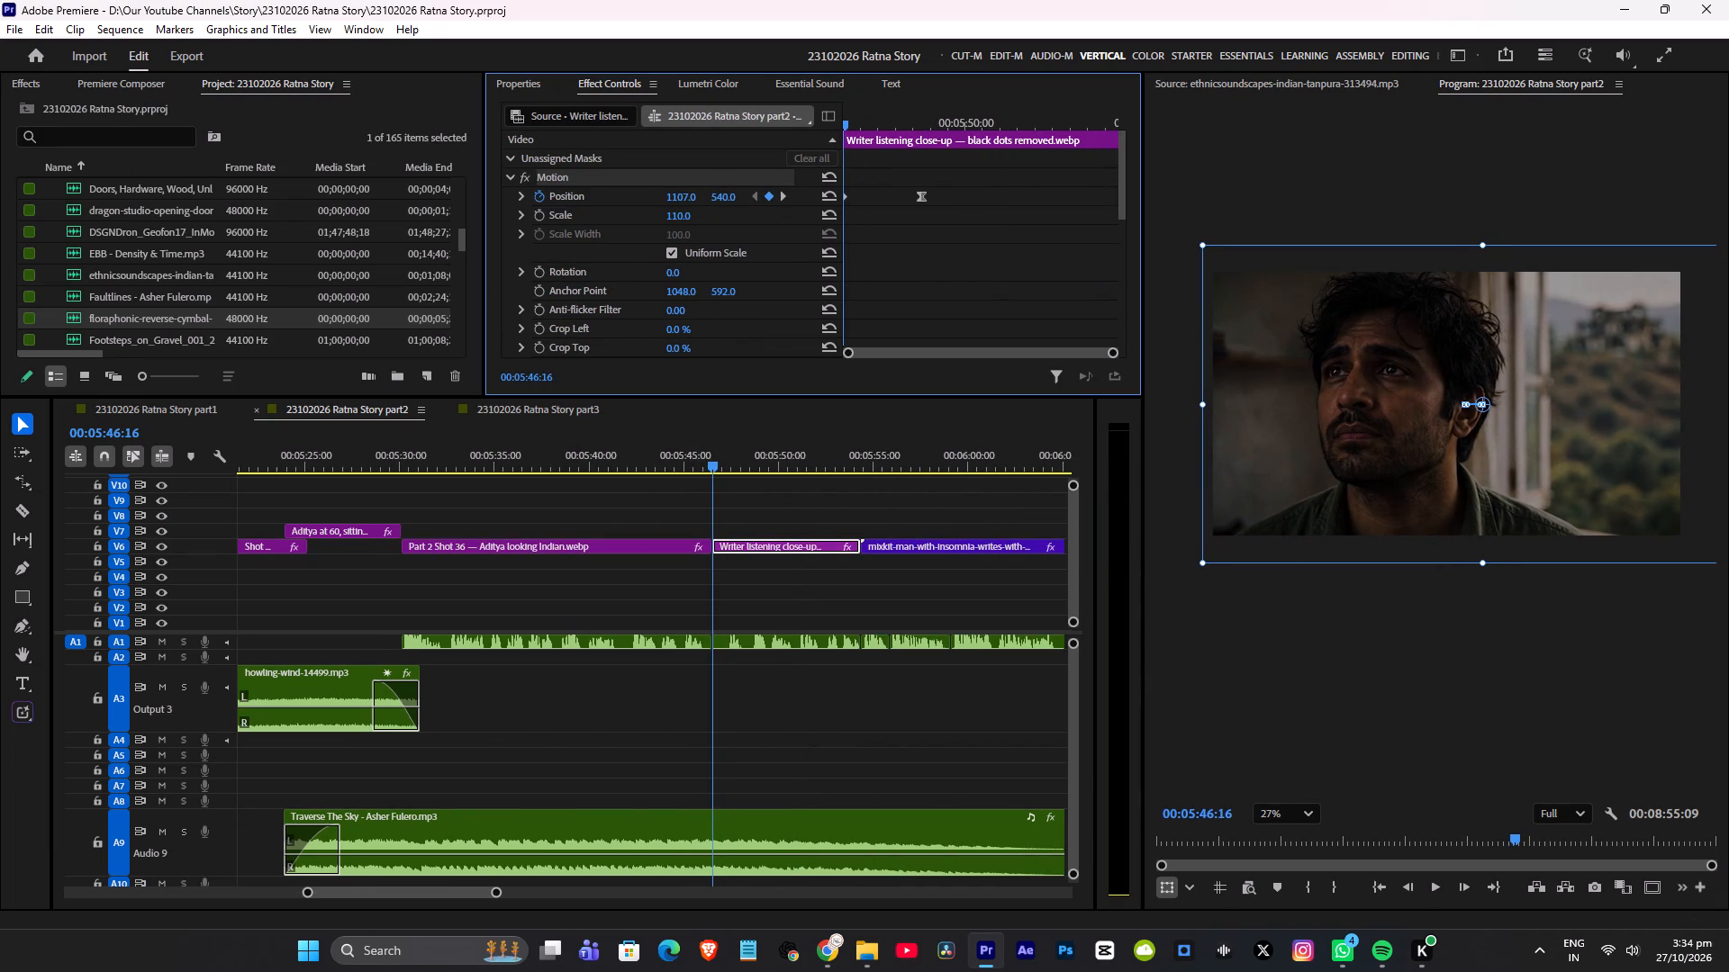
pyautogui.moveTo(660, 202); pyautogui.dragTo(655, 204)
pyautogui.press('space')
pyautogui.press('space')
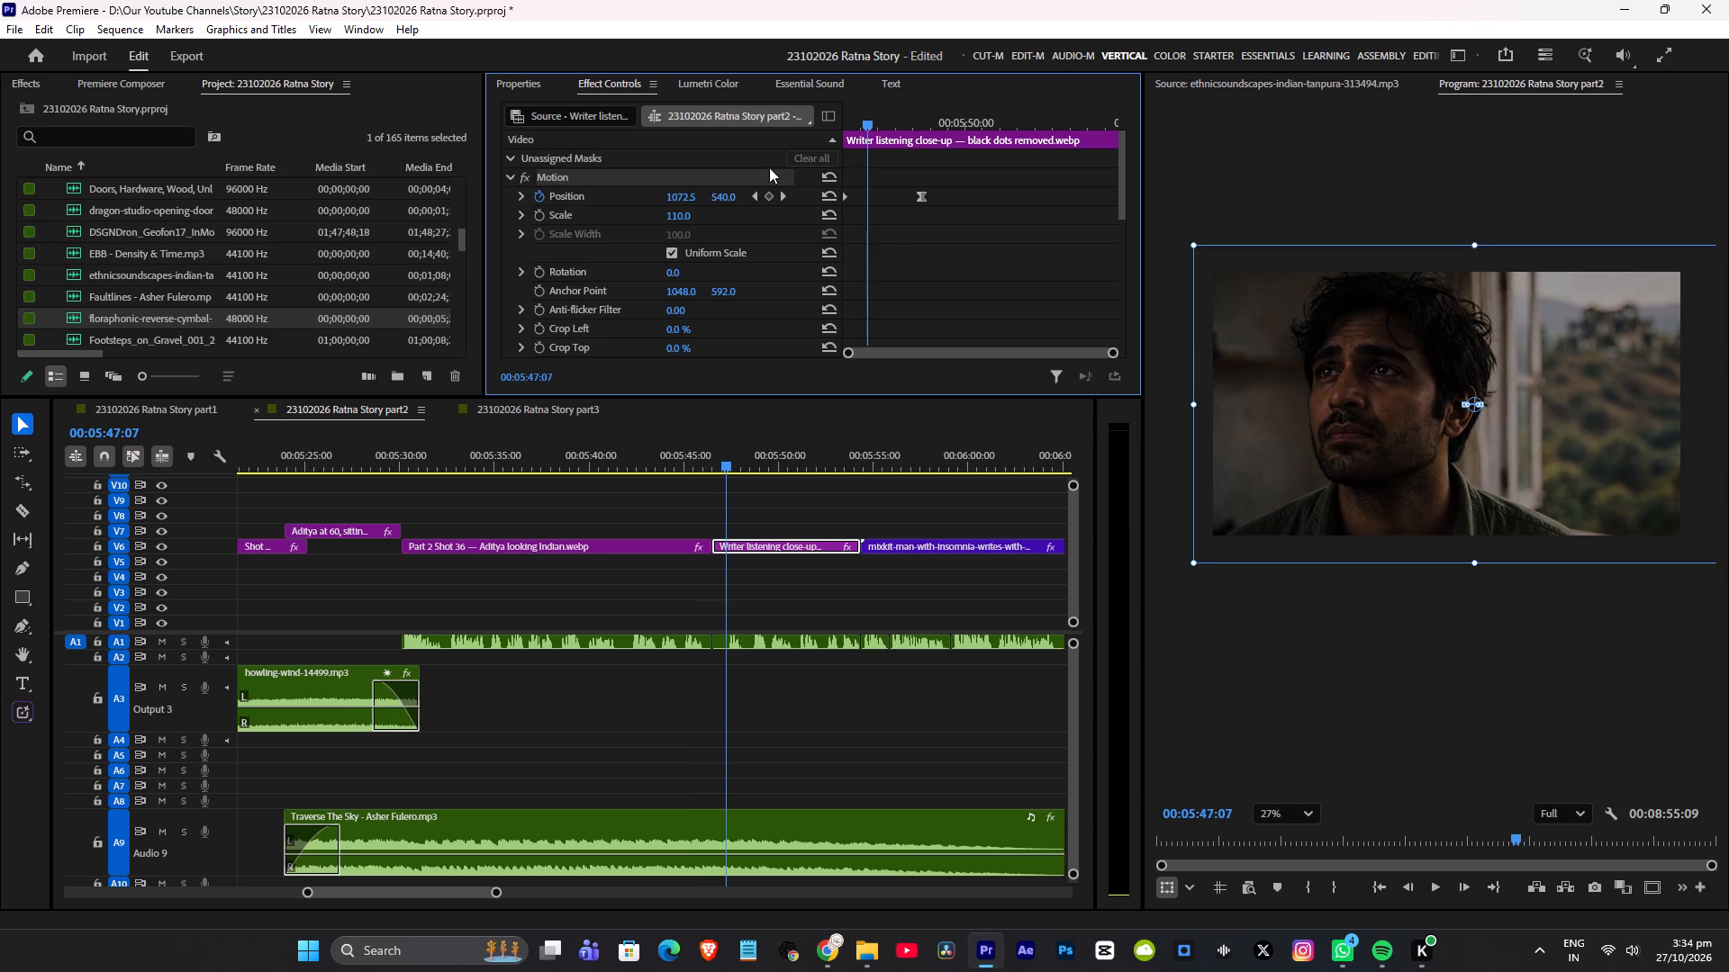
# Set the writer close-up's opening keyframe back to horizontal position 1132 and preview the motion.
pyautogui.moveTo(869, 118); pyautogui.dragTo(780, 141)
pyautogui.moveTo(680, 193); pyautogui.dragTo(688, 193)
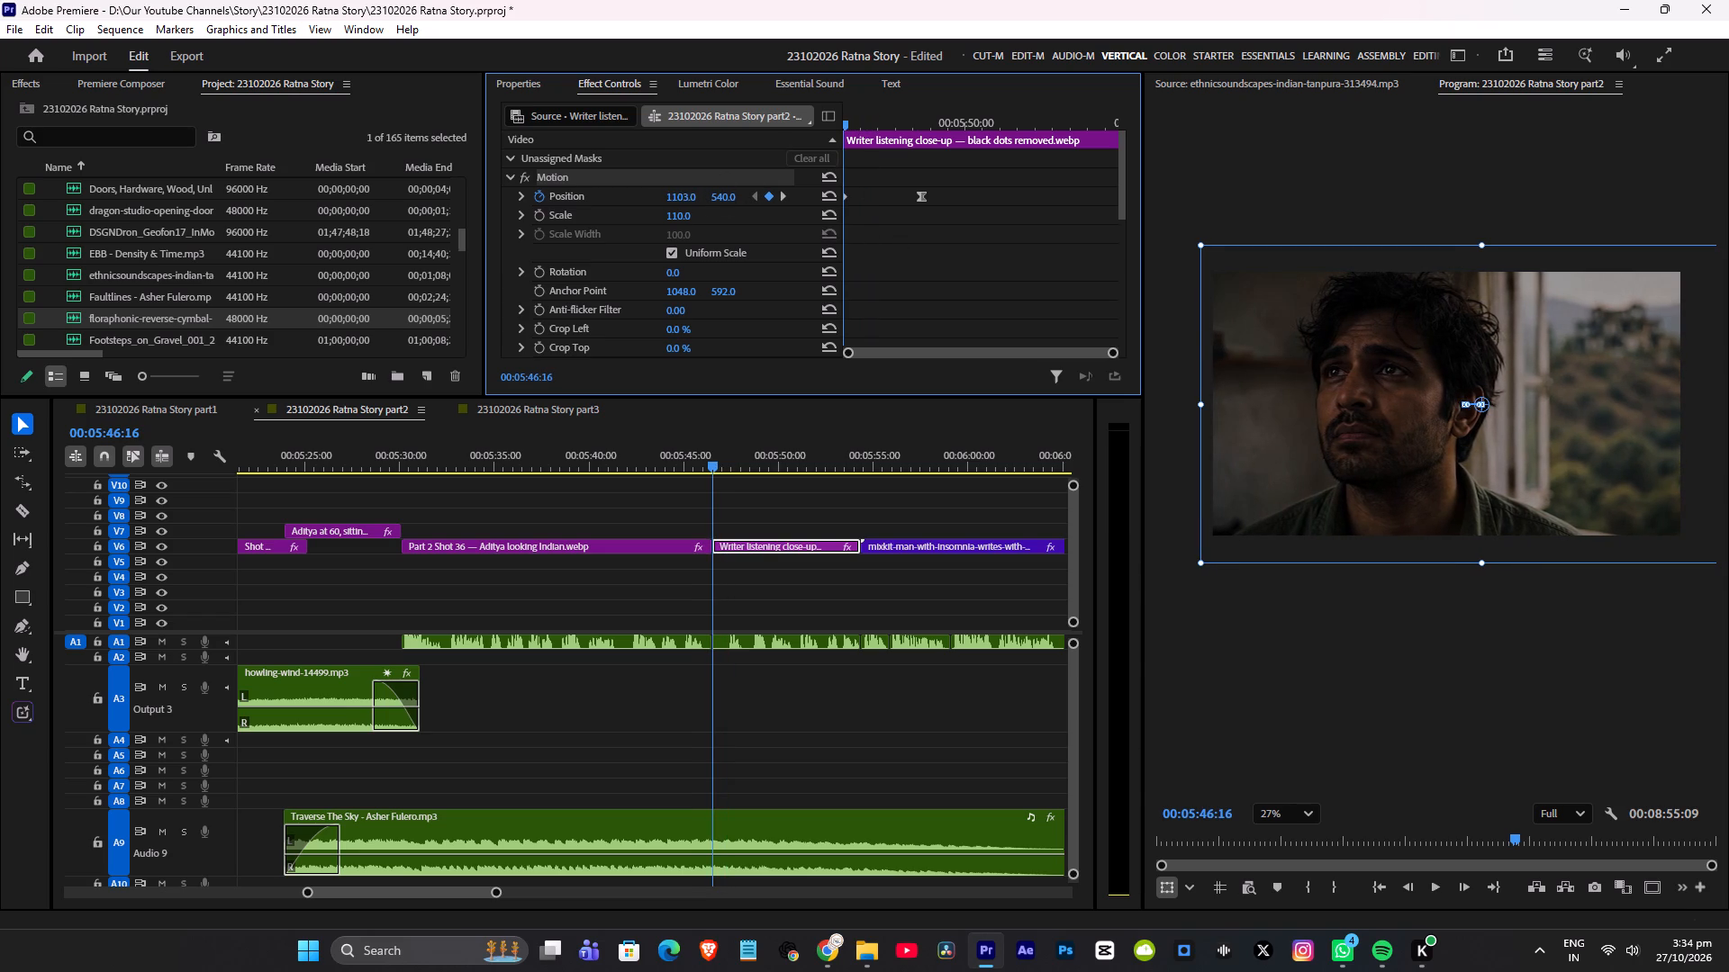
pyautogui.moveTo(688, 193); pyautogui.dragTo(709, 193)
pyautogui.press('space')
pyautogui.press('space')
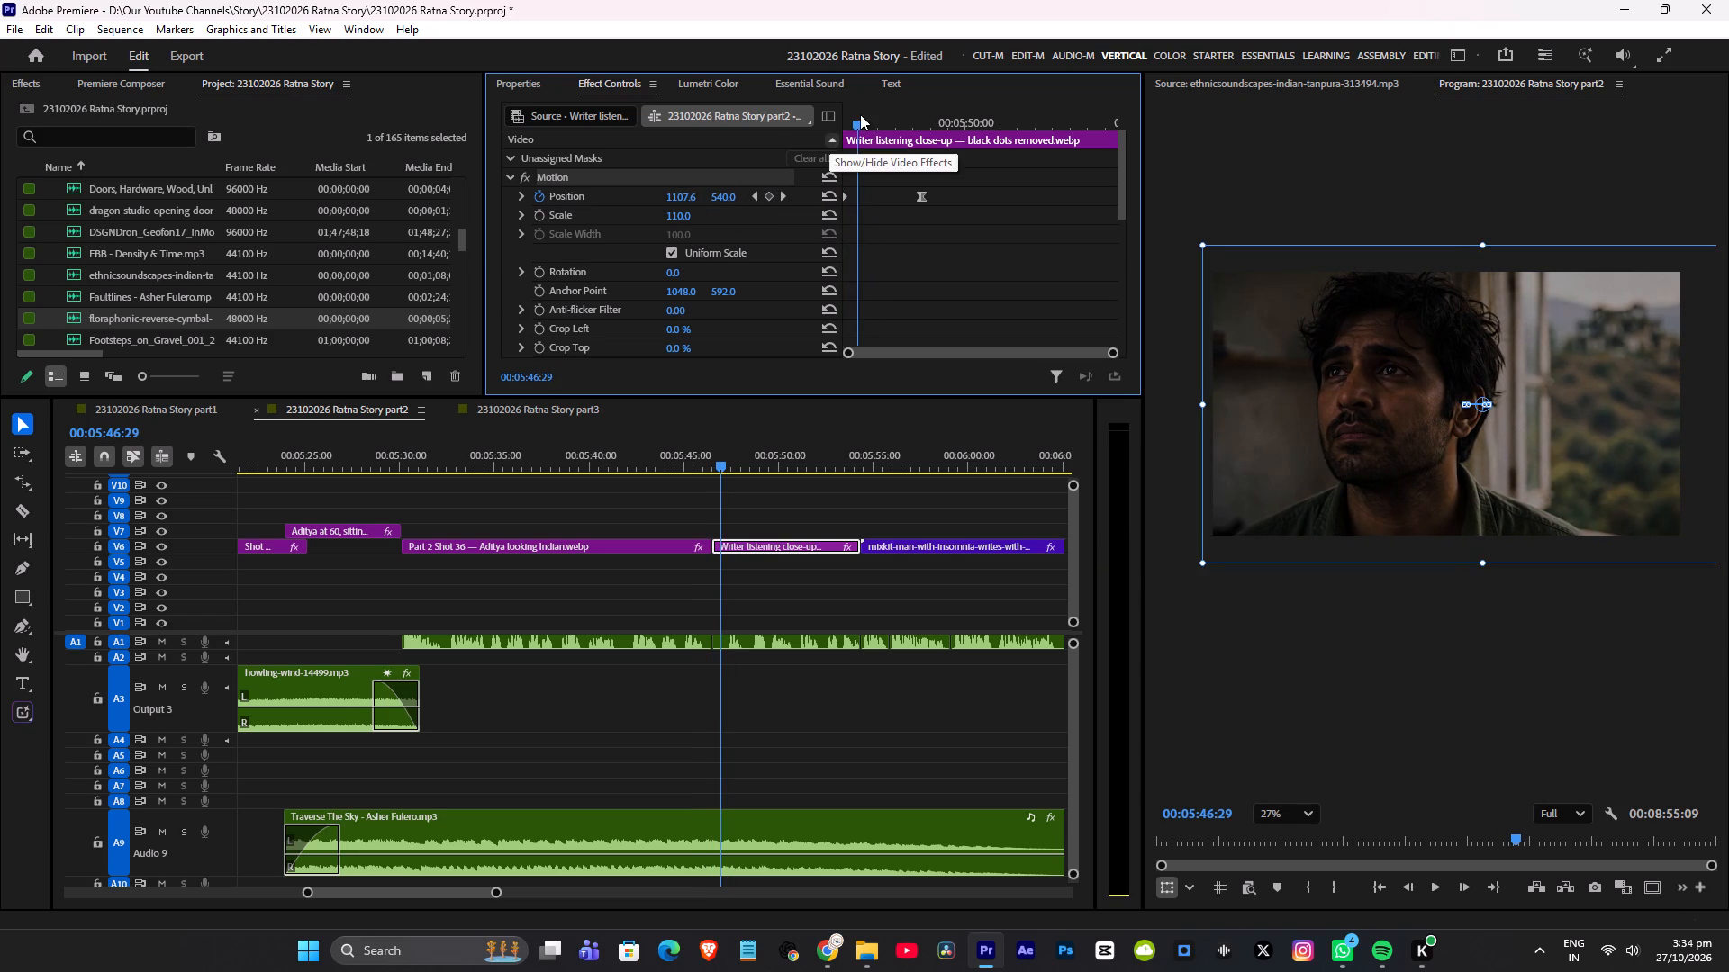
# Move the writer close-up's second position keyframe earlier, to about 00:05:47:18, and replay the cut with the preview fitted to the monitor.
pyautogui.moveTo(857, 118); pyautogui.dragTo(786, 142)
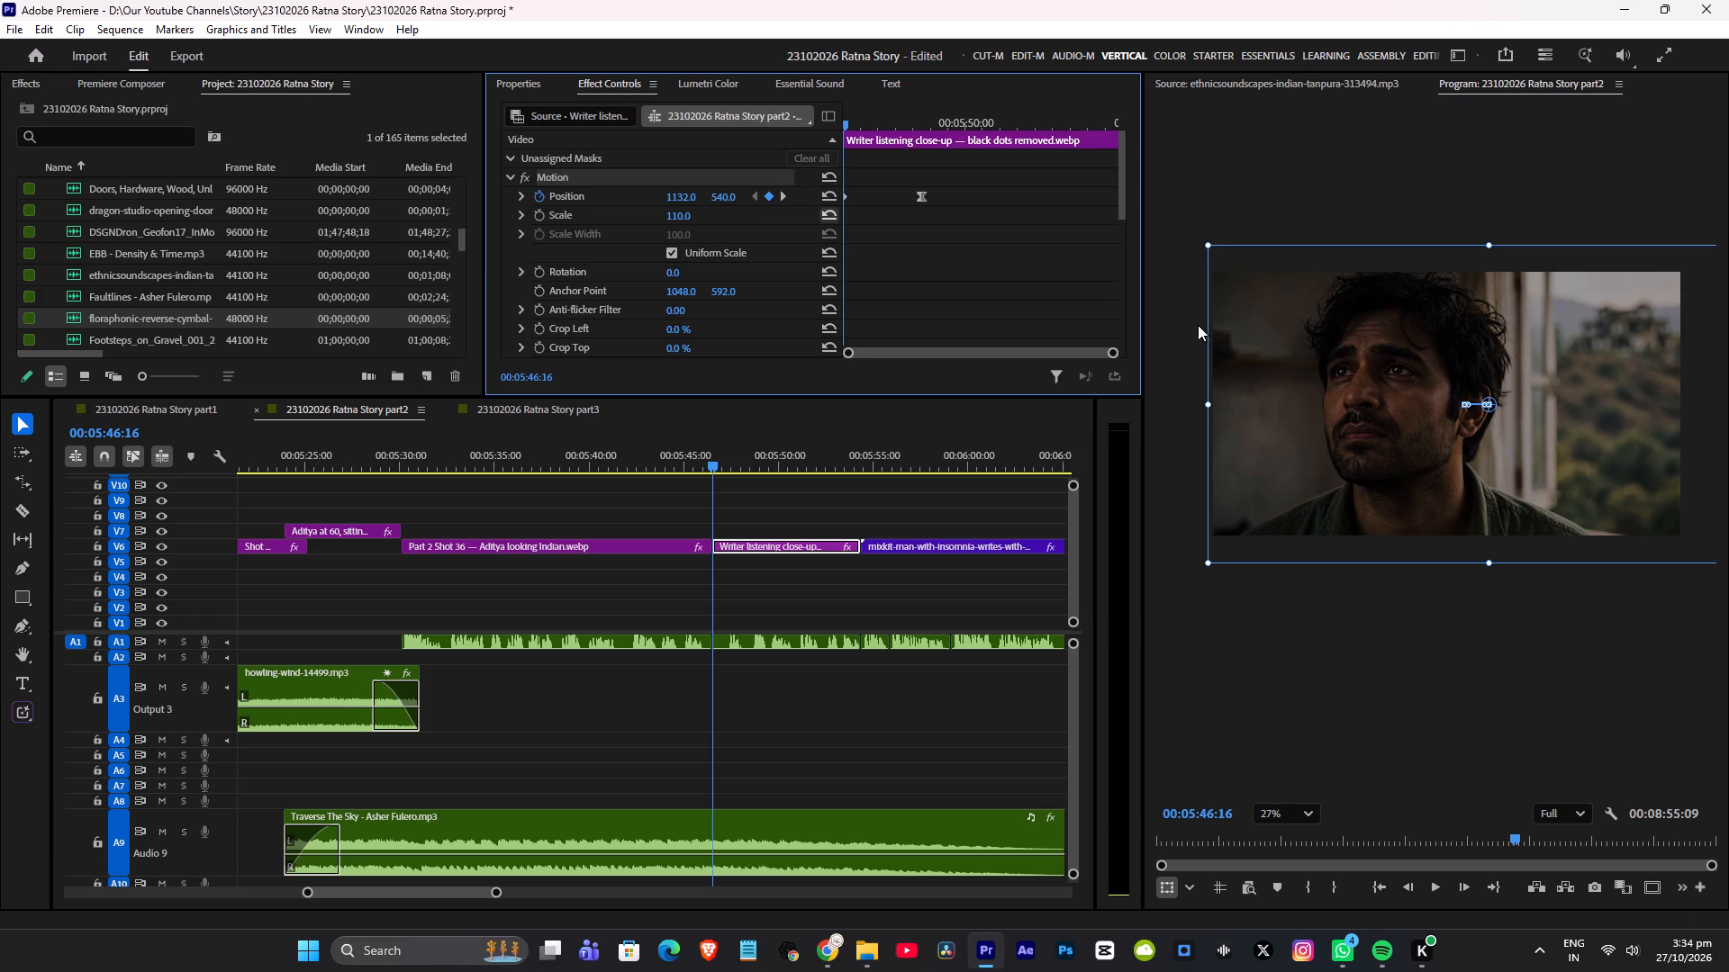
pyautogui.scroll(5, 1185, 325)
pyautogui.press('space')
pyautogui.press('space')
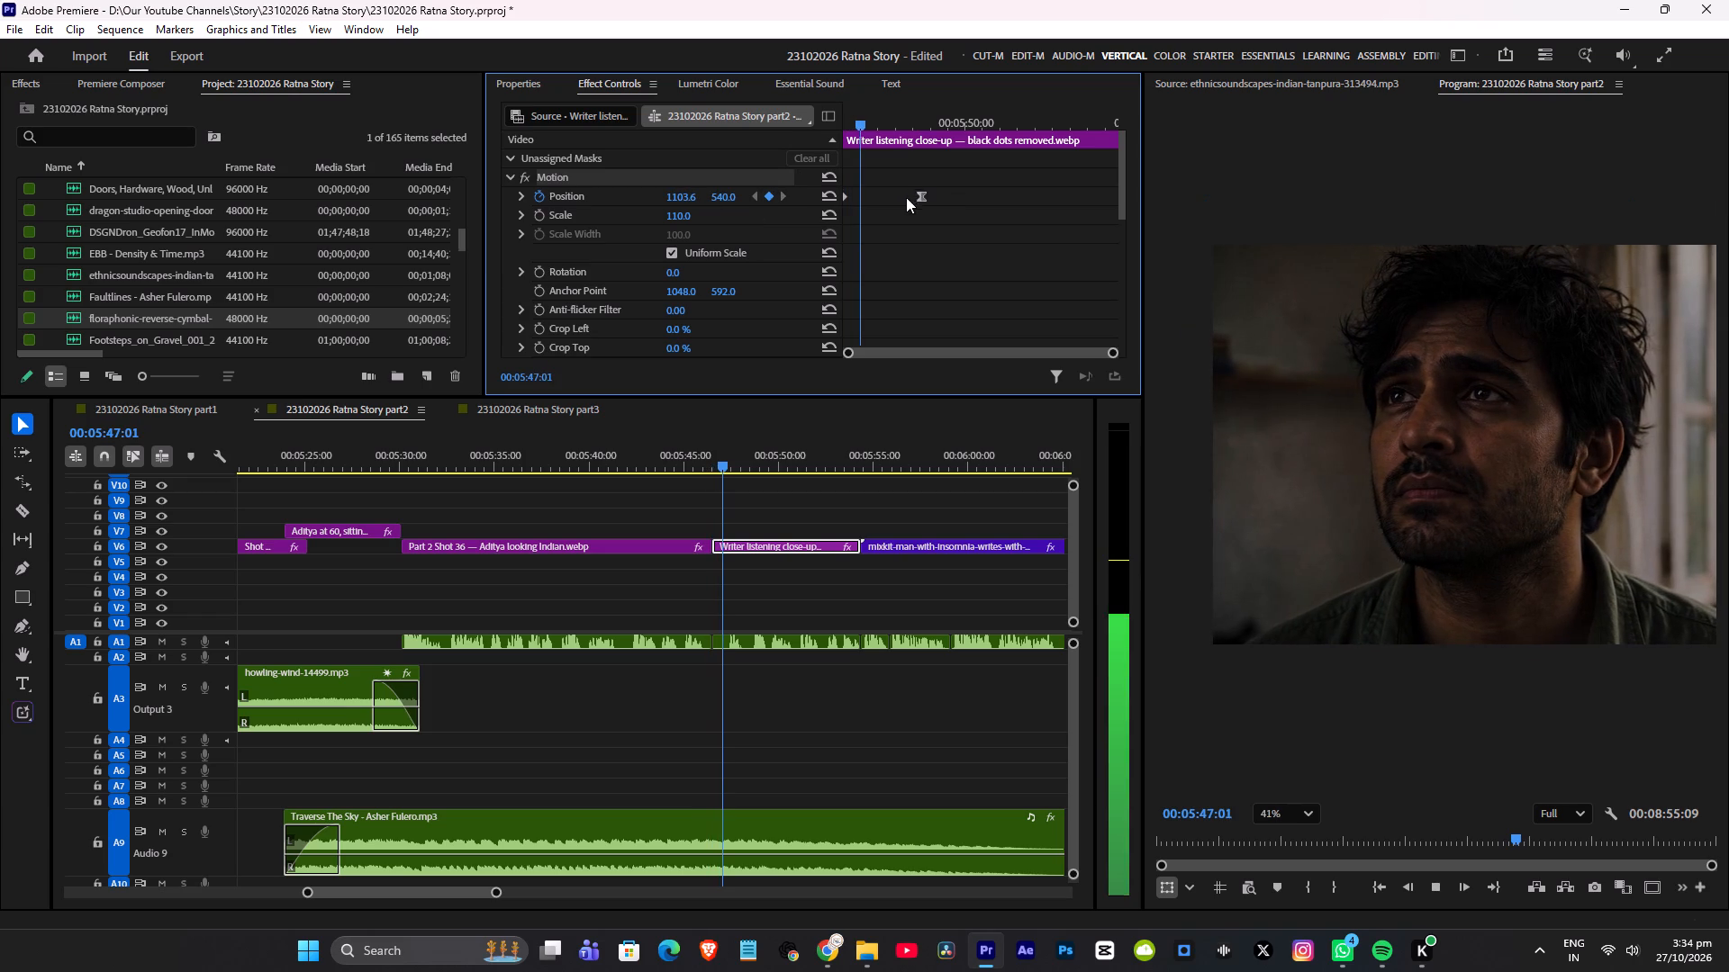
pyautogui.moveTo(922, 193); pyautogui.dragTo(880, 202)
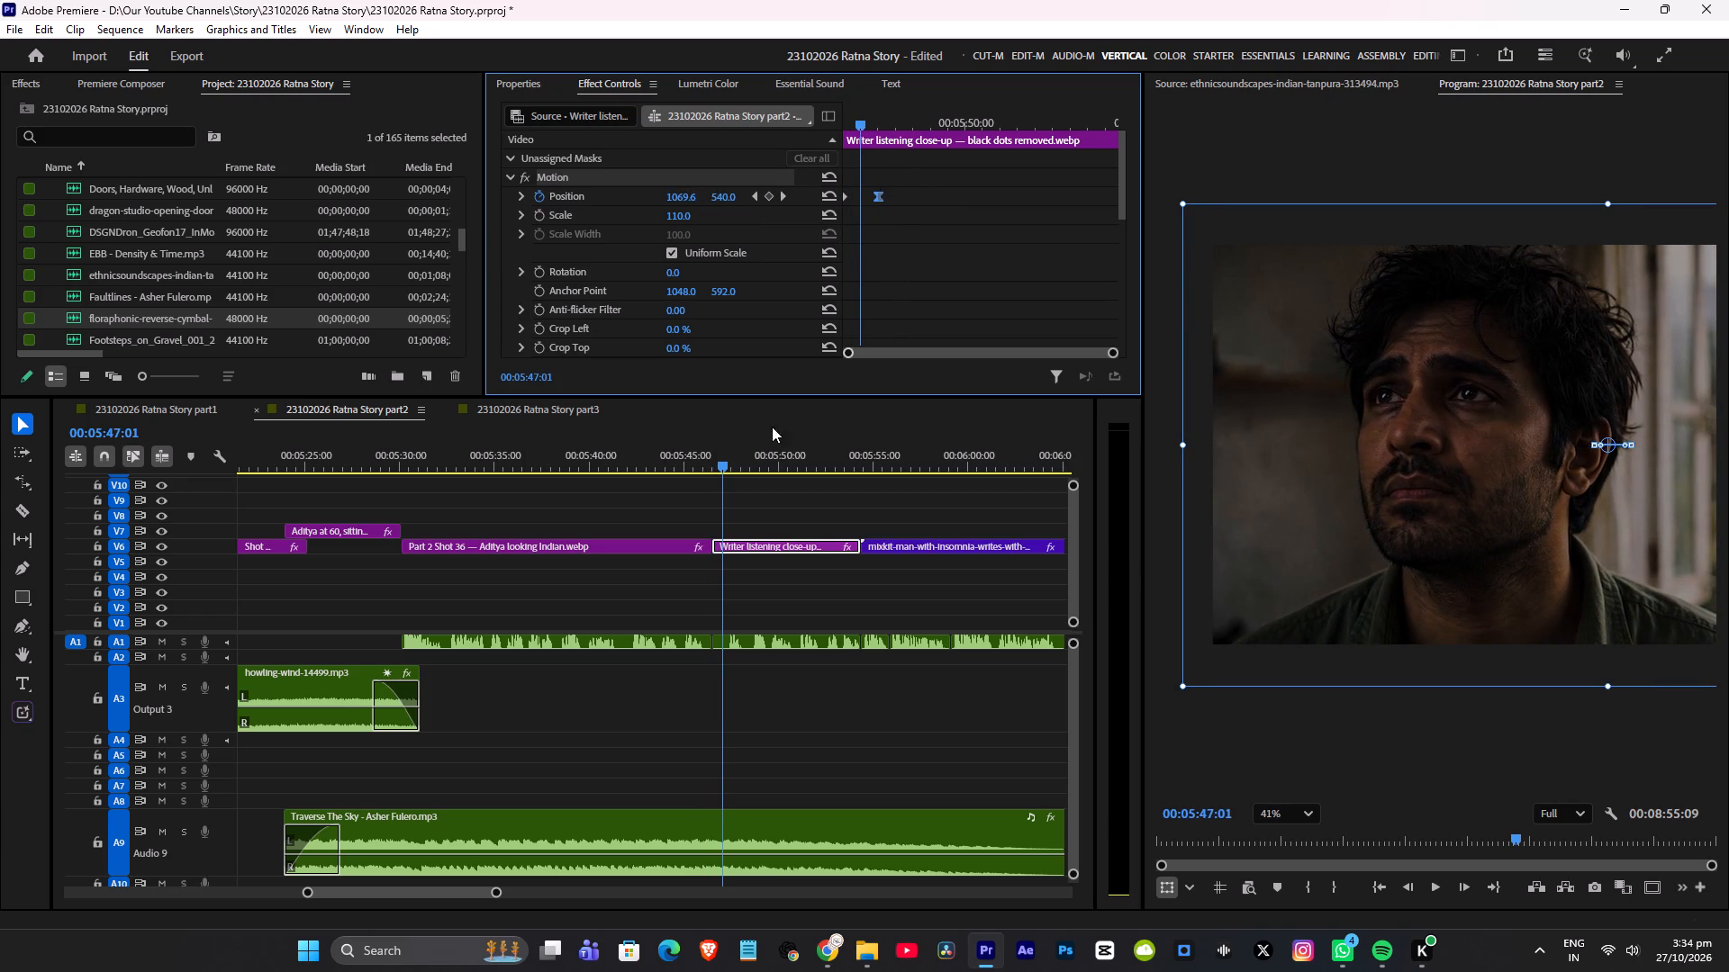
pyautogui.click(682, 466)
pyautogui.press('space')
pyautogui.press('space')
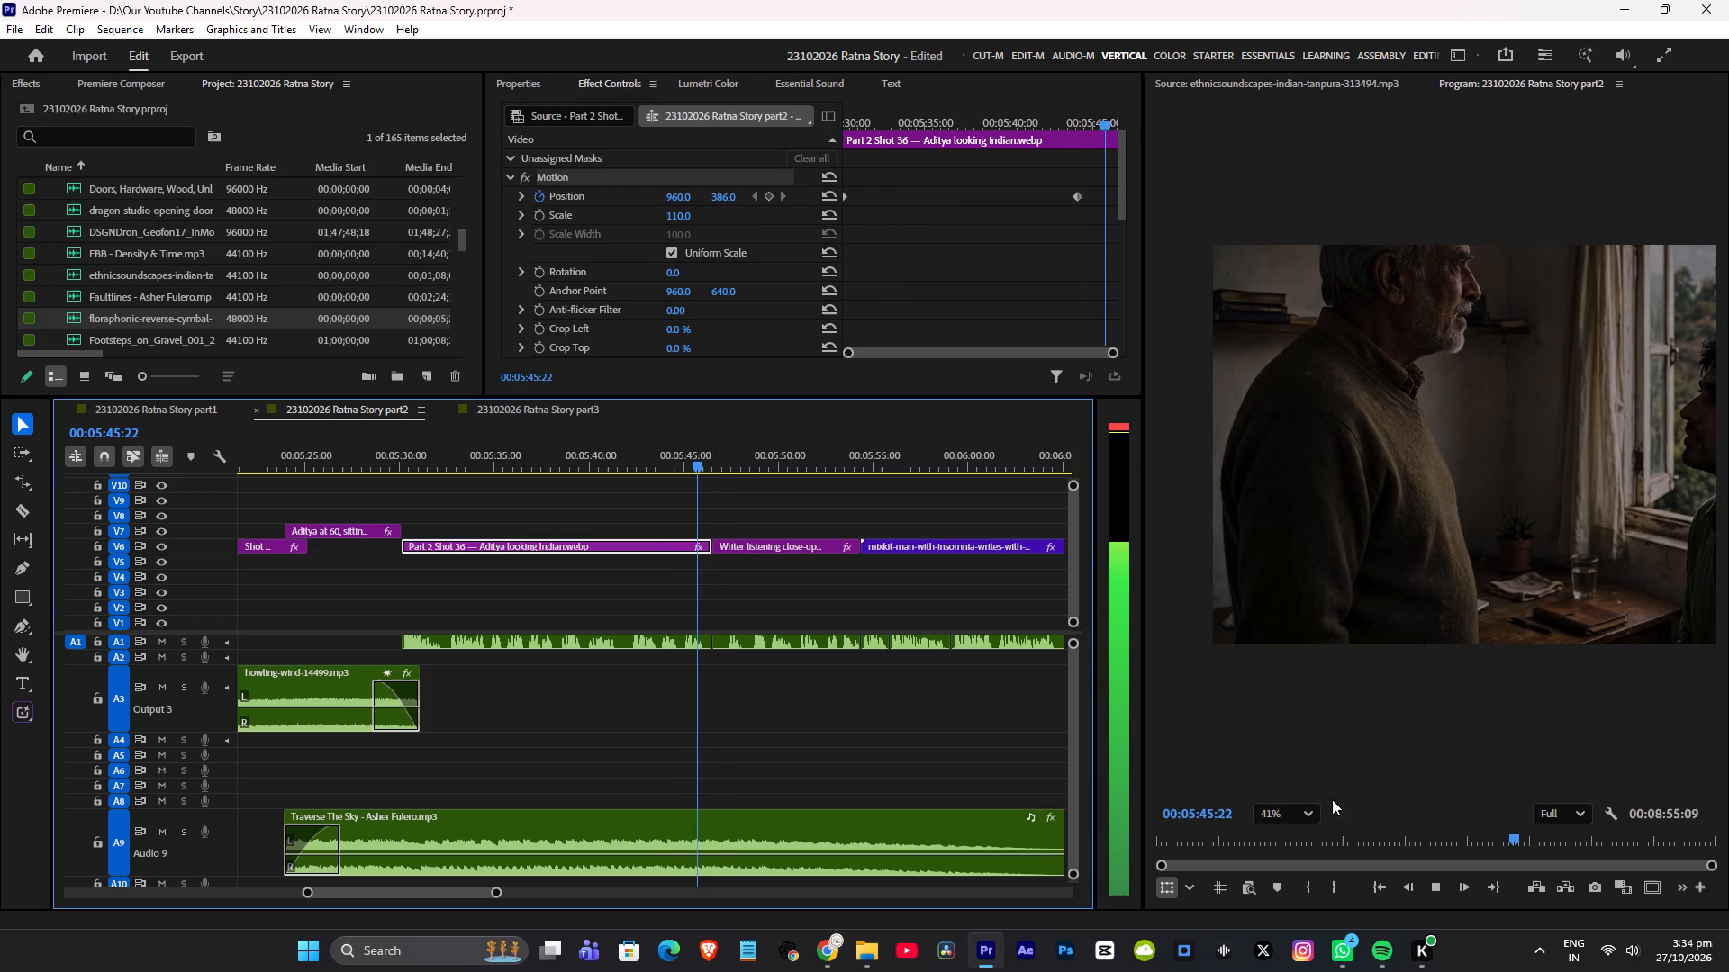
pyautogui.click(1295, 811)
pyautogui.click(1278, 562)
pyautogui.press('space')
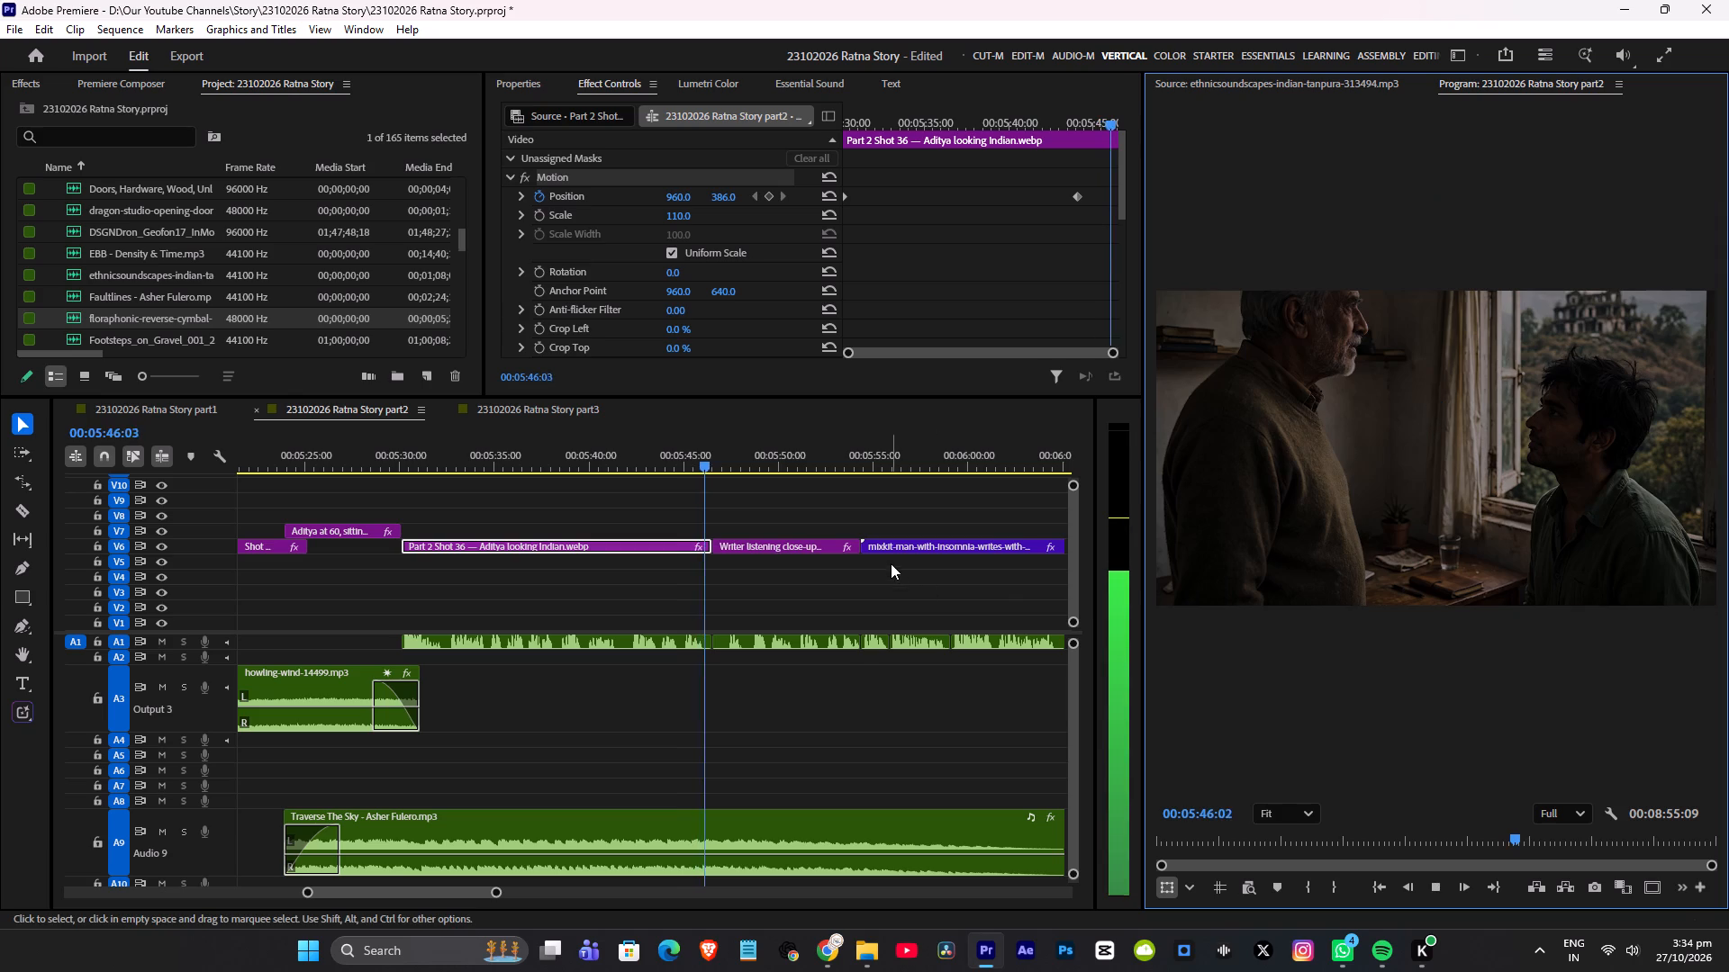
pyautogui.press('space')
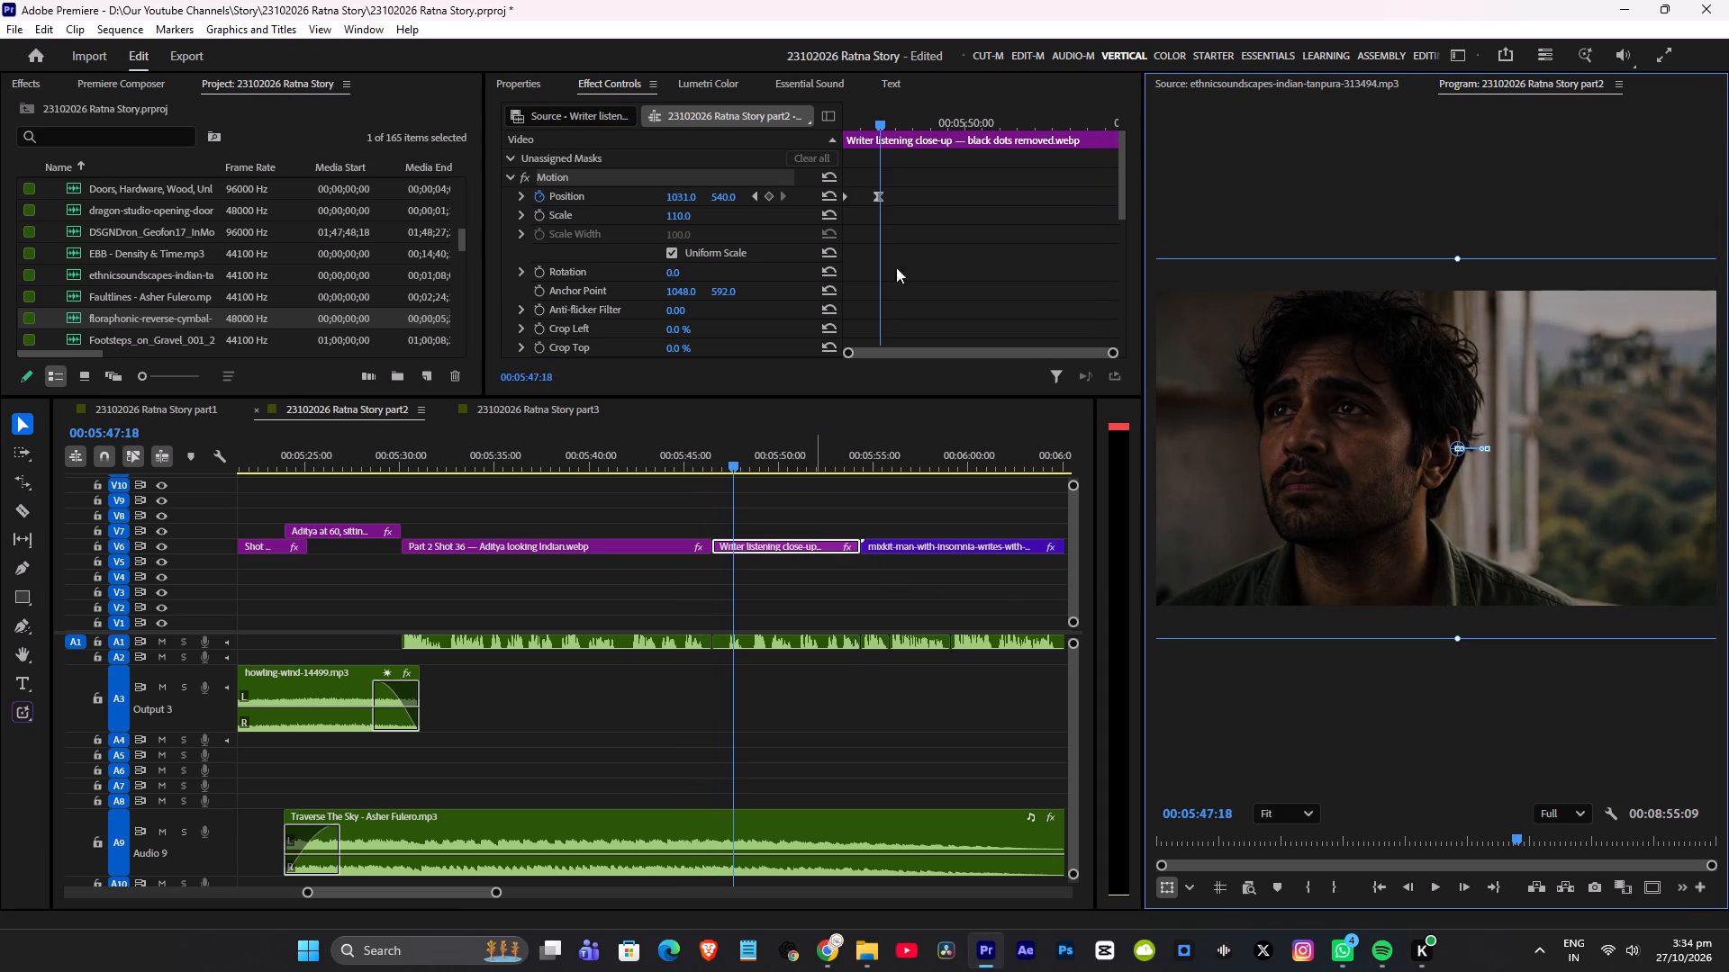
# Move the writer close-up's second position keyframe still closer to the clip's start and replay the cut from Part 2 Shot 36.
pyautogui.moveTo(876, 195); pyautogui.dragTo(862, 202)
pyautogui.click(695, 454)
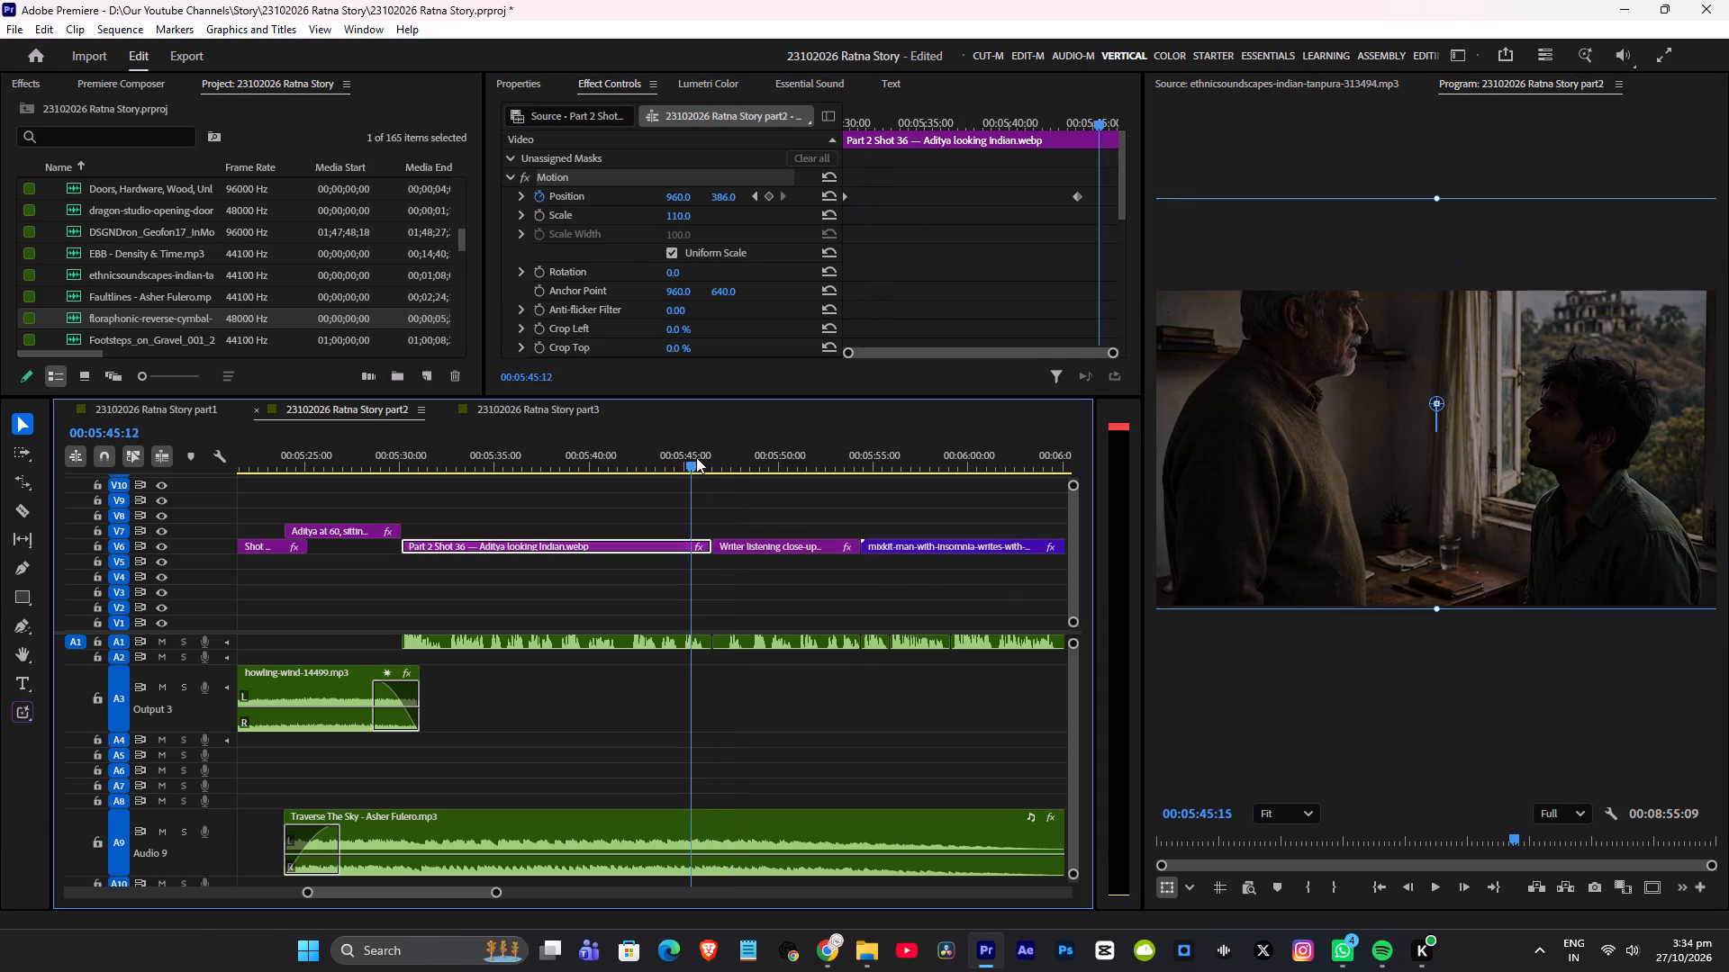
pyautogui.press('space')
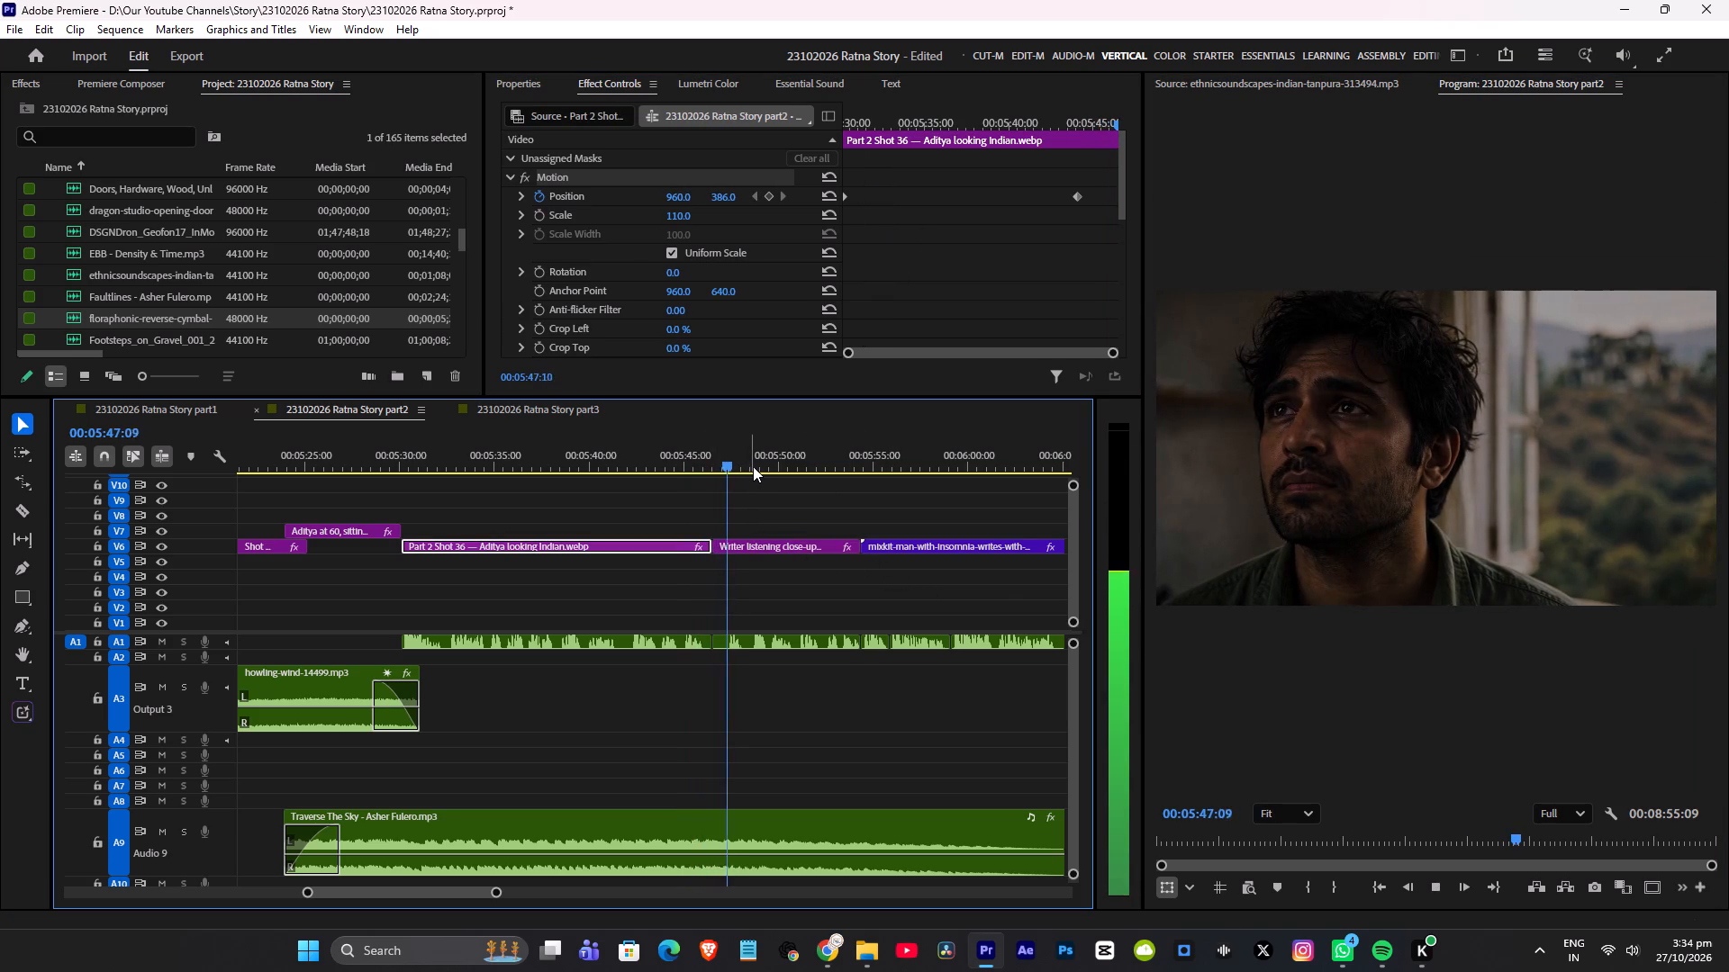
pyautogui.press('space')
pyautogui.click(701, 452)
pyautogui.press('space')
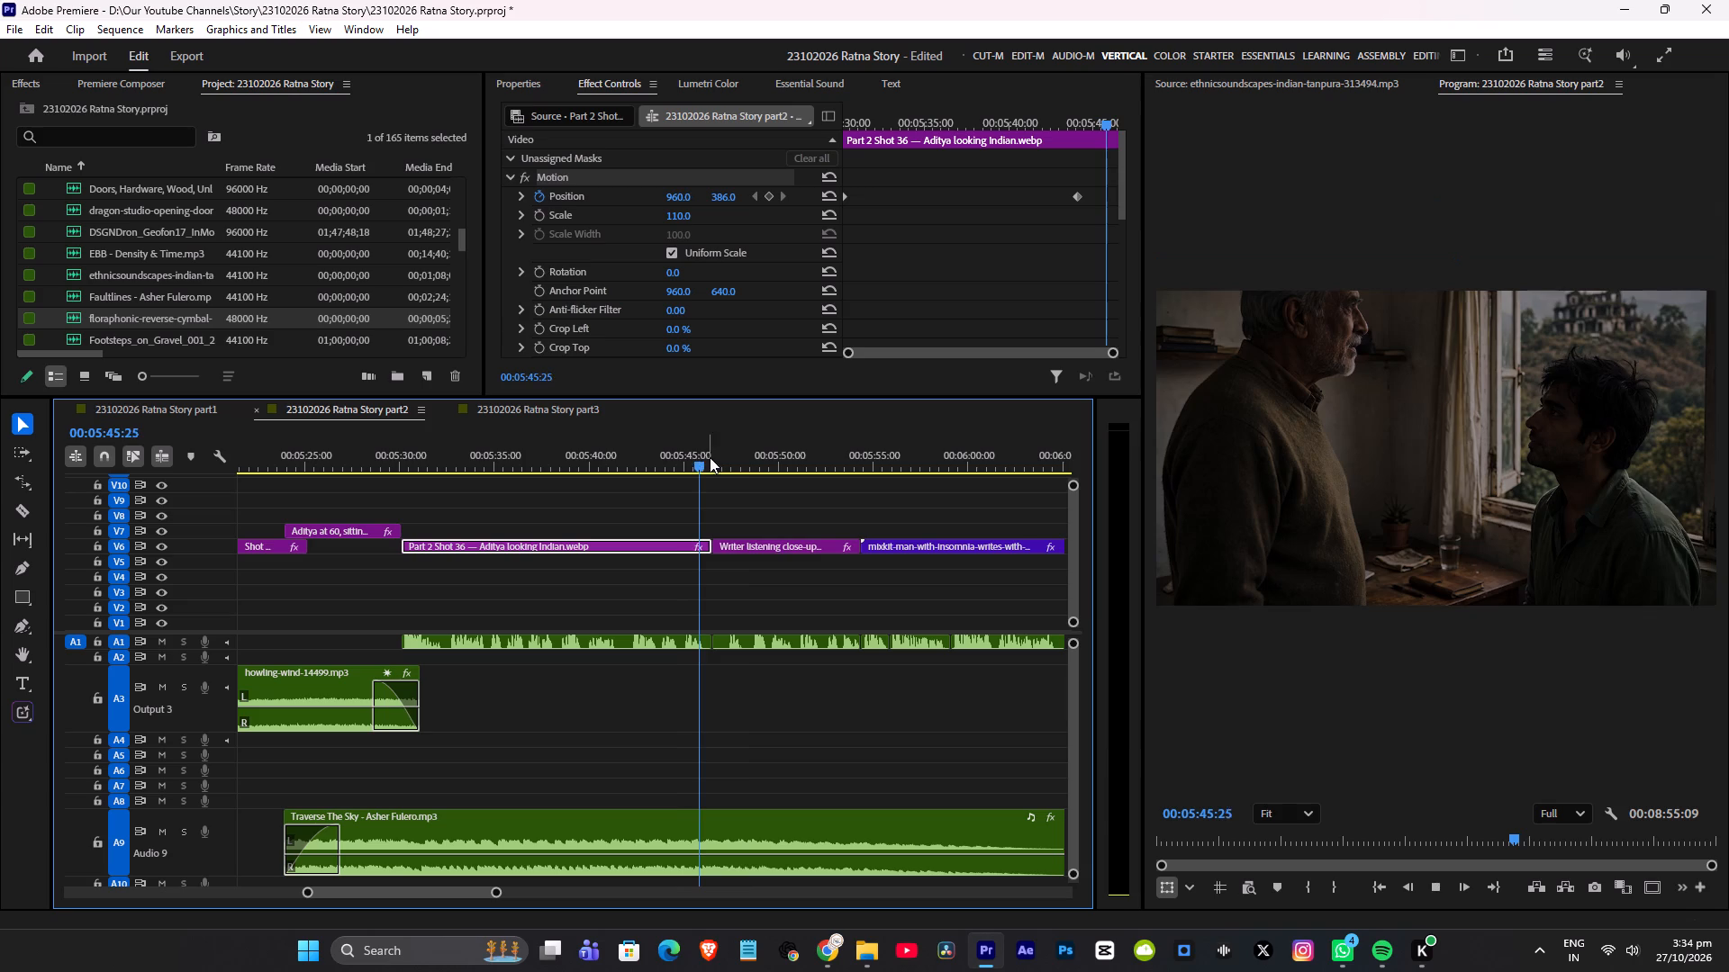
# Duplicate the reverse cymbal swell from about 00:05:12 on A3 to the start of the writer close-up and replay the cut.
pyautogui.keyDown('alt'); pyautogui.scroll(-4, 761, 503); pyautogui.keyUp('alt')
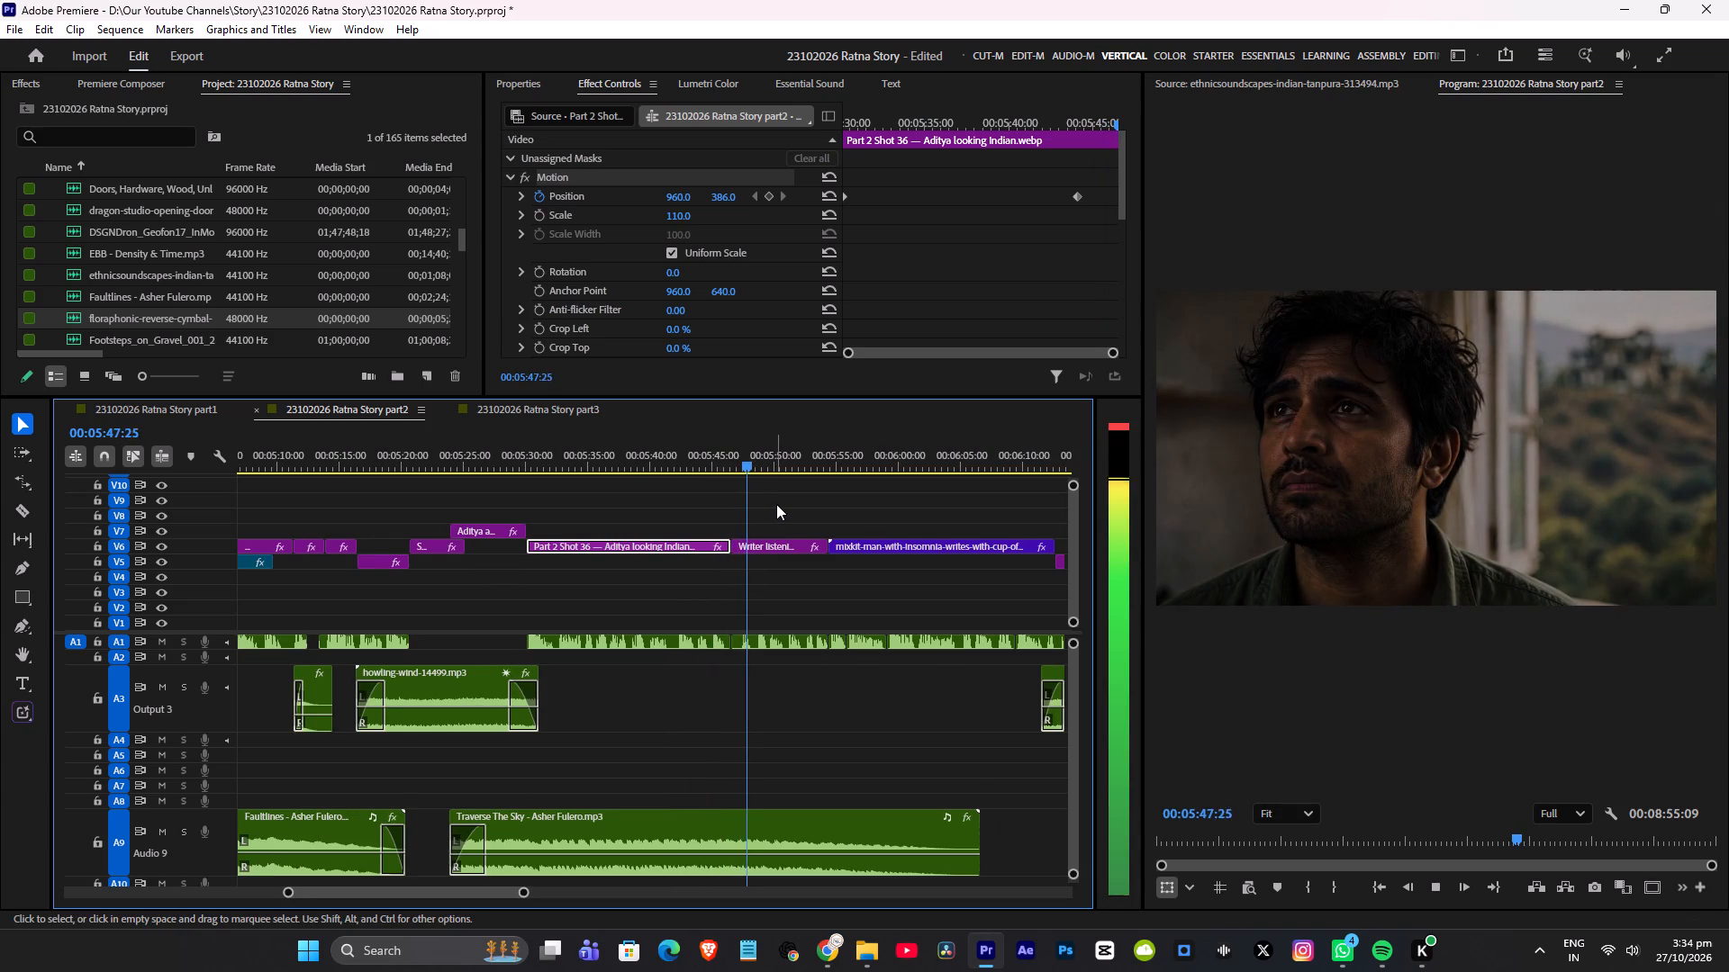
pyautogui.press('space')
pyautogui.keyDown('alt'); pyautogui.moveTo(320, 697); pyautogui.dragTo(701, 681); pyautogui.keyUp('alt')
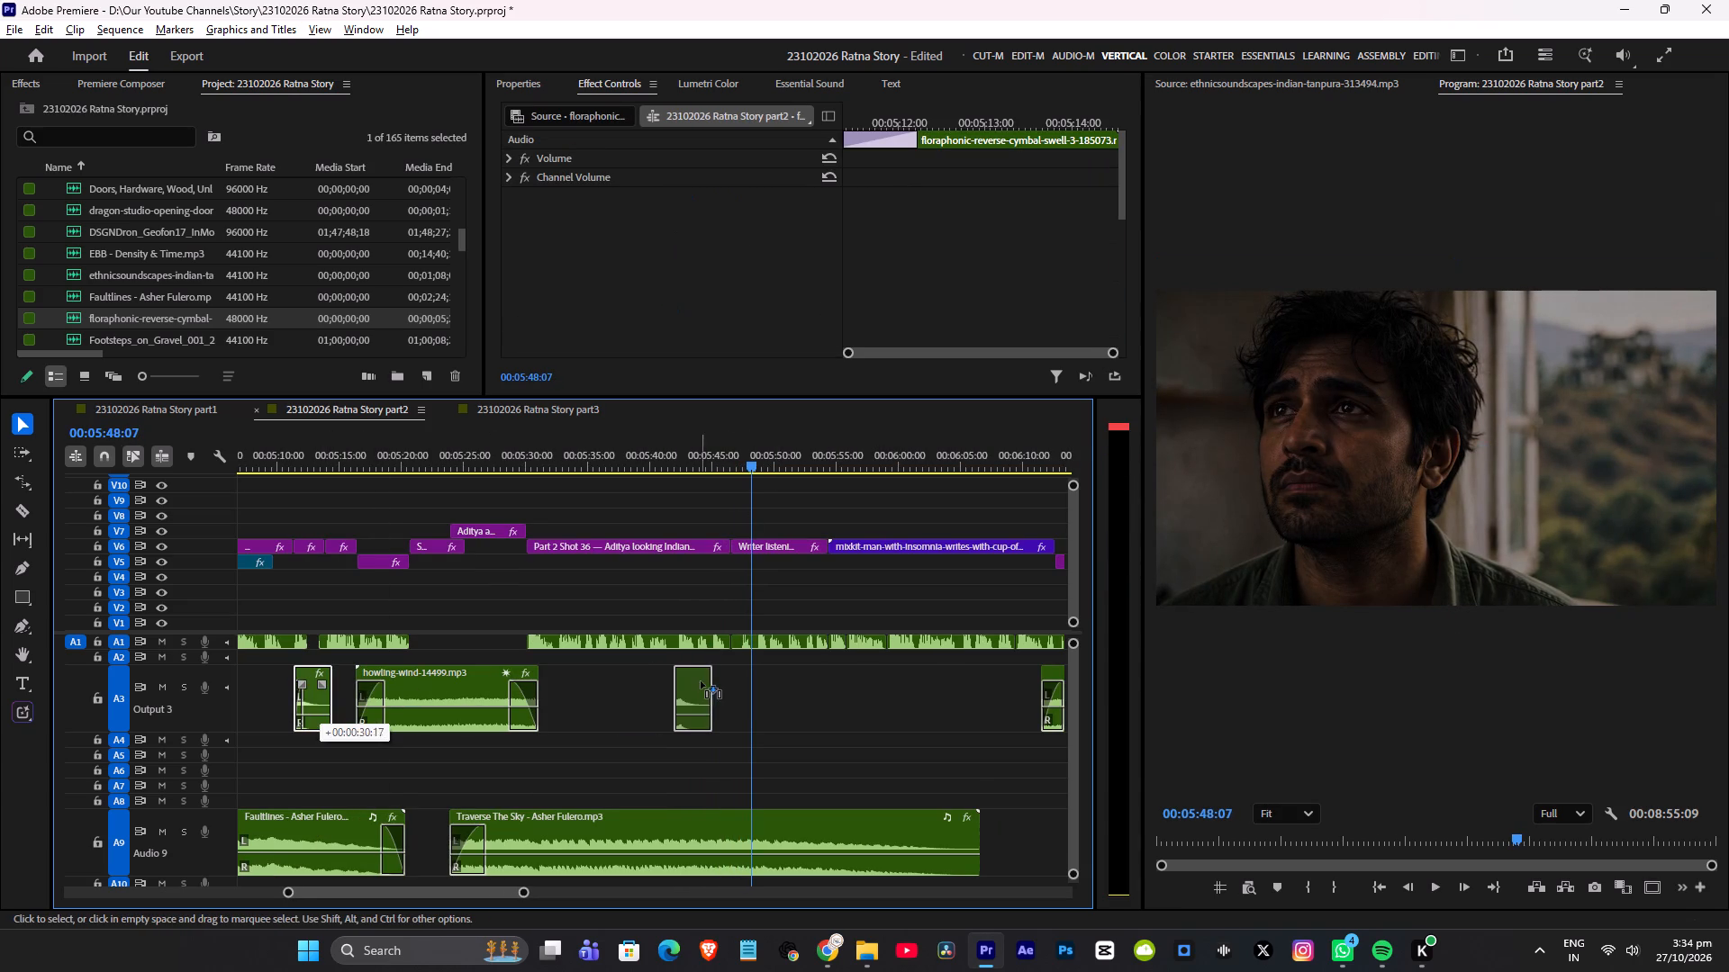
pyautogui.keyDown('alt'); pyautogui.moveTo(701, 681); pyautogui.dragTo(750, 676); pyautogui.keyUp('alt')
pyautogui.click(726, 445)
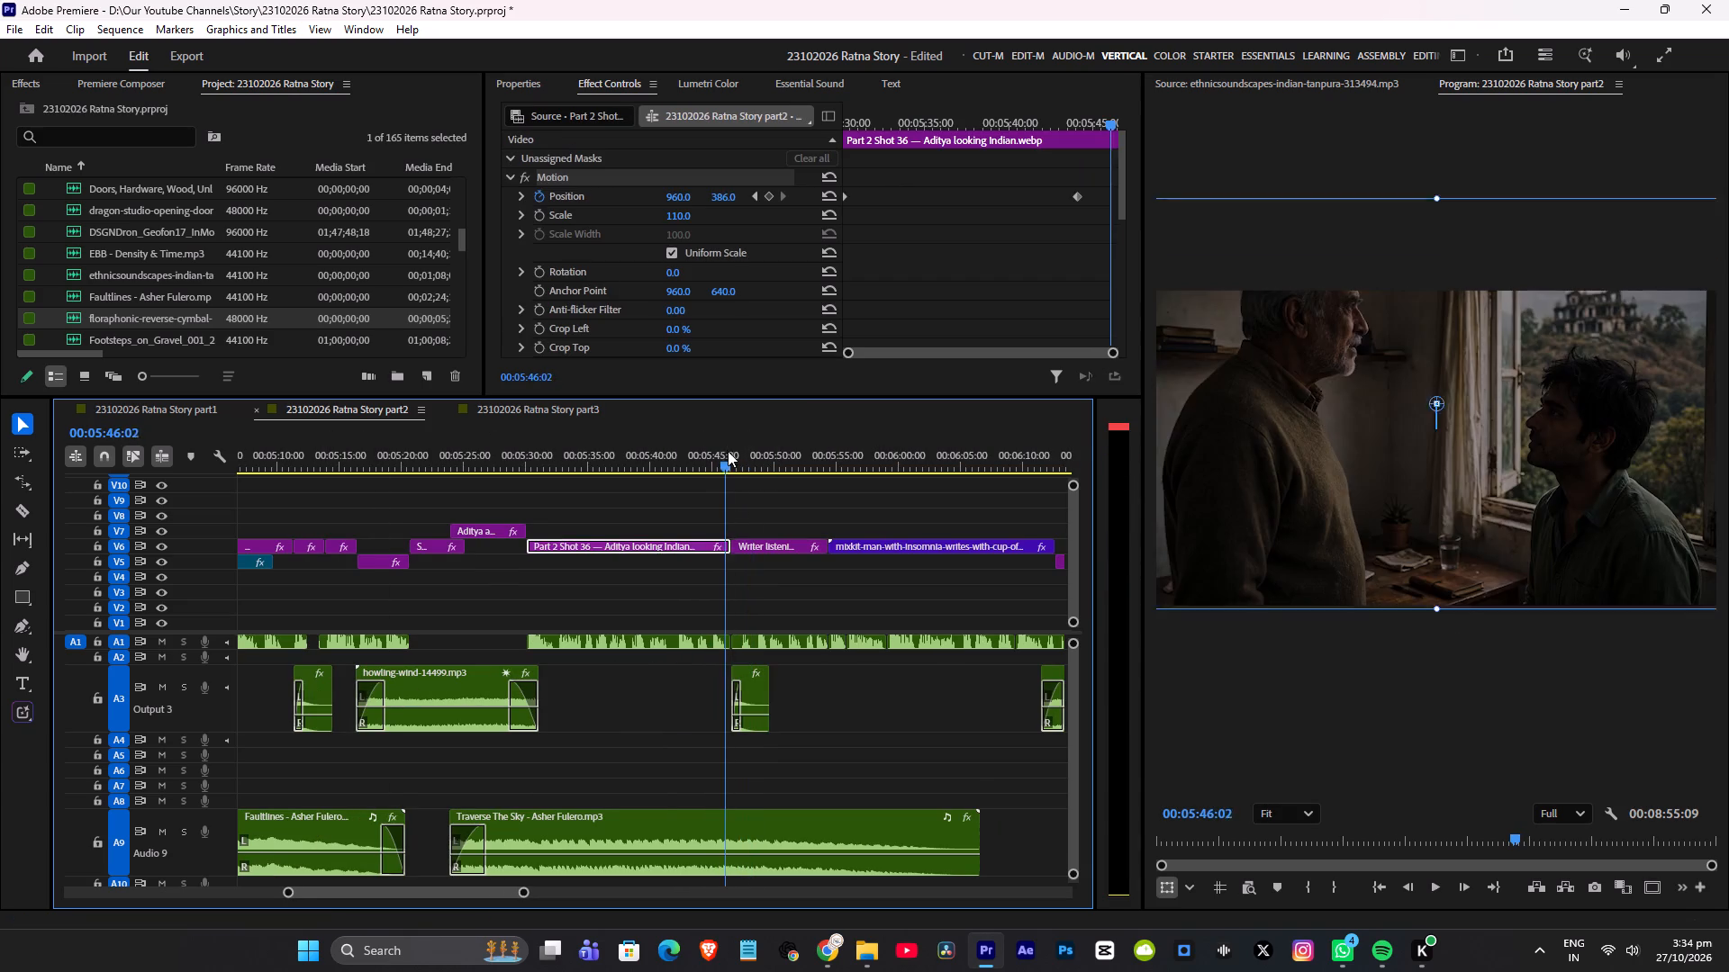
pyautogui.press('space')
pyautogui.keyDown('alt'); pyautogui.scroll(9, 765, 503); pyautogui.keyUp('alt')
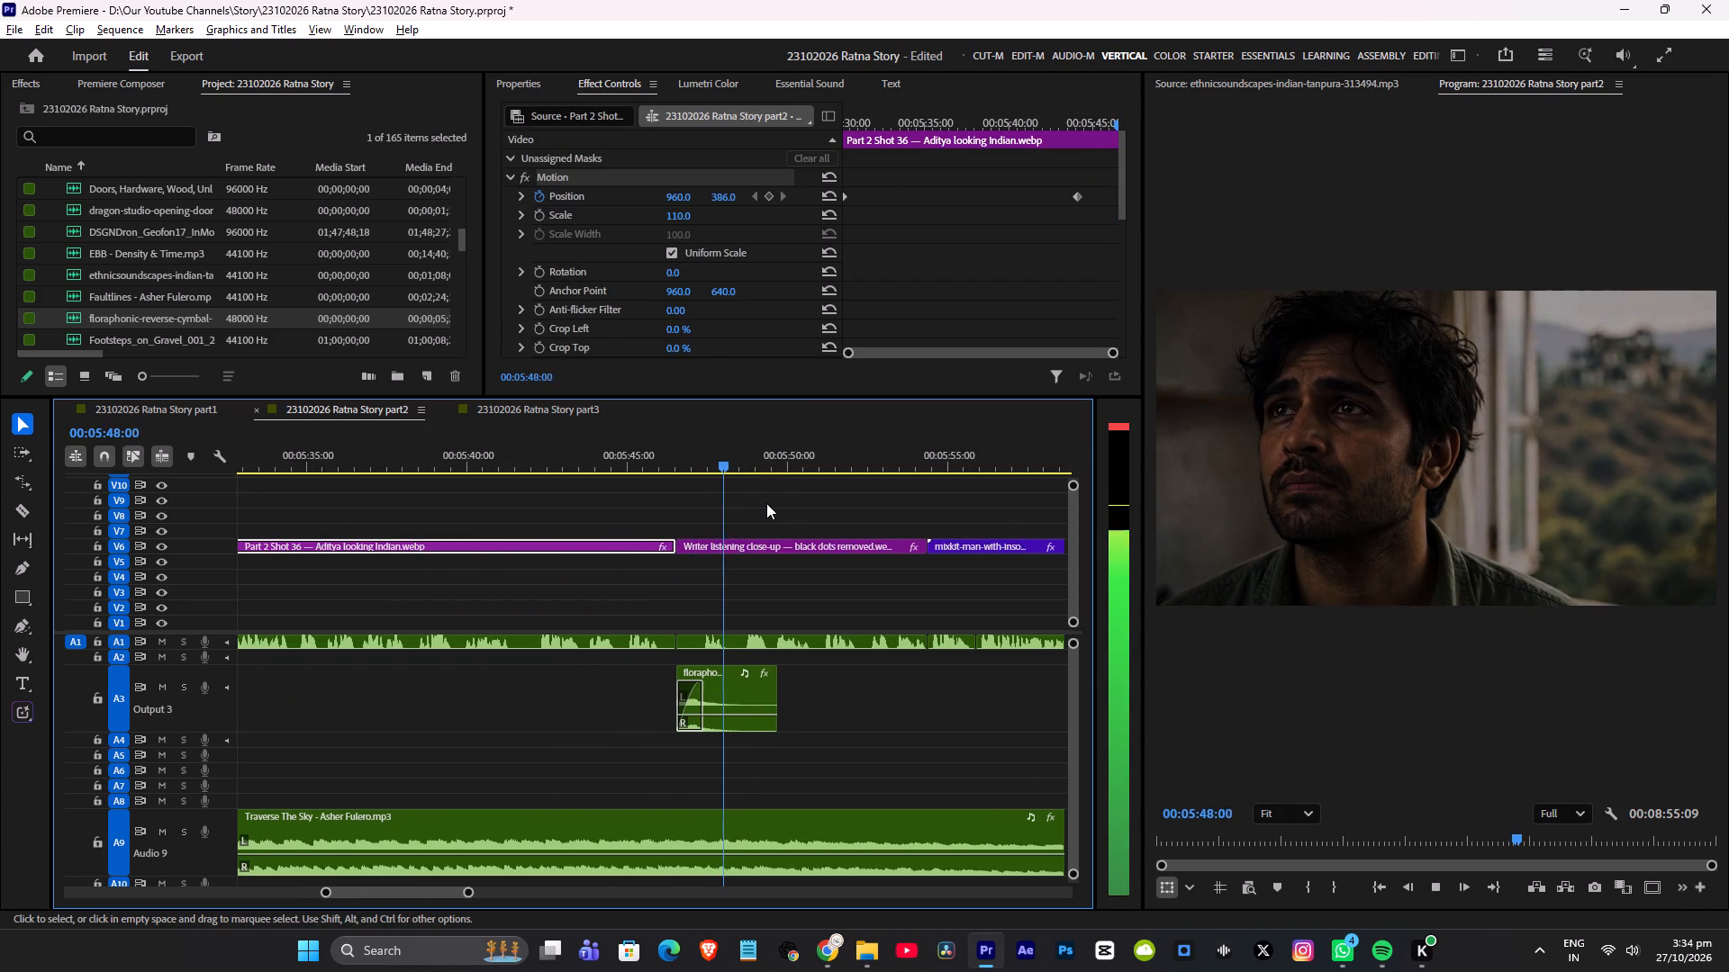
pyautogui.press('space')
pyautogui.click(642, 466)
pyautogui.press('space')
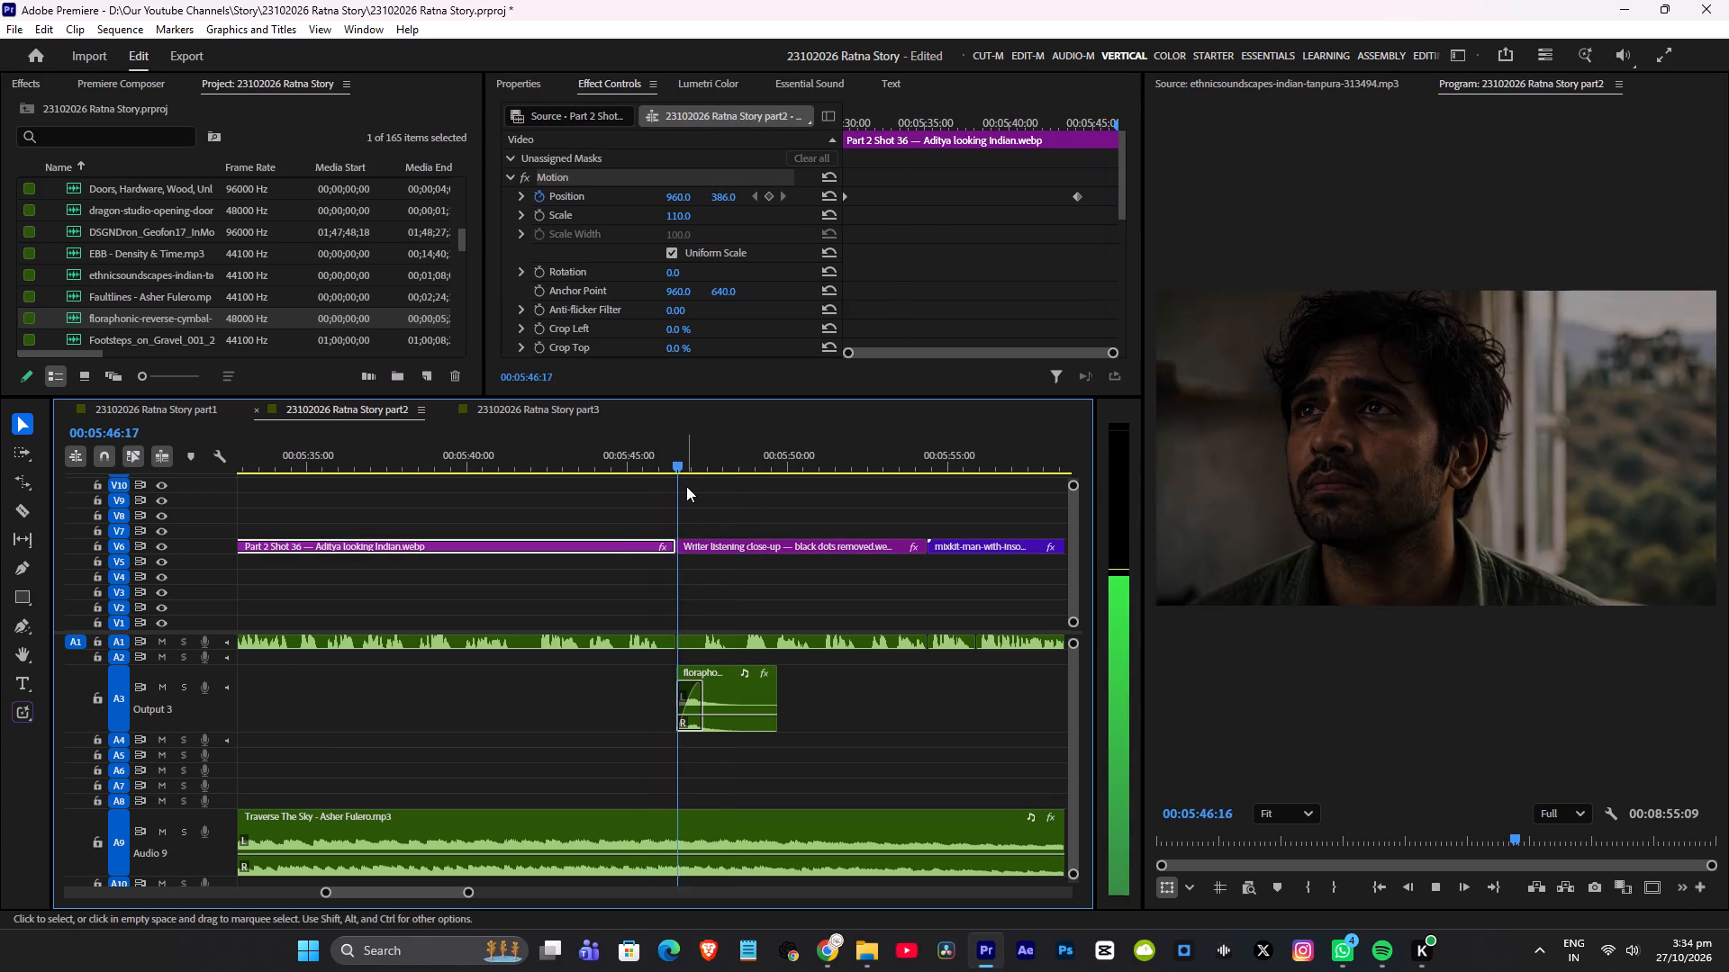
pyautogui.keyDown('alt'); pyautogui.scroll(4, 729, 494); pyautogui.keyUp('alt')
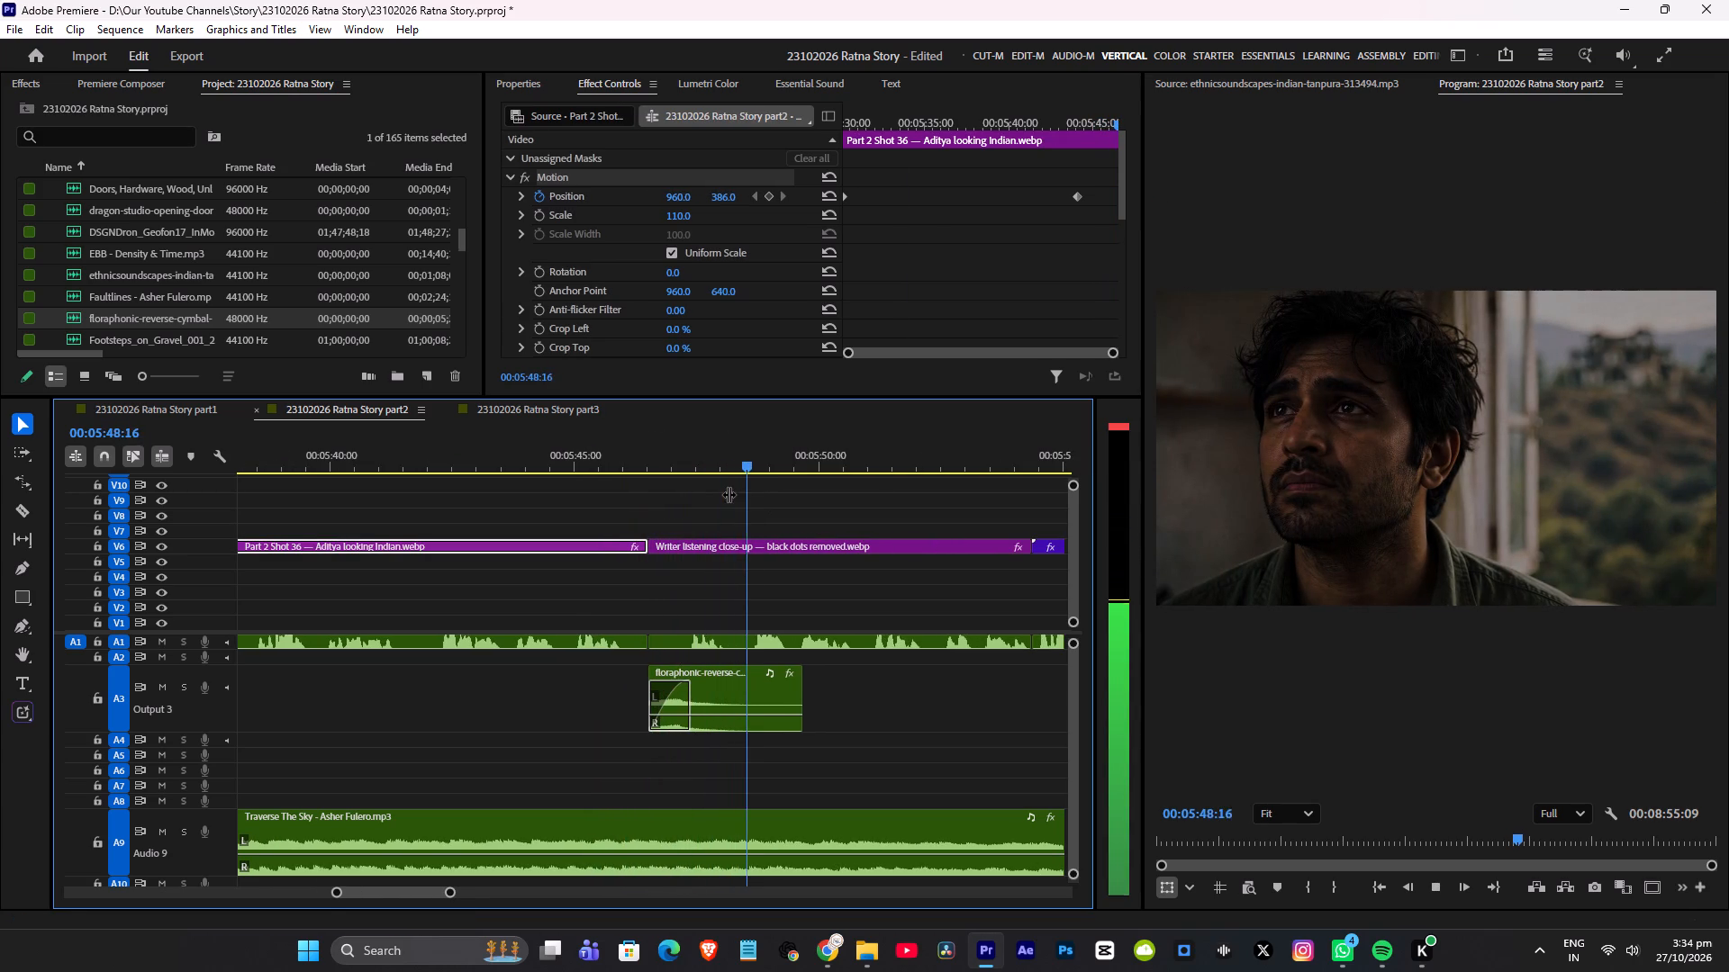
pyautogui.press('space')
# Inspect the velocity graph at the writer close-up's second position keyframe and save the project.
pyautogui.click(861, 198)
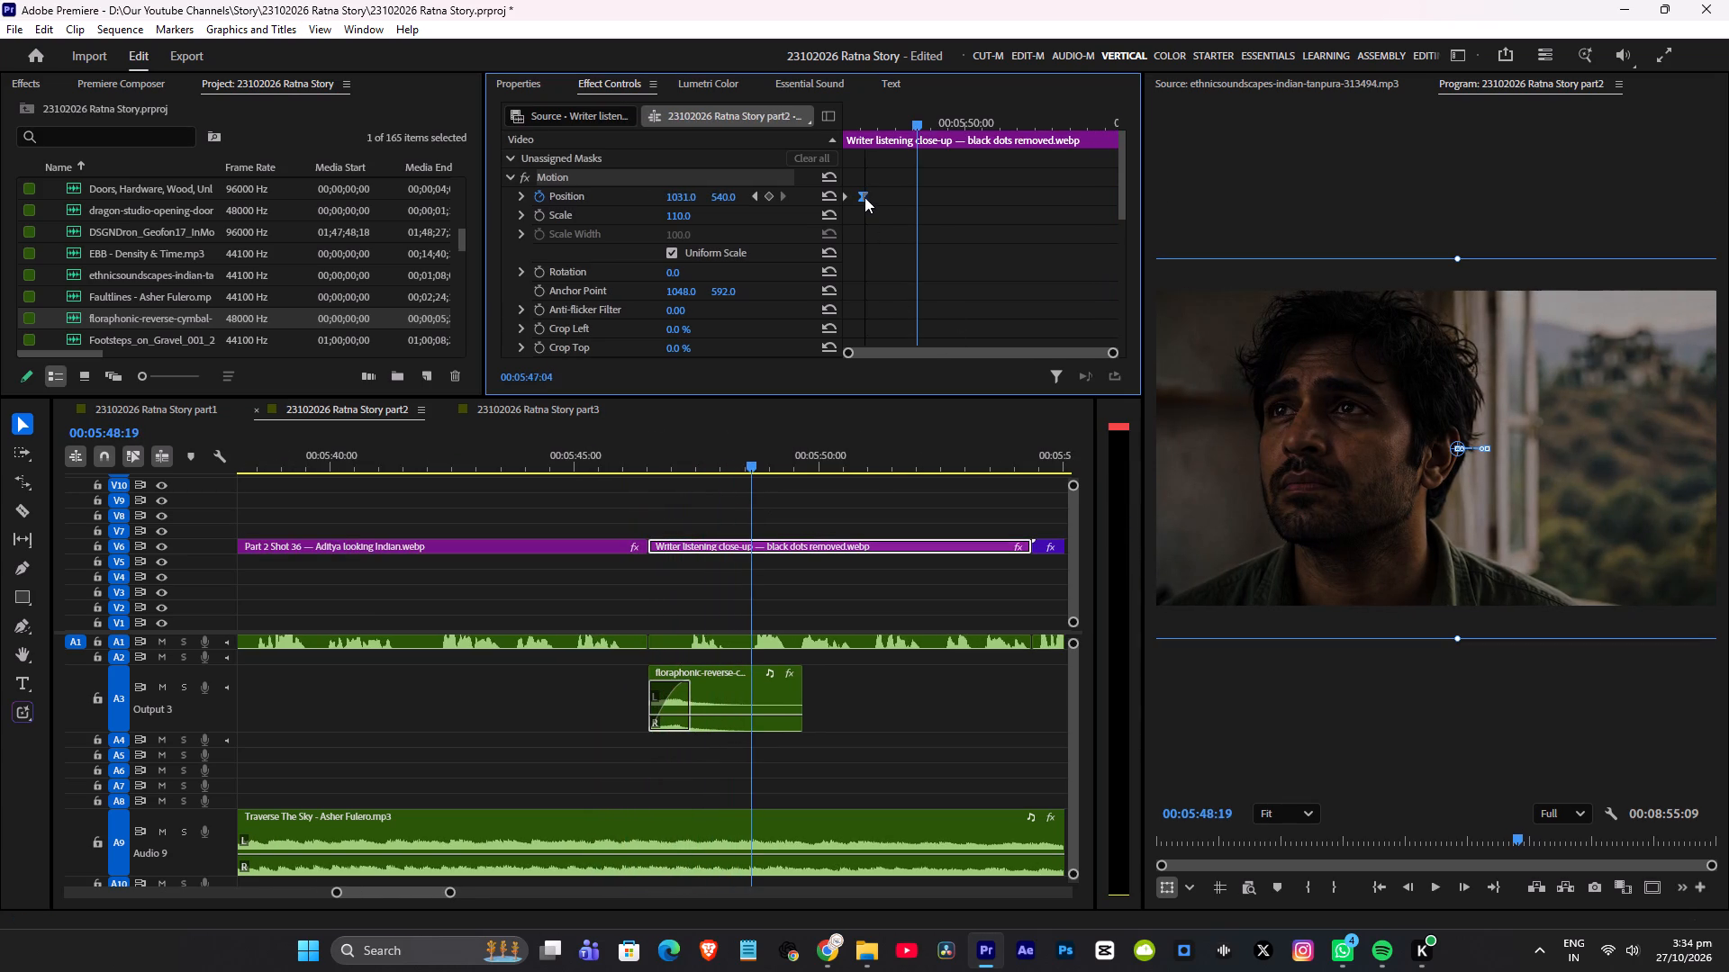
pyautogui.click(520, 199)
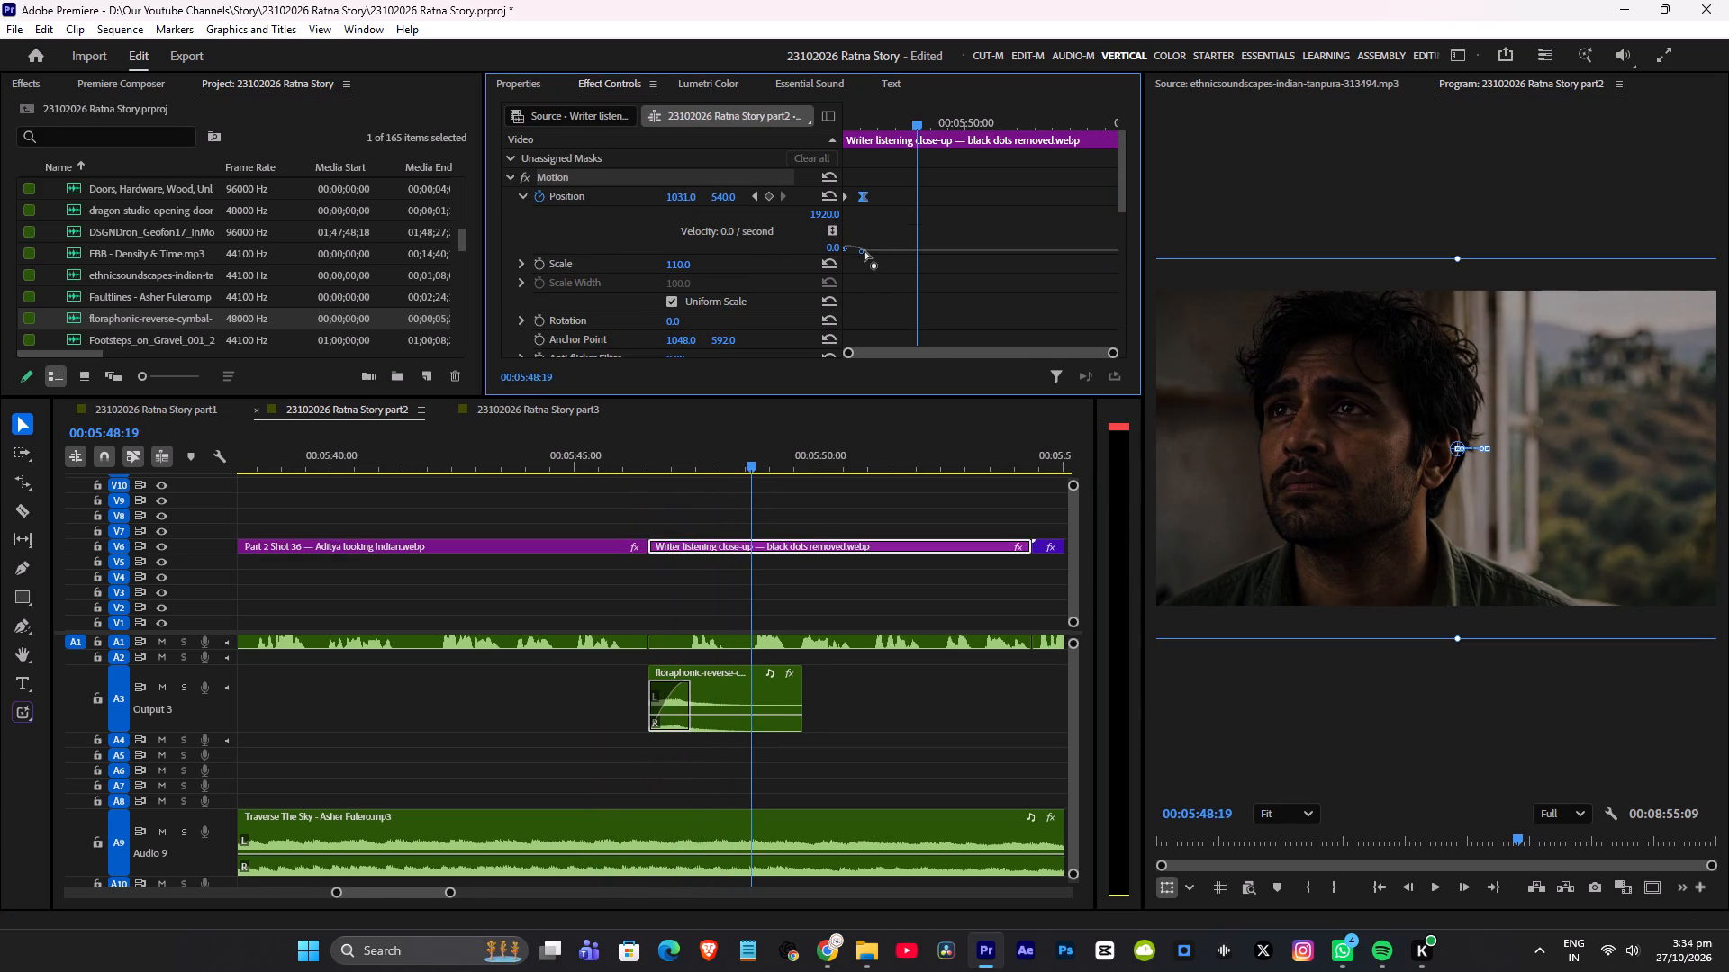
pyautogui.click(860, 252)
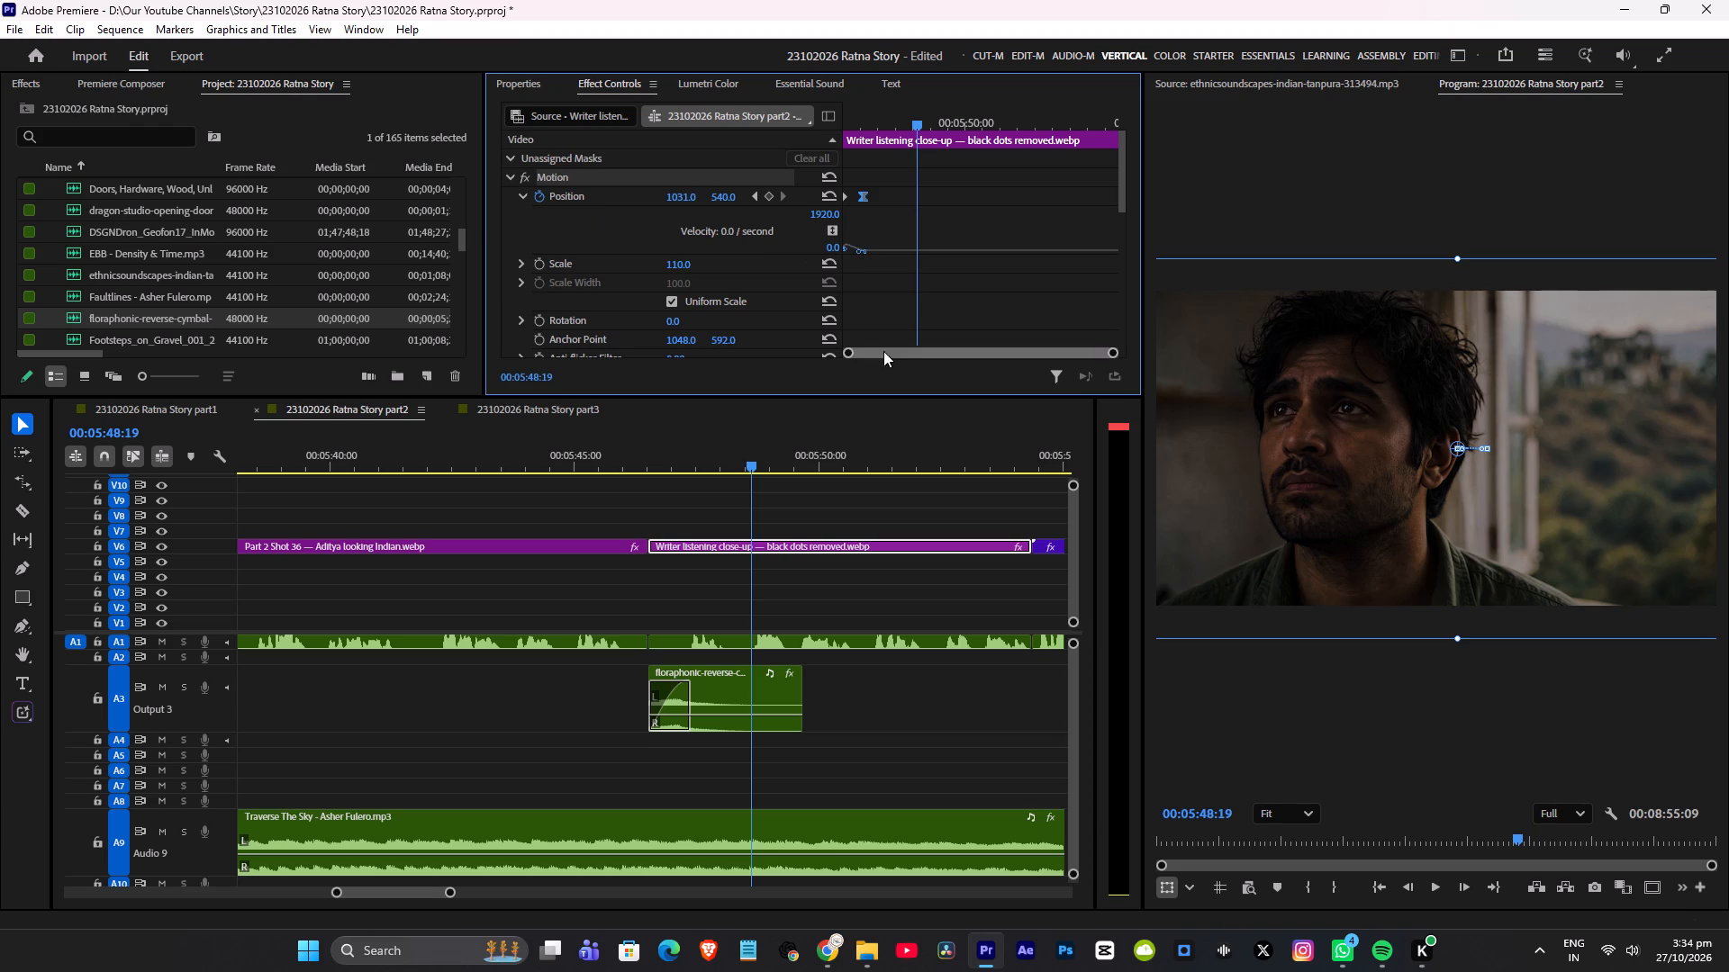
pyautogui.hotkey('ctrl', 's')
# Replay the cut into the writer close-up with the added cymbal swell, and compare it with the swell after the wall clock shot.
pyautogui.click(564, 461)
pyautogui.press('space')
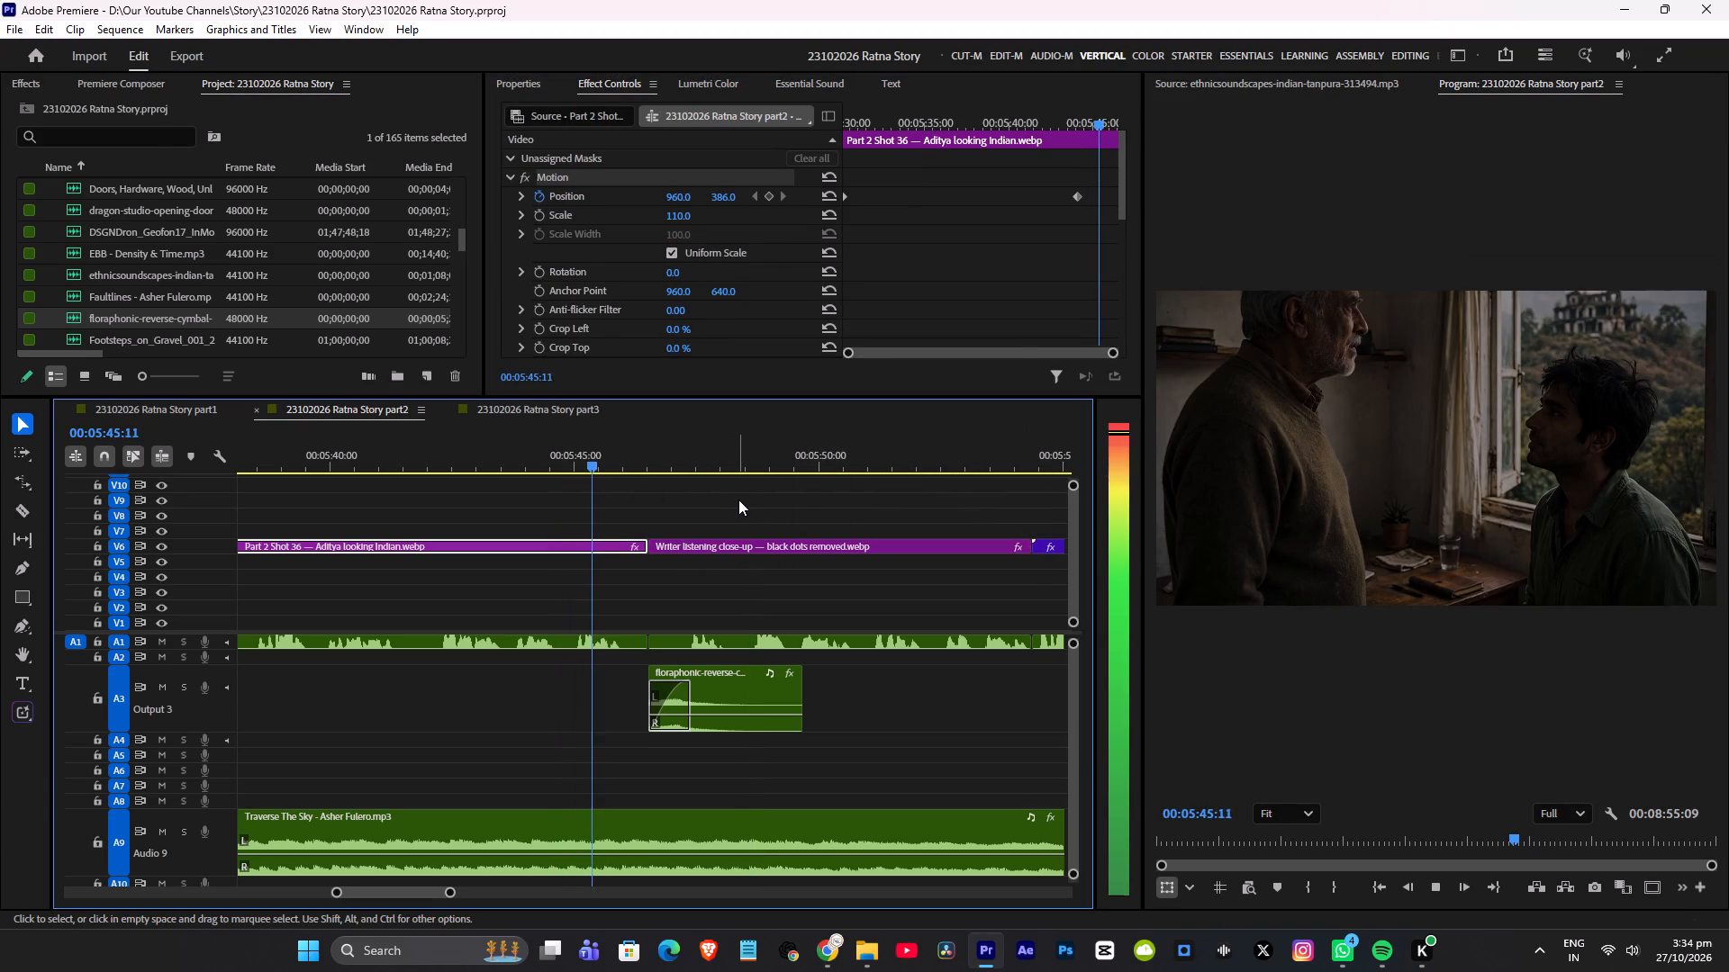
pyautogui.scroll(-5, 746, 498)
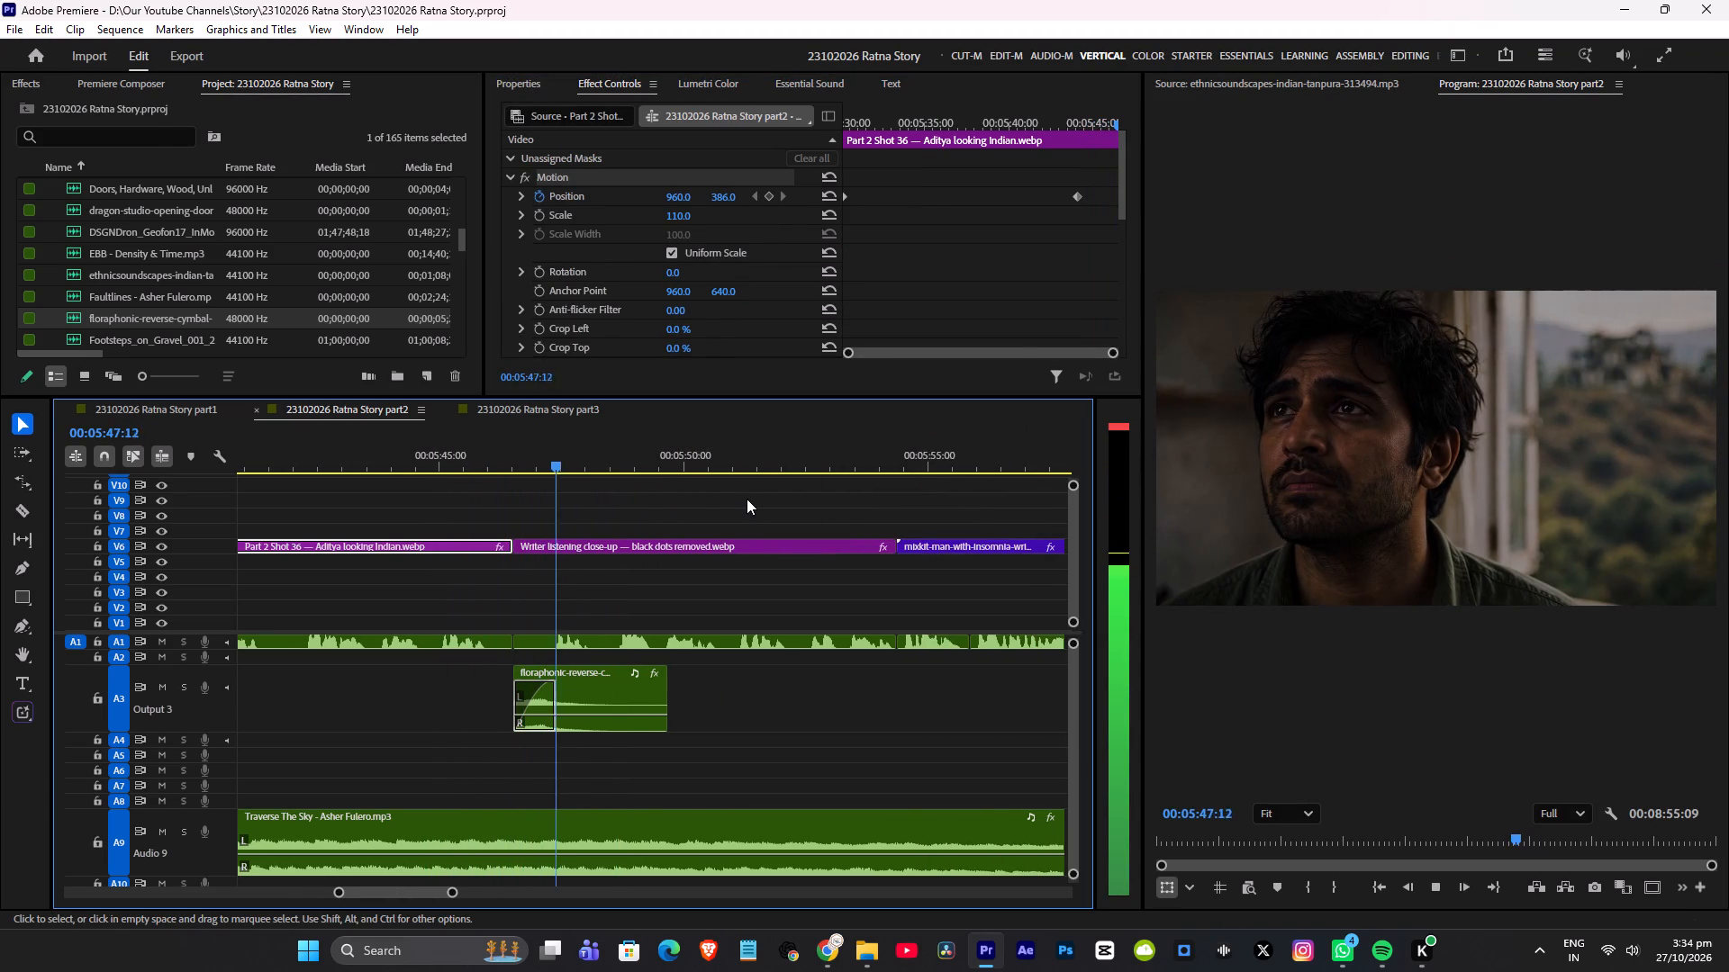
pyautogui.keyDown('alt'); pyautogui.scroll(-10, 729, 525); pyautogui.keyUp('alt')
pyautogui.hotkey('ctrl', 's')
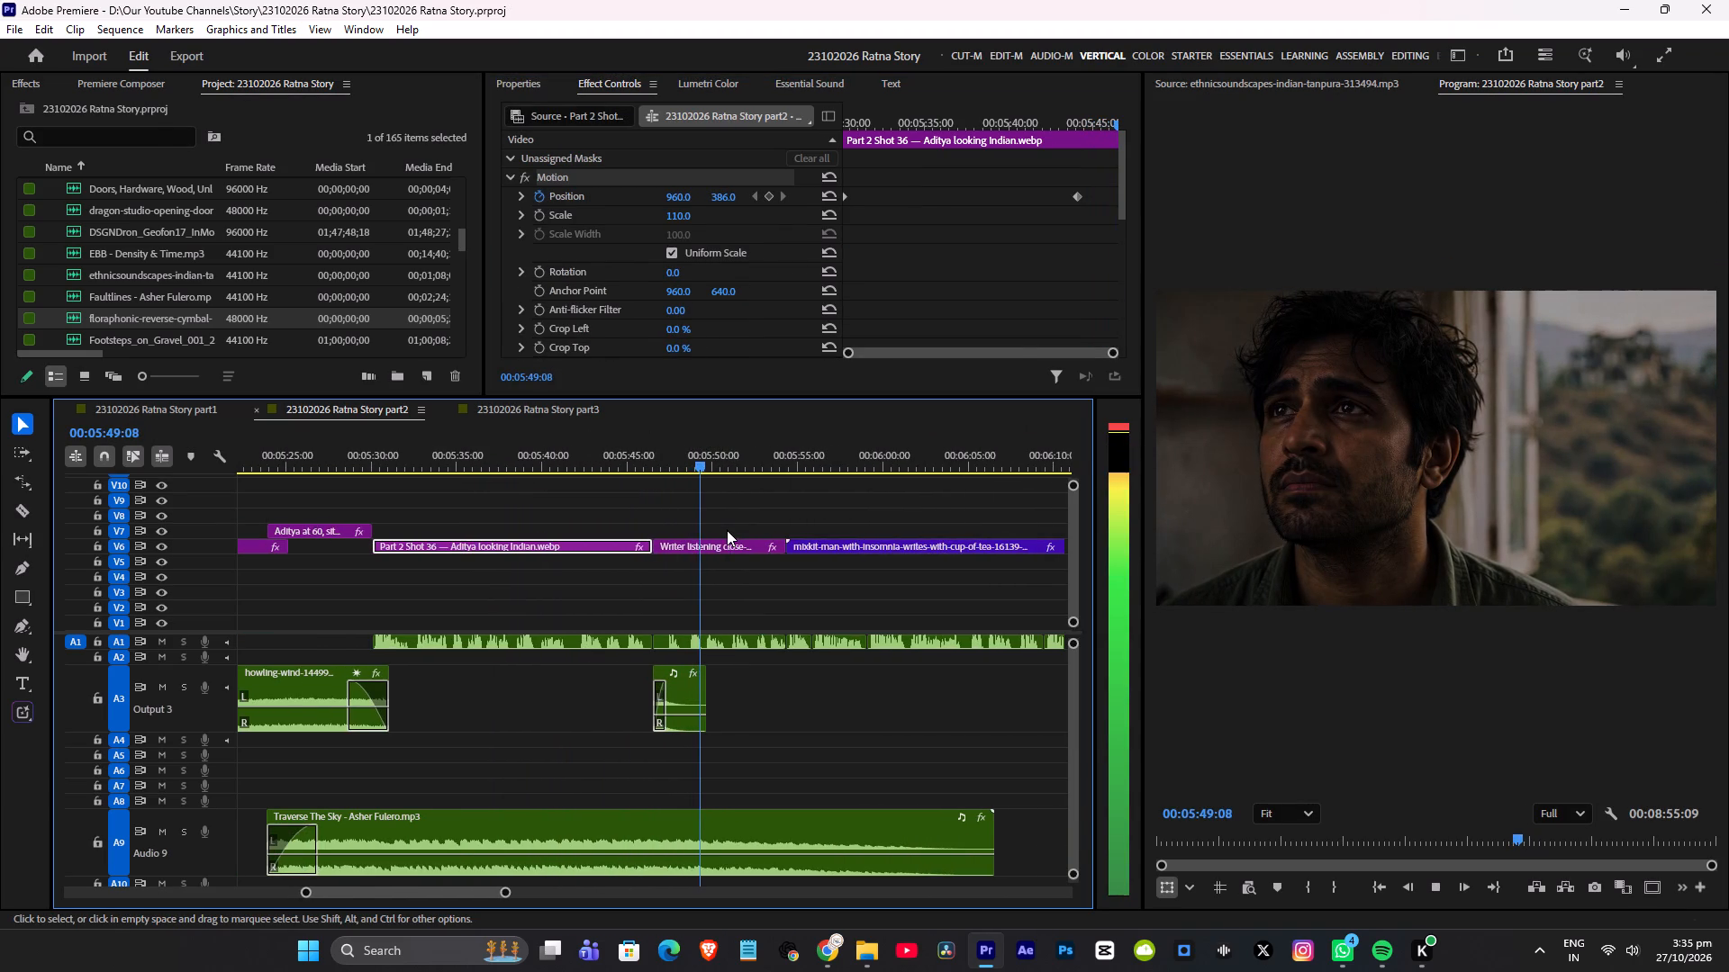
pyautogui.keyDown('alt'); pyautogui.scroll(-10, 826, 539); pyautogui.keyUp('alt')
pyautogui.click(578, 462)
pyautogui.press('space')
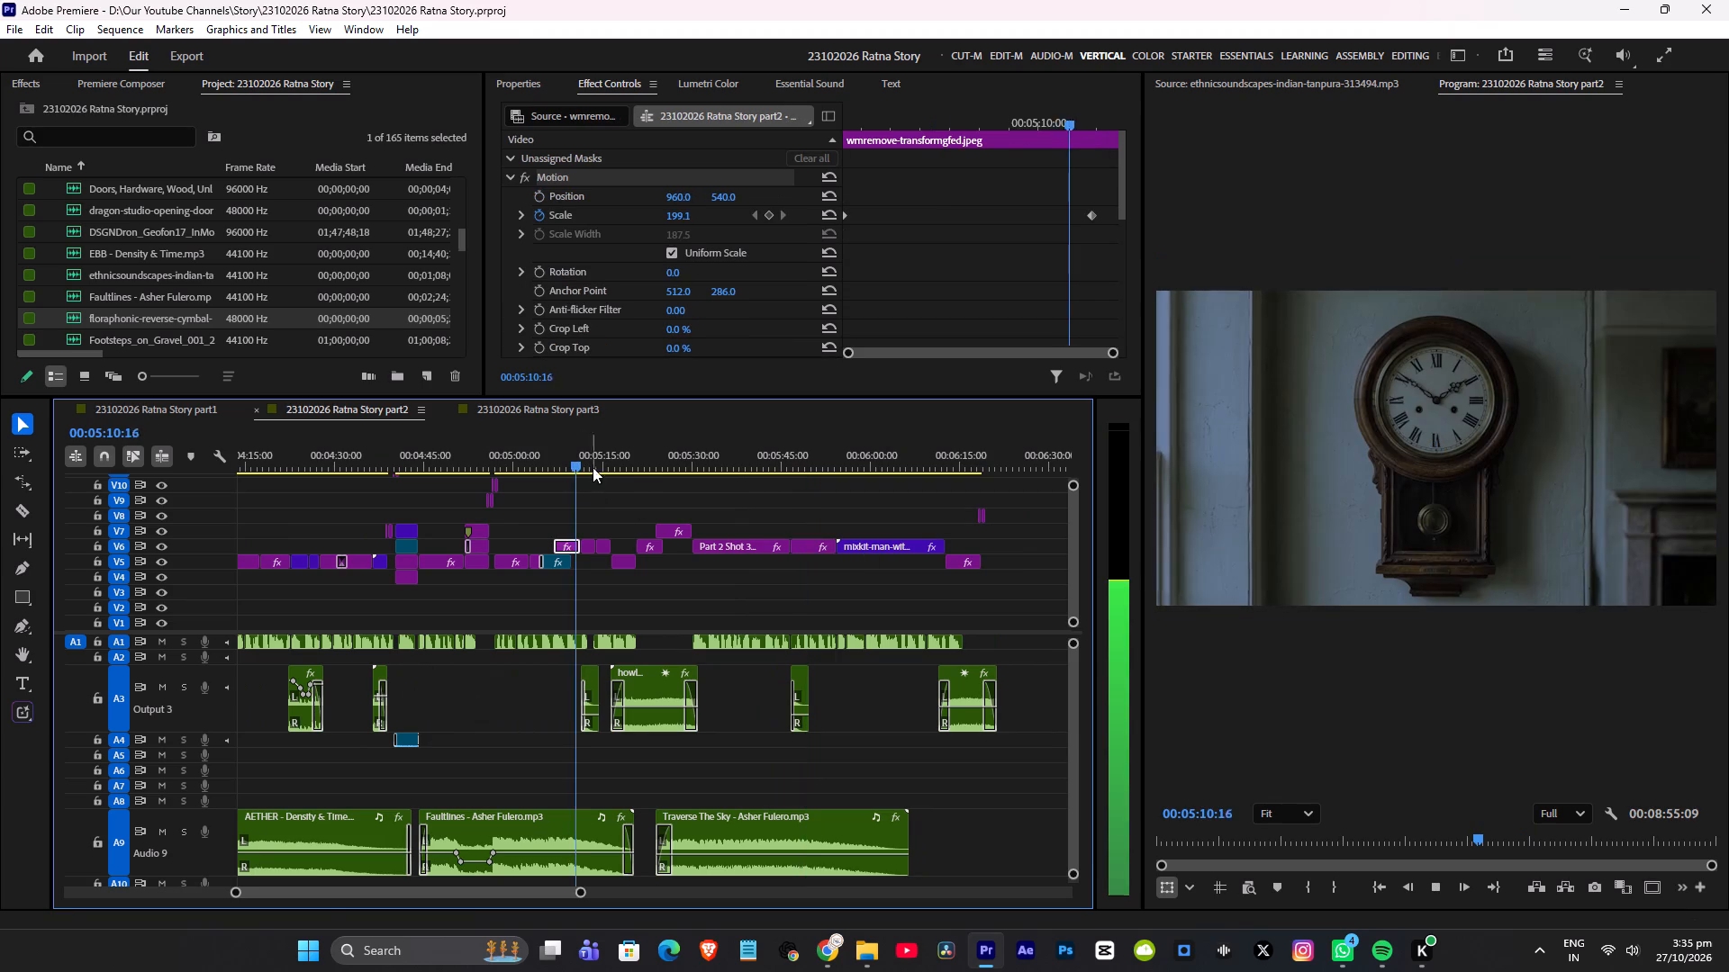
pyautogui.keyDown('alt'); pyautogui.scroll(5, 663, 485); pyautogui.keyUp('alt')
pyautogui.scroll(-5, 667, 484)
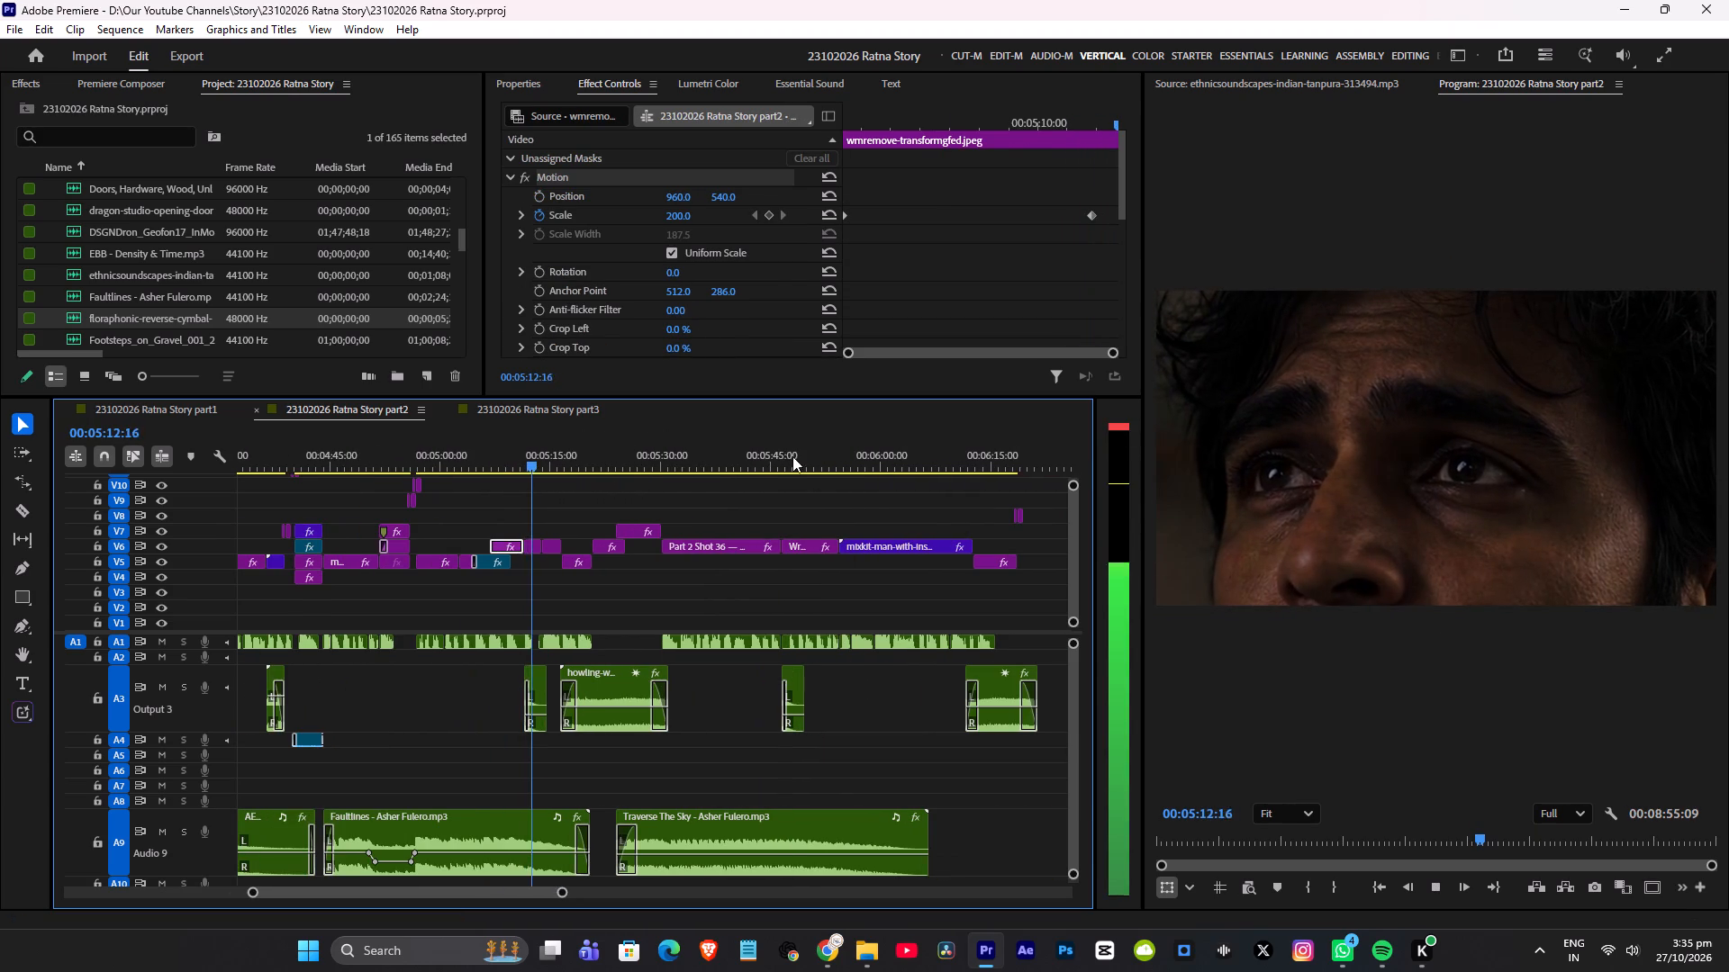
# Play the sequence from just before the writer close-up and watch the remaining shots in full screen.
pyautogui.click(781, 452)
pyautogui.hotkey('ctrl', 's')
pyautogui.press('space')
pyautogui.keyDown('alt'); pyautogui.scroll(10, 837, 499); pyautogui.keyUp('alt')
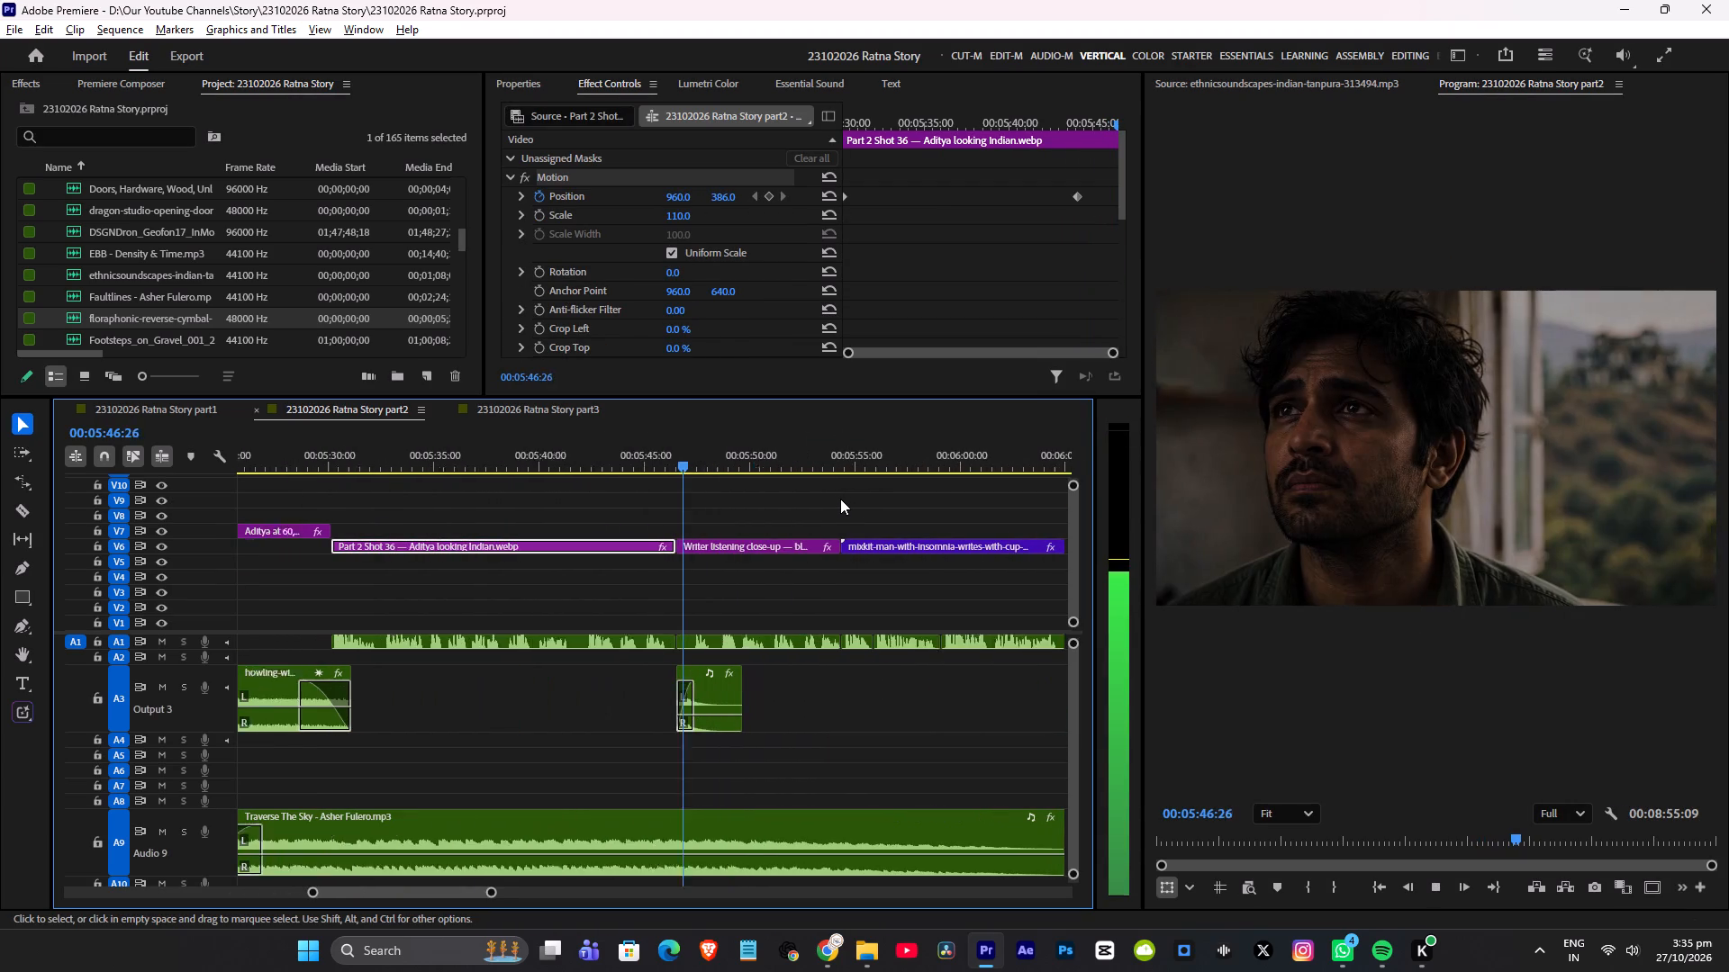
pyautogui.keyDown('alt'); pyautogui.scroll(1, 840, 499); pyautogui.keyUp('alt')
pyautogui.scroll(-6, 813, 486)
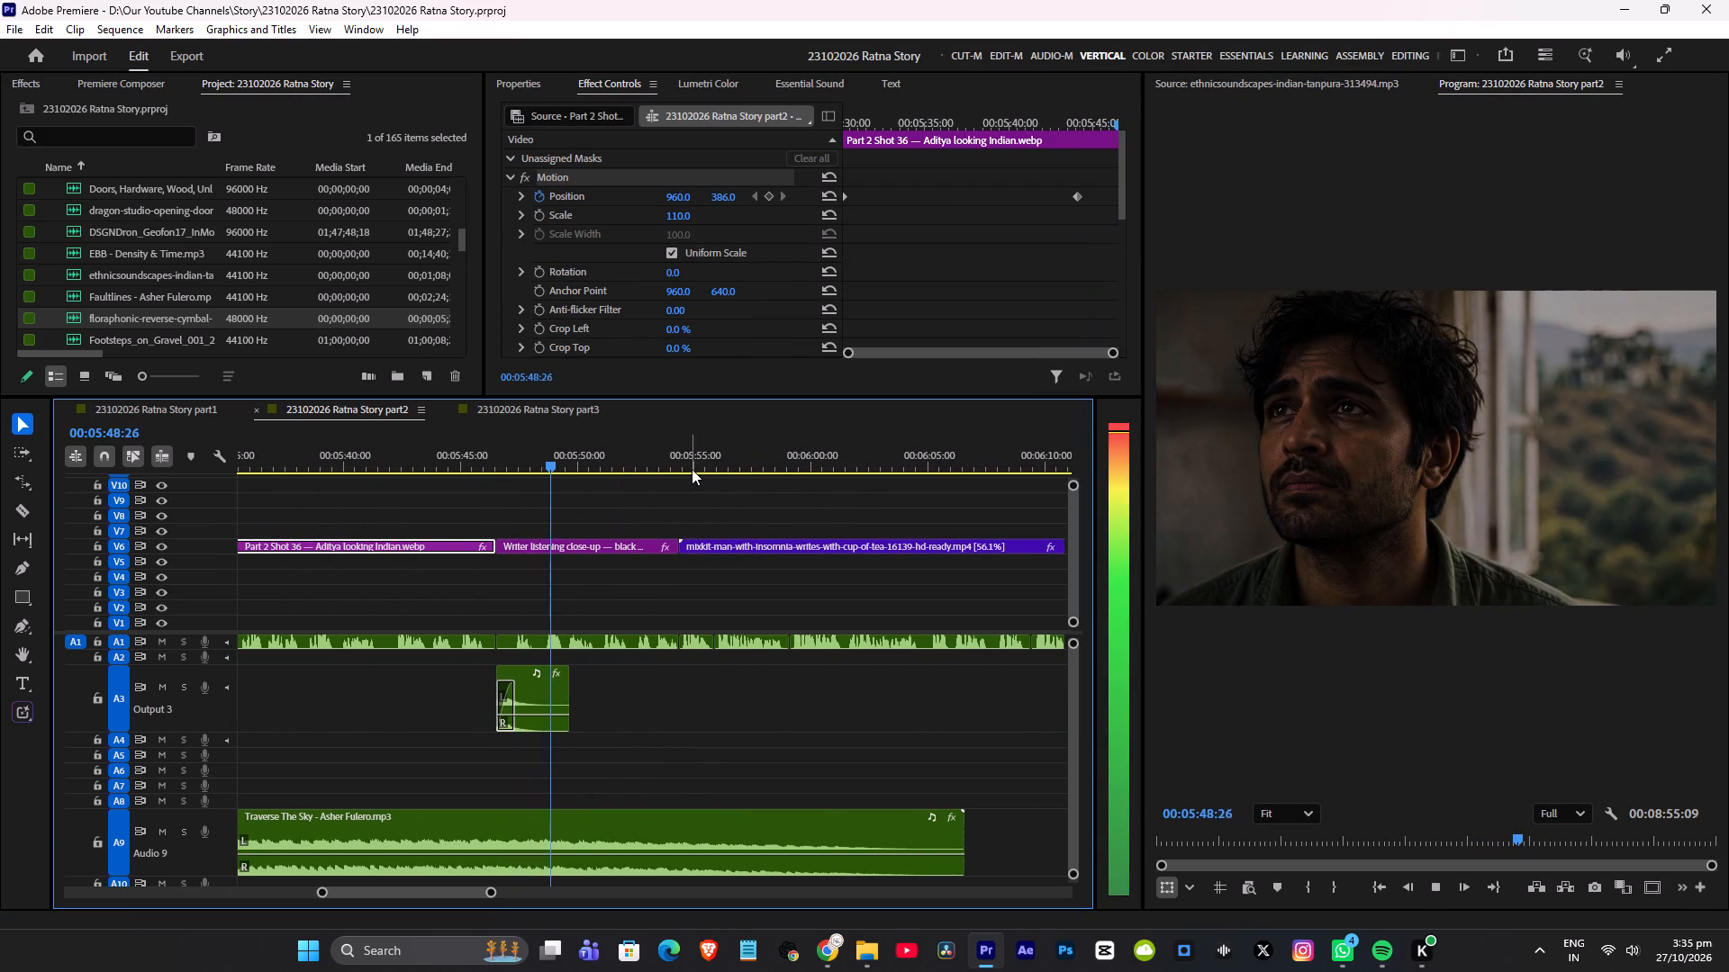
pyautogui.hotkey('ctrl', '`')
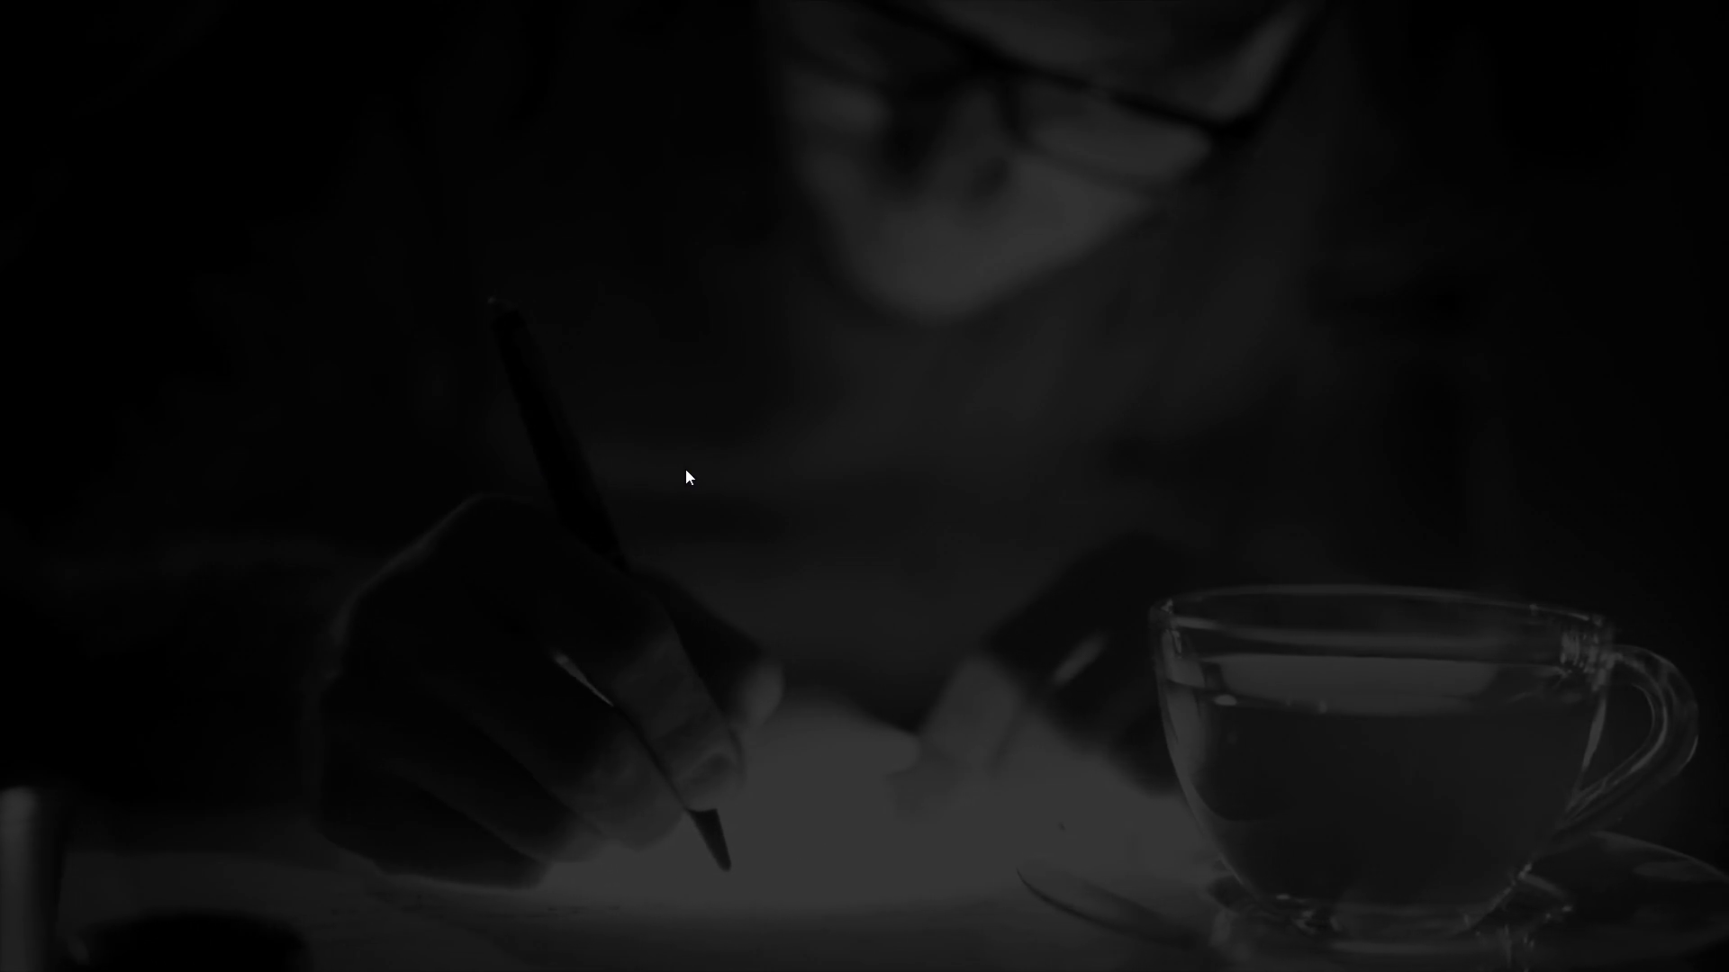
# Exit the full-screen preview, stop playback in the shot of the man at the desk, and save the project.
pyautogui.scroll(-2, 683, 471)
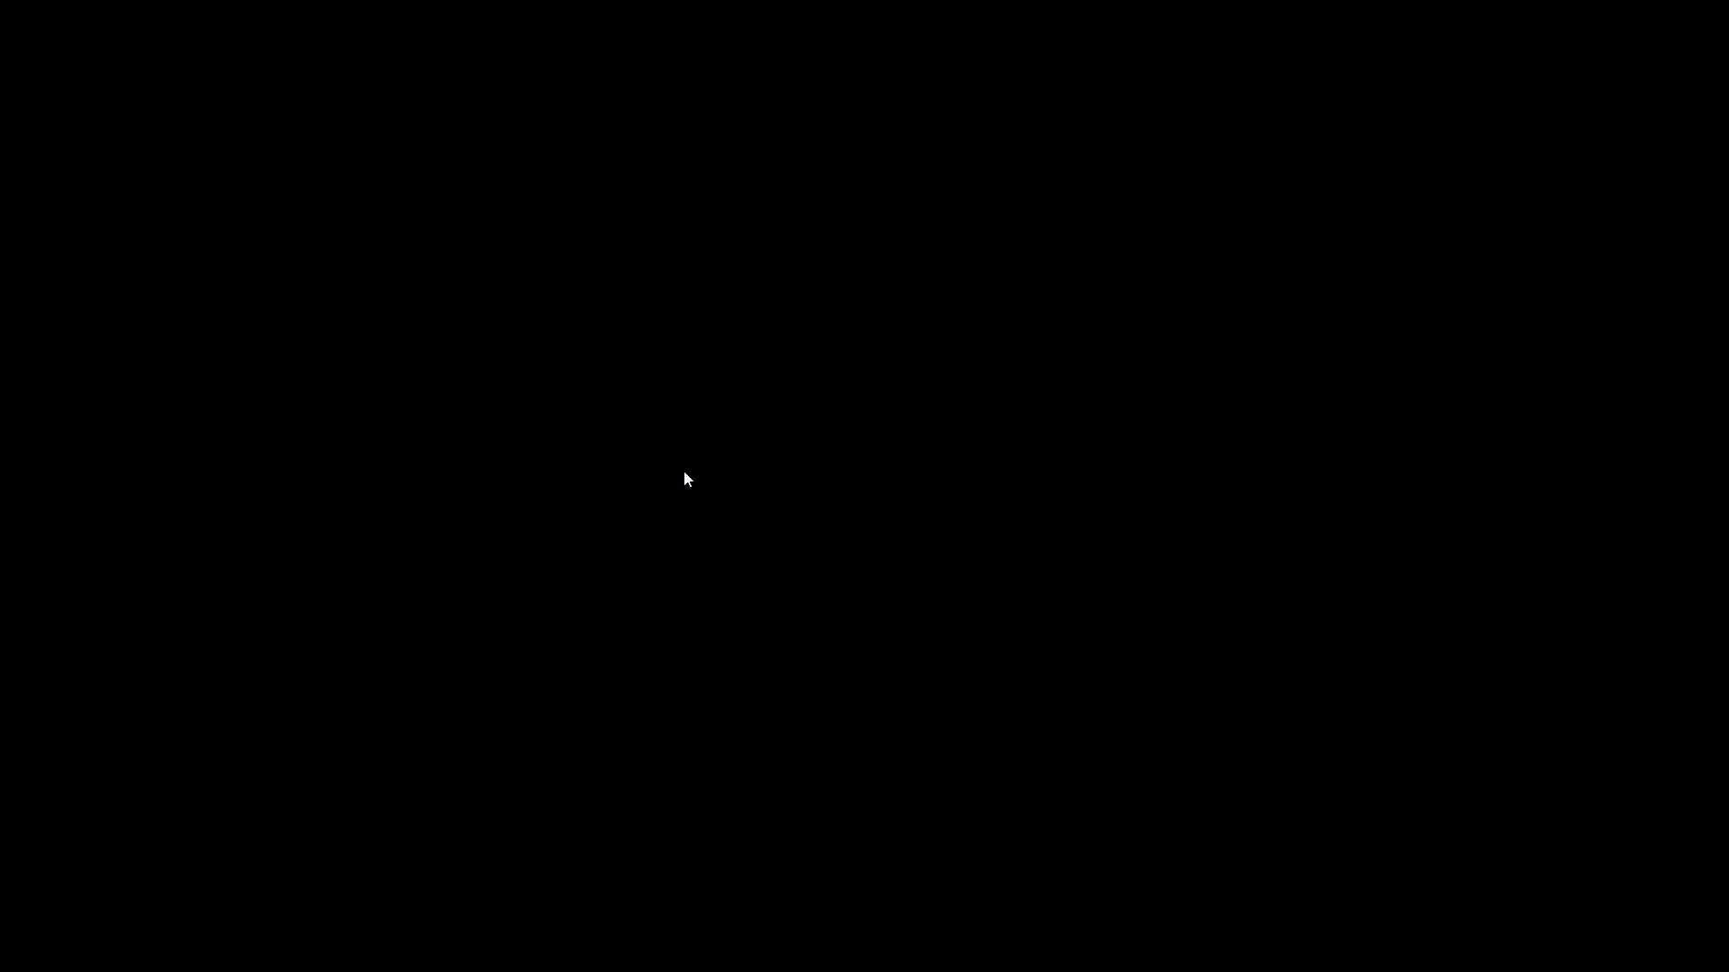
pyautogui.hotkey('ctrl', '`')
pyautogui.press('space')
pyautogui.click(462, 457)
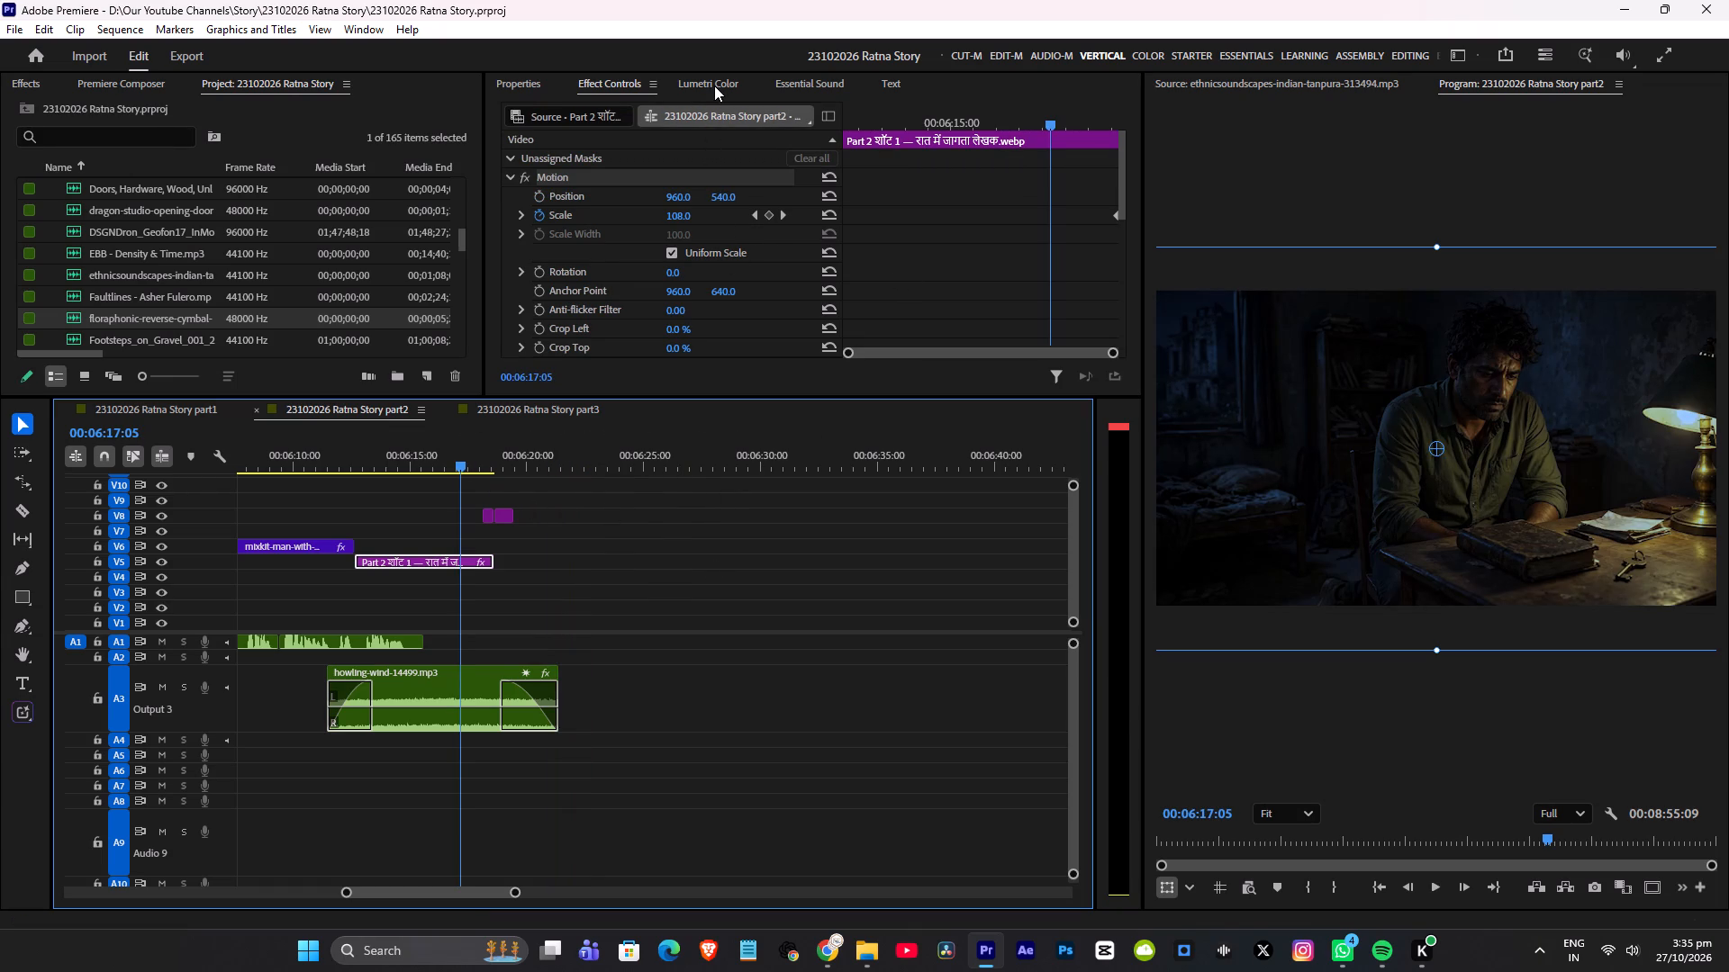
pyautogui.keyDown('alt'); pyautogui.scroll(-3, 693, 586); pyautogui.keyUp('alt')
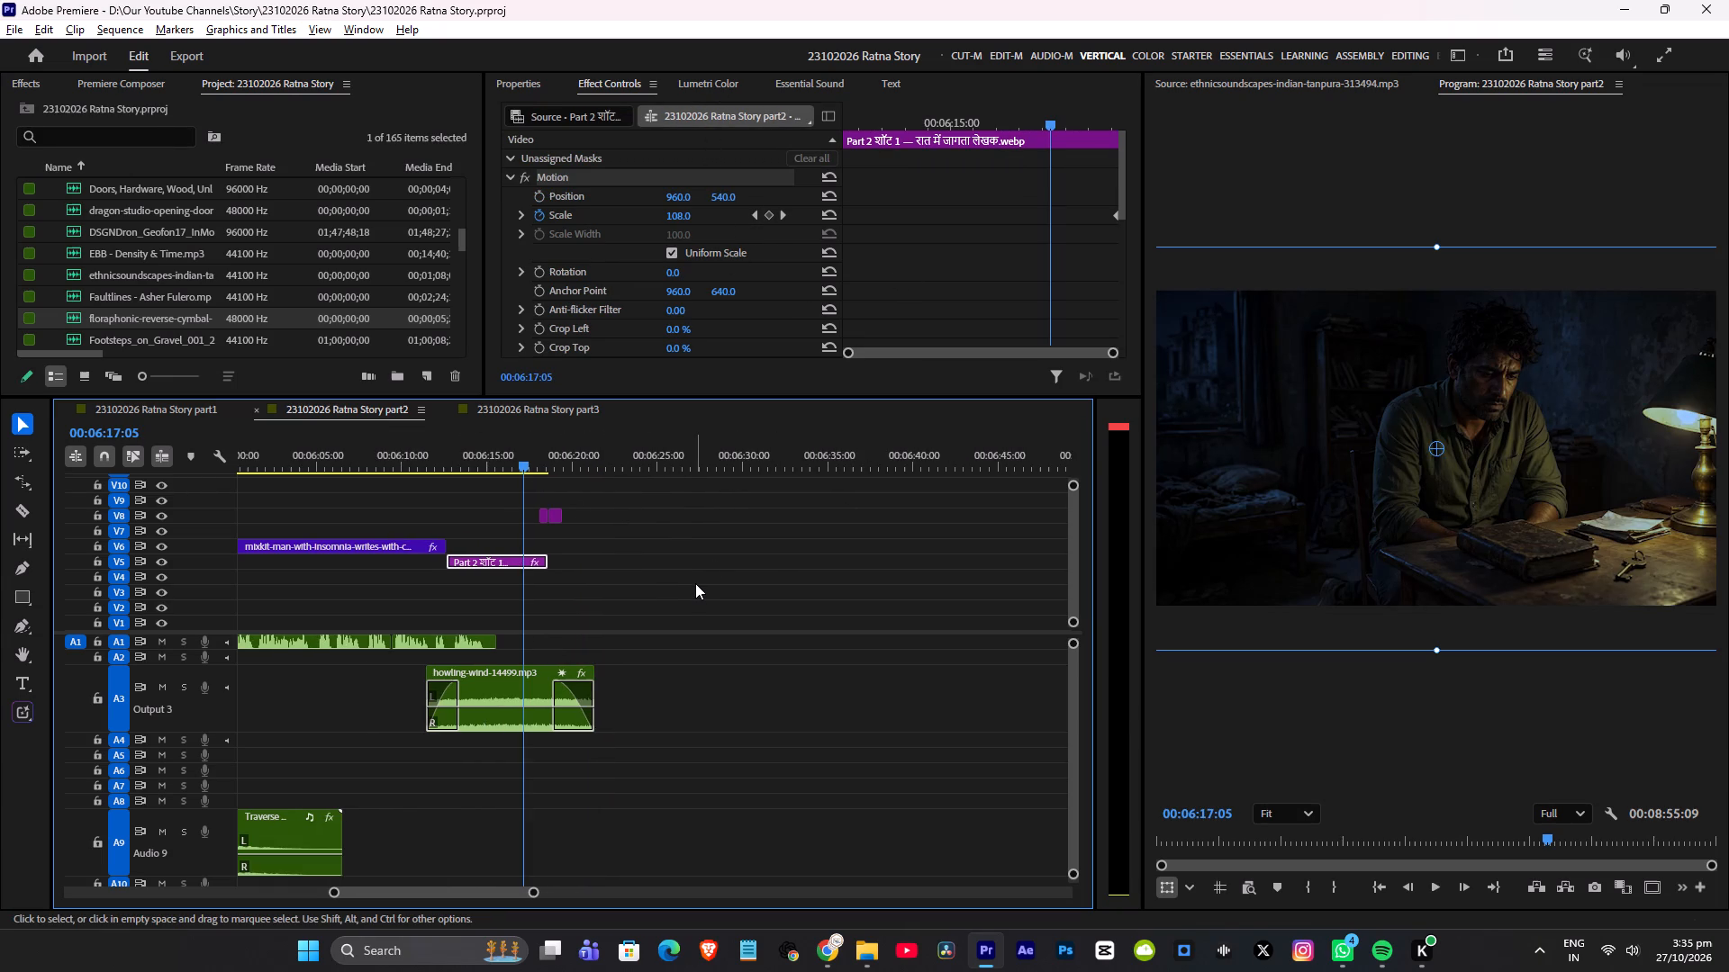
pyautogui.scroll(4, 695, 581)
pyautogui.hotkey('ctrl', 's')
pyautogui.hotkey('ctrl', 's')
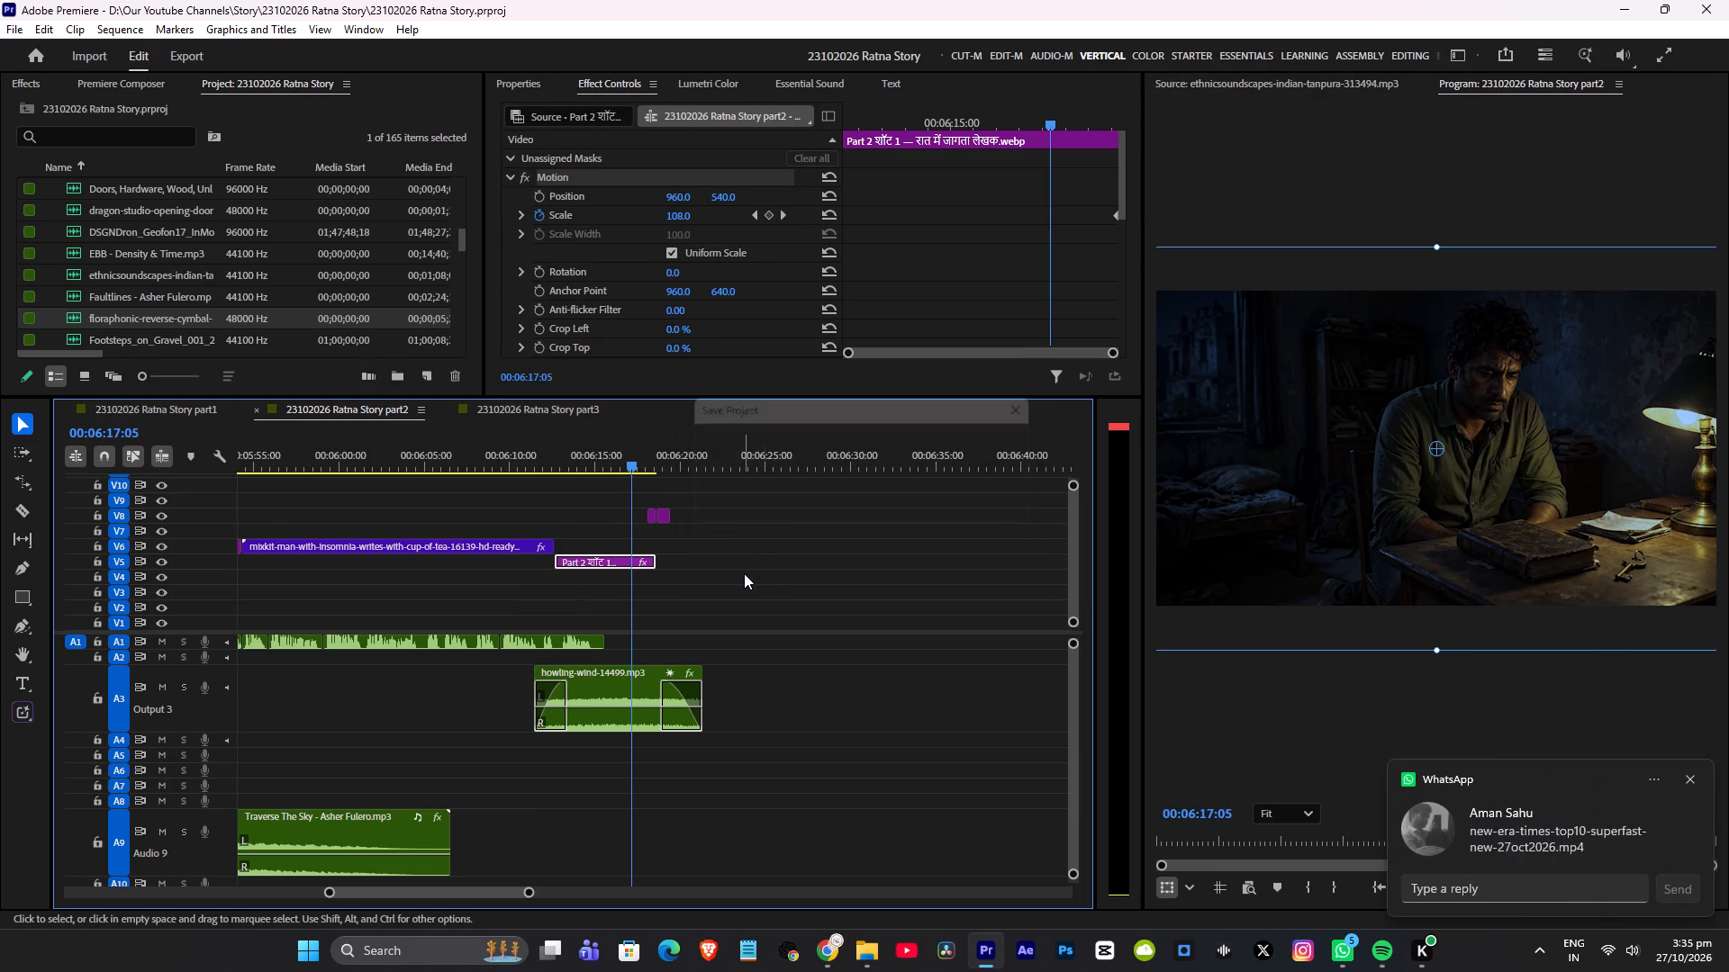
# Delete the leftover audio clips on A8 and A9 beyond the end of the edit and save the project.
pyautogui.keyDown('alt'); pyautogui.scroll(-20, 775, 586); pyautogui.keyUp('alt')
pyautogui.keyDown('alt'); pyautogui.scroll(-5, 775, 586); pyautogui.keyUp('alt')
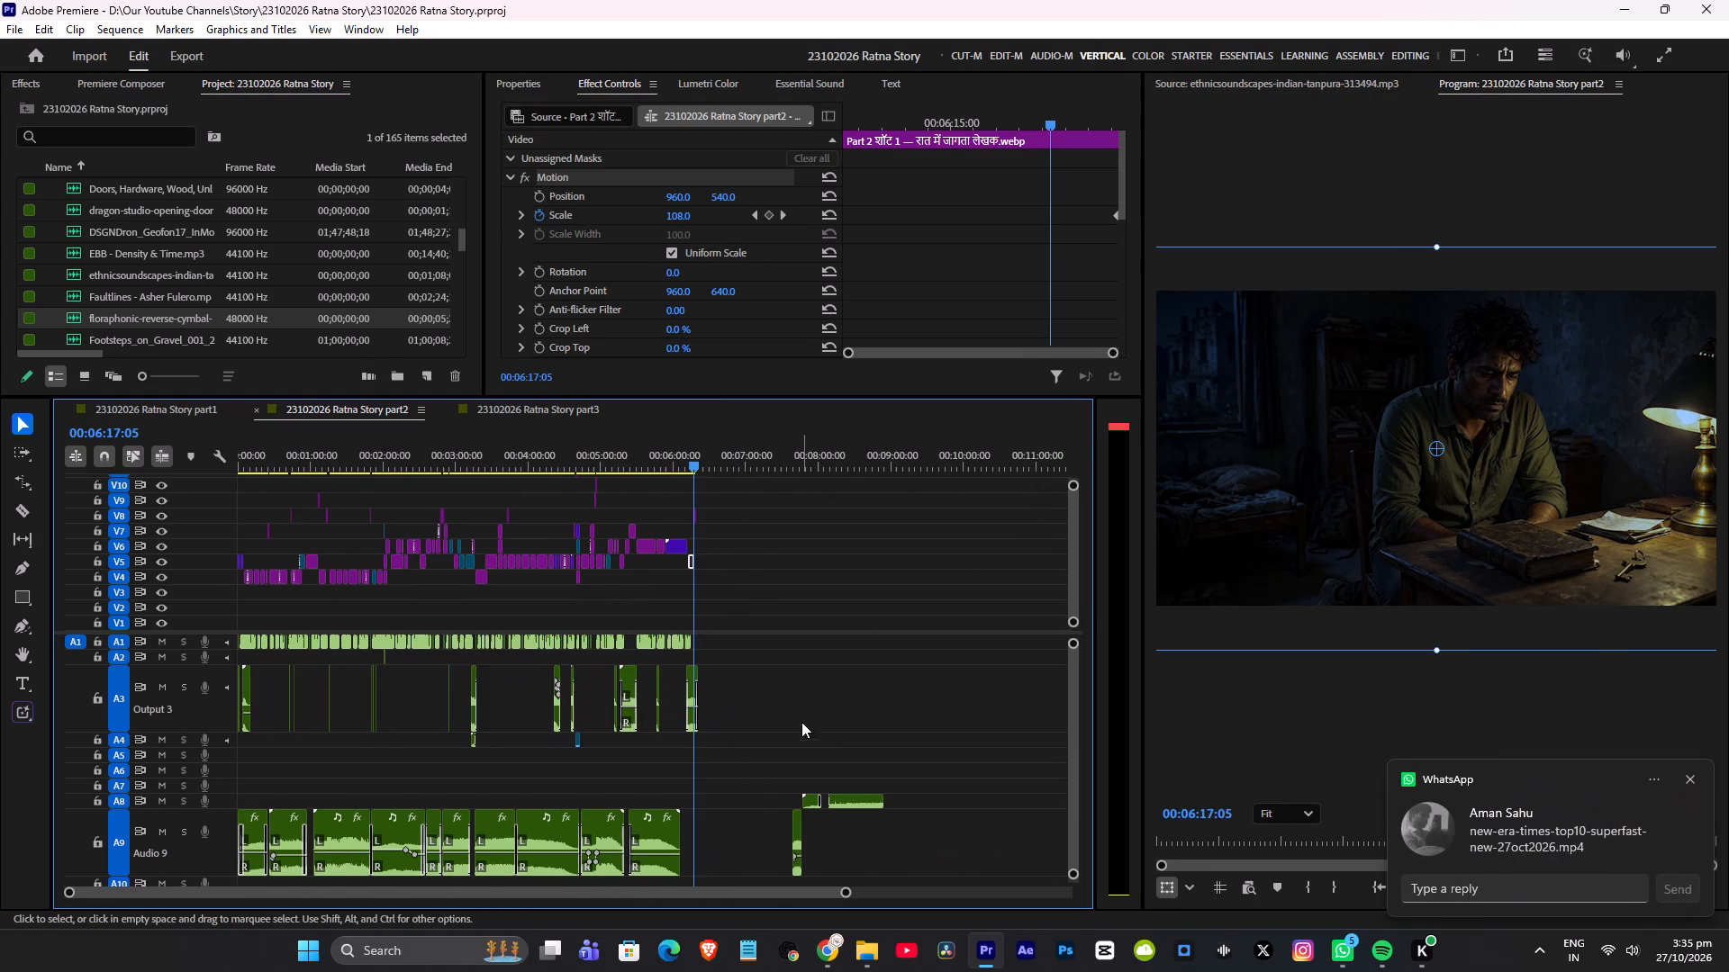
pyautogui.moveTo(786, 739); pyautogui.dragTo(978, 909)
pyautogui.press('Delete')
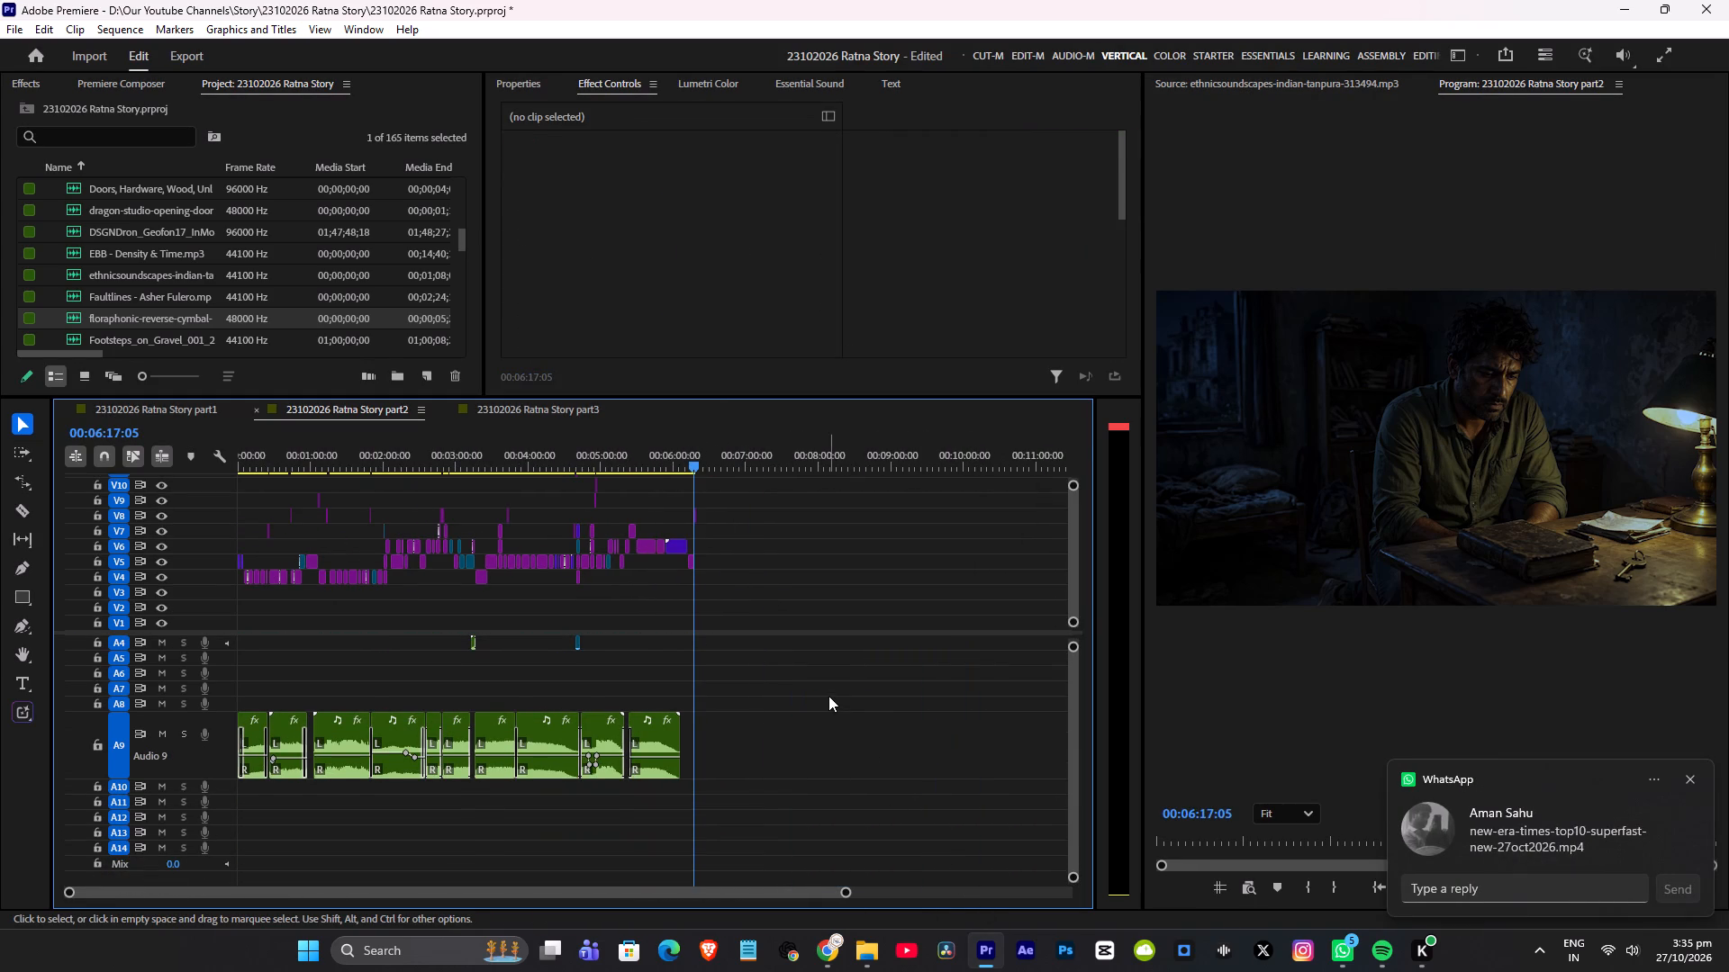
pyautogui.hotkey('ctrl', 's')
# Mark in and out points around all clips of the part2 sequence and check the marked range's end.
pyautogui.hotkey('ctrl', 'a')
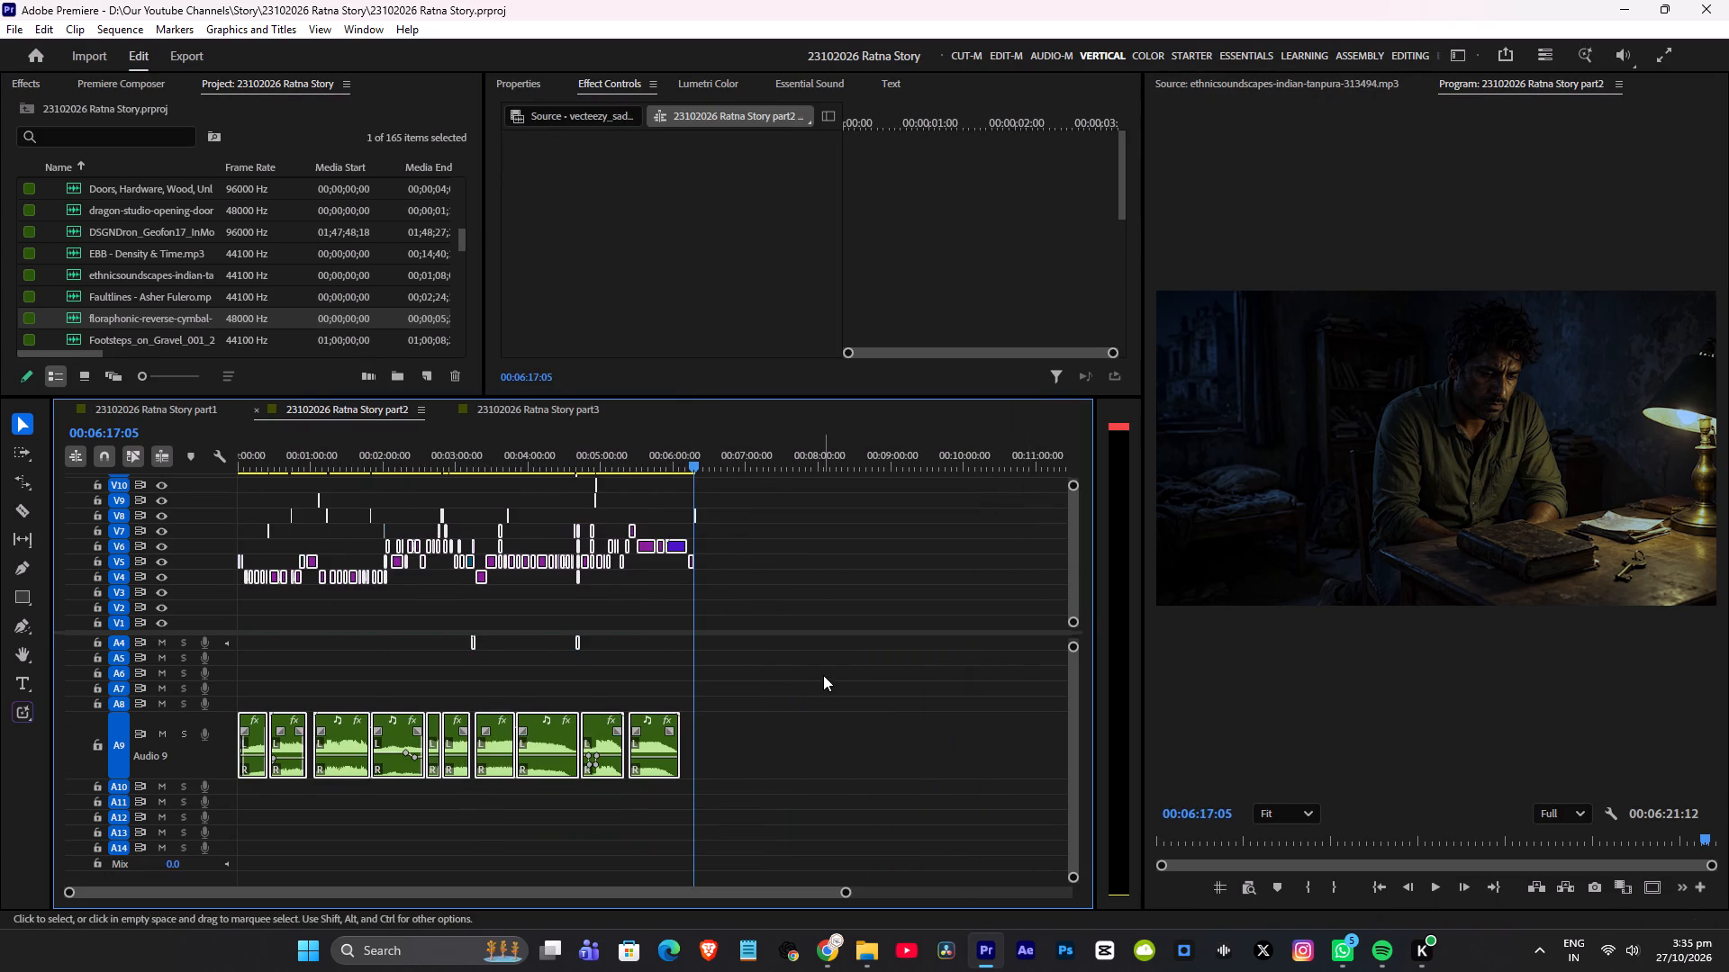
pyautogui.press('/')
pyautogui.keyDown('alt'); pyautogui.scroll(5, 674, 607); pyautogui.keyUp('alt')
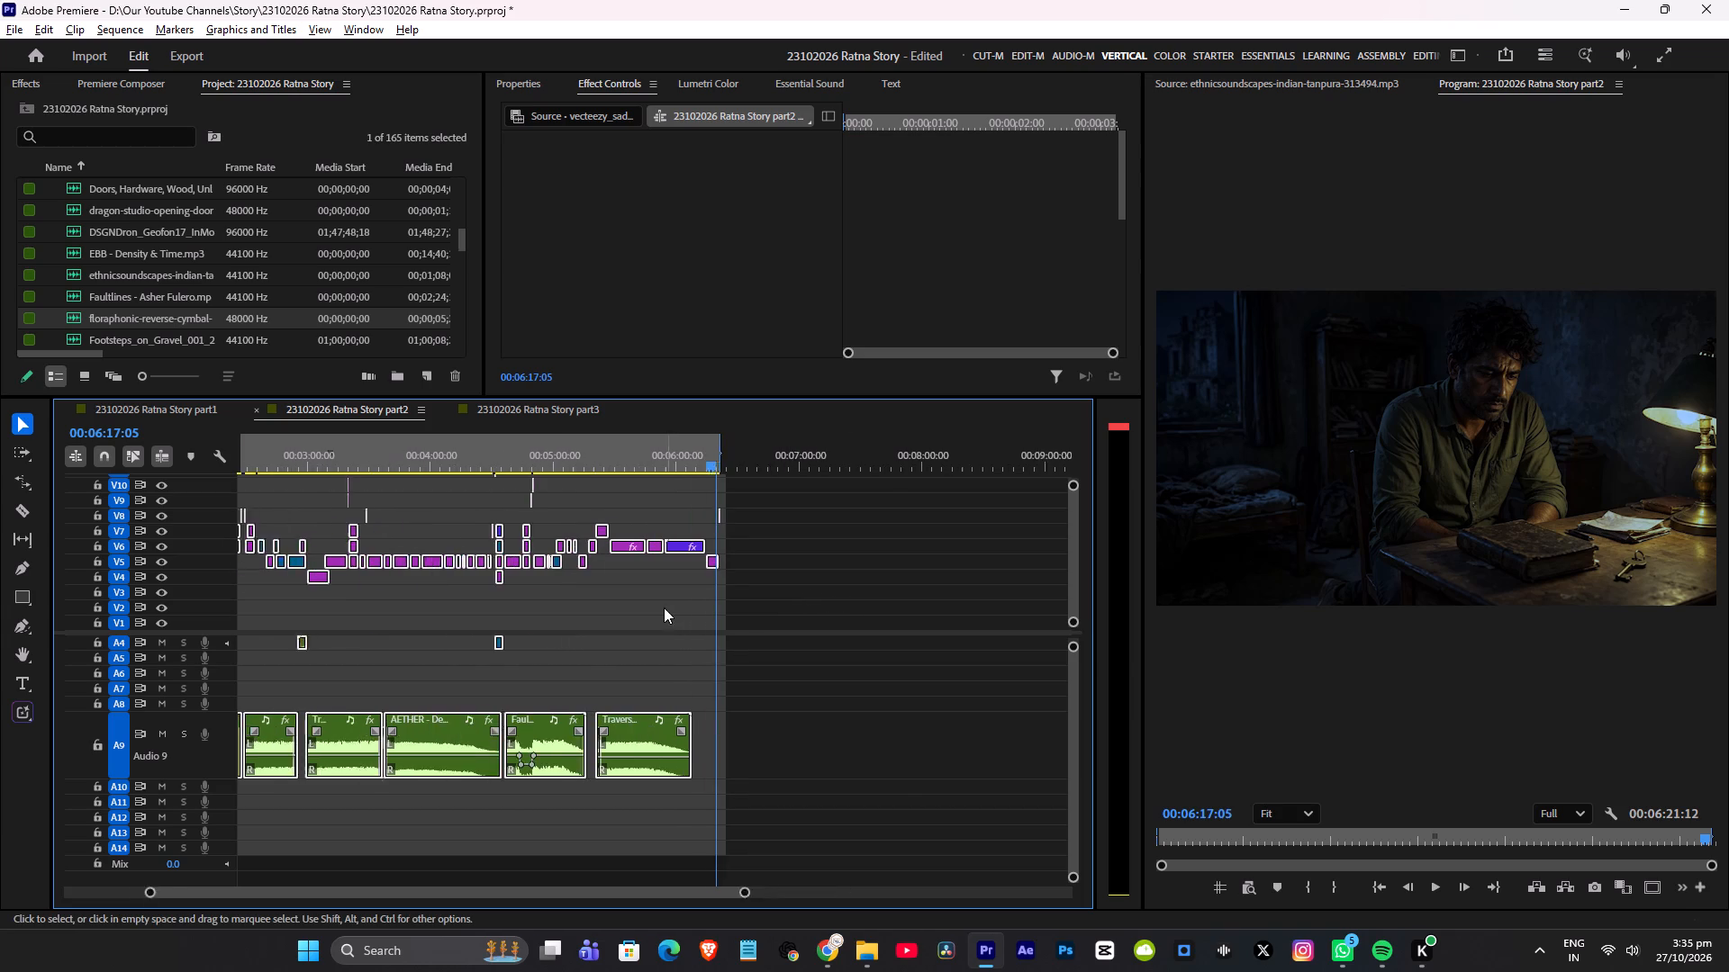
pyautogui.keyDown('alt'); pyautogui.scroll(16, 664, 607); pyautogui.keyUp('alt')
pyautogui.keyDown('alt'); pyautogui.scroll(5, 841, 606); pyautogui.keyUp('alt')
pyautogui.keyDown('ctrl'); pyautogui.scroll(3, 805, 603); pyautogui.keyUp('ctrl')
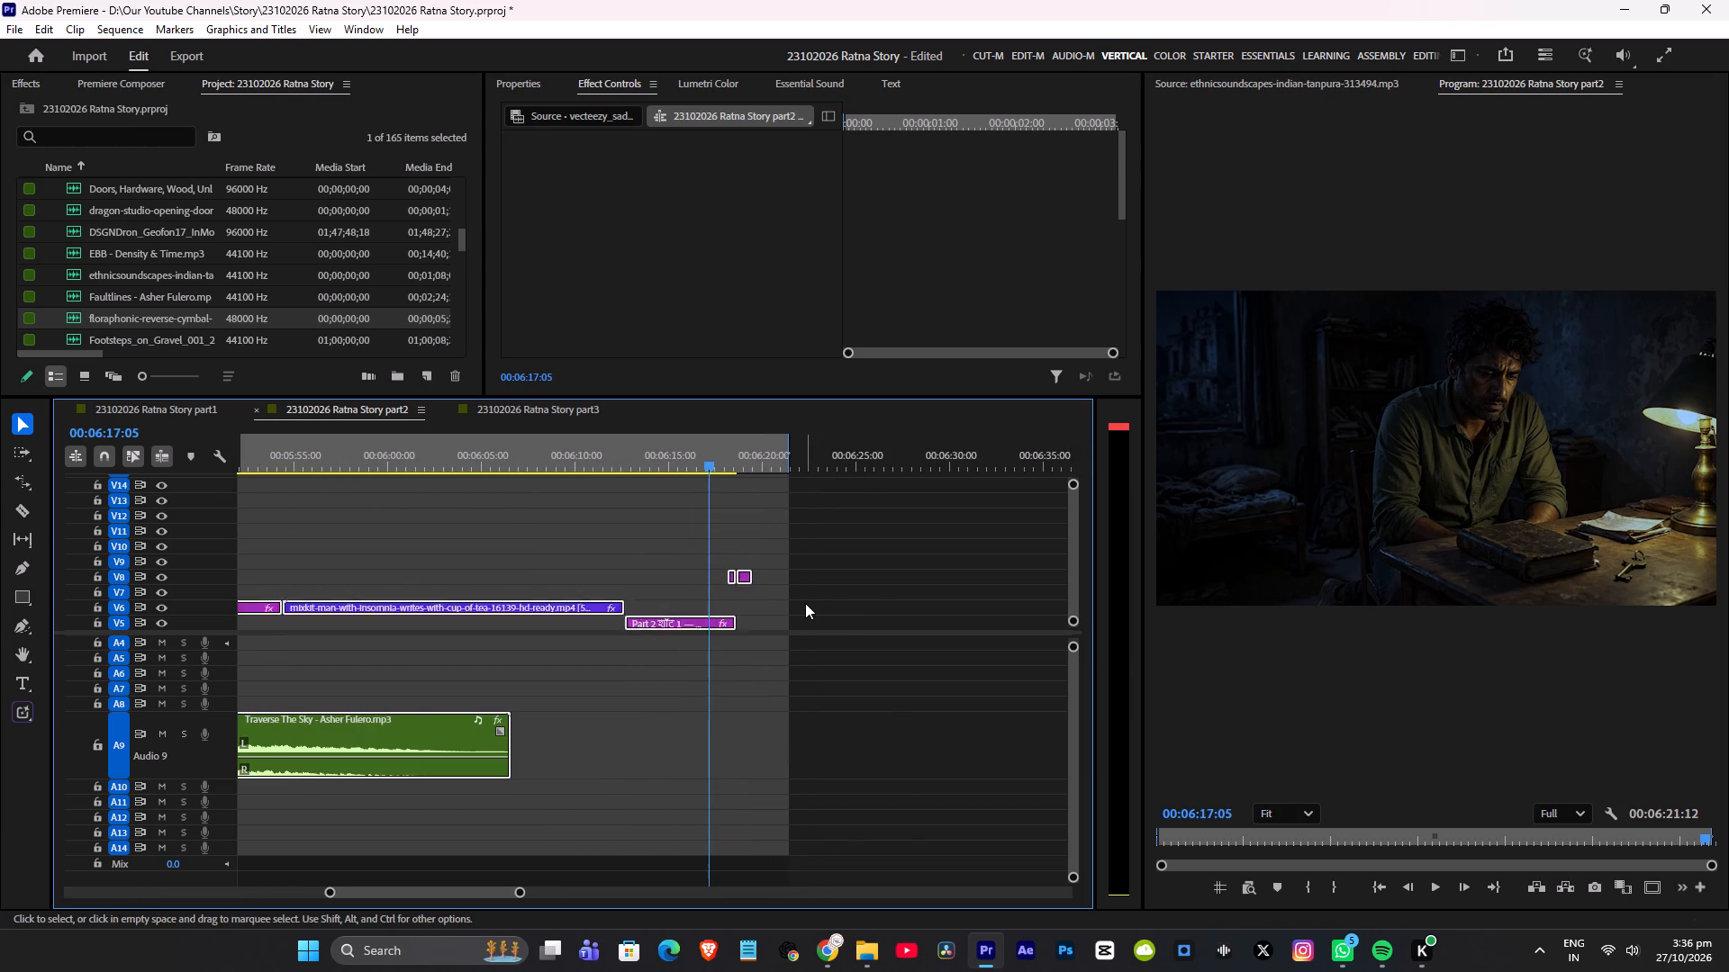
pyautogui.keyDown('ctrl'); pyautogui.scroll(12, 805, 603); pyautogui.keyUp('ctrl')
pyautogui.keyDown('ctrl'); pyautogui.scroll(-20, 802, 600); pyautogui.keyUp('ctrl')
pyautogui.keyDown('ctrl'); pyautogui.scroll(-1, 802, 600); pyautogui.keyUp('ctrl')
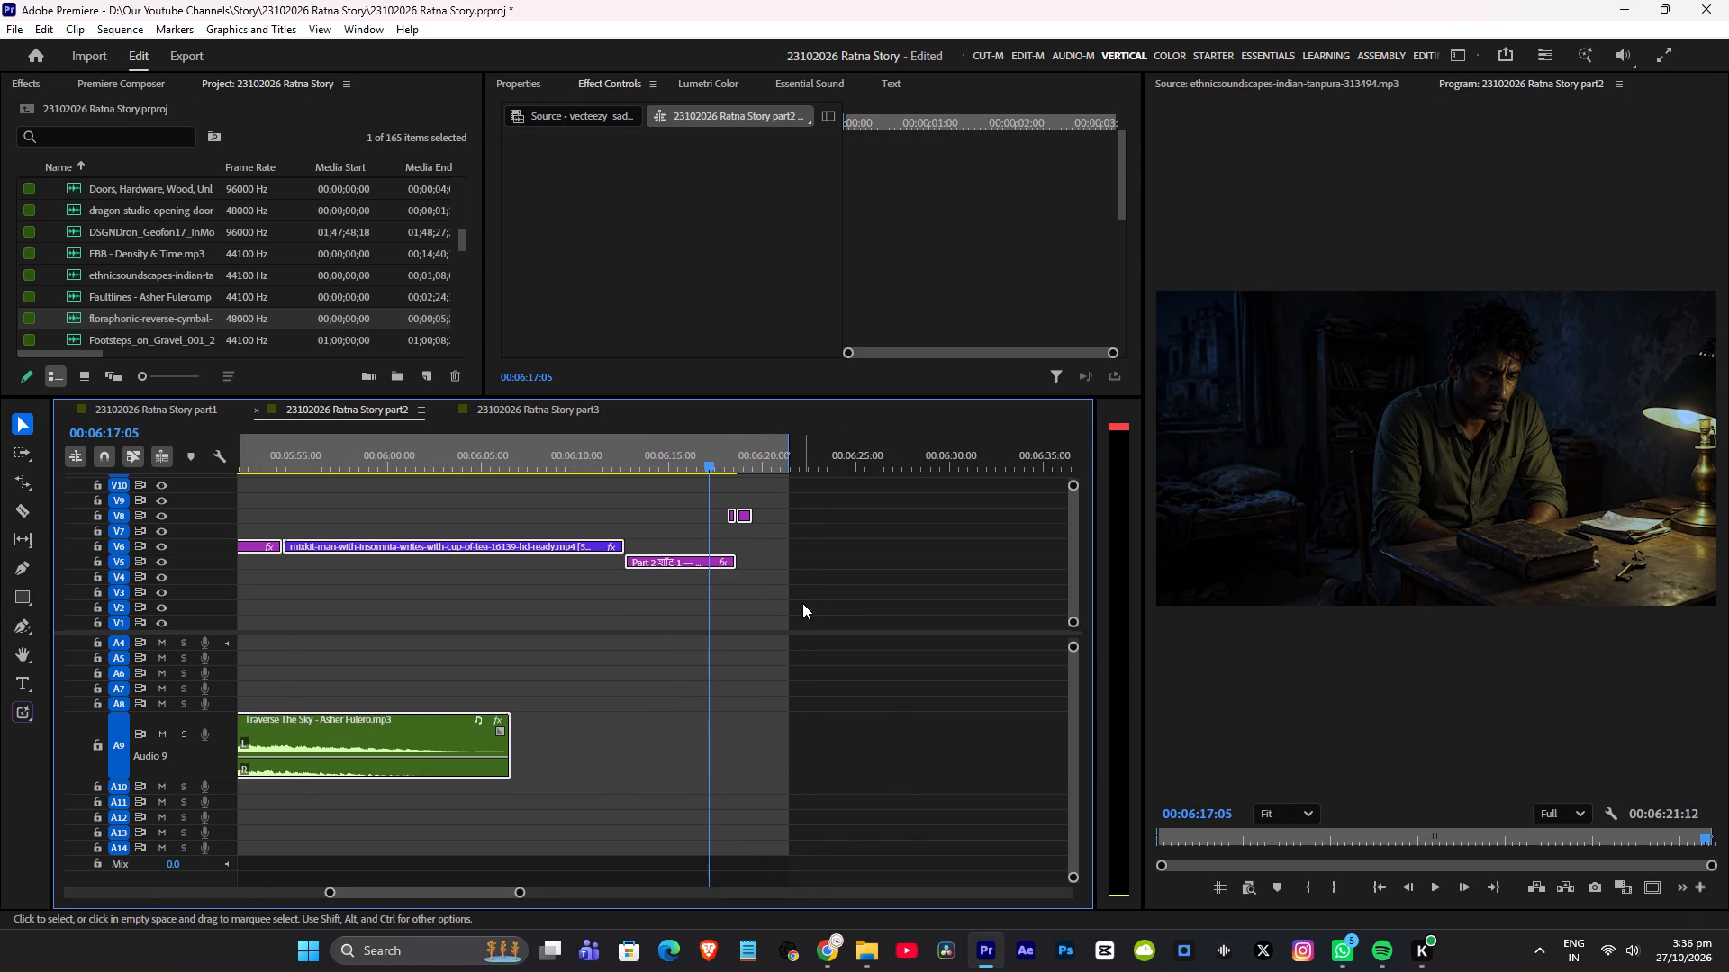
pyautogui.keyDown('ctrl'); pyautogui.scroll(14, 771, 714); pyautogui.keyUp('ctrl')
# Save the project and export the marked range as 23102026 Ratna Story part2.mp4 in H.264 with the High Quality 1080p HD preset.
pyautogui.hotkey('ctrl', 's')
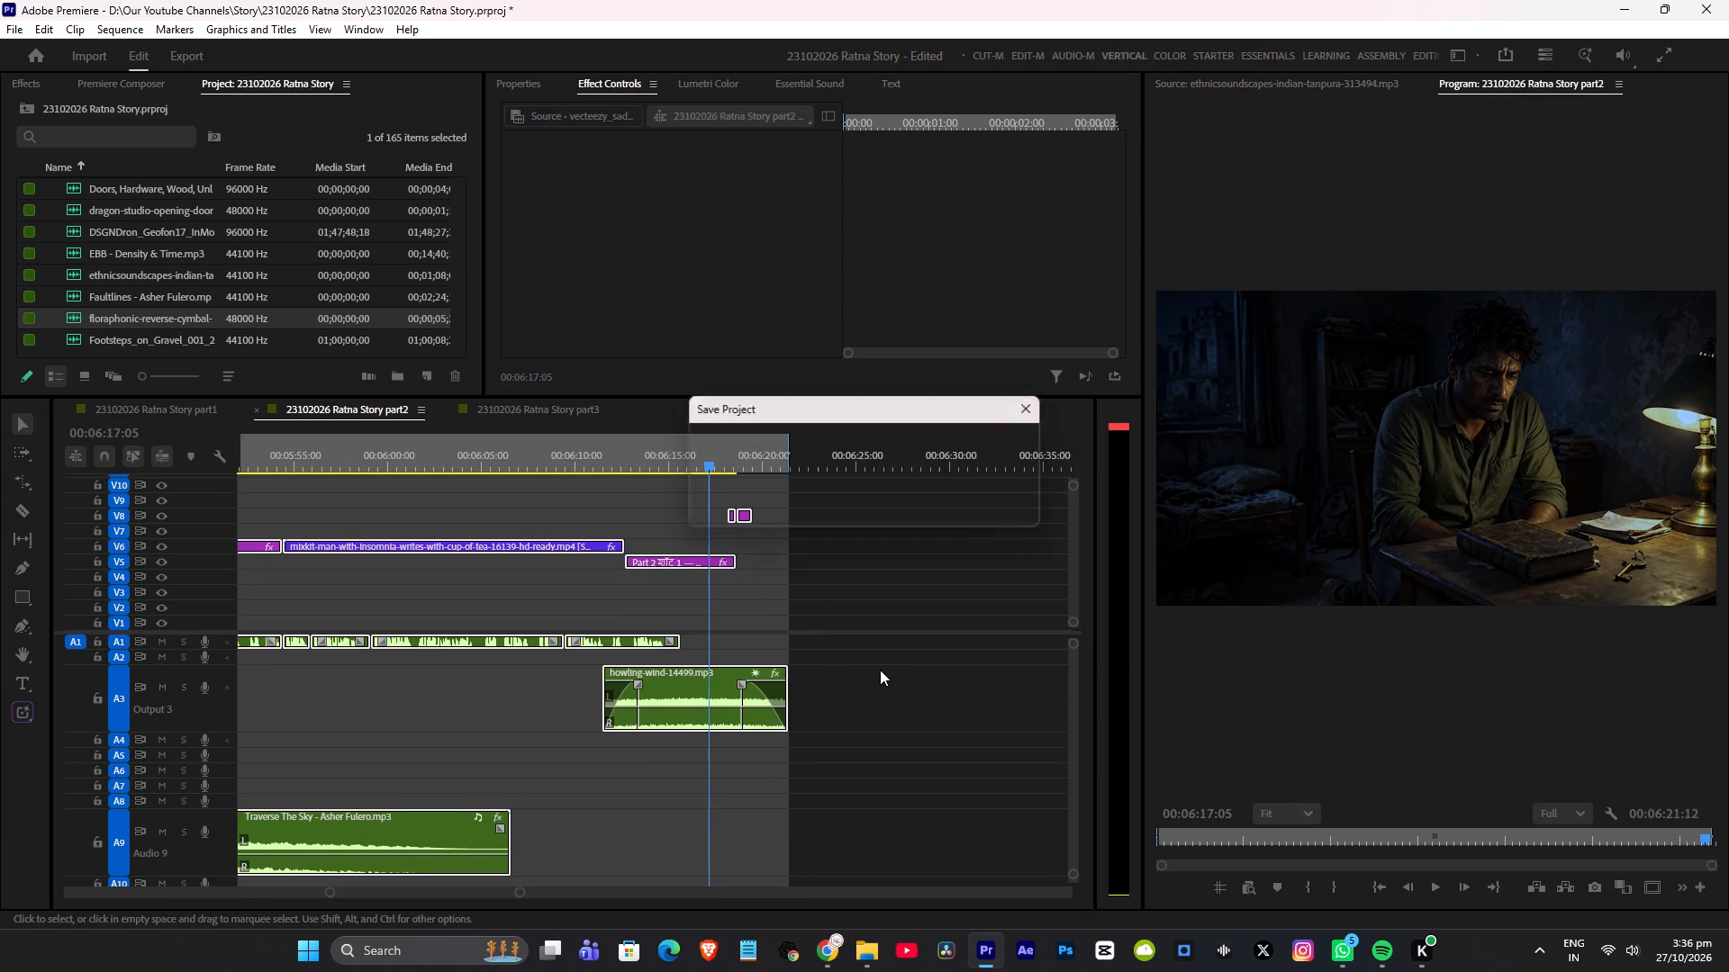
pyautogui.hotkey('ctrl', 'm')
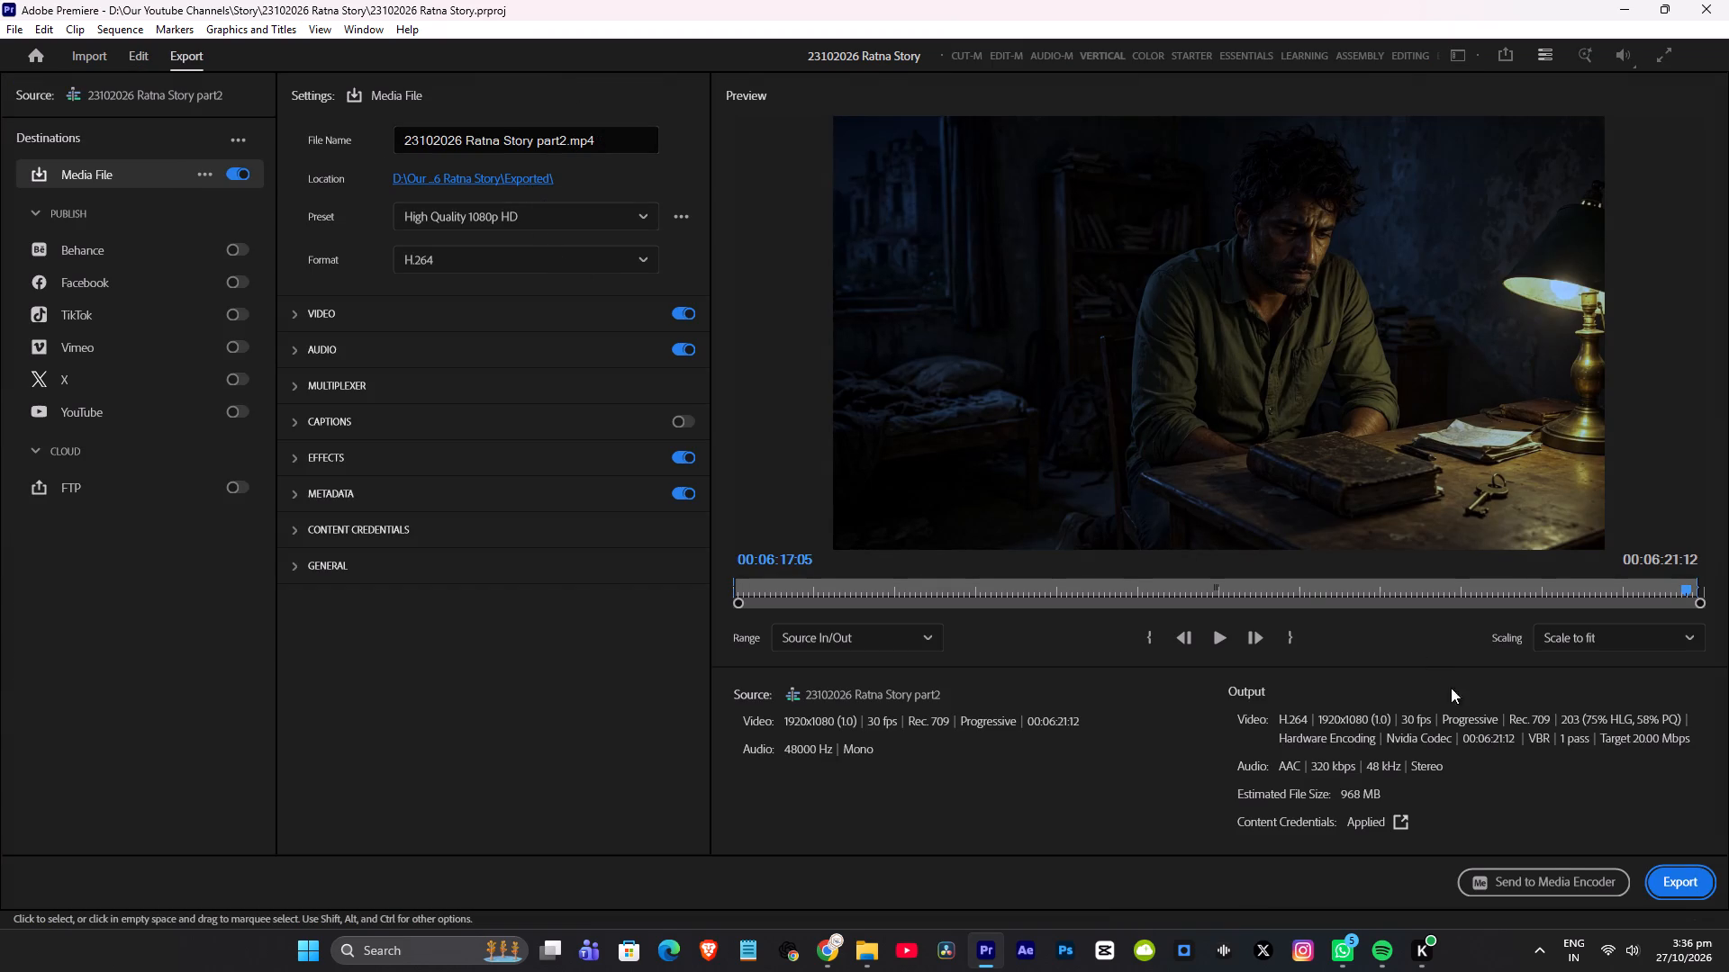
pyautogui.click(1703, 871)
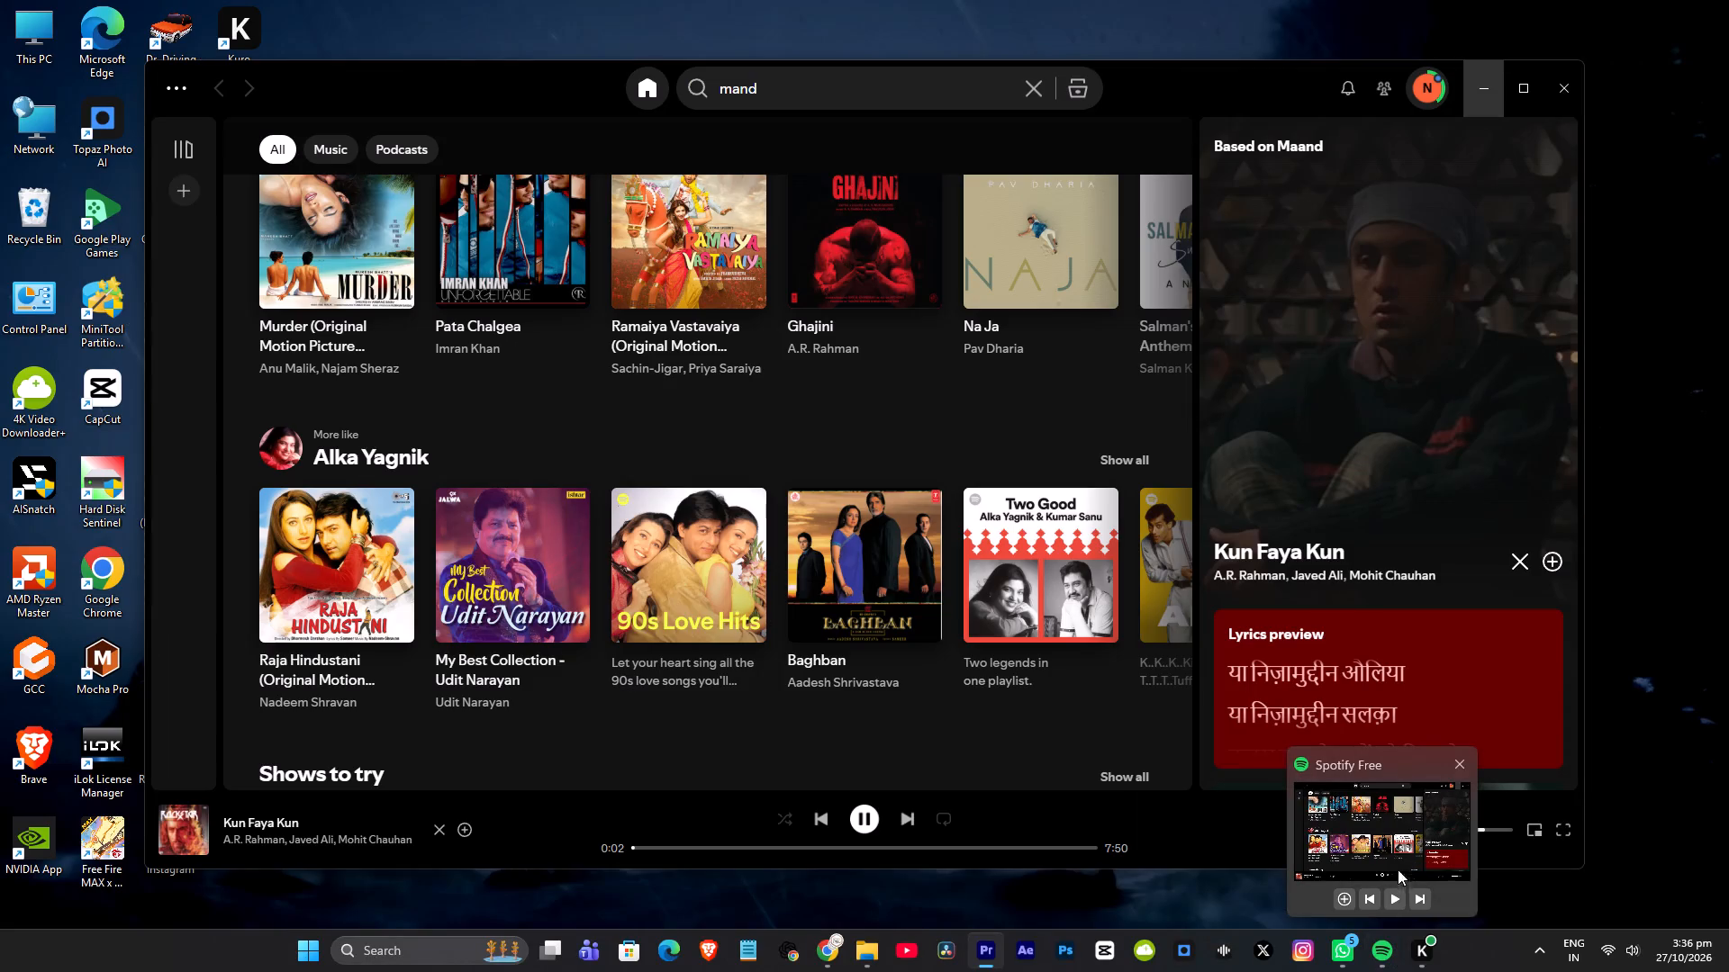
# Switch to Spotify, search for "mand" and play the song Maand by Bayaan, Hasan Raheem and Rovalio.
pyautogui.click(1398, 837)
pyautogui.click(863, 819)
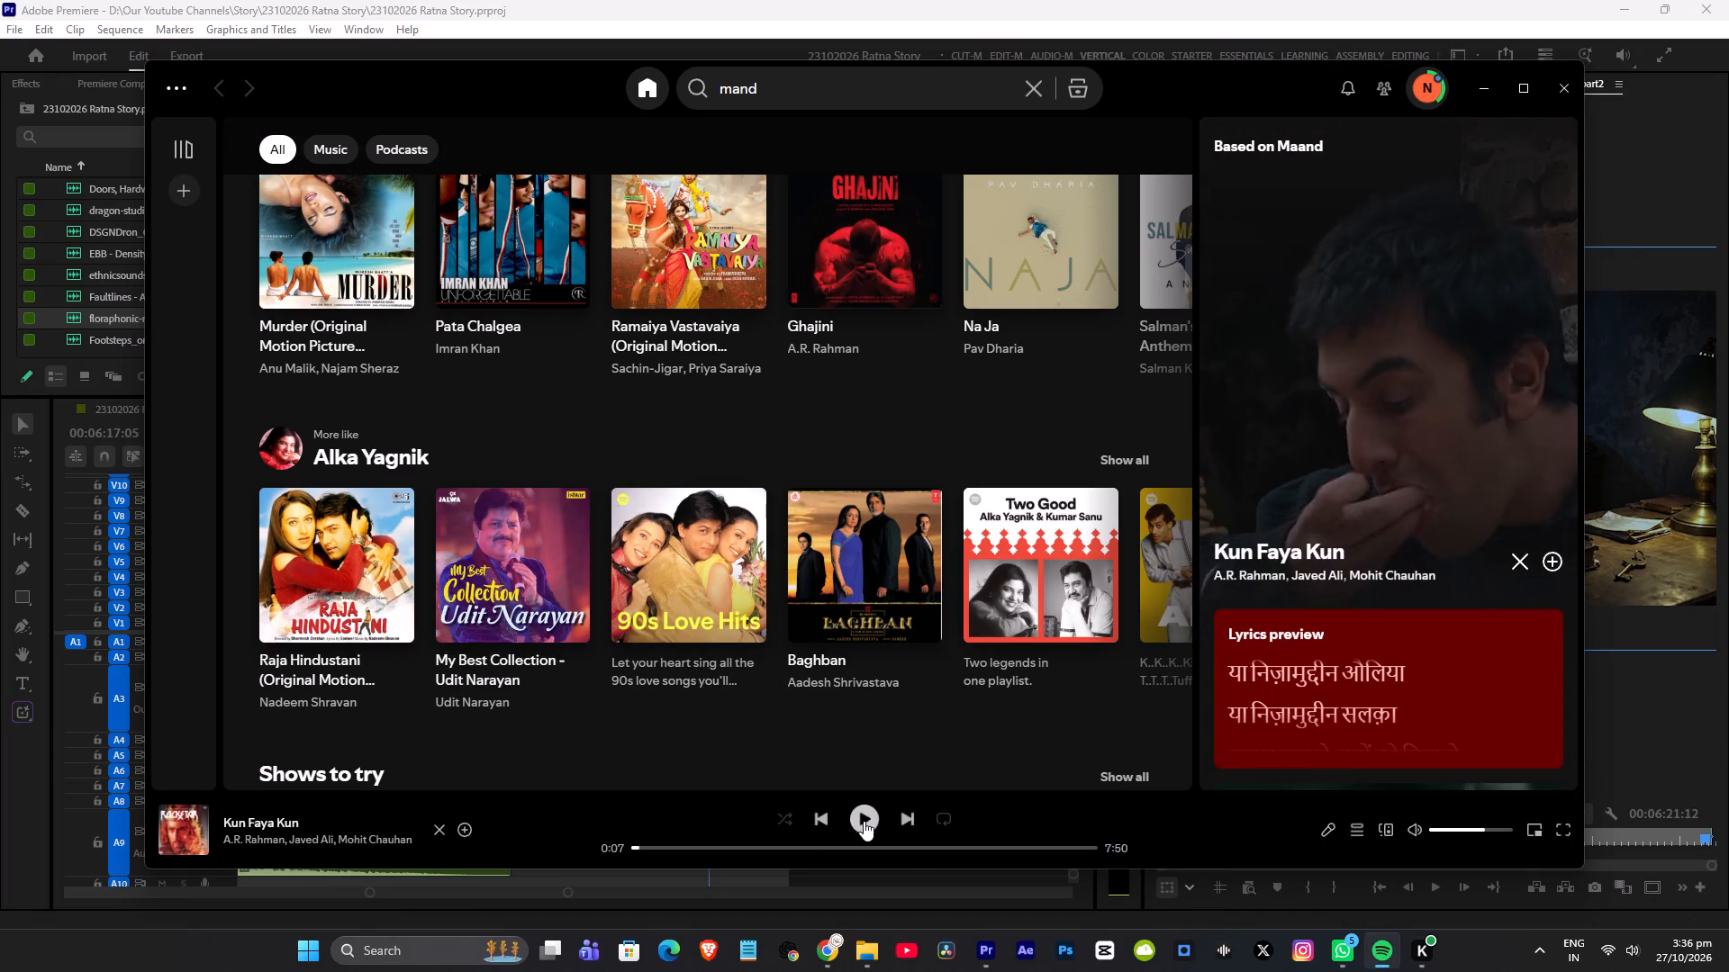
pyautogui.click(793, 86)
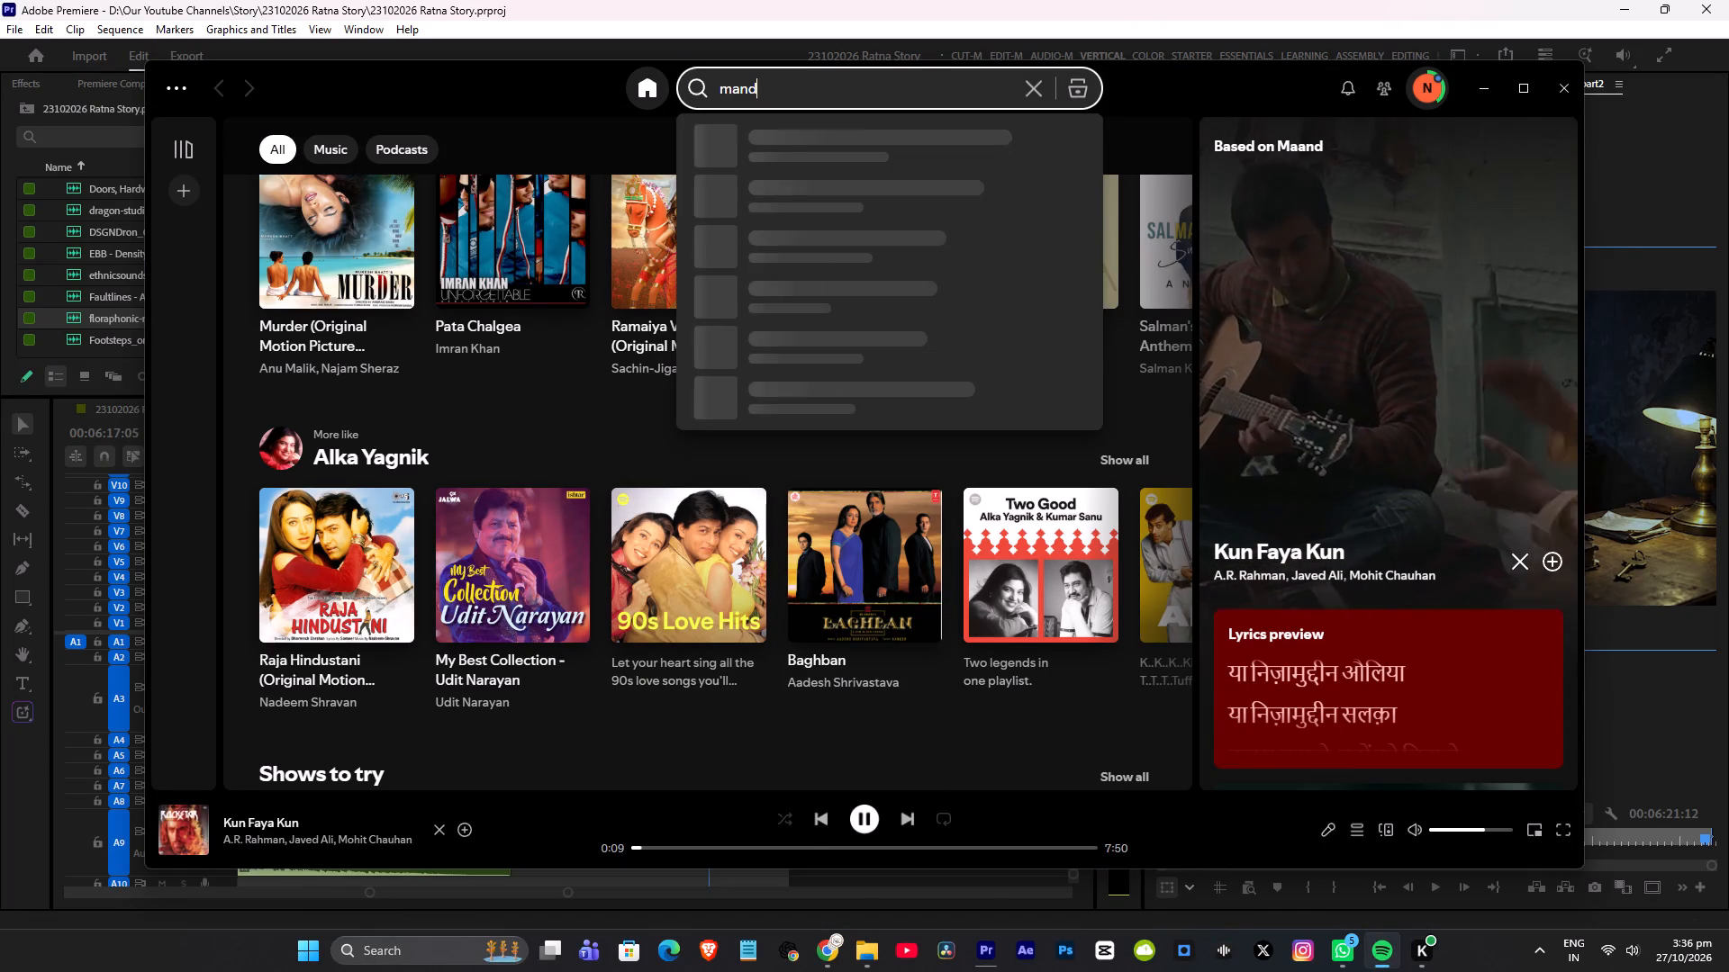
pyautogui.press('Return')
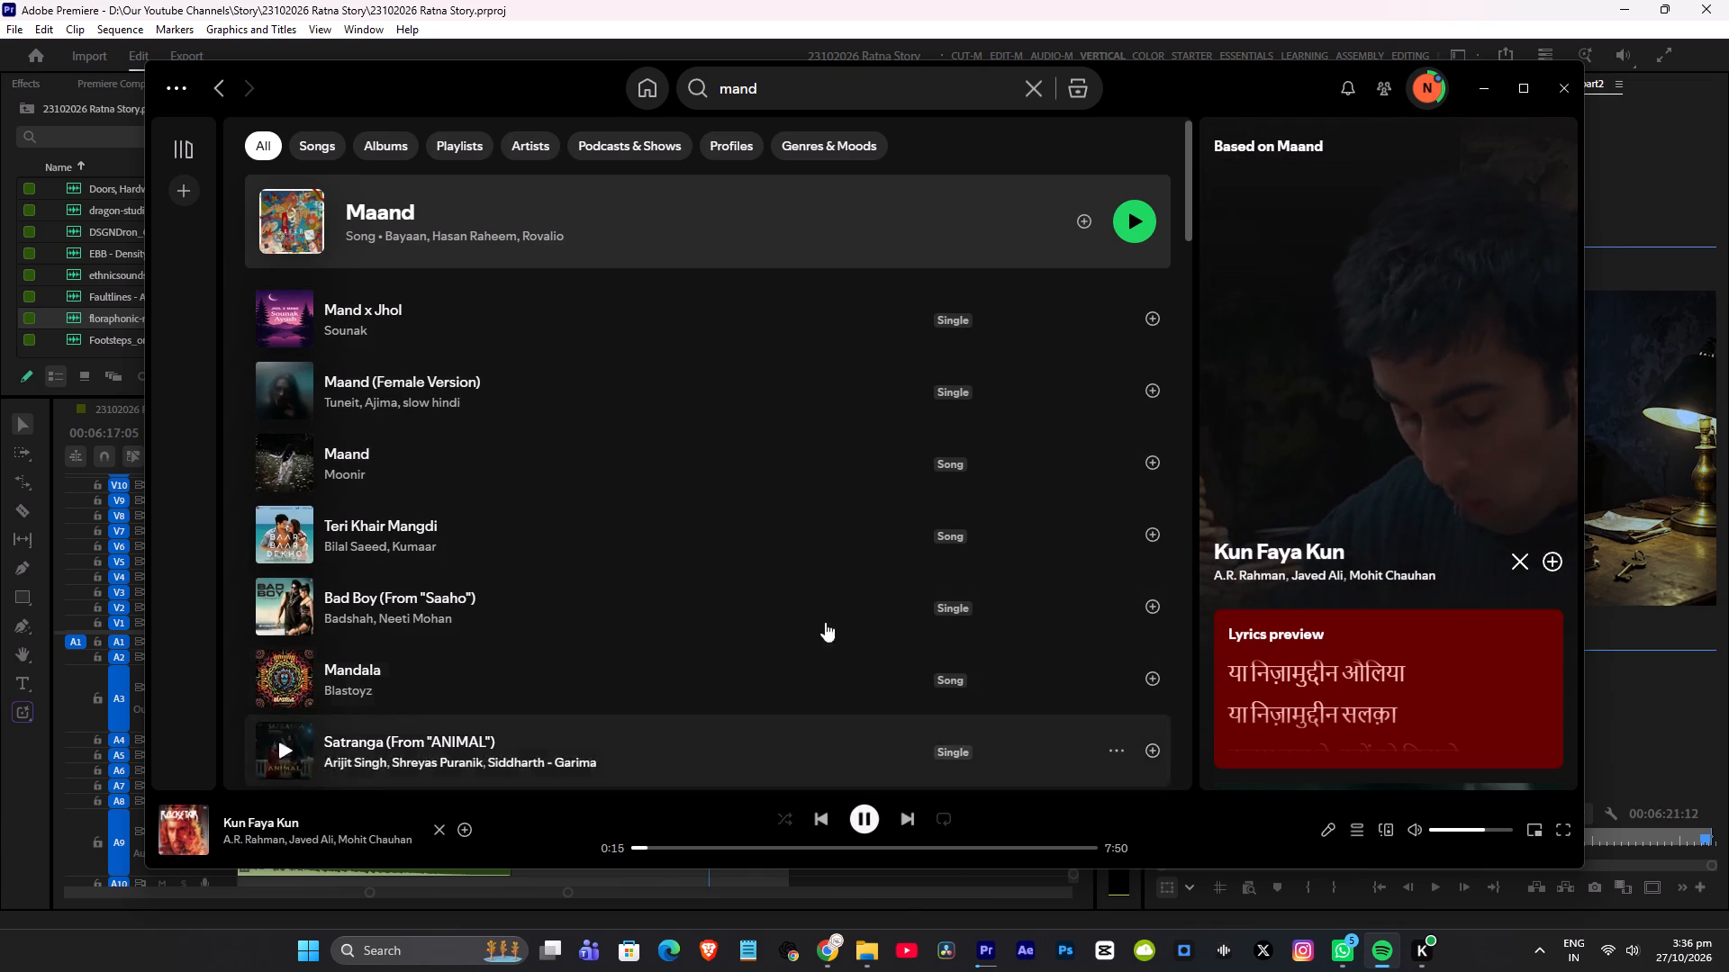
pyautogui.click(1143, 223)
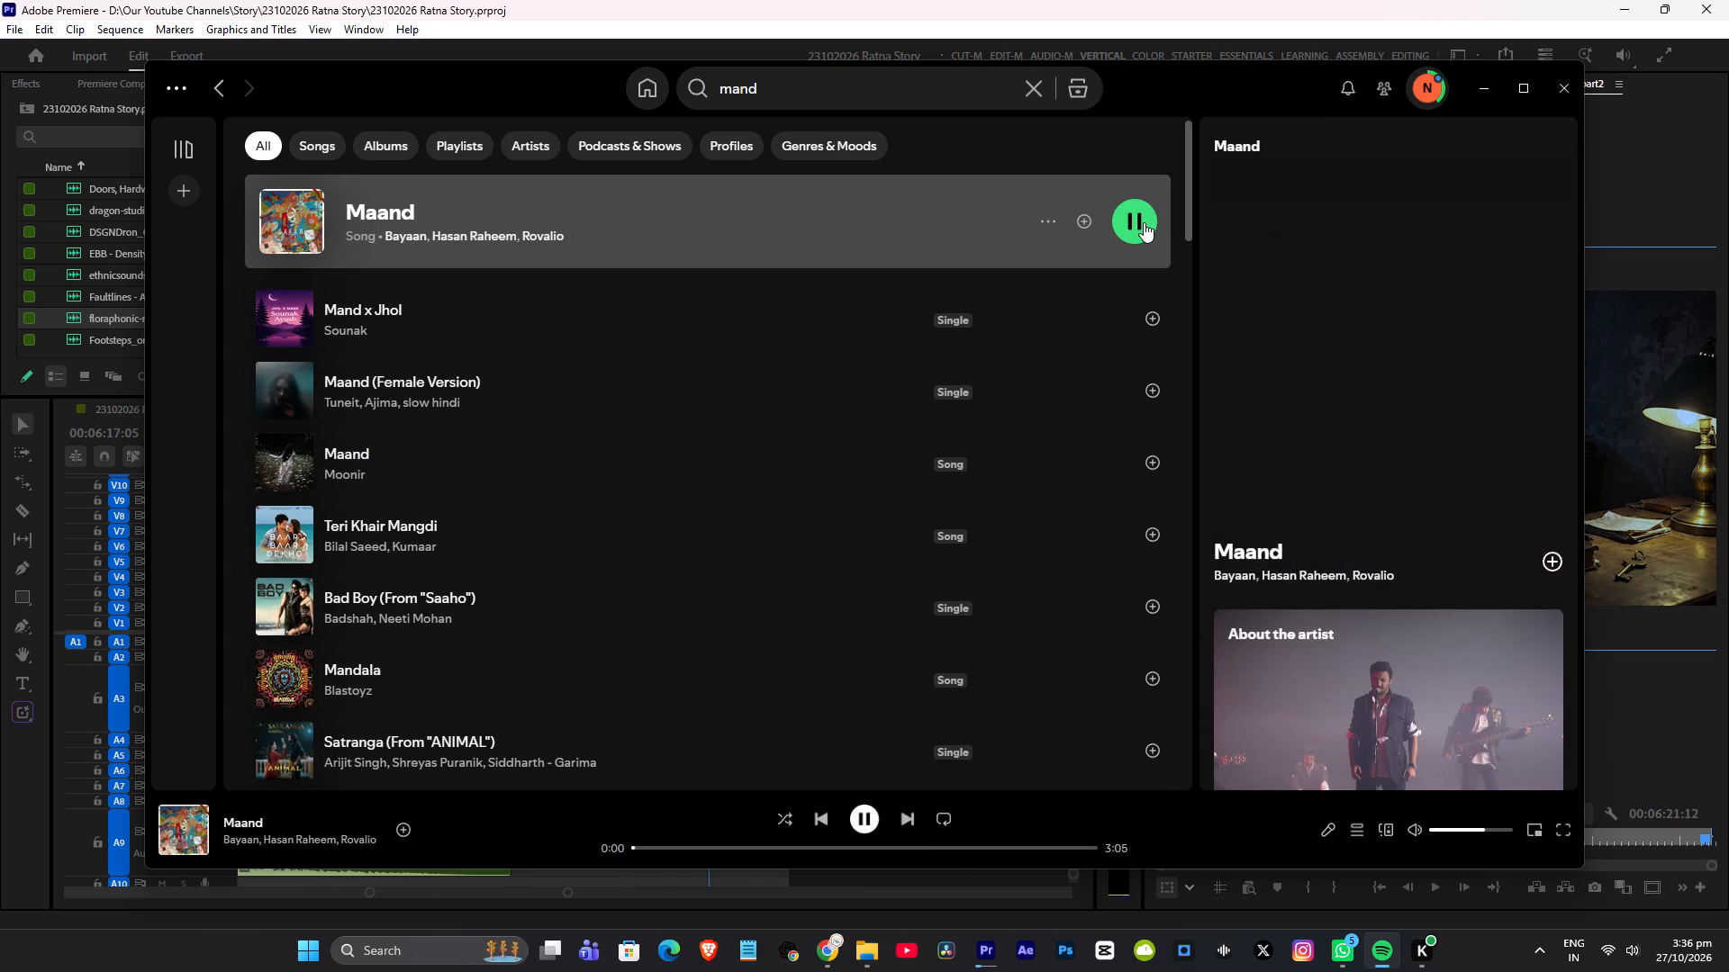
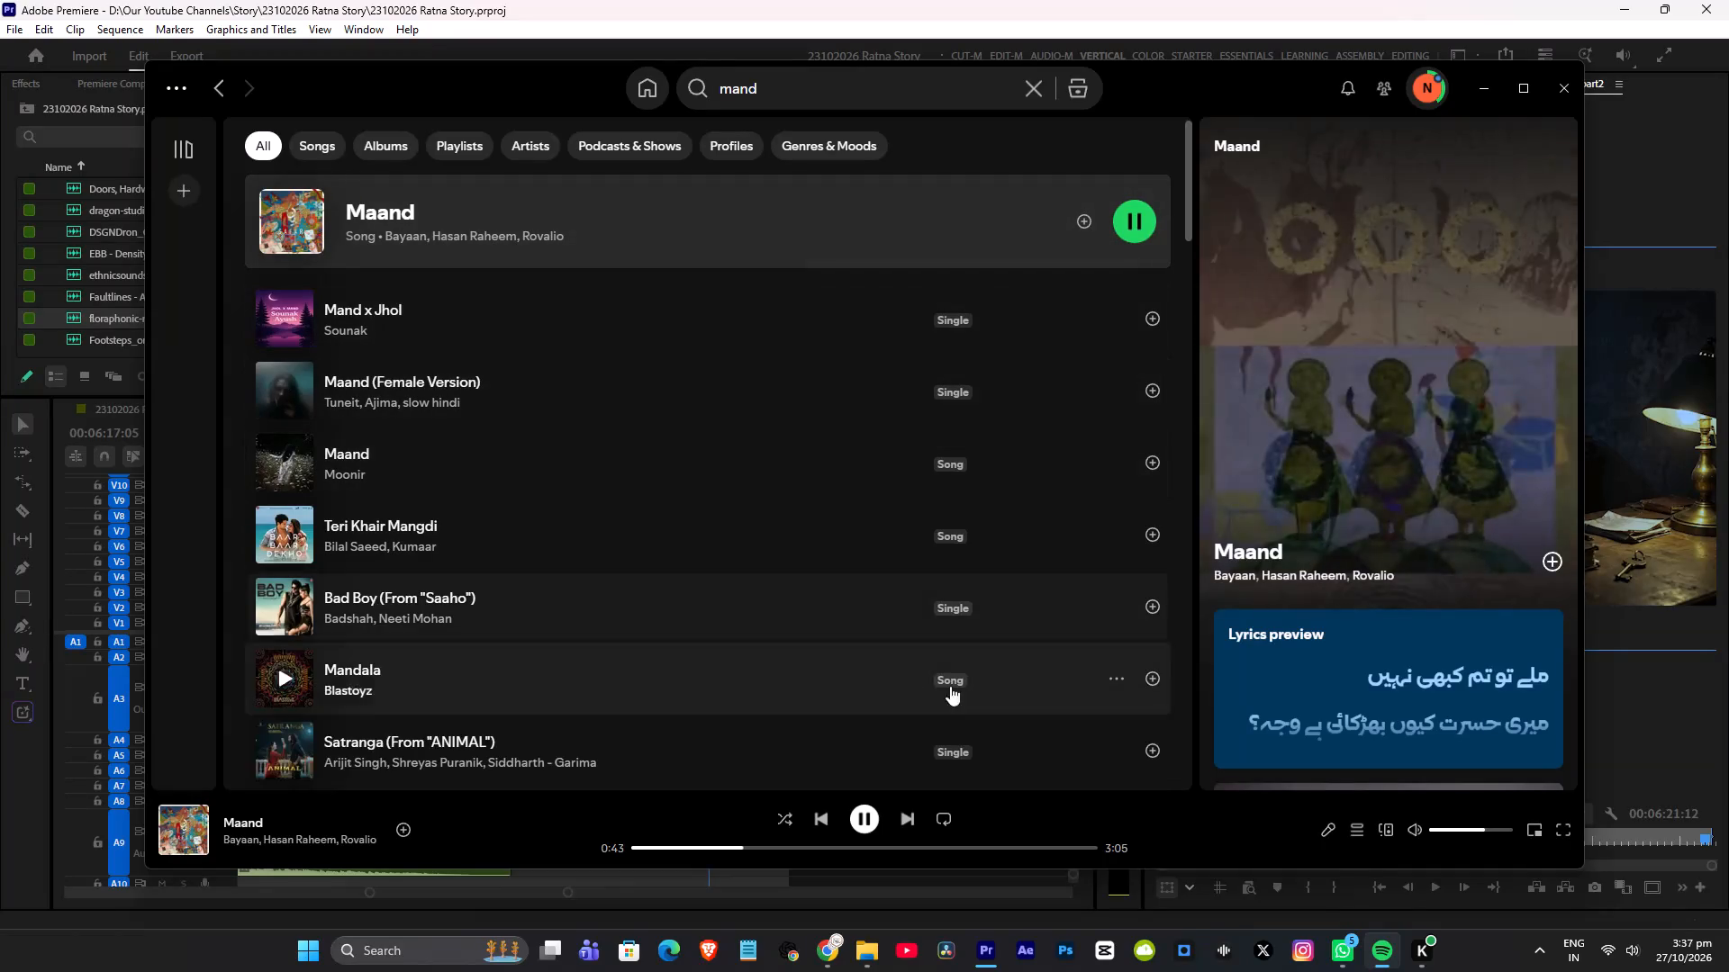
# Pause the song Maand in Spotify and minimize its window to return to the Premiere export of Ratna Story part2.
pyautogui.click(874, 817)
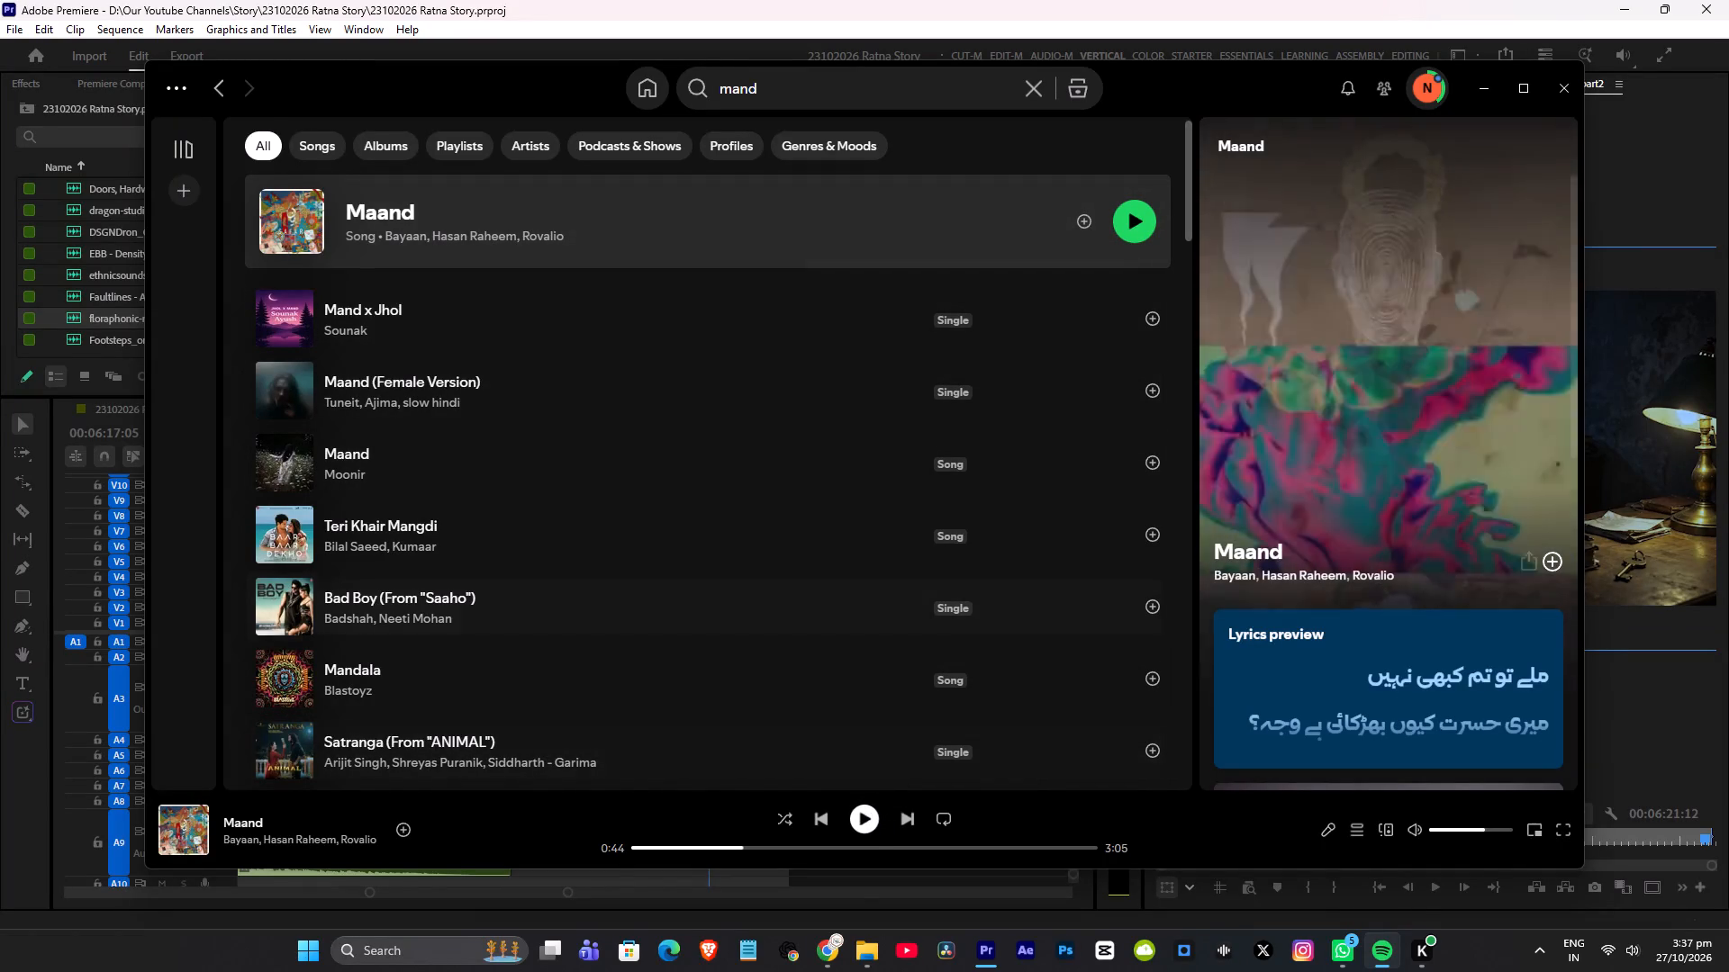
pyautogui.click(1485, 86)
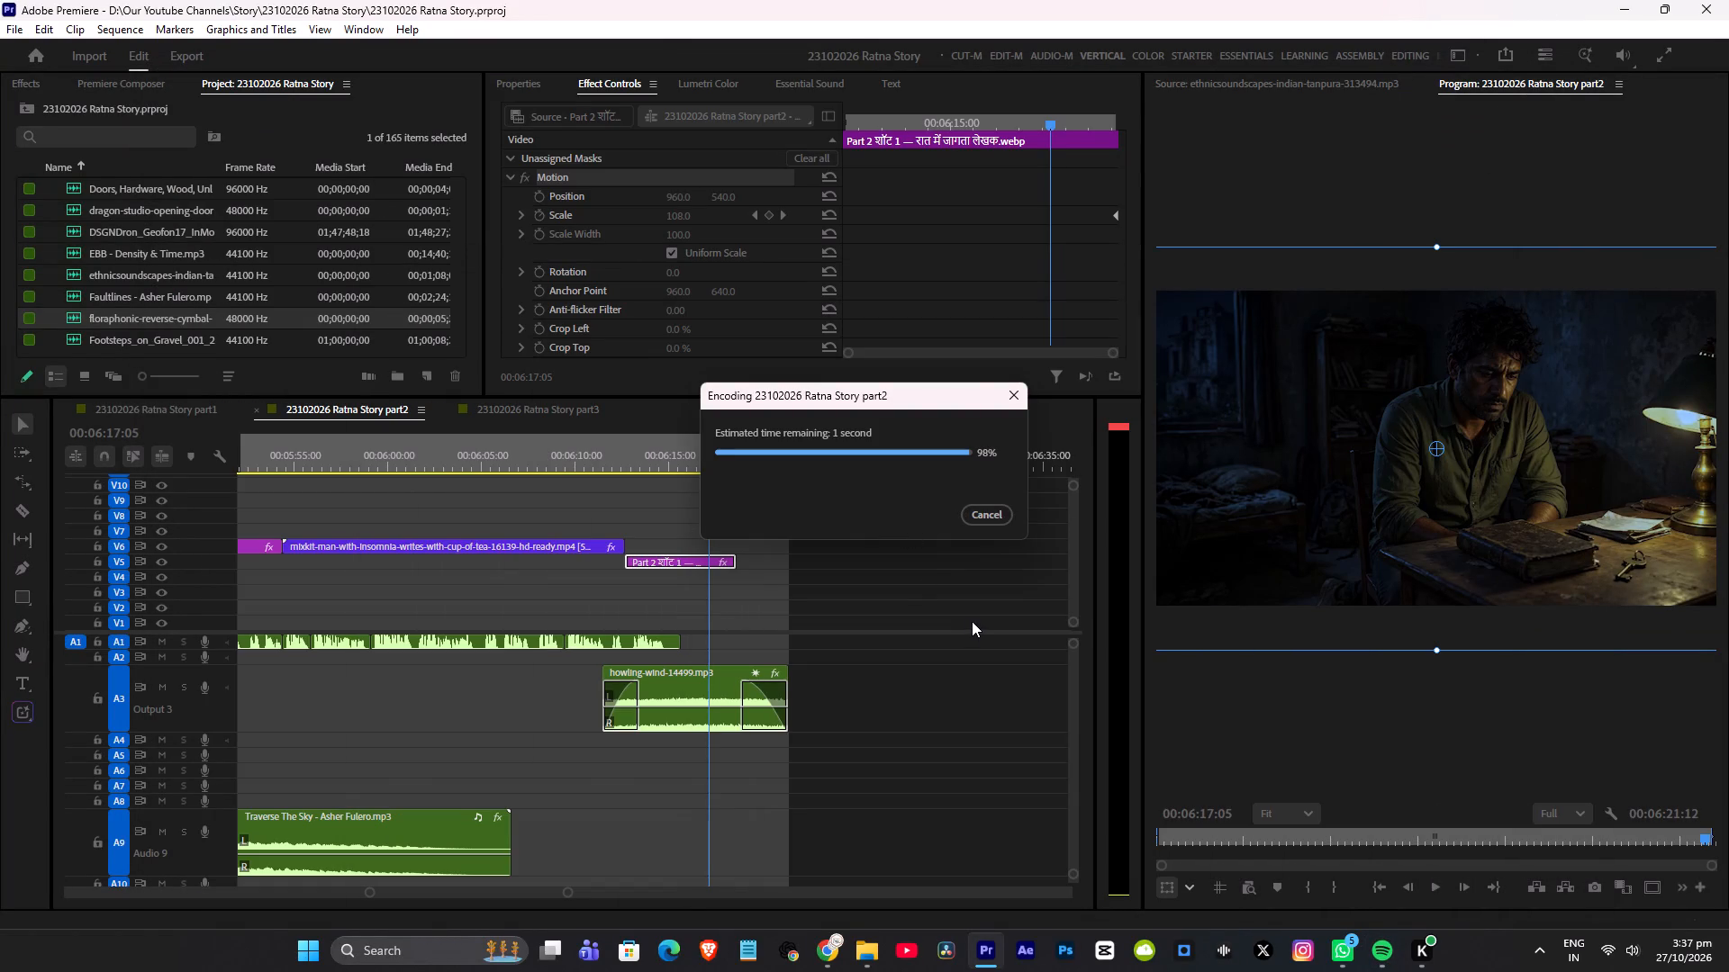
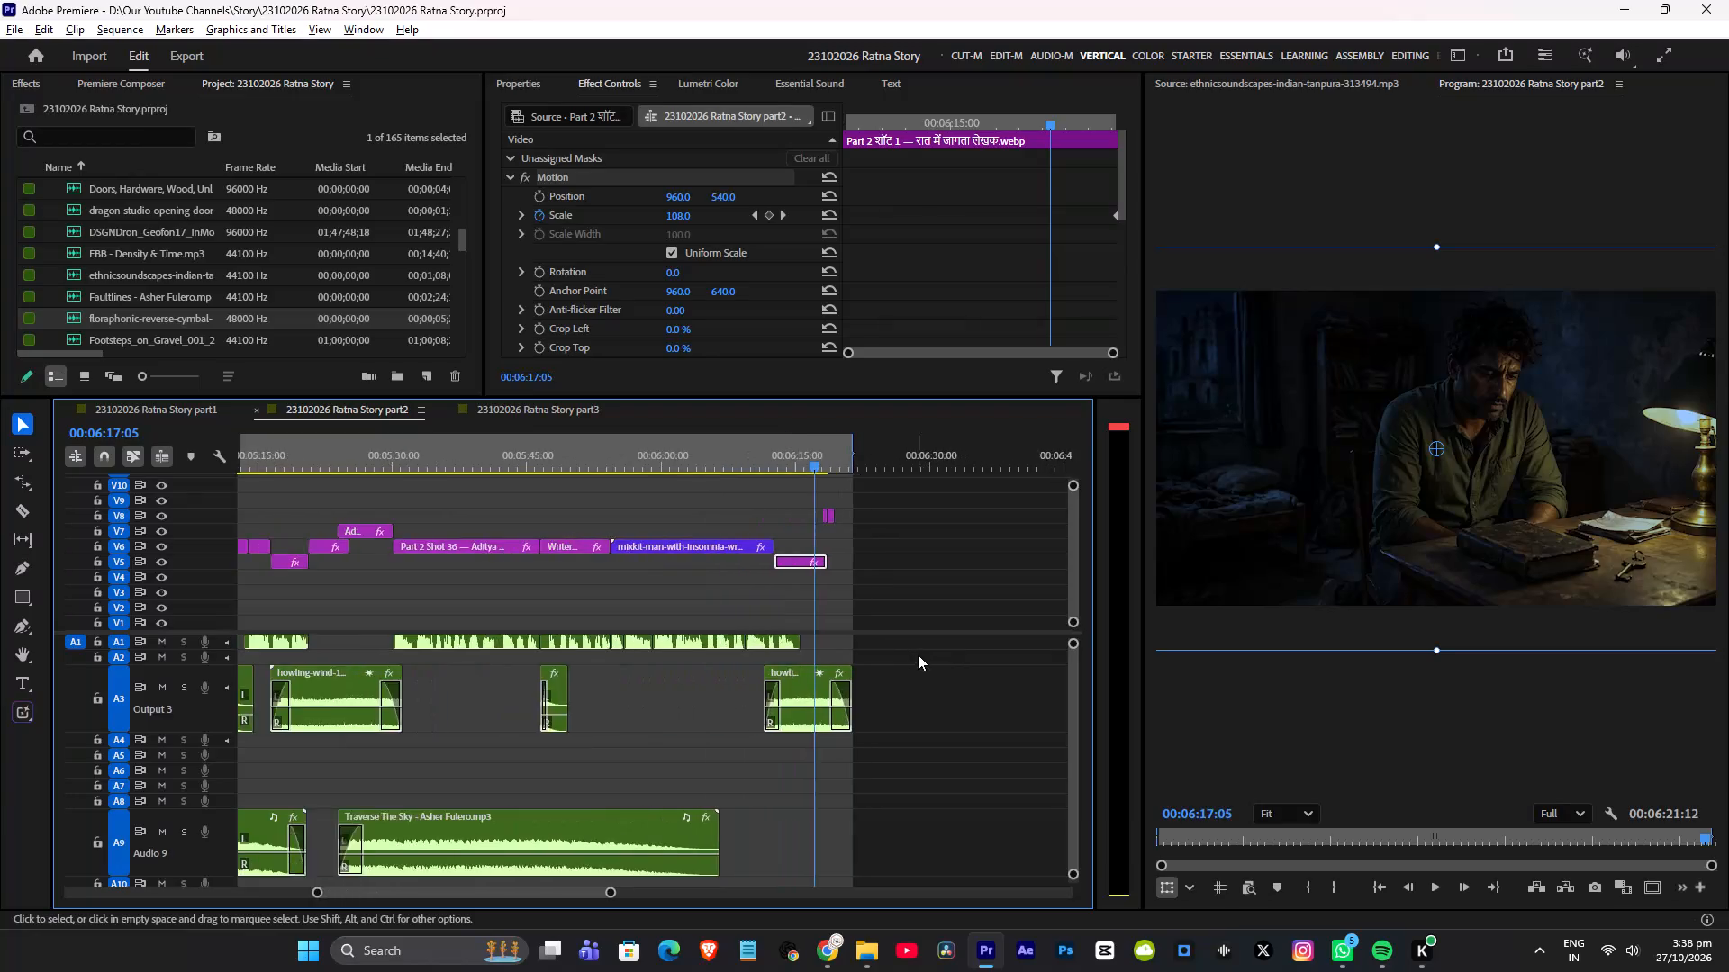
# Save the project and scrub back through the Ratna Story part2 sequence to check its shots from end to beginning.
pyautogui.hotkey('ctrl', 's')
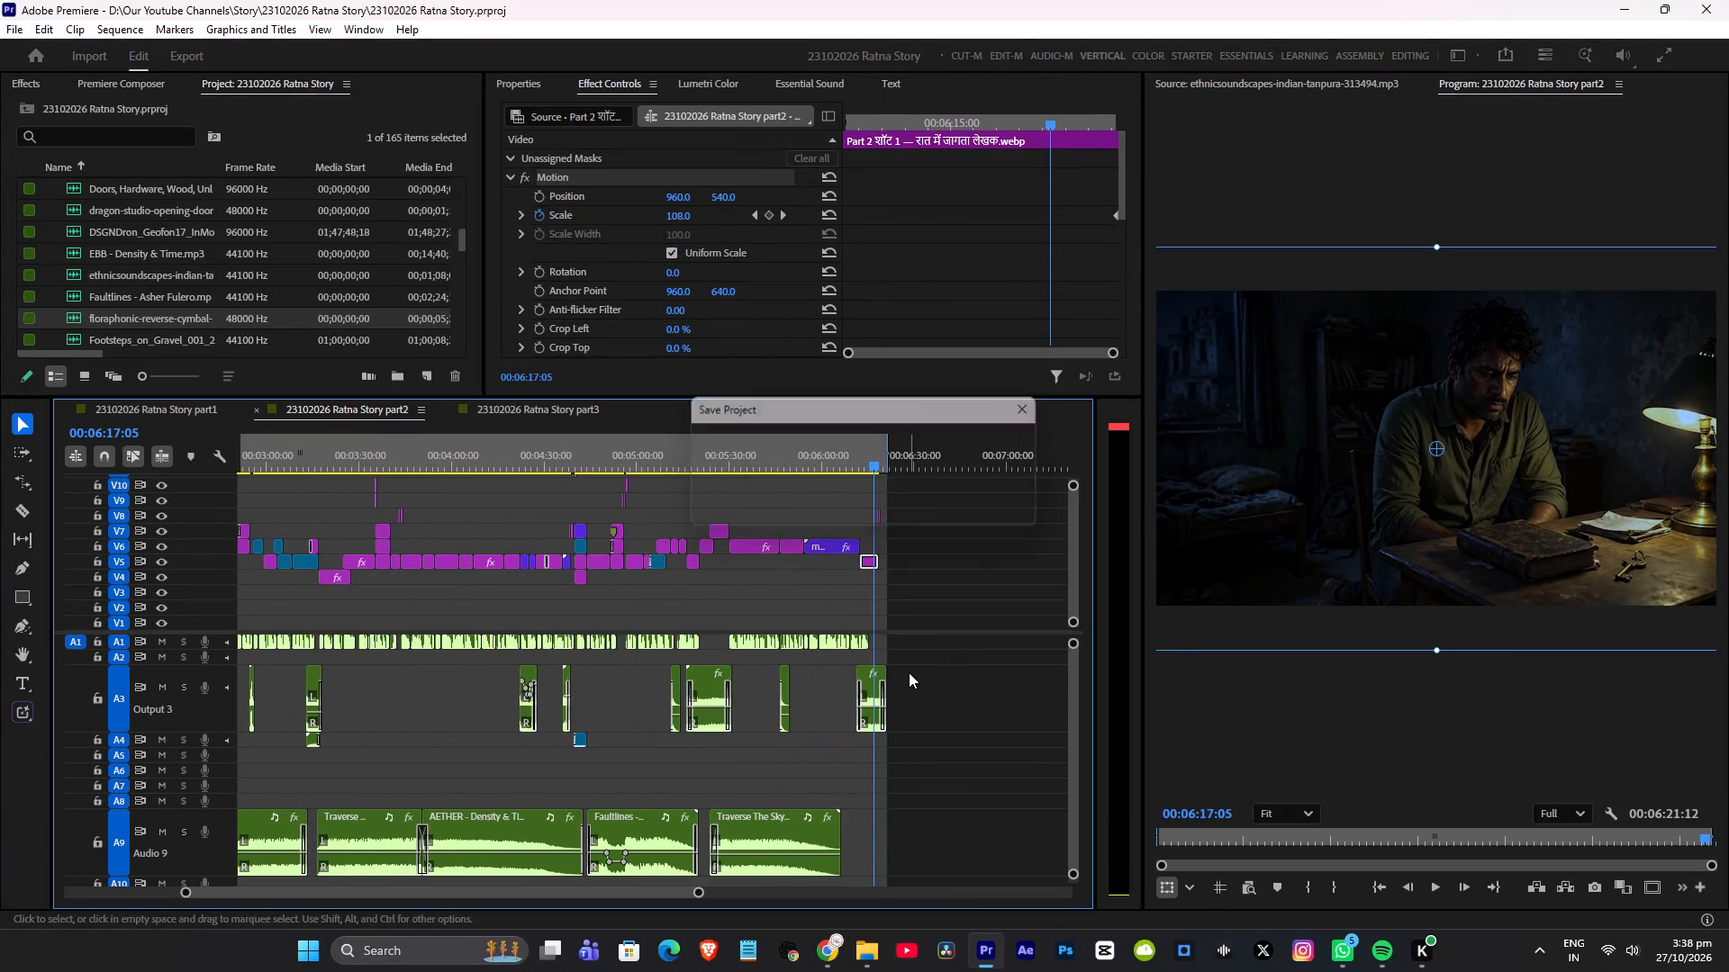
pyautogui.keyDown('alt'); pyautogui.scroll(-10, 904, 657); pyautogui.keyUp('alt')
pyautogui.moveTo(341, 457); pyautogui.dragTo(0, 471)
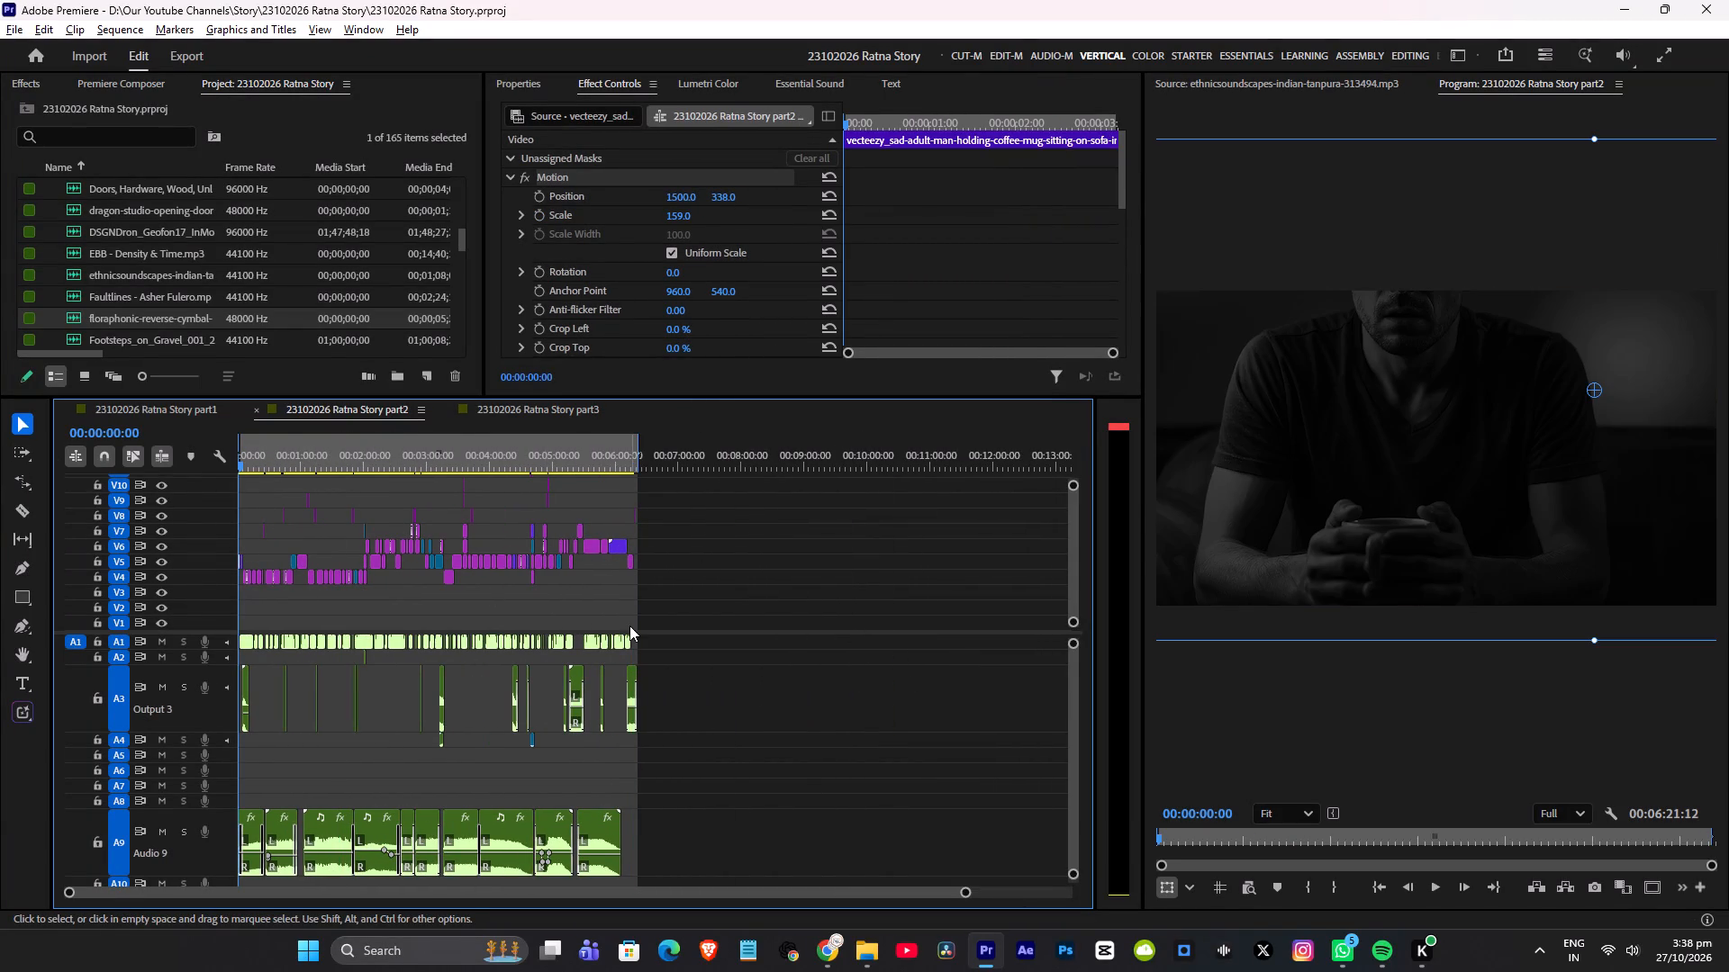
pyautogui.keyDown('alt'); pyautogui.scroll(17, 629, 625); pyautogui.keyUp('alt')
pyautogui.moveTo(386, 460); pyautogui.dragTo(0, 481)
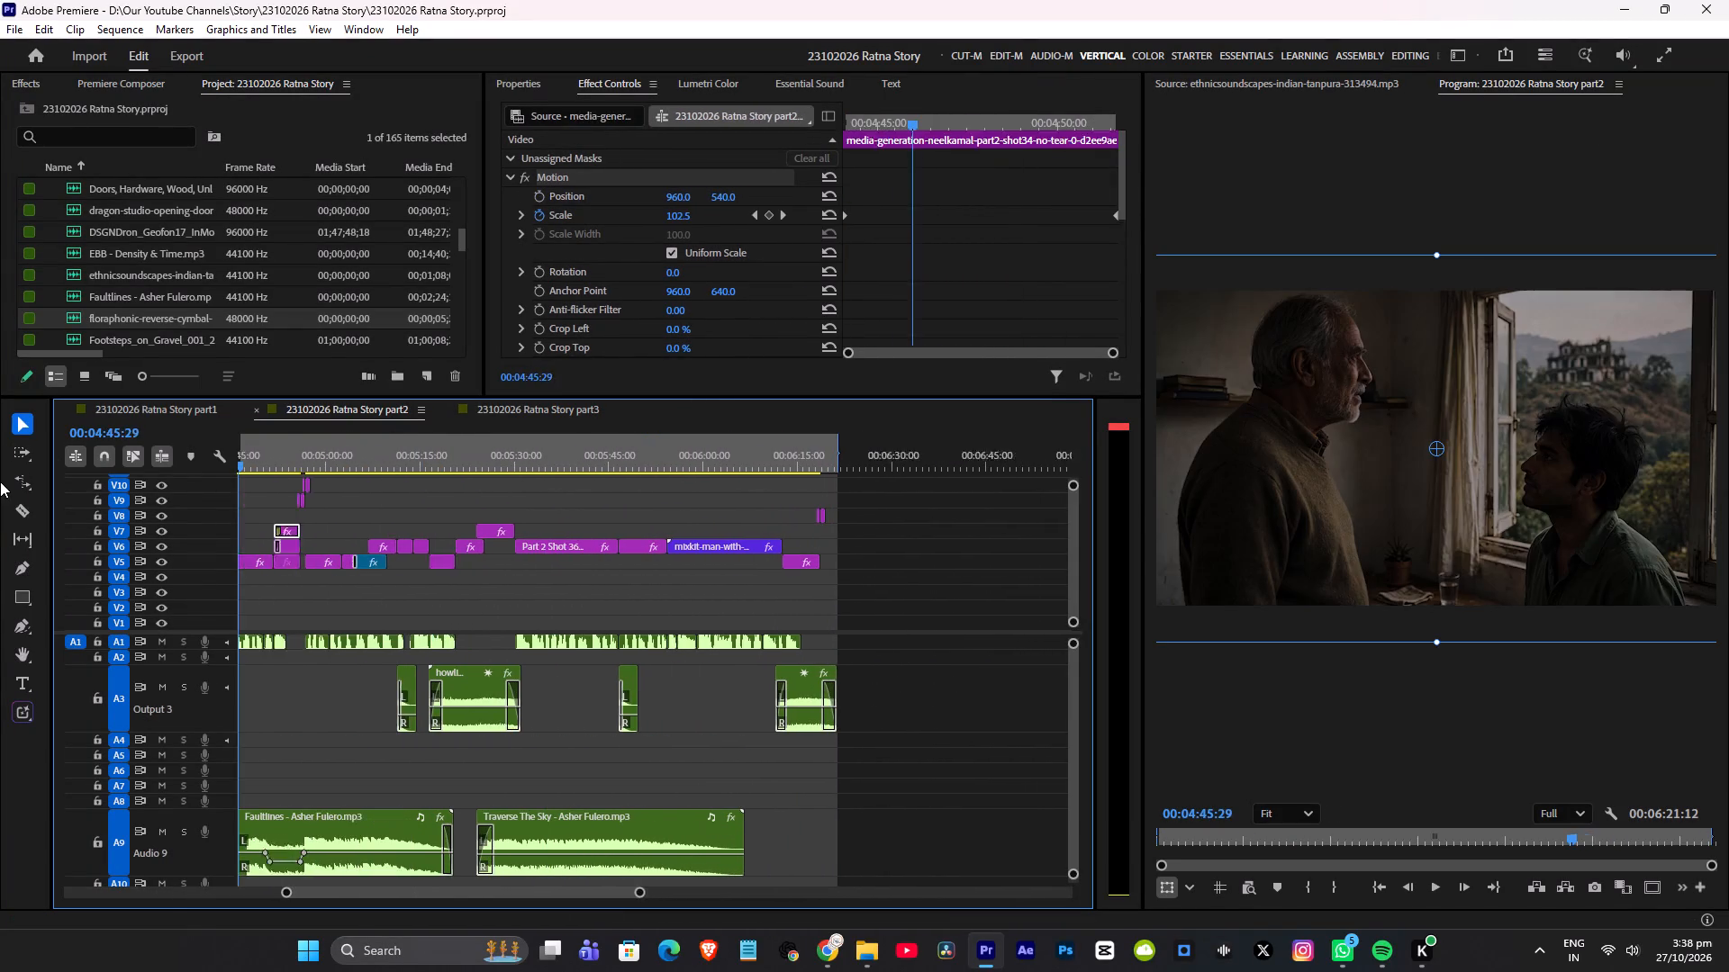
pyautogui.hotkey('ctrl', 's')
pyautogui.keyDown('alt'); pyautogui.scroll(11, 324, 511); pyautogui.keyUp('alt')
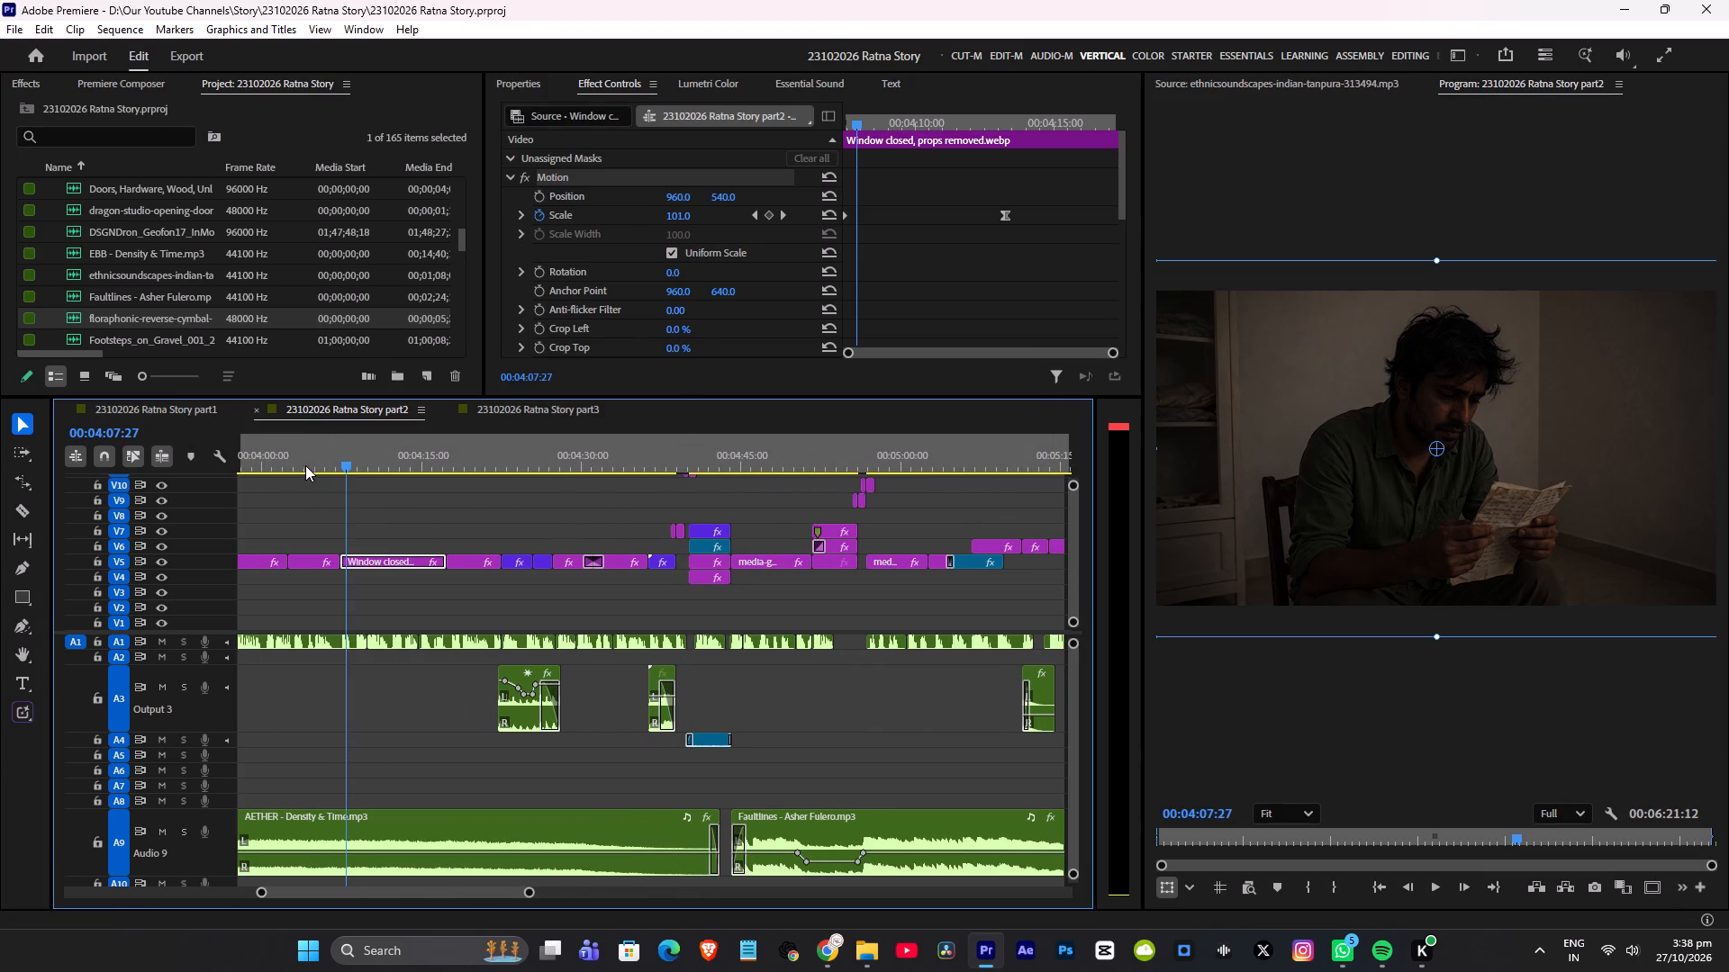
pyautogui.moveTo(308, 461); pyautogui.dragTo(0, 463)
pyautogui.moveTo(330, 461); pyautogui.dragTo(96, 463)
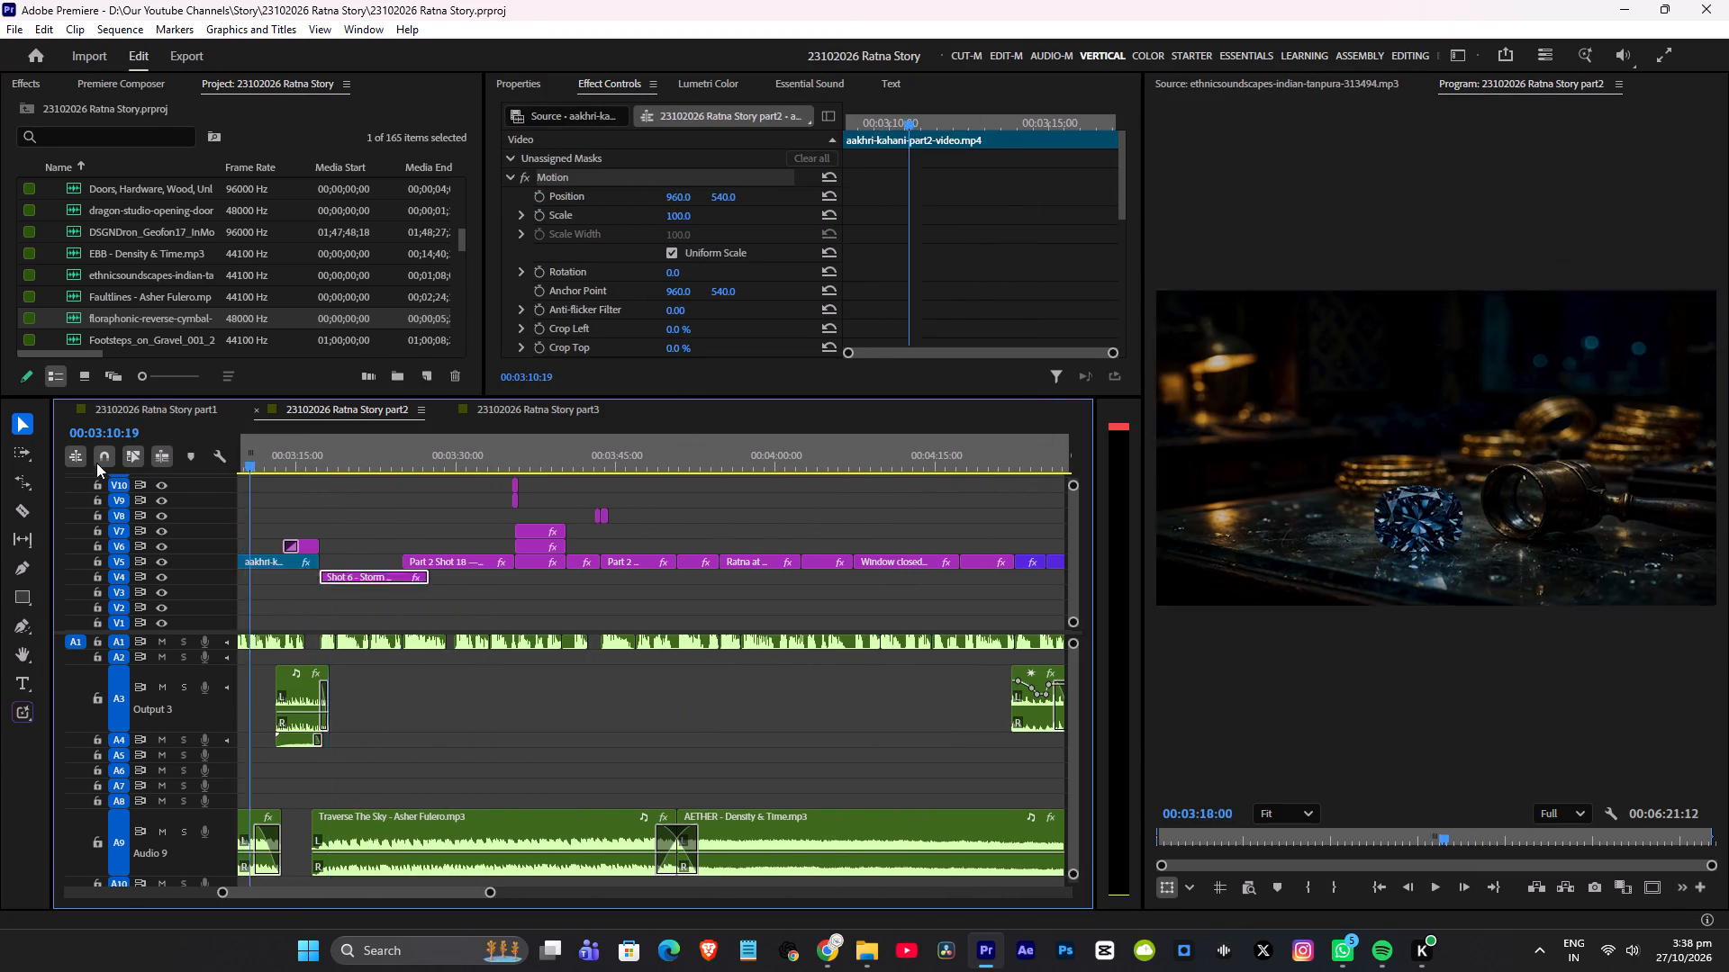
pyautogui.moveTo(96, 463); pyautogui.dragTo(0, 463)
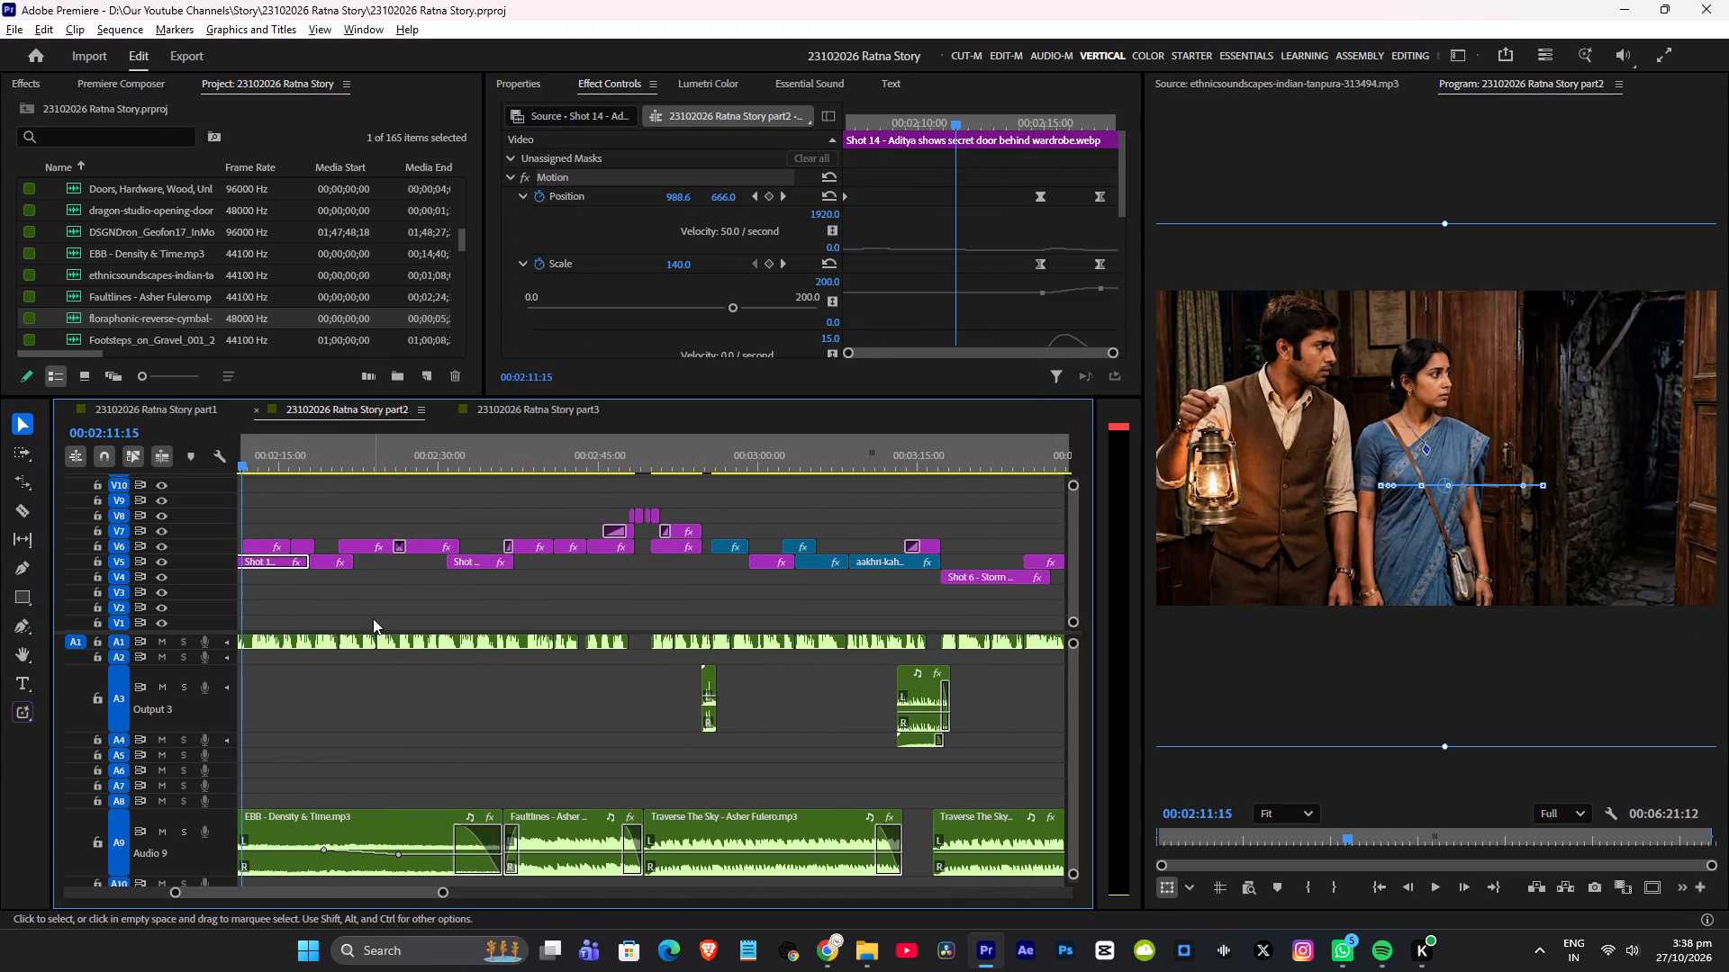
pyautogui.keyDown('alt'); pyautogui.scroll(-4, 398, 733); pyautogui.keyUp('alt')
pyautogui.scroll(15, 382, 703)
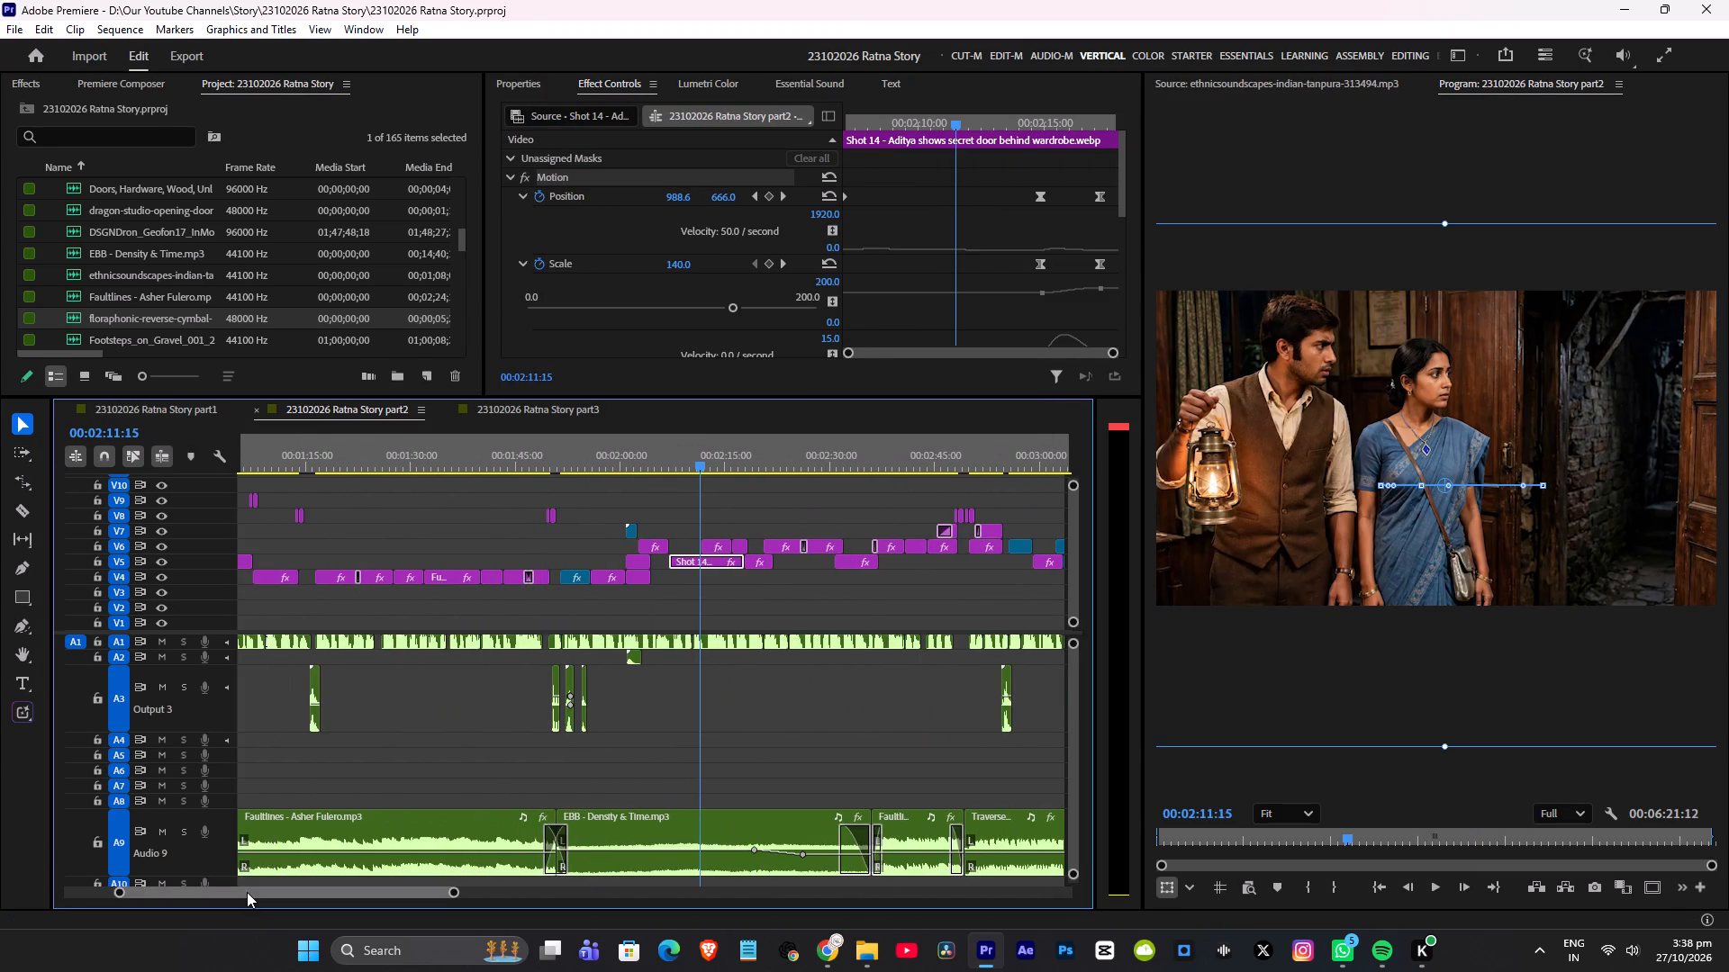
pyautogui.moveTo(247, 892); pyautogui.dragTo(79, 893)
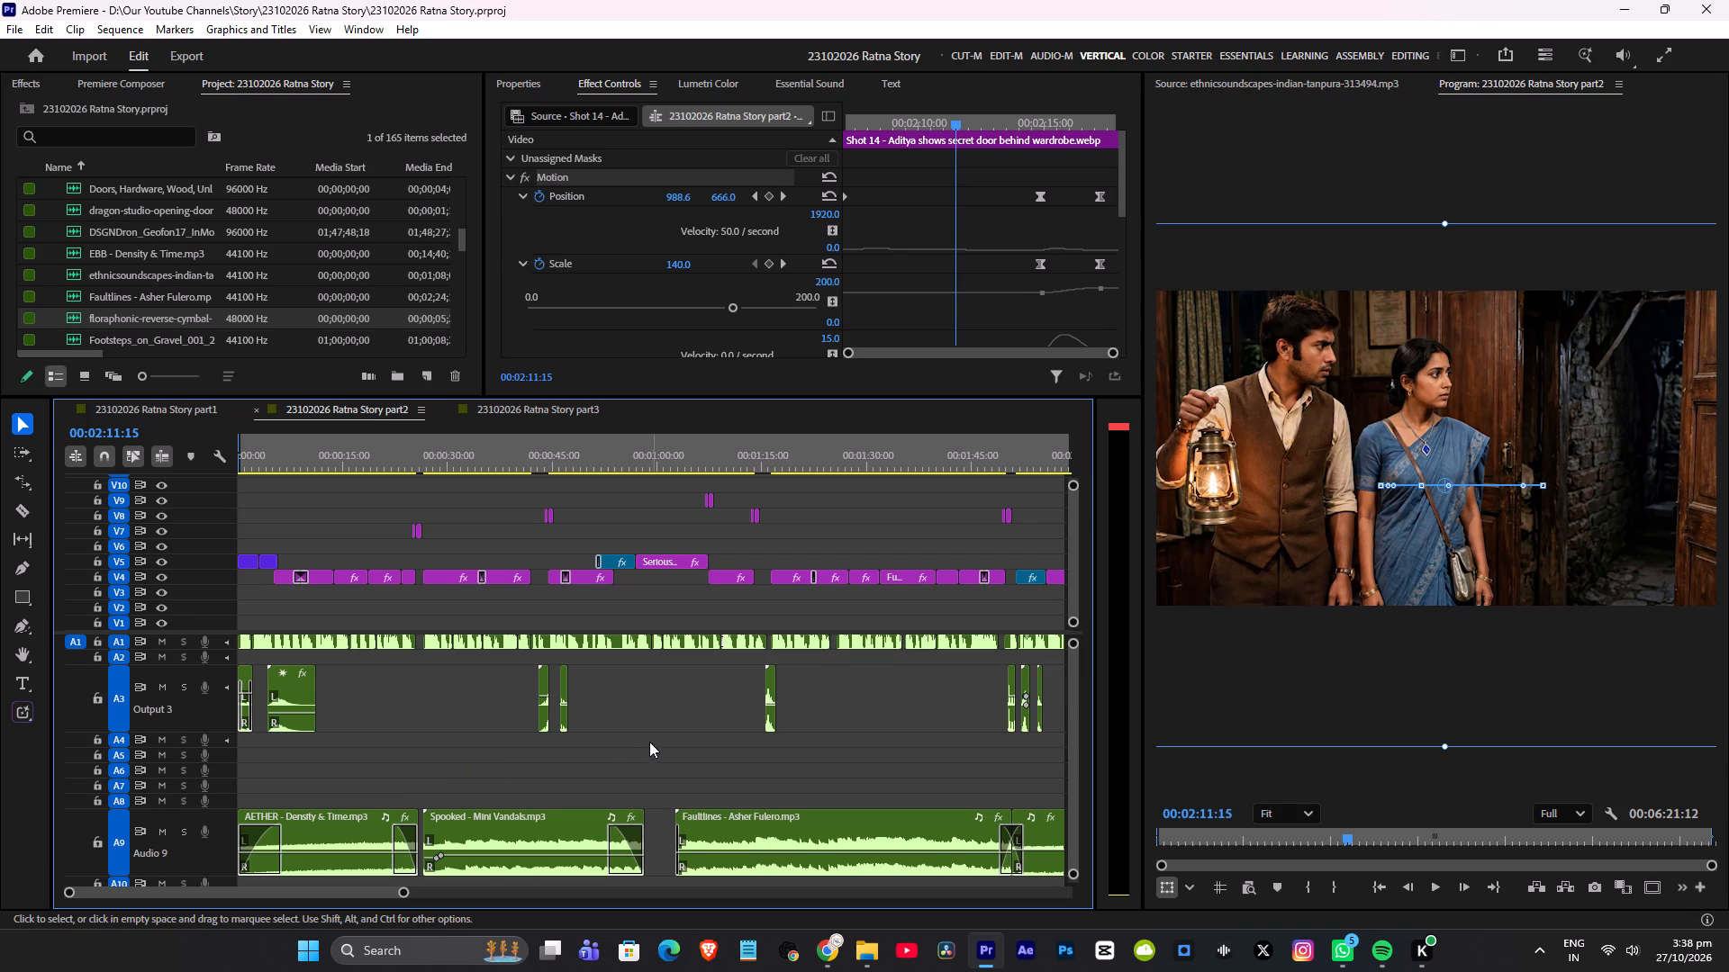
# Switch to File Explorer and delete the 23102026 Ratna Story part2 video from the project's Exported folder.
pyautogui.click(859, 949)
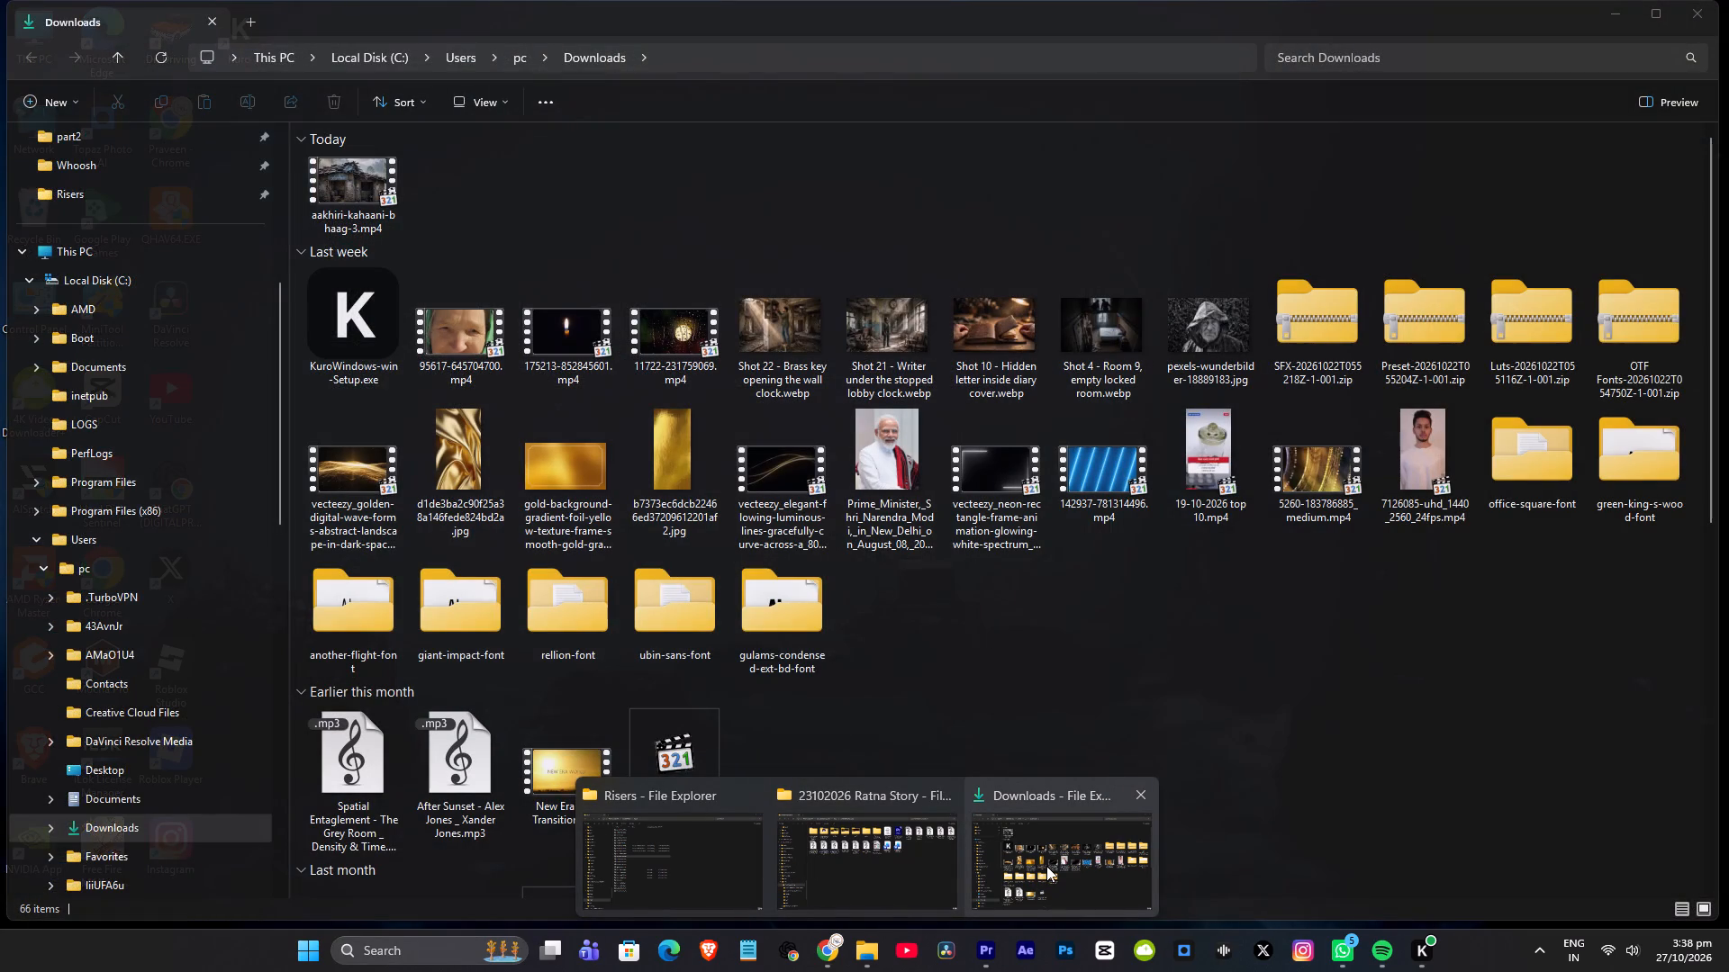
pyautogui.click(874, 873)
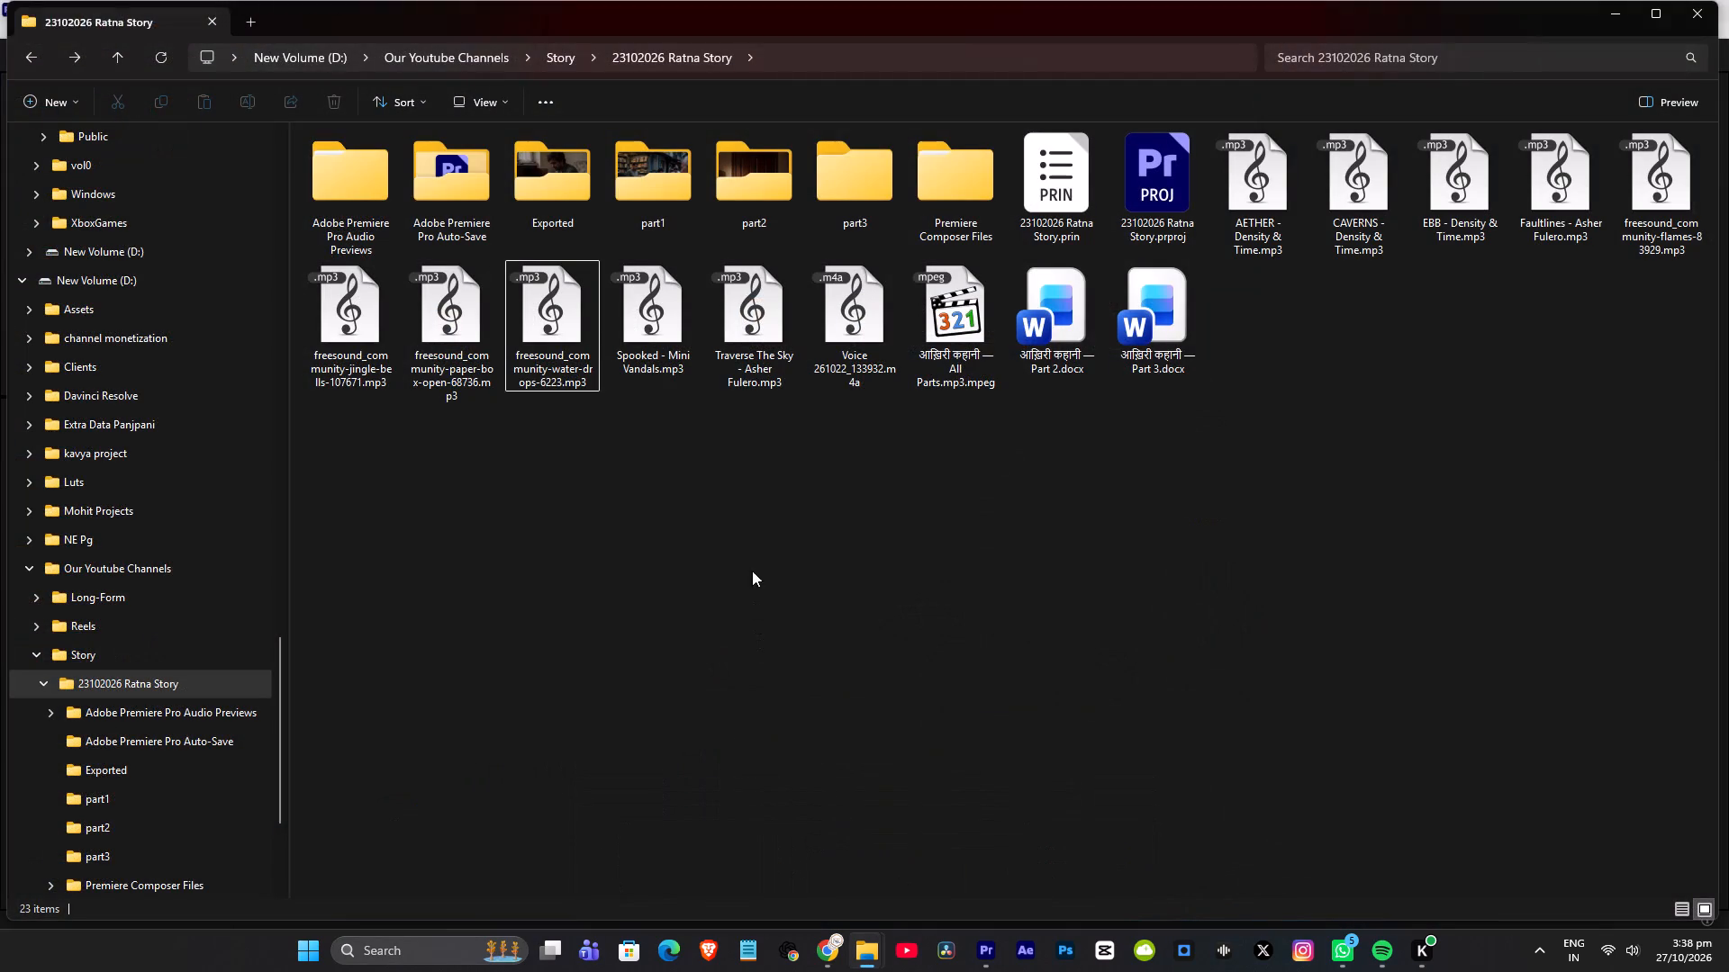
pyautogui.click(752, 565)
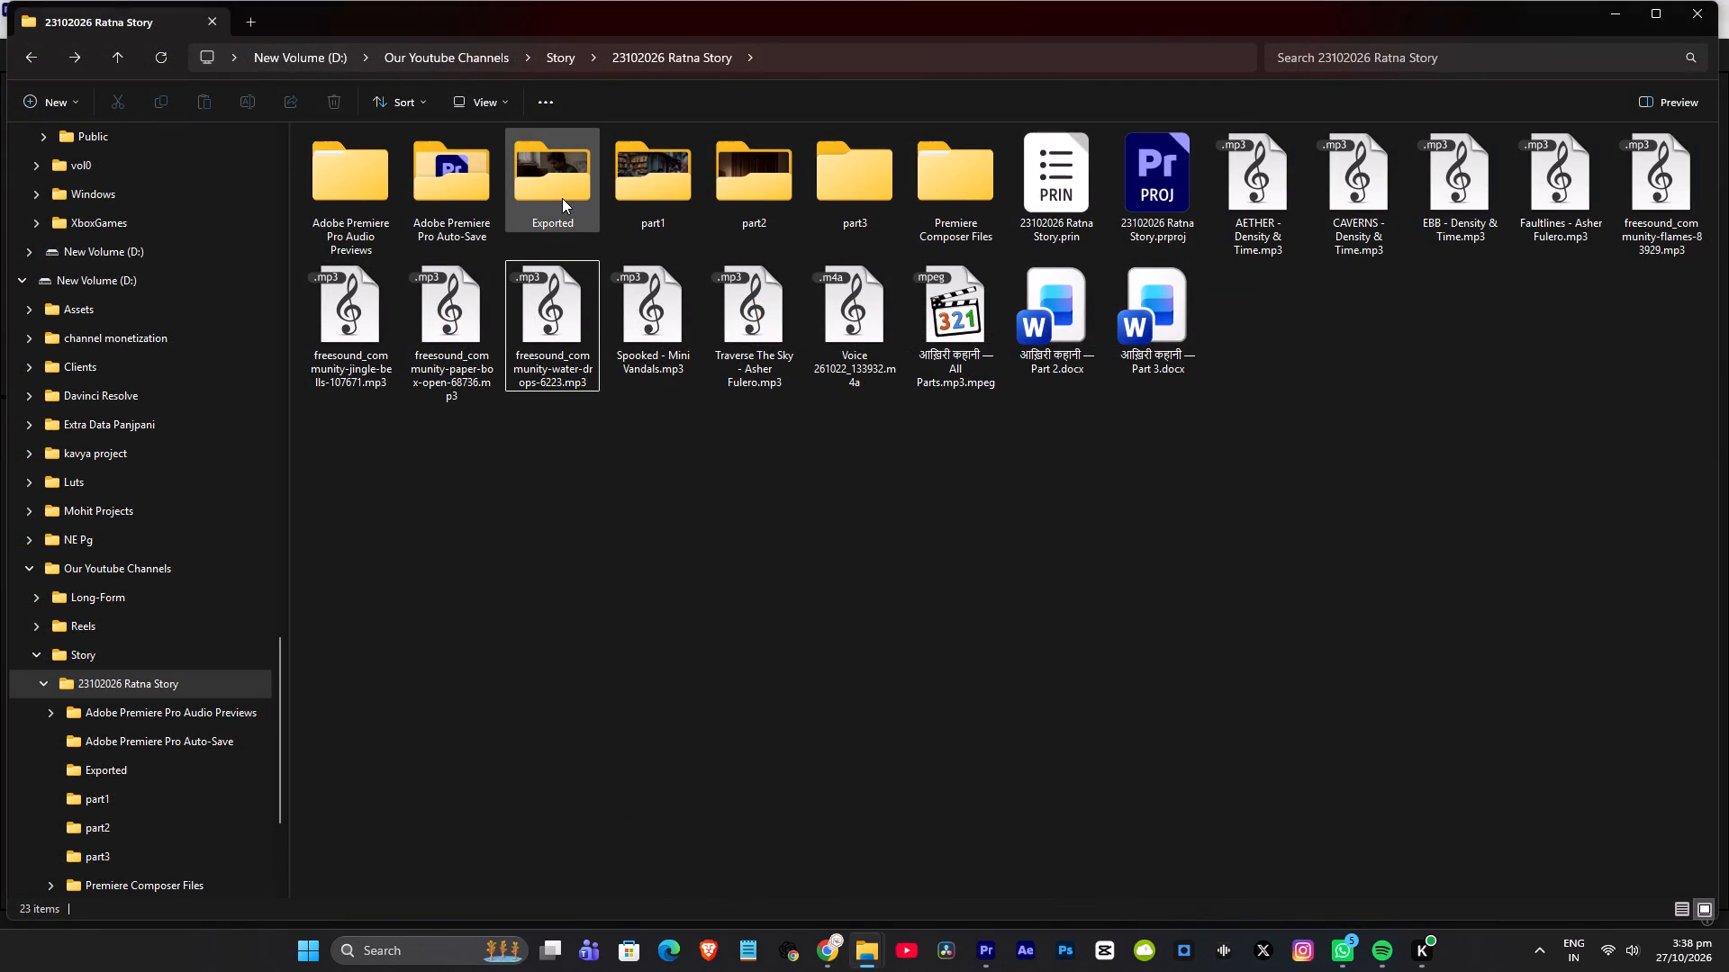
pyautogui.doubleClick(562, 198)
pyautogui.click(459, 374)
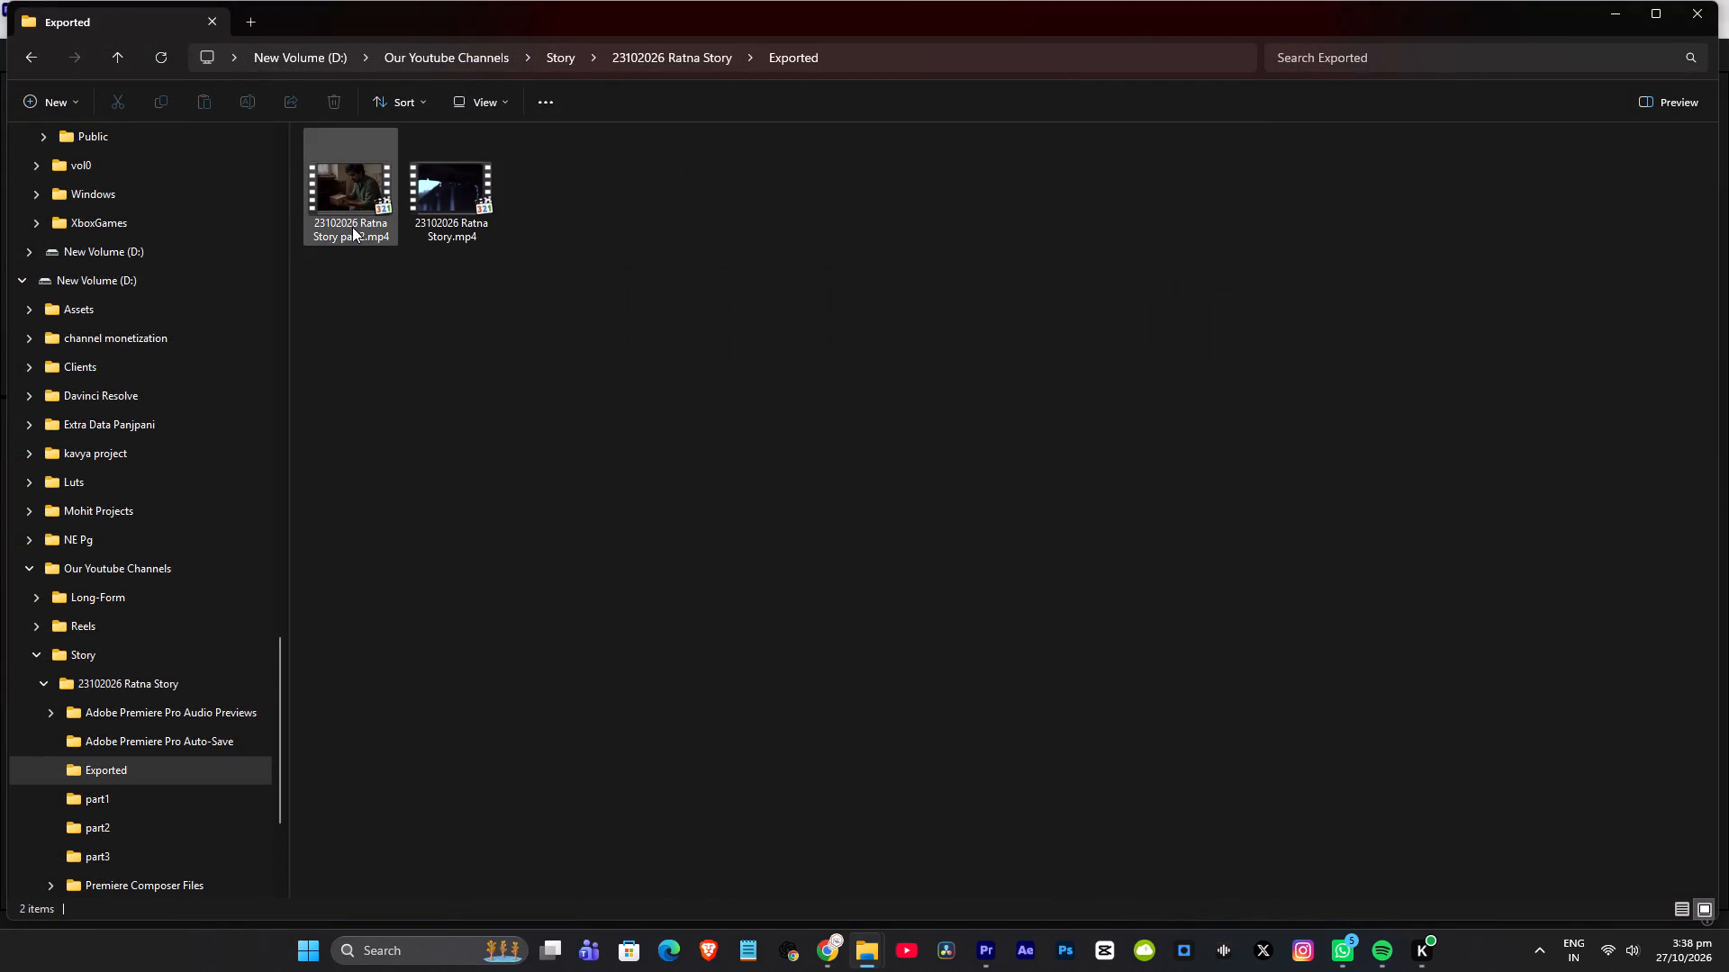
pyautogui.click(353, 193)
pyautogui.press('Delete')
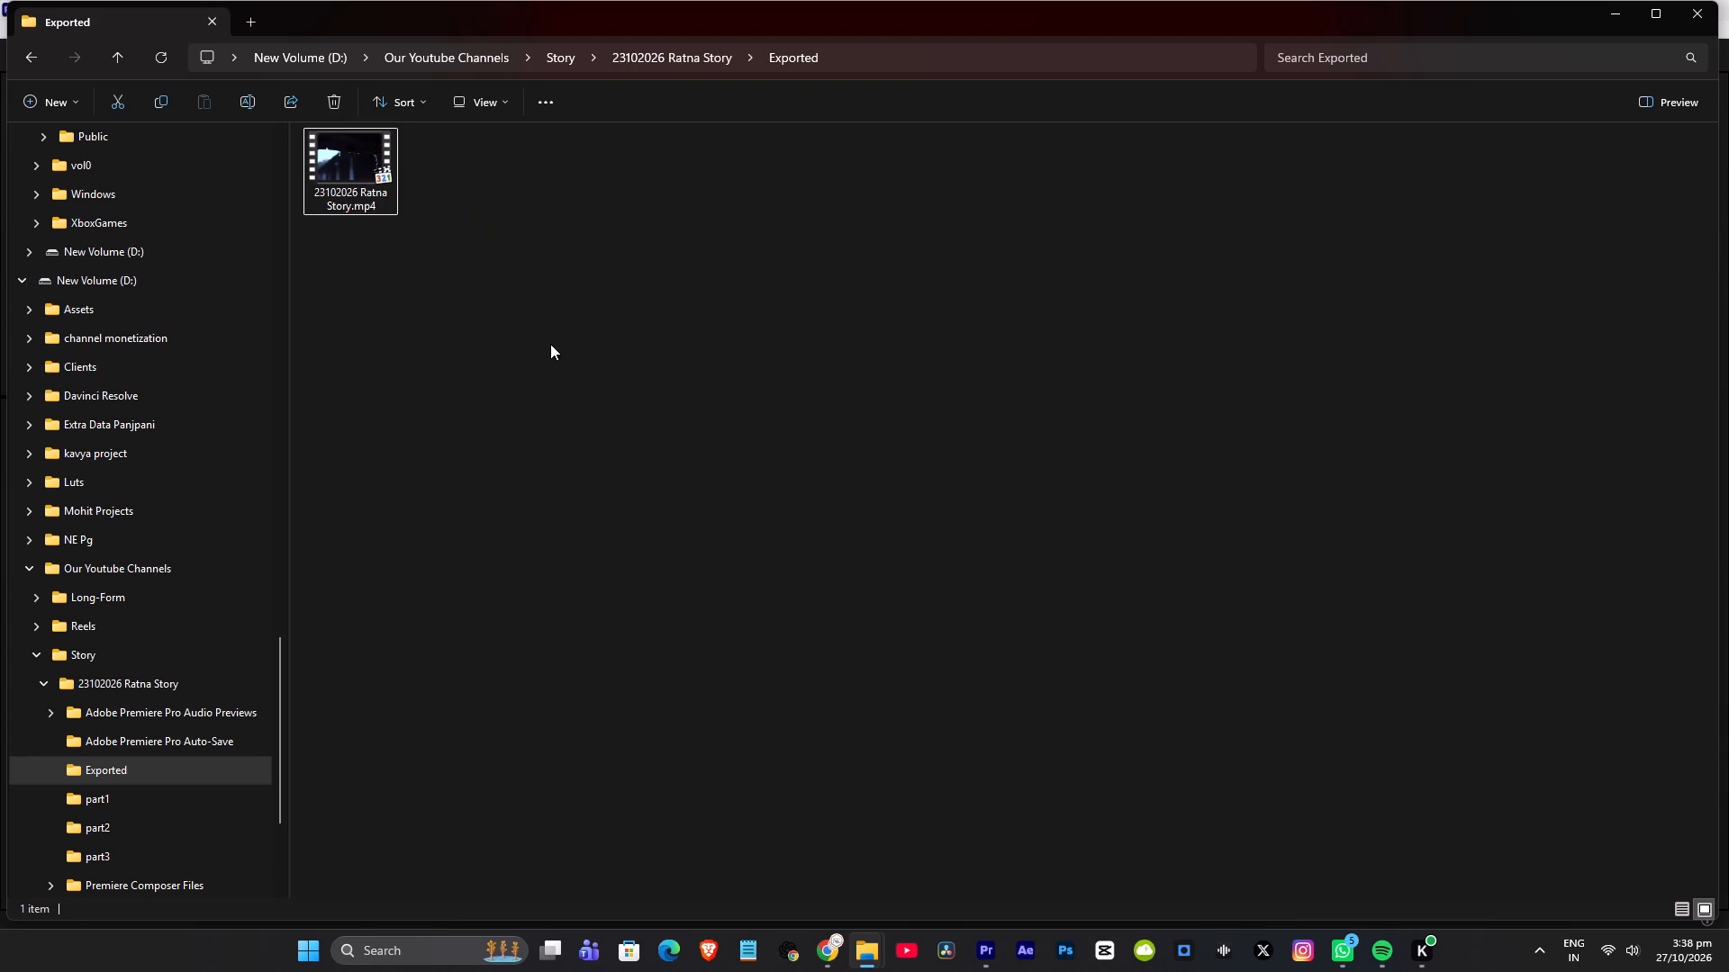
pyautogui.click(833, 518)
# Return to Premiere, save, and review part2 from its start at increased speed, rechecking the necklace shot around 00:02:01.
pyautogui.click(983, 946)
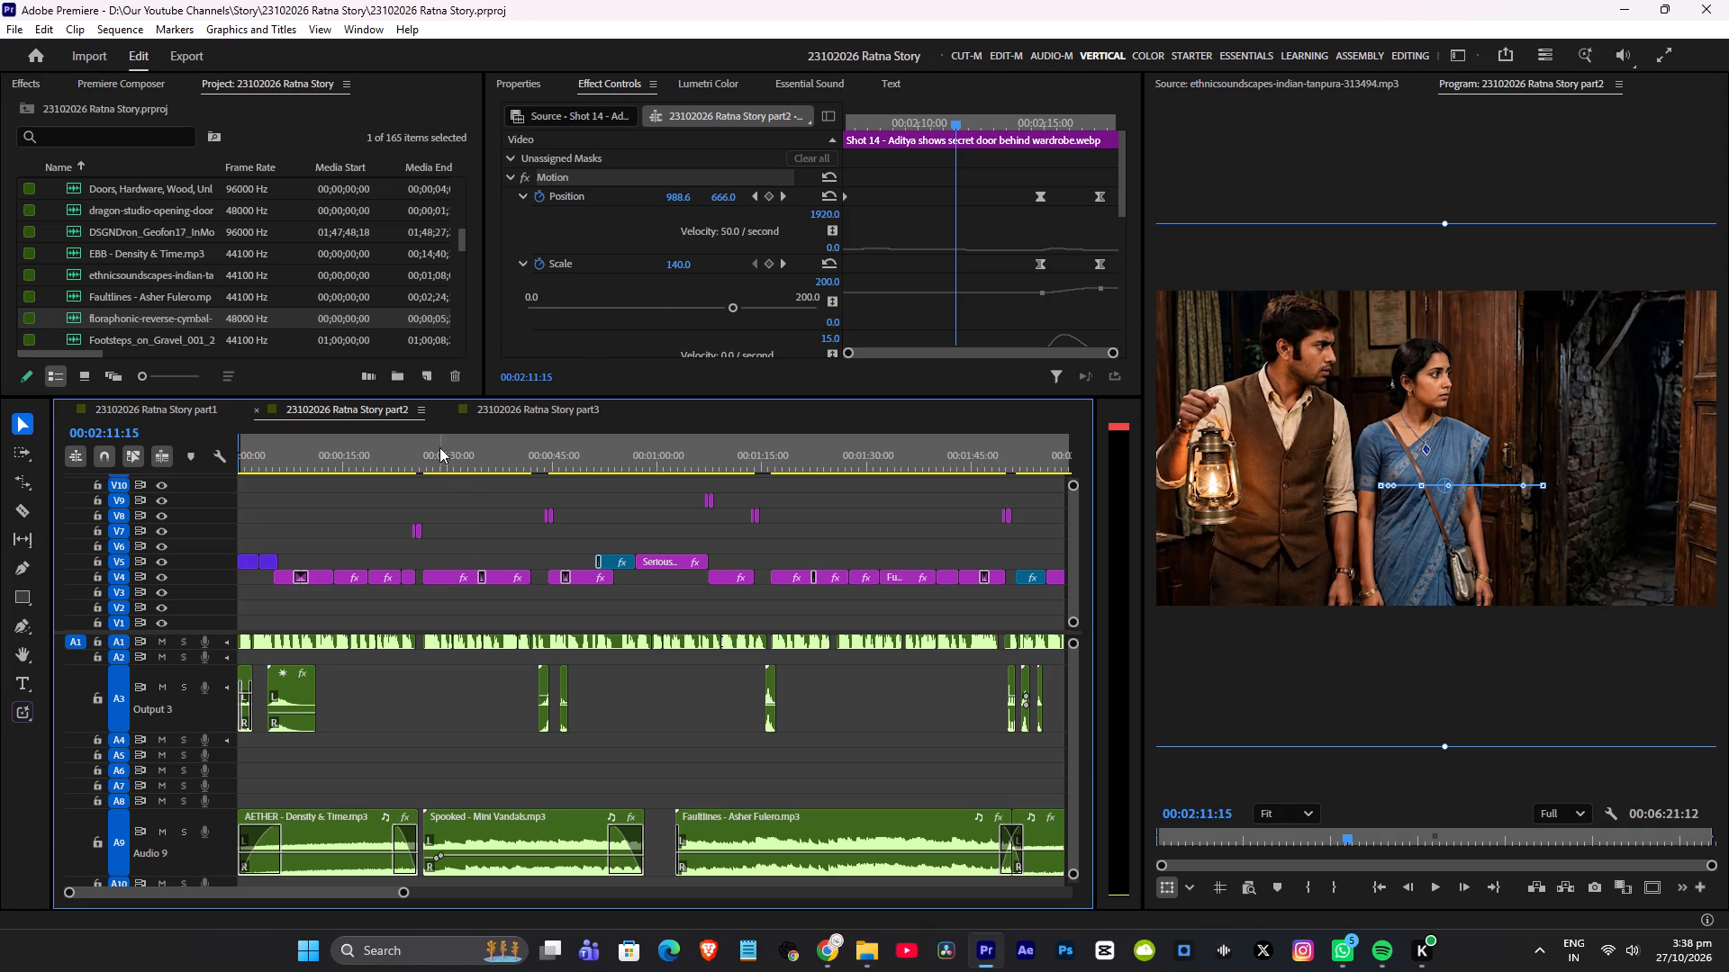
pyautogui.moveTo(439, 447); pyautogui.dragTo(0, 454)
pyautogui.hotkey('ctrl', 's')
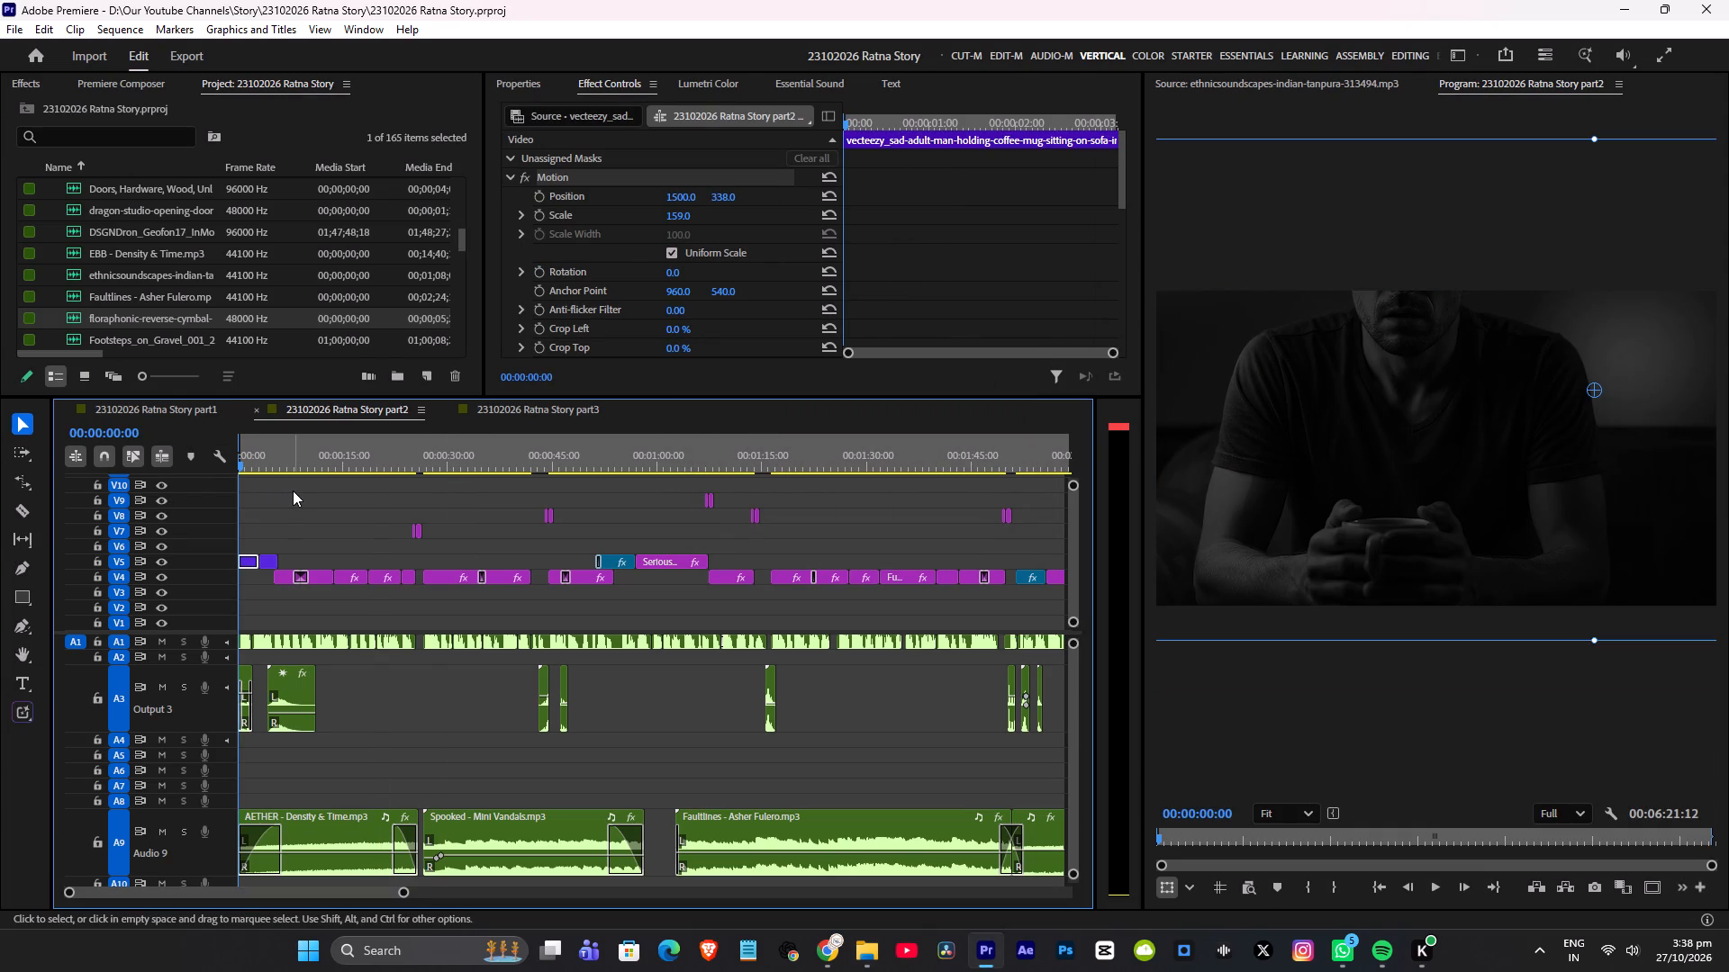
pyautogui.press('space')
pyautogui.write('l')
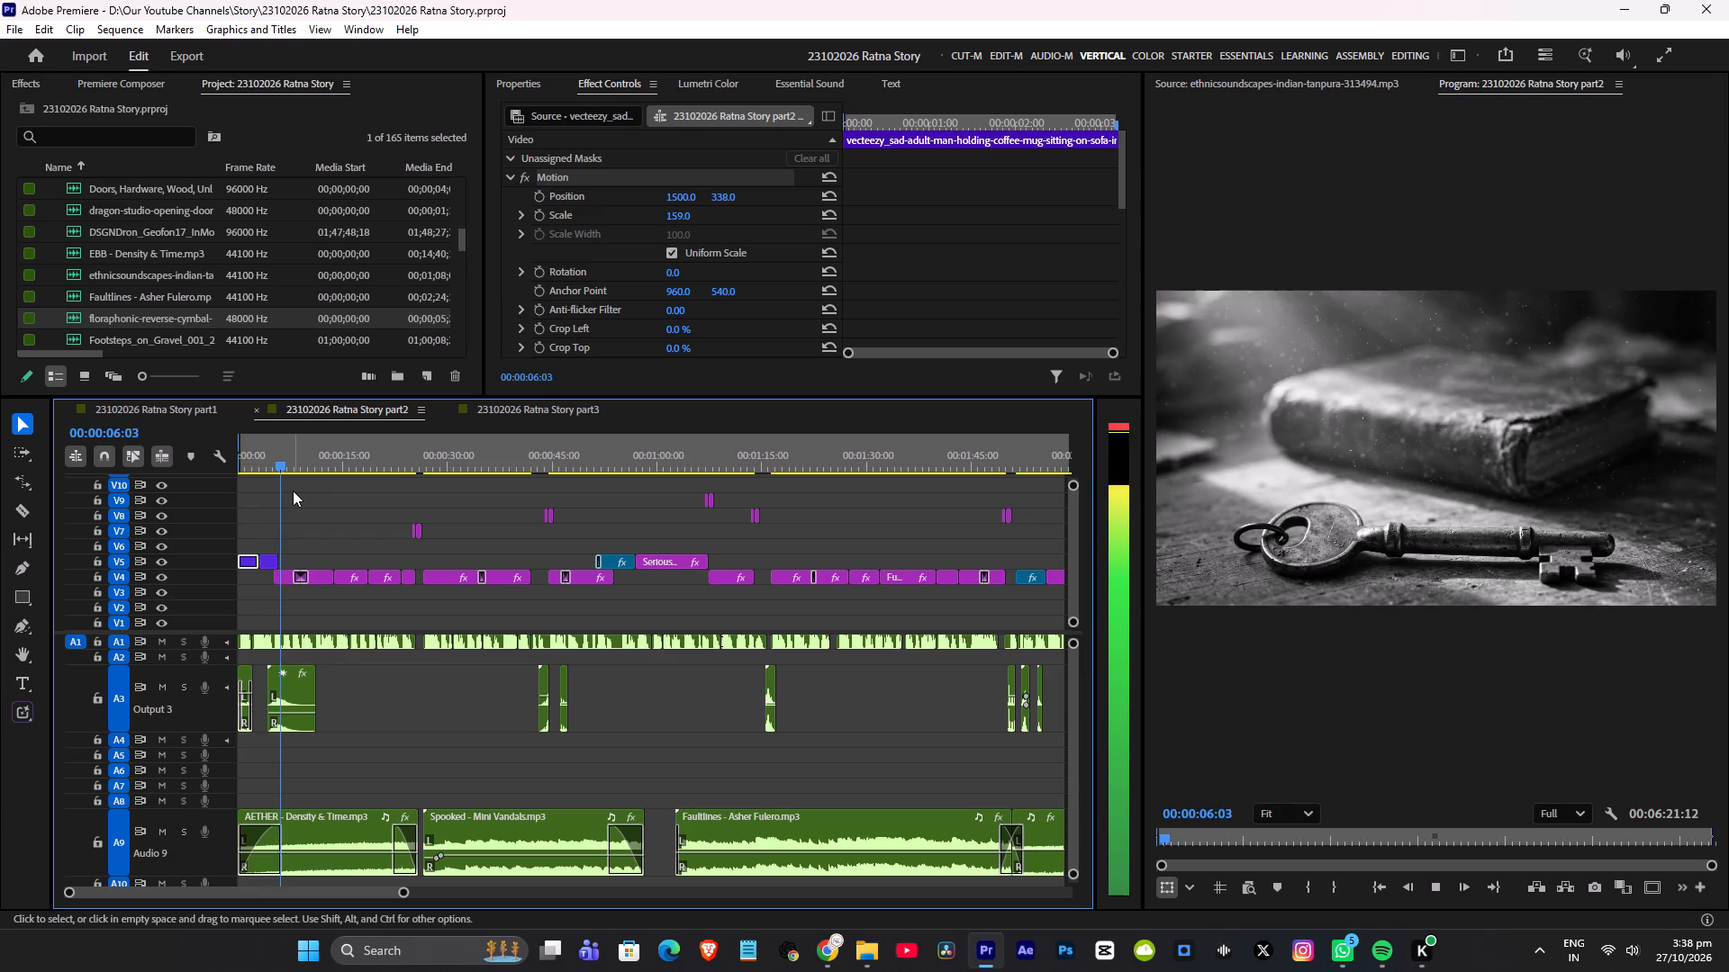
pyautogui.press('l')
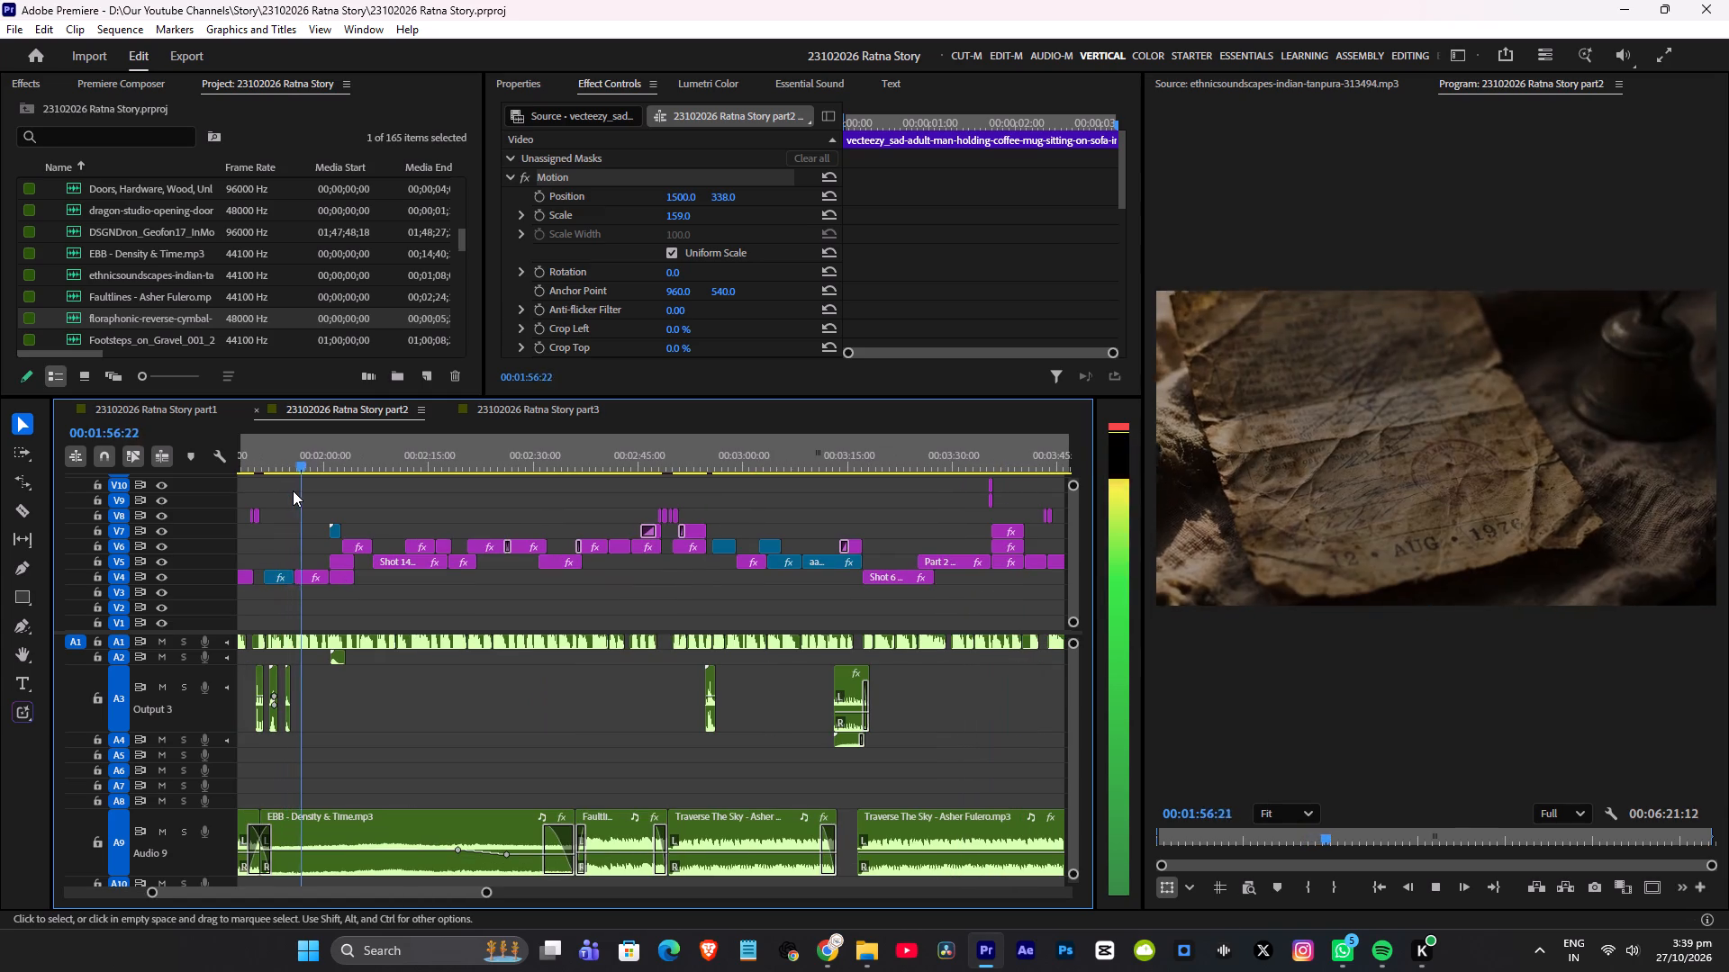
pyautogui.press('space')
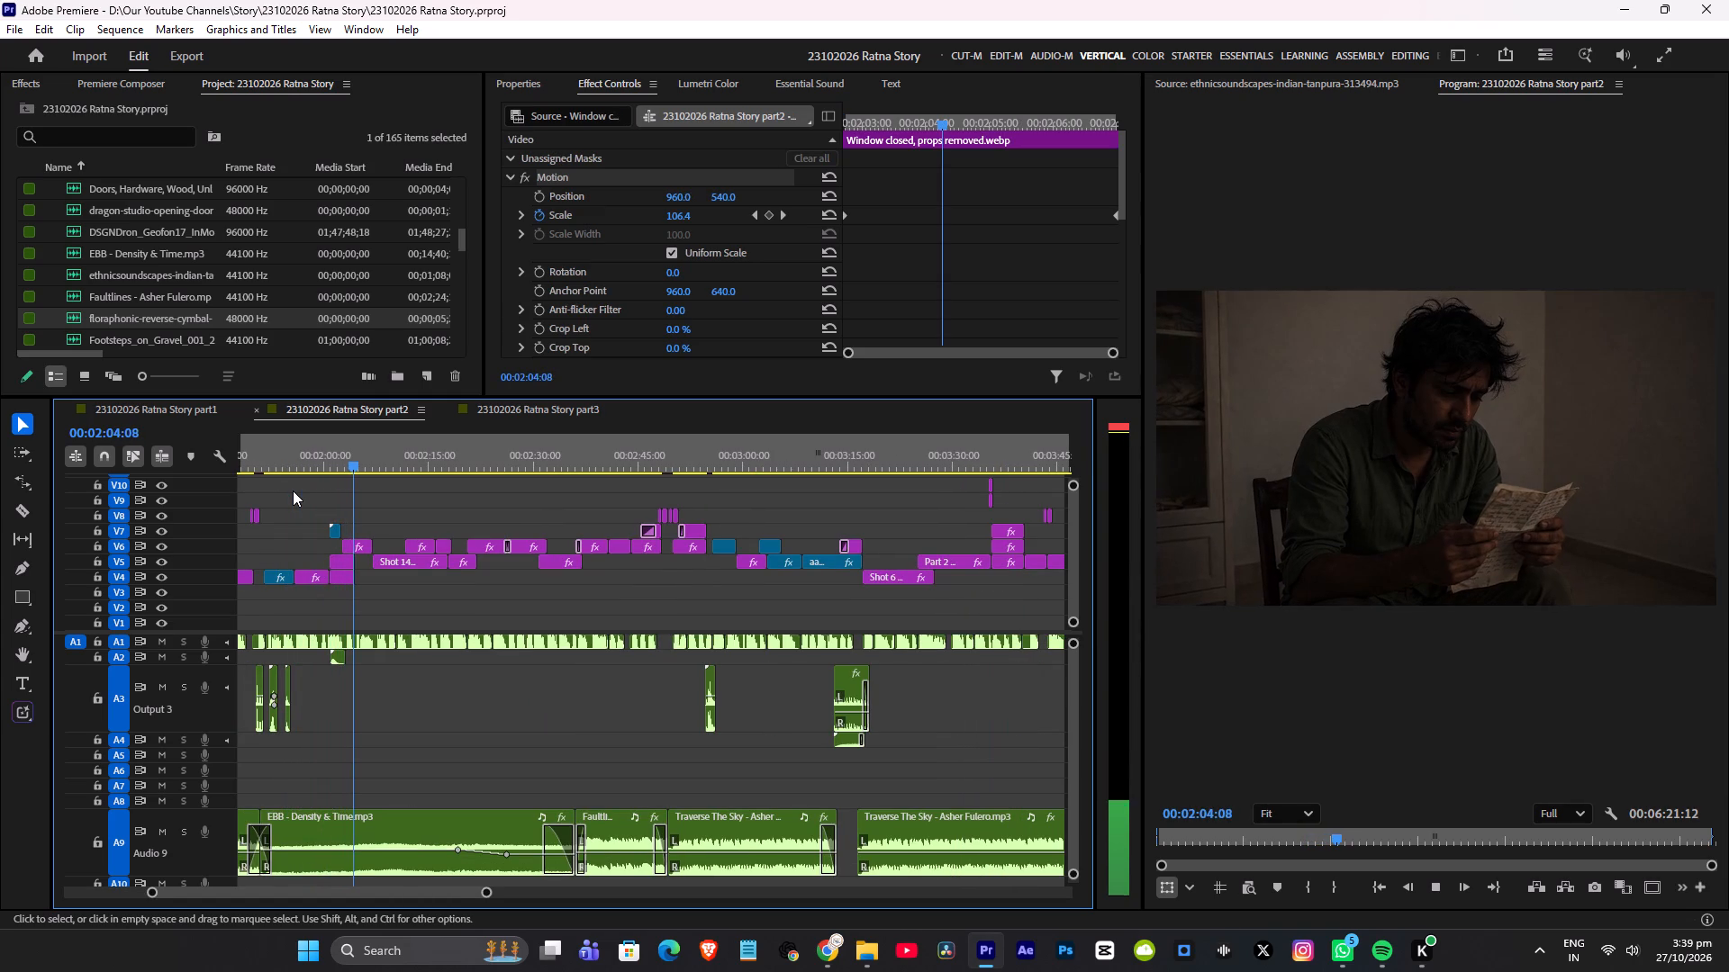
pyautogui.keyDown('alt'); pyautogui.scroll(13, 258, 624); pyautogui.keyUp('alt')
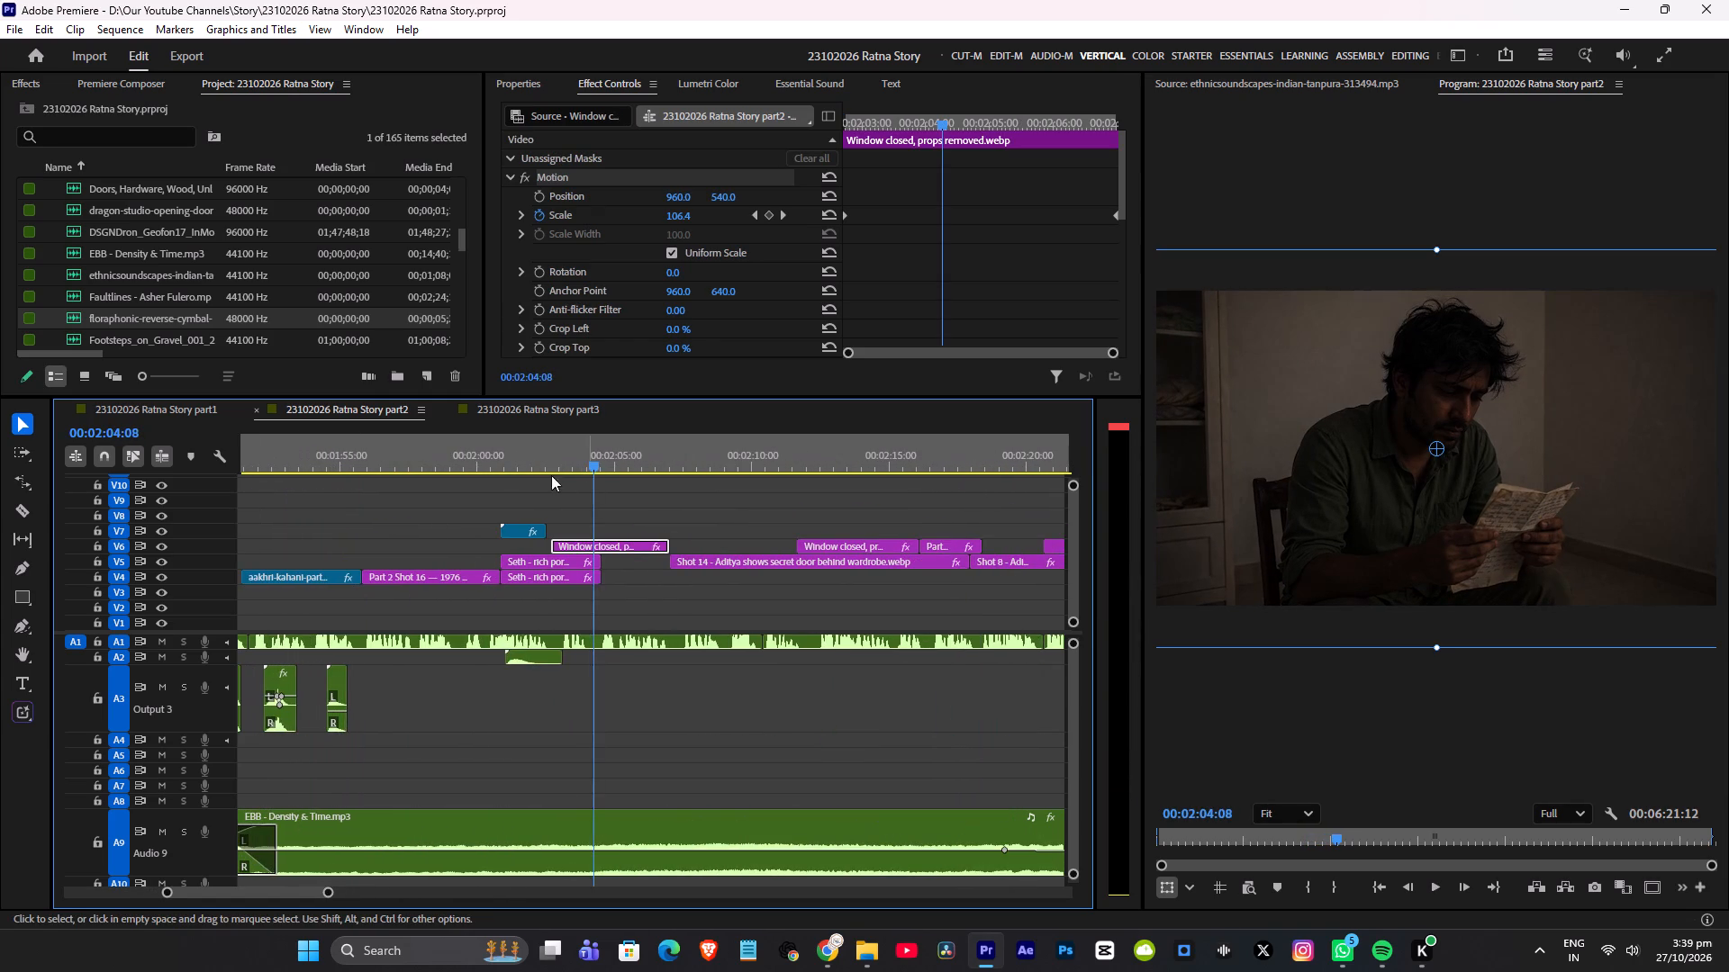
pyautogui.click(497, 461)
pyautogui.press('space')
pyautogui.press('space')
pyautogui.scroll(3, 394, 627)
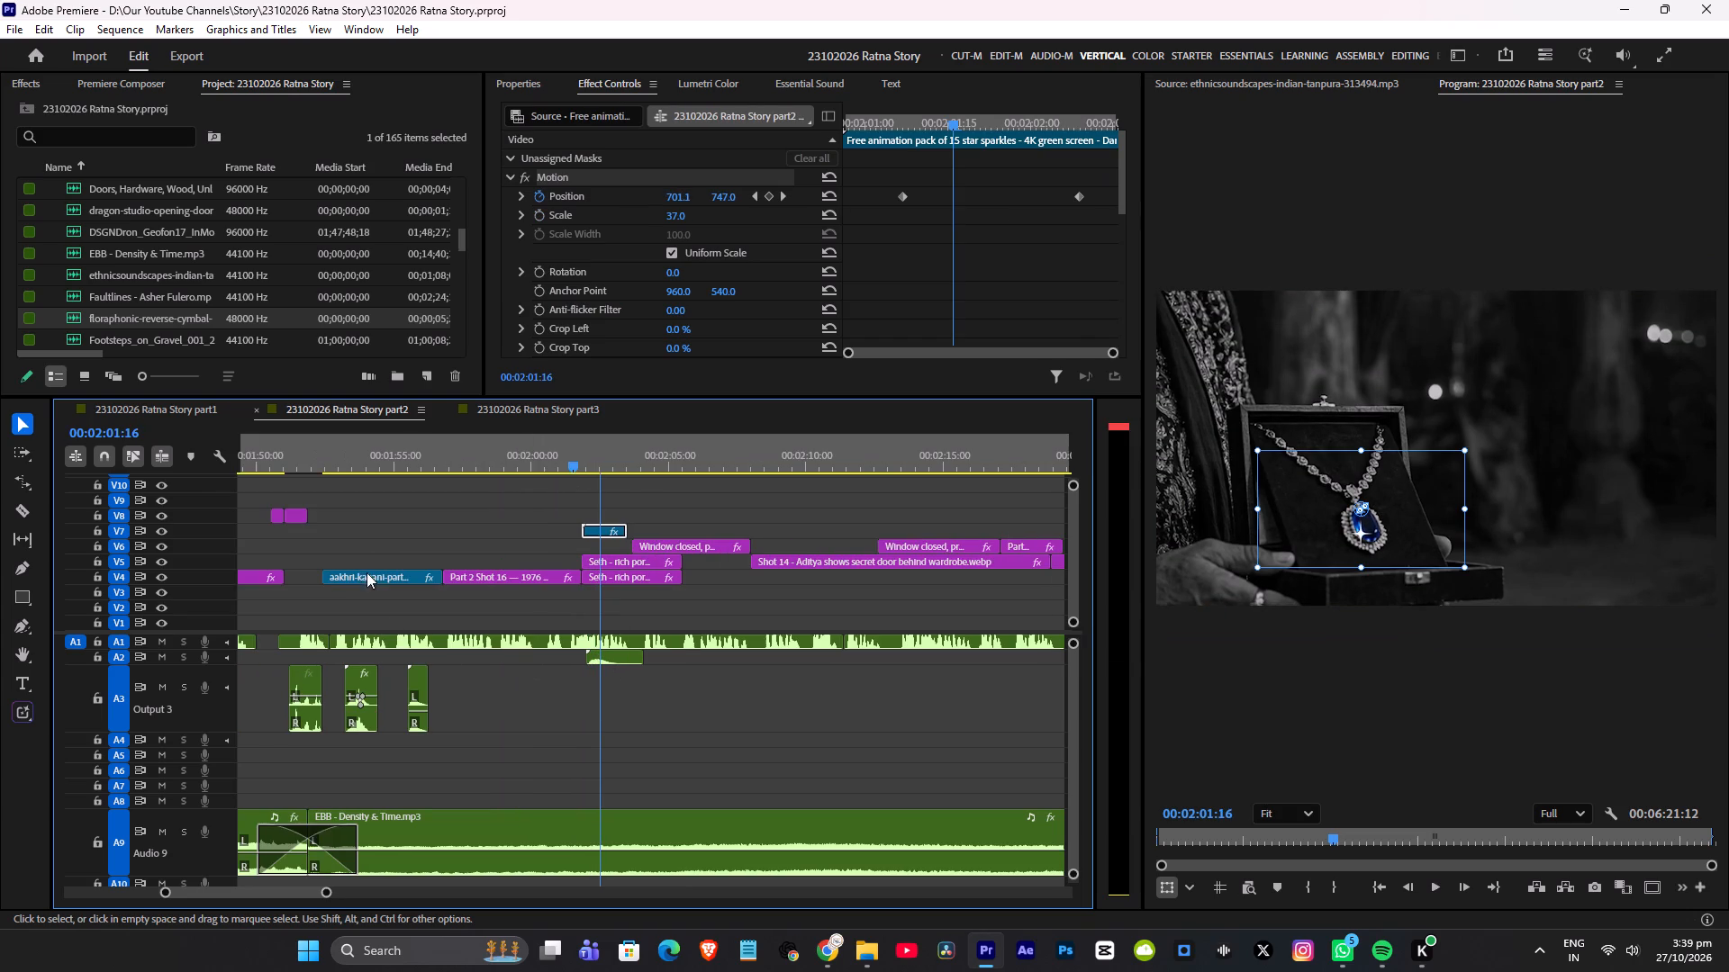
# Lower the volume of the jingle-bells clip on A3 at about 00:01:55 by three decrements, save, and replay that passage.
pyautogui.click(398, 460)
pyautogui.press('space')
pyautogui.scroll(3, 448, 518)
pyautogui.press('space')
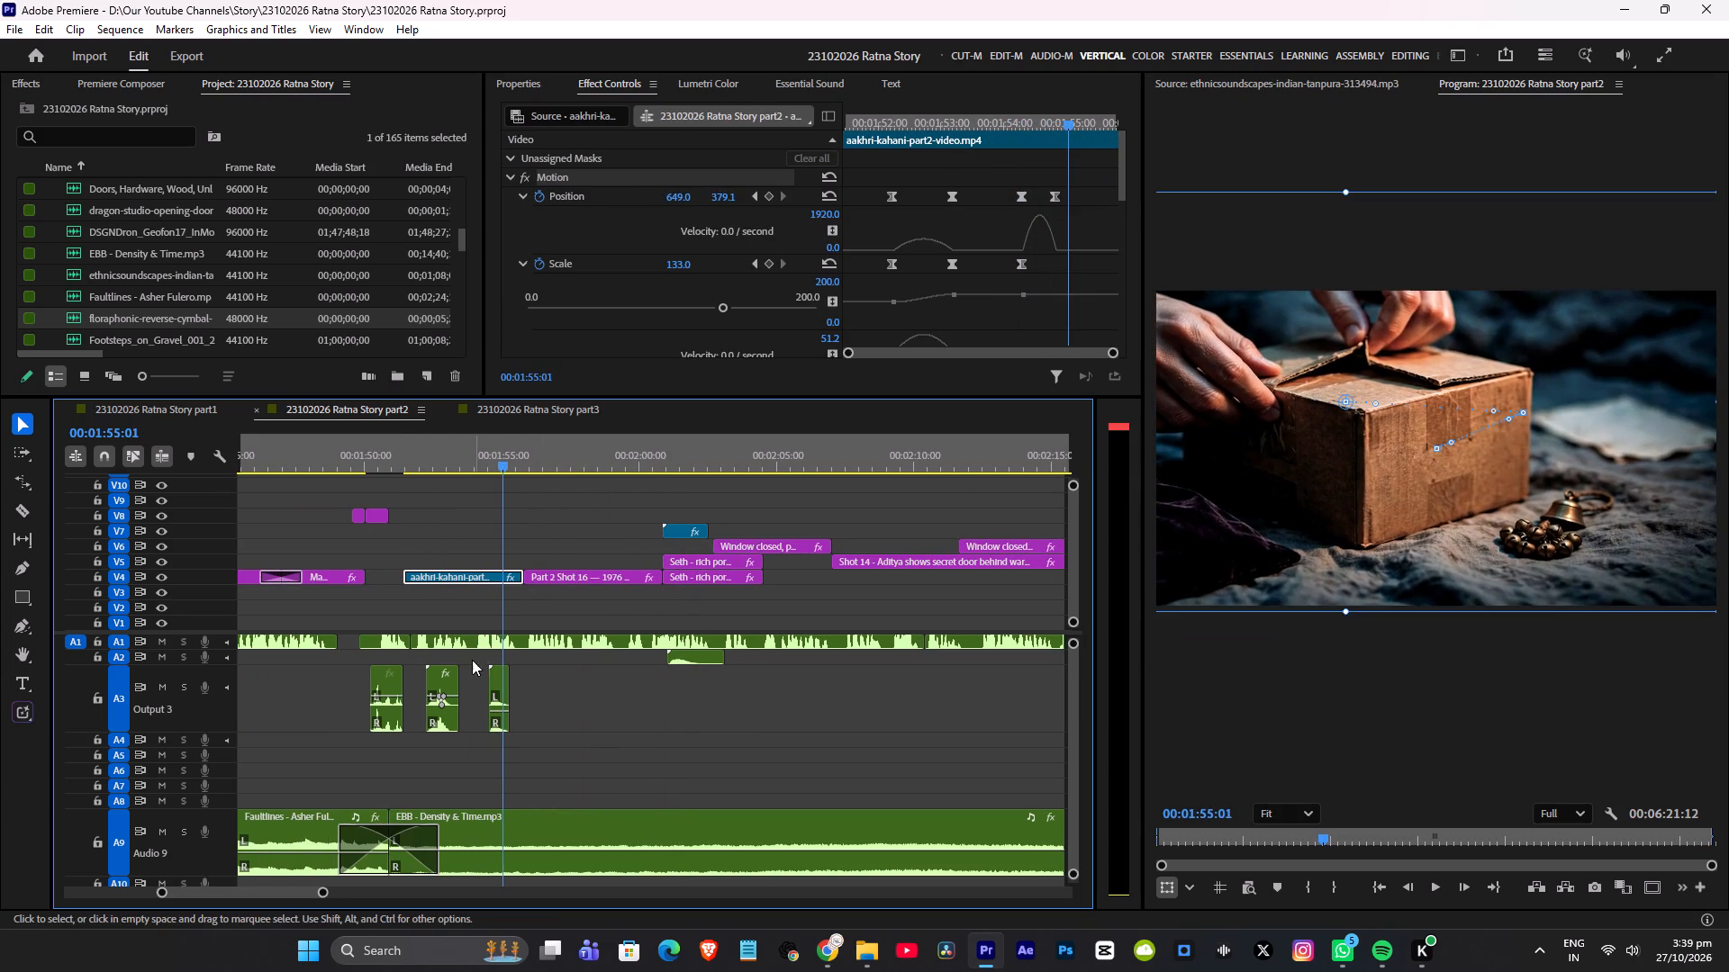
pyautogui.click(500, 685)
pyautogui.press('[')
pyautogui.press('[')
pyautogui.press('[')
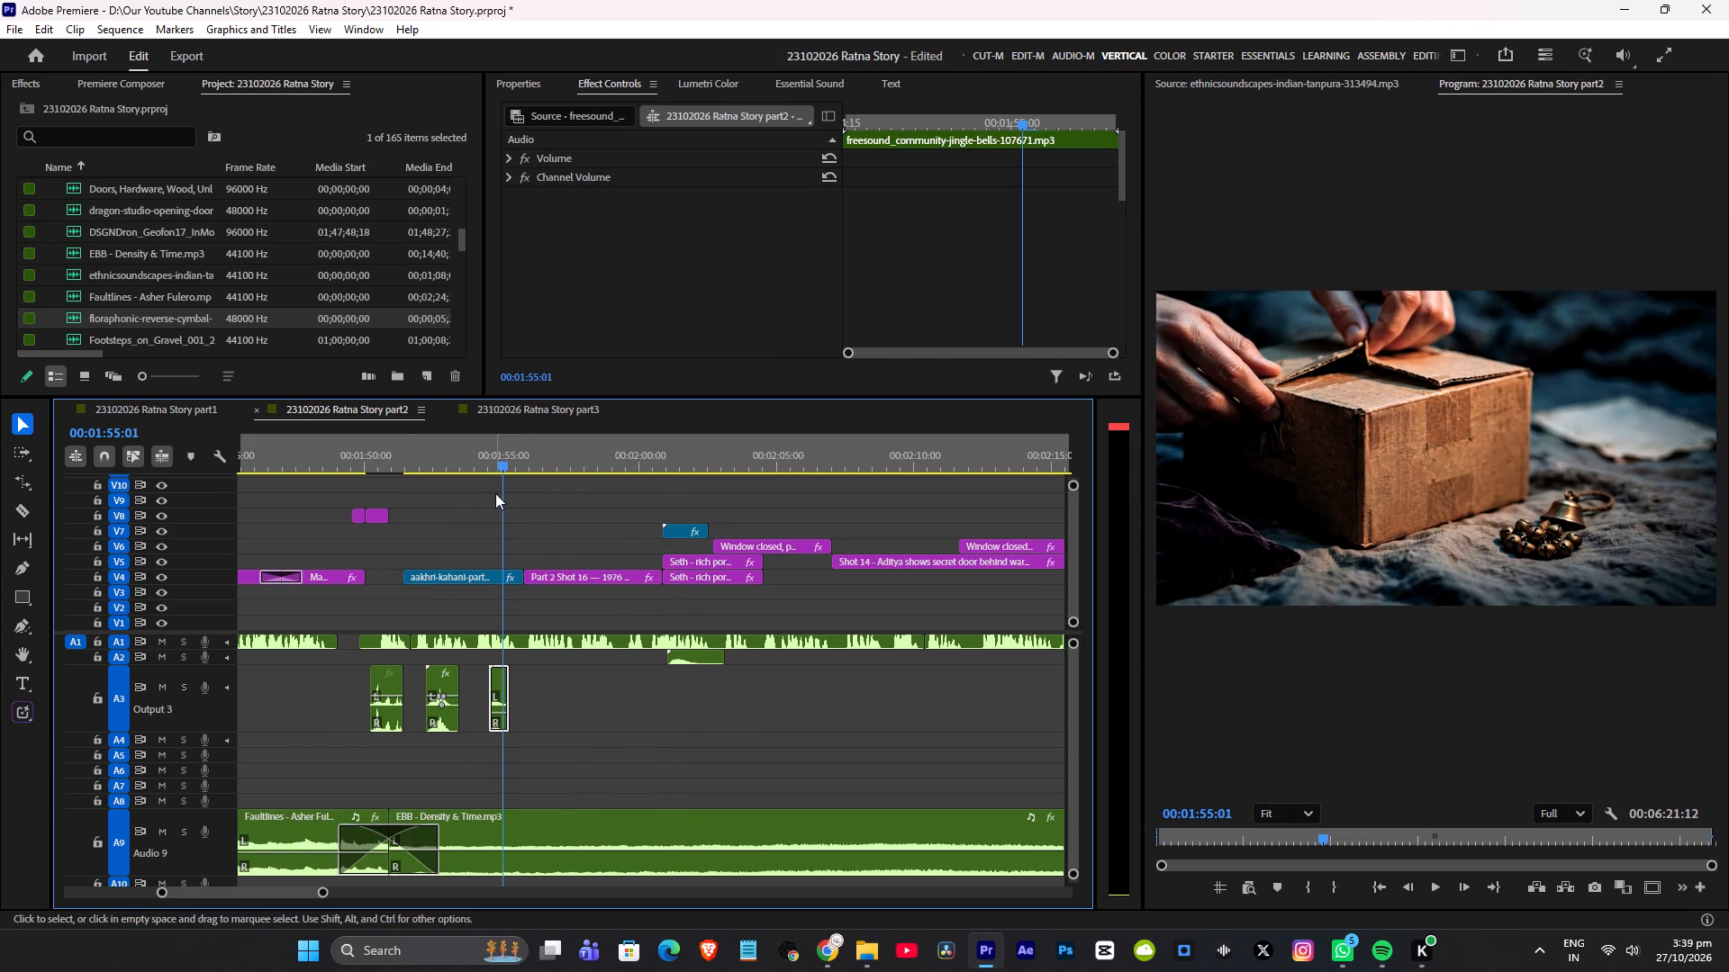
pyautogui.click(495, 468)
pyautogui.hotkey('ctrl', 's')
pyautogui.press('space')
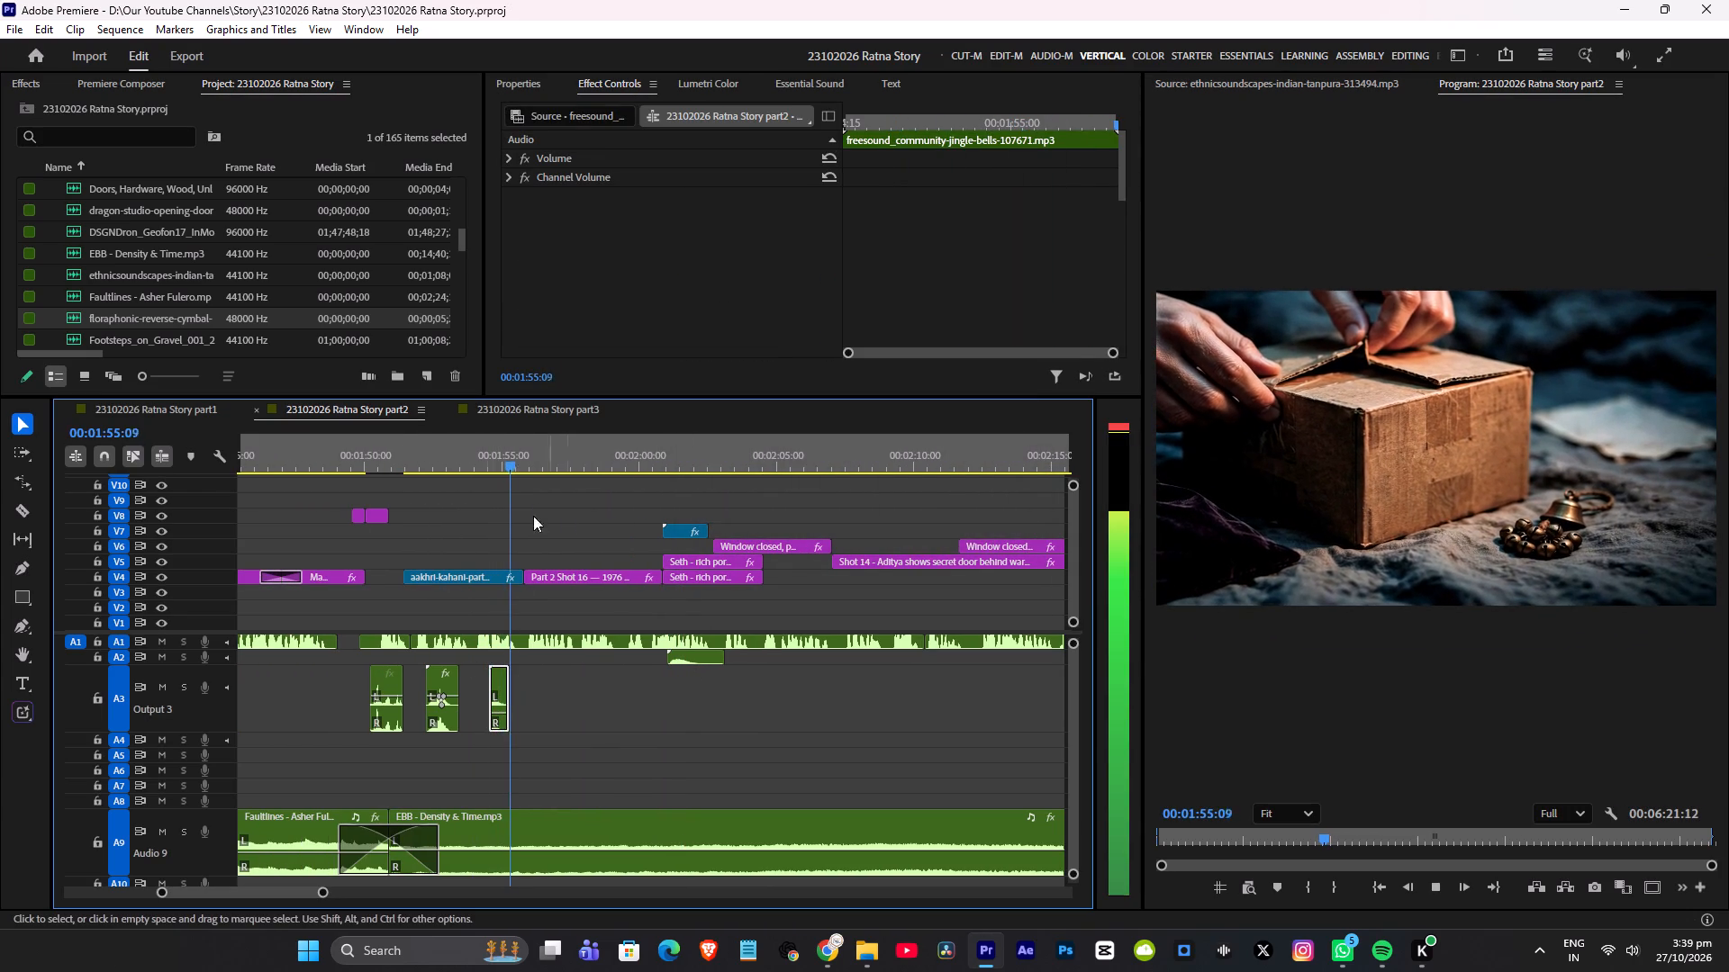
pyautogui.press('space')
pyautogui.click(491, 456)
pyautogui.press('space')
pyautogui.scroll(-3, 564, 516)
pyautogui.press('space')
# Review the sequence at increased speed from the necklace shot through the jail shot to the pillar shot near 00:02:45.
pyautogui.click(688, 445)
pyautogui.press('space')
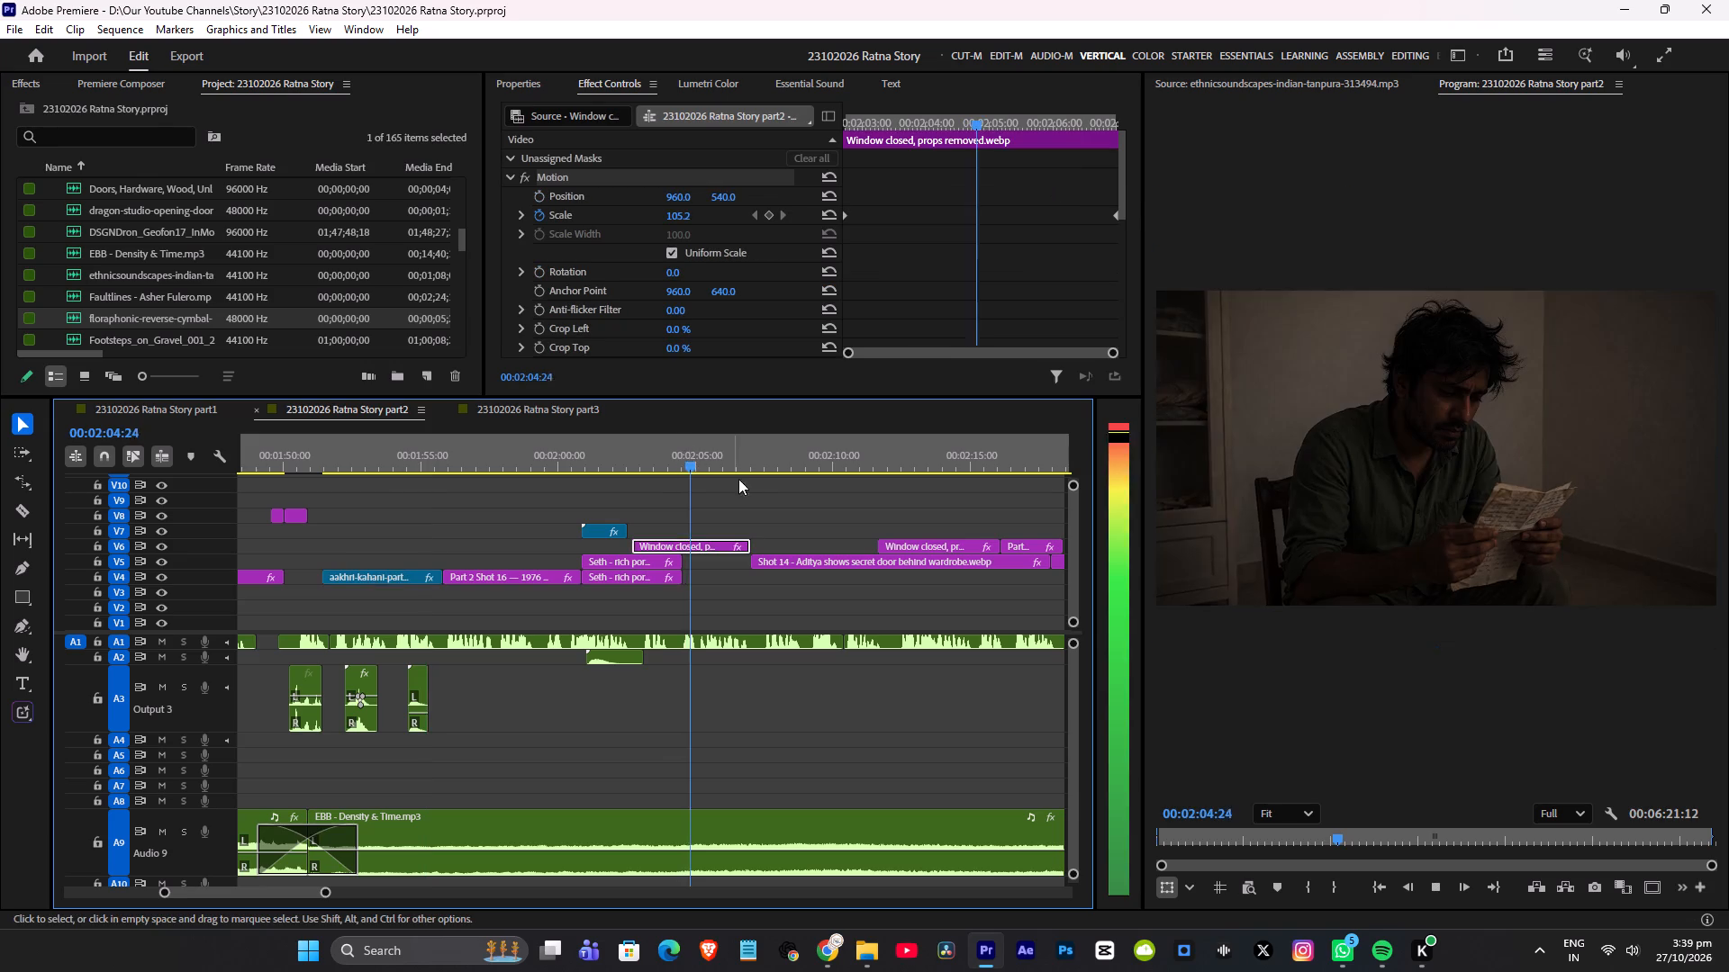
pyautogui.scroll(-4, 753, 490)
pyautogui.click(511, 434)
pyautogui.press('space')
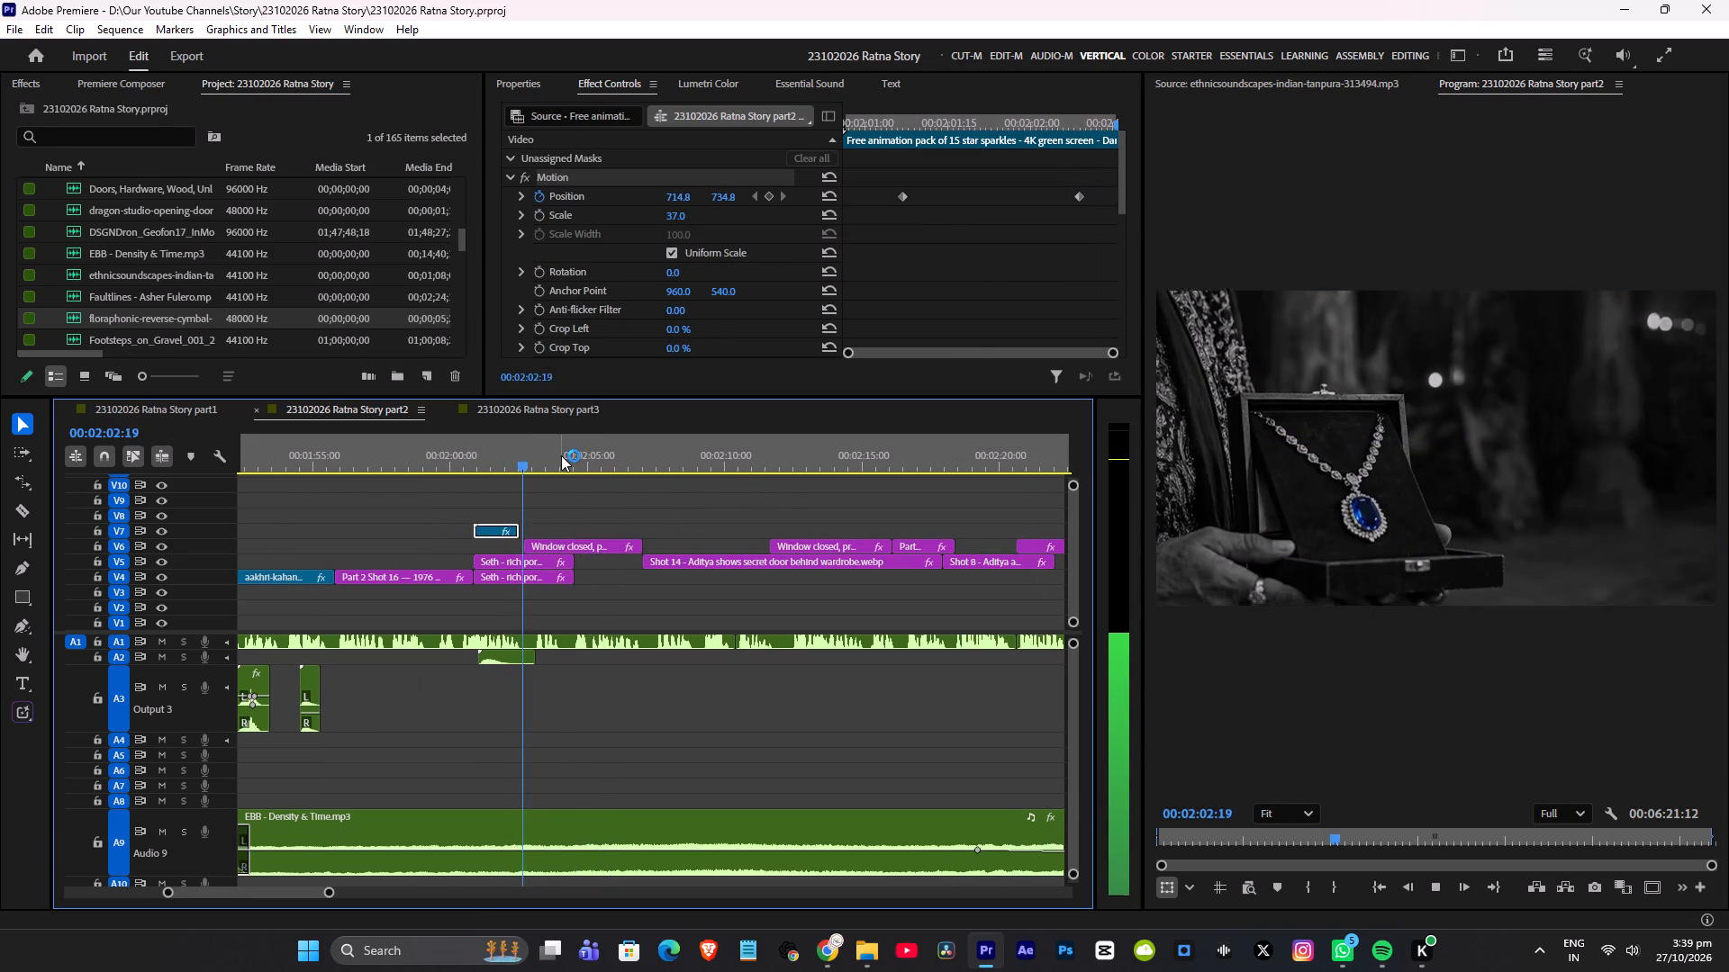
pyautogui.write('ll')
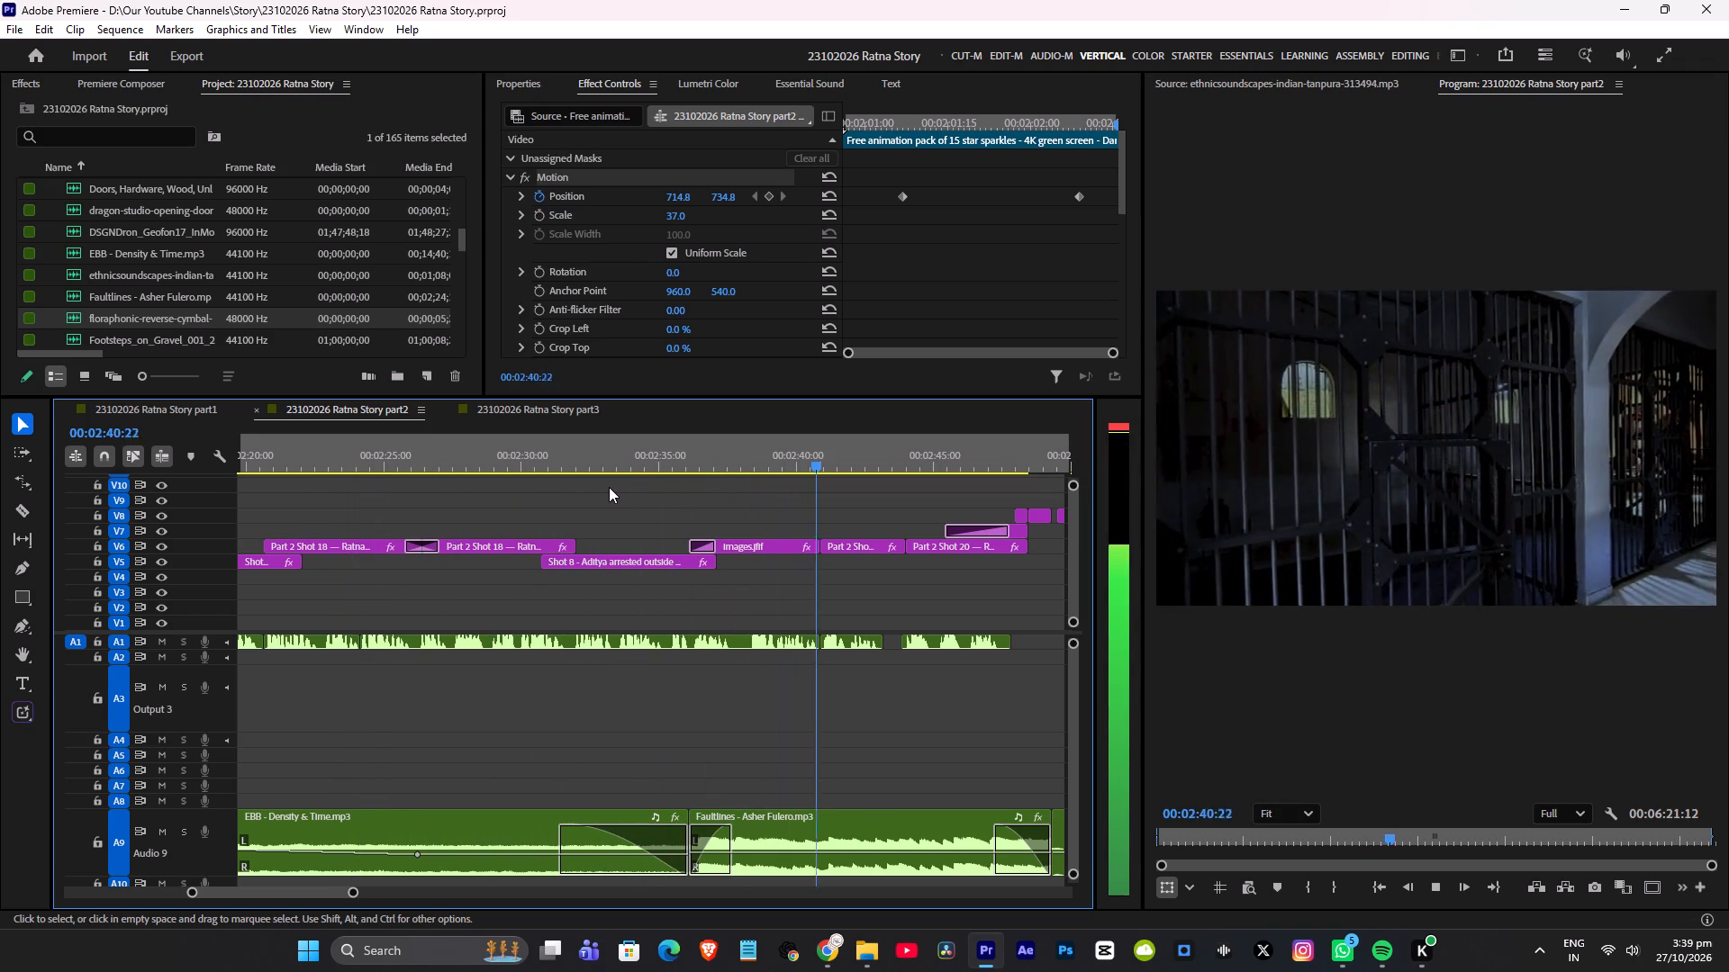
pyautogui.press('space')
pyautogui.press('space')
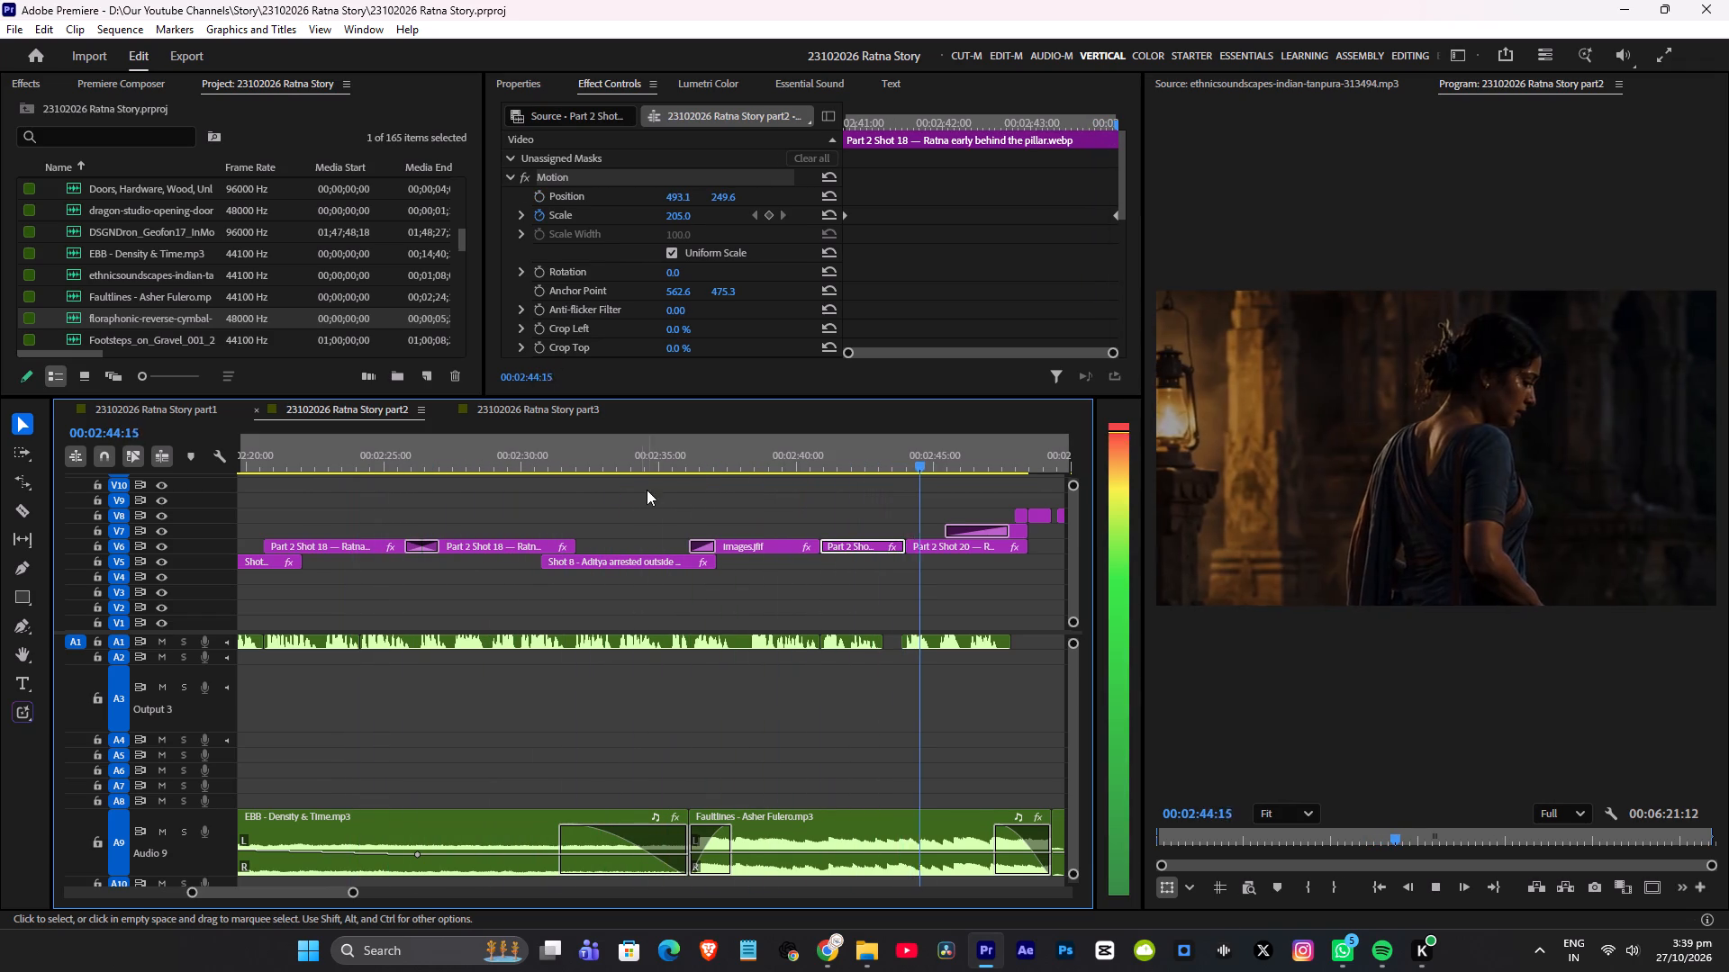
pyautogui.scroll(-3, 580, 692)
pyautogui.press('space')
# Lower the volume of the Faultlines music clip on A9 around 00:02:40 by three decrements and save the project.
pyautogui.click(836, 827)
pyautogui.write('[[')
pyautogui.press('[')
pyautogui.hotkey('ctrl', 's')
# Play the sequence at increased speed from the start of the Faultlines music to the storm shot, checking the audio.
pyautogui.click(617, 459)
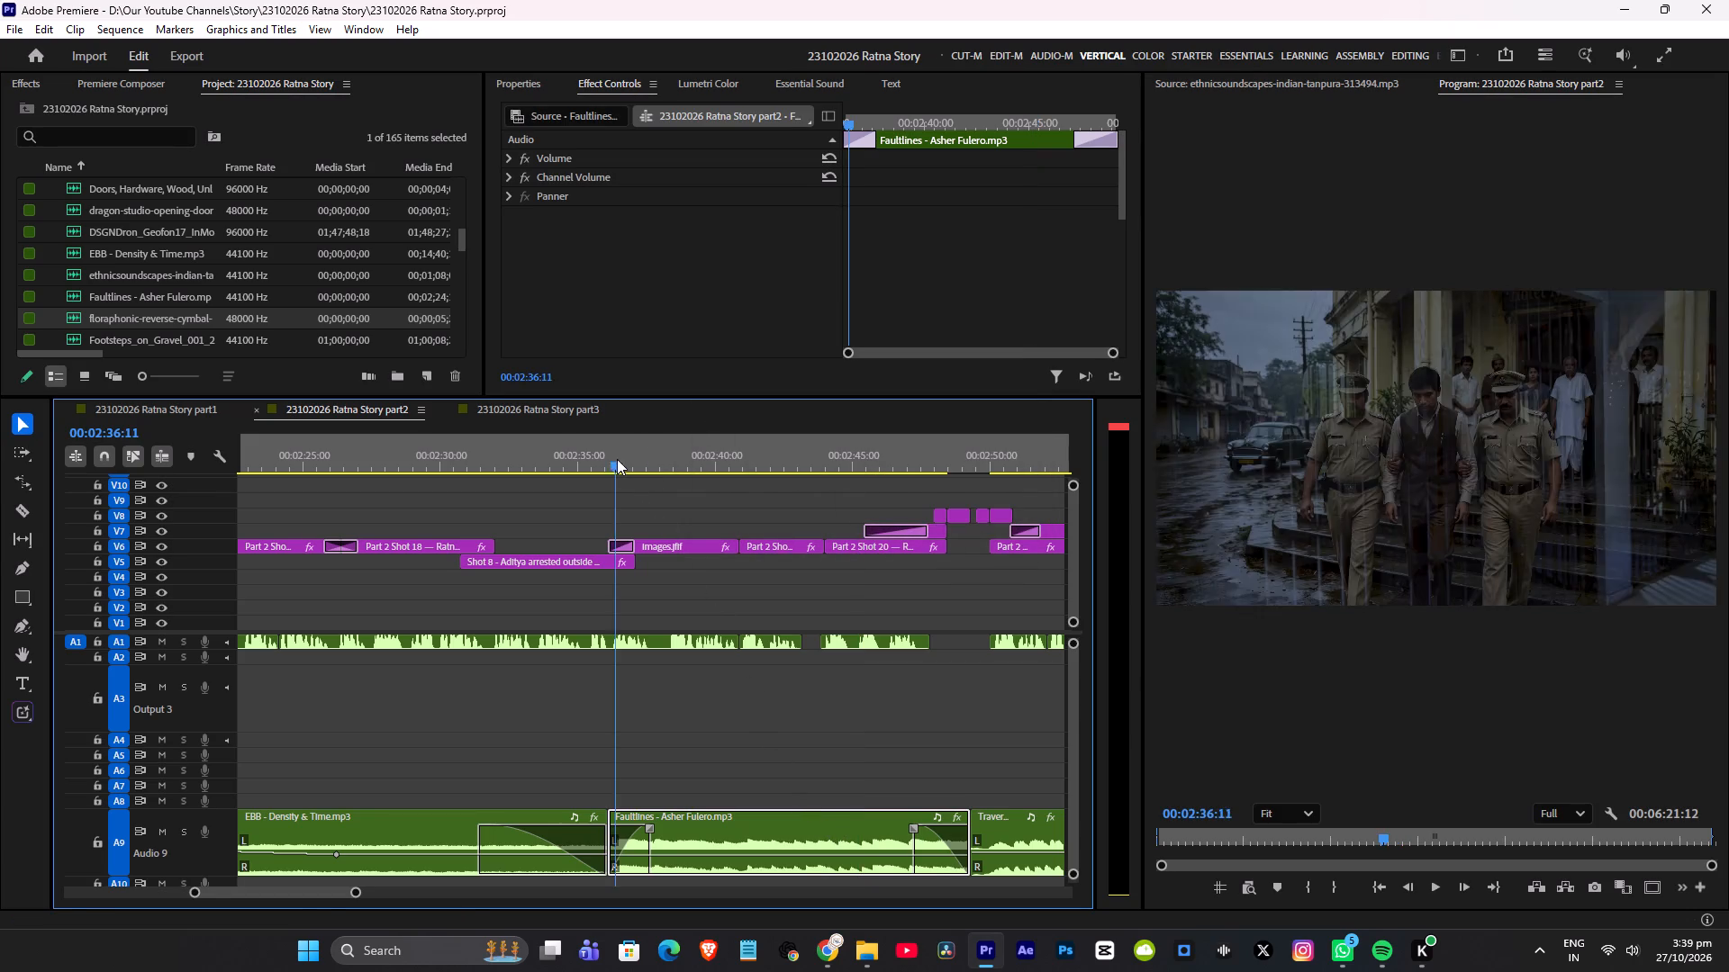
pyautogui.press('space')
pyautogui.press('l')
pyautogui.press('l')
pyautogui.scroll(-1, 771, 639)
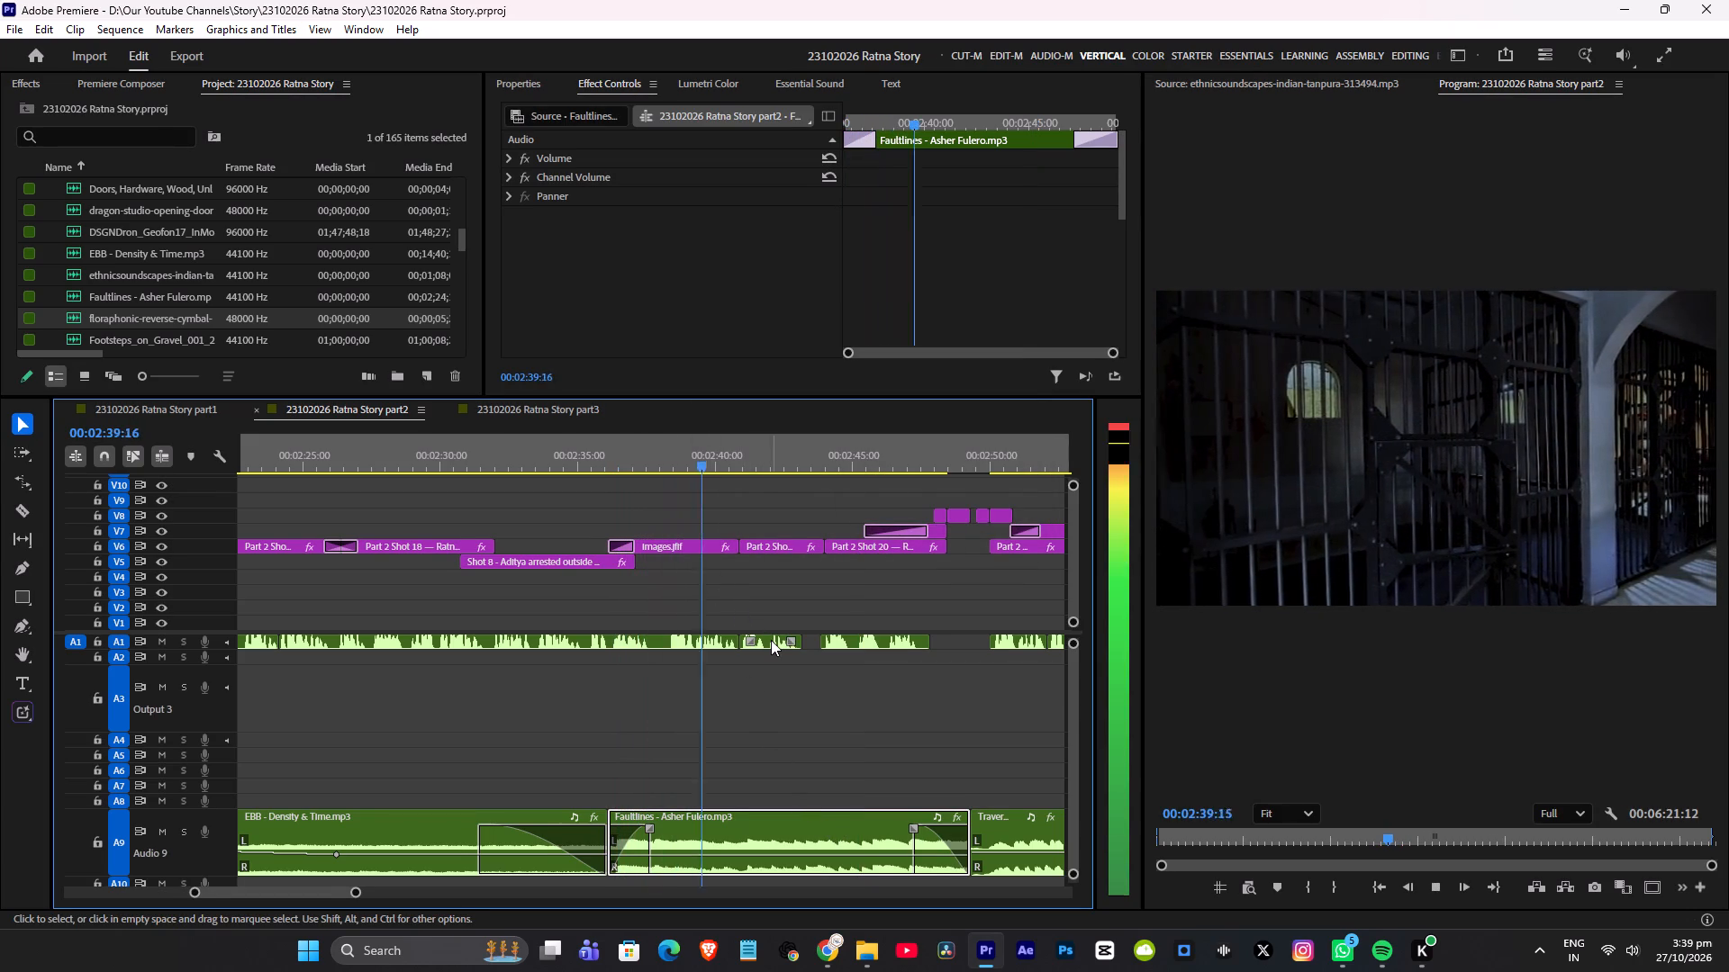
pyautogui.scroll(-2, 771, 640)
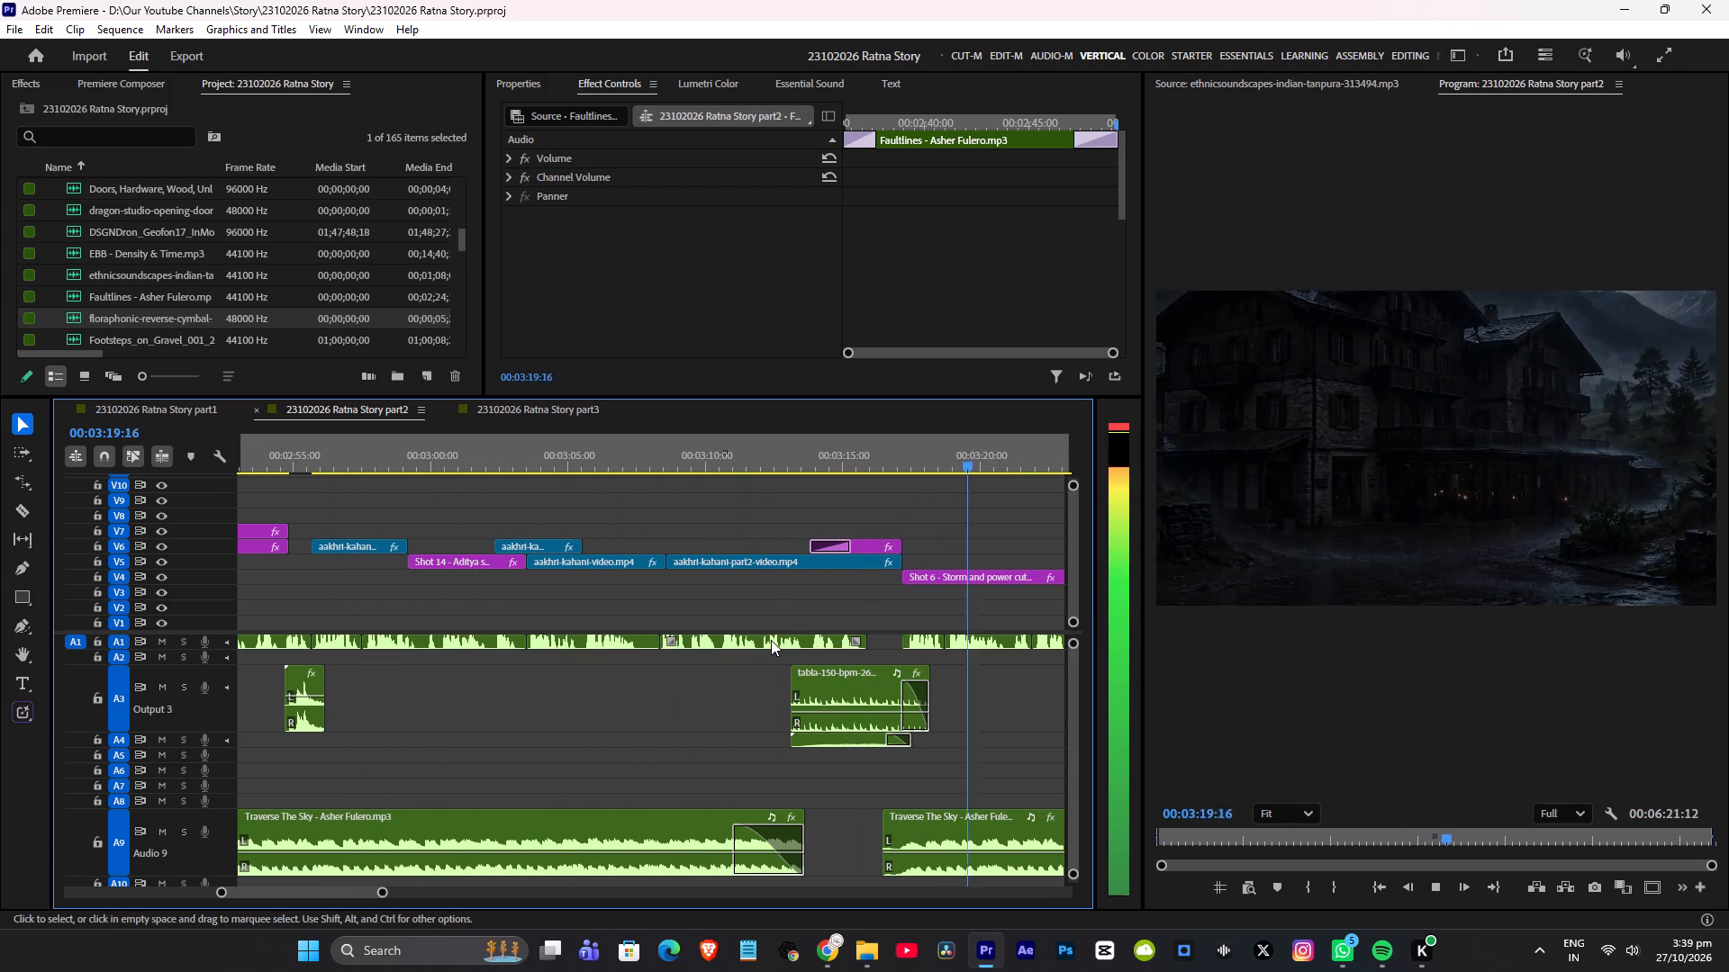
pyautogui.press('space')
# Replay the start of the storm and power cut shot near 00:03:17 in full-screen view to check picture and sound.
pyautogui.scroll(-4, 821, 672)
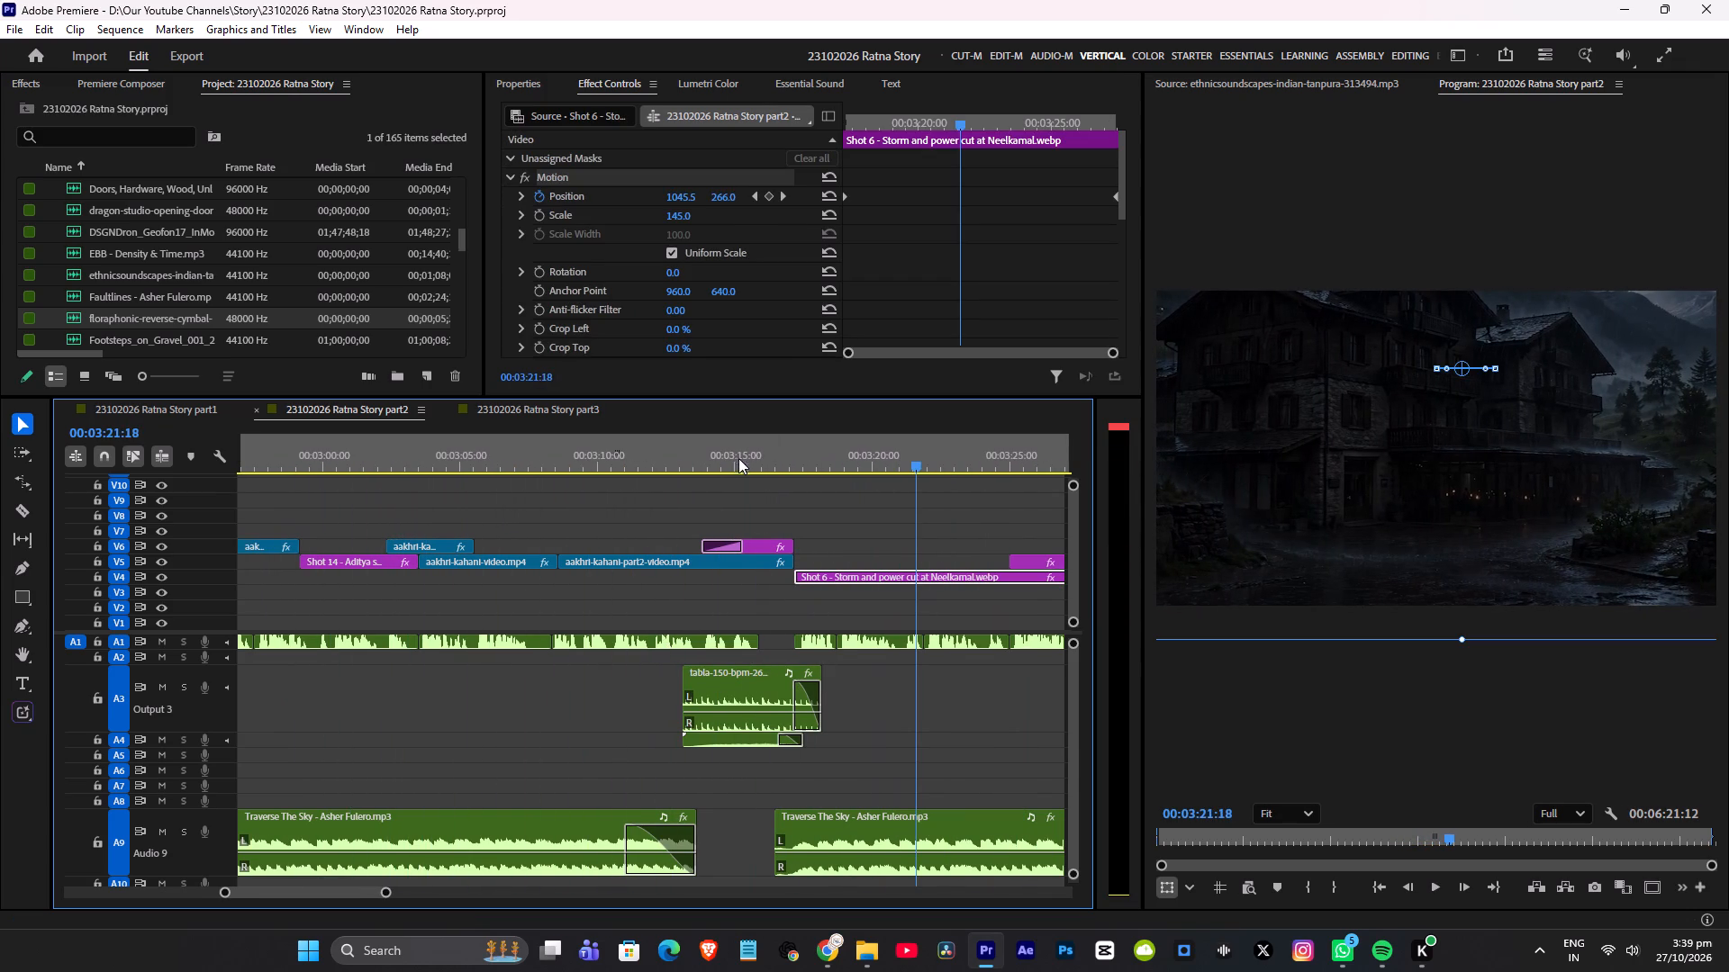
pyautogui.click(793, 459)
pyautogui.hotkey('ctrl', '`')
pyautogui.press('space')
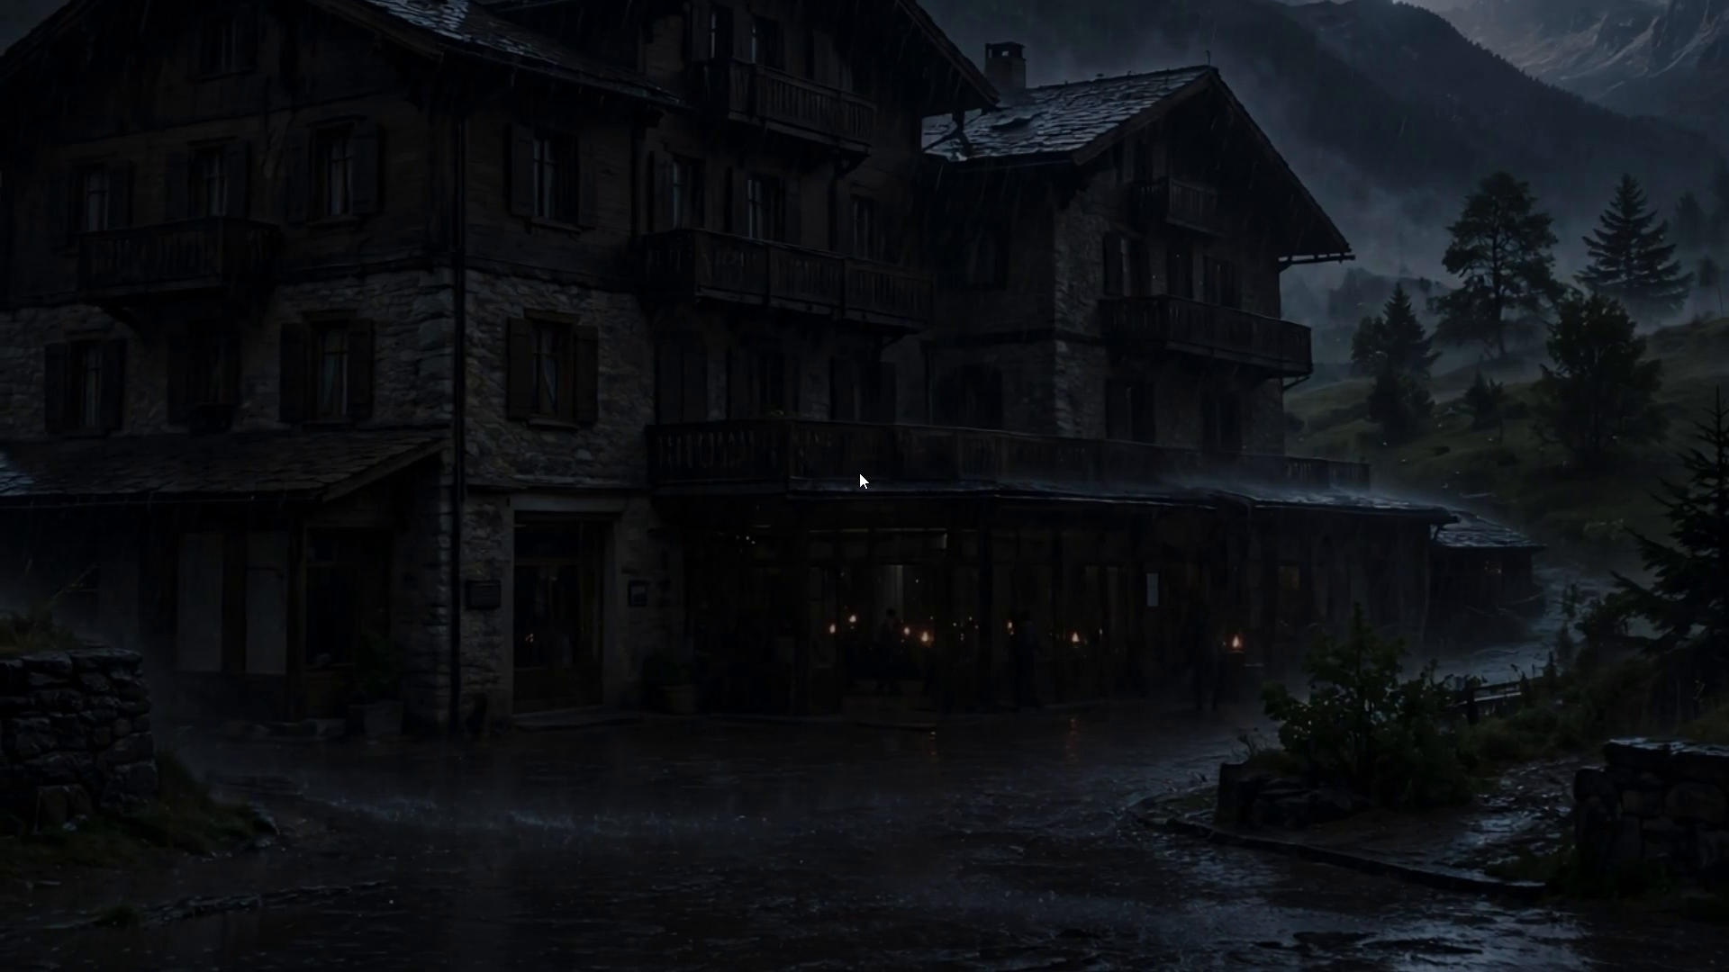
pyautogui.hotkey('ctrl', '`')
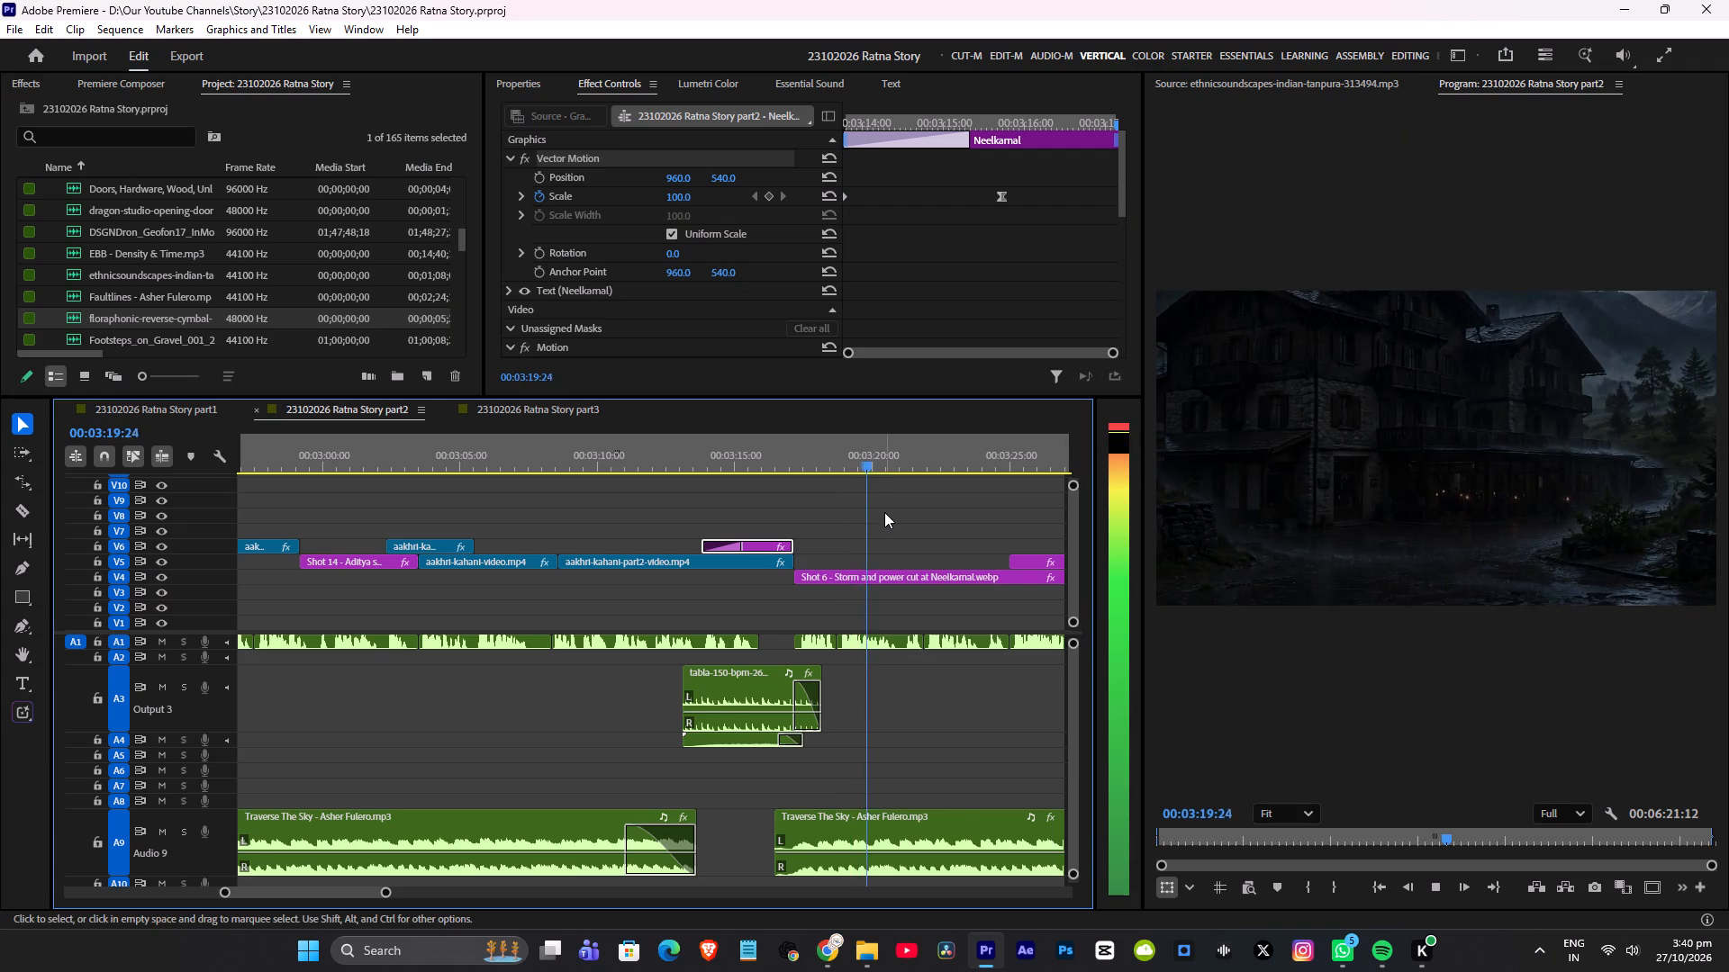
pyautogui.keyDown('alt'); pyautogui.scroll(-11, 884, 511); pyautogui.keyUp('alt')
pyautogui.scroll(-4, 883, 507)
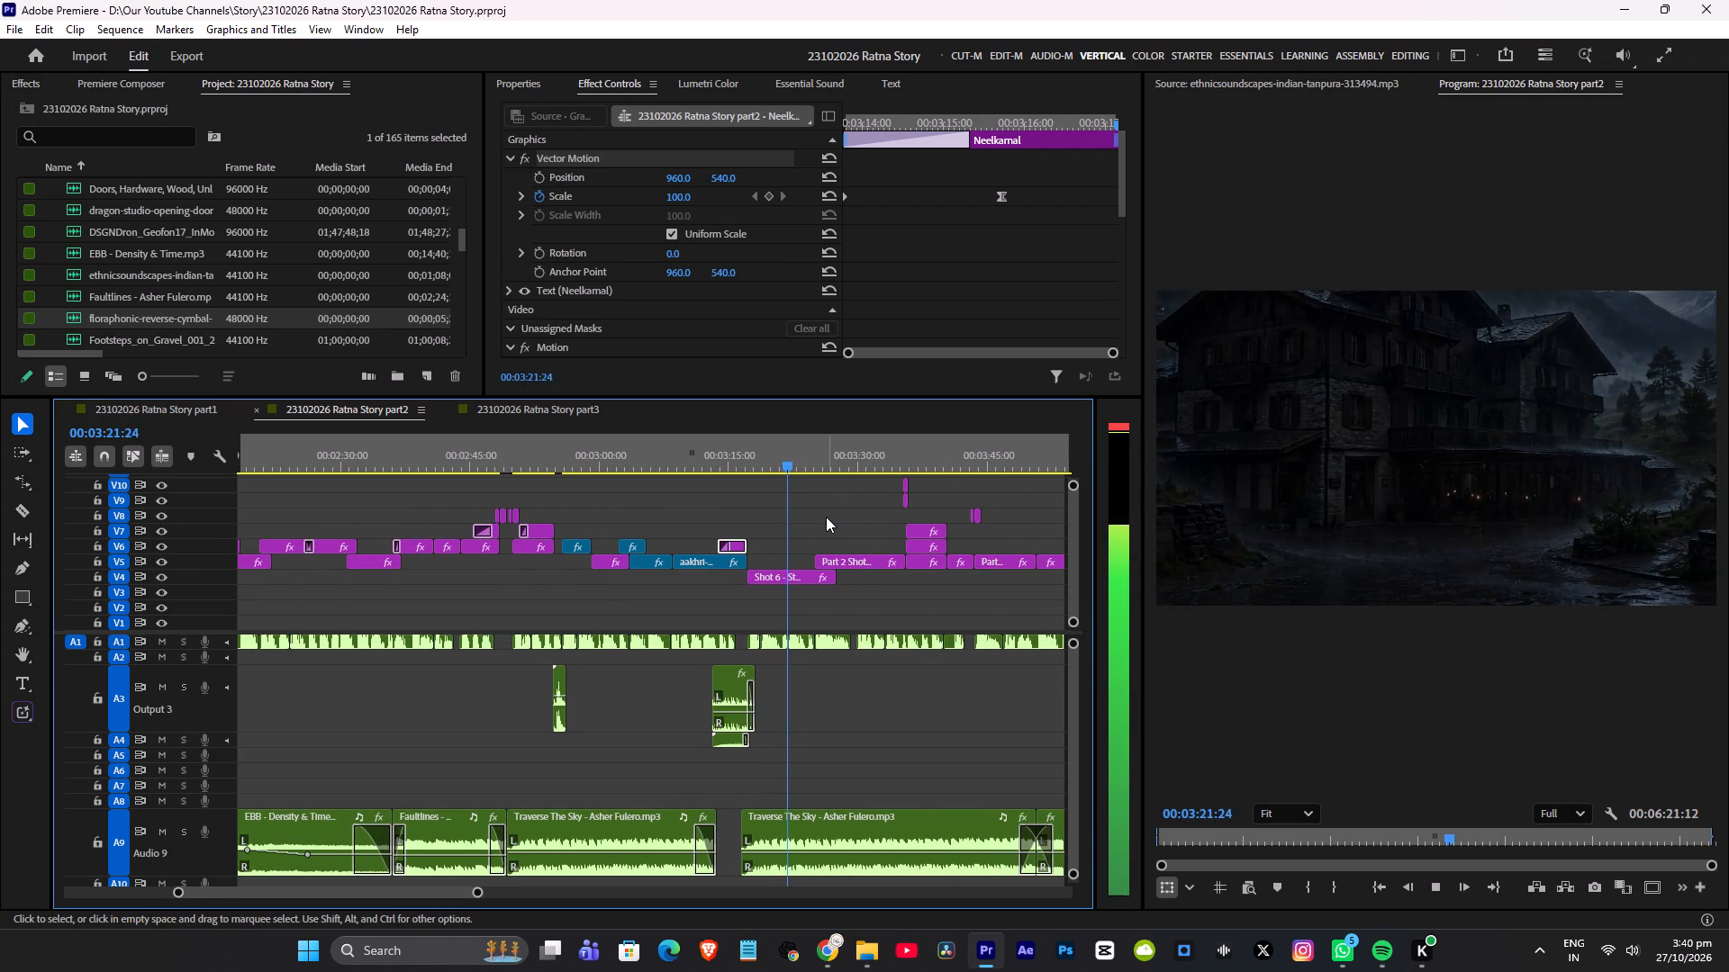
pyautogui.press('space')
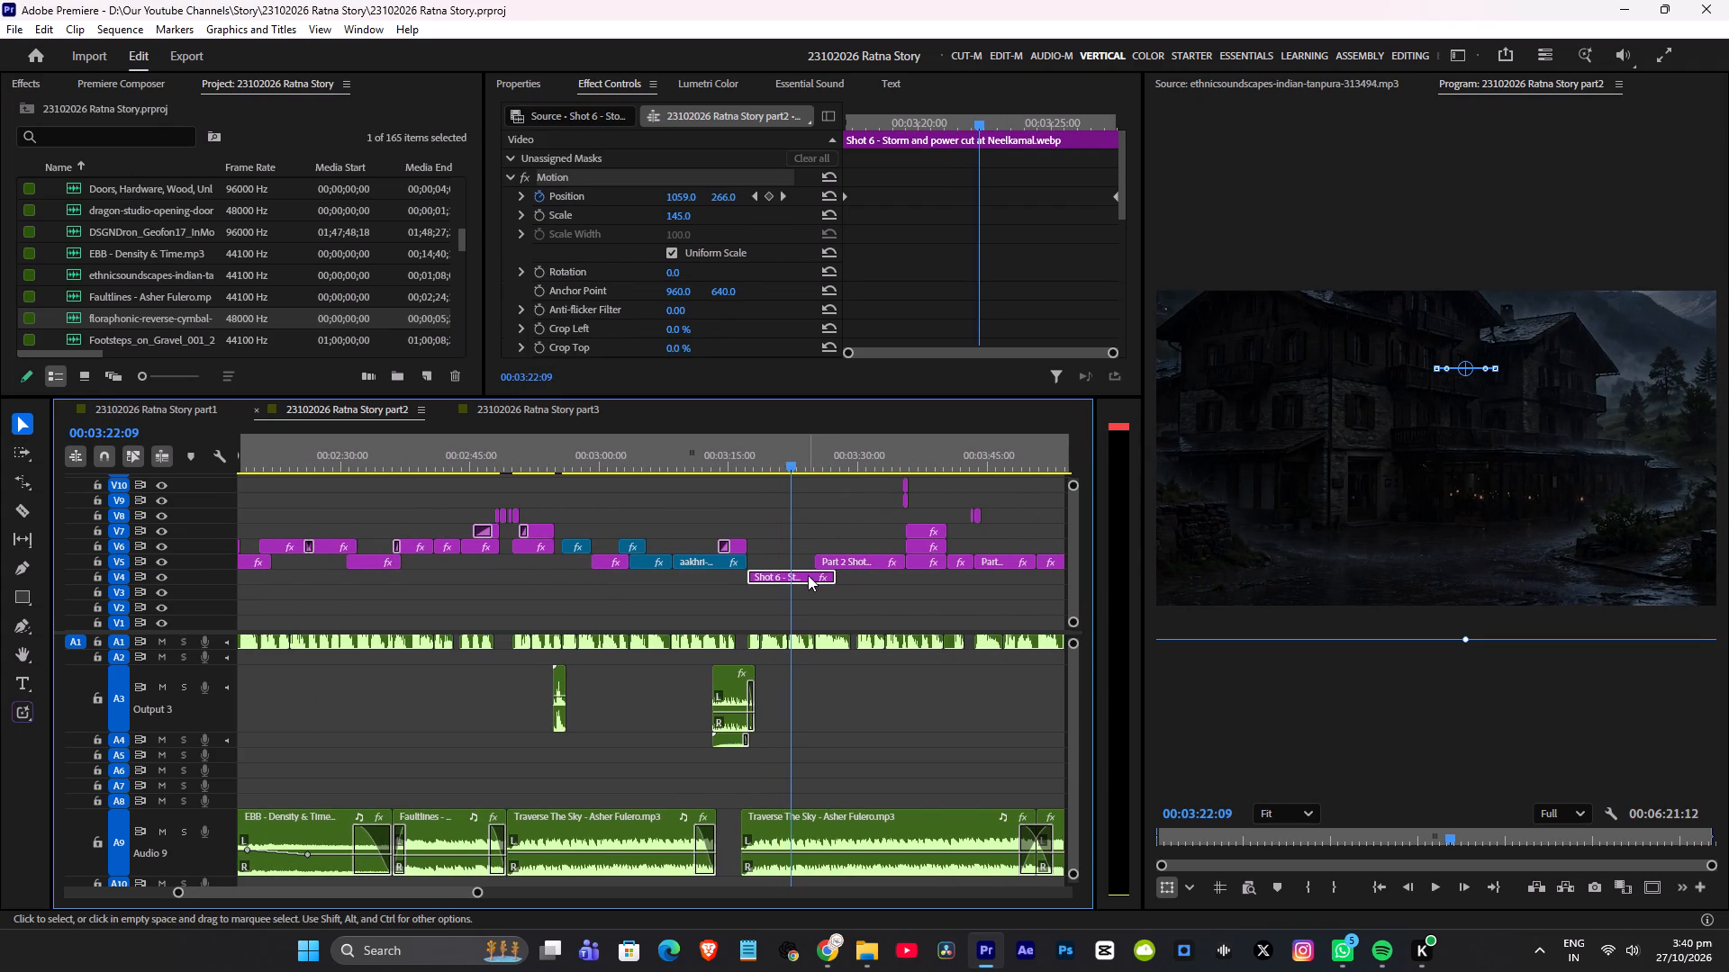
# Move the Shot 6 storm and power cut clip down from V4 to V3 and save the project.
pyautogui.moveTo(791, 580); pyautogui.dragTo(791, 586)
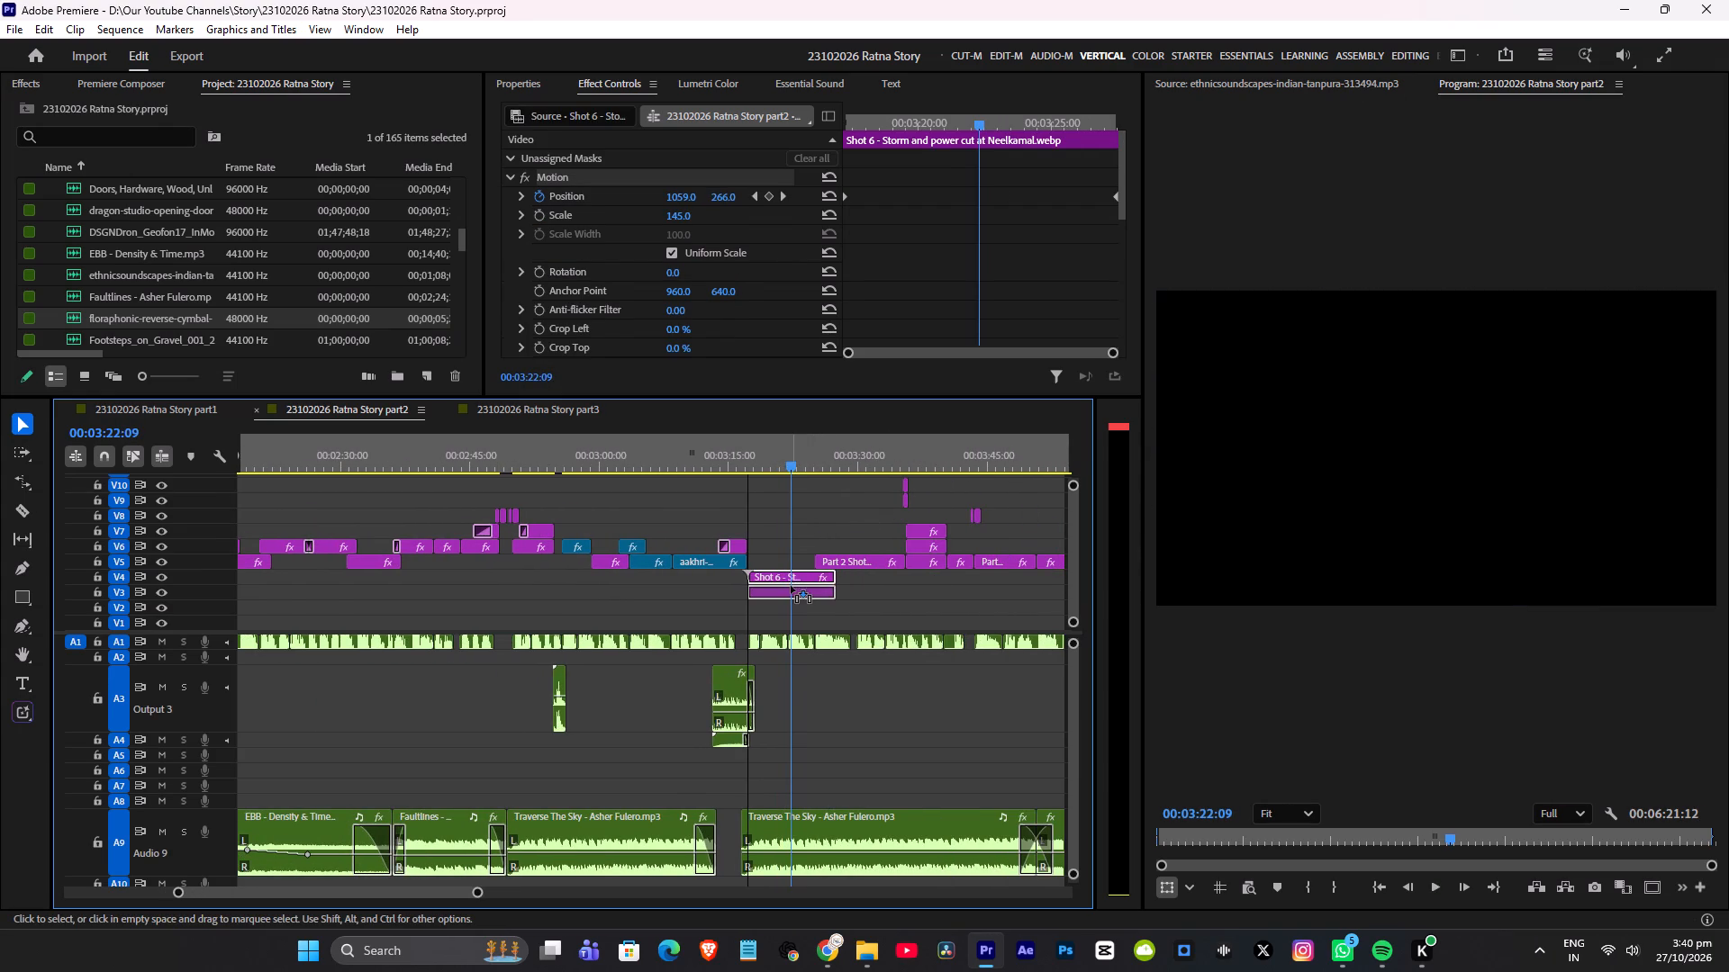
pyautogui.moveTo(791, 586); pyautogui.dragTo(791, 588)
pyautogui.hotkey('ctrl', 's')
# Copy the 70017-533273272.mp4 rain overlay on V11 near 00:00:17 of the part1 sequence onto V4 above the storm shot in part2.
pyautogui.scroll(-5, 788, 529)
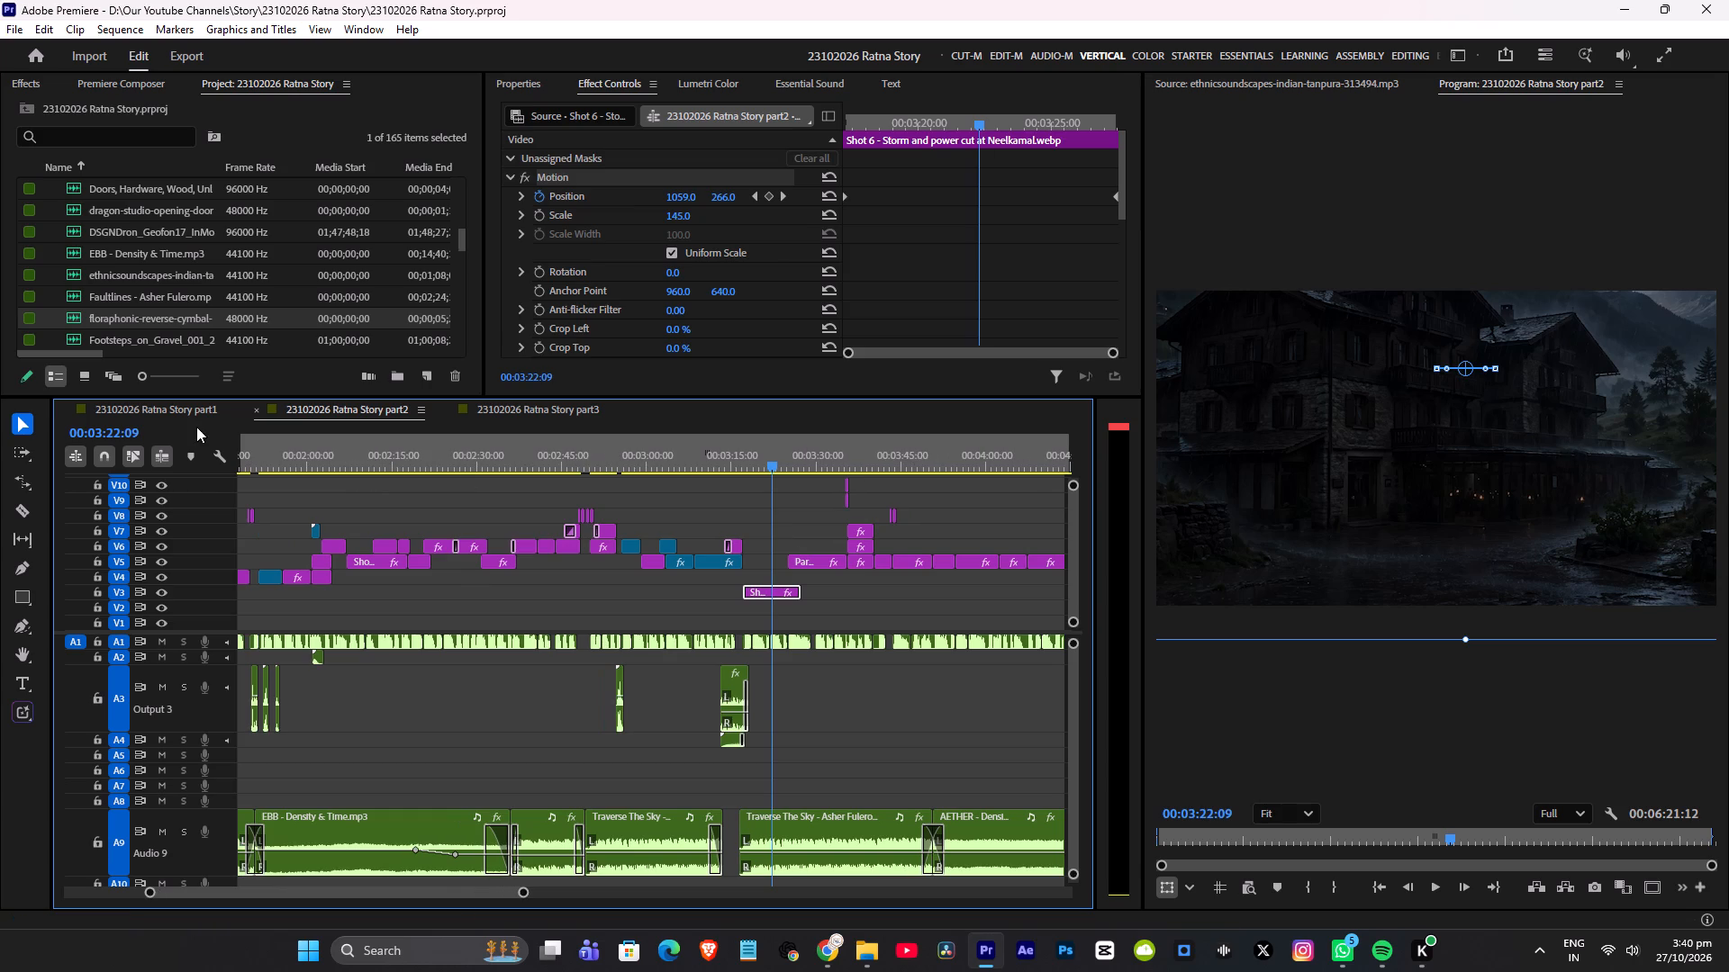
pyautogui.click(169, 409)
pyautogui.scroll(14, 381, 490)
pyautogui.keyDown('alt'); pyautogui.scroll(-8, 455, 494); pyautogui.keyUp('alt')
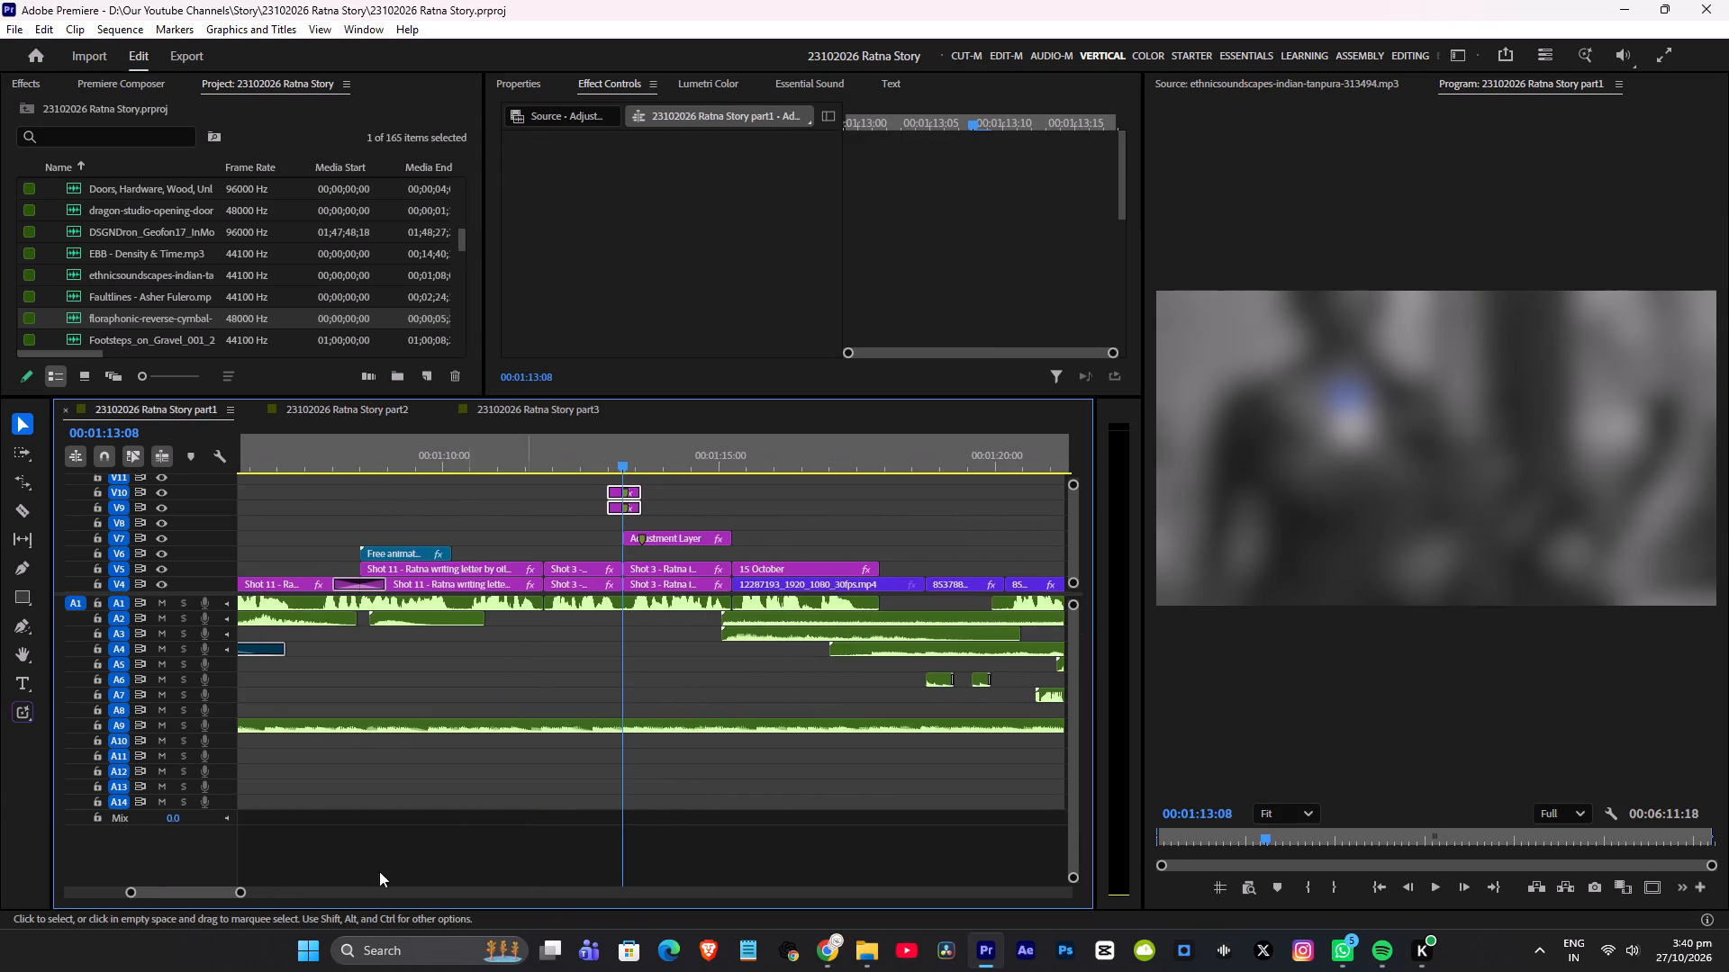
pyautogui.moveTo(197, 896); pyautogui.dragTo(0, 886)
pyautogui.keyDown('ctrl'); pyautogui.scroll(3, 512, 533); pyautogui.keyUp('ctrl')
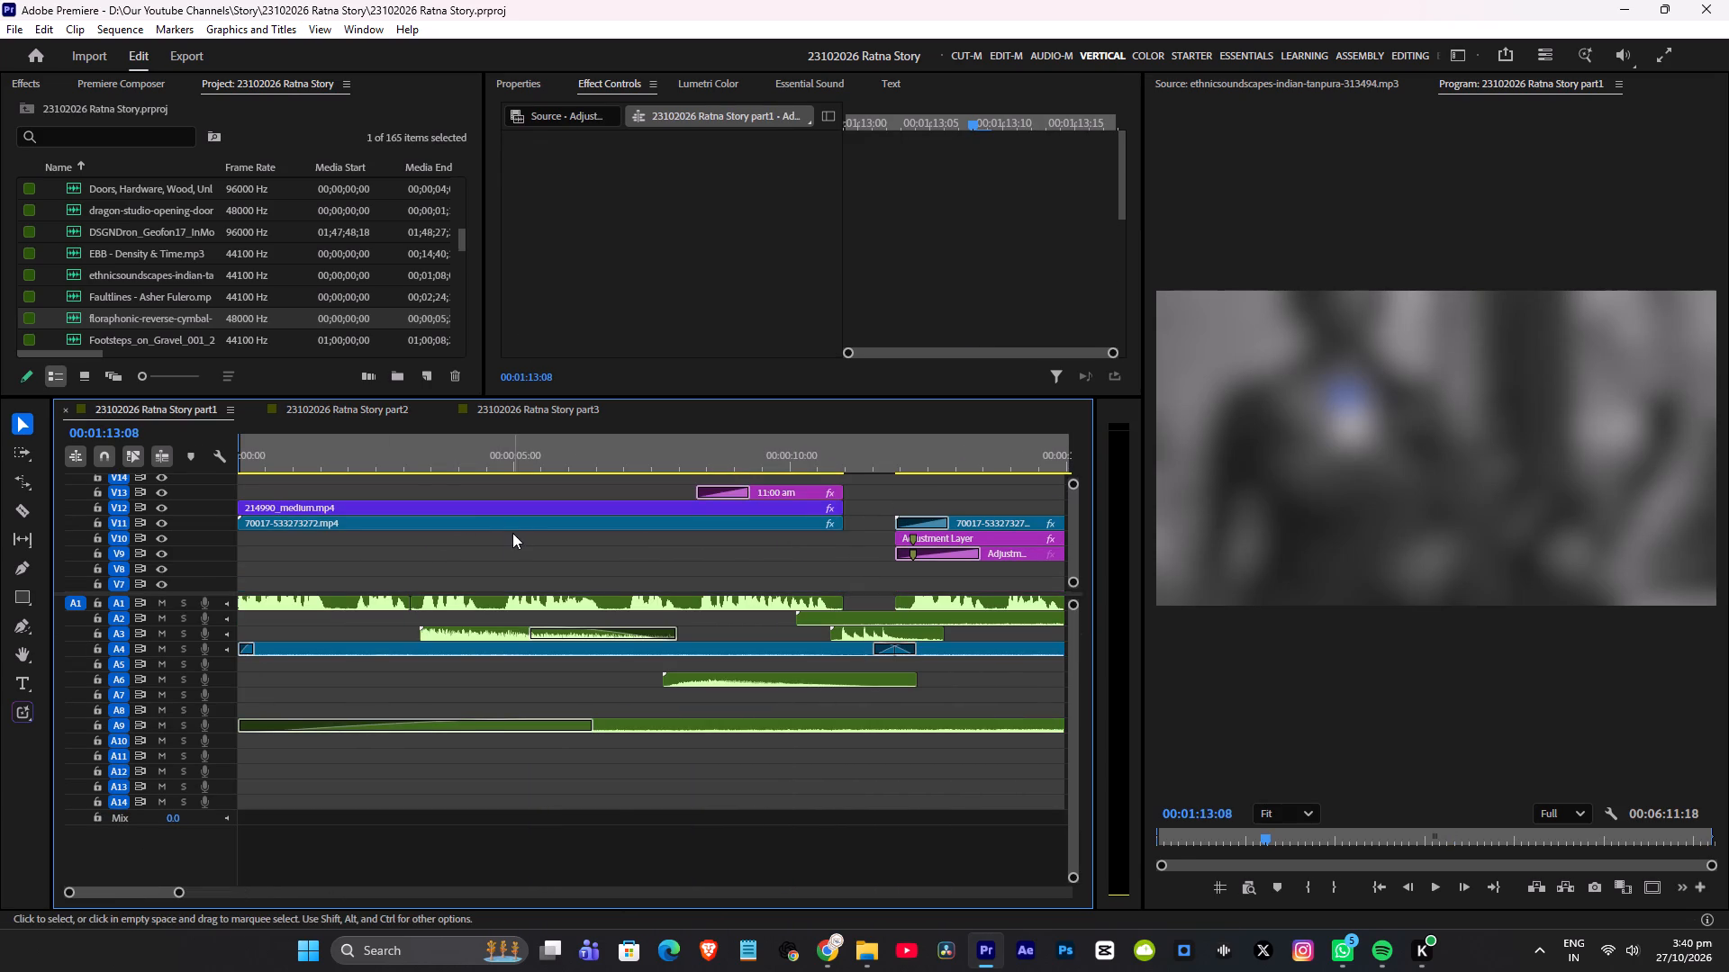
pyautogui.click(367, 450)
pyautogui.press('space')
pyautogui.scroll(-4, 510, 488)
pyautogui.keyDown('alt'); pyautogui.scroll(-6, 708, 488); pyautogui.keyUp('alt')
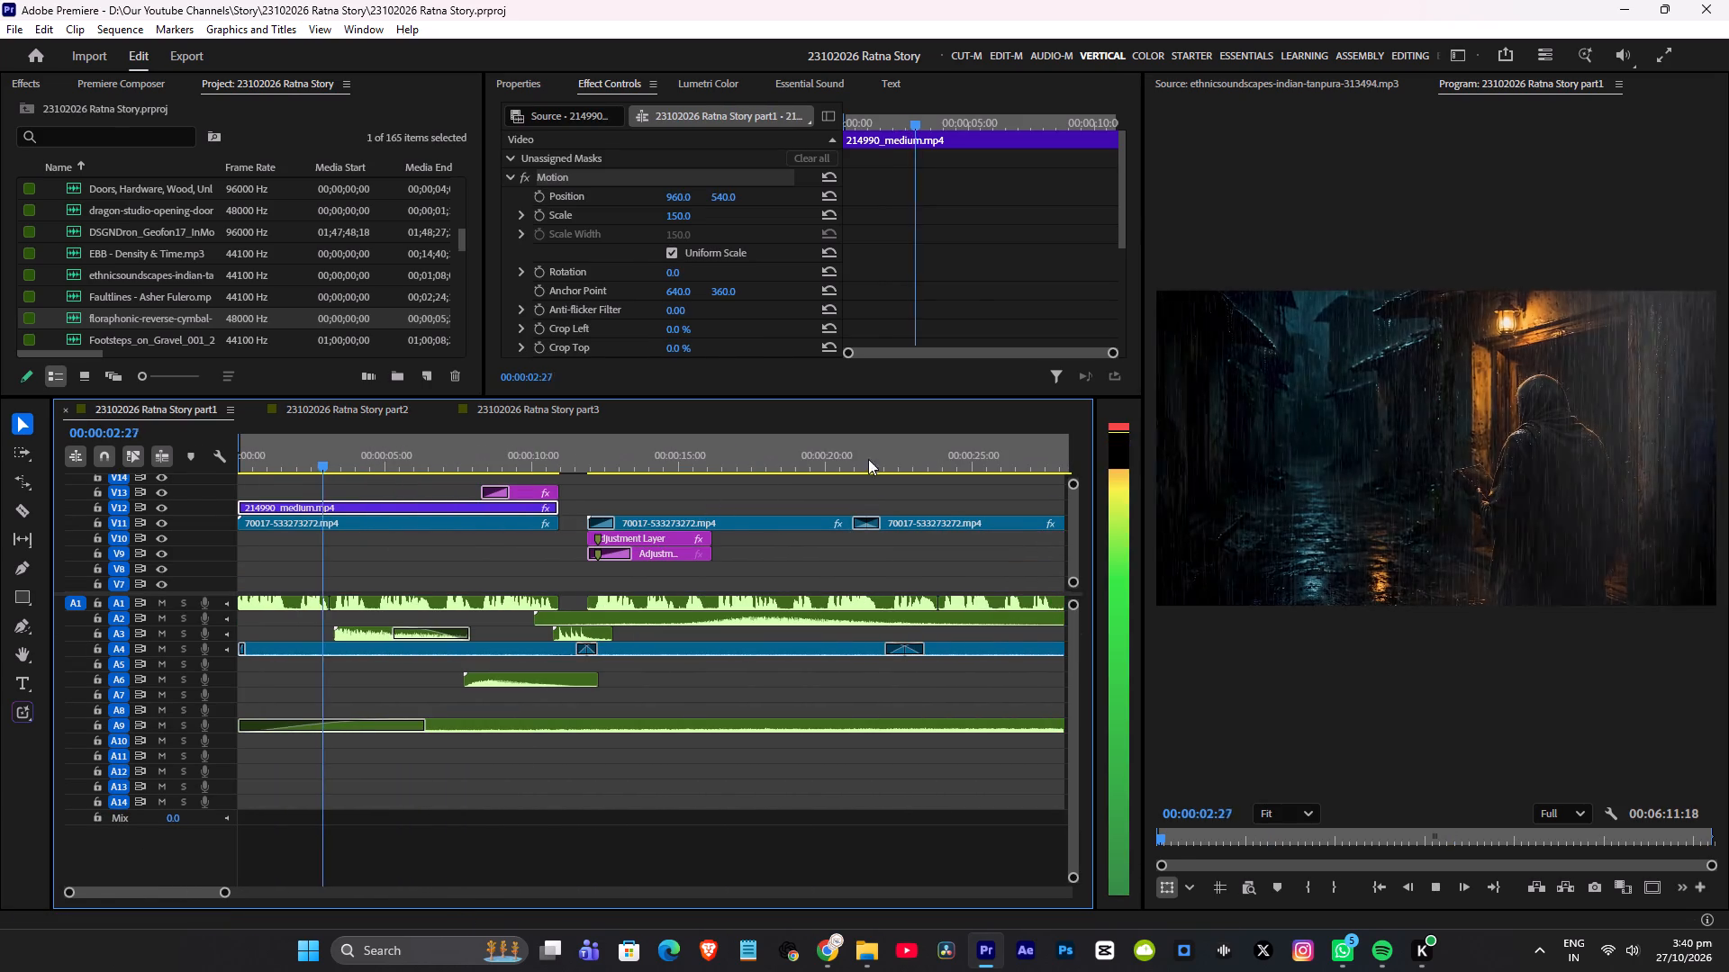
pyautogui.press('space')
pyautogui.click(747, 445)
pyautogui.scroll(-4, 759, 472)
pyautogui.press('space')
pyautogui.press('space')
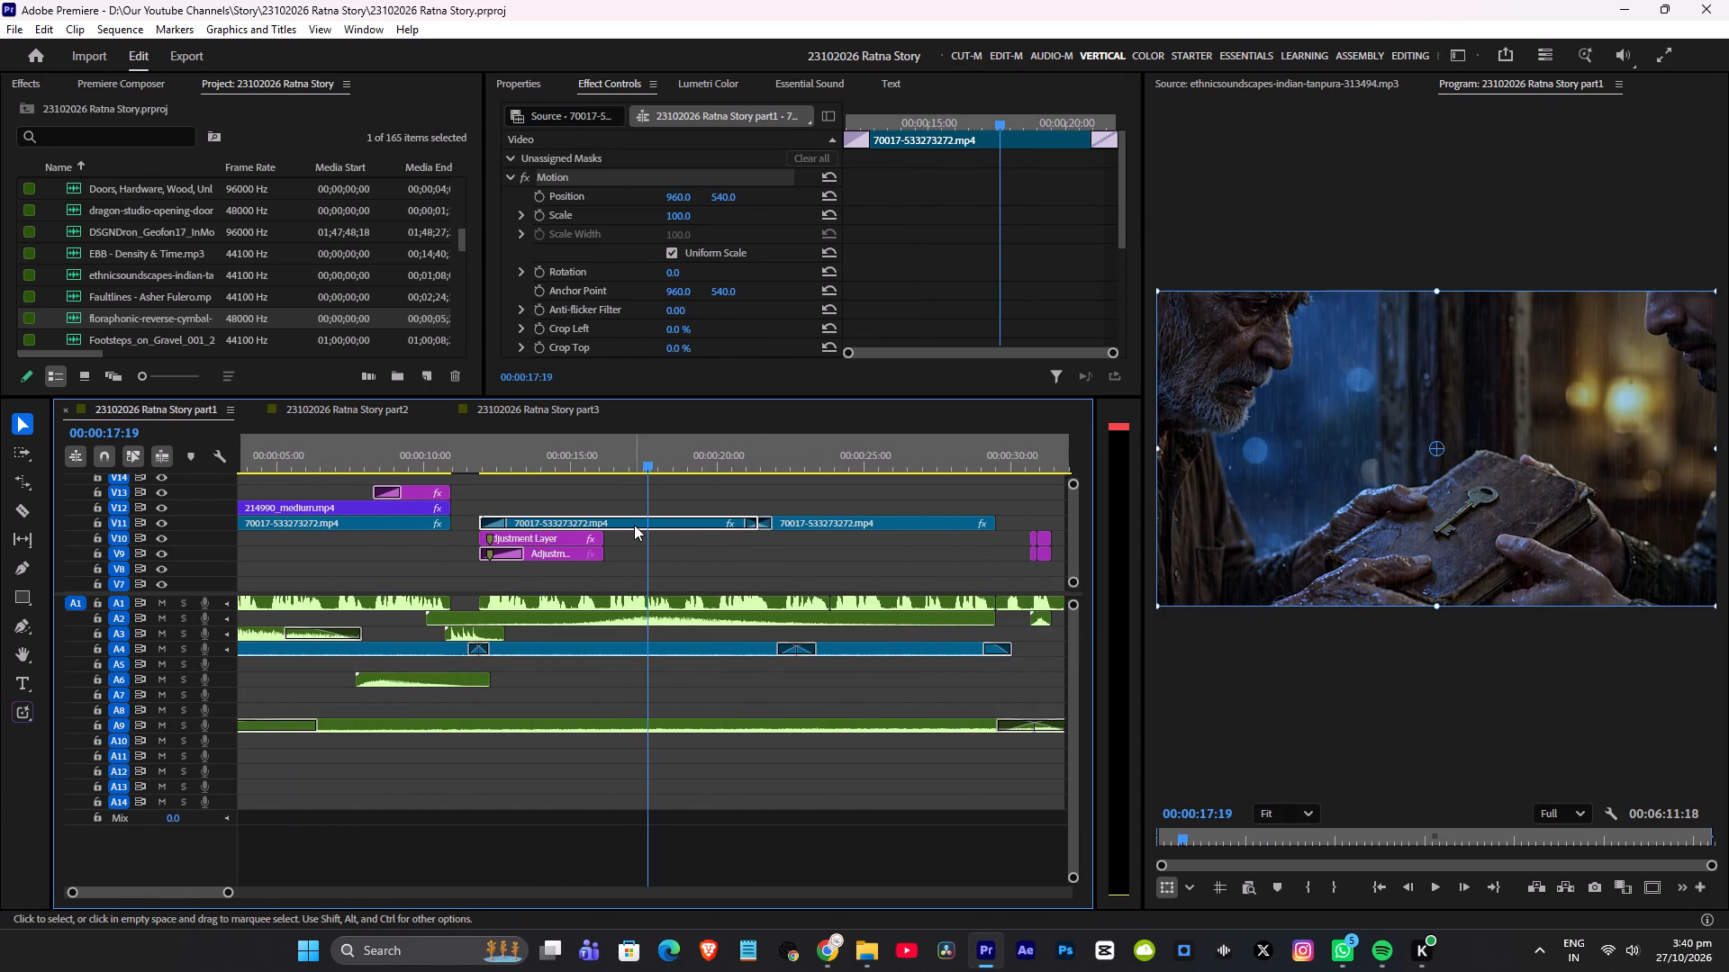
pyautogui.moveTo(633, 521); pyautogui.dragTo(348, 404)
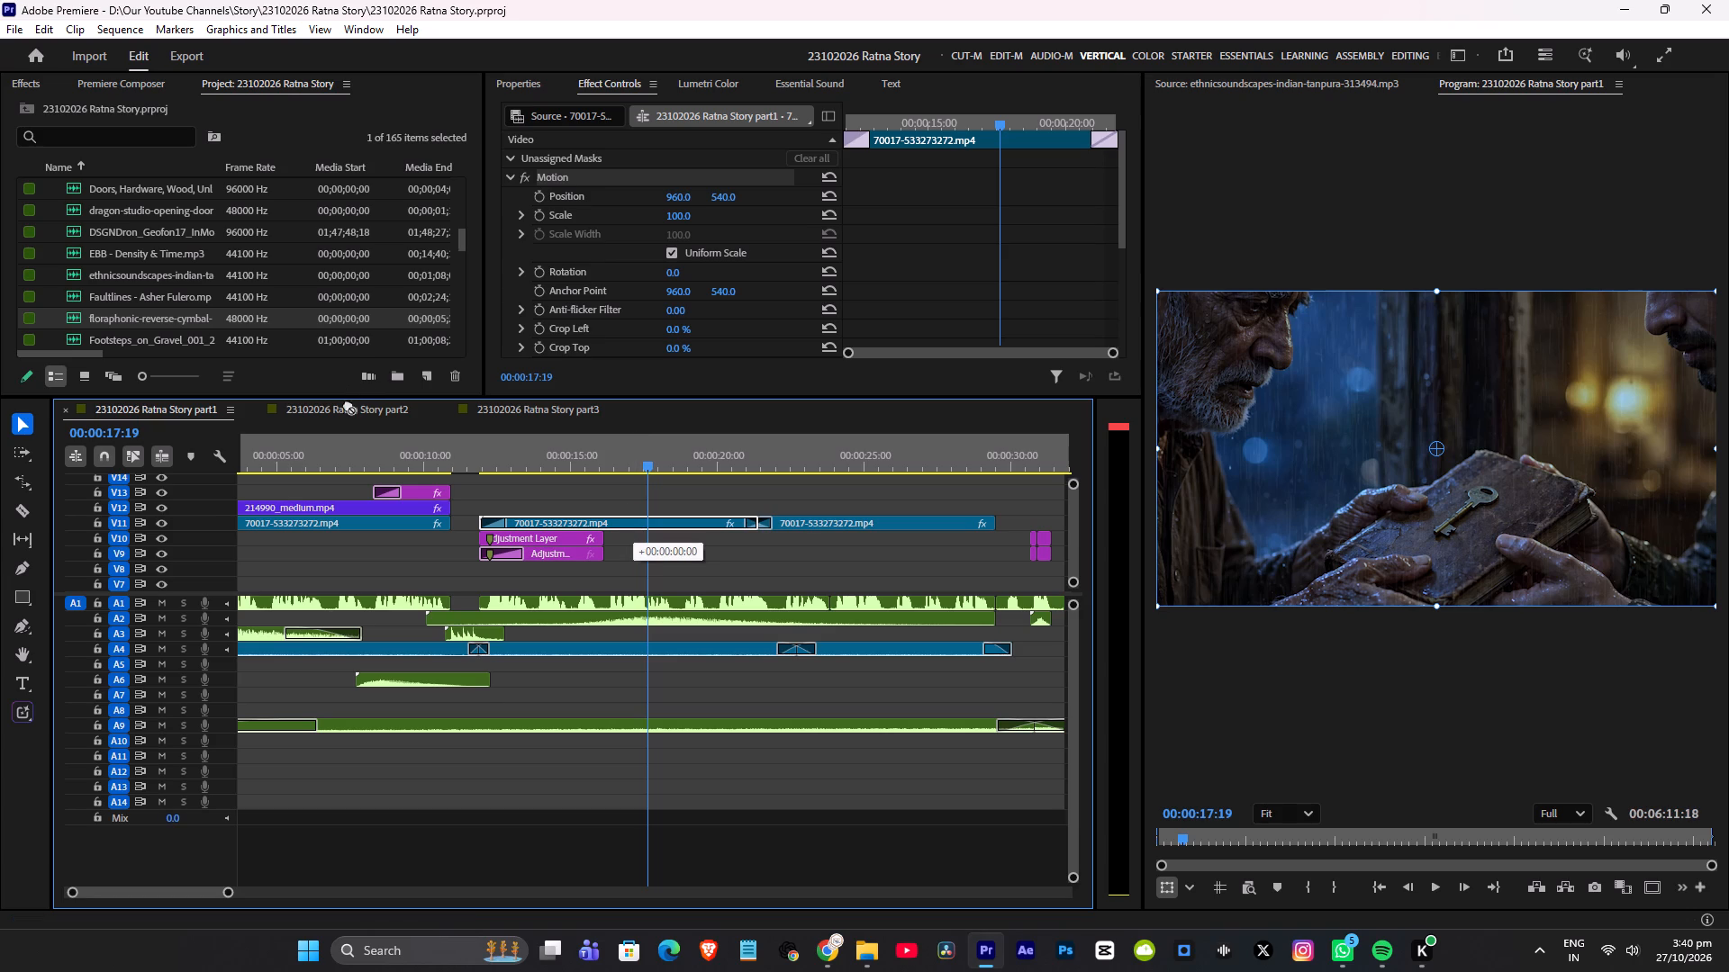
pyautogui.moveTo(348, 404); pyautogui.dragTo(657, 466)
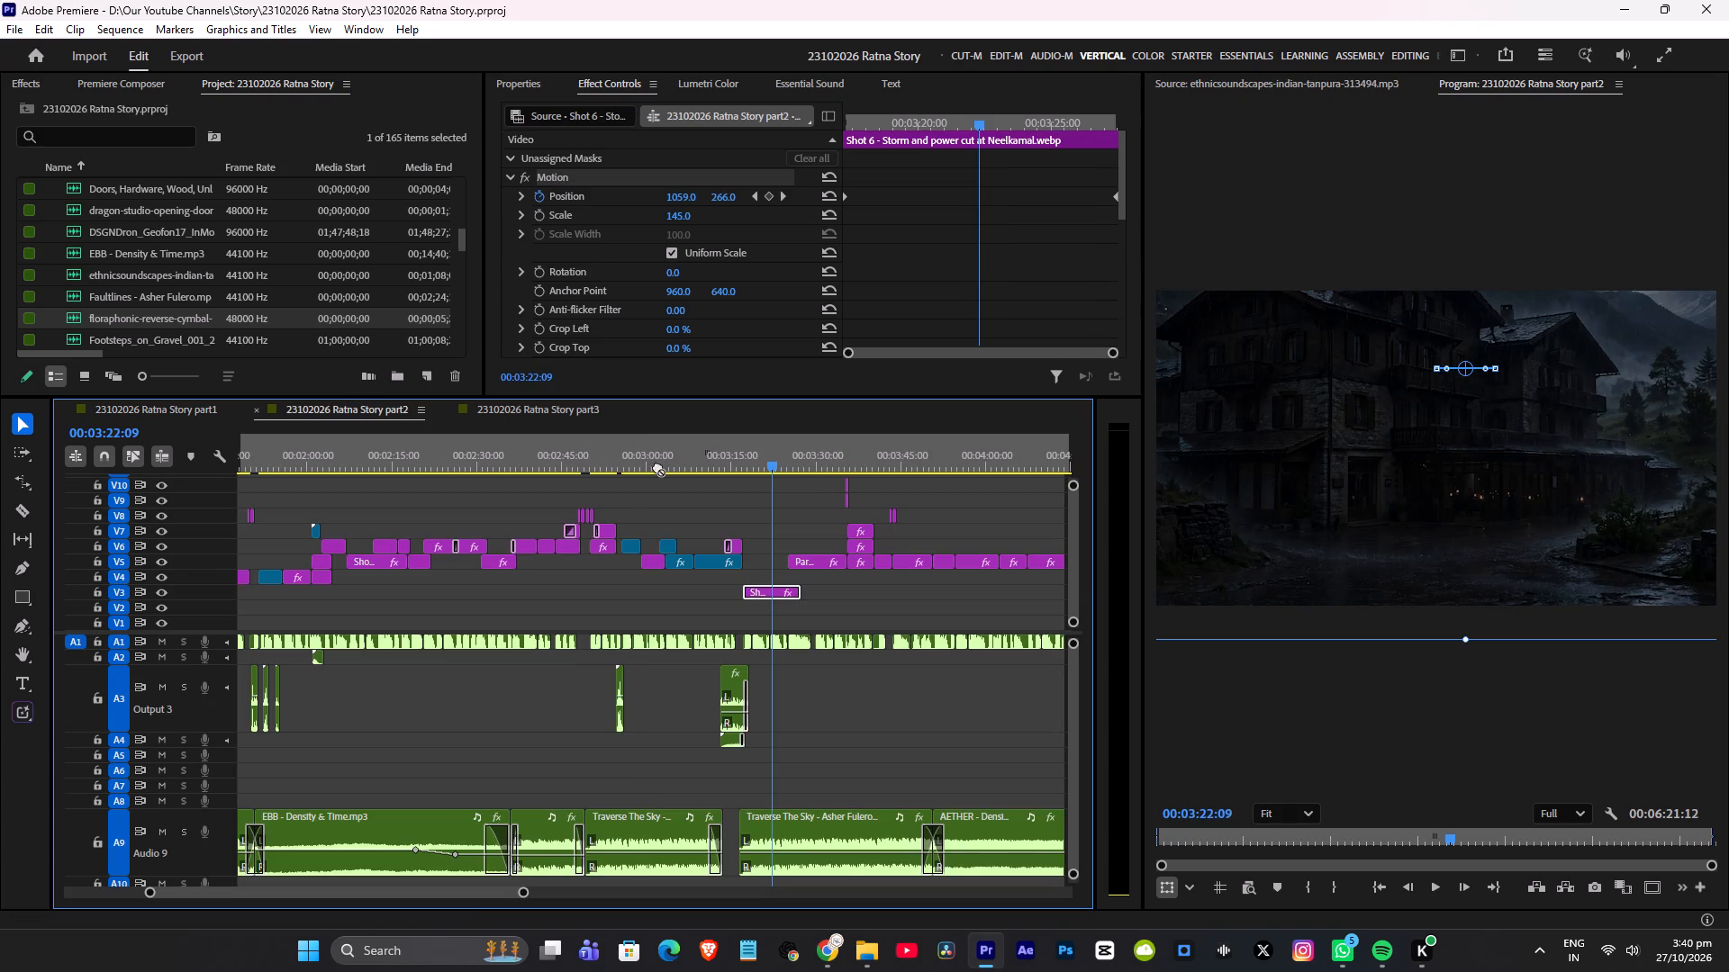
pyautogui.moveTo(657, 466); pyautogui.dragTo(775, 576)
# Align the start of the rain overlay on V4 with the start of the Shot 6 storm clip.
pyautogui.keyDown('alt'); pyautogui.scroll(20, 787, 574); pyautogui.keyUp('alt')
pyautogui.keyDown('alt'); pyautogui.scroll(1, 787, 574); pyautogui.keyUp('alt')
pyautogui.moveTo(731, 574); pyautogui.dragTo(704, 574)
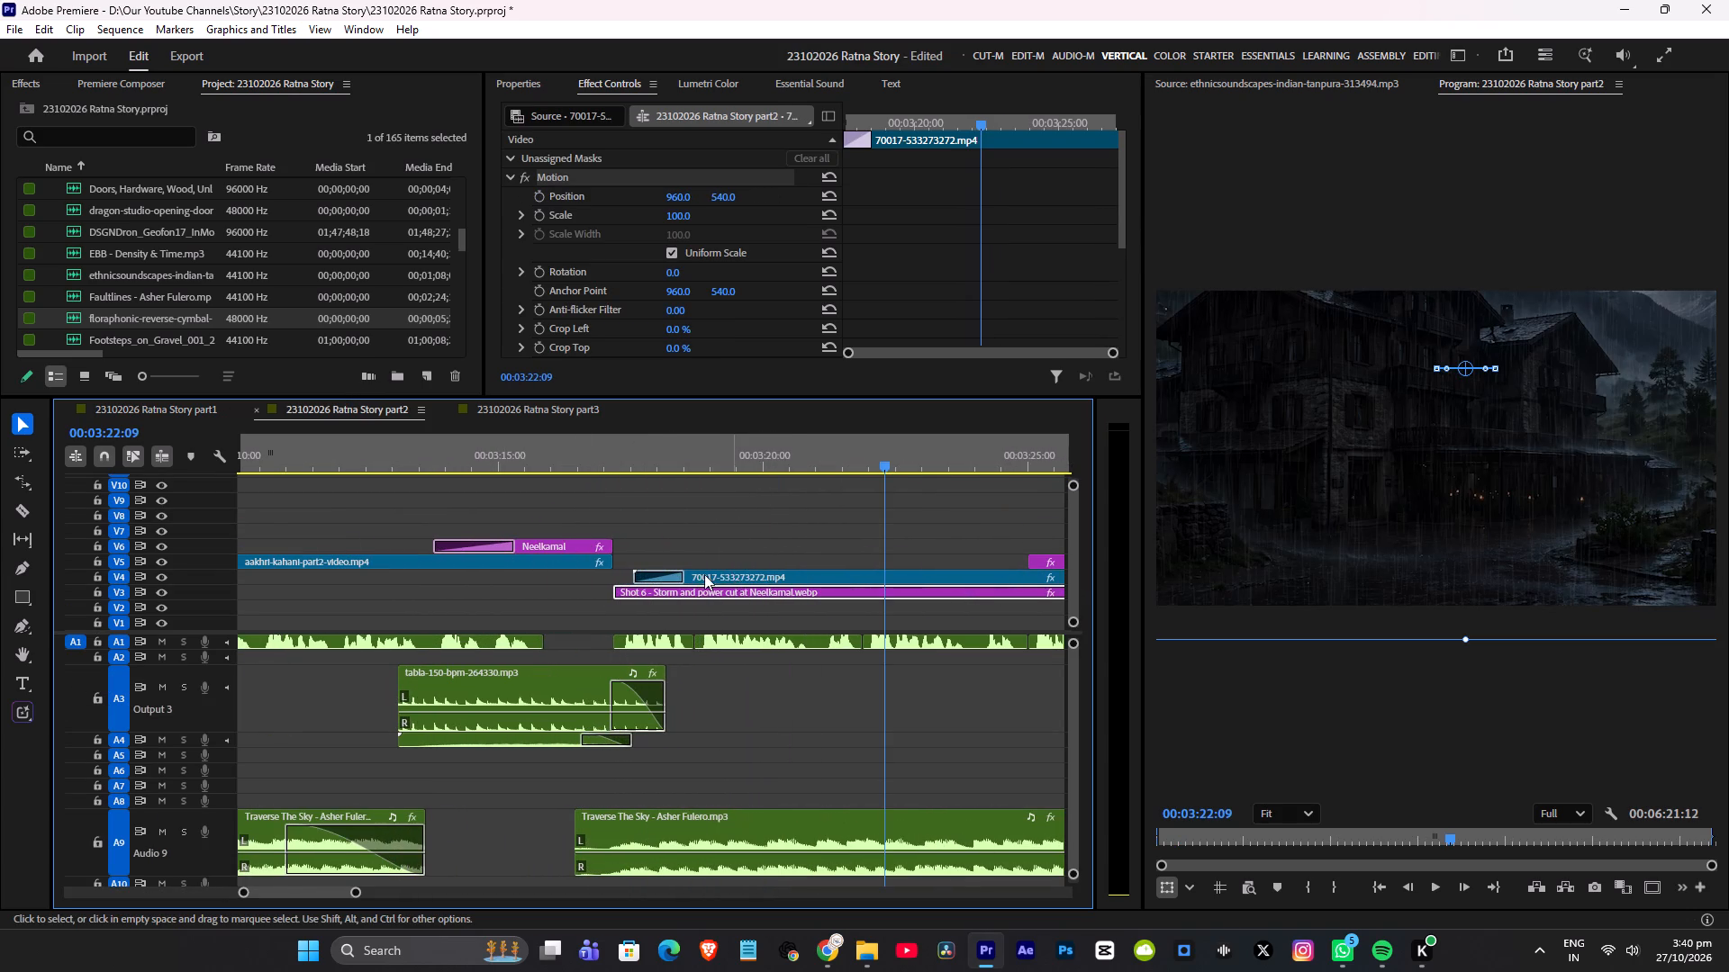
pyautogui.moveTo(704, 574); pyautogui.dragTo(712, 579)
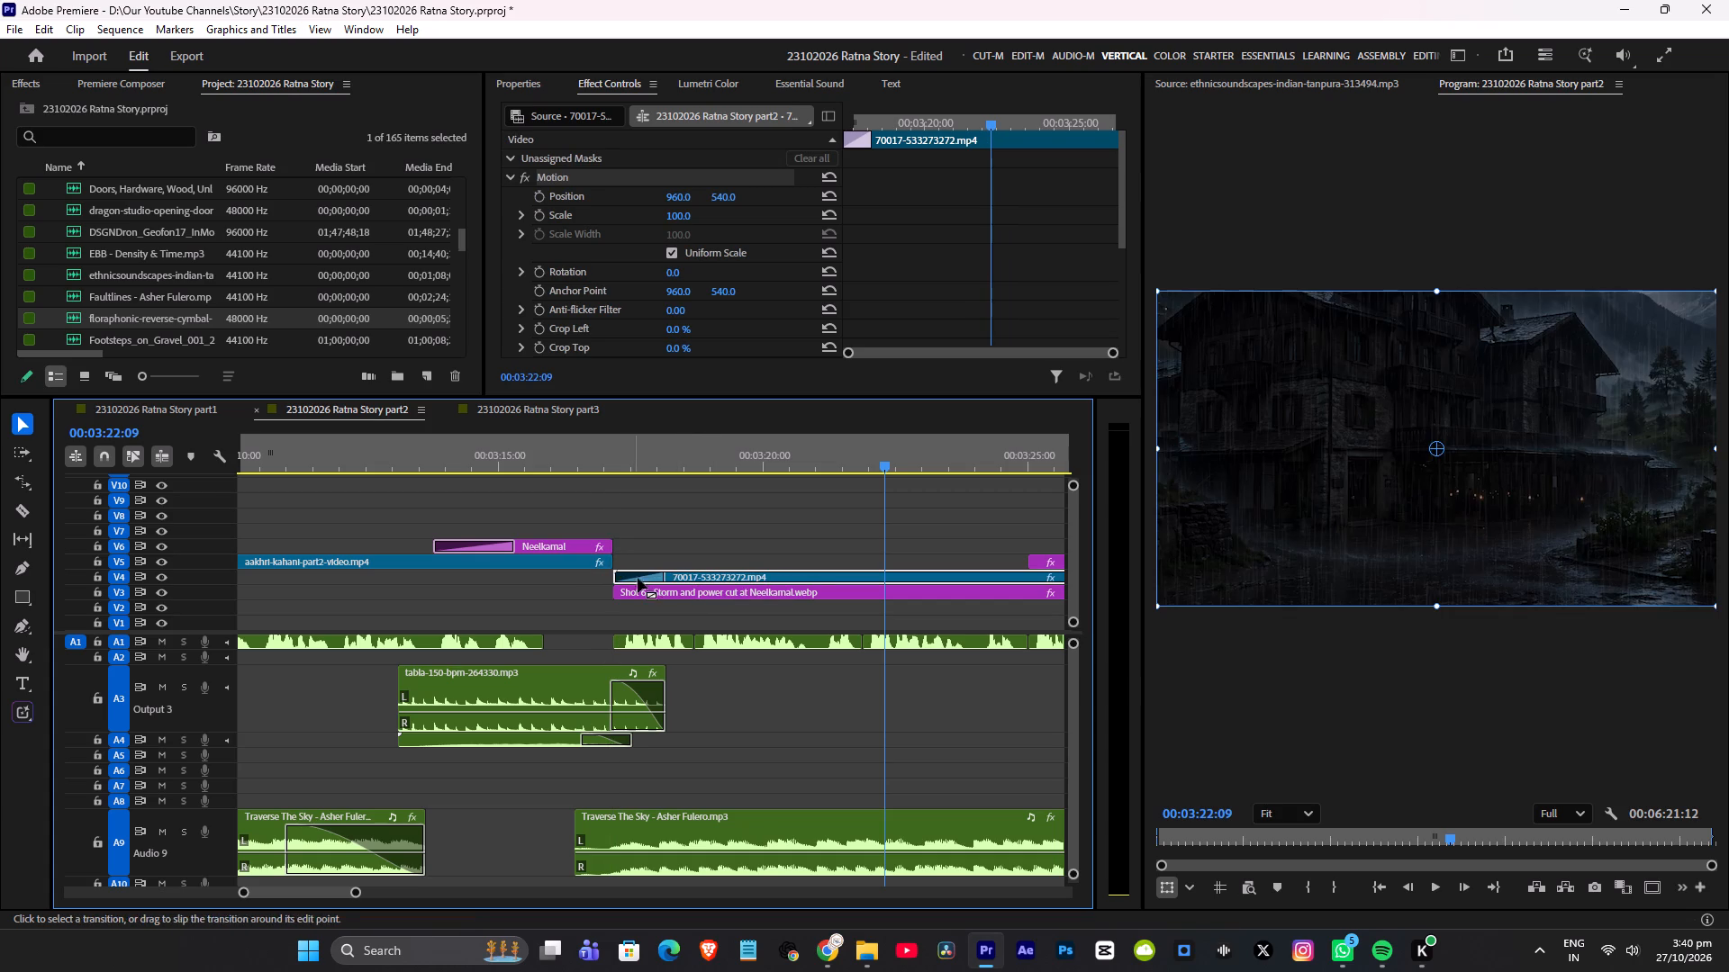
# Remove the cross dissolve at the start of the rain overlay on V4.
pyautogui.moveTo(656, 575); pyautogui.dragTo(574, 574)
pyautogui.click(644, 577)
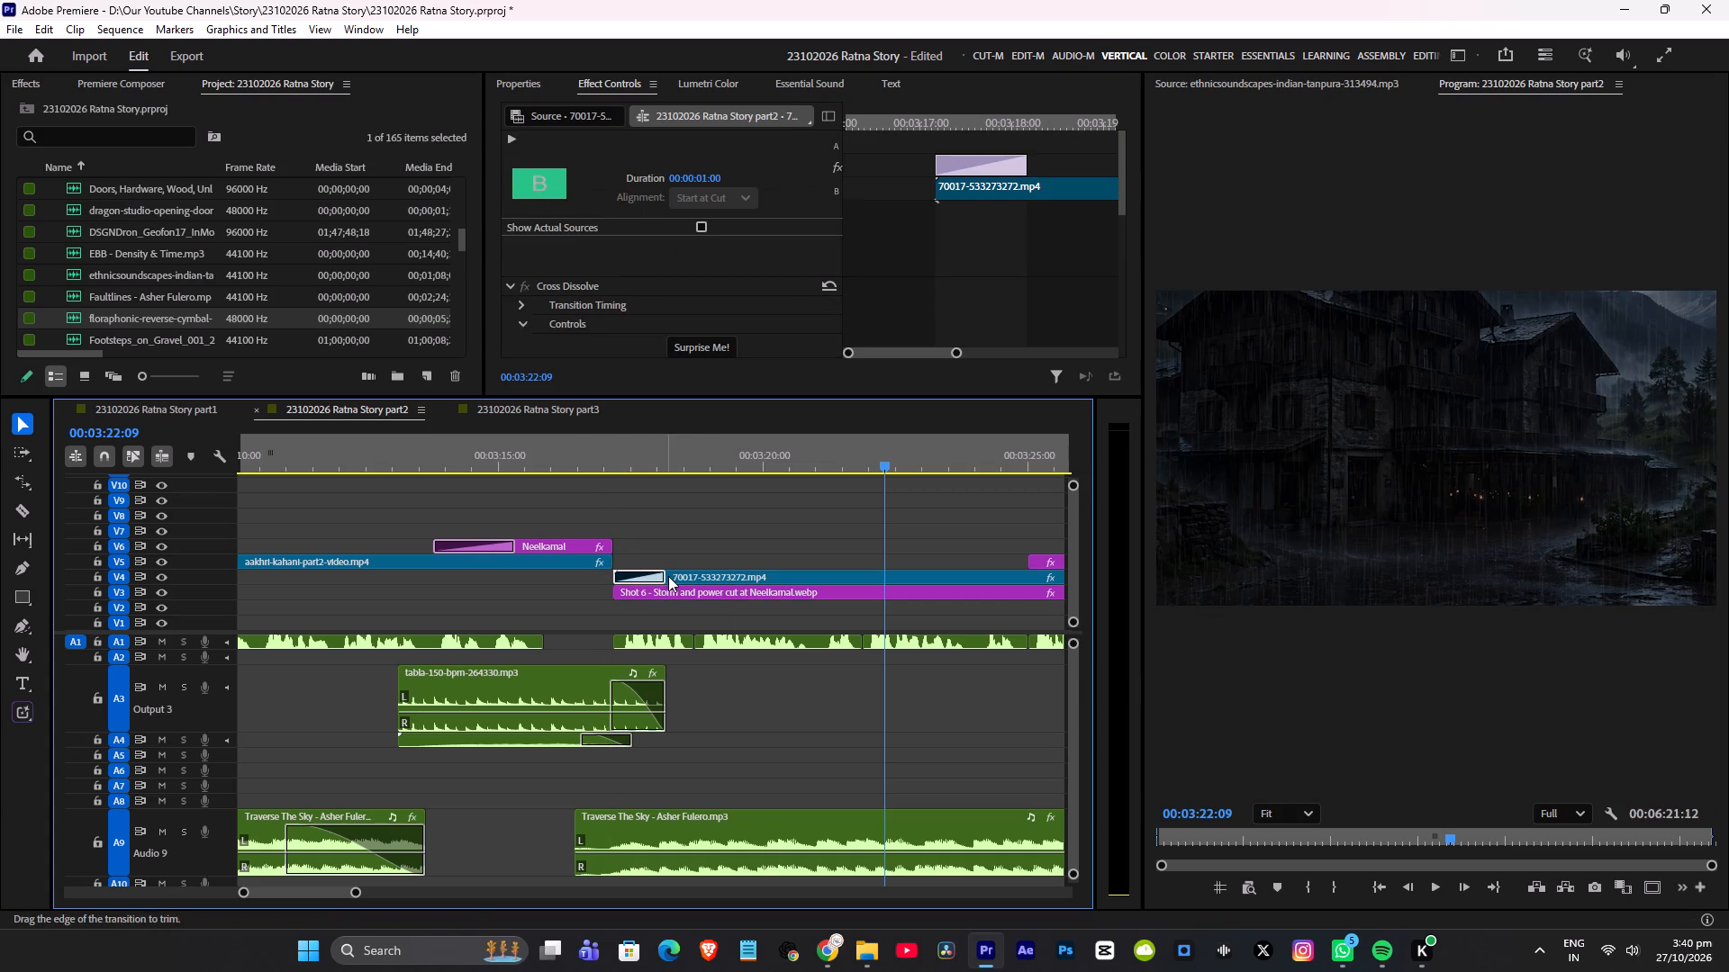
pyautogui.moveTo(662, 577); pyautogui.dragTo(578, 577)
# Extend the end of the rain overlay on V4 to match the end of the Shot 6 storm clip and save the project.
pyautogui.scroll(-13, 695, 554)
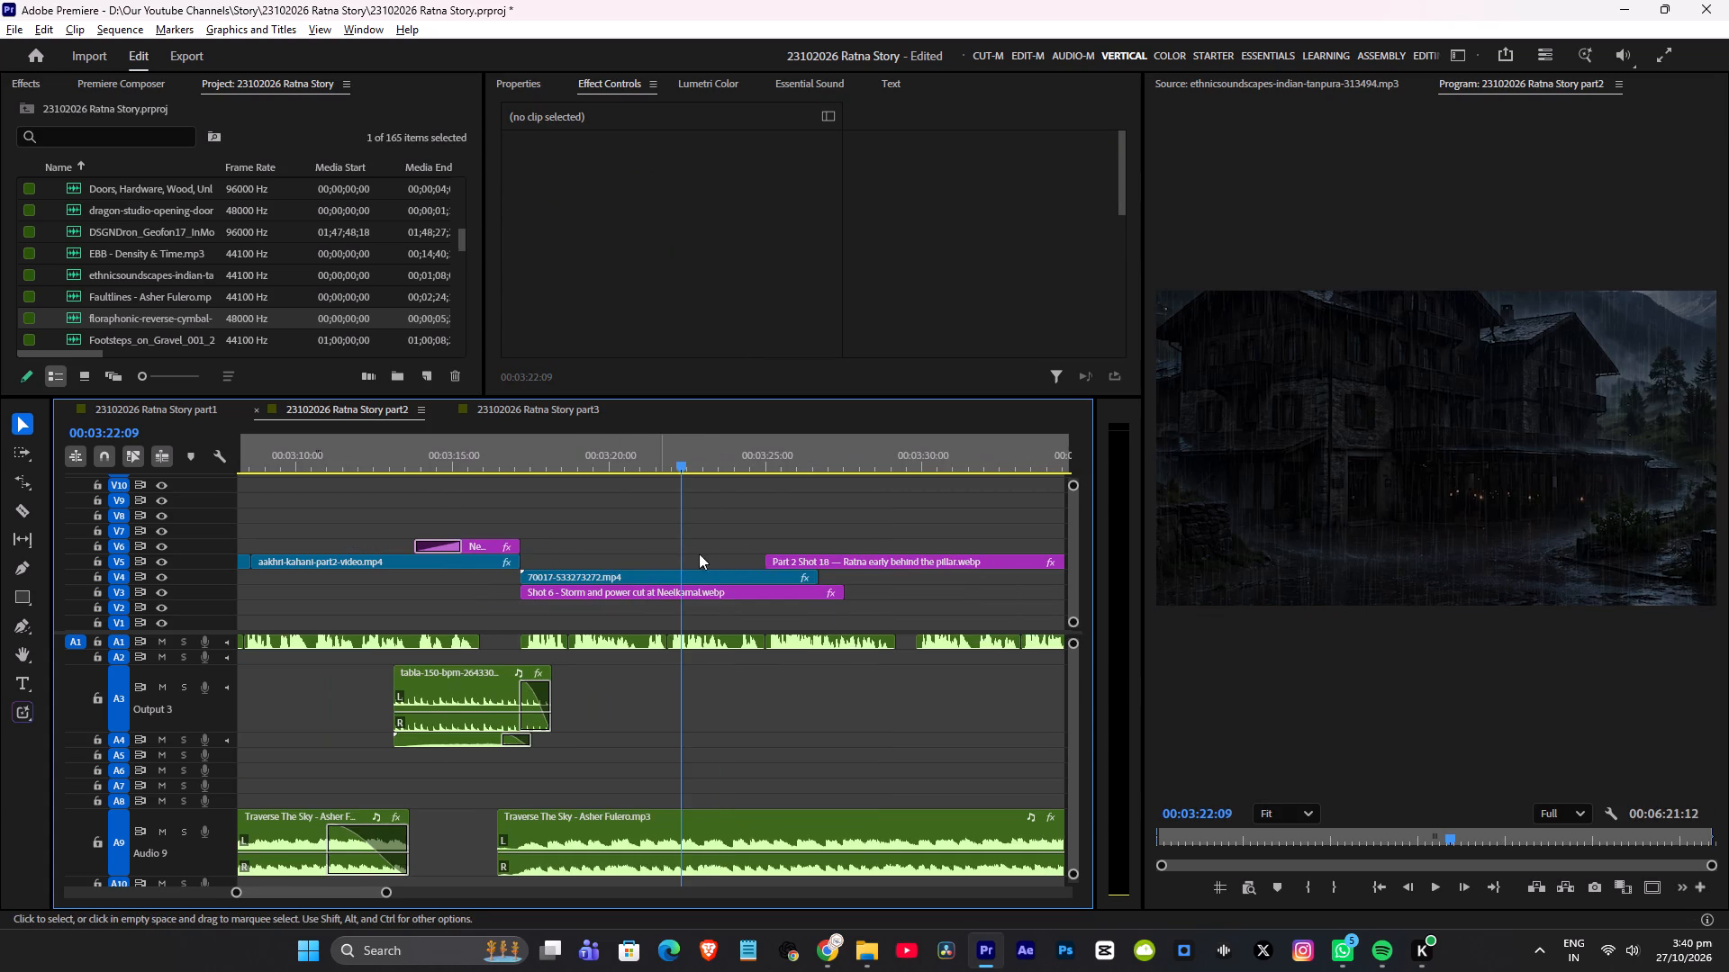
pyautogui.moveTo(803, 578); pyautogui.dragTo(822, 579)
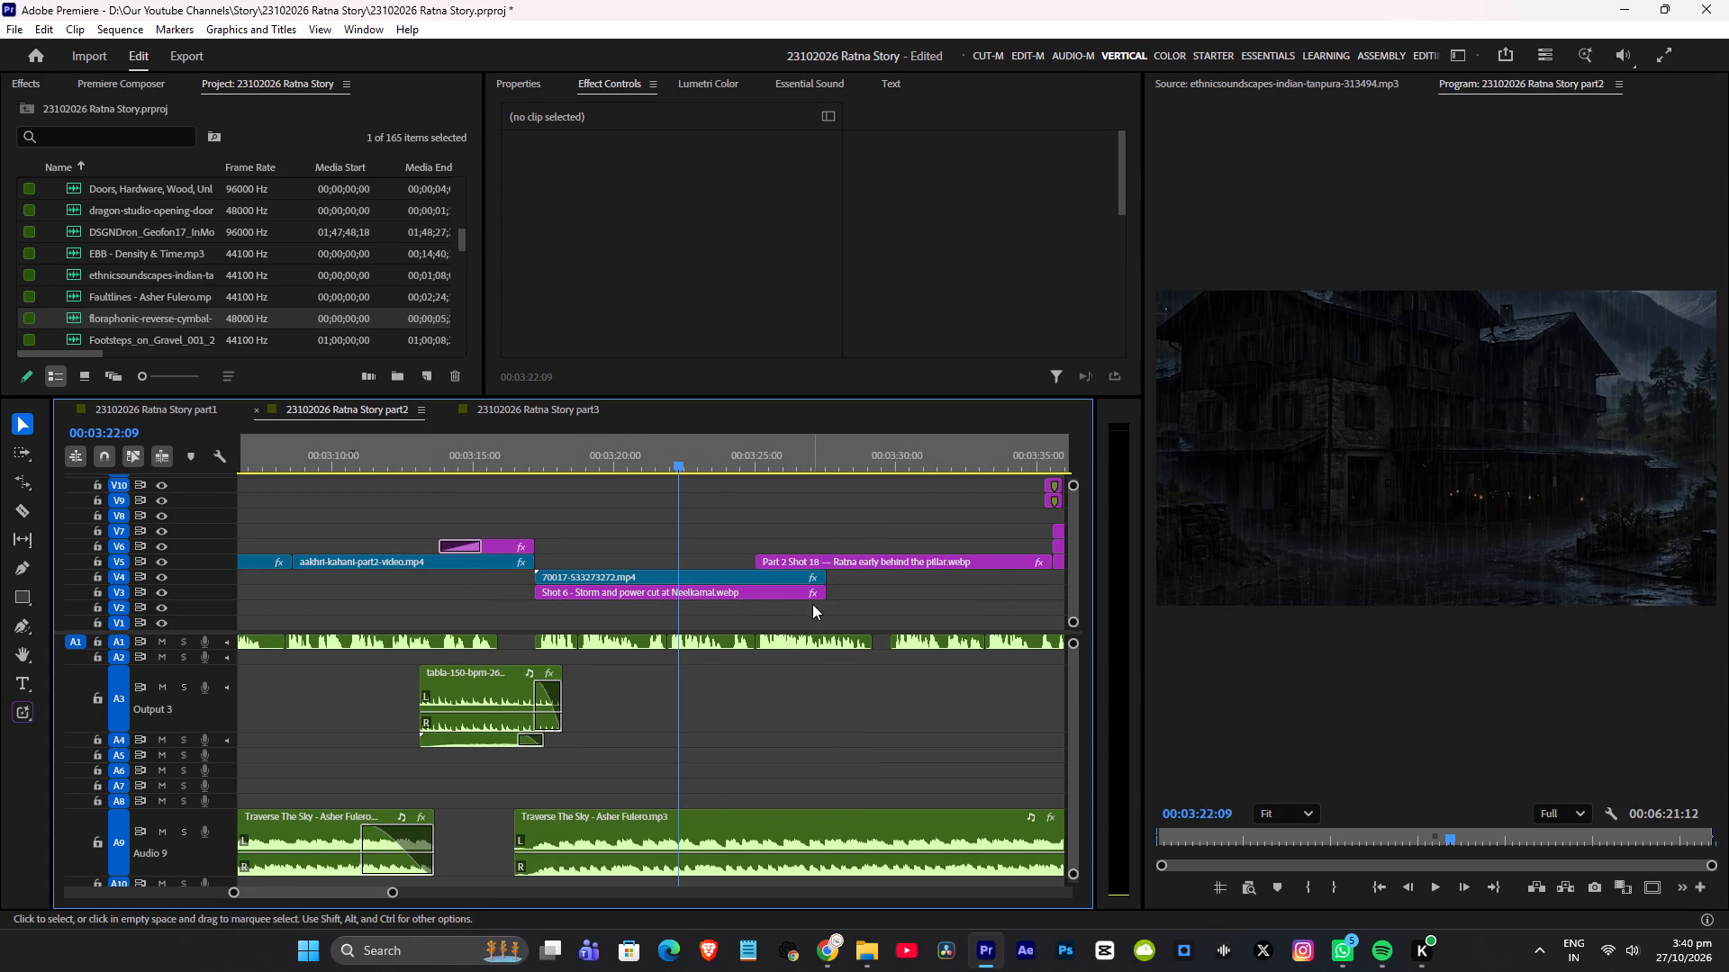
pyautogui.hotkey('ctrl', 's')
# Copy the 13446069-hd_1920_1080_30fps.mp4 rain audio from A4 at the opening of part1 onto A5 at the storm shot's start in part2.
pyautogui.click(188, 406)
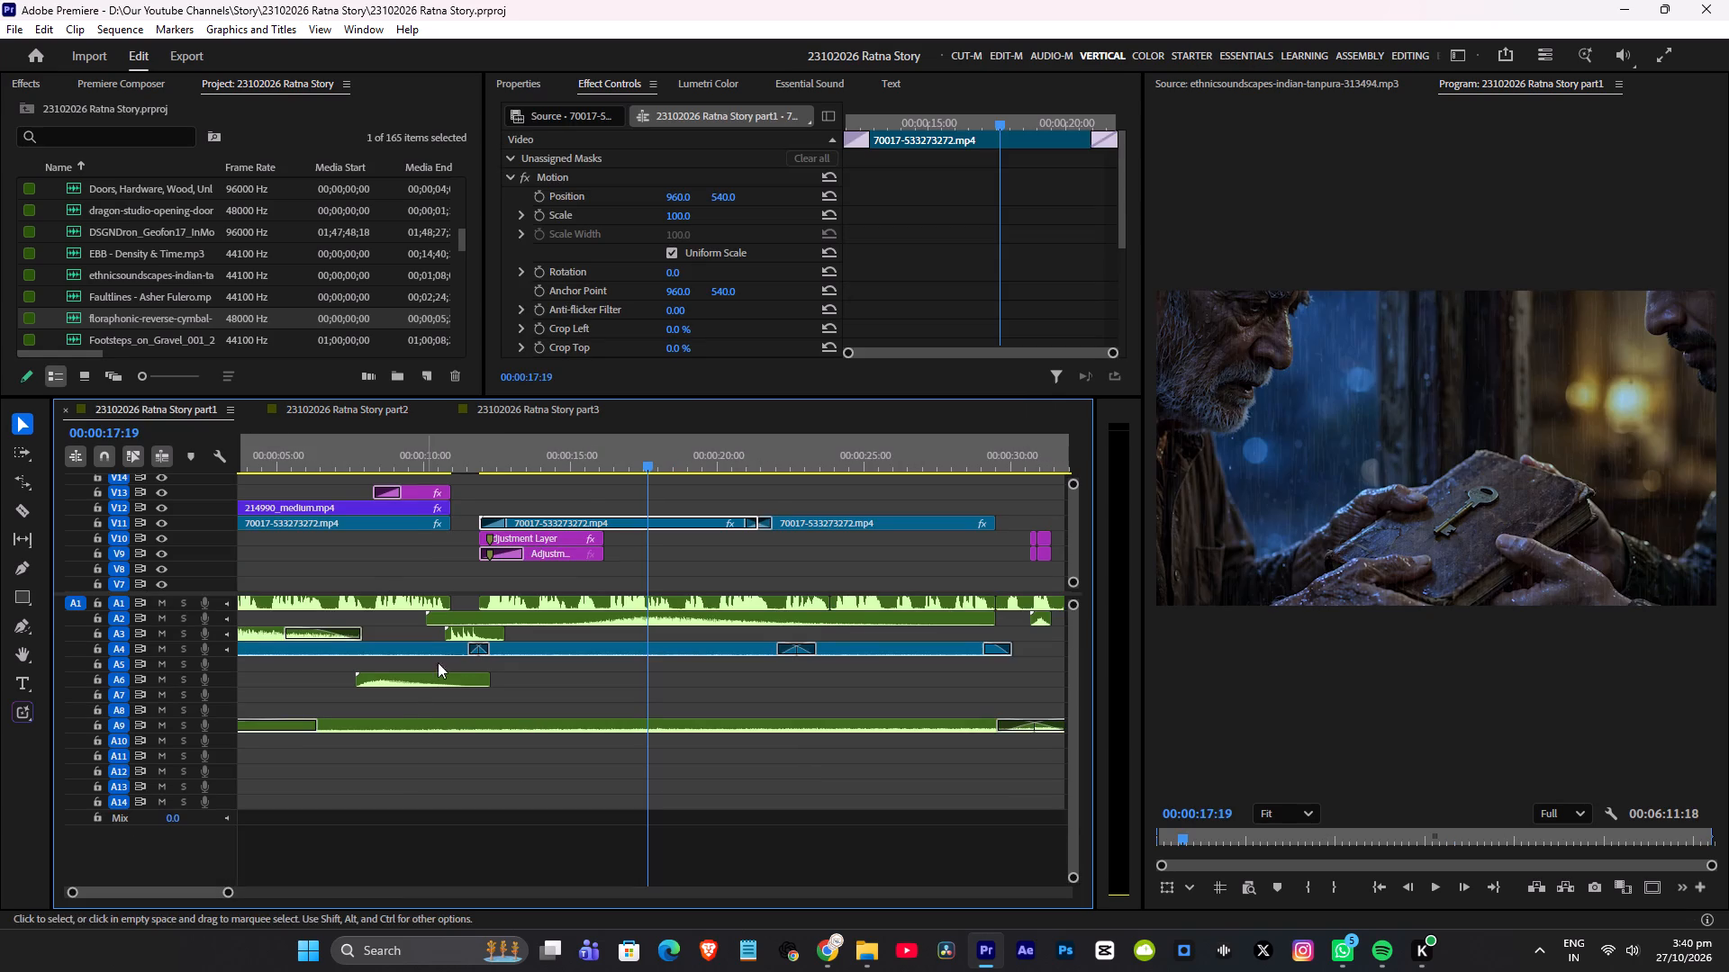
pyautogui.scroll(11, 329, 639)
pyautogui.click(369, 462)
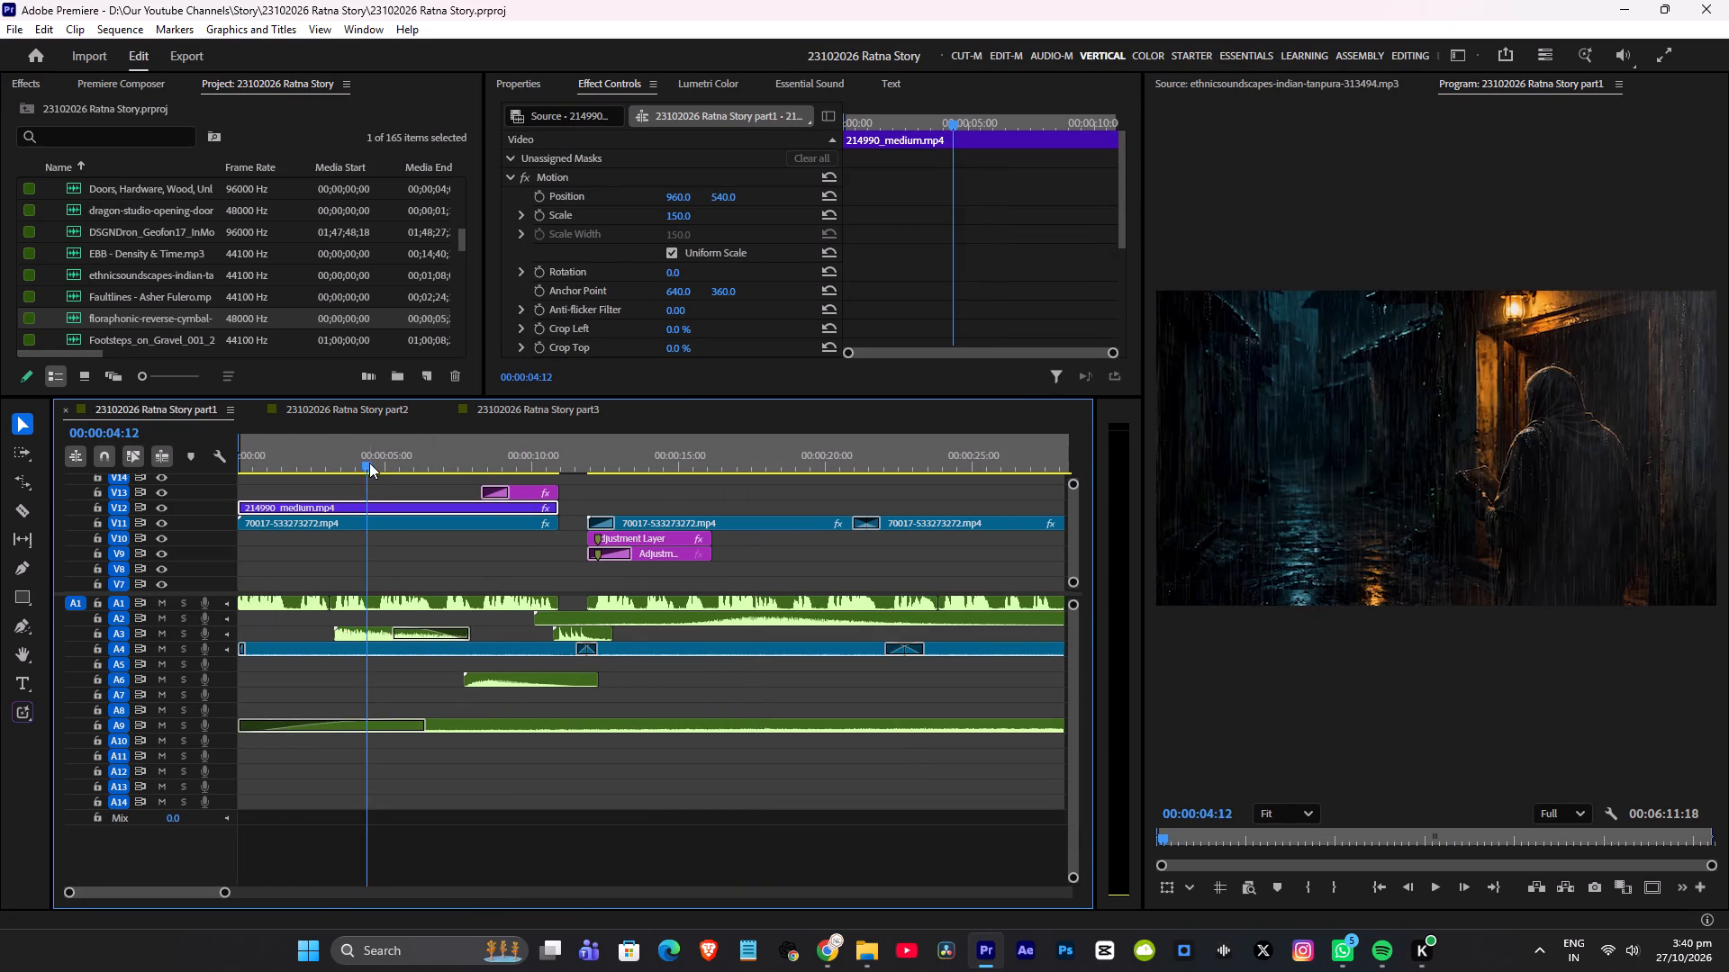
pyautogui.press('space')
pyautogui.press('space')
pyautogui.click(421, 648)
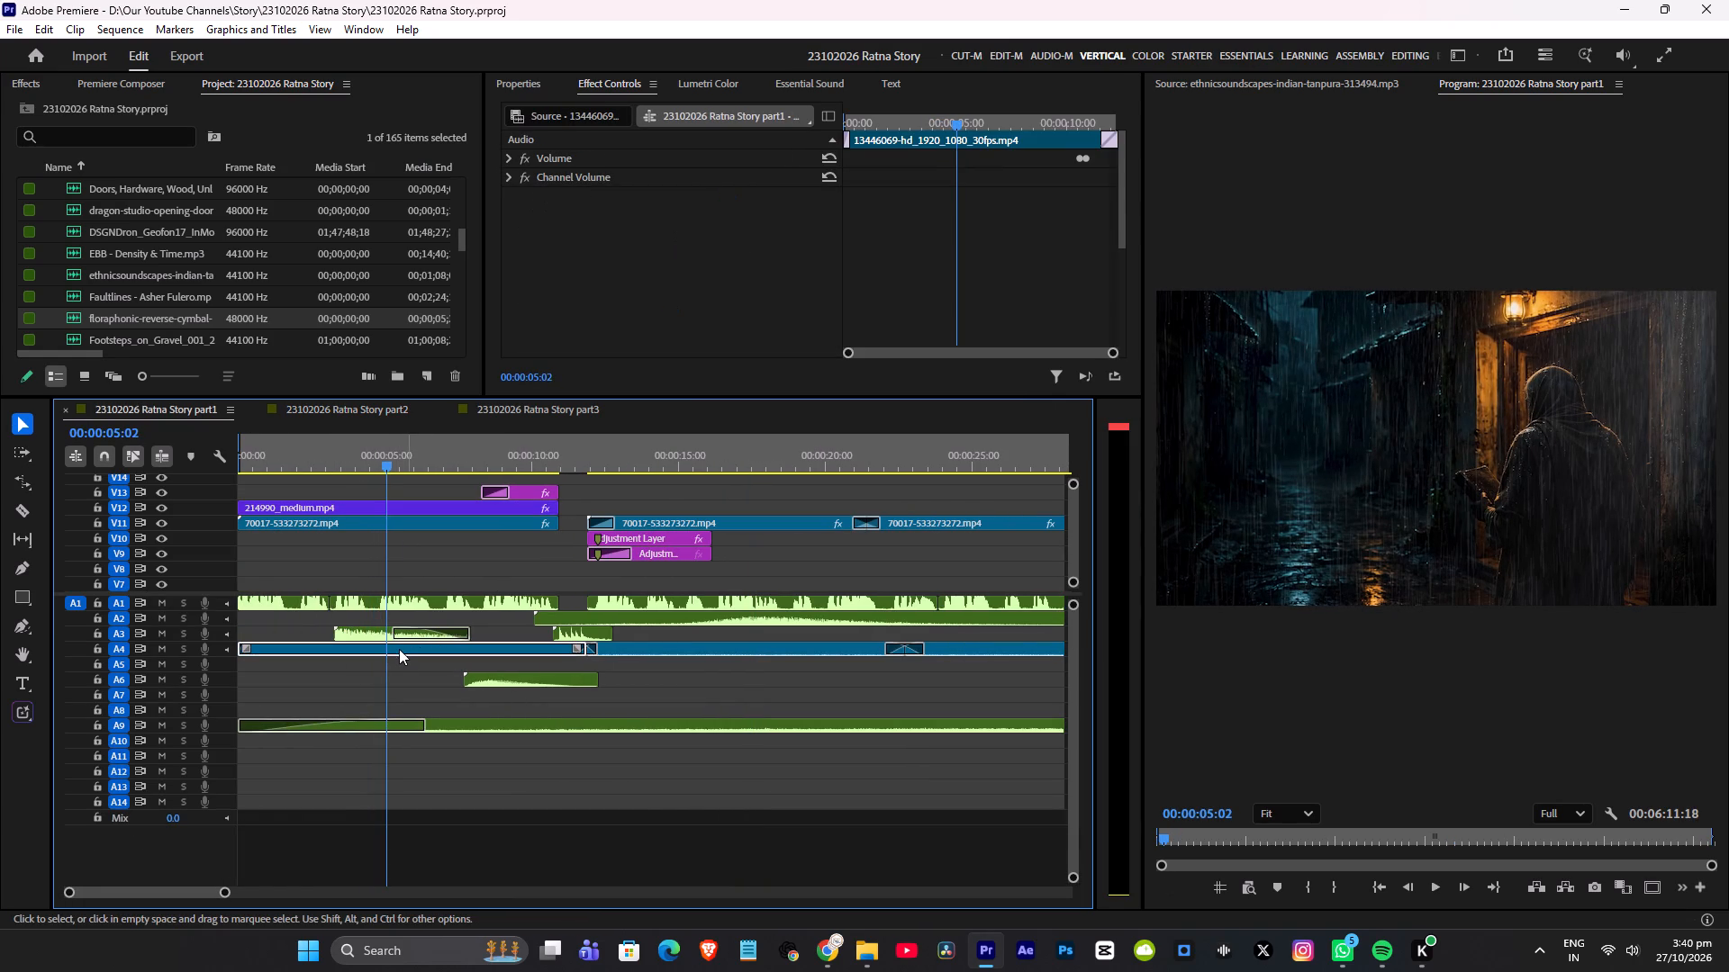
pyautogui.moveTo(399, 648); pyautogui.dragTo(367, 410)
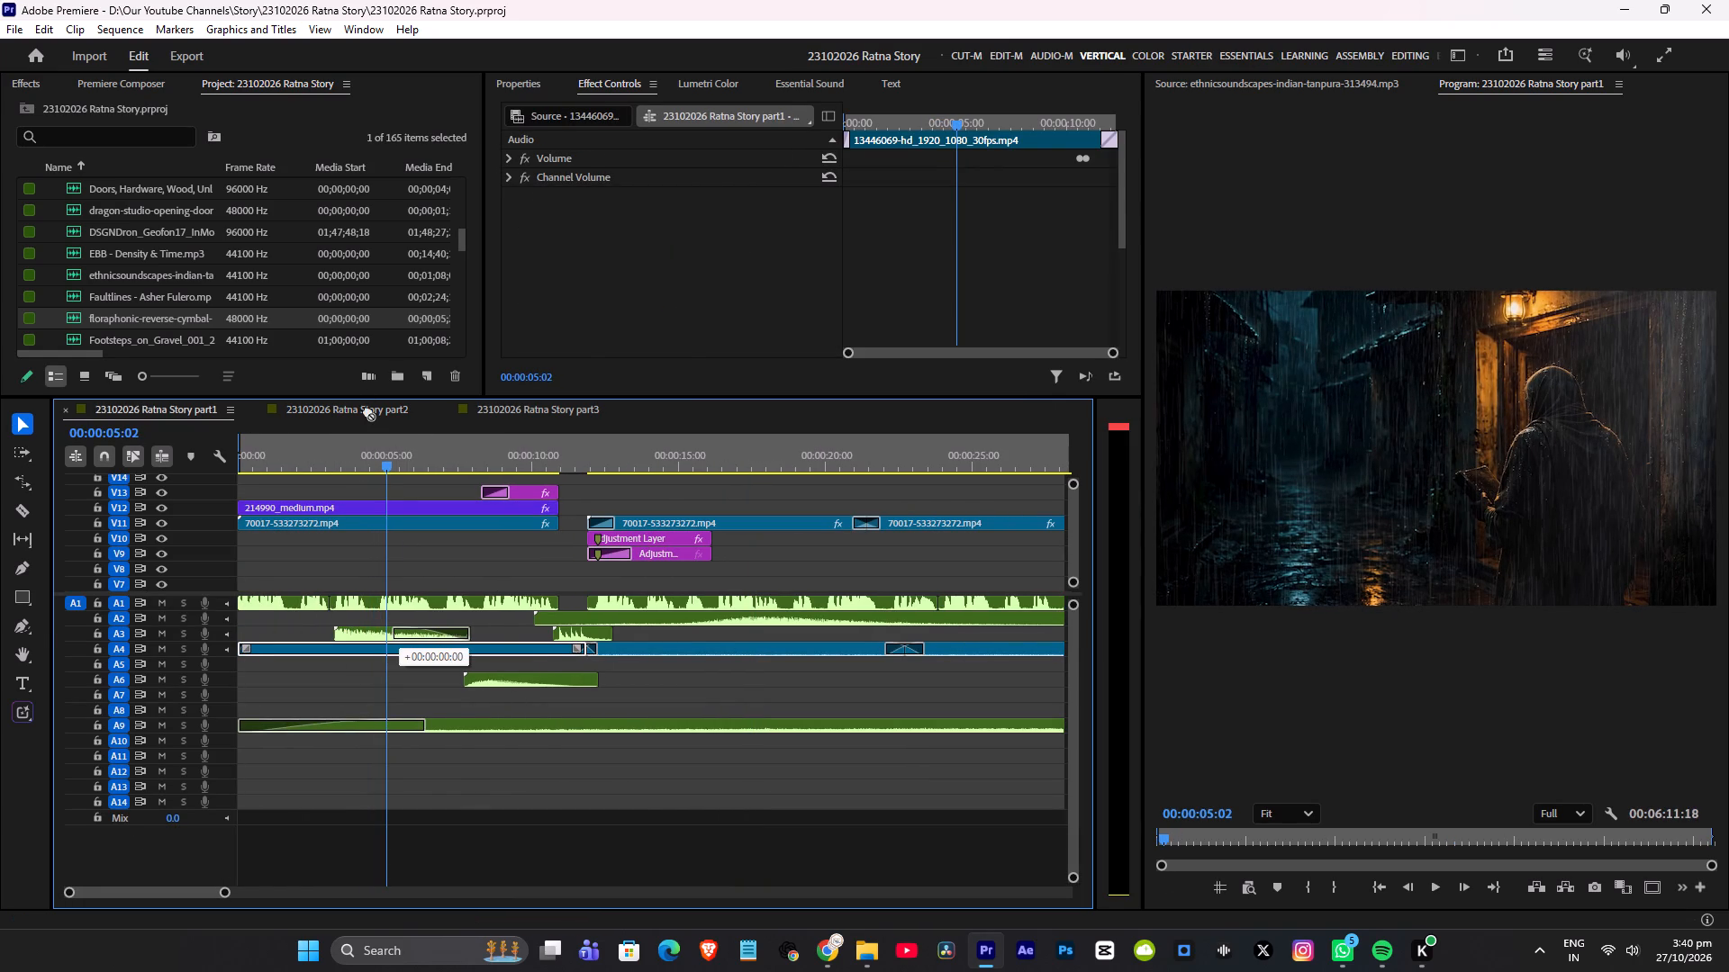
pyautogui.moveTo(367, 410); pyautogui.dragTo(692, 753)
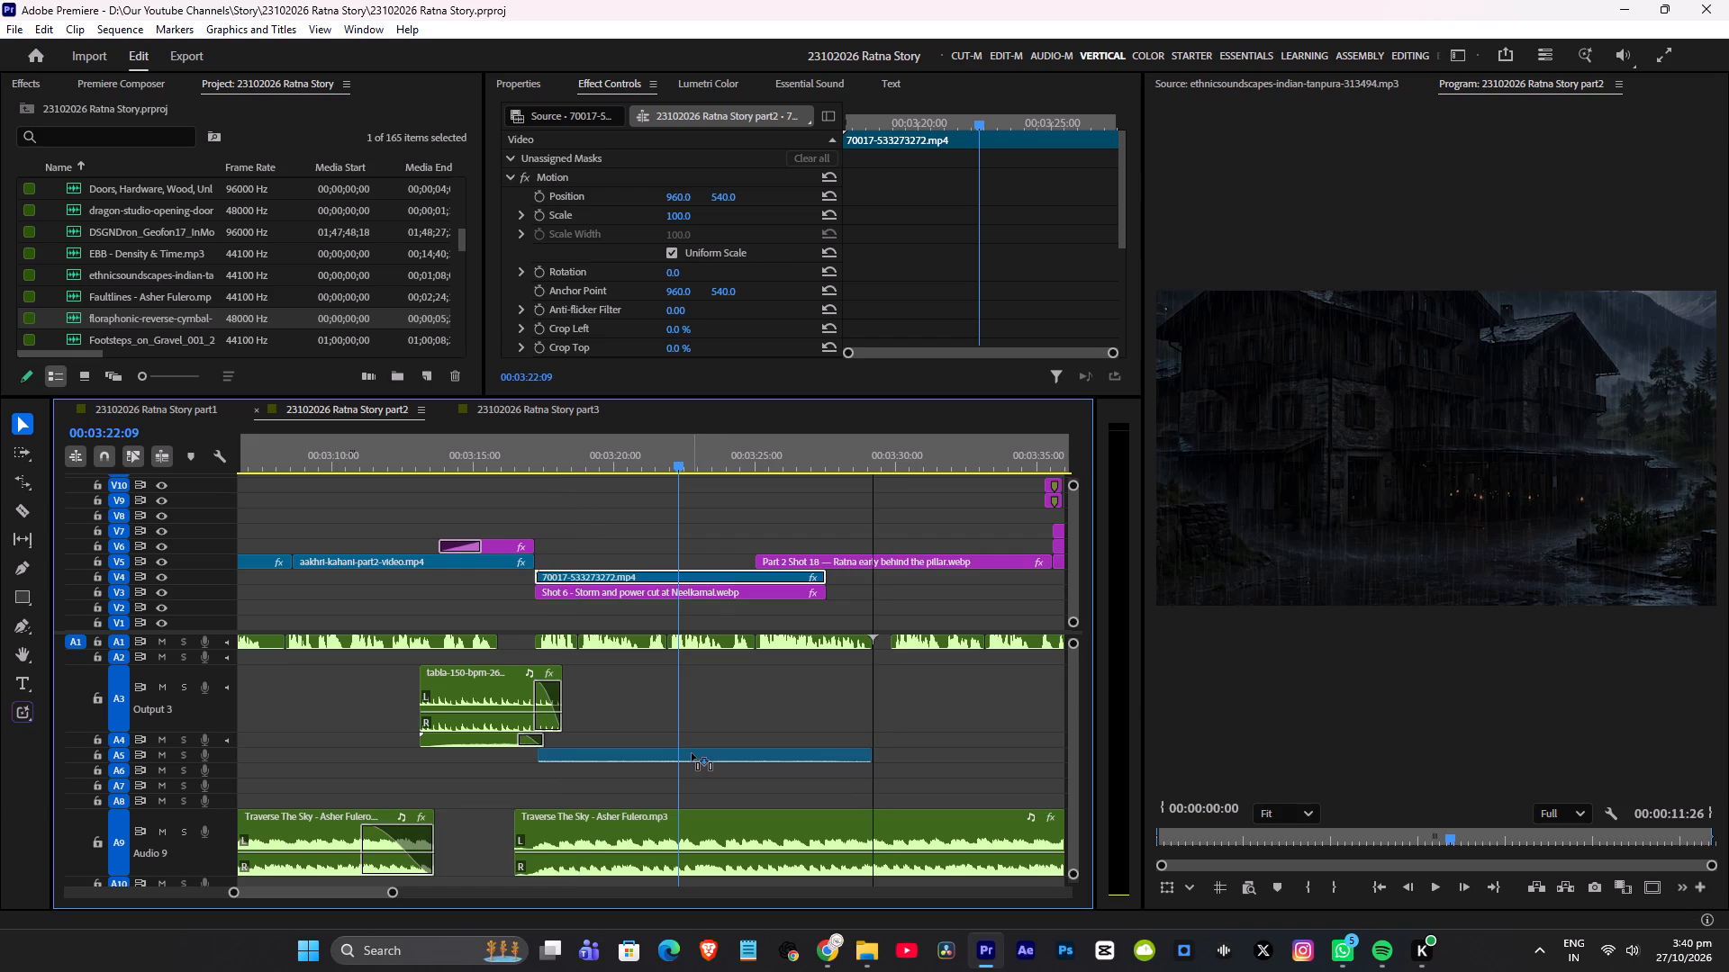
pyautogui.moveTo(692, 753); pyautogui.dragTo(687, 755)
# Trim the end of the rain audio on A5 back to just after the start of the Ratna pillar shot.
pyautogui.moveTo(874, 753); pyautogui.dragTo(810, 753)
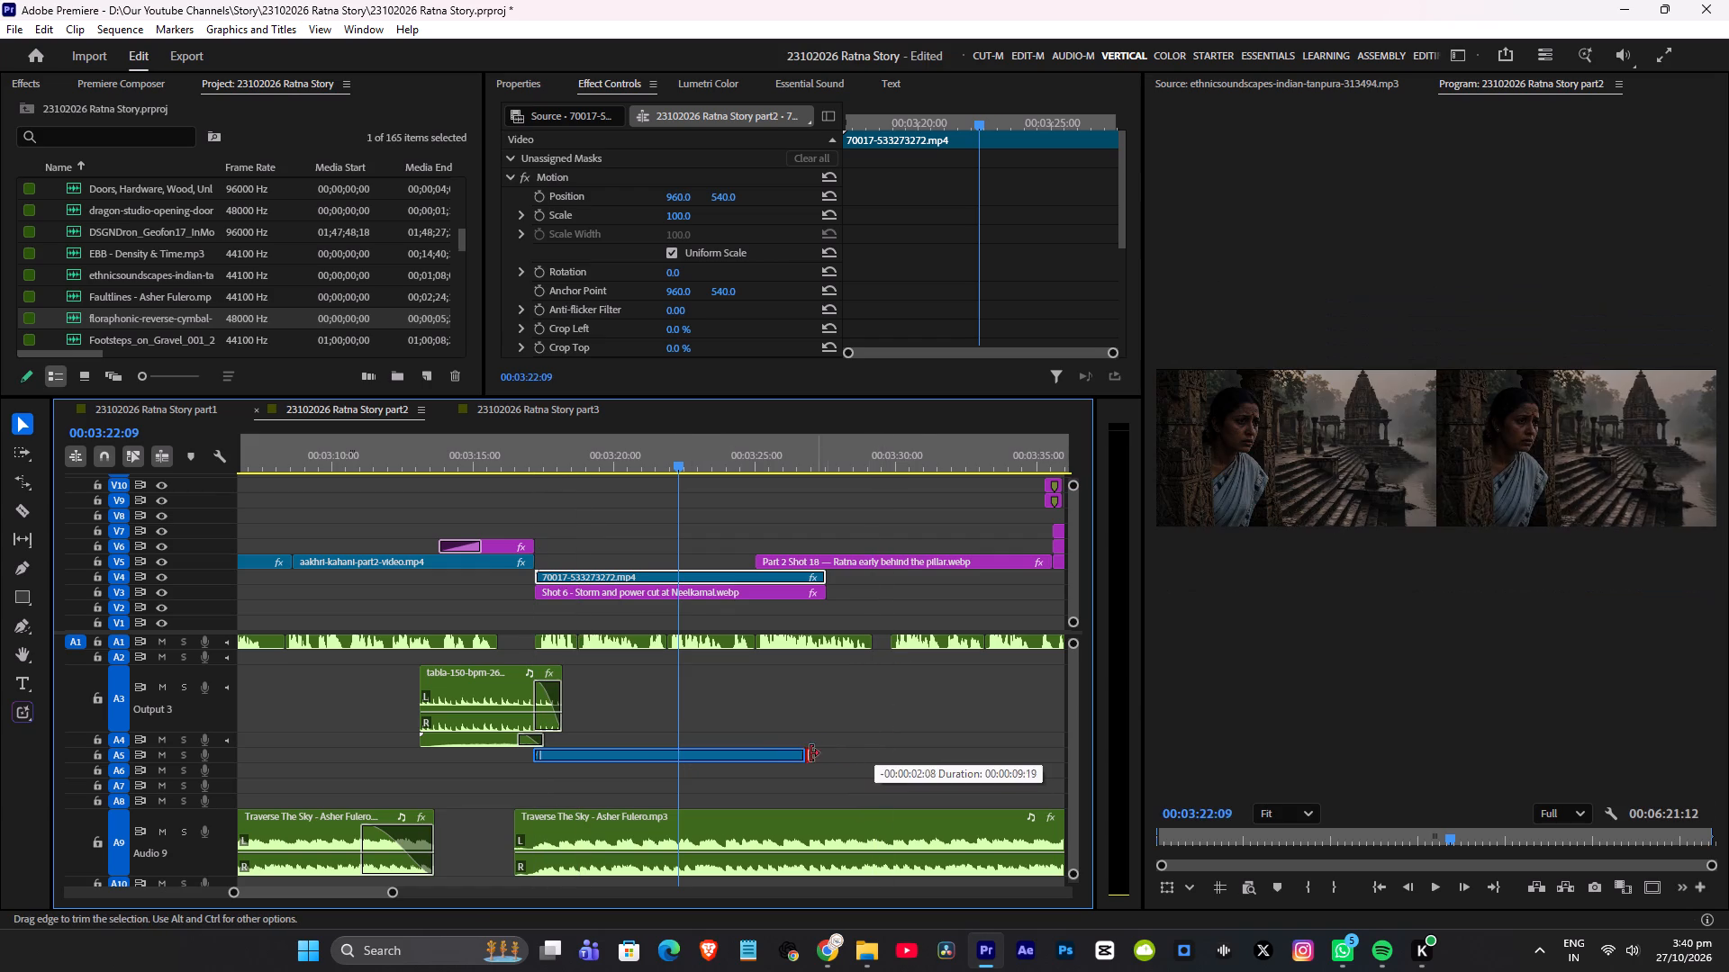
pyautogui.moveTo(810, 753); pyautogui.dragTo(773, 752)
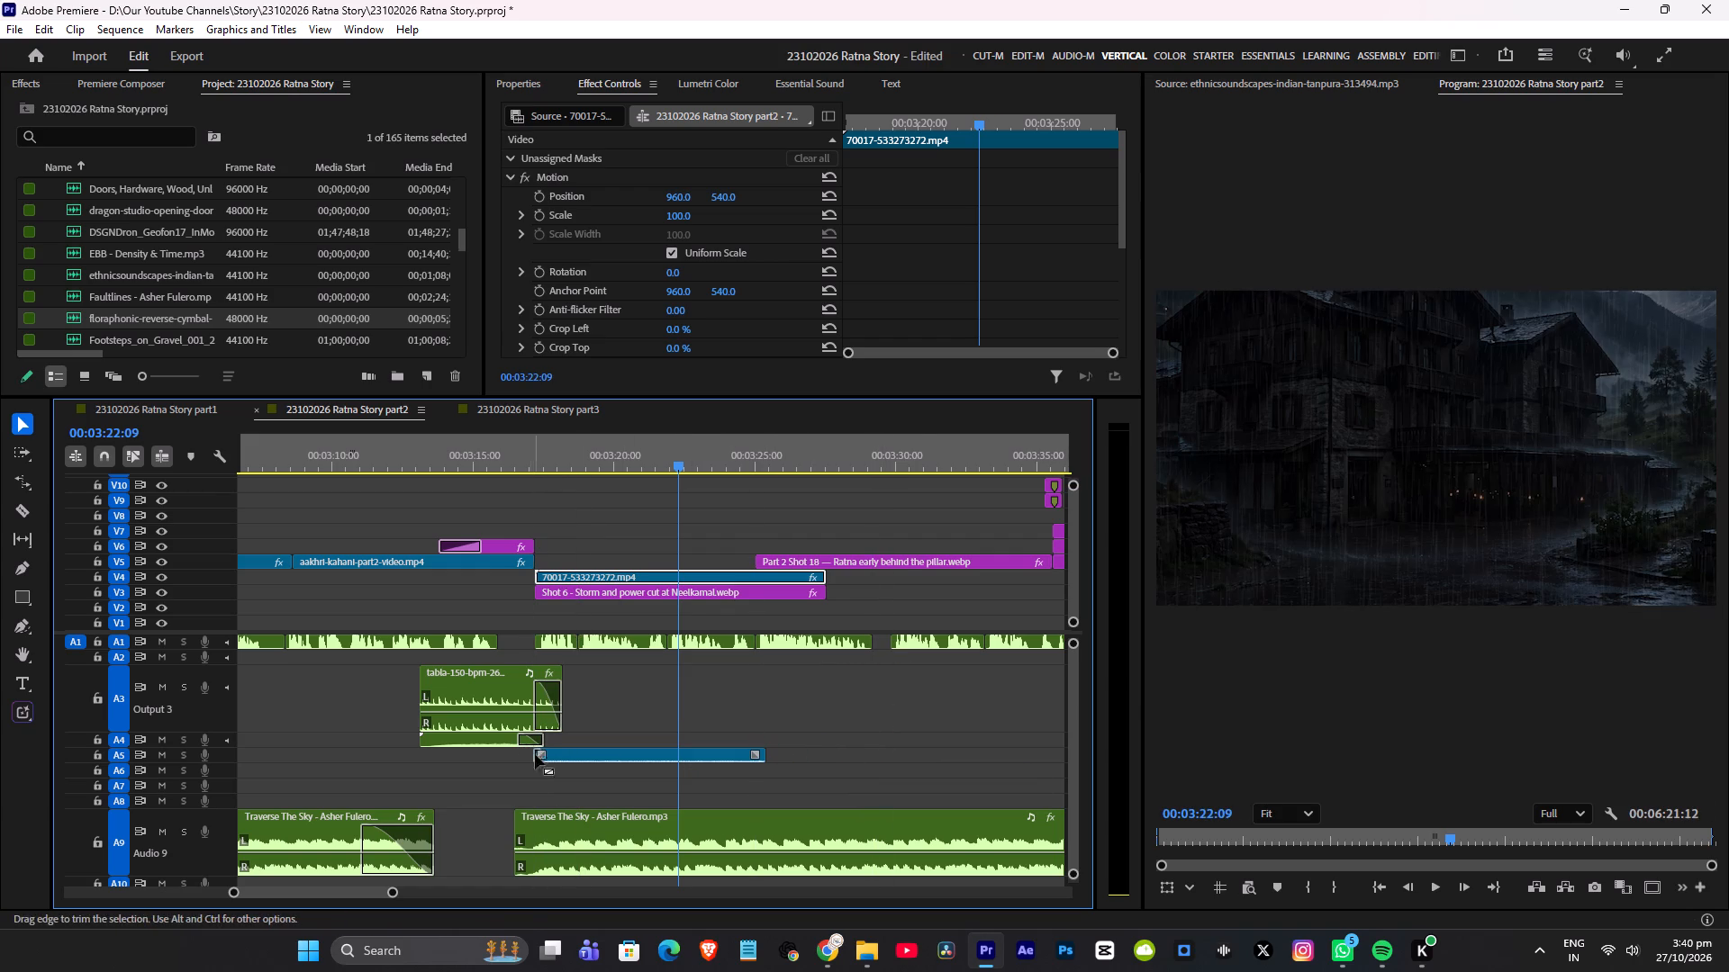
# Add a short fade-in and fade-out to the rain audio on A5 and save the project.
pyautogui.click(541, 753)
pyautogui.keyDown('alt'); pyautogui.scroll(6, 566, 744); pyautogui.keyUp('alt')
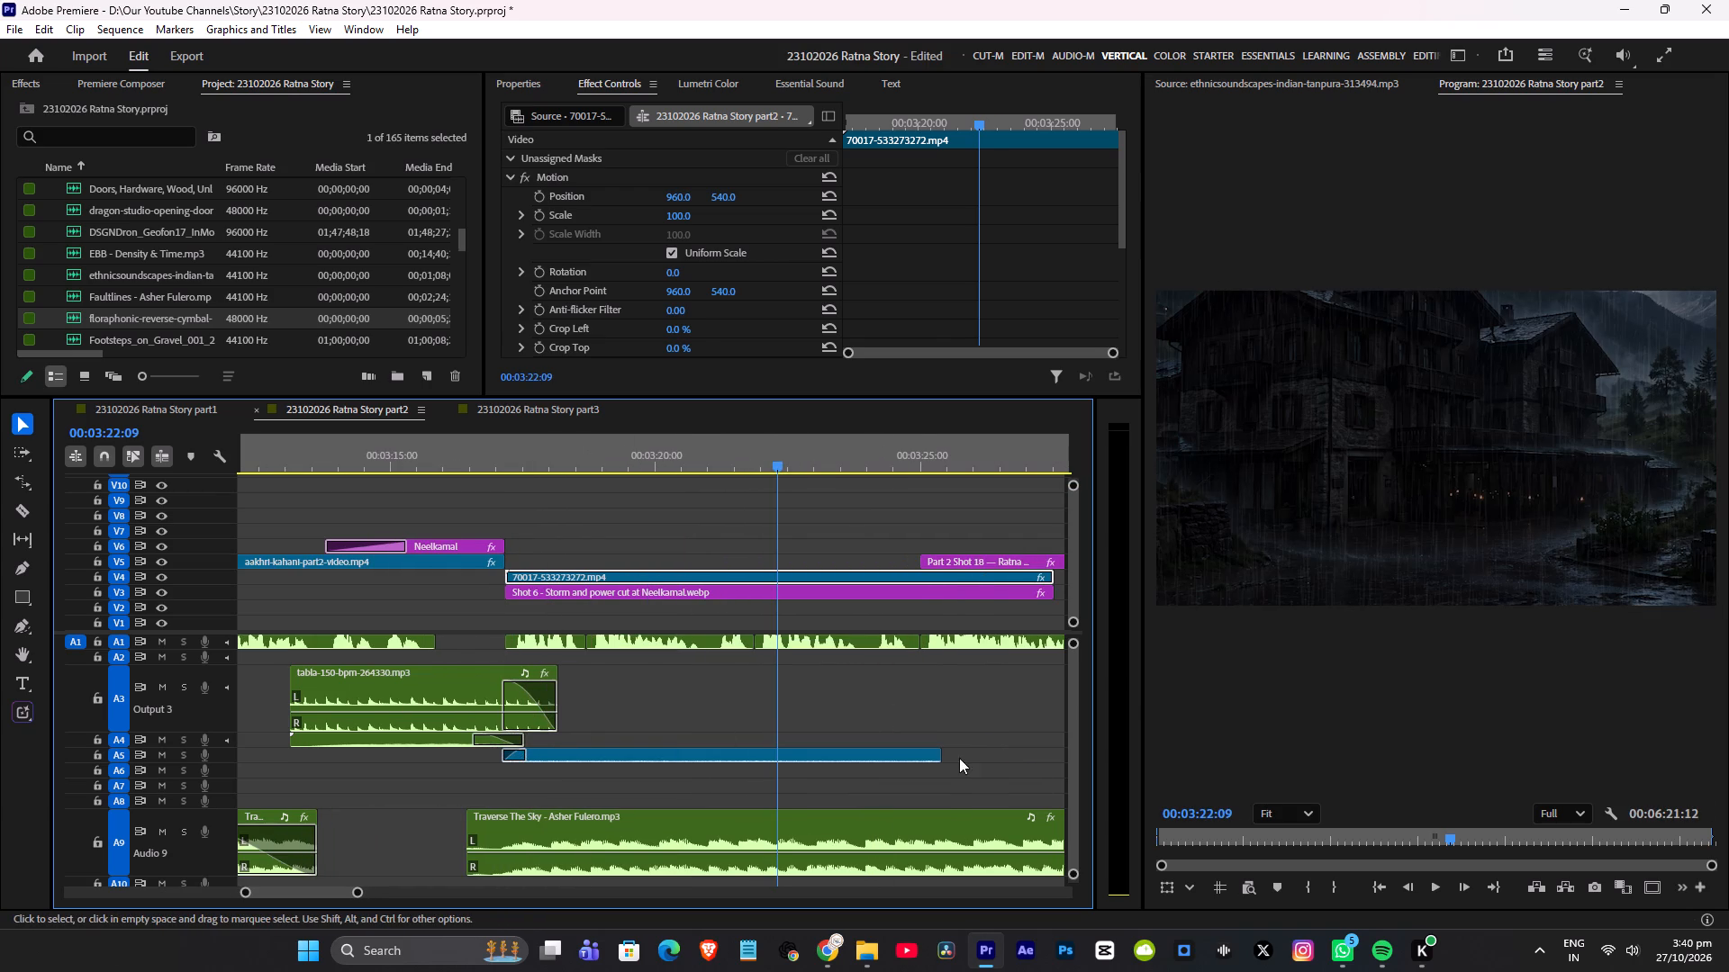
pyautogui.moveTo(930, 754); pyautogui.dragTo(912, 754)
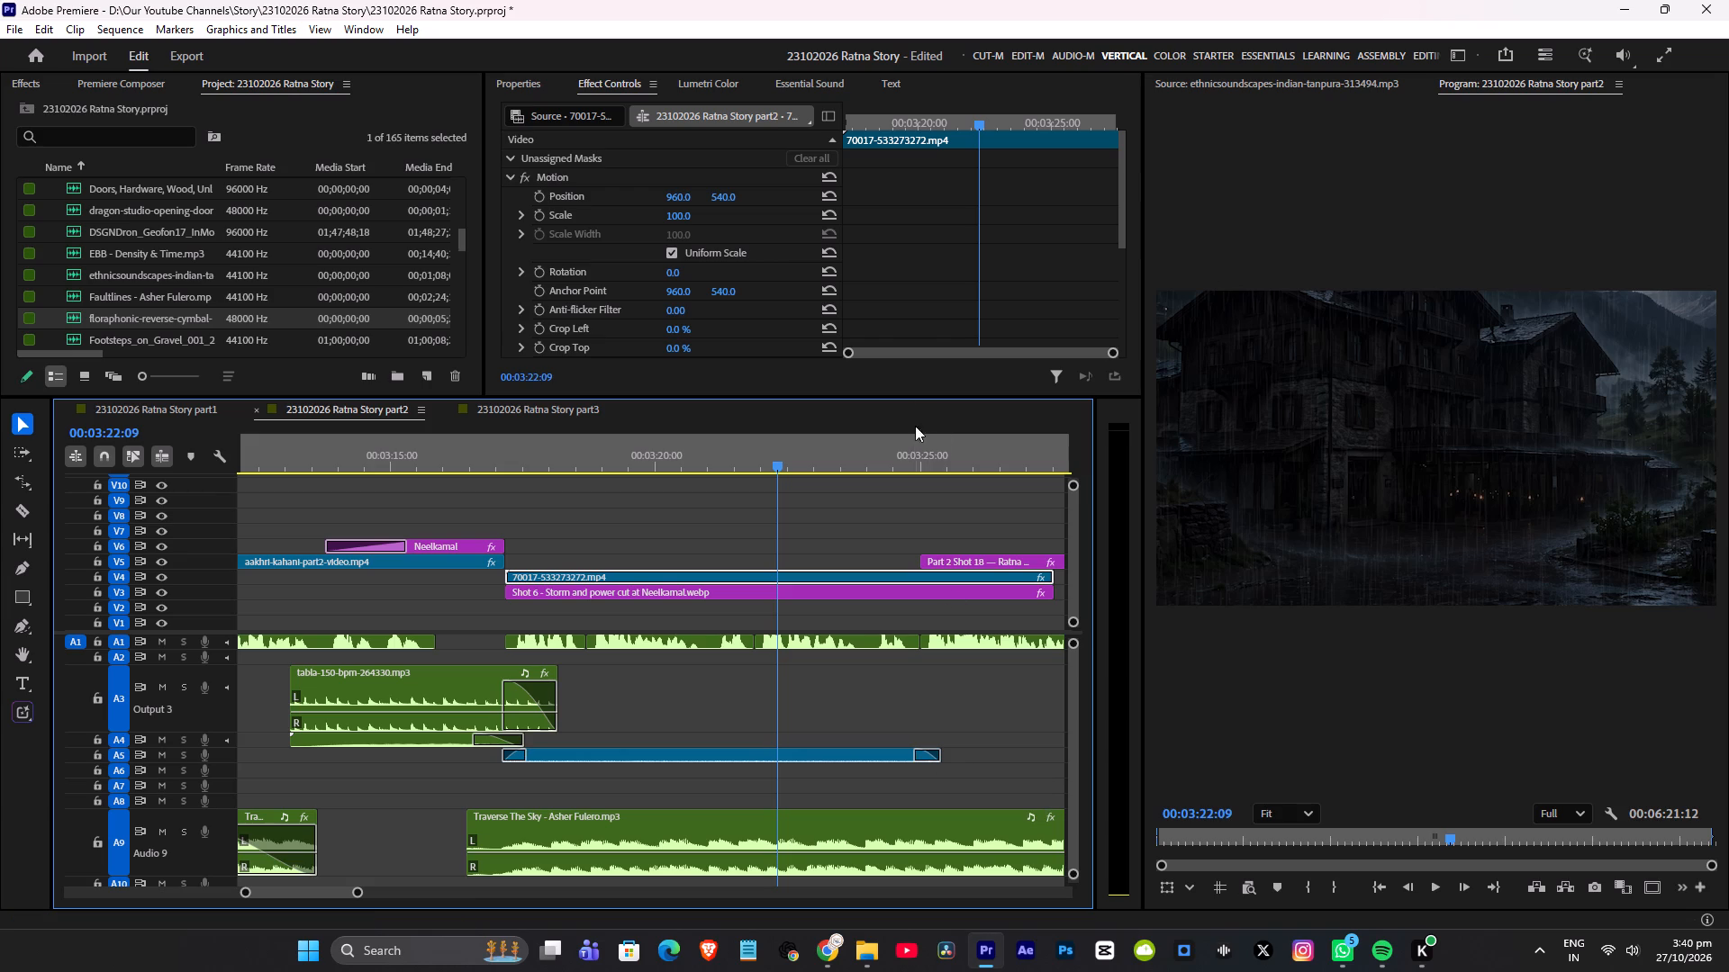
pyautogui.click(485, 443)
pyautogui.hotkey('ctrl', 's')
# Play from the Neelkamal title through the storm shot to the Ratna pillar shot, using full-screen view to check the rain picture and sound.
pyautogui.hotkey('ctrl', '`')
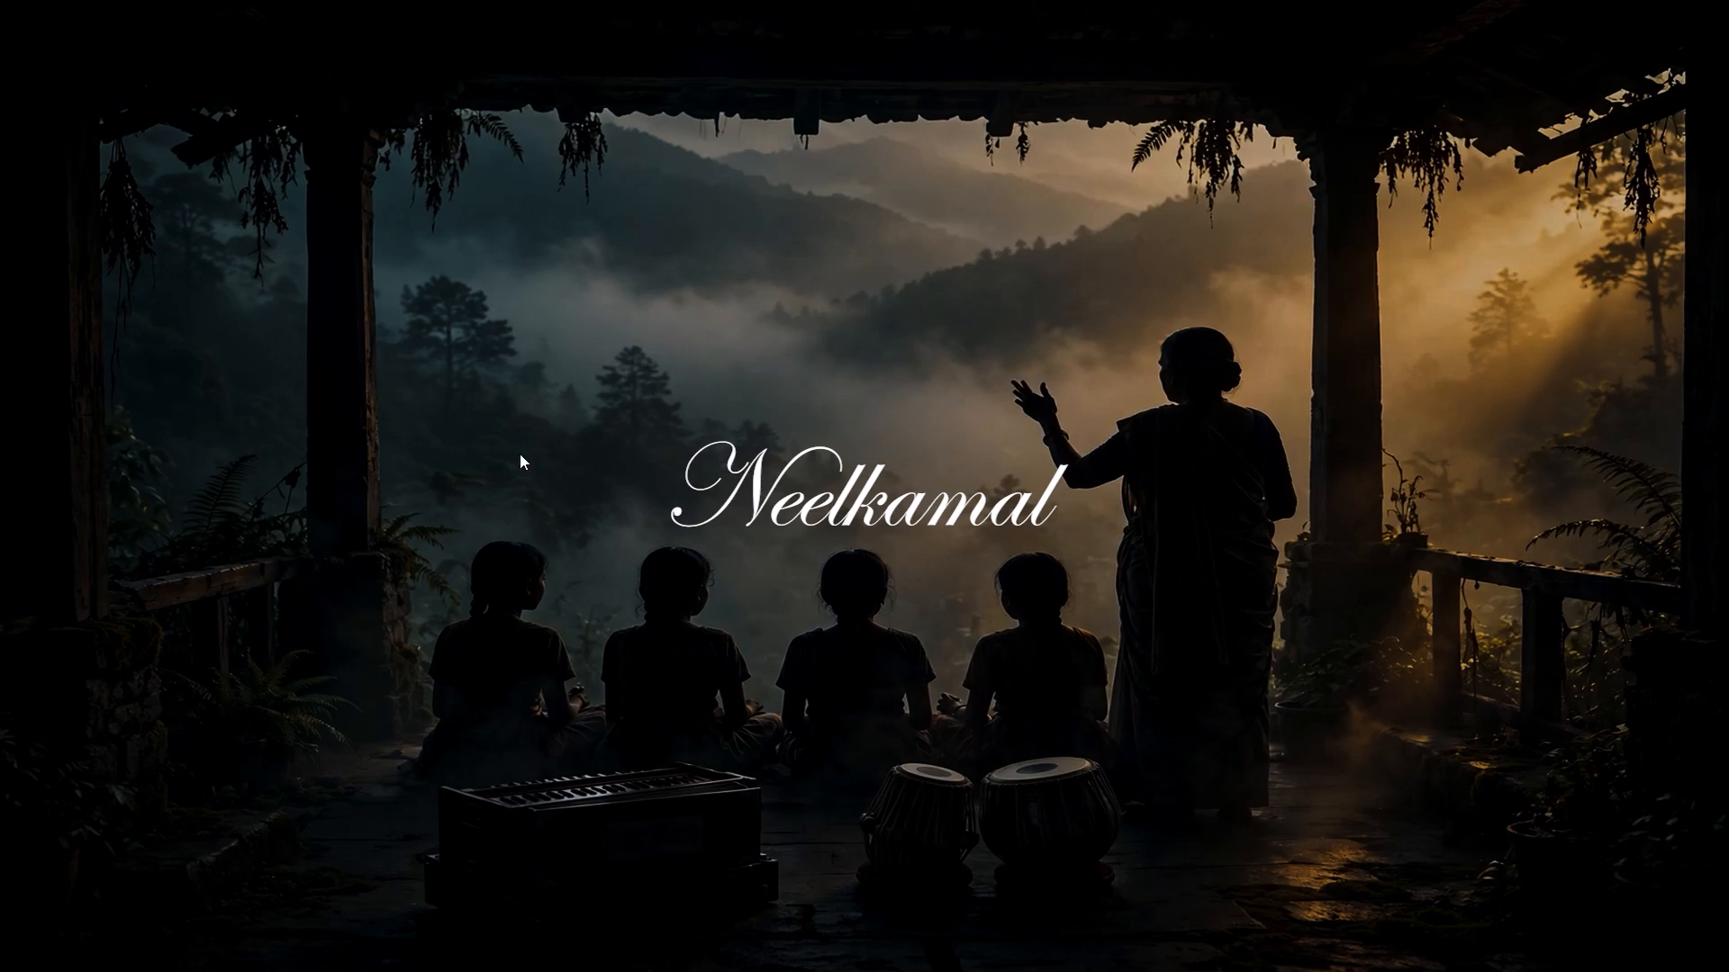
pyautogui.press('space')
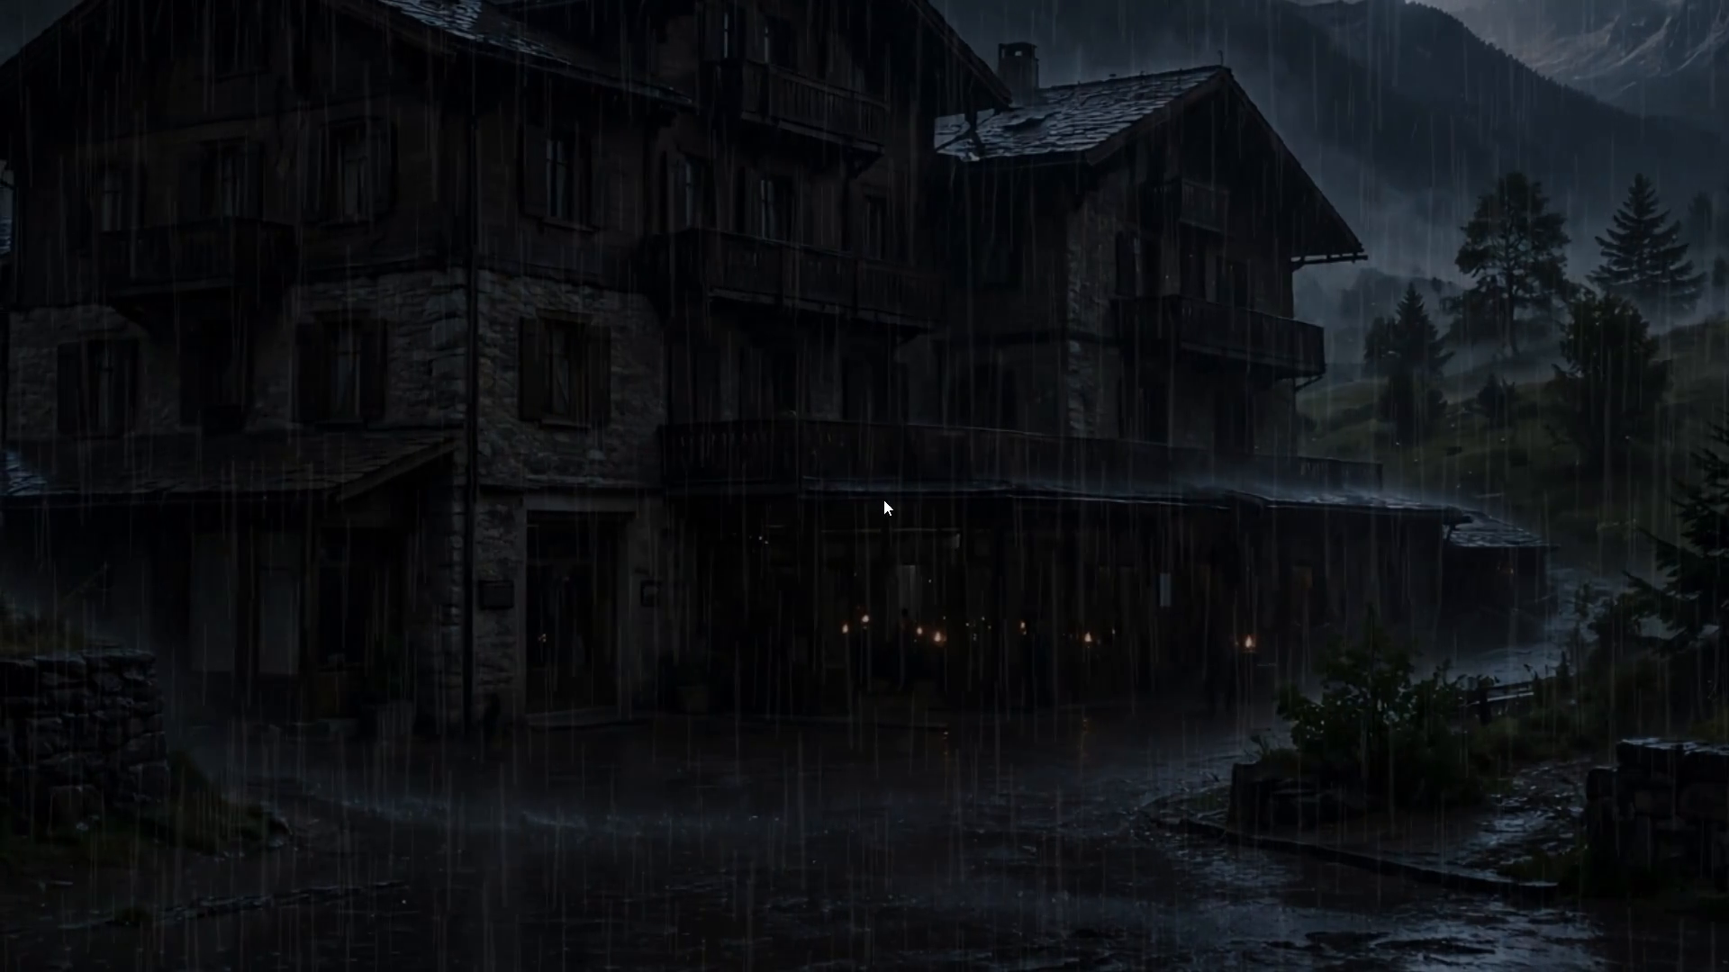
pyautogui.hotkey('ctrl', '`')
pyautogui.scroll(-4, 884, 532)
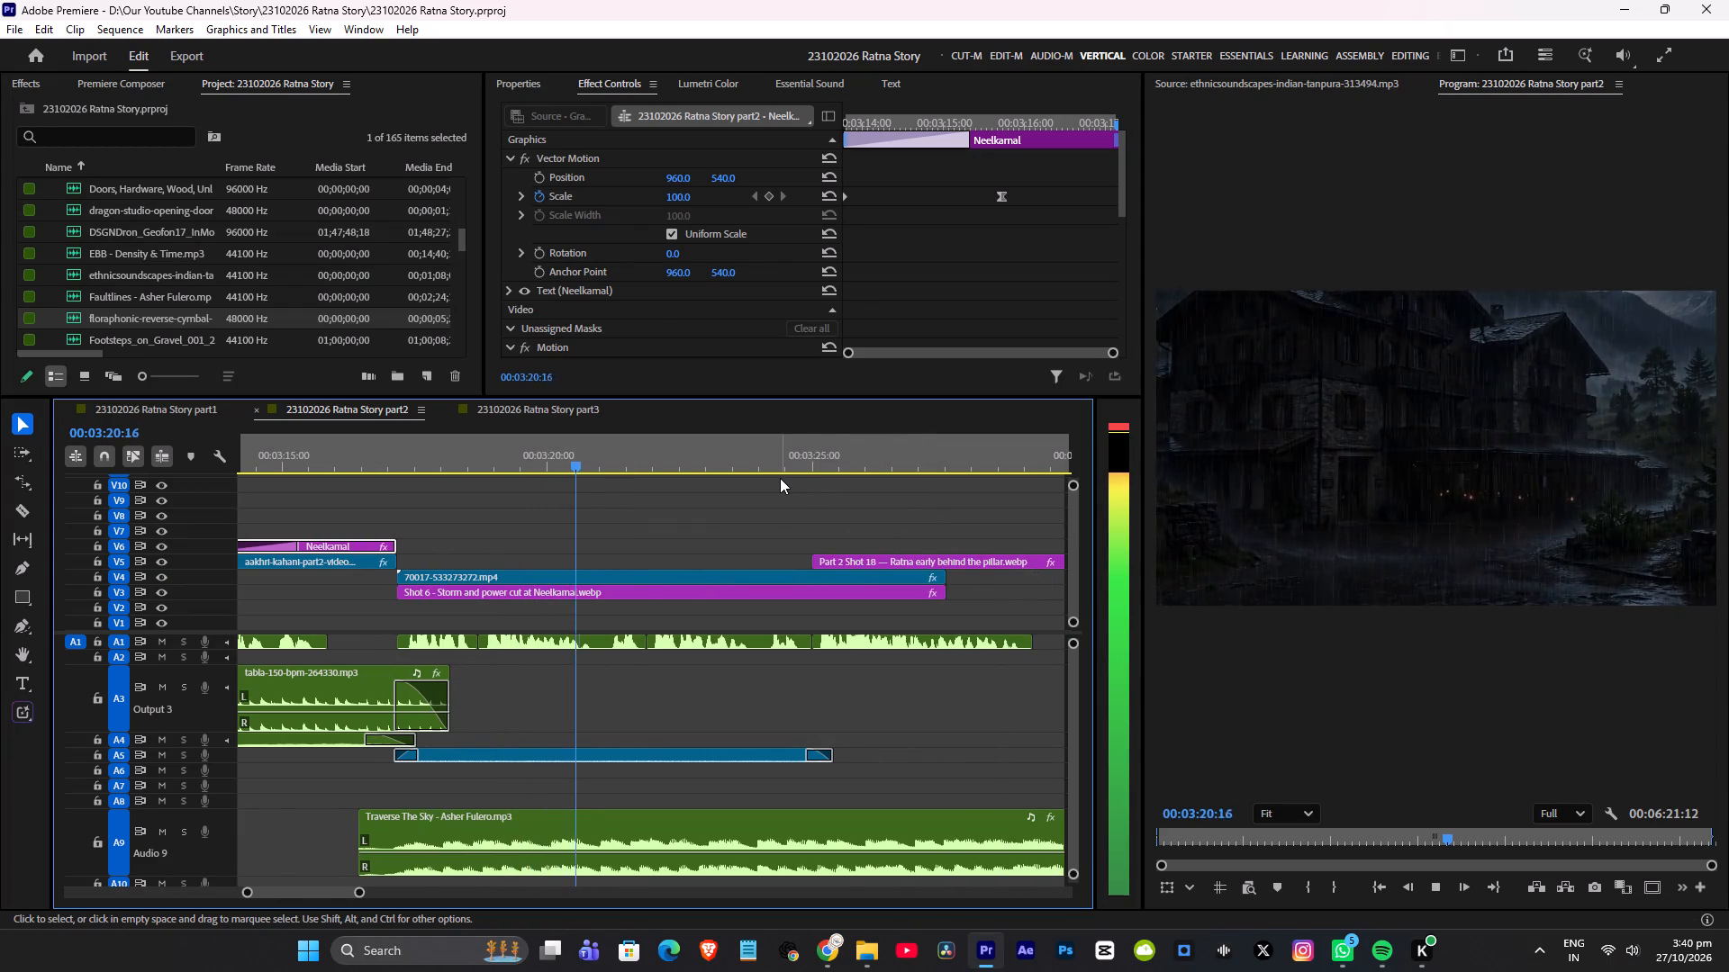
pyautogui.hotkey('ctrl', '`')
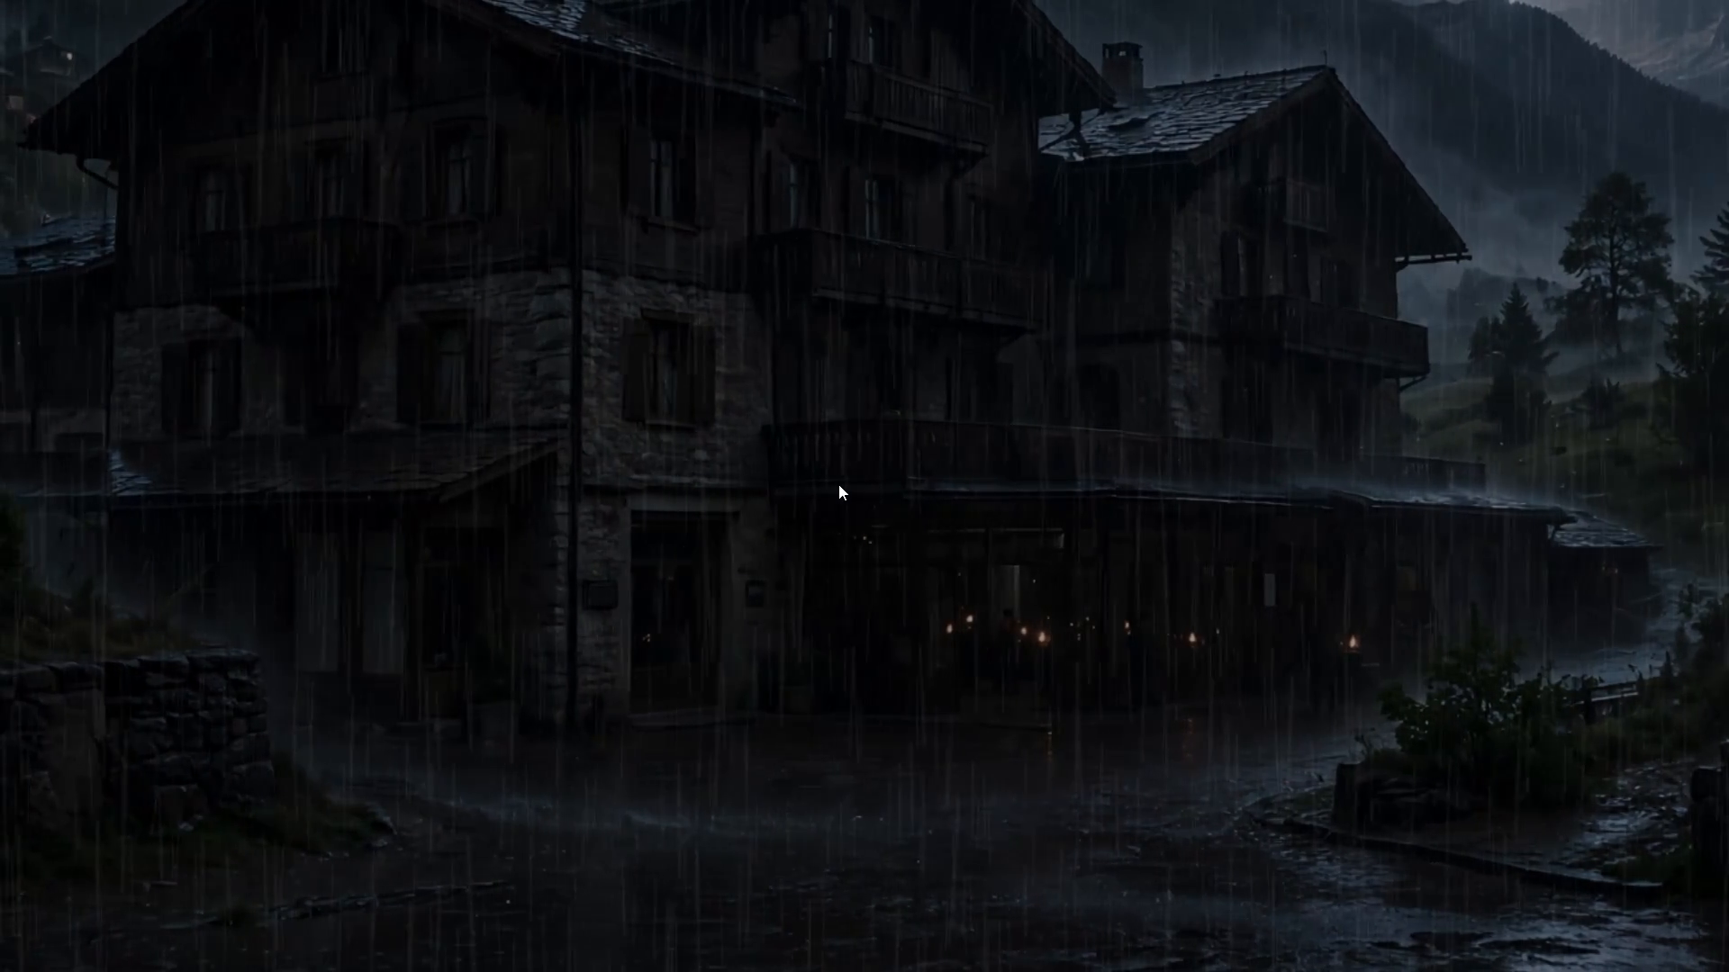
pyautogui.hotkey('ctrl', '`')
pyautogui.press('space')
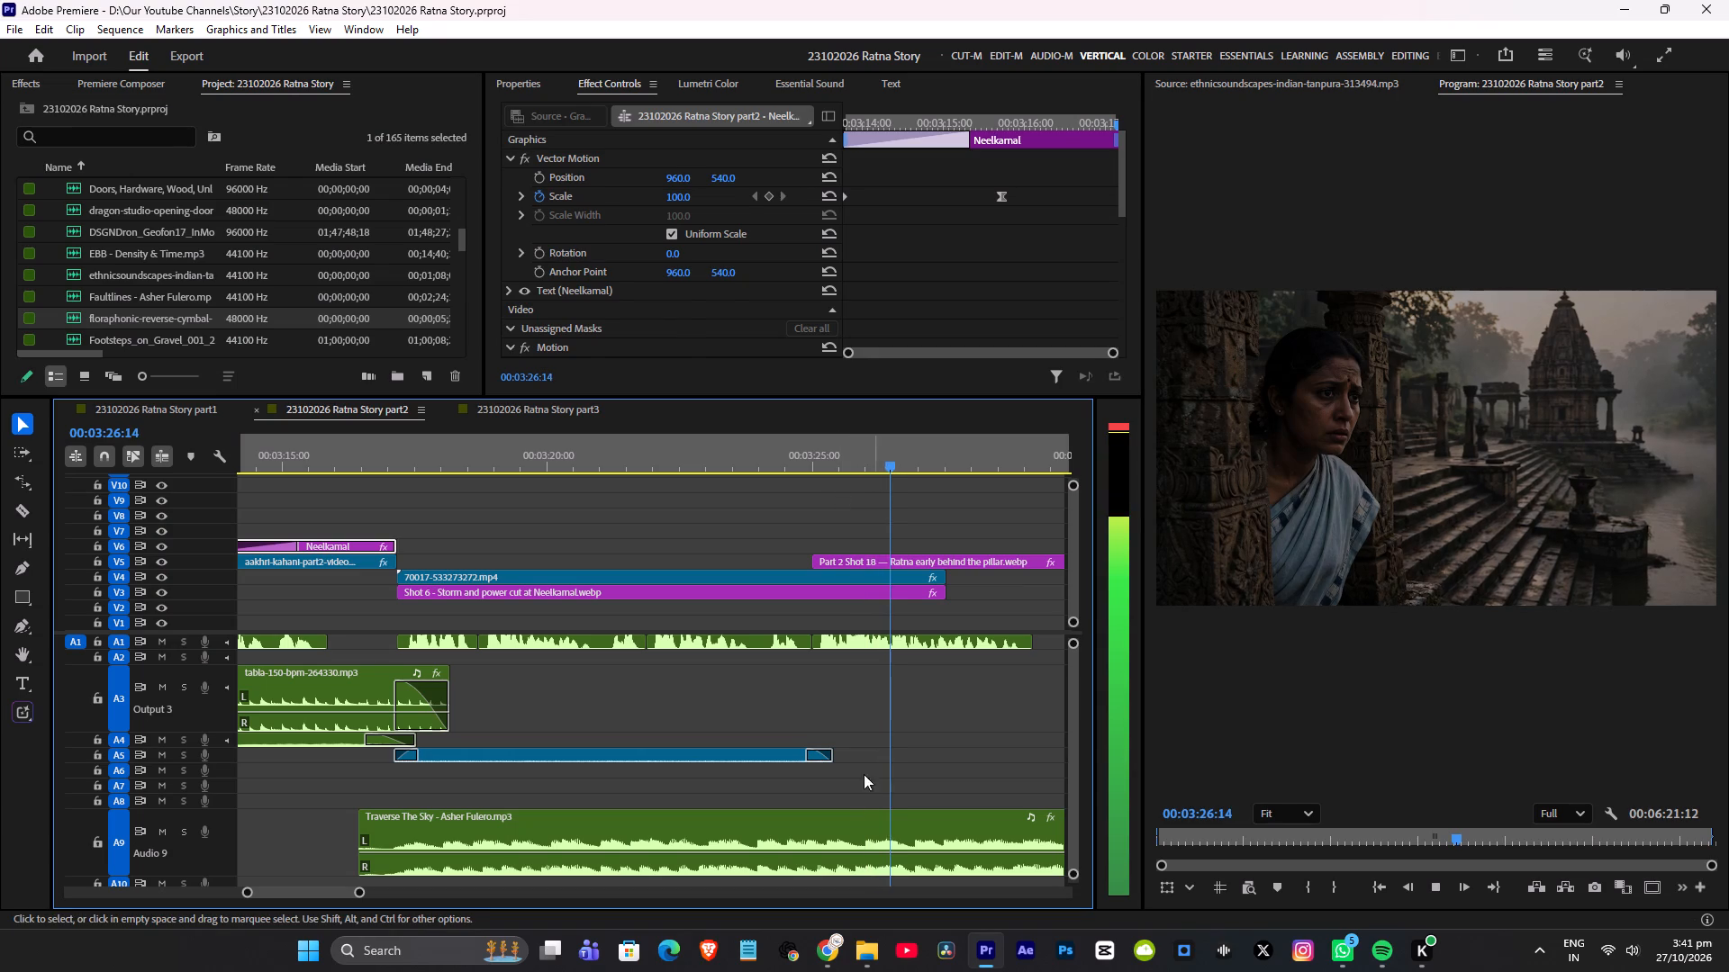
# Extend the end of the rain audio on A5 by a few frames, lengthen its fade-out slightly, and save the project.
pyautogui.click(837, 754)
pyautogui.moveTo(834, 754); pyautogui.dragTo(841, 756)
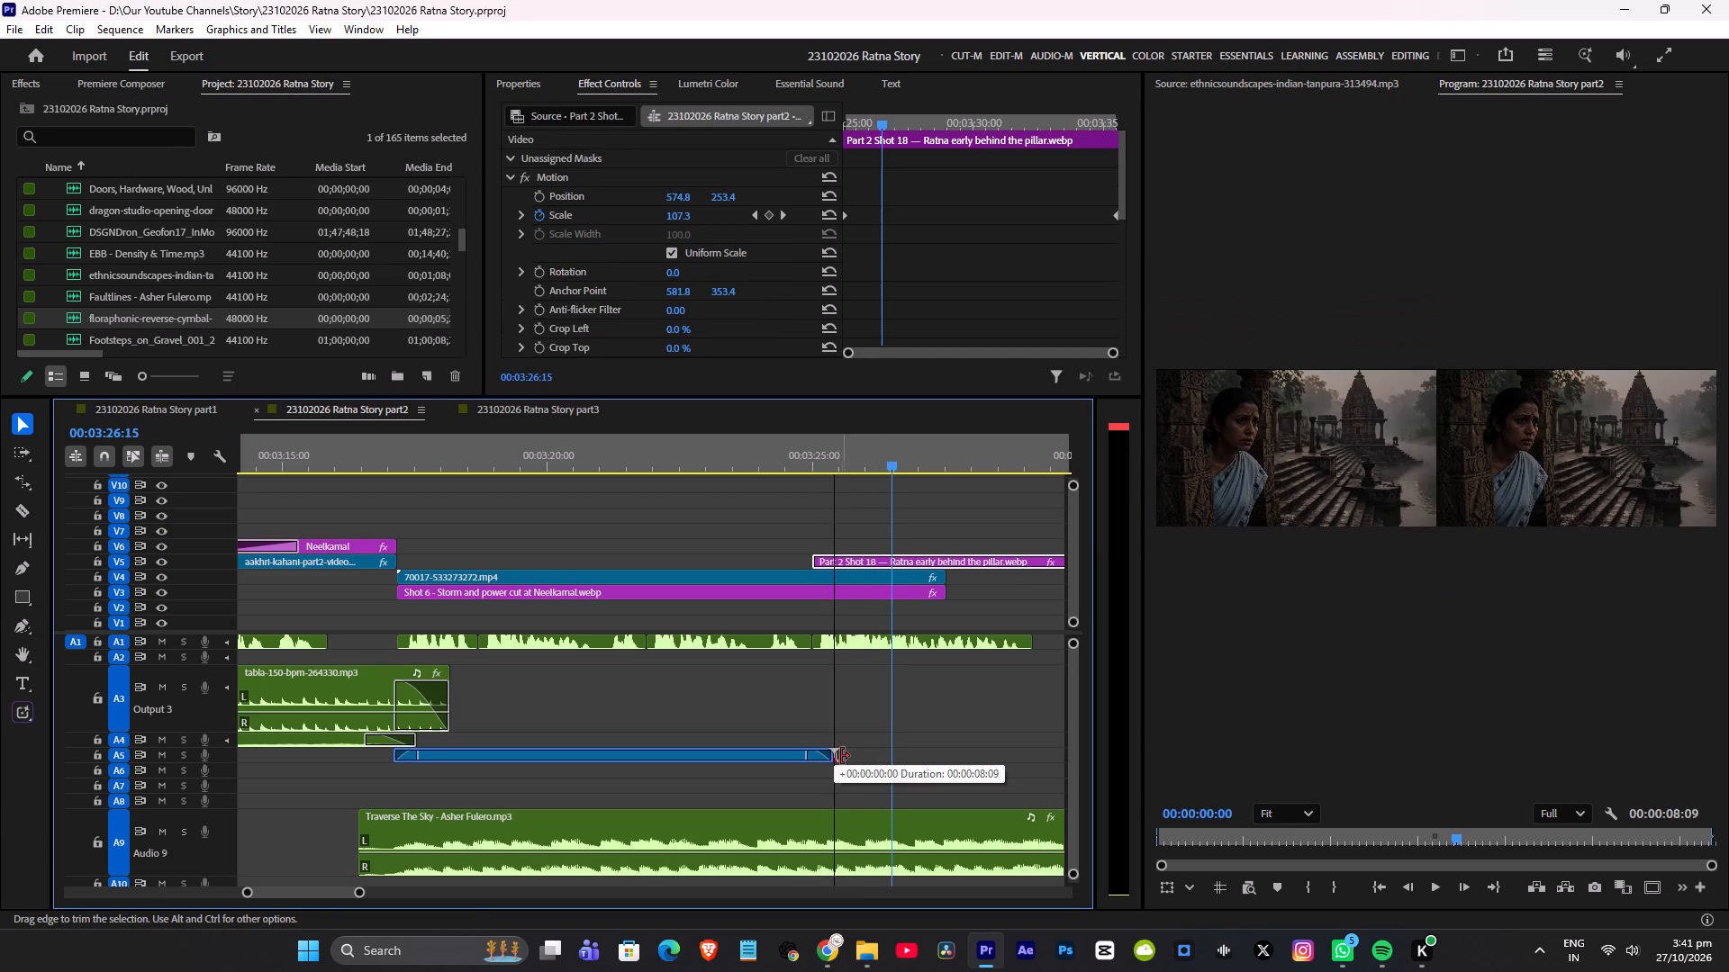
pyautogui.moveTo(841, 756); pyautogui.dragTo(845, 756)
pyautogui.moveTo(819, 756); pyautogui.dragTo(810, 756)
pyautogui.hotkey('ctrl', 's')
# Replay the end of the storm shot into the Ratna pillar shot in full-screen view to check the rain fade-out, and save the project.
pyautogui.click(756, 459)
pyautogui.hotkey('ctrl', '`')
pyautogui.press('space')
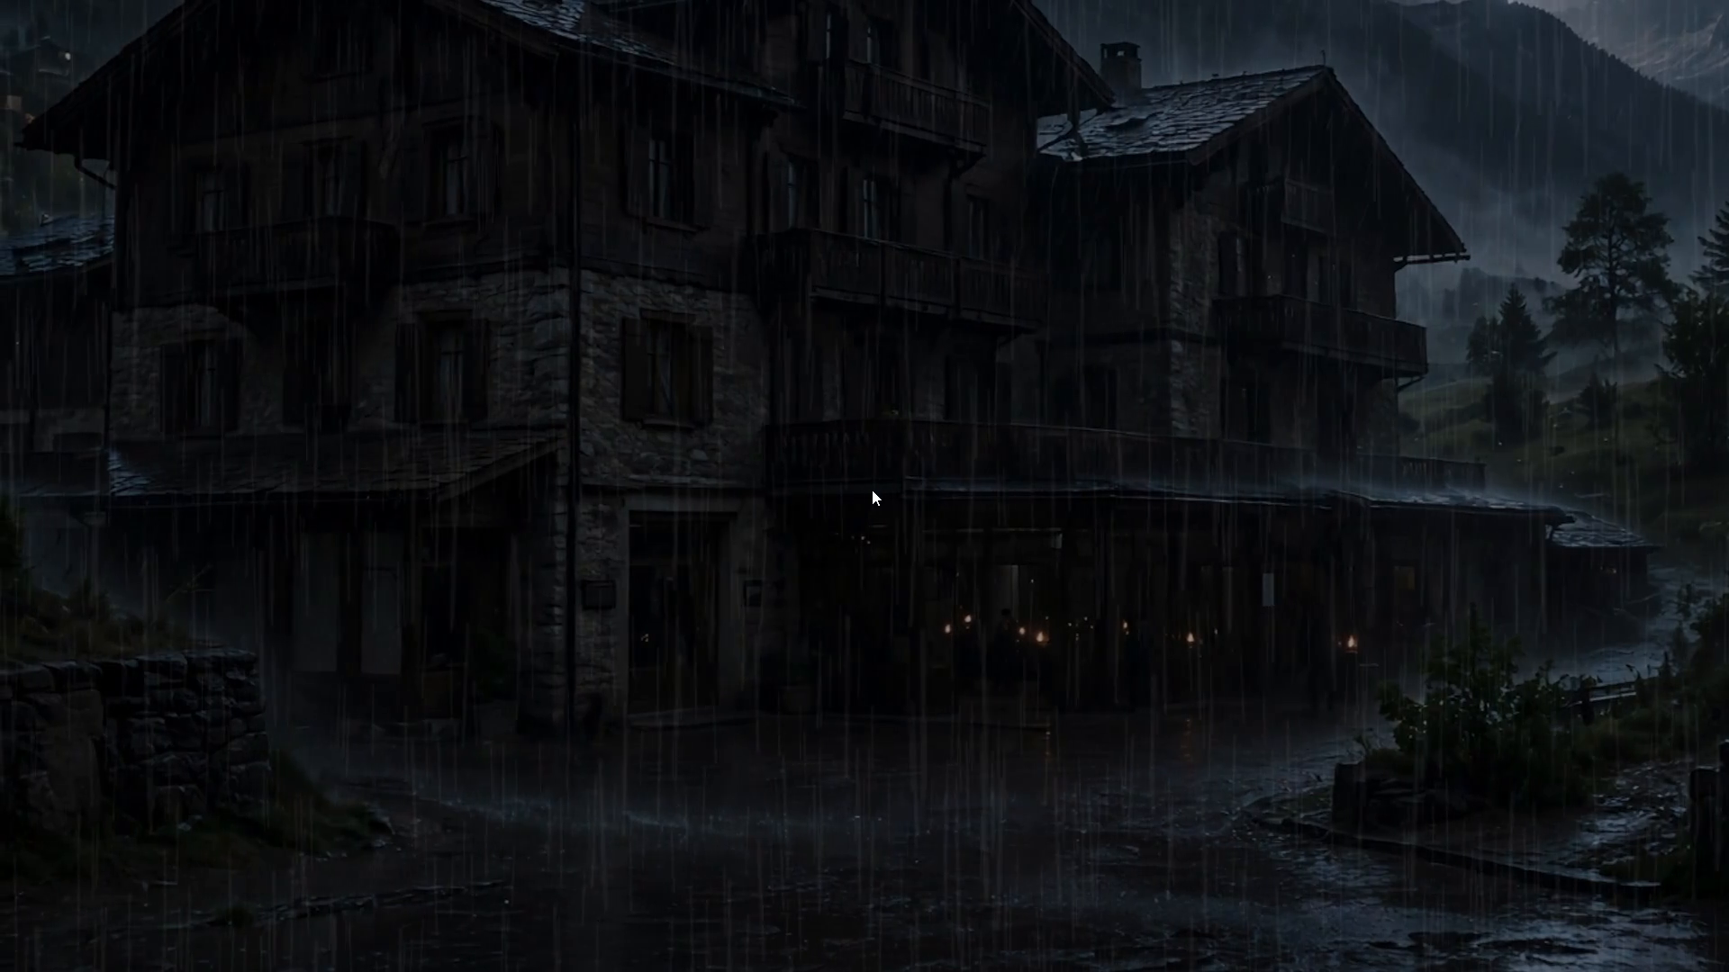
pyautogui.hotkey('ctrl', '`')
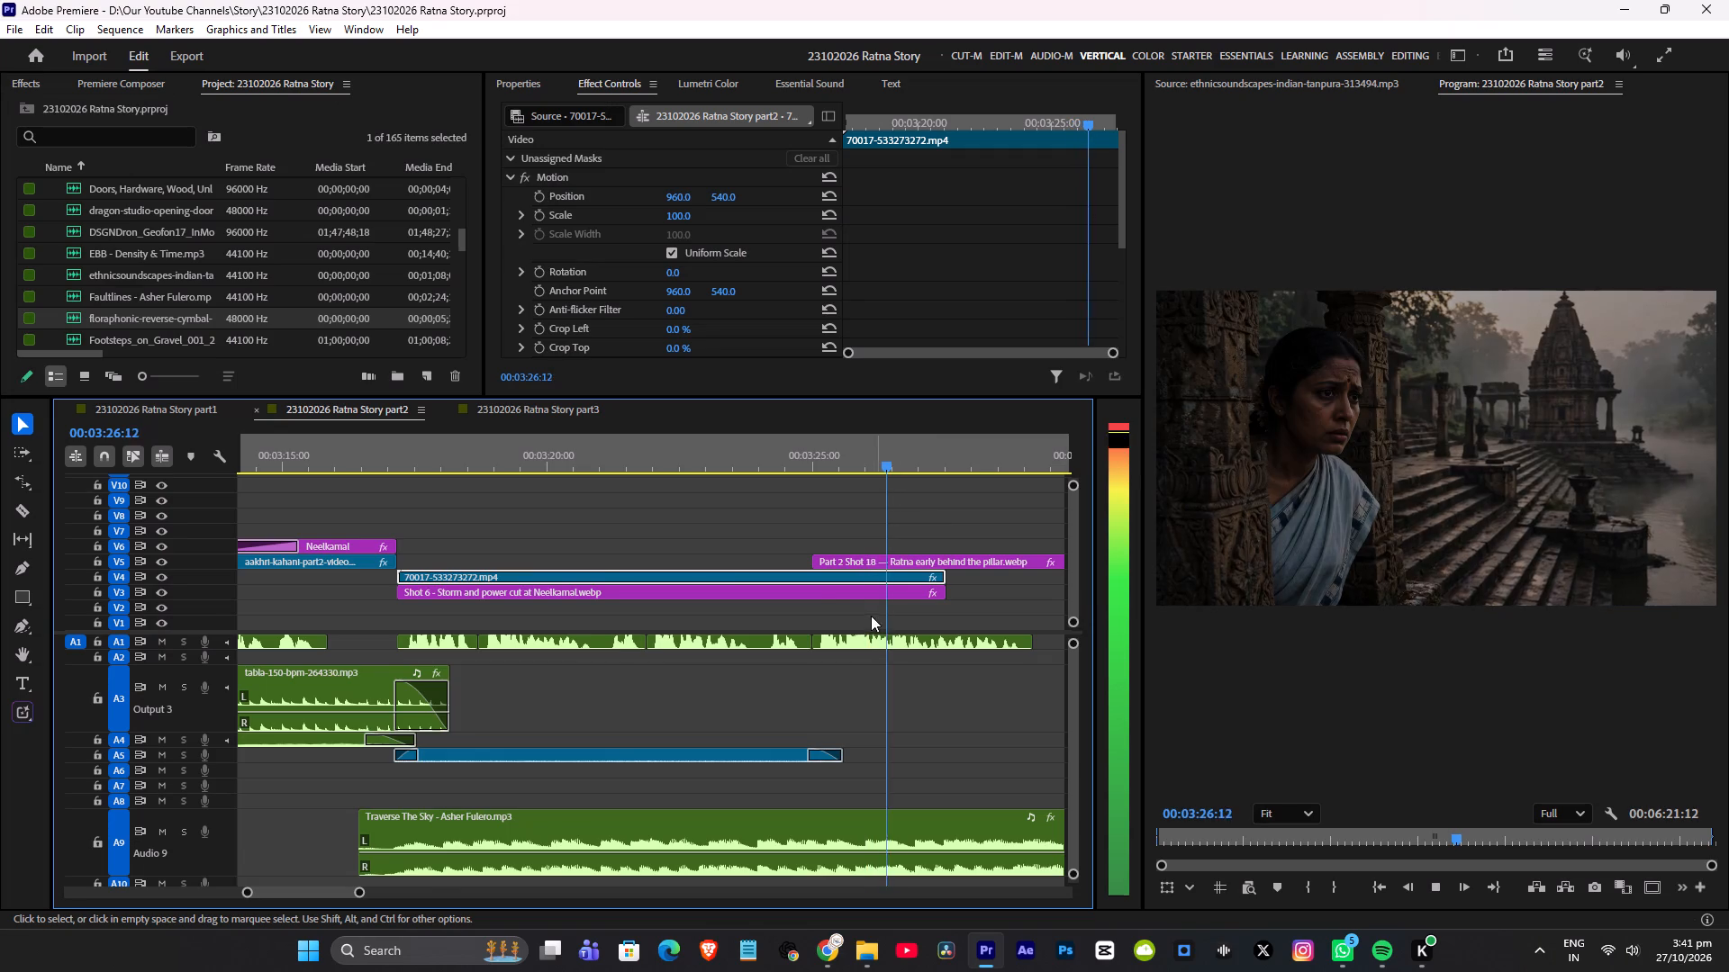
pyautogui.keyDown('alt'); pyautogui.scroll(-17, 871, 622); pyautogui.keyUp('alt')
pyautogui.press('space')
pyautogui.scroll(-8, 851, 591)
pyautogui.hotkey('ctrl', 's')
# Play at increased speed from the Ratna pillar shot through the bookshop and letter-reading scenes to the hooded figure in the rain.
pyautogui.scroll(-4, 814, 604)
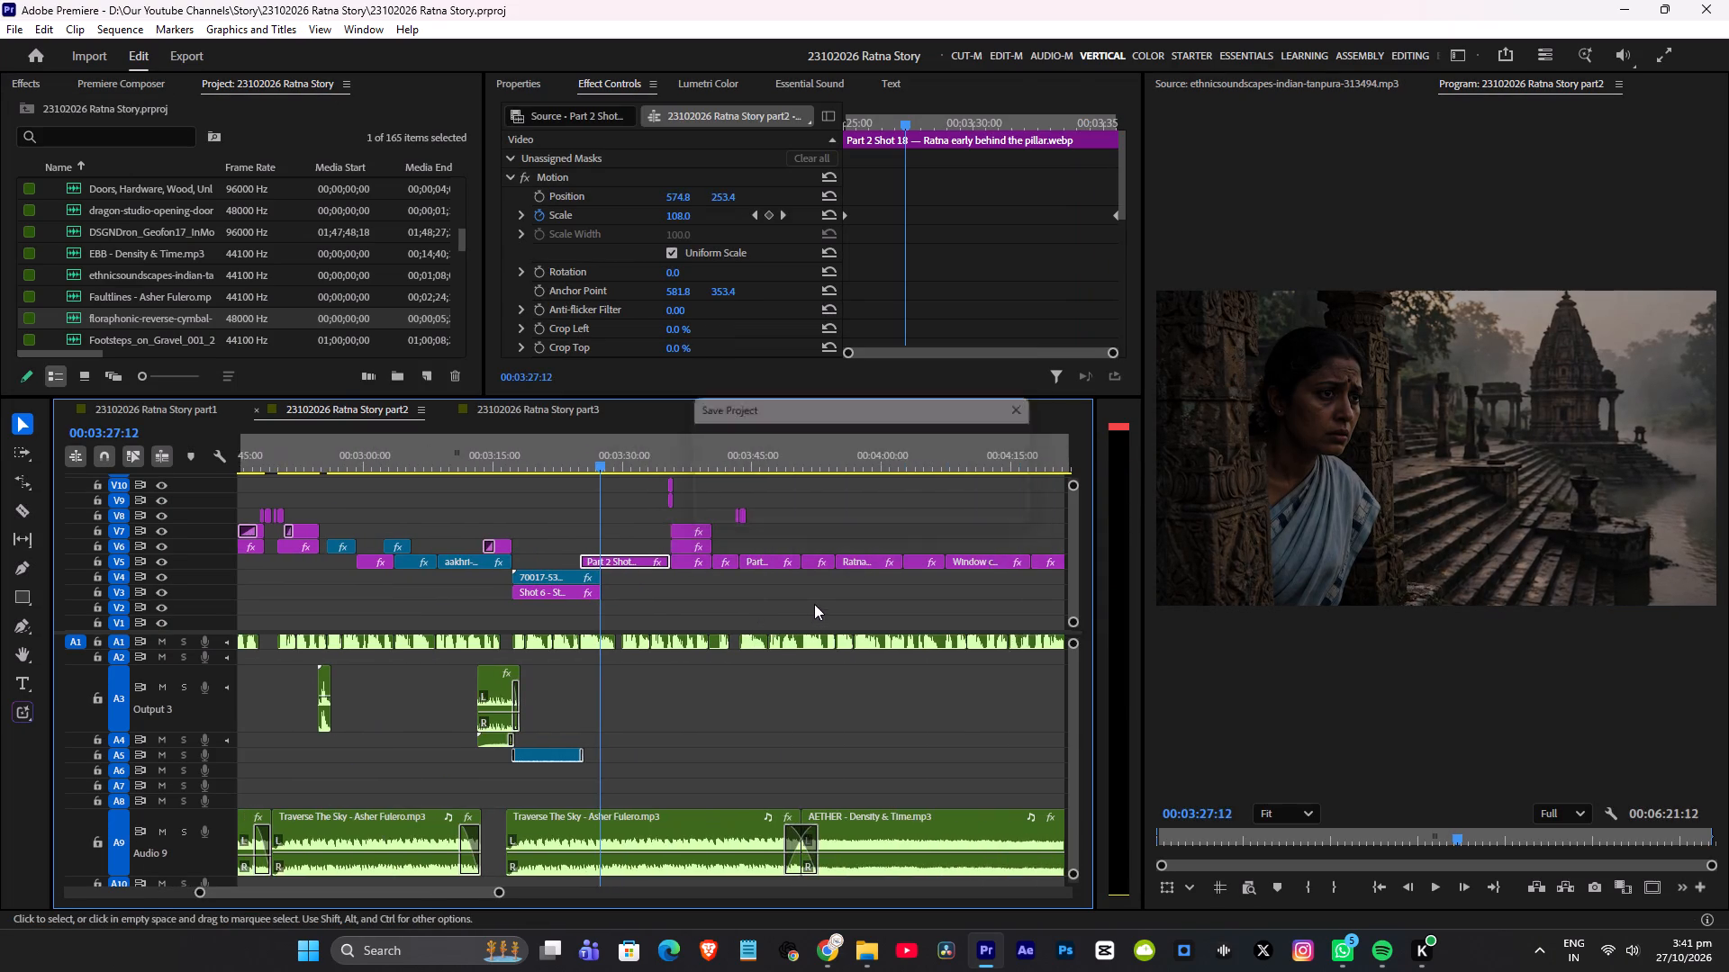
pyautogui.scroll(-2, 814, 604)
pyautogui.press('space')
pyautogui.press('l')
pyautogui.press('l')
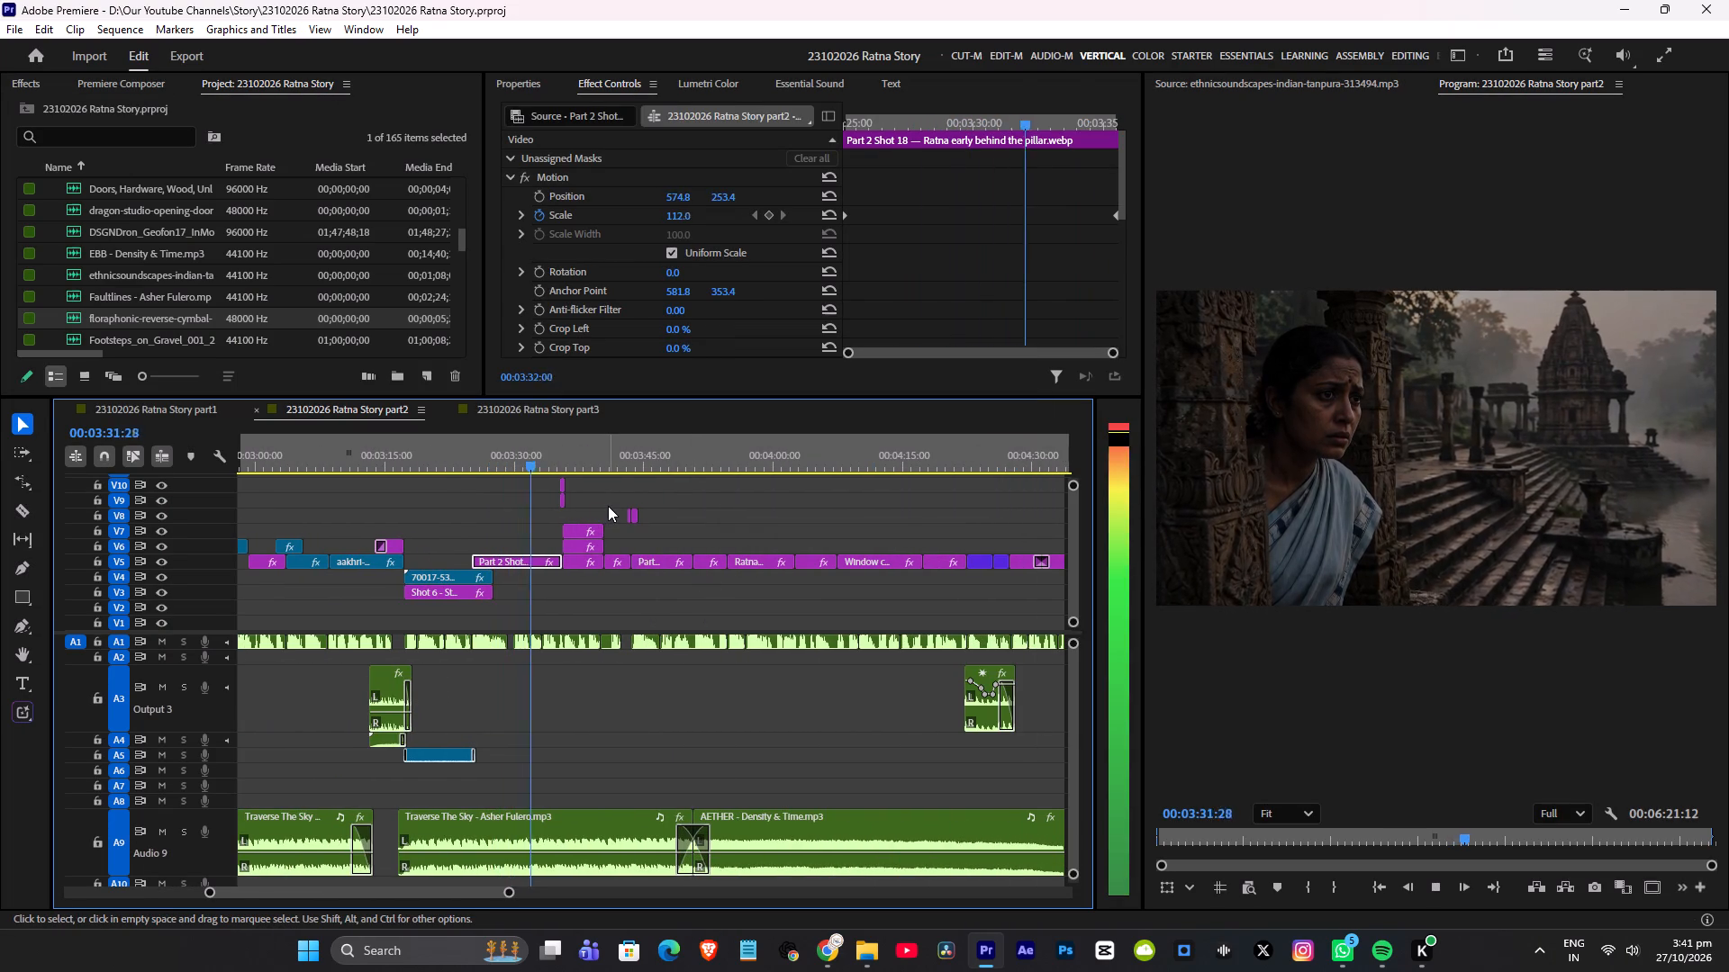
pyautogui.press('space')
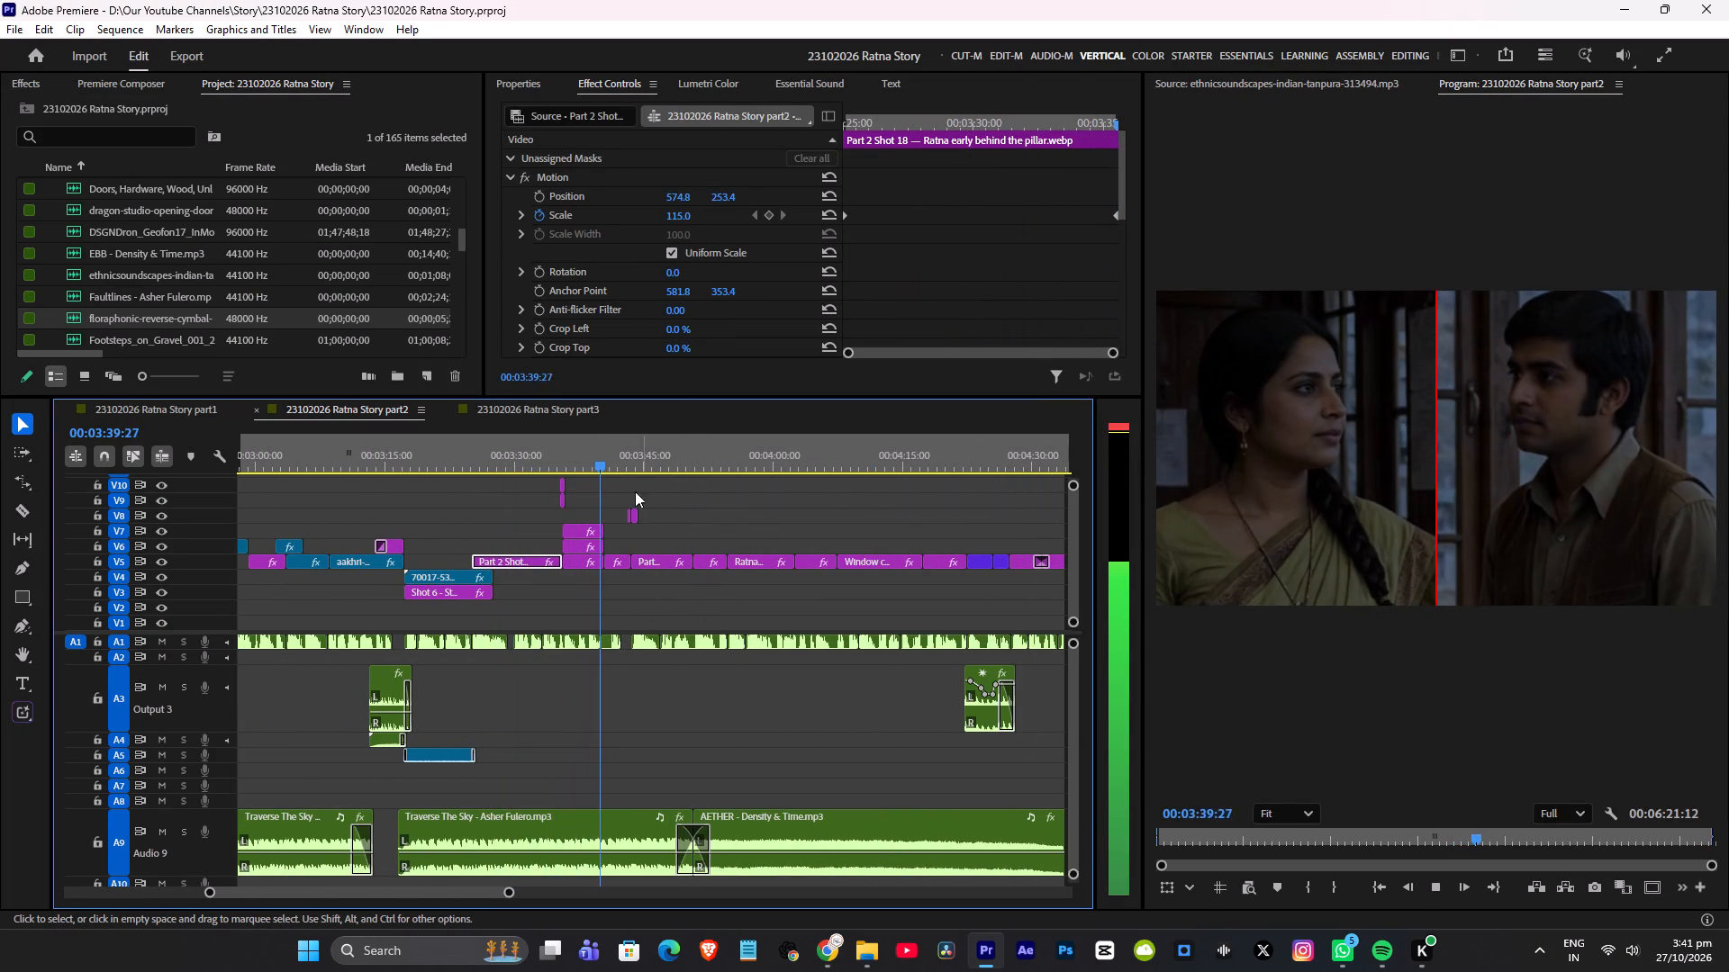
pyautogui.click(552, 459)
pyautogui.press('space')
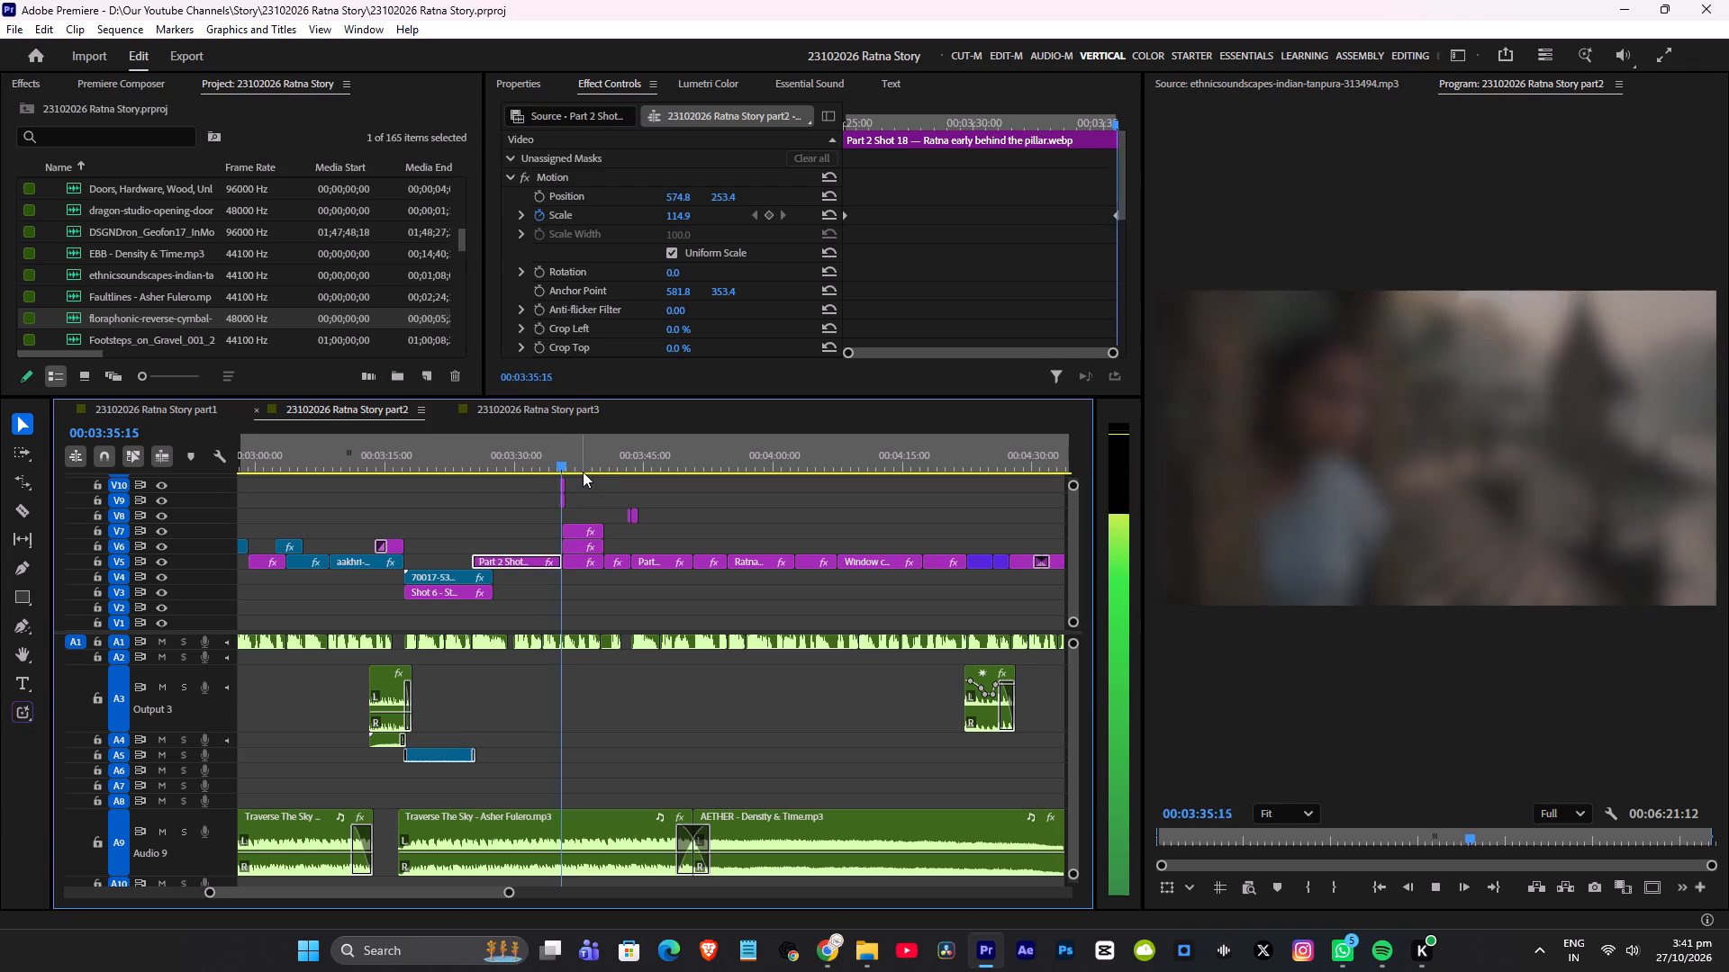
pyautogui.press('l')
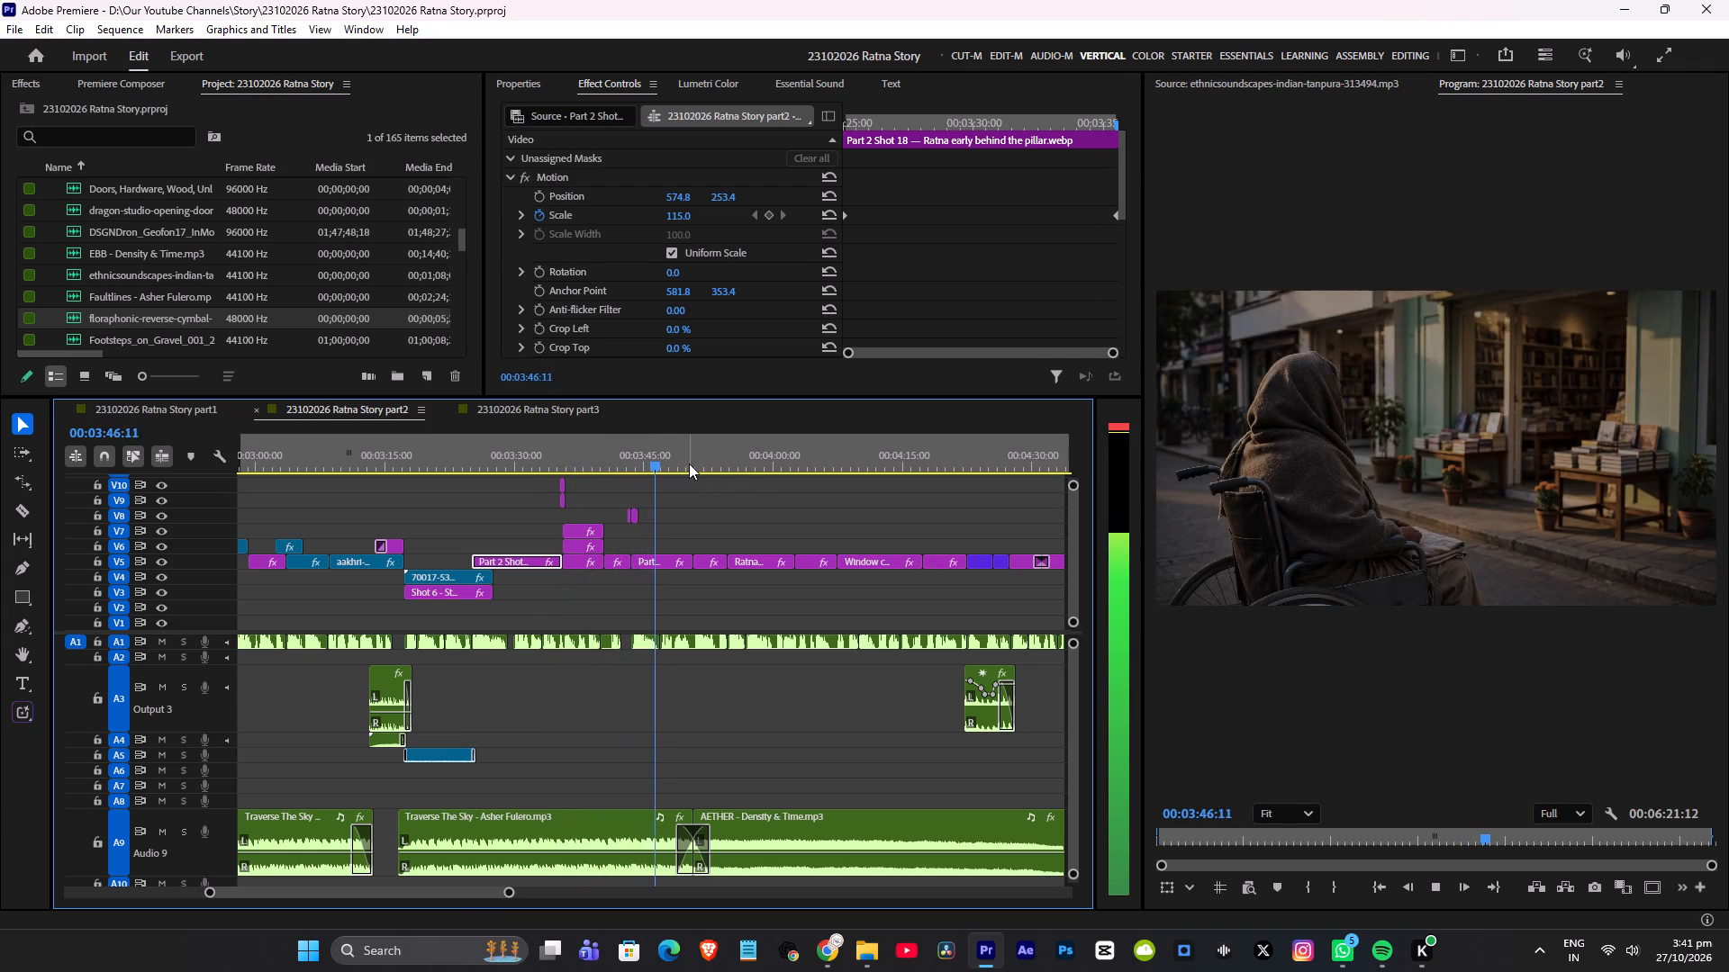
pyautogui.keyDown('alt'); pyautogui.scroll(-2, 721, 488); pyautogui.keyUp('alt')
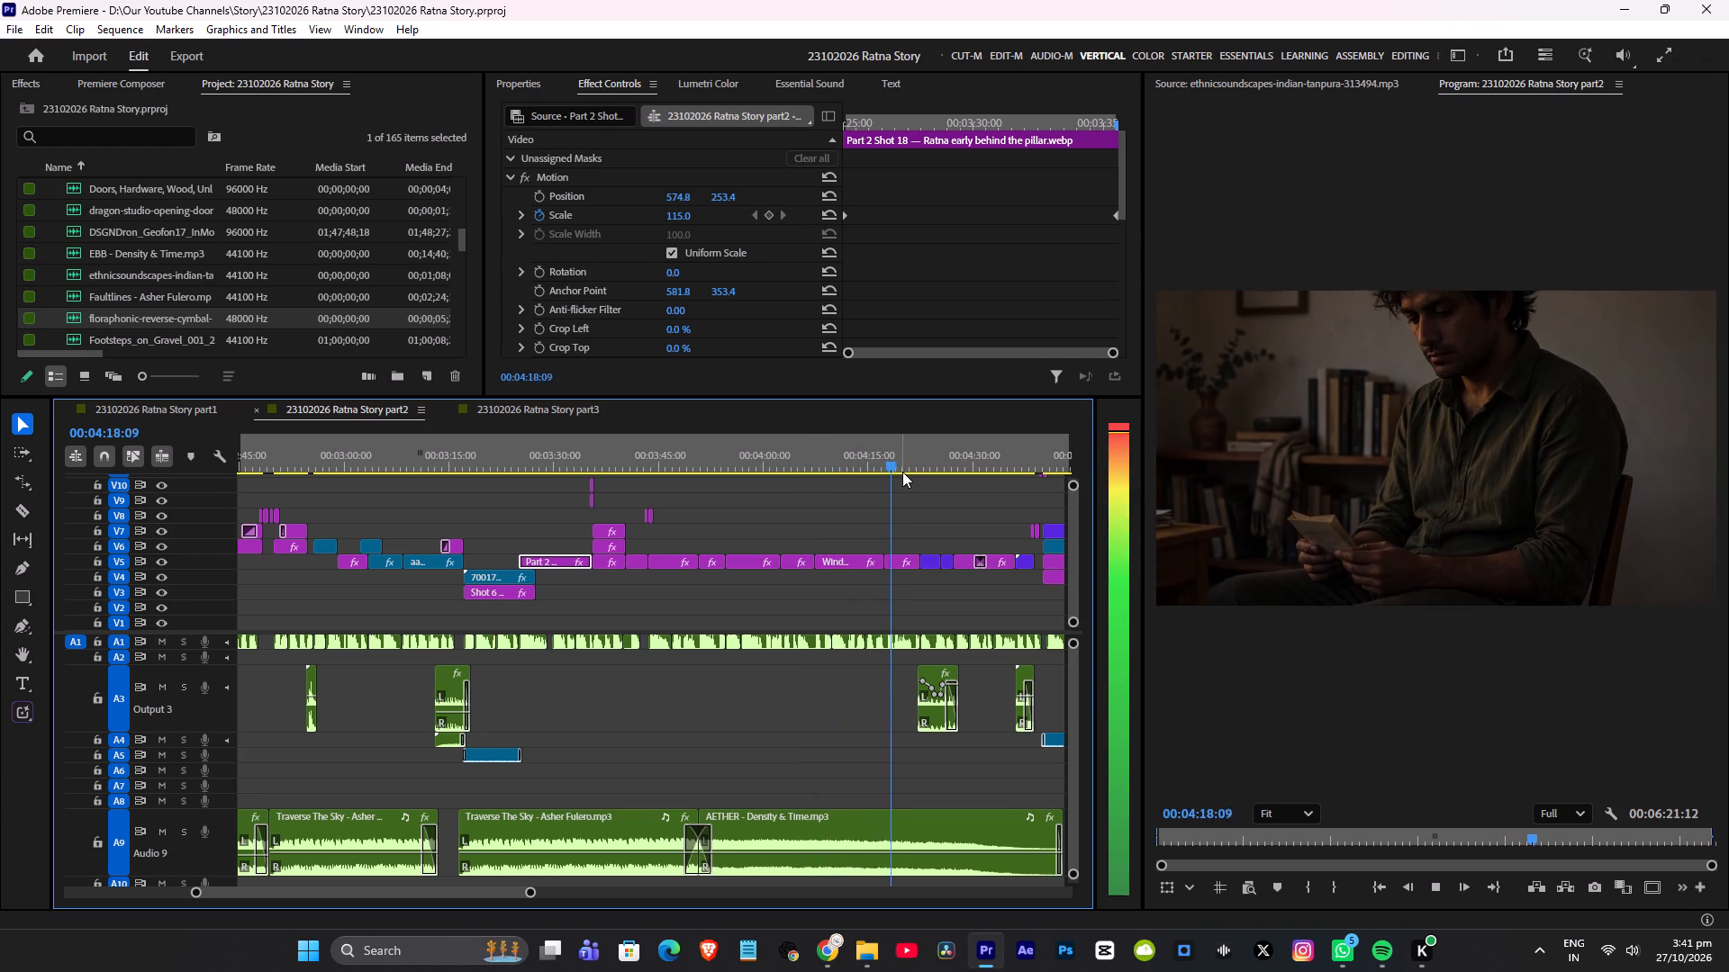
pyautogui.scroll(-6, 901, 476)
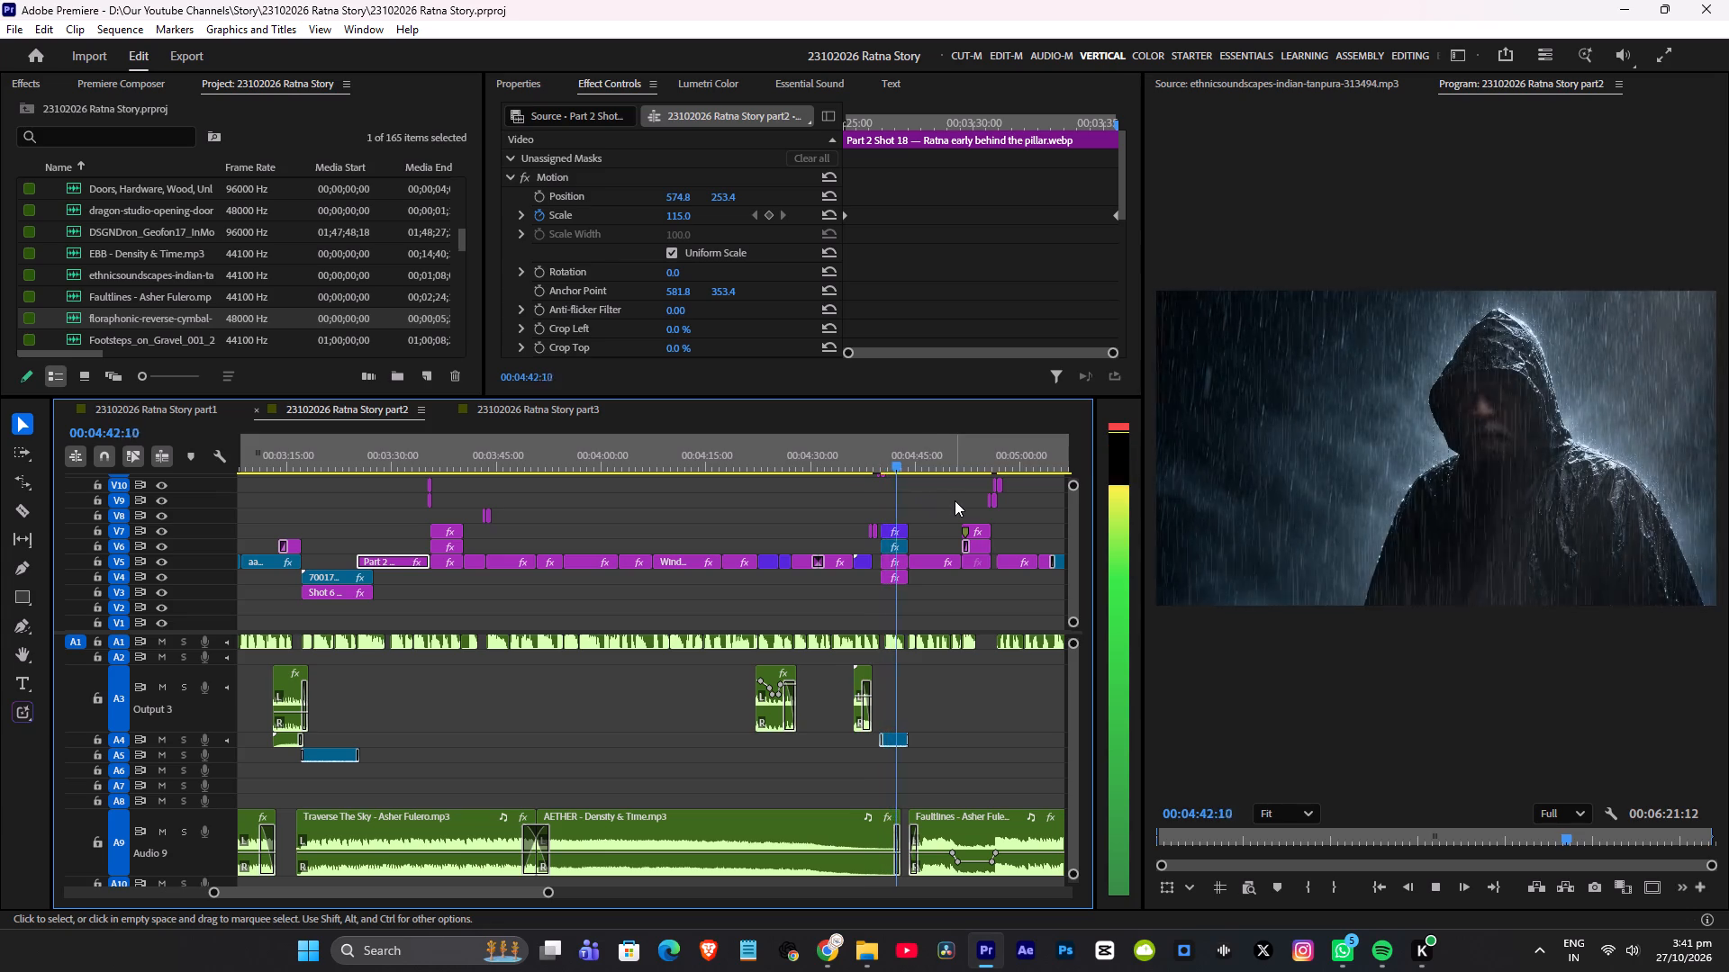
# Continue checking picture and sound from the hooded figure shot through the old man's letter scene to the wall clock shot.
pyautogui.keyDown('alt'); pyautogui.scroll(15, 955, 500); pyautogui.keyUp('alt')
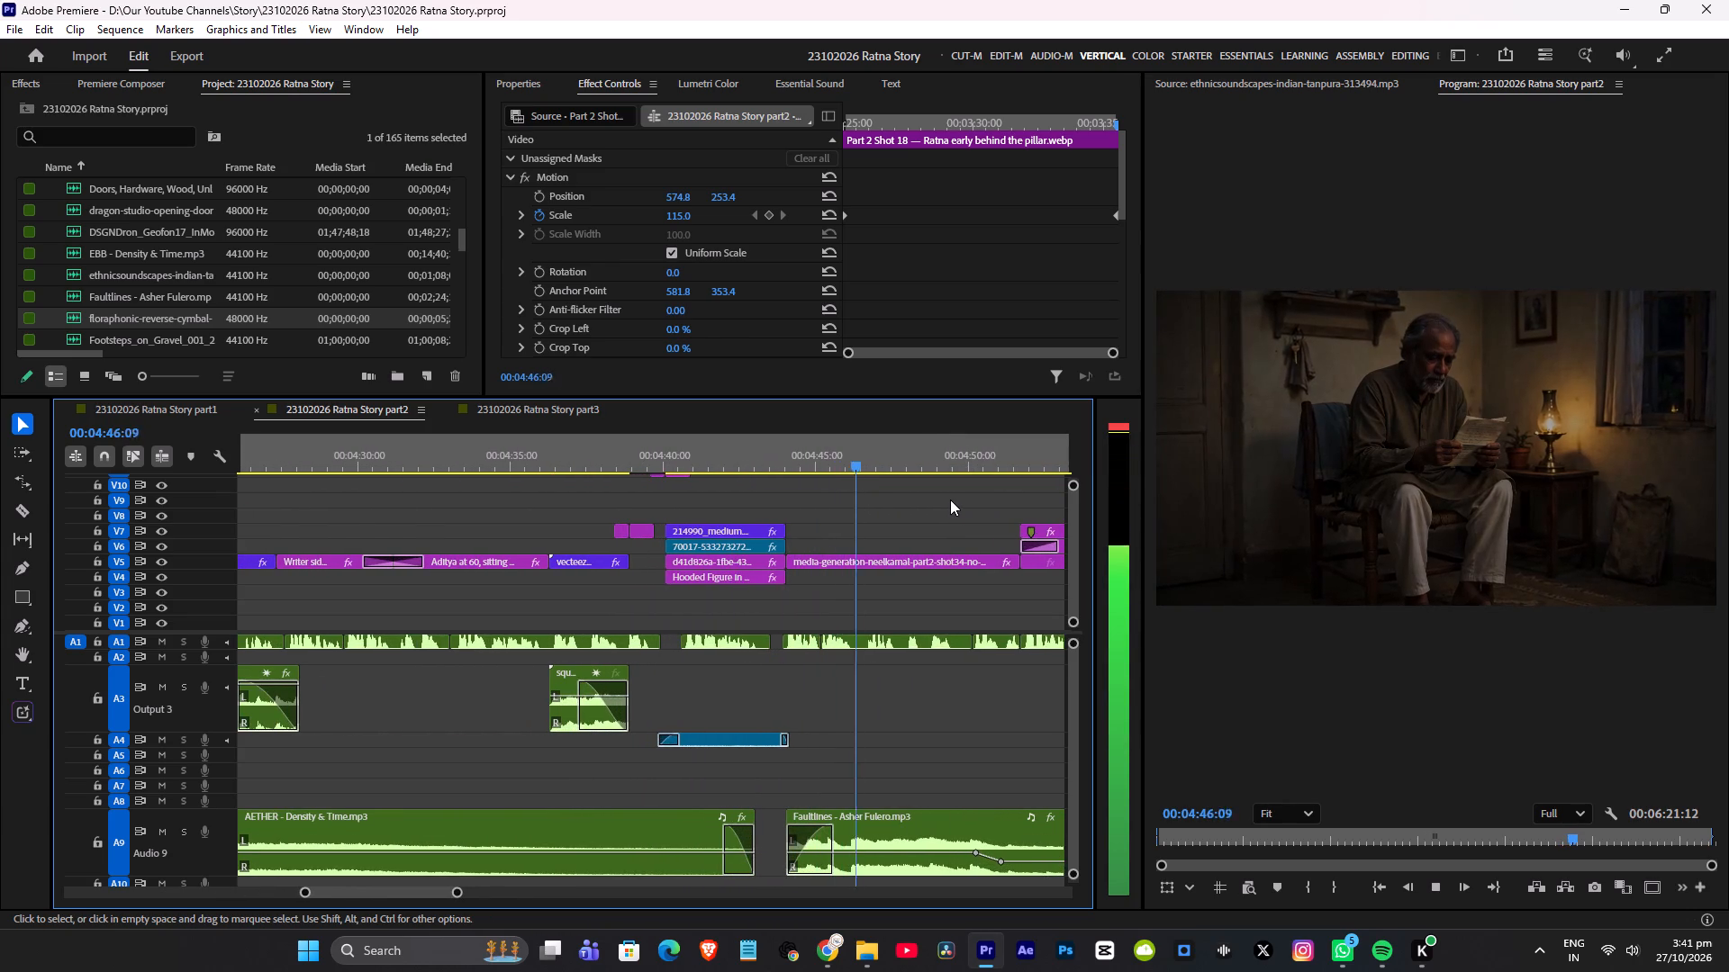
pyautogui.keyDown('alt'); pyautogui.scroll(-12, 960, 505); pyautogui.keyUp('alt')
pyautogui.scroll(-4, 906, 500)
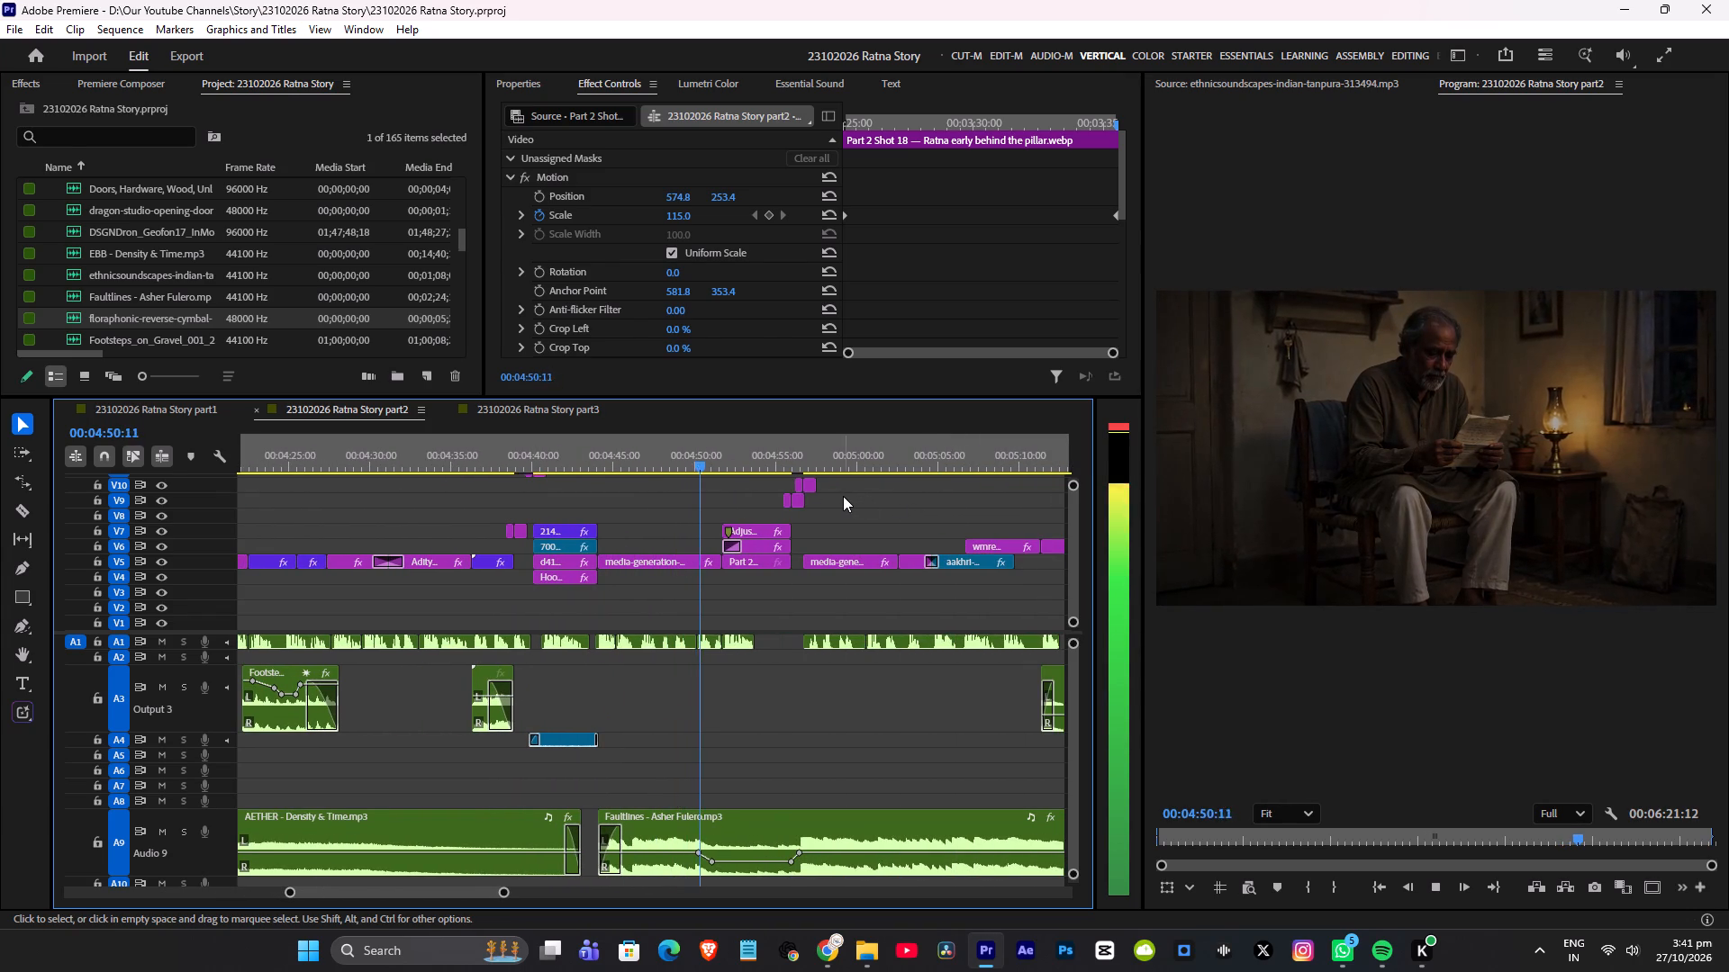
pyautogui.scroll(-4, 833, 499)
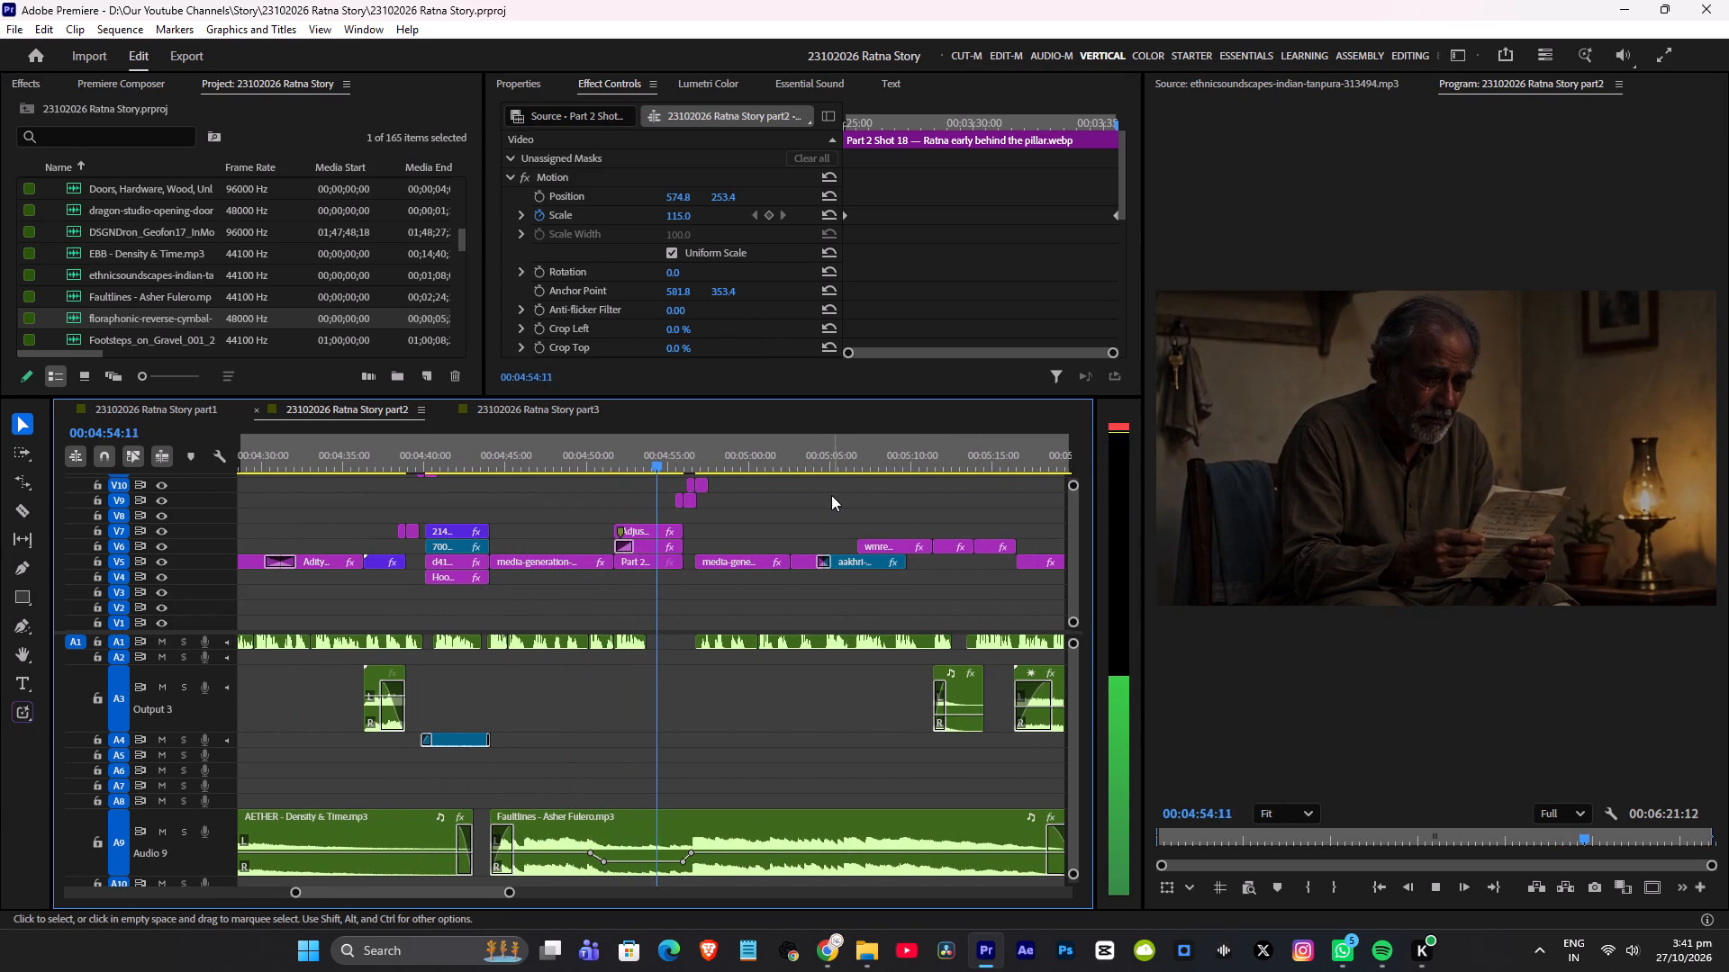
pyautogui.scroll(-2, 805, 497)
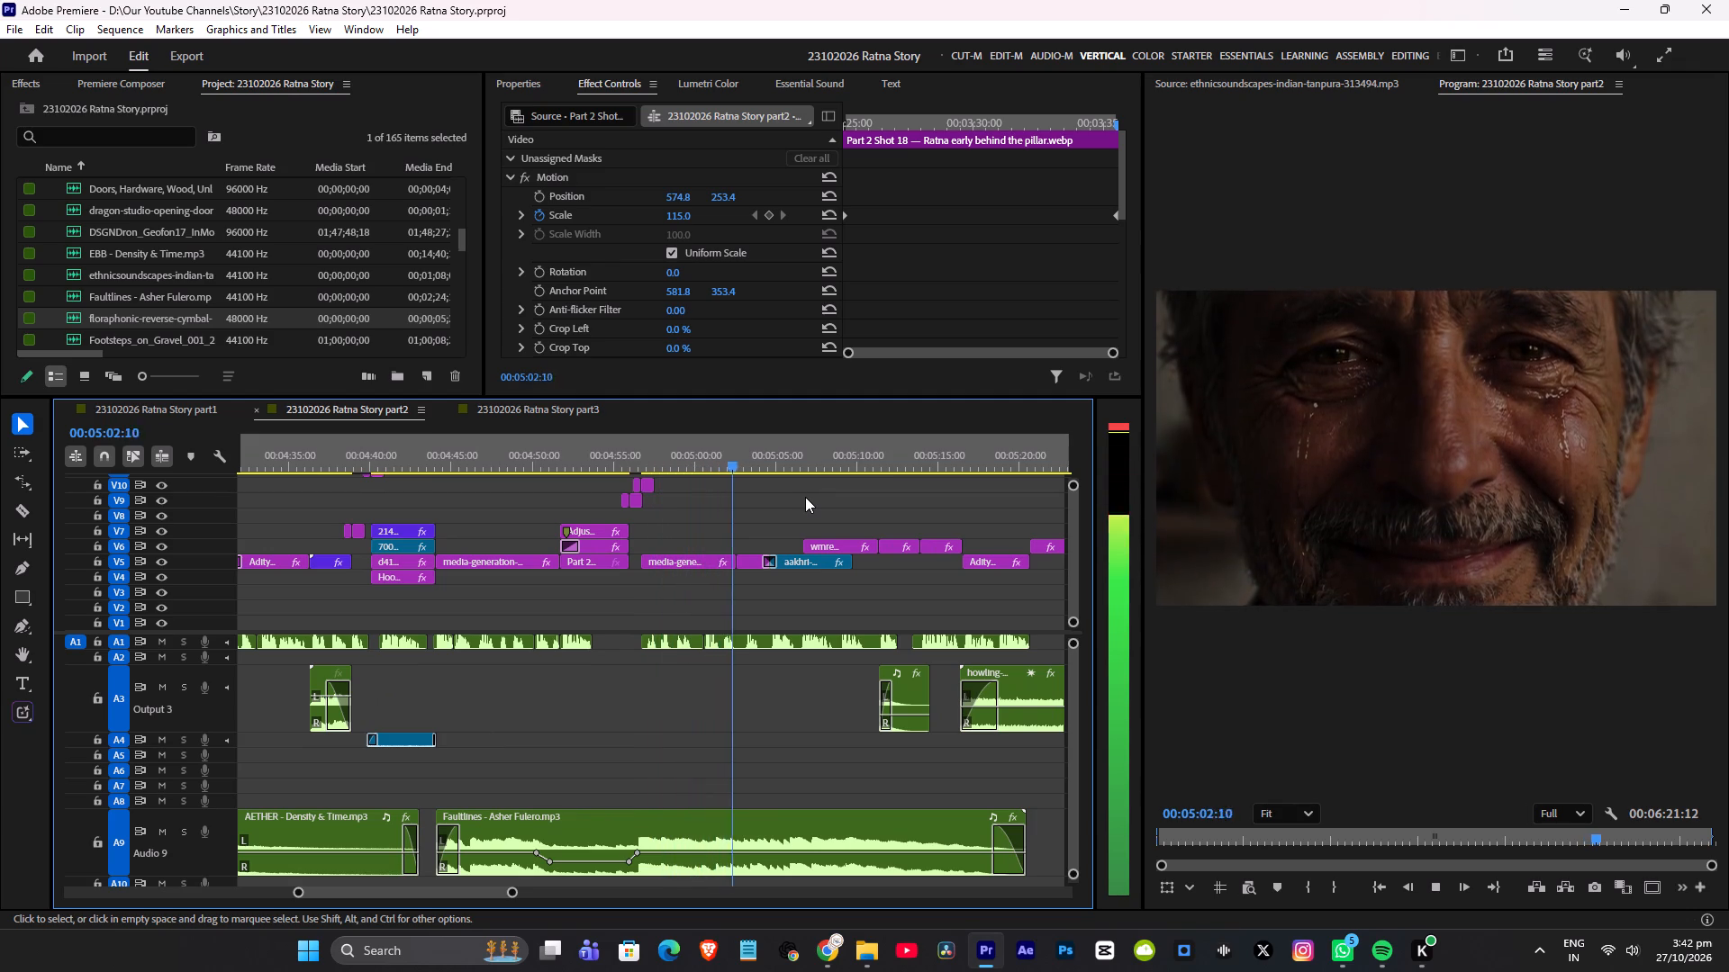
pyautogui.scroll(-1, 805, 497)
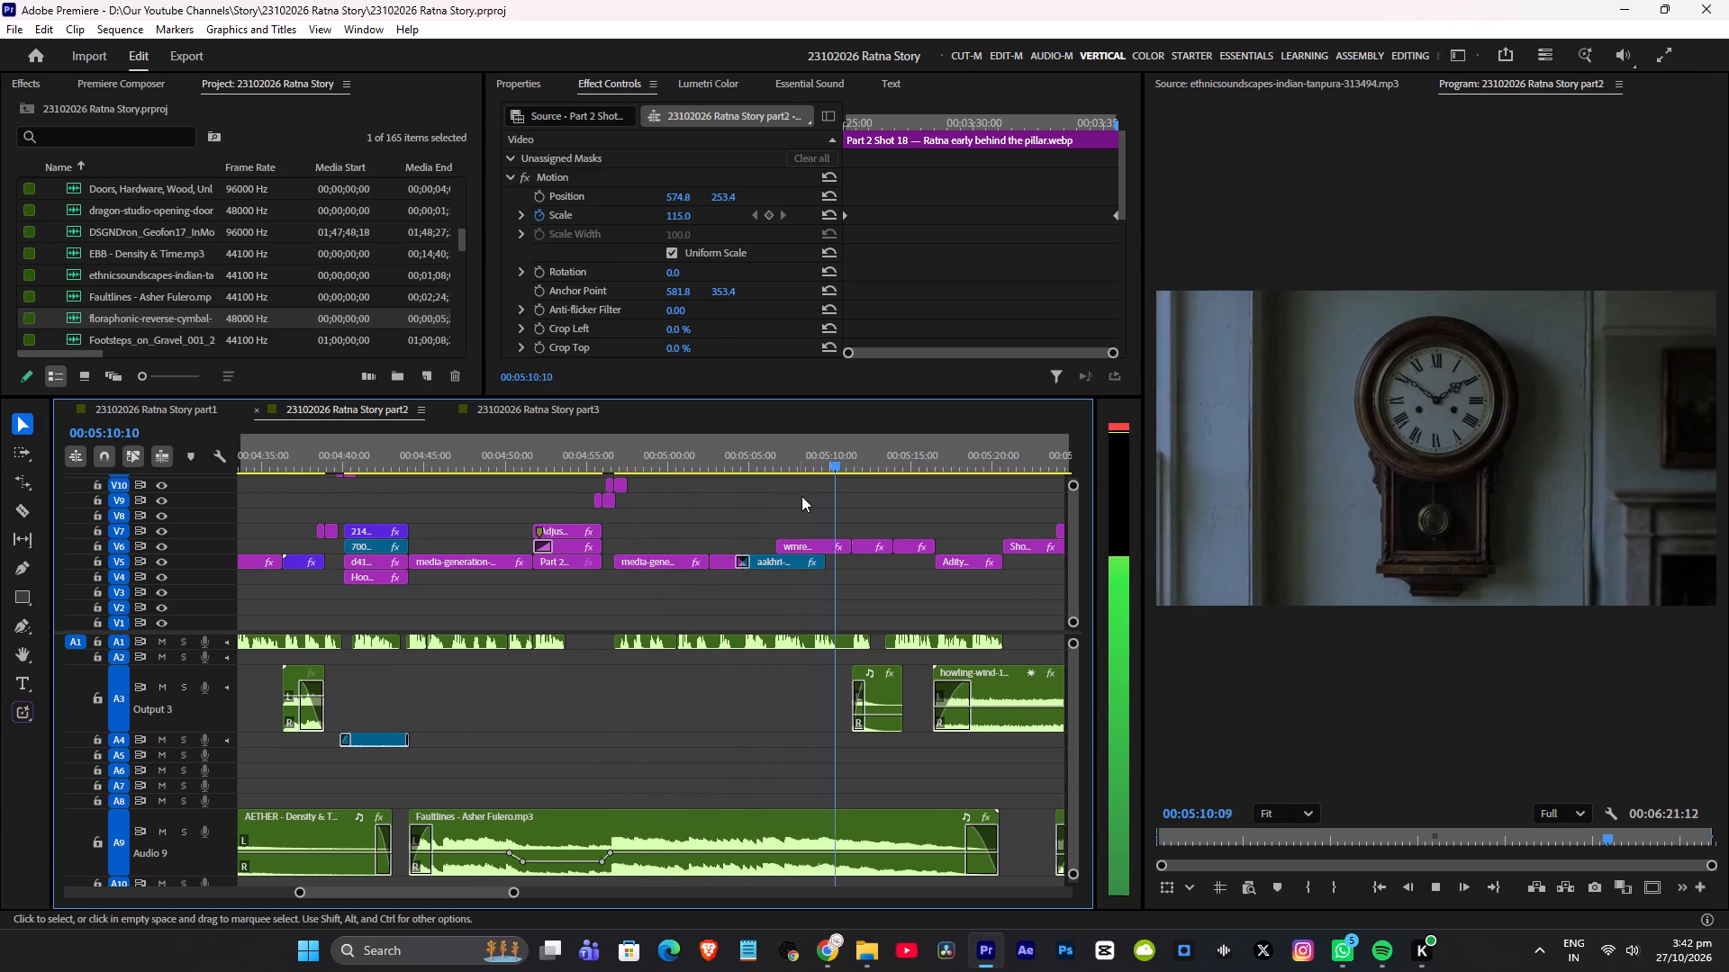
# Replay from the old man's tearful close-up through the blue pendant and wall clock shots to the window conversation.
pyautogui.press('space')
pyautogui.click(666, 465)
pyautogui.press('space')
pyautogui.keyDown('alt'); pyautogui.scroll(6, 746, 484); pyautogui.keyUp('alt')
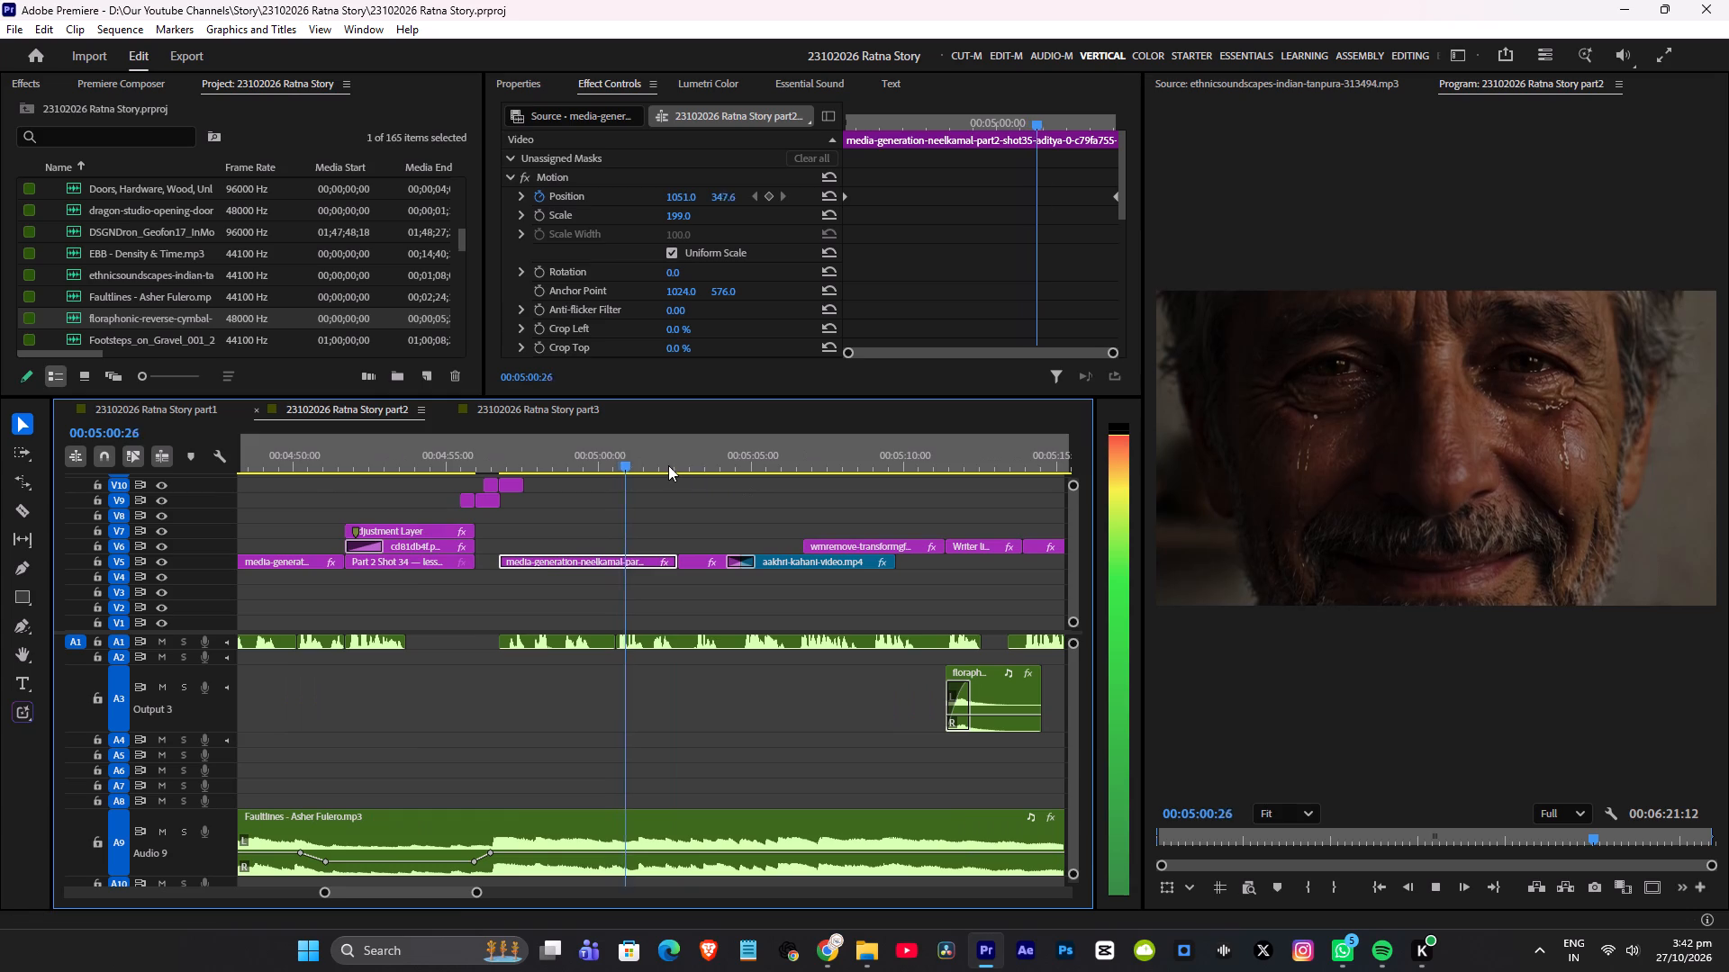
pyautogui.click(667, 465)
pyautogui.press('space')
pyautogui.click(673, 468)
pyautogui.press('space')
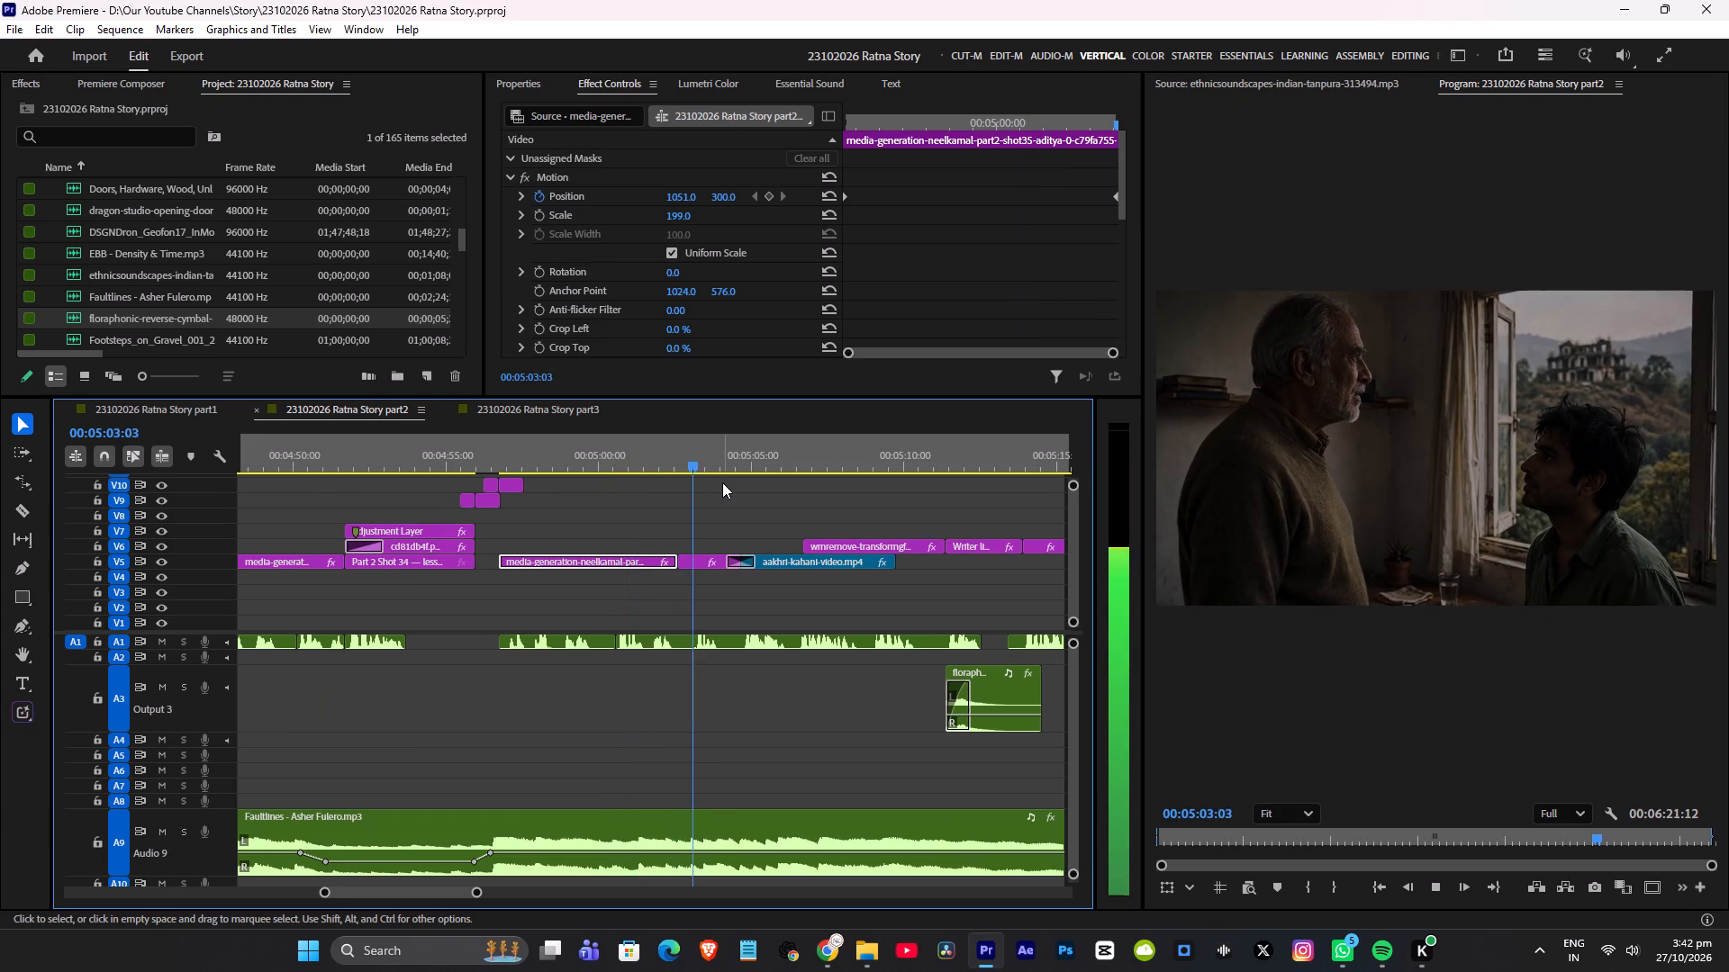
pyautogui.scroll(-3, 844, 487)
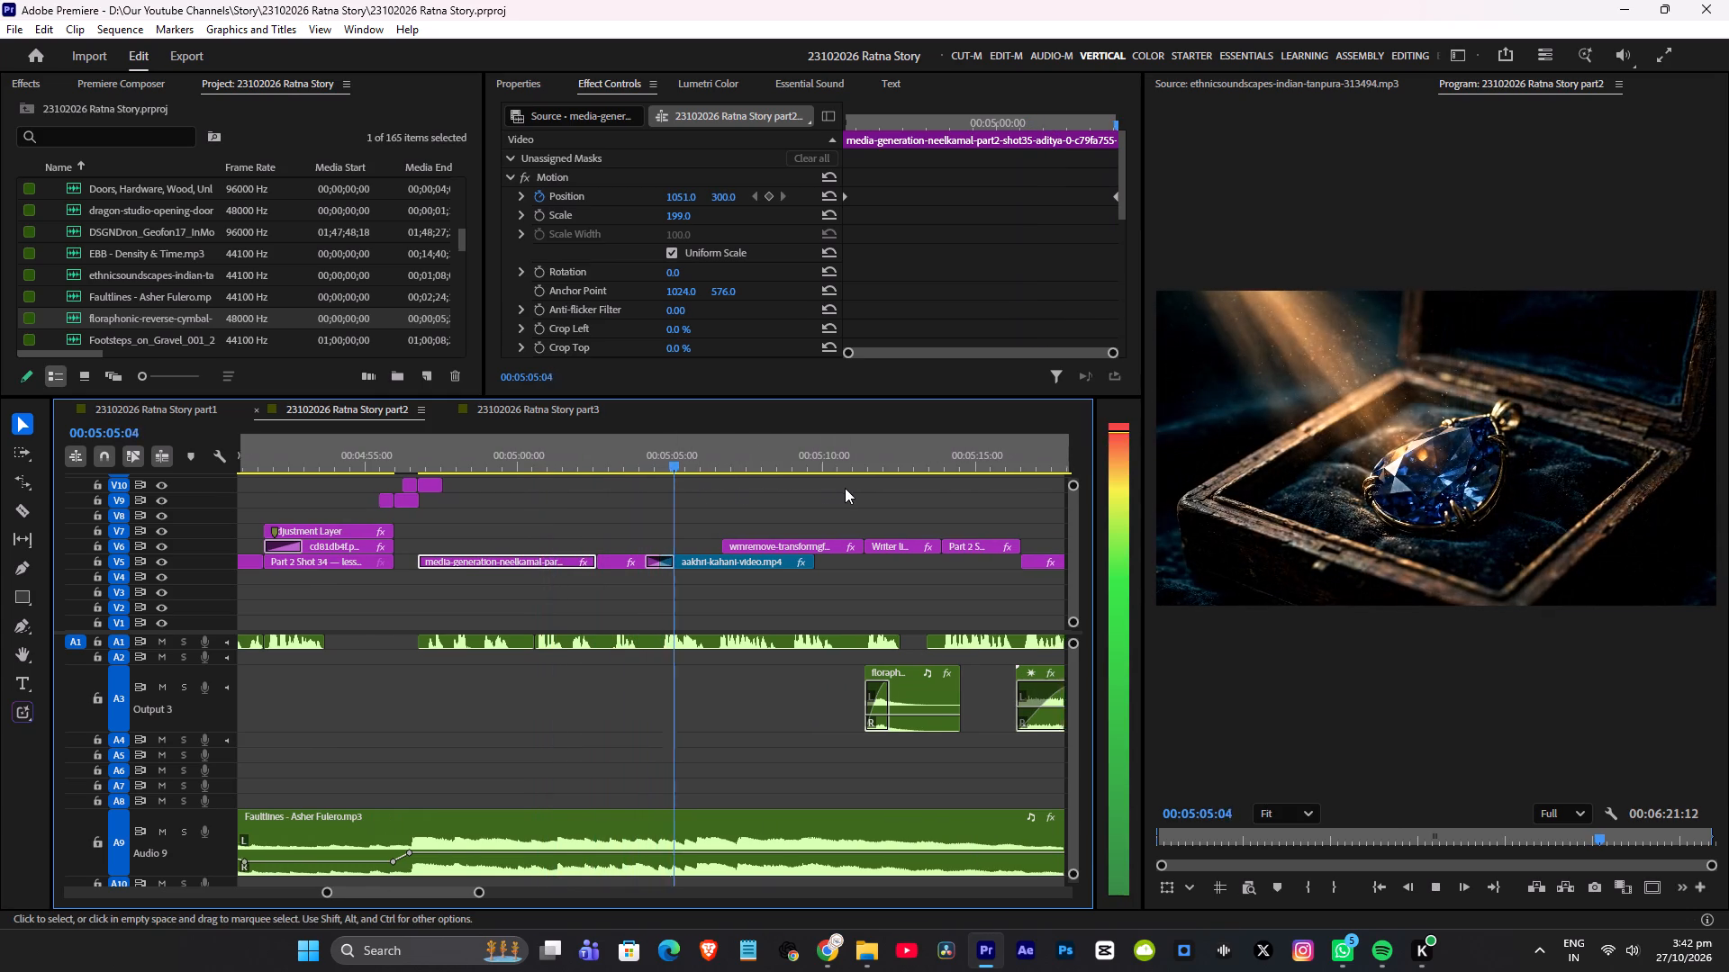
pyautogui.scroll(-1, 845, 488)
pyautogui.press('l')
pyautogui.press('l')
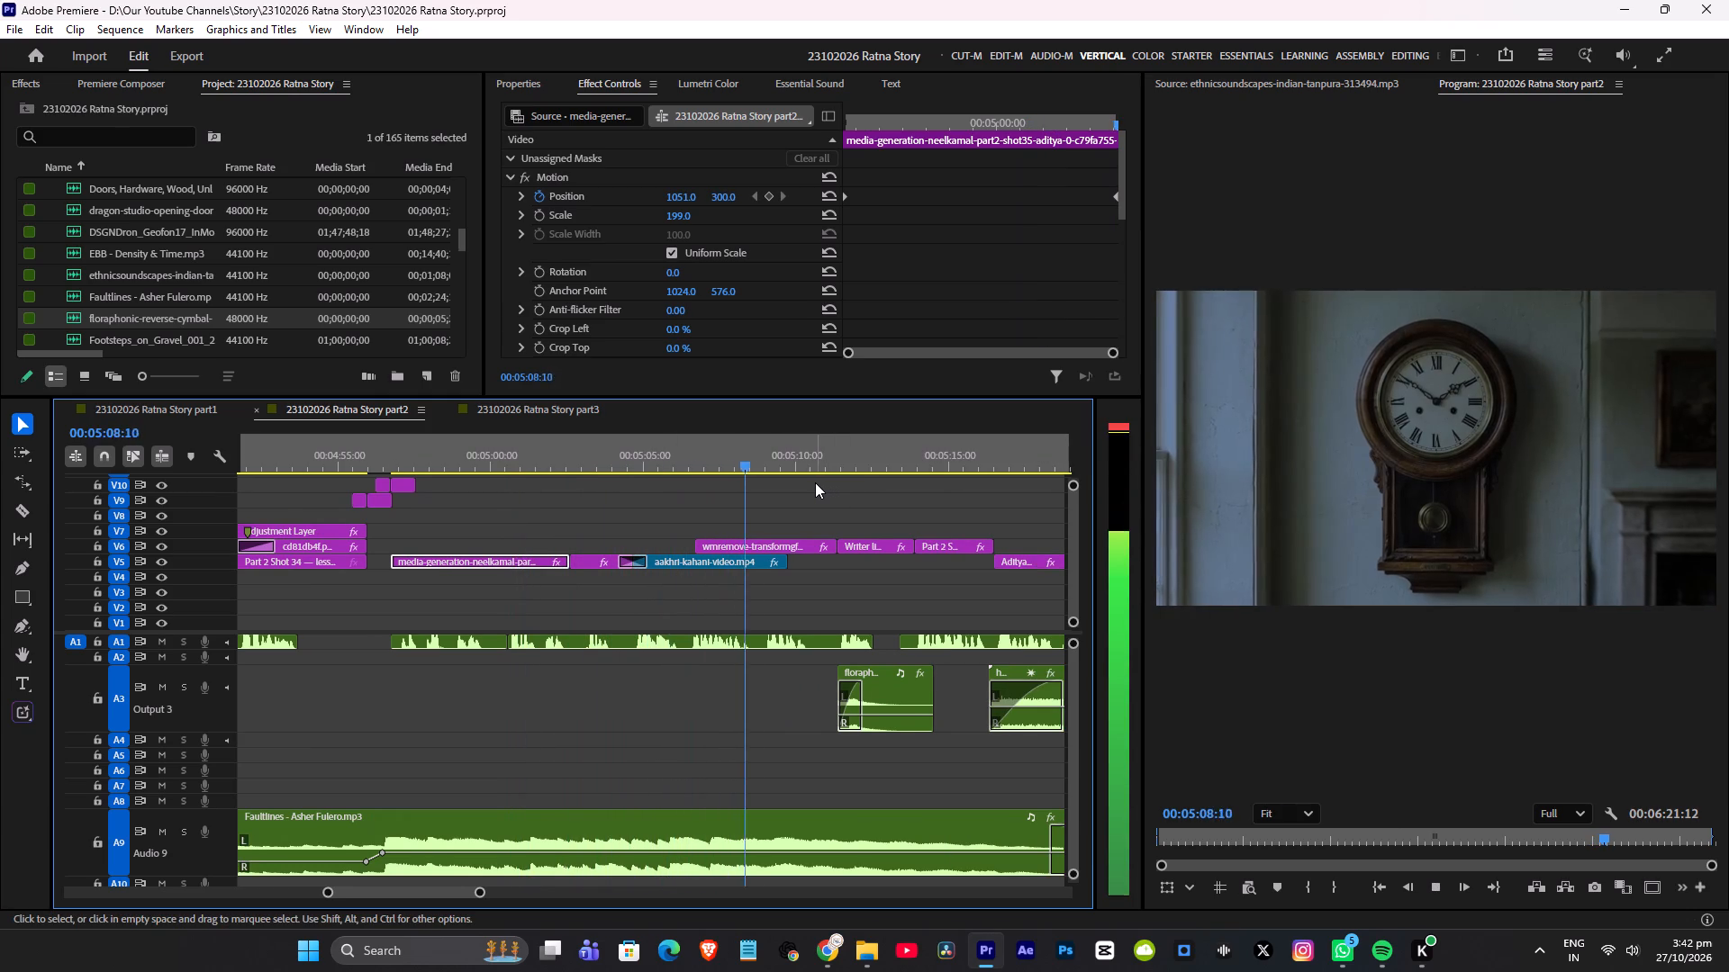
pyautogui.scroll(-4, 817, 482)
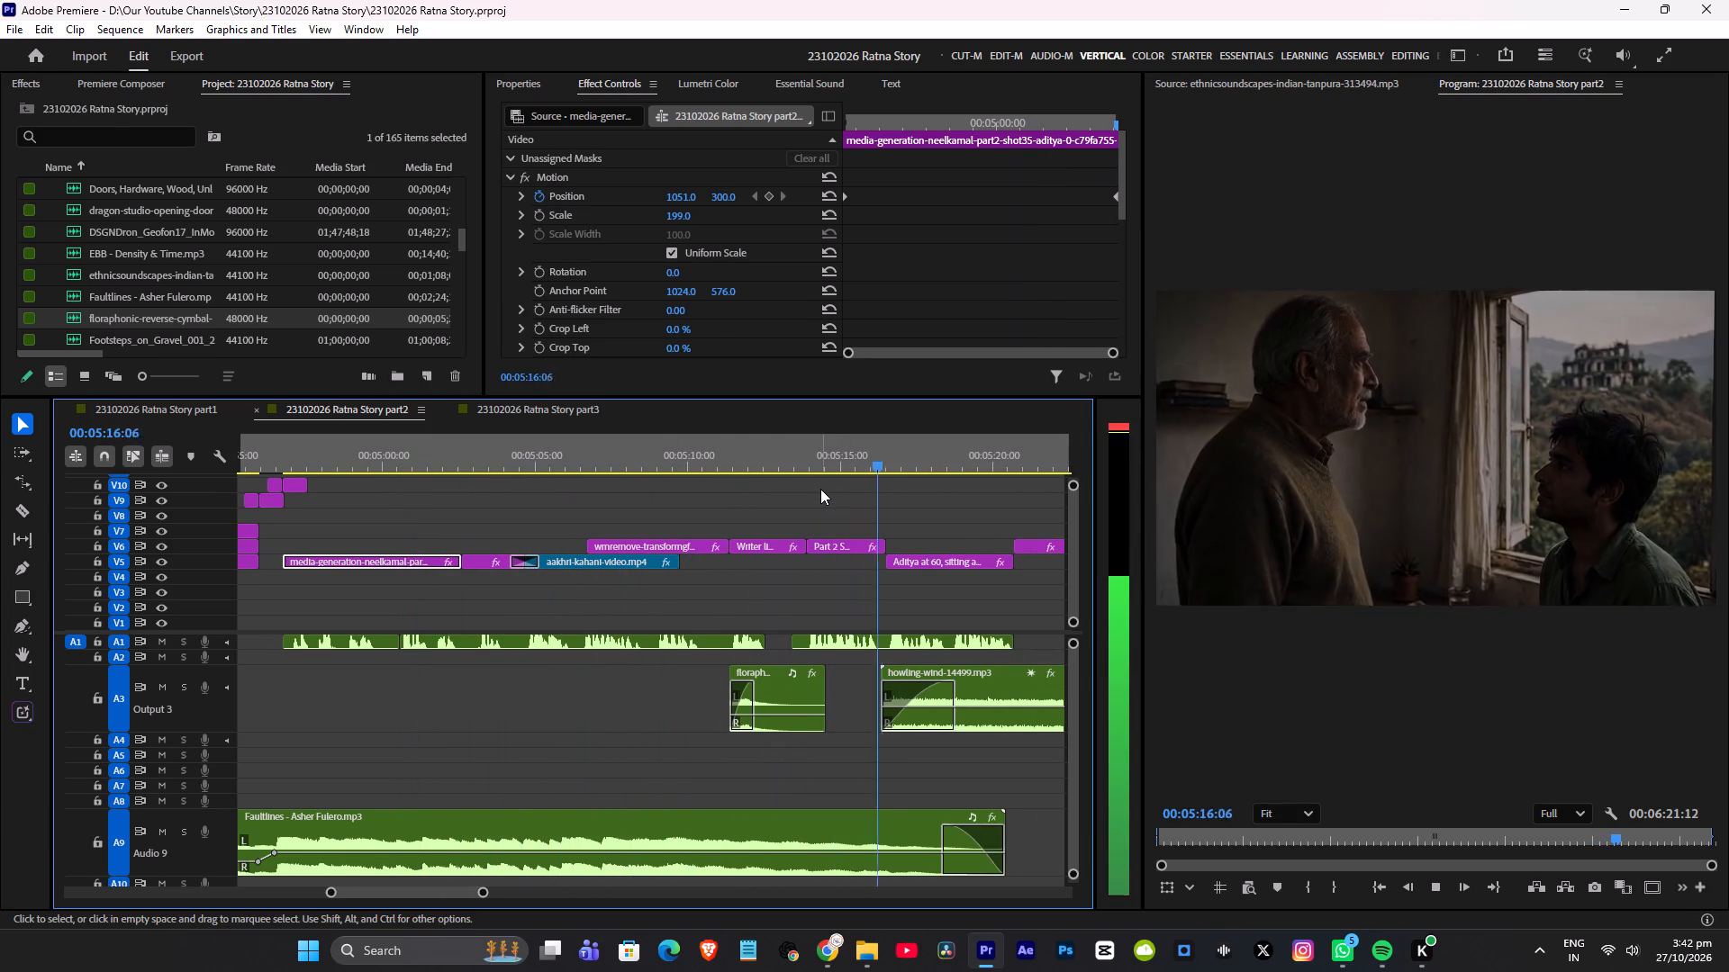
# Review the cuts between Aditya at 60 sitting alone and the Shot 20 ruined Hotel Neelkamal image.
pyautogui.press('space')
pyautogui.press('space')
pyautogui.scroll(-5, 826, 490)
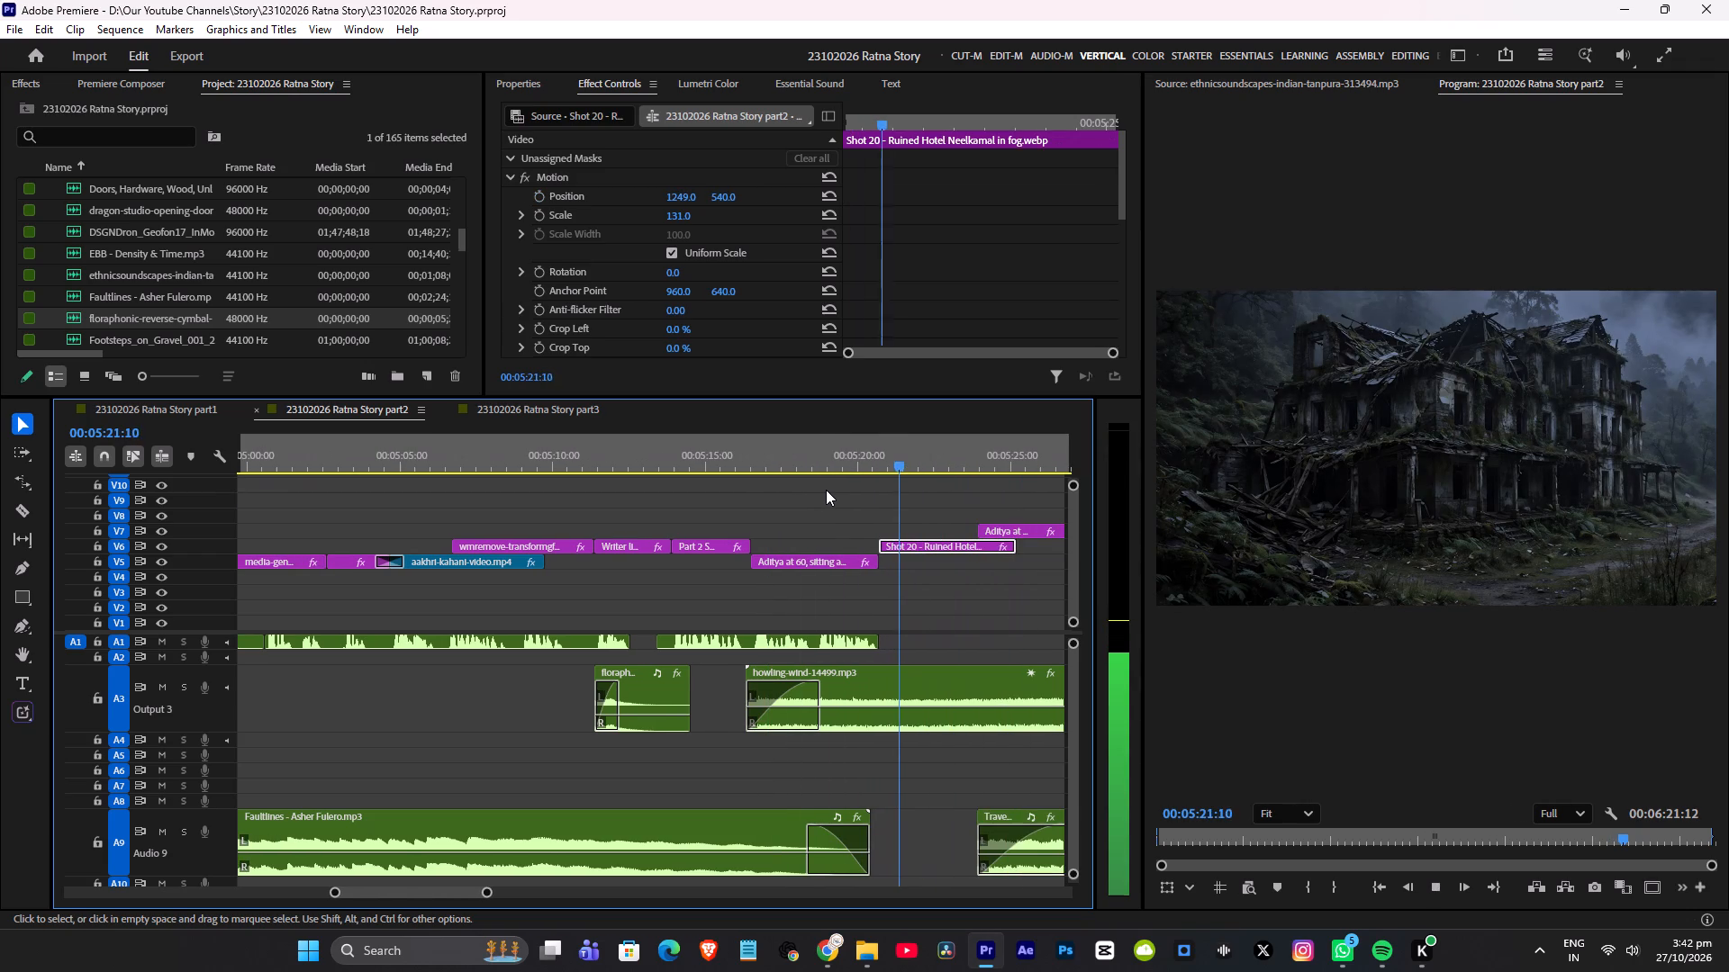
pyautogui.press('space')
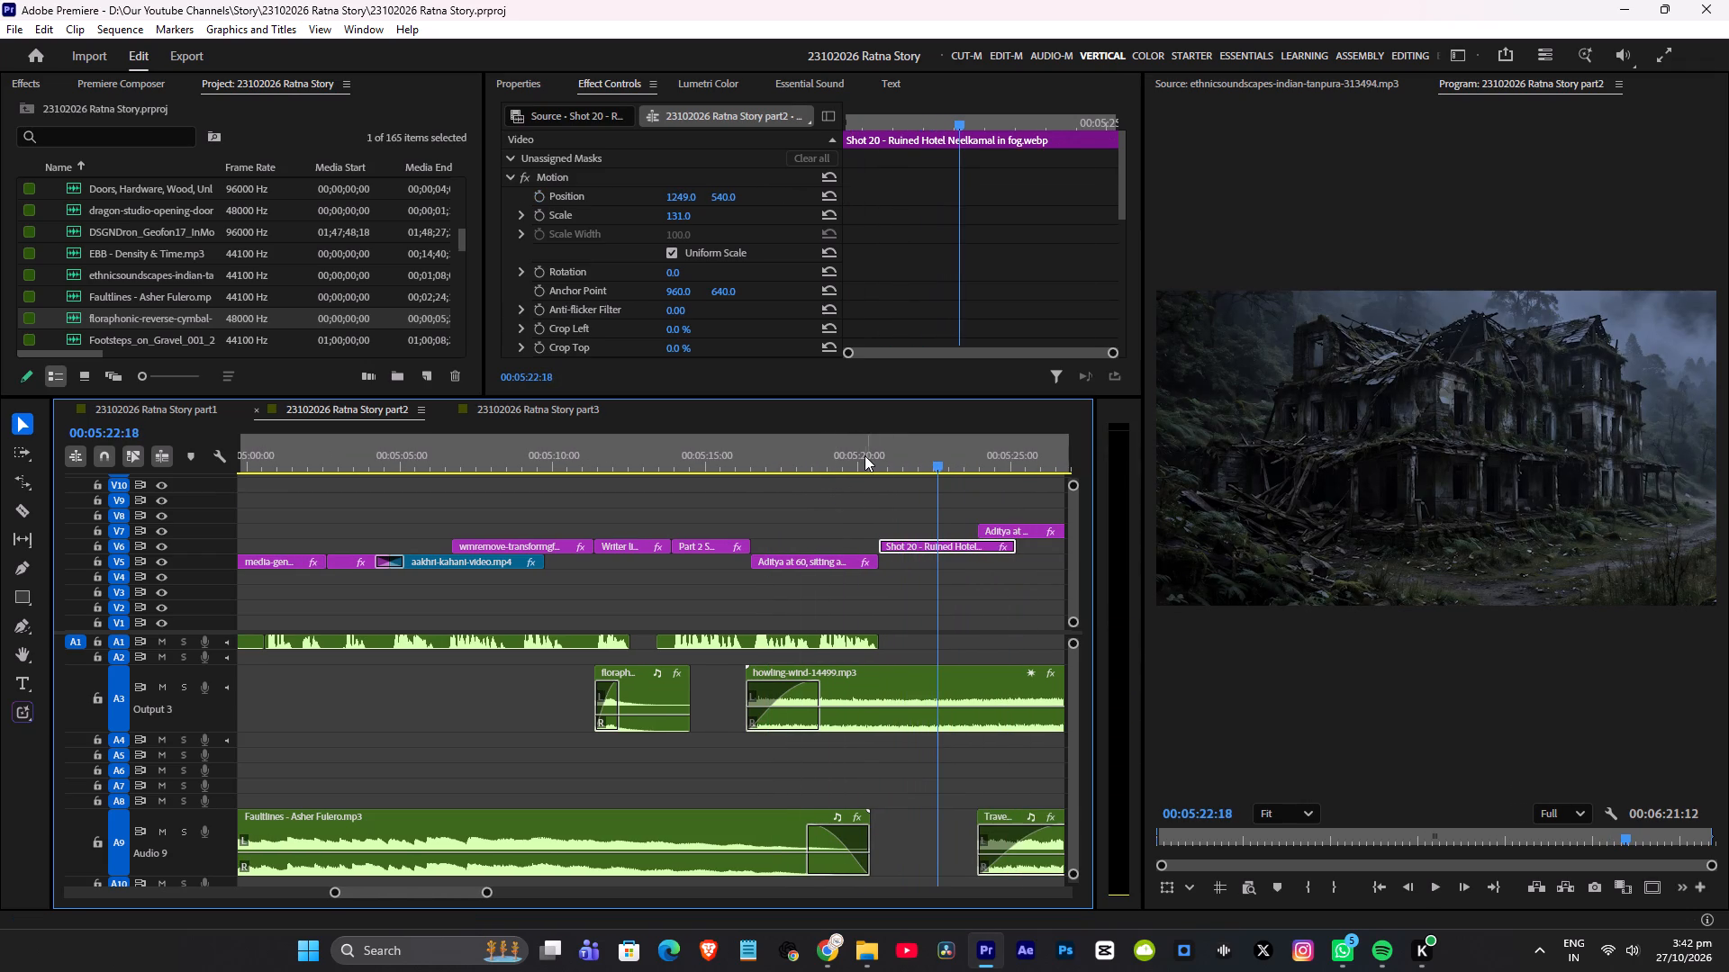
pyautogui.click(864, 455)
pyautogui.press('space')
pyautogui.keyDown('alt'); pyautogui.scroll(7, 977, 492); pyautogui.keyUp('alt')
pyautogui.scroll(-5, 967, 510)
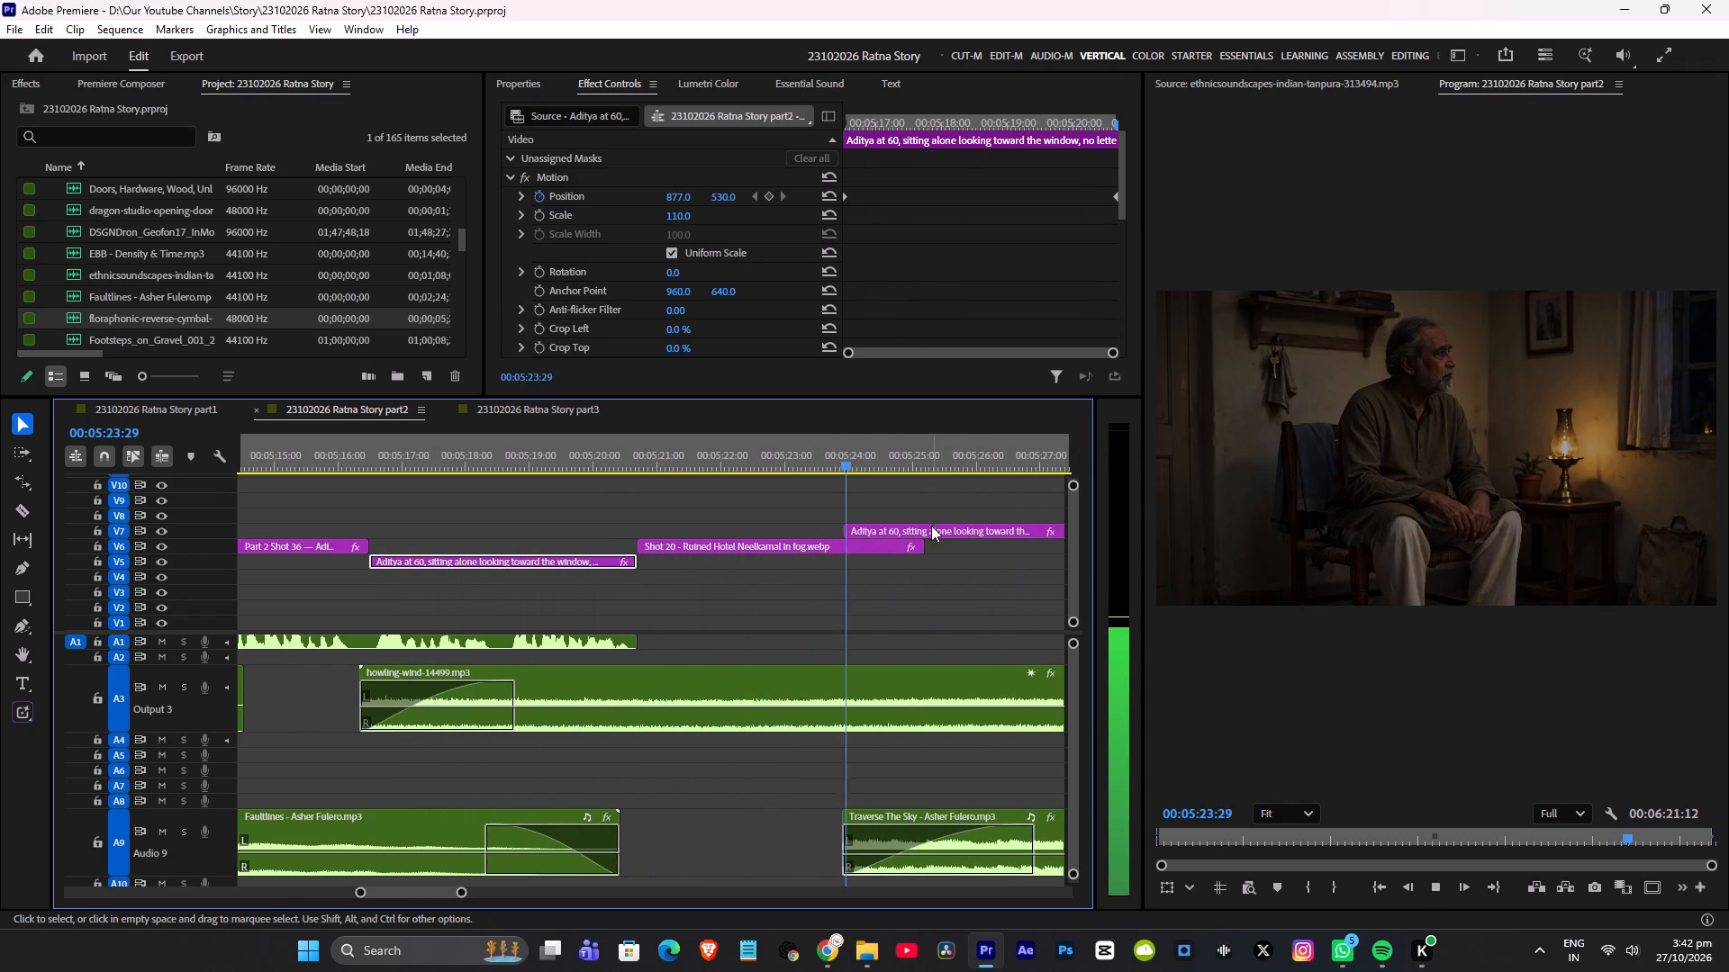
# Animate the scale of the Shot 20 ruined hotel clip from 135 at its start to 131 at its end, and save the project.
pyautogui.press('space')
pyautogui.click(841, 544)
pyautogui.click(541, 217)
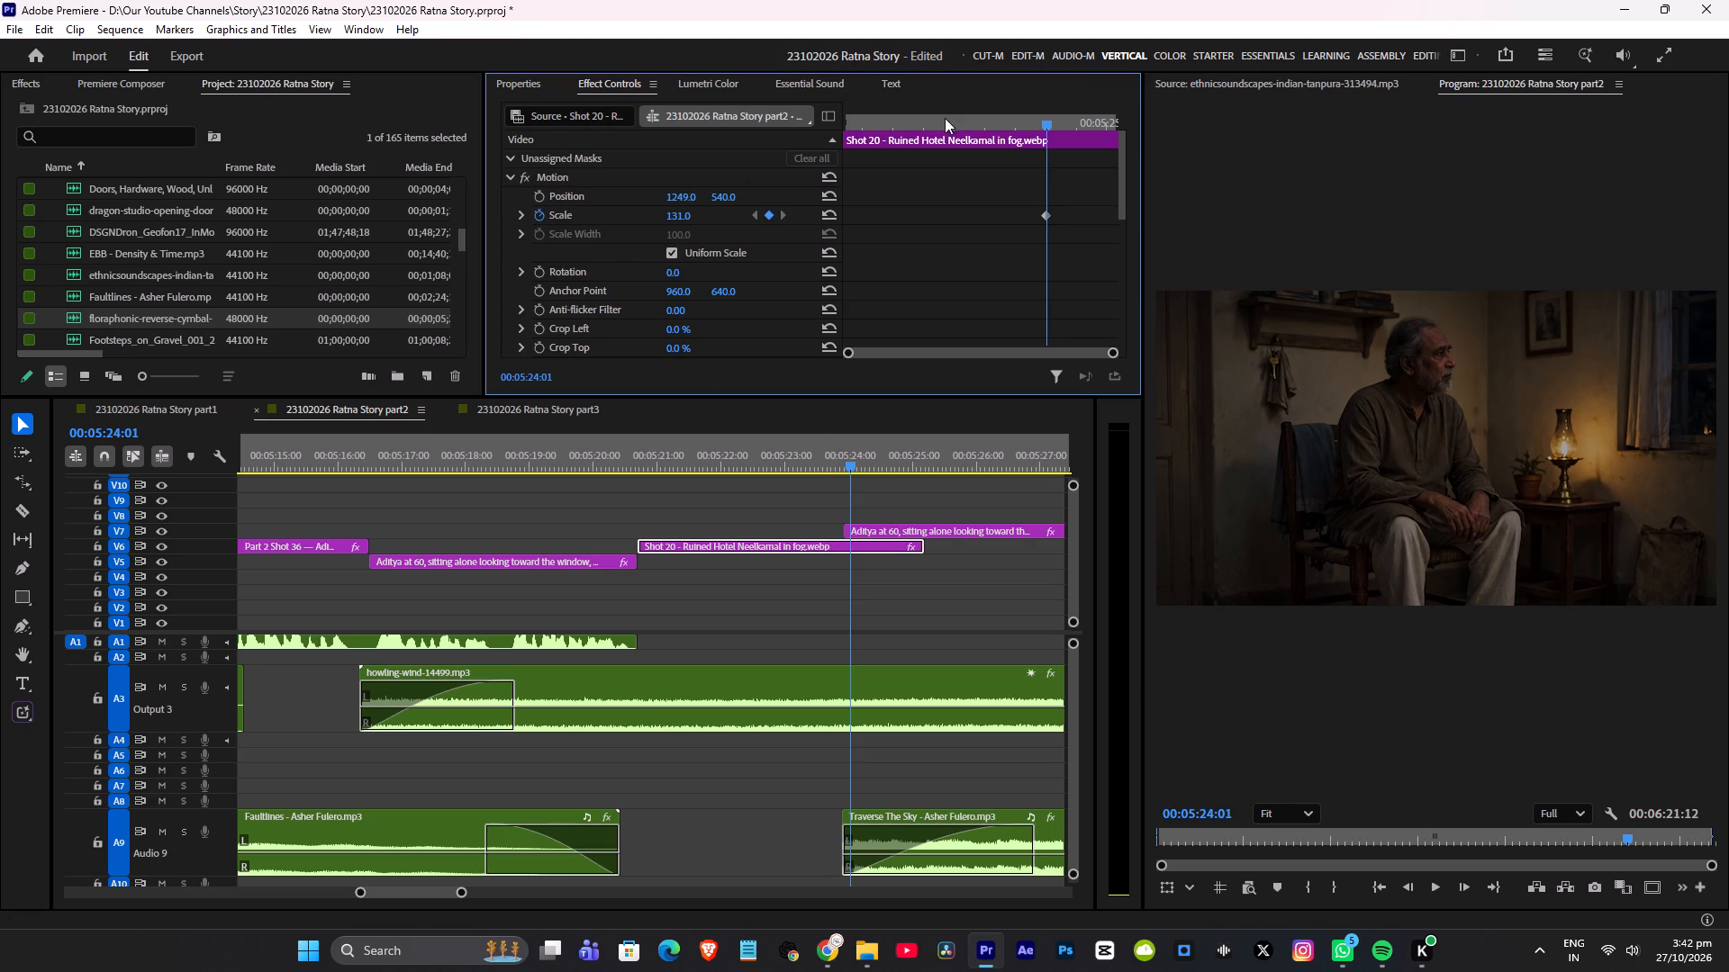
pyautogui.moveTo(946, 121); pyautogui.dragTo(801, 149)
pyautogui.click(676, 212)
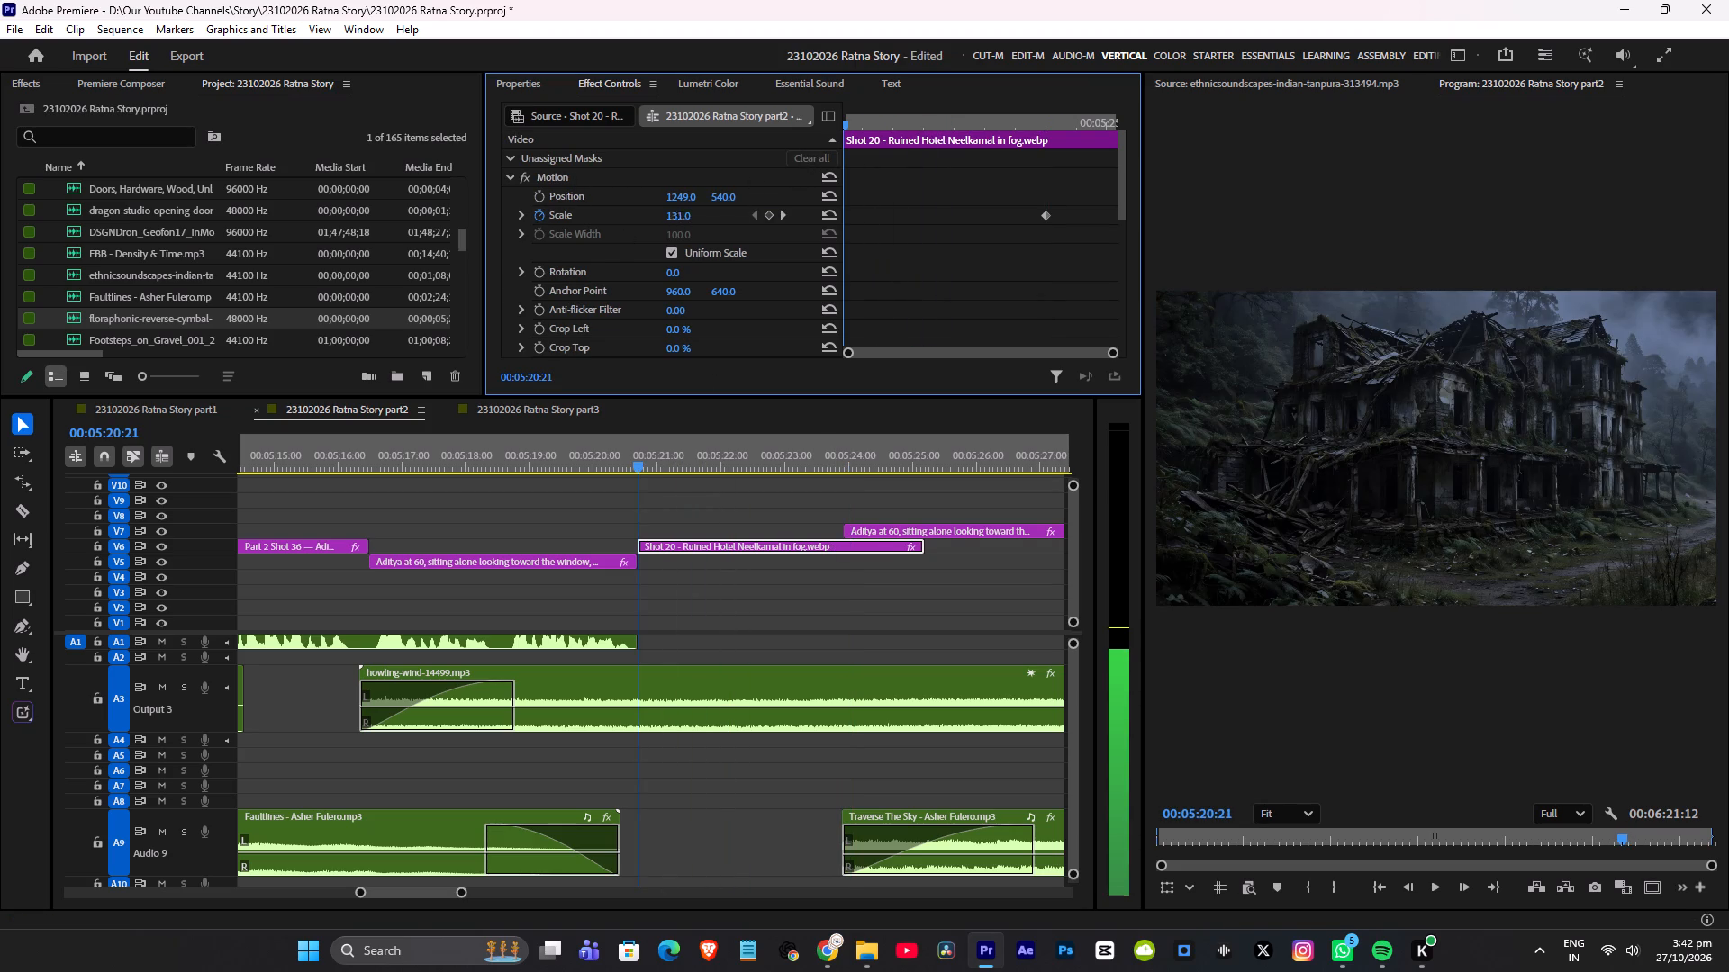
pyautogui.write('13')
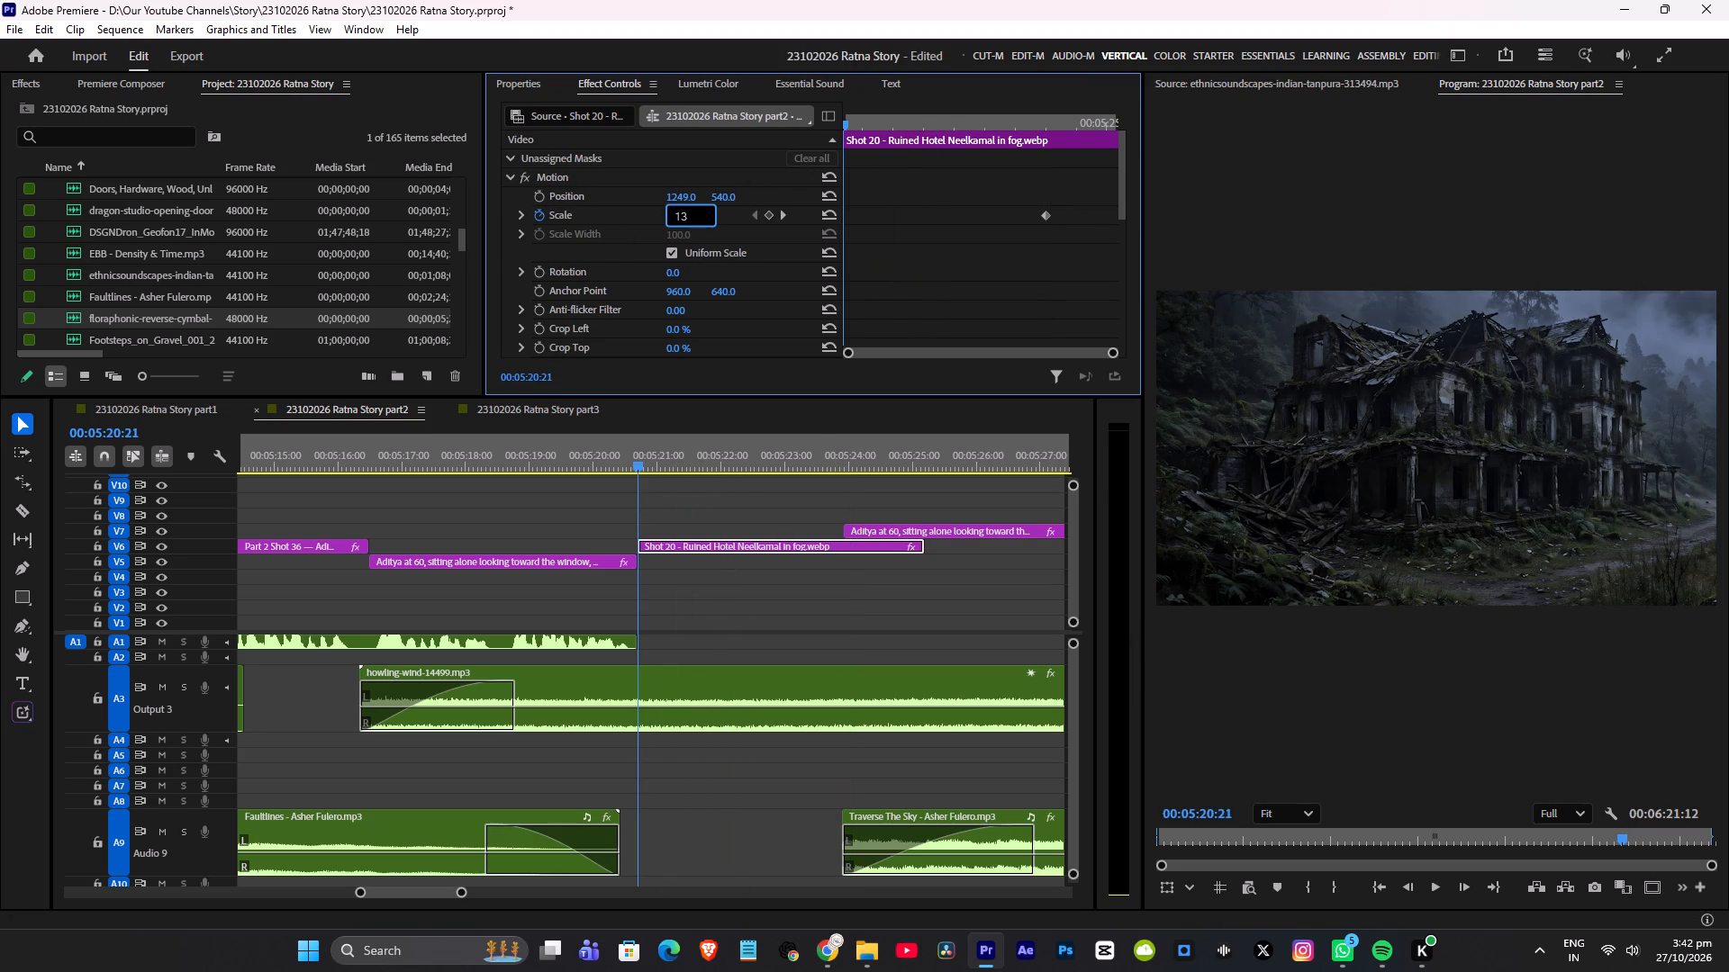
pyautogui.press('5')
pyautogui.press('Return')
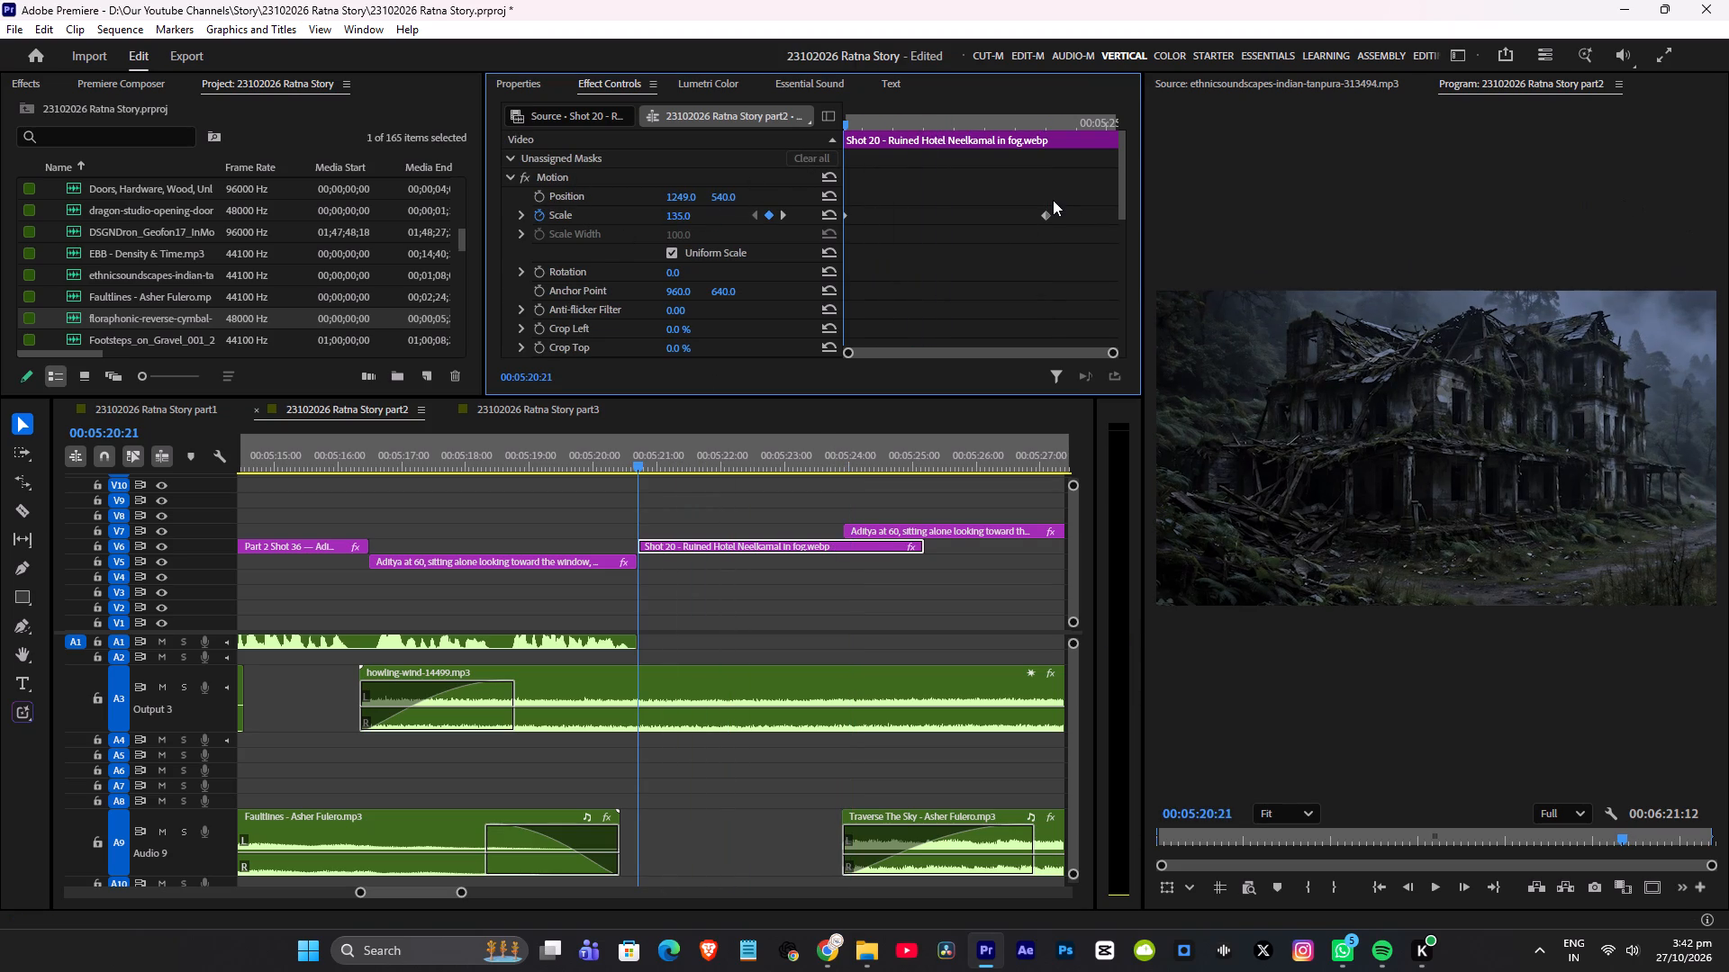
pyautogui.moveTo(1044, 211); pyautogui.dragTo(1549, 227)
pyautogui.hotkey('ctrl', 's')
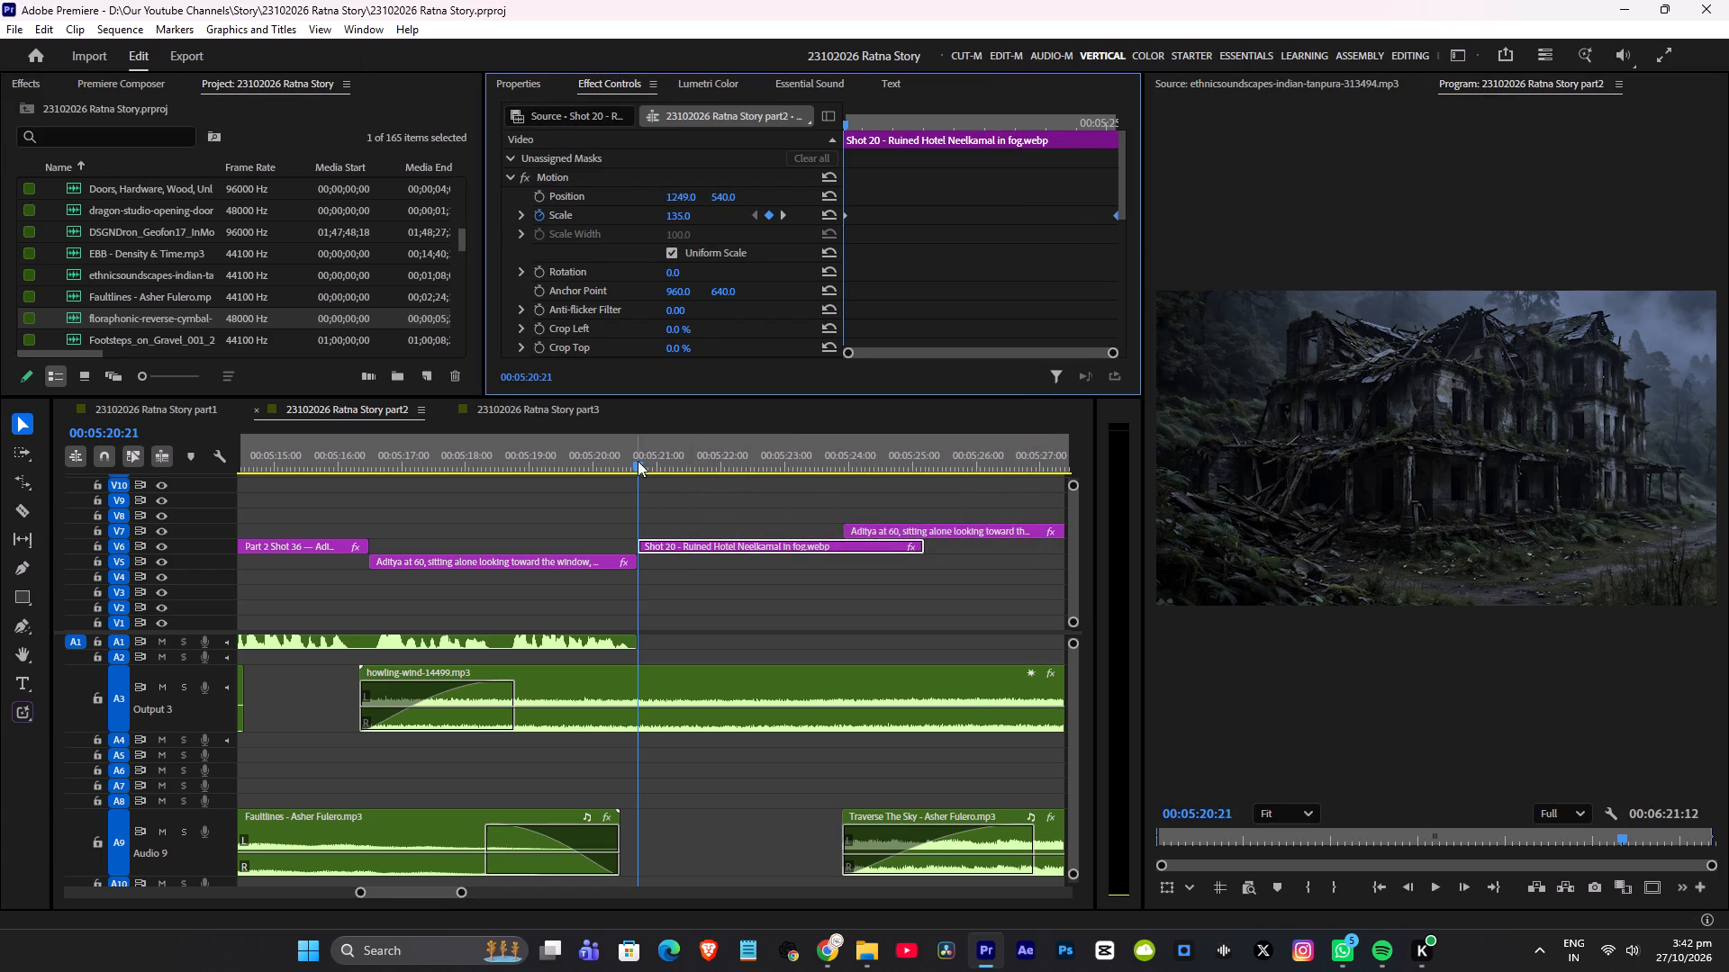
# Check the ruined hotel shot's scale move in full-screen view, replaying from before it into the following Aditya at 60 shot.
pyautogui.click(627, 454)
pyautogui.hotkey('ctrl', '`')
pyautogui.press('space')
pyautogui.press('space')
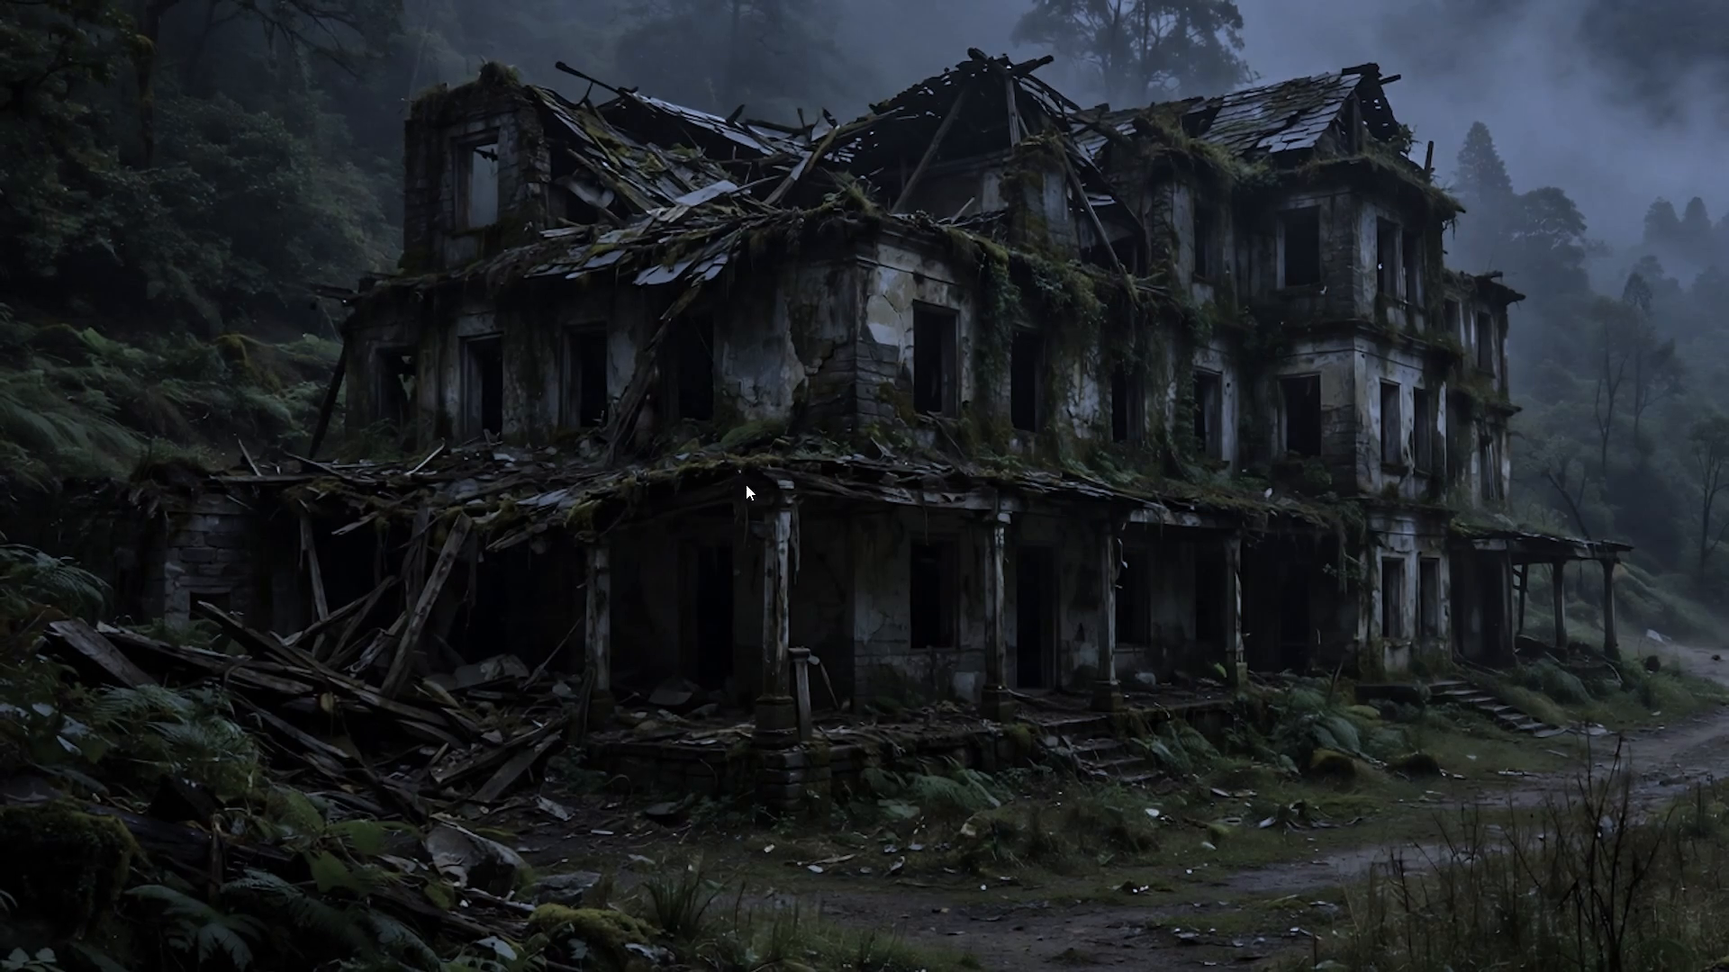
pyautogui.hotkey('ctrl', '`')
pyautogui.click(498, 457)
pyautogui.hotkey('ctrl', '`')
pyautogui.hotkey('ctrl', '`')
pyautogui.scroll(-4, 675, 506)
pyautogui.scroll(3, 731, 516)
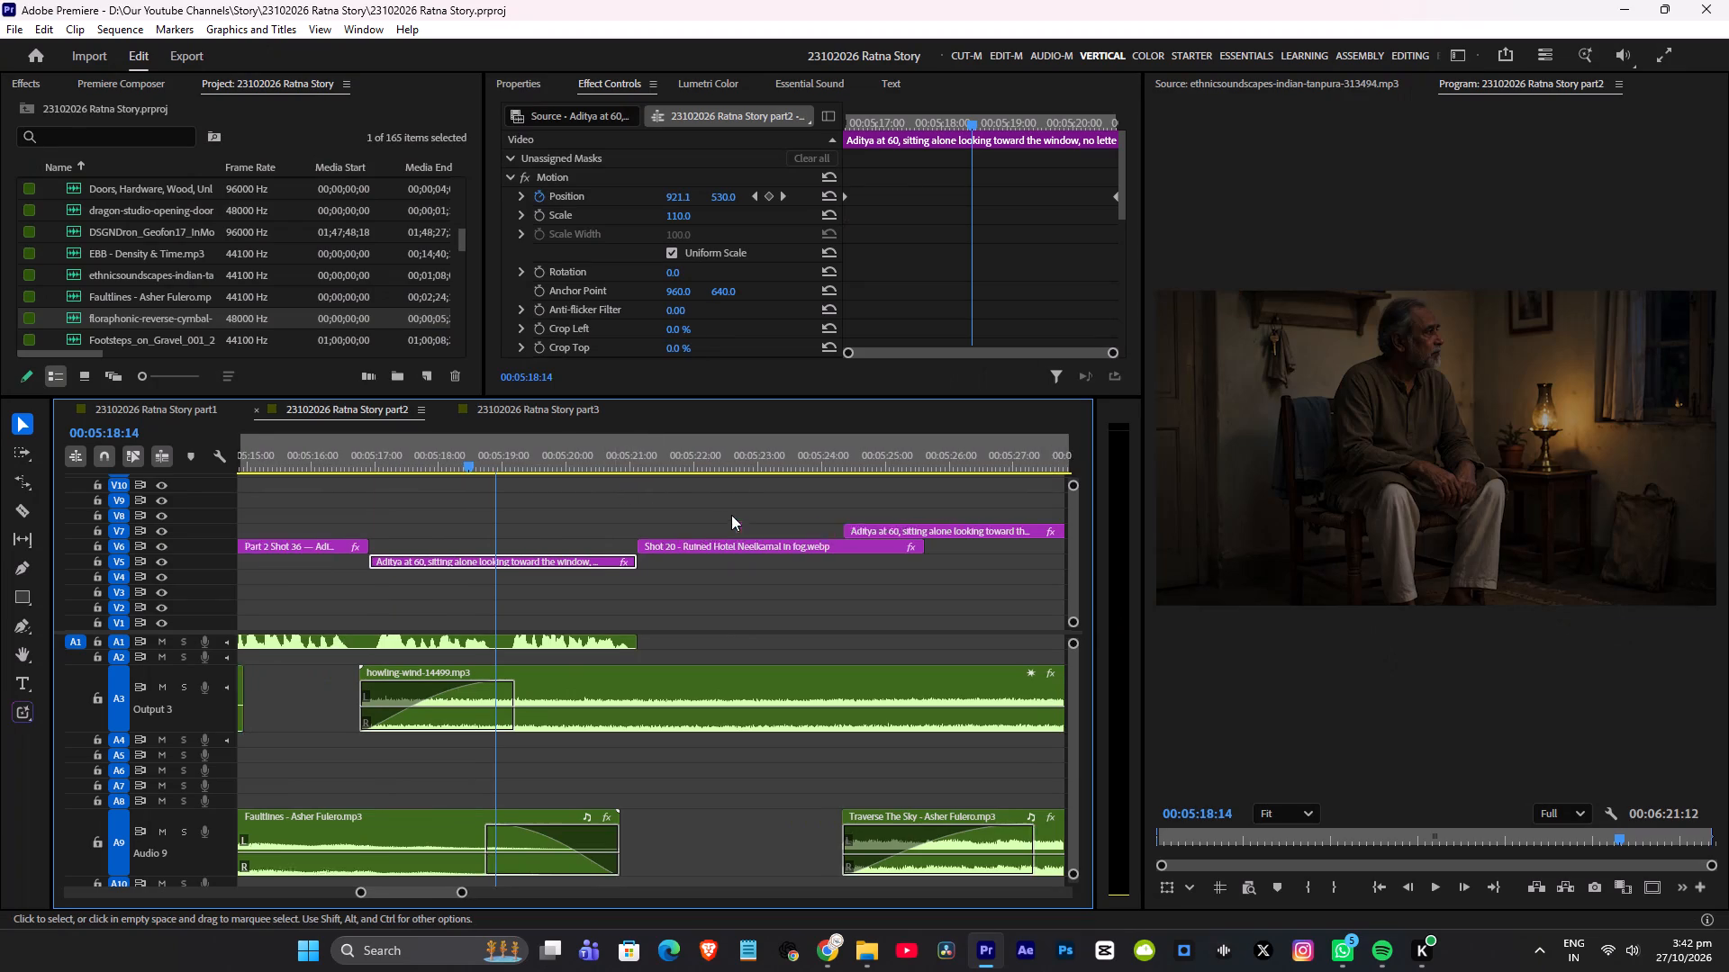
pyautogui.scroll(9, 731, 515)
pyautogui.click(371, 461)
pyautogui.hotkey('ctrl', '`')
pyautogui.press('space')
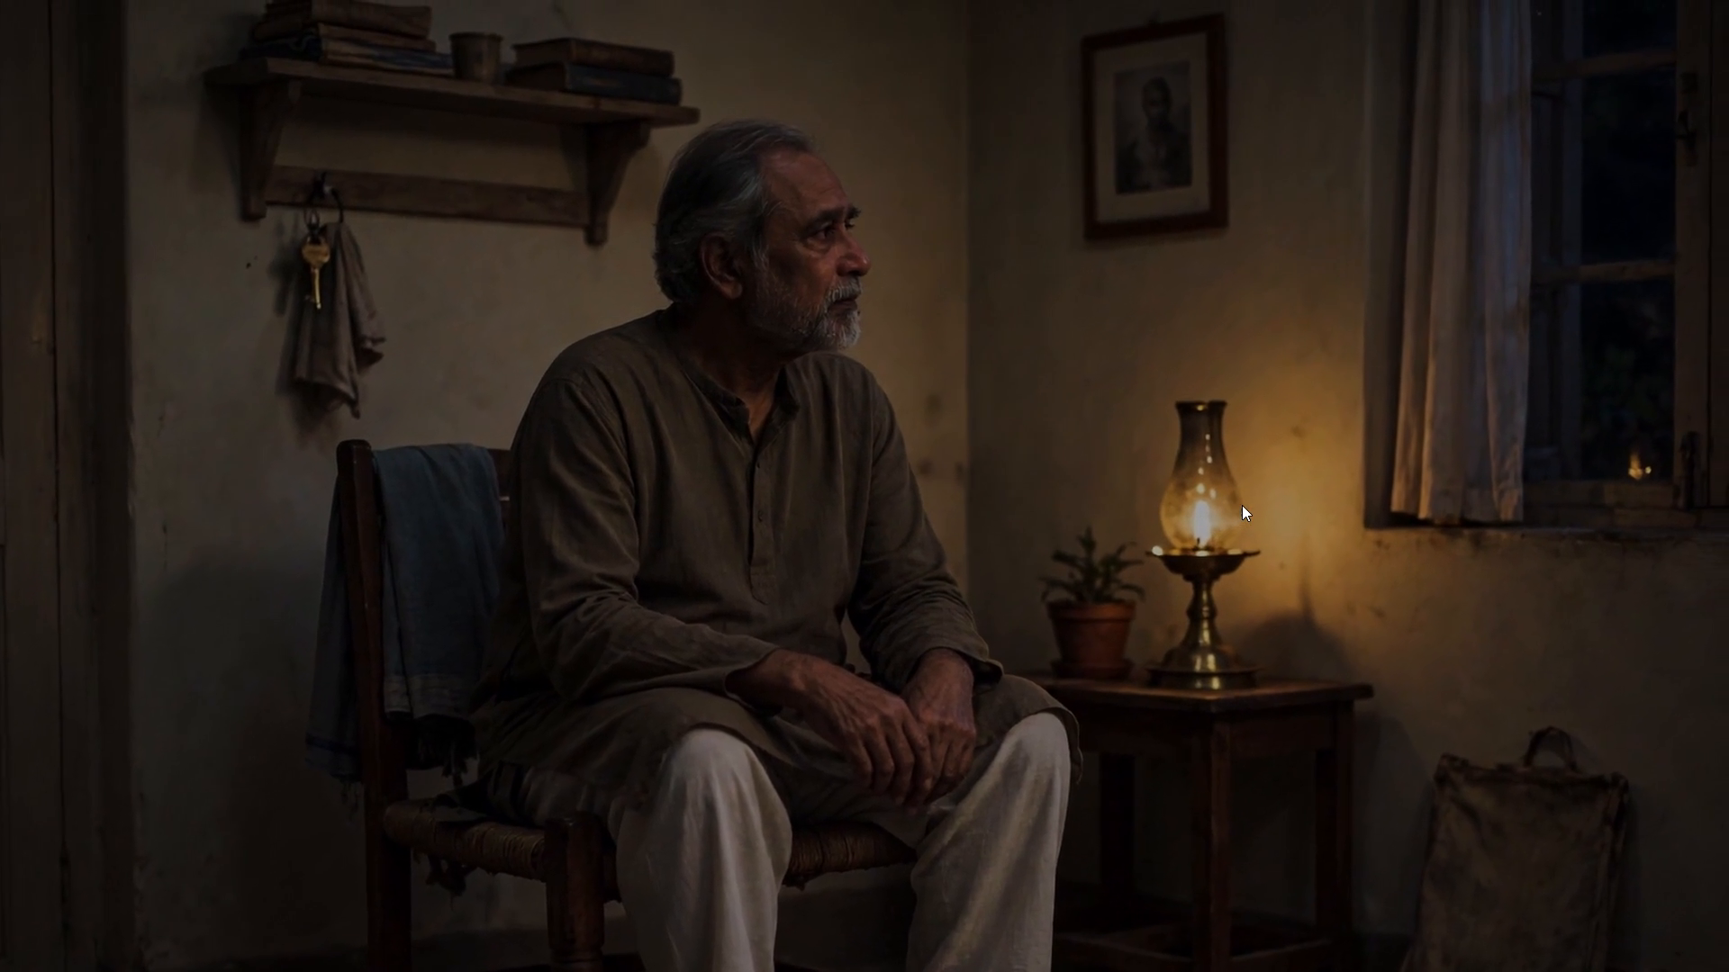
pyautogui.hotkey('ctrl', '`')
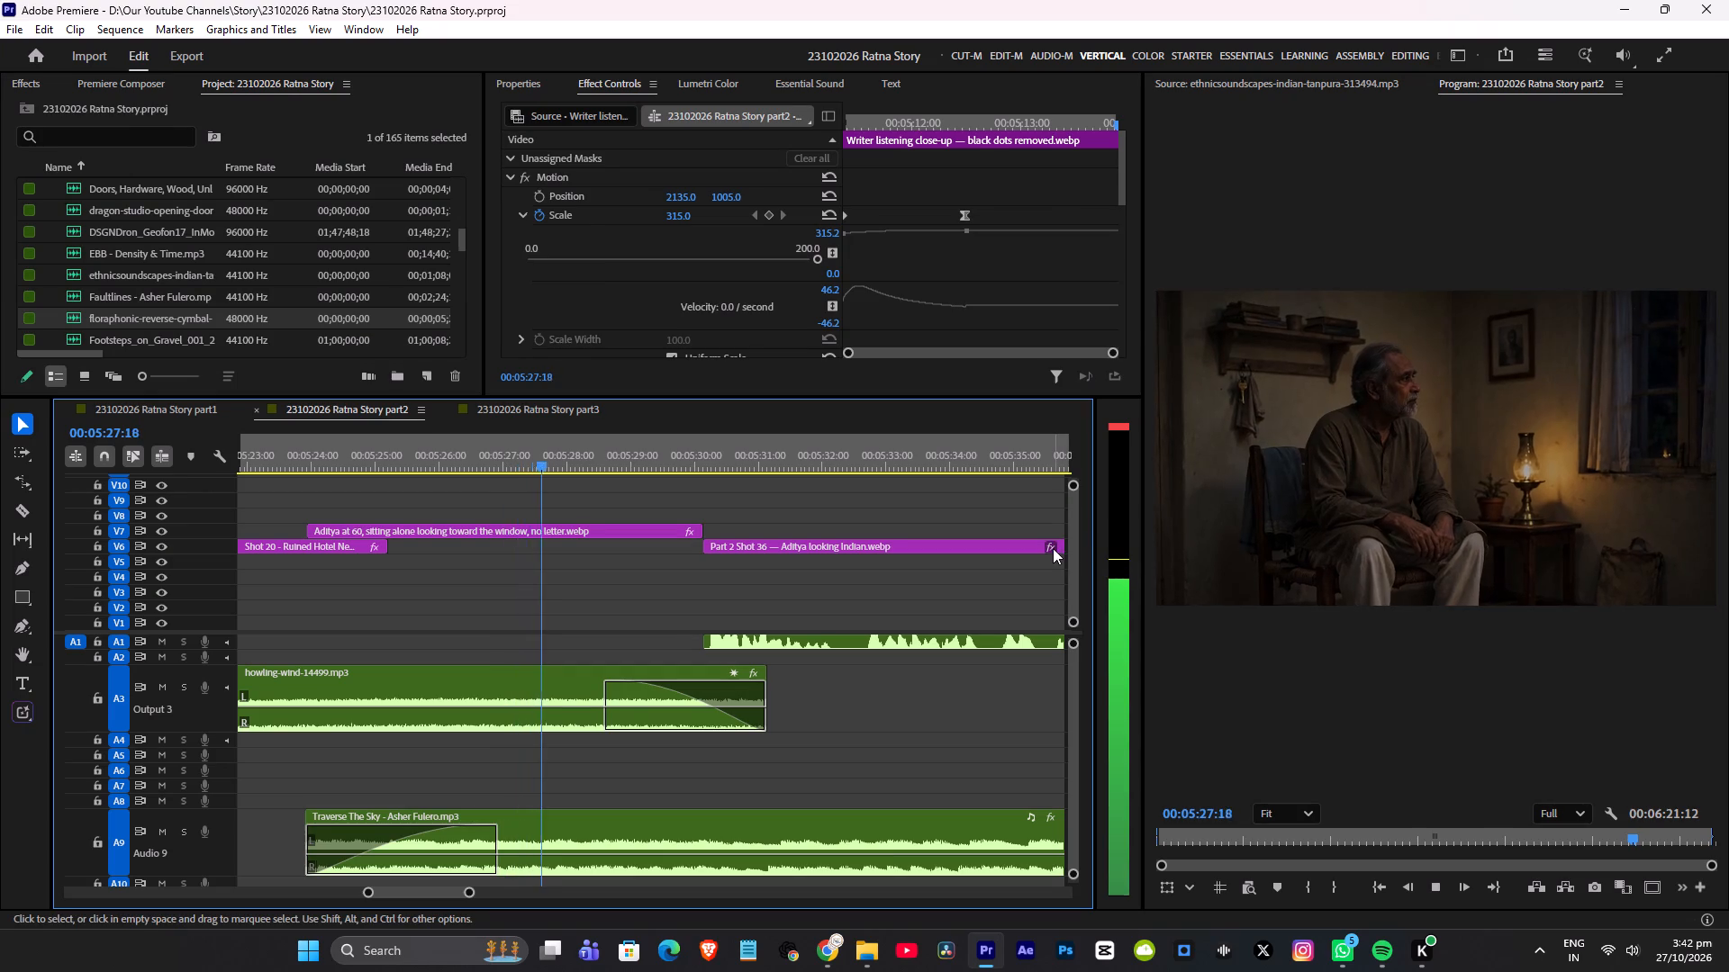
# Play at increased speed from the second Aditya at 60 shot through the Part 2 Shot 36 window conversation.
pyautogui.press('space')
pyautogui.scroll(-11, 813, 550)
pyautogui.press('space')
pyautogui.press('l')
pyautogui.press('l')
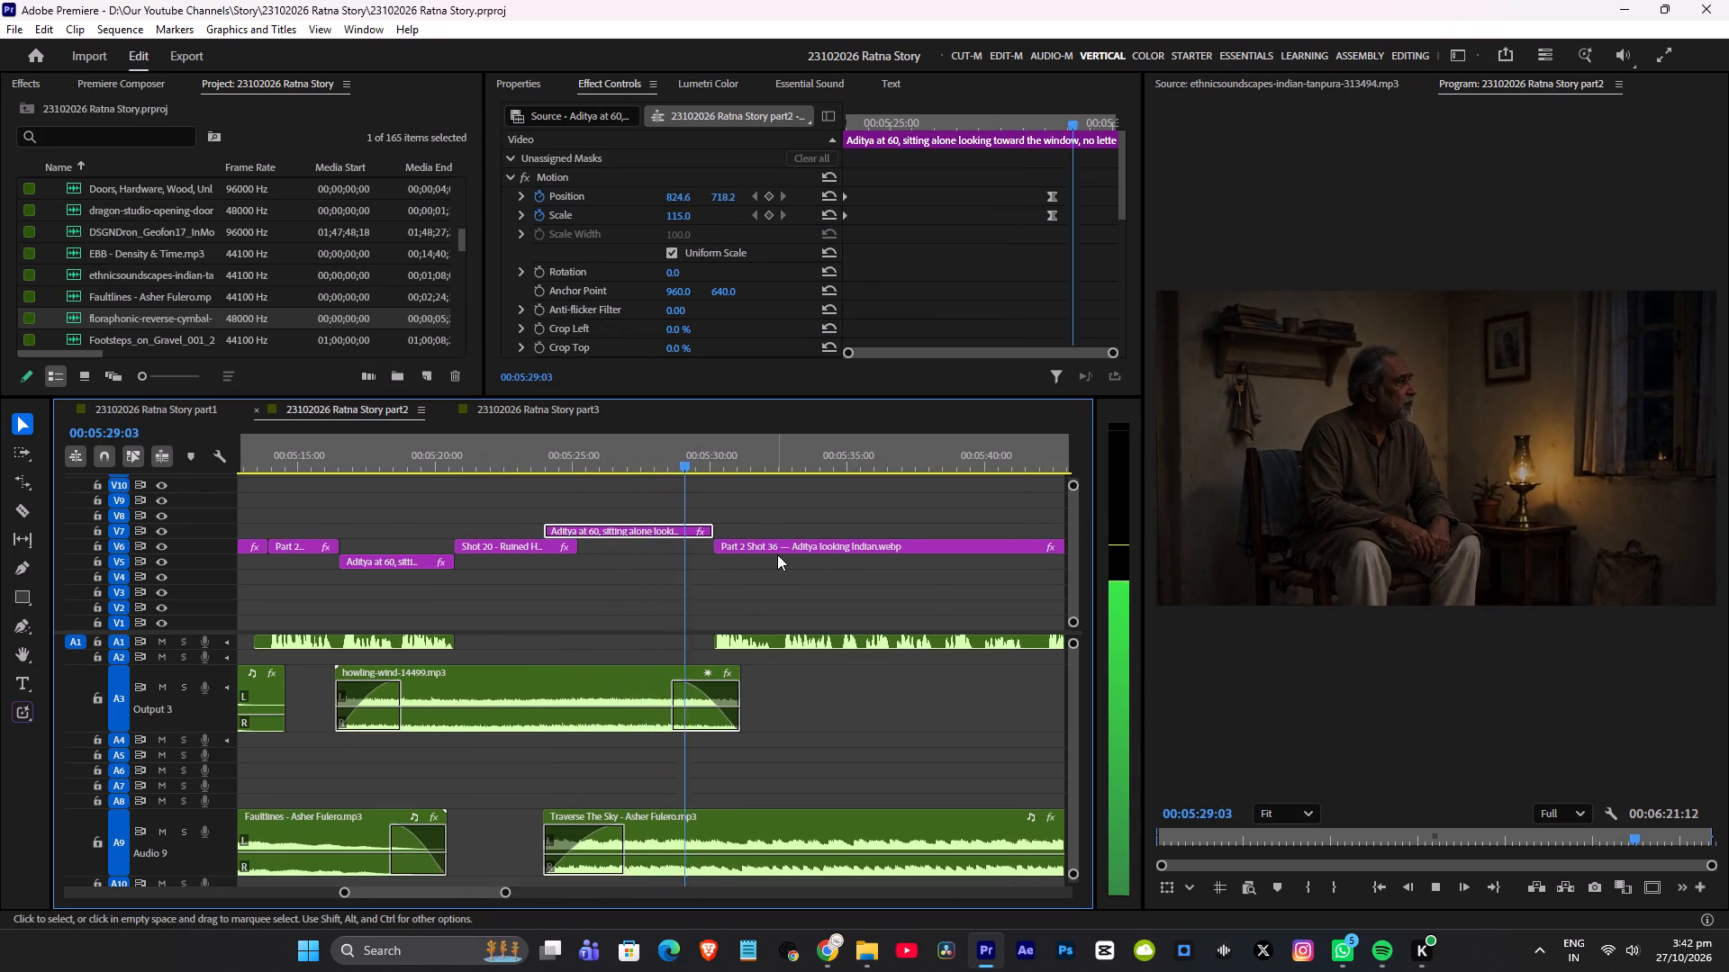
pyautogui.keyDown('alt'); pyautogui.scroll(-15, 774, 554); pyautogui.keyUp('alt')
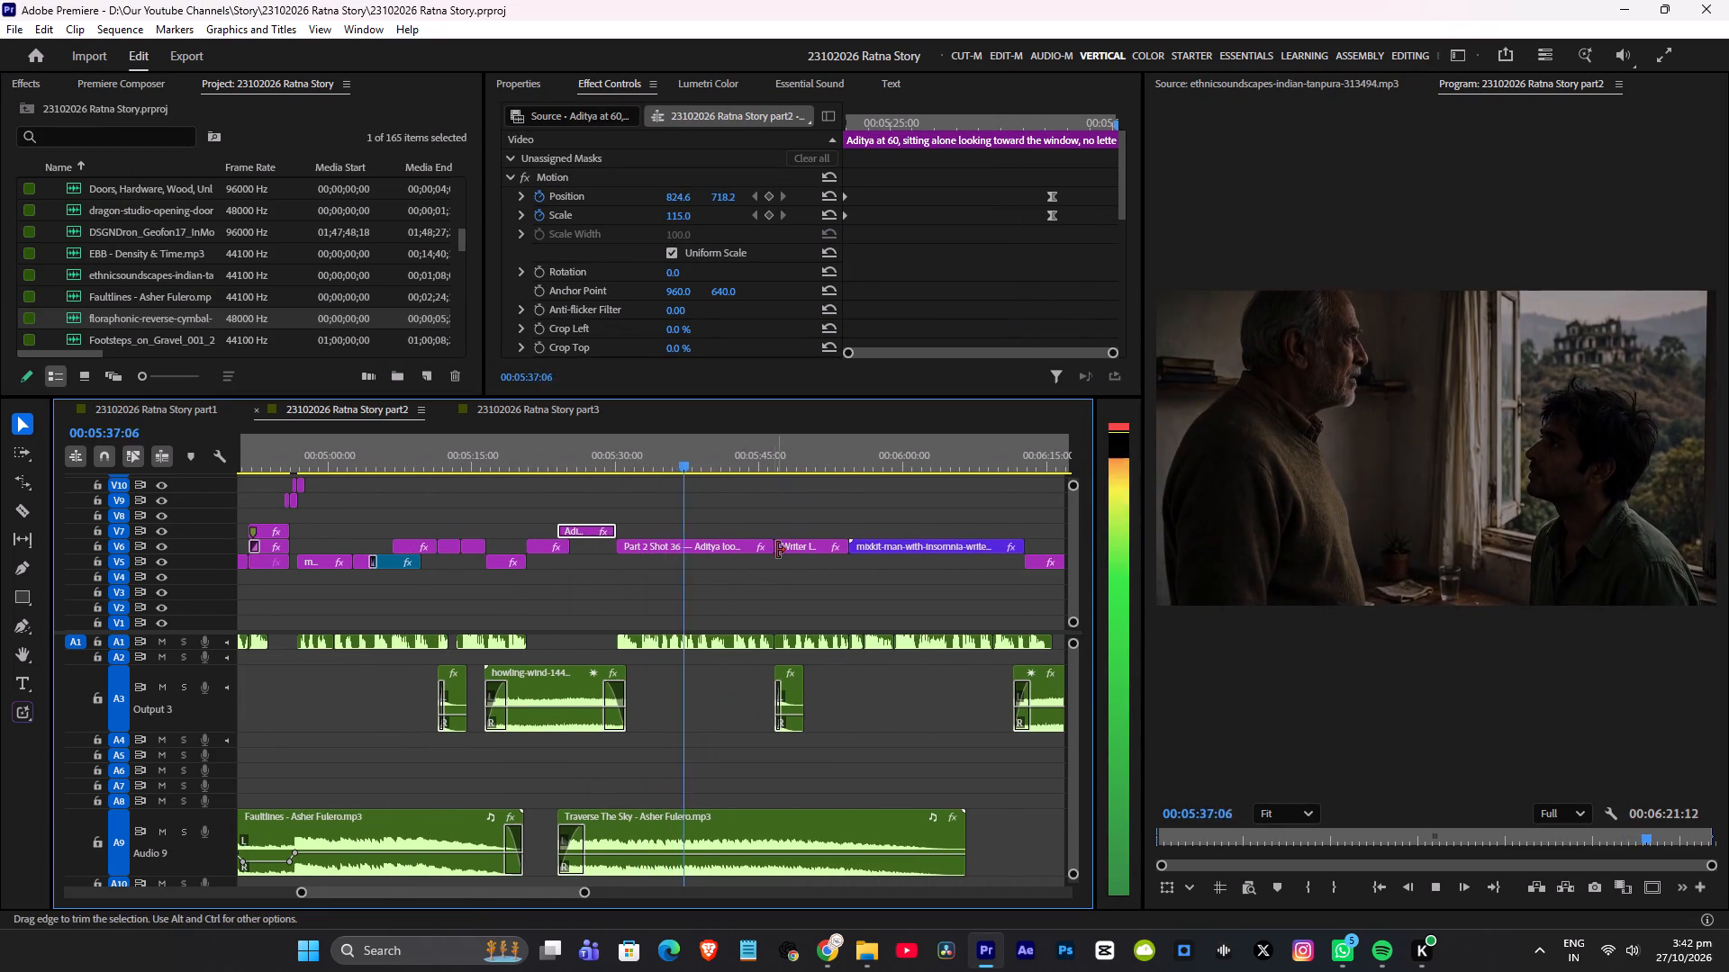
pyautogui.scroll(-12, 787, 549)
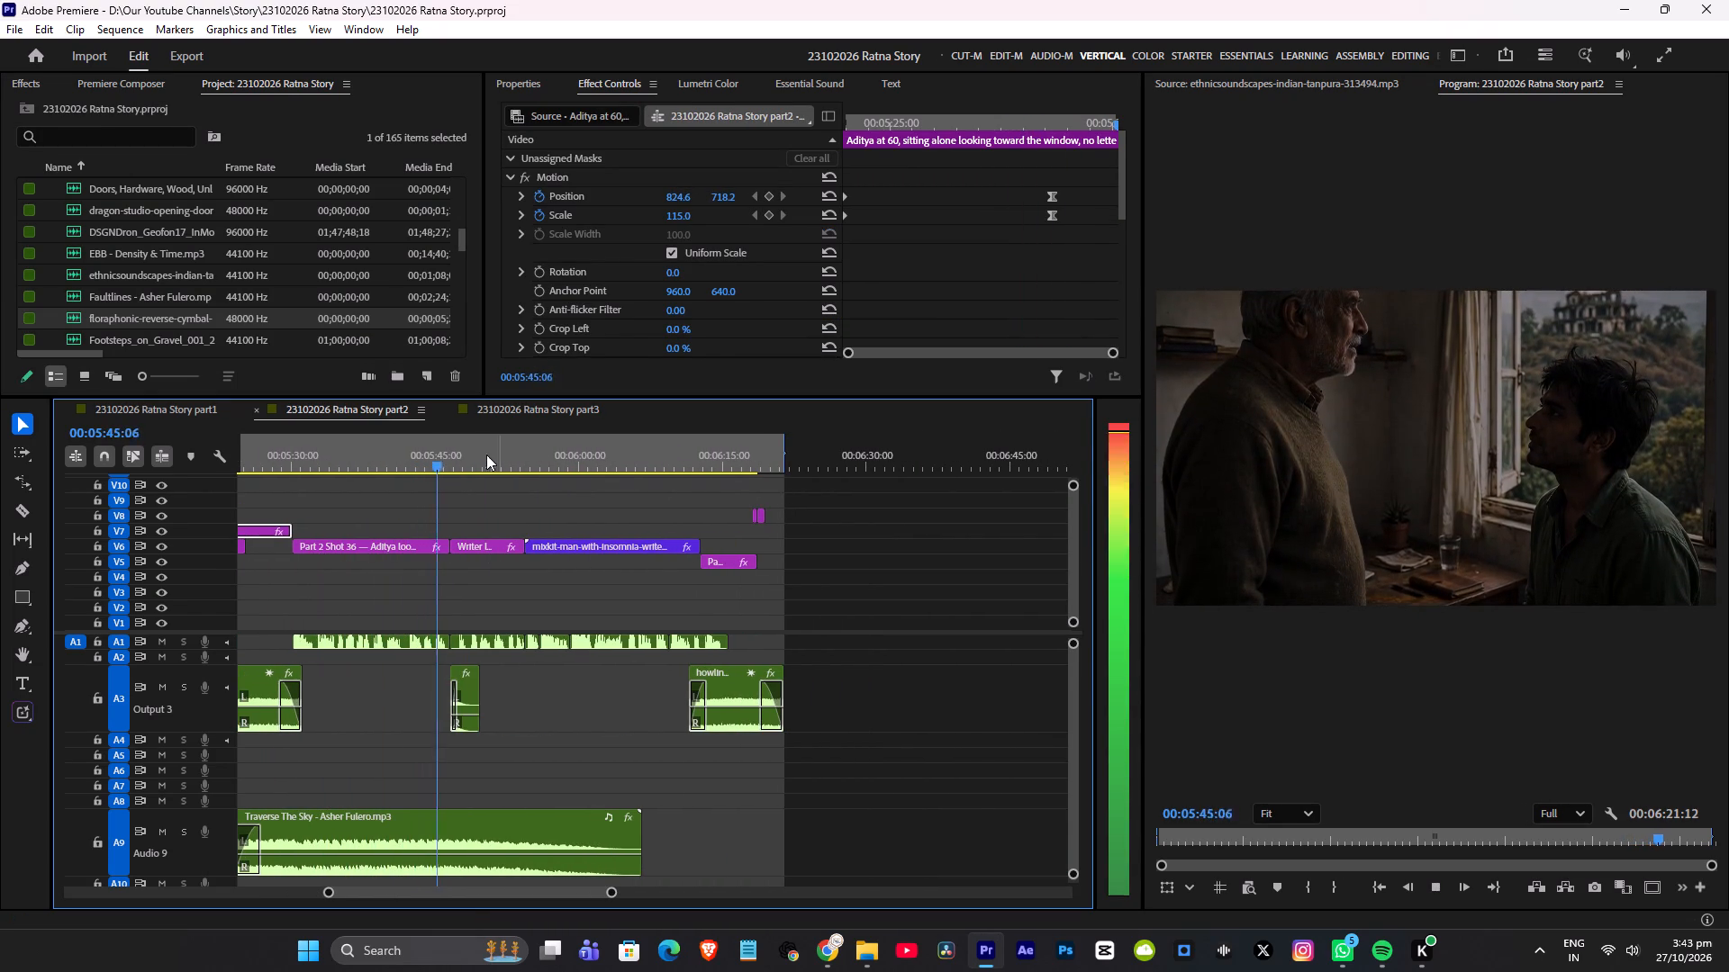
# Skim to the sequence's ending, save the project, and play the final writer-at-desk shot with the howling wind audio.
pyautogui.moveTo(483, 454); pyautogui.dragTo(727, 478)
pyautogui.keyDown('alt'); pyautogui.scroll(-6, 828, 509); pyautogui.keyUp('alt')
pyautogui.hotkey('ctrl', 's')
pyautogui.hotkey('ctrl', 's')
pyautogui.keyDown('alt'); pyautogui.scroll(12, 844, 528); pyautogui.keyUp('alt')
pyautogui.click(595, 463)
pyautogui.press('space')
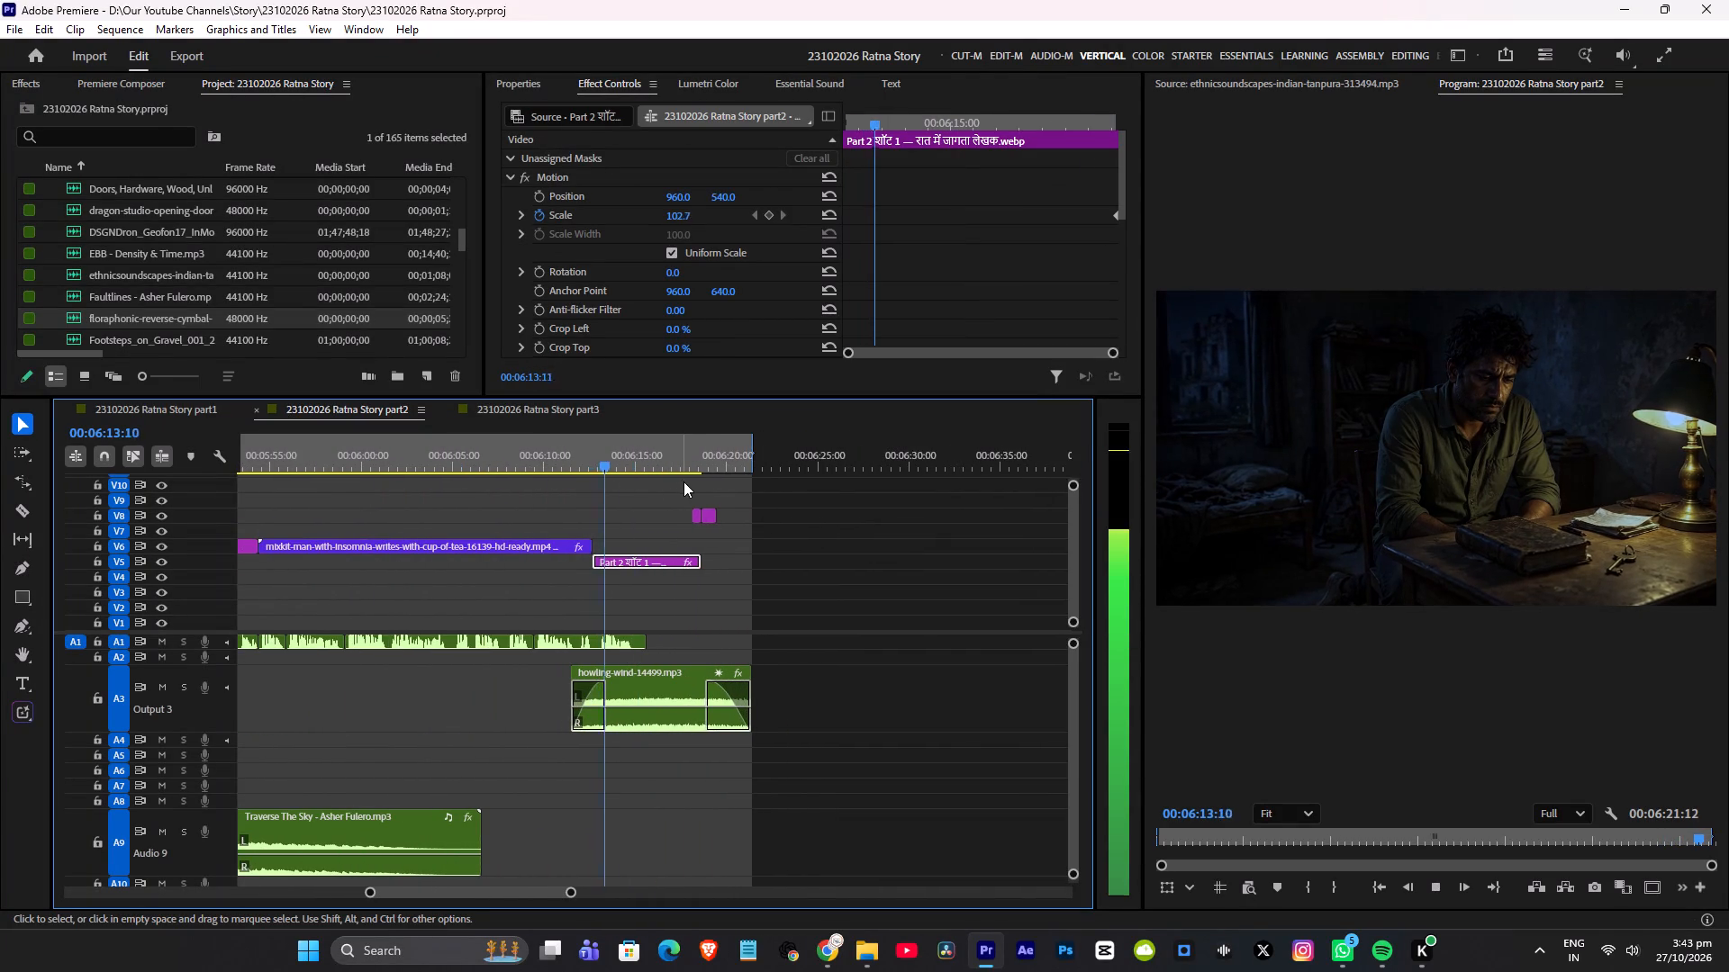
pyautogui.keyDown('alt'); pyautogui.scroll(6, 750, 481); pyautogui.keyUp('alt')
pyautogui.keyDown('alt'); pyautogui.scroll(-3, 823, 499); pyautogui.keyUp('alt')
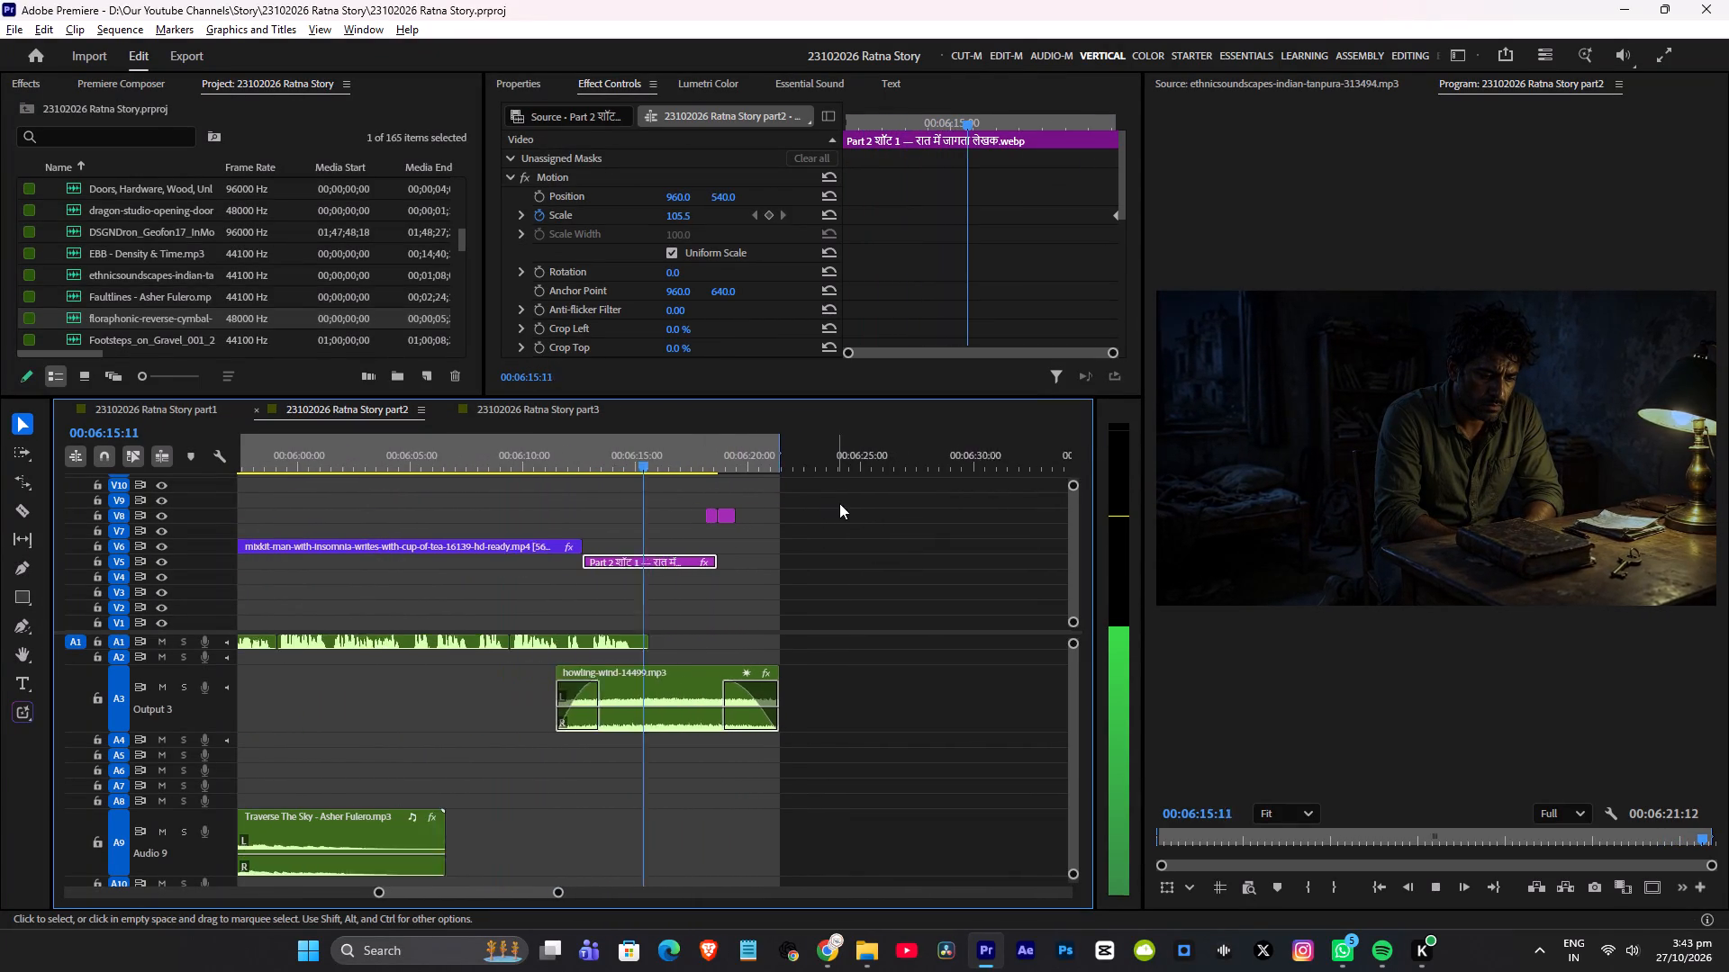
pyautogui.keyDown('alt'); pyautogui.scroll(-3, 839, 503); pyautogui.keyUp('alt')
pyautogui.scroll(4, 880, 505)
pyautogui.press('space')
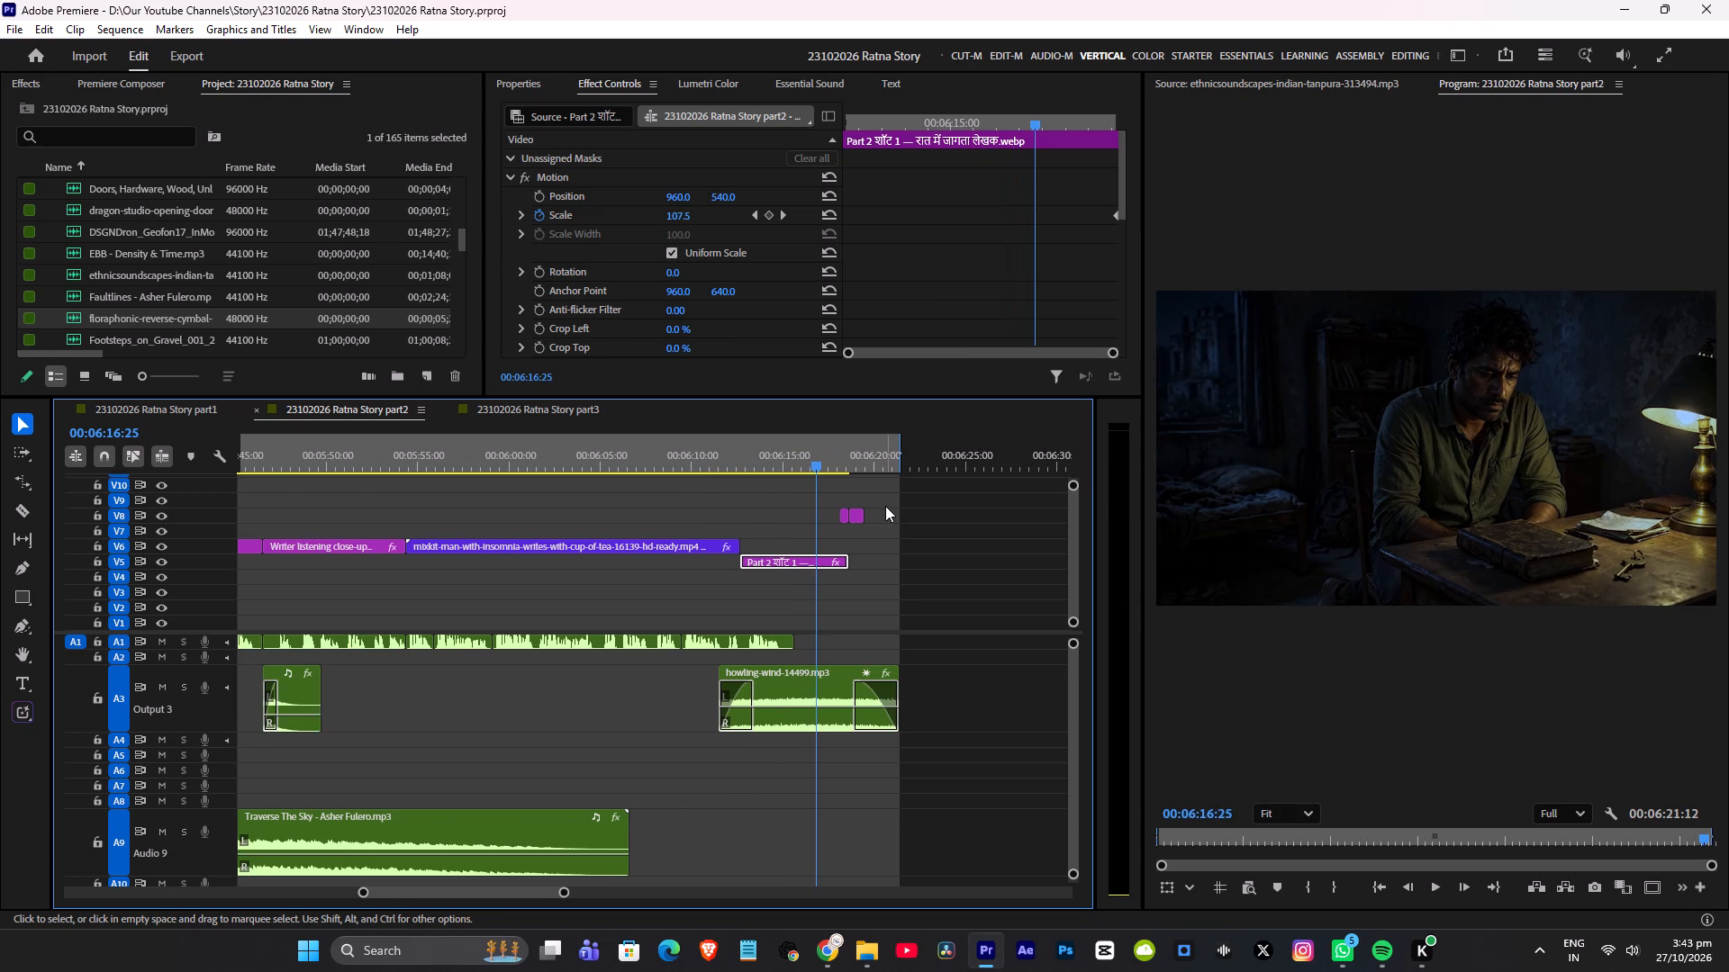
# Save the project, return to the start of the part2 sequence, and play the opening coffee-mug and close-up eyes shots.
pyautogui.hotkey('ctrl', 's')
pyautogui.keyDown('alt'); pyautogui.scroll(-18, 982, 531); pyautogui.keyUp('alt')
pyautogui.moveTo(358, 453); pyautogui.dragTo(0, 453)
pyautogui.press('space')
pyautogui.keyDown('alt'); pyautogui.scroll(17, 292, 512); pyautogui.keyUp('alt')
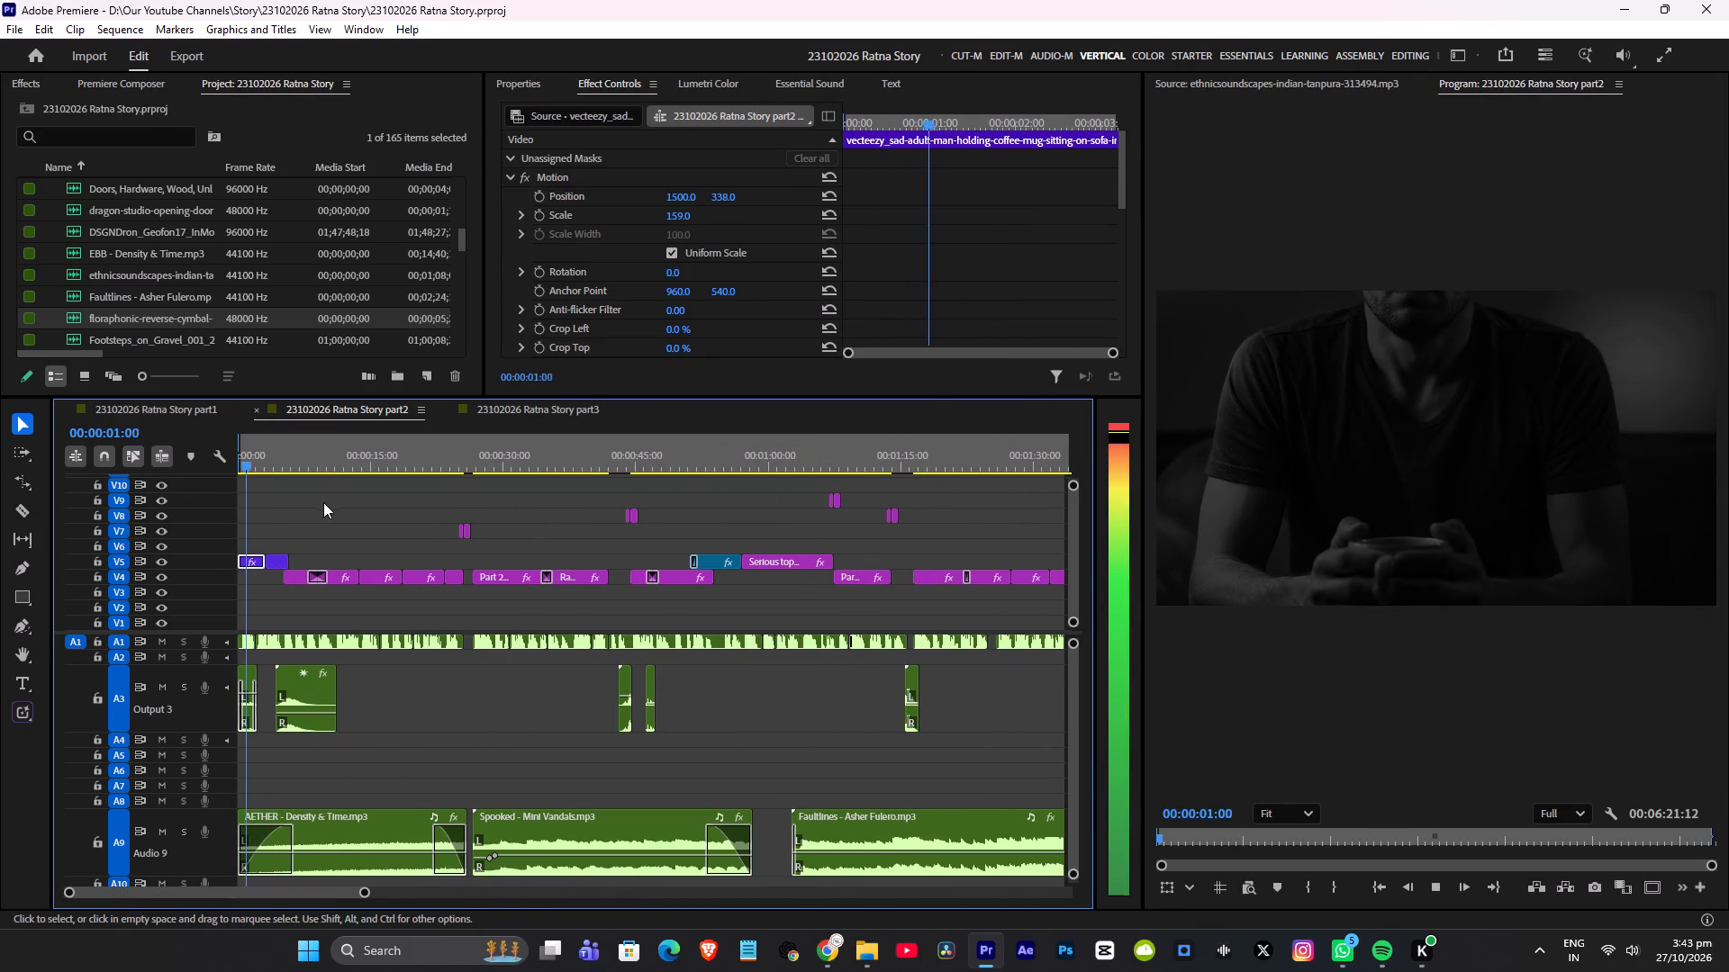
pyautogui.keyDown('alt'); pyautogui.scroll(7, 323, 502); pyautogui.keyUp('alt')
pyautogui.keyDown('alt'); pyautogui.scroll(16, 340, 499); pyautogui.keyUp('alt')
pyautogui.press('space')
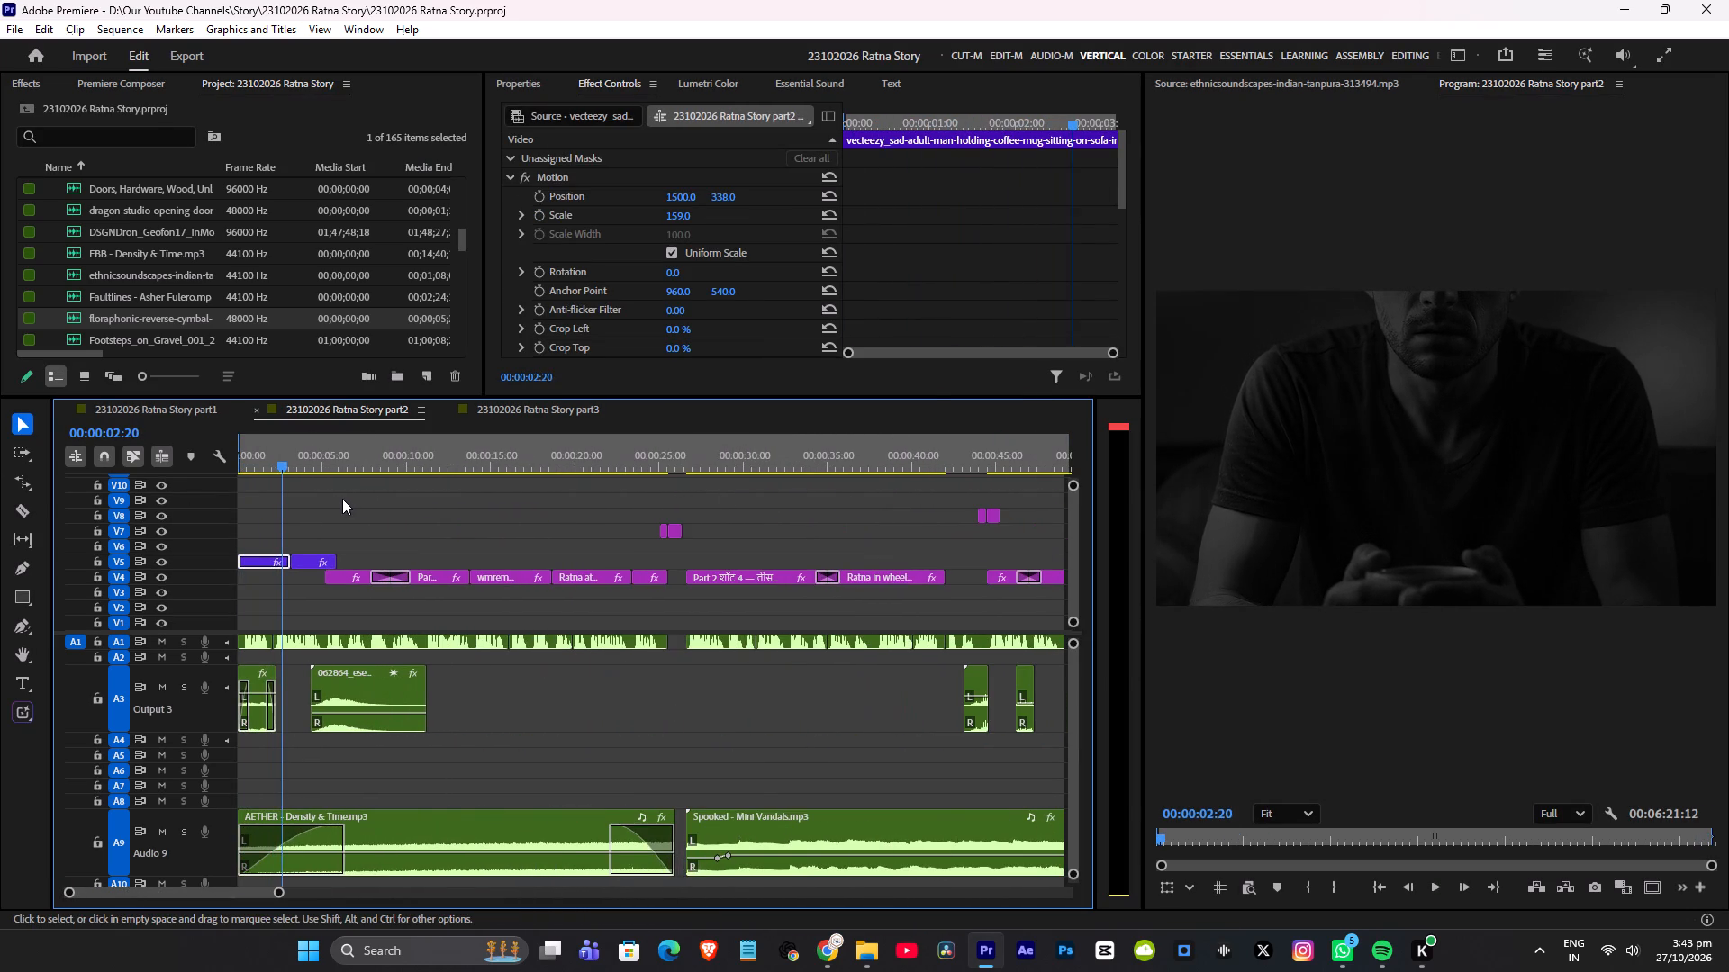
pyautogui.keyDown('alt'); pyautogui.scroll(20, 347, 499); pyautogui.keyUp('alt')
pyautogui.keyDown('alt'); pyautogui.scroll(3, 347, 499); pyautogui.keyUp('alt')
pyautogui.click(407, 463)
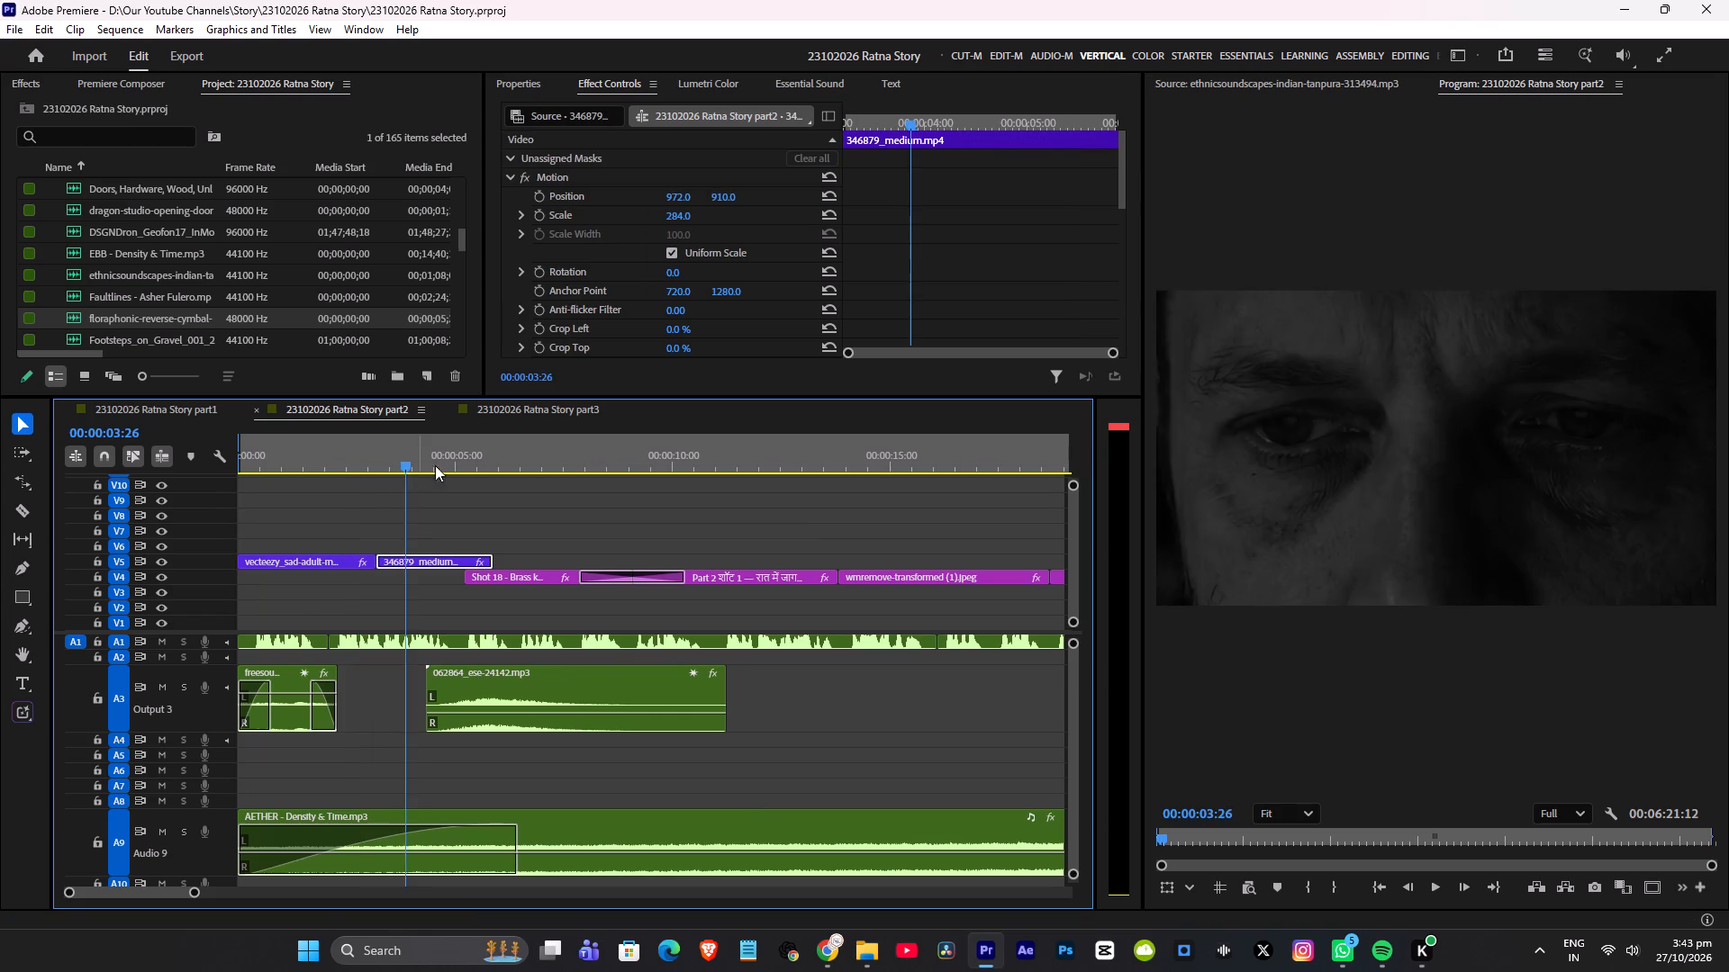
pyautogui.press('space')
pyautogui.scroll(5, 529, 484)
pyautogui.press('space')
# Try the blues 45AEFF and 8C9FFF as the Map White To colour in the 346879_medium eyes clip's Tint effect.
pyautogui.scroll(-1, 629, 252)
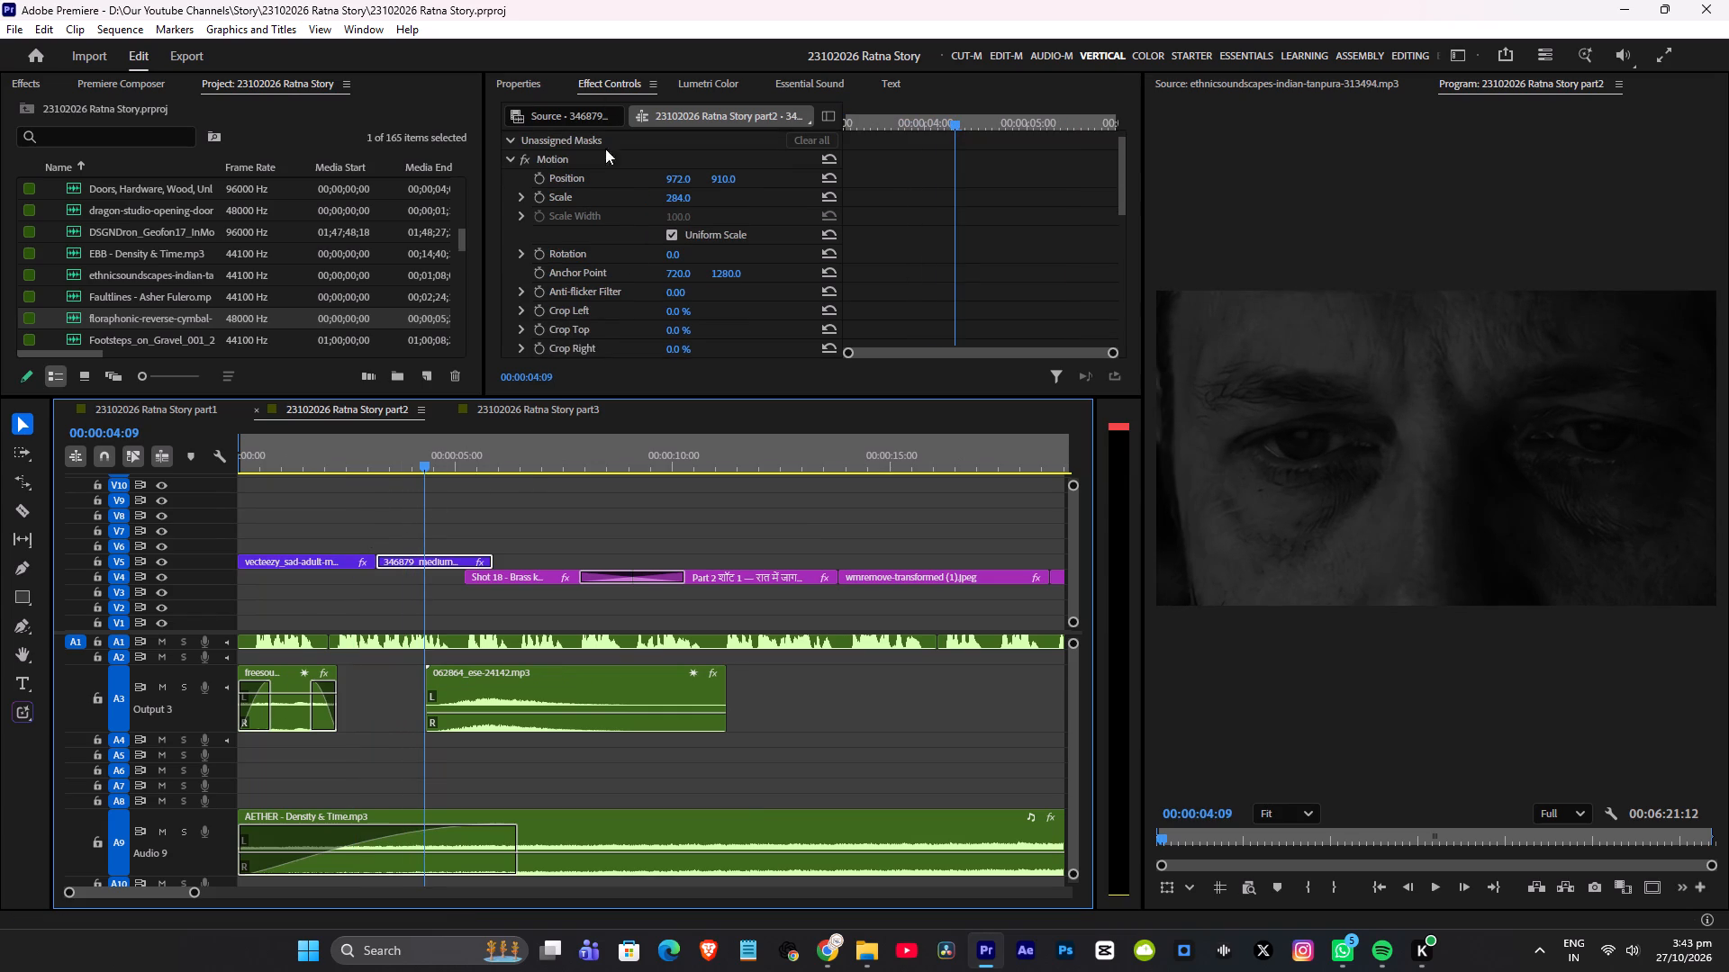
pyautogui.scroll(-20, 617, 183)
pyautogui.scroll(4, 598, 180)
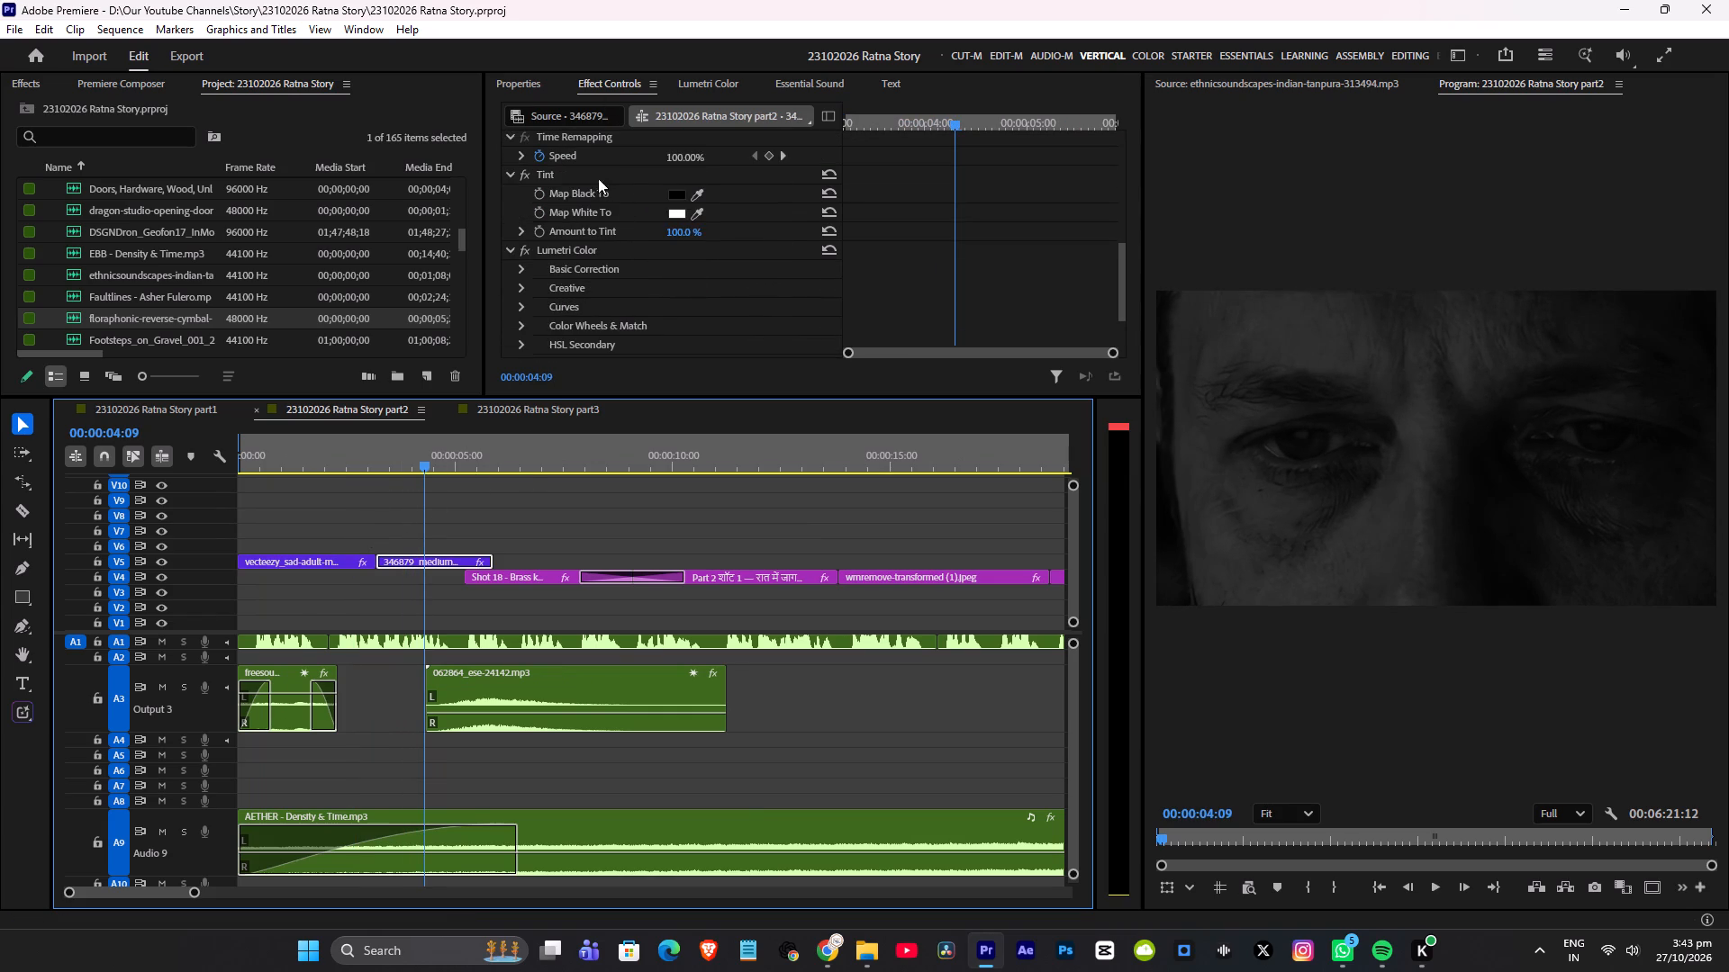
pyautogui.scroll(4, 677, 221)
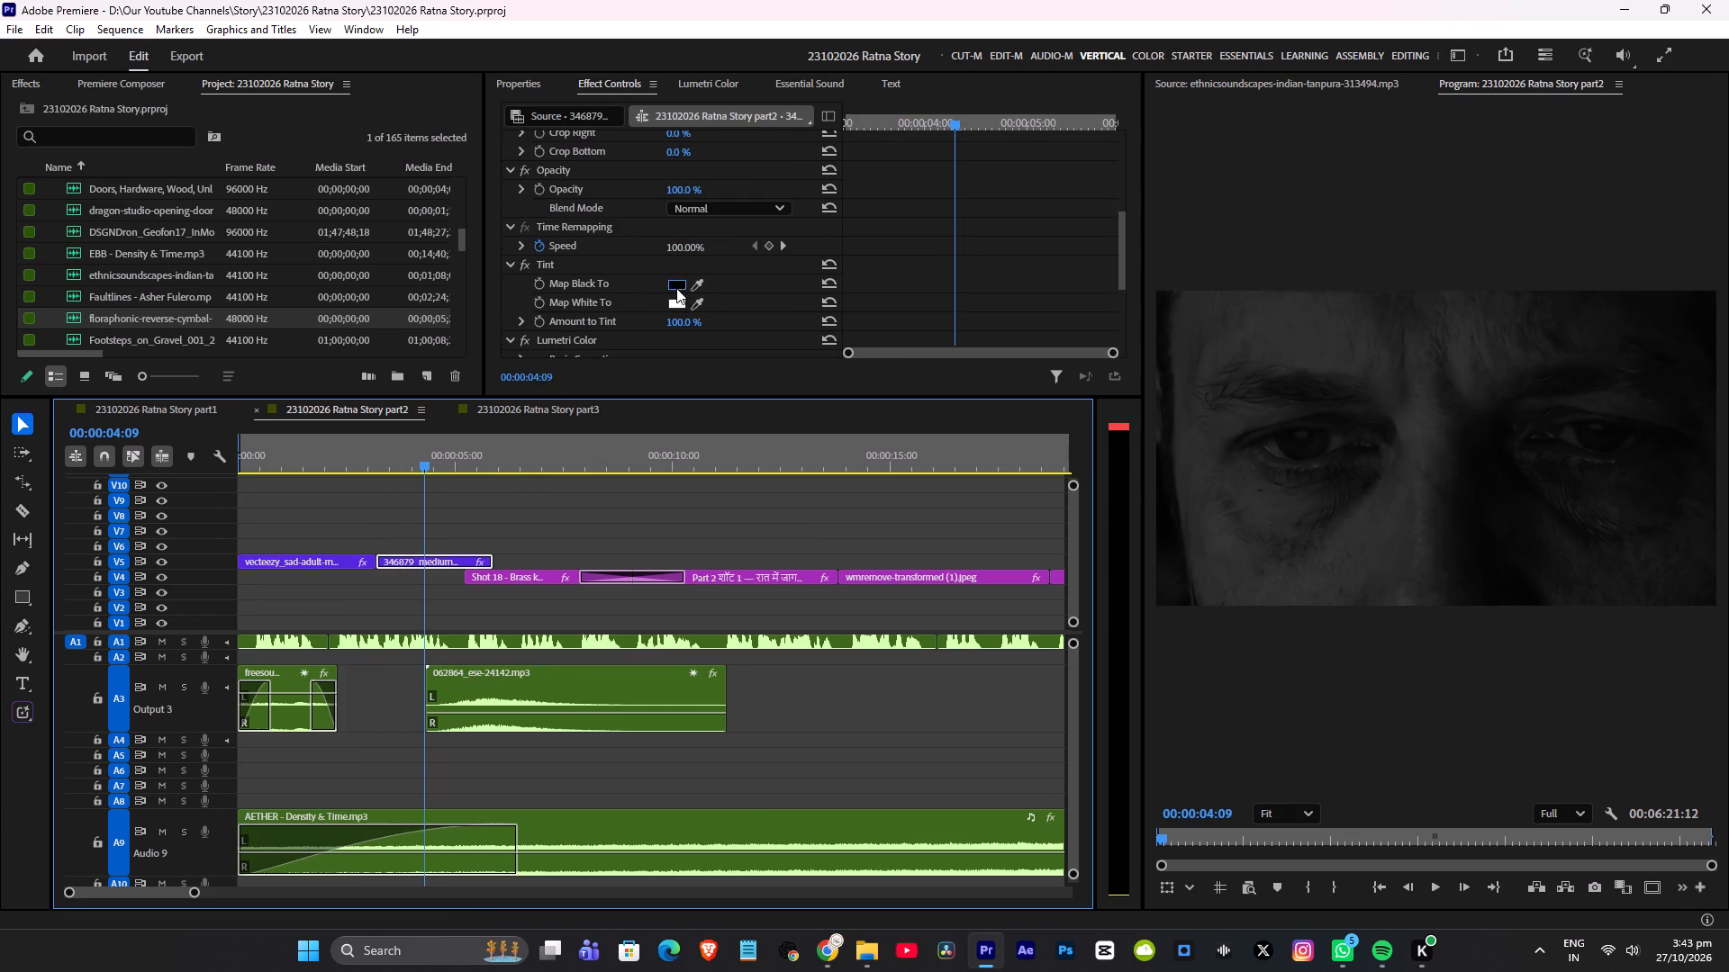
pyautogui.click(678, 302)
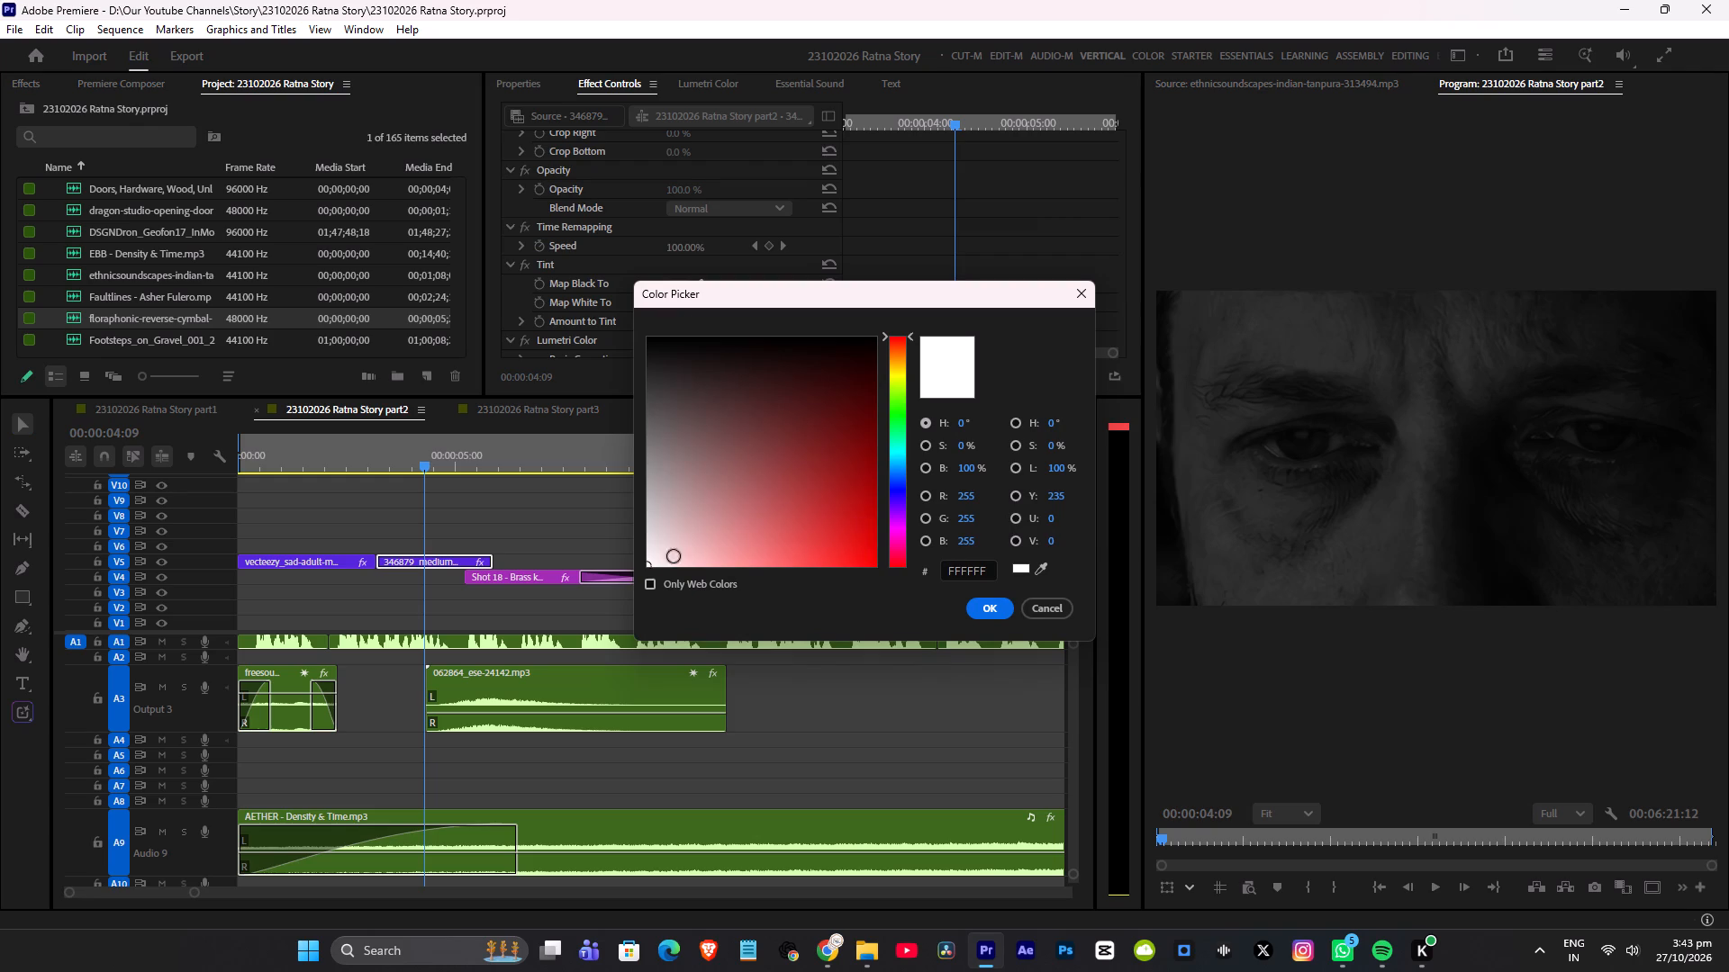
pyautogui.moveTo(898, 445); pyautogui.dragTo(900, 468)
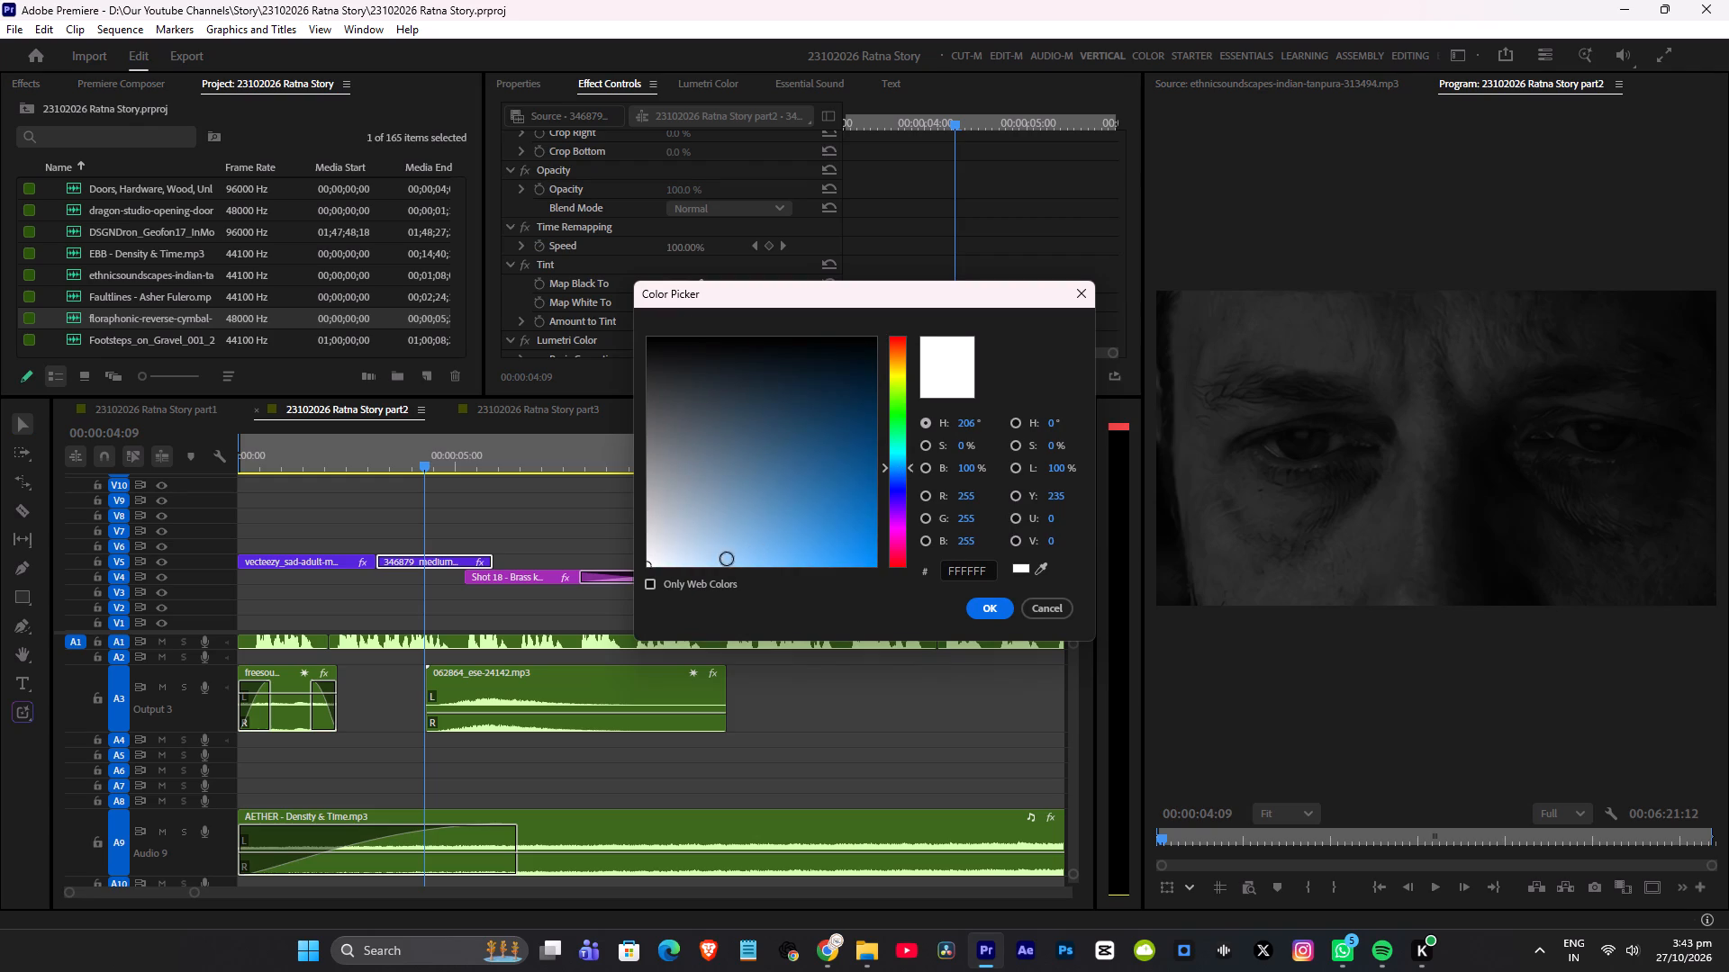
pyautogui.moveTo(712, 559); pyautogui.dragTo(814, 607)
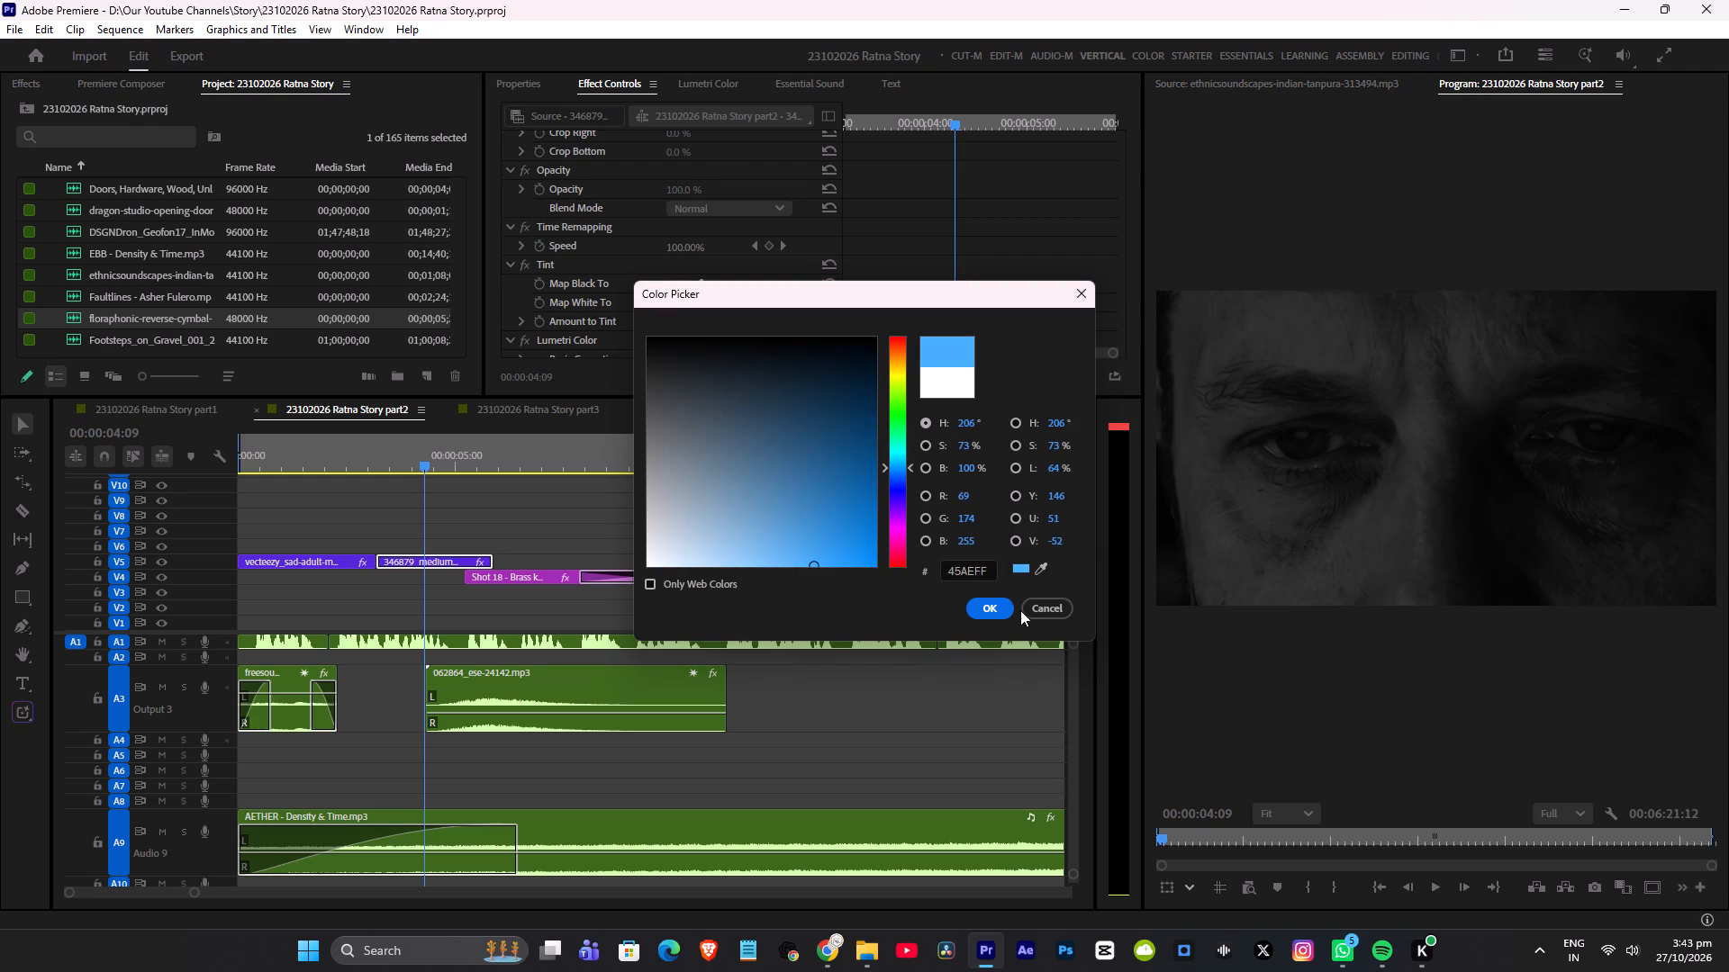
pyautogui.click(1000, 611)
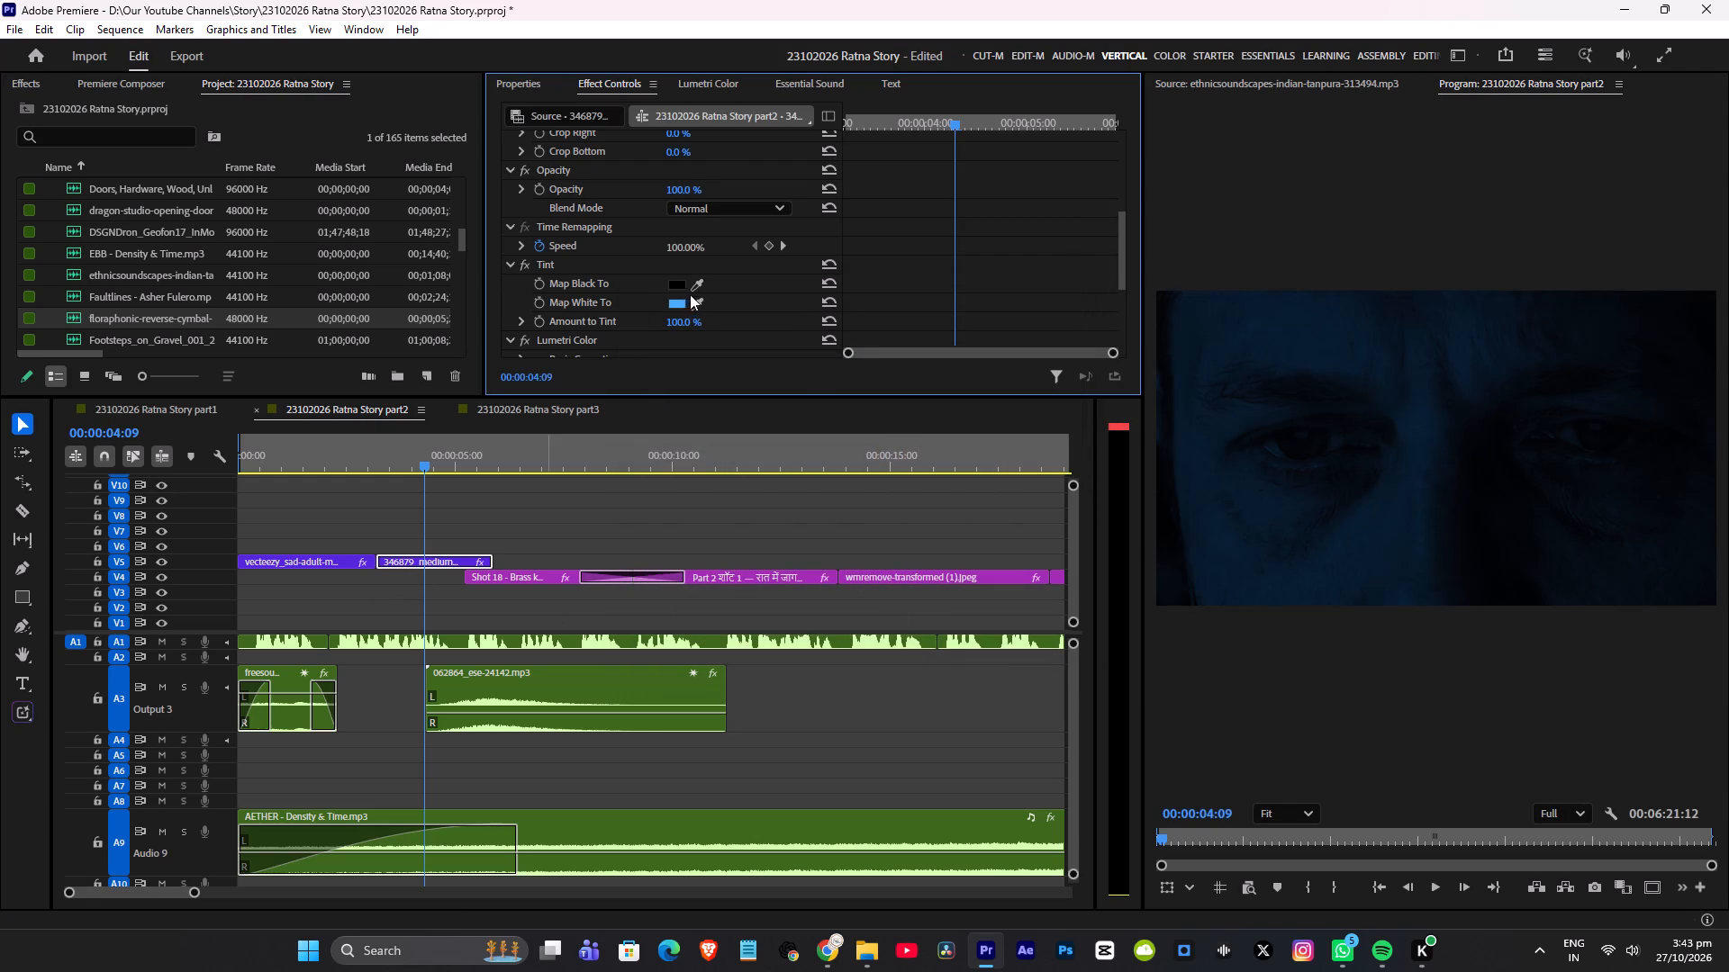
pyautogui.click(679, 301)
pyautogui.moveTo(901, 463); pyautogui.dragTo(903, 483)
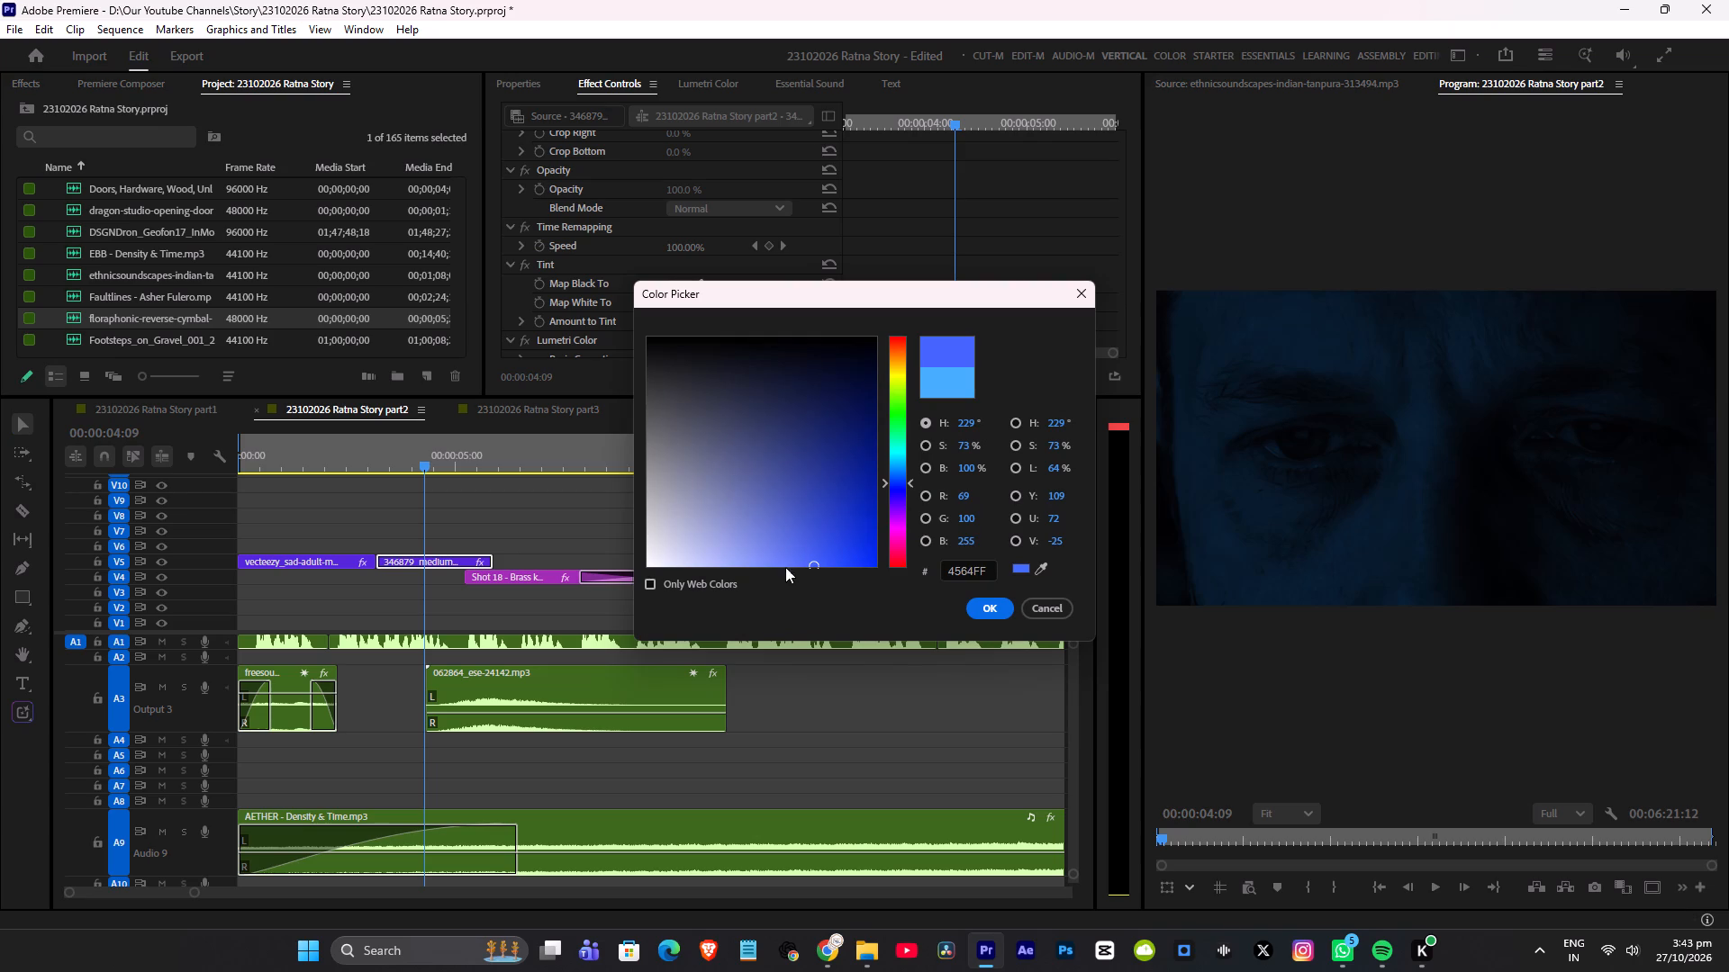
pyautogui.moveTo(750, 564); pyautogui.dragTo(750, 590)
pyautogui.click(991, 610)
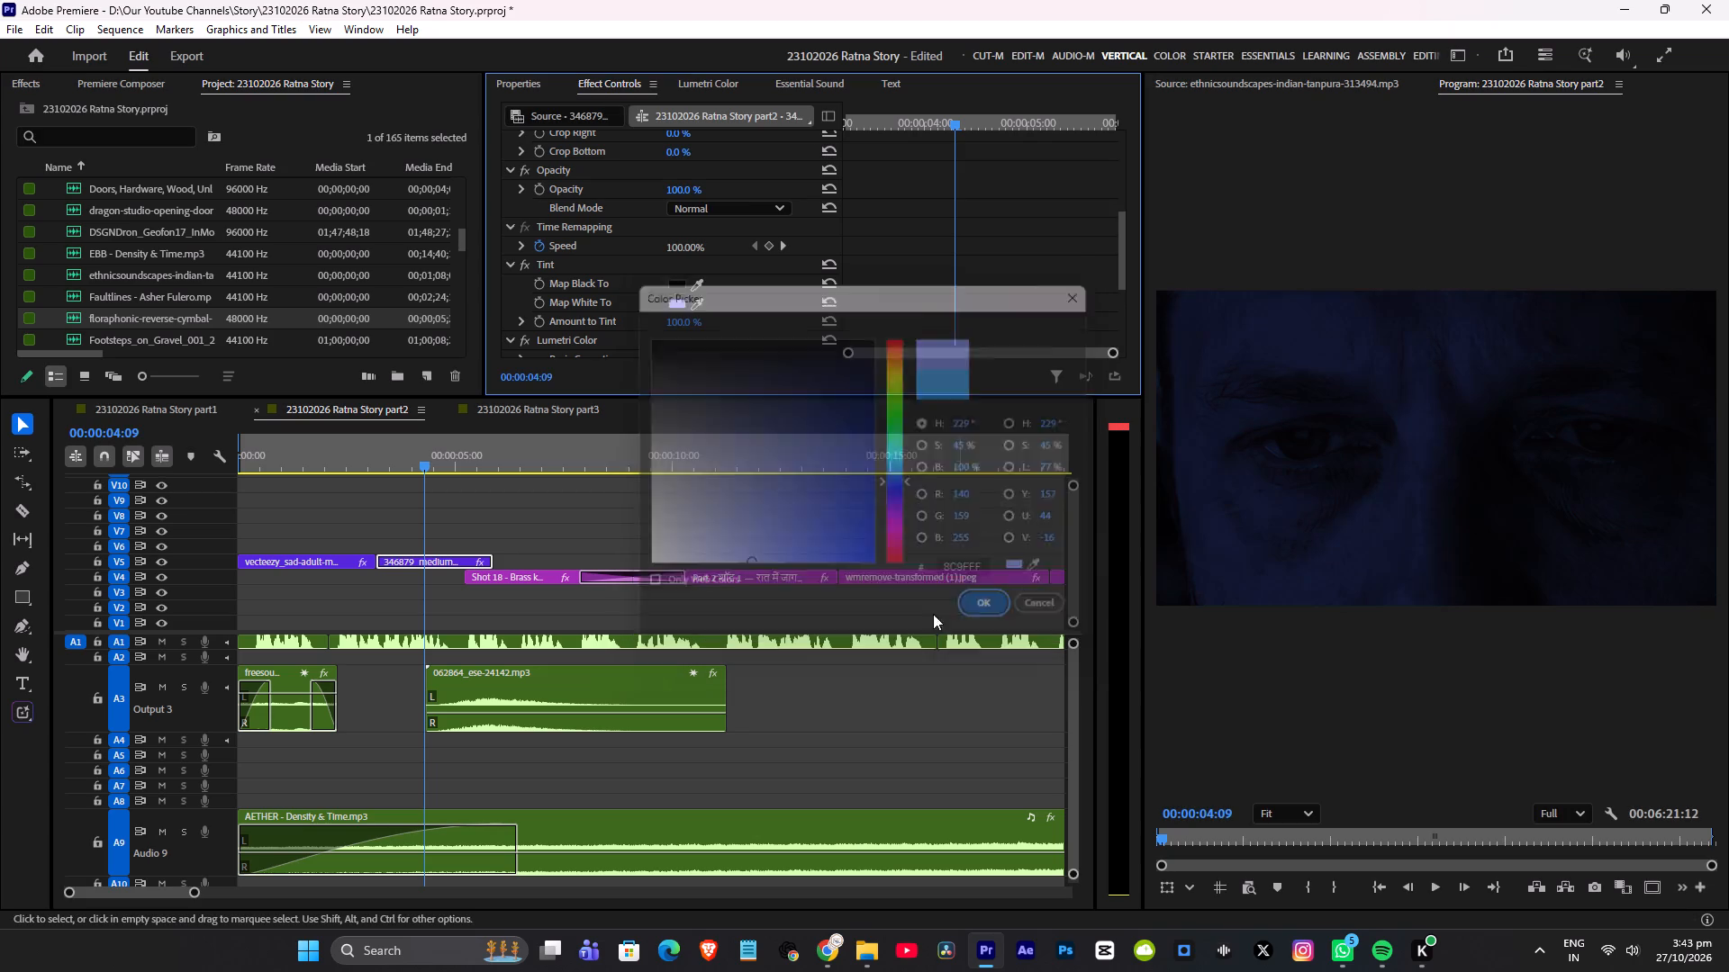
# Set the Tint effect's Map White To colour on the 346879_medium eyes clip to a pale blue, about 218° hue and 23% saturation.
pyautogui.click(679, 304)
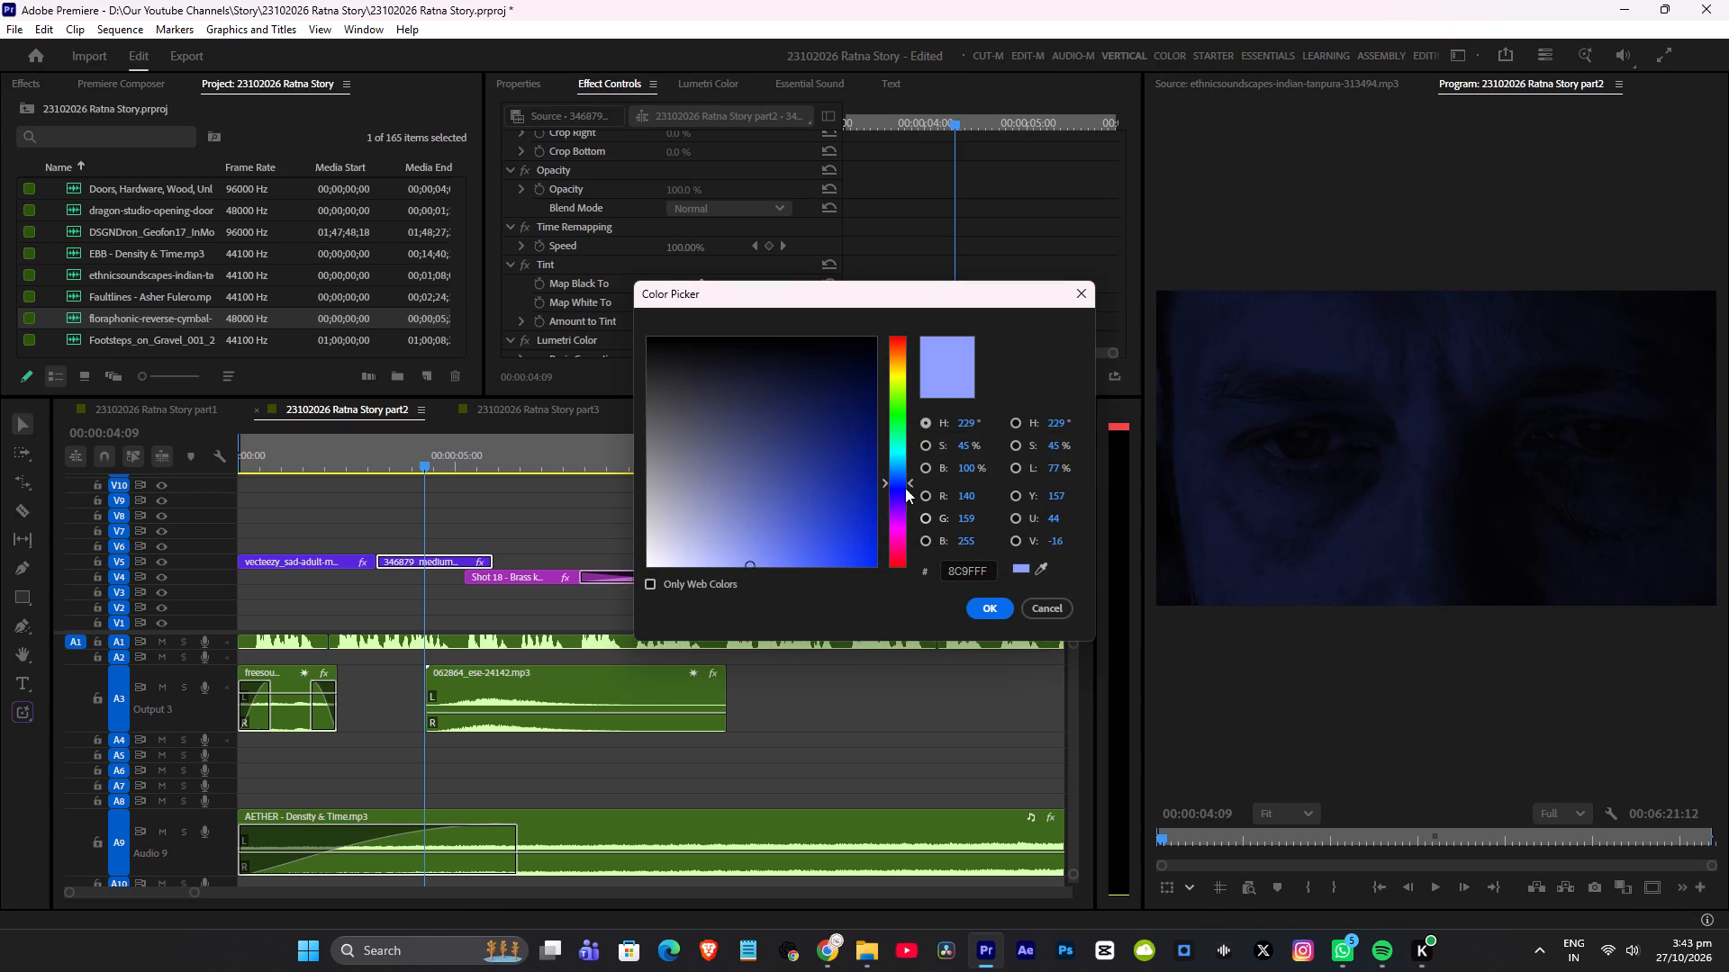
pyautogui.click(901, 483)
pyautogui.moveTo(715, 562); pyautogui.dragTo(714, 580)
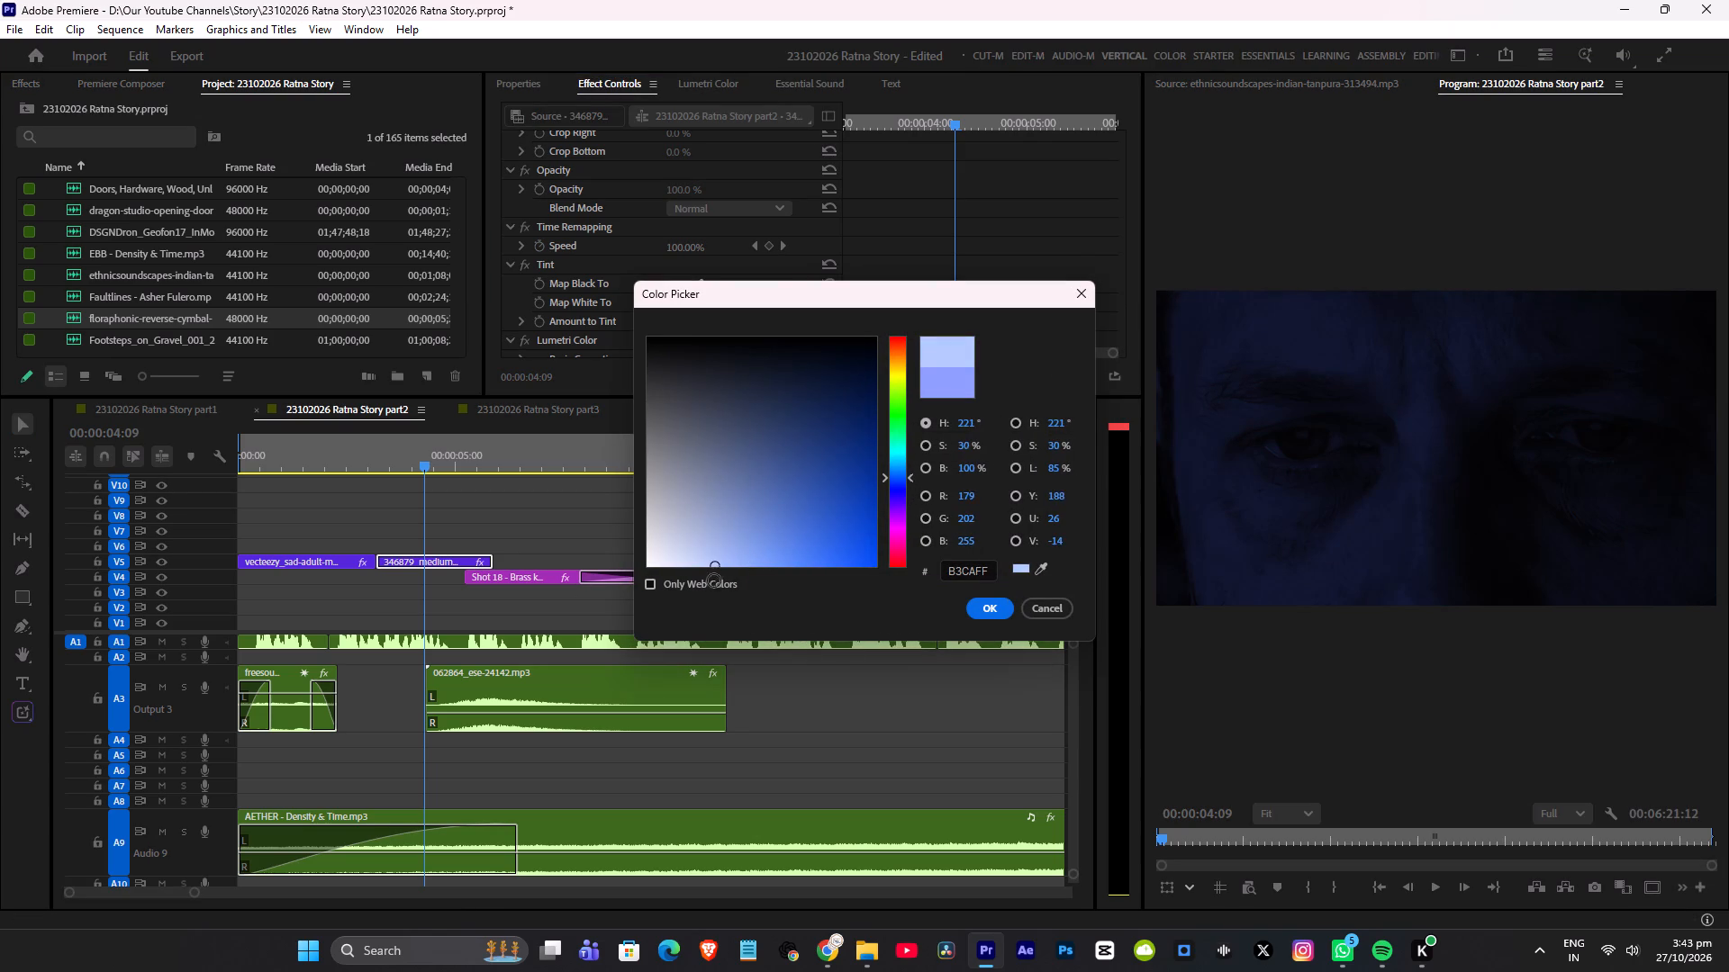
pyautogui.moveTo(714, 580); pyautogui.dragTo(705, 592)
pyautogui.click(897, 477)
pyautogui.click(1009, 608)
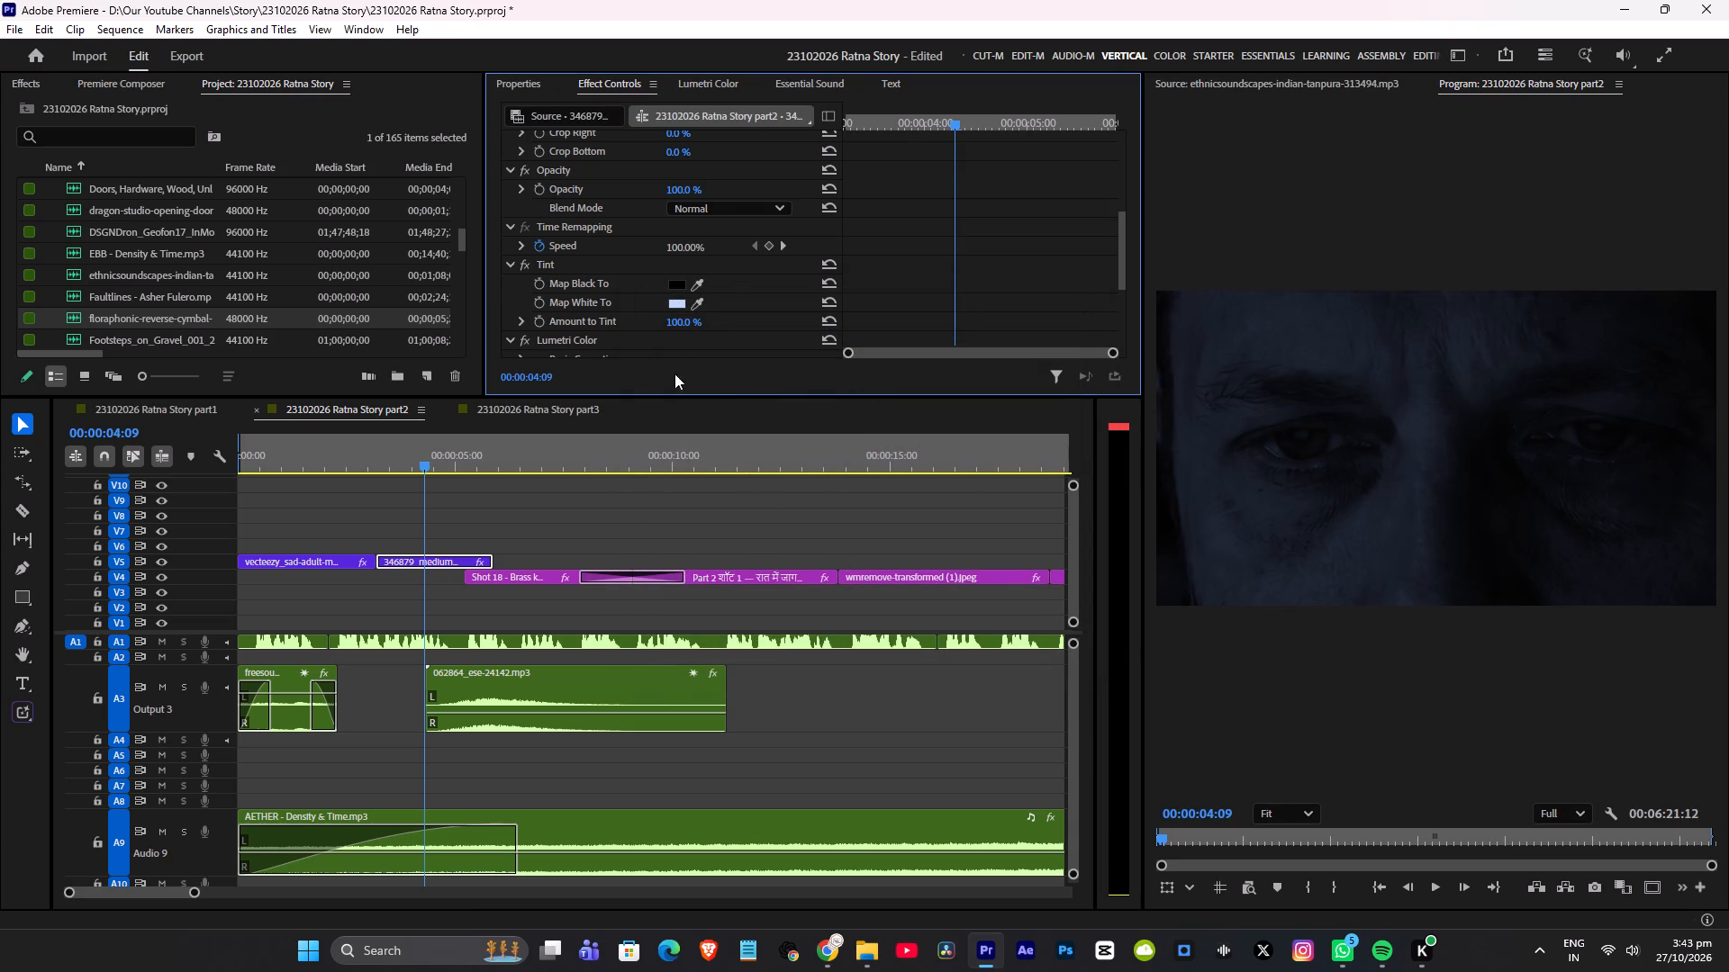
pyautogui.click(676, 303)
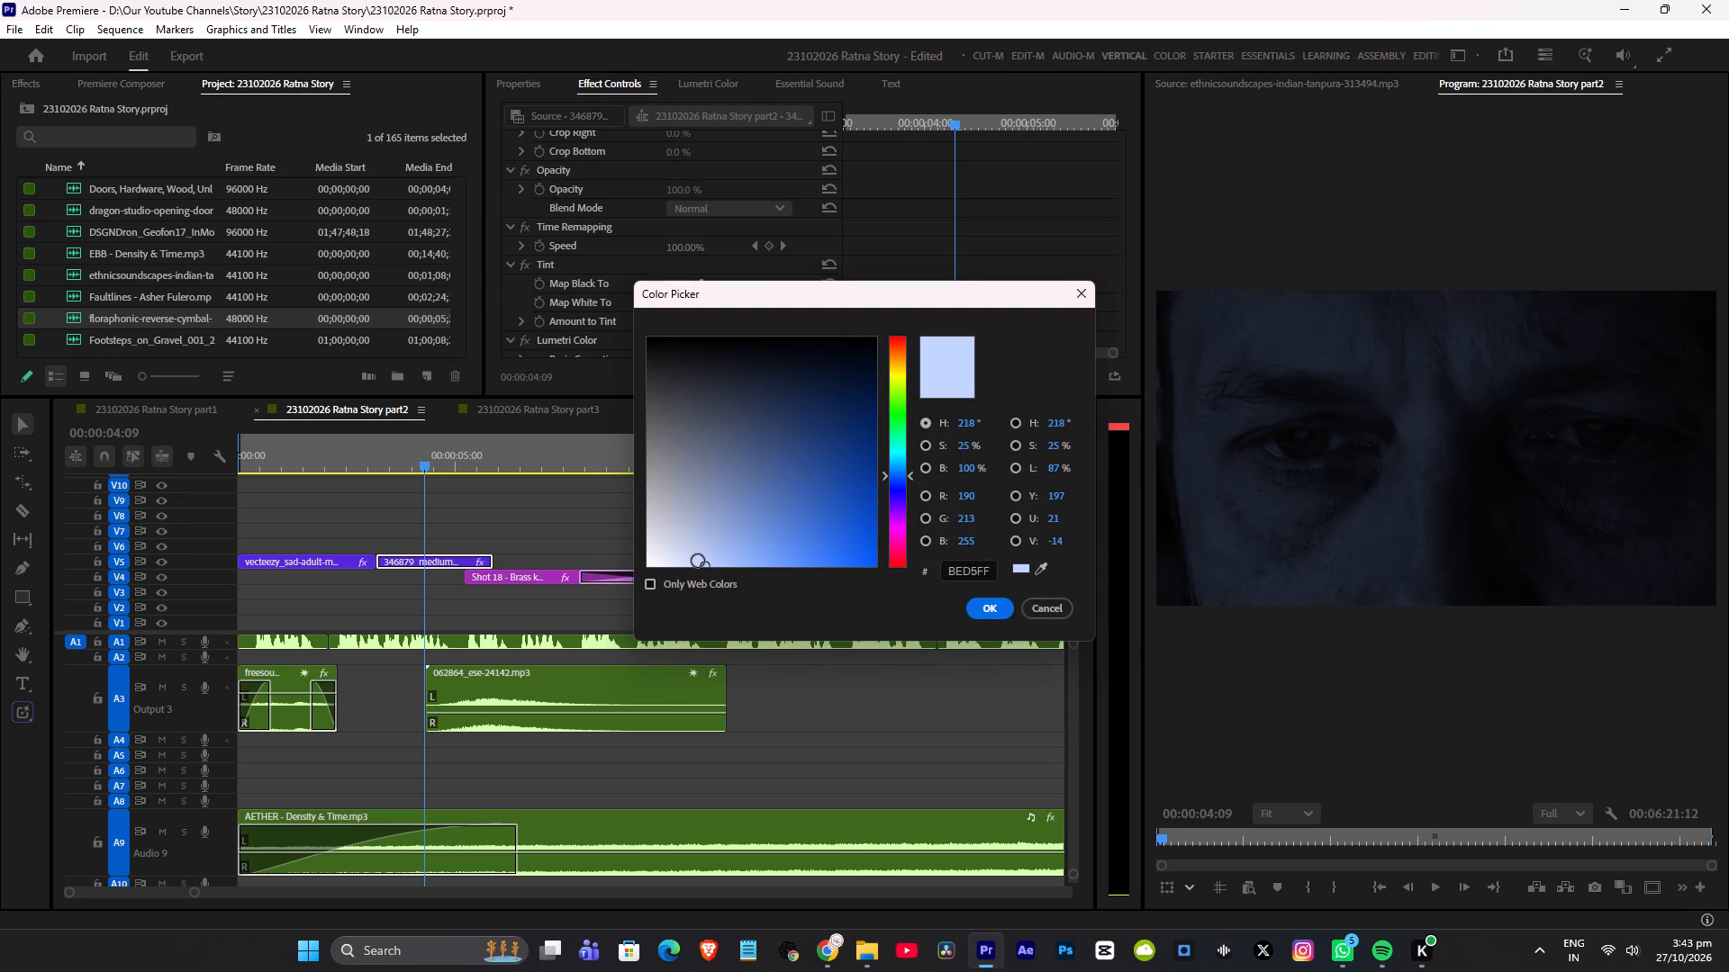
pyautogui.click(699, 567)
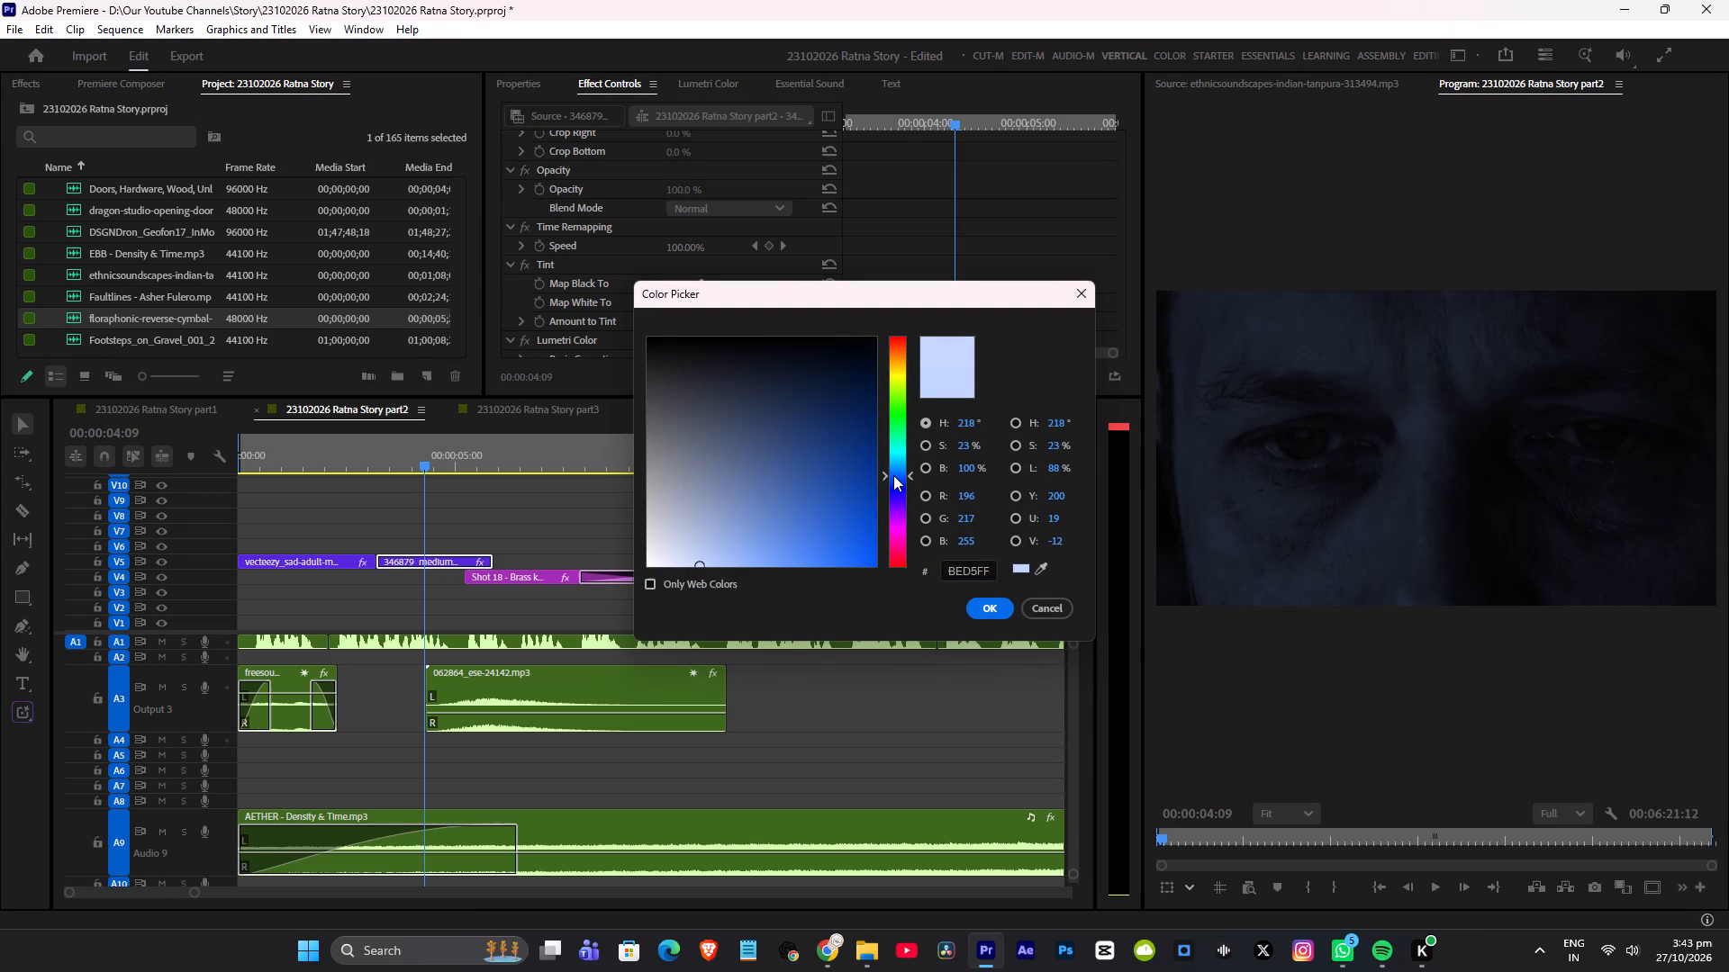
pyautogui.click(893, 475)
pyautogui.click(989, 607)
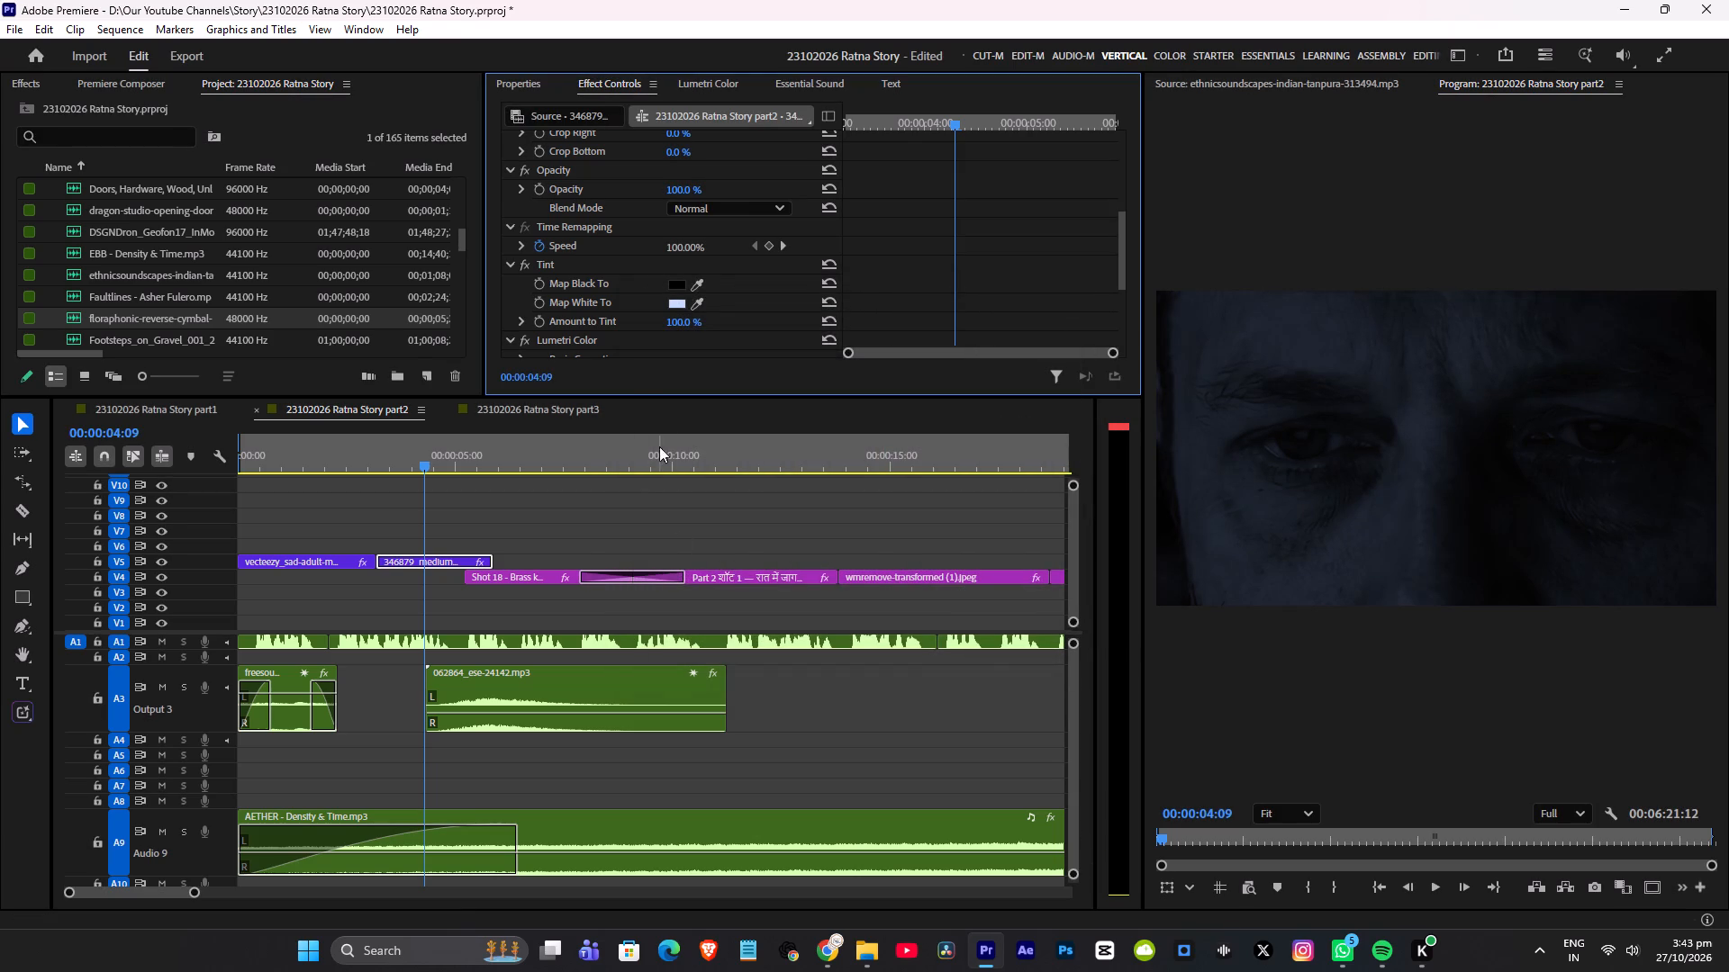
# Copy the eyes clip's pale-blue Tint effect and use it to replace the Tint on the opening coffee-mug clip.
pyautogui.click(589, 260)
pyautogui.hotkey('ctrl', 'c')
pyautogui.scroll(6, 516, 474)
pyautogui.click(390, 453)
pyautogui.press('space')
pyautogui.press('space')
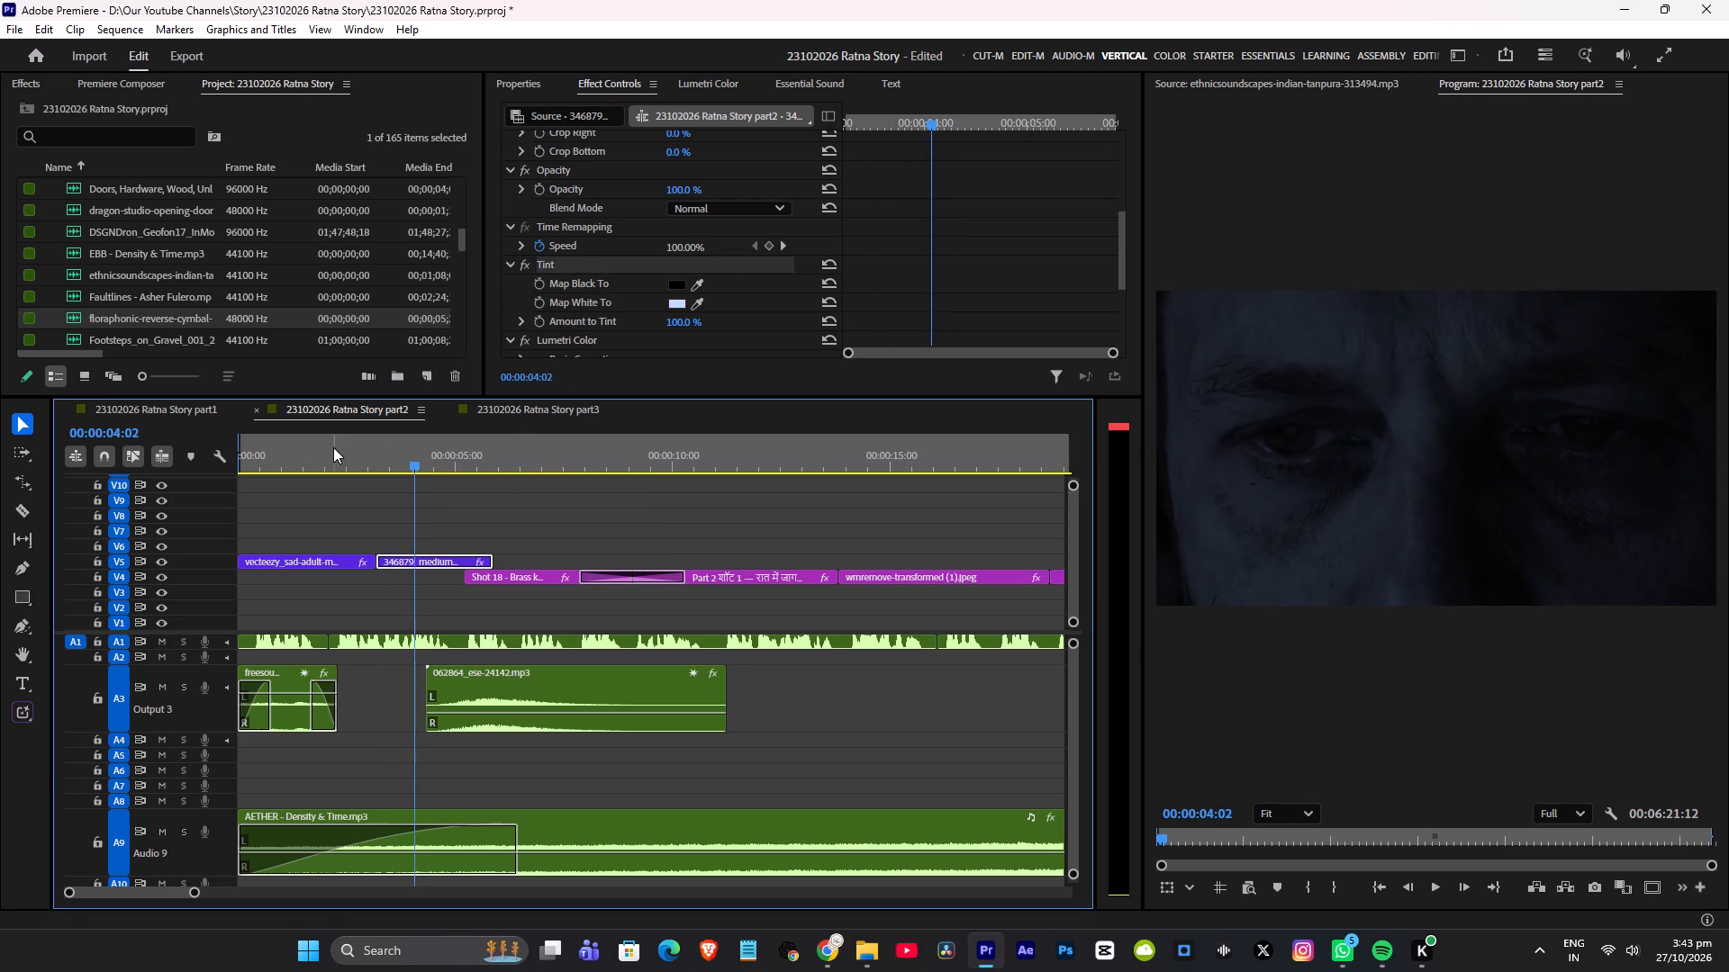
pyautogui.click(328, 447)
pyautogui.scroll(-15, 679, 253)
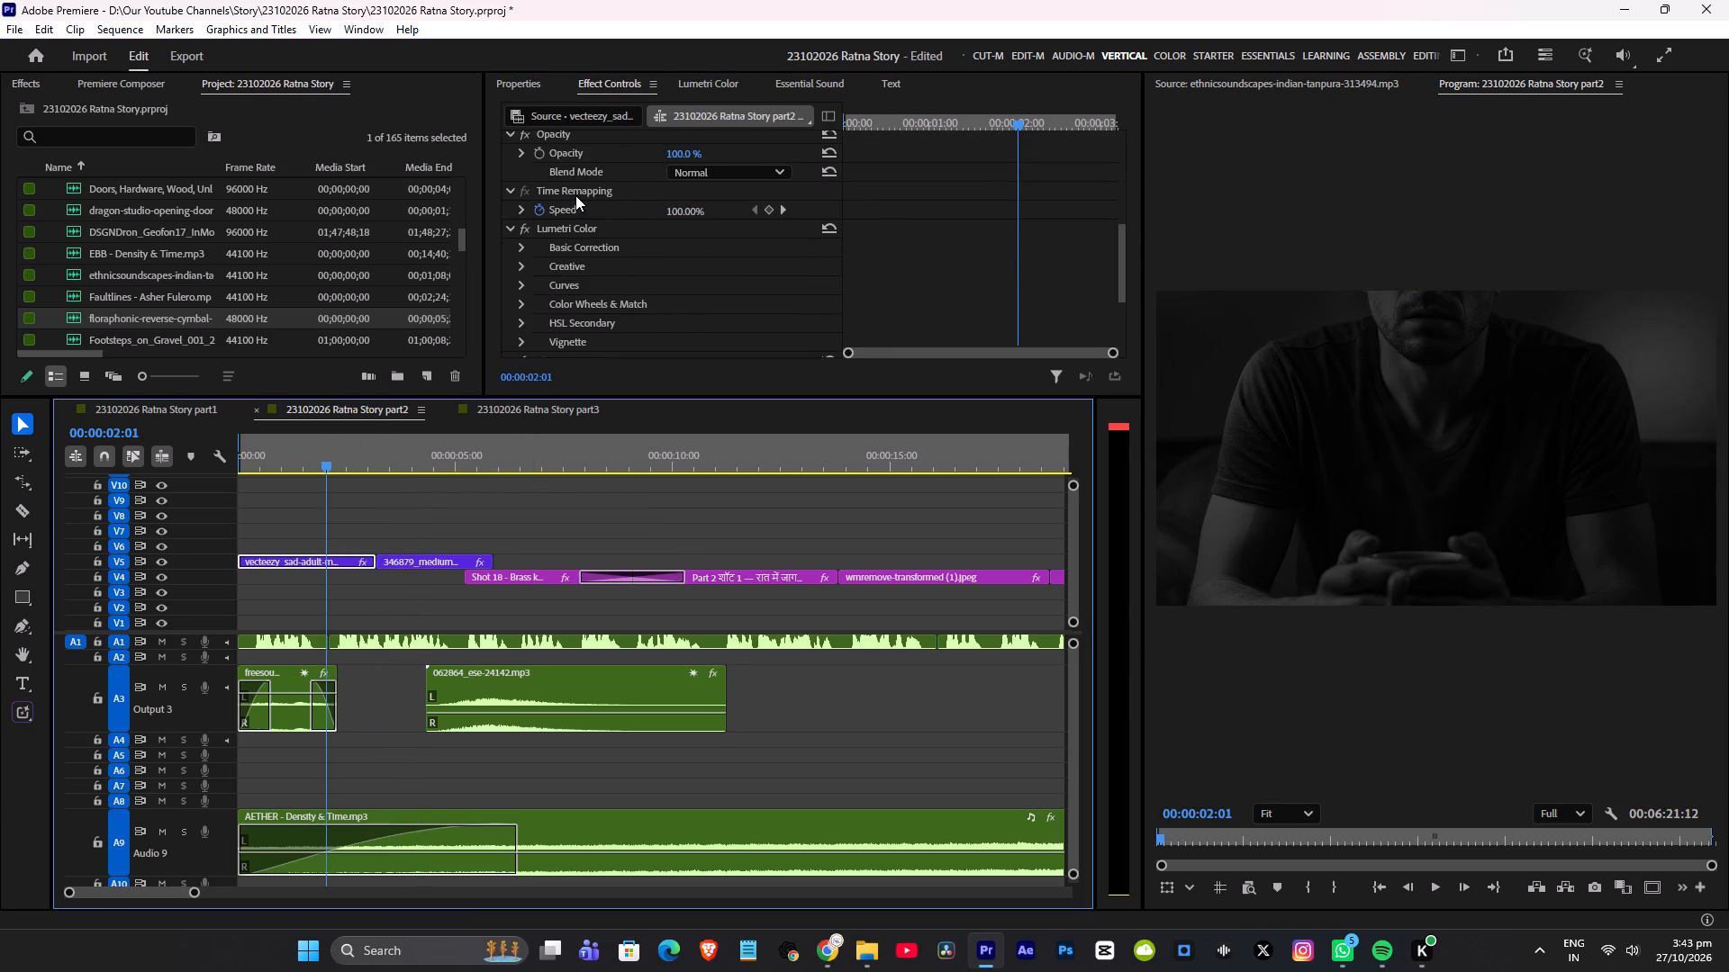
pyautogui.scroll(-8, 629, 263)
pyautogui.click(568, 229)
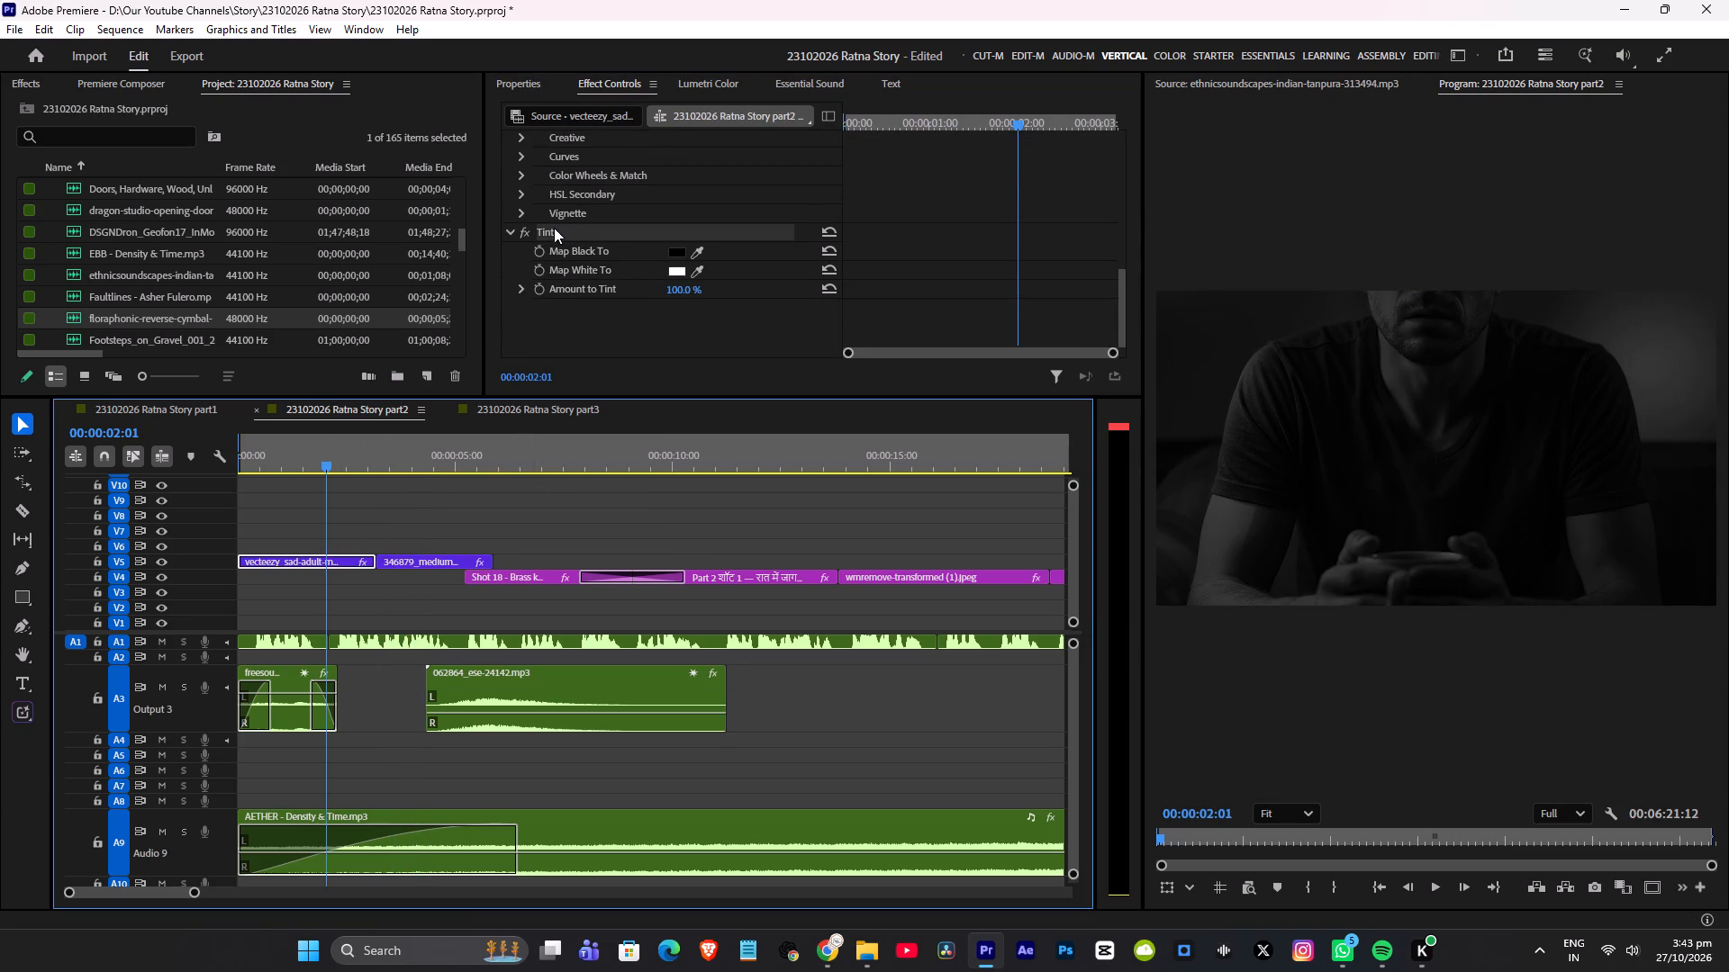
pyautogui.click(554, 228)
pyautogui.press('Delete')
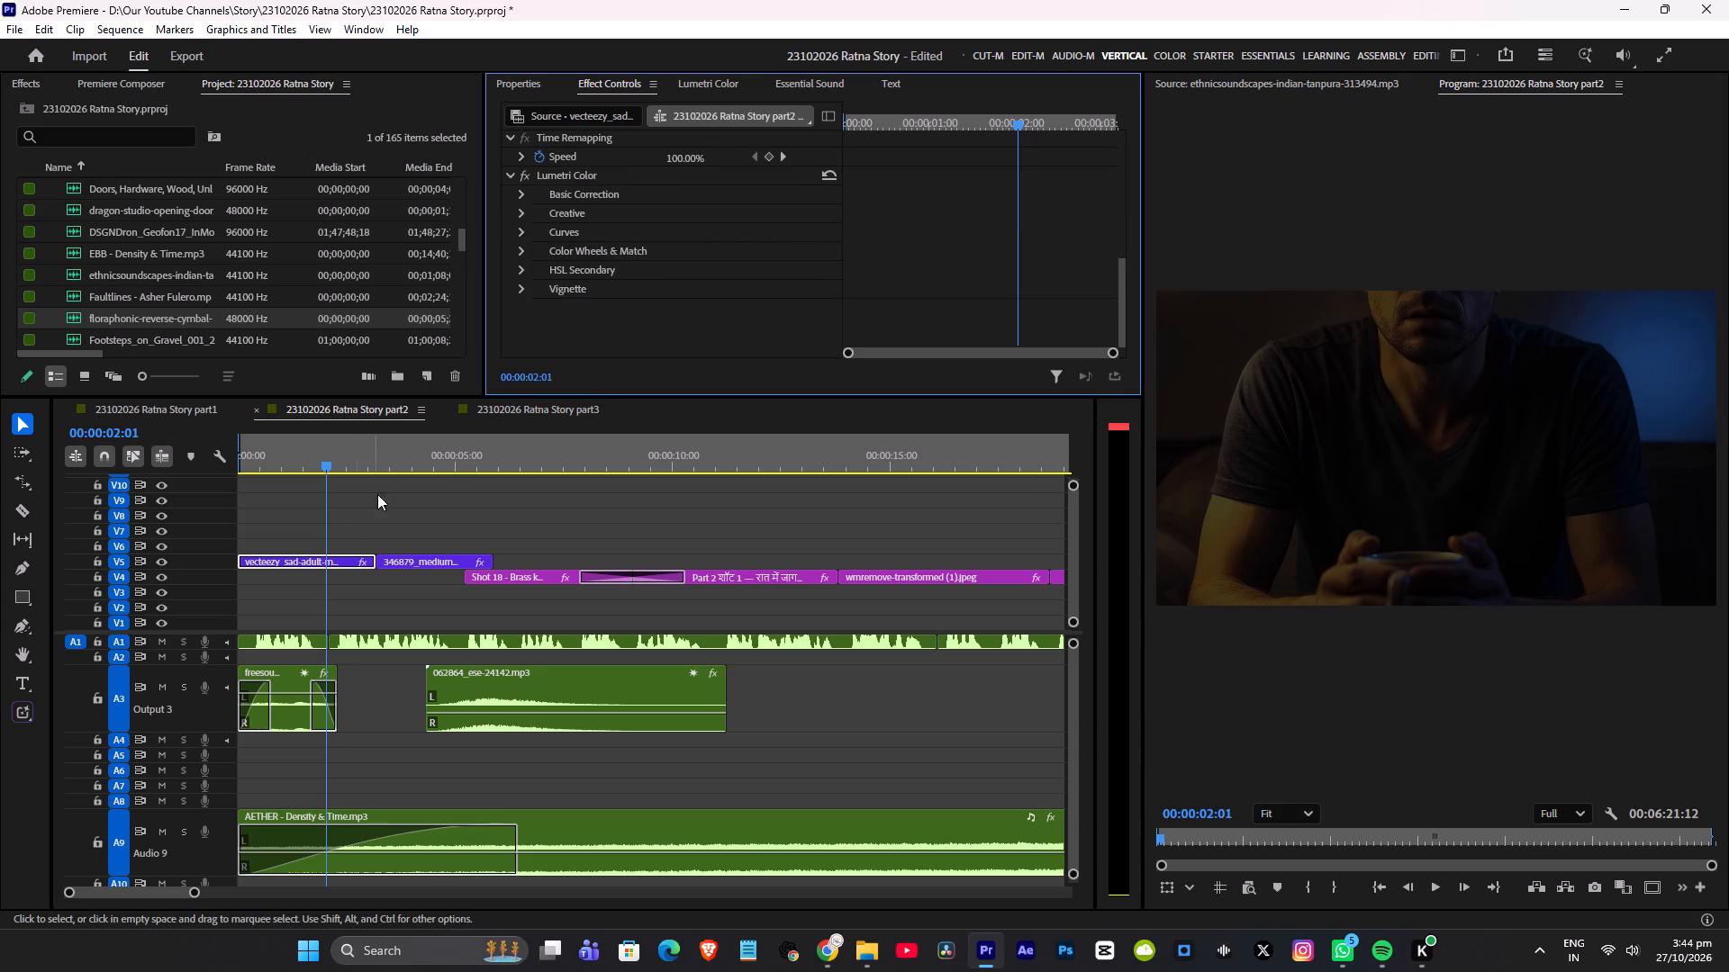
pyautogui.hotkey('ctrl', 'v')
# Play from the sequence start into the brass key shot to check the new tint, and save the project.
pyautogui.moveTo(318, 448); pyautogui.dragTo(0, 480)
pyautogui.press('space')
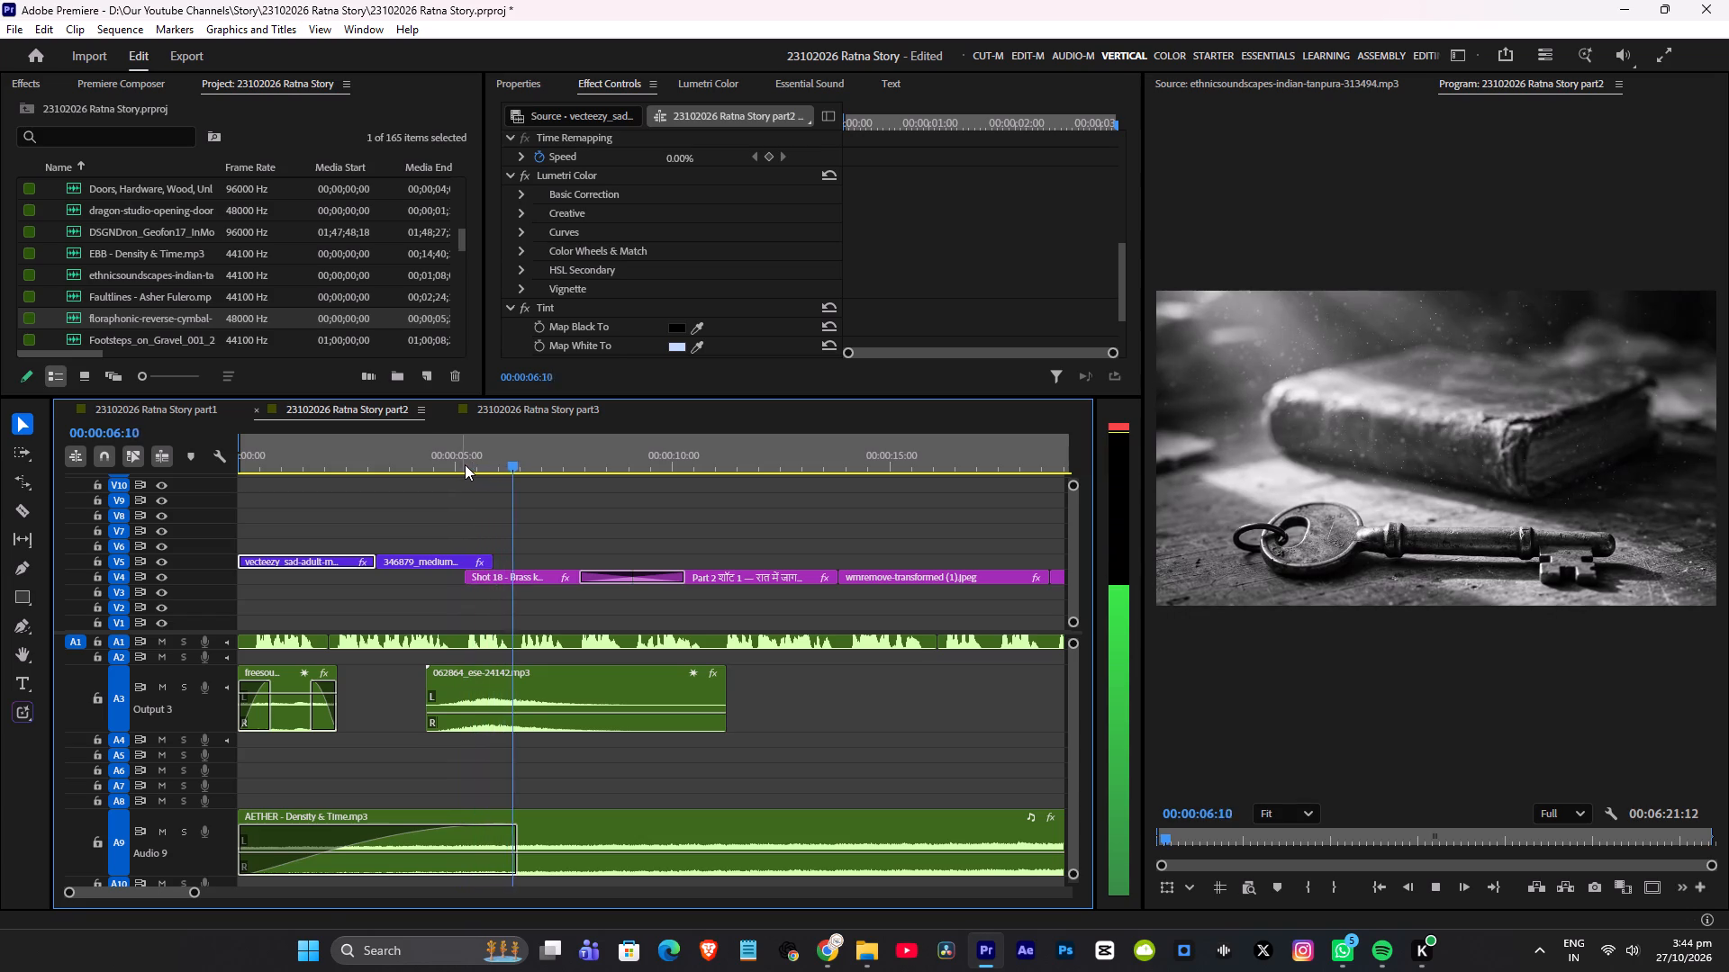
pyautogui.hotkey('ctrl', 's')
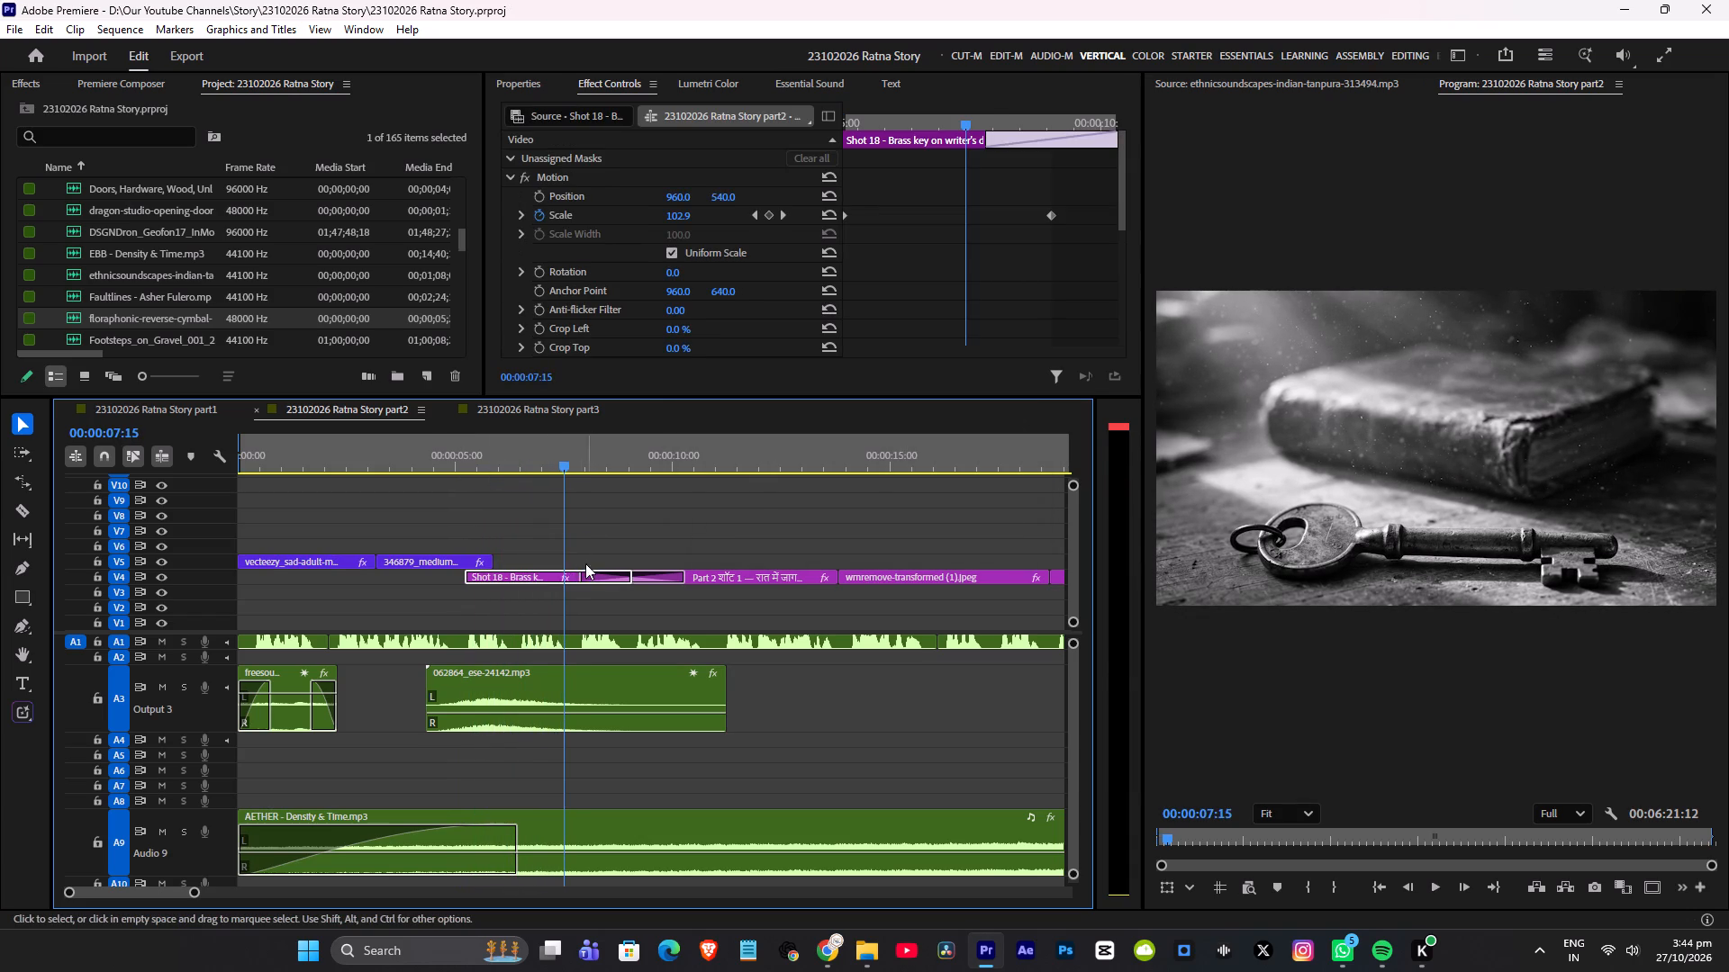
pyautogui.press('space')
pyautogui.press('space')
# Replace the Shot 18 brass key clip's Tint with the copied pale-blue one, play into the writer shot, and save the project.
pyautogui.click(540, 576)
pyautogui.scroll(-11, 595, 283)
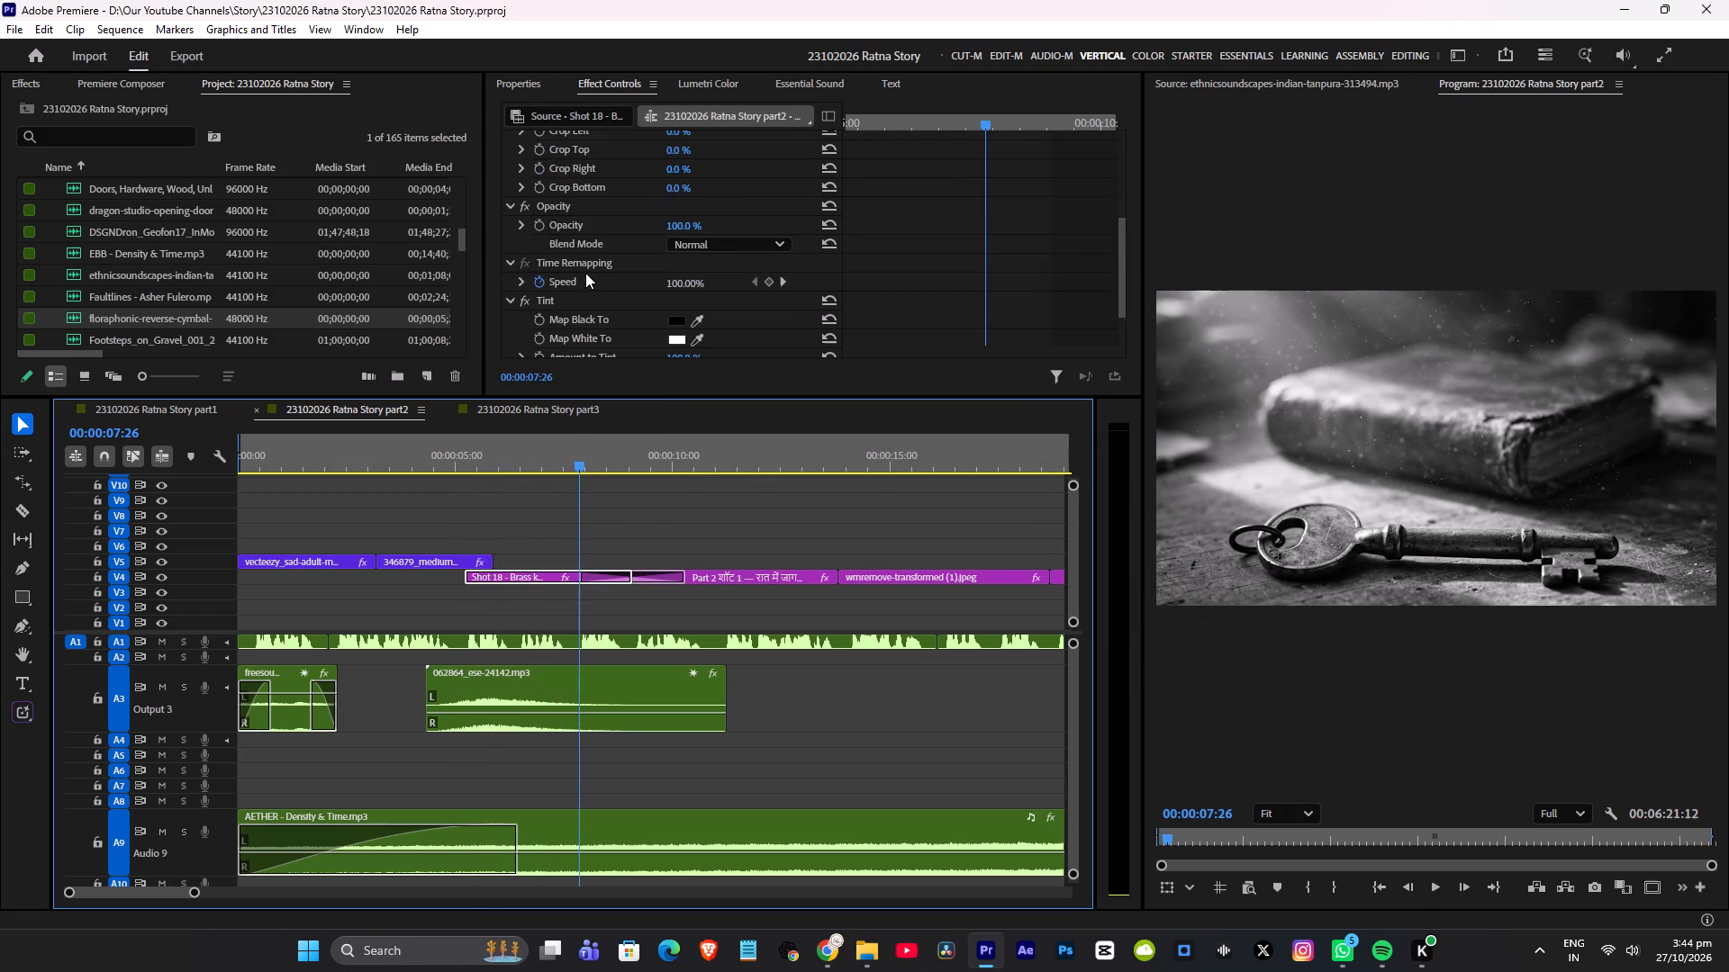
pyautogui.click(581, 298)
pyautogui.press('Delete')
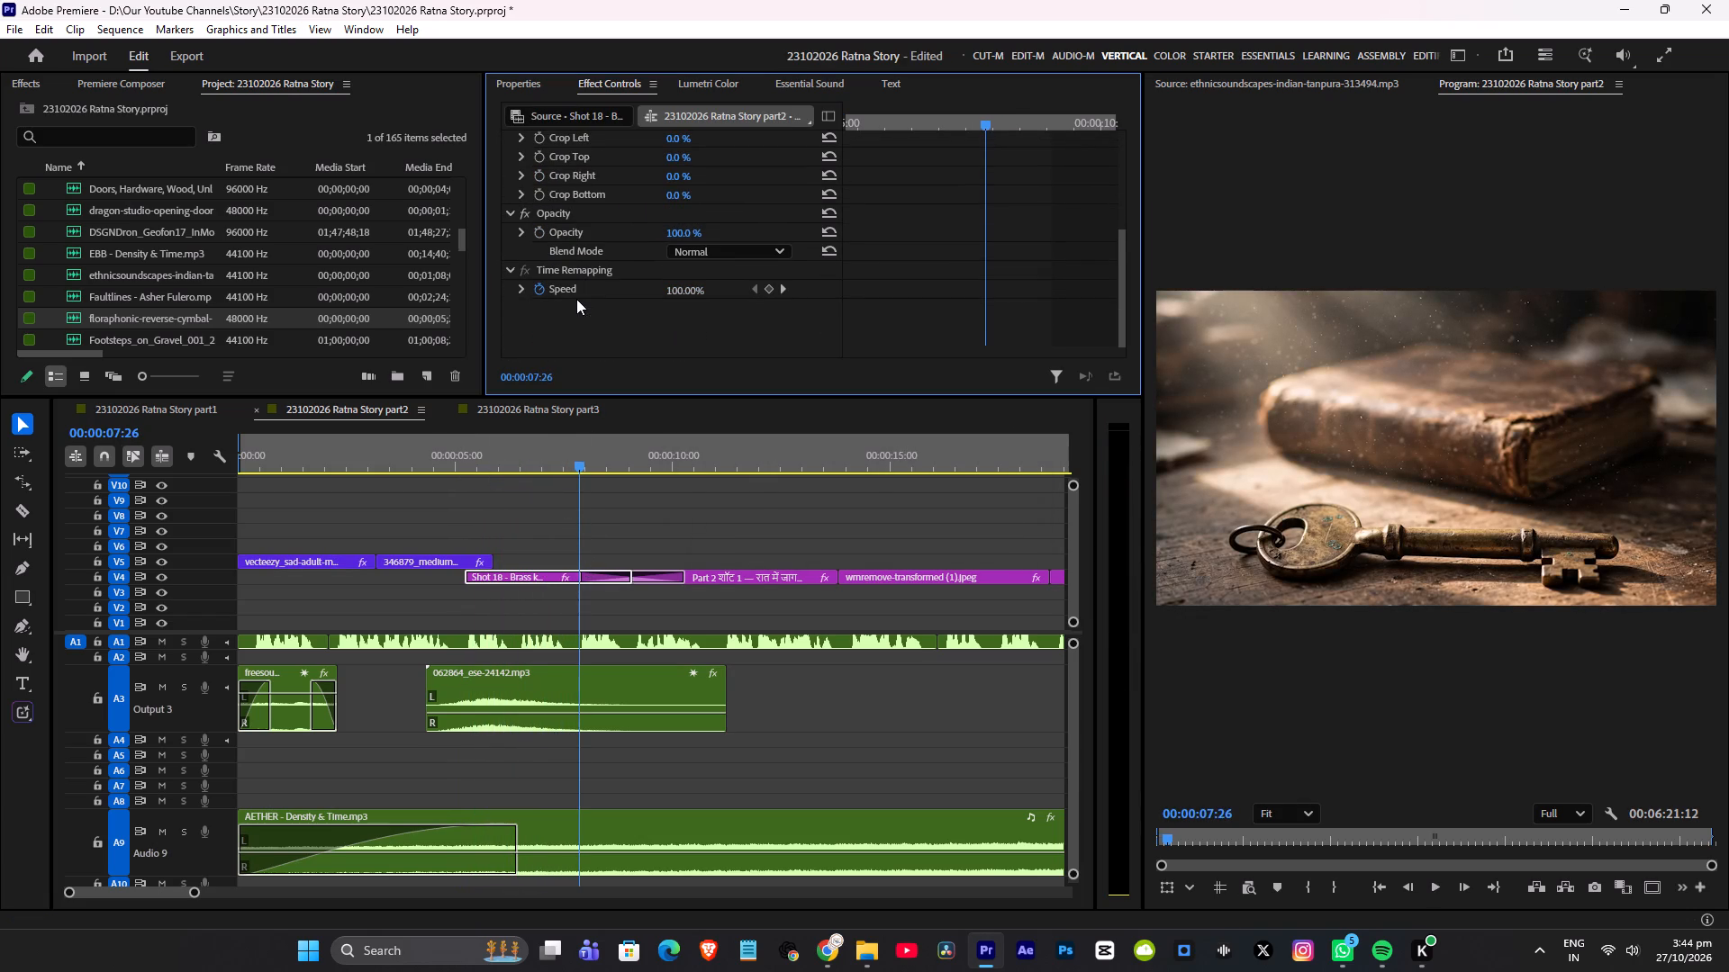
pyautogui.hotkey('ctrl', 'v')
pyautogui.press('space')
pyautogui.keyDown('alt'); pyautogui.scroll(-4, 756, 483); pyautogui.keyUp('alt')
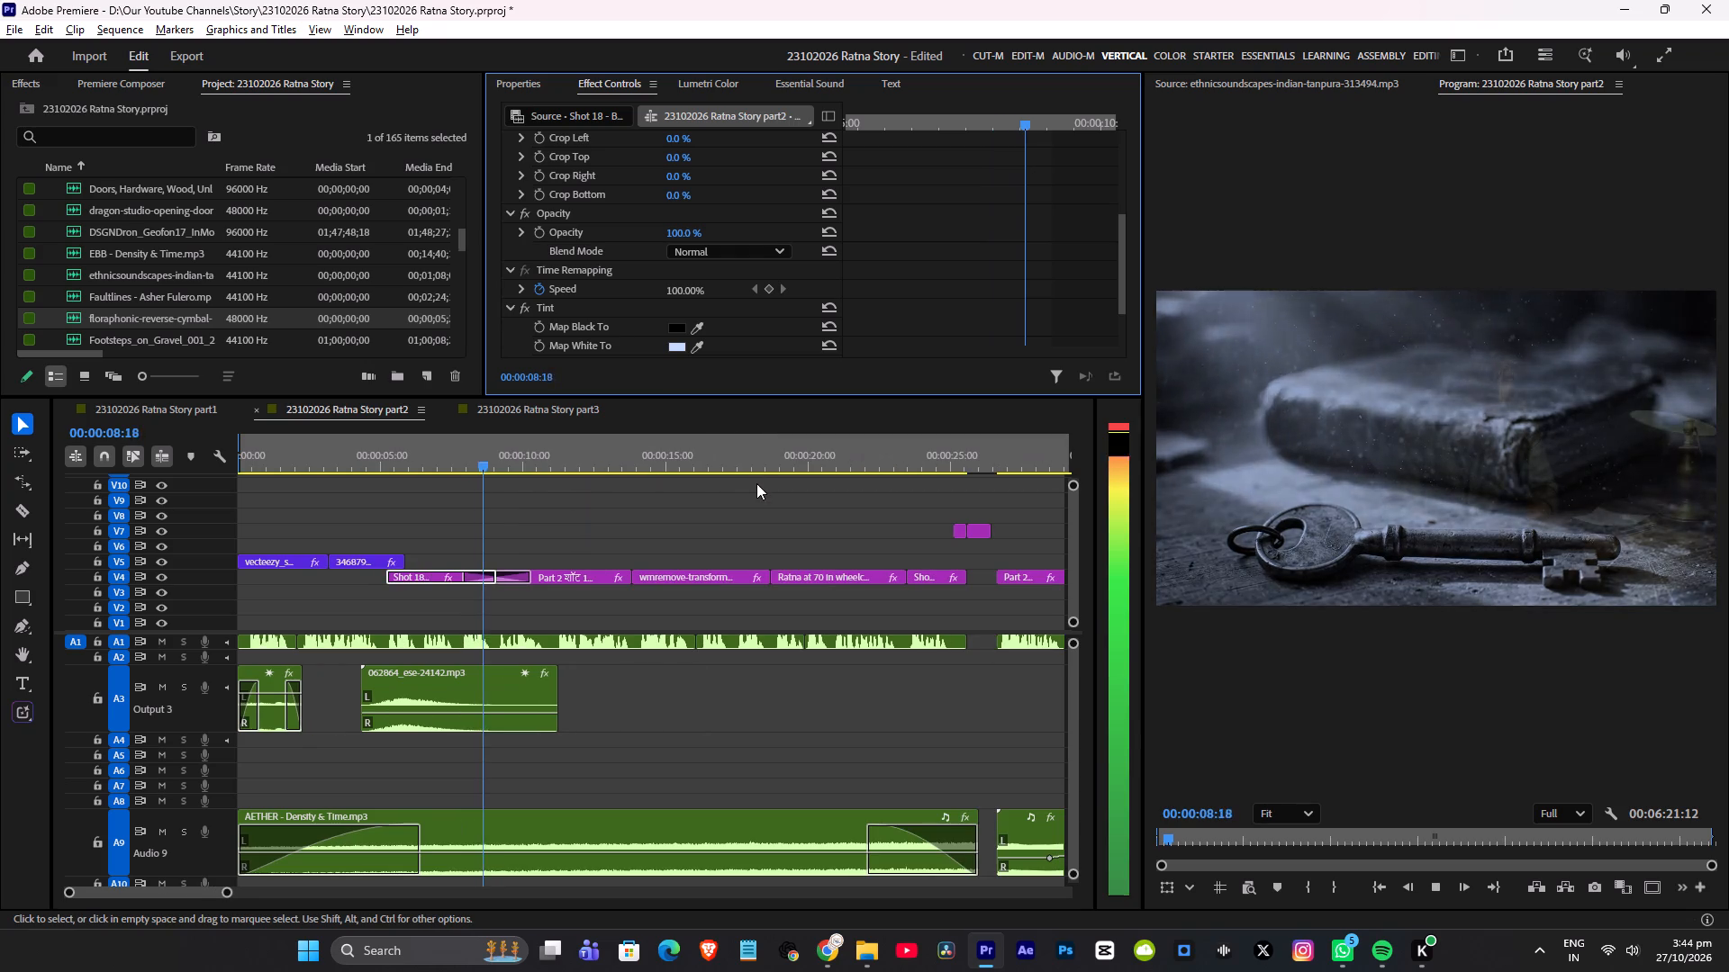
pyautogui.keyDown('alt'); pyautogui.scroll(-3, 652, 489); pyautogui.keyUp('alt')
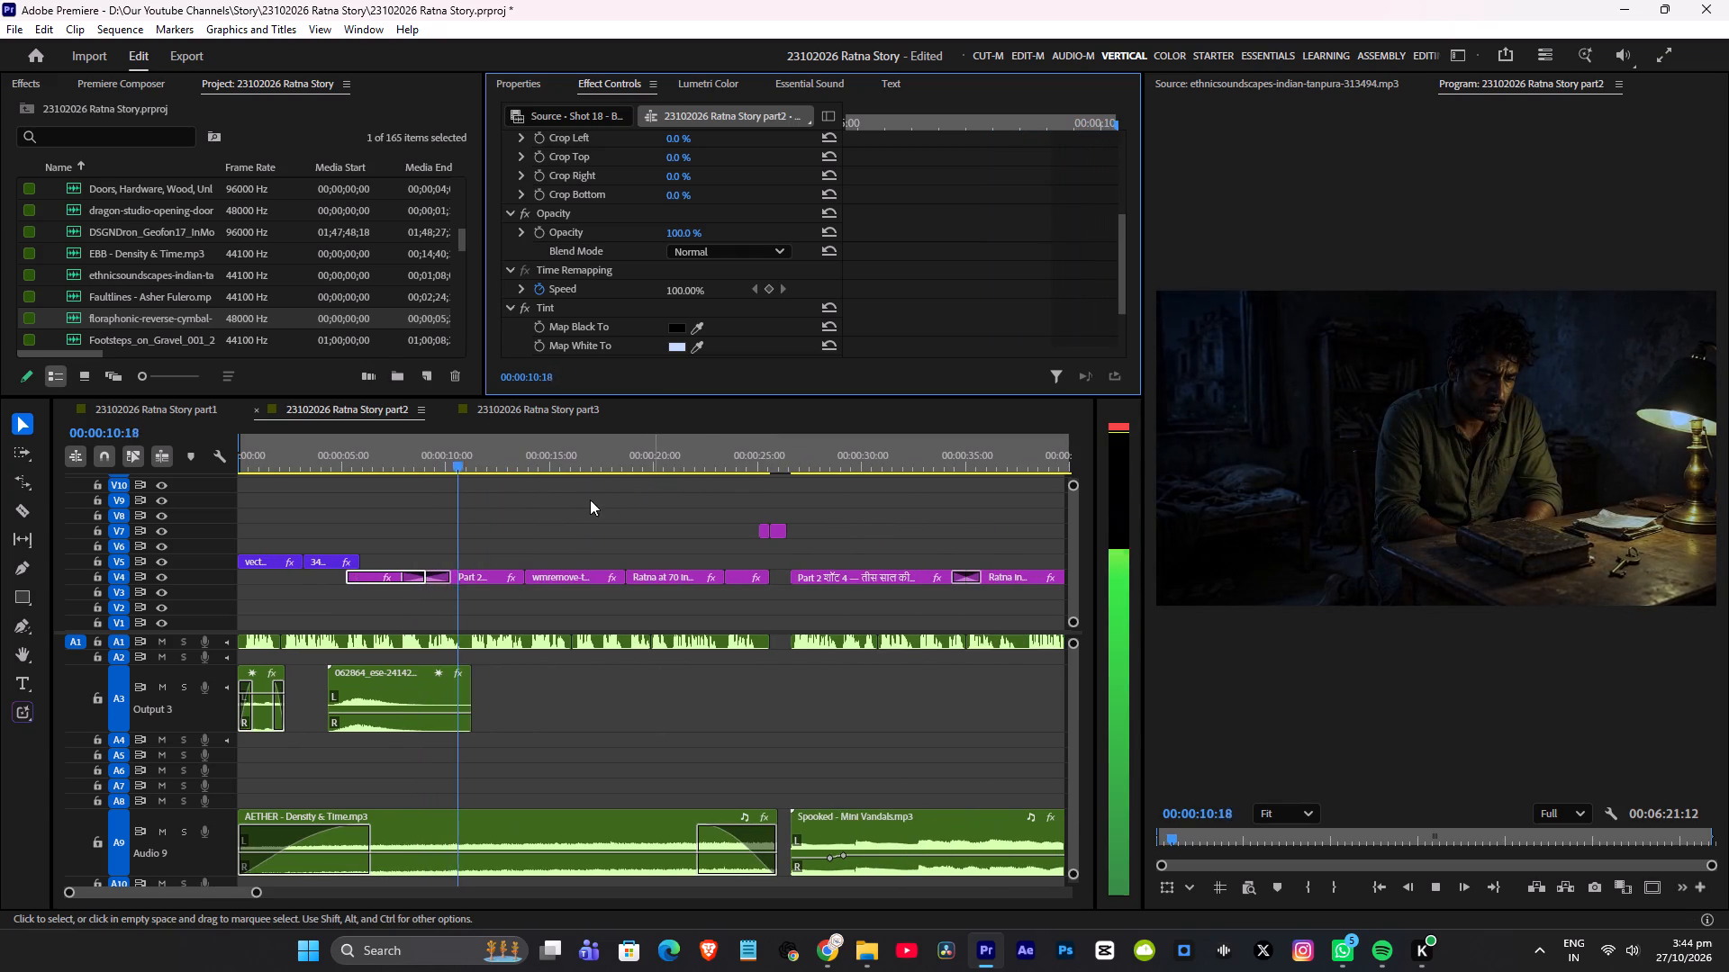
pyautogui.keyDown('alt'); pyautogui.scroll(3, 548, 502); pyautogui.keyUp('alt')
pyautogui.press('space')
pyautogui.hotkey('ctrl', 's')
# Play through the writer-at-desk shot into the wall clock shot to compare their colour with the tinted opening.
pyautogui.keyDown('alt'); pyautogui.scroll(-4, 569, 508); pyautogui.keyUp('alt')
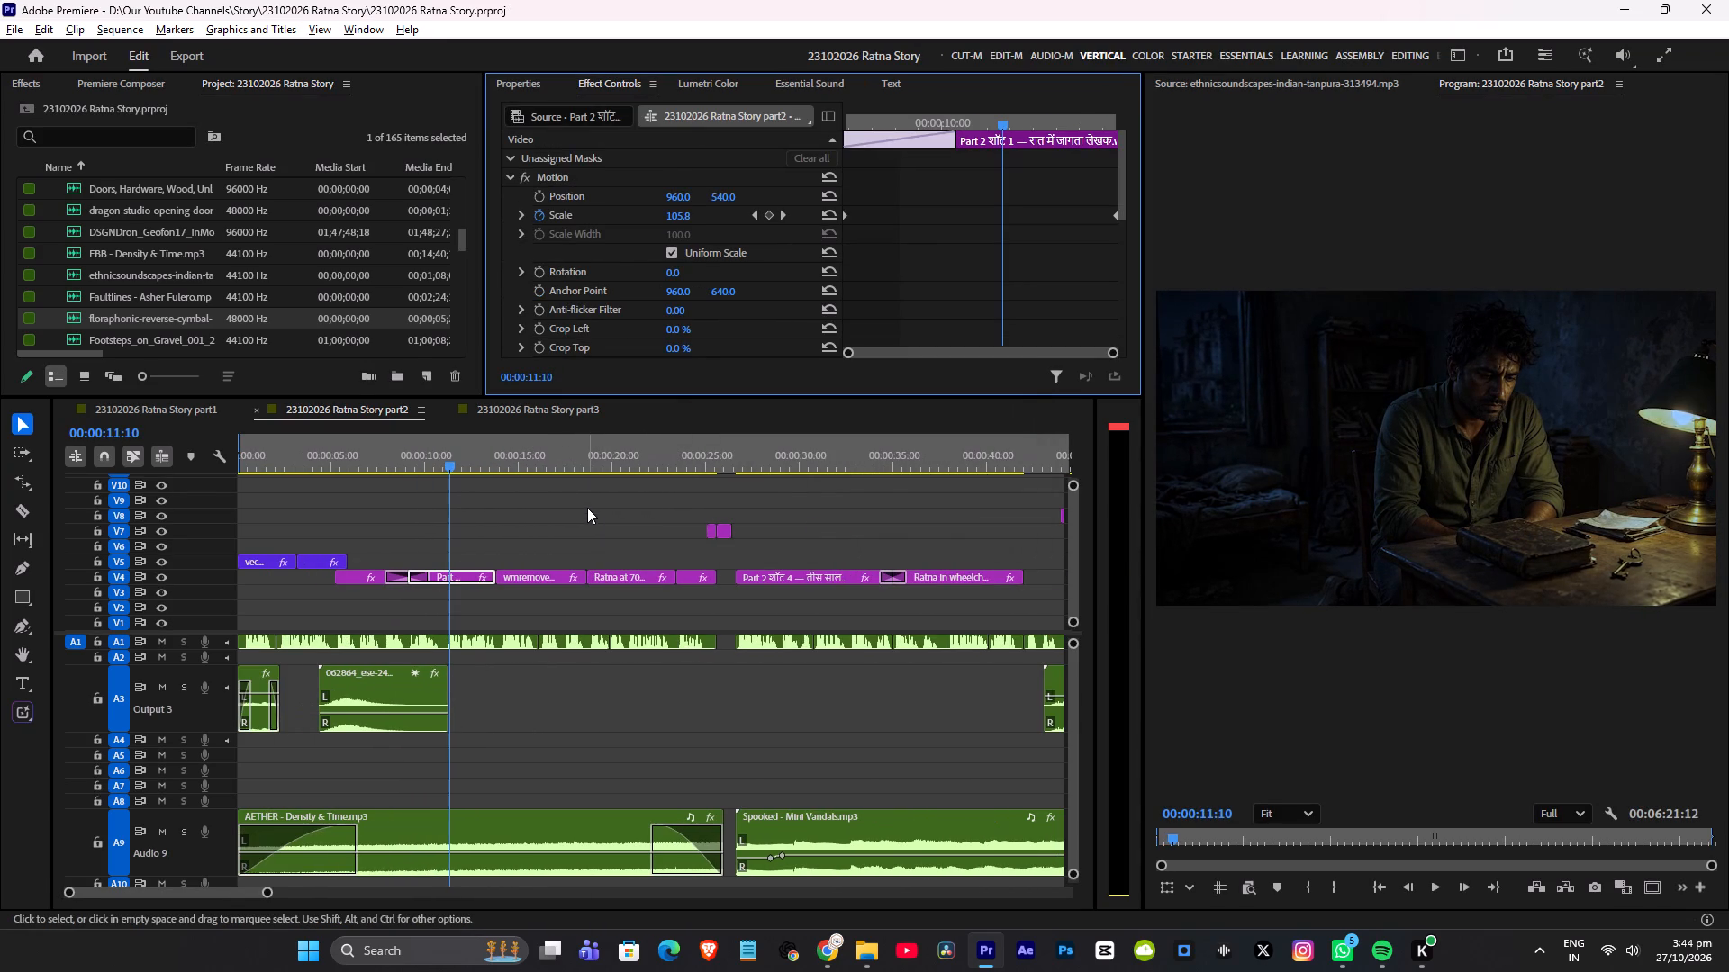
pyautogui.scroll(5, 550, 494)
pyautogui.press('space')
pyautogui.click(482, 455)
pyautogui.press('space')
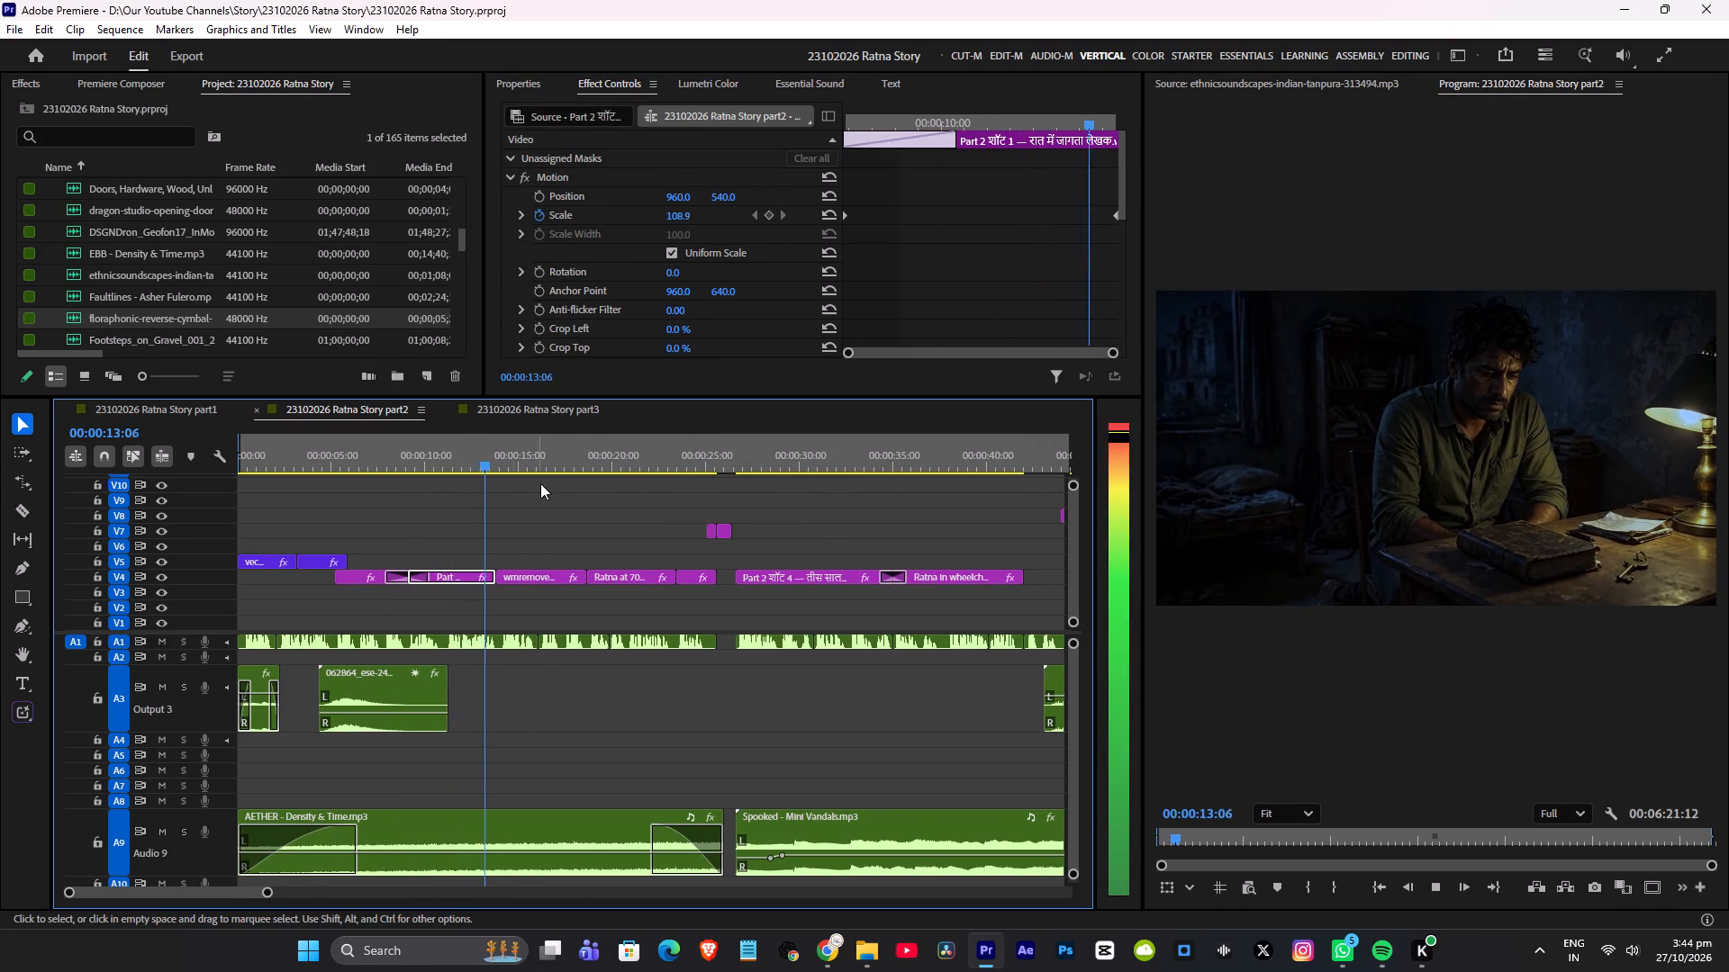
pyautogui.press('space')
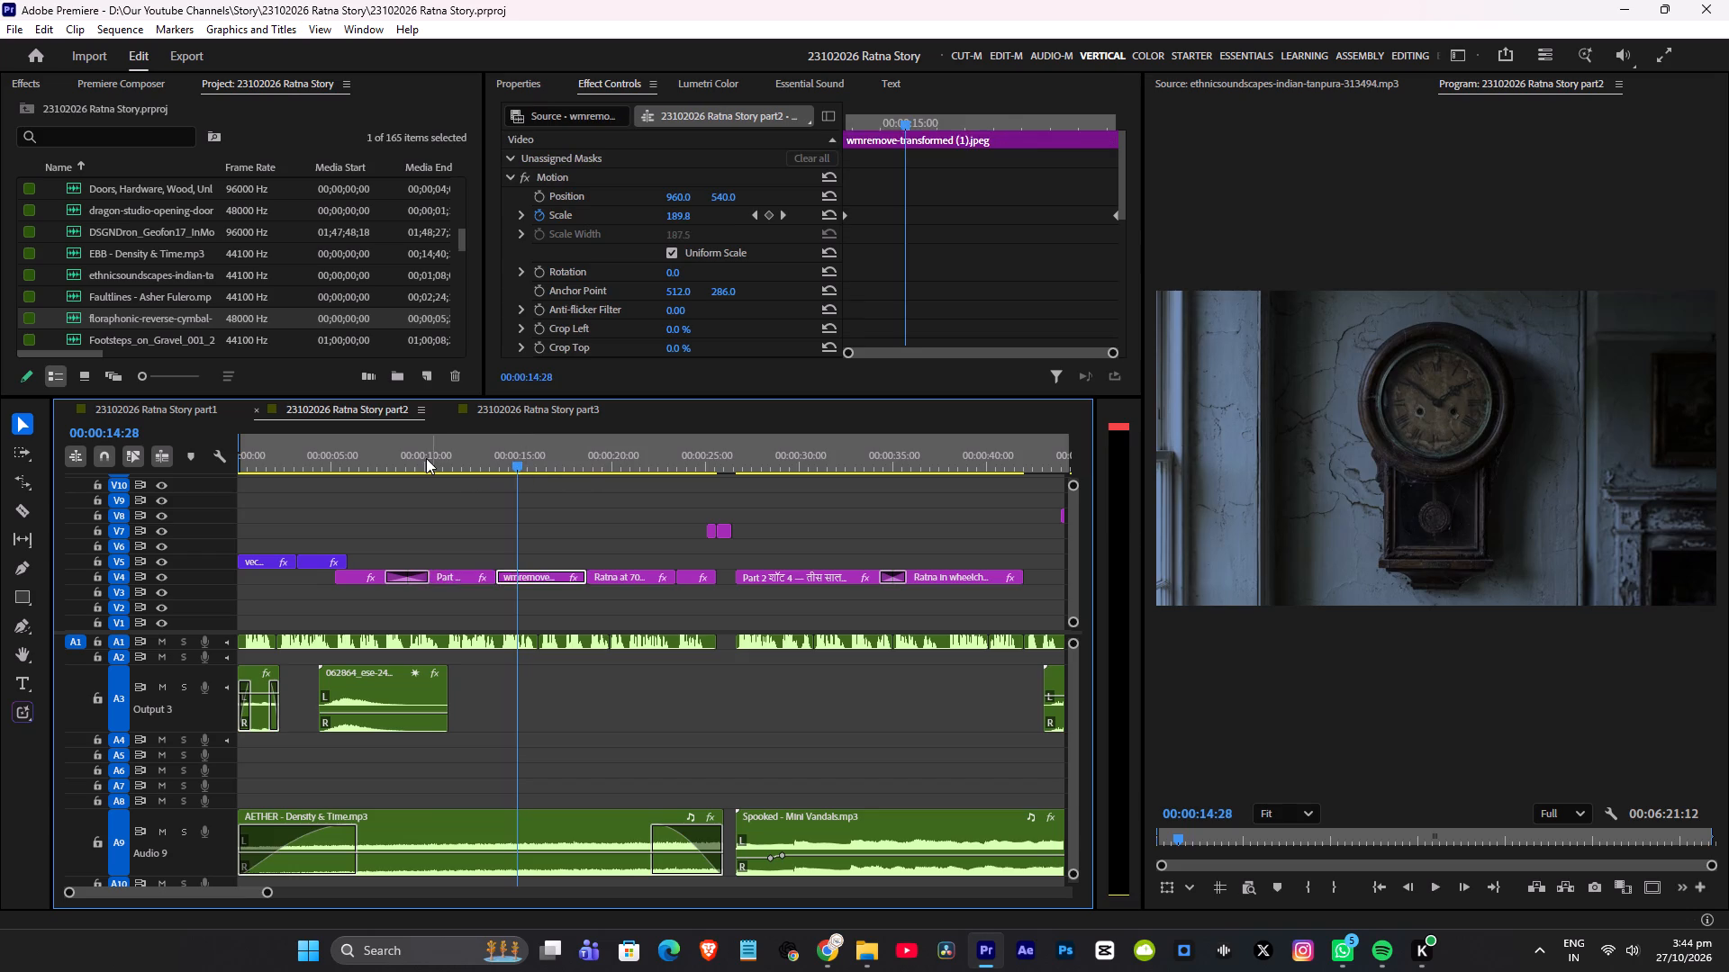
pyautogui.click(426, 458)
pyautogui.keyDown('alt'); pyautogui.scroll(16, 503, 491); pyautogui.keyUp('alt')
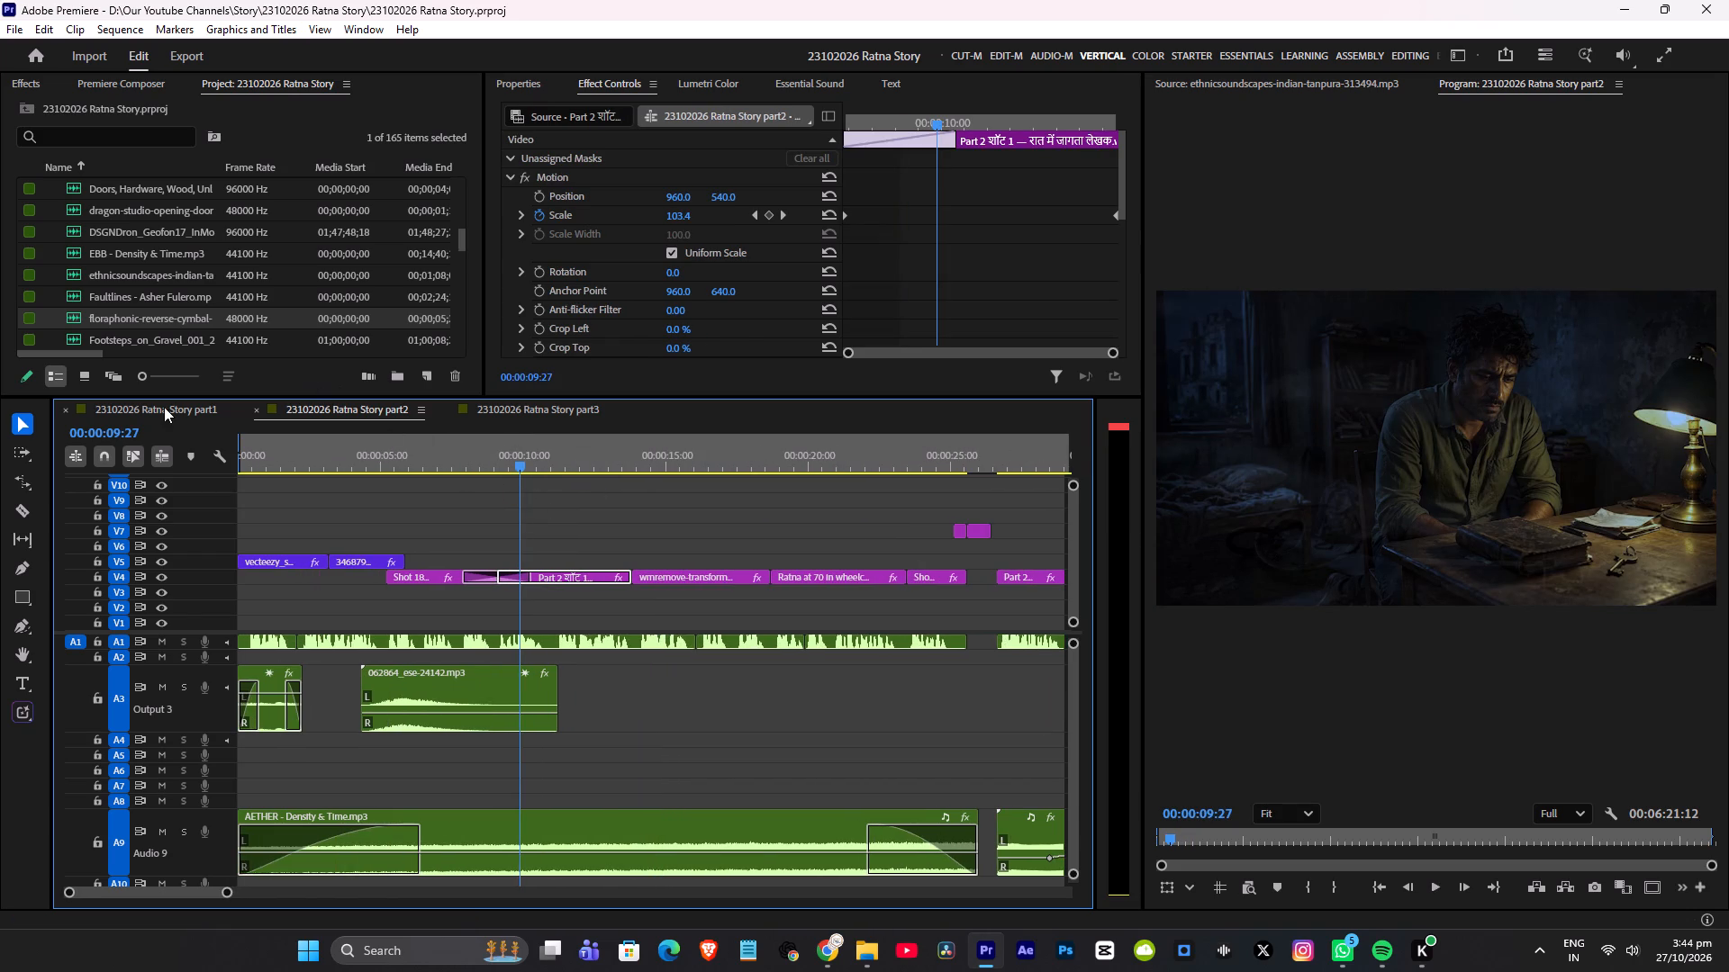
# Copy the rain audio clip 13446069-hd_1920_1080_30fps.mp4 from the part1 sequence to the start of part2's track A5.
pyautogui.click(164, 408)
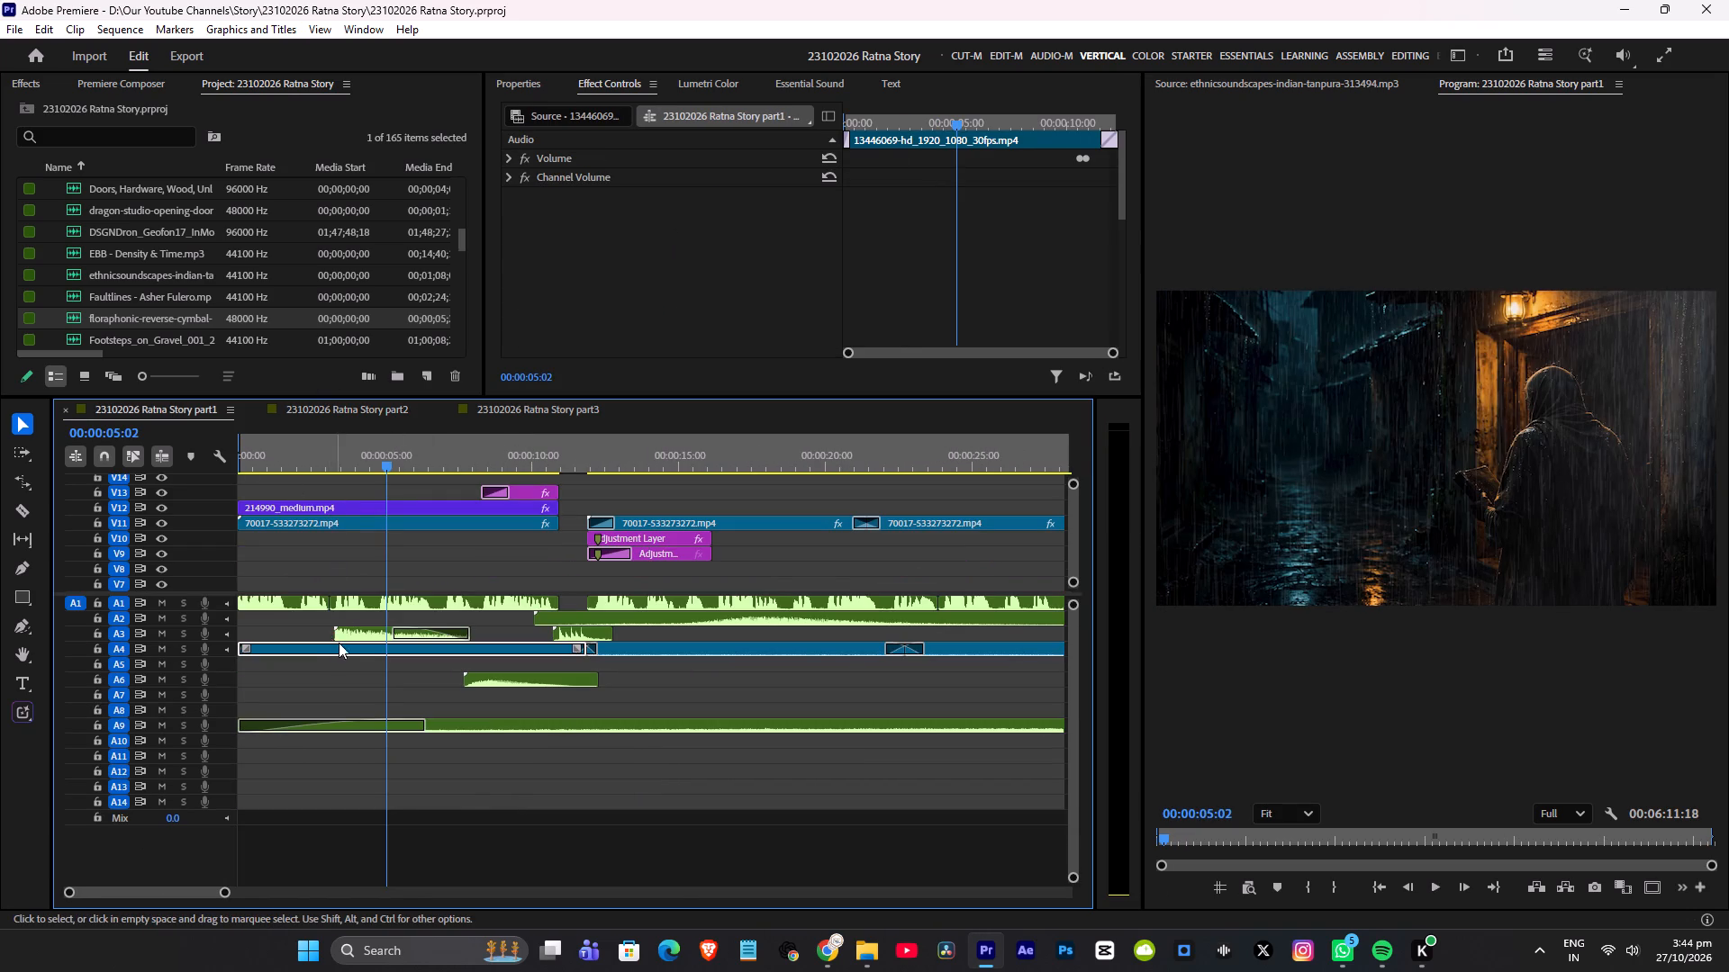
pyautogui.click(351, 649)
pyautogui.moveTo(375, 651); pyautogui.dragTo(358, 394)
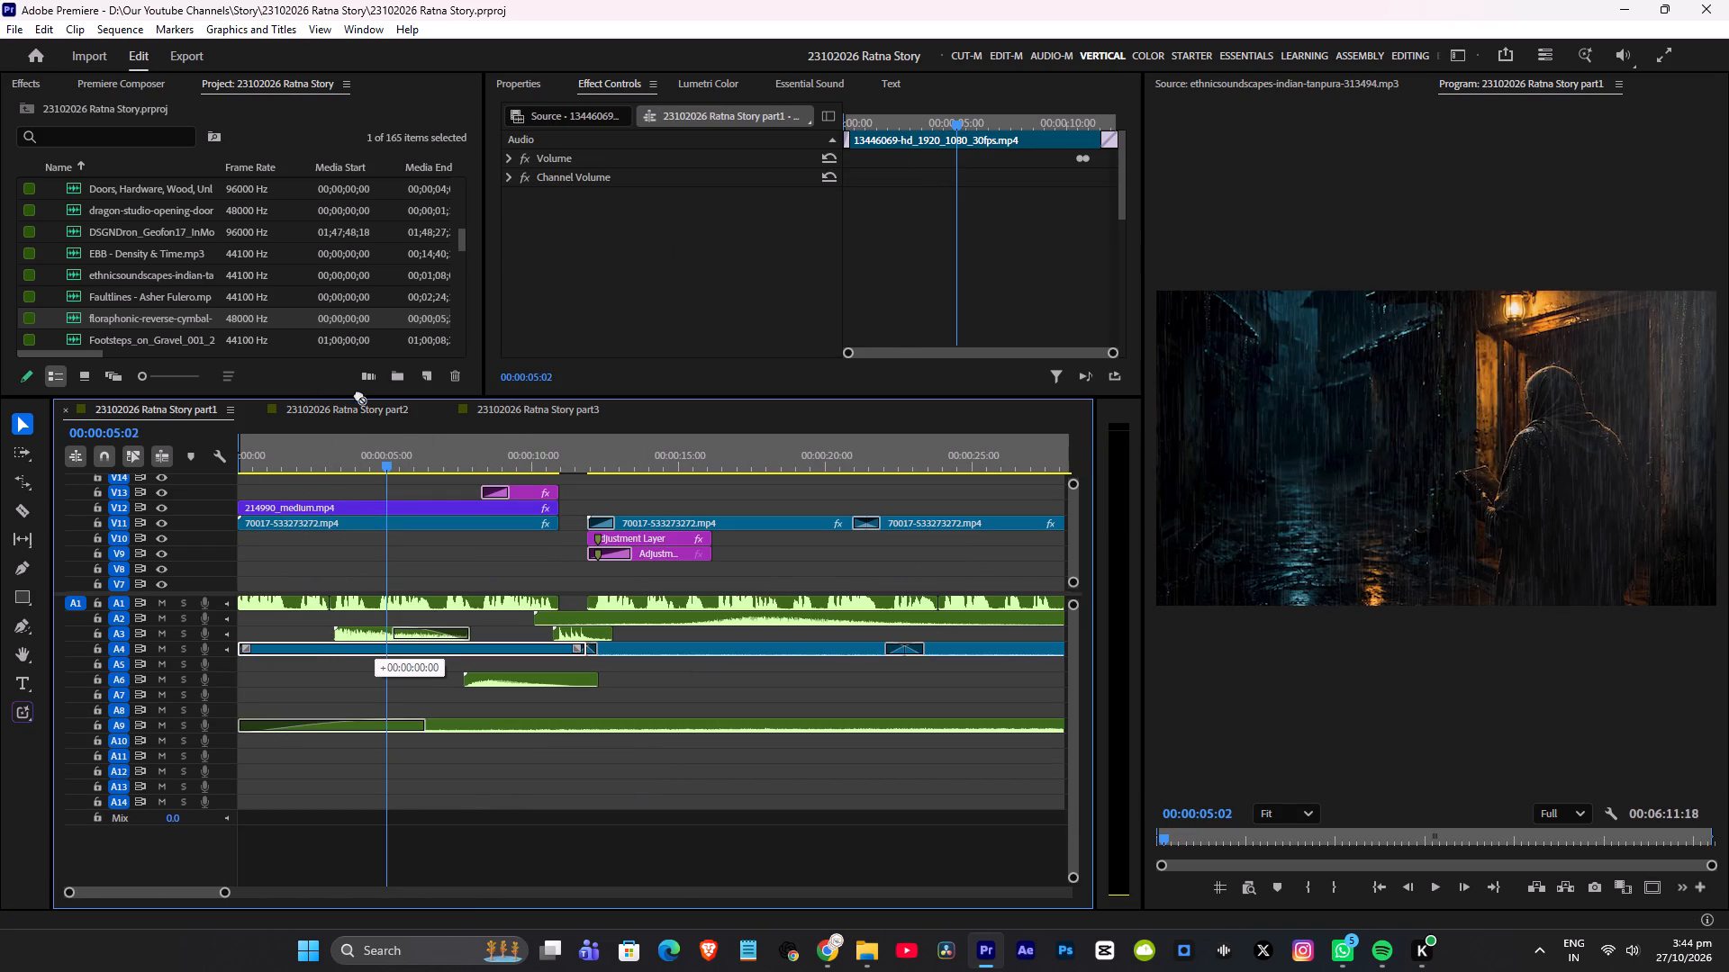
pyautogui.moveTo(358, 394); pyautogui.dragTo(394, 635)
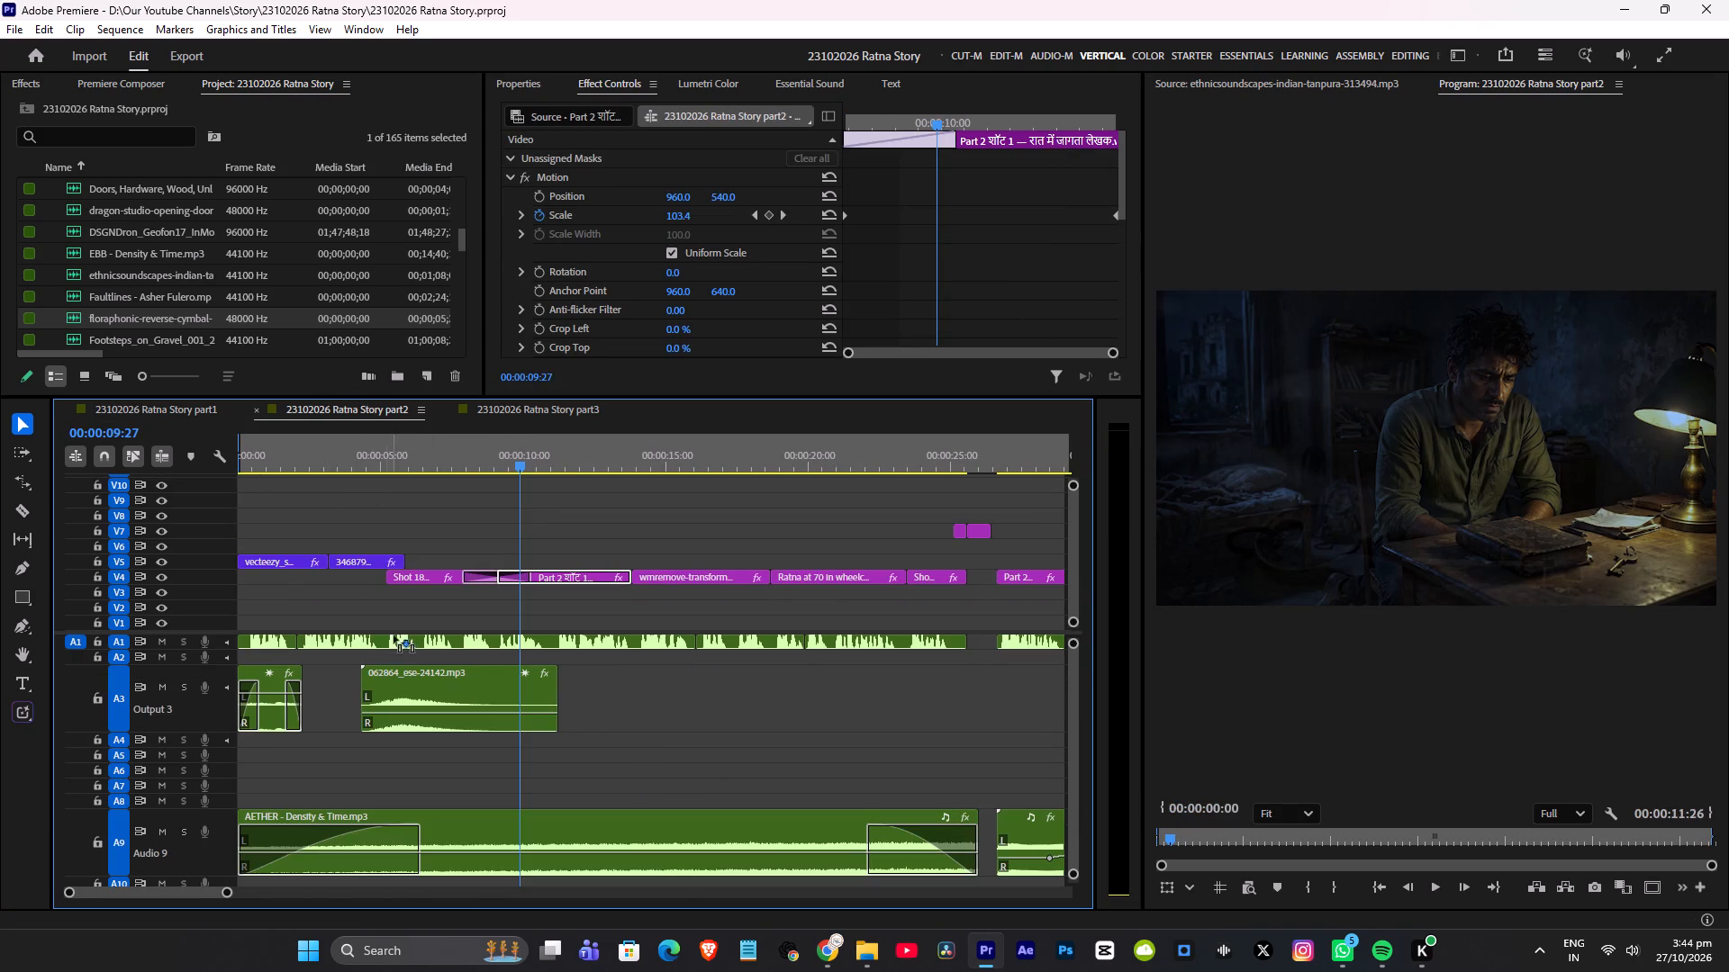
pyautogui.moveTo(394, 635); pyautogui.dragTo(350, 753)
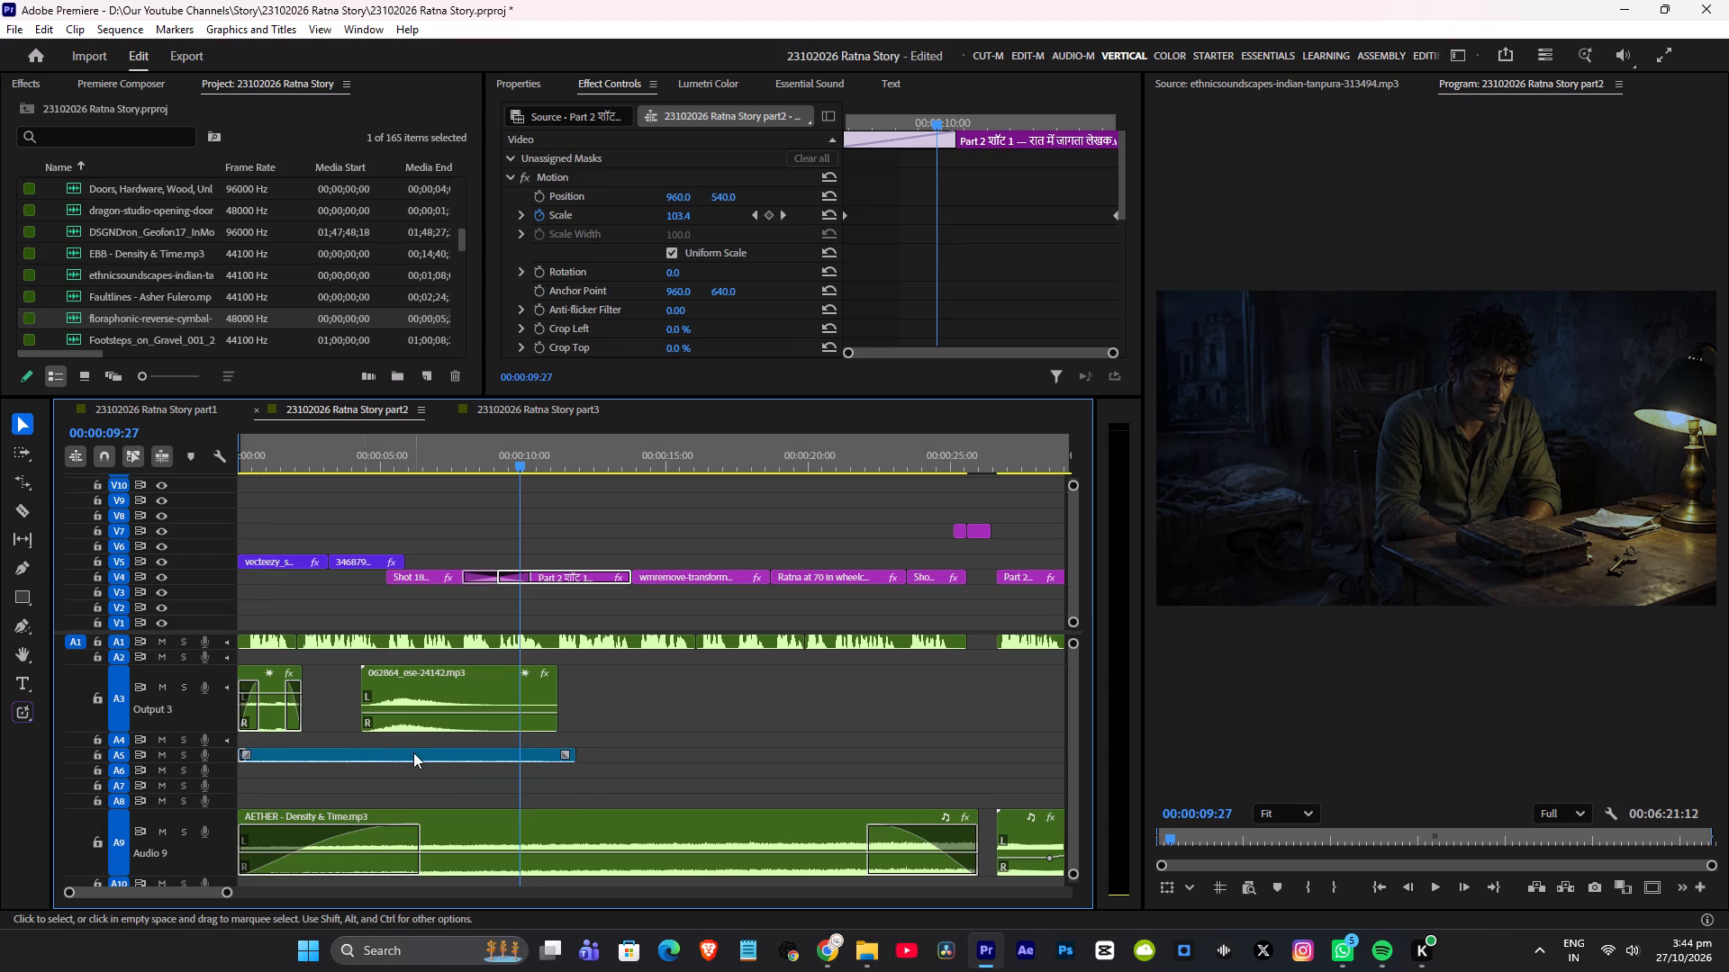
# Trim the rain audio on A5 to end with the writer-at-desk shot, about 13:25 long, and give its end a short fade-out.
pyautogui.keyDown('alt'); pyautogui.scroll(12, 439, 746); pyautogui.keyUp('alt')
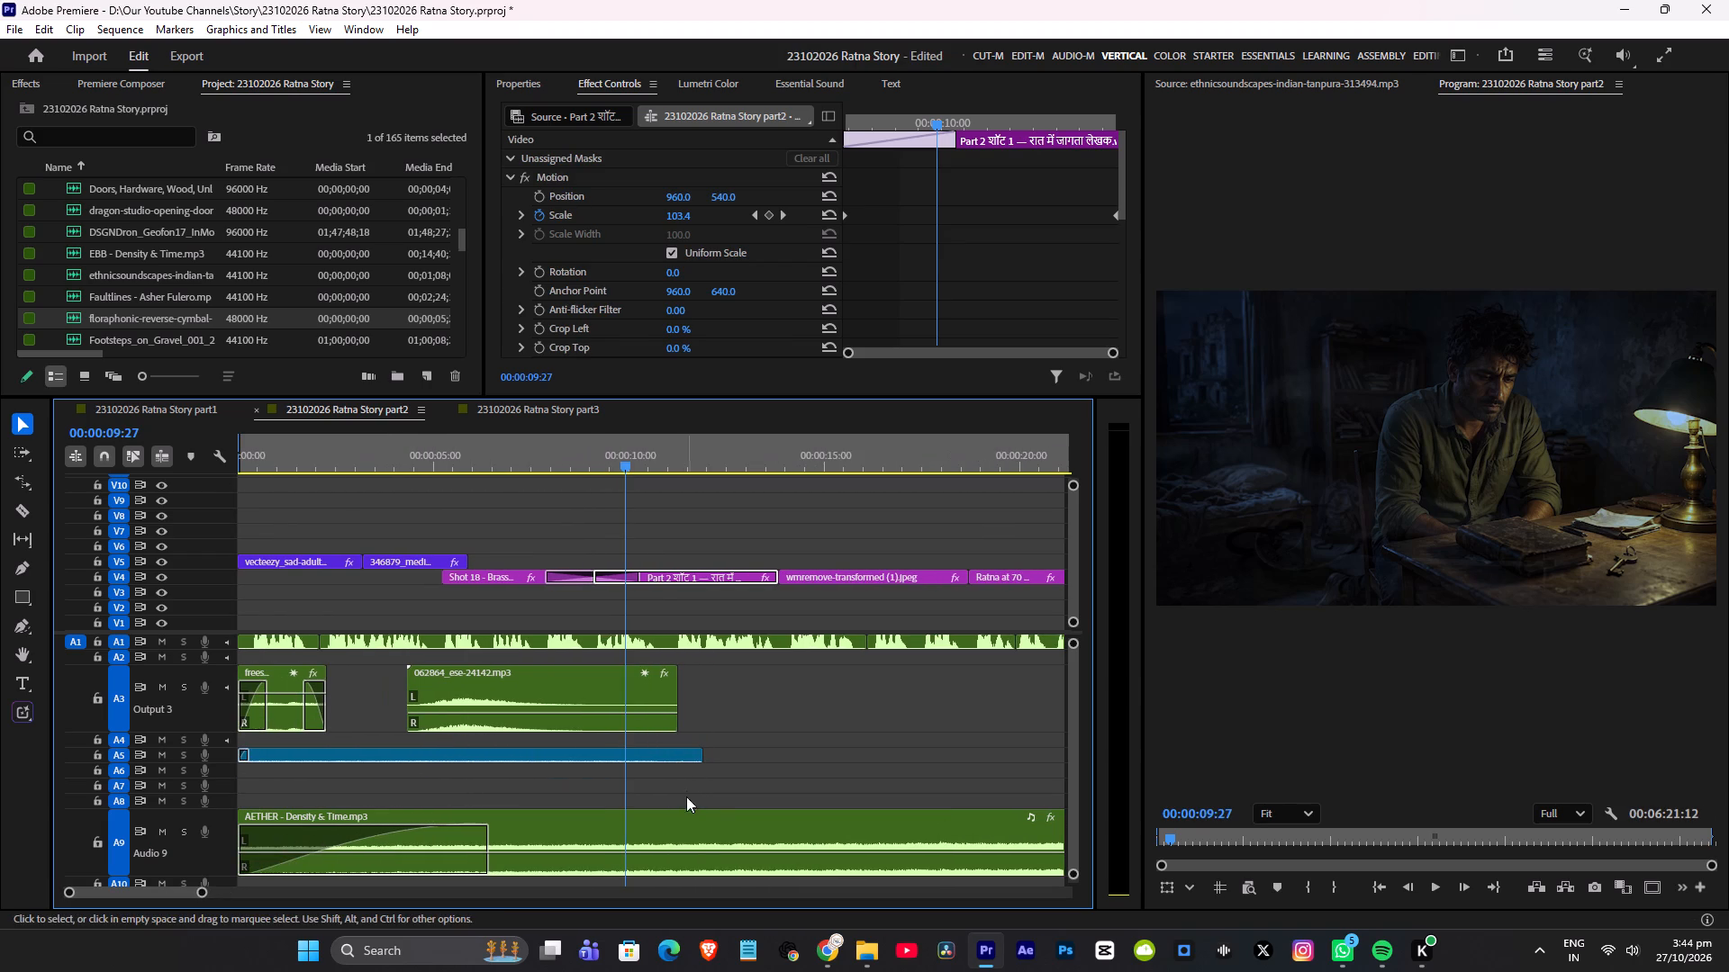
pyautogui.moveTo(703, 758); pyautogui.dragTo(633, 760)
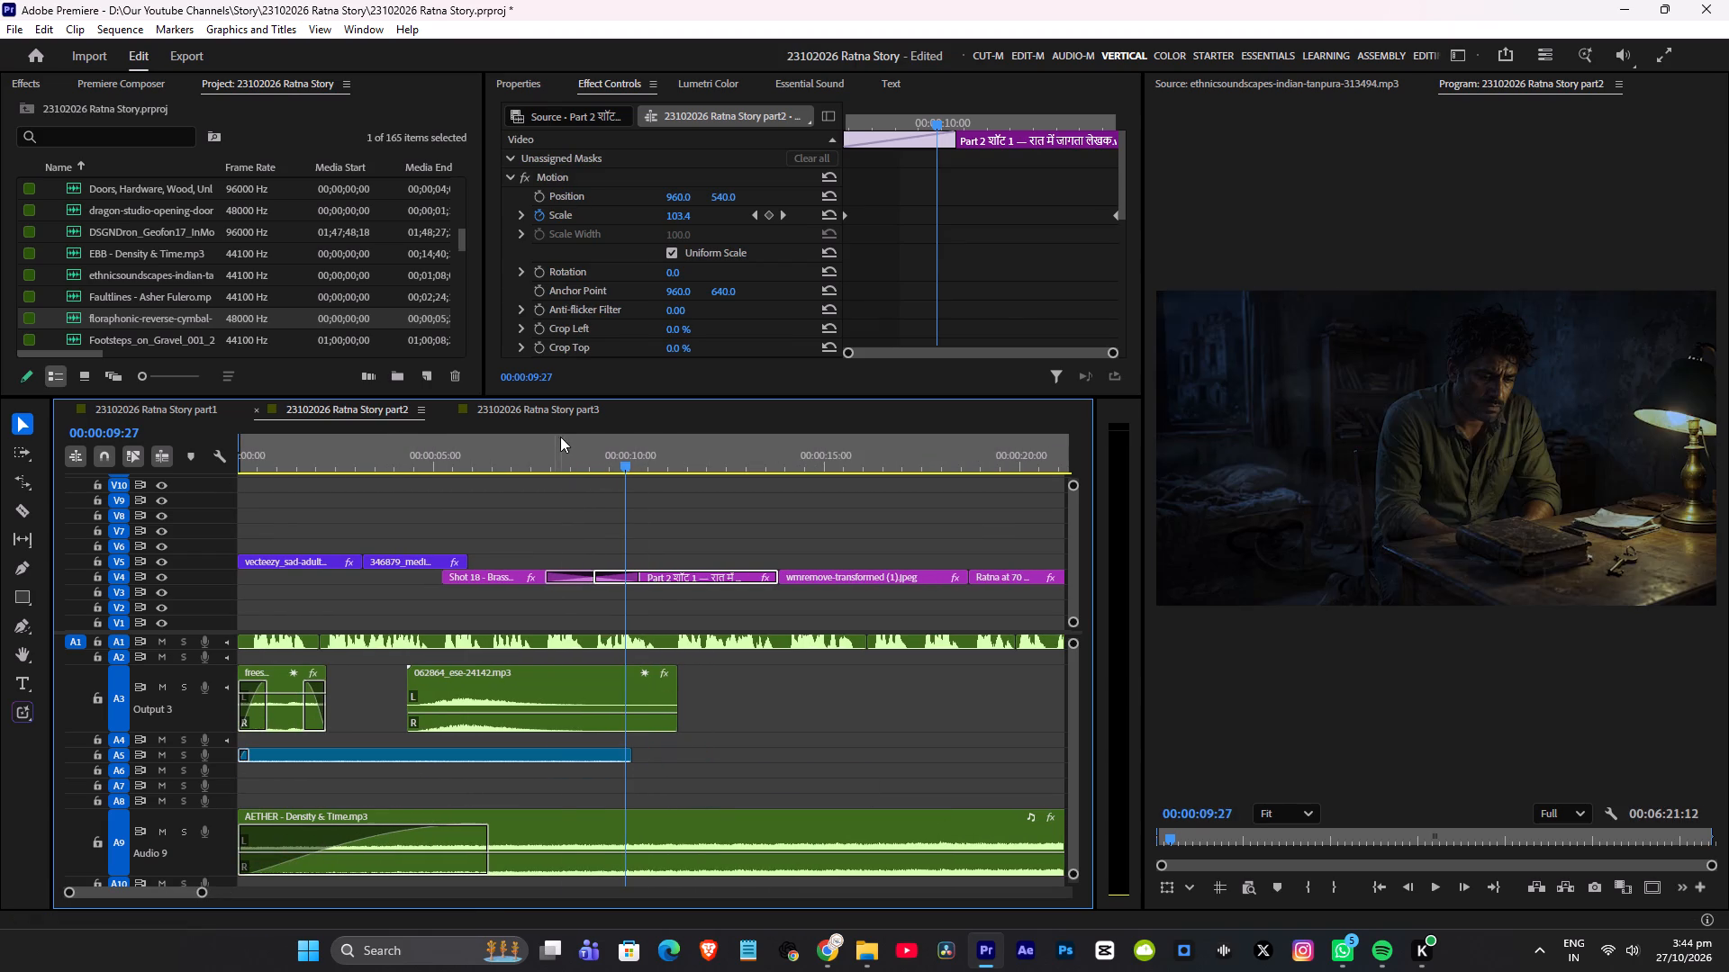
pyautogui.click(560, 436)
pyautogui.press('space')
pyautogui.press('space')
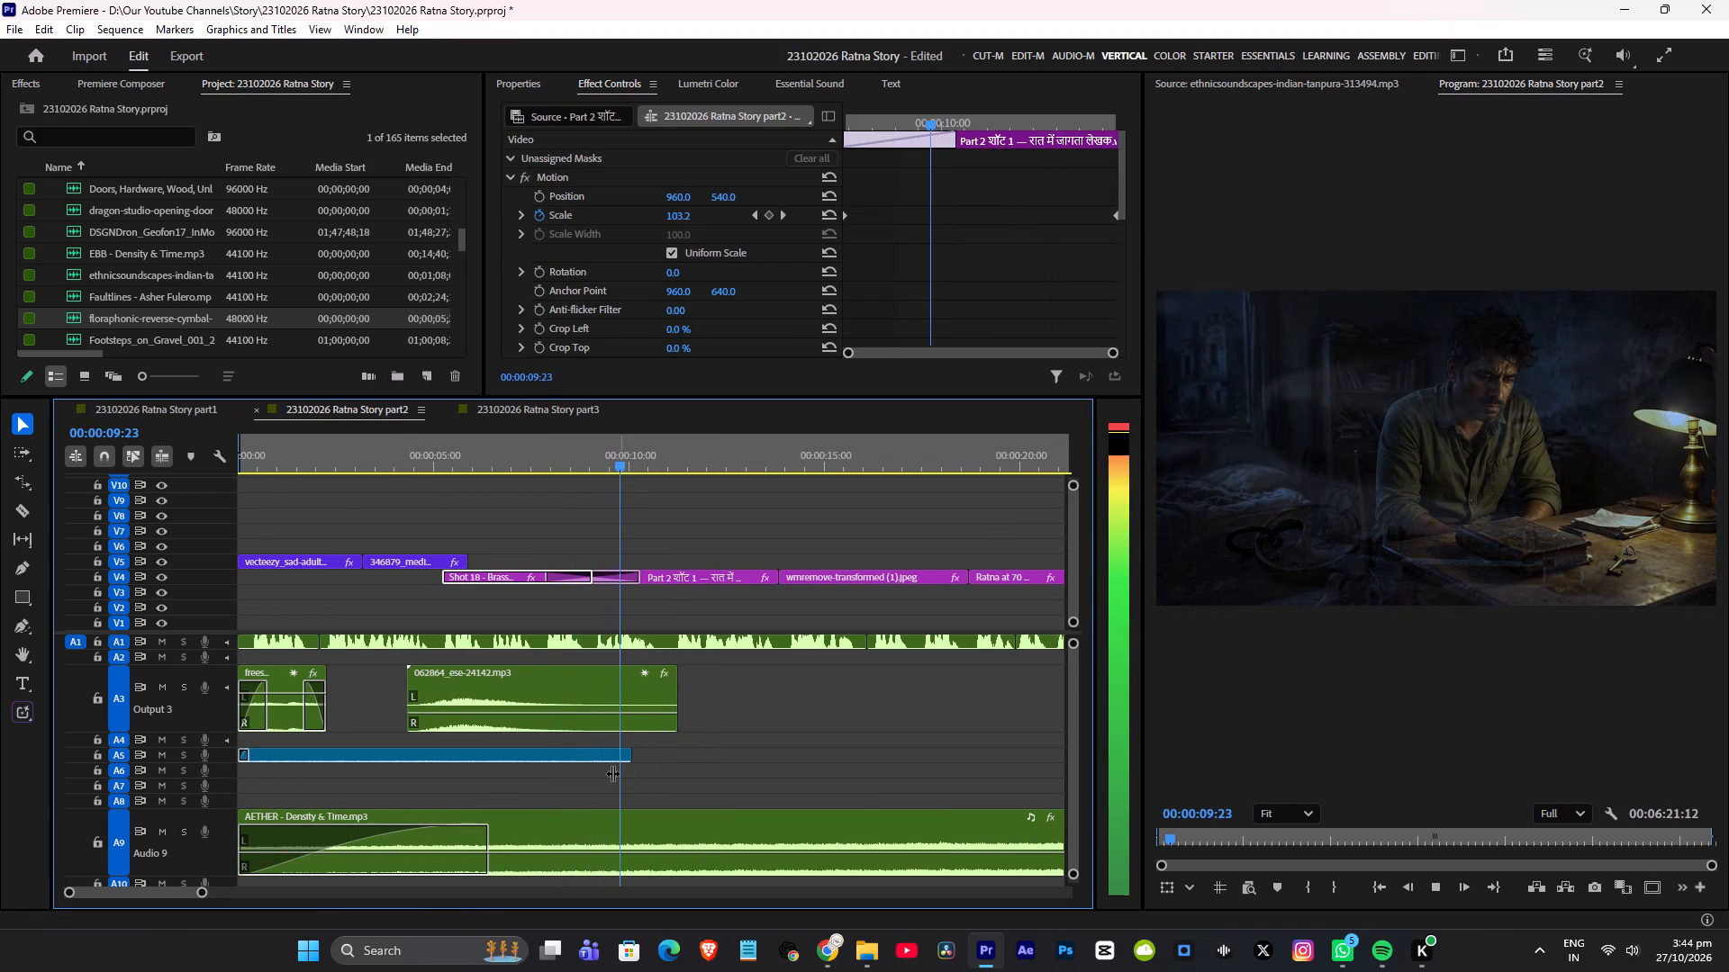
pyautogui.moveTo(629, 755); pyautogui.dragTo(770, 751)
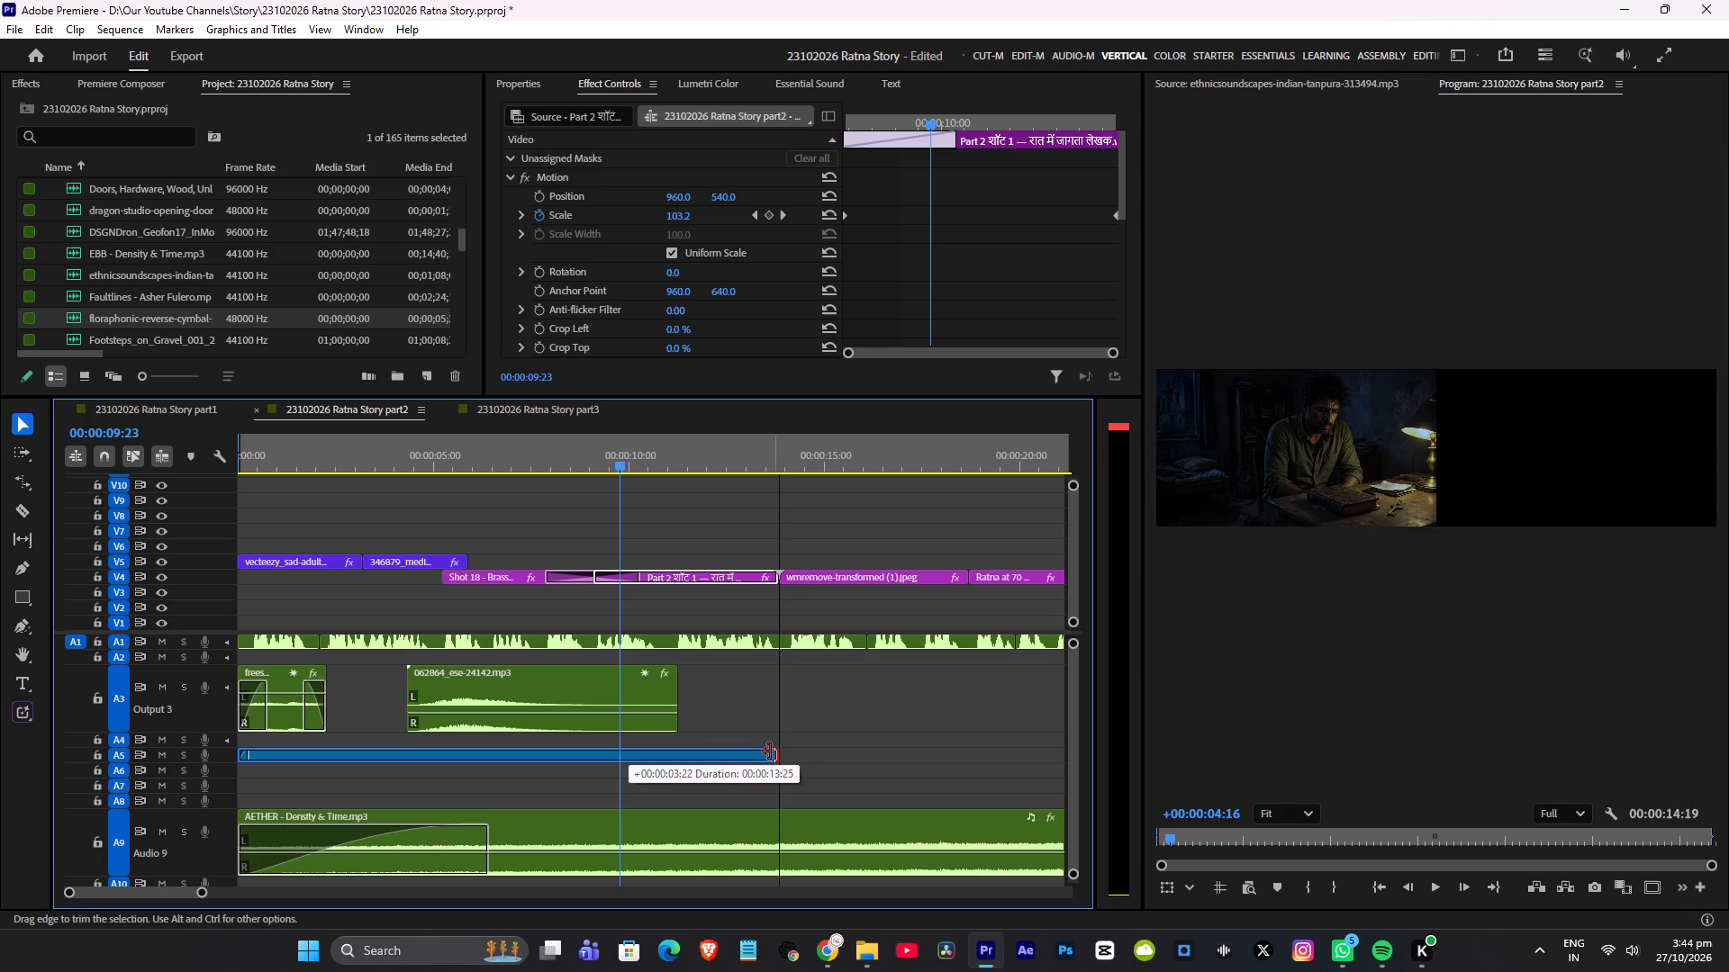
pyautogui.moveTo(770, 751); pyautogui.dragTo(774, 751)
pyautogui.moveTo(766, 751); pyautogui.dragTo(738, 751)
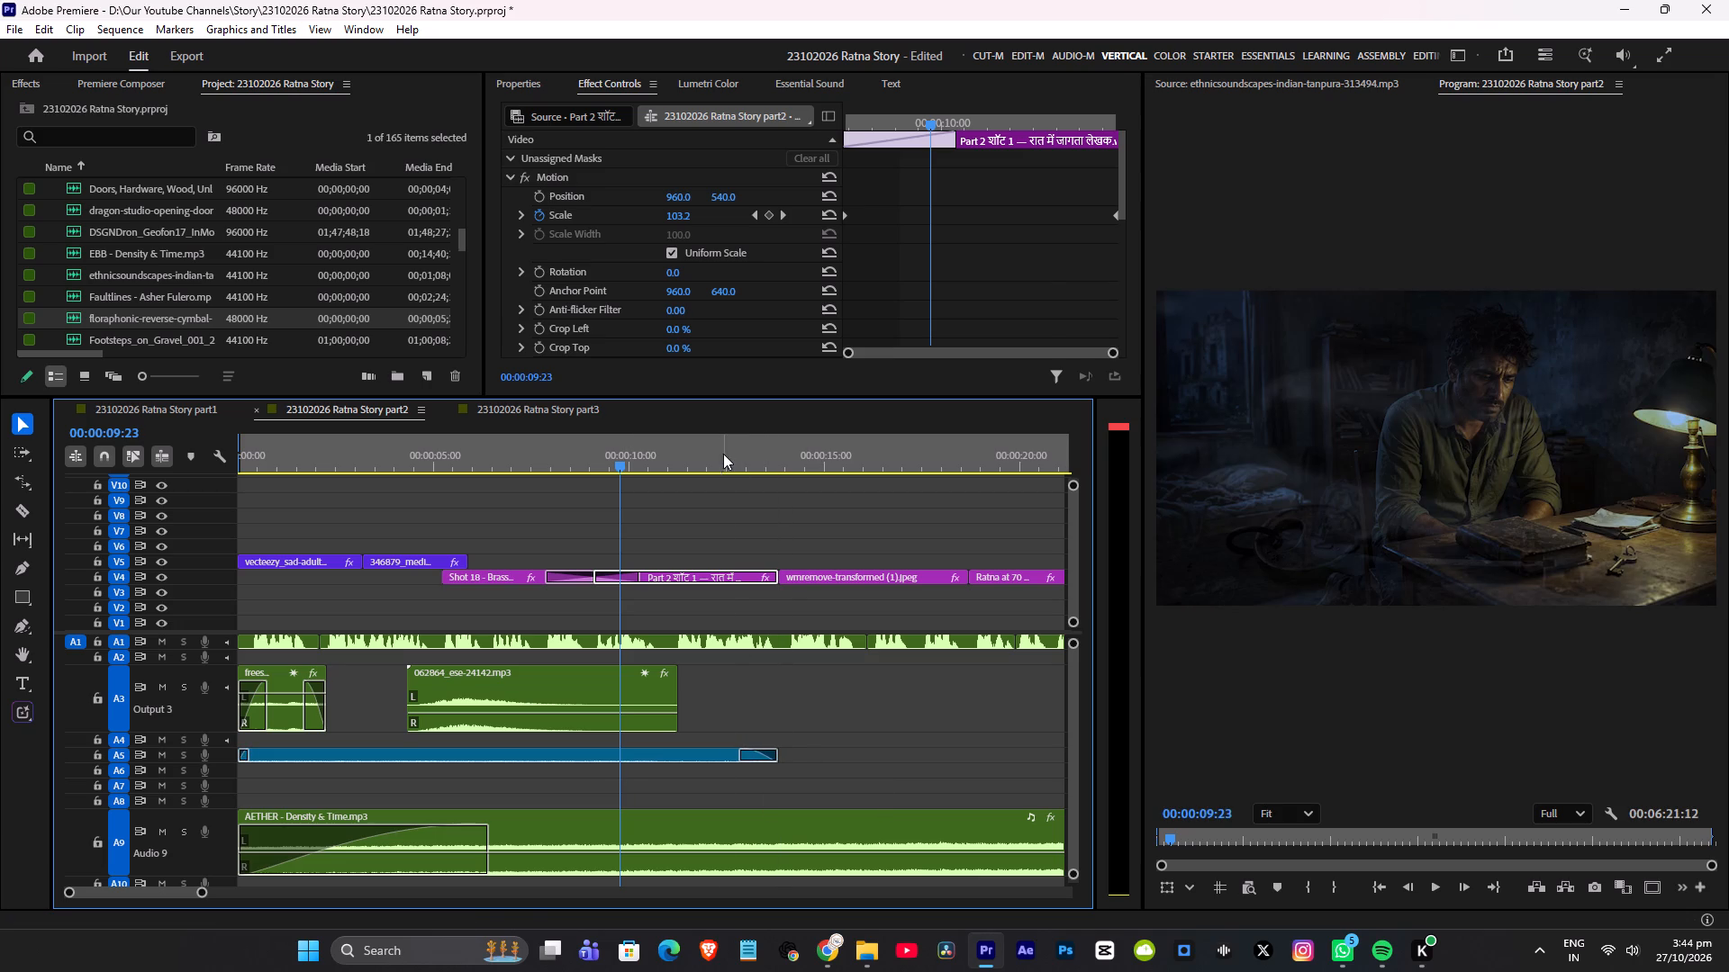
# Extend the rain audio slightly into the wall clock shot, to about 14:06 long, play over its fade-out, and save the project.
pyautogui.click(723, 454)
pyautogui.press('space')
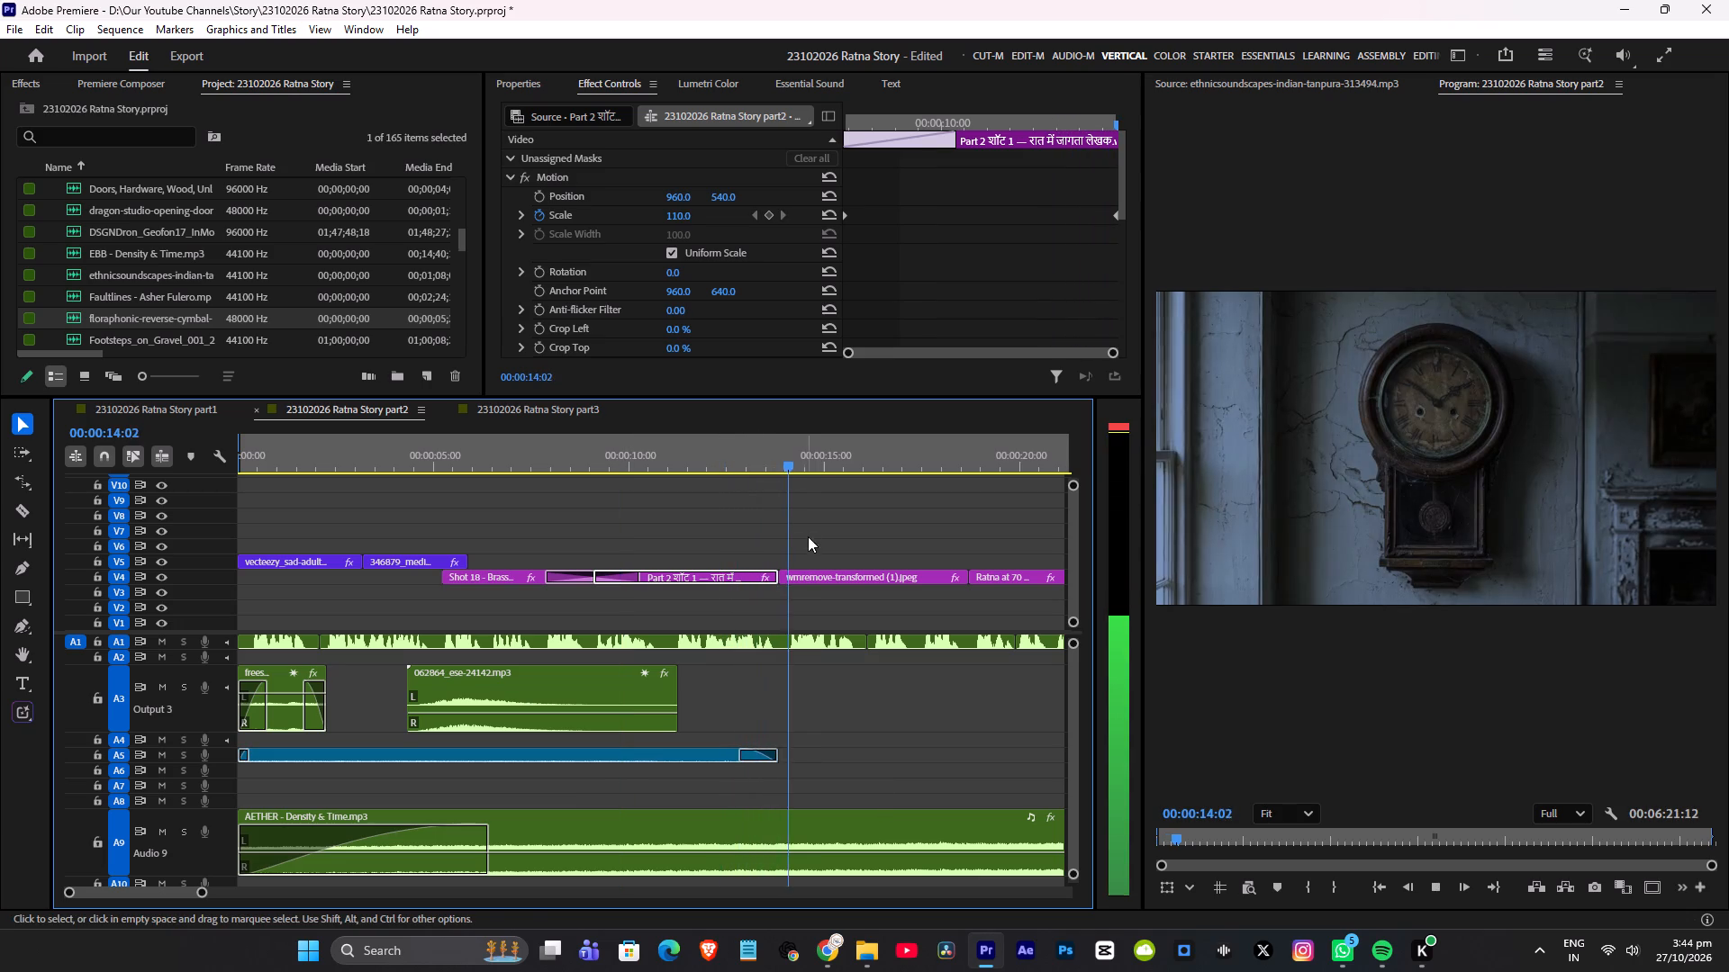
pyautogui.press('space')
pyautogui.moveTo(776, 754); pyautogui.dragTo(791, 756)
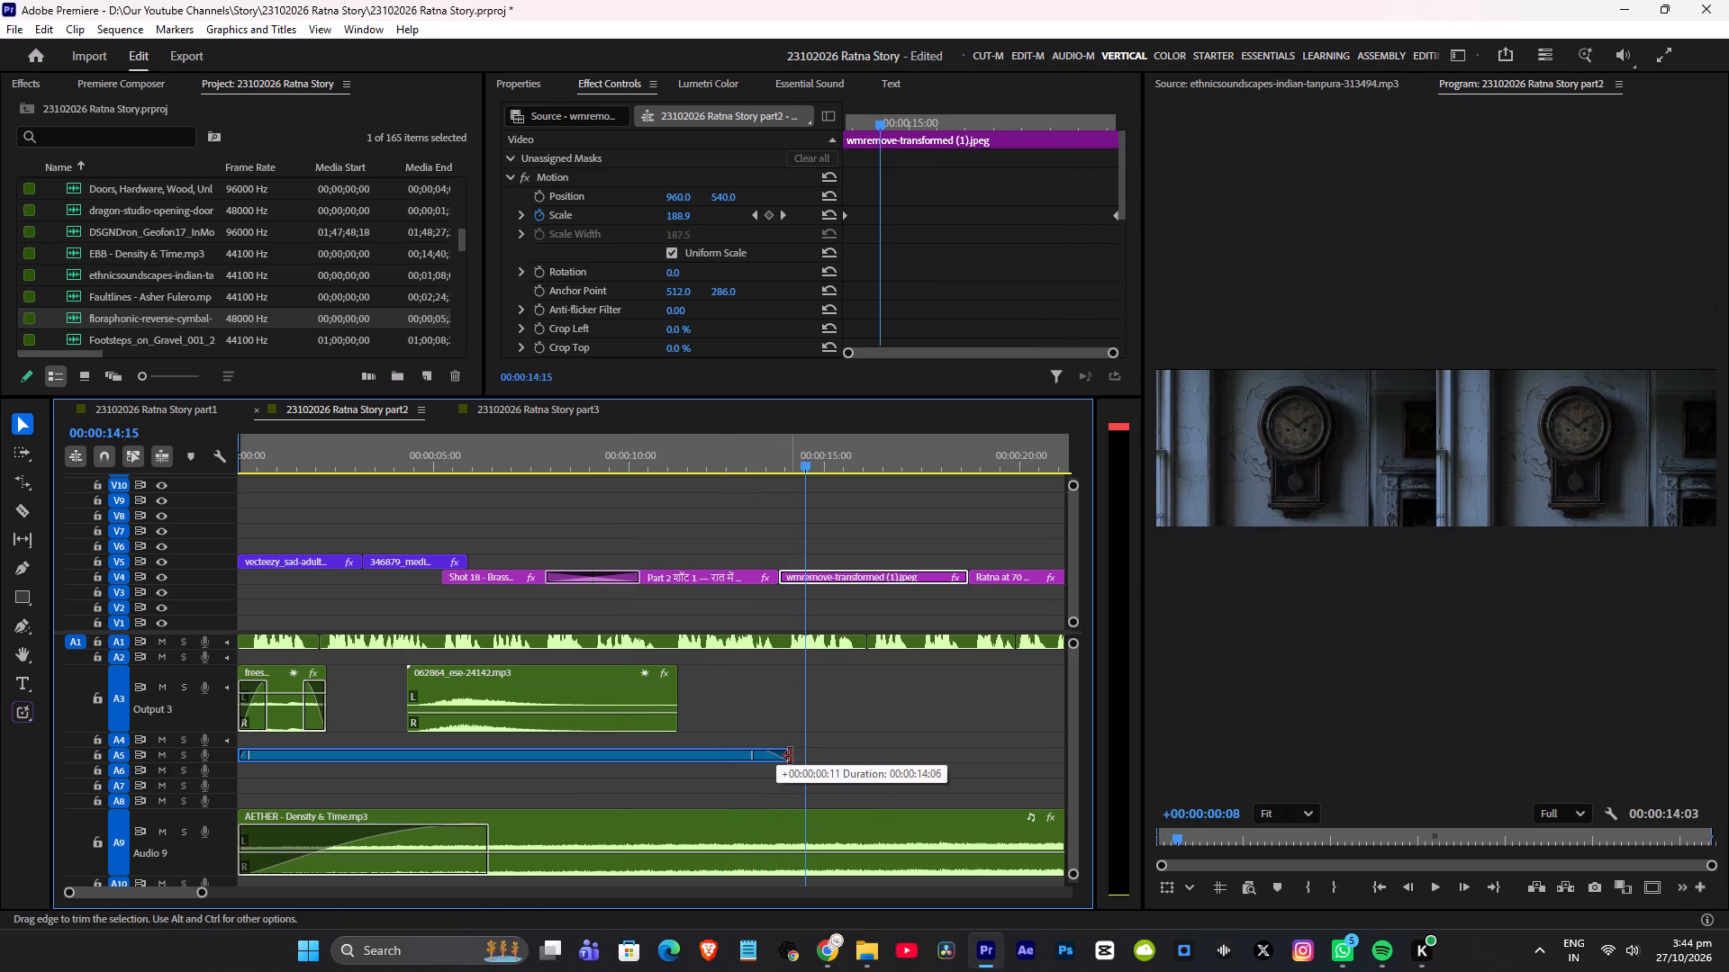
pyautogui.moveTo(791, 756); pyautogui.dragTo(792, 756)
pyautogui.click(749, 460)
pyautogui.press('space')
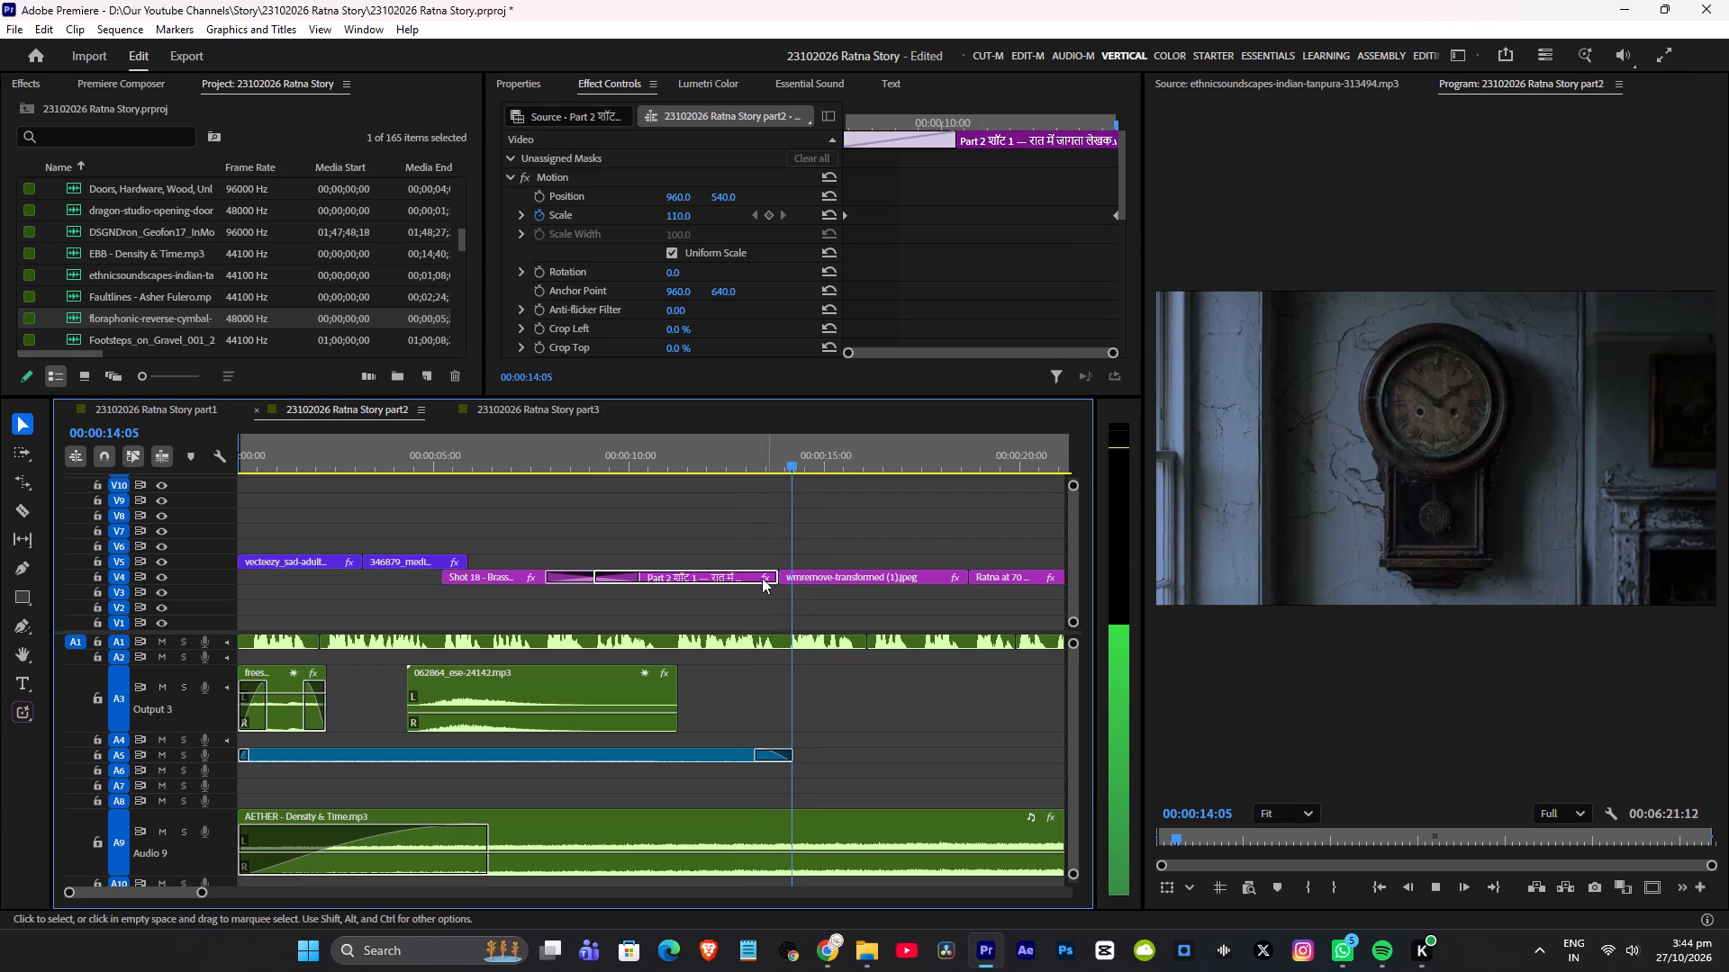
pyautogui.press('space')
pyautogui.moveTo(339, 447); pyautogui.dragTo(0, 452)
pyautogui.hotkey('ctrl', 's')
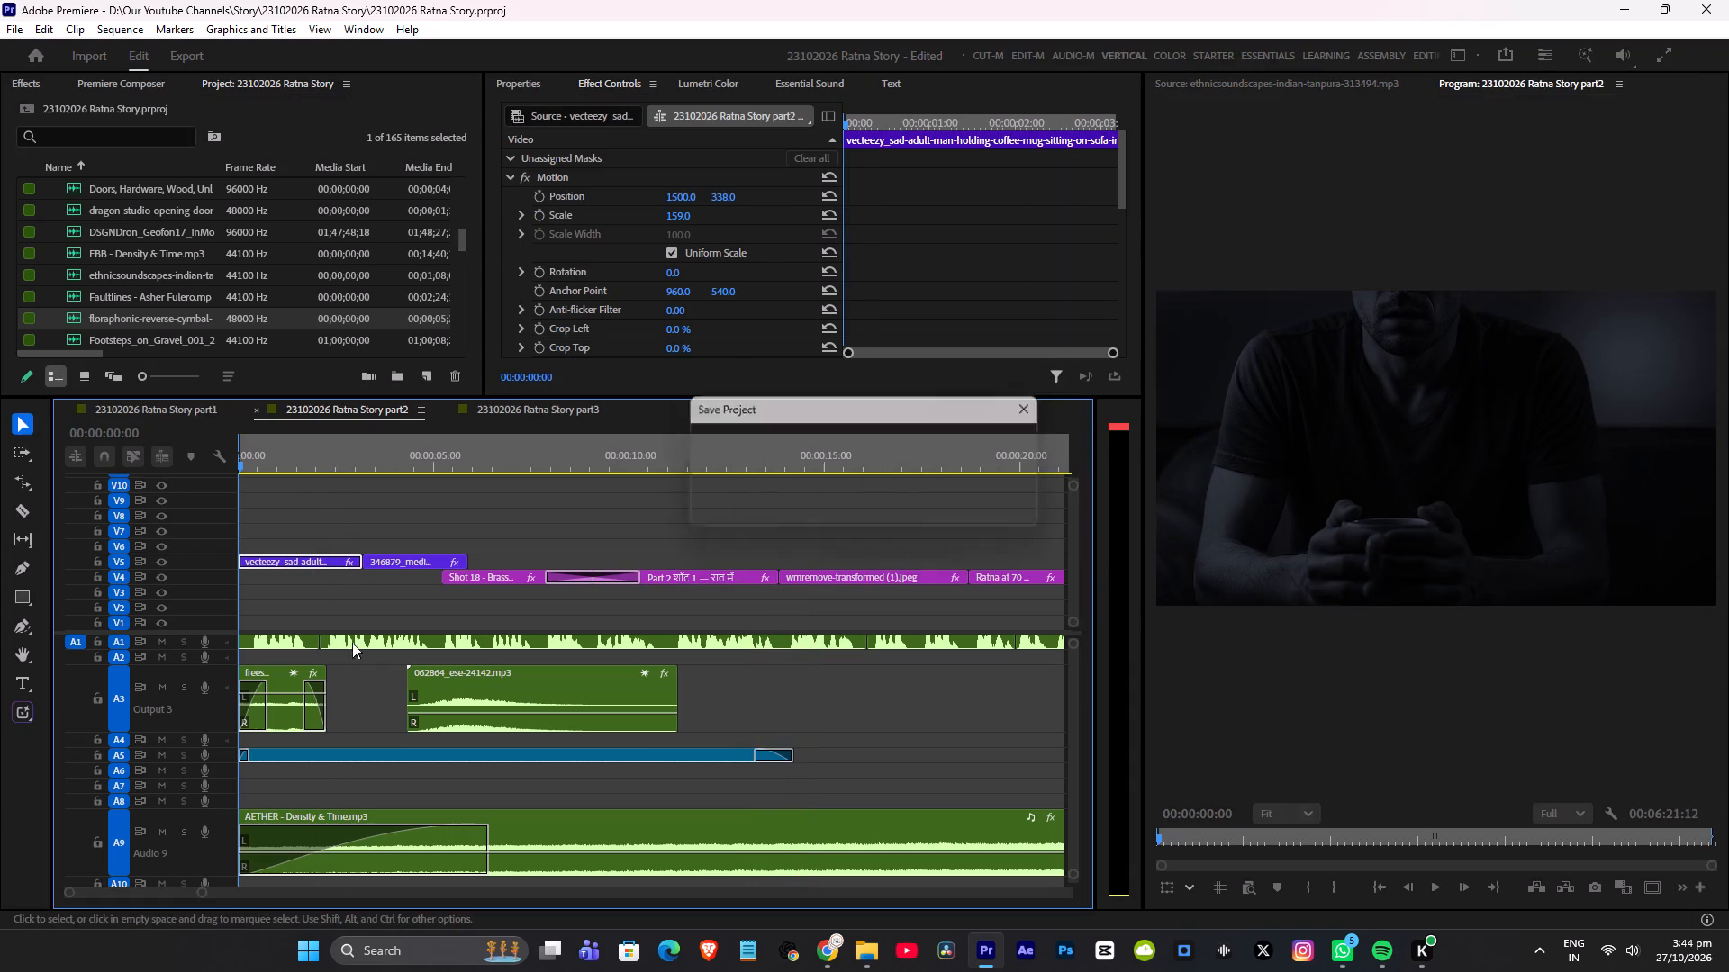
# Remove the fade-in from the start of the rain audio clip on A5.
pyautogui.moveTo(249, 751); pyautogui.dragTo(57, 726)
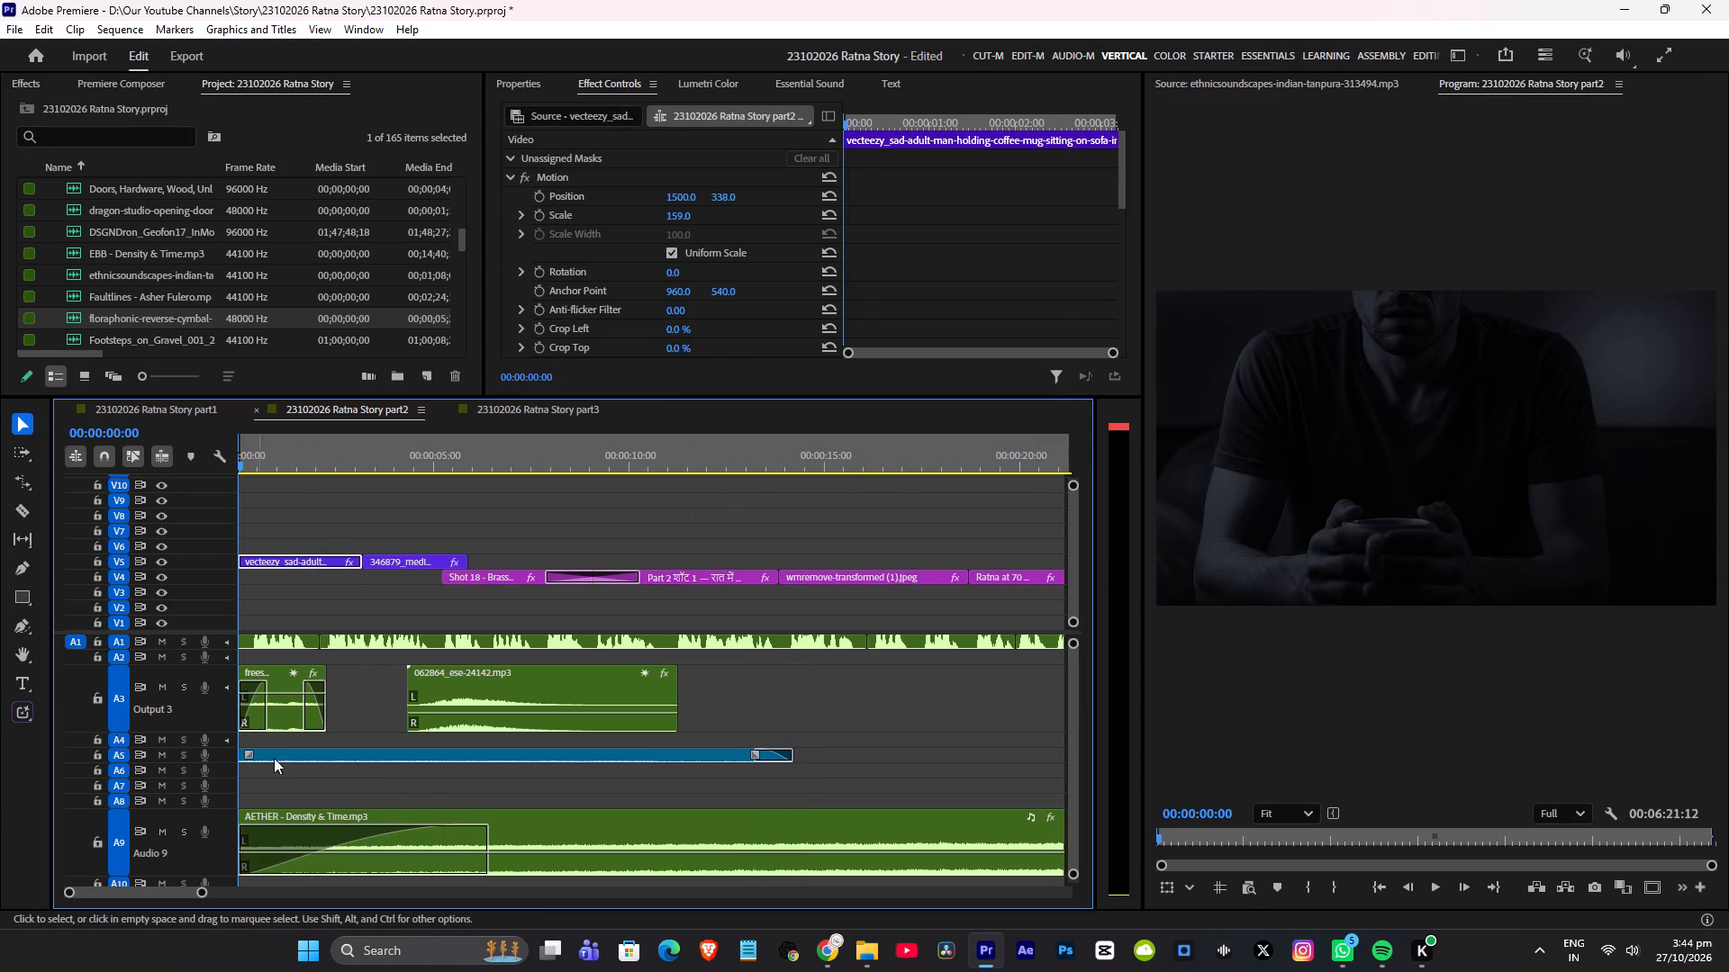
# Lower the A5 rain clip's volume by five increments, save the project, and play from the sequence start into the eyes shot.
pyautogui.click(290, 761)
pyautogui.press('space')
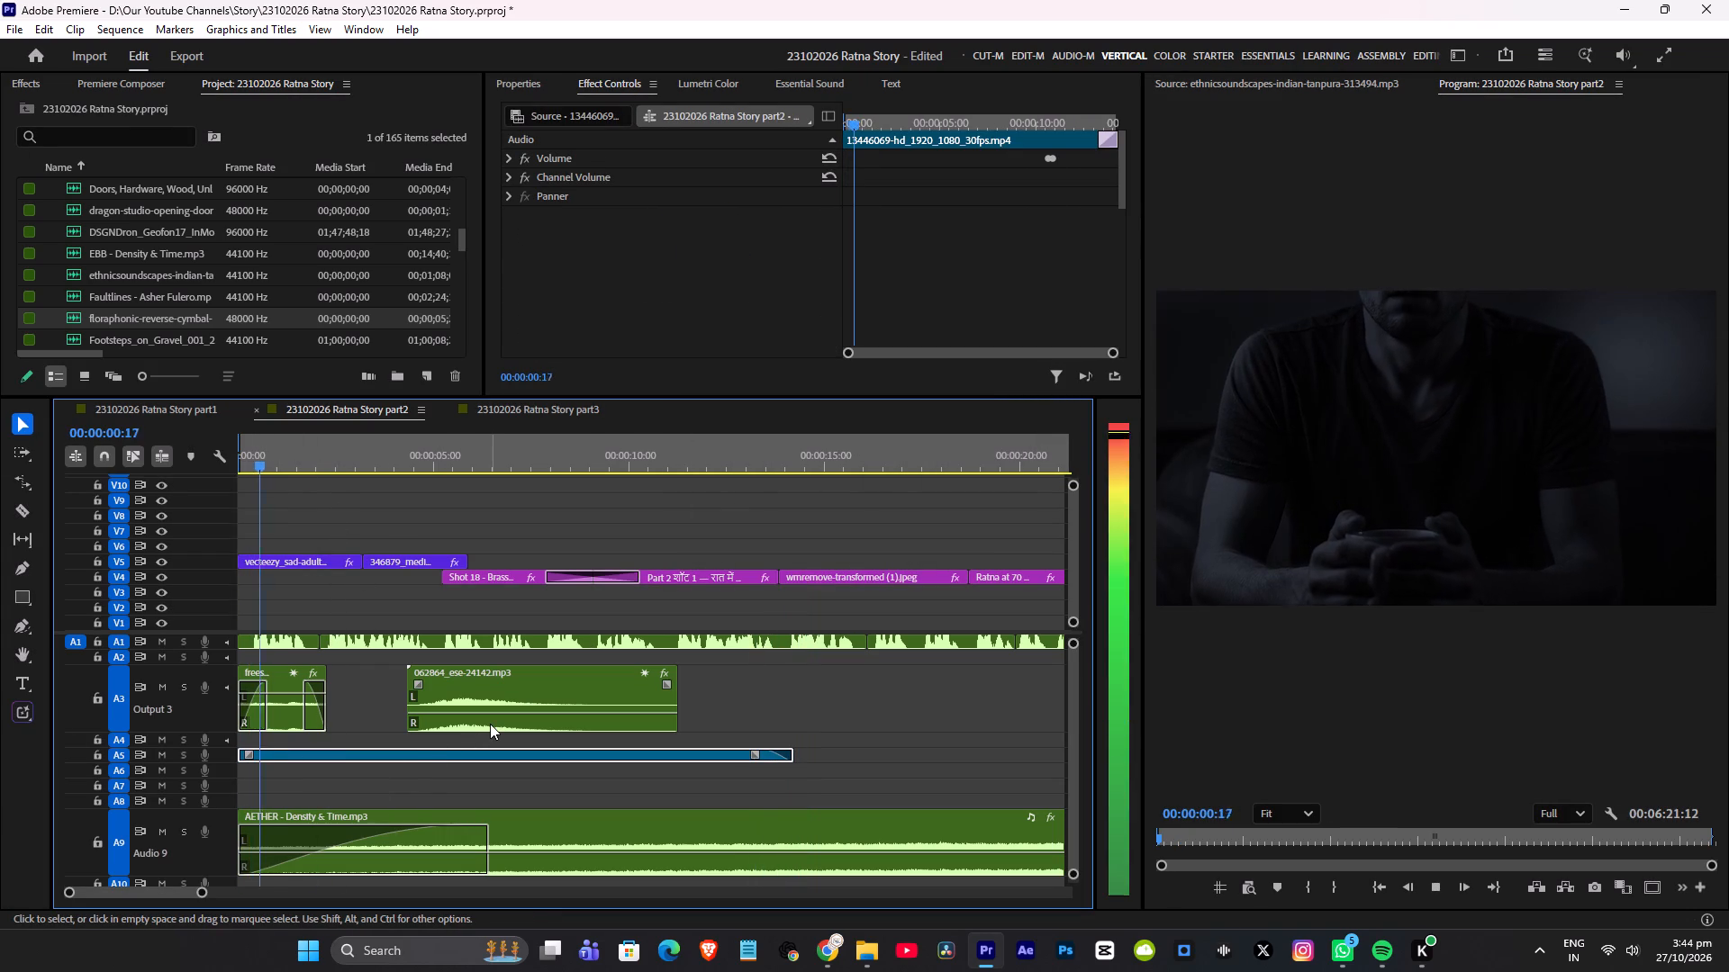
pyautogui.press('space')
pyautogui.write('[[[[[')
pyautogui.hotkey('ctrl', 's')
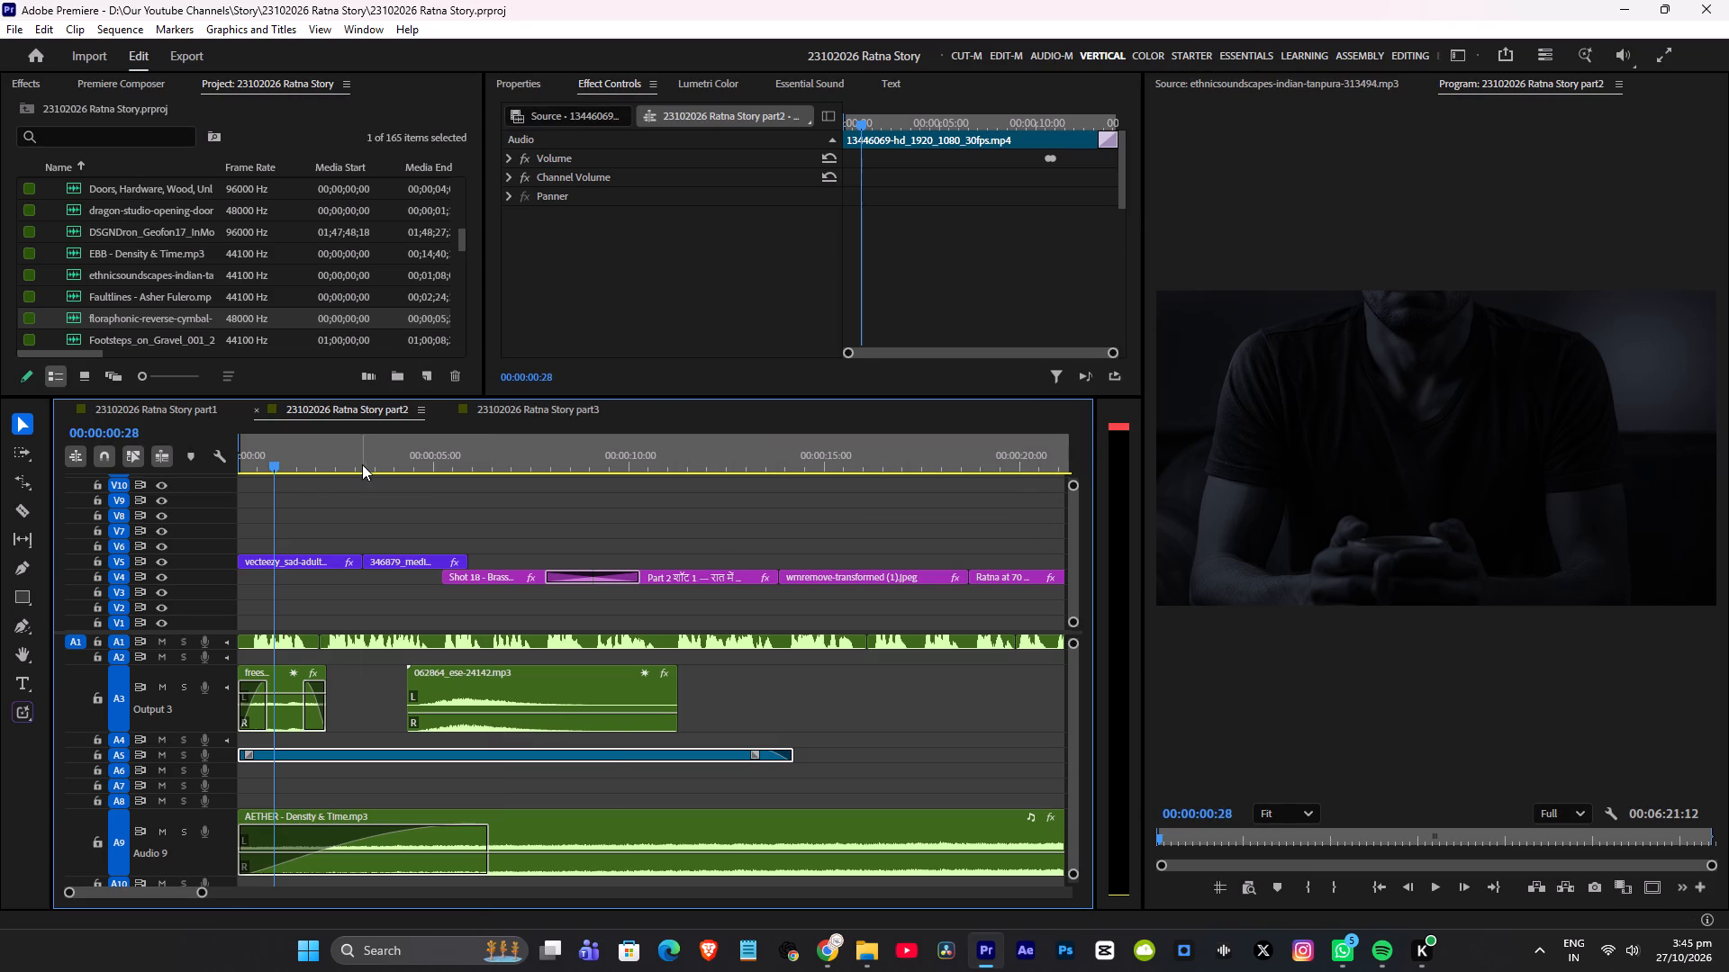
pyautogui.moveTo(361, 464); pyautogui.dragTo(0, 458)
pyautogui.press('space')
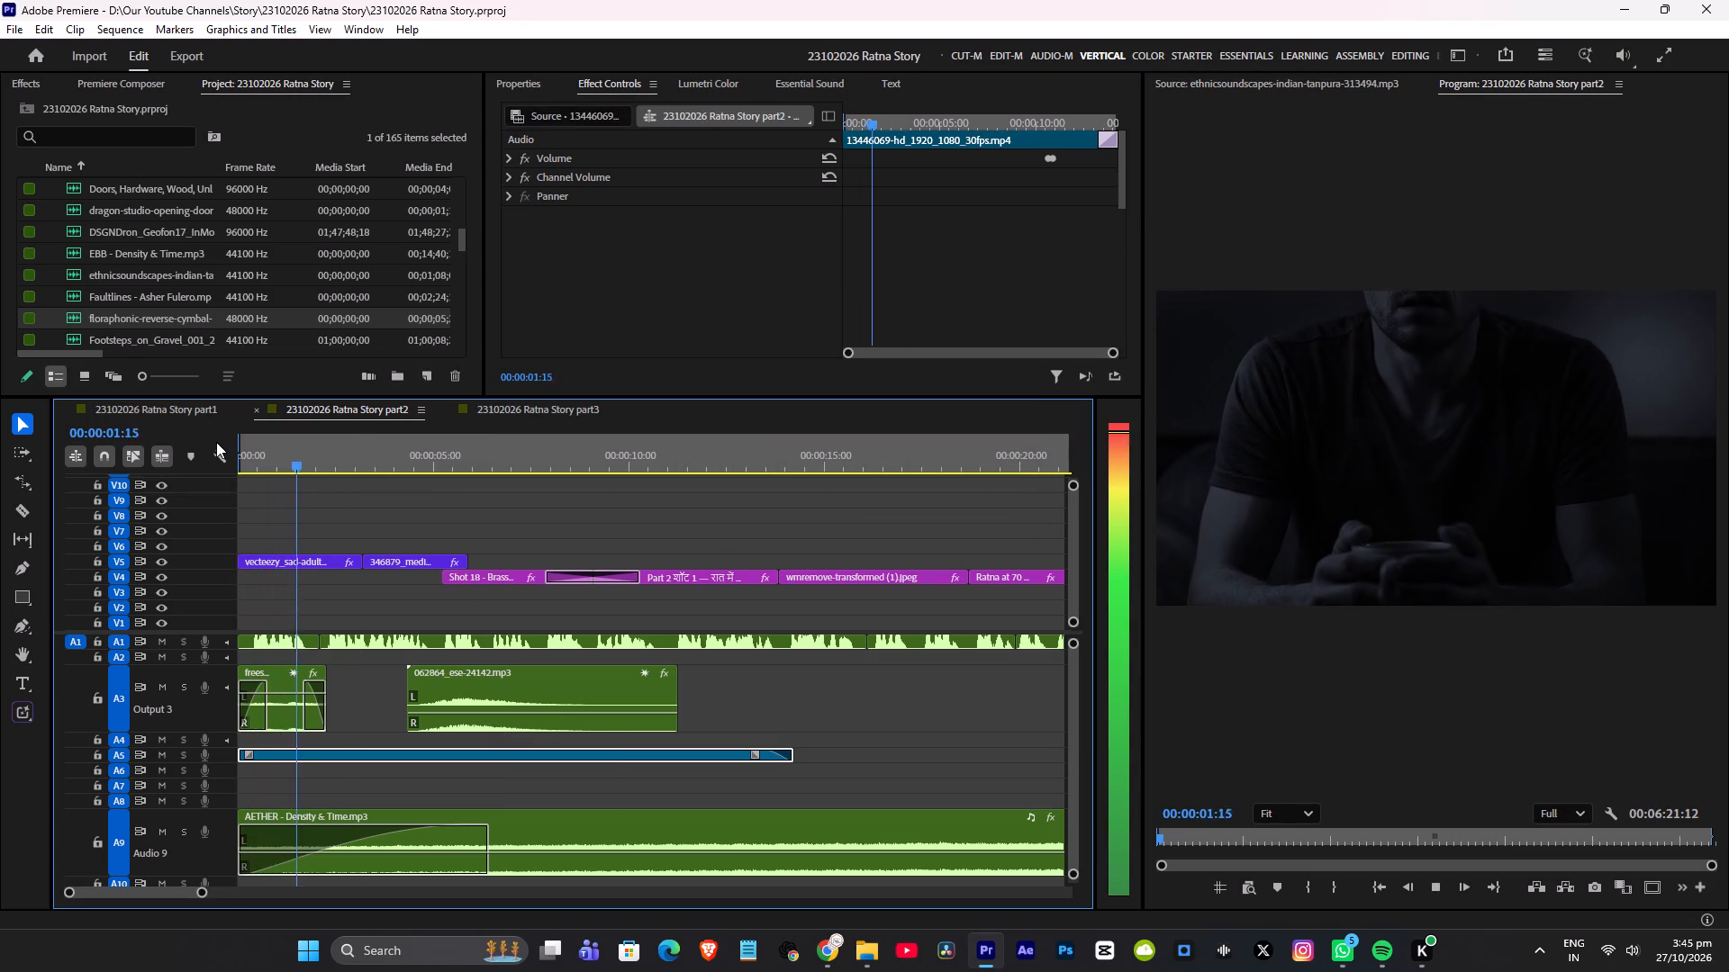
pyautogui.press('space')
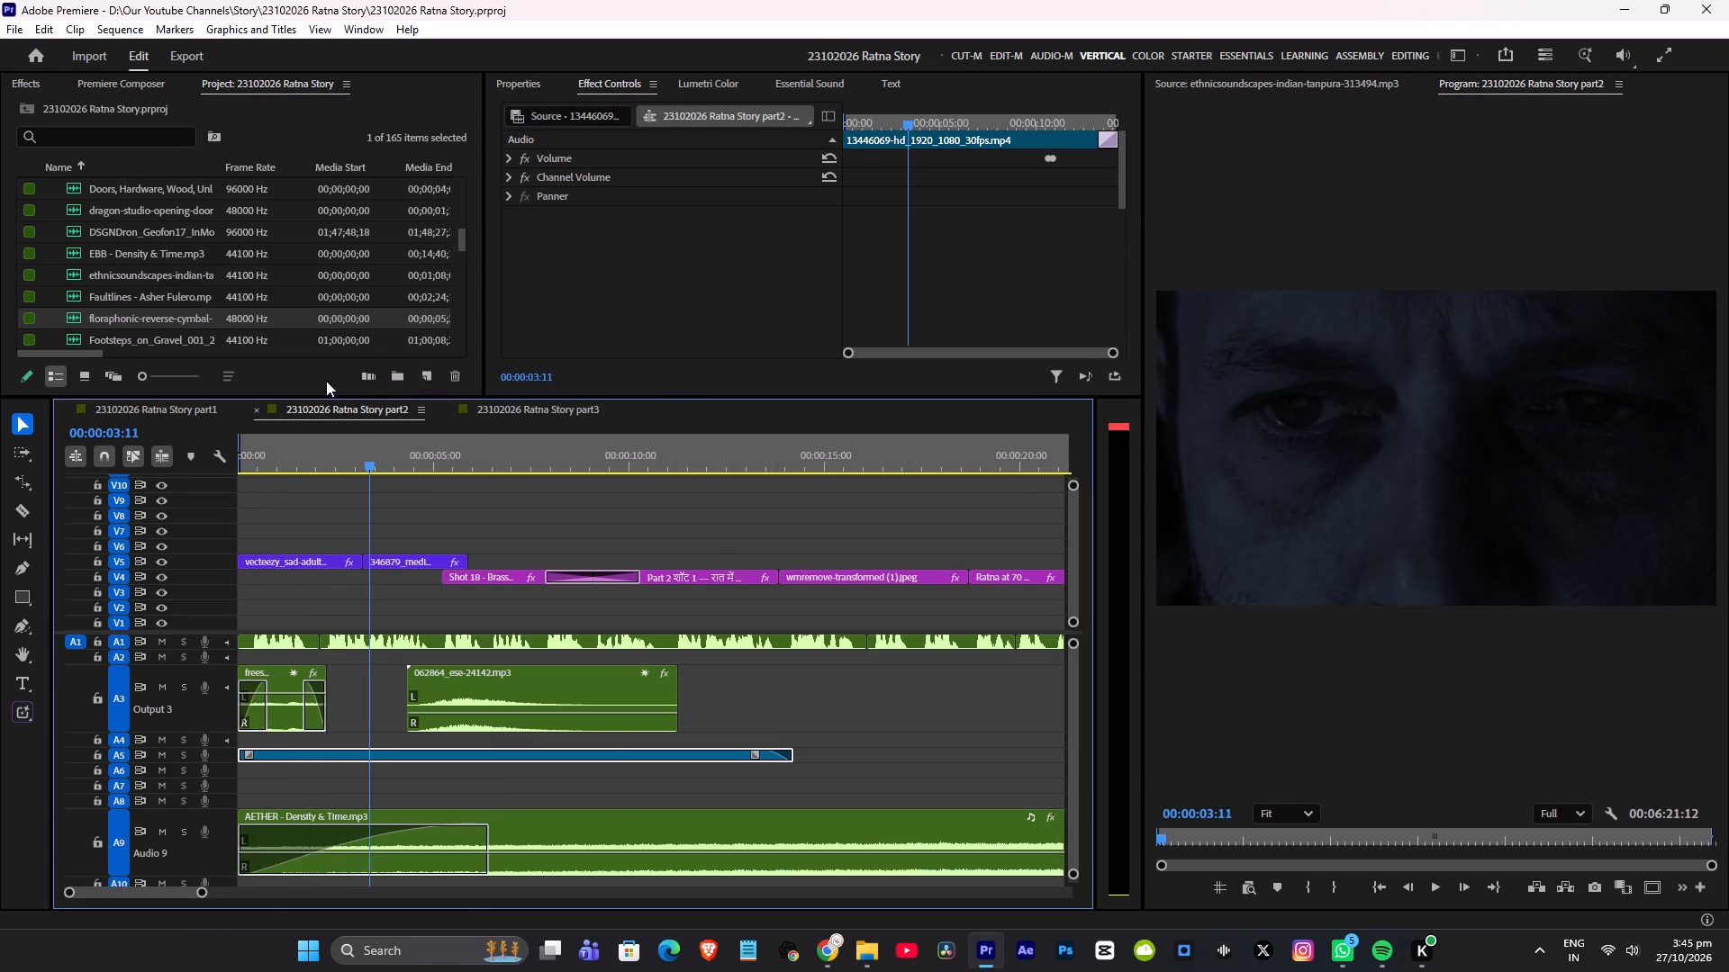
# Search the part1 sequence by playing several points from the hooded figure to the light bulb shots for a thunder sound.
pyautogui.click(160, 404)
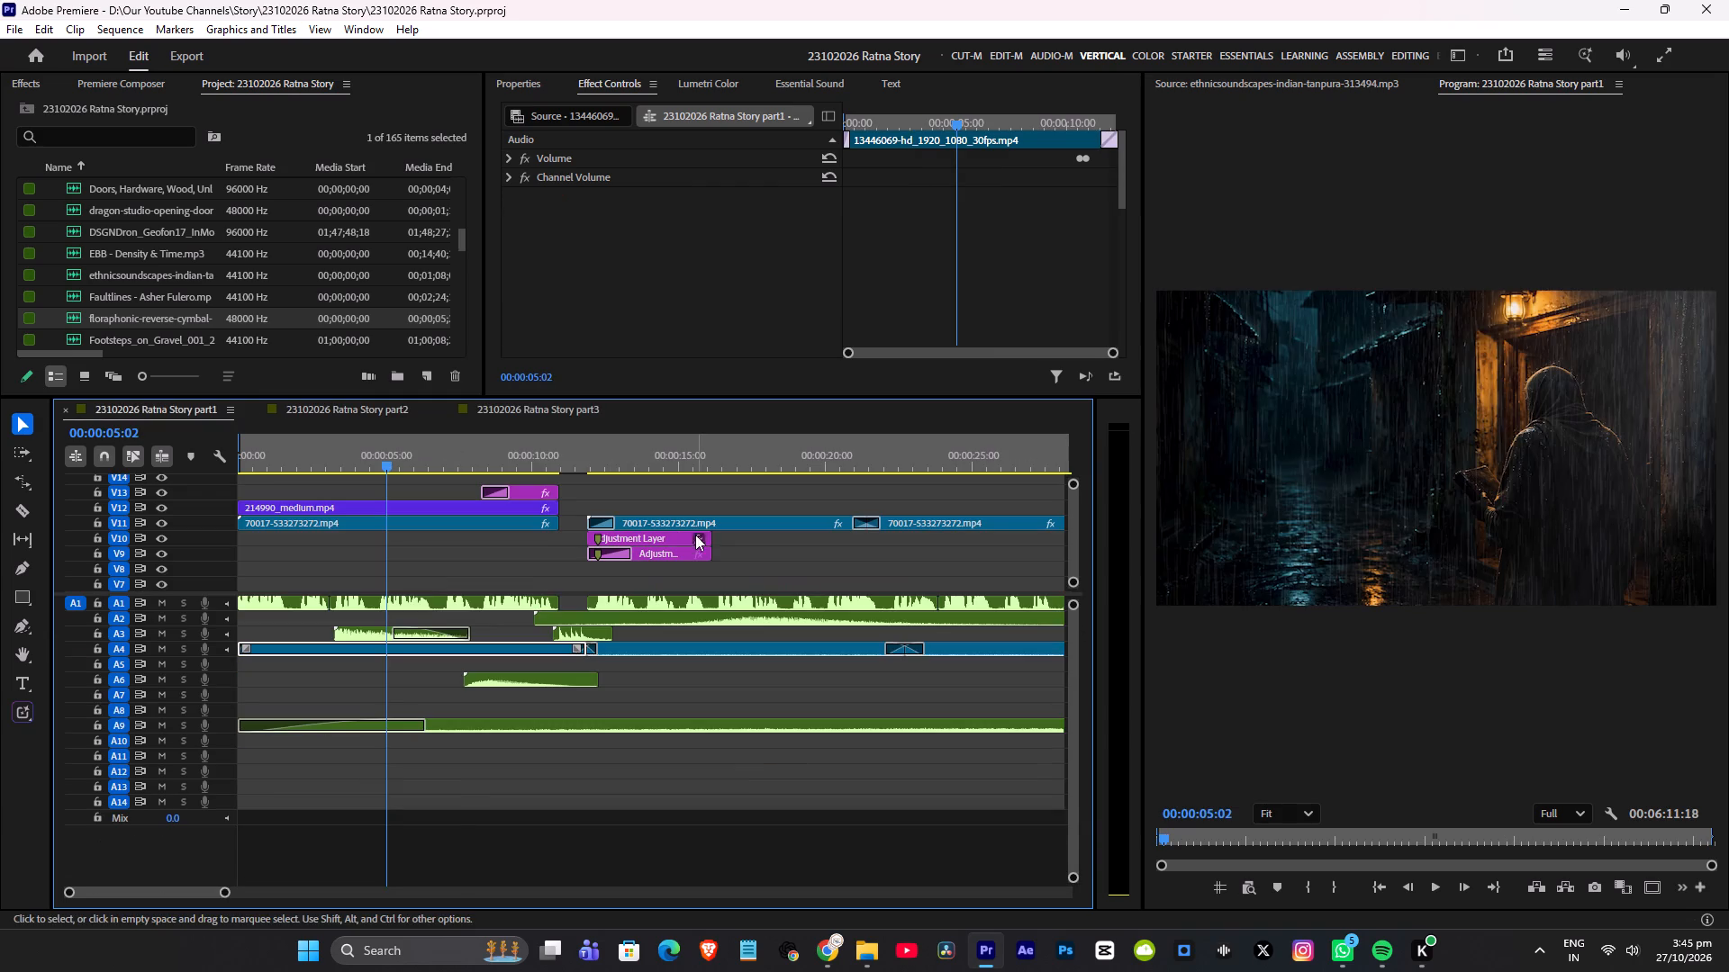
pyautogui.hotkey('ctrl', 's')
pyautogui.click(602, 444)
pyautogui.press('space')
pyautogui.keyDown('alt'); pyautogui.scroll(-9, 746, 511); pyautogui.keyUp('alt')
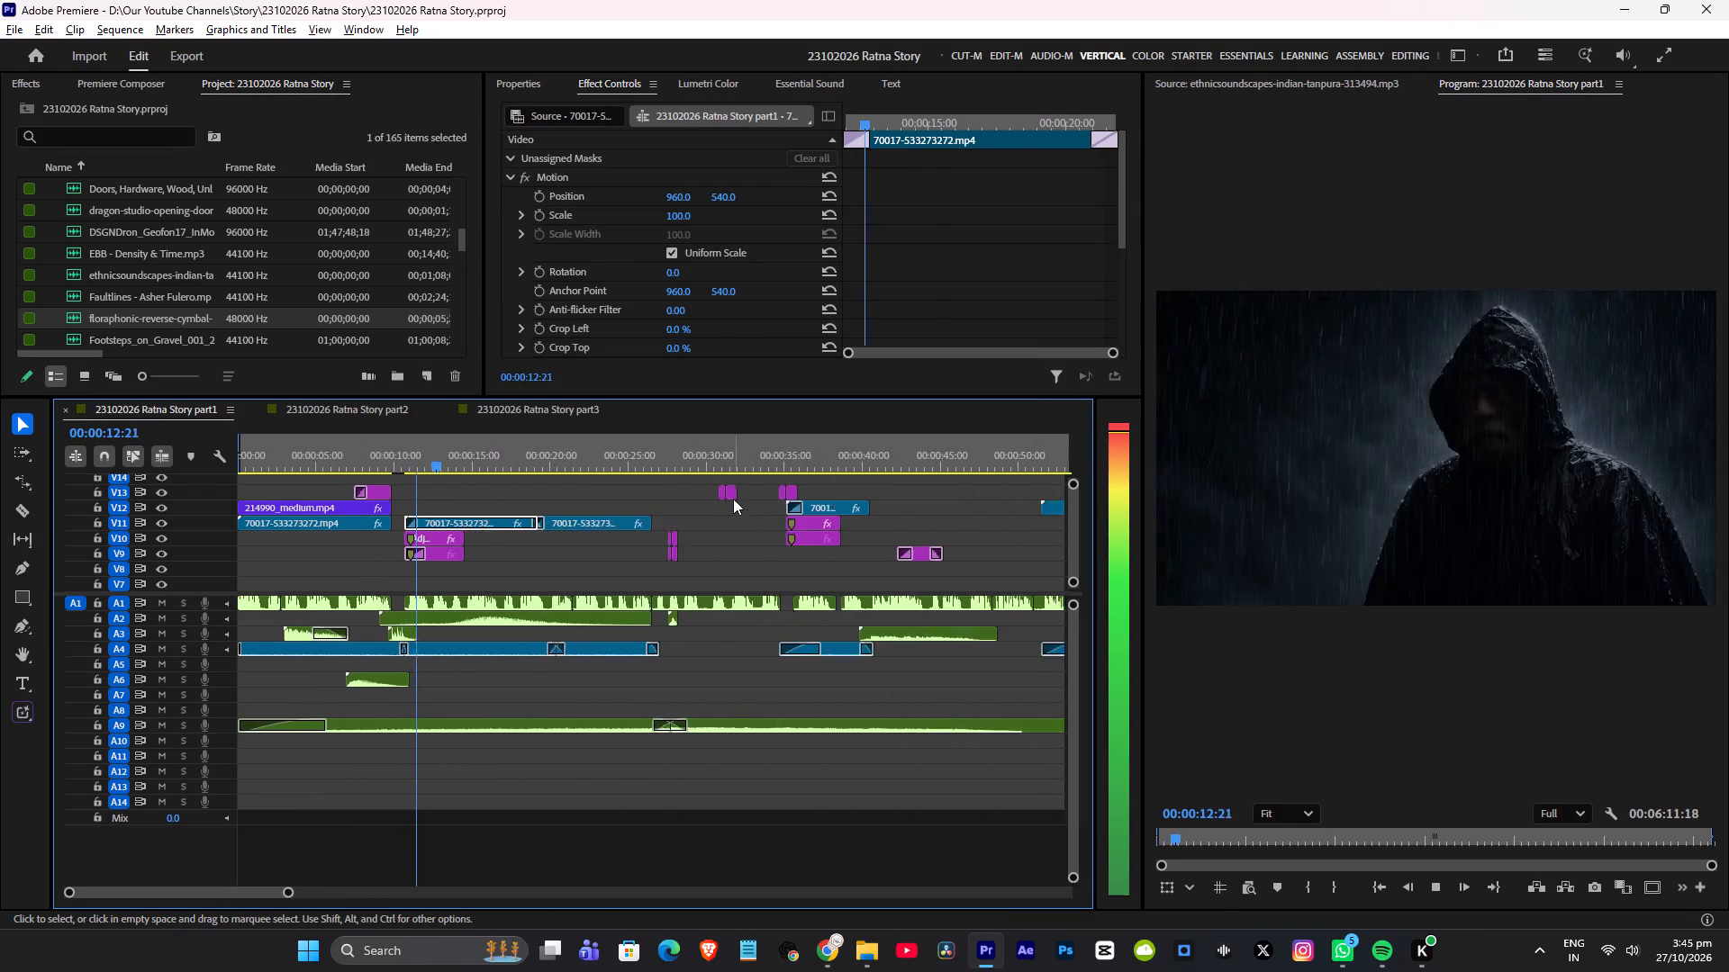
pyautogui.keyDown('alt'); pyautogui.scroll(-2, 733, 499); pyautogui.keyUp('alt')
pyautogui.click(612, 461)
pyautogui.press('space')
pyautogui.moveTo(693, 460); pyautogui.dragTo(806, 460)
pyautogui.press('space')
pyautogui.scroll(-6, 847, 484)
pyautogui.keyDown('alt'); pyautogui.scroll(-5, 778, 482); pyautogui.keyUp('alt')
pyautogui.click(676, 449)
pyautogui.press('space')
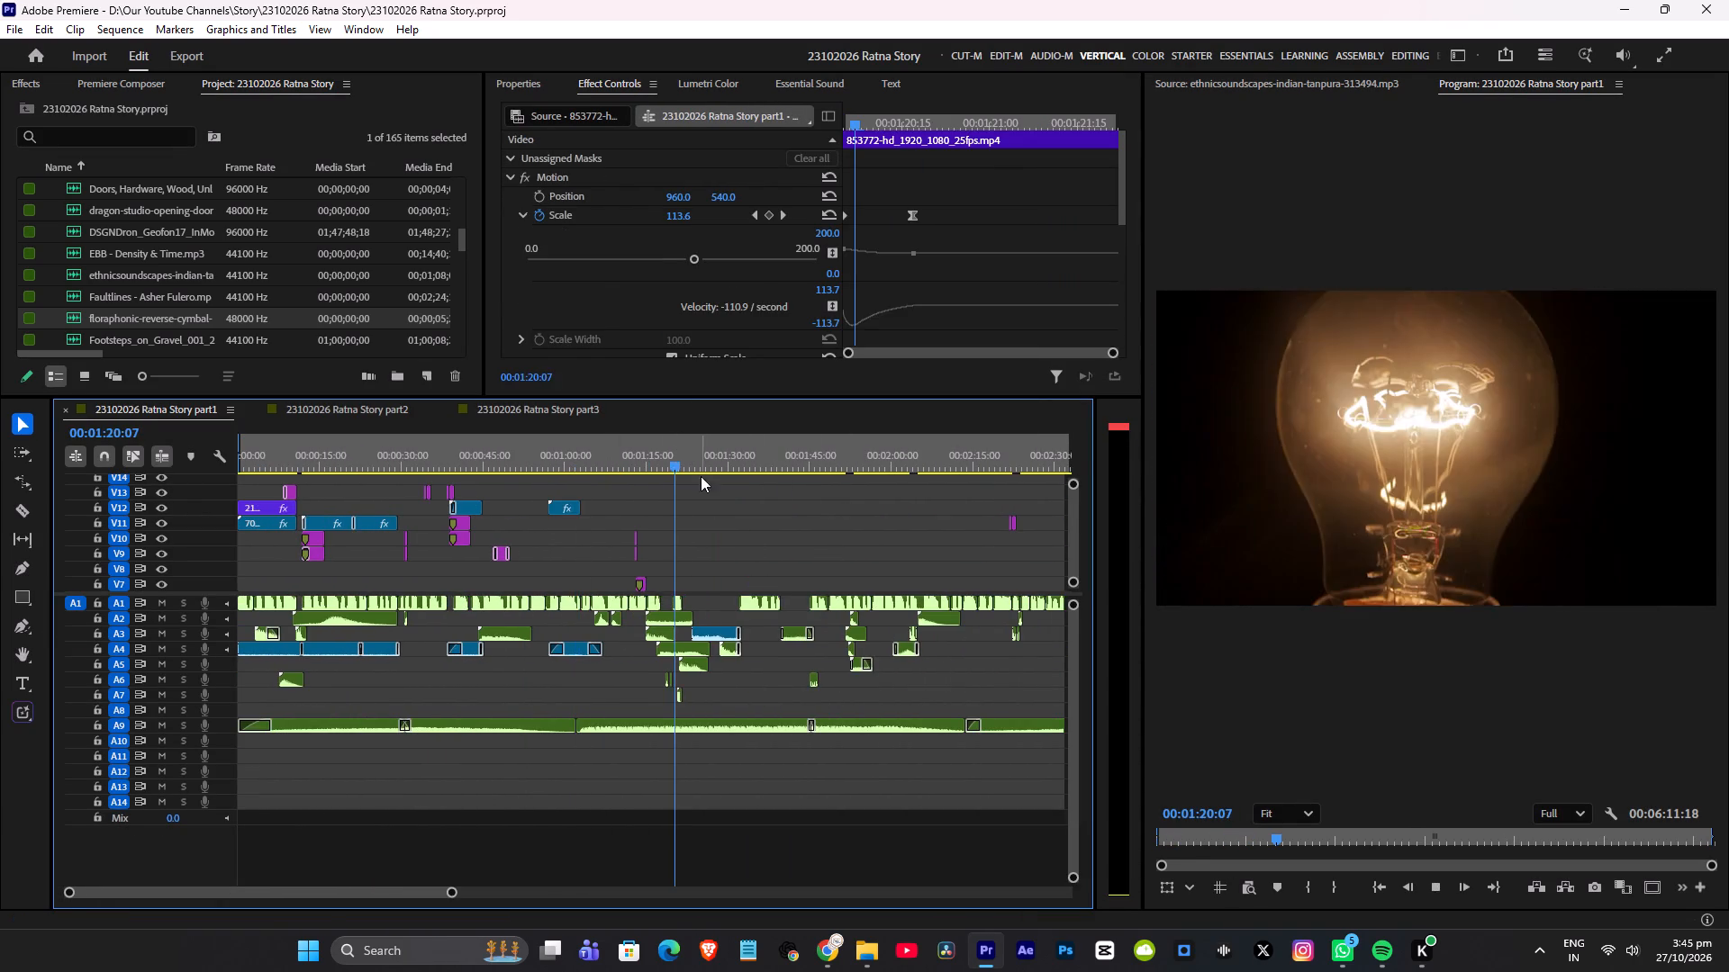
pyautogui.keyDown('alt'); pyautogui.scroll(19, 711, 519); pyautogui.keyUp('alt')
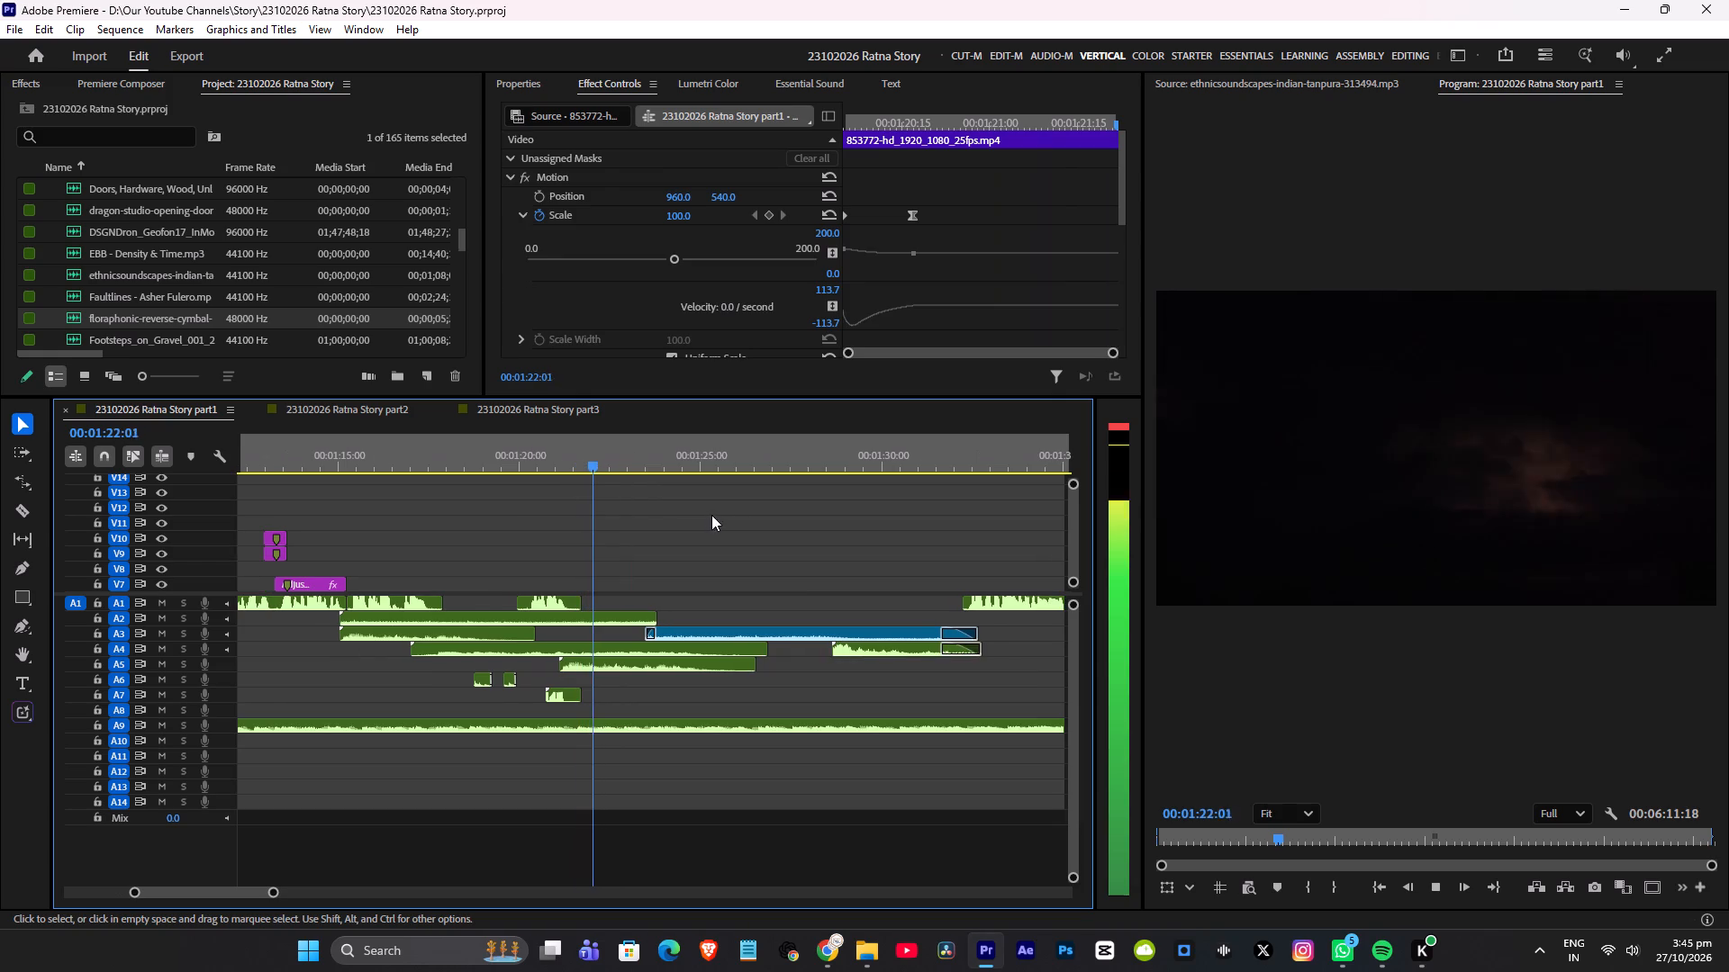
pyautogui.press('space')
pyautogui.click(439, 461)
pyautogui.press('space')
pyautogui.scroll(4, 506, 471)
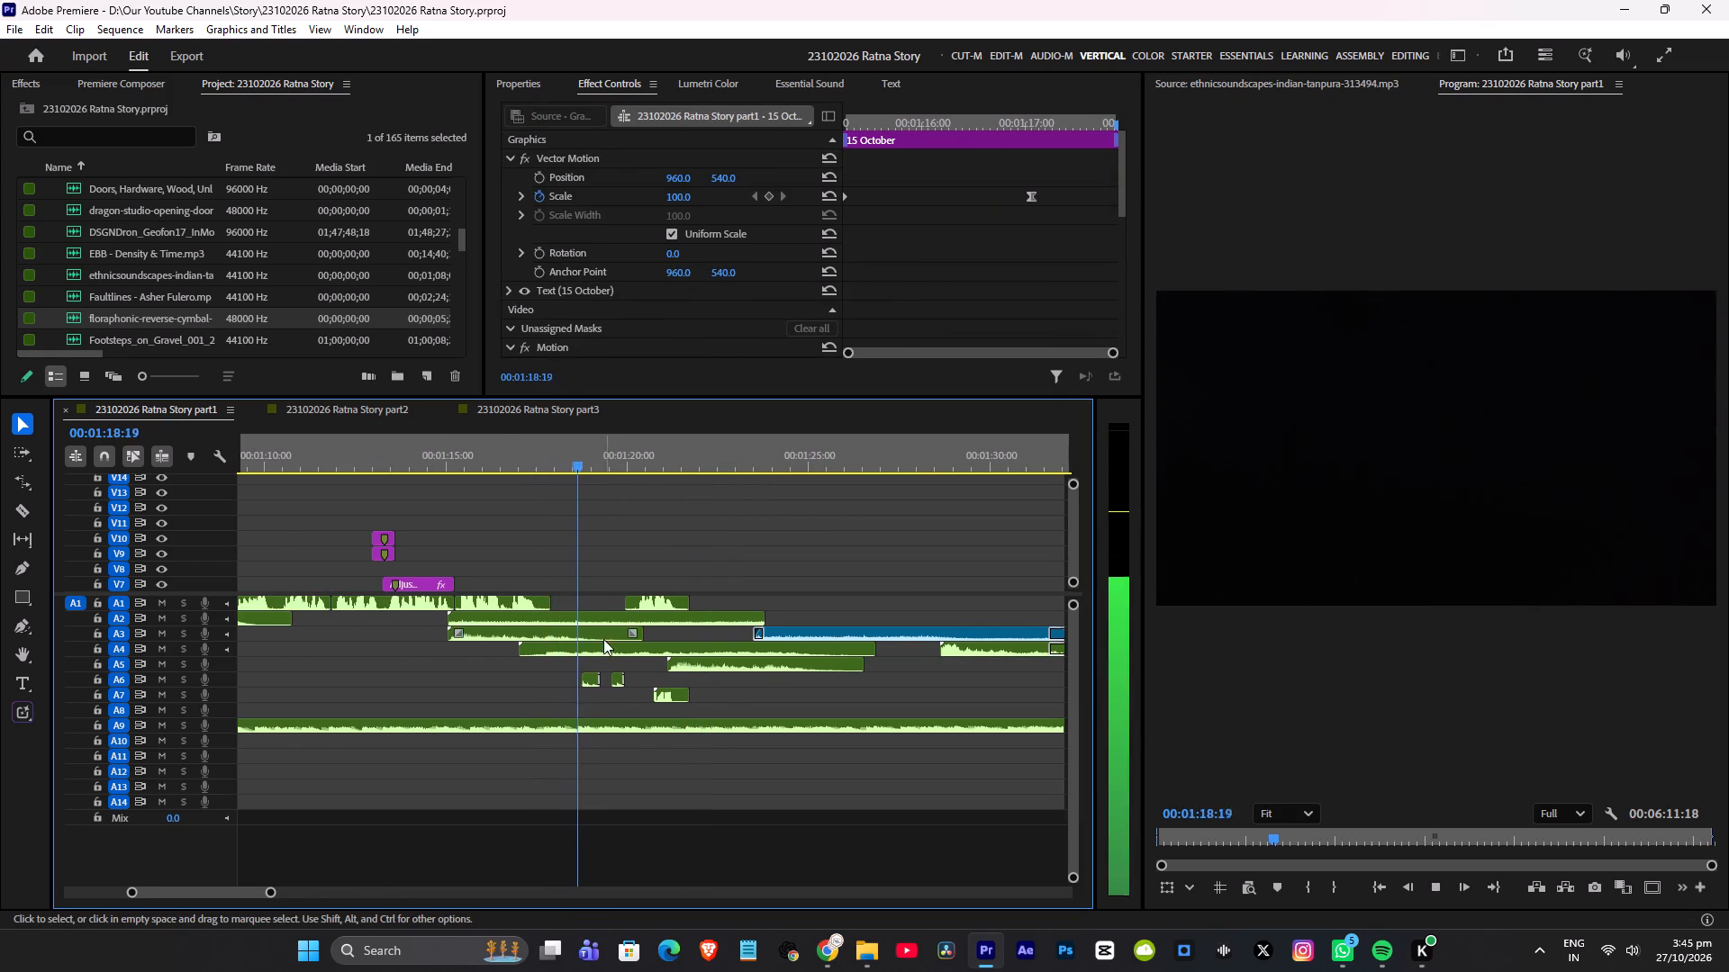
pyautogui.press('space')
# Audition part1's peals-of-thunder-191992.mp3 clip with track A4 soloed, and copy it to the start of part2's track A6.
pyautogui.click(597, 652)
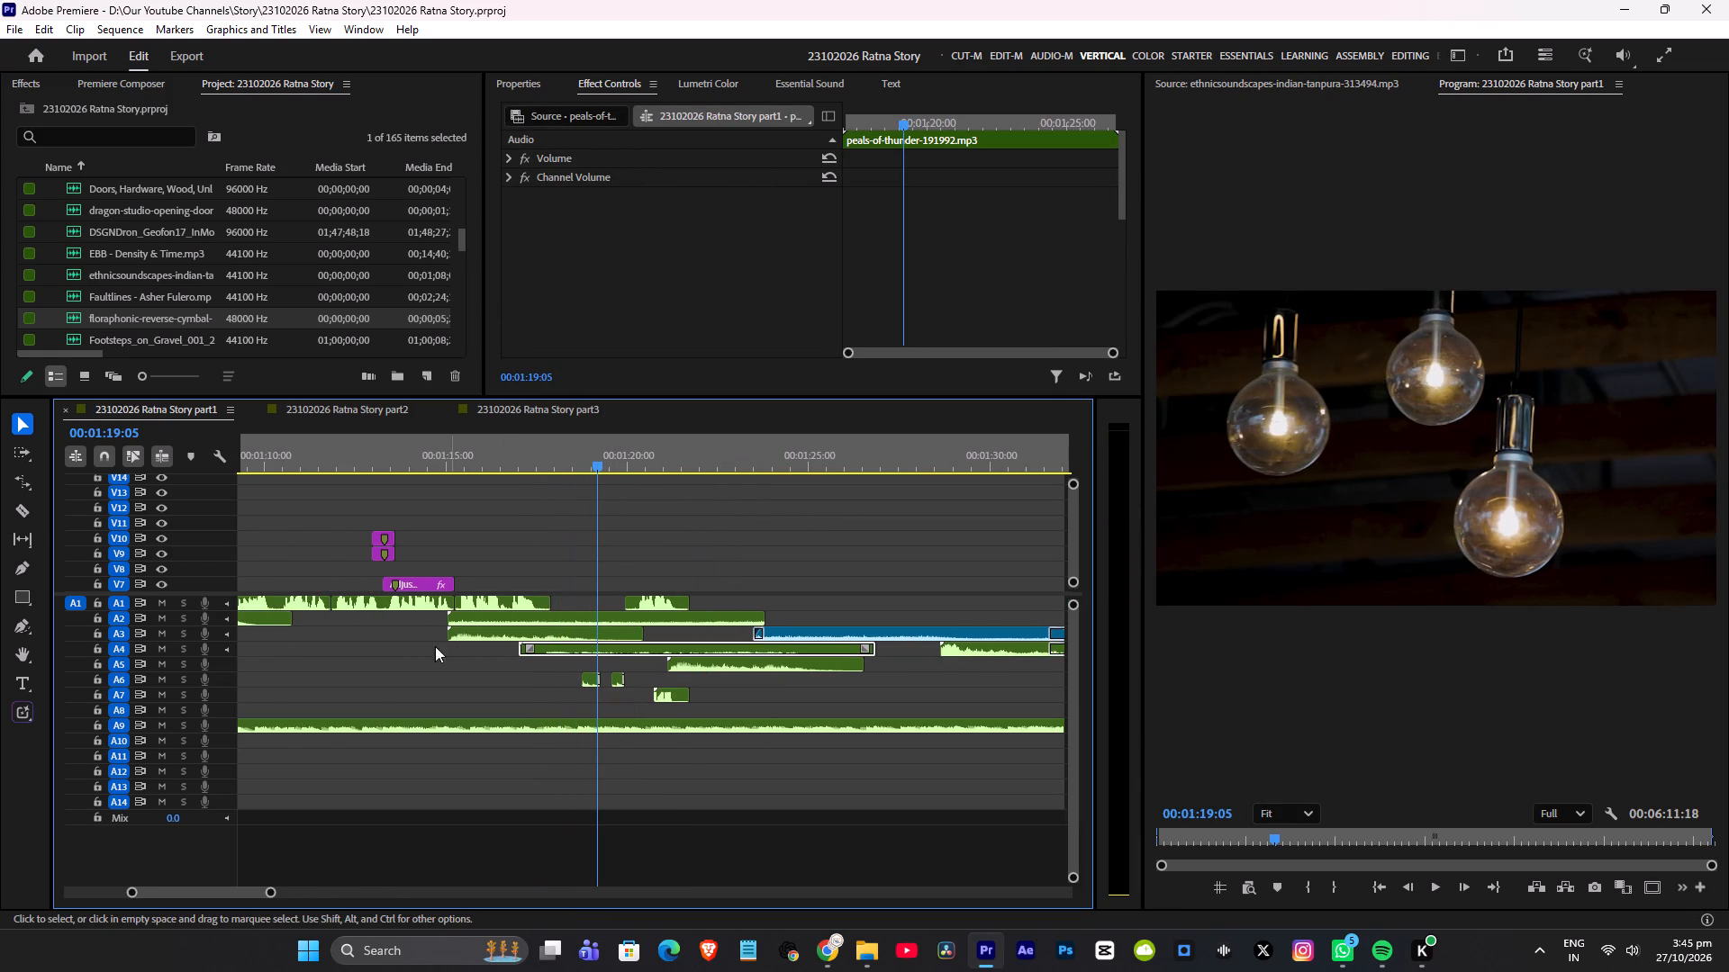
pyautogui.click(189, 646)
pyautogui.press('space')
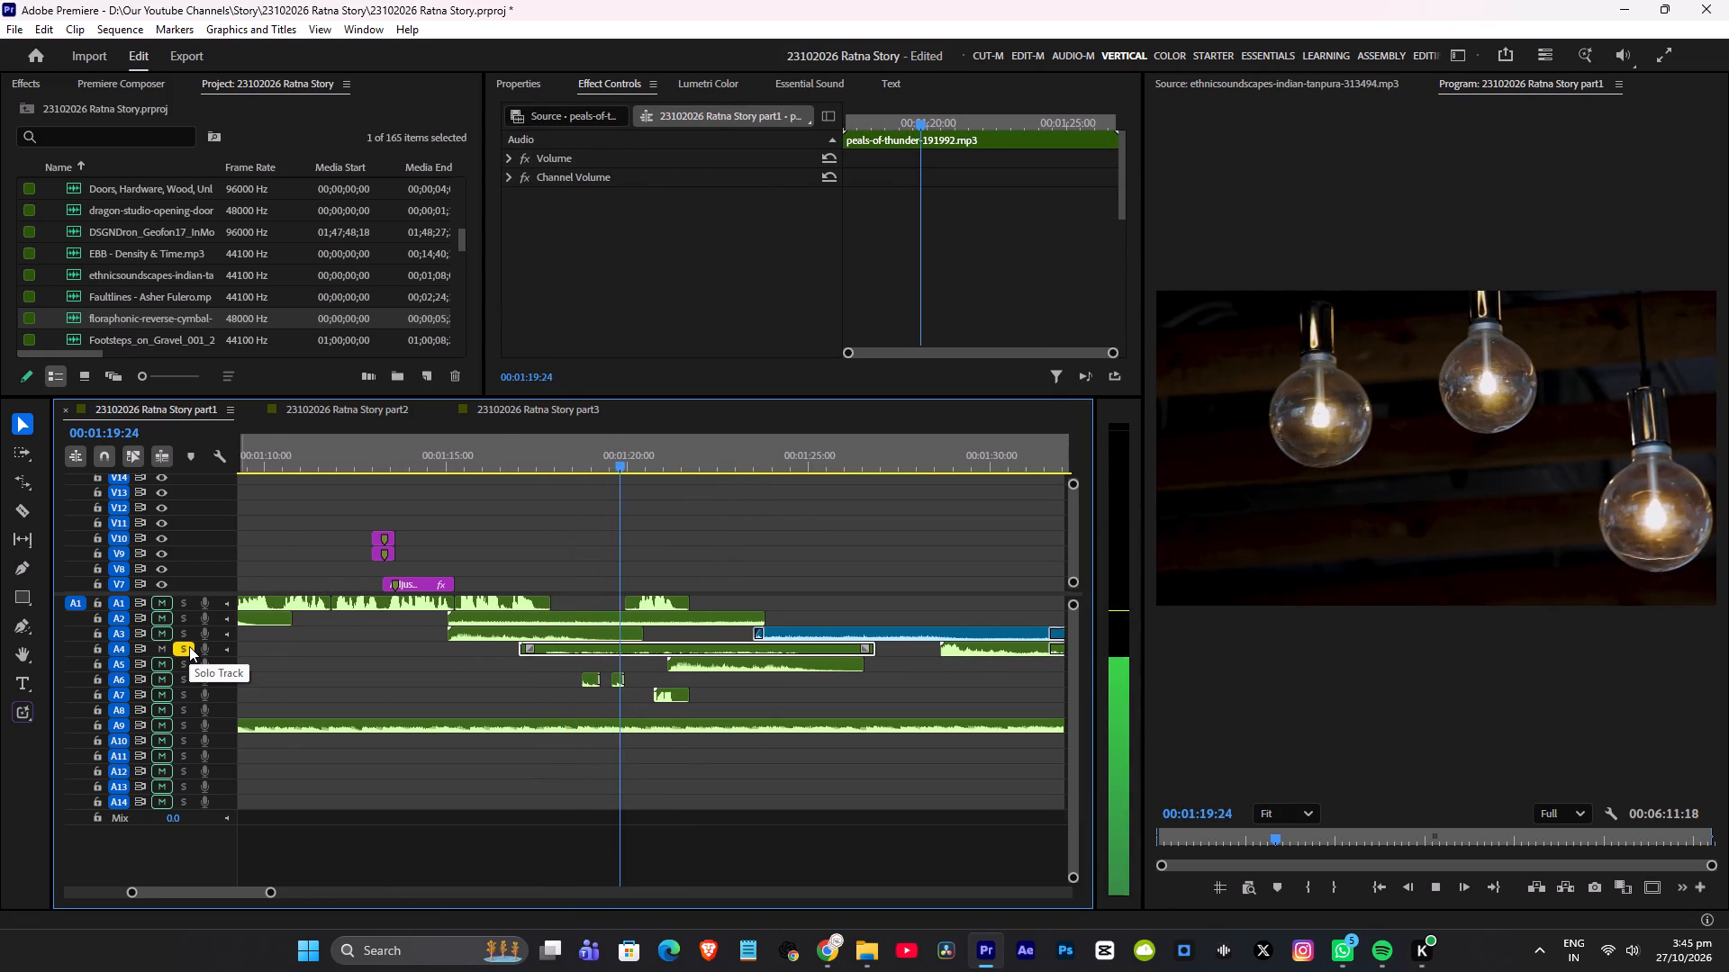
pyautogui.press('space')
pyautogui.click(189, 646)
pyautogui.moveTo(555, 646); pyautogui.dragTo(349, 399)
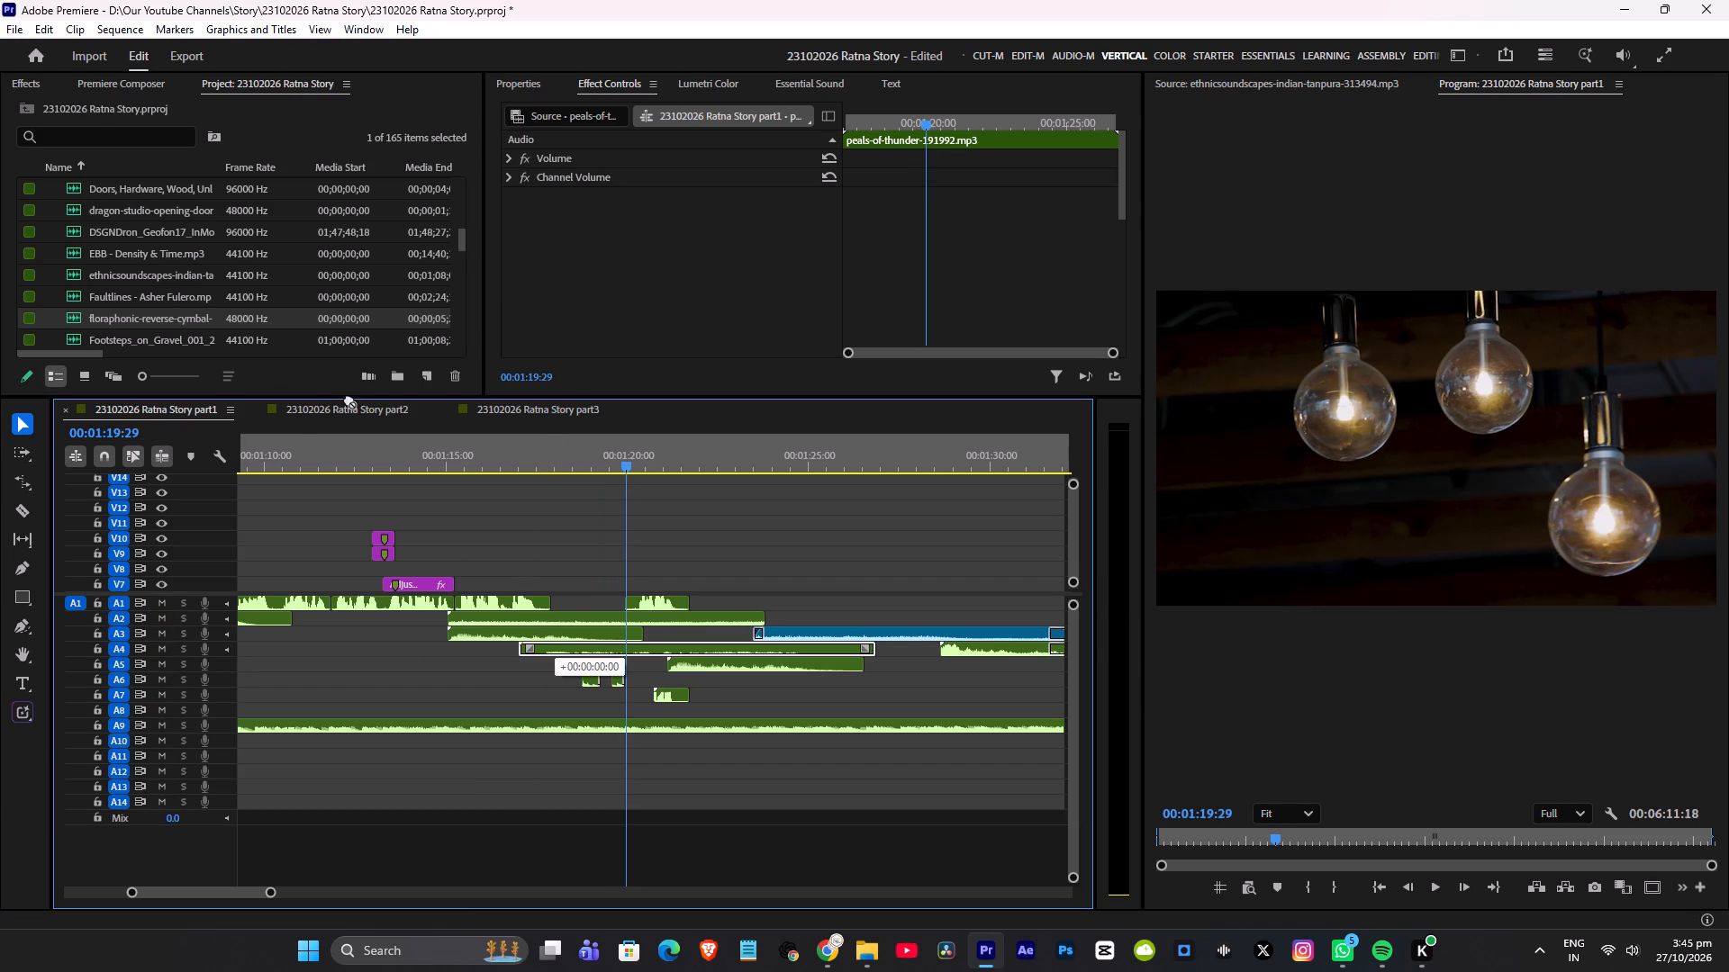
pyautogui.moveTo(349, 399); pyautogui.dragTo(261, 762)
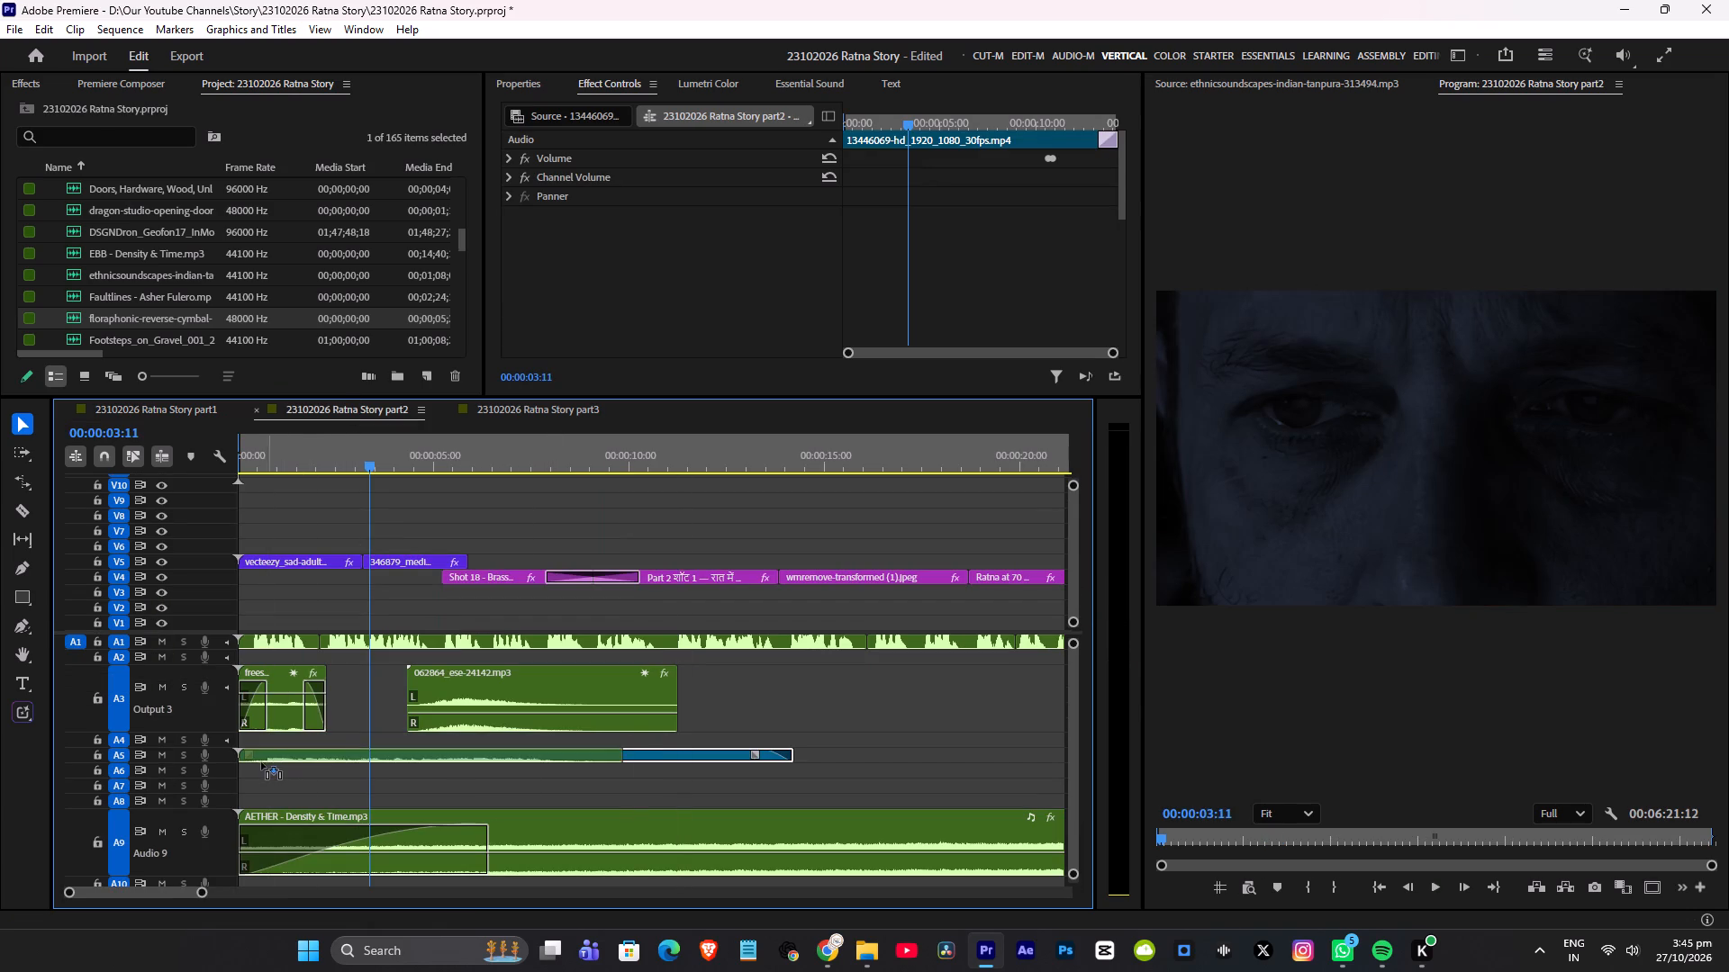
pyautogui.moveTo(261, 762); pyautogui.dragTo(255, 769)
# Play part2 from the start into the wall clock shot to check the thunder and rain together.
pyautogui.moveTo(294, 456); pyautogui.dragTo(0, 472)
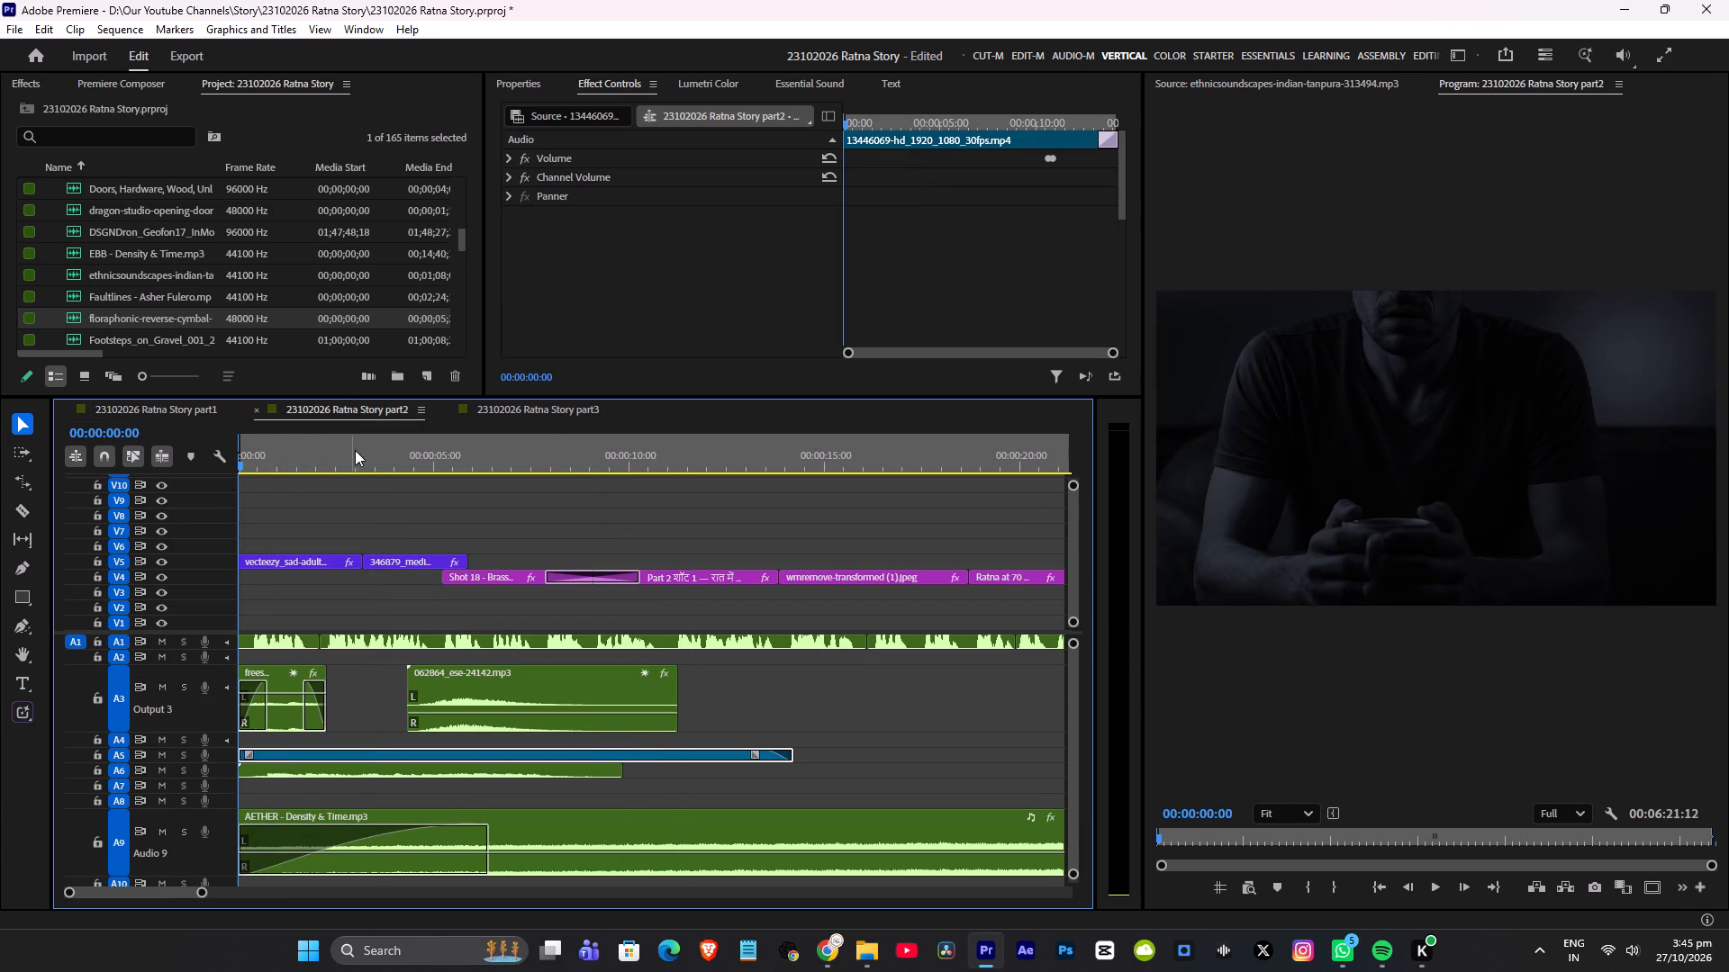
pyautogui.press('space')
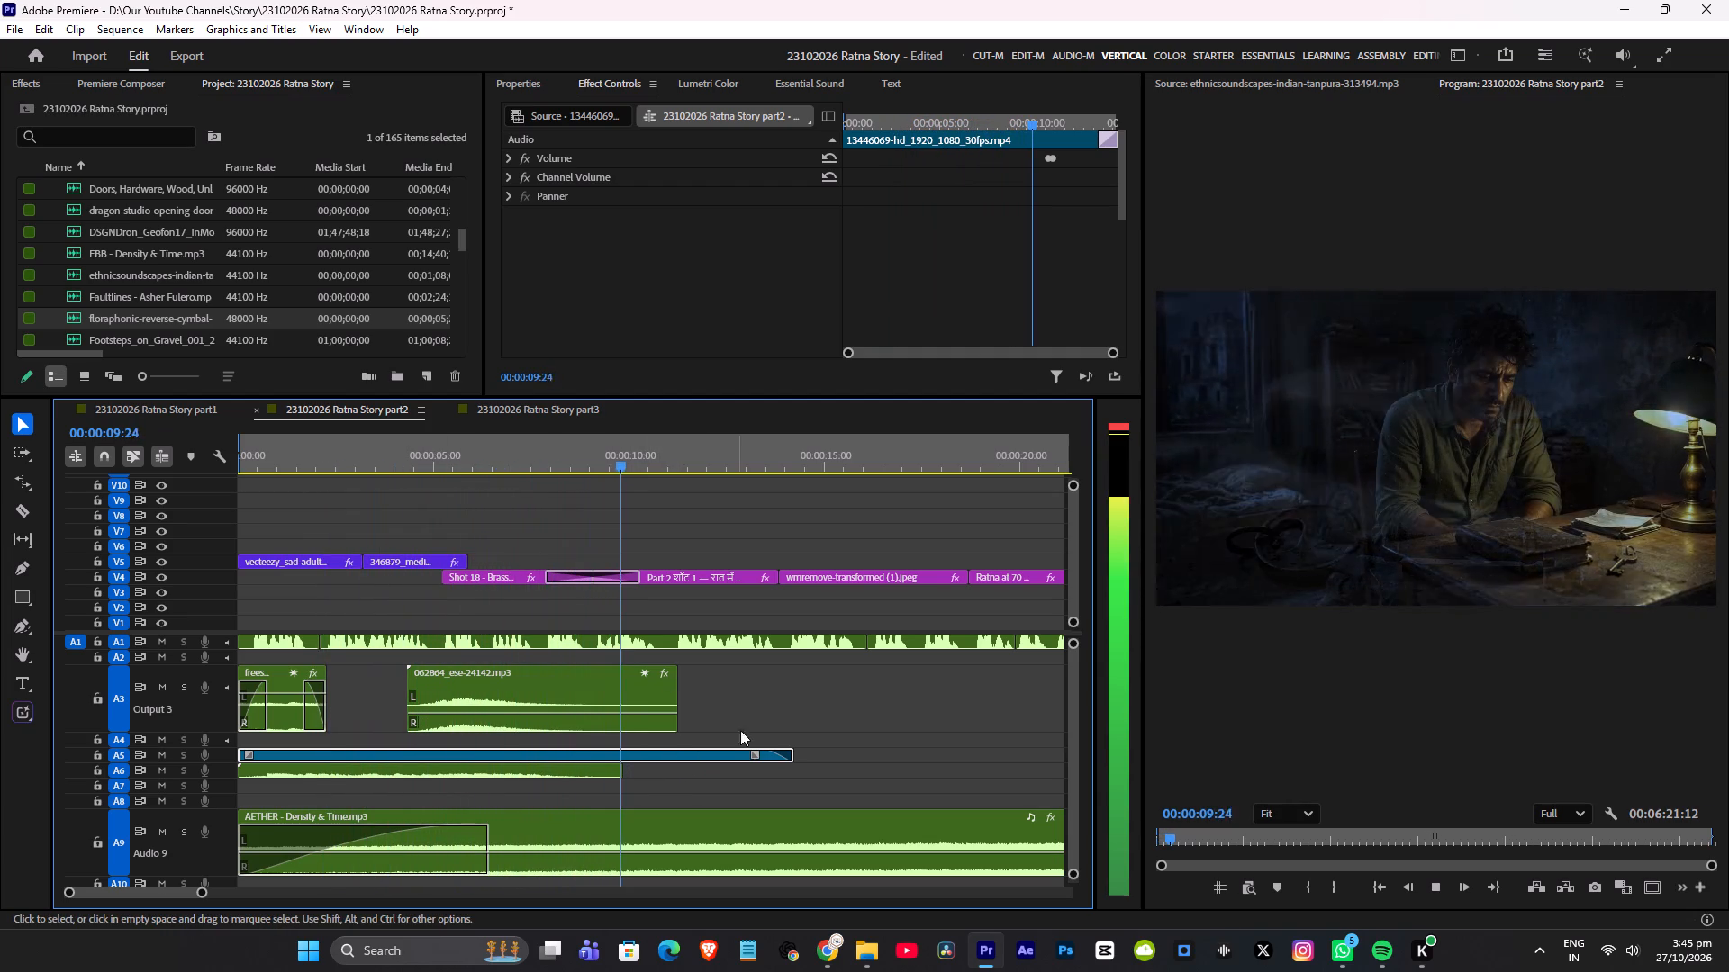
pyautogui.keyDown('alt'); pyautogui.scroll(-3, 792, 687); pyautogui.keyUp('alt')
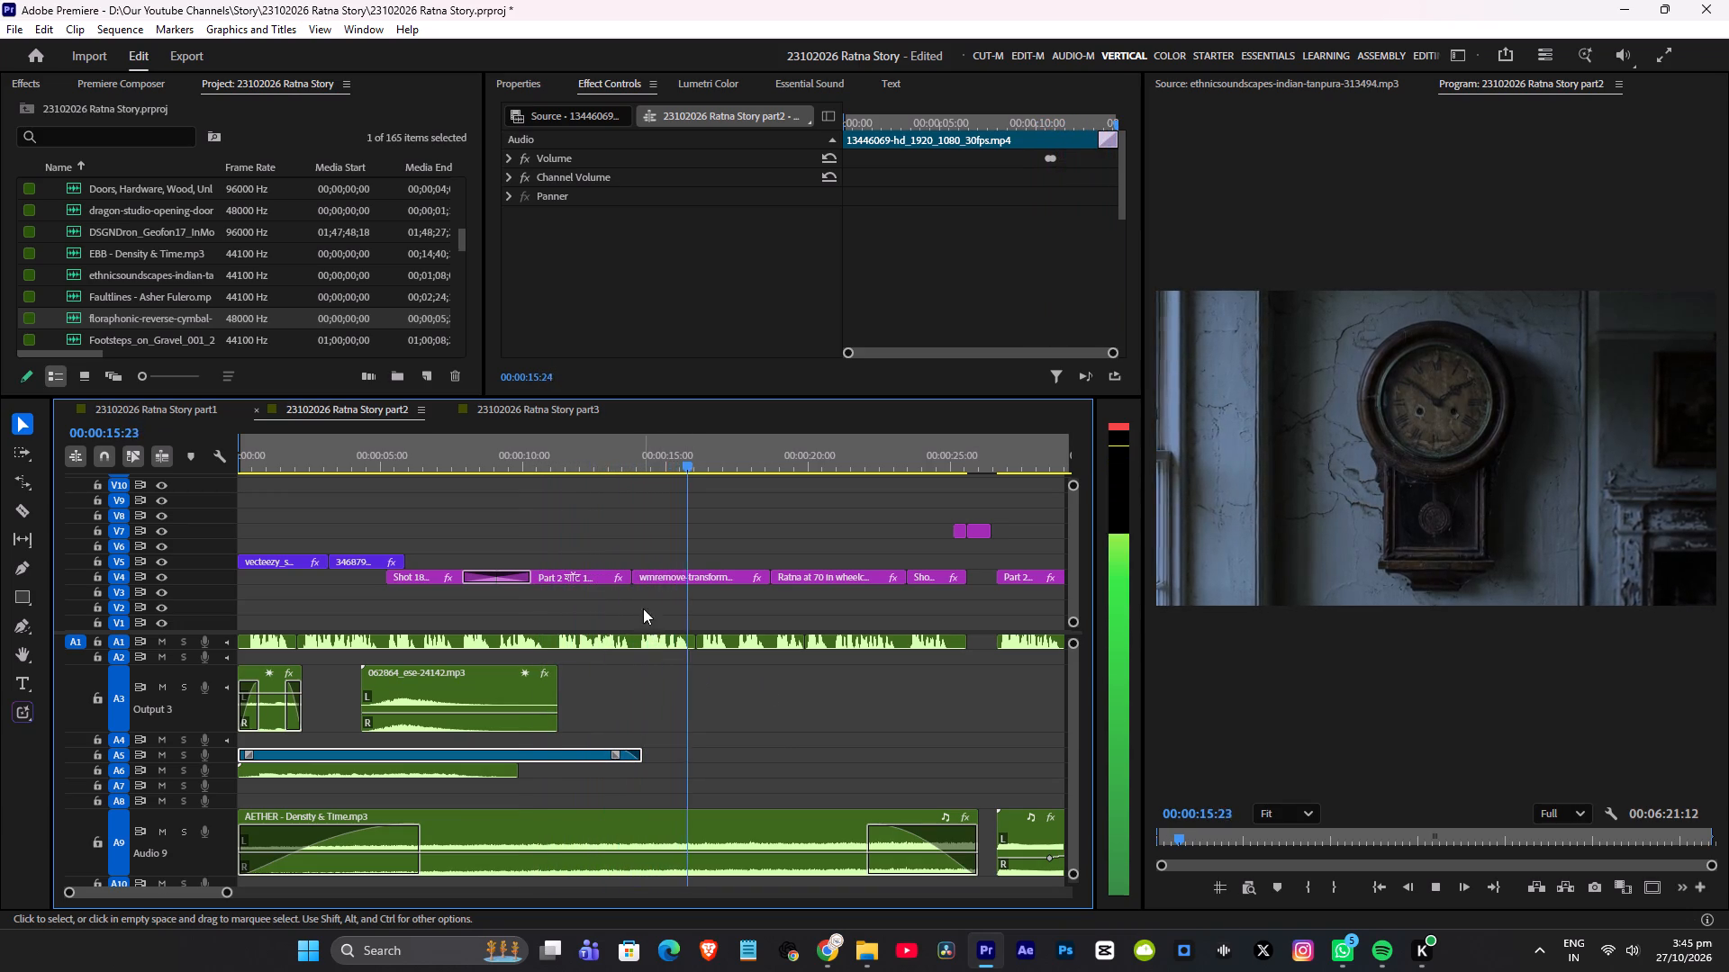
pyautogui.keyDown('alt'); pyautogui.scroll(-3, 675, 715); pyautogui.keyUp('alt')
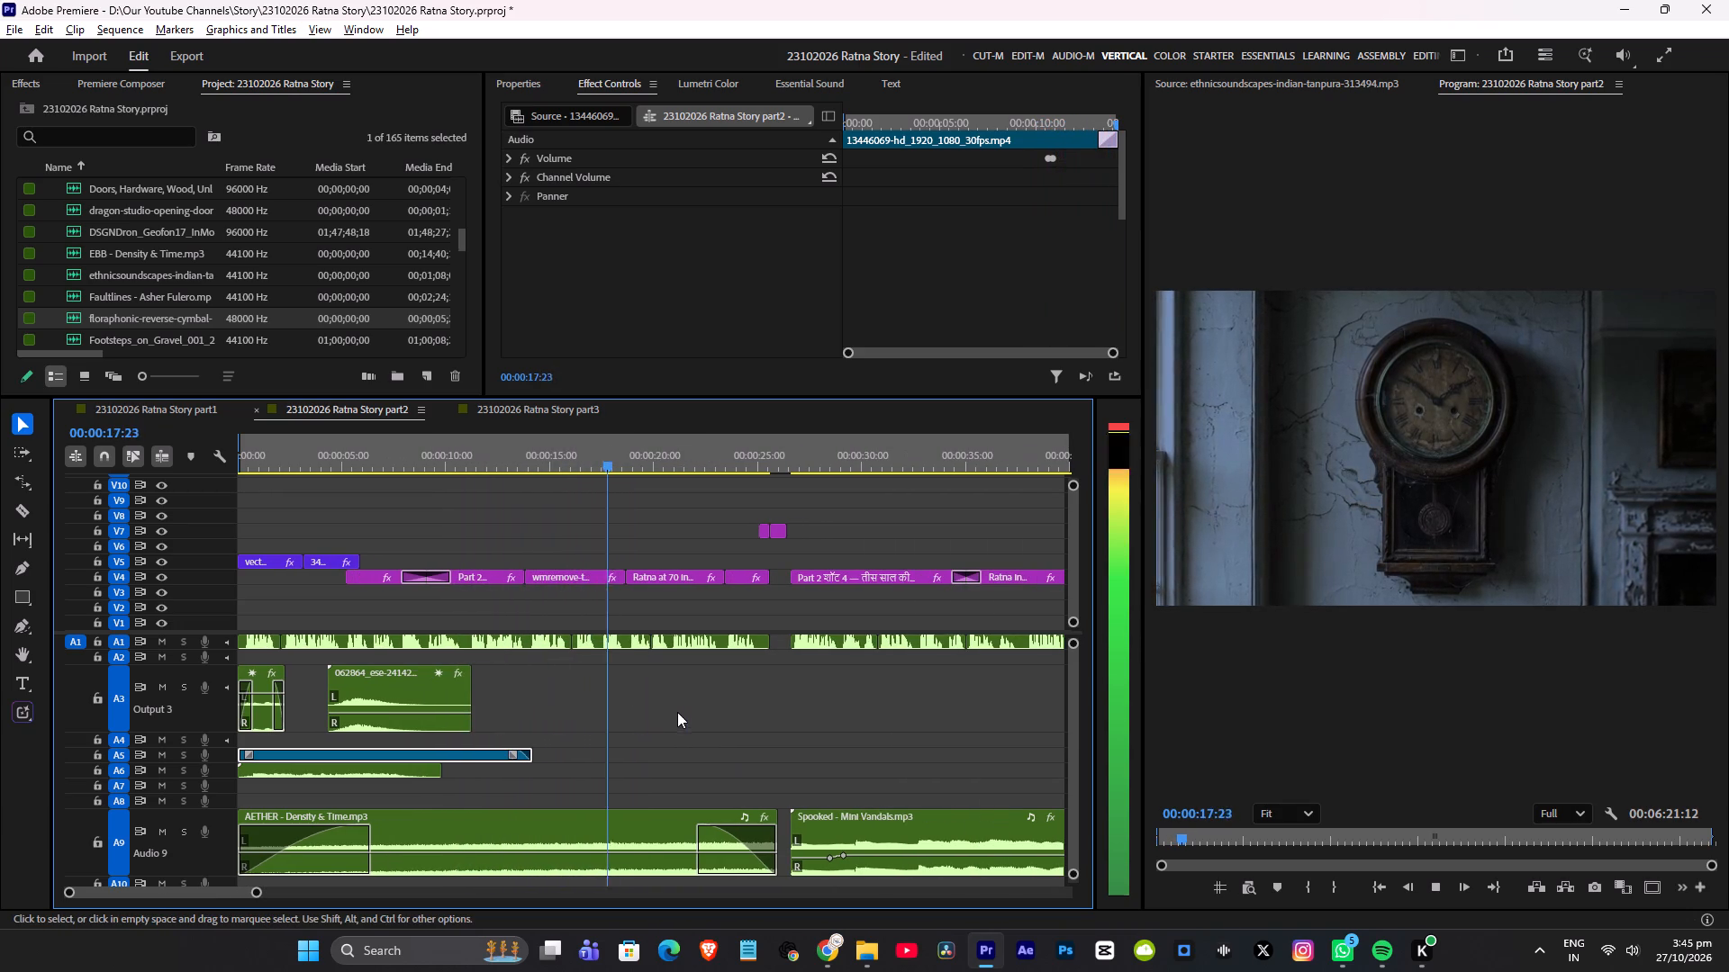
pyautogui.press('space')
# Replay the rain fade-out across the writer-to-clock cut, return the playhead to the clock clip's start at 00:00:13:25, and save the project.
pyautogui.click(486, 458)
pyautogui.press('space')
pyautogui.keyDown('alt'); pyautogui.scroll(4, 560, 510); pyautogui.keyUp('alt')
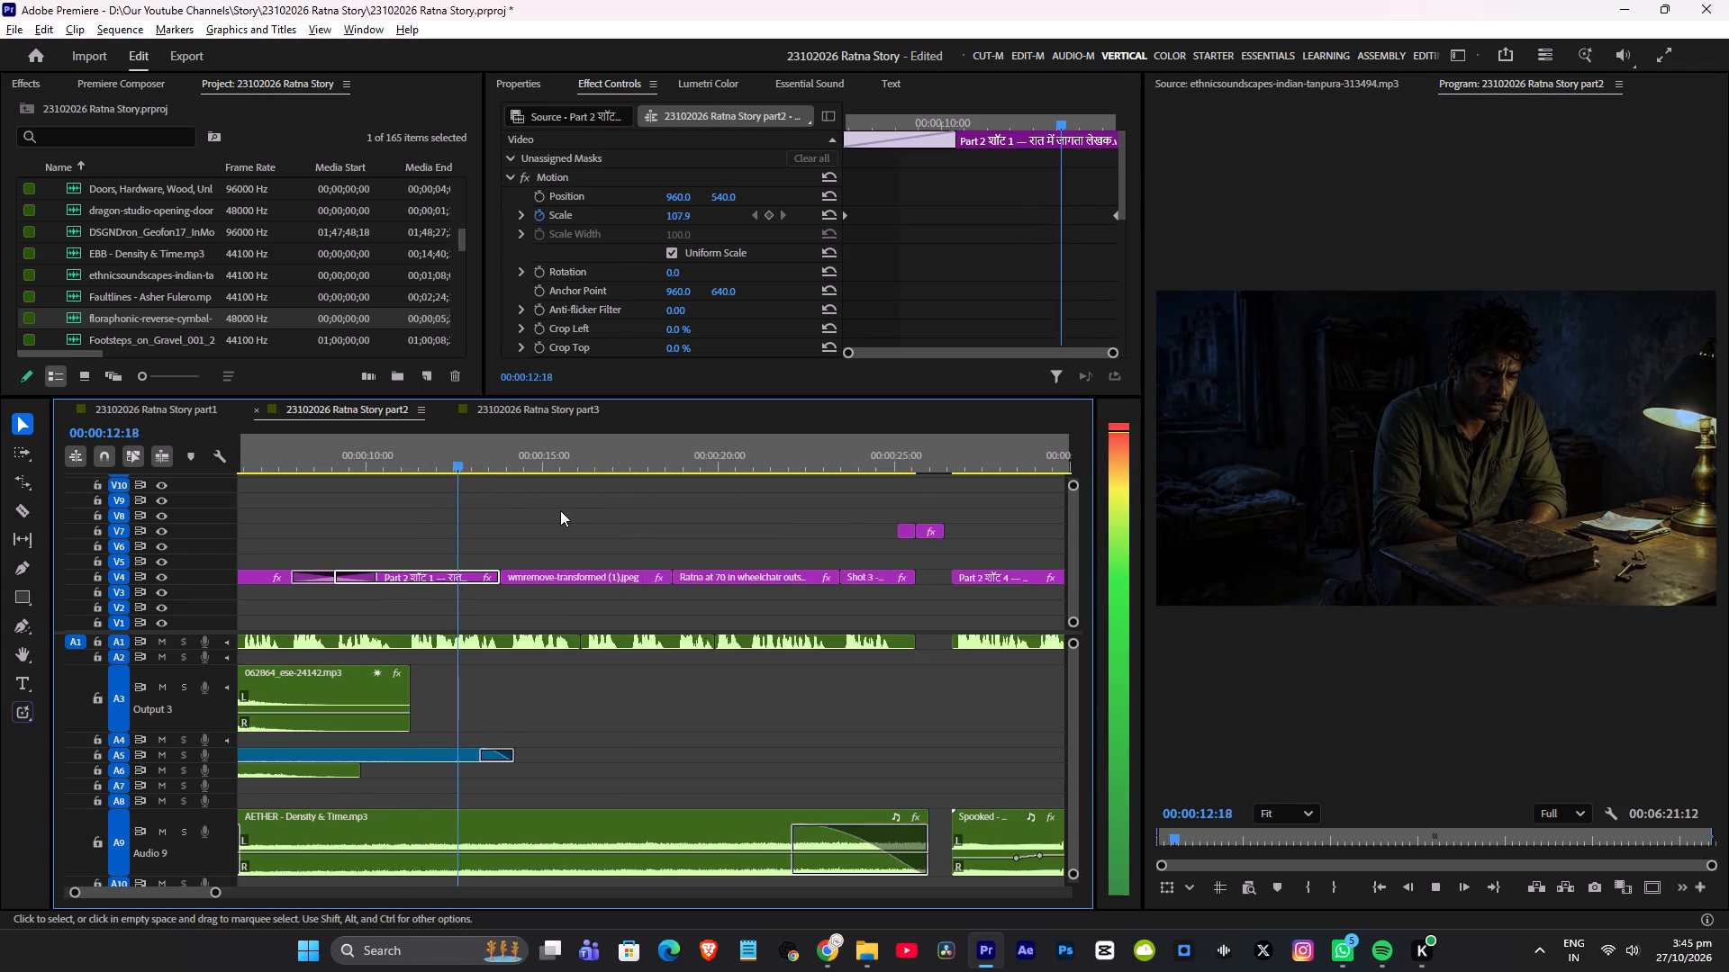
pyautogui.keyDown('alt'); pyautogui.scroll(10, 560, 510); pyautogui.keyUp('alt')
pyautogui.scroll(4, 579, 511)
pyautogui.press('space')
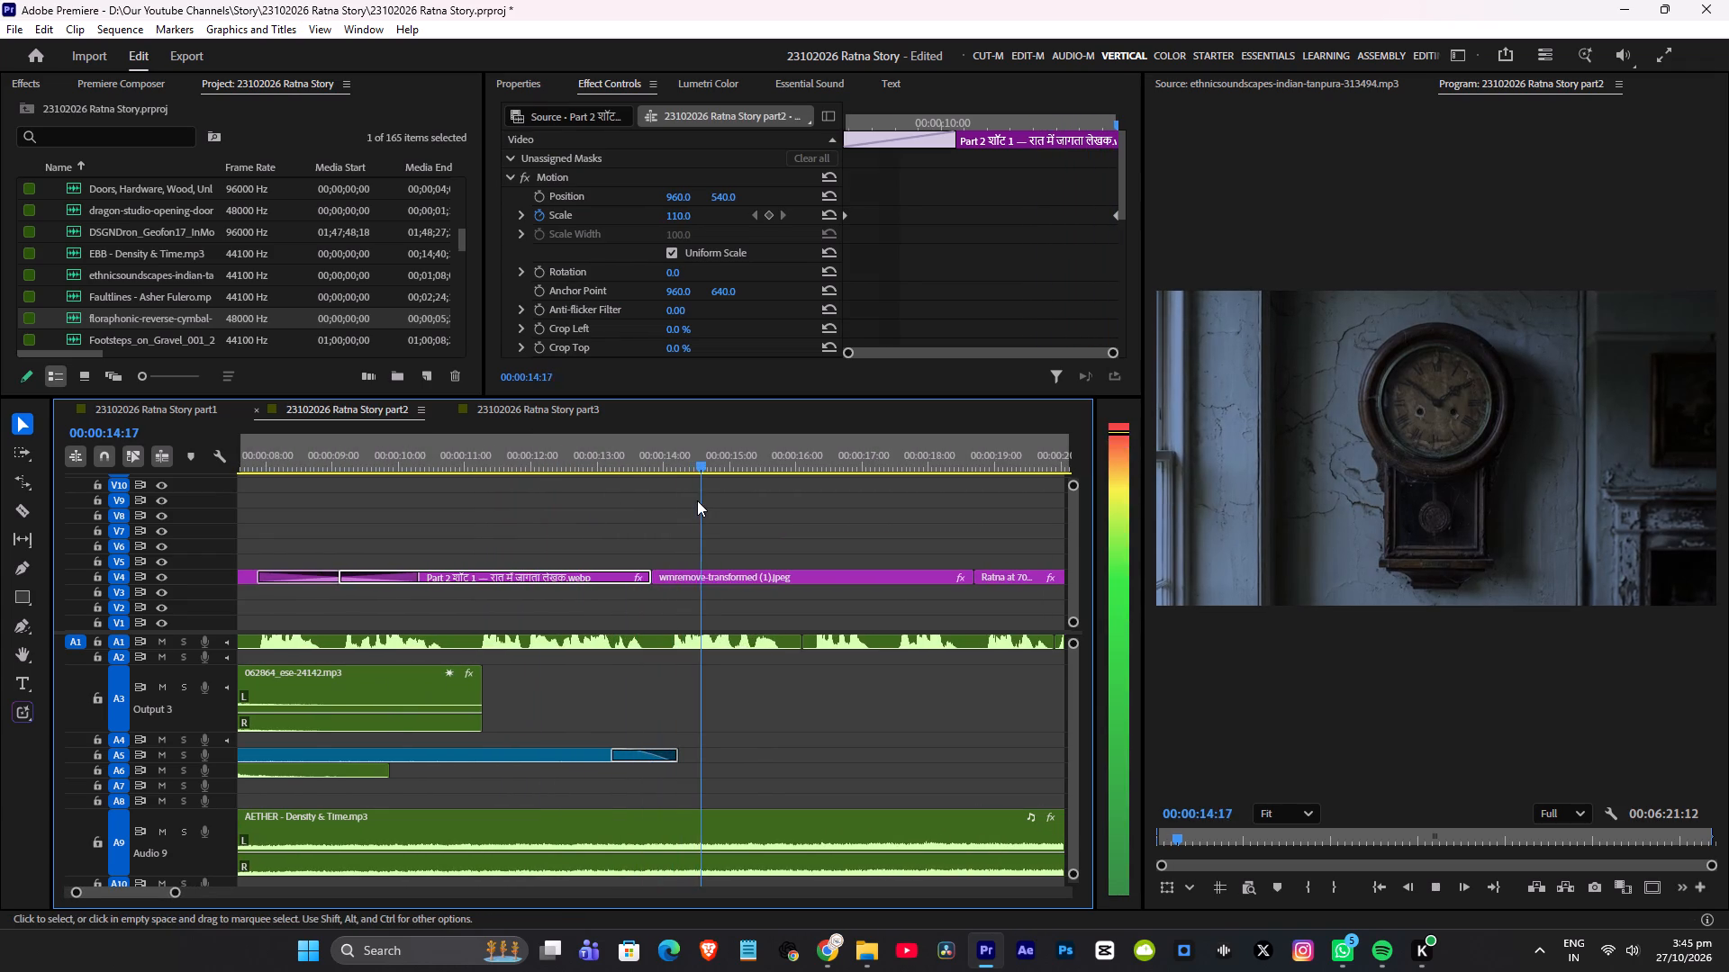
pyautogui.hotkey('shift', 'Up')
pyautogui.hotkey('shift', 'Up')
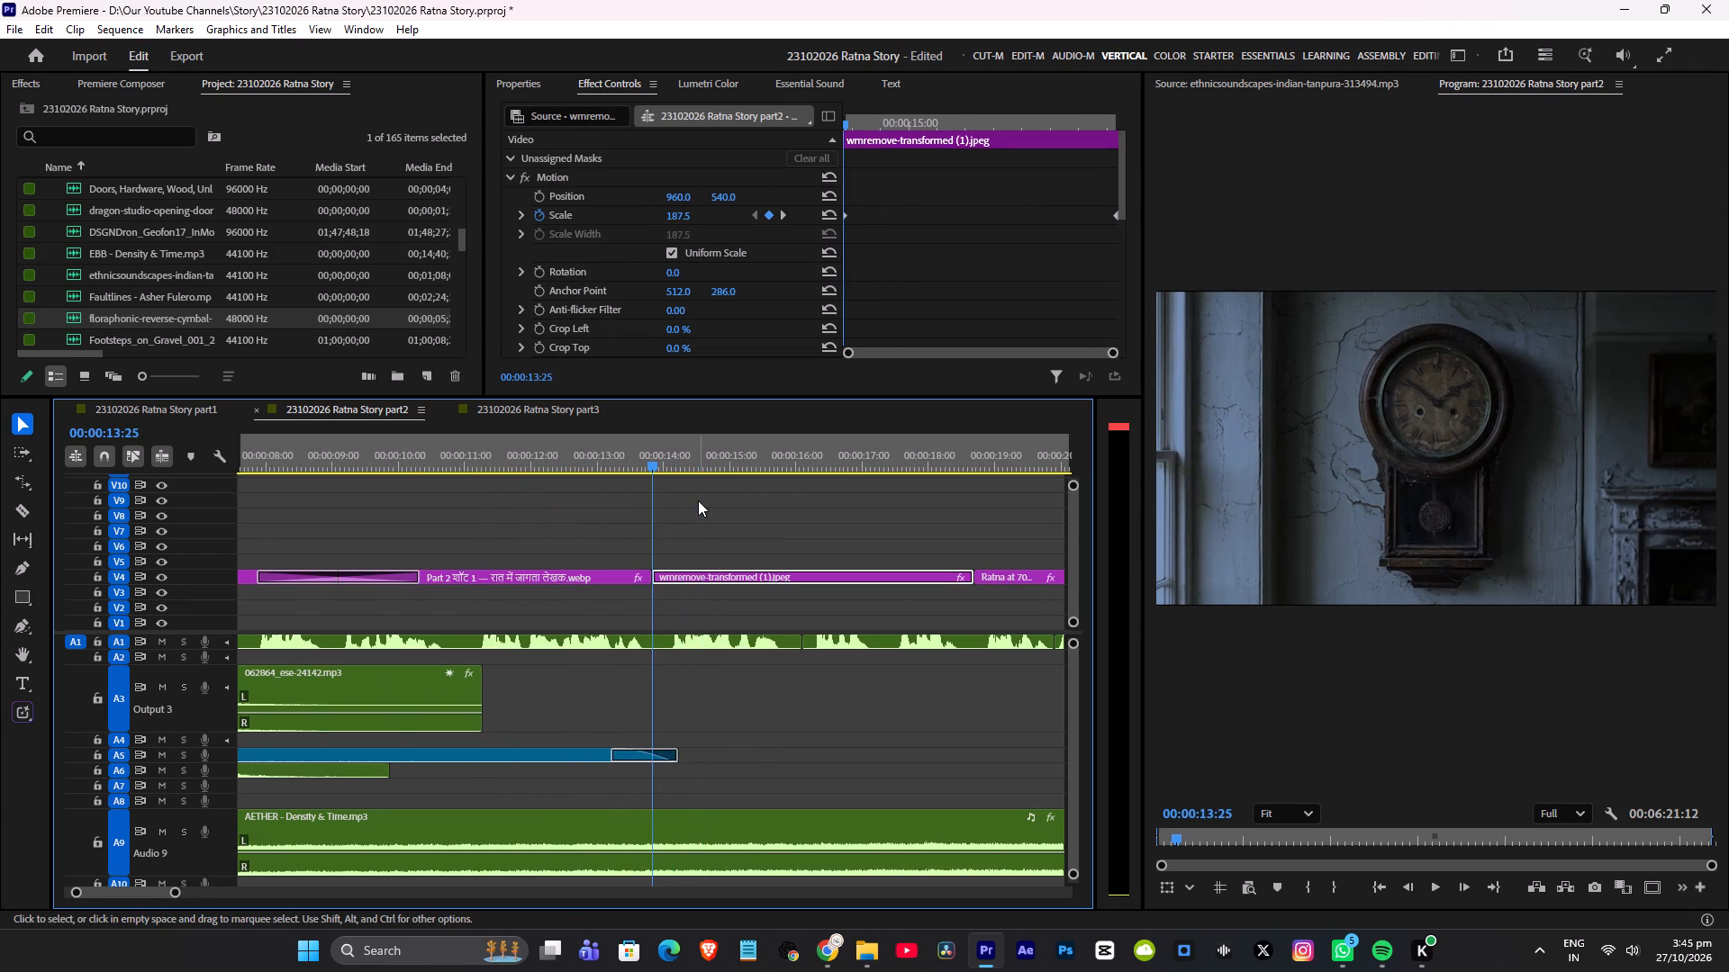
pyautogui.hotkey('ctrl', 's')
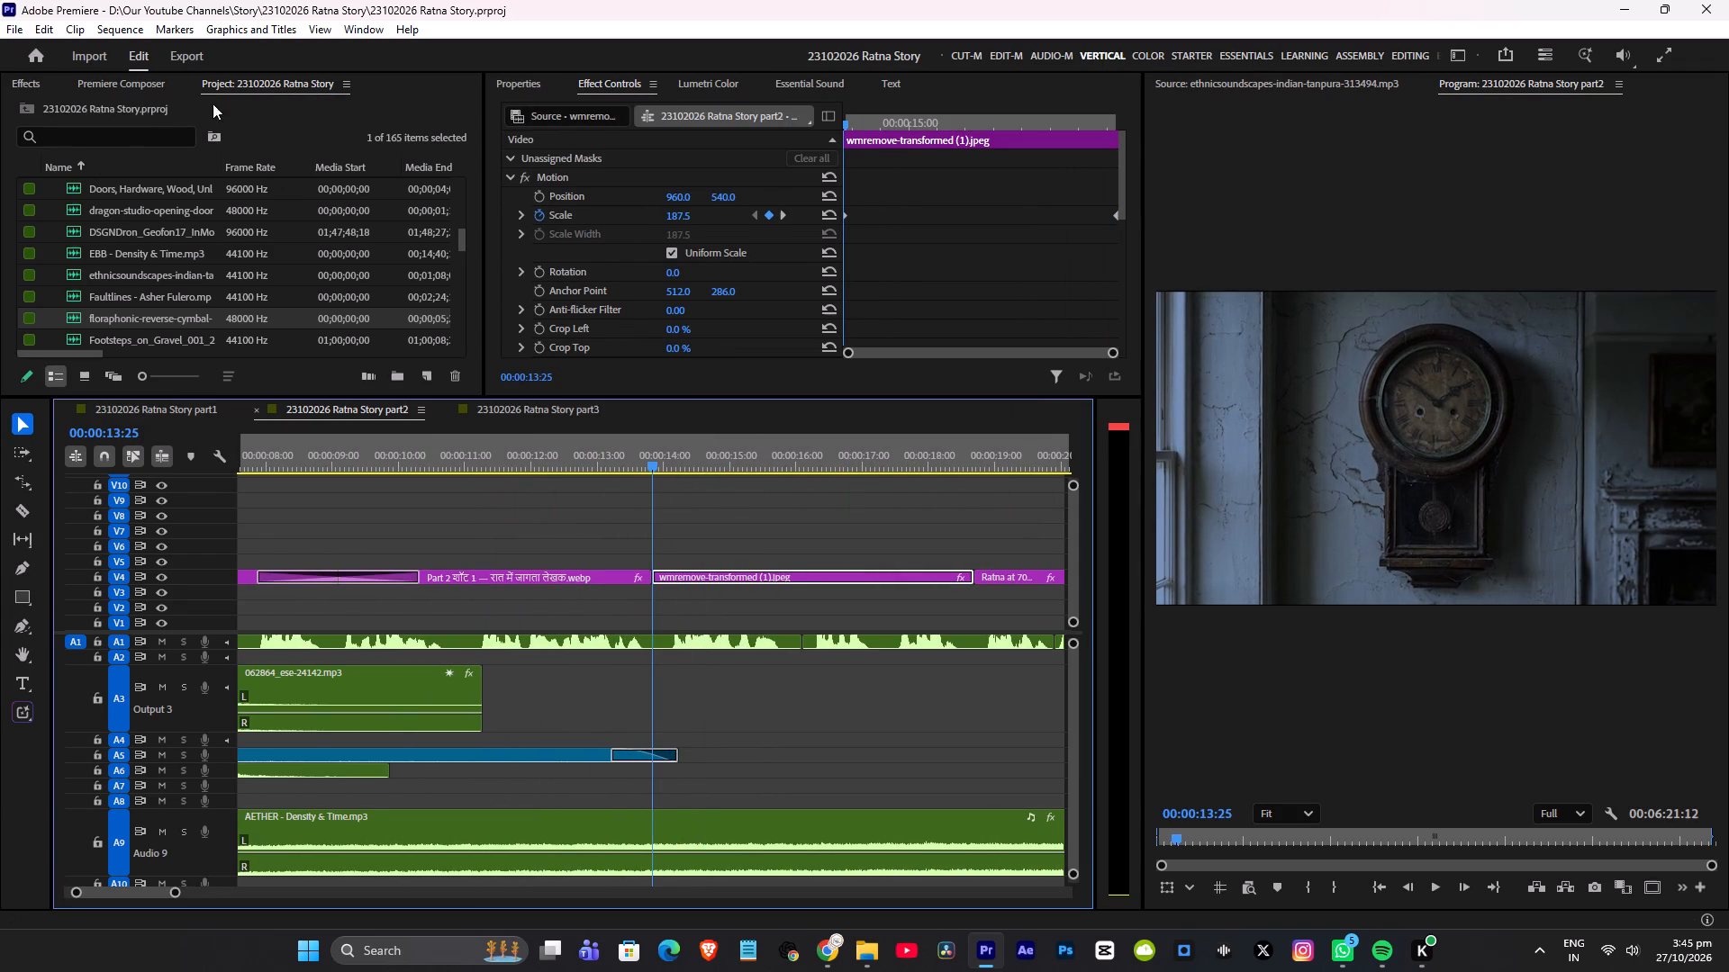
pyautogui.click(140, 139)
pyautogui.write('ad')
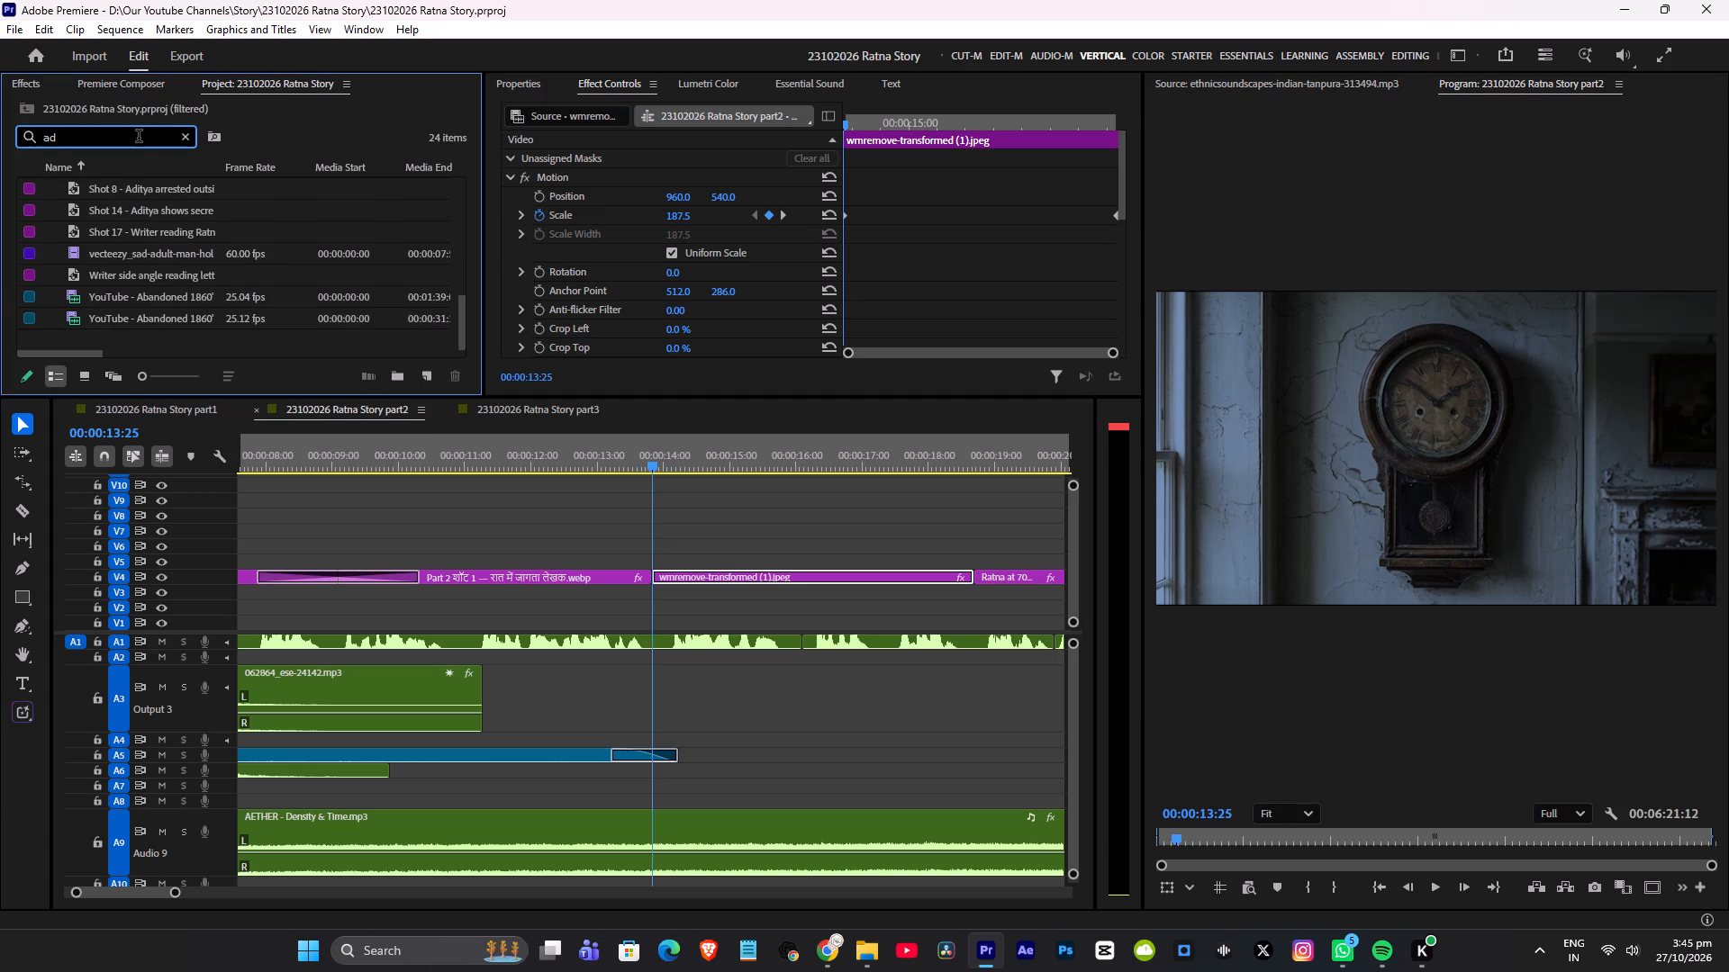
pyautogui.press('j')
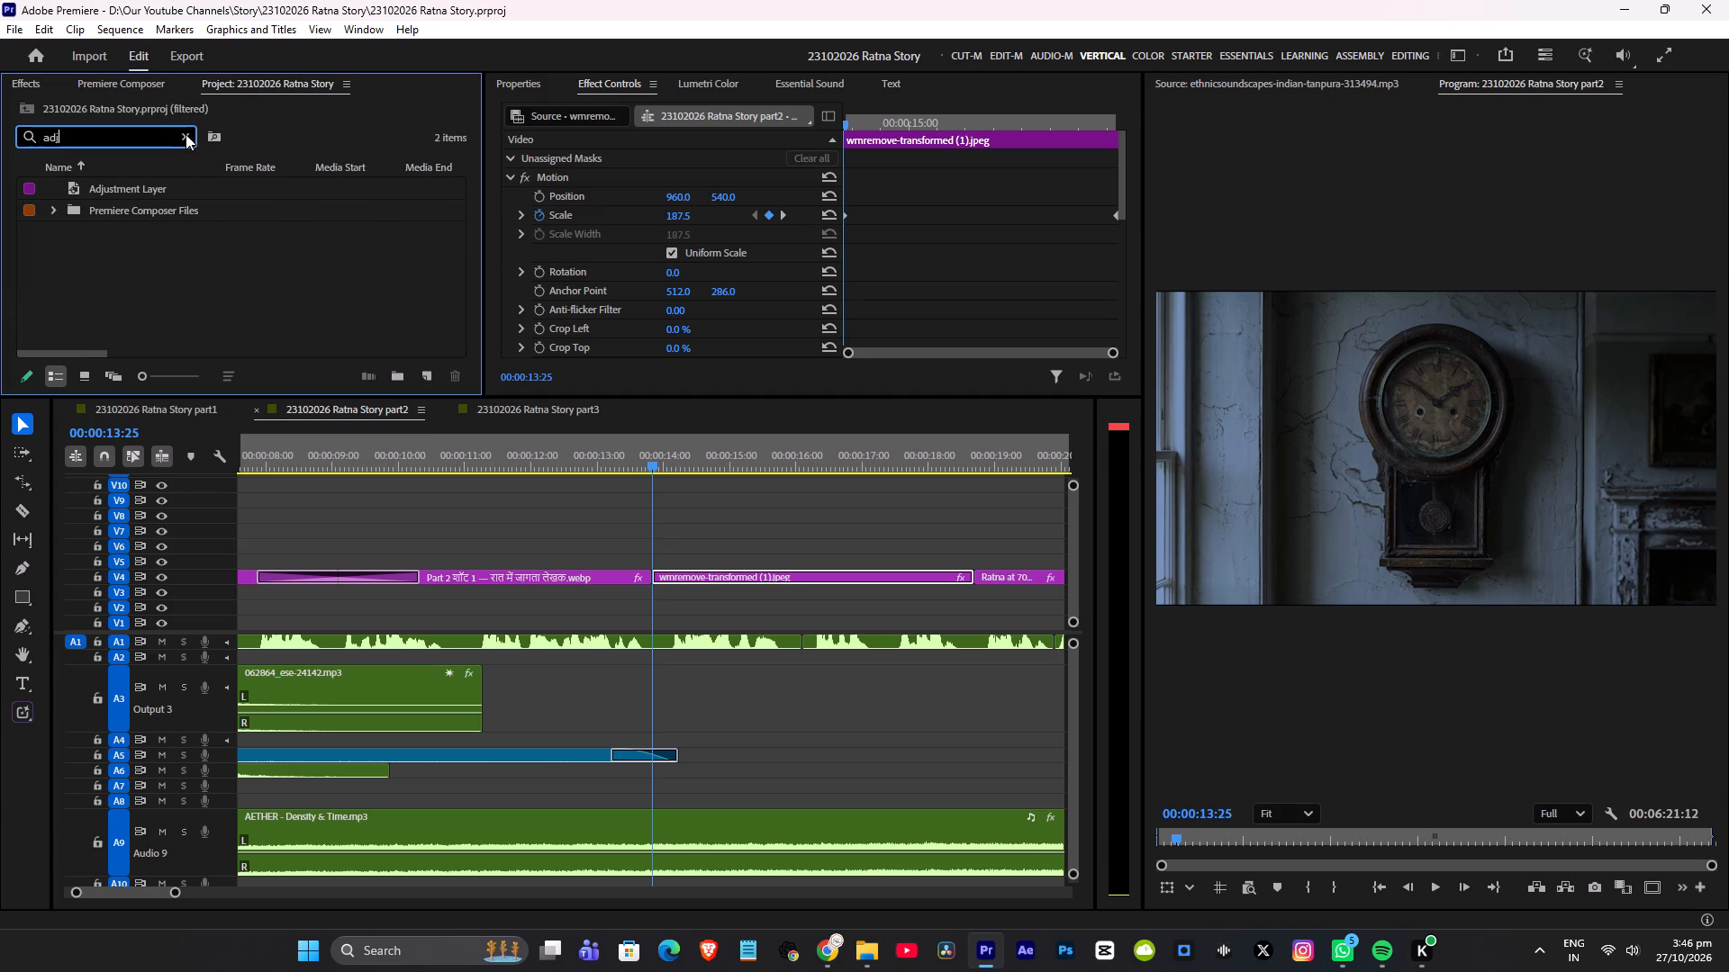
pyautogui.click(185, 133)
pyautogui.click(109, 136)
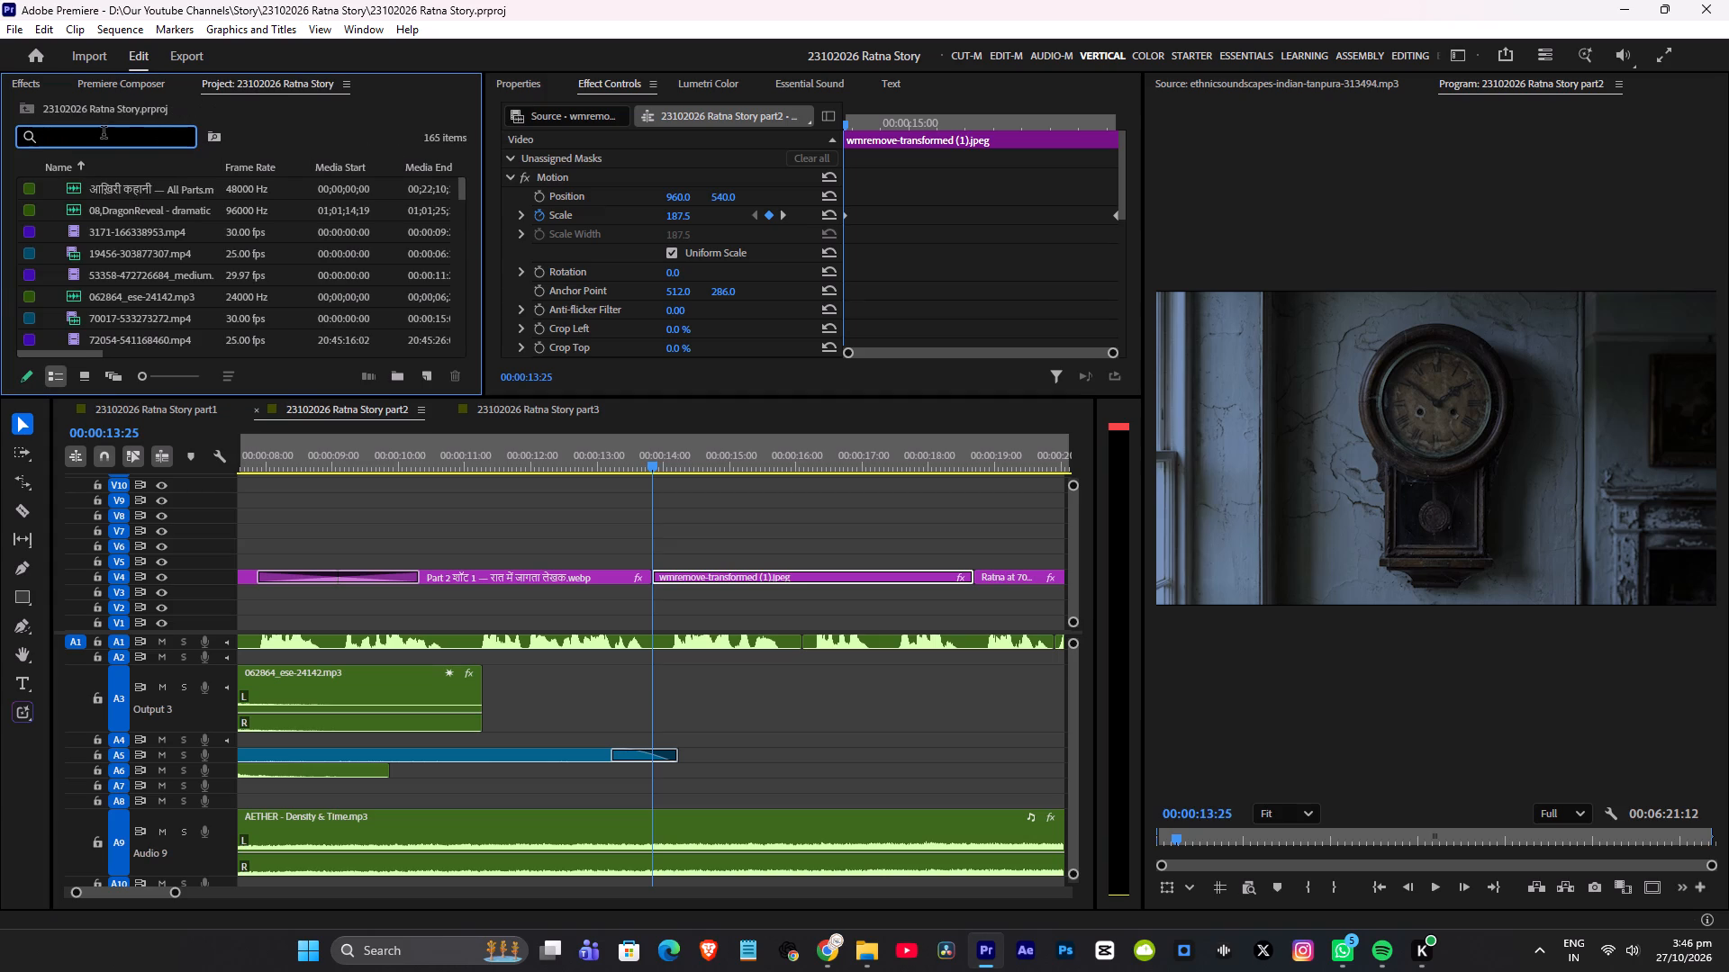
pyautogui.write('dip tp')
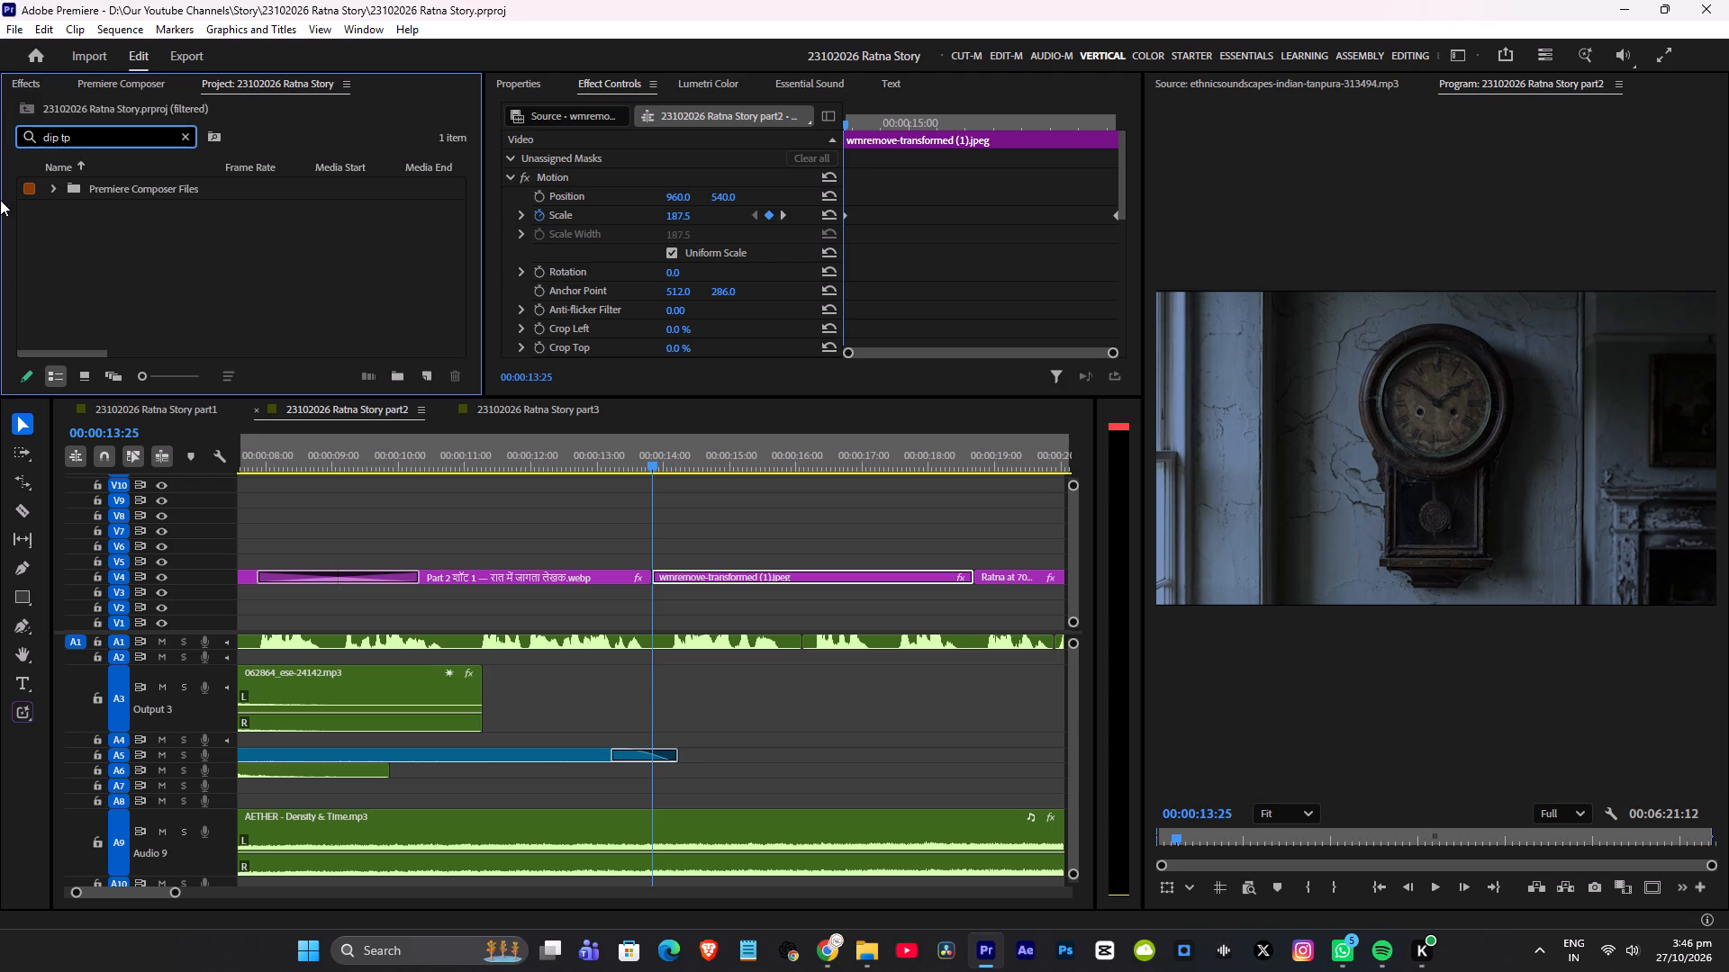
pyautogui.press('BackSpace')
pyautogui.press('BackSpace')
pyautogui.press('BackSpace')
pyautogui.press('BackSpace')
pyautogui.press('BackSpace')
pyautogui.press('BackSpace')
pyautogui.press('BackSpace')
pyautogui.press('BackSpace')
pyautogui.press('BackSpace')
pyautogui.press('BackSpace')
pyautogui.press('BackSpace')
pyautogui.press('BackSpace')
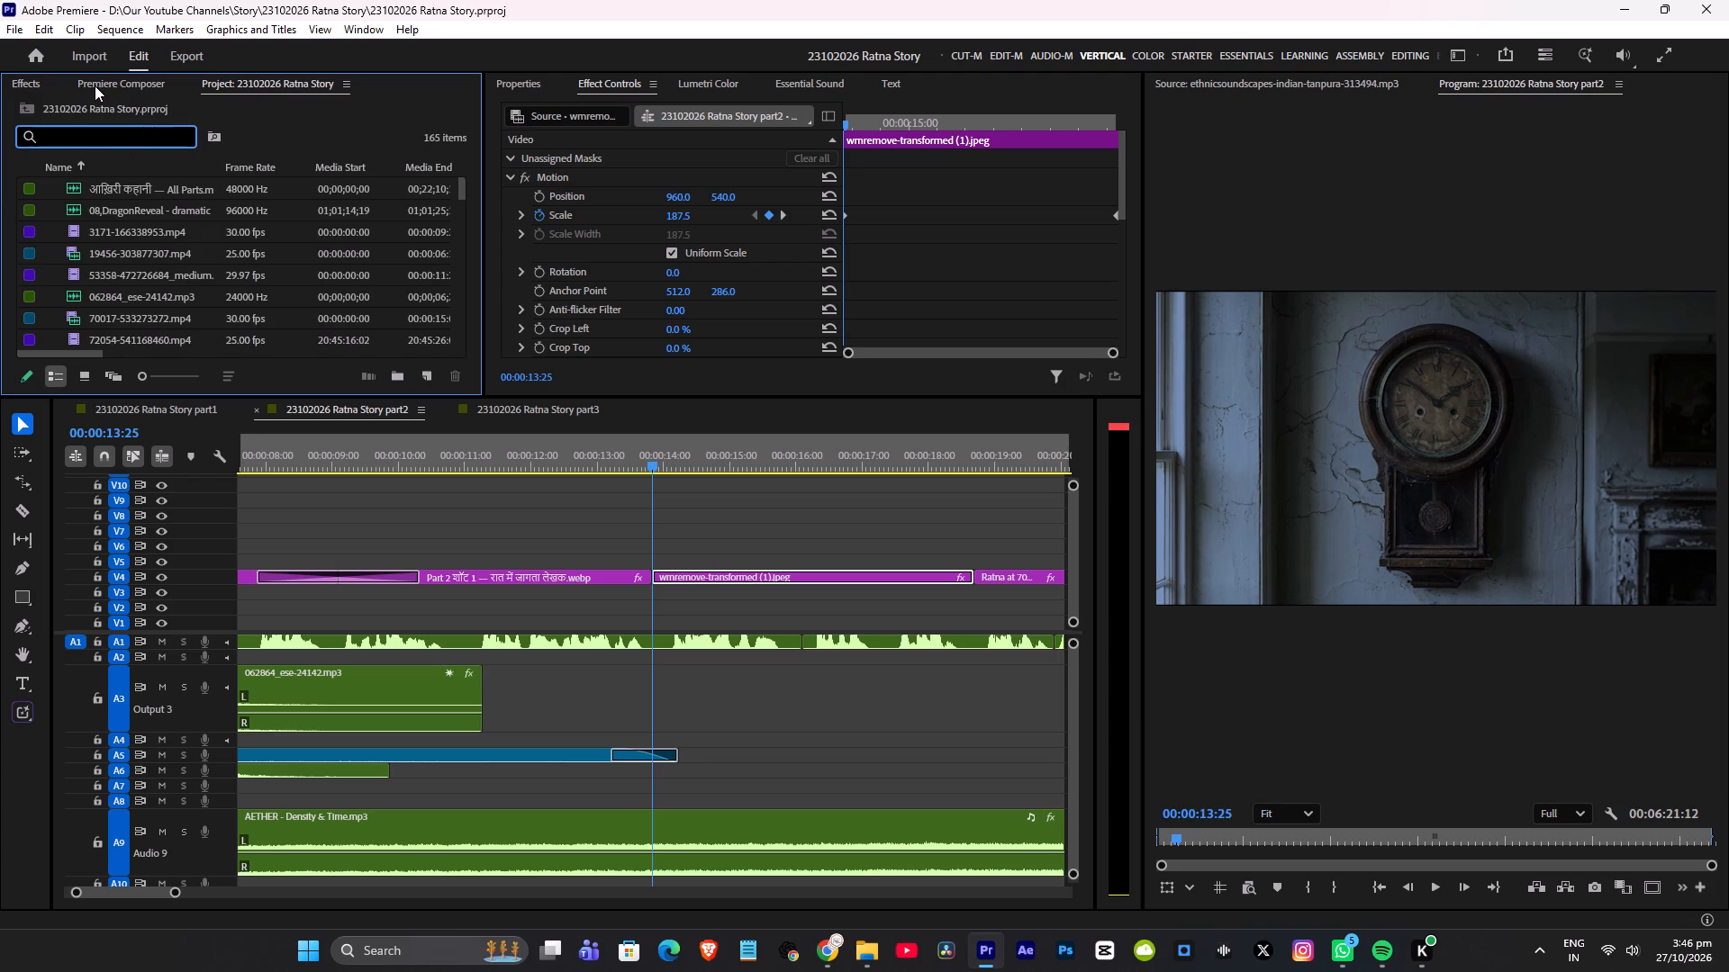
# Find the Dip to White transition, apply it to the cut between part2's writer and wall clock shots, and preview it.
pyautogui.click(13, 77)
pyautogui.moveTo(109, 112); pyautogui.dragTo(0, 113)
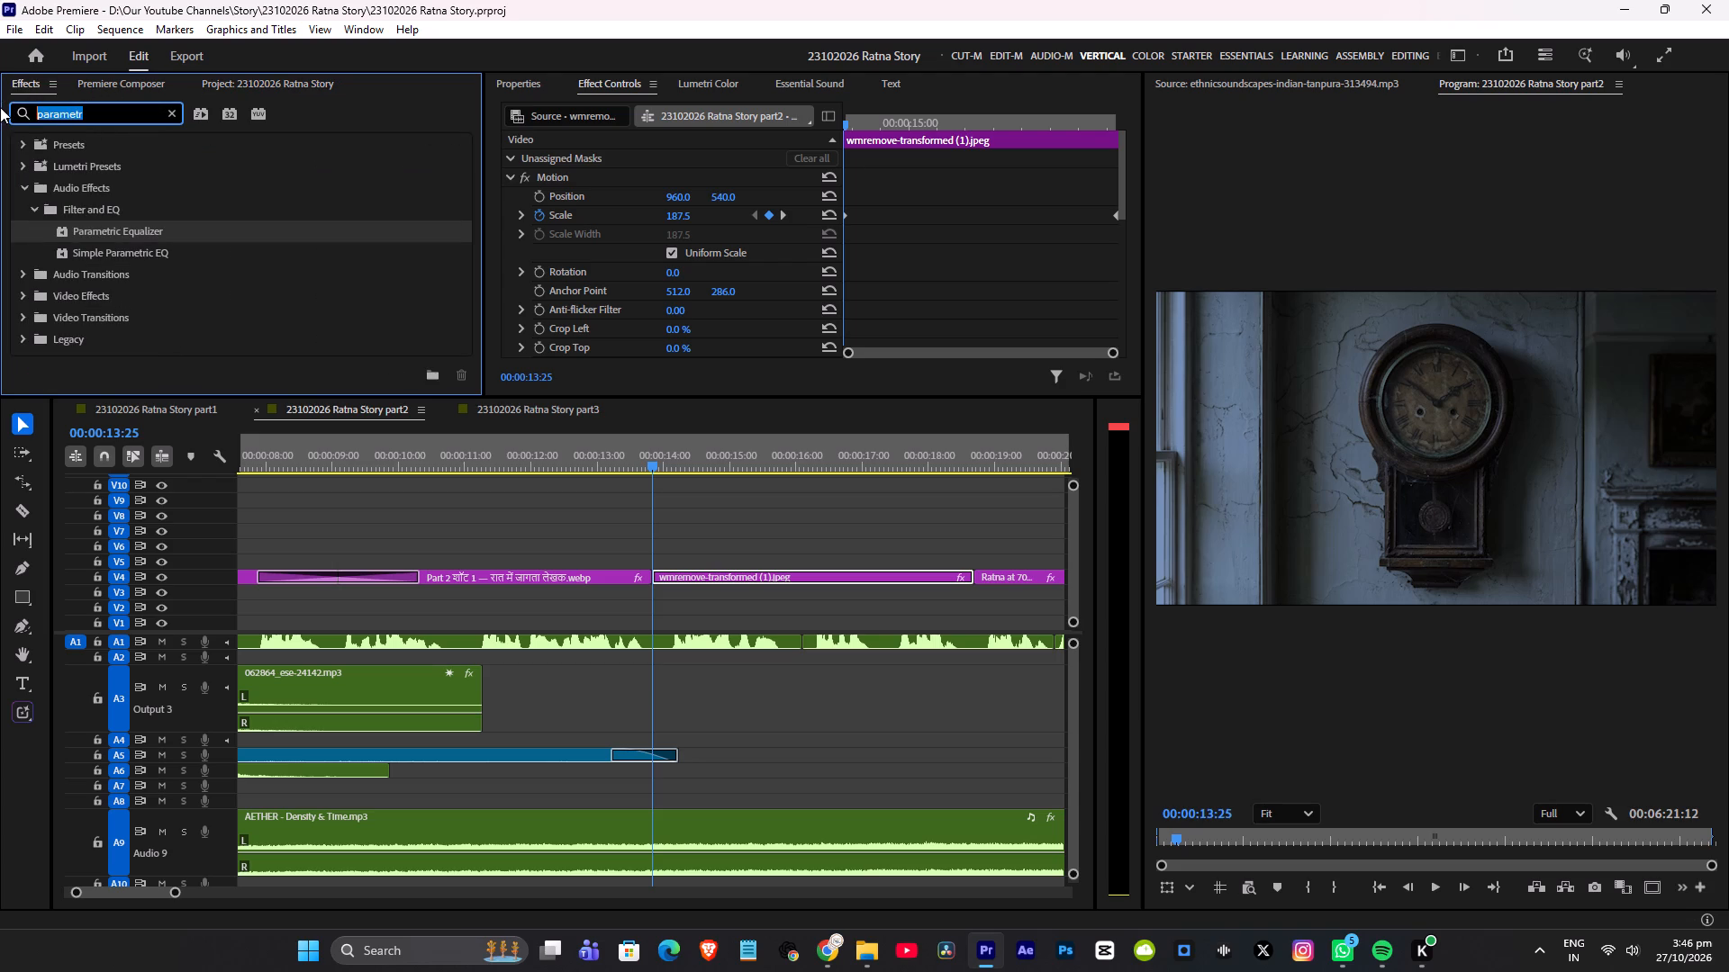
pyautogui.write('dip to')
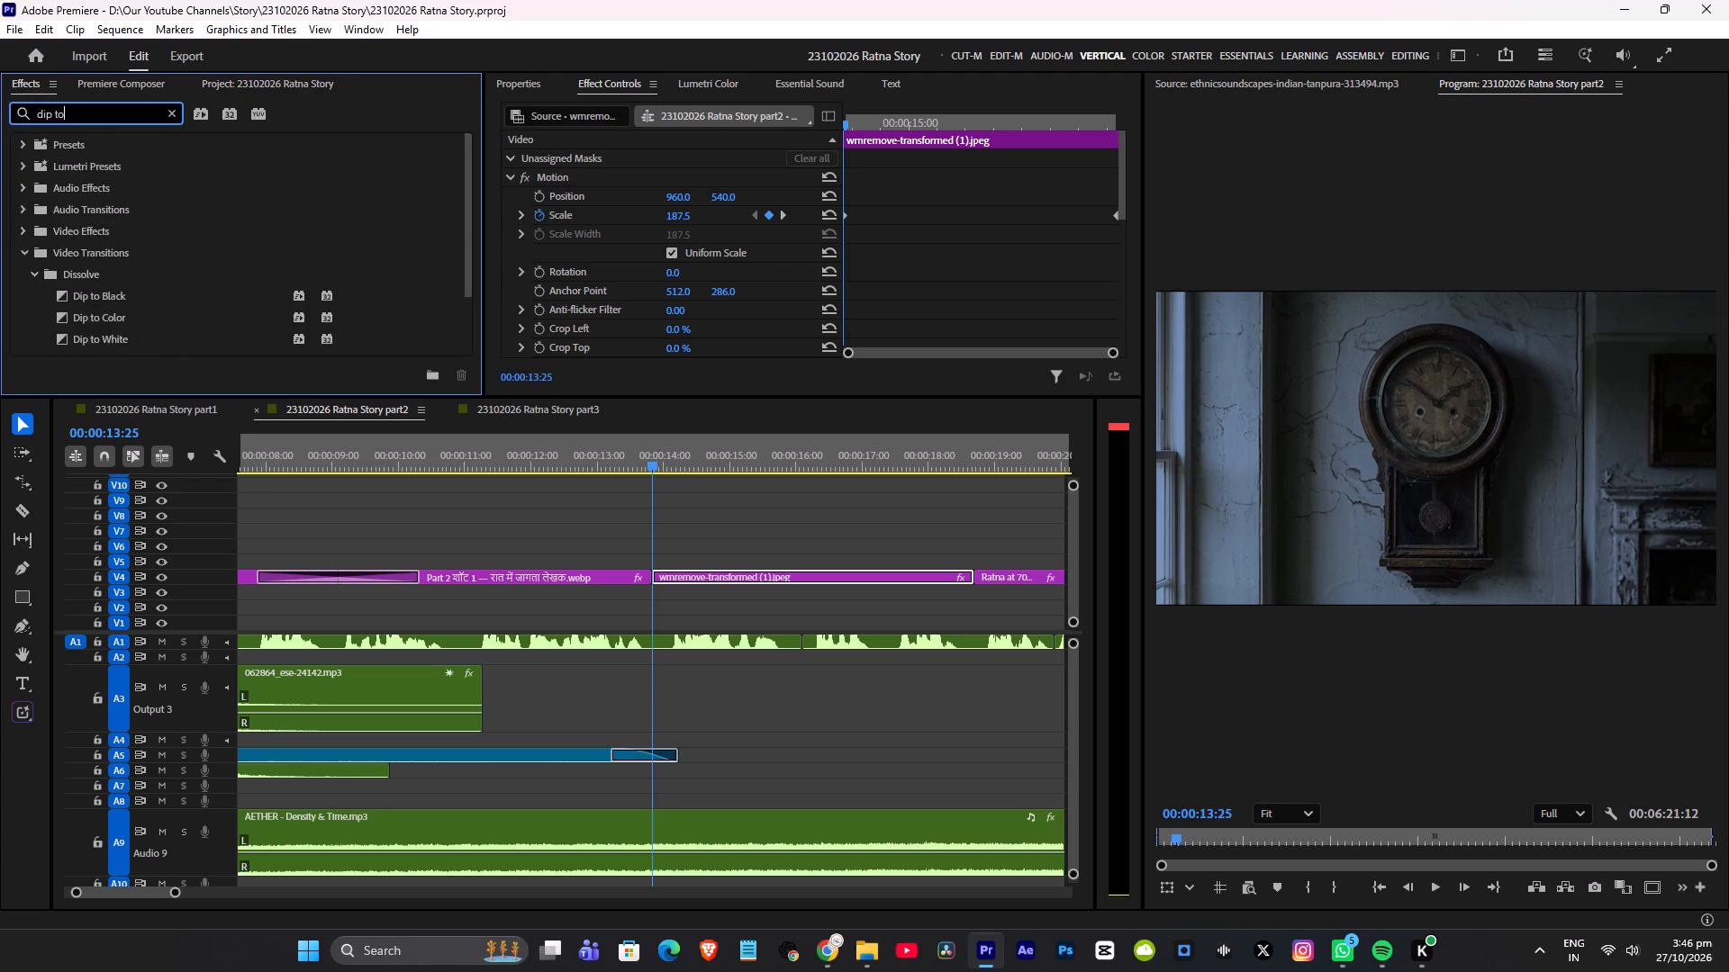
pyautogui.scroll(-2, 213, 231)
pyautogui.moveTo(60, 301); pyautogui.dragTo(370, 385)
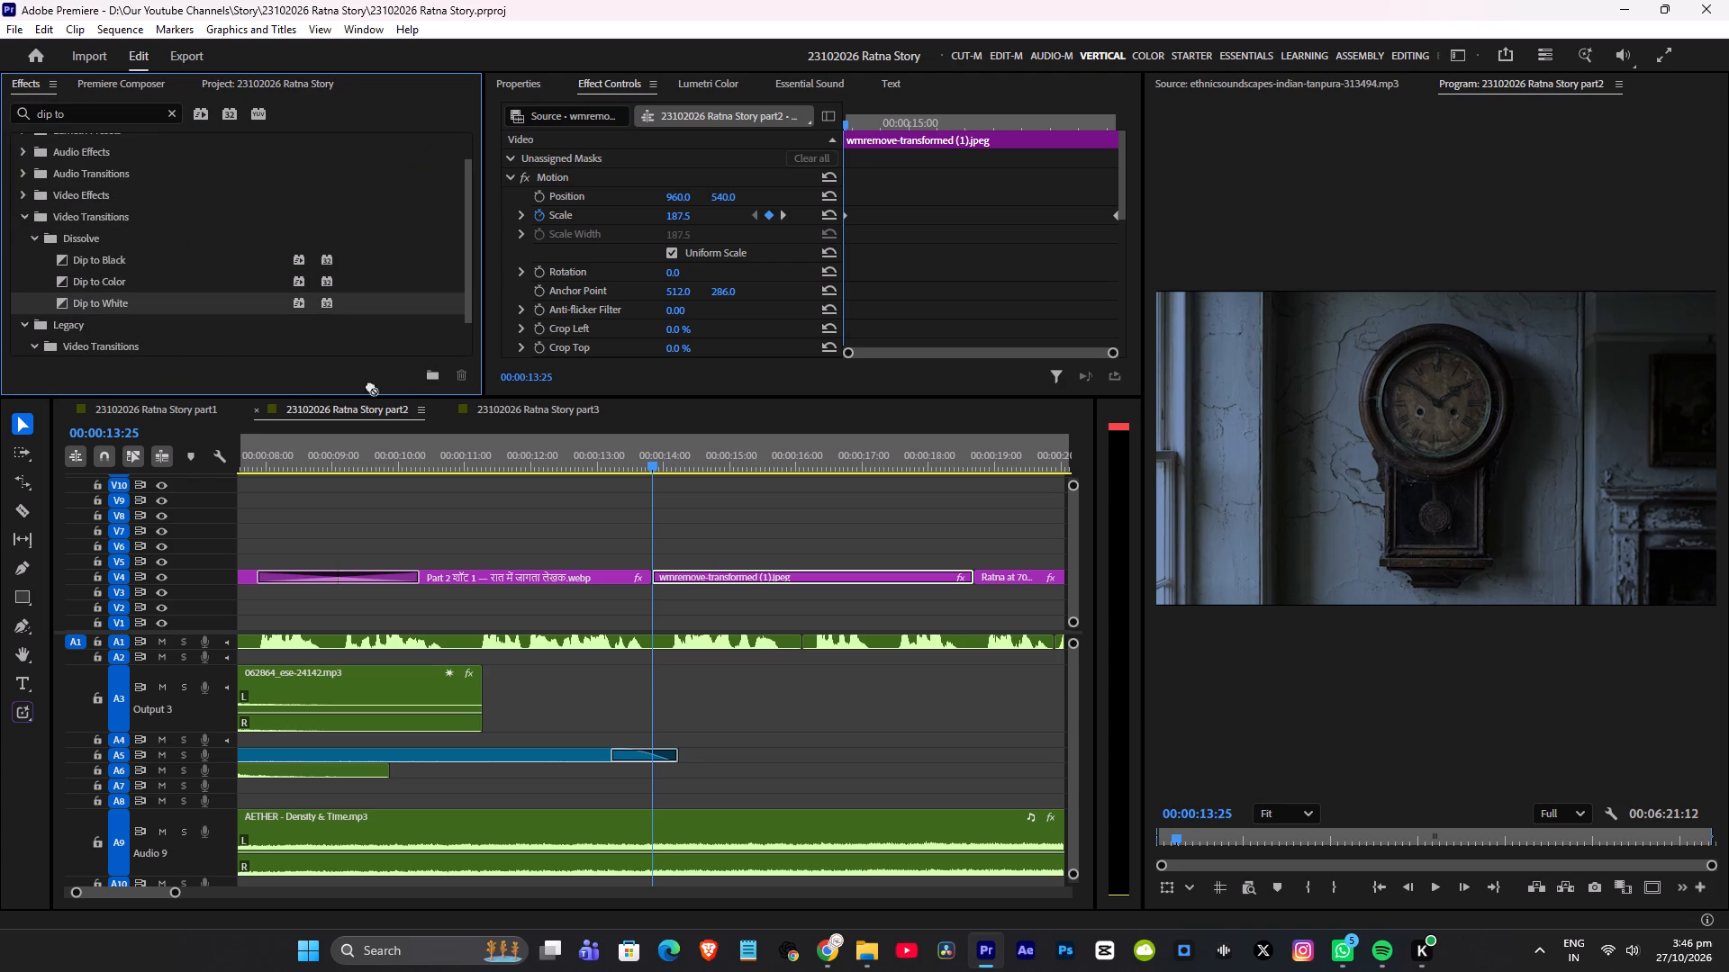
pyautogui.moveTo(370, 385); pyautogui.dragTo(650, 573)
pyautogui.click(587, 461)
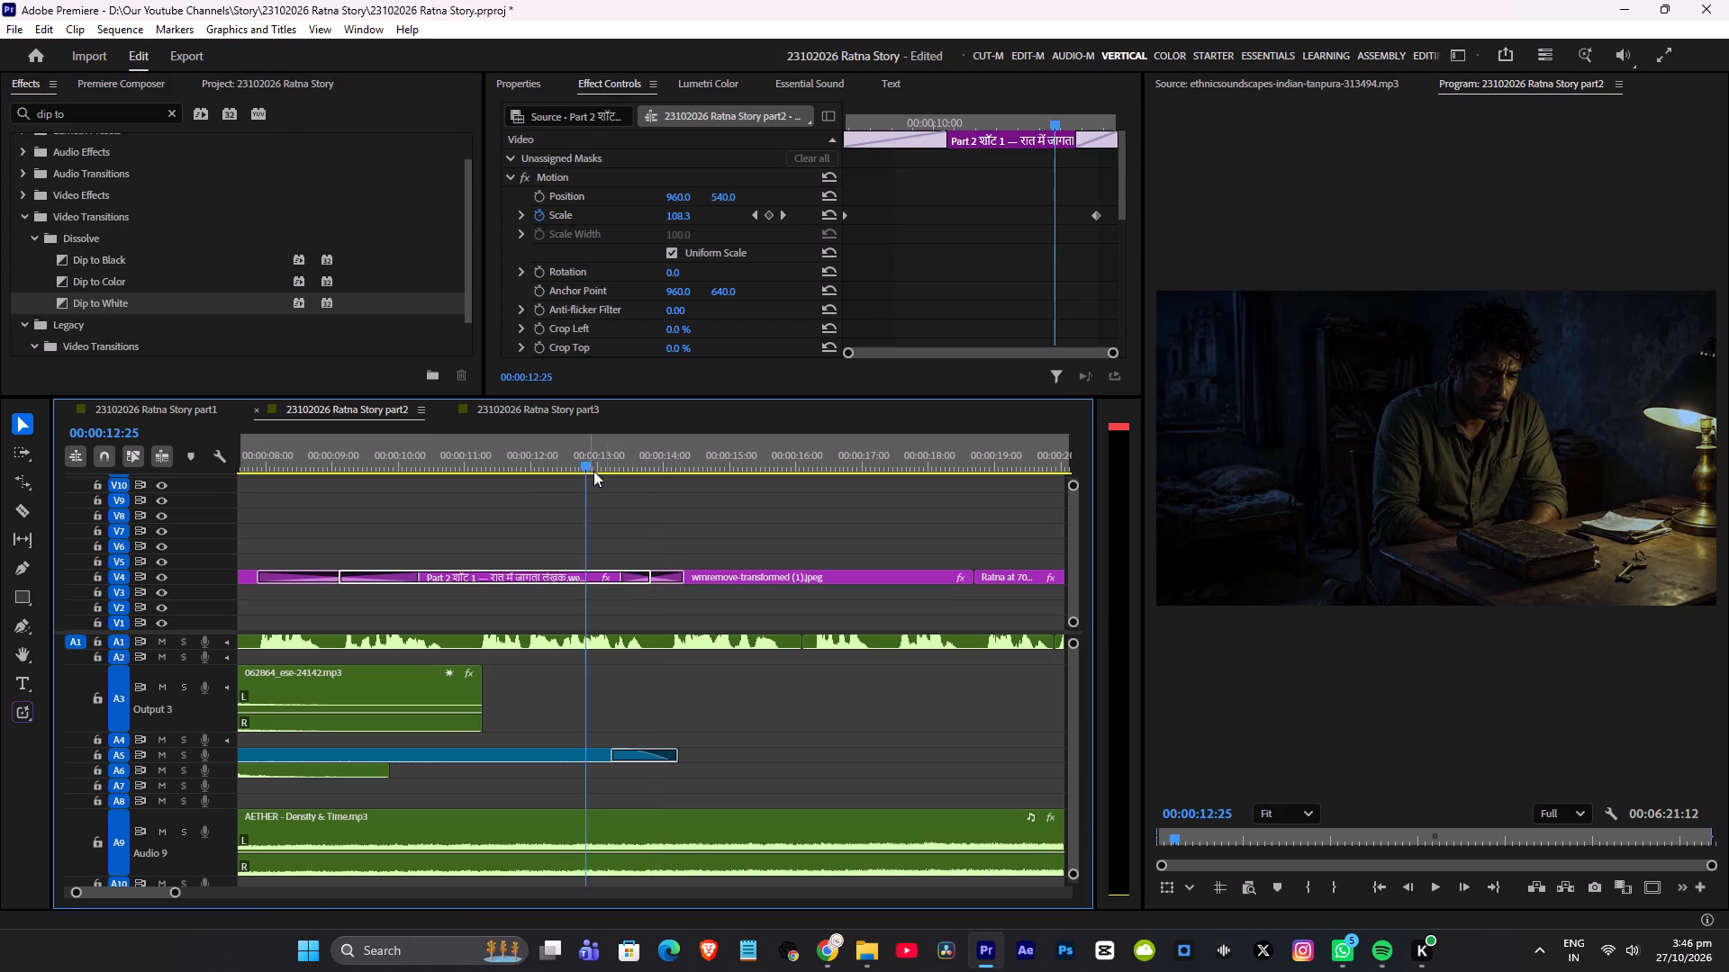
pyautogui.press('space')
pyautogui.press('space')
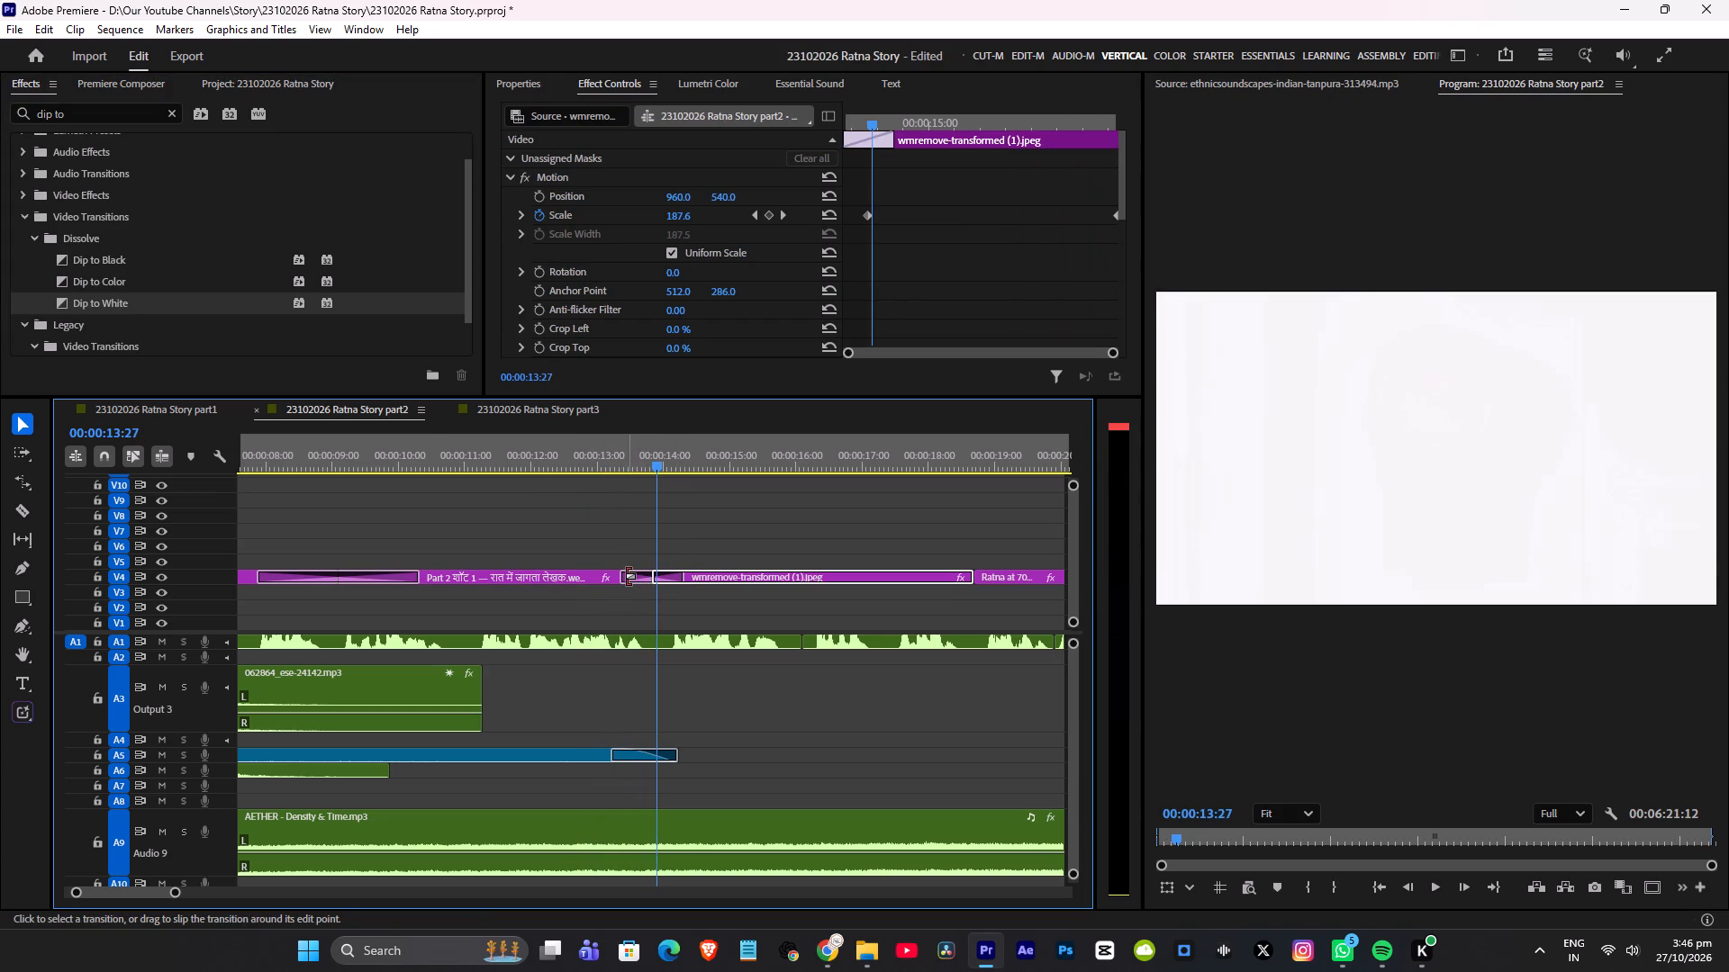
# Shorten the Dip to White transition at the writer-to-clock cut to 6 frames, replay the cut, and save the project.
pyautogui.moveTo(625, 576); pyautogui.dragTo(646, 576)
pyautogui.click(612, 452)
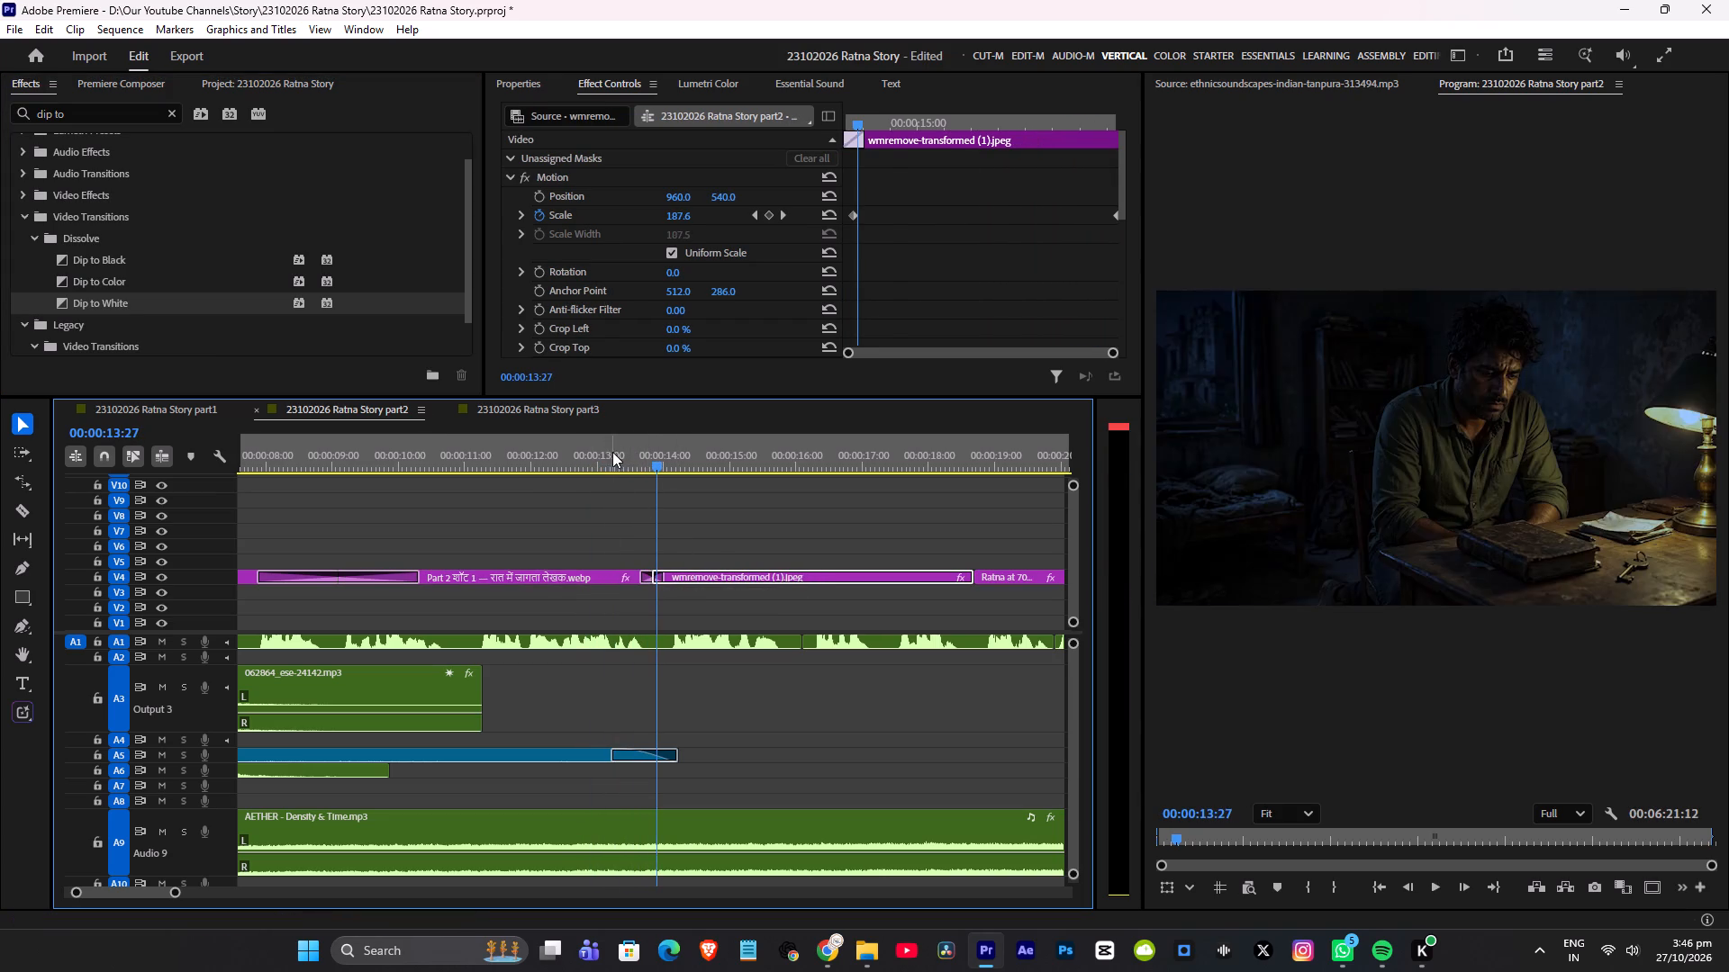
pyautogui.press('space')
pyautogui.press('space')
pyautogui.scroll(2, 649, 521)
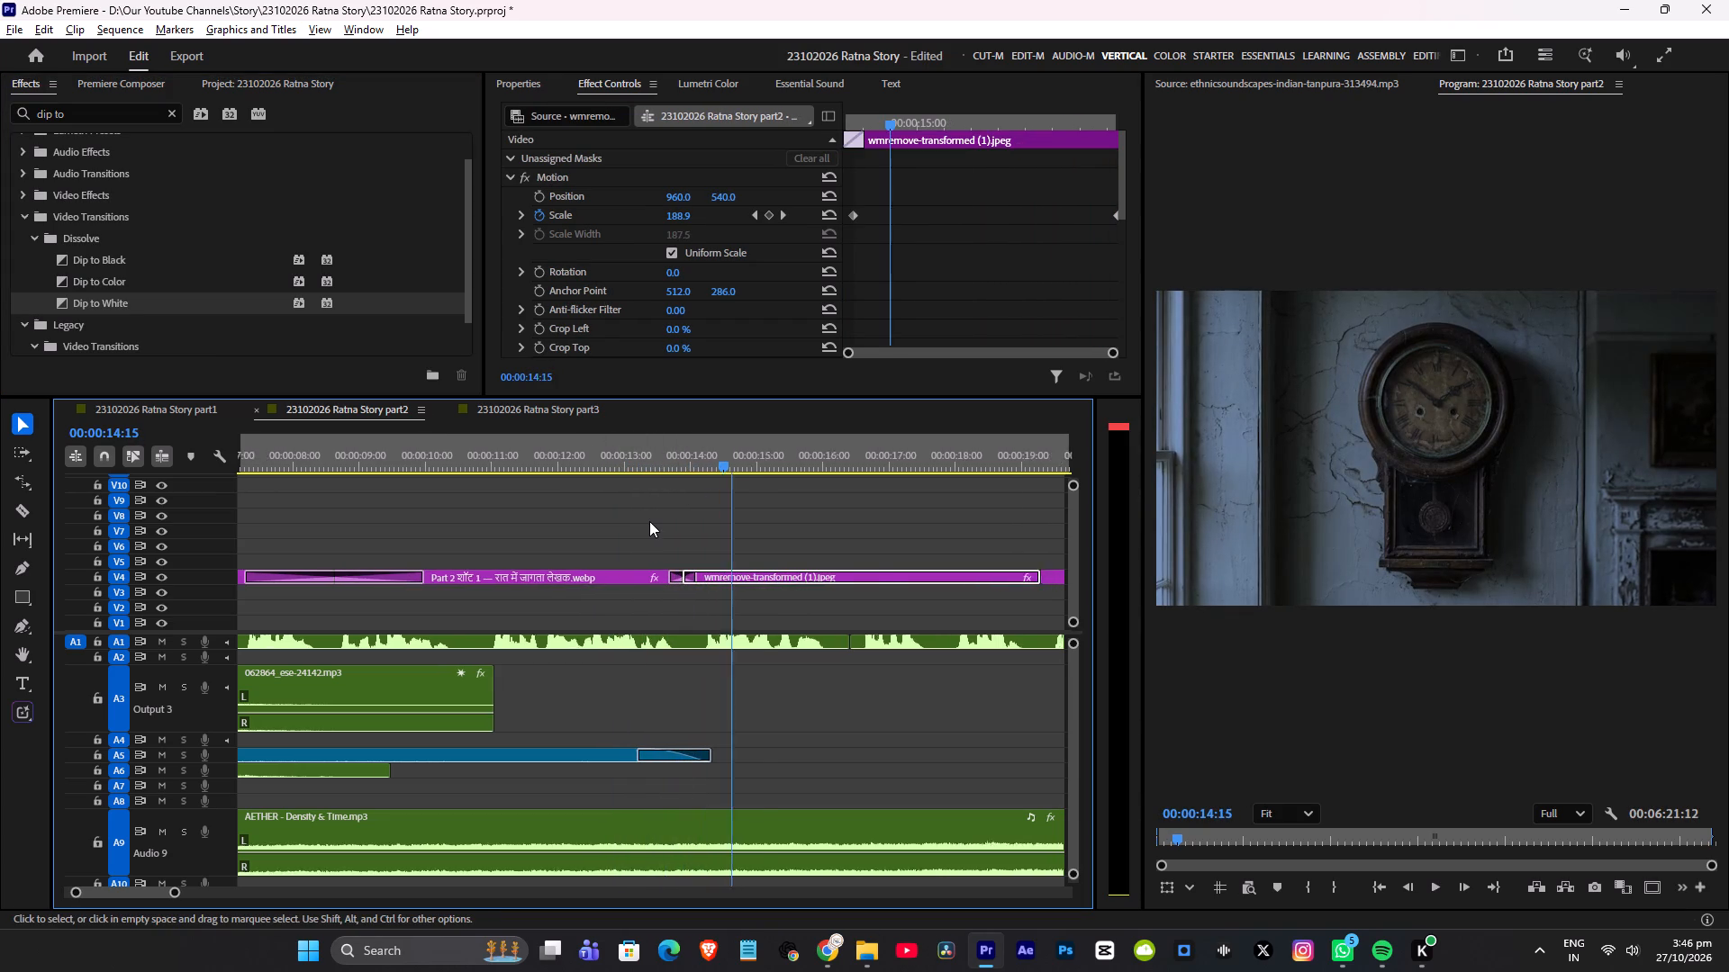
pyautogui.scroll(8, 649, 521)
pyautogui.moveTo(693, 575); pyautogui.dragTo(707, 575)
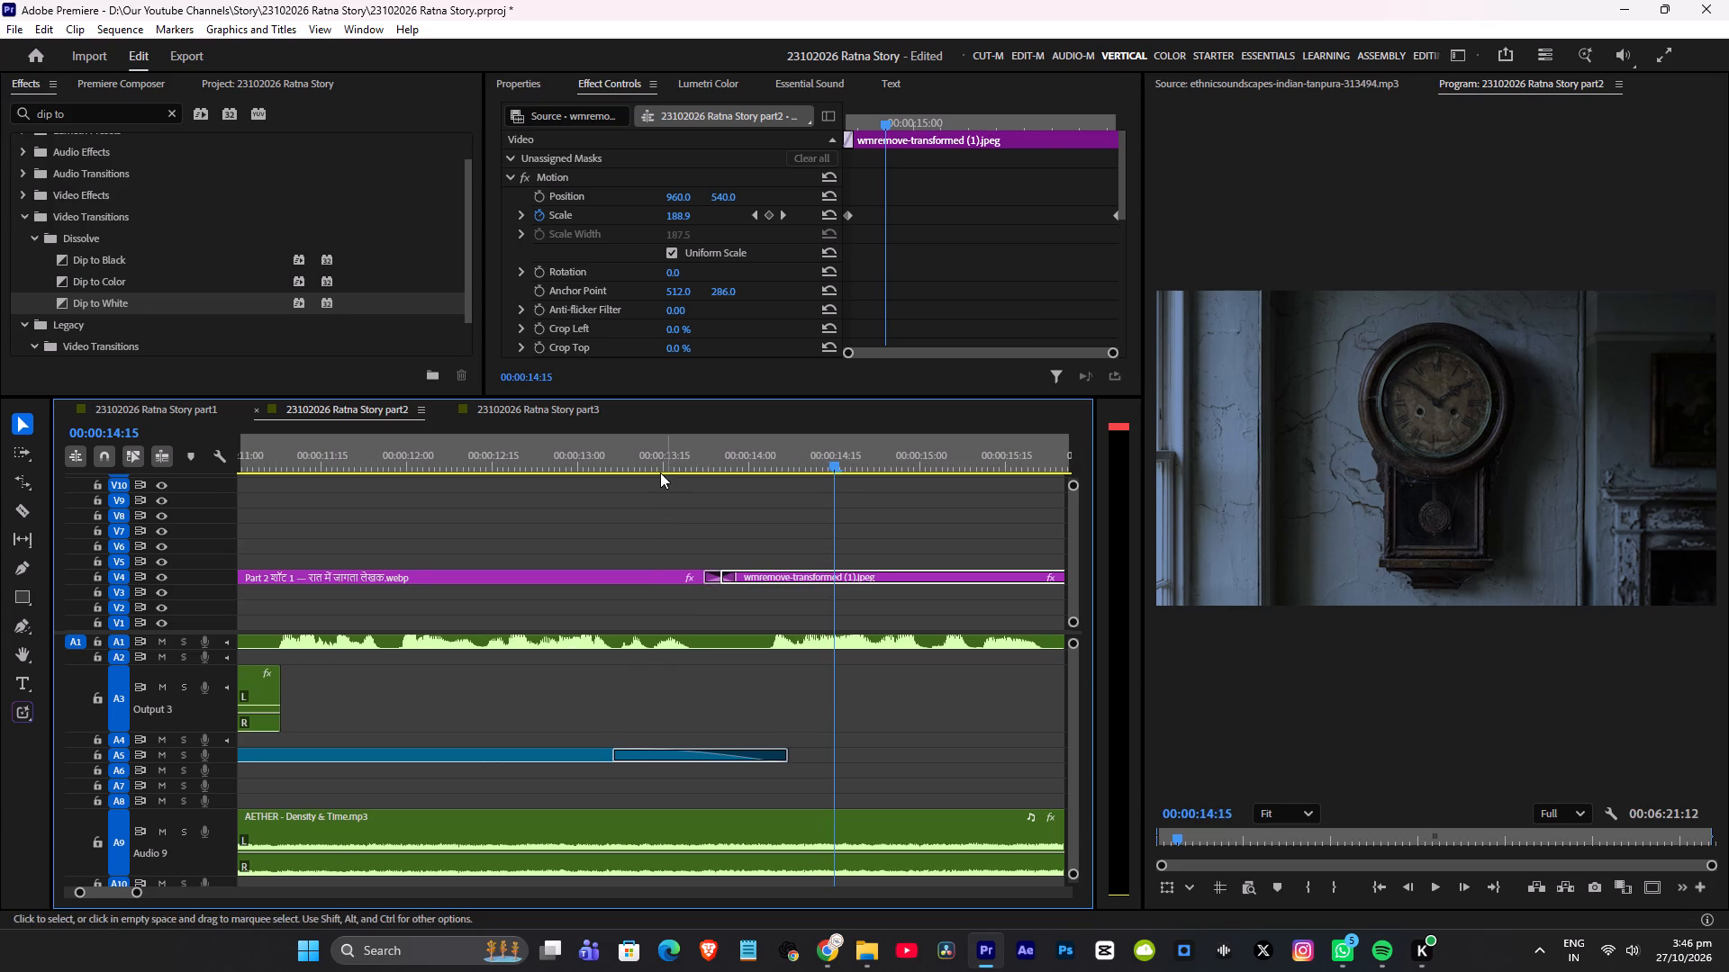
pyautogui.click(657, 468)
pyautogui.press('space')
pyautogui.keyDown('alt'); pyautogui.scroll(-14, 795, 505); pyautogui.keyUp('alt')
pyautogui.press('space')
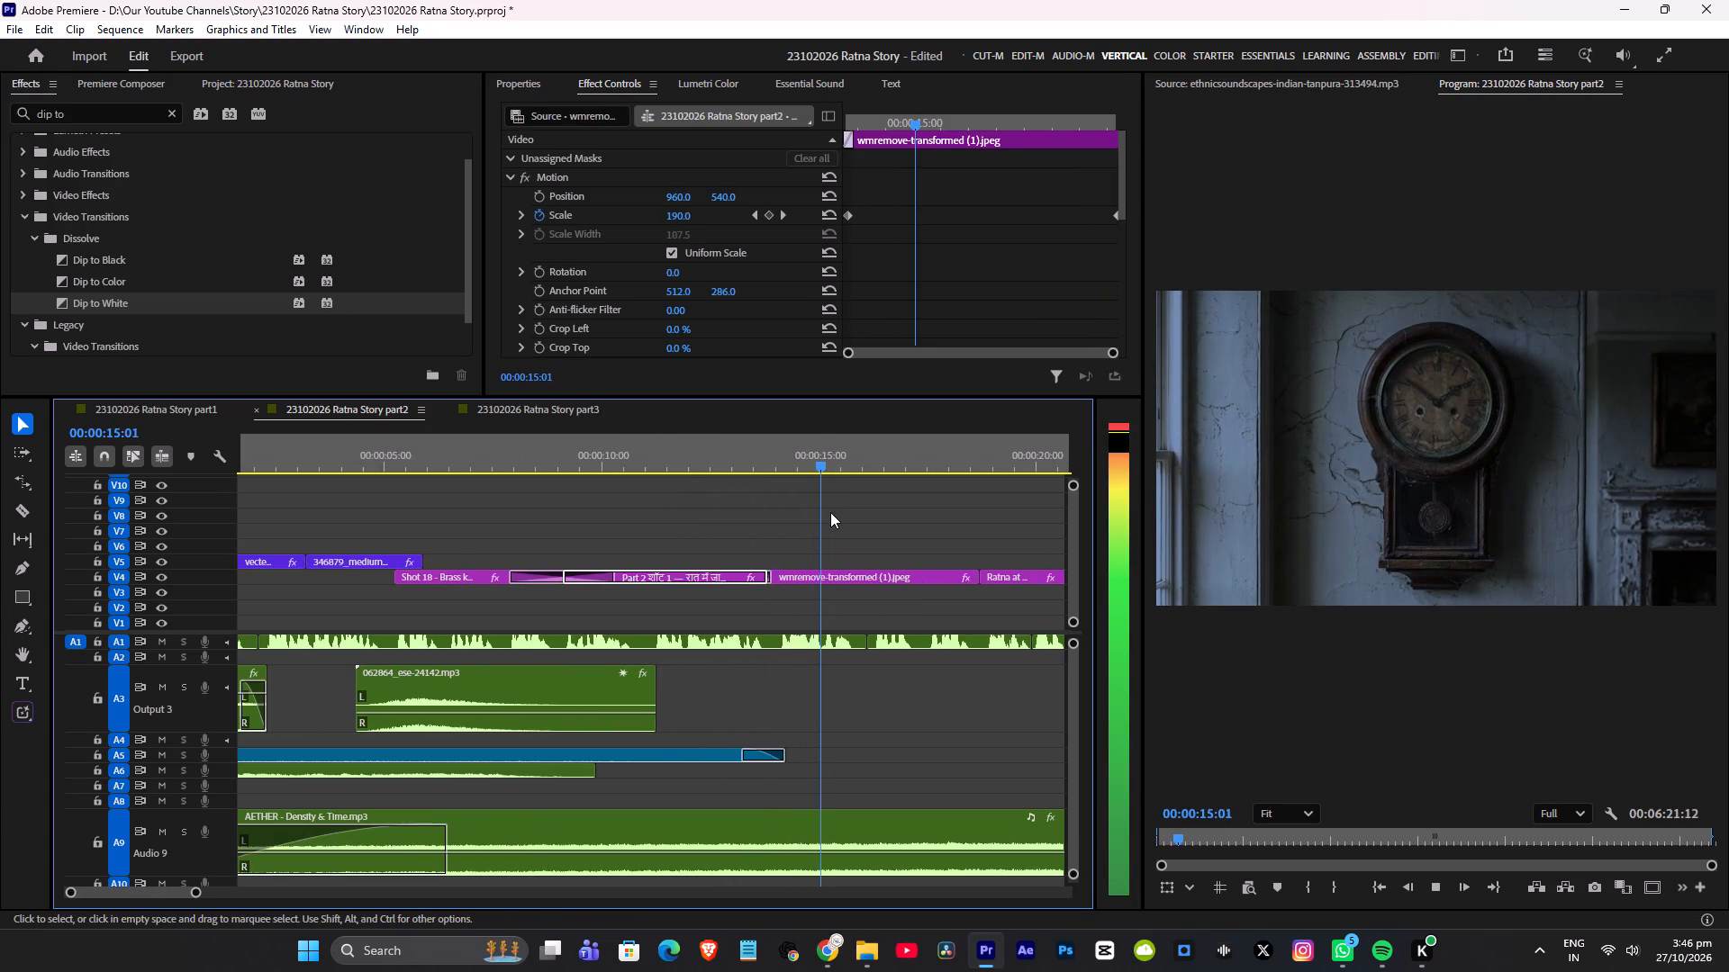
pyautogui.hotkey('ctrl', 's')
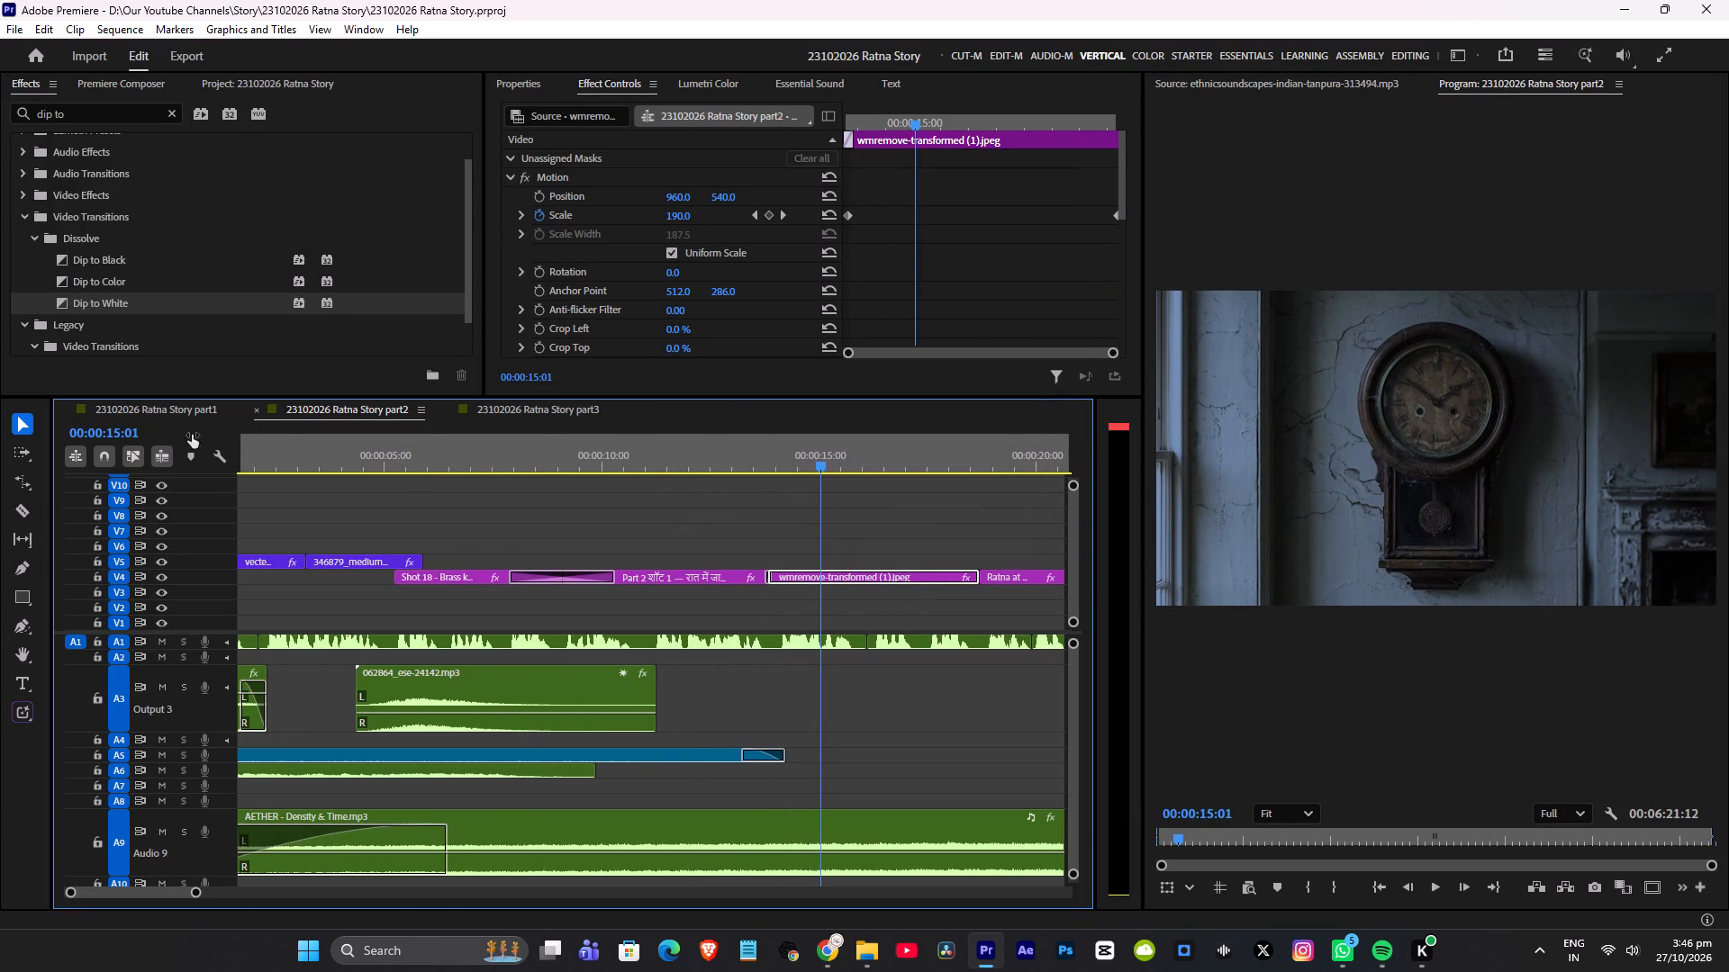
# Copy part1's loud-thunder-192165.mp3 clip to part2's track A4 at about 00:00:13:22 and play it with the white flash.
pyautogui.click(165, 406)
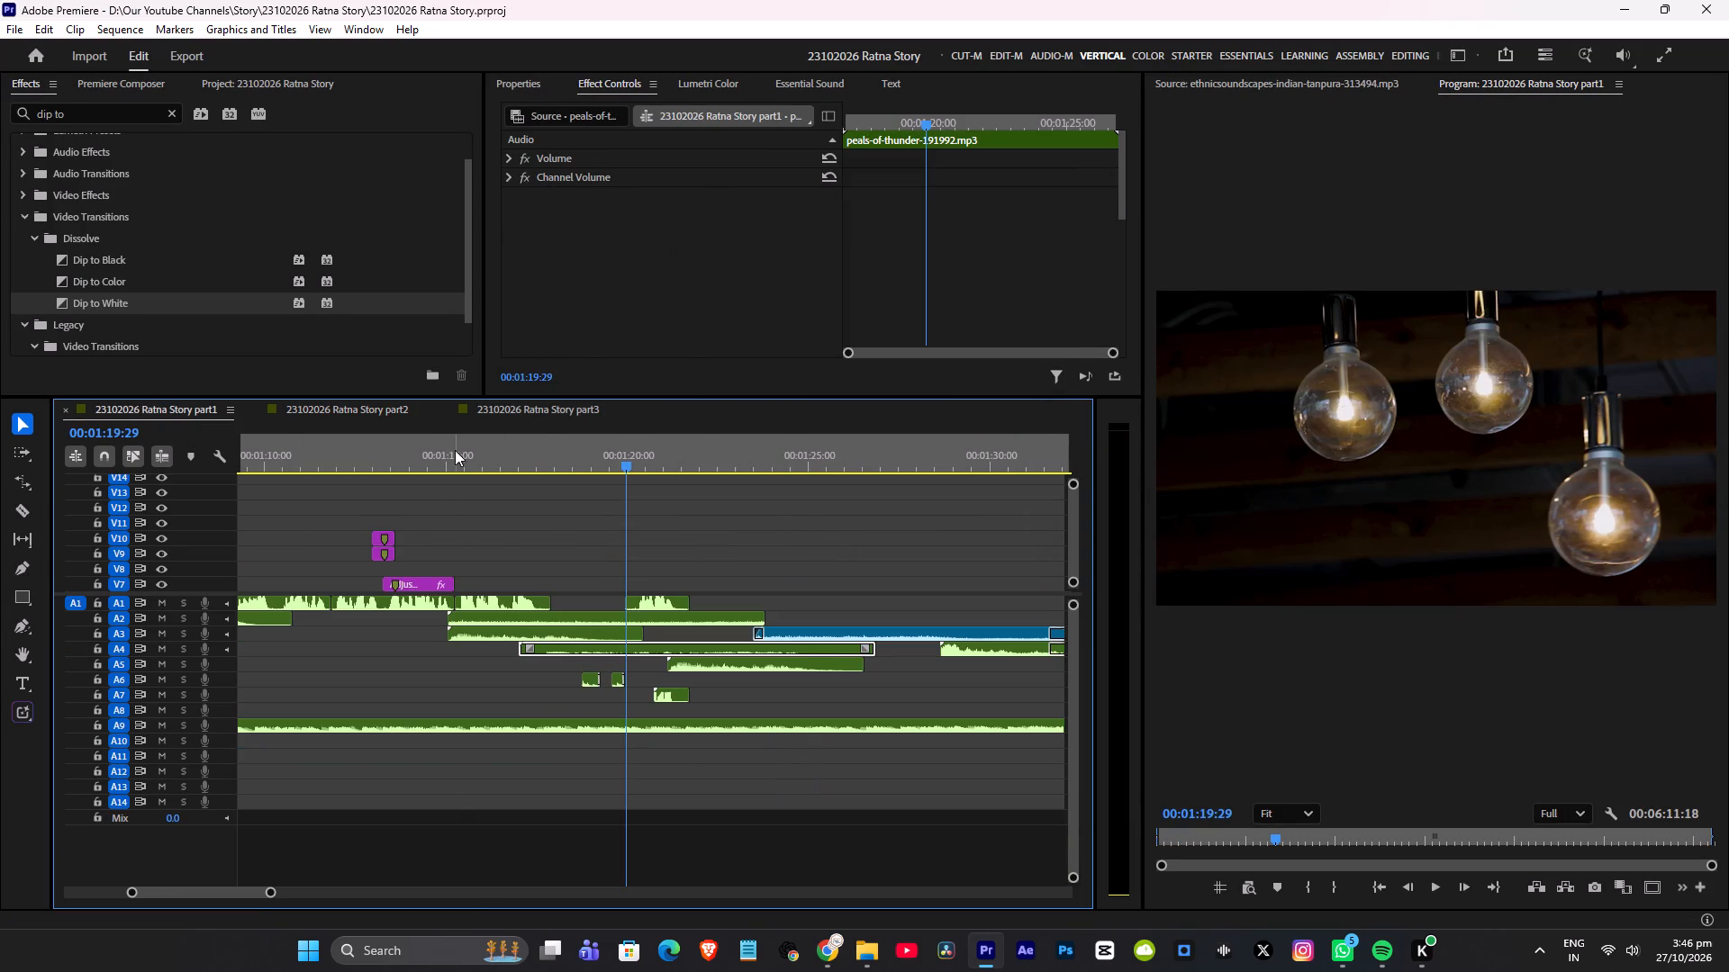
pyautogui.click(455, 450)
pyautogui.press('space')
pyautogui.press('space')
pyautogui.click(483, 631)
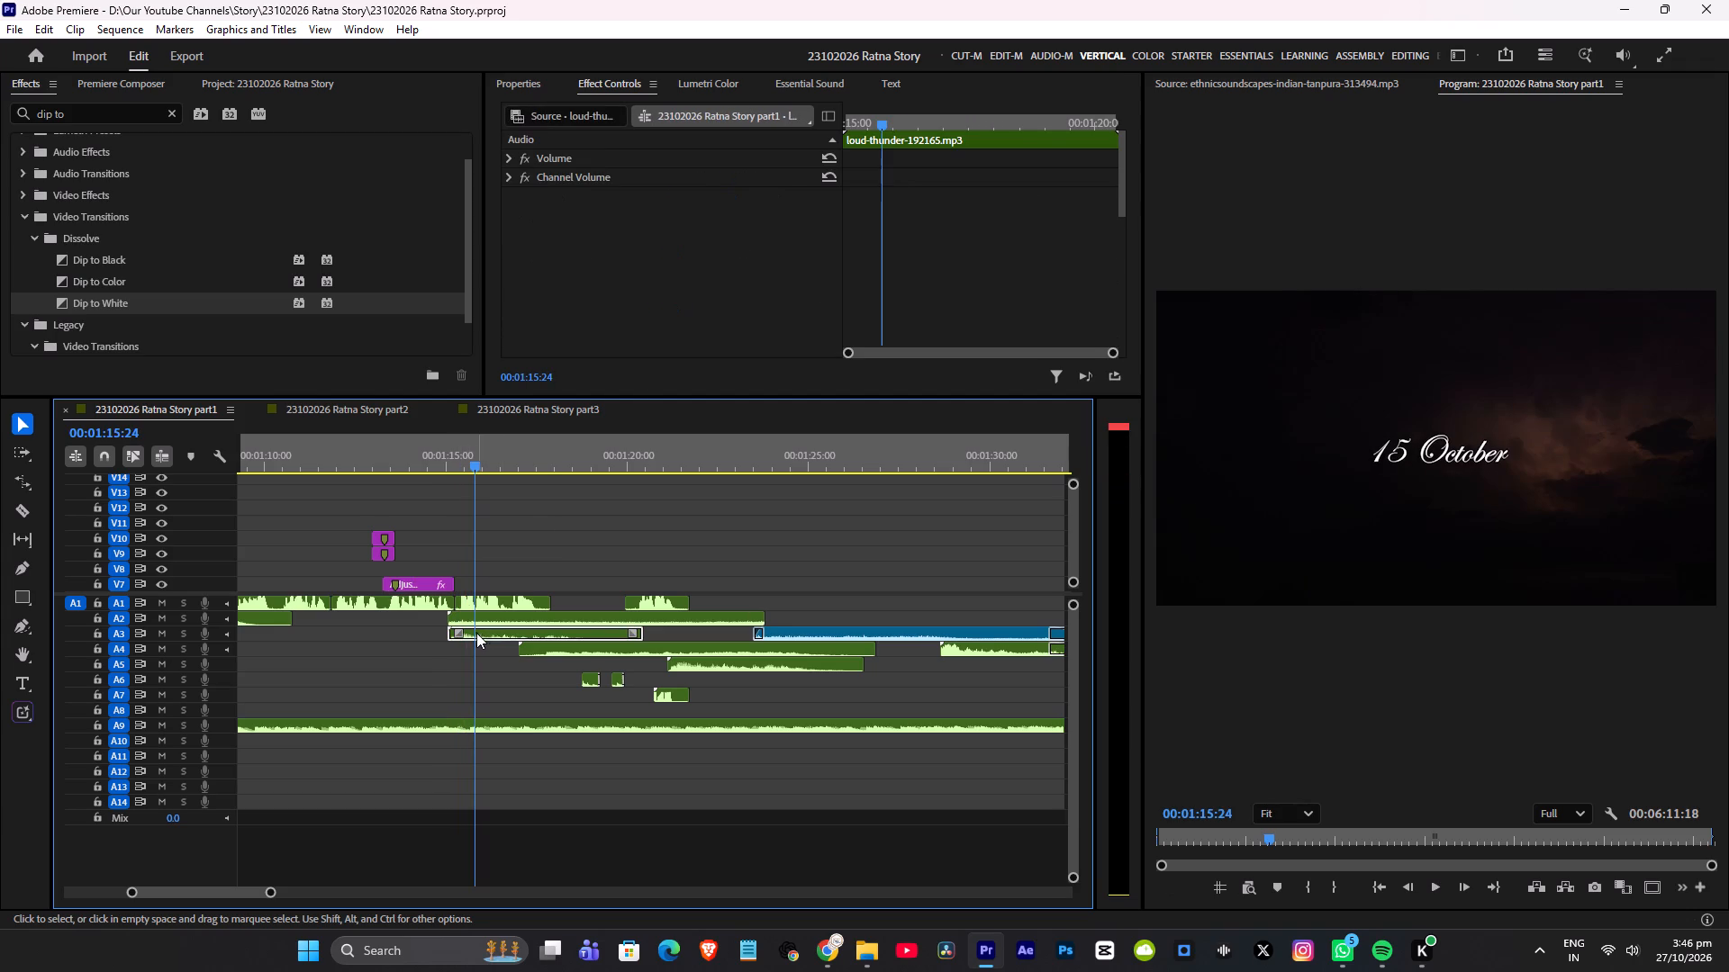
pyautogui.moveTo(483, 632); pyautogui.dragTo(395, 410)
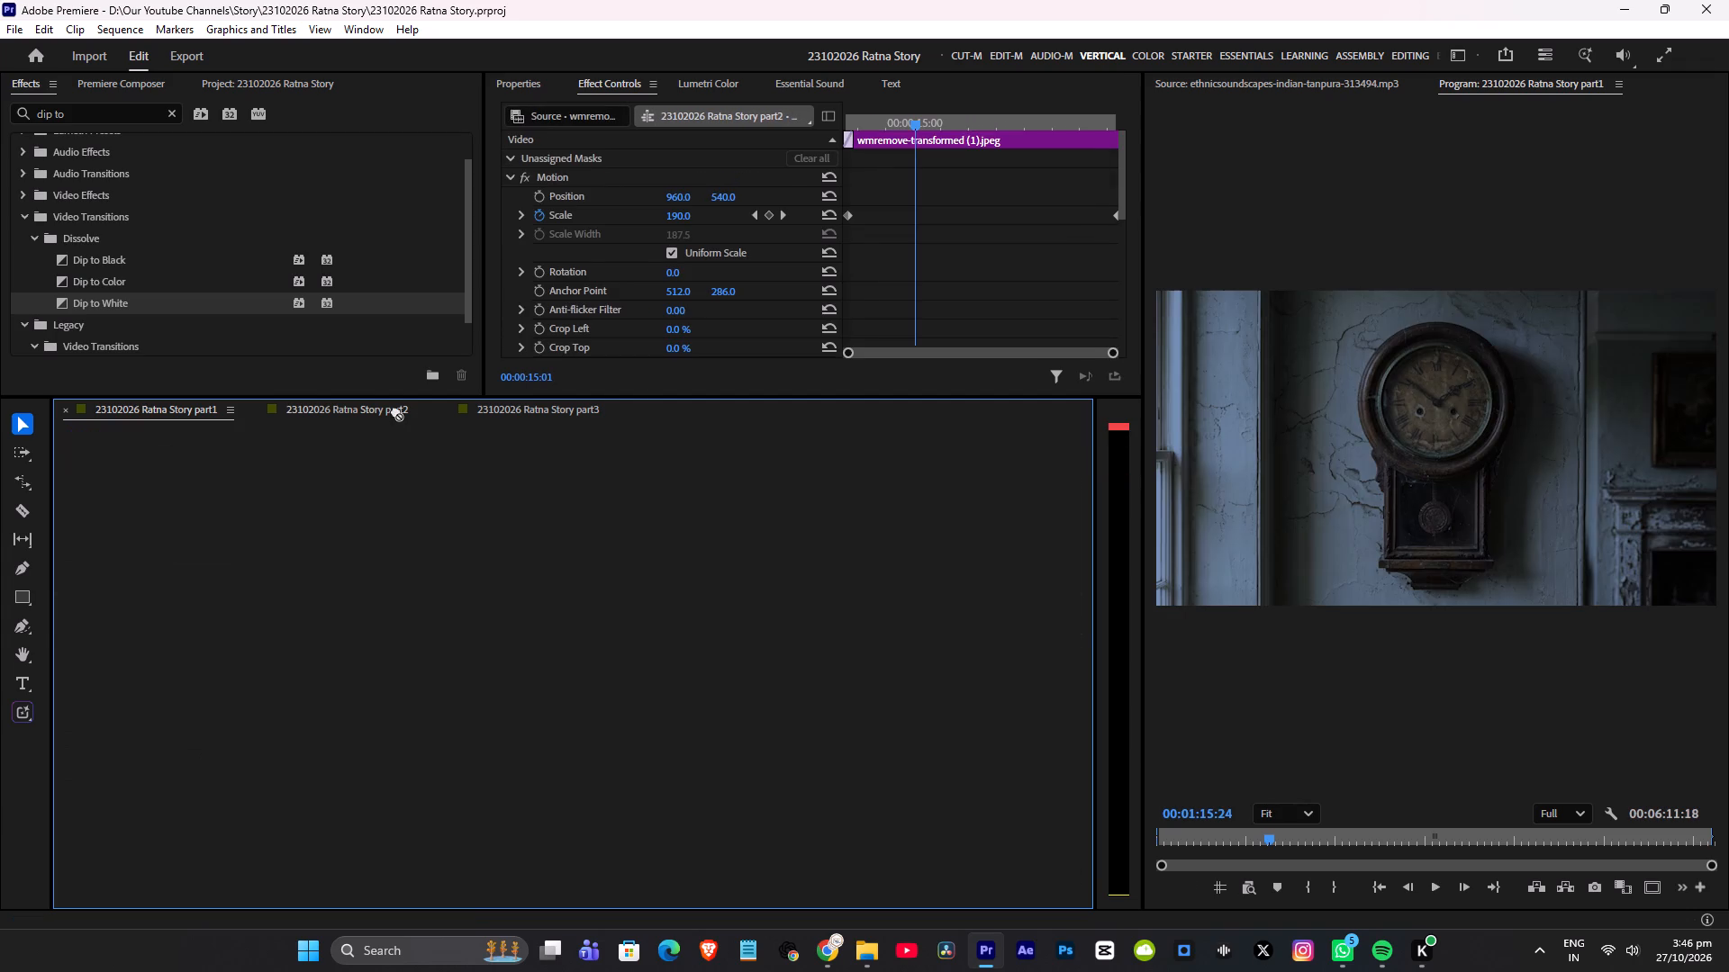
pyautogui.moveTo(395, 410); pyautogui.dragTo(704, 744)
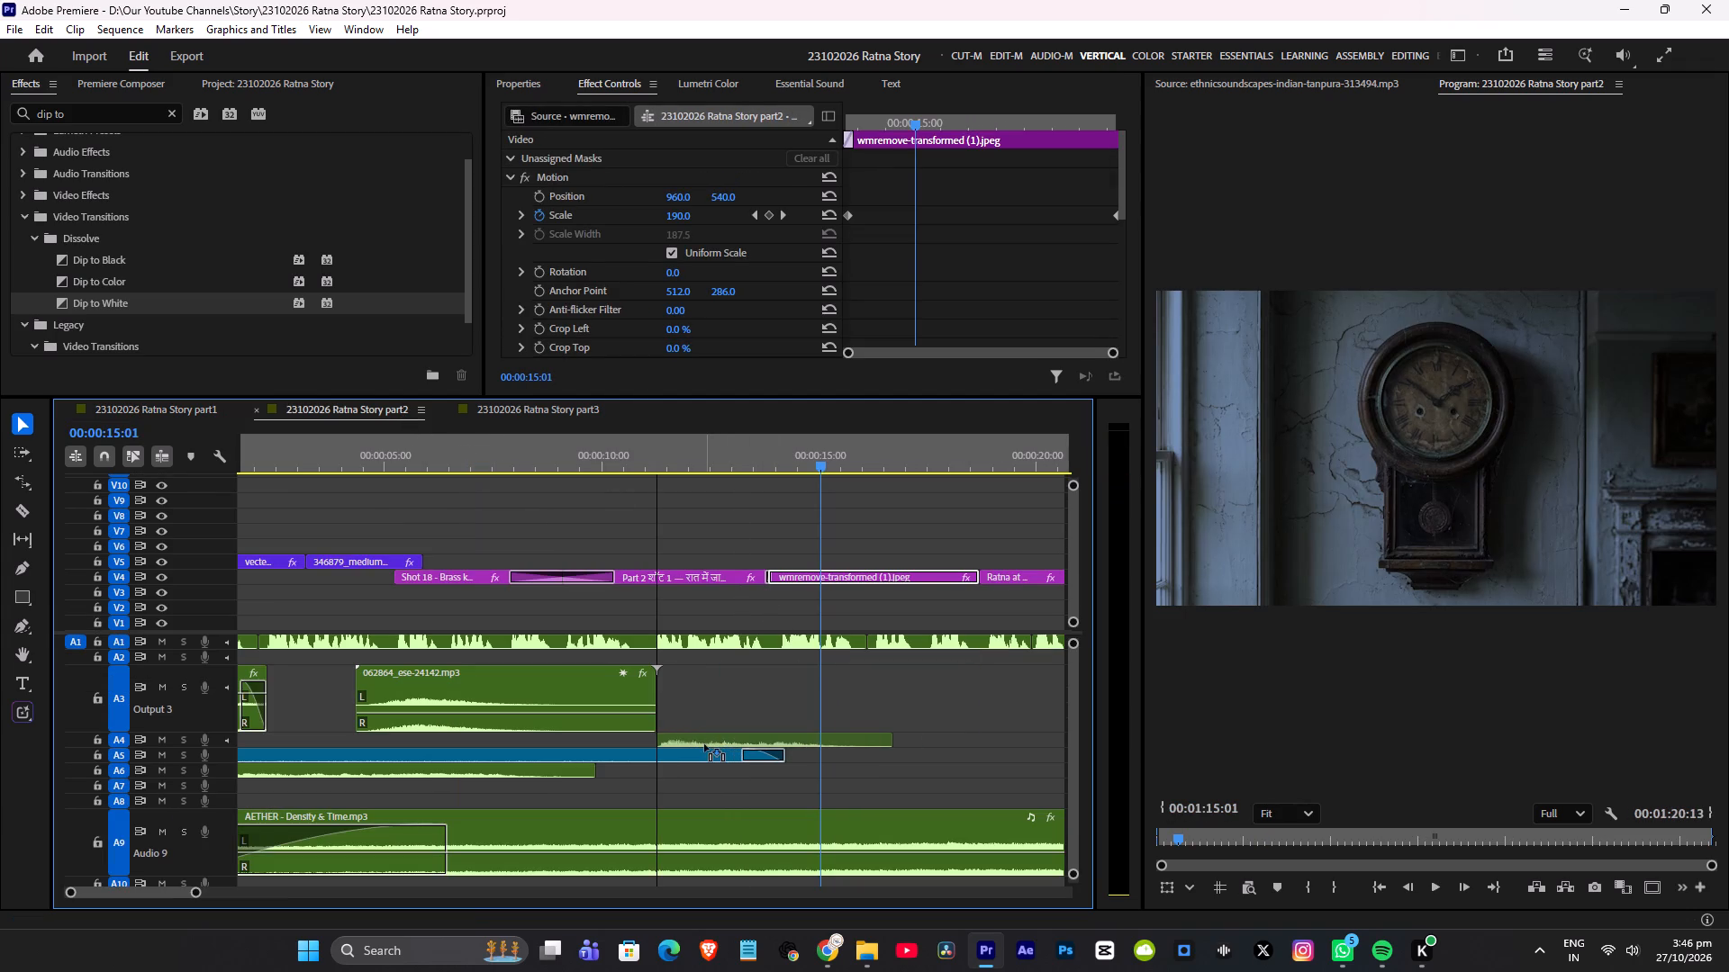
pyautogui.moveTo(704, 744); pyautogui.dragTo(801, 743)
pyautogui.click(748, 469)
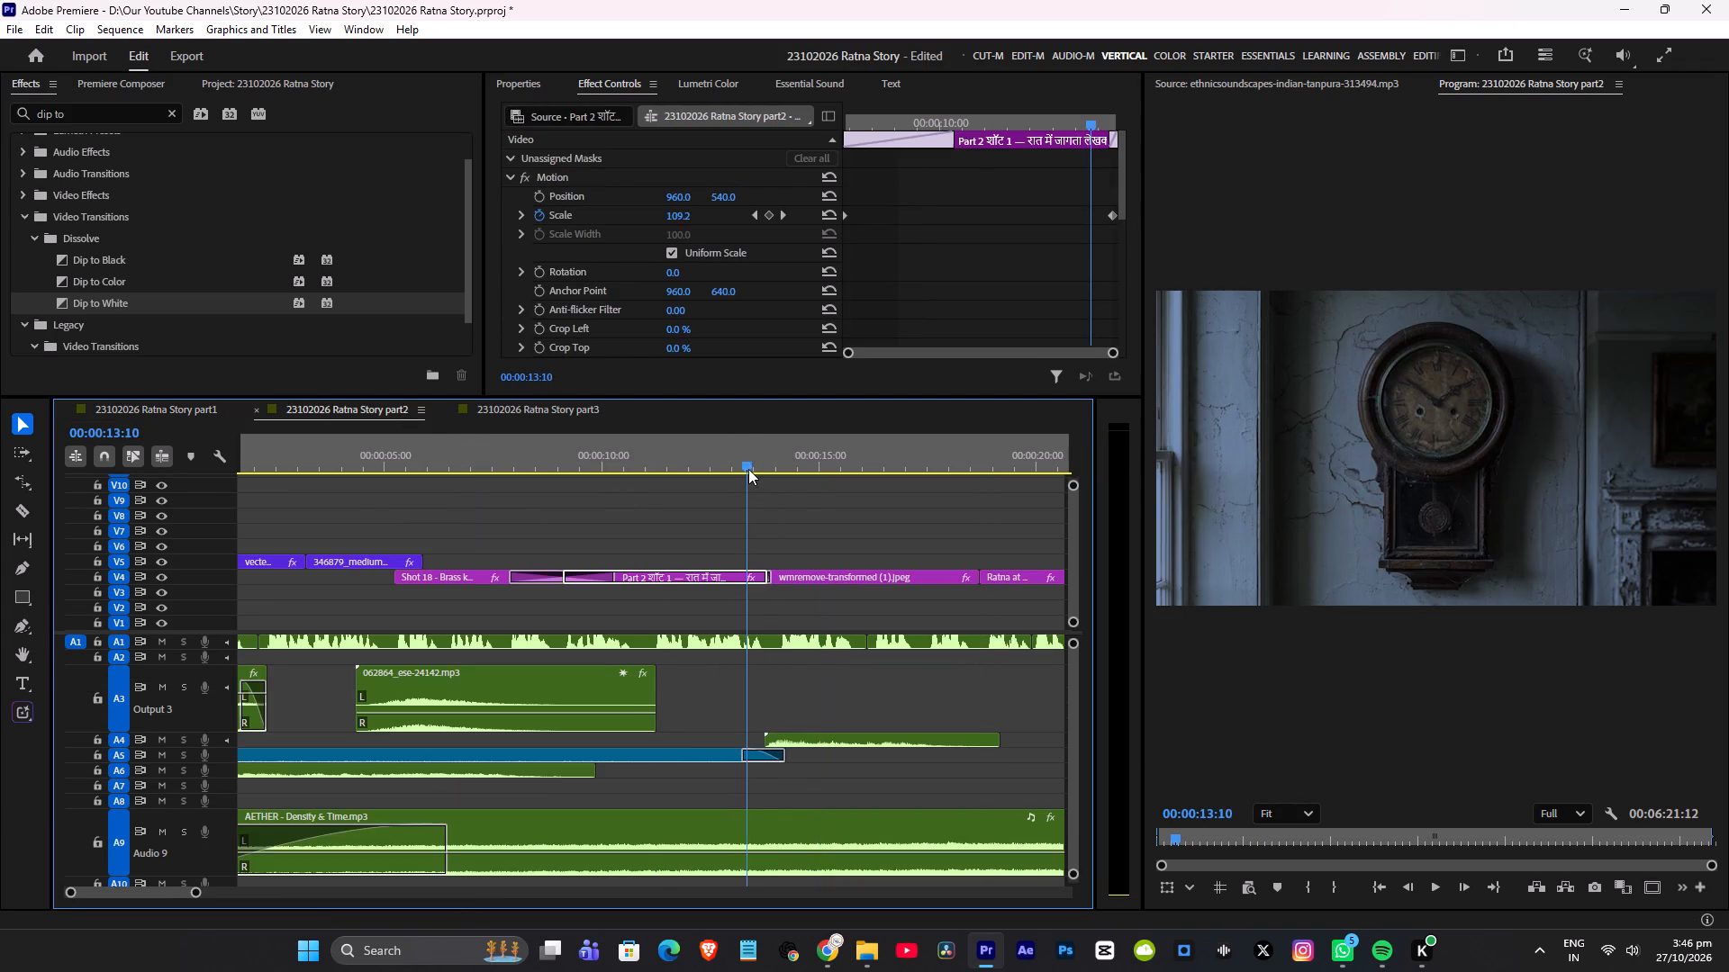
pyautogui.press('space')
pyautogui.scroll(-4, 793, 489)
pyautogui.press('space')
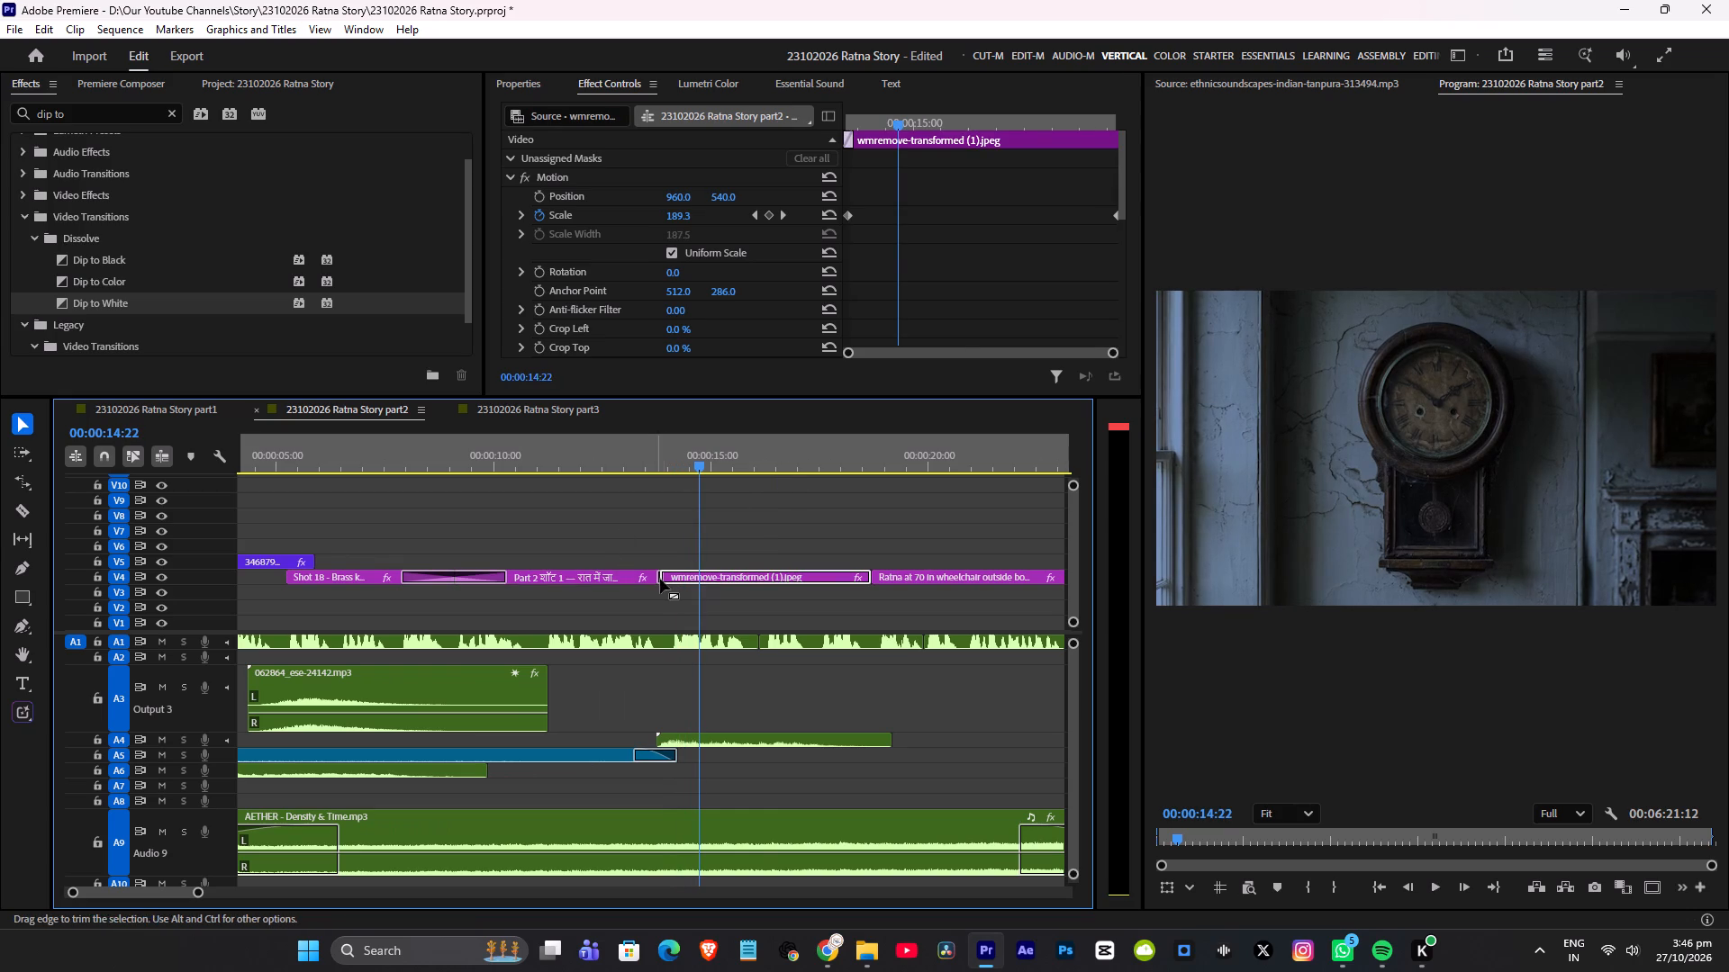
# Lengthen the Dip to White transition at the writer-to-clock cut to about half a second, replay the cut, and save the project.
pyautogui.click(659, 575)
pyautogui.keyDown('alt'); pyautogui.scroll(12, 664, 547); pyautogui.keyUp('alt')
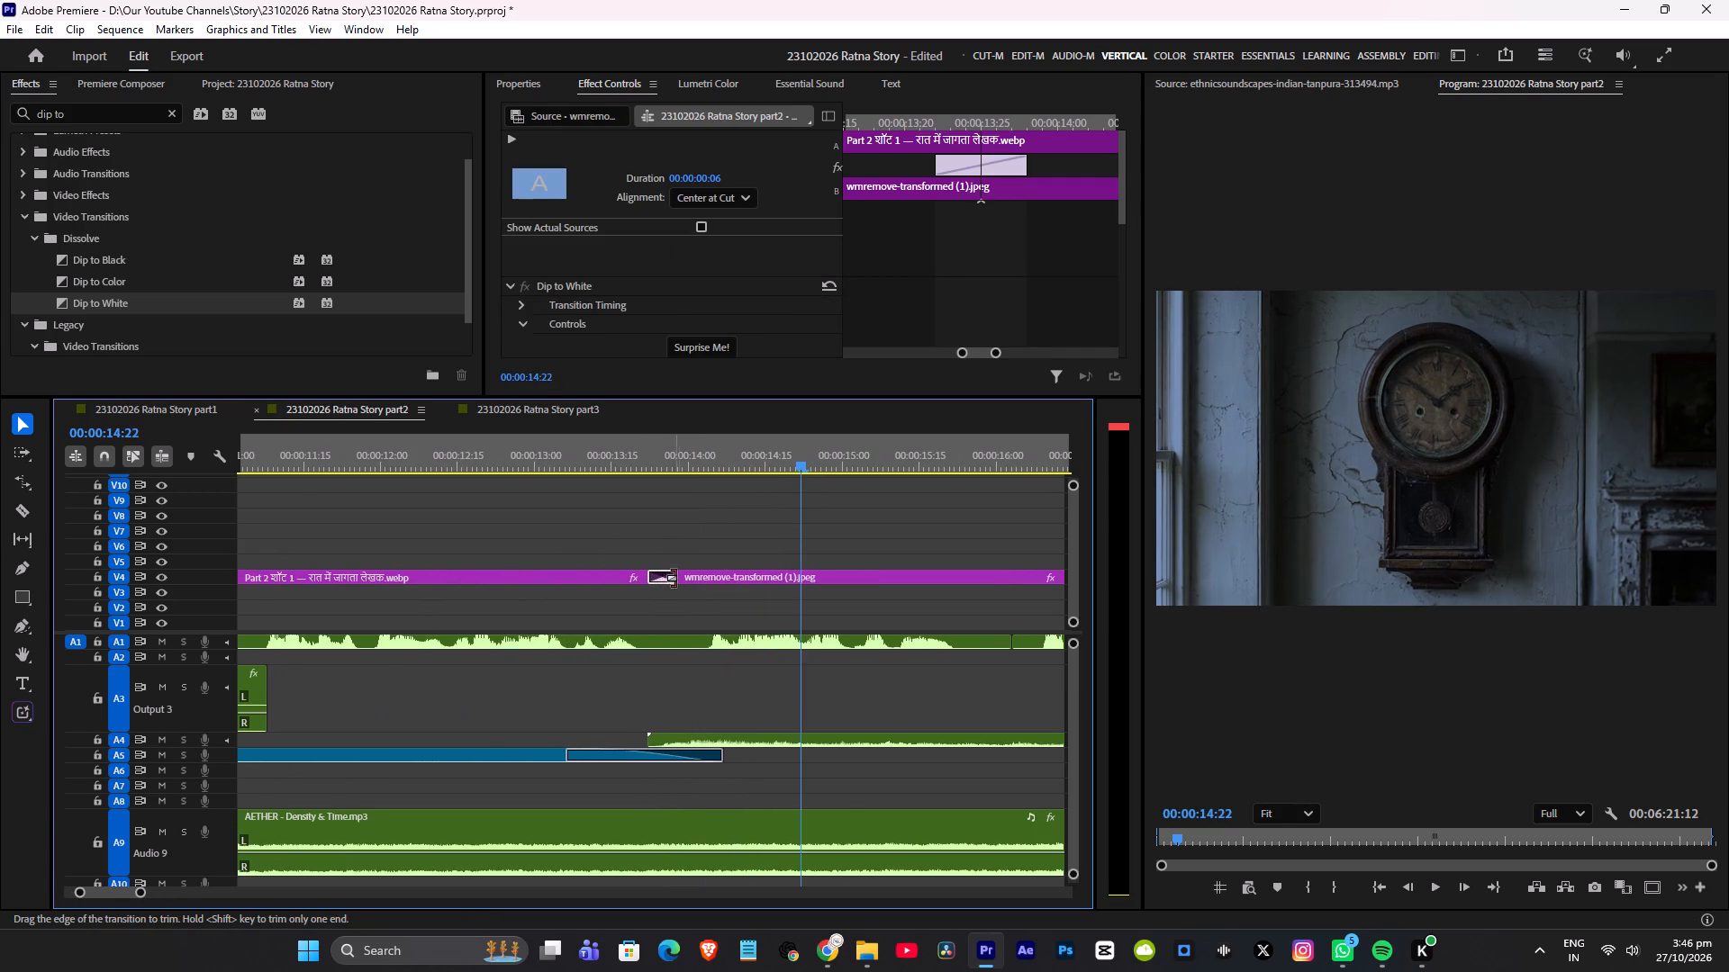
pyautogui.moveTo(674, 575); pyautogui.dragTo(693, 574)
pyautogui.click(542, 461)
pyautogui.press('space')
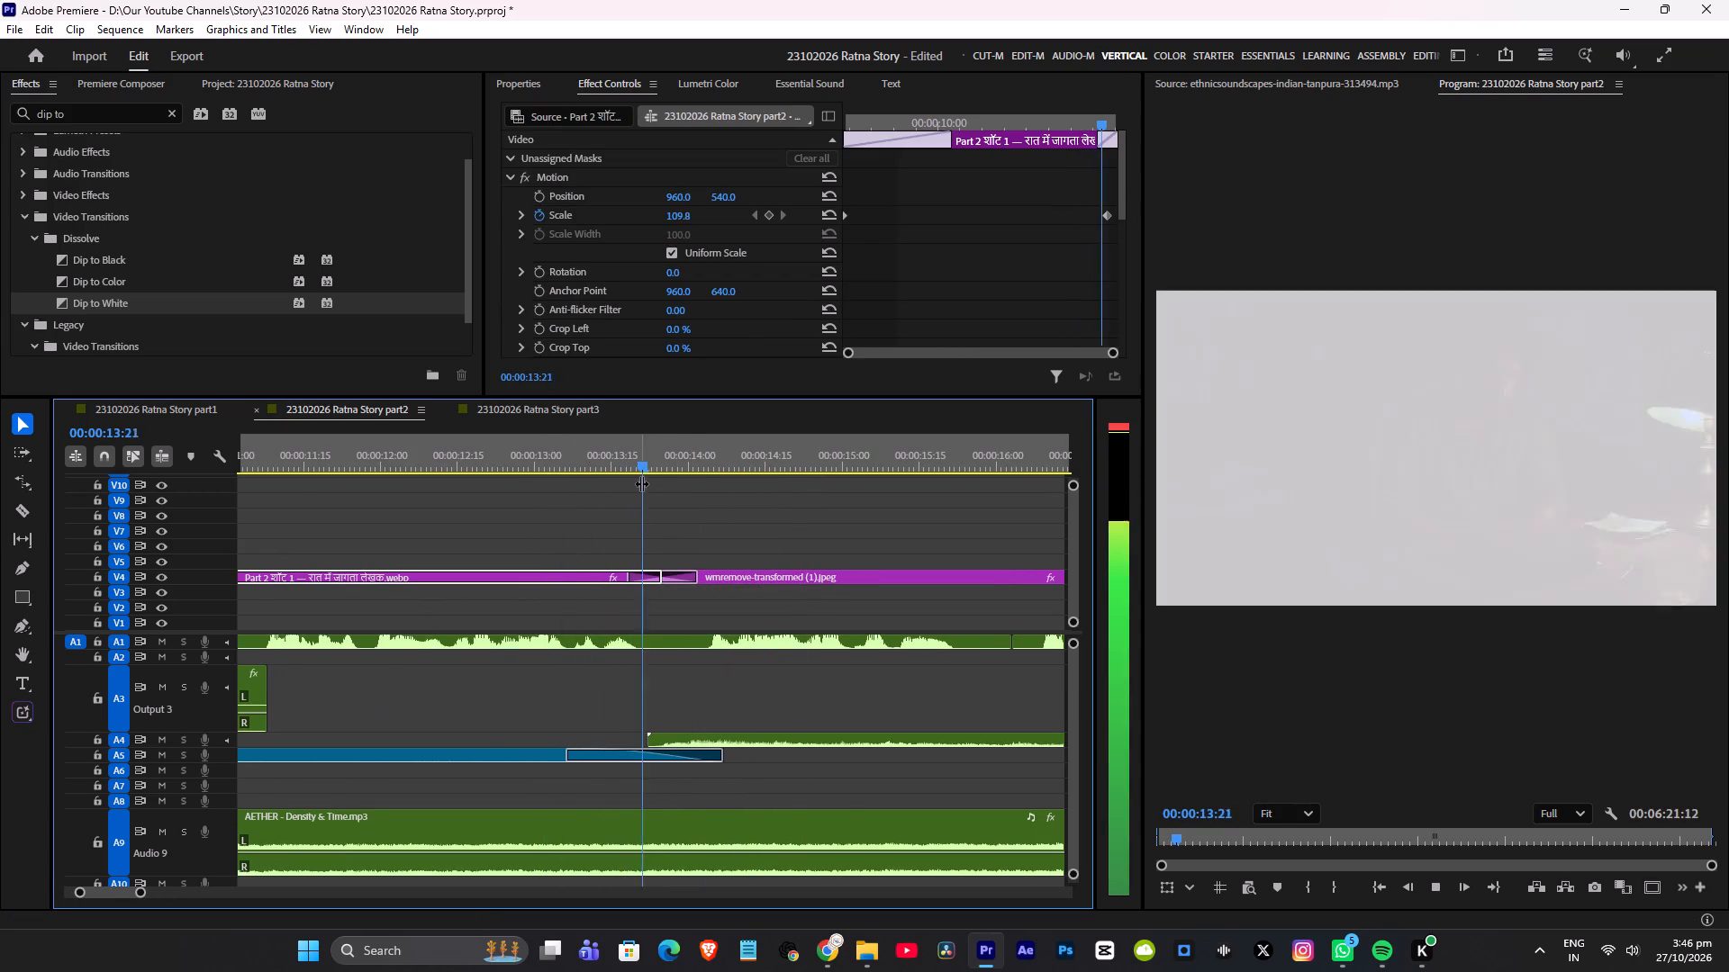
pyautogui.keyDown('alt'); pyautogui.scroll(-10, 720, 482); pyautogui.keyUp('alt')
pyautogui.press('space')
pyautogui.click(647, 452)
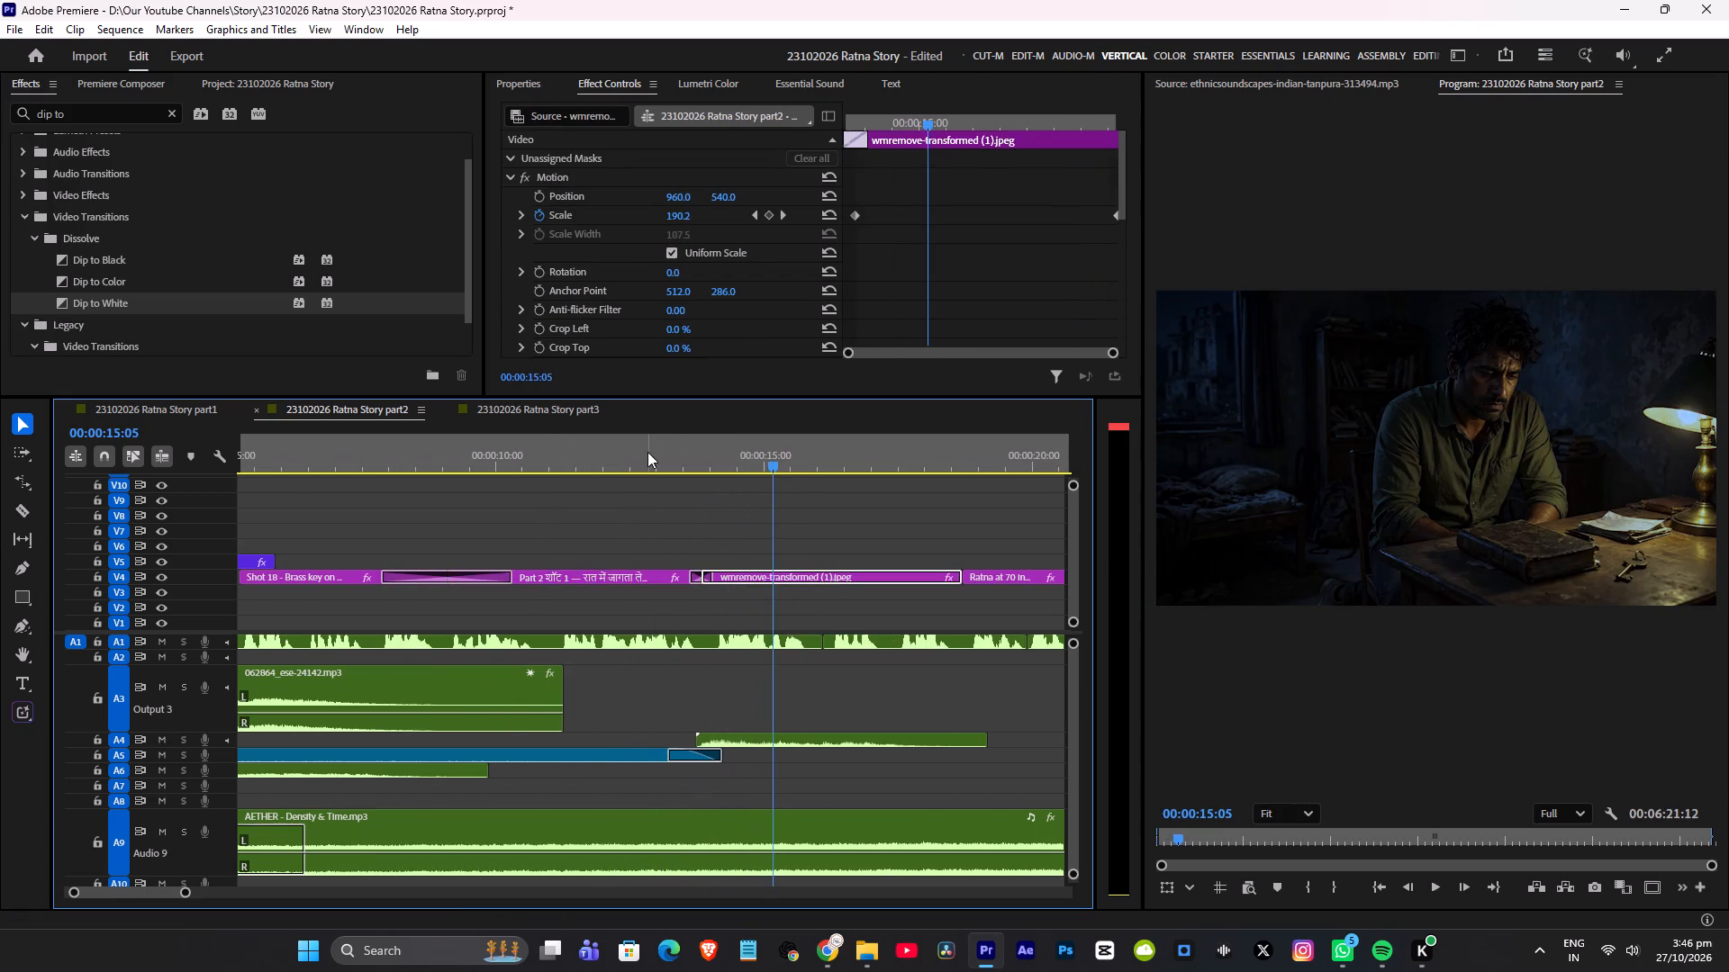
pyautogui.press('space')
pyautogui.scroll(-1, 711, 525)
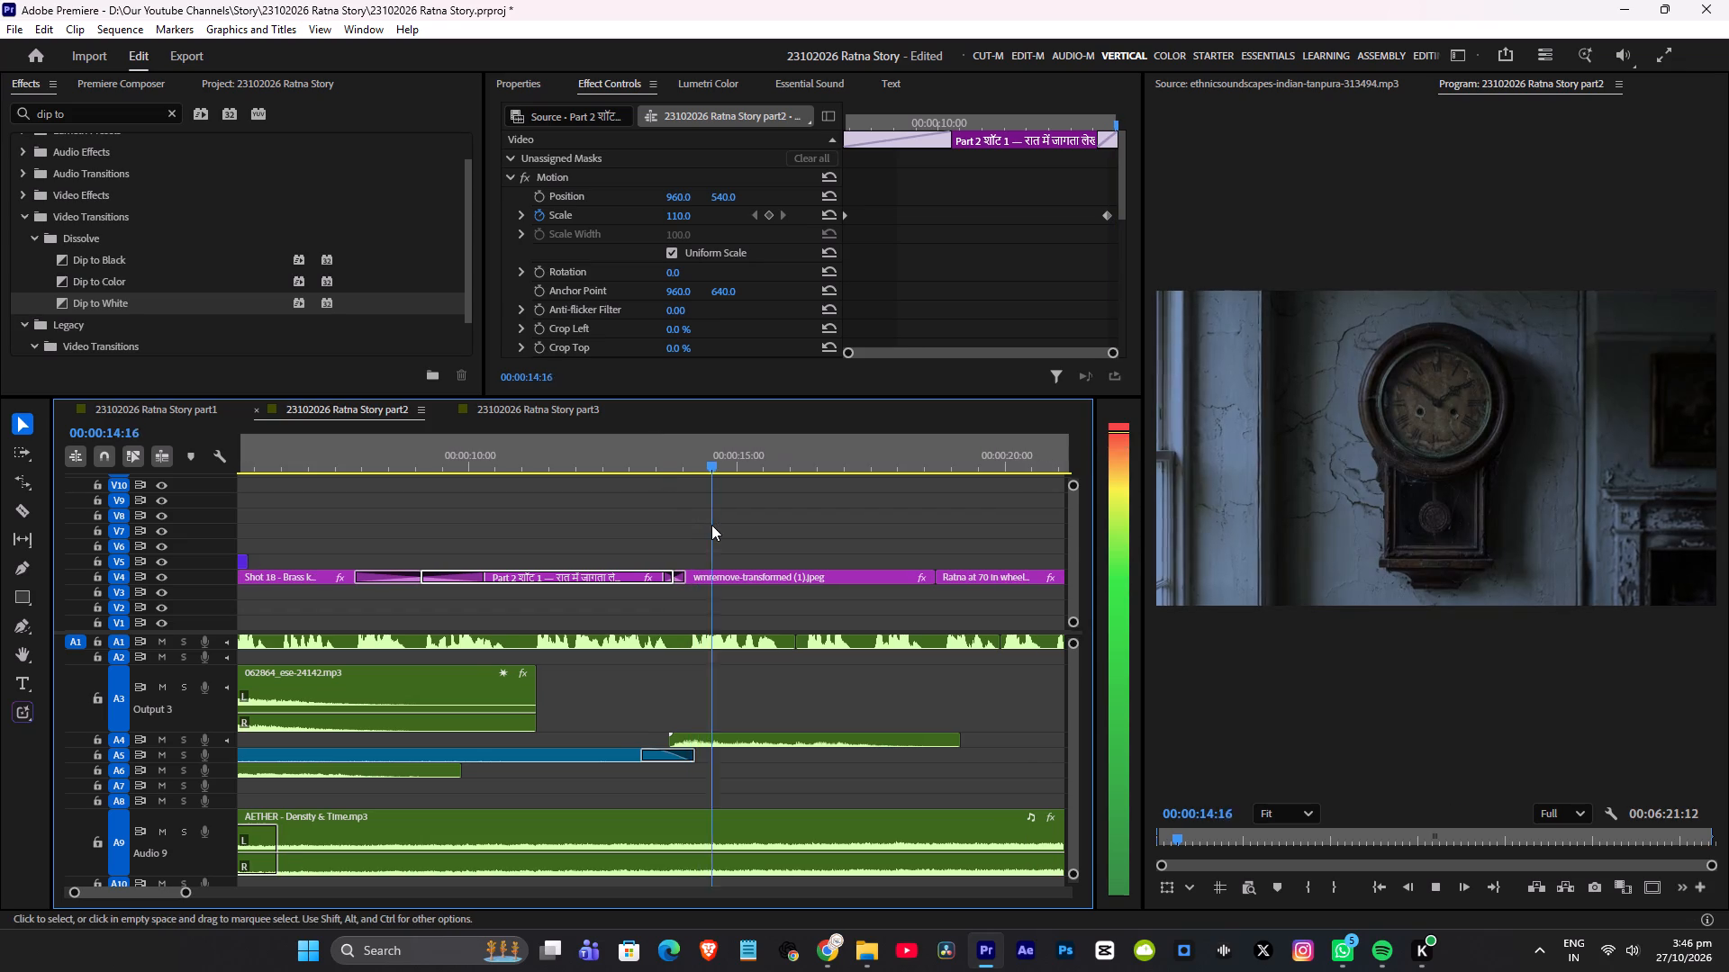
pyautogui.scroll(-8, 715, 525)
pyautogui.keyDown('alt'); pyautogui.scroll(-4, 720, 529); pyautogui.keyUp('alt')
pyautogui.hotkey('ctrl', 's')
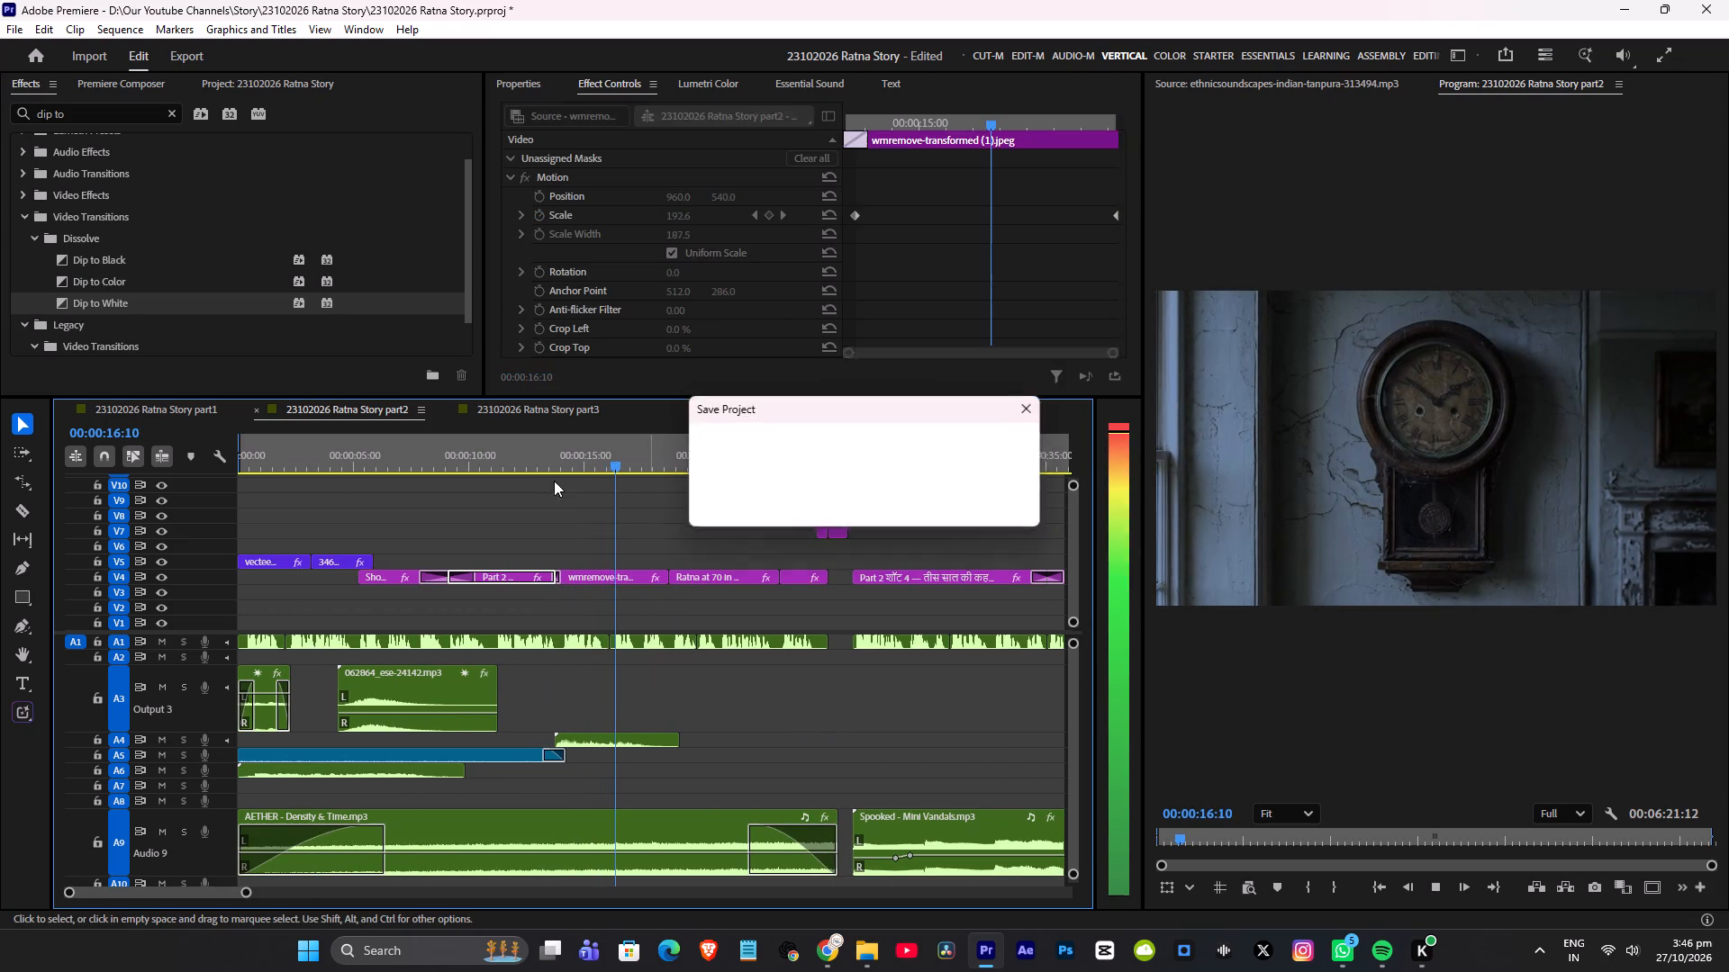
# Replay part2 from the writer shot into the wall clock shot to check the white flash, thunder and rain fade together.
pyautogui.click(488, 454)
pyautogui.hotkey('ctrl', '`')
pyautogui.press('space')
pyautogui.hotkey('ctrl', '`')
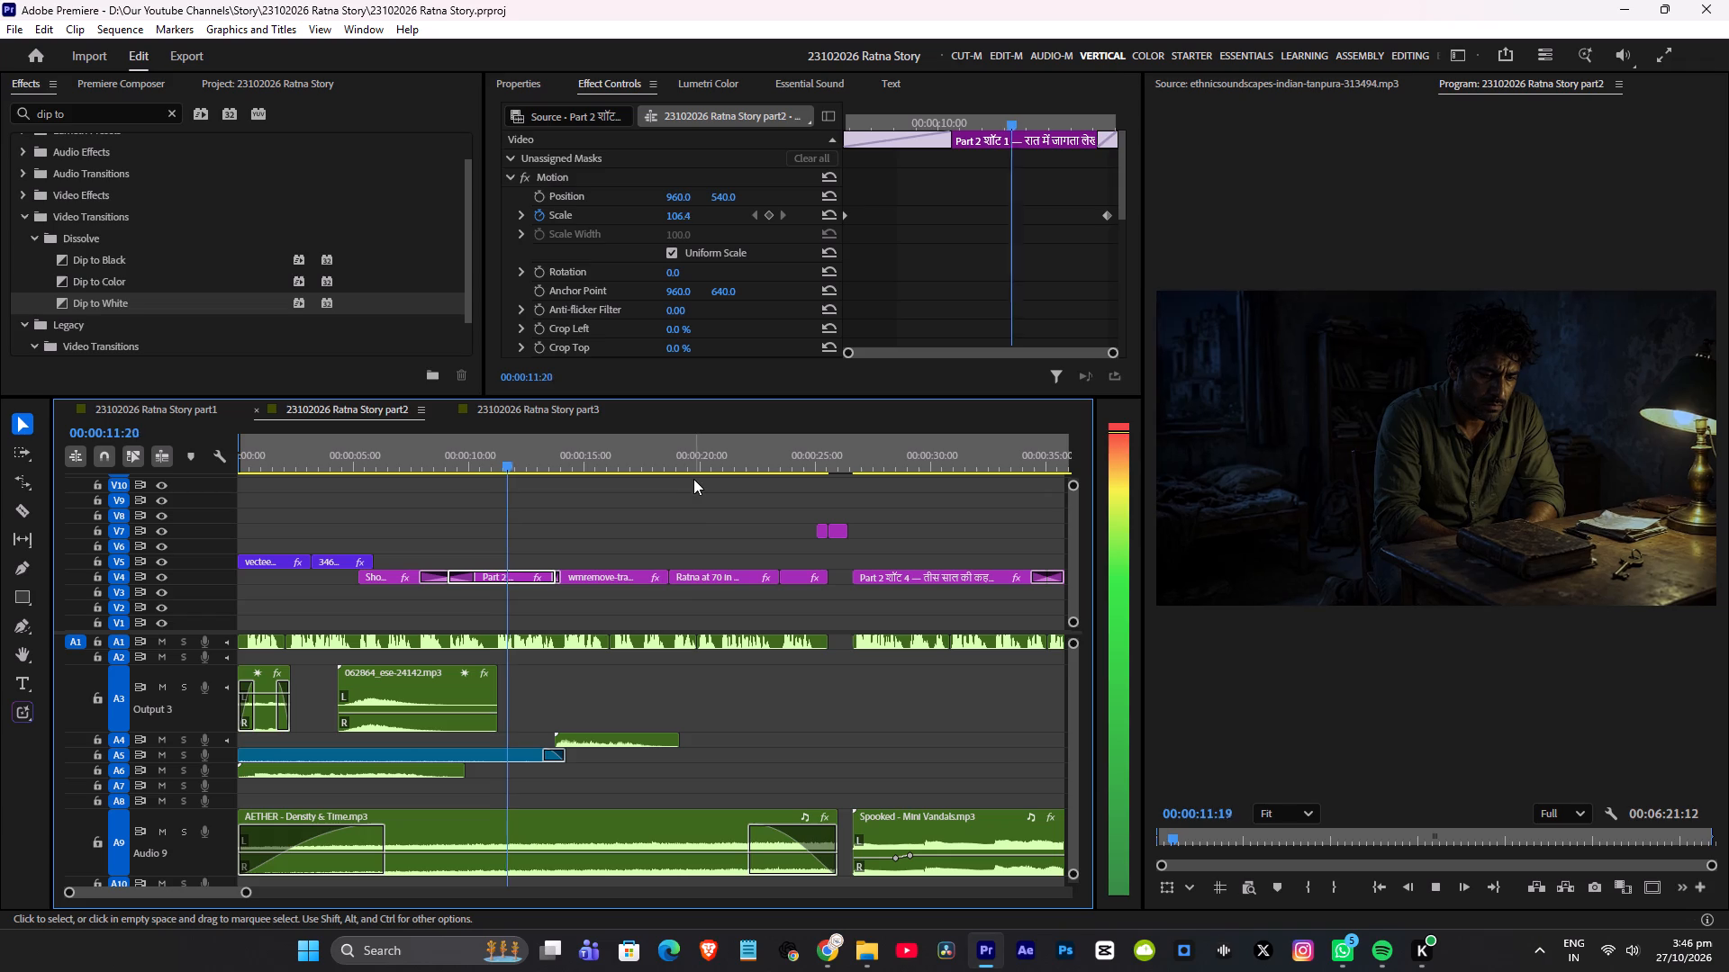
pyautogui.press('space')
pyautogui.press('space')
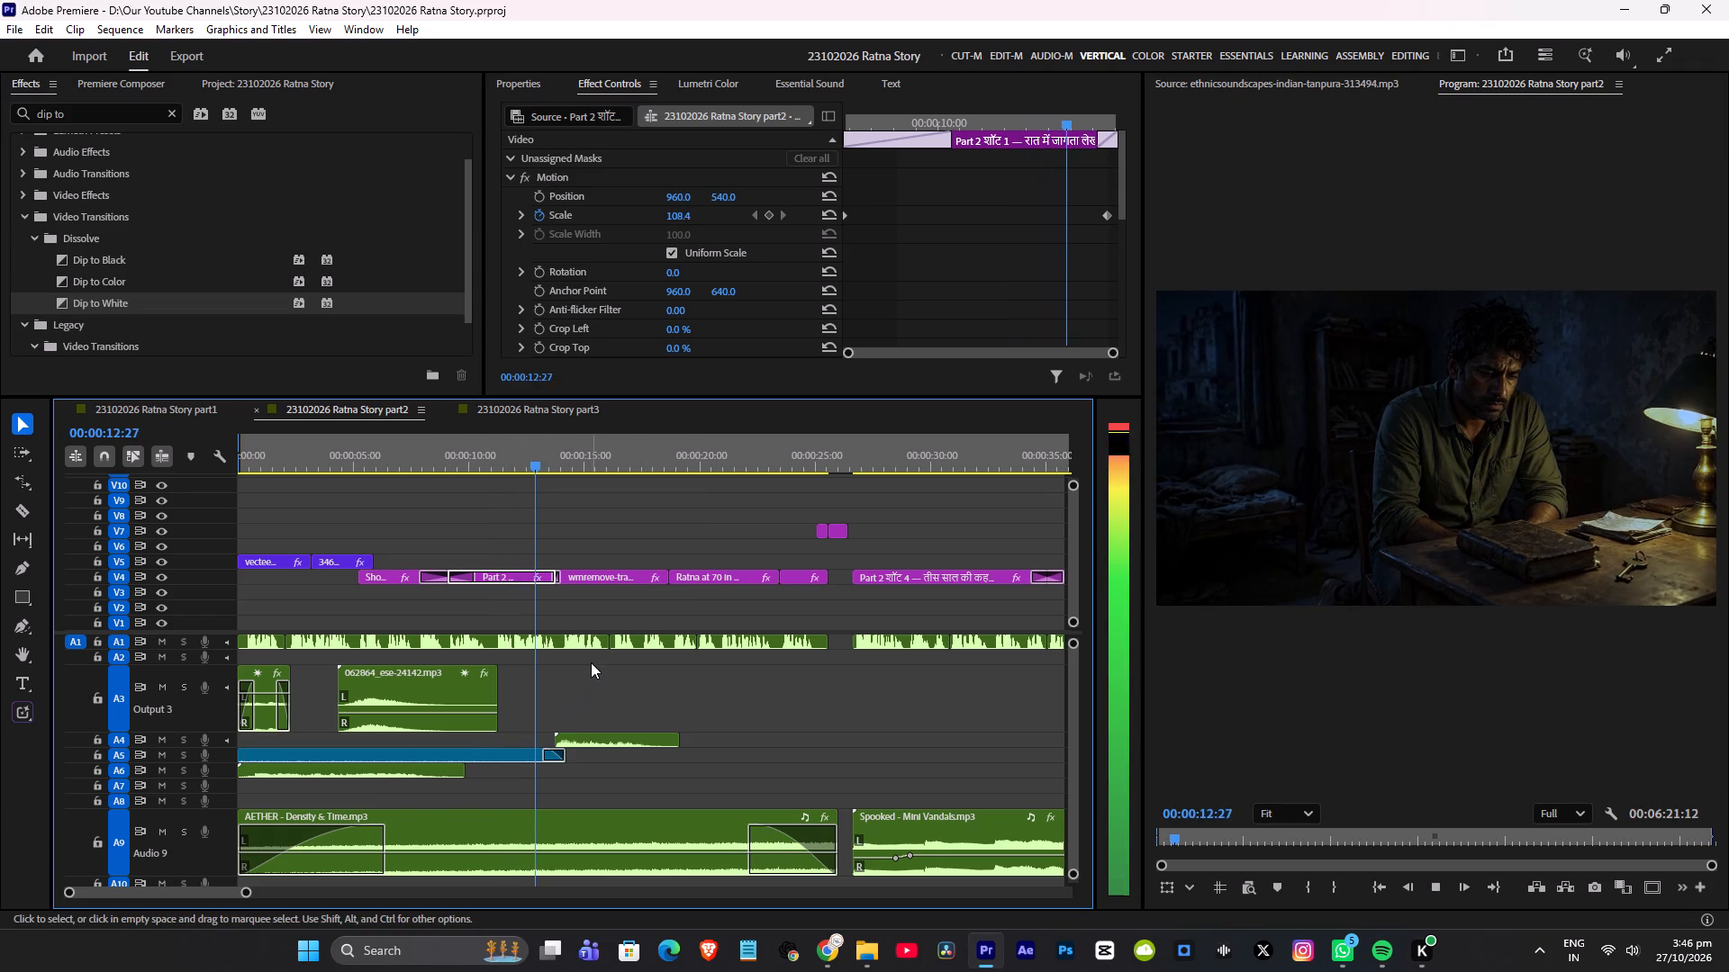
pyautogui.scroll(5, 609, 660)
pyautogui.press('space')
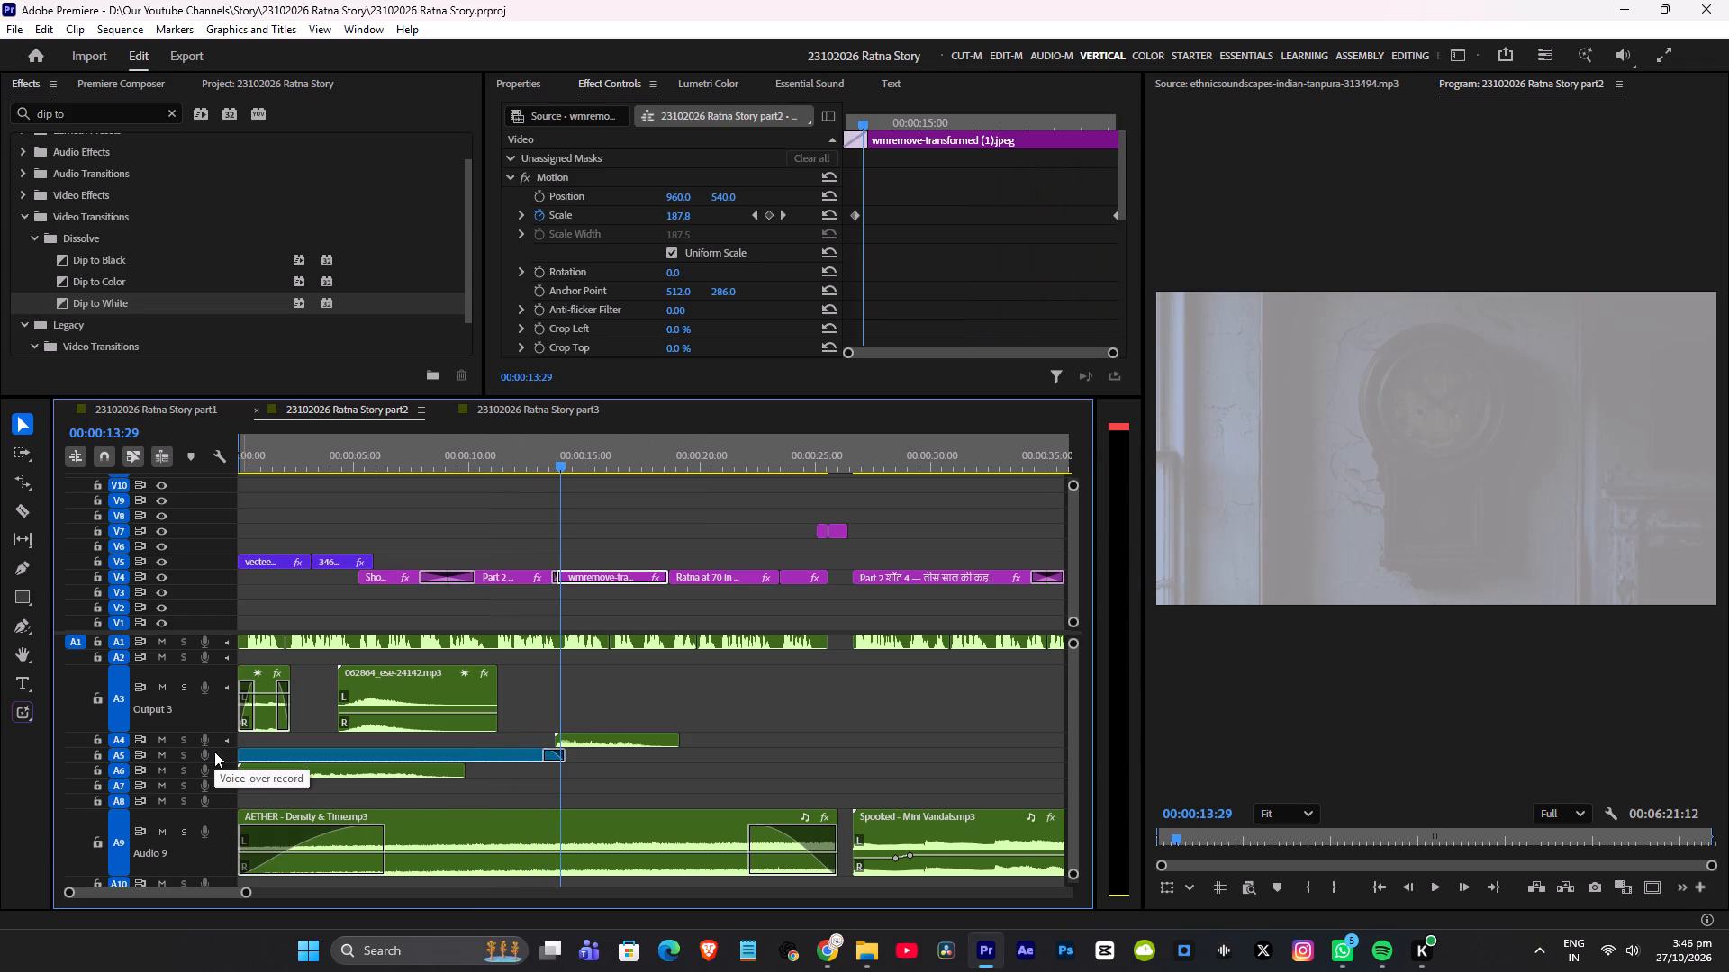
# Expand track A5, play part2 from the start, and delete the later volume keyframe near 11 seconds on the rain clip.
pyautogui.doubleClick(214, 754)
pyautogui.moveTo(358, 449); pyautogui.dragTo(0, 476)
pyautogui.press('space')
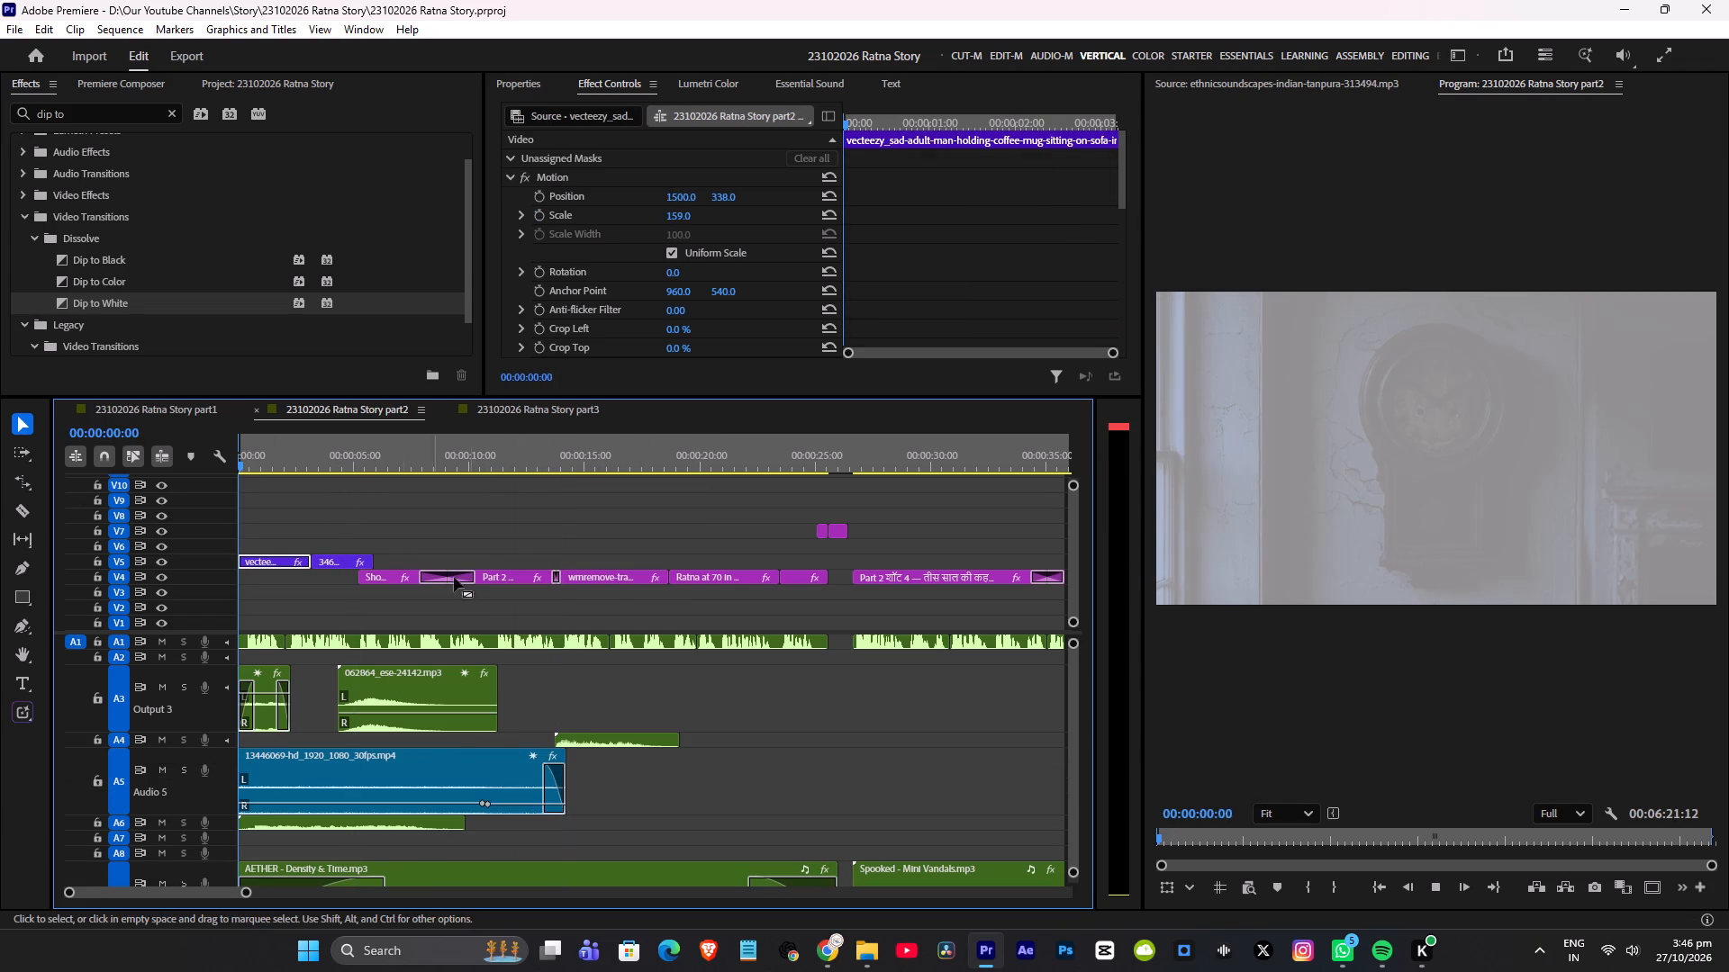
pyautogui.keyDown('ctrl'); pyautogui.scroll(-2, 566, 705); pyautogui.keyUp('ctrl')
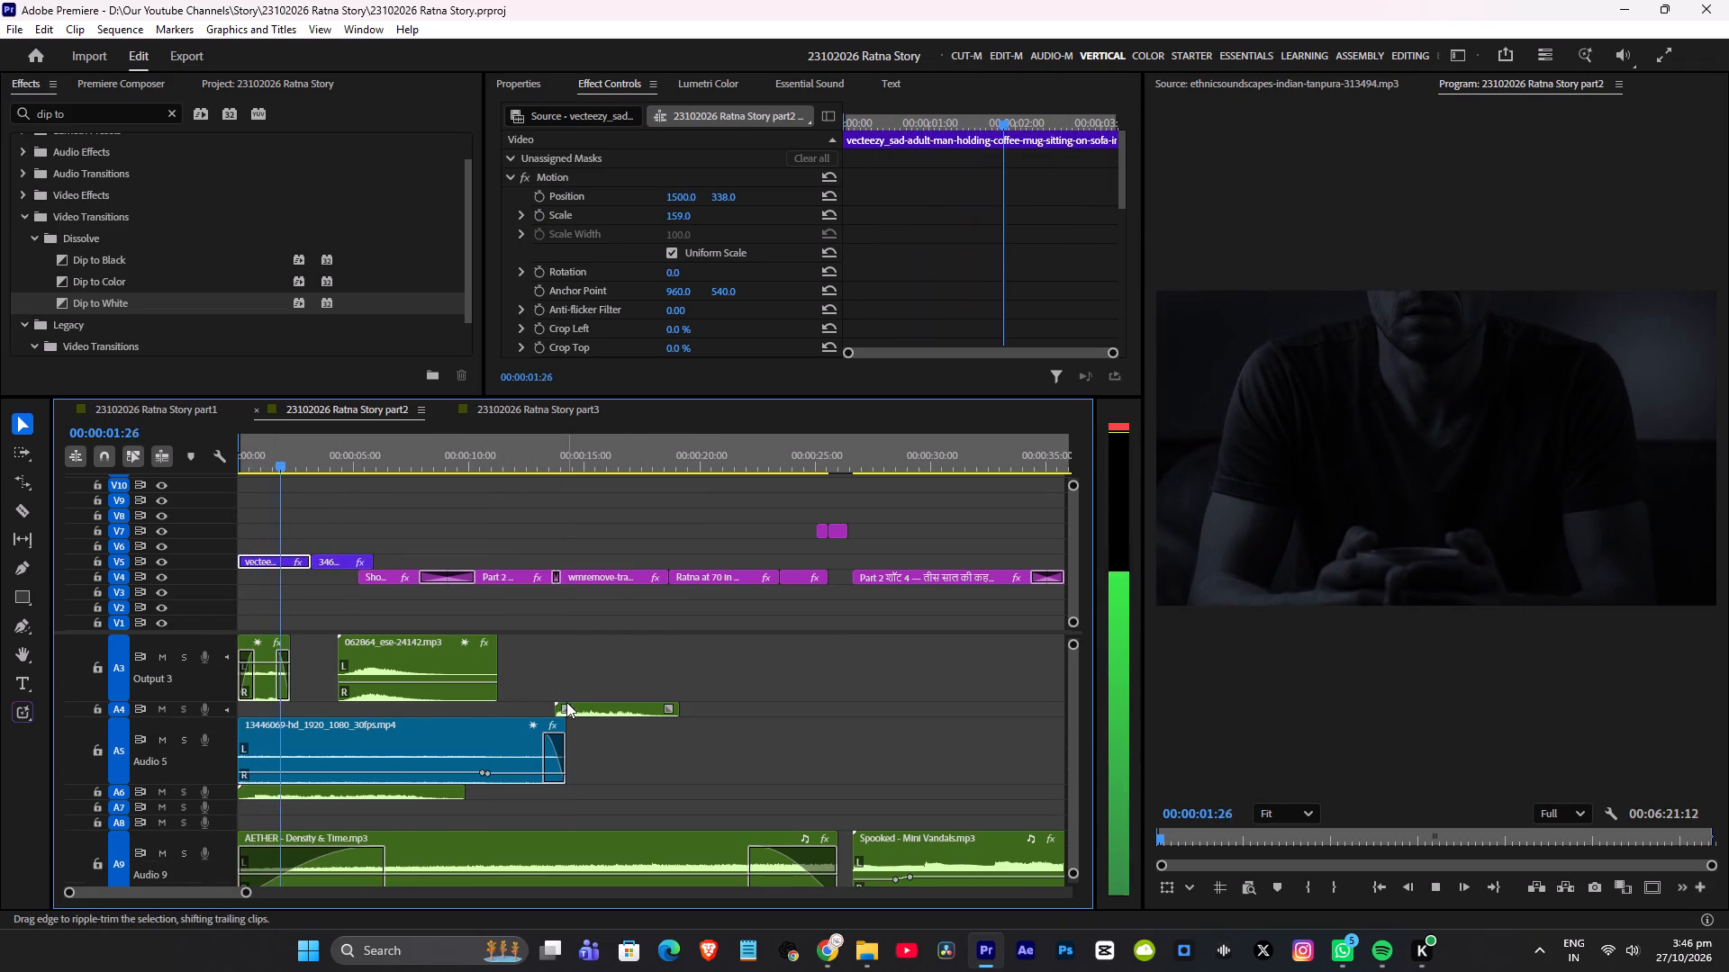
pyautogui.keyDown('ctrl'); pyautogui.scroll(-1, 566, 702); pyautogui.keyUp('ctrl')
pyautogui.keyDown('alt'); pyautogui.scroll(3, 558, 741); pyautogui.keyUp('alt')
pyautogui.click(582, 760)
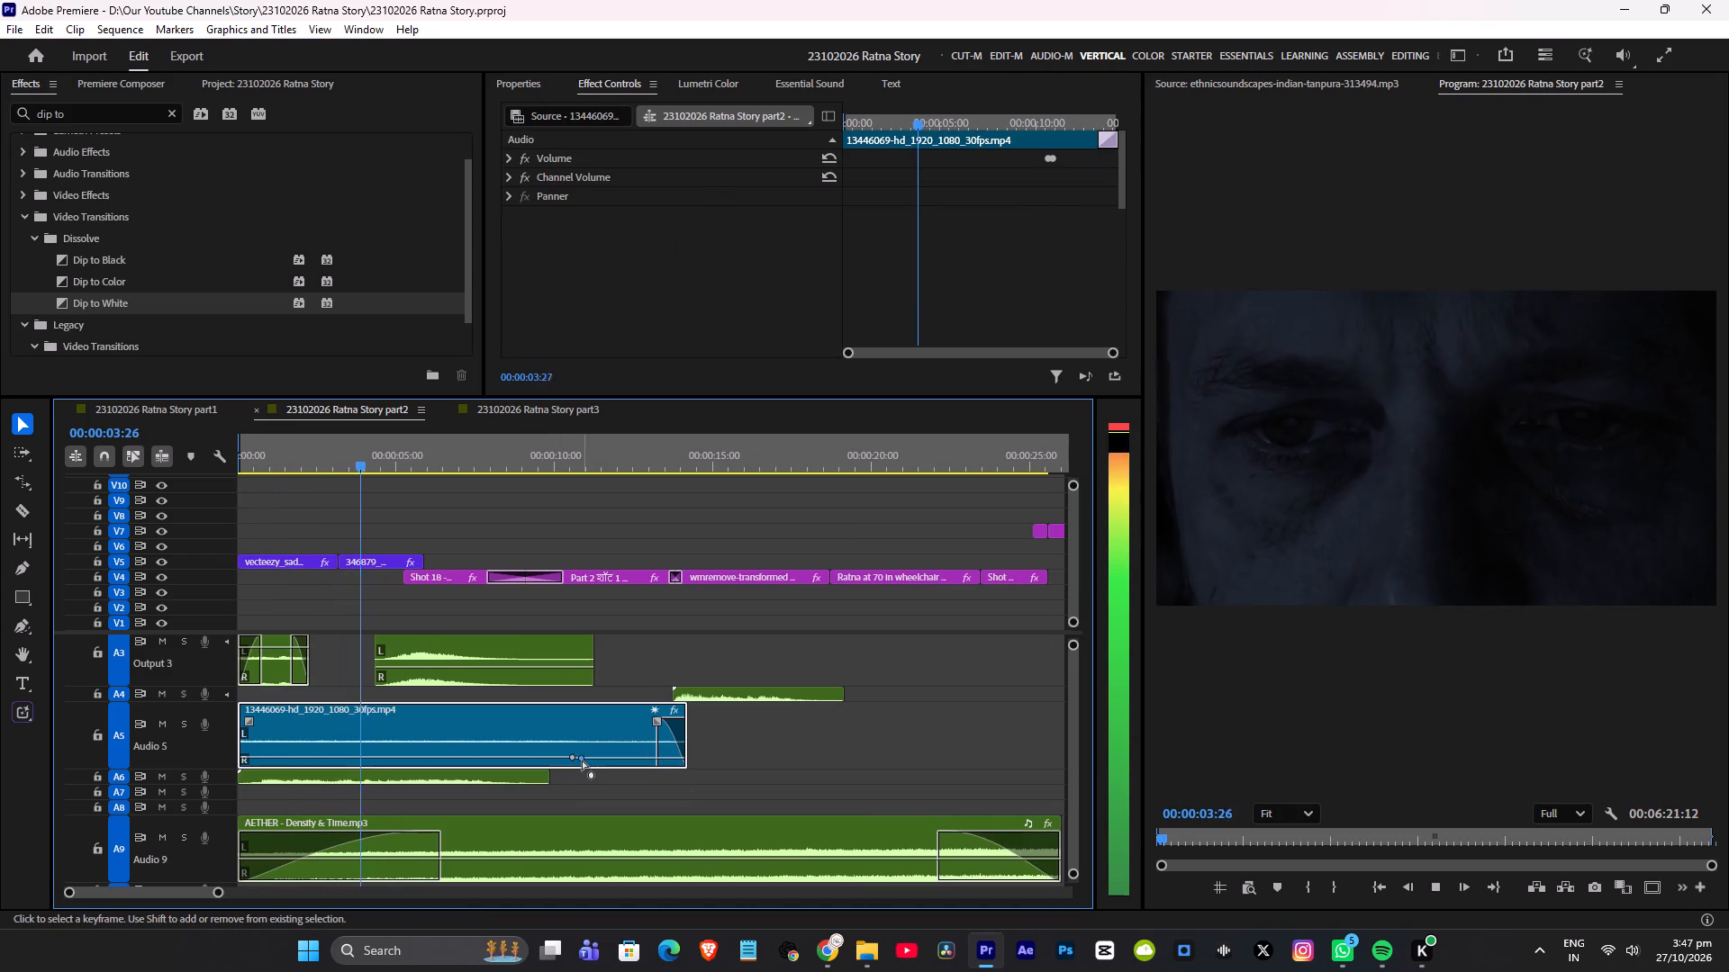
pyautogui.press('Delete')
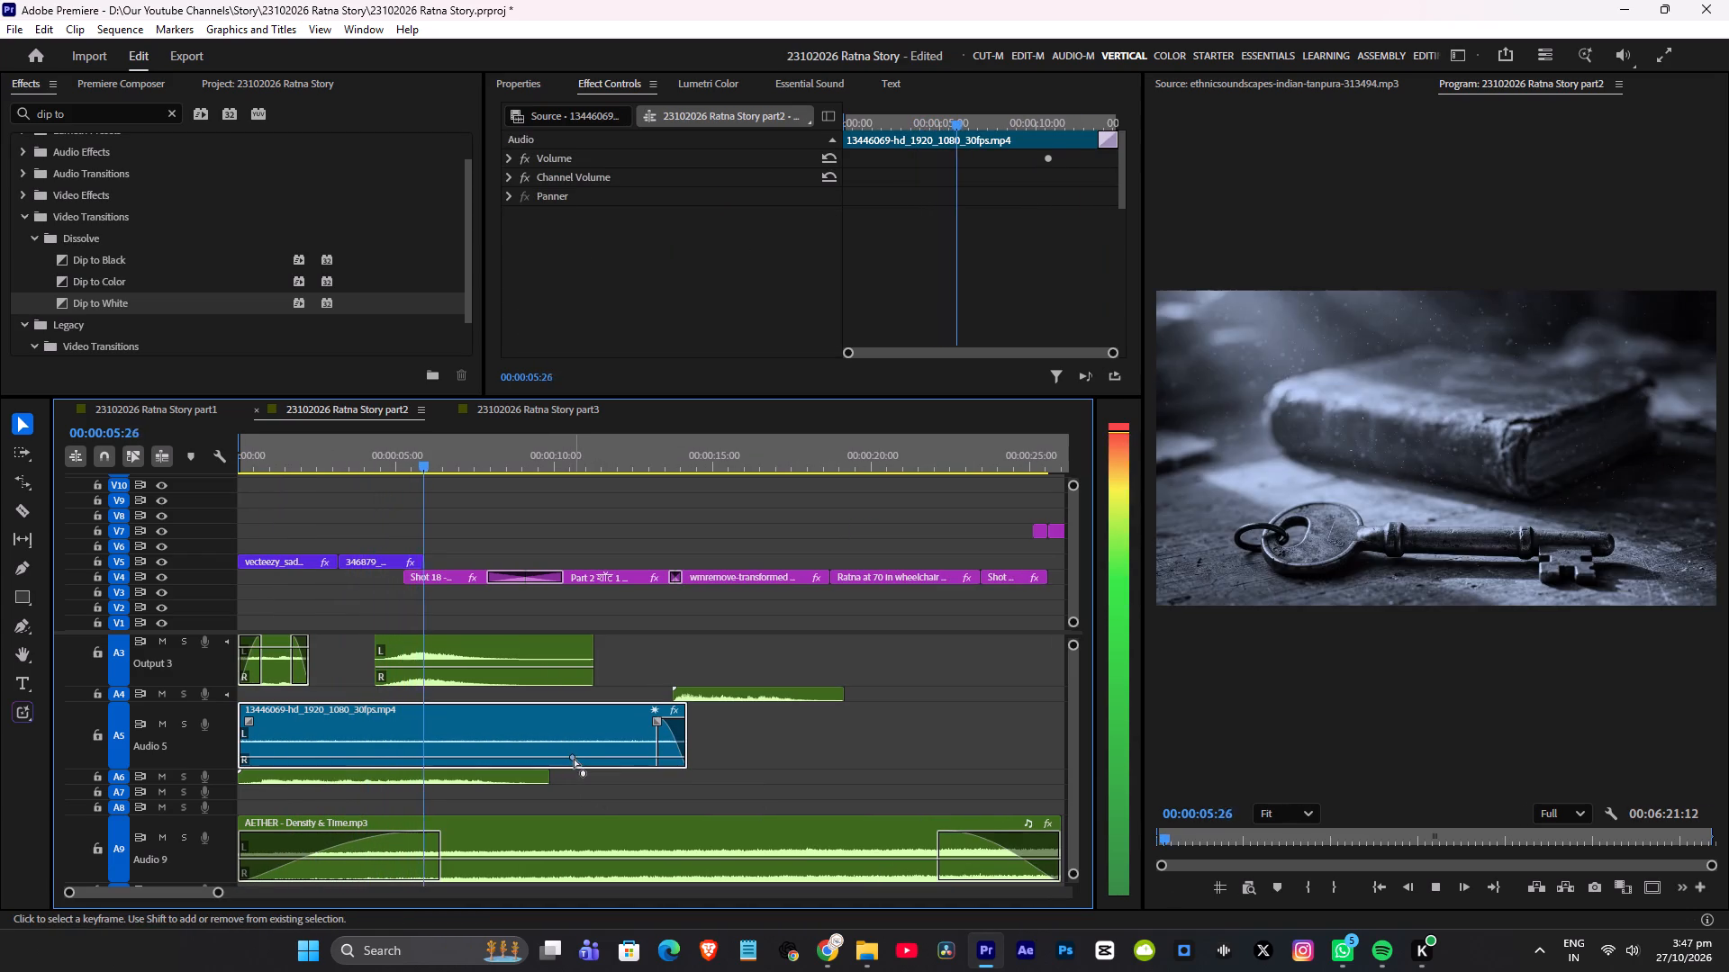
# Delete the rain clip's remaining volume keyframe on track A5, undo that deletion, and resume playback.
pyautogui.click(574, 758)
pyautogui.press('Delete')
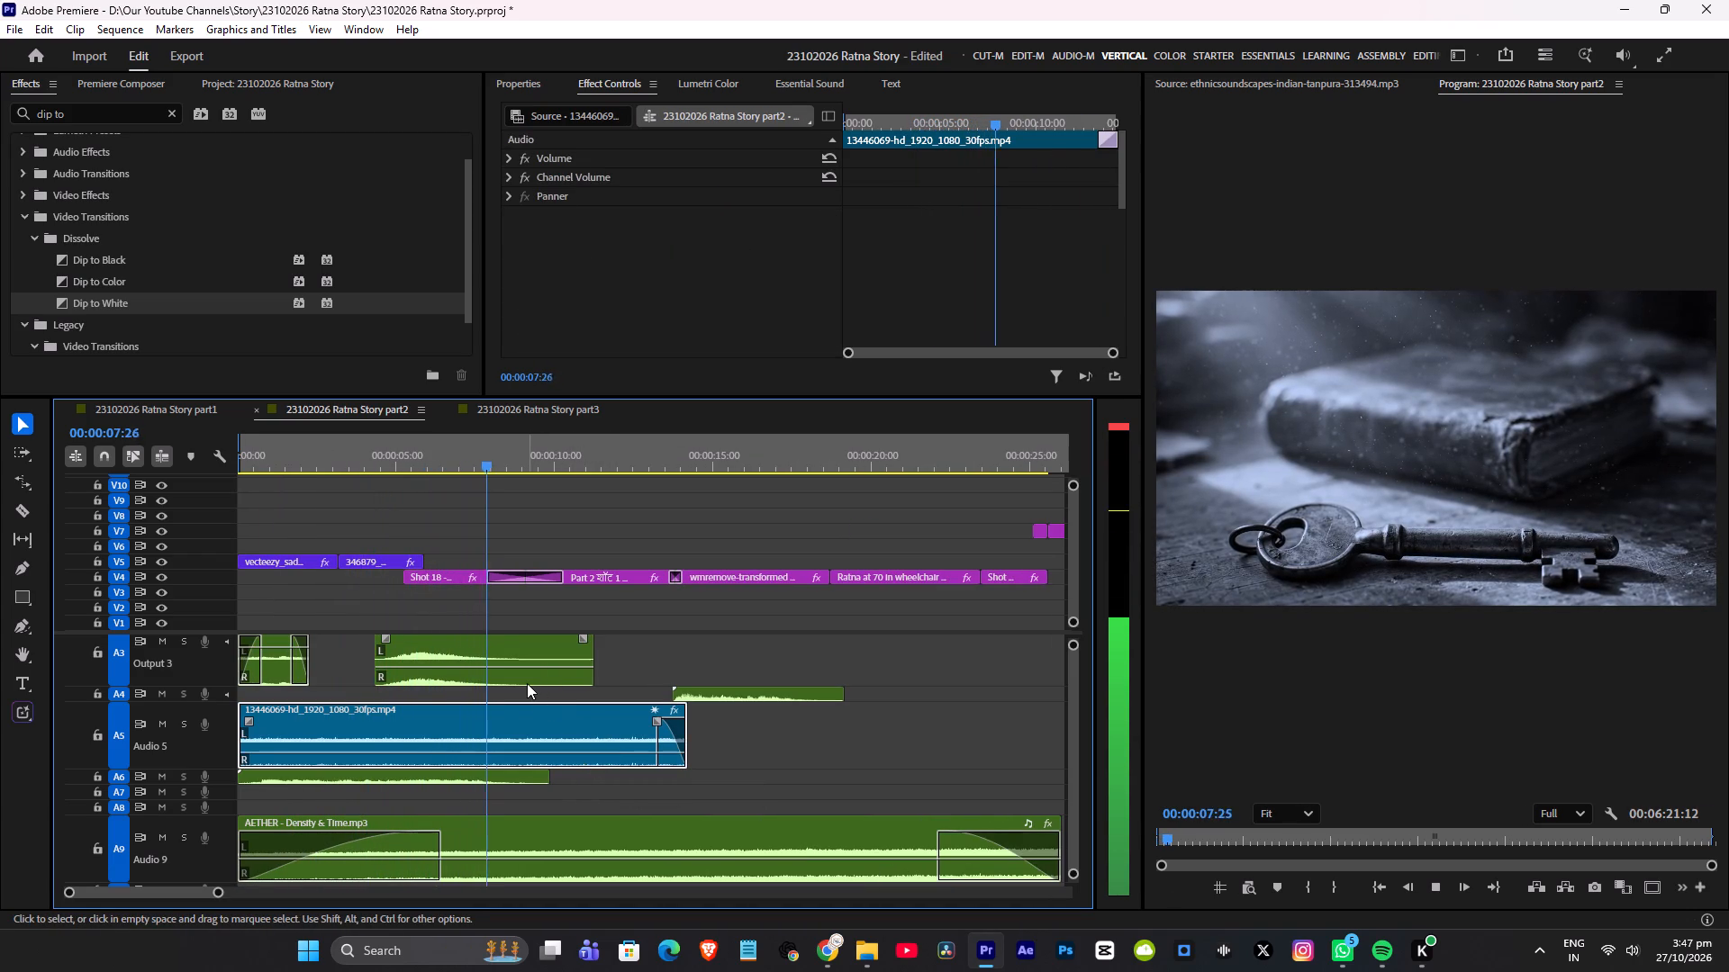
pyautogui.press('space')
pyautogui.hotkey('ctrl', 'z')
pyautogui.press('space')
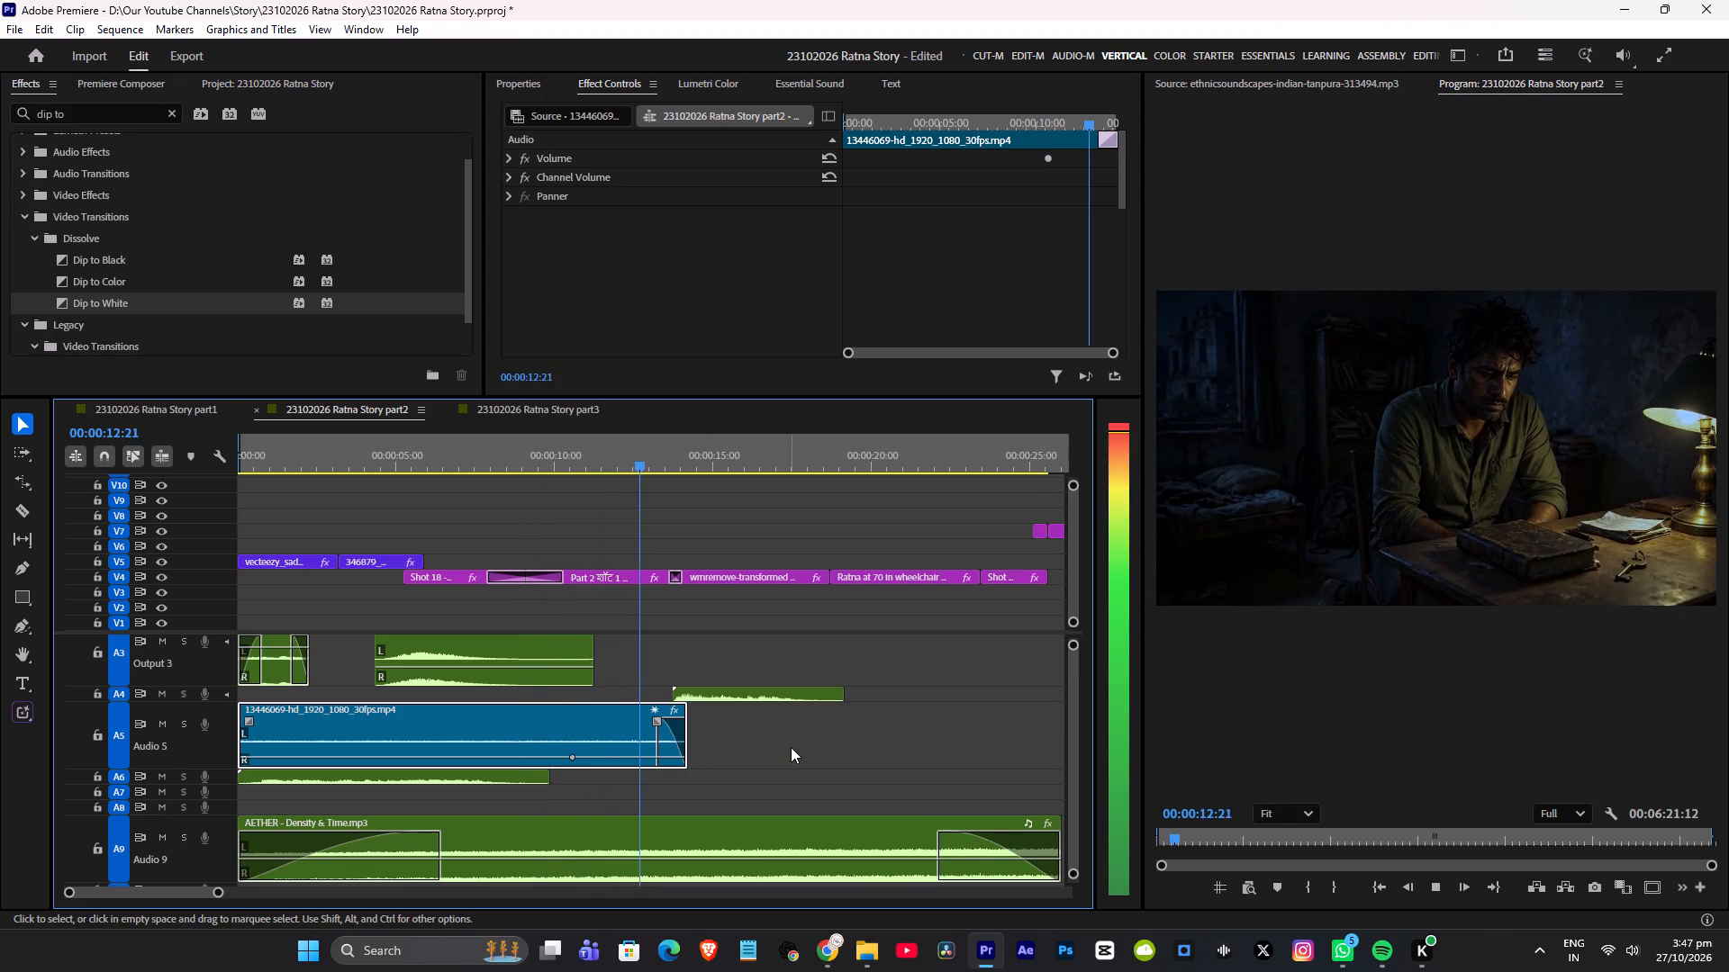
# Lower the volume of the thunder clip on track A4 by two steps, replay from the writer shot, and save the project.
pyautogui.press('space')
pyautogui.click(726, 697)
pyautogui.press('[')
pyautogui.press('[')
pyautogui.click(629, 464)
pyautogui.press('space')
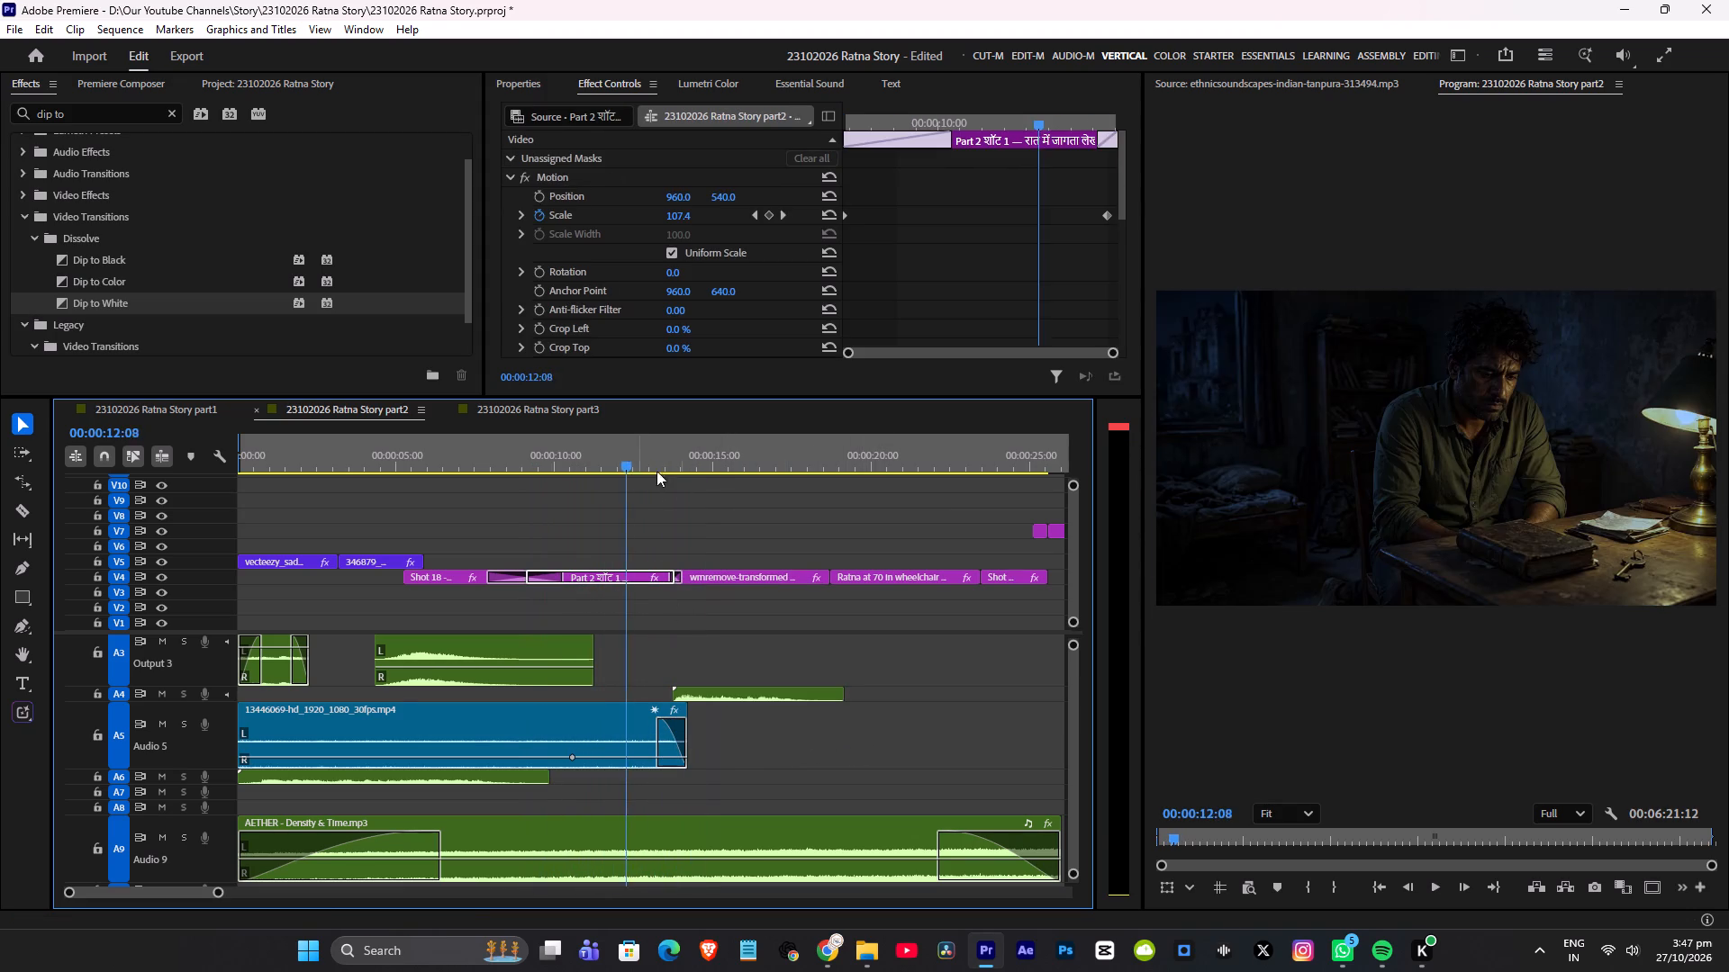
pyautogui.scroll(-4, 874, 627)
pyautogui.keyDown('alt'); pyautogui.scroll(-9, 747, 625); pyautogui.keyUp('alt')
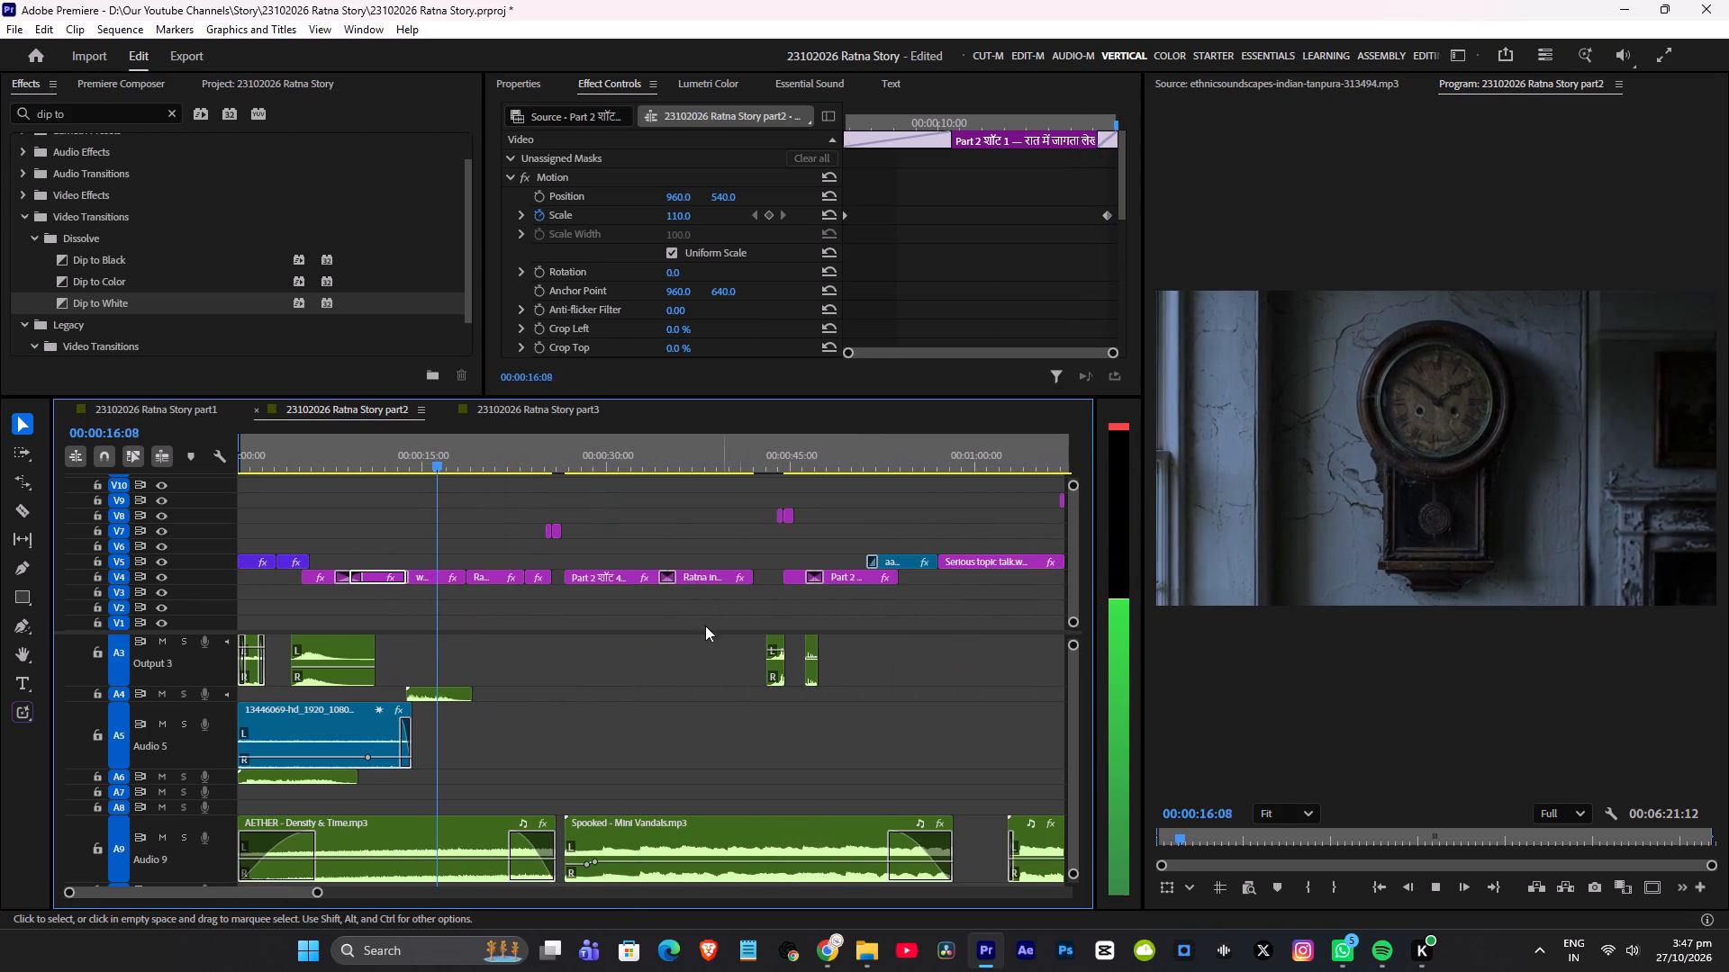
pyautogui.hotkey('ctrl', 's')
pyautogui.press('space')
pyautogui.keyDown('alt'); pyautogui.scroll(8, 471, 609); pyautogui.keyUp('alt')
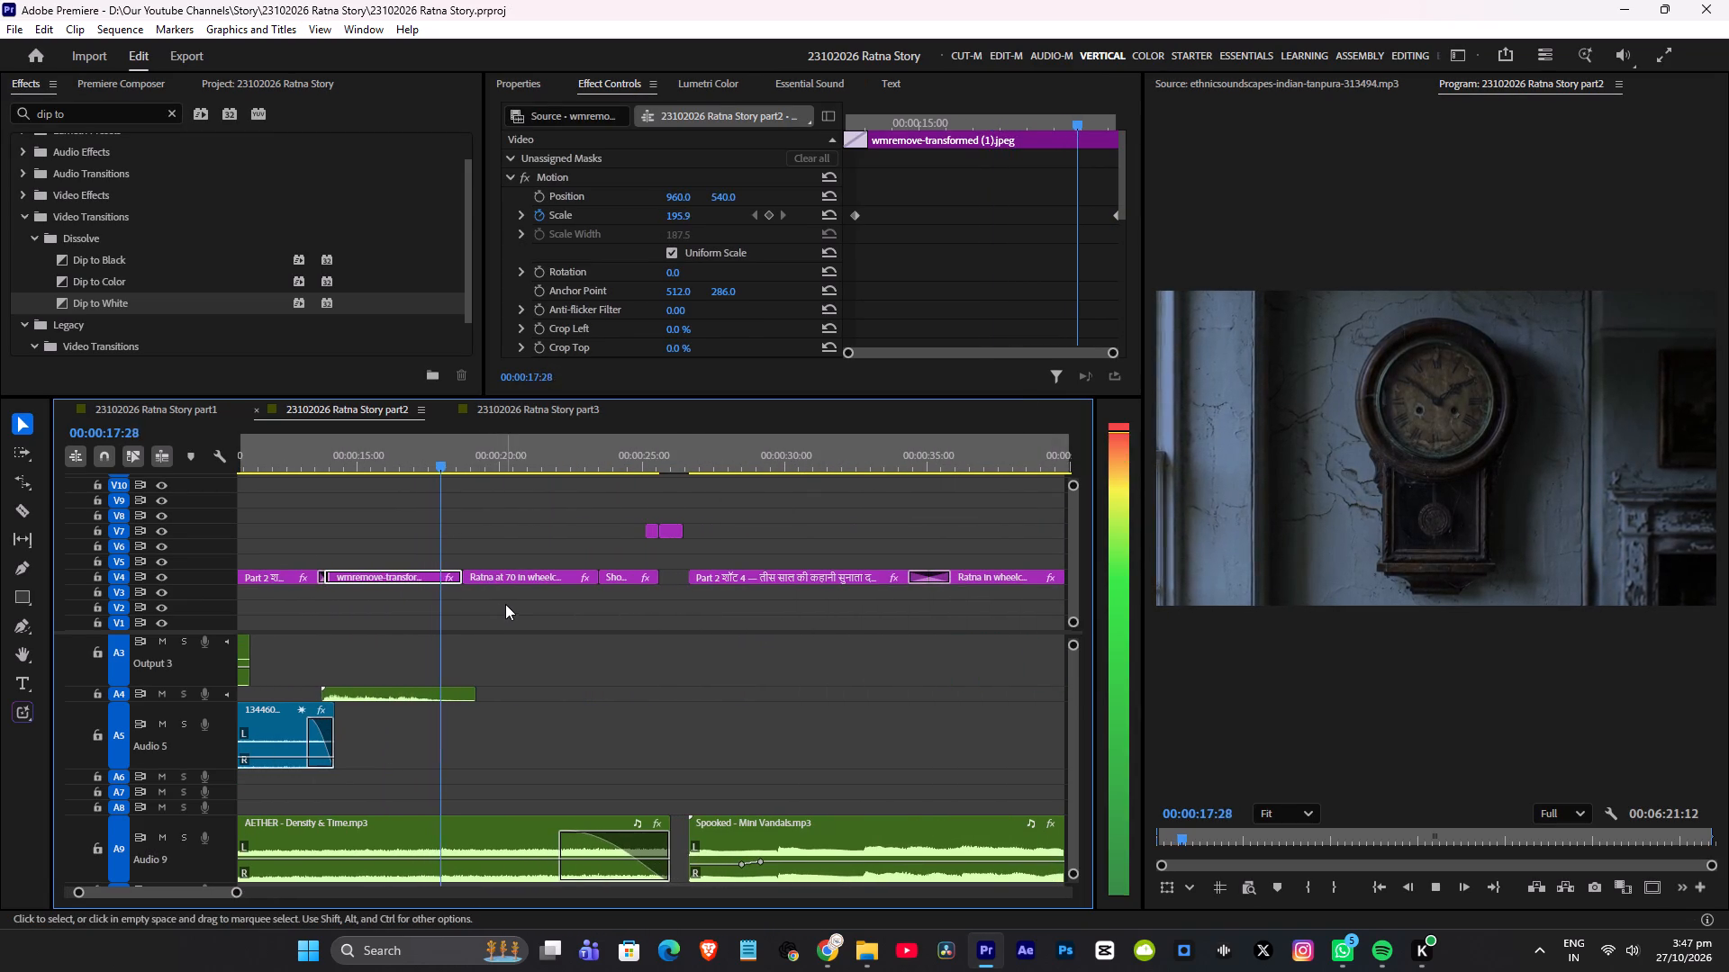
pyautogui.keyDown('alt'); pyautogui.scroll(-8, 575, 608); pyautogui.keyUp('alt')
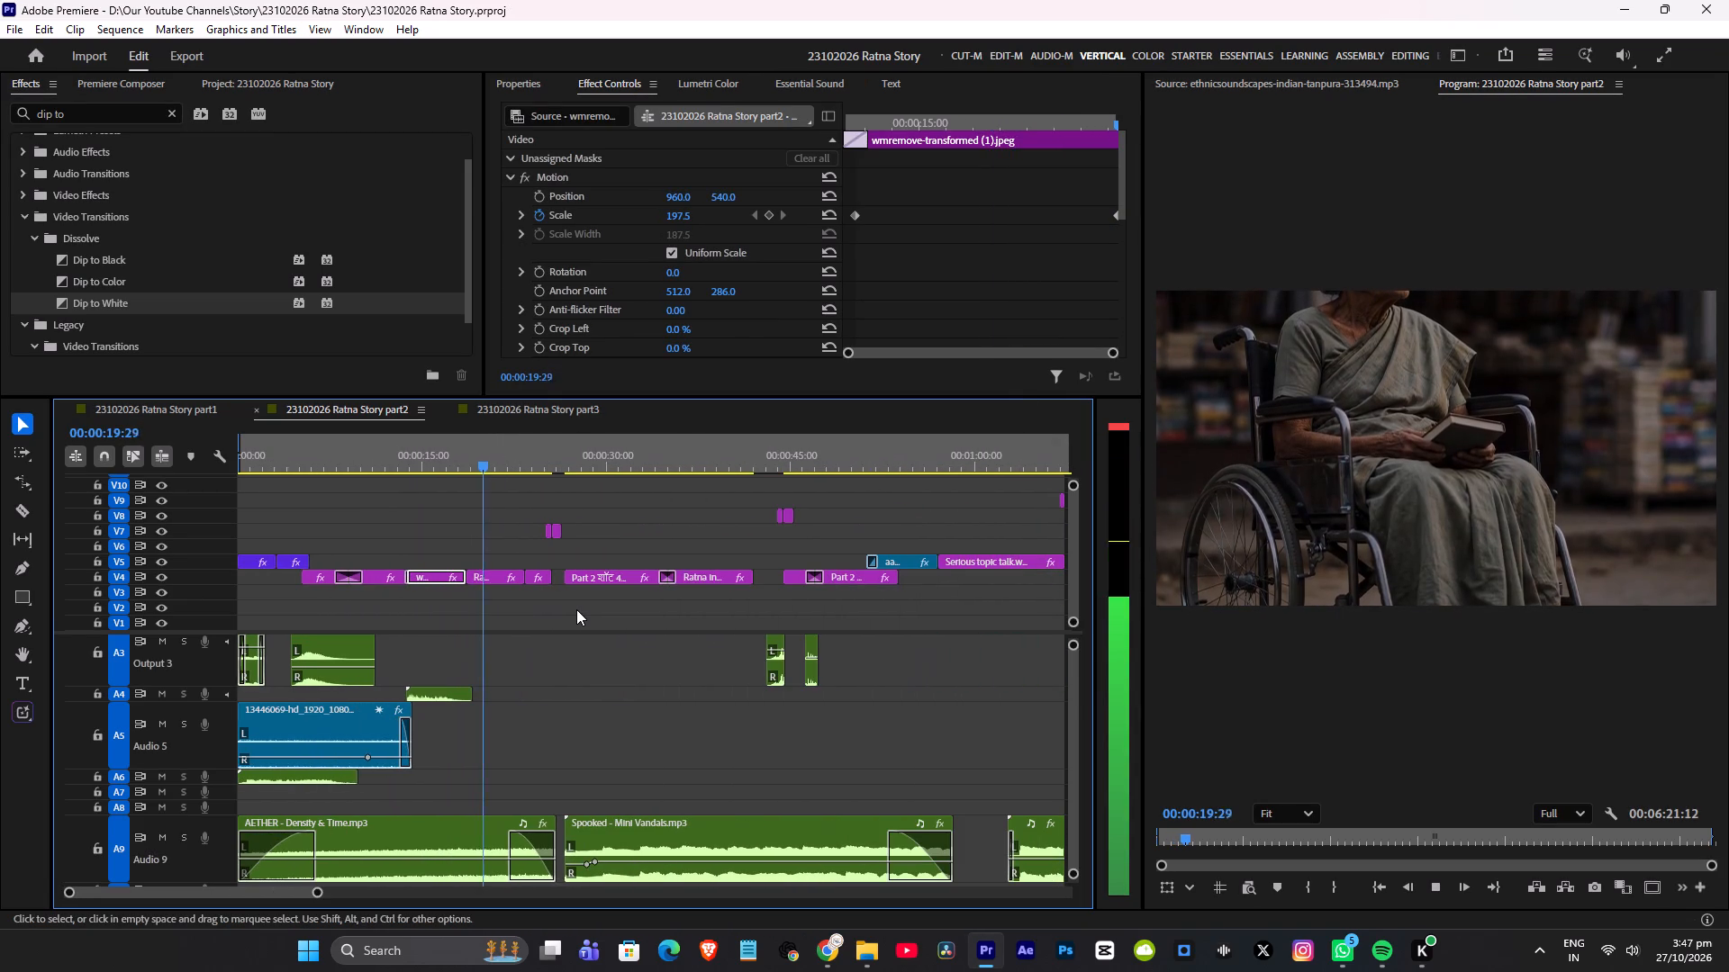
pyautogui.hotkey('ctrl', 's')
# Copy the opening rain clip on track A5 of part2 after scrubbing ahead to the manager shot near 1:45.
pyautogui.keyDown('alt'); pyautogui.scroll(-7, 575, 609); pyautogui.keyUp('alt')
pyautogui.moveTo(435, 452); pyautogui.dragTo(479, 455)
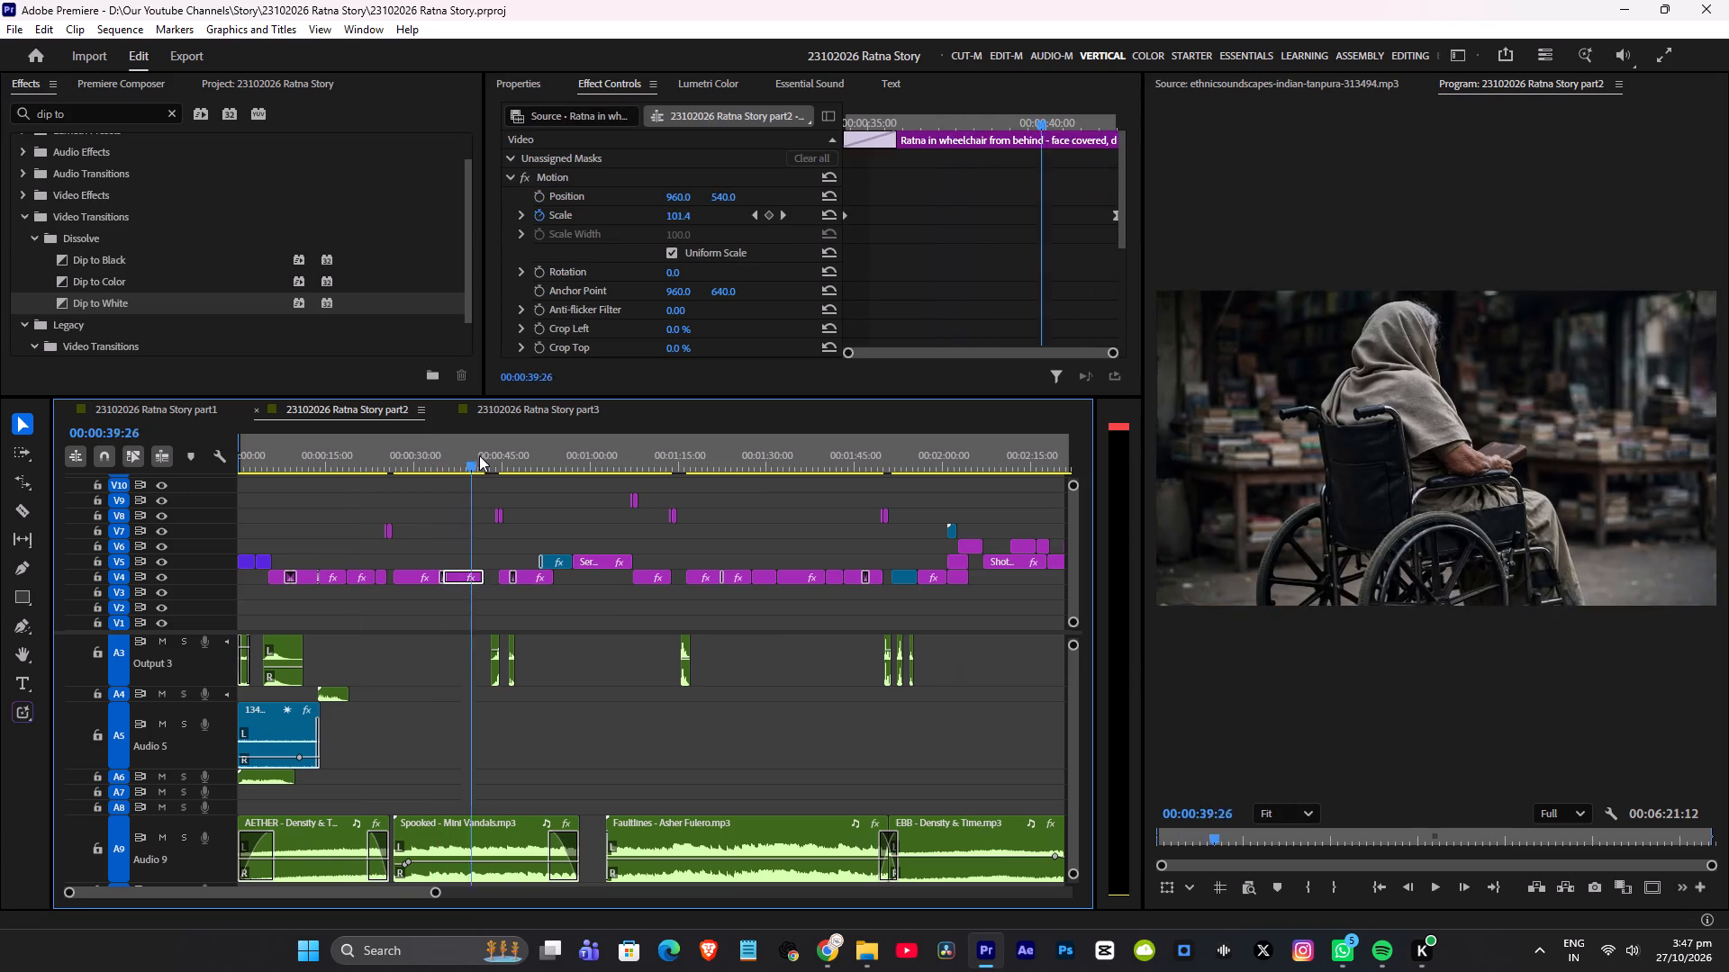
pyautogui.moveTo(479, 455); pyautogui.dragTo(818, 462)
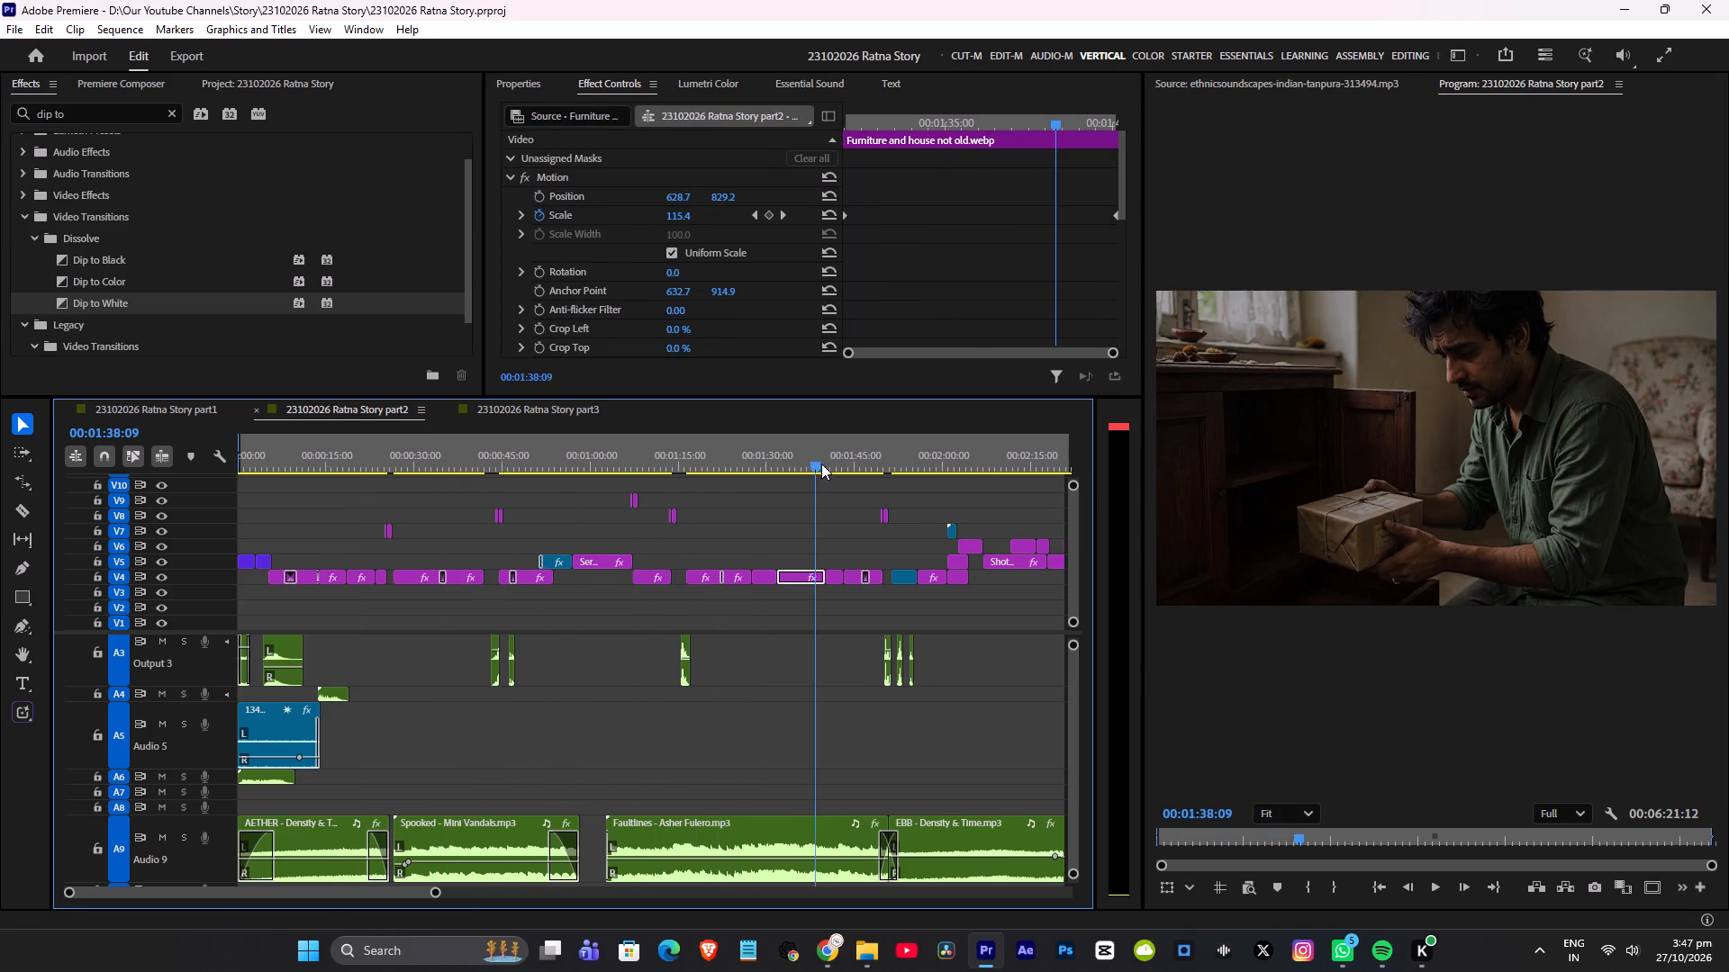
pyautogui.keyDown('alt'); pyautogui.scroll(-6, 787, 498); pyautogui.keyUp('alt')
pyautogui.moveTo(556, 458); pyautogui.dragTo(570, 461)
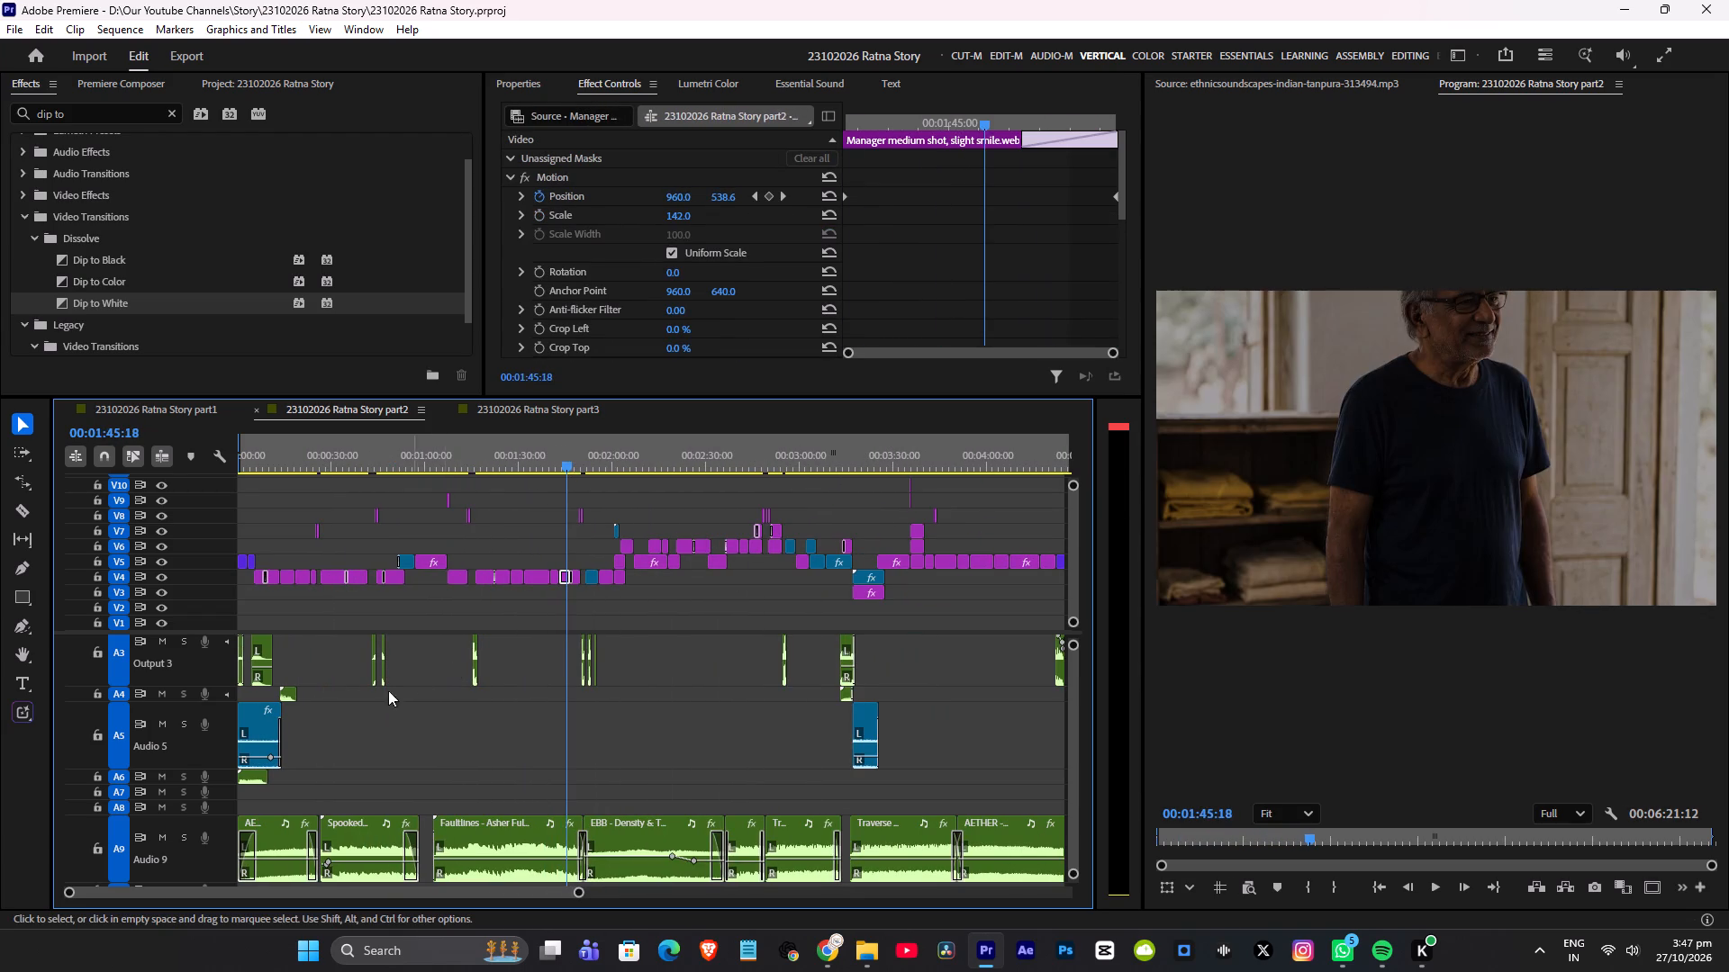
pyautogui.scroll(-4, 330, 708)
pyautogui.scroll(4, 313, 705)
pyautogui.click(258, 715)
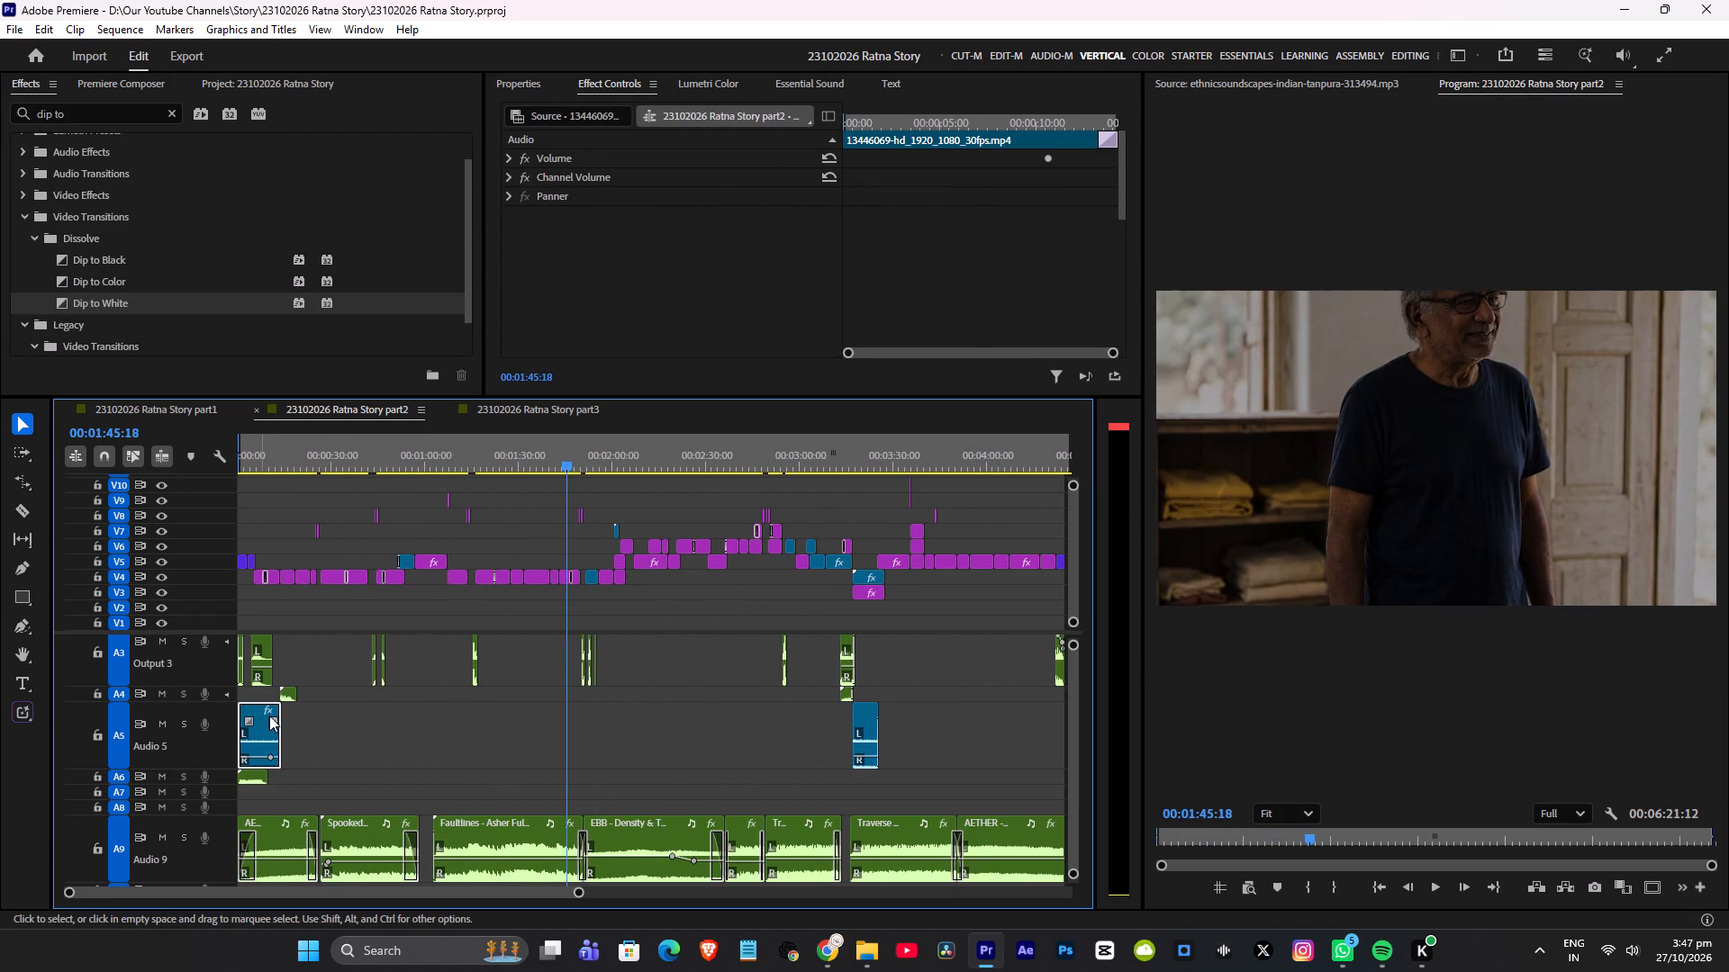
pyautogui.hotkey('ctrl', 'c')
# Scrub part2 ahead to the blue pendant shot near 3:12, and back to the opening seconds.
pyautogui.scroll(-11, 499, 718)
pyautogui.scroll(10, 496, 711)
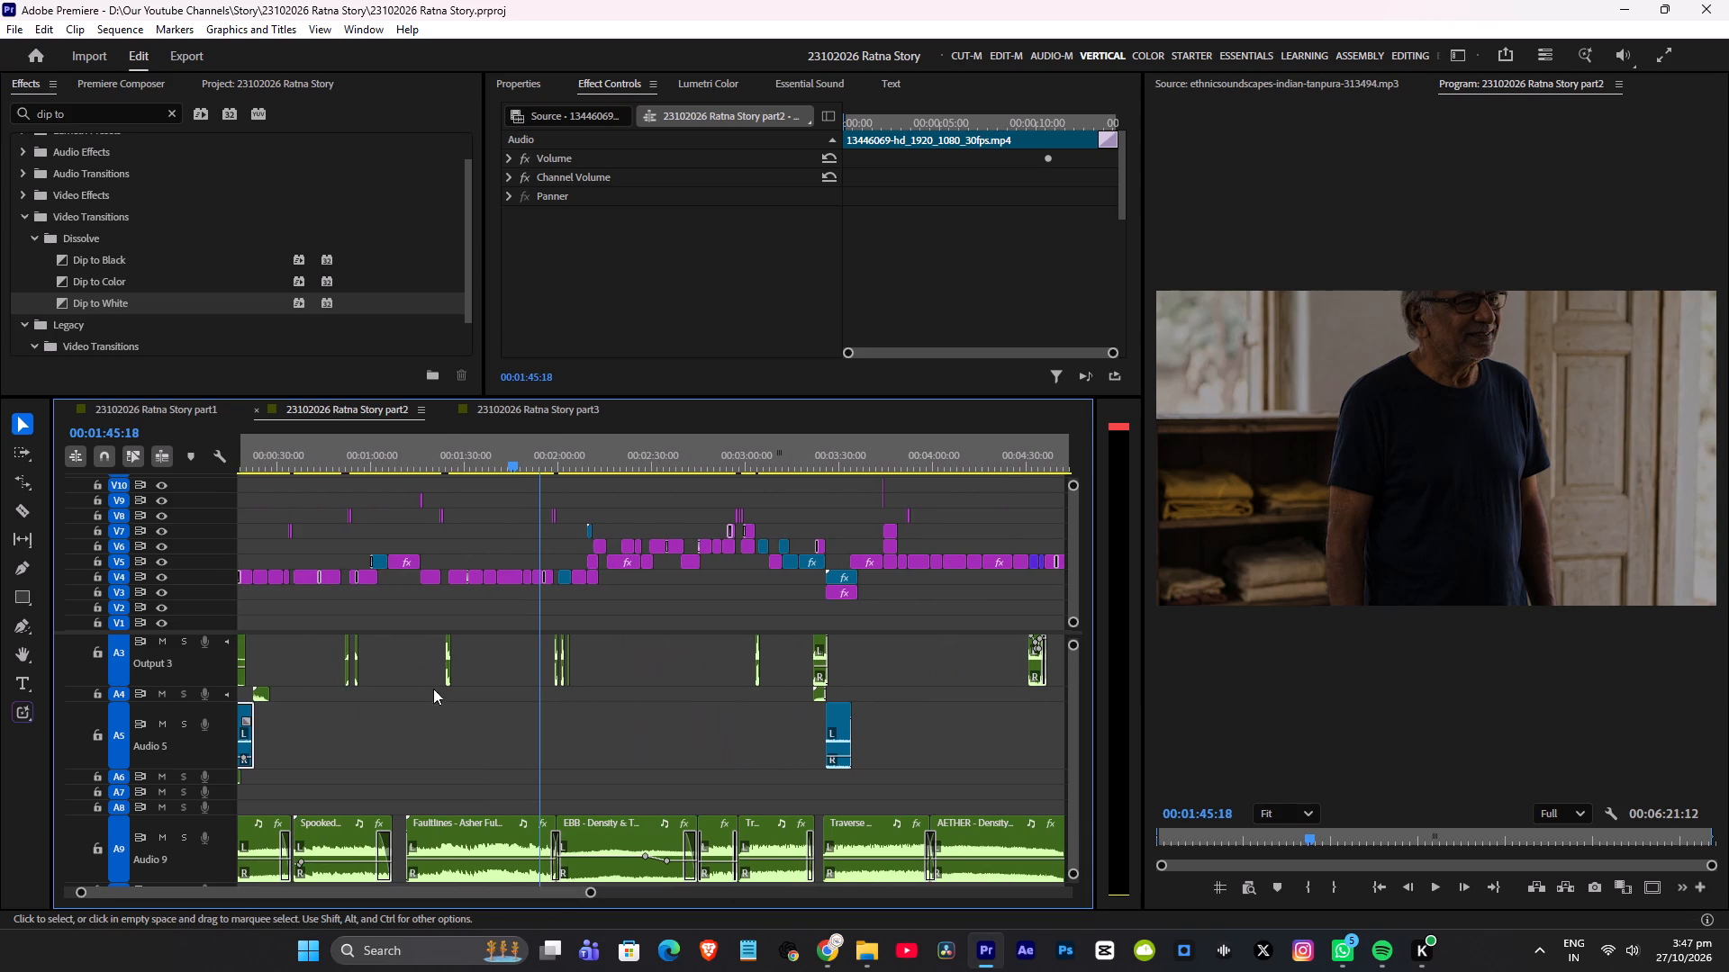
pyautogui.moveTo(554, 462); pyautogui.dragTo(625, 468)
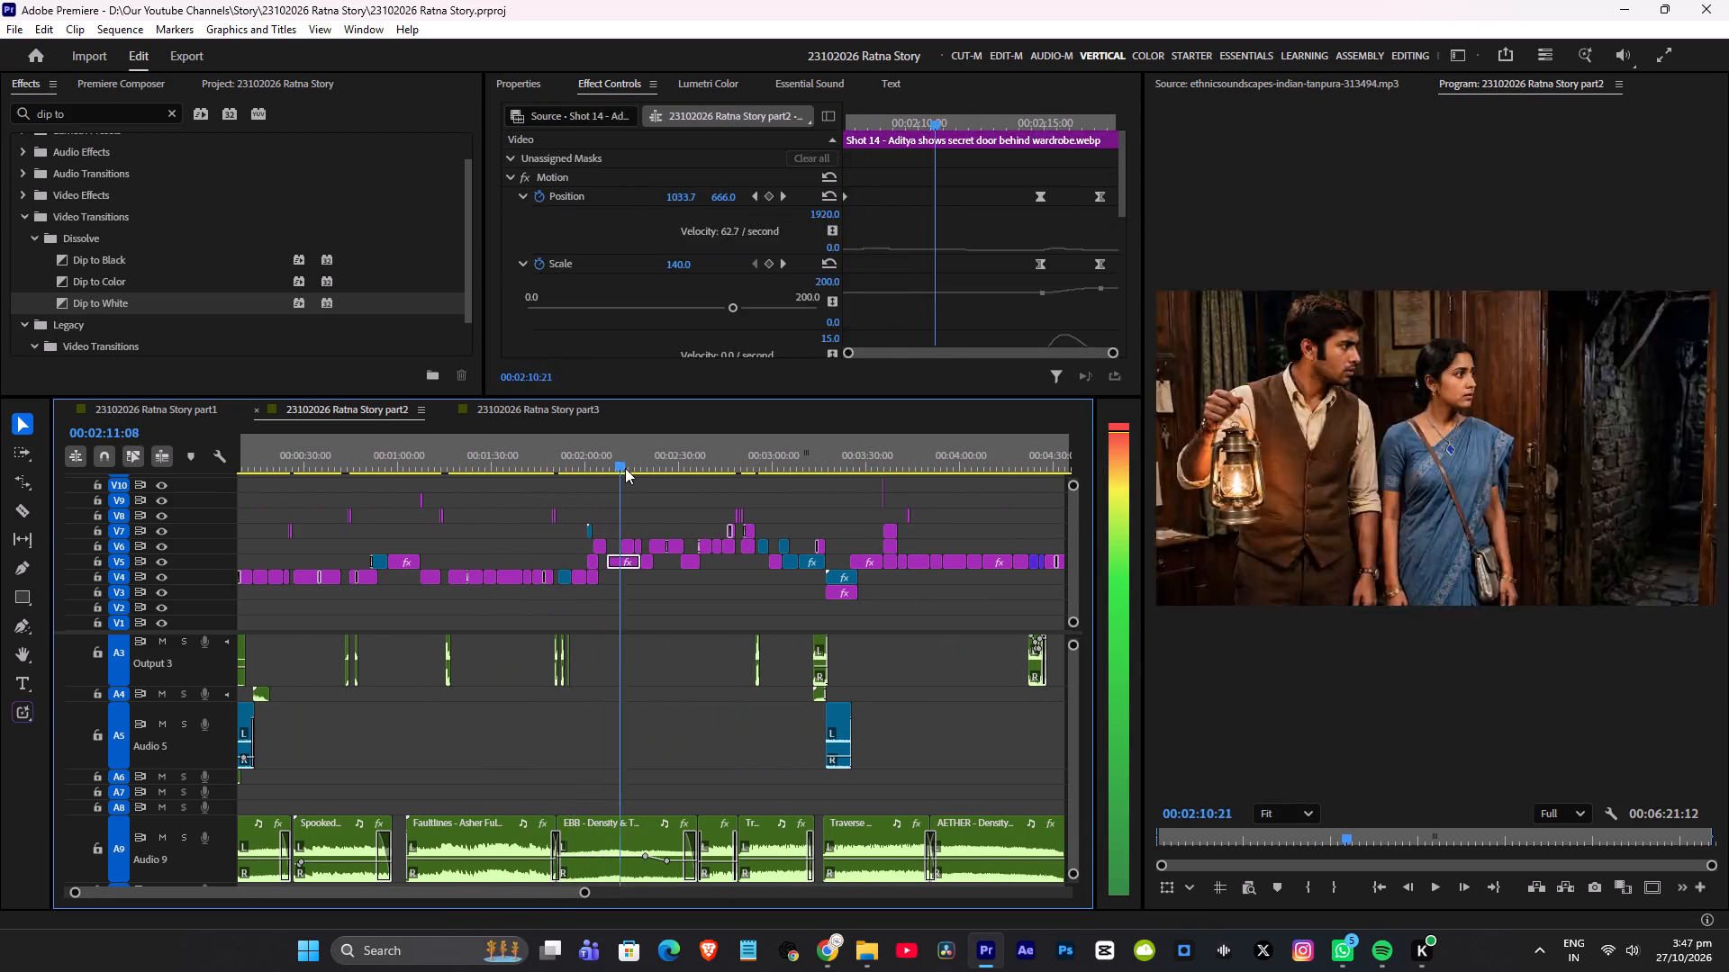
pyautogui.moveTo(625, 468); pyautogui.dragTo(813, 478)
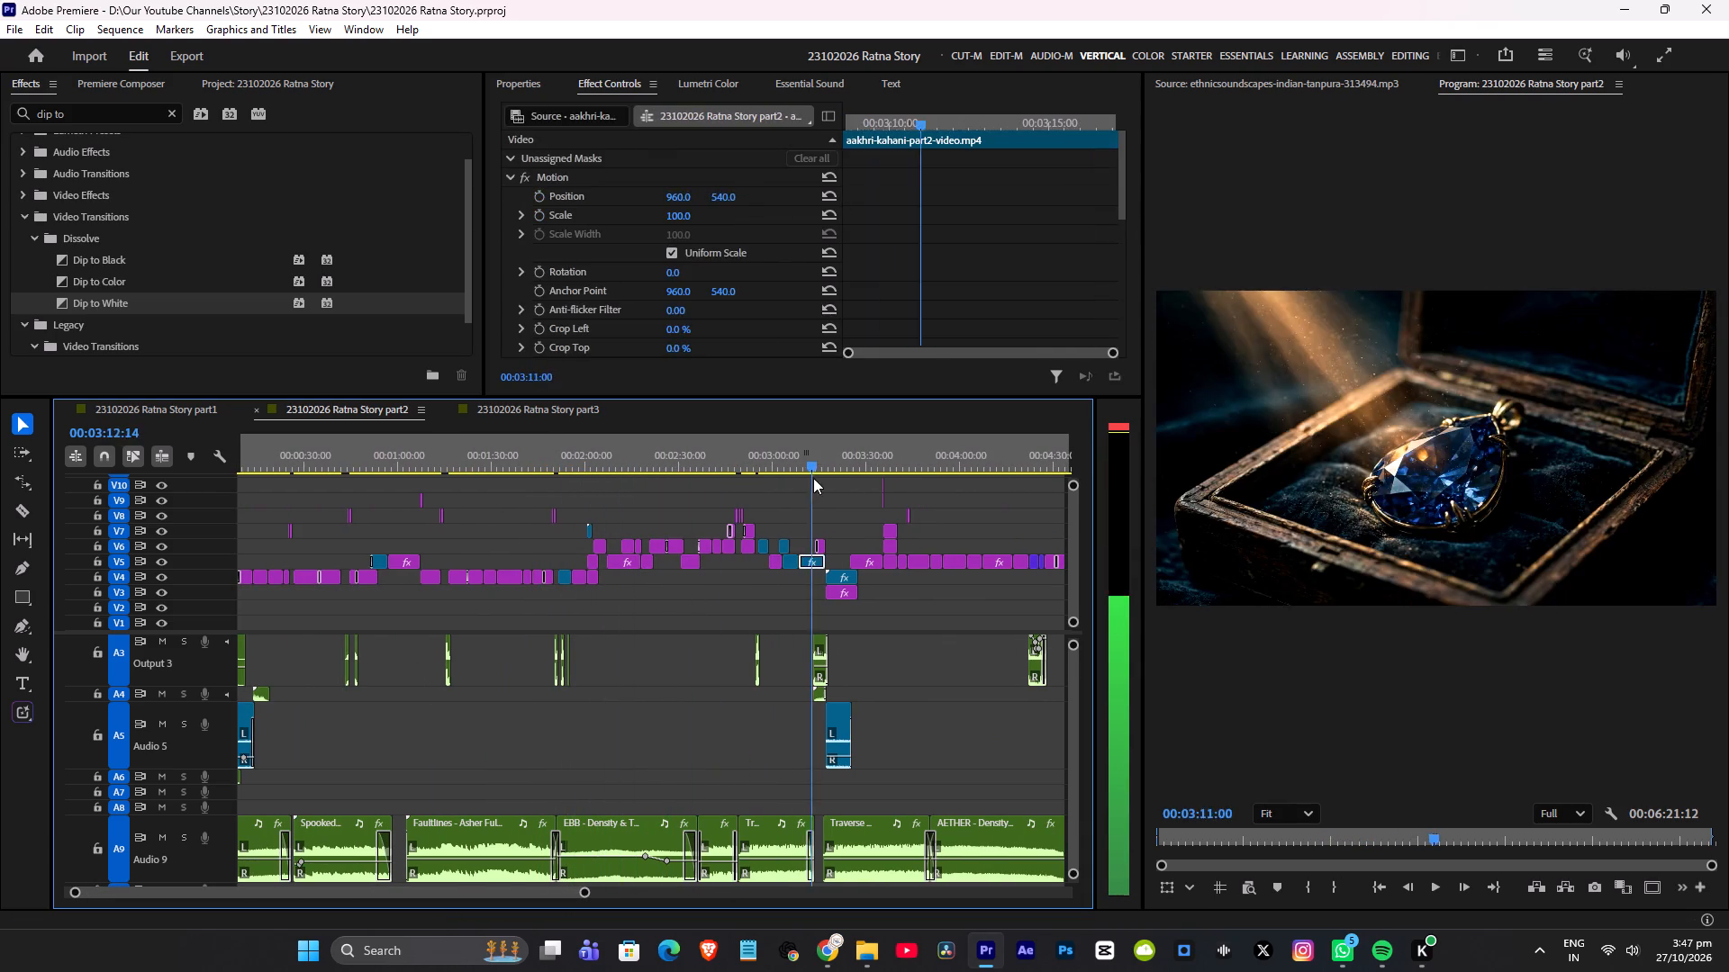
pyautogui.moveTo(813, 478); pyautogui.dragTo(493, 490)
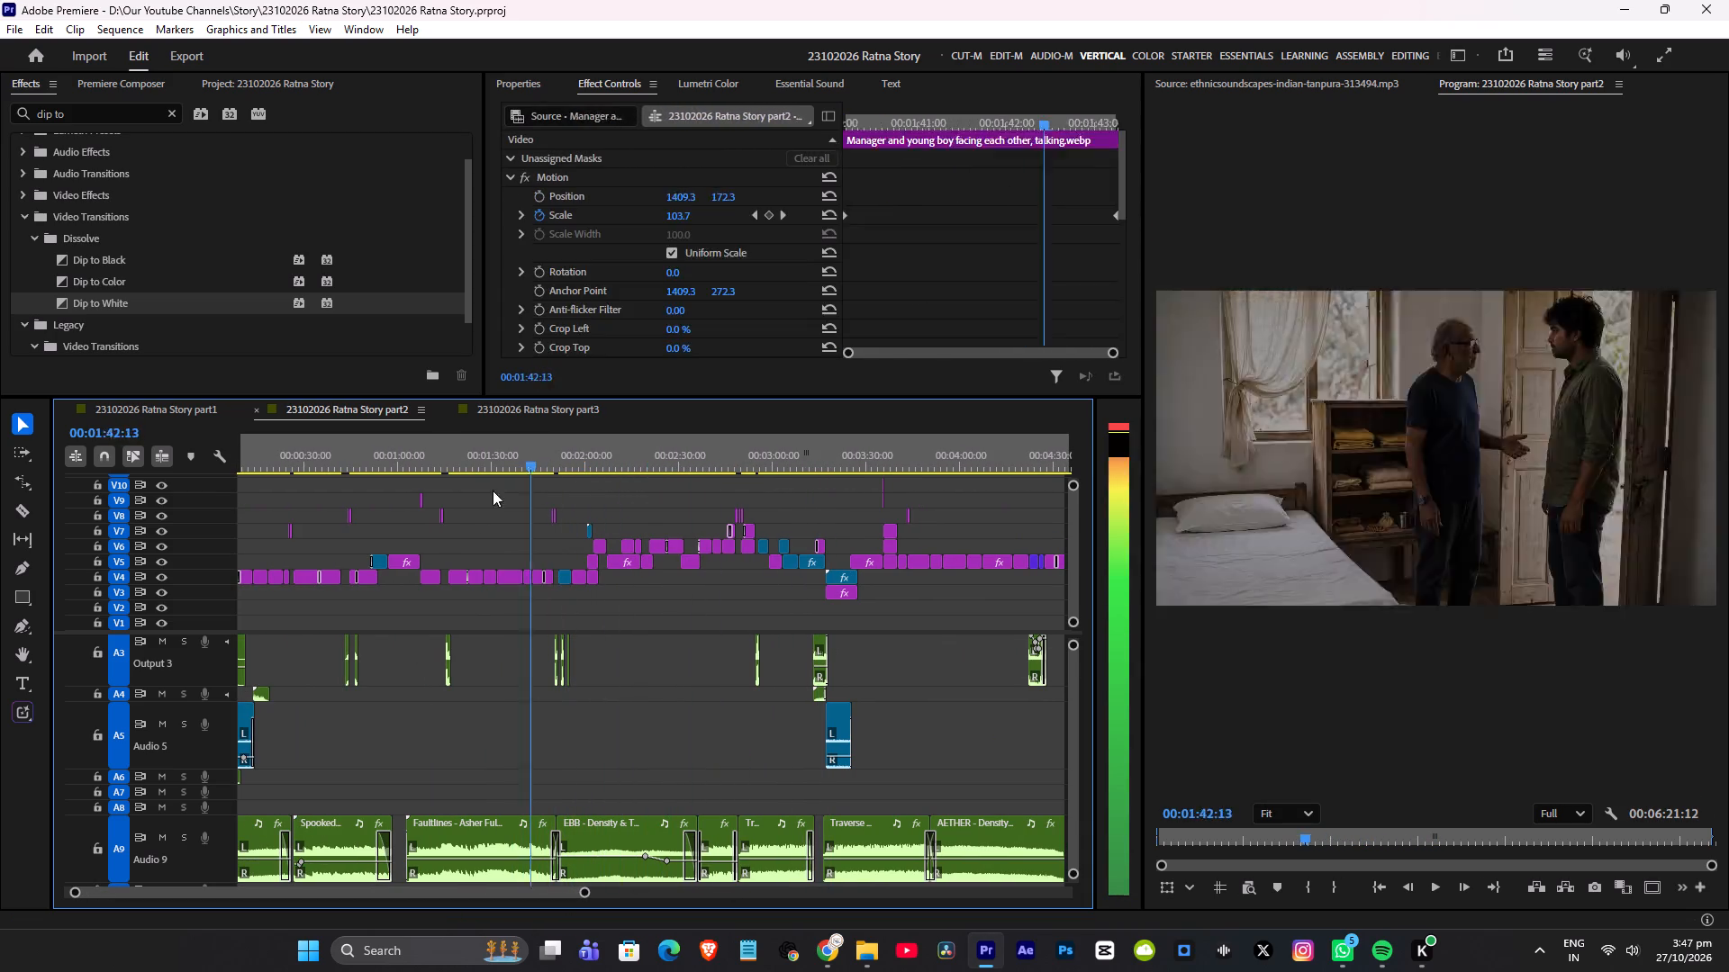
pyautogui.moveTo(493, 490); pyautogui.dragTo(372, 515)
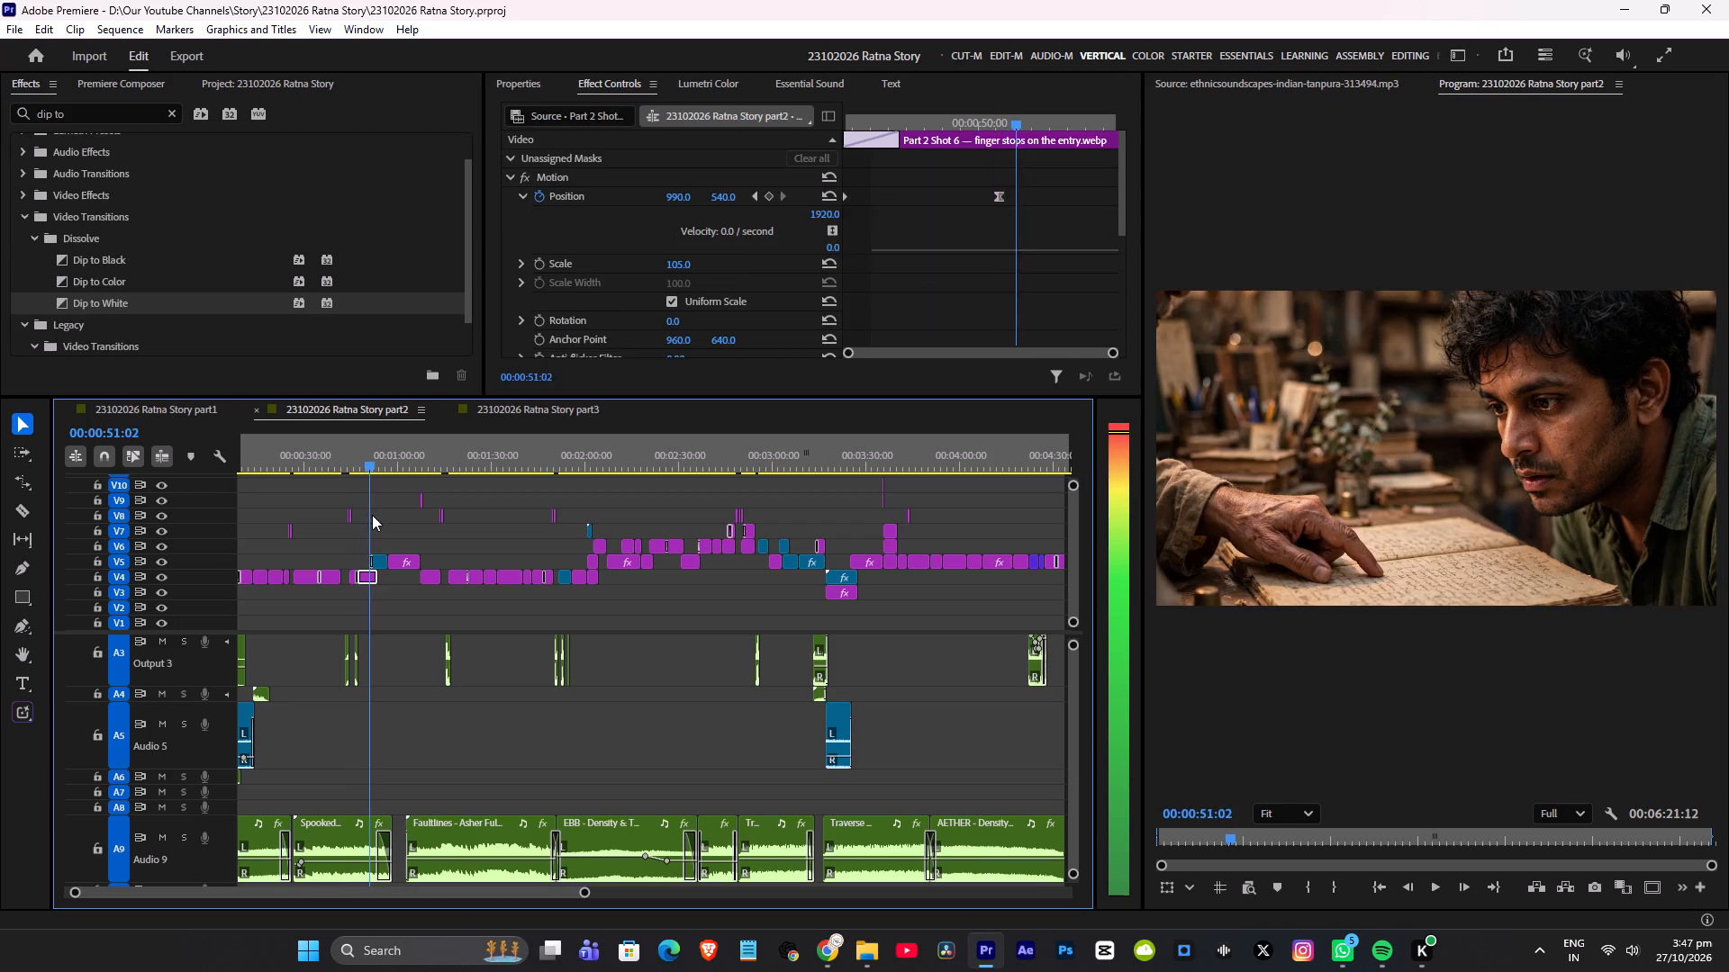
pyautogui.moveTo(372, 515); pyautogui.dragTo(253, 514)
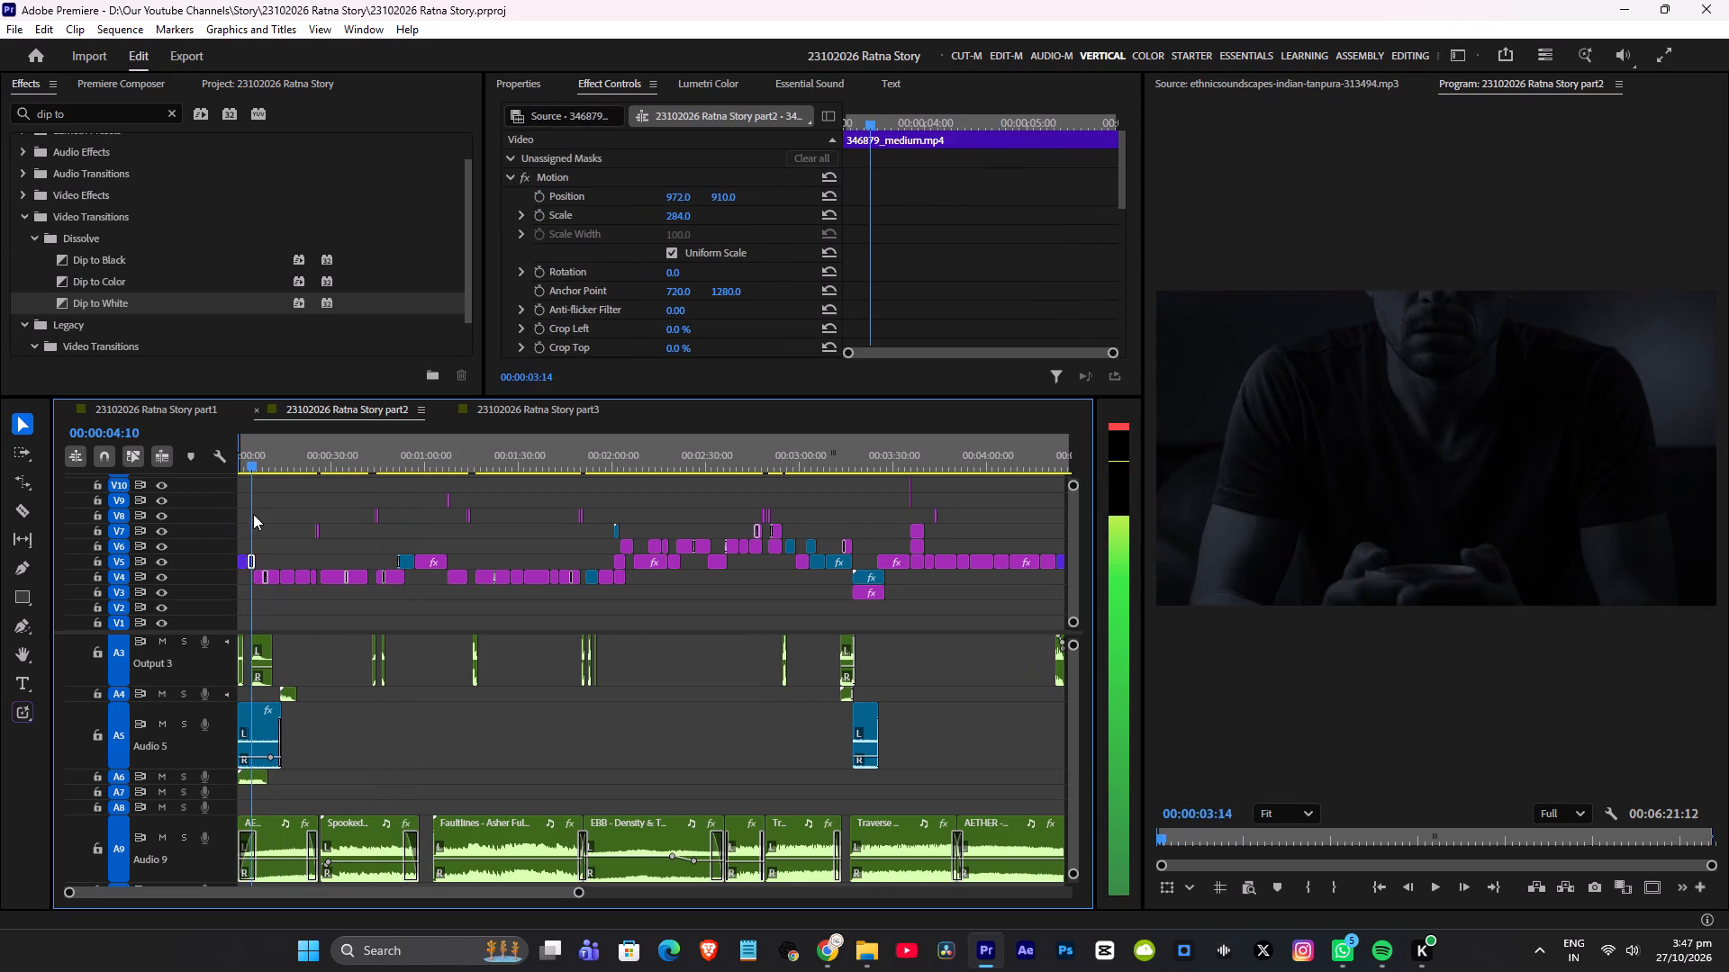
# Scrub part2 from the opening through the wheelchair, ledger and parcel shots, and play from the manager's room scene near 1:40.
pyautogui.moveTo(253, 514); pyautogui.dragTo(301, 514)
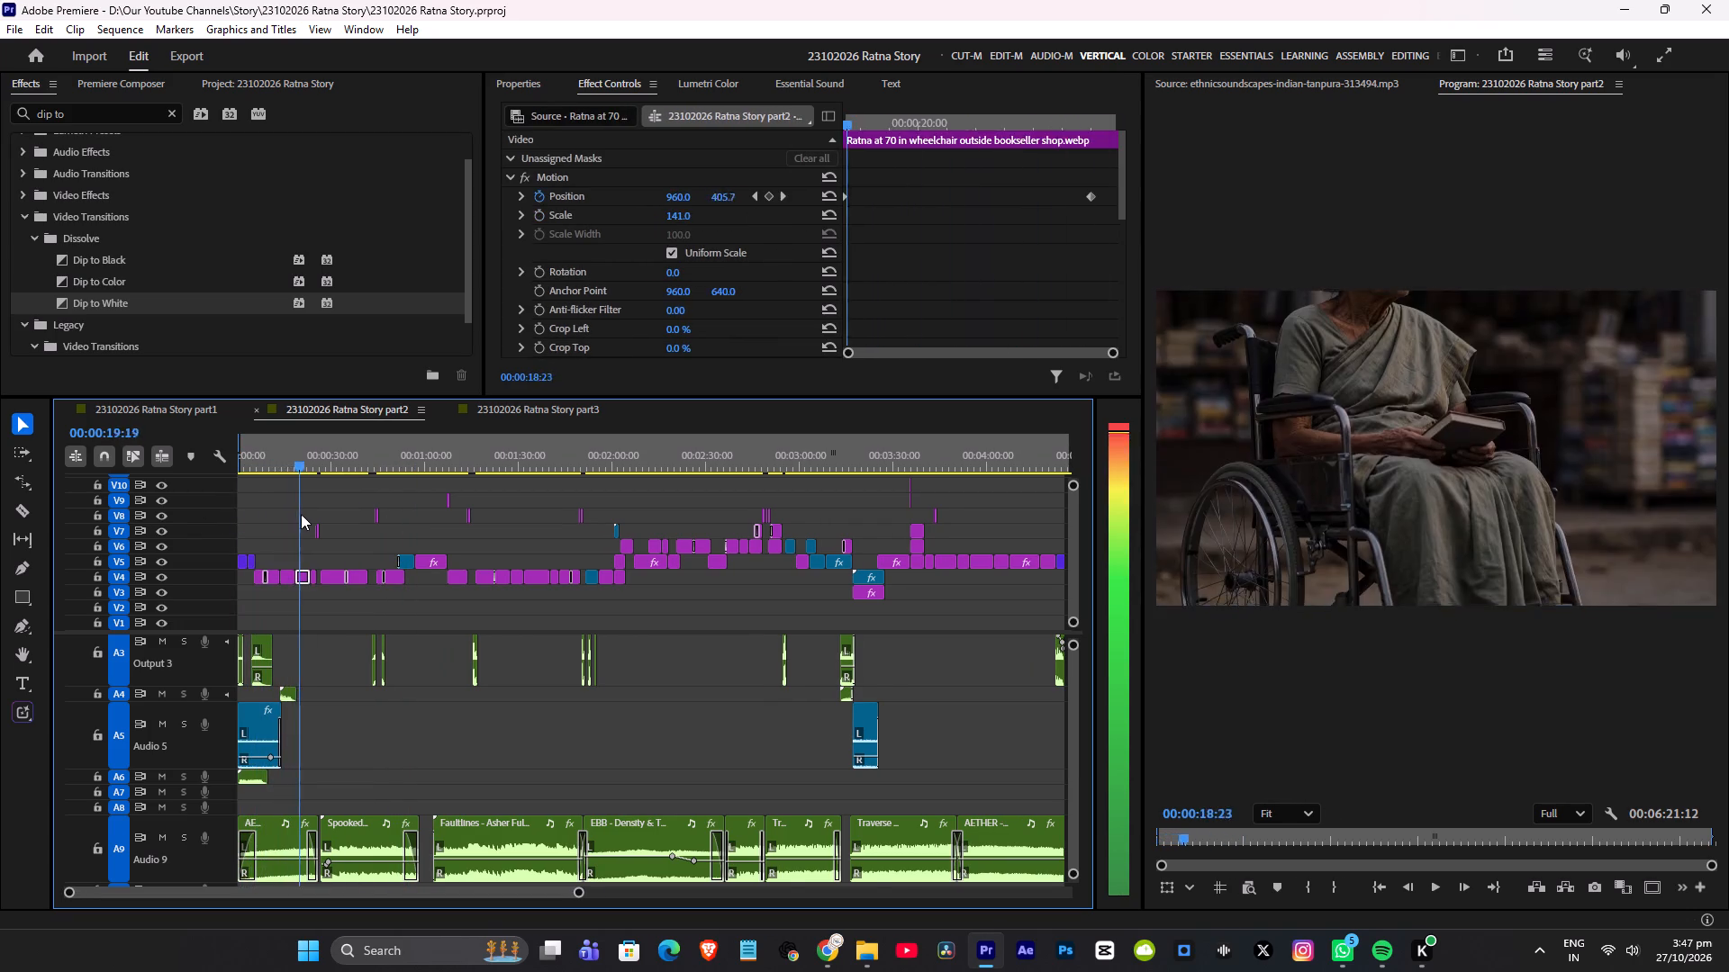
pyautogui.moveTo(301, 514); pyautogui.dragTo(359, 514)
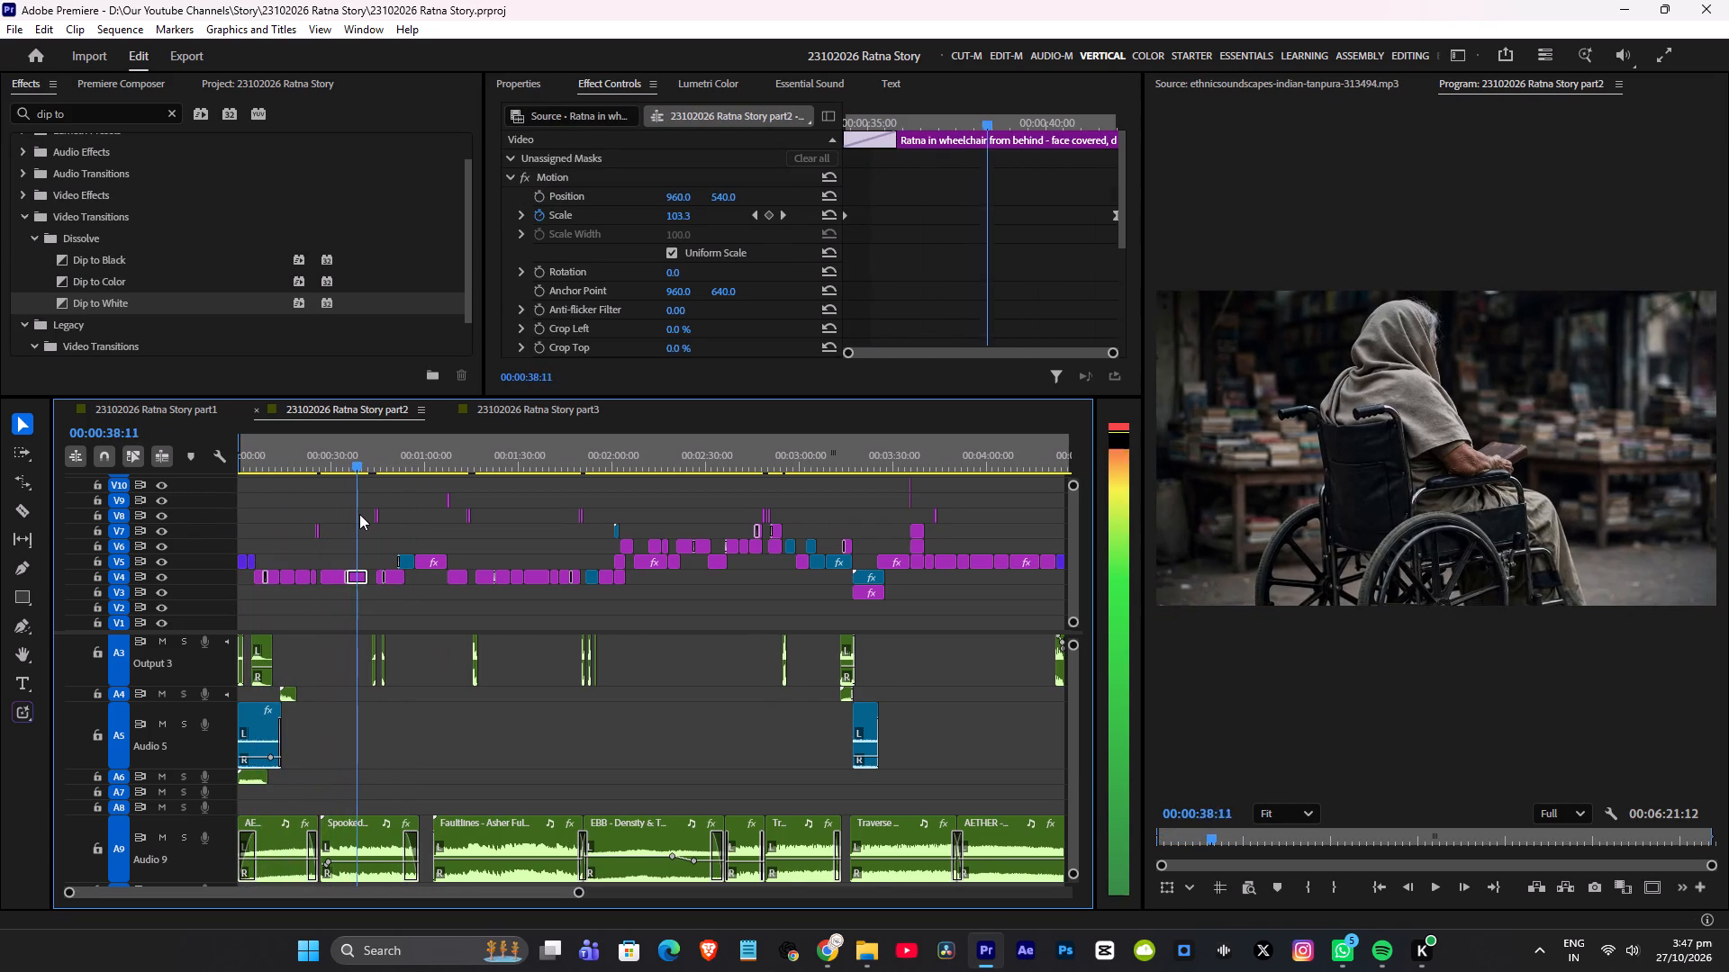
pyautogui.moveTo(359, 514); pyautogui.dragTo(389, 514)
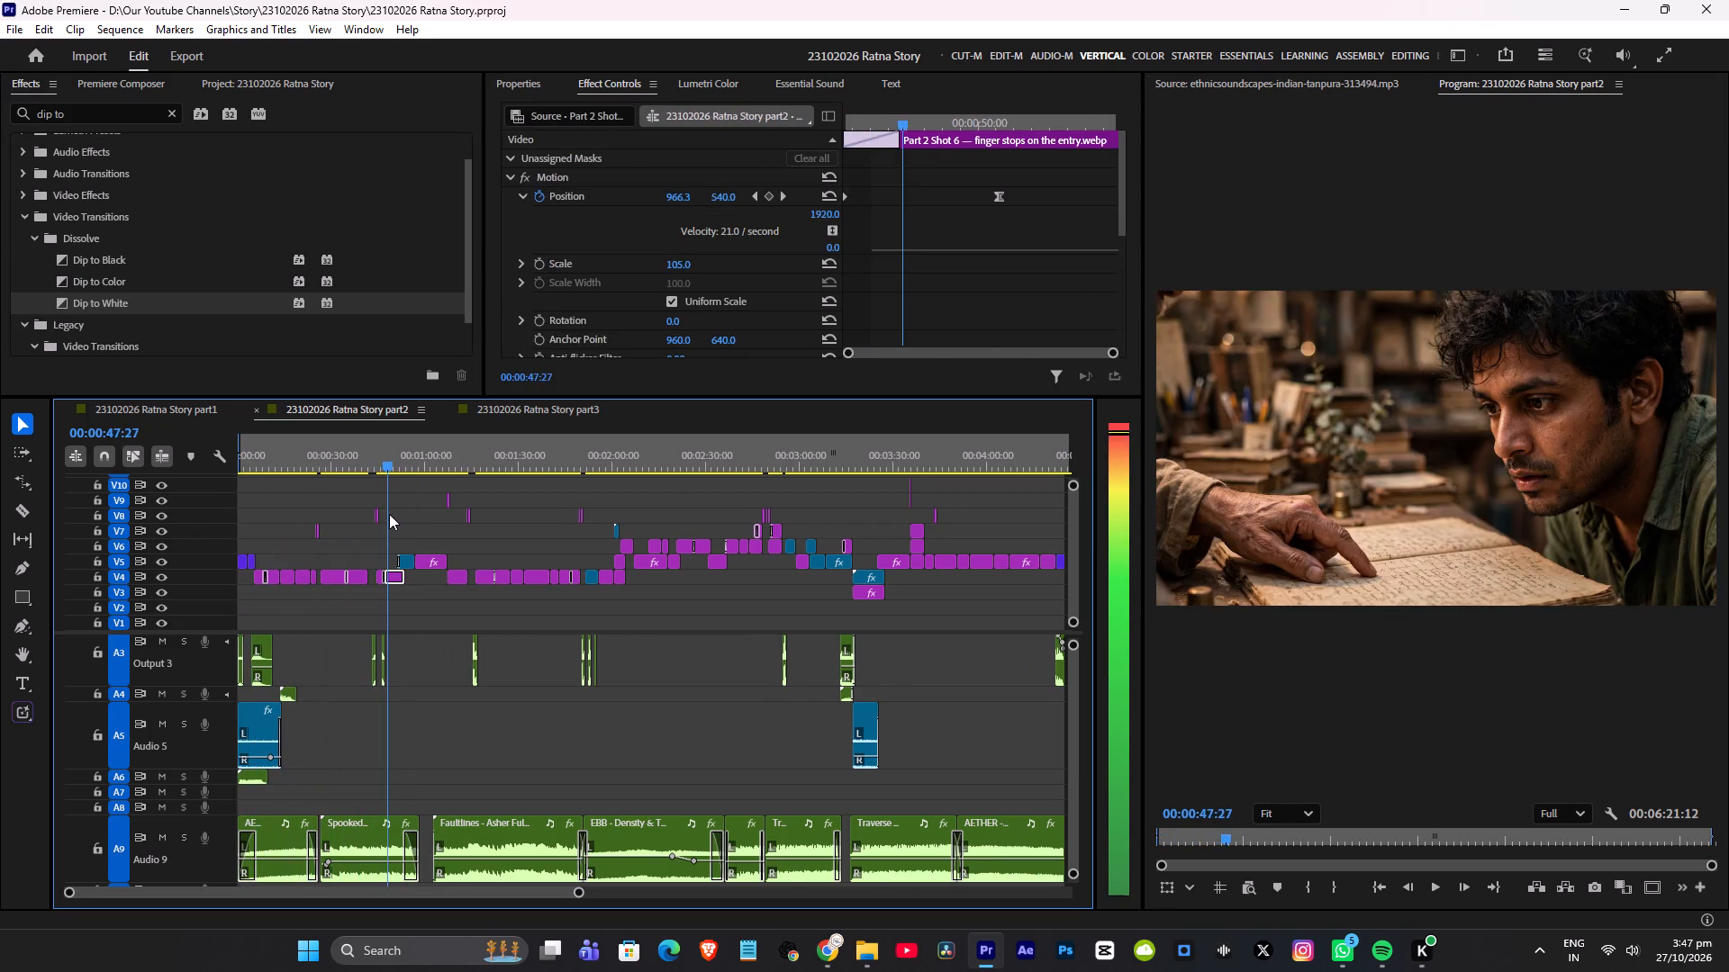
pyautogui.moveTo(389, 514); pyautogui.dragTo(443, 514)
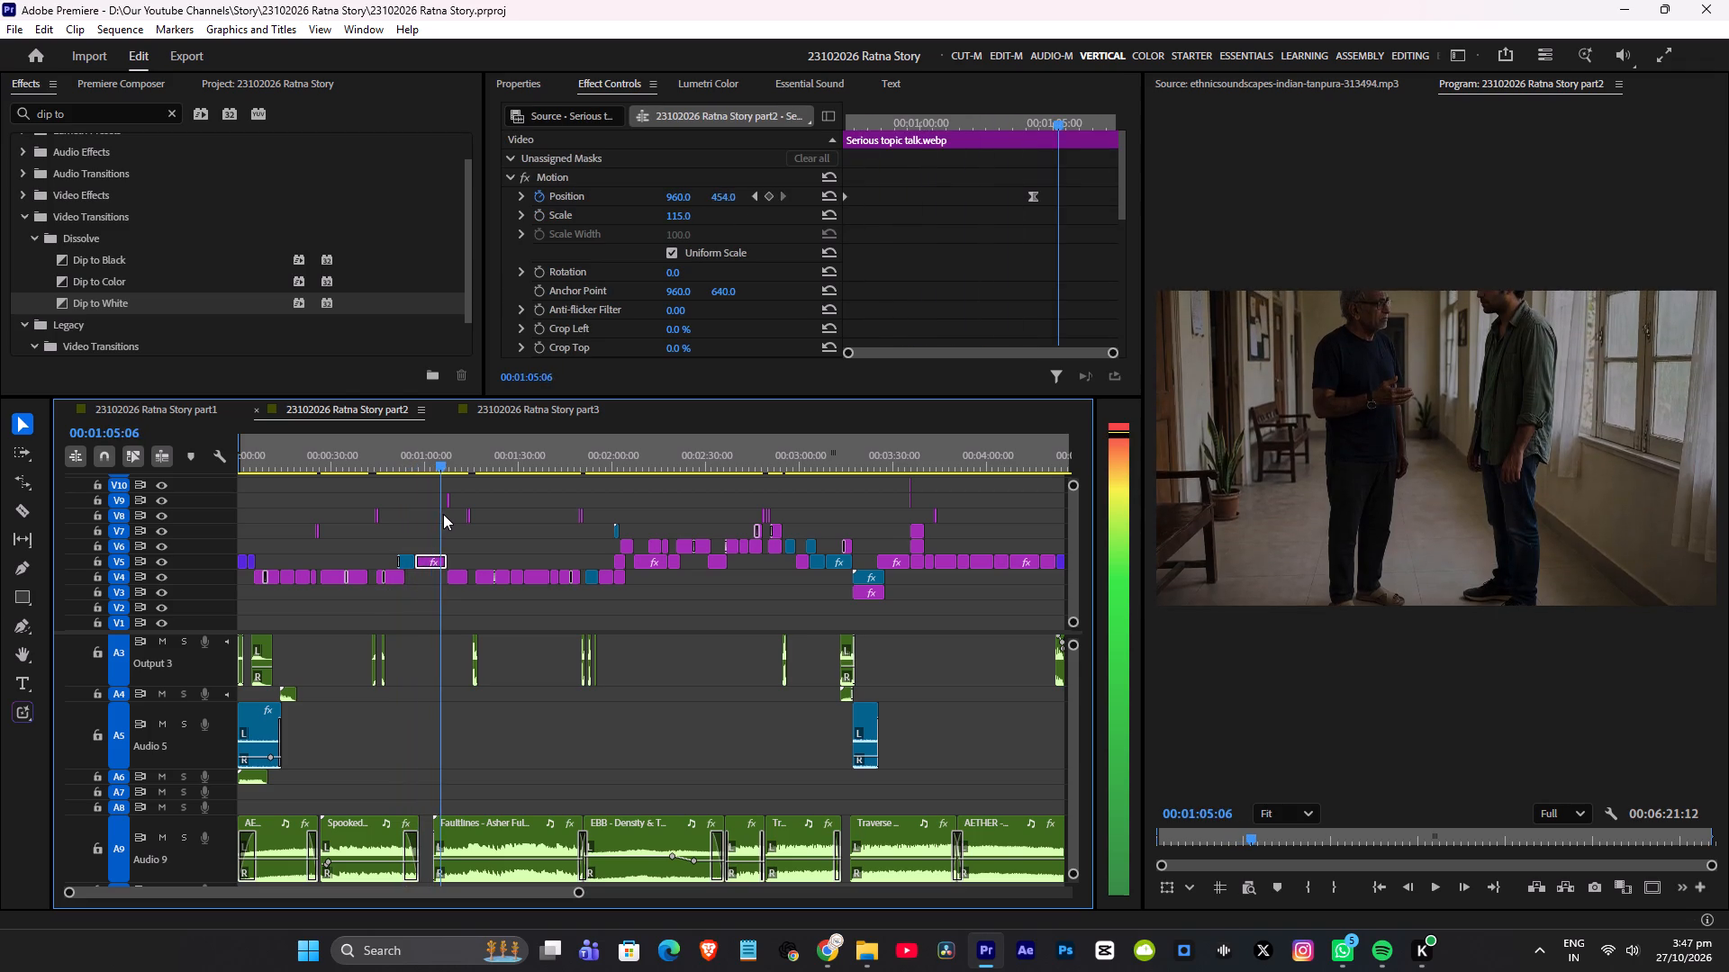
pyautogui.moveTo(443, 514); pyautogui.dragTo(498, 517)
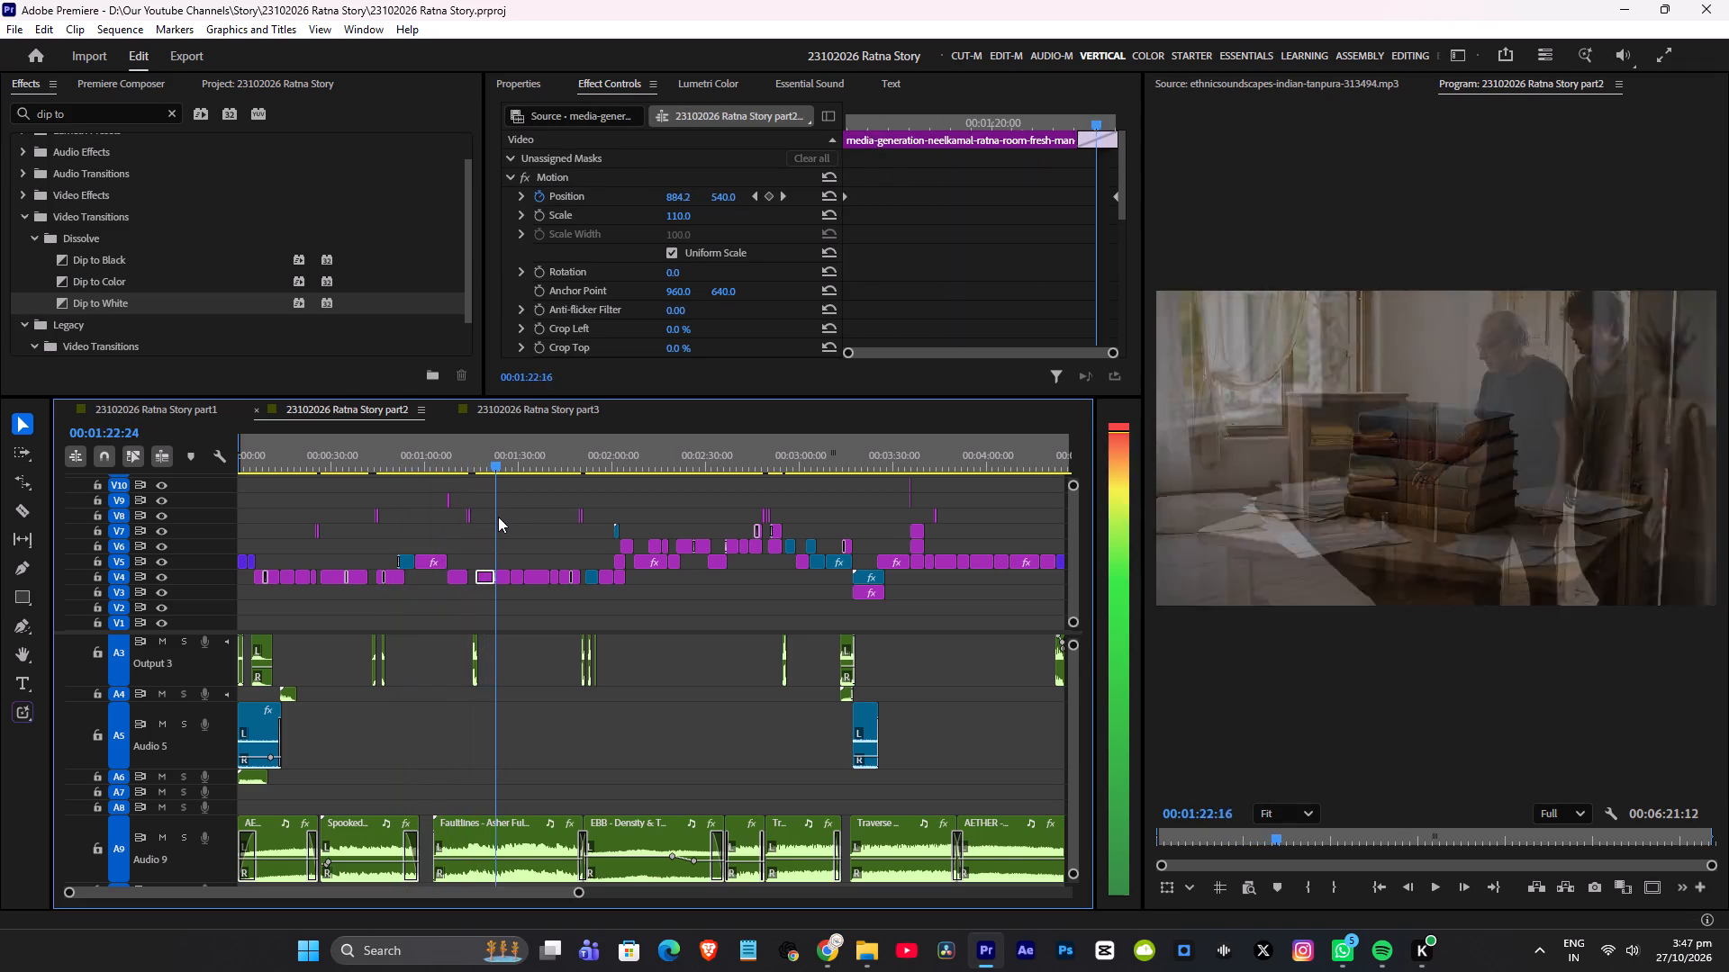
pyautogui.moveTo(498, 517); pyautogui.dragTo(530, 518)
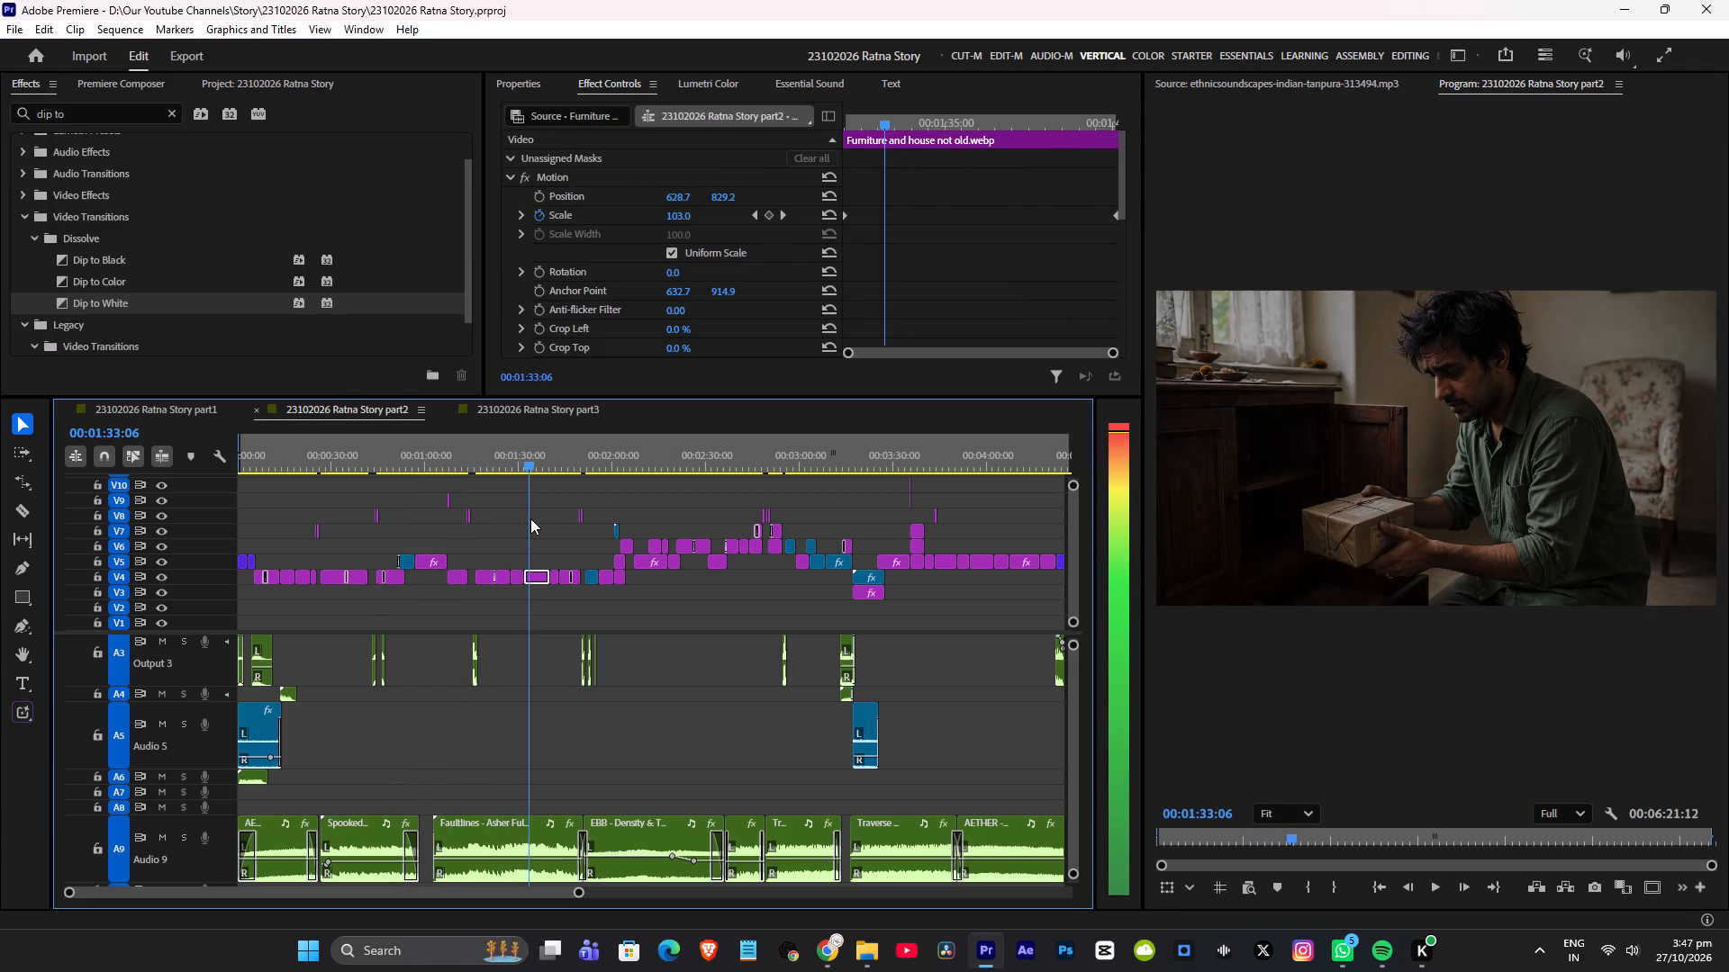
pyautogui.moveTo(530, 518); pyautogui.dragTo(567, 519)
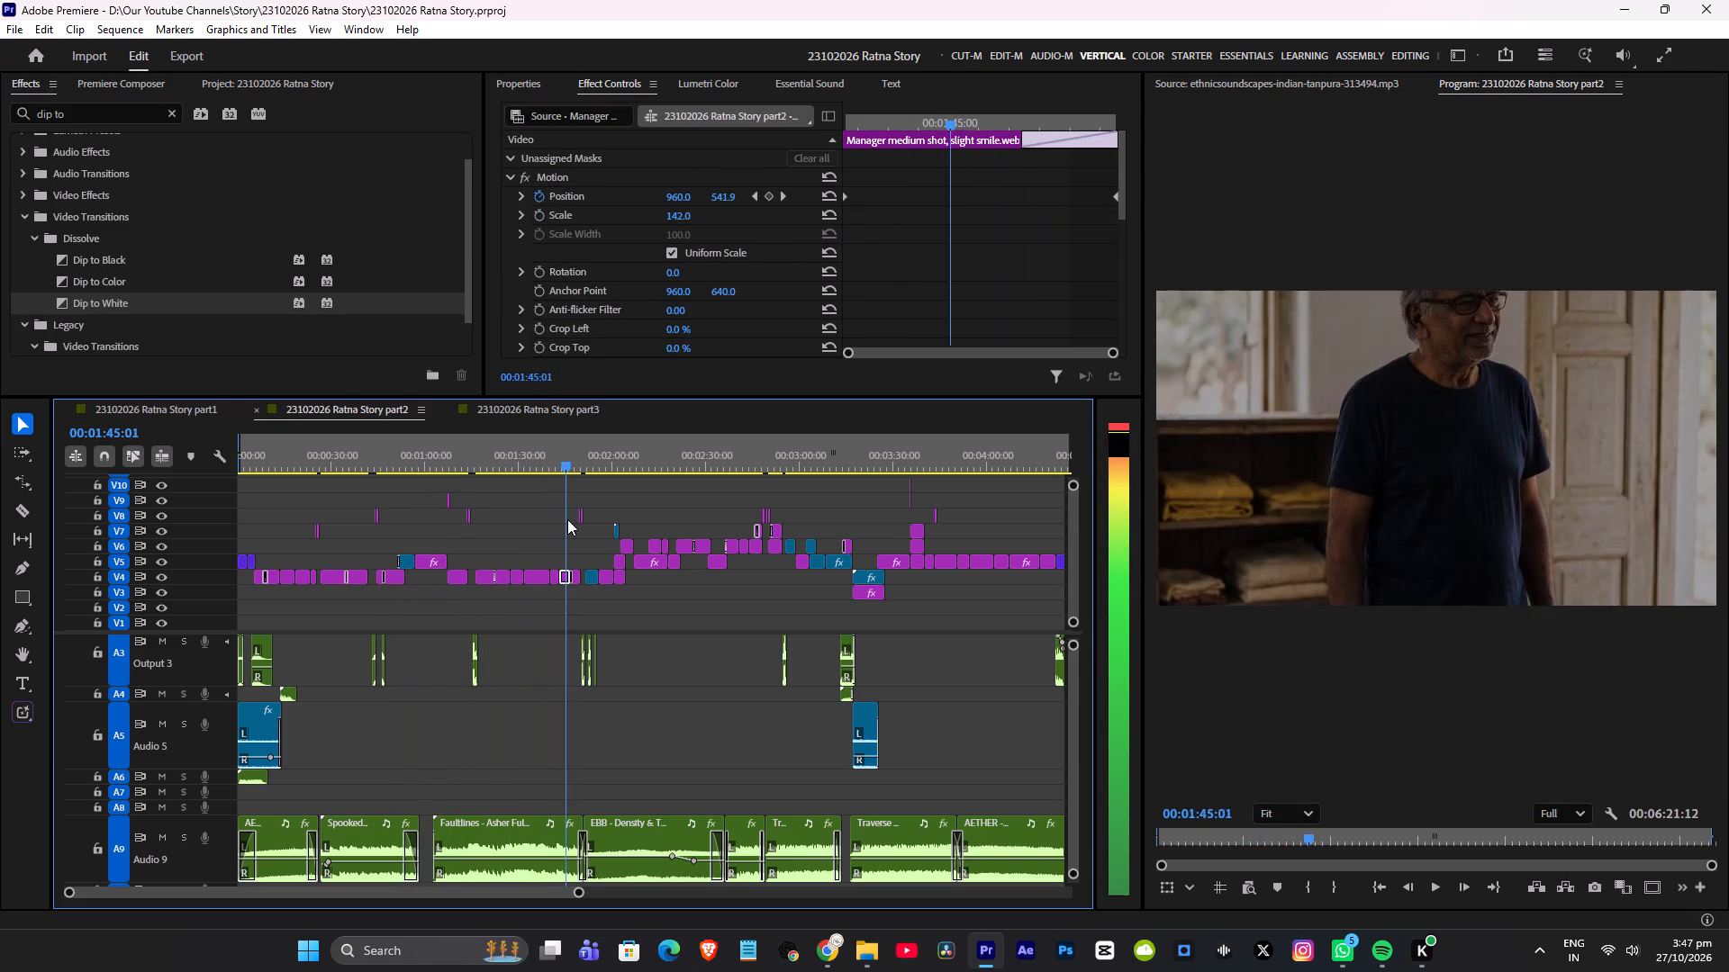
pyautogui.moveTo(567, 519); pyautogui.dragTo(542, 522)
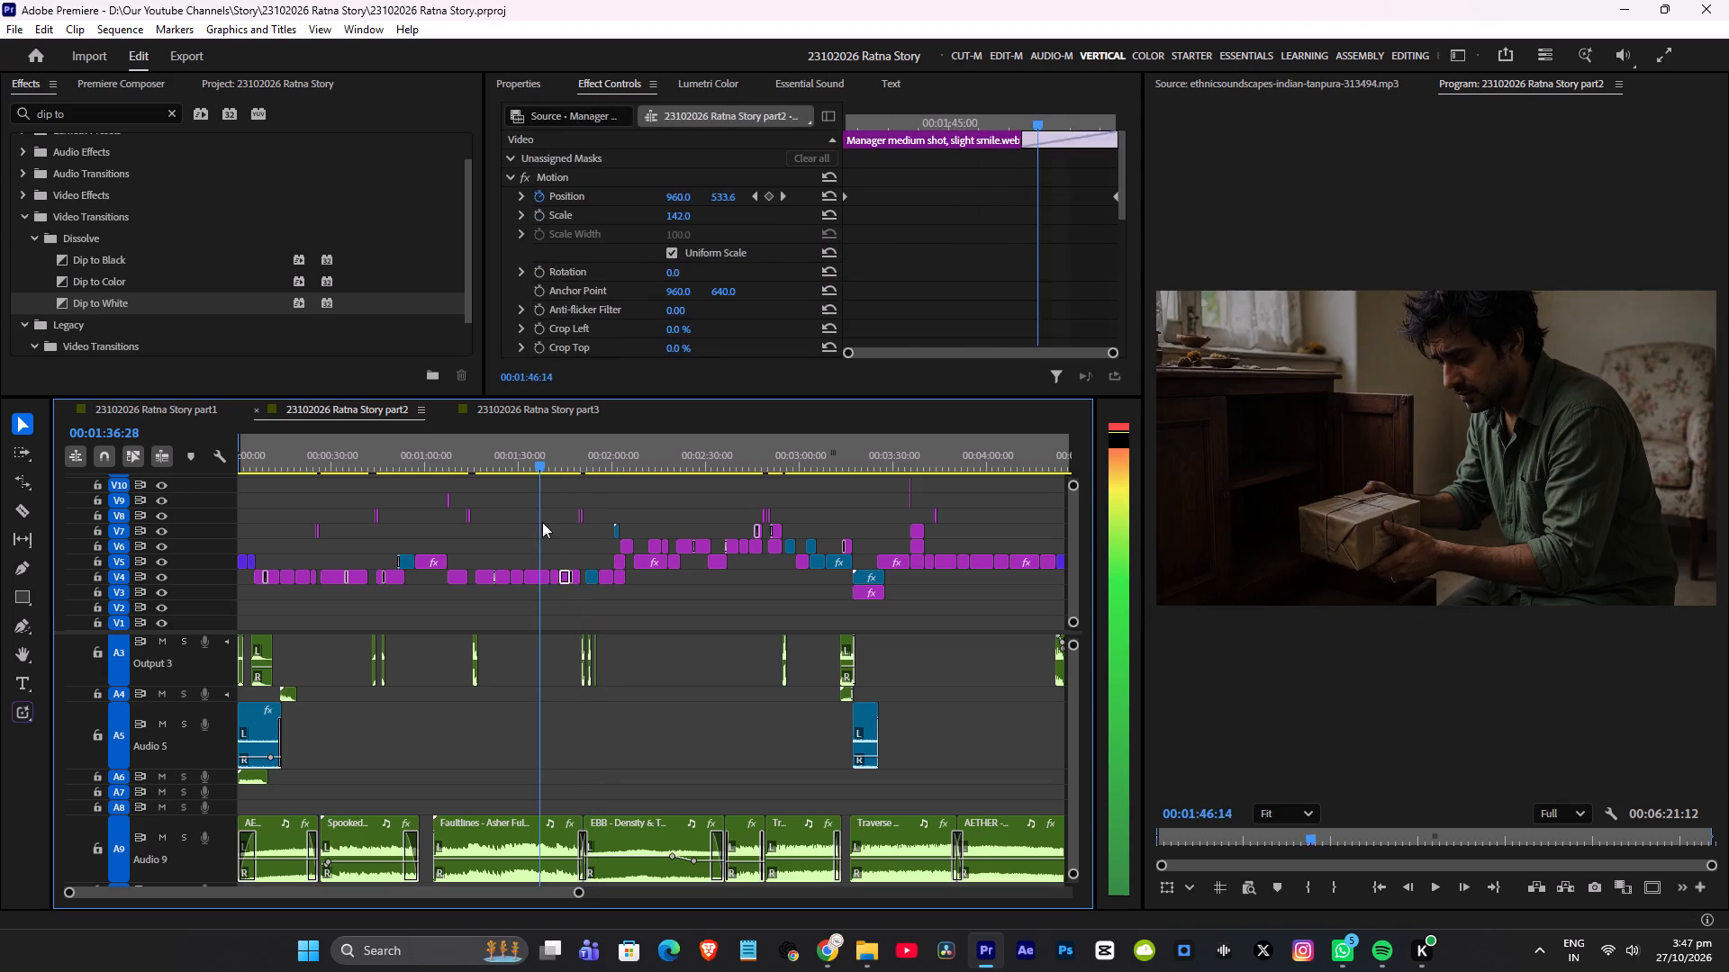
pyautogui.moveTo(542, 522); pyautogui.dragTo(552, 525)
pyautogui.press('space')
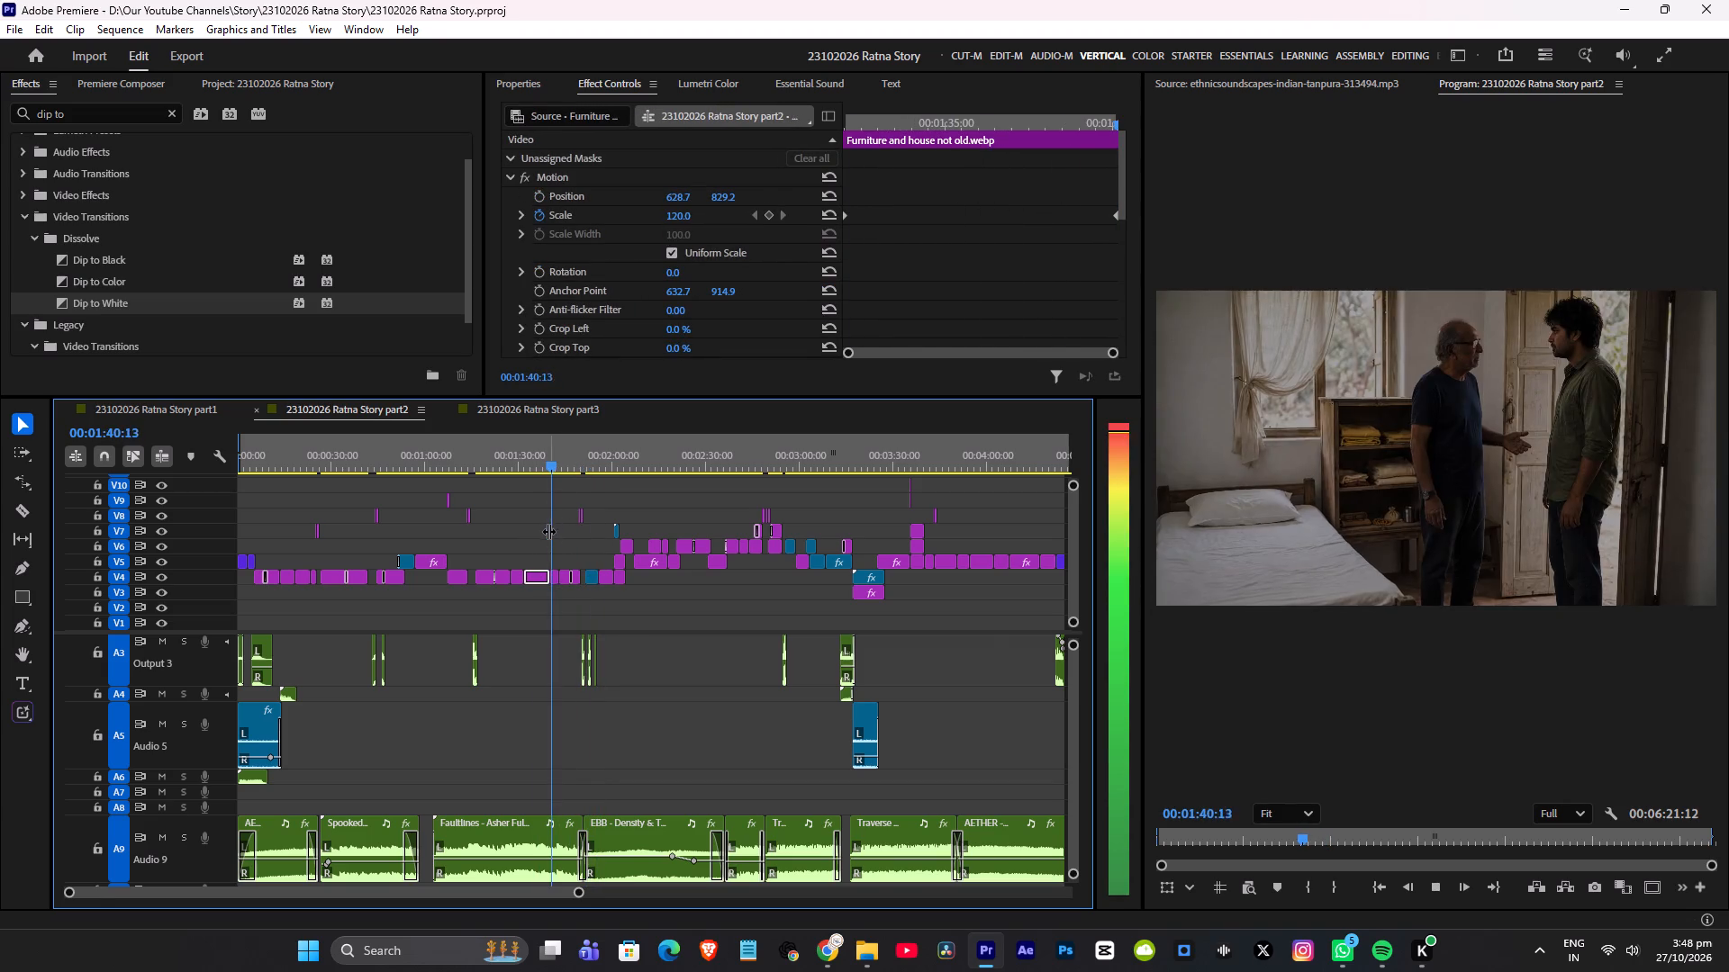
# Play and scrub part2 from the manager shot near 1:45 to the 1976 receipt close-up and necklace shot around 2:01.
pyautogui.keyDown('alt'); pyautogui.scroll(8, 556, 535); pyautogui.keyUp('alt')
pyautogui.click(575, 465)
pyautogui.press('space')
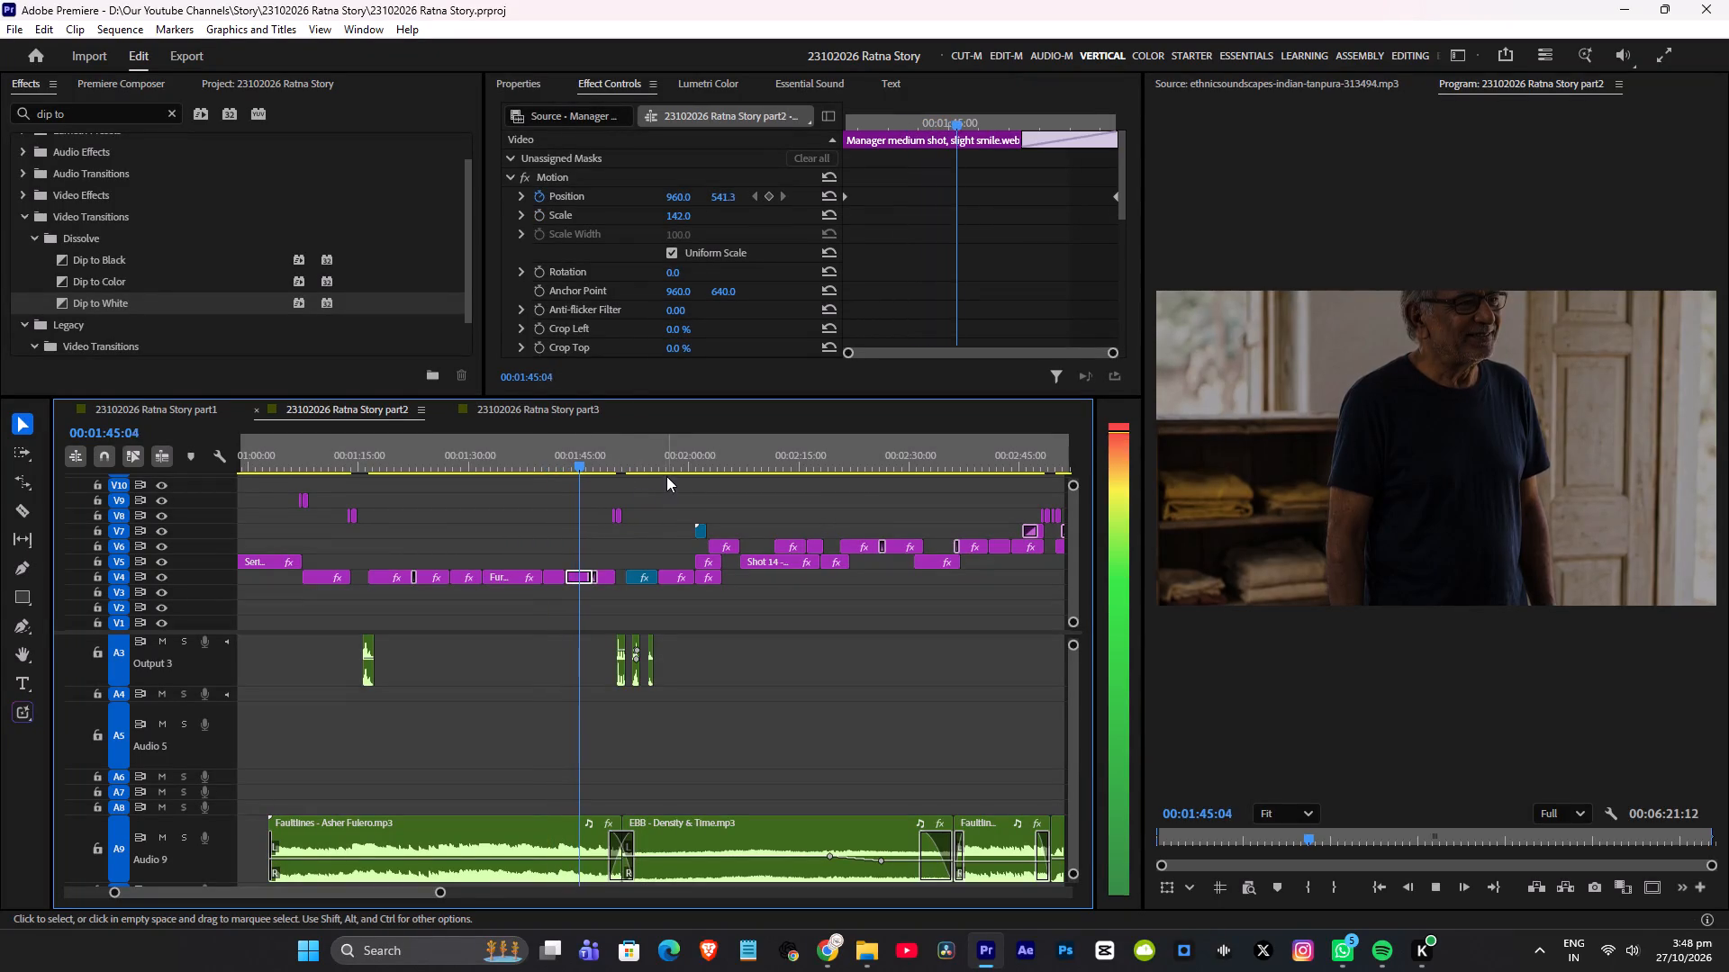
pyautogui.moveTo(632, 456); pyautogui.dragTo(711, 459)
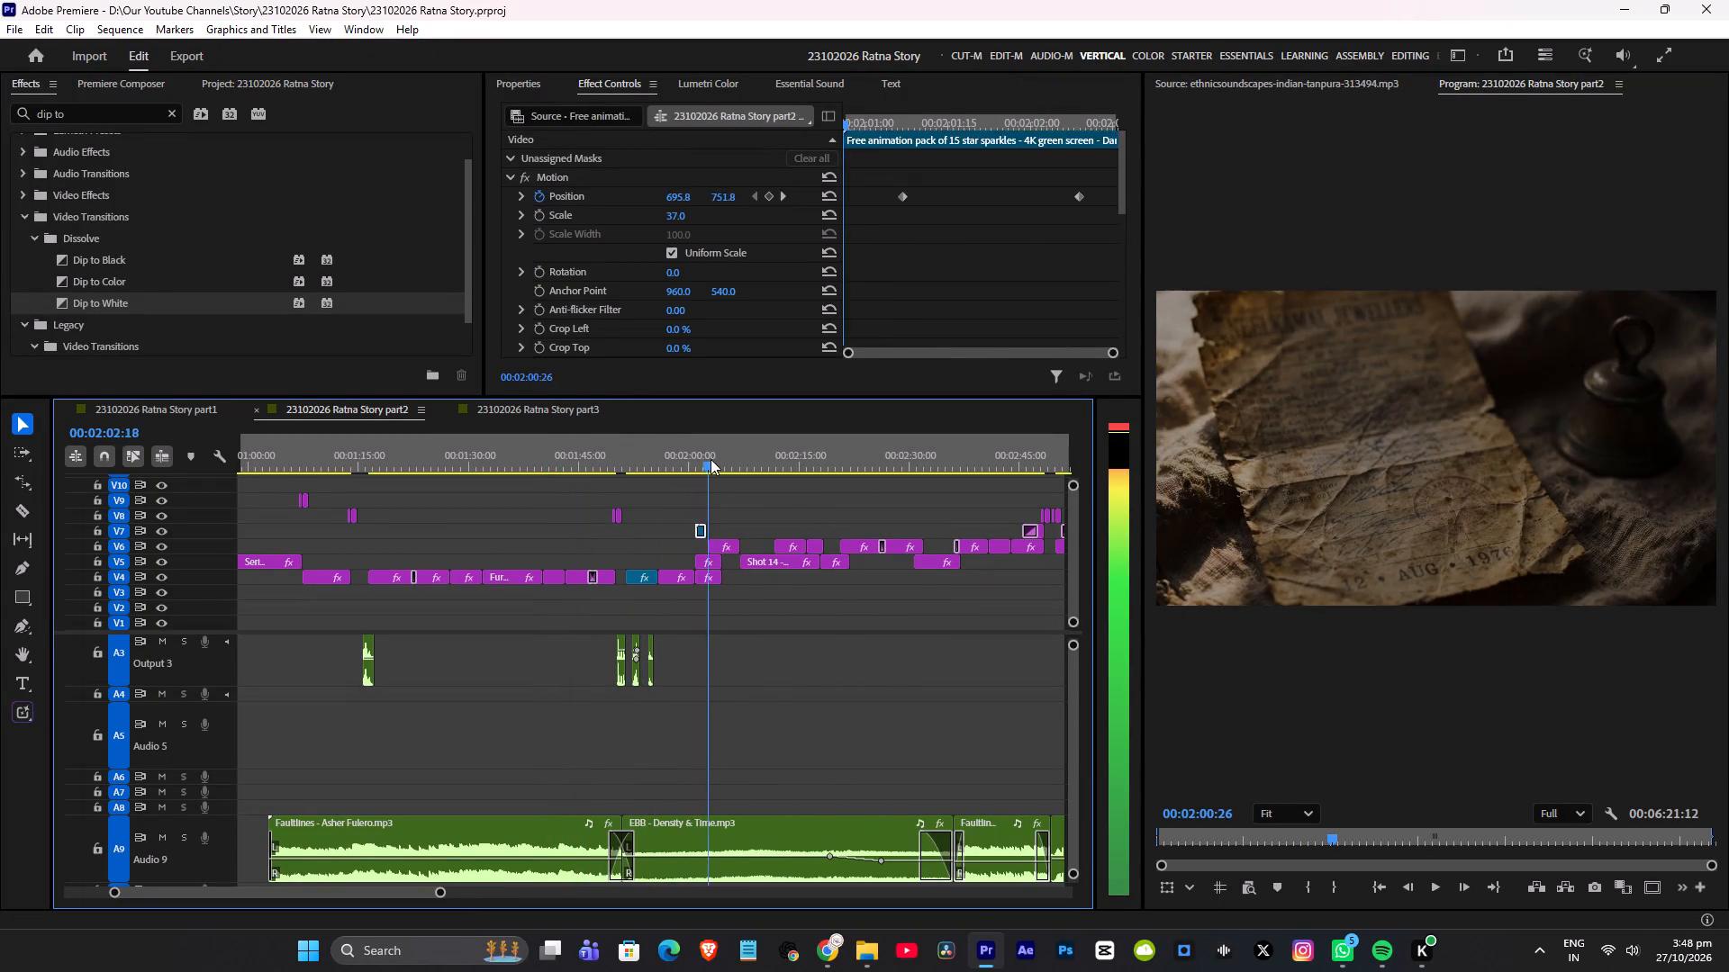
pyautogui.moveTo(711, 459); pyautogui.dragTo(694, 468)
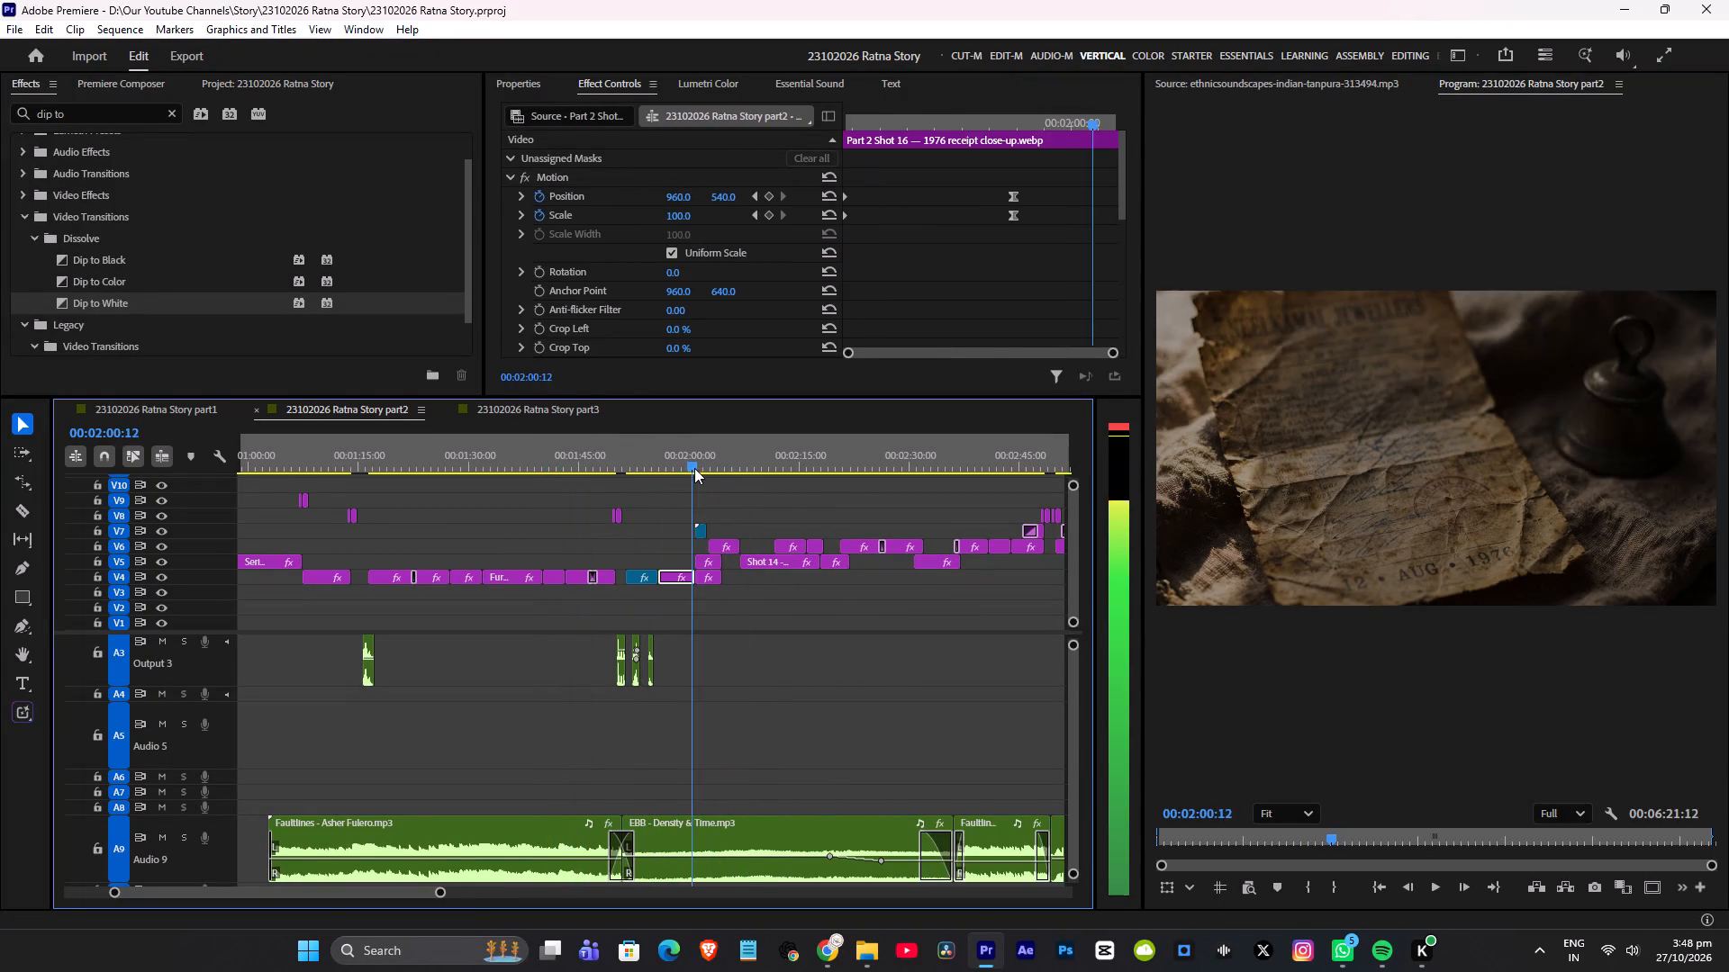
pyautogui.moveTo(694, 468); pyautogui.dragTo(690, 469)
pyautogui.press('space')
pyautogui.scroll(-4, 695, 498)
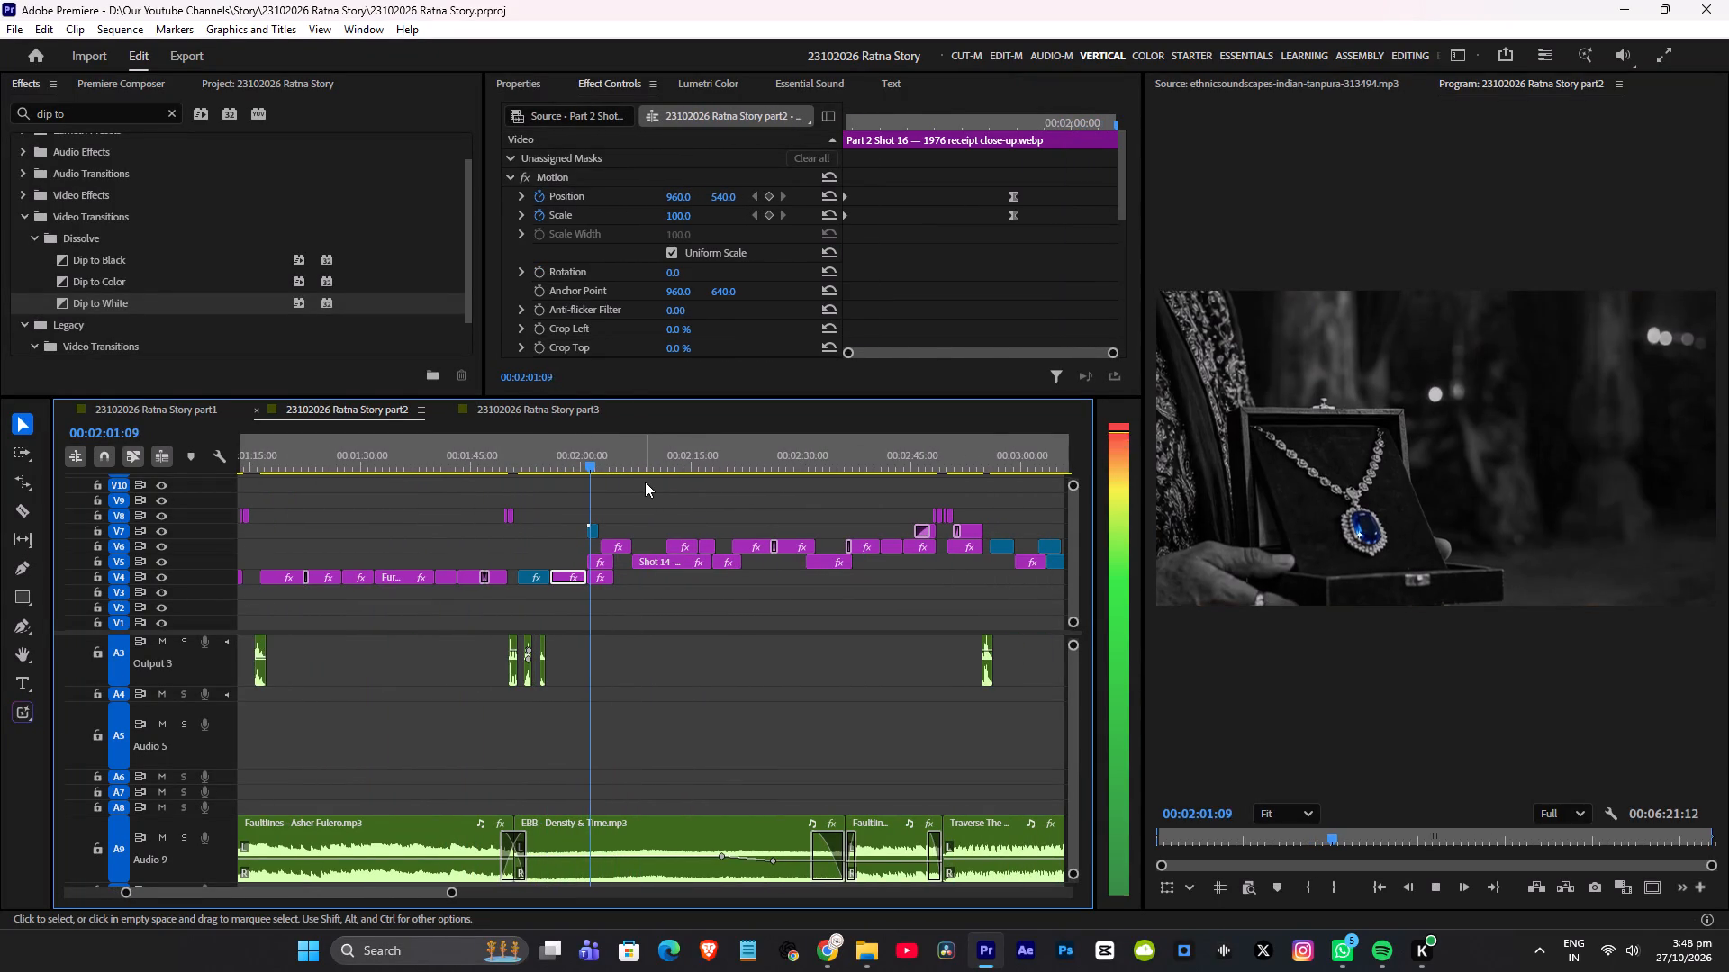
pyautogui.keyDown('alt'); pyautogui.scroll(4, 645, 481); pyautogui.keyUp('alt')
pyautogui.click(493, 457)
pyautogui.press('space')
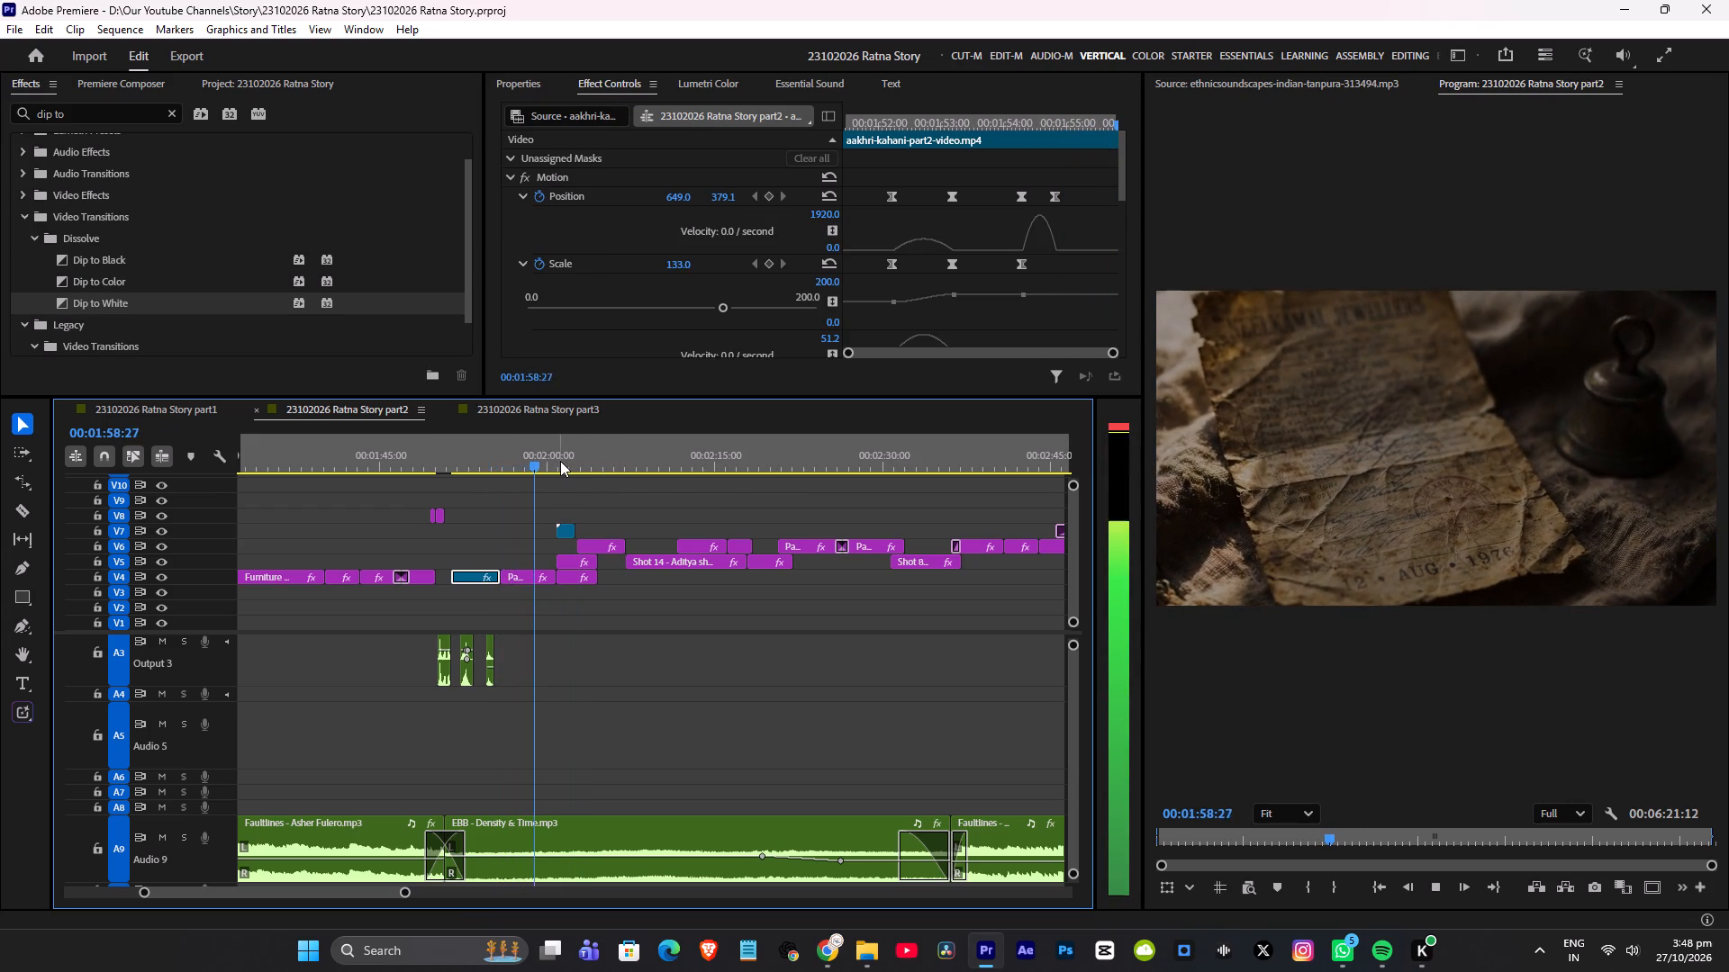
# Scrub part2 from the secret-door lantern shot near 2:08 through the hotel arrest shots and past the black transition near 2:49.
pyautogui.moveTo(571, 461); pyautogui.dragTo(649, 467)
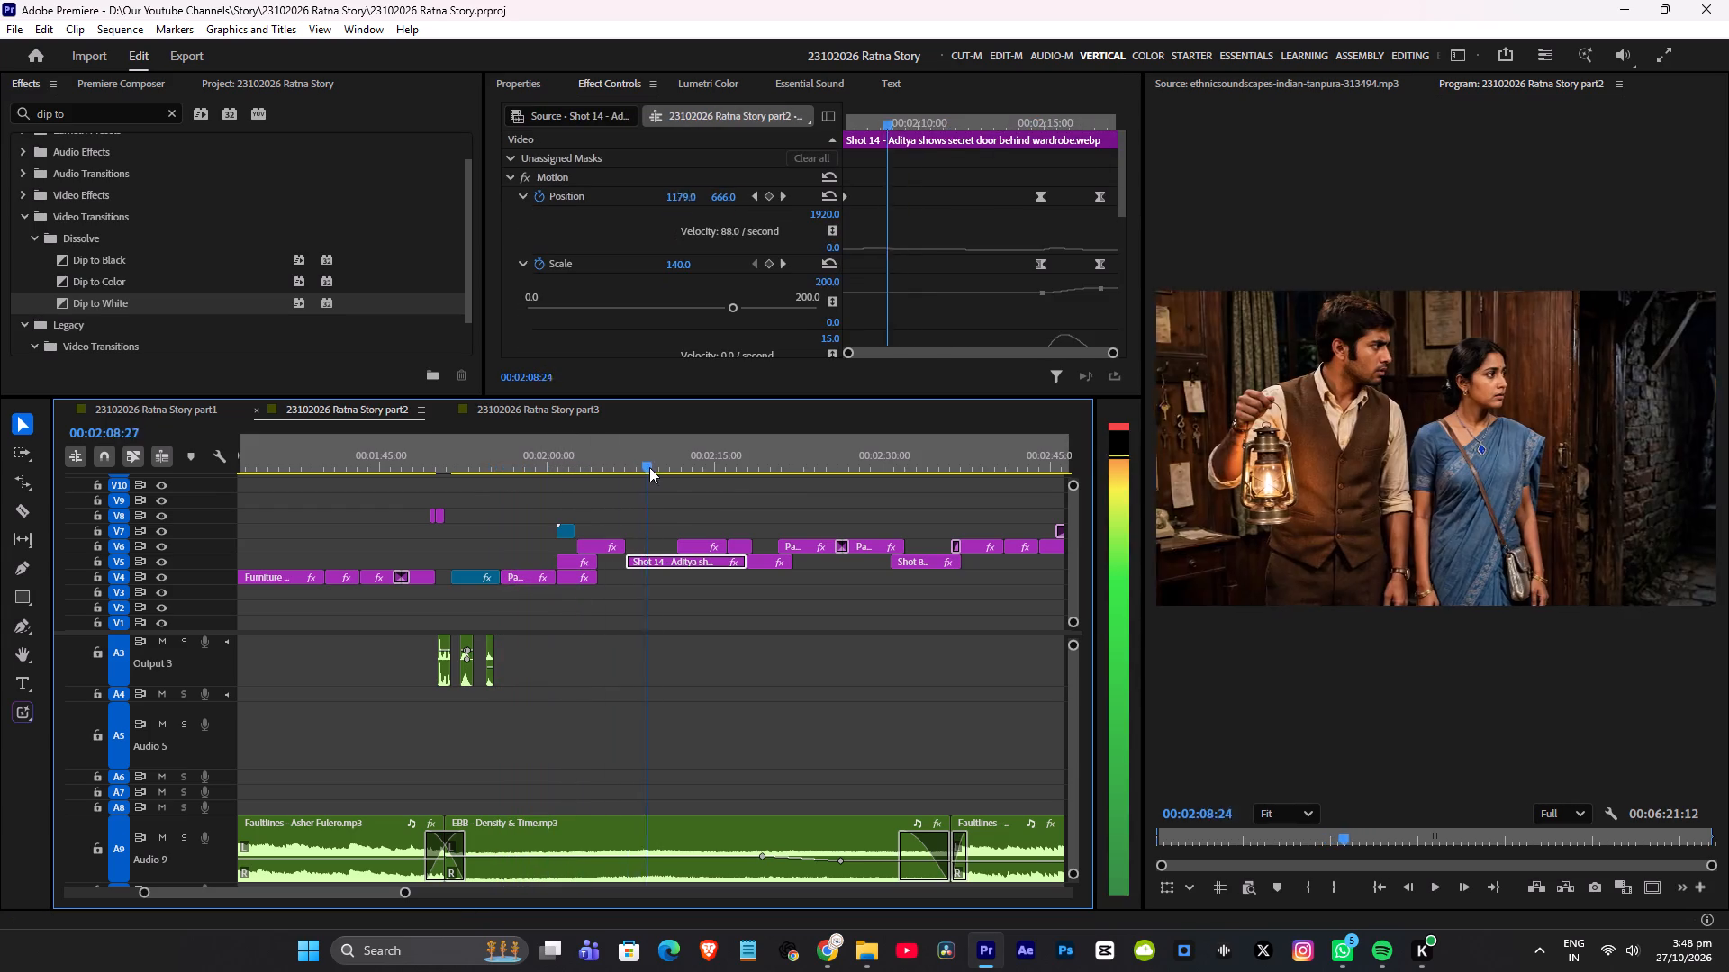
pyautogui.moveTo(649, 467); pyautogui.dragTo(776, 472)
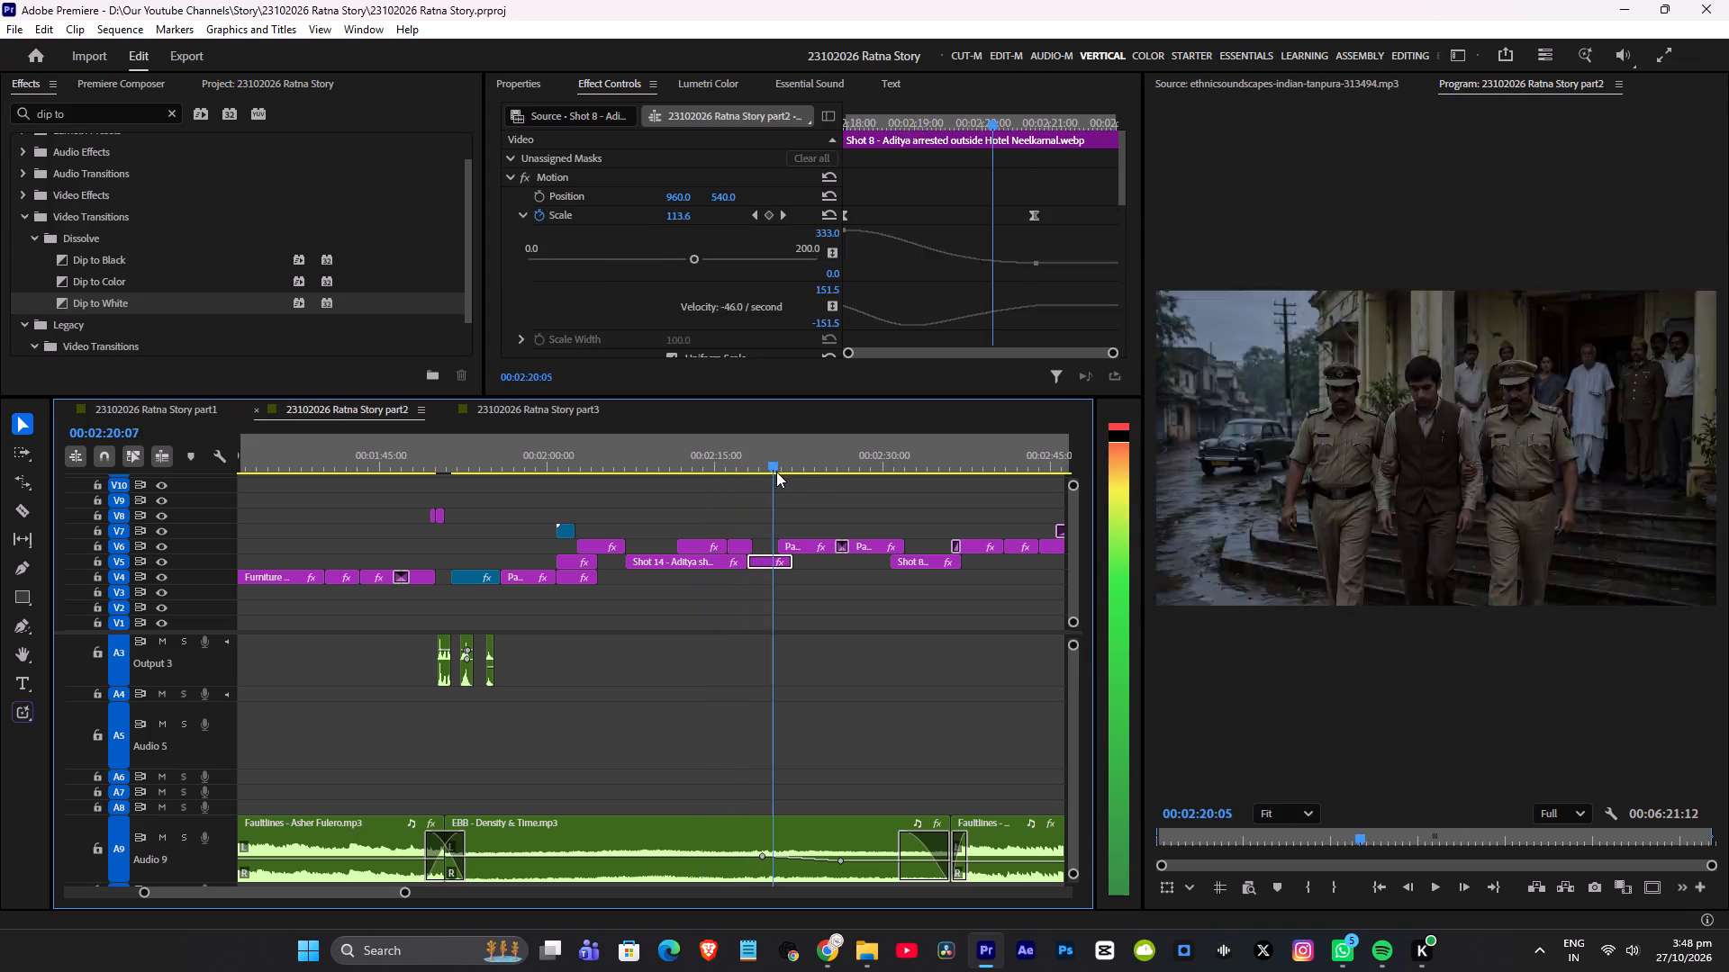
pyautogui.moveTo(776, 472); pyautogui.dragTo(923, 479)
pyautogui.scroll(-6, 875, 499)
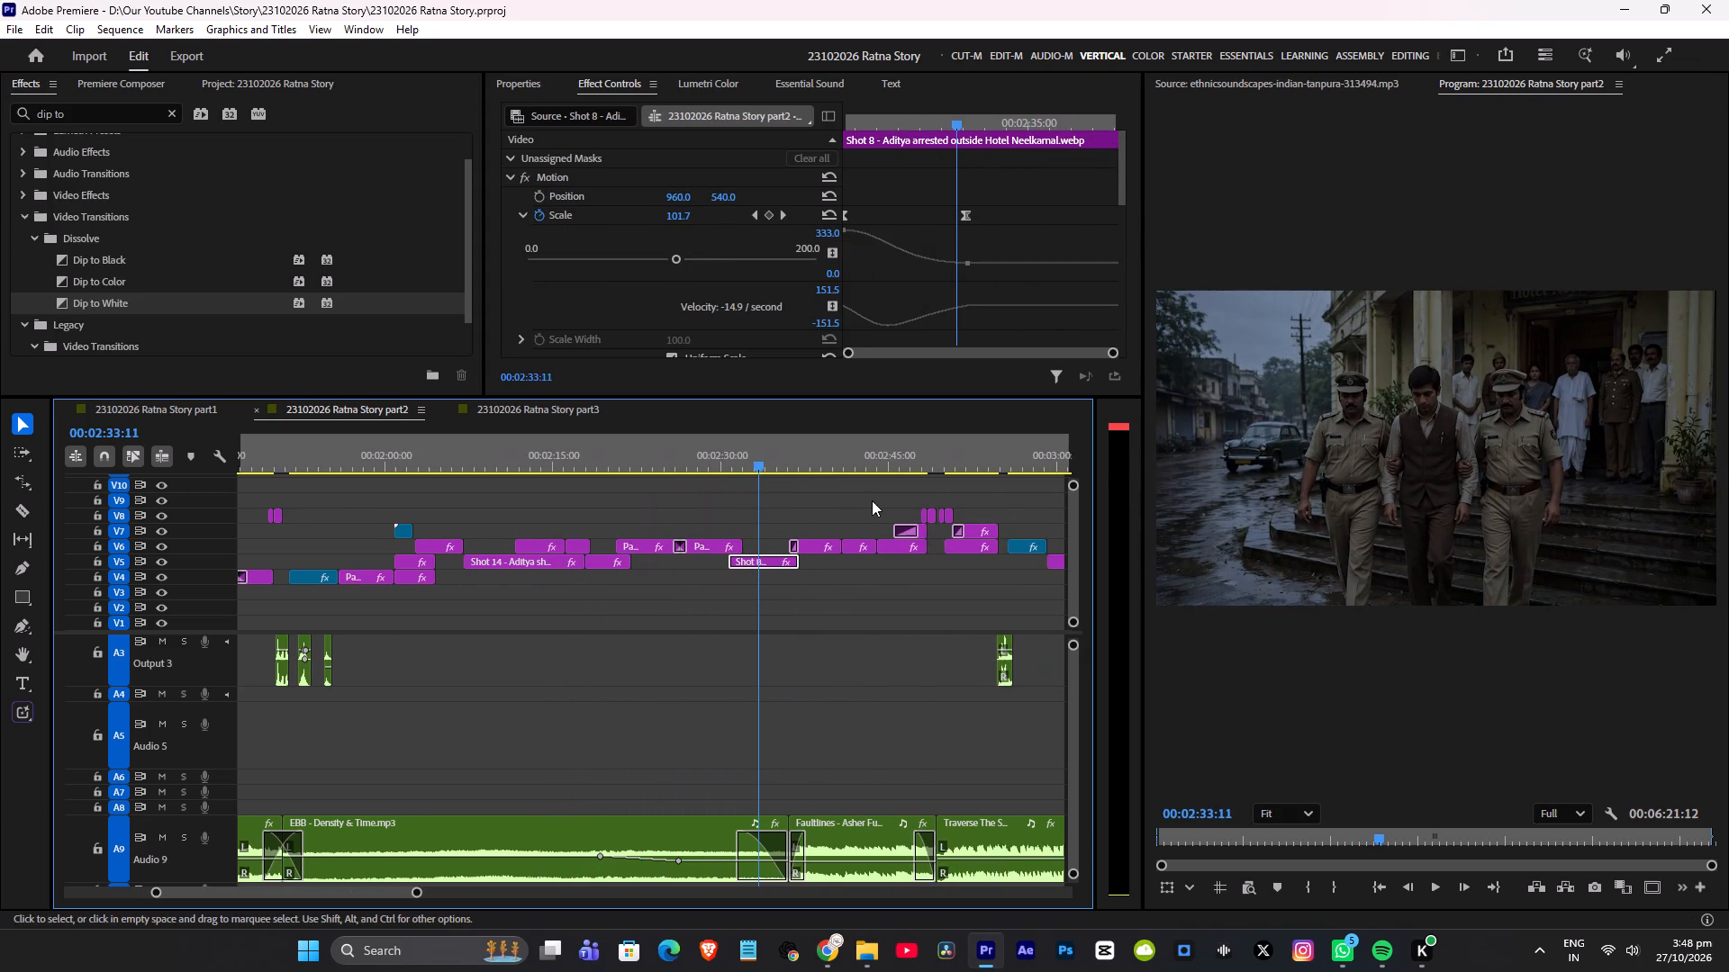
pyautogui.scroll(-1, 872, 500)
pyautogui.moveTo(758, 461); pyautogui.dragTo(870, 473)
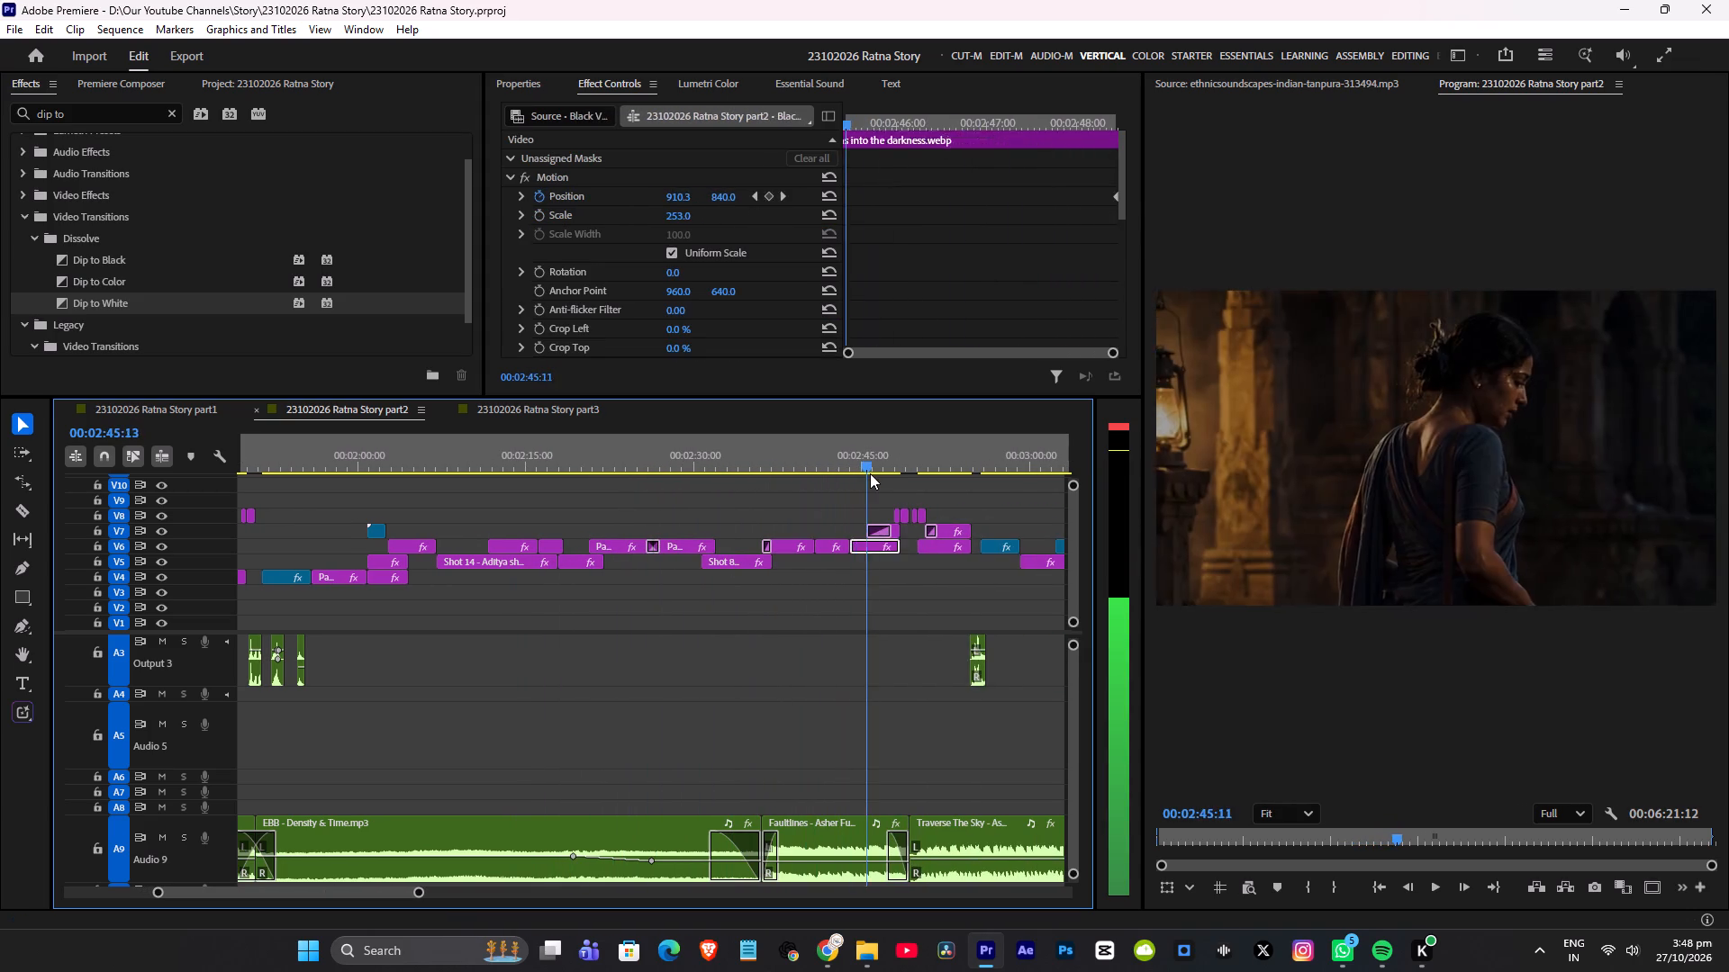
pyautogui.moveTo(870, 473); pyautogui.dragTo(892, 473)
pyautogui.scroll(-5, 888, 490)
pyautogui.moveTo(765, 461); pyautogui.dragTo(785, 461)
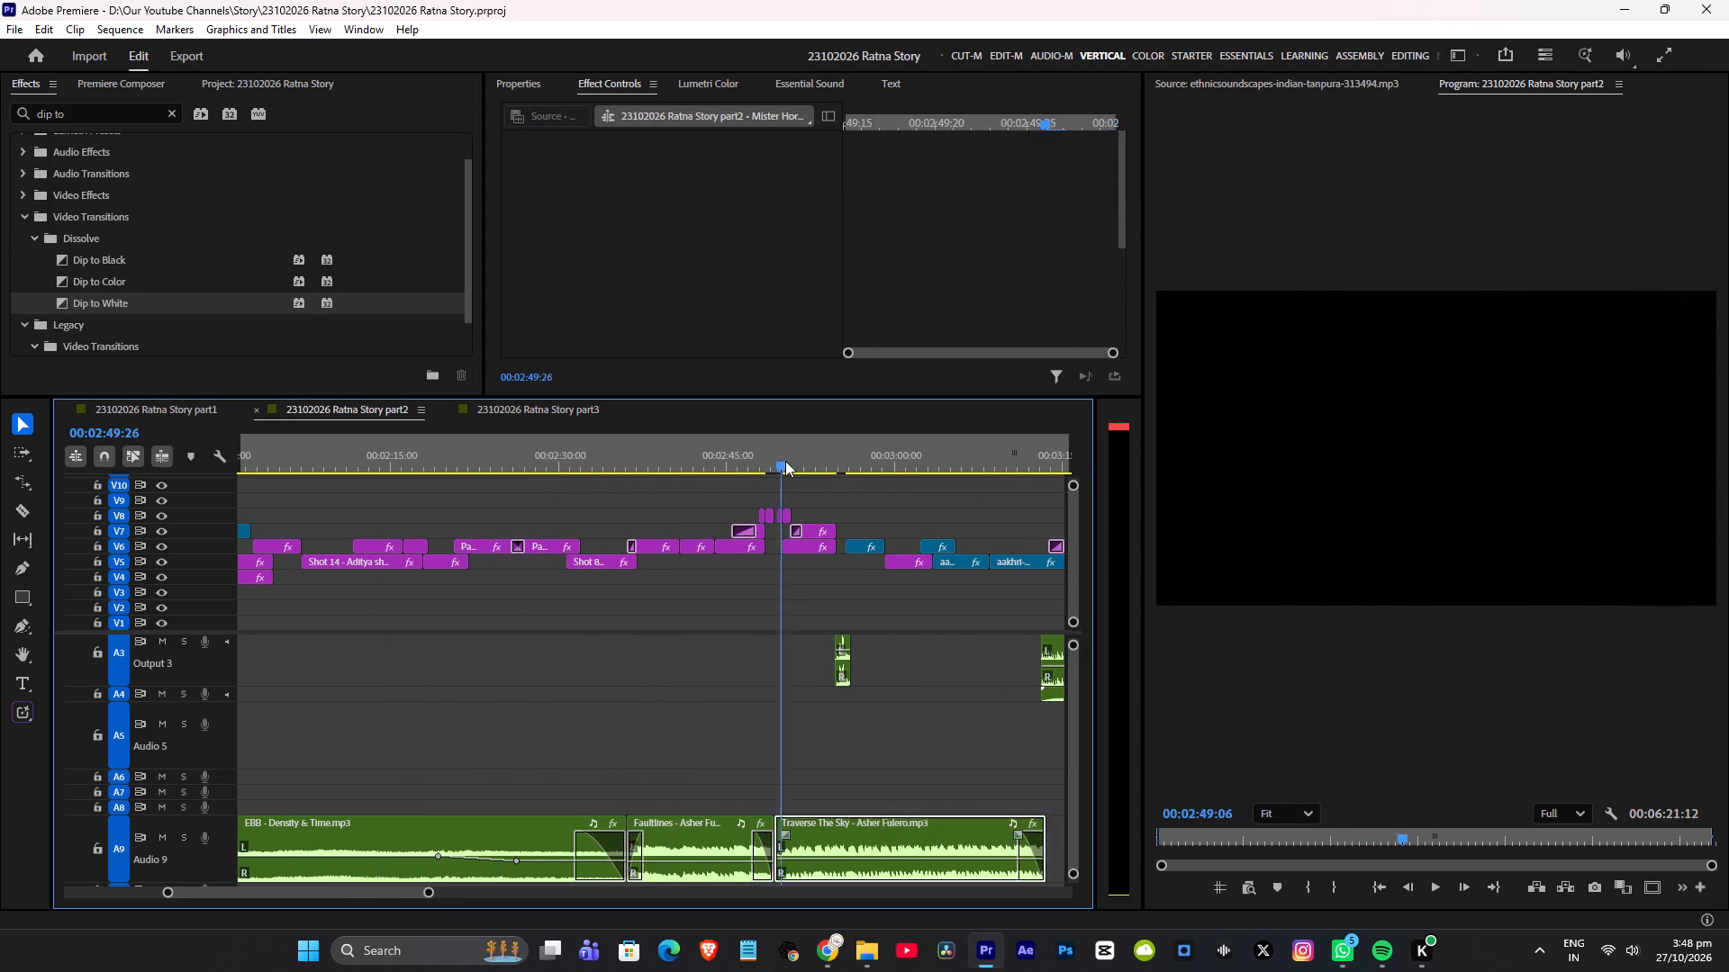
pyautogui.moveTo(785, 461); pyautogui.dragTo(825, 463)
pyautogui.scroll(-5, 825, 472)
pyautogui.press('space')
# Scrub part2 from the keyhole shot near 2:55 through the clockwork and storyteller shots, and play the storm house scene around 3:20.
pyautogui.moveTo(714, 458); pyautogui.dragTo(729, 458)
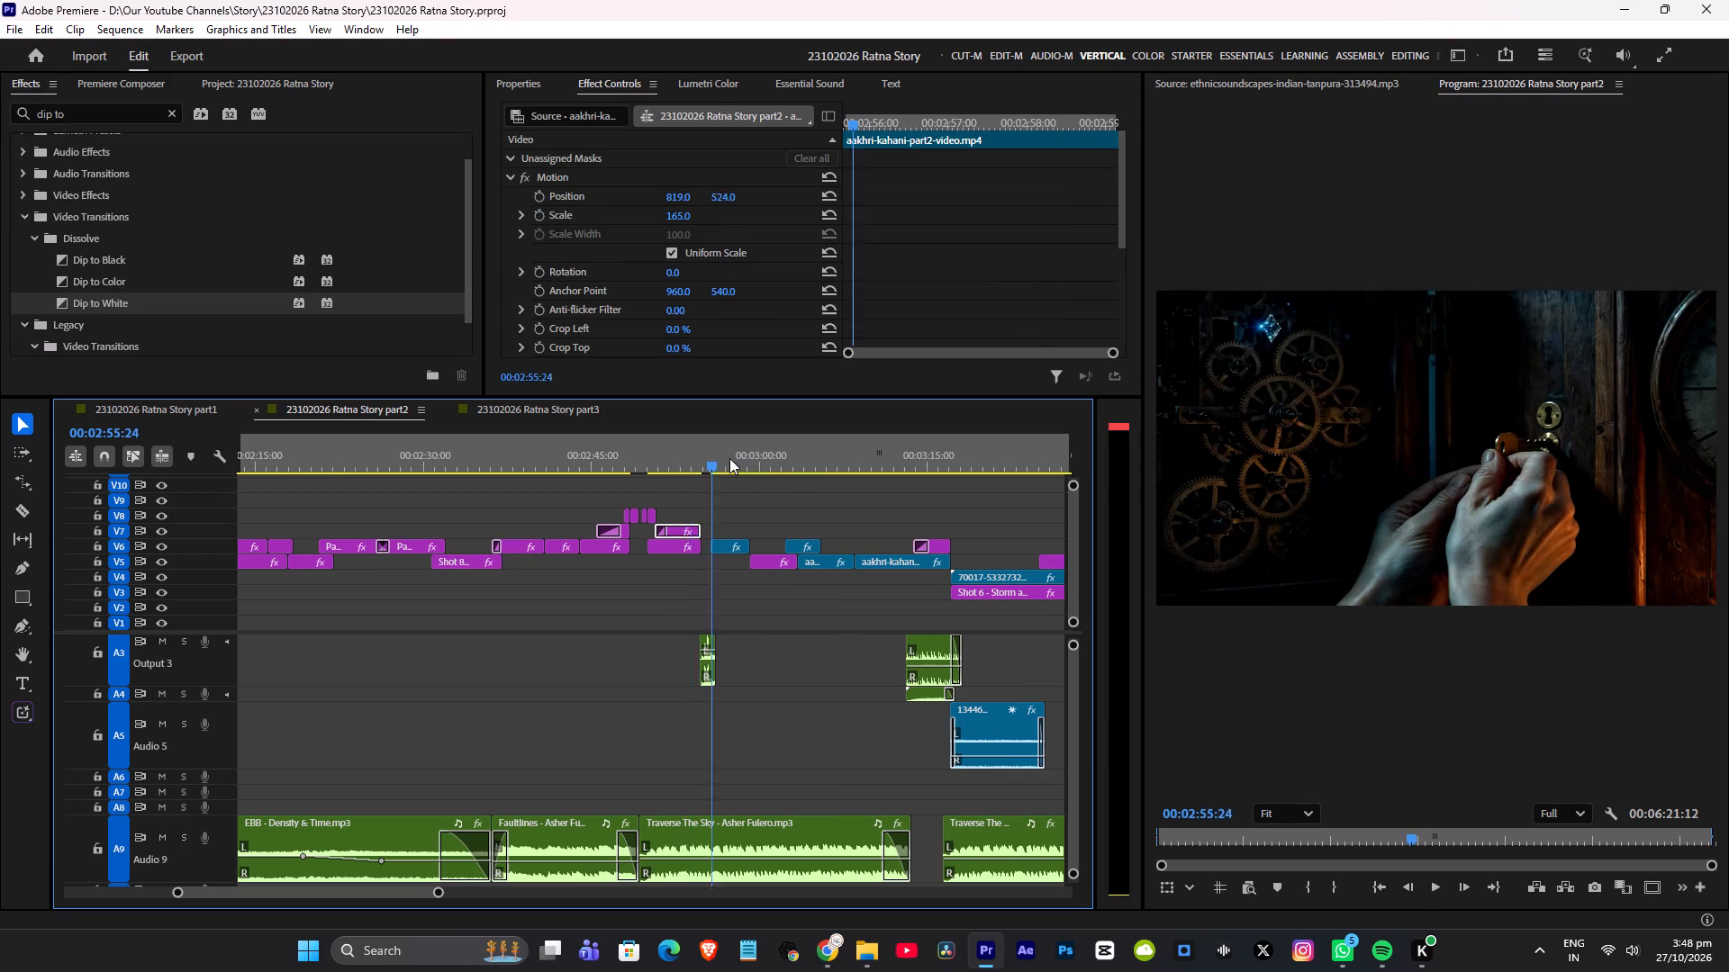
pyautogui.moveTo(729, 458); pyautogui.dragTo(810, 461)
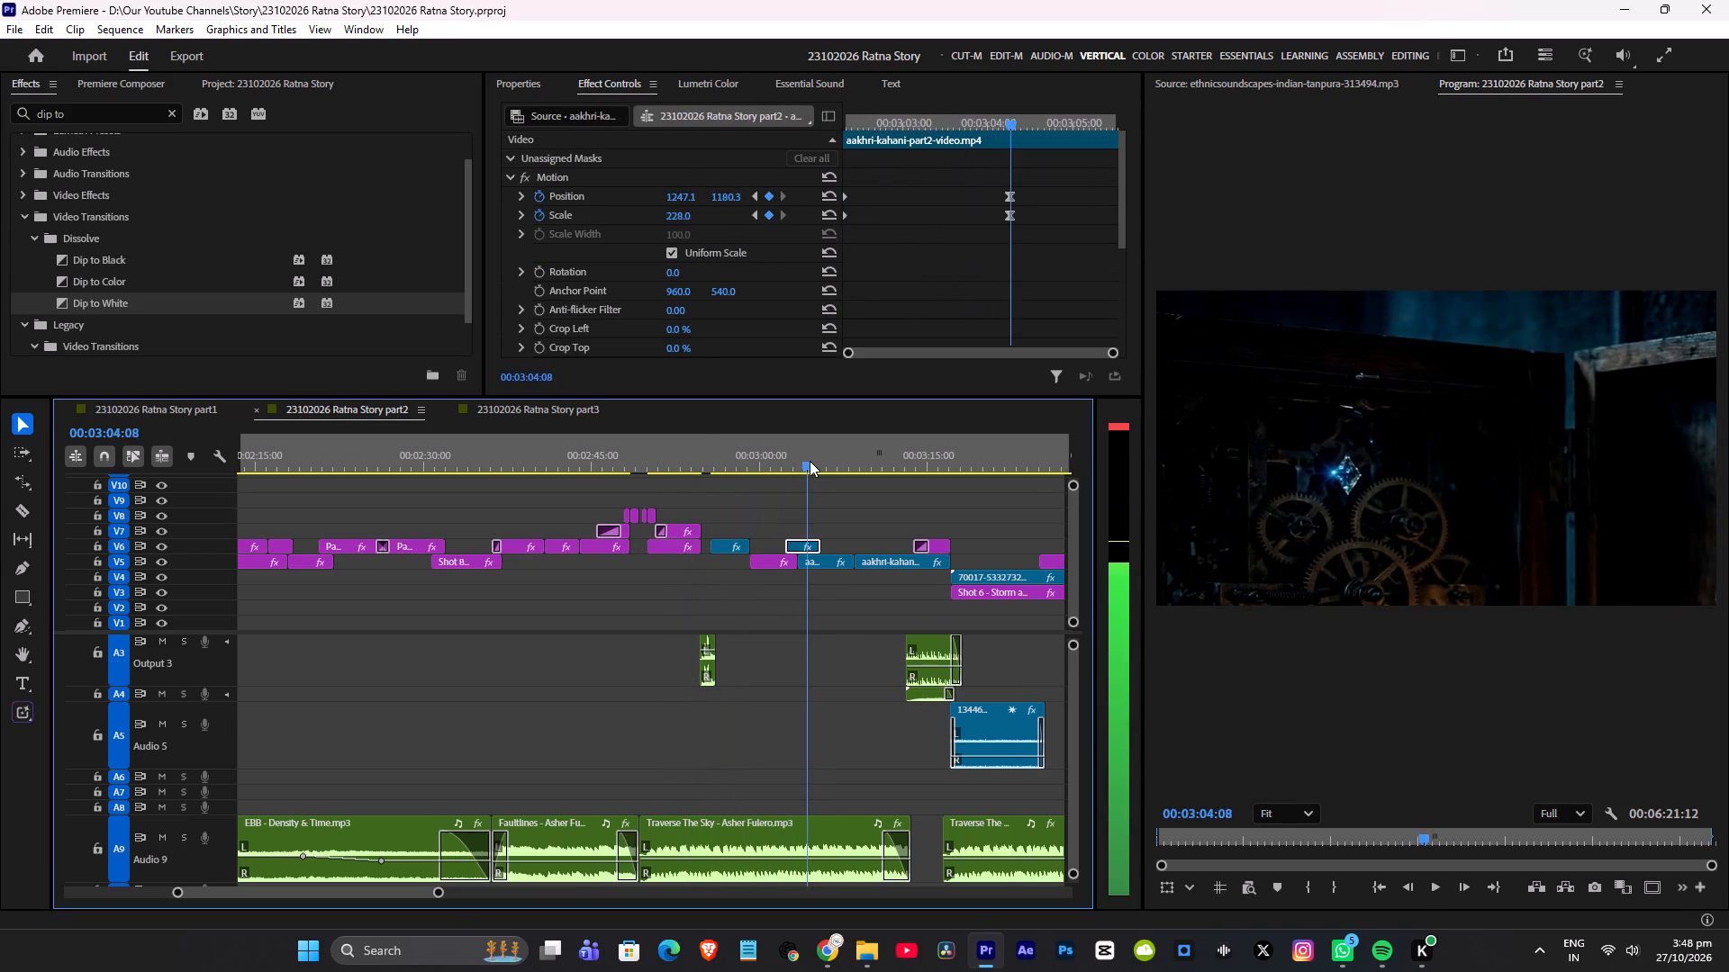
pyautogui.moveTo(810, 461); pyautogui.dragTo(831, 461)
pyautogui.scroll(-4, 820, 472)
pyautogui.moveTo(766, 457); pyautogui.dragTo(792, 457)
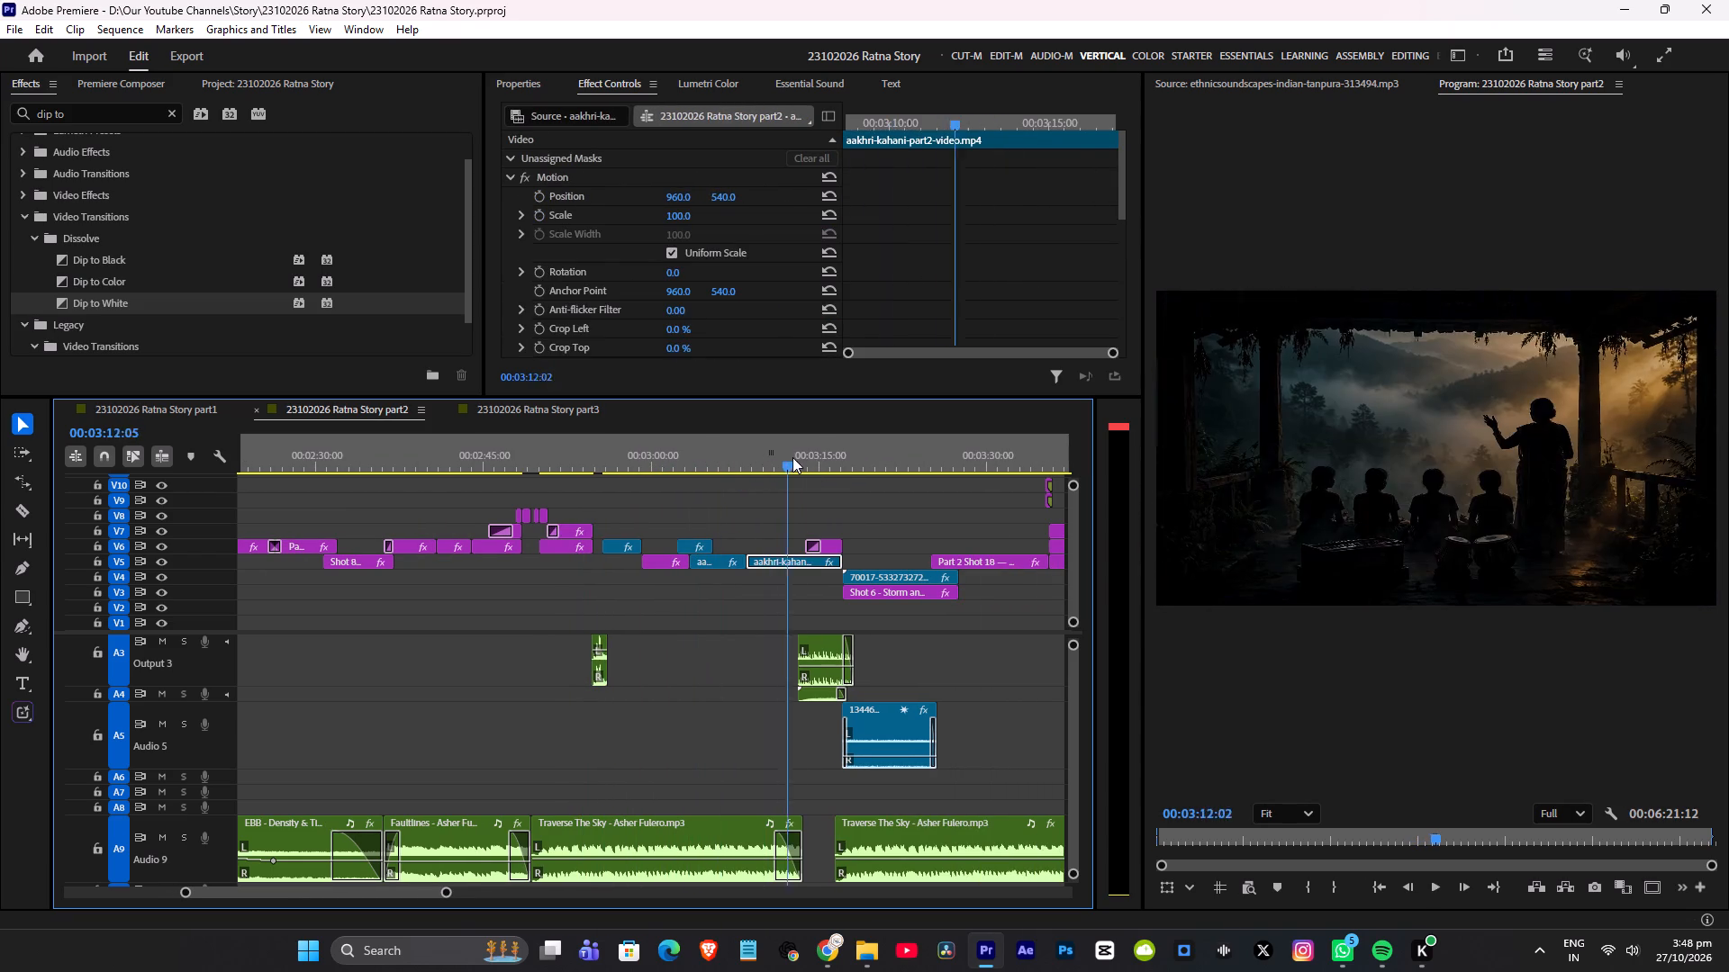
pyautogui.moveTo(792, 457); pyautogui.dragTo(846, 457)
pyautogui.press('space')
pyautogui.scroll(-4, 822, 465)
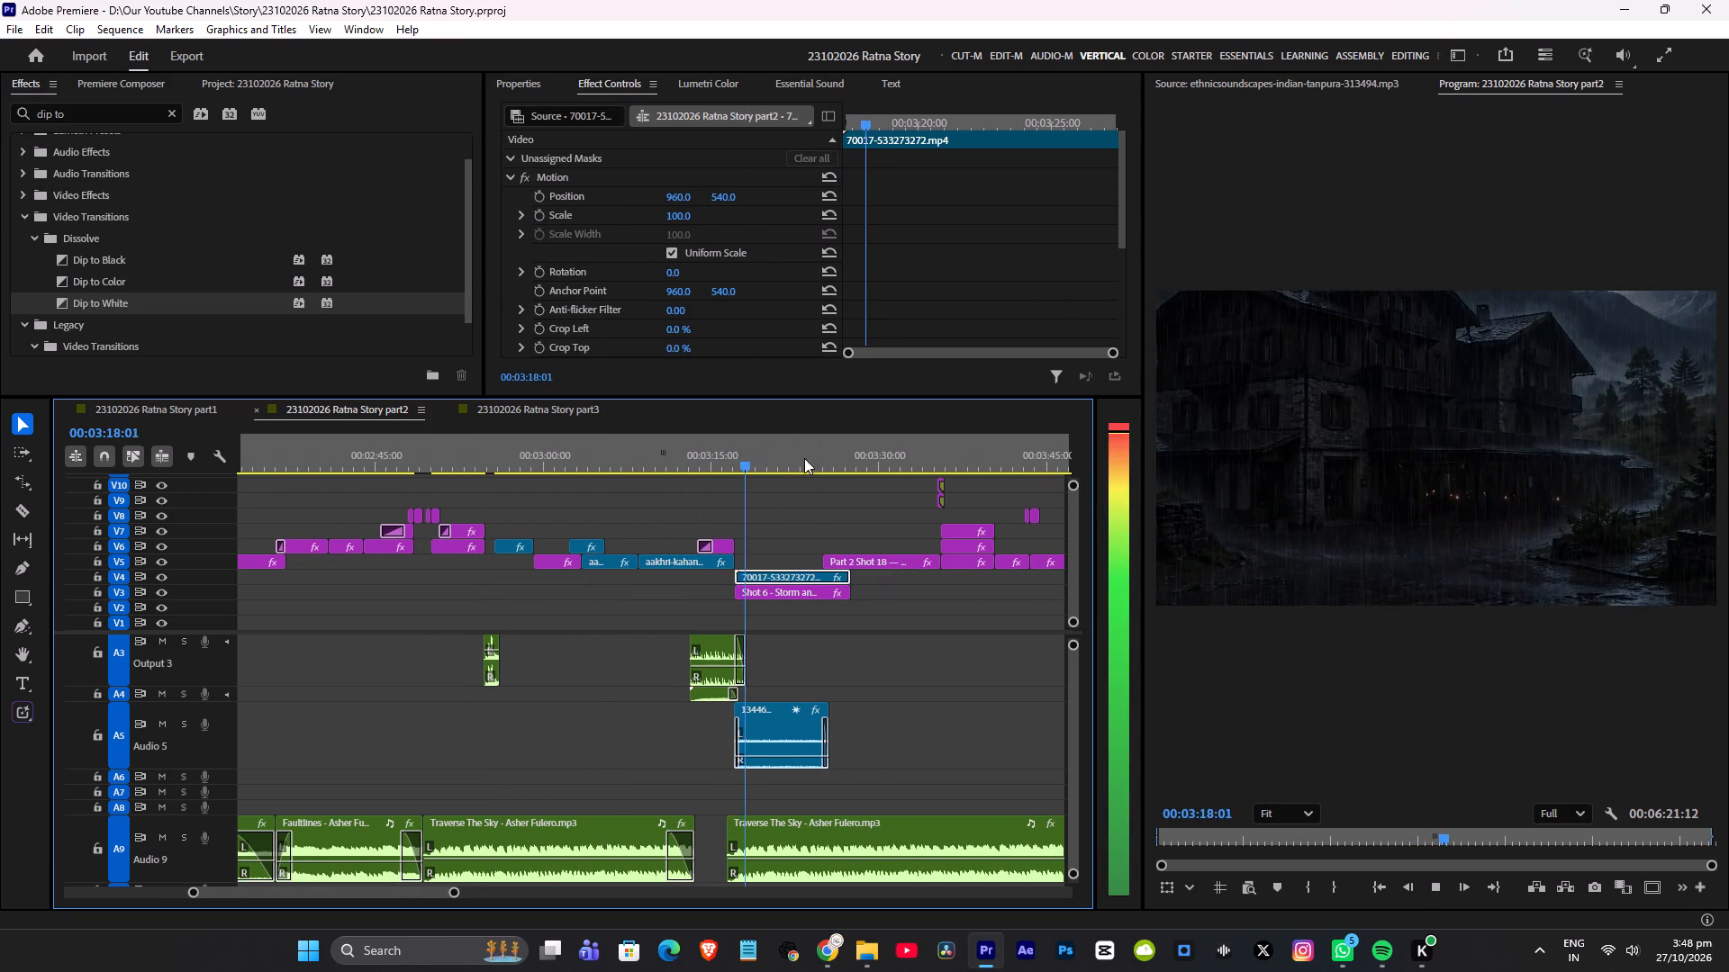
pyautogui.moveTo(826, 462); pyautogui.dragTo(800, 472)
pyautogui.press('space')
pyautogui.scroll(-4, 806, 474)
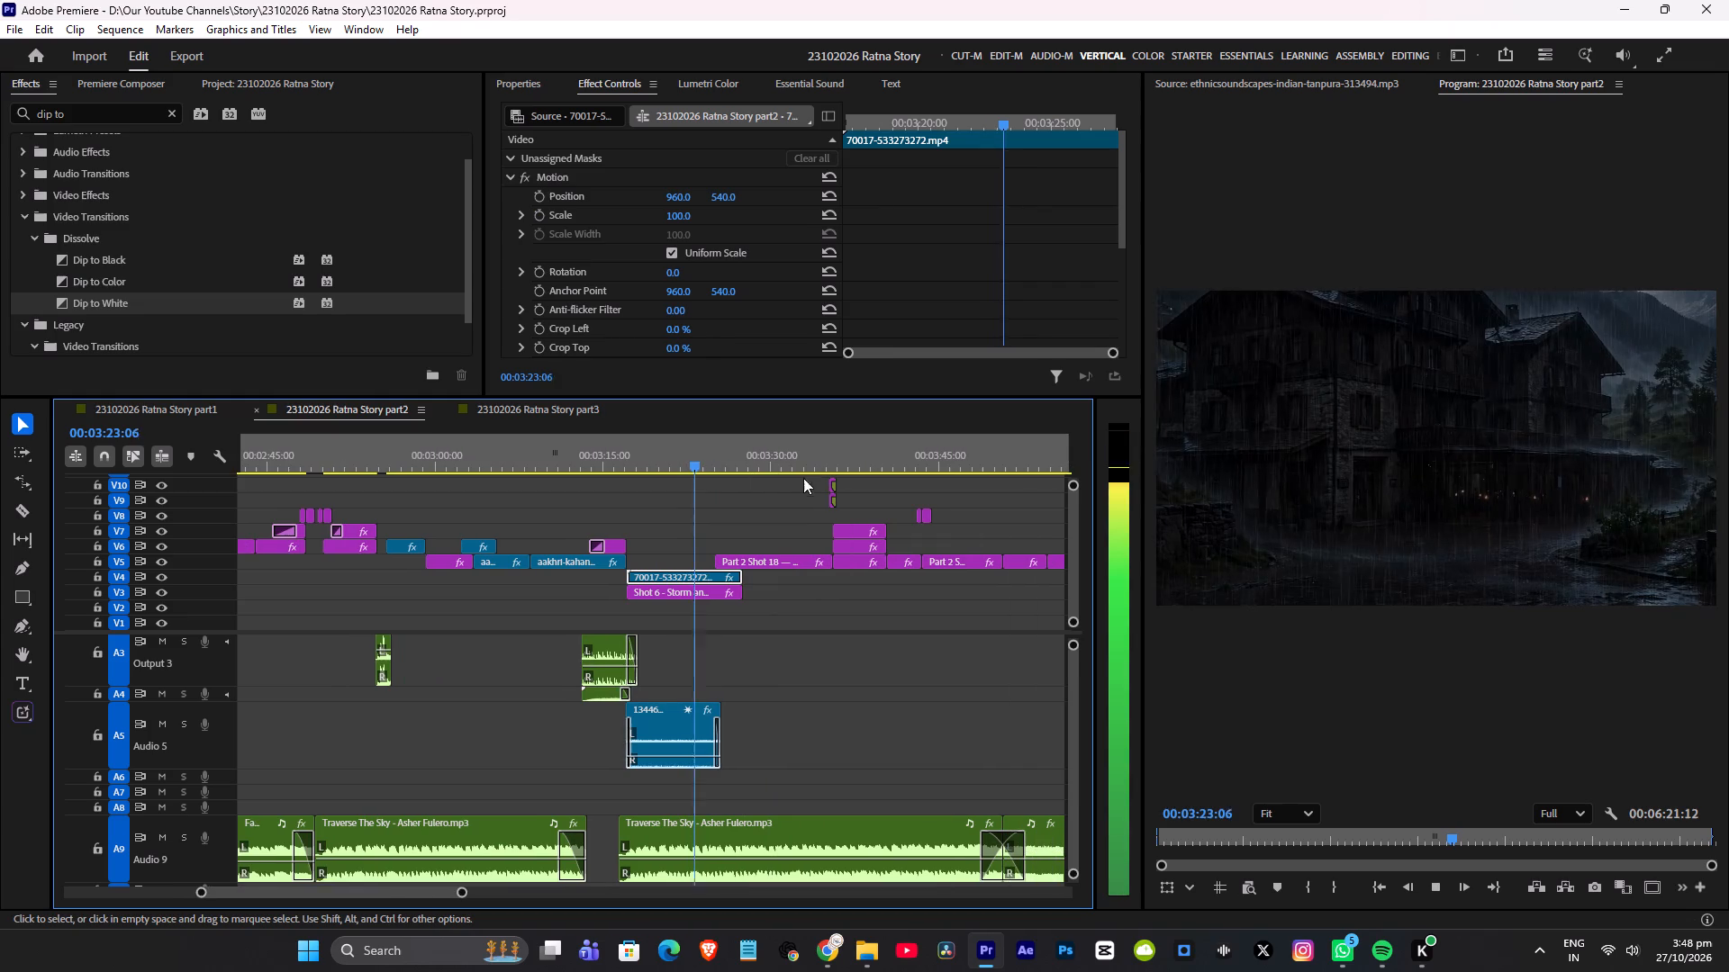
pyautogui.scroll(-3, 776, 482)
pyautogui.click(590, 455)
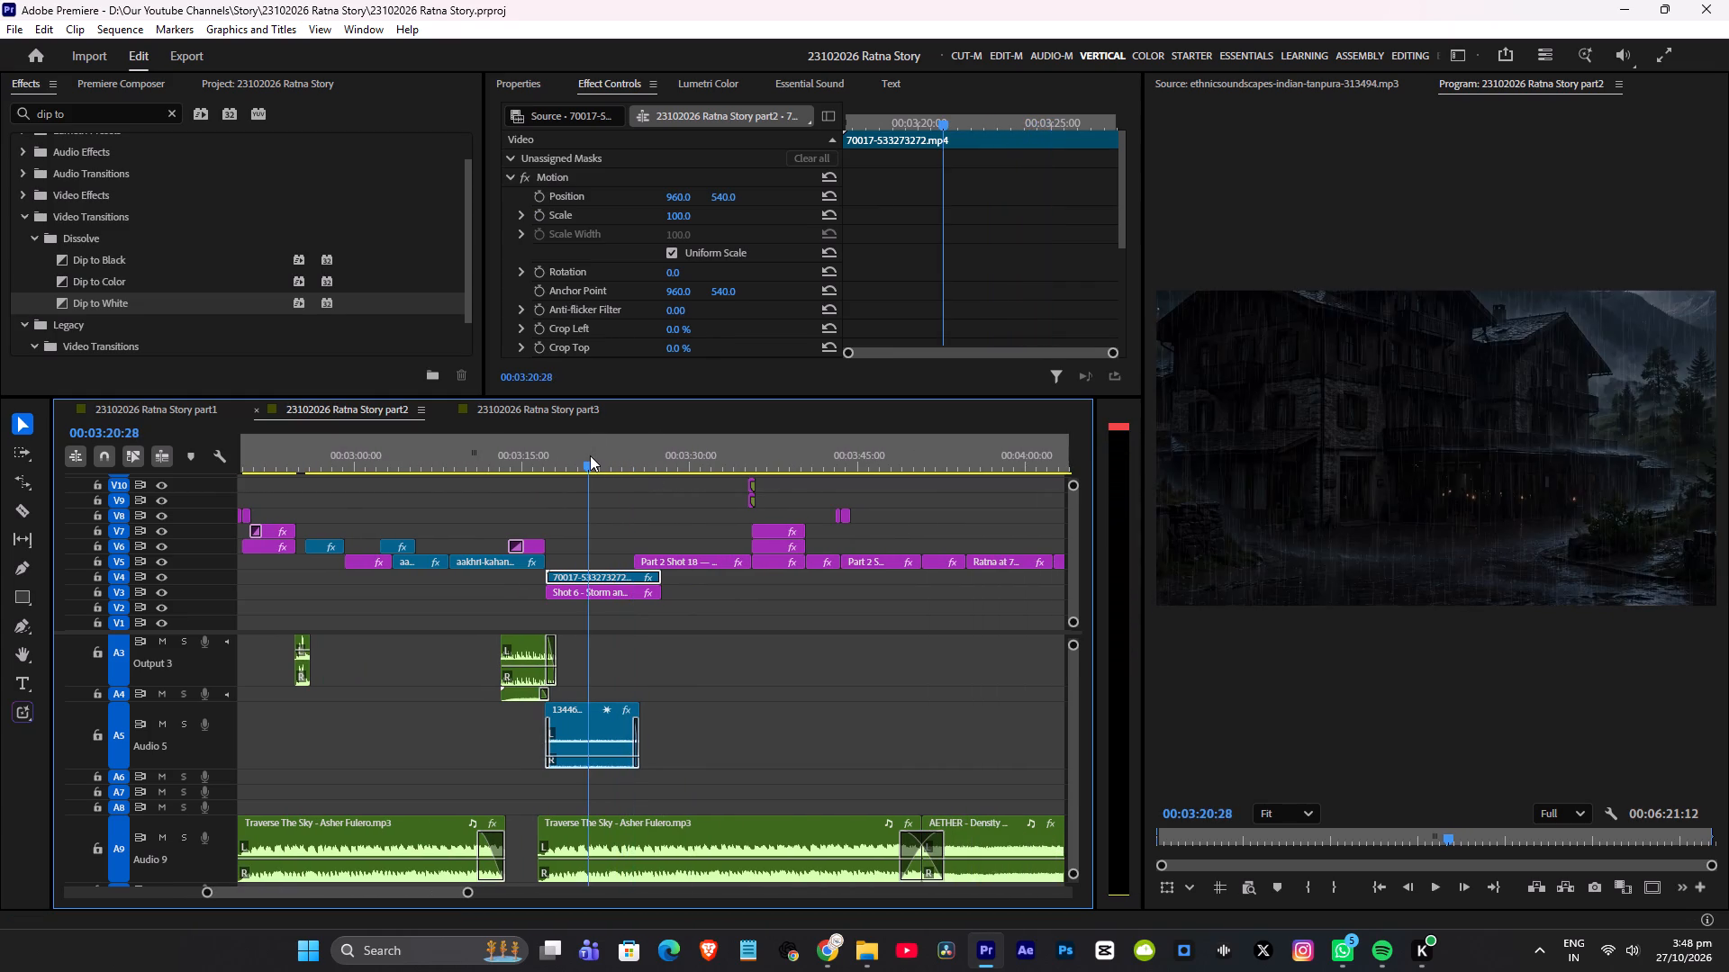
pyautogui.press('space')
# Review part2 from Ratna behind the temple pillar near 3:28 to the split-screen faces around 3:36.
pyautogui.moveTo(661, 463); pyautogui.dragTo(682, 463)
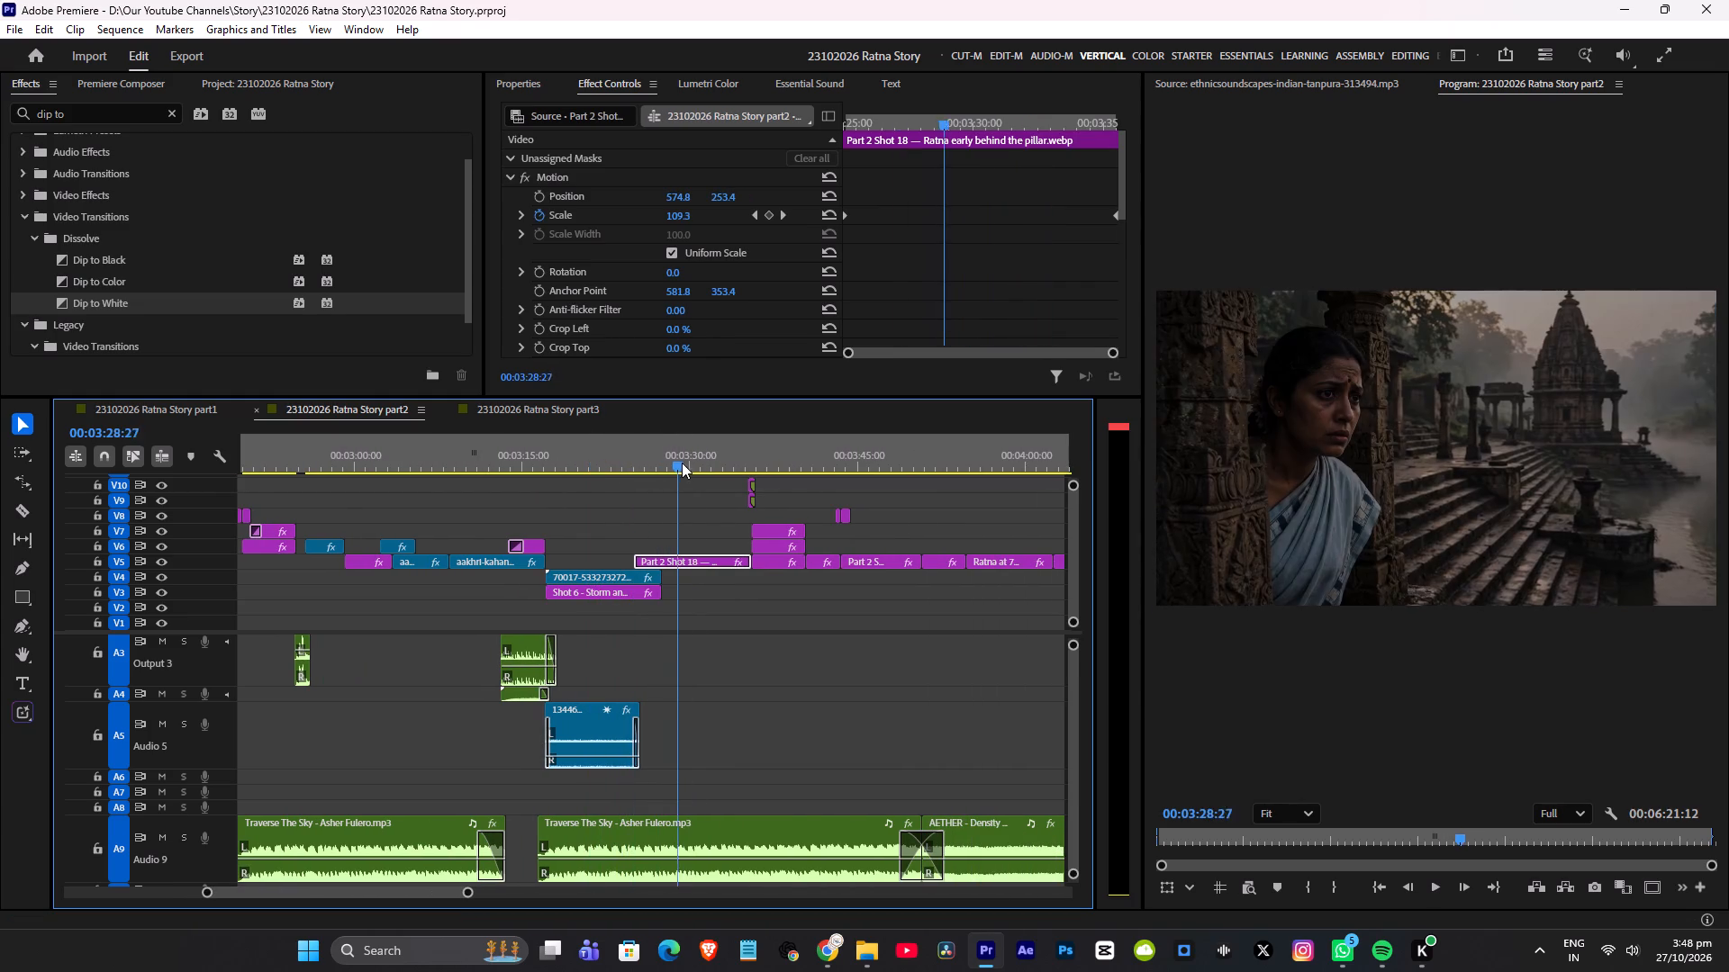
pyautogui.moveTo(682, 463); pyautogui.dragTo(725, 464)
pyautogui.press('space')
pyautogui.scroll(-3, 731, 470)
pyautogui.moveTo(657, 459); pyautogui.dragTo(687, 461)
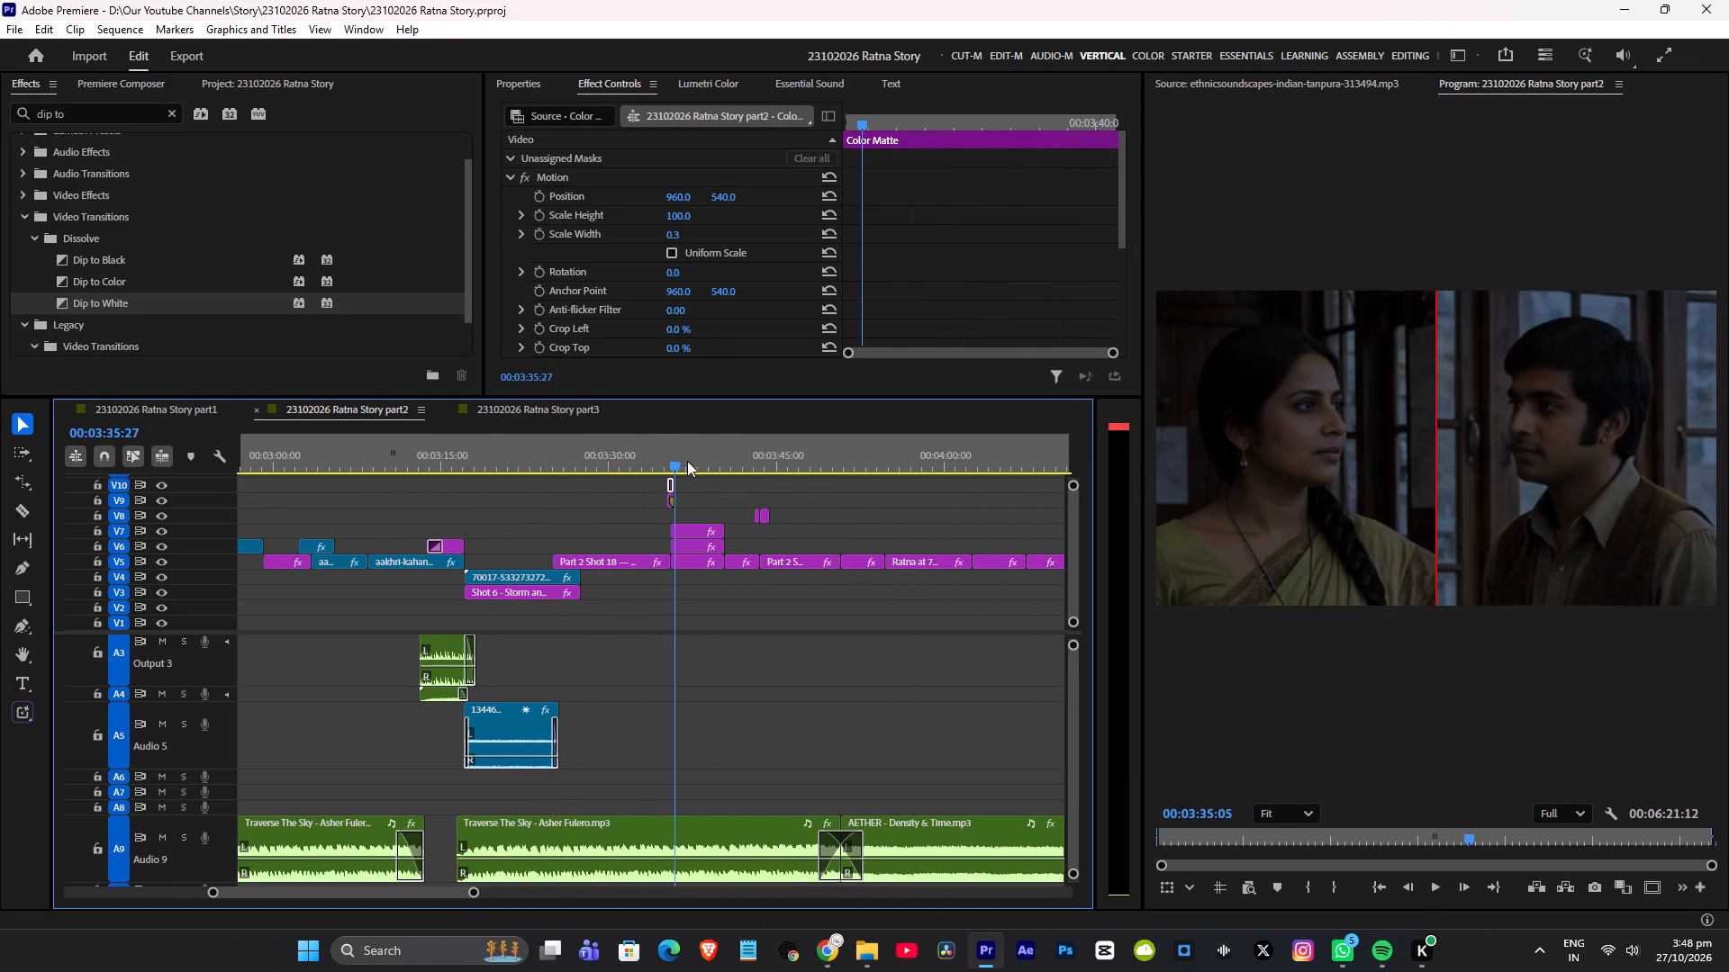
pyautogui.moveTo(687, 461); pyautogui.dragTo(776, 468)
pyautogui.scroll(-2, 739, 477)
pyautogui.click(623, 455)
pyautogui.press('space')
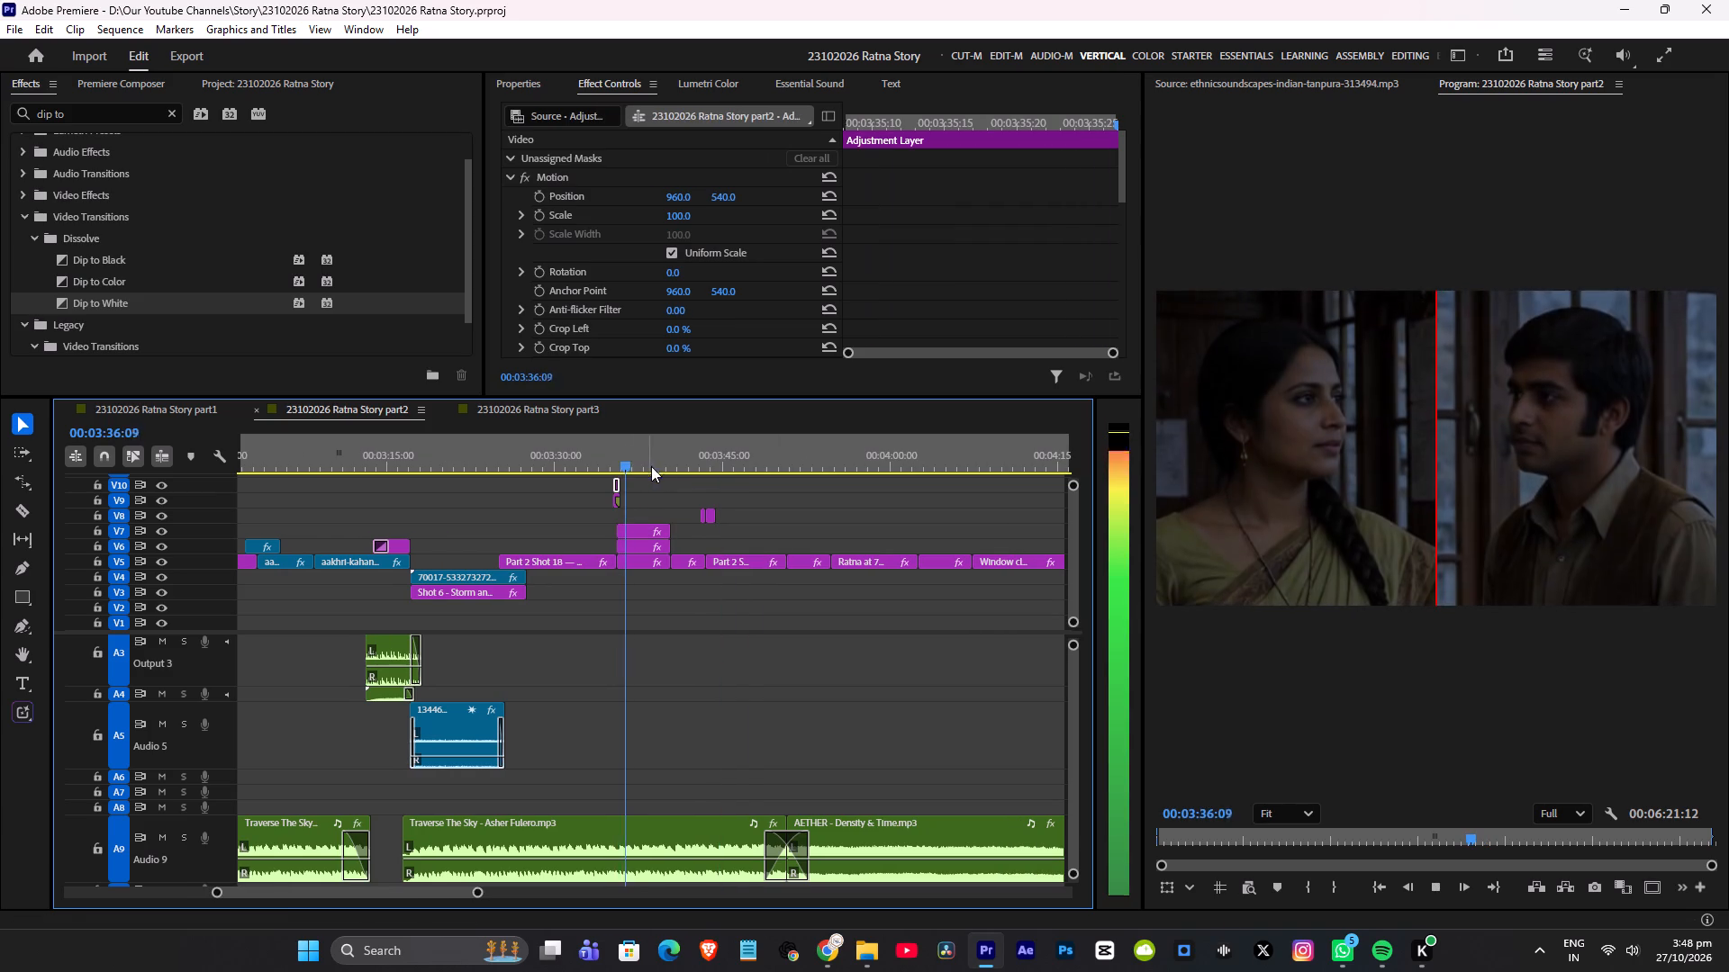
pyautogui.keyDown('alt'); pyautogui.scroll(4, 670, 478); pyautogui.keyUp('alt')
# Scrub part2 from the dark transition near 3:43 through the turbaned man, wheelchair and letter-reading shots to the night walk near 4:23.
pyautogui.moveTo(696, 460); pyautogui.dragTo(728, 460)
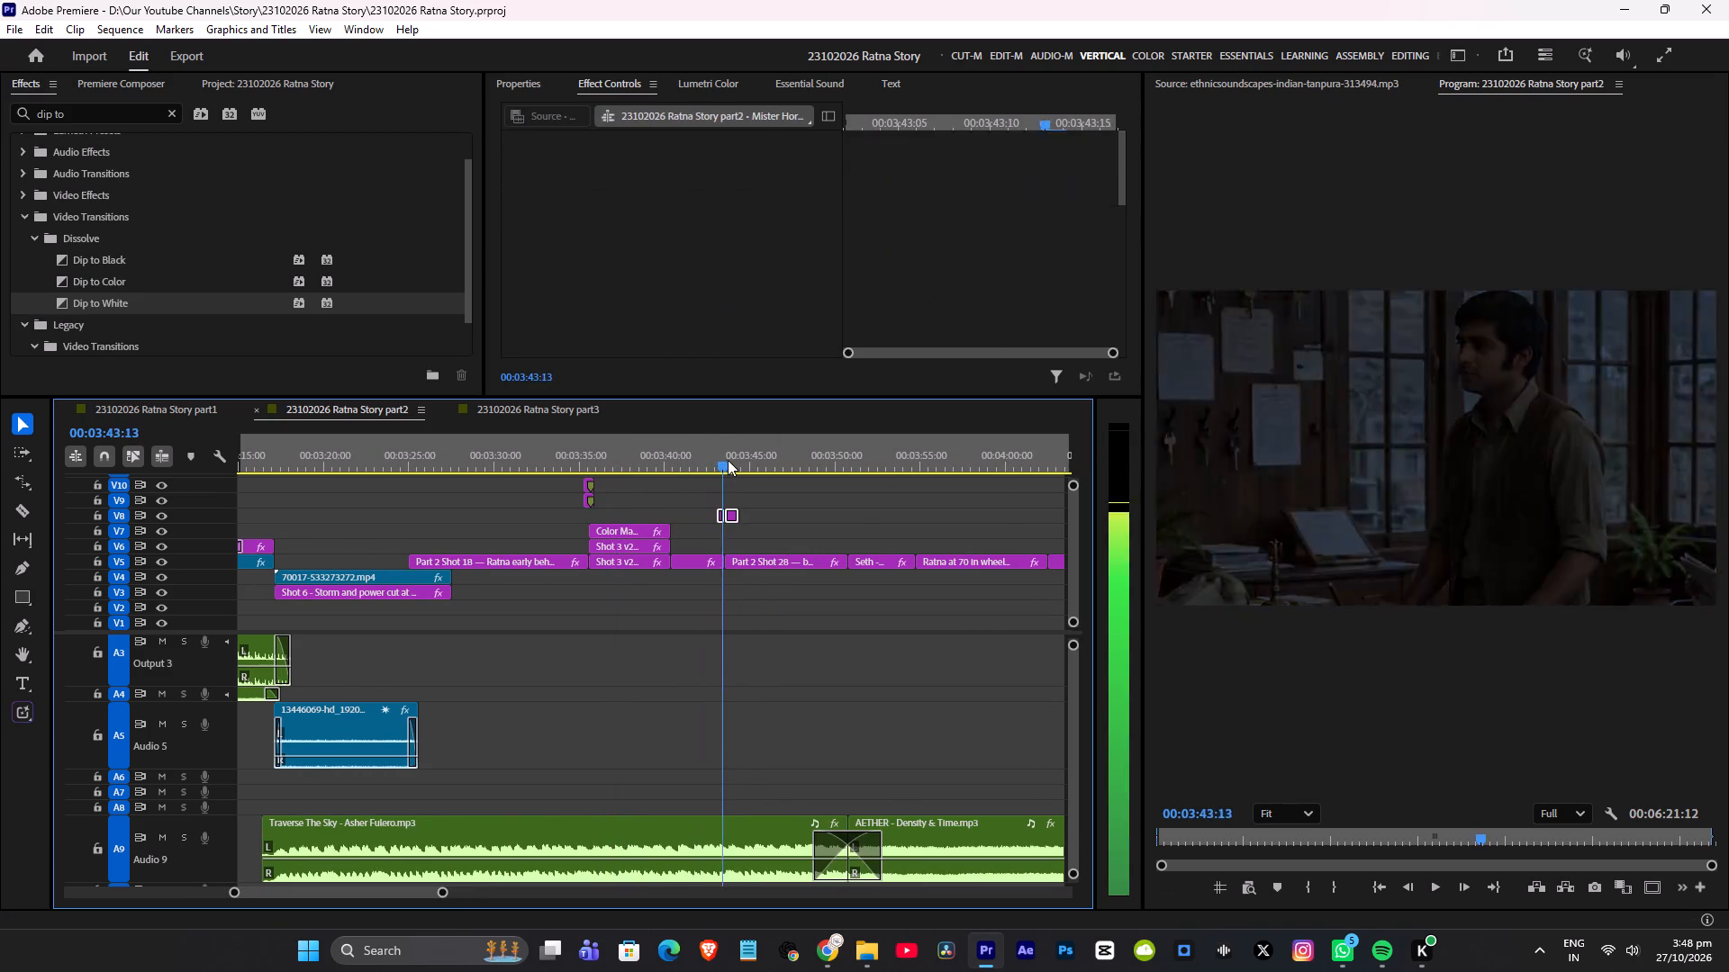
pyautogui.moveTo(728, 460); pyautogui.dragTo(834, 463)
pyautogui.scroll(-5, 825, 478)
pyautogui.moveTo(740, 455); pyautogui.dragTo(742, 455)
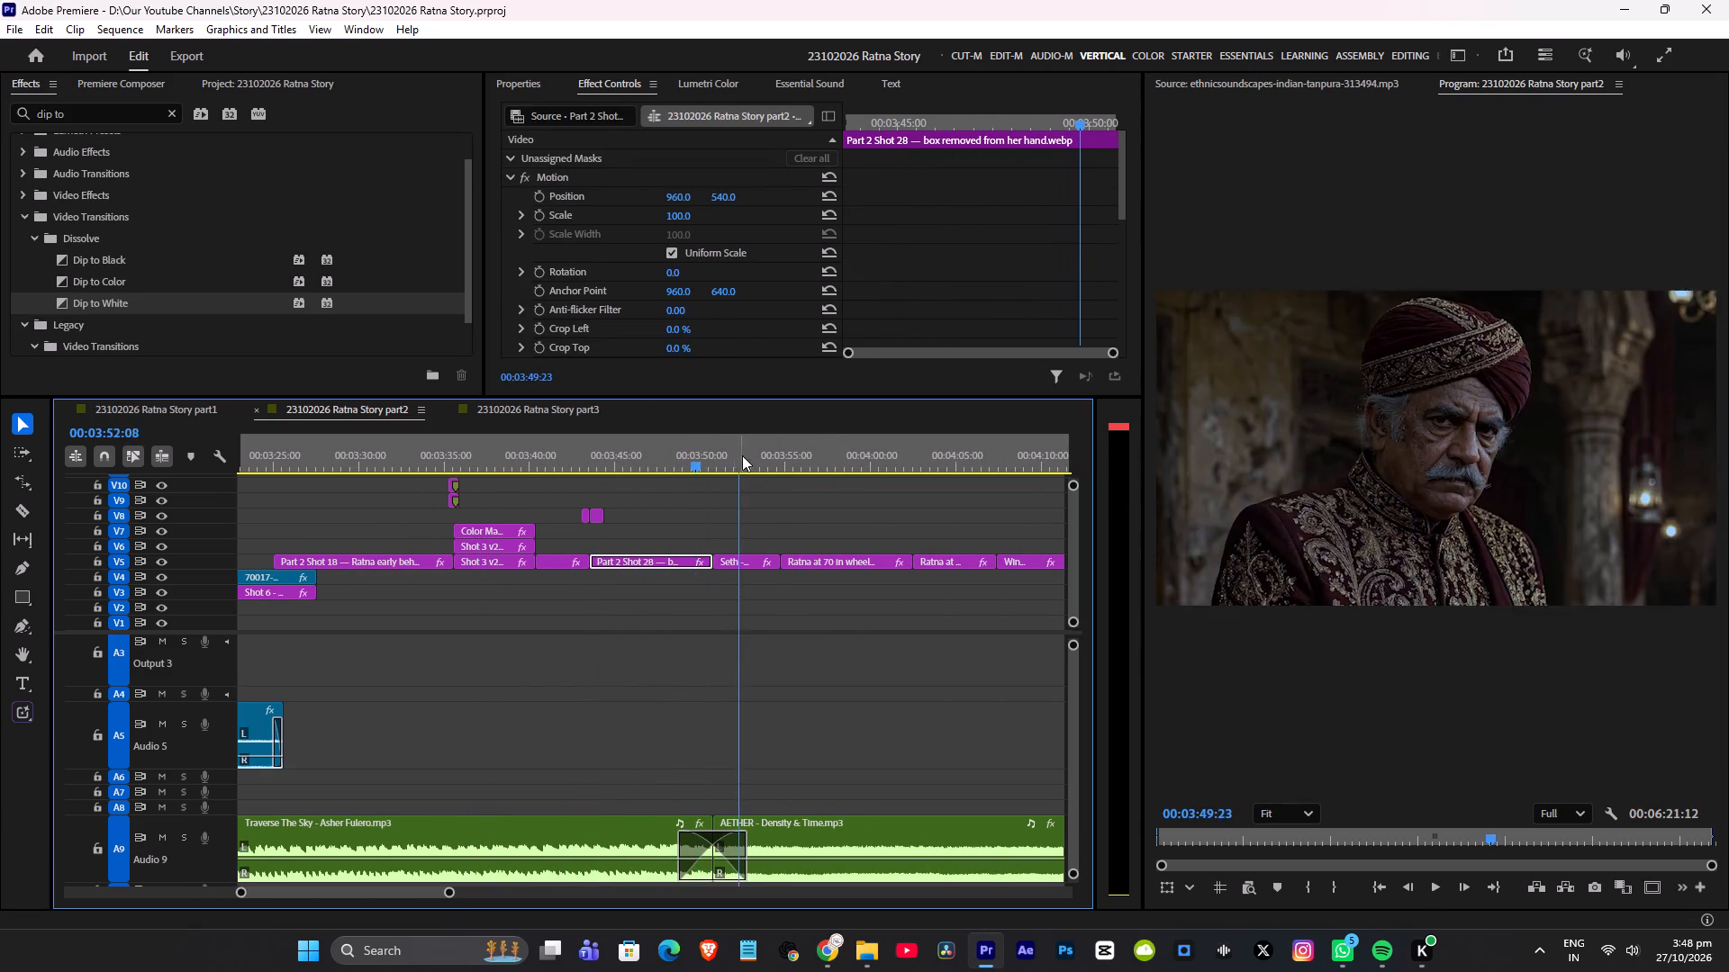
pyautogui.moveTo(742, 455); pyautogui.dragTo(910, 465)
pyautogui.scroll(-7, 820, 504)
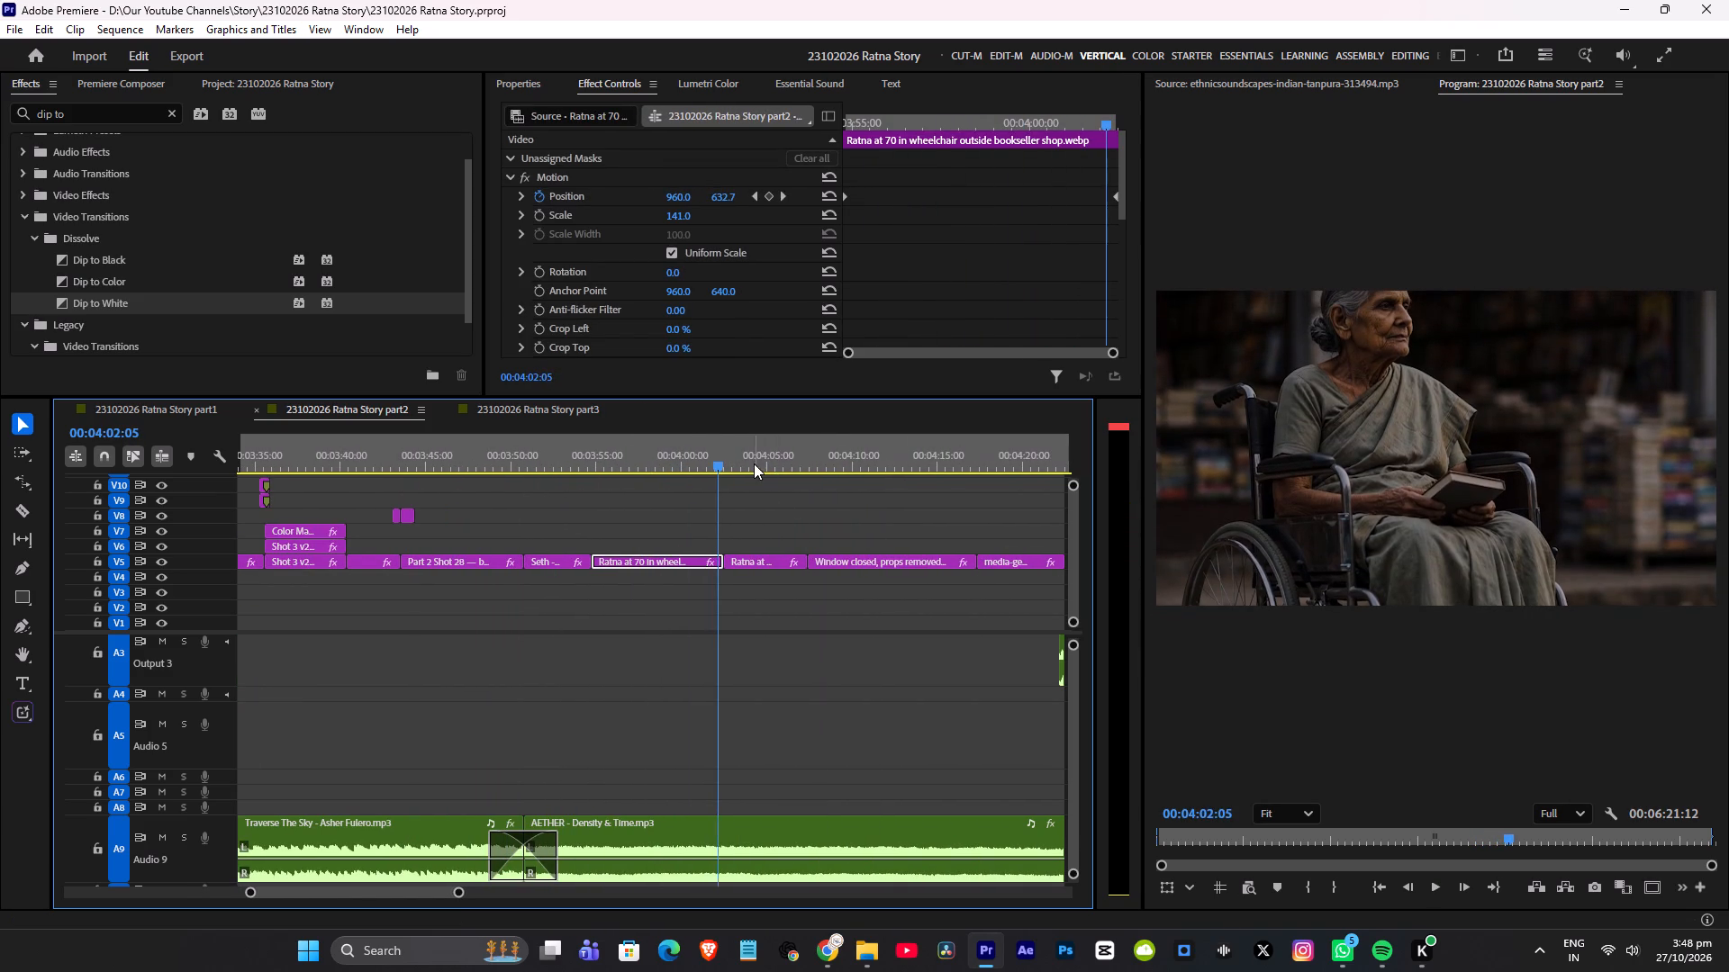
pyautogui.moveTo(754, 463); pyautogui.dragTo(895, 469)
pyautogui.keyDown('alt'); pyautogui.scroll(-6, 780, 481); pyautogui.keyUp('alt')
pyautogui.moveTo(868, 463); pyautogui.dragTo(928, 465)
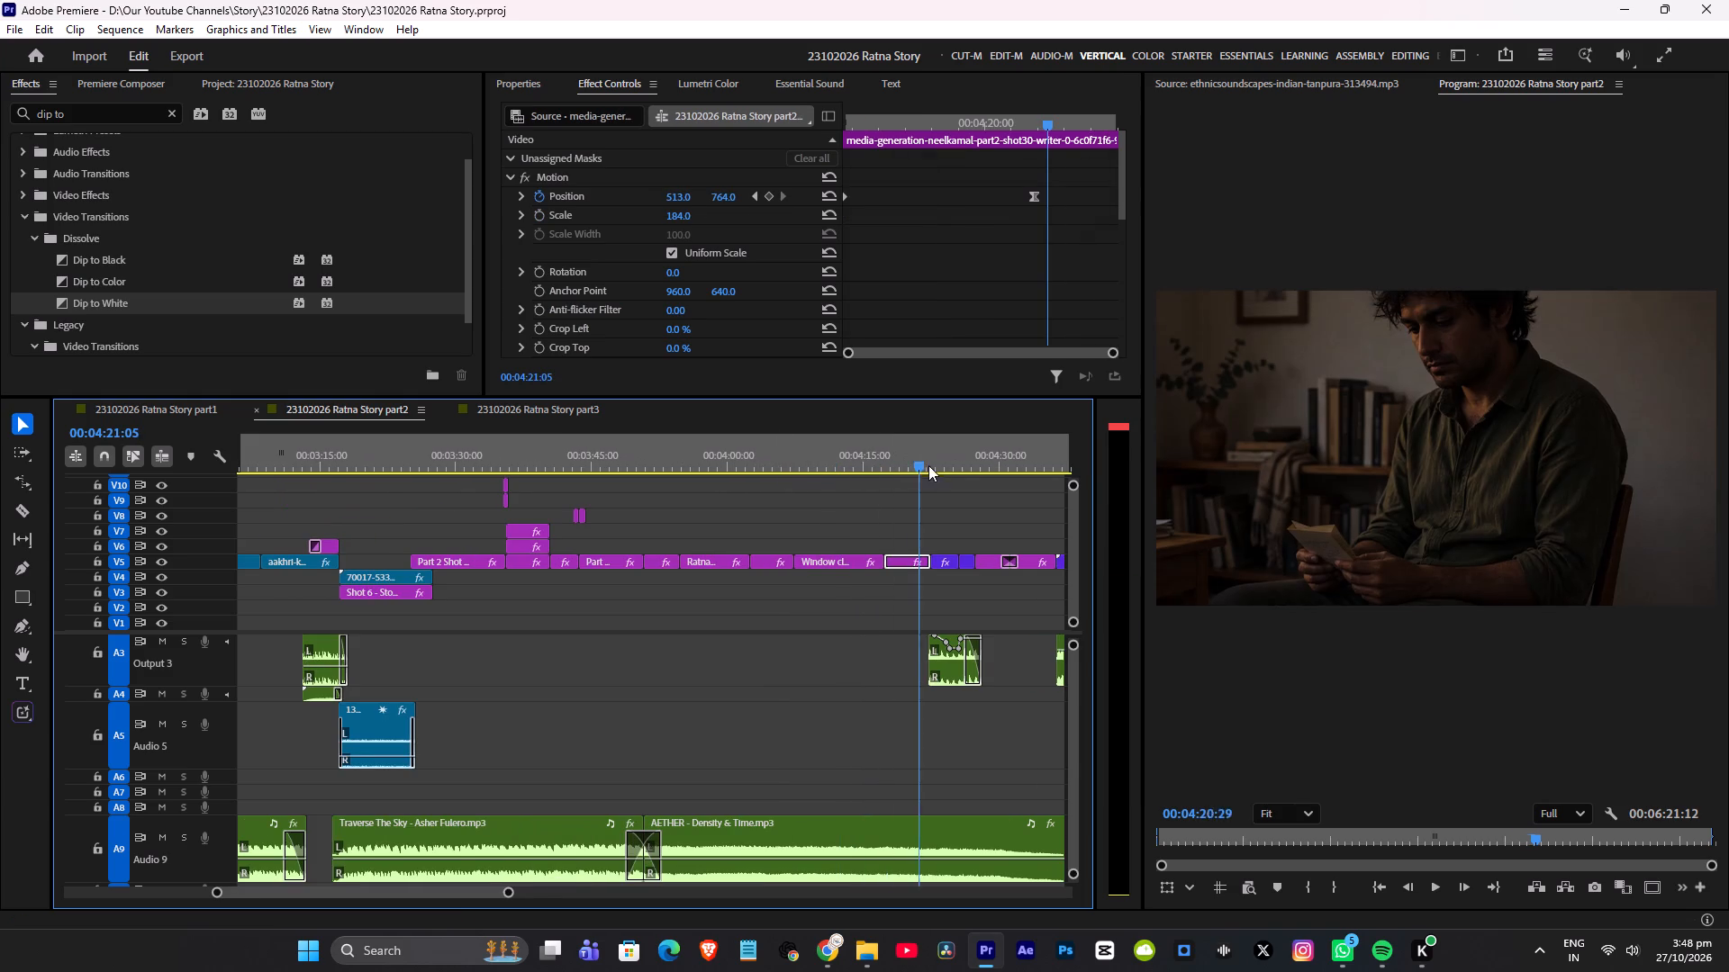
pyautogui.moveTo(928, 465); pyautogui.dragTo(922, 464)
pyautogui.scroll(-7, 910, 487)
pyautogui.moveTo(769, 463); pyautogui.dragTo(810, 472)
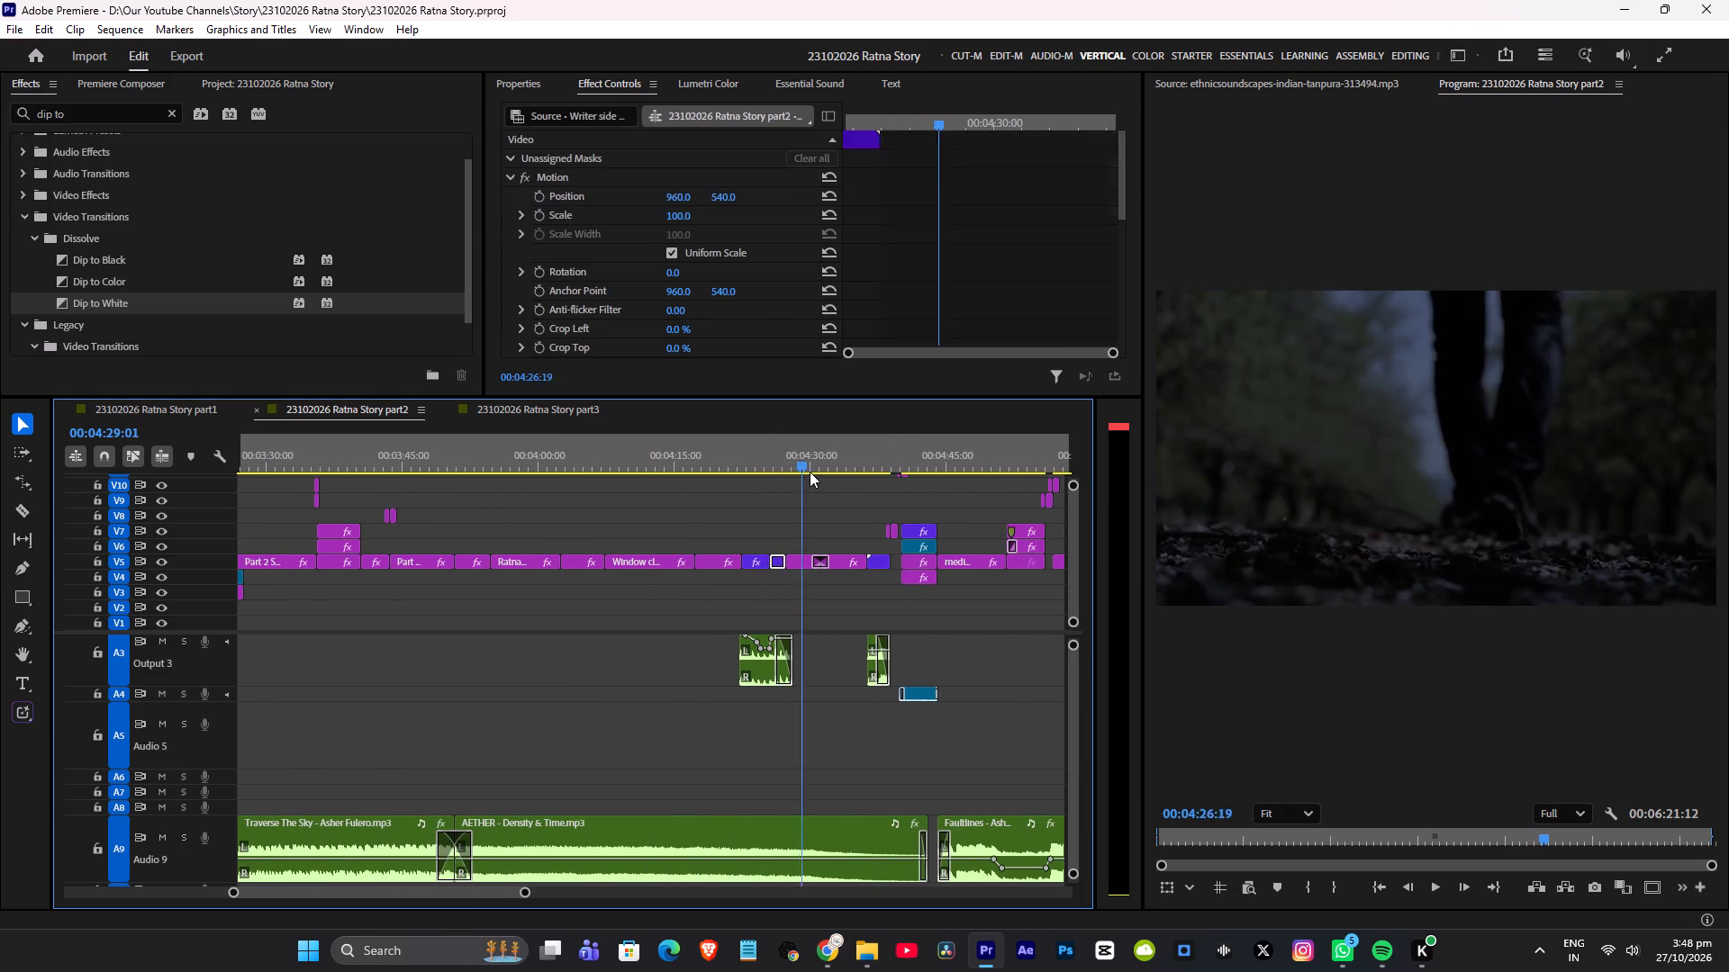
pyautogui.moveTo(810, 472); pyautogui.dragTo(752, 480)
# Play part2 from the night walk near 4:23 through the gravel road to the writer's letter dissolve near 4:31.
pyautogui.press('space')
pyautogui.keyDown('alt'); pyautogui.scroll(11, 814, 499); pyautogui.keyUp('alt')
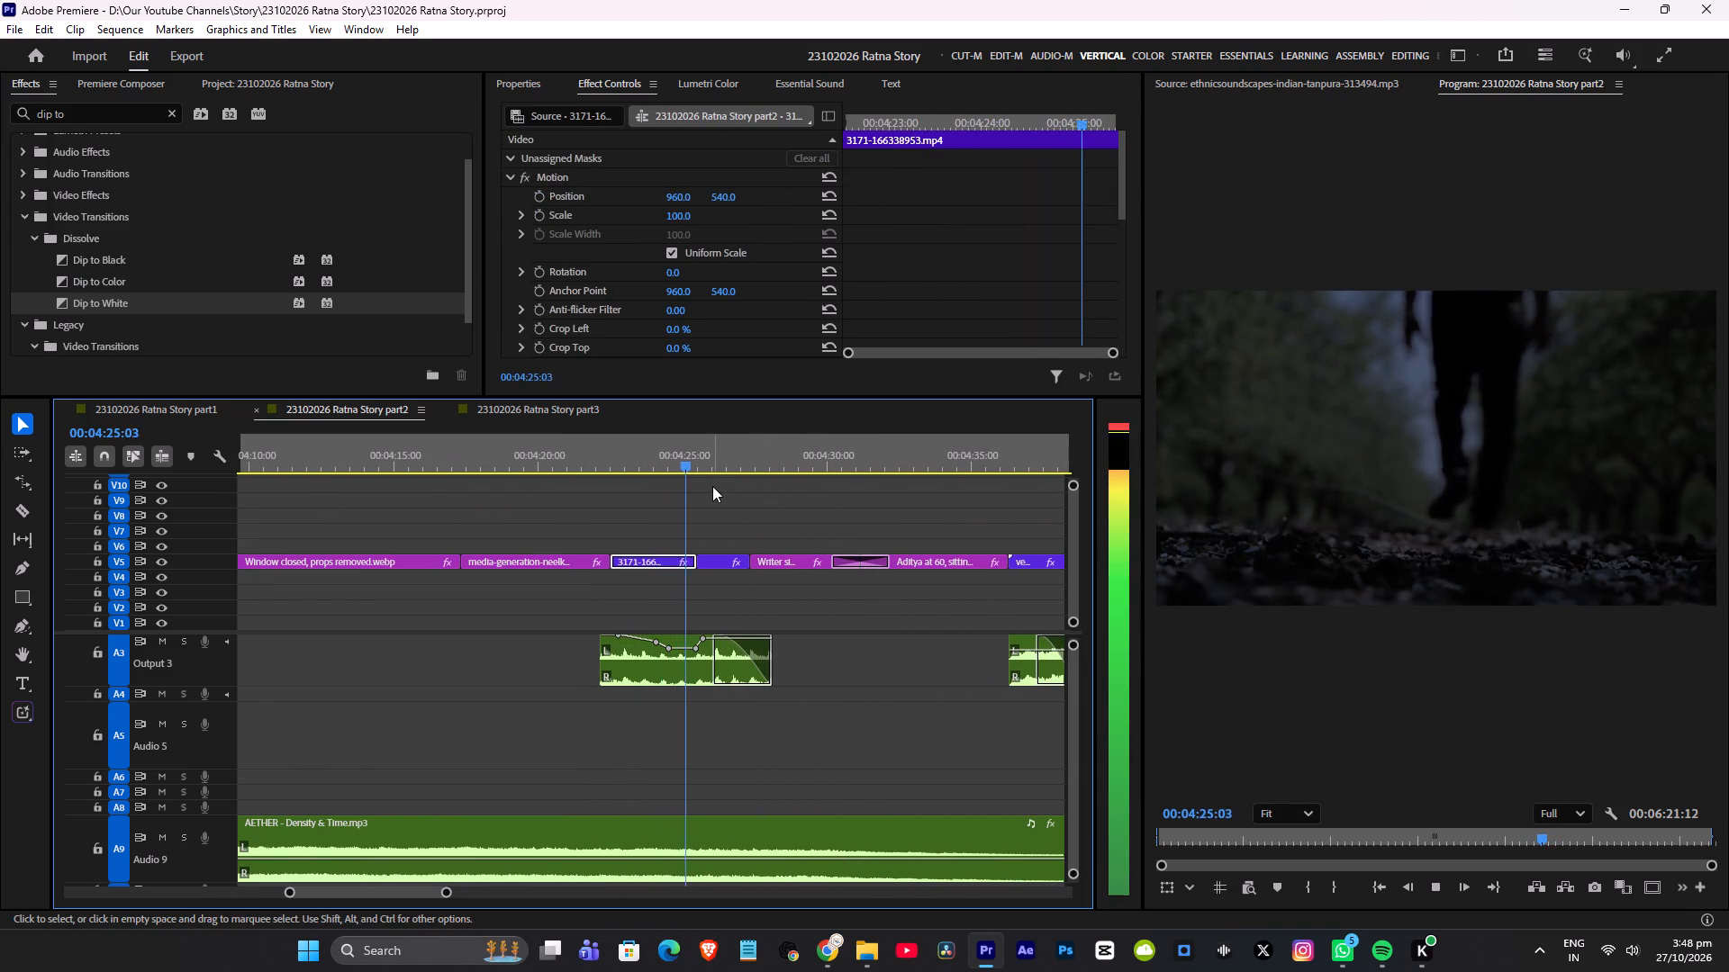
pyautogui.keyDown('alt'); pyautogui.scroll(-2, 733, 489); pyautogui.keyUp('alt')
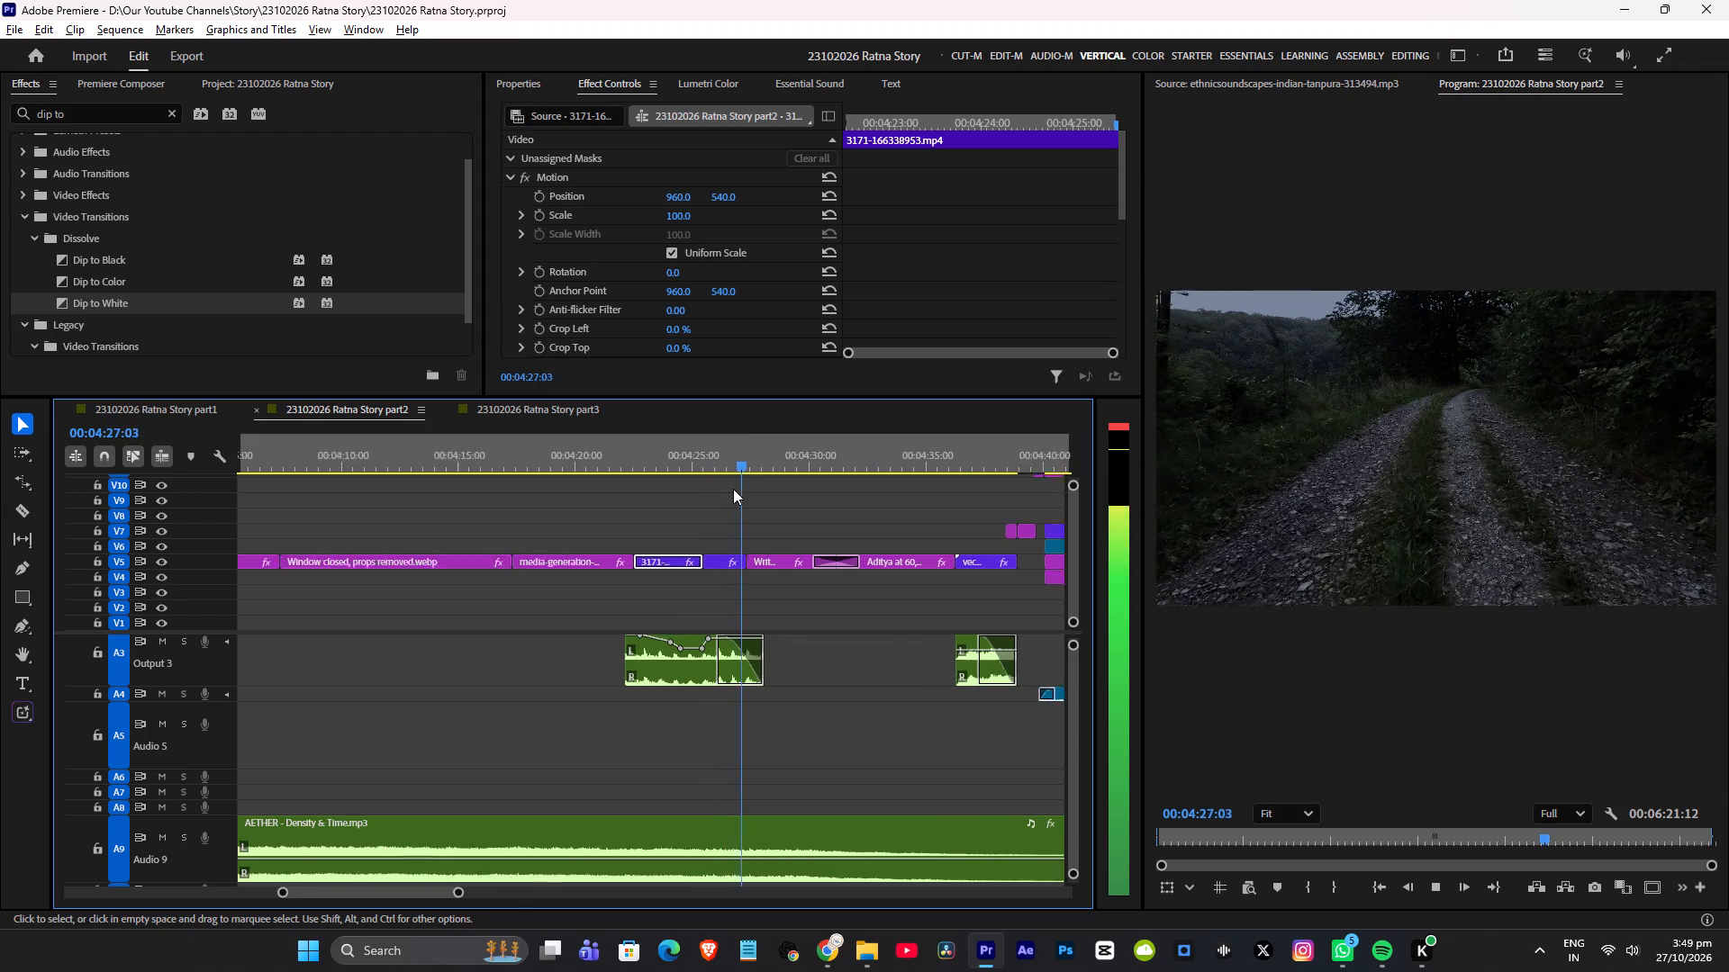
pyautogui.keyDown('alt'); pyautogui.scroll(-14, 733, 489); pyautogui.keyUp('alt')
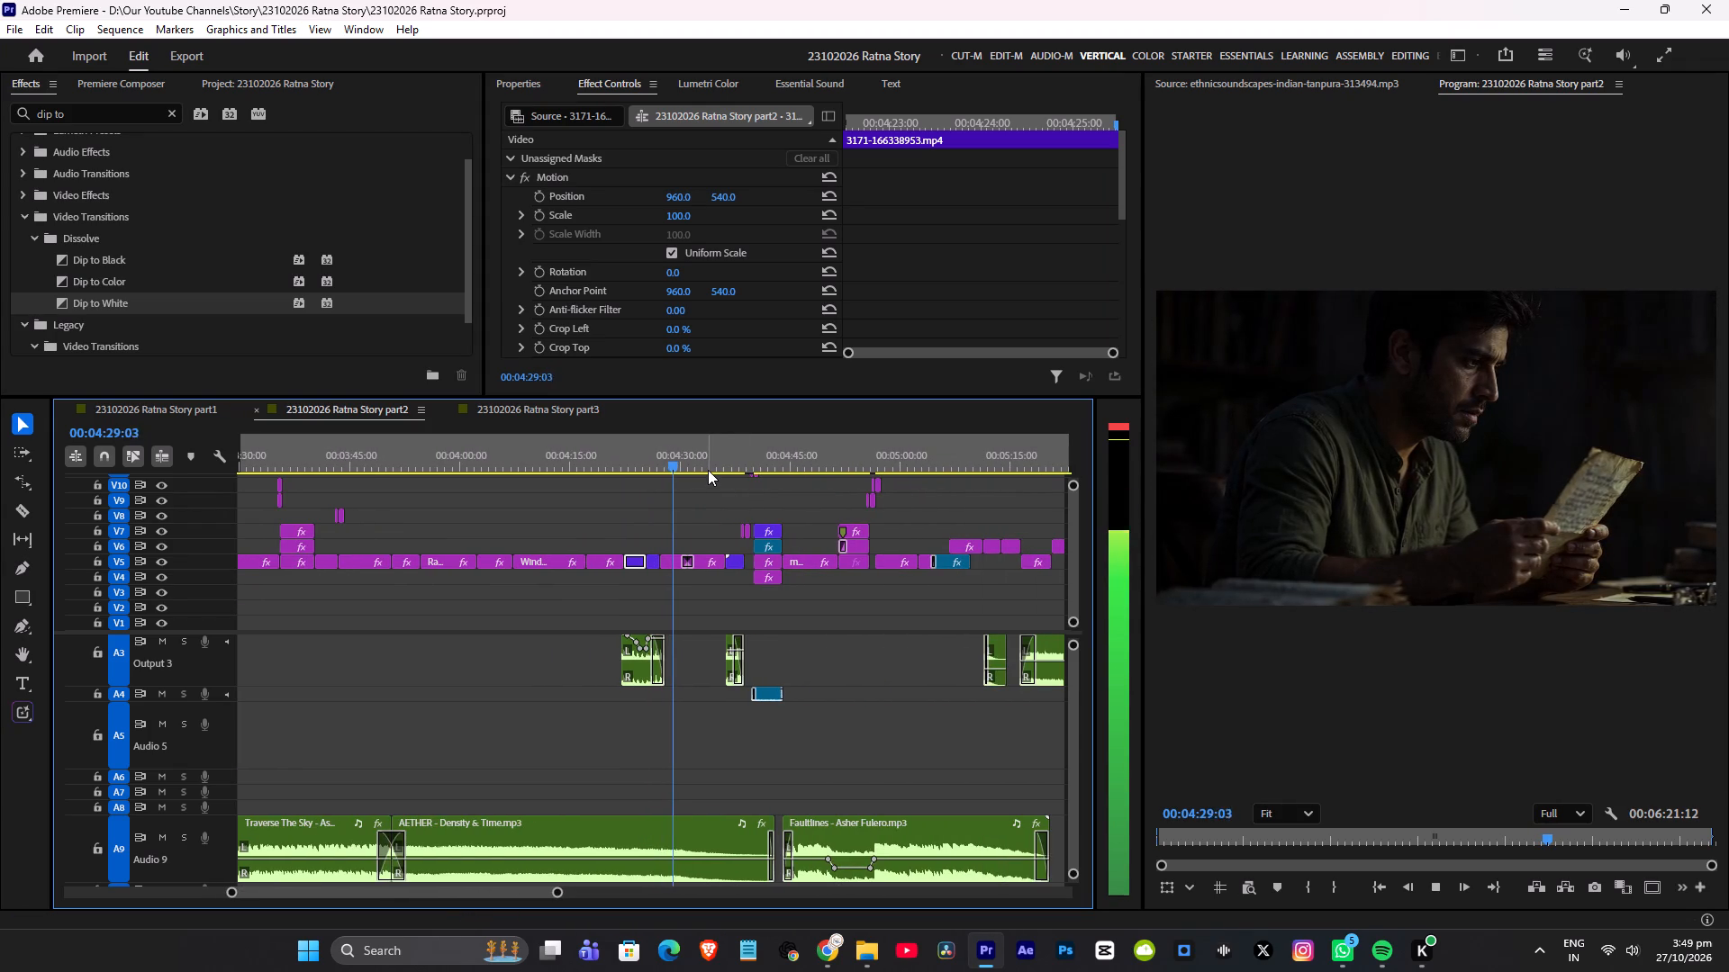
pyautogui.keyDown('alt'); pyautogui.scroll(8, 683, 477); pyautogui.keyUp('alt')
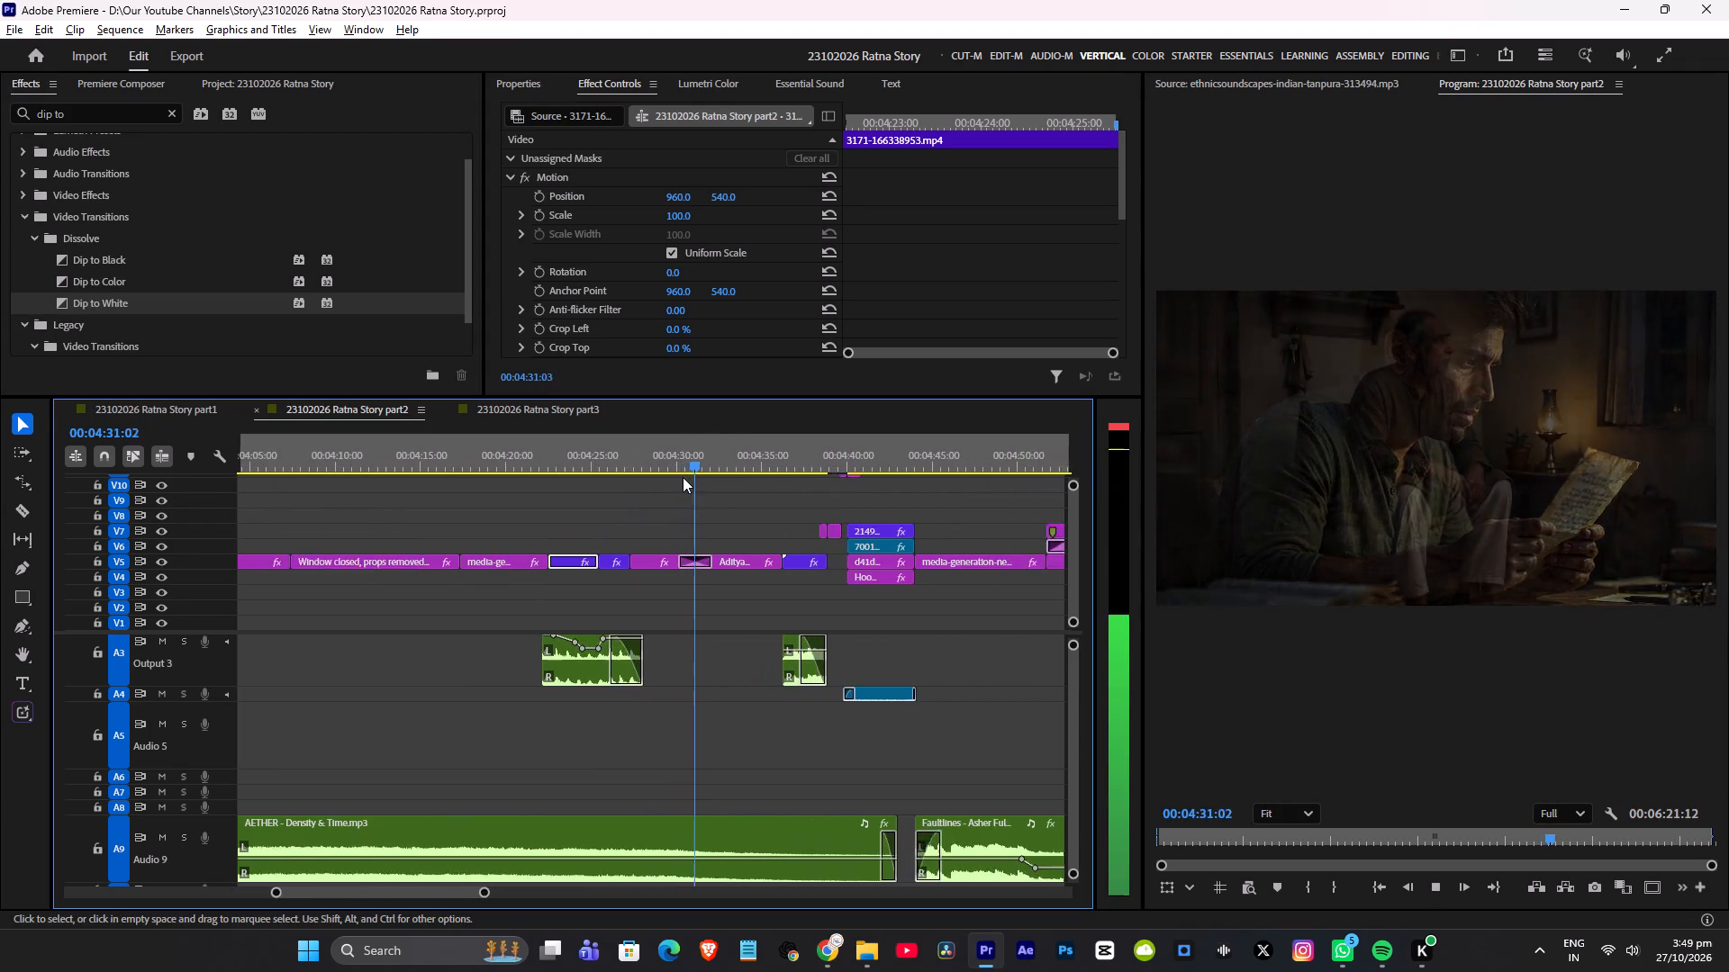
pyautogui.keyDown('alt'); pyautogui.scroll(1, 683, 477); pyautogui.keyUp('alt')
pyautogui.keyDown('alt'); pyautogui.scroll(-7, 694, 478); pyautogui.keyUp('alt')
pyautogui.press('space')
# Return part2 to Ratna's age-70 portrait near 4:03 and save the project.
pyautogui.click(451, 452)
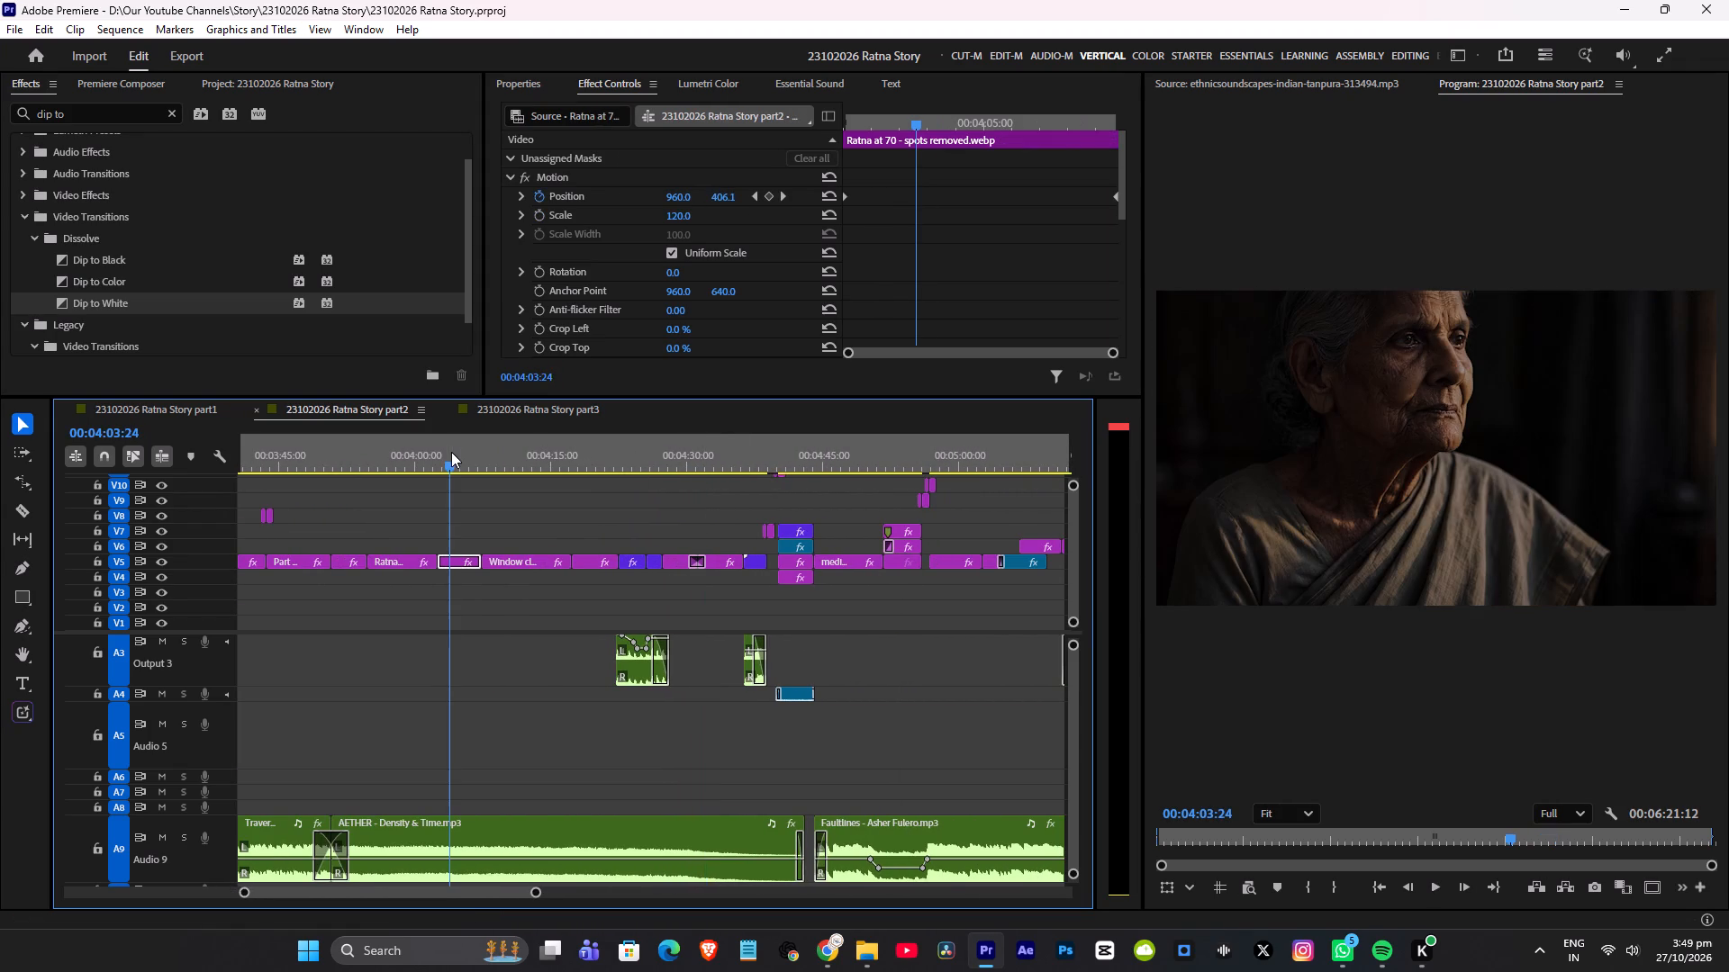
pyautogui.hotkey('ctrl', 's')
# Play part2 from Ratna's age-70 portrait near 4:03 into the letter-reading shot, and skip ahead to about 4:15.
pyautogui.press('space')
pyautogui.scroll(4, 568, 484)
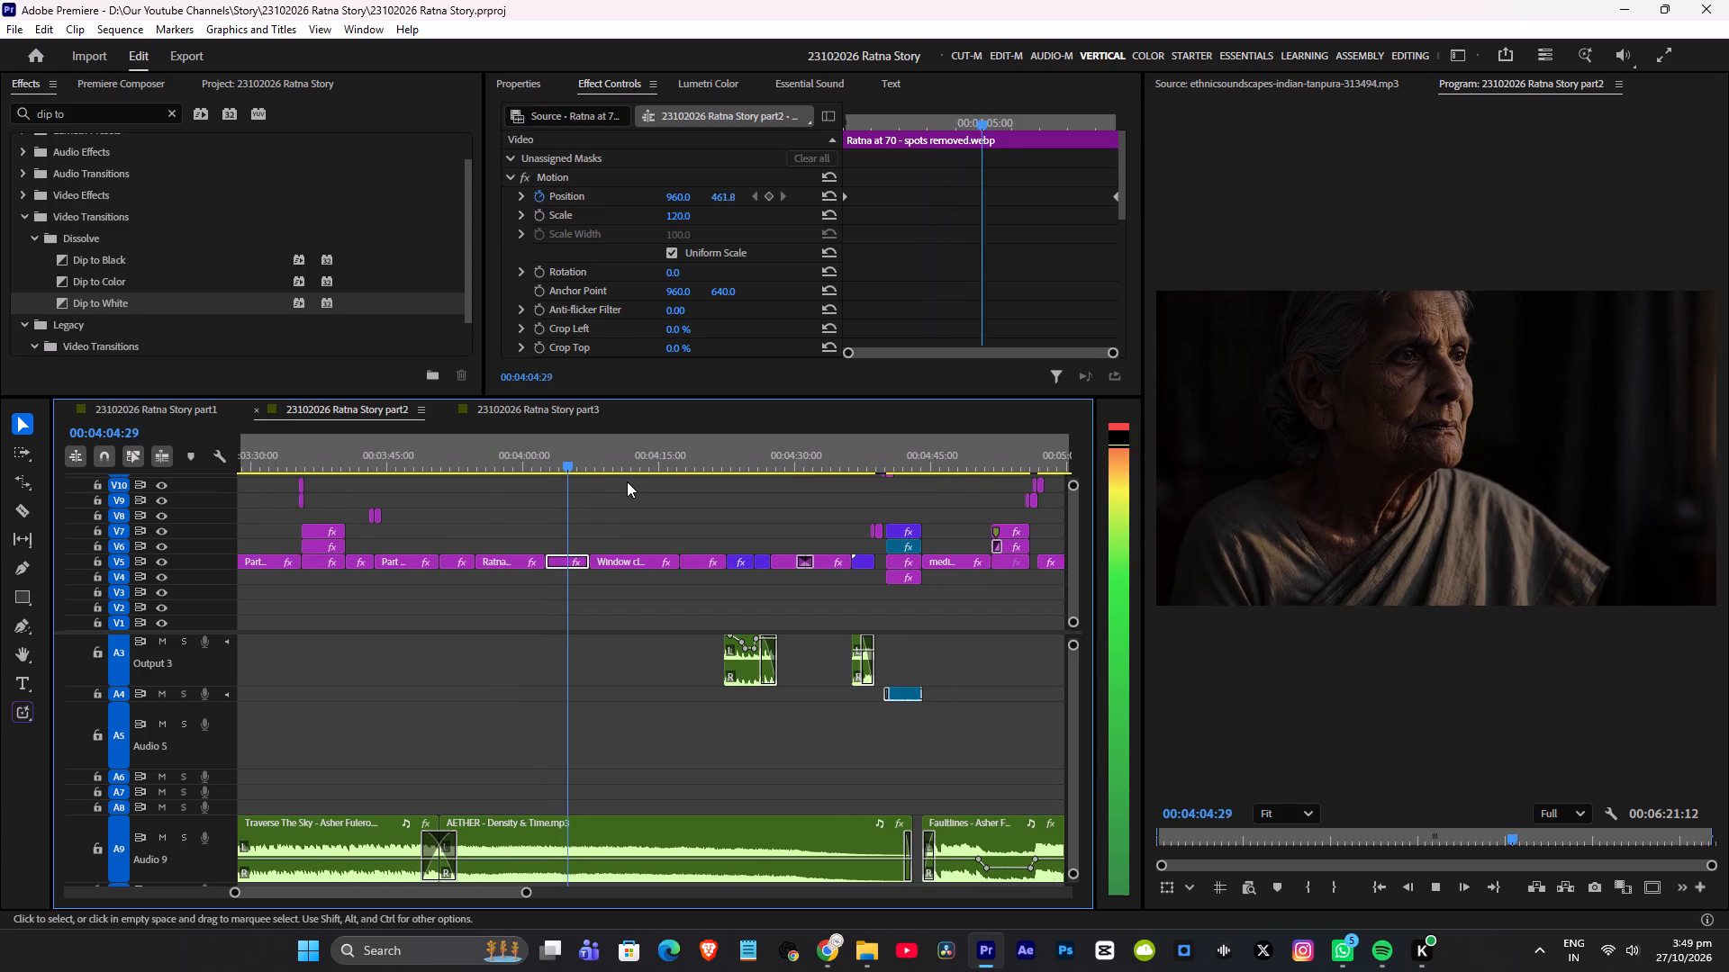
pyautogui.scroll(1, 627, 481)
pyautogui.keyDown('alt'); pyautogui.scroll(5, 690, 494); pyautogui.keyUp('alt')
pyautogui.keyDown('alt'); pyautogui.scroll(-4, 693, 496); pyautogui.keyUp('alt')
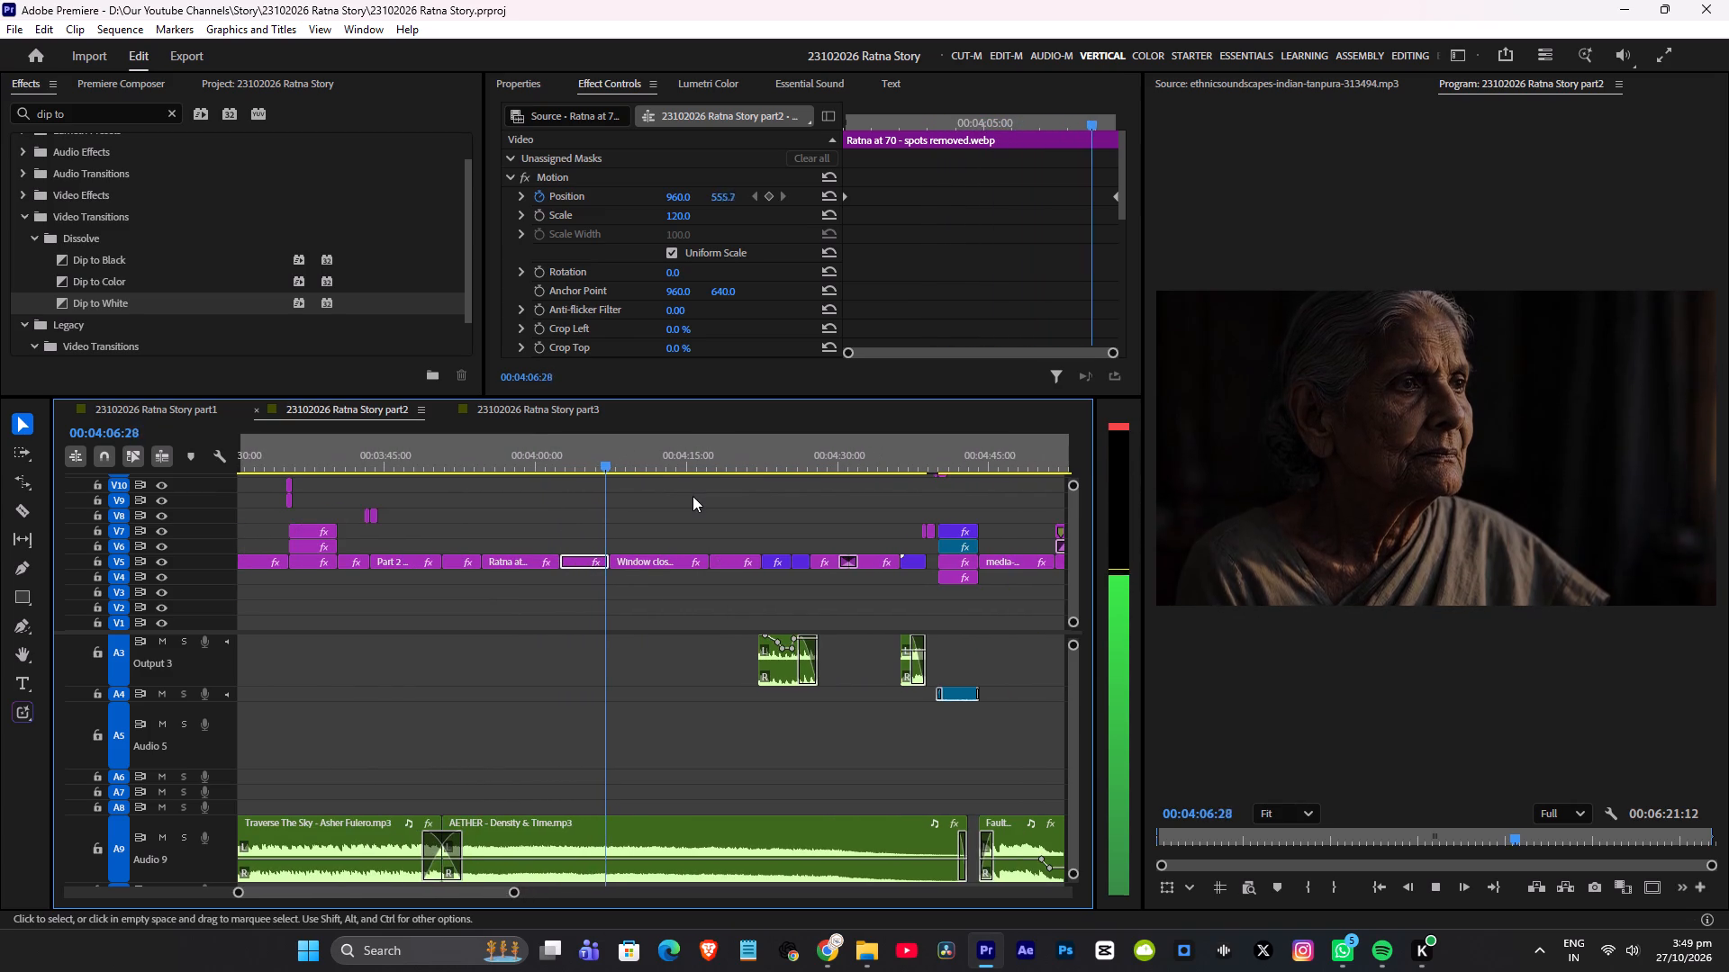
pyautogui.keyDown('alt'); pyautogui.scroll(3, 708, 481); pyautogui.keyUp('alt')
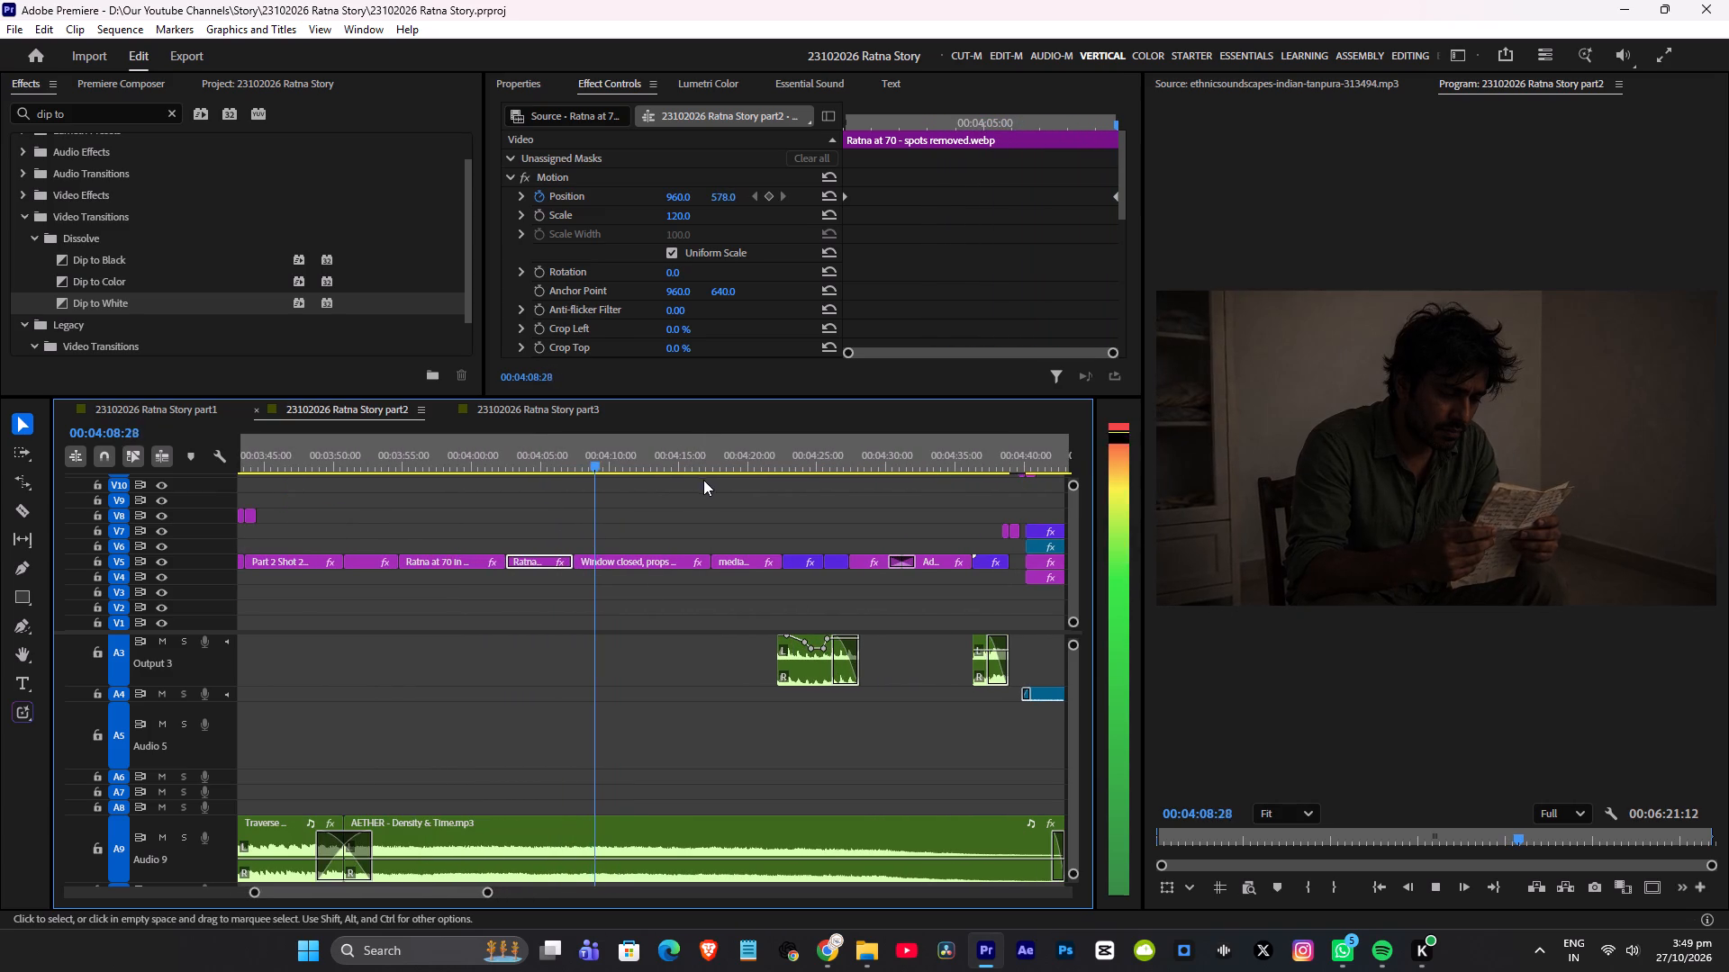
pyautogui.click(690, 467)
pyautogui.press('space')
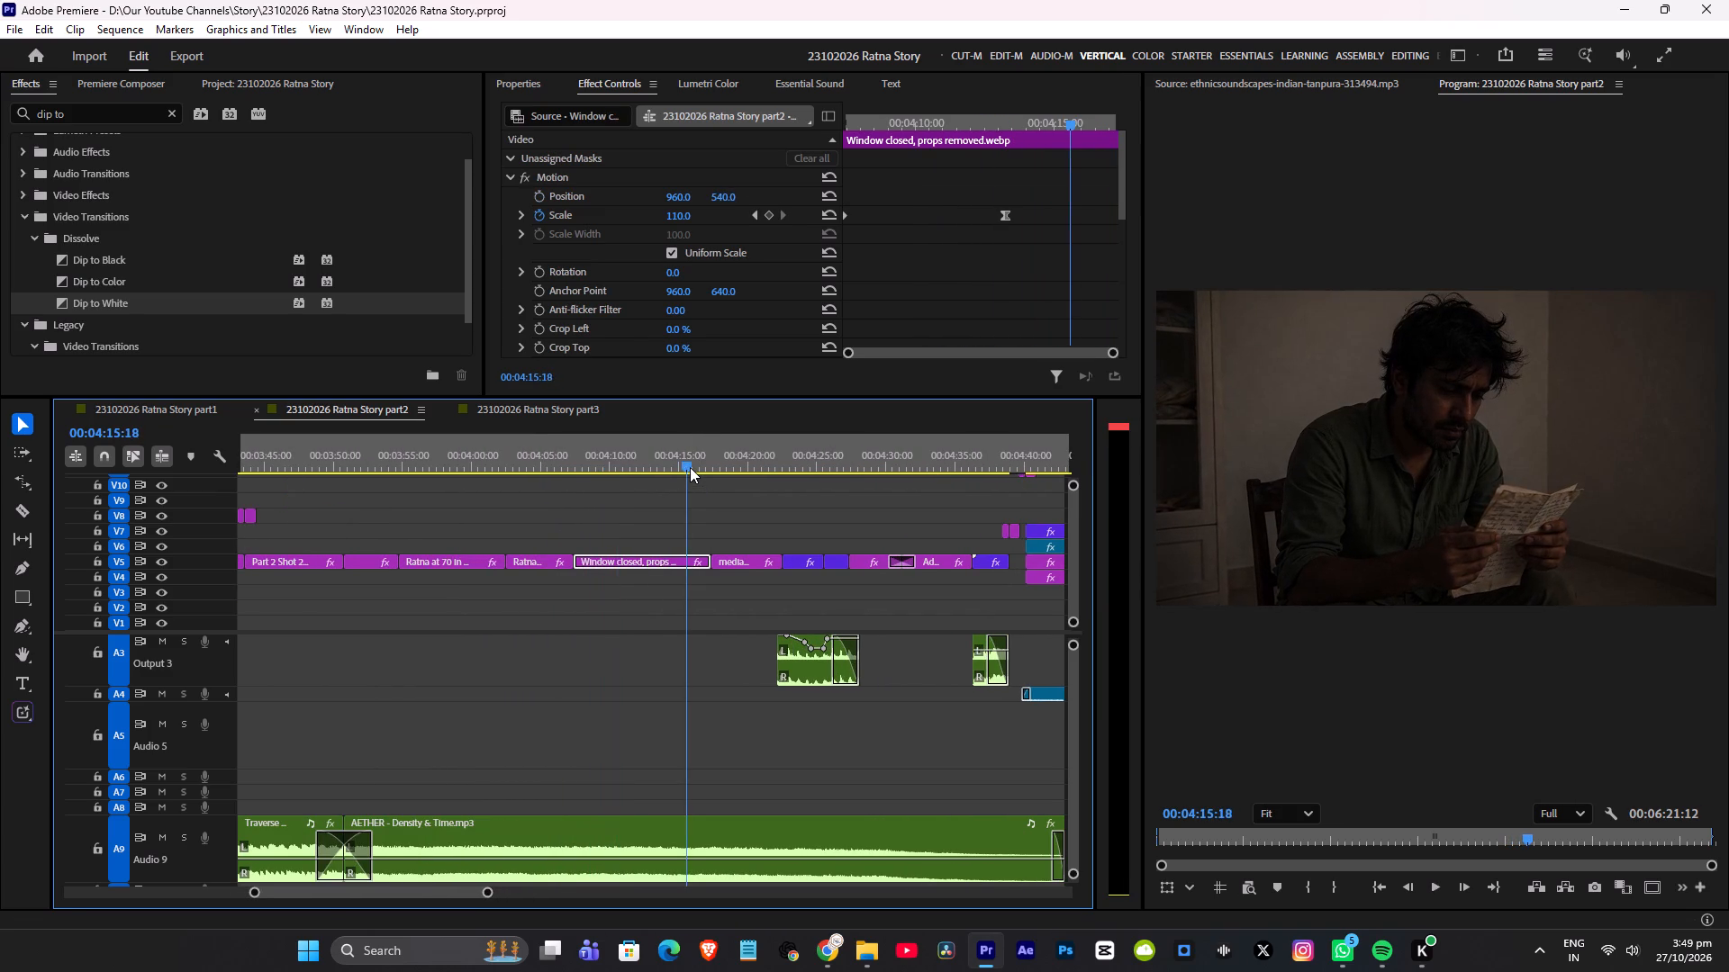
# Watch part2 from the seated letter reader near 4:15 through the night walk and gravel road to the writer's side-angle shot near 4:27.
pyautogui.keyDown('alt'); pyautogui.scroll(4, 738, 492); pyautogui.keyUp('alt')
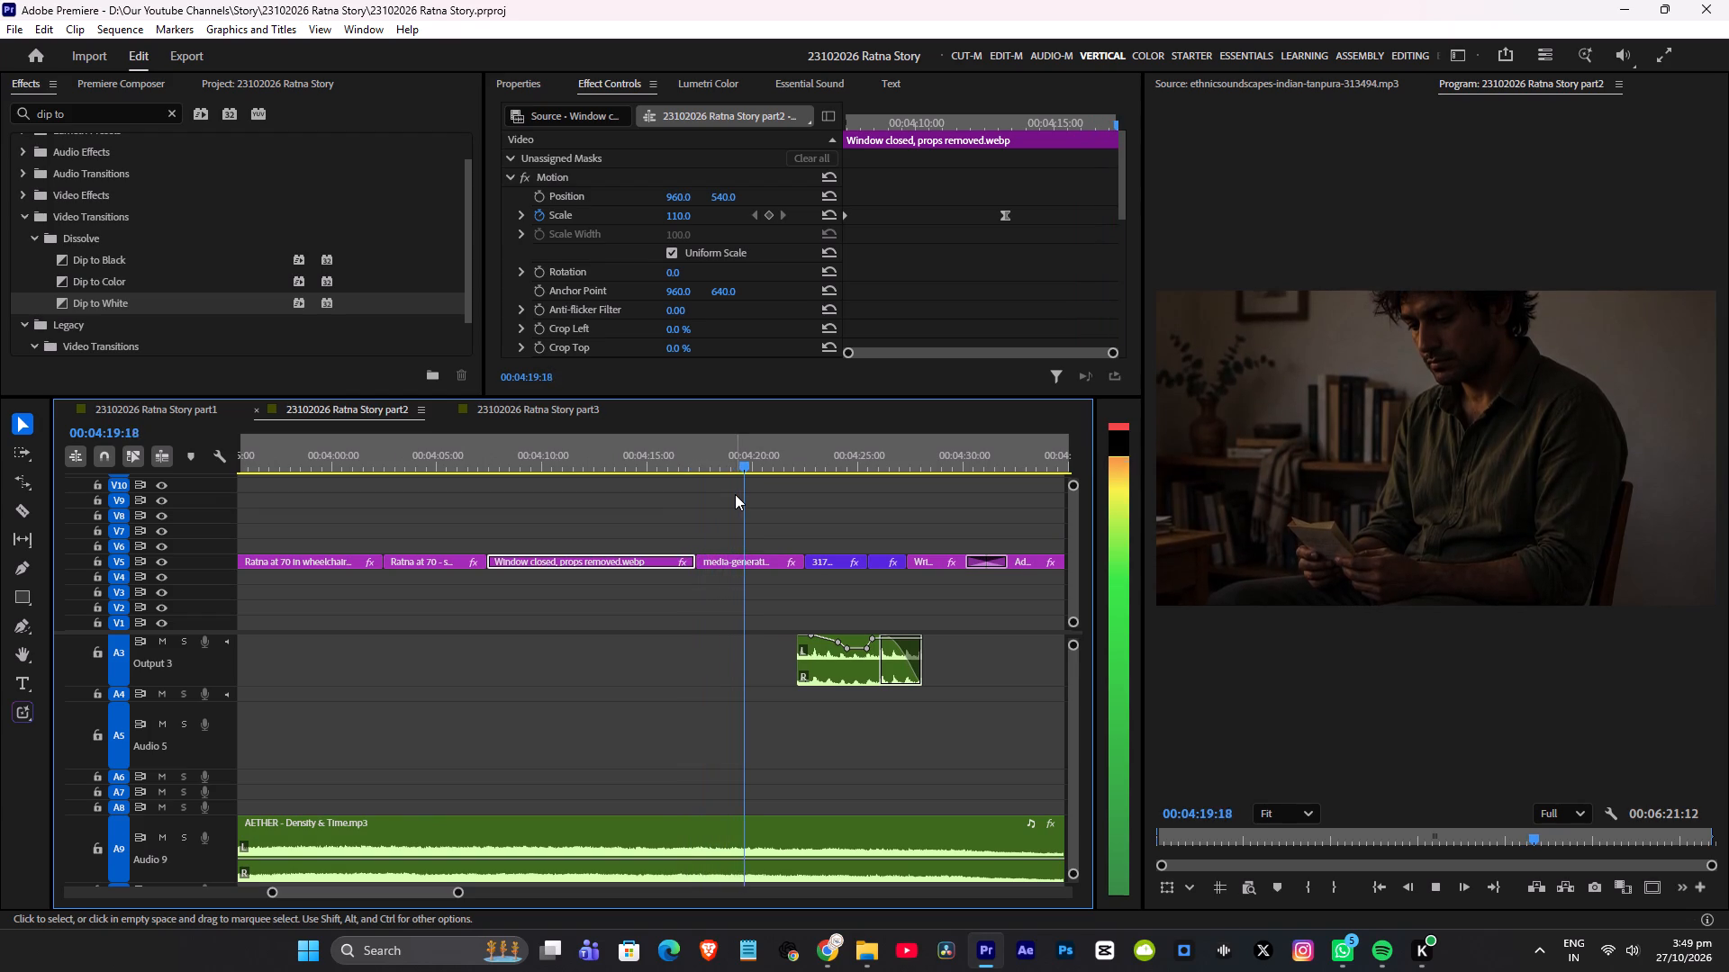
pyautogui.scroll(-1, 733, 498)
pyautogui.keyDown('alt'); pyautogui.scroll(-4, 733, 498); pyautogui.keyUp('alt')
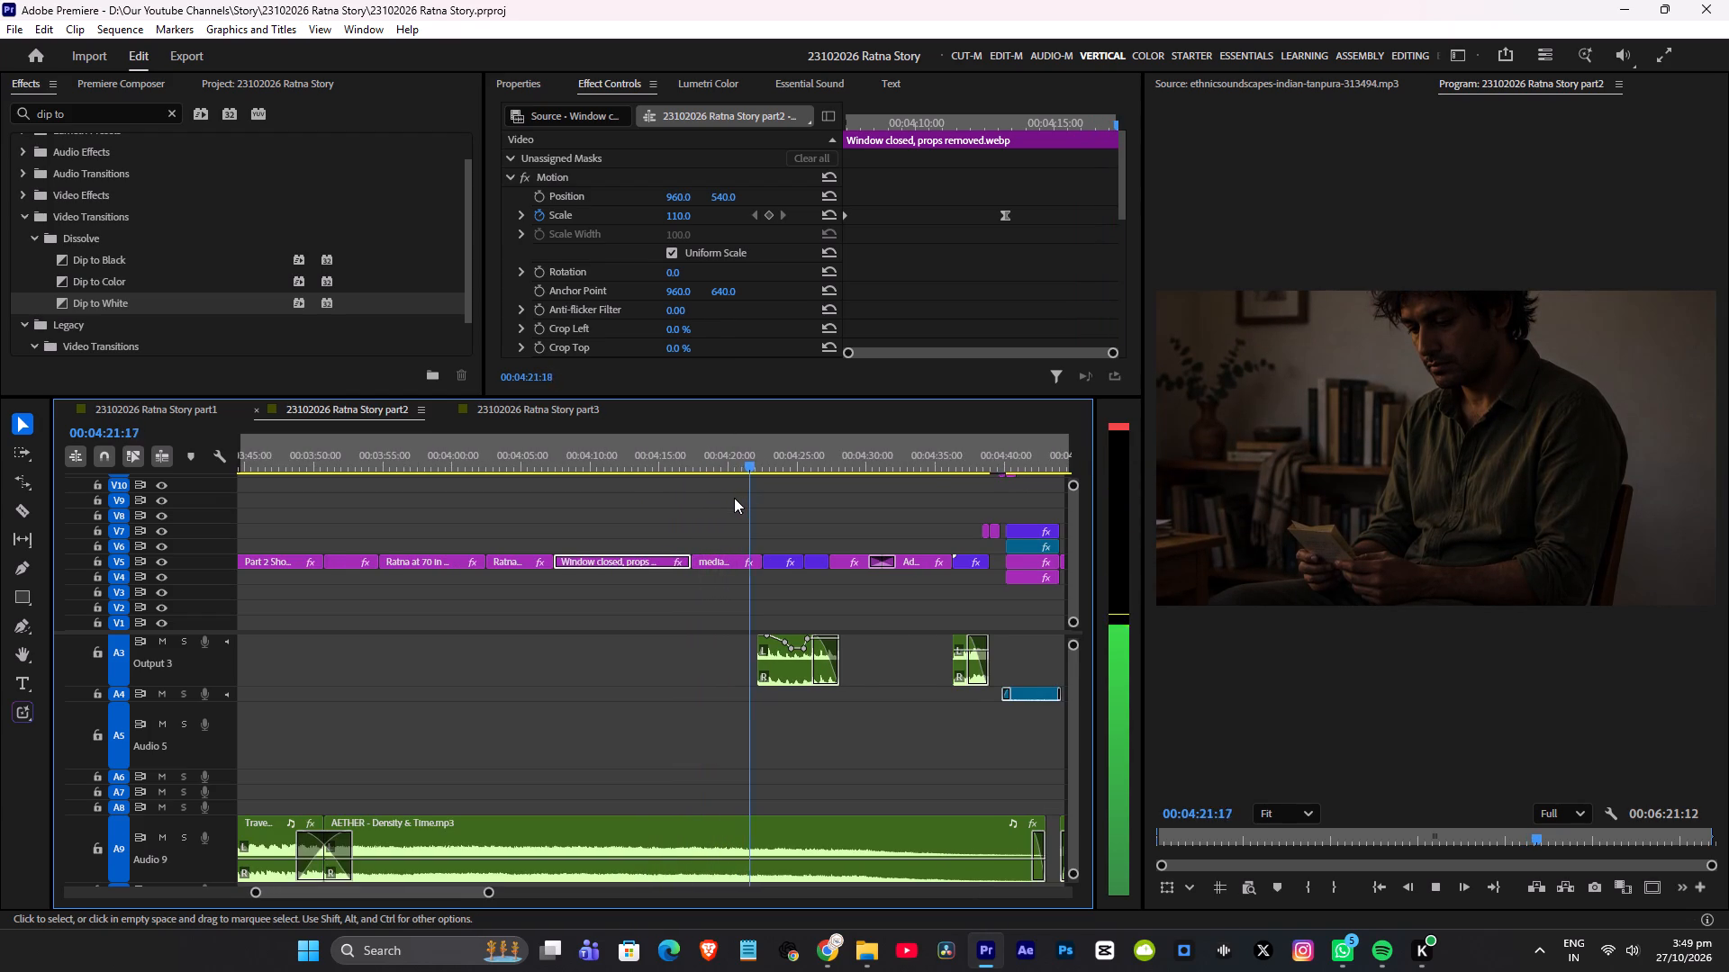
pyautogui.scroll(-4, 734, 498)
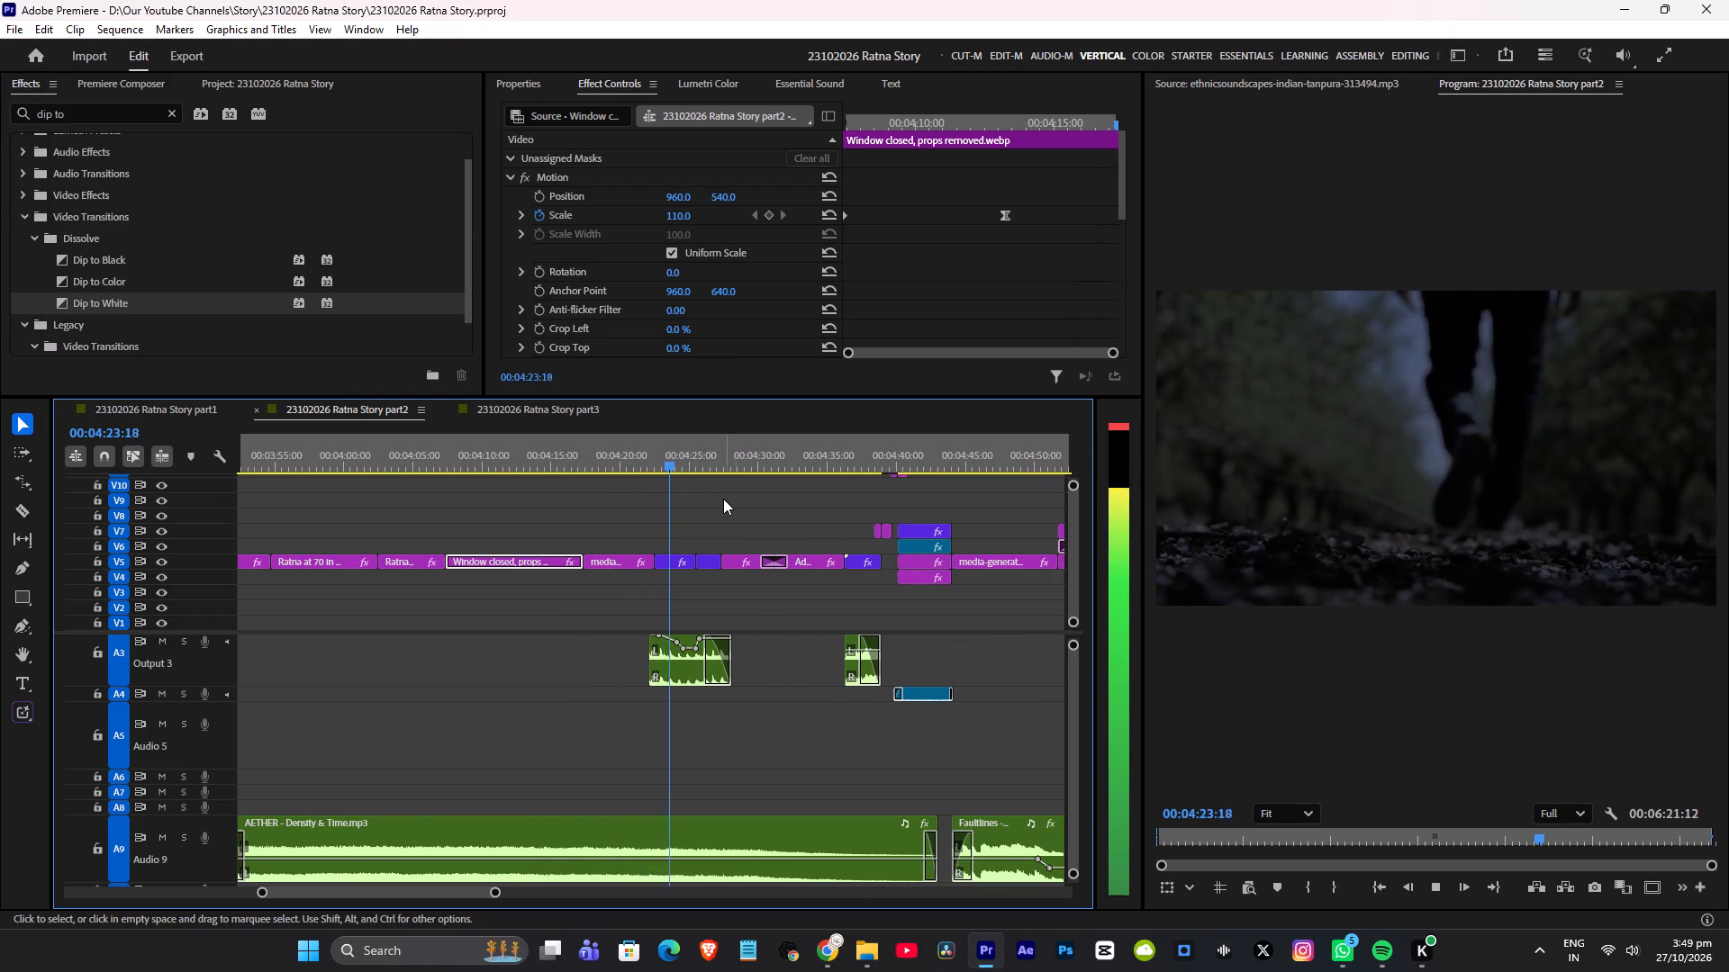
pyautogui.keyDown('alt'); pyautogui.scroll(4, 717, 499); pyautogui.keyUp('alt')
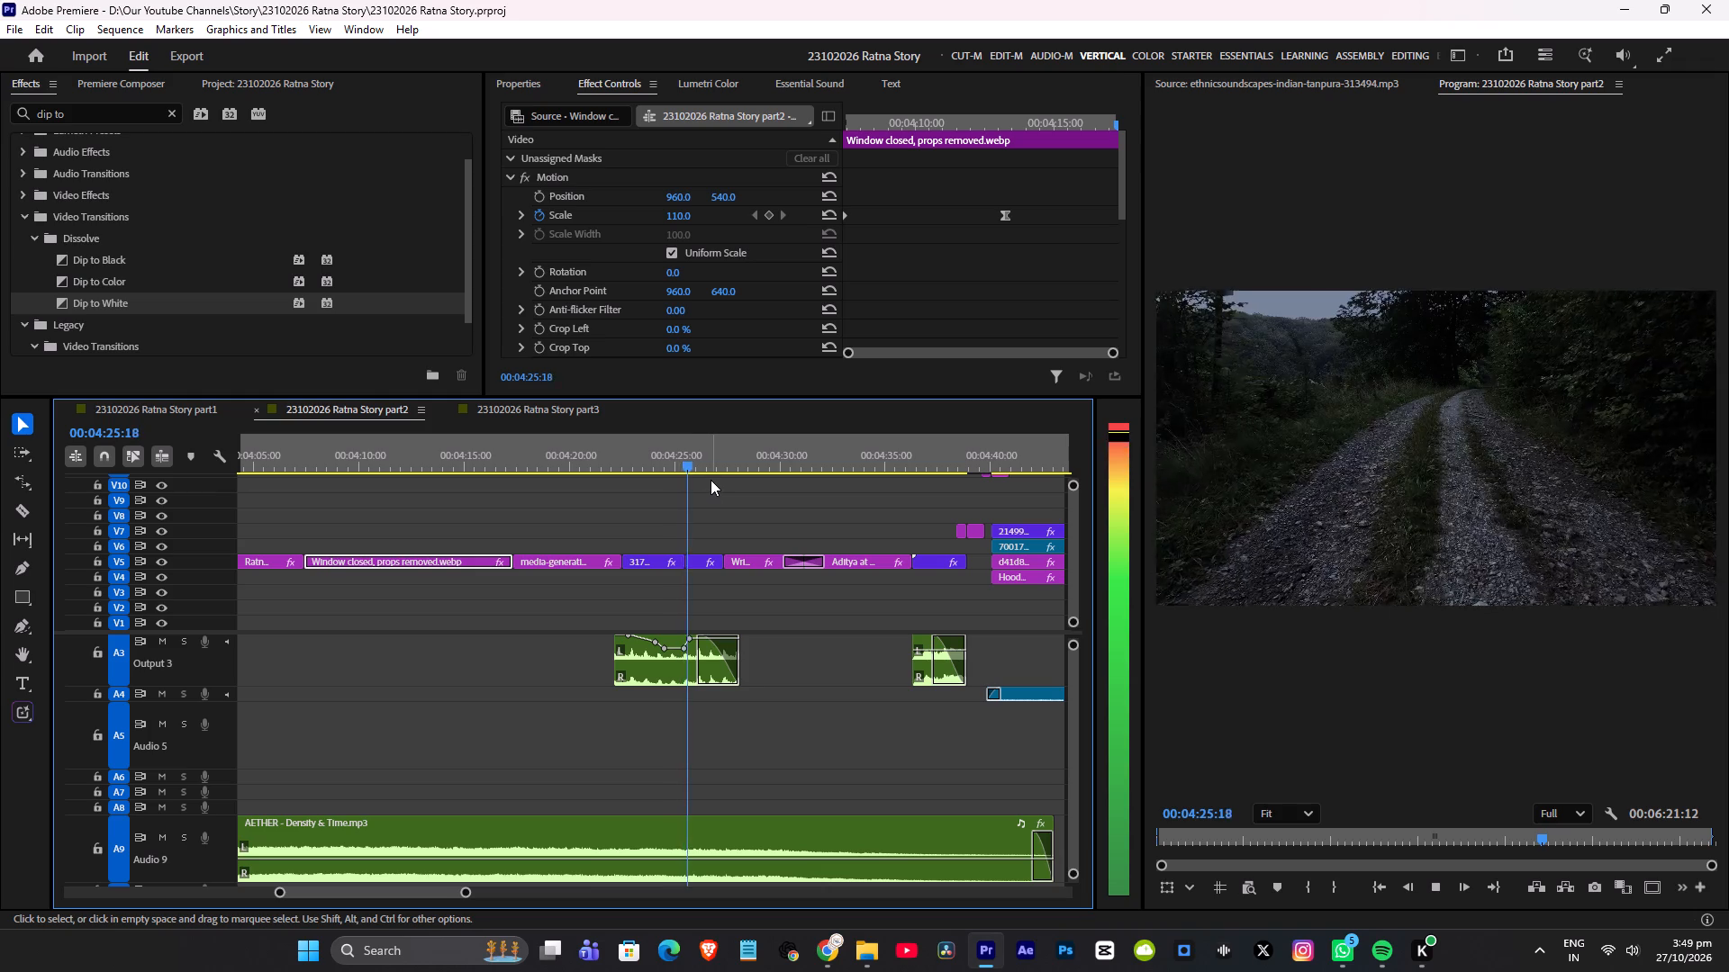
pyautogui.keyDown('alt'); pyautogui.scroll(2, 756, 484); pyautogui.keyUp('alt')
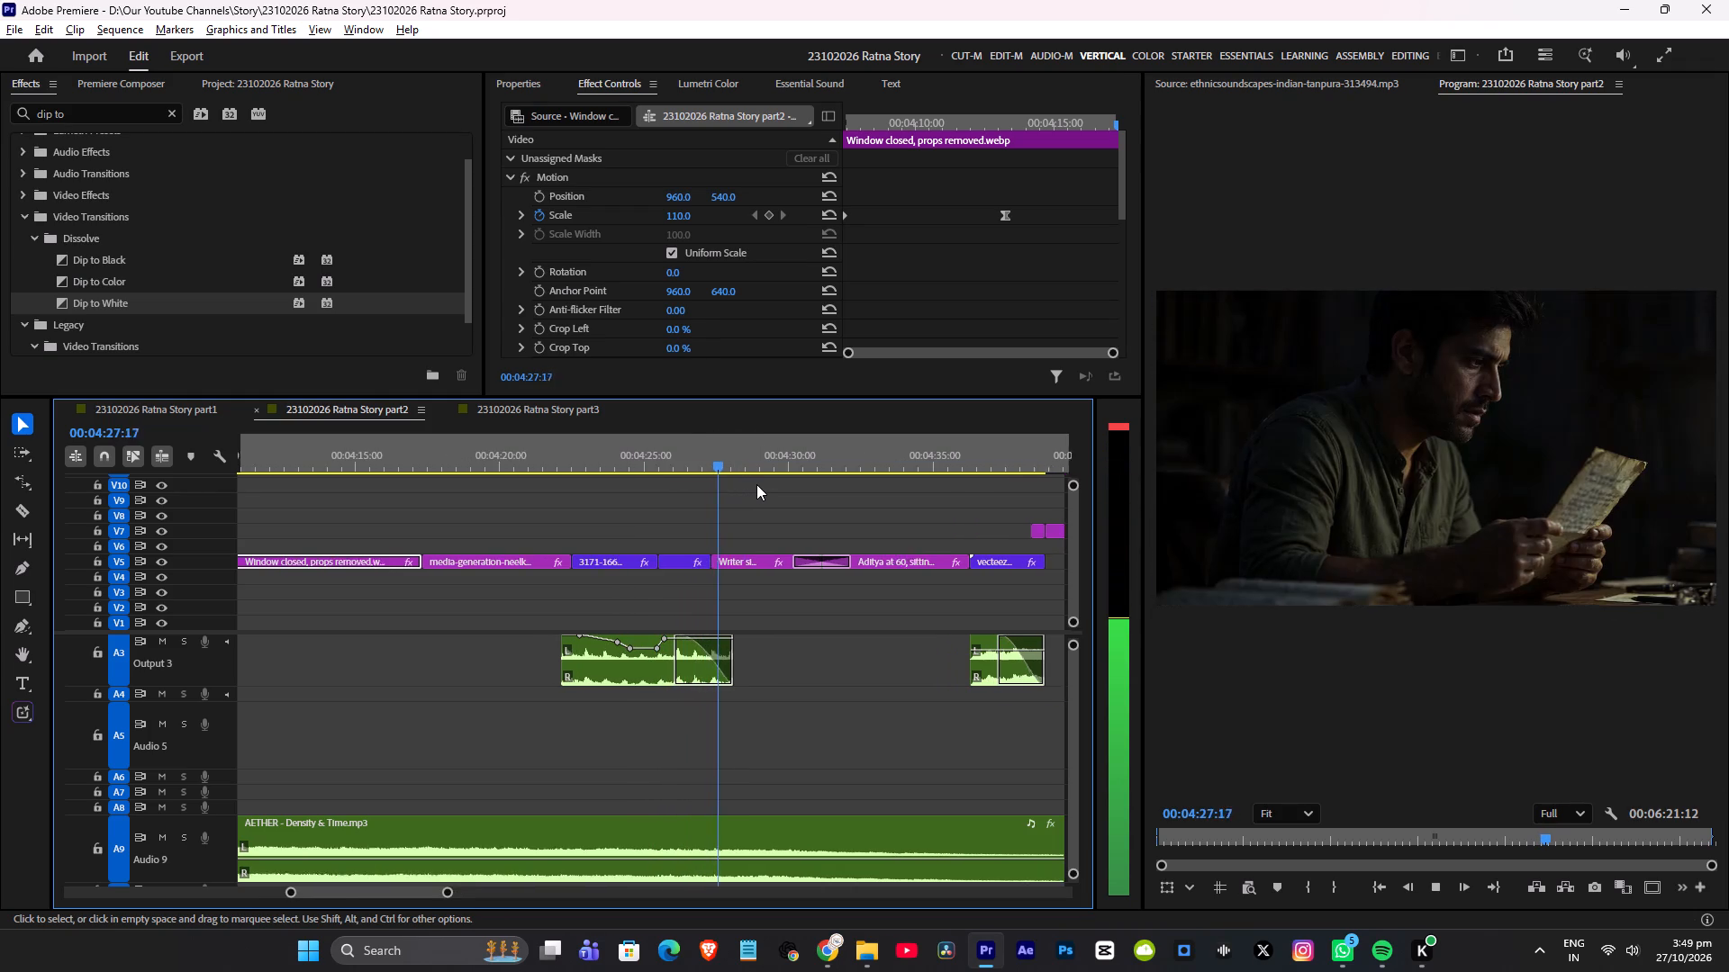
pyautogui.keyDown('alt'); pyautogui.scroll(2, 756, 484); pyautogui.keyUp('alt')
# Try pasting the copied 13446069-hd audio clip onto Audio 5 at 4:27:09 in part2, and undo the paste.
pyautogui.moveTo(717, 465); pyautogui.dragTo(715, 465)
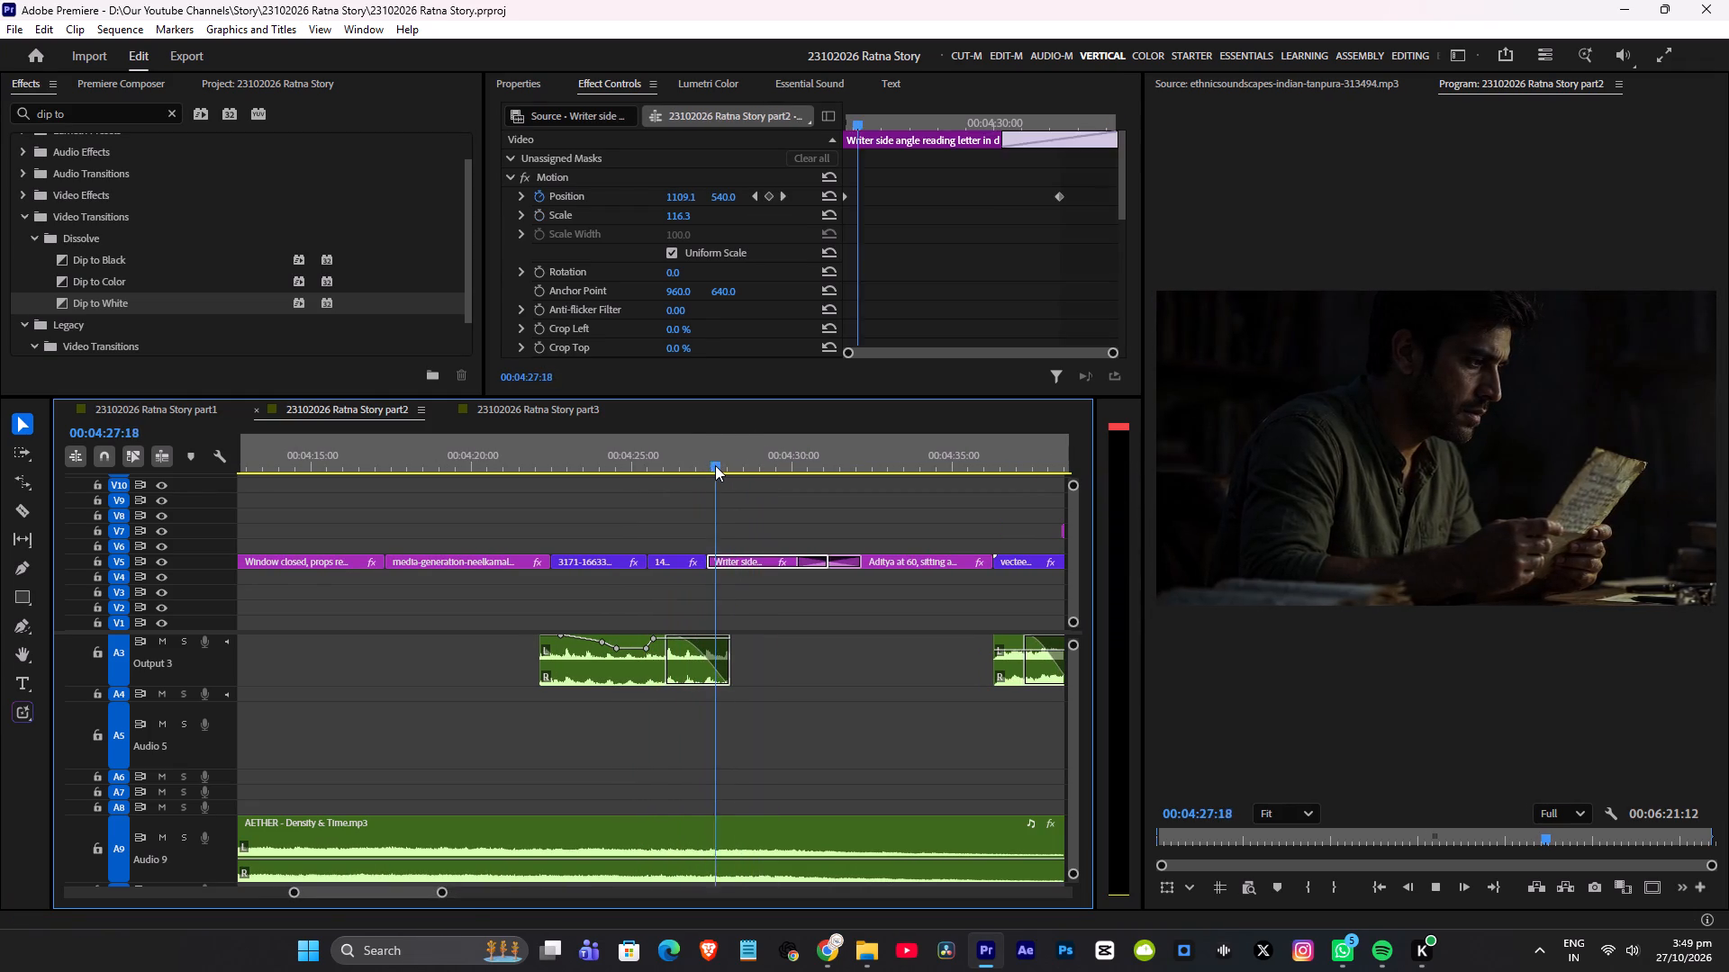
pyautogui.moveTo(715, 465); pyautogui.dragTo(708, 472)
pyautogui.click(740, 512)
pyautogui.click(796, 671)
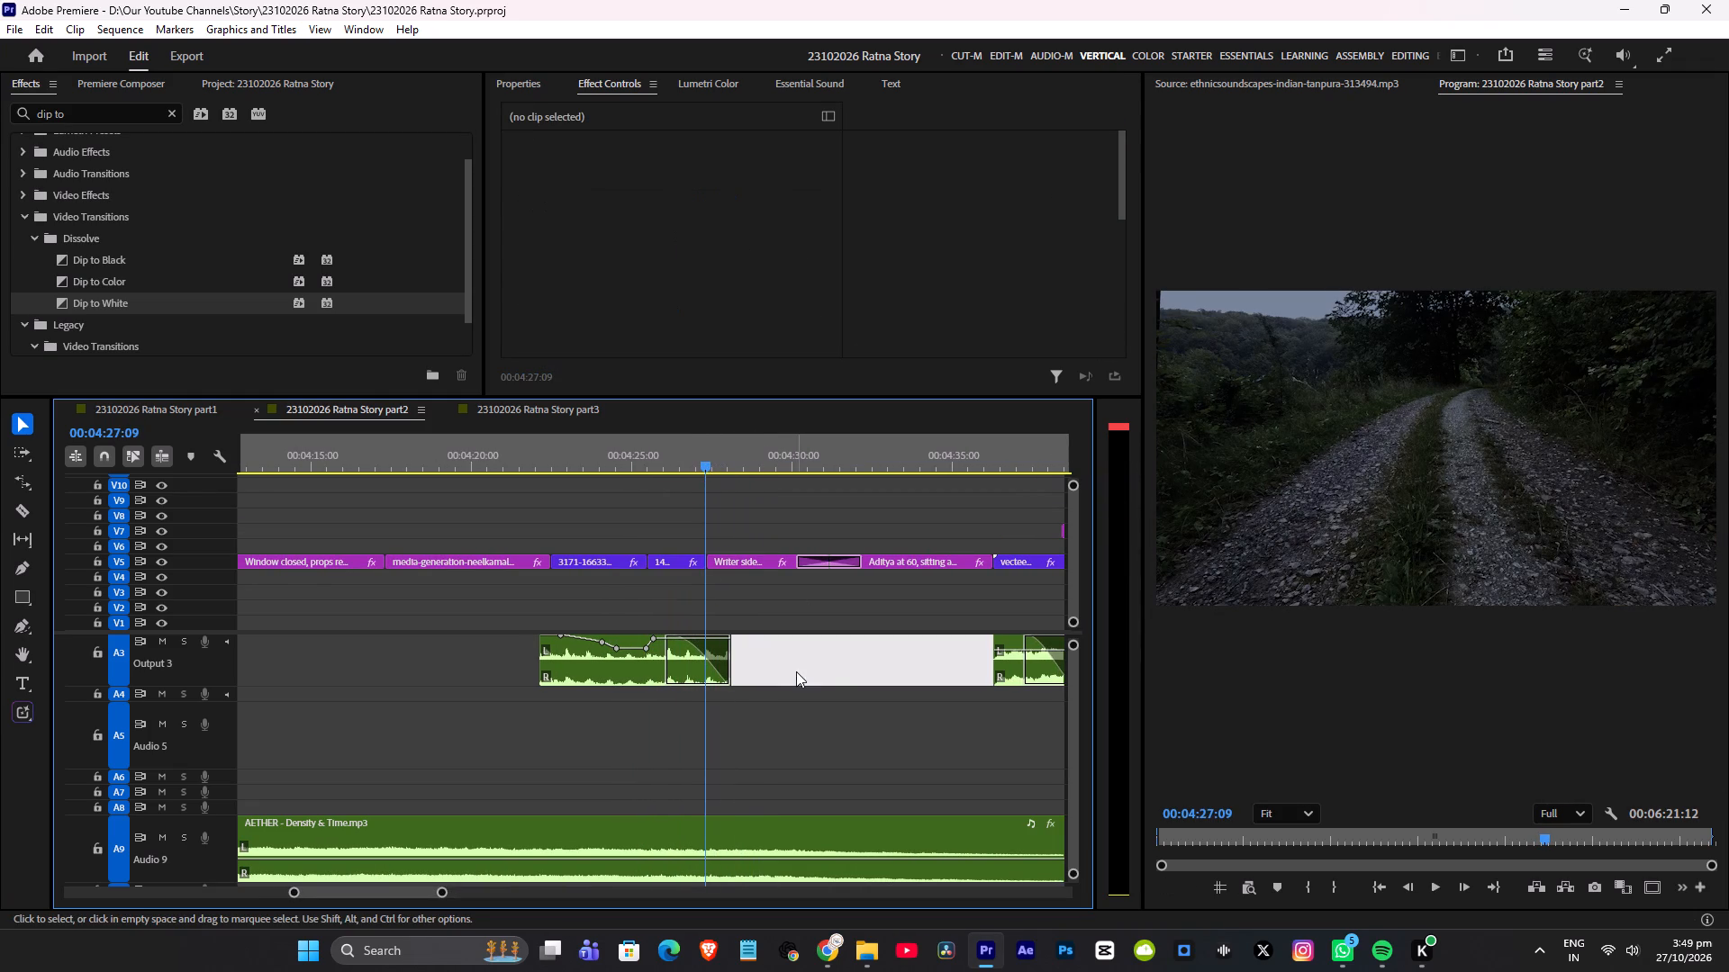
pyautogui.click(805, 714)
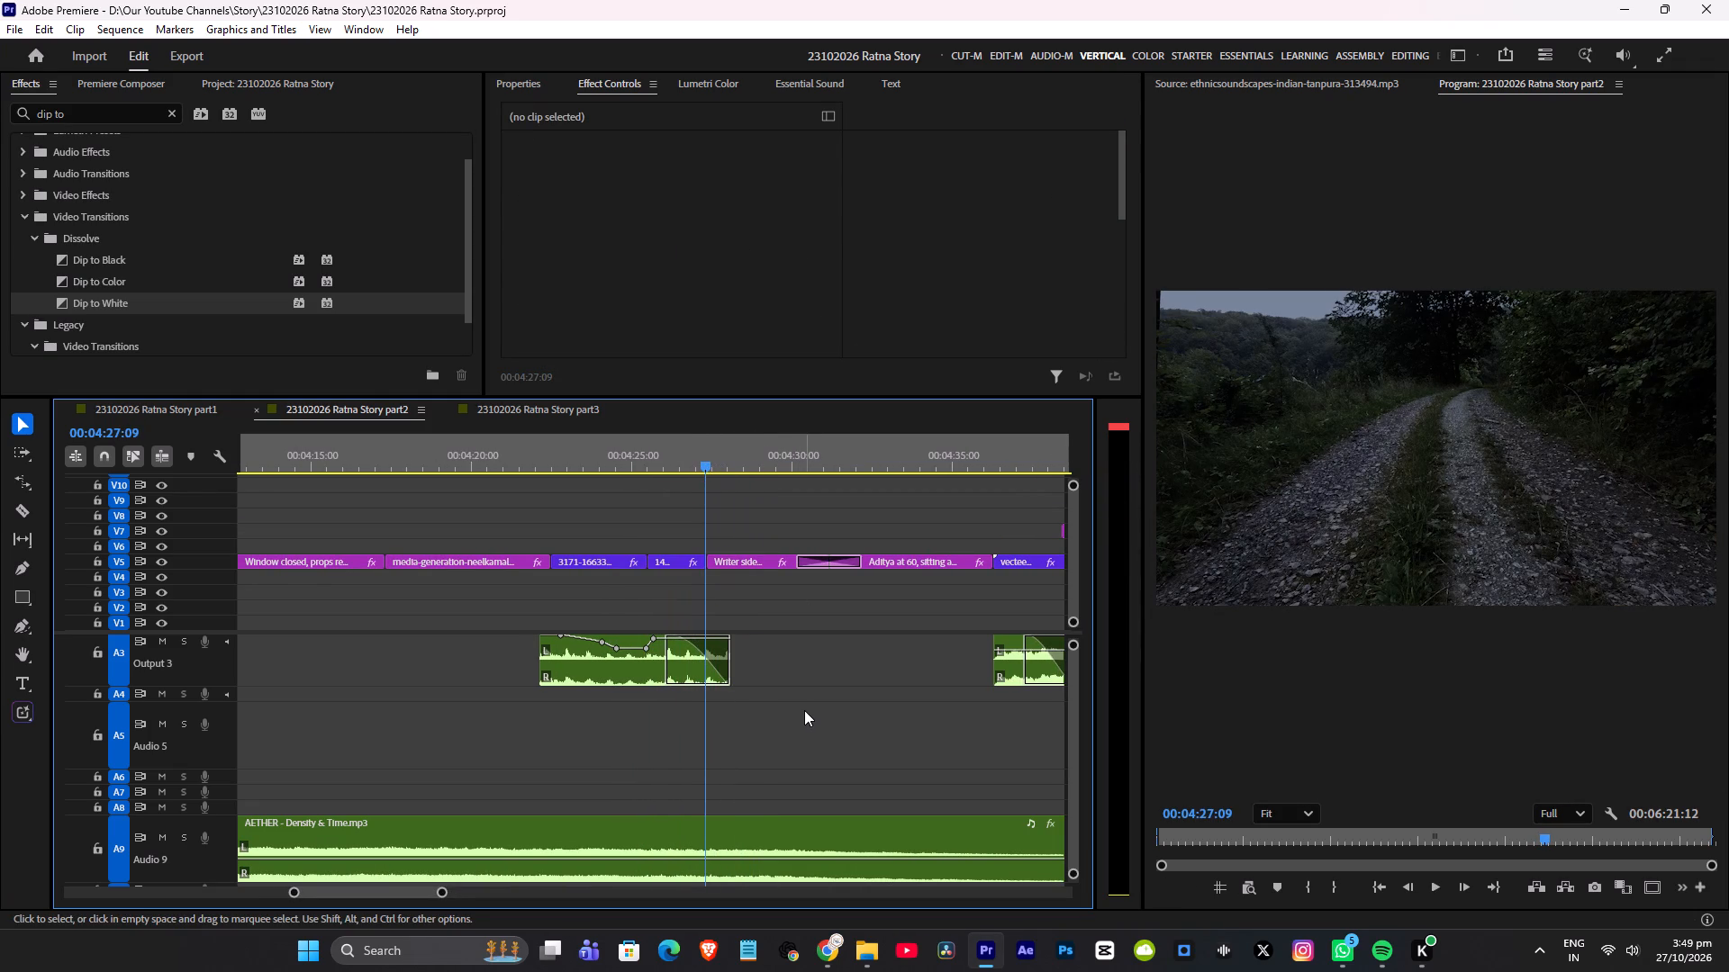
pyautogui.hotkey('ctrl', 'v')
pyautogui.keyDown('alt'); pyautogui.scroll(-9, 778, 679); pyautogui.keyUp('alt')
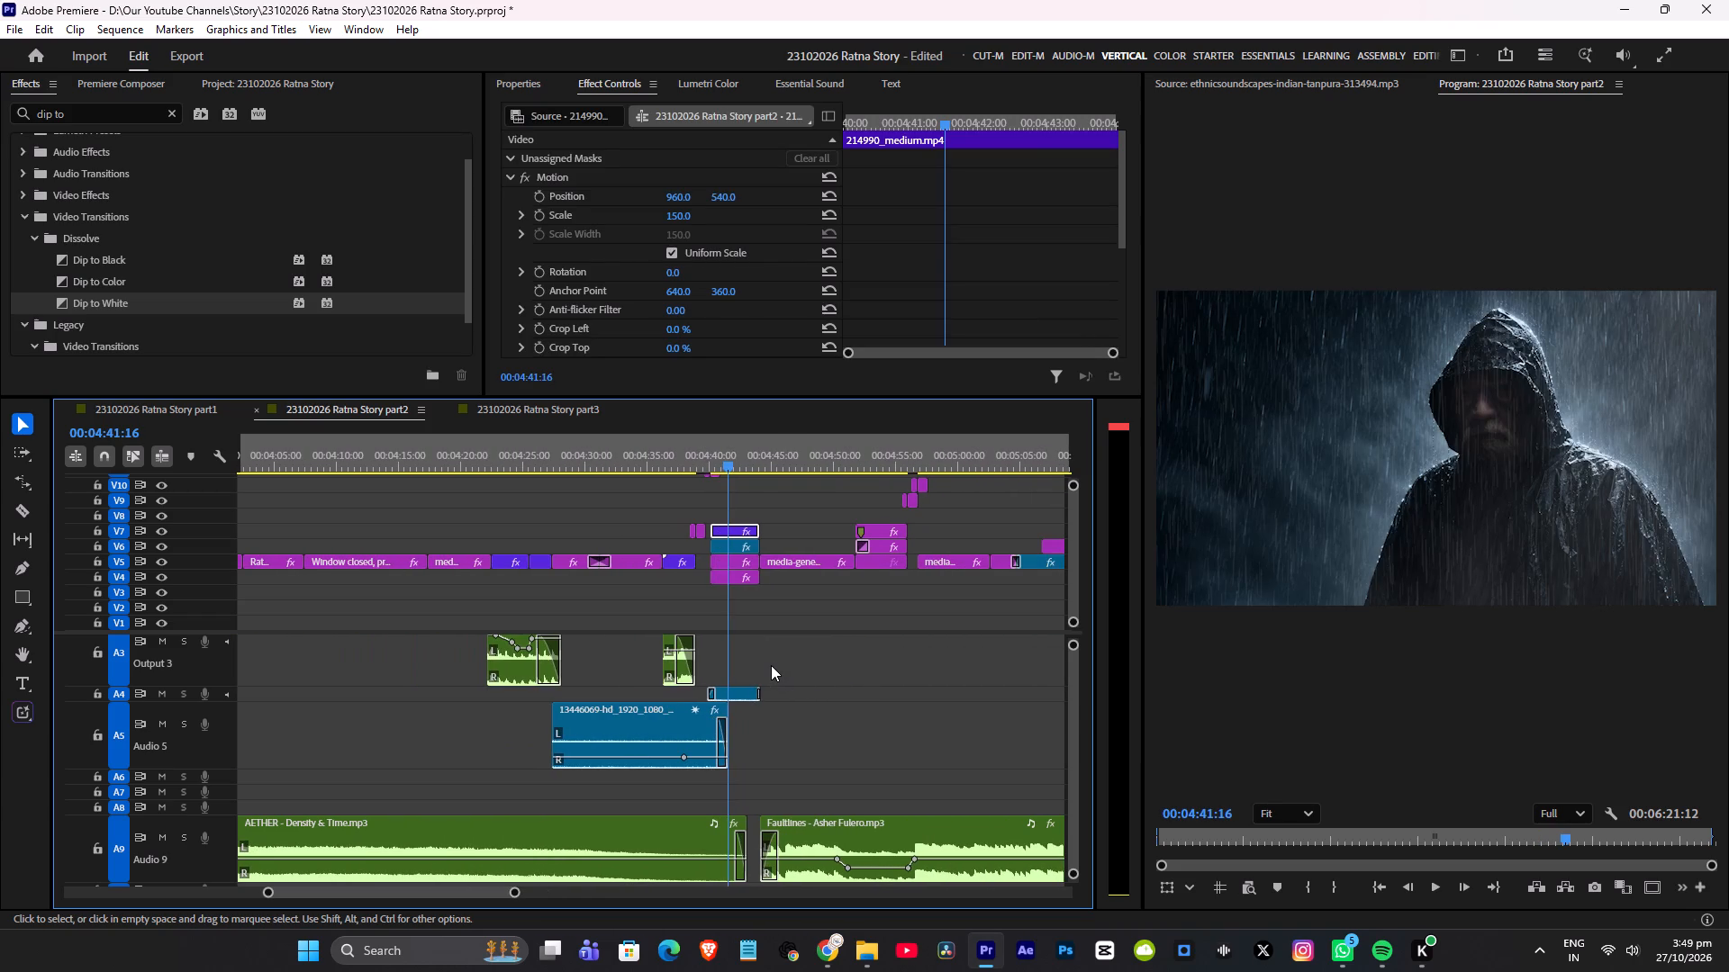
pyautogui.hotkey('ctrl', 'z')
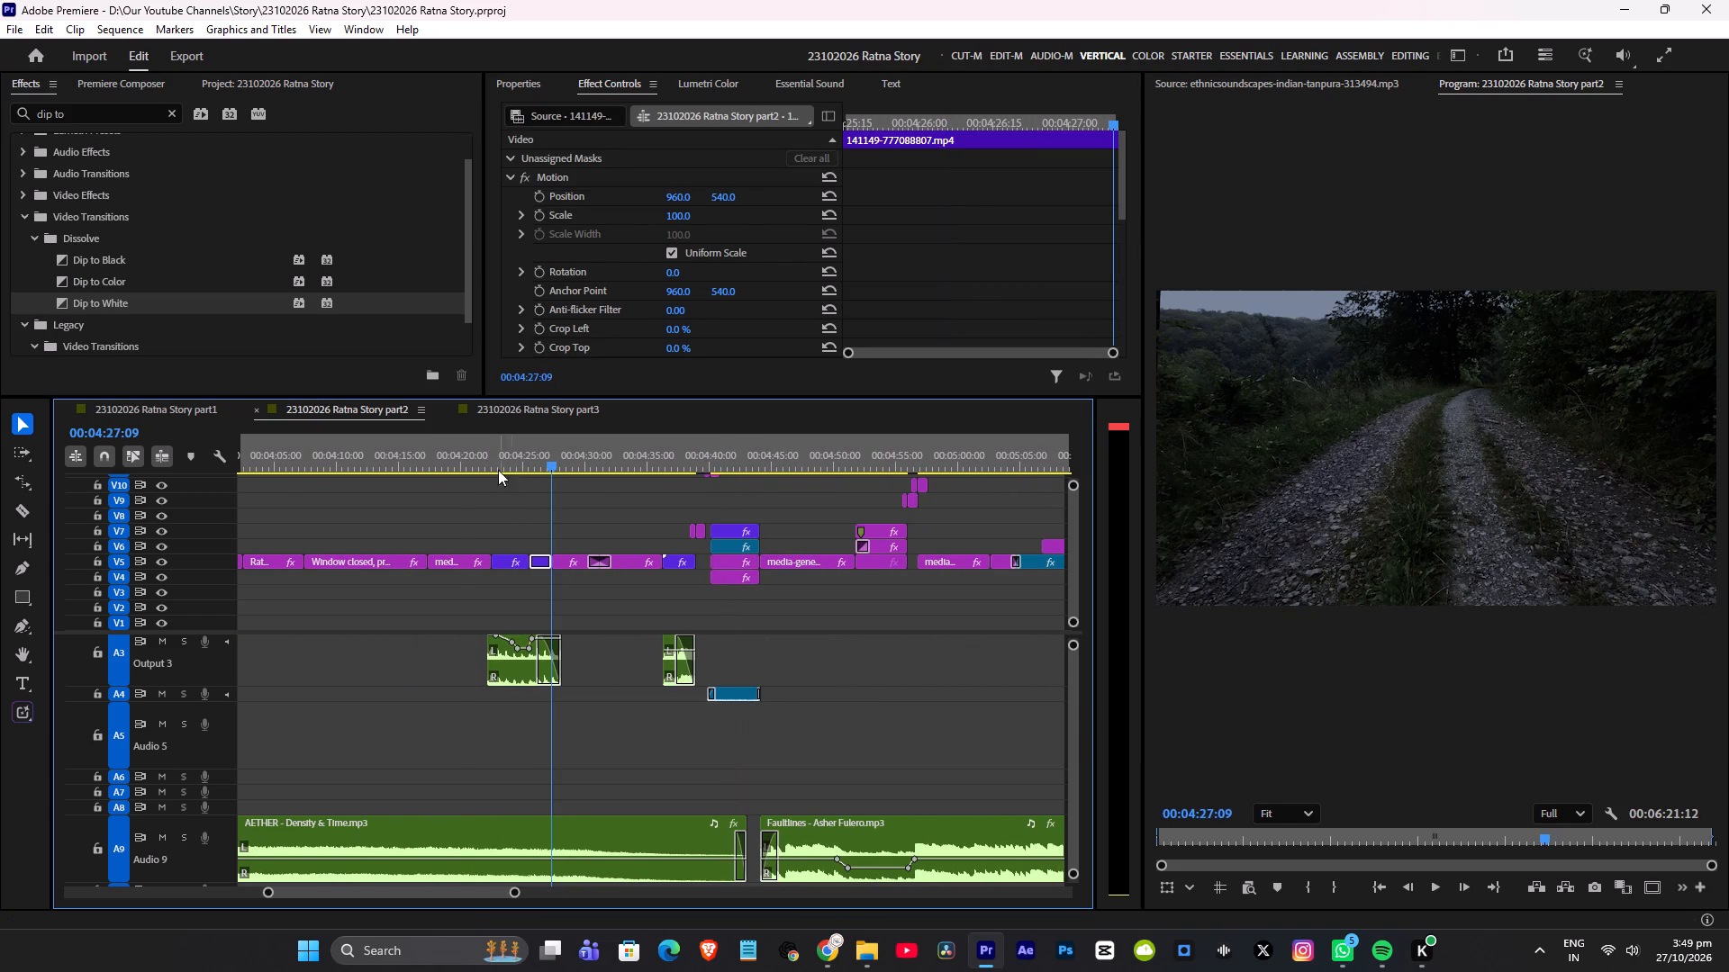
# Replay part2 from the seated letter reader near 4:20 into the night walk, and check the writer's side-angle shot near 4:28.
pyautogui.click(461, 456)
pyautogui.press('space')
pyautogui.keyDown('alt'); pyautogui.scroll(5, 530, 492); pyautogui.keyUp('alt')
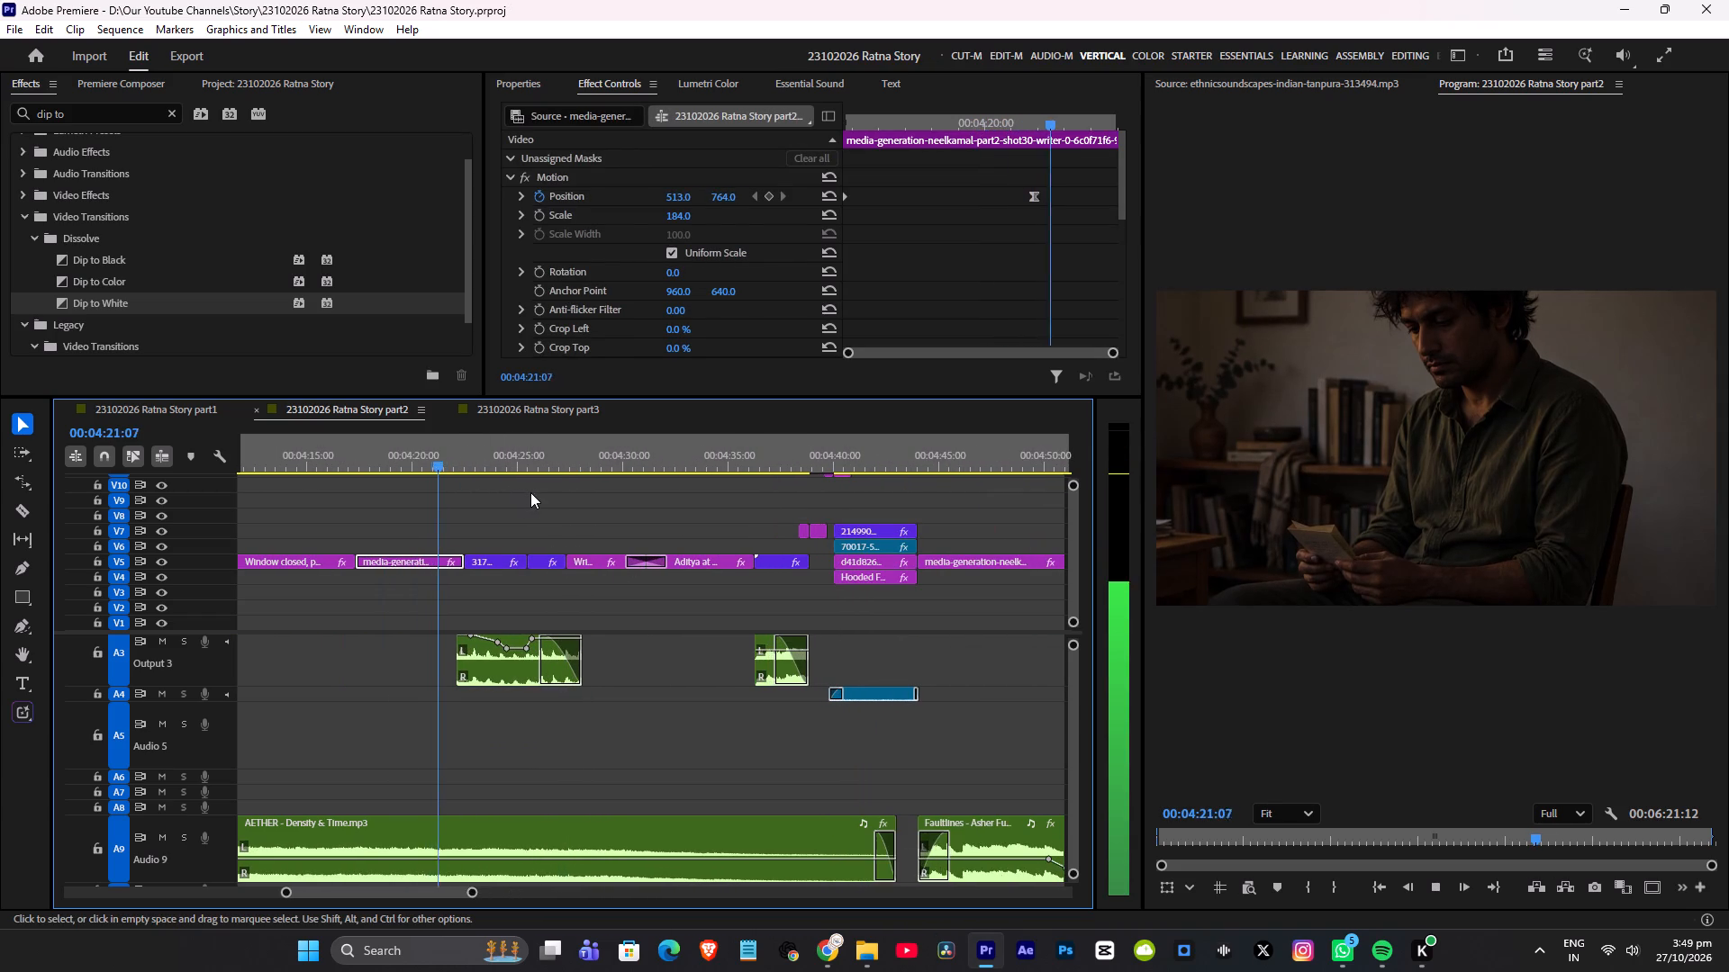
pyautogui.scroll(4, 530, 492)
pyautogui.keyDown('alt'); pyautogui.scroll(2, 580, 491); pyautogui.keyUp('alt')
pyautogui.keyDown('alt'); pyautogui.scroll(-5, 593, 496); pyautogui.keyUp('alt')
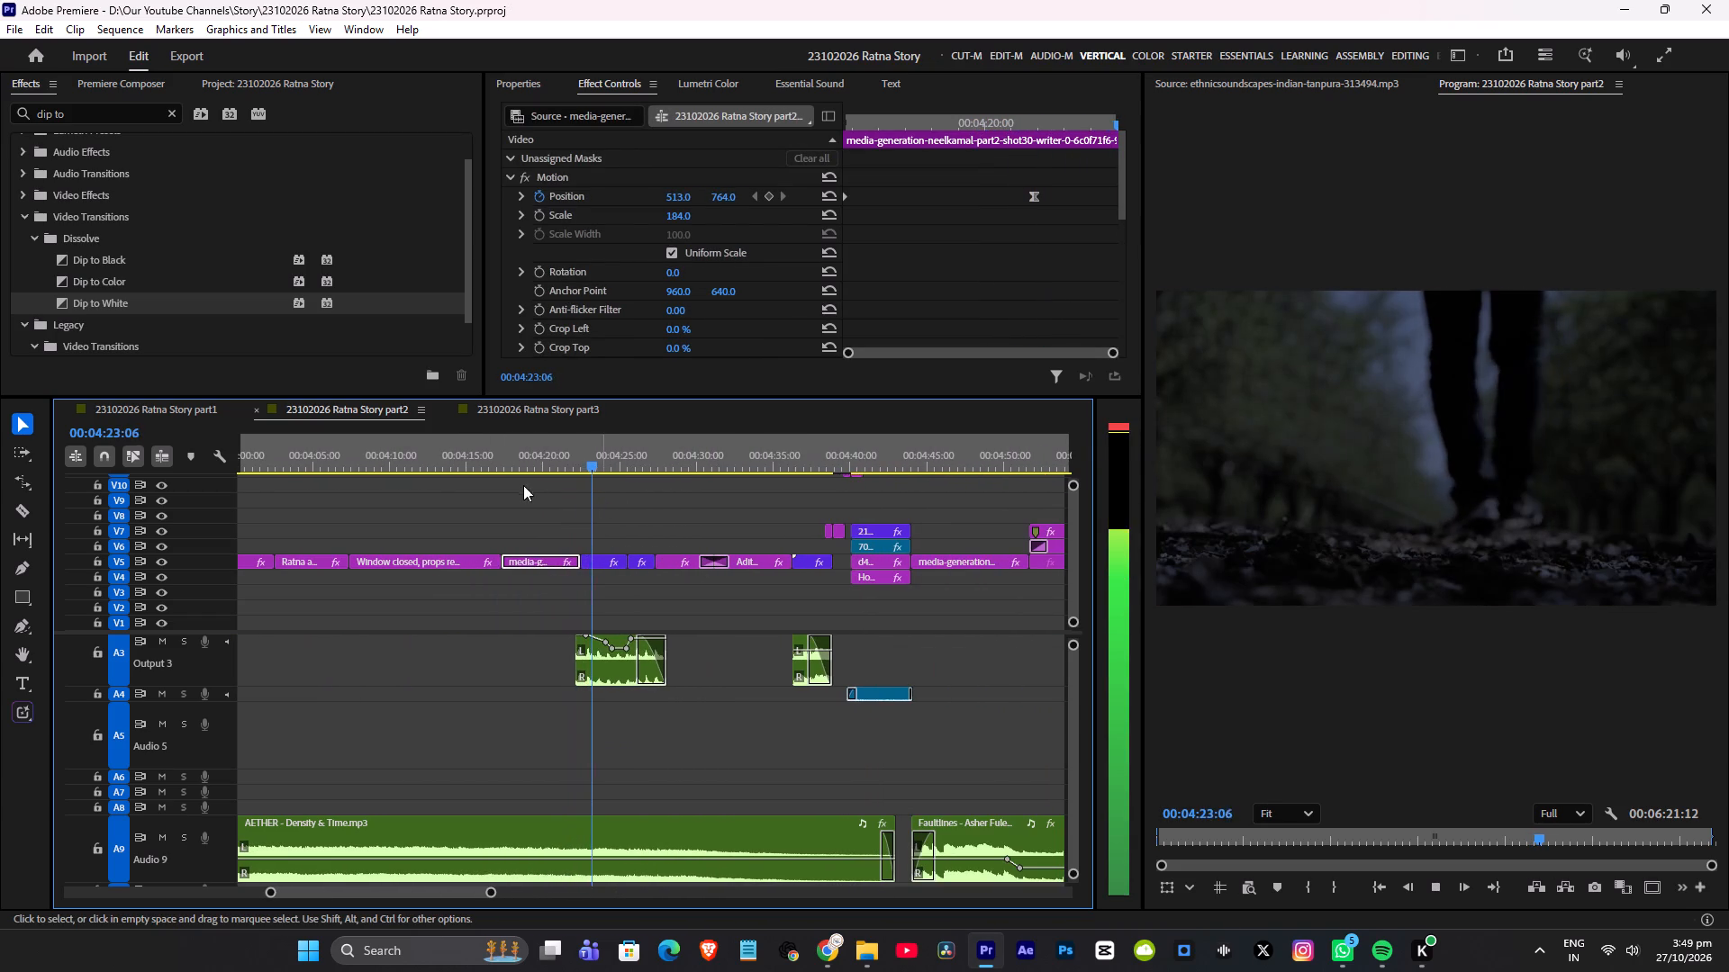
pyautogui.press('space')
pyautogui.click(459, 463)
pyautogui.press('space')
pyautogui.keyDown('alt'); pyautogui.scroll(-4, 578, 491); pyautogui.keyUp('alt')
pyautogui.keyDown('alt'); pyautogui.scroll(4, 576, 493); pyautogui.keyUp('alt')
pyautogui.click(669, 457)
pyautogui.press('space')
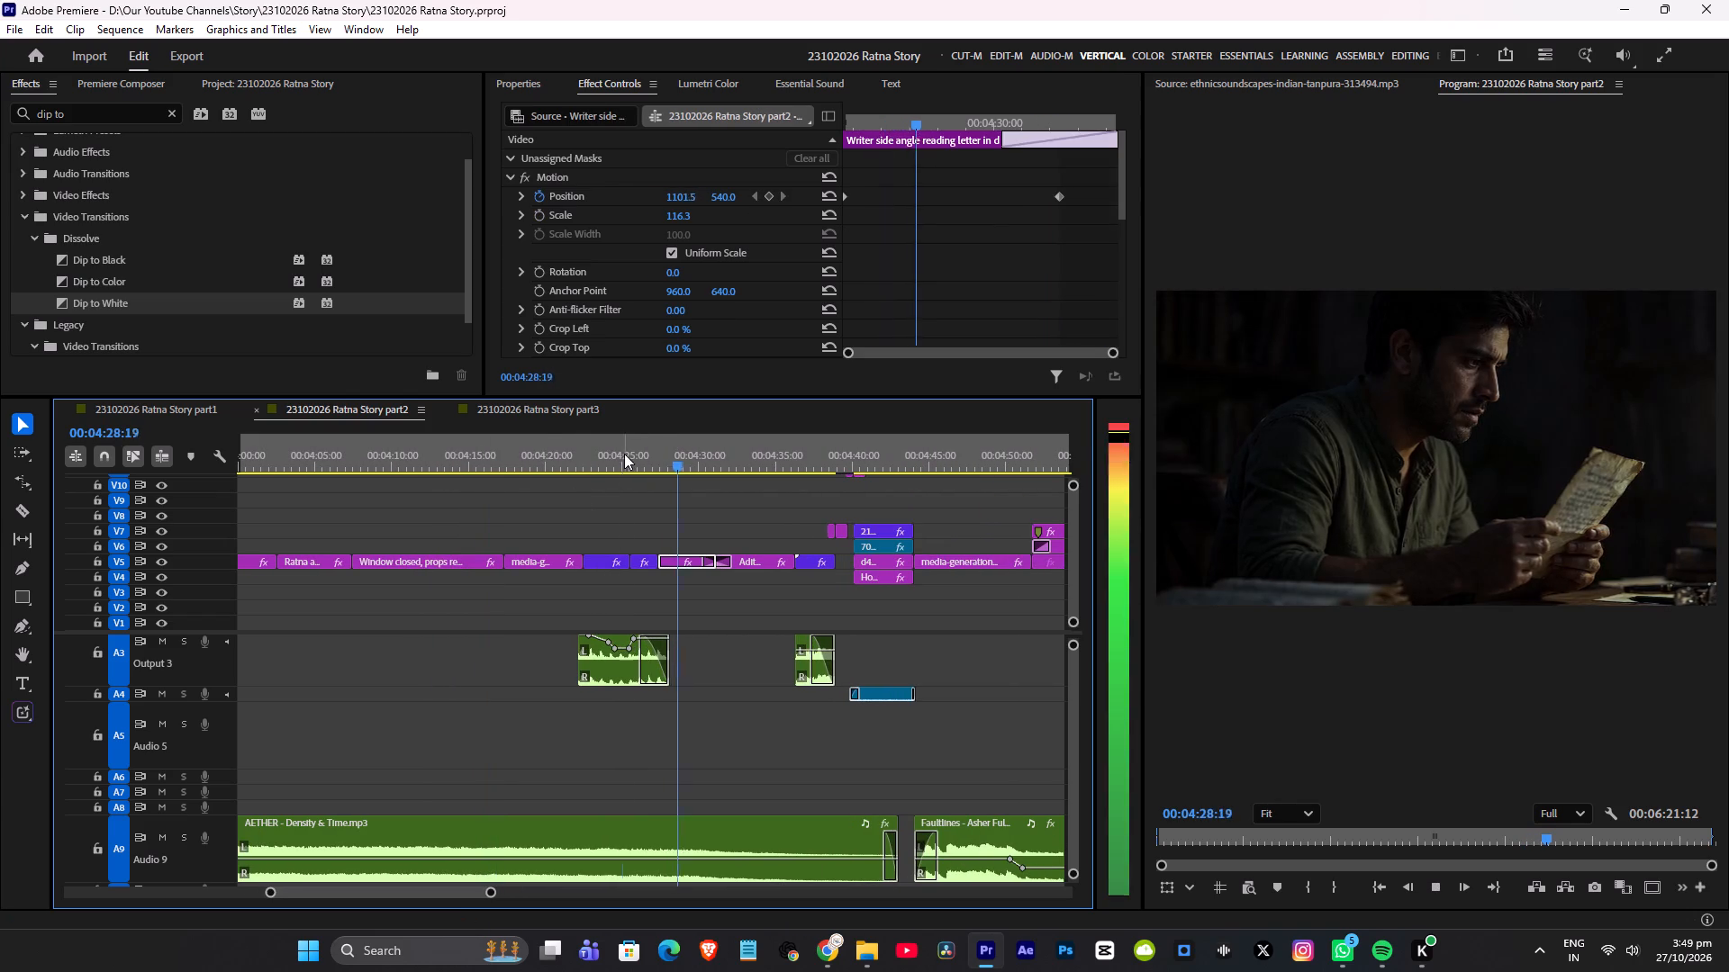
# Listen to part2 around the gravel road near 4:25, sample the wheelchair shot near 3:57, and play from 4:27 to Aditya's shot at 4:32.
pyautogui.click(624, 454)
pyautogui.press('space')
pyautogui.keyDown('alt'); pyautogui.scroll(5, 695, 486); pyautogui.keyUp('alt')
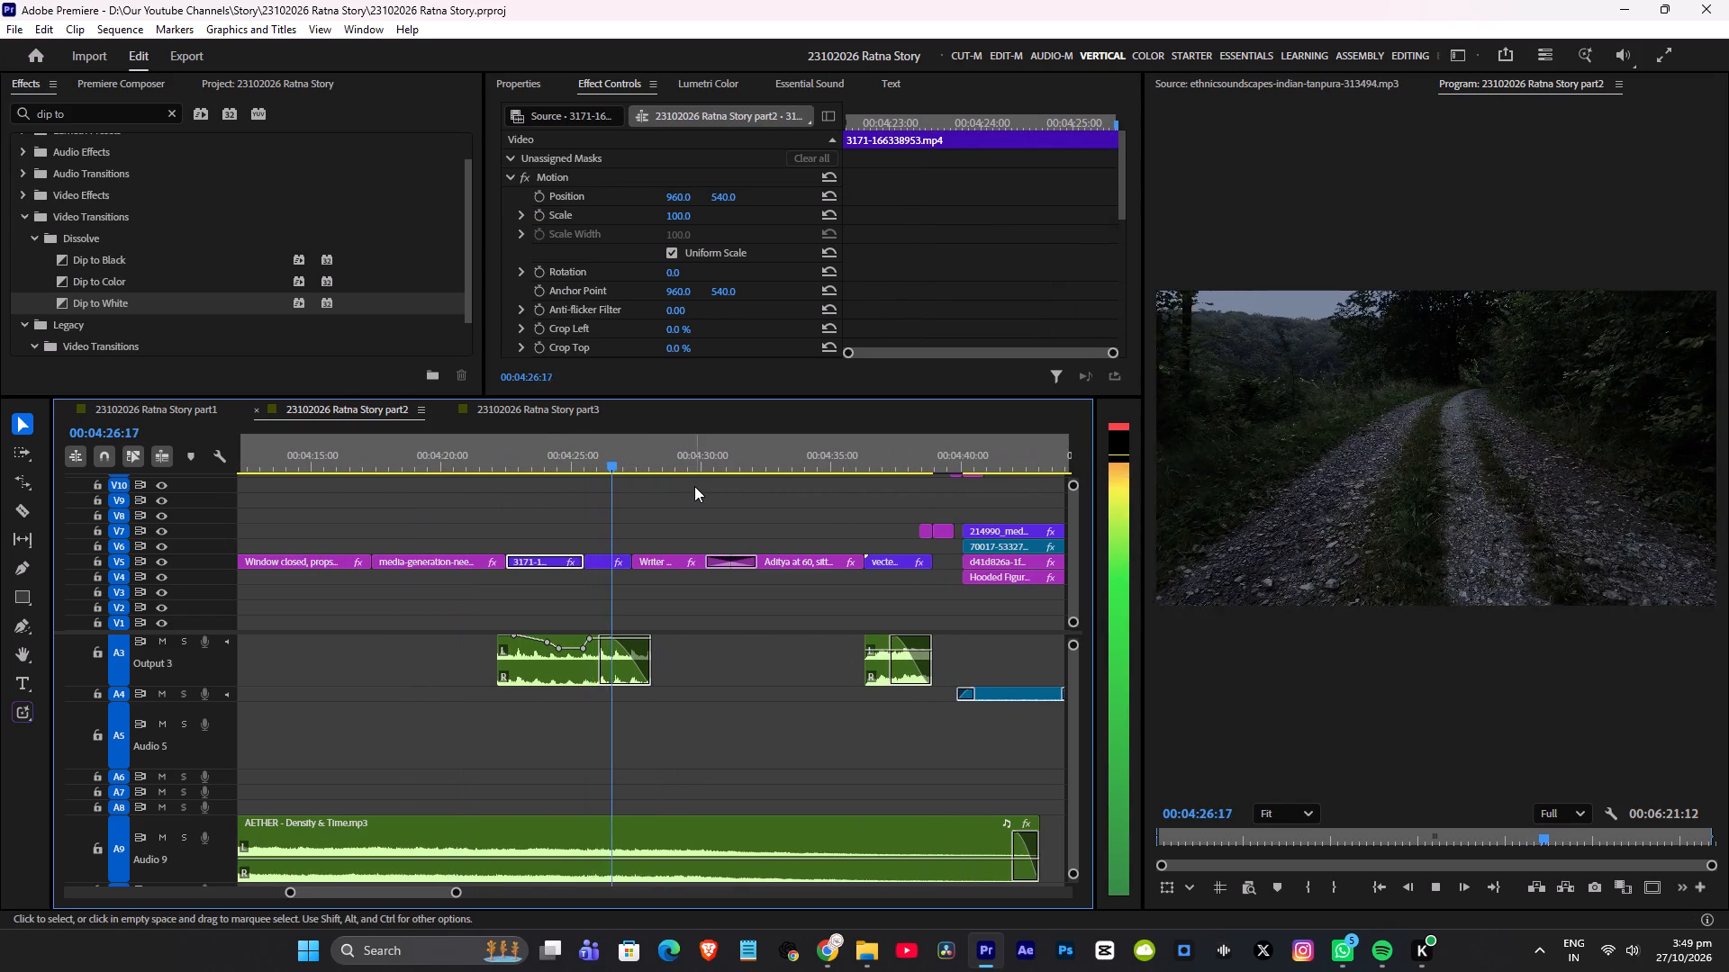
pyautogui.keyDown('alt'); pyautogui.scroll(-10, 711, 494); pyautogui.keyUp('alt')
pyautogui.press('space')
pyautogui.click(430, 446)
pyautogui.press('space')
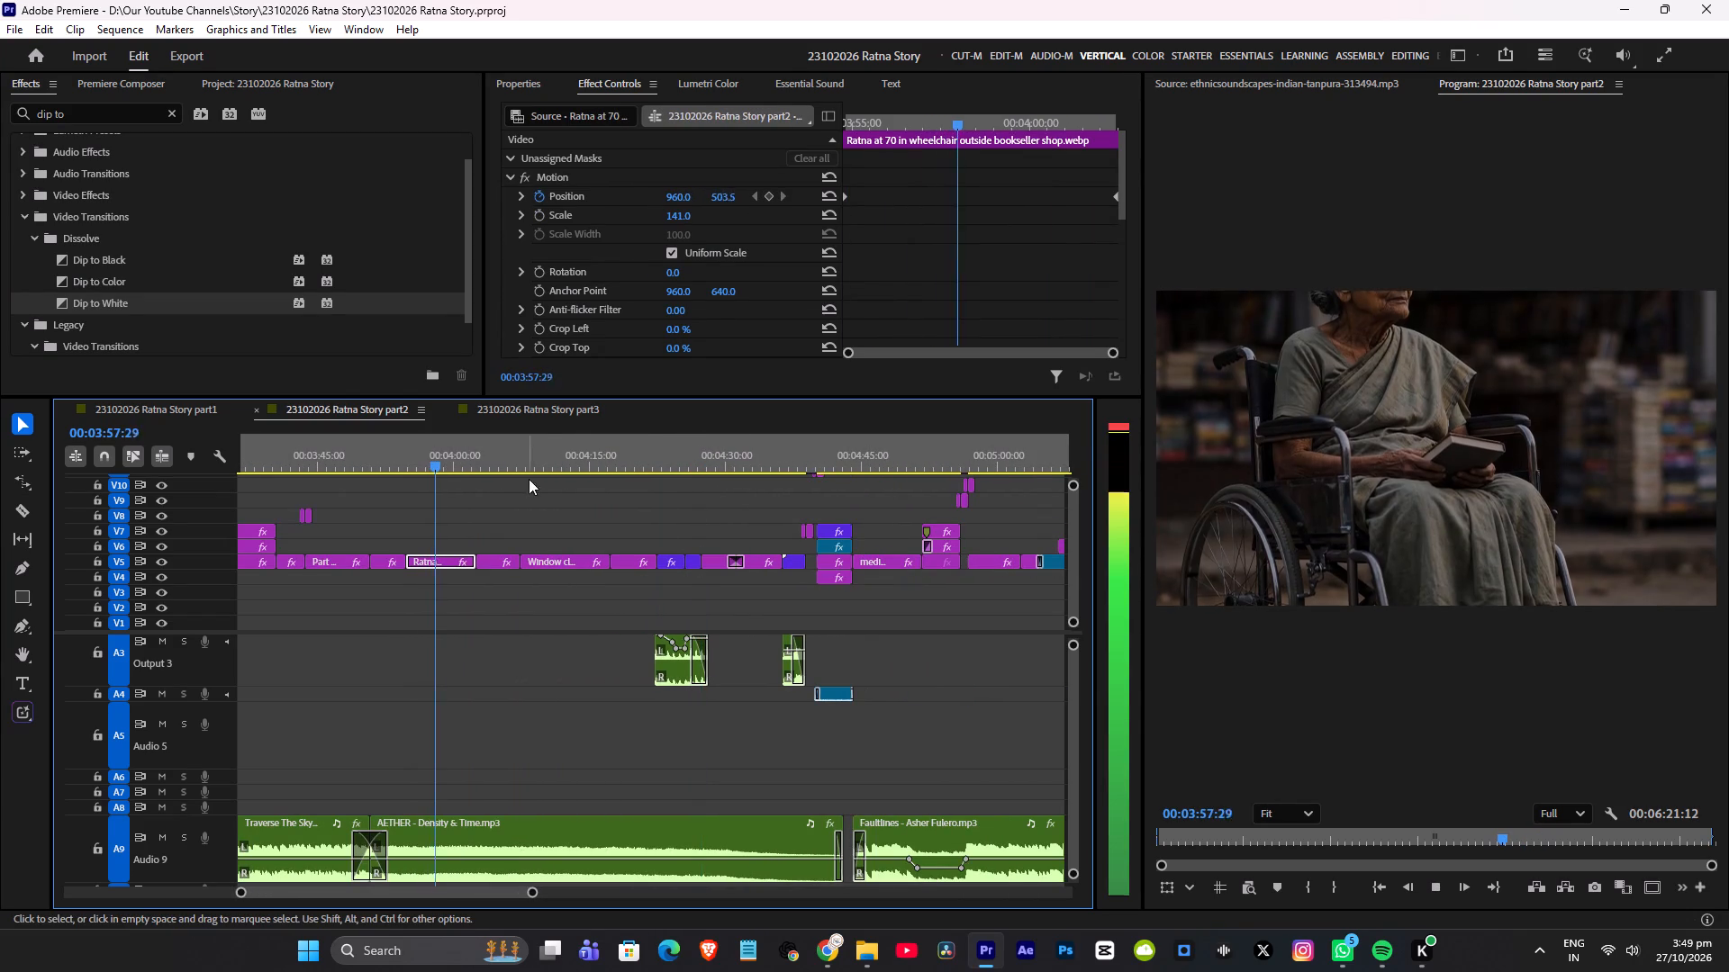
pyautogui.keyDown('alt'); pyautogui.scroll(4, 599, 490); pyautogui.keyUp('alt')
pyautogui.click(756, 458)
pyautogui.press('space')
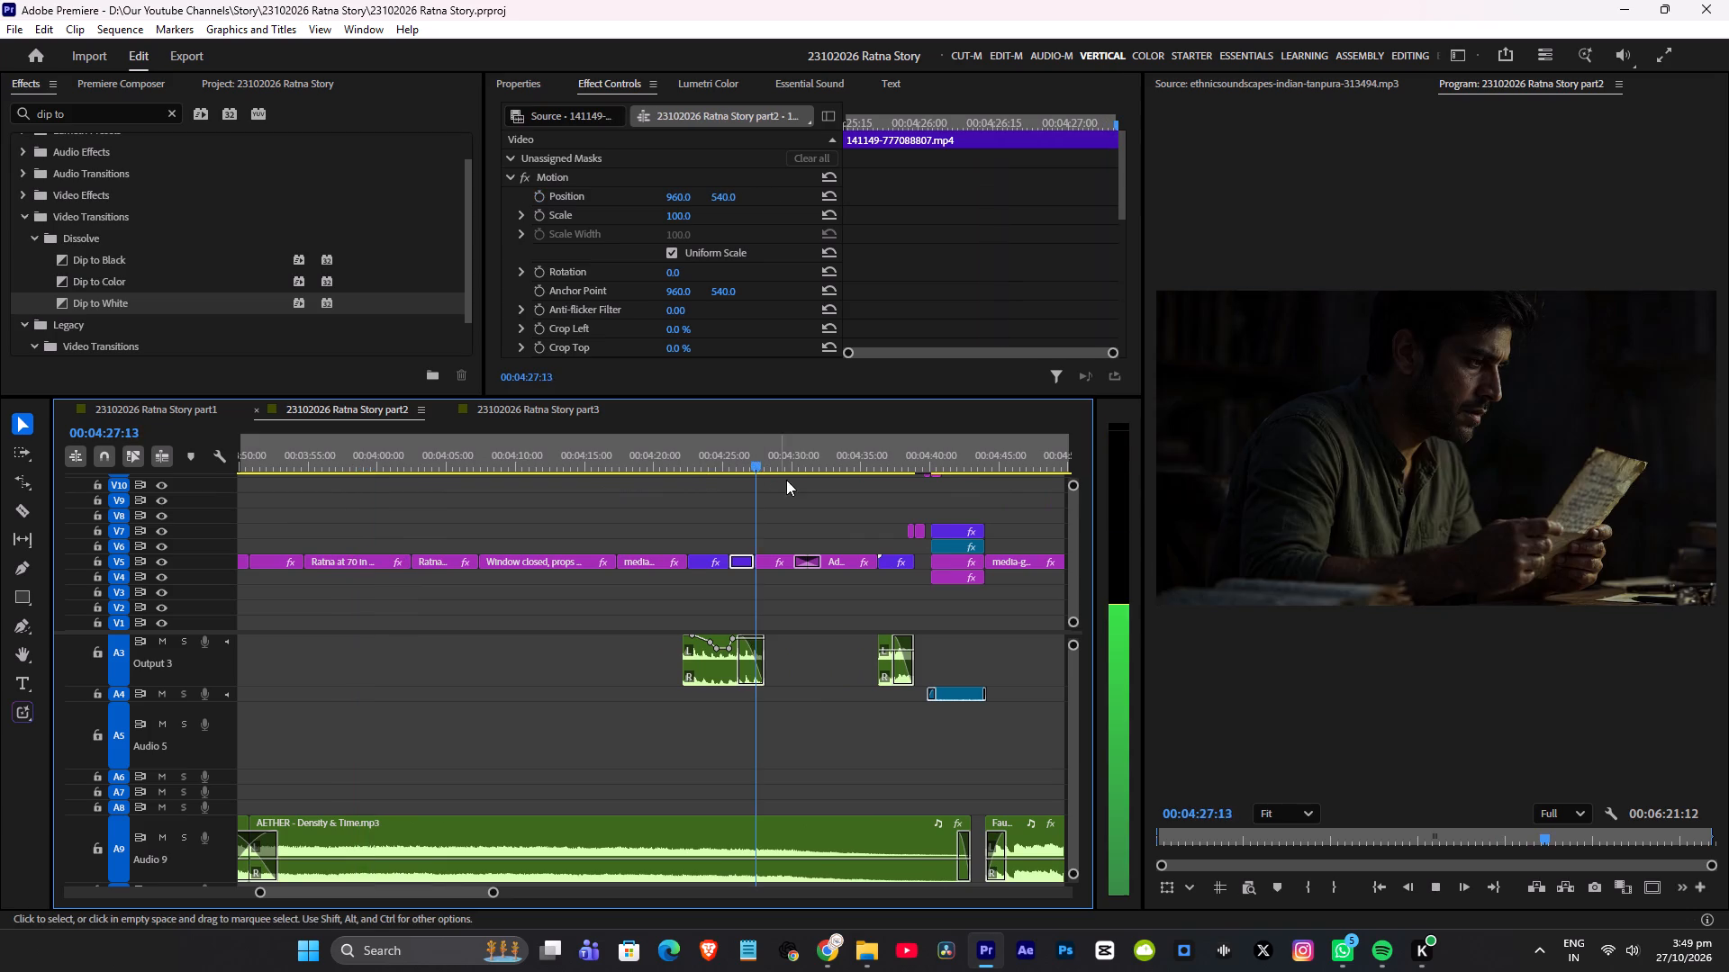
pyautogui.keyDown('alt'); pyautogui.scroll(5, 801, 486); pyautogui.keyUp('alt')
pyautogui.click(814, 487)
pyautogui.scroll(-2, 822, 489)
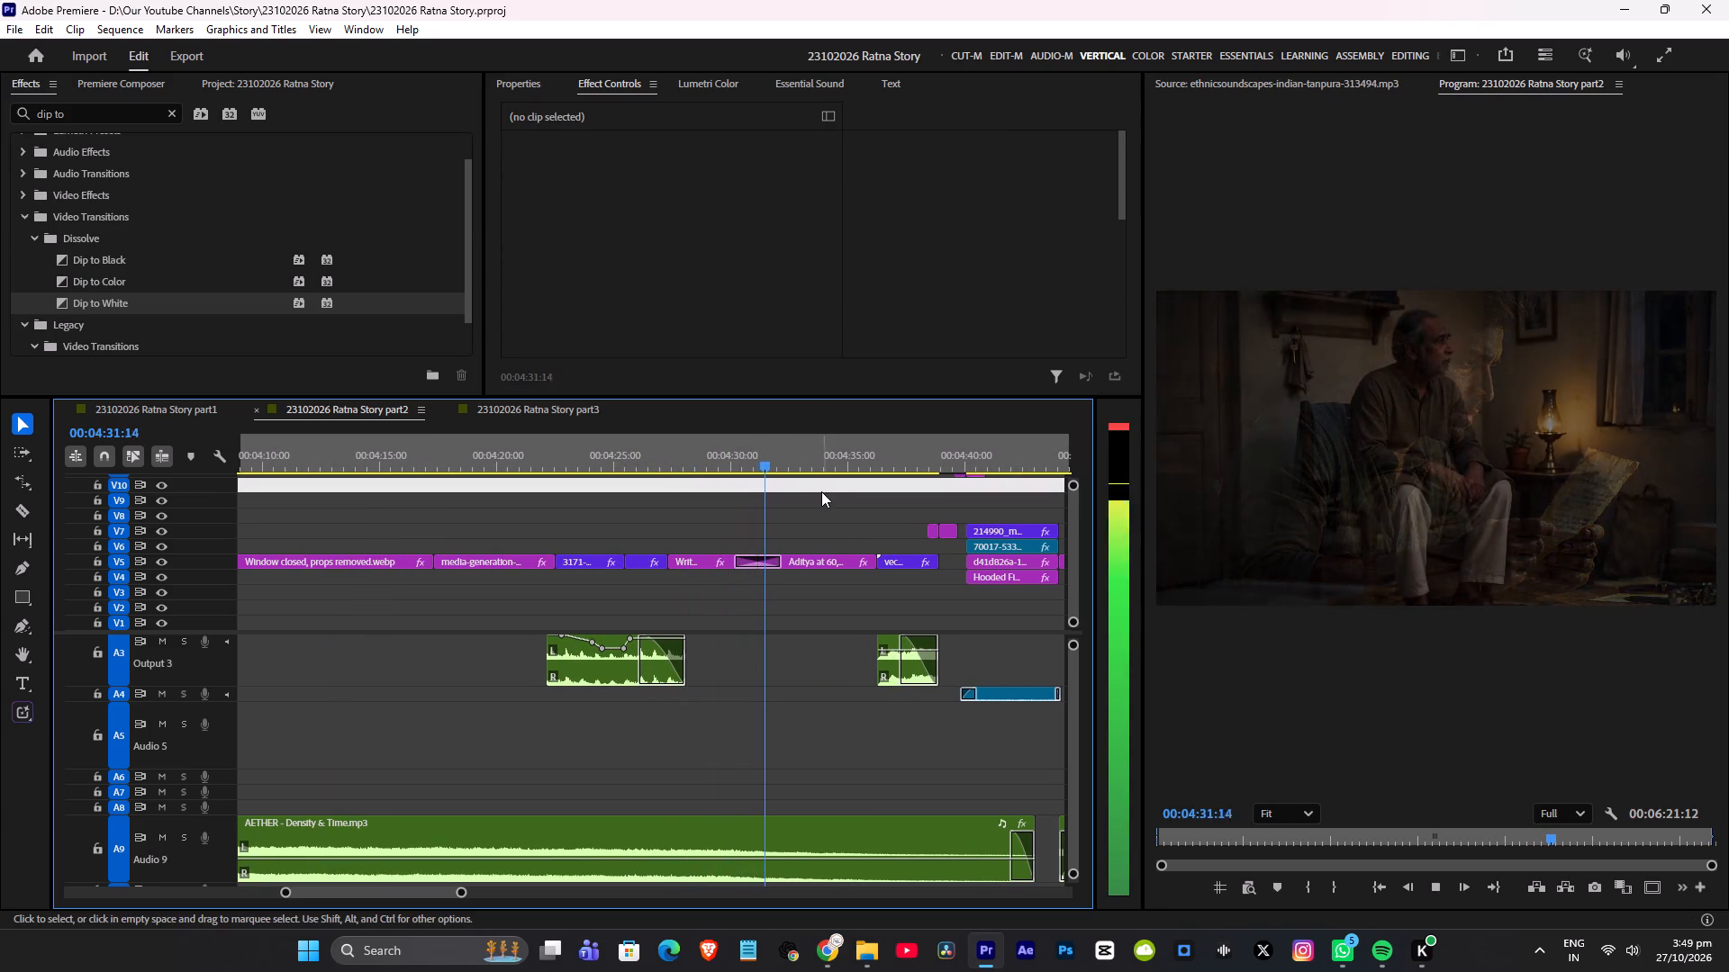
pyautogui.press('space')
pyautogui.click(828, 506)
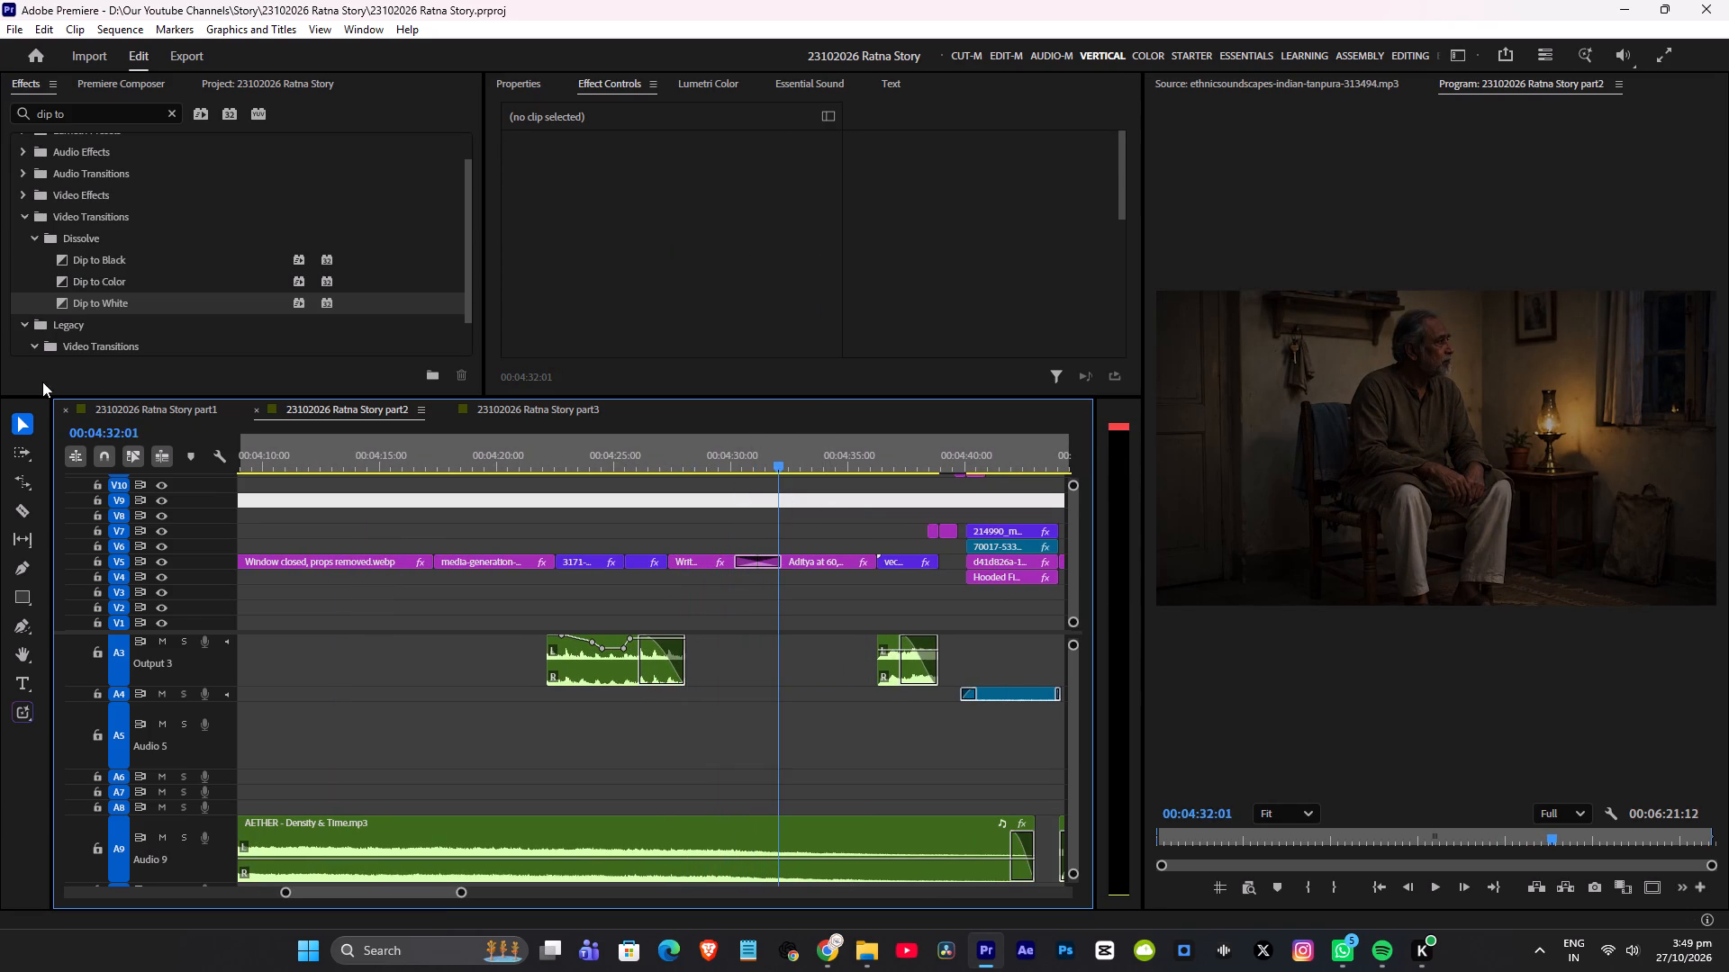
# Copy the 13446069-hd audio clip from part1's opening onto part2's Audio 5 at about 4:27, and trim its end to about 4:31.
pyautogui.click(175, 402)
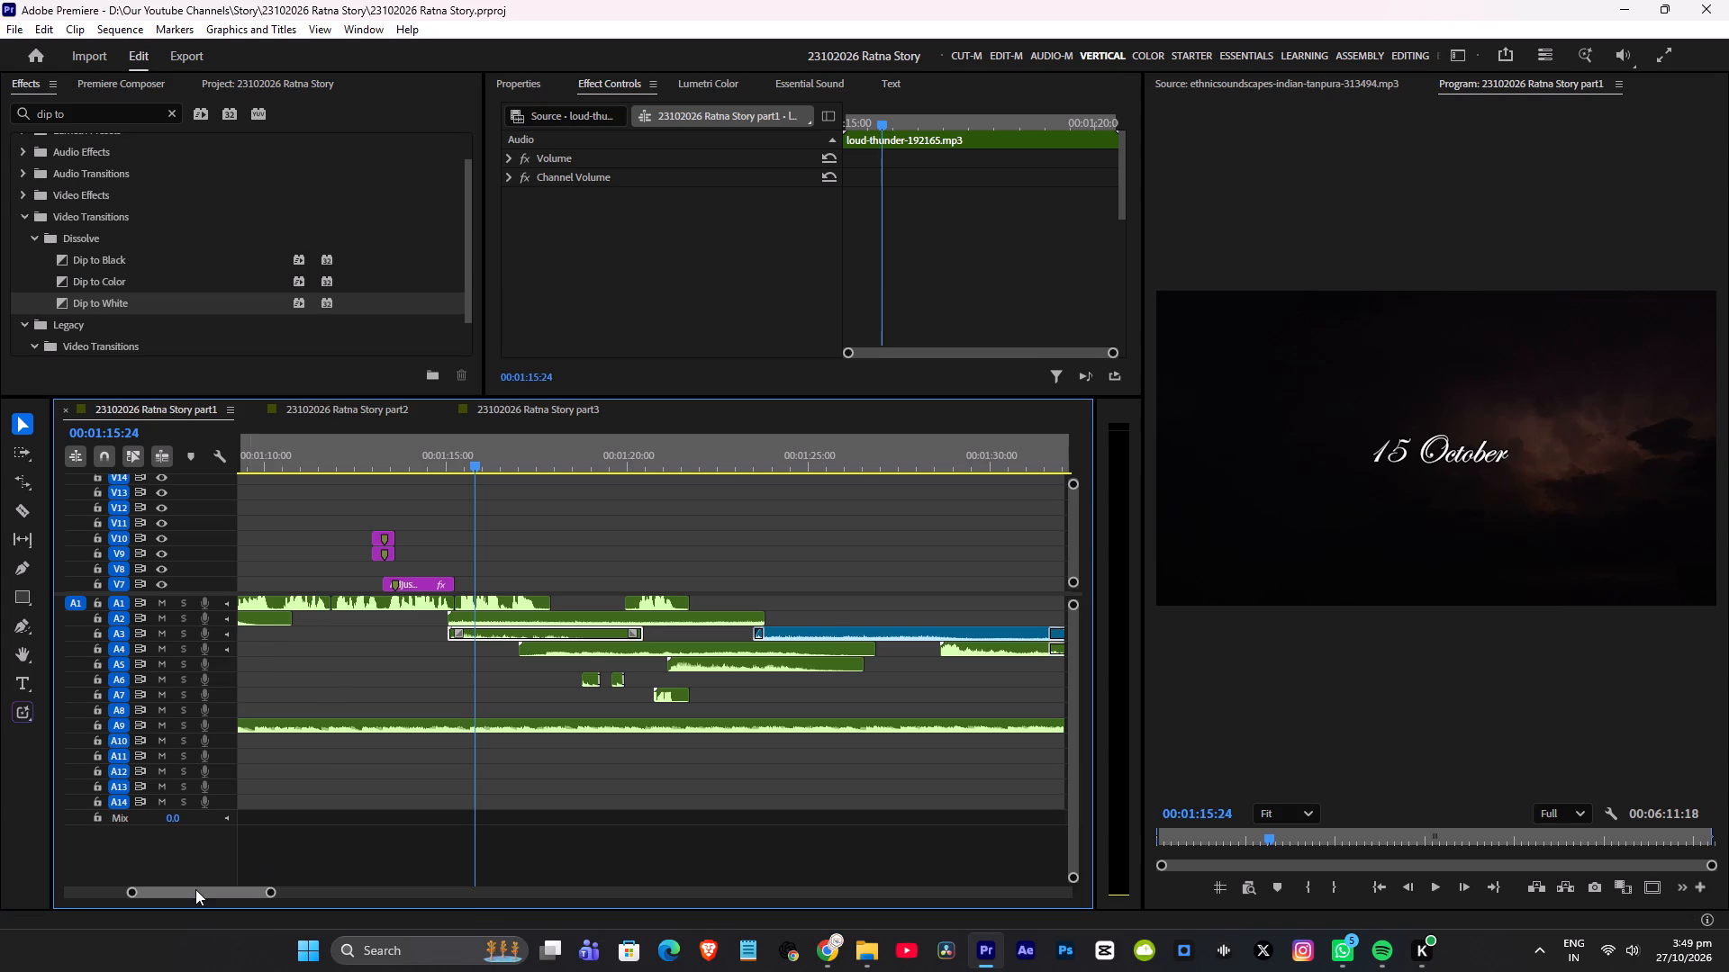
pyautogui.moveTo(191, 889); pyautogui.dragTo(49, 840)
pyautogui.click(352, 652)
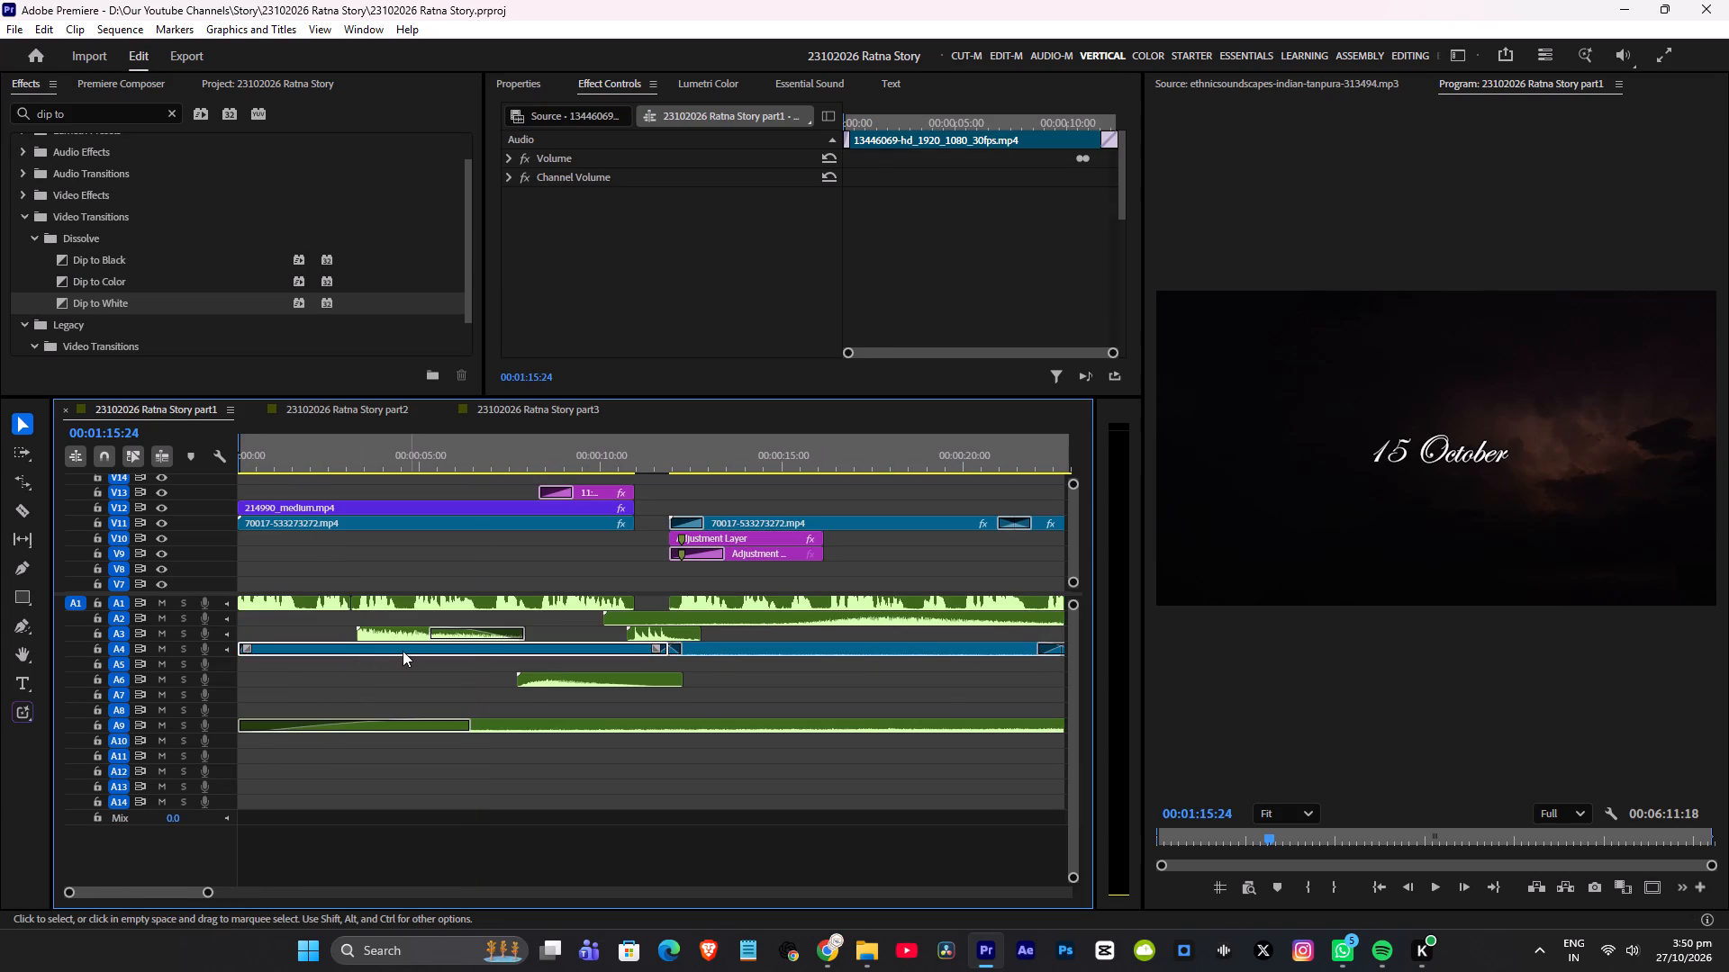
pyautogui.moveTo(403, 651); pyautogui.dragTo(396, 389)
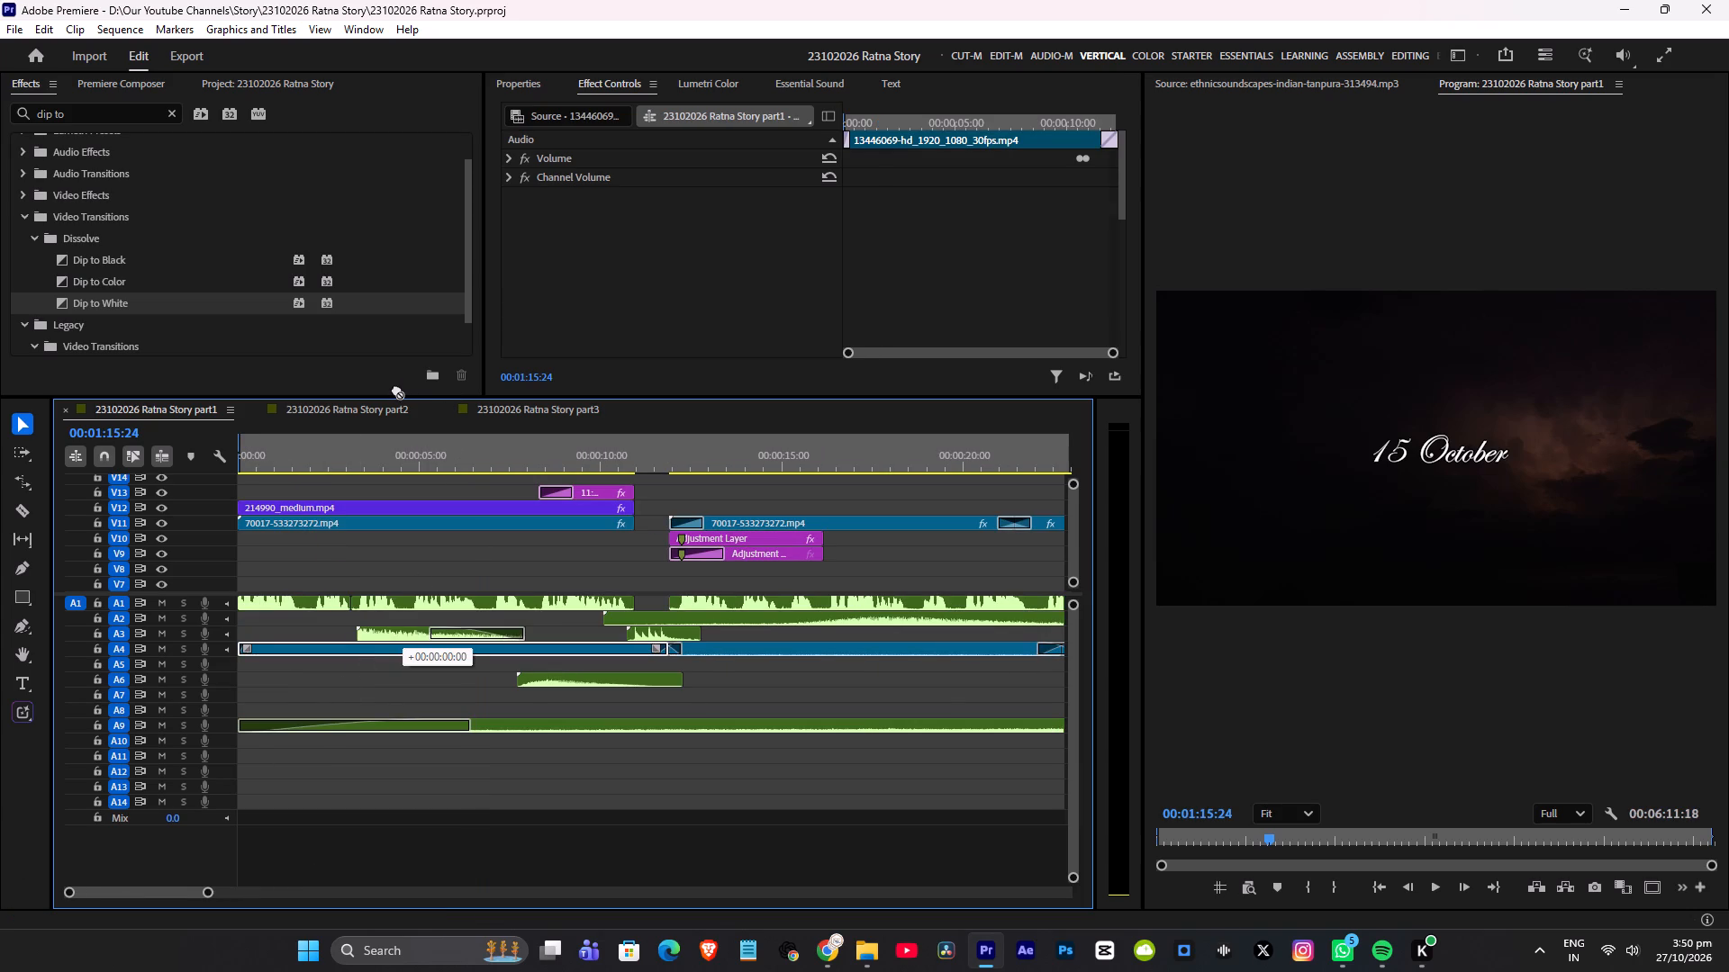
pyautogui.moveTo(396, 389); pyautogui.dragTo(717, 733)
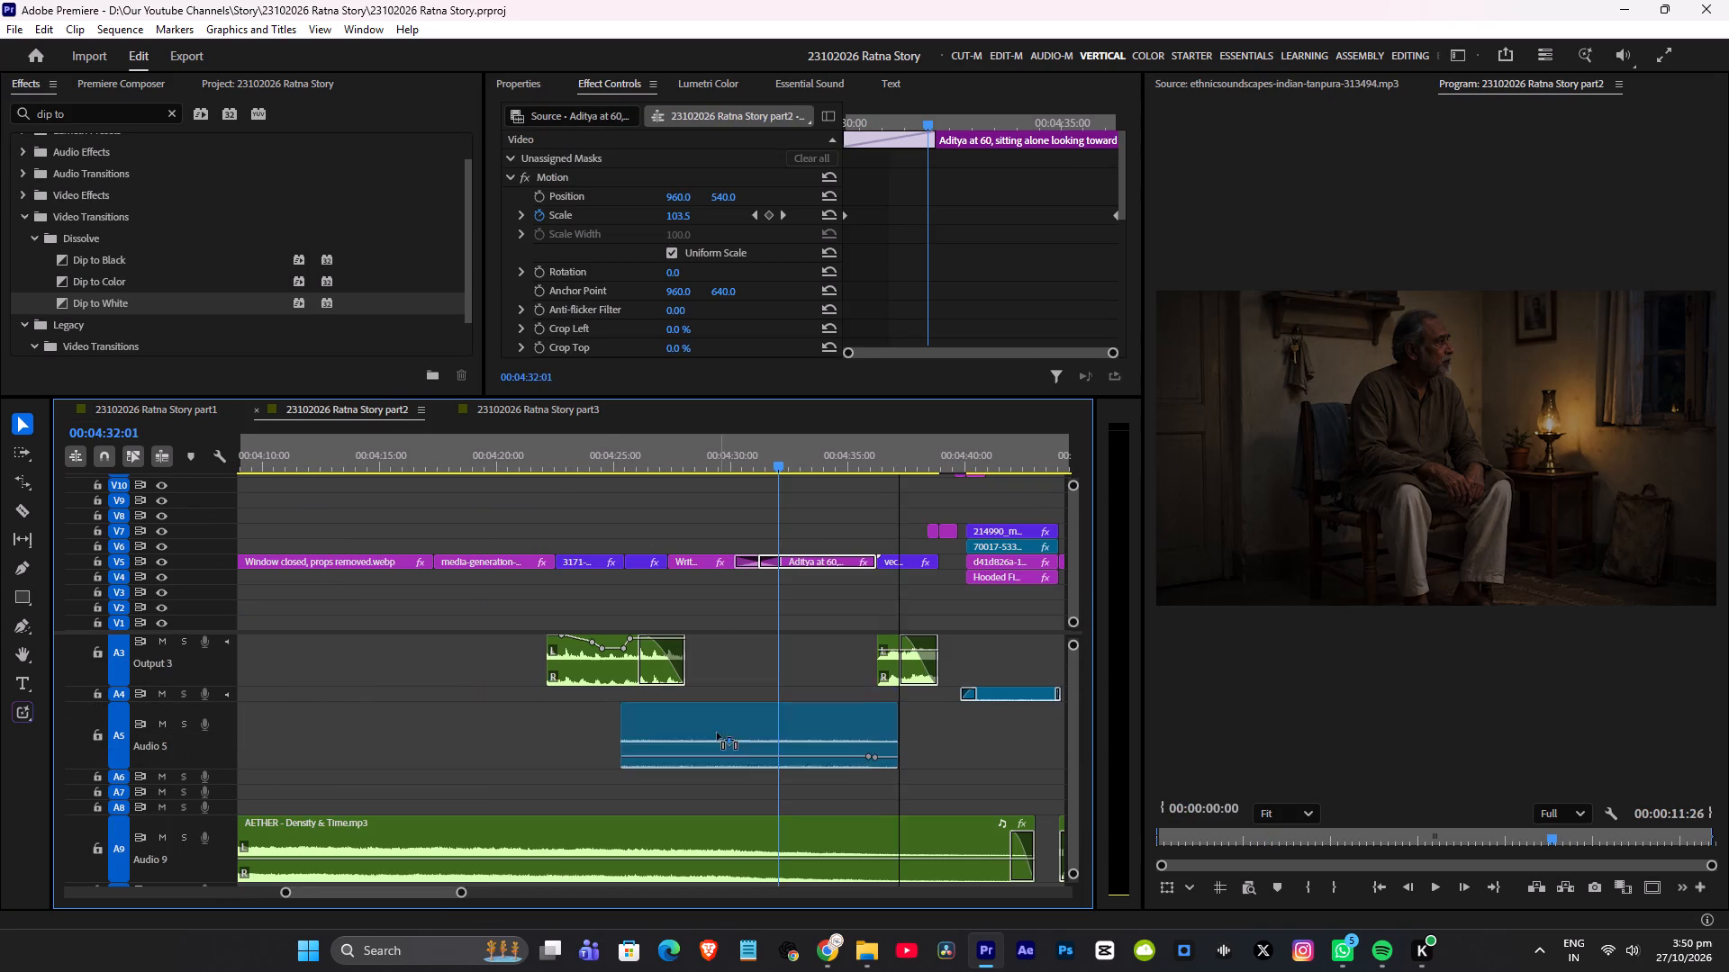
pyautogui.moveTo(717, 733); pyautogui.dragTo(773, 738)
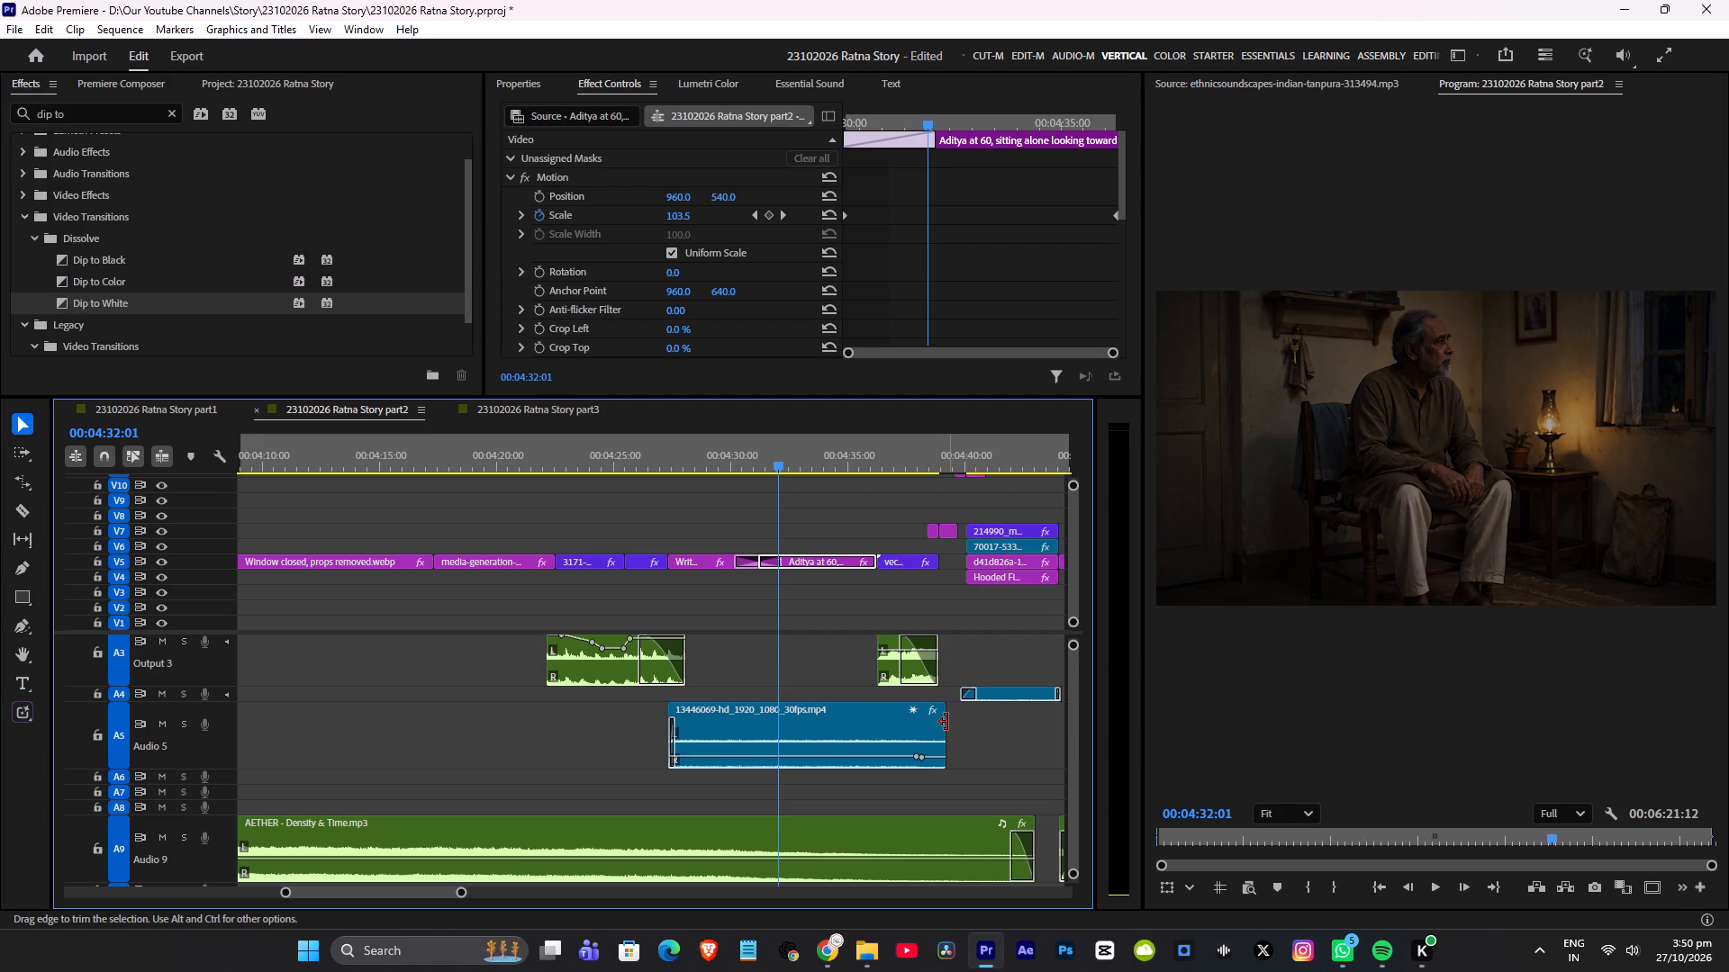
pyautogui.moveTo(946, 722); pyautogui.dragTo(761, 721)
# Play part2 from just before the gravel road's cut near 4:27 to audition the added Audio 5 clip under the writer's shot.
pyautogui.click(678, 464)
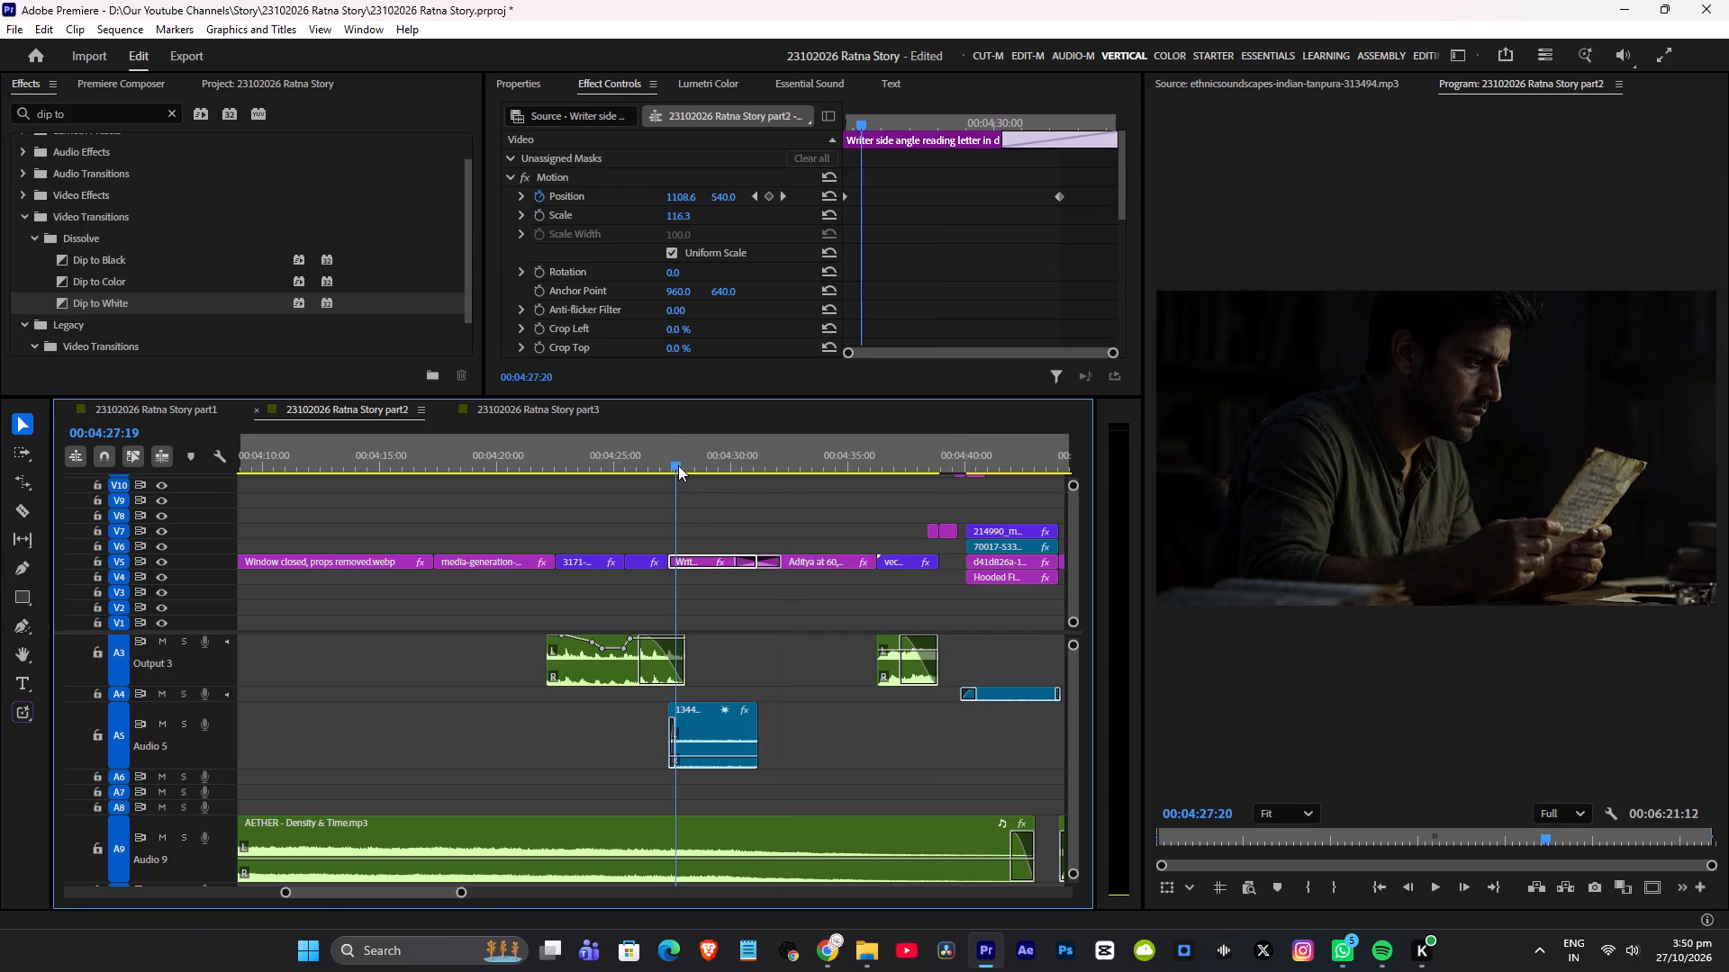
pyautogui.press('space')
pyautogui.keyDown('alt'); pyautogui.scroll(7, 697, 489); pyautogui.keyUp('alt')
pyautogui.click(632, 458)
pyautogui.press('space')
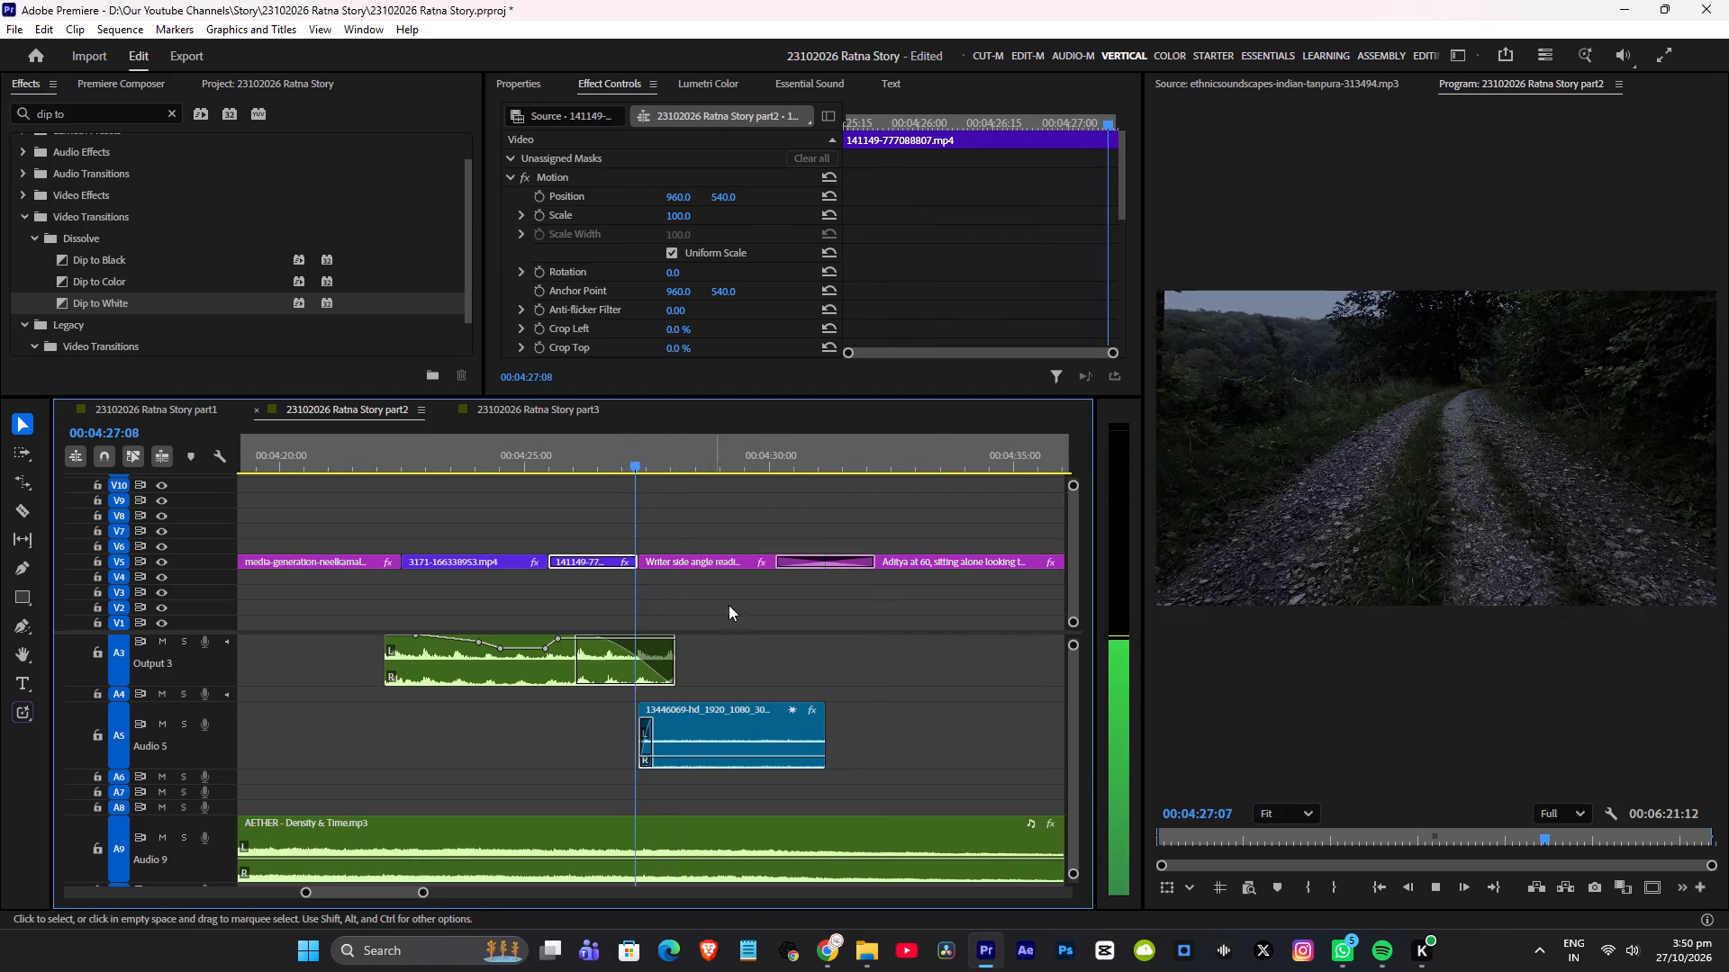
pyautogui.scroll(-4, 748, 712)
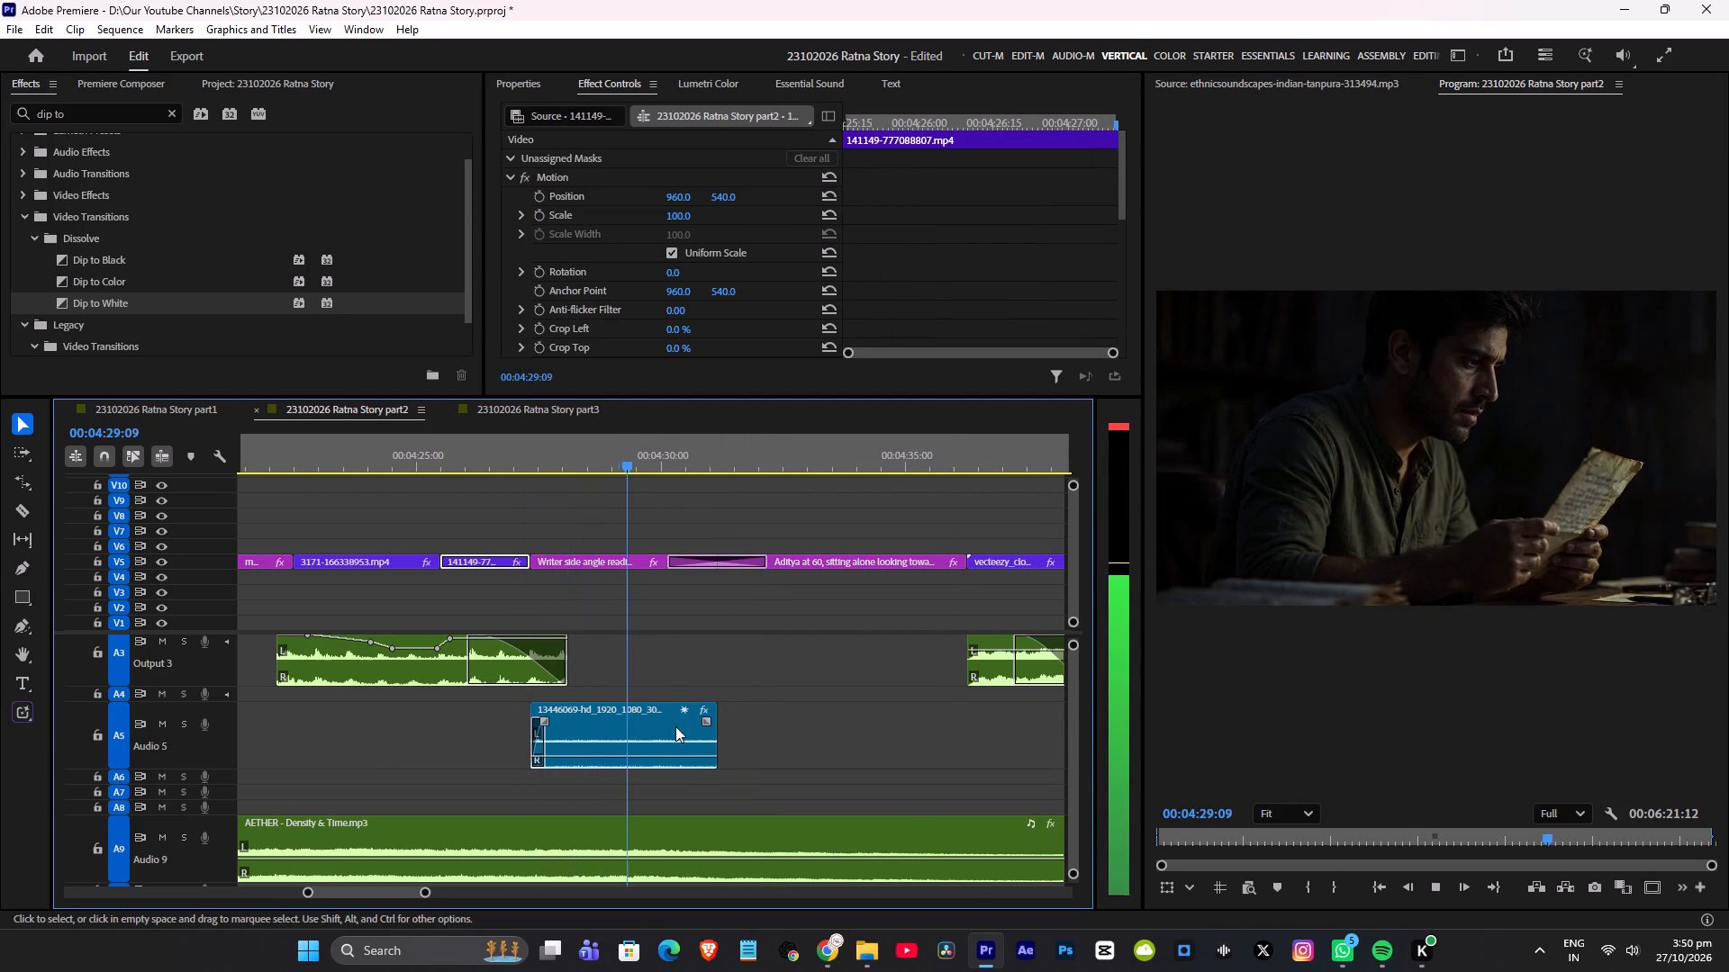
pyautogui.press('space')
# Cut the 13446069-hd audio clip from Audio 5 beneath the writer's side-angle shot near 4:27.
pyautogui.click(658, 726)
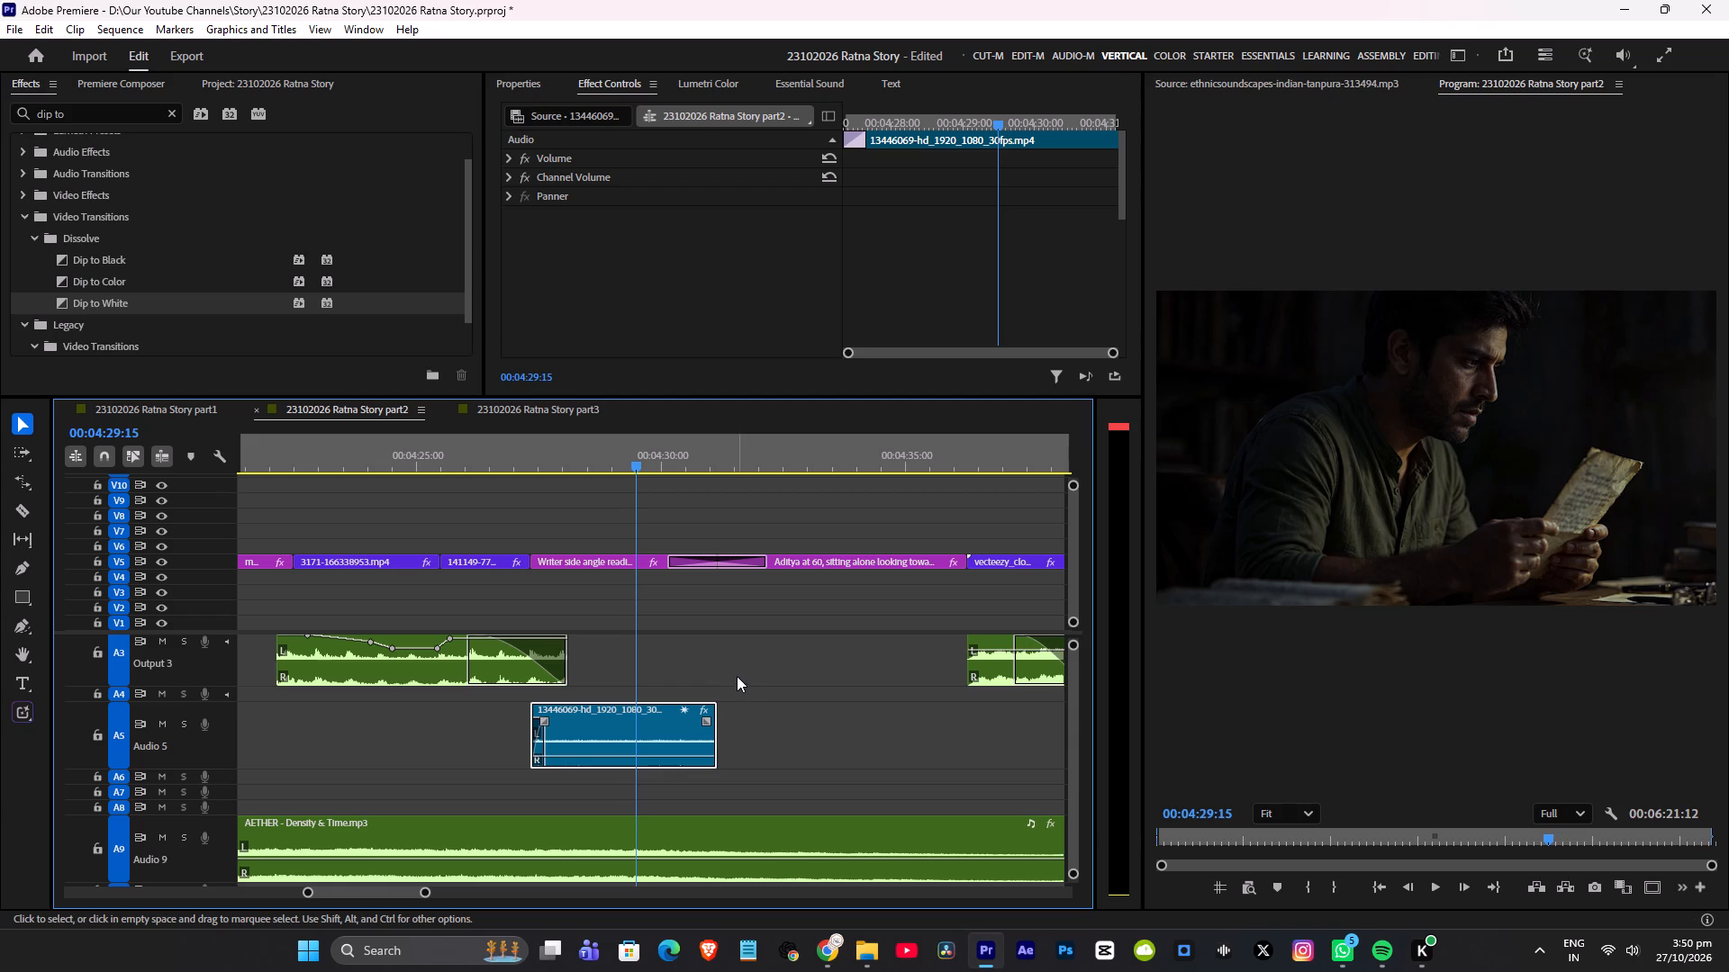
pyautogui.click(703, 664)
pyautogui.click(657, 713)
pyautogui.hotkey('ctrl', 'x')
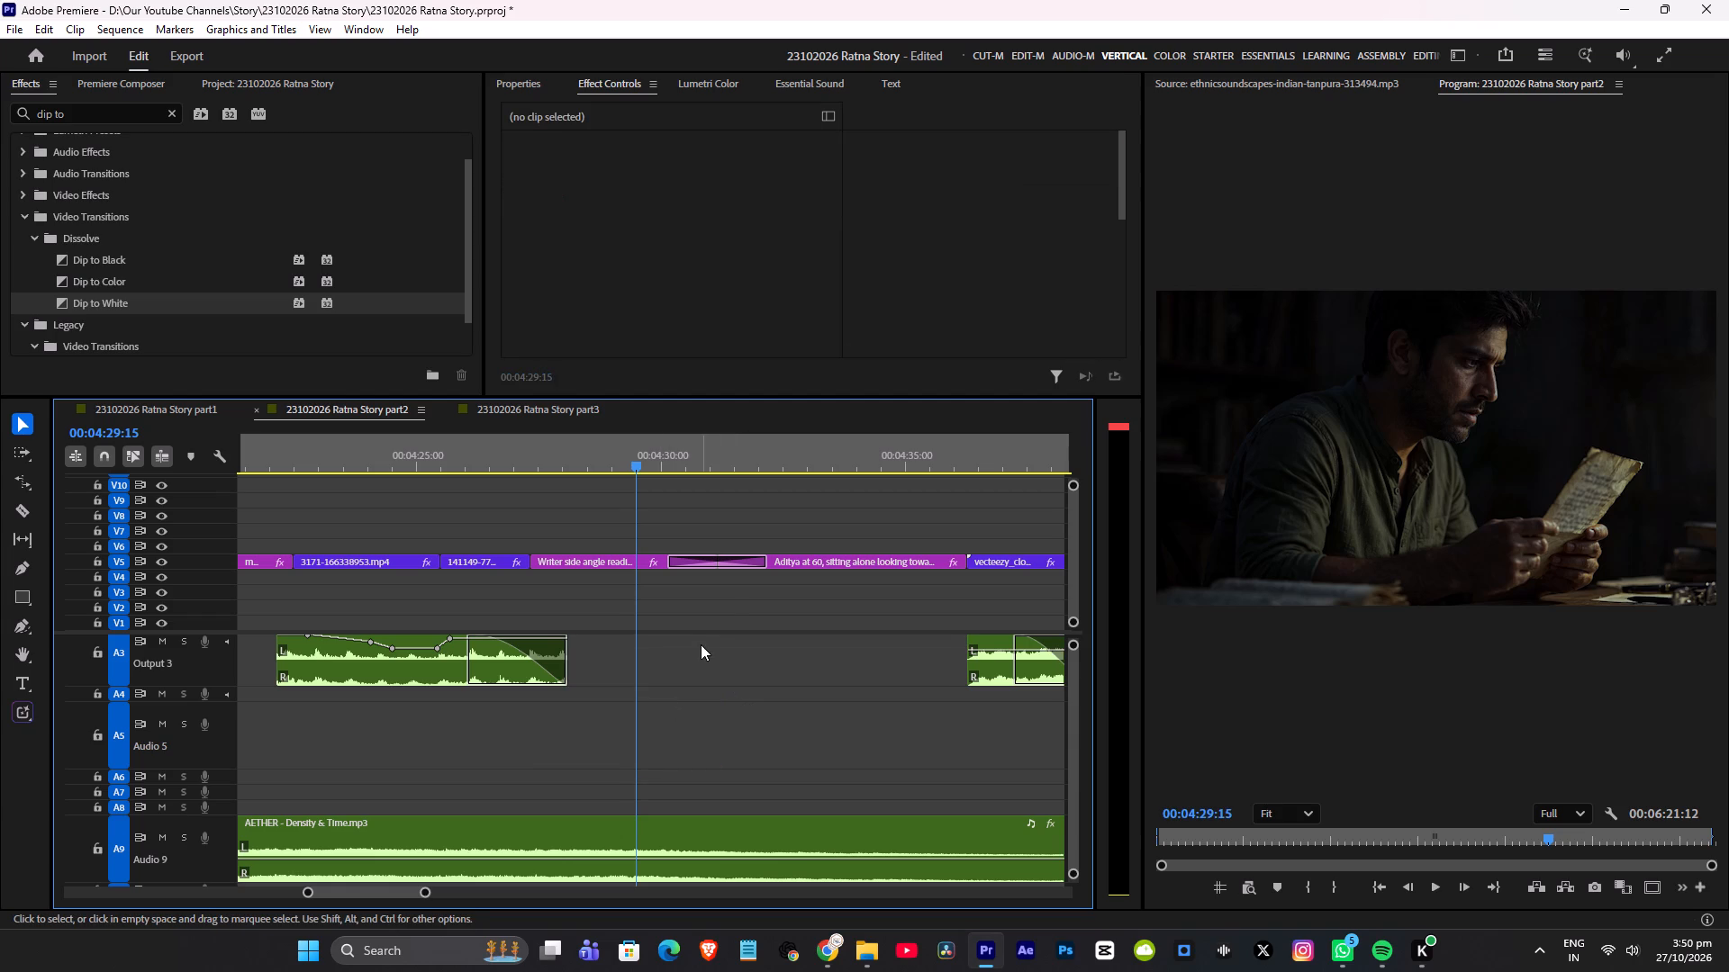
# Skim part2 from the writer's letter shot near 4:29, past the ruined hotel, to the insomnia writing shot at 6:10:26.
pyautogui.press('space')
pyautogui.keyDown('alt'); pyautogui.scroll(-17, 755, 607); pyautogui.keyUp('alt')
pyautogui.click(778, 459)
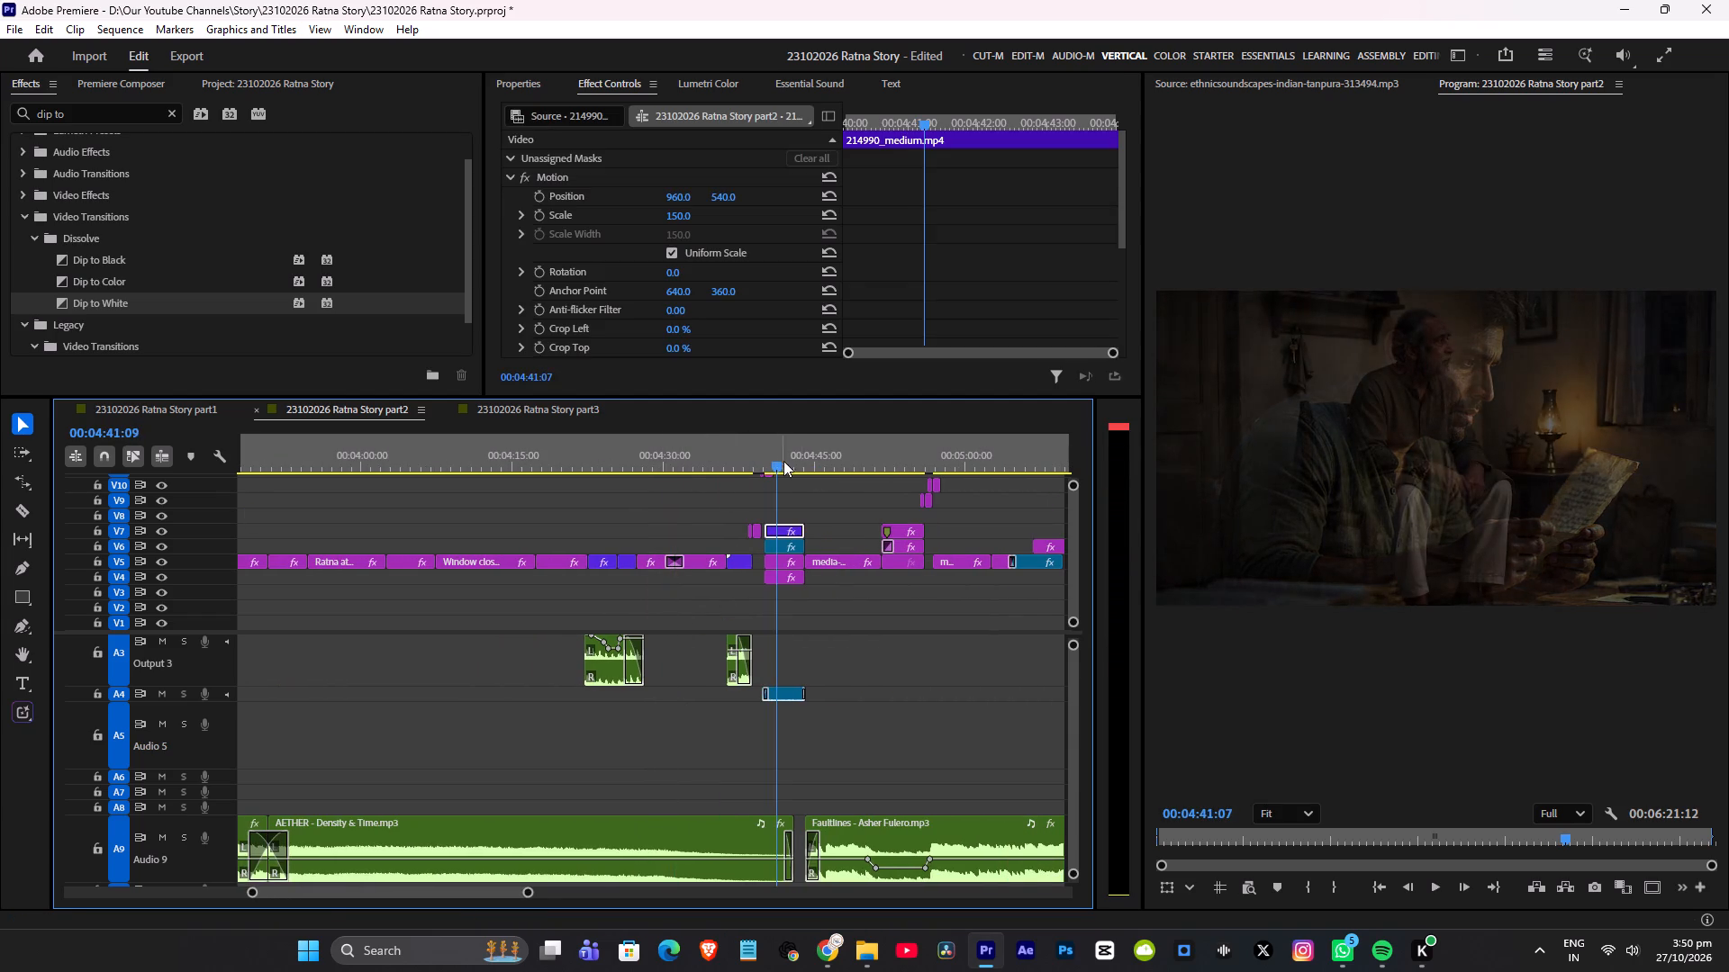
pyautogui.press('space')
pyautogui.scroll(-6, 831, 481)
pyautogui.moveTo(667, 468); pyautogui.dragTo(871, 477)
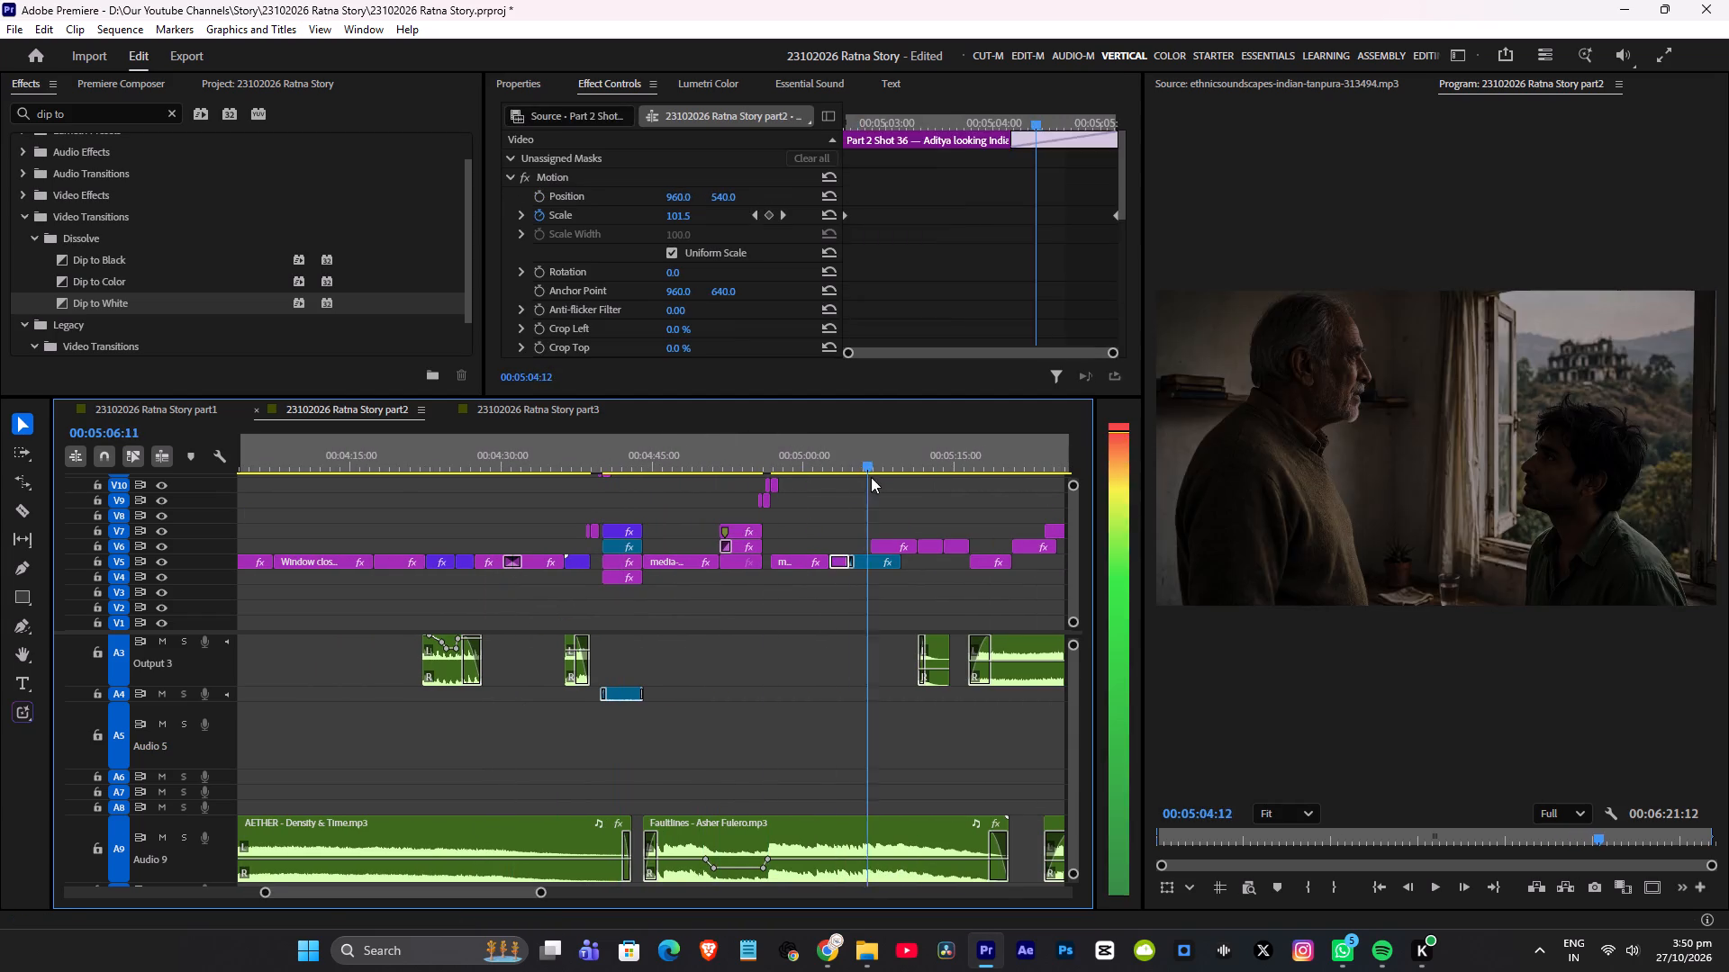
pyautogui.moveTo(871, 477); pyautogui.dragTo(877, 477)
pyautogui.scroll(-5, 852, 490)
pyautogui.moveTo(776, 462); pyautogui.dragTo(901, 470)
pyautogui.scroll(-6, 887, 495)
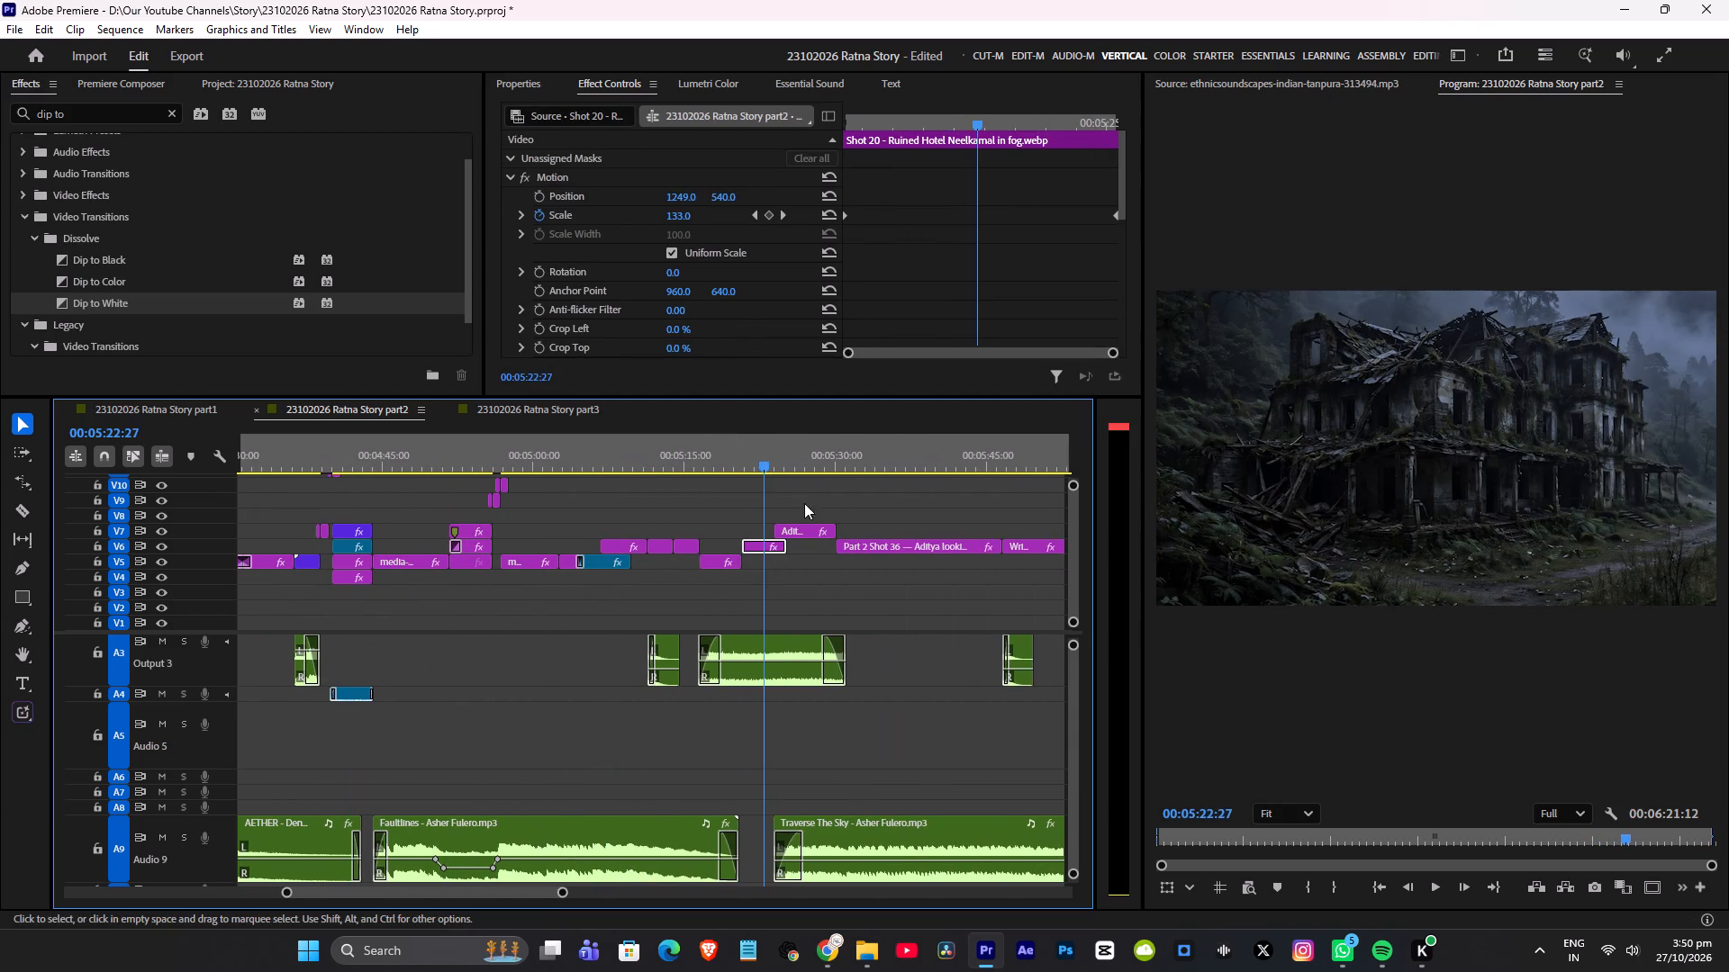
pyautogui.moveTo(765, 454); pyautogui.dragTo(920, 472)
pyautogui.scroll(-6, 939, 486)
pyautogui.moveTo(841, 462); pyautogui.dragTo(910, 471)
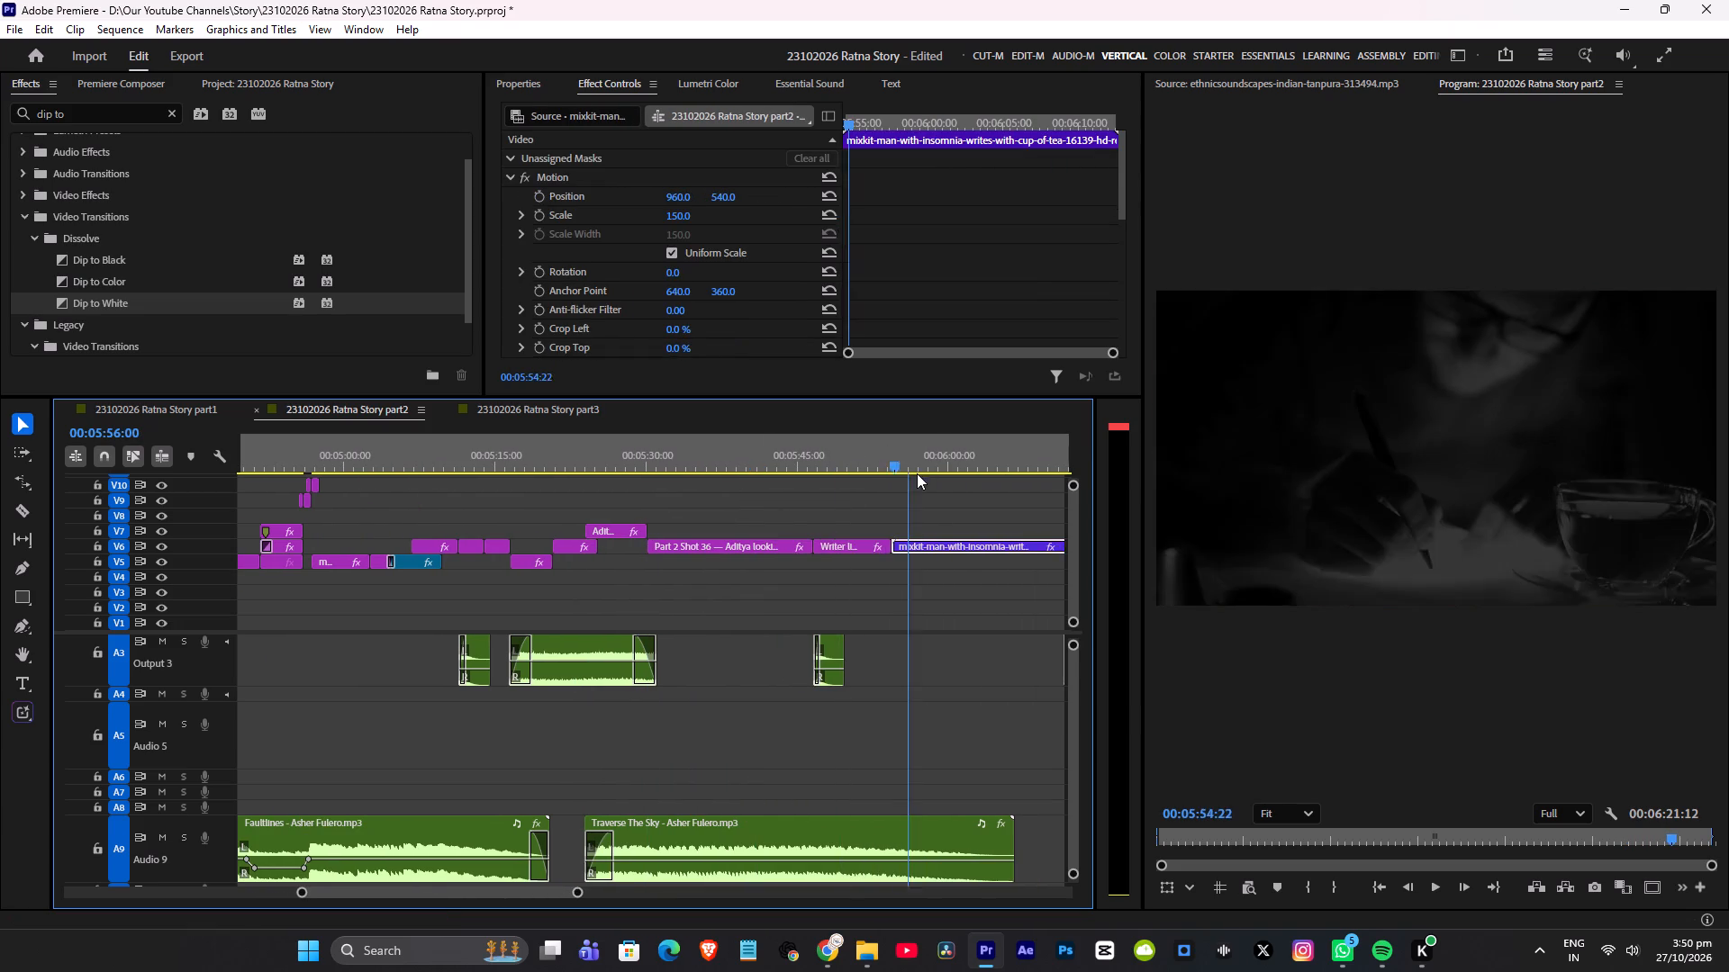
pyautogui.scroll(-6, 910, 488)
pyautogui.press('space')
pyautogui.press('space')
pyautogui.scroll(-6, 843, 494)
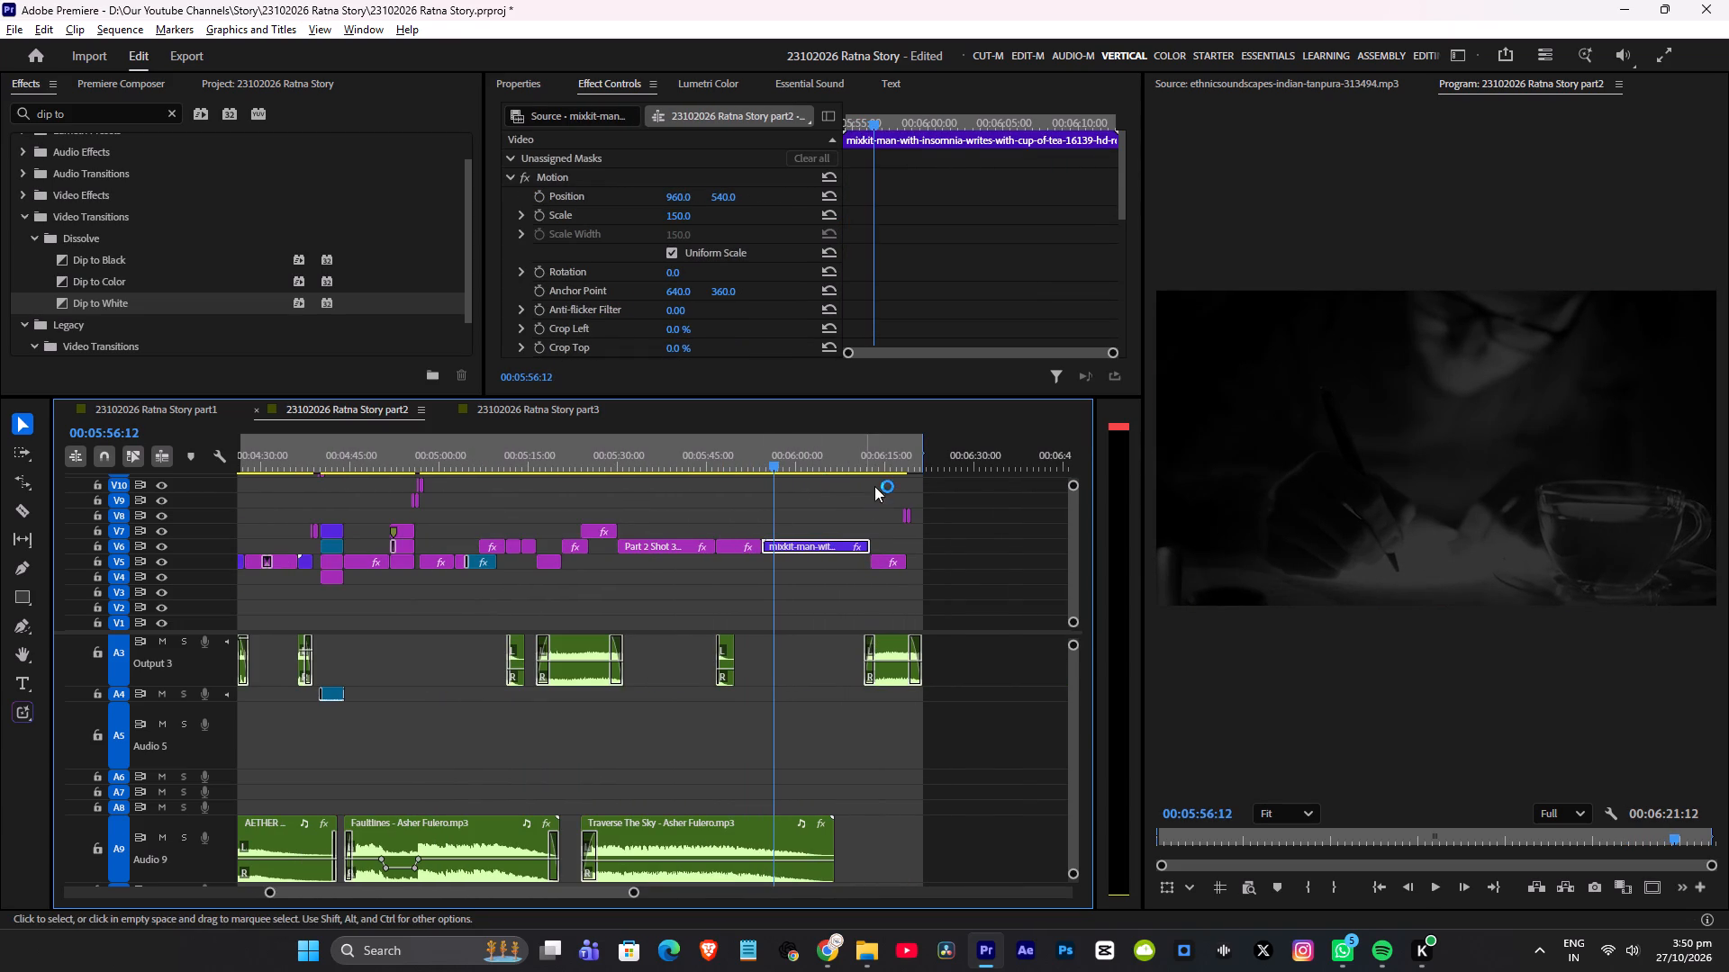
pyautogui.moveTo(863, 459); pyautogui.dragTo(863, 470)
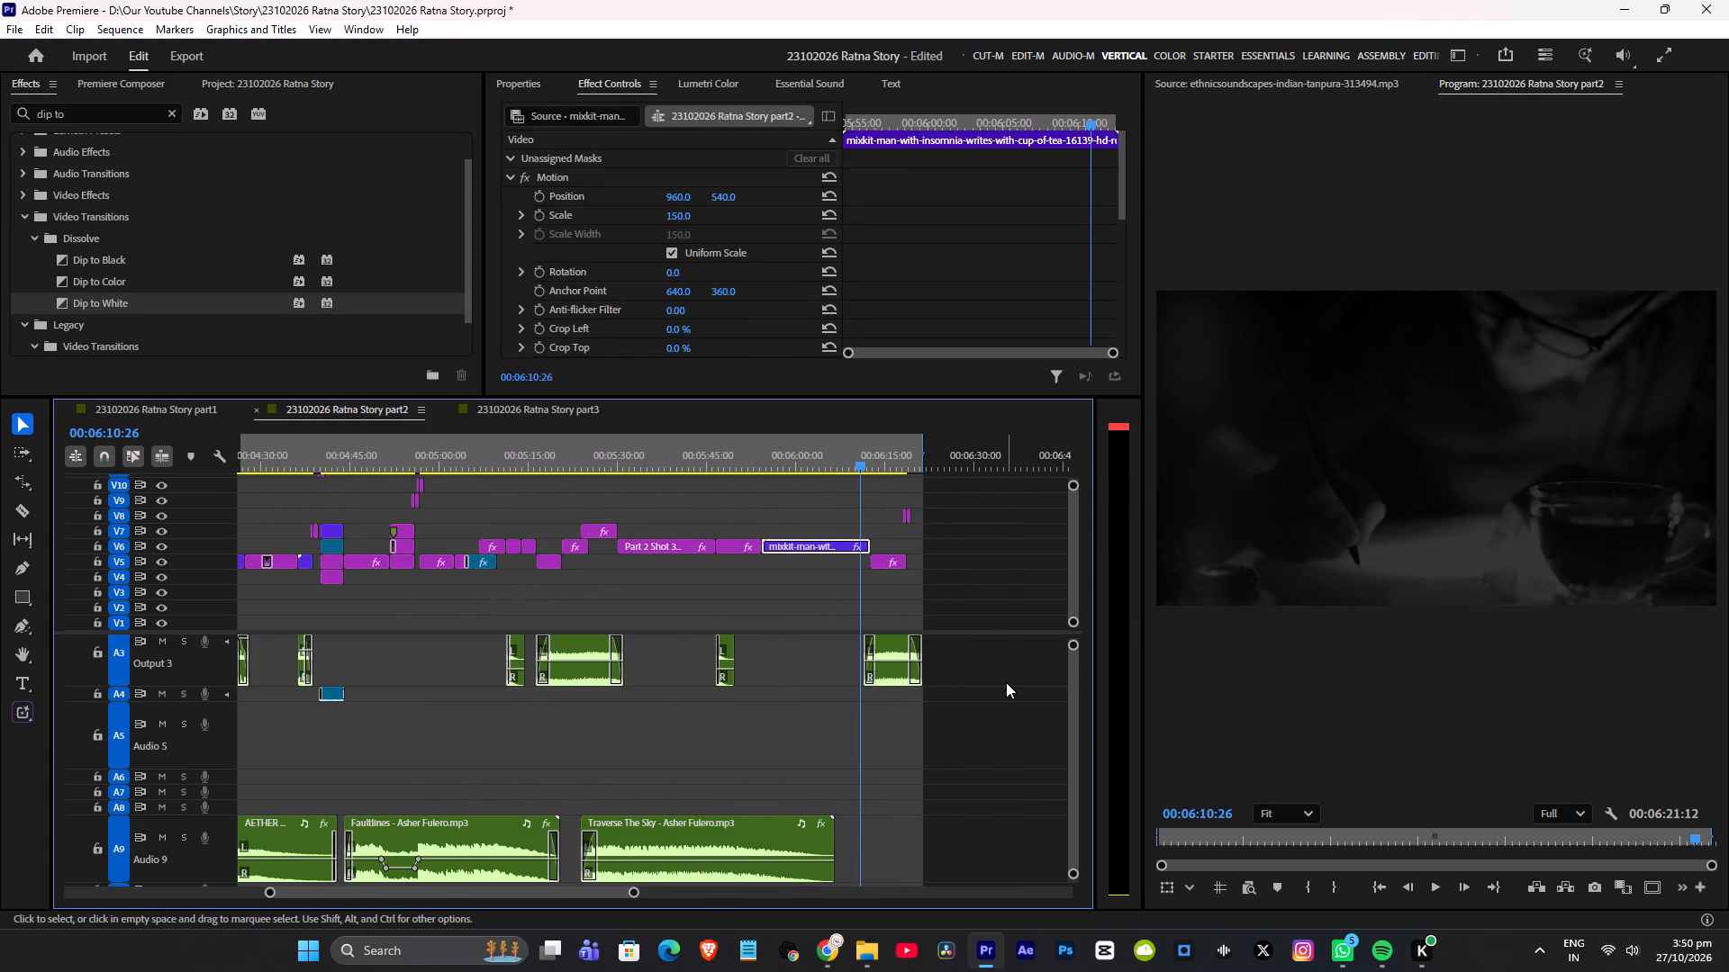
# Paste the 13446069-hd clip on Audio 5 near the end of part2 and fit it beneath the last Output 3 clip, lasting about 9:28.
pyautogui.click(1006, 682)
pyautogui.hotkey('ctrl', 'v')
pyautogui.keyDown('alt'); pyautogui.scroll(11, 948, 651); pyautogui.keyUp('alt')
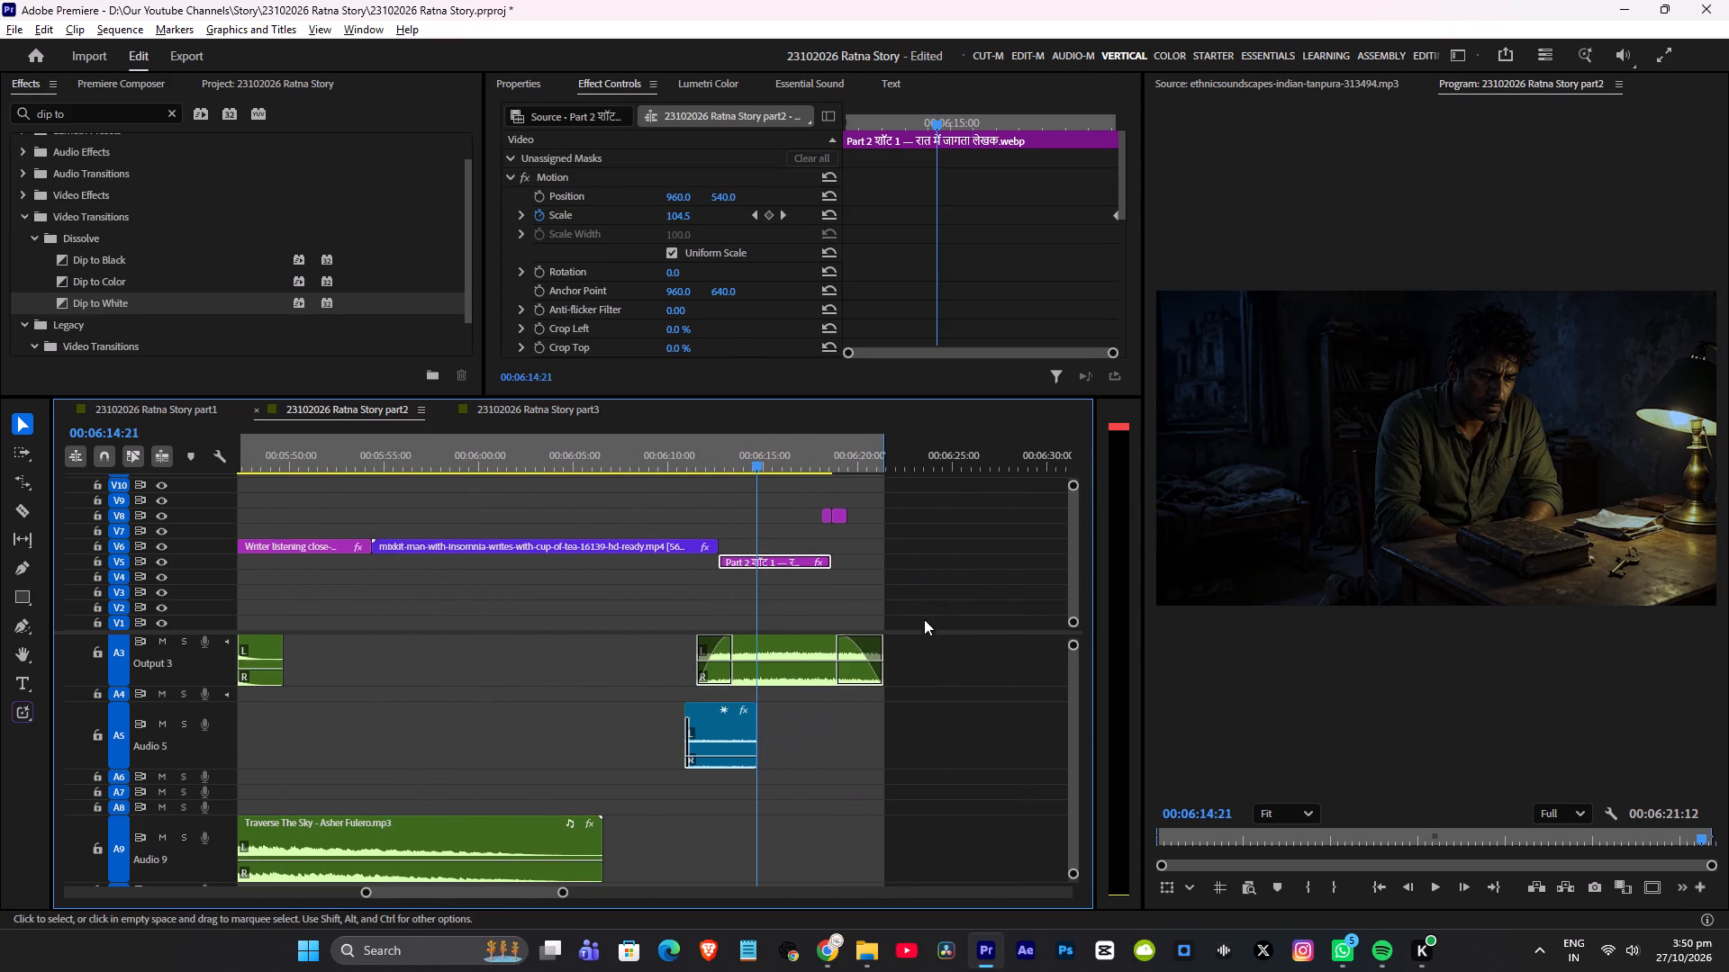
pyautogui.moveTo(702, 714); pyautogui.dragTo(718, 714)
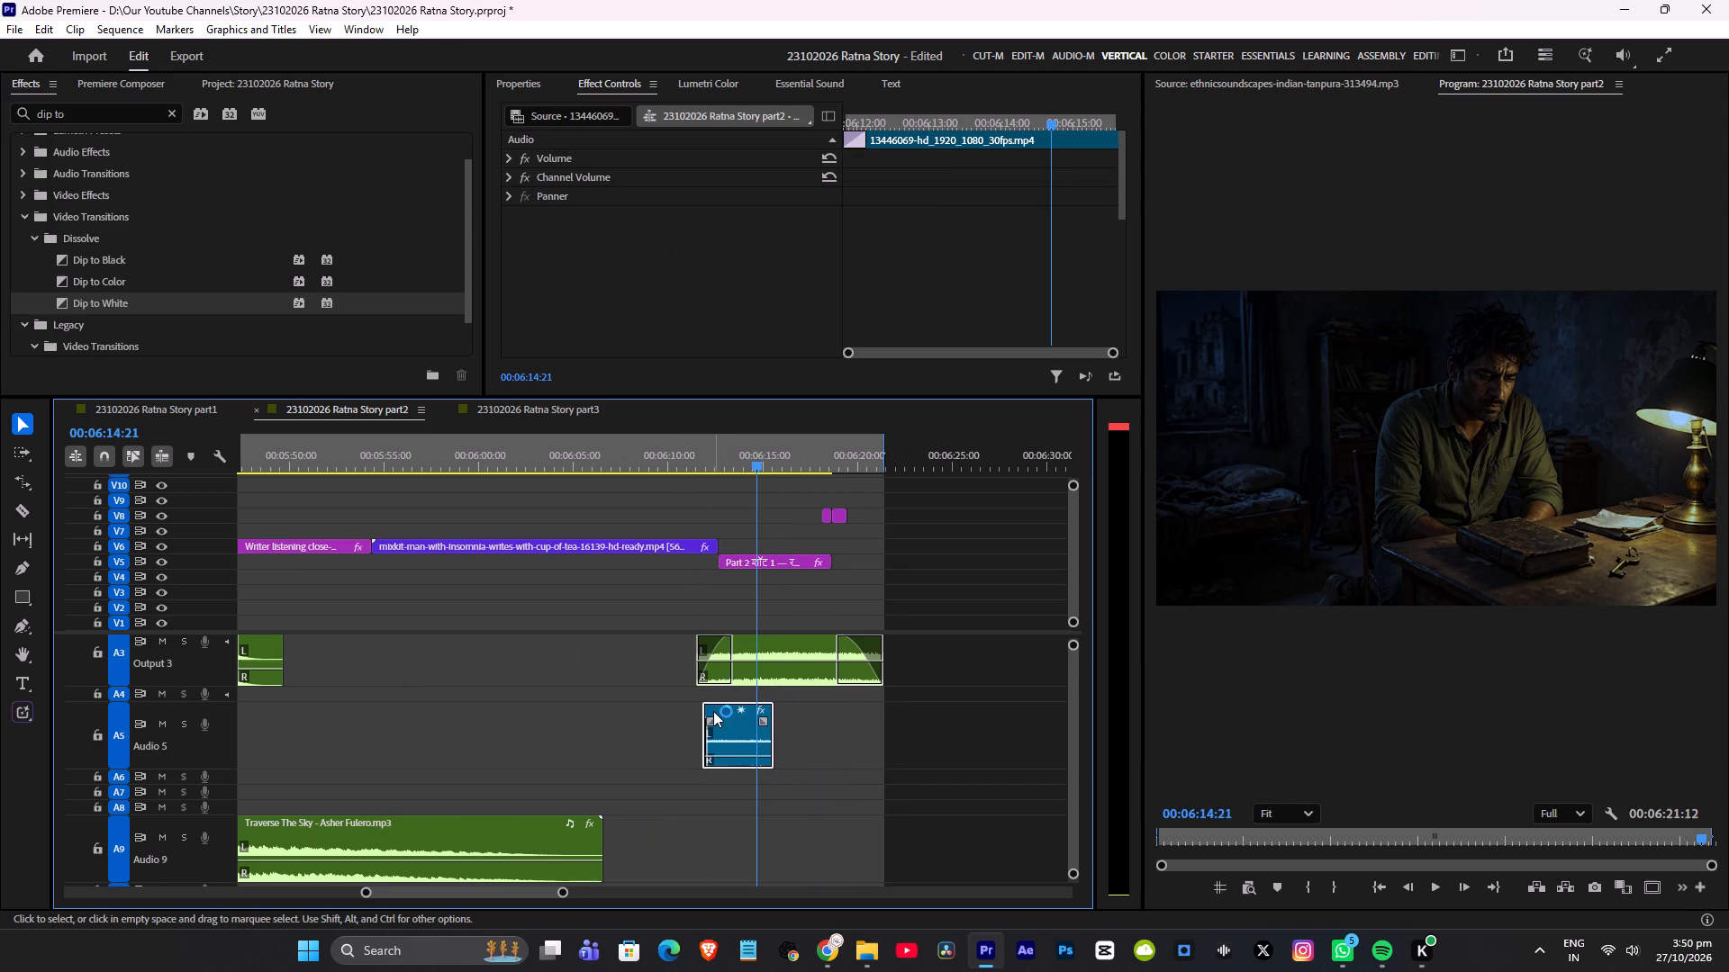
pyautogui.click(724, 711)
pyautogui.moveTo(763, 710); pyautogui.dragTo(873, 715)
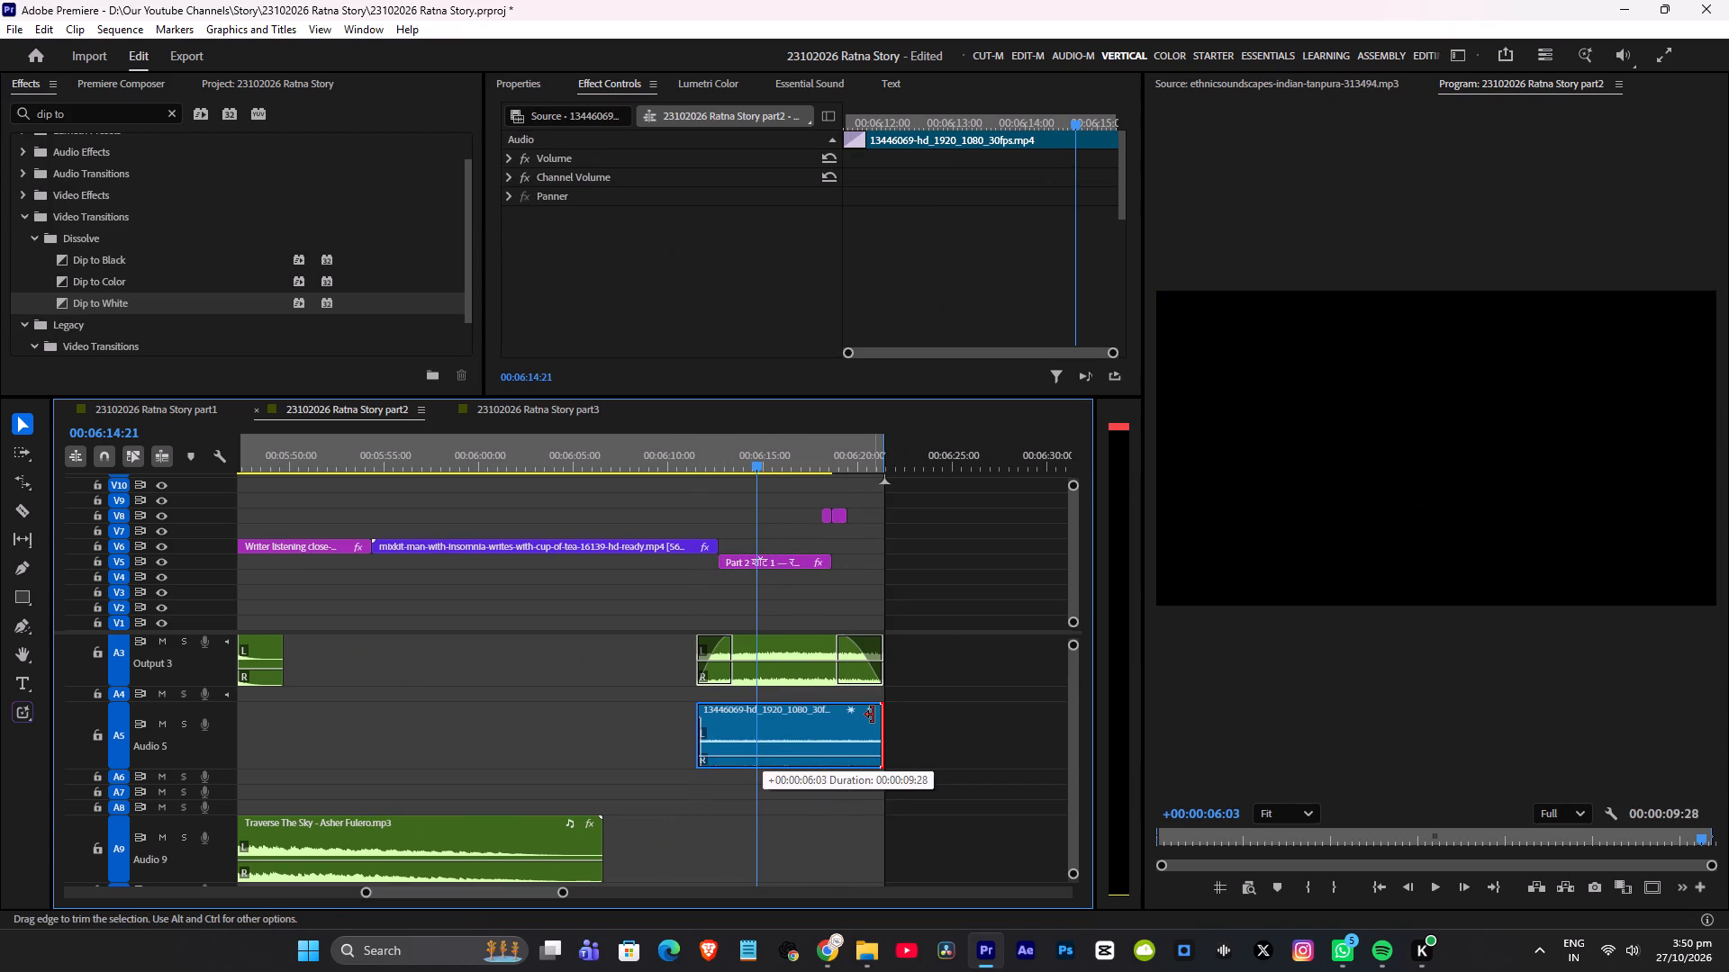
pyautogui.moveTo(873, 715); pyautogui.dragTo(872, 715)
# Lower the volume of the closing 13446069-hd clip on Audio 5 by two increments.
pyautogui.click(833, 723)
pyautogui.press('[')
pyautogui.press('[')
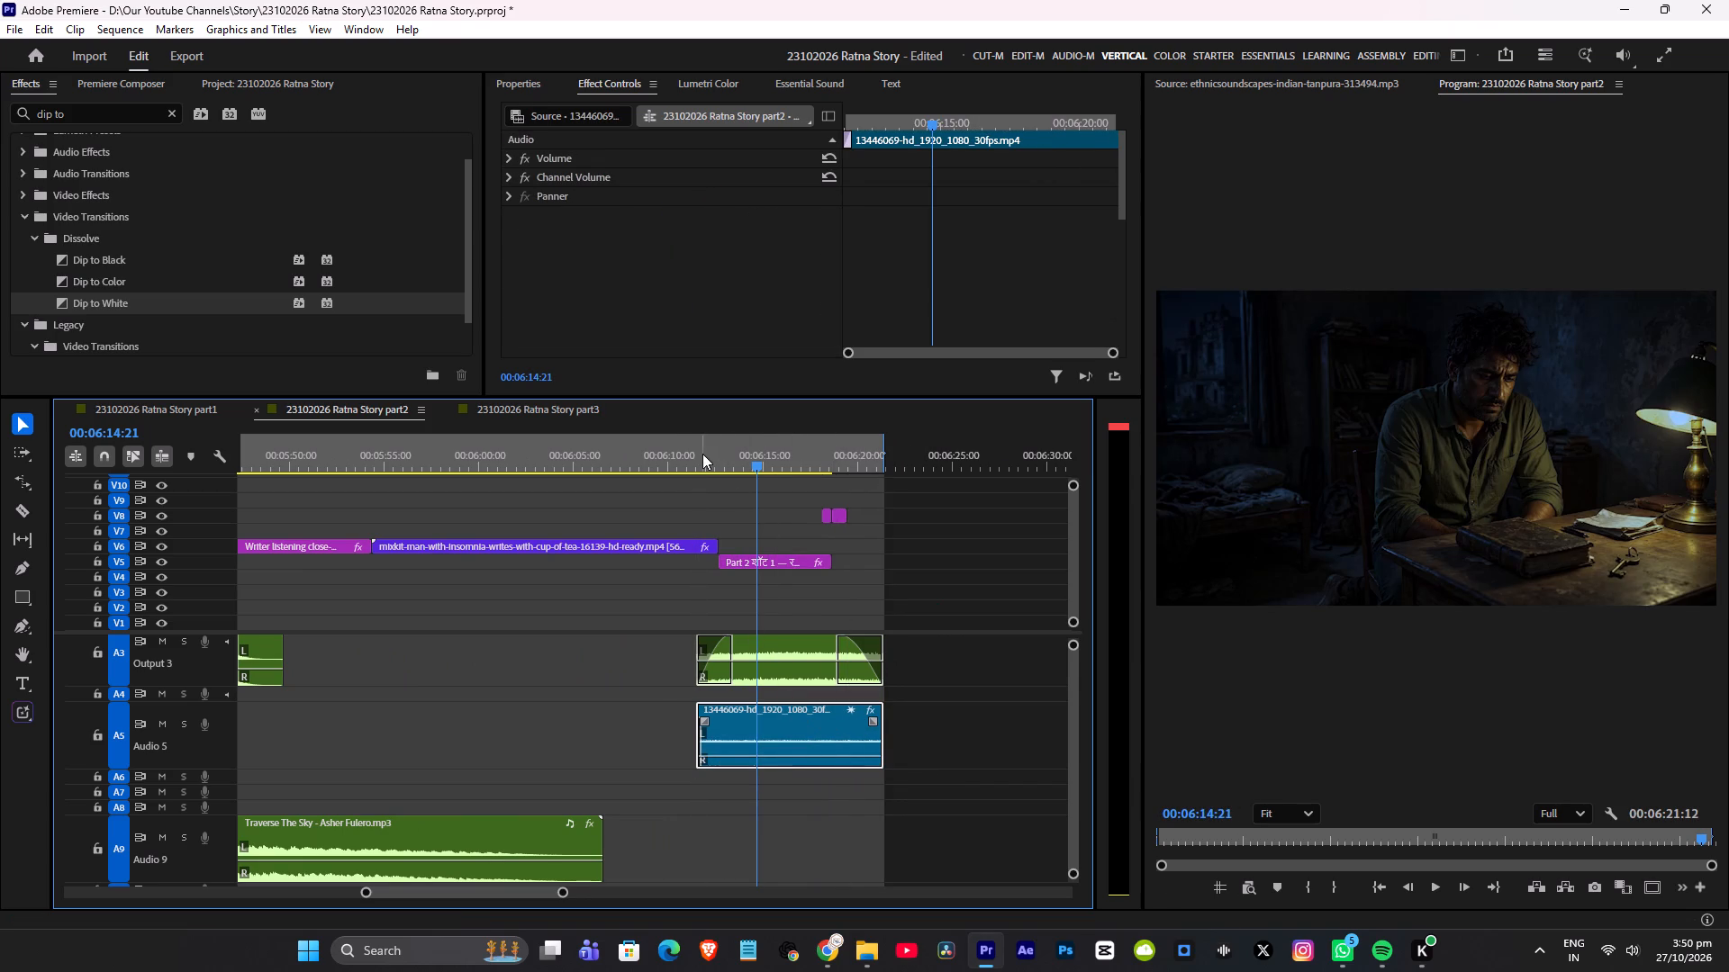
# Play the transition into the writer's night desk shot near 6:12, and lengthen the Audio 5 clip's fade-in to about 2 seconds.
pyautogui.moveTo(702, 454); pyautogui.dragTo(688, 462)
pyautogui.press('space')
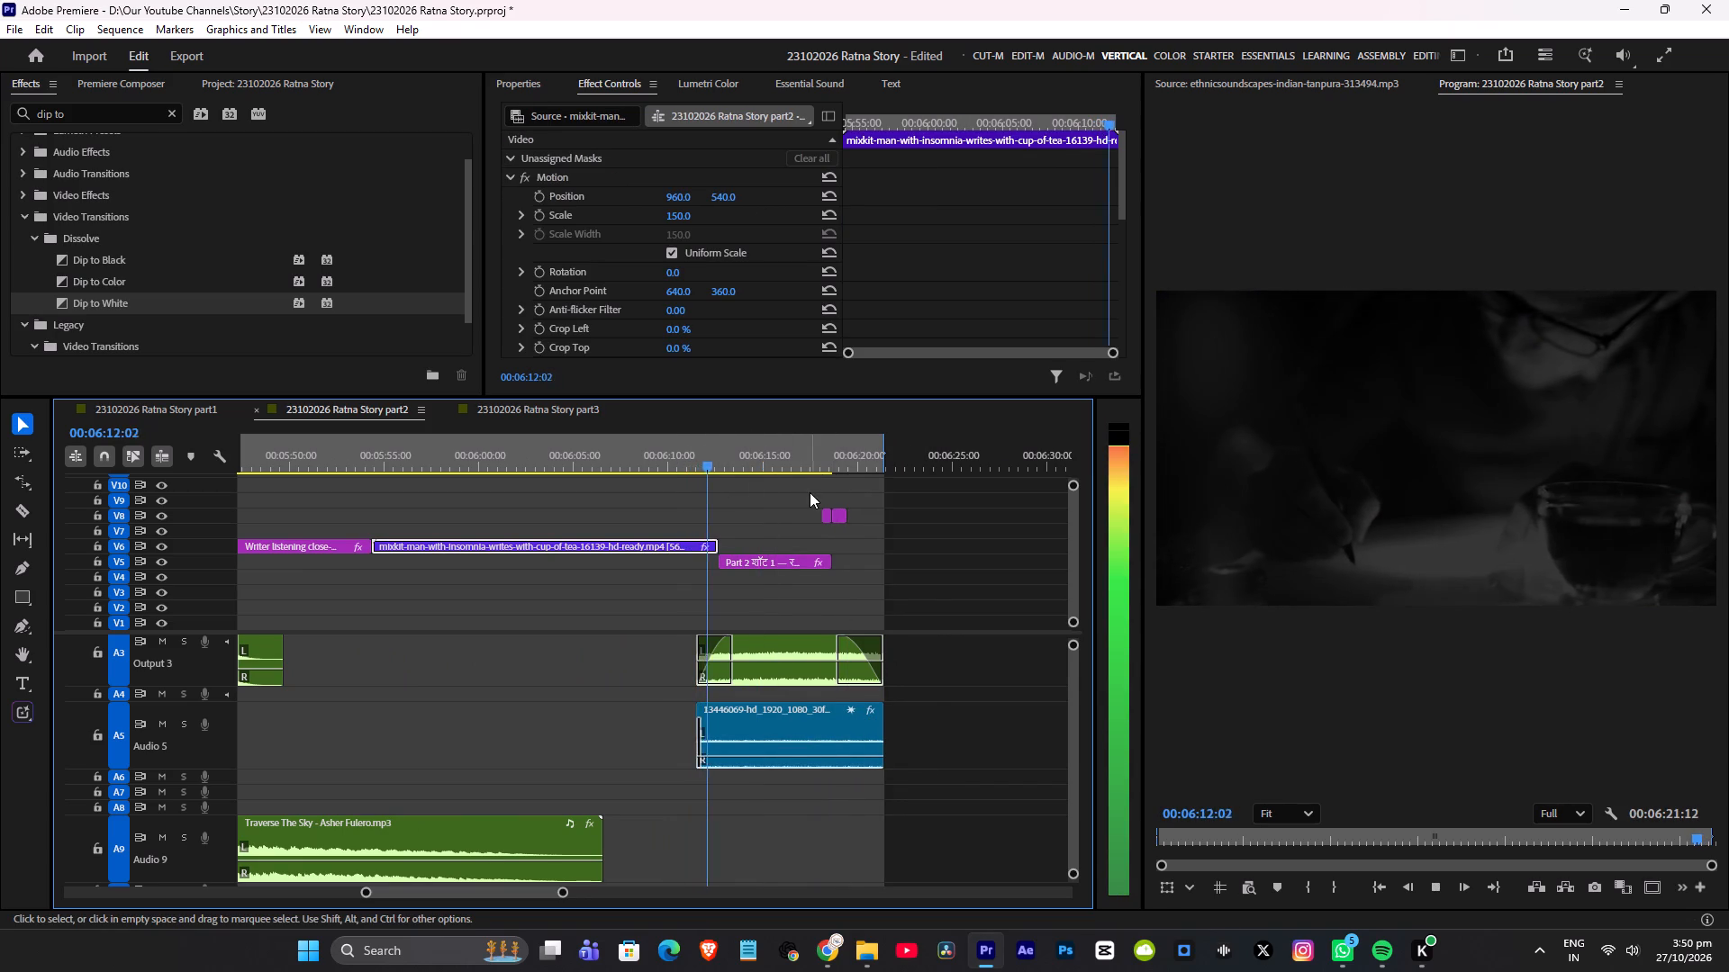
pyautogui.keyDown('alt'); pyautogui.scroll(7, 837, 497); pyautogui.keyUp('alt')
pyautogui.press('space')
pyautogui.moveTo(552, 720); pyautogui.dragTo(626, 721)
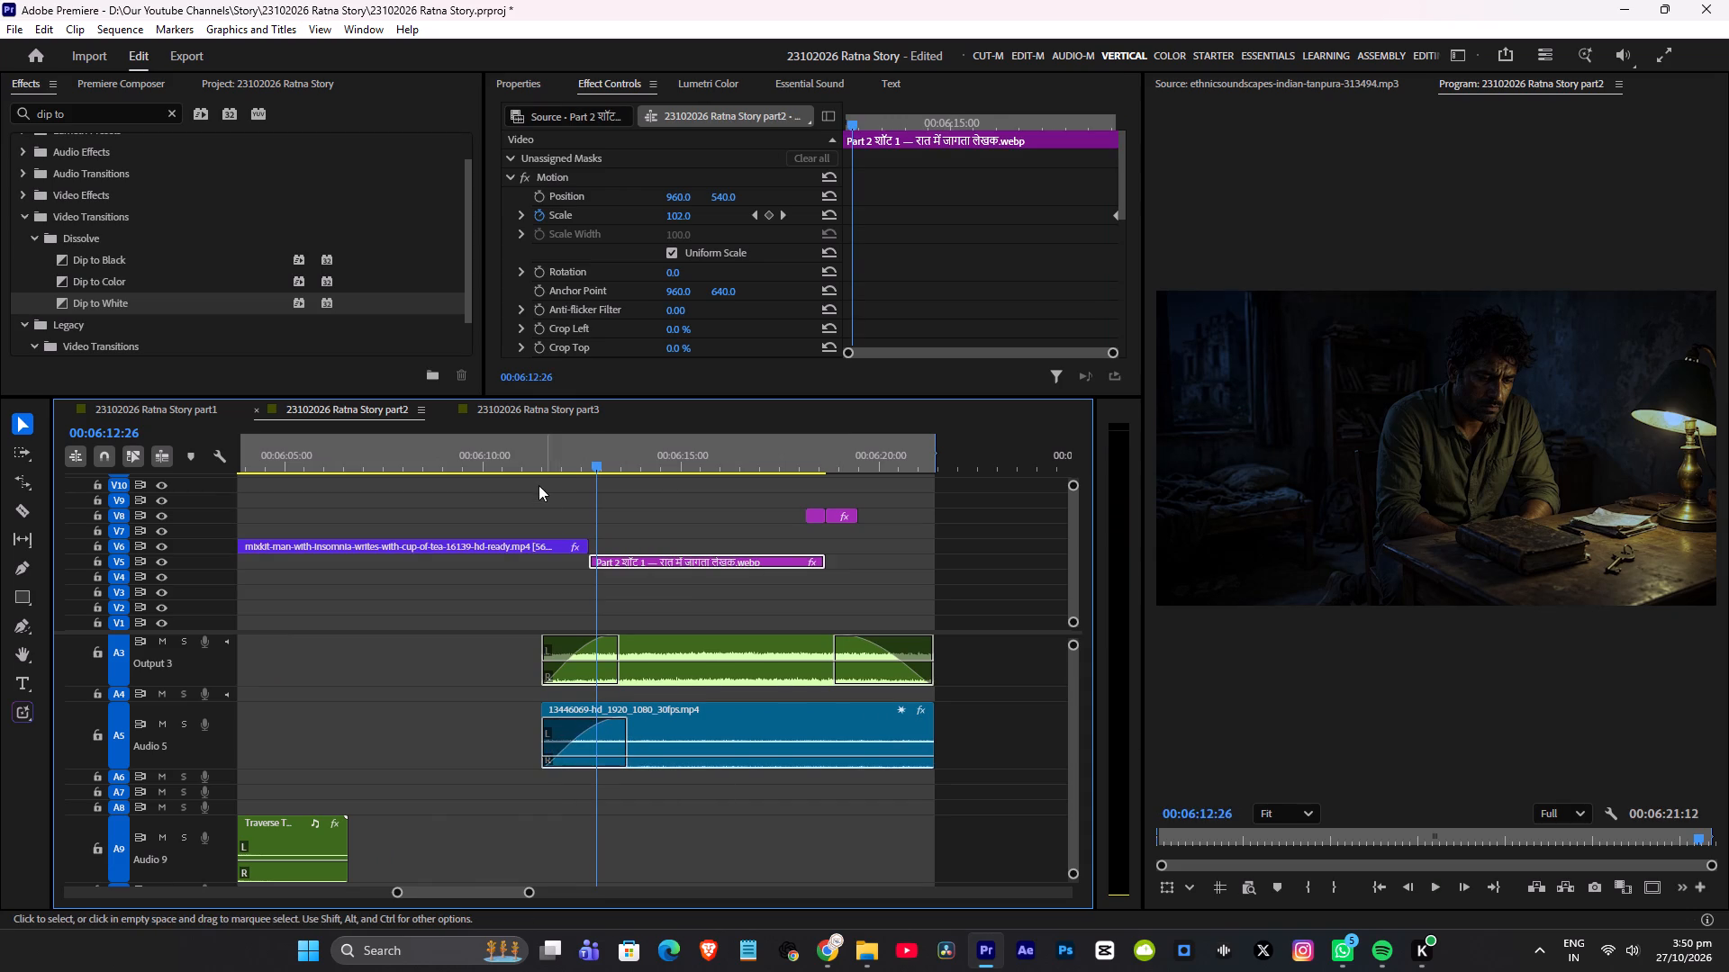
# Play part2's closing scene from about 6:11, add a fade-out of about 4 seconds to its Audio 5 clip, and save the project.
pyautogui.click(536, 474)
pyautogui.click(539, 466)
pyautogui.press('space')
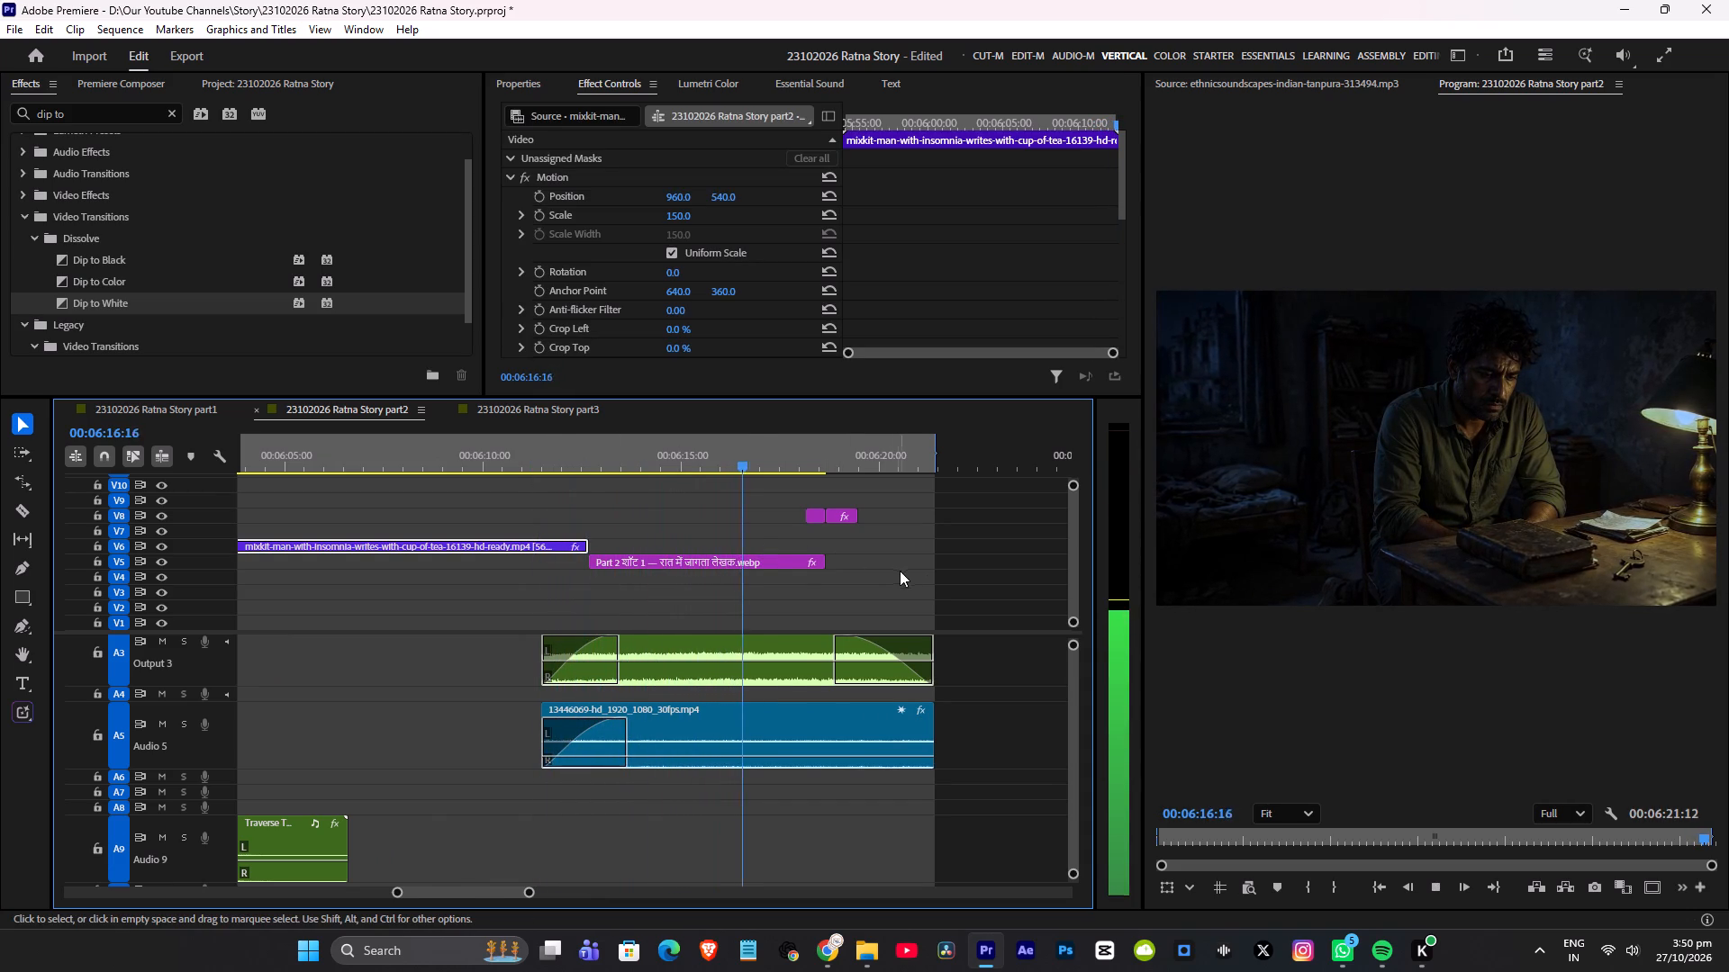
pyautogui.moveTo(919, 719); pyautogui.dragTo(760, 720)
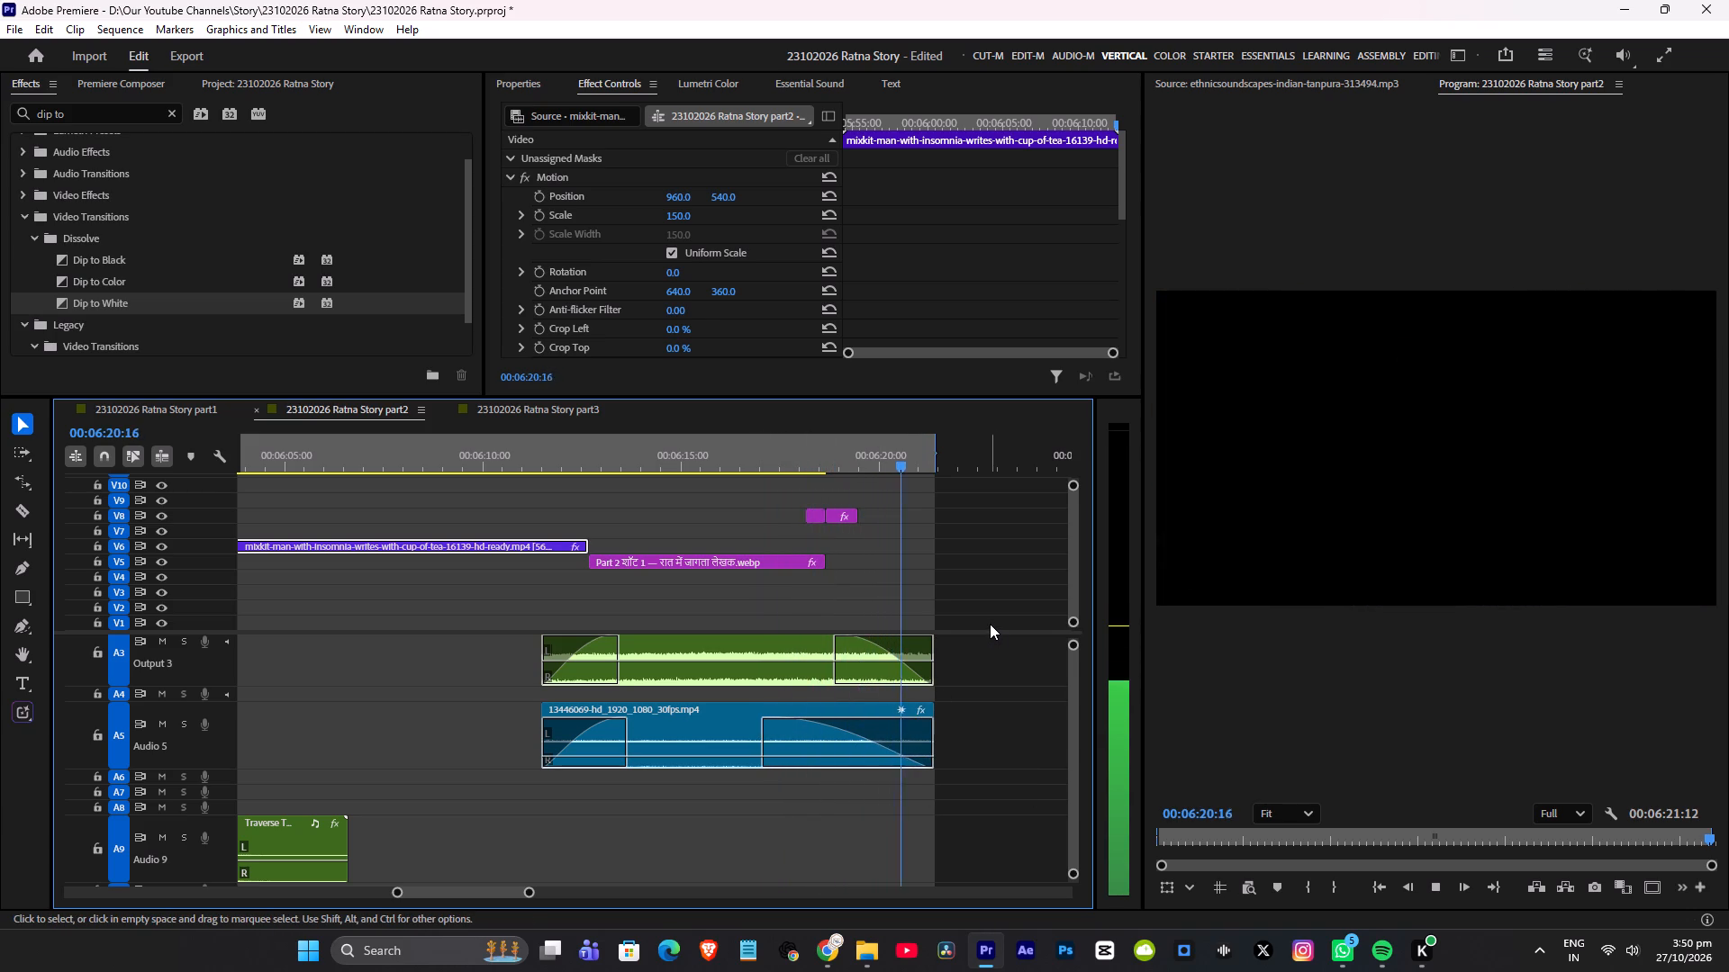
pyautogui.scroll(-17, 990, 624)
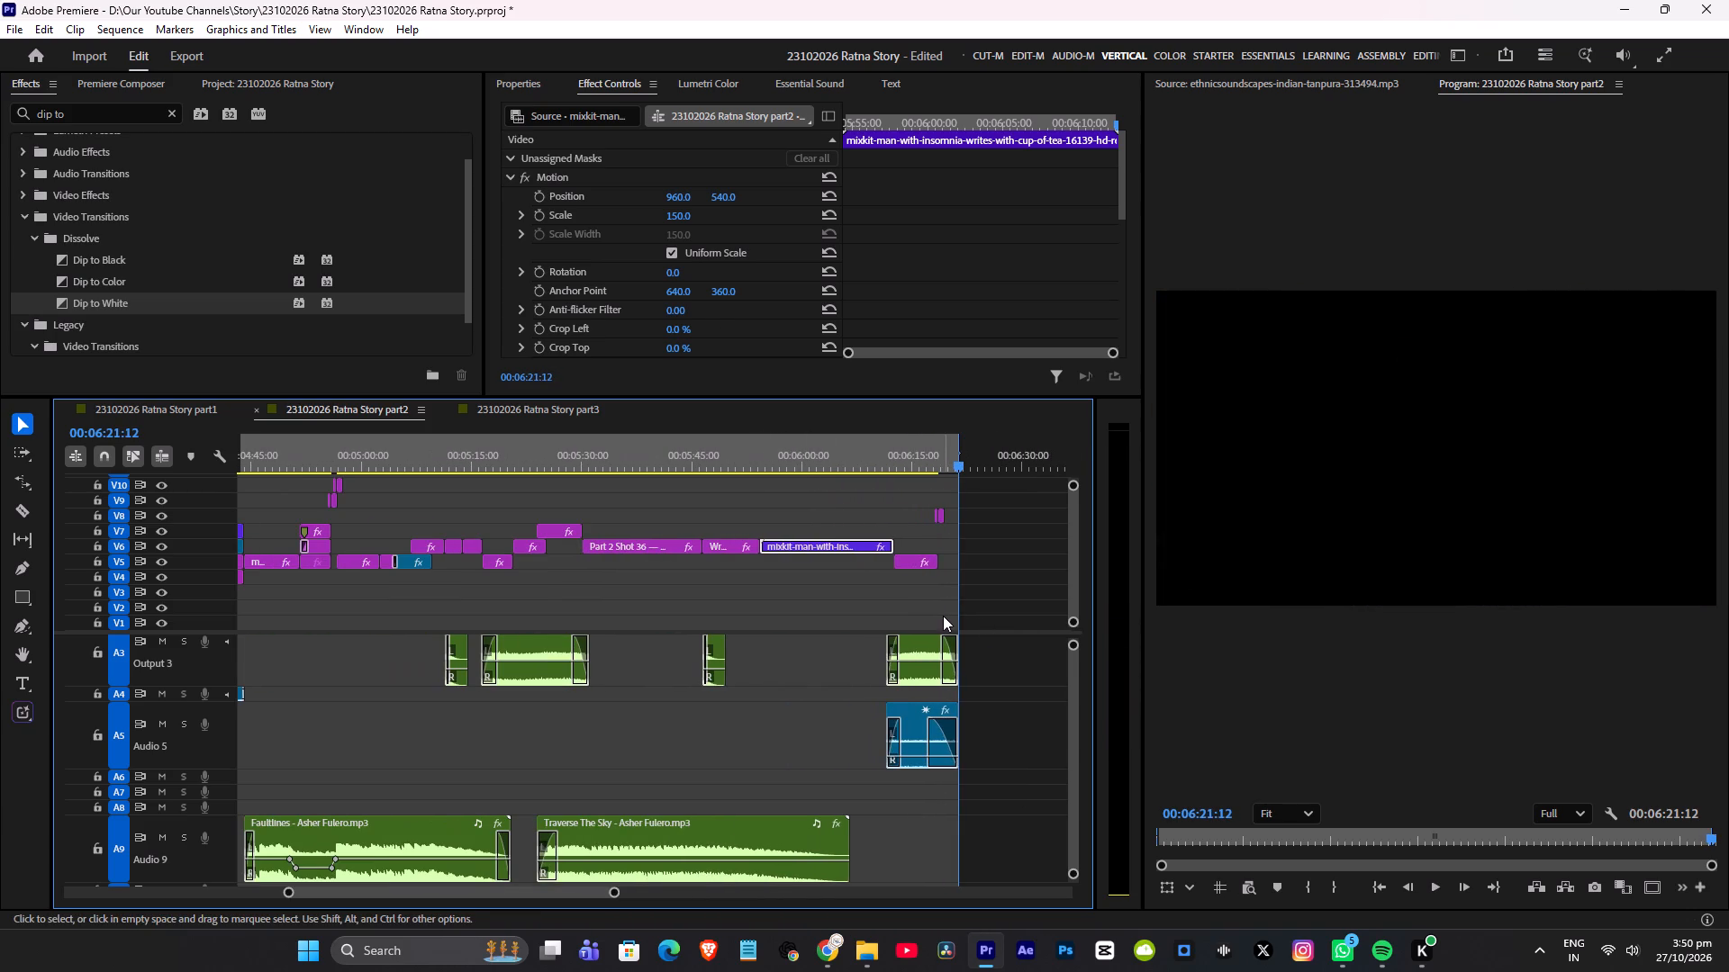
pyautogui.hotkey('ctrl', 's')
# Lower the volume of the 13446069-hd clip on Audio 5 under the storm scene near 3:17 by three increments and save the project.
pyautogui.keyDown('alt'); pyautogui.scroll(-12, 774, 579); pyautogui.keyUp('alt')
pyautogui.moveTo(329, 439); pyautogui.dragTo(309, 446)
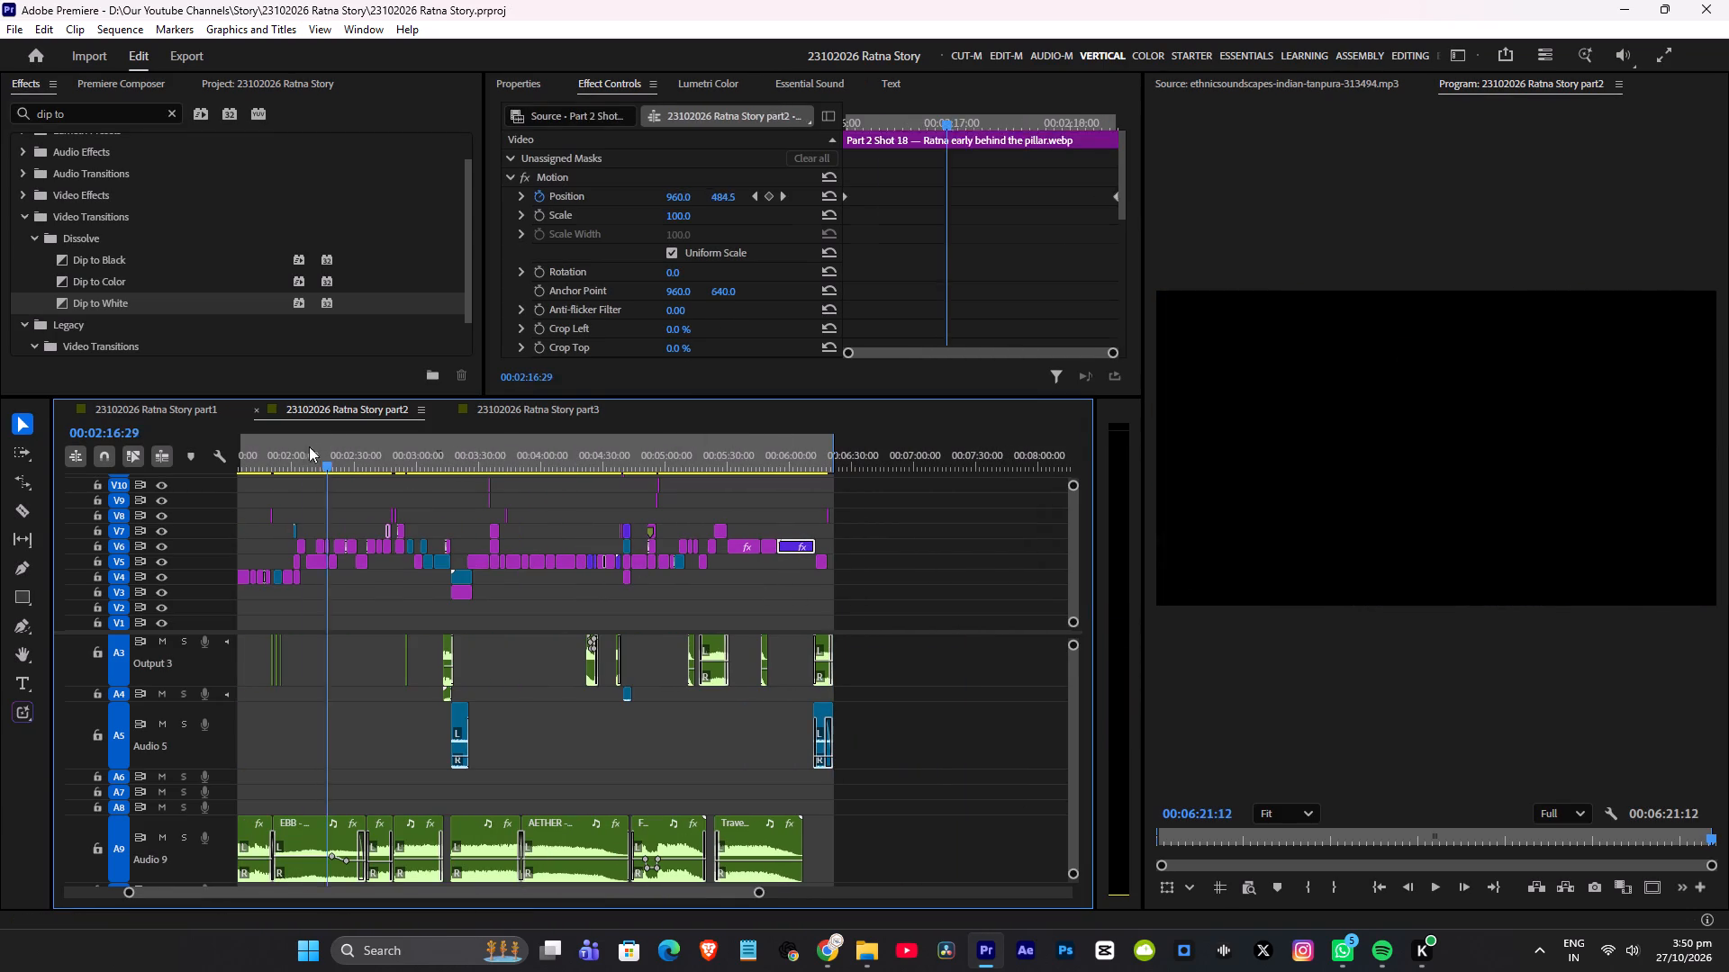
pyautogui.moveTo(309, 446); pyautogui.dragTo(295, 452)
pyautogui.keyDown('alt'); pyautogui.scroll(11, 286, 548); pyautogui.keyUp('alt')
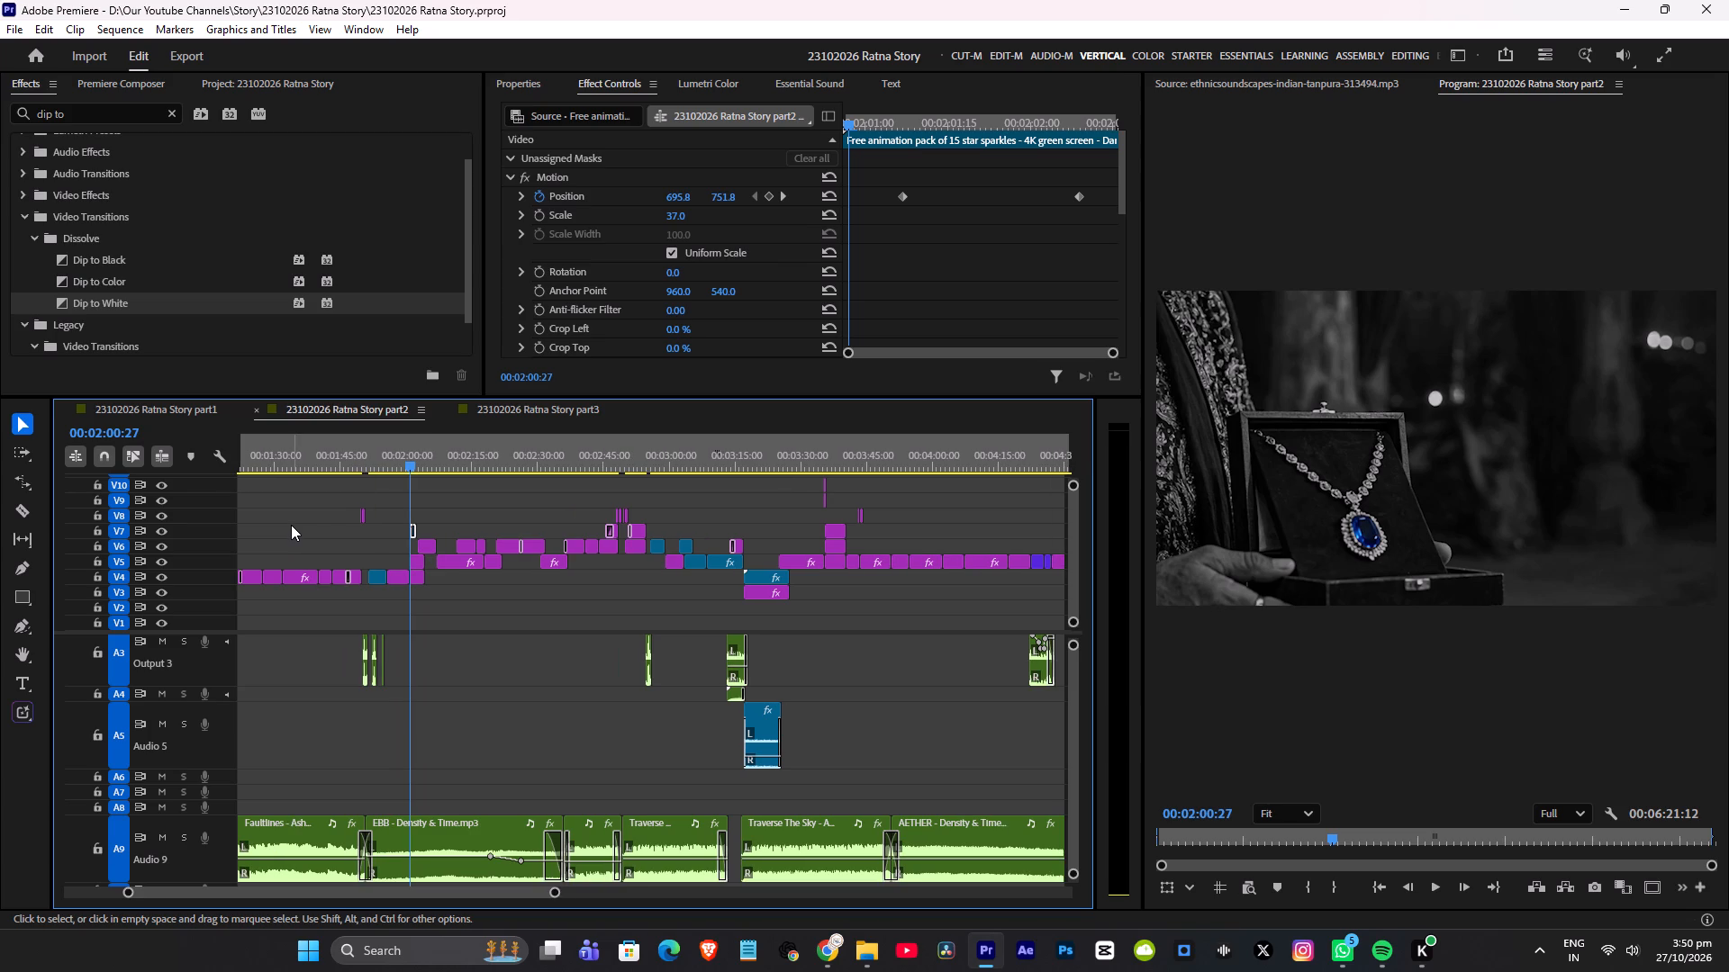
pyautogui.click(746, 453)
pyautogui.press('space')
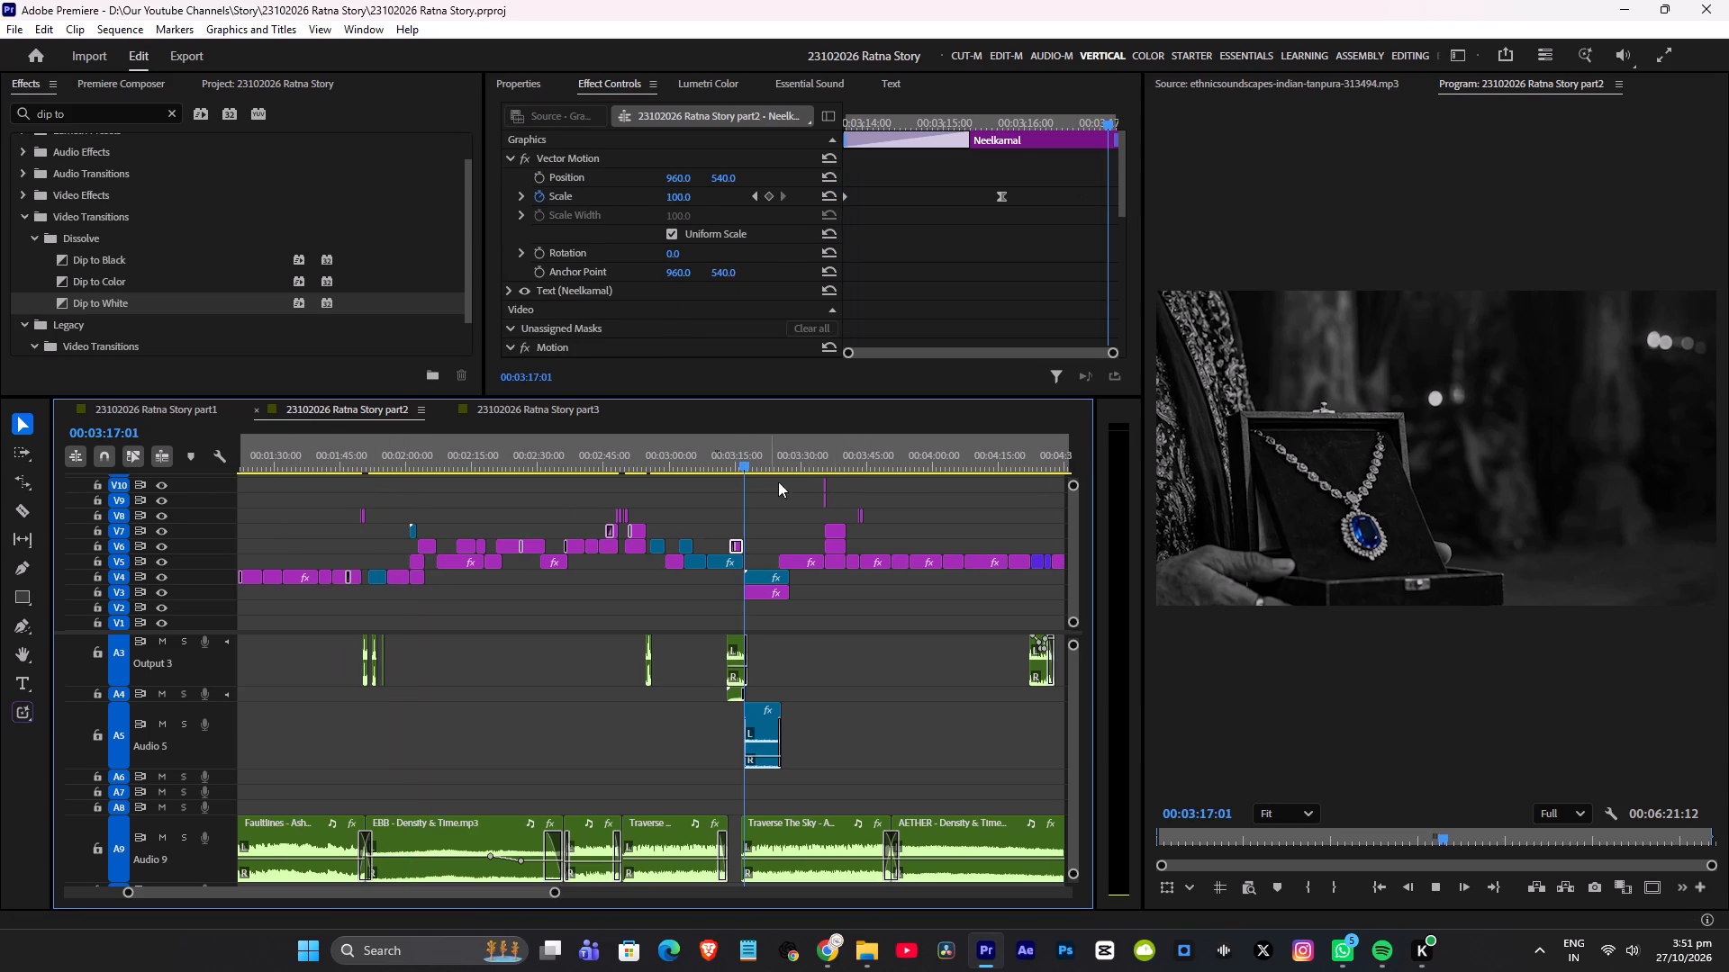
pyautogui.keyDown('alt'); pyautogui.scroll(13, 801, 609); pyautogui.keyUp('alt')
pyautogui.click(693, 722)
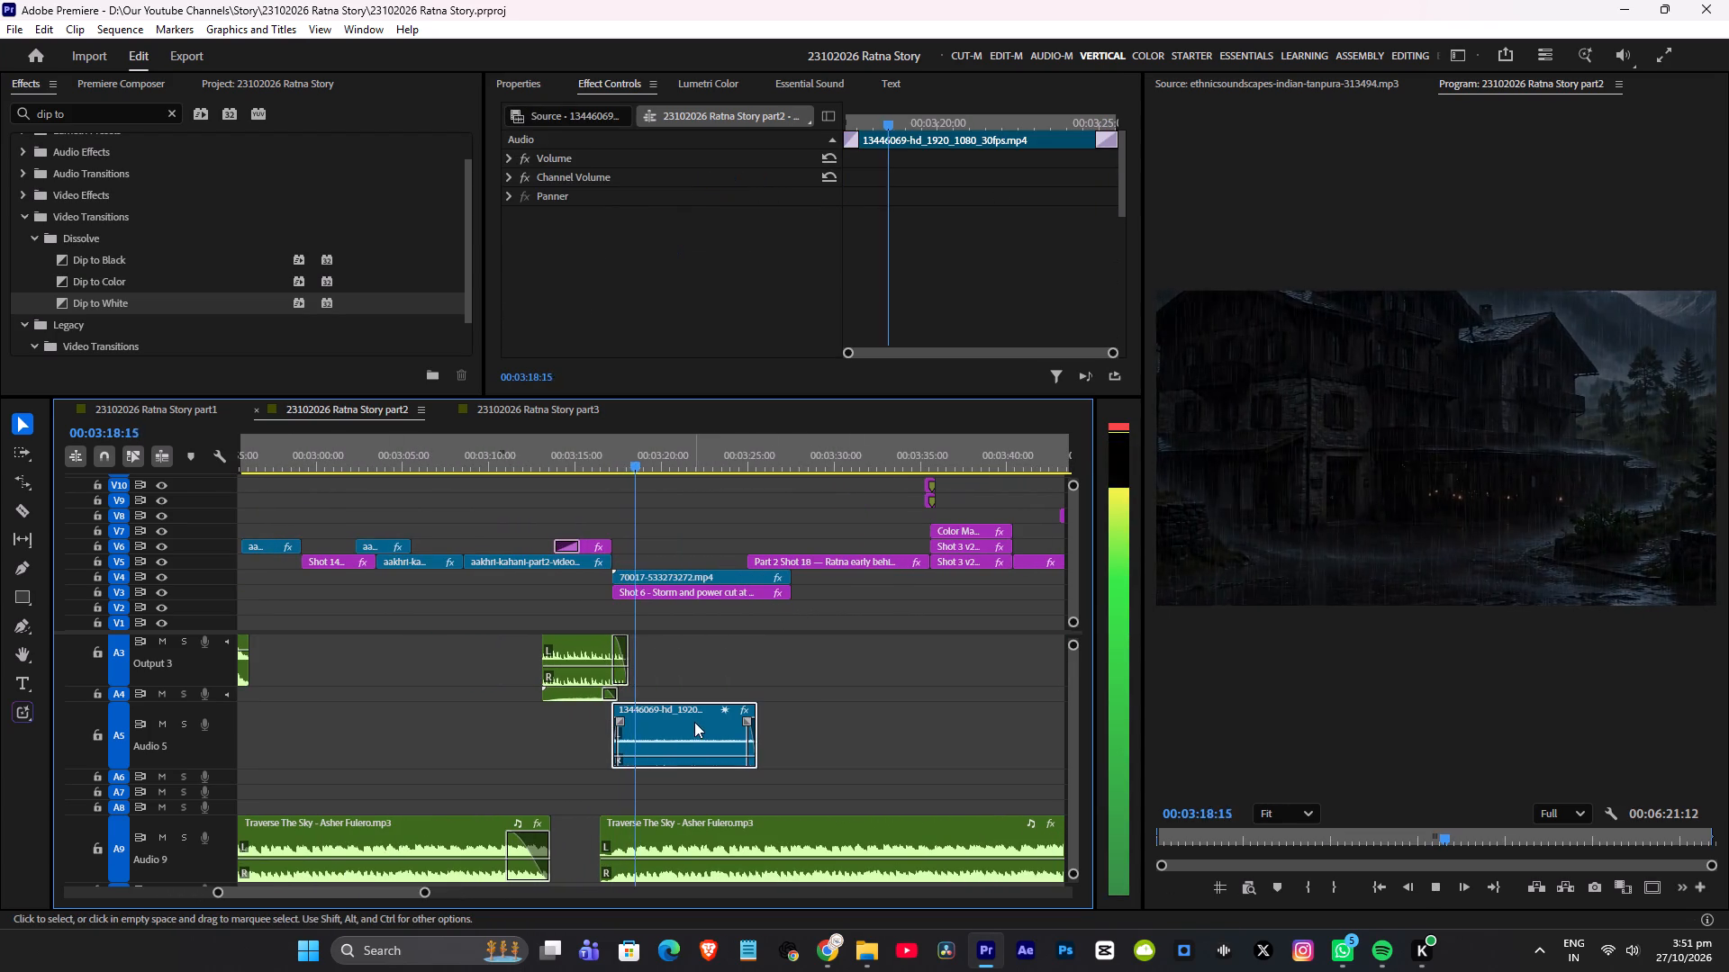
pyautogui.press('[')
pyautogui.press('[')
pyautogui.press('[')
pyautogui.hotkey('ctrl', 's')
pyautogui.press('space')
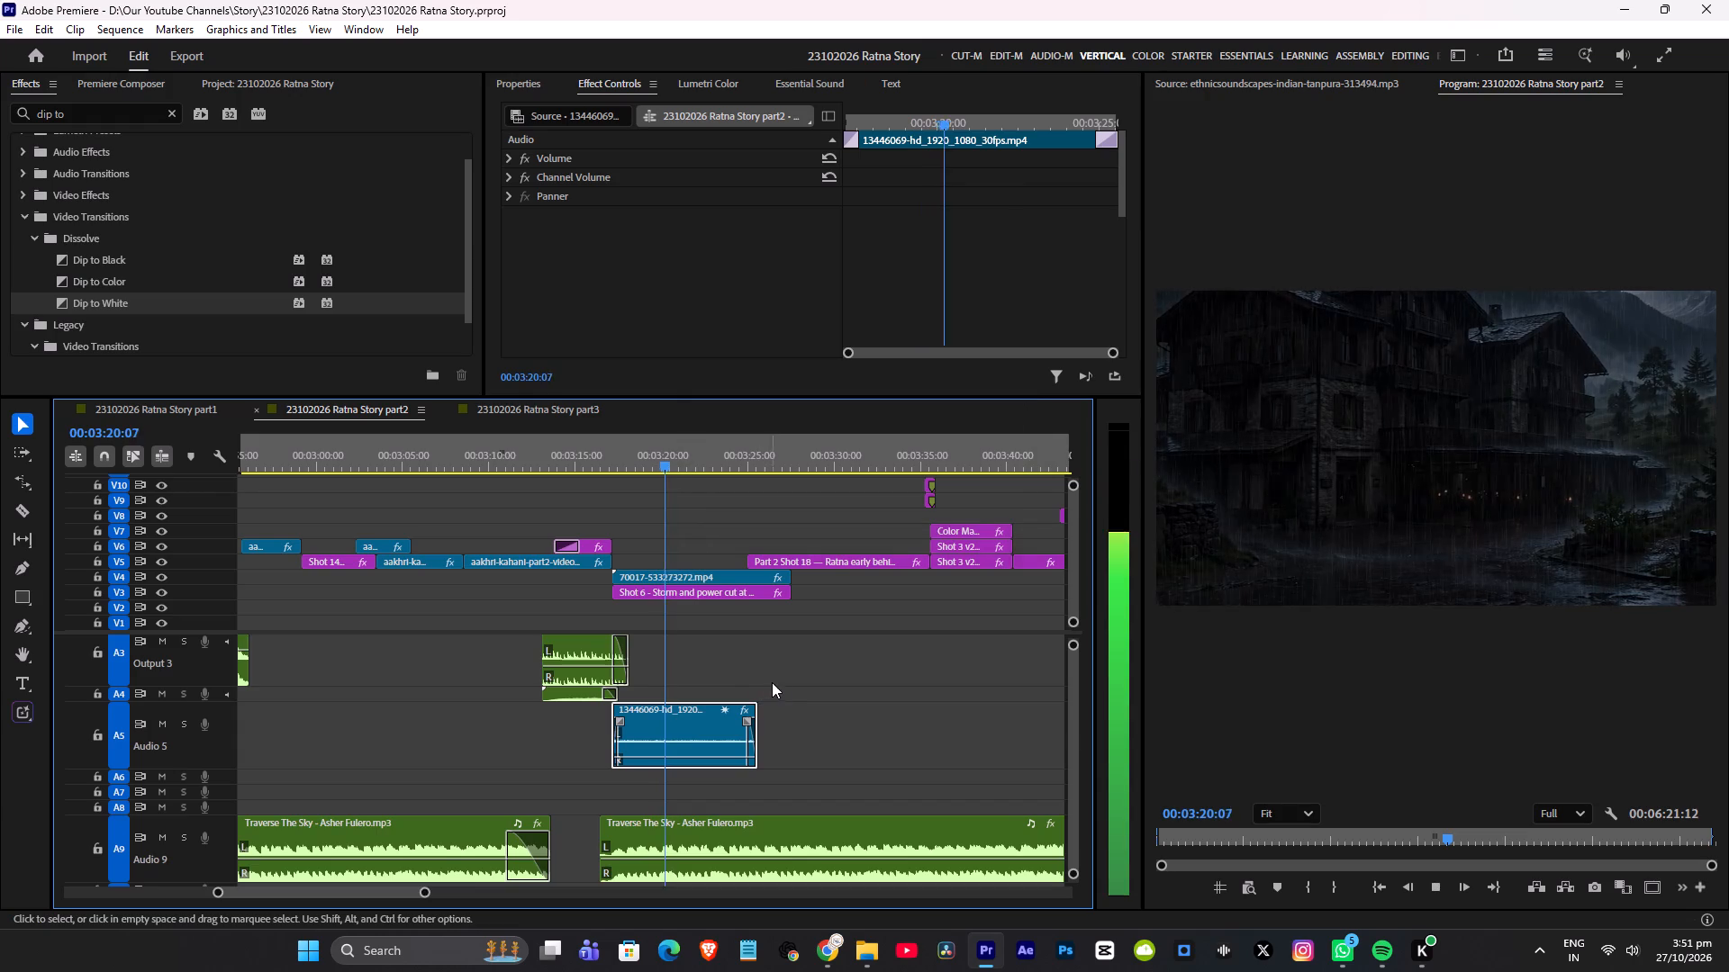
pyautogui.keyDown('alt'); pyautogui.scroll(-20, 779, 677); pyautogui.keyUp('alt')
pyautogui.keyDown('alt'); pyautogui.scroll(-1, 779, 677); pyautogui.keyUp('alt')
pyautogui.hotkey('ctrl', 's')
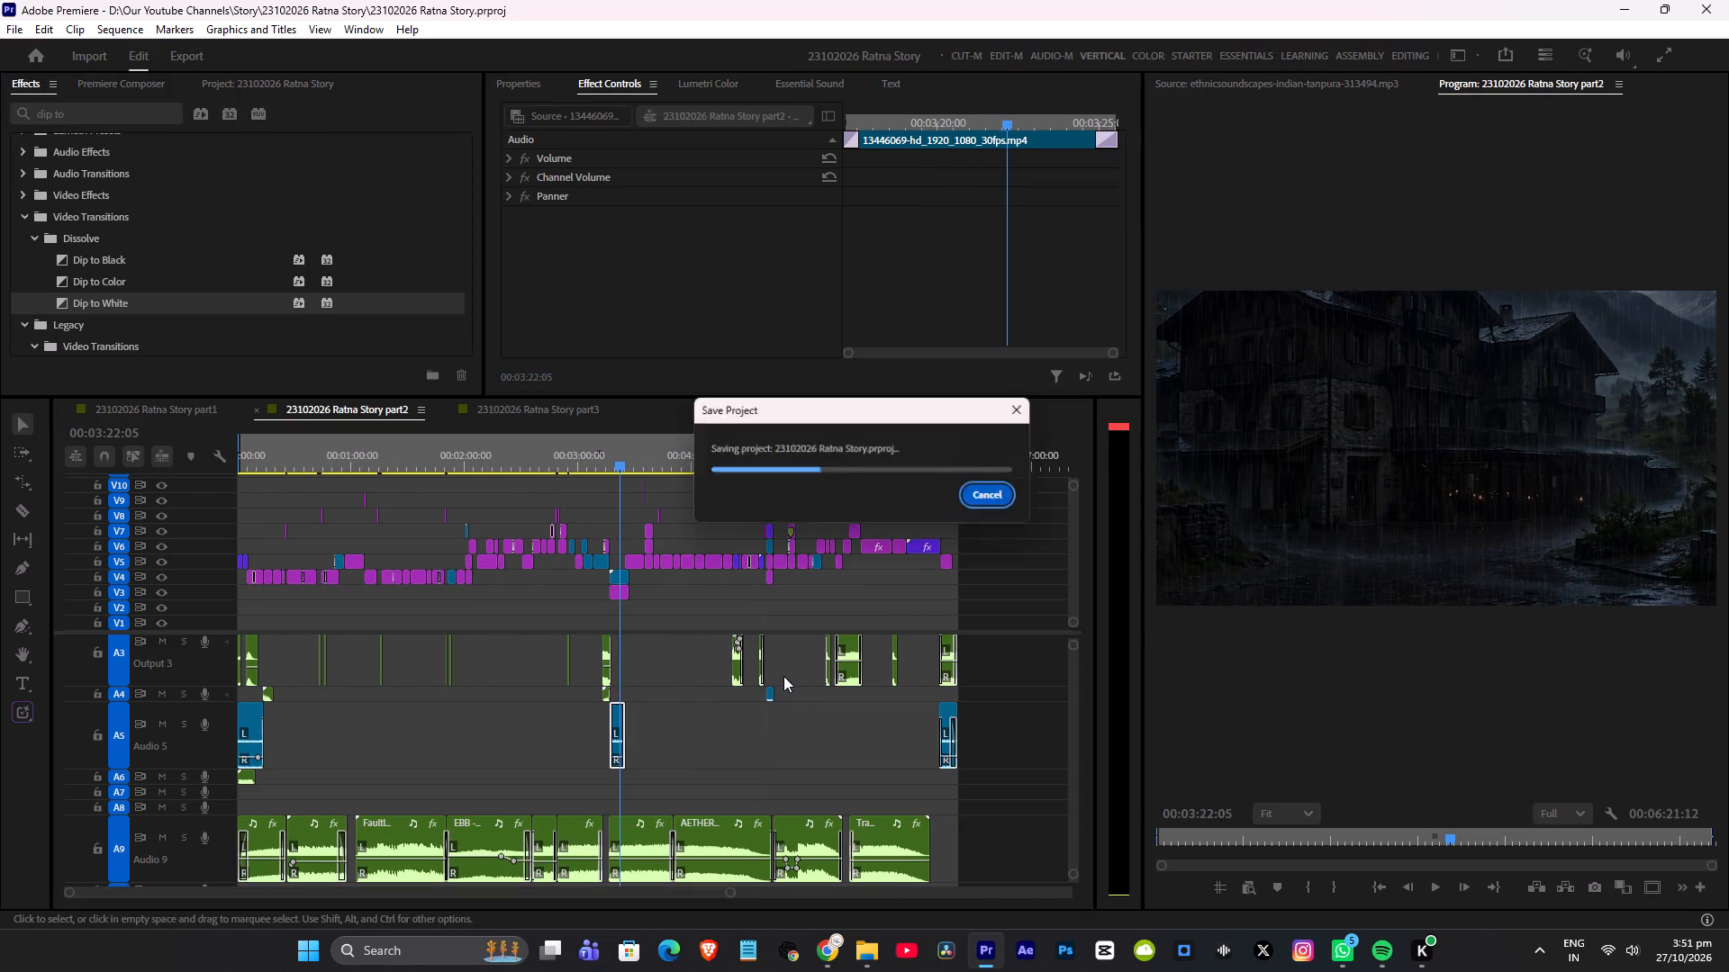
# Export the part2 sequence as 23102026 Ratna Story part2.mp4 in H.264 with the High Quality 1080p HD preset.
pyautogui.keyDown('alt'); pyautogui.scroll(-7, 783, 675); pyautogui.keyUp('alt')
pyautogui.hotkey('ctrl', 'm')
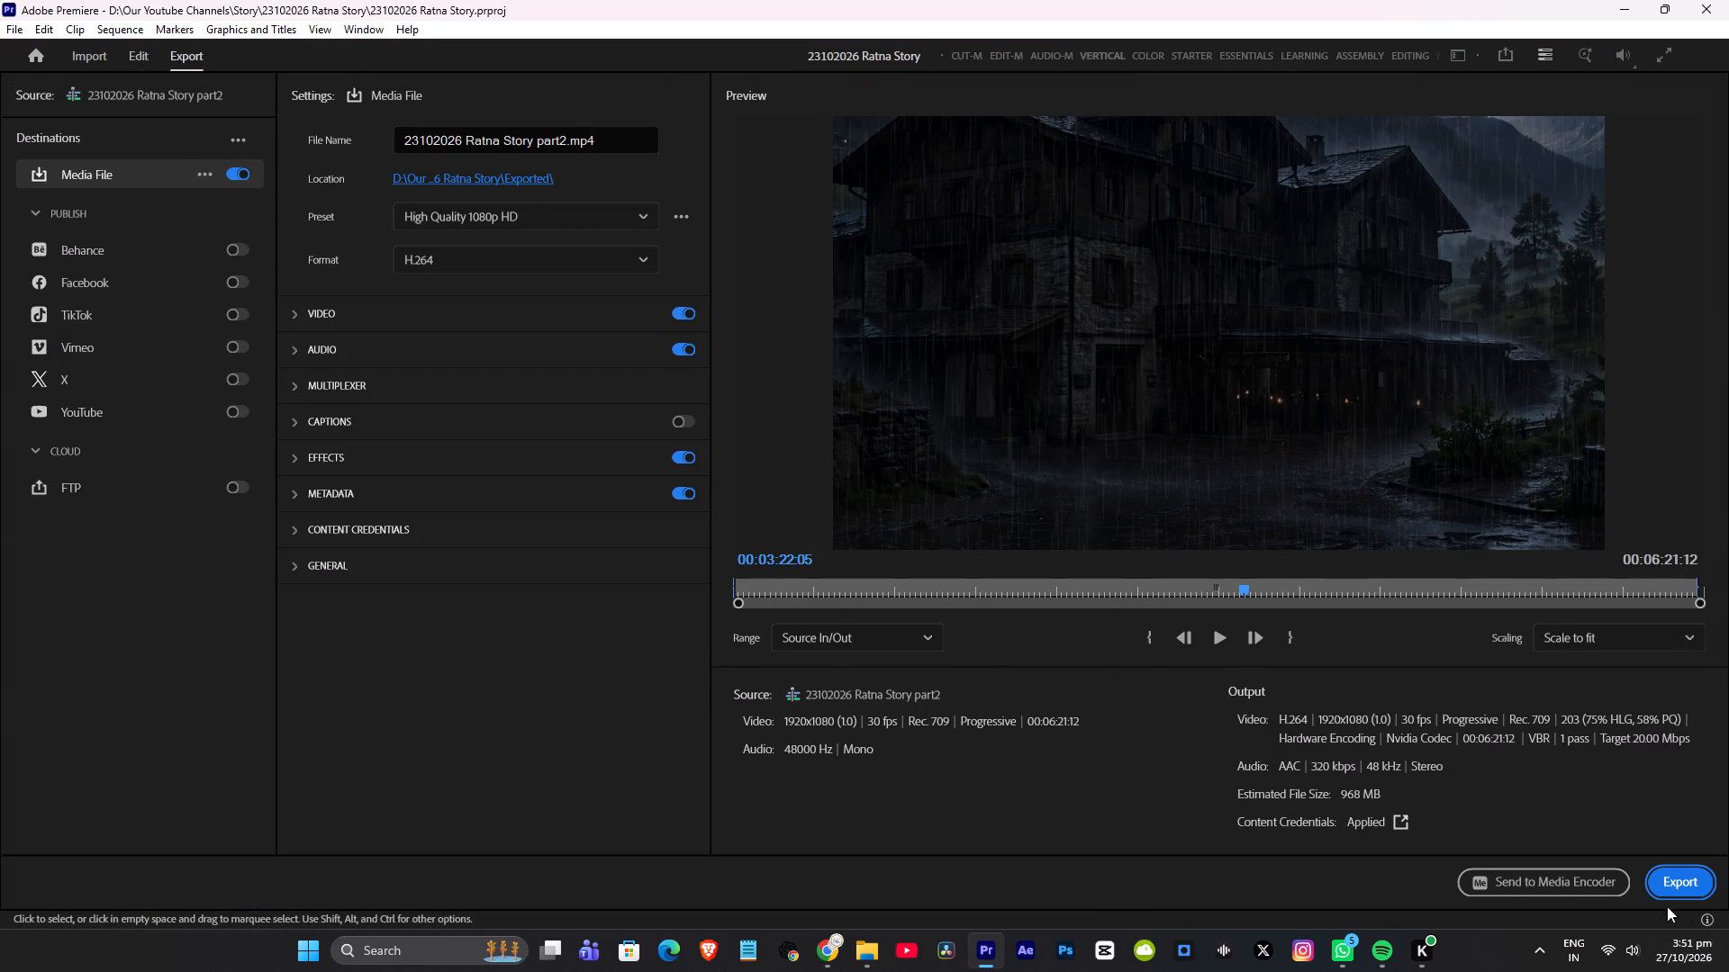
pyautogui.click(1680, 888)
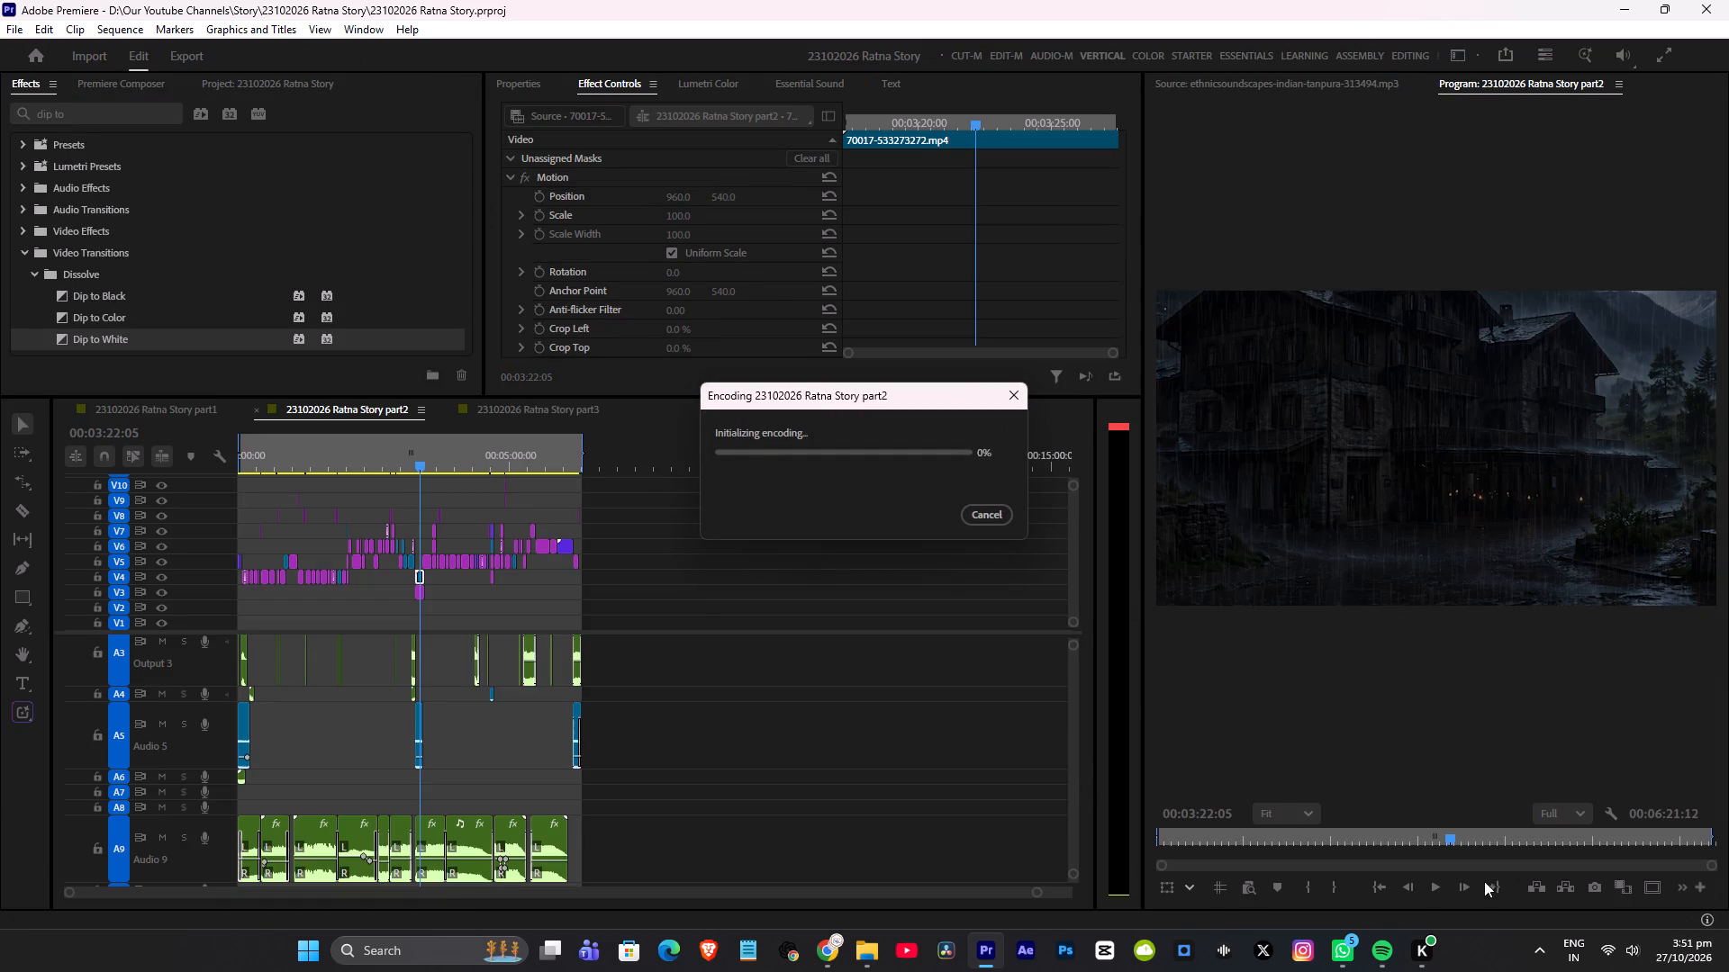